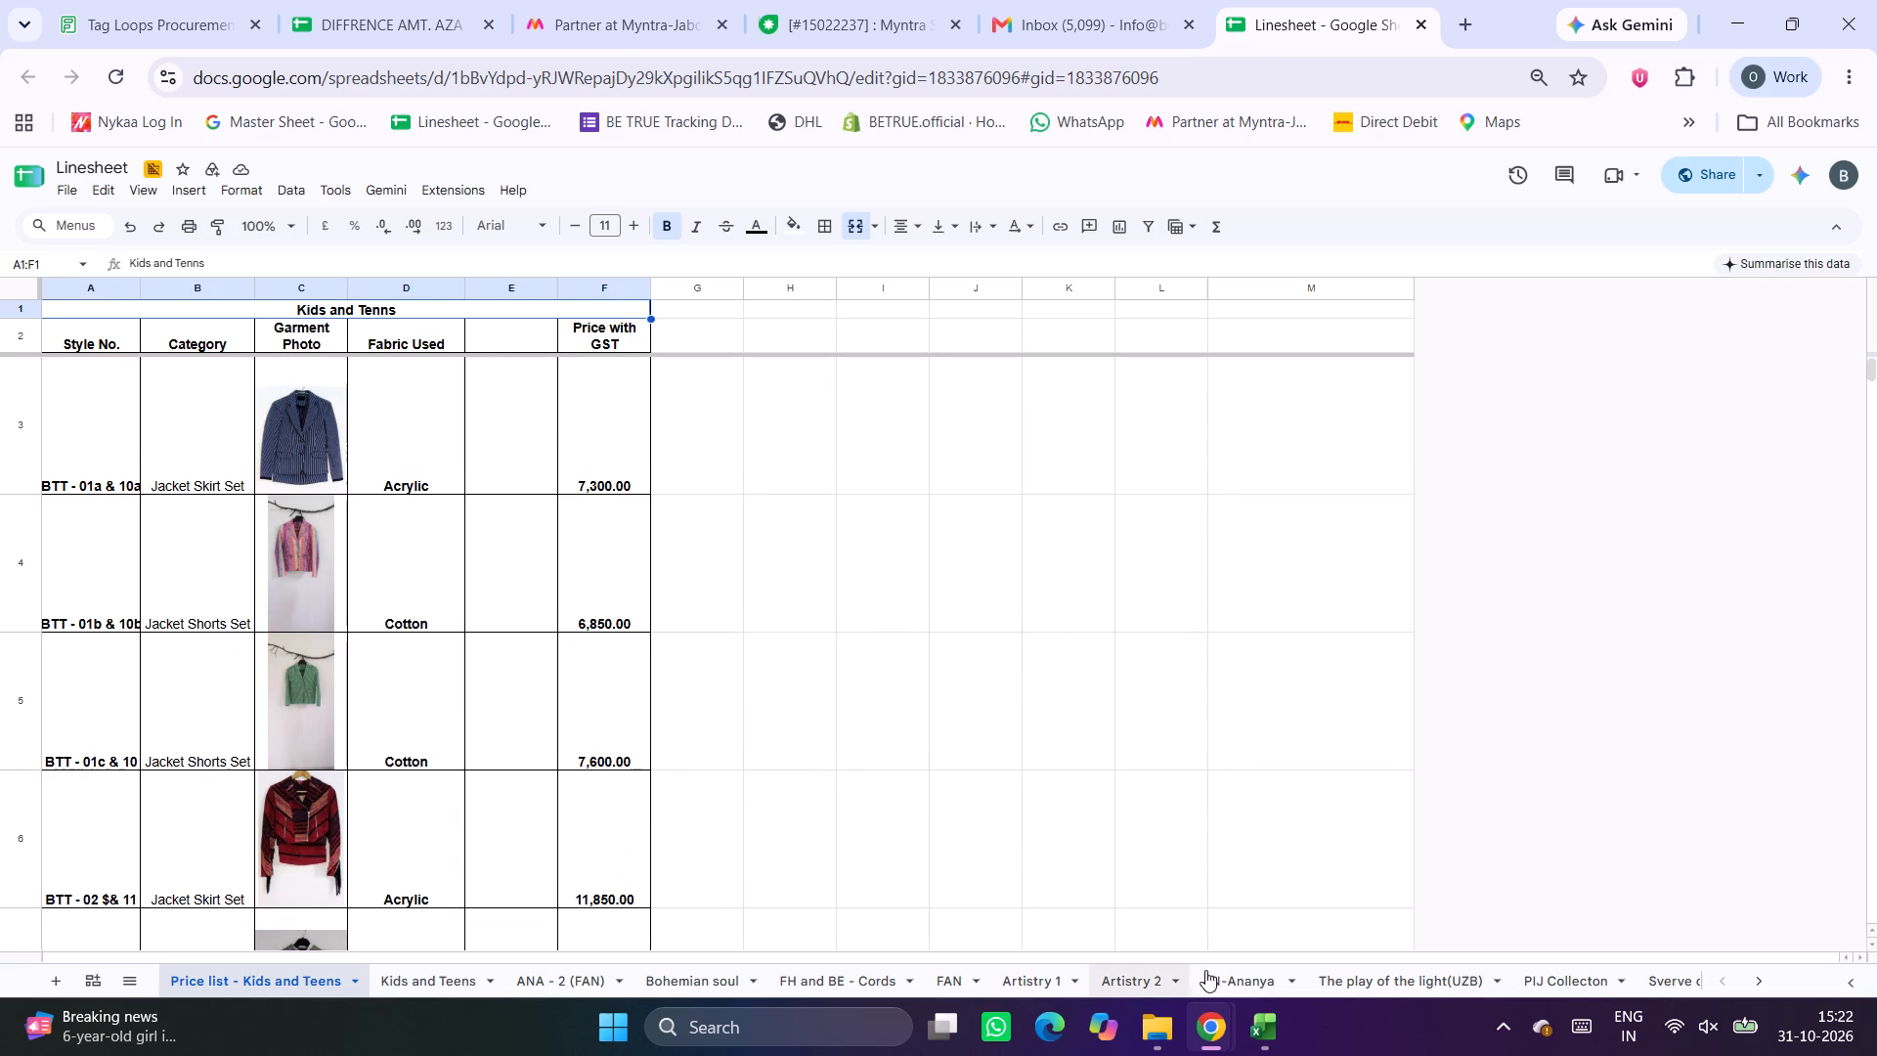
# Open the Dialouge AW25/26 sheet of the Linesheet workbook.
pyautogui.hscroll(-7, 1205, 970)
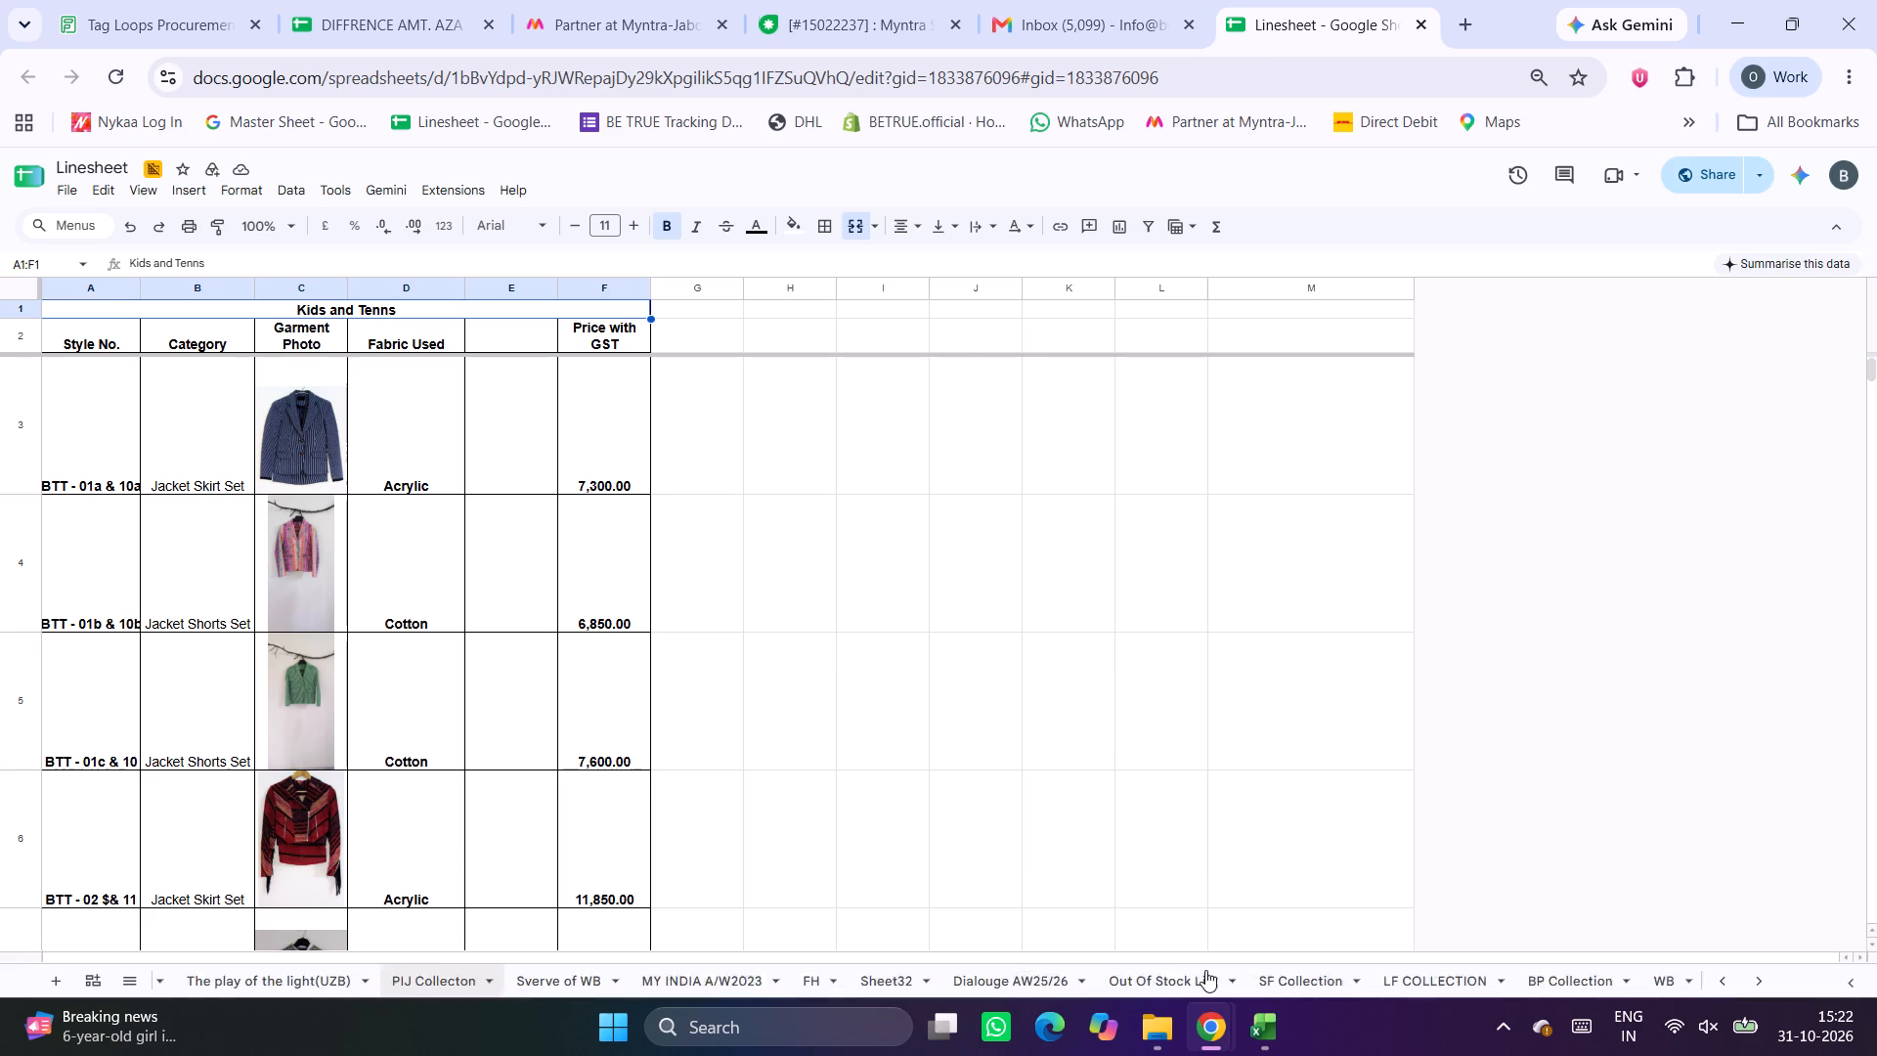
pyautogui.hscroll(-11, 1205, 970)
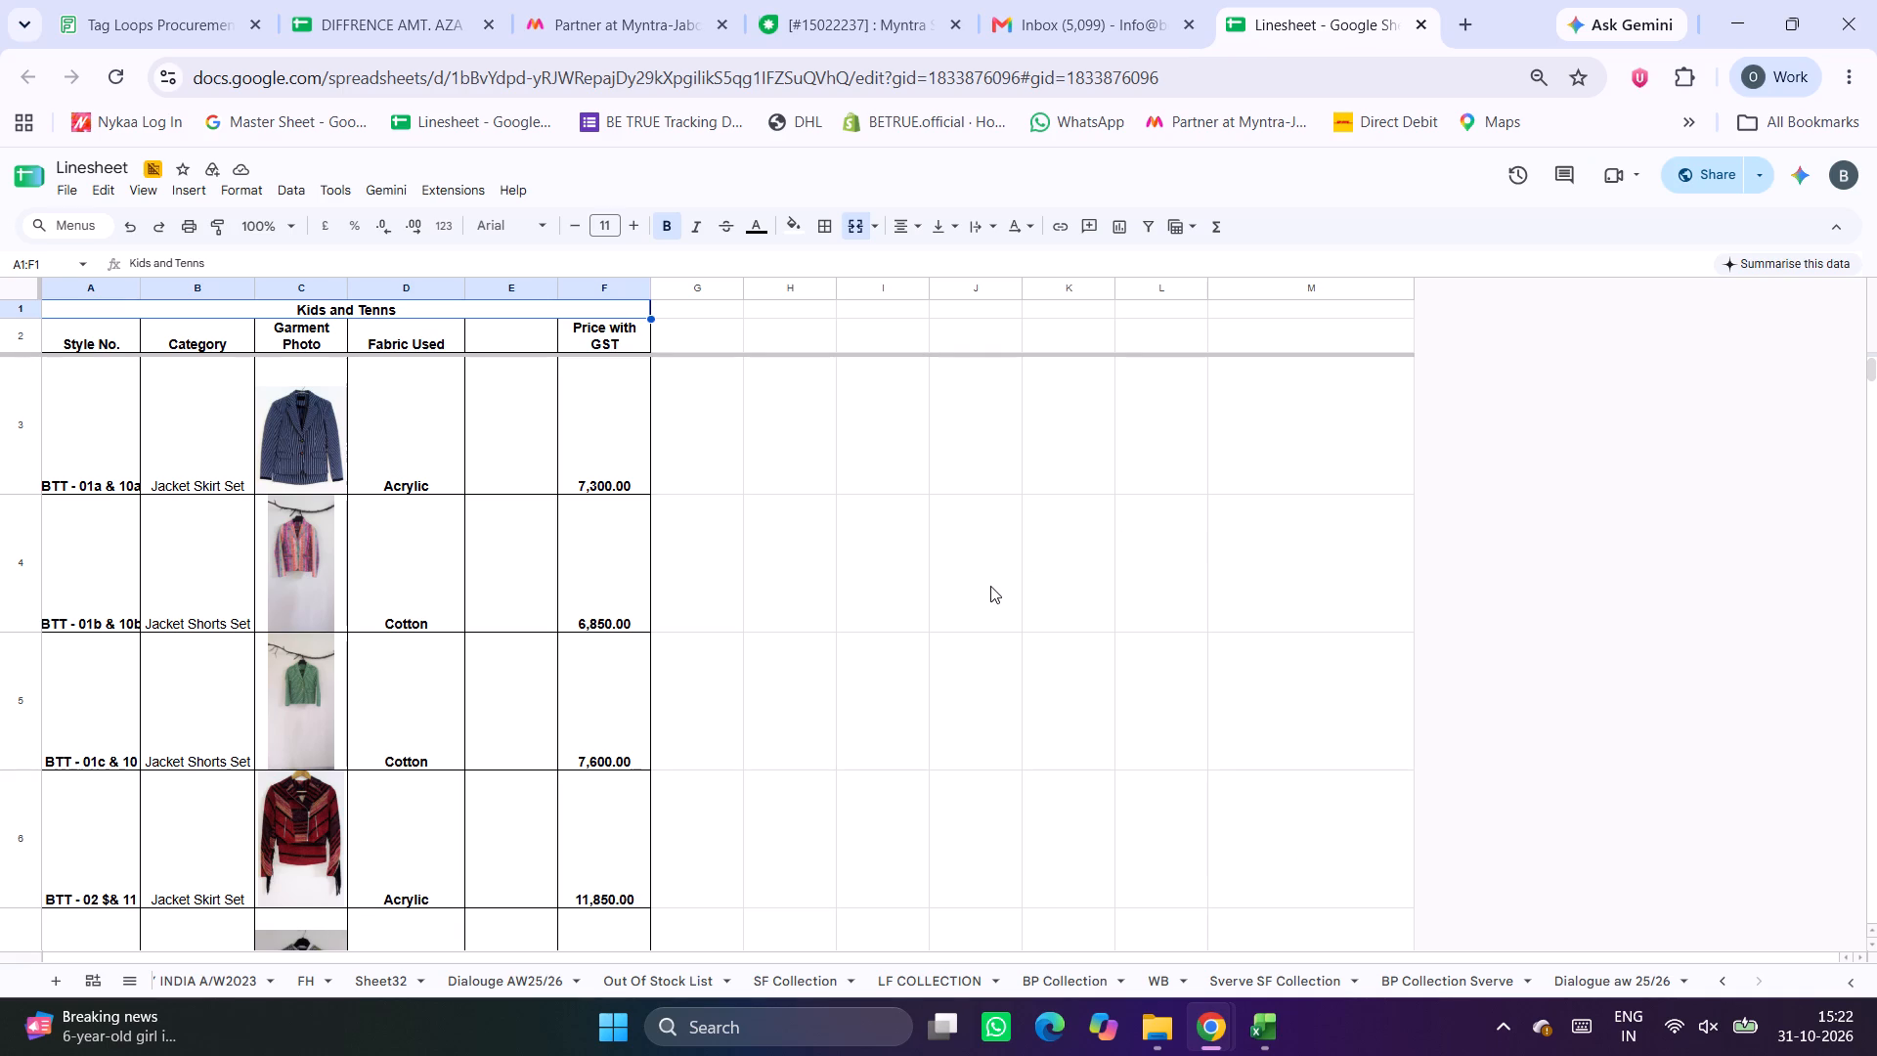
pyautogui.click(487, 984)
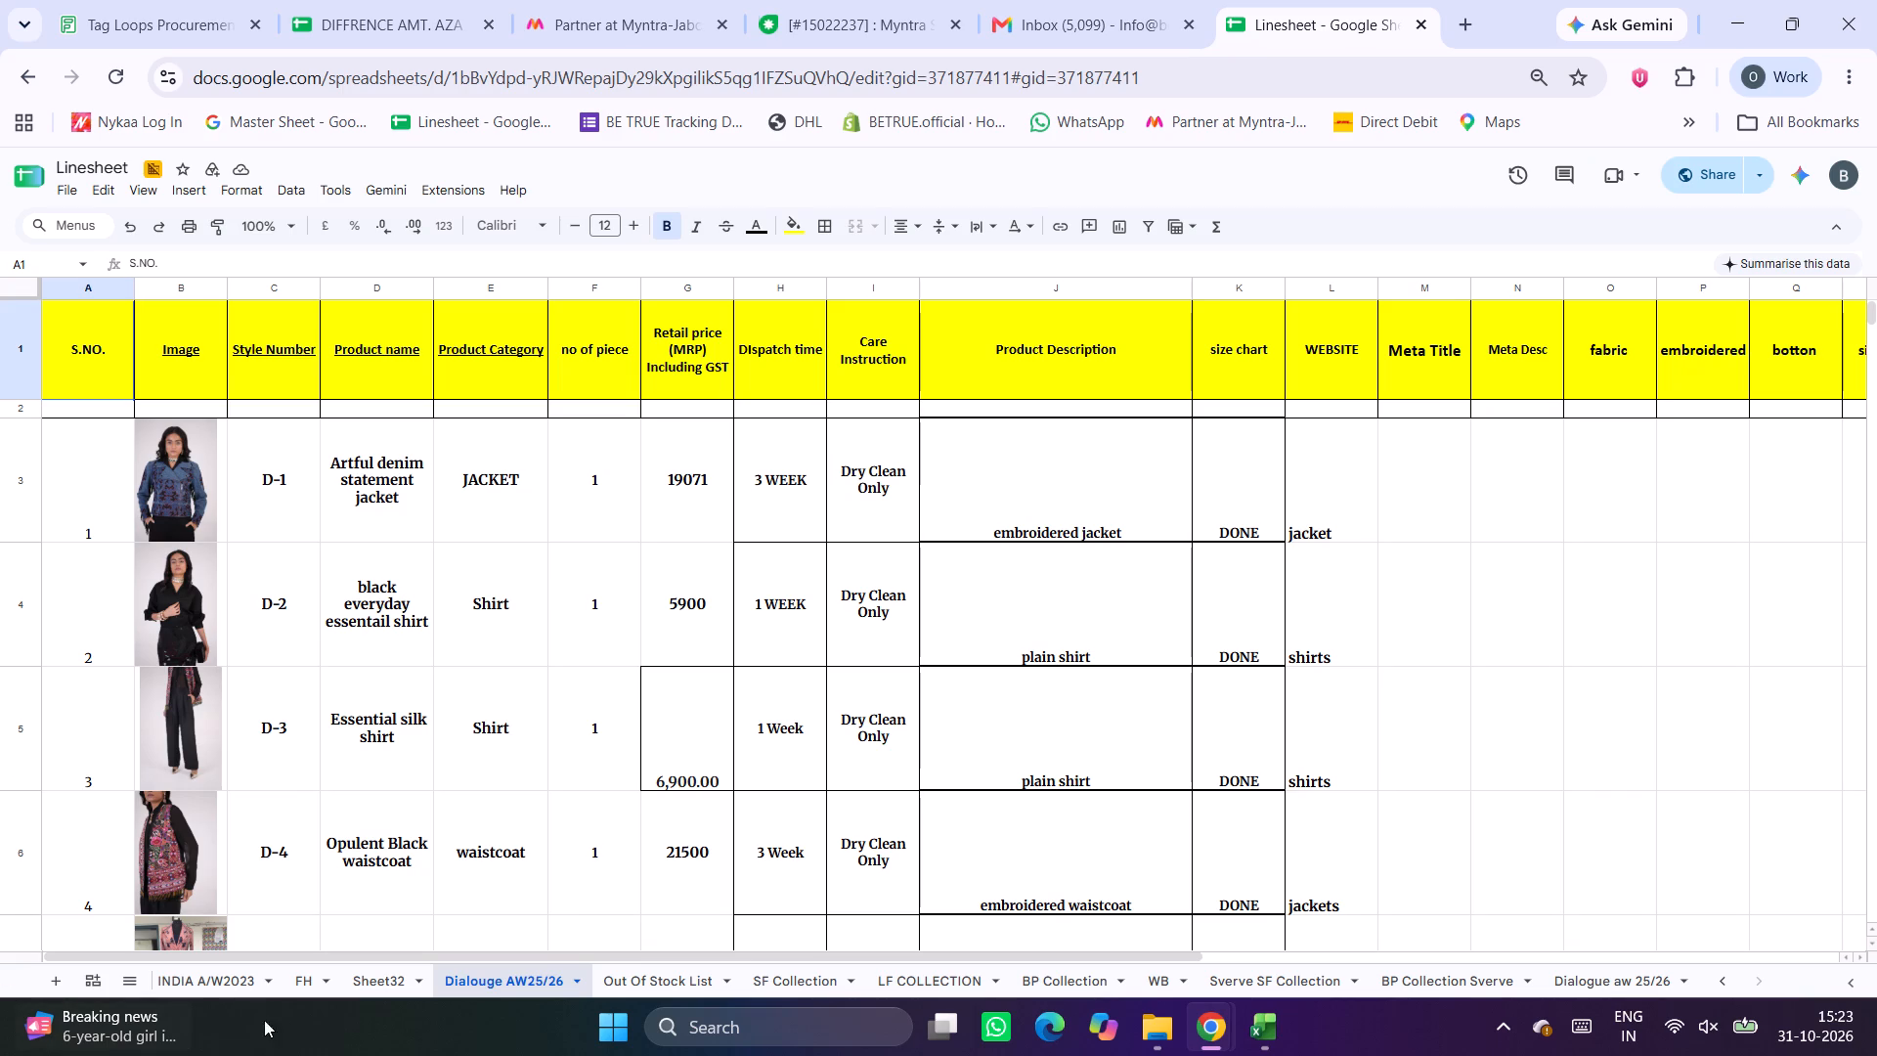
# Find the PIJ Collecton sheet in the workbook's list of sheets and switch to it.
pyautogui.click(124, 980)
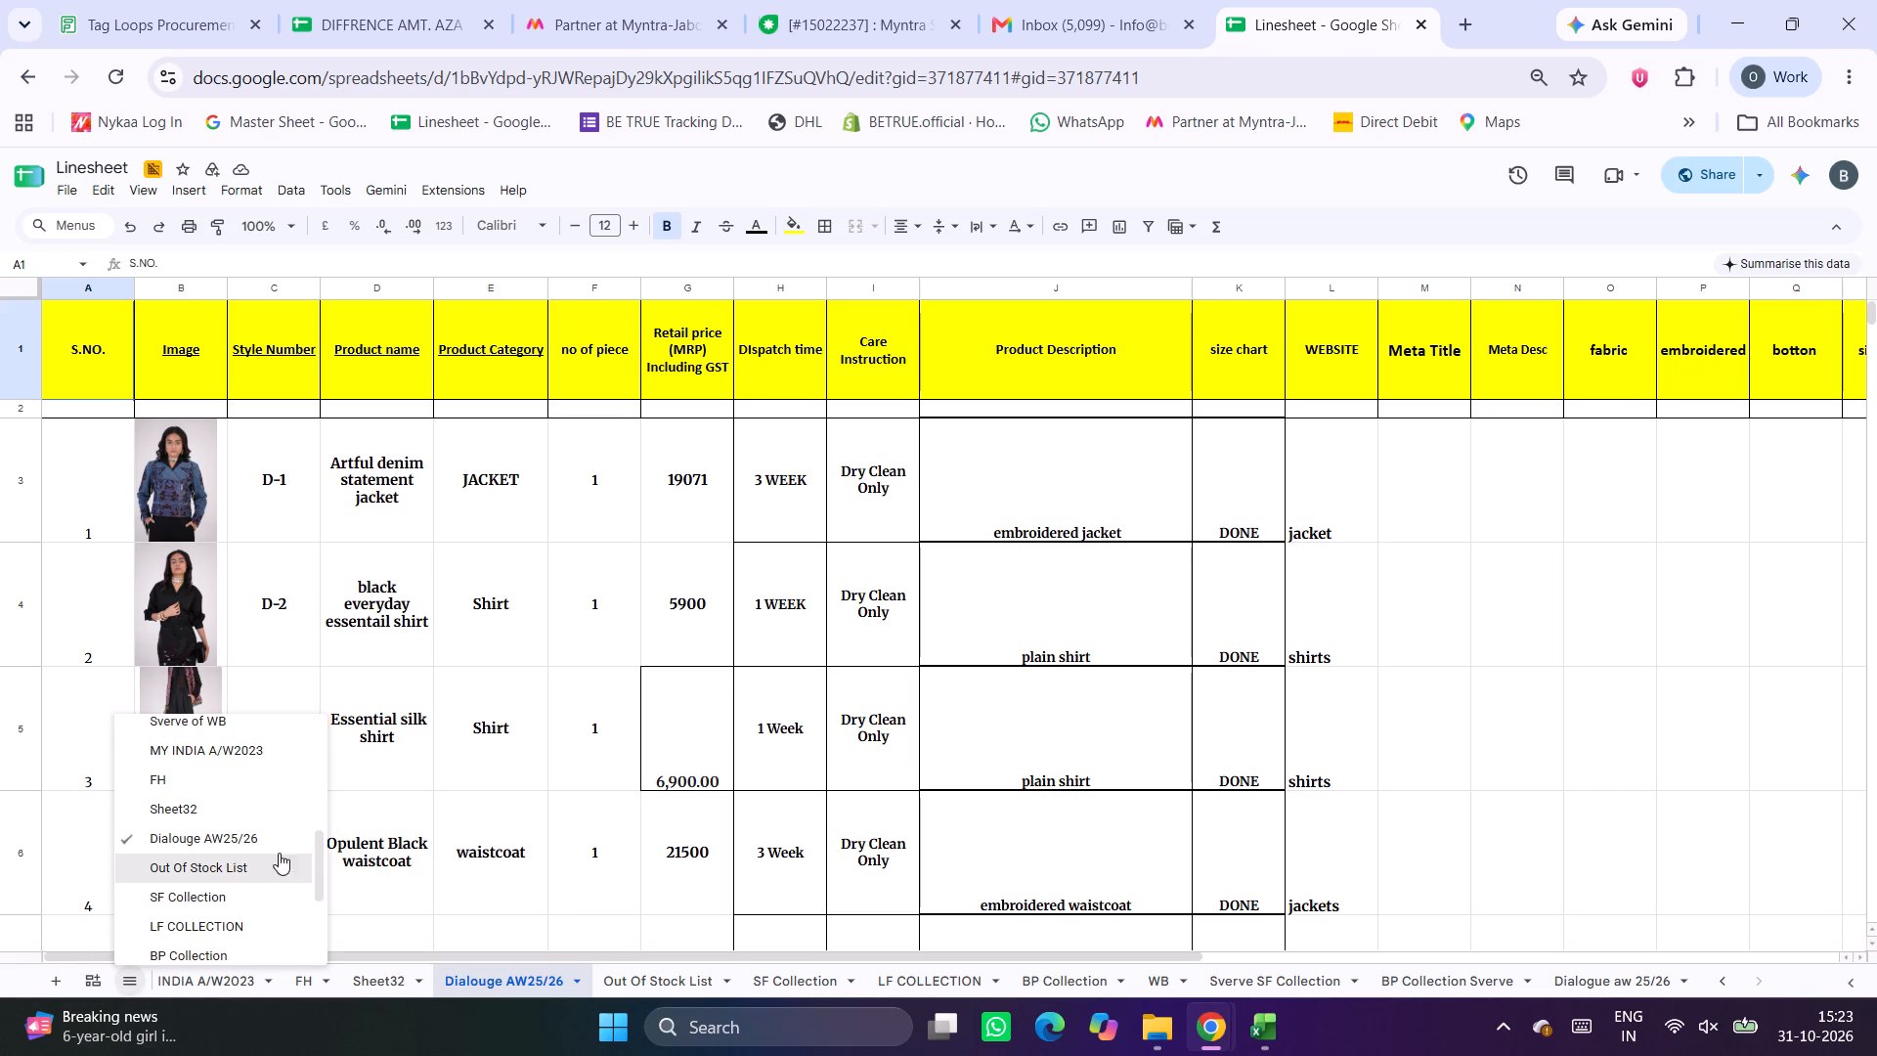
pyautogui.click(298, 834)
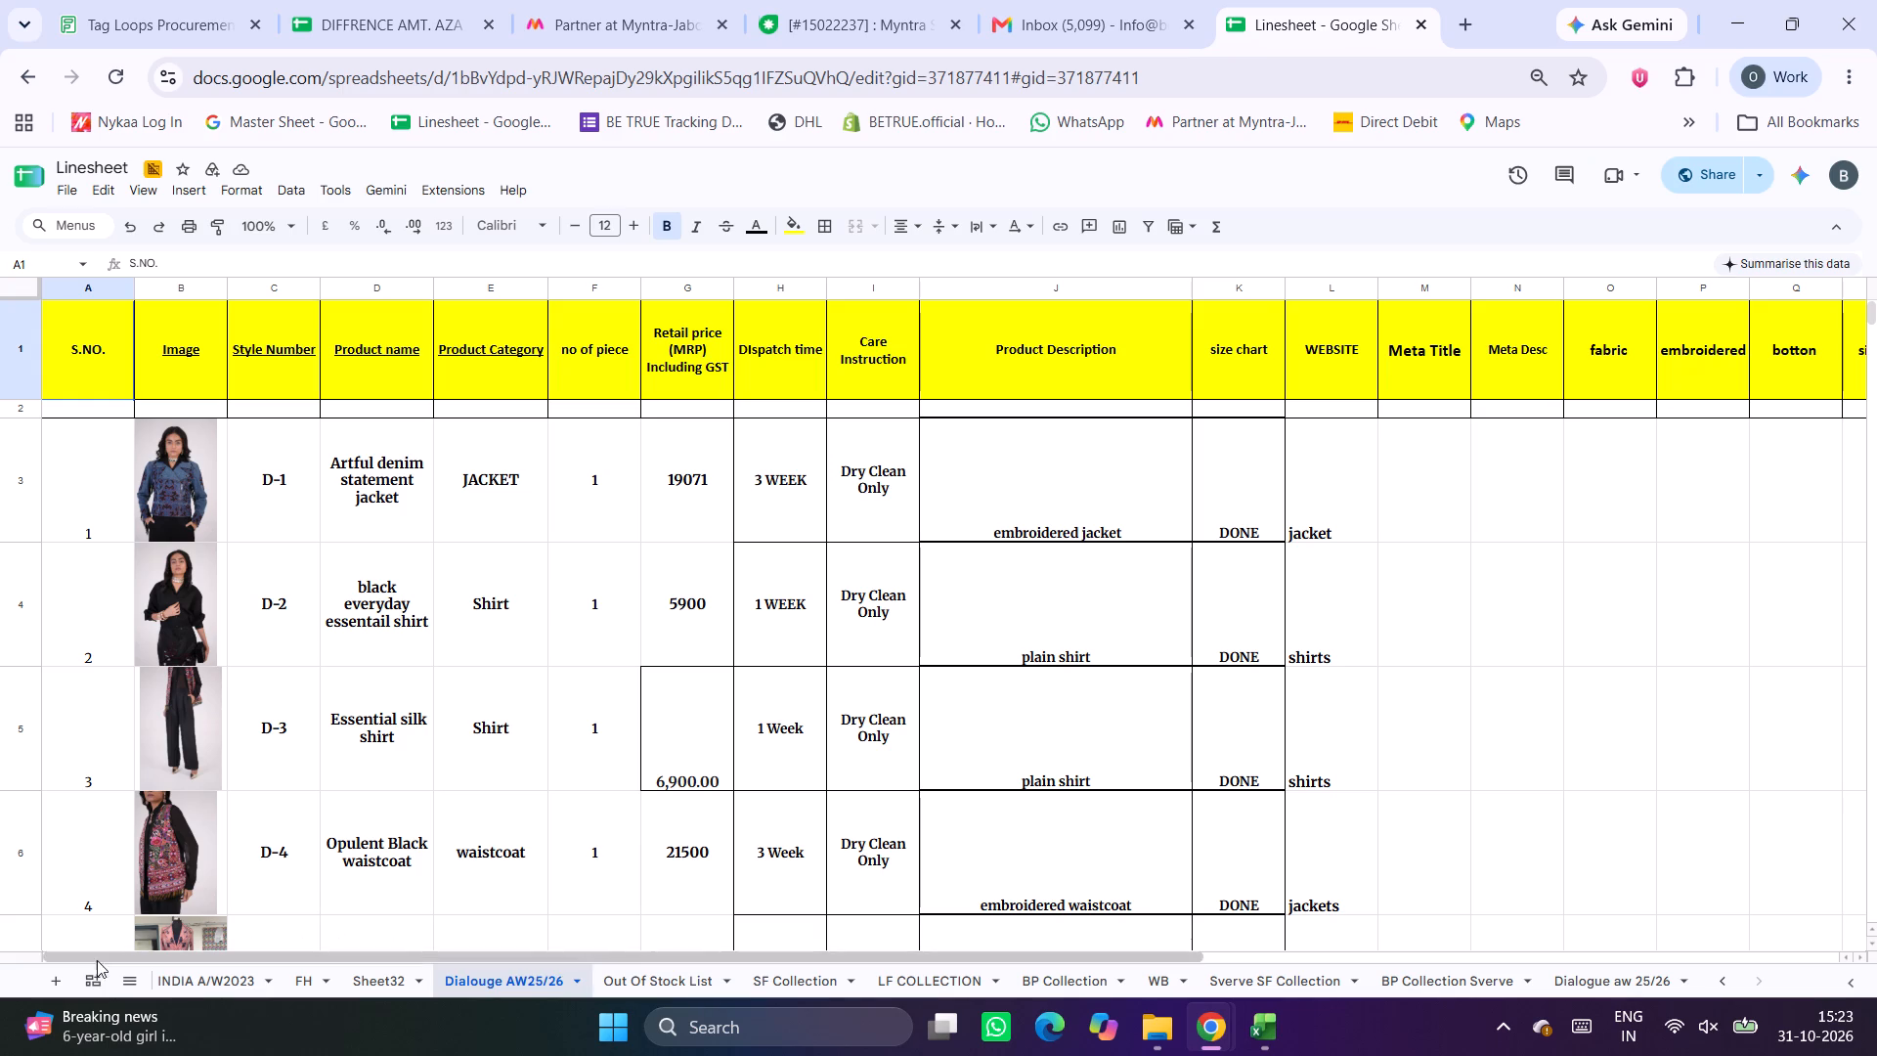
pyautogui.click(140, 965)
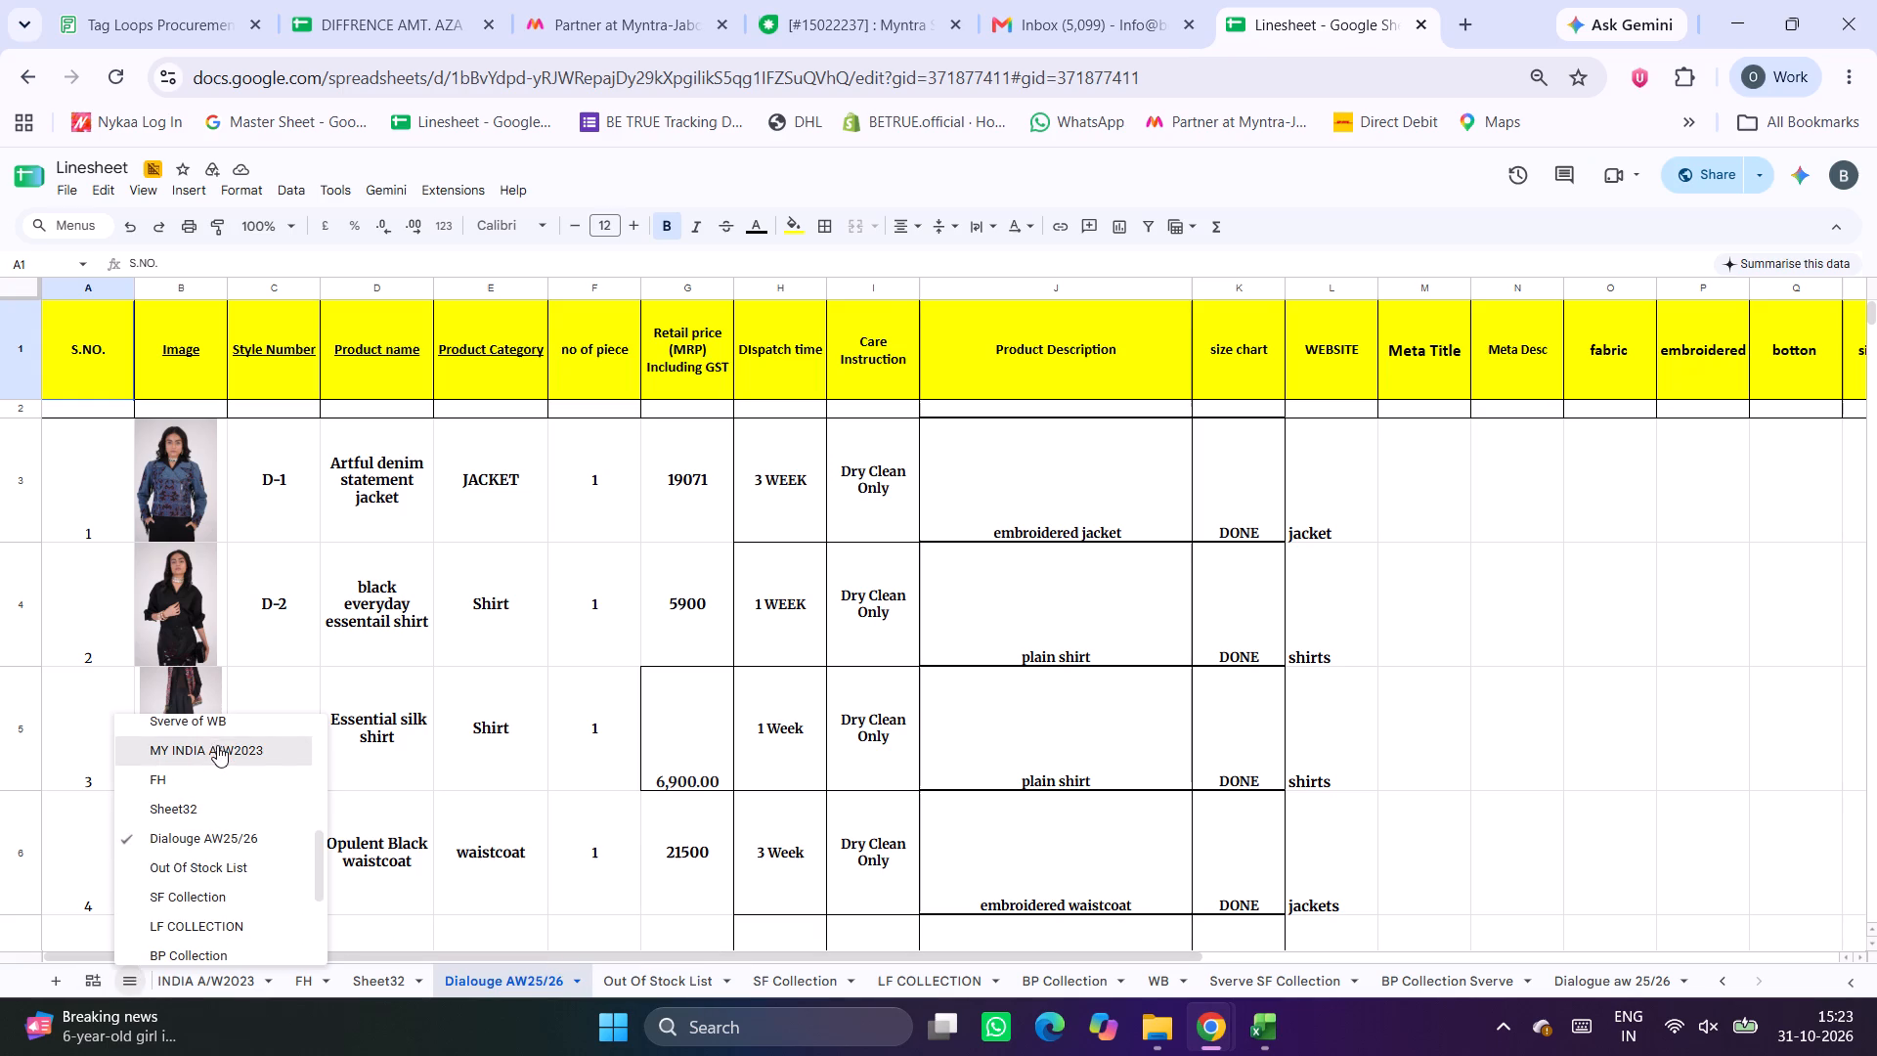
pyautogui.moveTo(314, 887); pyautogui.dragTo(320, 789)
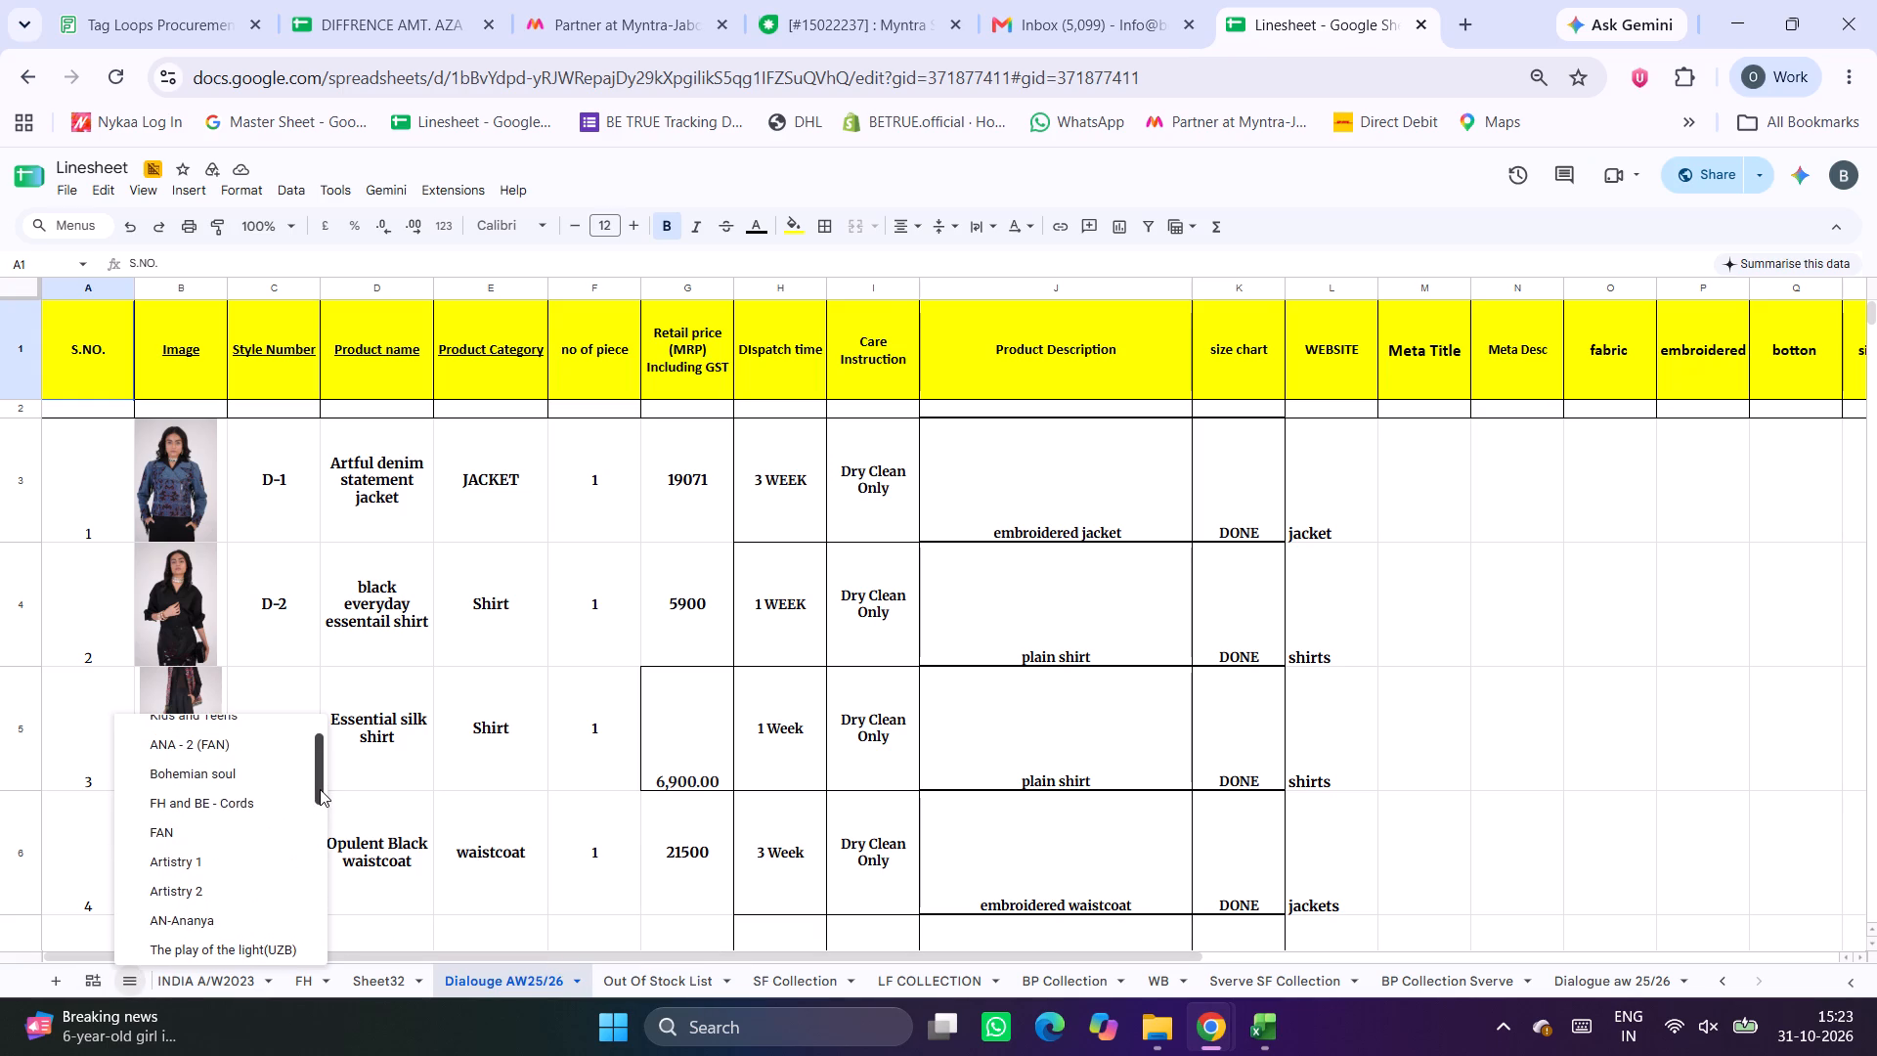
pyautogui.moveTo(320, 789); pyautogui.dragTo(313, 712)
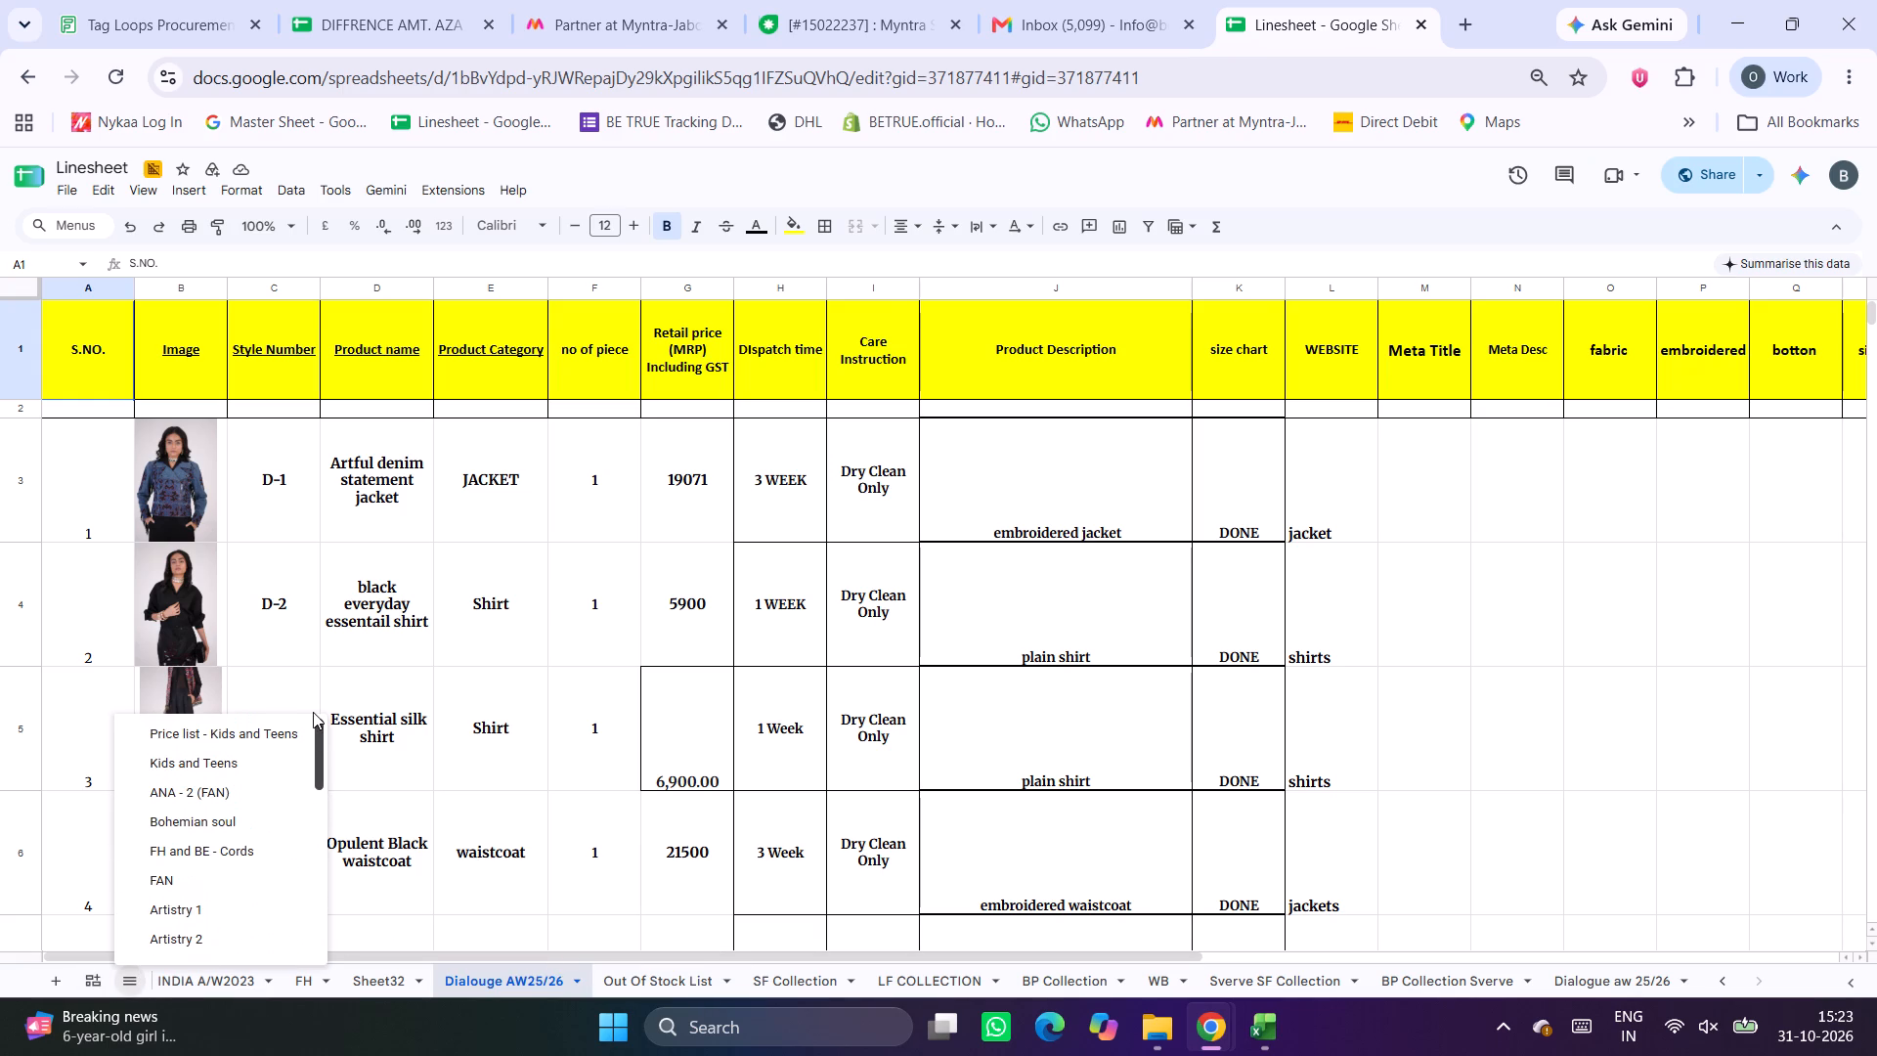
pyautogui.moveTo(313, 712); pyautogui.dragTo(311, 806)
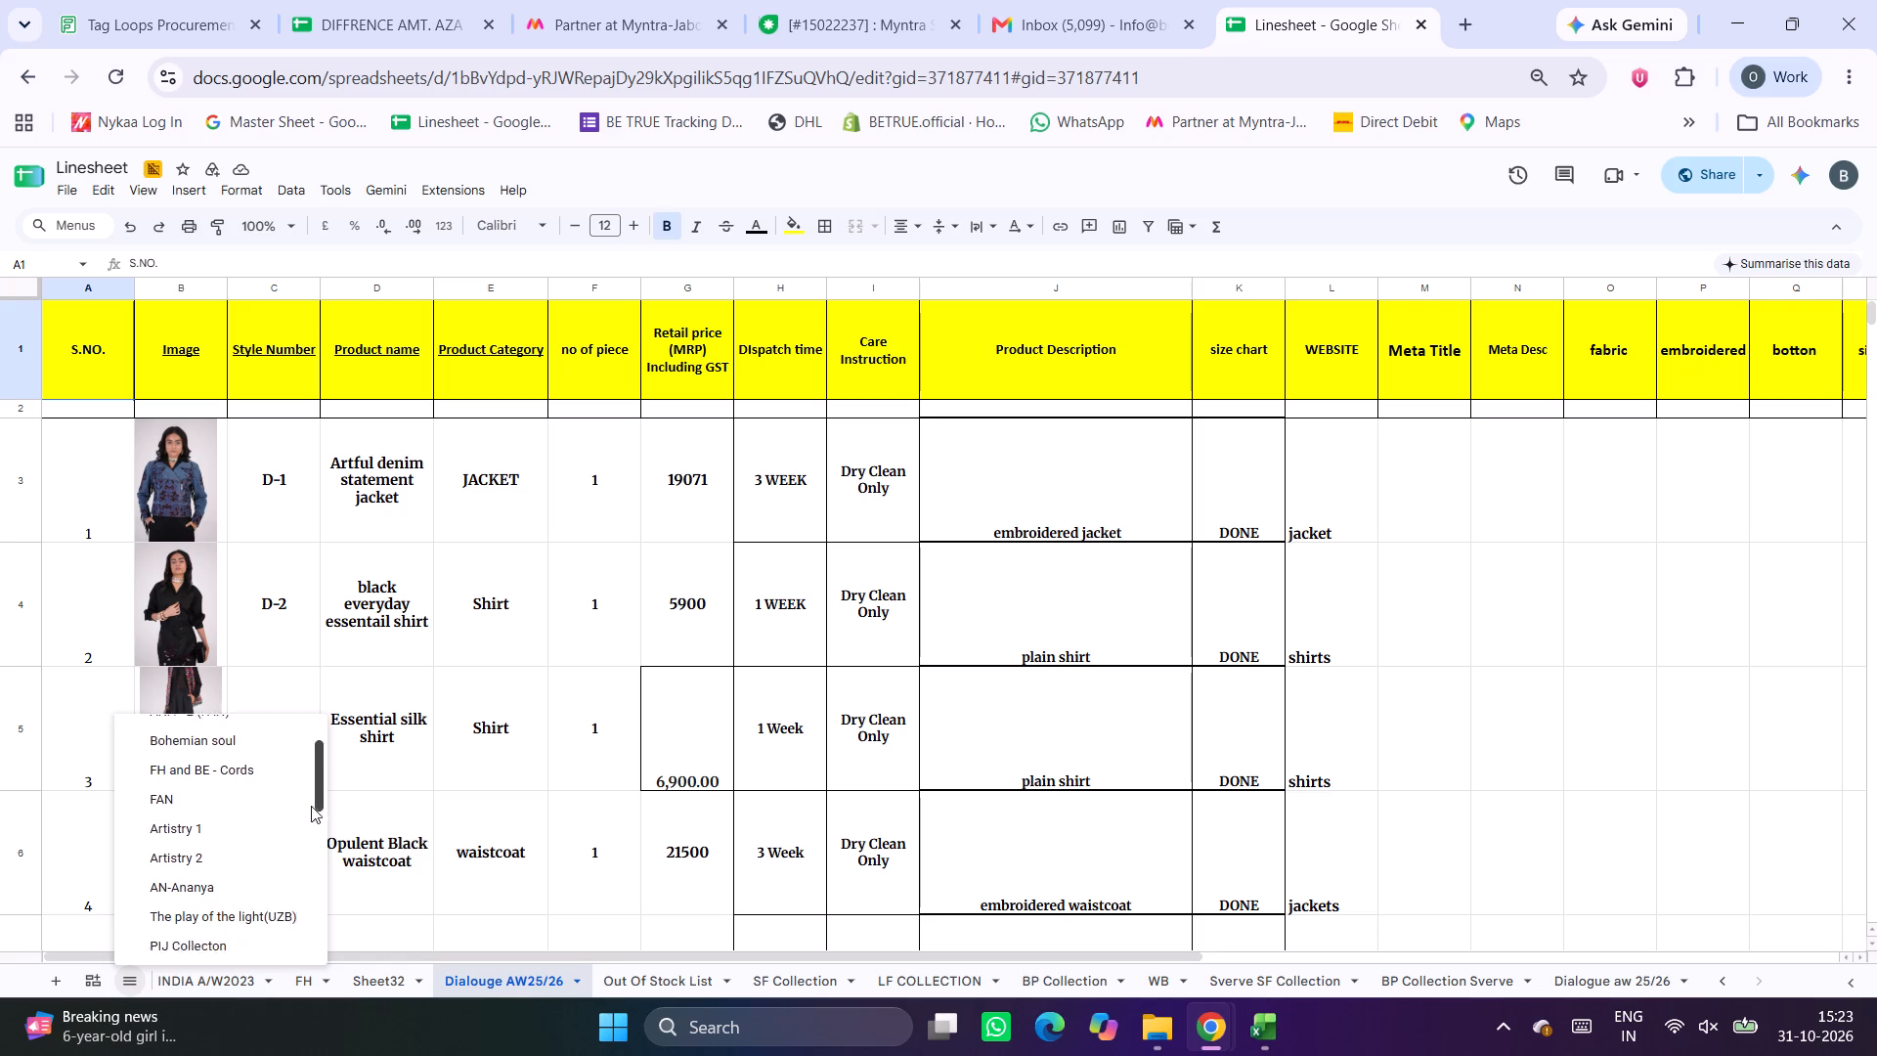
pyautogui.moveTo(311, 806); pyautogui.dragTo(313, 837)
pyautogui.click(249, 833)
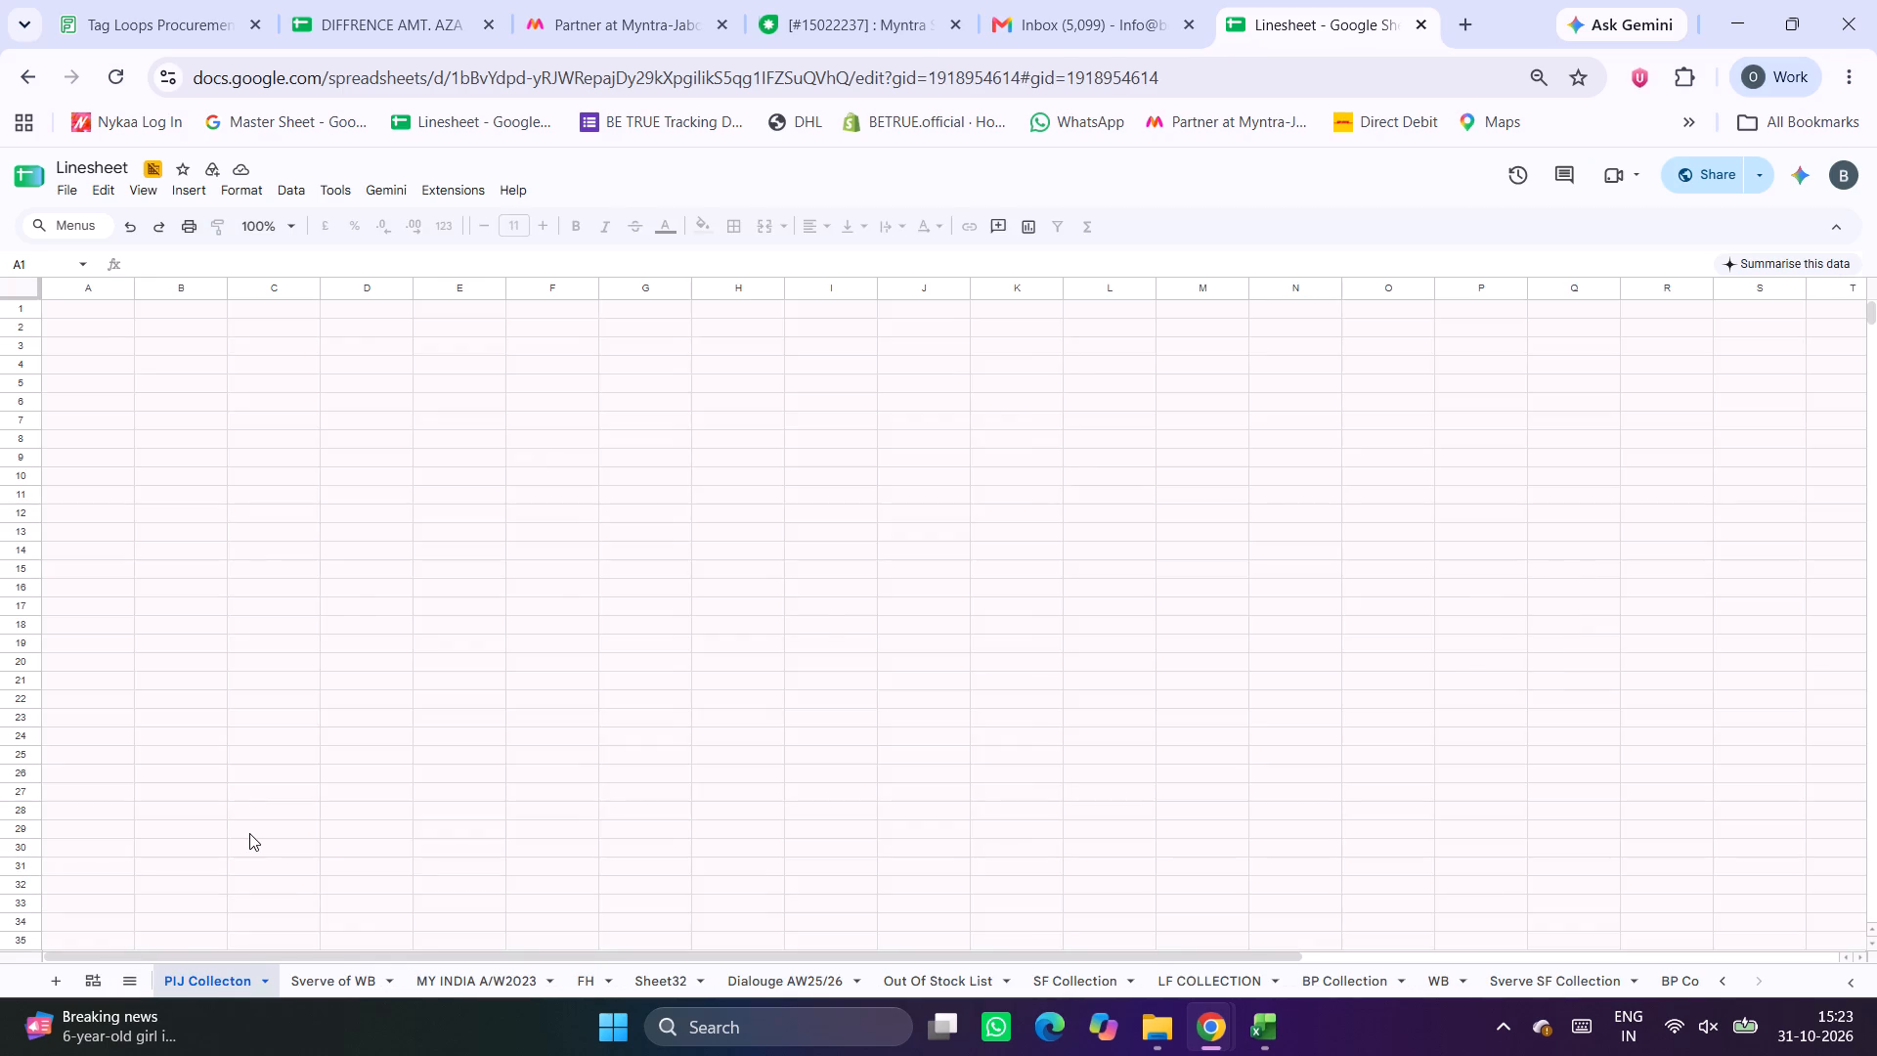
# Look through the product rows of the PIJ Collecton sheet, checking the images, style numbers and product names.
pyautogui.scroll(-3, 657, 678)
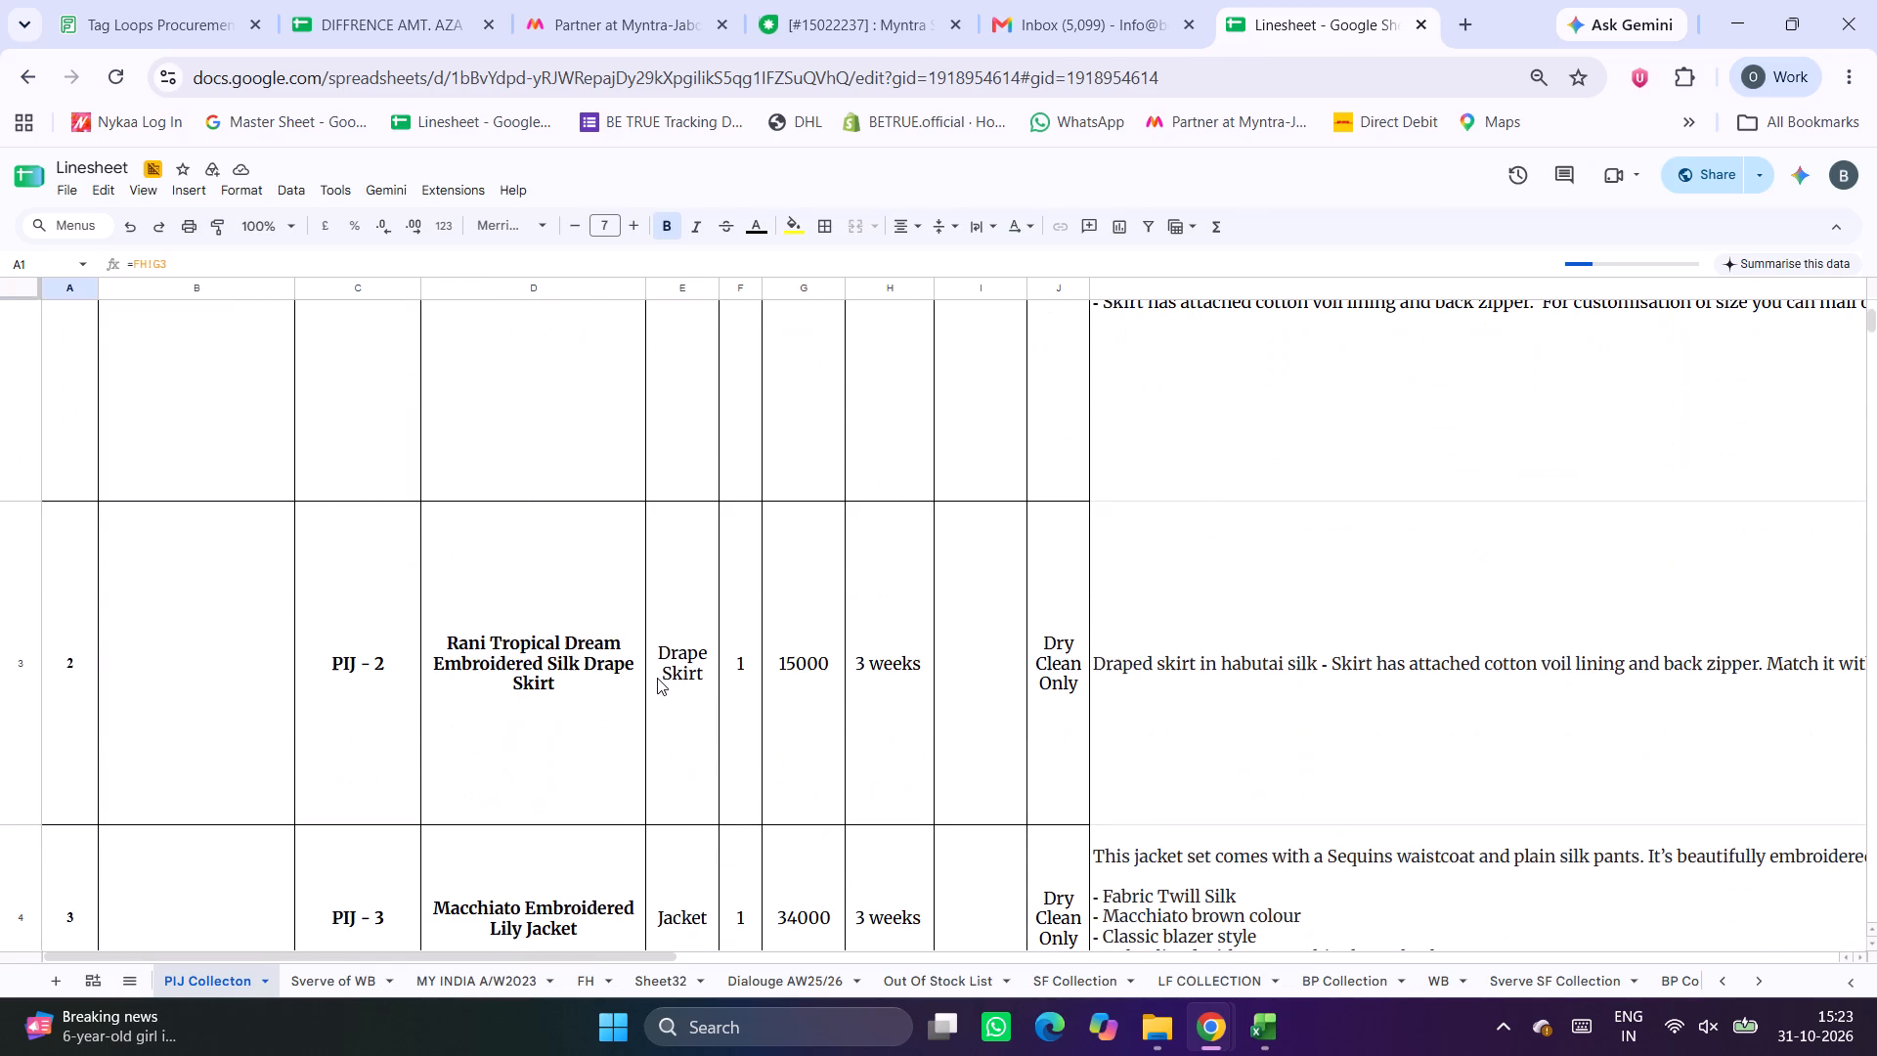
pyautogui.scroll(-1, 657, 678)
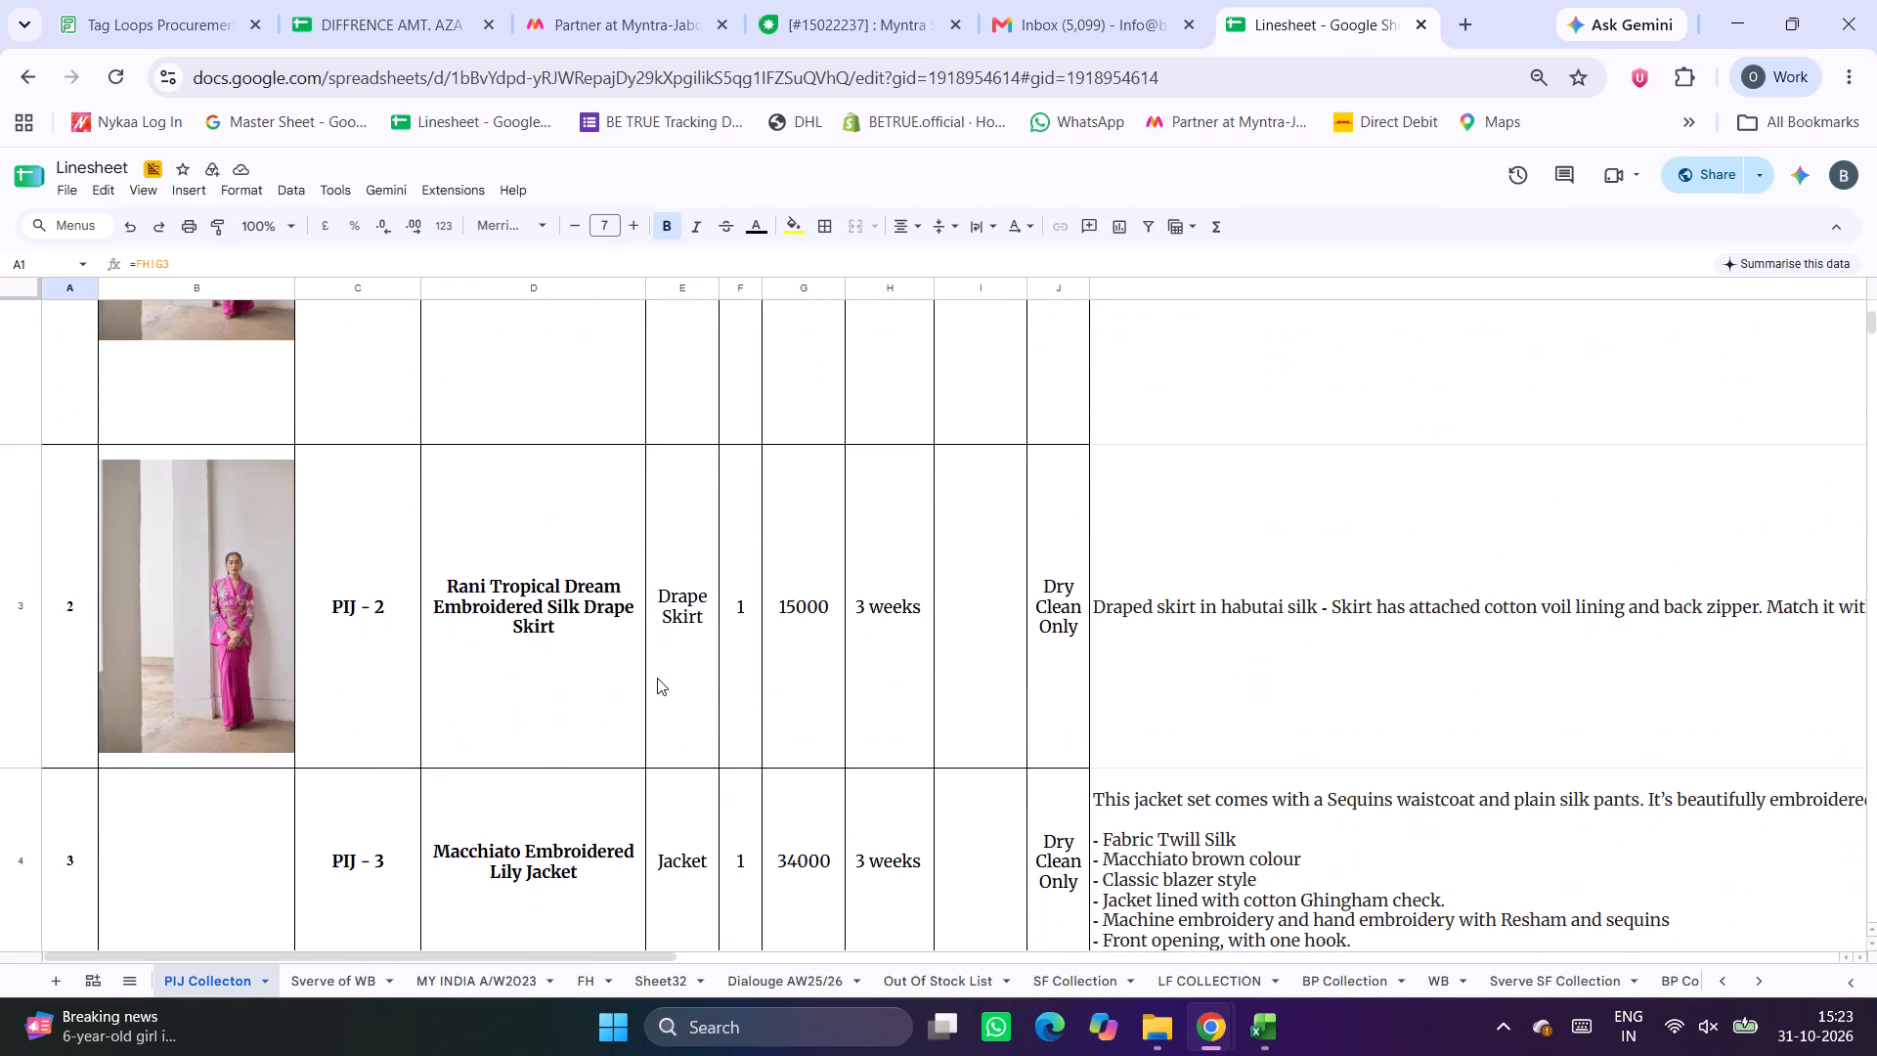
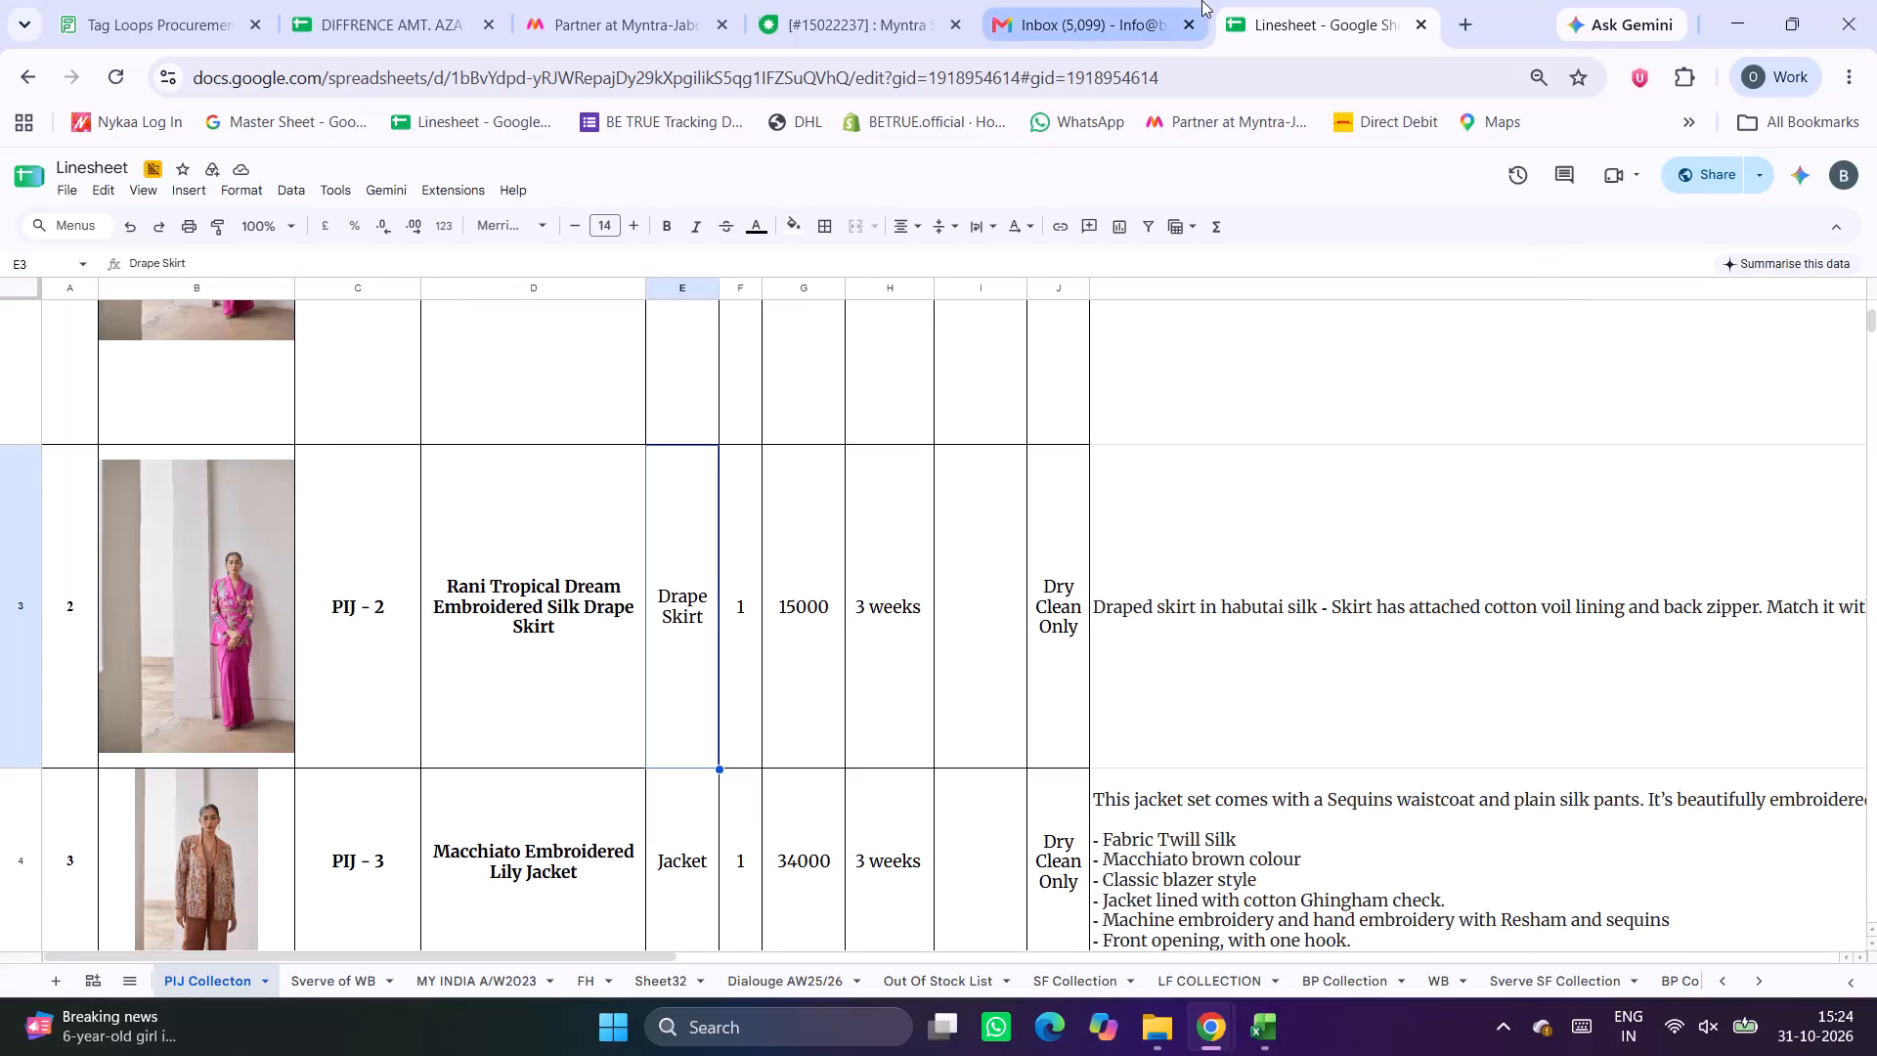
# Open a new browser tab and look up "sheets" from its address bar.
pyautogui.click(1461, 28)
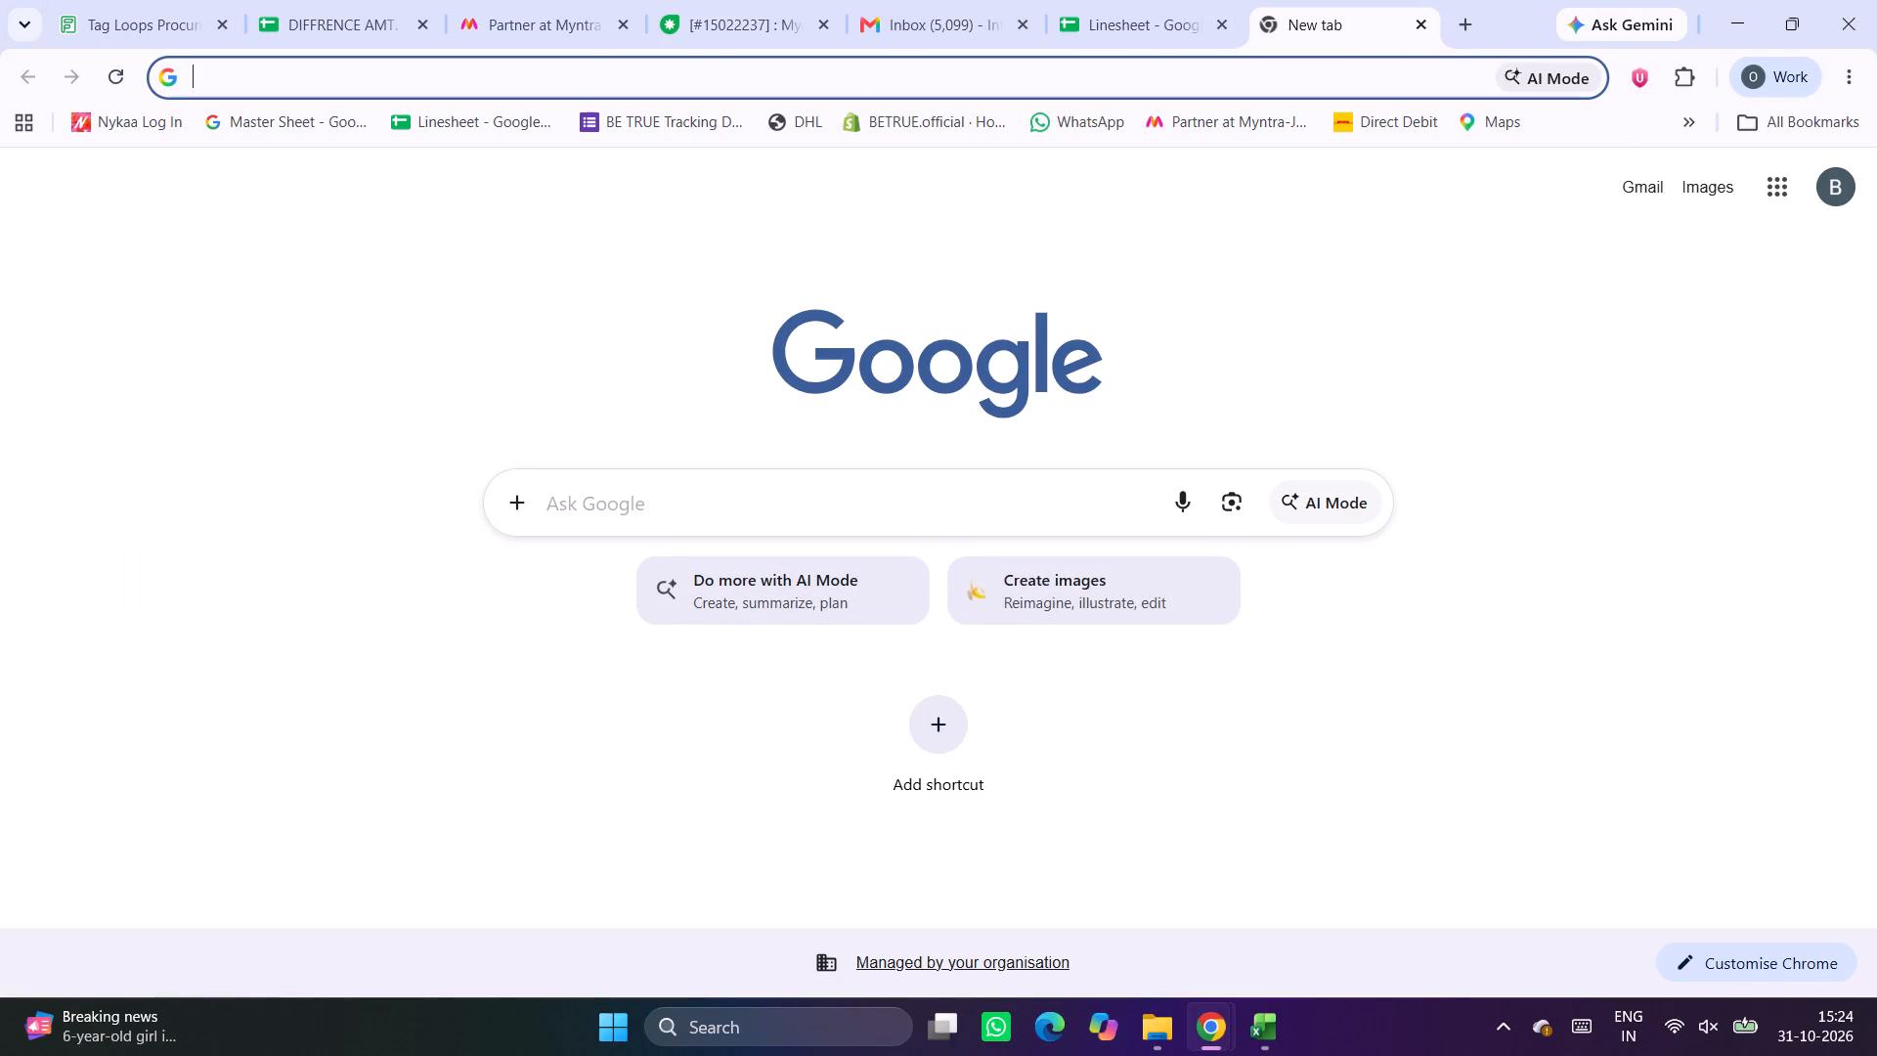
pyautogui.write('sheets')
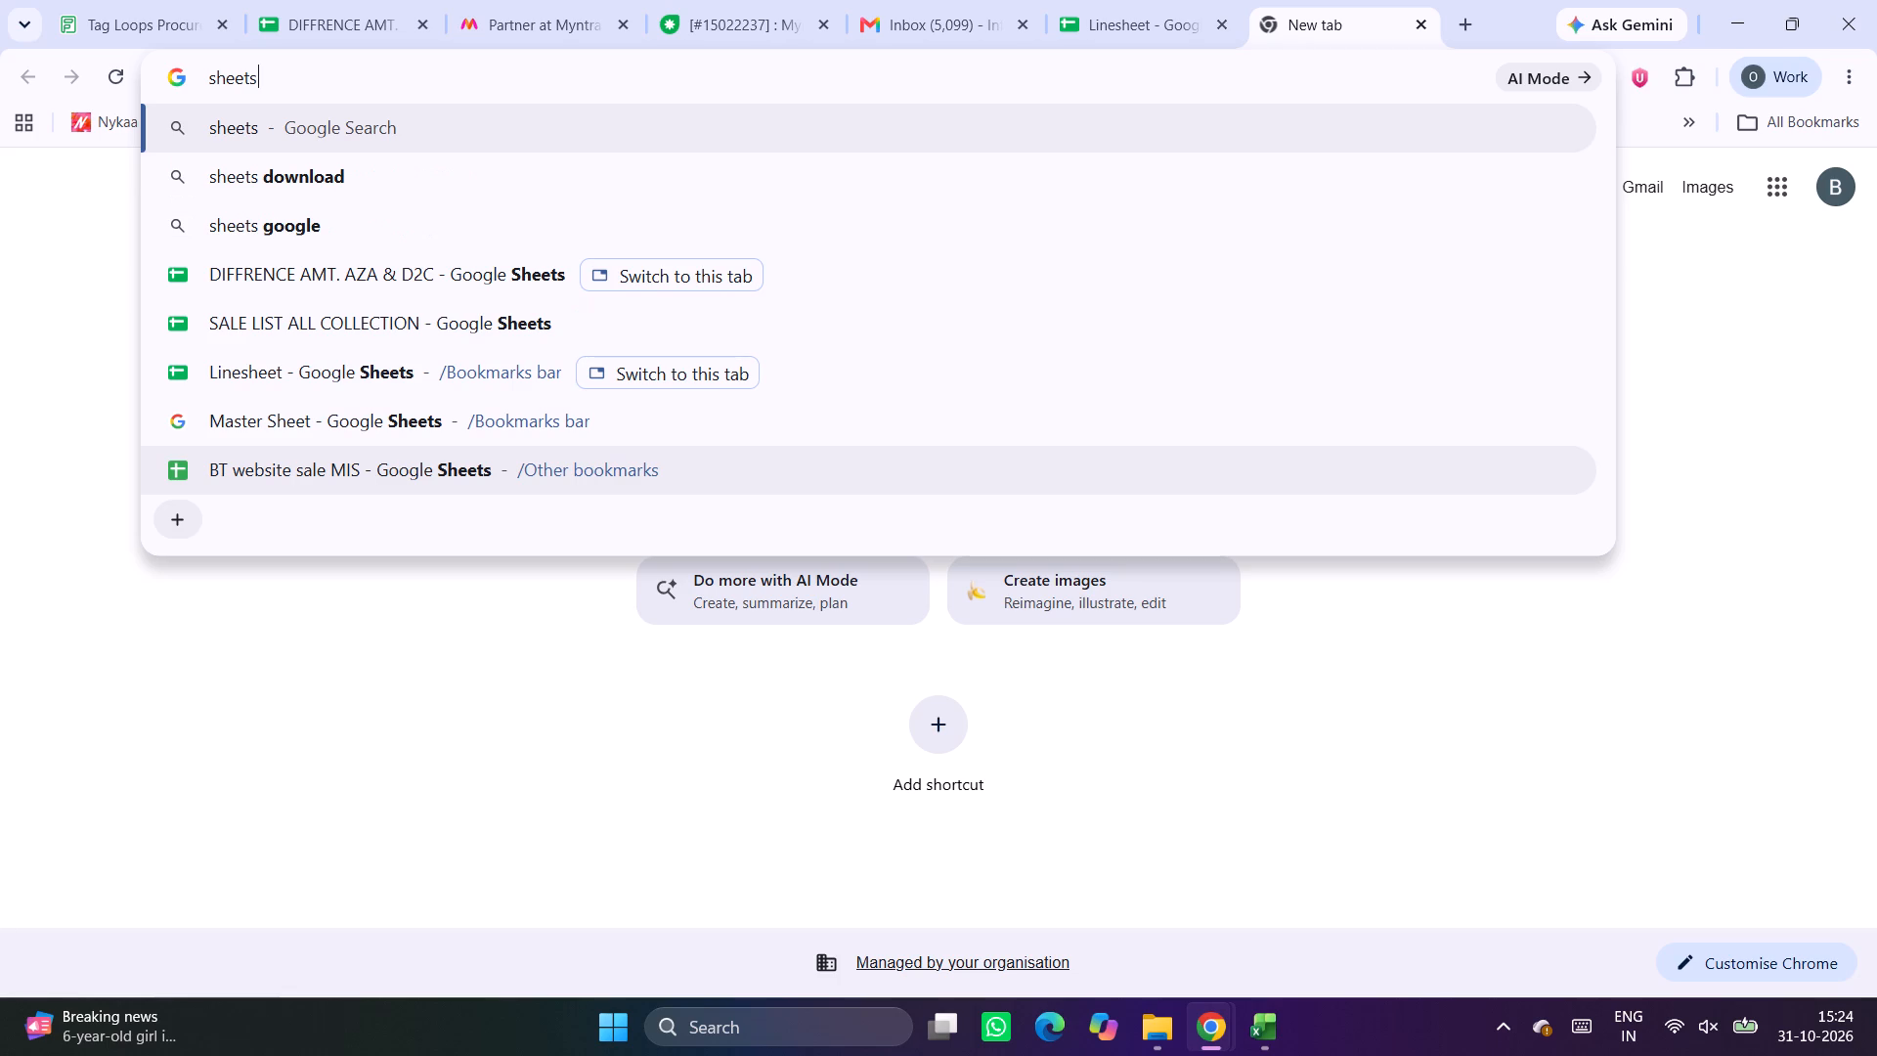
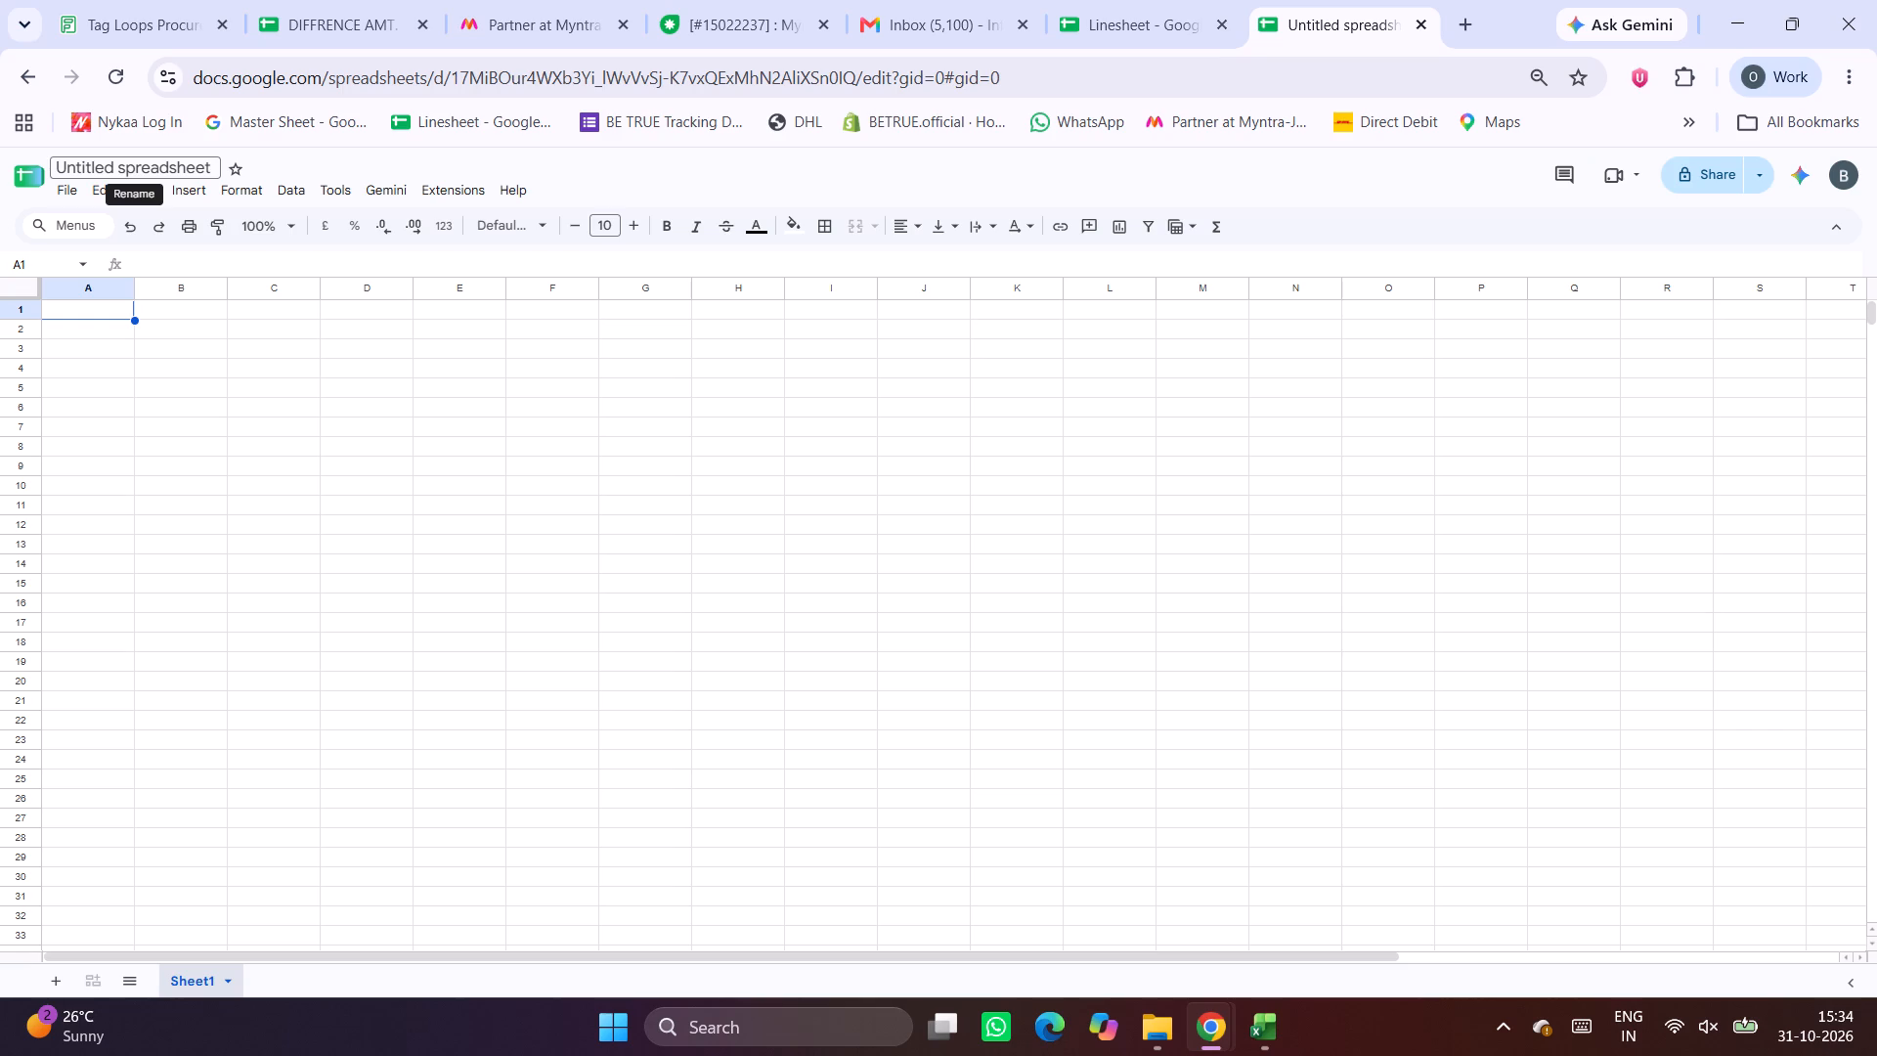
# Rename the untitled spreadsheet as Product Listing Sheet.
pyautogui.tripleClick(163, 166)
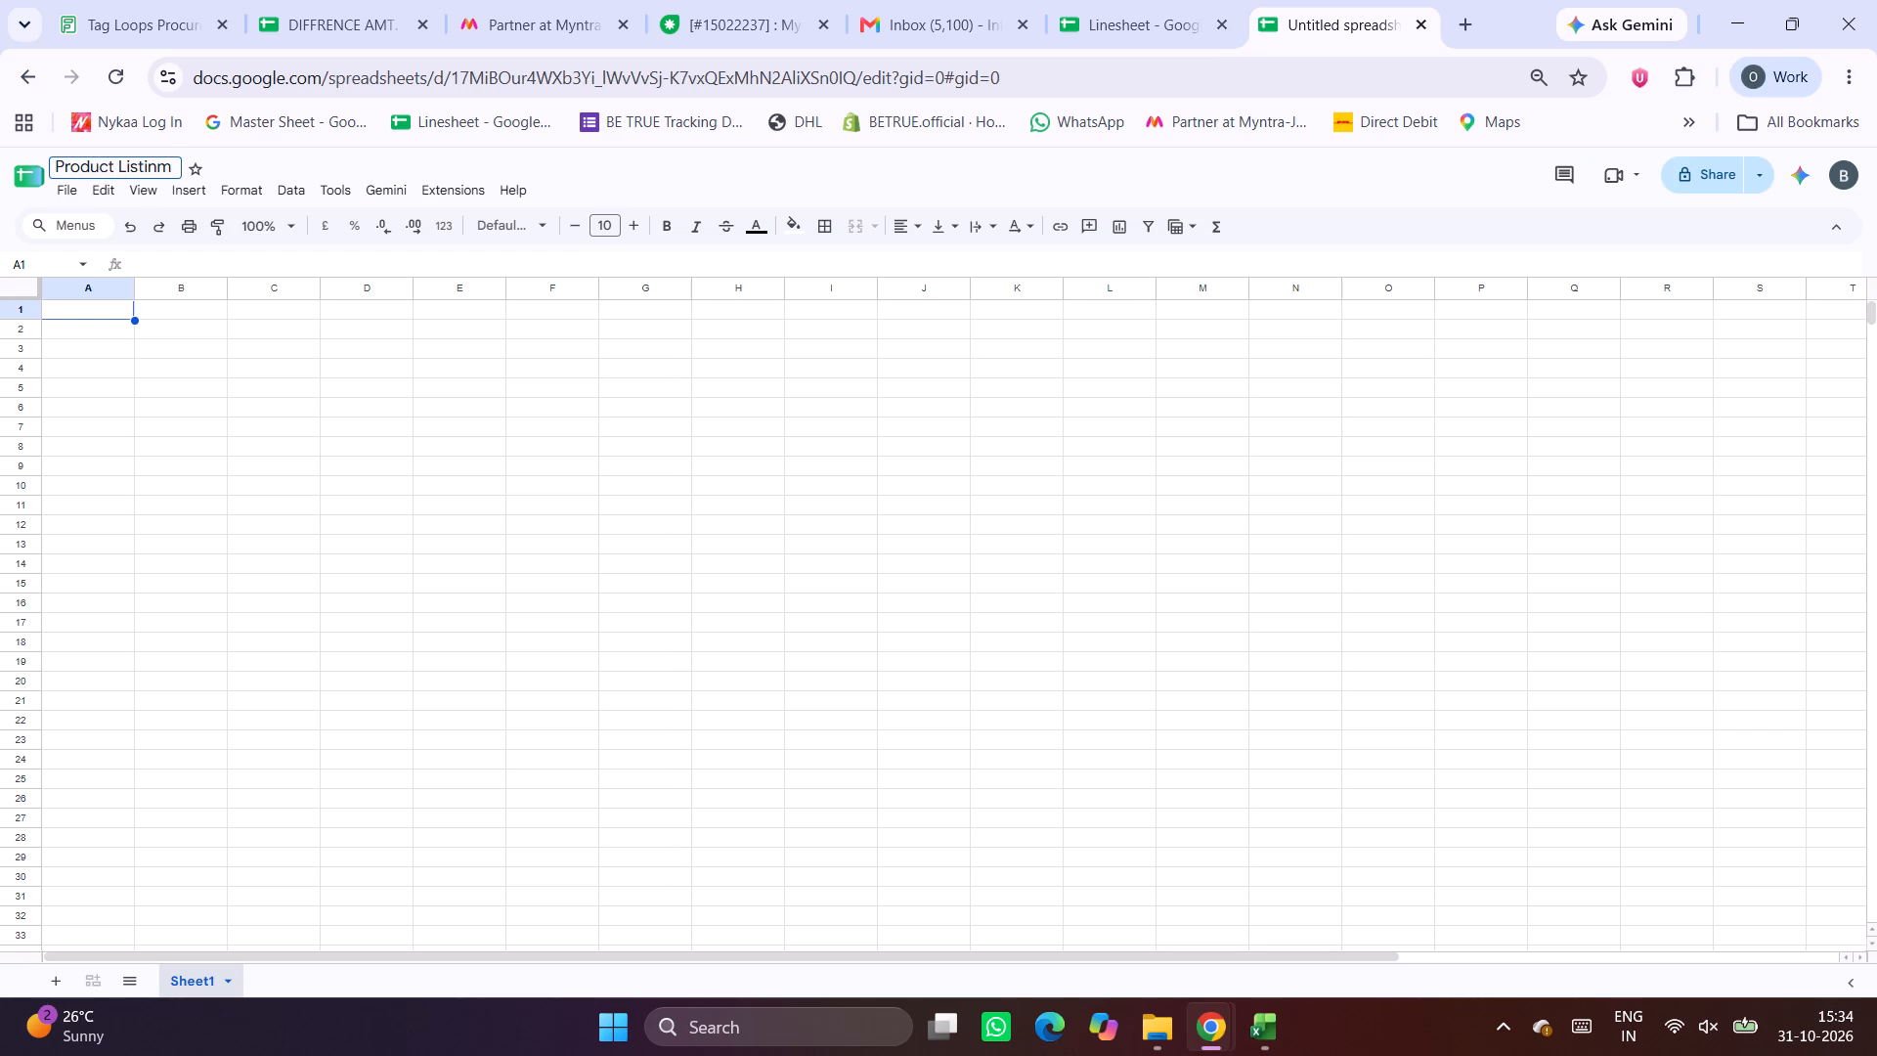
pyautogui.press('BackSpace')
pyautogui.write('g')
pyautogui.press('space')
pyautogui.click(302, 612)
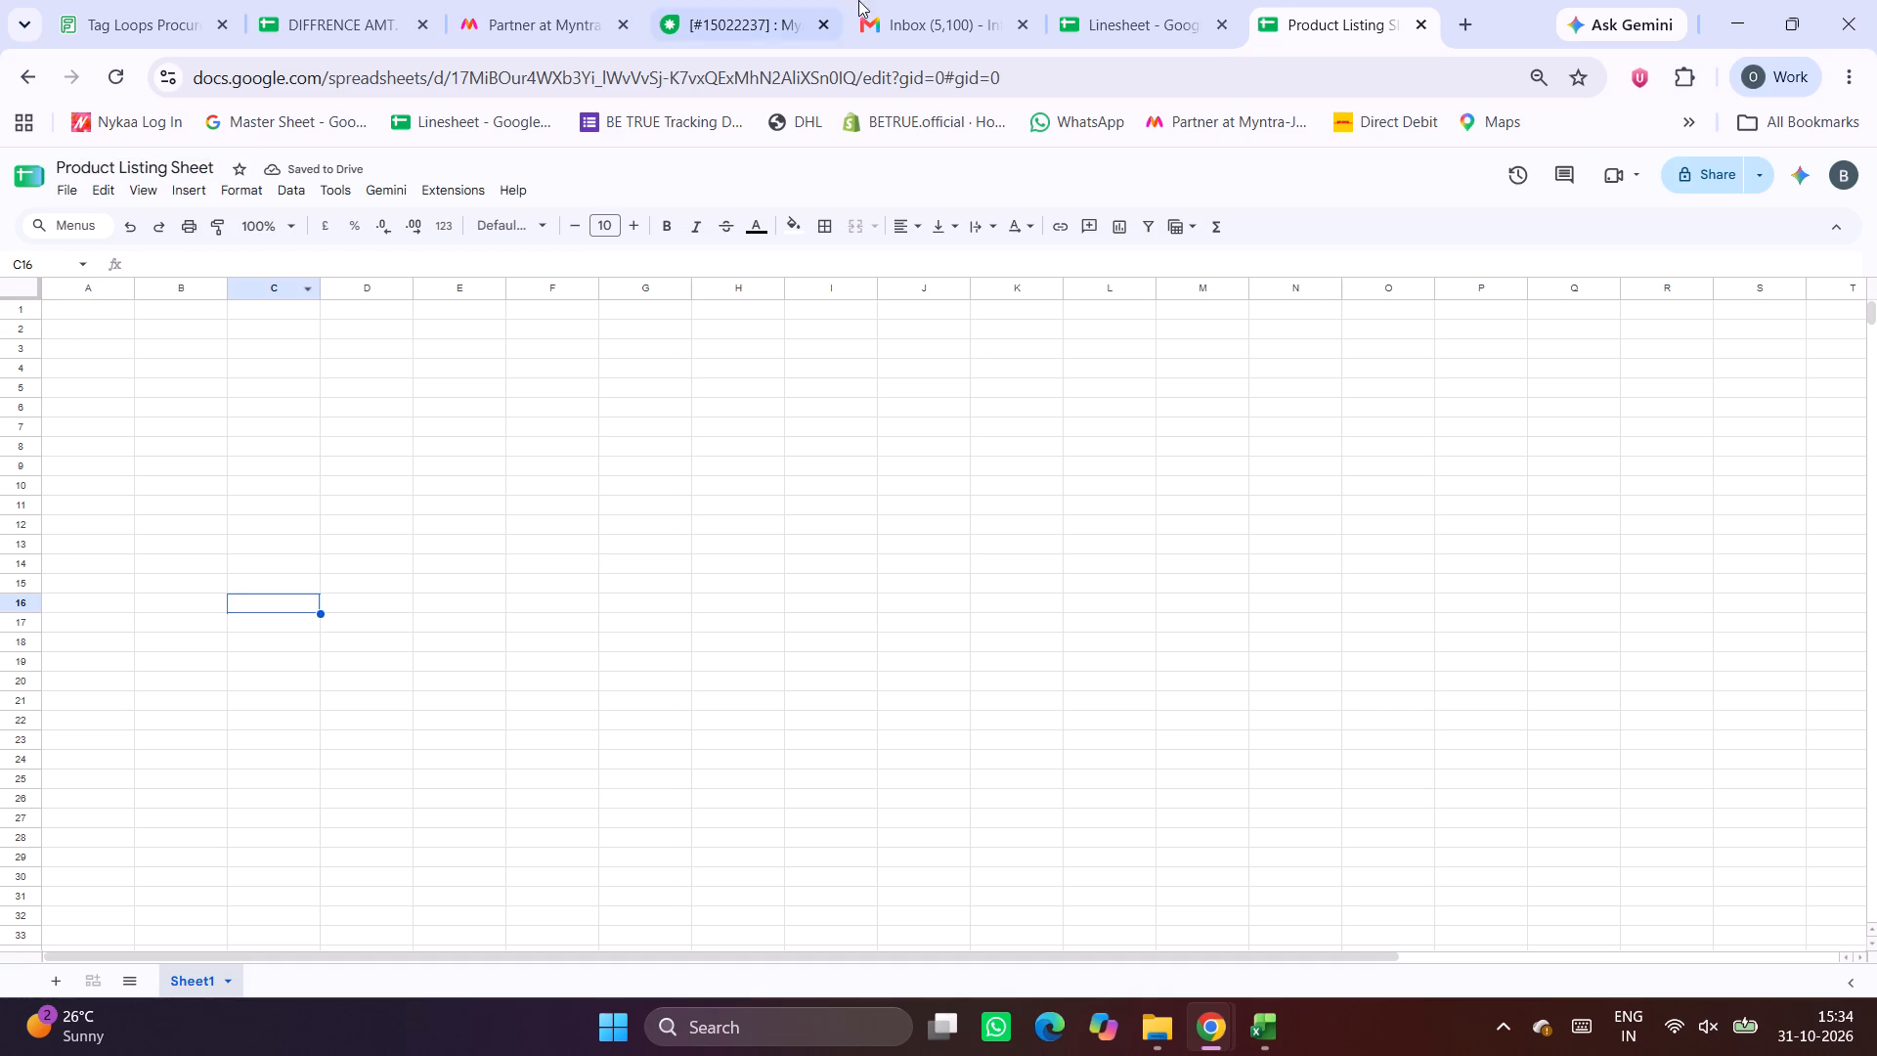
# After consulting the Linesheet's PIJ collection, enter the headers IMAGE in A1 and SKU in B1 of the Product Listing Sheet.
pyautogui.click(1137, 0)
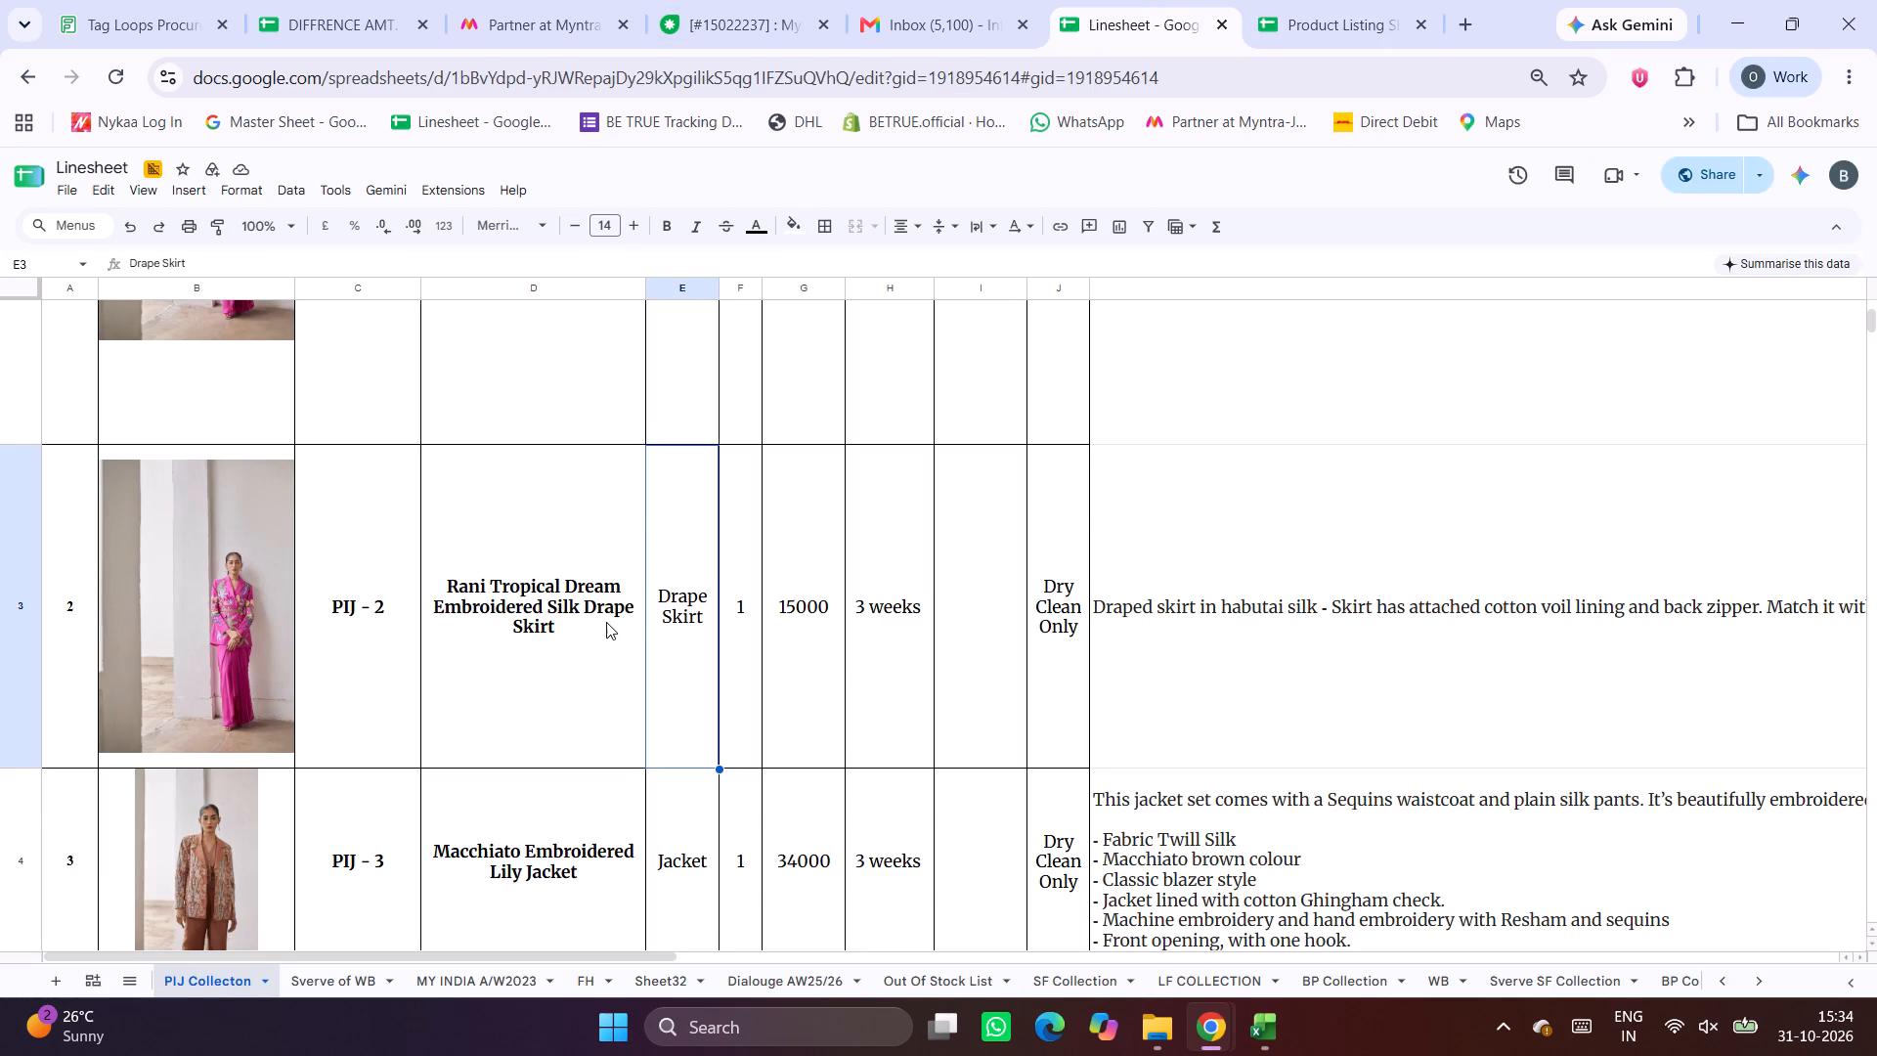
pyautogui.scroll(2, 614, 635)
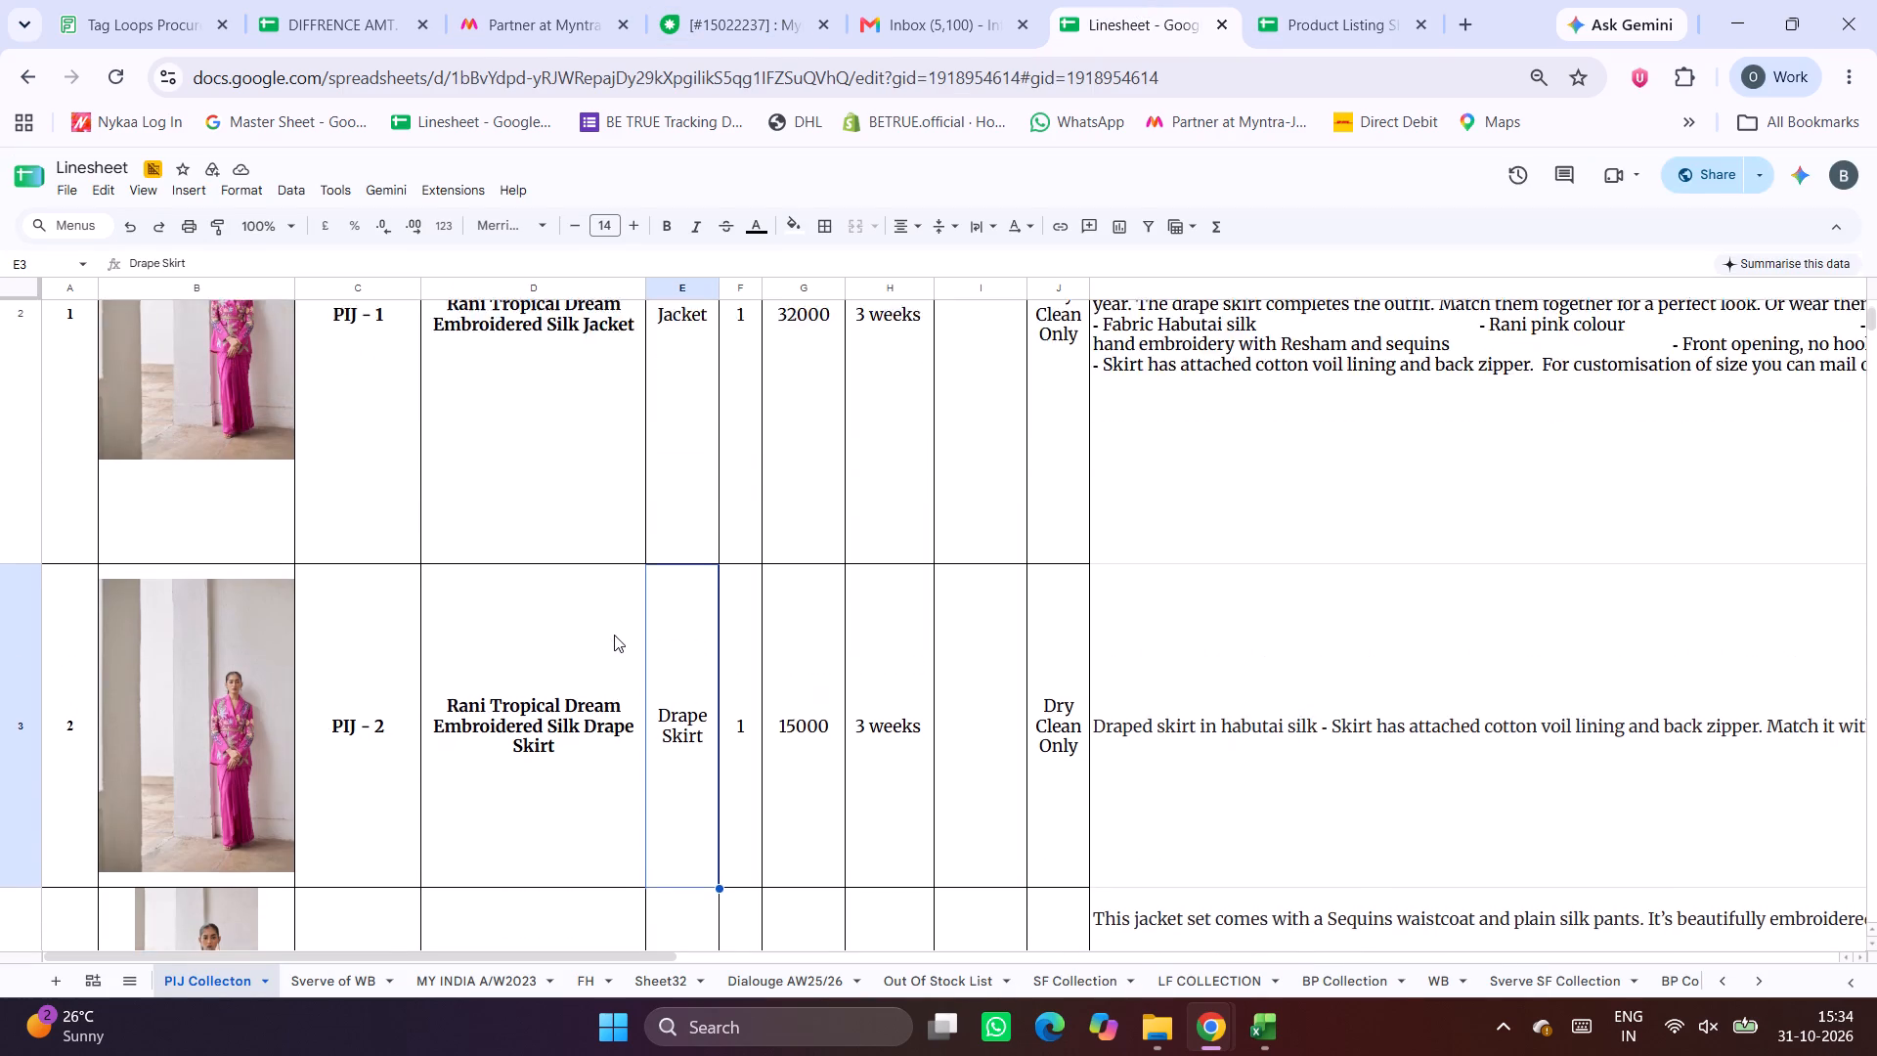
pyautogui.scroll(4, 614, 635)
pyautogui.scroll(-4, 614, 635)
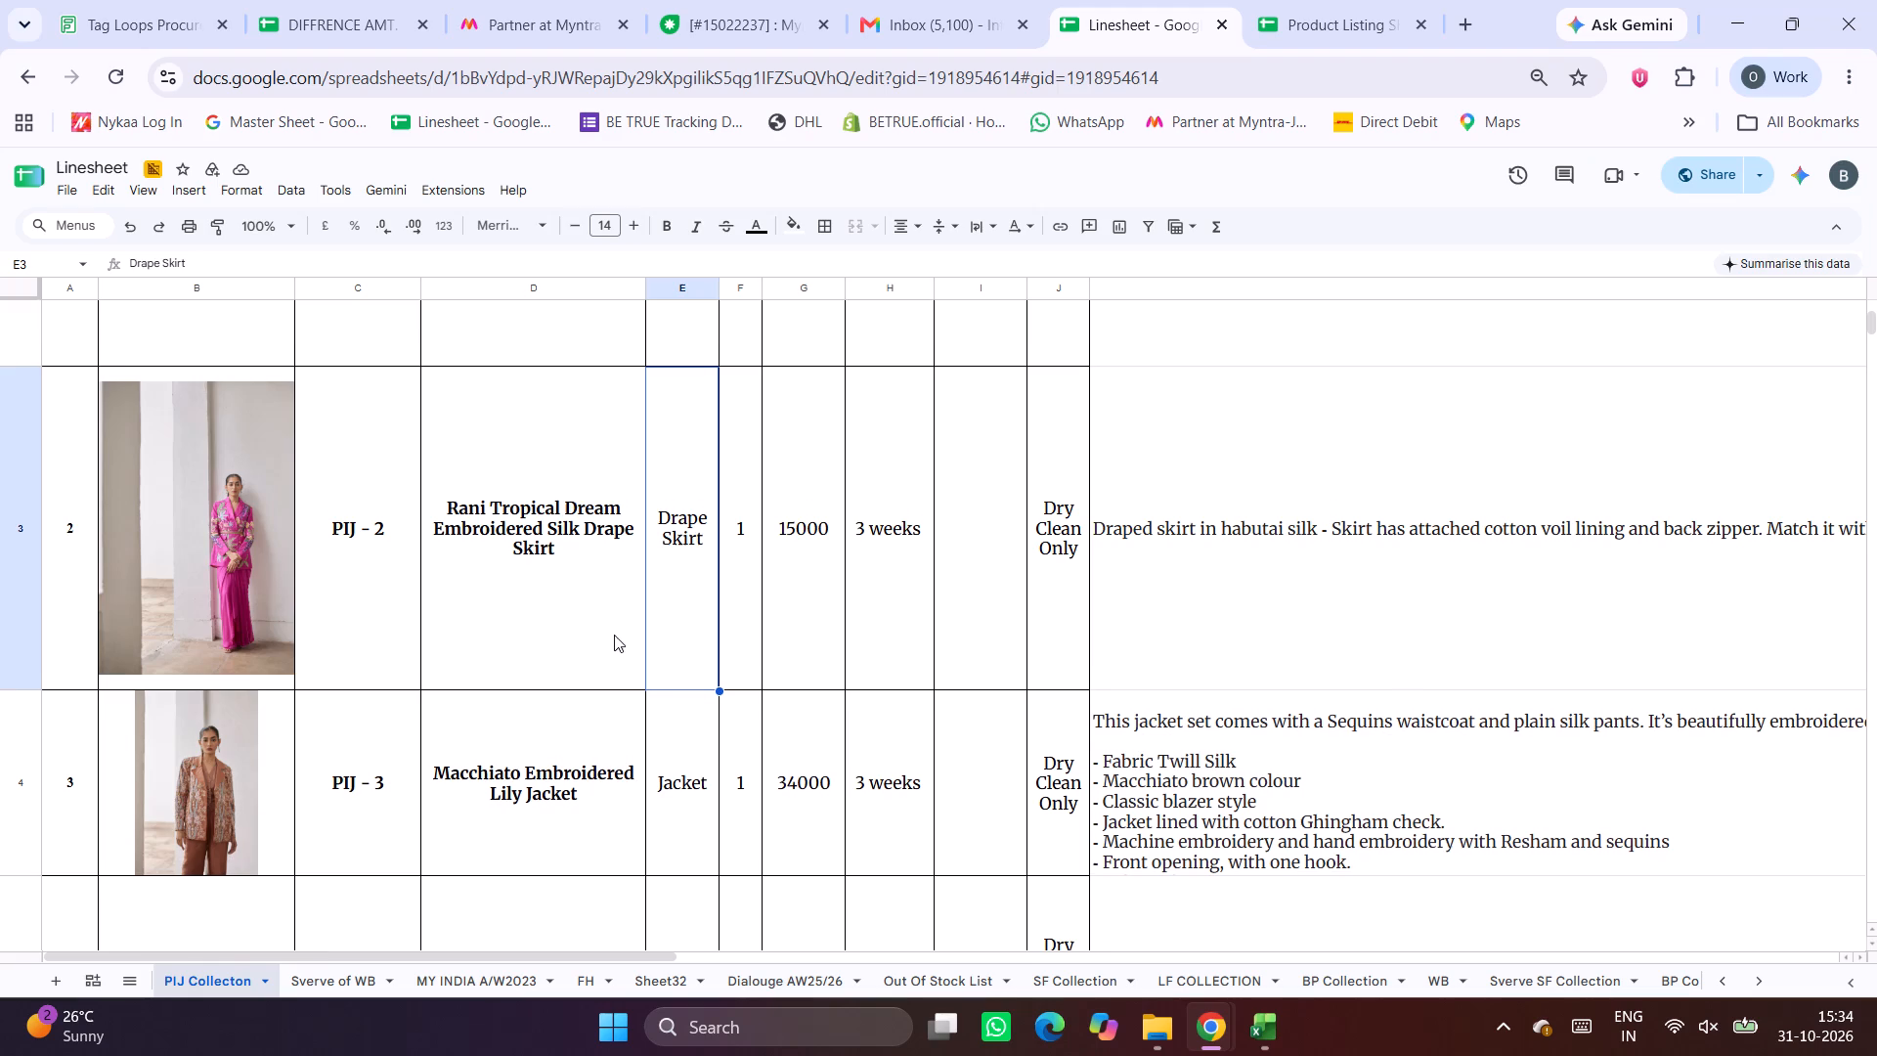
pyautogui.click(1300, 0)
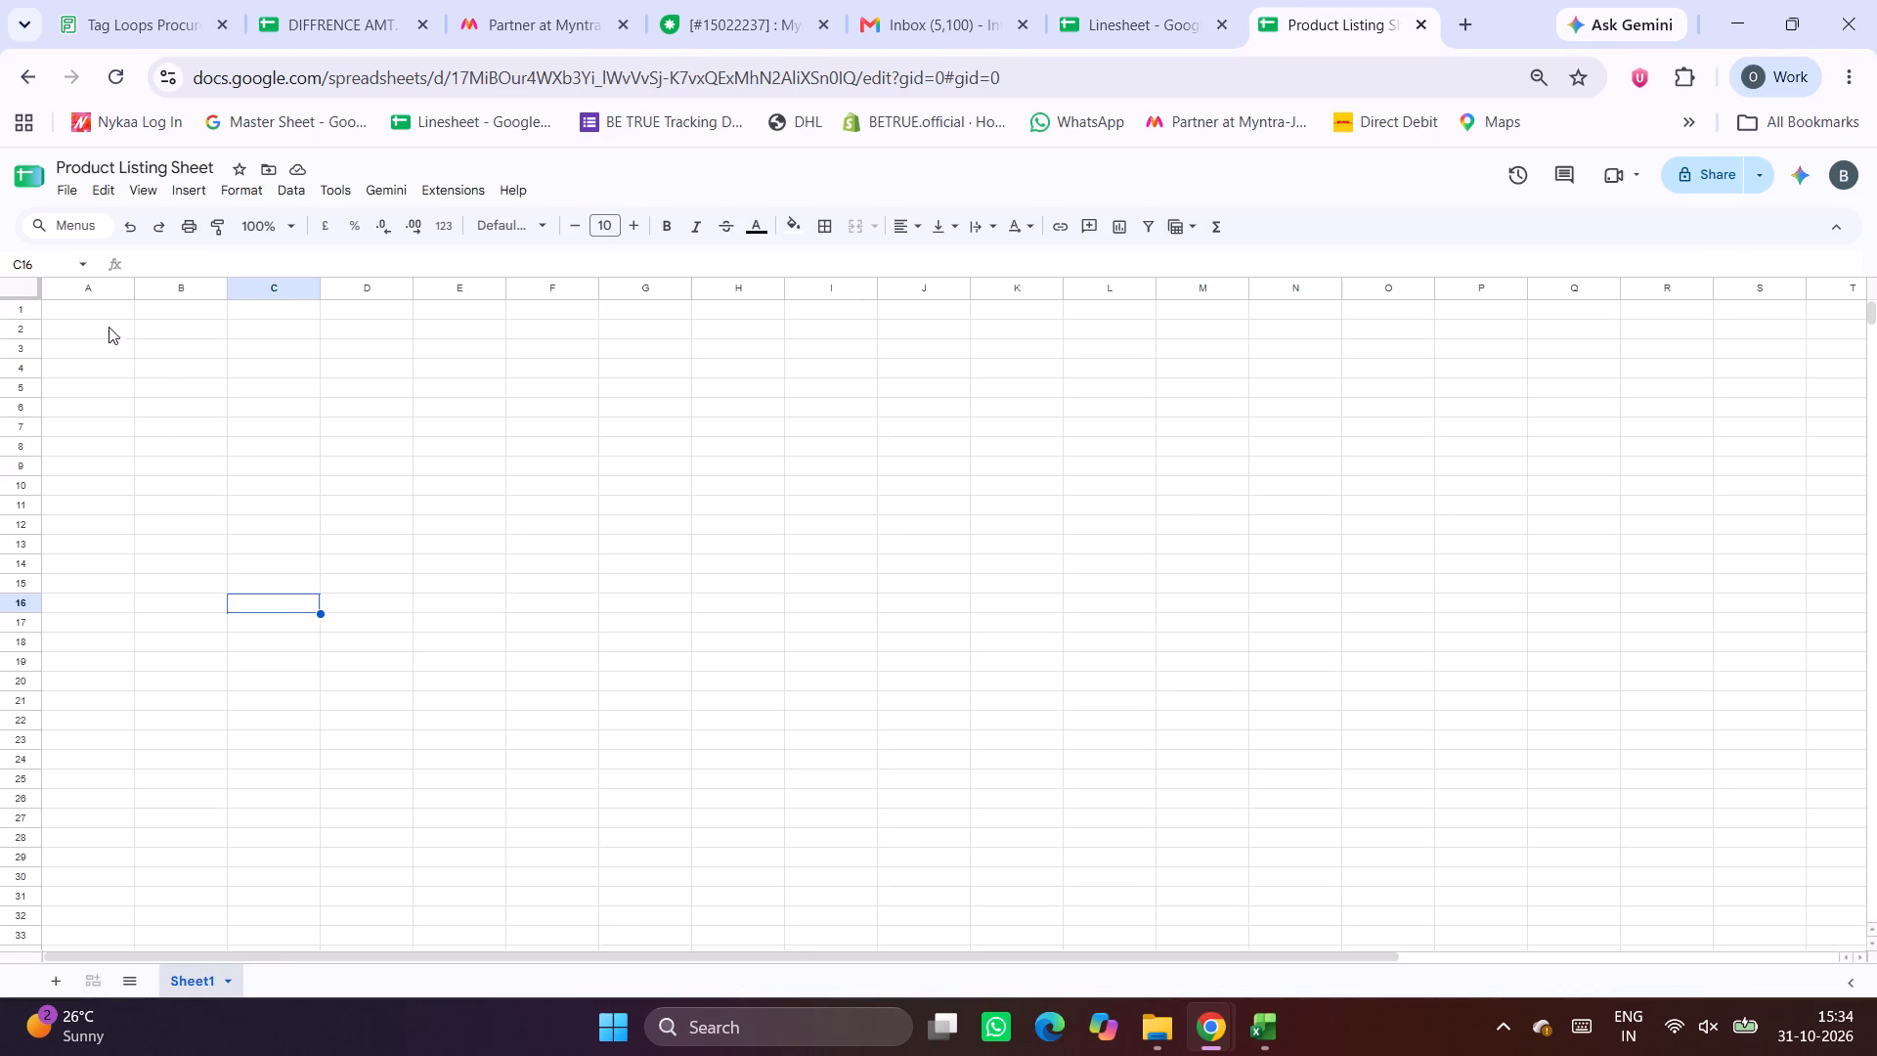
pyautogui.click(117, 312)
pyautogui.write('IMAGE')
pyautogui.press('Tab')
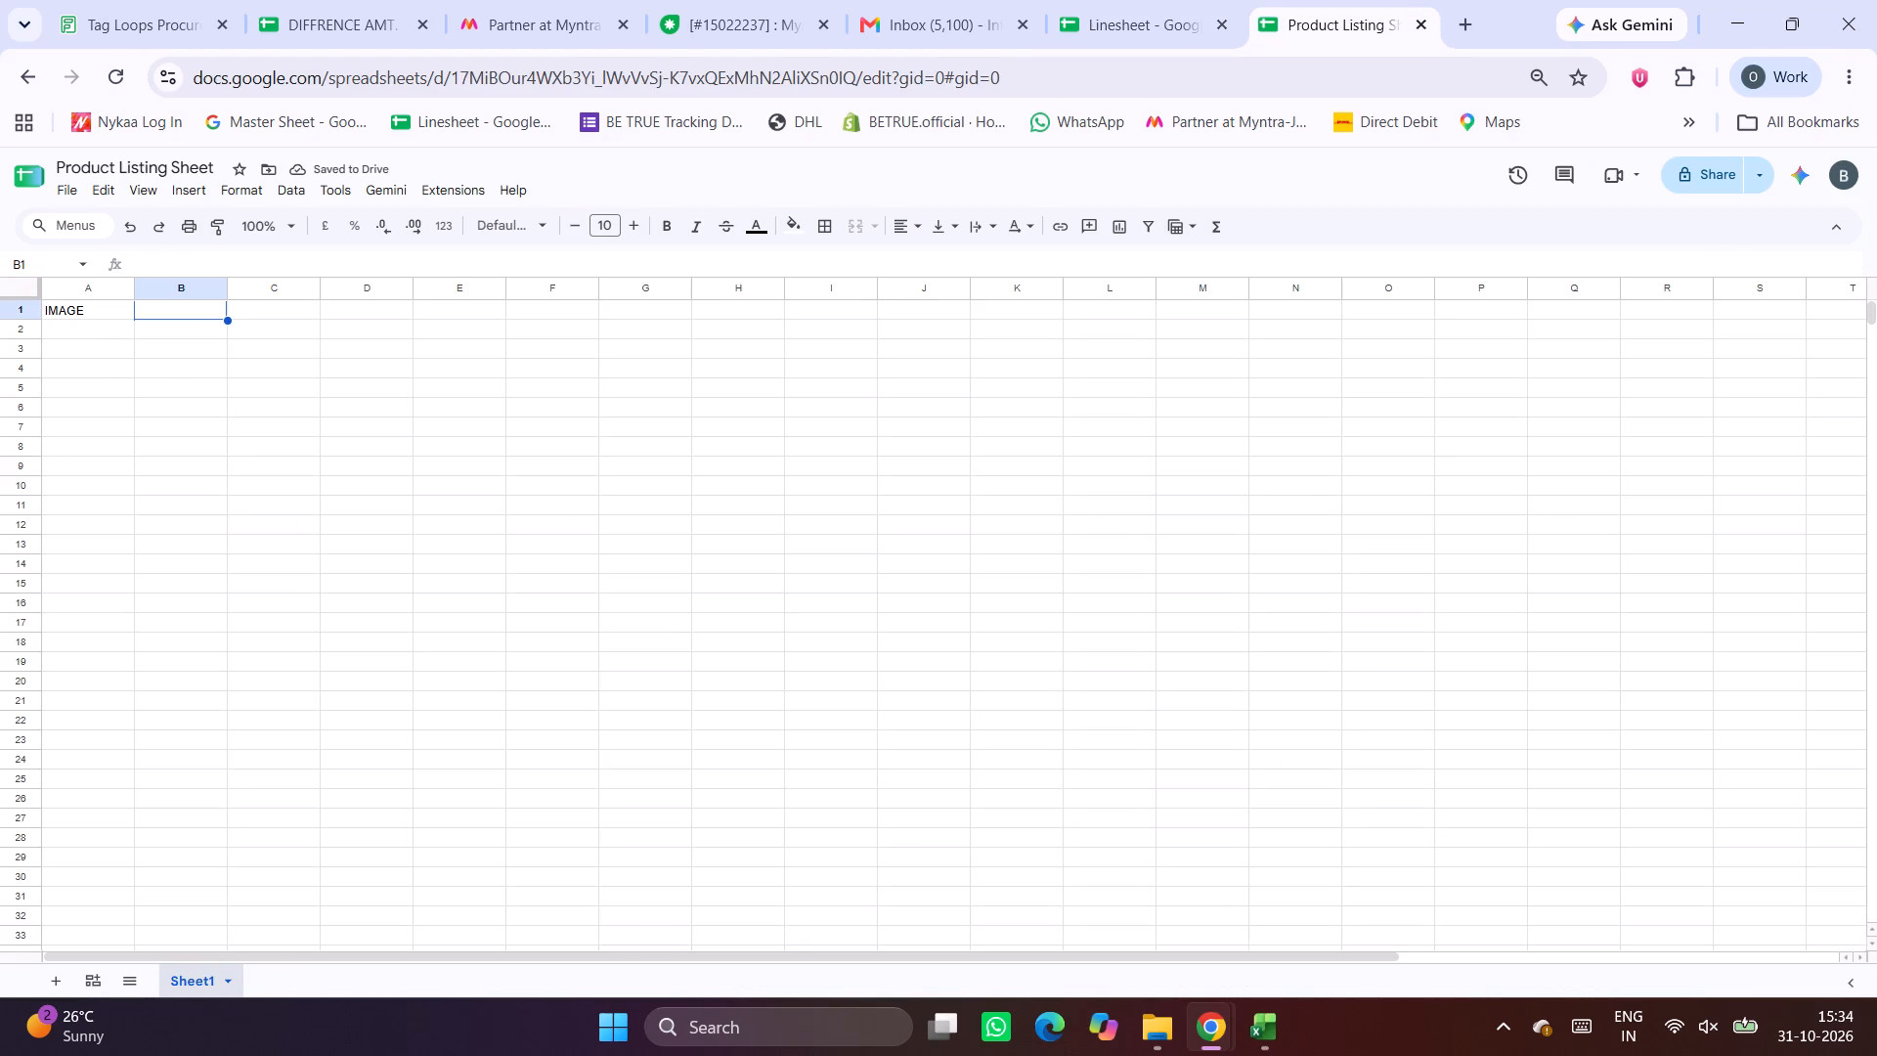
pyautogui.write('SKU')
pyautogui.press('Tab')
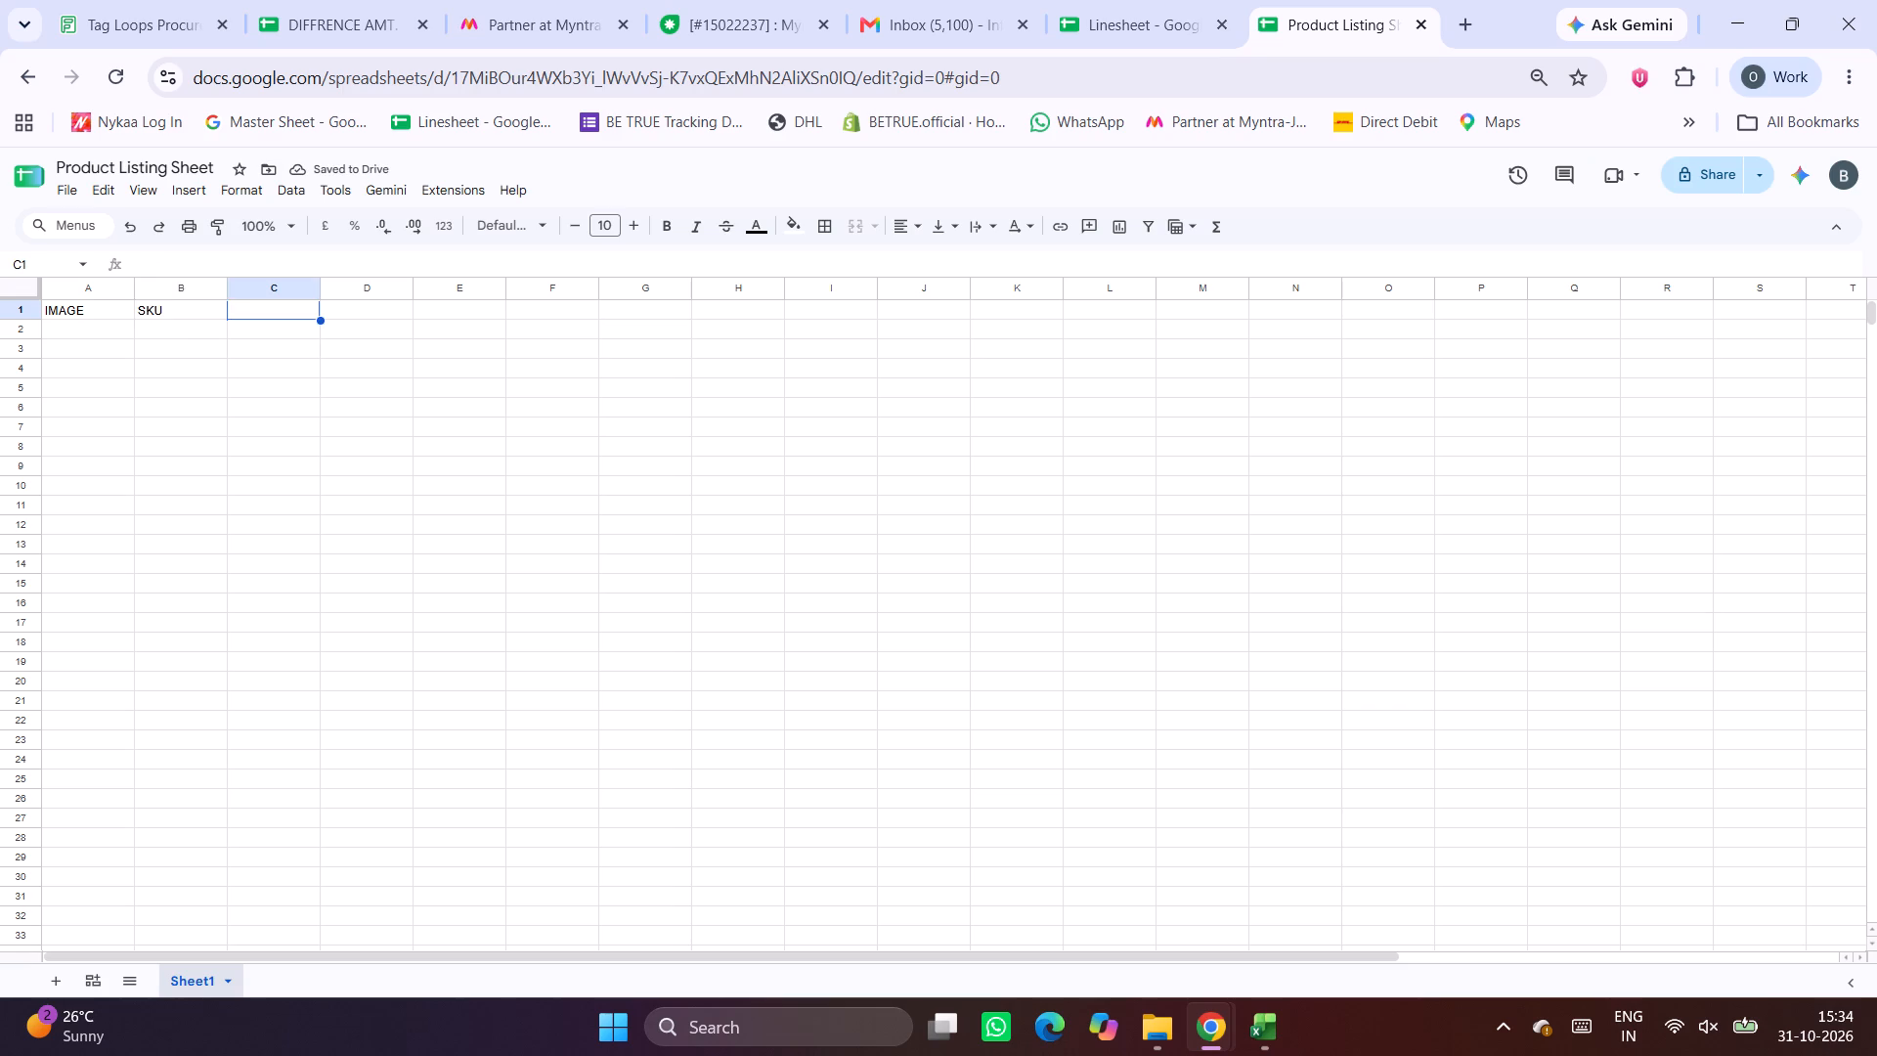
# Check the Linesheet's column headings and add the headers PRODUCT NAME in C1 and CATEGORY in D1 of the Product Listing Sheet.
pyautogui.click(1119, 0)
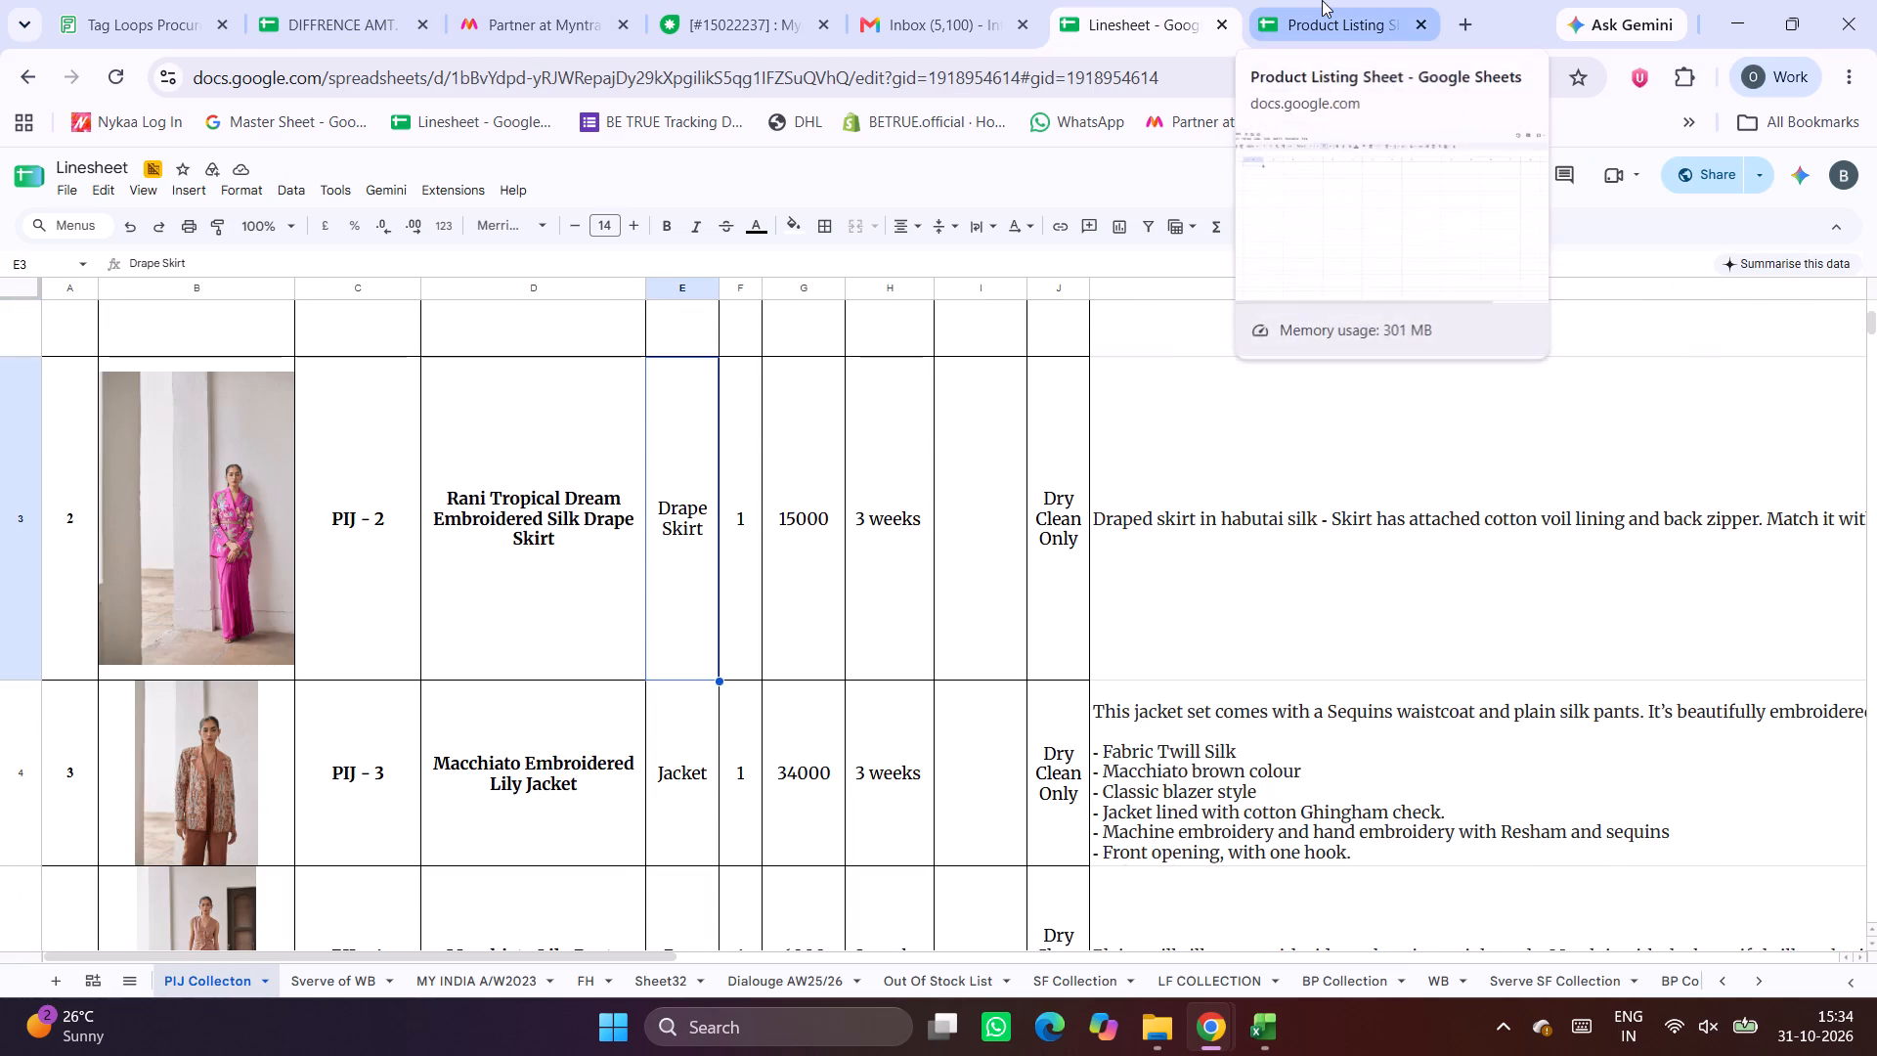
pyautogui.scroll(6, 855, 425)
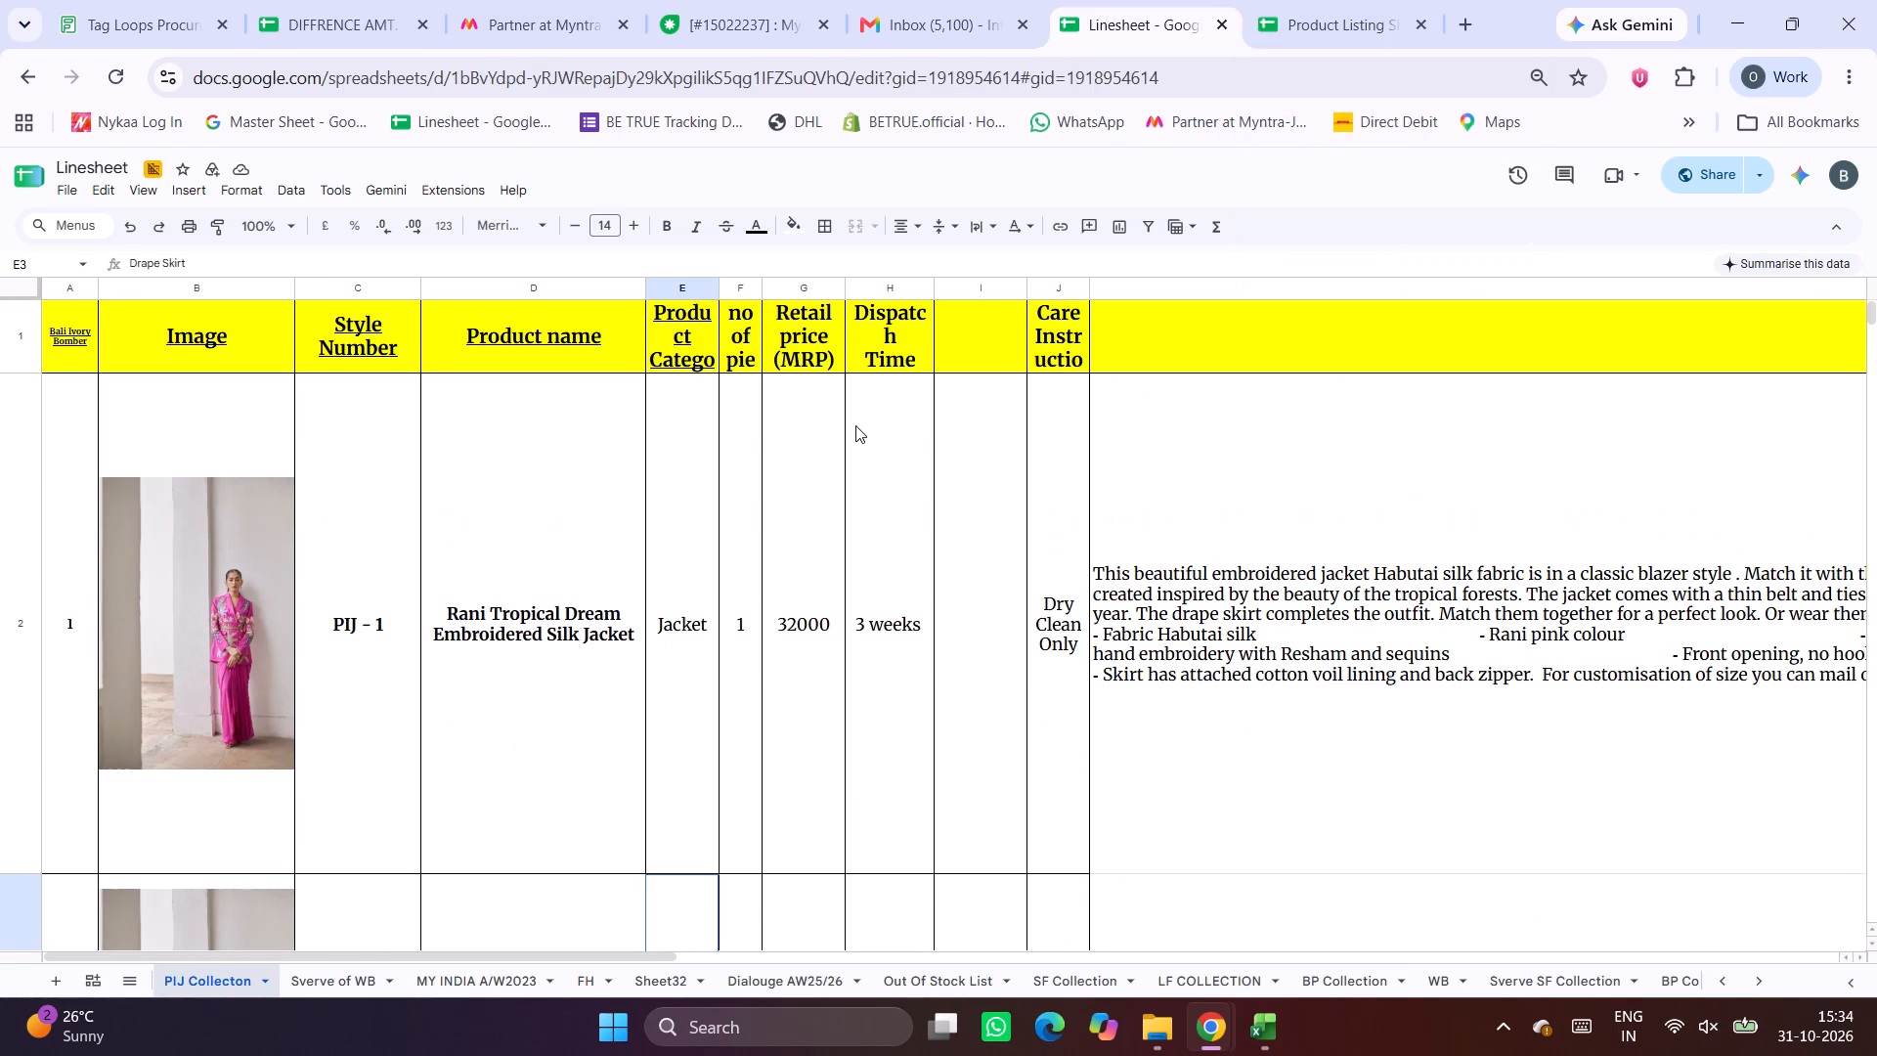
pyautogui.scroll(-6, 855, 425)
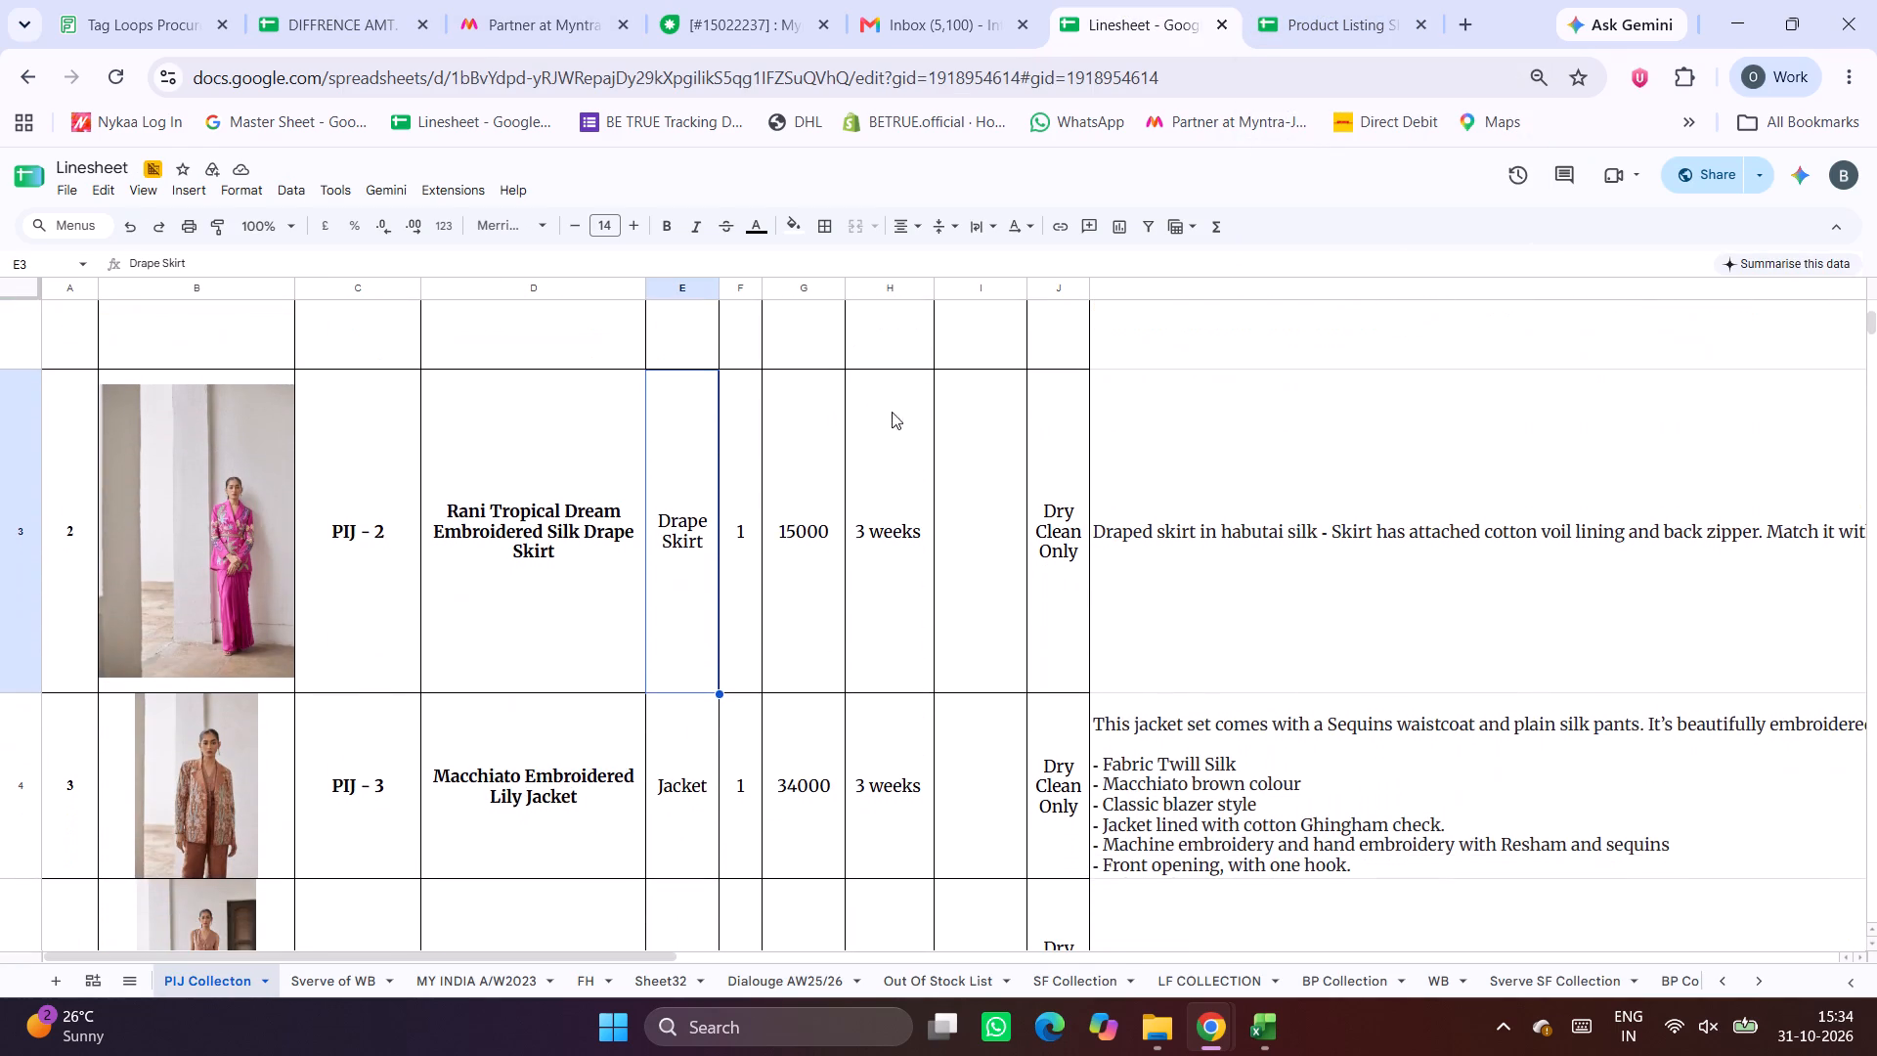
pyautogui.click(1343, 0)
pyautogui.write('PRODUCT NAME')
pyautogui.press('space')
pyautogui.press('Tab')
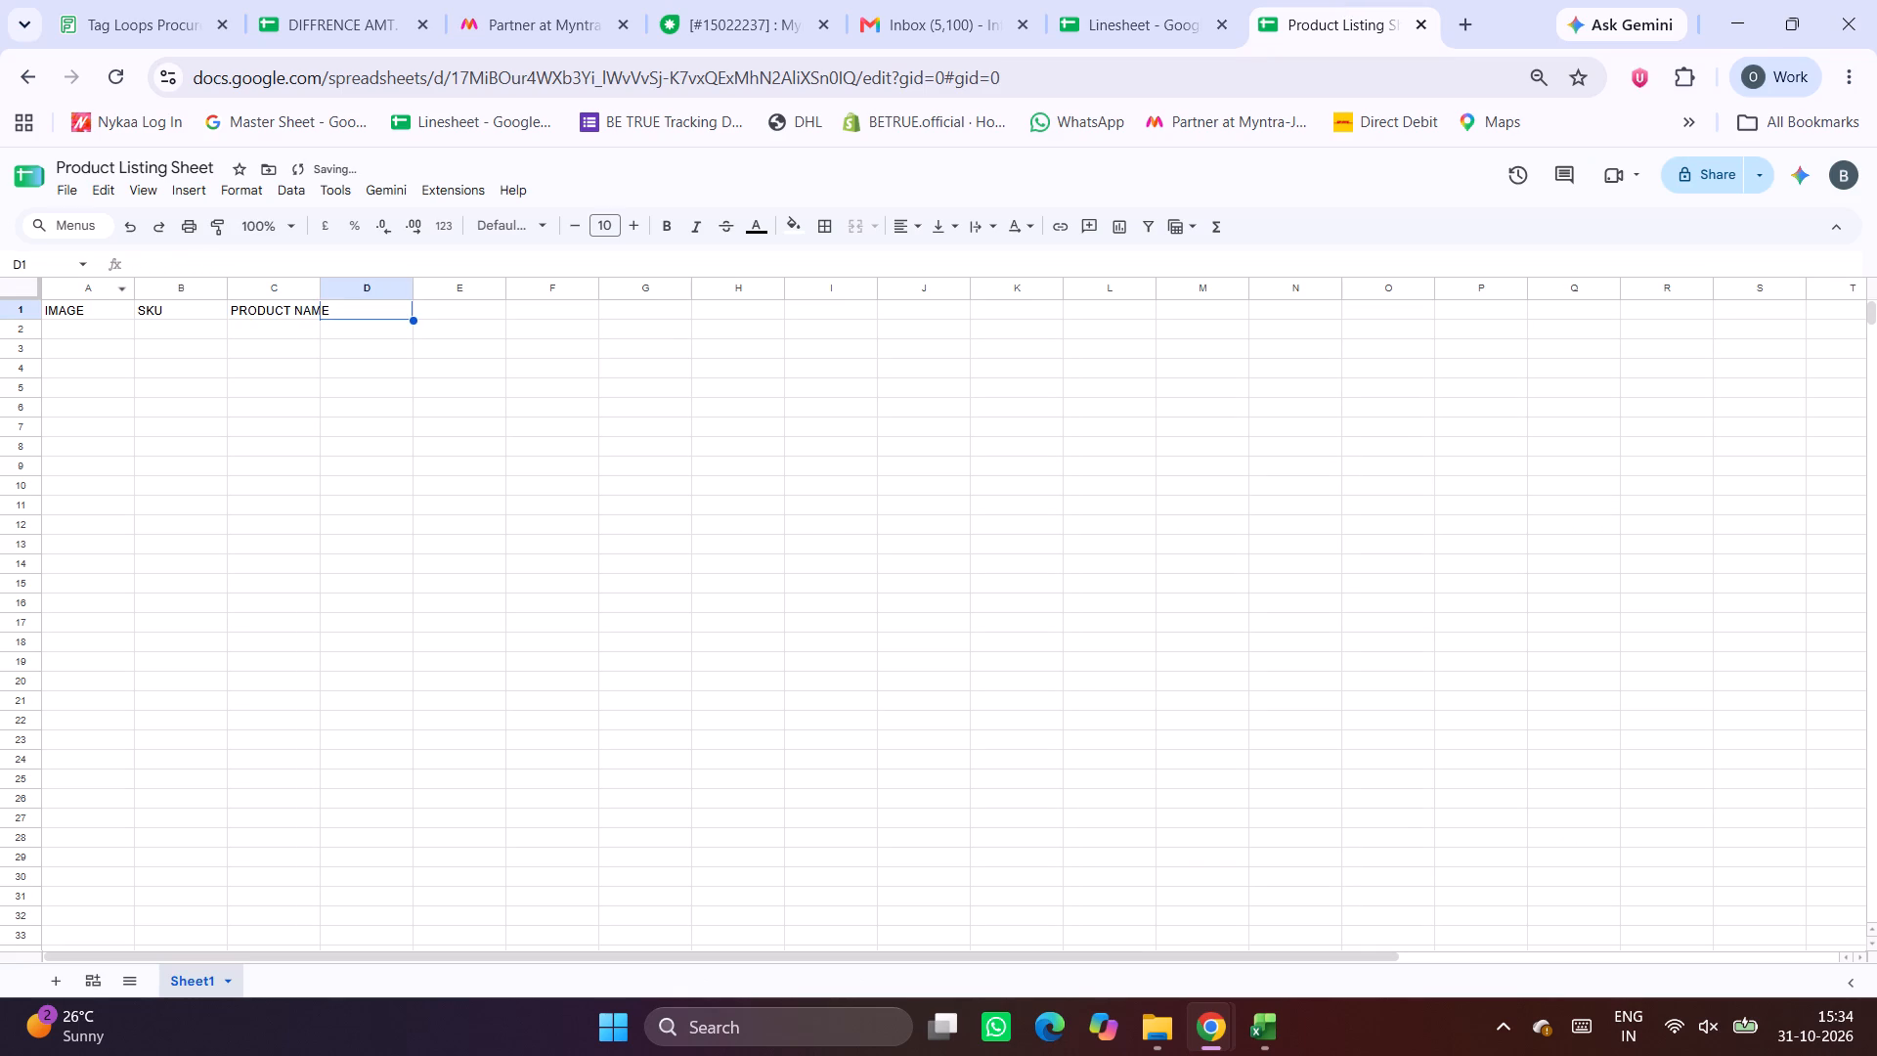
pyautogui.write('PR')
pyautogui.press('BackSpace')
pyautogui.press('BackSpace')
pyautogui.write('CATEGORY')
pyautogui.press('Tab')
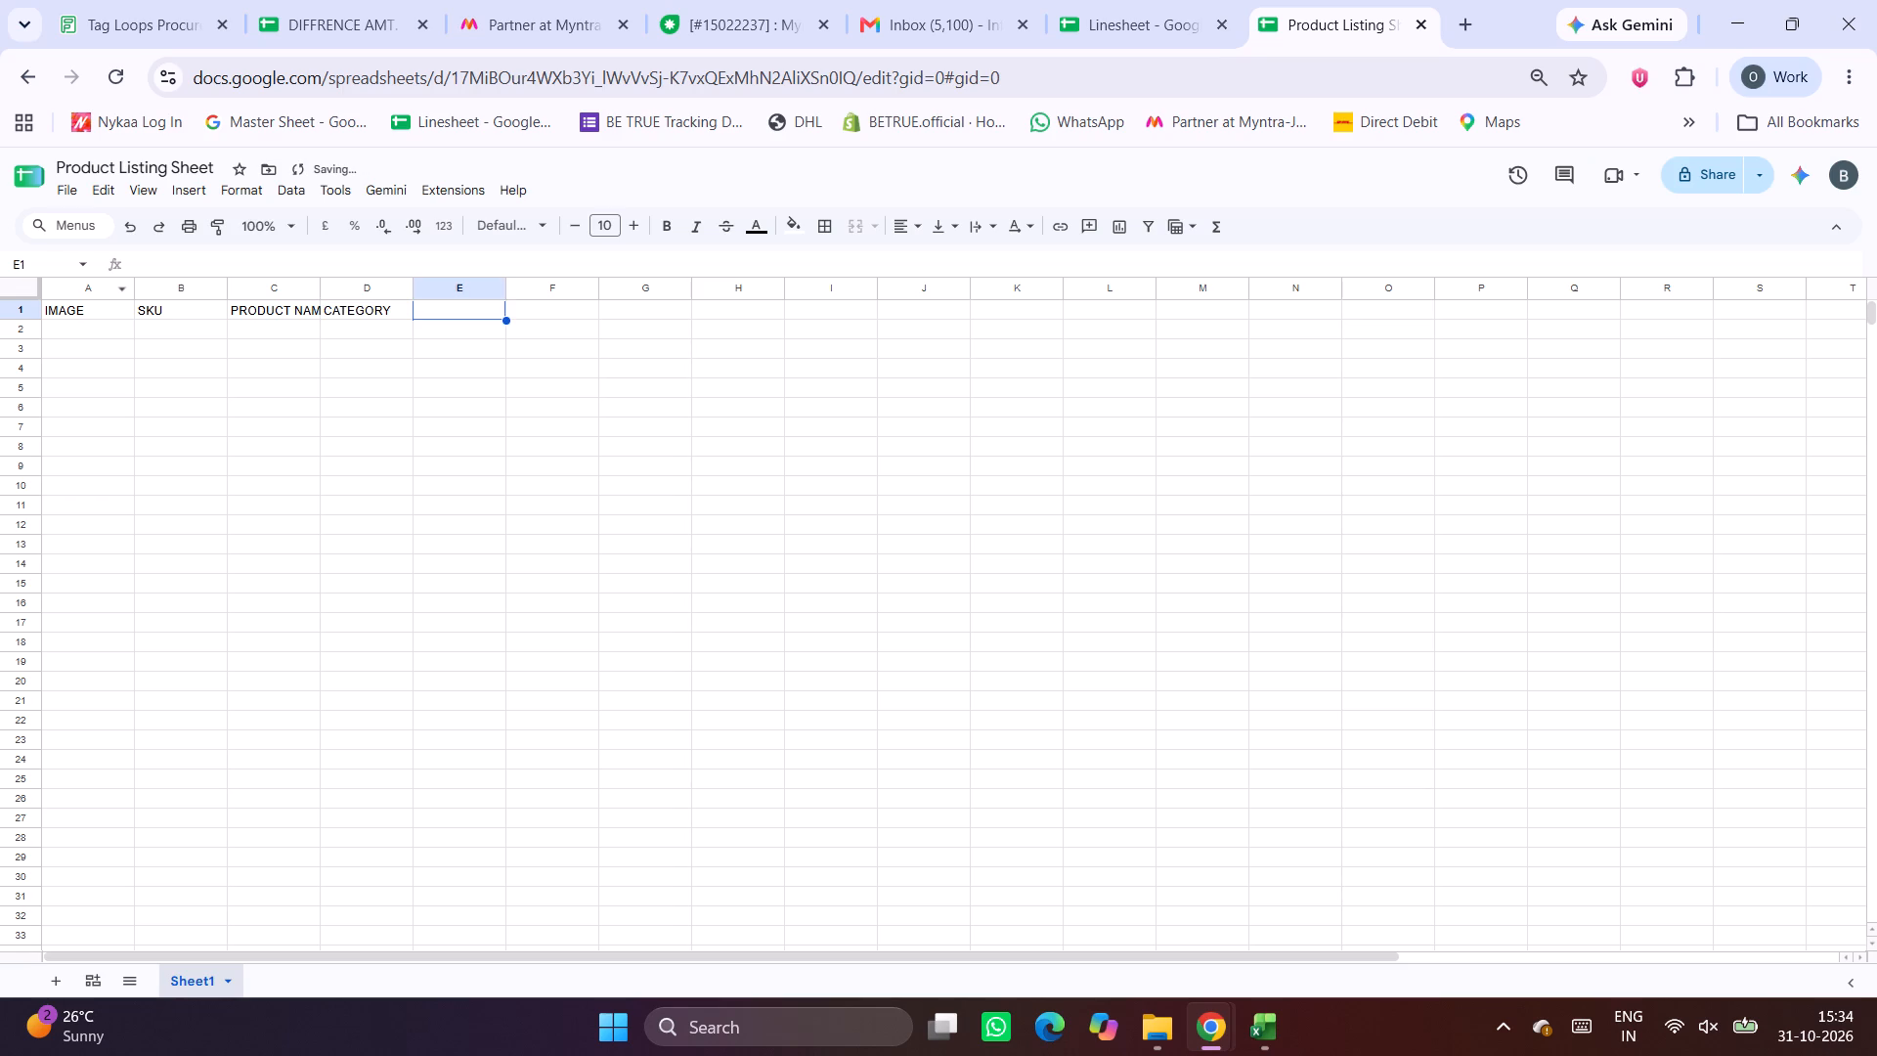
# Review the Linesheet's headings again and enter the header QUANTITY, in capitals, in cell E1 of the Product Listing Sheet.
pyautogui.click(1234, 0)
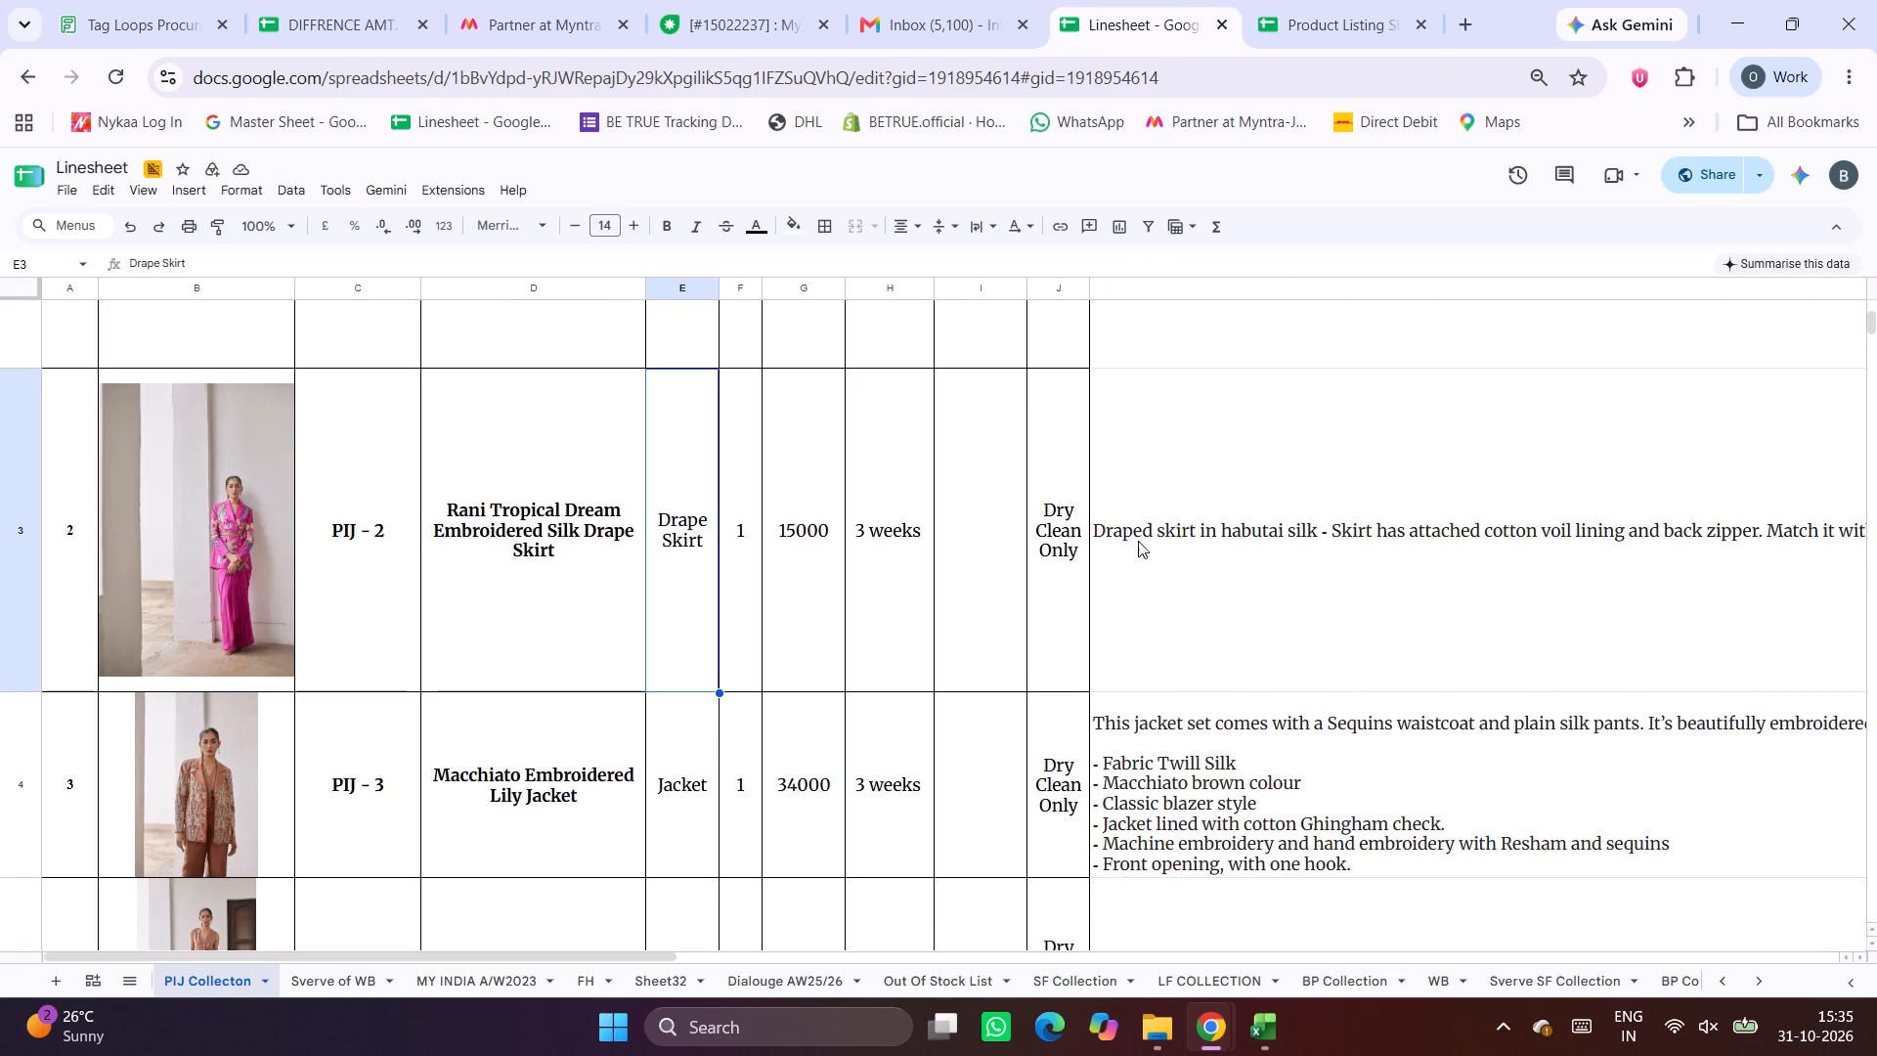
pyautogui.scroll(8, 1148, 580)
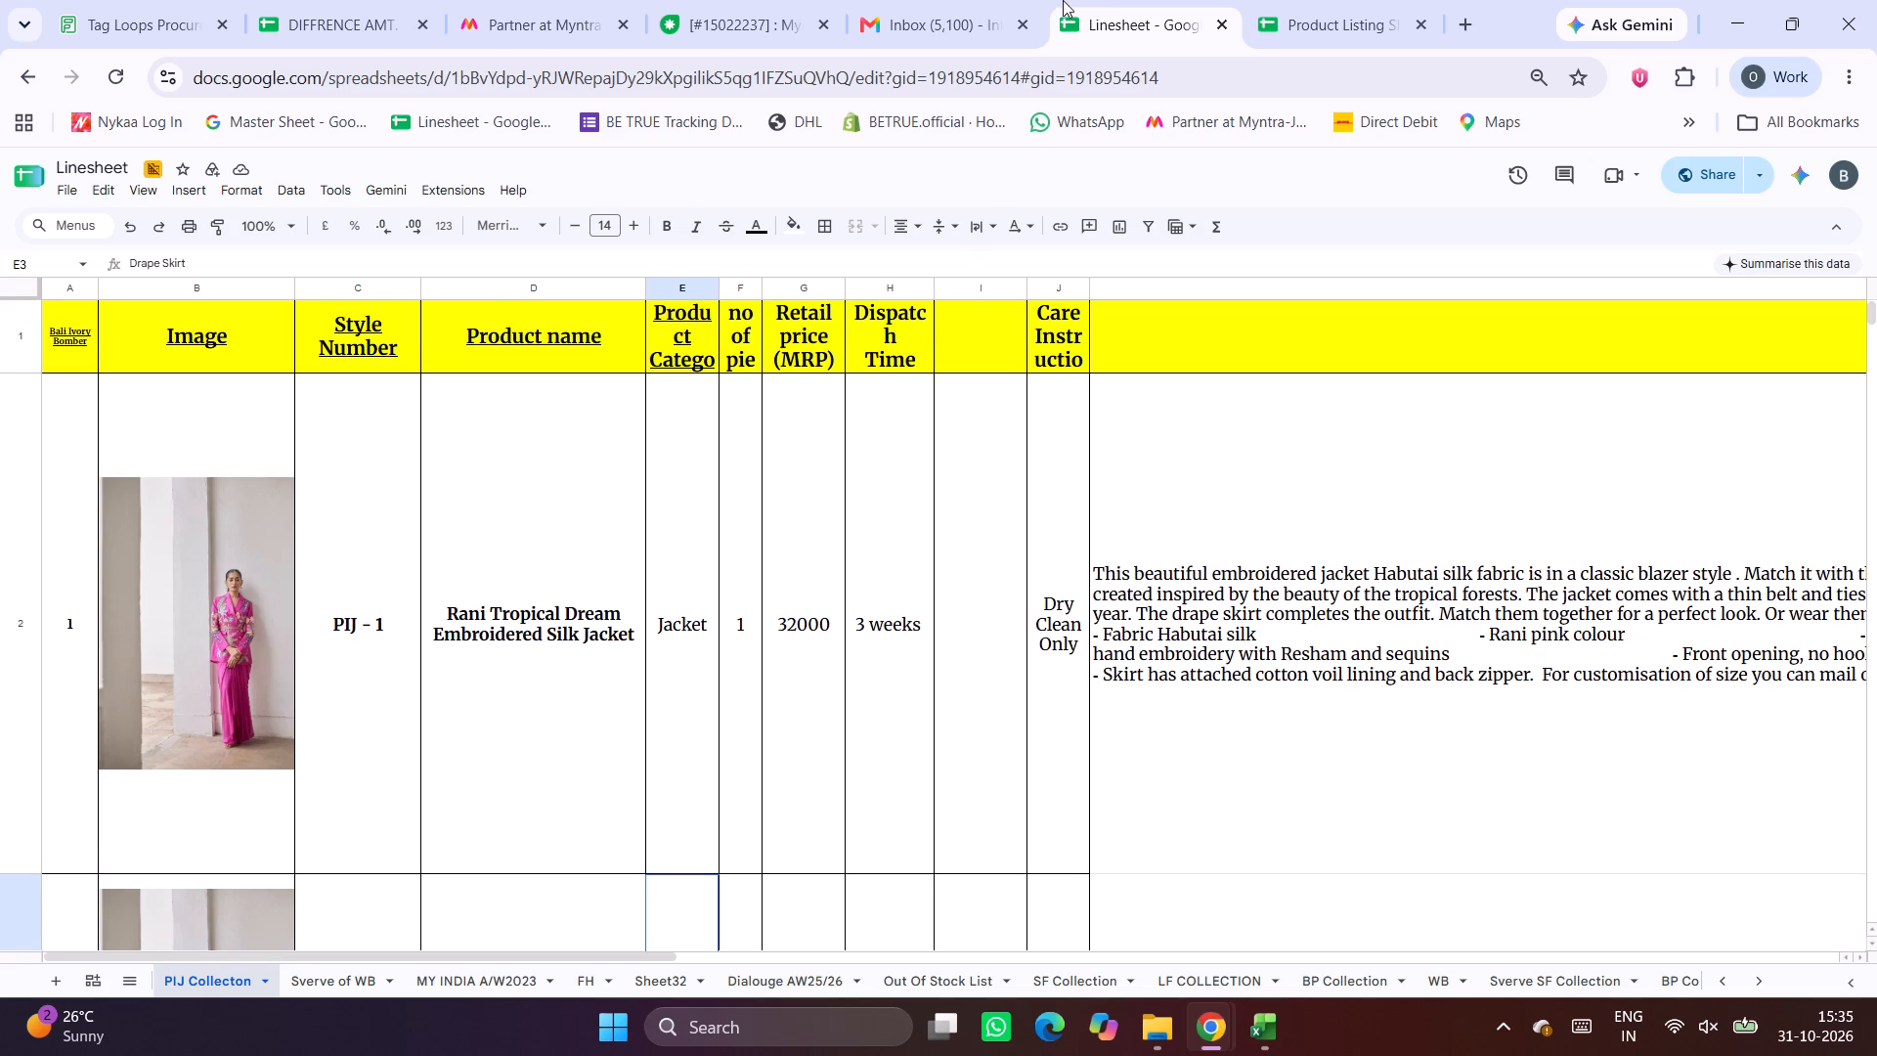
pyautogui.click(1232, 0)
pyautogui.click(1300, 0)
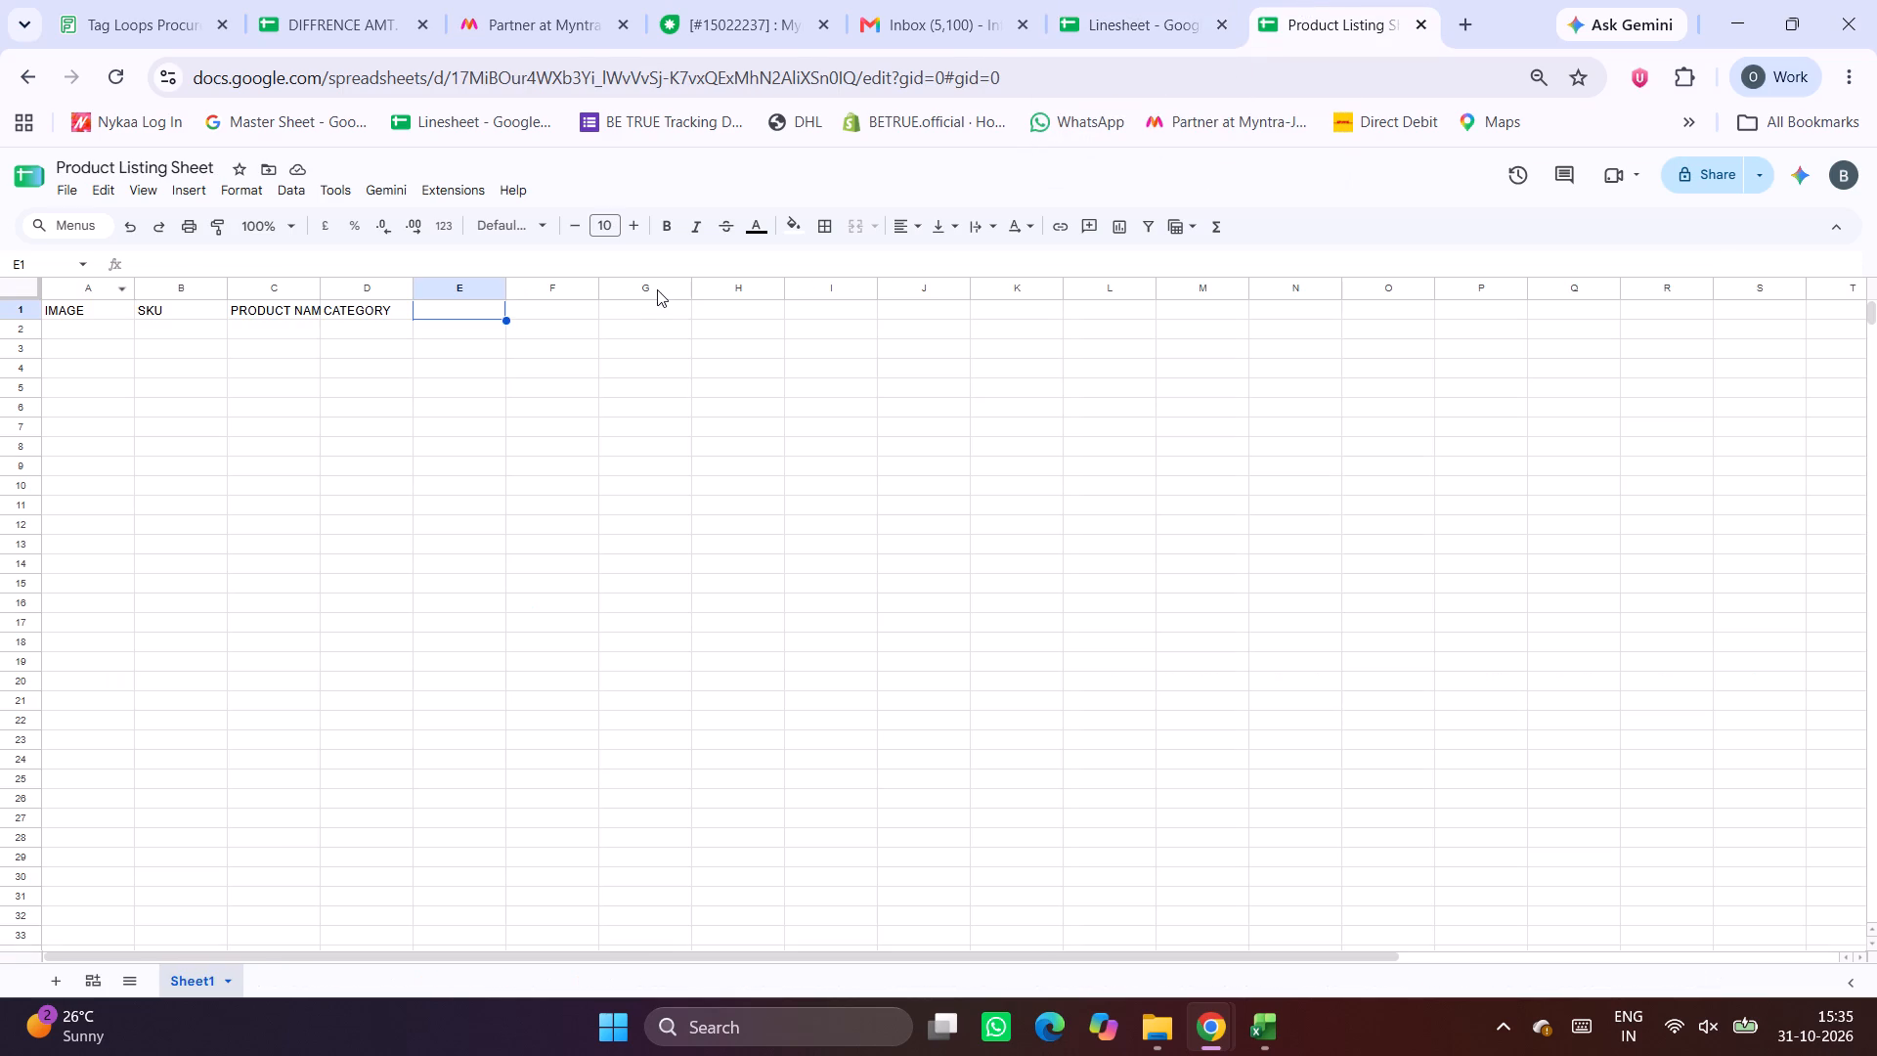
pyautogui.press('q')
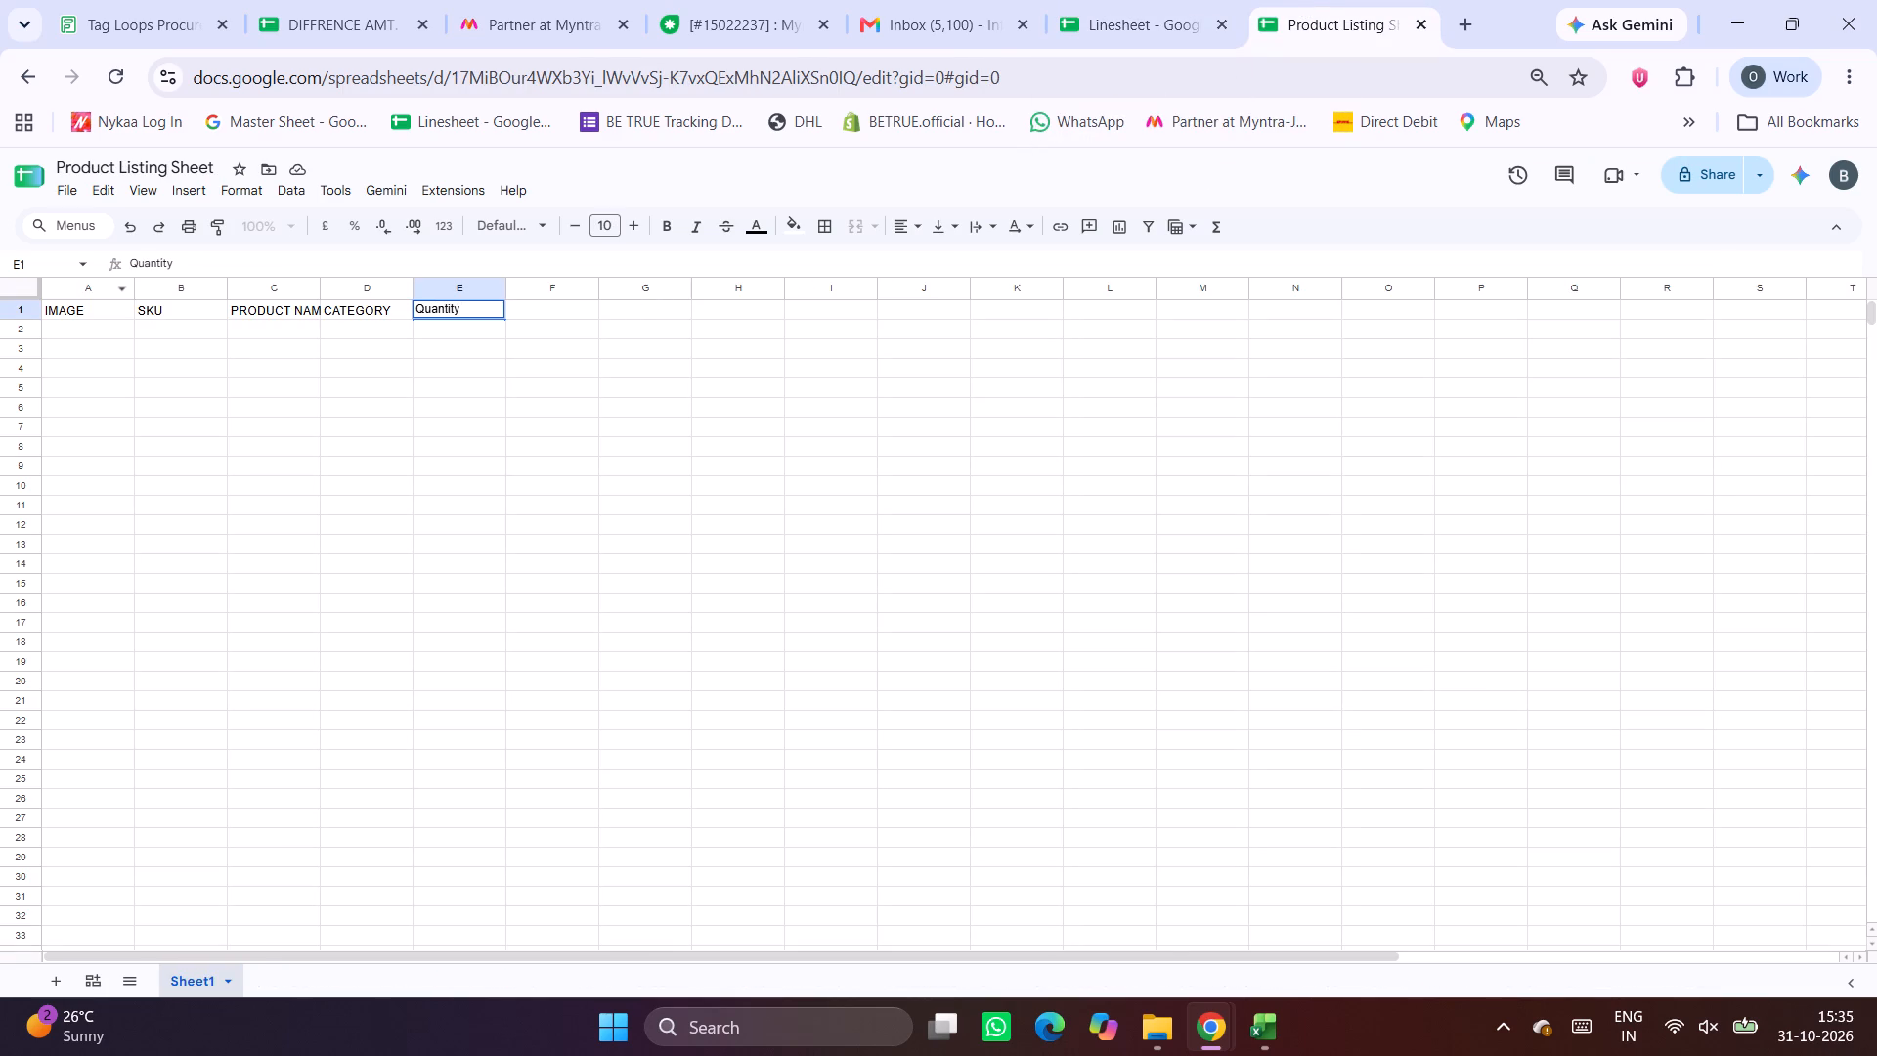
pyautogui.press('BackSpace')
pyautogui.press('BackSpace')
pyautogui.press('BackSpace')
pyautogui.press('BackSpace')
pyautogui.press('BackSpace')
pyautogui.press('BackSpace')
pyautogui.press('BackSpace')
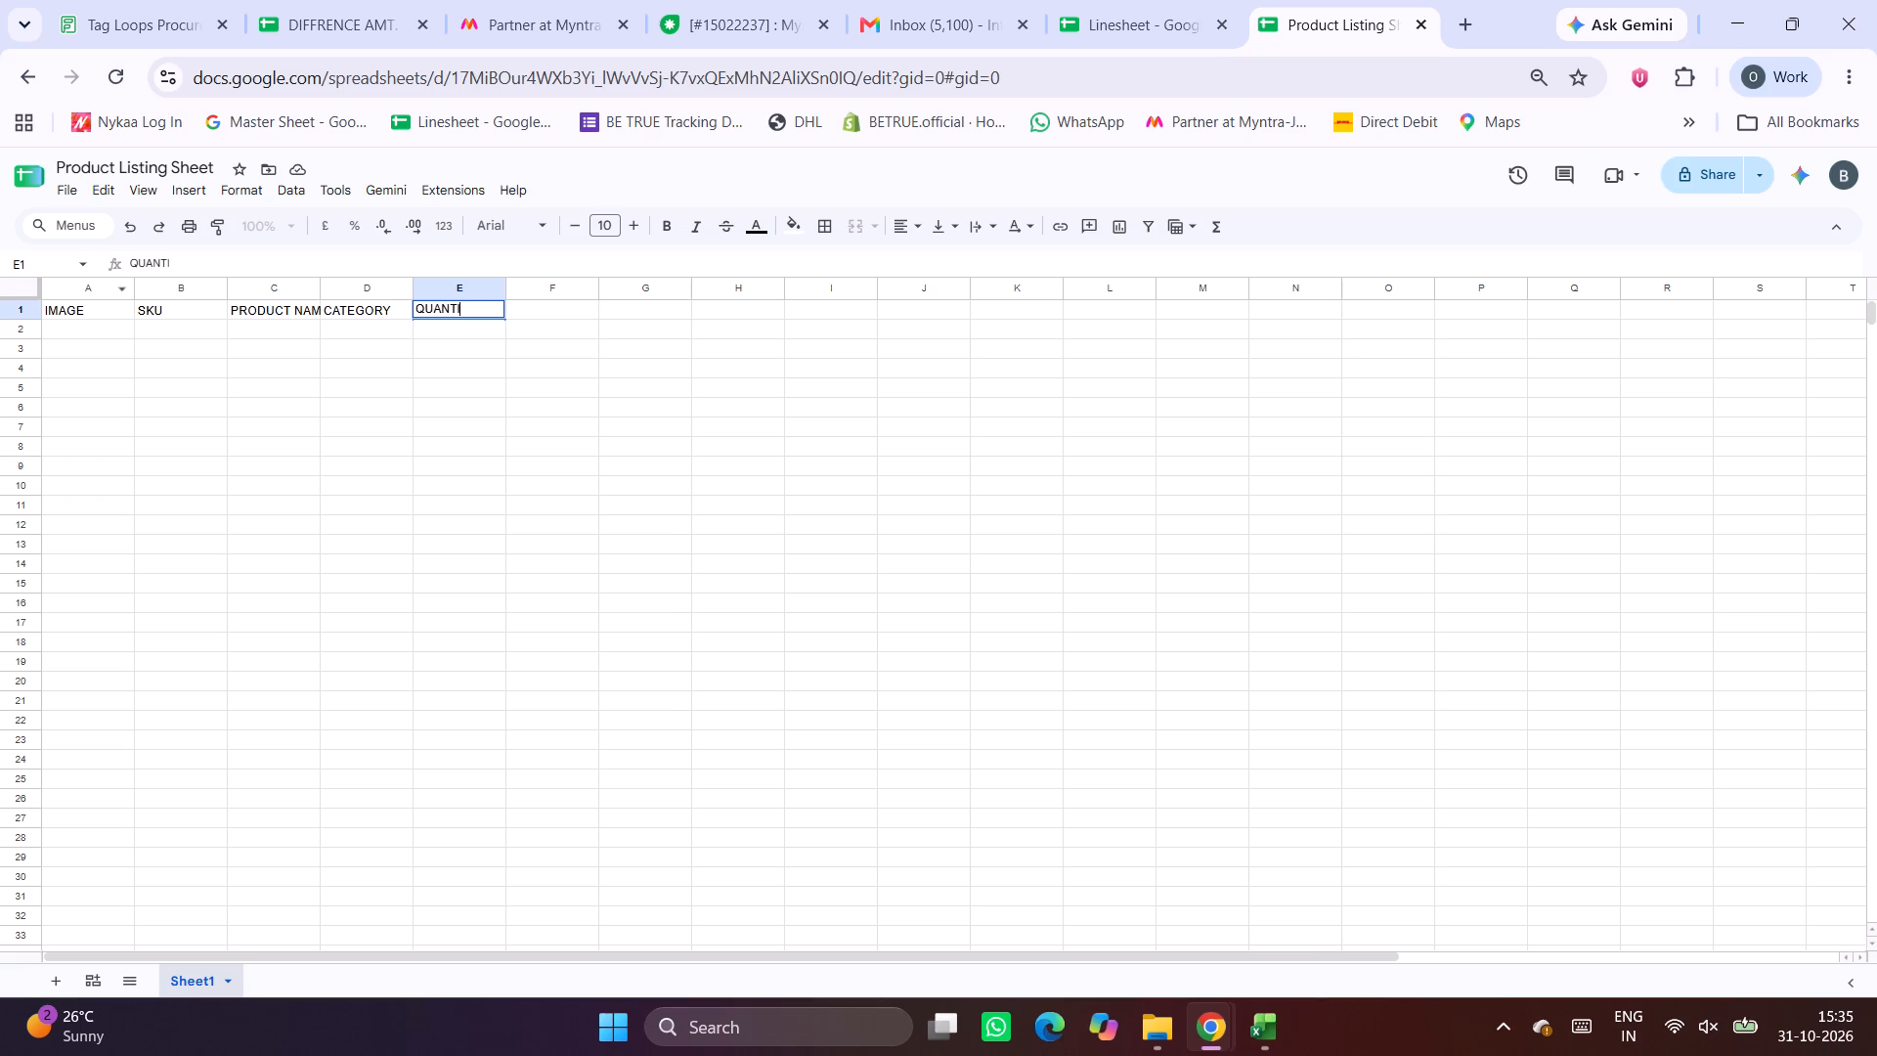
pyautogui.press('BackSpace')
pyautogui.press('y')
pyautogui.press('Tab')
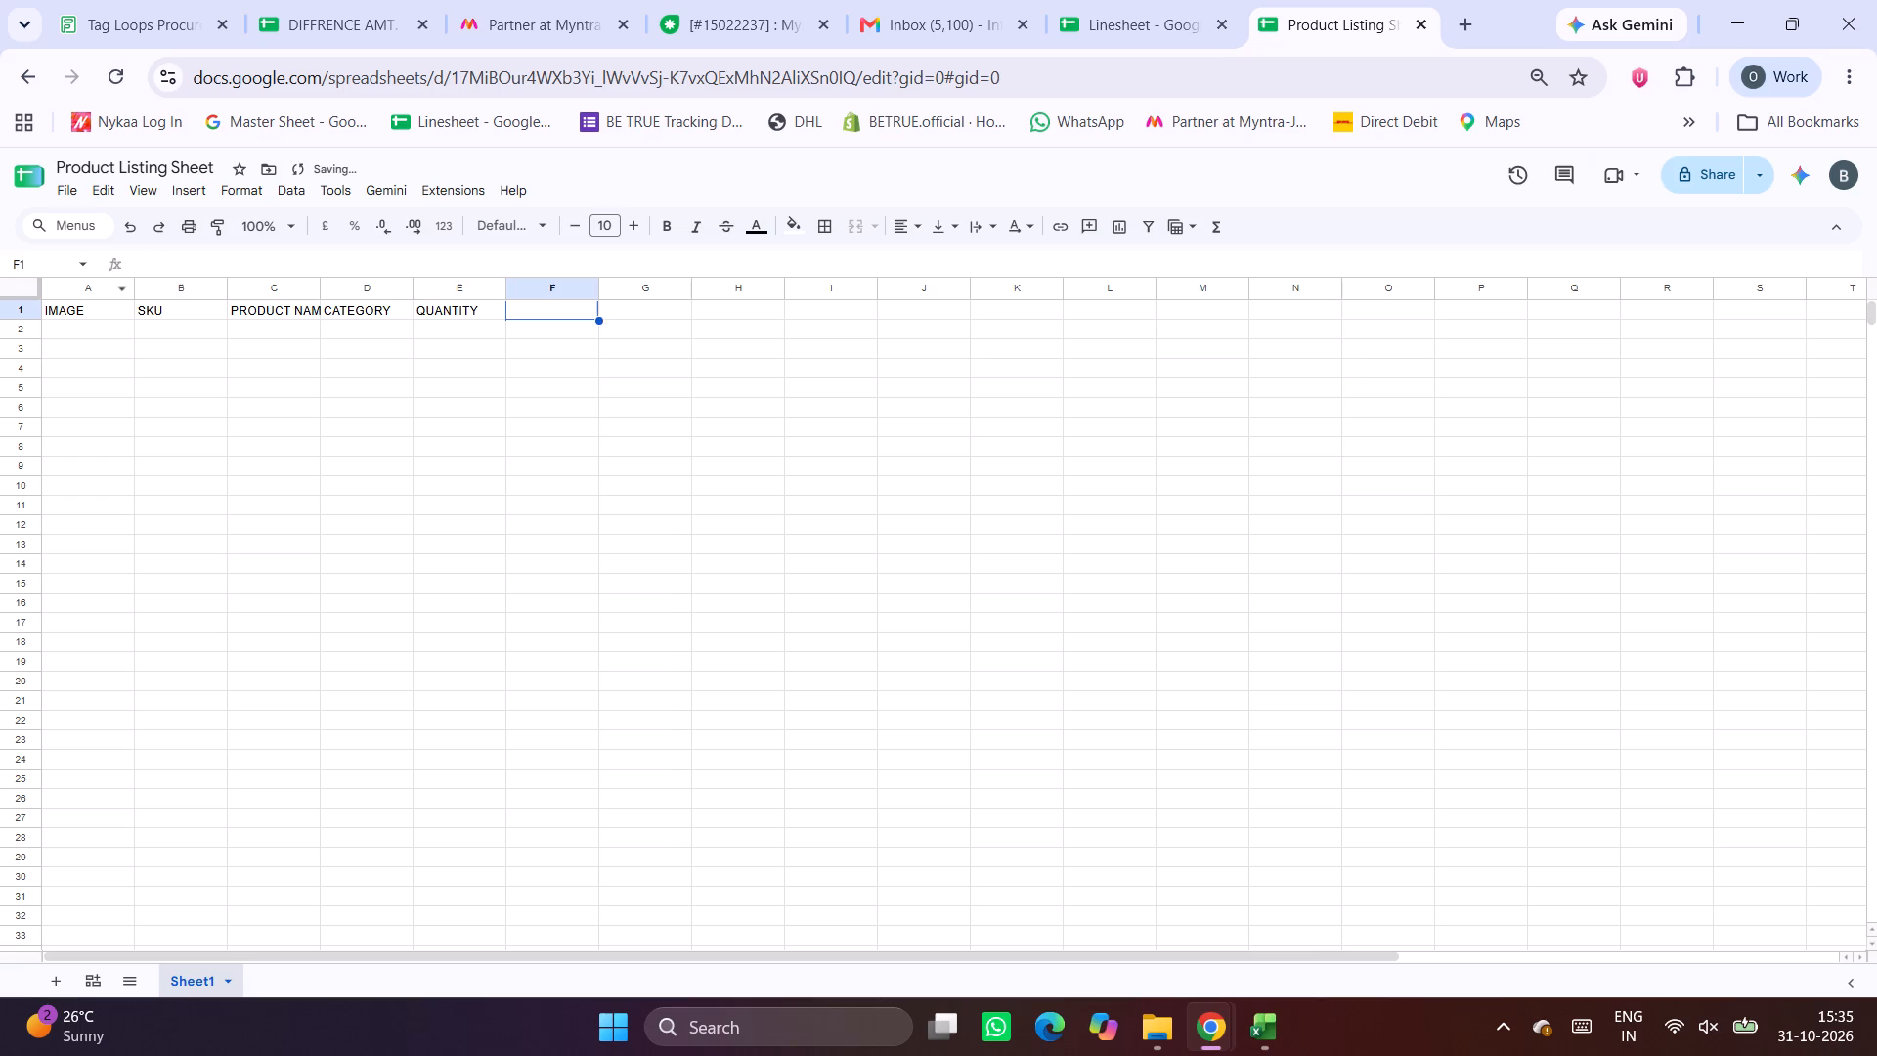
# Add the headers SIZE in F1 and MRP in G1.
pyautogui.write('SIZE')
pyautogui.press('Tab')
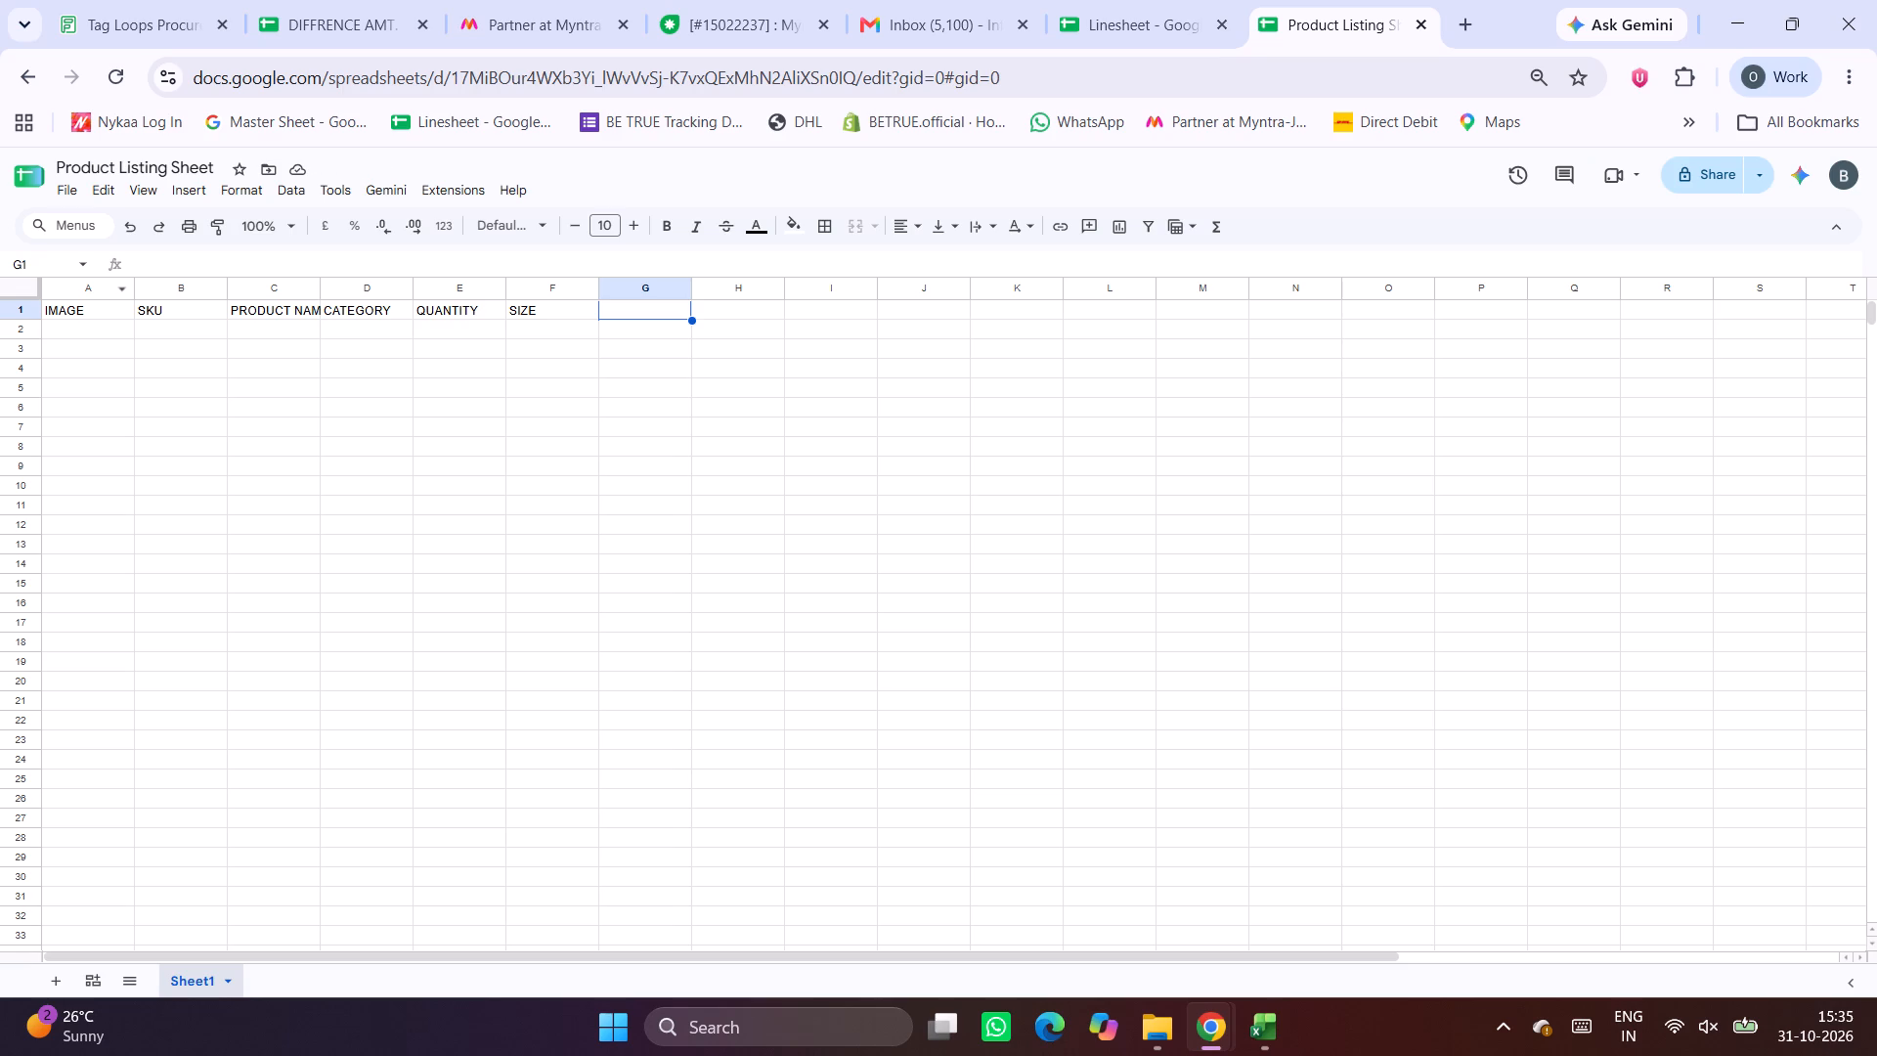
pyautogui.write('MRP')
pyautogui.press('Tab')
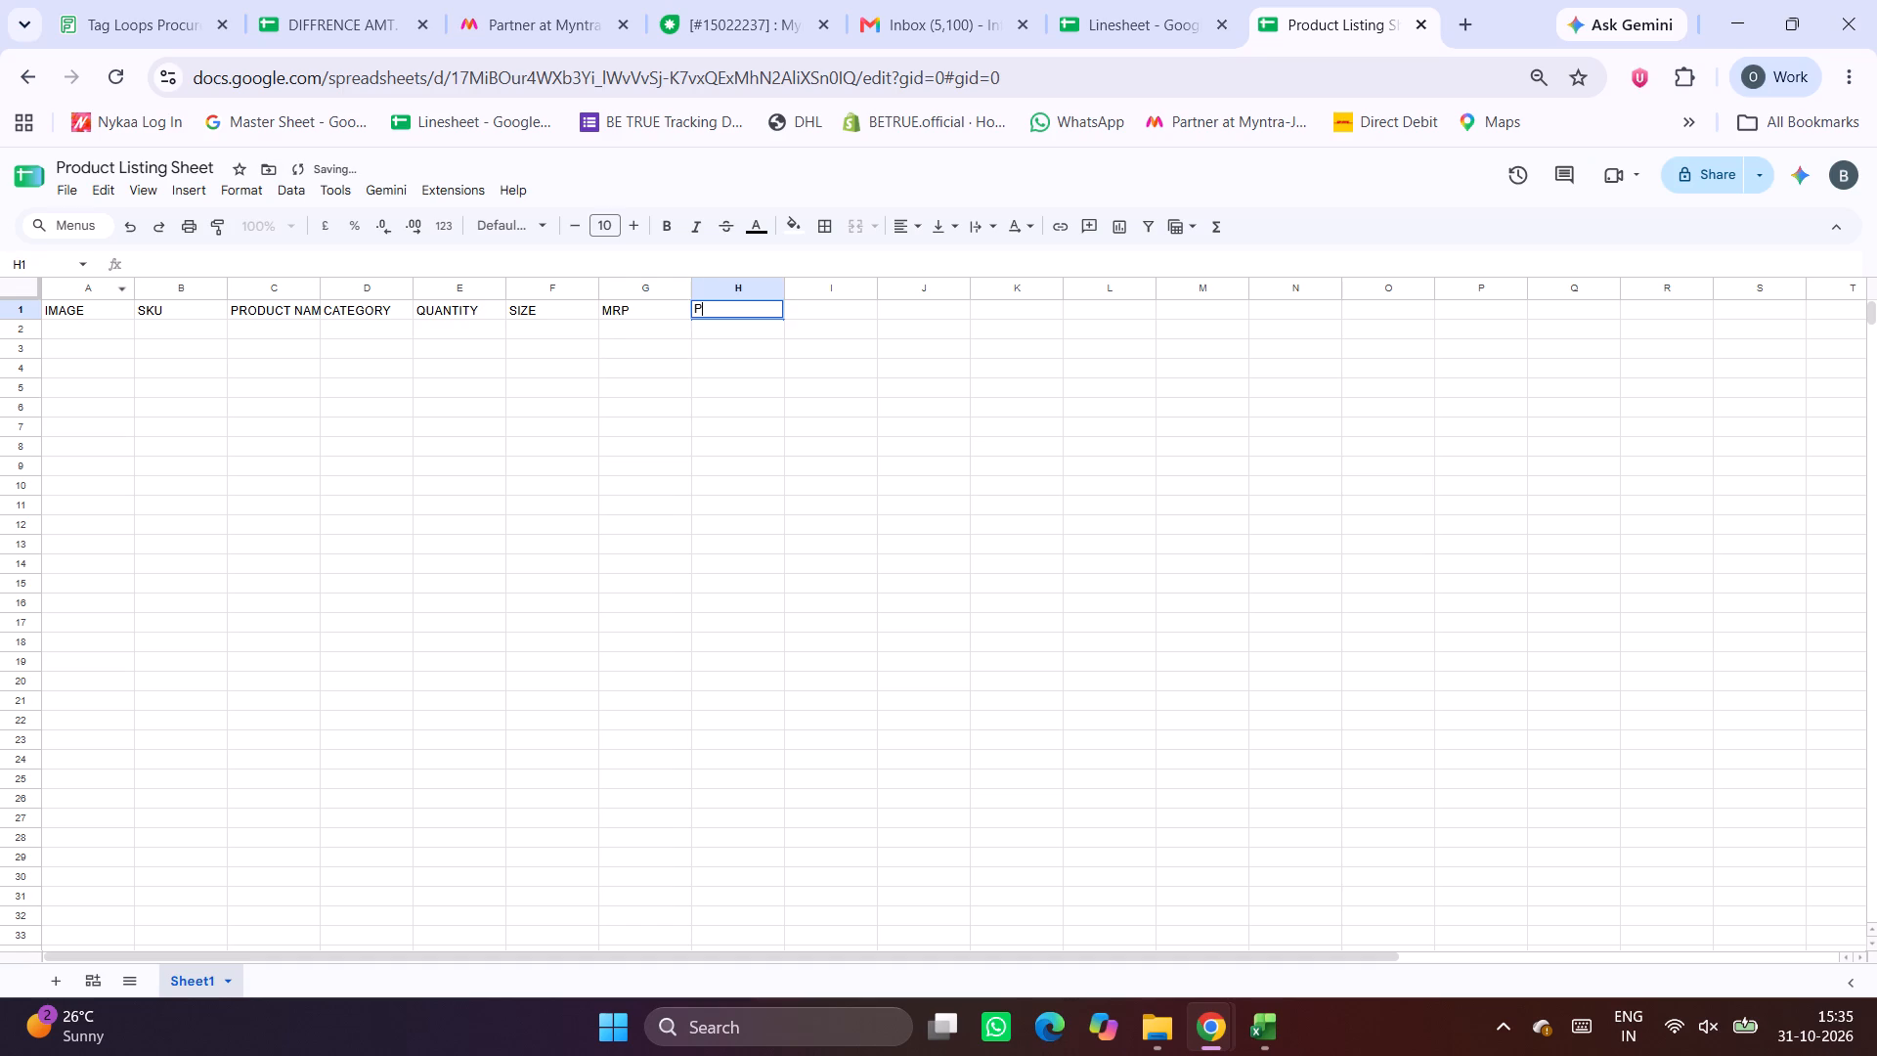
# Enter the header PRICE (After Discount) in cell H1, with the word PRICE in capitals.
pyautogui.write('rice')
pyautogui.press('space')
pyautogui.press('BackSpace')
pyautogui.press('BackSpace')
pyautogui.press('BackSpace')
pyautogui.press('BackSpace')
pyautogui.press('BackSpace')
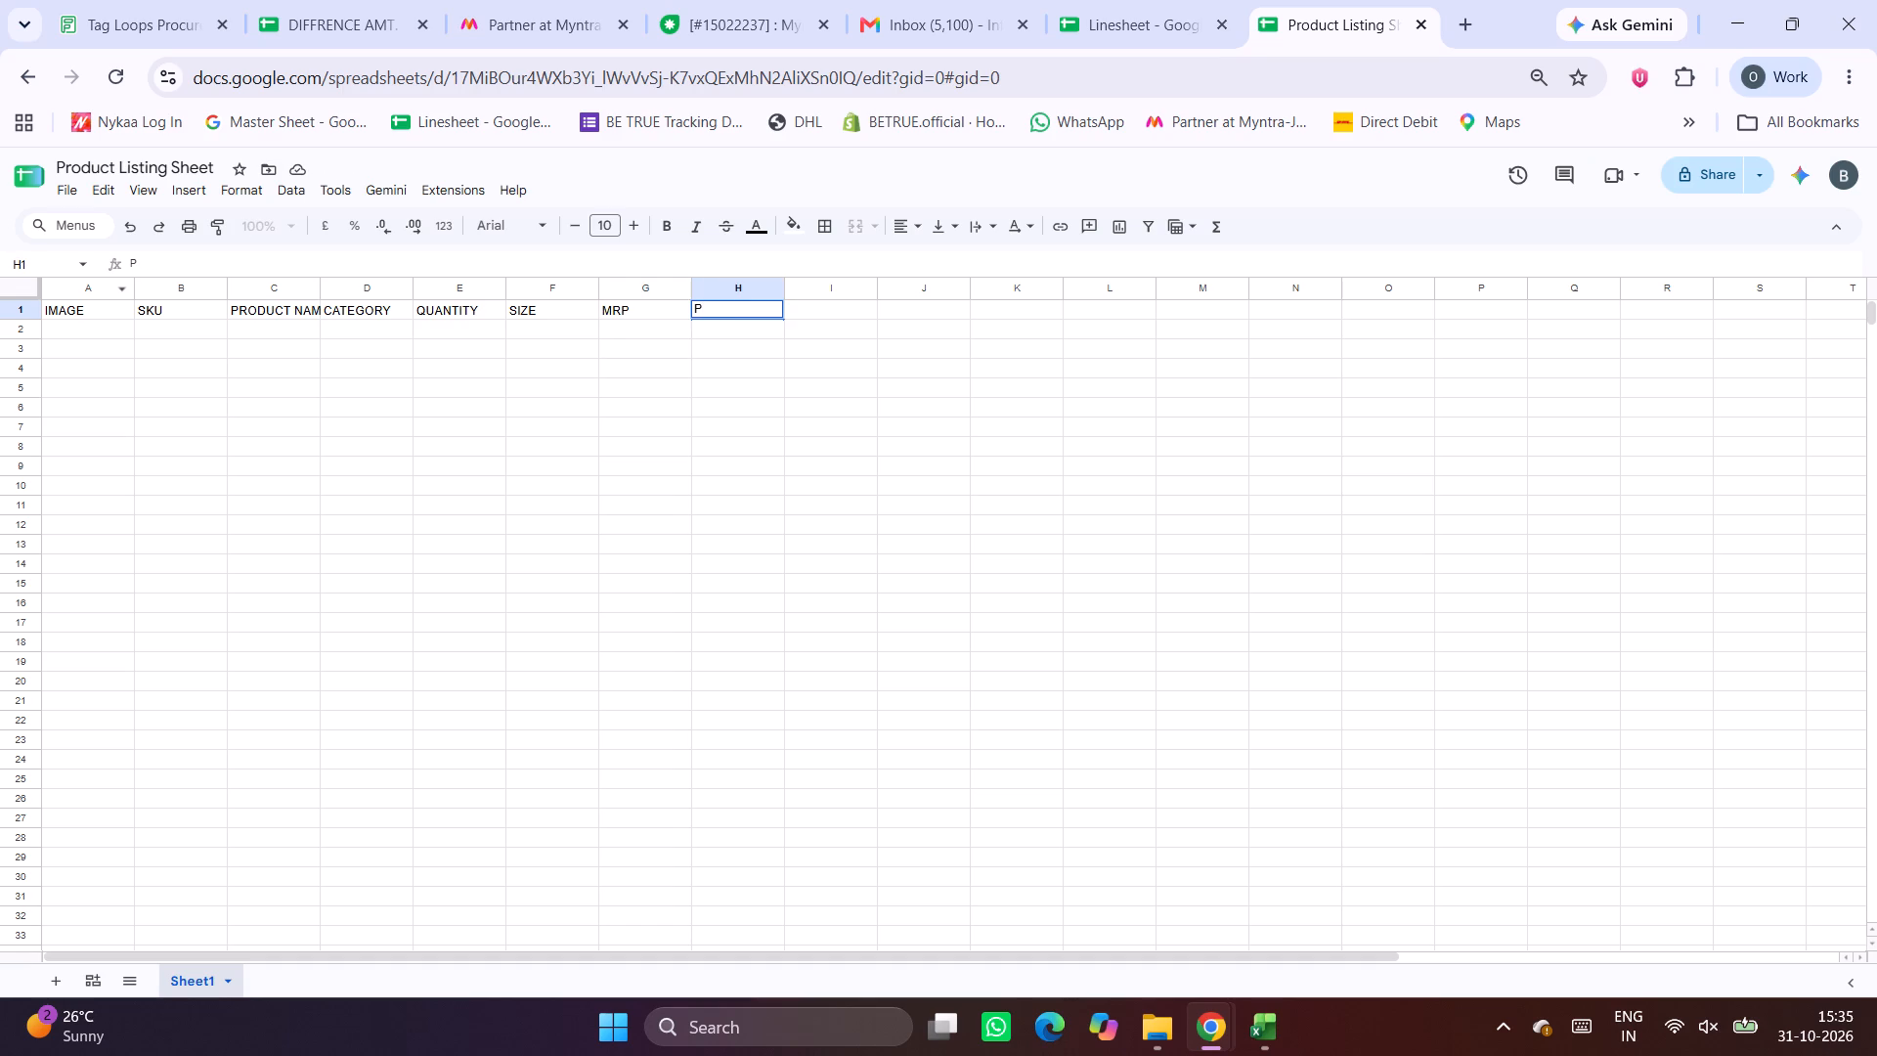
pyautogui.write('RIX')
pyautogui.press('BackSpace')
pyautogui.write('CE')
pyautogui.hotkey('shift', '(')
pyautogui.press('BackSpace')
pyautogui.press('space')
pyautogui.write('(')
pyautogui.press('d')
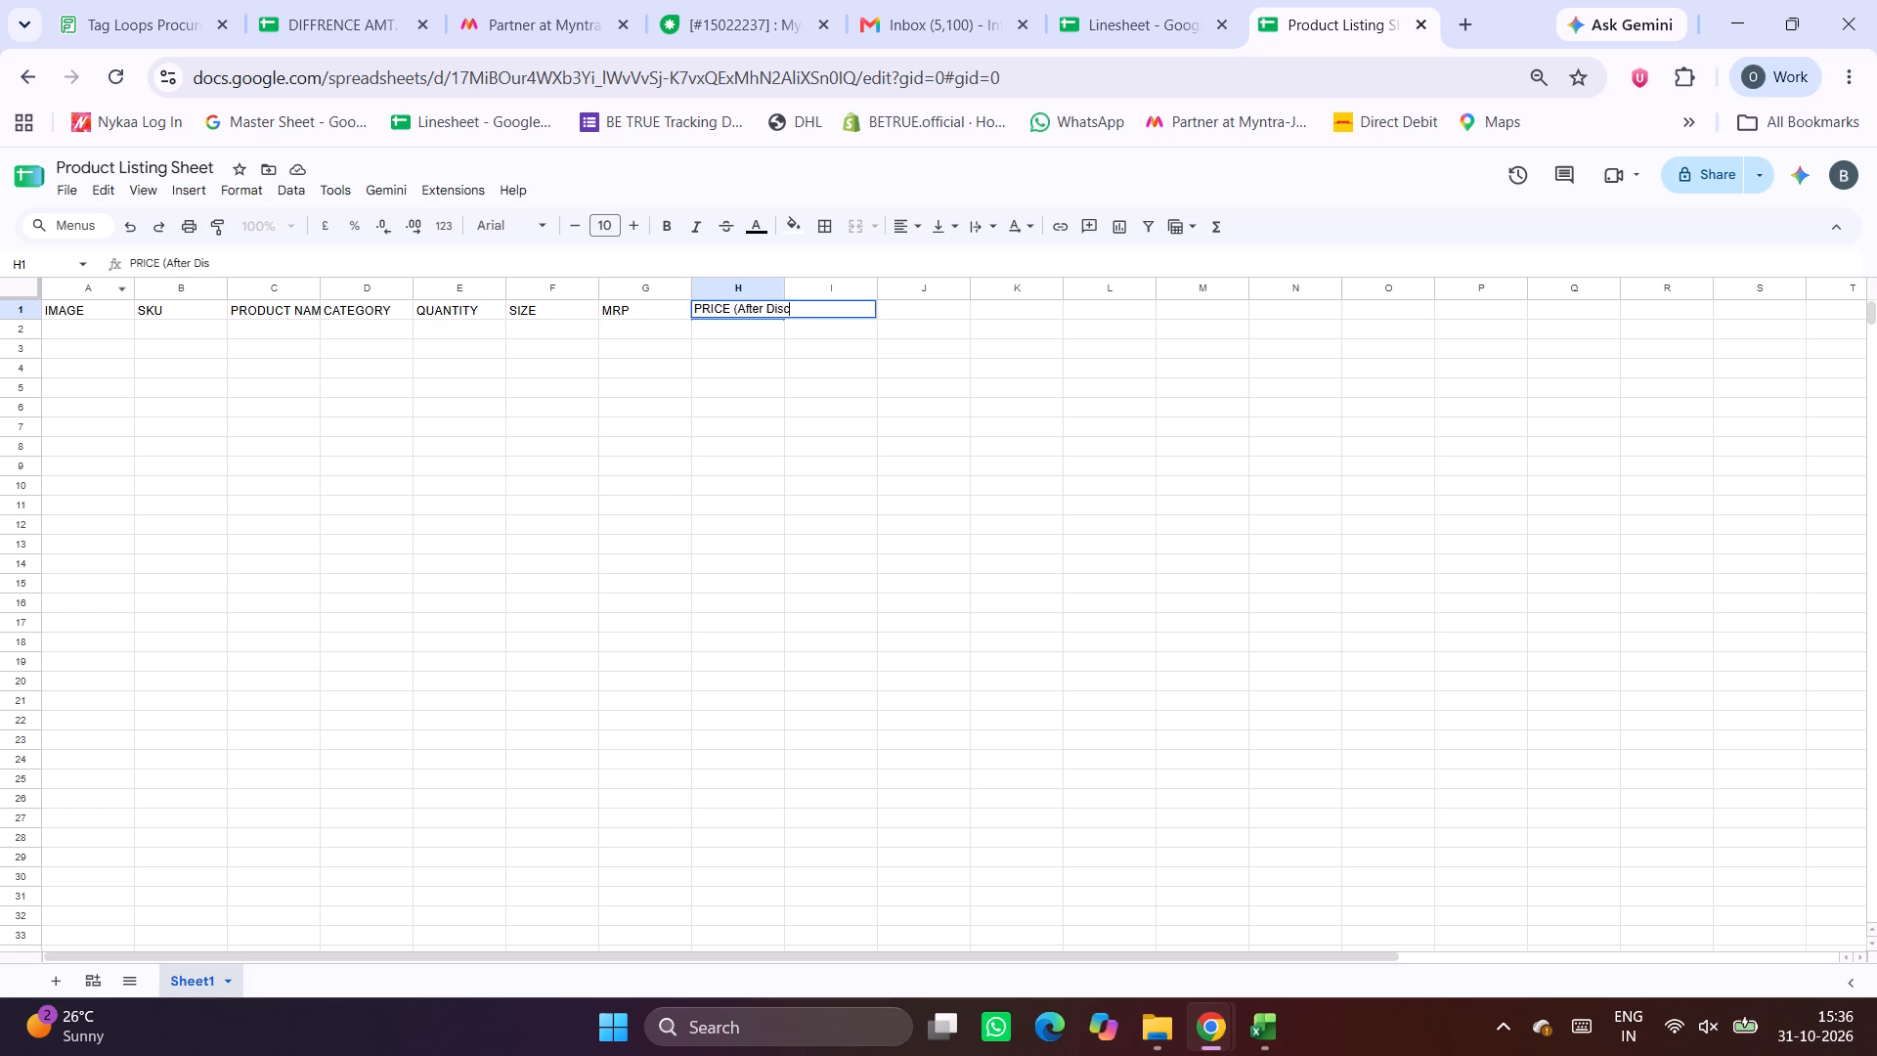
pyautogui.hotkey('shift', ')')
pyautogui.press('Tab')
# Check the Linesheet's next headings and add the headers Care Instrurction in I1 and Description in J1 of the Product Listing Sheet.
pyautogui.click(1193, 0)
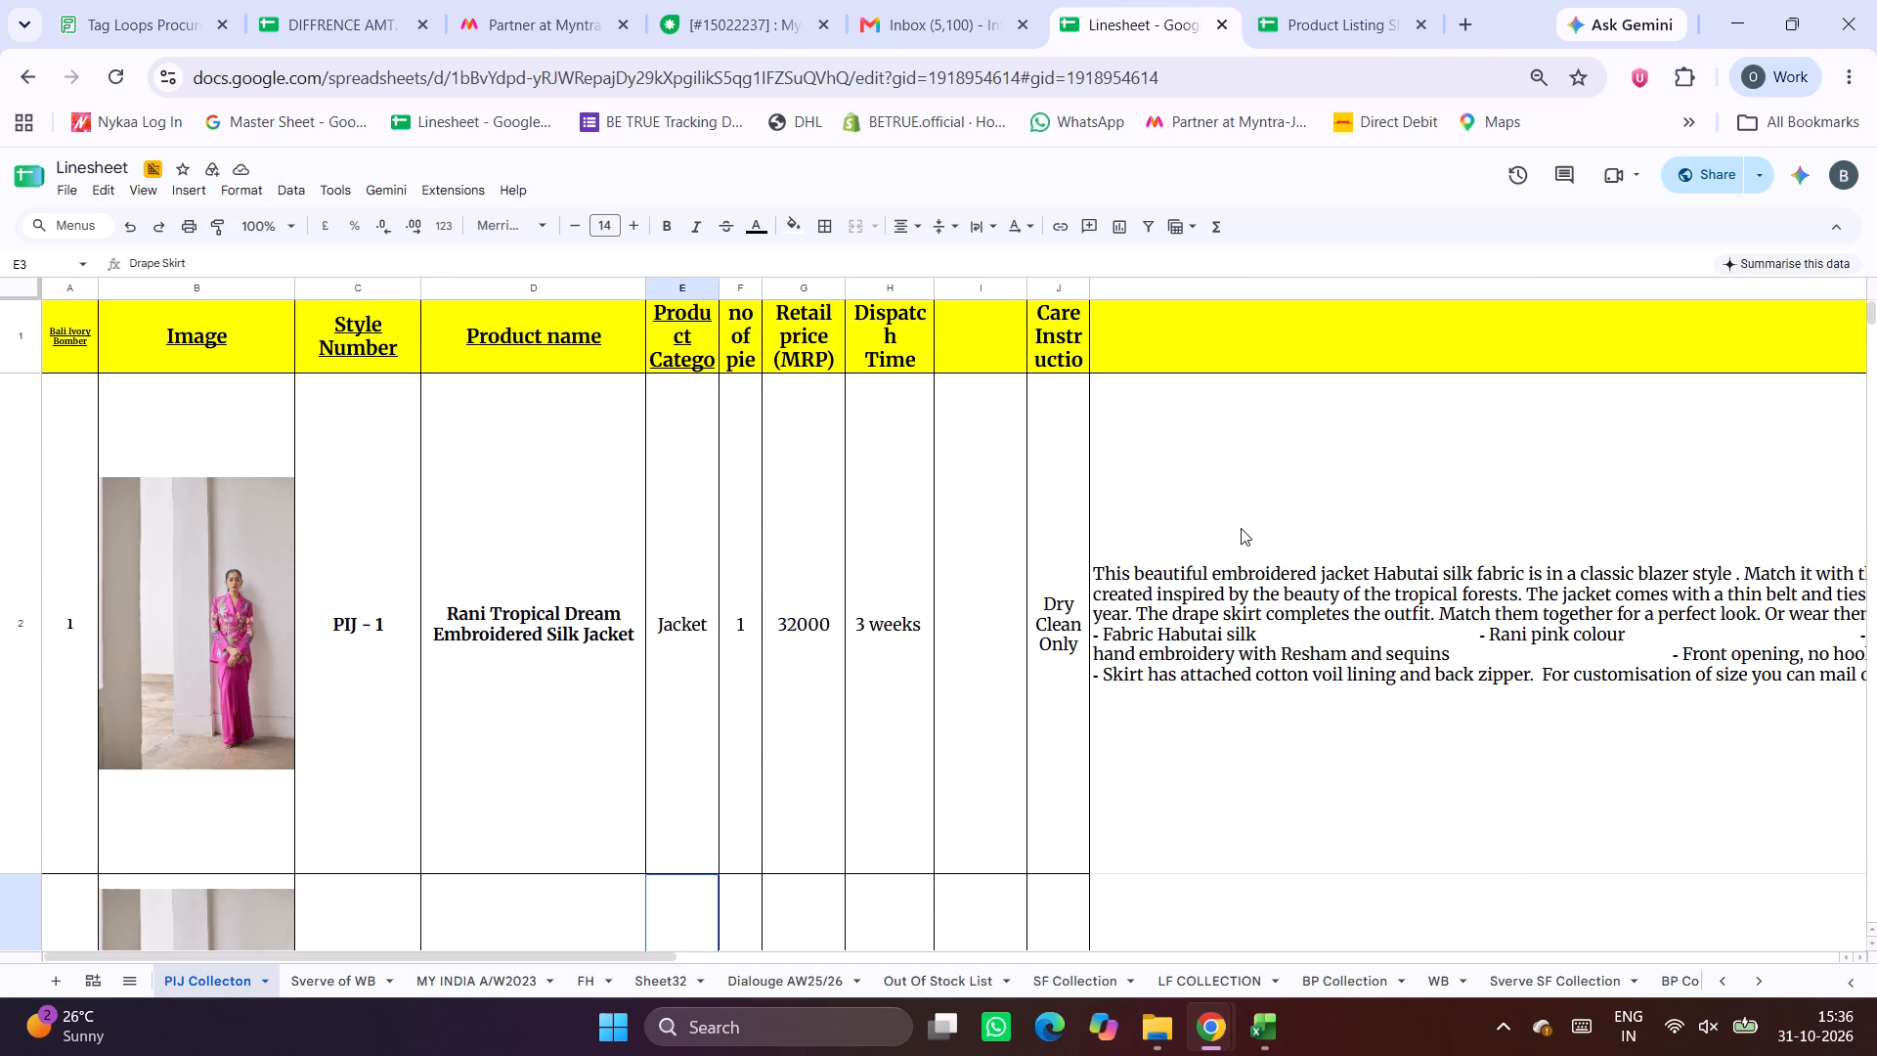
pyautogui.hscroll(-4, 1177, 650)
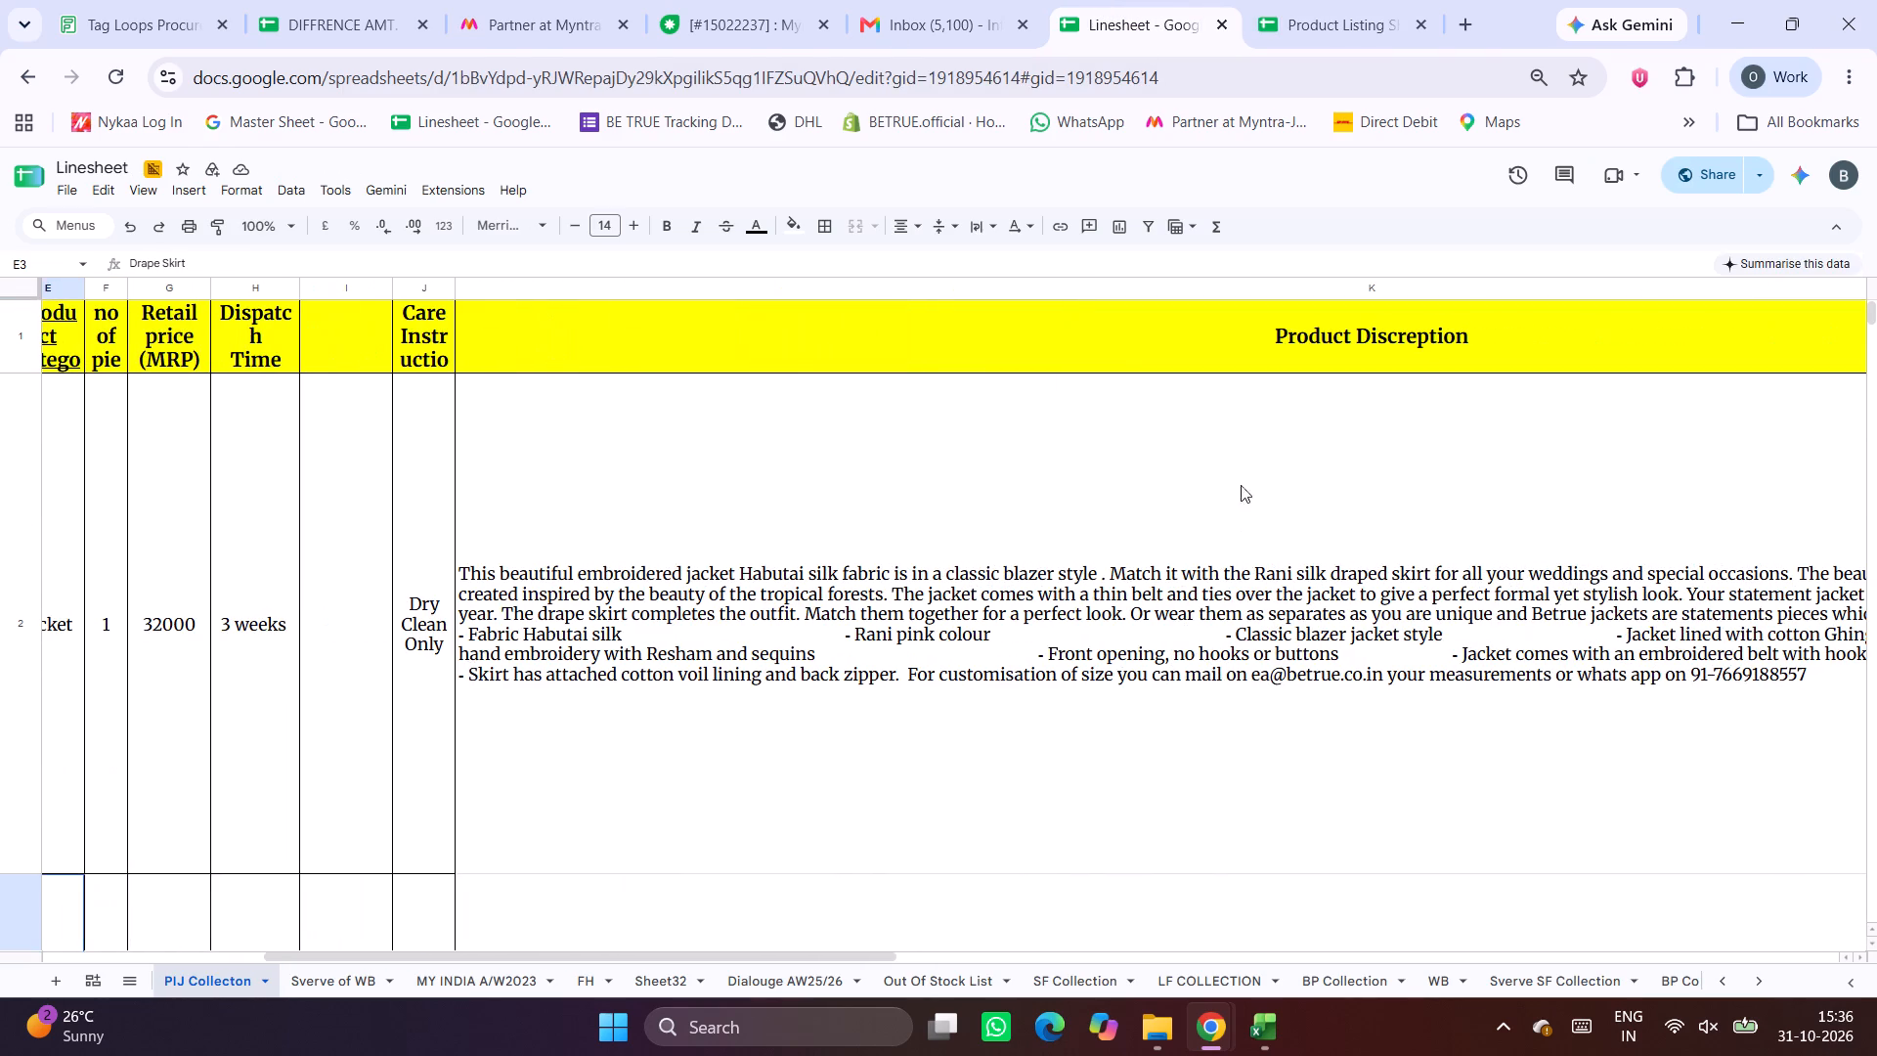
pyautogui.click(1356, 0)
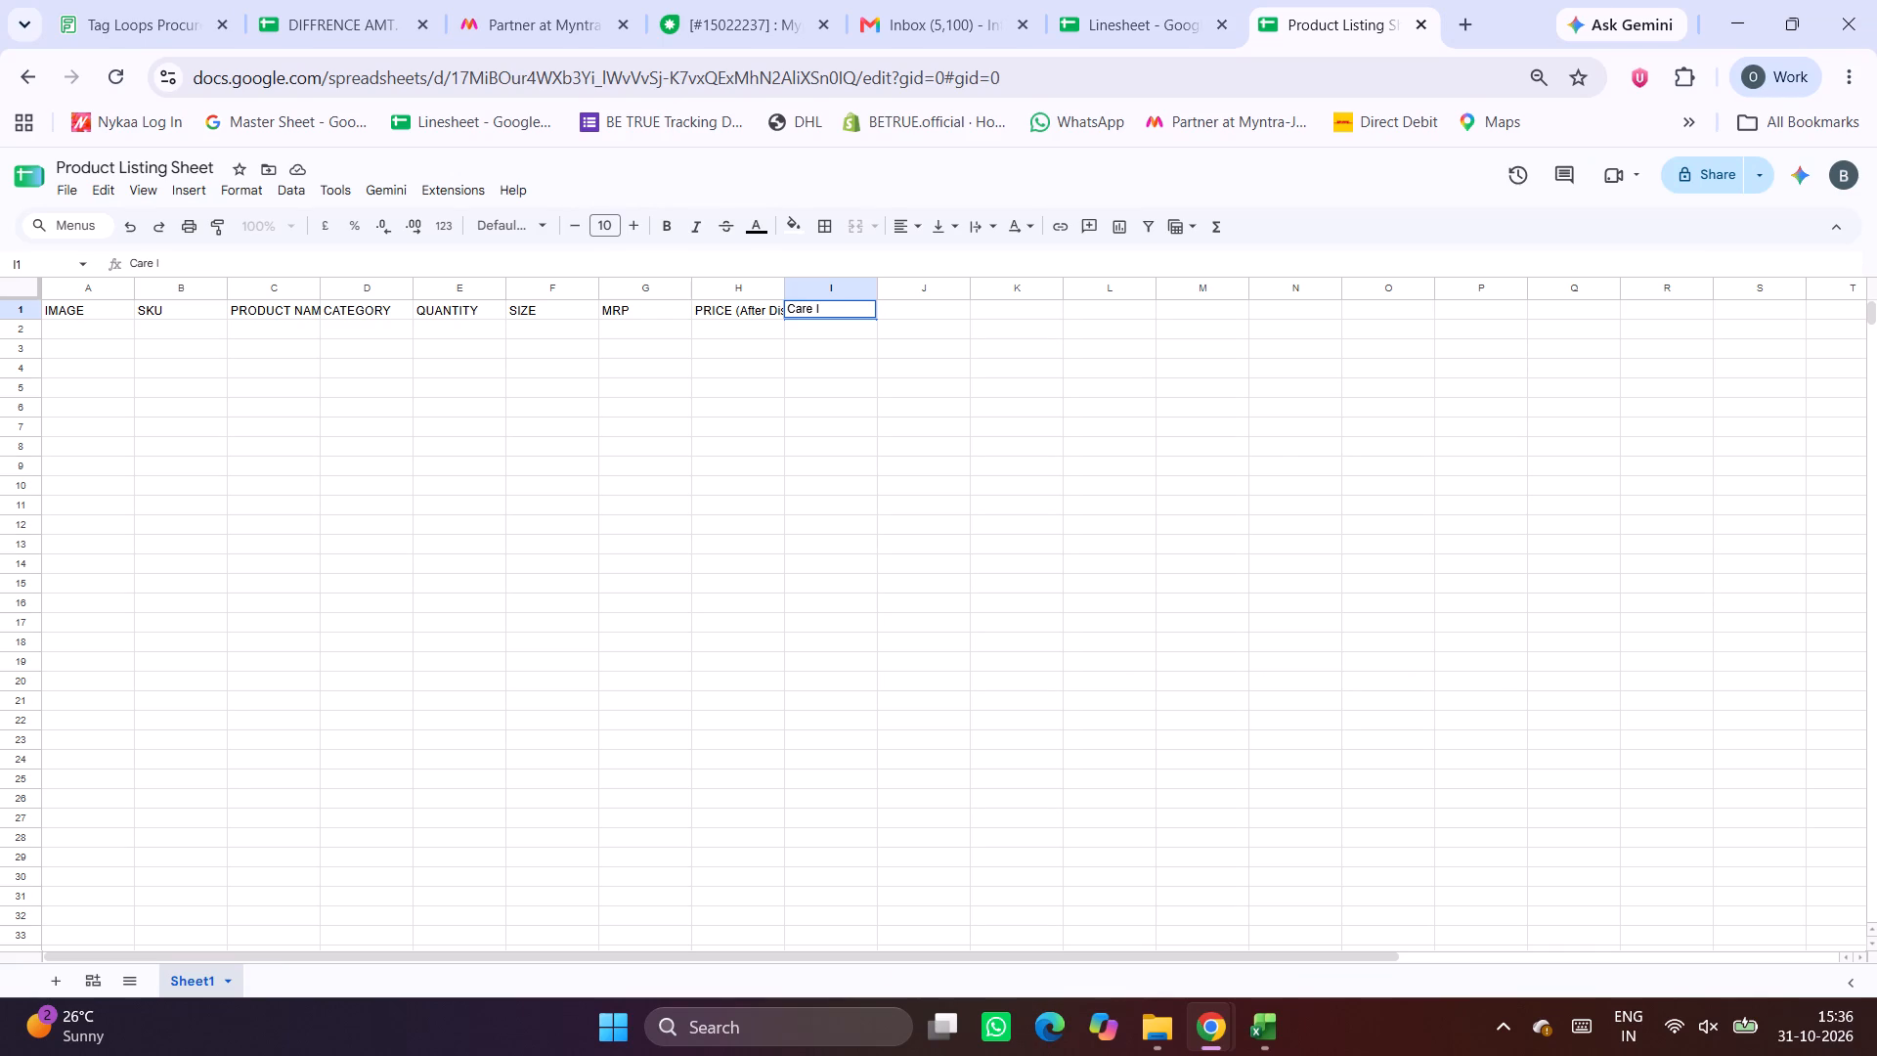
pyautogui.press('BackSpace')
pyautogui.press('BackSpace')
pyautogui.press('Tab')
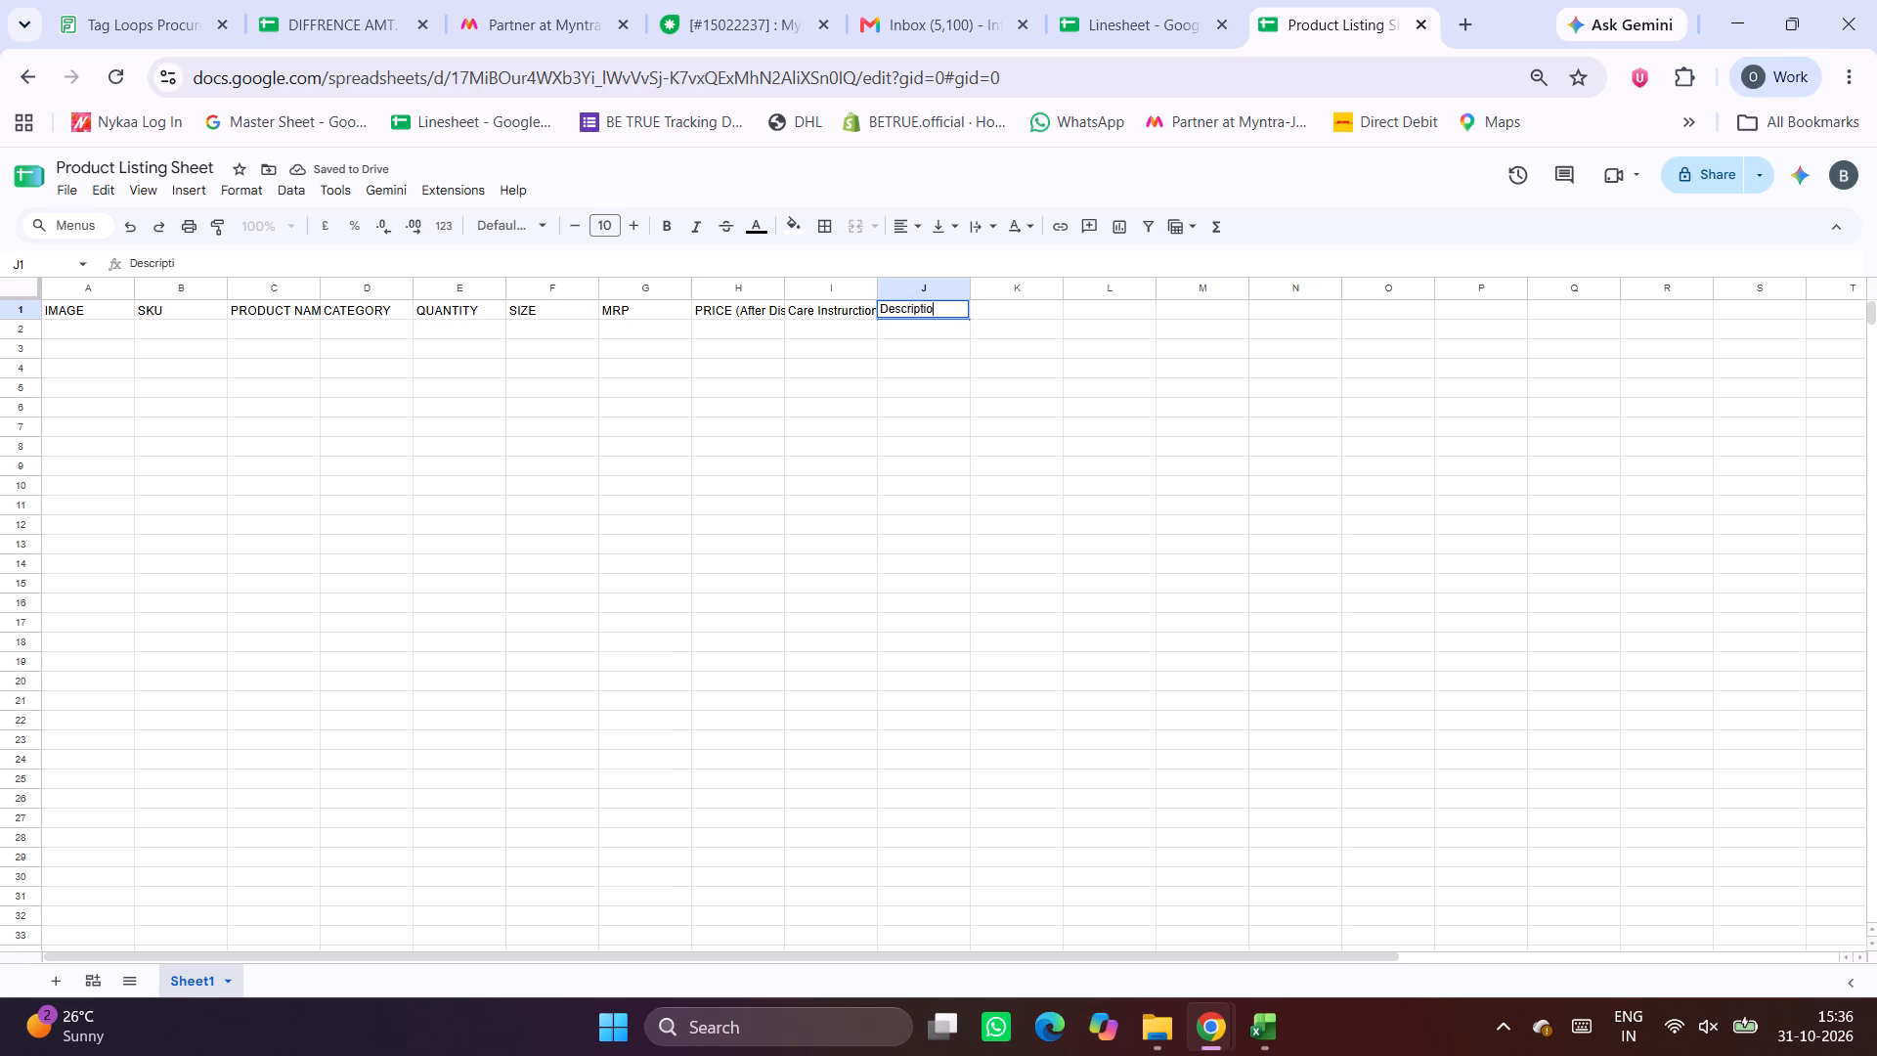
pyautogui.press('Tab')
# Check the Linesheet's headings after the product description and add the headers Meta Title in K1 and Meta Description in L1 of the Product Listing Sheet.
pyautogui.click(1064, 0)
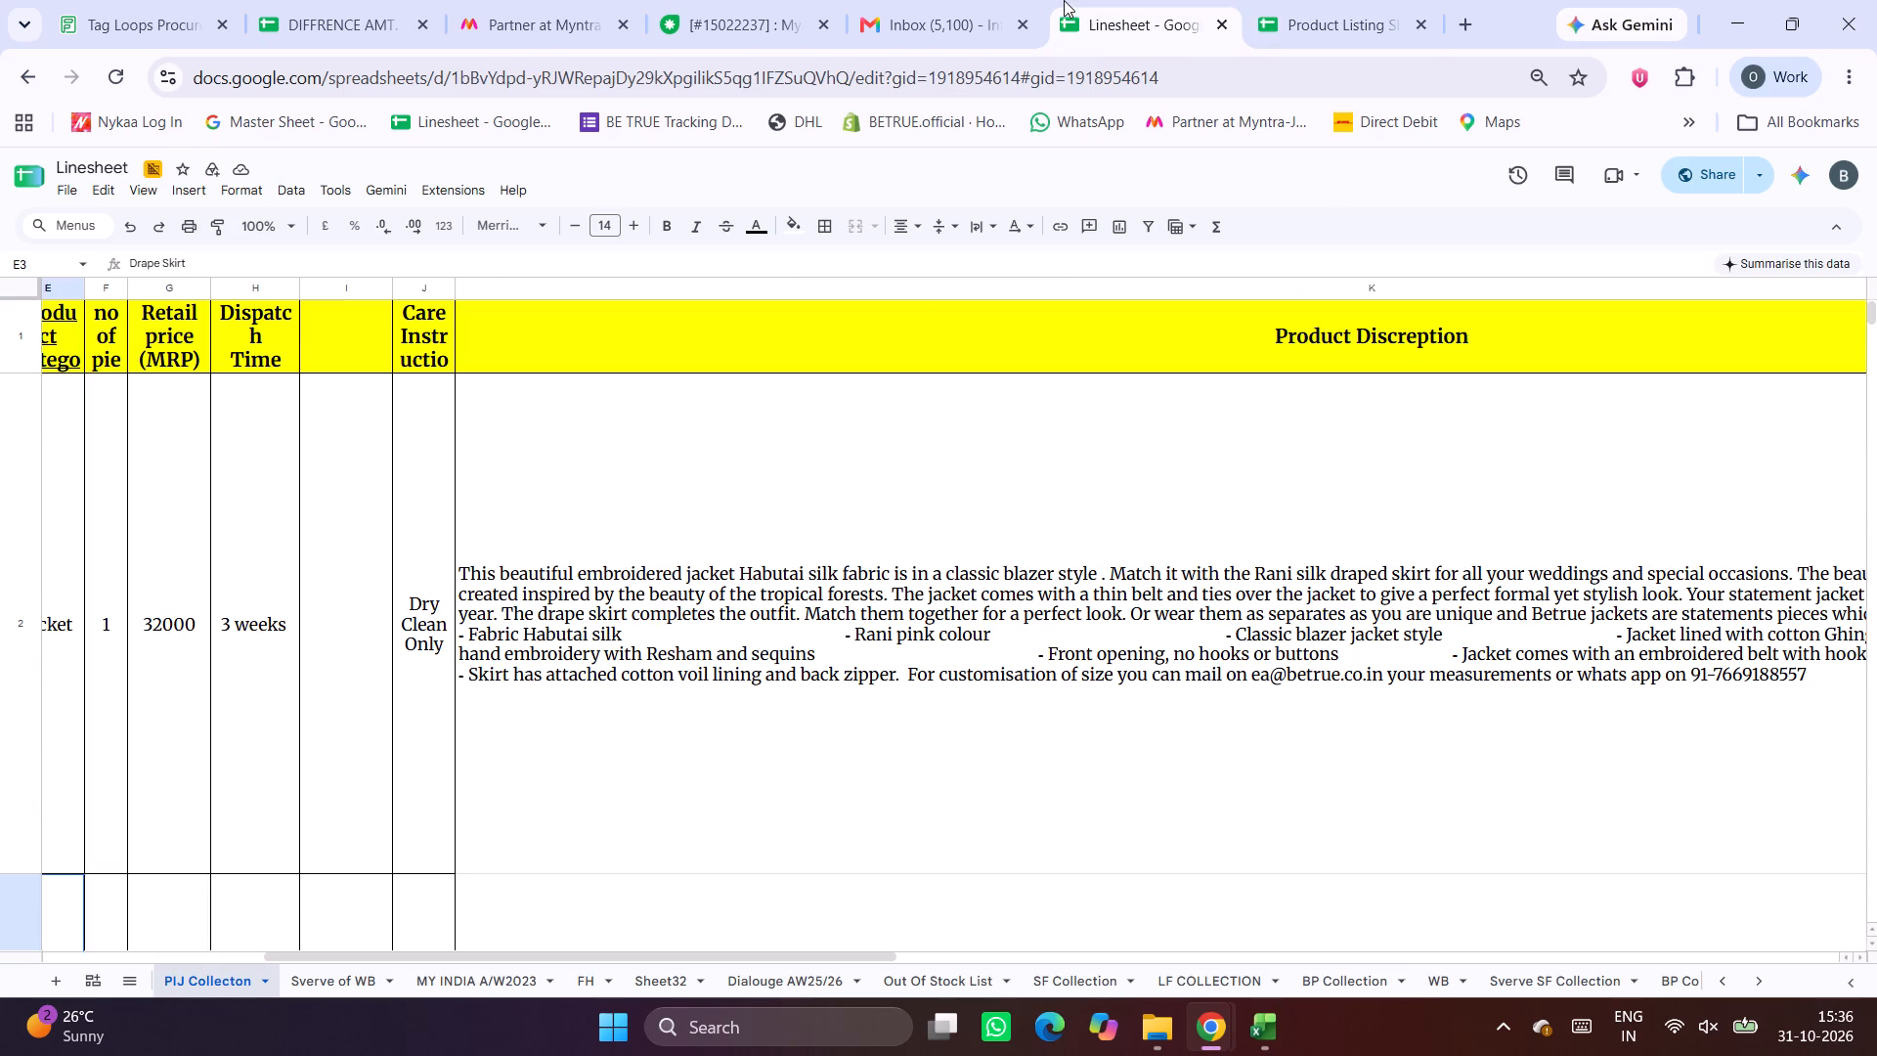
pyautogui.hscroll(-9, 1311, 695)
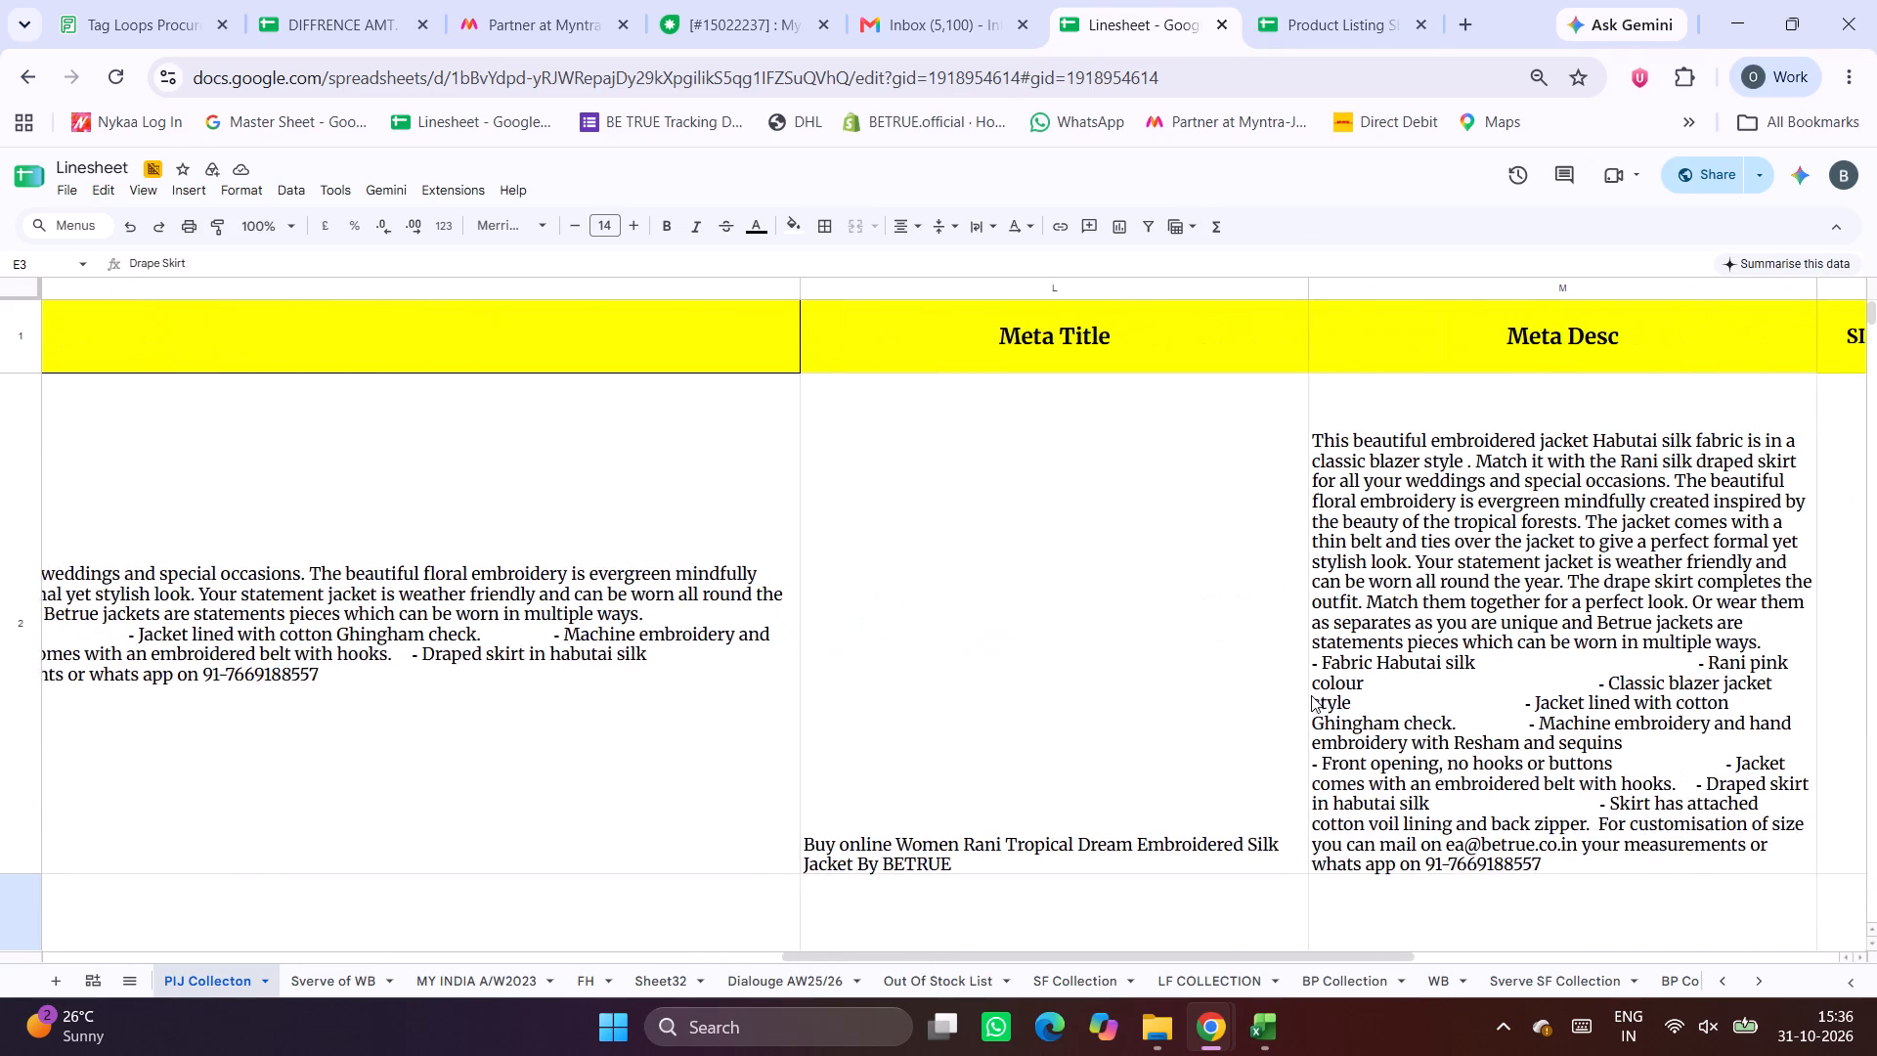
pyautogui.hscroll(-2, 1311, 695)
pyautogui.click(1469, 25)
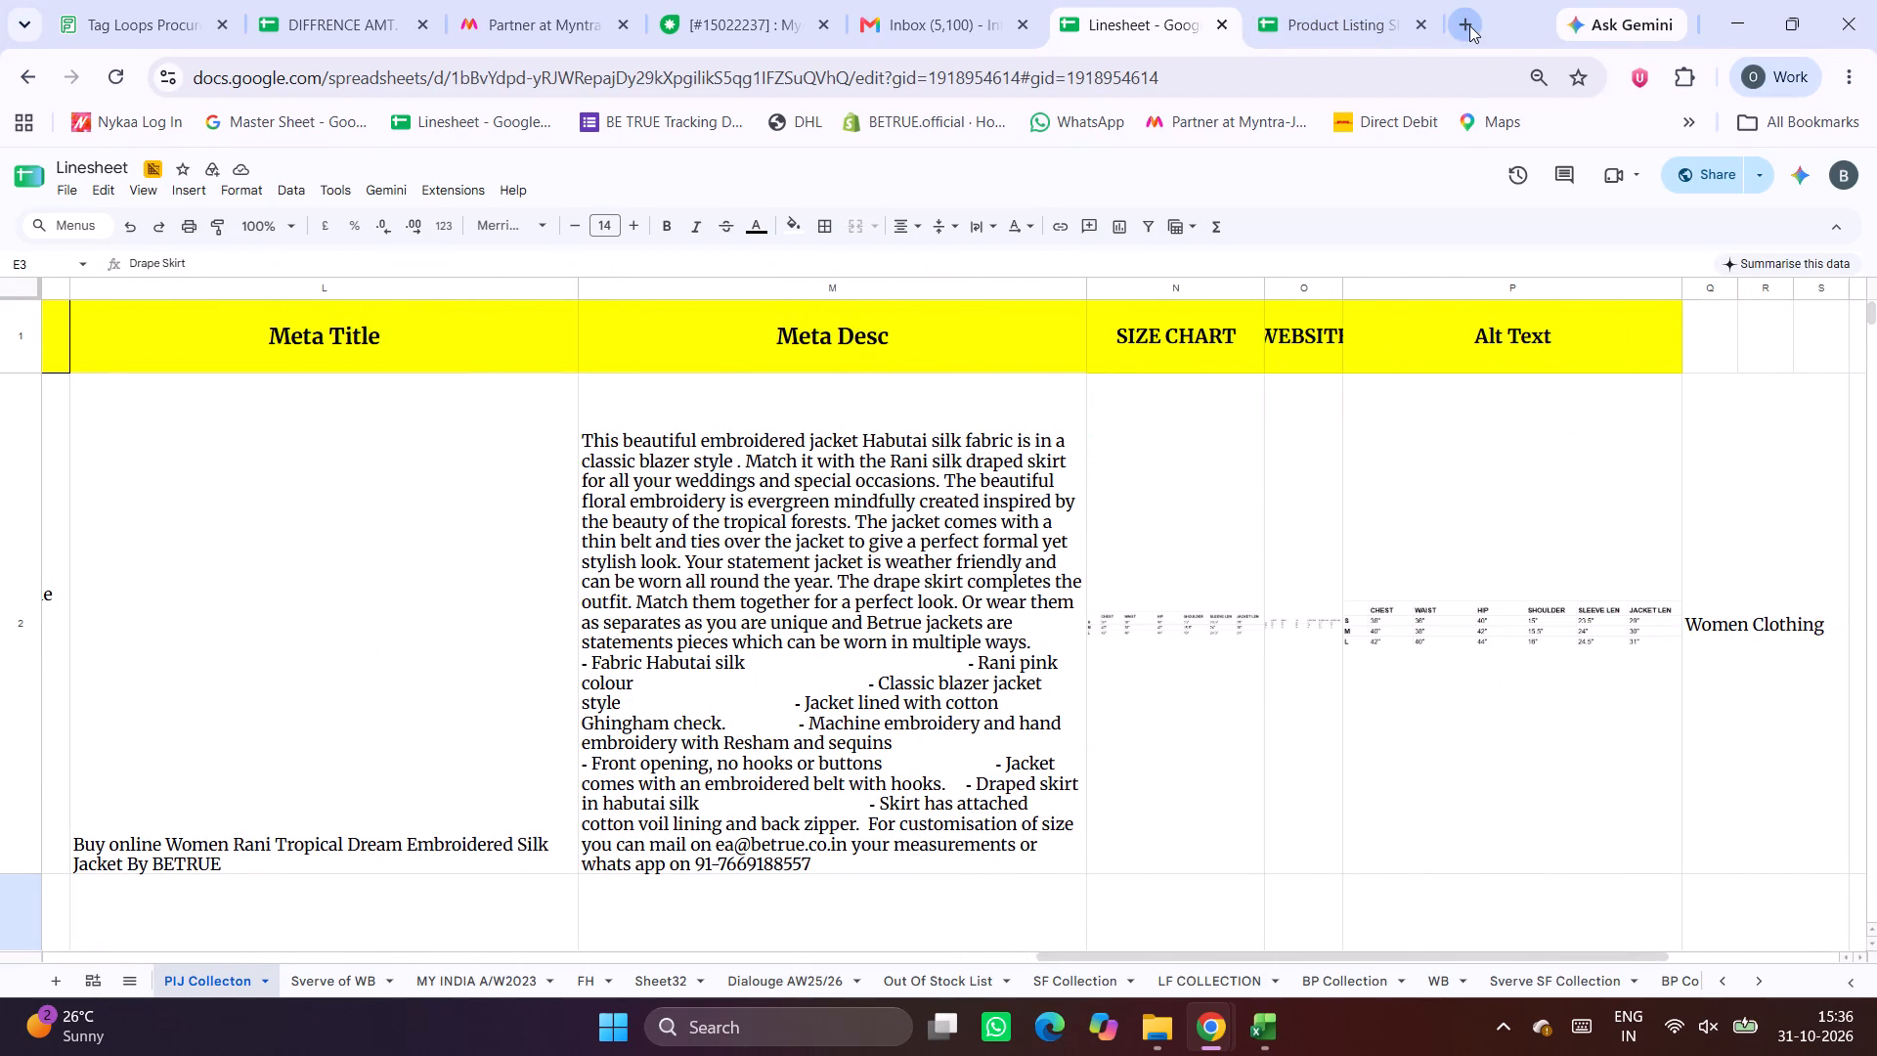
pyautogui.write('descr')
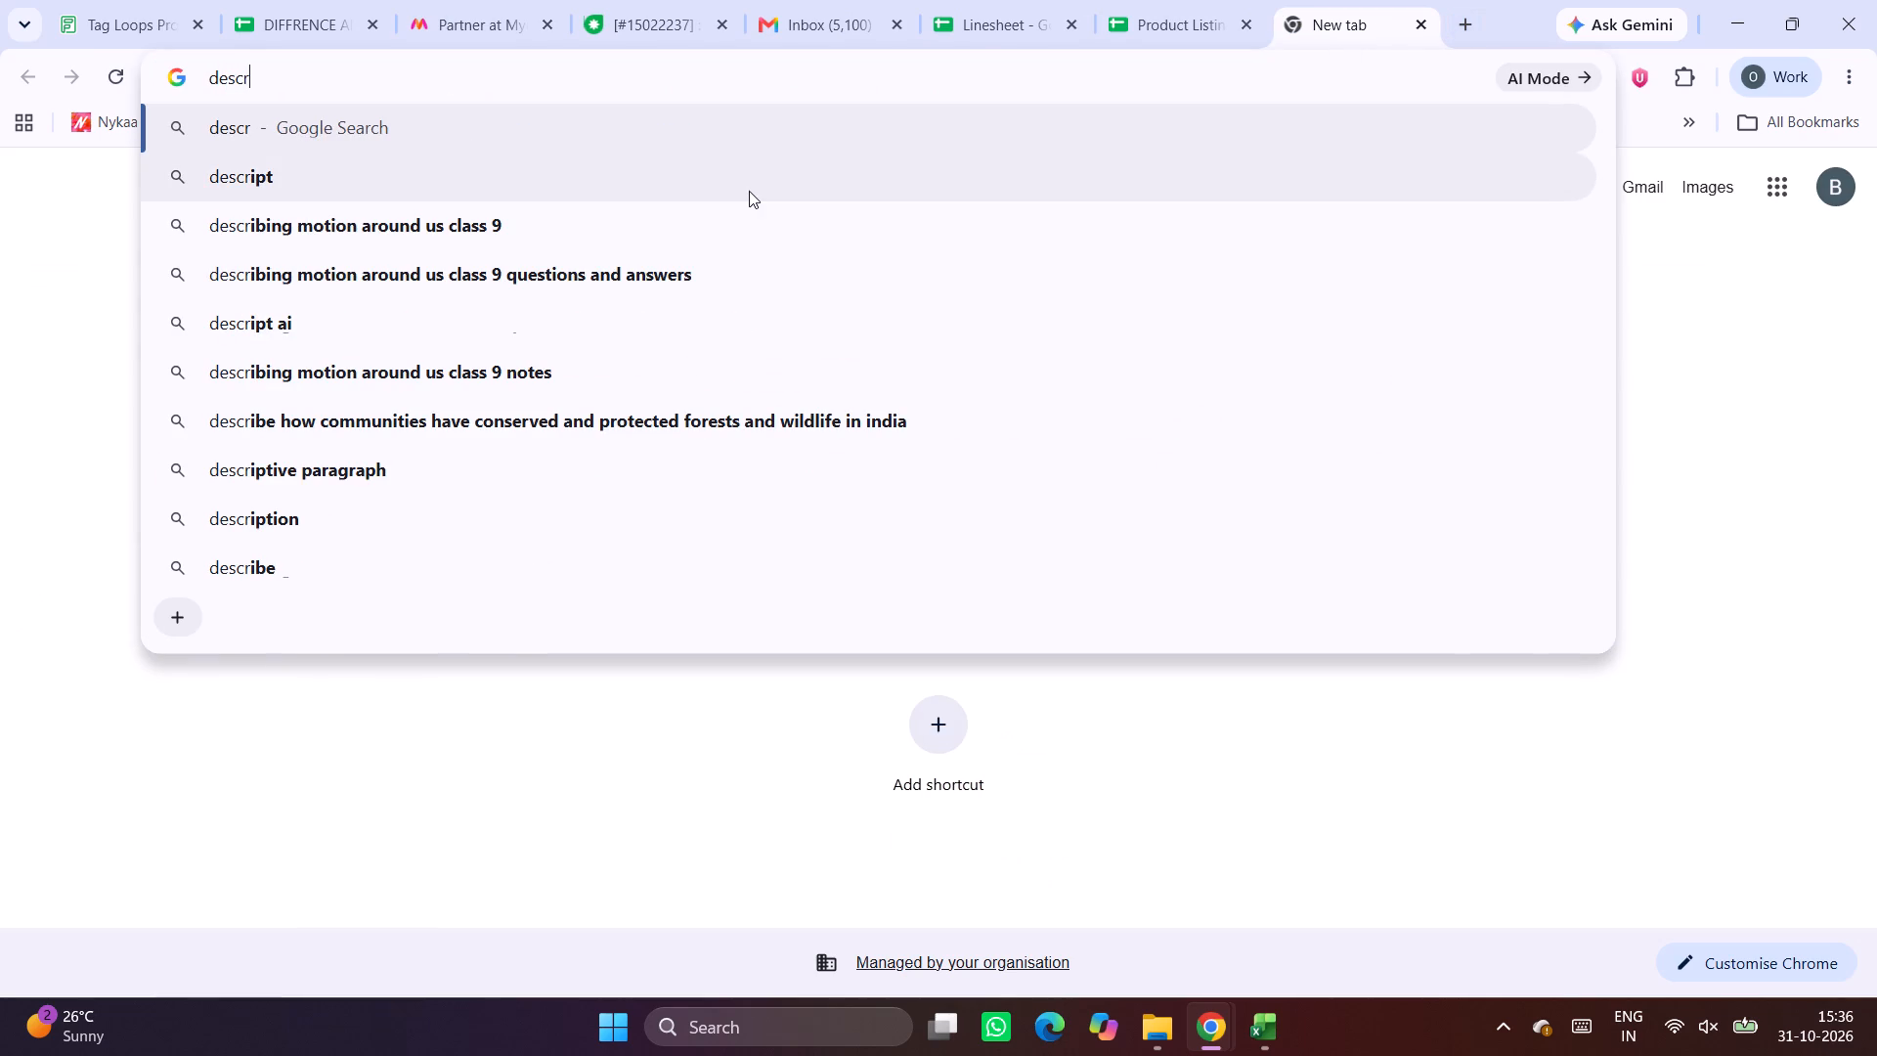
pyautogui.click(1064, 0)
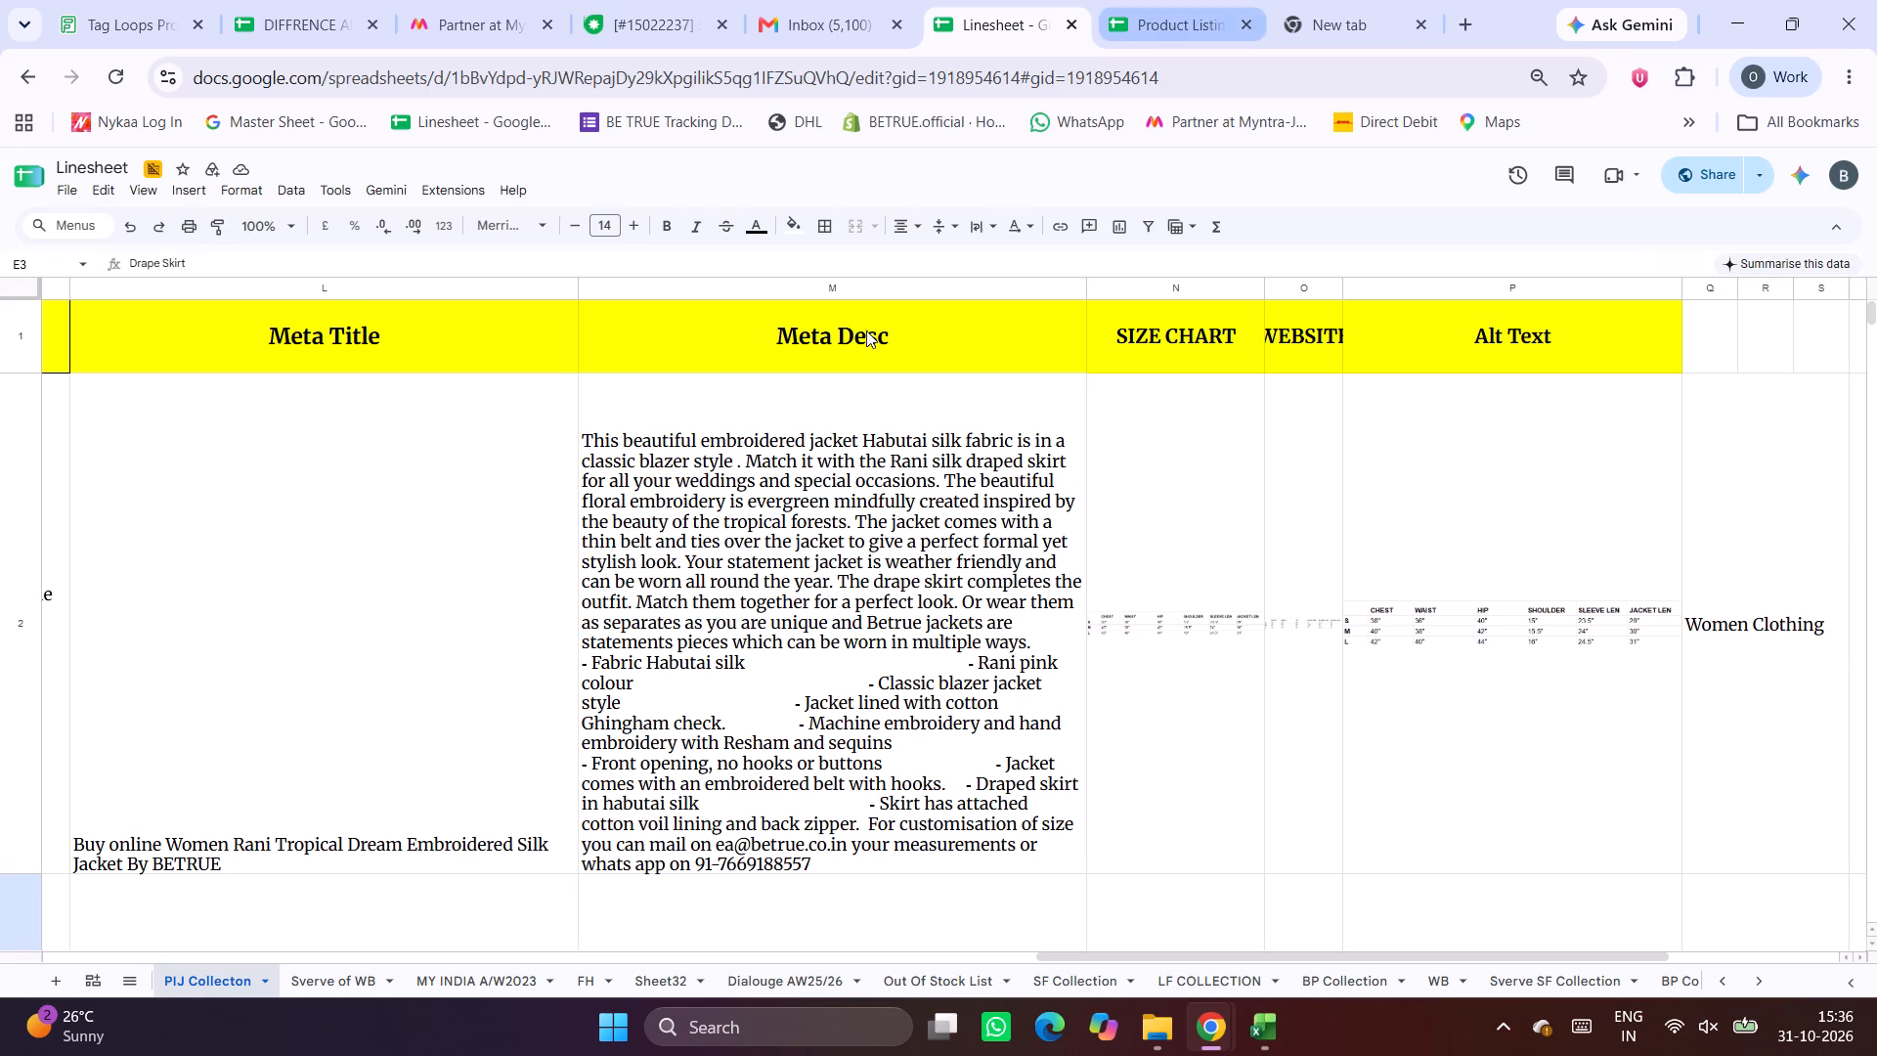
pyautogui.hscroll(6, 804, 636)
pyautogui.hscroll(-1, 804, 636)
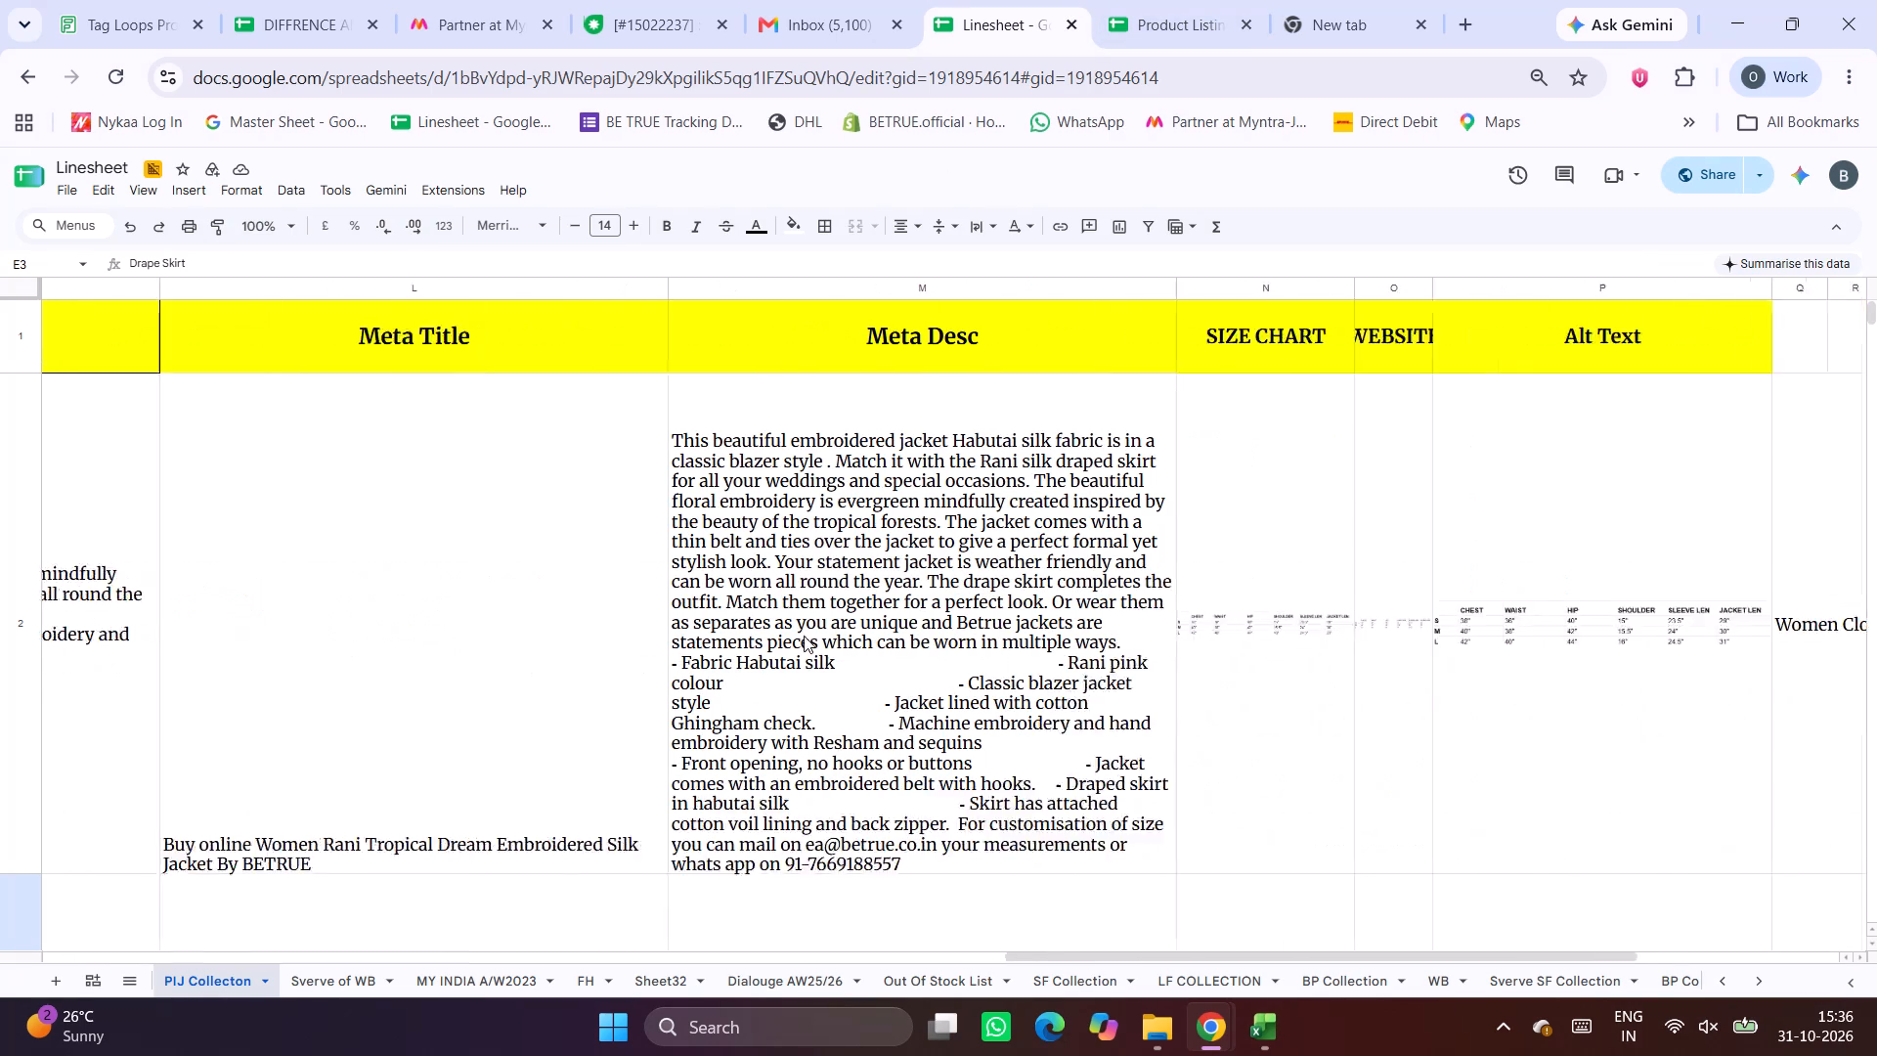
pyautogui.hscroll(-1, 804, 636)
pyautogui.click(1359, 0)
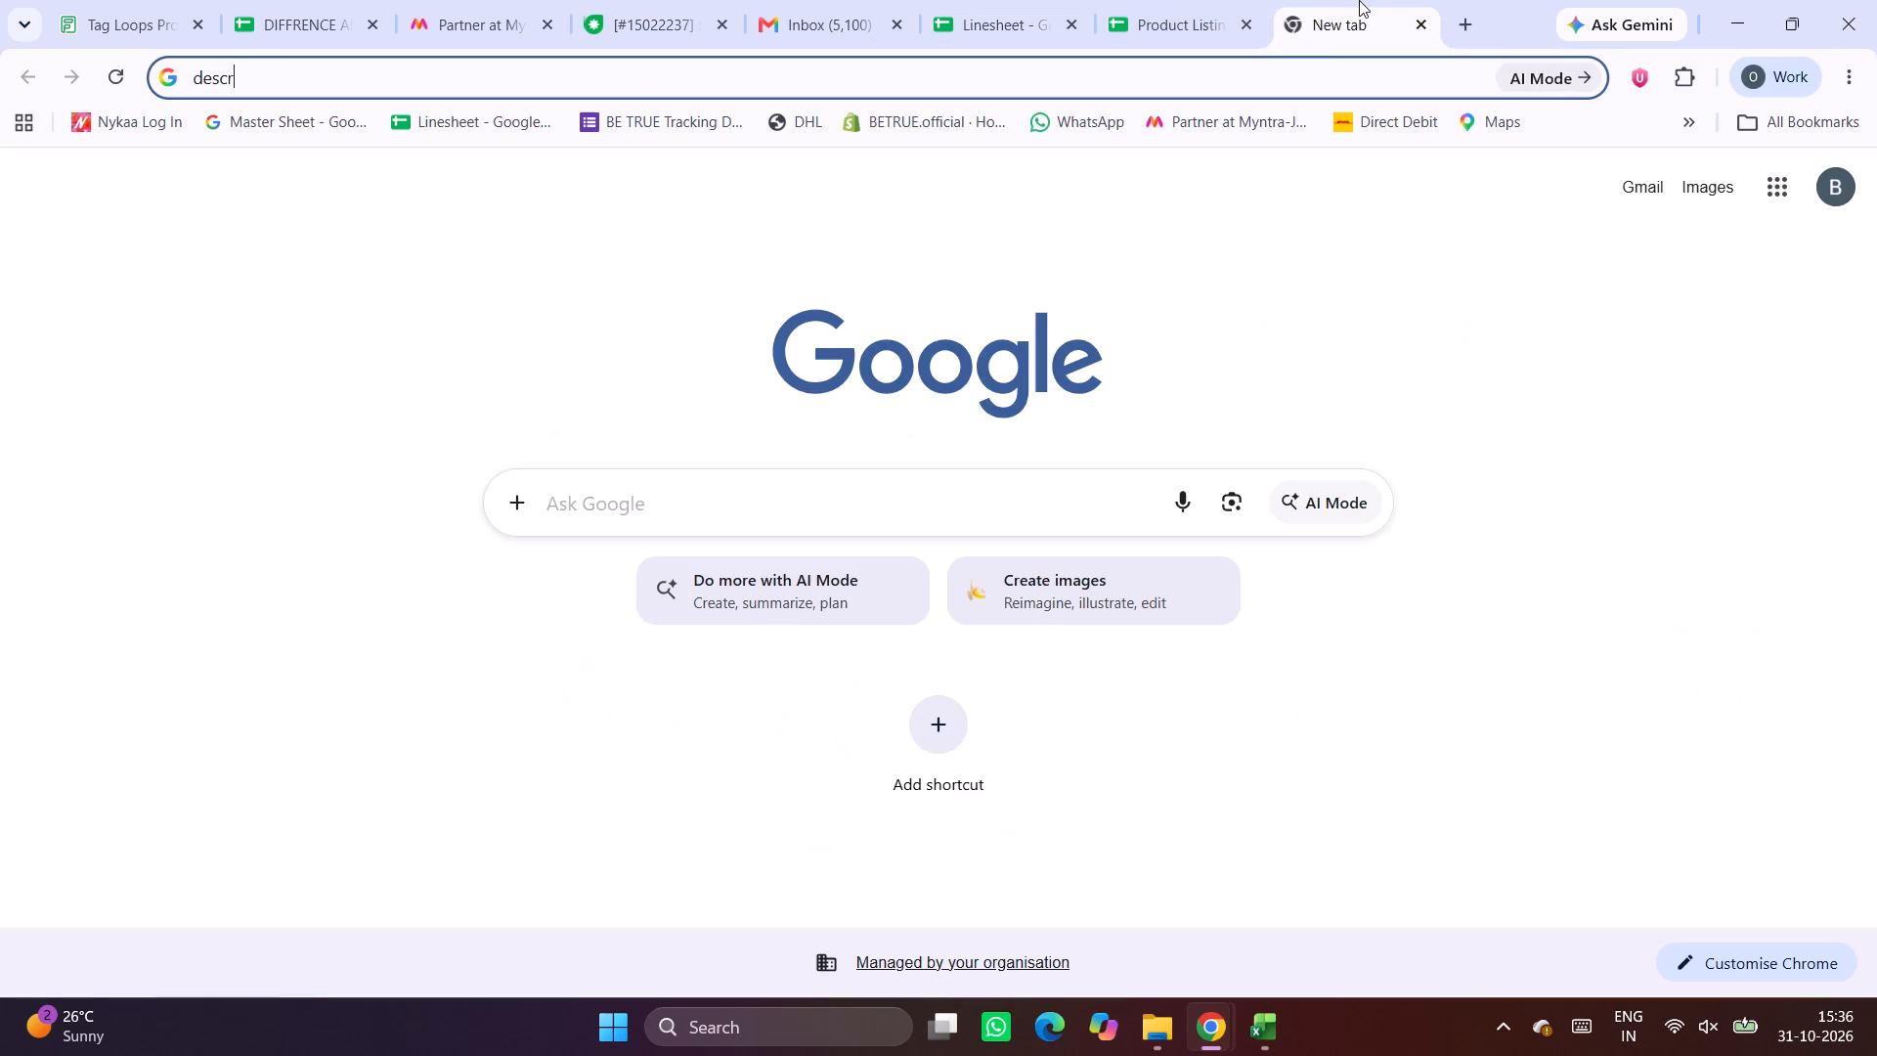
pyautogui.click(1165, 0)
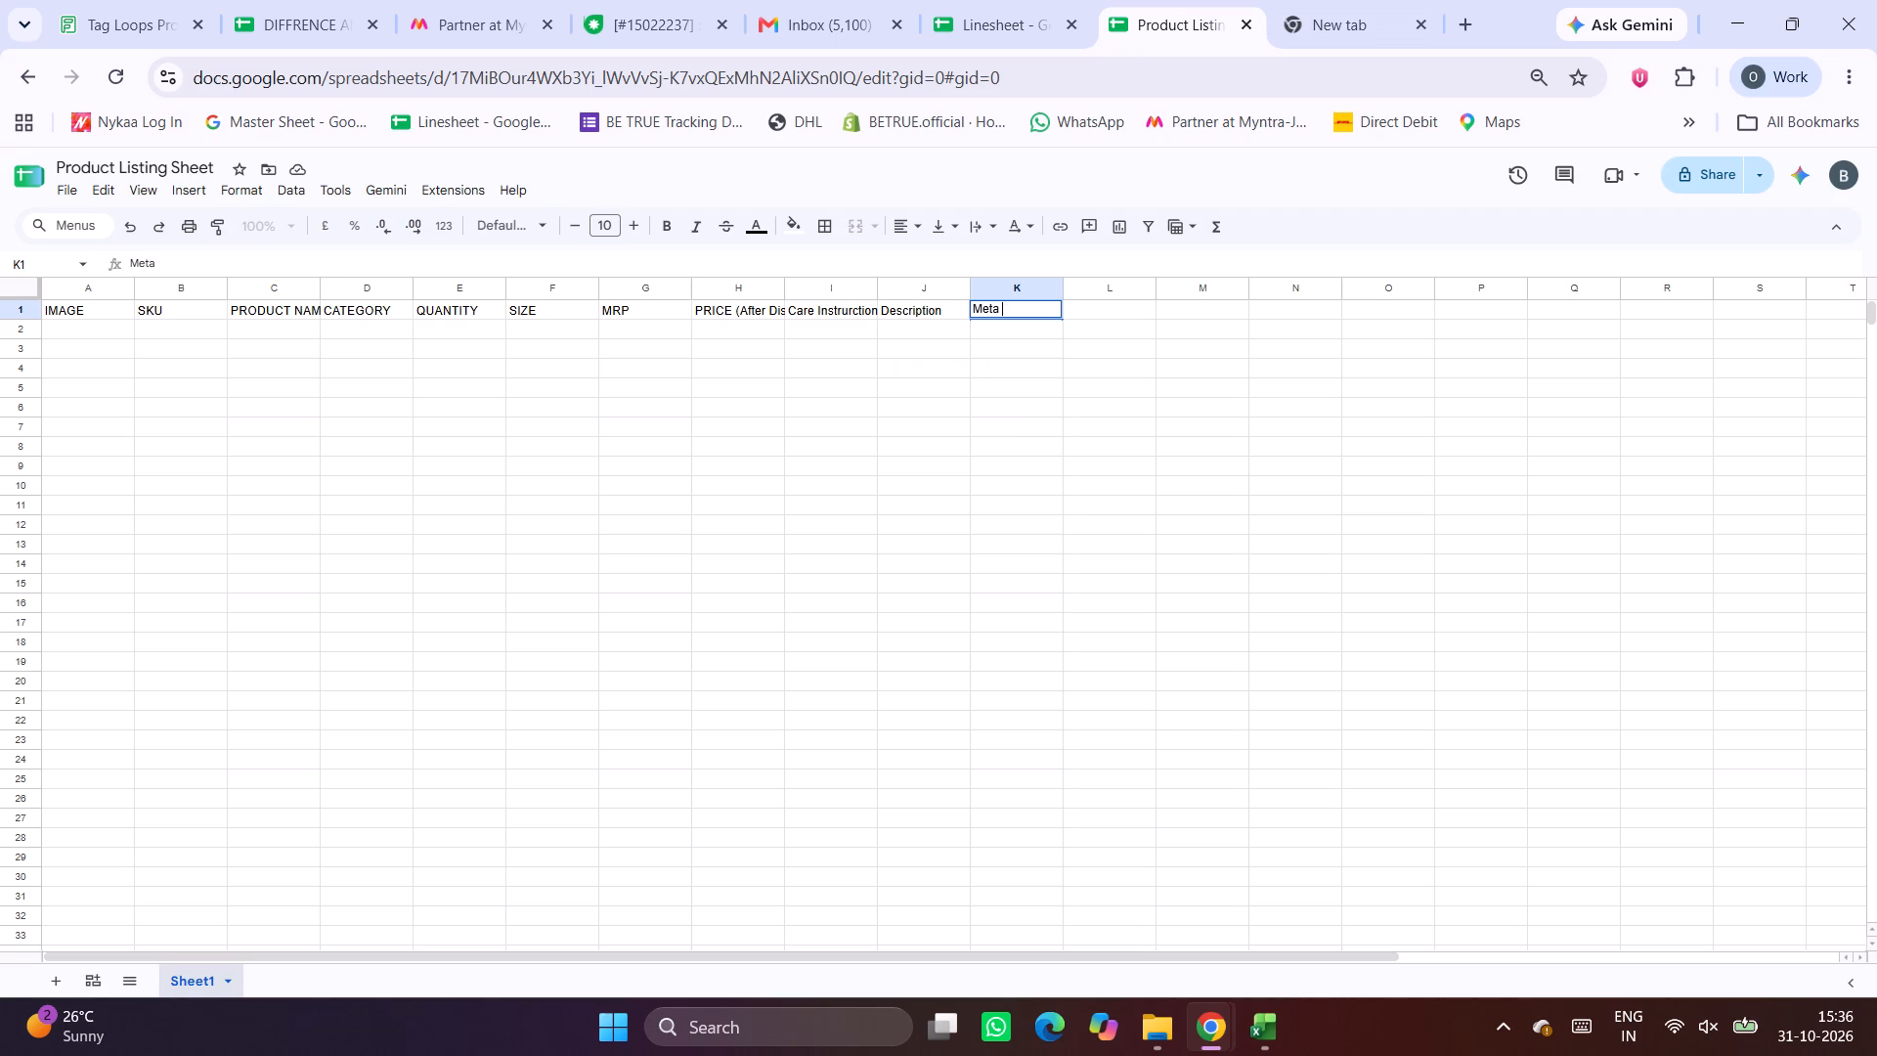
pyautogui.press('t')
pyautogui.press('Tab')
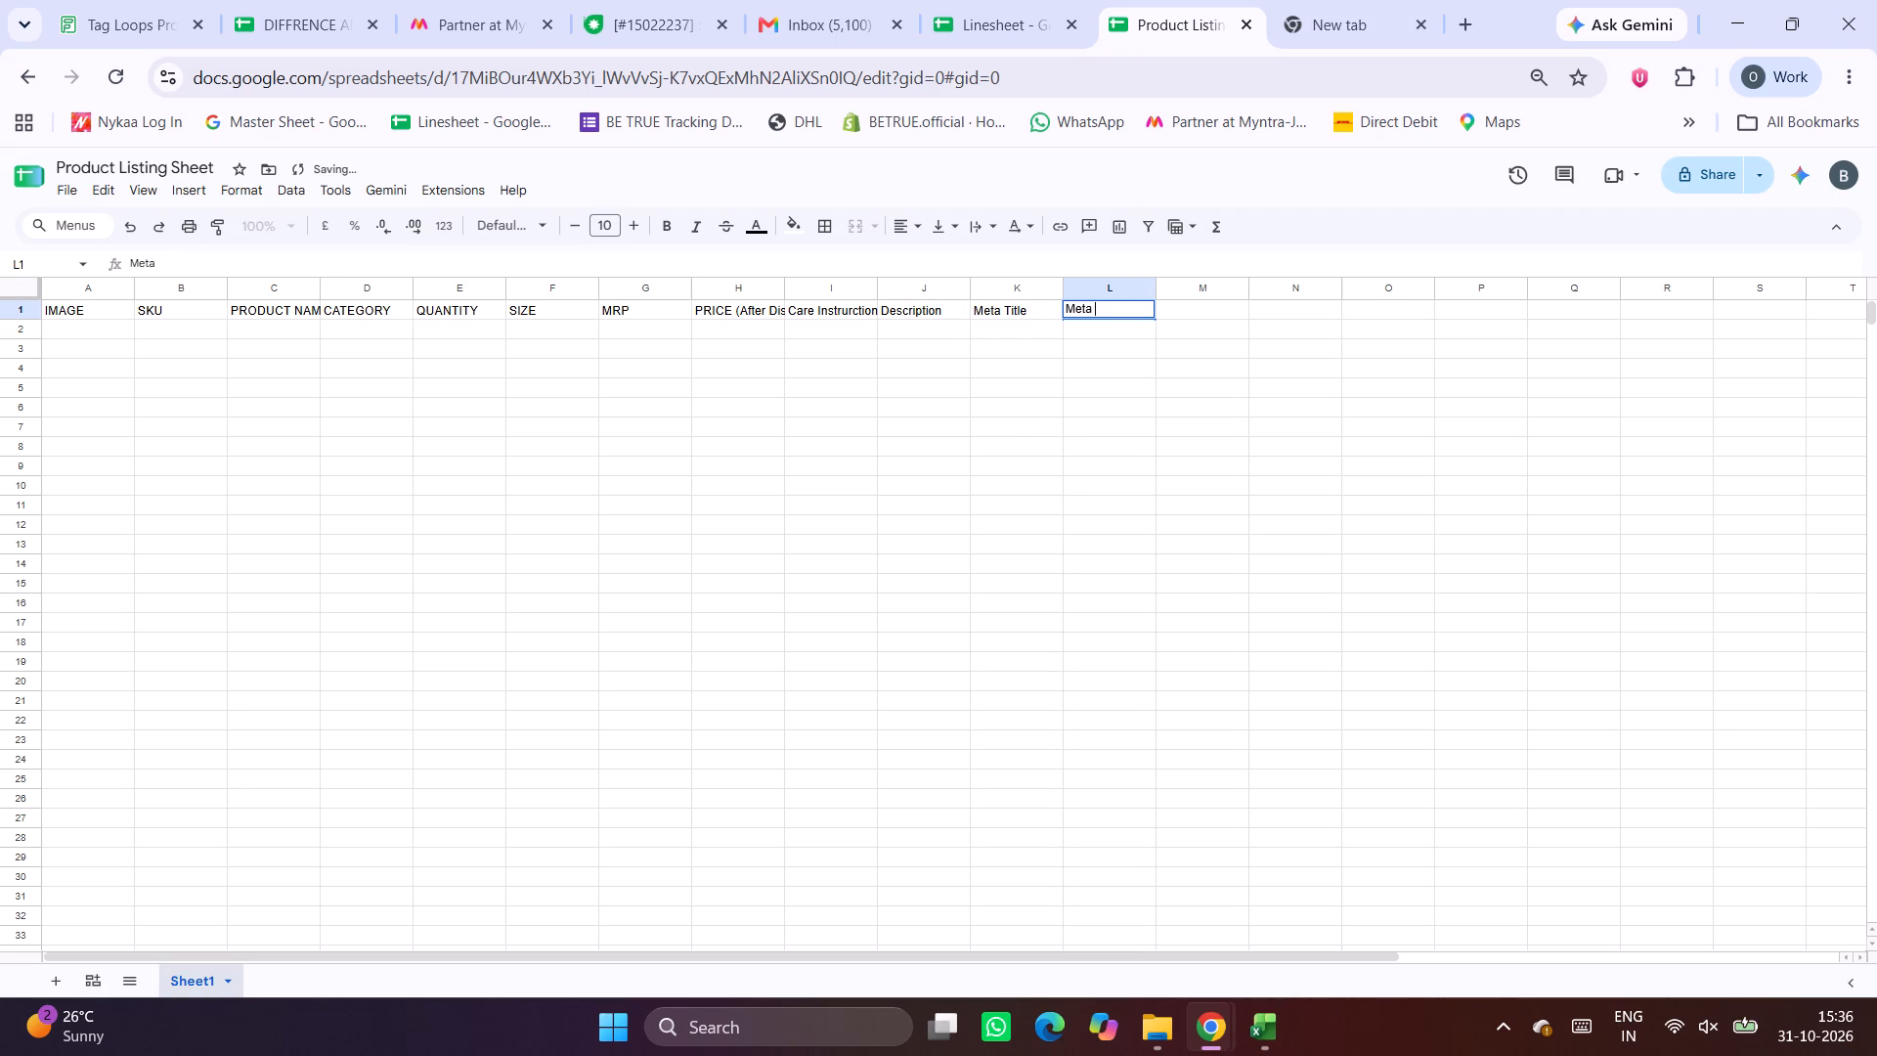
pyautogui.press('d')
pyautogui.write('escription')
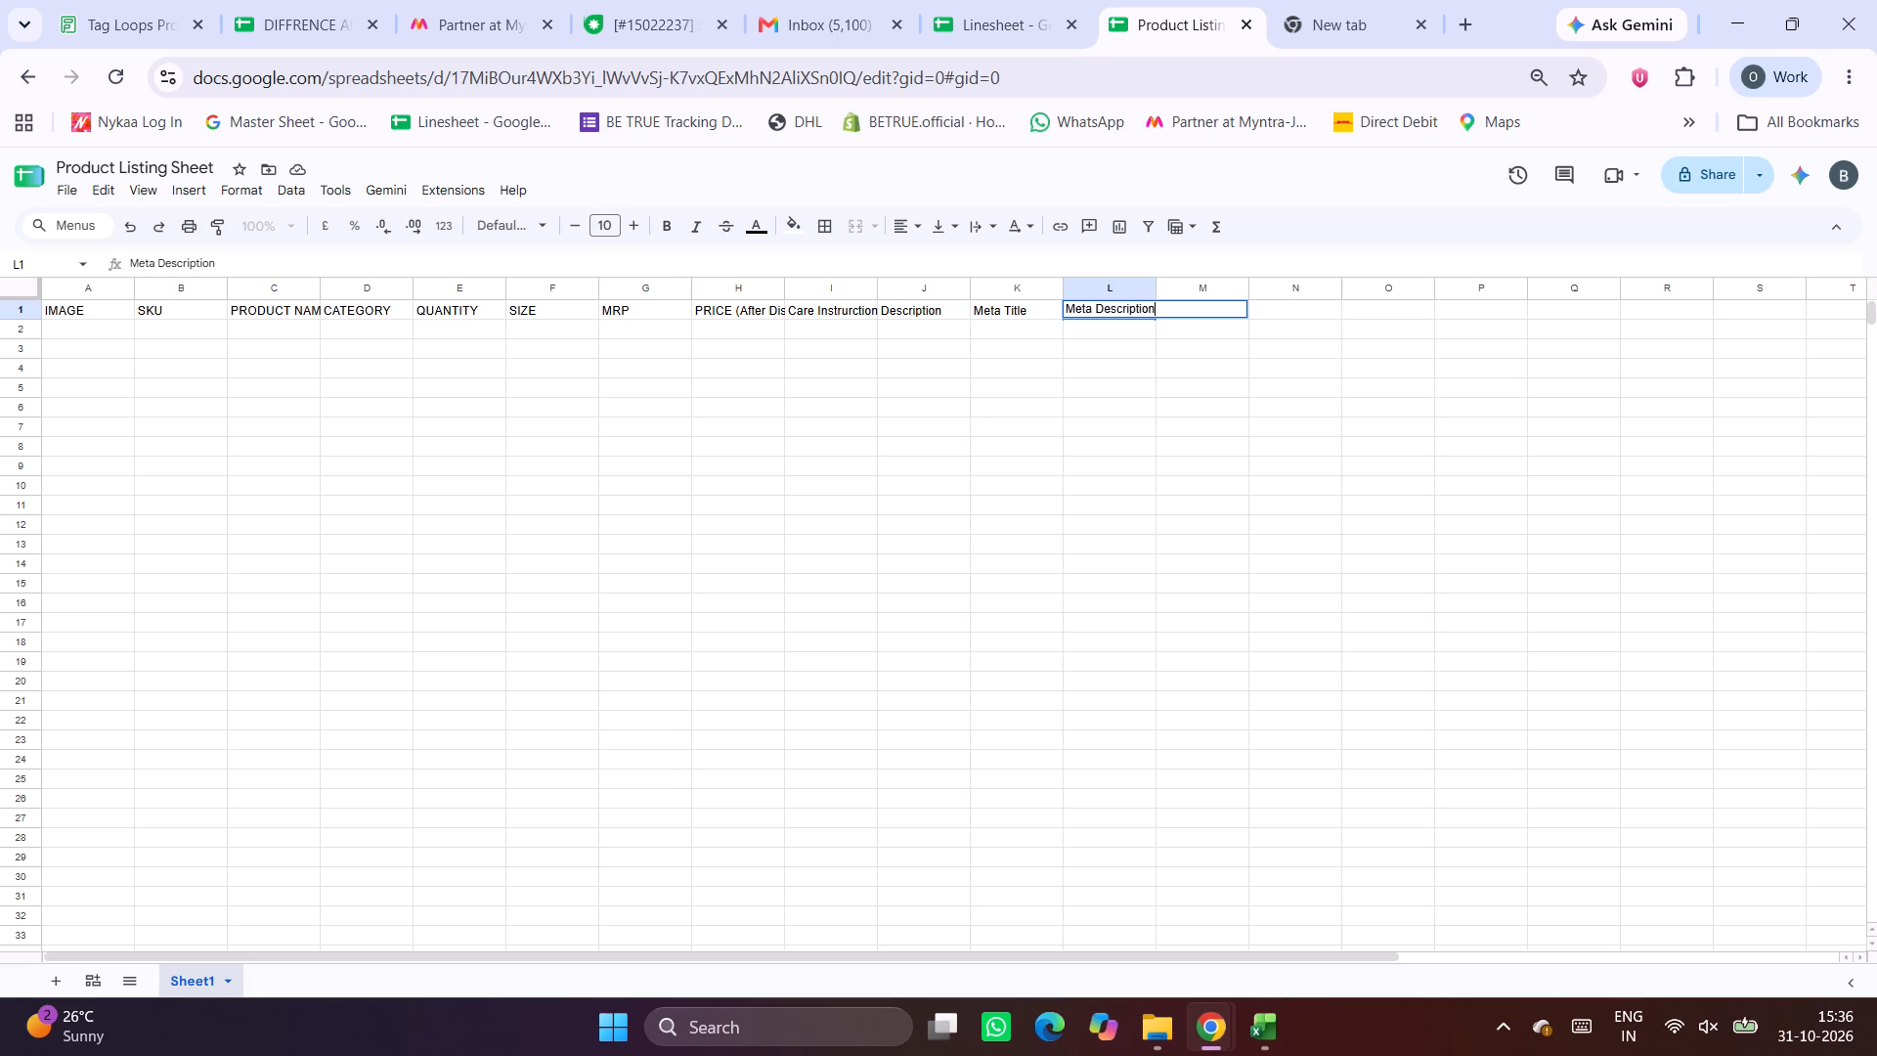
pyautogui.press('Tab')
# Review the Linesheet's columns after Meta Desc and enter the header Size chart, with only the first letter capitalised, in M1 of the Product Listing Sheet.
pyautogui.click(1021, 0)
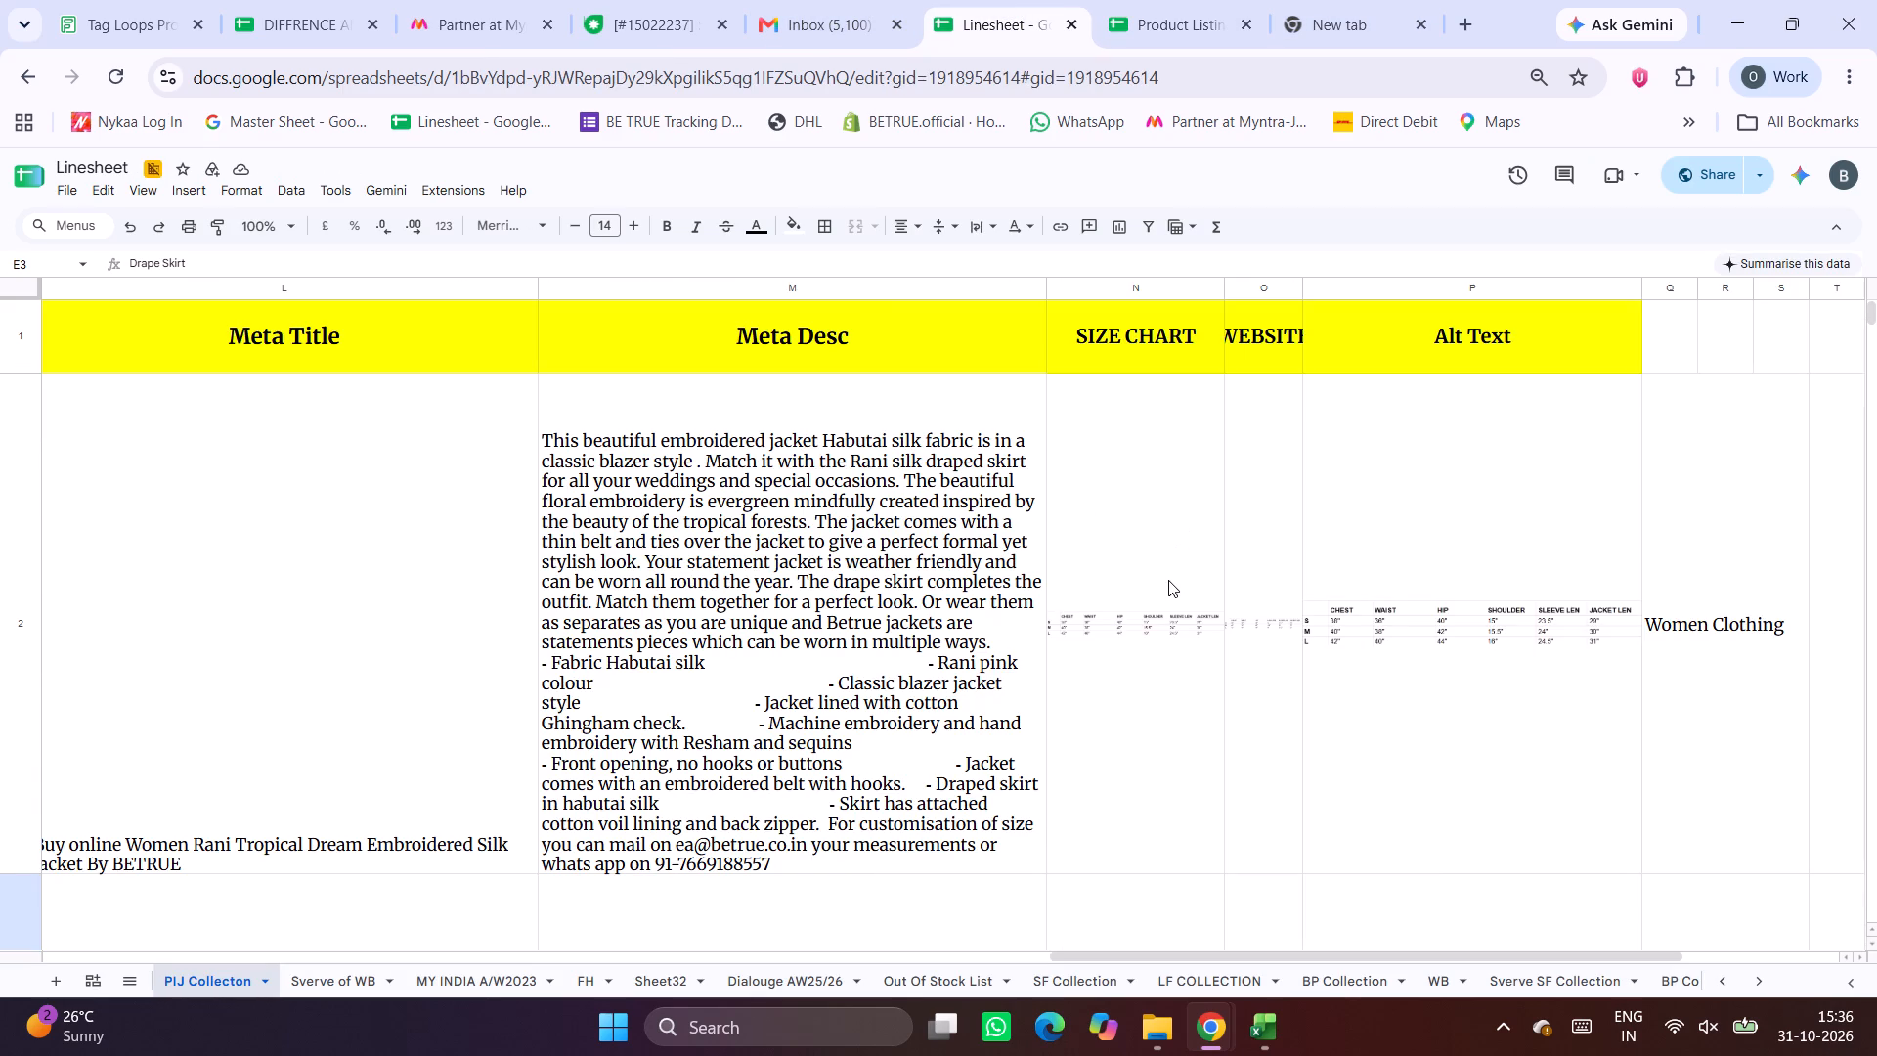
pyautogui.click(1168, 580)
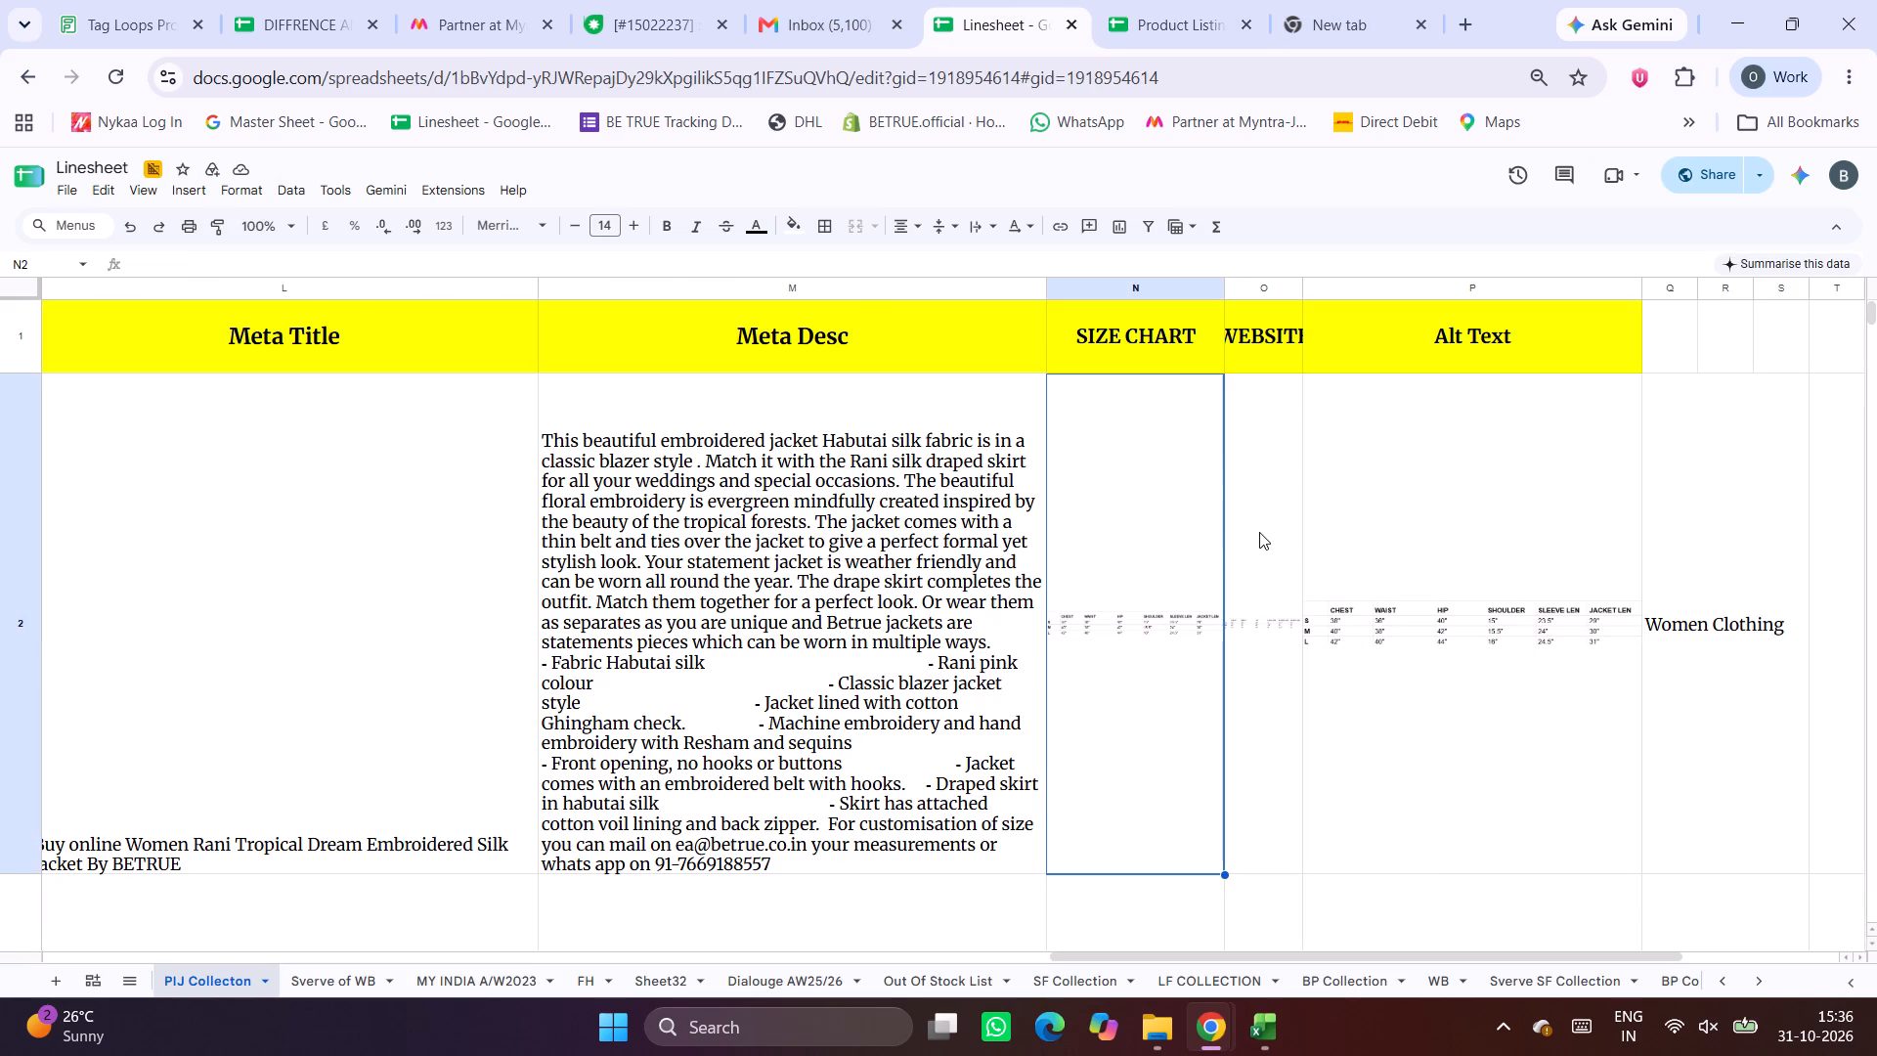
pyautogui.click(1262, 525)
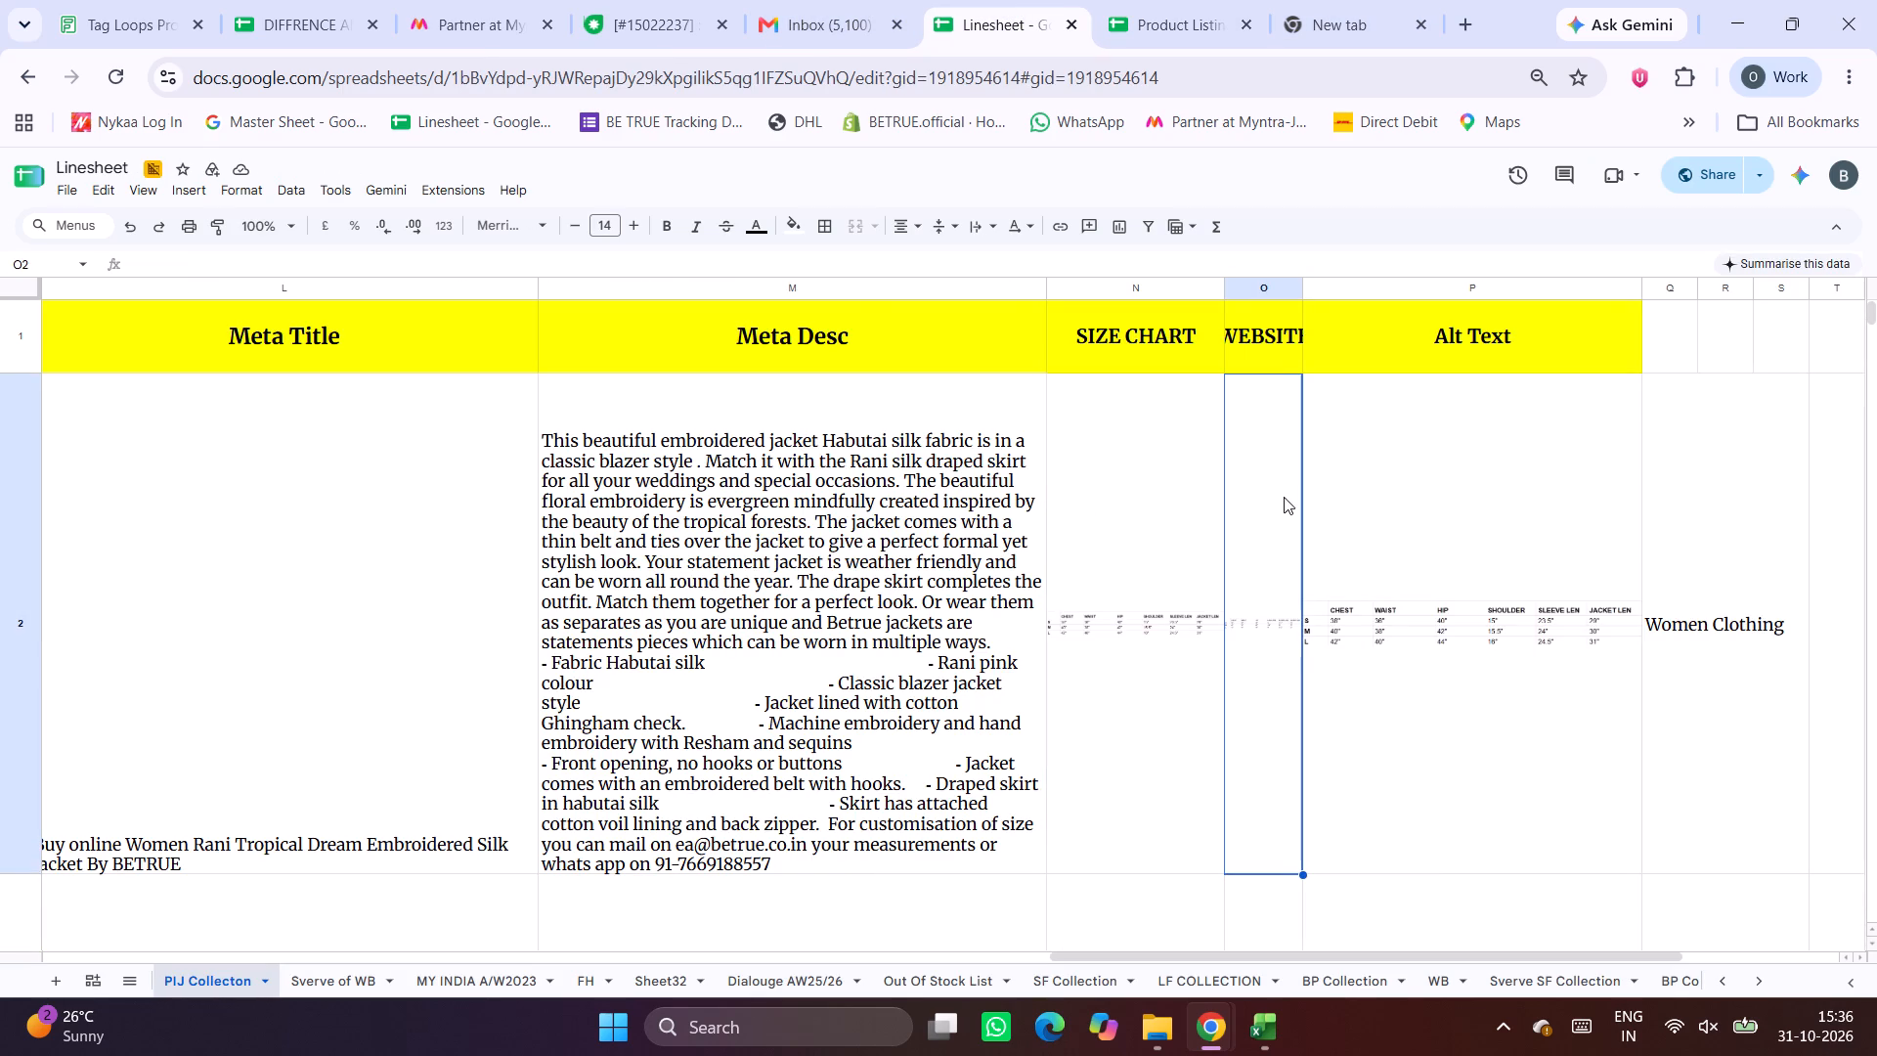
pyautogui.click(1444, 572)
pyautogui.hscroll(-1, 1485, 585)
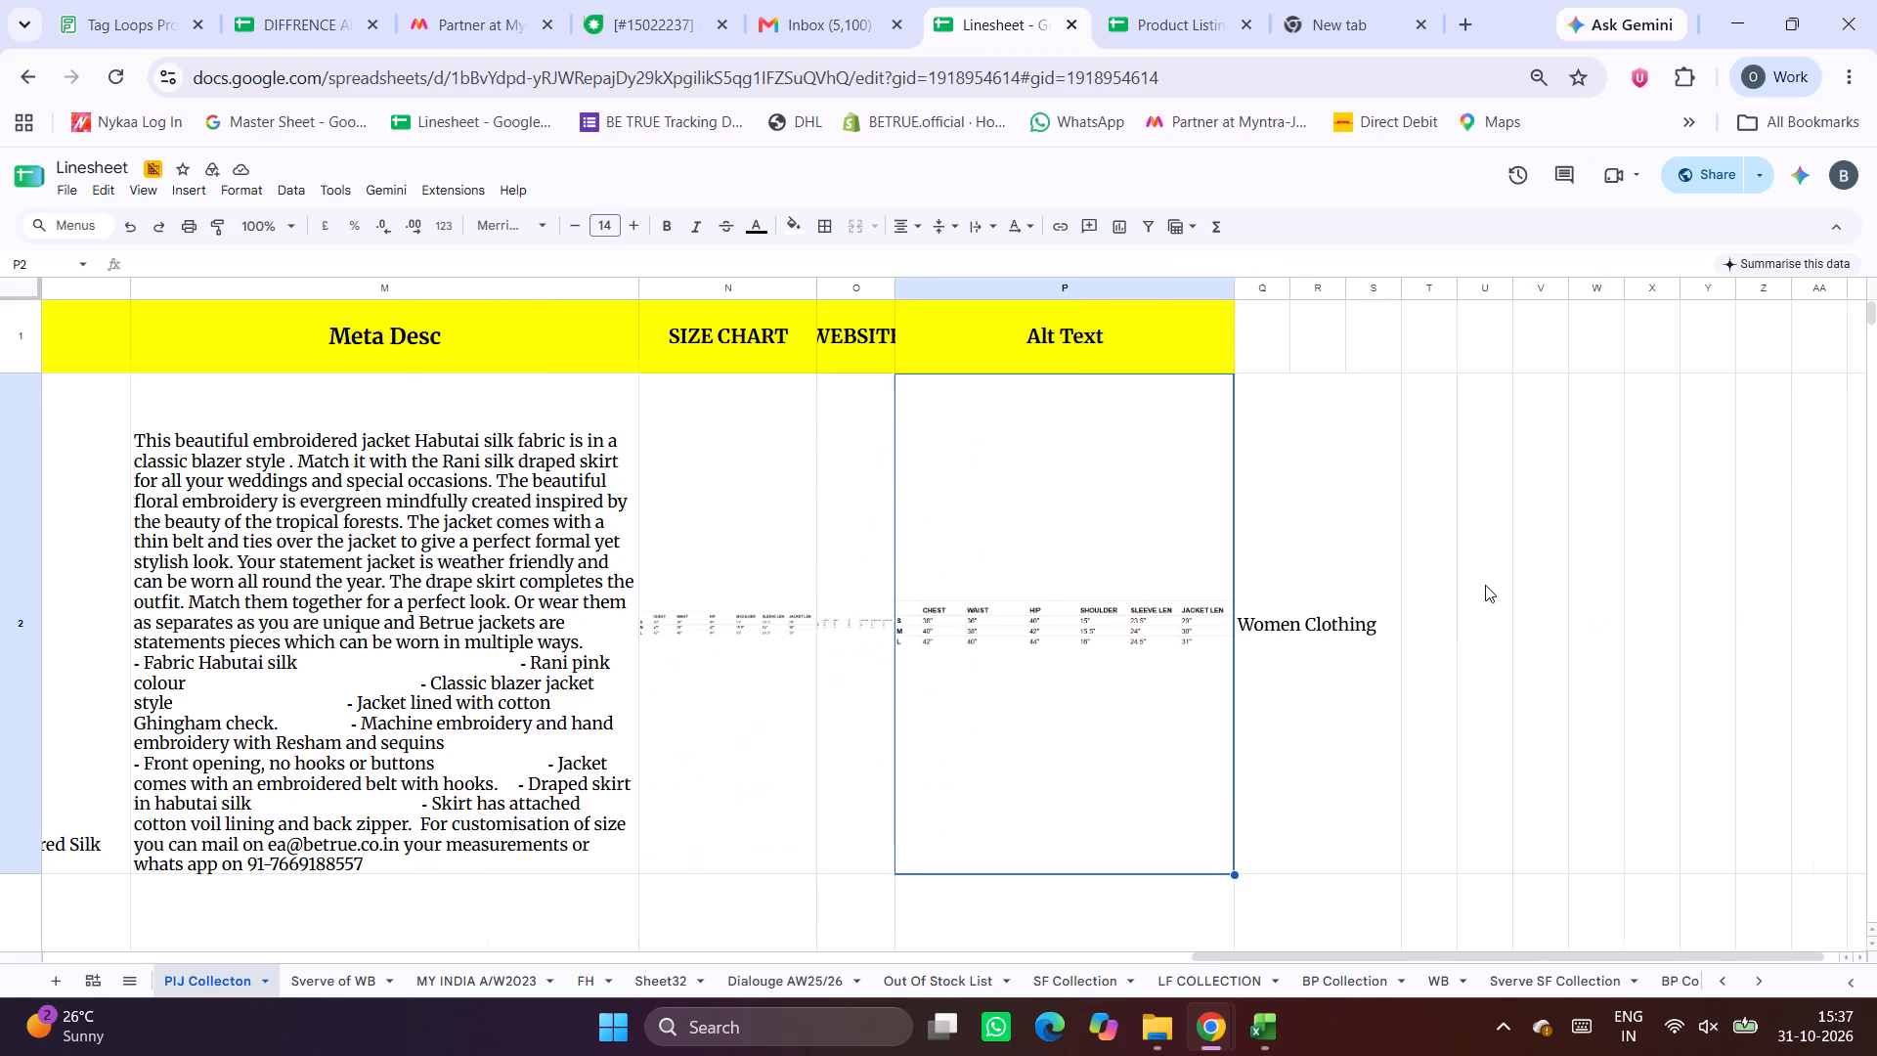
pyautogui.hscroll(-2, 1485, 585)
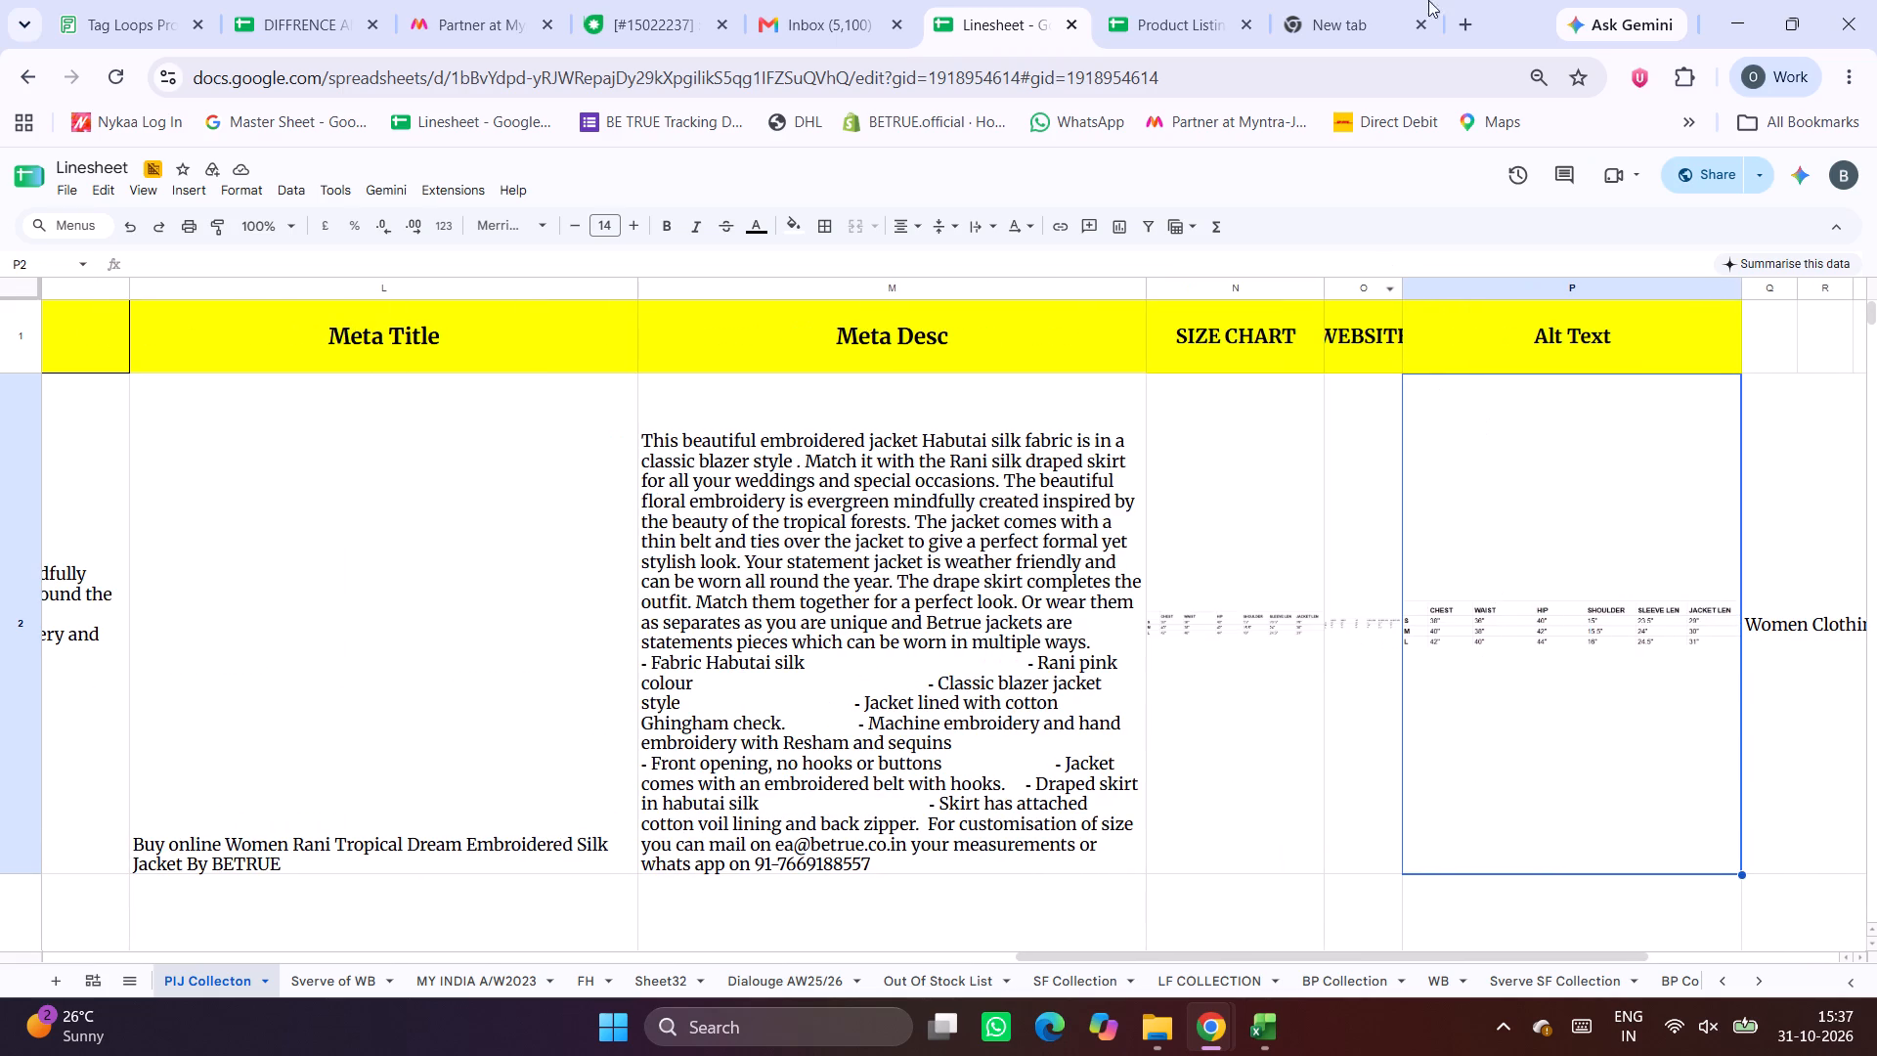
pyautogui.click(1125, 0)
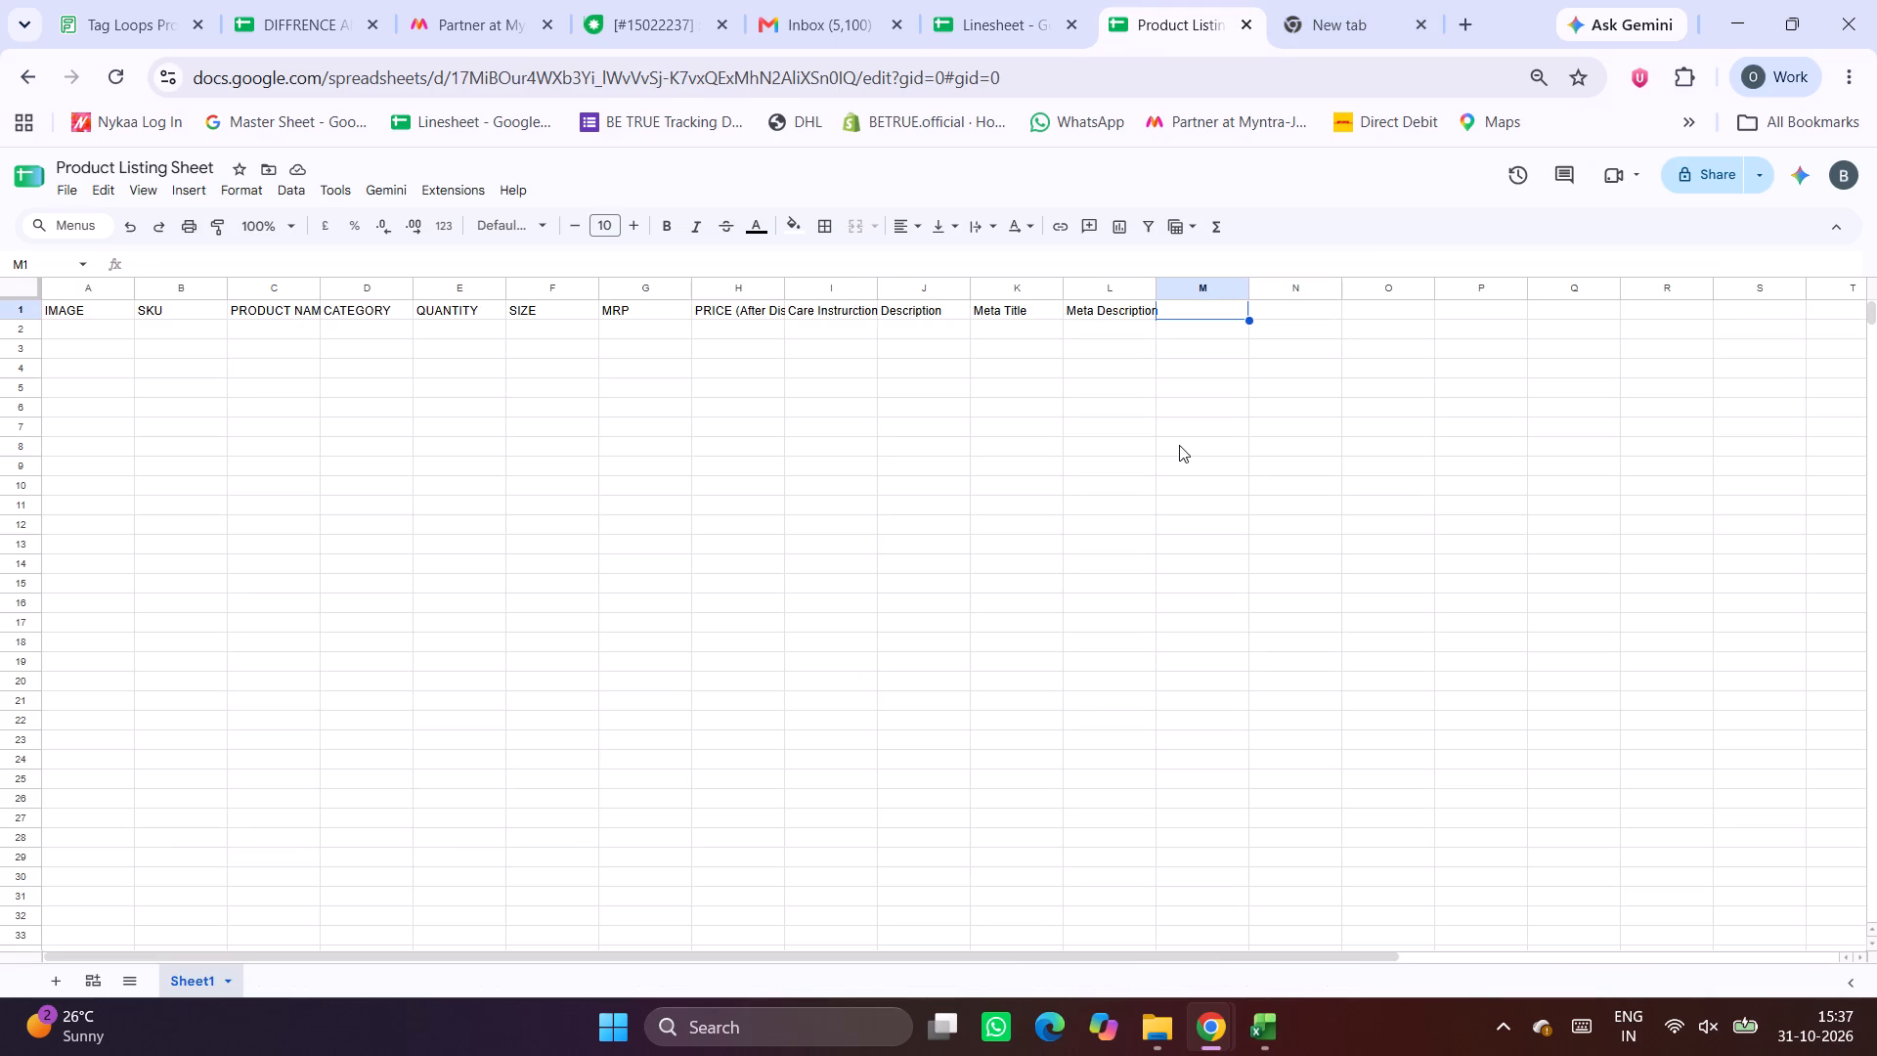
pyautogui.write('SIZE')
pyautogui.press('space')
pyautogui.write('CHA')
pyautogui.press('BackSpace')
pyautogui.press('BackSpace')
pyautogui.press('BackSpace')
pyautogui.press('BackSpace')
pyautogui.press('BackSpace')
pyautogui.press('BackSpace')
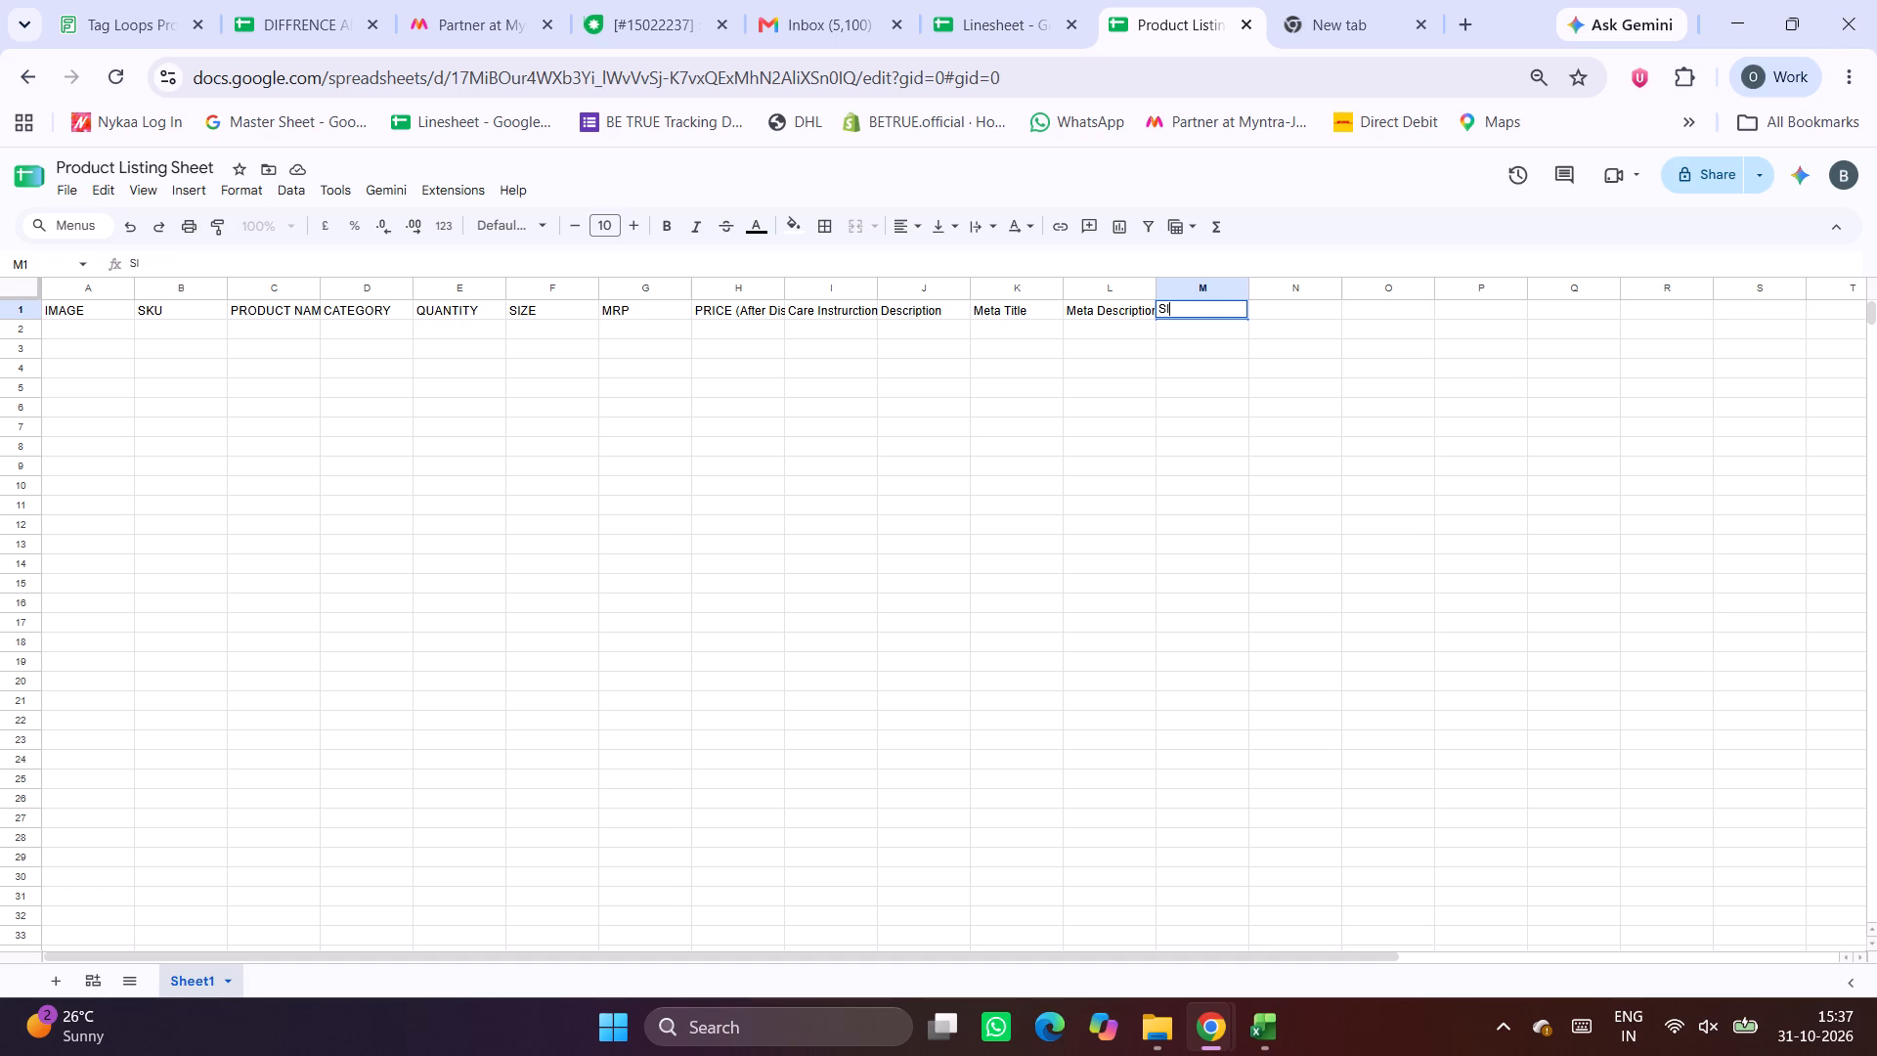
pyautogui.press('BackSpace')
pyautogui.press('i')
pyautogui.write('ze chart')
pyautogui.press('Tab')
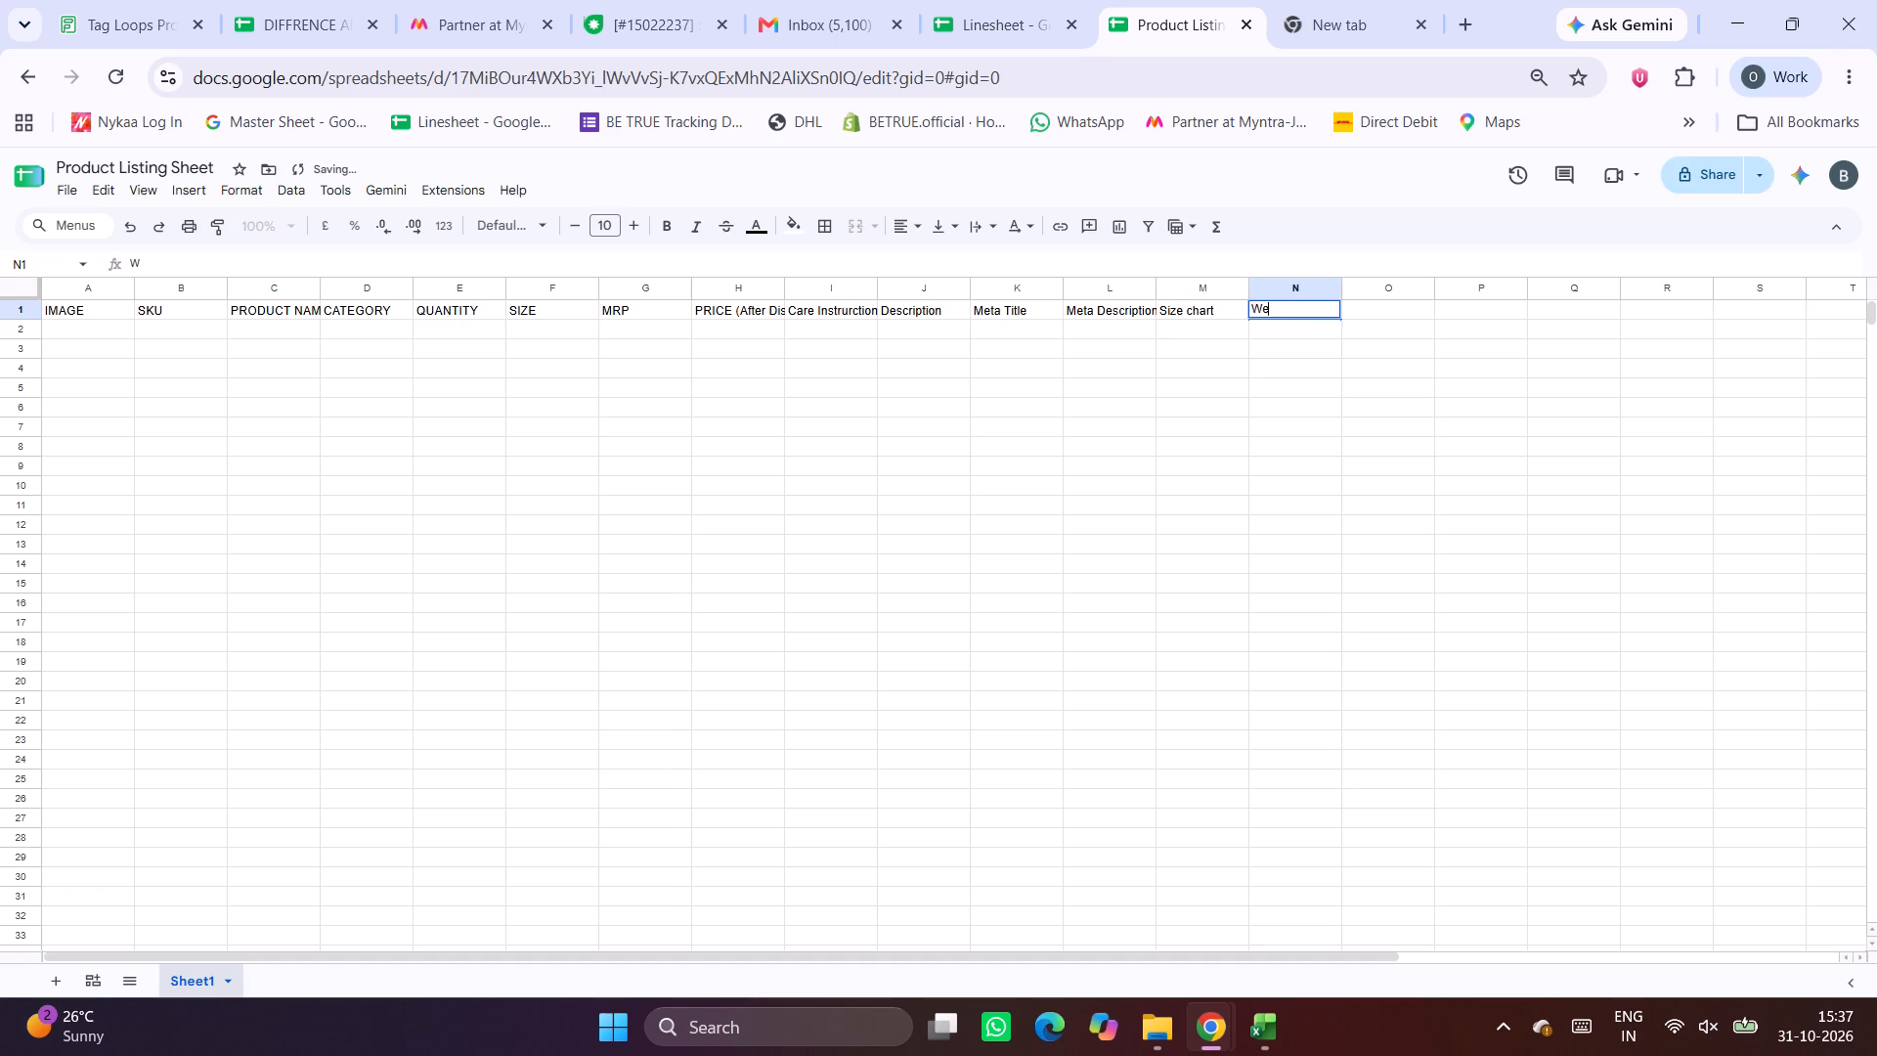
# Add the headers Website in N1 and Alt Text in O1.
pyautogui.press('Tab')
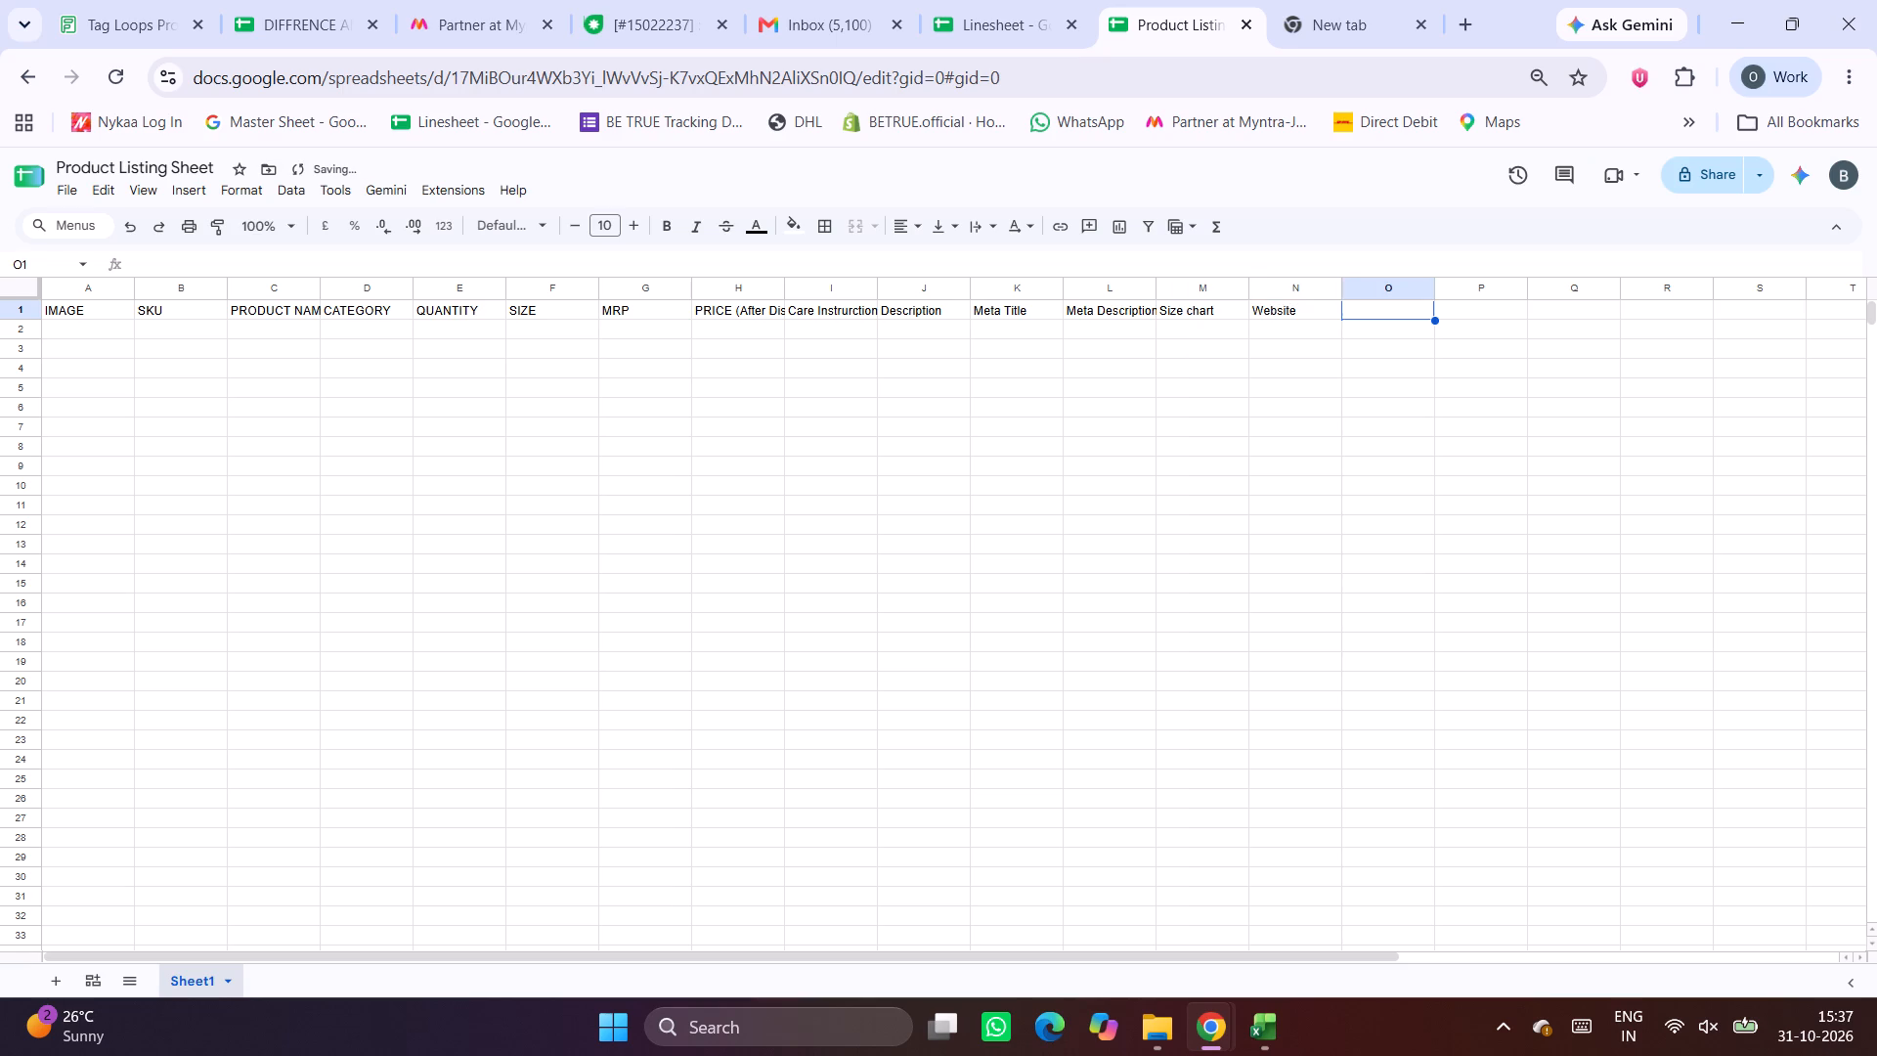
pyautogui.press('a')
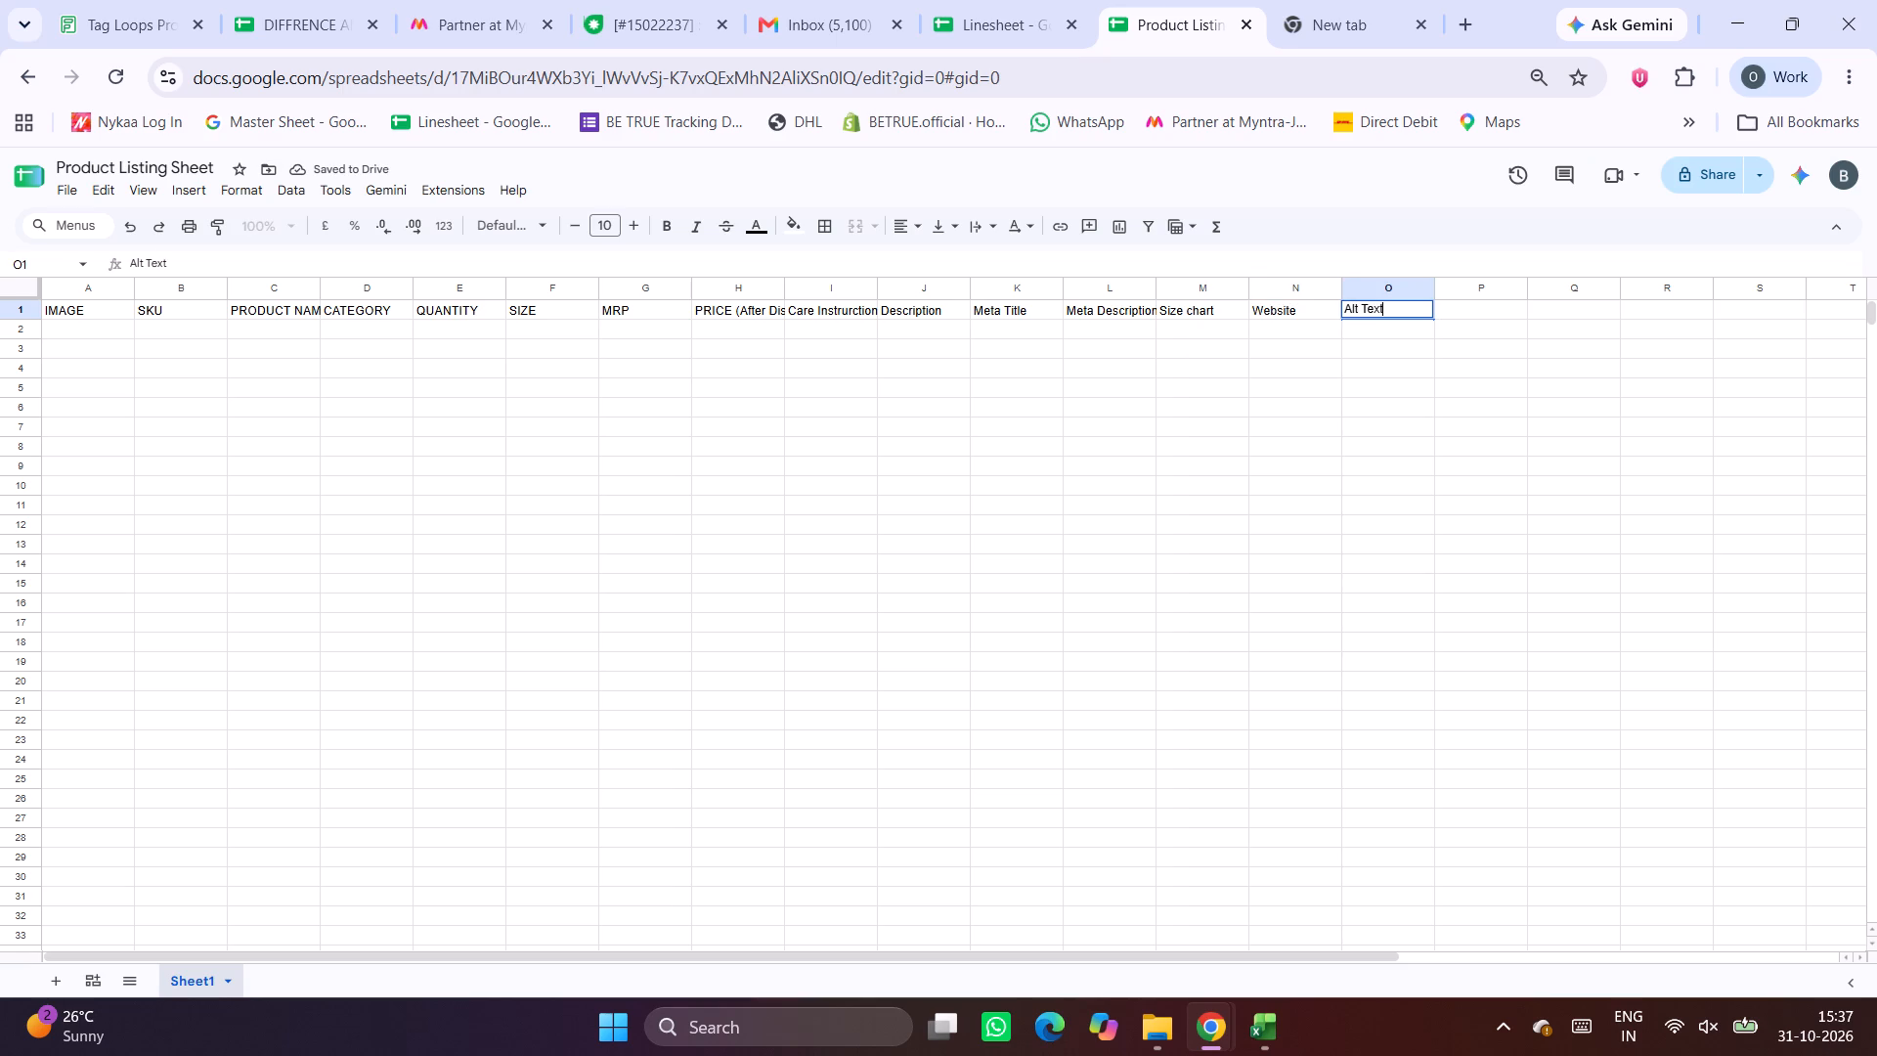
# Examine the Linesheet's website, alt text and following unlabelled columns across the first product rows for any further product details.
pyautogui.click(1008, 0)
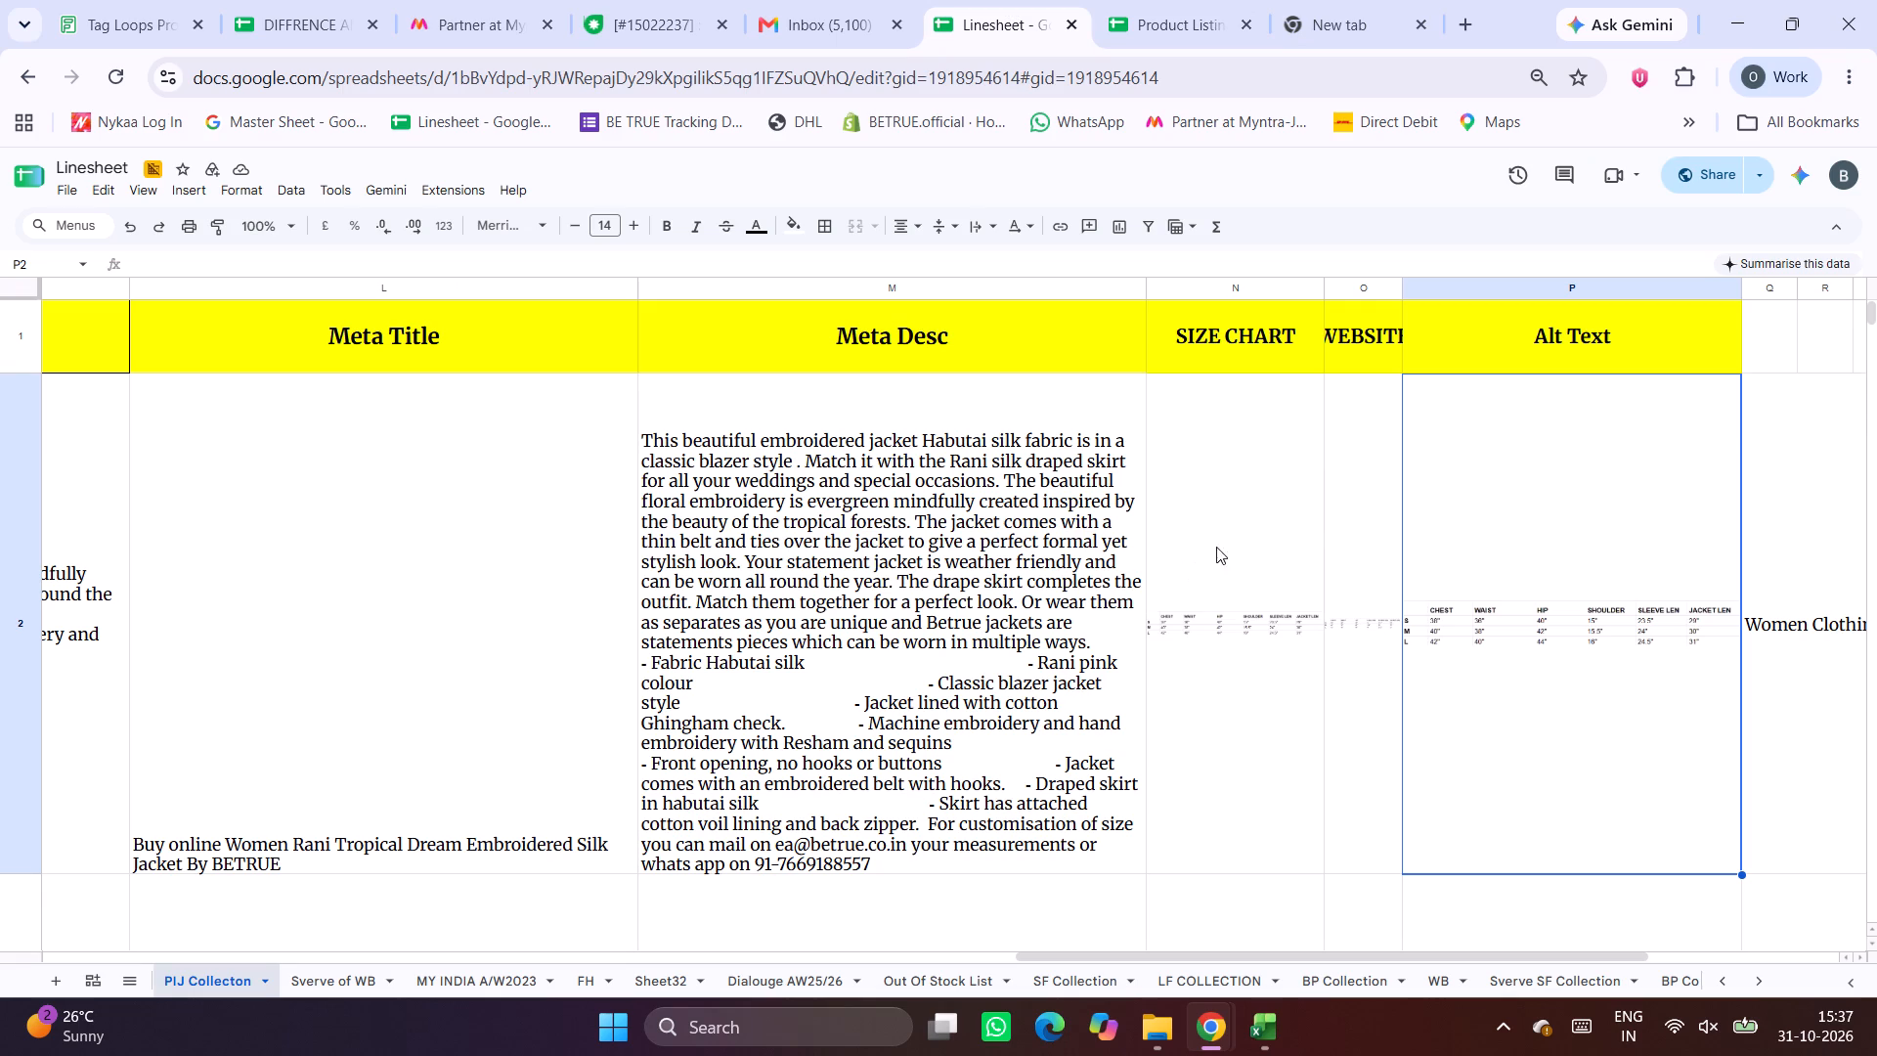
pyautogui.click(1350, 501)
pyautogui.click(1504, 472)
pyautogui.click(1737, 542)
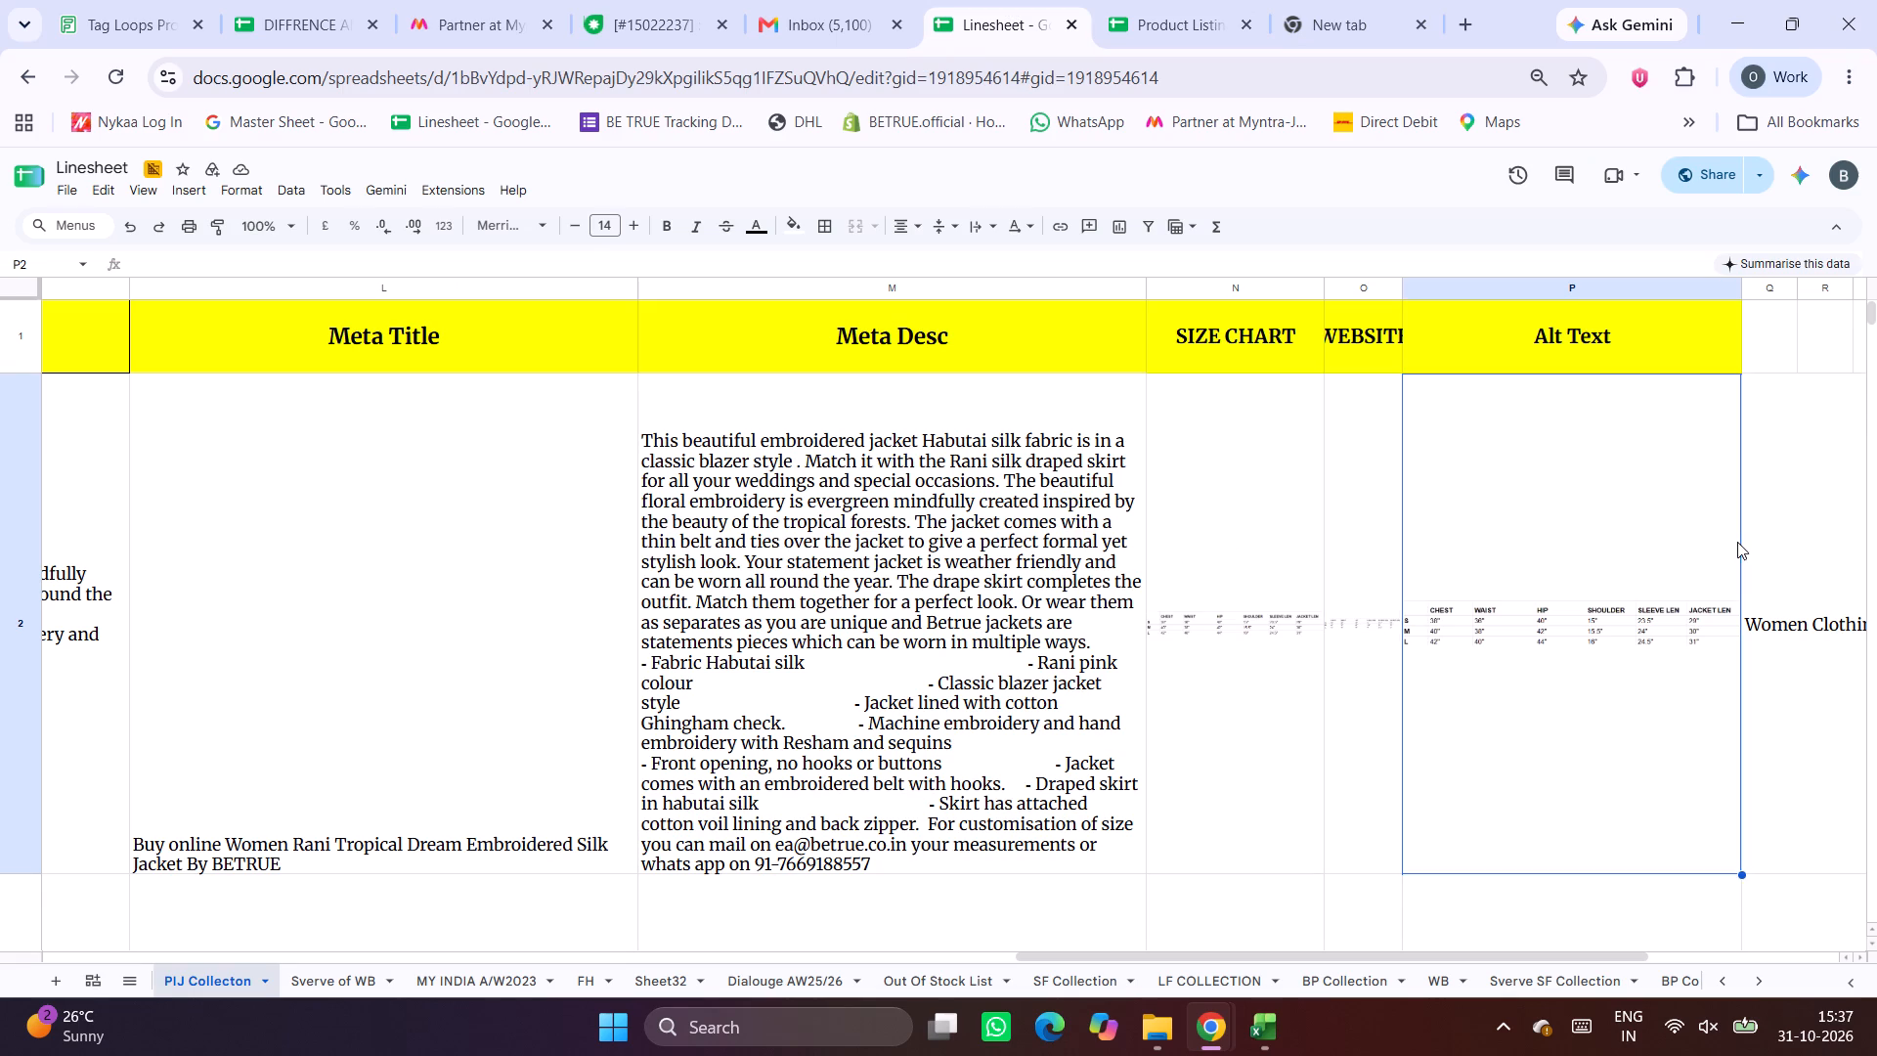
pyautogui.scroll(-2, 1808, 543)
pyautogui.hscroll(-2, 1808, 543)
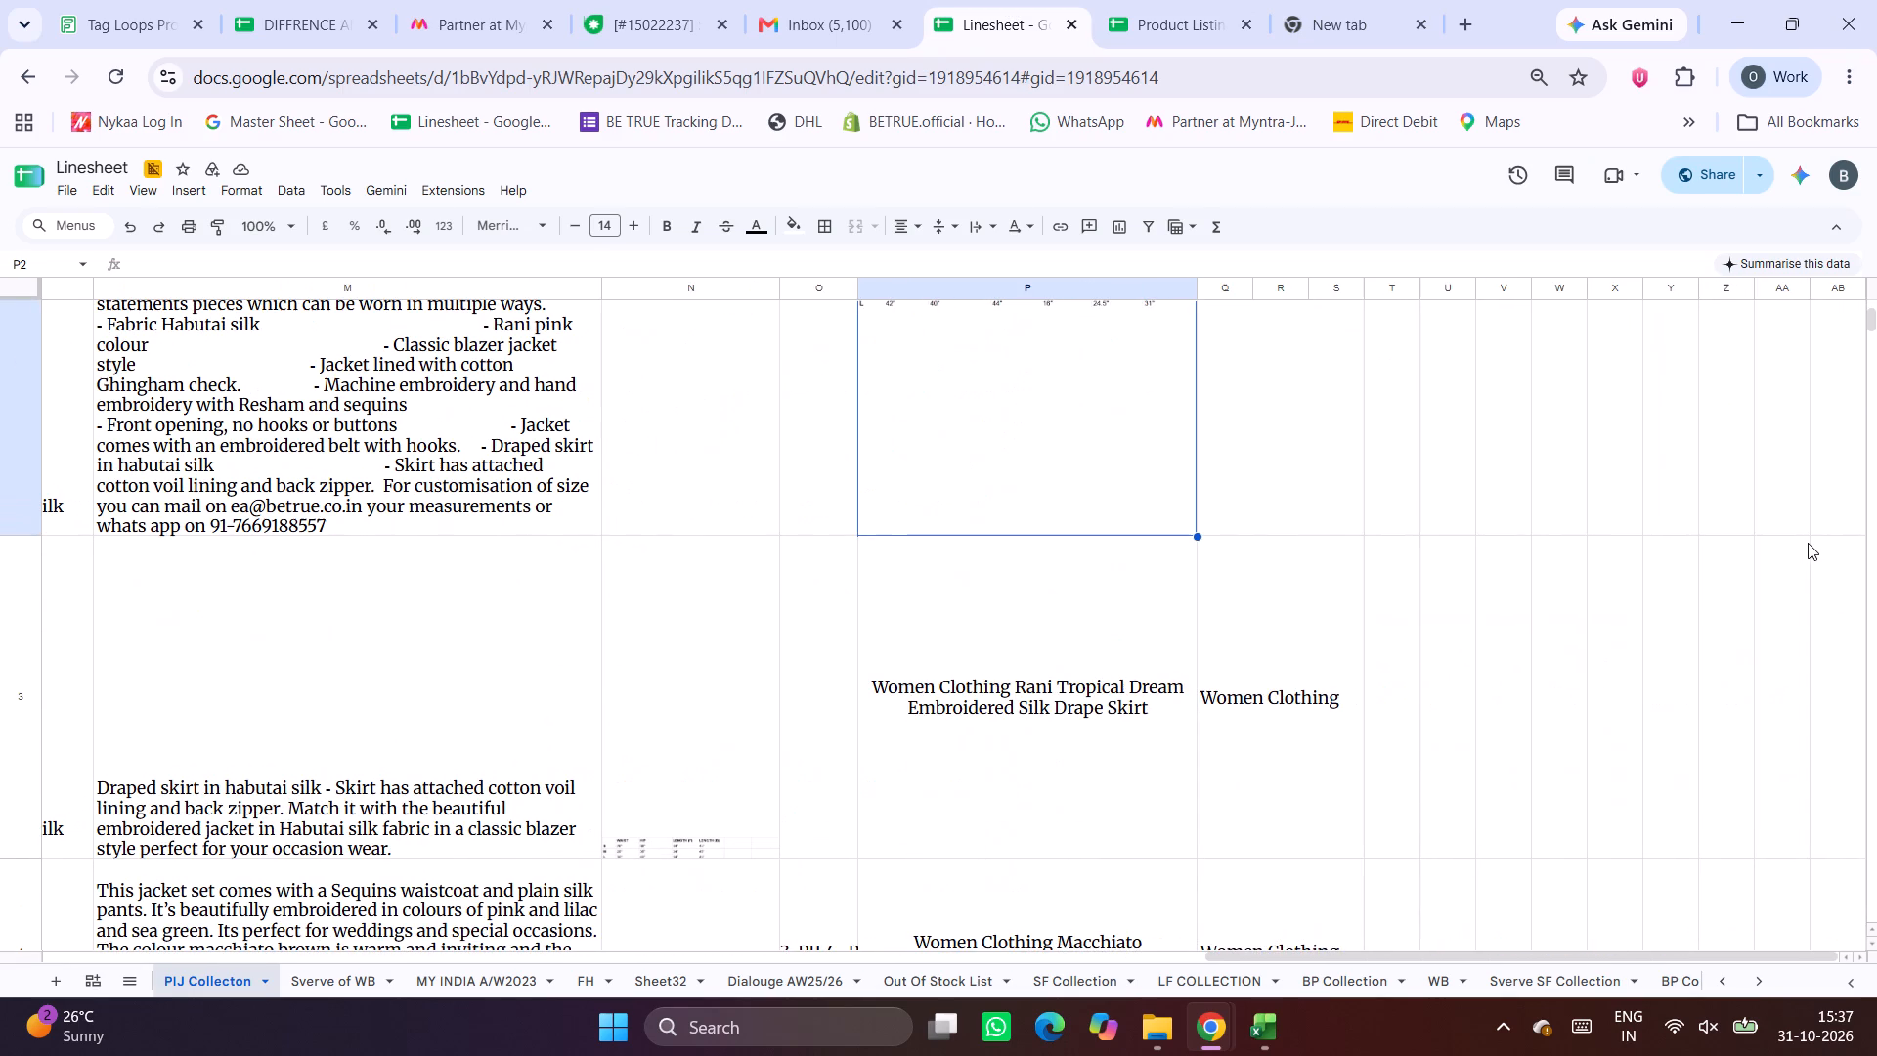
pyautogui.click(1266, 444)
pyautogui.scroll(3, 1156, 762)
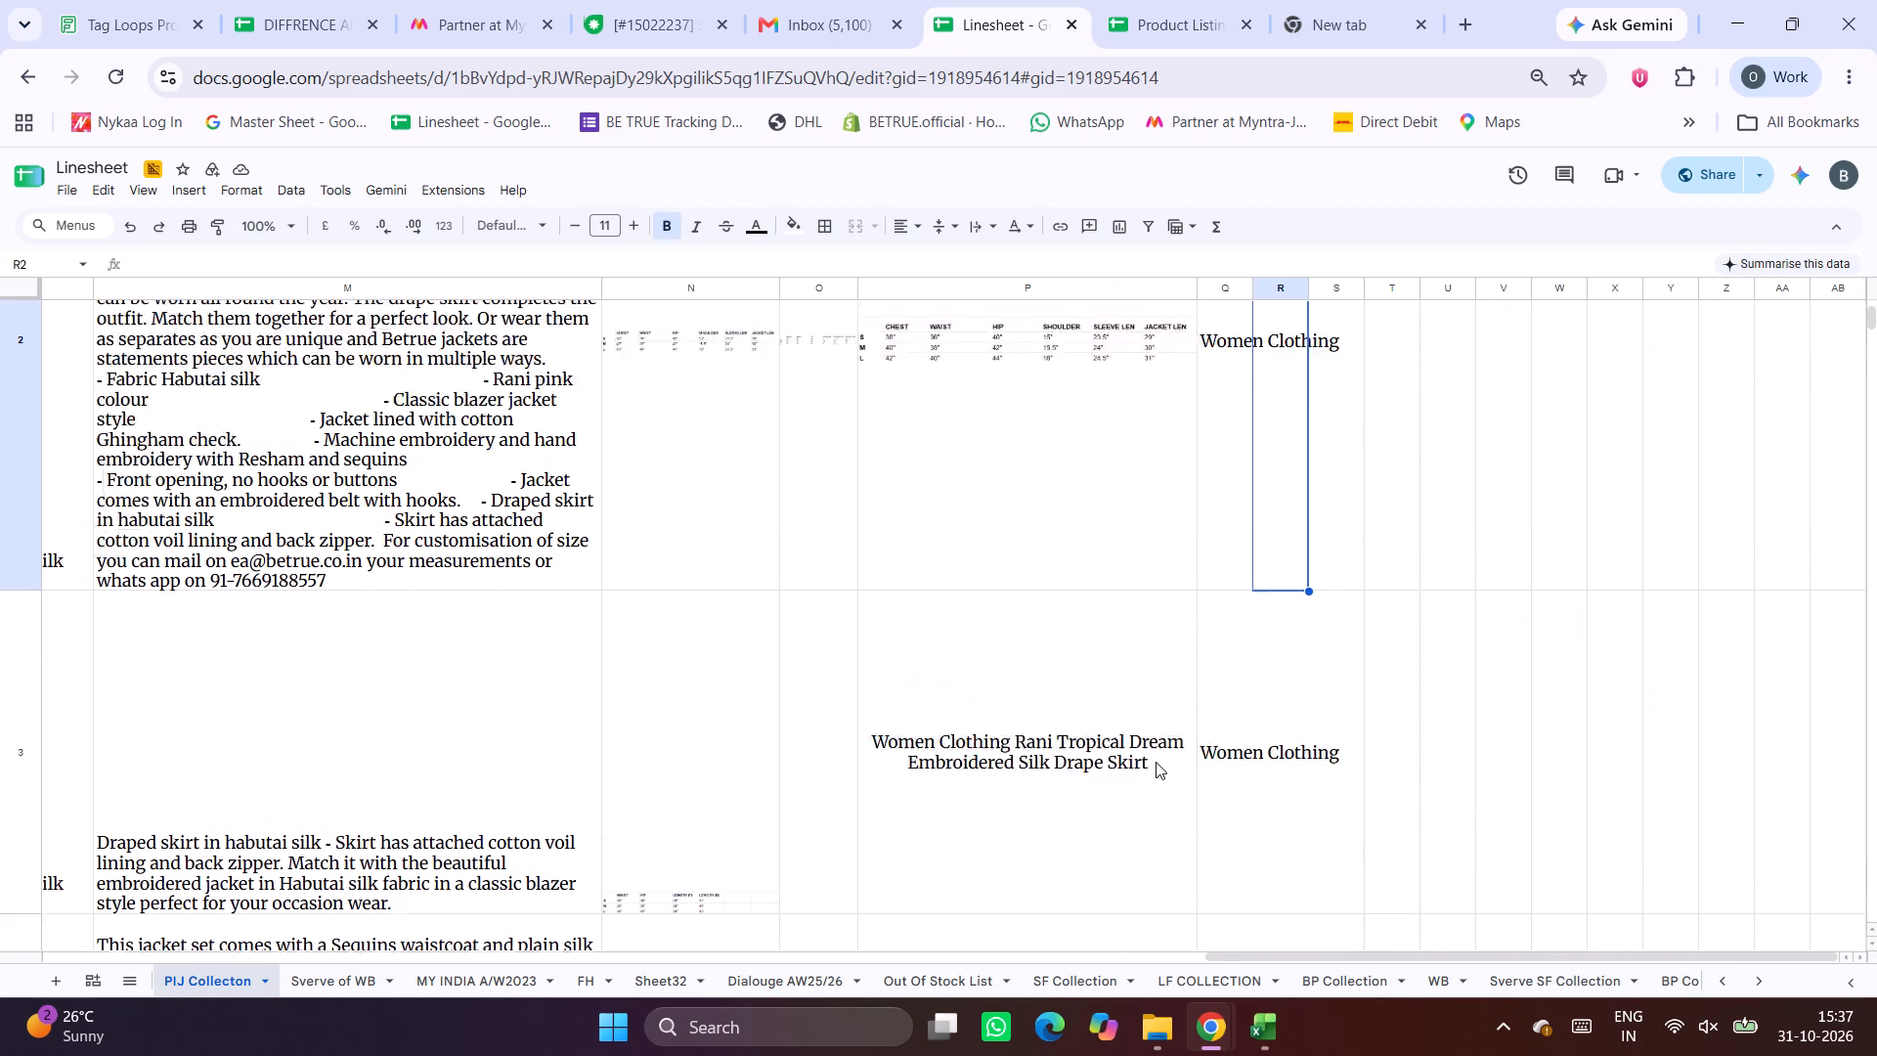
pyautogui.scroll(1, 1156, 762)
pyautogui.click(1219, 553)
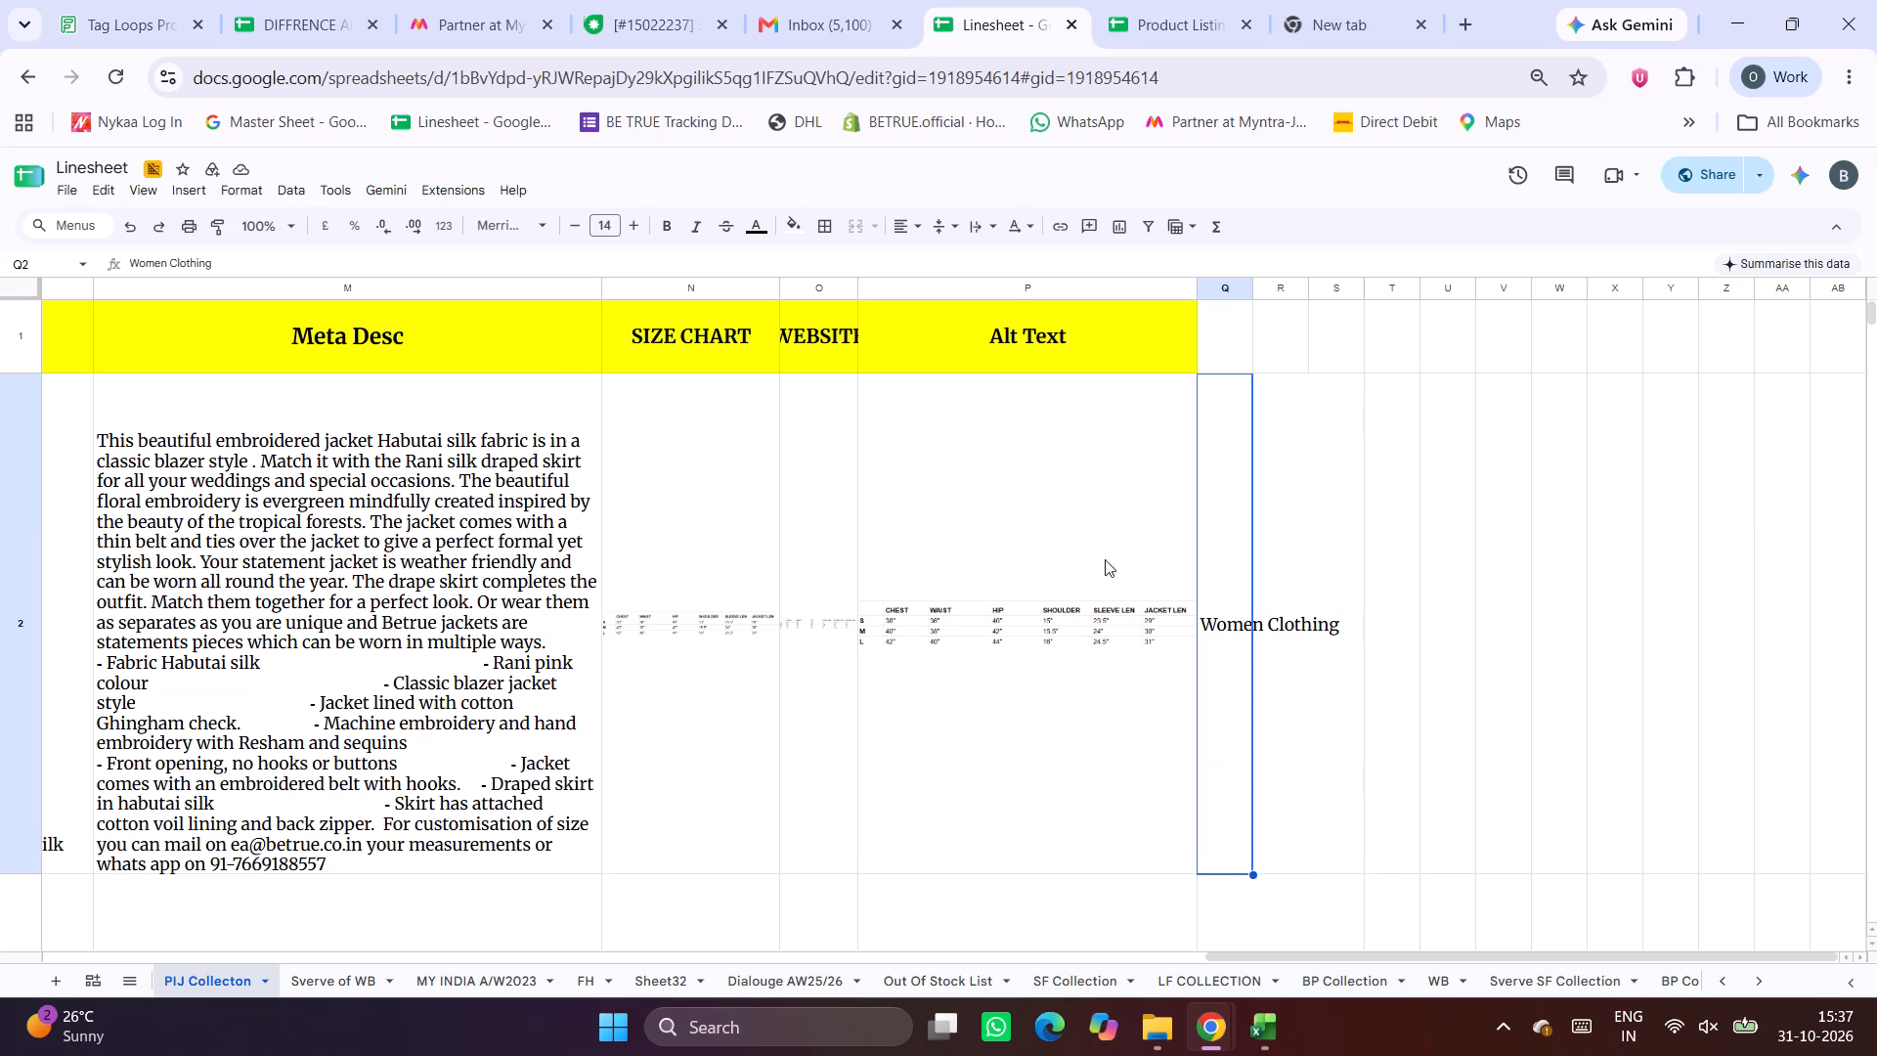
pyautogui.hscroll(3, 762, 565)
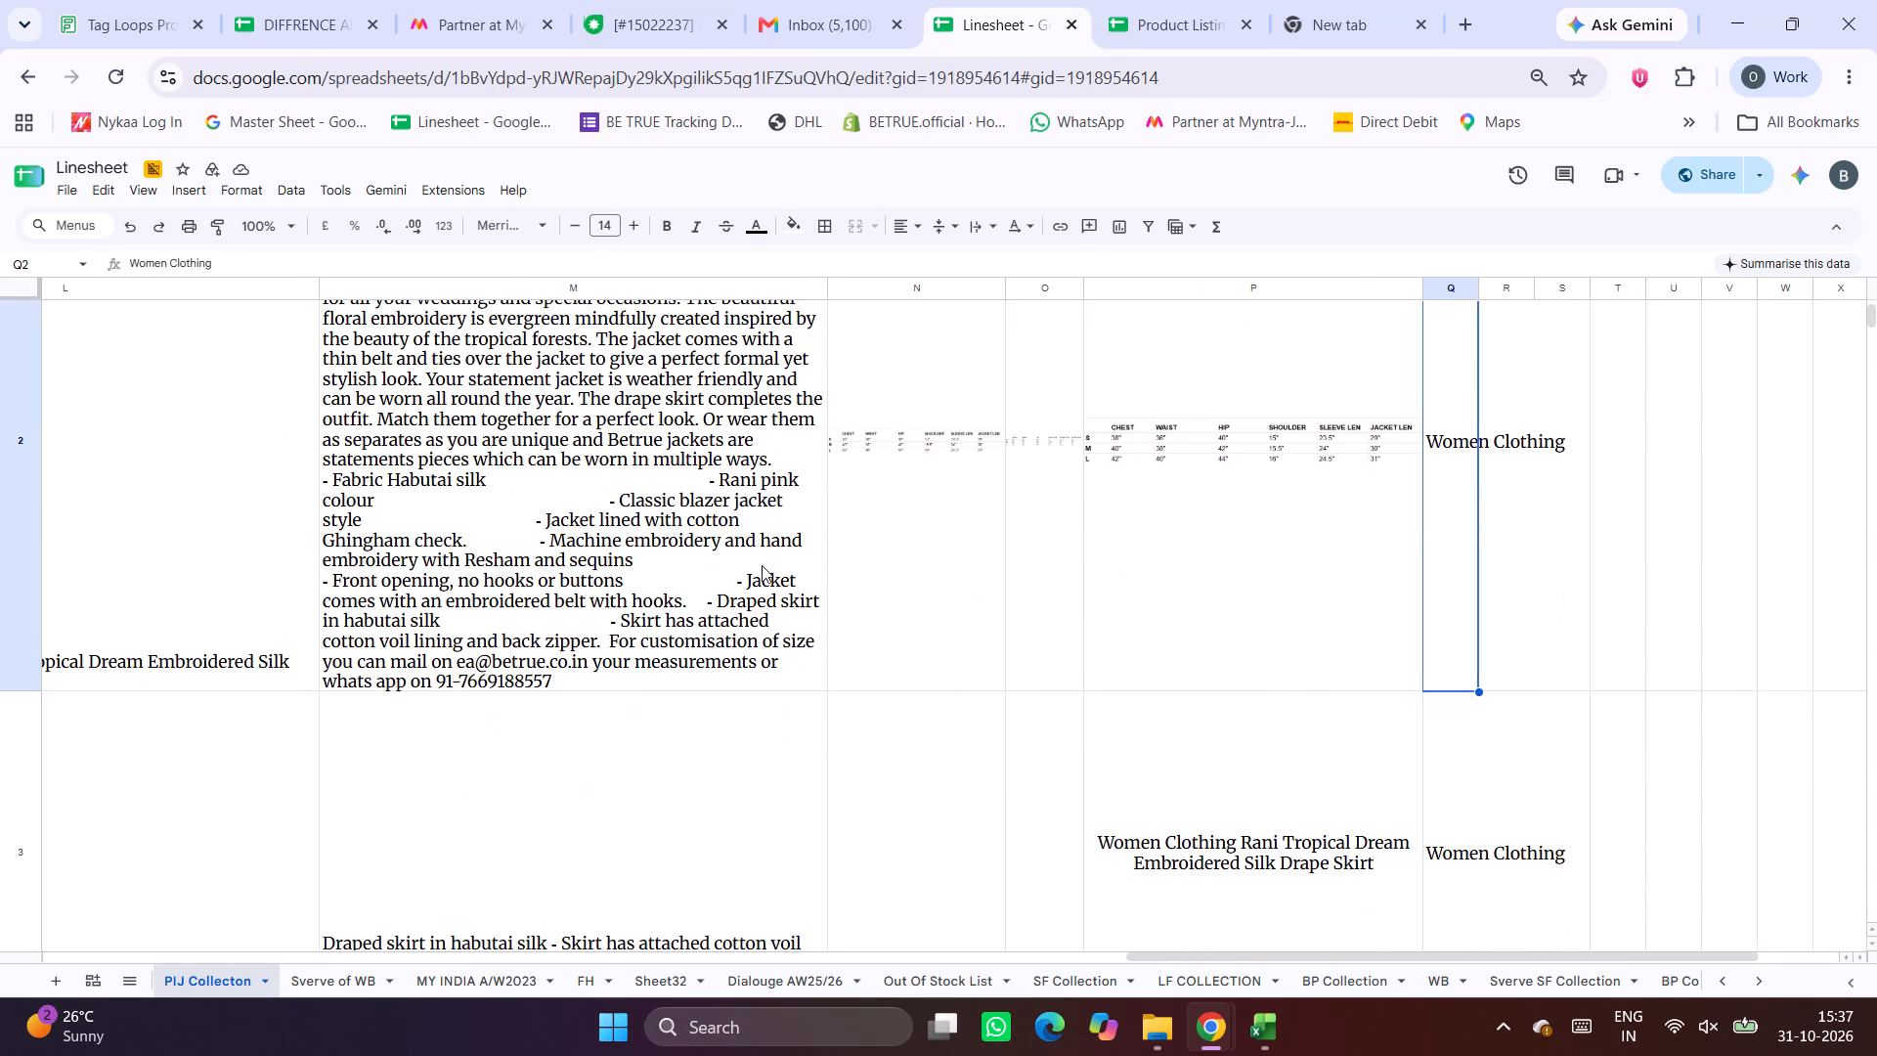
pyautogui.hscroll(3, 762, 565)
pyautogui.scroll(2, 762, 565)
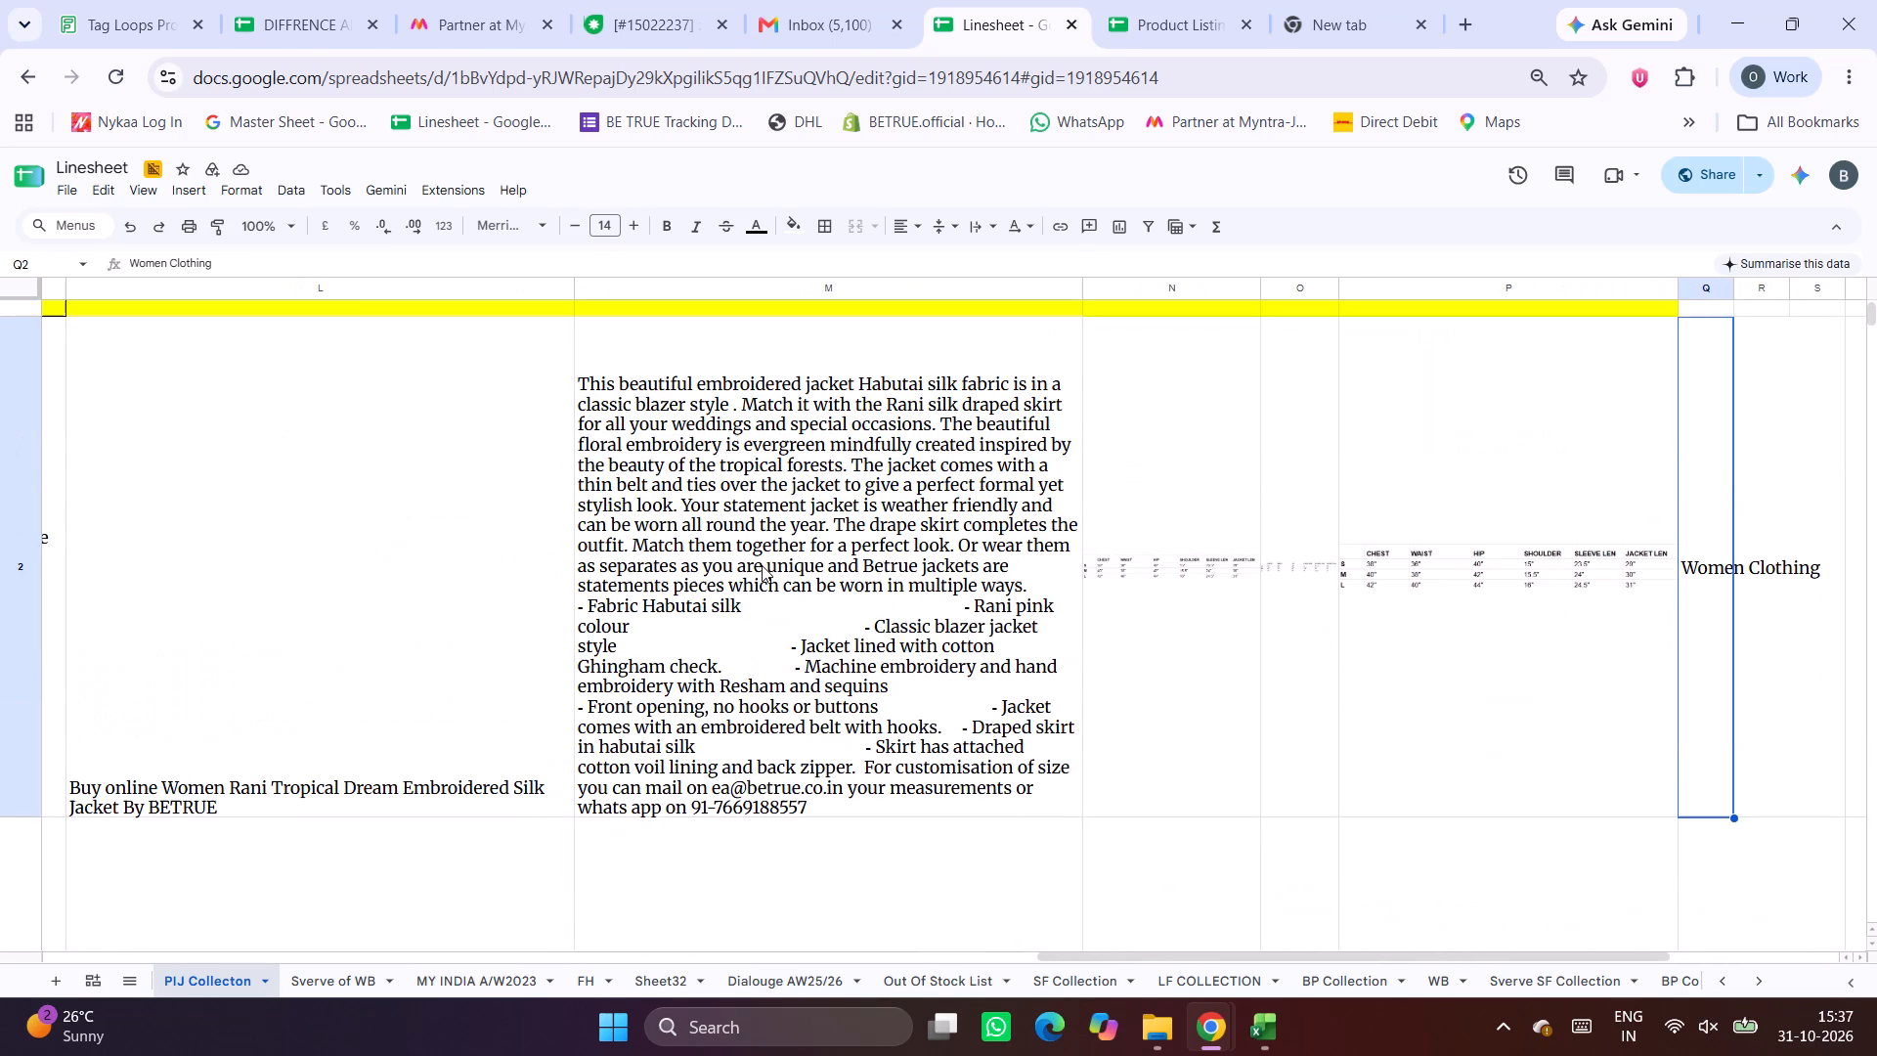
# Return to the Product Listing Sheet and fit all of its column widths to the header text.
pyautogui.hscroll(18, 762, 565)
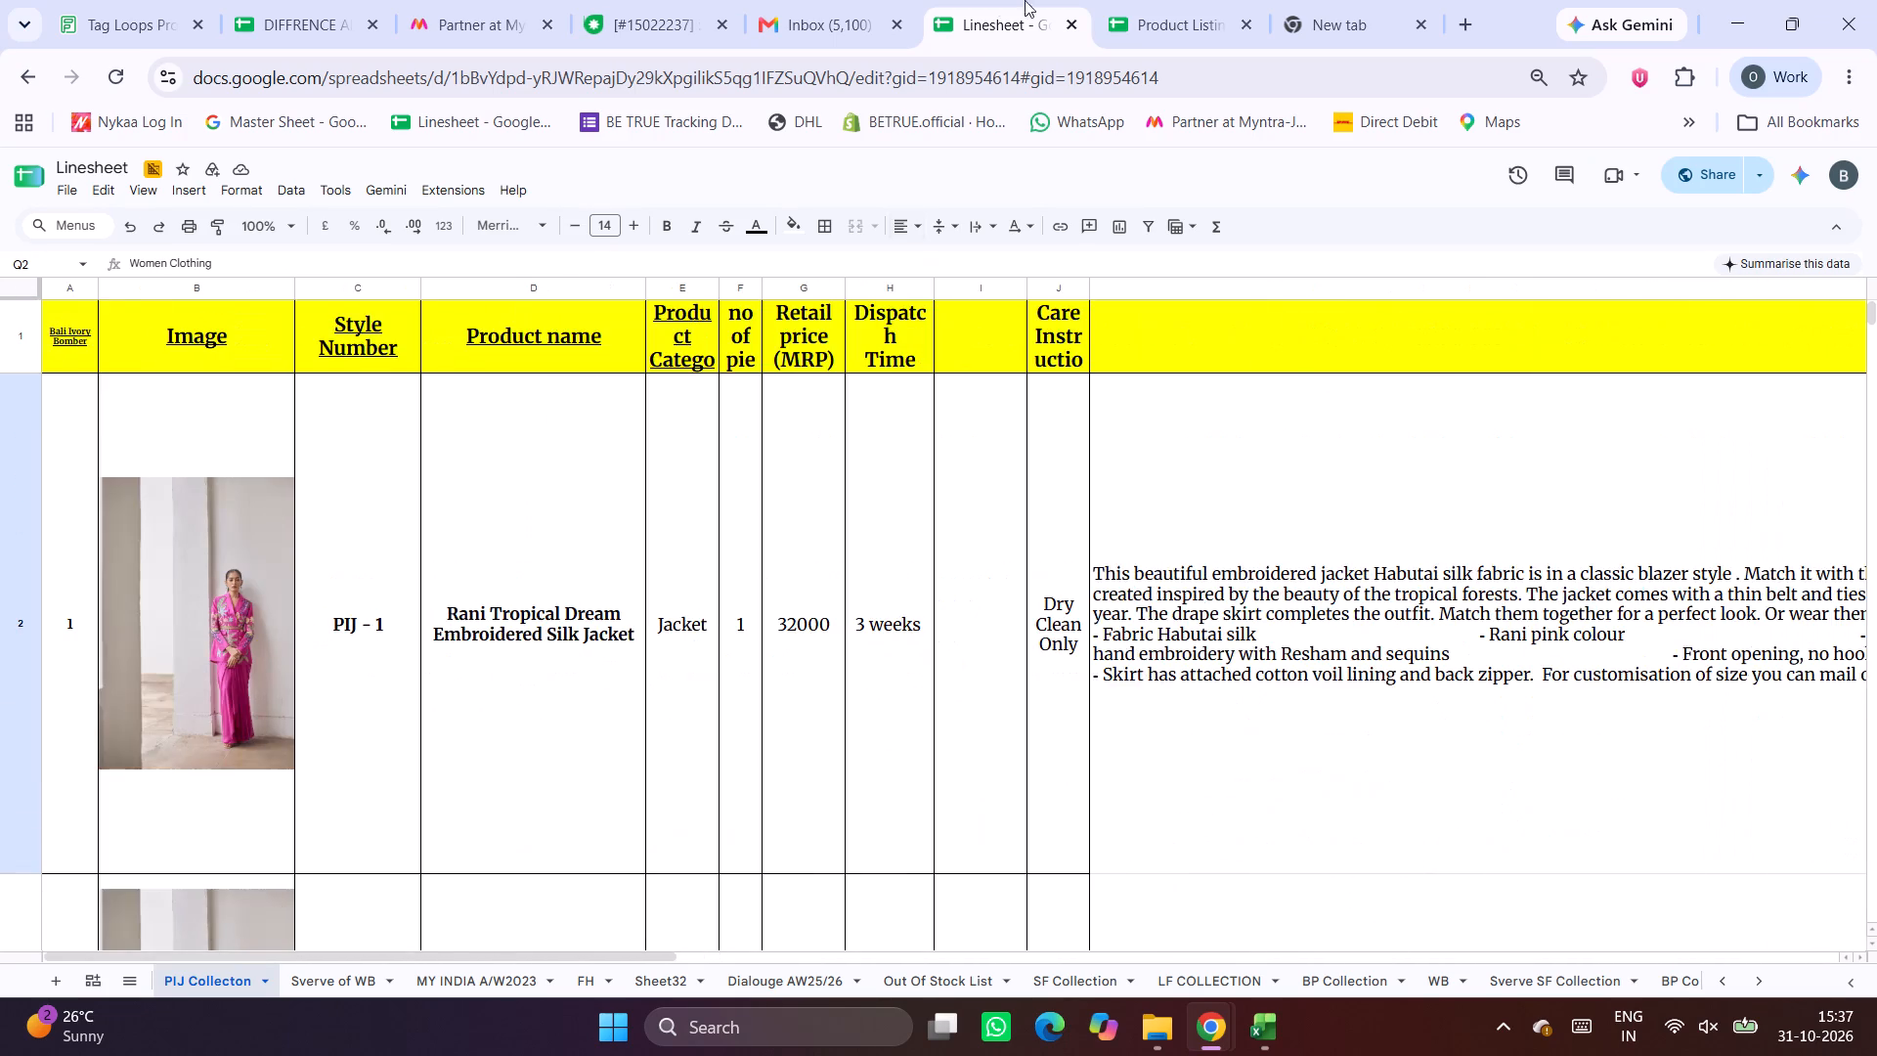
pyautogui.click(1202, 0)
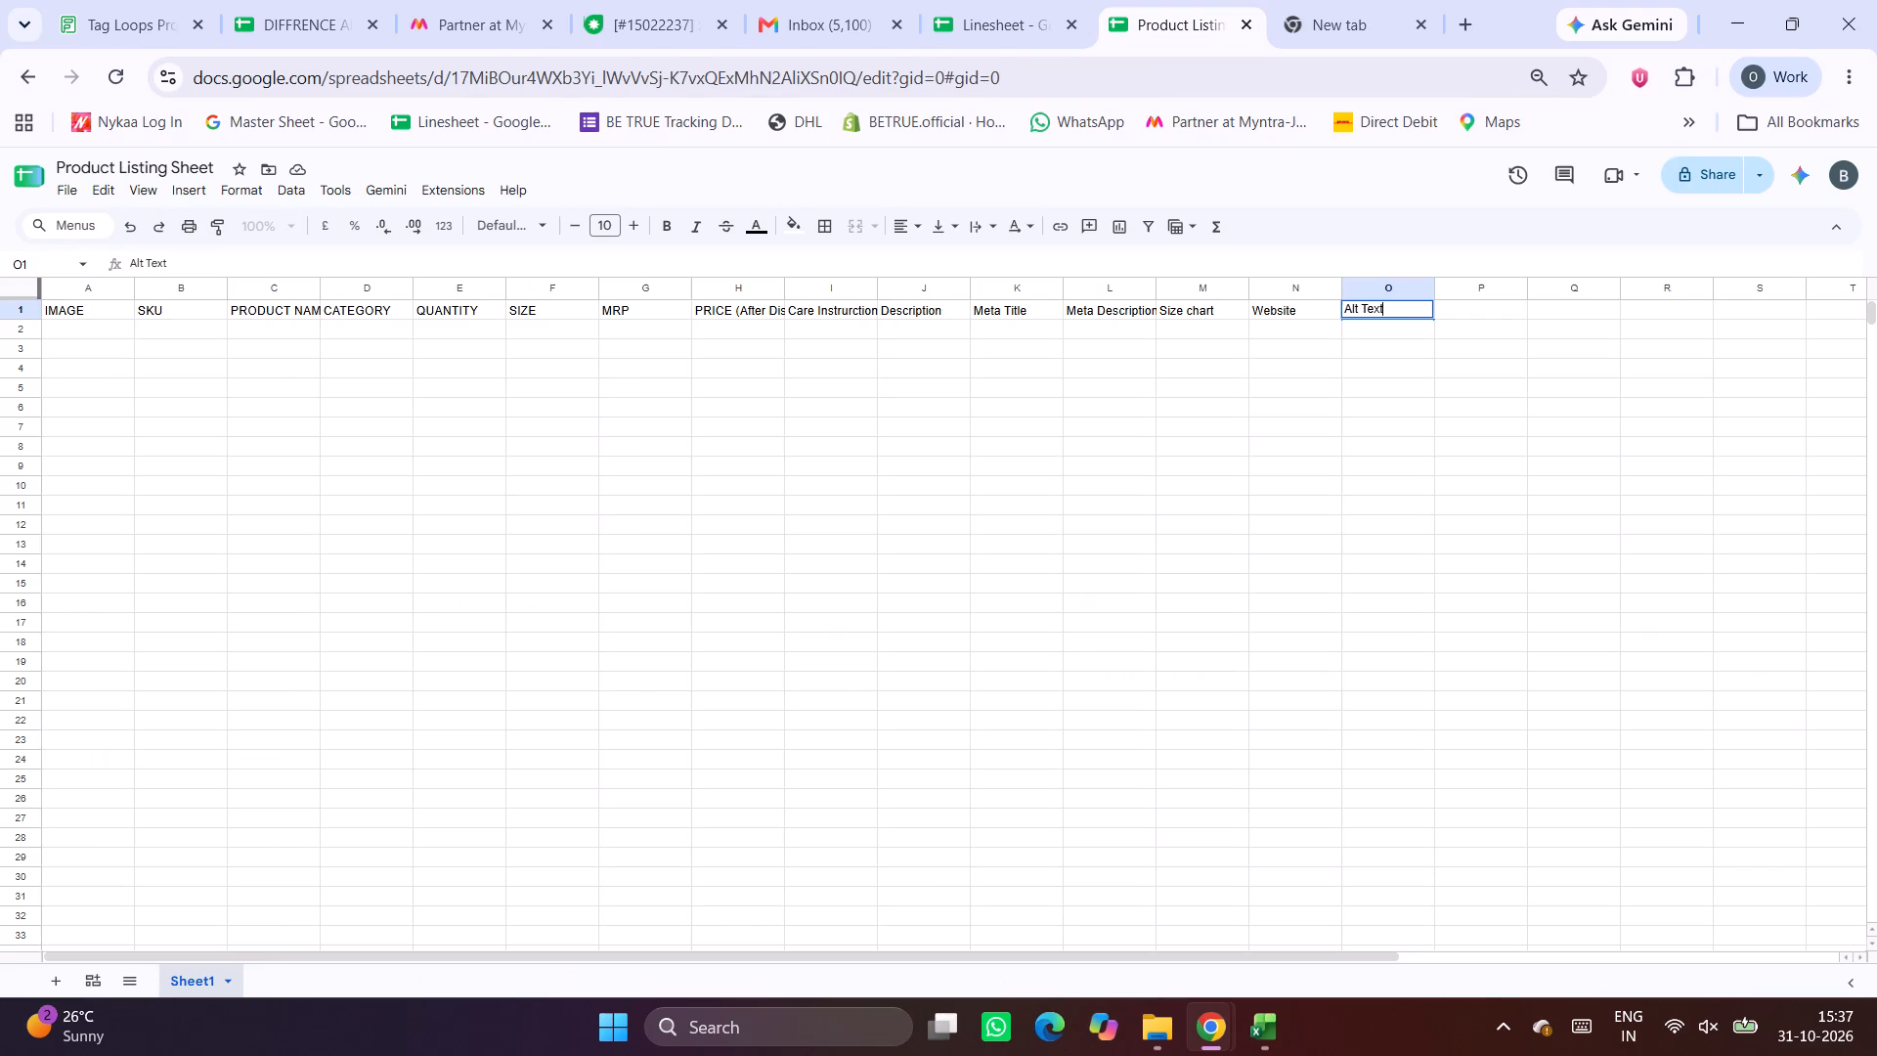
pyautogui.click(37, 287)
pyautogui.click(11, 285)
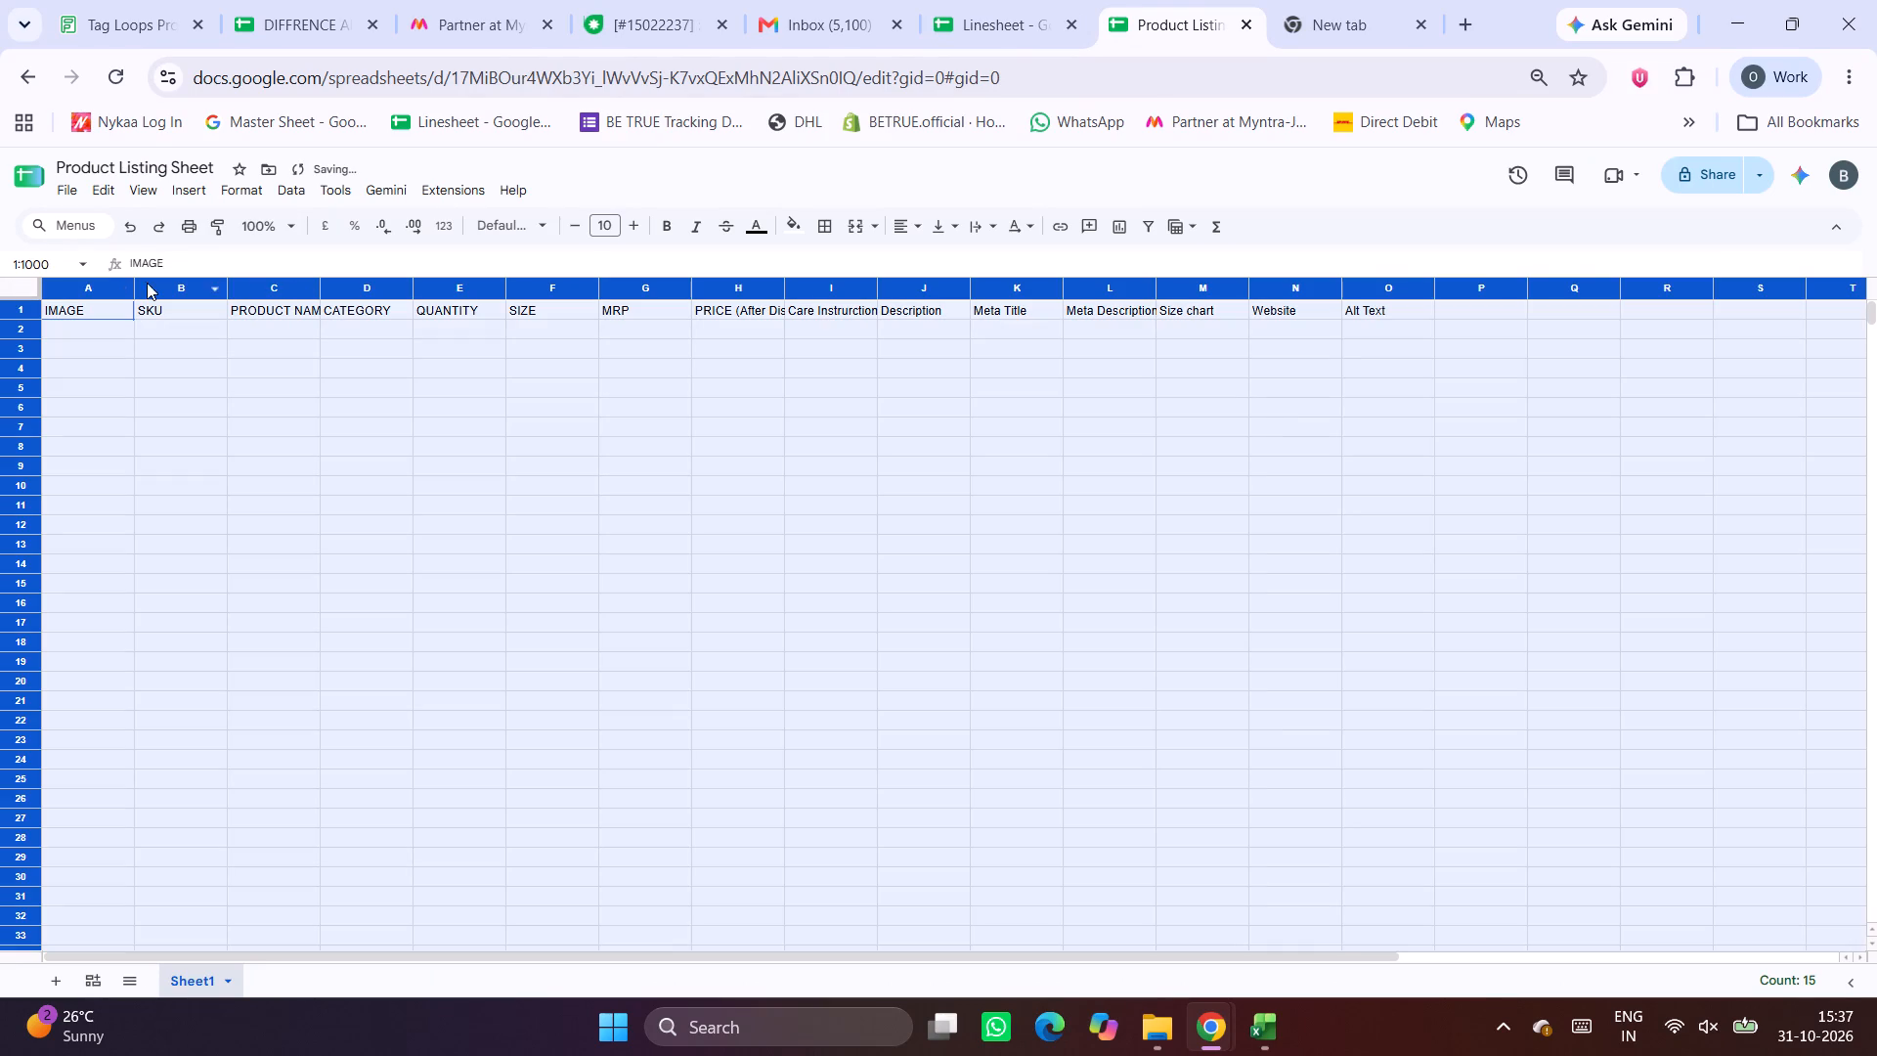
pyautogui.doubleClick(136, 290)
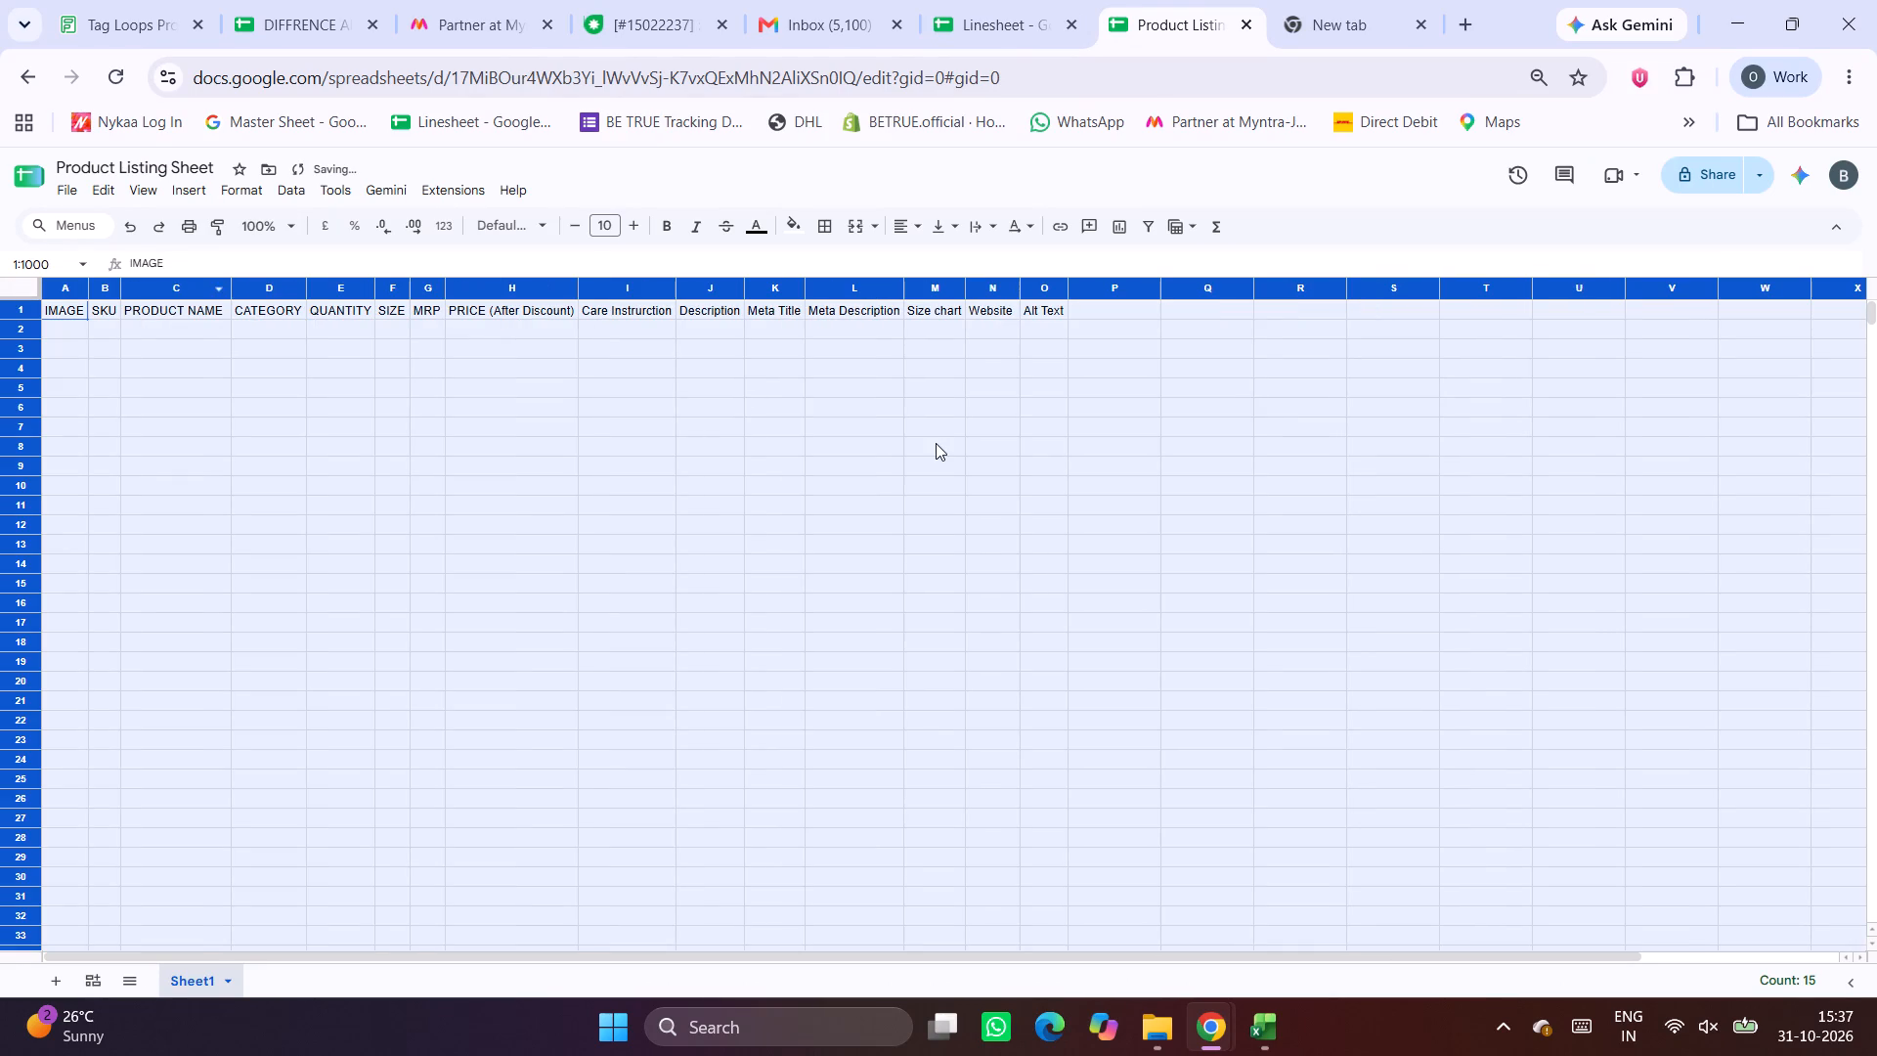
pyautogui.click(936, 443)
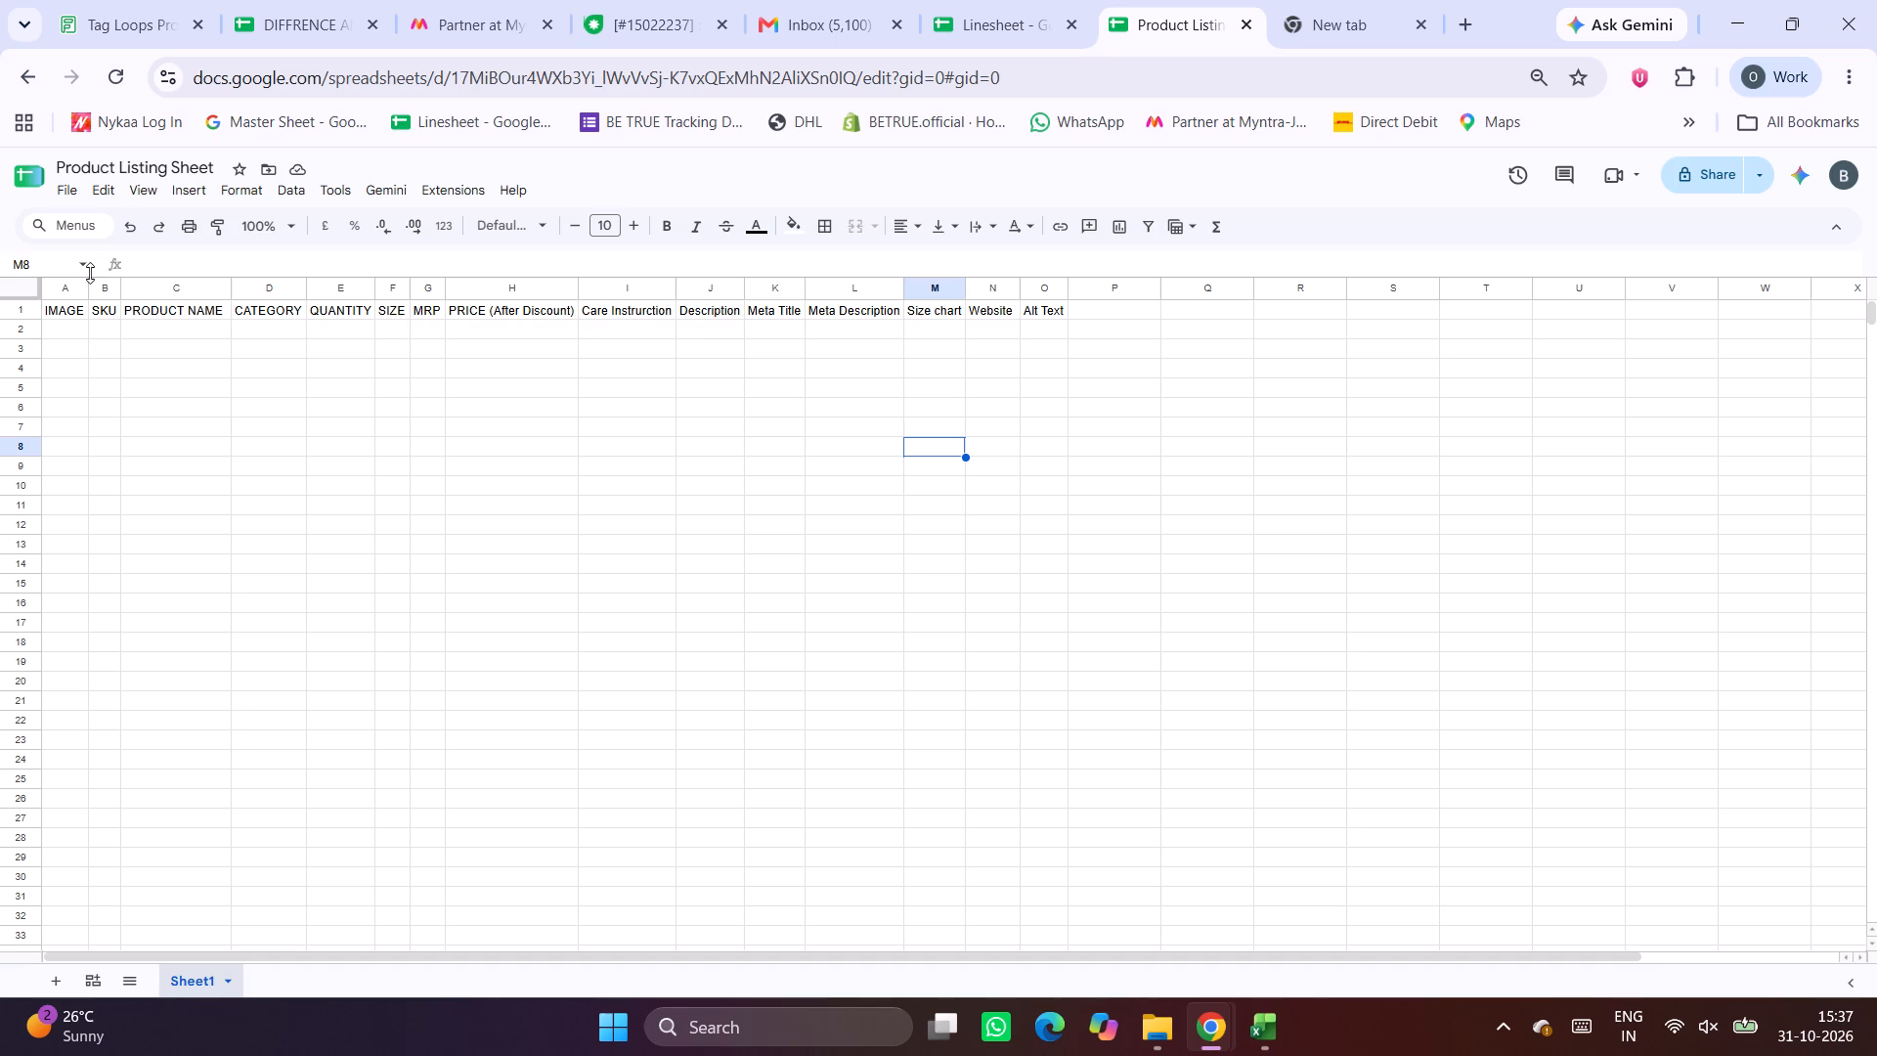
# Widen the IMAGE and SKU columns of the Product Listing Sheet beyond their header text.
pyautogui.moveTo(90, 283); pyautogui.dragTo(210, 298)
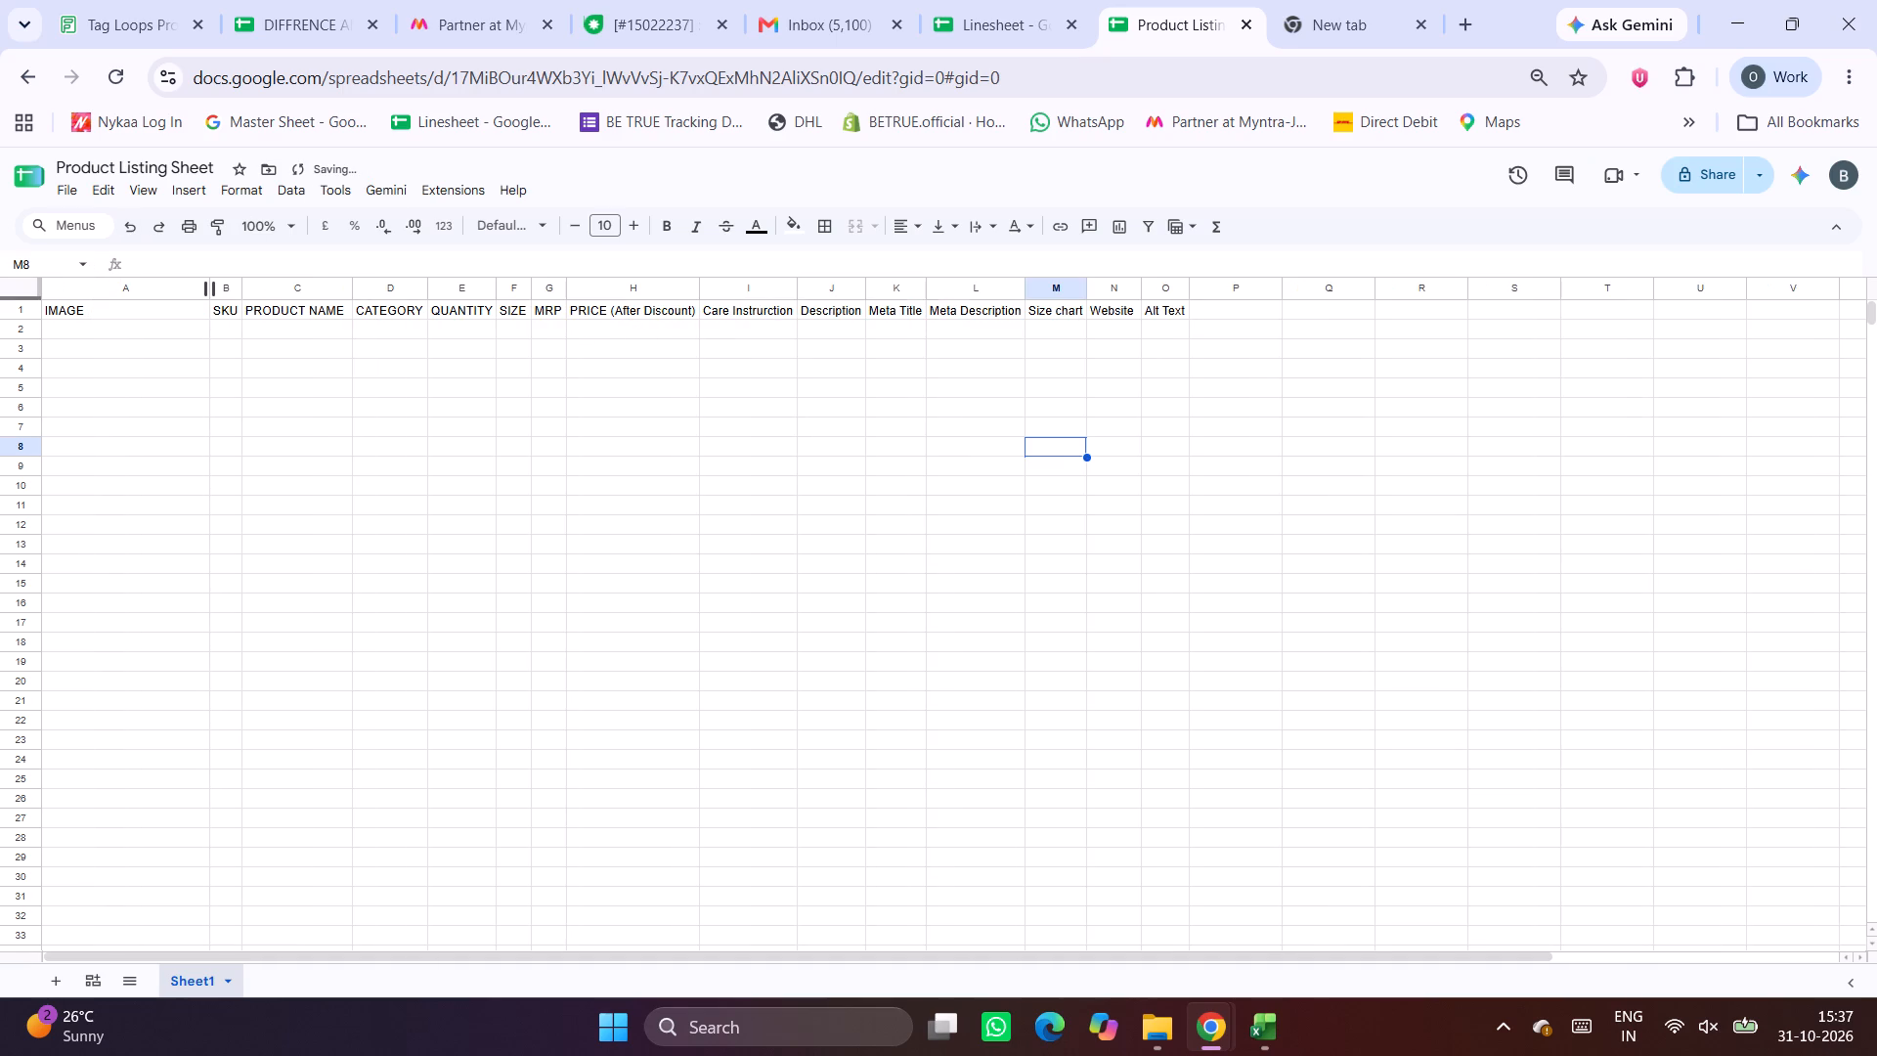
pyautogui.moveTo(211, 286); pyautogui.dragTo(134, 286)
pyautogui.moveTo(166, 285); pyautogui.dragTo(202, 285)
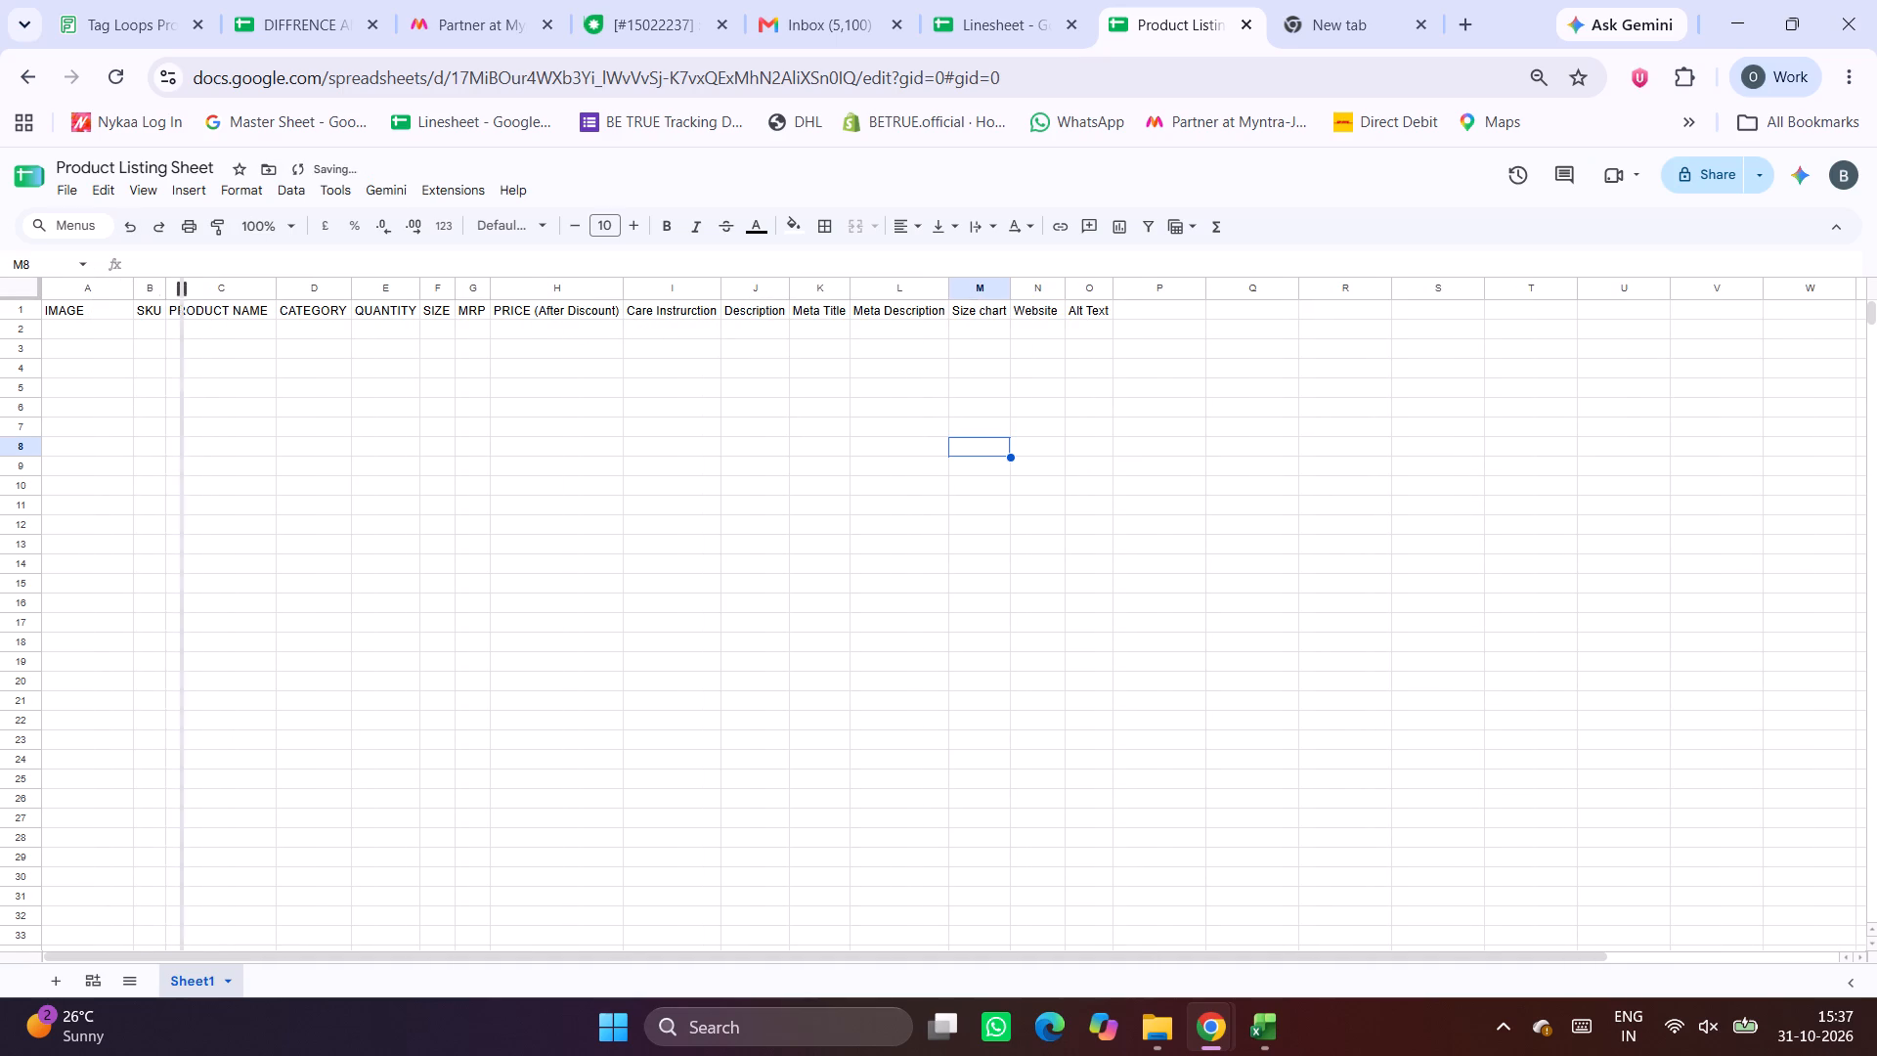
pyautogui.moveTo(202, 285); pyautogui.dragTo(207, 285)
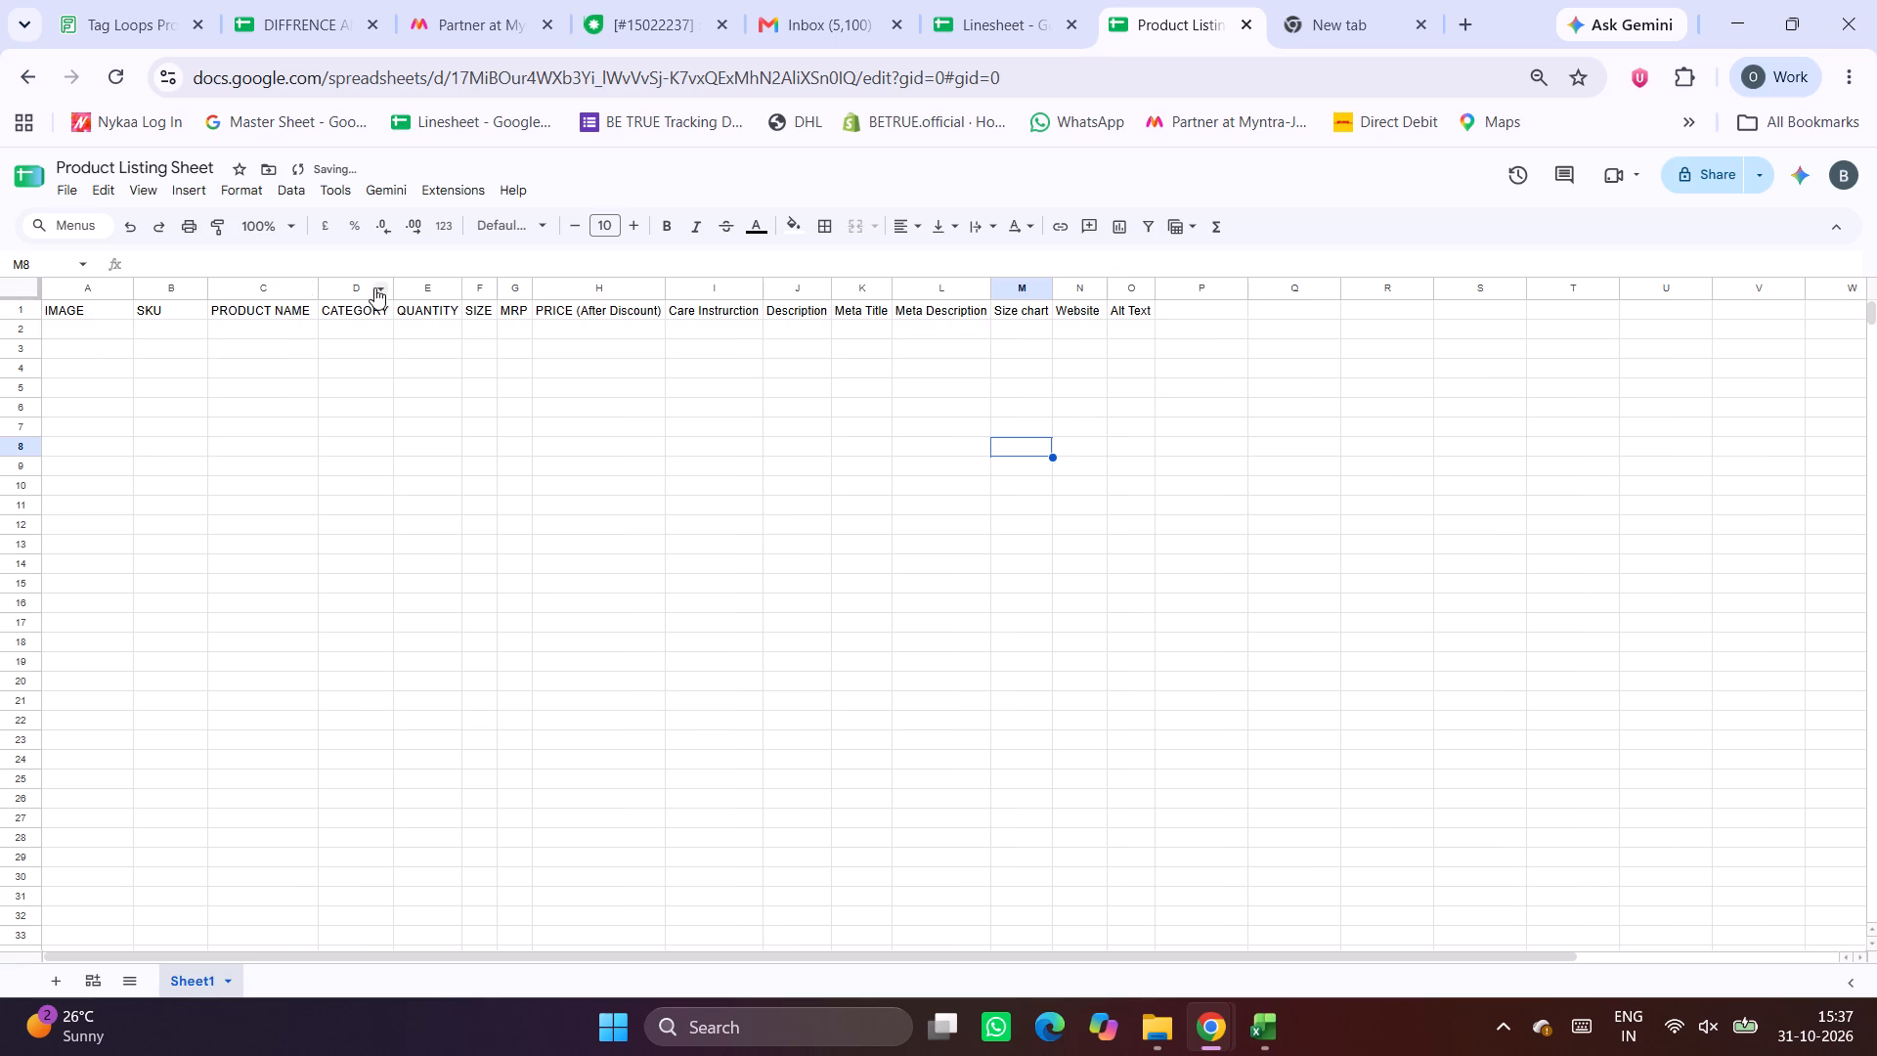
# Apply borders to all sides of the header cells A1:O1.
pyautogui.moveTo(94, 314); pyautogui.dragTo(1128, 319)
pyautogui.click(833, 220)
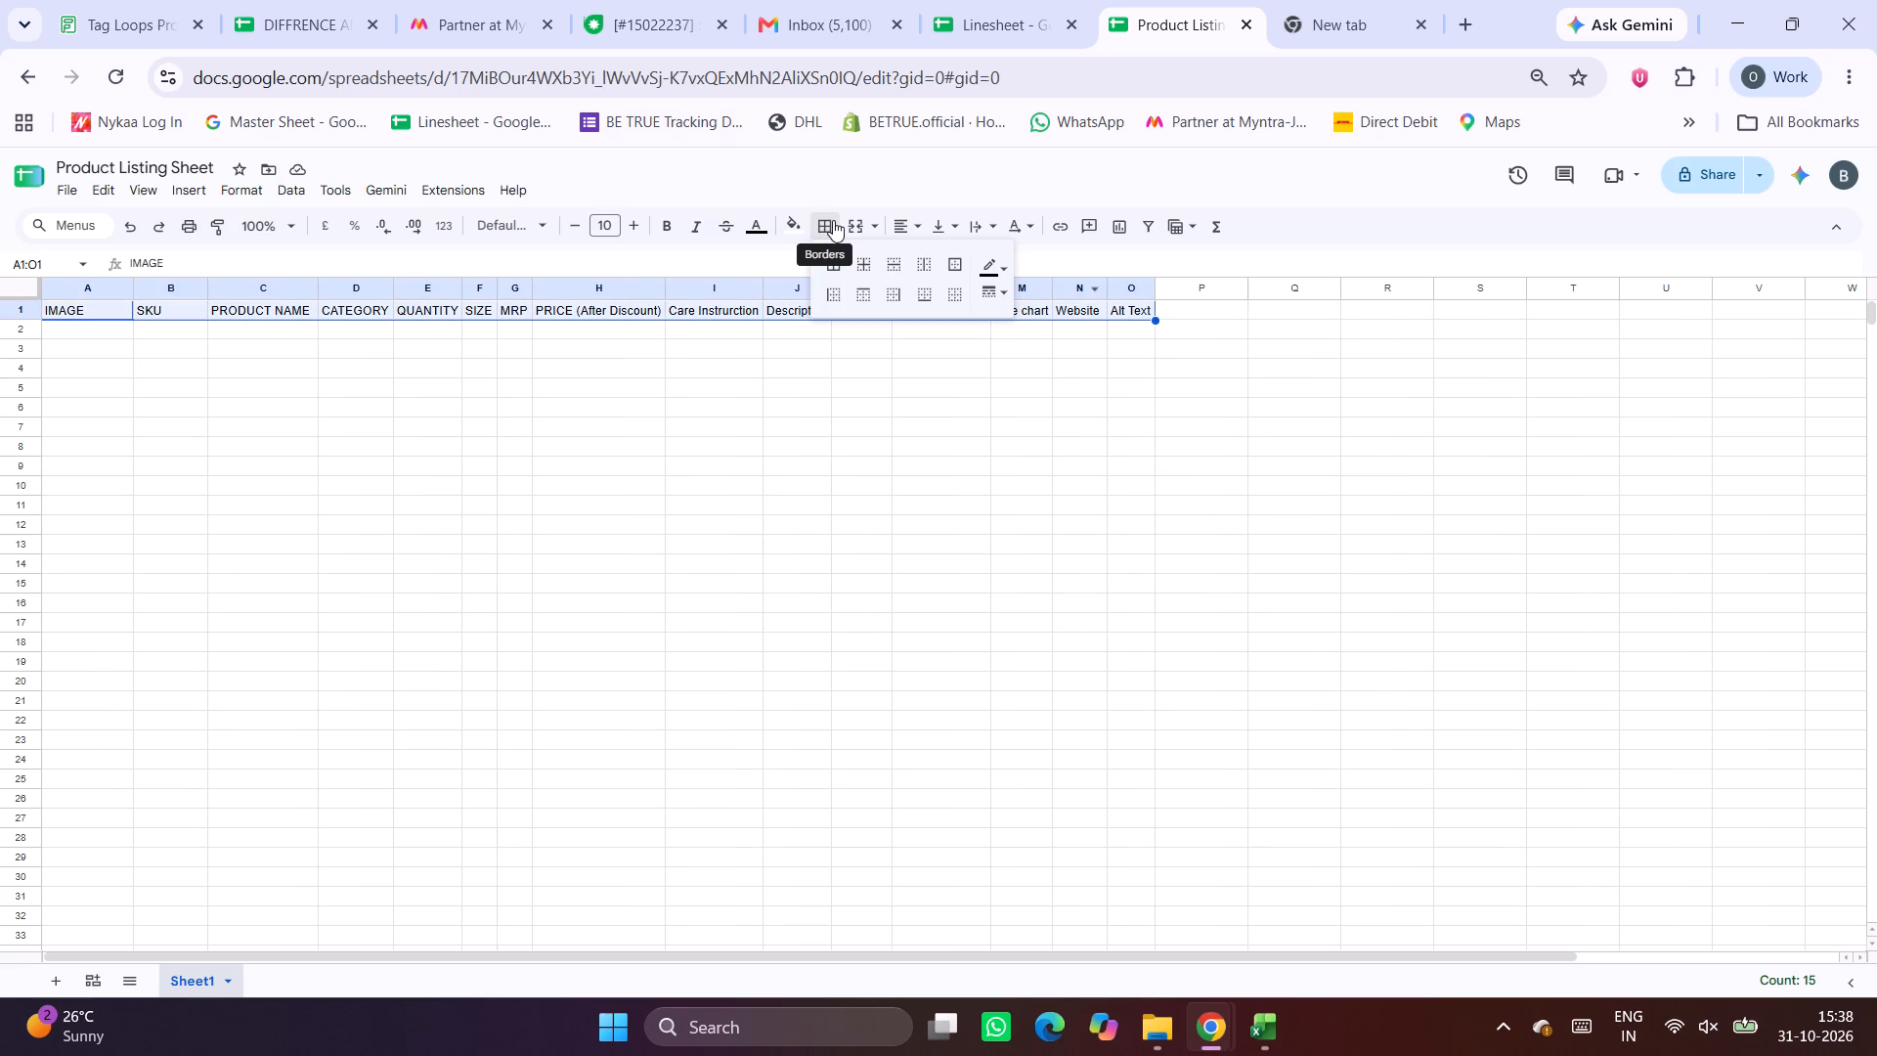
pyautogui.click(844, 267)
pyautogui.click(192, 462)
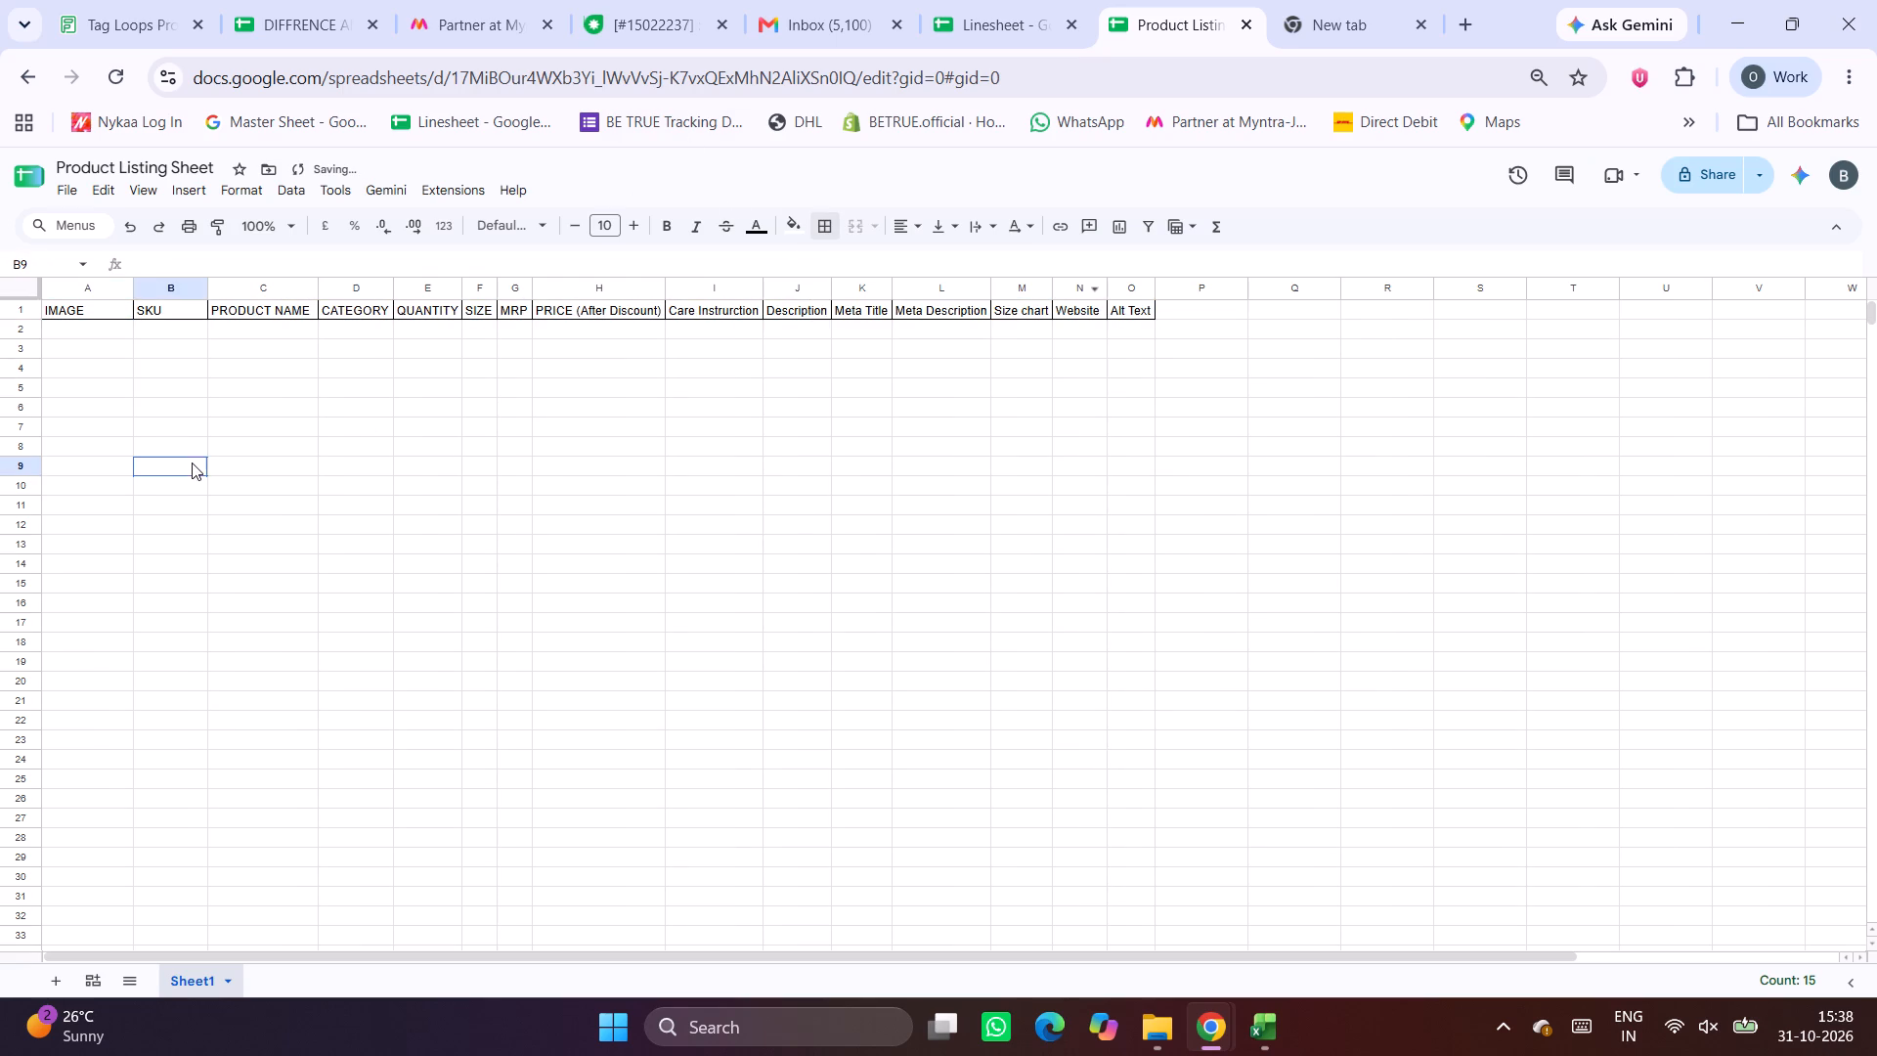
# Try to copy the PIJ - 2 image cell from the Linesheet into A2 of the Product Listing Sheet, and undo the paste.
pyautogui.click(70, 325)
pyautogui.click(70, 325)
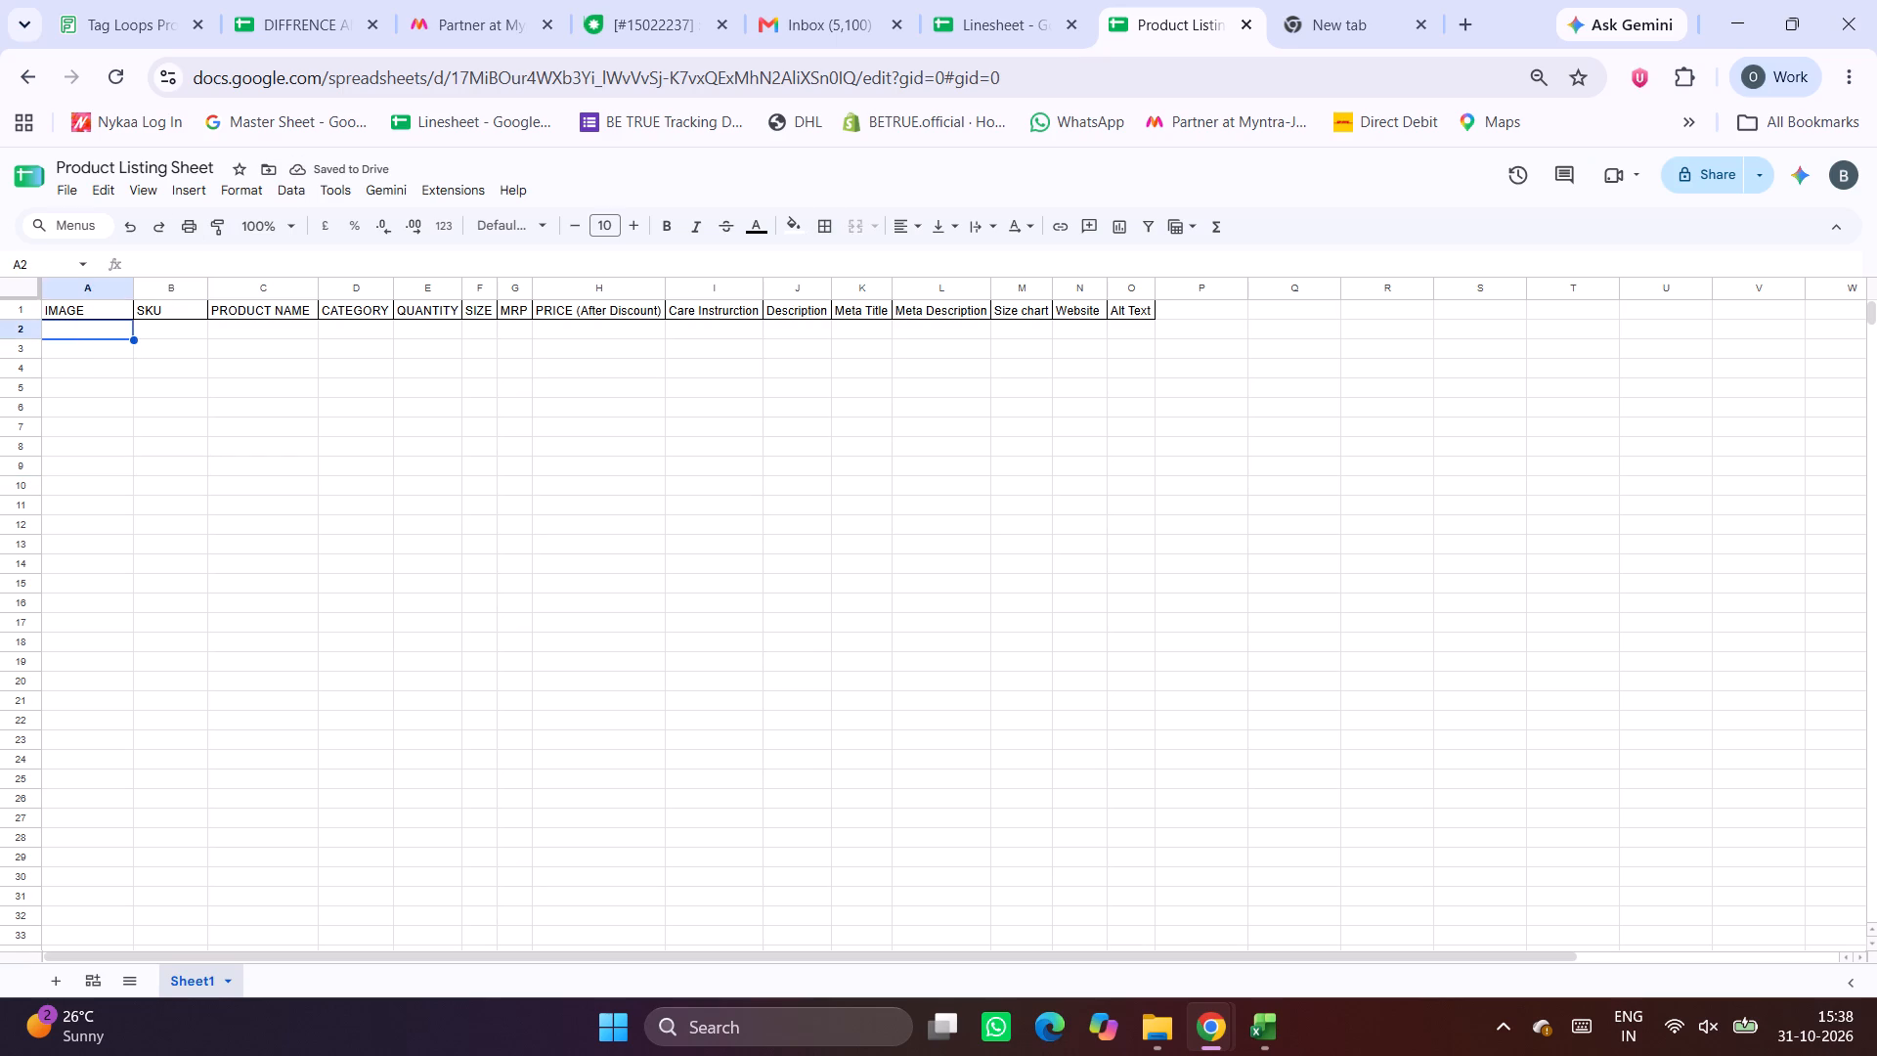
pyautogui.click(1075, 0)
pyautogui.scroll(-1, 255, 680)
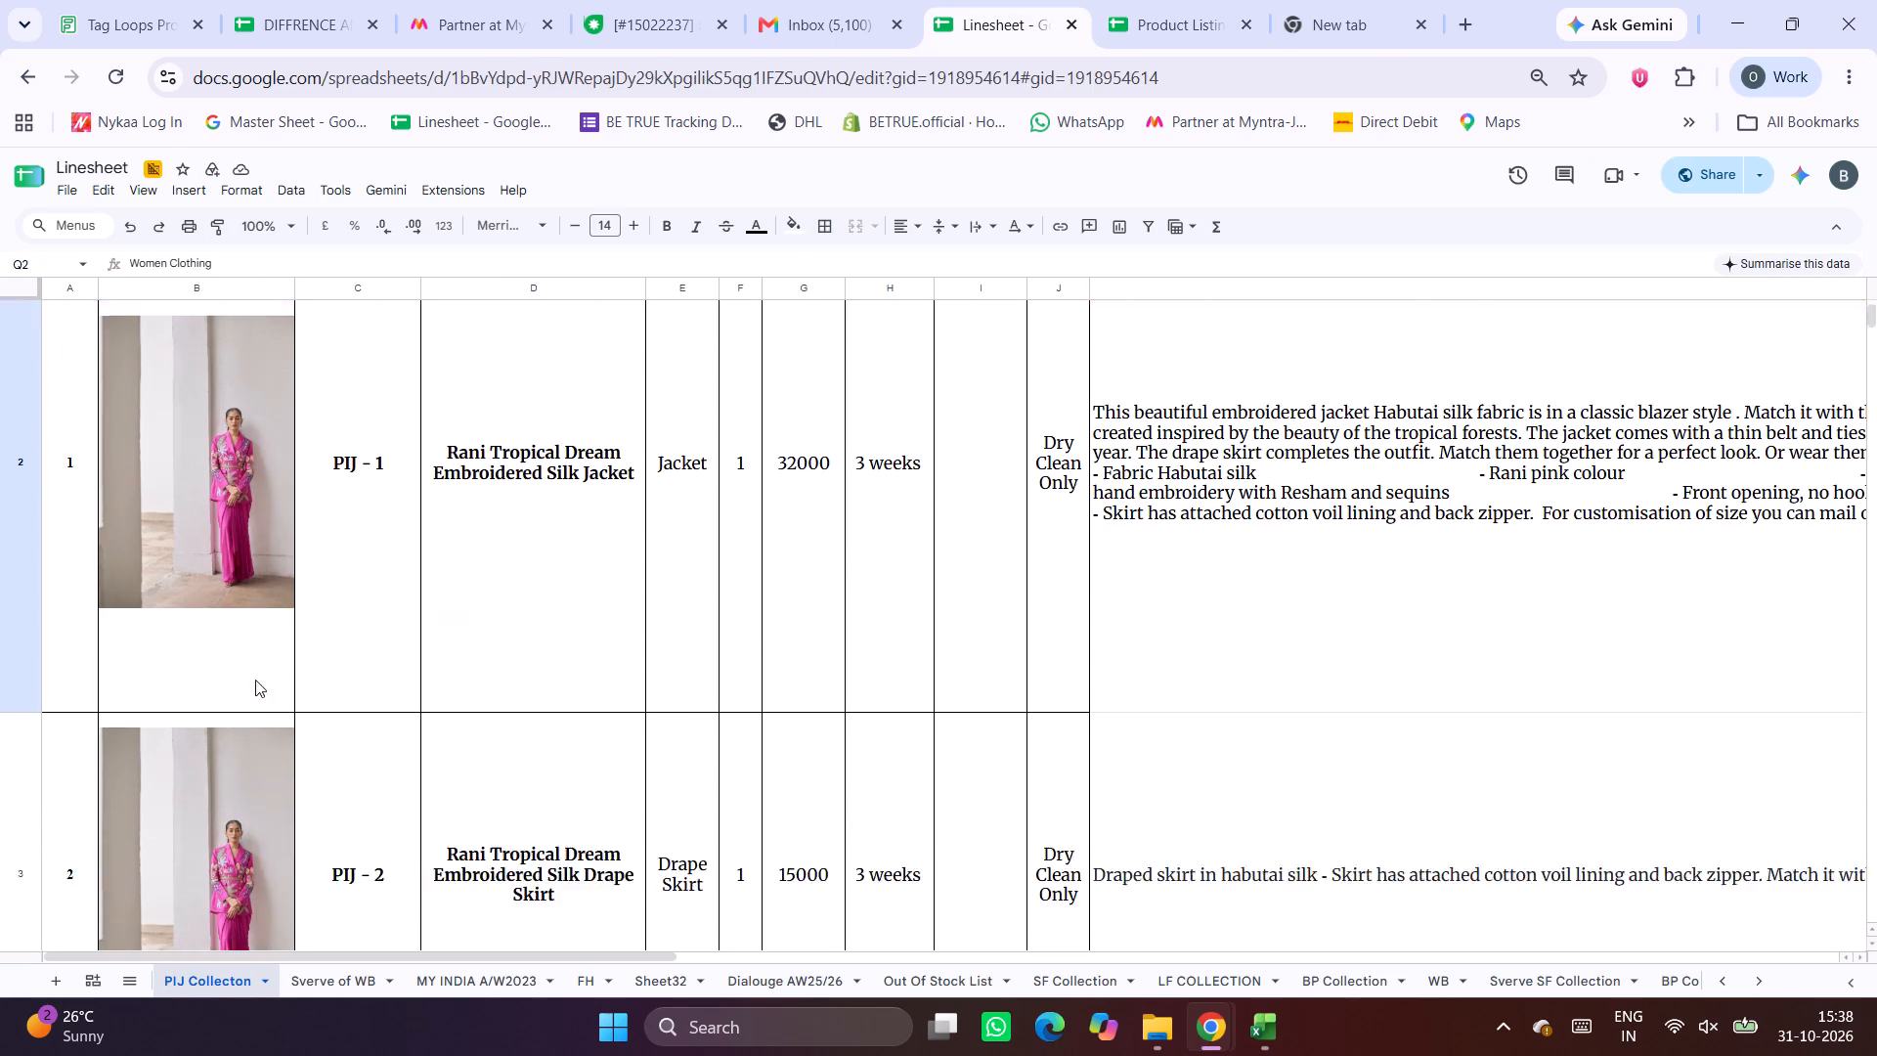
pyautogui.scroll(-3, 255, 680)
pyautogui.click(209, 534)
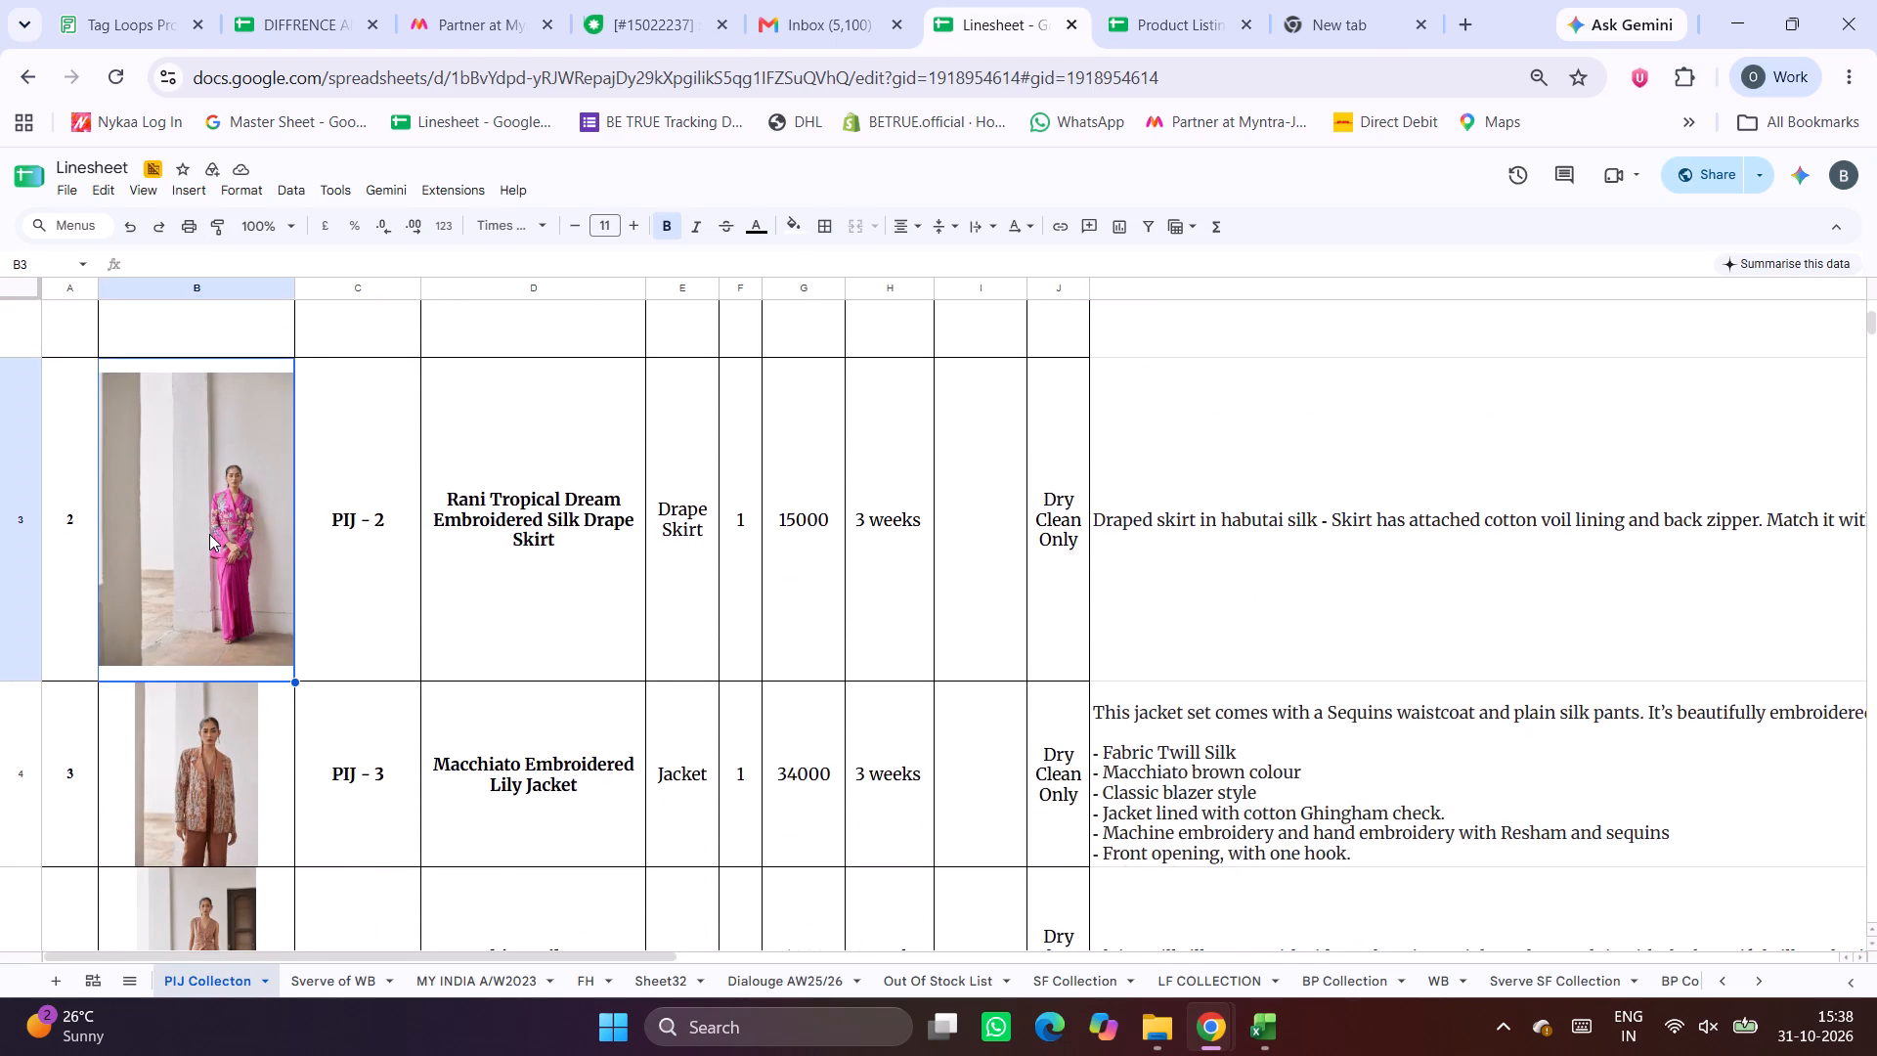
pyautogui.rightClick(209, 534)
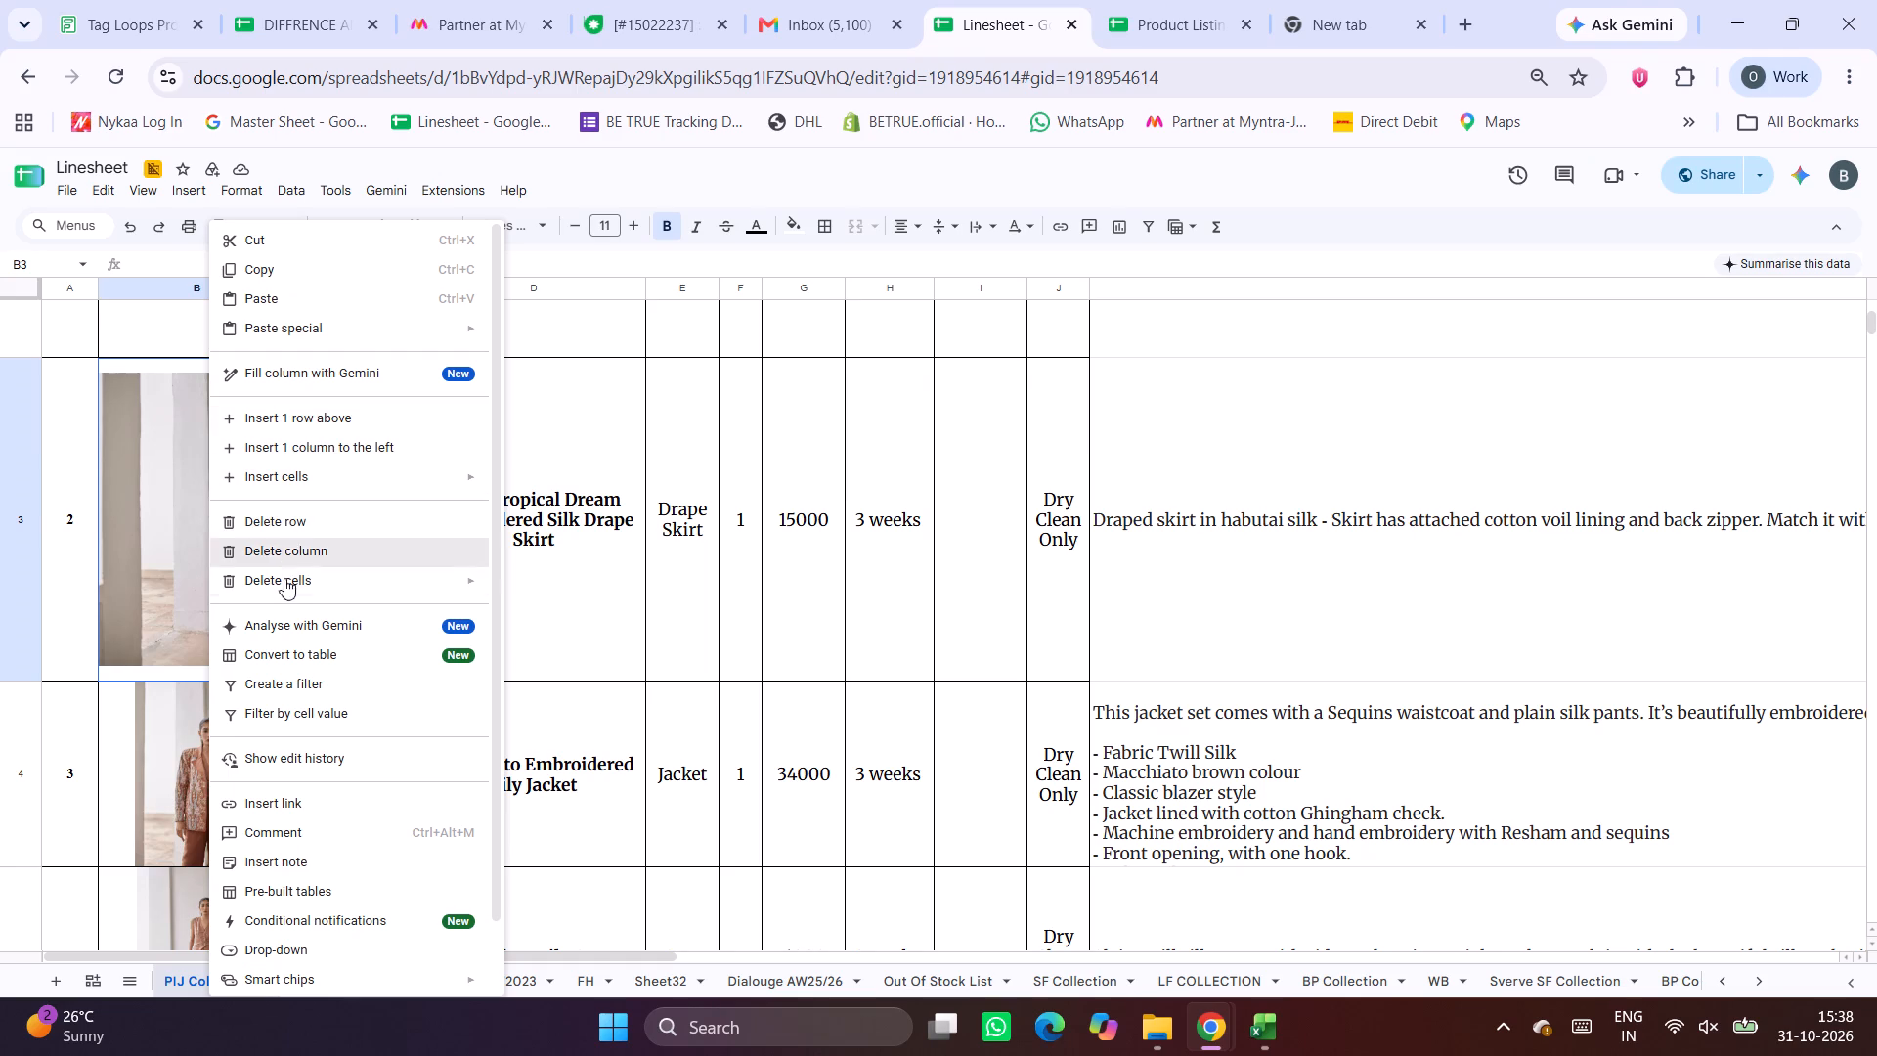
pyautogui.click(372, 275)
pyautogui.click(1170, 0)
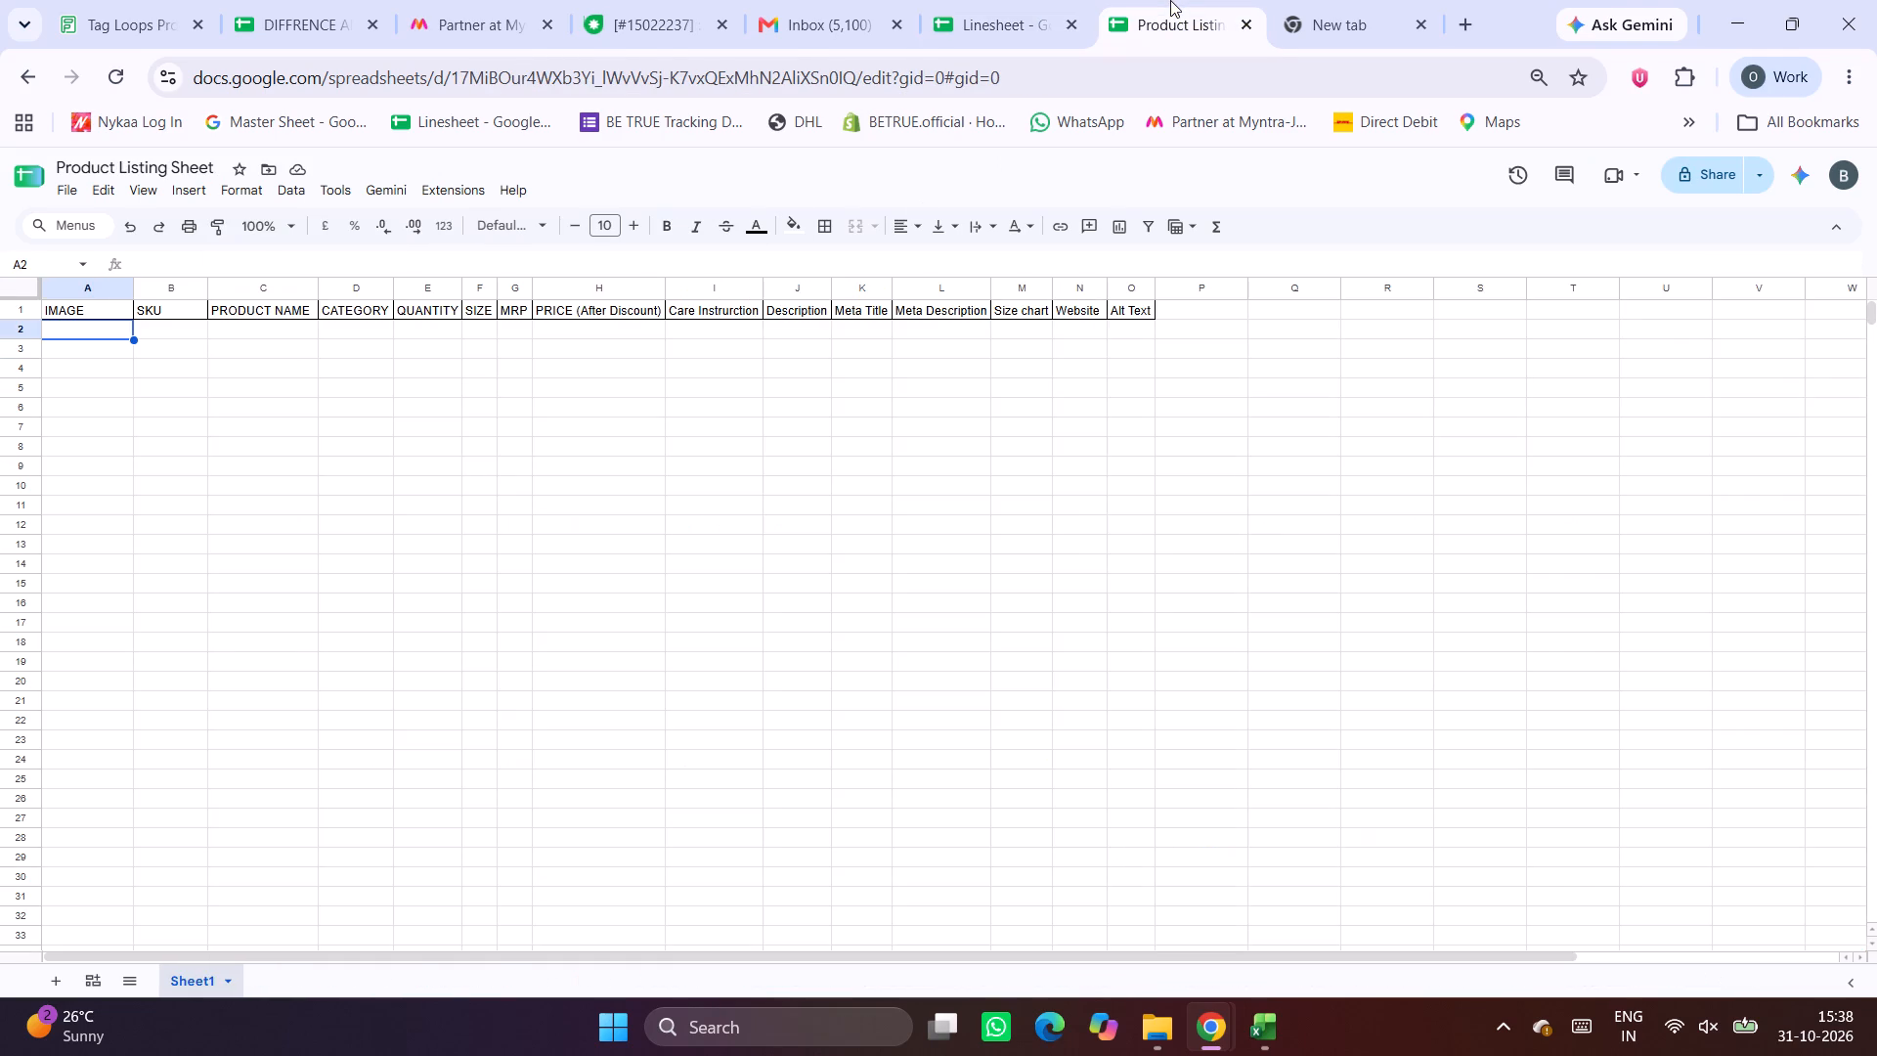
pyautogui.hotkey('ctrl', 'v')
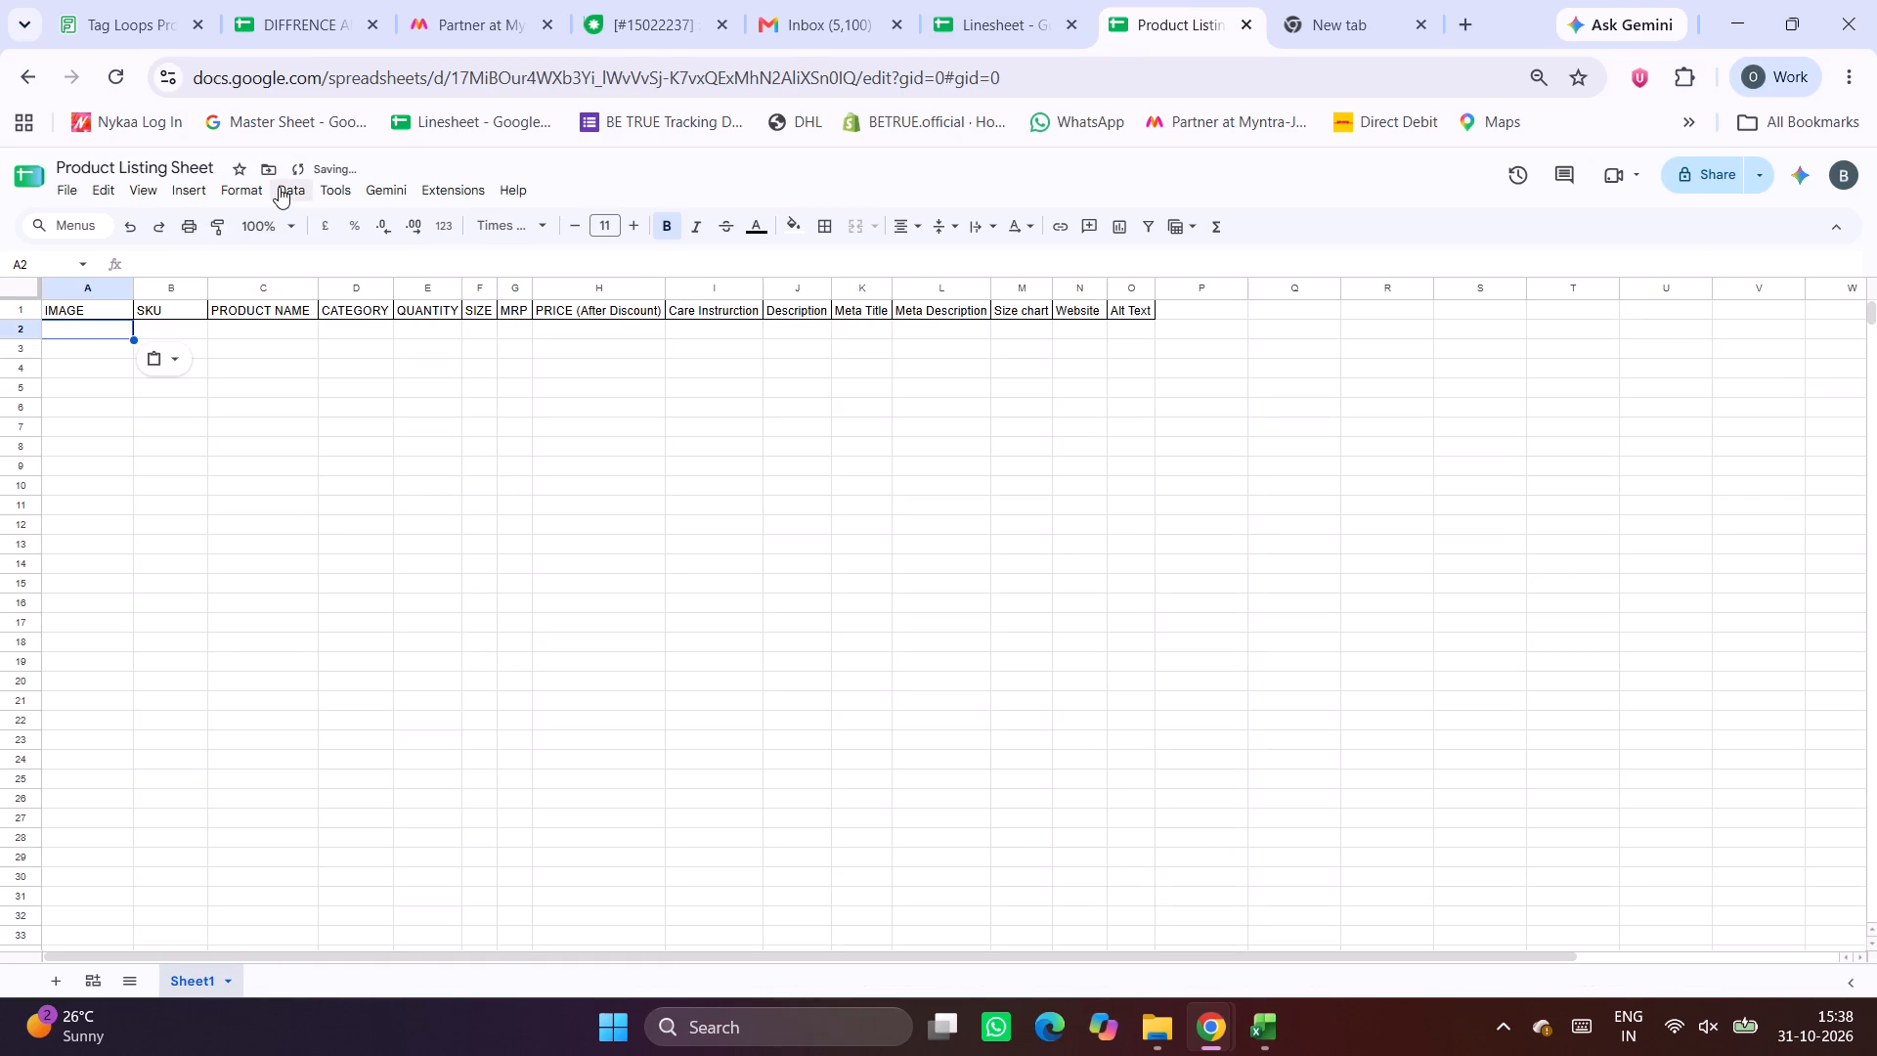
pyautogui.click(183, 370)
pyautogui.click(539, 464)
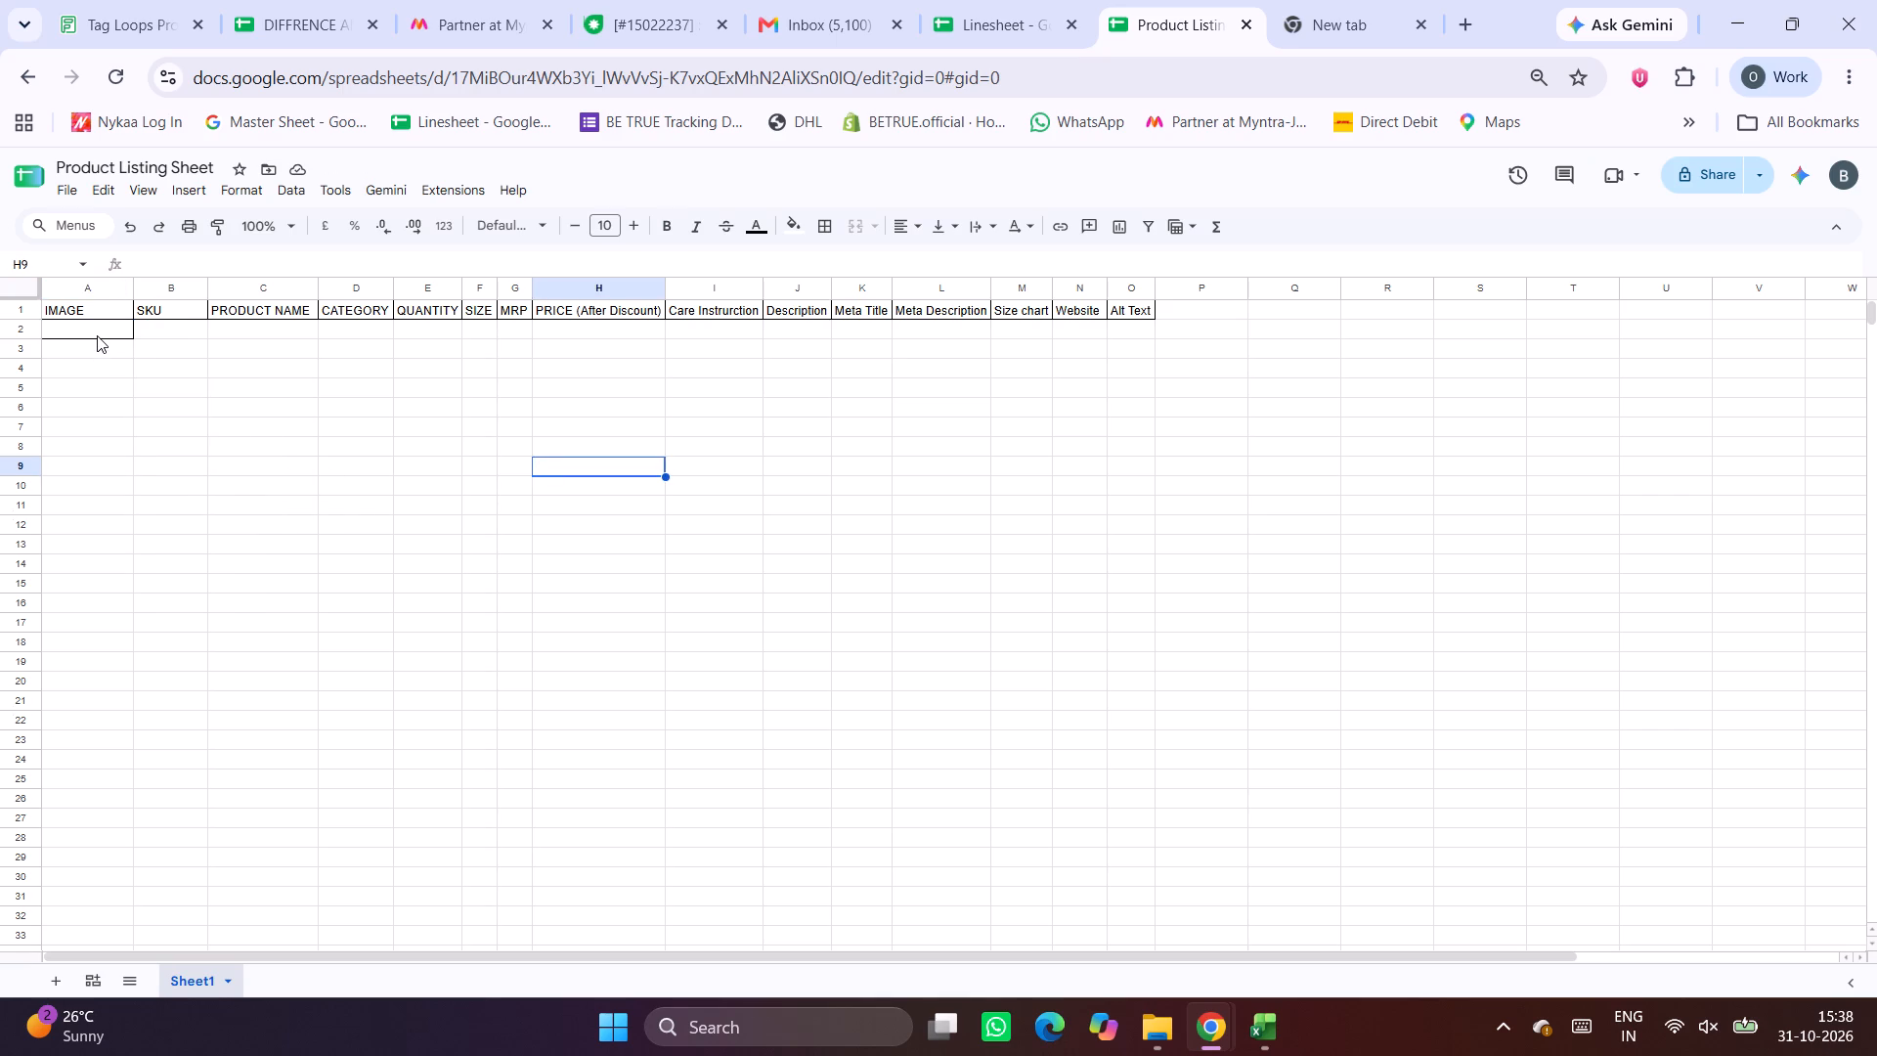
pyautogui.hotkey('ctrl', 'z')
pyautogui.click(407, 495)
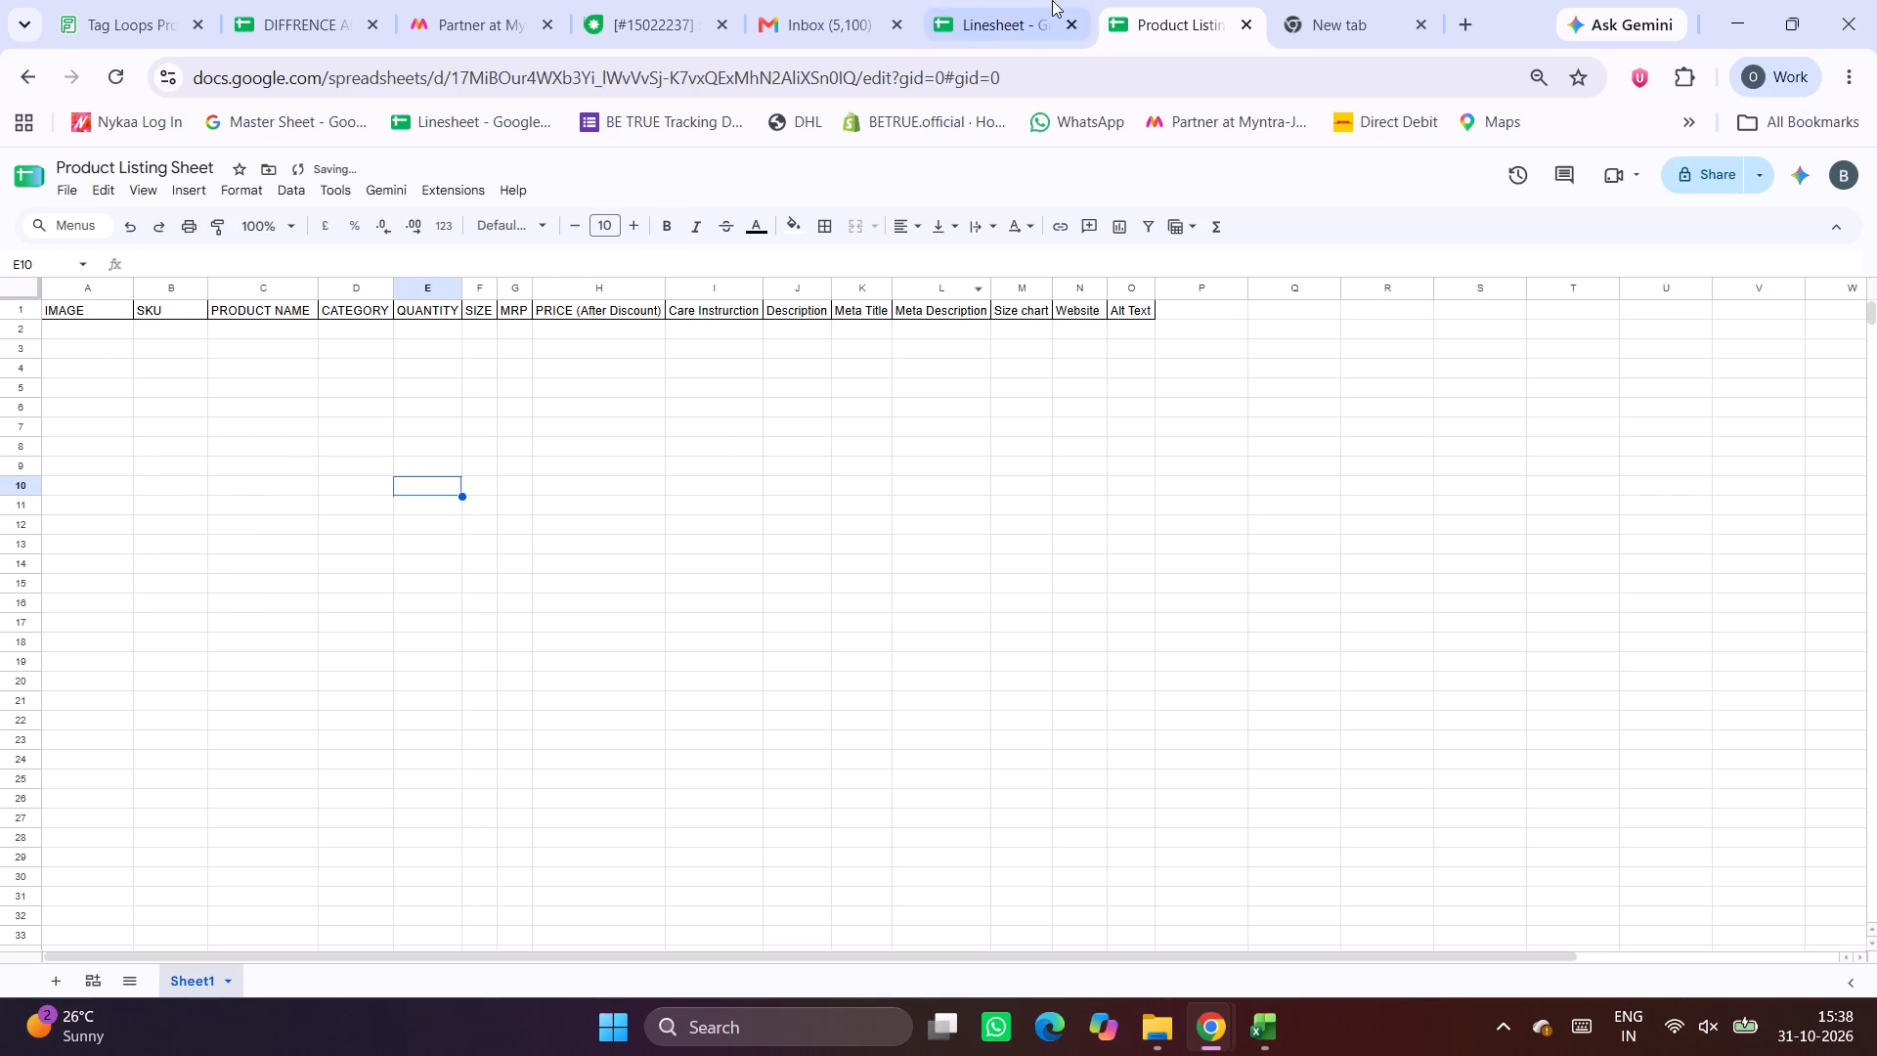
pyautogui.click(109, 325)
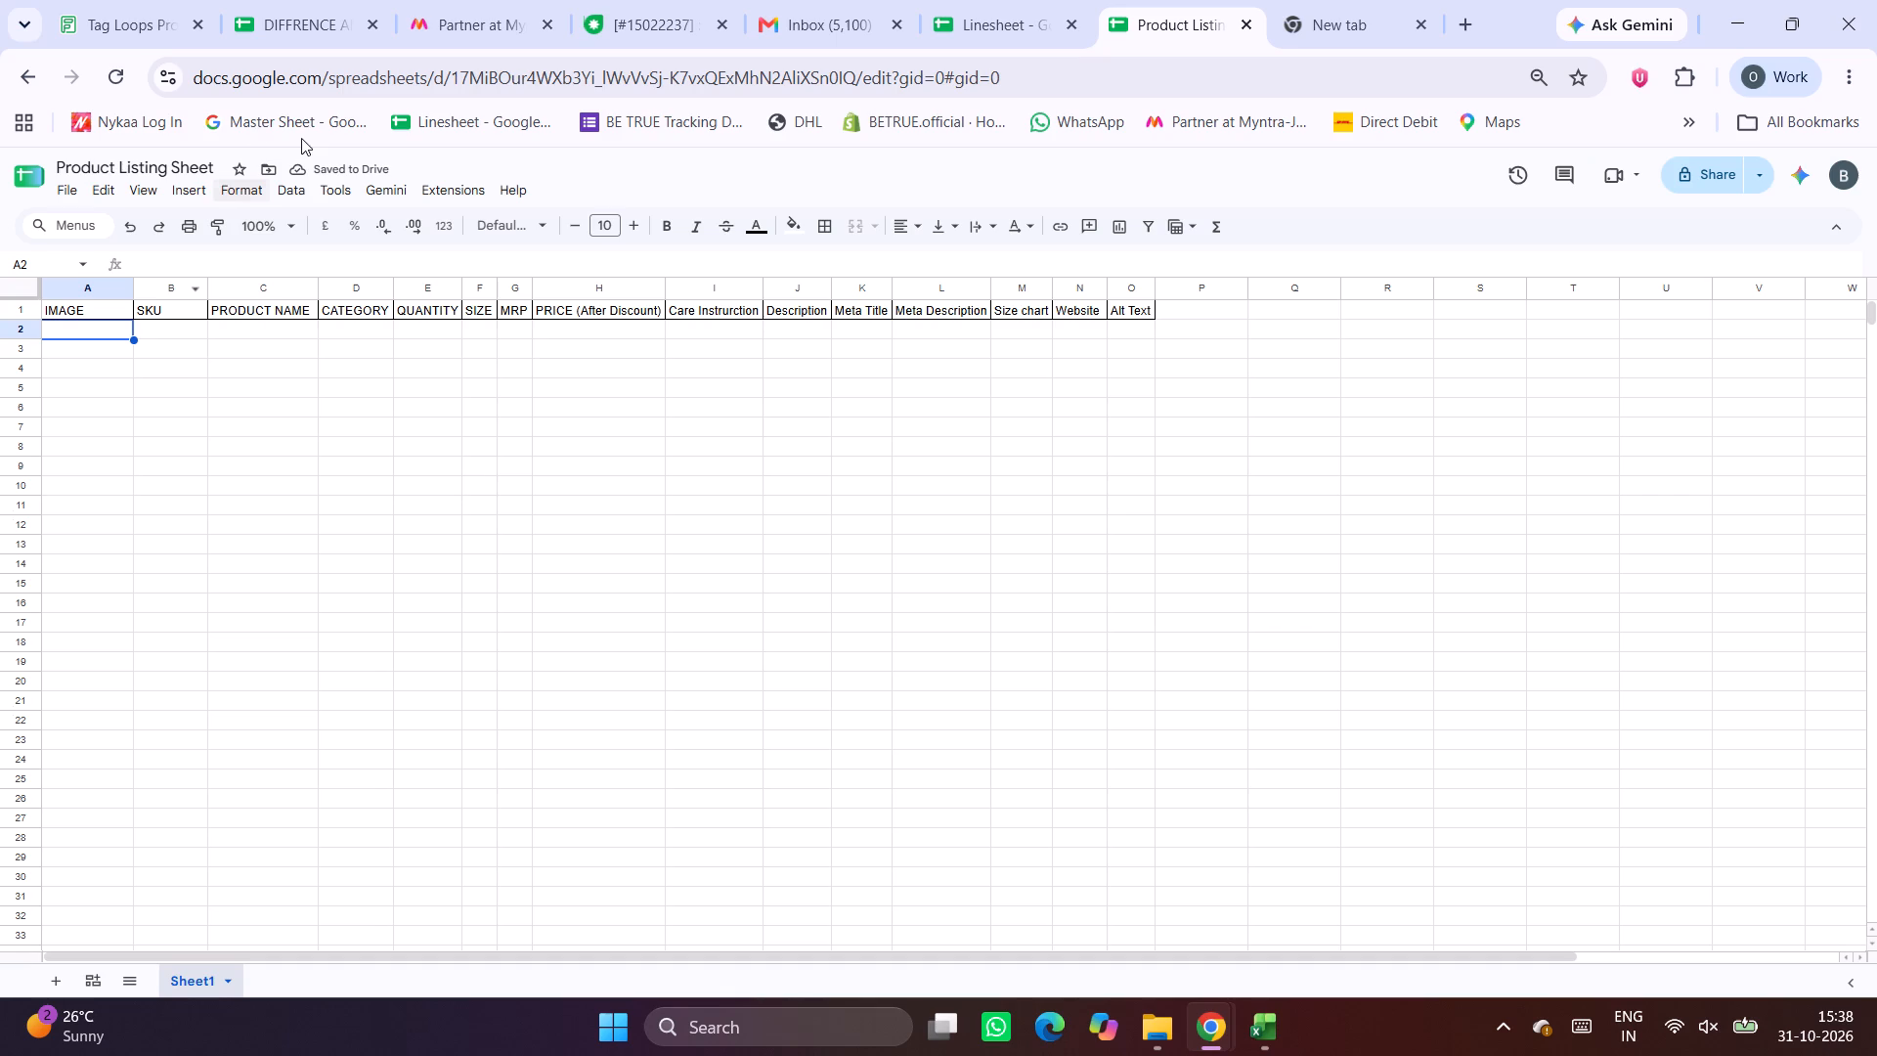
# In the blank browser tab, replace the leftover query and search Google for "rani tropical dream silk drape skirt".
pyautogui.click(1385, 0)
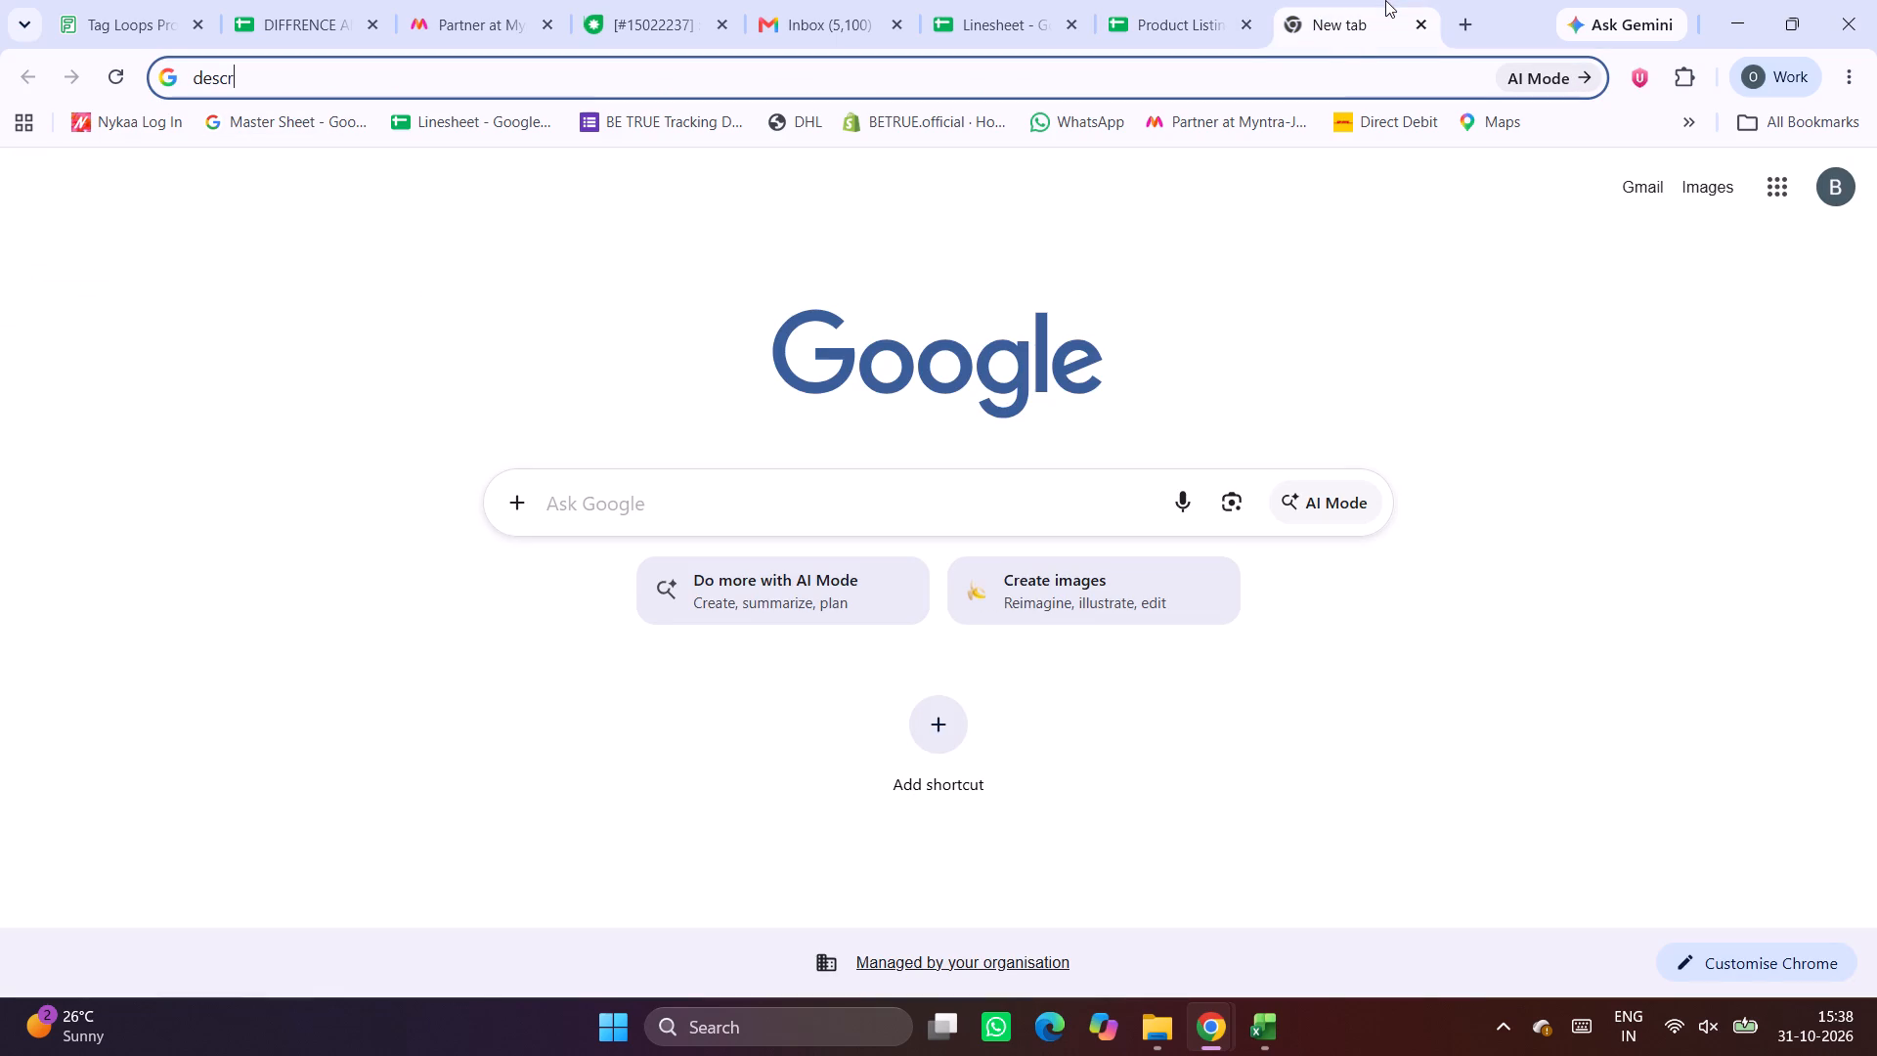
pyautogui.click(1243, 77)
pyautogui.press('r')
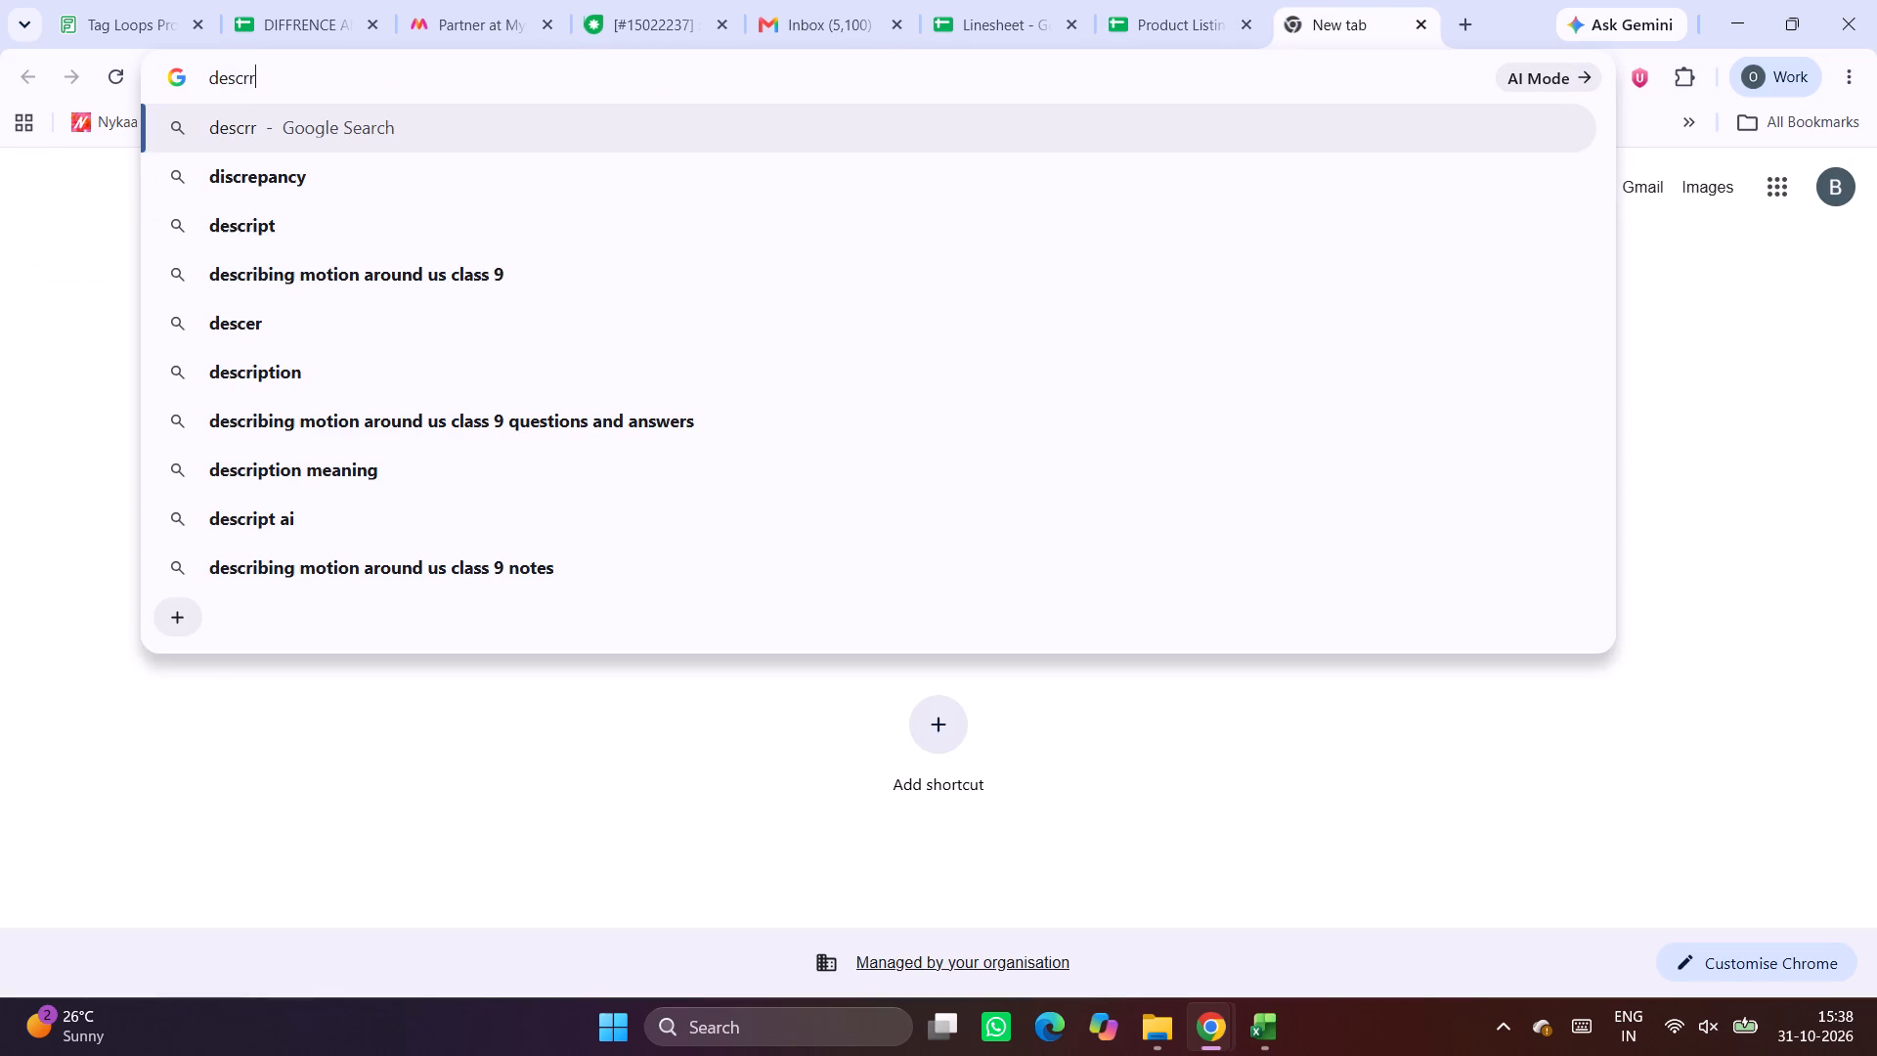
pyautogui.write('anin')
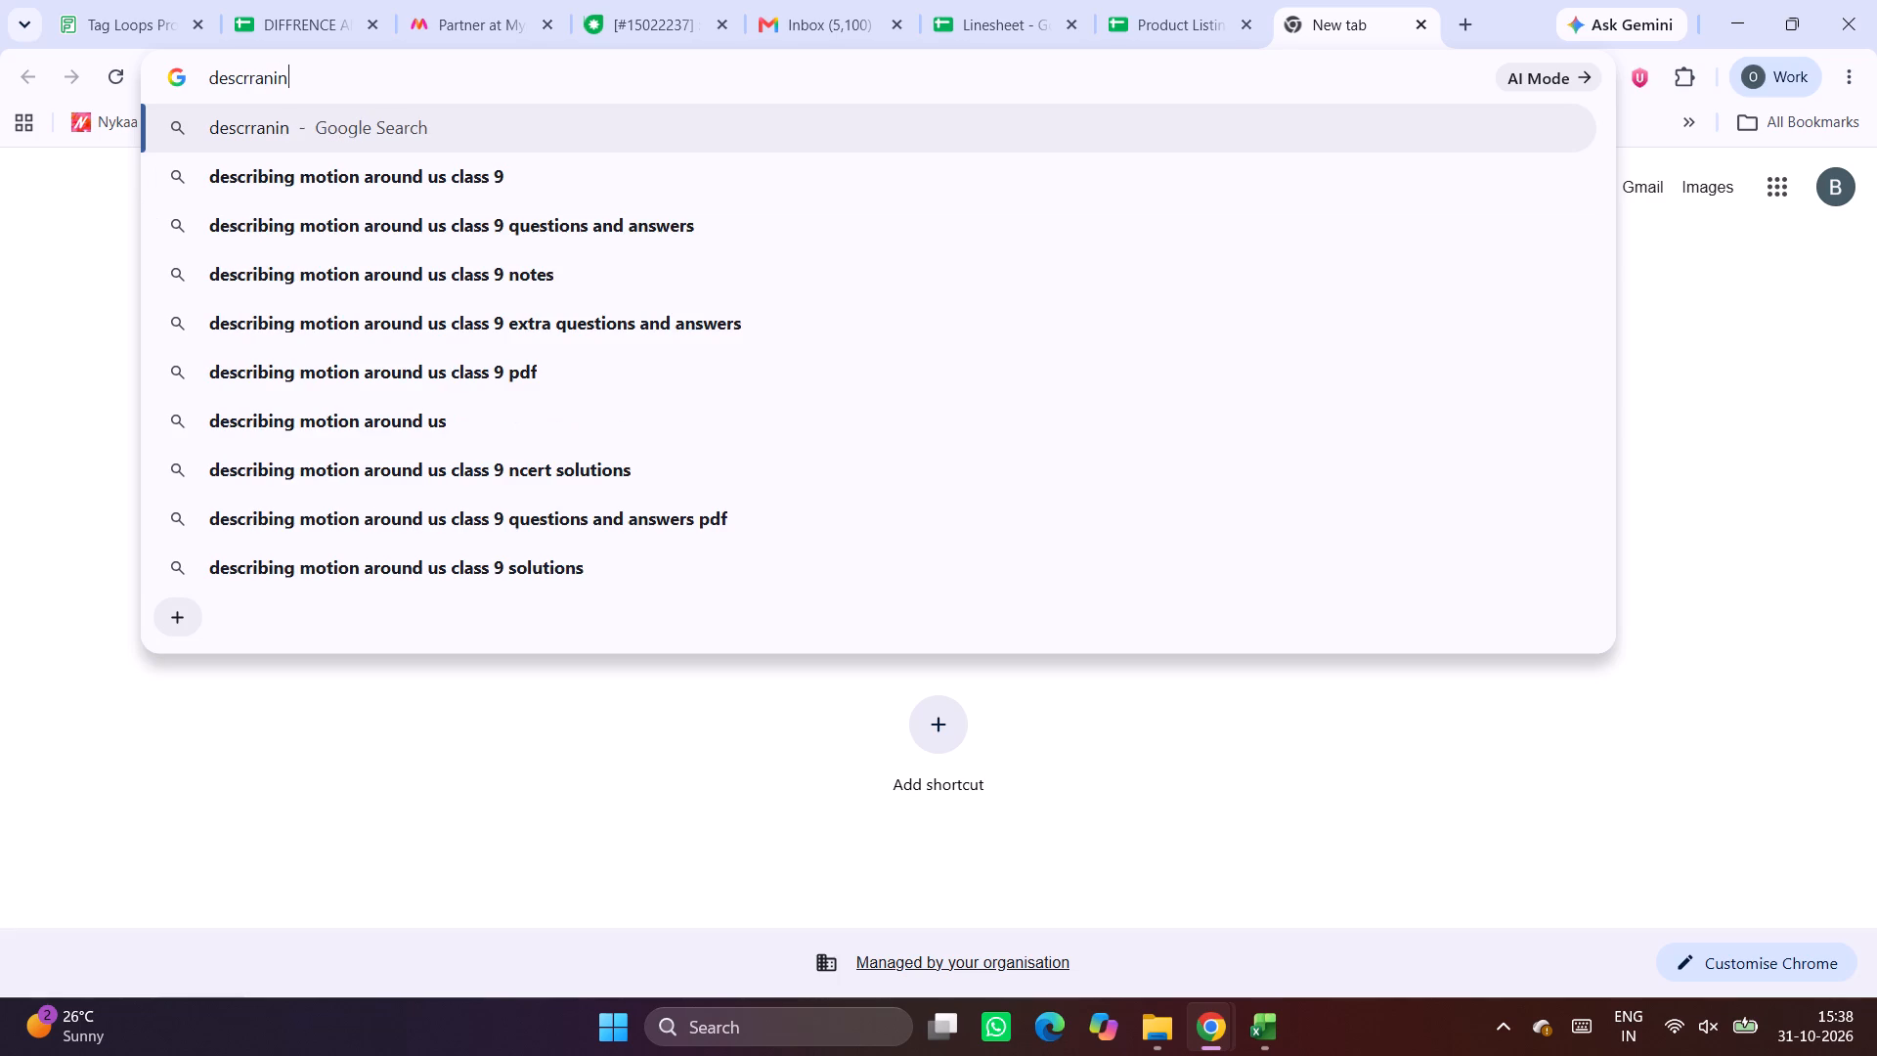
pyautogui.press('BackSpace')
pyautogui.press('BackSpace')
pyautogui.press('BackSpace')
pyautogui.press('BackSpace')
pyautogui.press('BackSpace')
pyautogui.press('BackSpace')
pyautogui.press('BackSpace')
pyautogui.press('BackSpace')
pyautogui.press('BackSpace')
pyautogui.press('BackSpace')
pyautogui.press('BackSpace')
pyautogui.press('BackSpace')
pyautogui.press('BackSpace')
pyautogui.press('BackSpace')
pyautogui.press('BackSpace')
pyautogui.press('BackSpace')
pyautogui.press('BackSpace')
pyautogui.press('BackSpace')
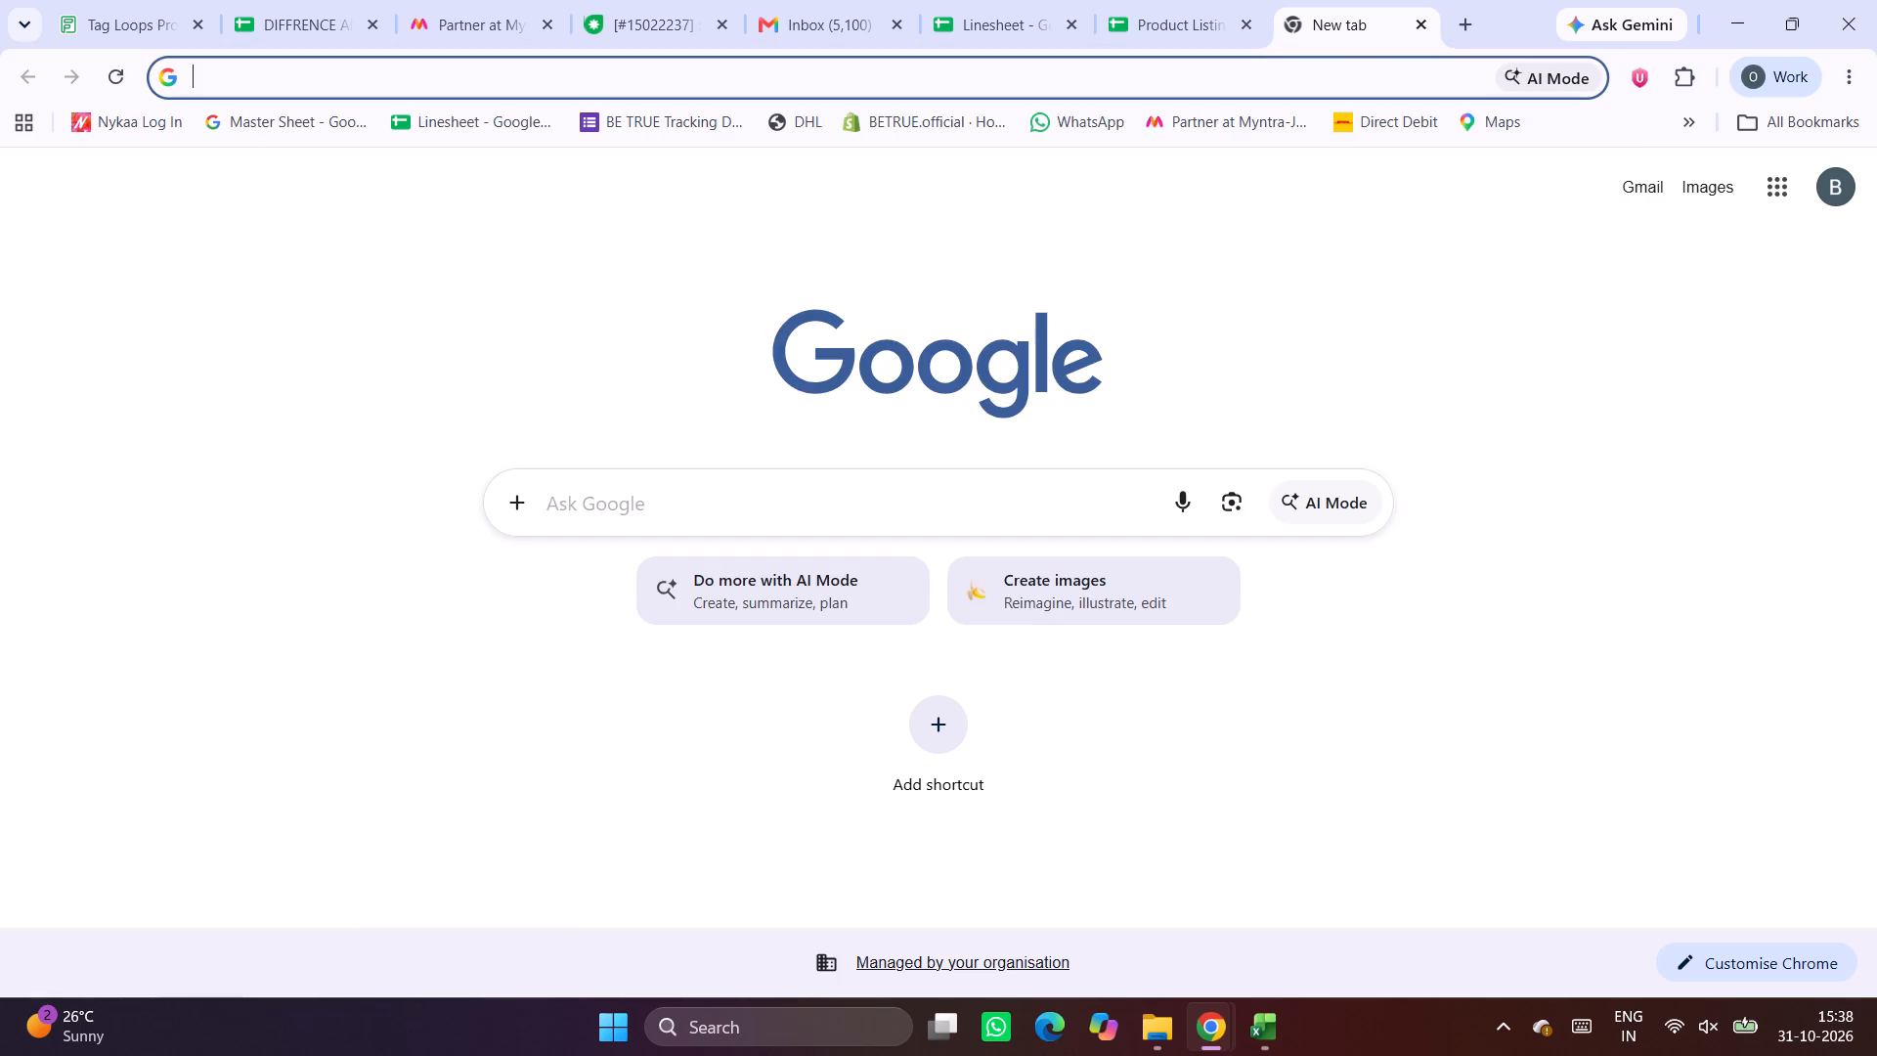
pyautogui.write('rani')
pyautogui.press('space')
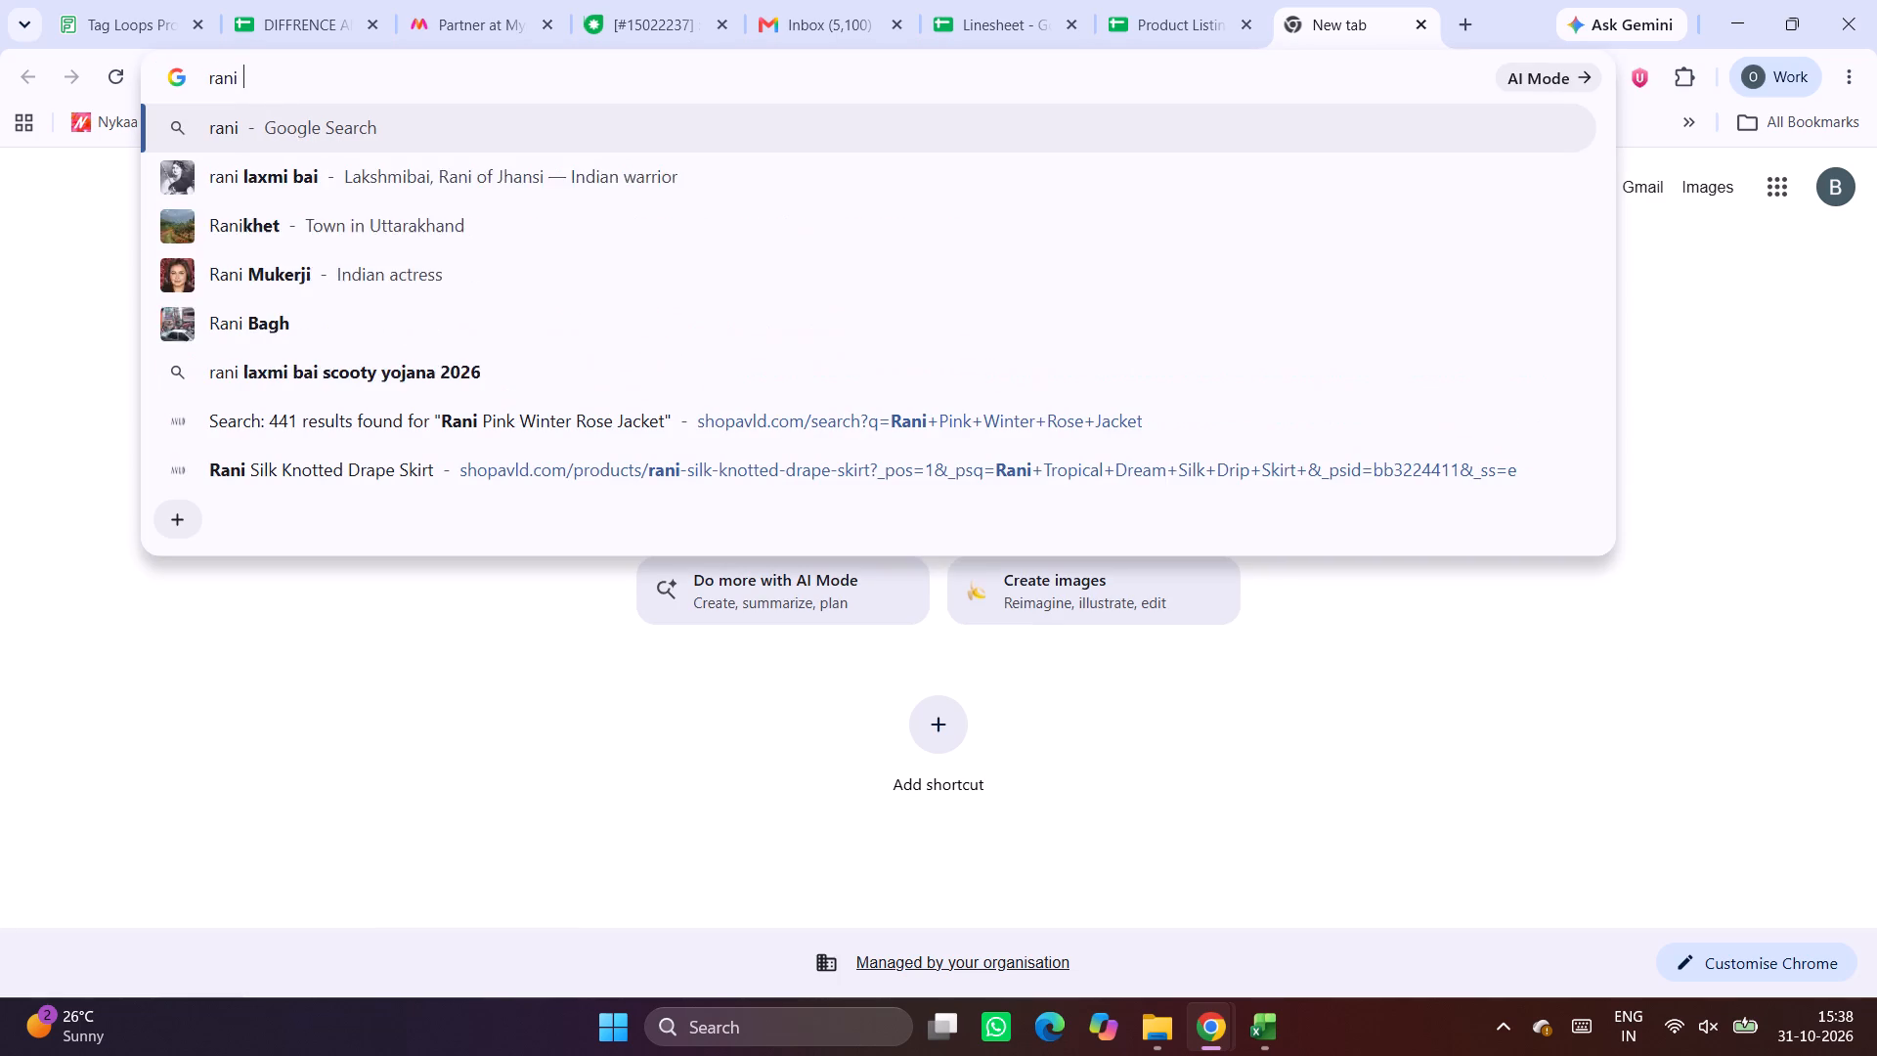
pyautogui.write('tro')
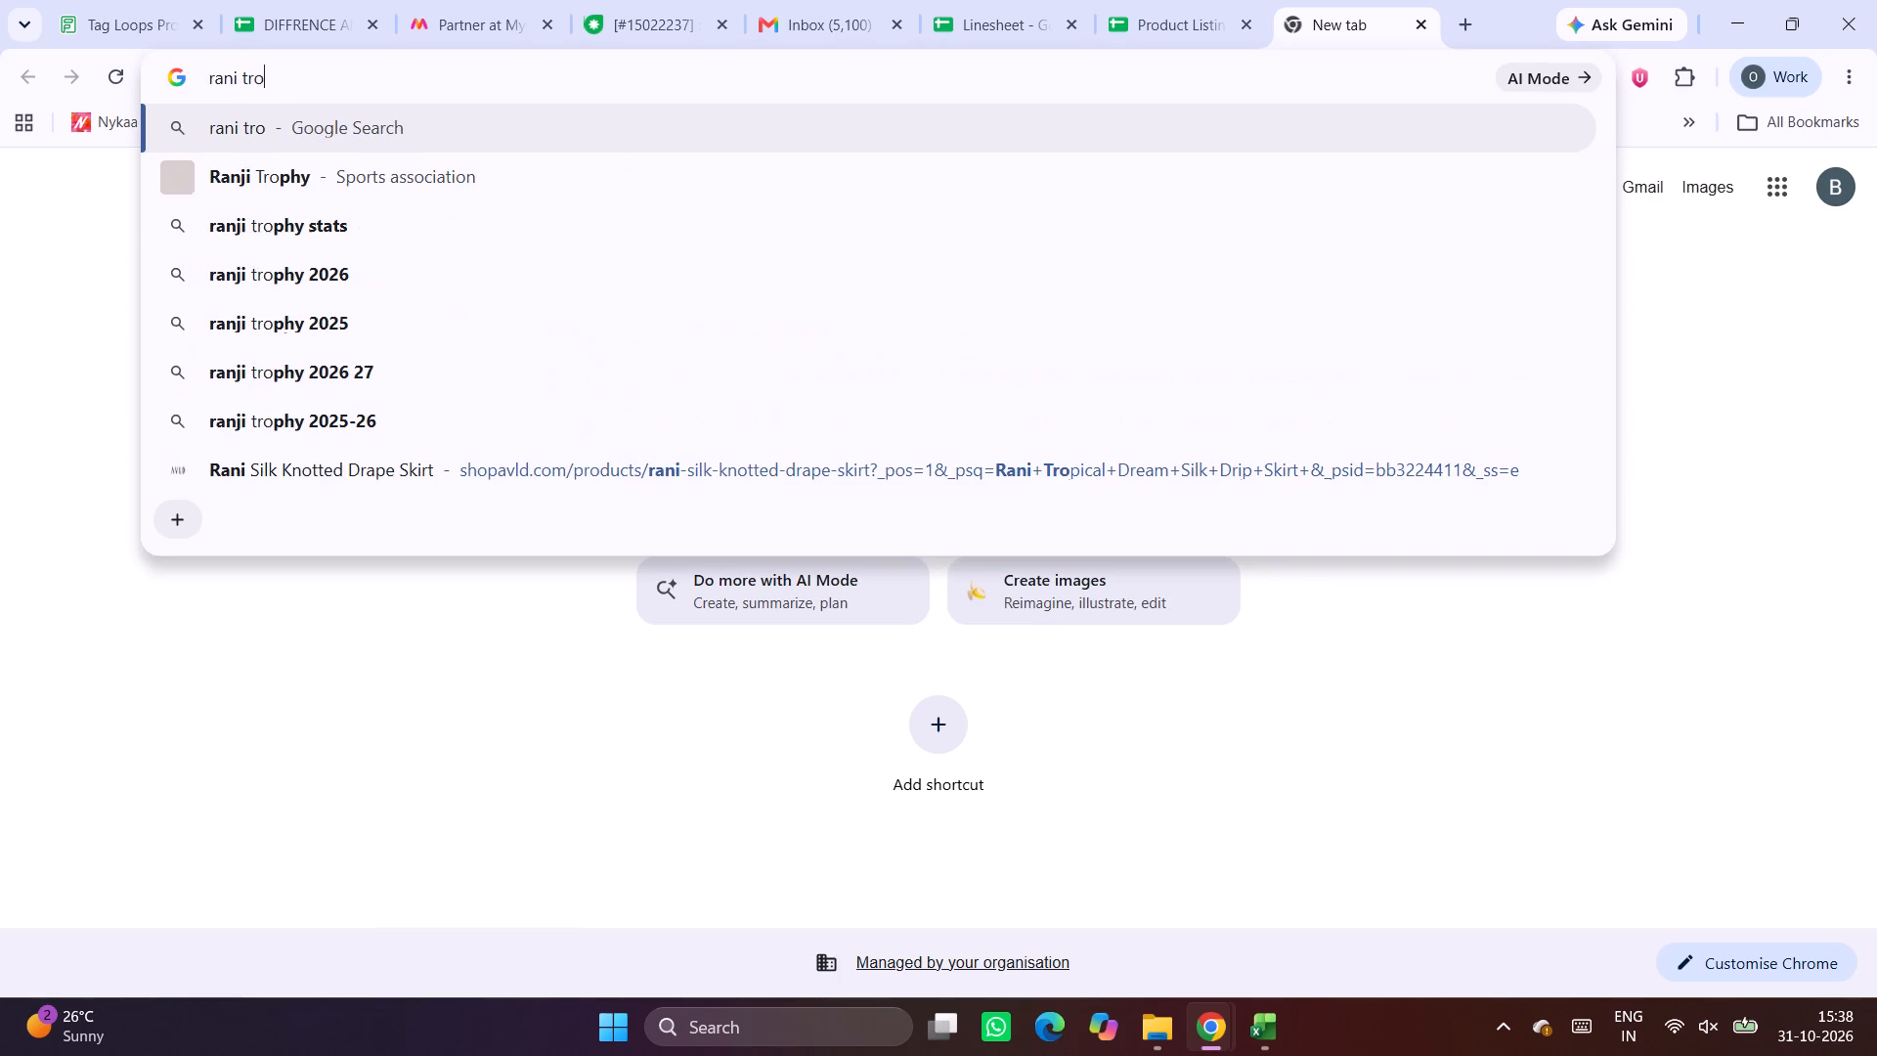
pyautogui.press('p')
pyautogui.write('ical')
pyautogui.press('space')
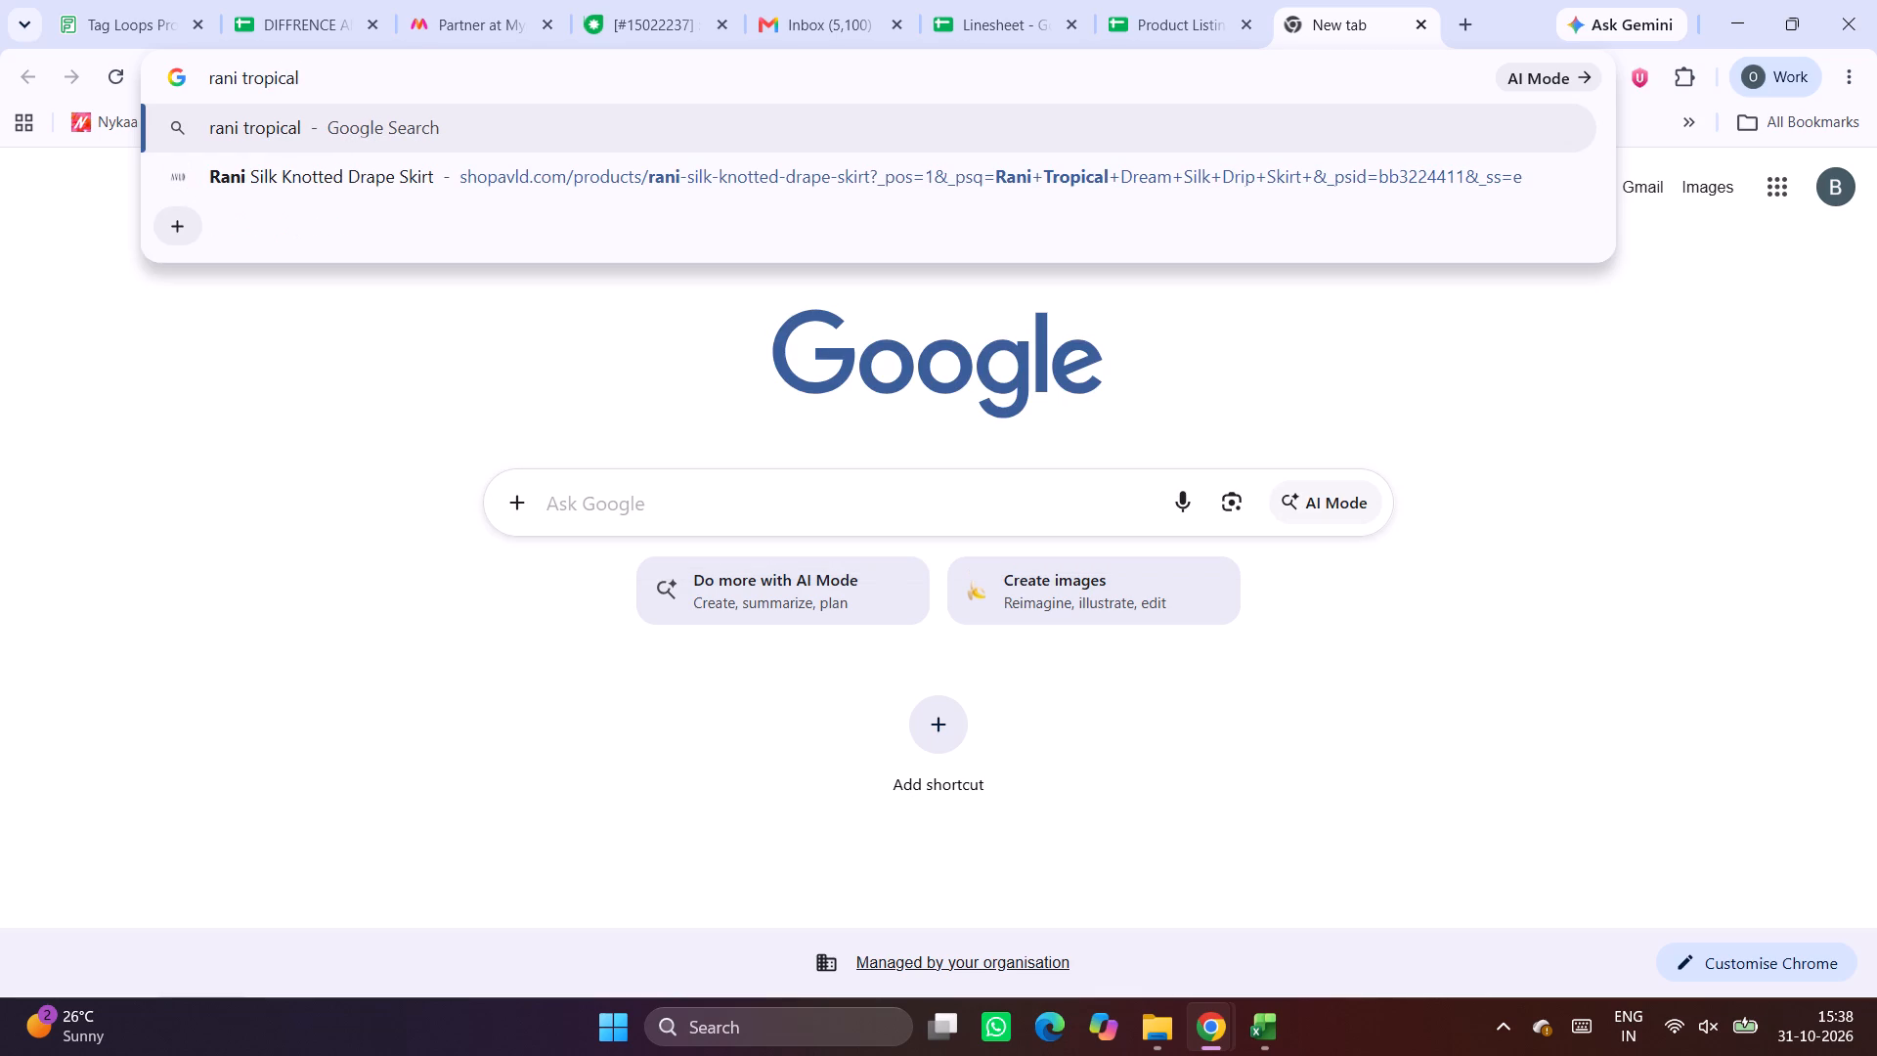
pyautogui.write('dream silk drape skirt')
pyautogui.press('space')
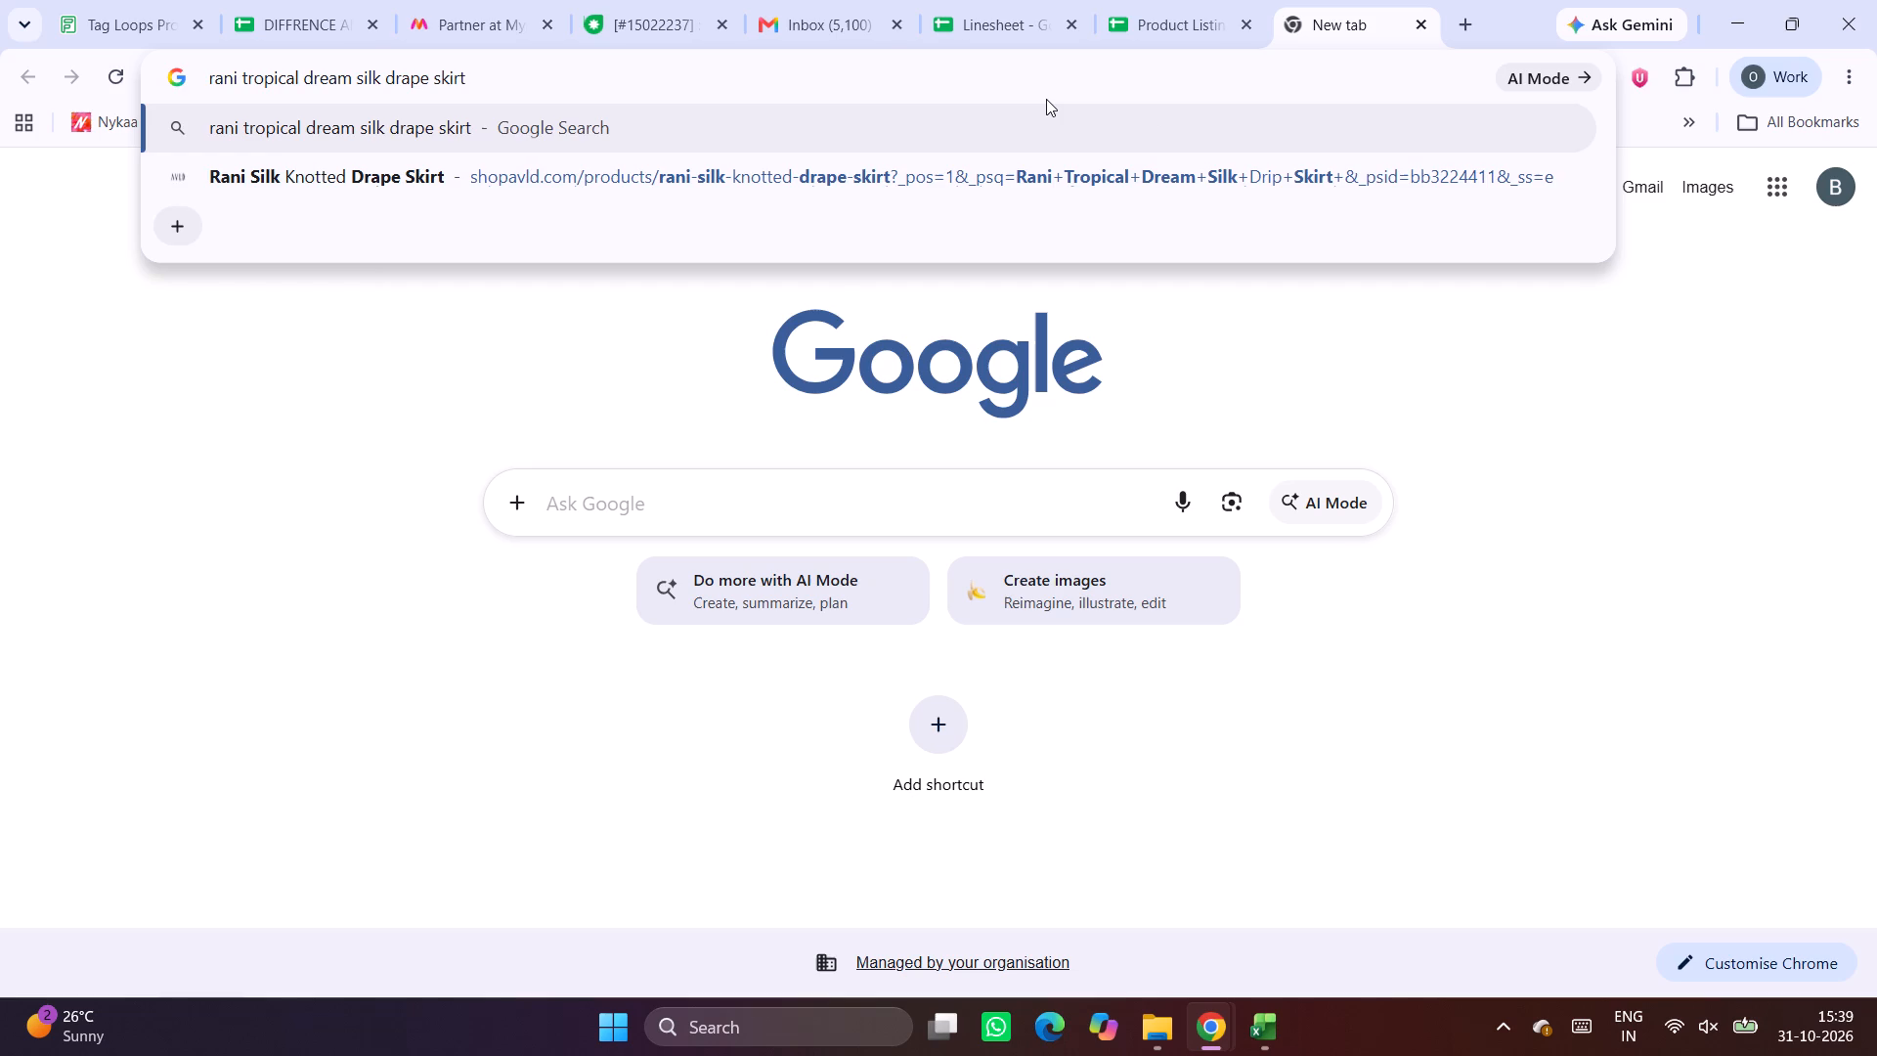
pyautogui.press('Return')
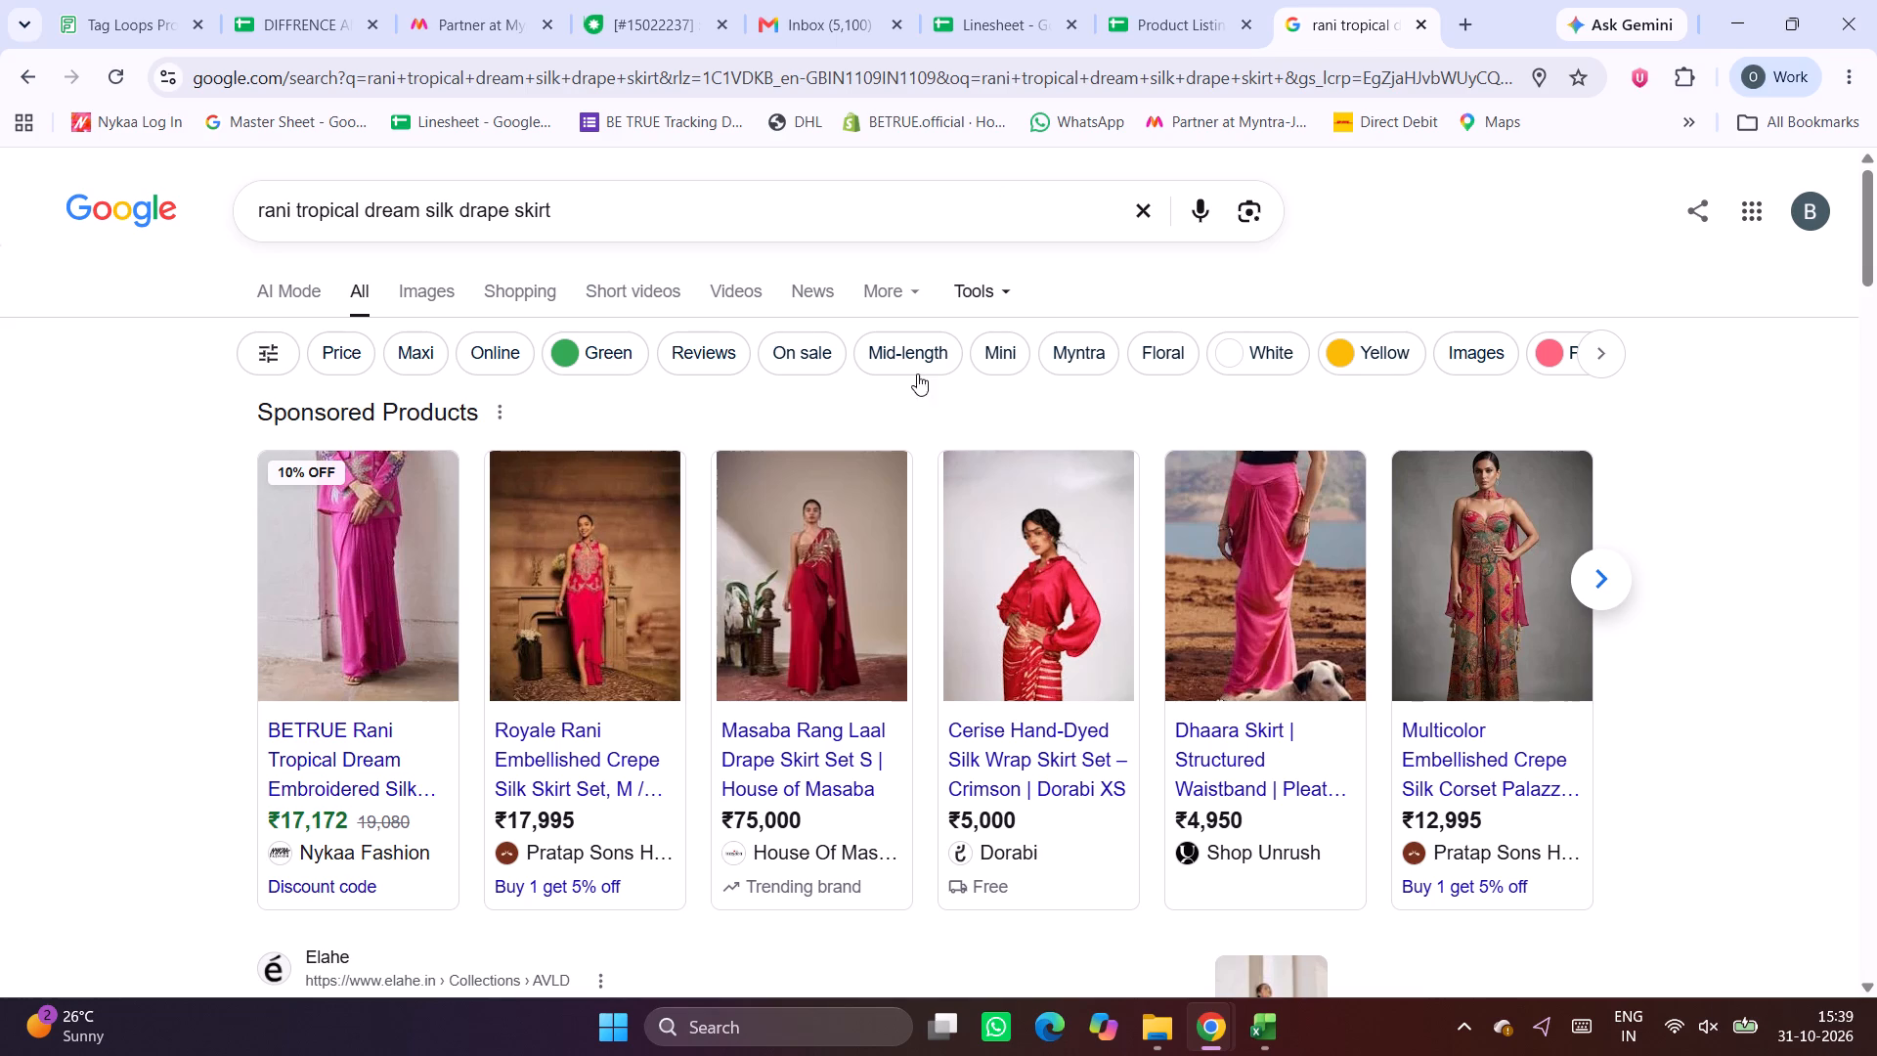
# Open the Nykaa Fashion listing of the BETRUE Rani Tropical Dream Embroidered Silk Drape Skirt and examine its image gallery and product details.
pyautogui.click(372, 604)
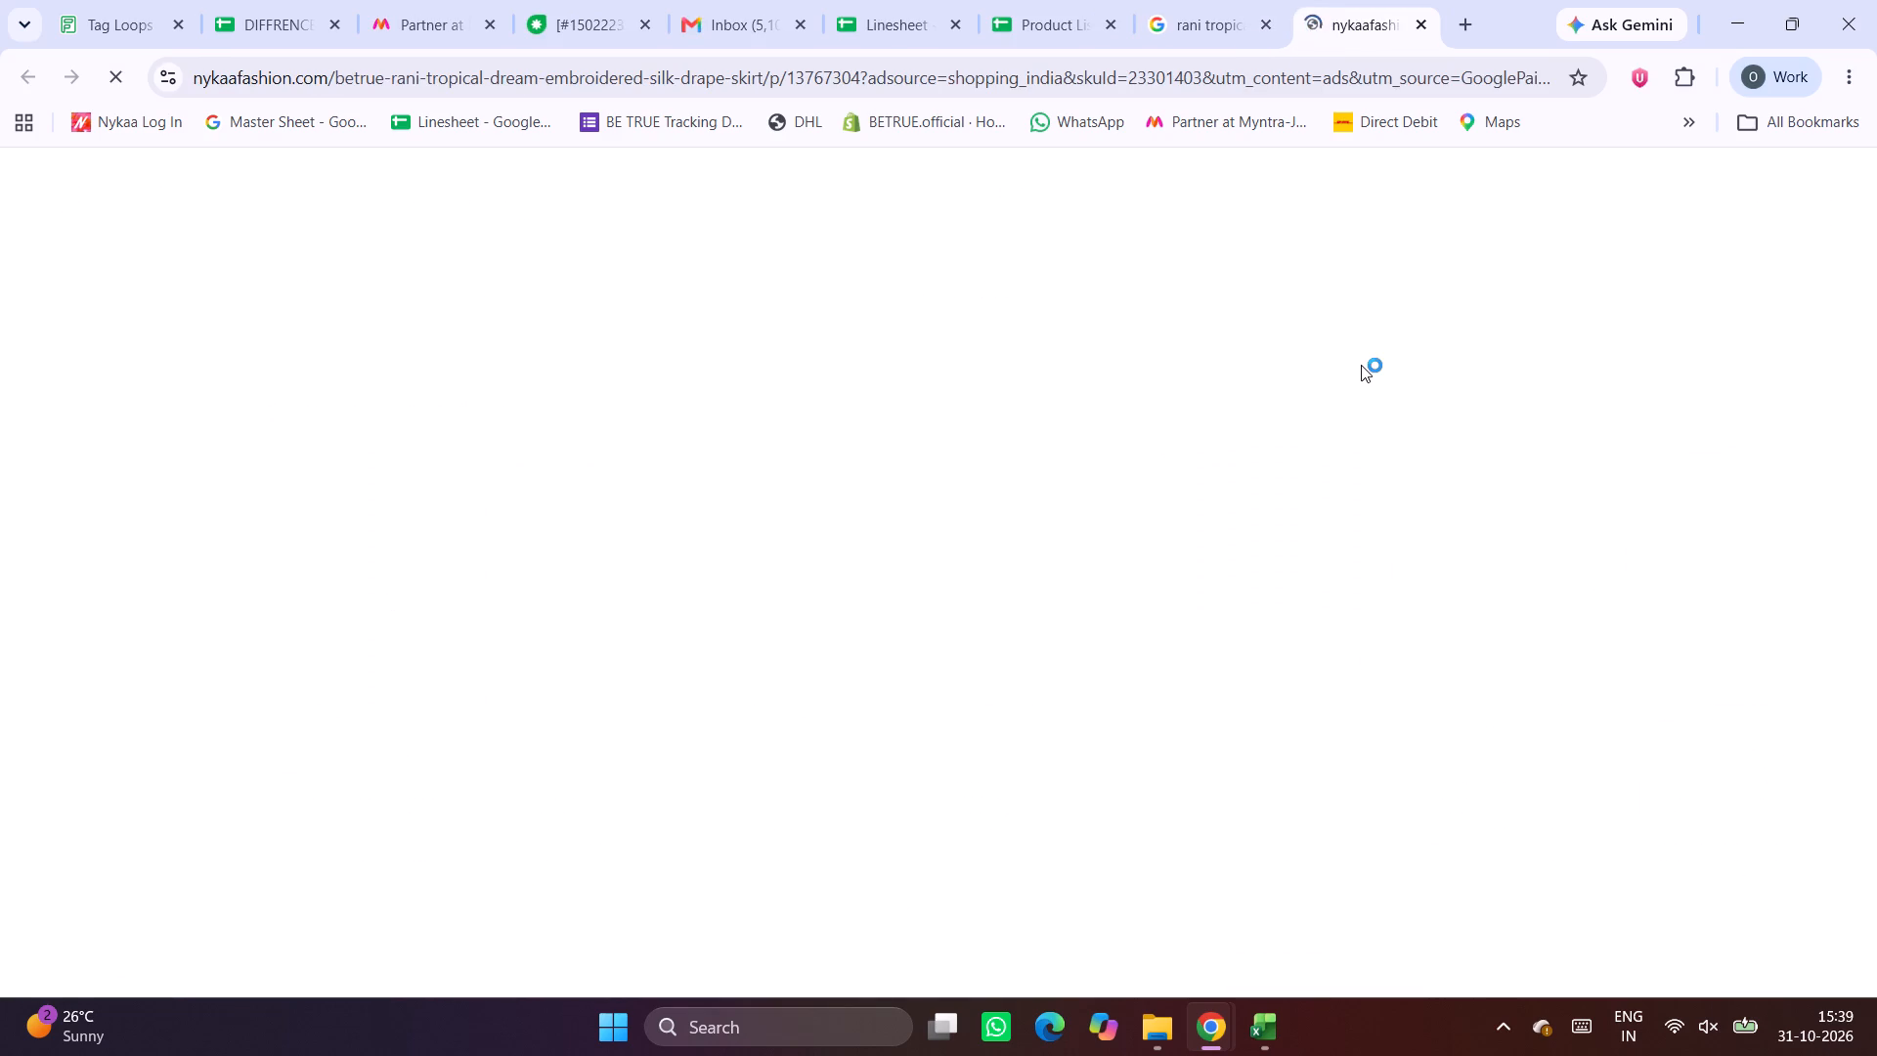
pyautogui.scroll(-3, 1303, 690)
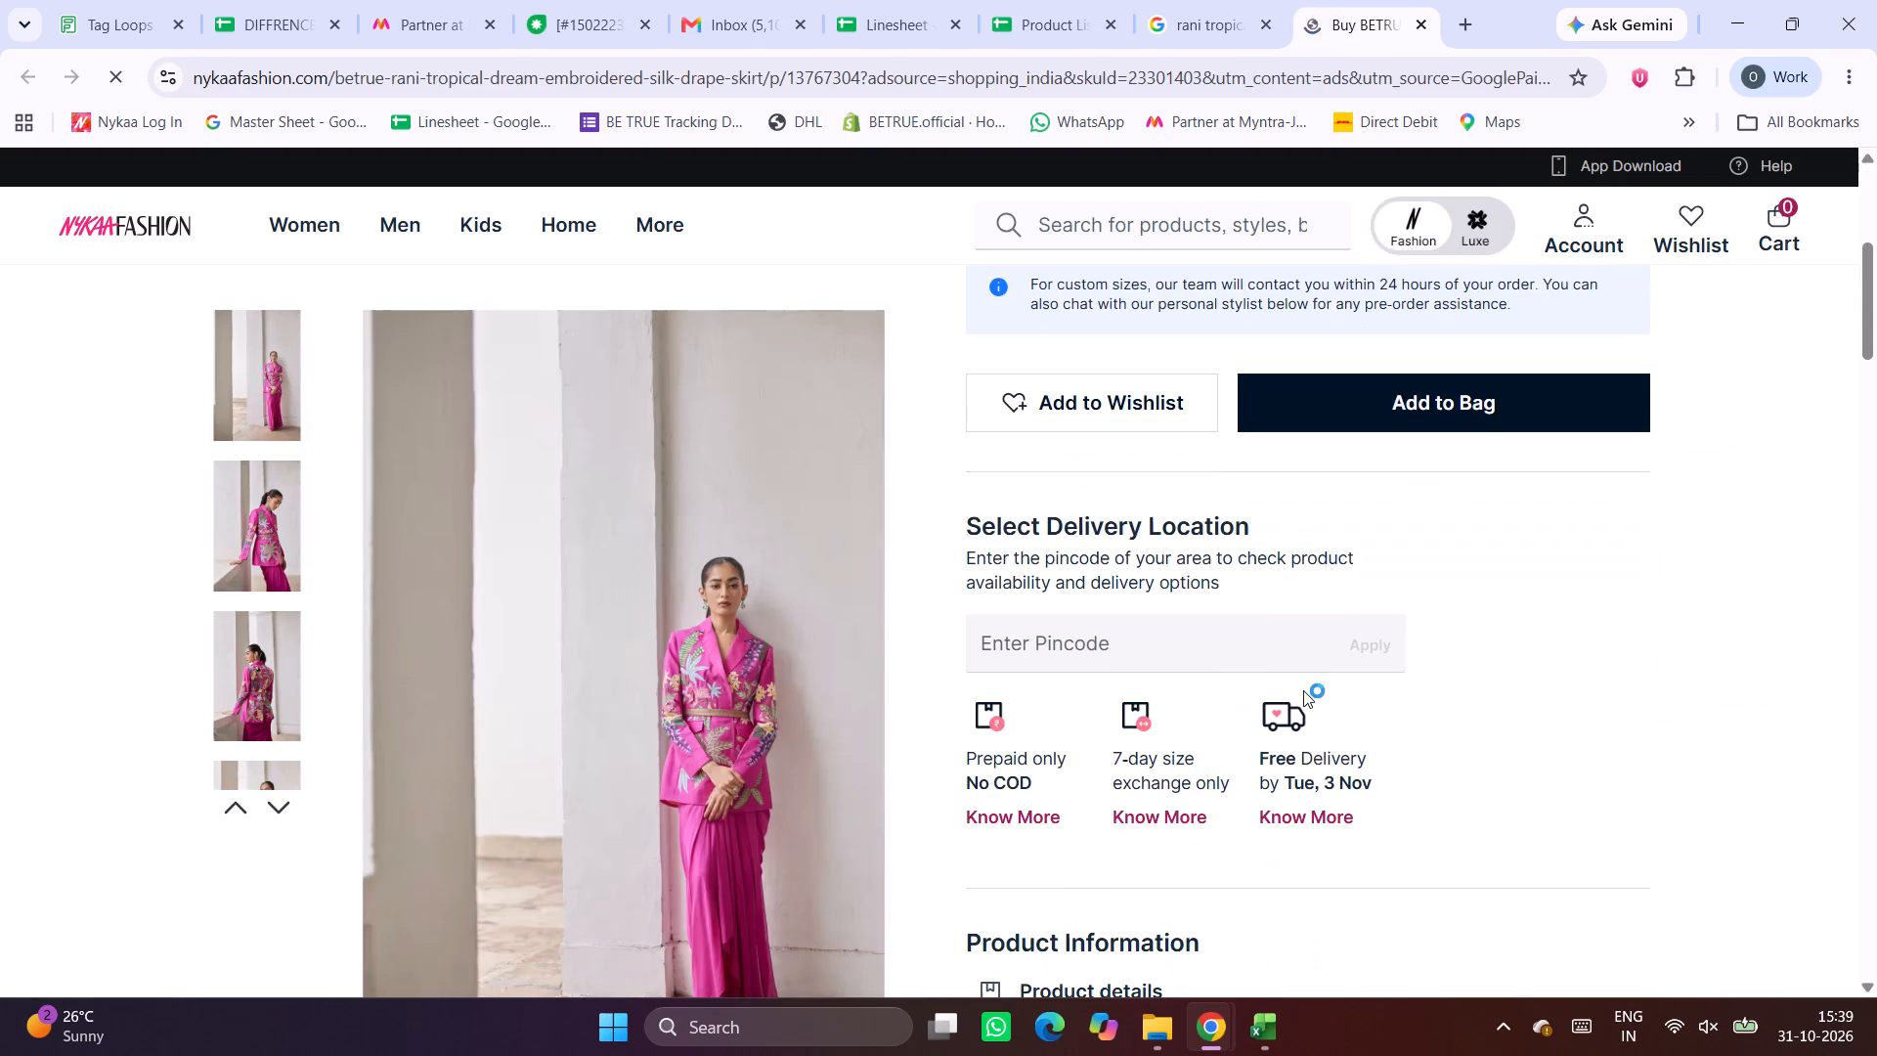
pyautogui.scroll(-2, 1303, 690)
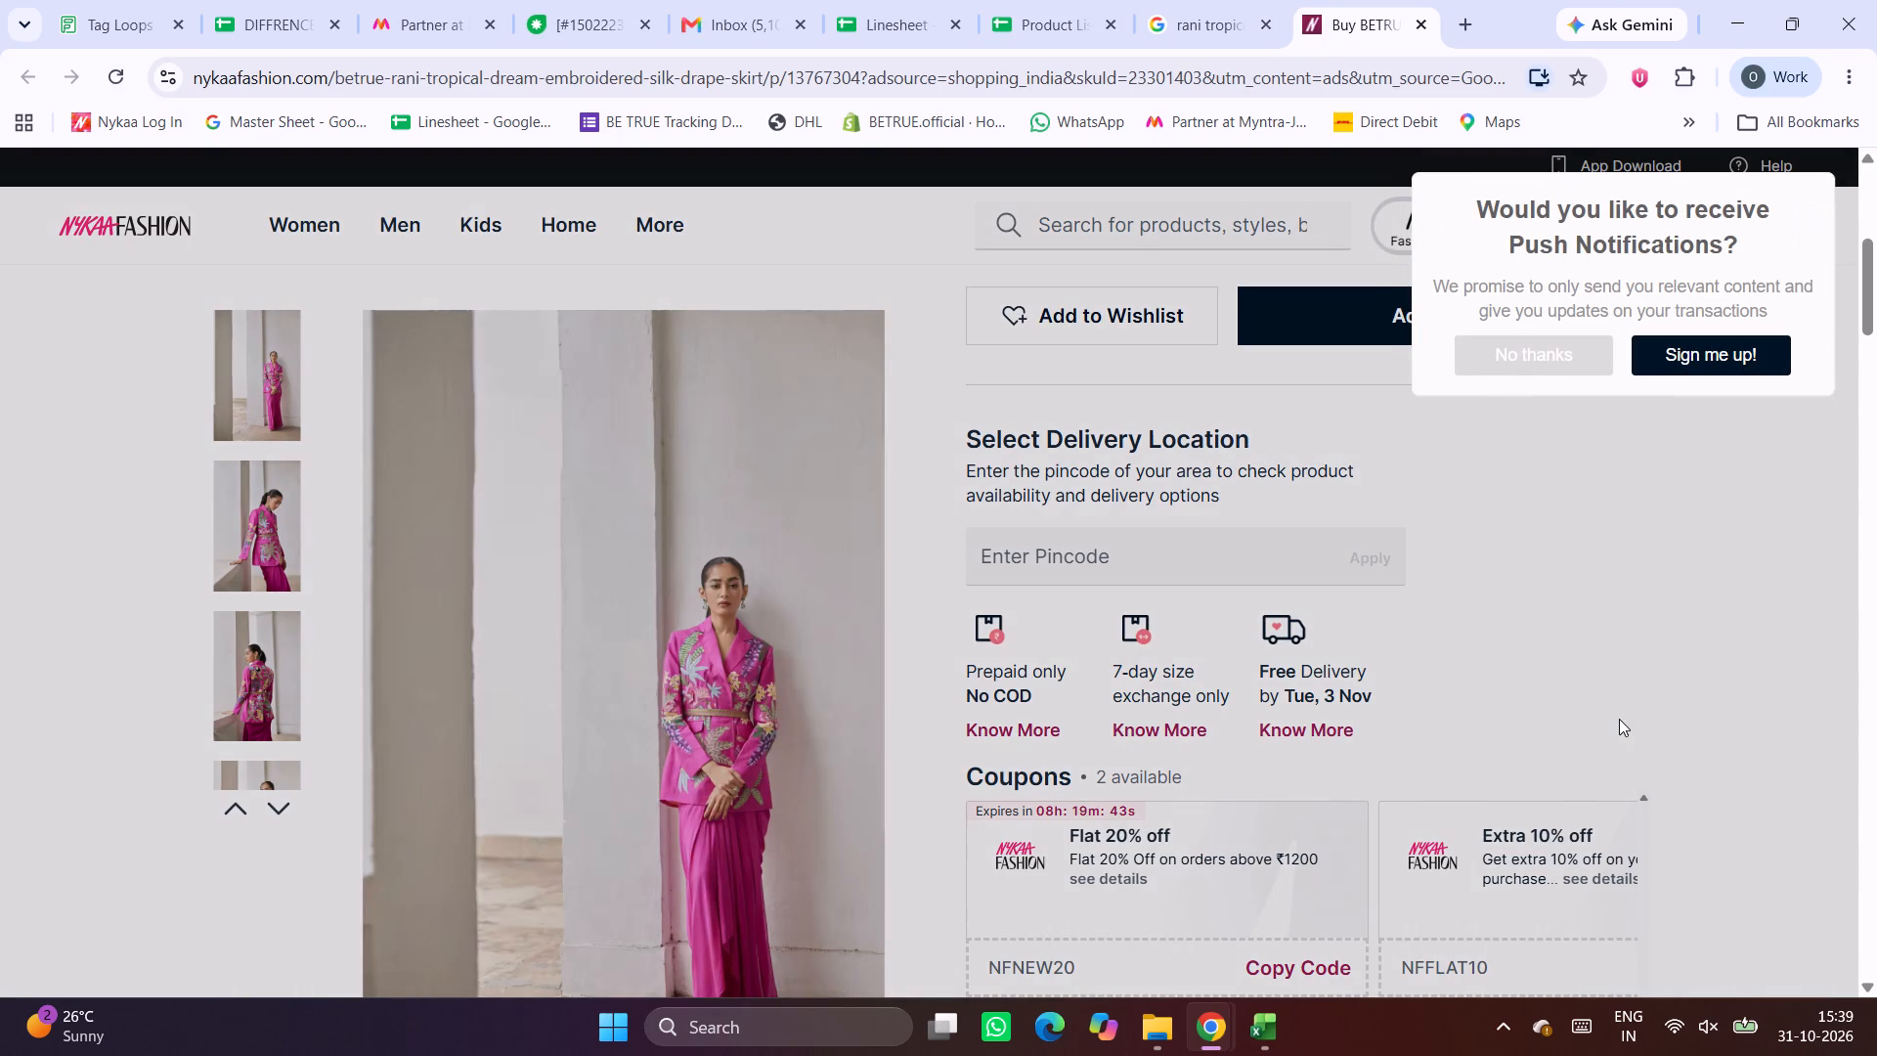
pyautogui.click(1543, 357)
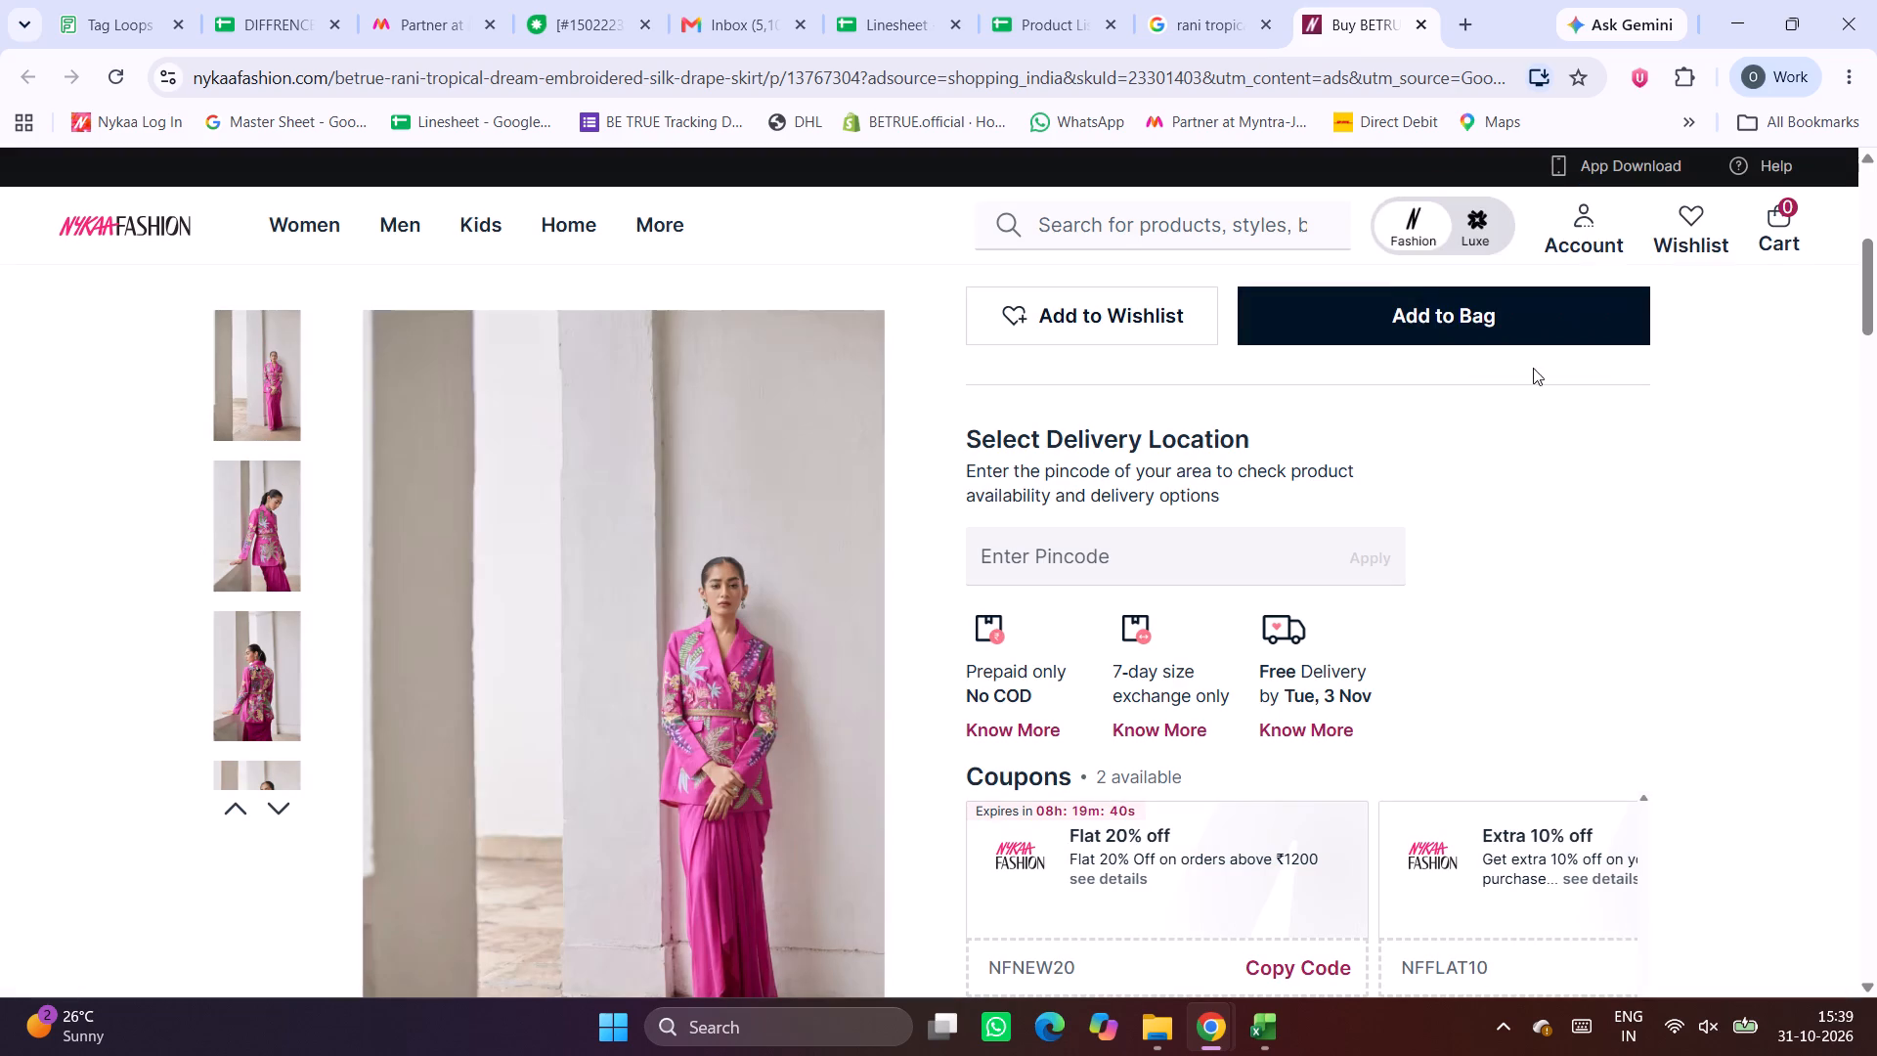
pyautogui.scroll(-3, 1602, 702)
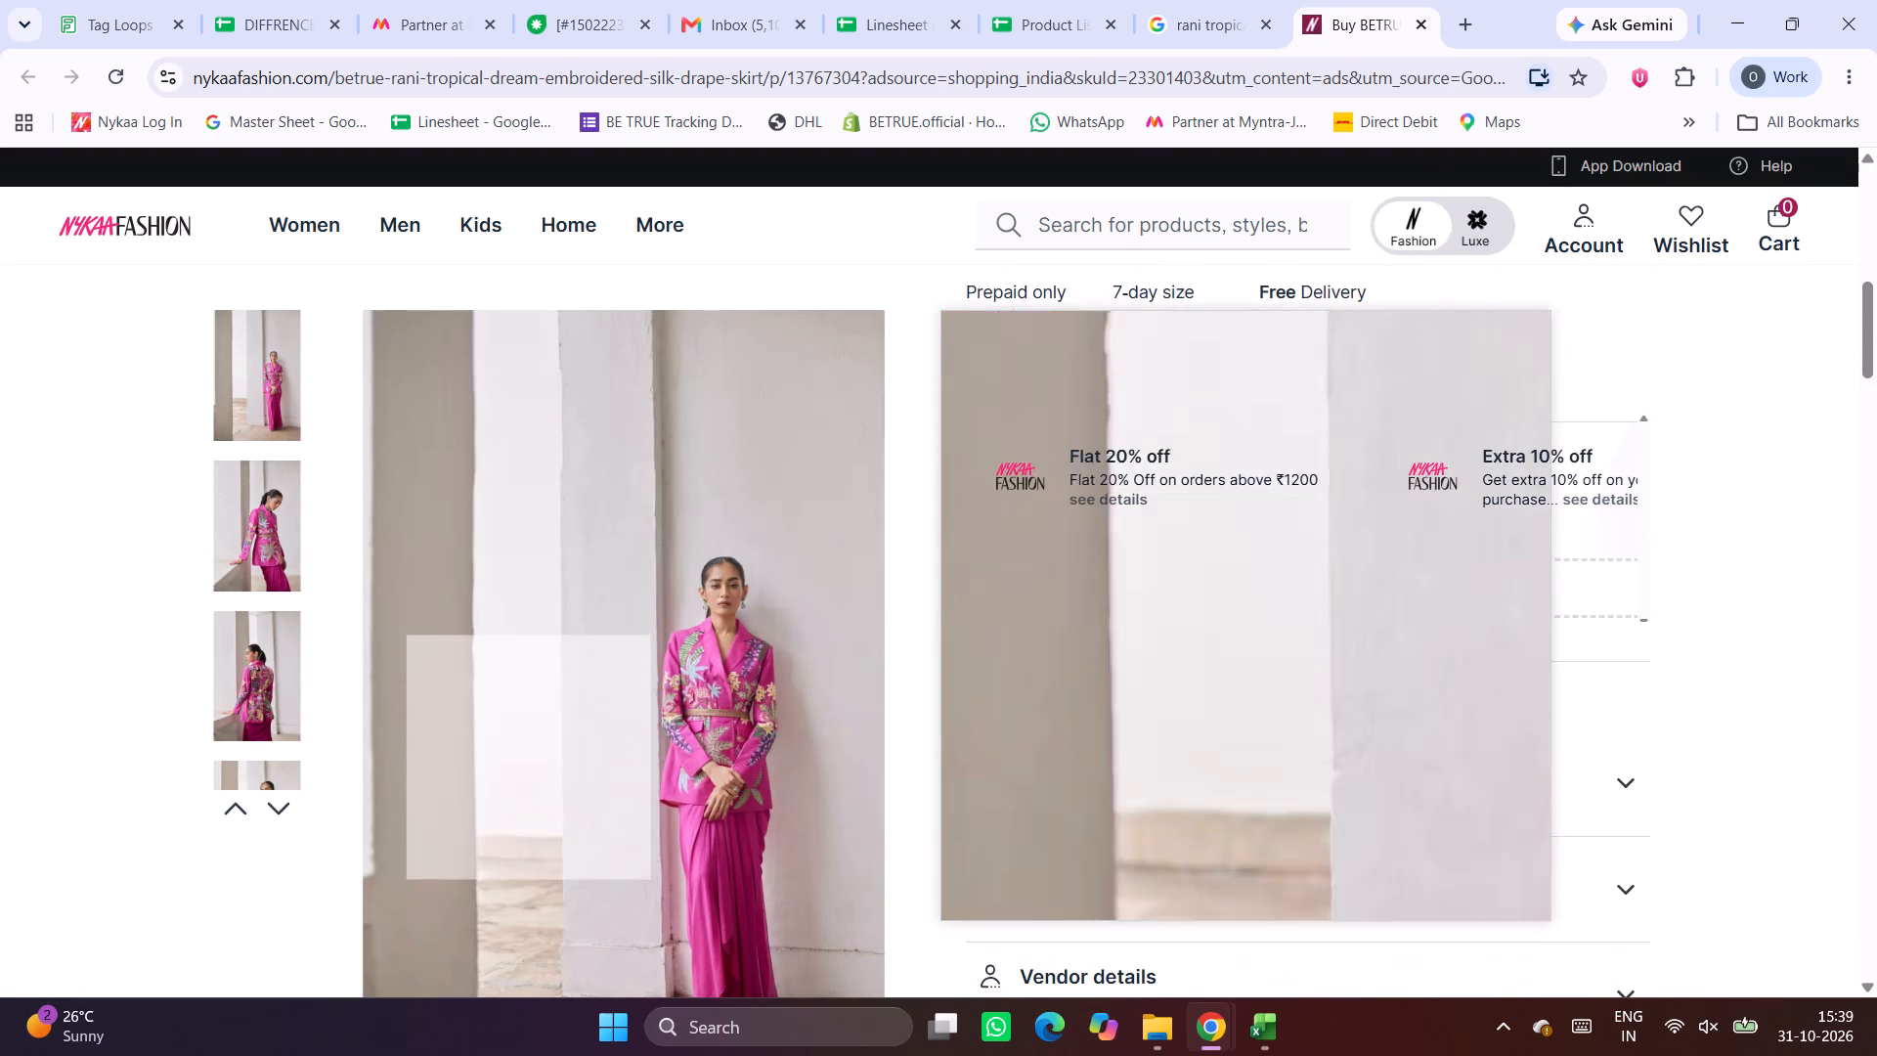
pyautogui.scroll(-3, 524, 757)
pyautogui.scroll(2, 765, 595)
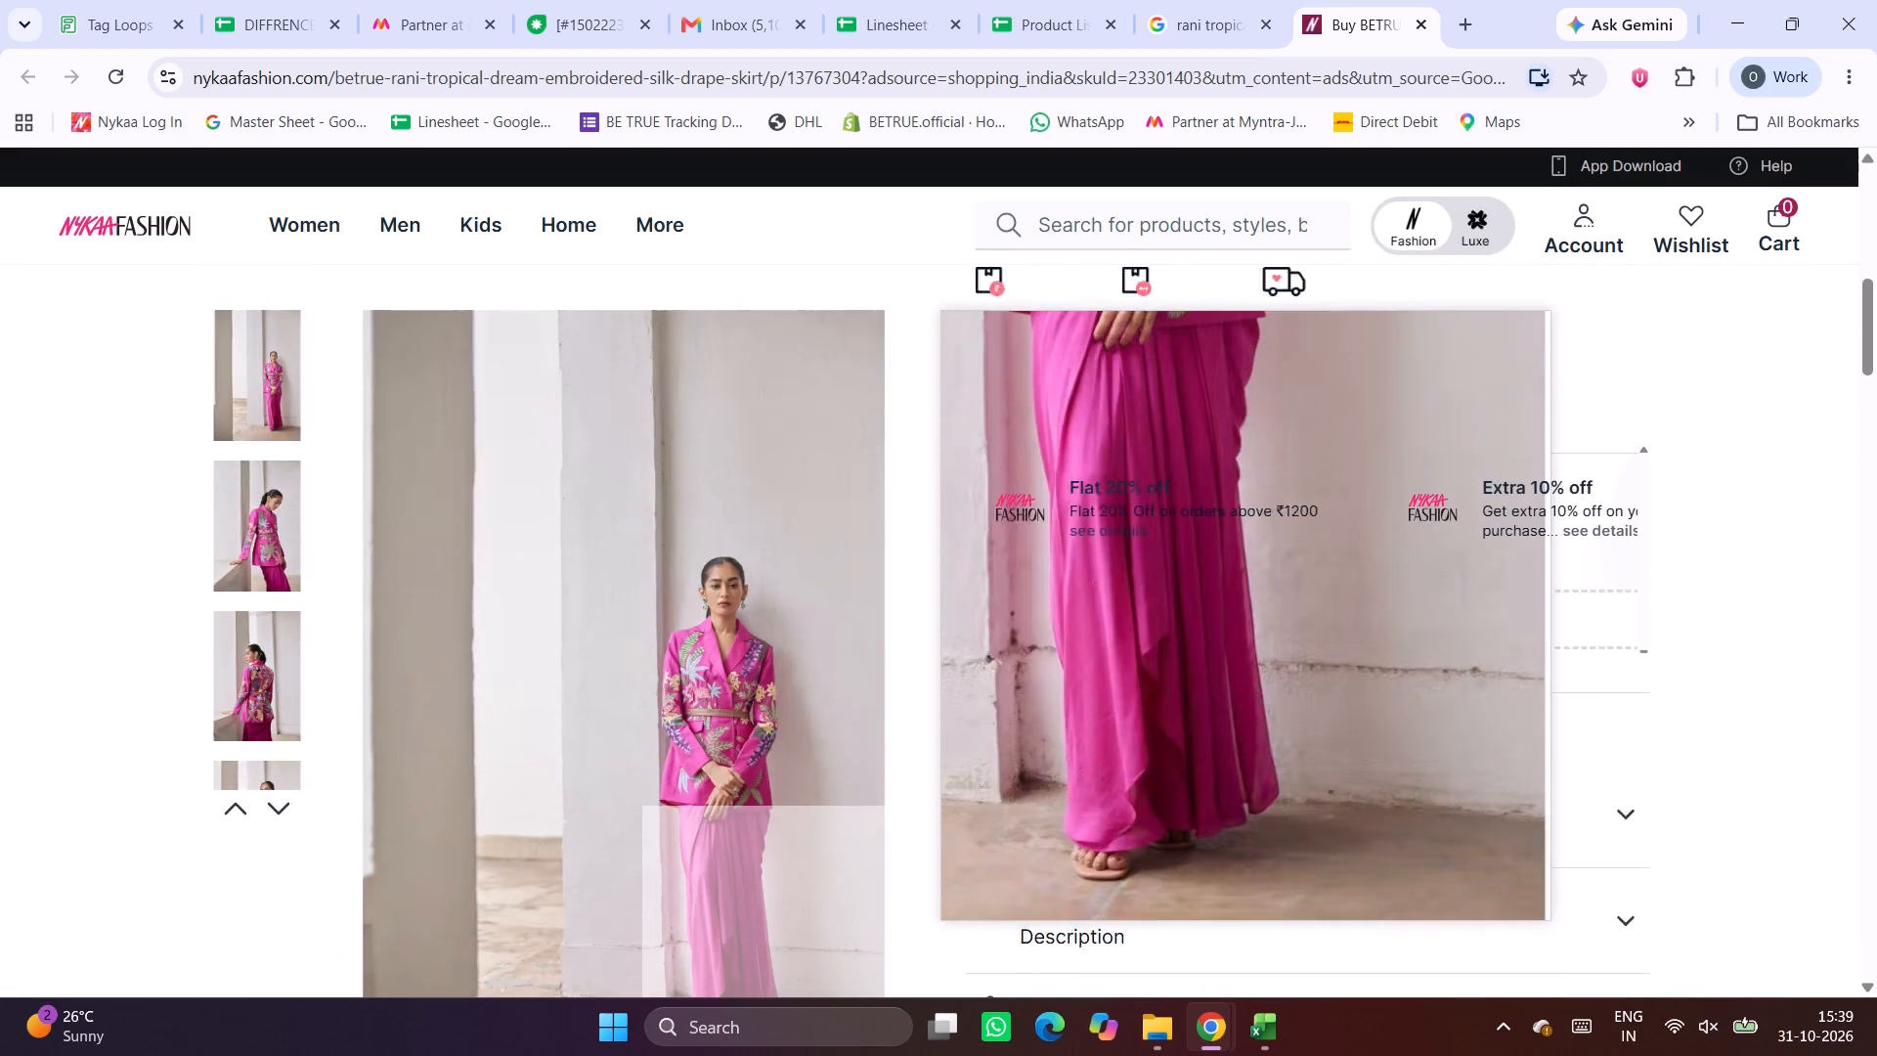
pyautogui.scroll(2, 765, 595)
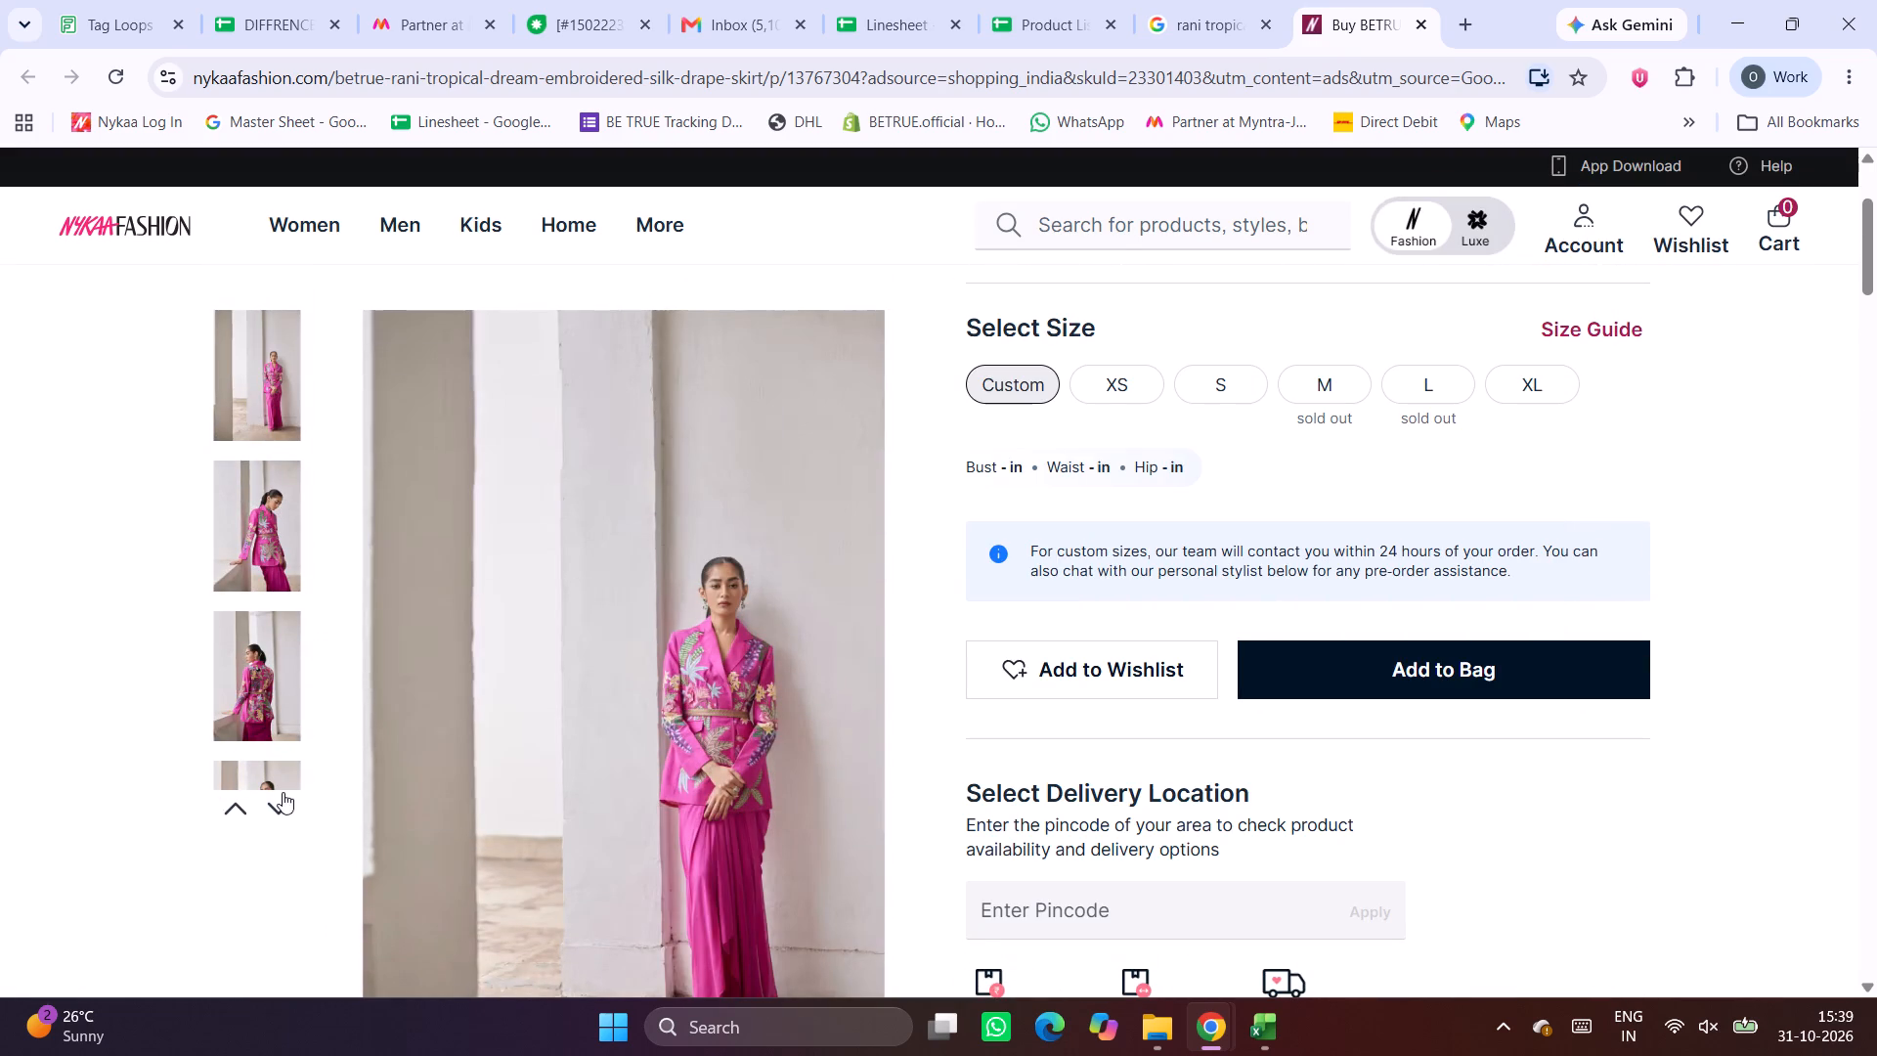
pyautogui.click(279, 810)
pyautogui.click(279, 810)
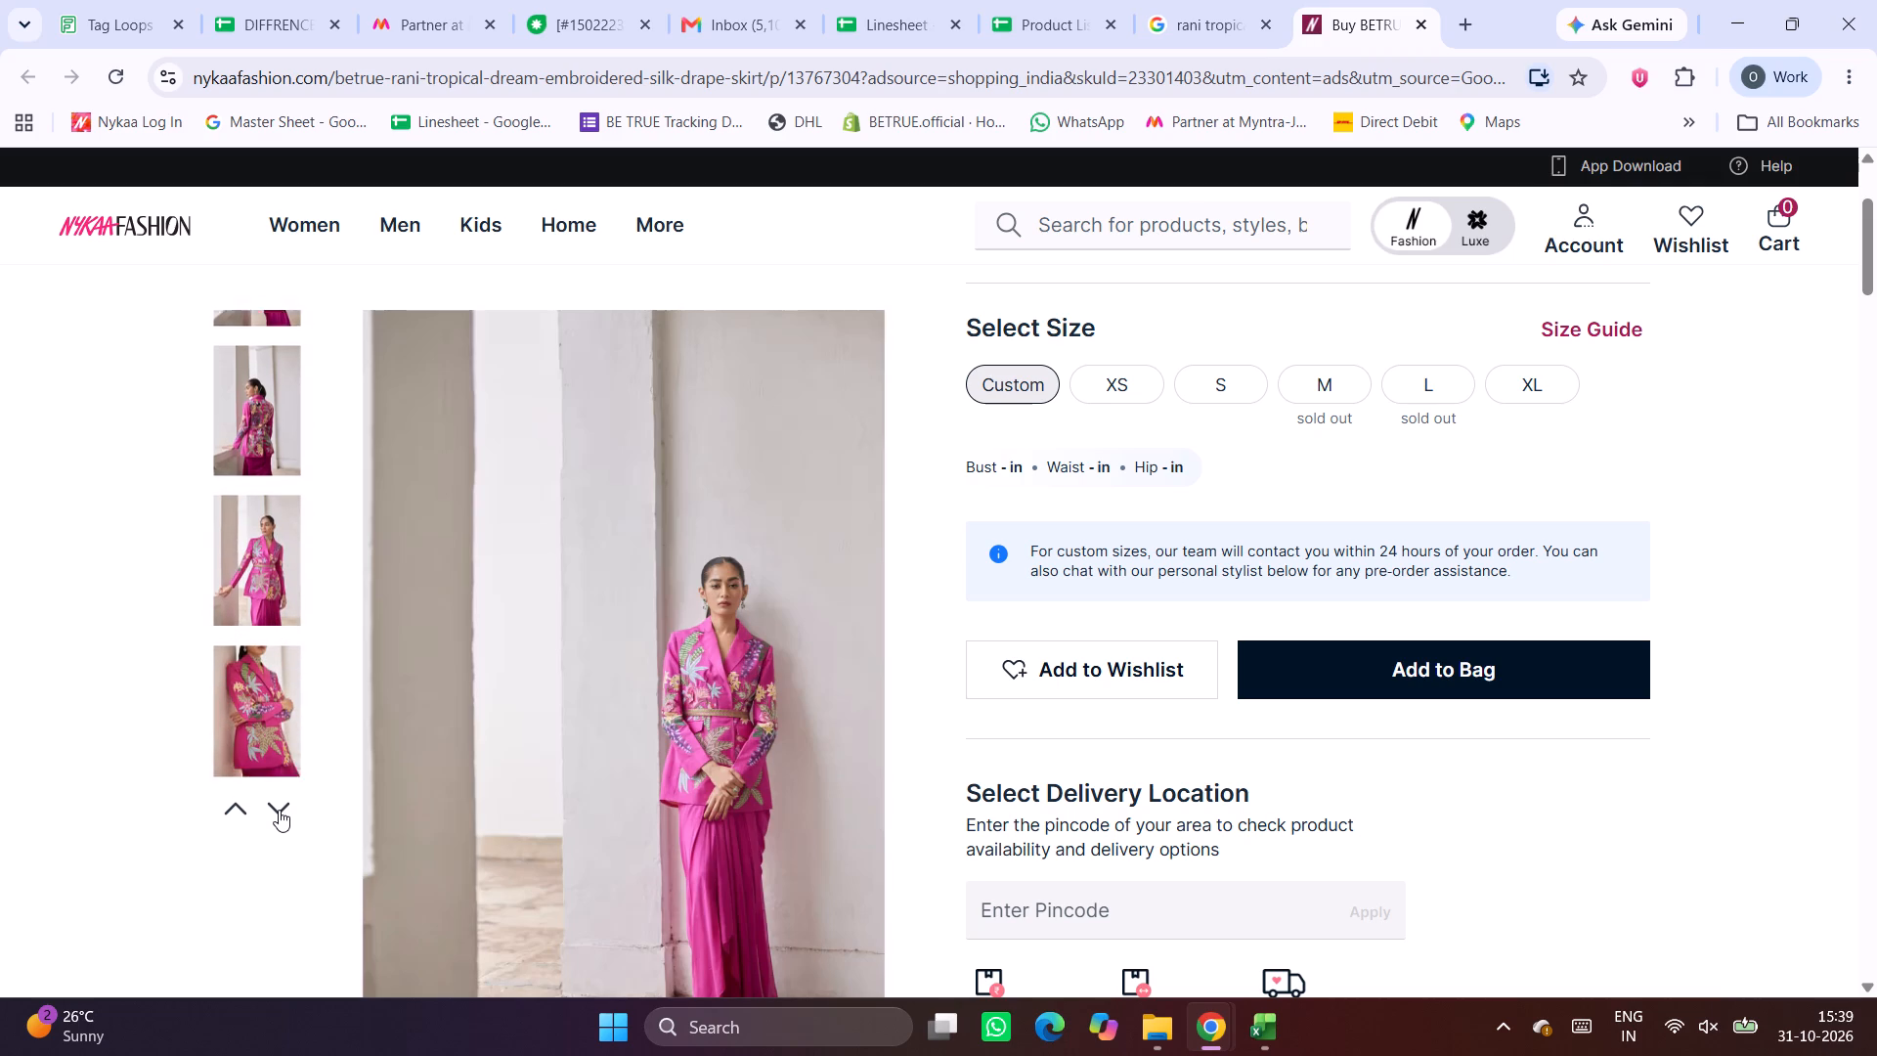
pyautogui.click(0, 598)
pyautogui.scroll(3, 0, 598)
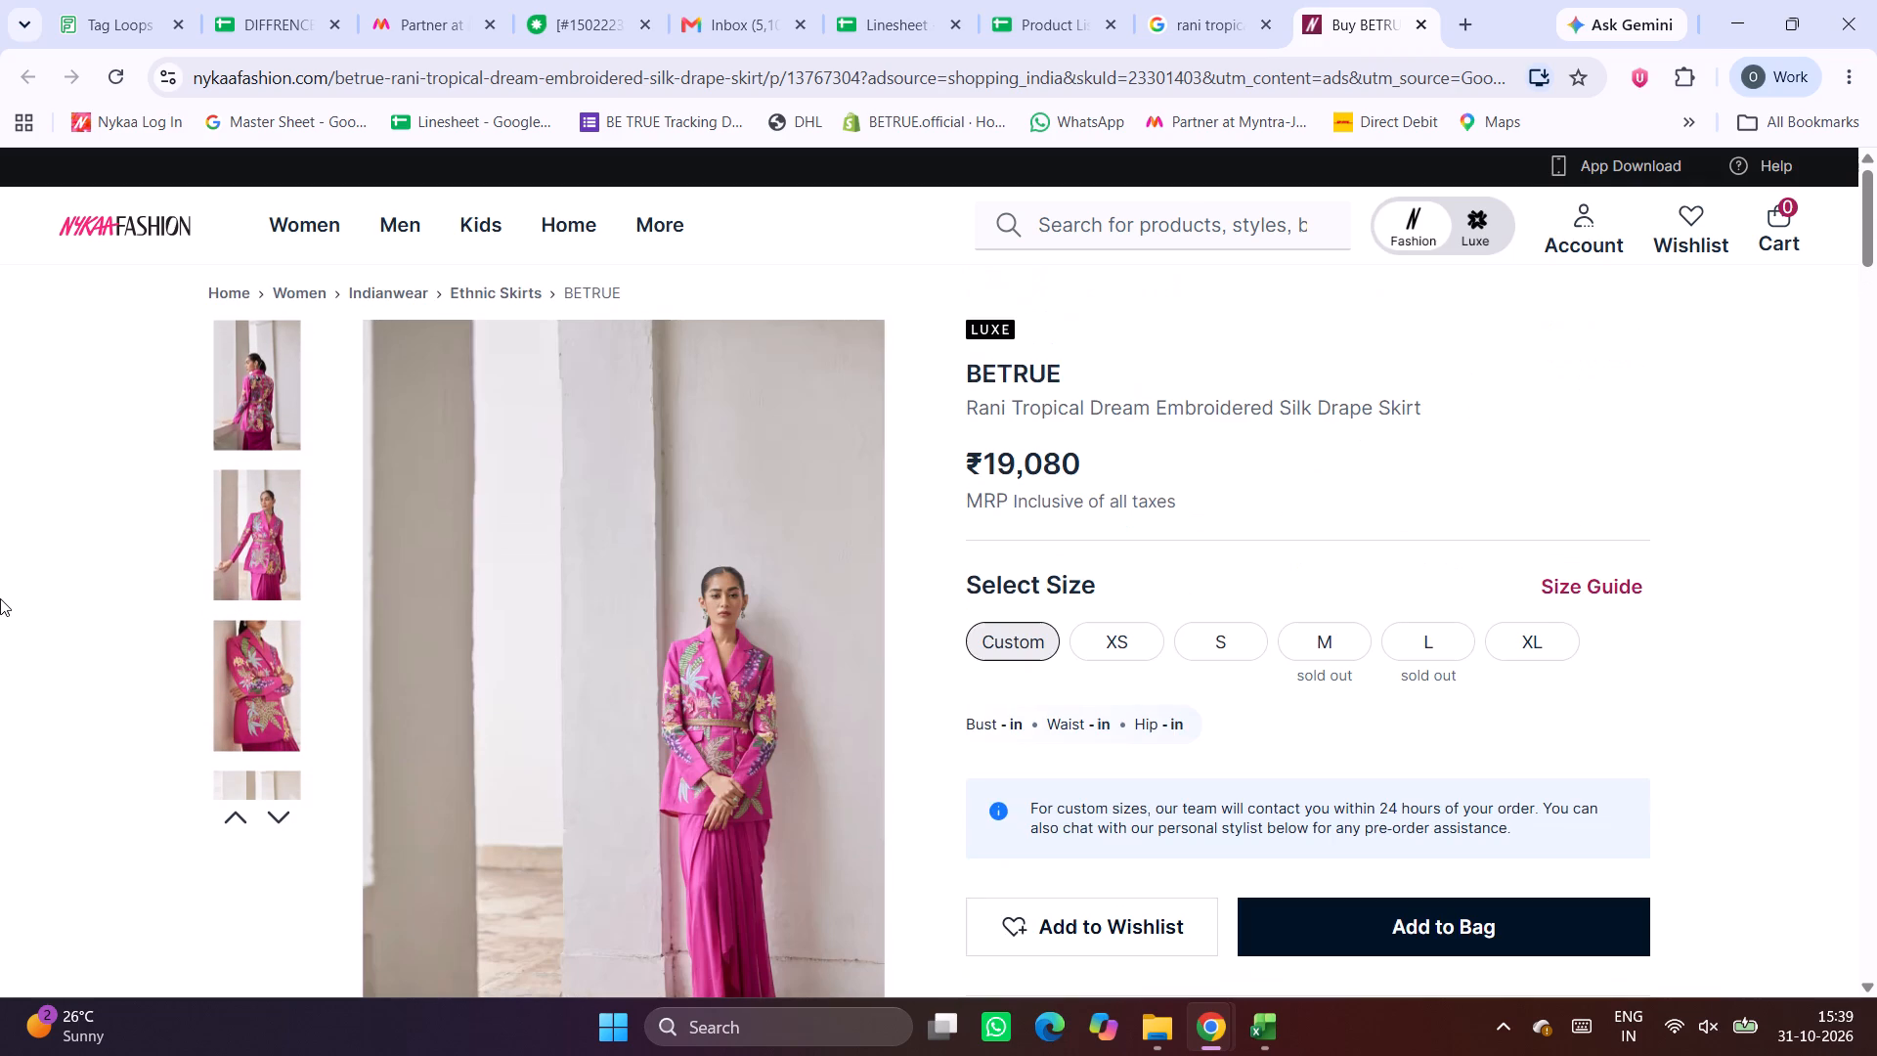
# Close the Google search results for the drape skirt.
pyautogui.click(1199, 0)
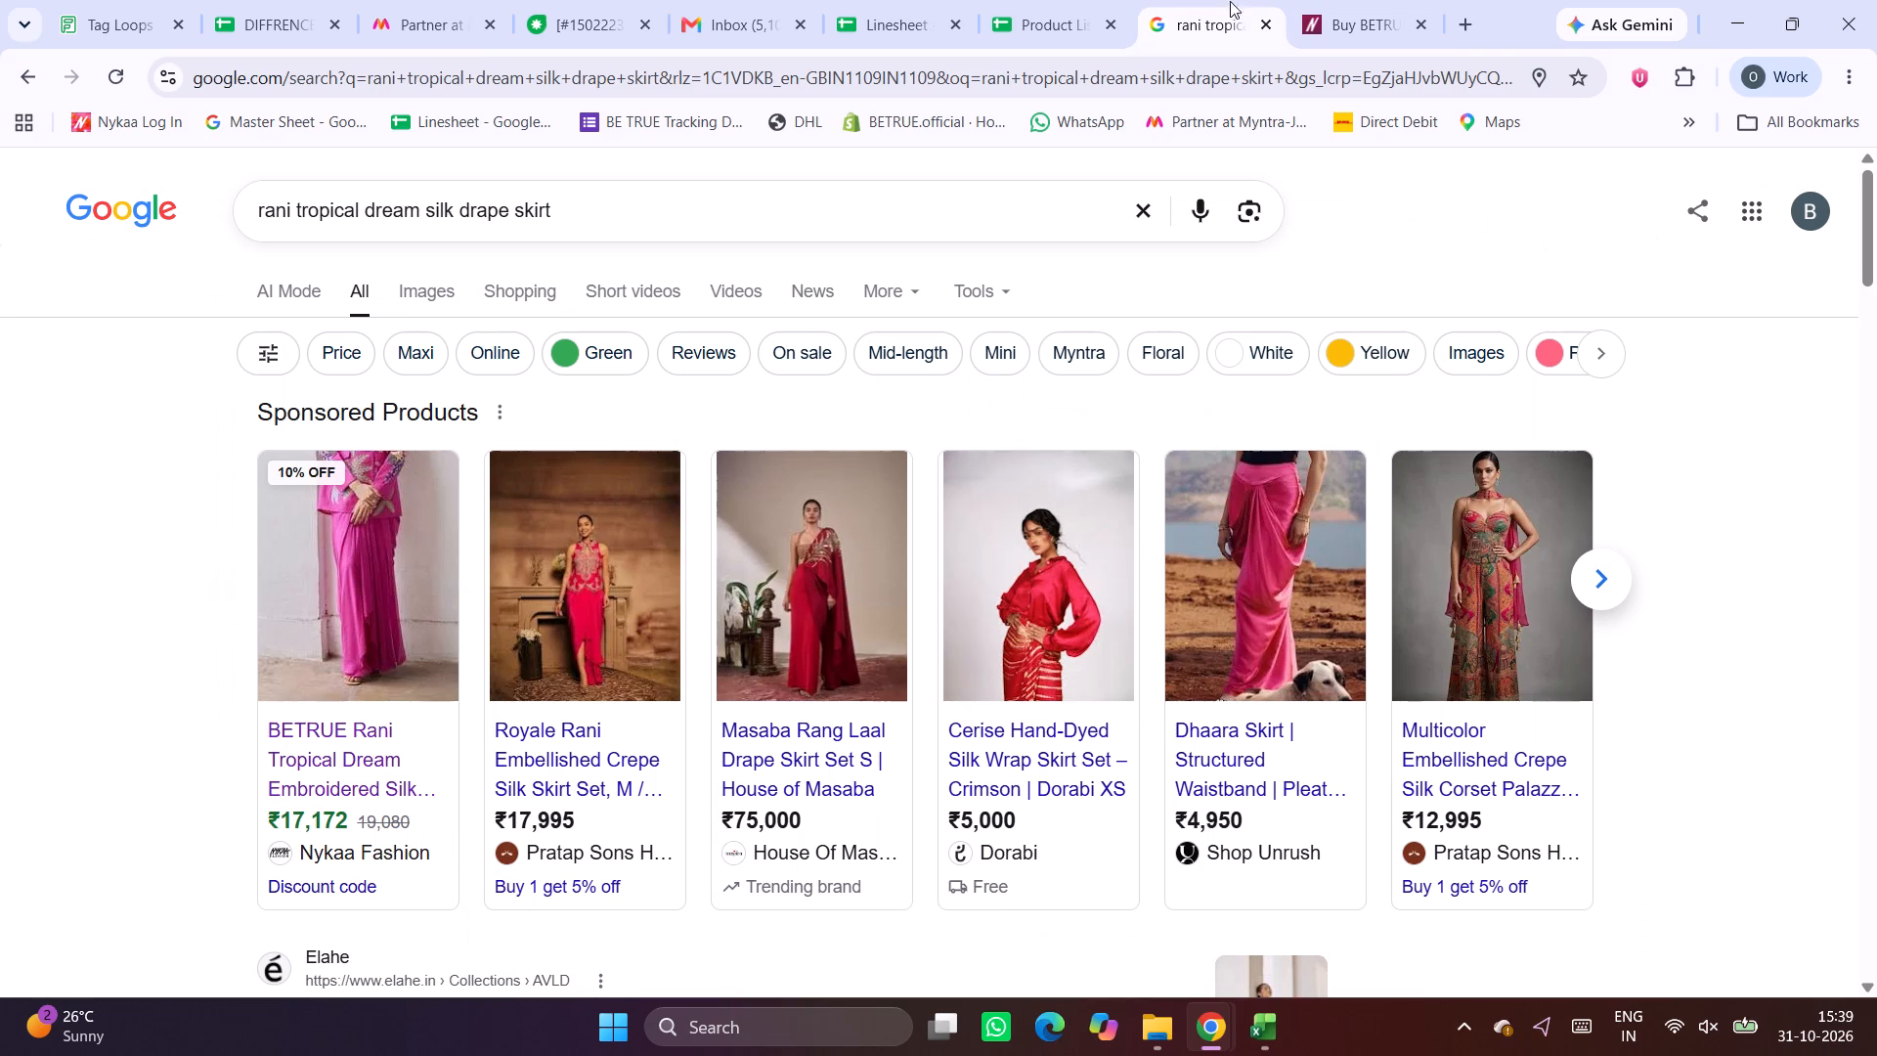
pyautogui.click(1271, 23)
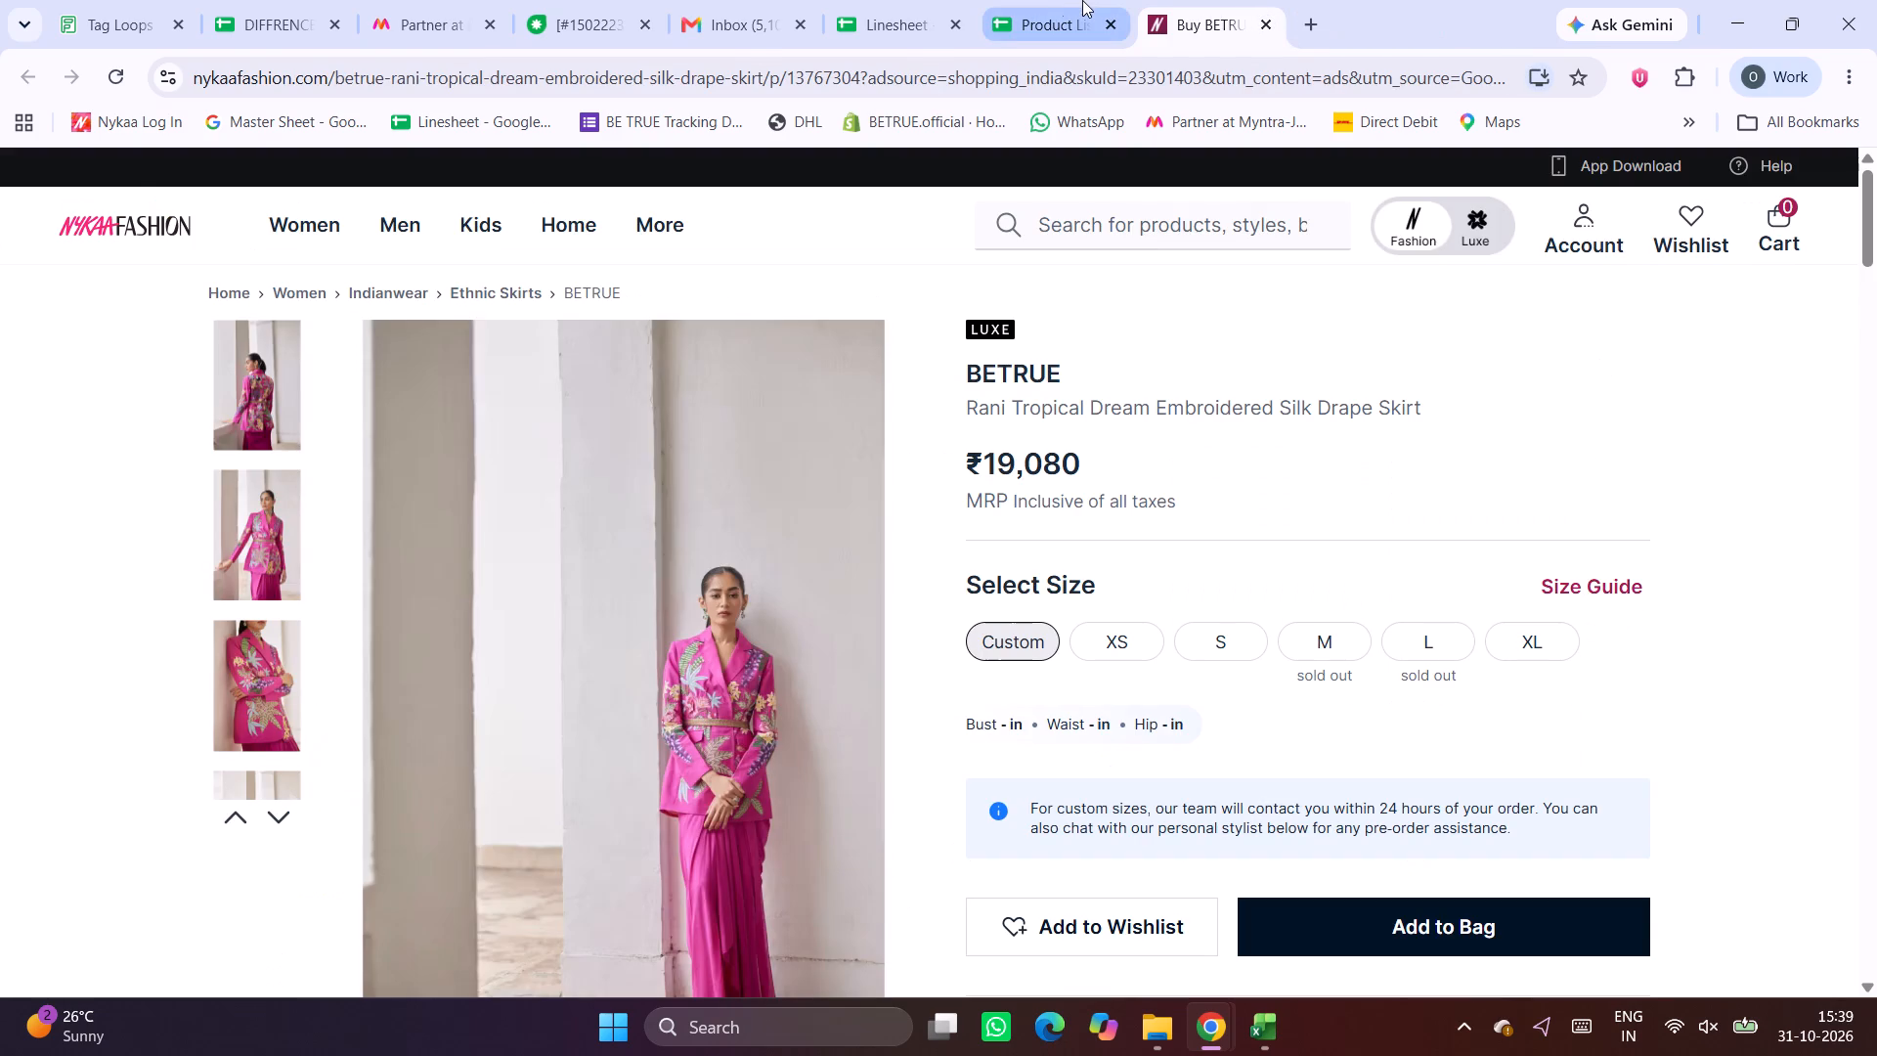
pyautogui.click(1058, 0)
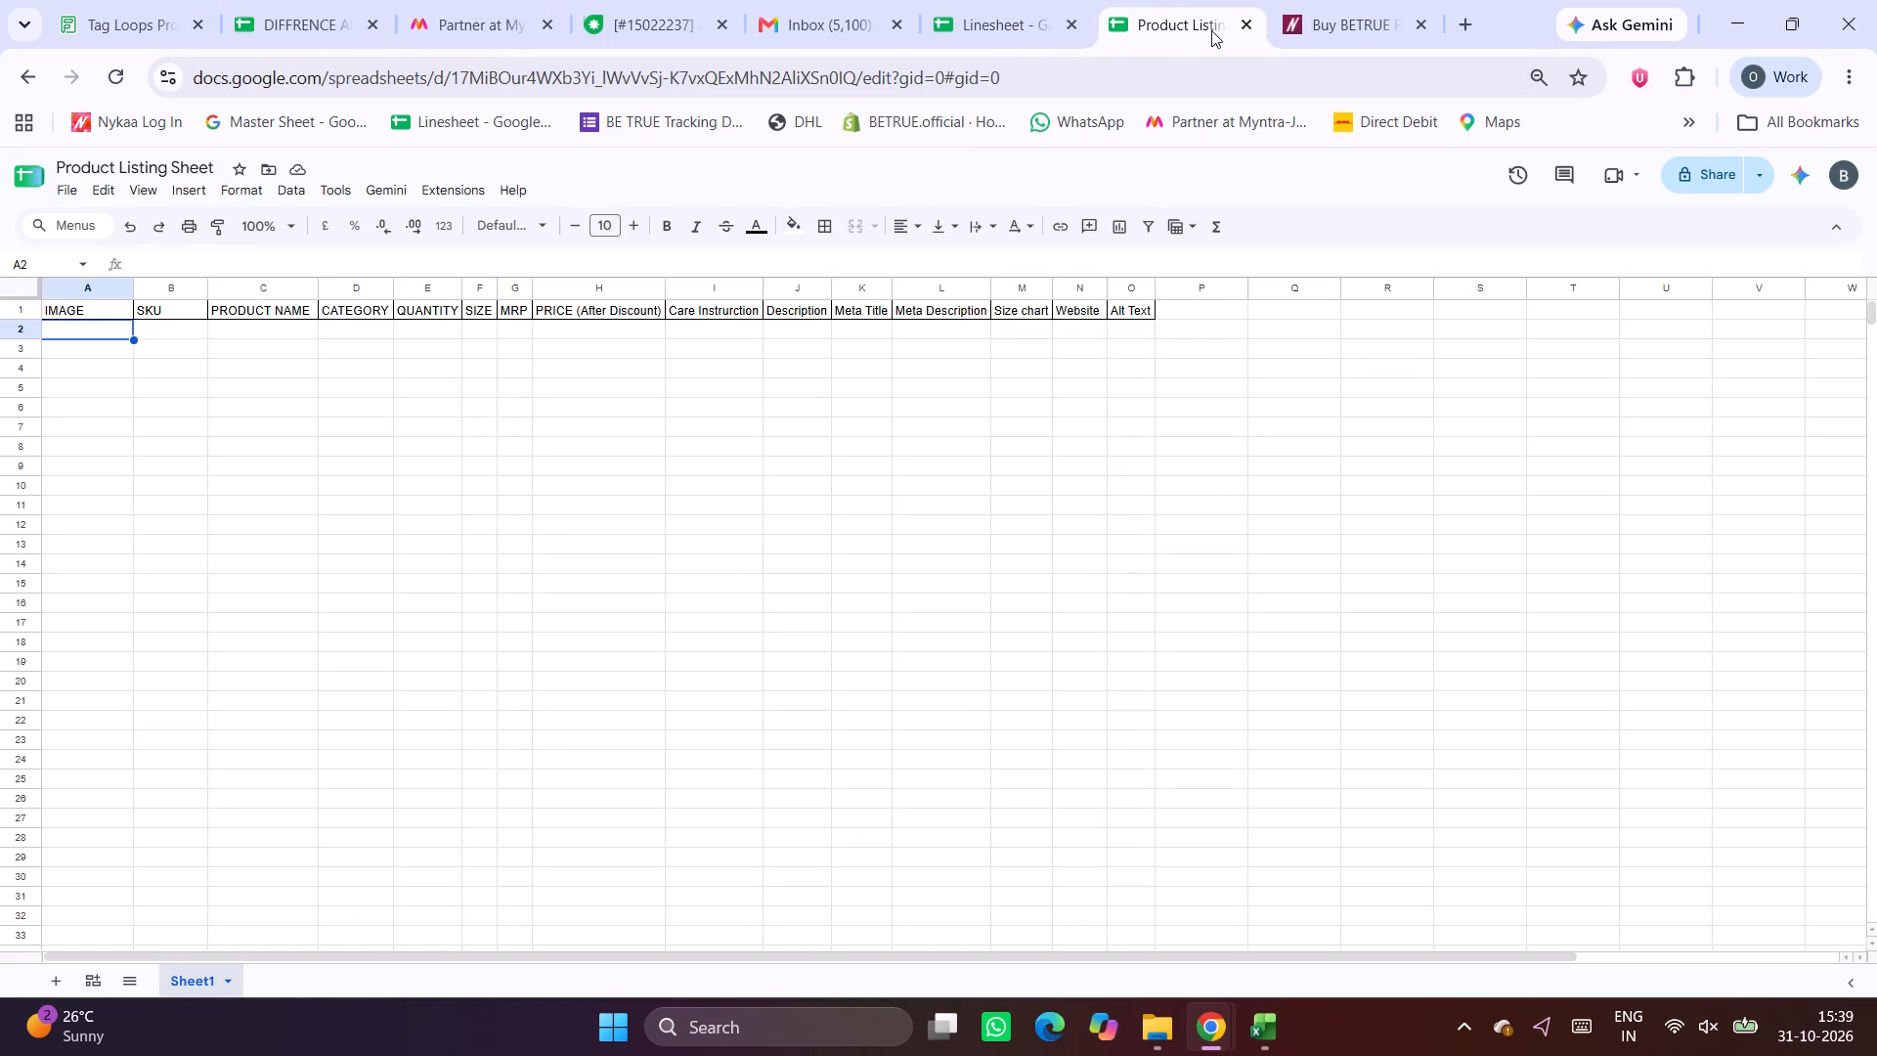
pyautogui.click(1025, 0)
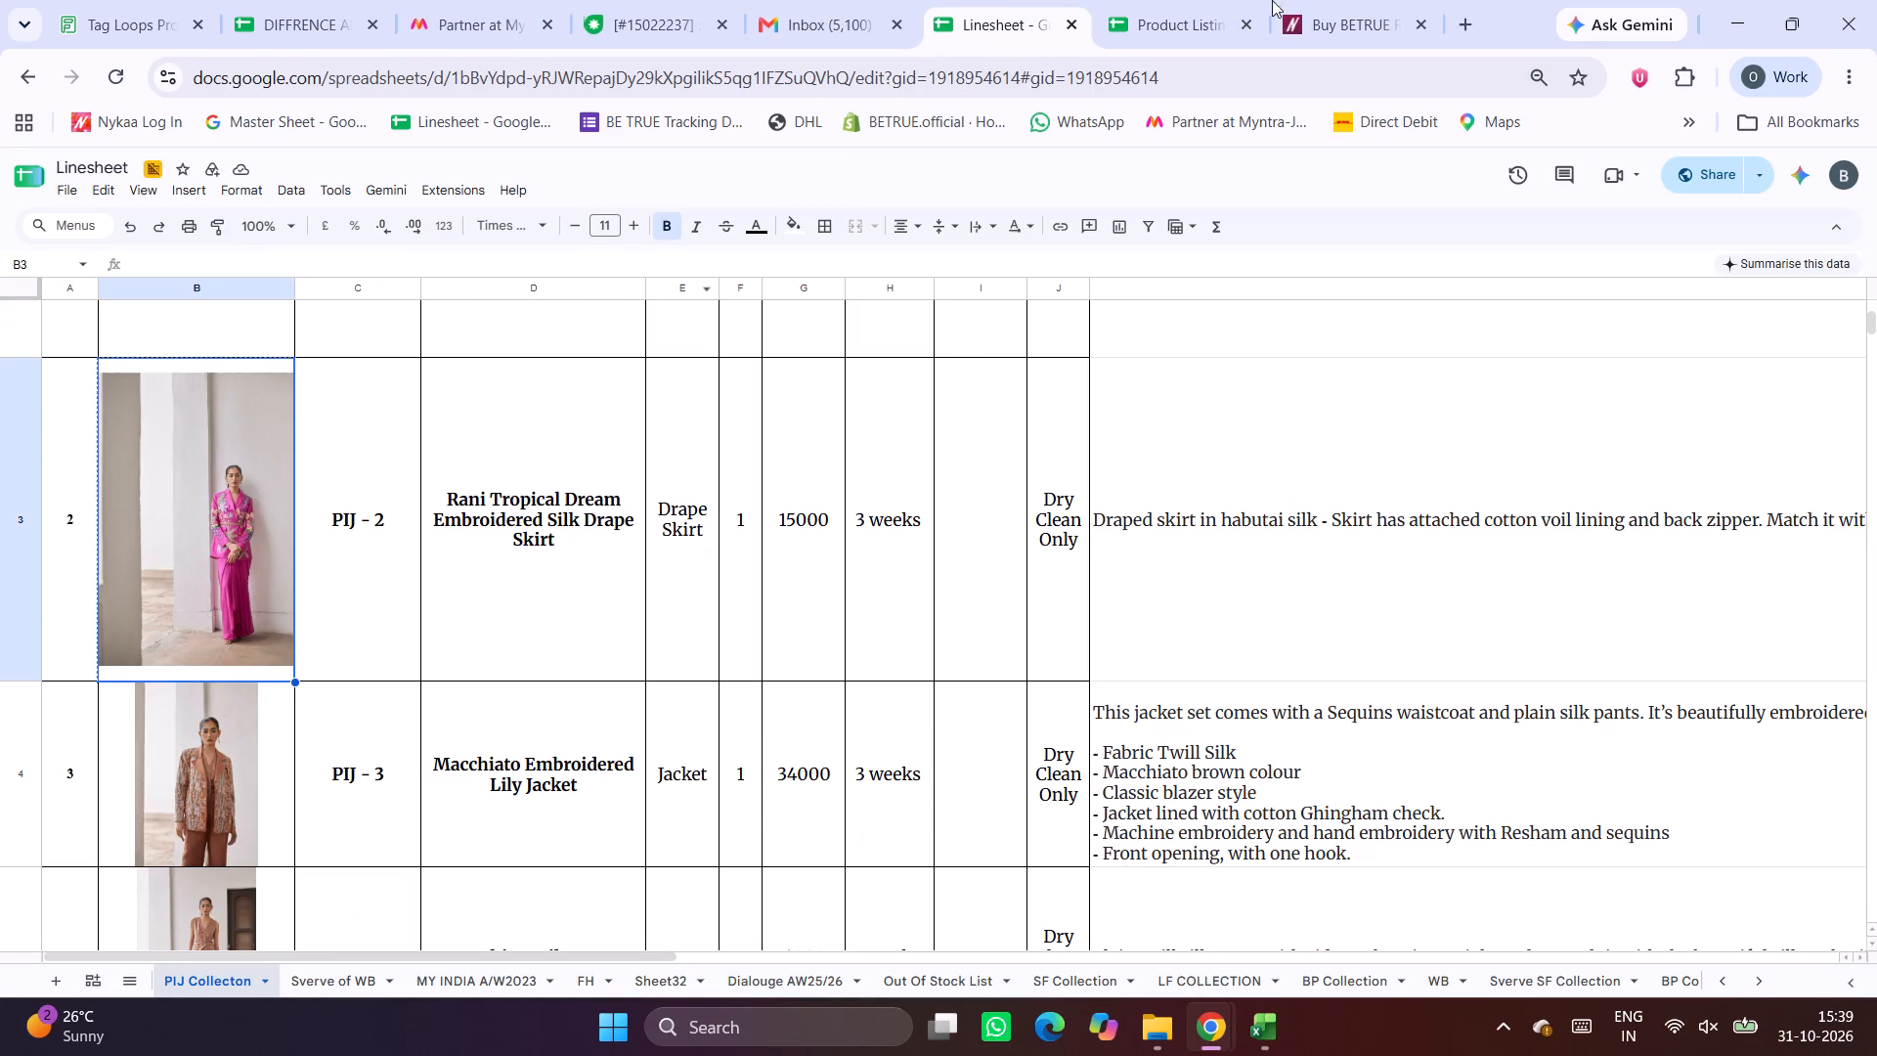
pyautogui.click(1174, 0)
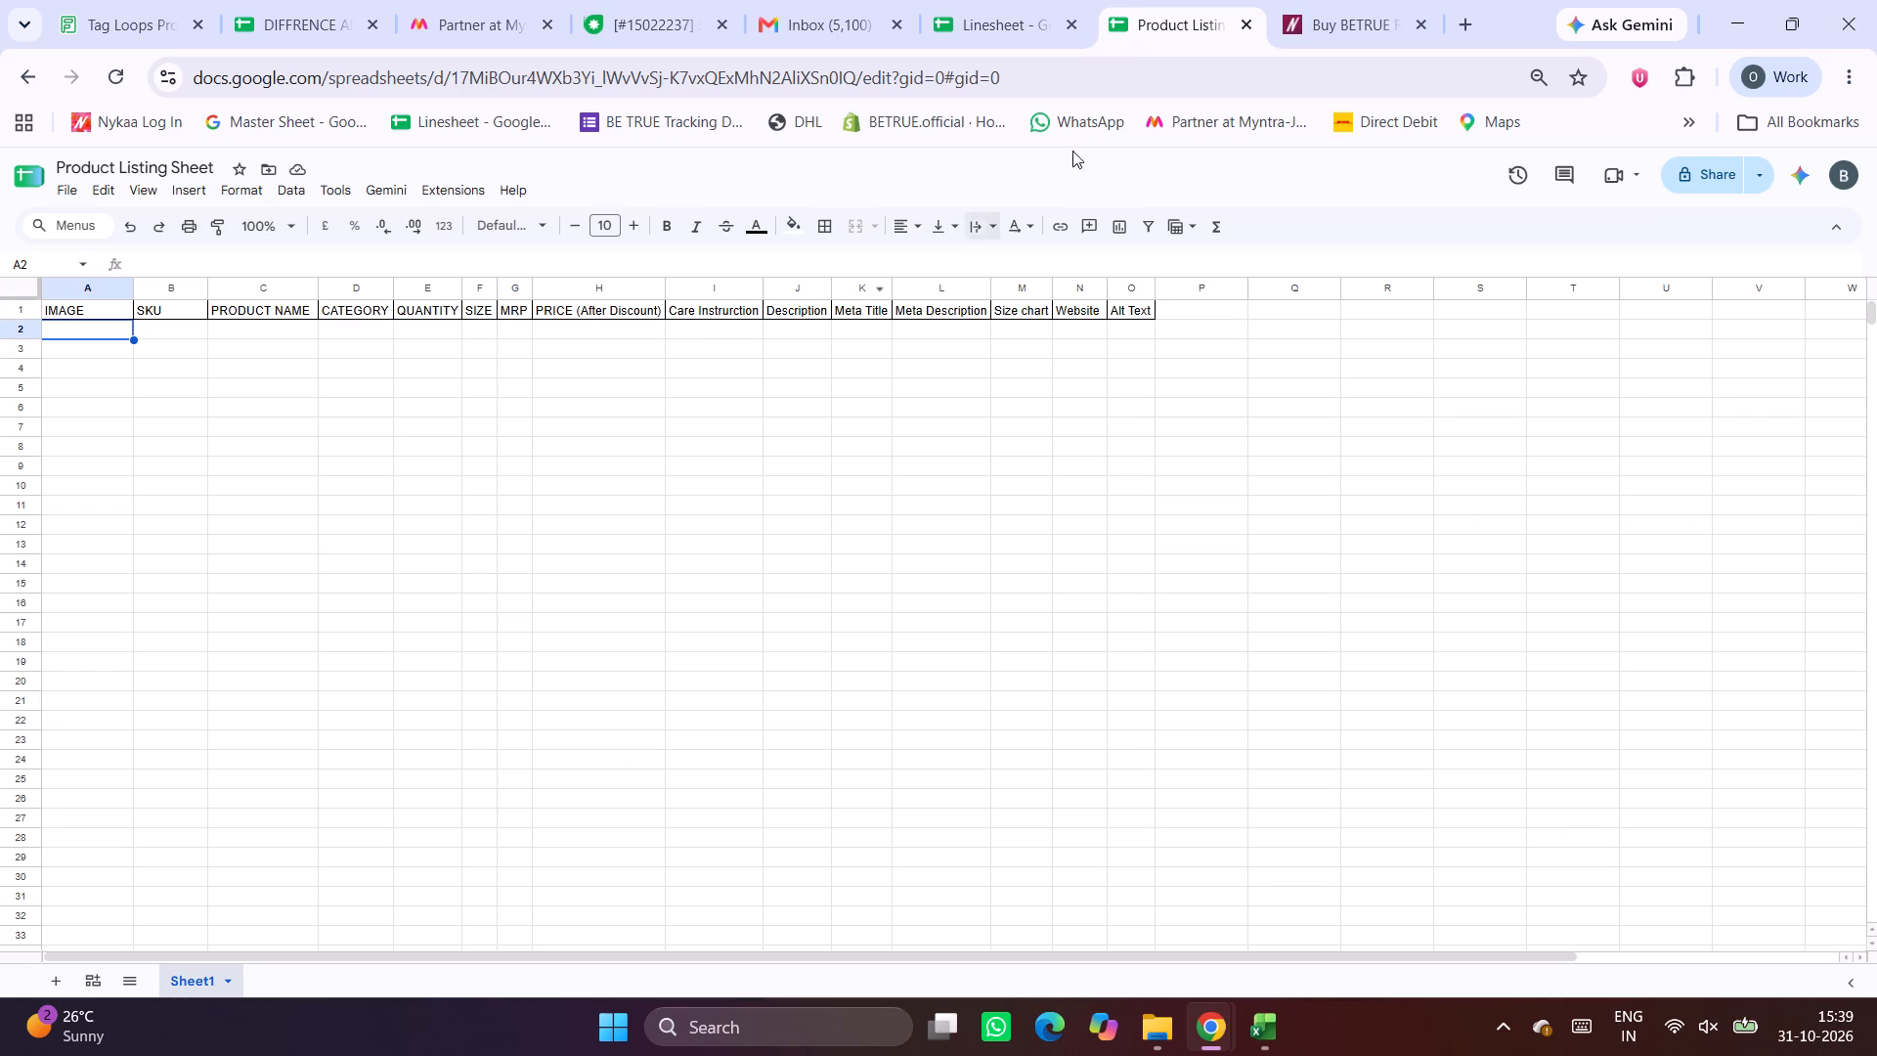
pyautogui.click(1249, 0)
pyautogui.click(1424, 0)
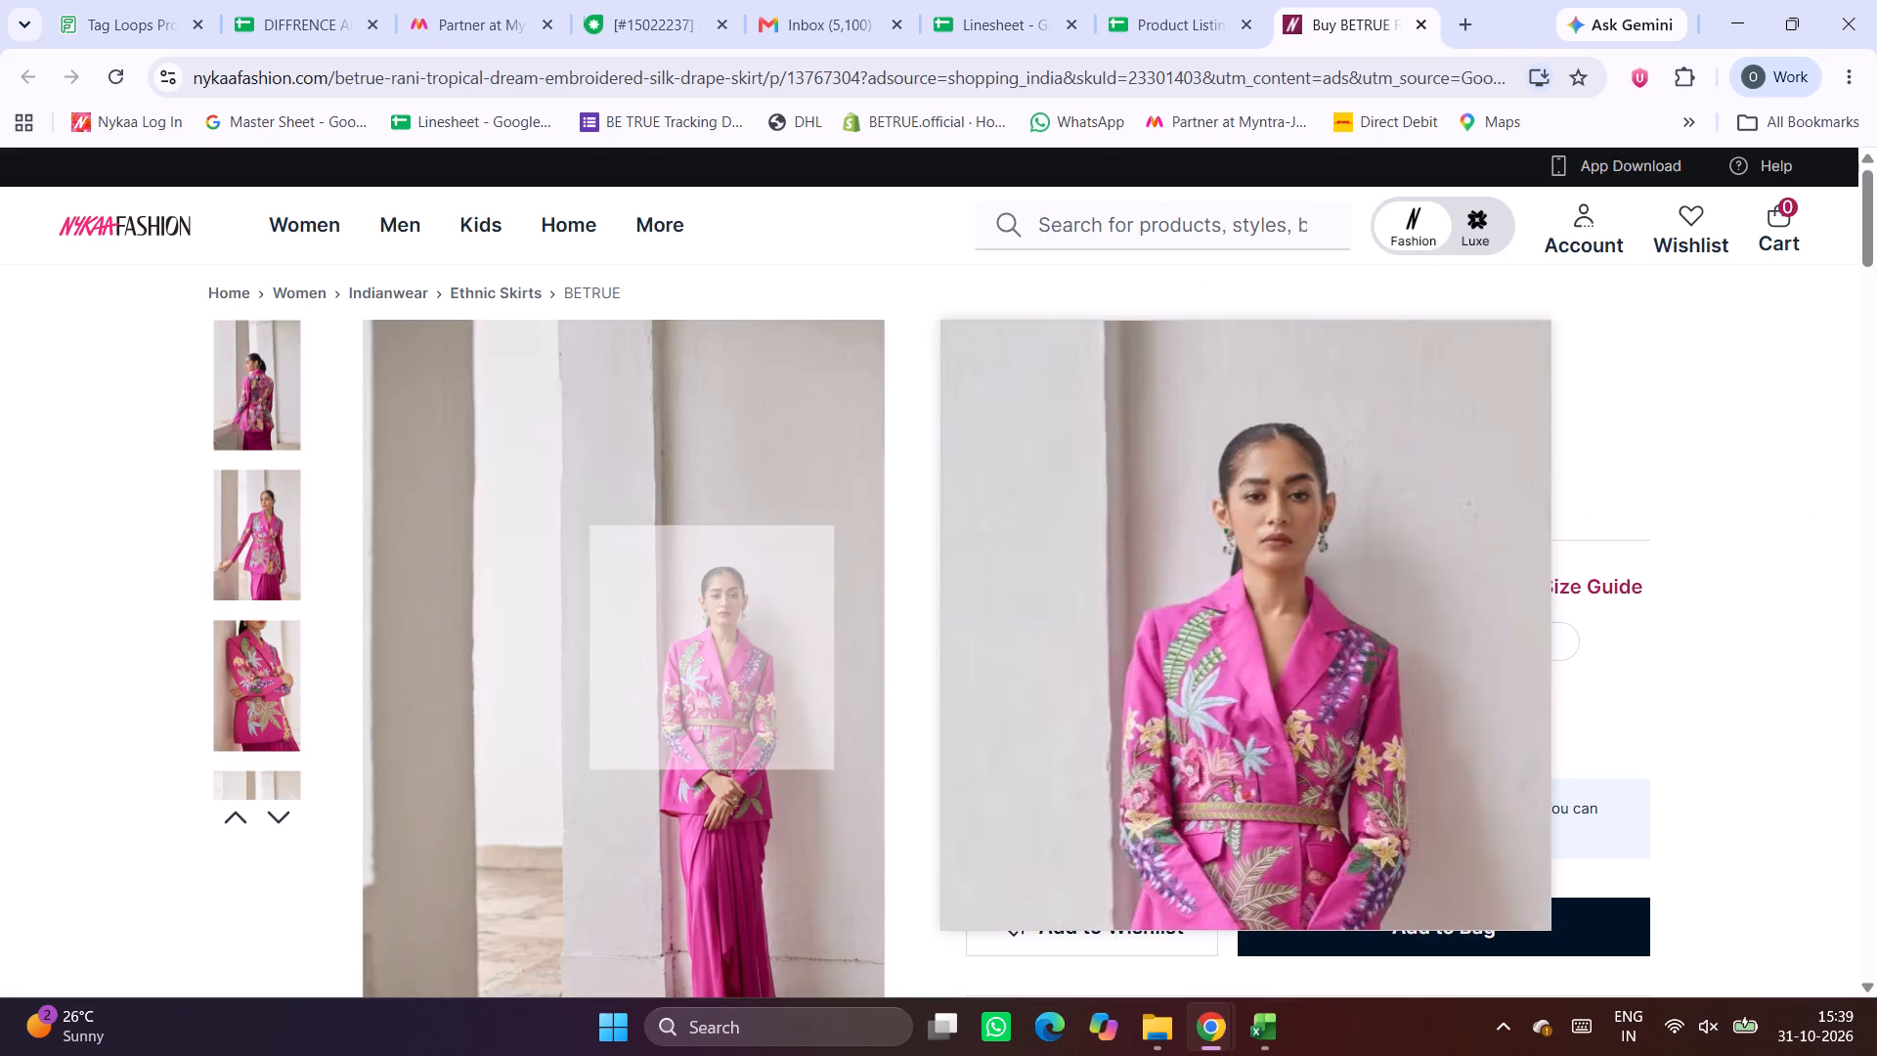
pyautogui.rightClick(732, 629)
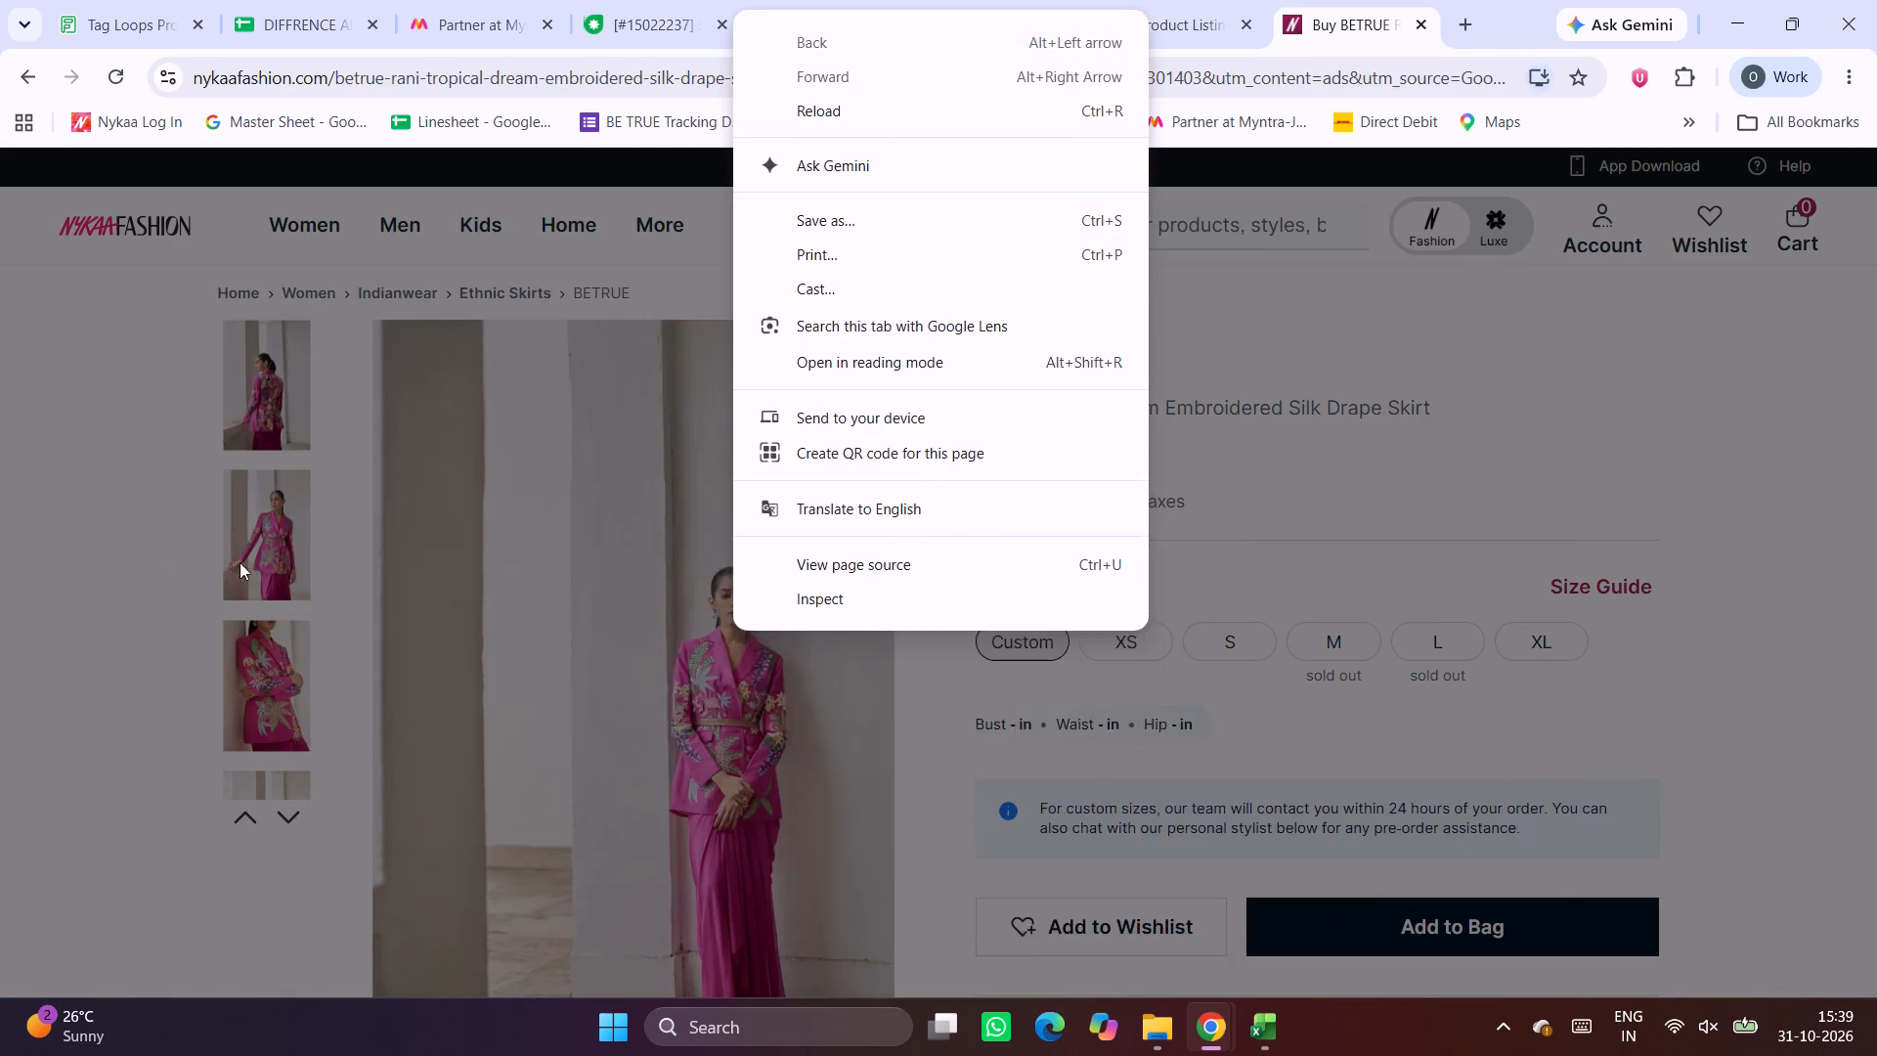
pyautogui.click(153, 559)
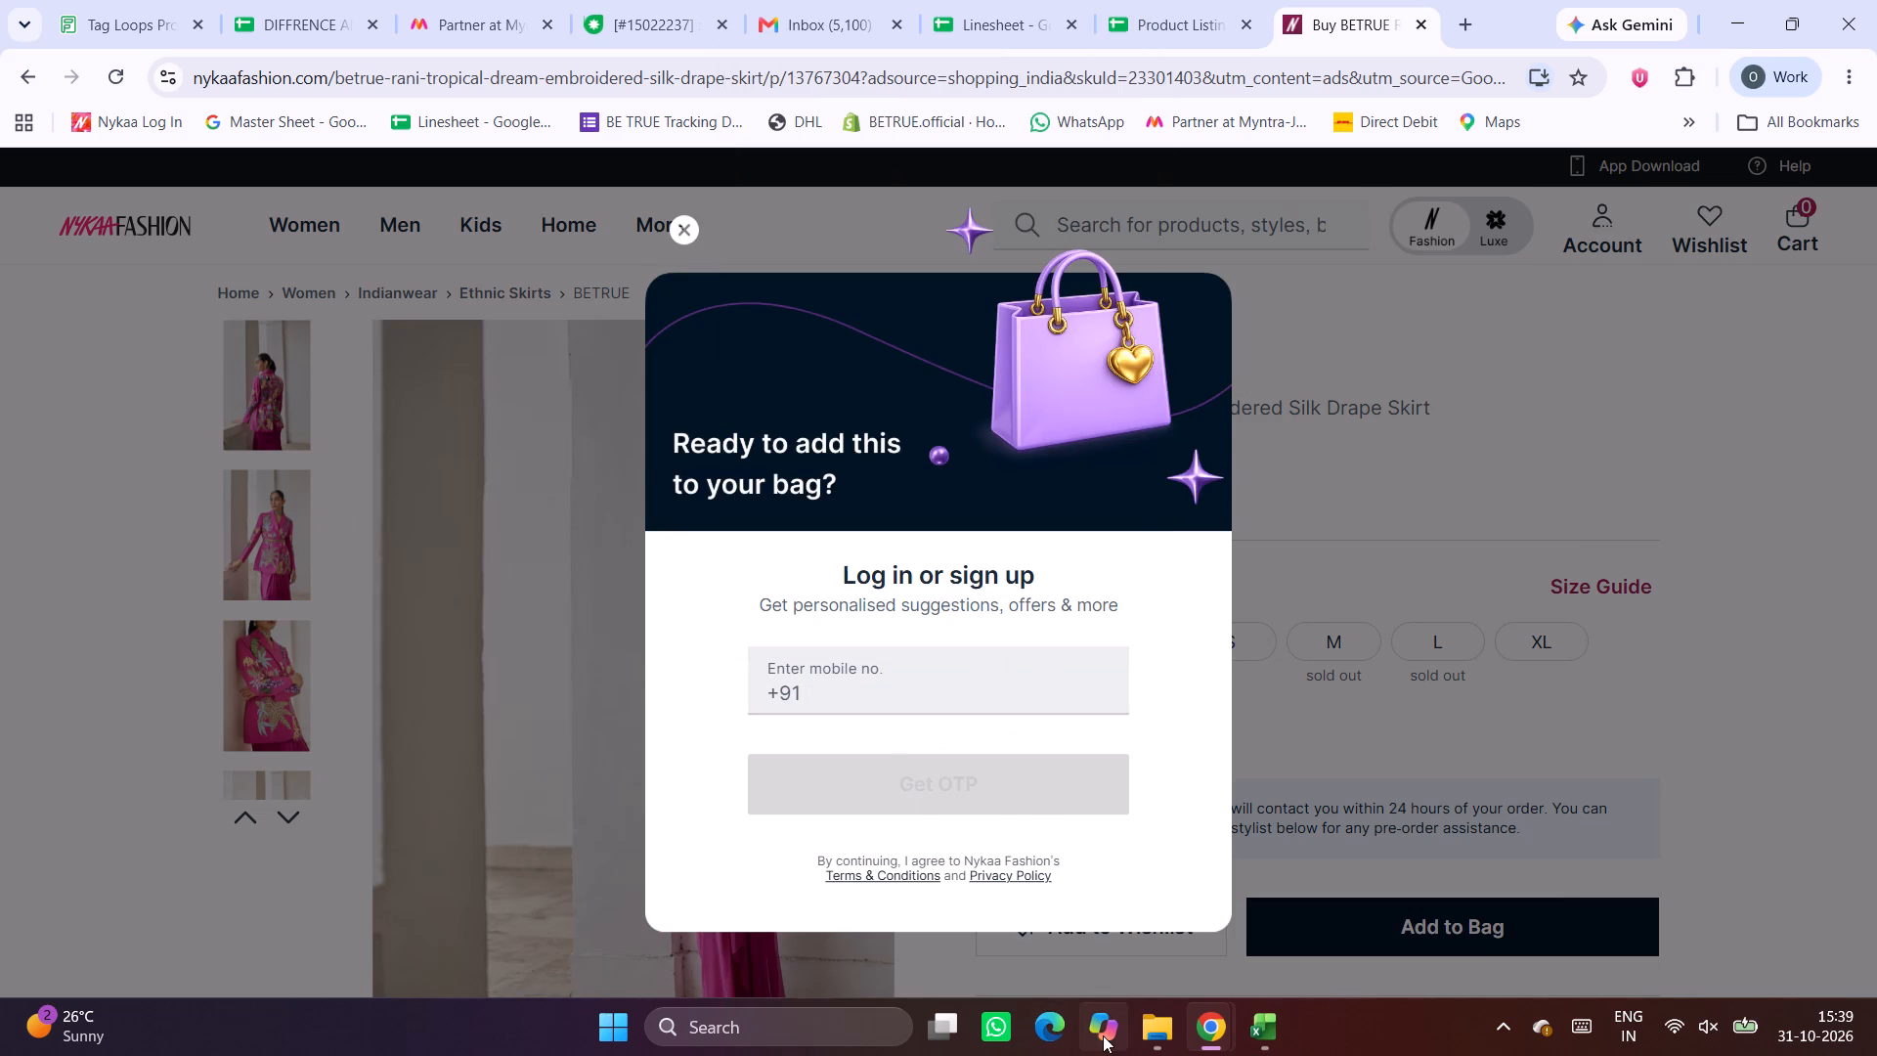
# In File Explorer's Downloads folder, open the AVLD Contract PDF to check it, close it, and delete the file.
pyautogui.click(1170, 1026)
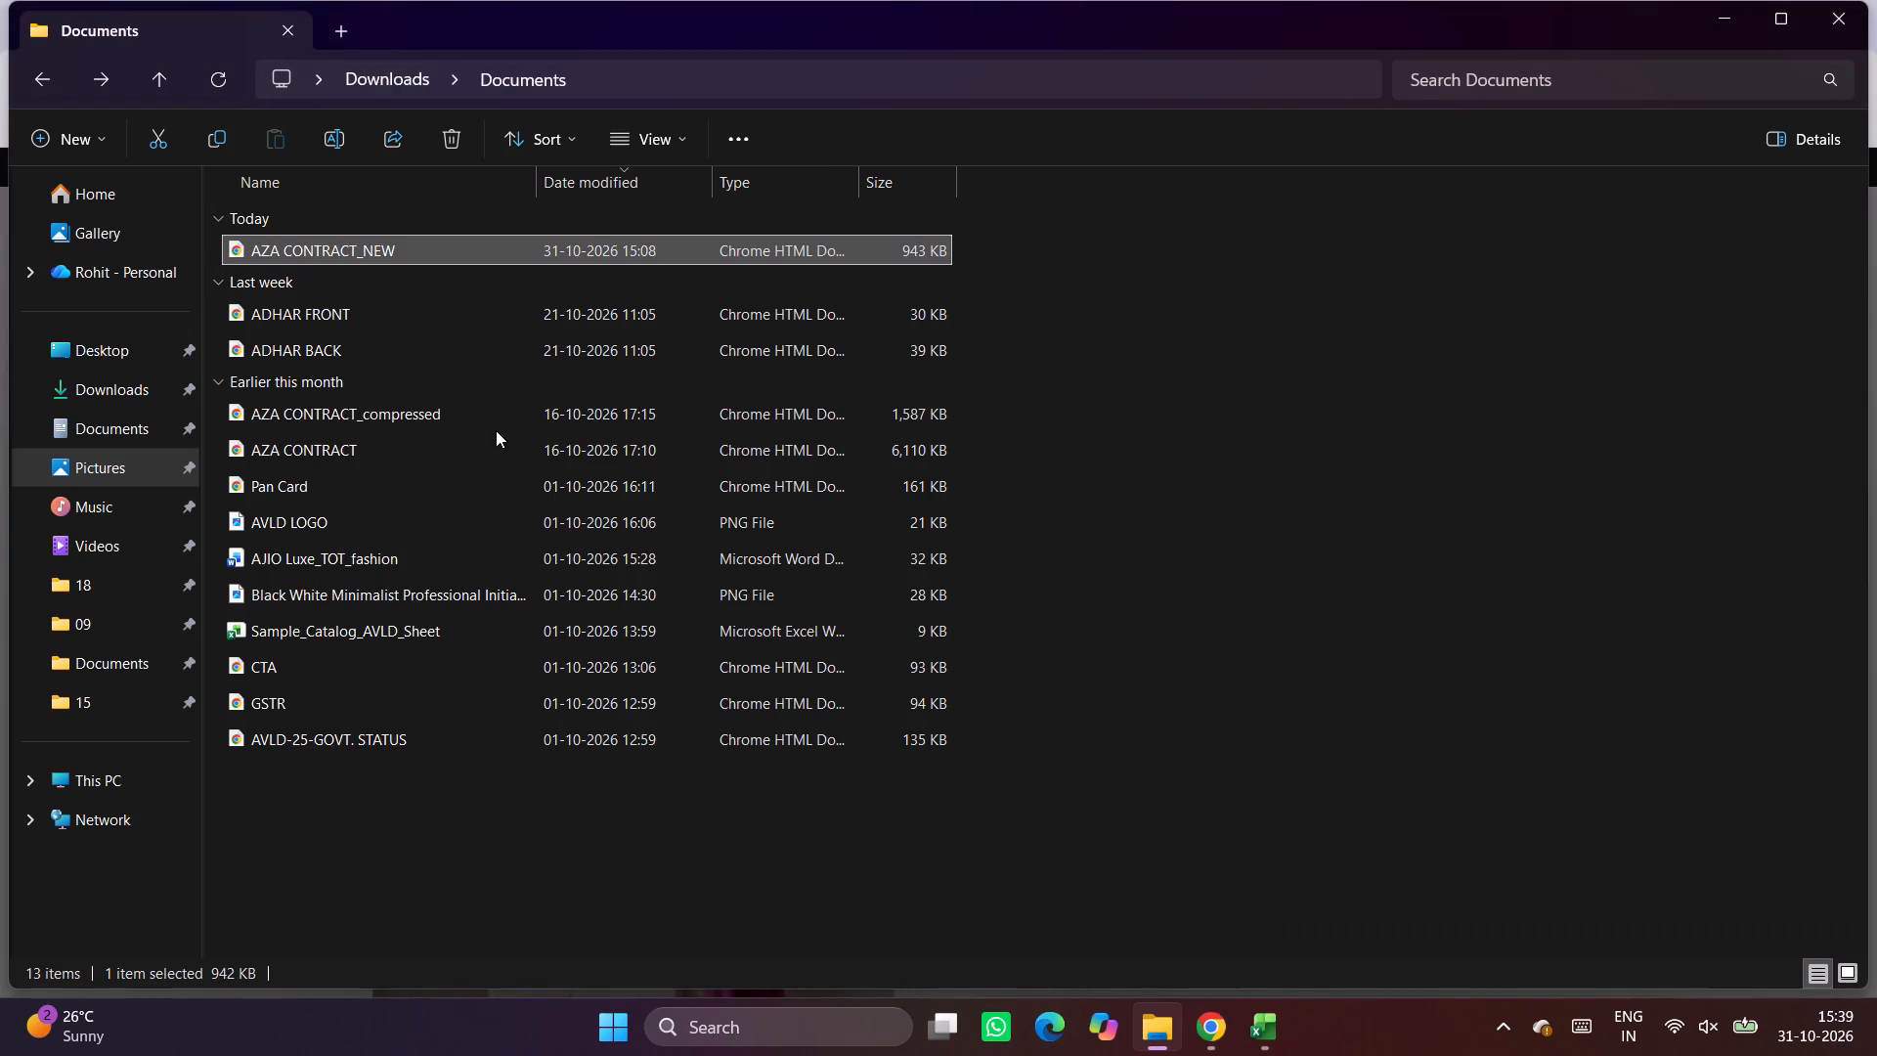
pyautogui.click(106, 393)
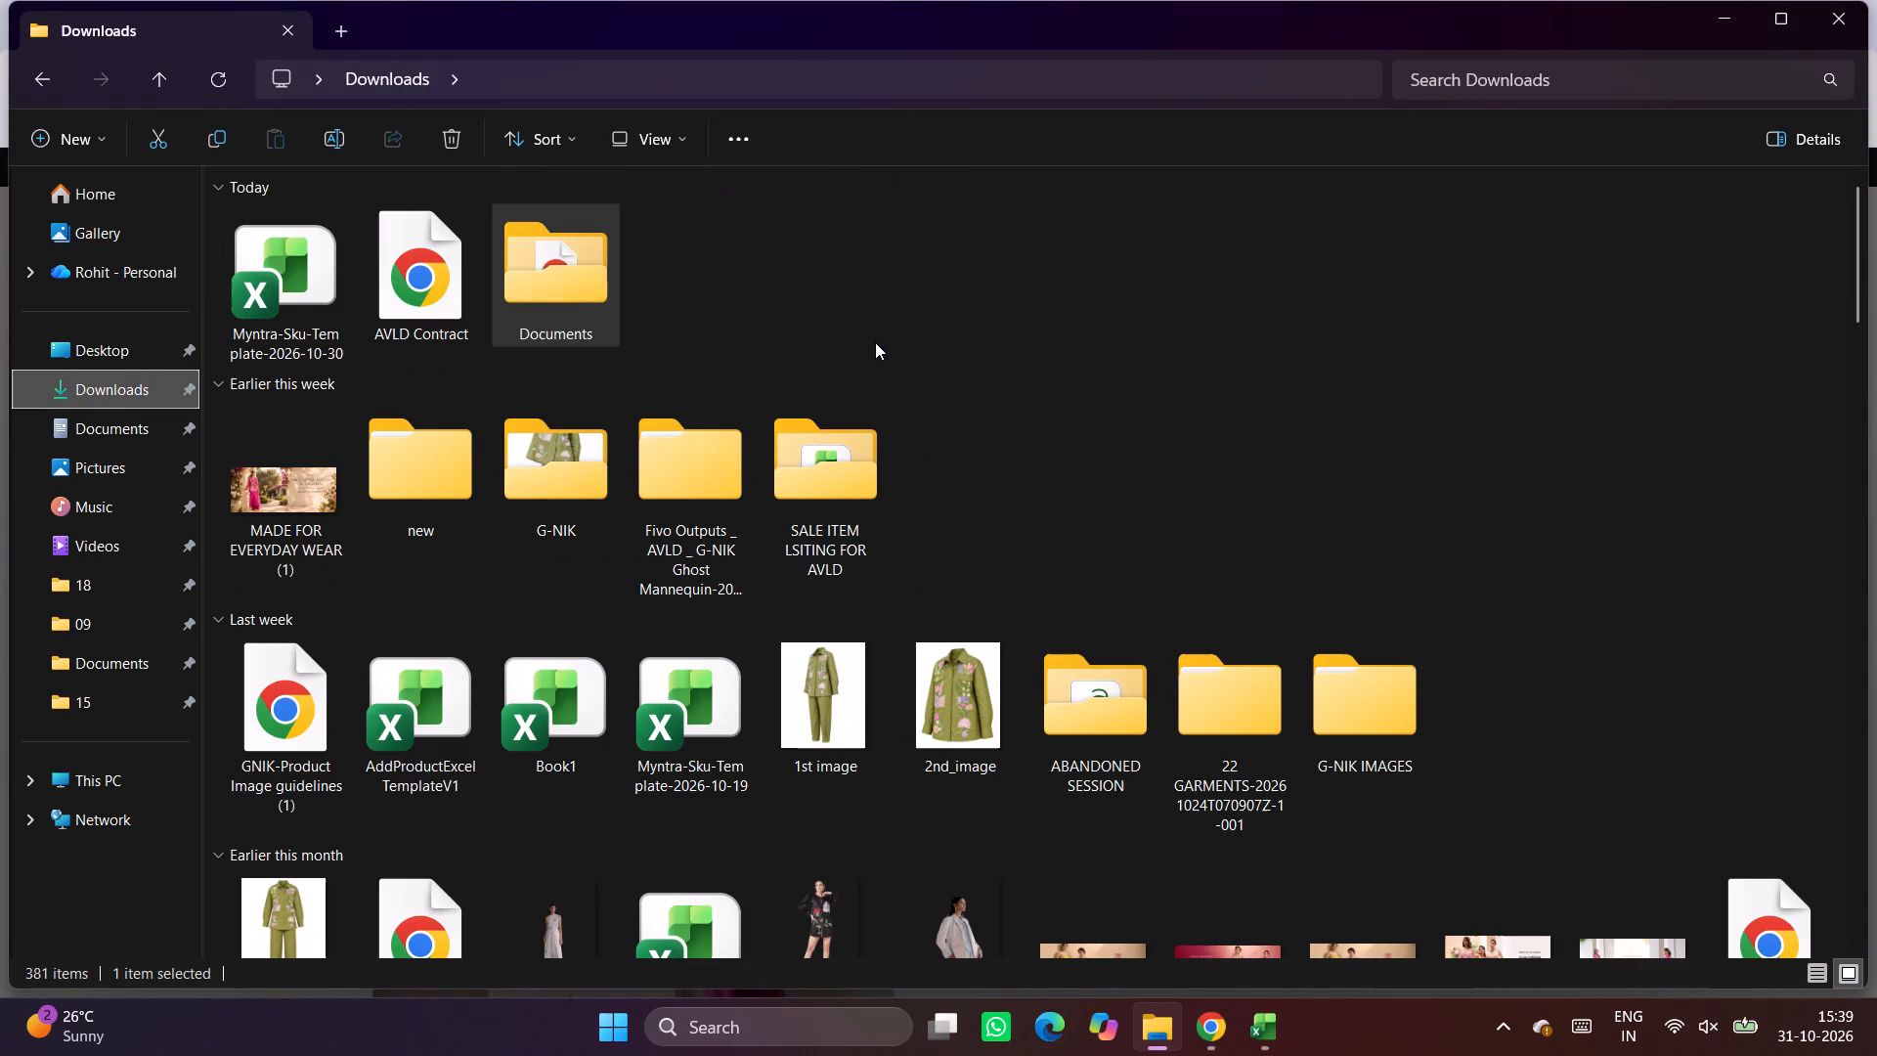
pyautogui.click(444, 273)
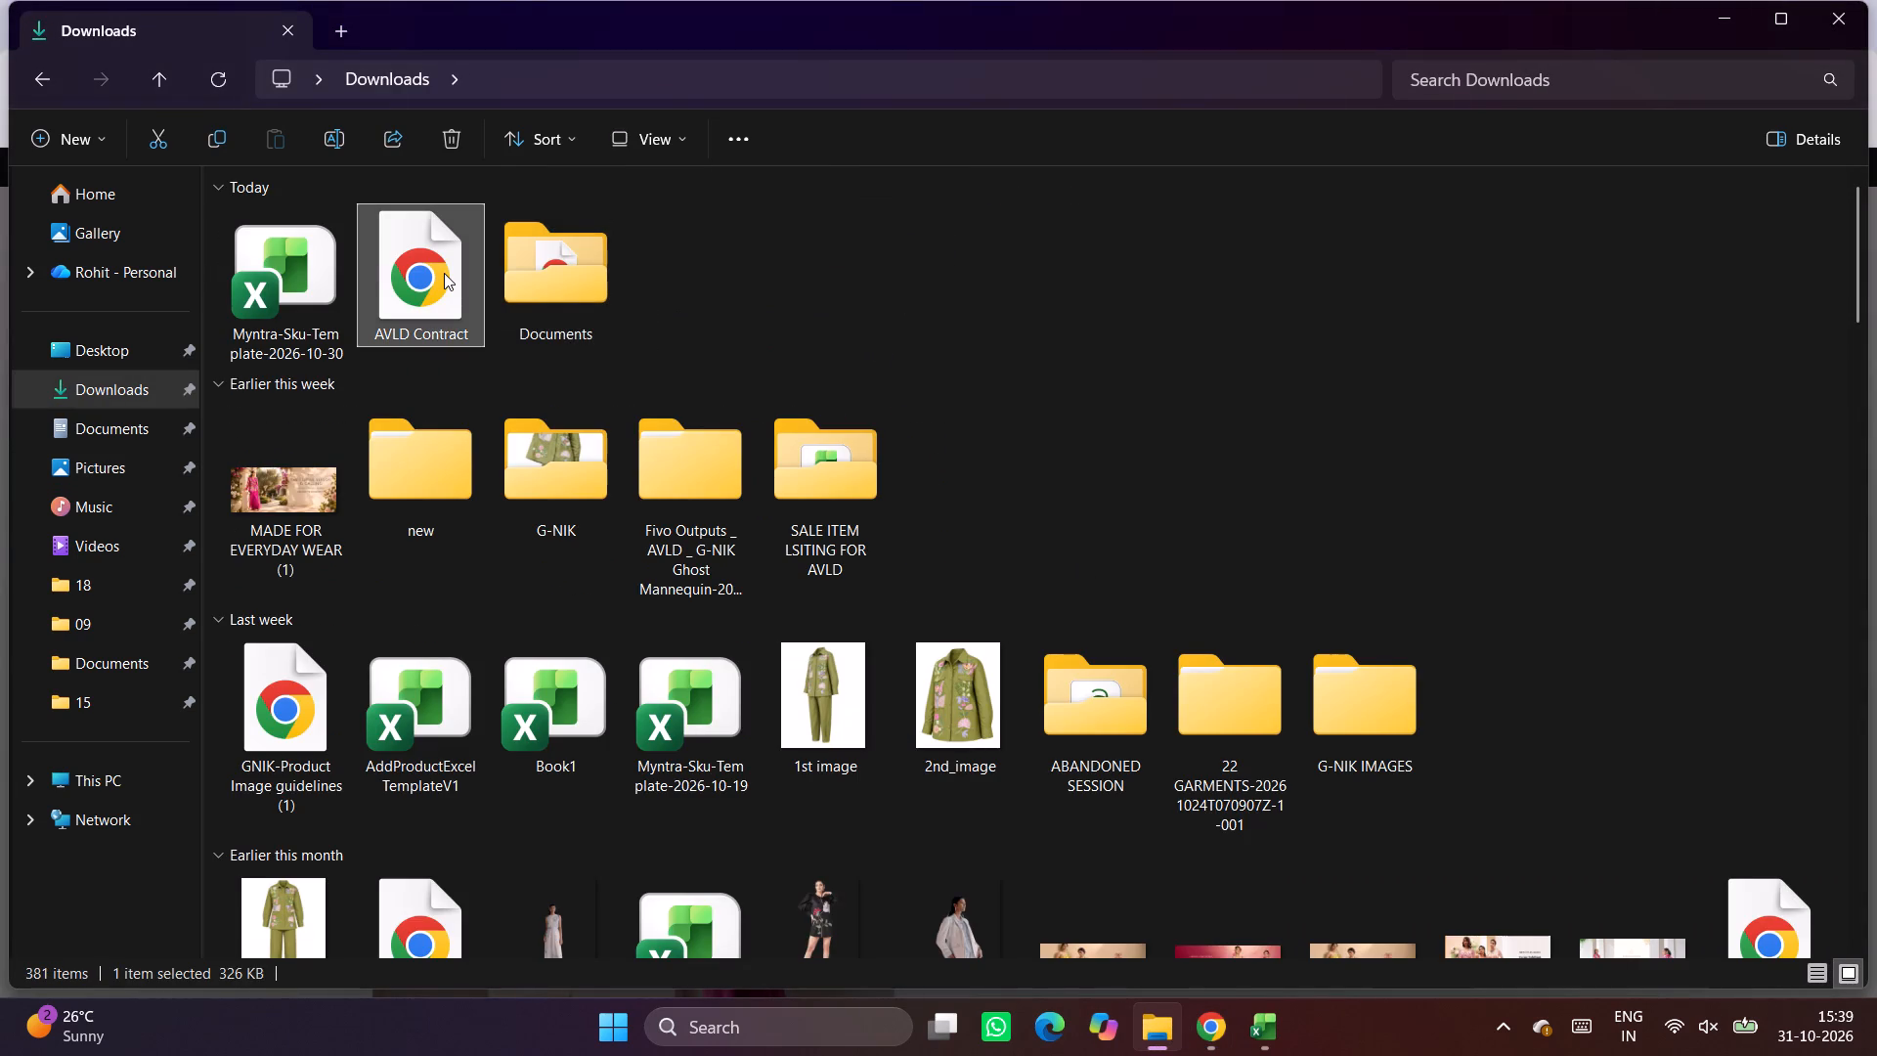
pyautogui.doubleClick(444, 273)
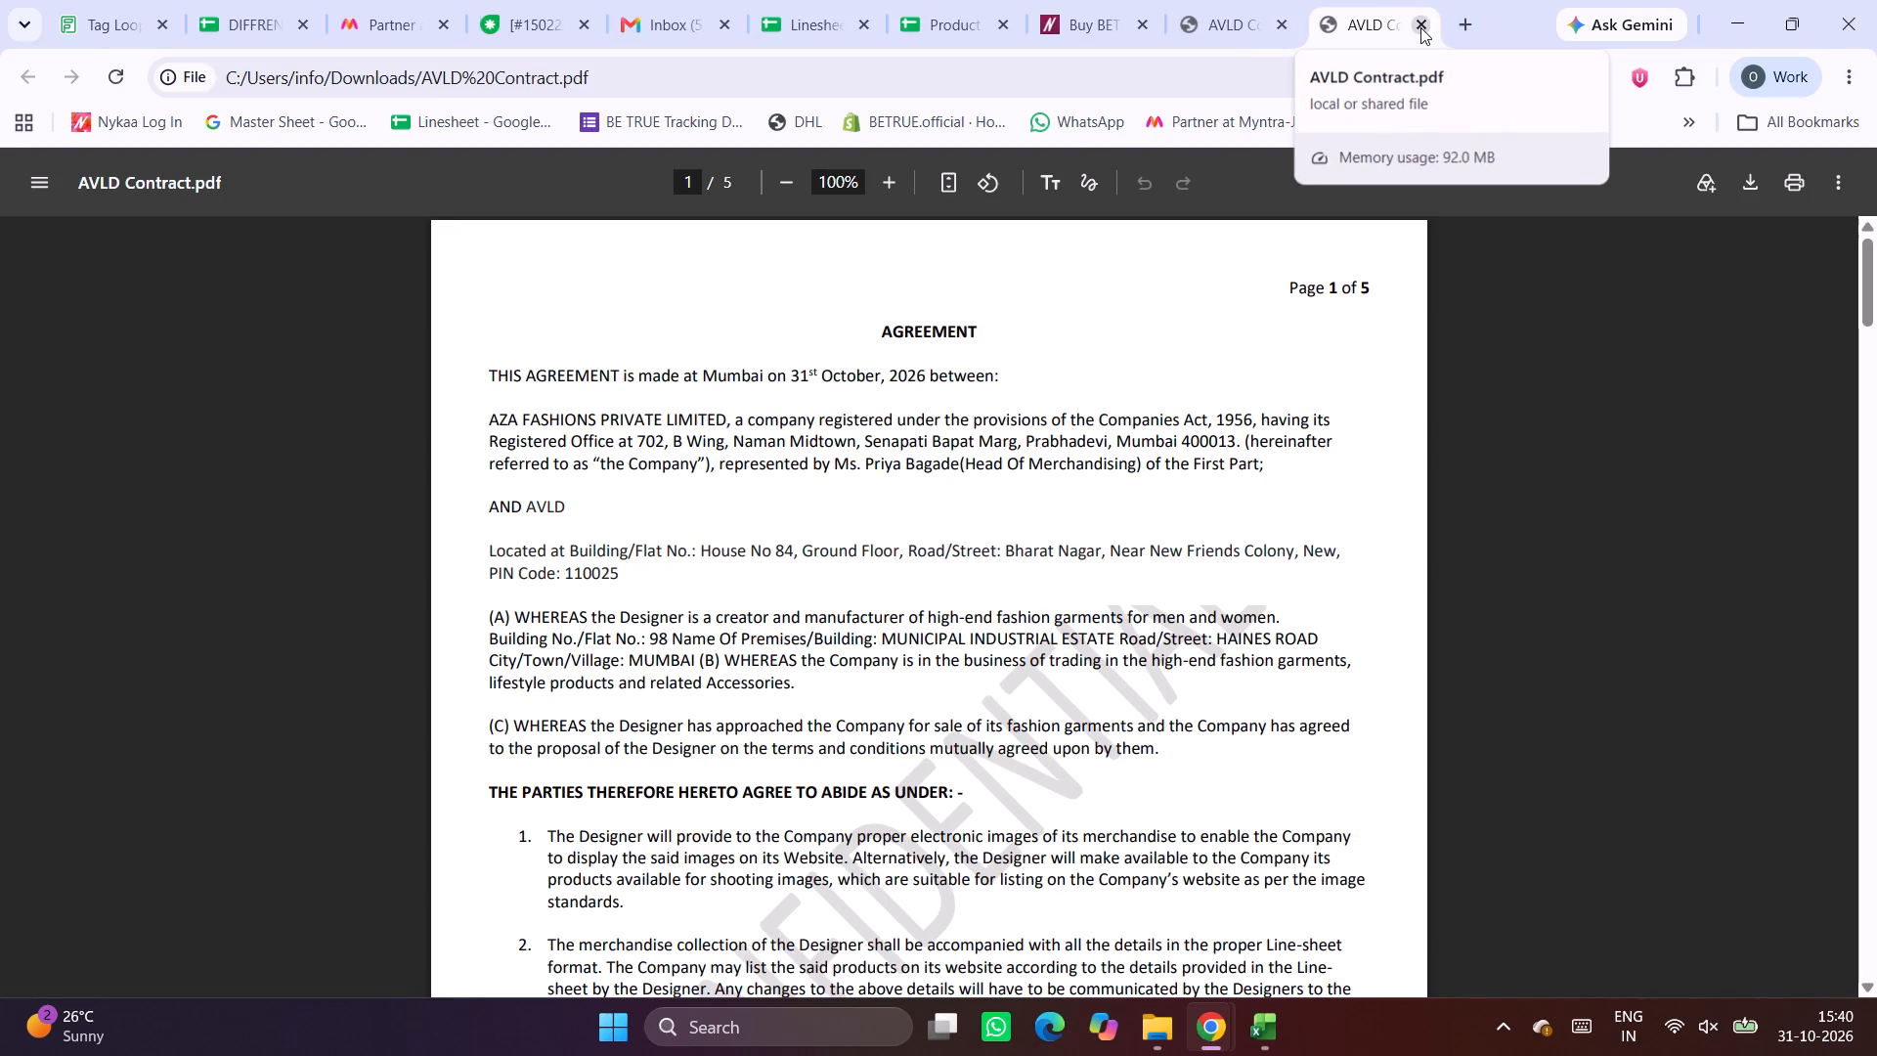
pyautogui.click(1420, 27)
pyautogui.click(1420, 27)
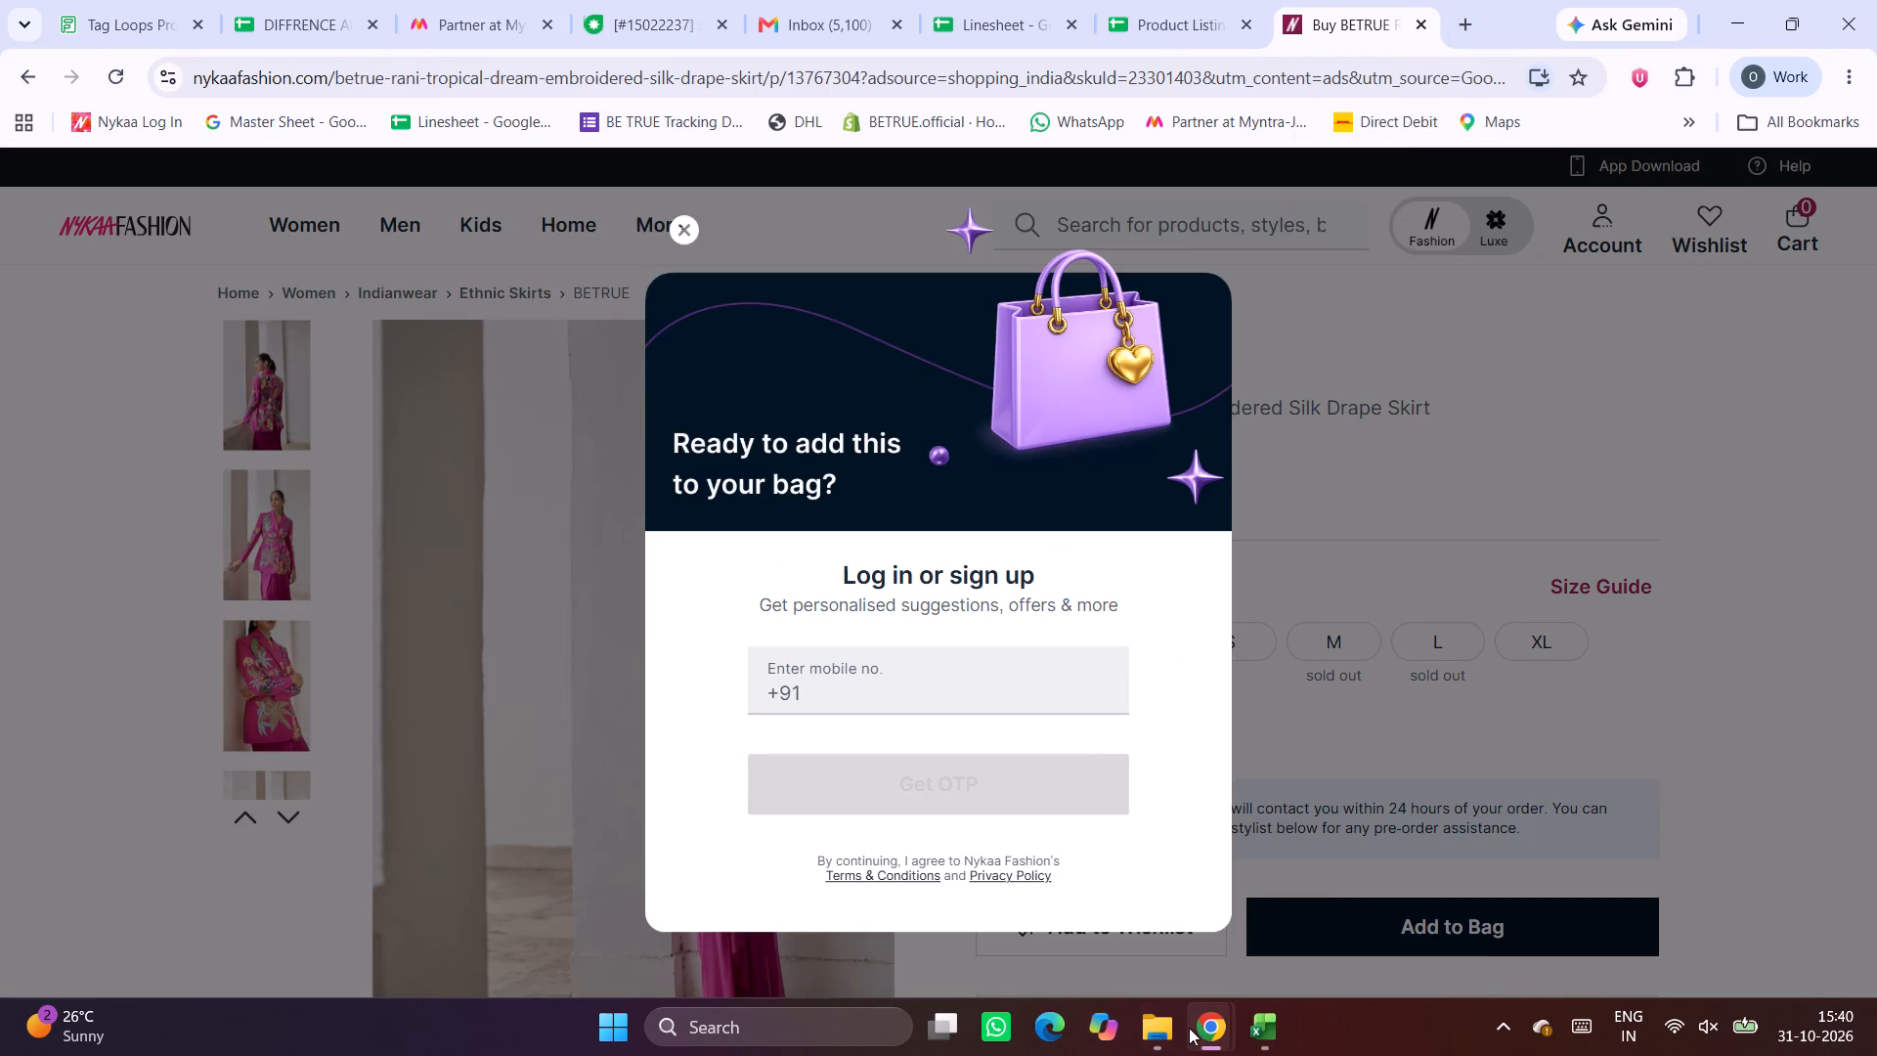
pyautogui.click(1152, 1026)
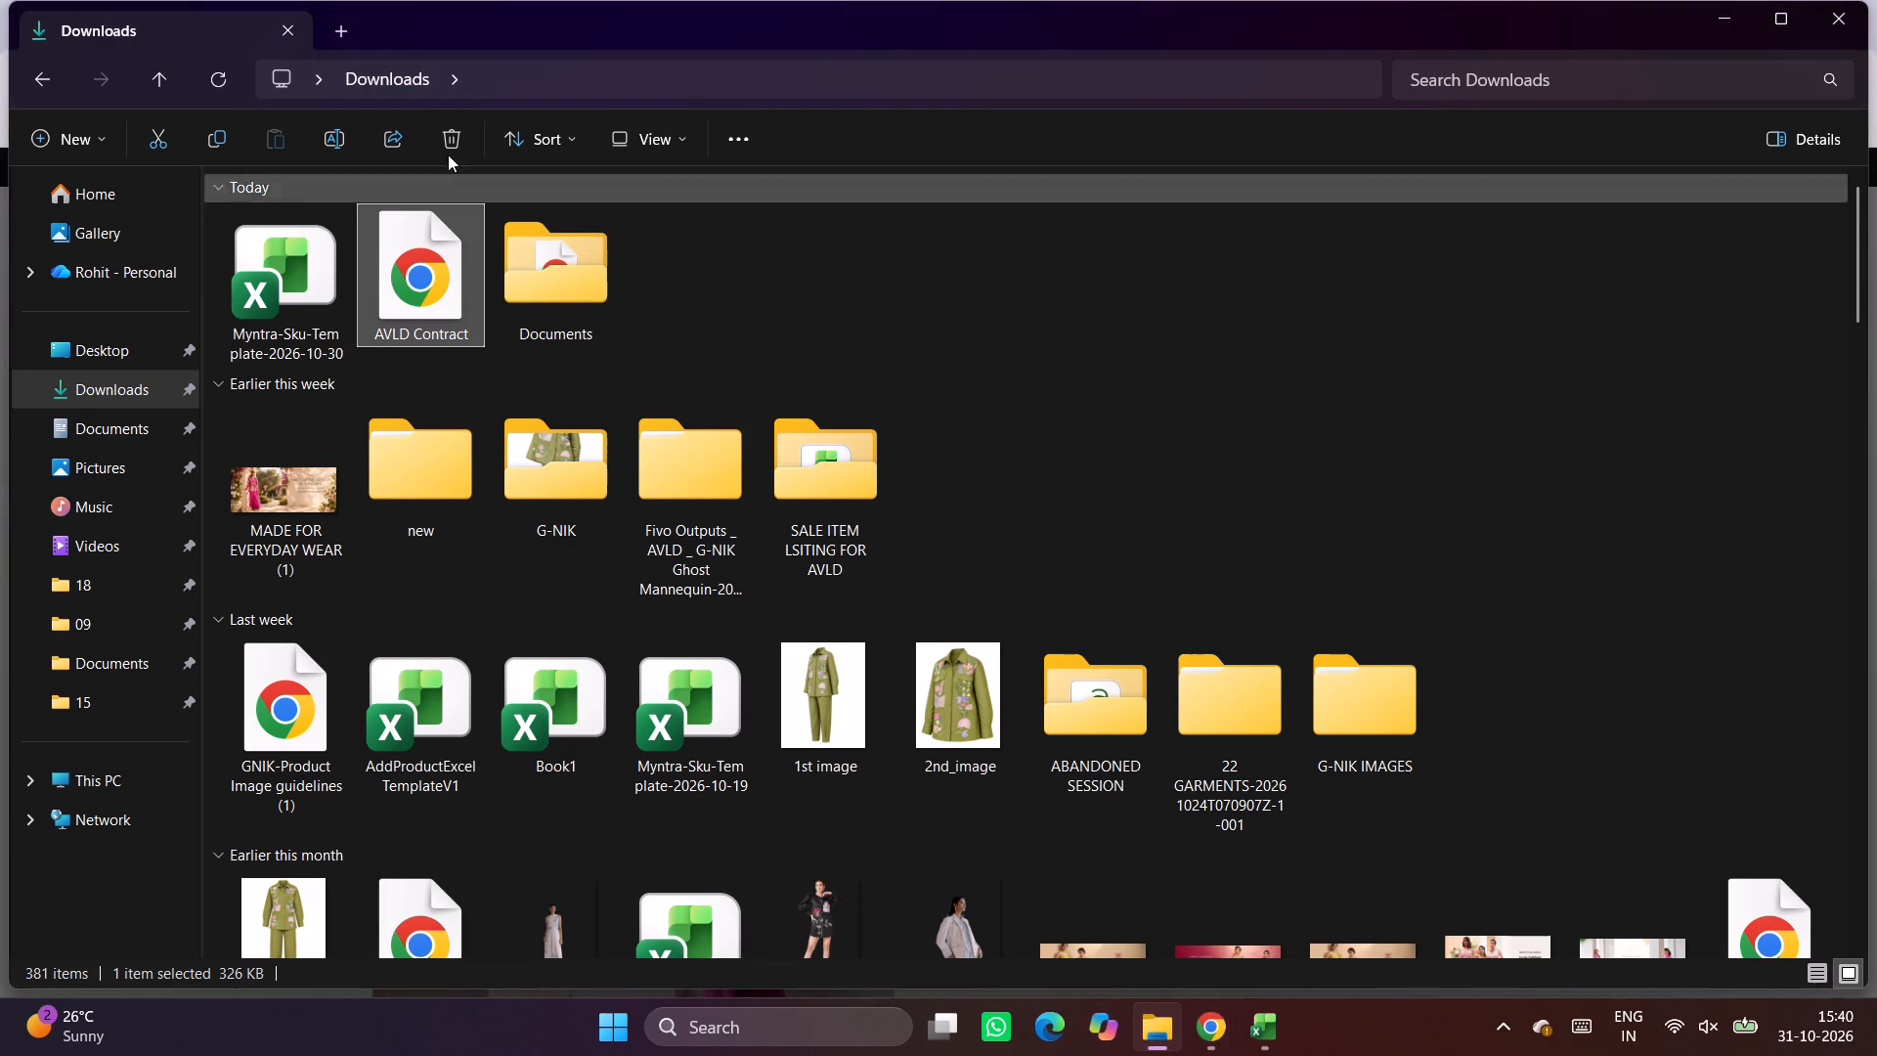
pyautogui.click(457, 134)
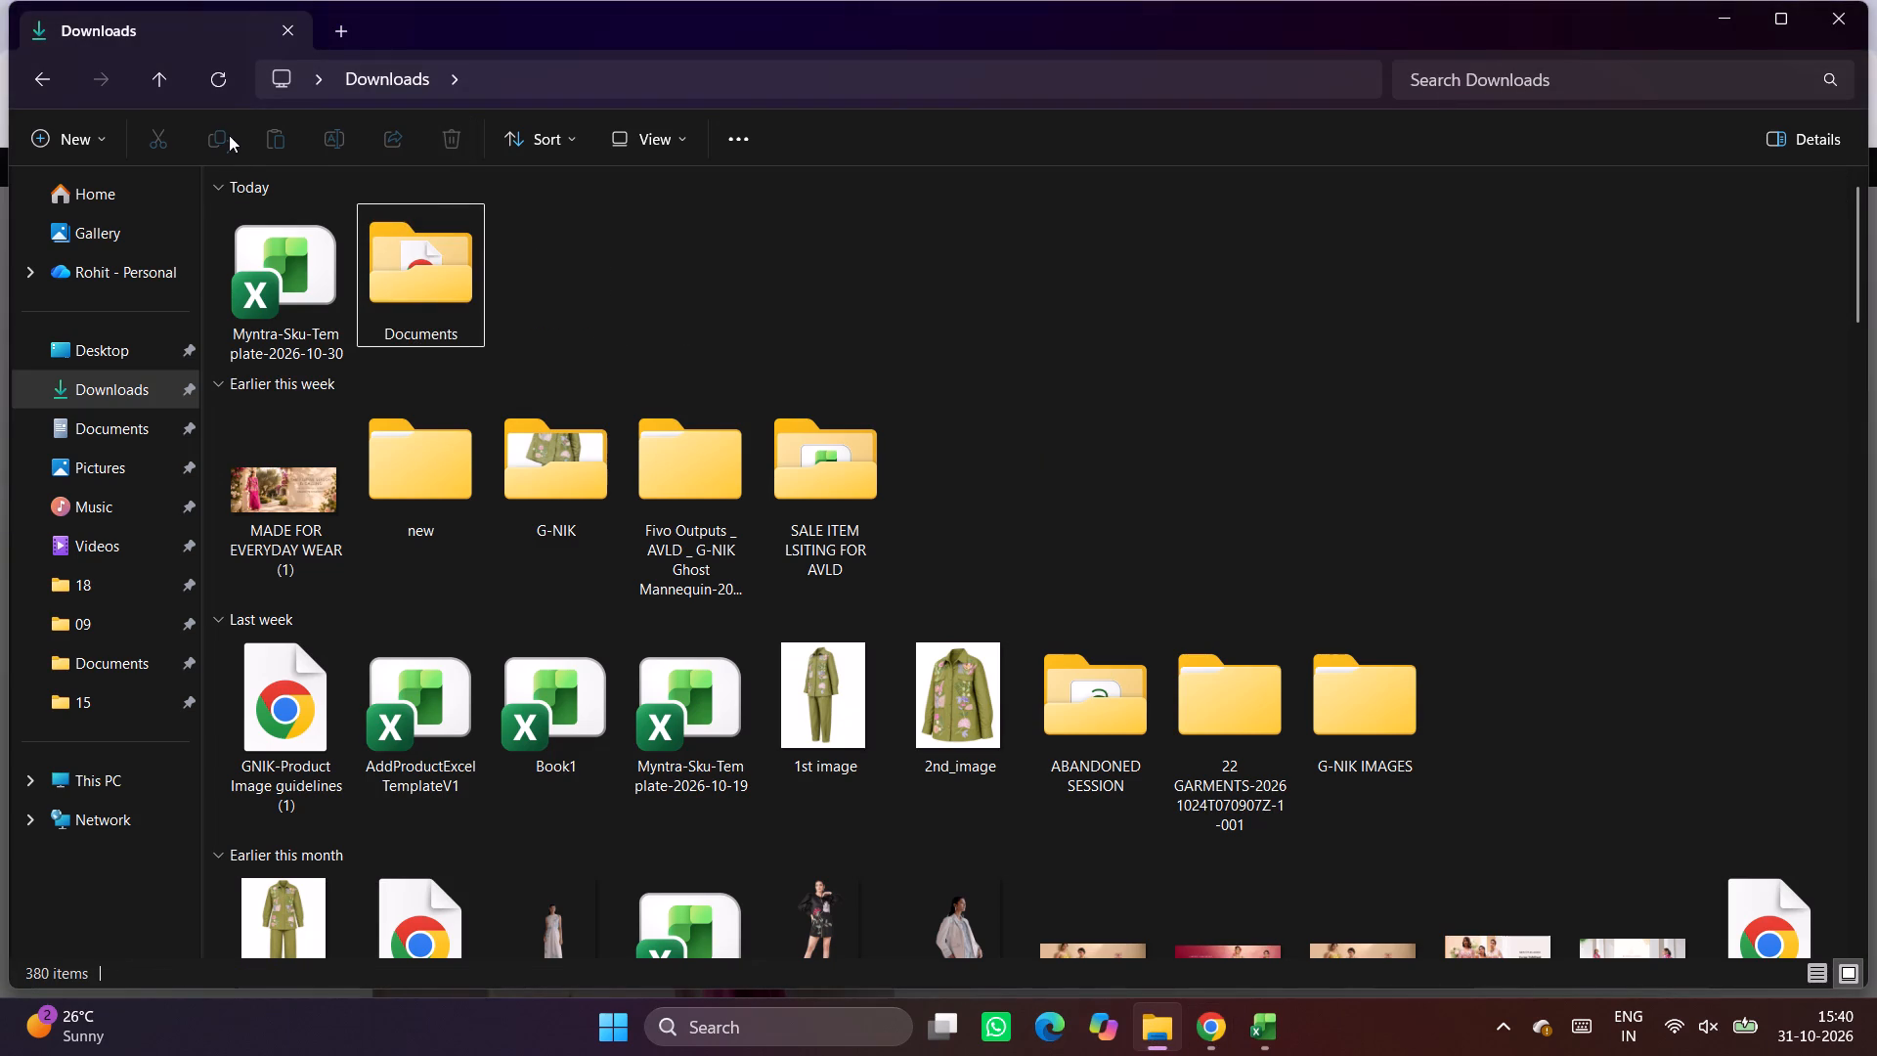
# Create a new folder named "website listing" in Downloads.
pyautogui.click(21, 139)
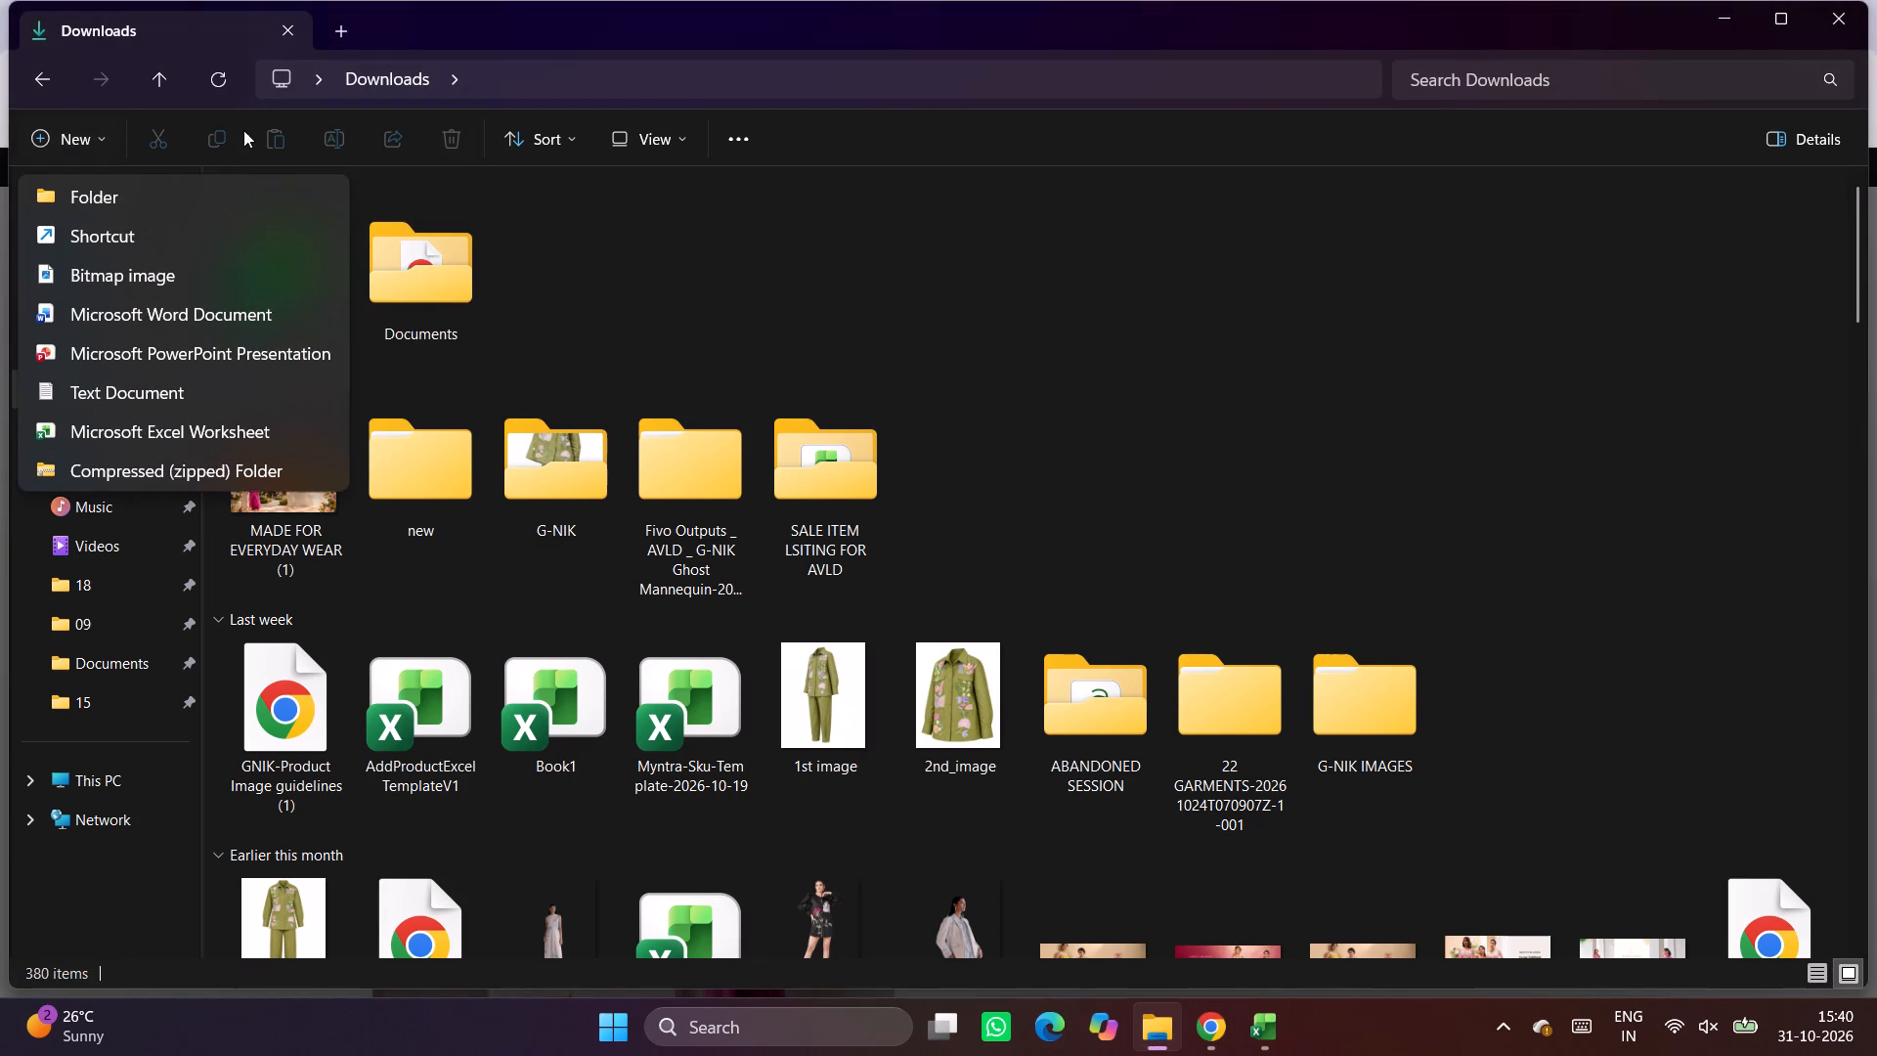
pyautogui.click(109, 191)
pyautogui.write('website')
pyautogui.press('space')
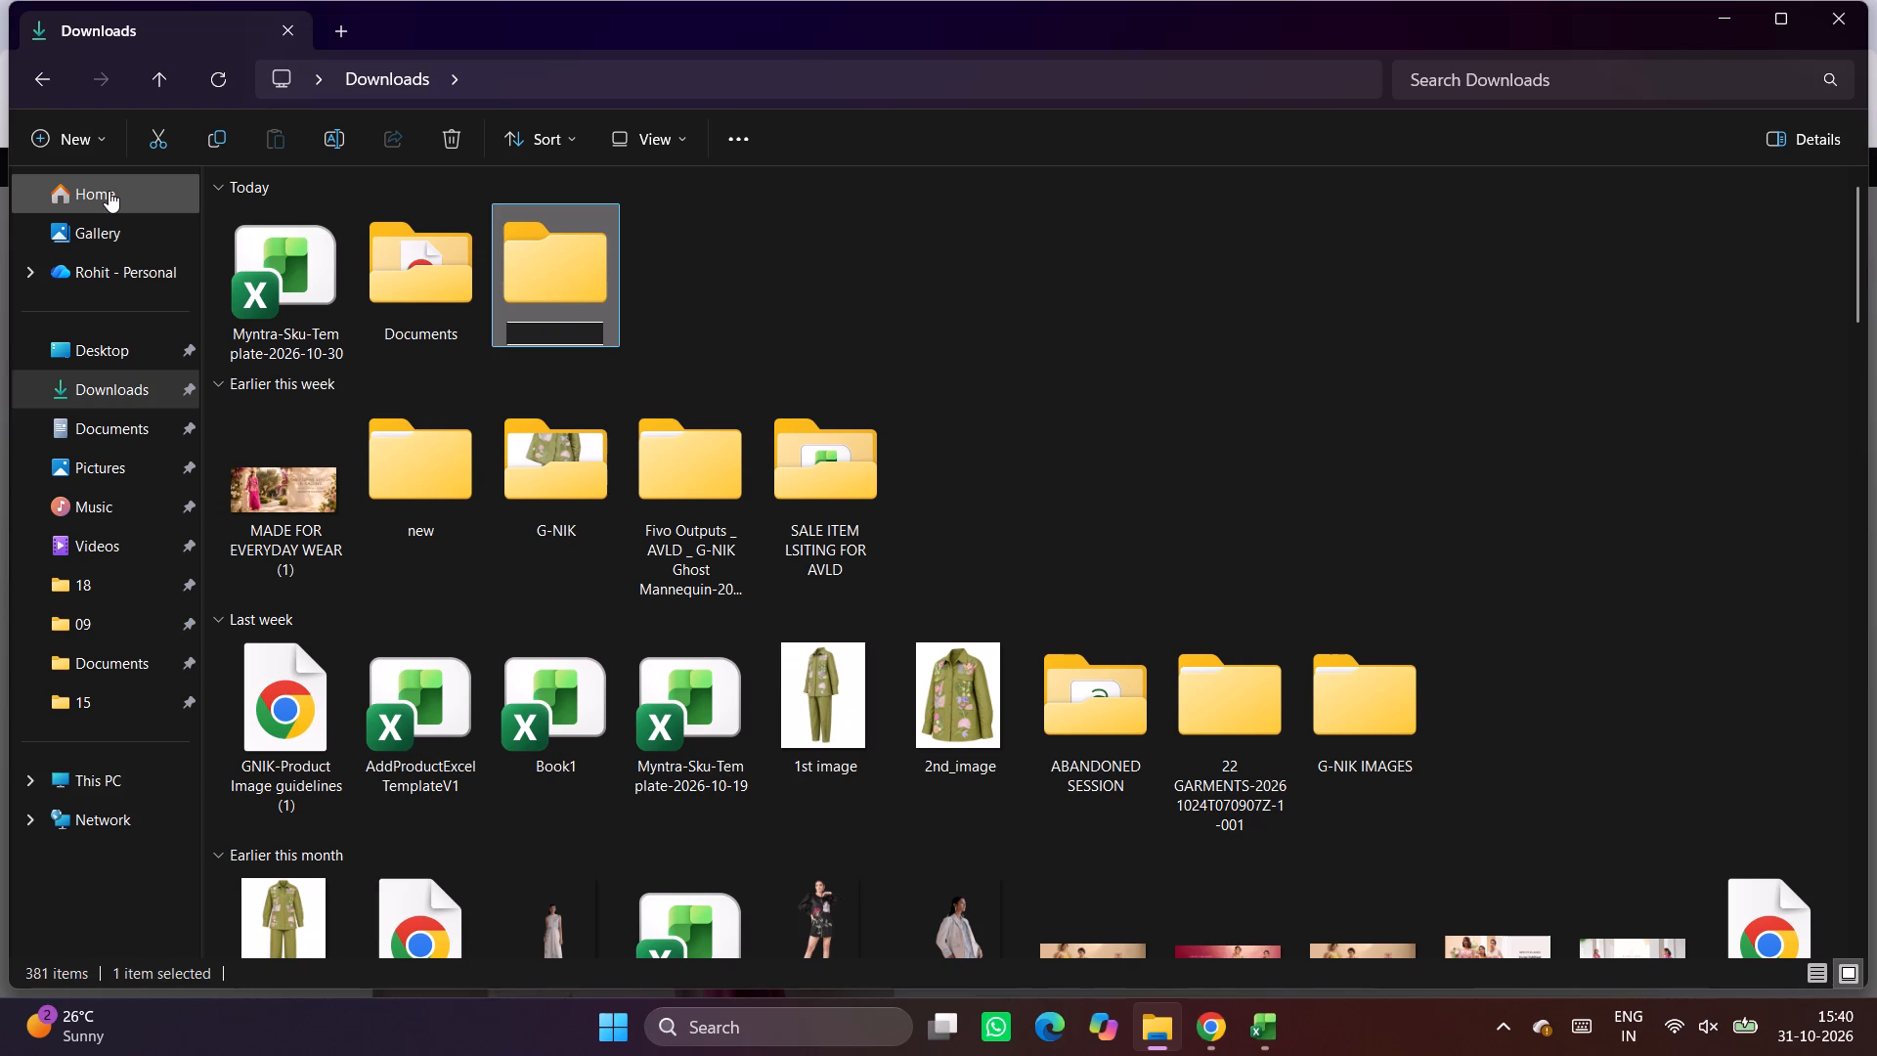
pyautogui.write('listing')
pyautogui.press('space')
pyautogui.click(803, 311)
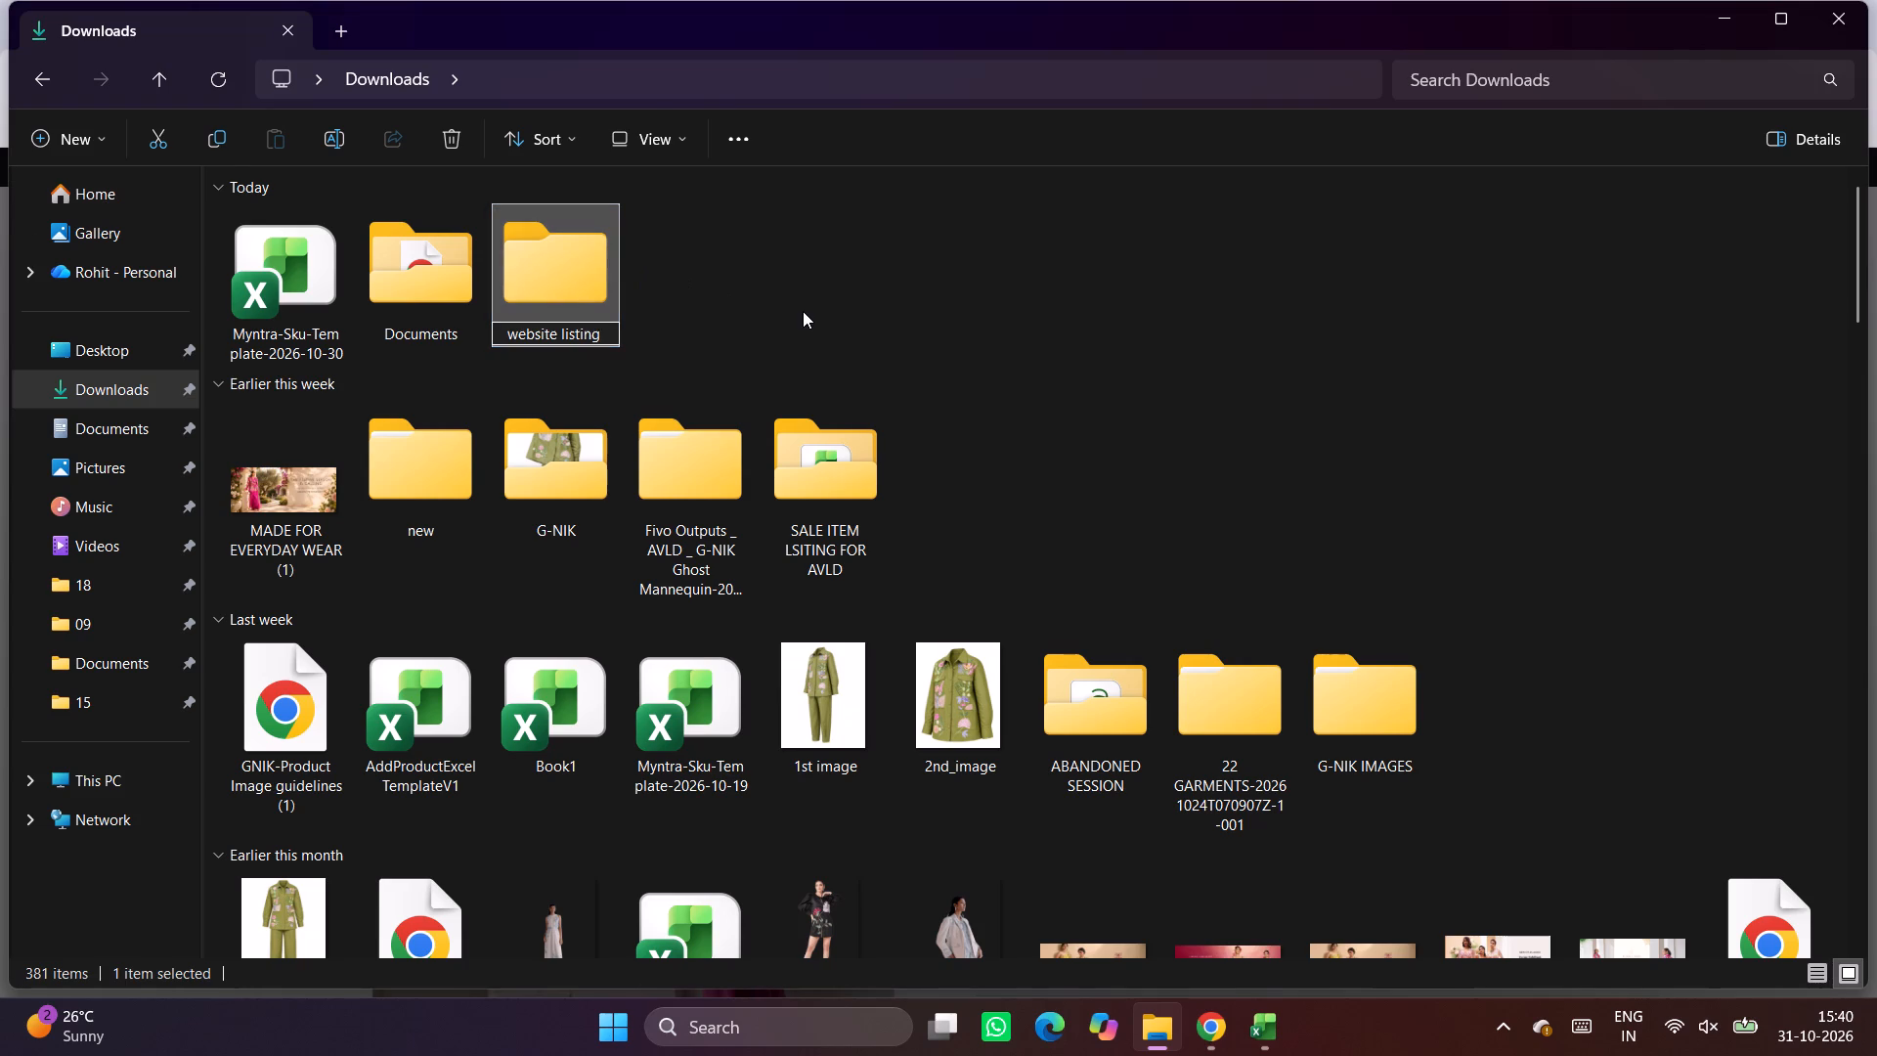
# Inside the website listing folder, create a subfolder named "PIJ-2" and open it.
pyautogui.doubleClick(586, 270)
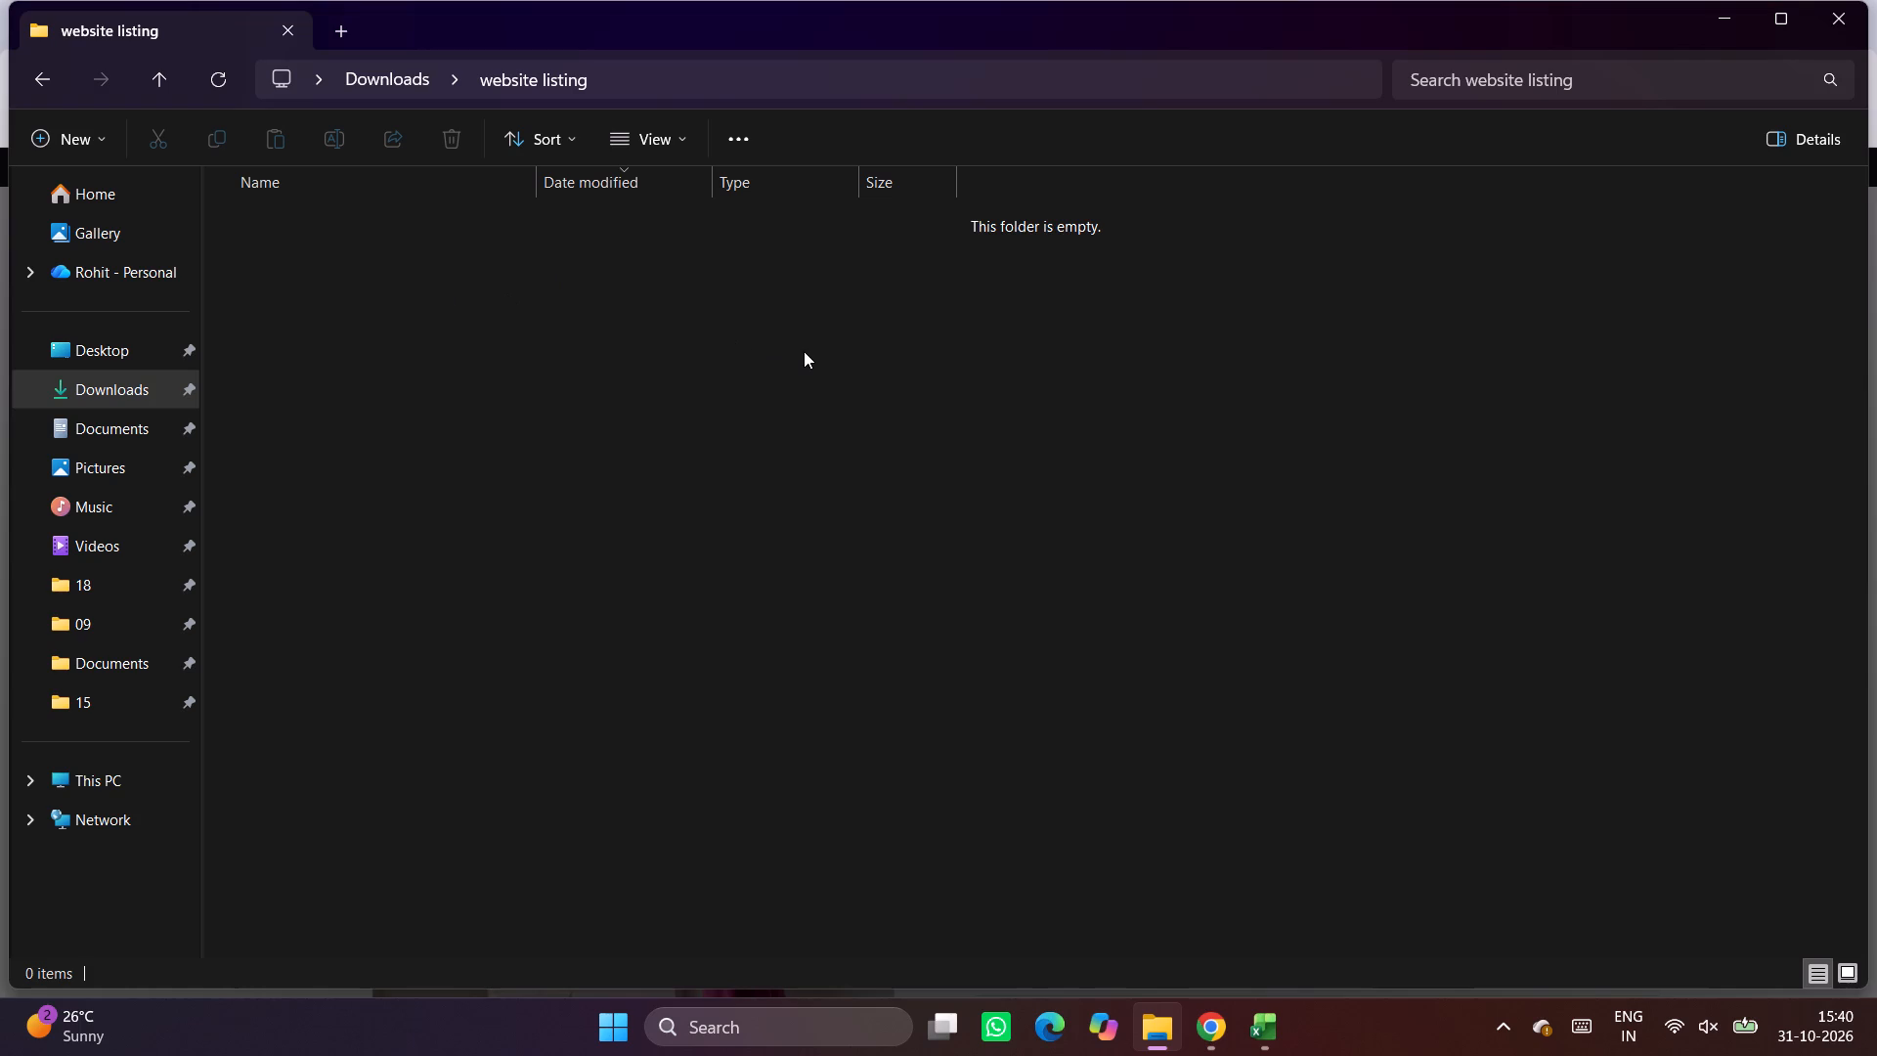
pyautogui.write('PIJ')
pyautogui.click(35, 122)
pyautogui.click(148, 207)
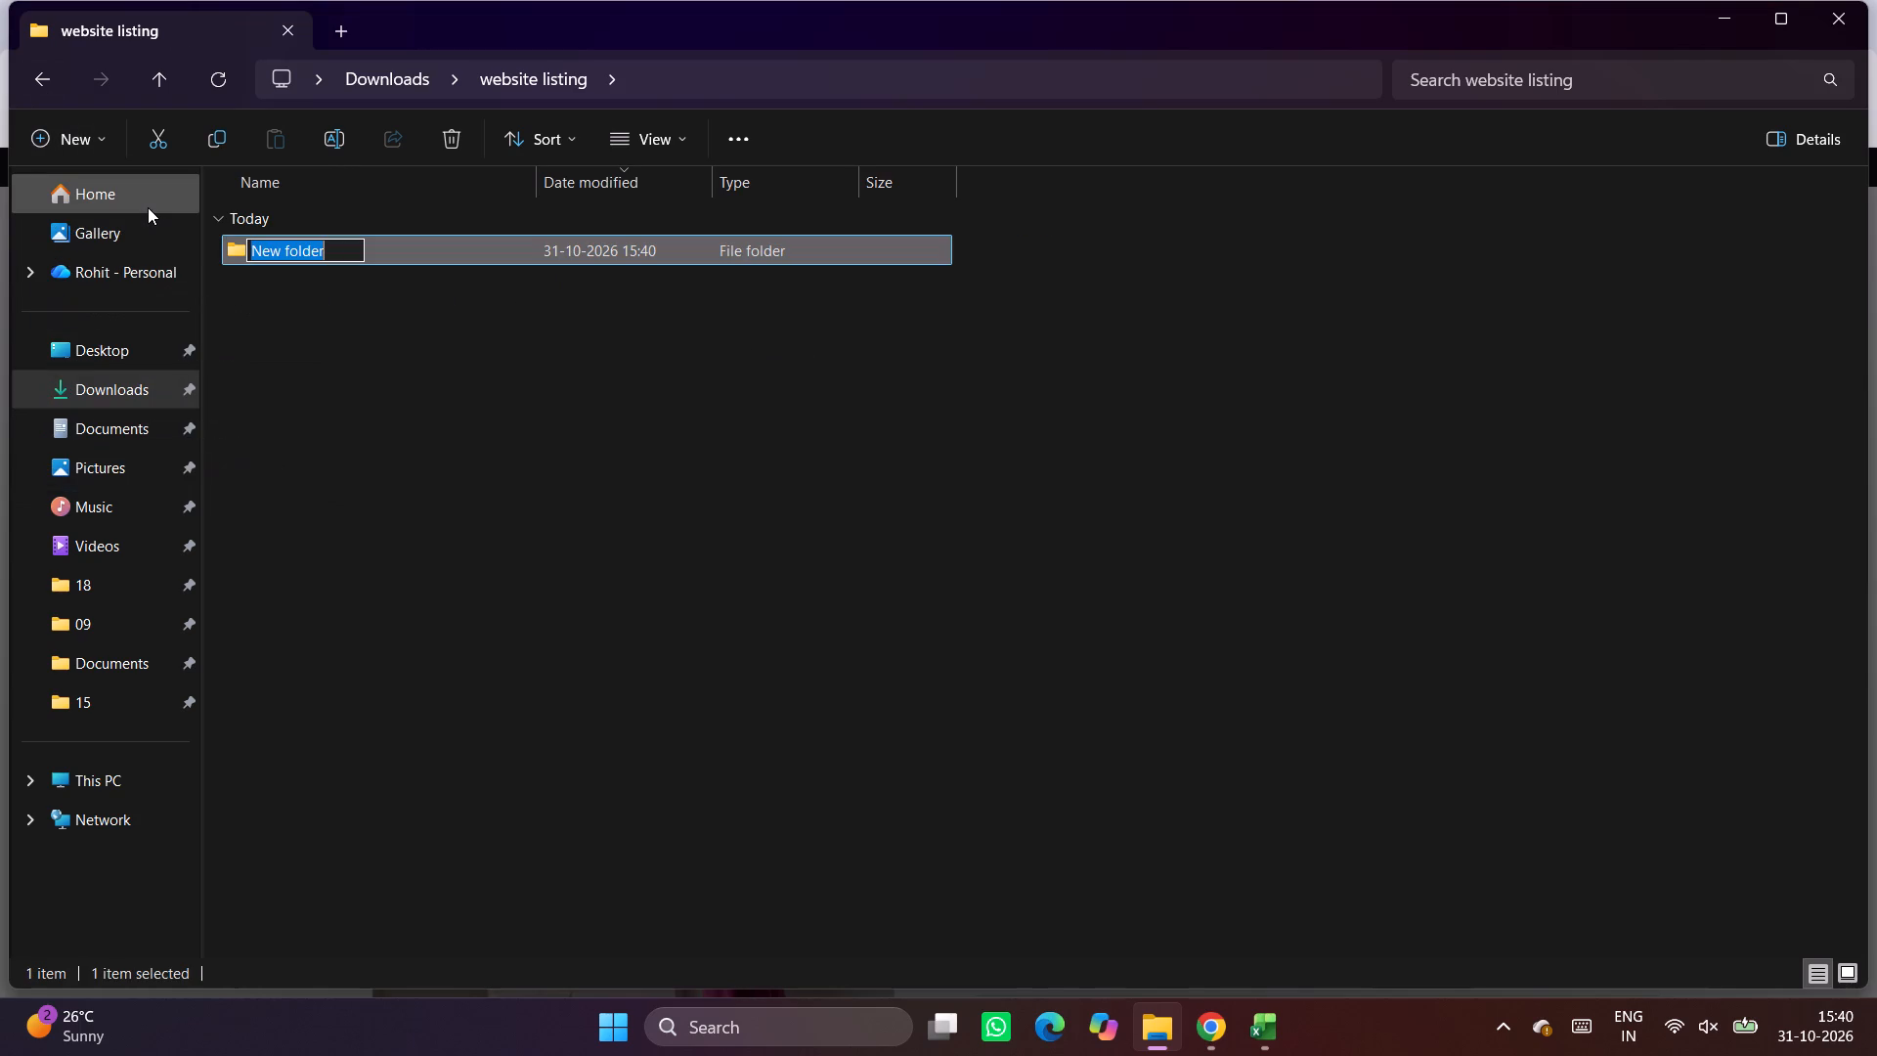
pyautogui.write('PIJ-')
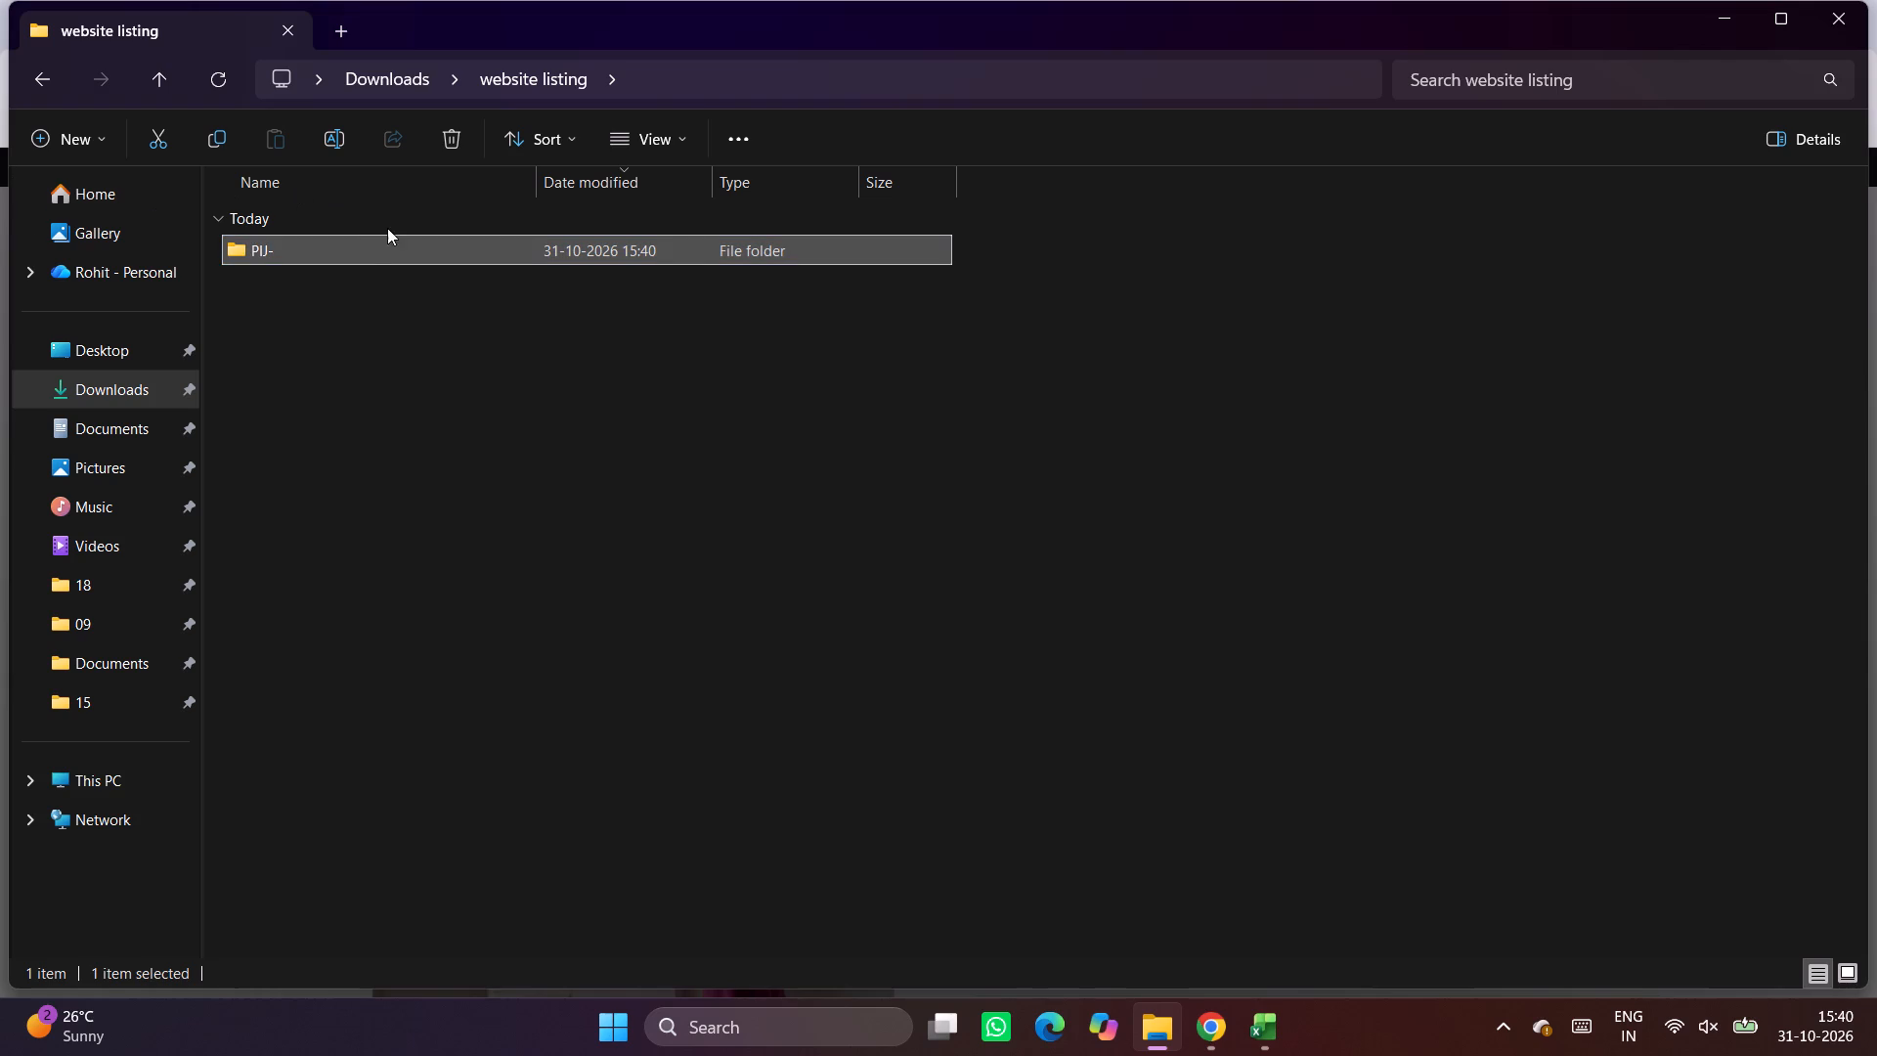
pyautogui.click(360, 239)
pyautogui.click(357, 142)
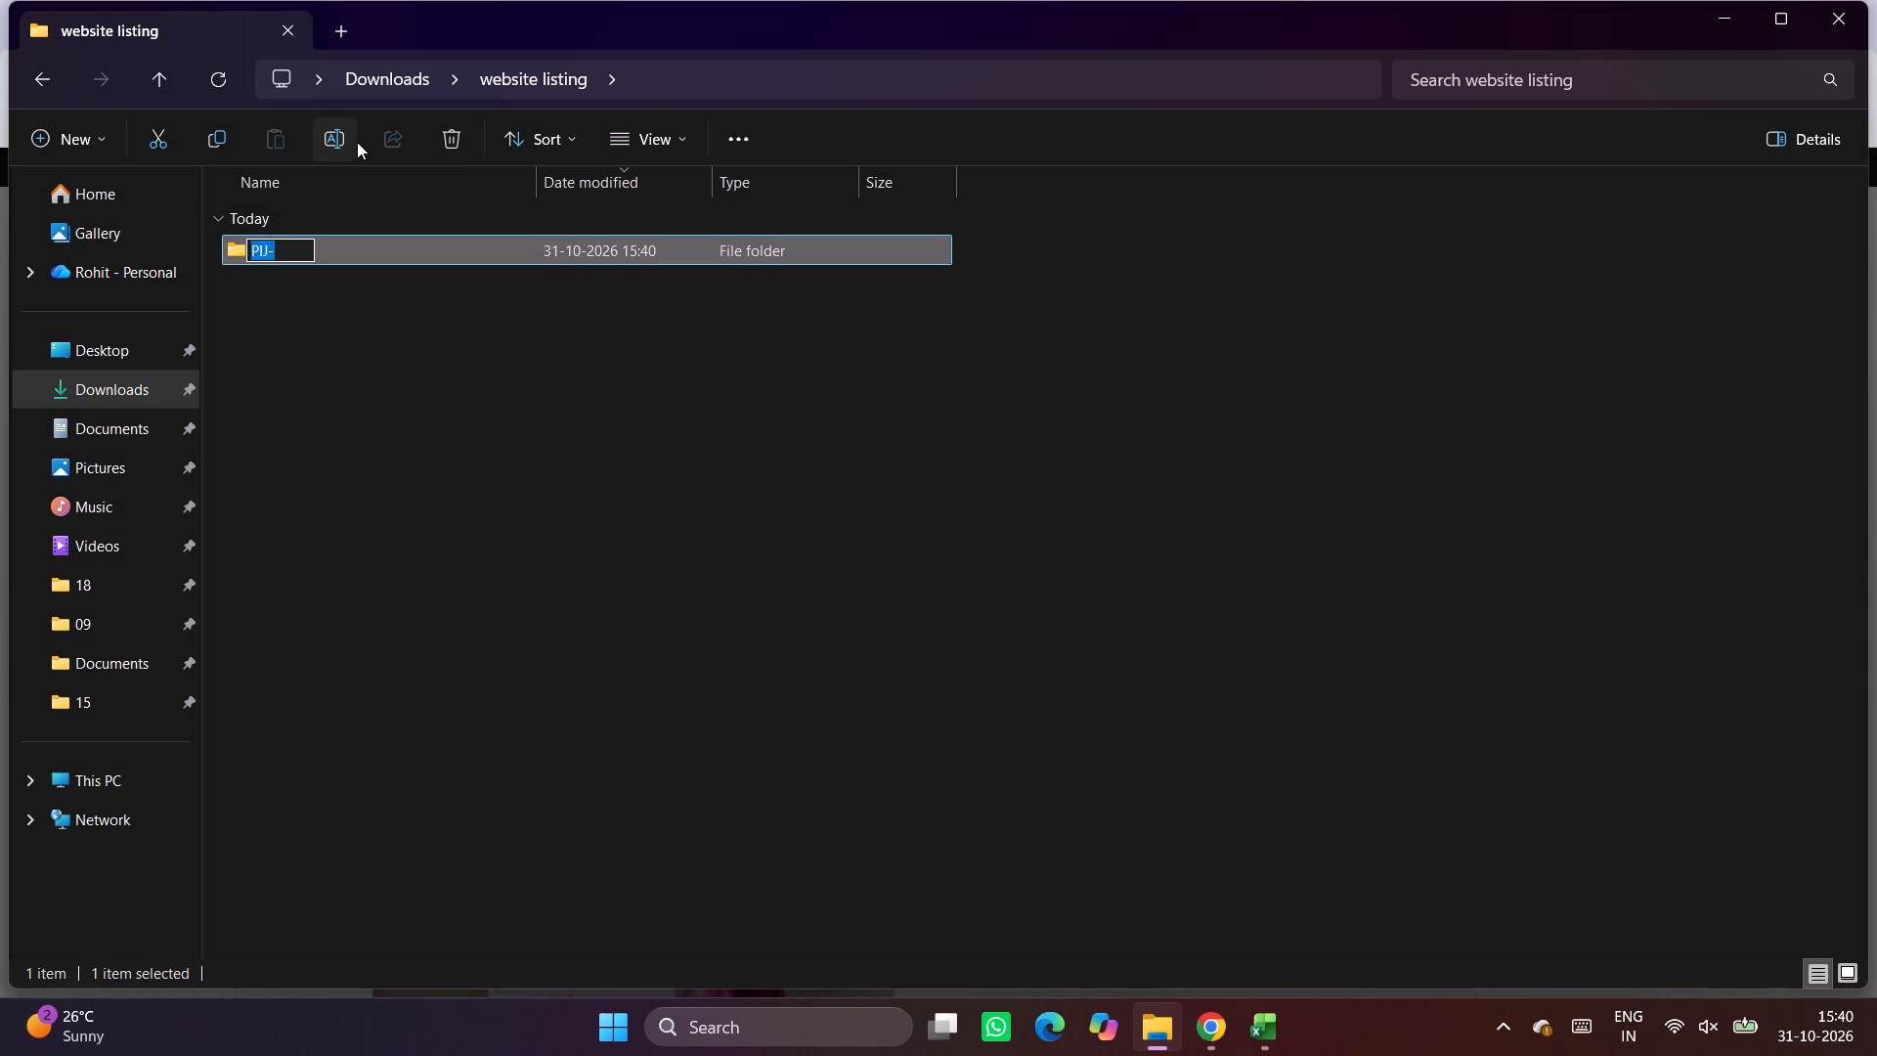
pyautogui.click(285, 242)
pyautogui.press('2')
pyautogui.click(438, 451)
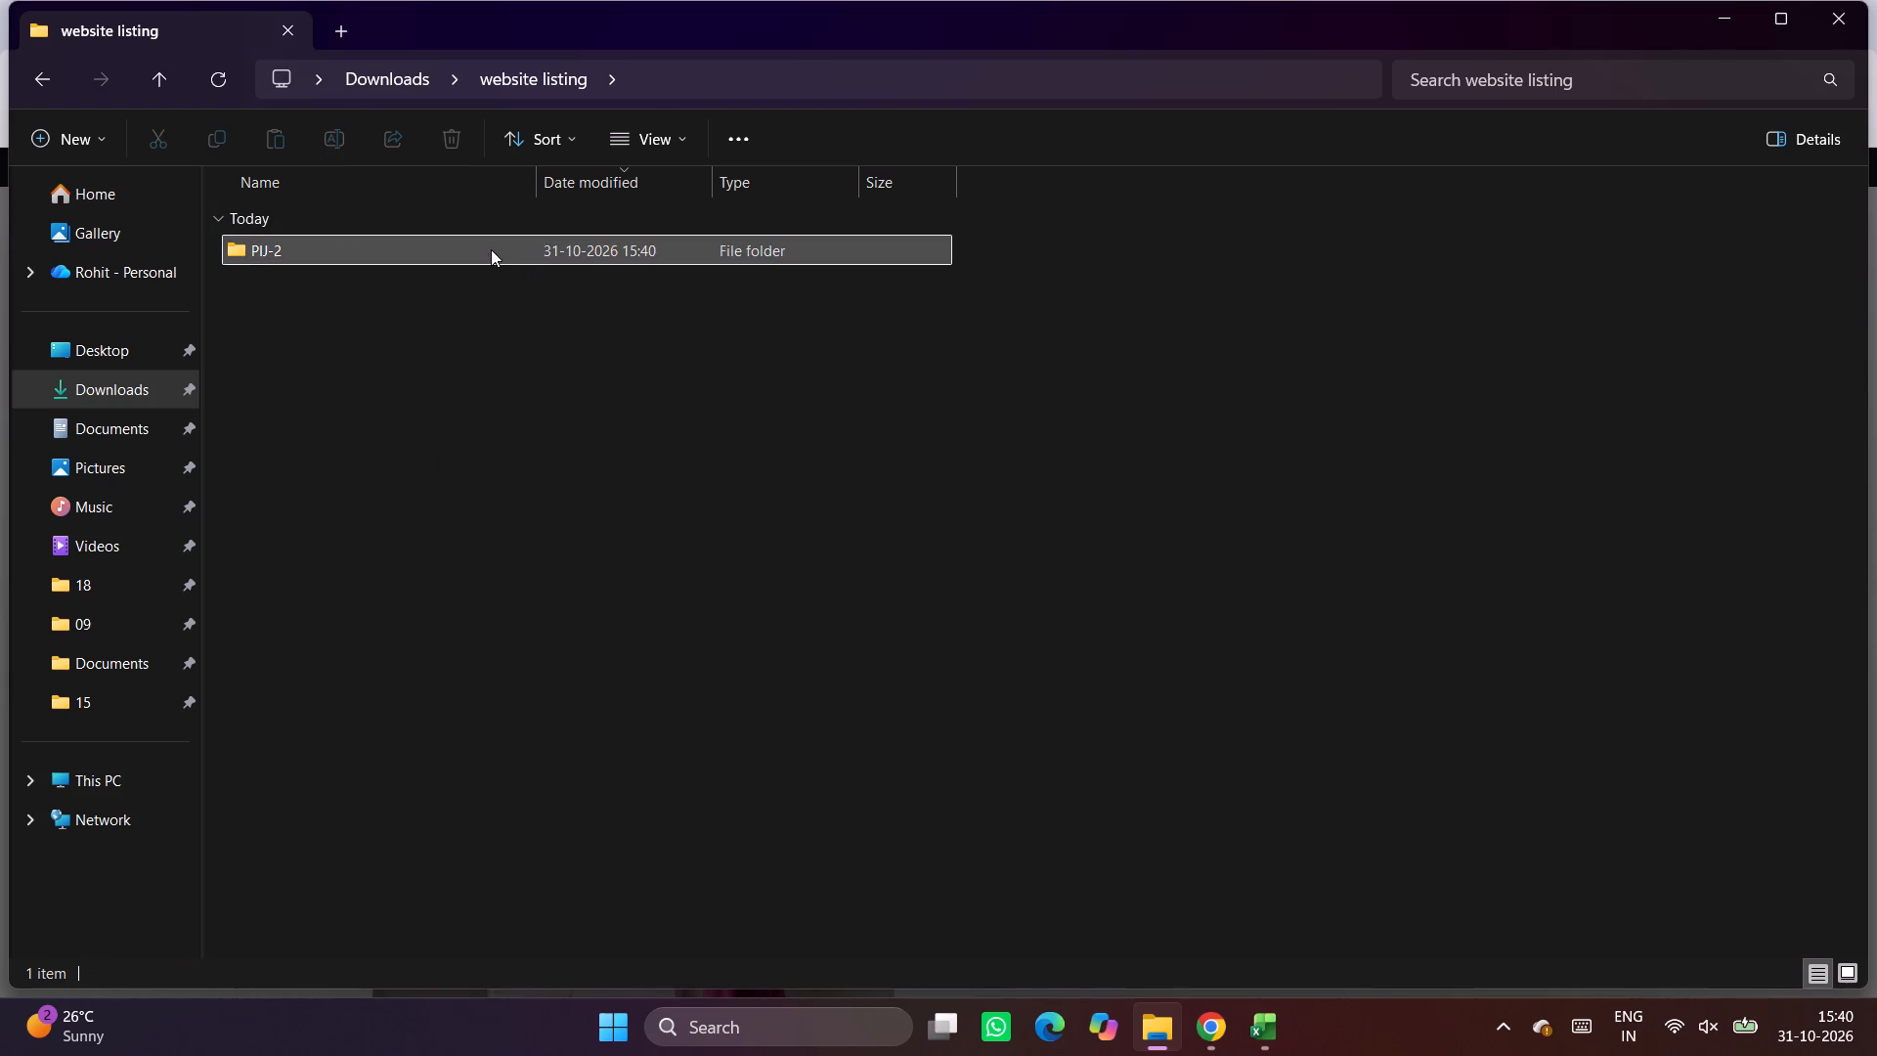
pyautogui.doubleClick(491, 249)
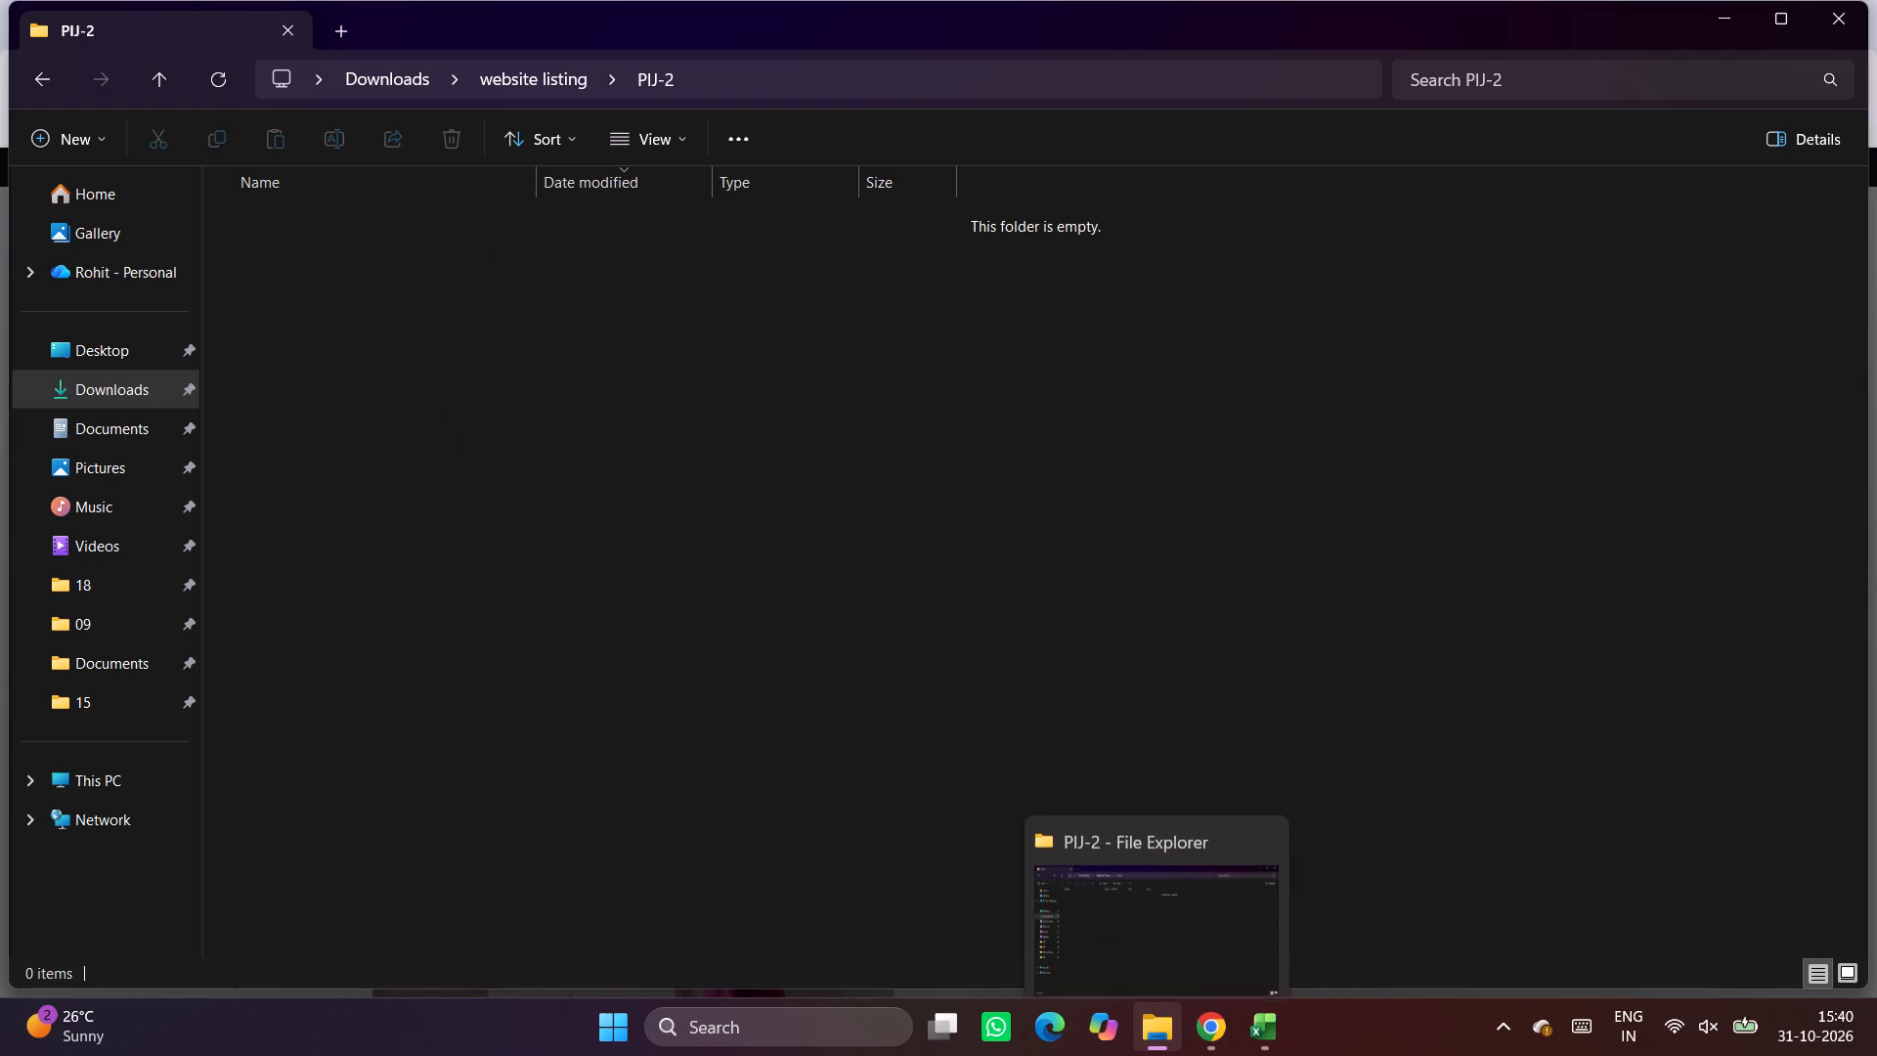
# Back in the browser, take the Nykaa skirt page's web address and run an image extraction on it at websiteimagextractor.com in a new tab.
pyautogui.click(1202, 1055)
pyautogui.click(1114, 918)
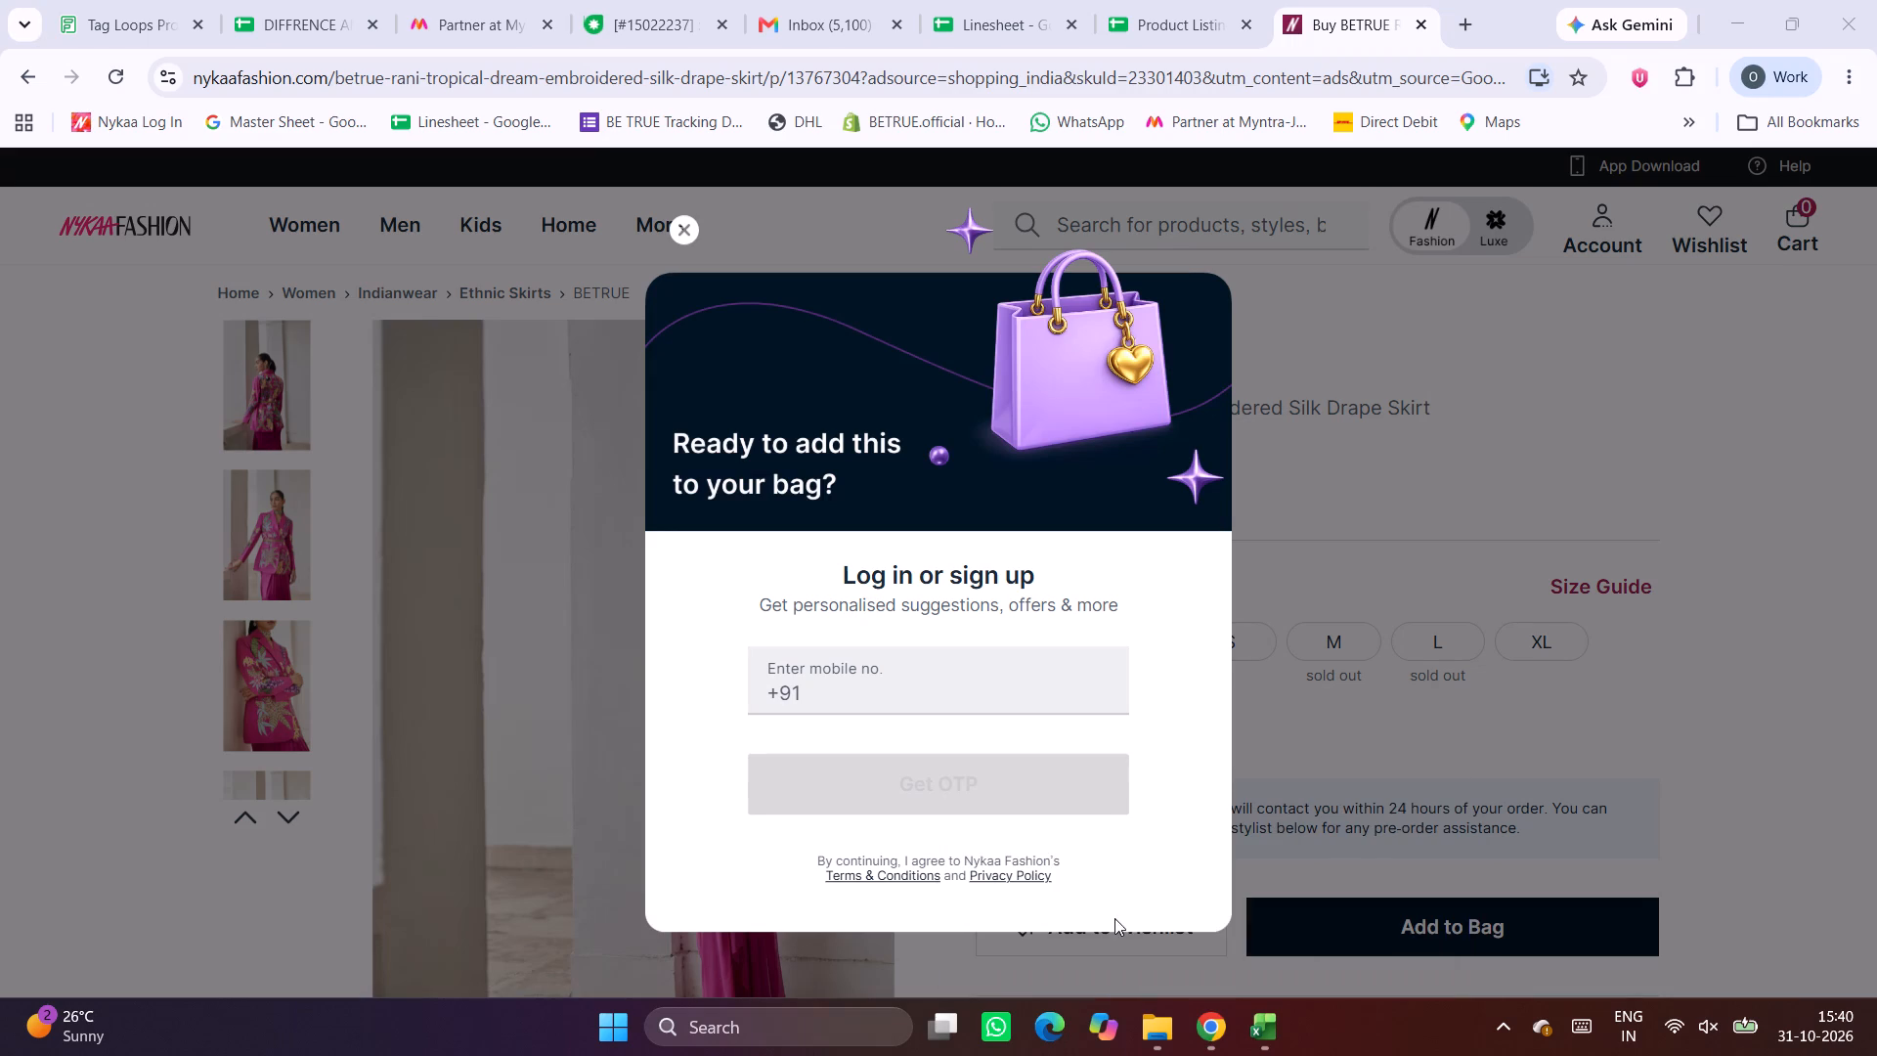
pyautogui.click(1168, 80)
pyautogui.hotkey('ctrl', 'x')
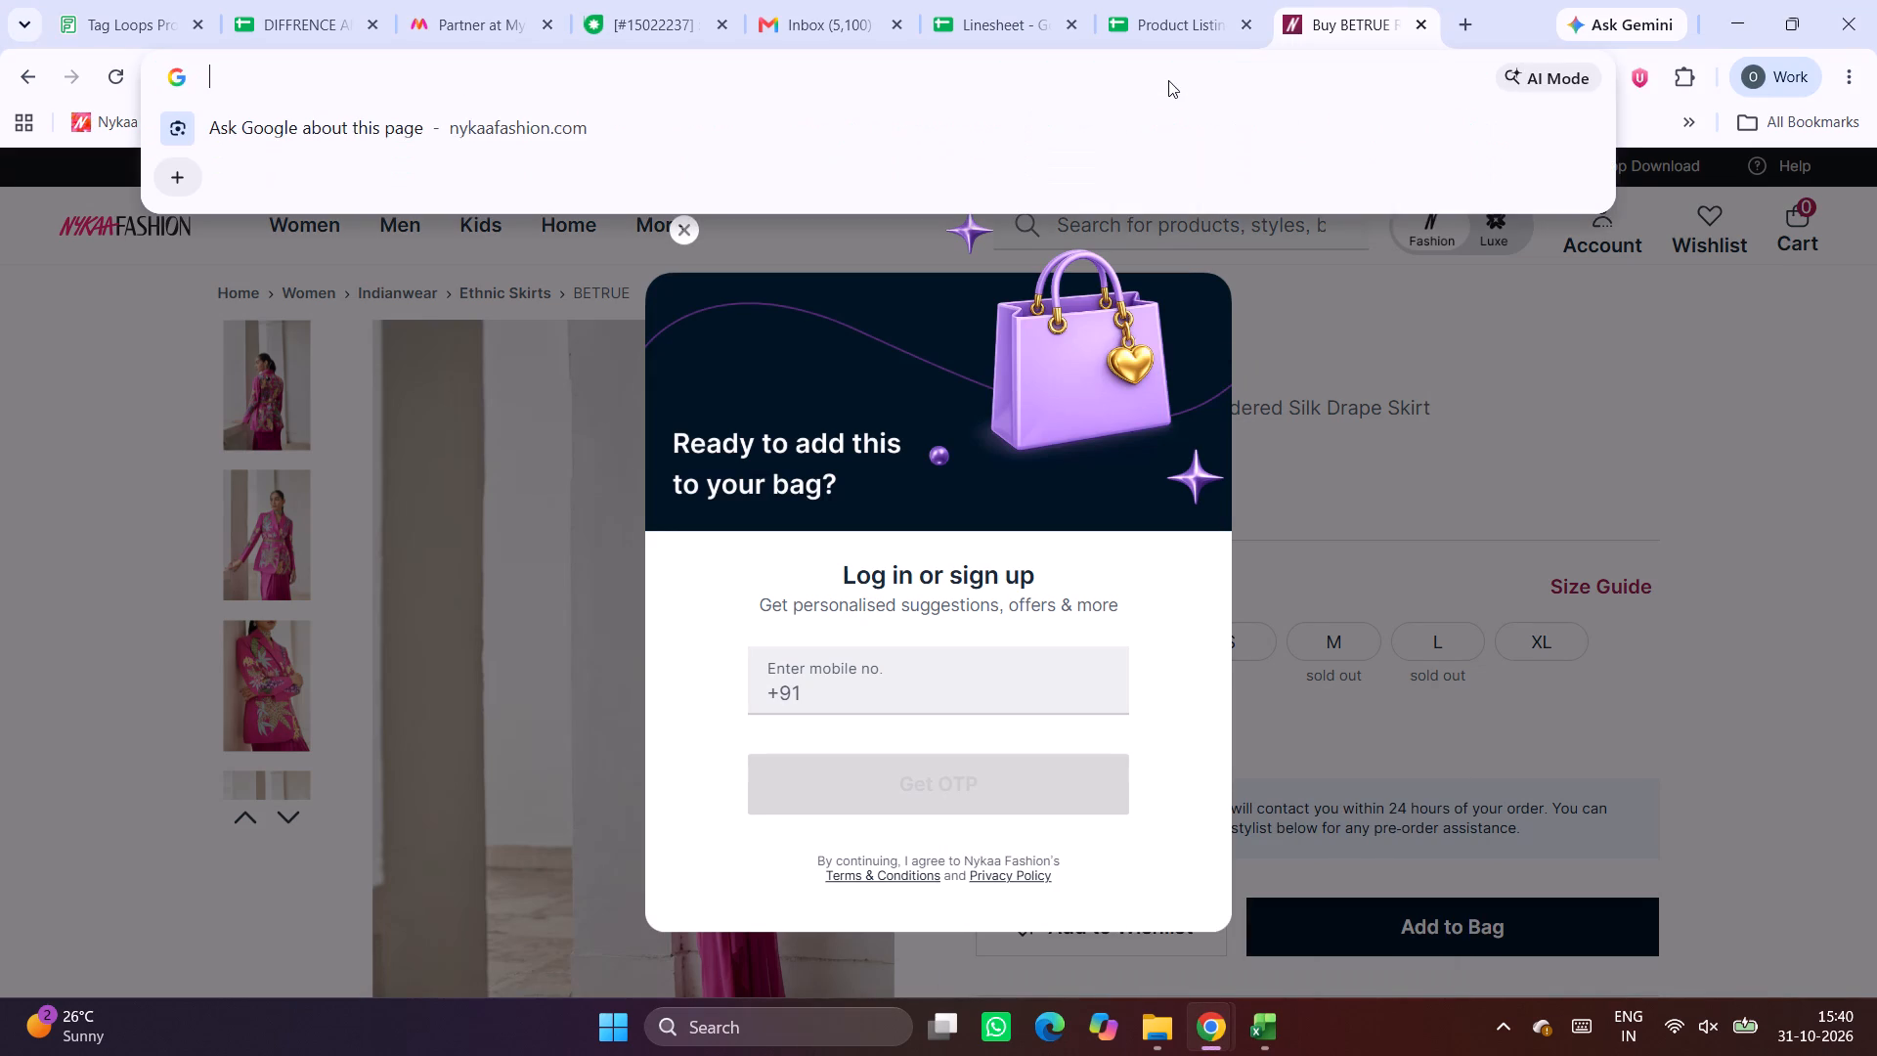
pyautogui.click(1467, 27)
pyautogui.write('extr')
pyautogui.press('Return')
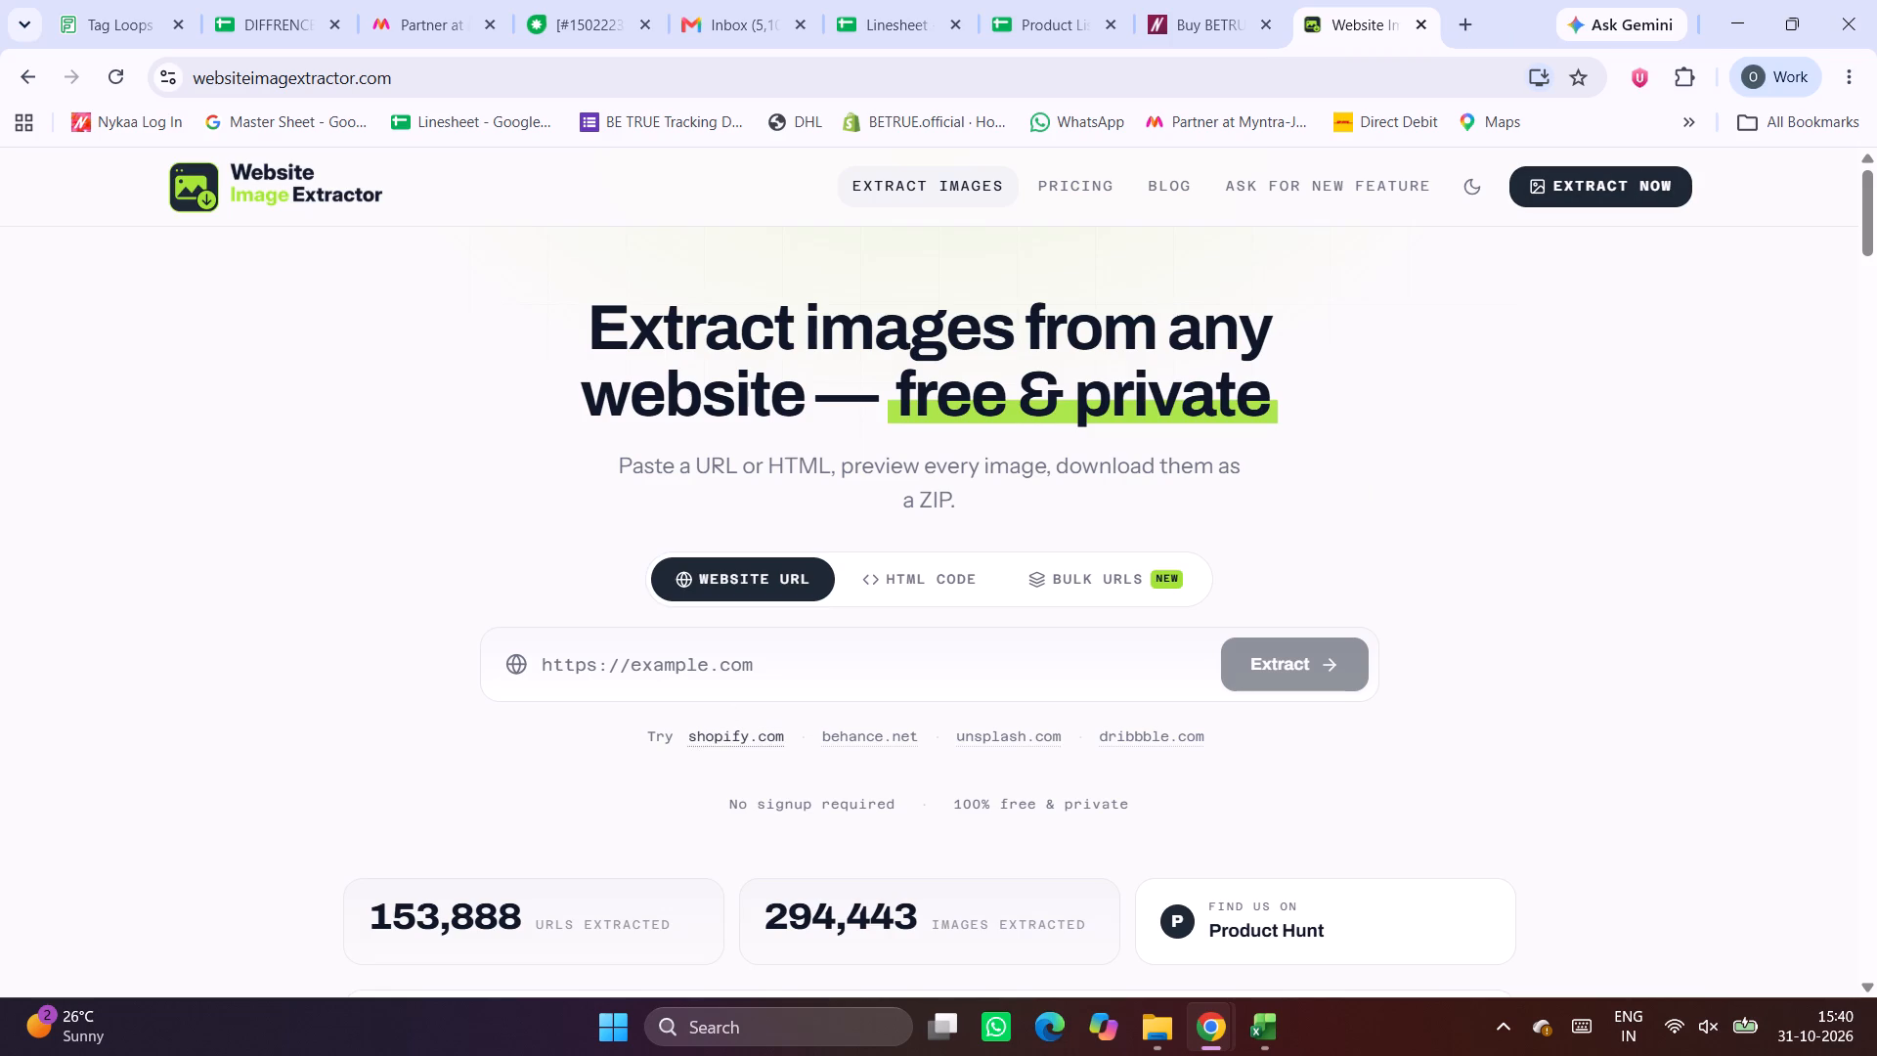
pyautogui.click(804, 640)
pyautogui.hotkey('ctrl', 'v')
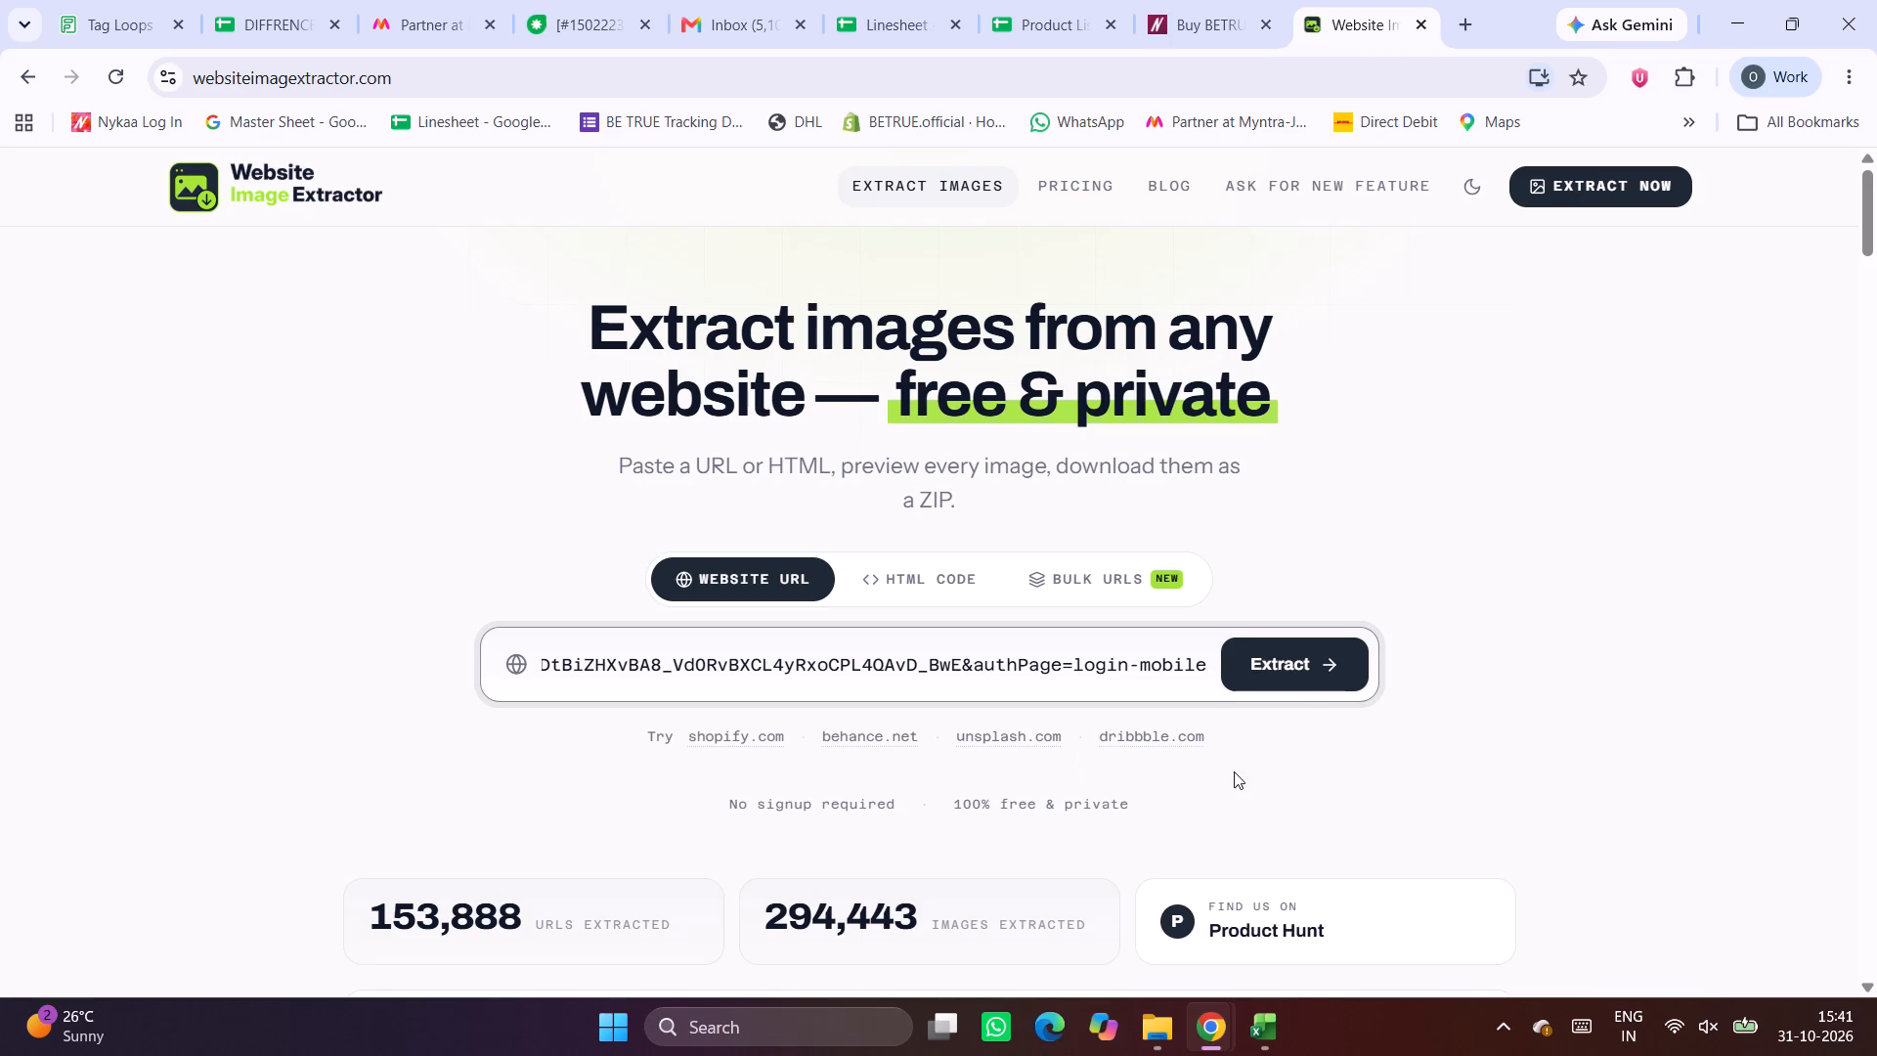
pyautogui.click(1301, 671)
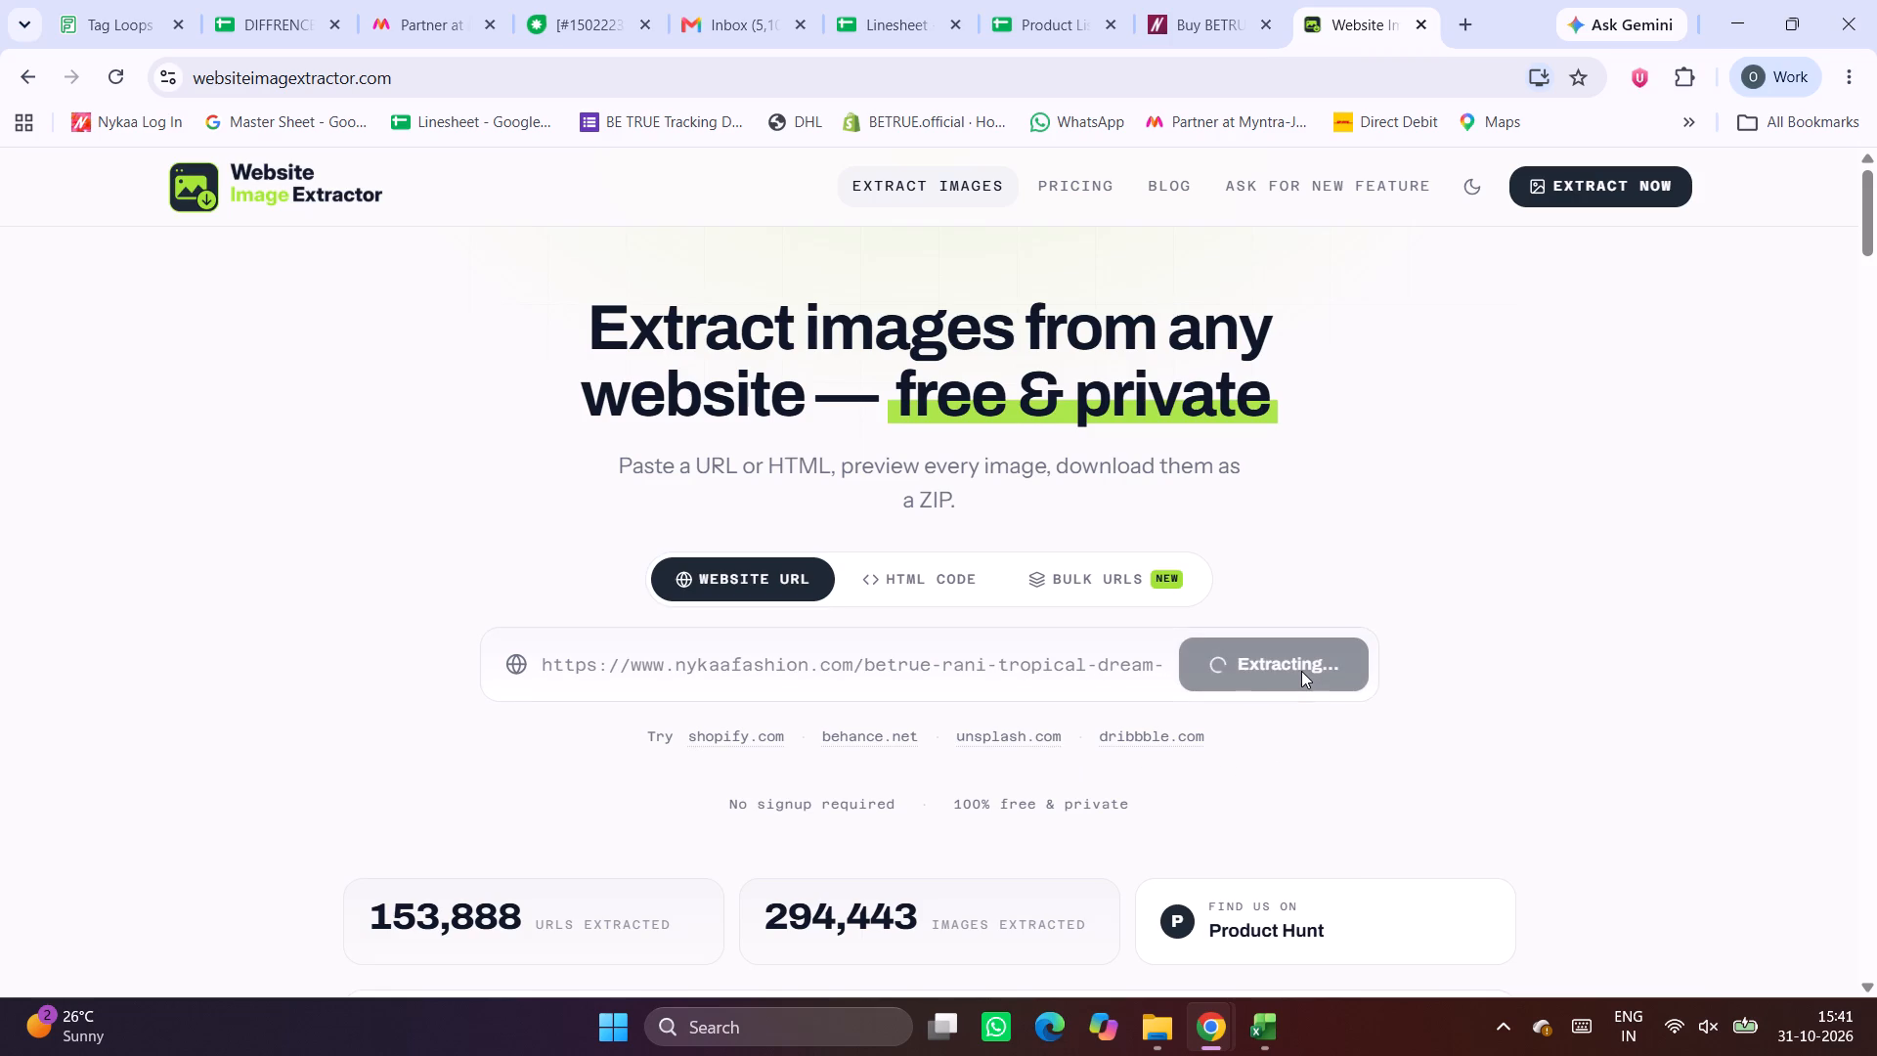
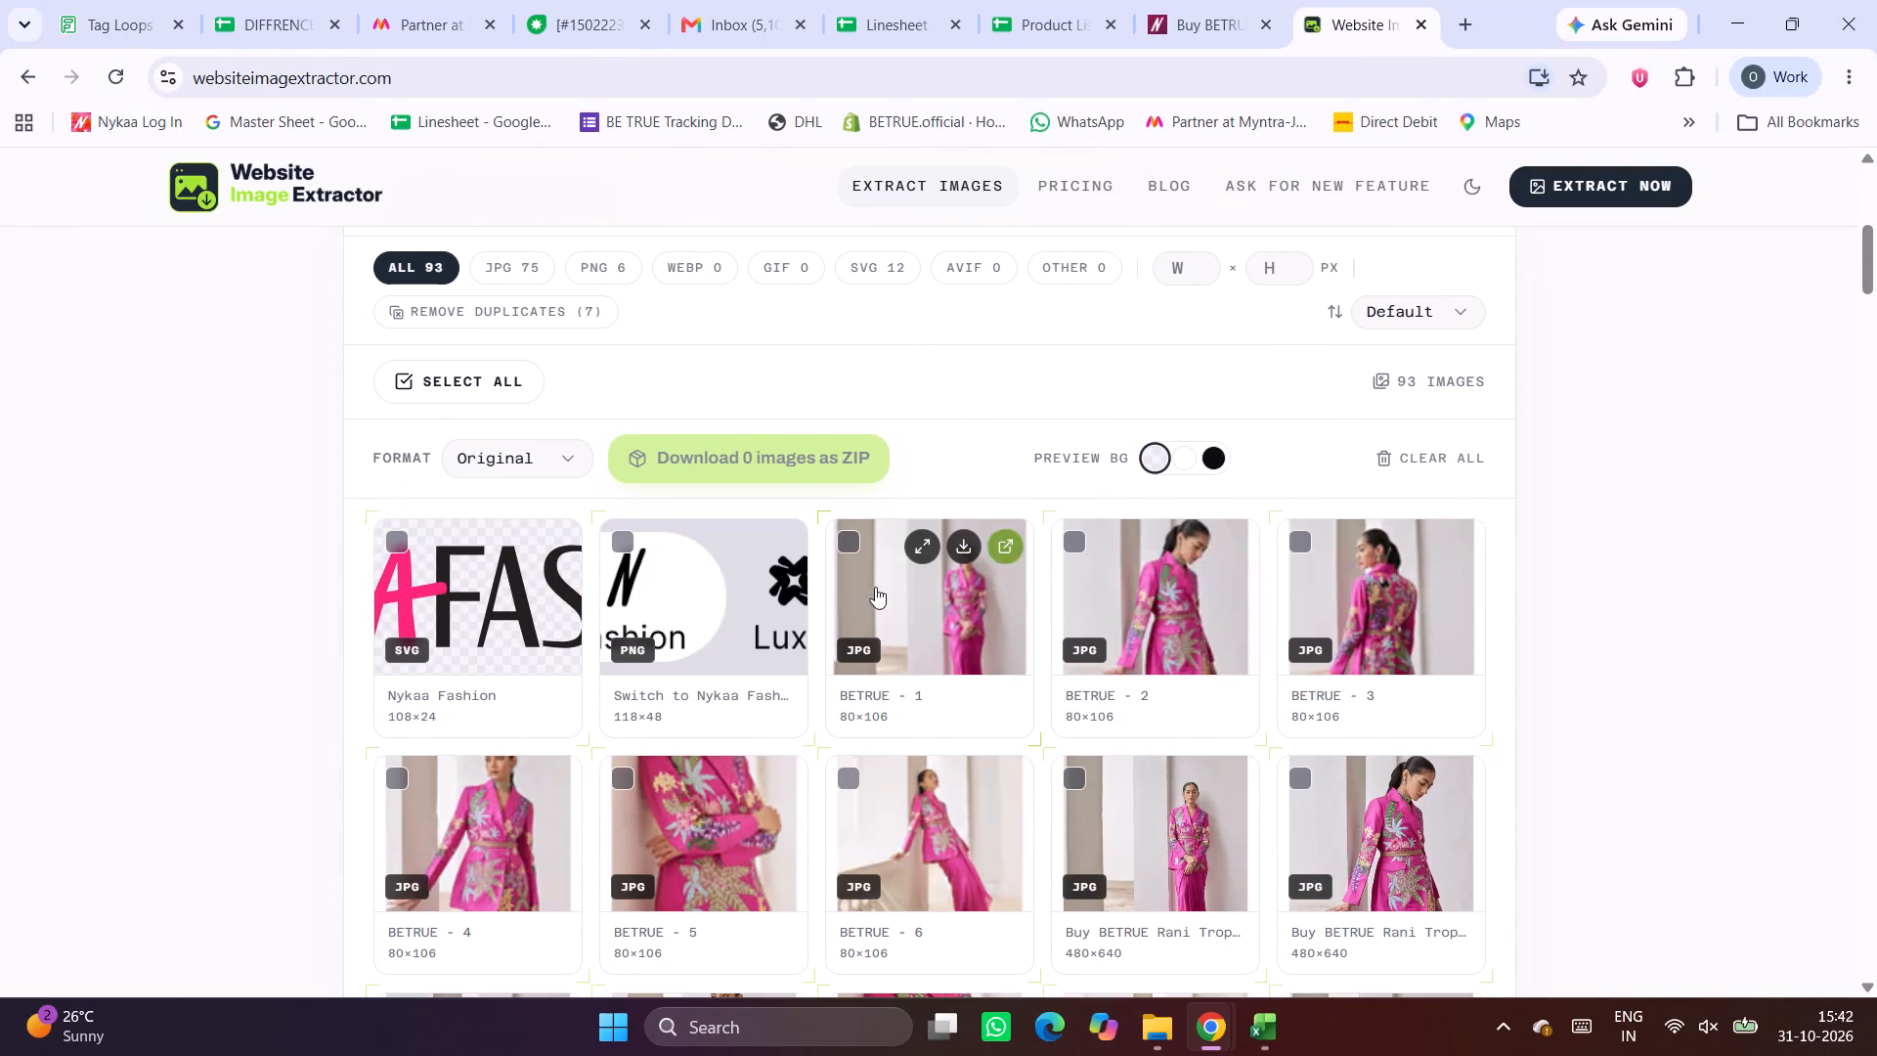
# Select the six 480×640 JPG images titled "Buy BETRUE Rani Trop…" among the extracted images.
pyautogui.scroll(-1, 1094, 752)
pyautogui.scroll(-1, 1234, 749)
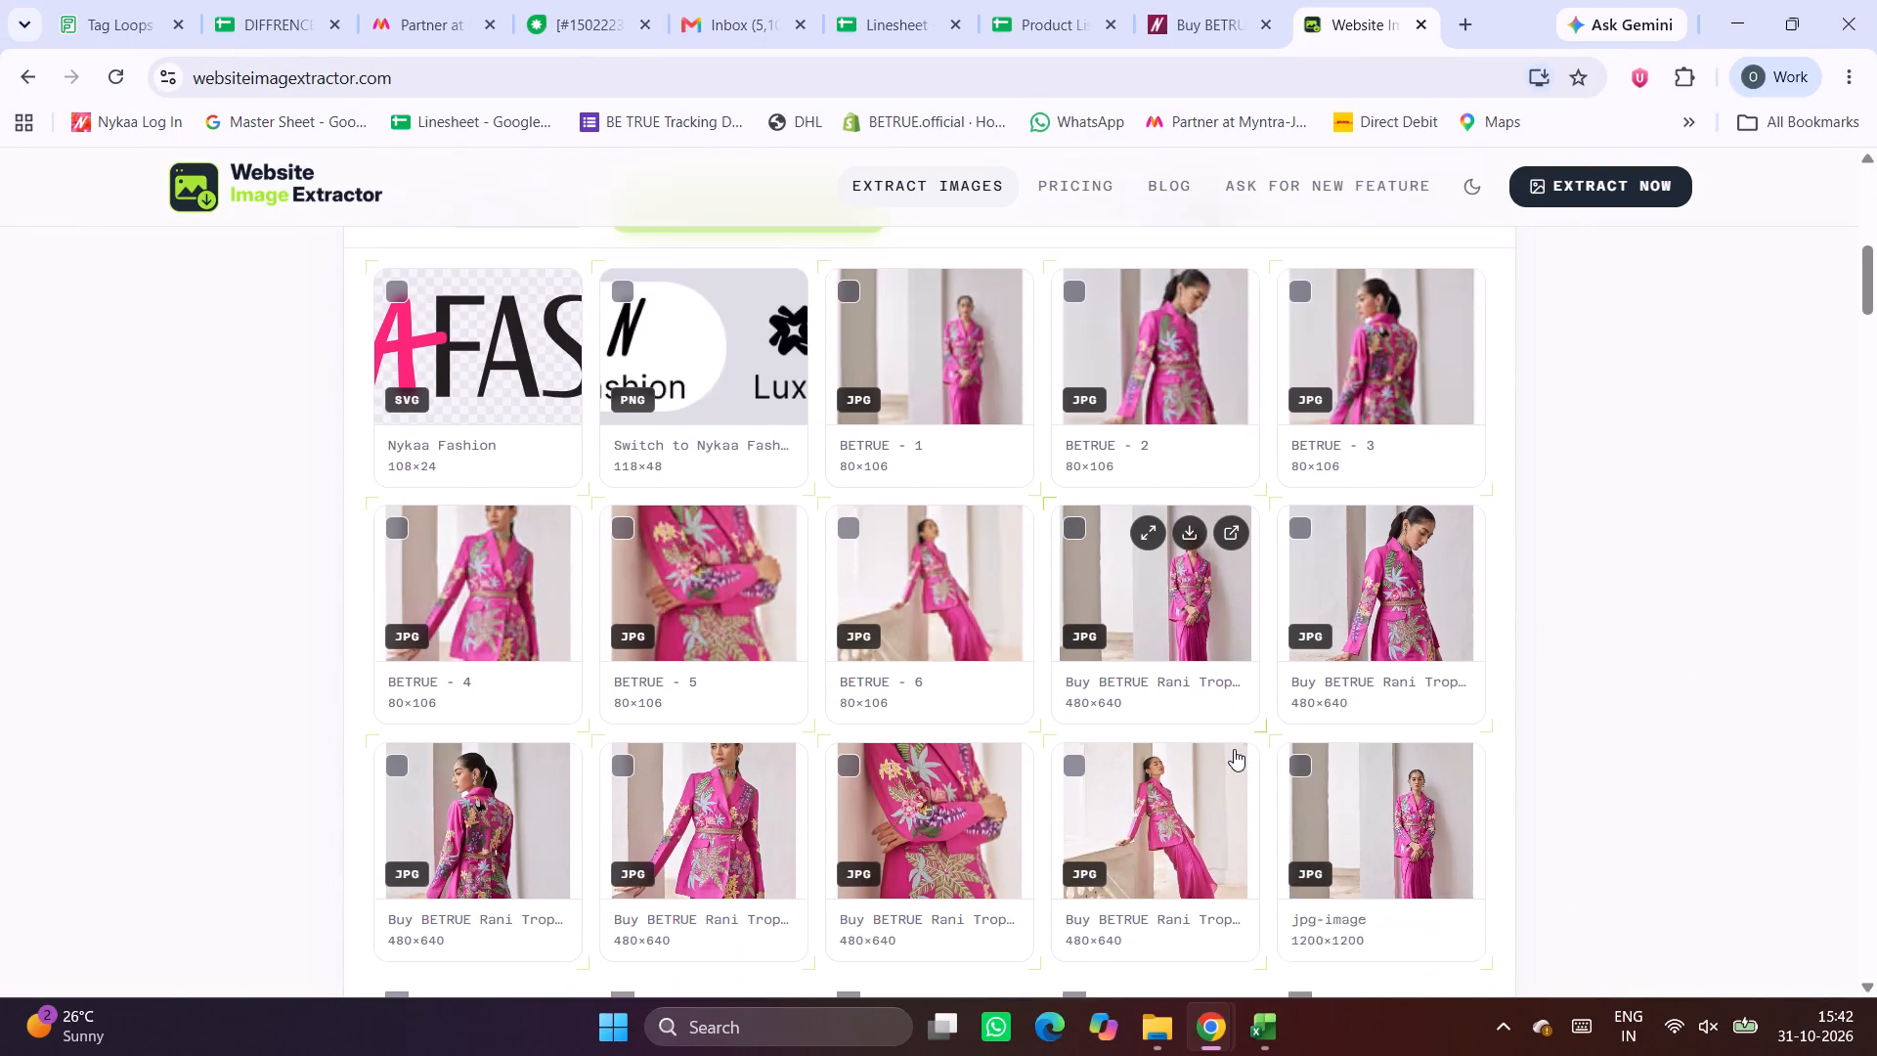
pyautogui.scroll(-2, 1234, 749)
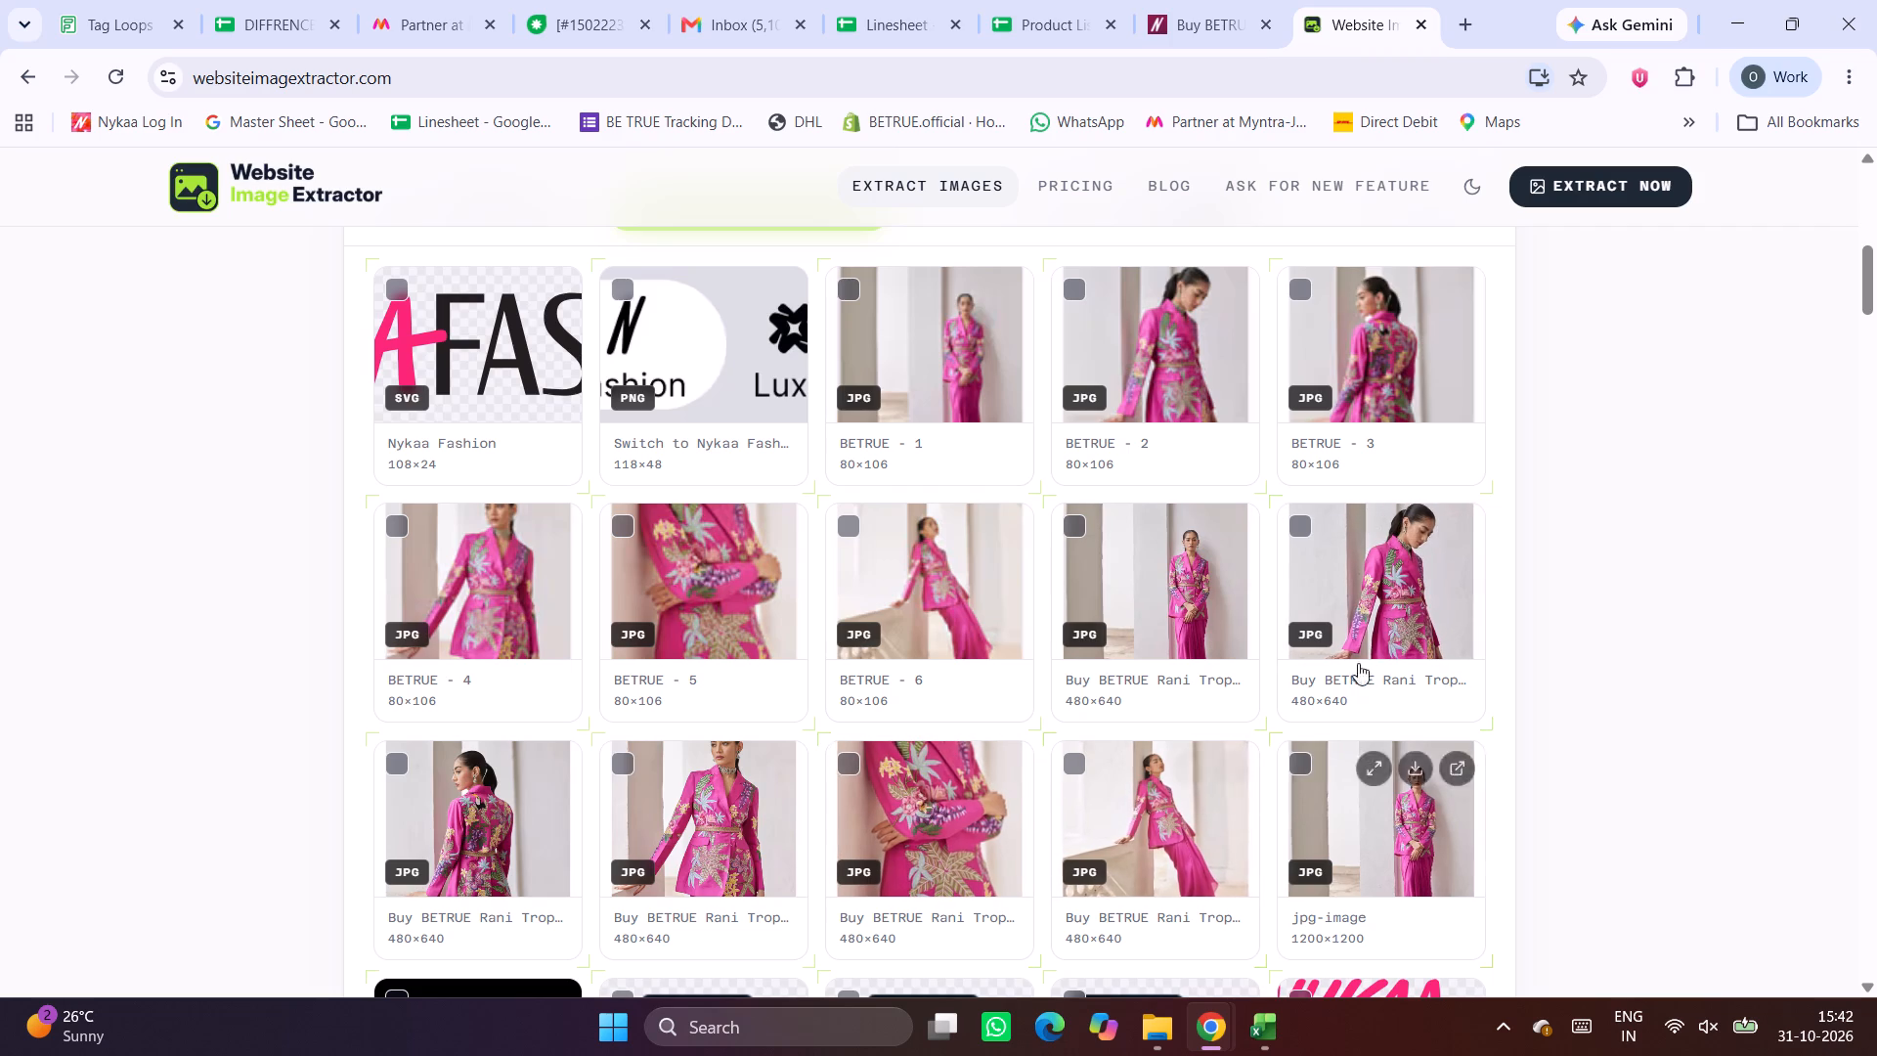
pyautogui.click(1305, 529)
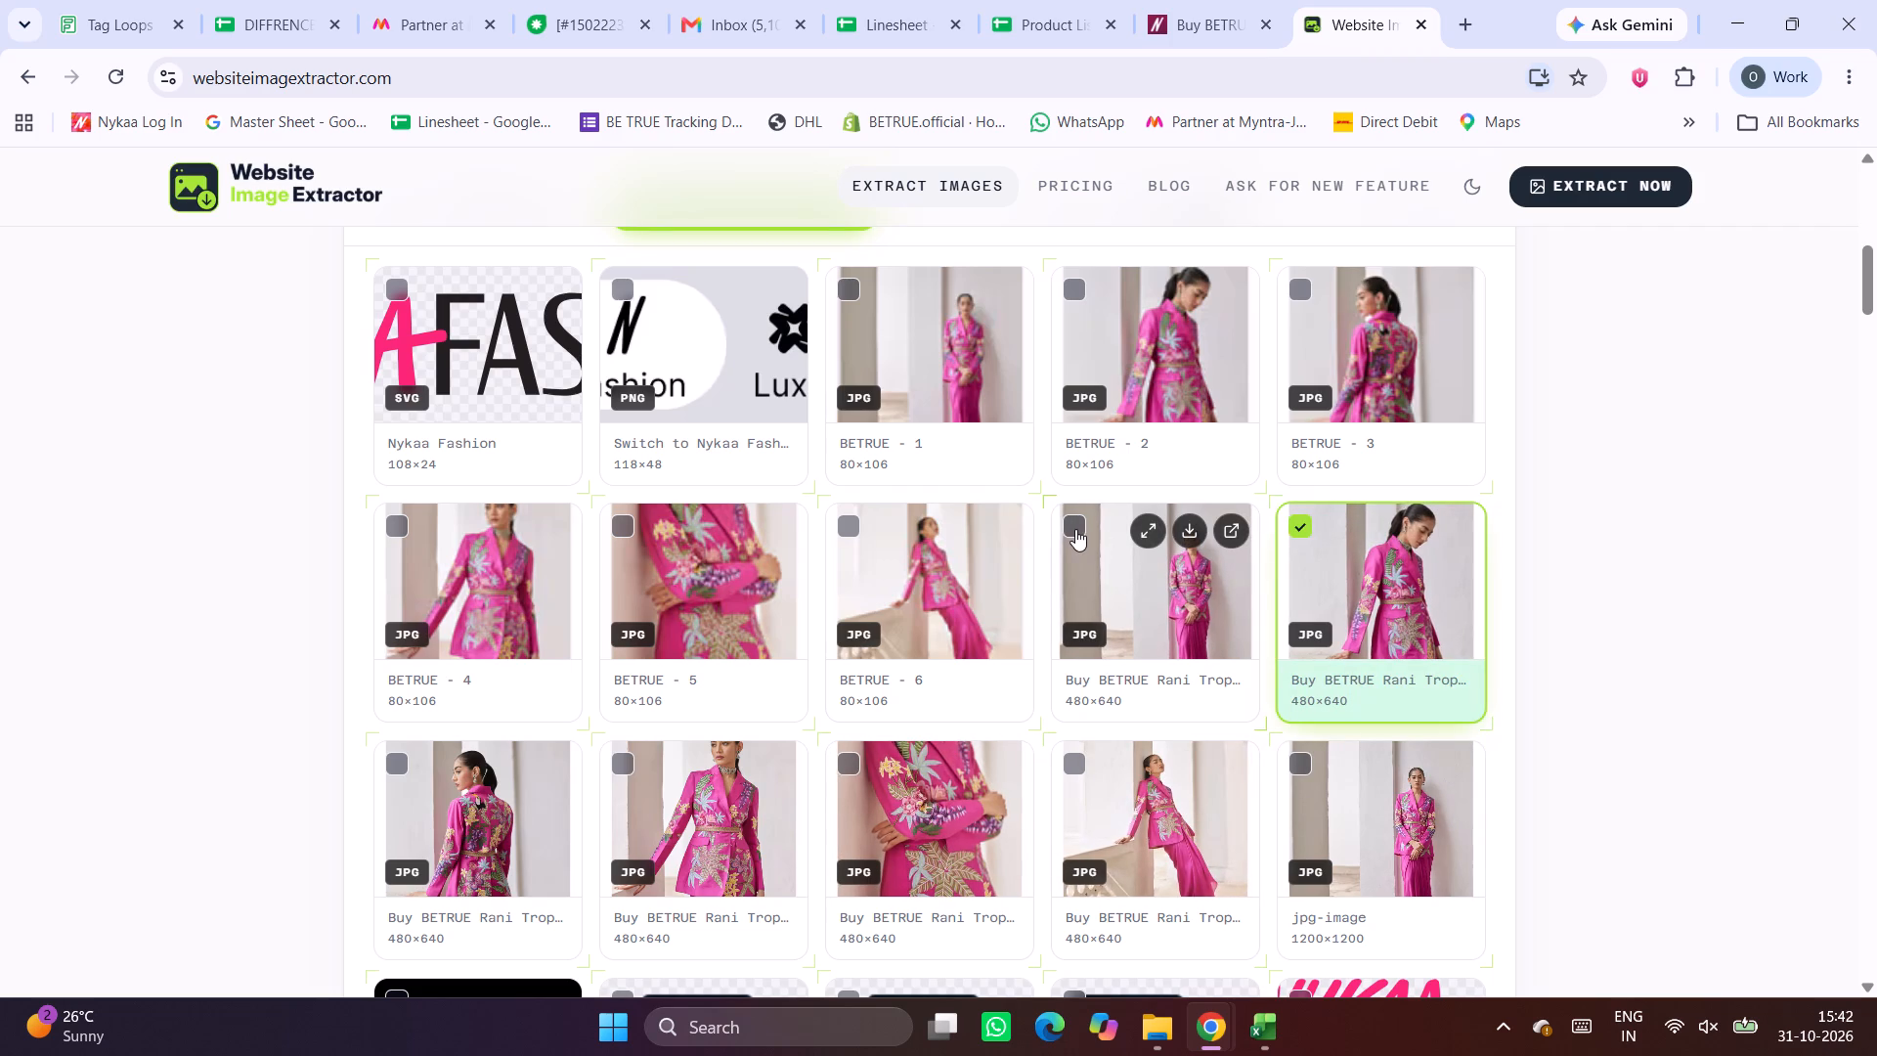
pyautogui.click(1075, 529)
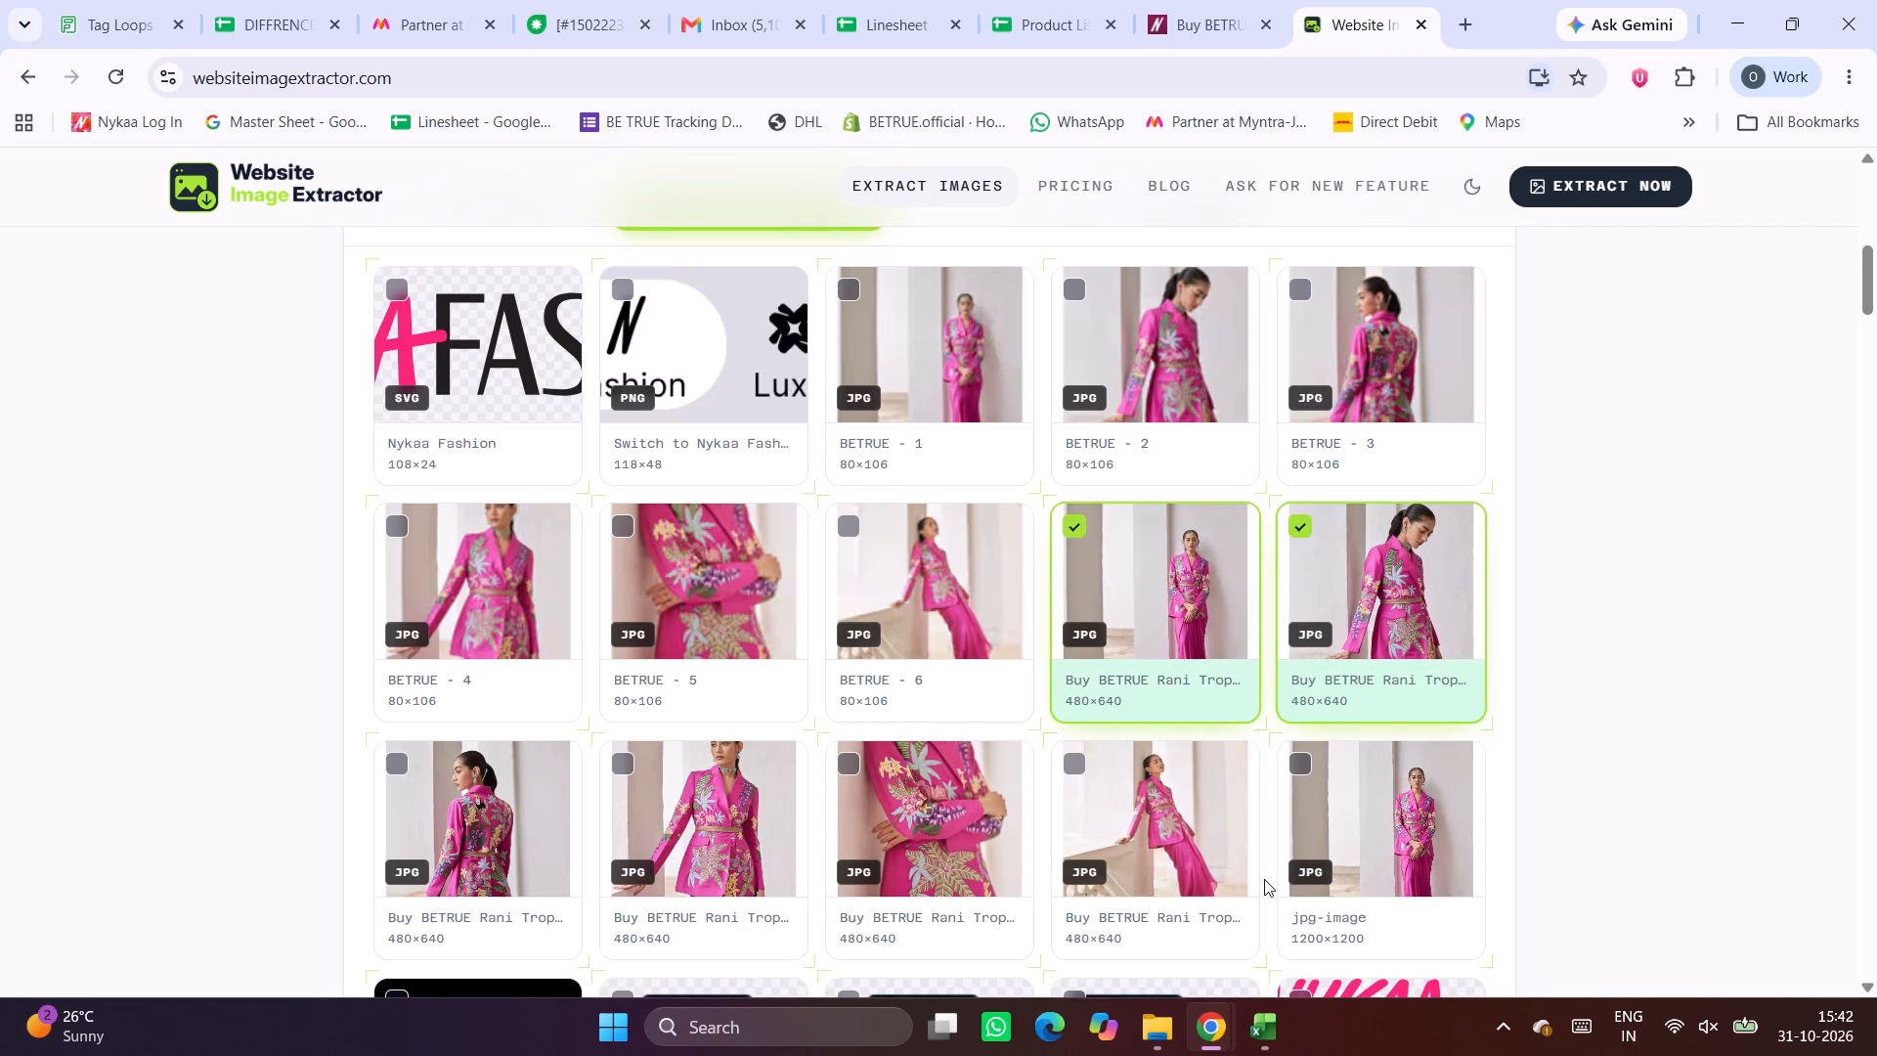
pyautogui.scroll(-2, 1264, 879)
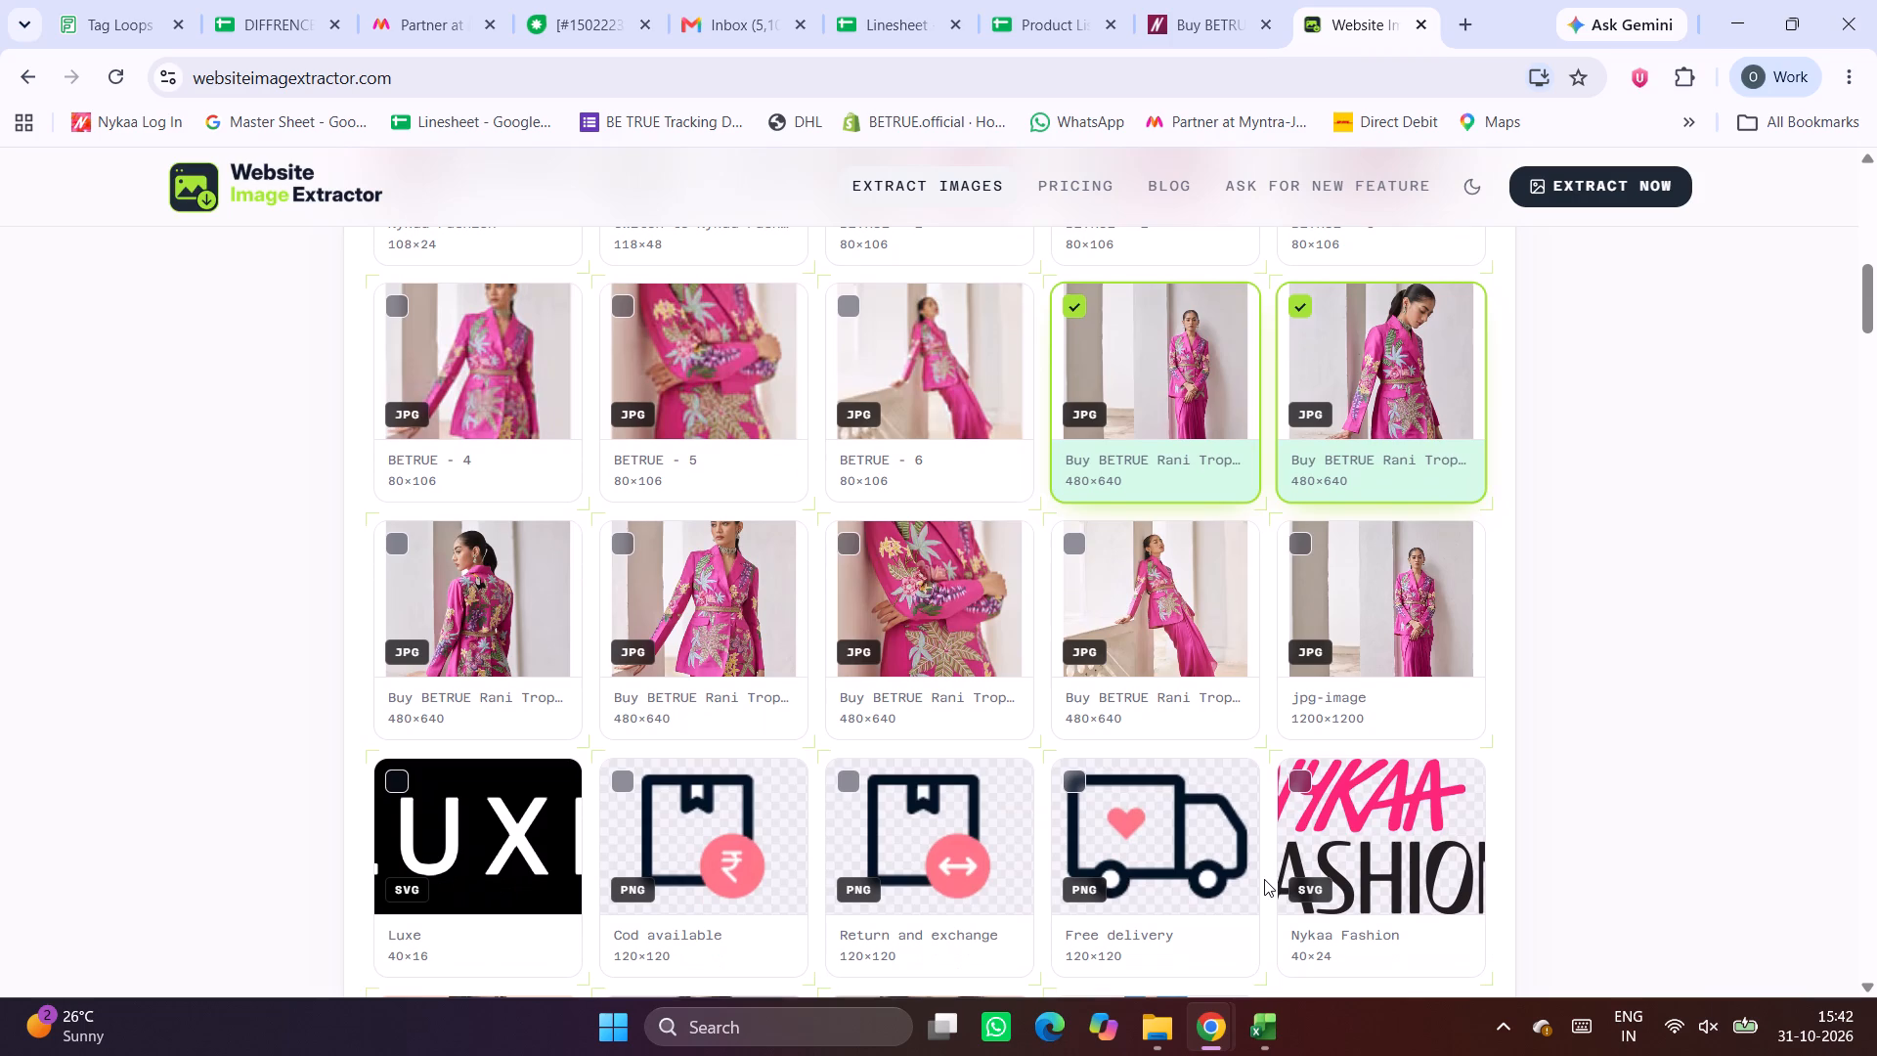
pyautogui.click(842, 539)
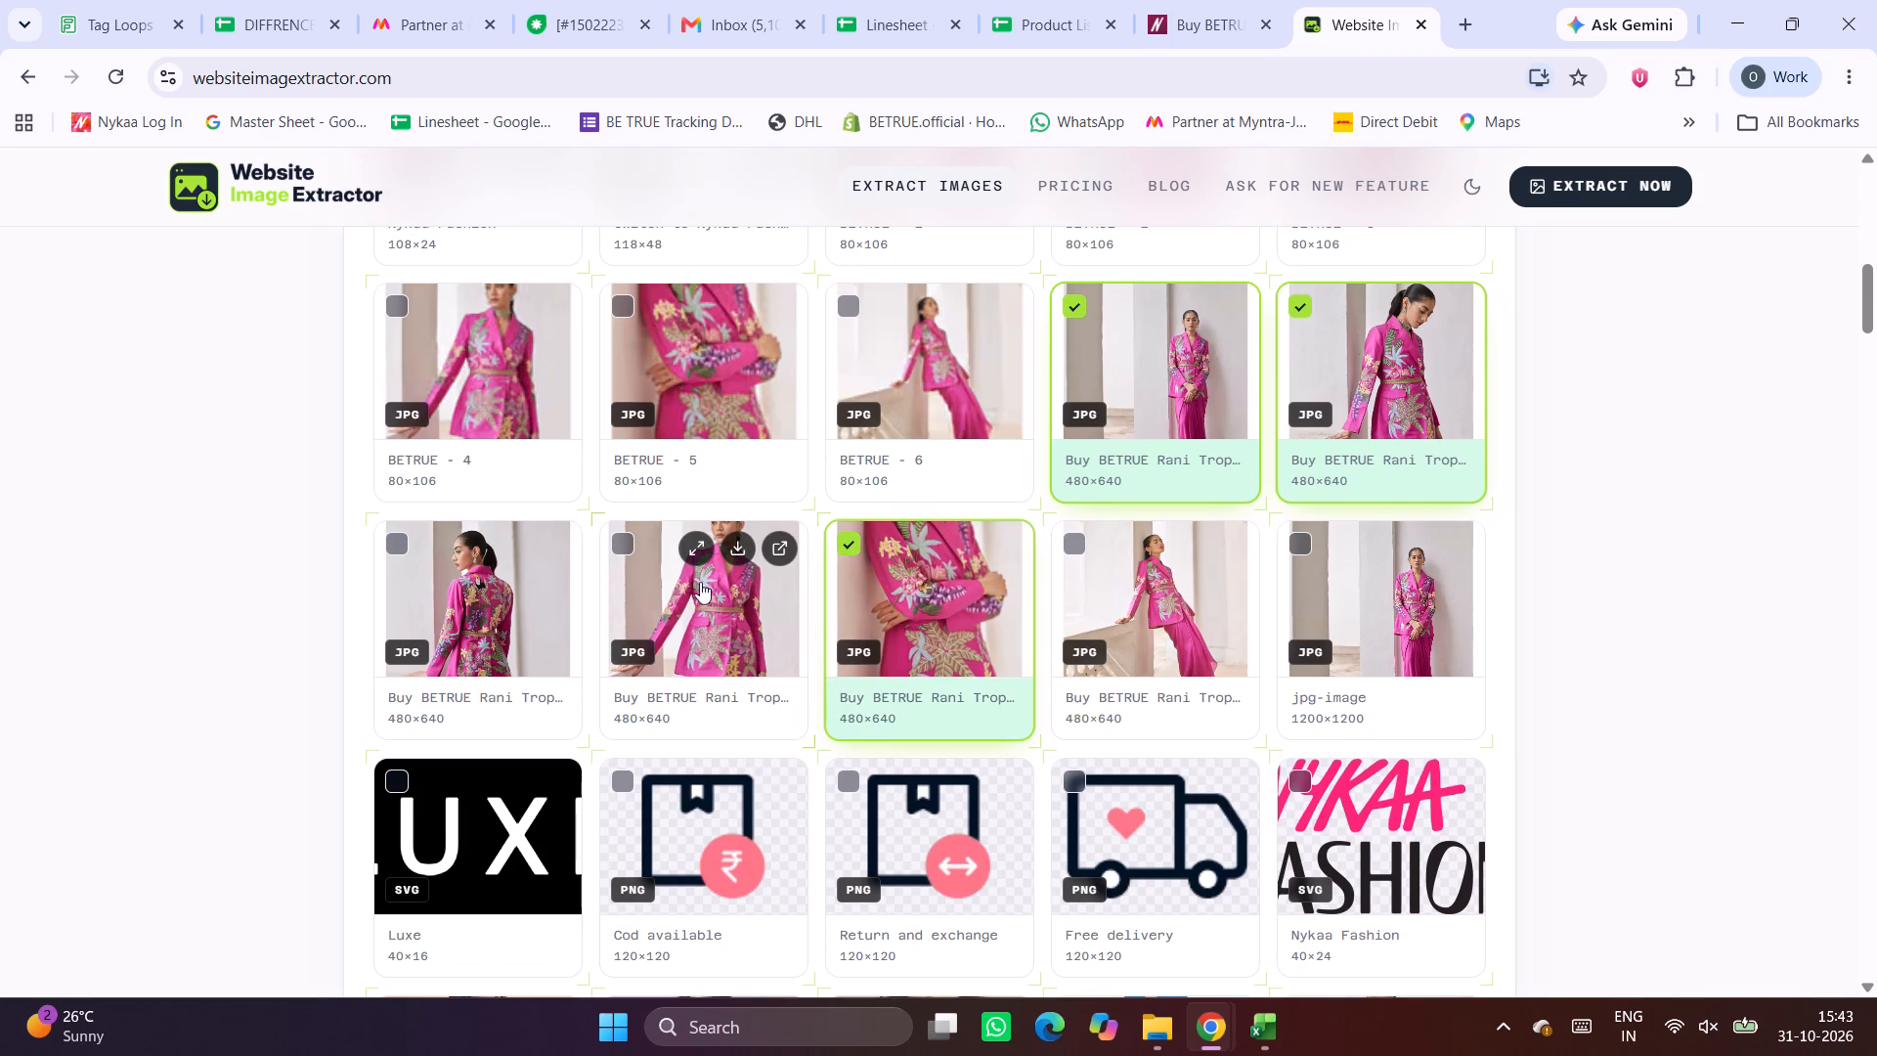
pyautogui.click(626, 543)
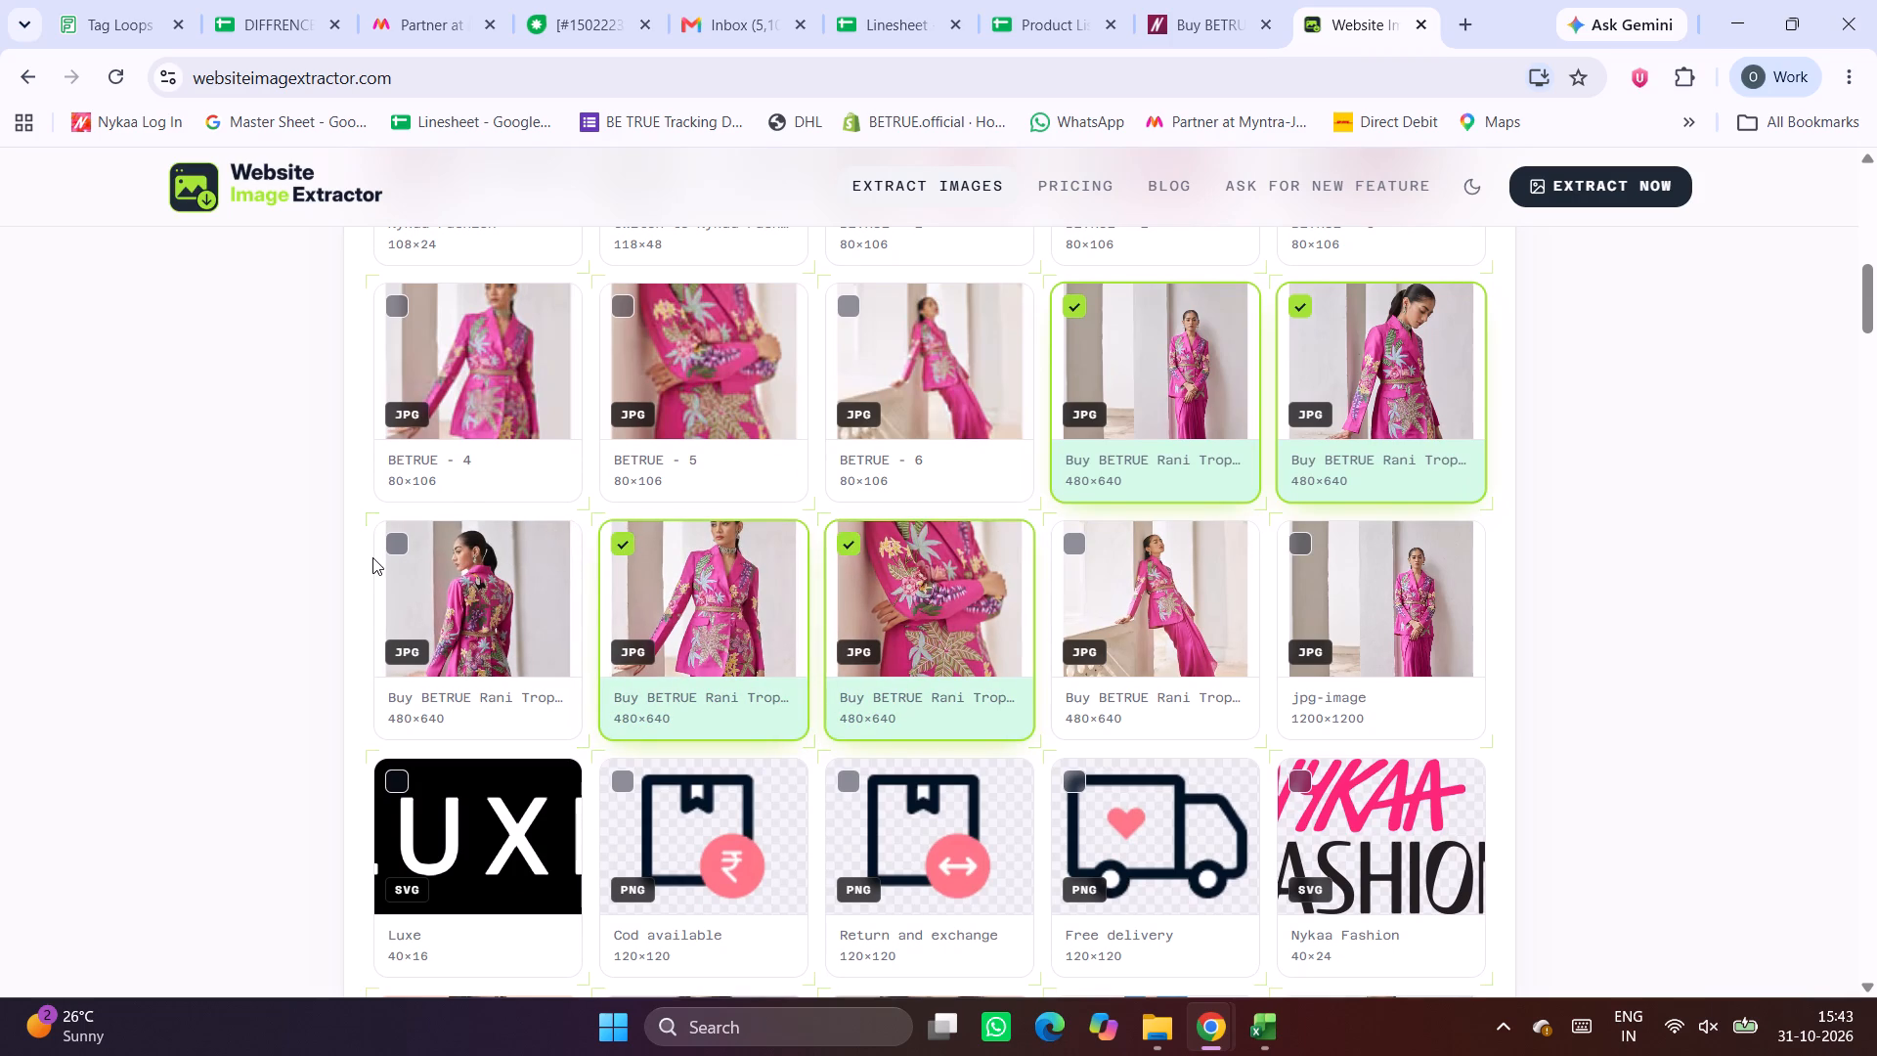
pyautogui.click(404, 546)
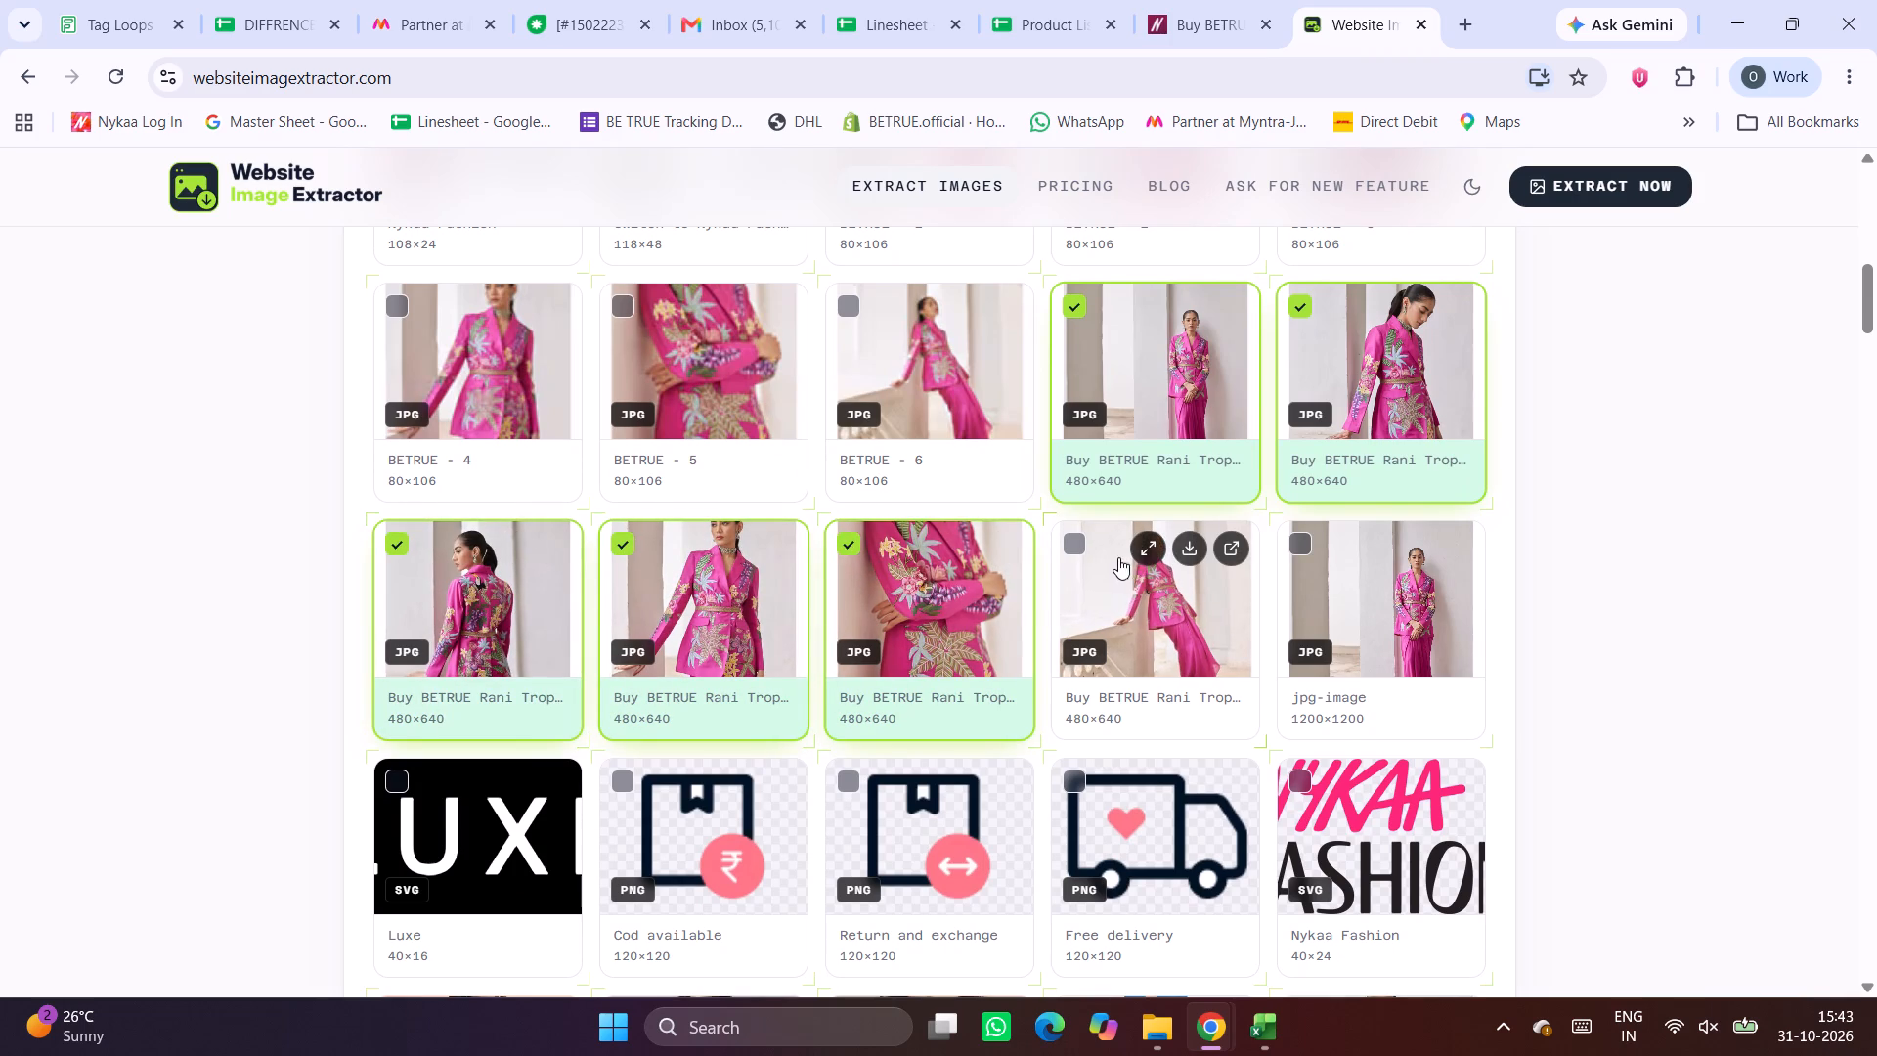
pyautogui.click(1083, 543)
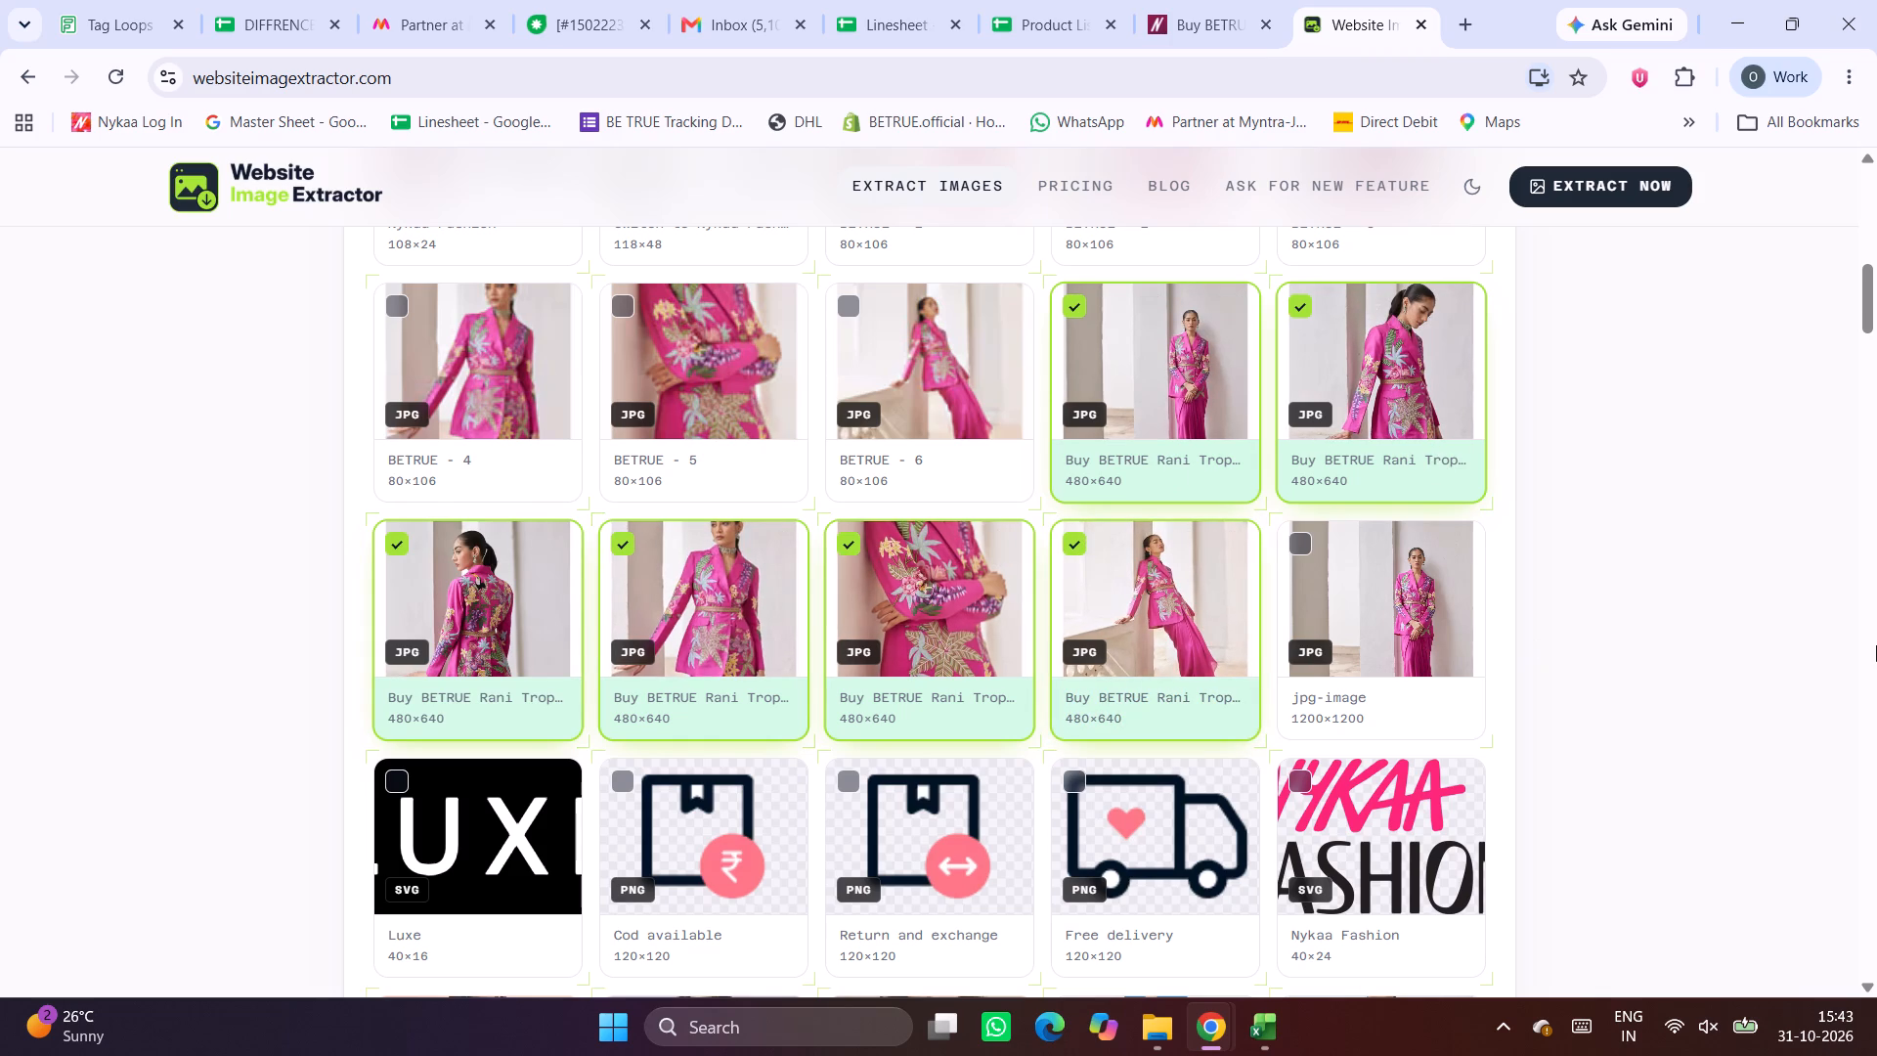
# Download the six selected images as a ZIP in original format, saving it in Downloads > website listing > PIJ-2.
pyautogui.scroll(3, 1876, 645)
pyautogui.click(510, 610)
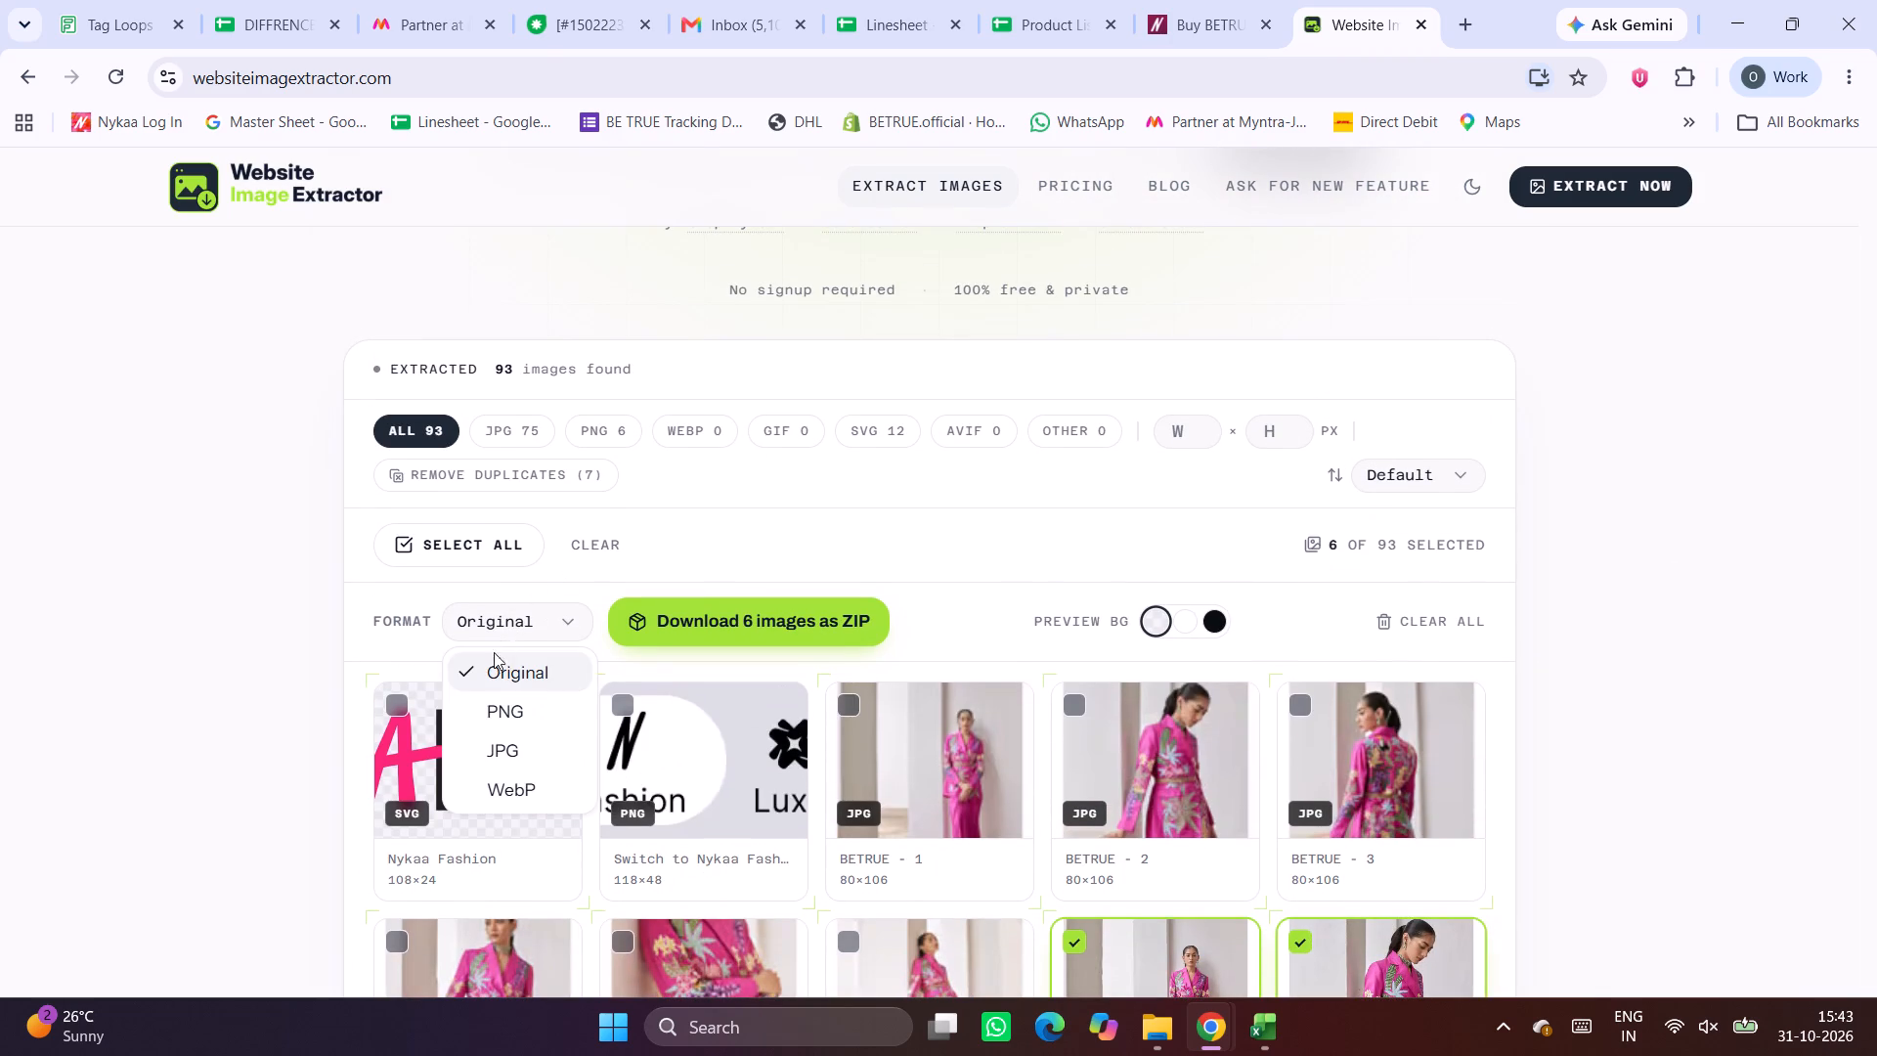
pyautogui.click(1710, 636)
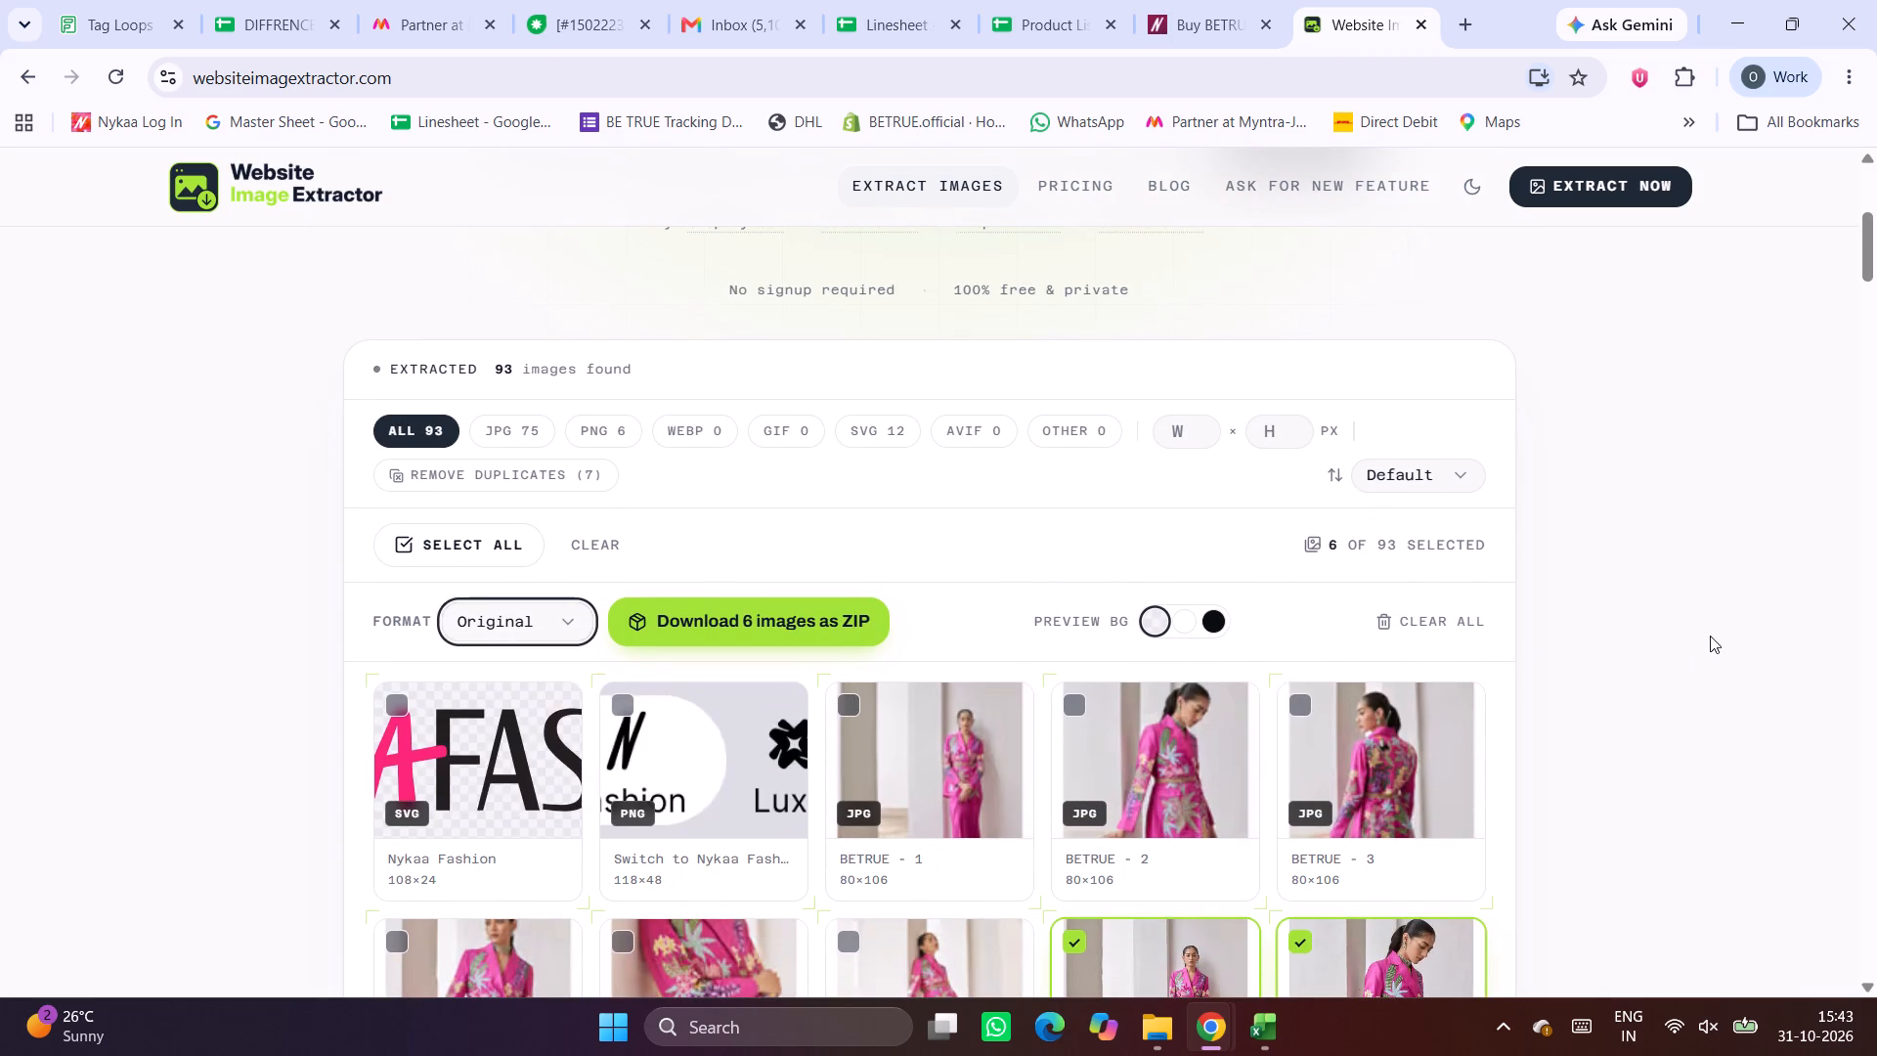
pyautogui.scroll(-5, 1710, 636)
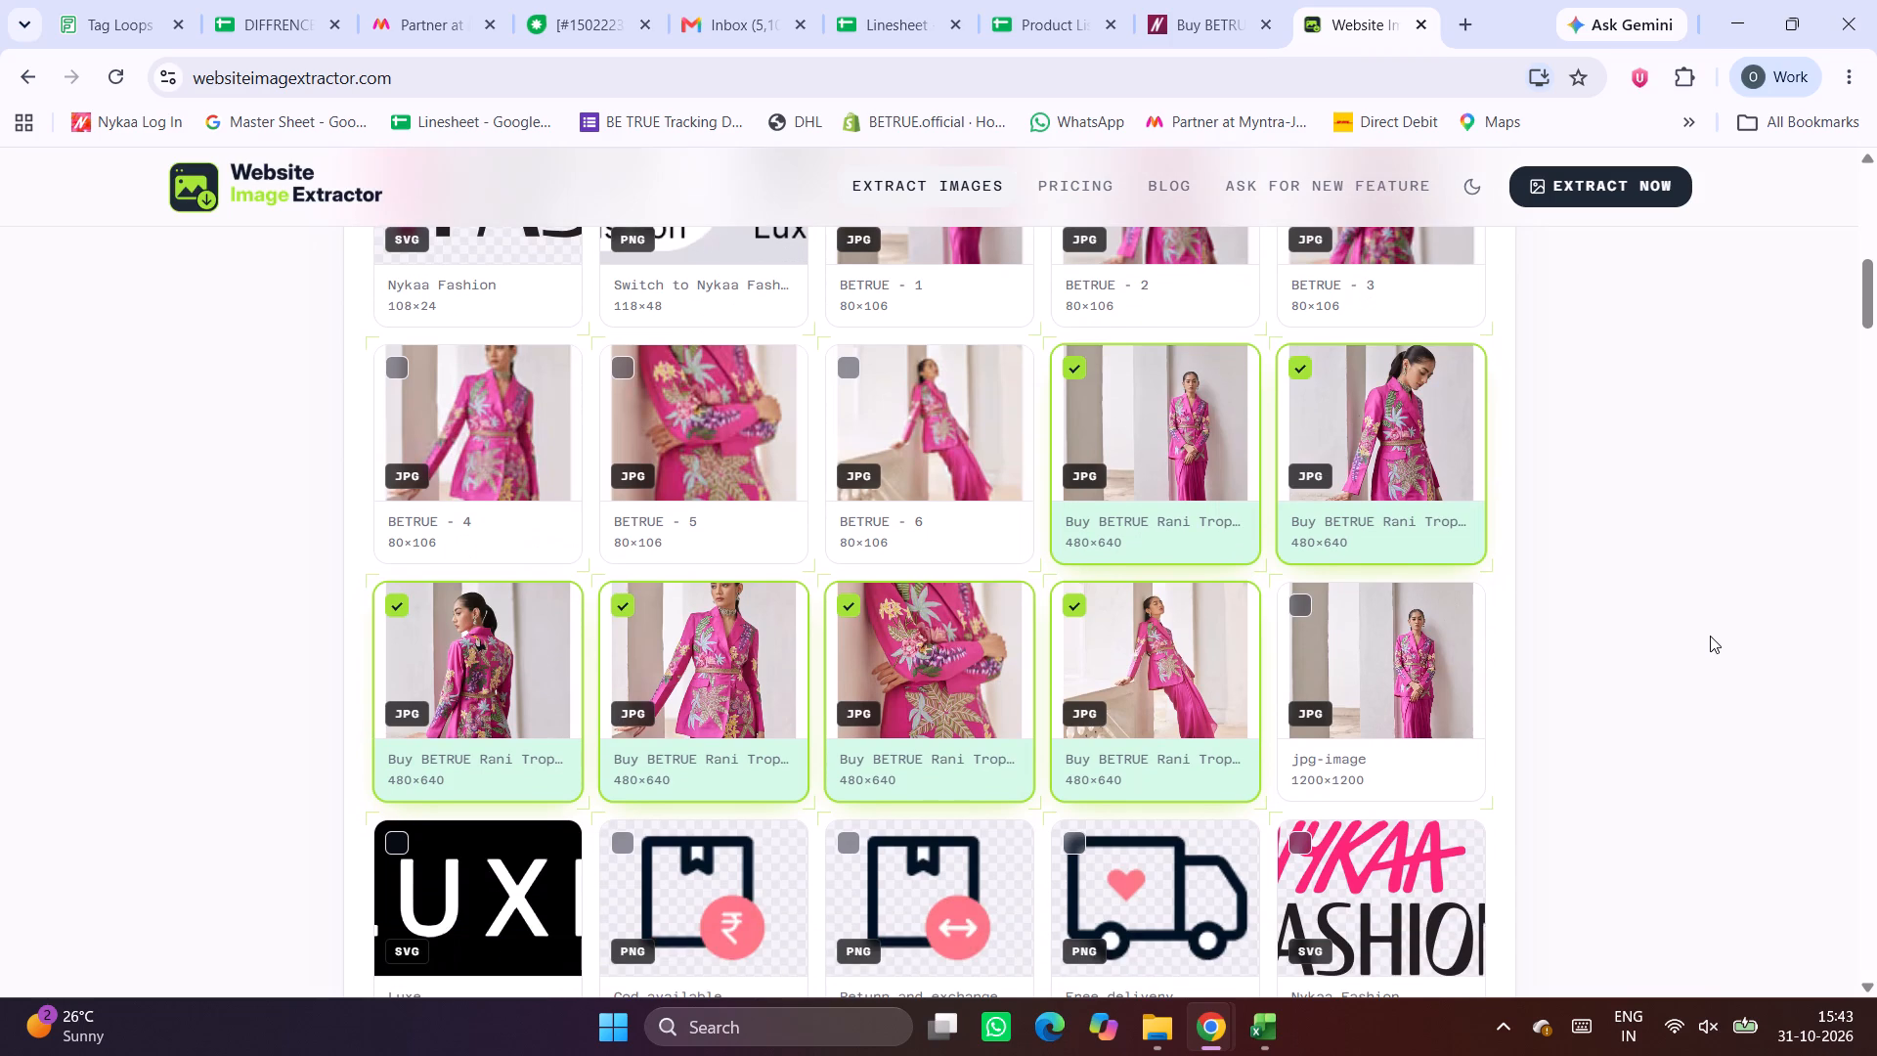
pyautogui.scroll(4, 1710, 636)
pyautogui.click(769, 429)
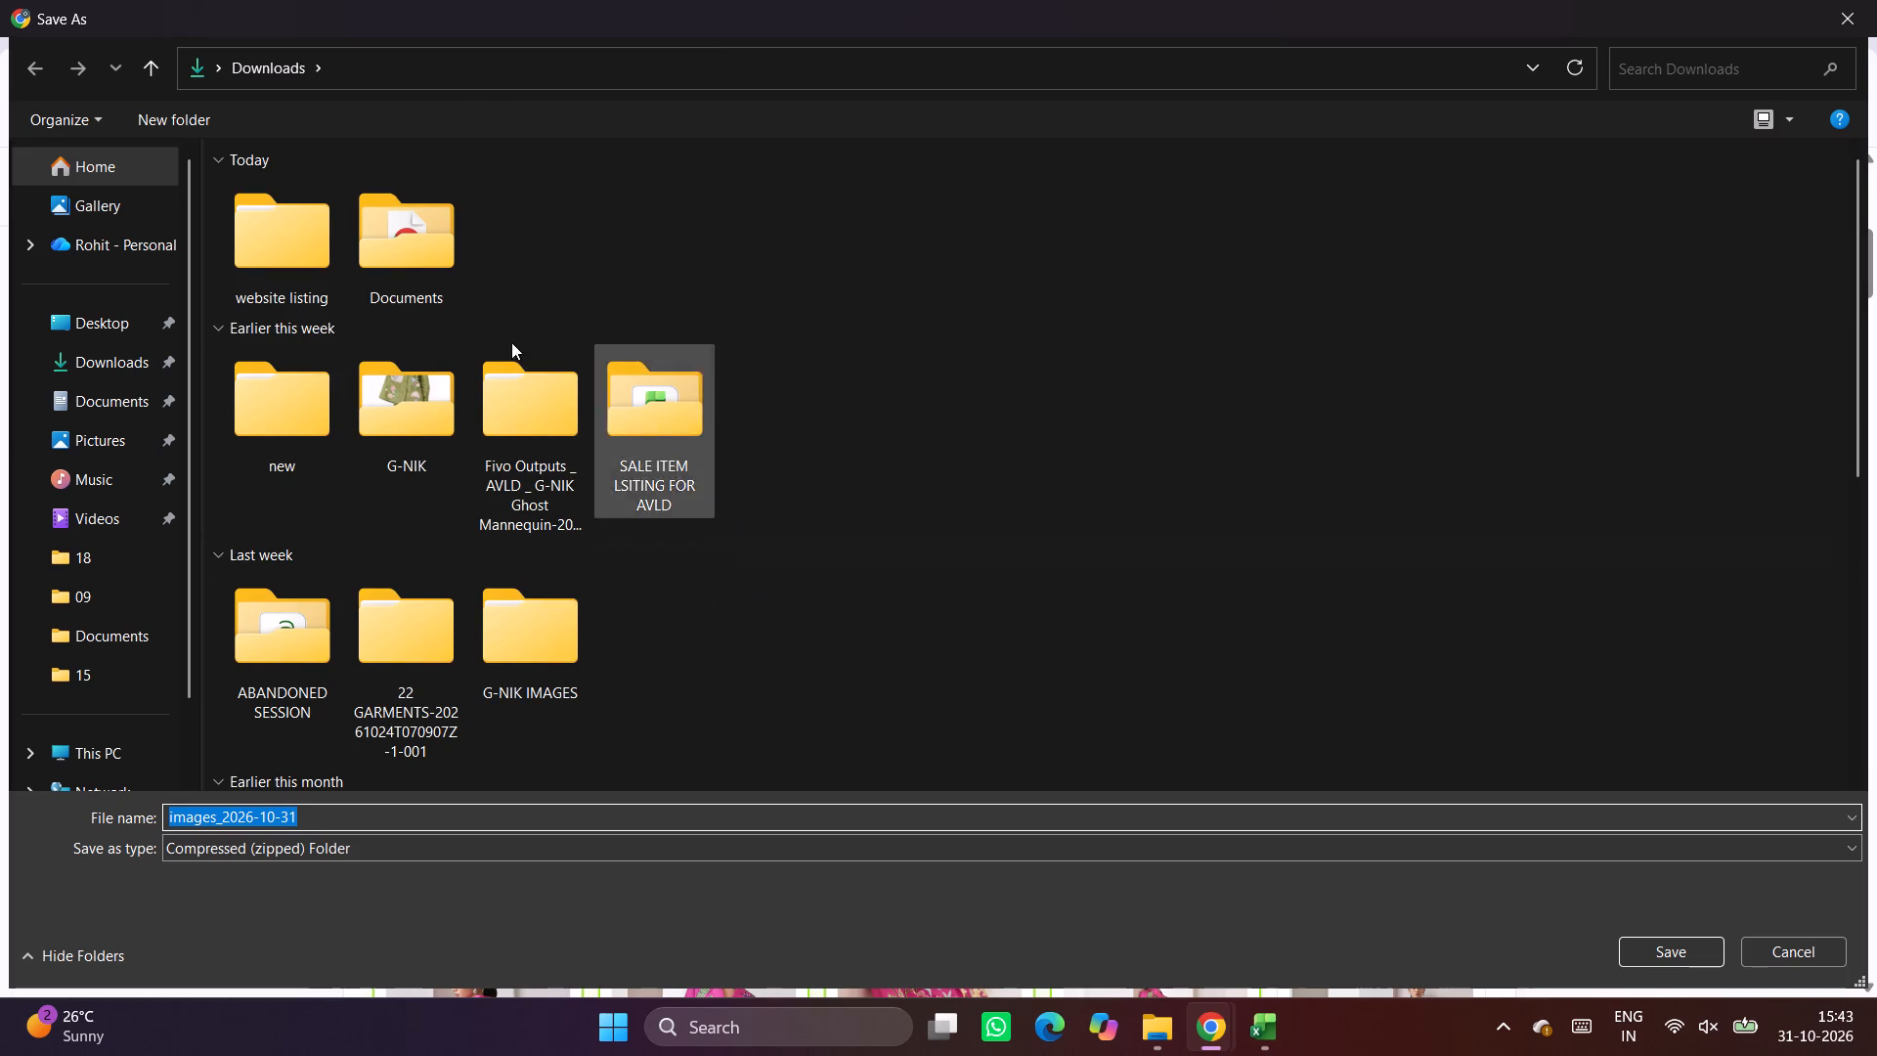
pyautogui.doubleClick(274, 250)
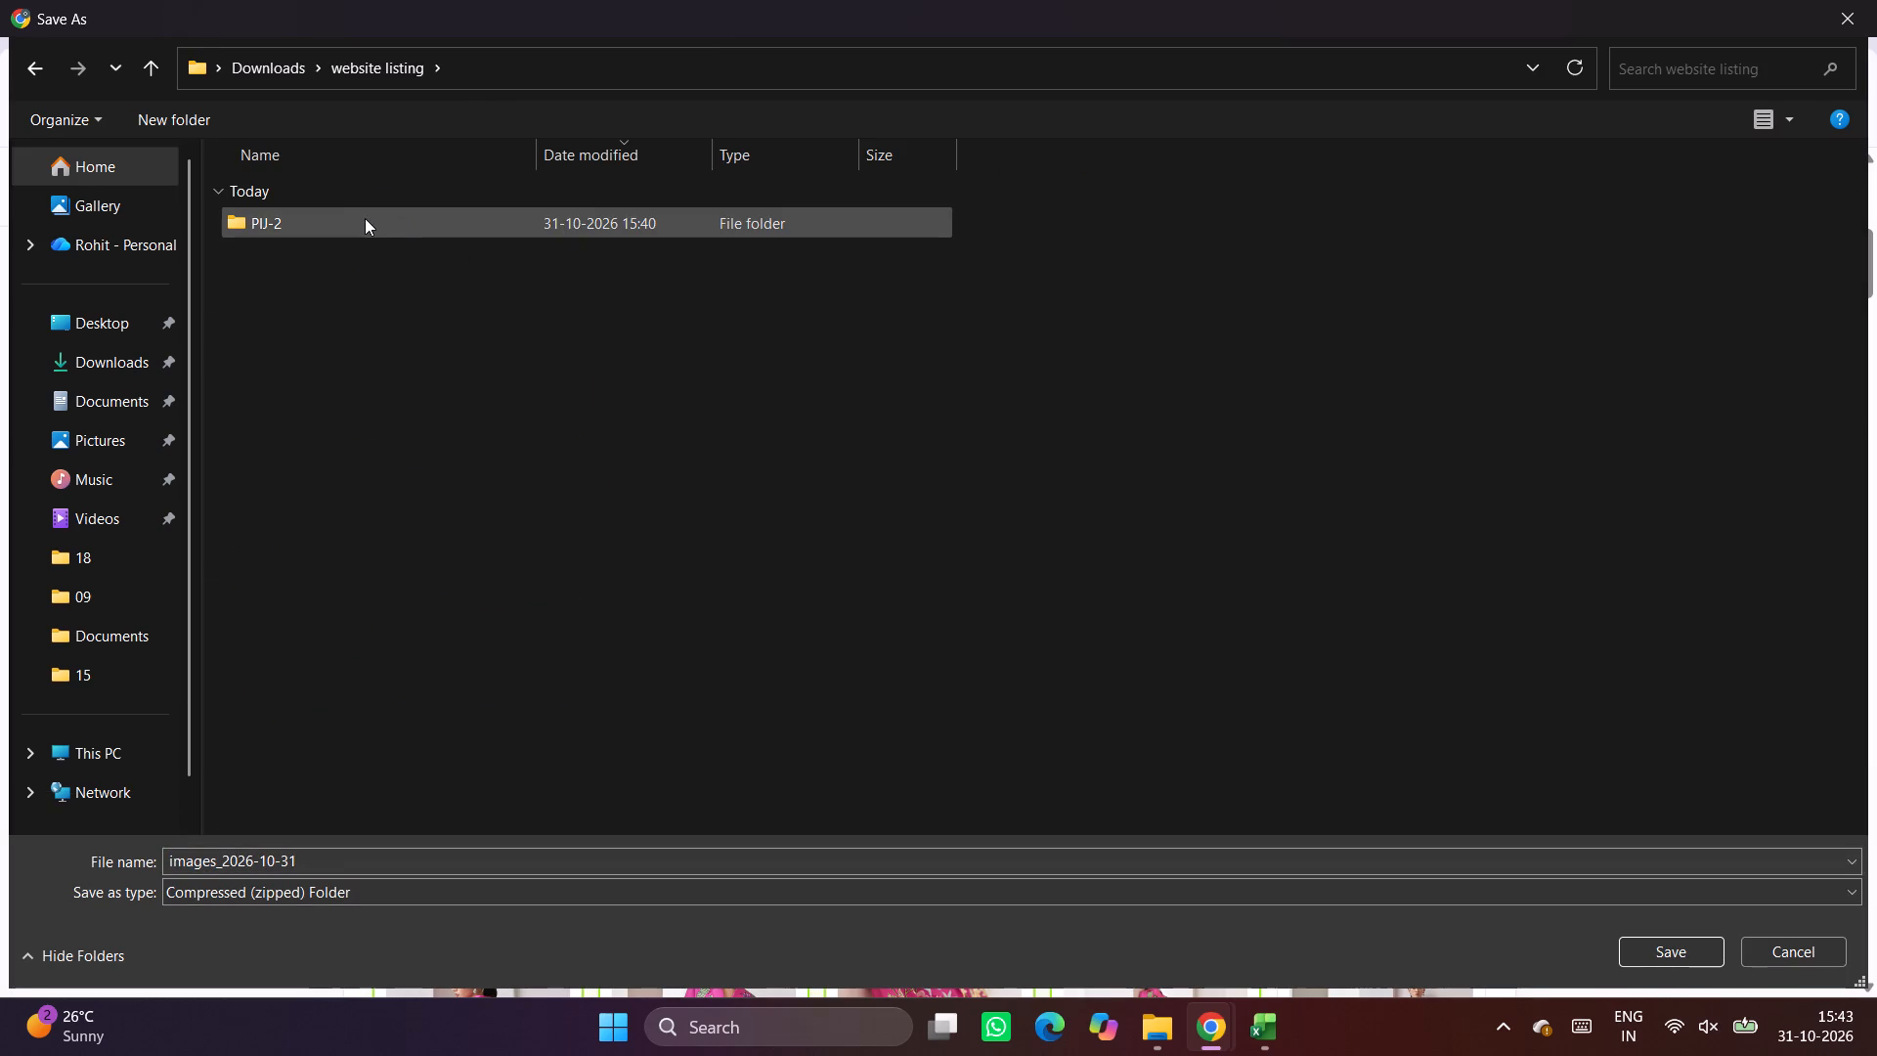
pyautogui.doubleClick(365, 218)
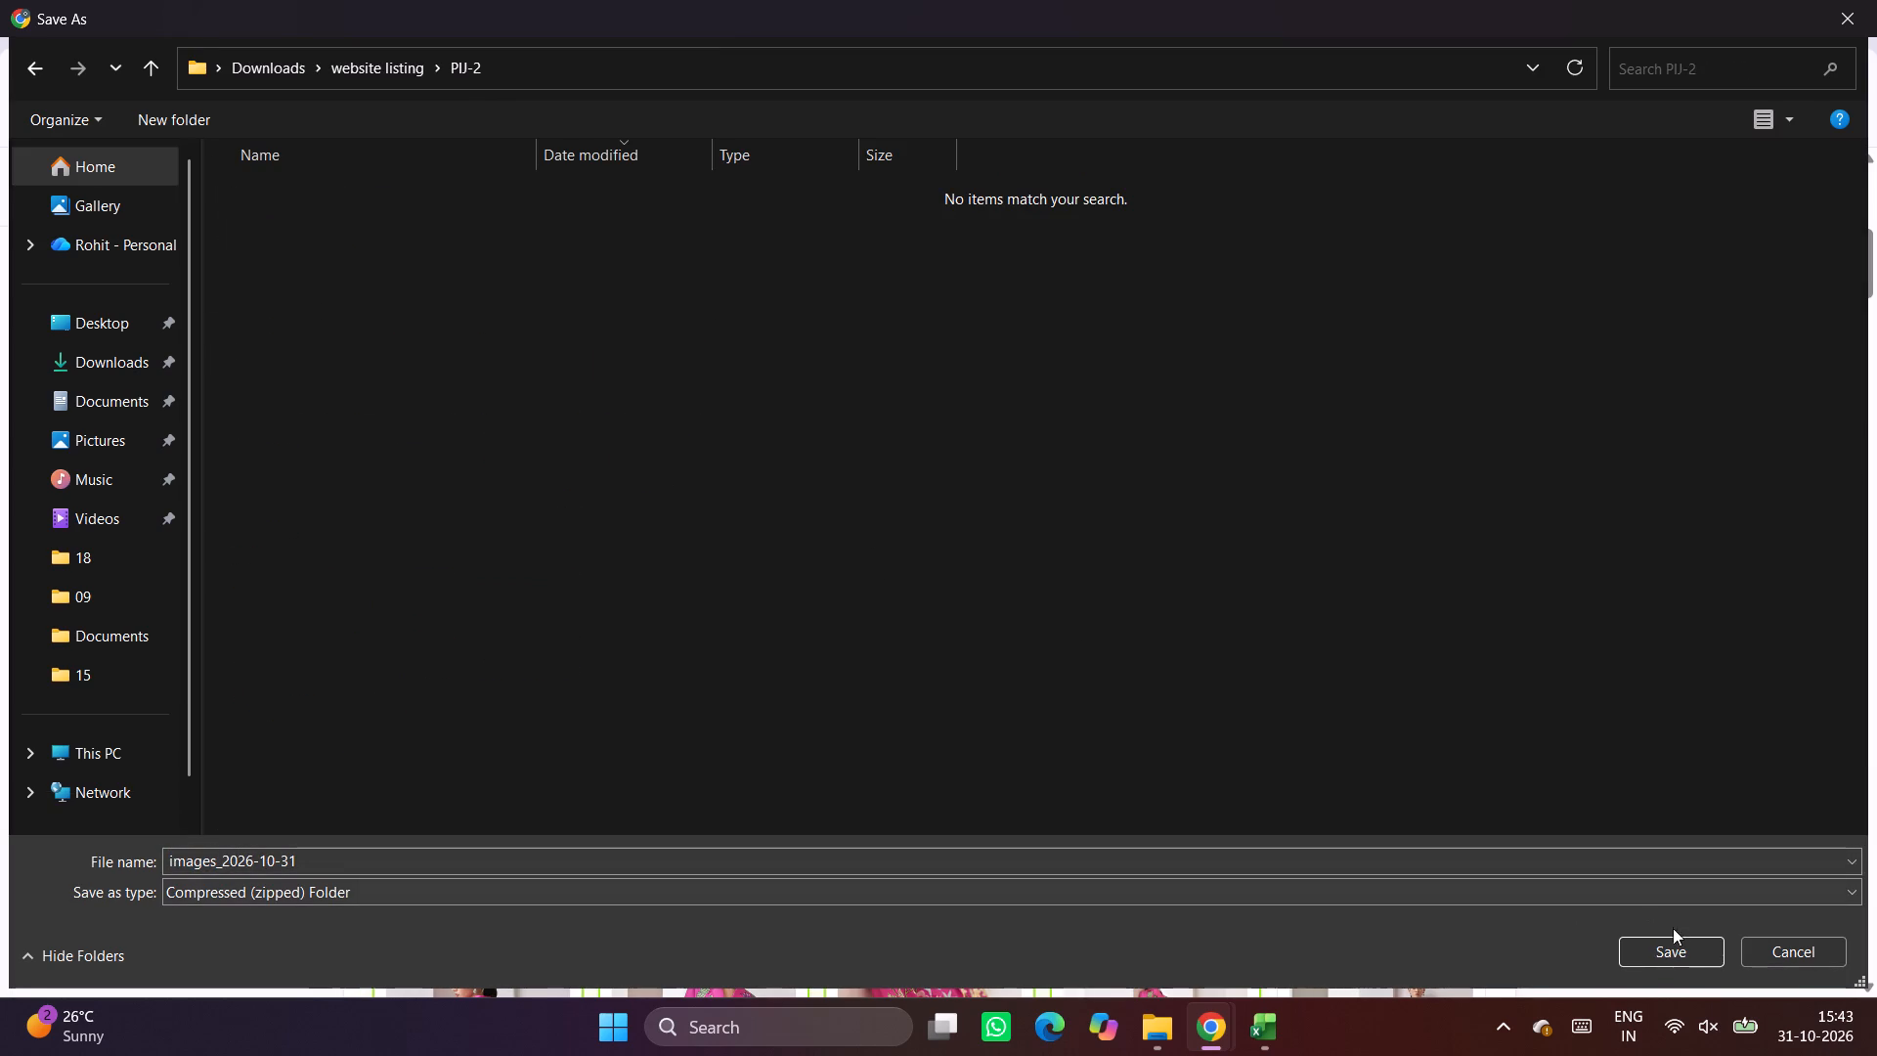
pyautogui.click(1680, 944)
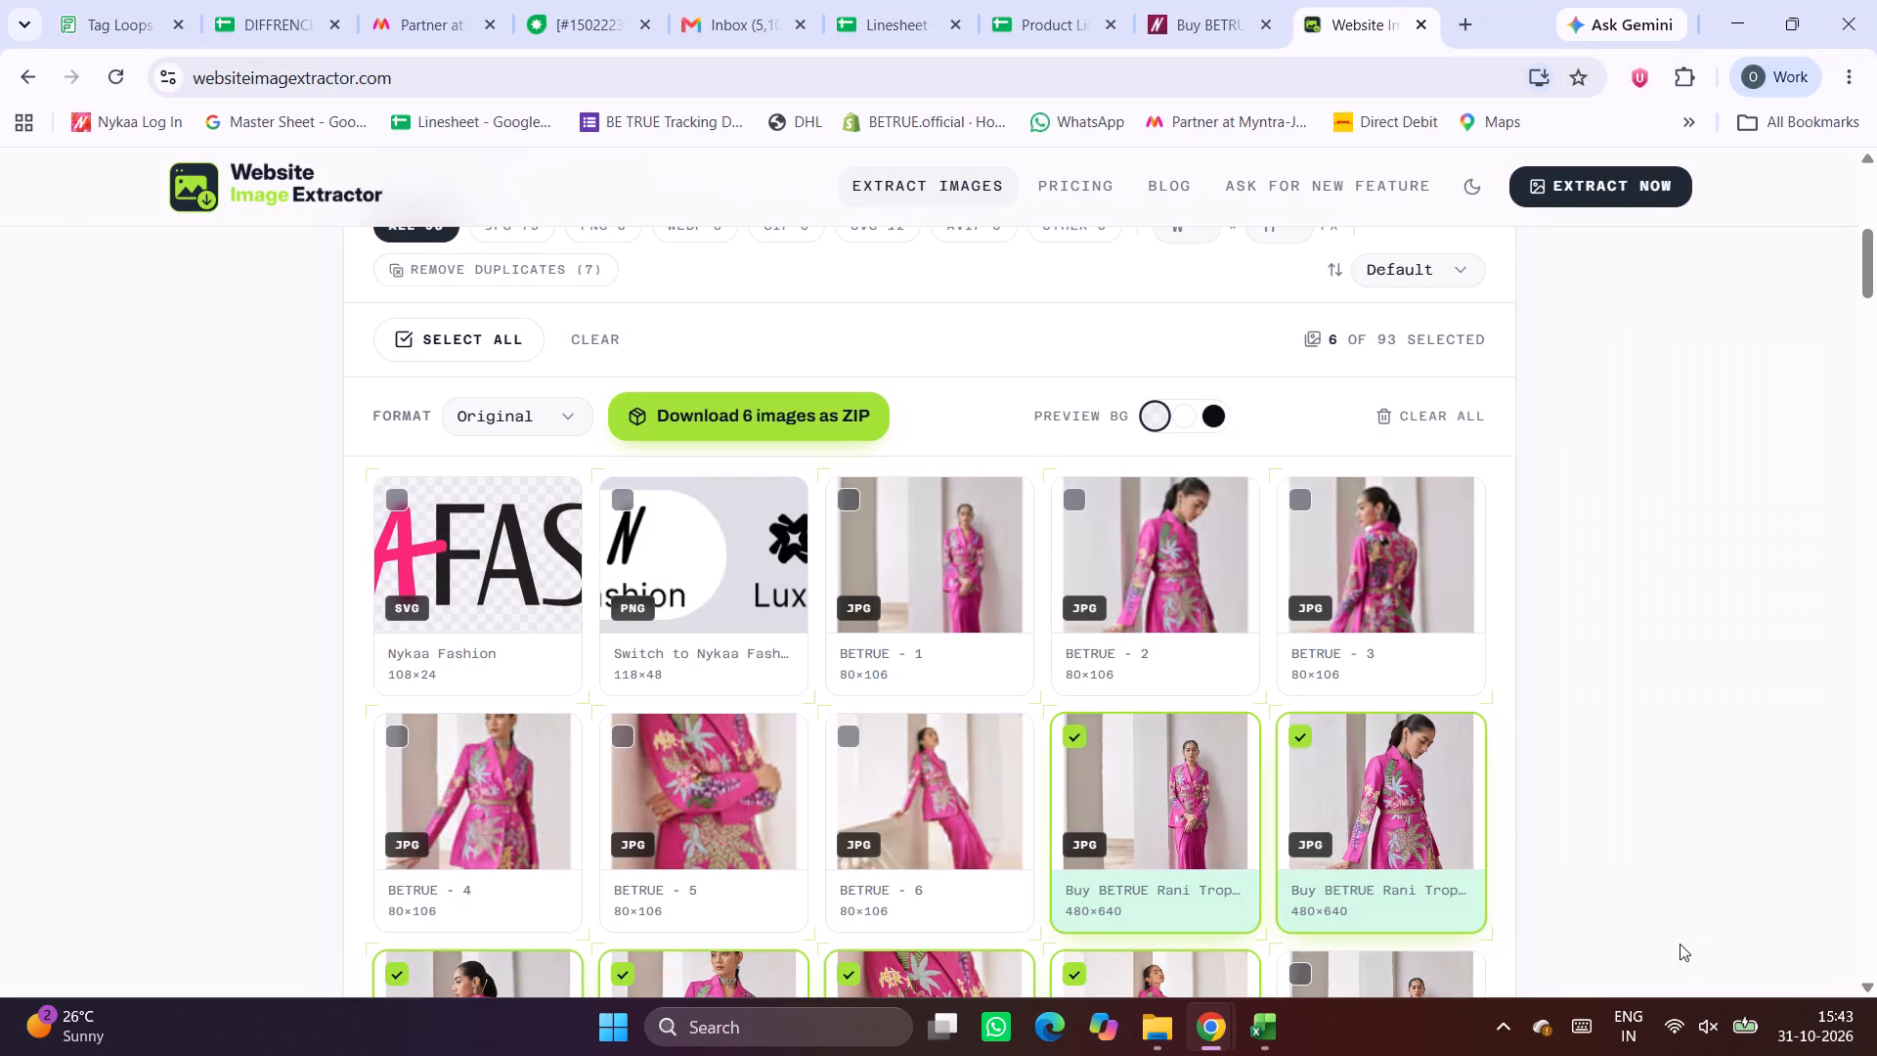
# In File Explorer's PIJ-2 folder, extract the downloaded images ZIP into the same folder.
pyautogui.click(1165, 1037)
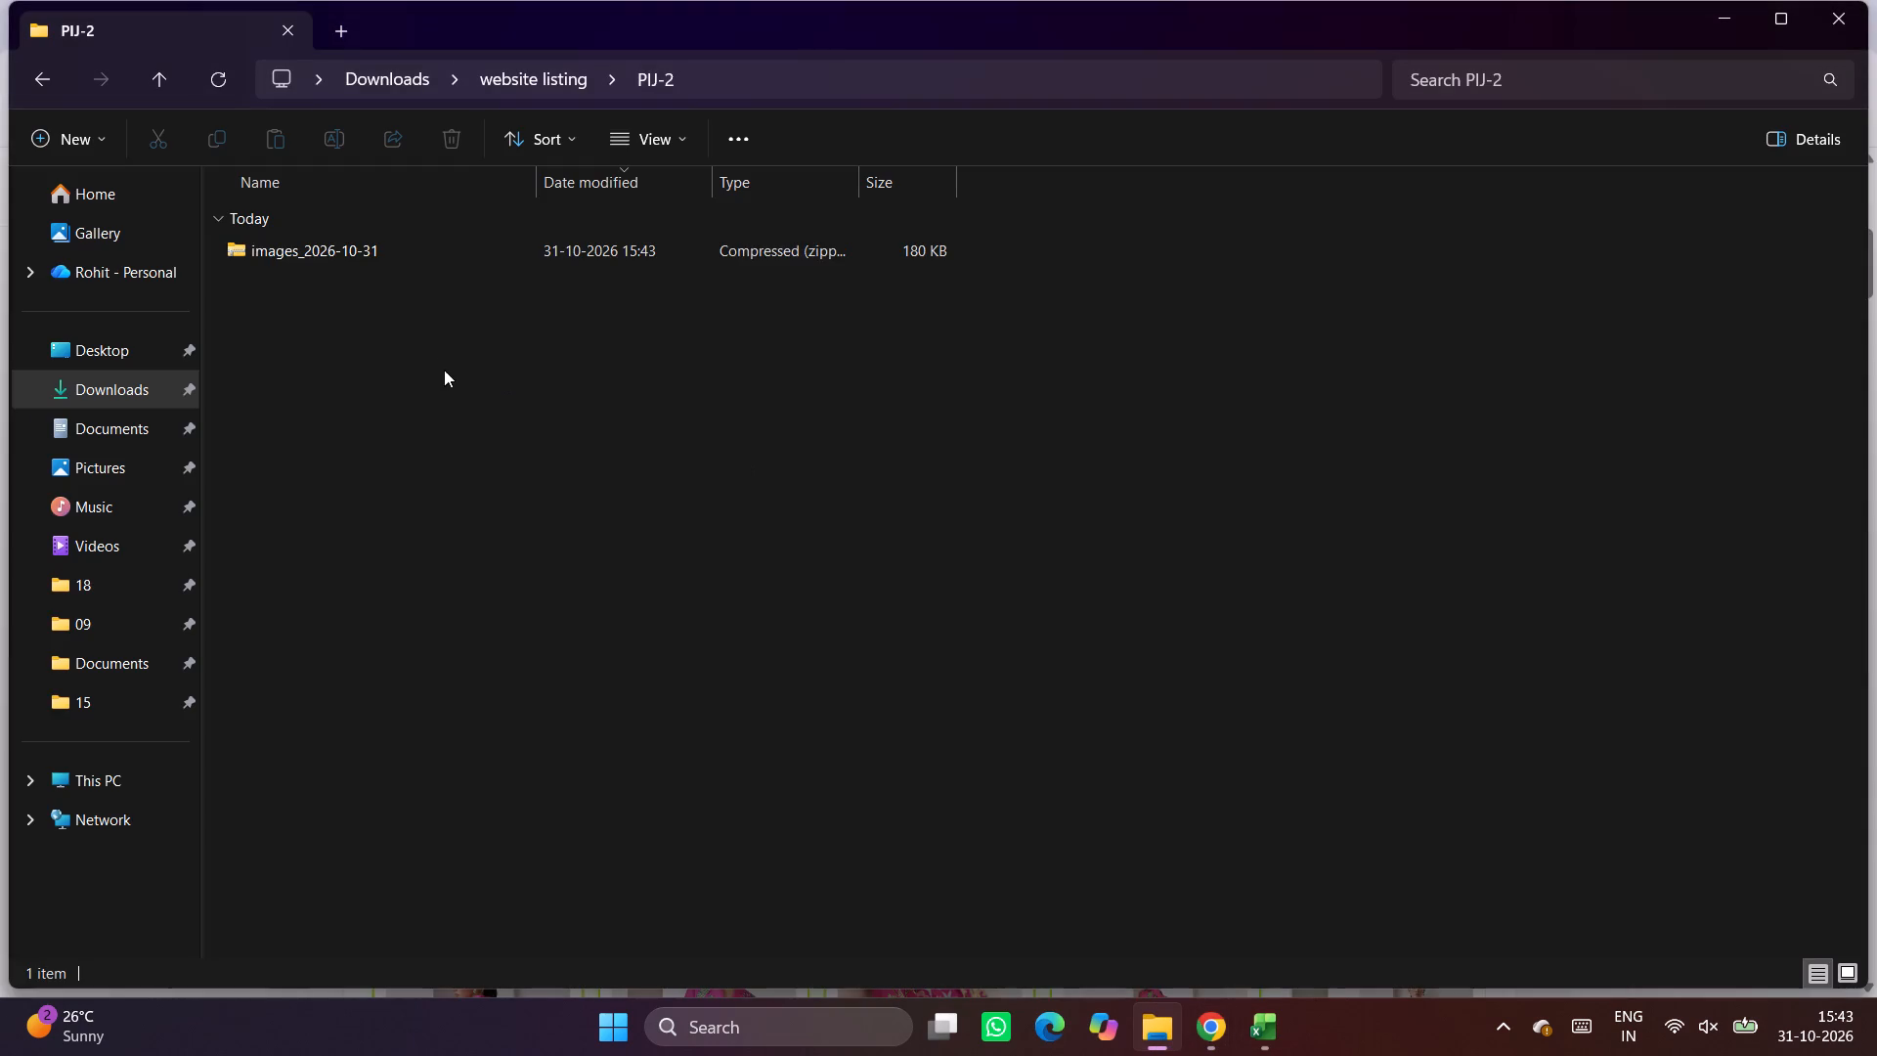
pyautogui.click(343, 247)
pyautogui.click(799, 130)
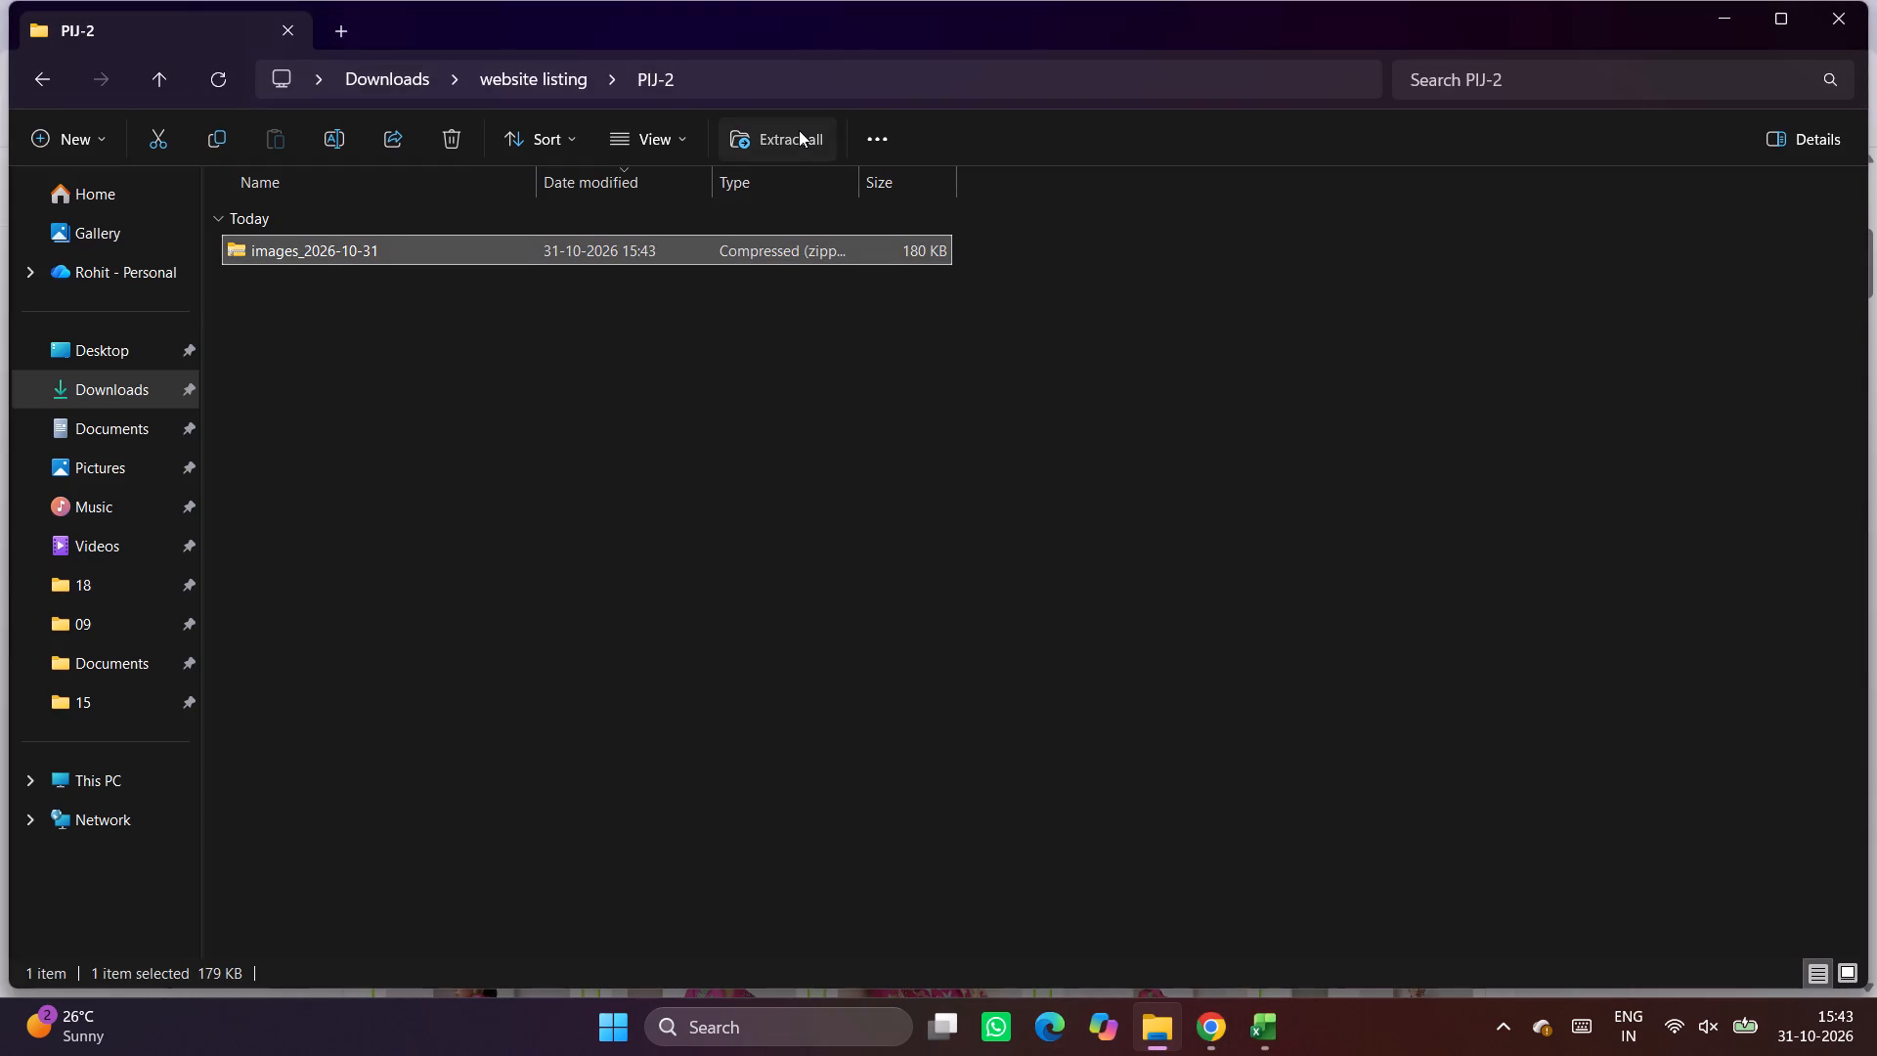
pyautogui.click(1157, 766)
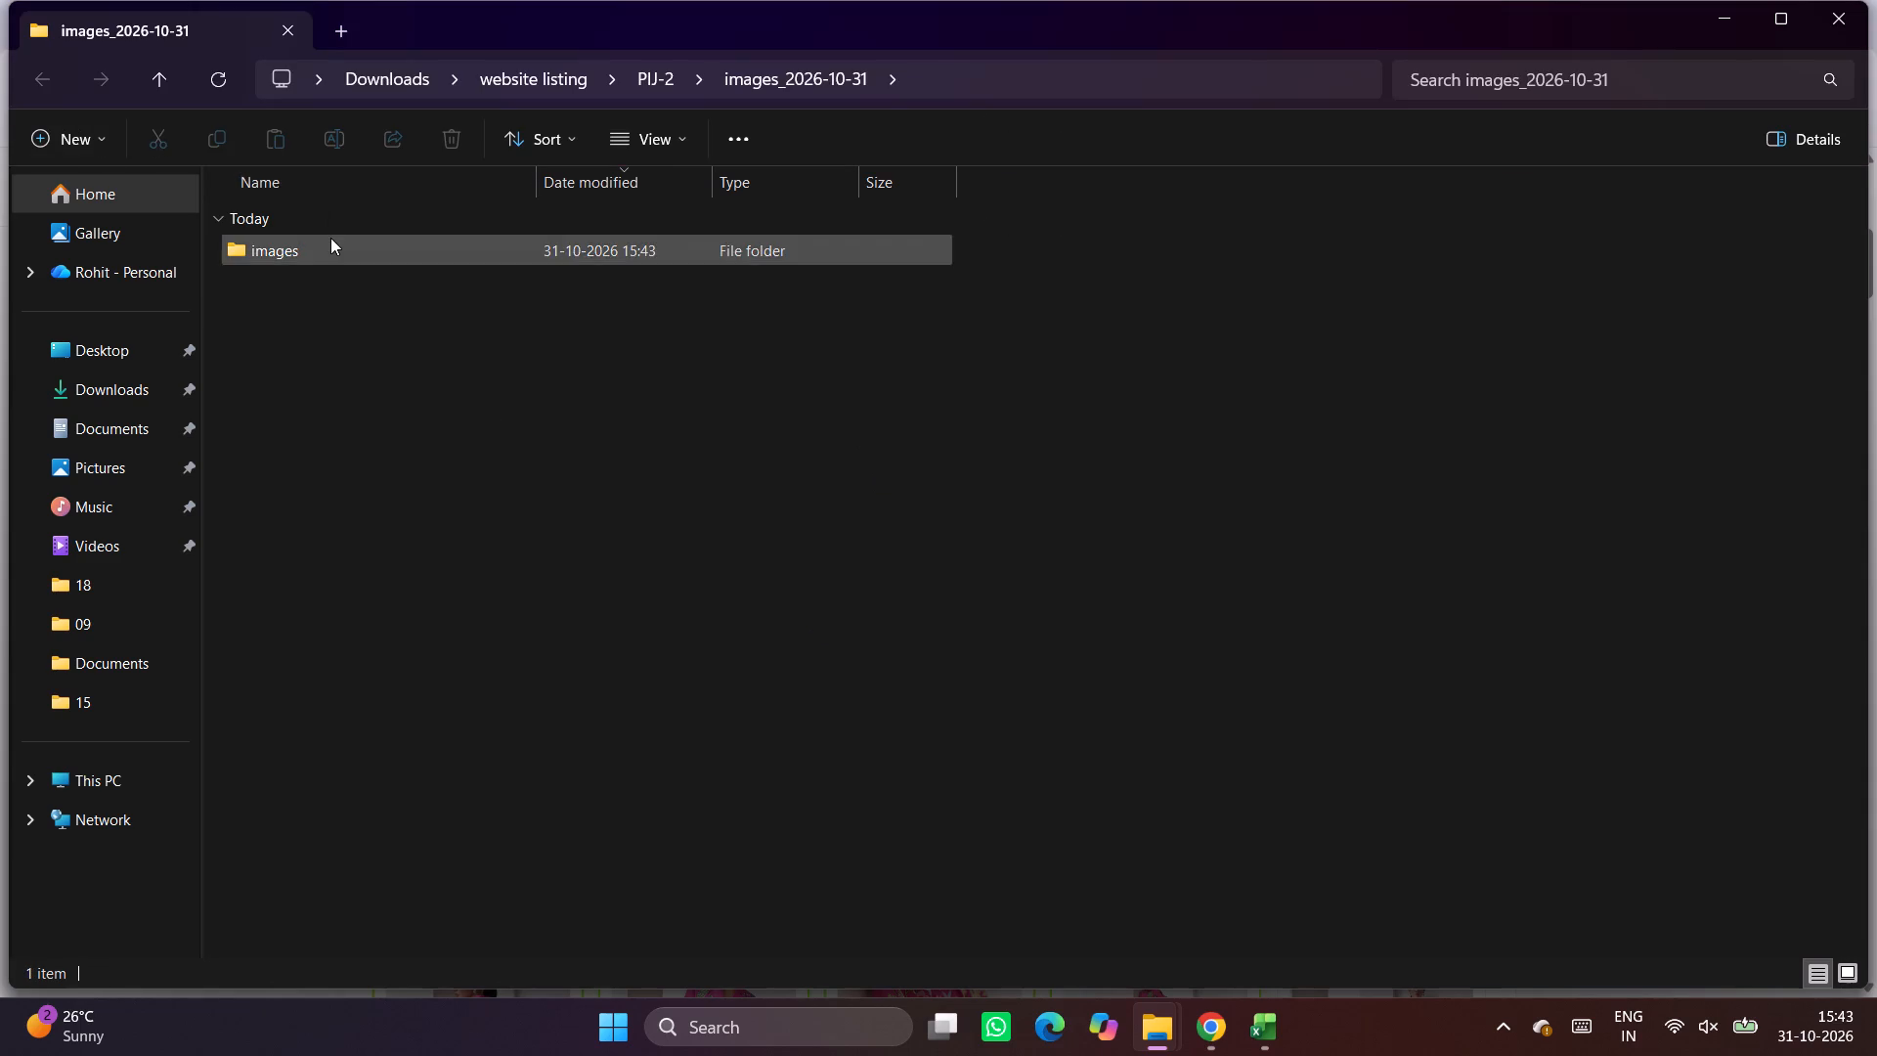
# Move all six JPG files from the extracted images subfolder up into the PIJ-2 folder.
pyautogui.tripleClick(330, 238)
pyautogui.moveTo(370, 569); pyautogui.dragTo(588, 257)
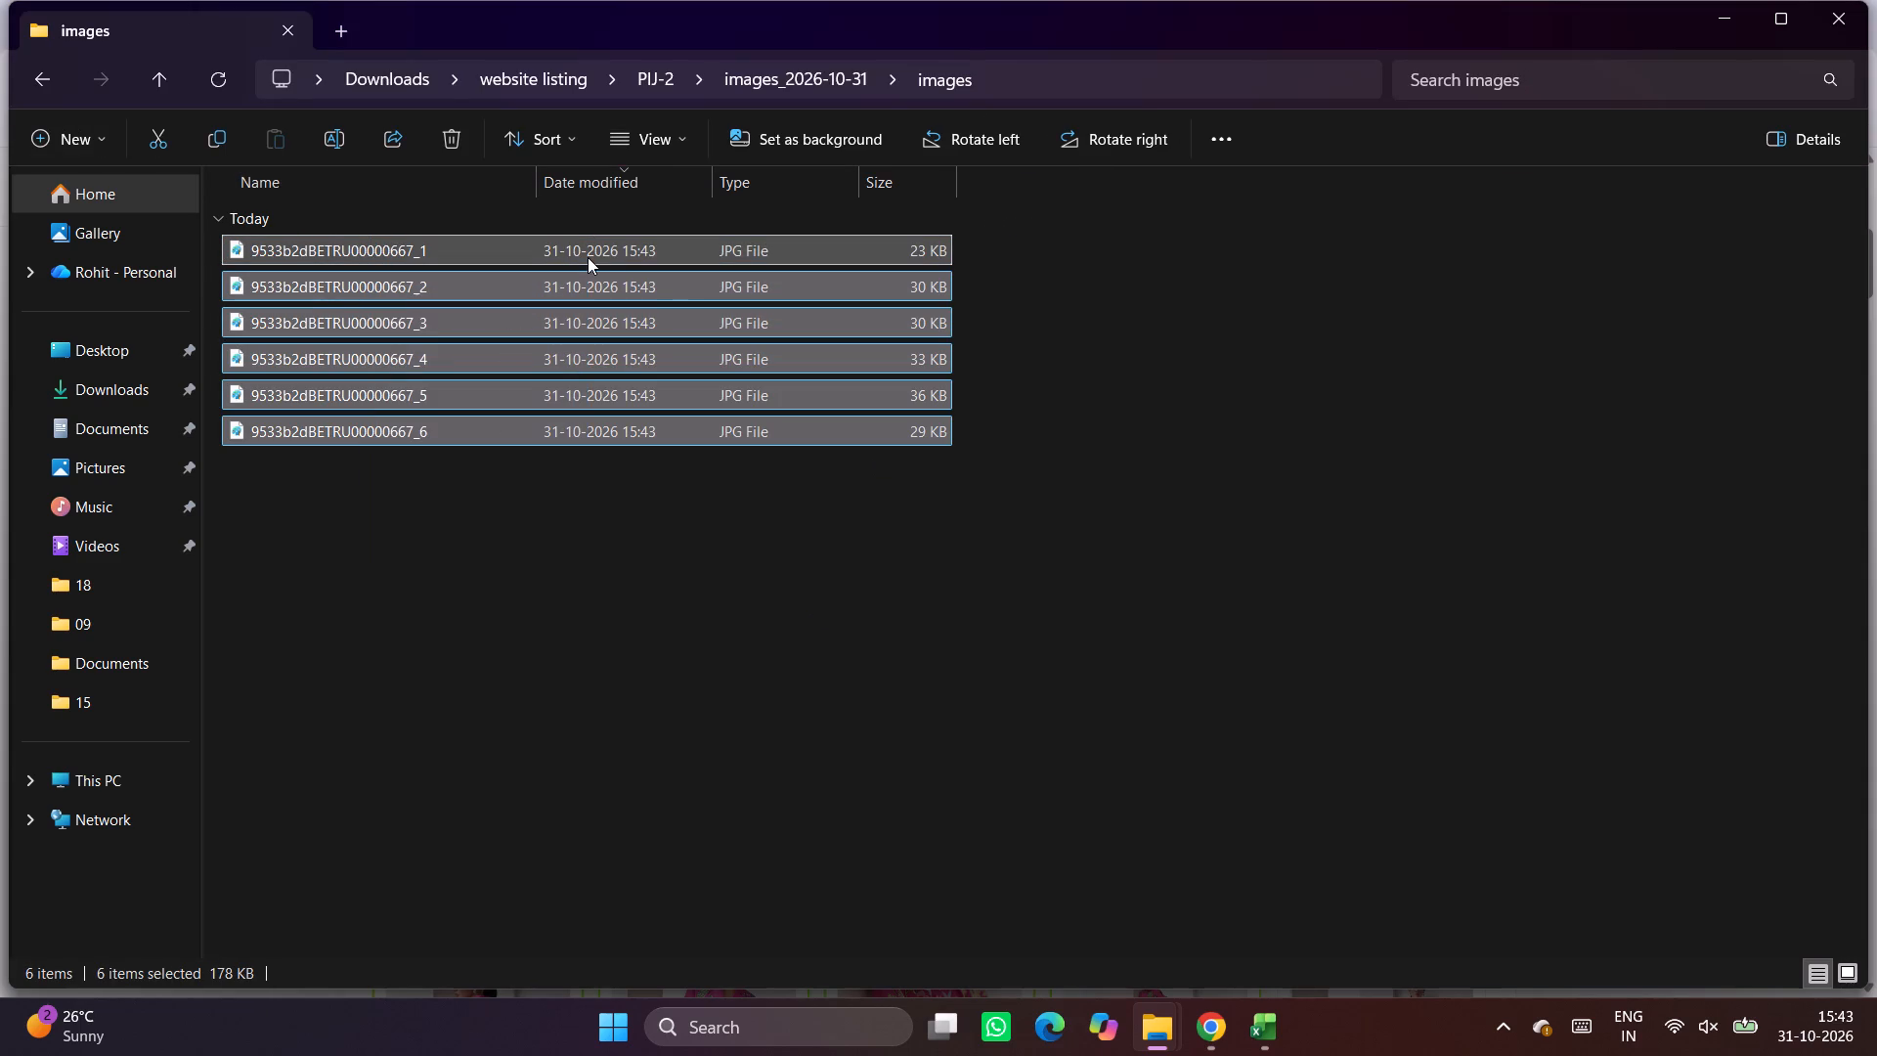
pyautogui.click(160, 133)
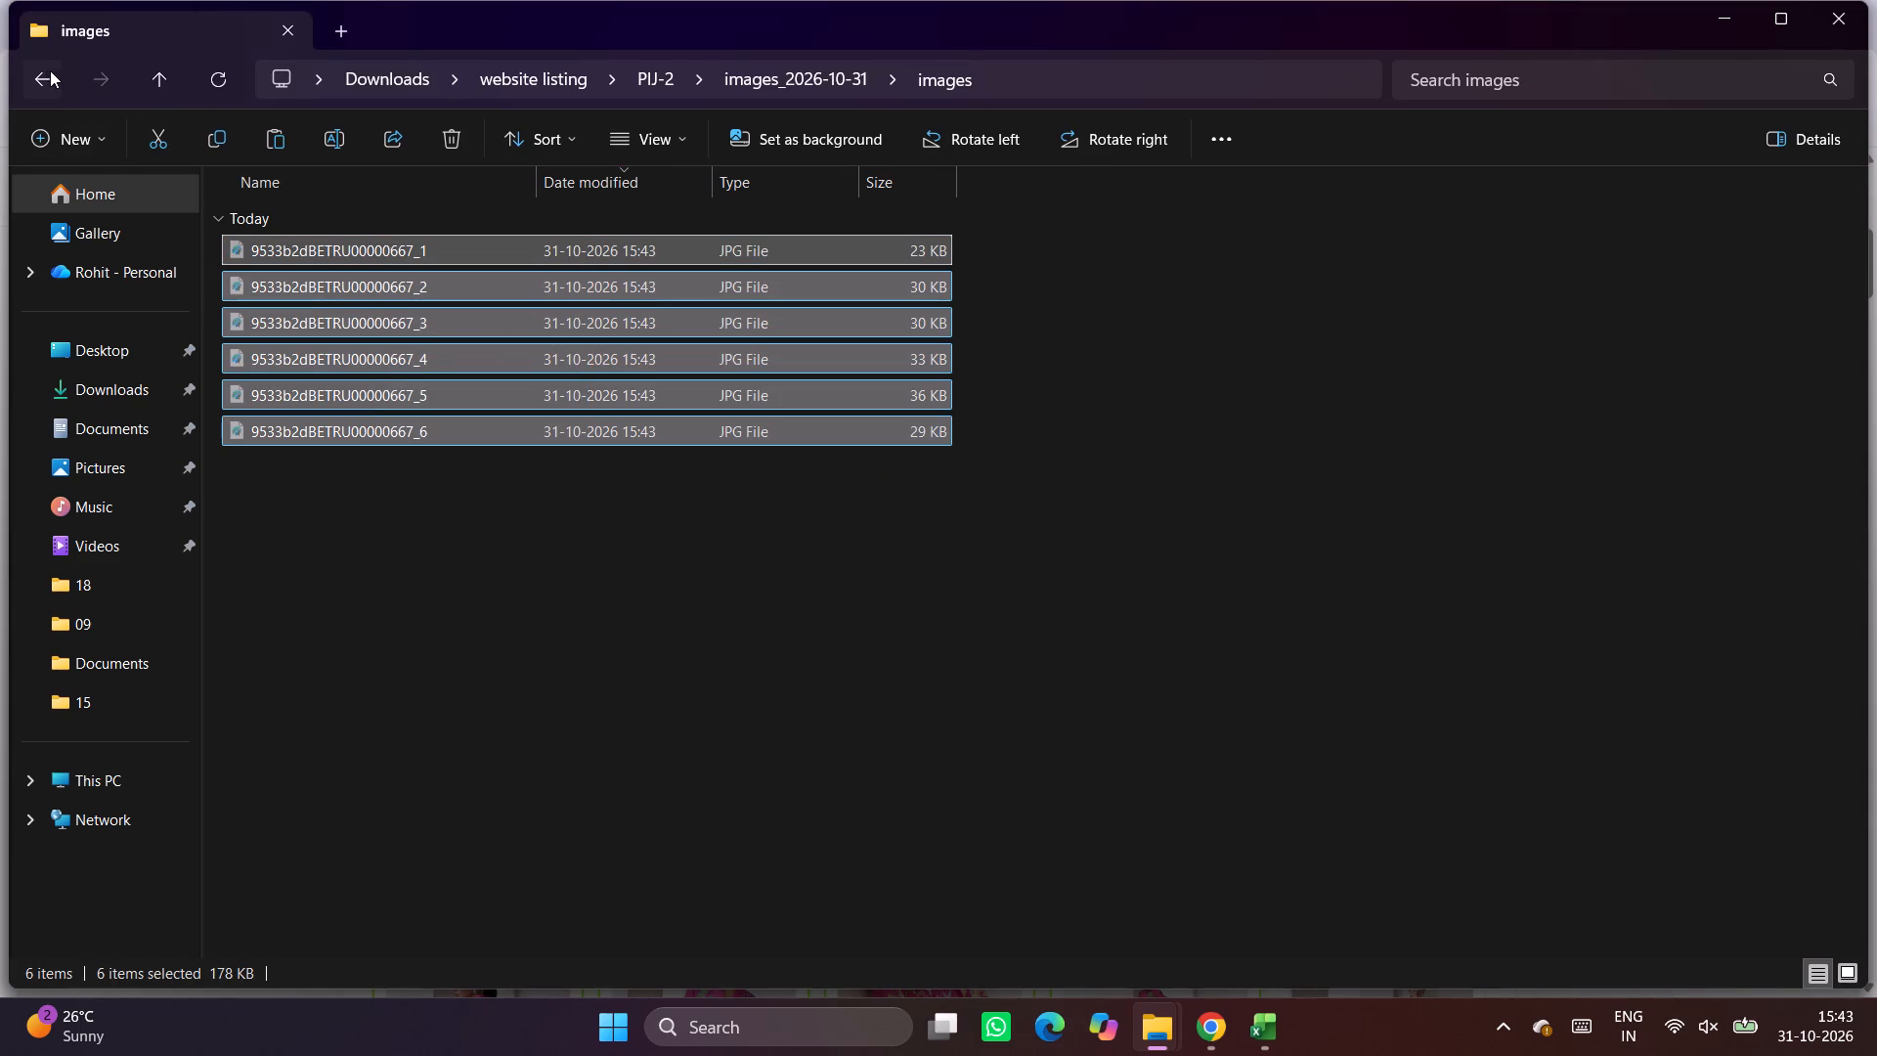
pyautogui.click(50, 72)
pyautogui.click(50, 72)
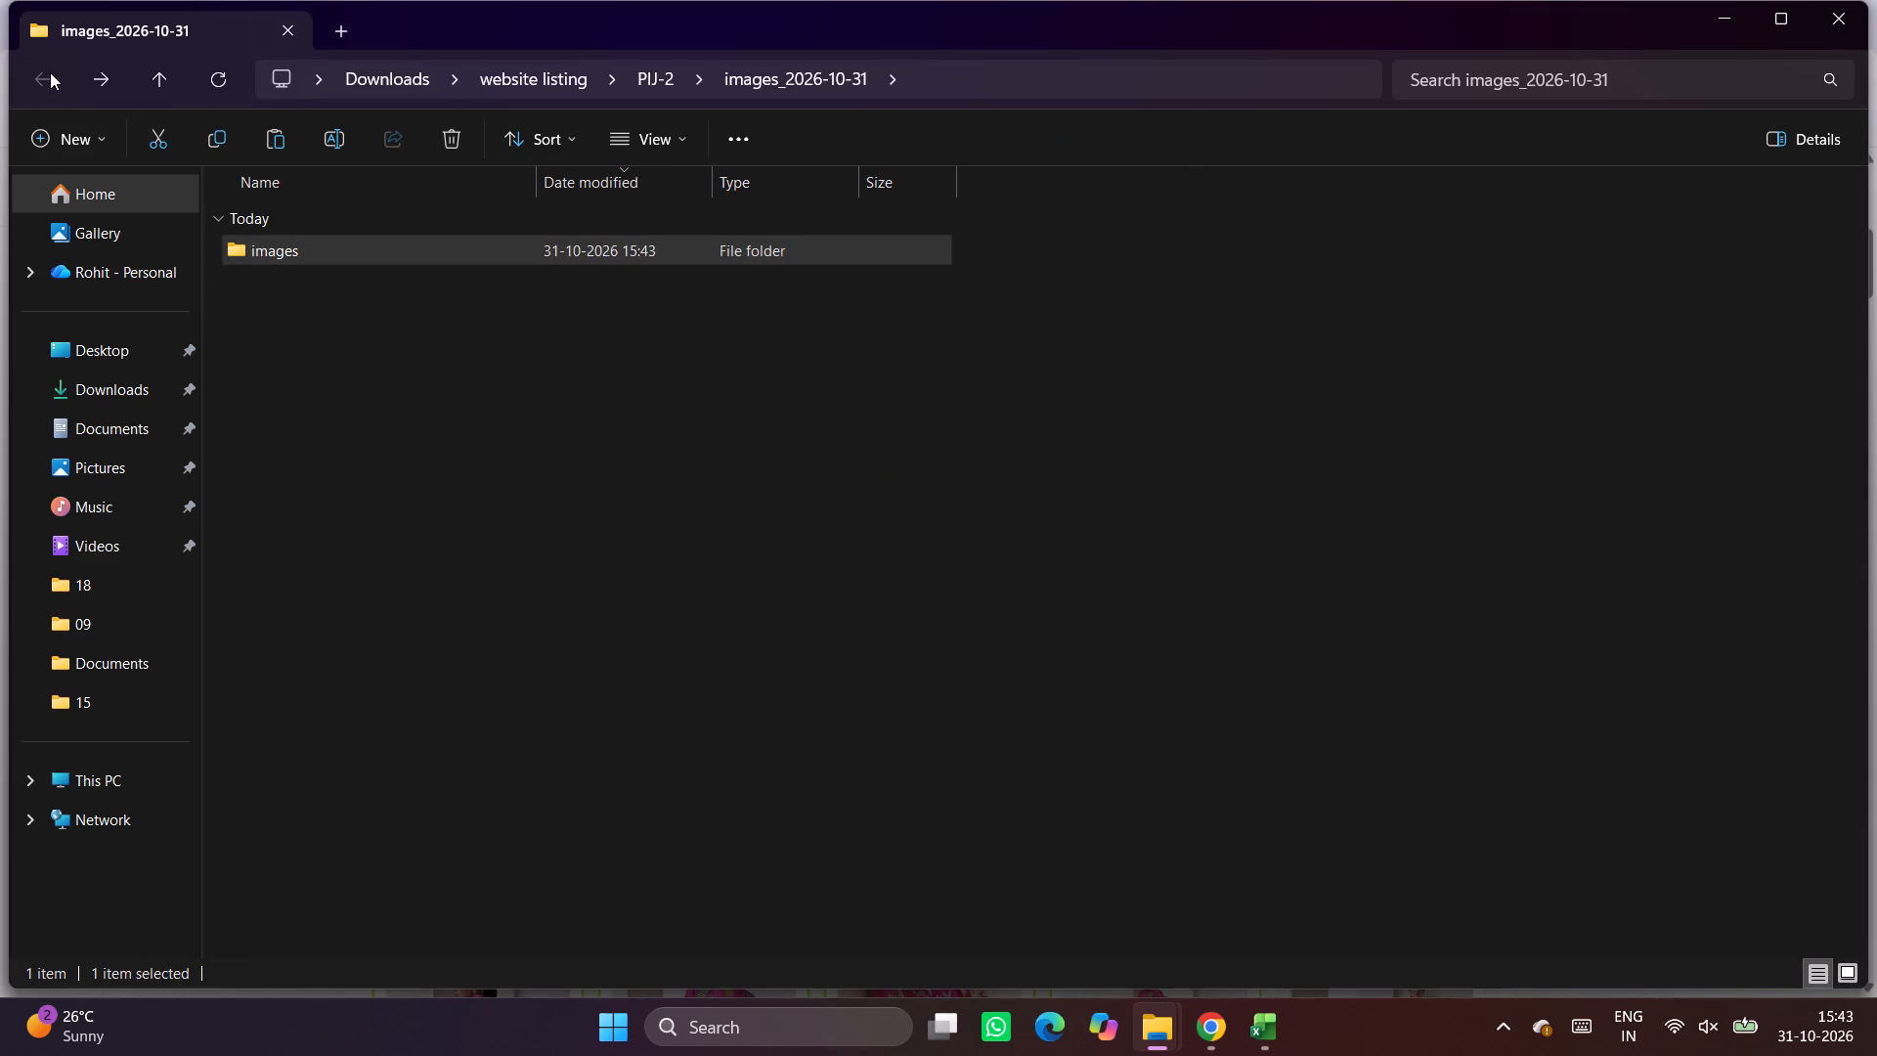
pyautogui.click(50, 72)
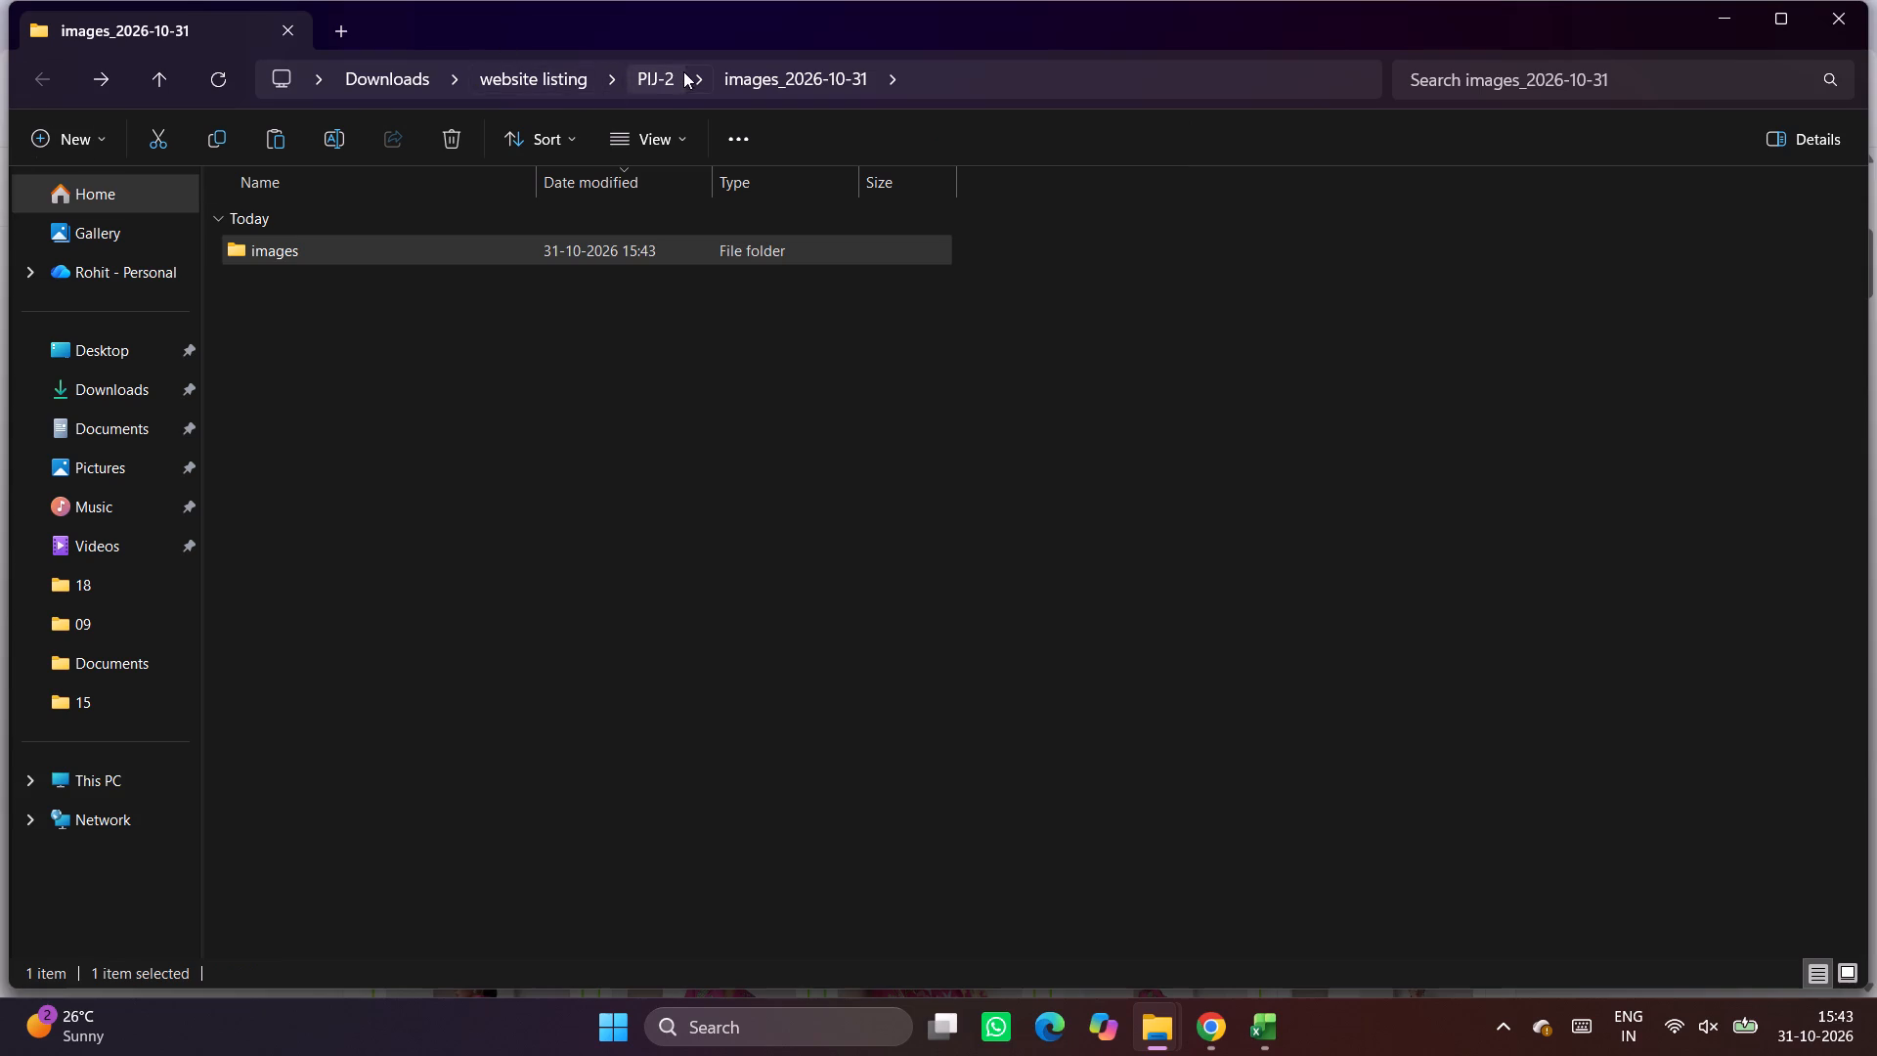
pyautogui.click(667, 72)
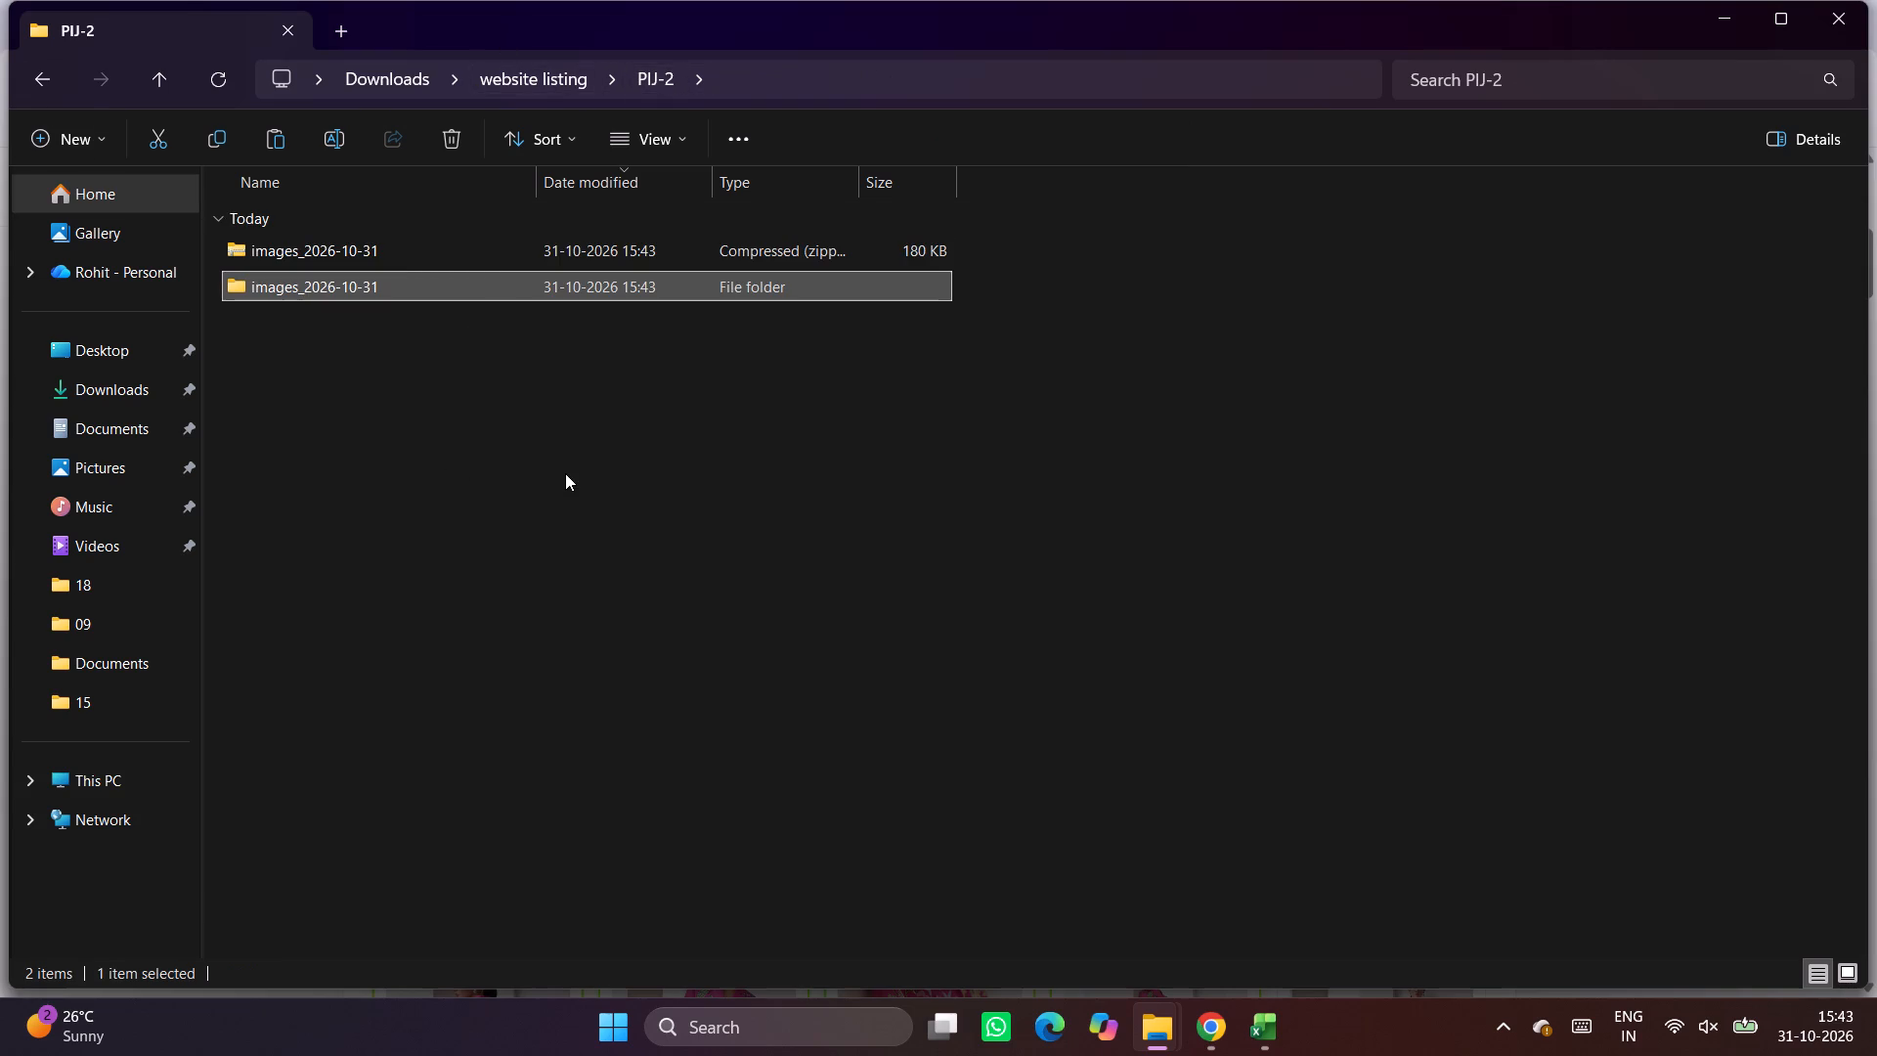
pyautogui.click(565, 473)
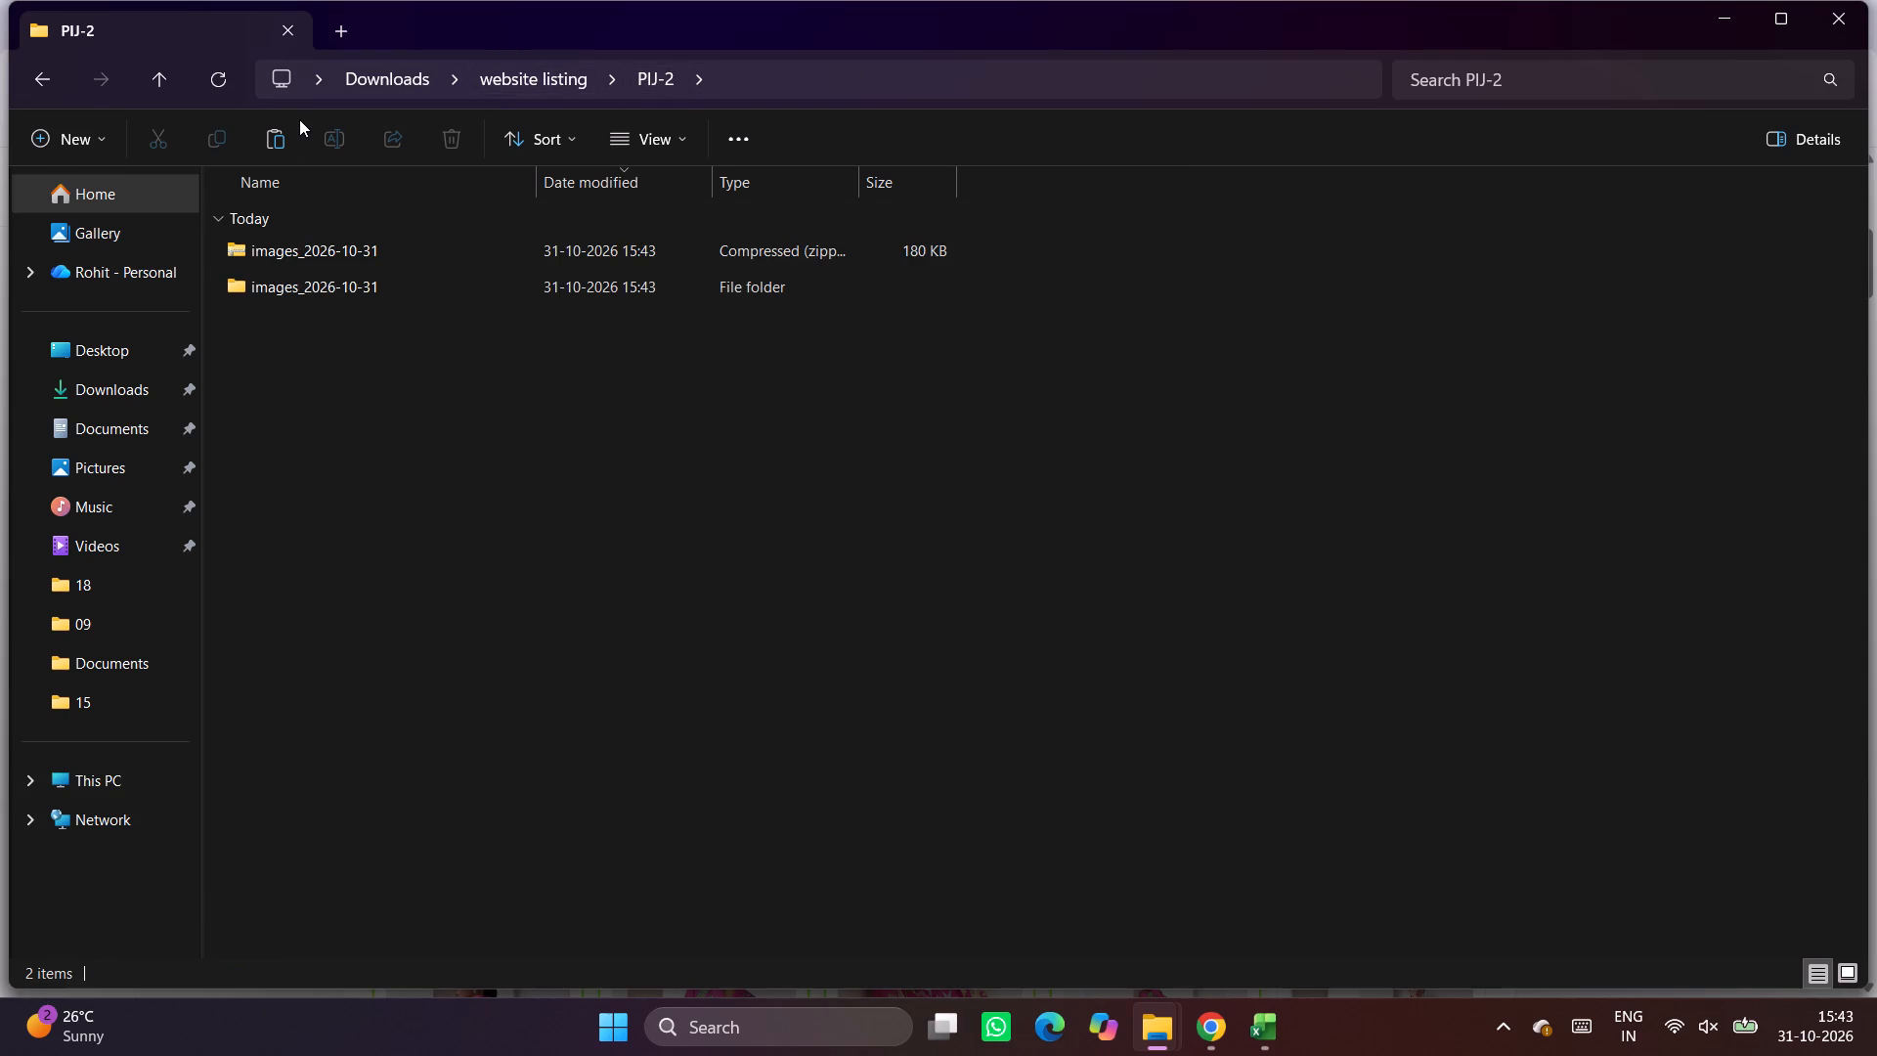
pyautogui.click(272, 139)
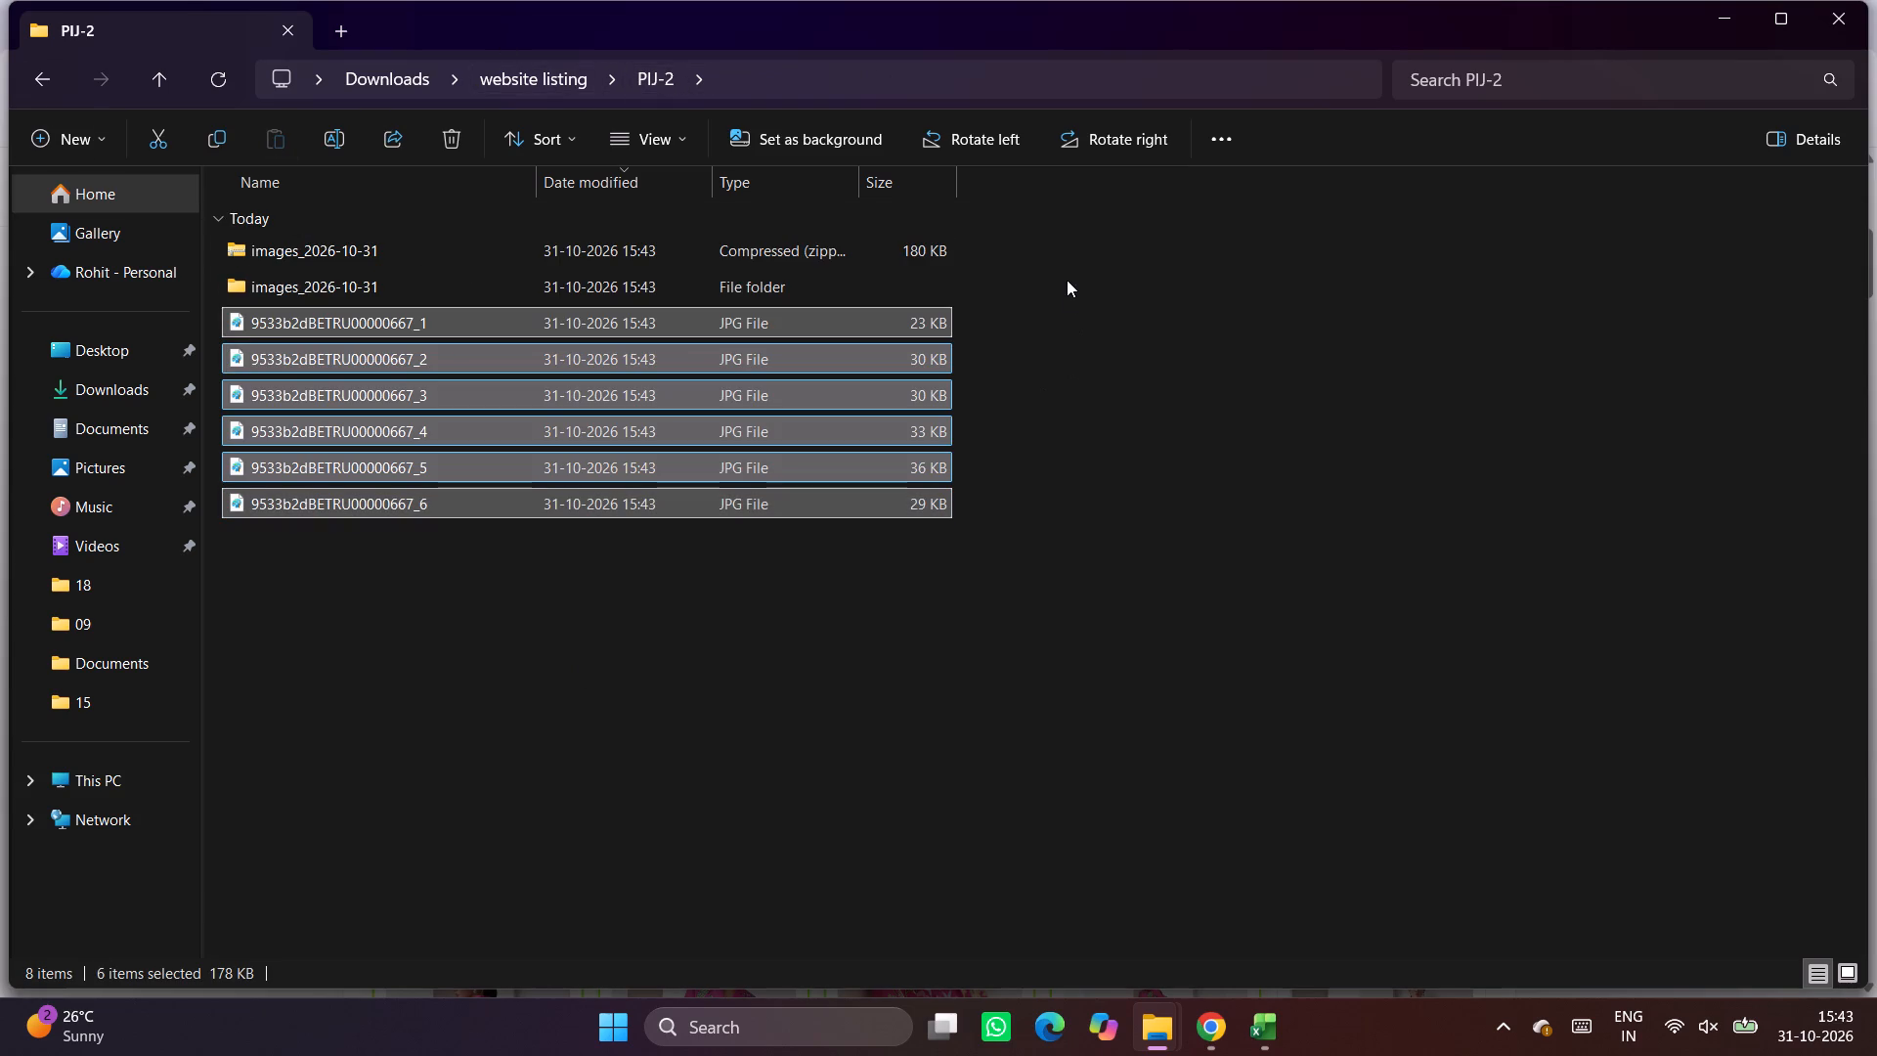
# Delete the images_2026-10-31 ZIP and the extracted folder of the same name from PIJ-2.
pyautogui.moveTo(1111, 228); pyautogui.dragTo(1024, 235)
pyautogui.click(1117, 304)
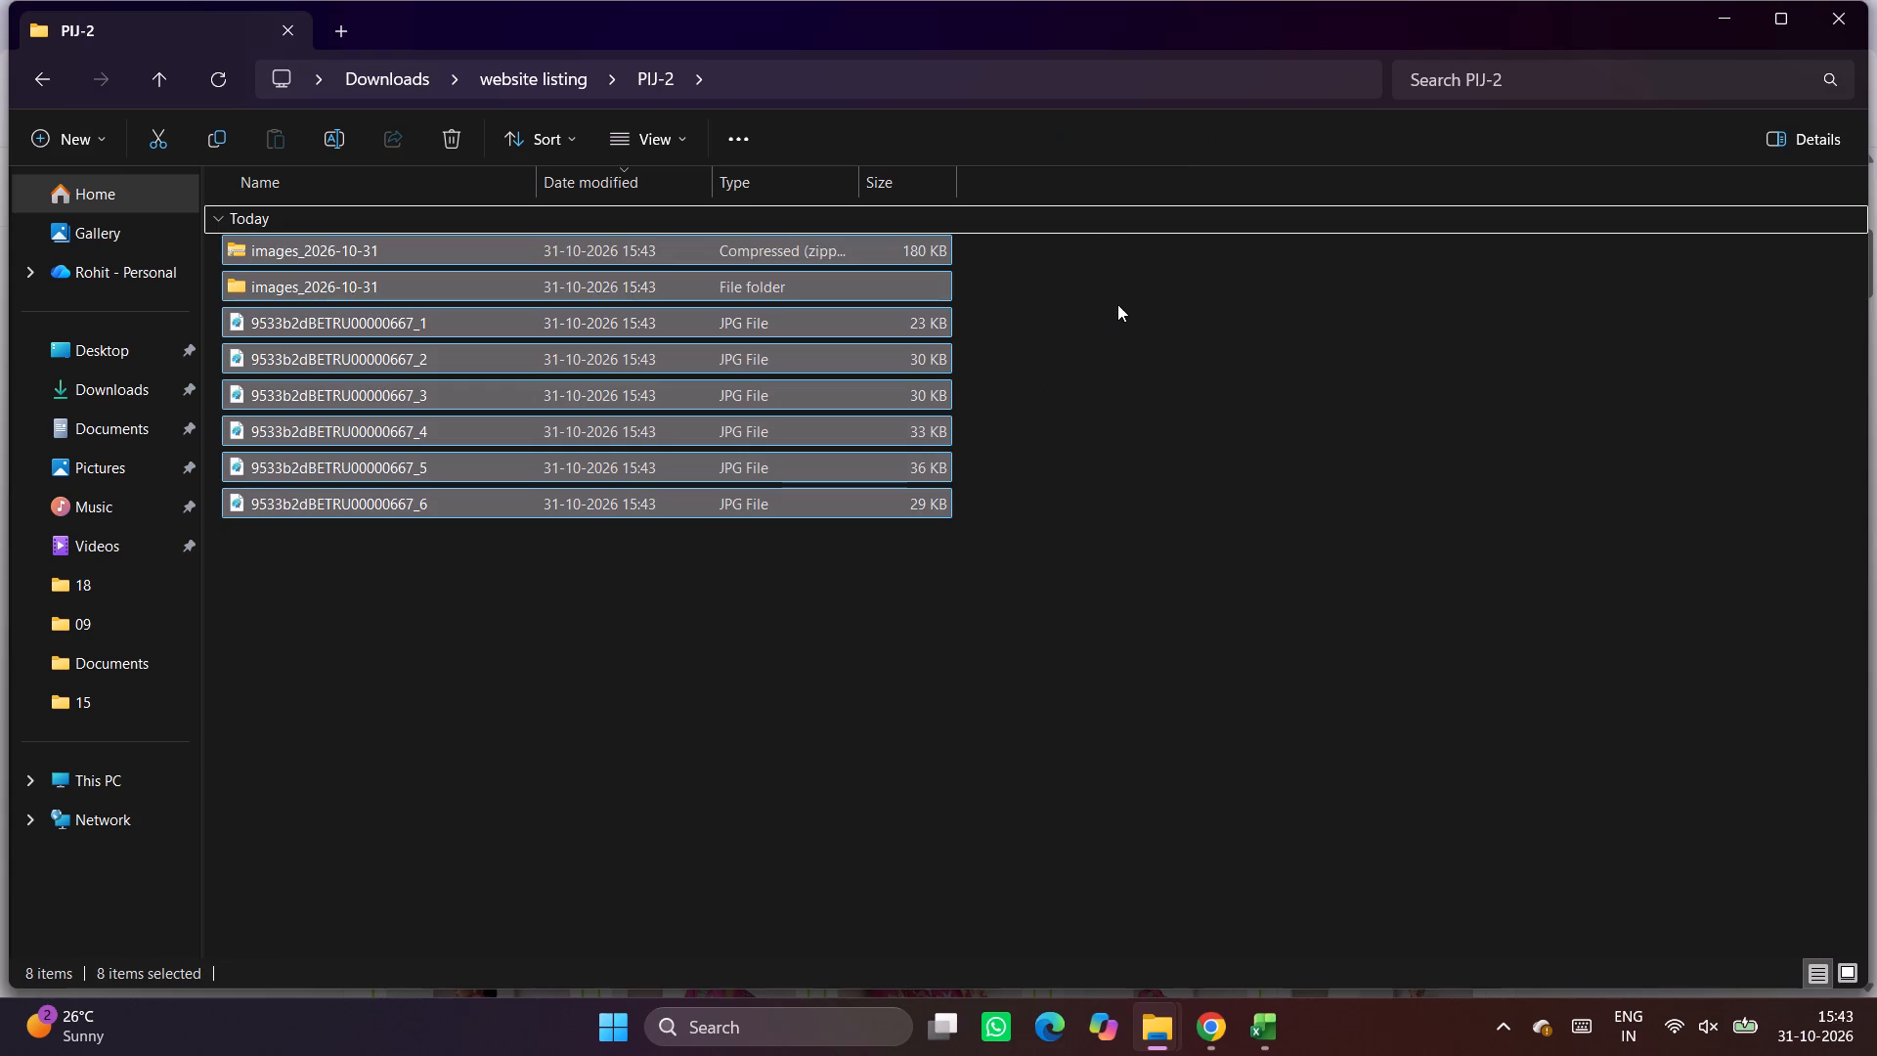
pyautogui.click(1034, 235)
pyautogui.moveTo(1030, 254); pyautogui.dragTo(824, 256)
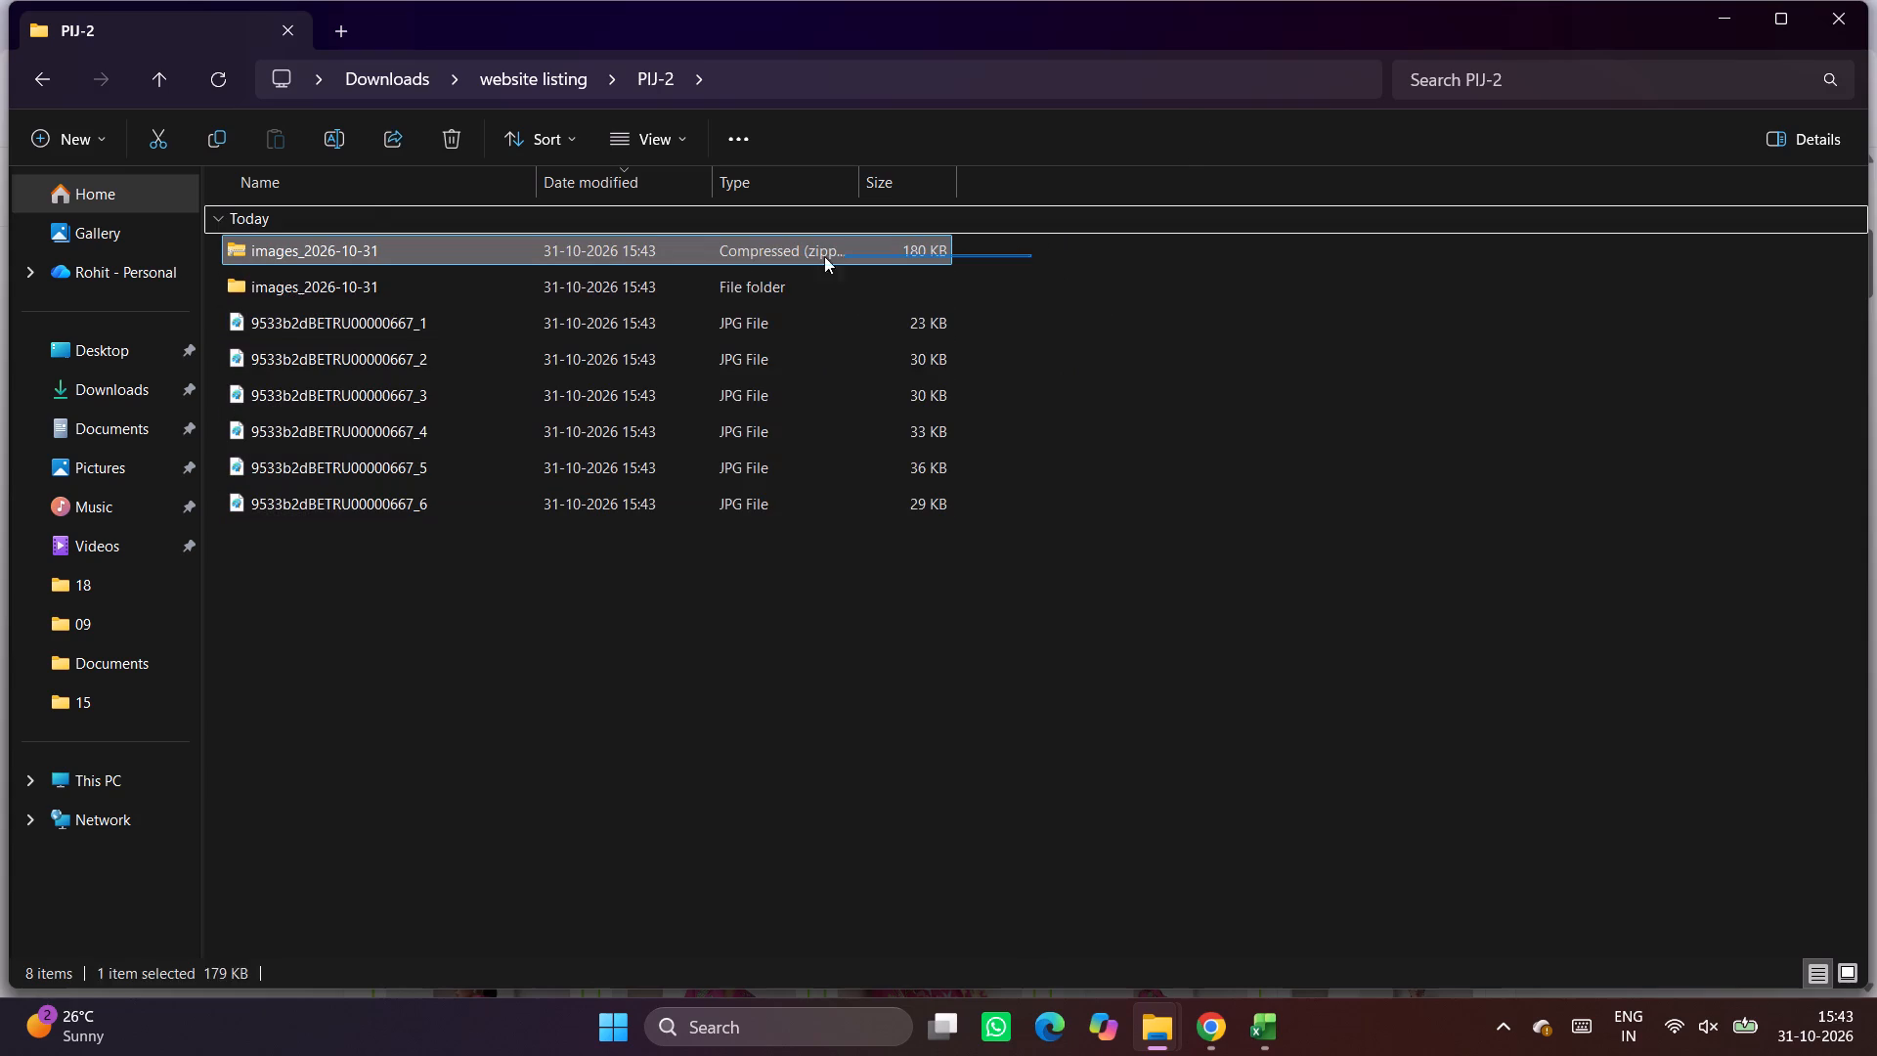
pyautogui.moveTo(824, 256); pyautogui.dragTo(745, 285)
pyautogui.click(461, 139)
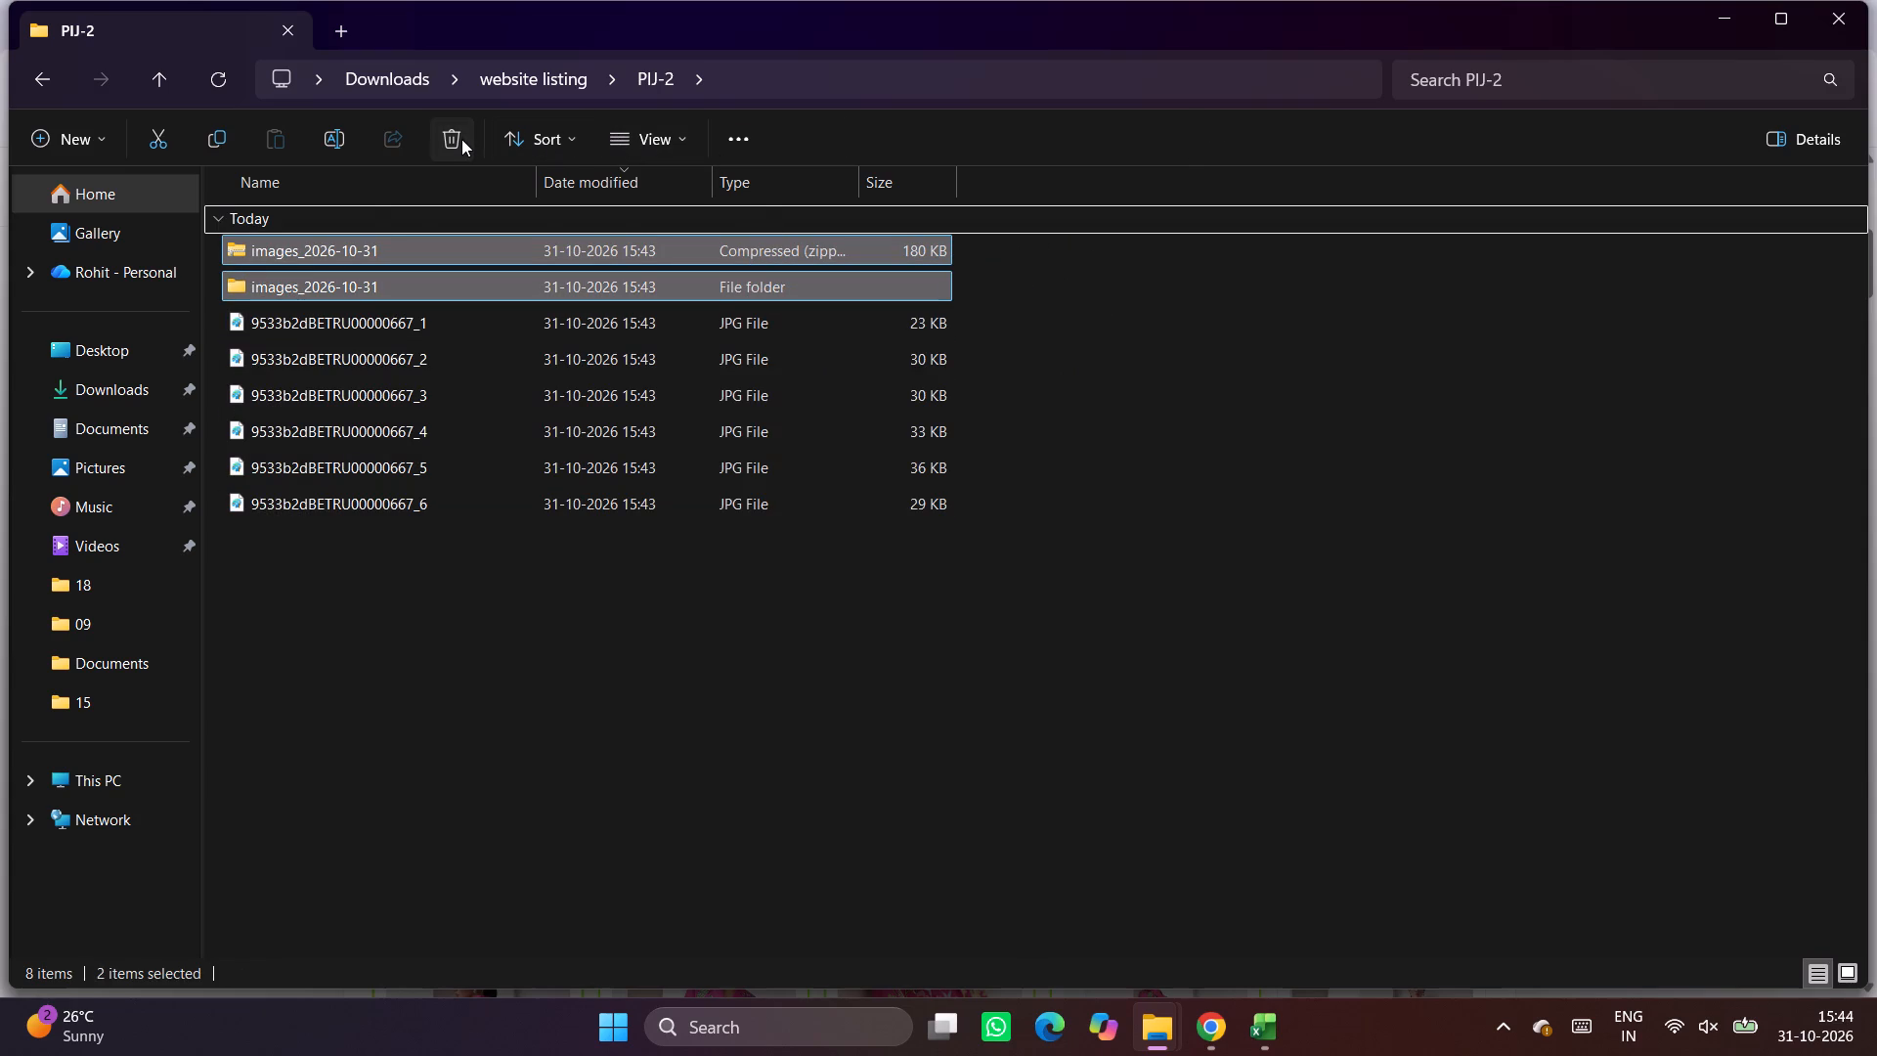
# Switch the PIJ-2 folder's display from a details list to large picture thumbnails.
pyautogui.click(664, 130)
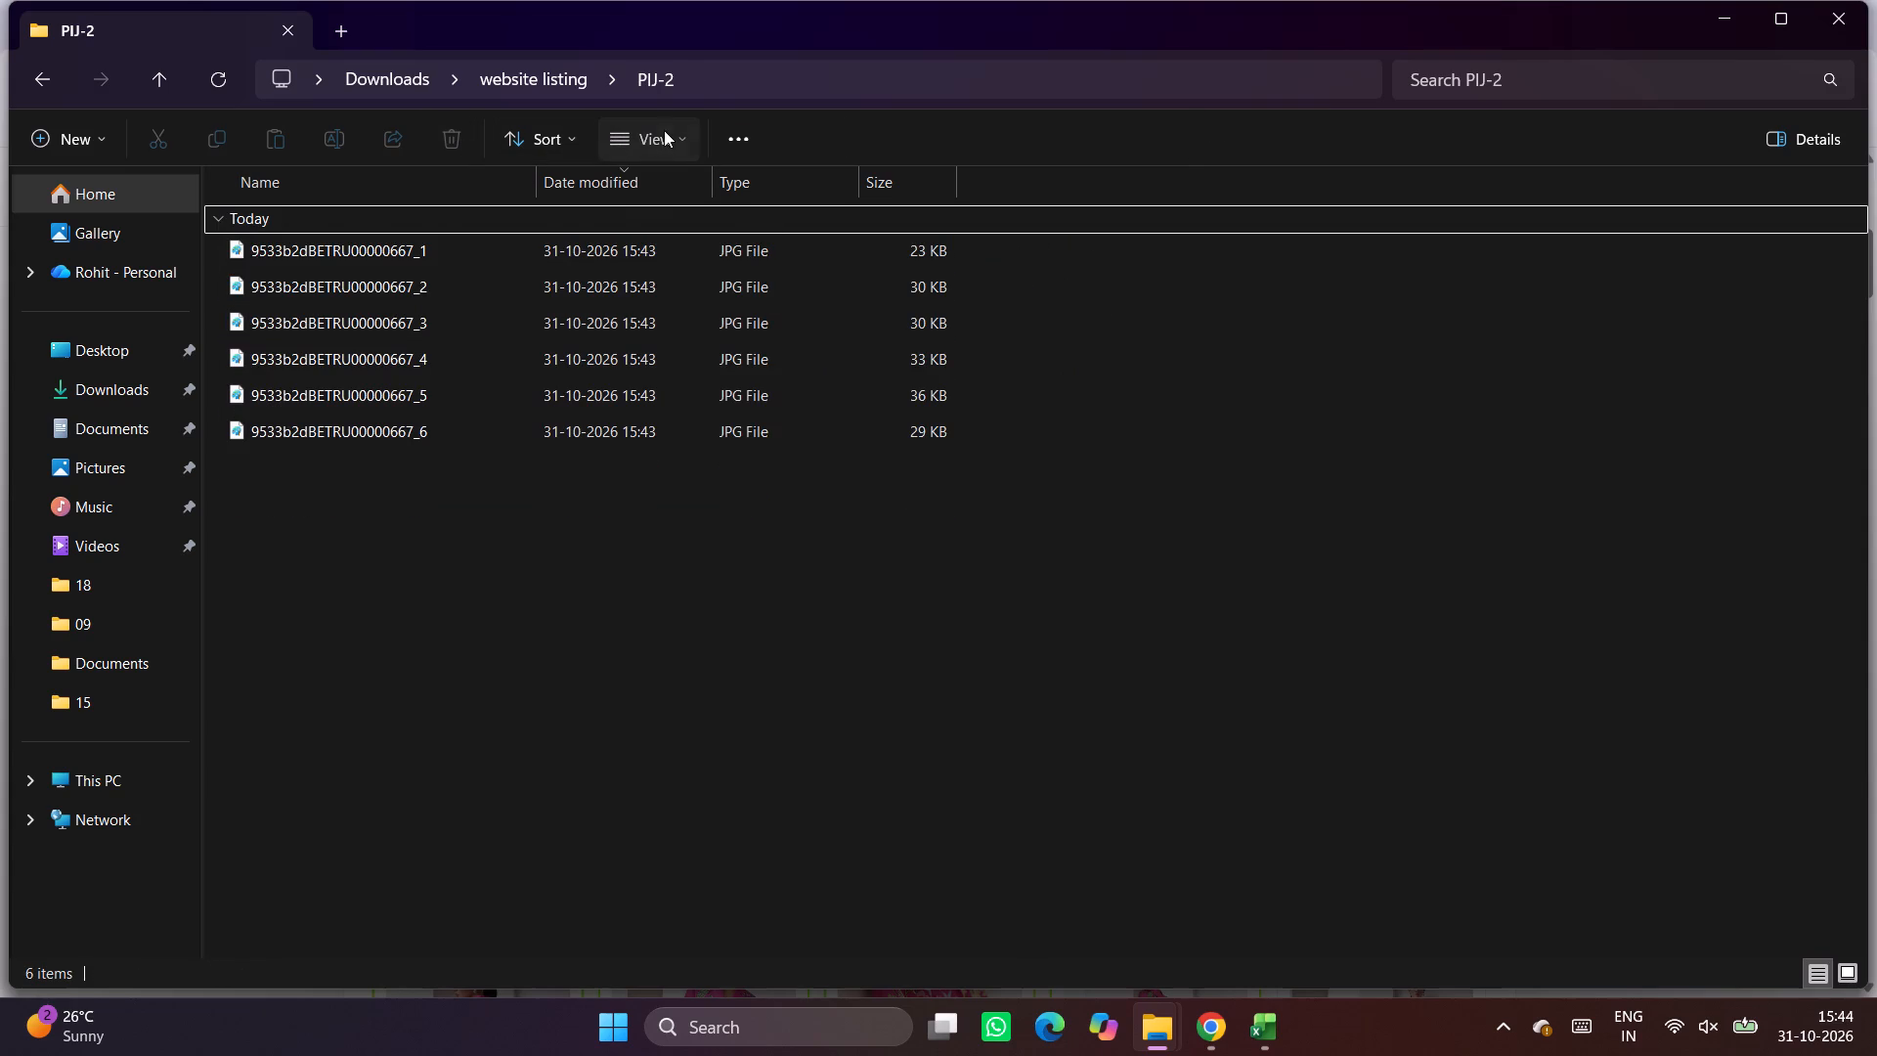
pyautogui.click(643, 198)
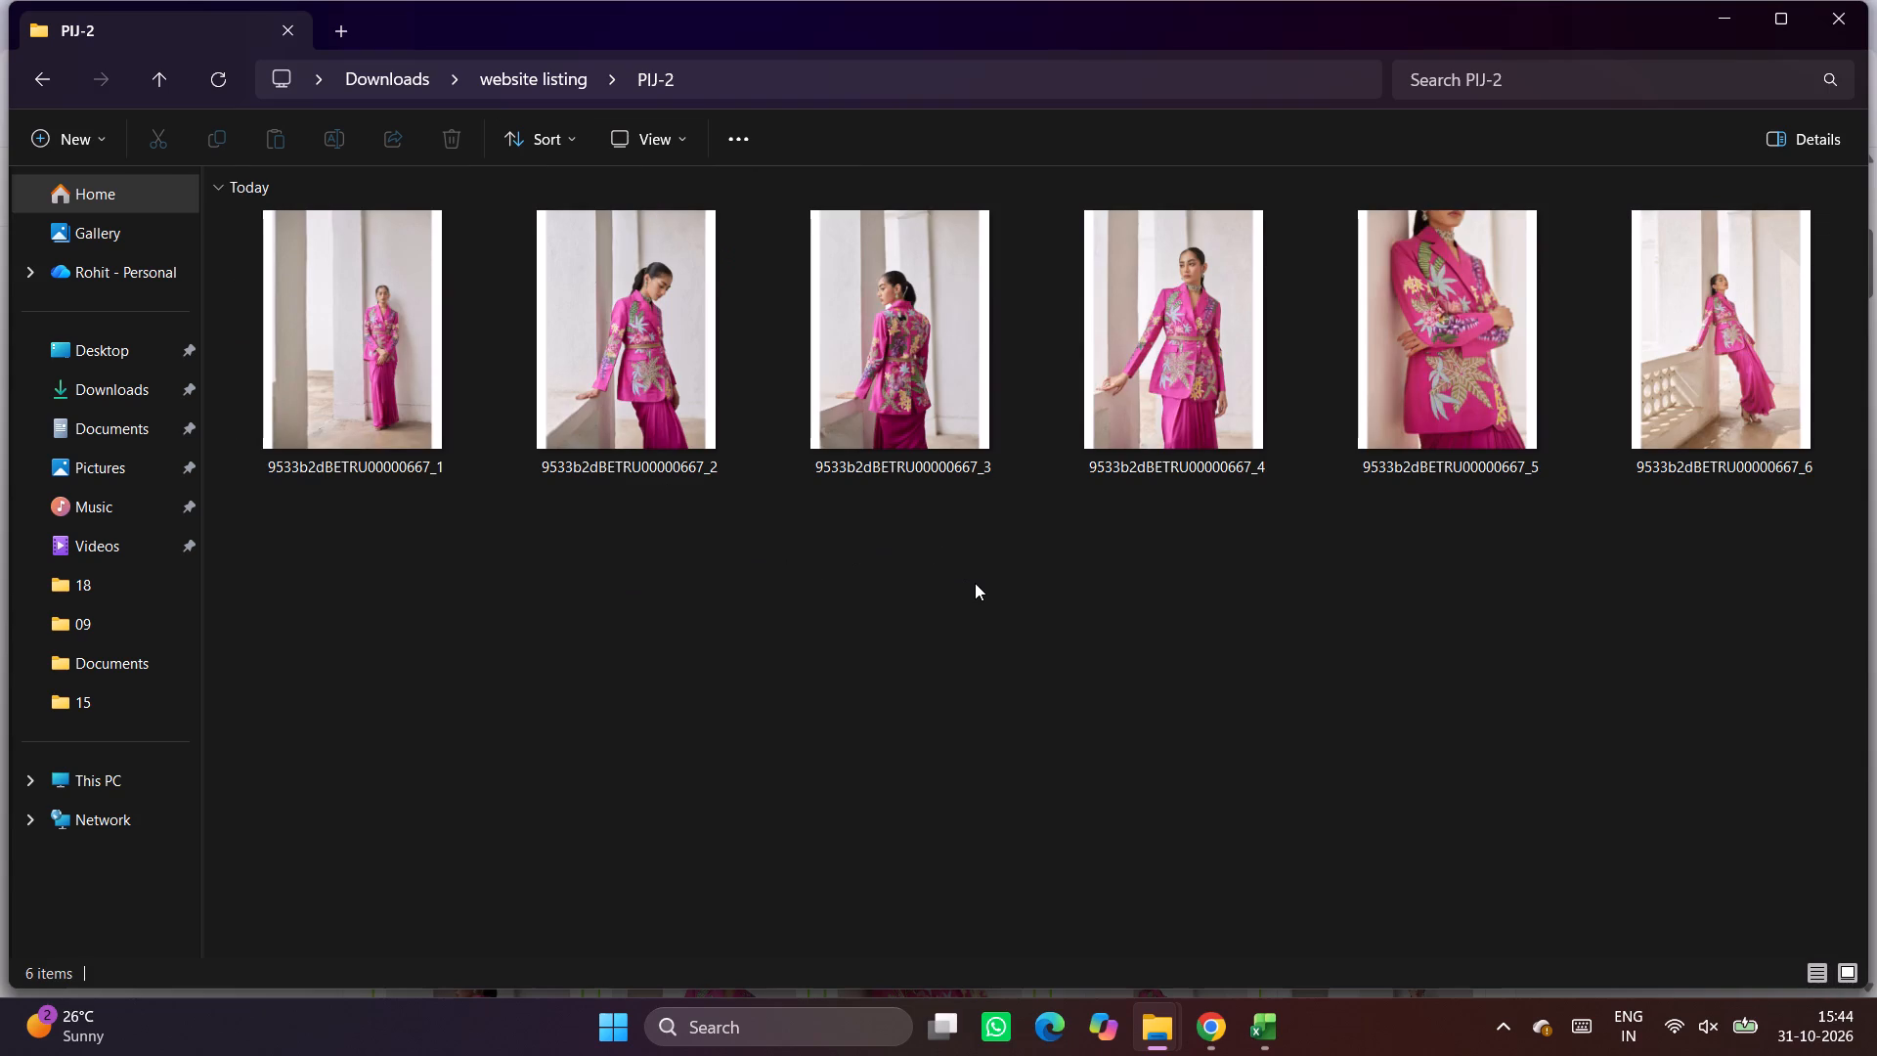
# Open the back-view image ending in _3 in Paint to inspect it, and close it.
pyautogui.doubleClick(903, 332)
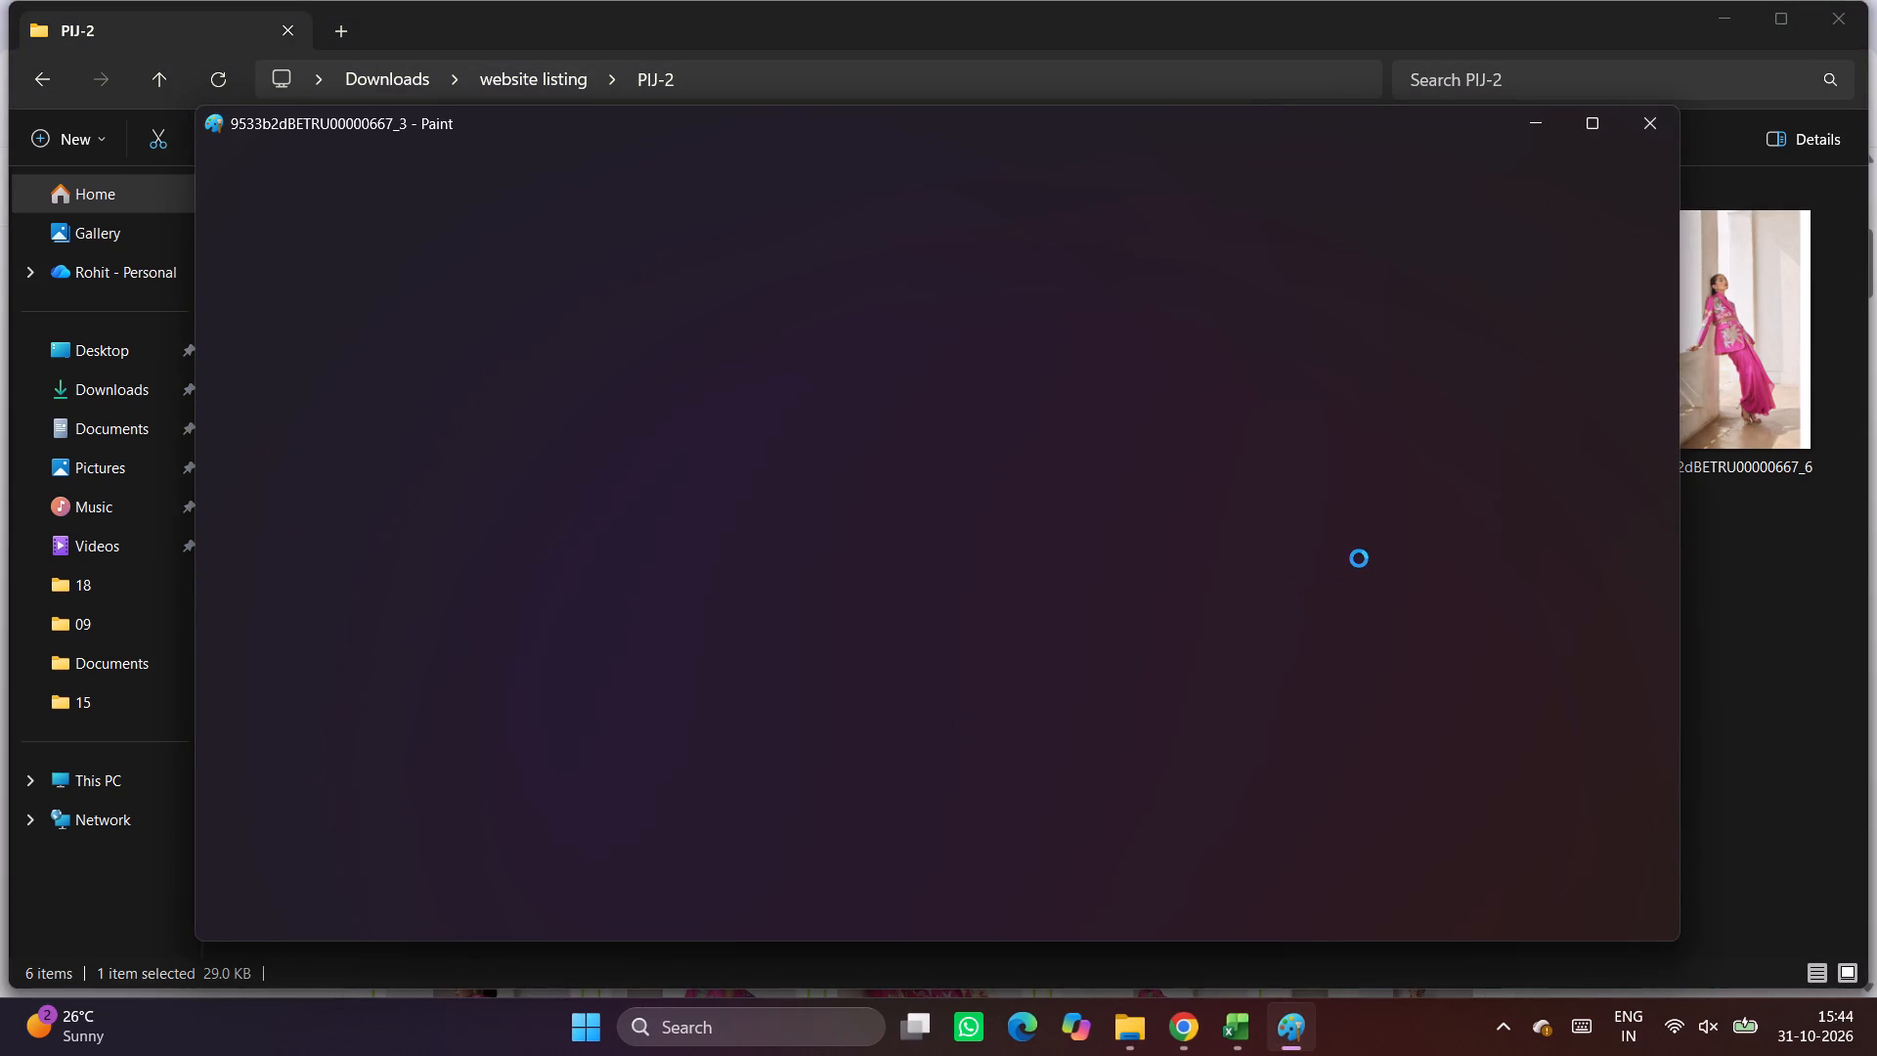
pyautogui.scroll(-6, 1359, 558)
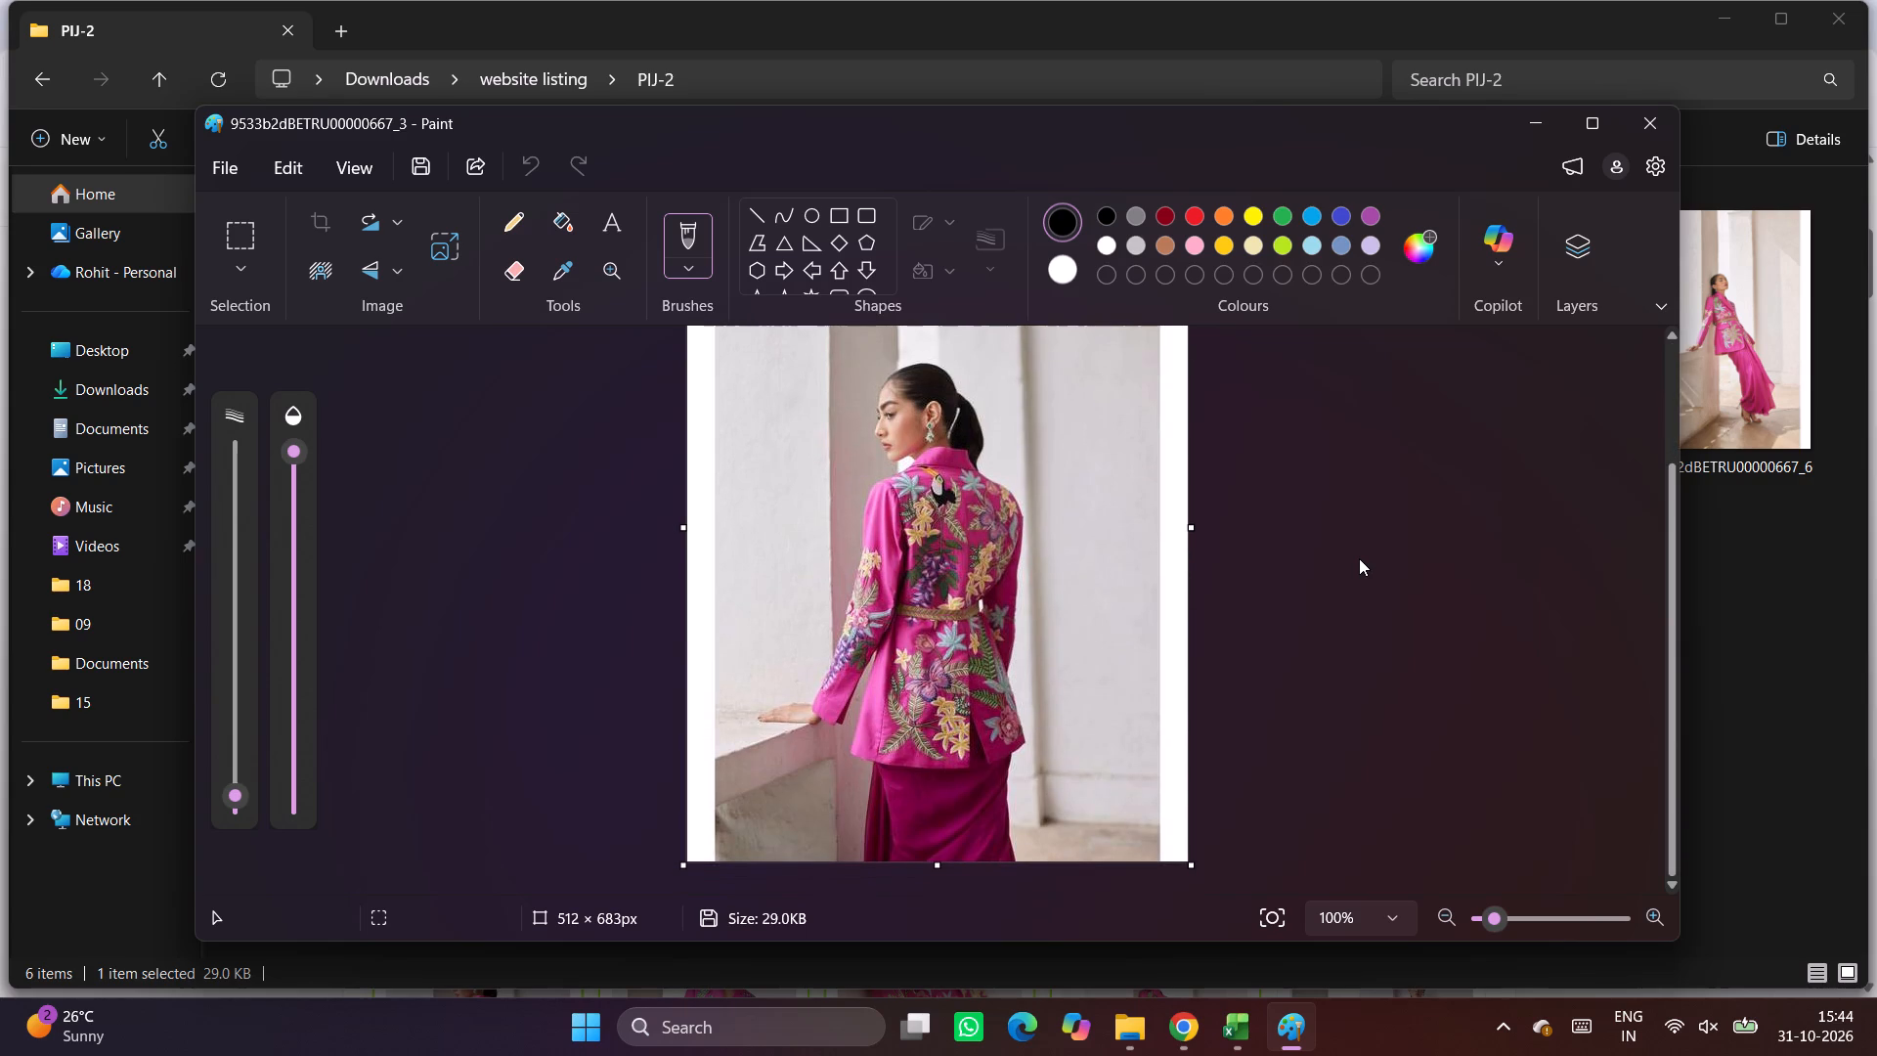
pyautogui.scroll(-1, 1359, 558)
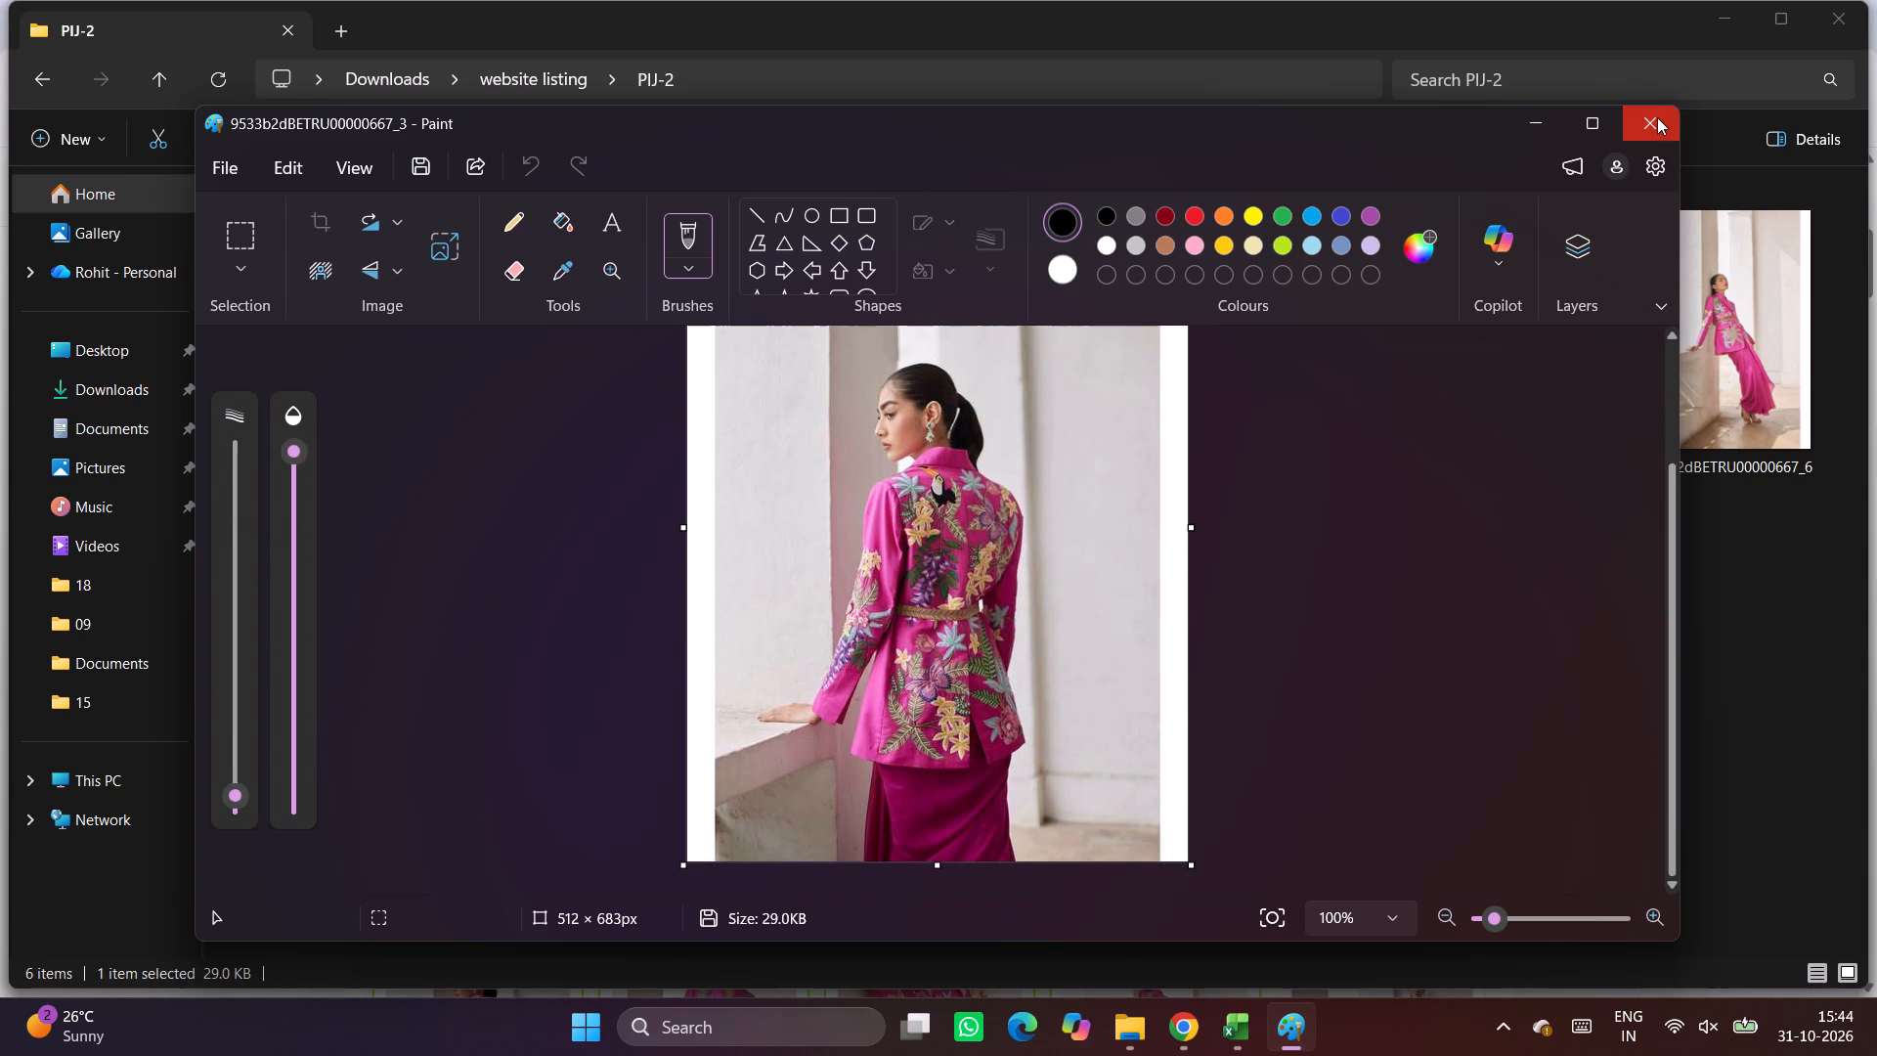
pyautogui.click(1657, 117)
# Select all six PIJ-2 images, and check the Rani Tropical Dream images selected in Website Image Extractor in Chrome.
pyautogui.moveTo(1690, 594); pyautogui.dragTo(582, 375)
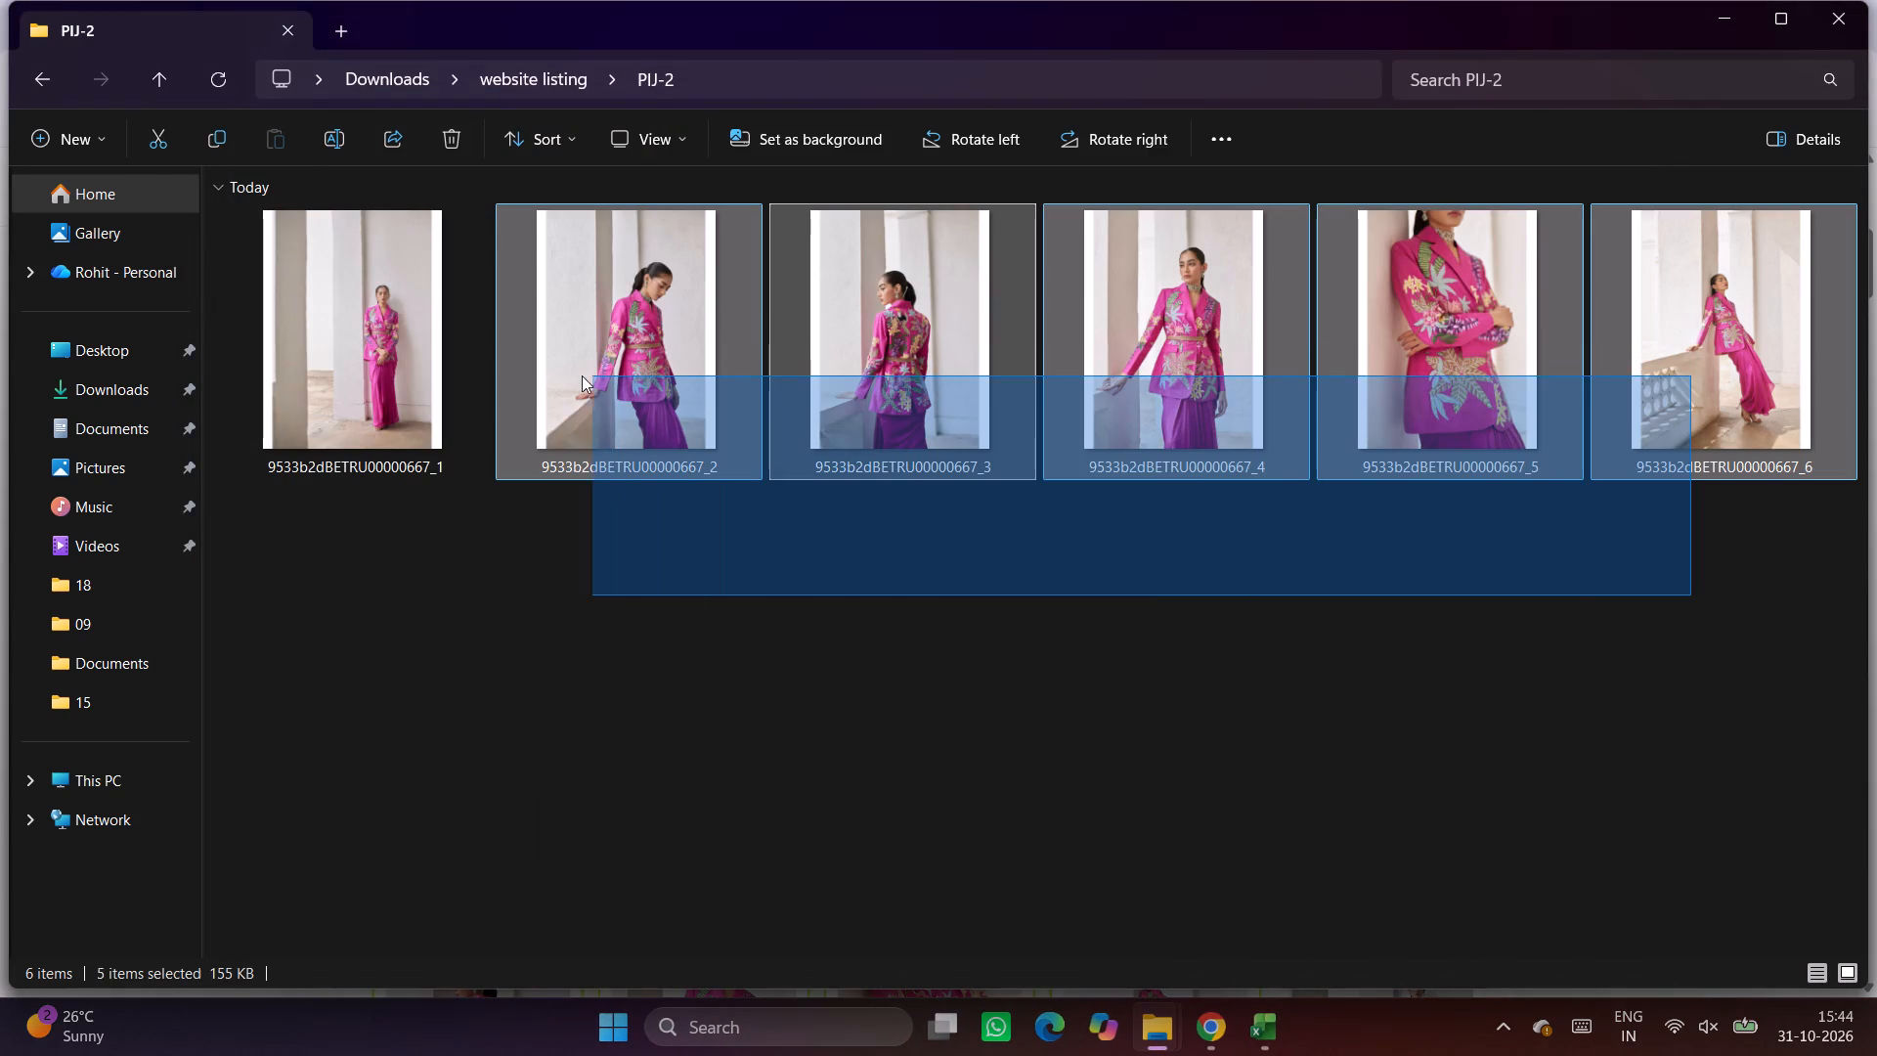
pyautogui.moveTo(582, 375); pyautogui.dragTo(308, 354)
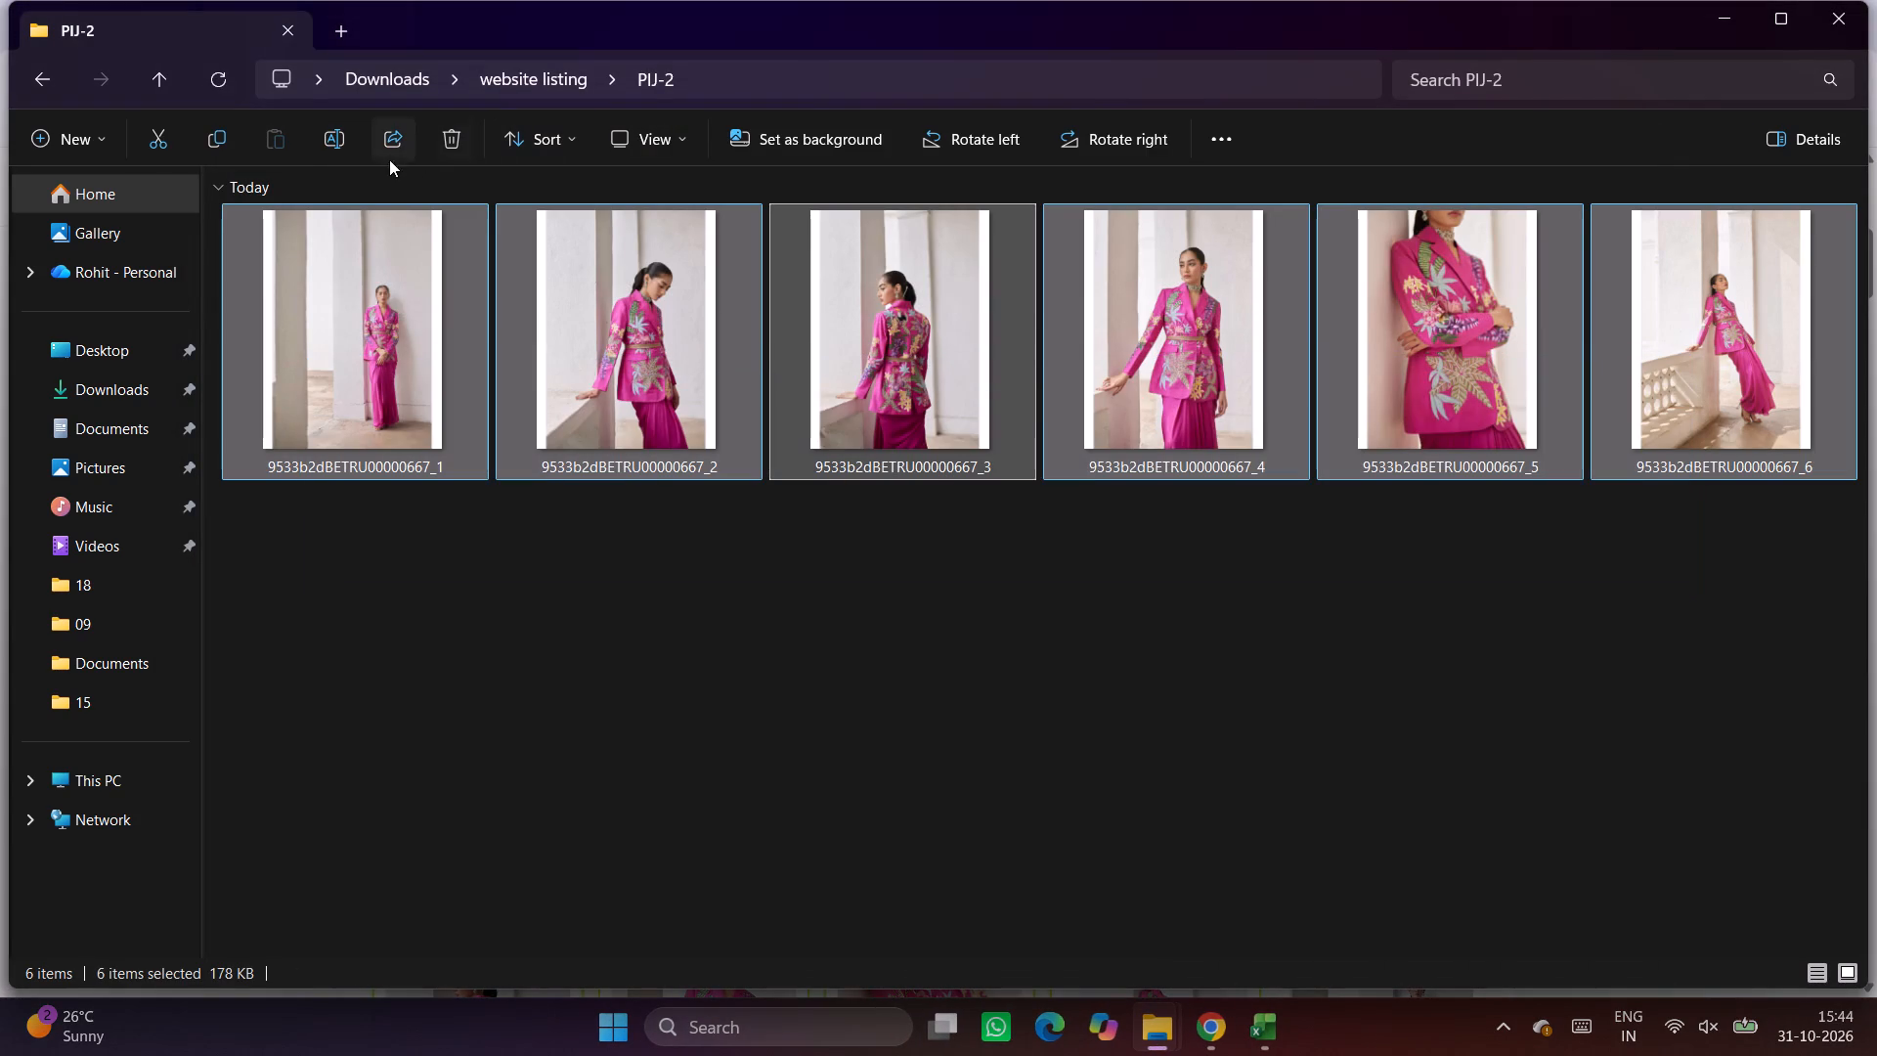
pyautogui.click(1229, 1047)
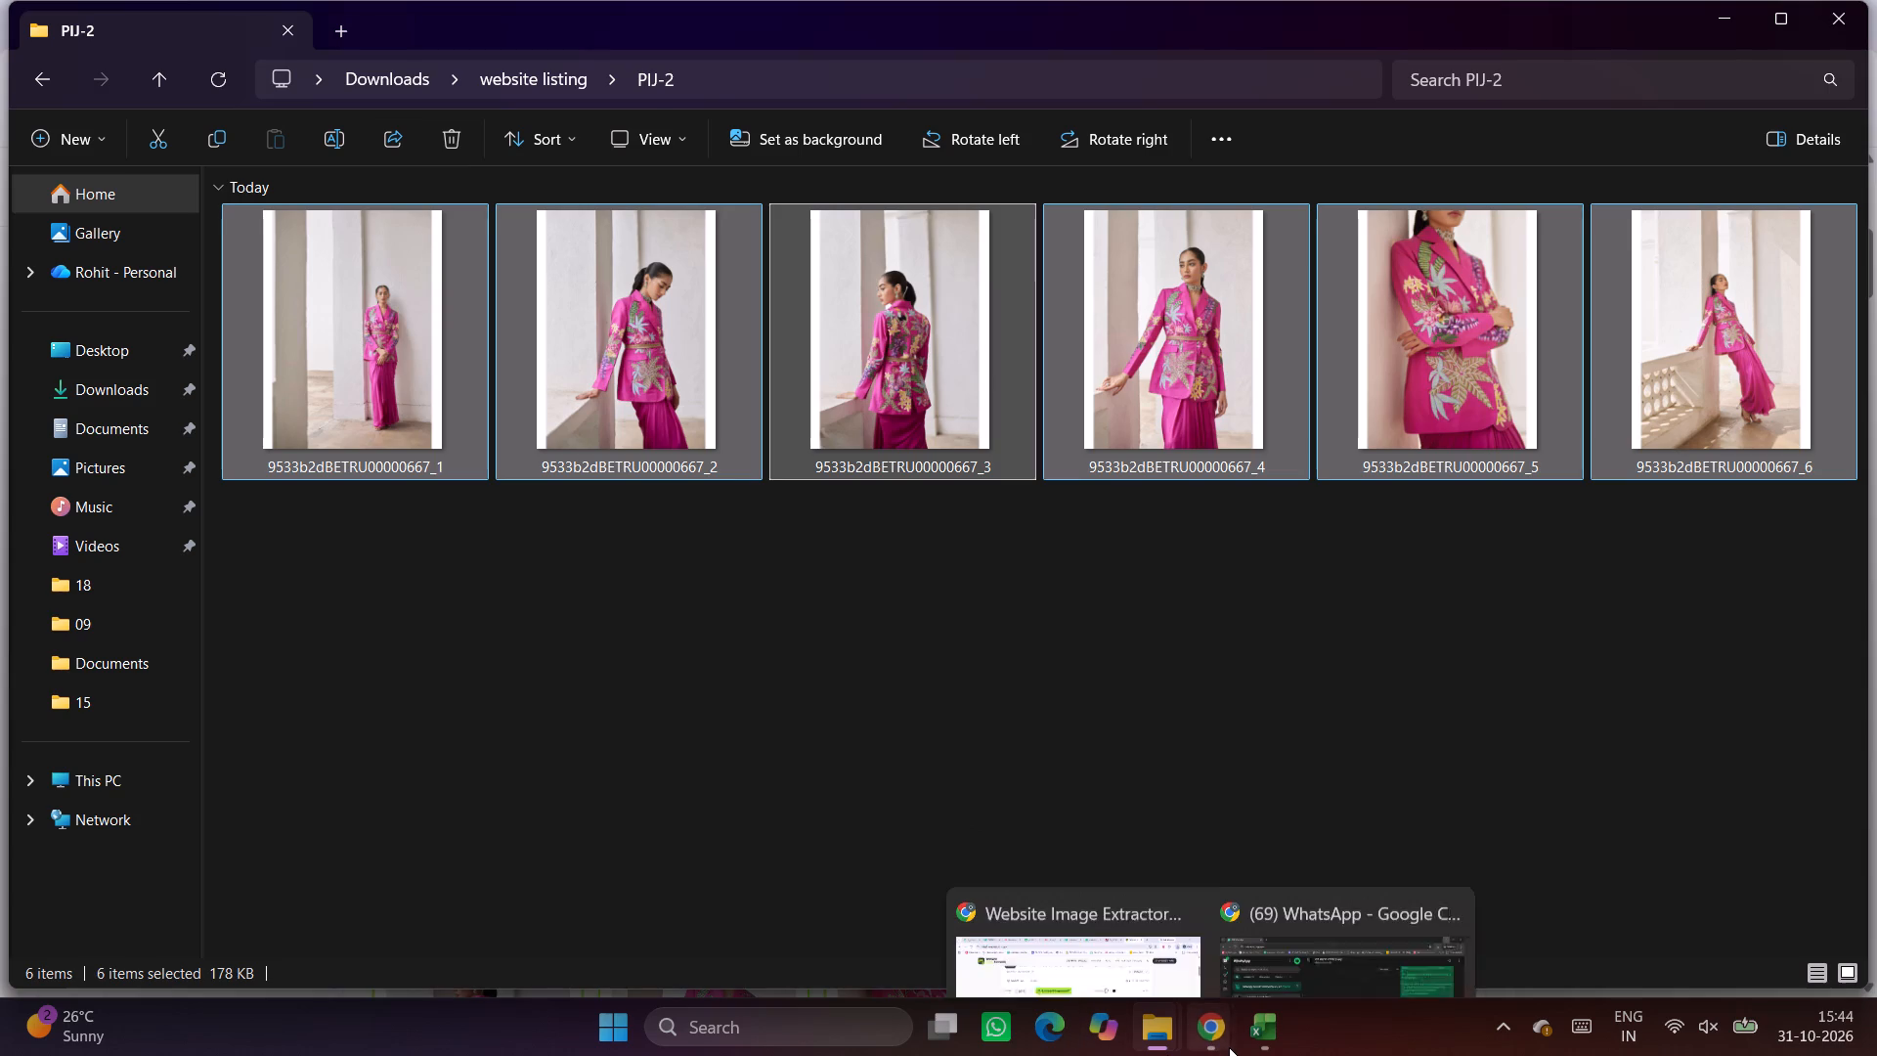
pyautogui.click(1139, 919)
pyautogui.click(1581, 751)
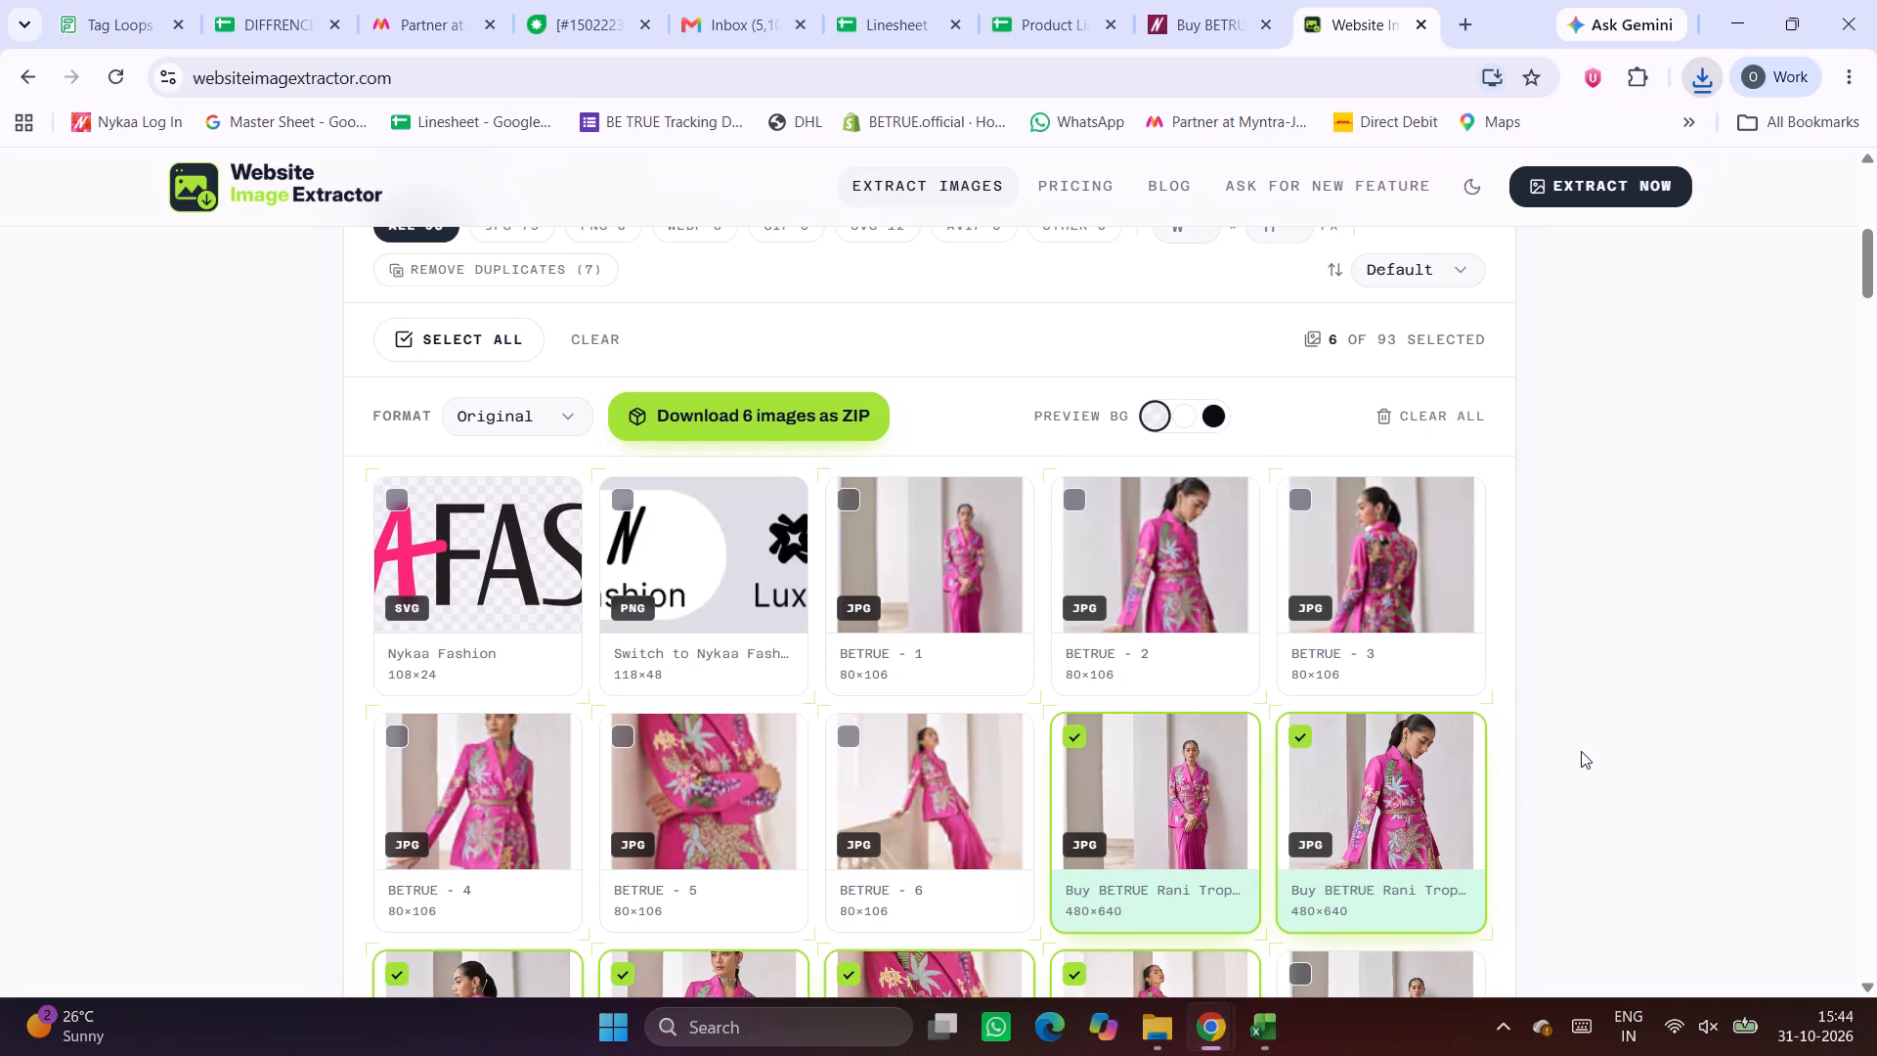
pyautogui.click(1581, 751)
pyautogui.scroll(-4, 1581, 751)
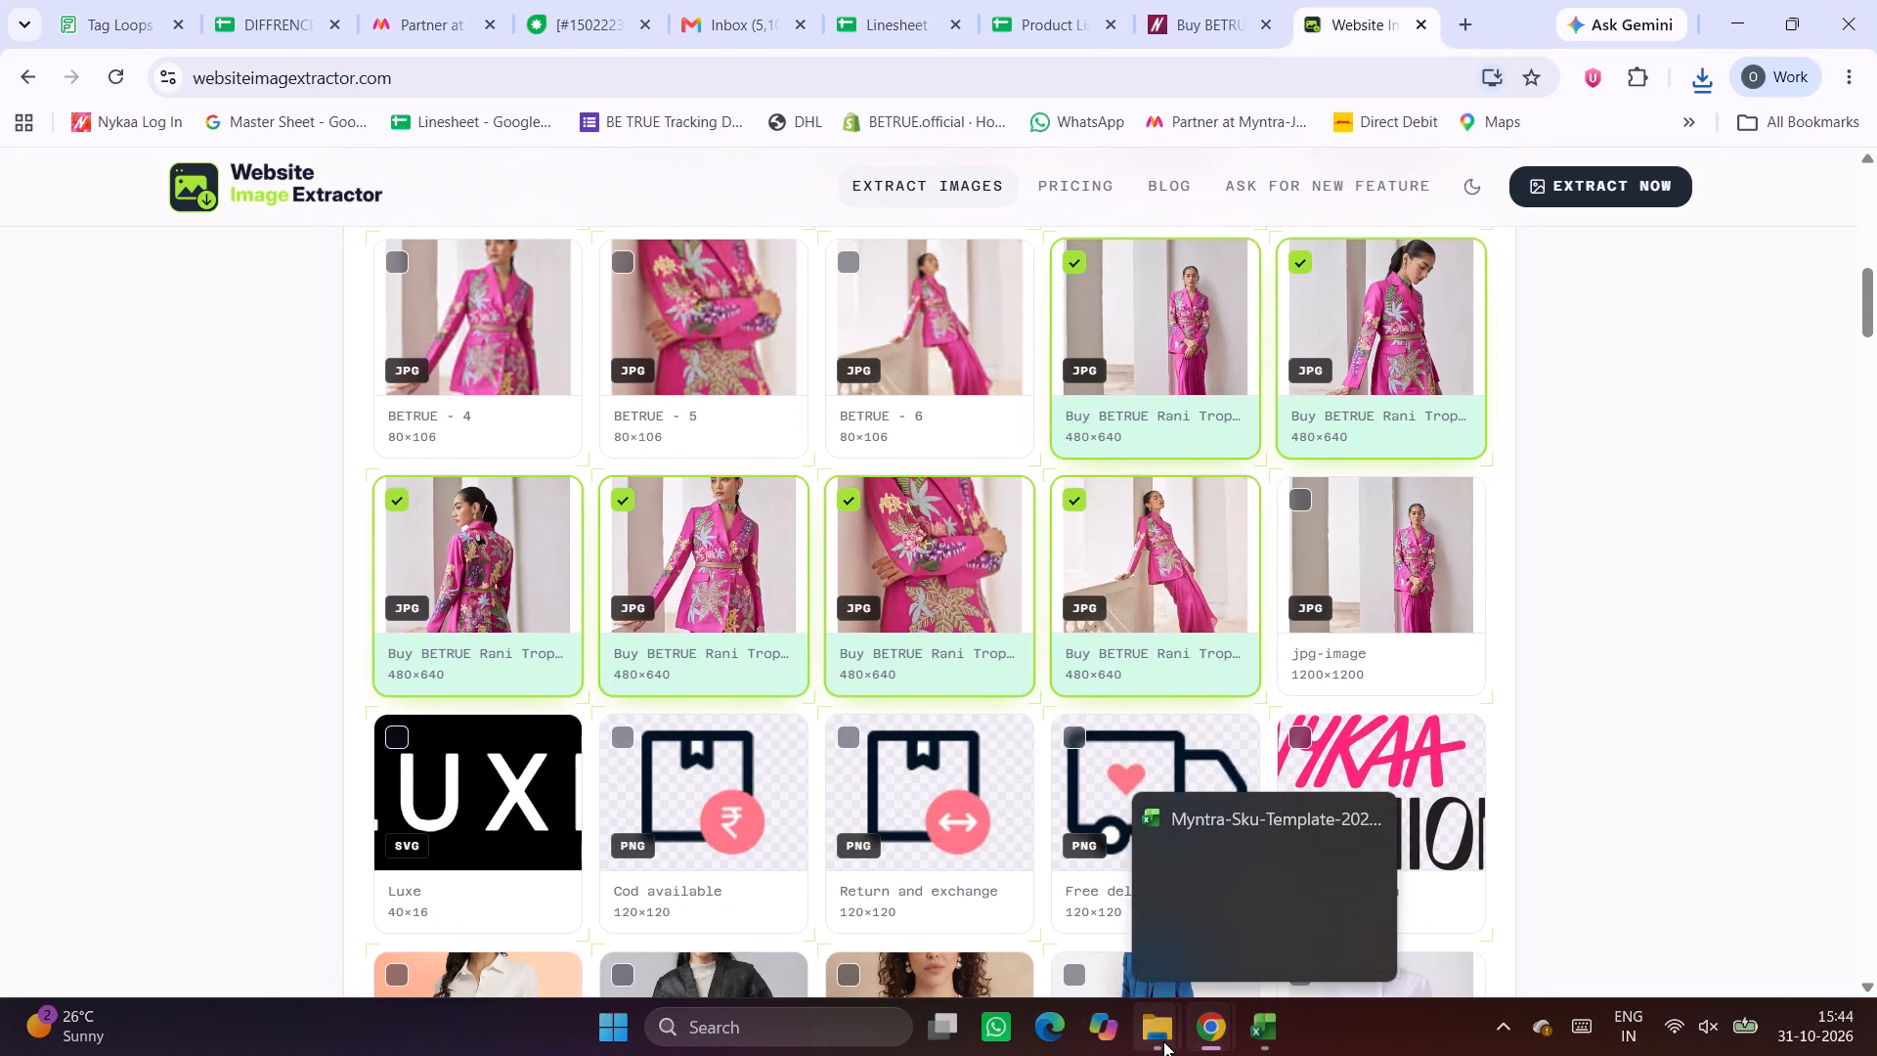
# Return to the PIJ-2 folder in File Explorer and inspect the images ending in _1 and _2 in Paint, closing each.
pyautogui.click(1163, 1041)
pyautogui.click(1243, 955)
pyautogui.tripleClick(341, 369)
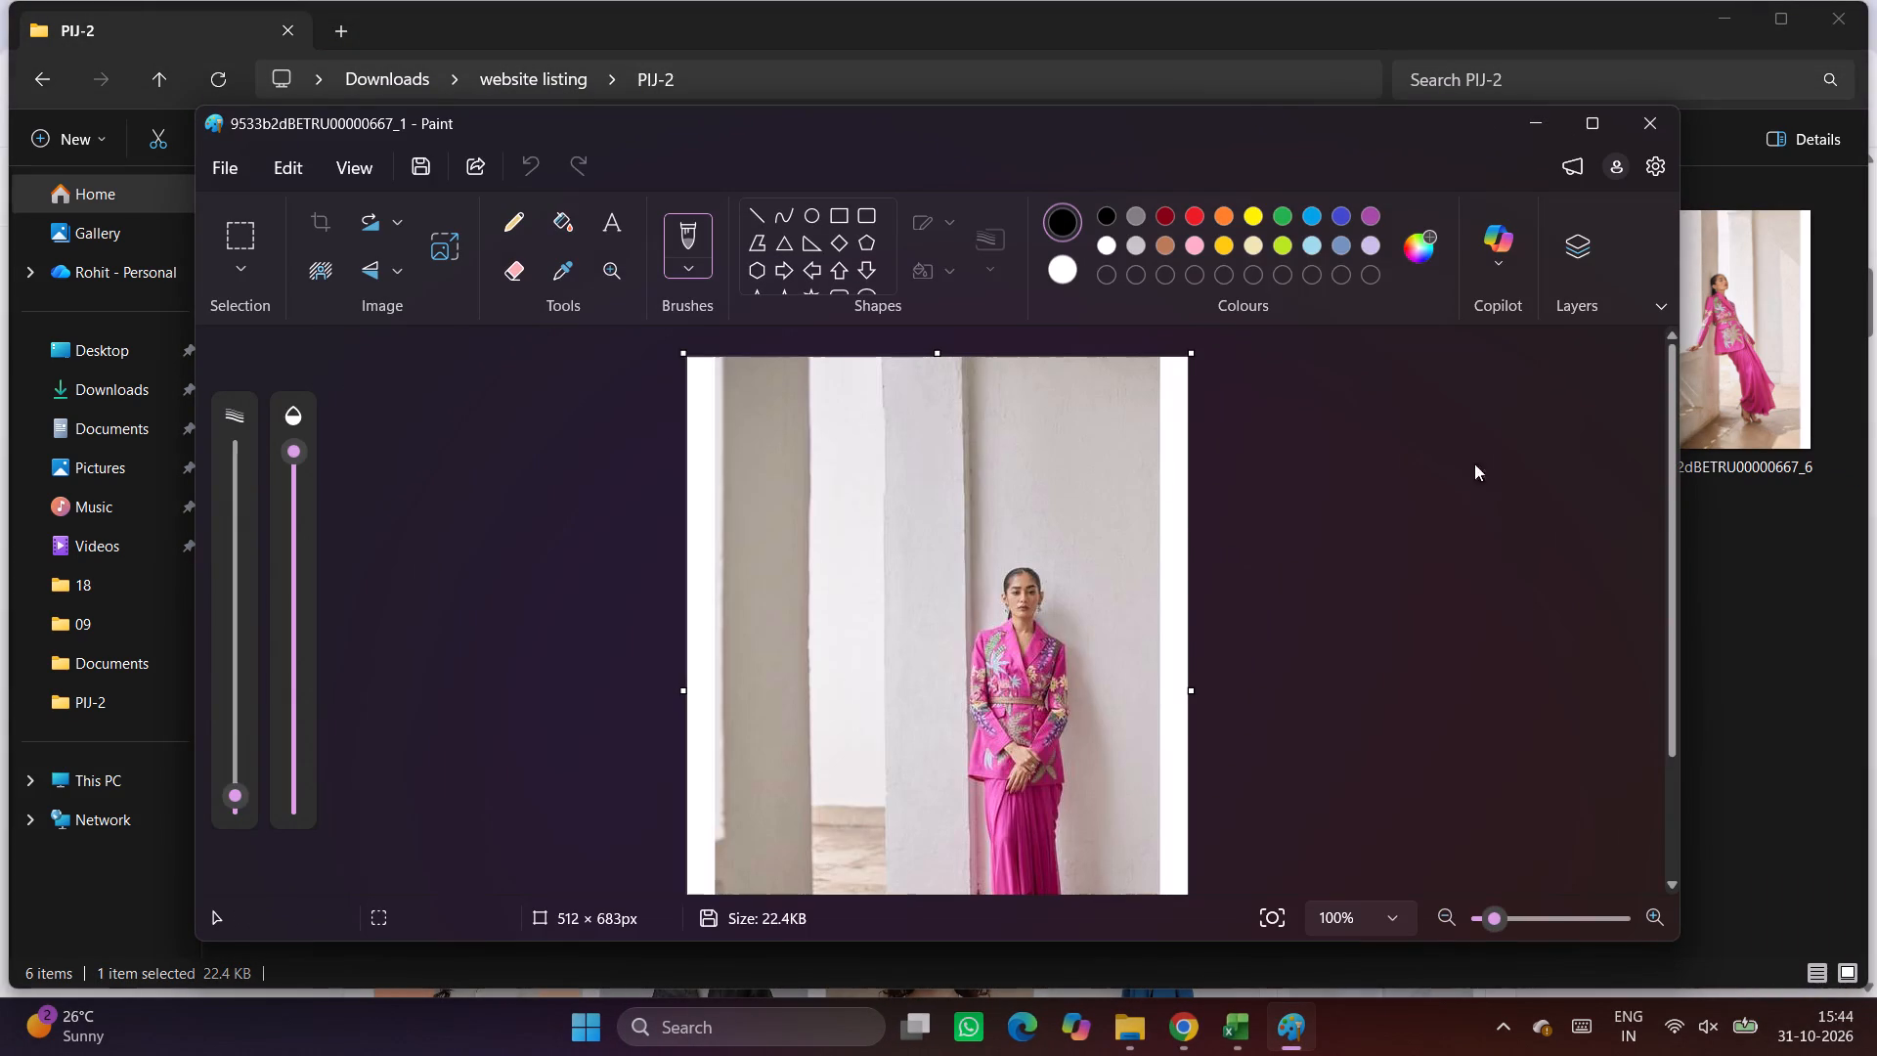
pyautogui.click(1655, 128)
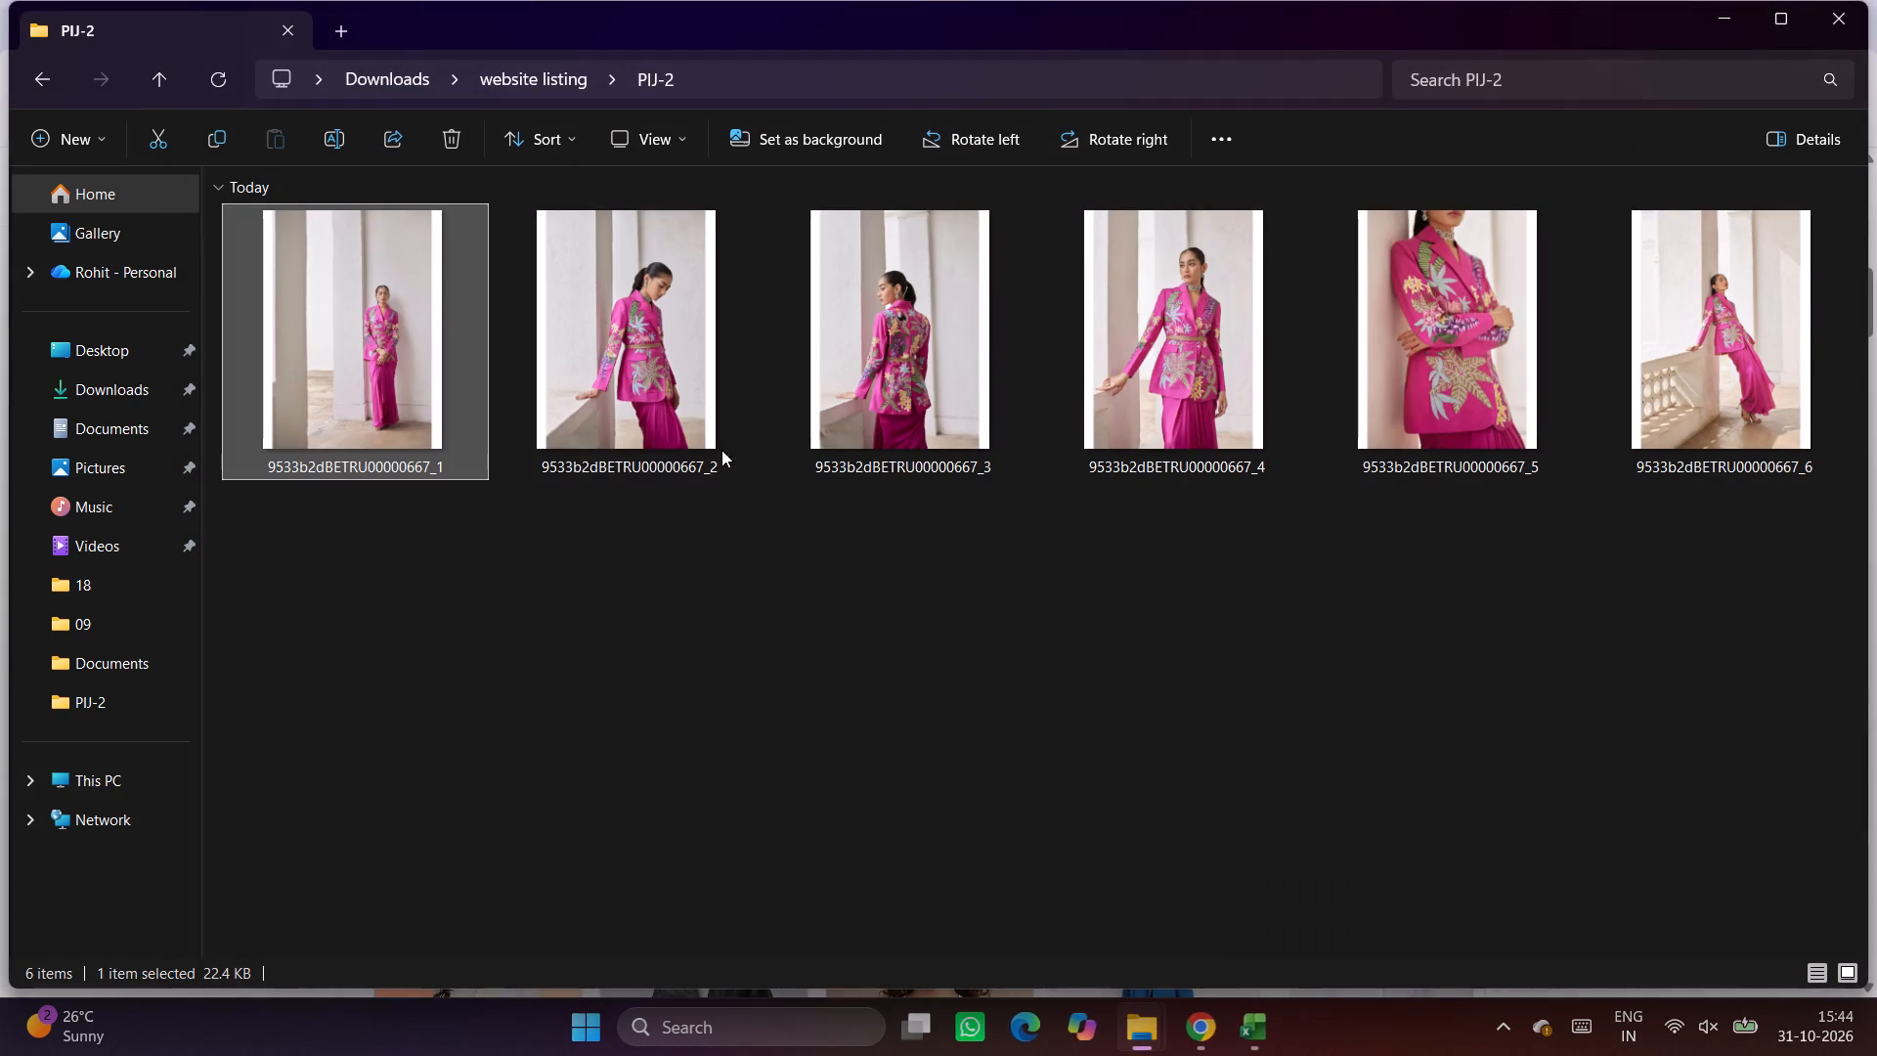
pyautogui.doubleClick(668, 419)
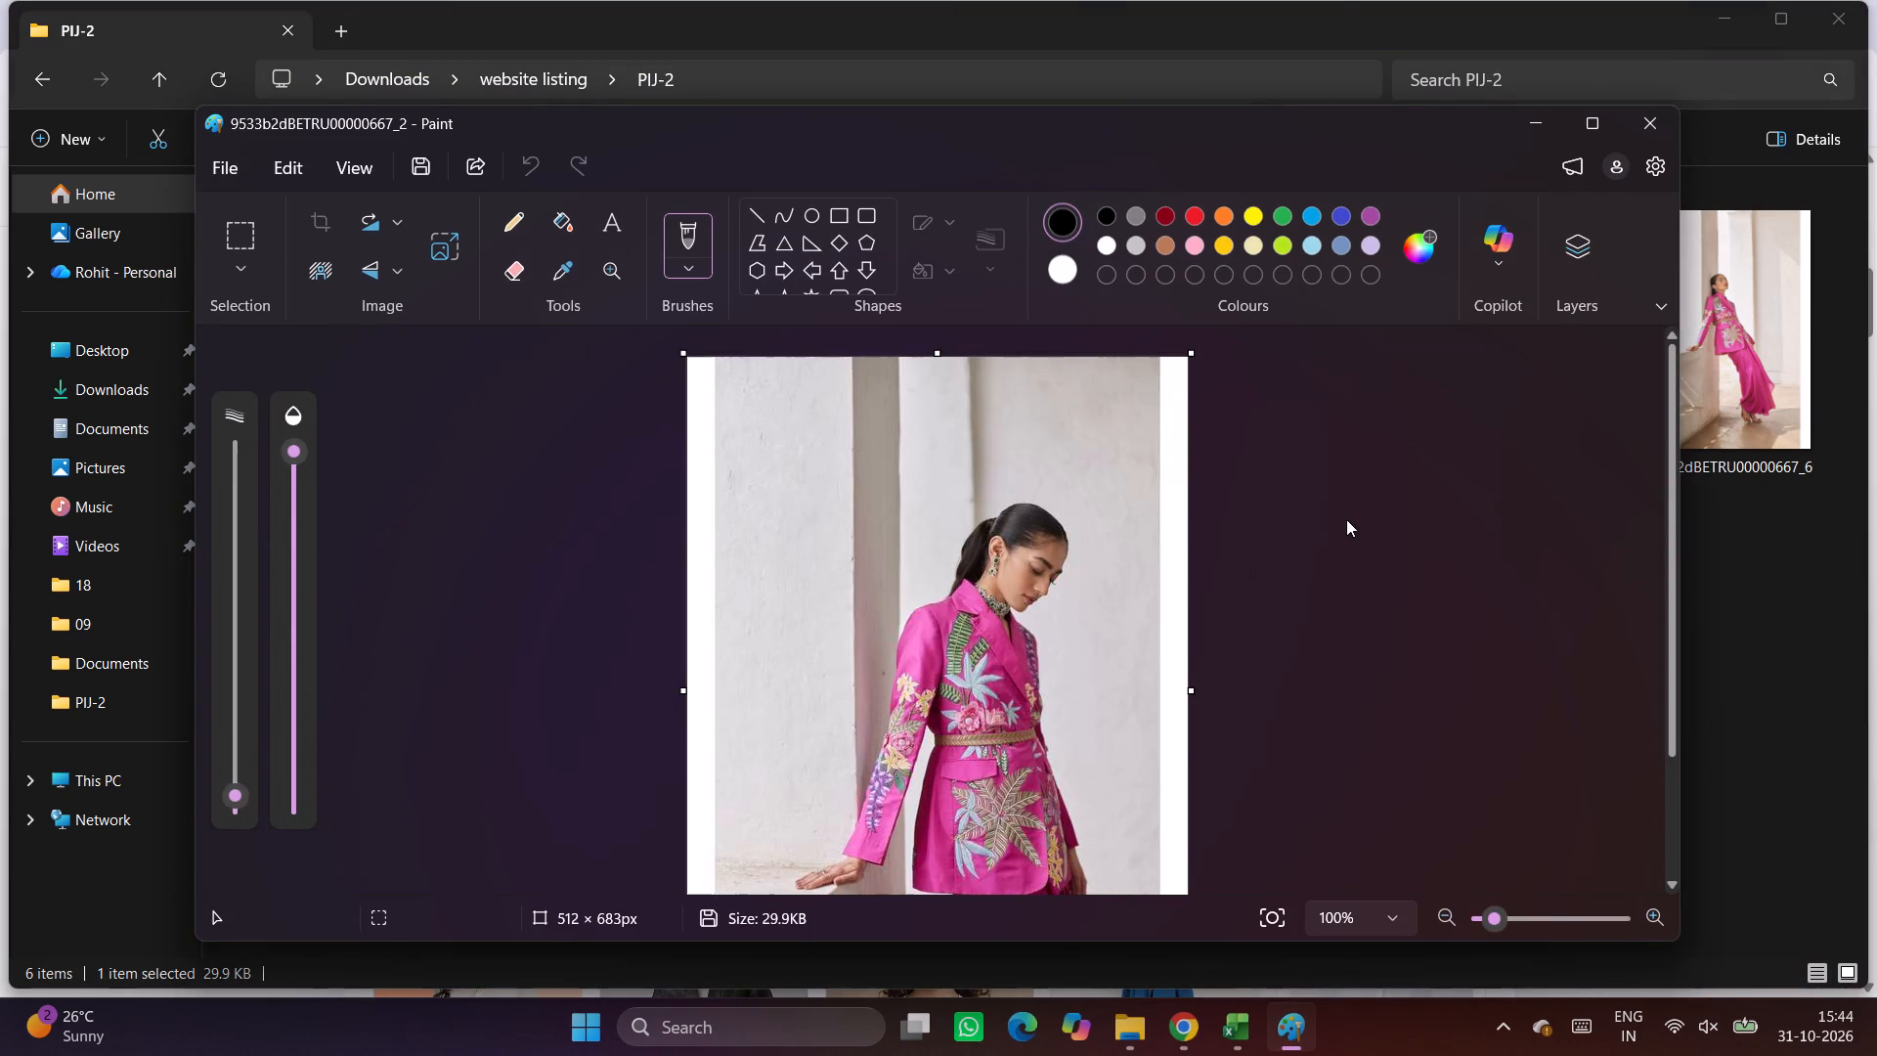
pyautogui.click(1660, 126)
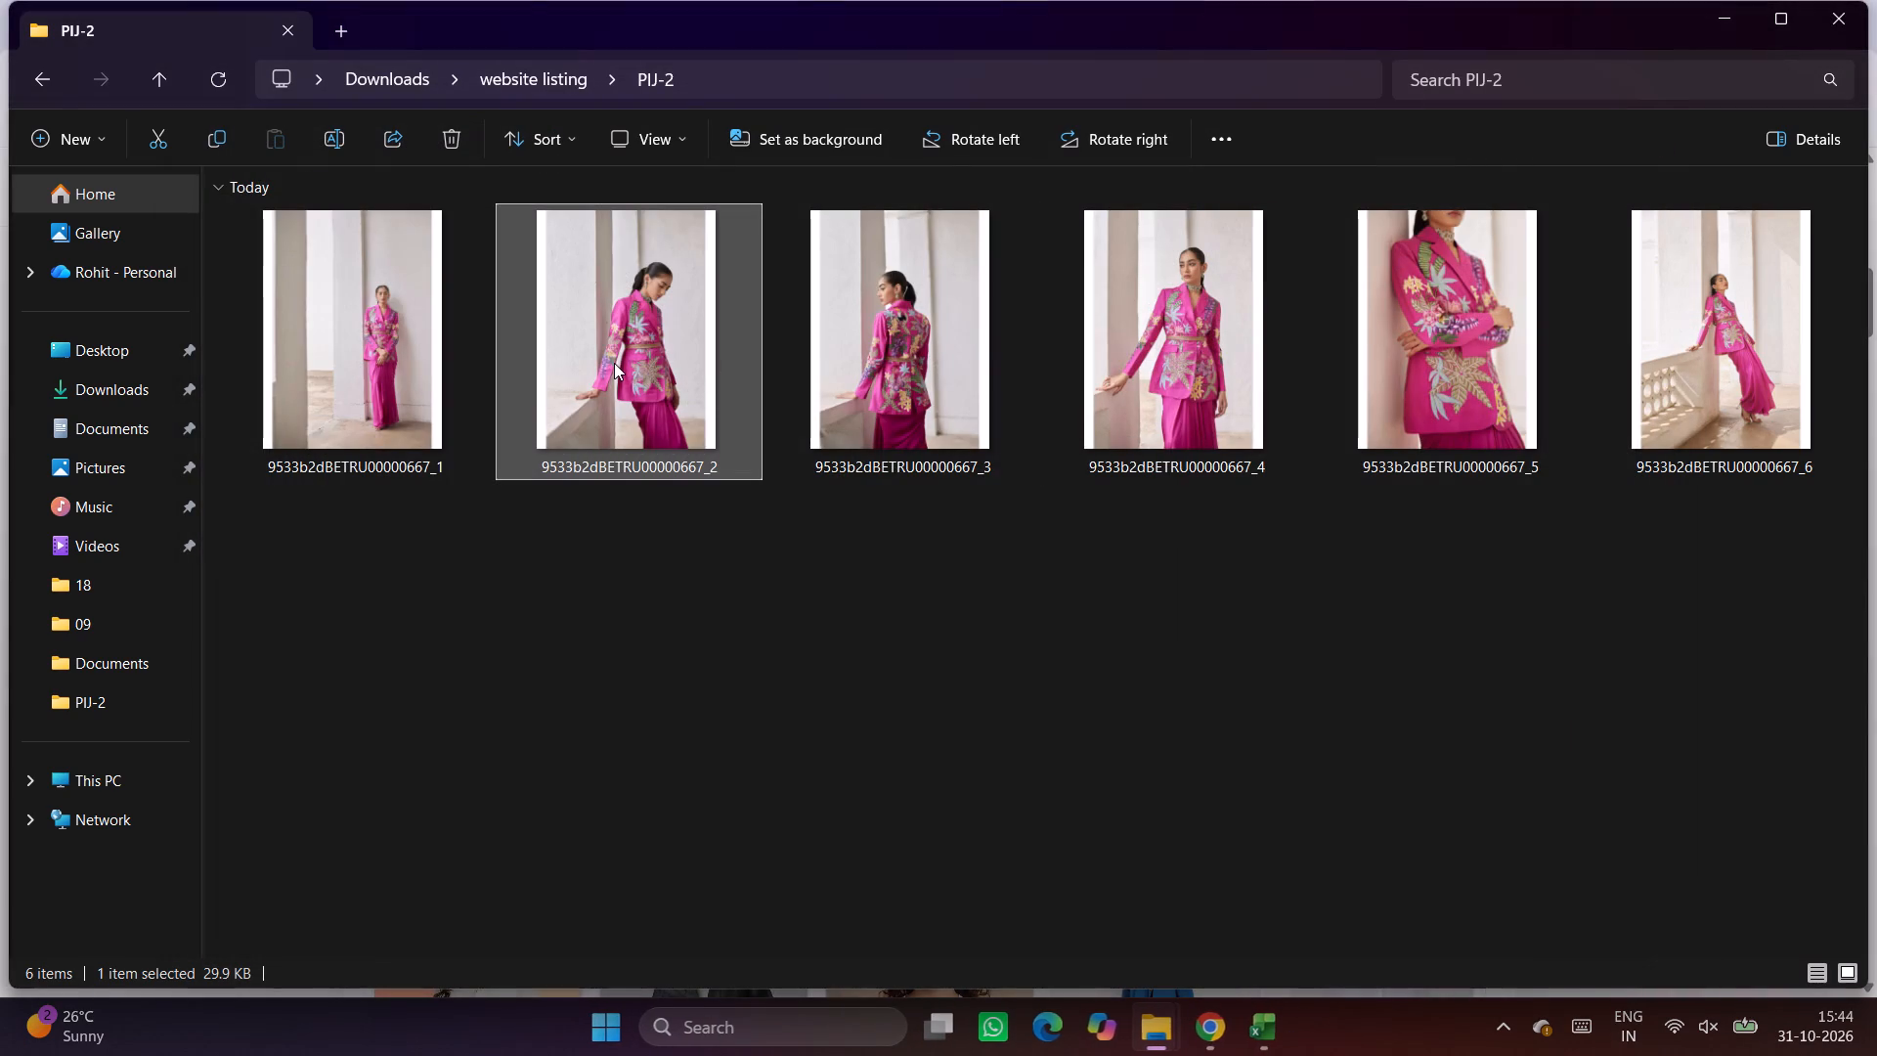
# Open the image ending in _2 in Photos, crop off its white side borders to about 448 x 683 px, and save over the original.
pyautogui.rightClick(614, 362)
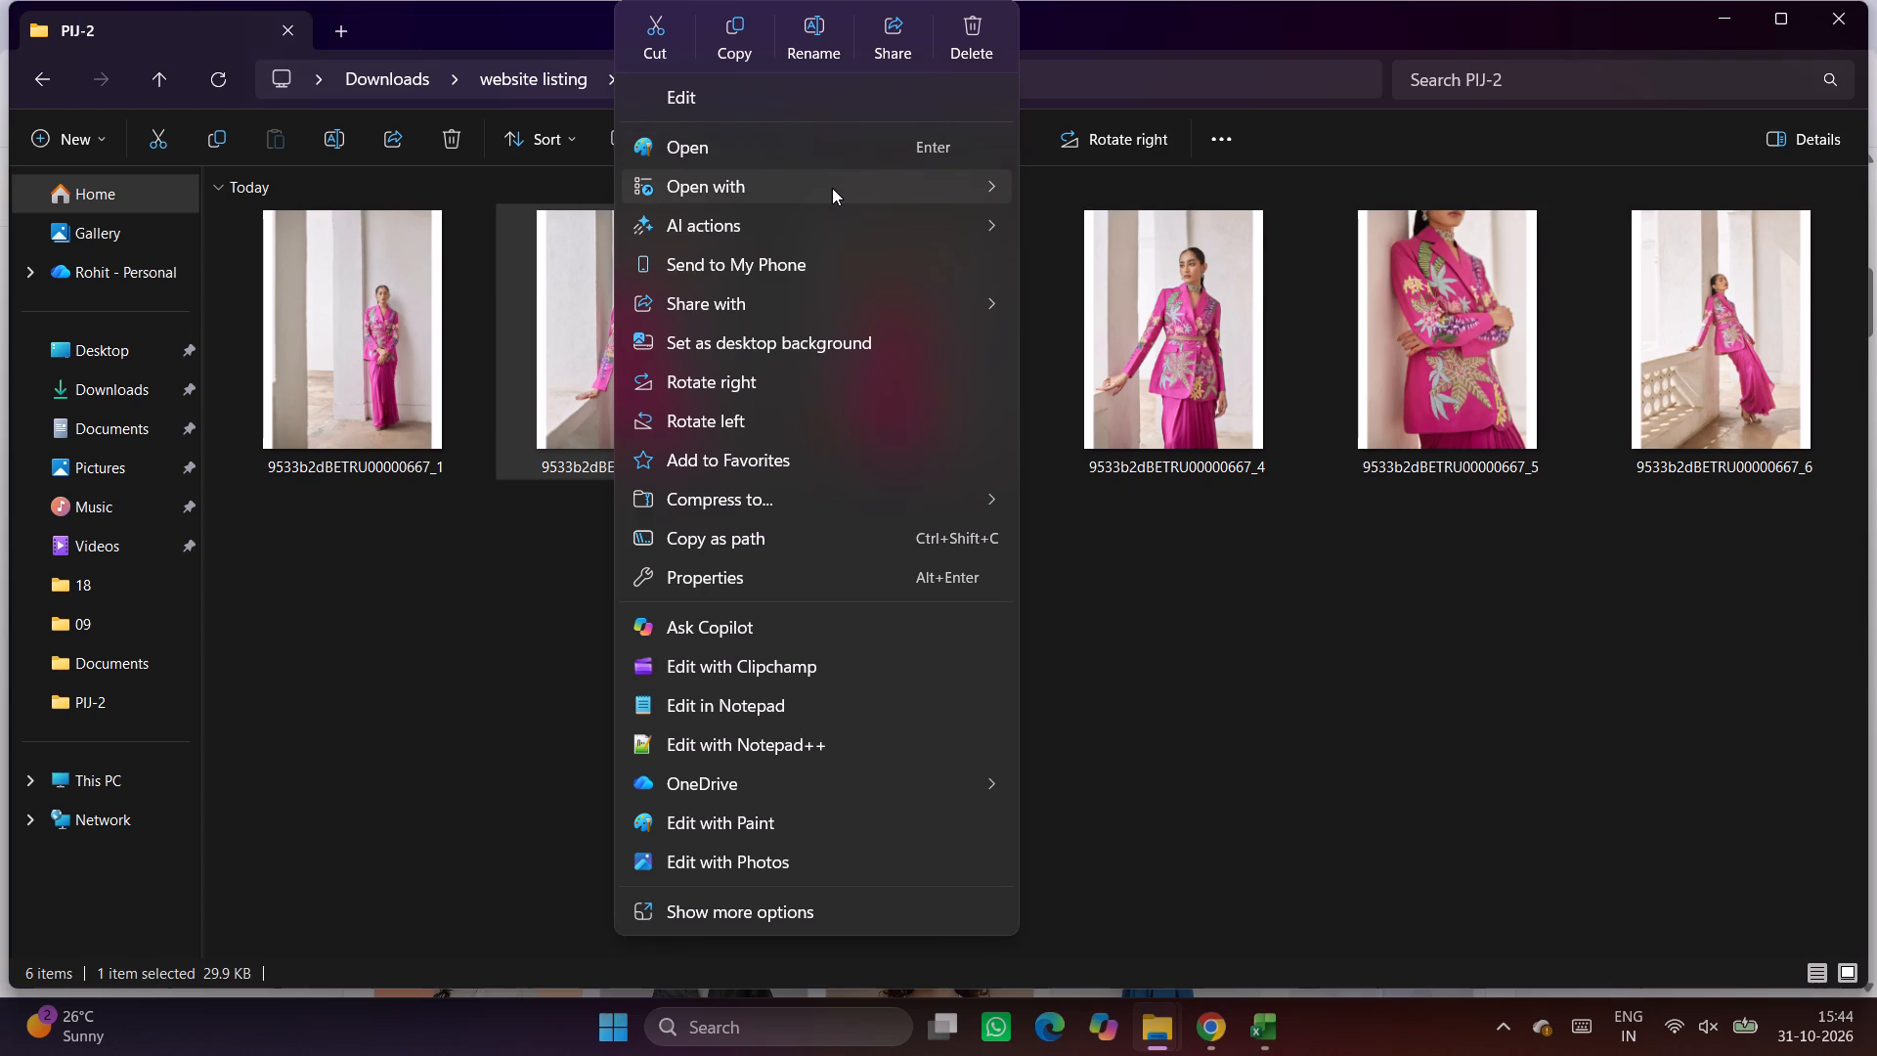
pyautogui.click(1142, 225)
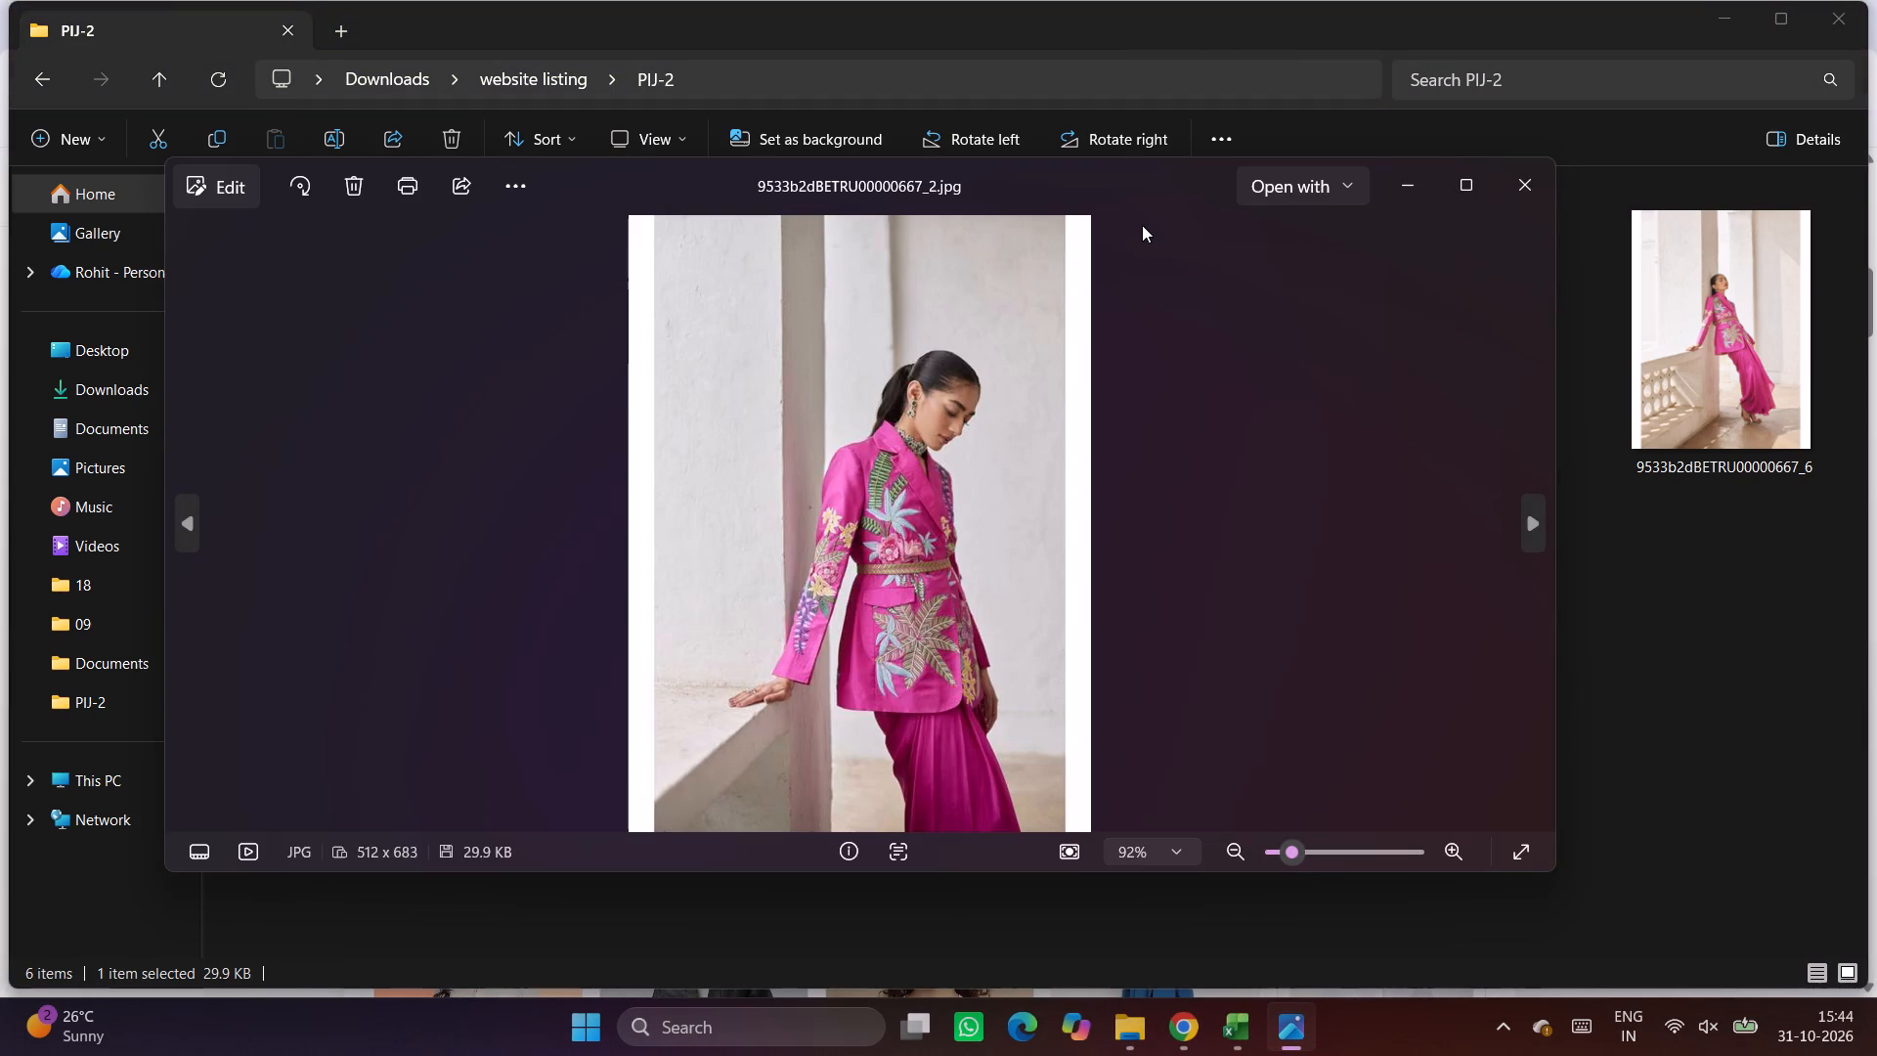
pyautogui.click(206, 190)
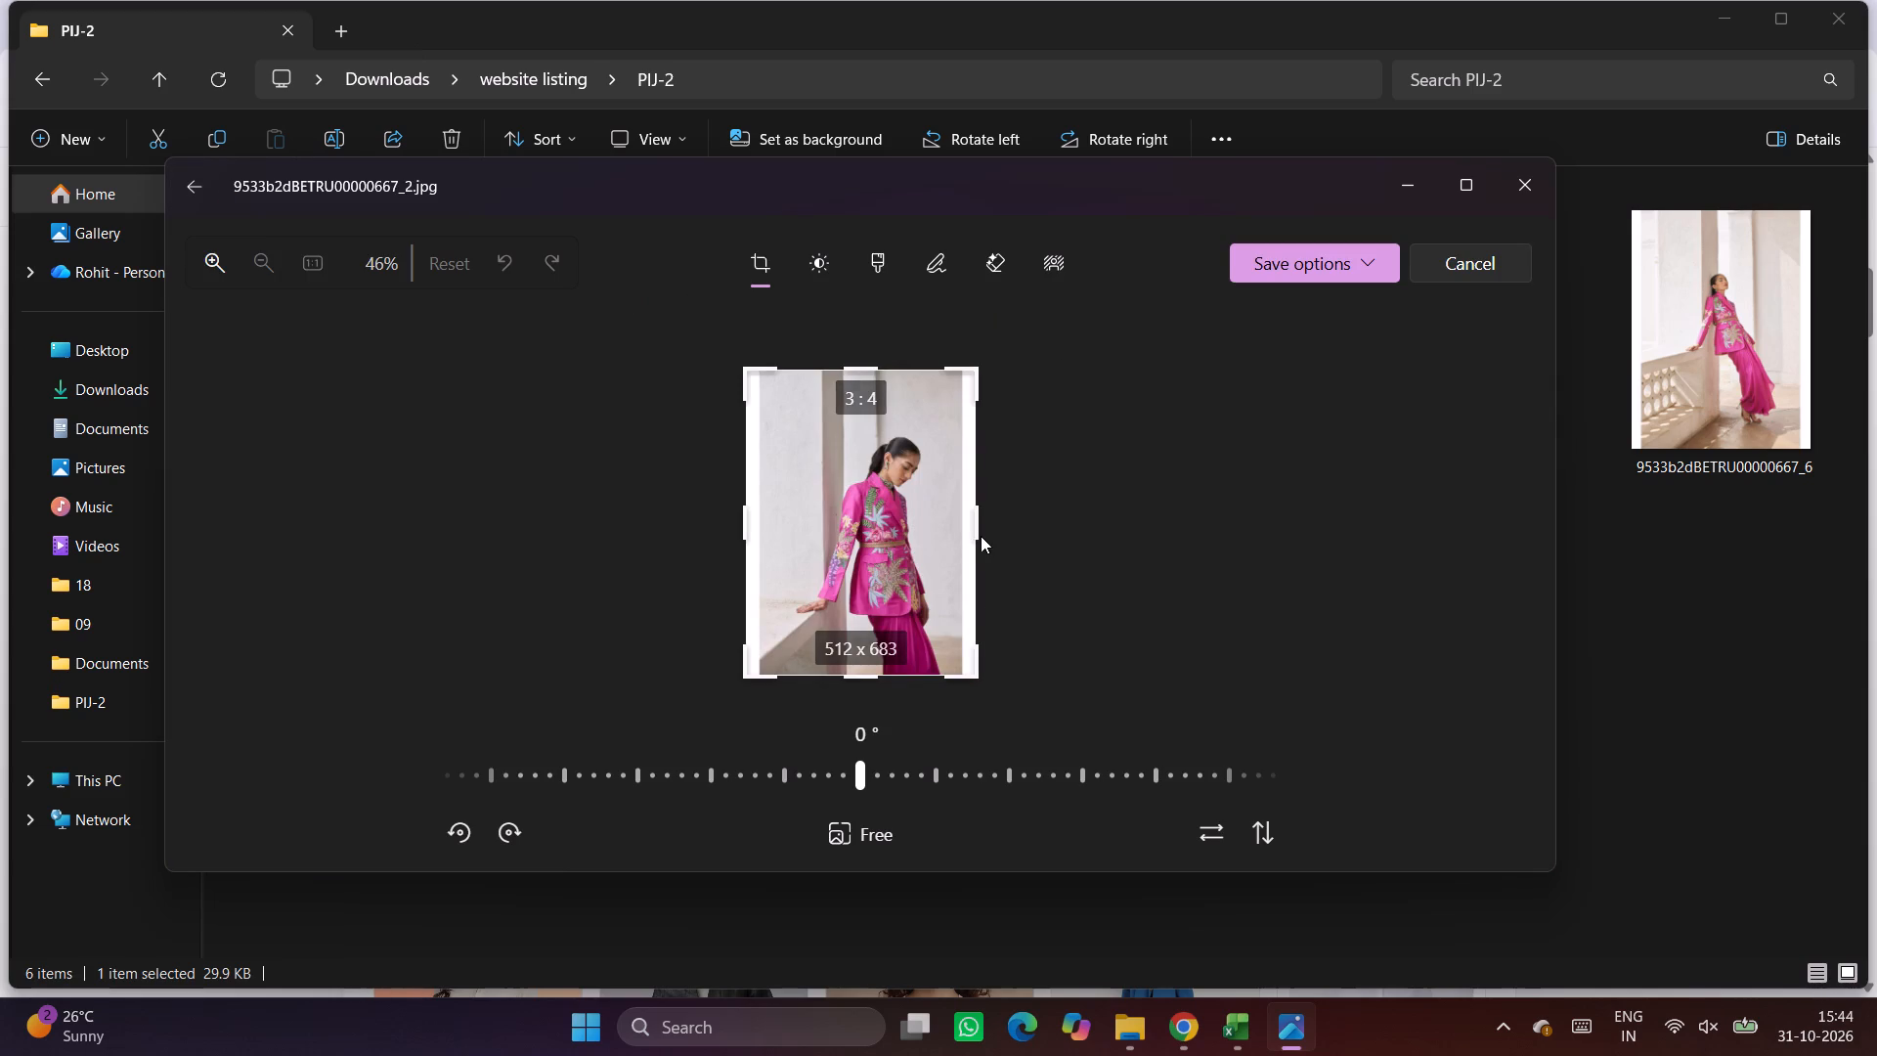
pyautogui.moveTo(981, 536); pyautogui.dragTo(973, 543)
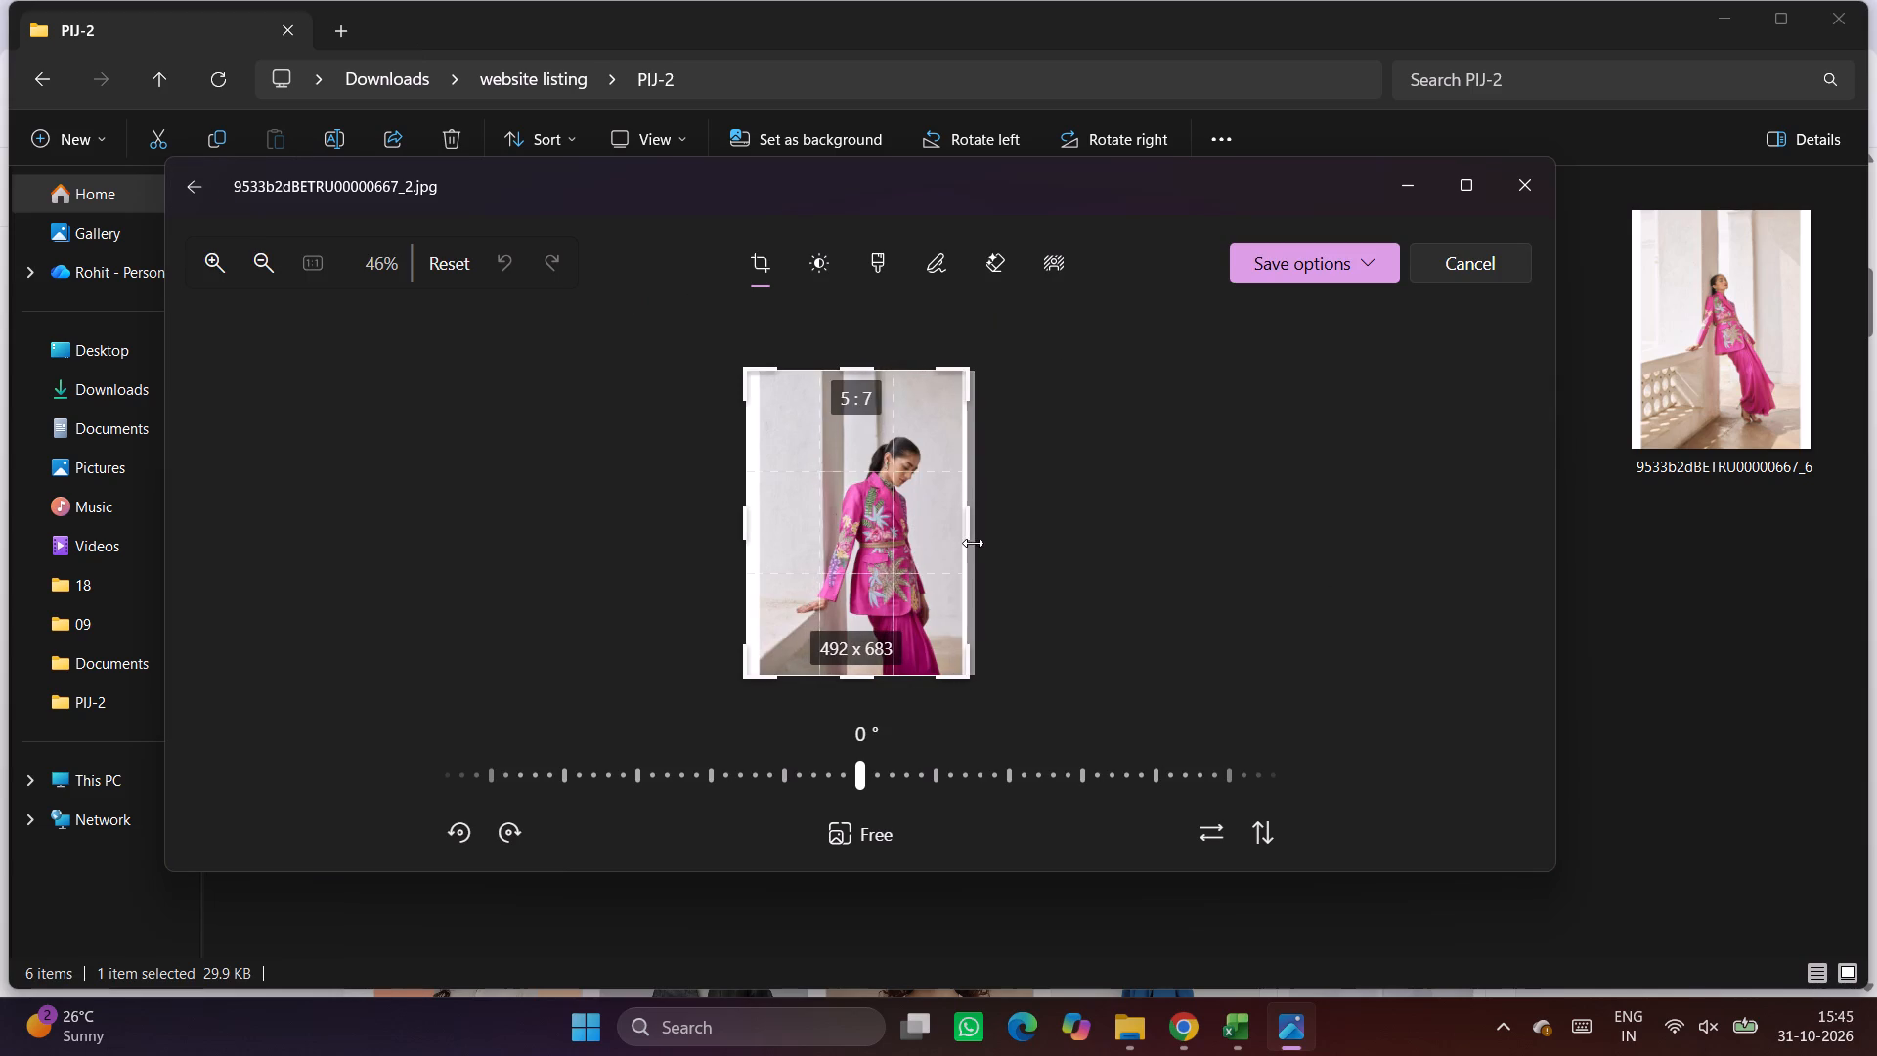
pyautogui.moveTo(973, 543); pyautogui.dragTo(964, 544)
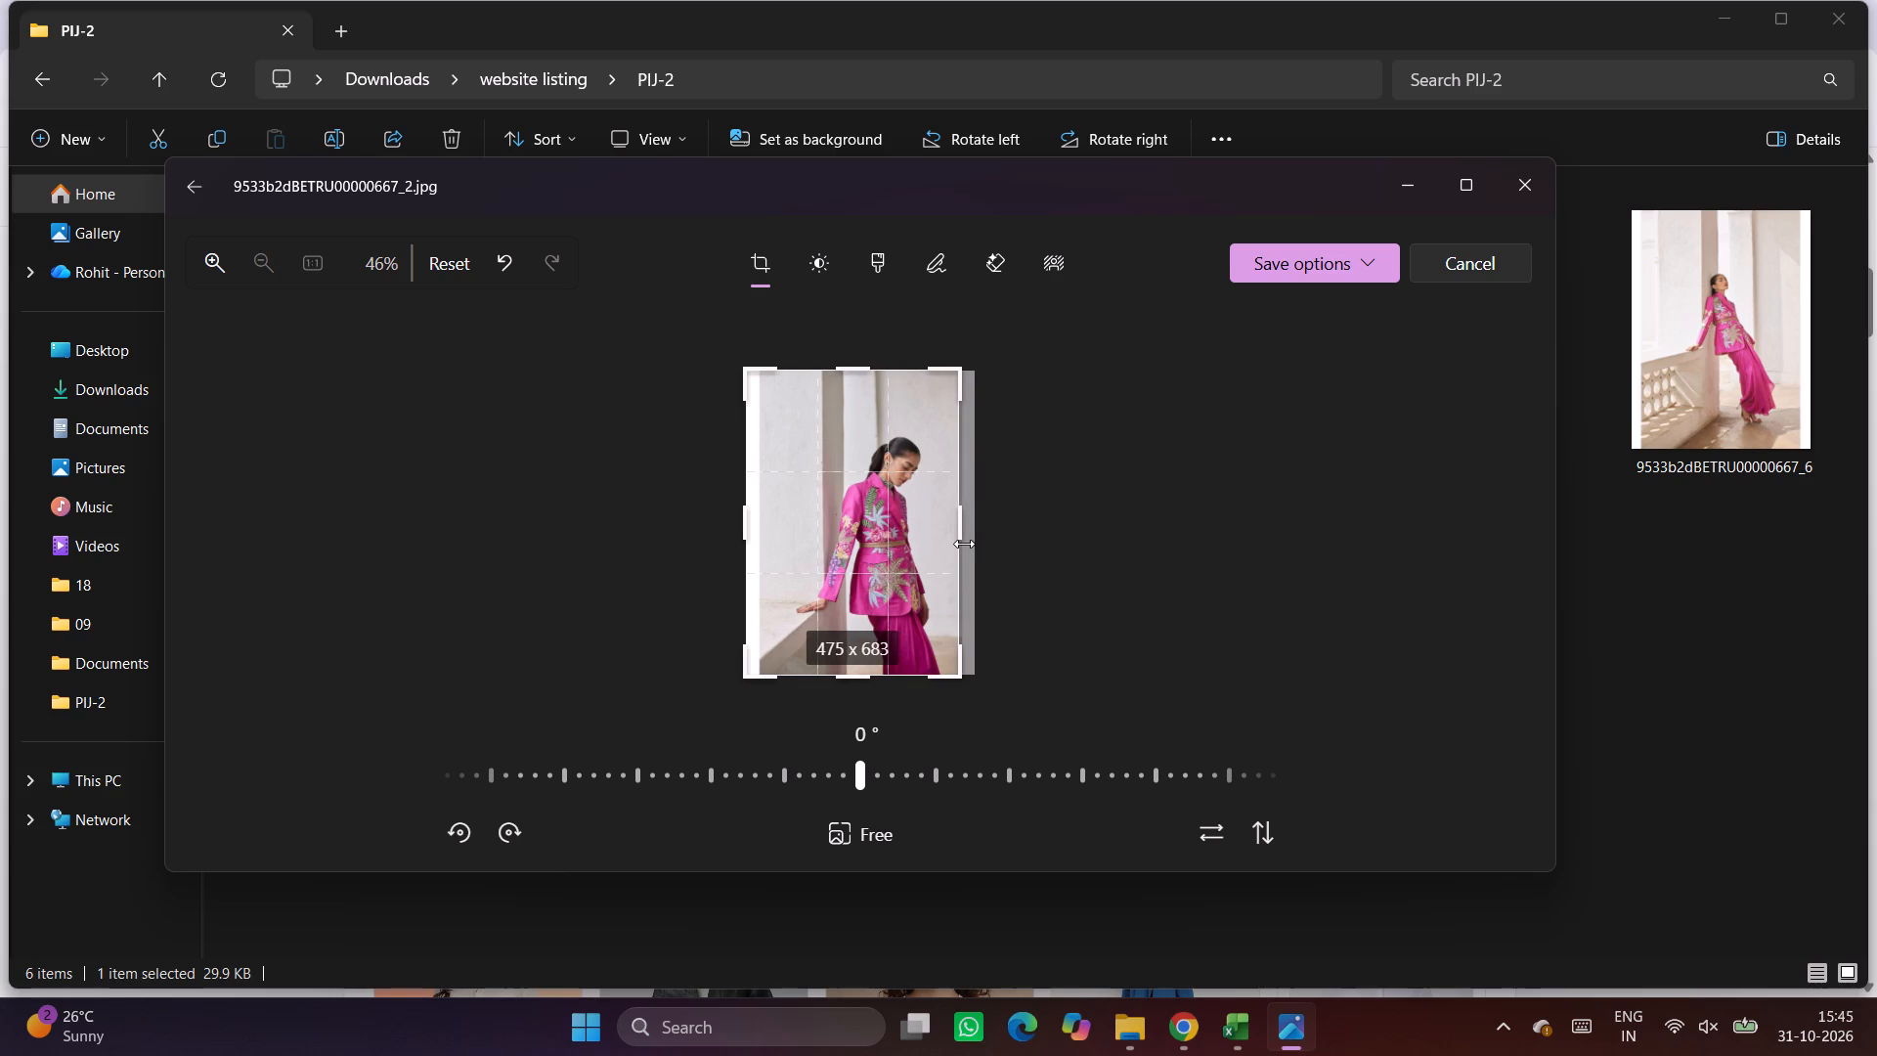
pyautogui.moveTo(761, 531); pyautogui.dragTo(771, 534)
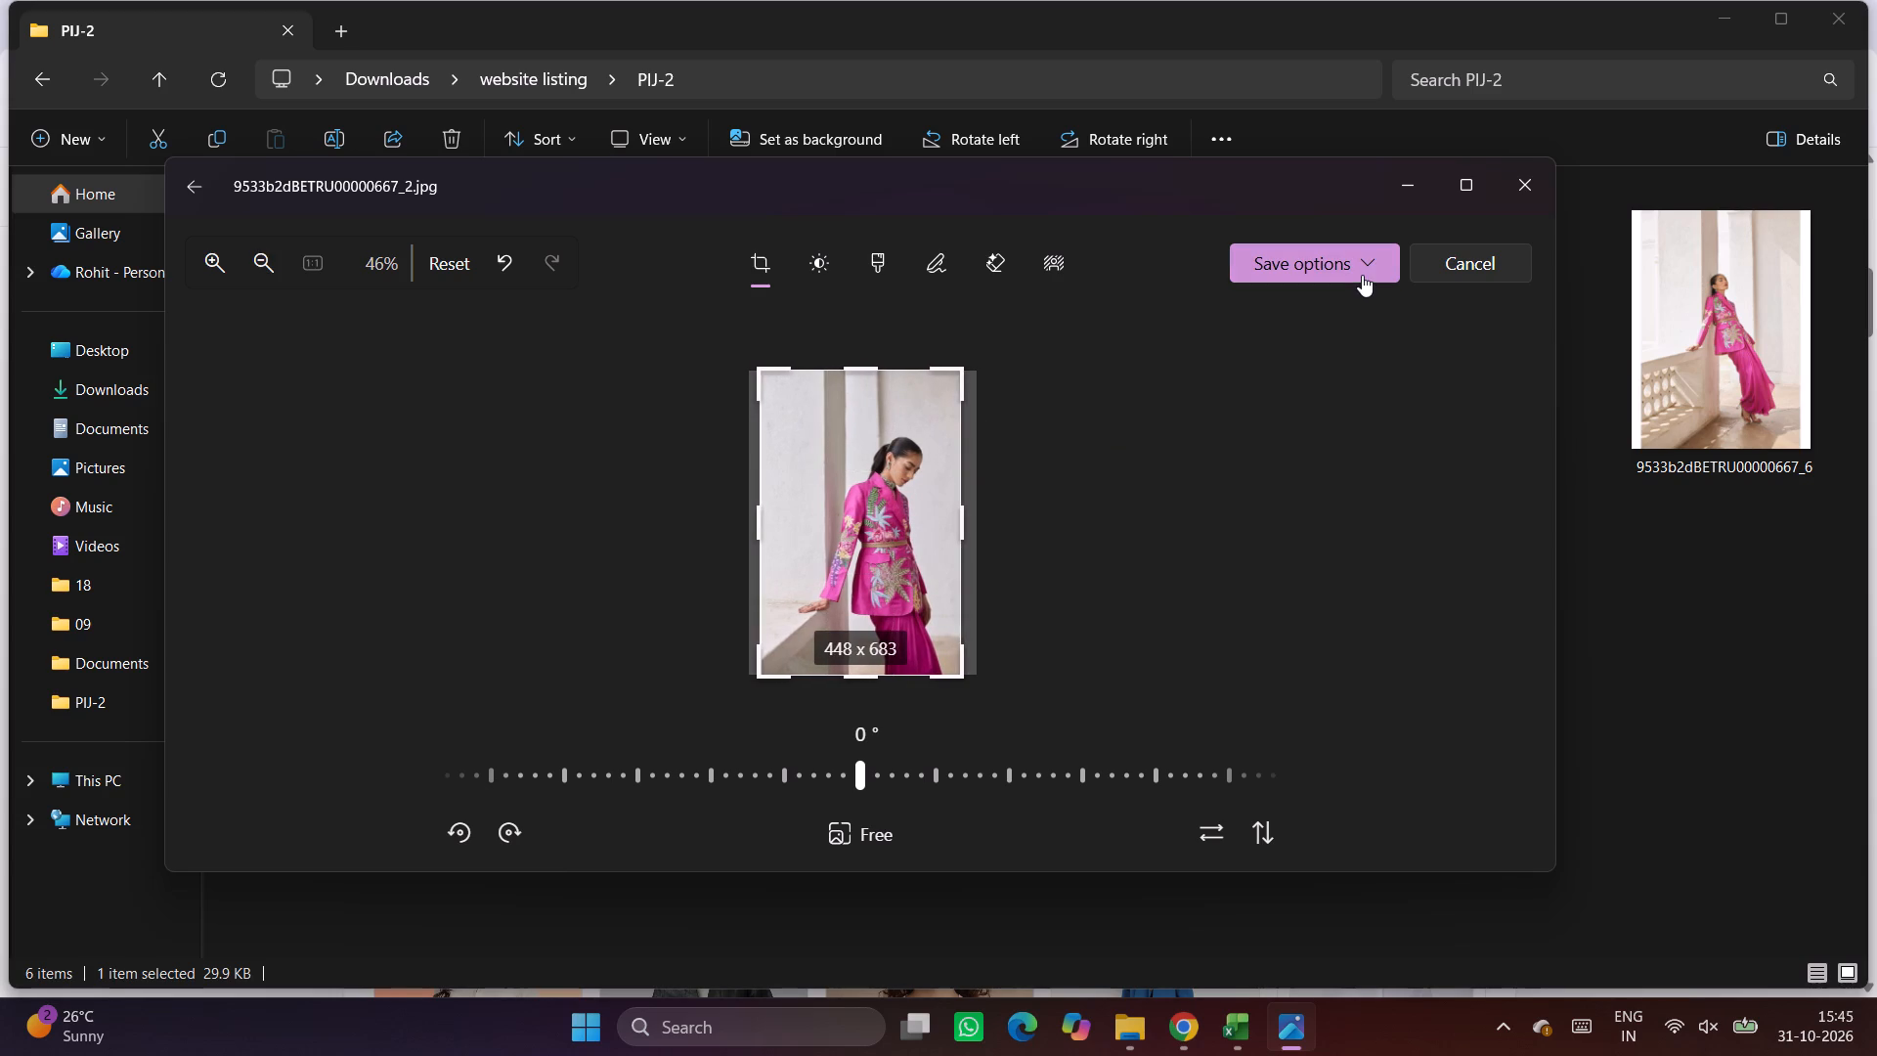
pyautogui.click(1362, 275)
pyautogui.click(1306, 348)
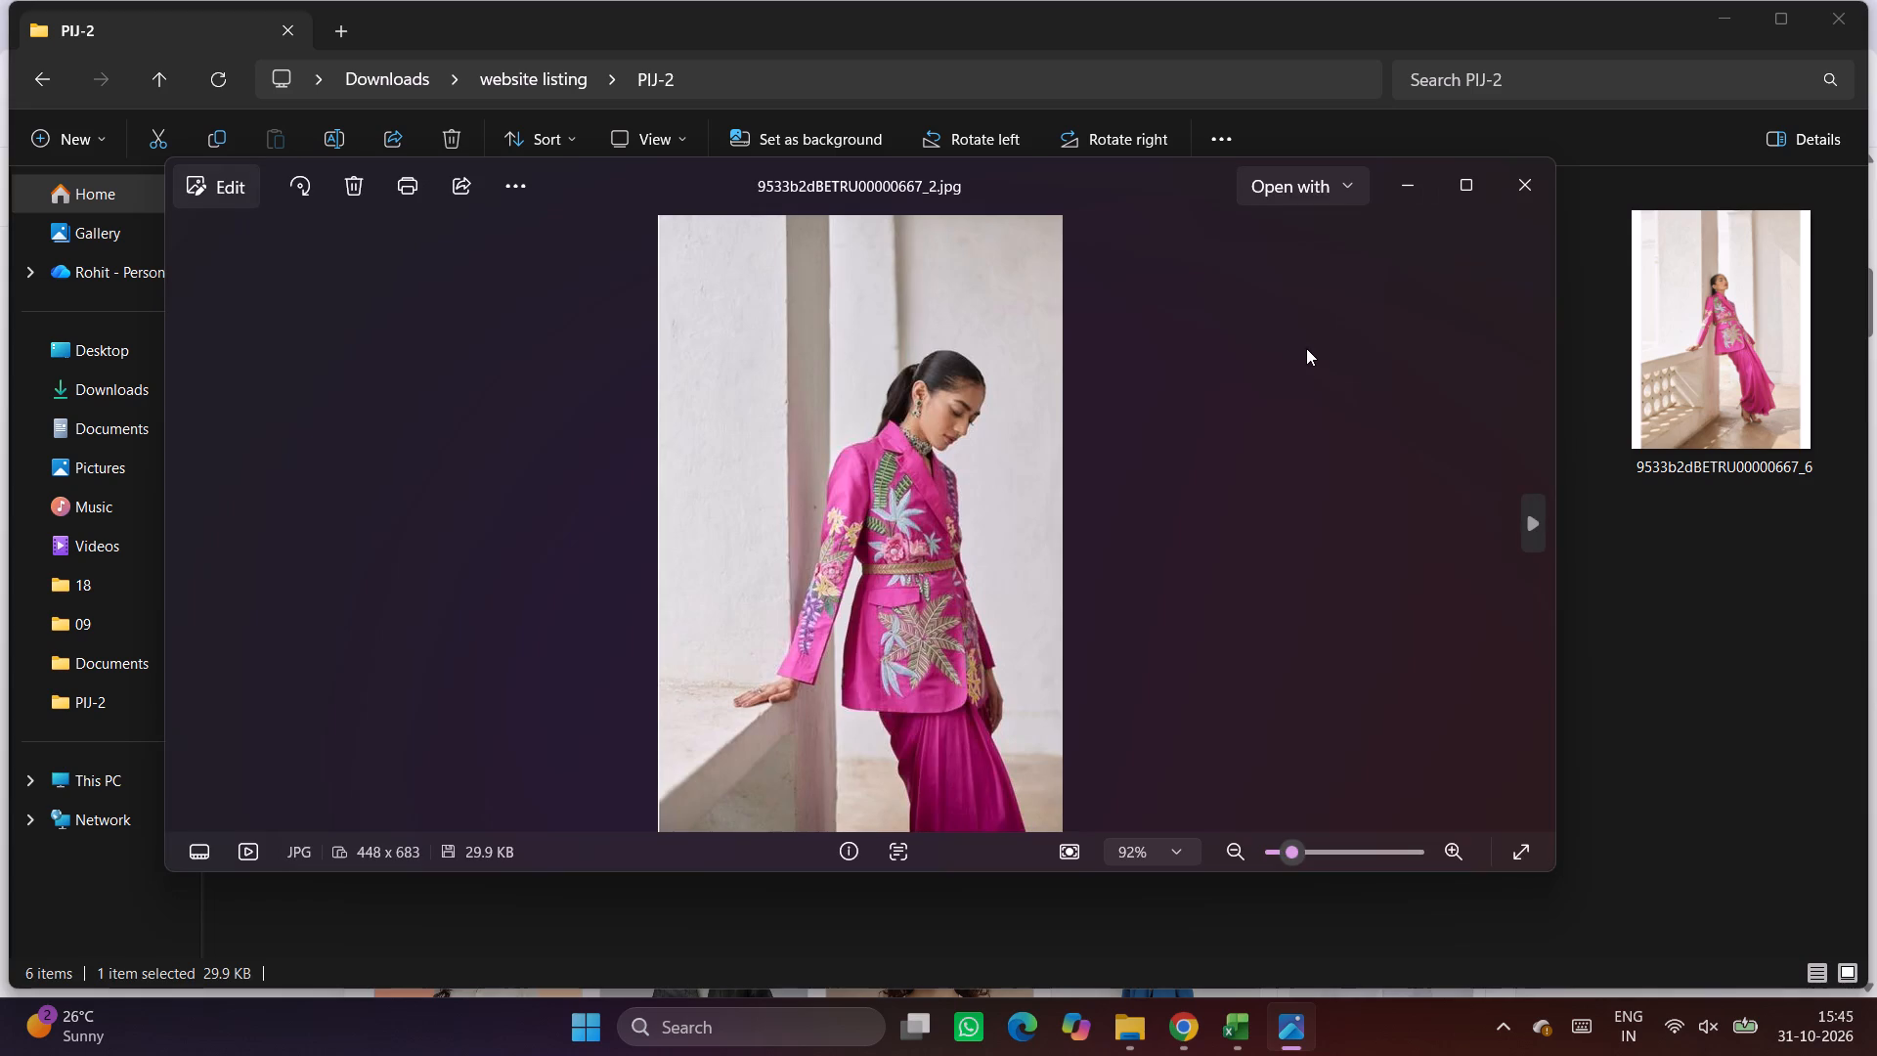
# Crop the white side borders off the image ending in _6 to about 459 x 683 px and save over the original.
pyautogui.press('Right')
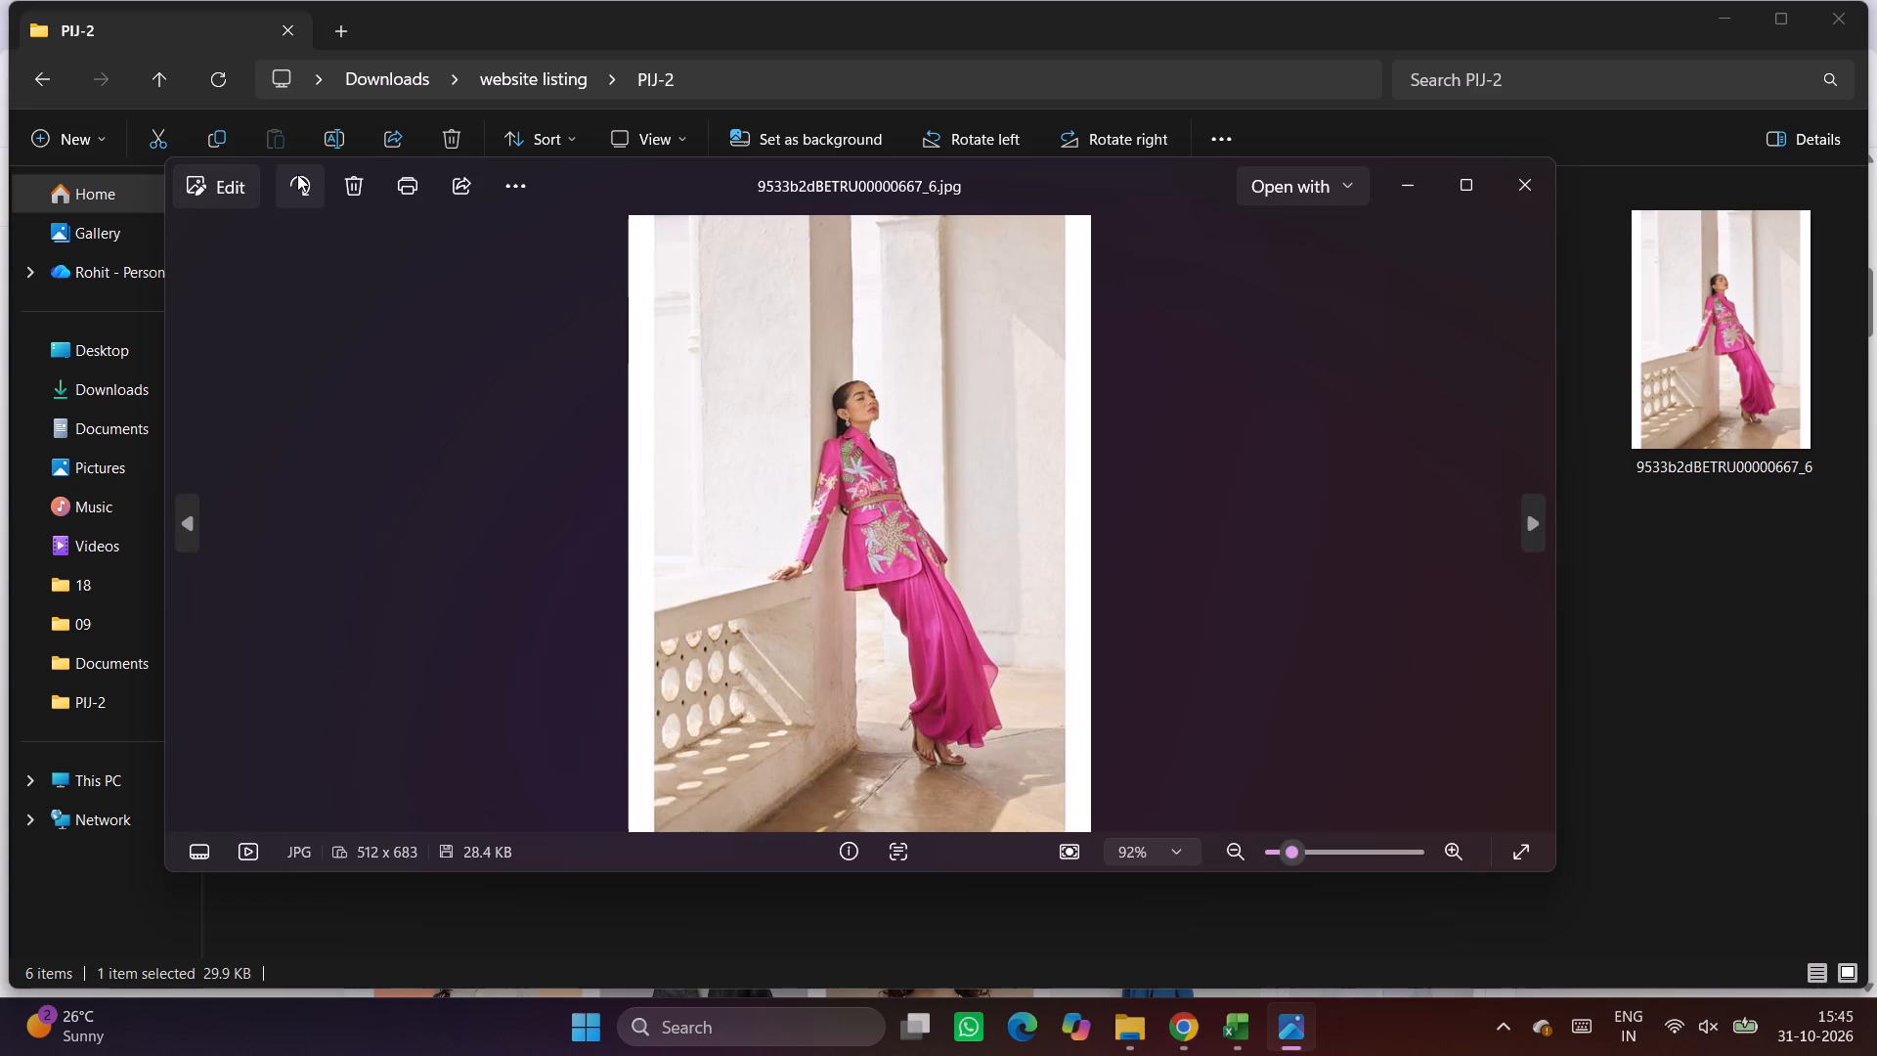
pyautogui.click(198, 190)
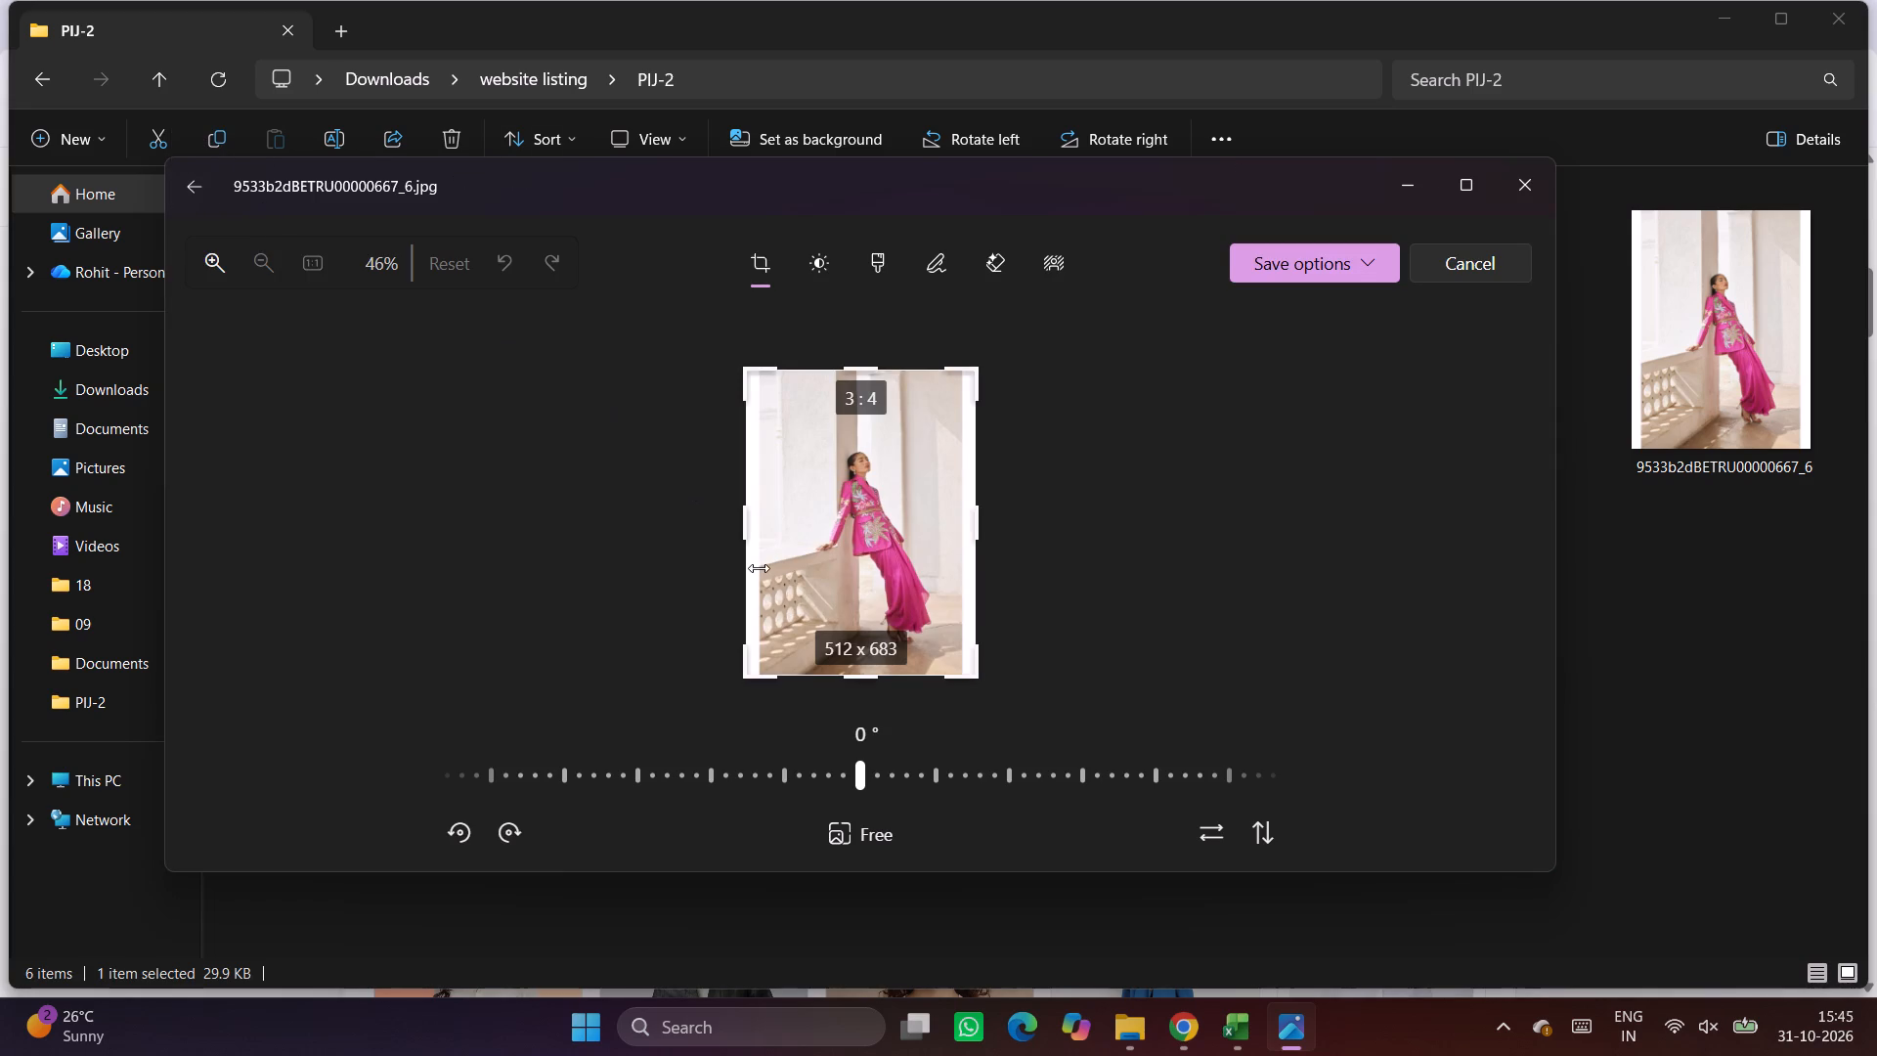
pyautogui.moveTo(985, 527); pyautogui.dragTo(971, 528)
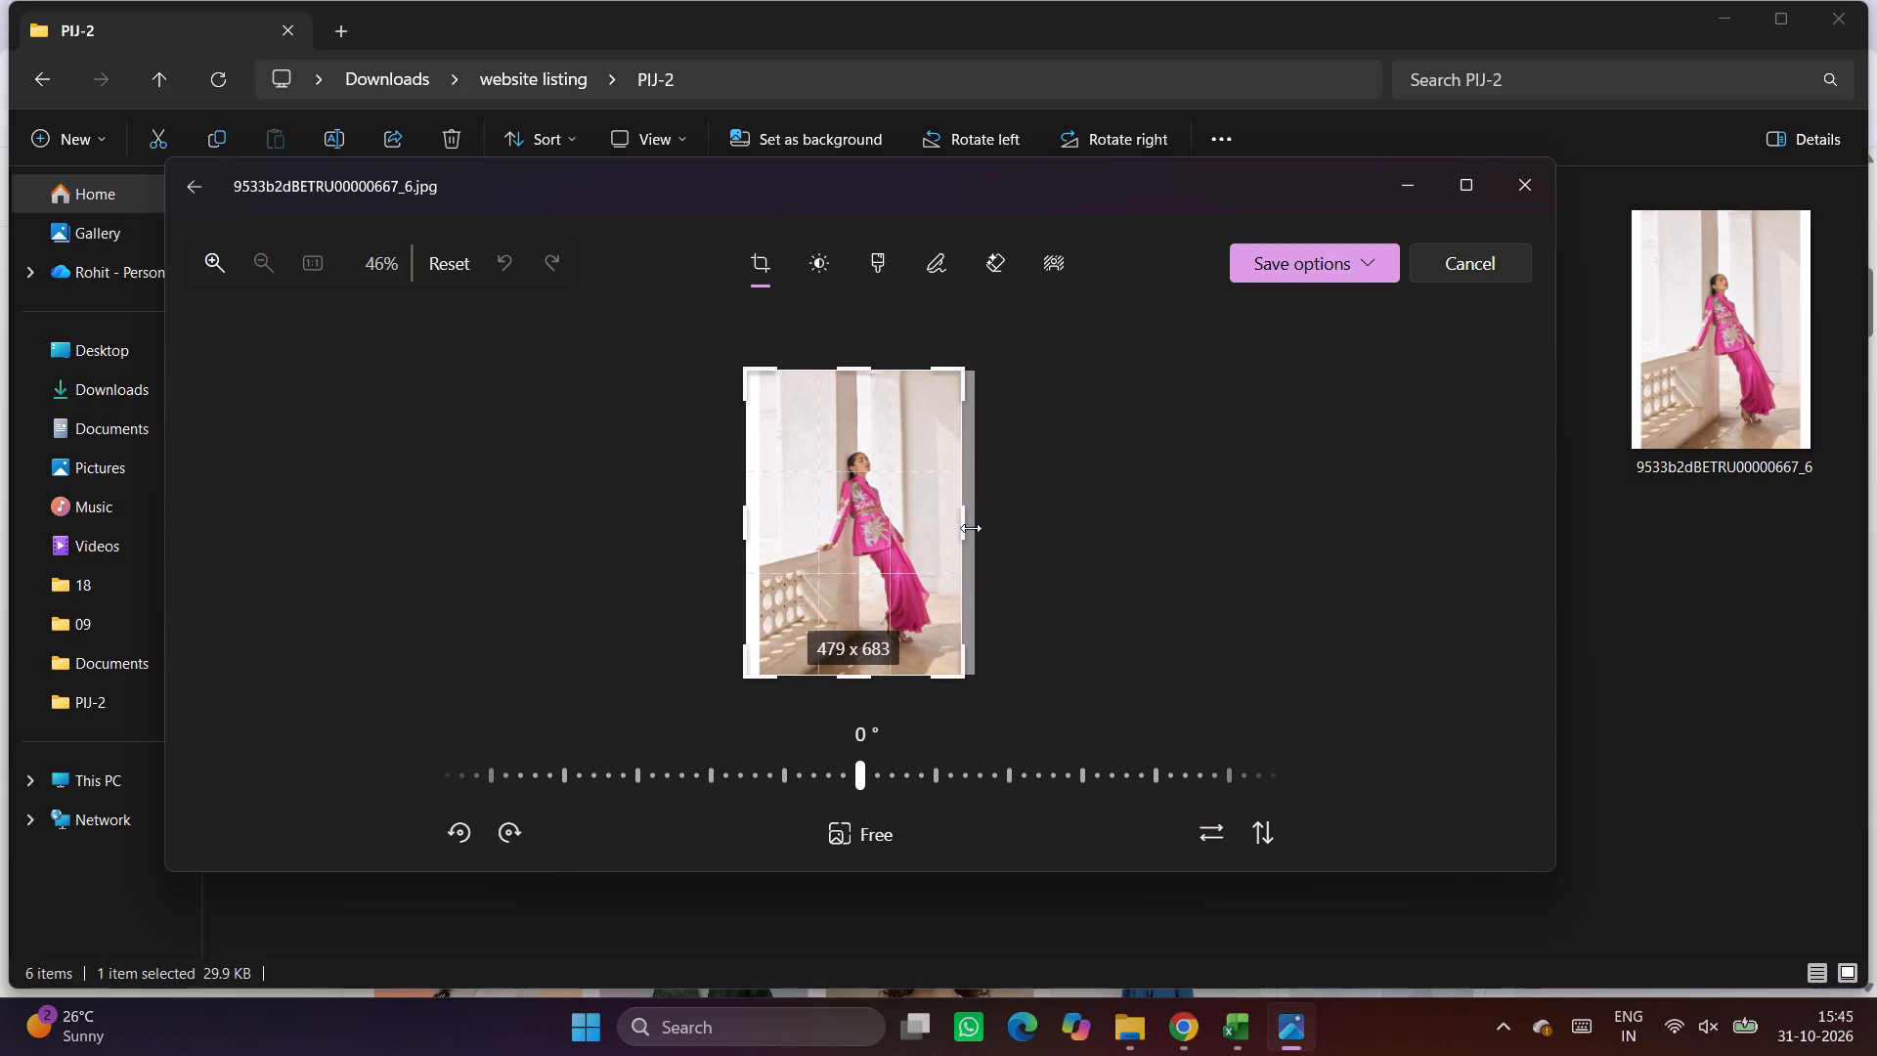
pyautogui.moveTo(971, 528); pyautogui.dragTo(975, 529)
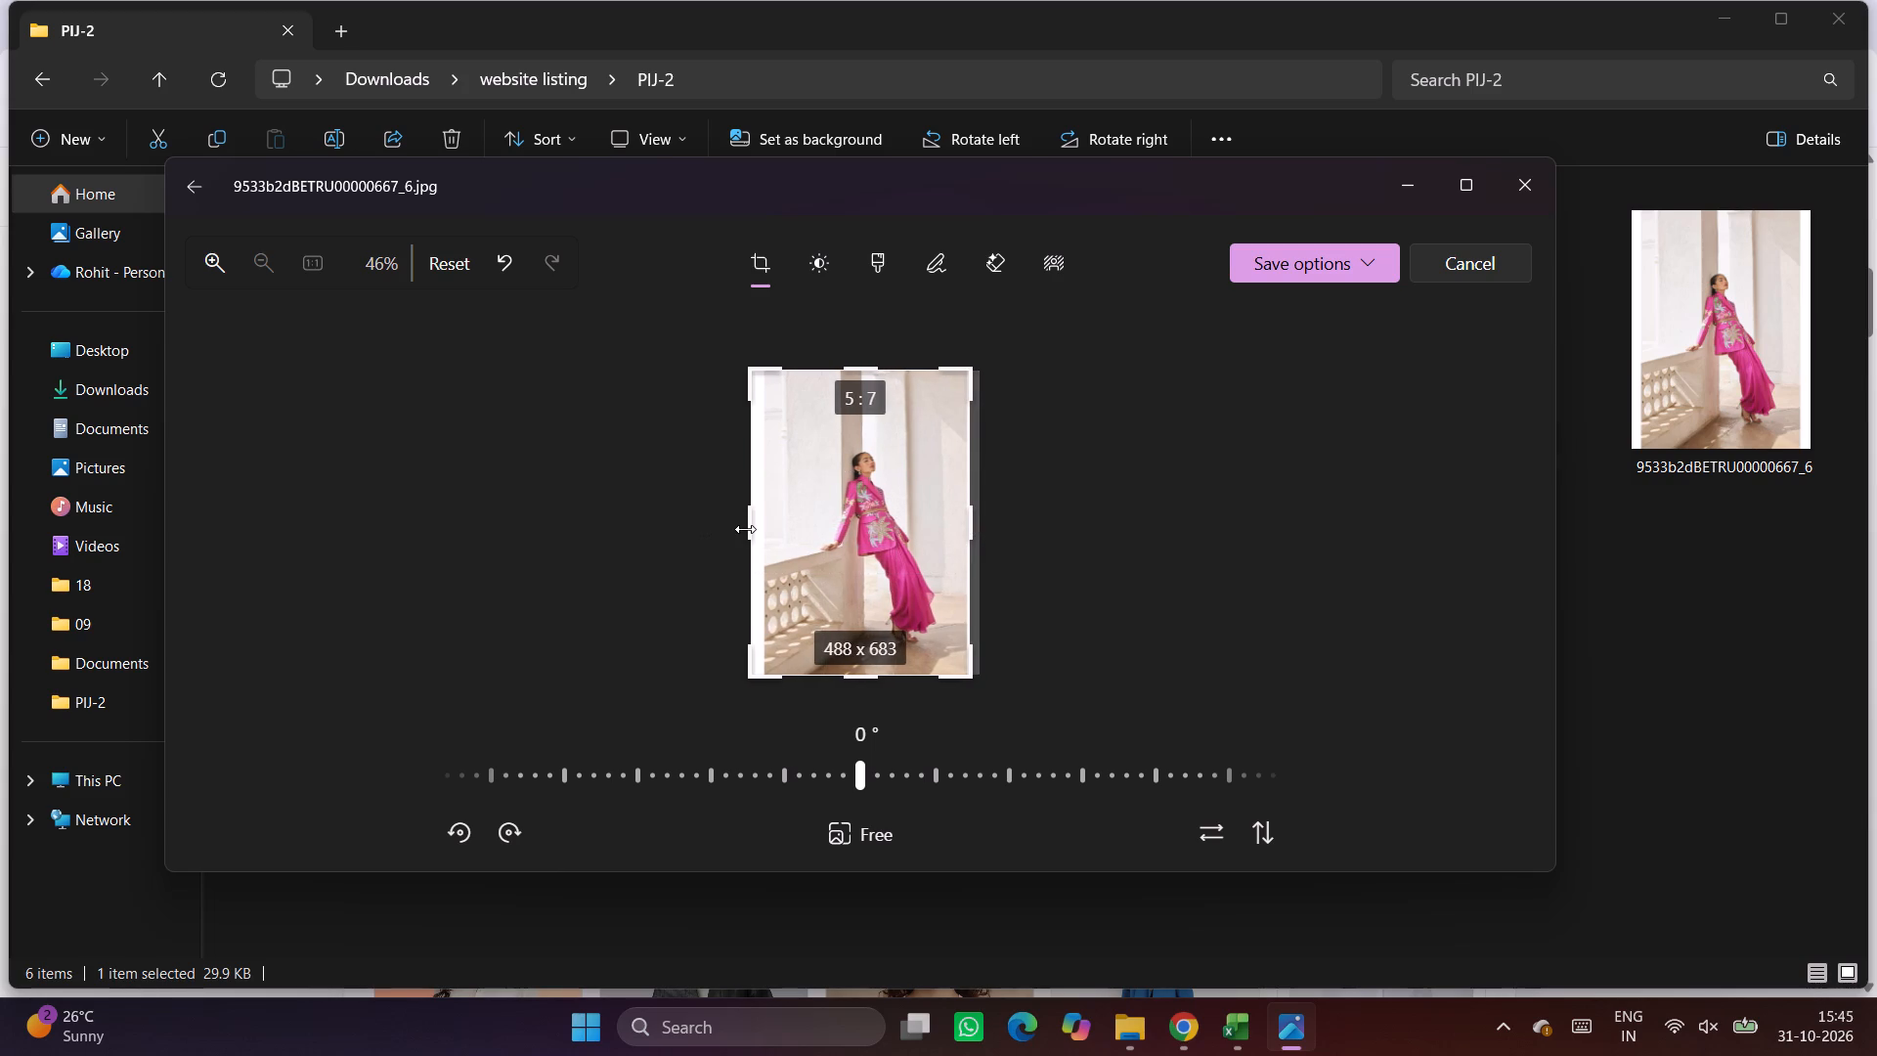
pyautogui.moveTo(745, 529); pyautogui.dragTo(757, 526)
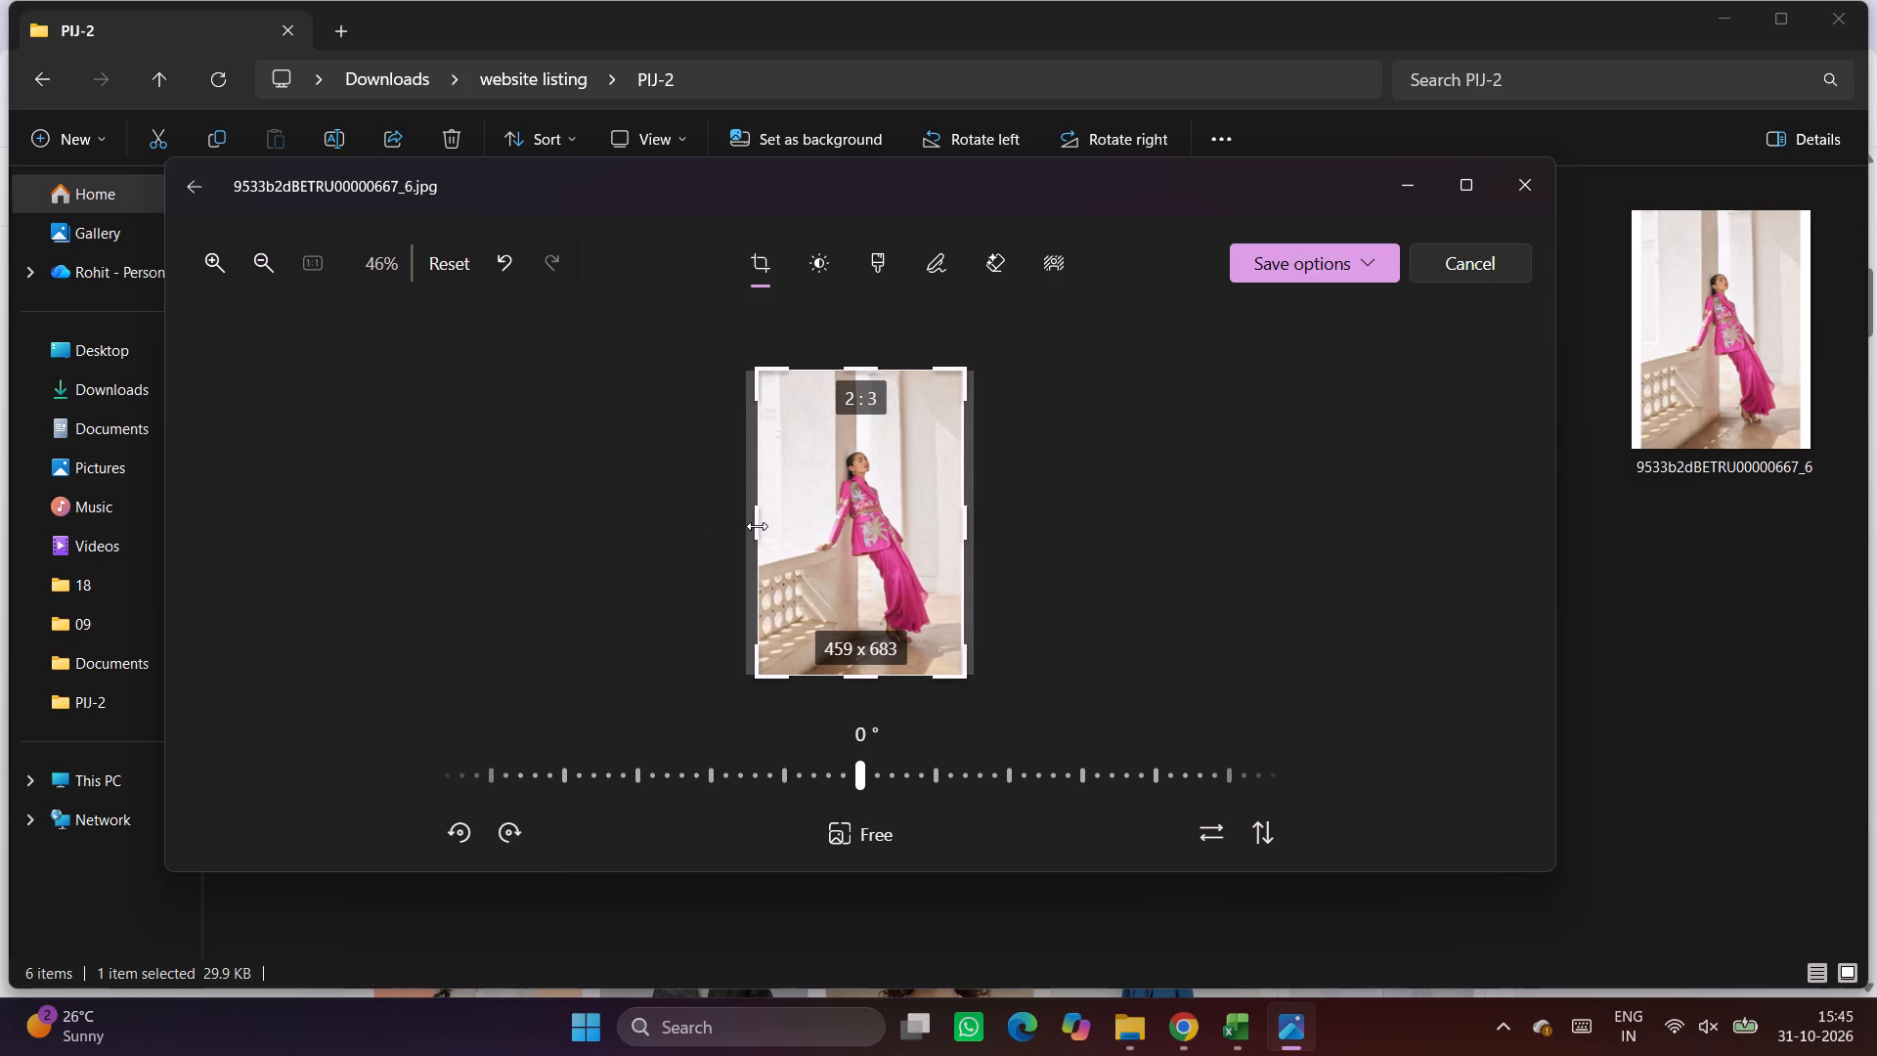
pyautogui.click(1350, 271)
pyautogui.click(1281, 343)
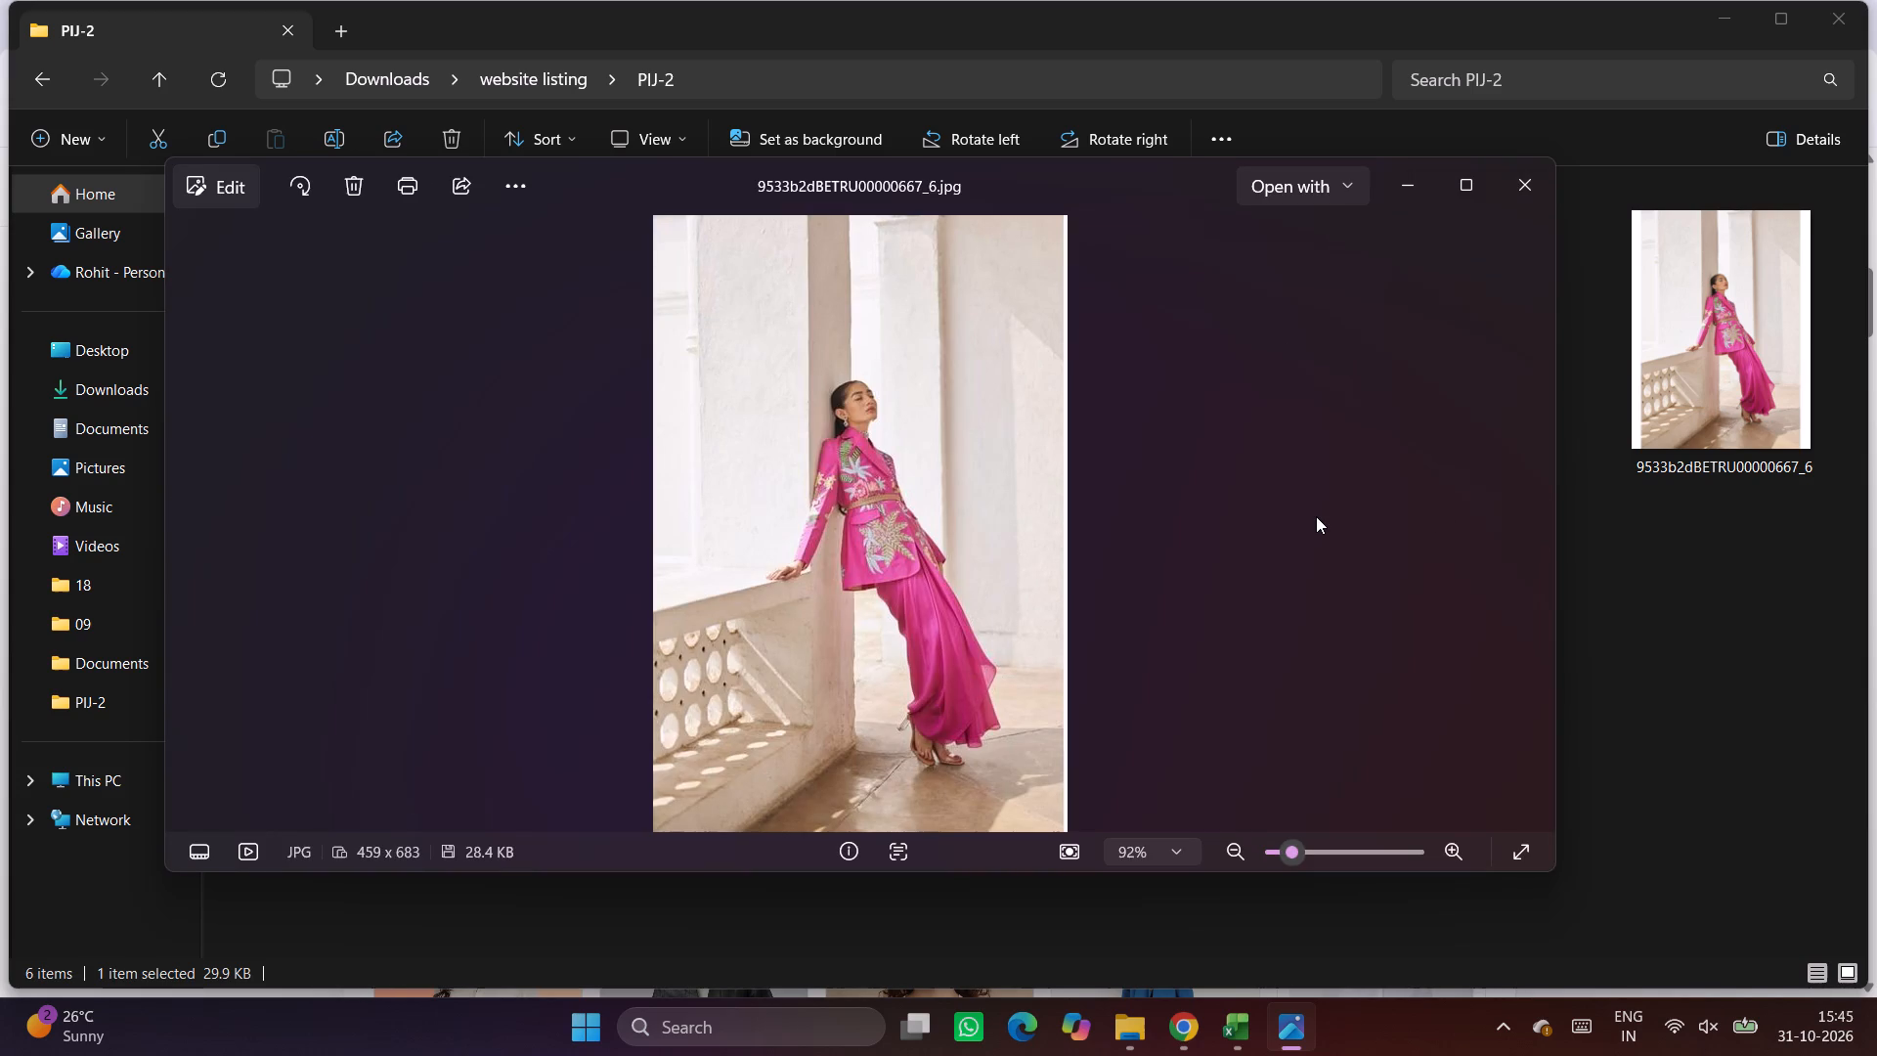
# Crop the white side borders off the close-up image ending in _5 to about 457 x 683 px and save over the original.
pyautogui.press('Right')
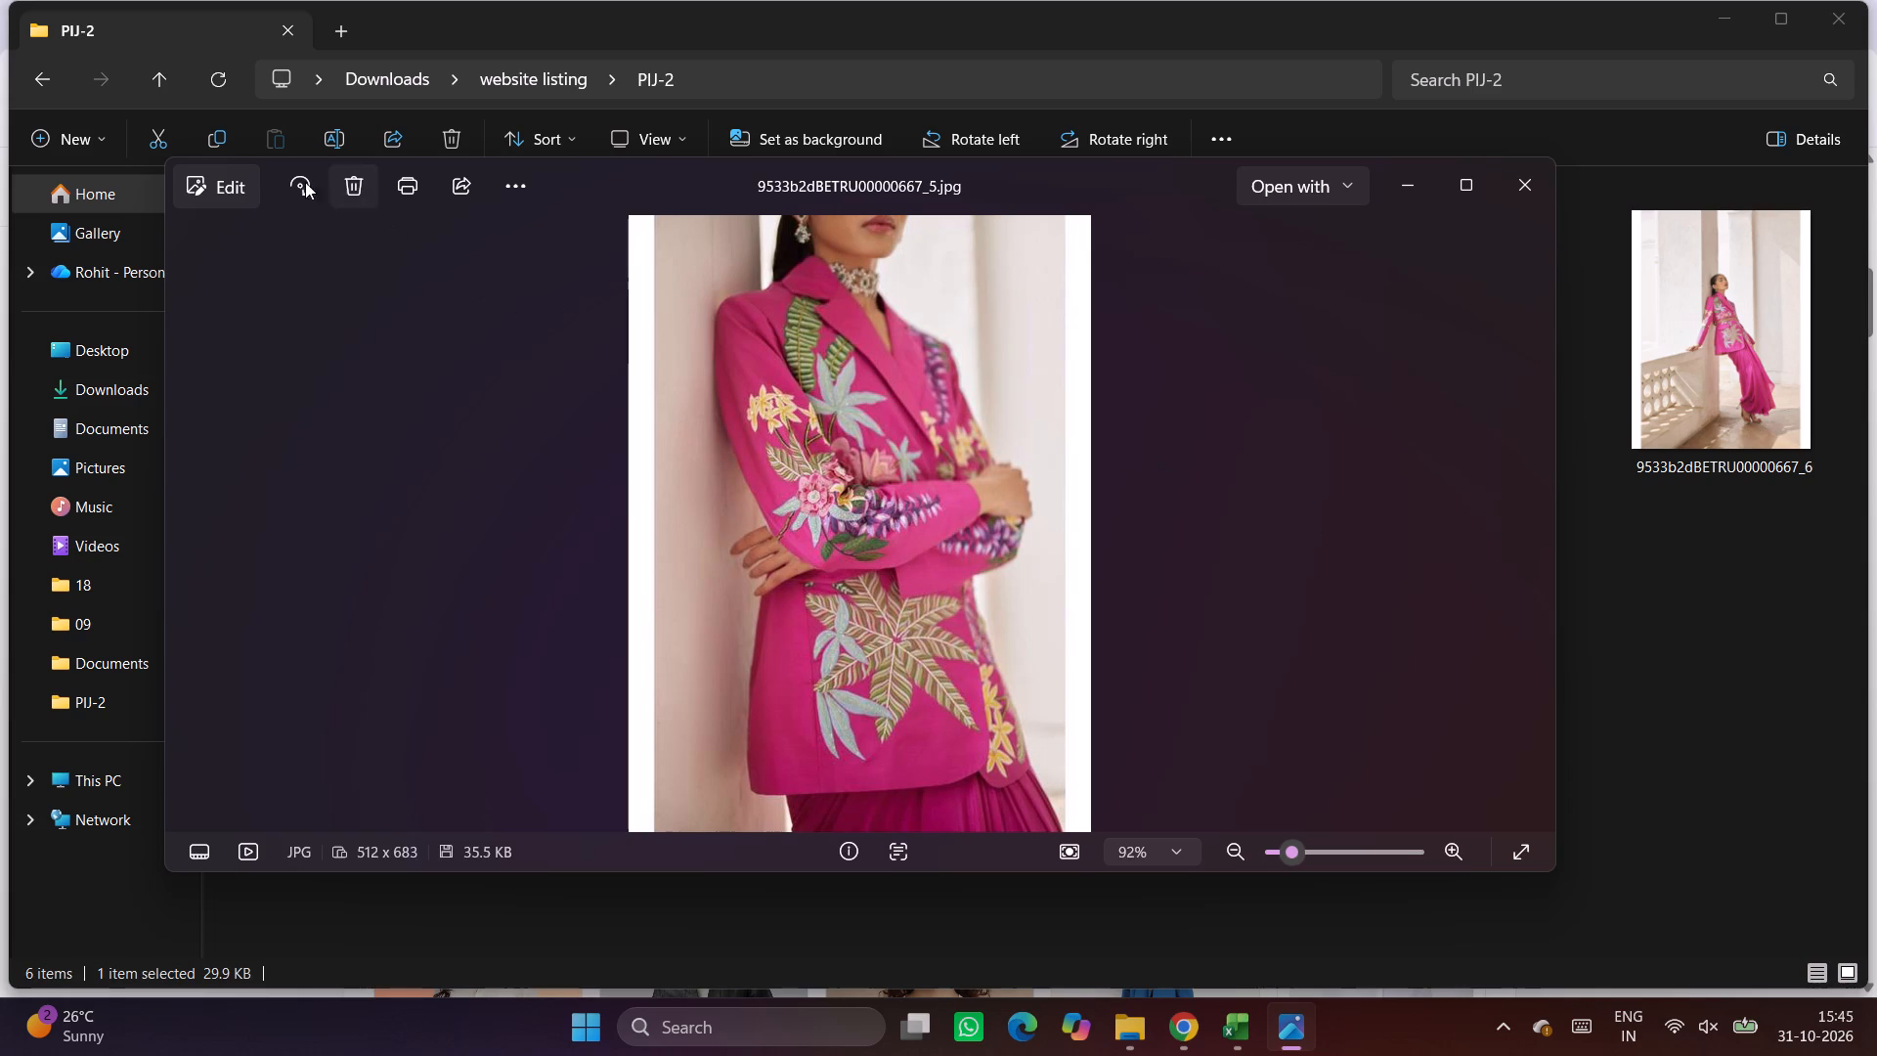
pyautogui.click(237, 198)
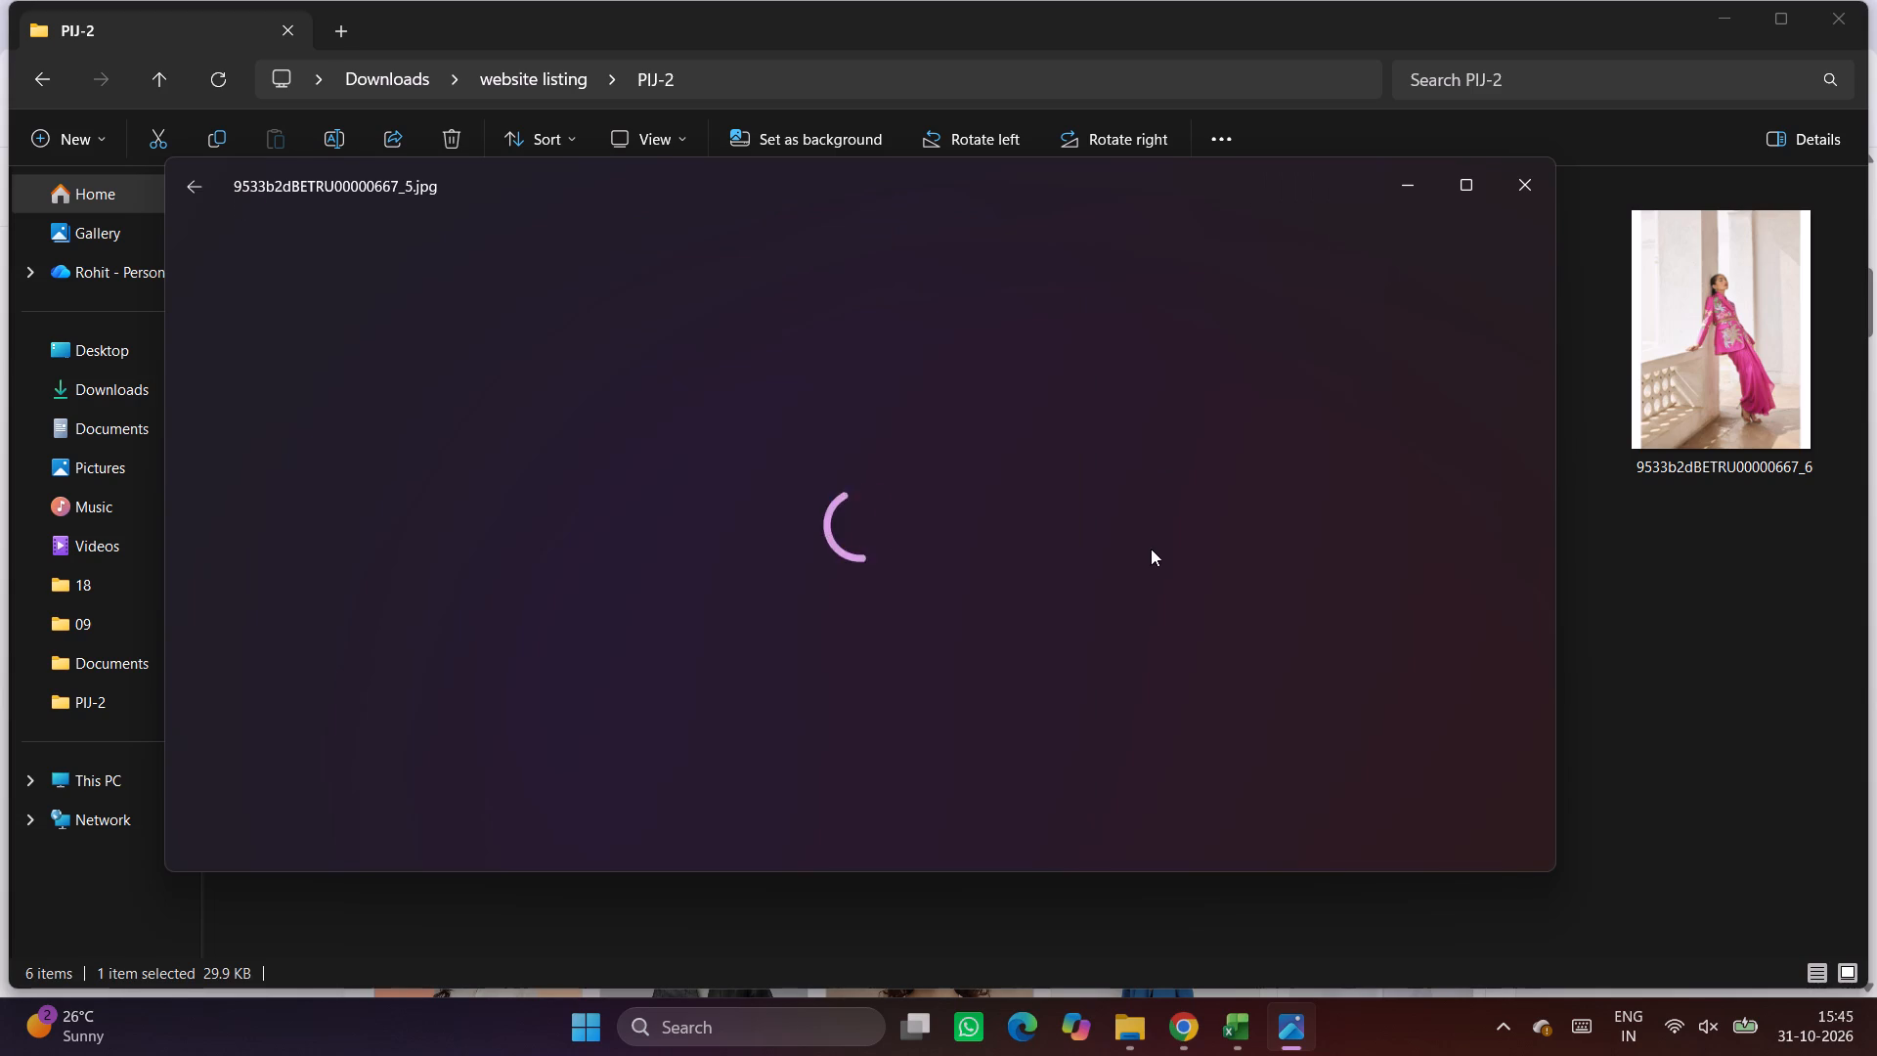
pyautogui.moveTo(981, 531); pyautogui.dragTo(967, 532)
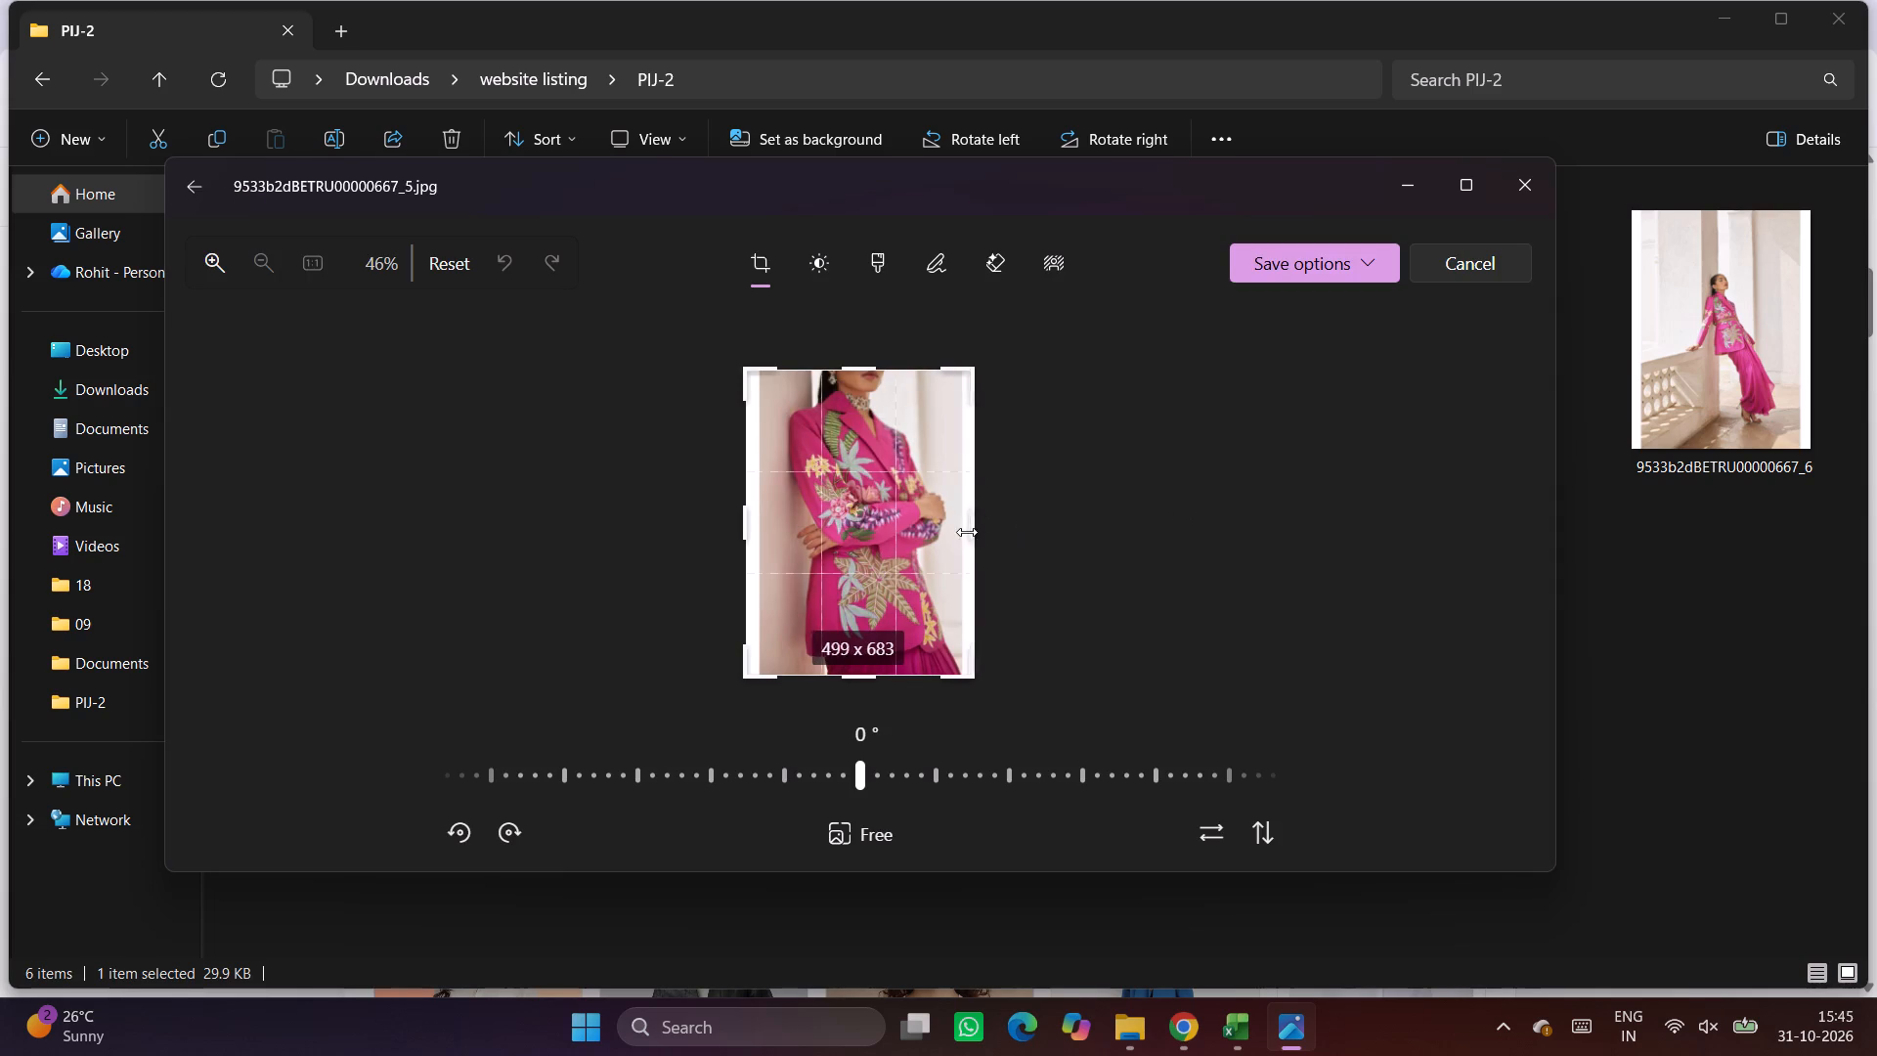
pyautogui.moveTo(967, 532); pyautogui.dragTo(971, 533)
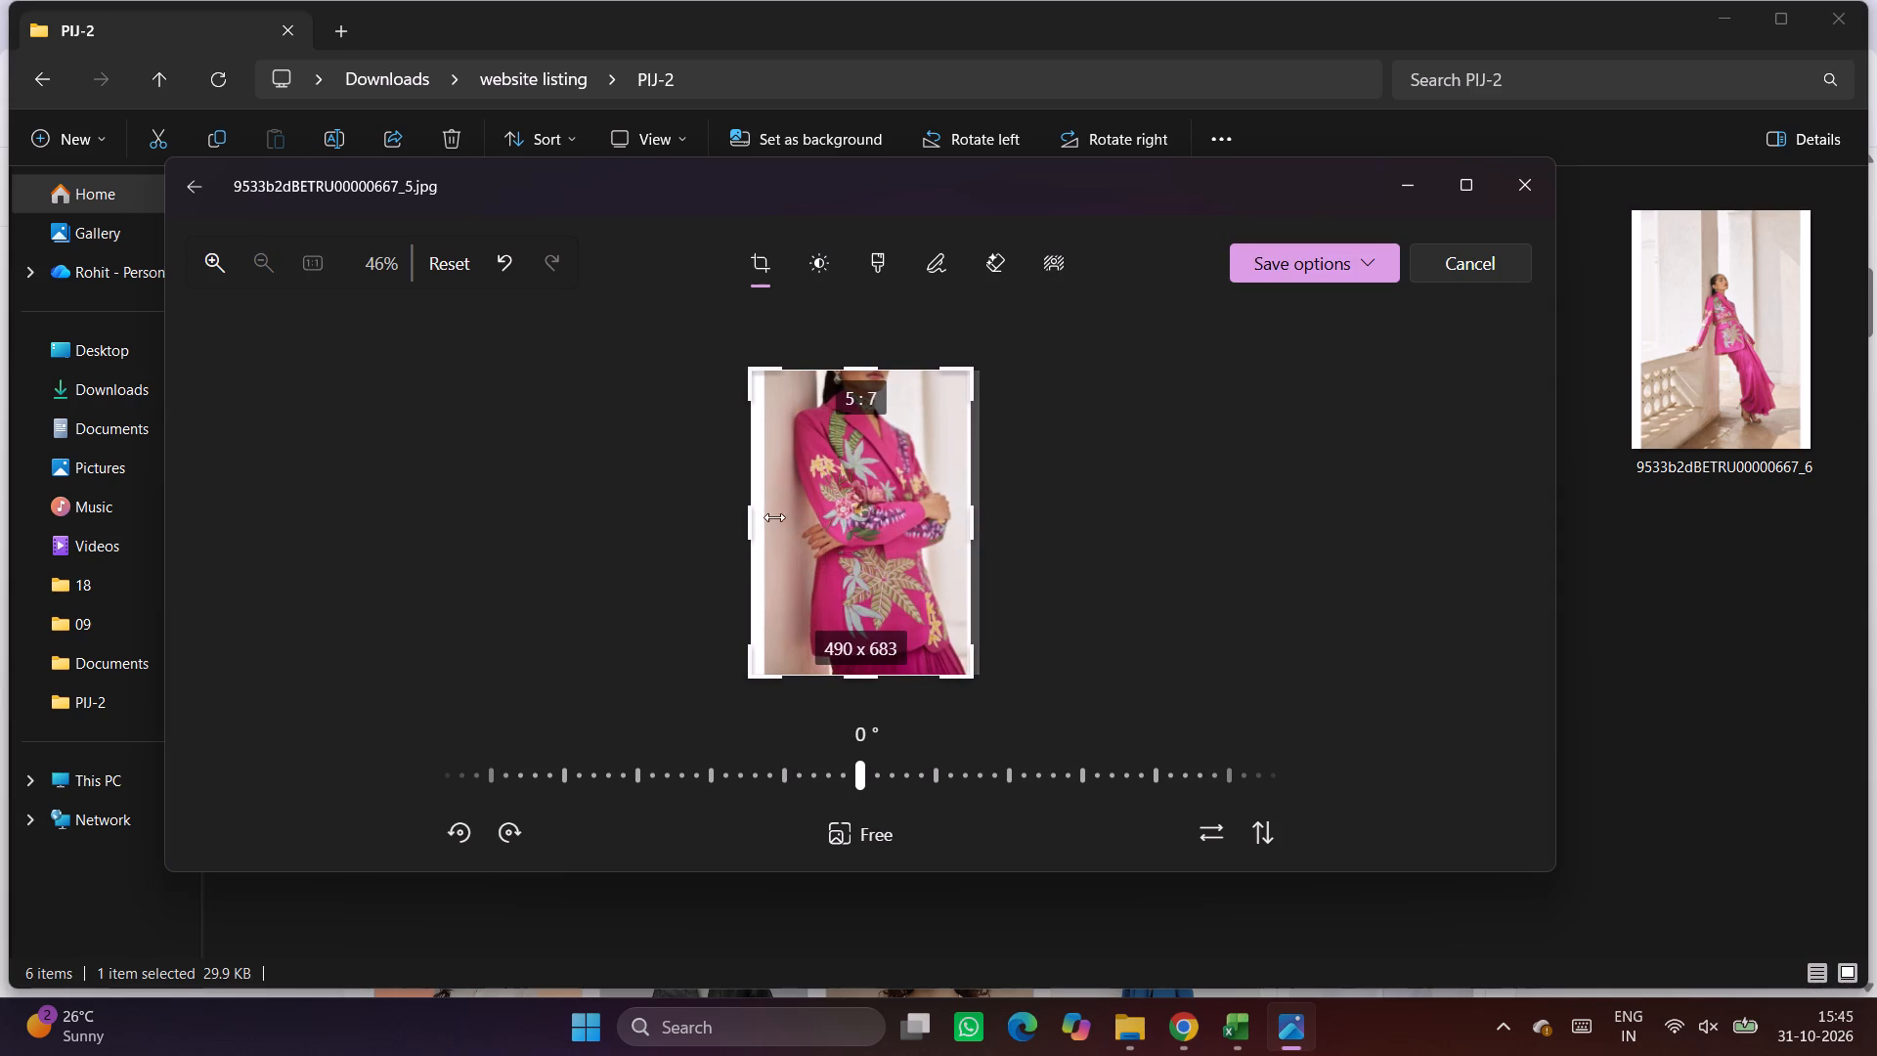
pyautogui.moveTo(744, 526); pyautogui.dragTo(759, 526)
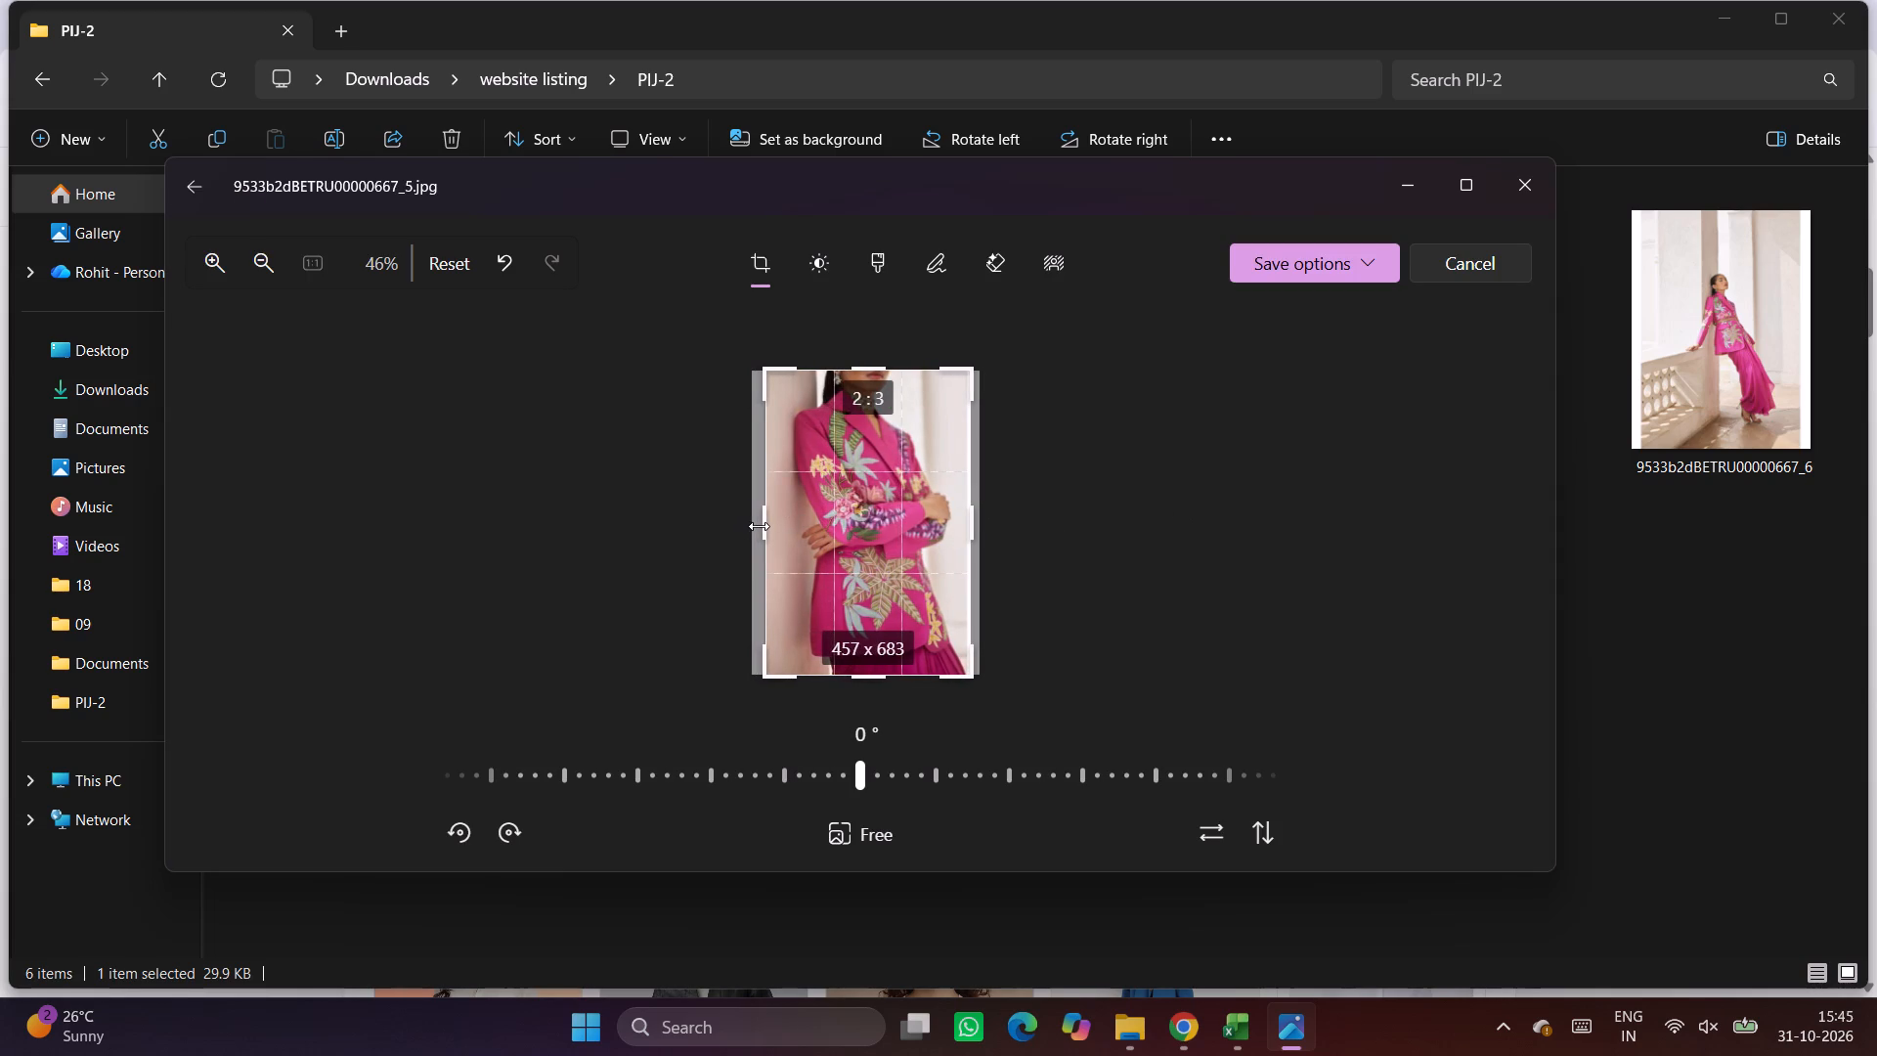
pyautogui.moveTo(759, 526); pyautogui.dragTo(759, 528)
pyautogui.click(1344, 266)
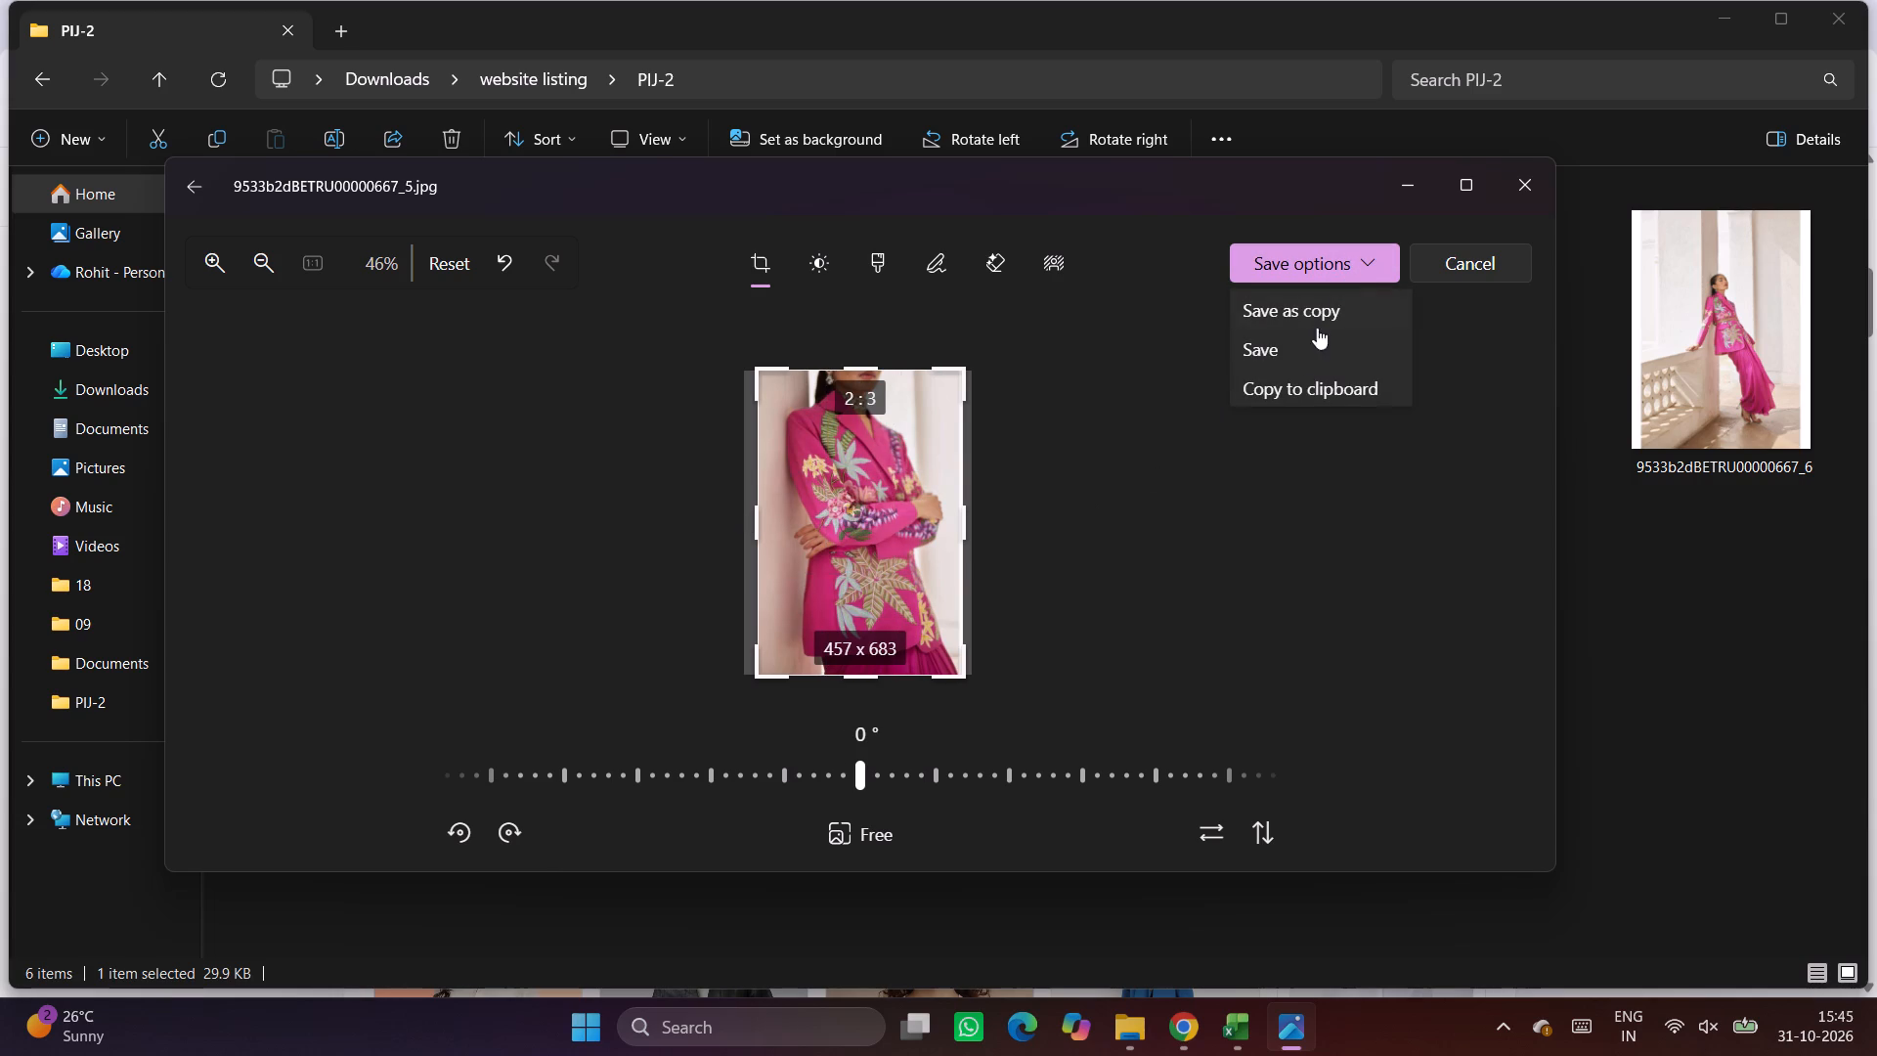
pyautogui.click(1303, 352)
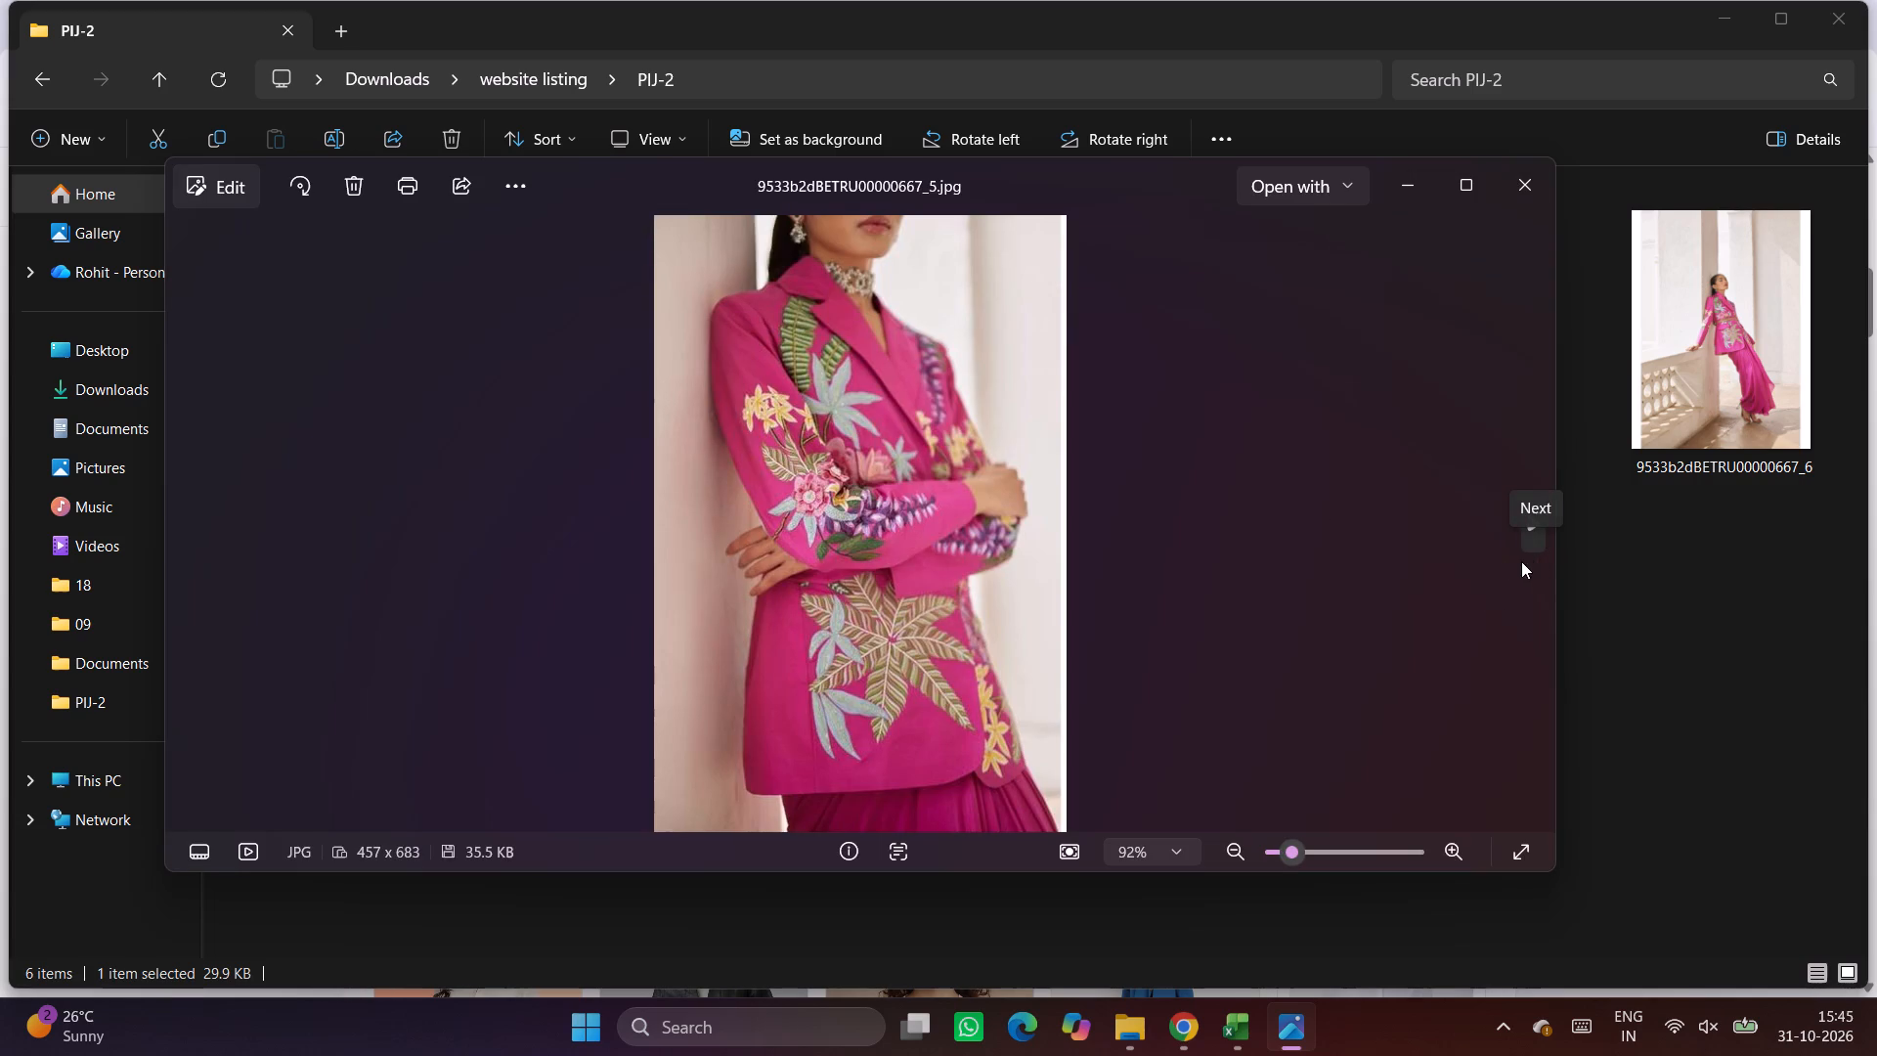
# Crop the white side borders off the full-length image ending in _1 to about 442 x 683 px, save over the original, and refresh the folder.
pyautogui.click(1535, 533)
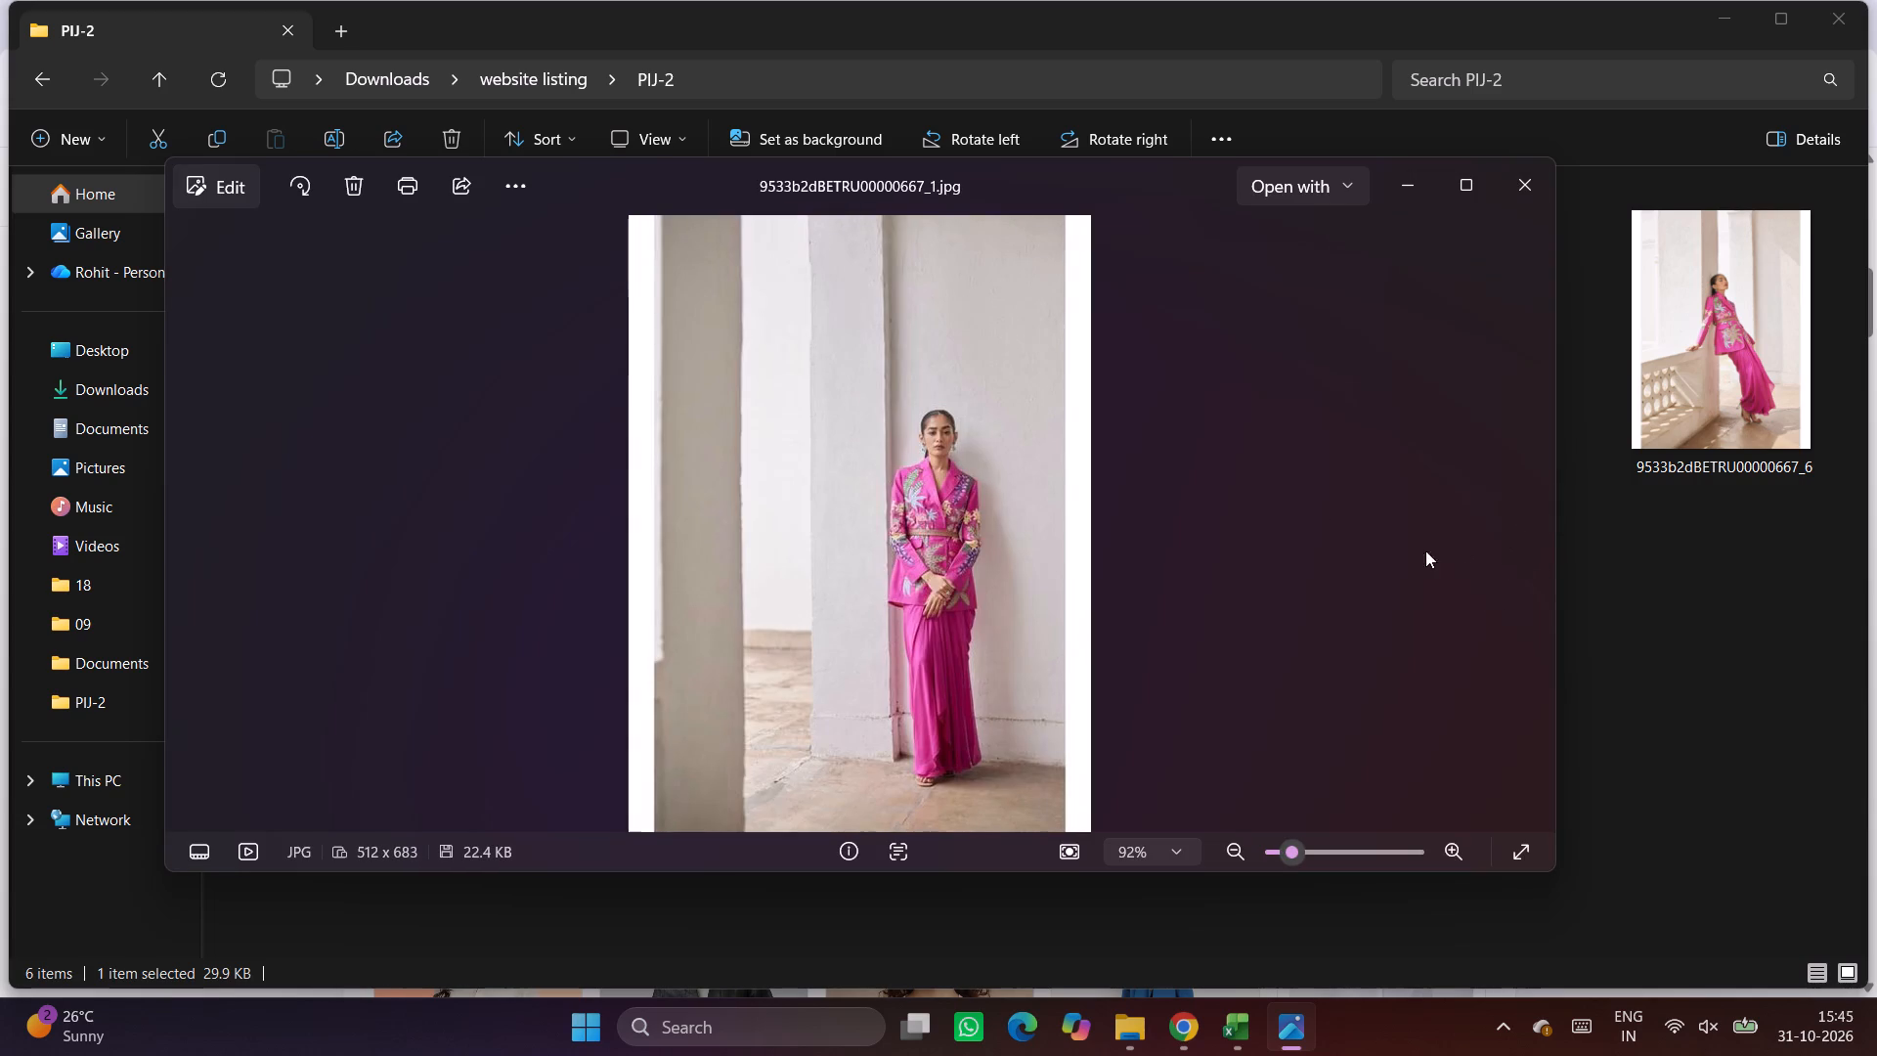
pyautogui.click(235, 186)
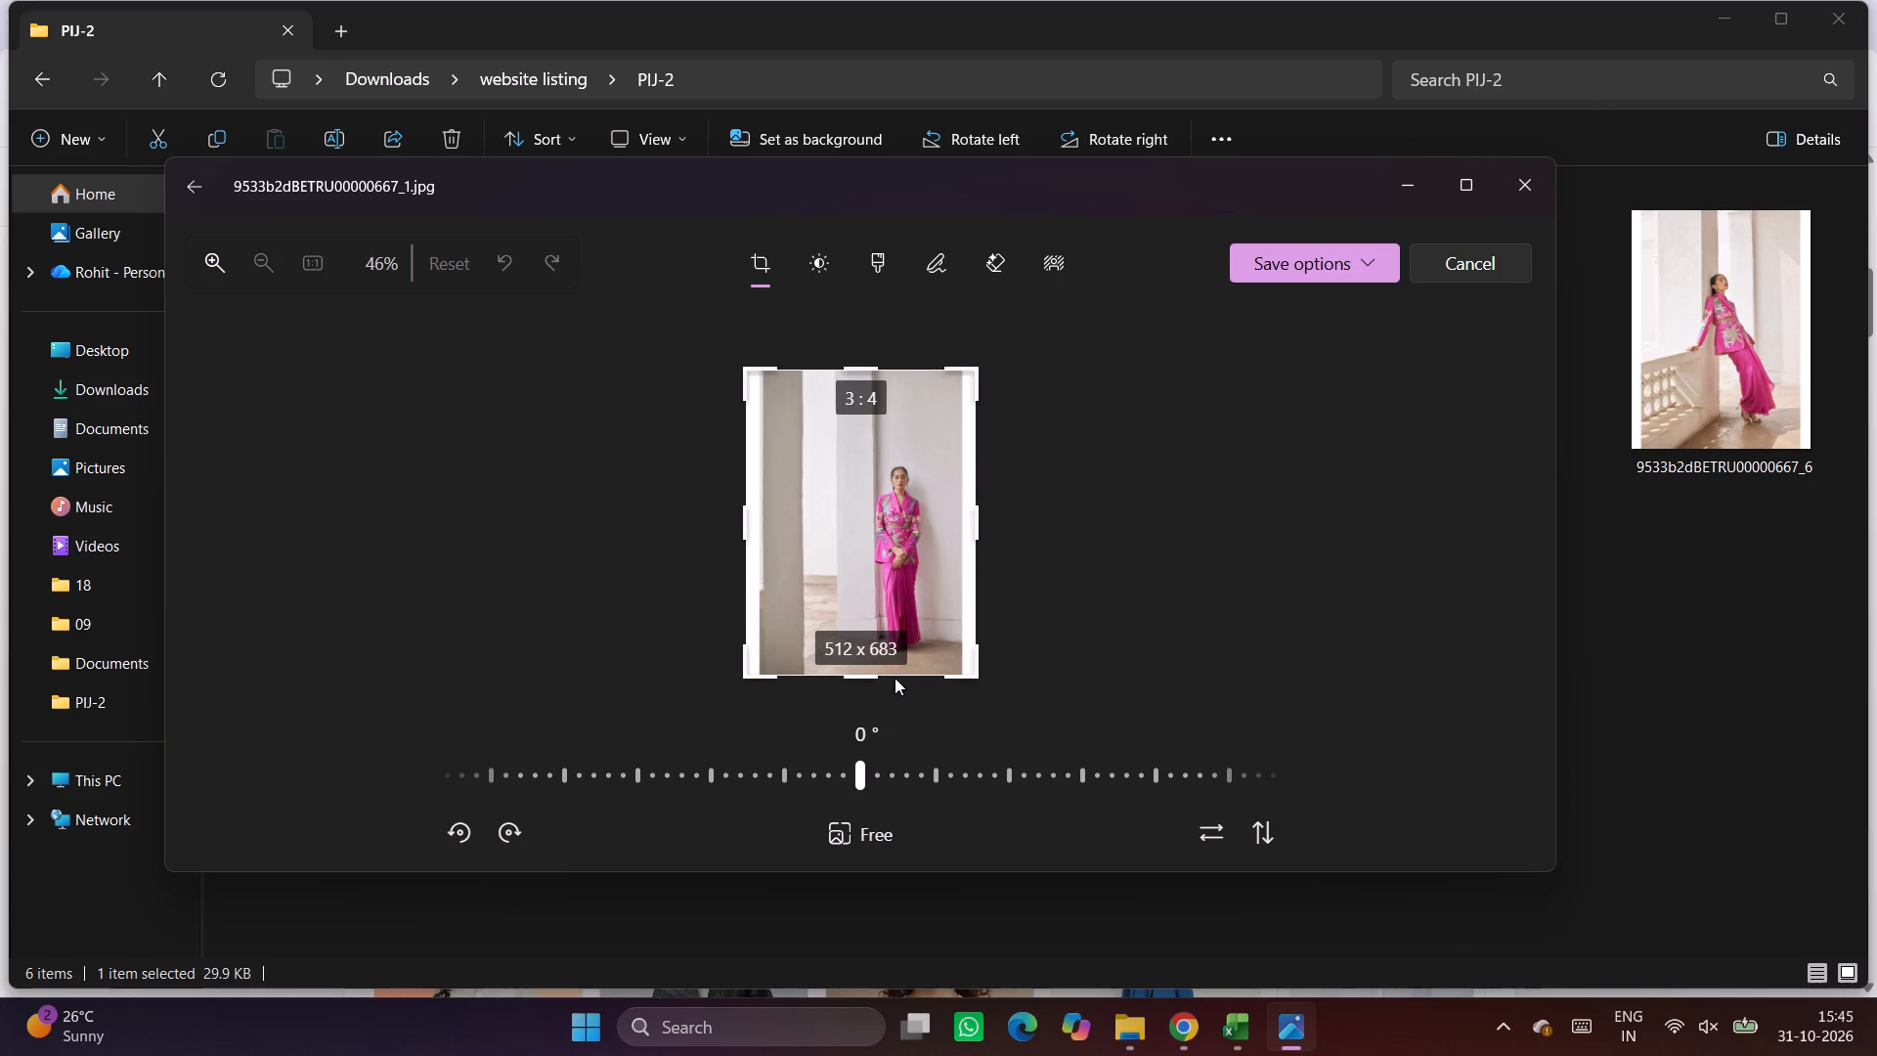
pyautogui.moveTo(986, 543); pyautogui.dragTo(978, 543)
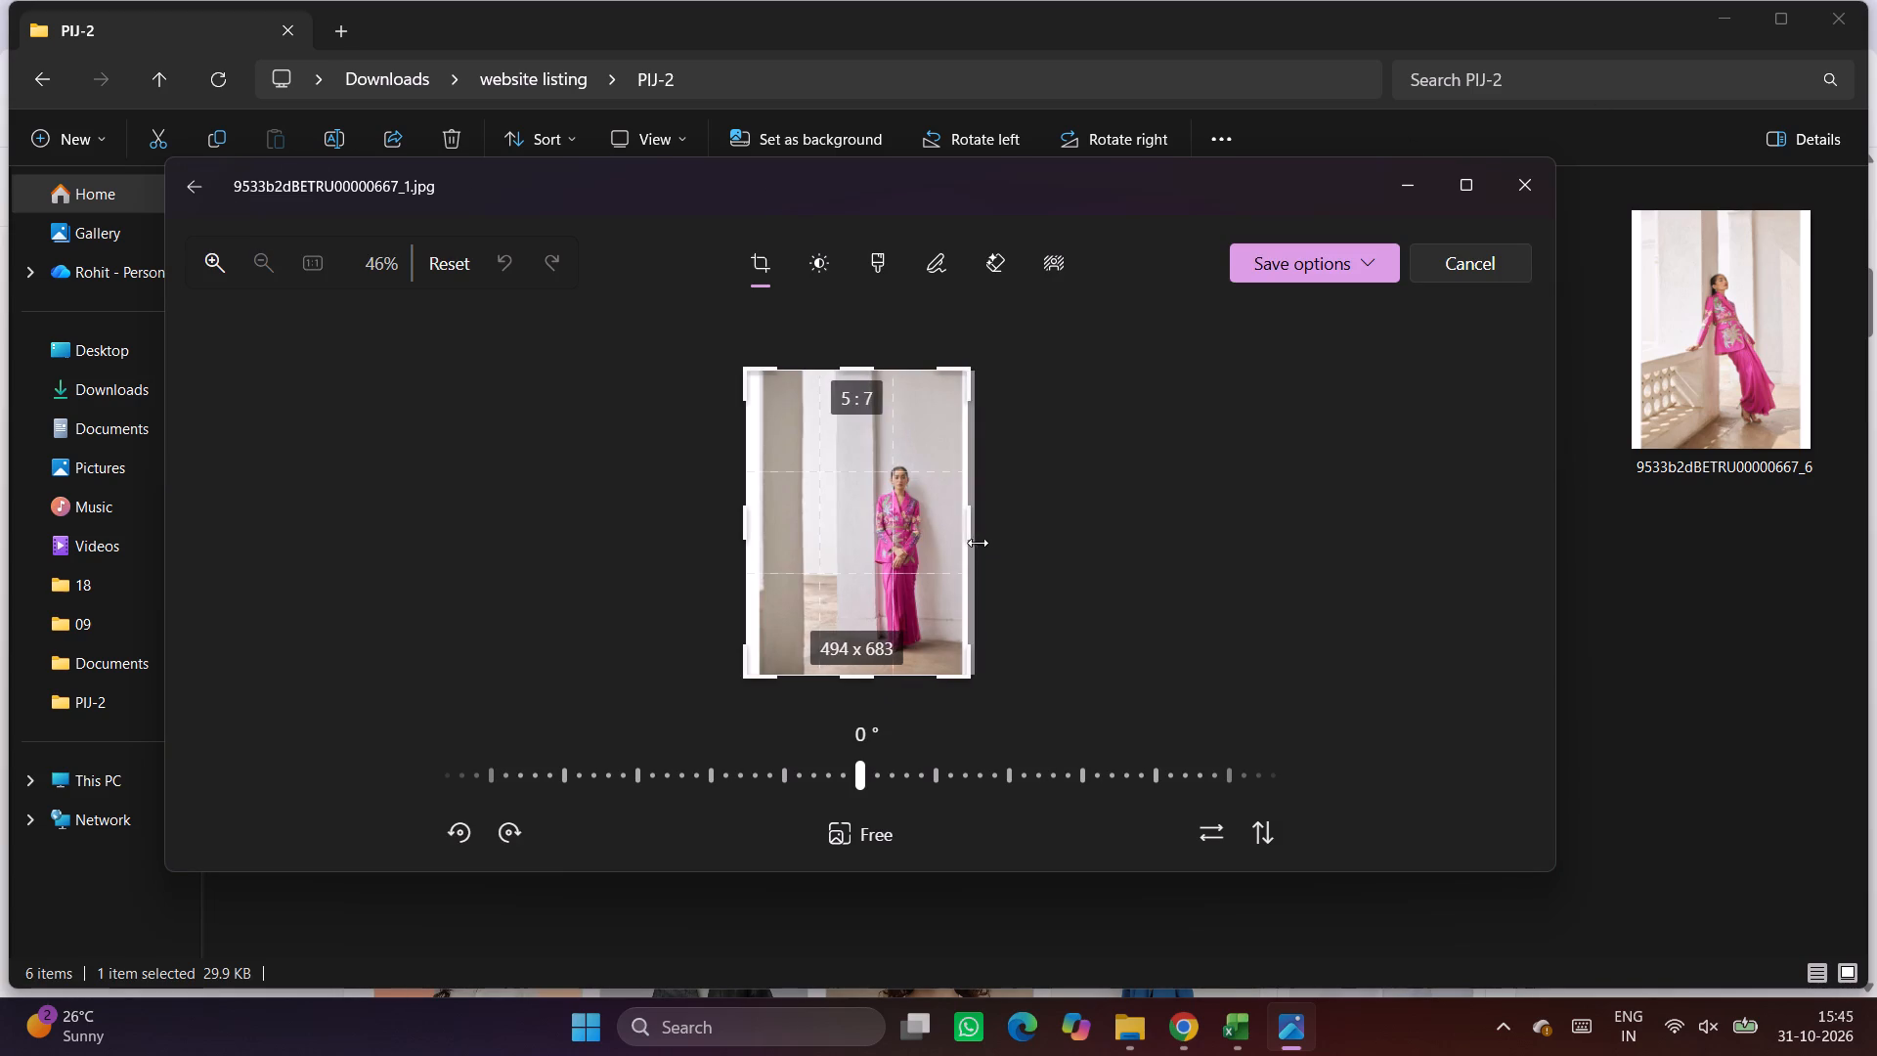
pyautogui.moveTo(978, 543); pyautogui.dragTo(972, 543)
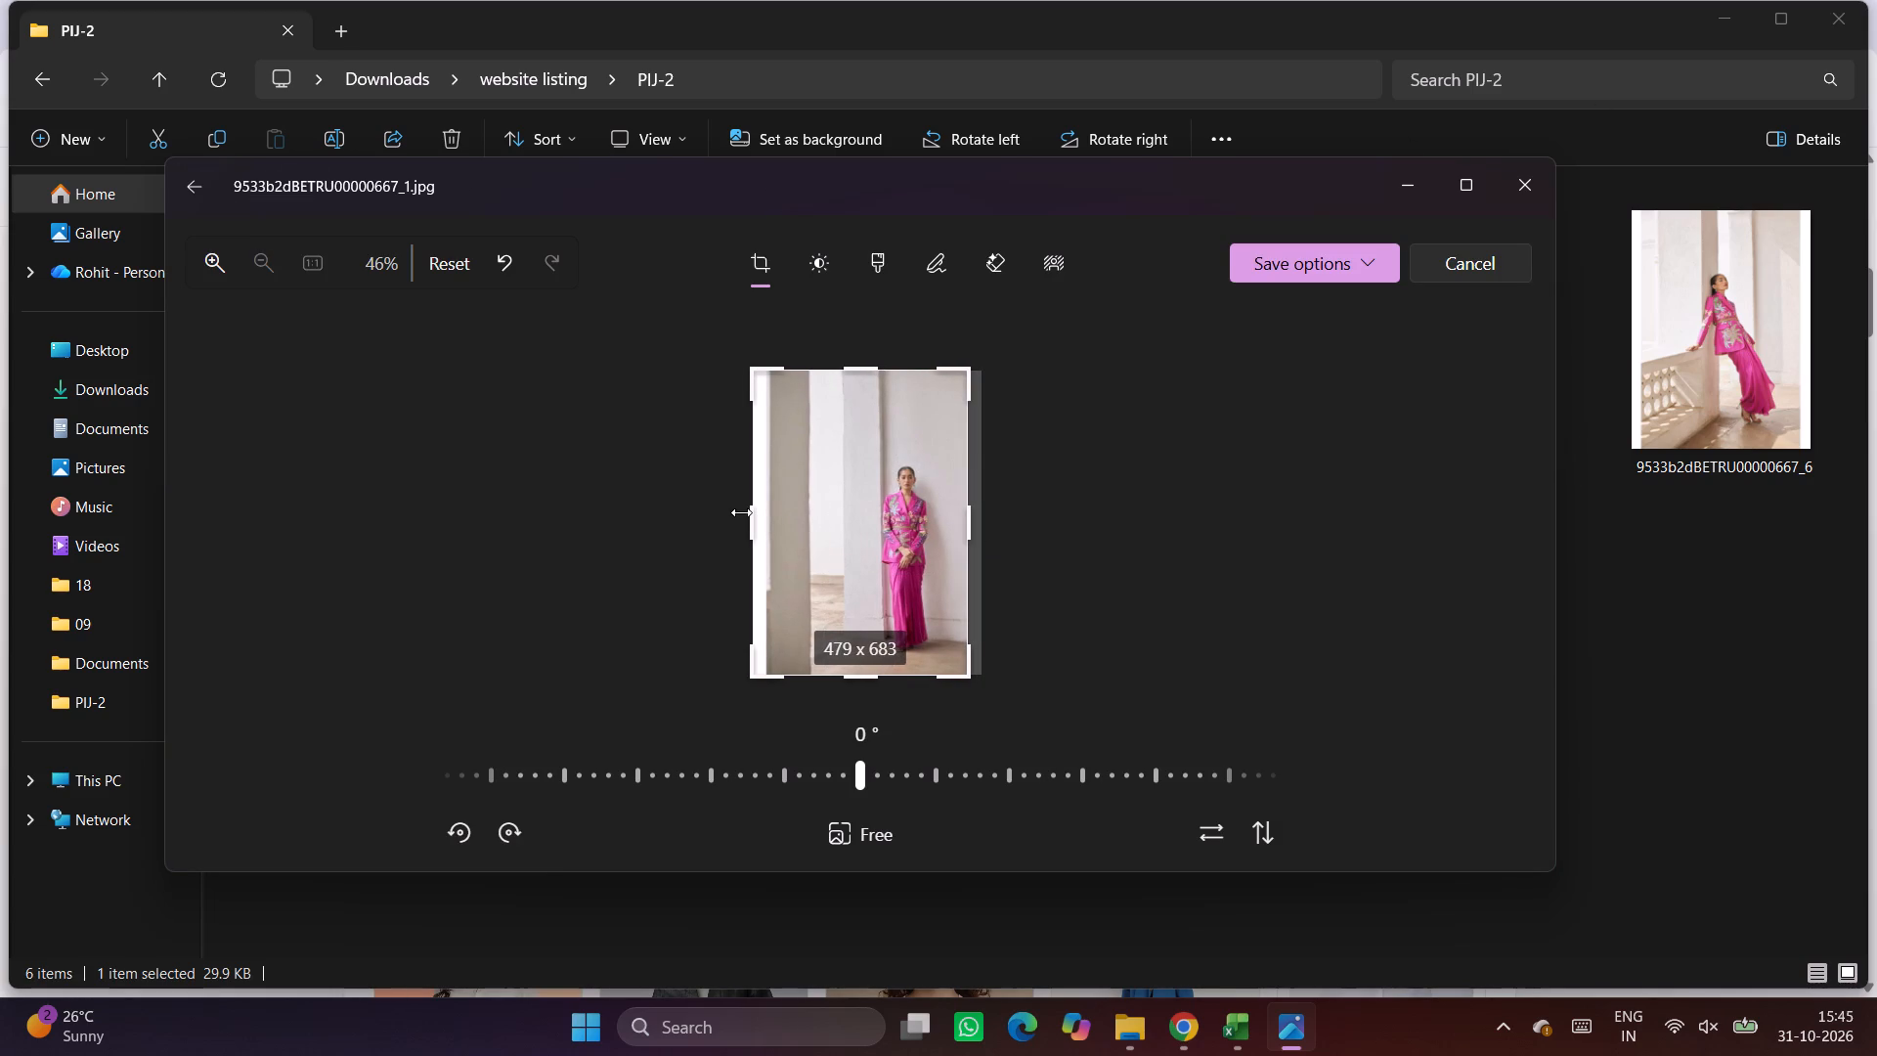
pyautogui.moveTo(741, 512); pyautogui.dragTo(754, 518)
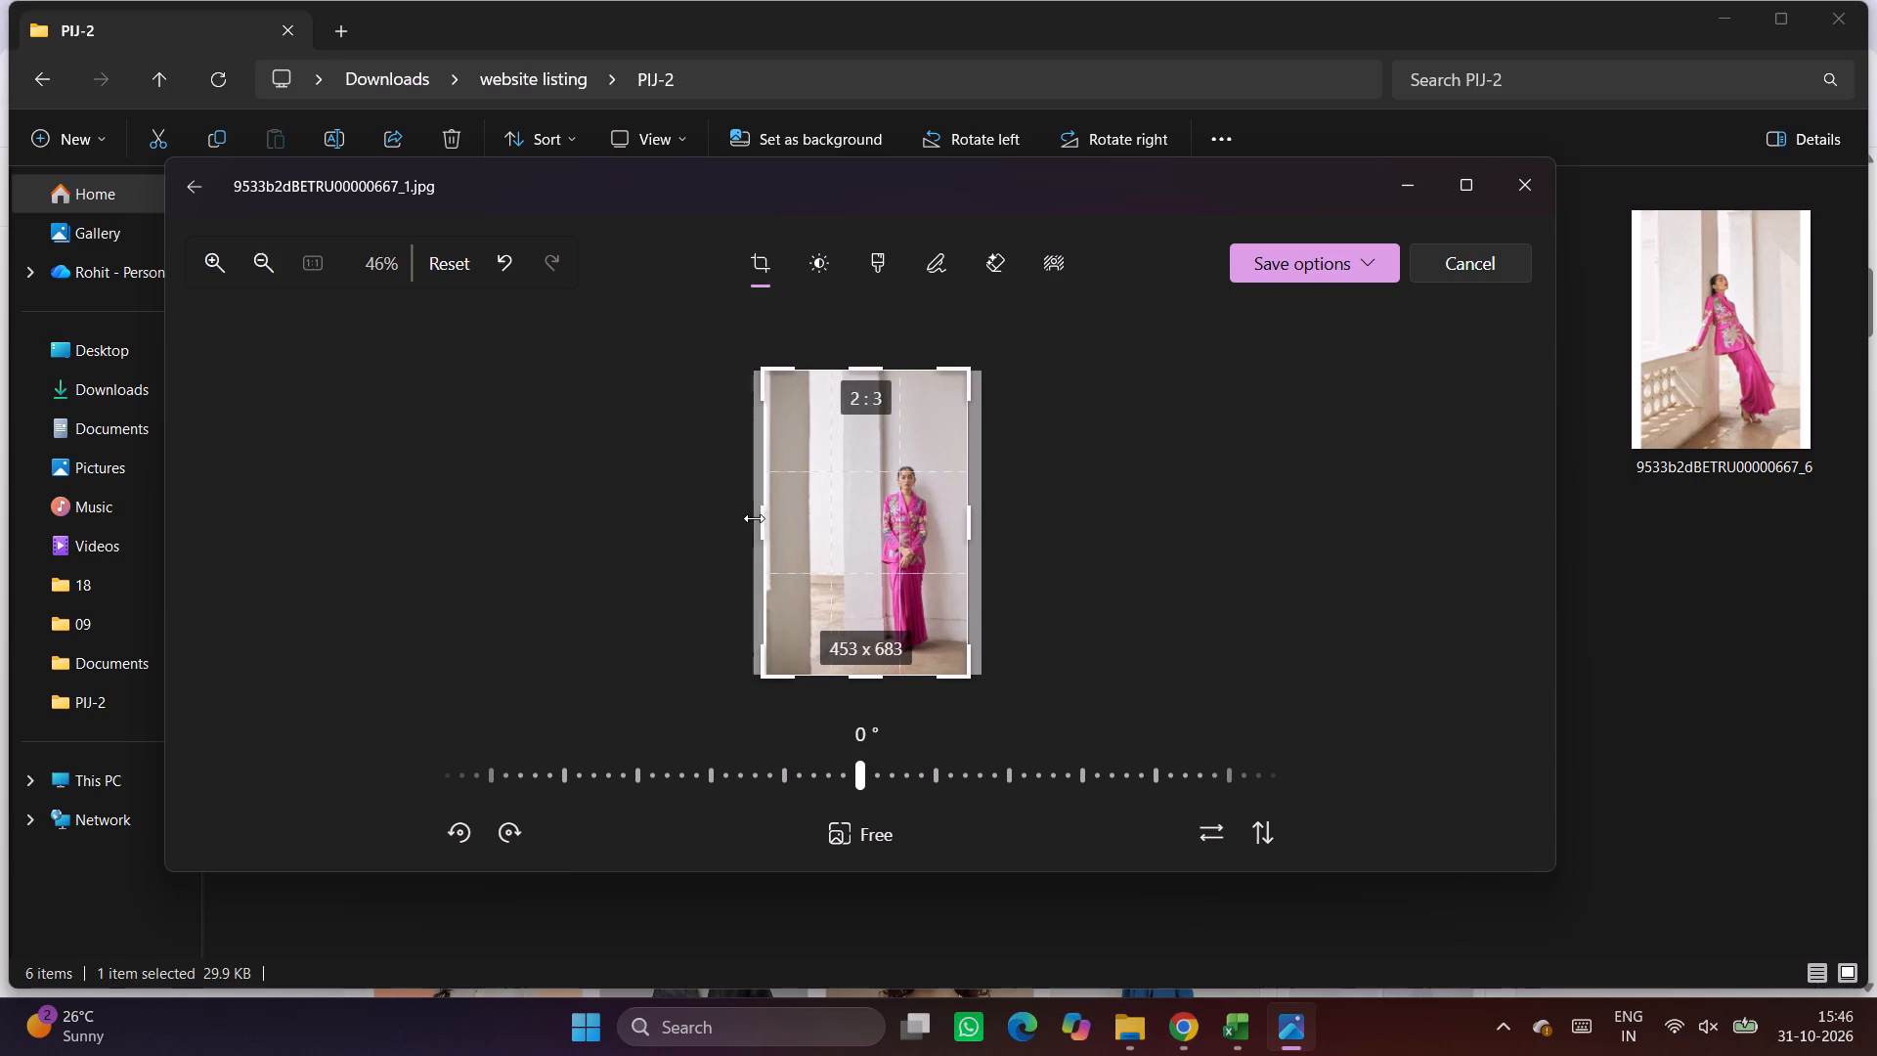
pyautogui.moveTo(754, 518); pyautogui.dragTo(758, 518)
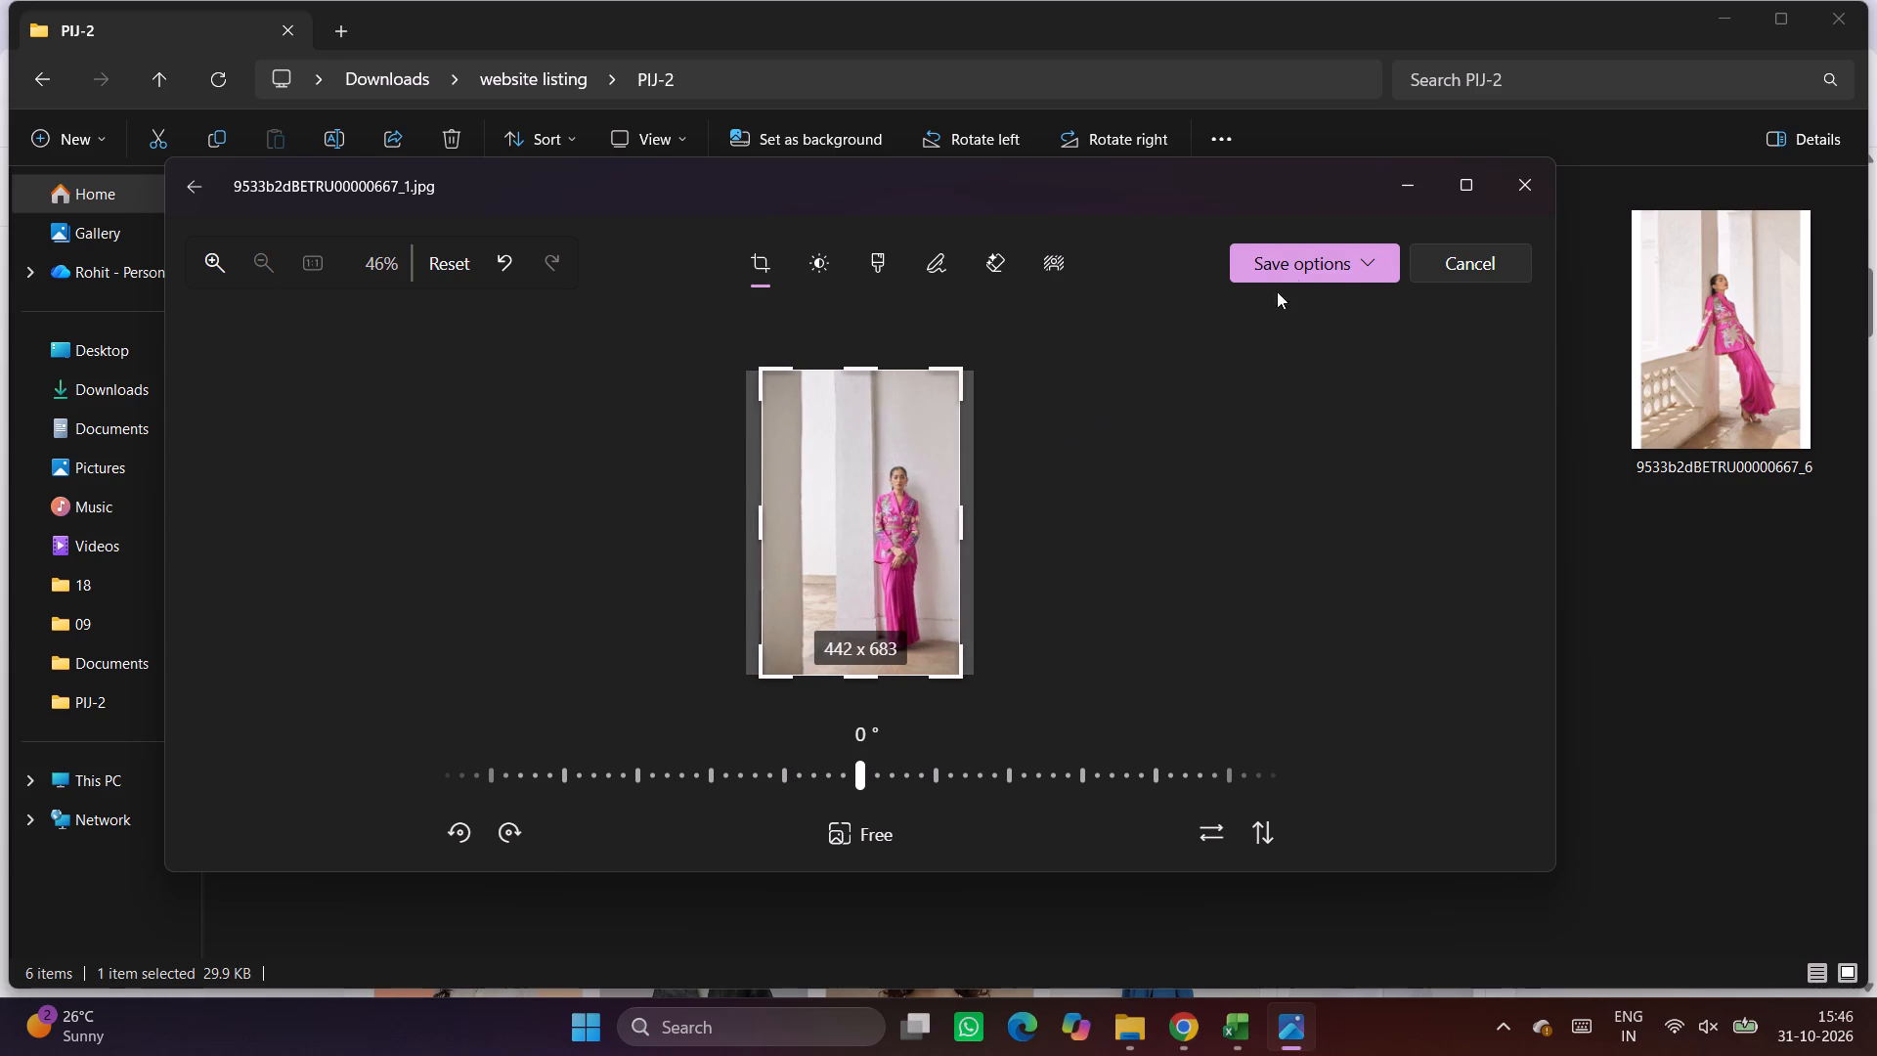
pyautogui.click(1352, 260)
pyautogui.click(1307, 344)
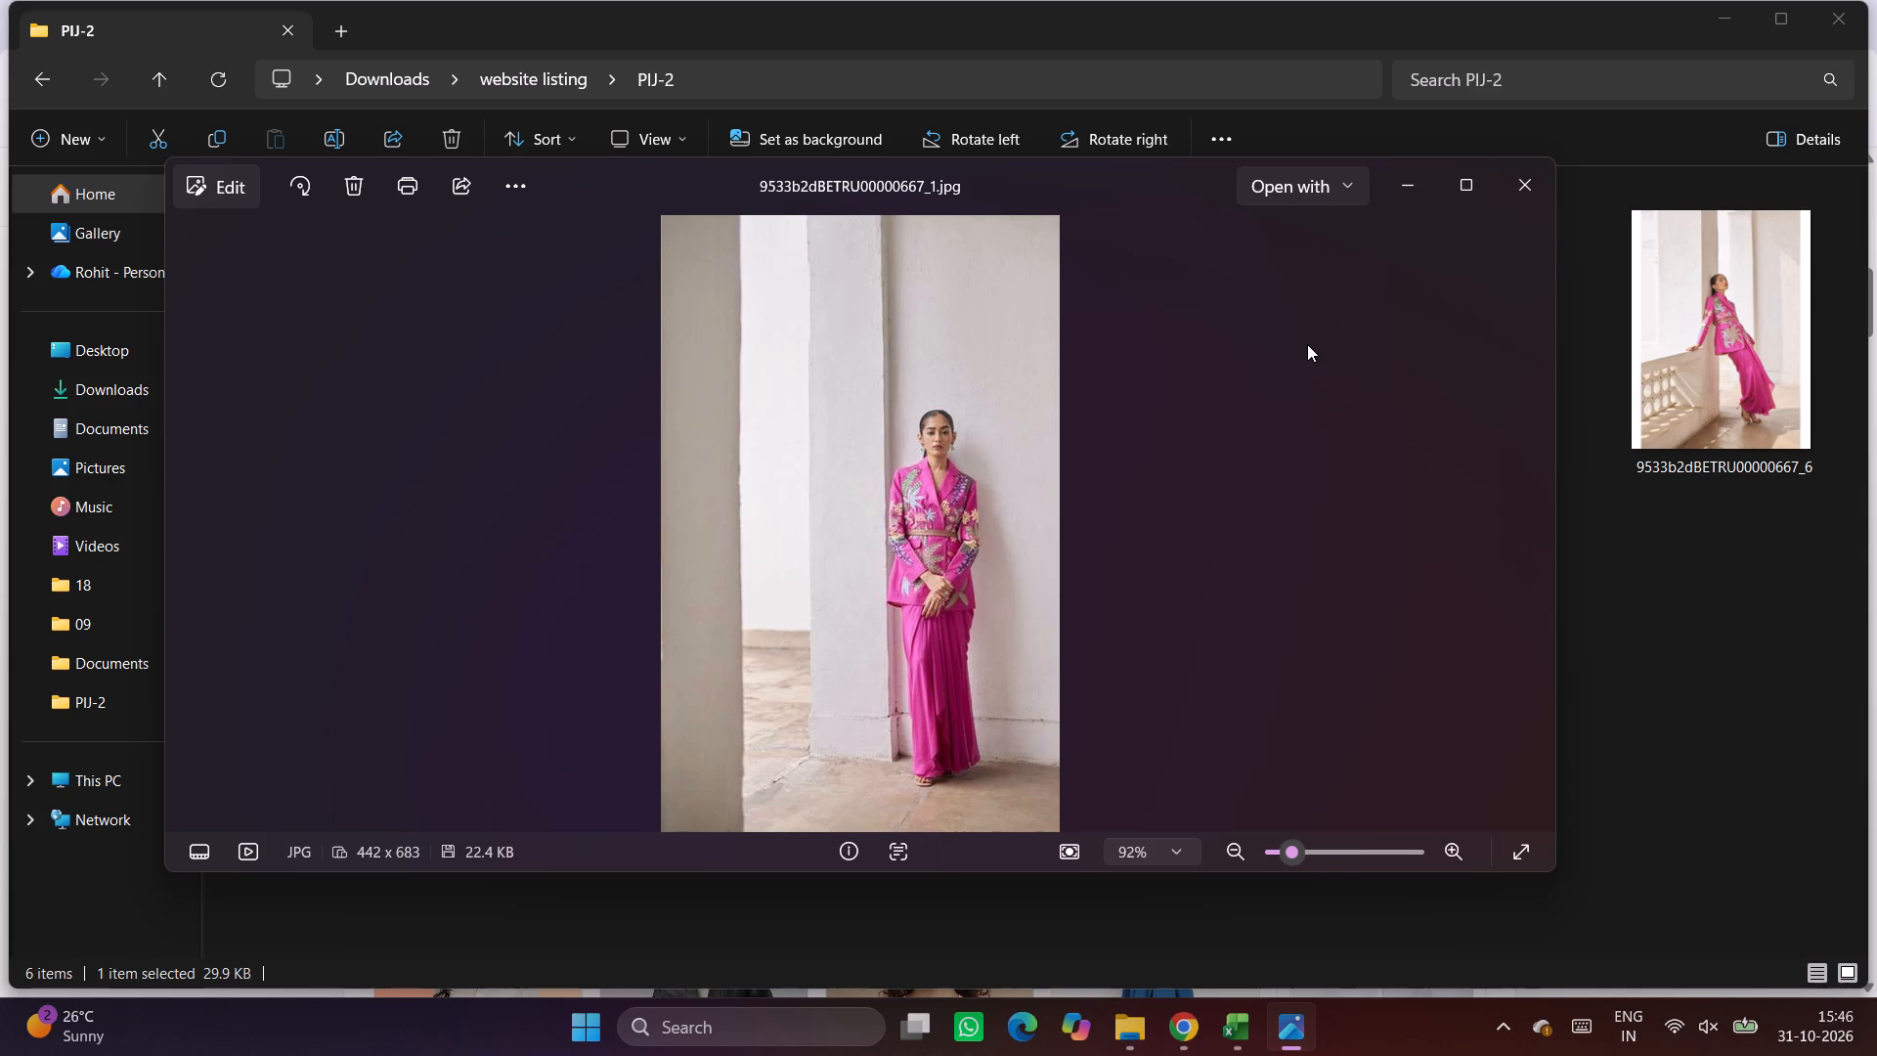
pyautogui.click(1520, 193)
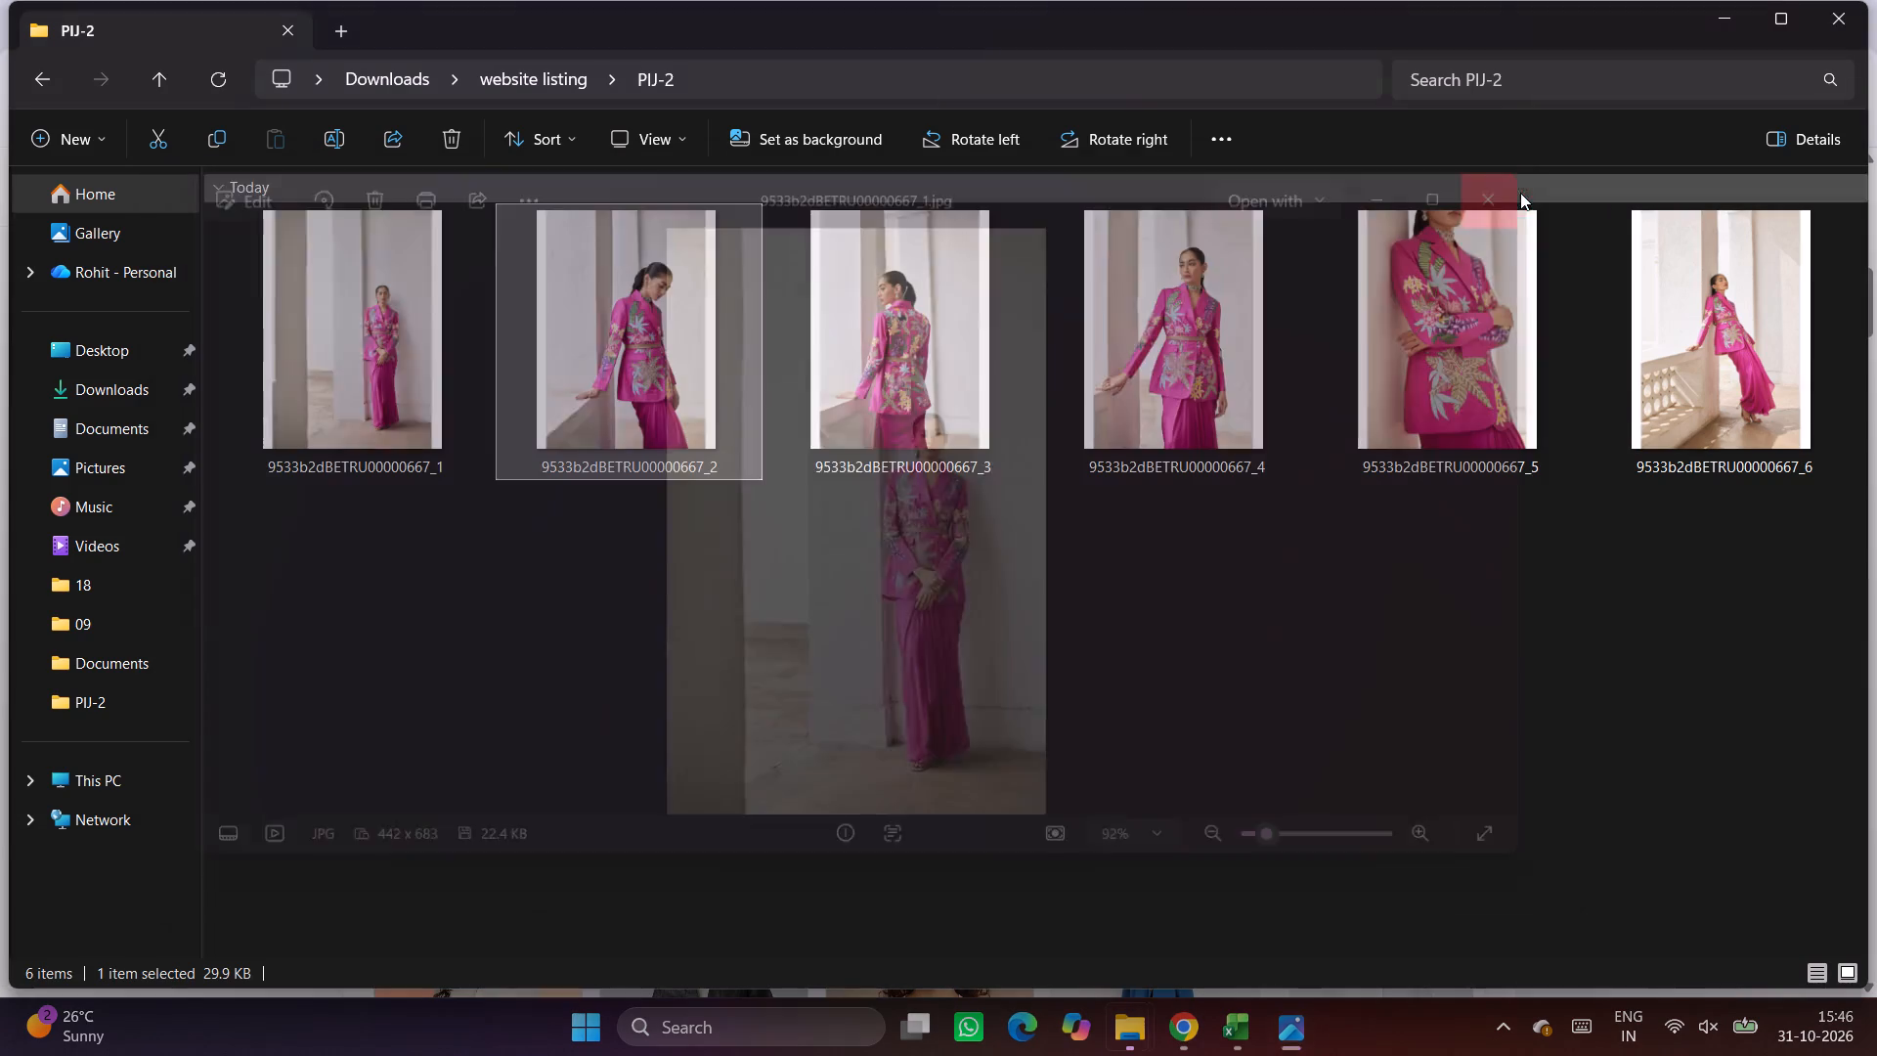
pyautogui.hotkey('ctrl', 'r')
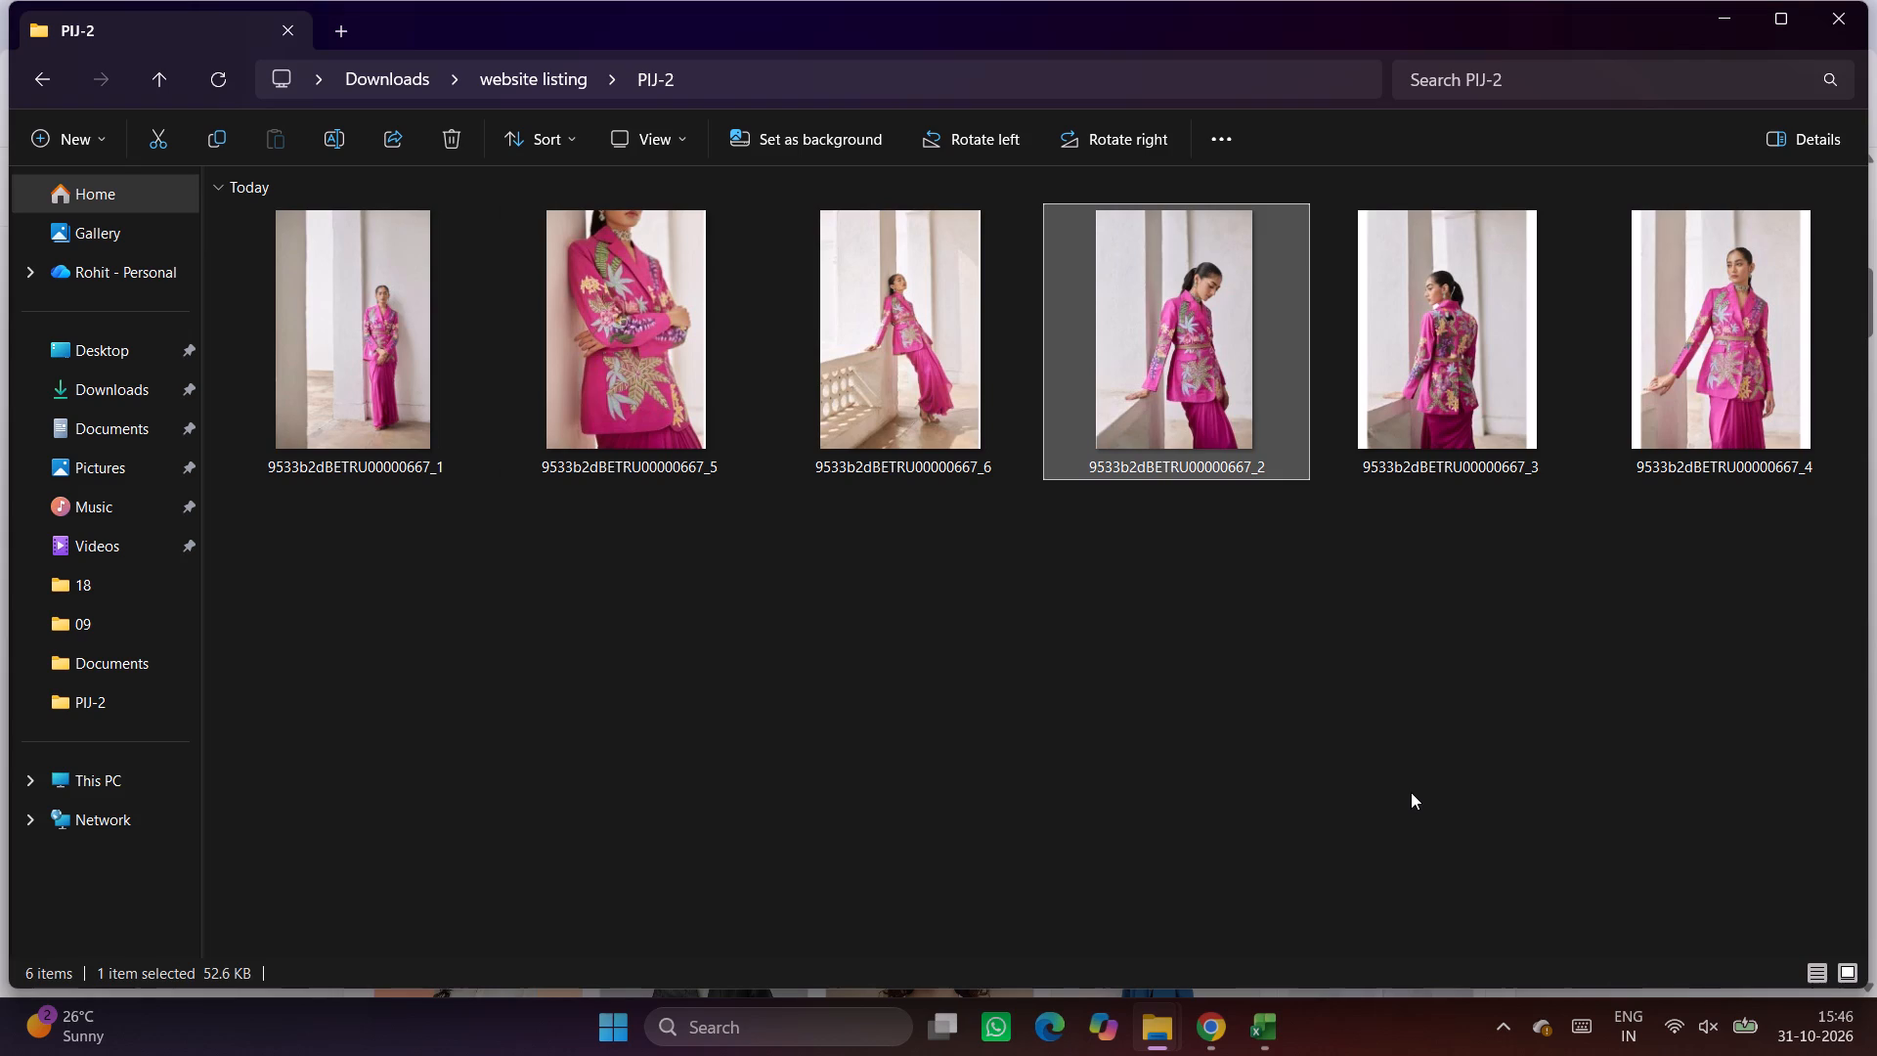
# Open the back-view image ending in _3 in Photos, crop off its white side borders to about 448 x 683 px, and save over the original.
pyautogui.doubleClick(1506, 409)
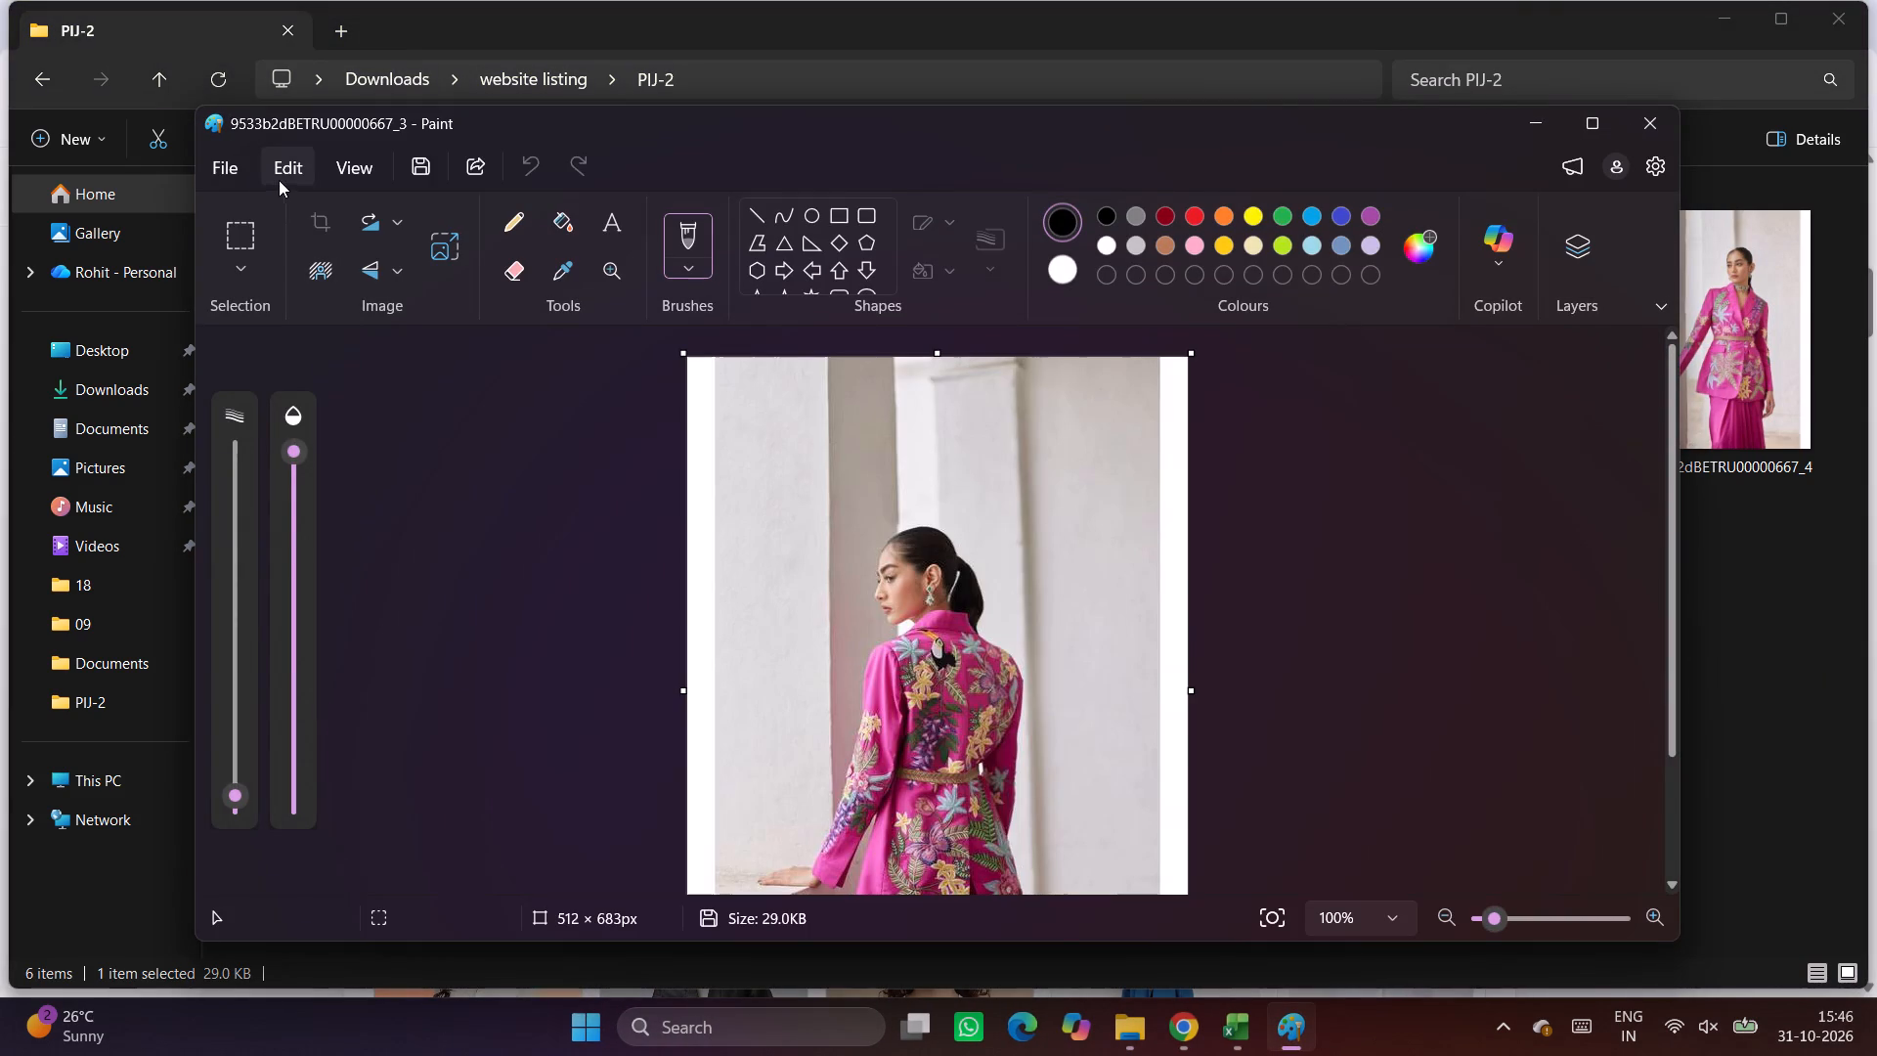
pyautogui.click(1638, 125)
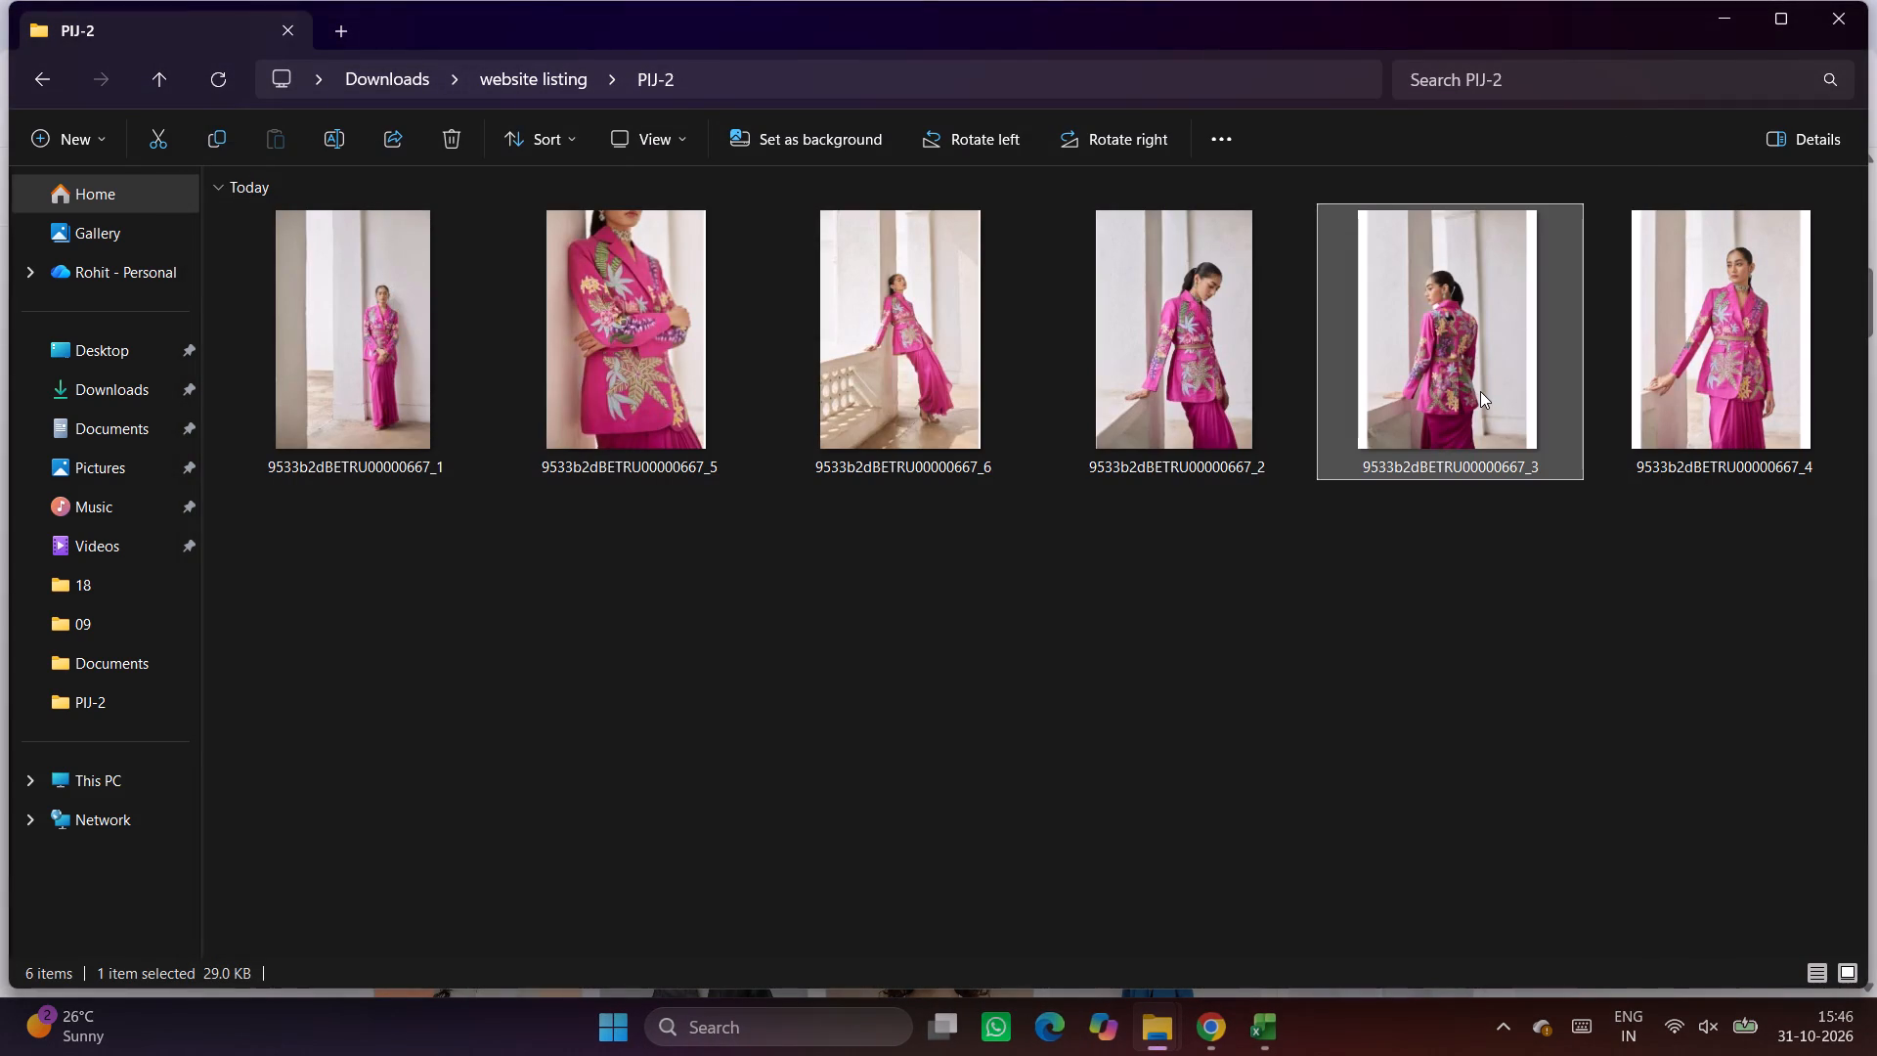
pyautogui.click(1482, 410)
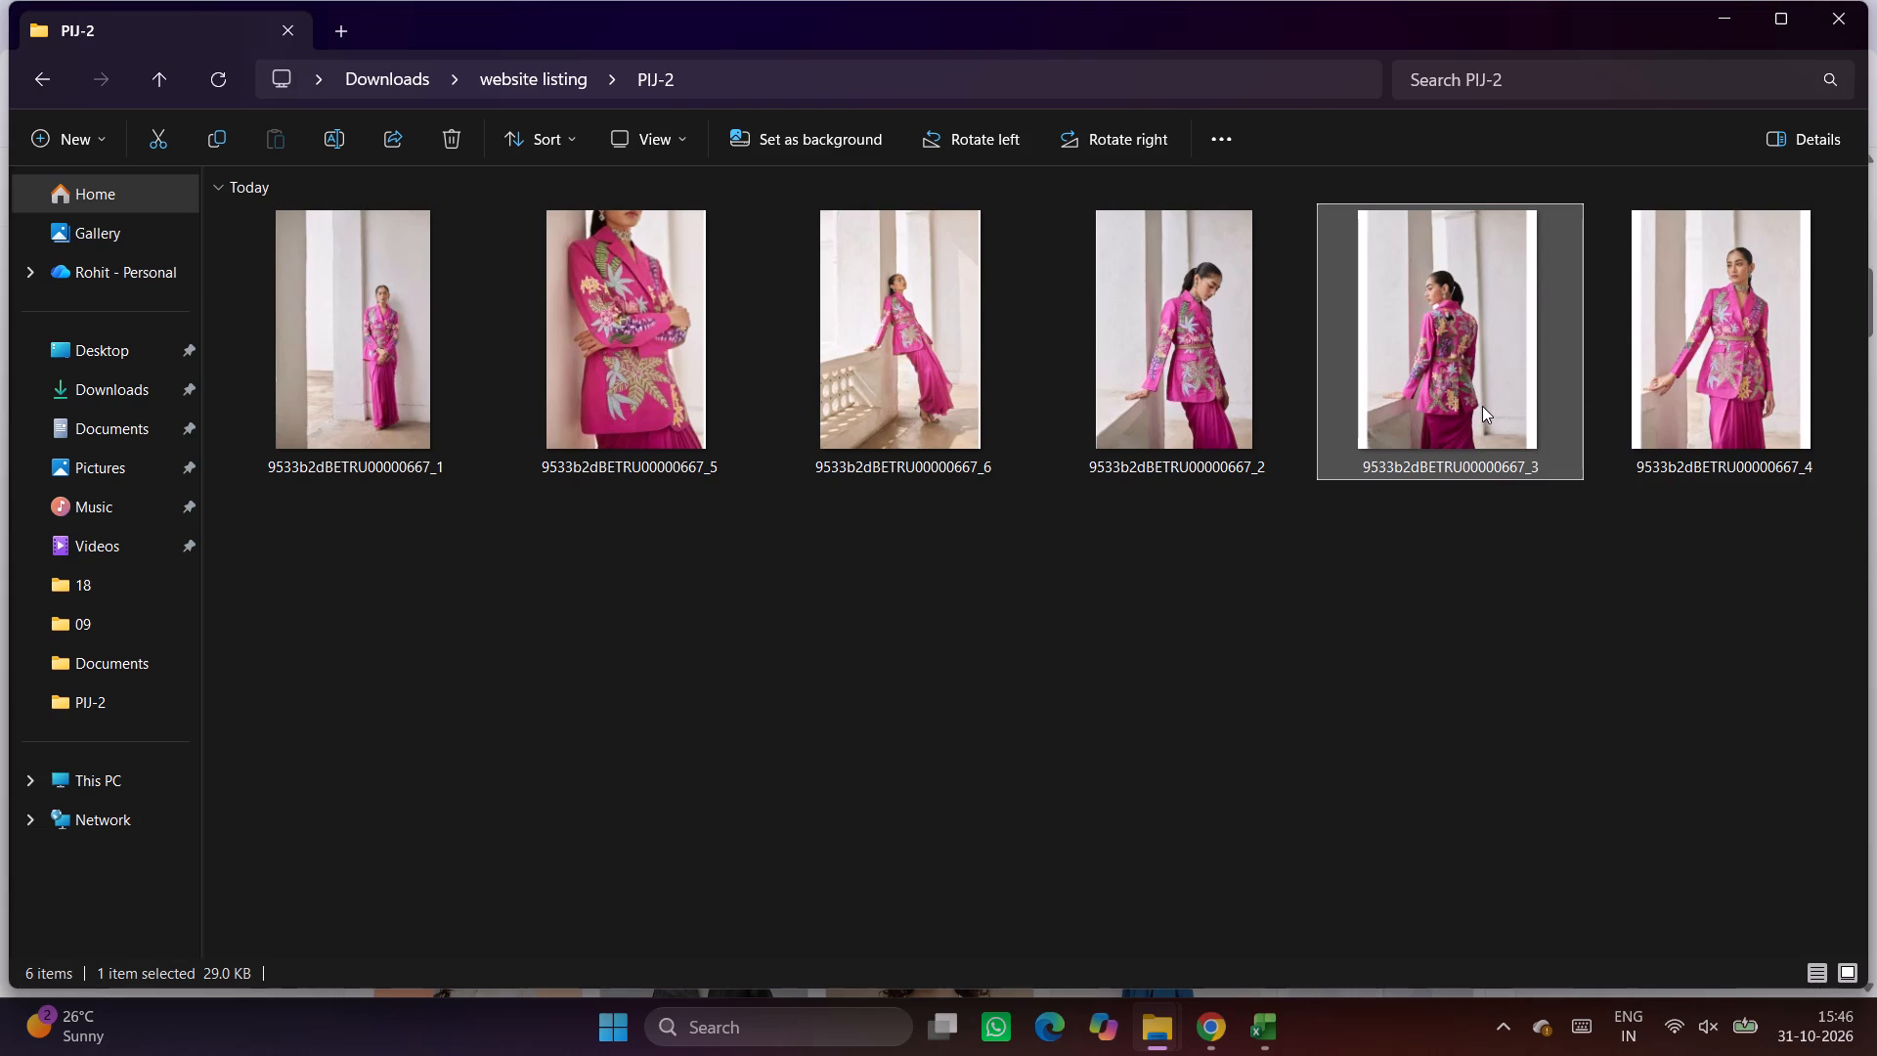
pyautogui.rightClick(1482, 406)
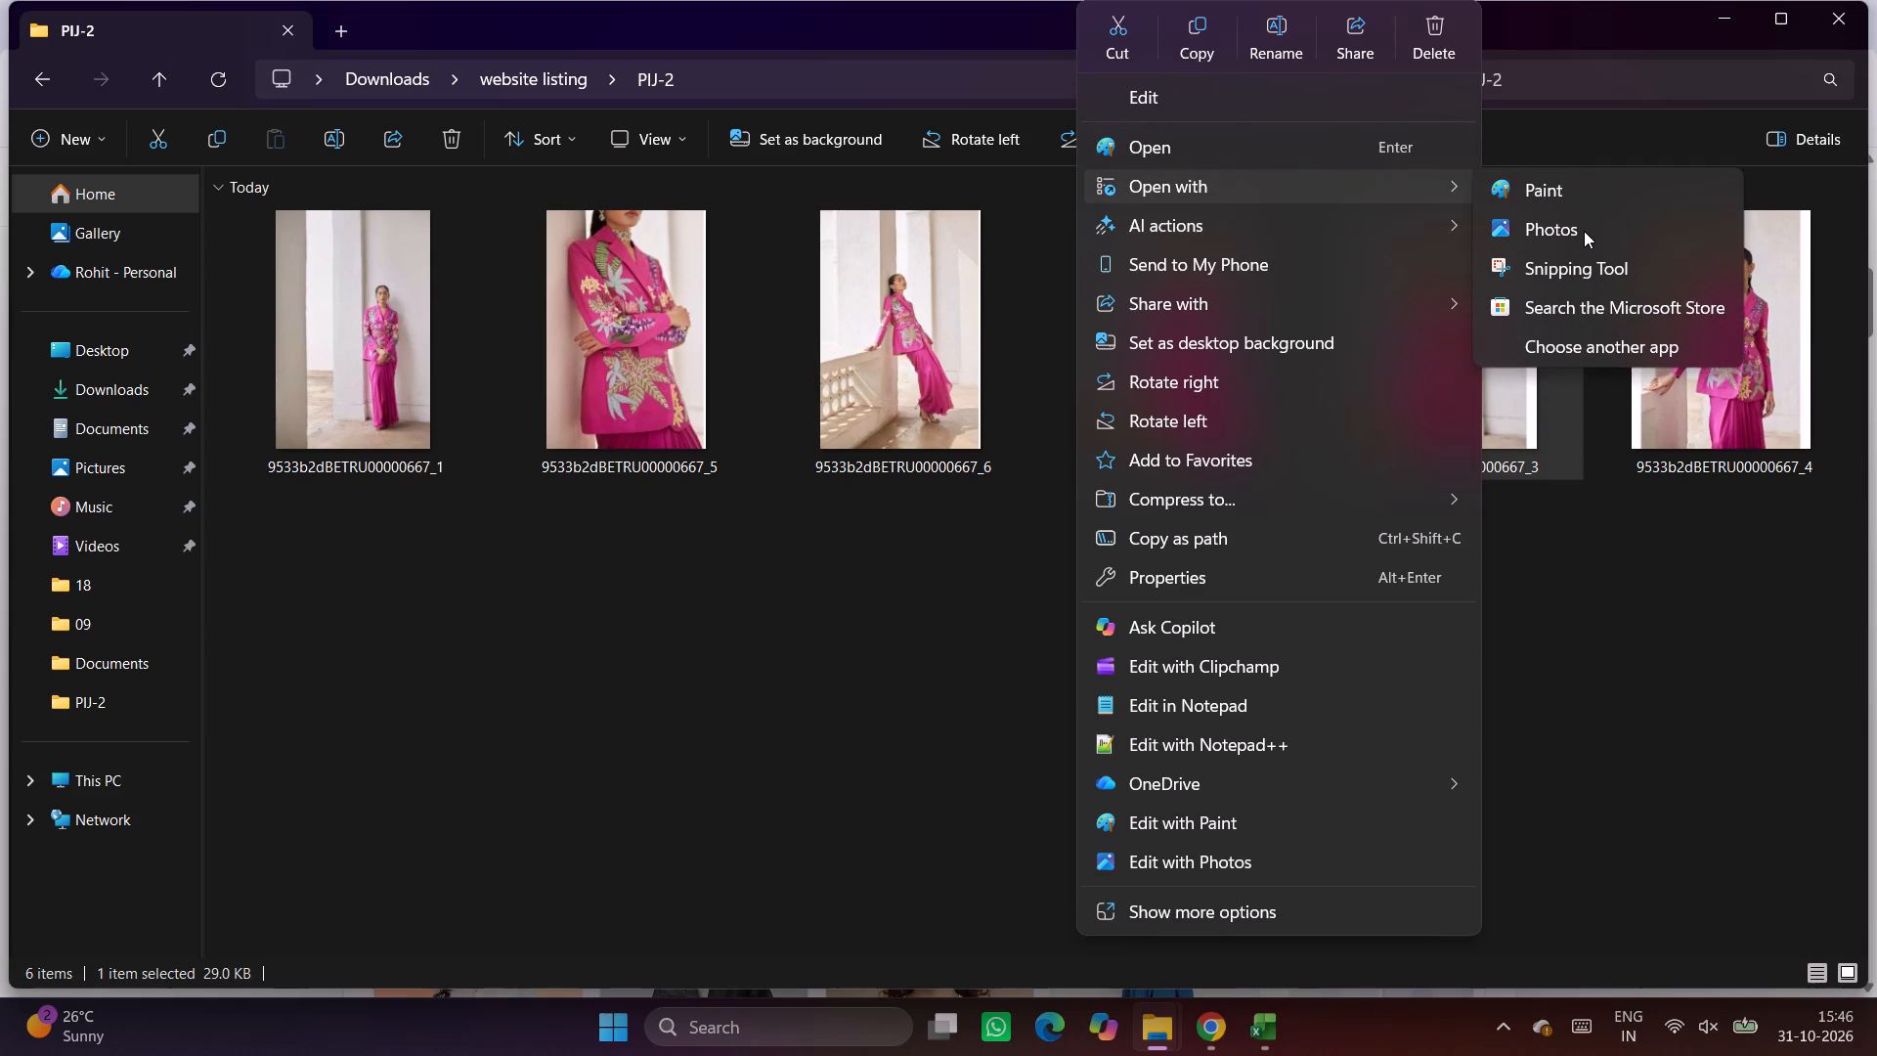
pyautogui.click(1584, 231)
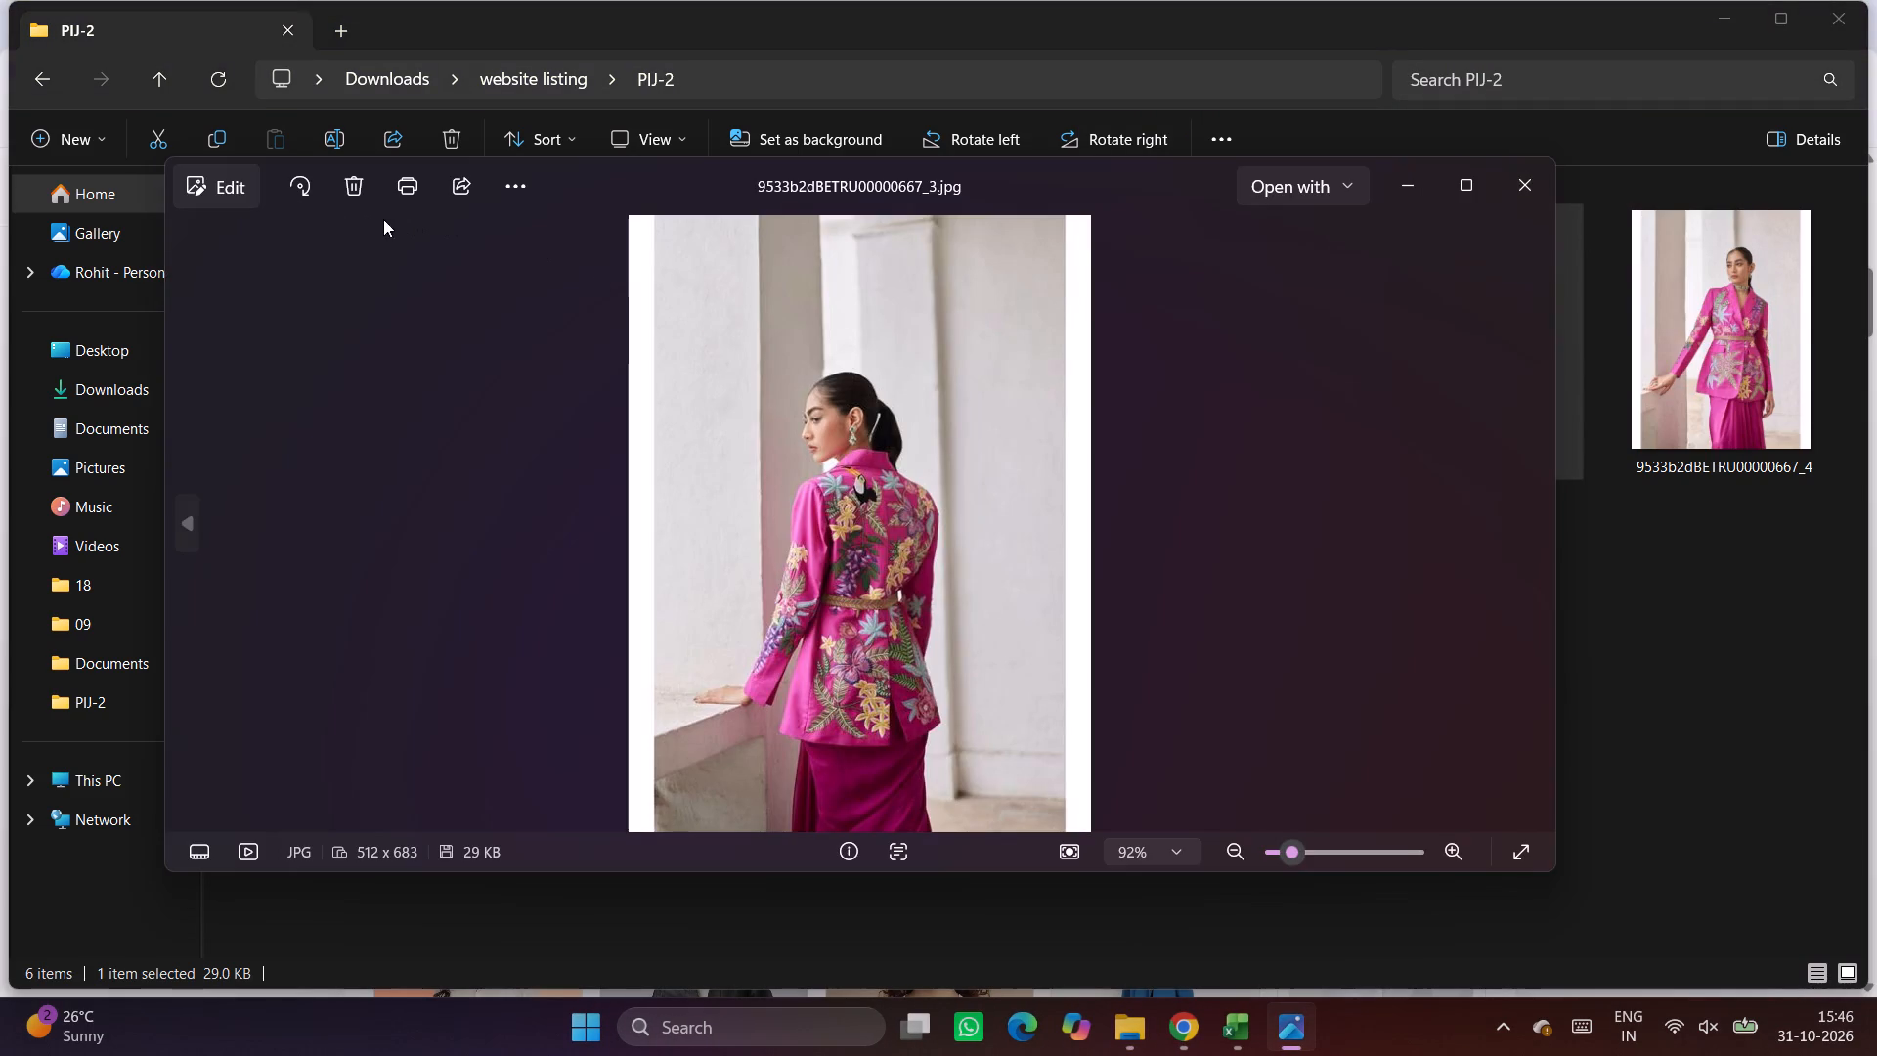
pyautogui.click(219, 186)
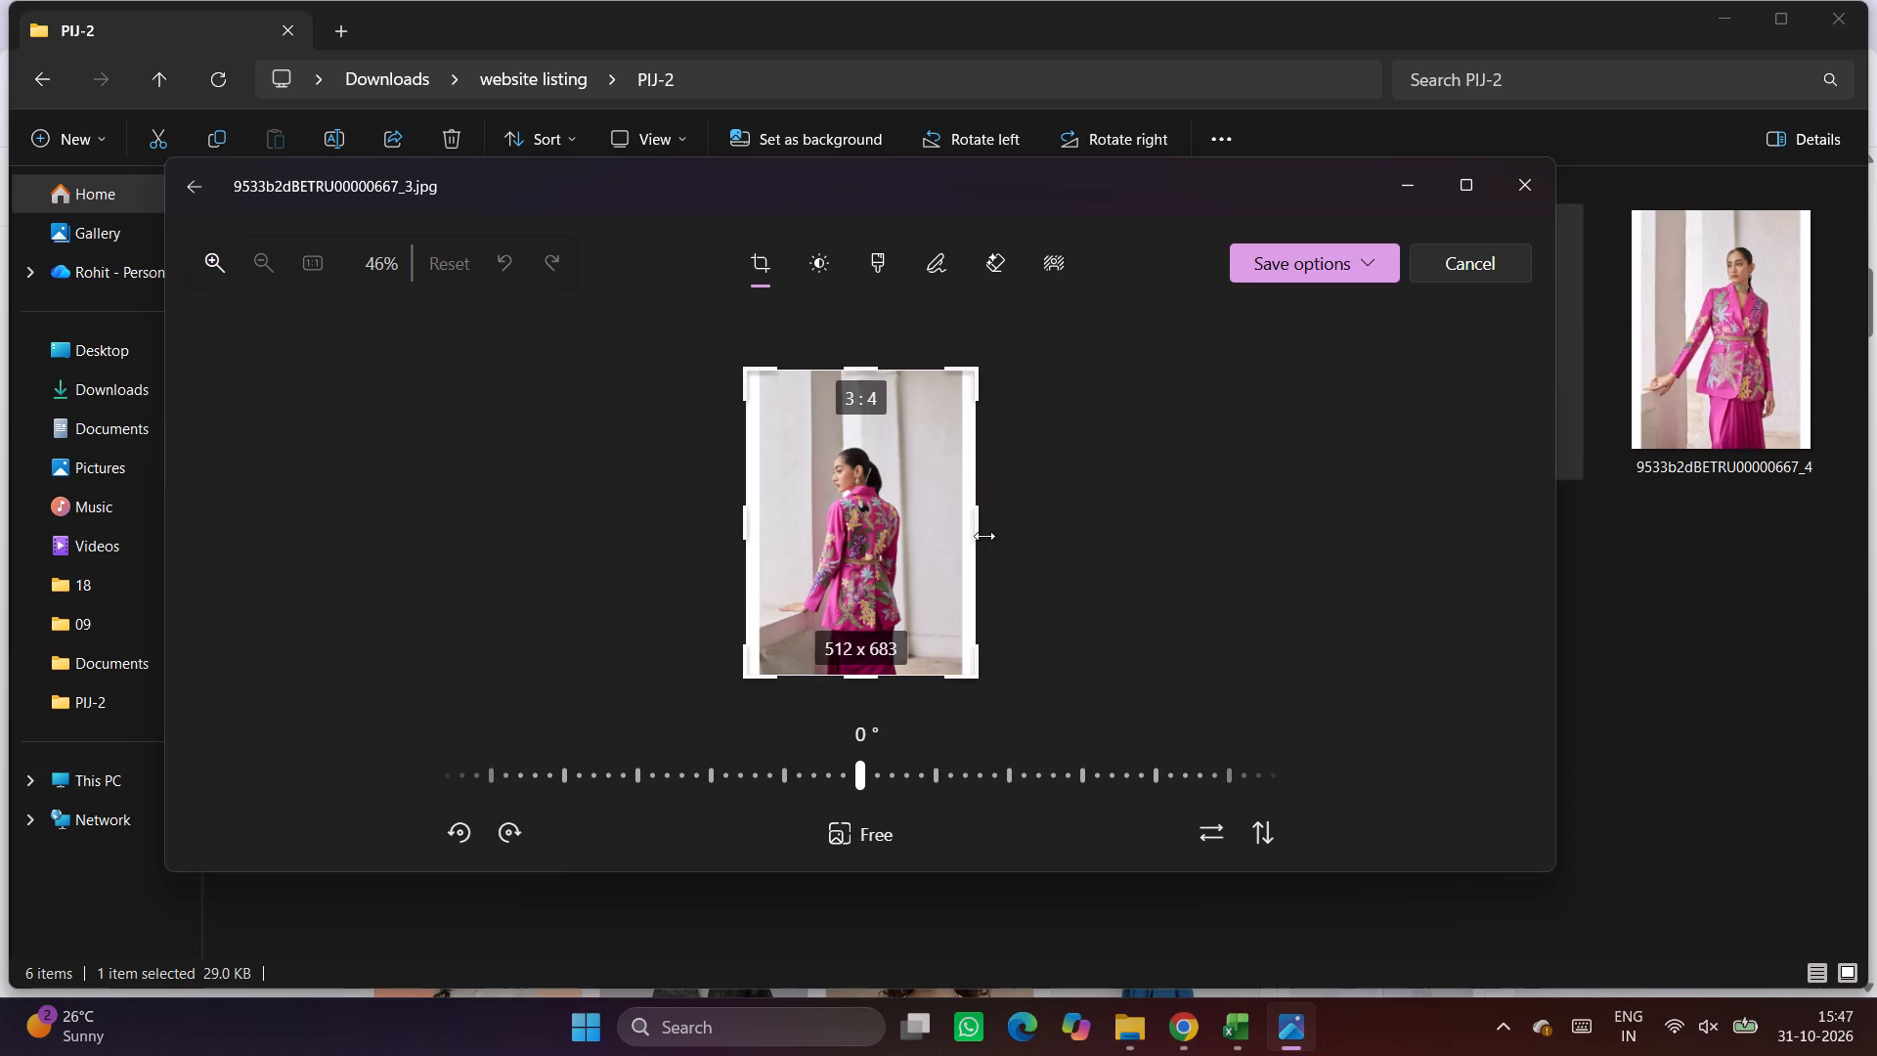
pyautogui.moveTo(984, 536); pyautogui.dragTo(970, 540)
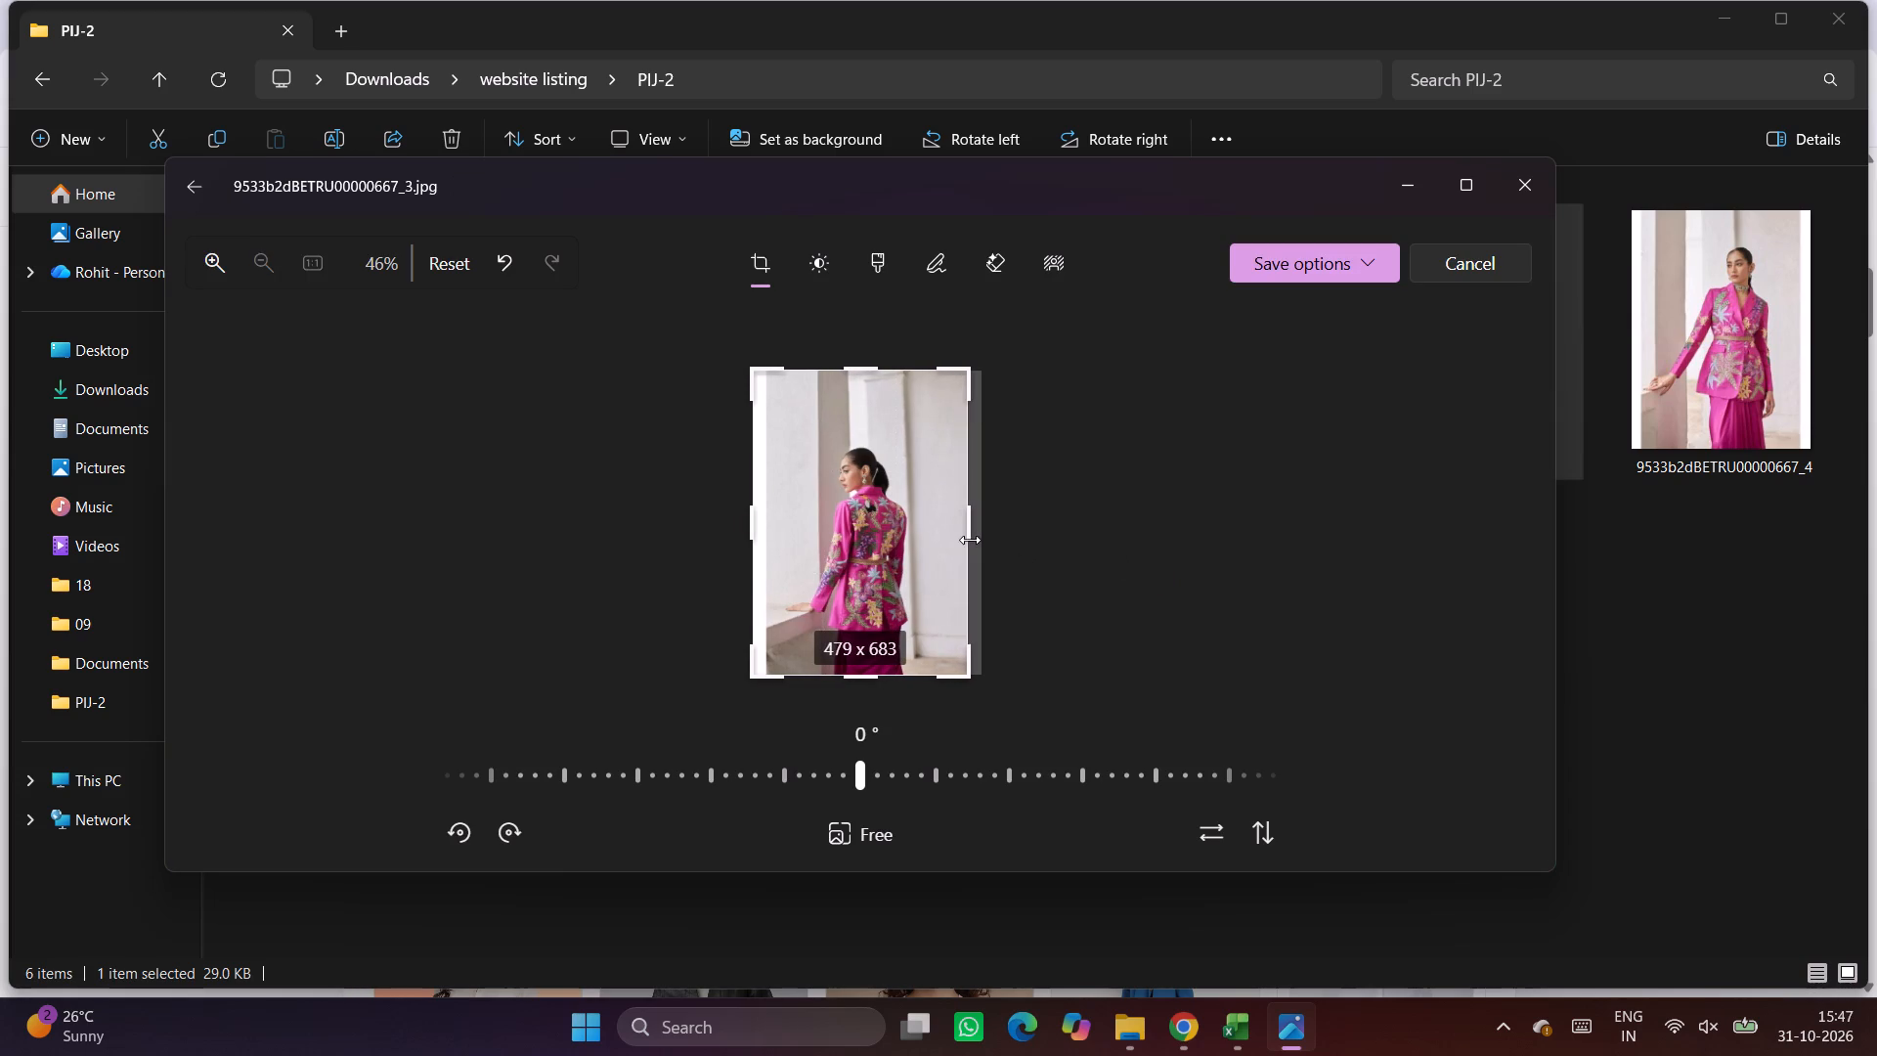
pyautogui.moveTo(750, 531); pyautogui.dragTo(763, 530)
pyautogui.click(1376, 276)
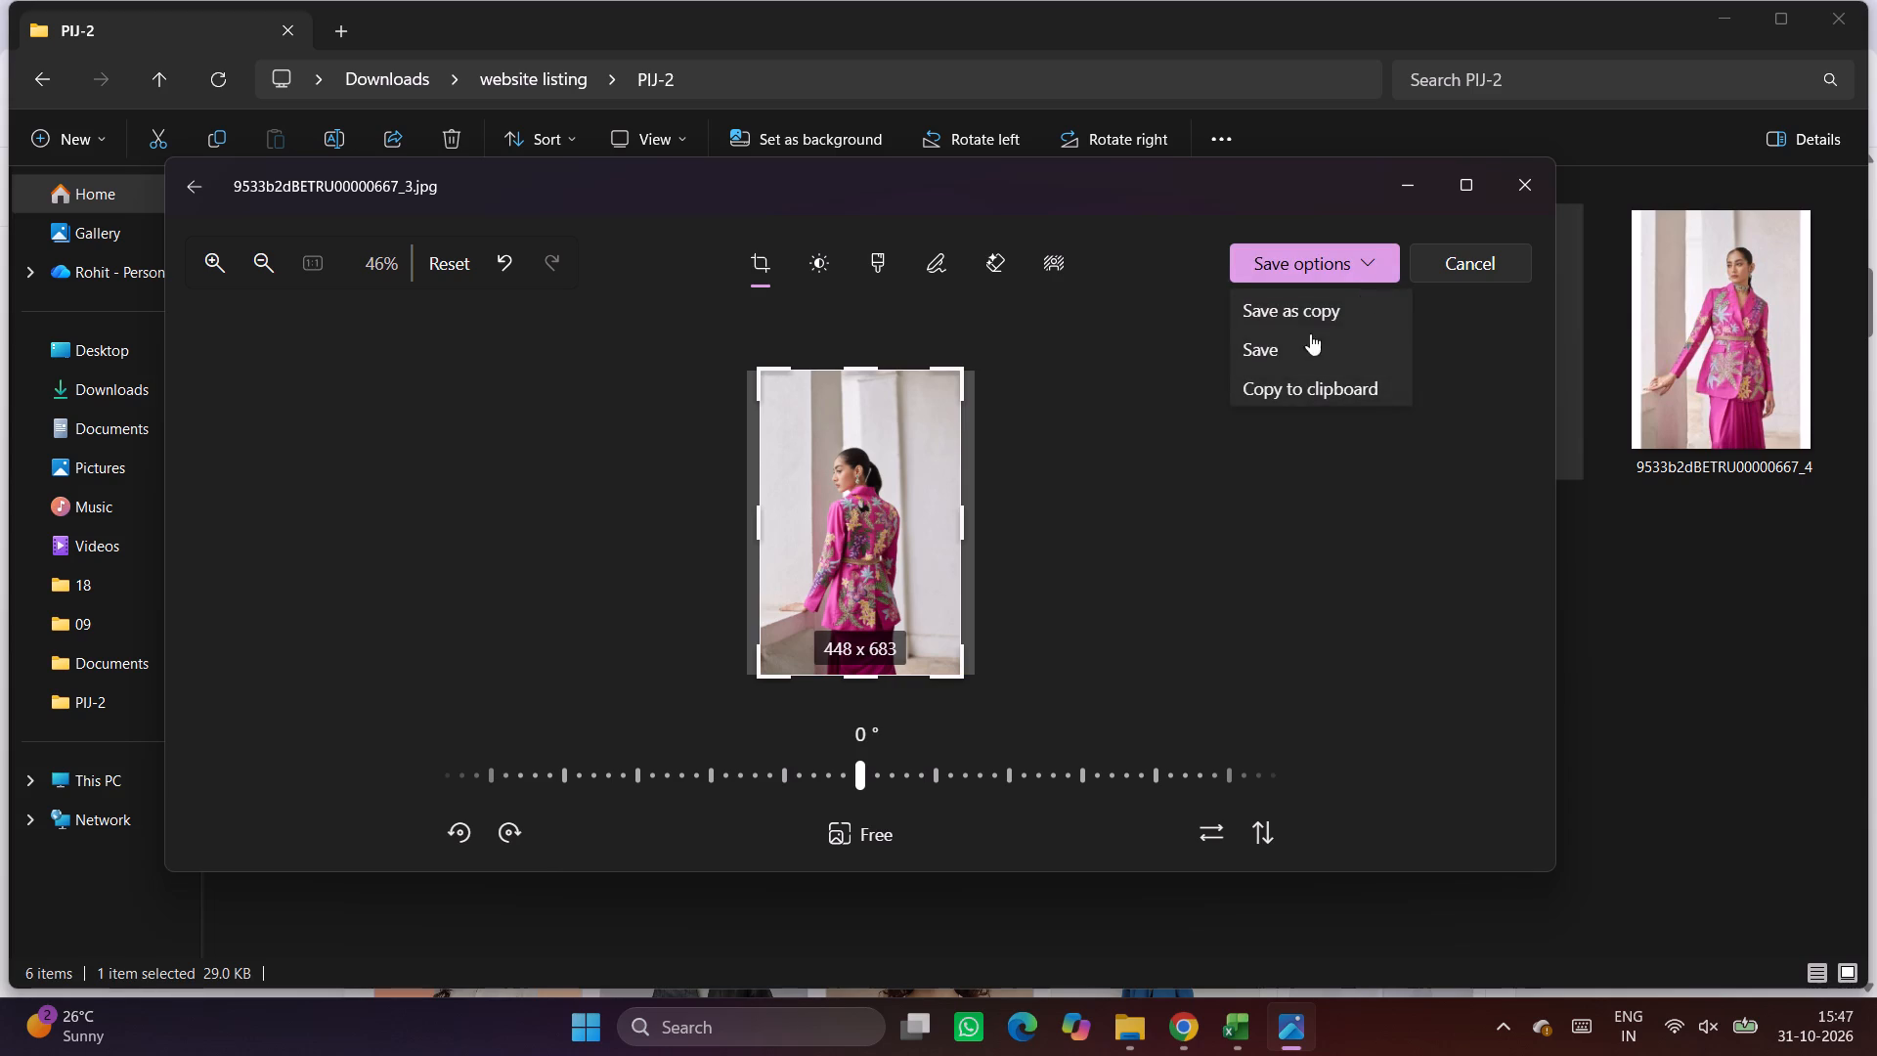
pyautogui.click(1287, 354)
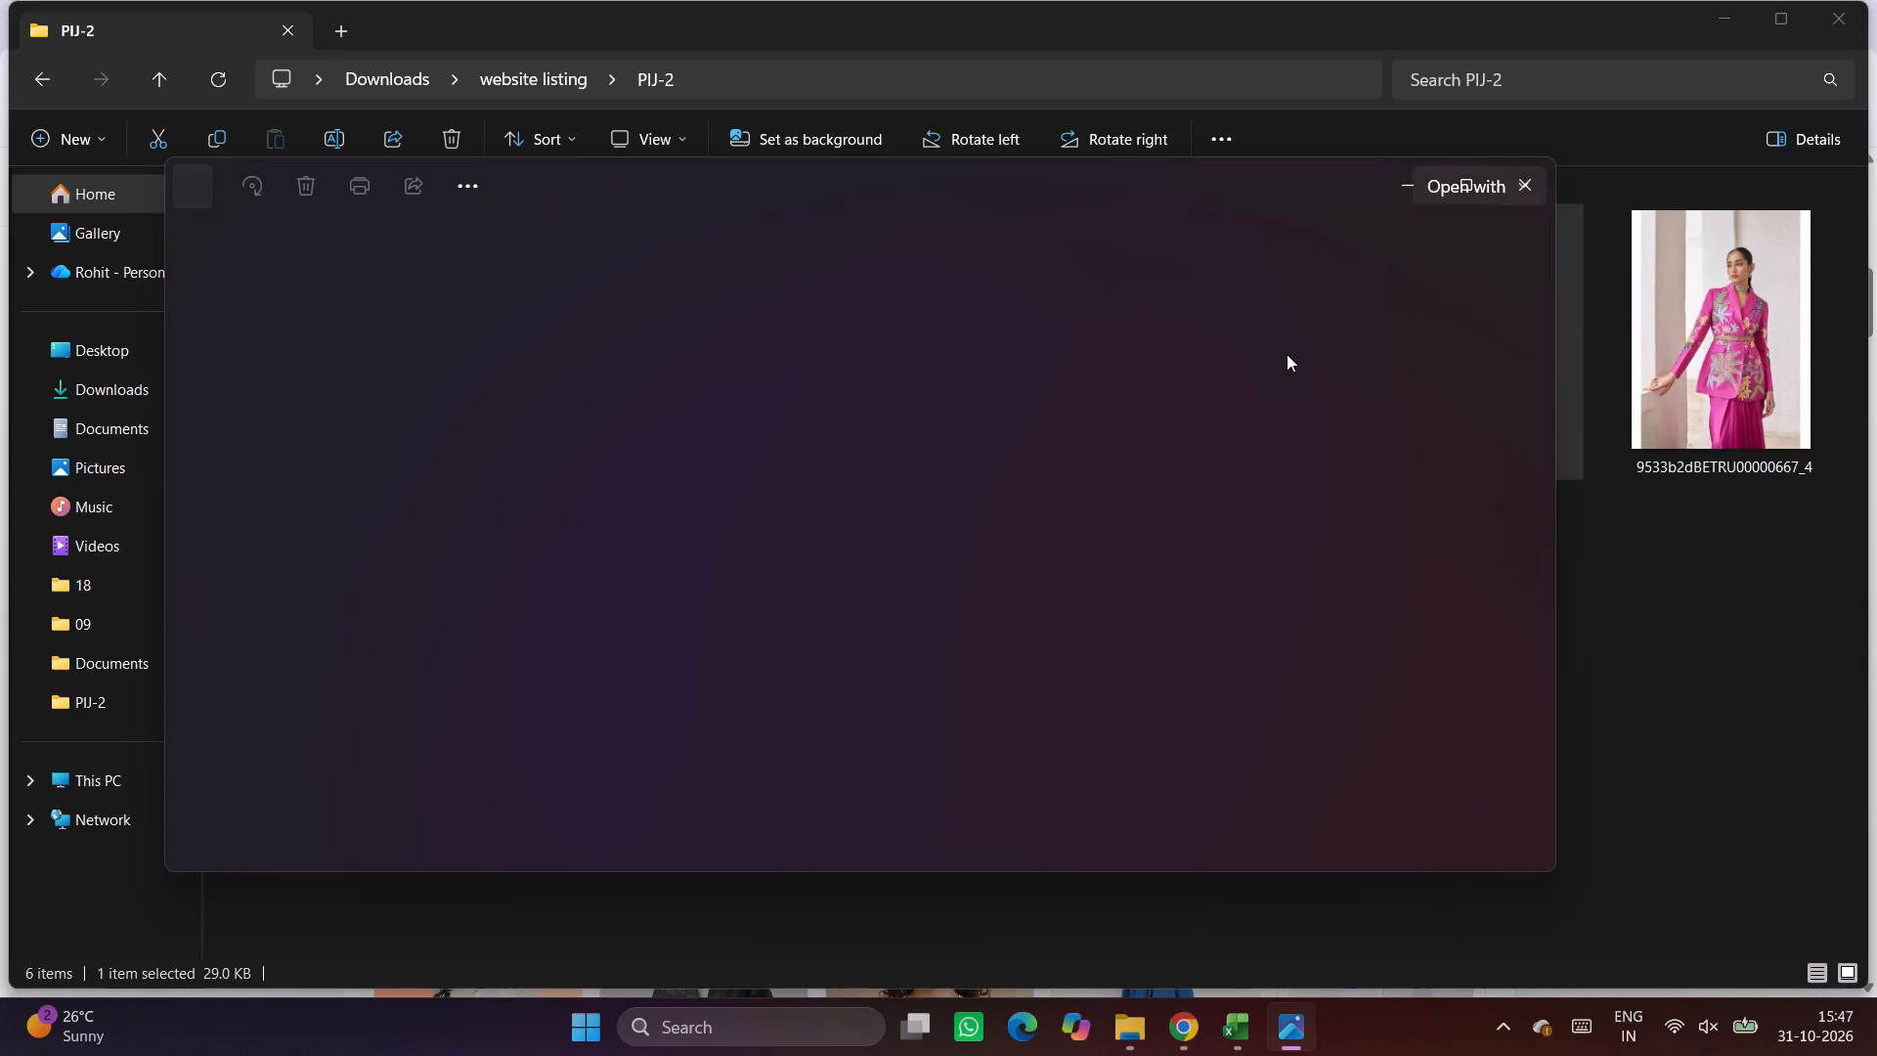
# Crop the white side borders off the image ending in _4 to about 459 x 683 px, save over the original, and refresh the PIJ-2 folder.
pyautogui.press('Right')
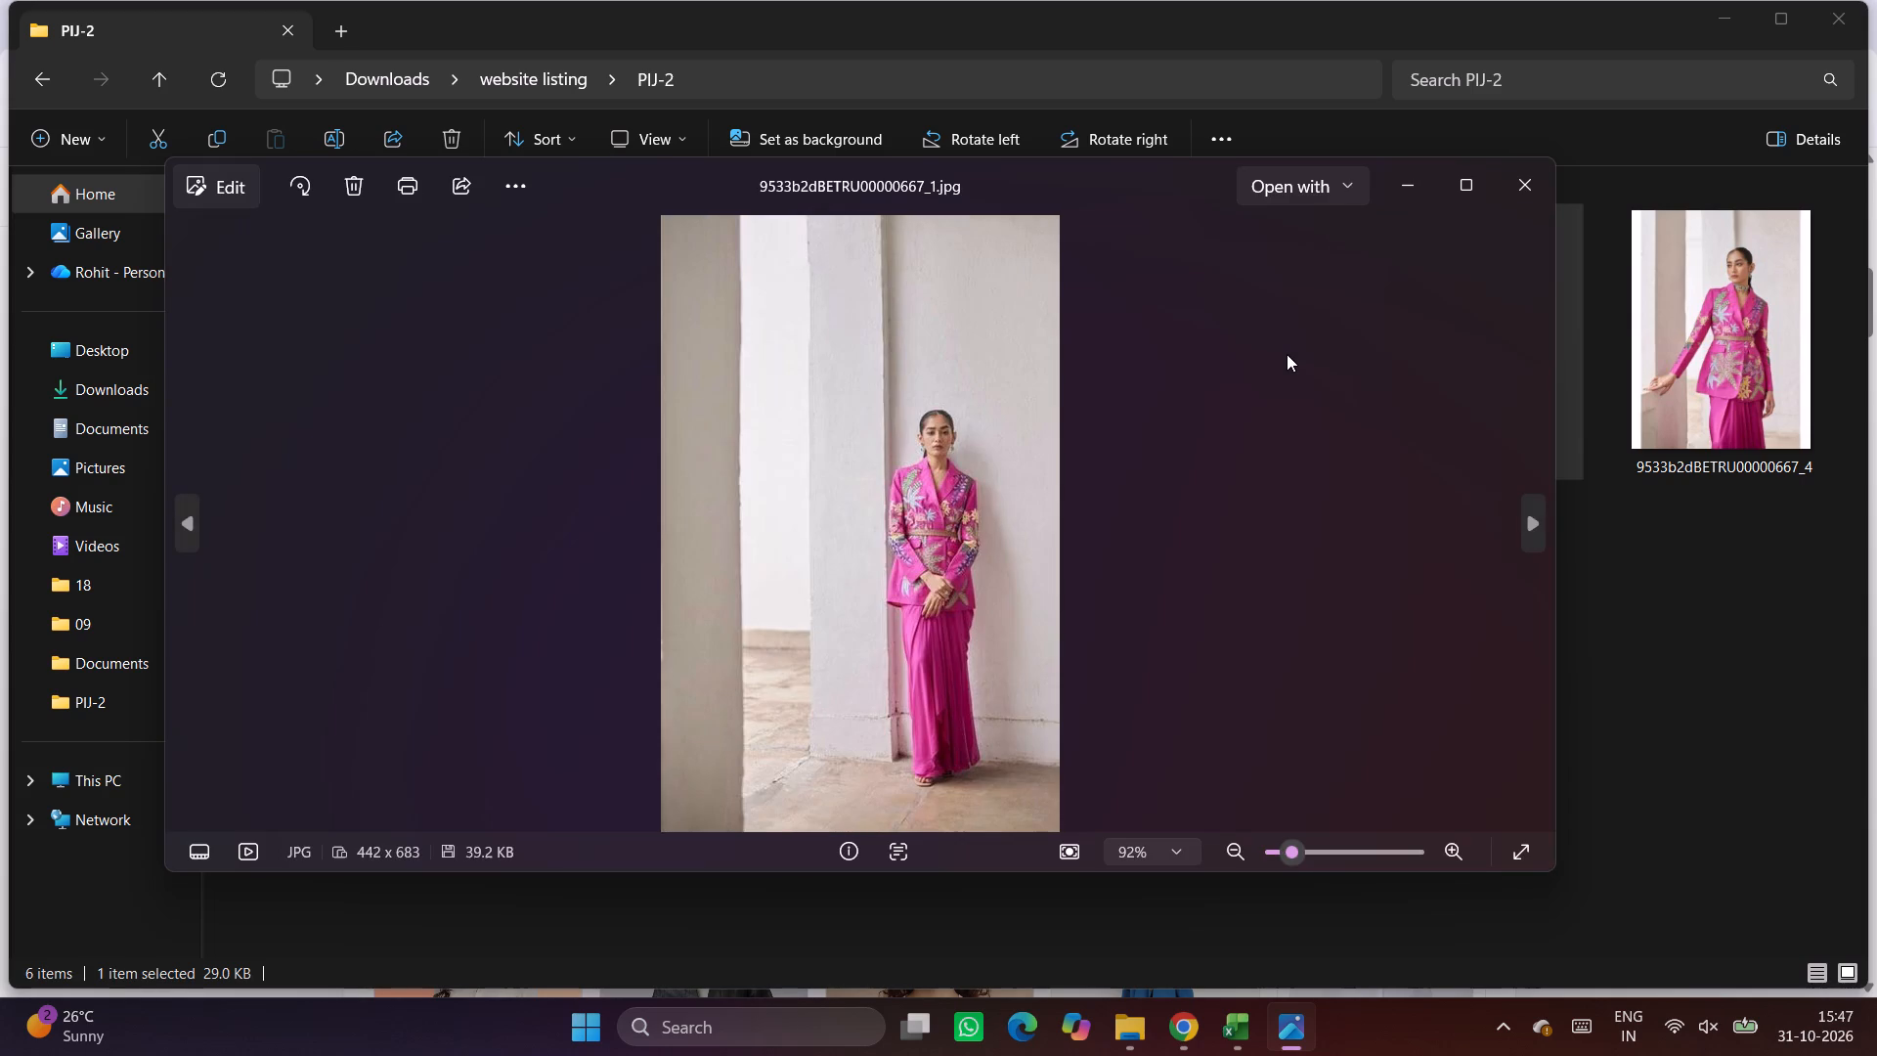
pyautogui.press('Right')
pyautogui.press('Right')
pyautogui.press('Right')
pyautogui.press('Right')
pyautogui.press('Right')
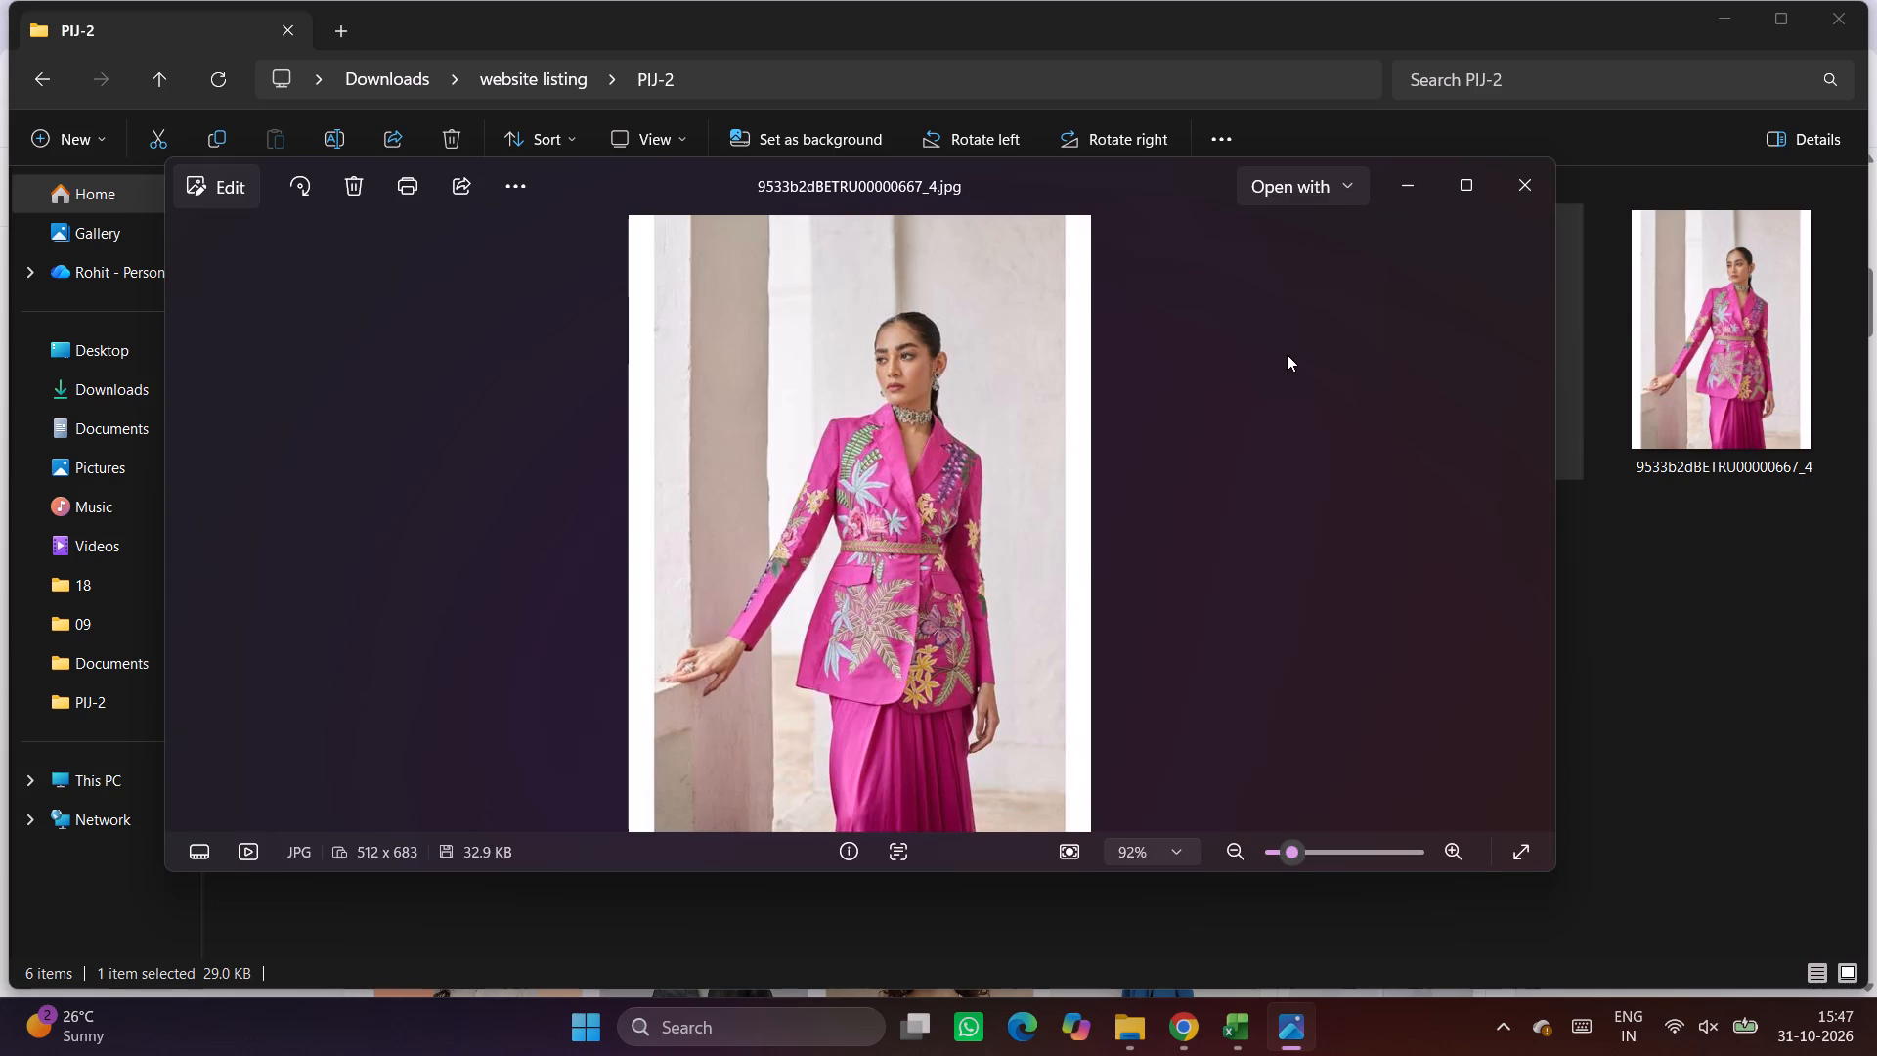
pyautogui.click(241, 193)
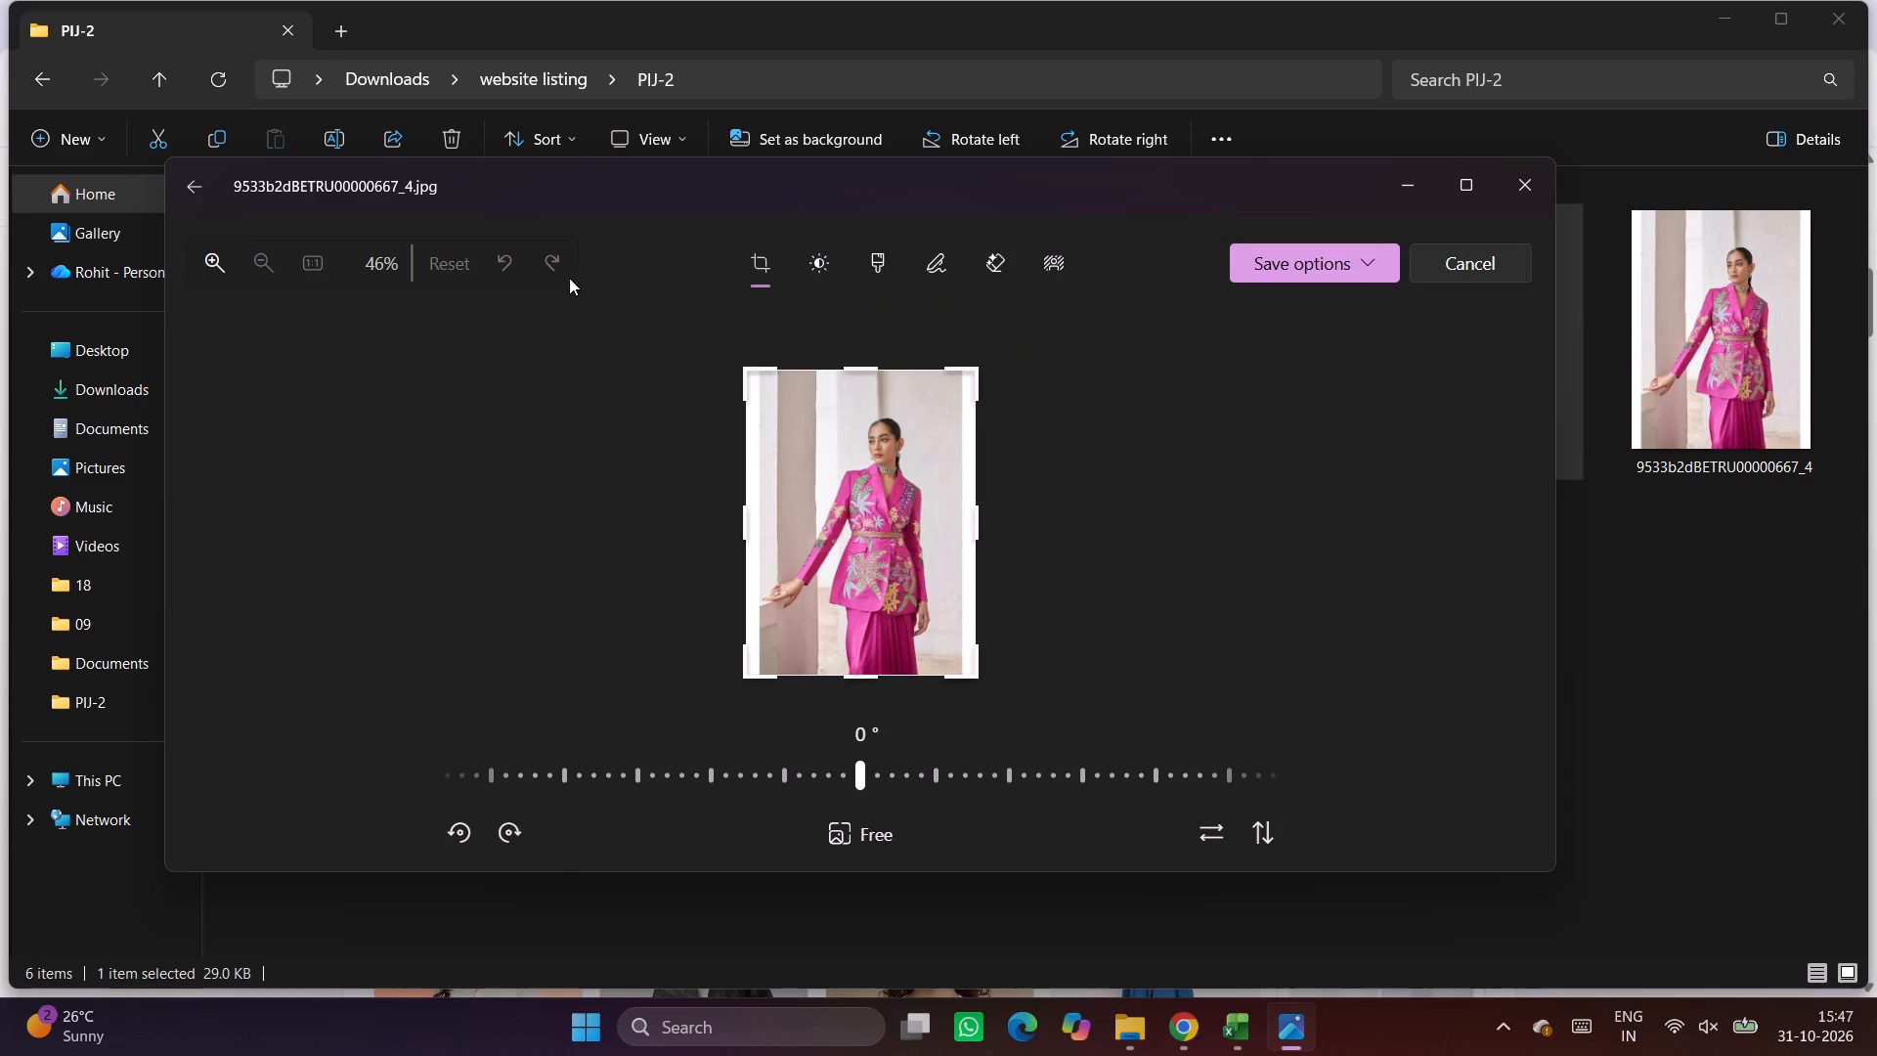
pyautogui.moveTo(984, 535); pyautogui.dragTo(970, 535)
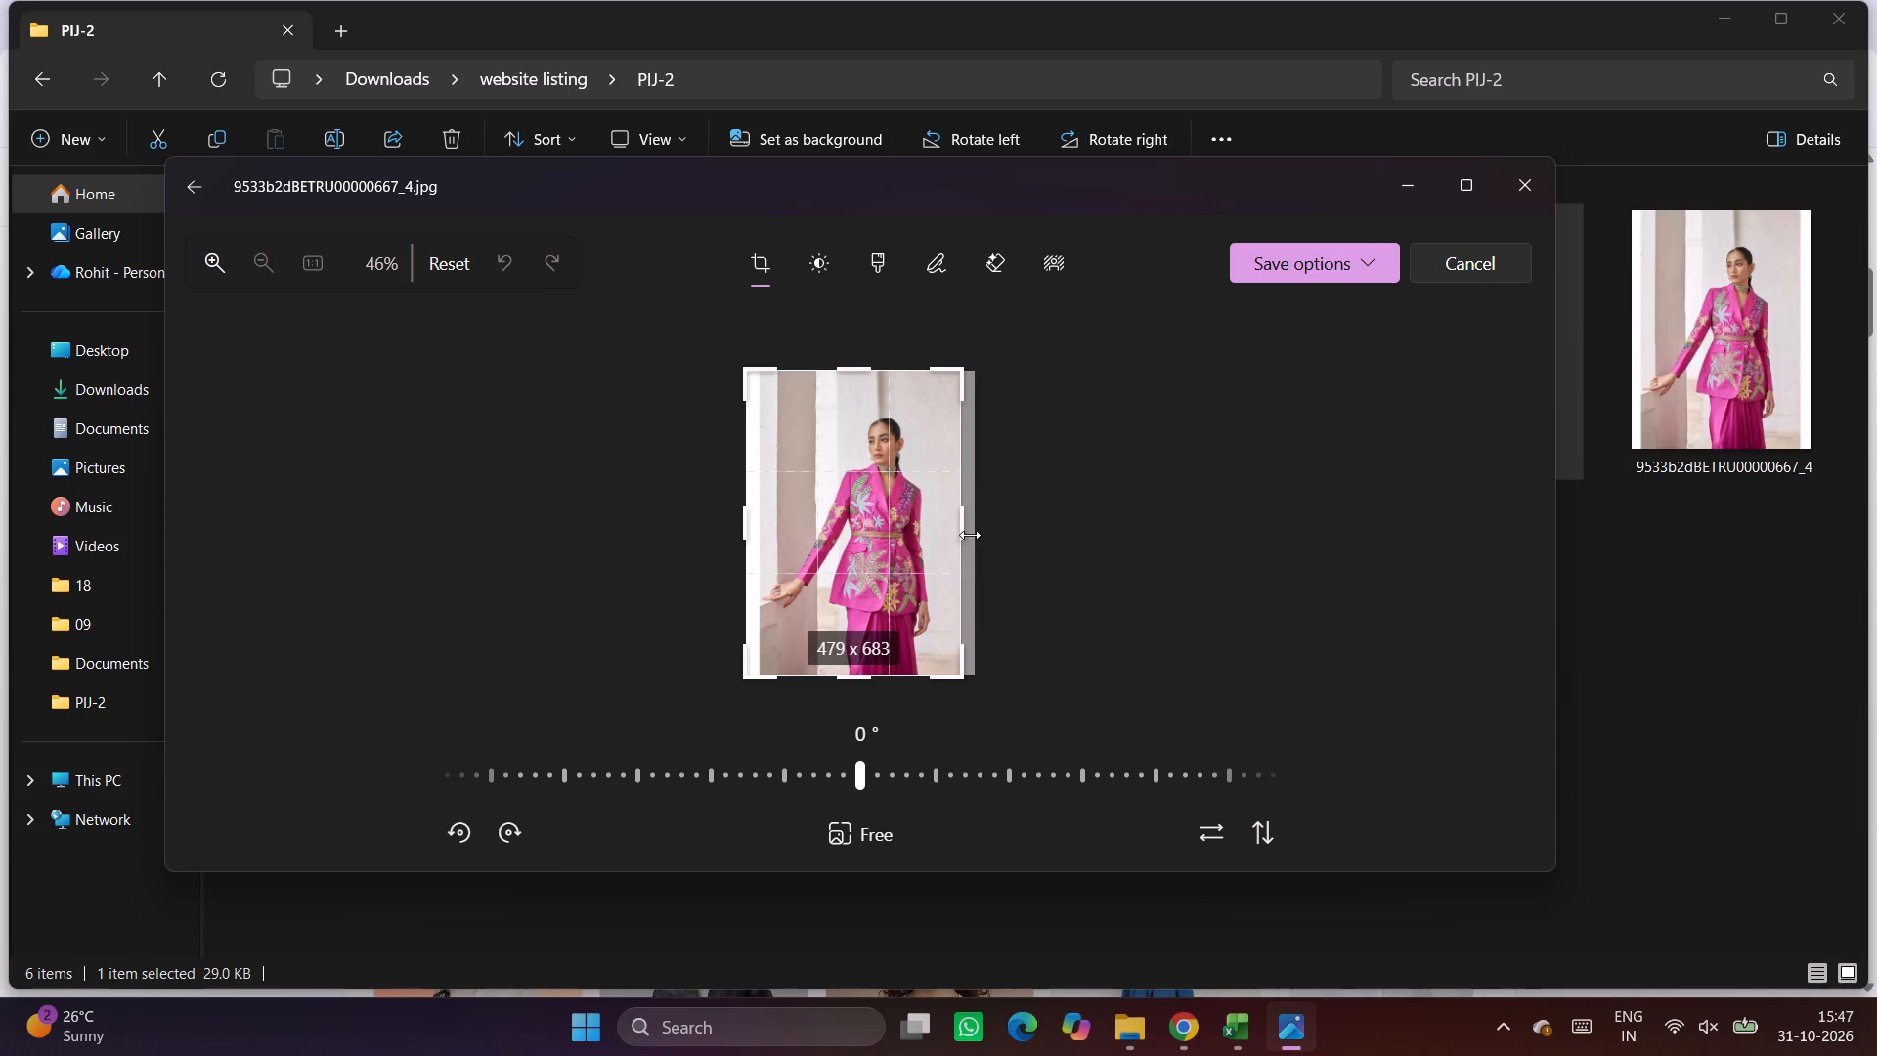
pyautogui.moveTo(970, 535); pyautogui.dragTo(973, 535)
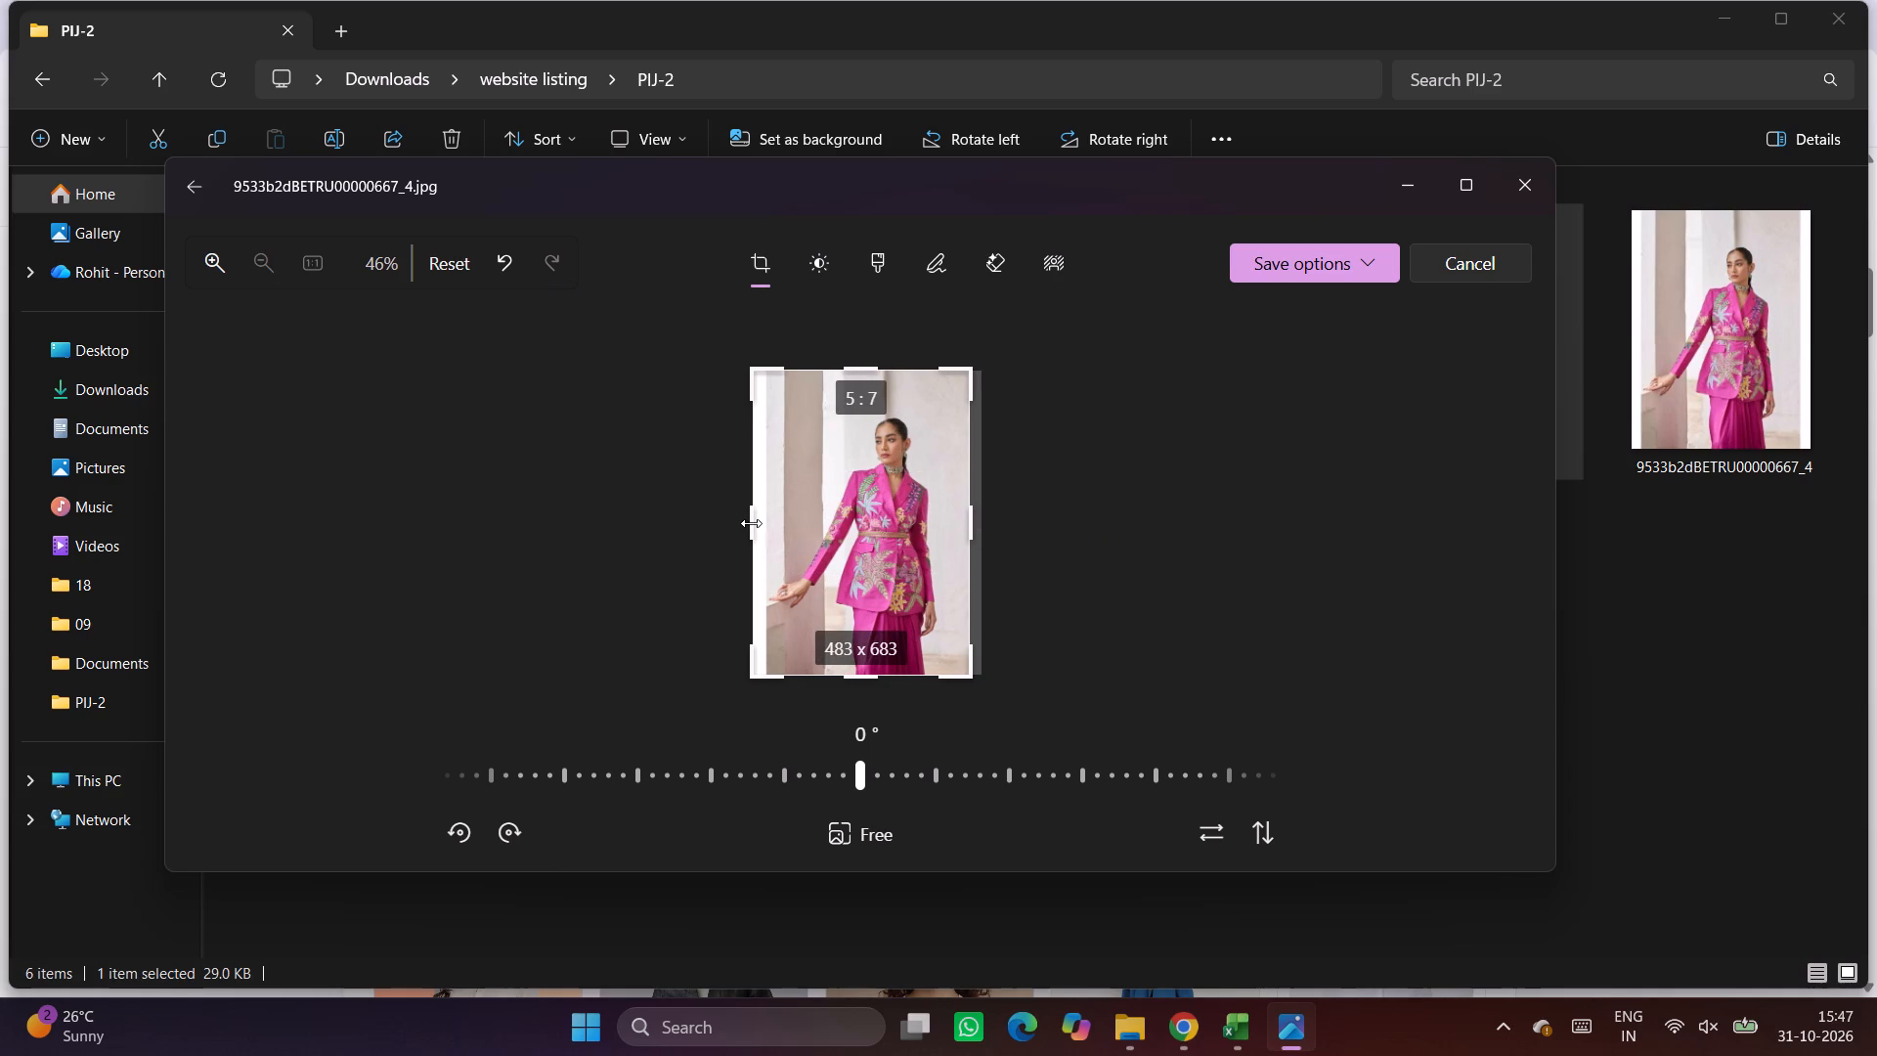
pyautogui.moveTo(751, 523); pyautogui.dragTo(763, 519)
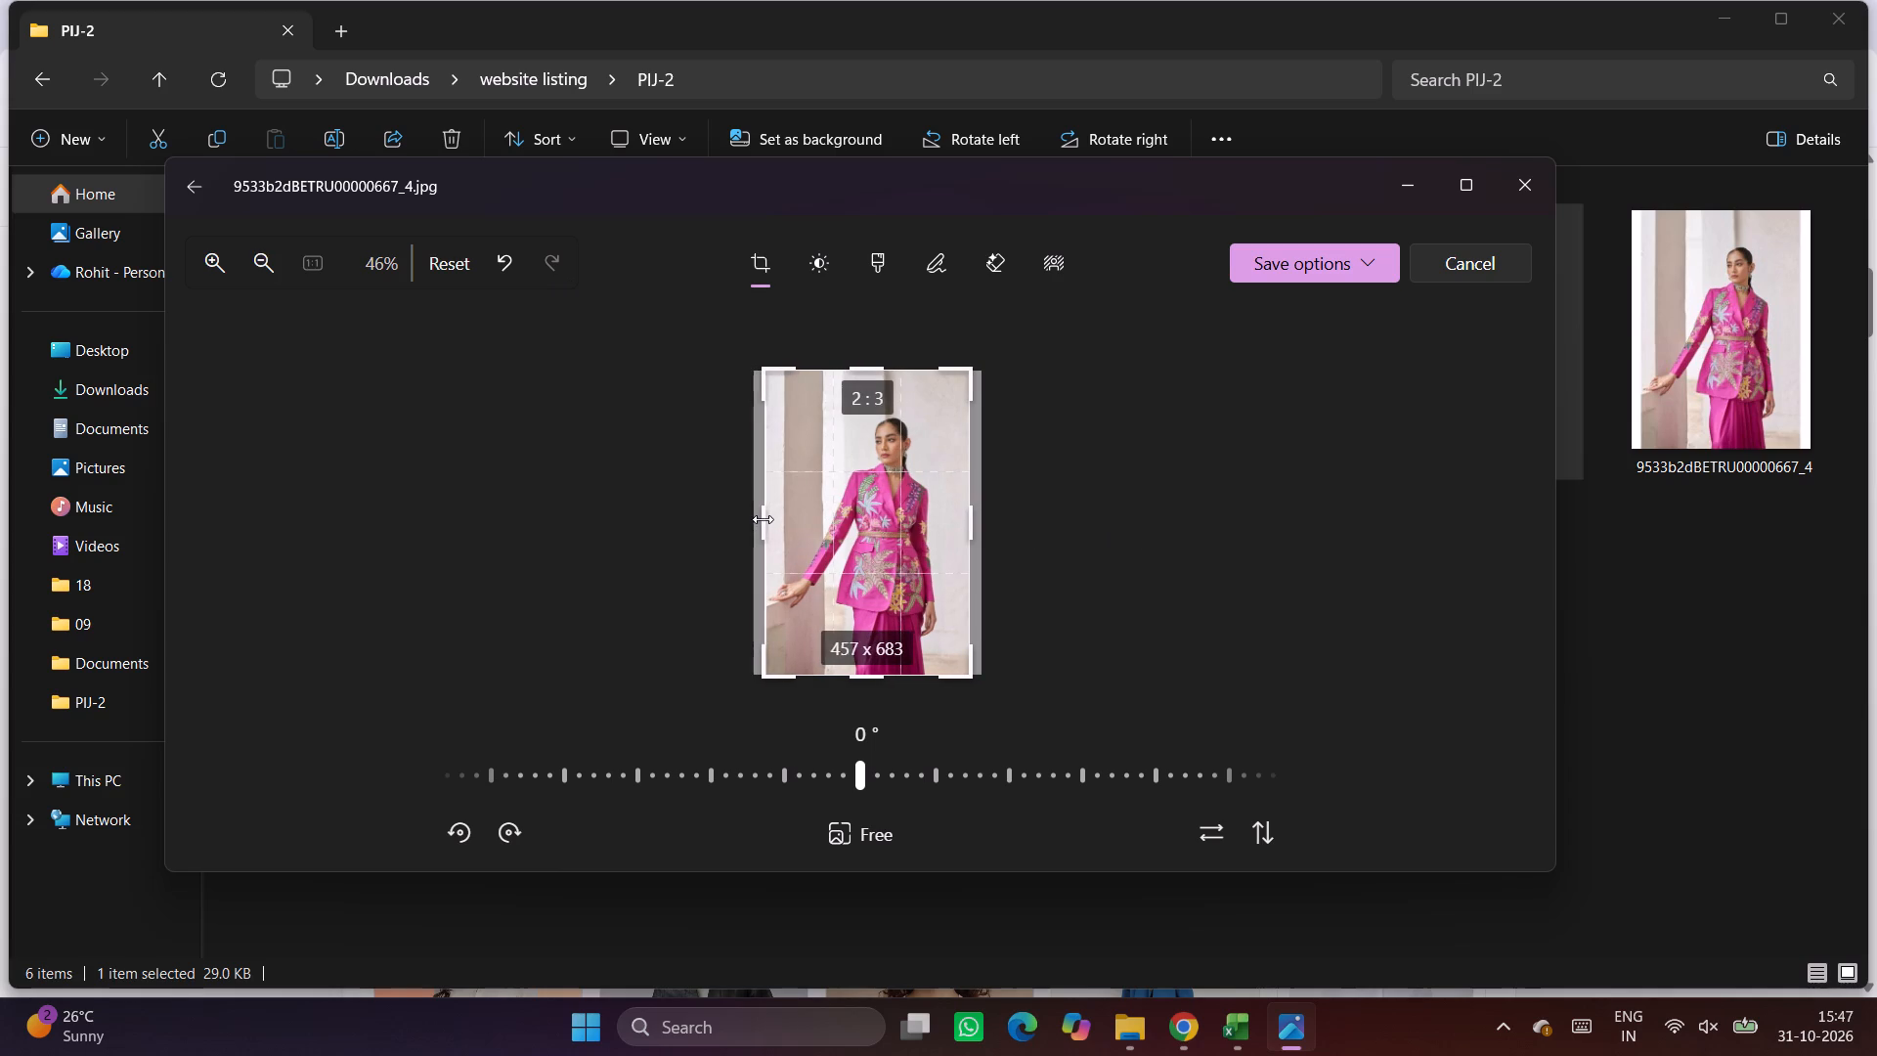
pyautogui.moveTo(763, 519); pyautogui.dragTo(762, 519)
pyautogui.click(1367, 258)
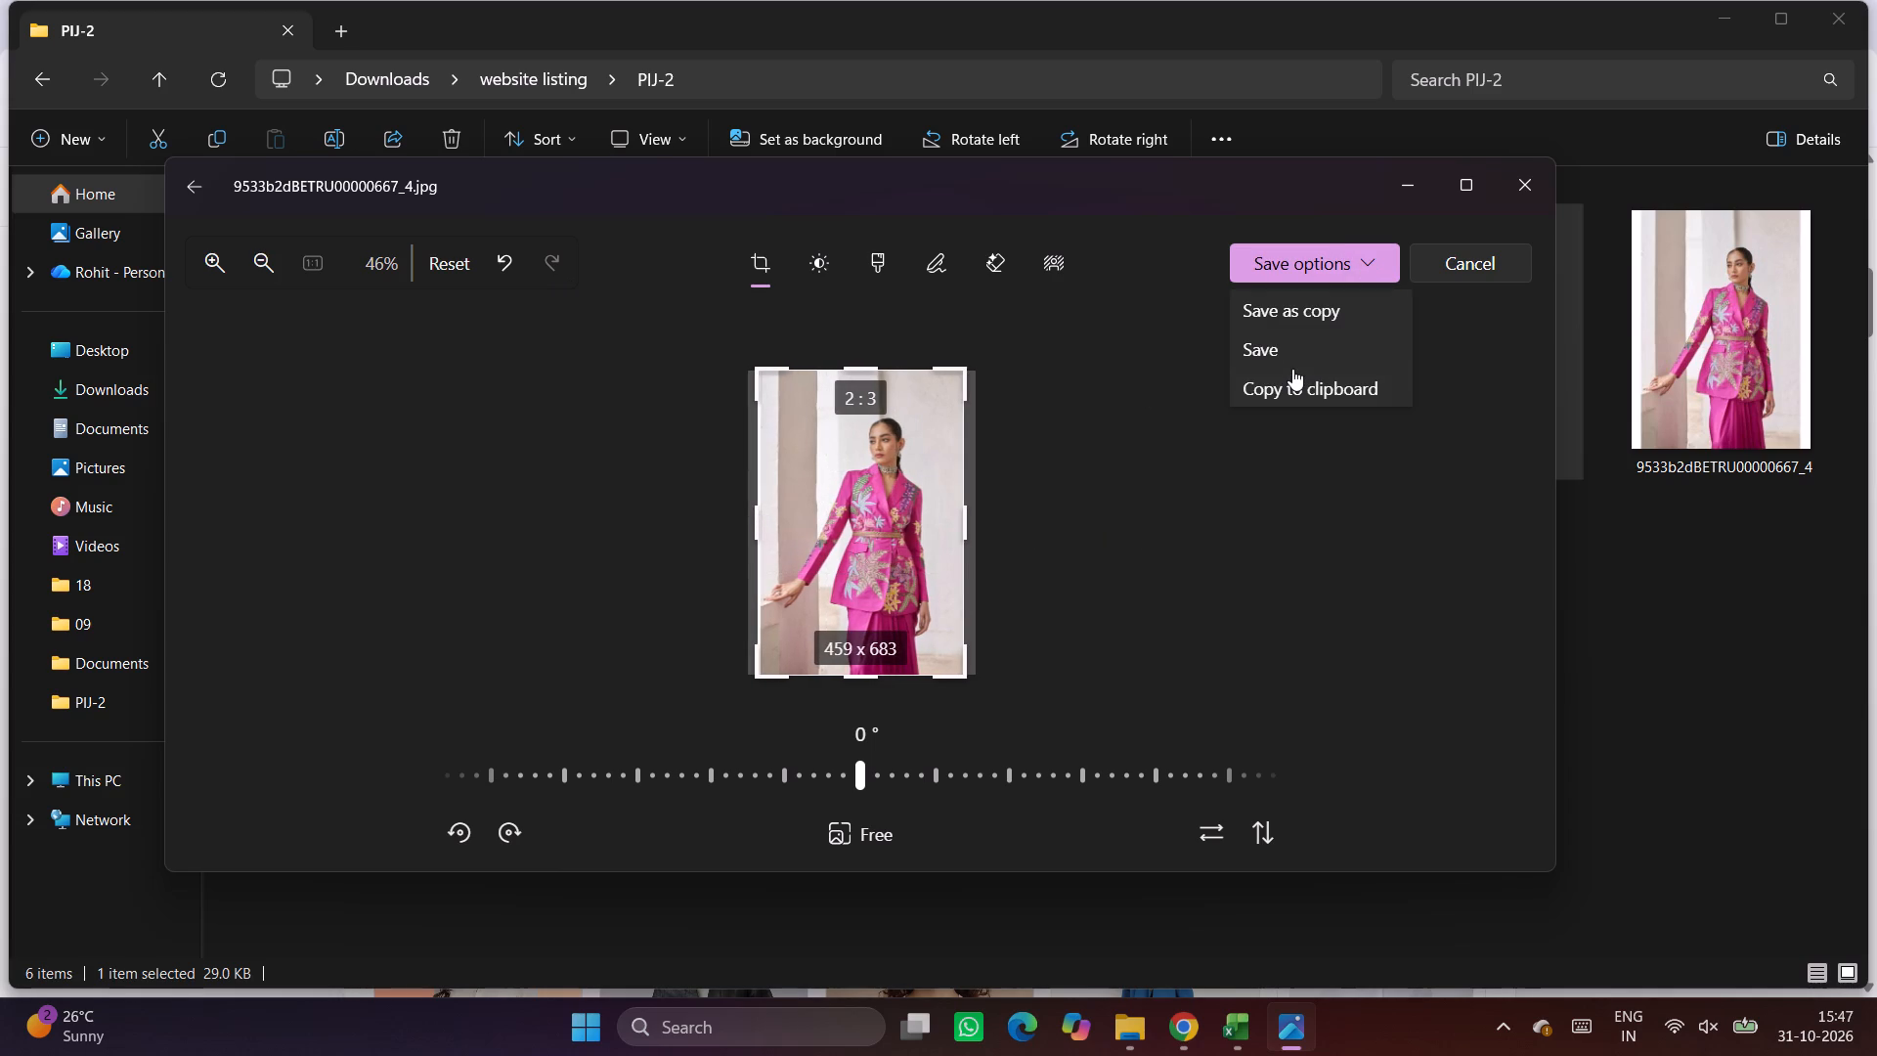
pyautogui.click(1292, 369)
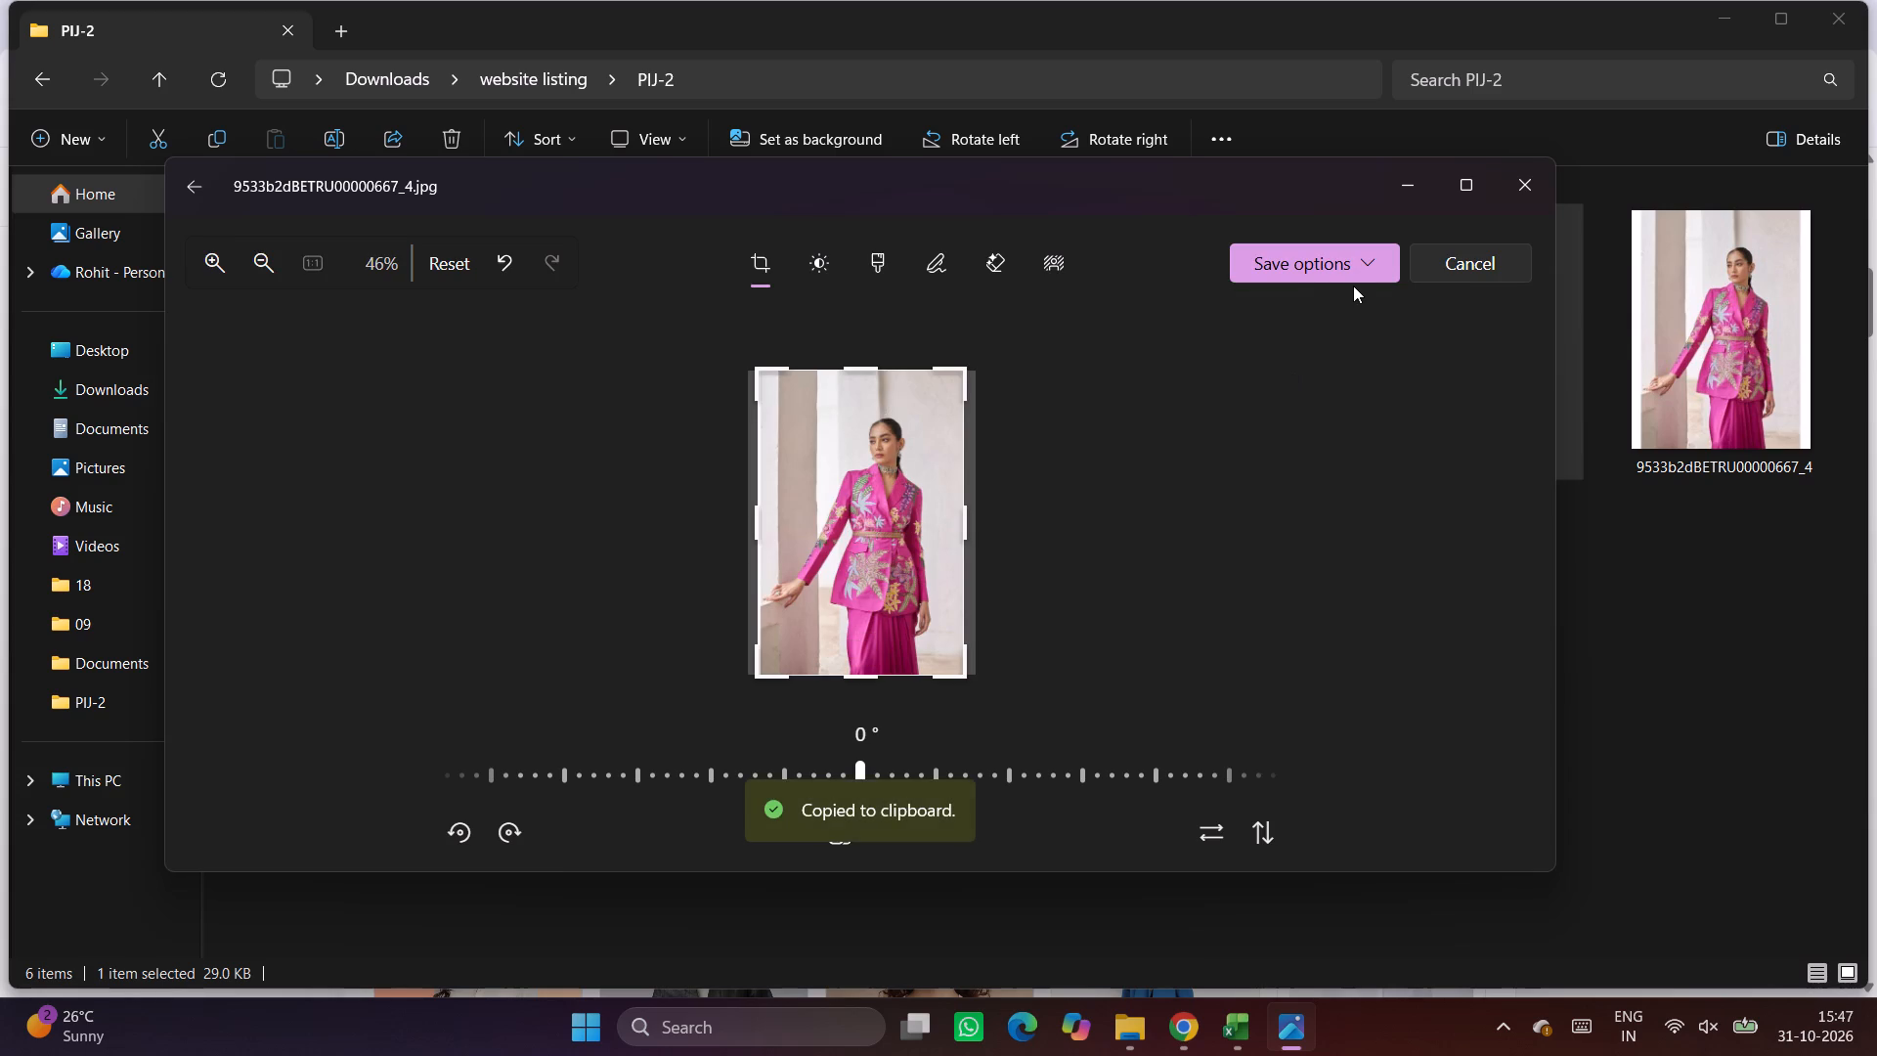
pyautogui.click(1353, 286)
pyautogui.click(1357, 277)
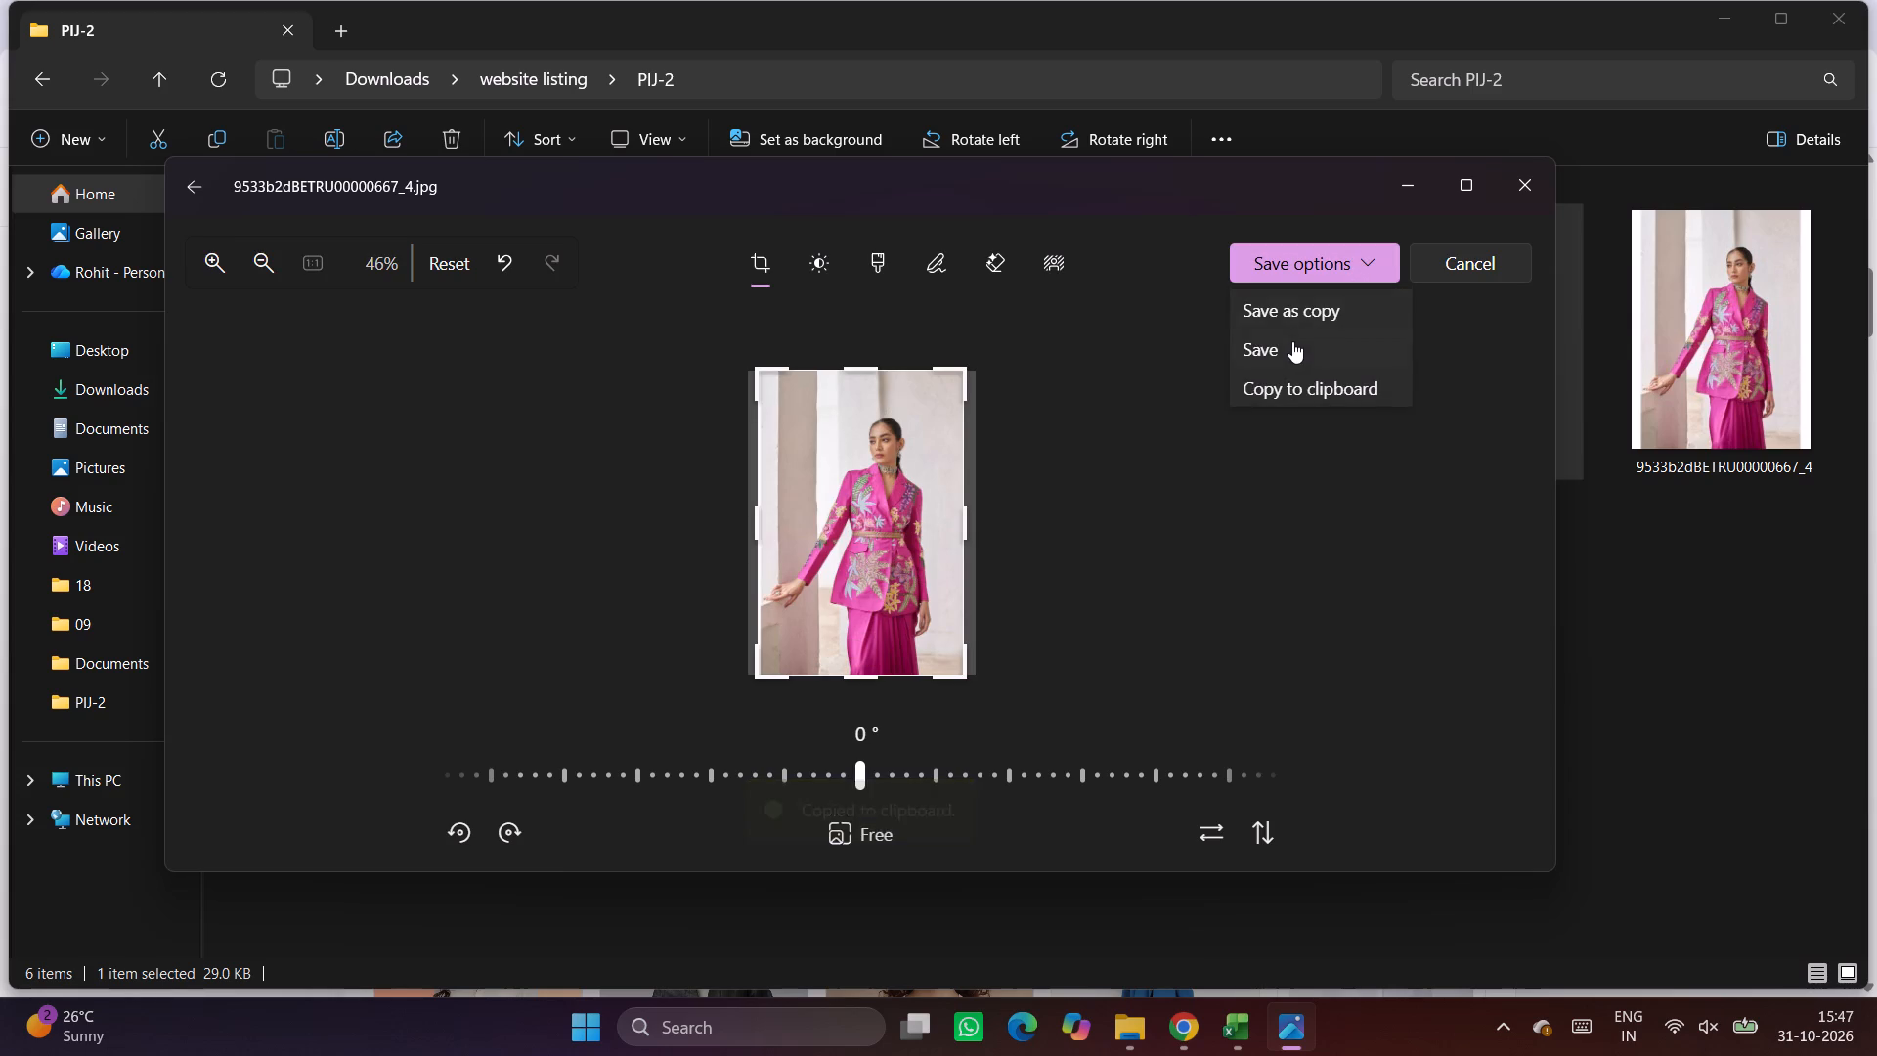
pyautogui.click(1292, 341)
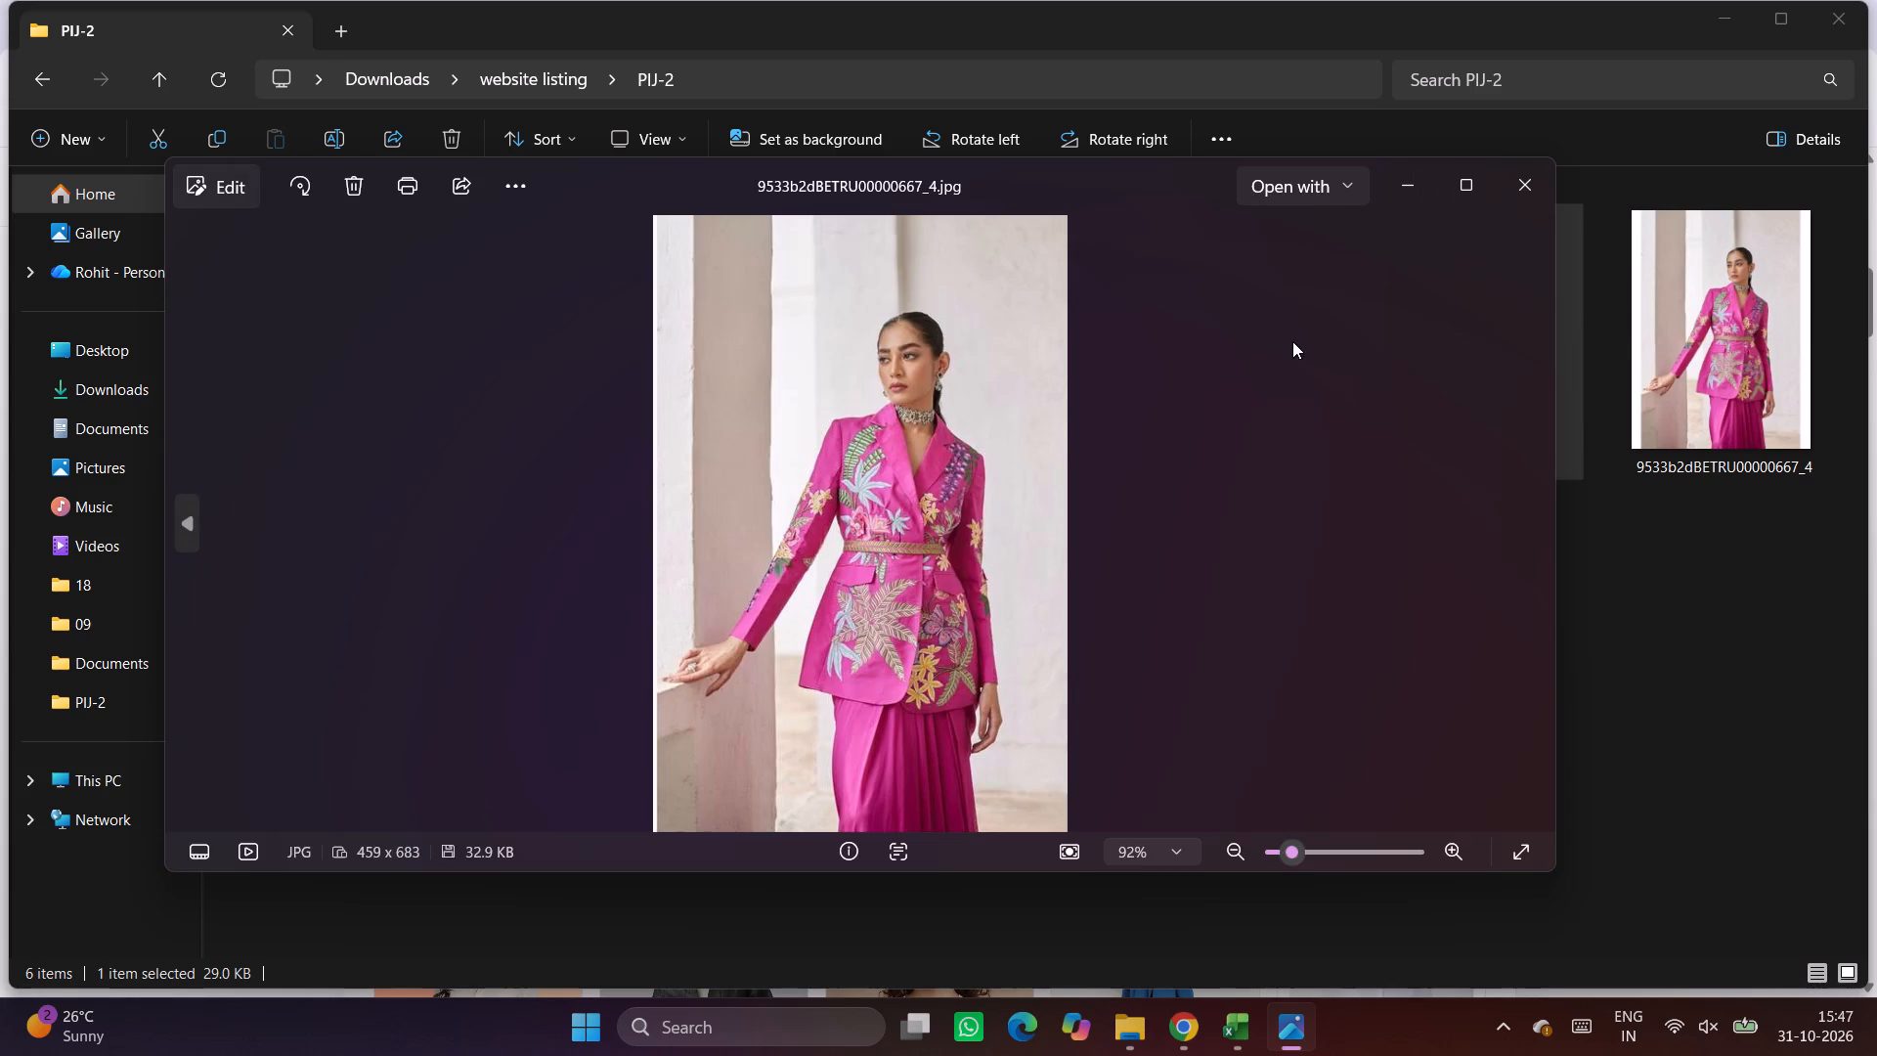
pyautogui.click(1533, 180)
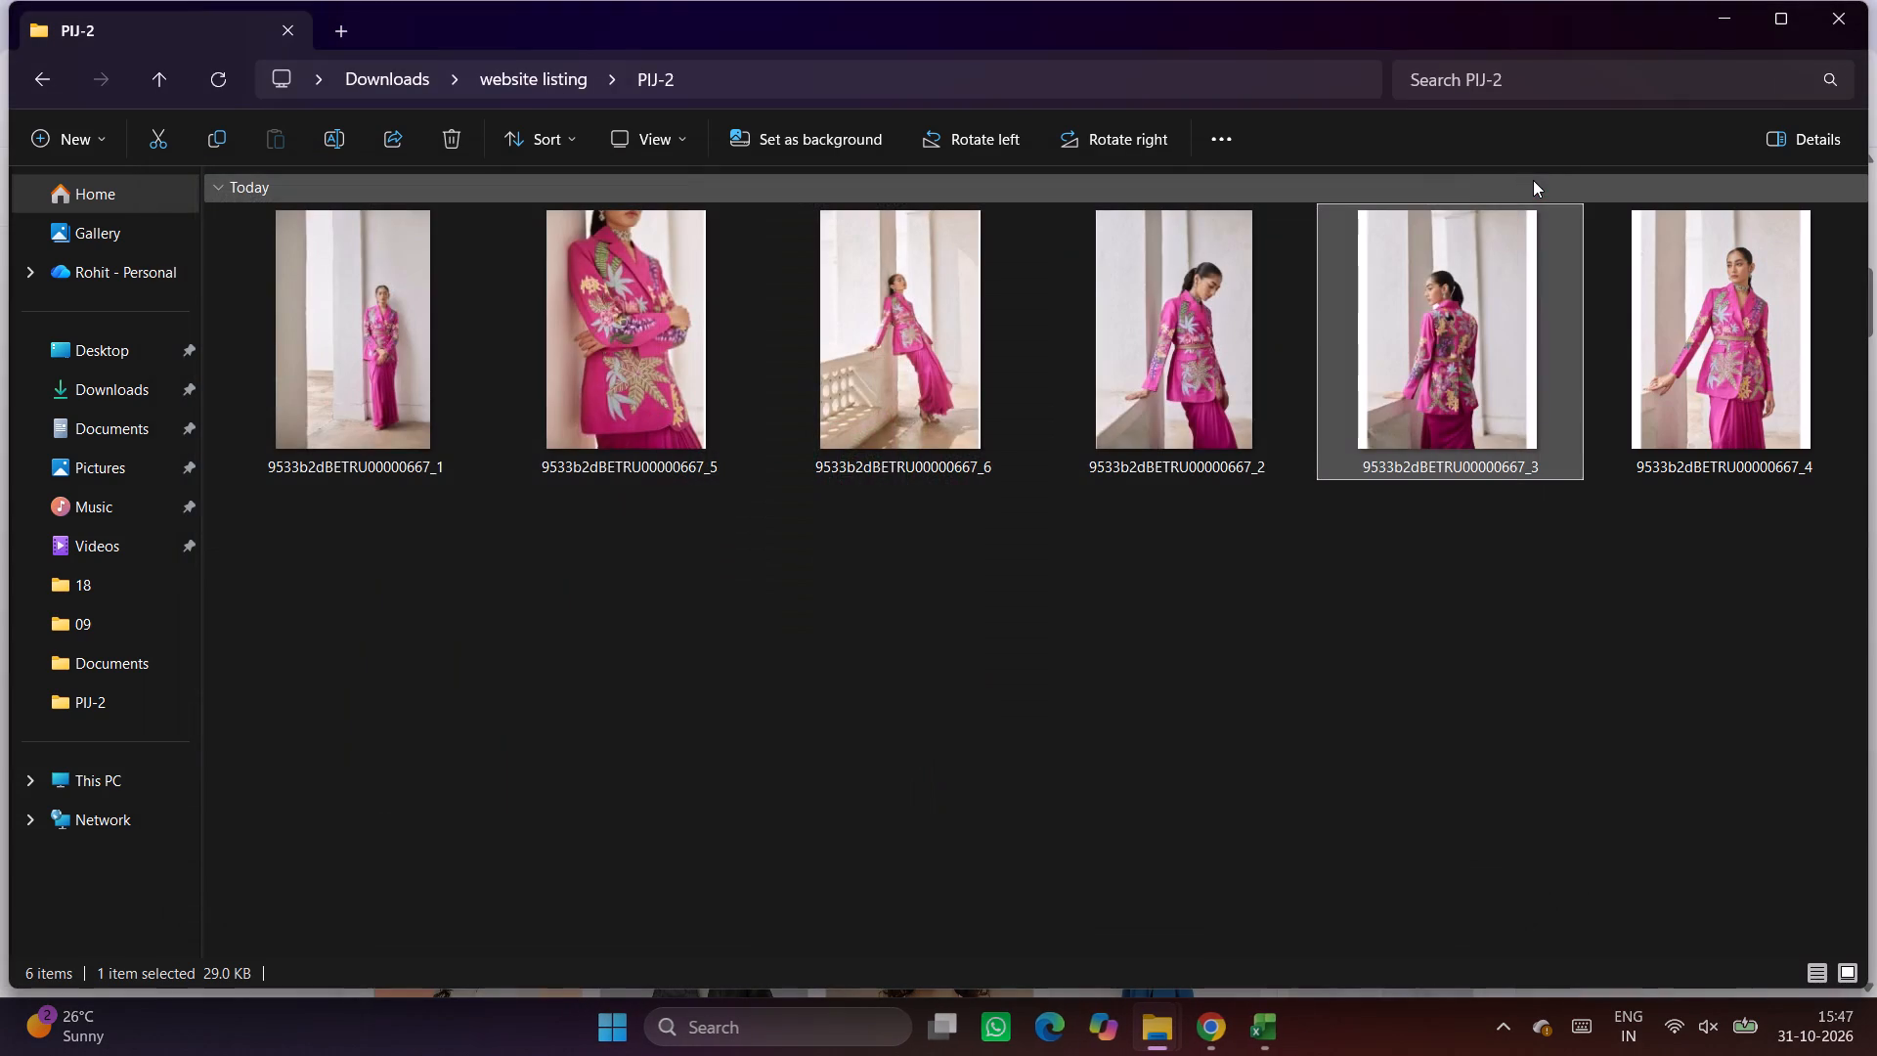
pyautogui.hotkey('ctrl', 'r')
pyautogui.click(1480, 726)
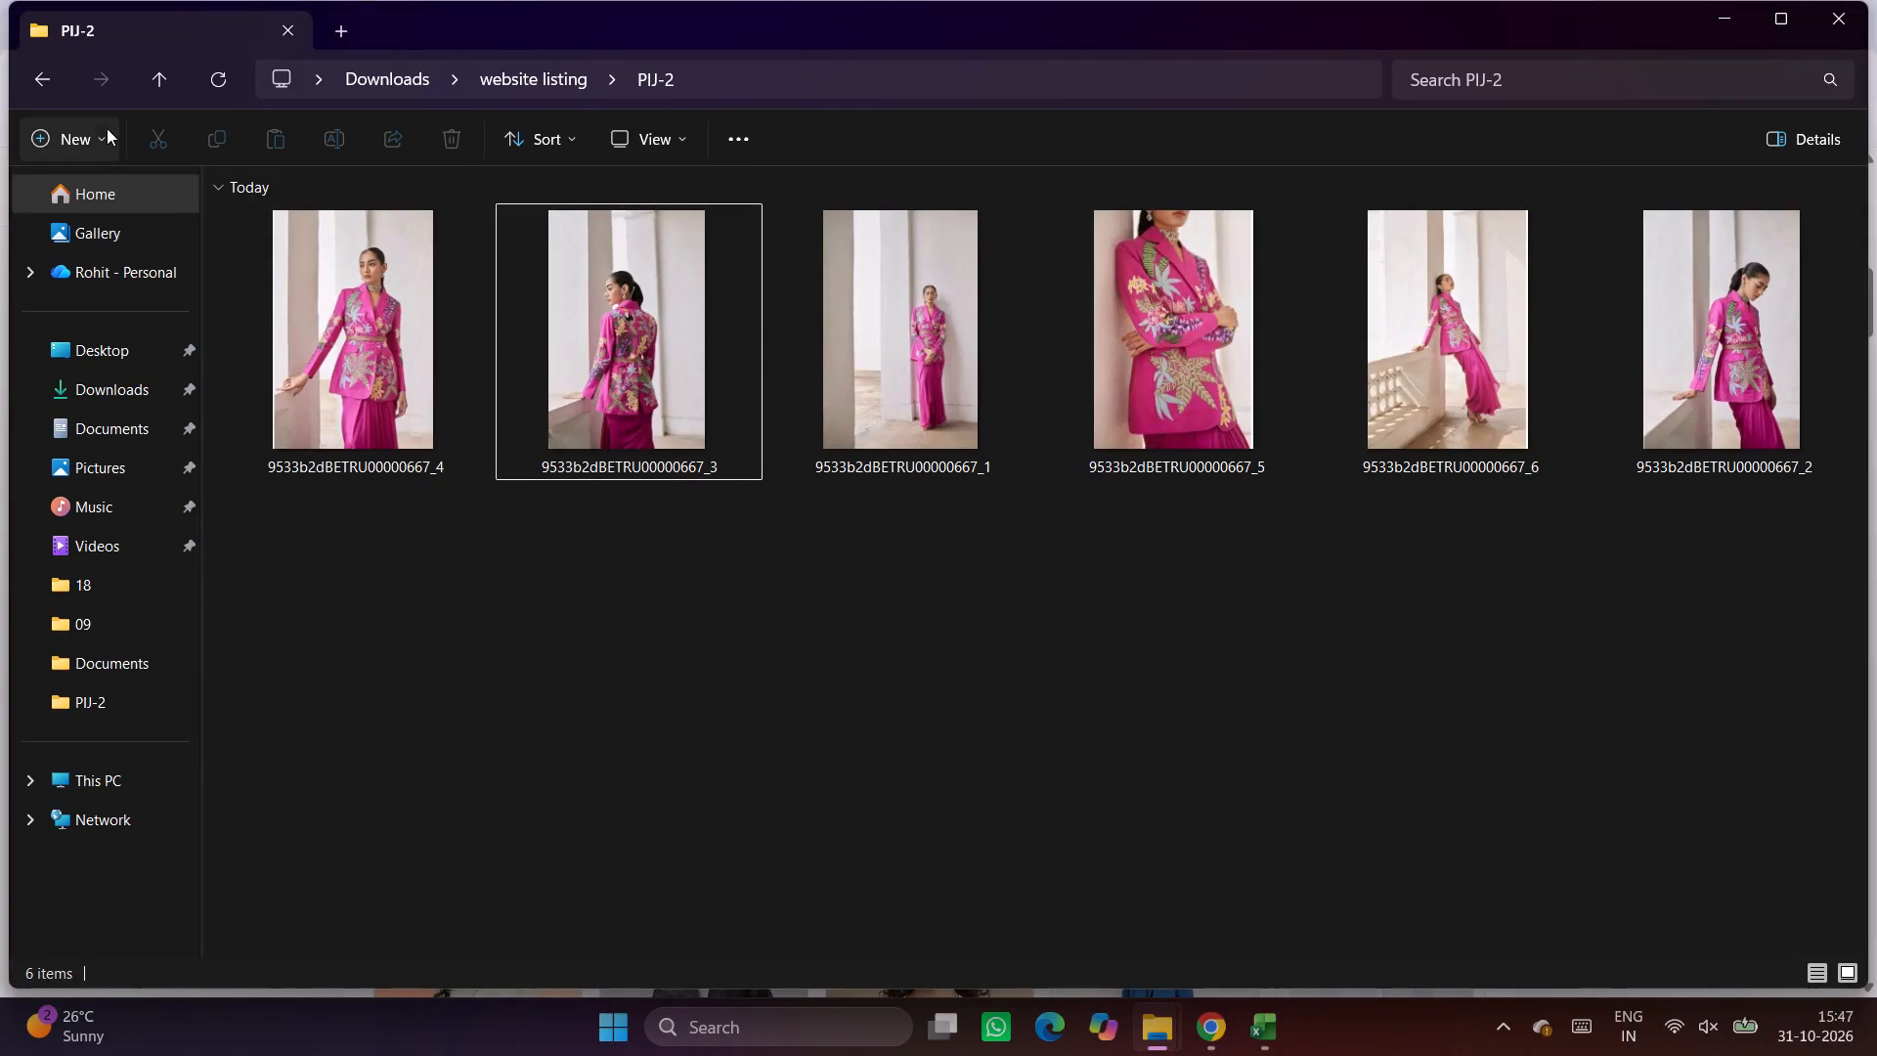
# Leave the PIJ-2 folder and go up through website listing to the Downloads folder.
pyautogui.click(33, 81)
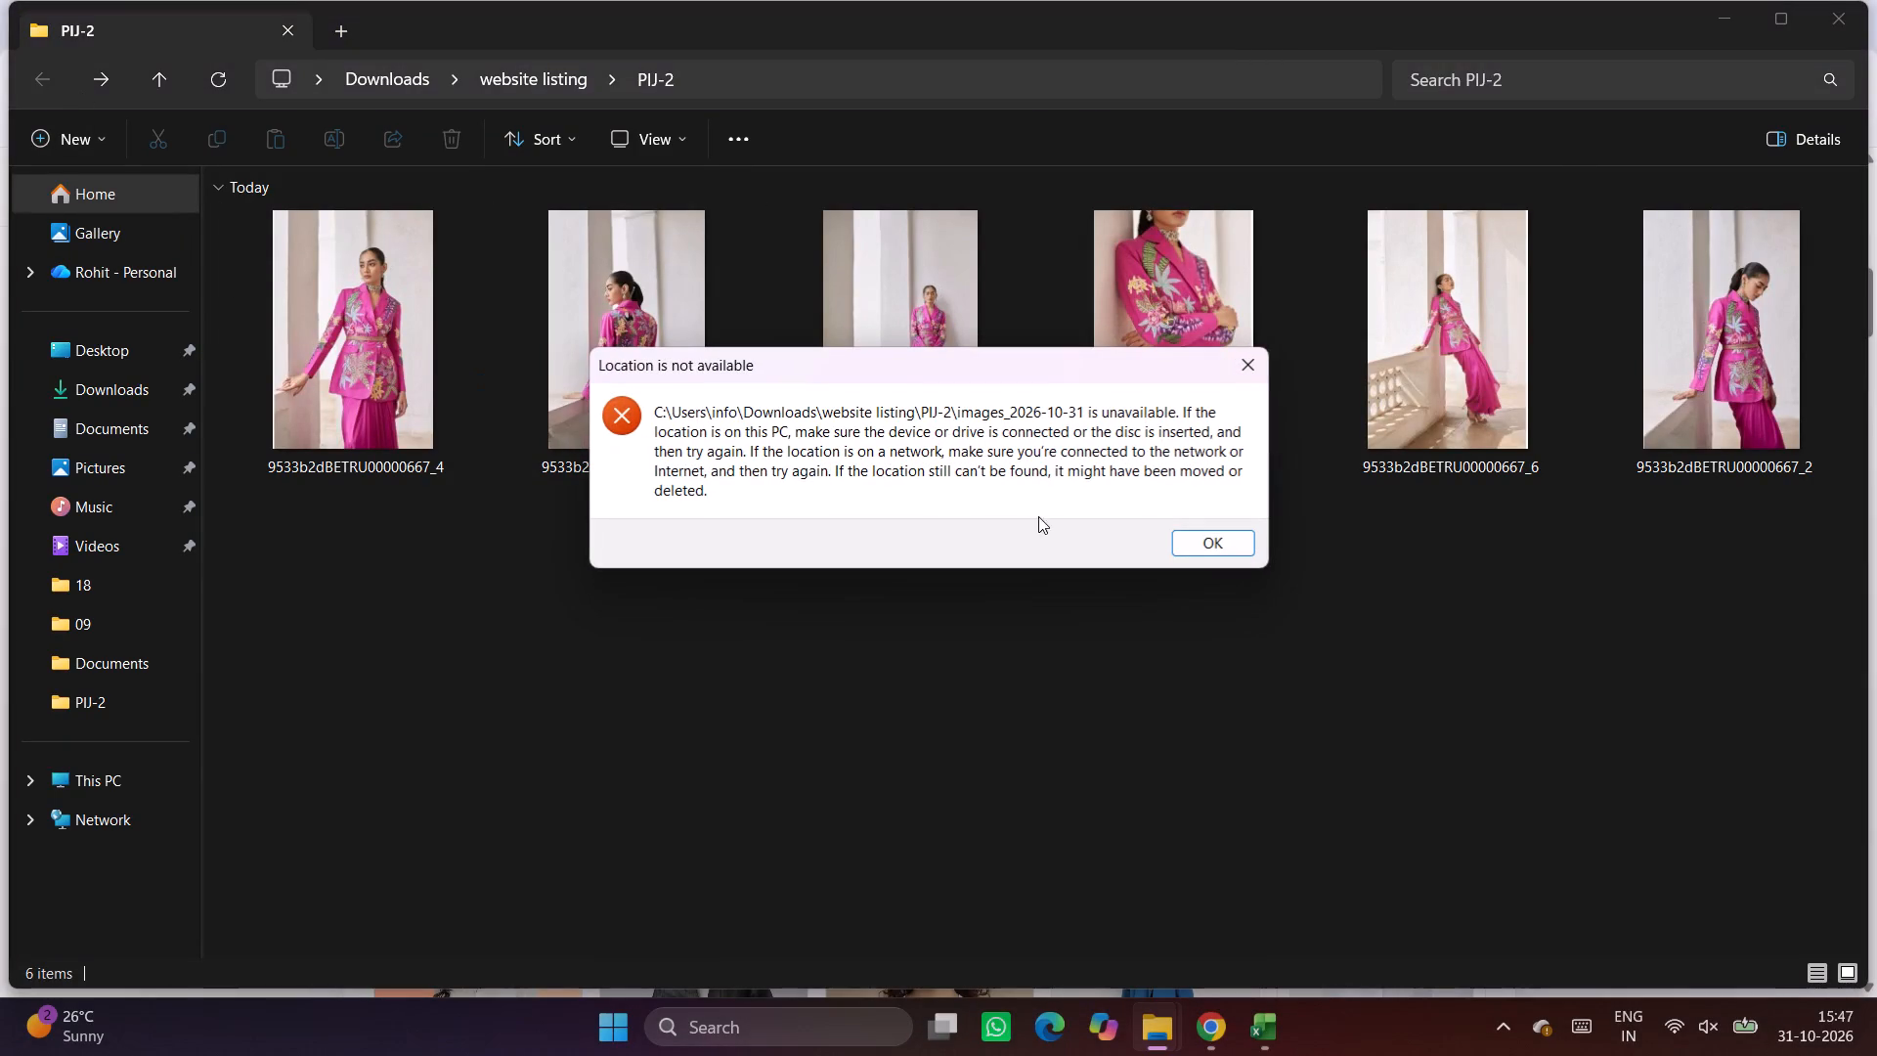
pyautogui.click(1250, 372)
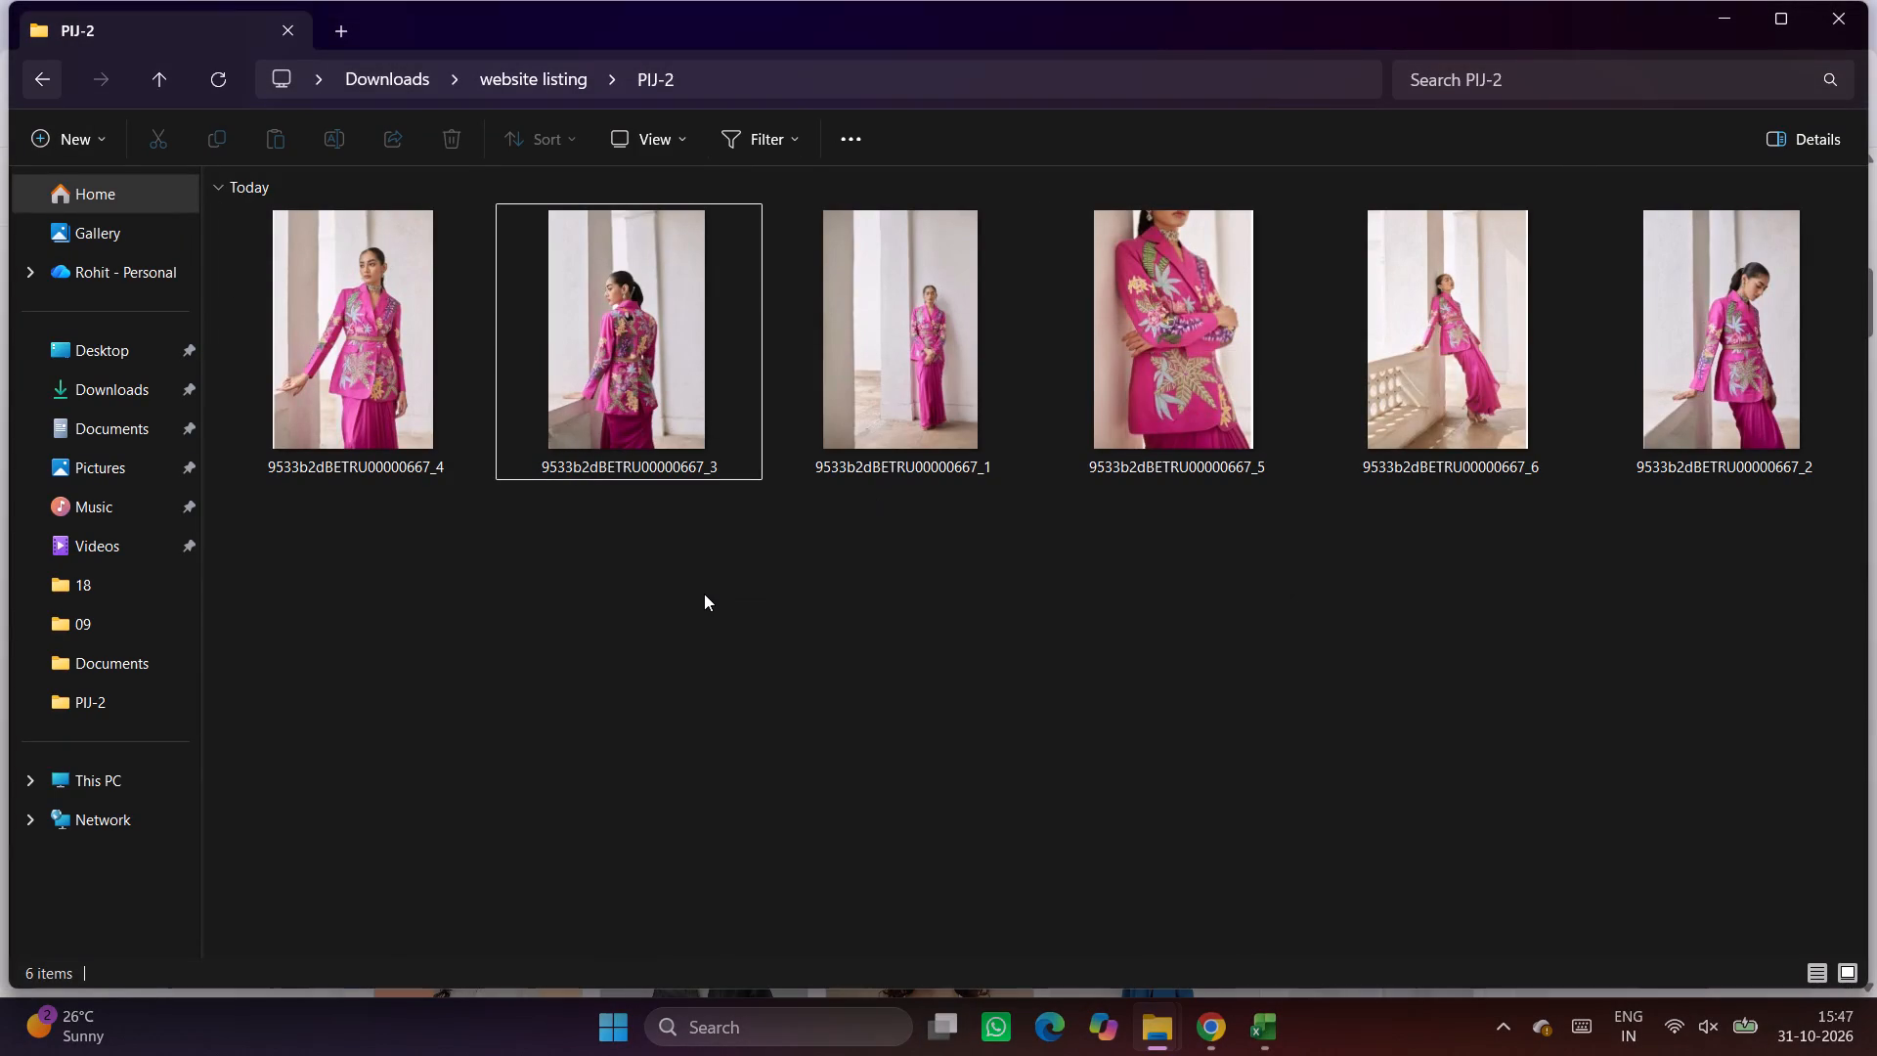
pyautogui.click(704, 594)
pyautogui.click(554, 66)
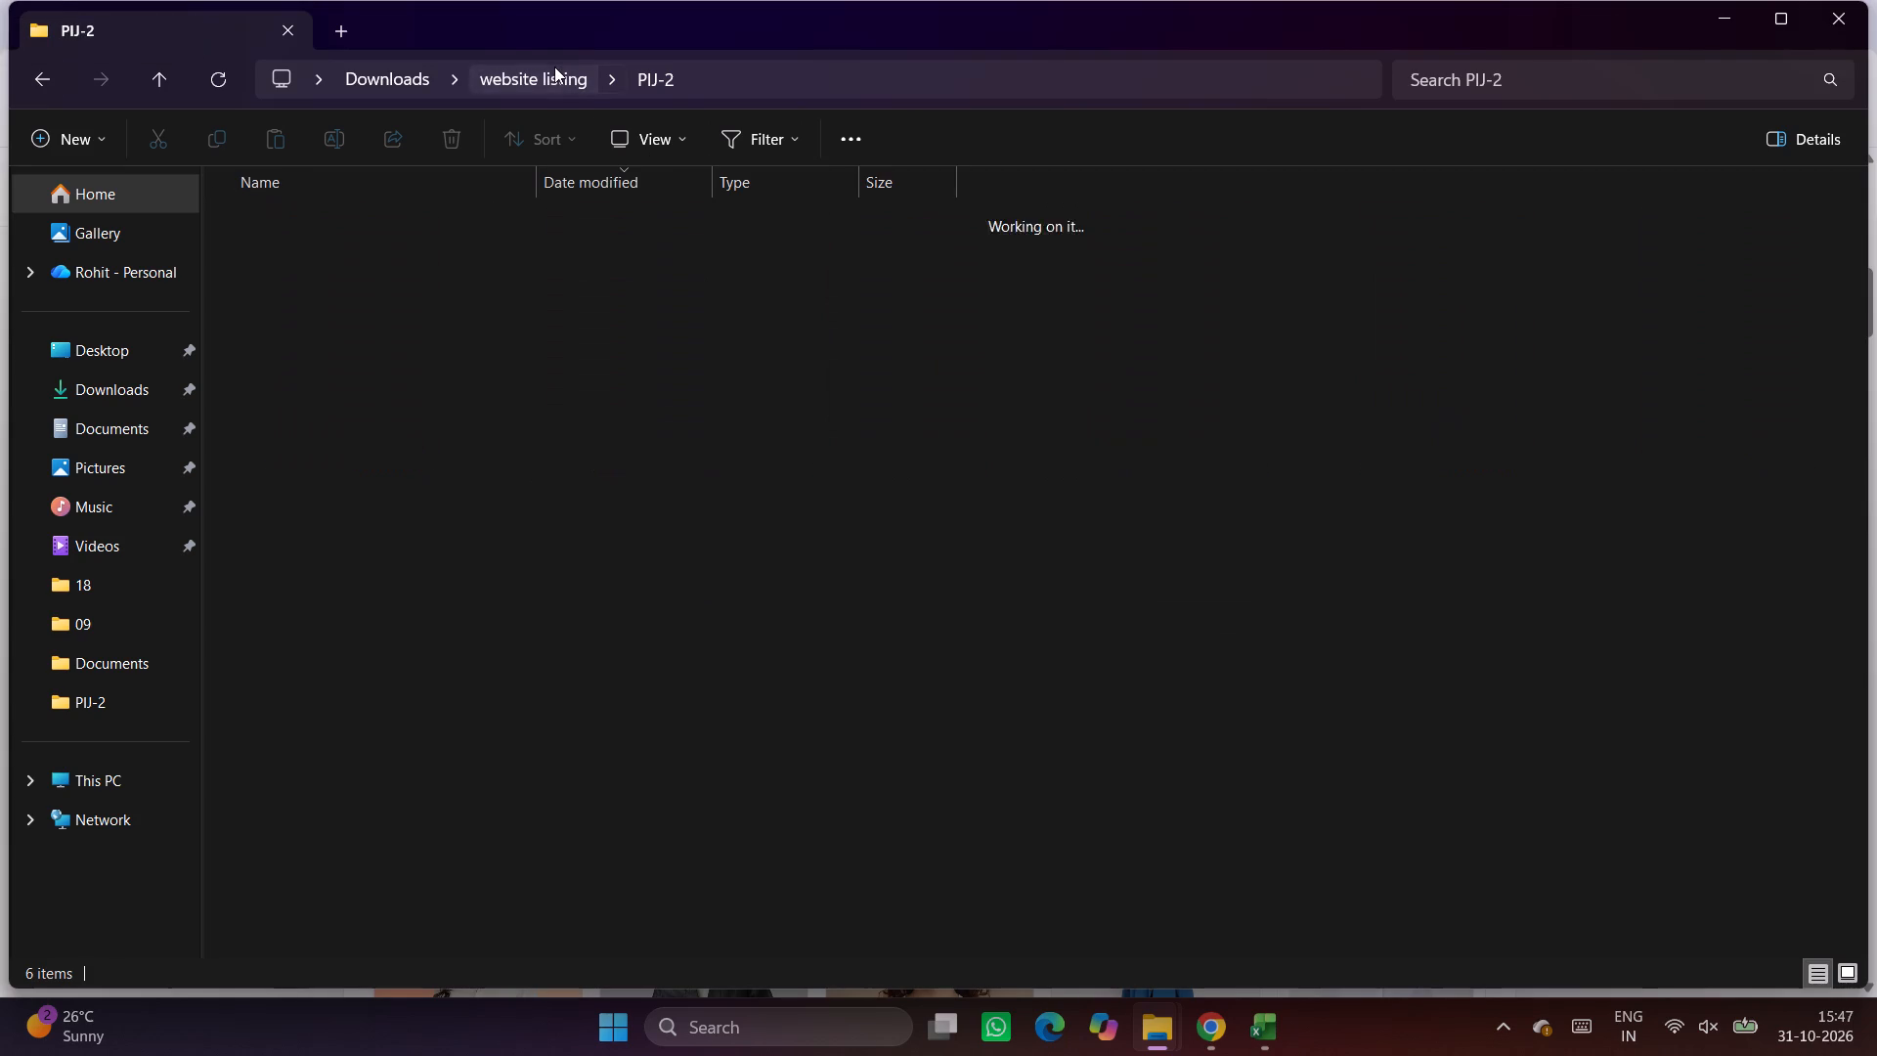
pyautogui.click(540, 77)
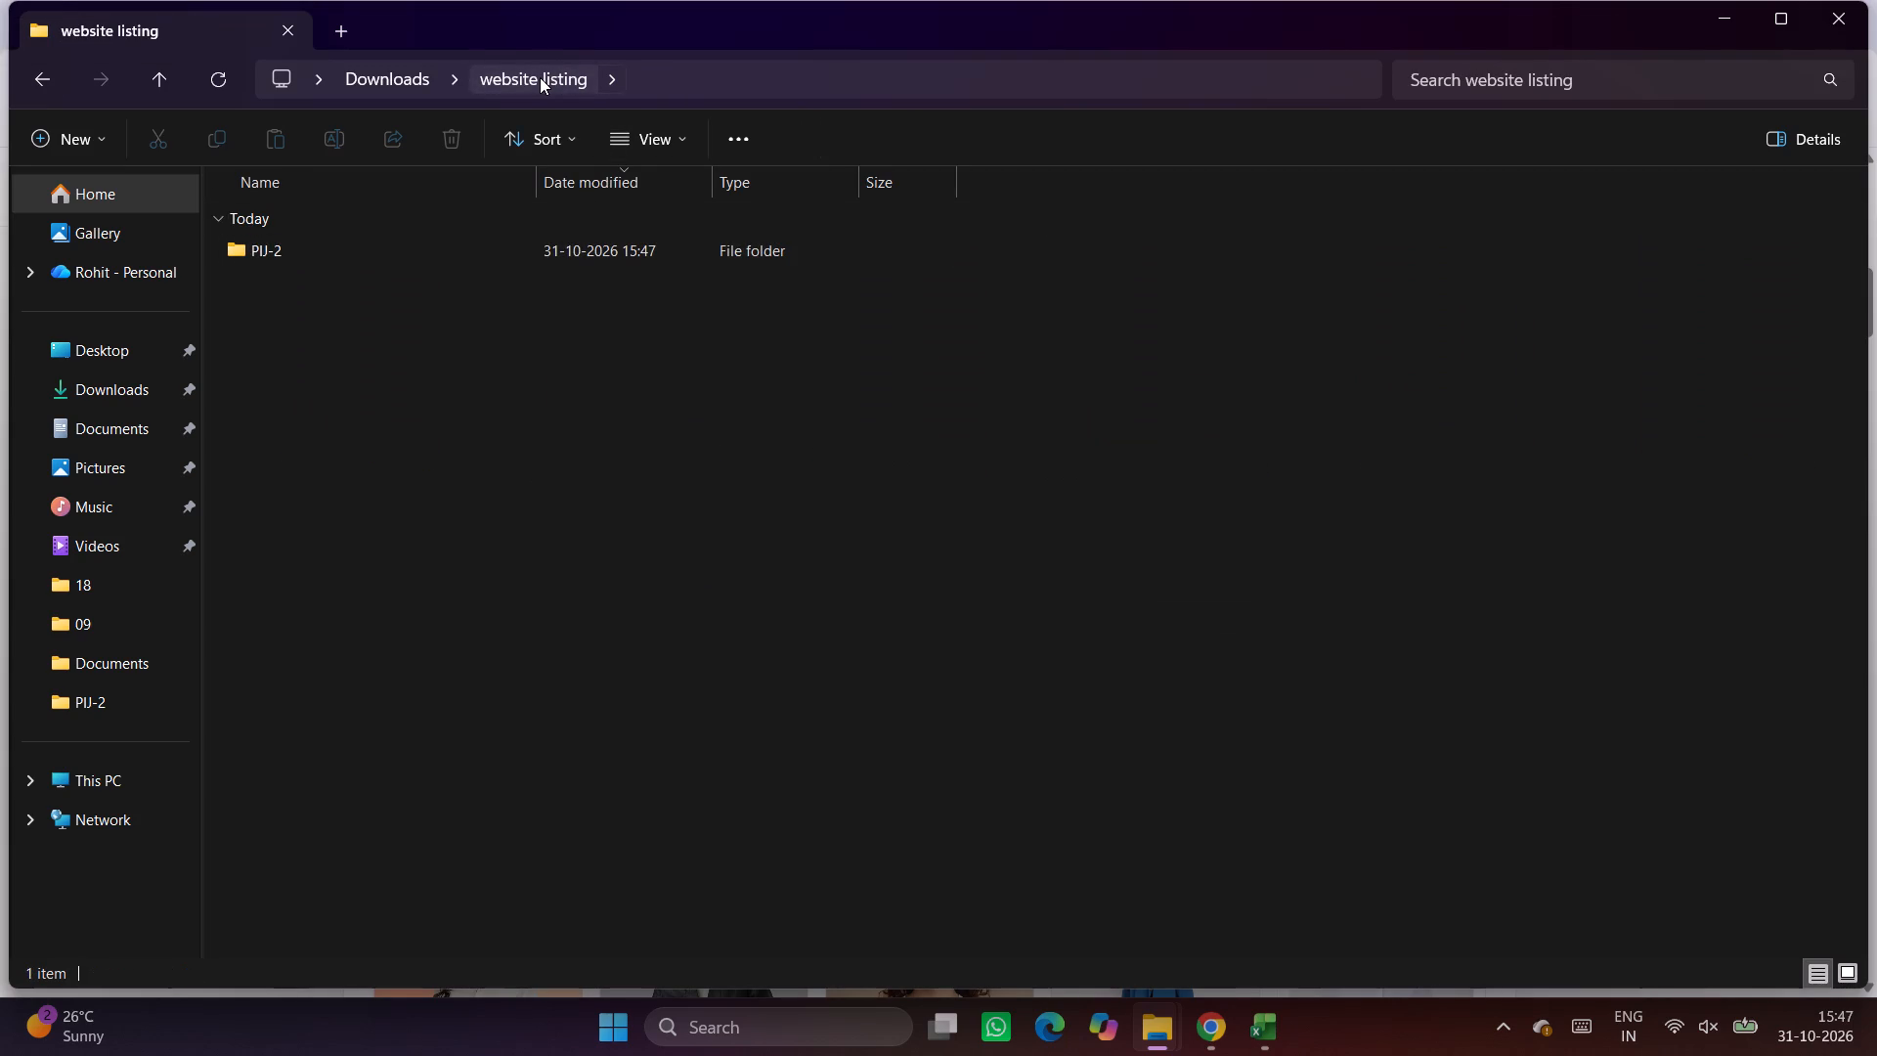
pyautogui.click(363, 87)
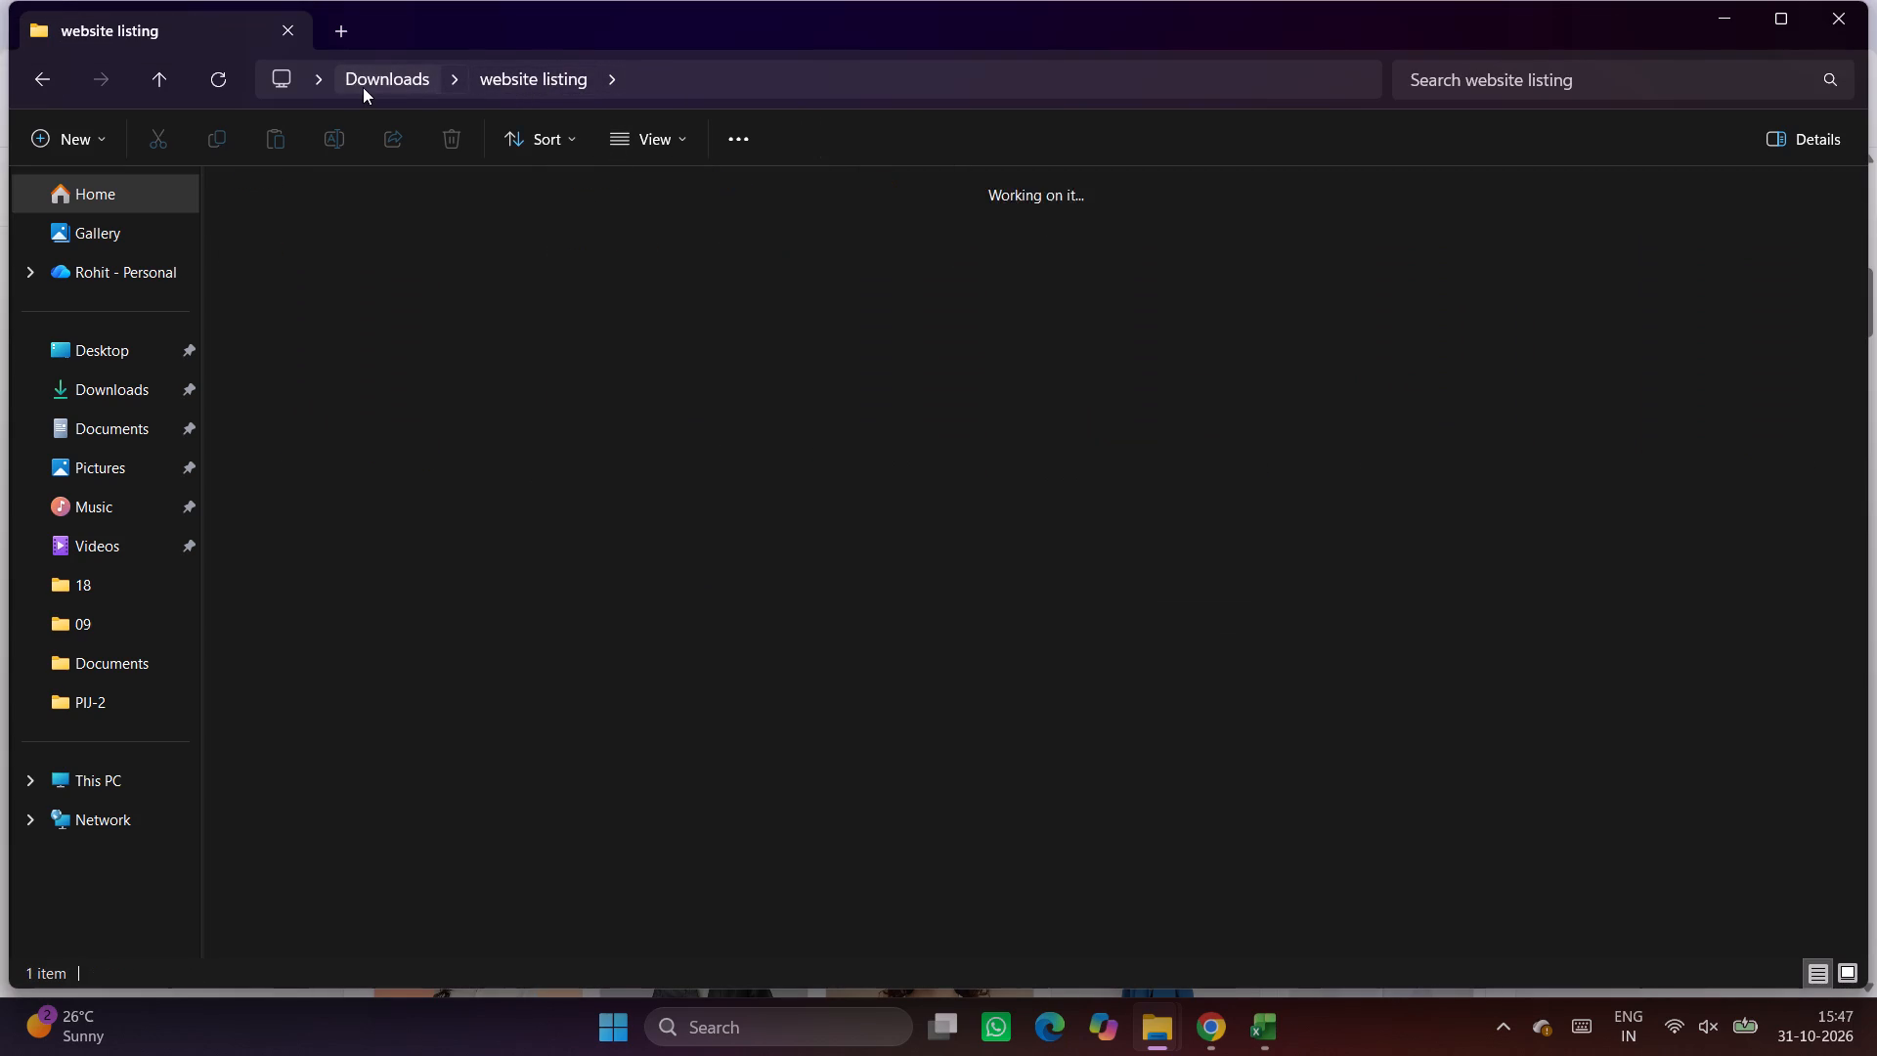
pyautogui.doubleClick(406, 319)
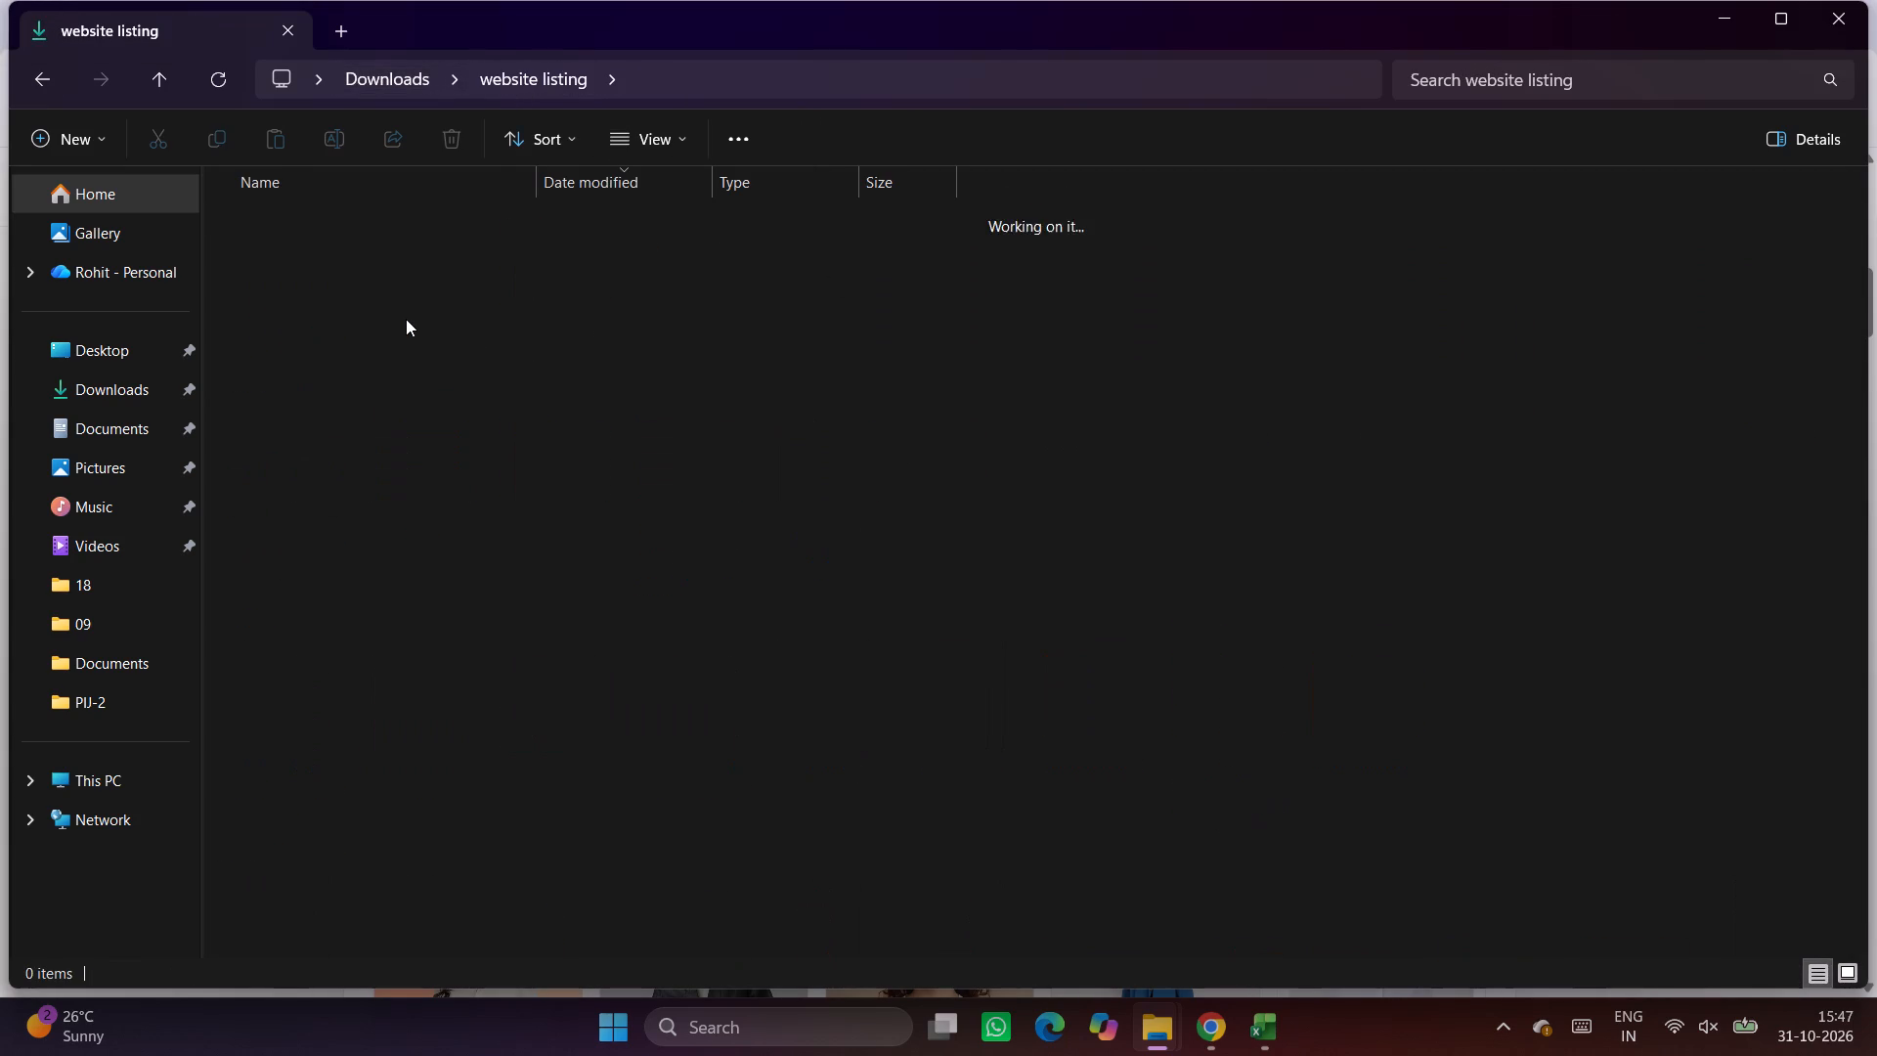
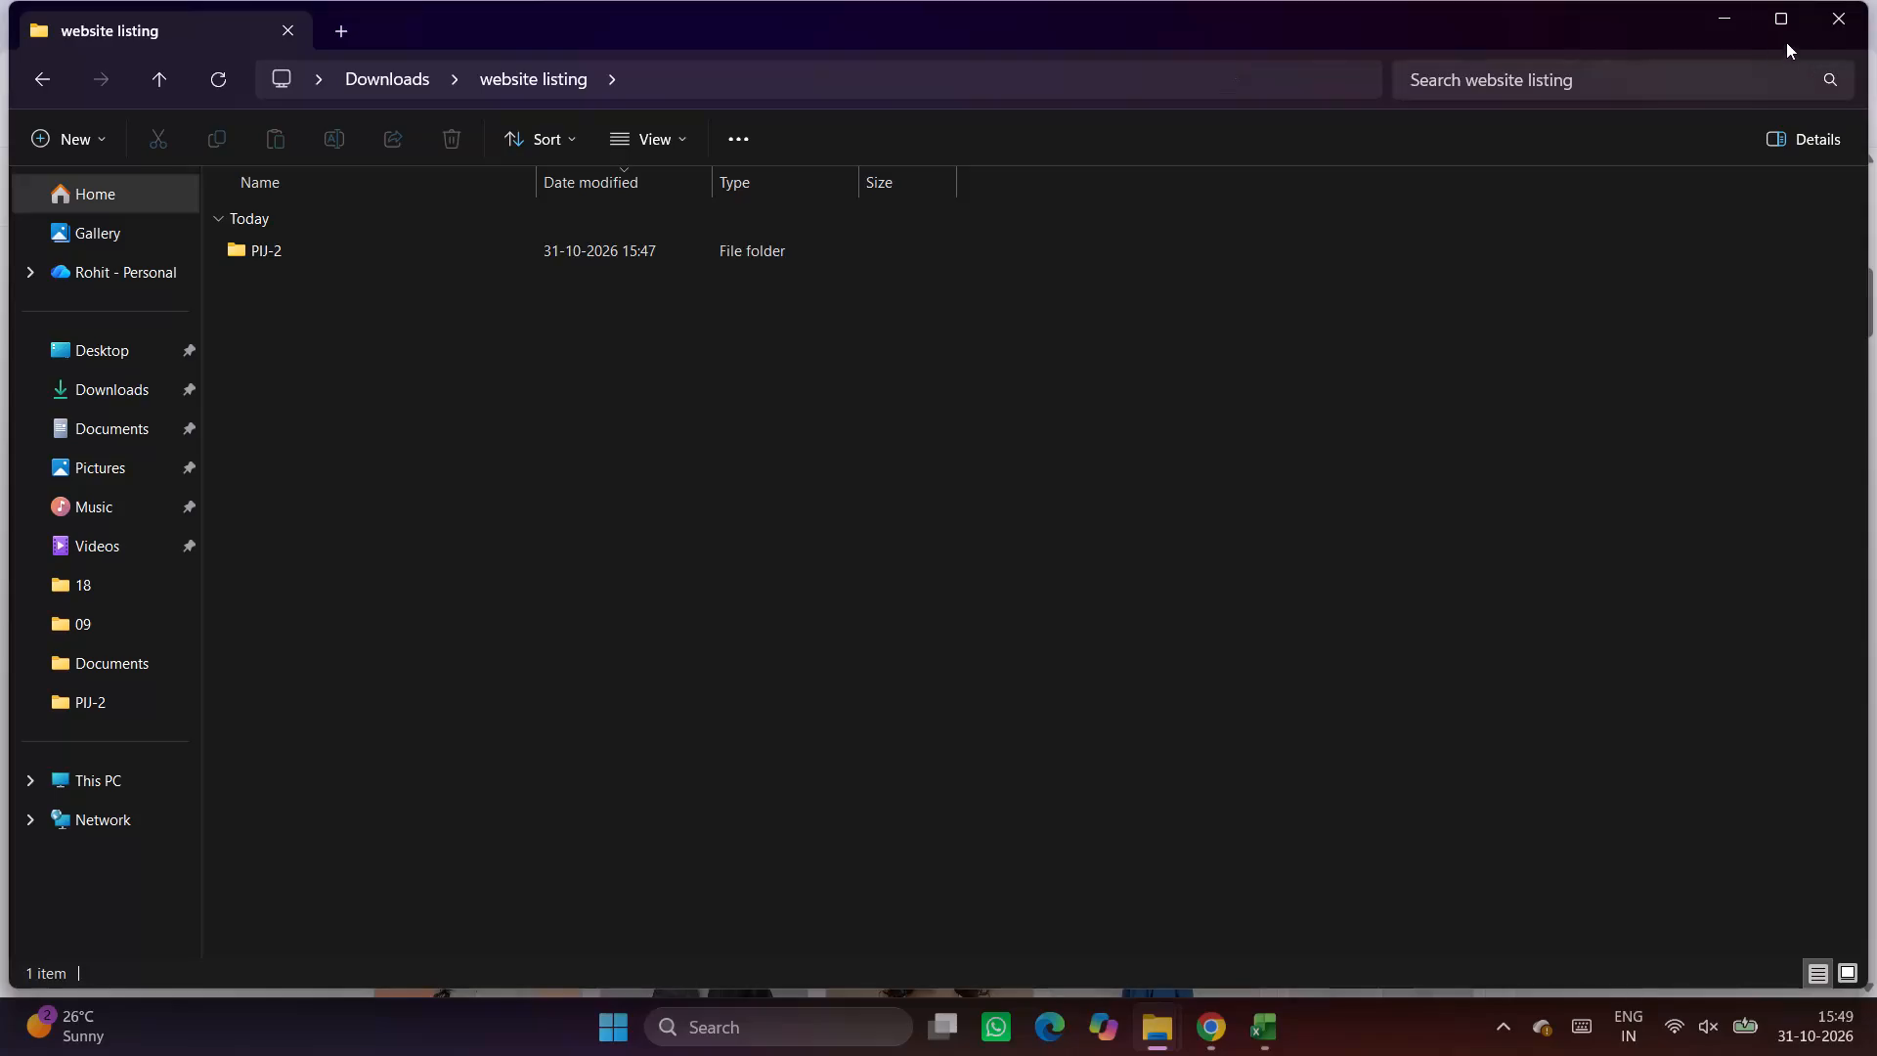
# Minimize the file window, close the finished Nykaa Fashion product page in the browser, and return to the Linesheet spreadsheet.
pyautogui.click(1725, 26)
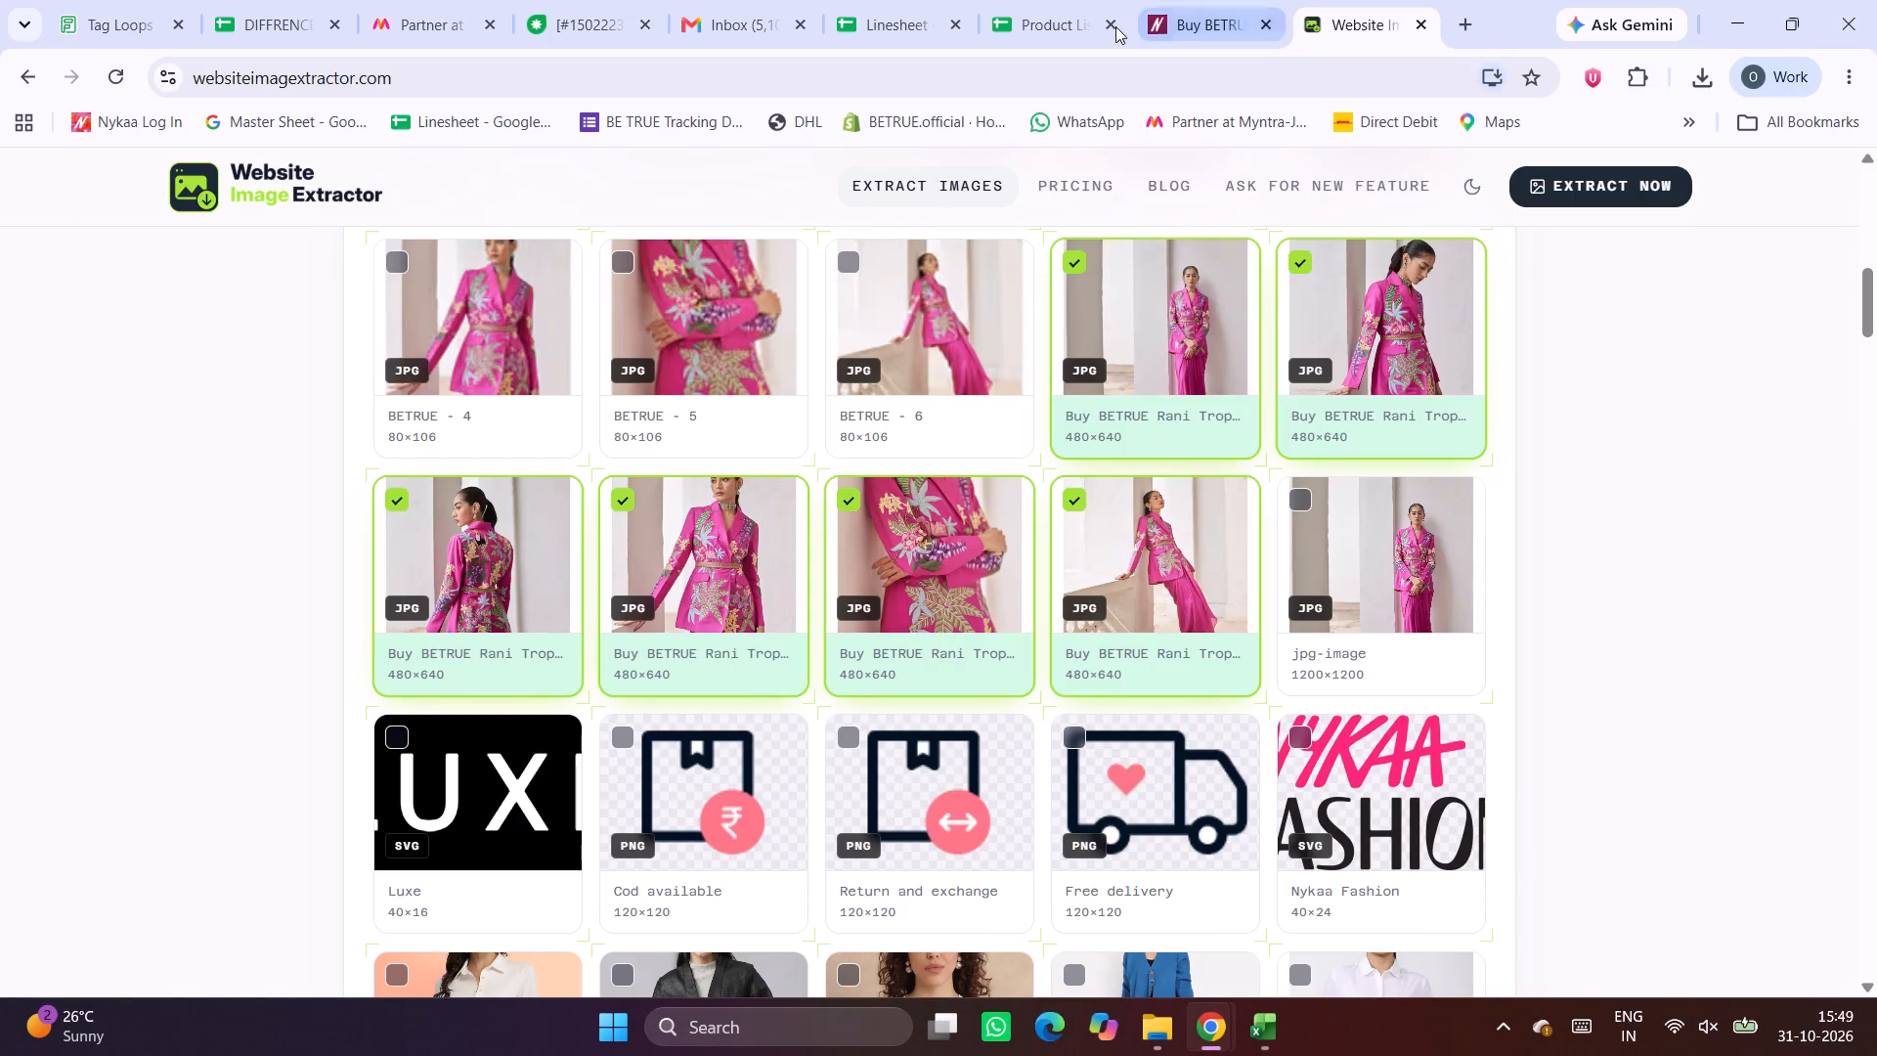
pyautogui.scroll(7, 310, 578)
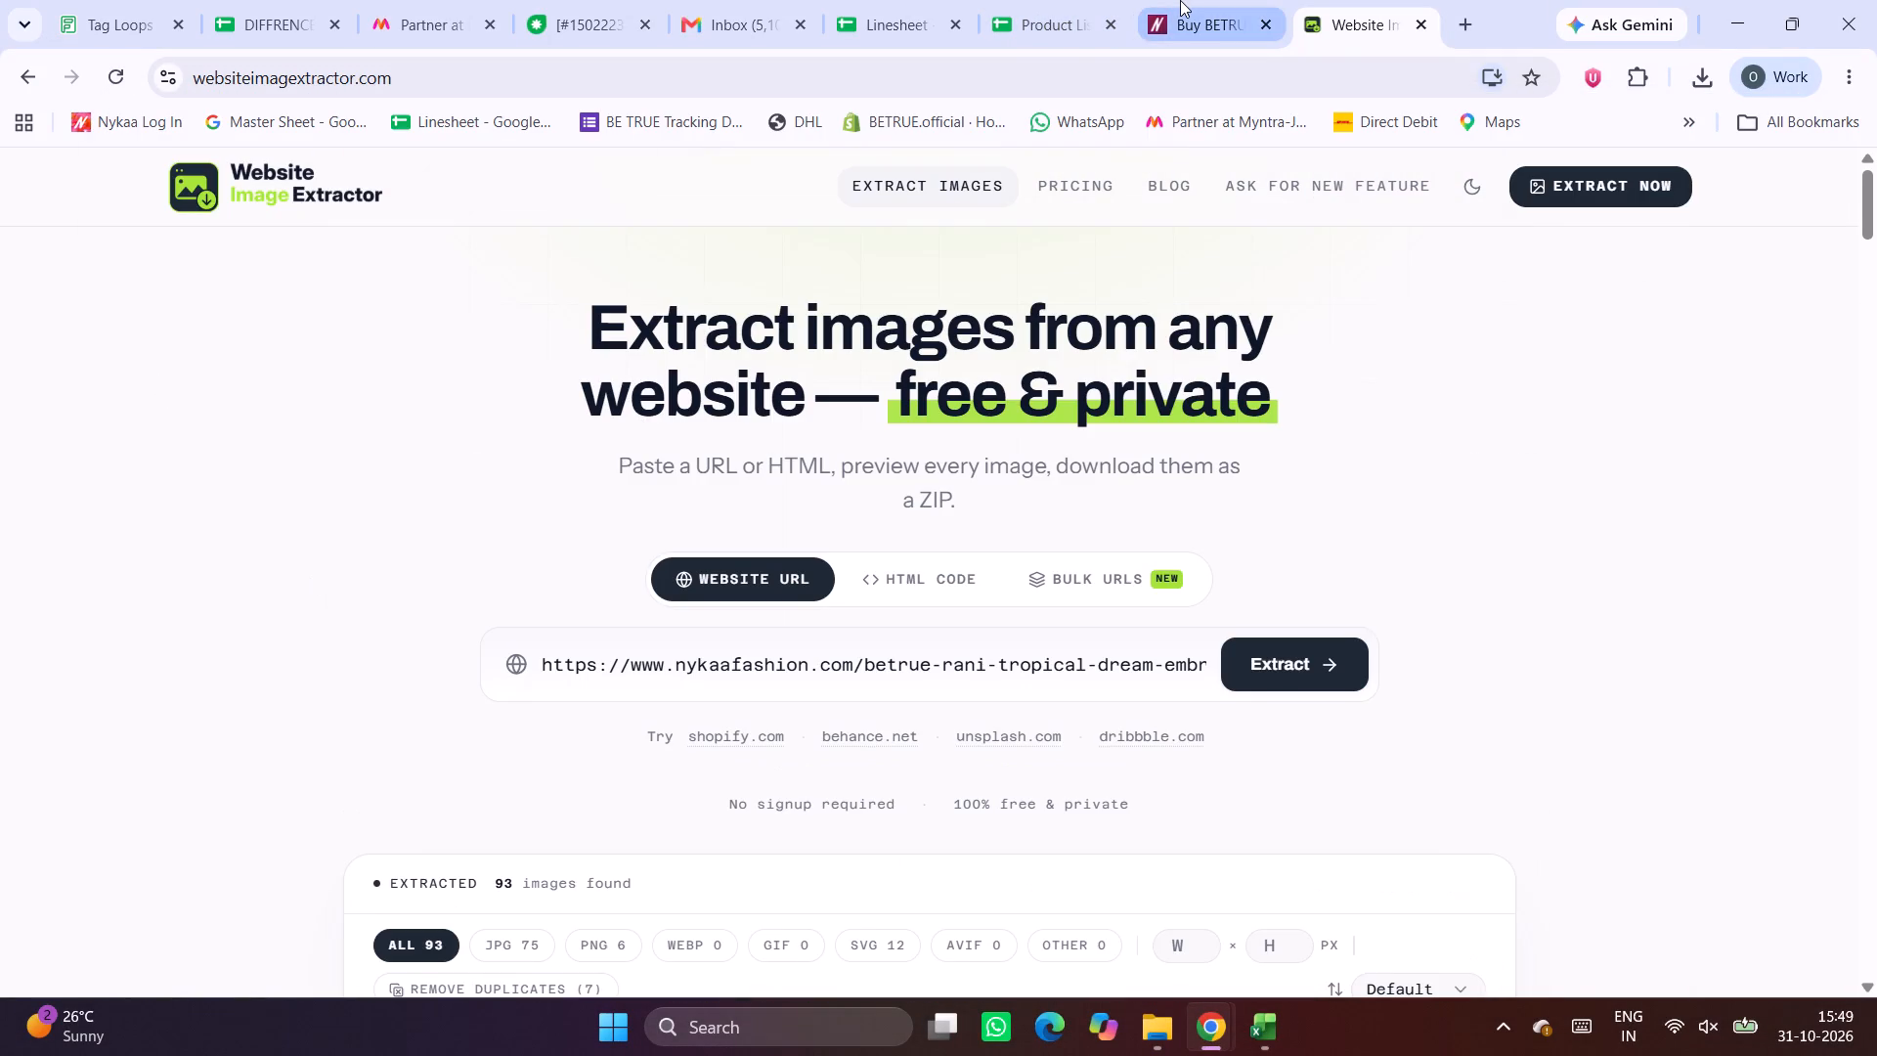
pyautogui.click(1180, 0)
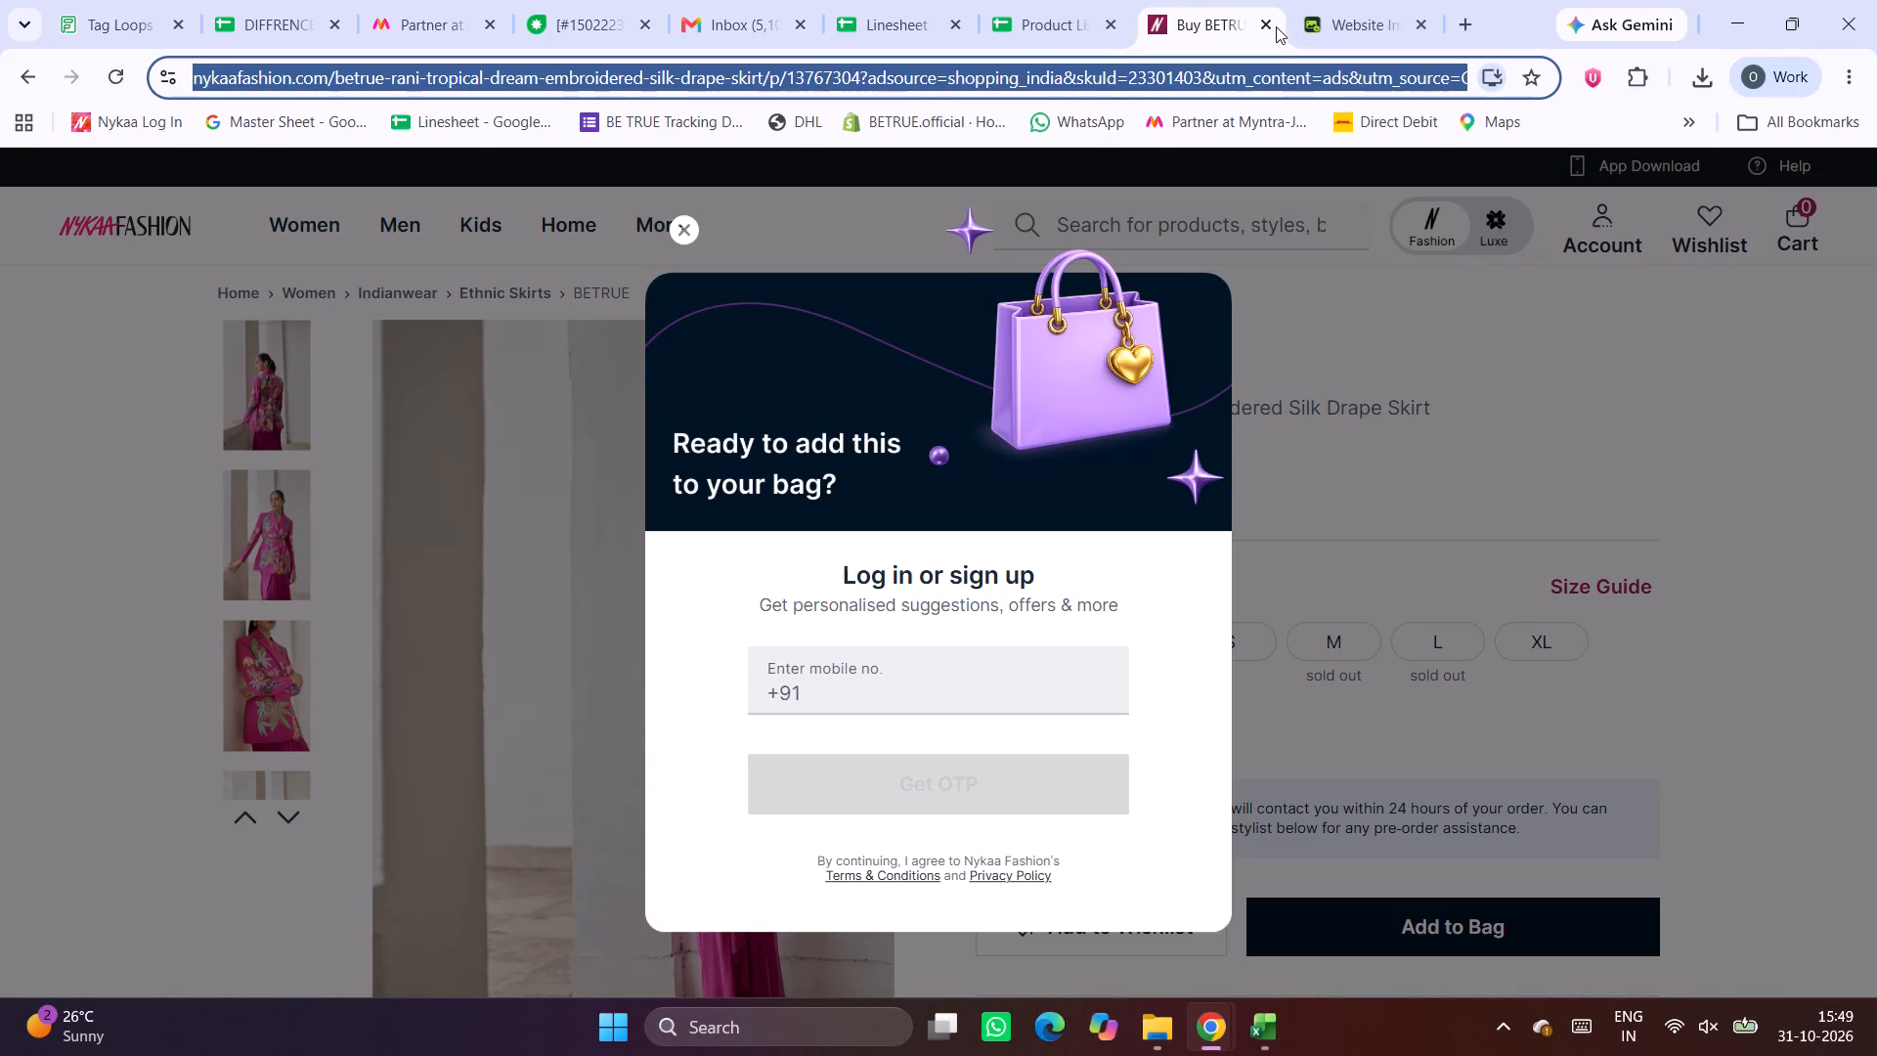
pyautogui.click(1268, 26)
pyautogui.click(850, 0)
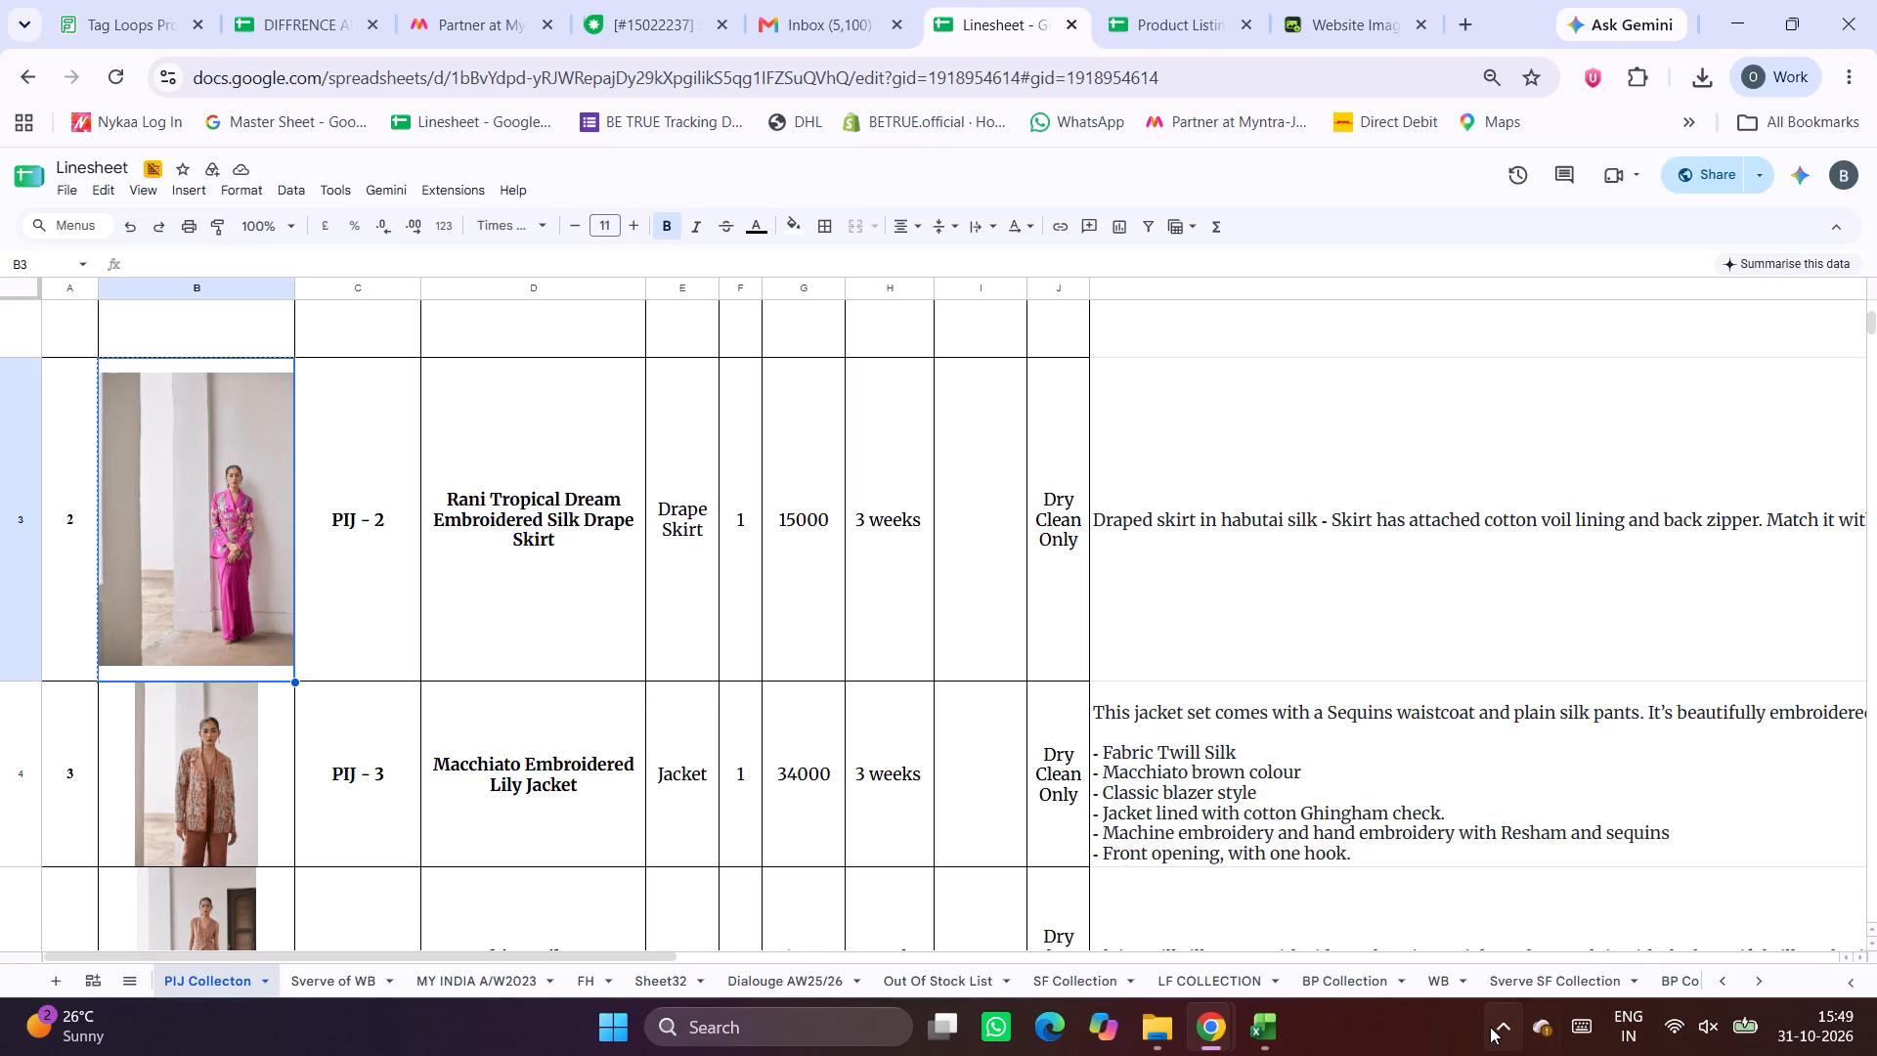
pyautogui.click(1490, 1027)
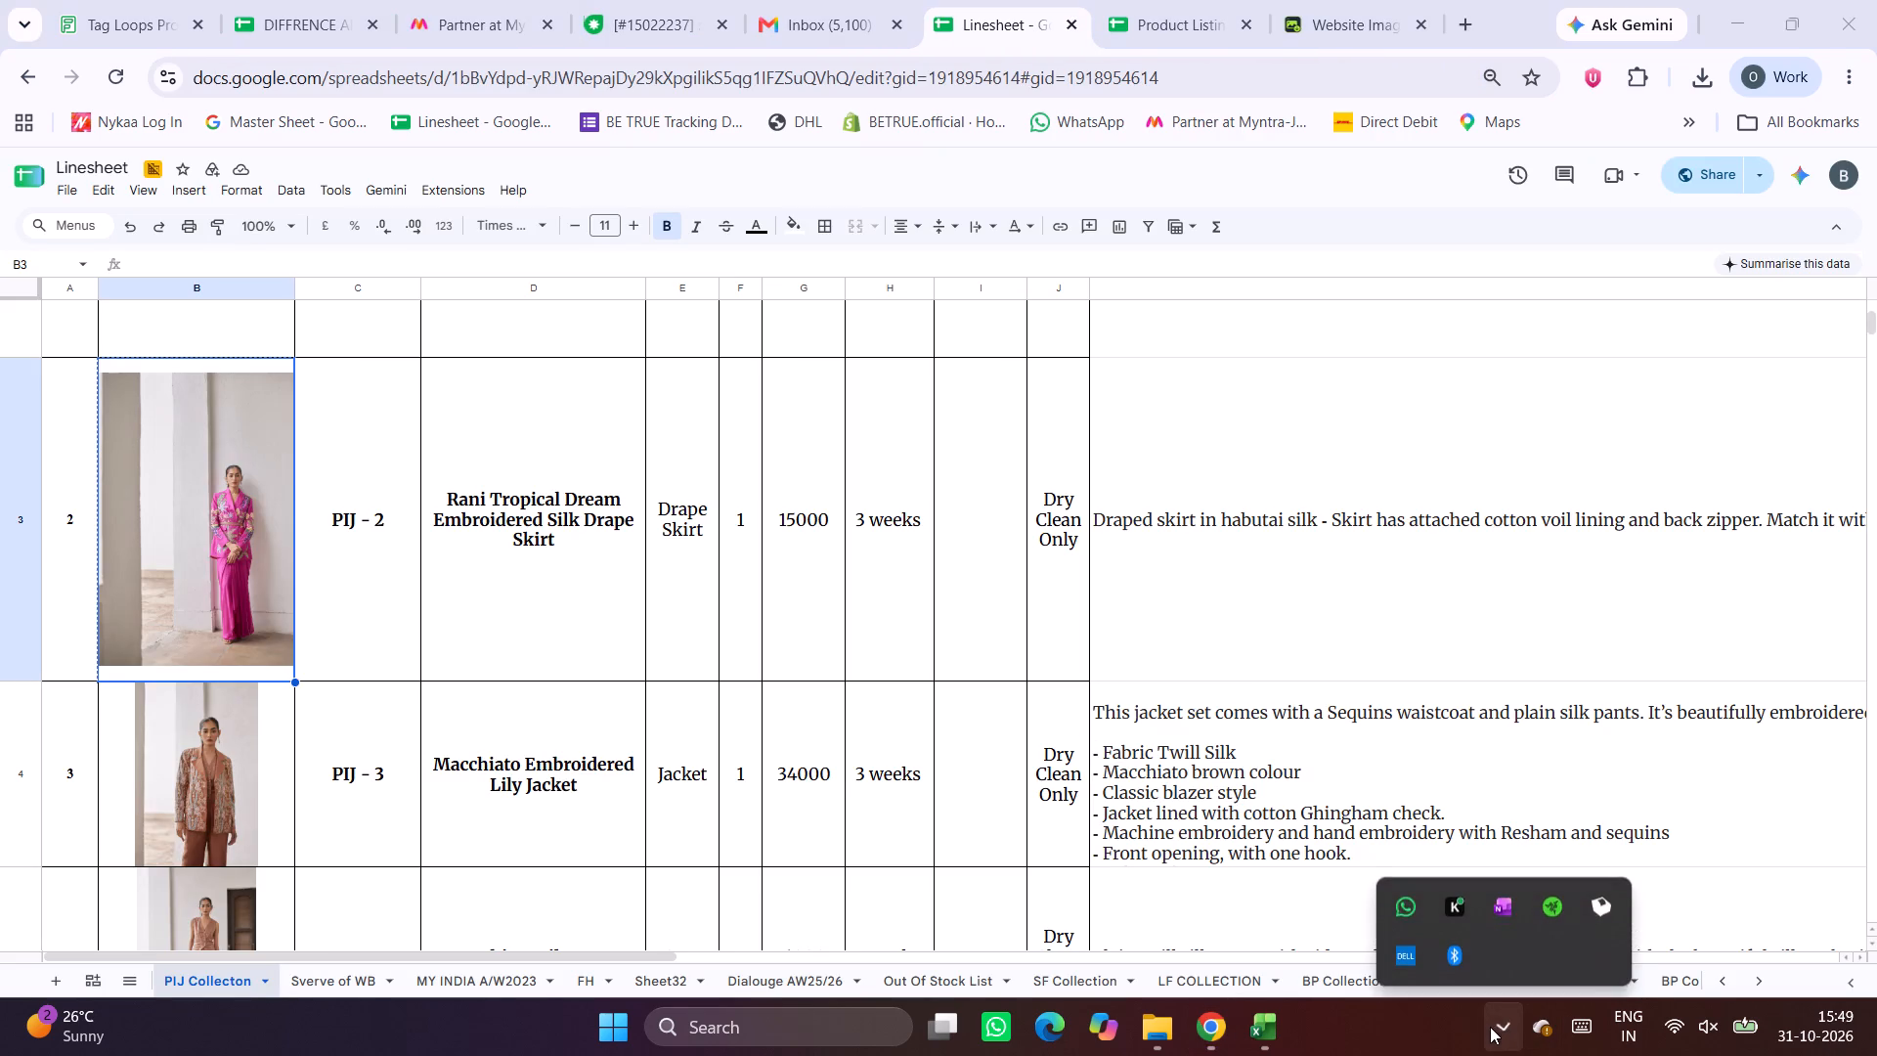
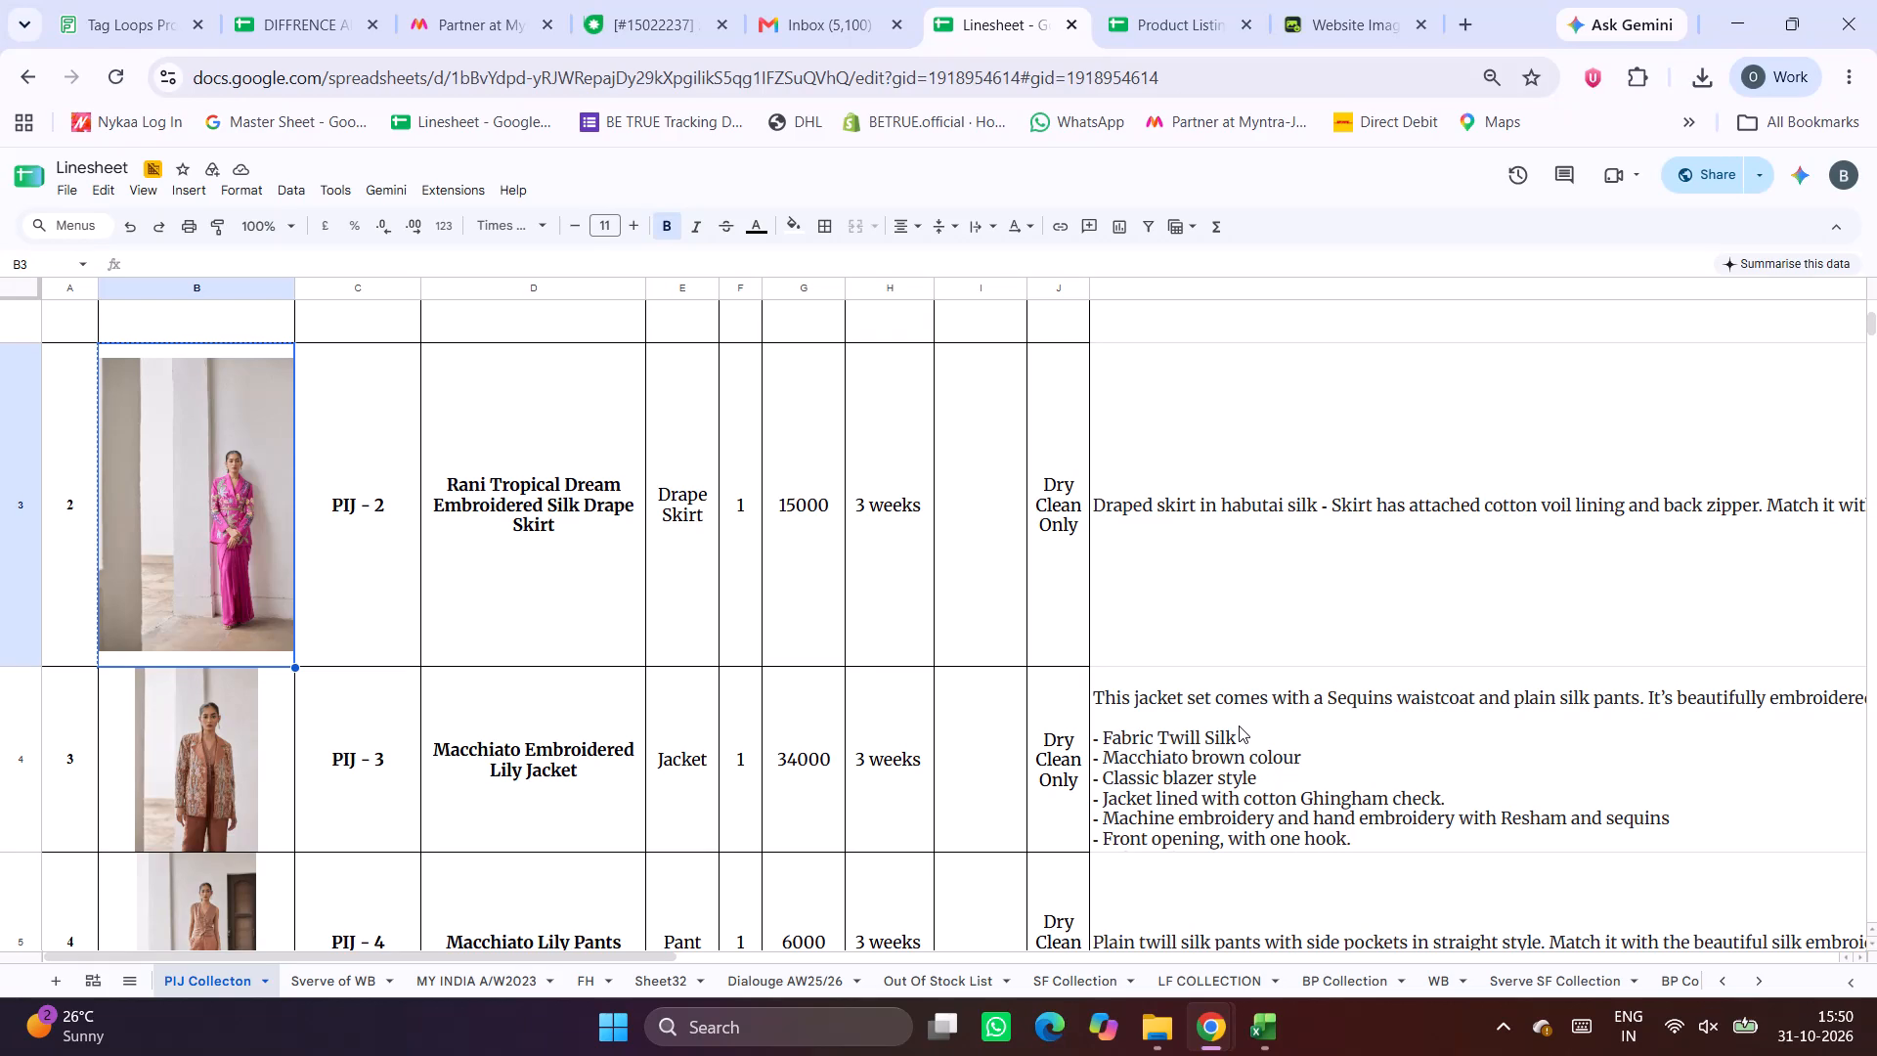
# Look through the product rows of the PIJ Collection sheet in the Linesheet, including the Peach Garden Sequins Ruffle Shirt entry.
pyautogui.scroll(-9, 703, 896)
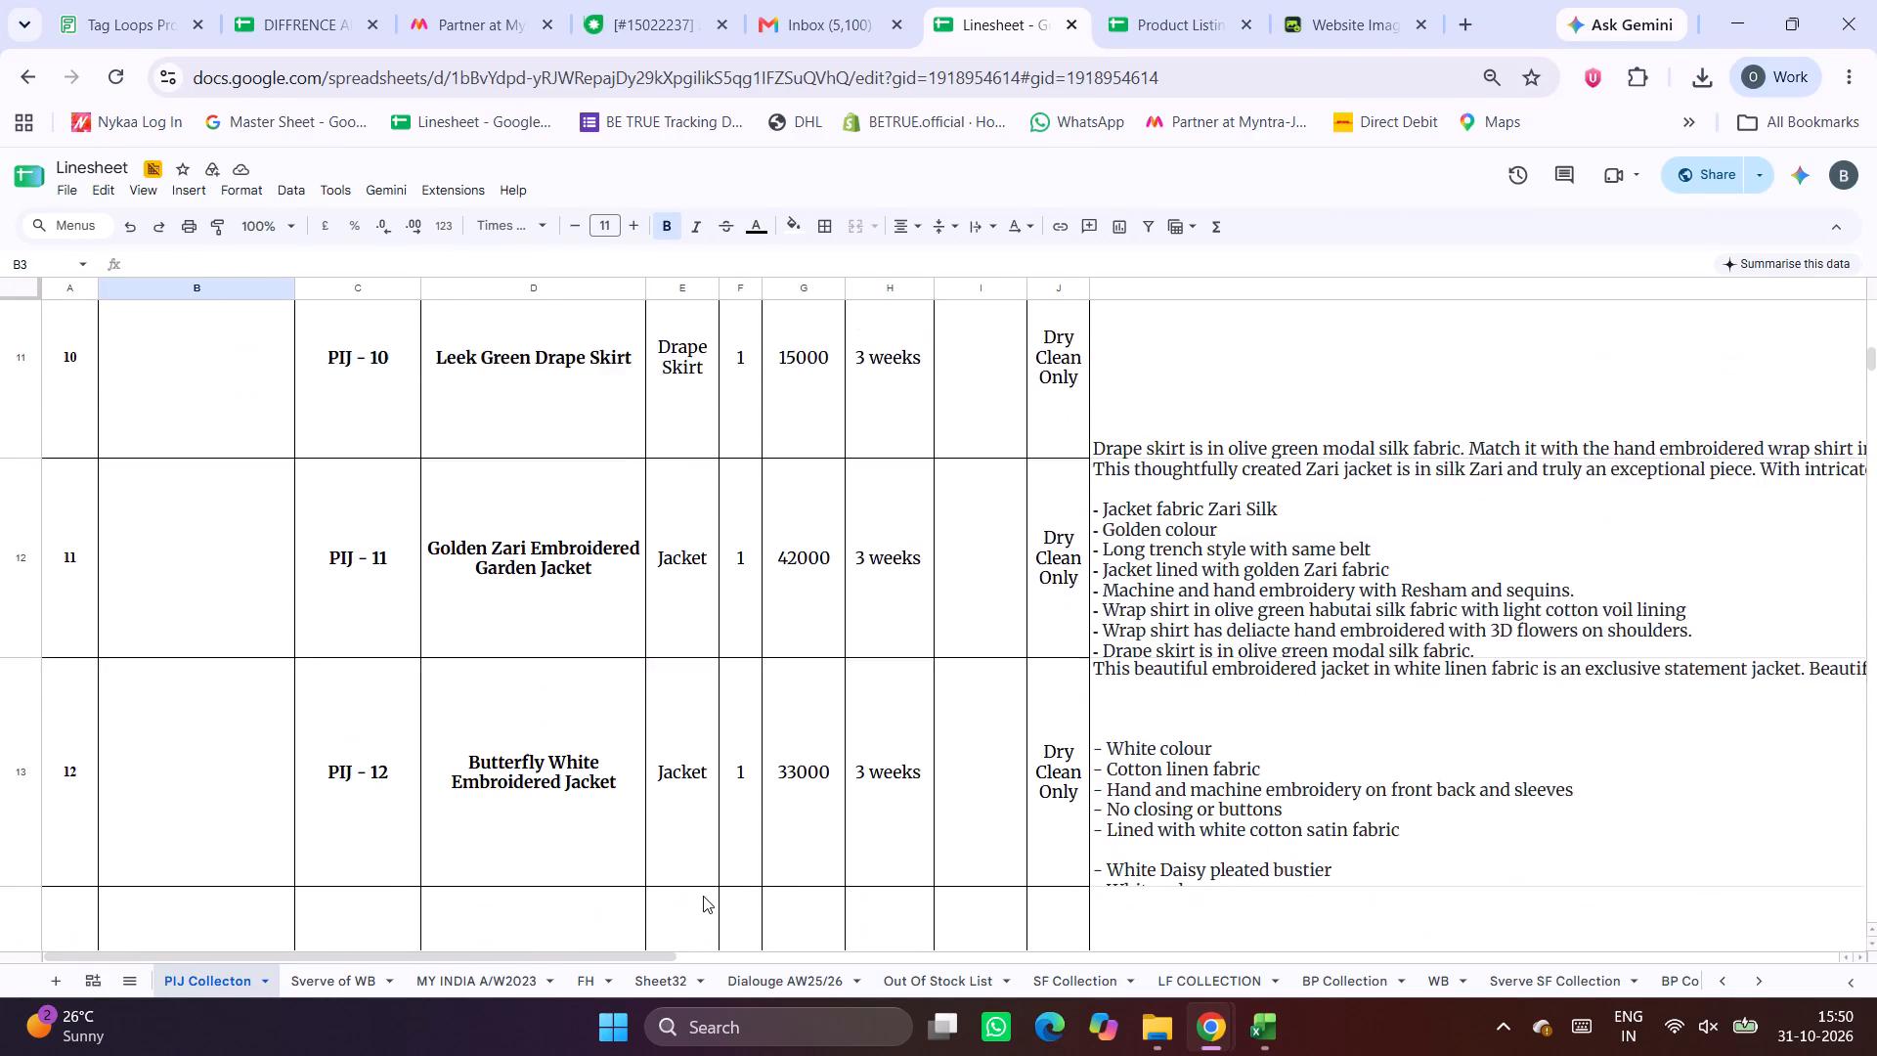
pyautogui.scroll(-10, 703, 896)
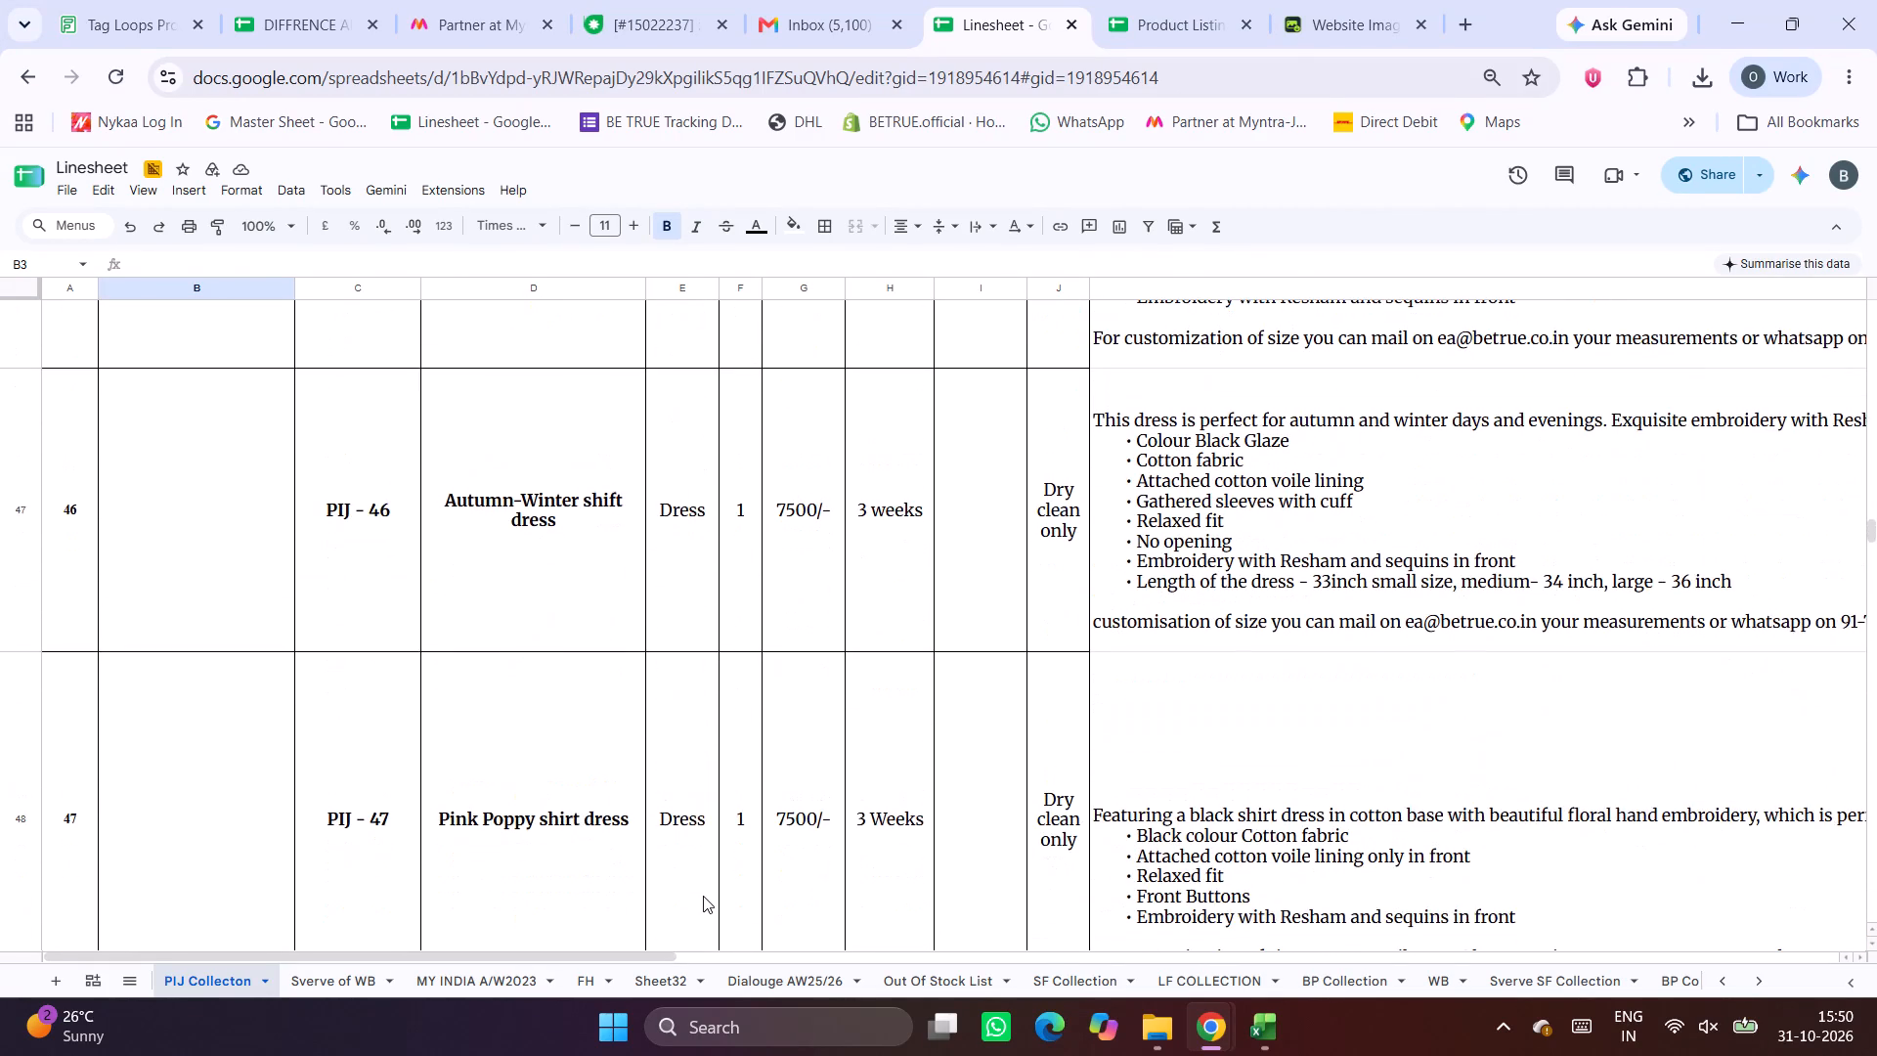
pyautogui.scroll(5, 703, 896)
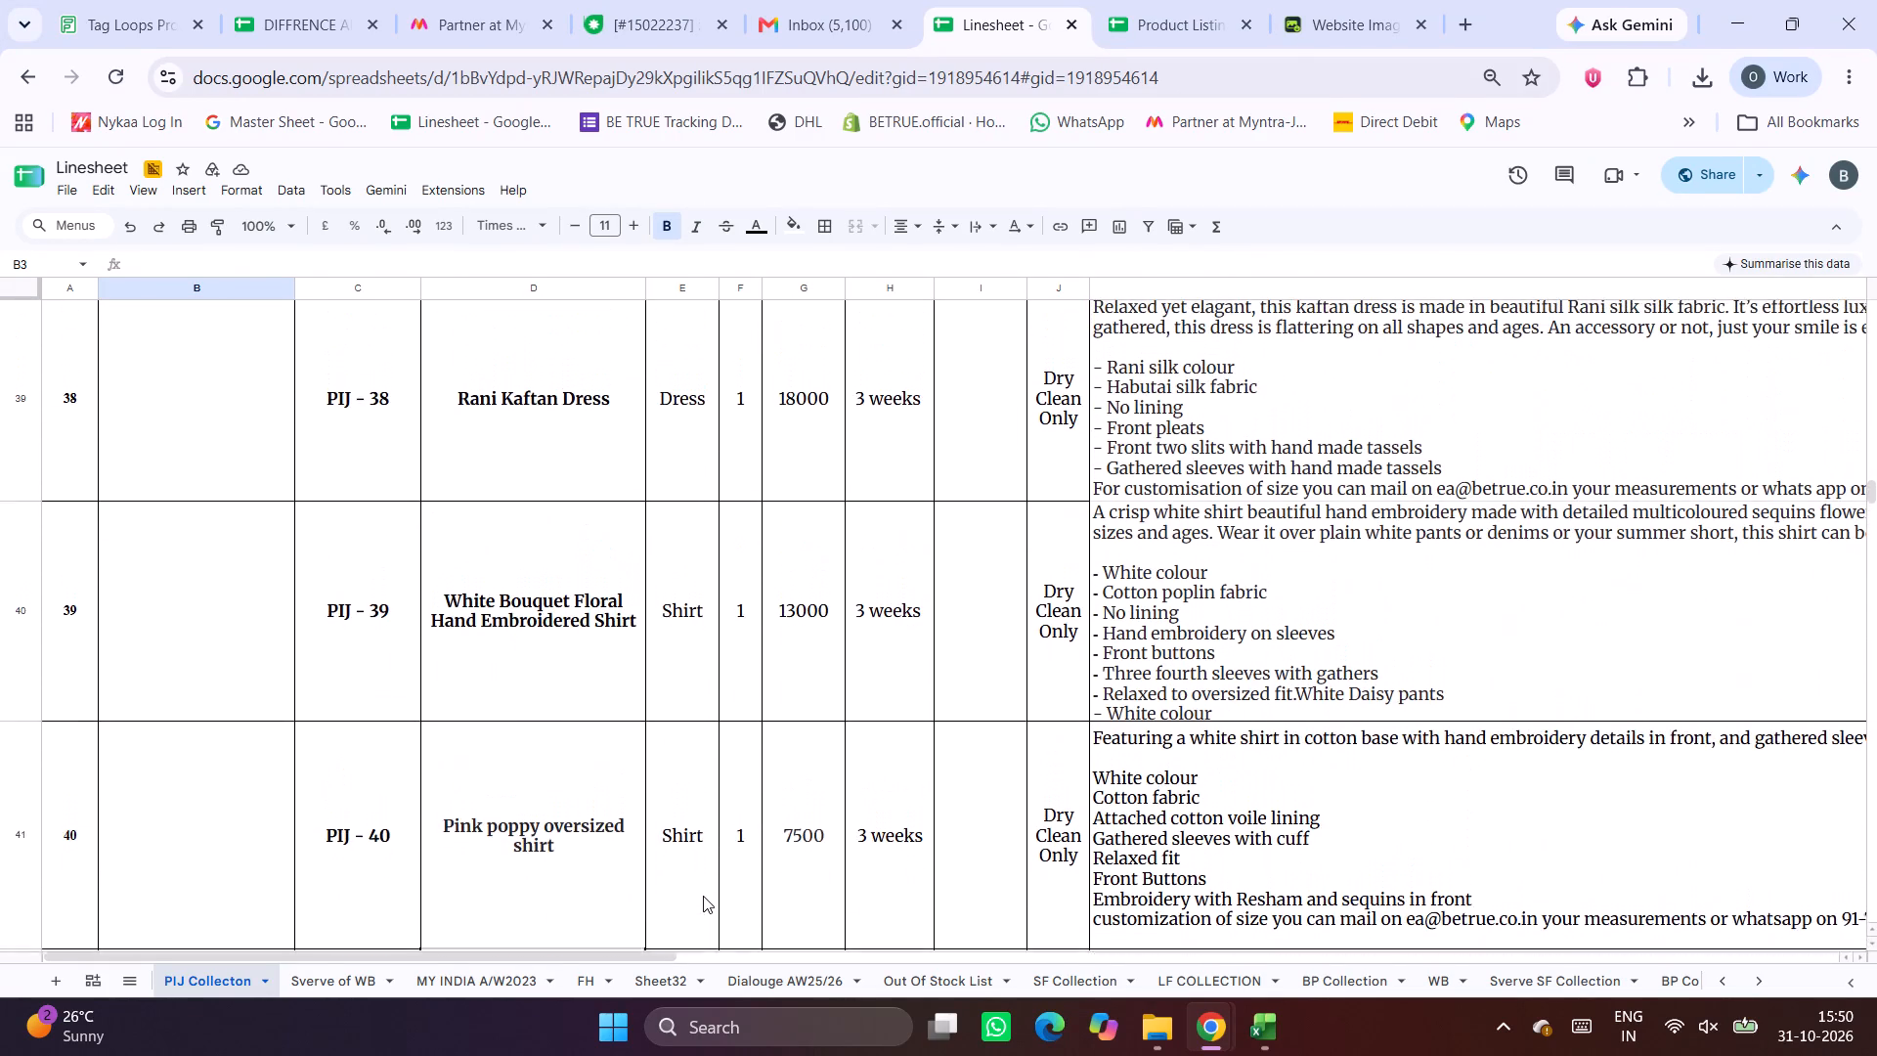
pyautogui.scroll(6, 729, 770)
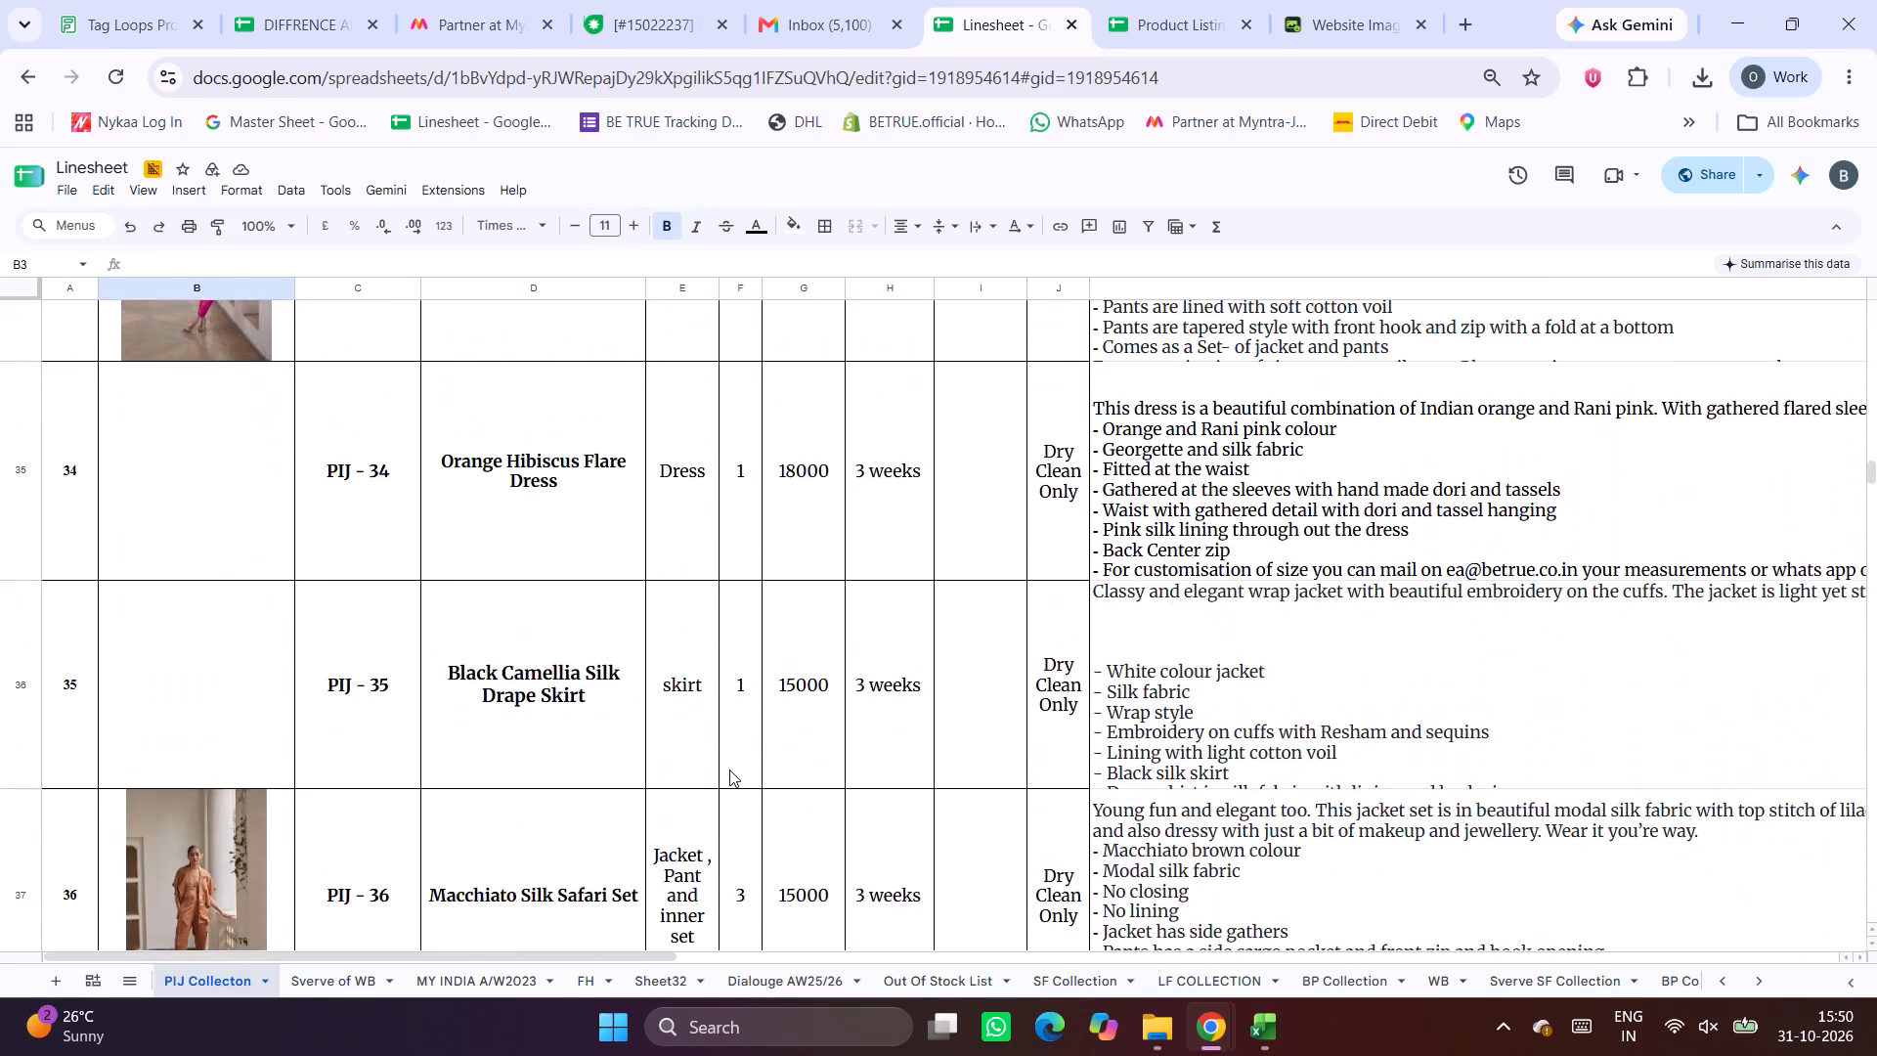
pyautogui.scroll(4, 729, 770)
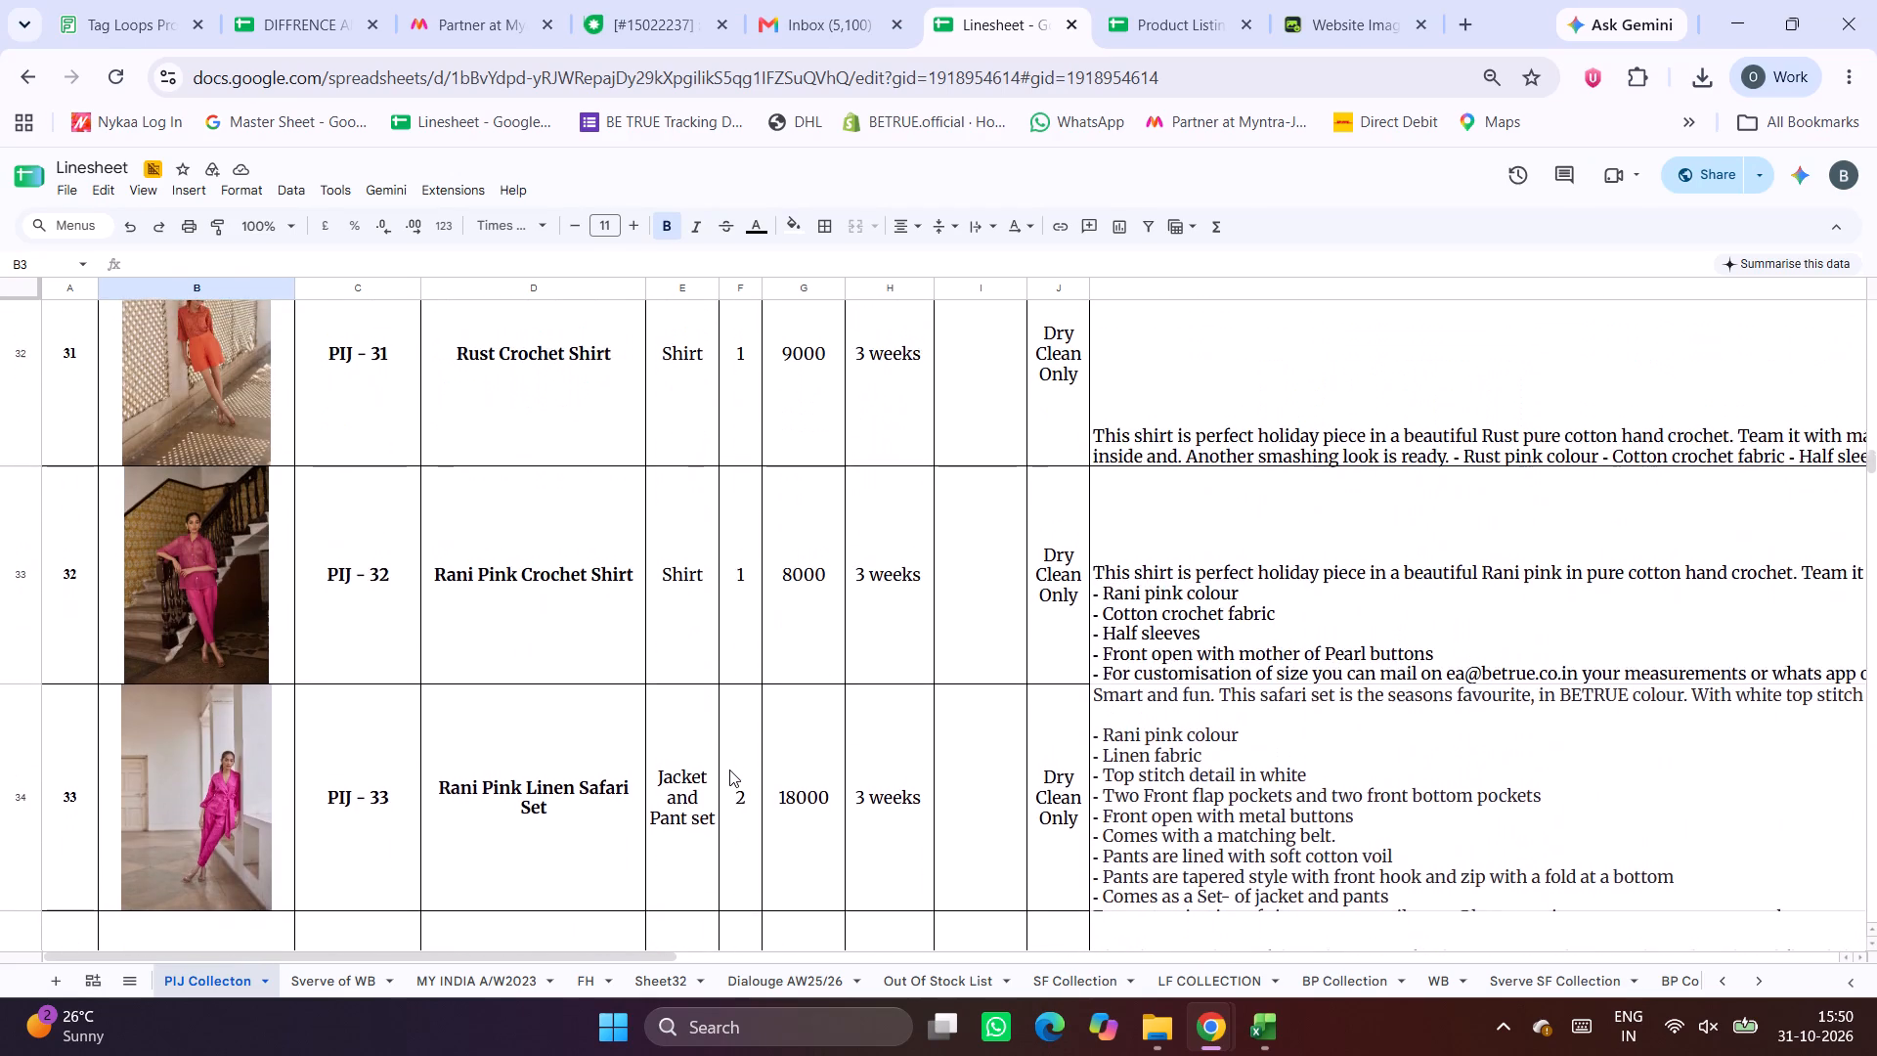
pyautogui.scroll(2, 729, 770)
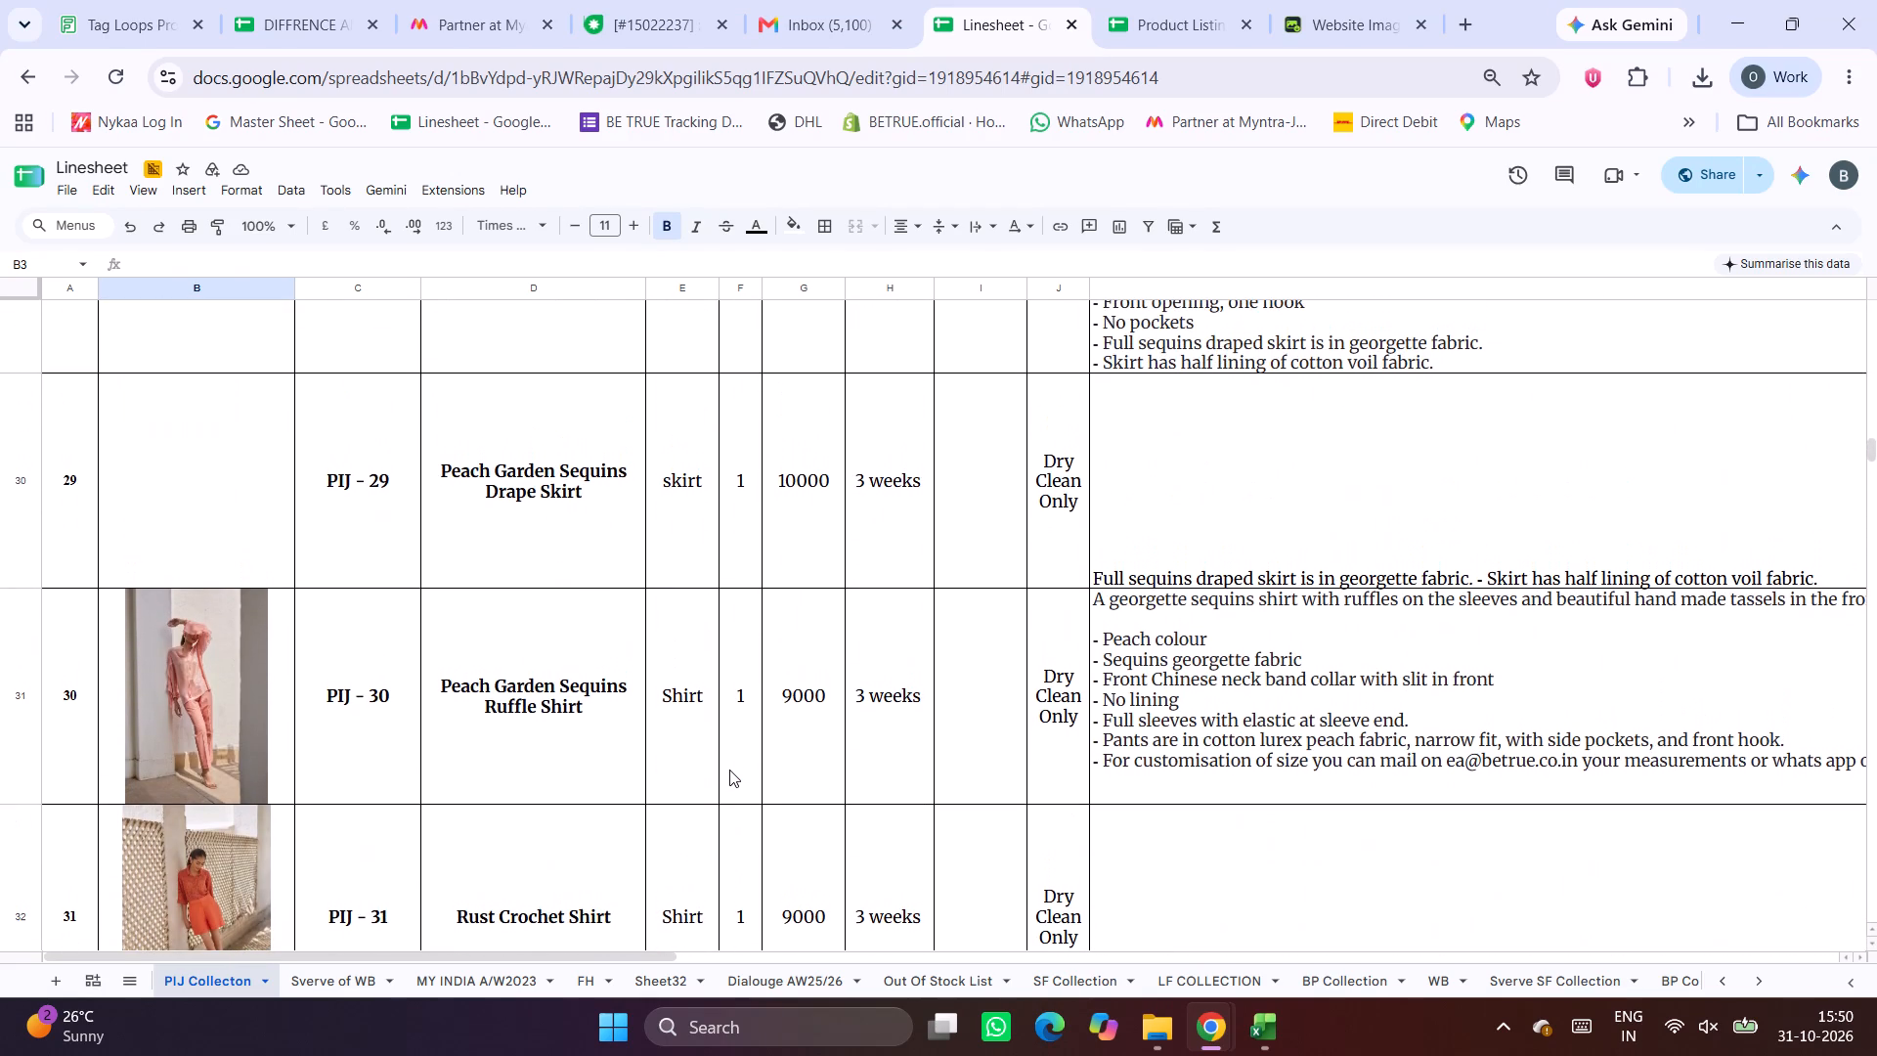
pyautogui.click(583, 744)
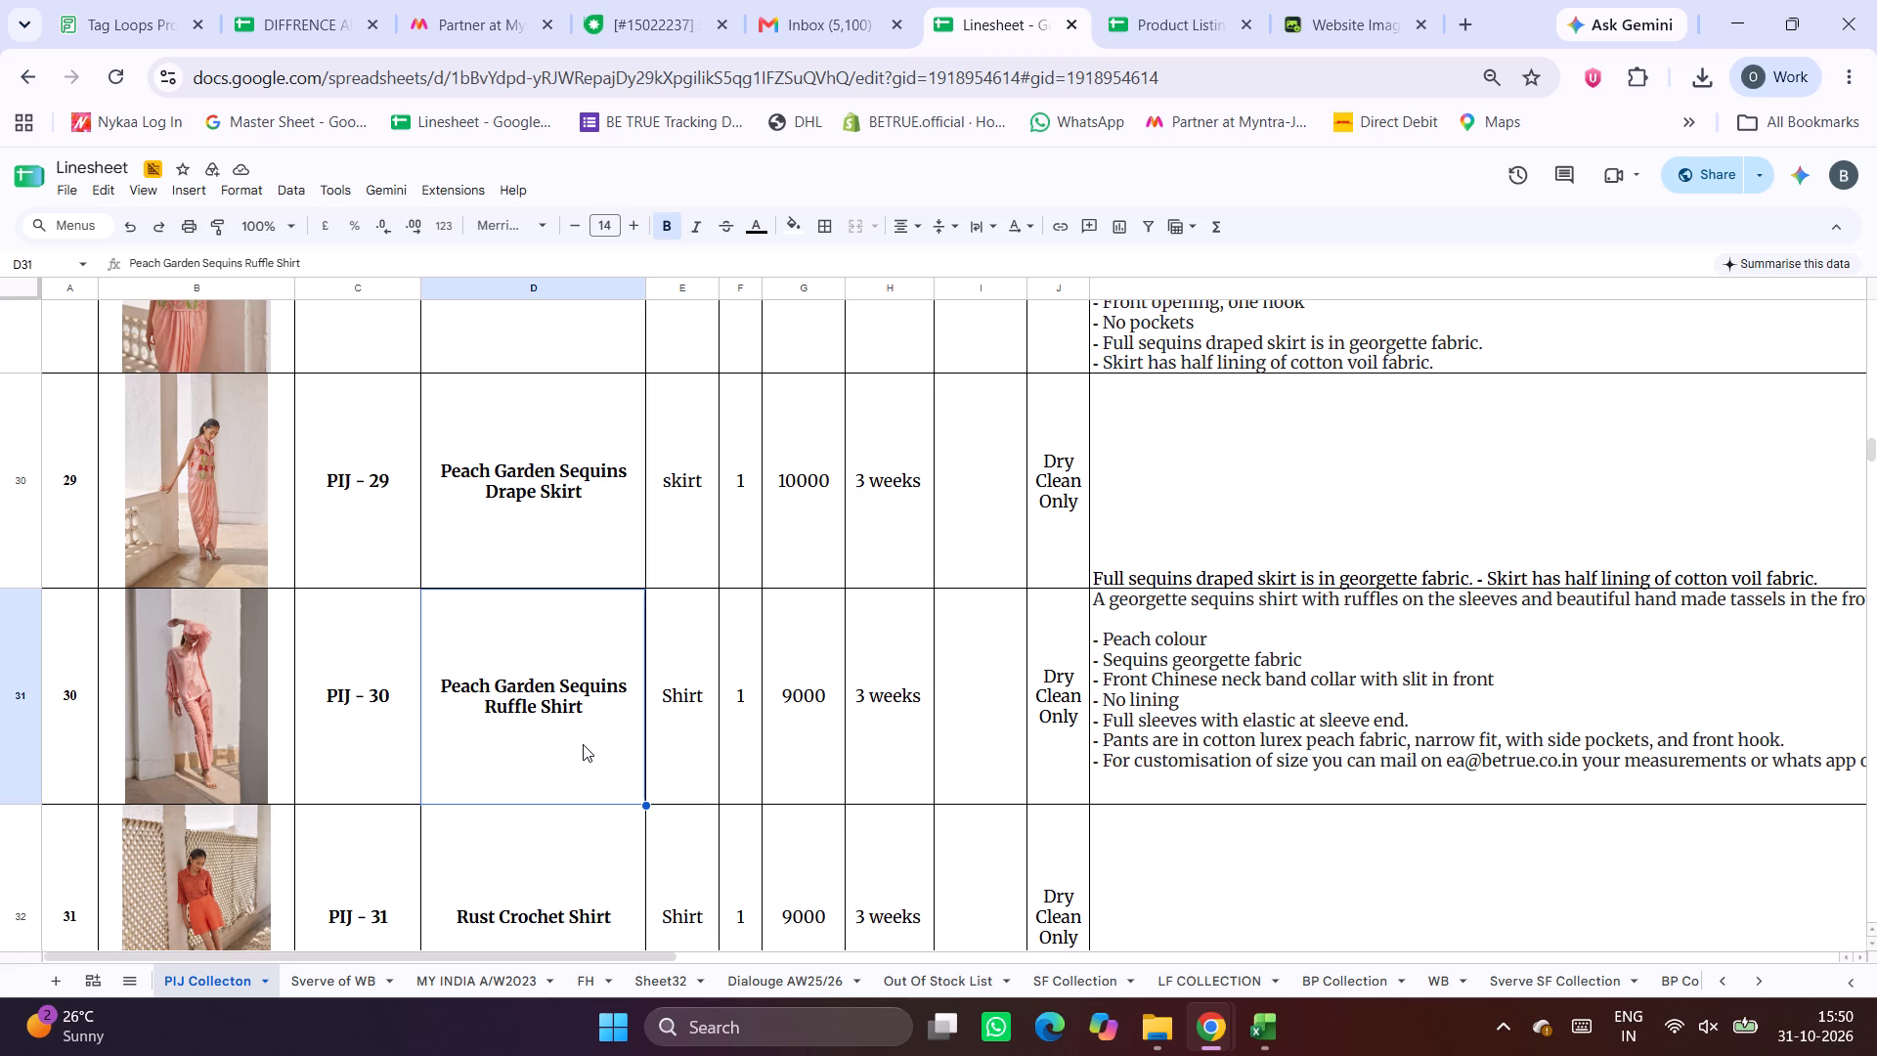
# In the Product Listing Sheet, insert 9533b2dBETRU00000667_4 from the PIJ-2 folder inside cell A2 and heighten row 2 to show it.
pyautogui.click(1123, 0)
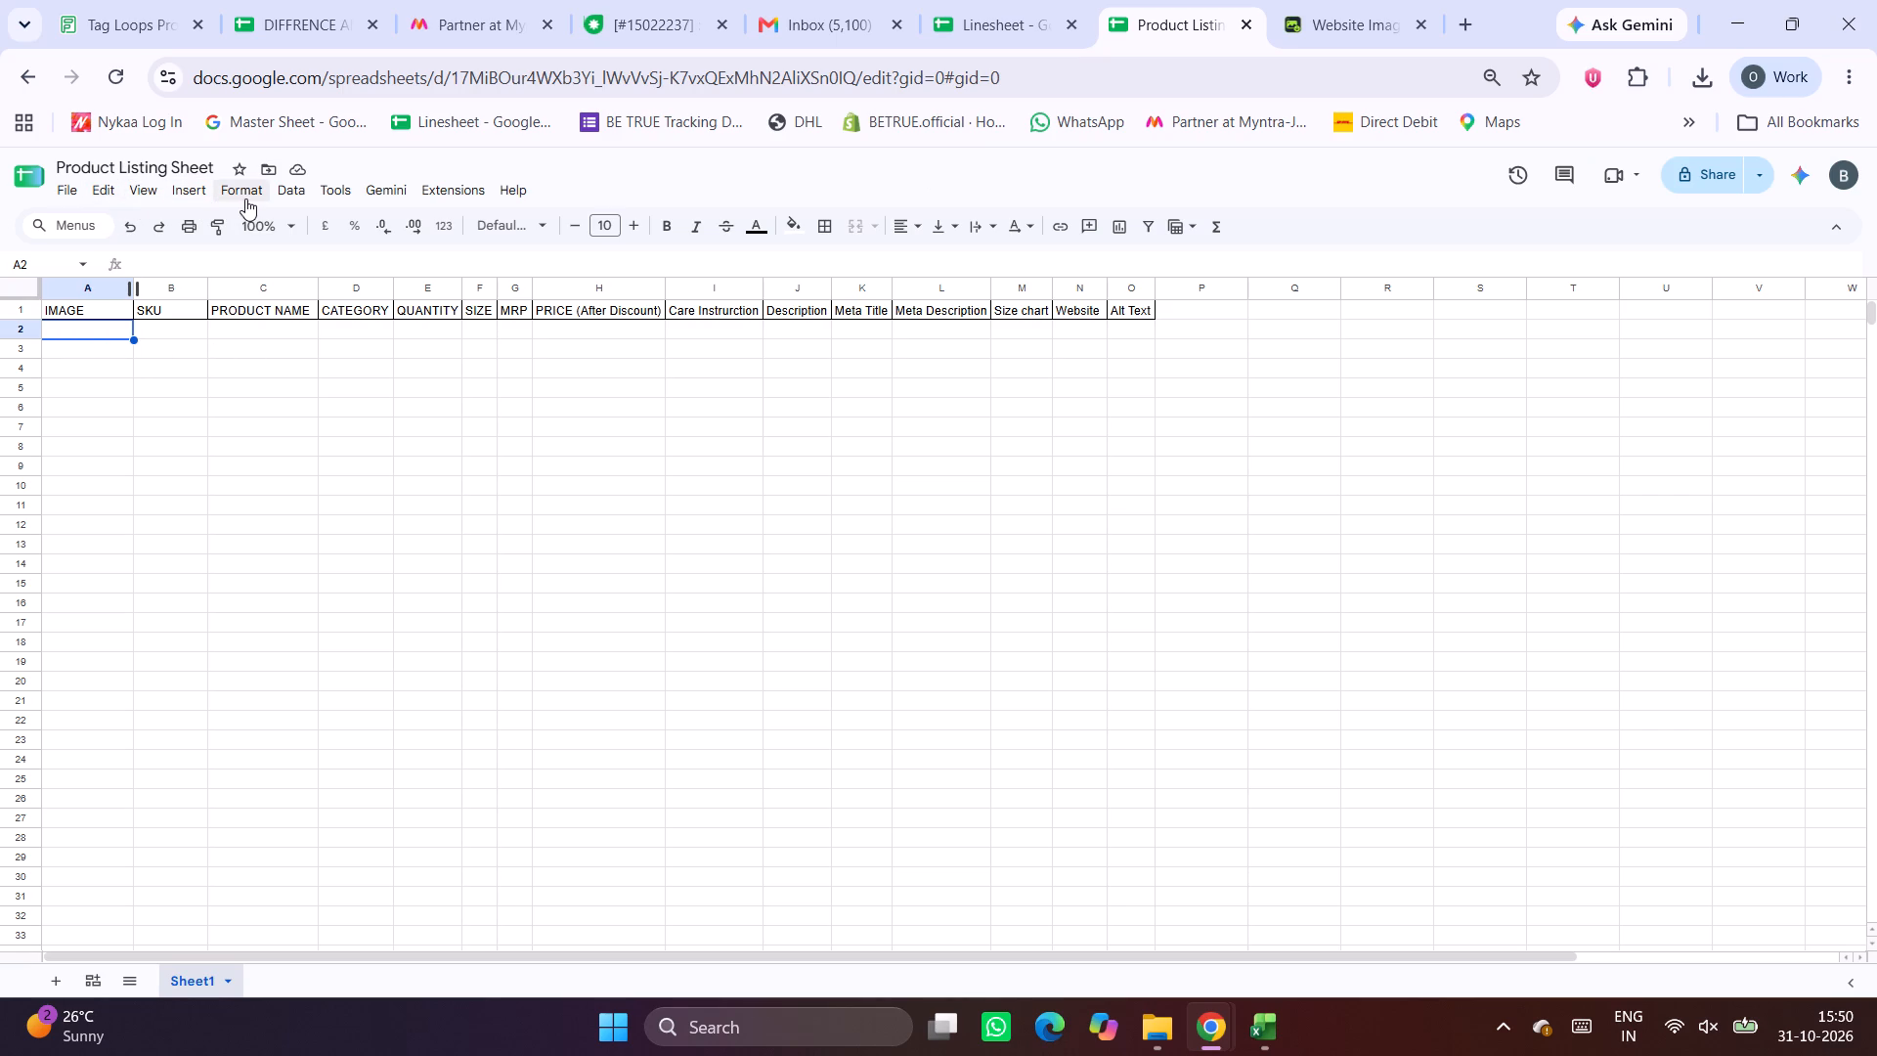
pyautogui.click(207, 196)
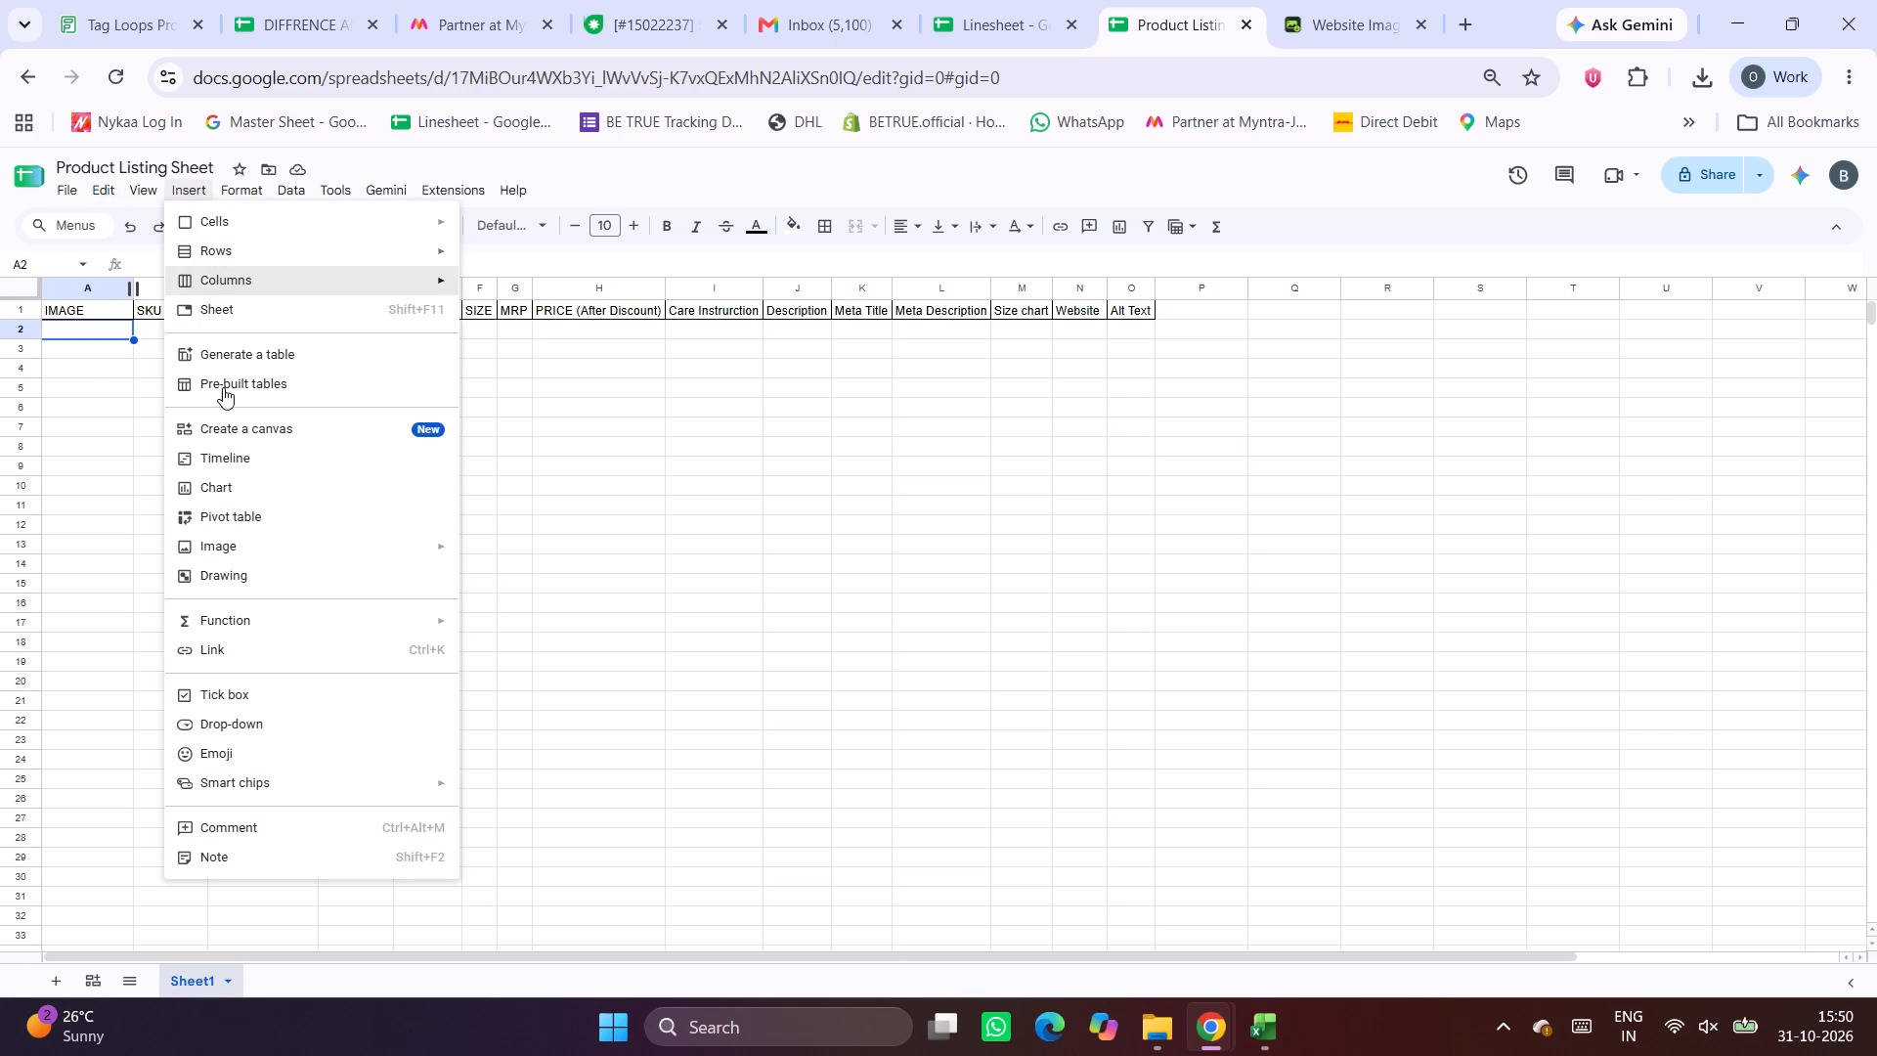
pyautogui.click(256, 540)
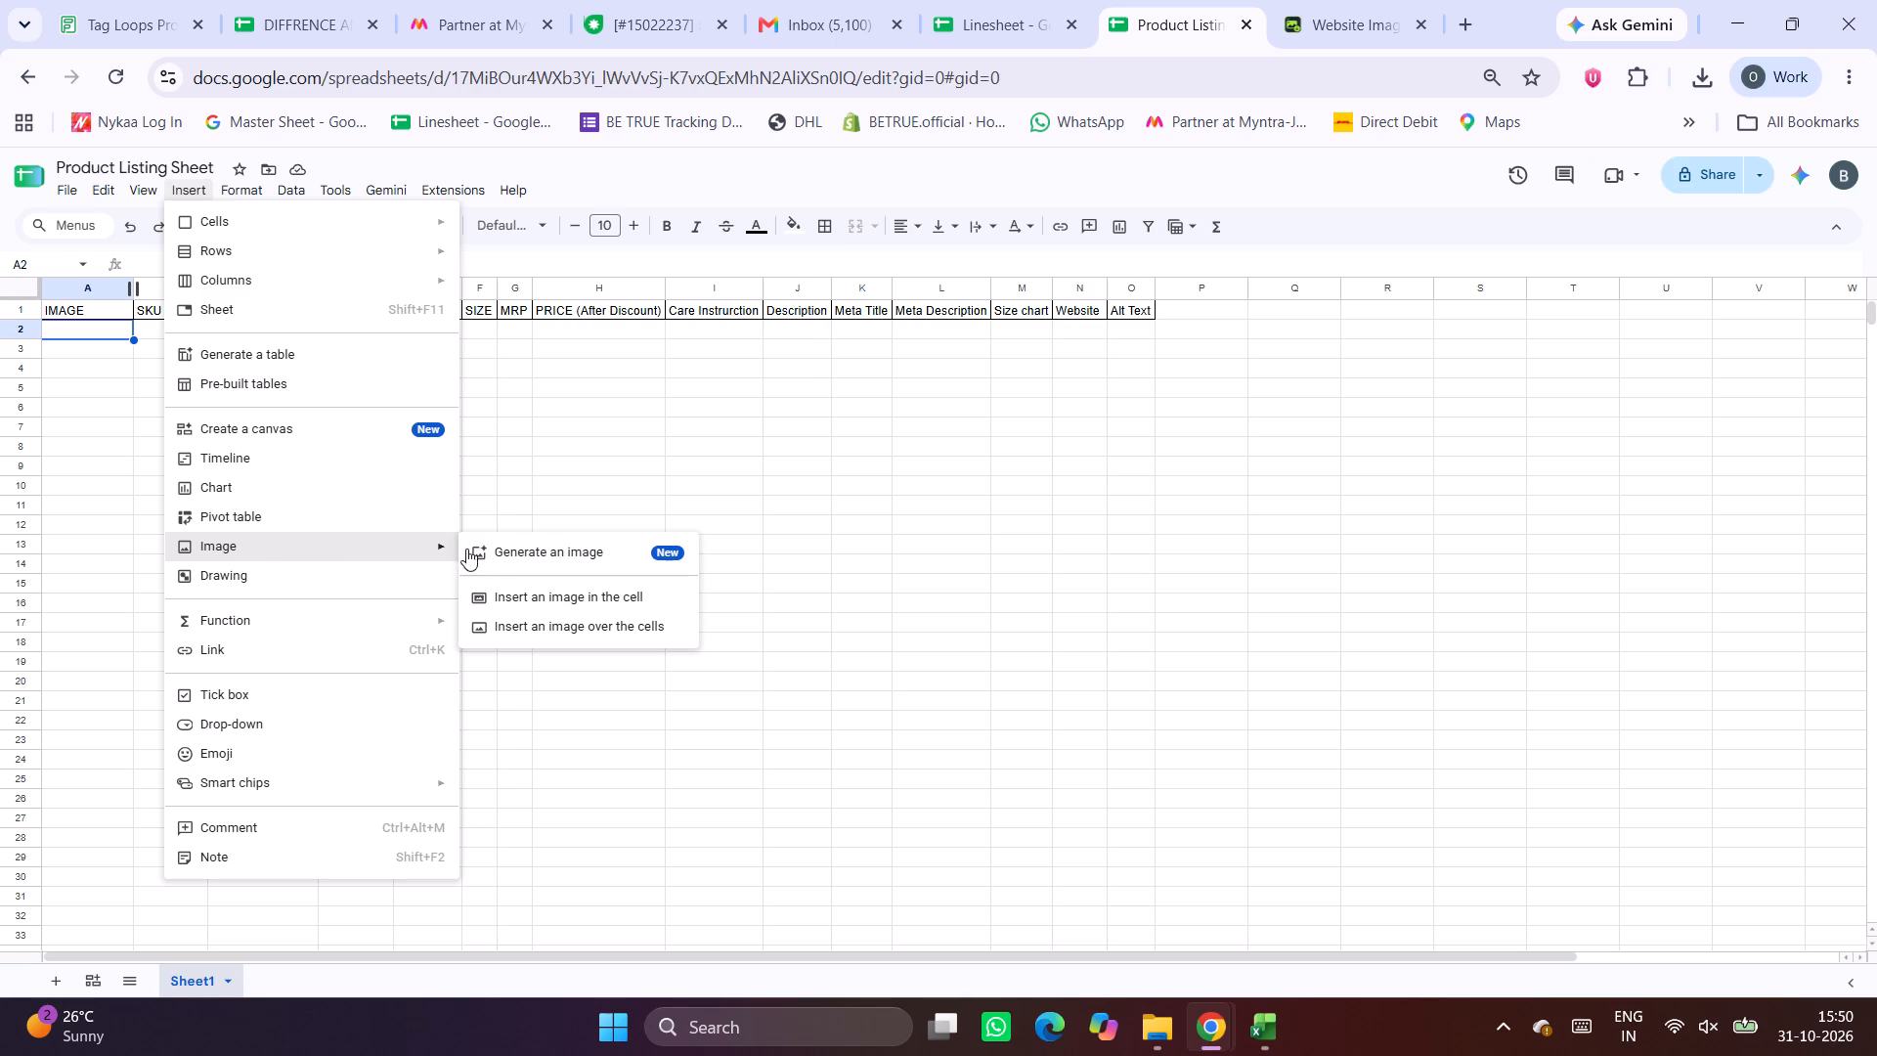
pyautogui.click(593, 601)
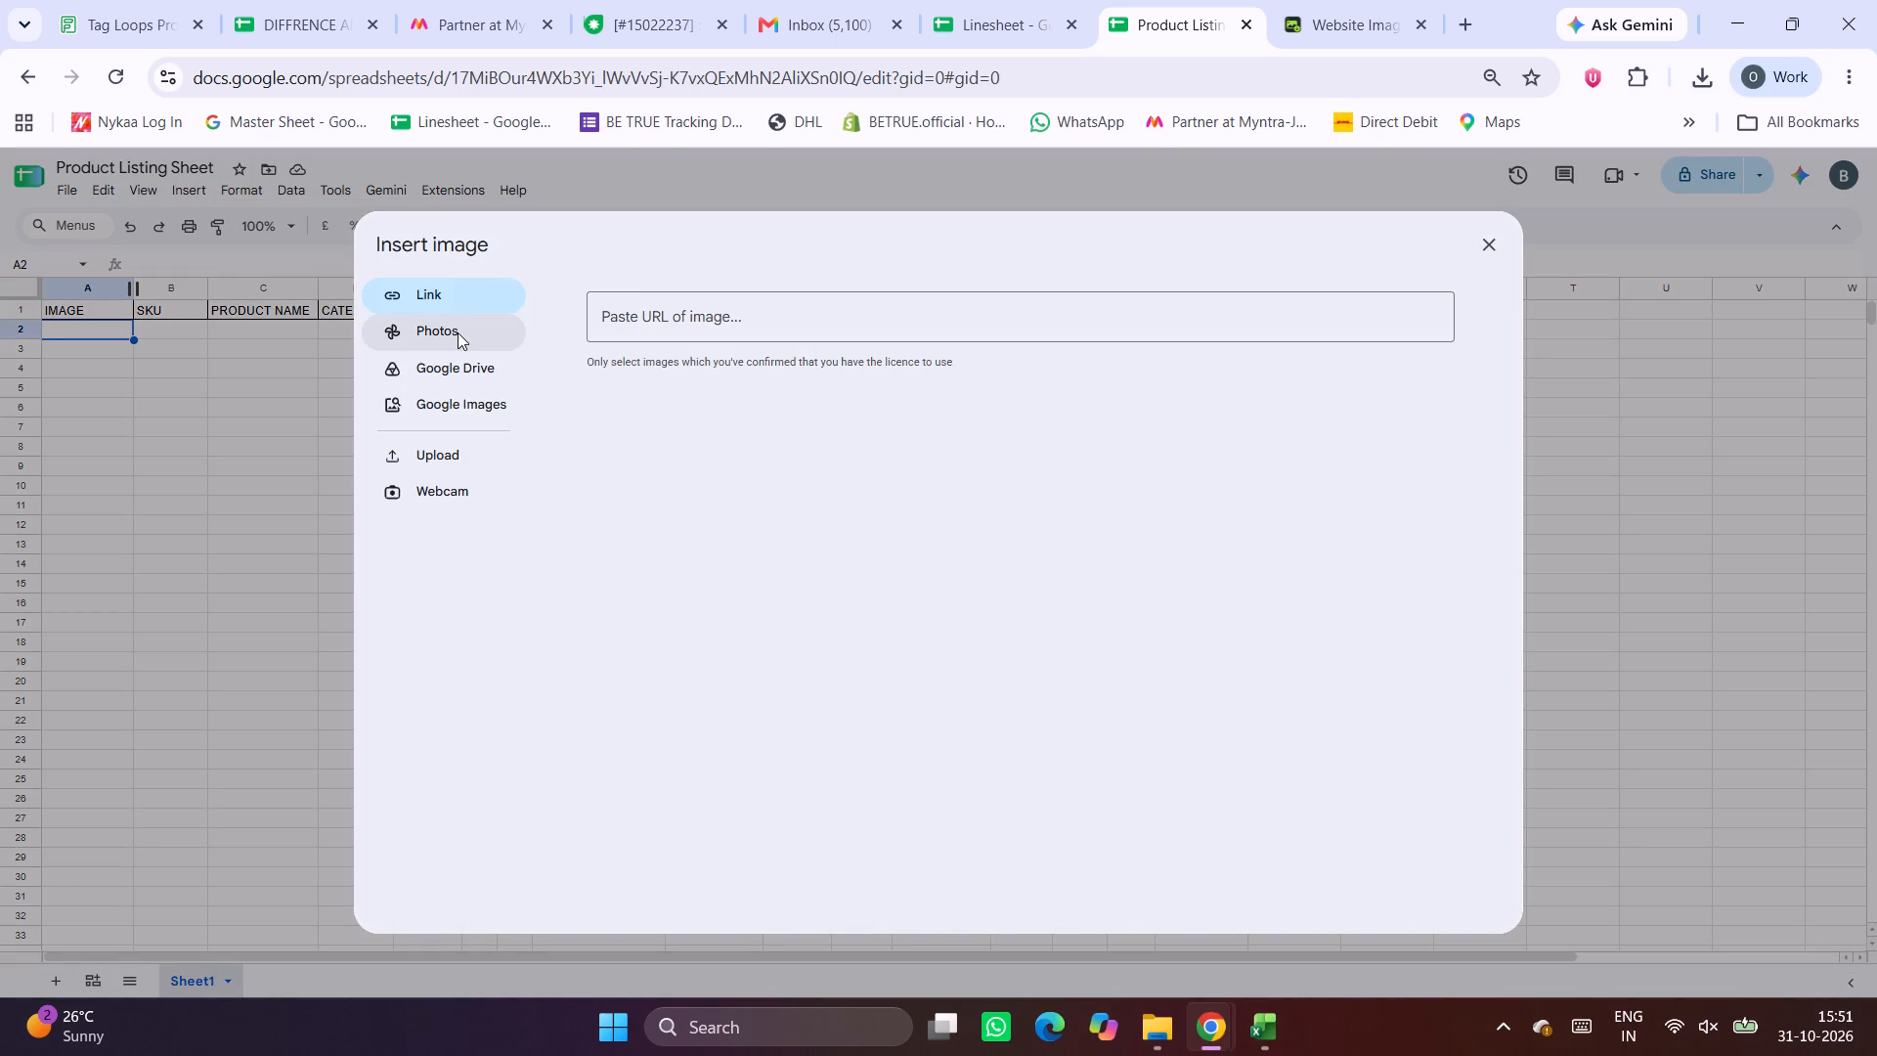
pyautogui.click(454, 457)
pyautogui.click(1052, 656)
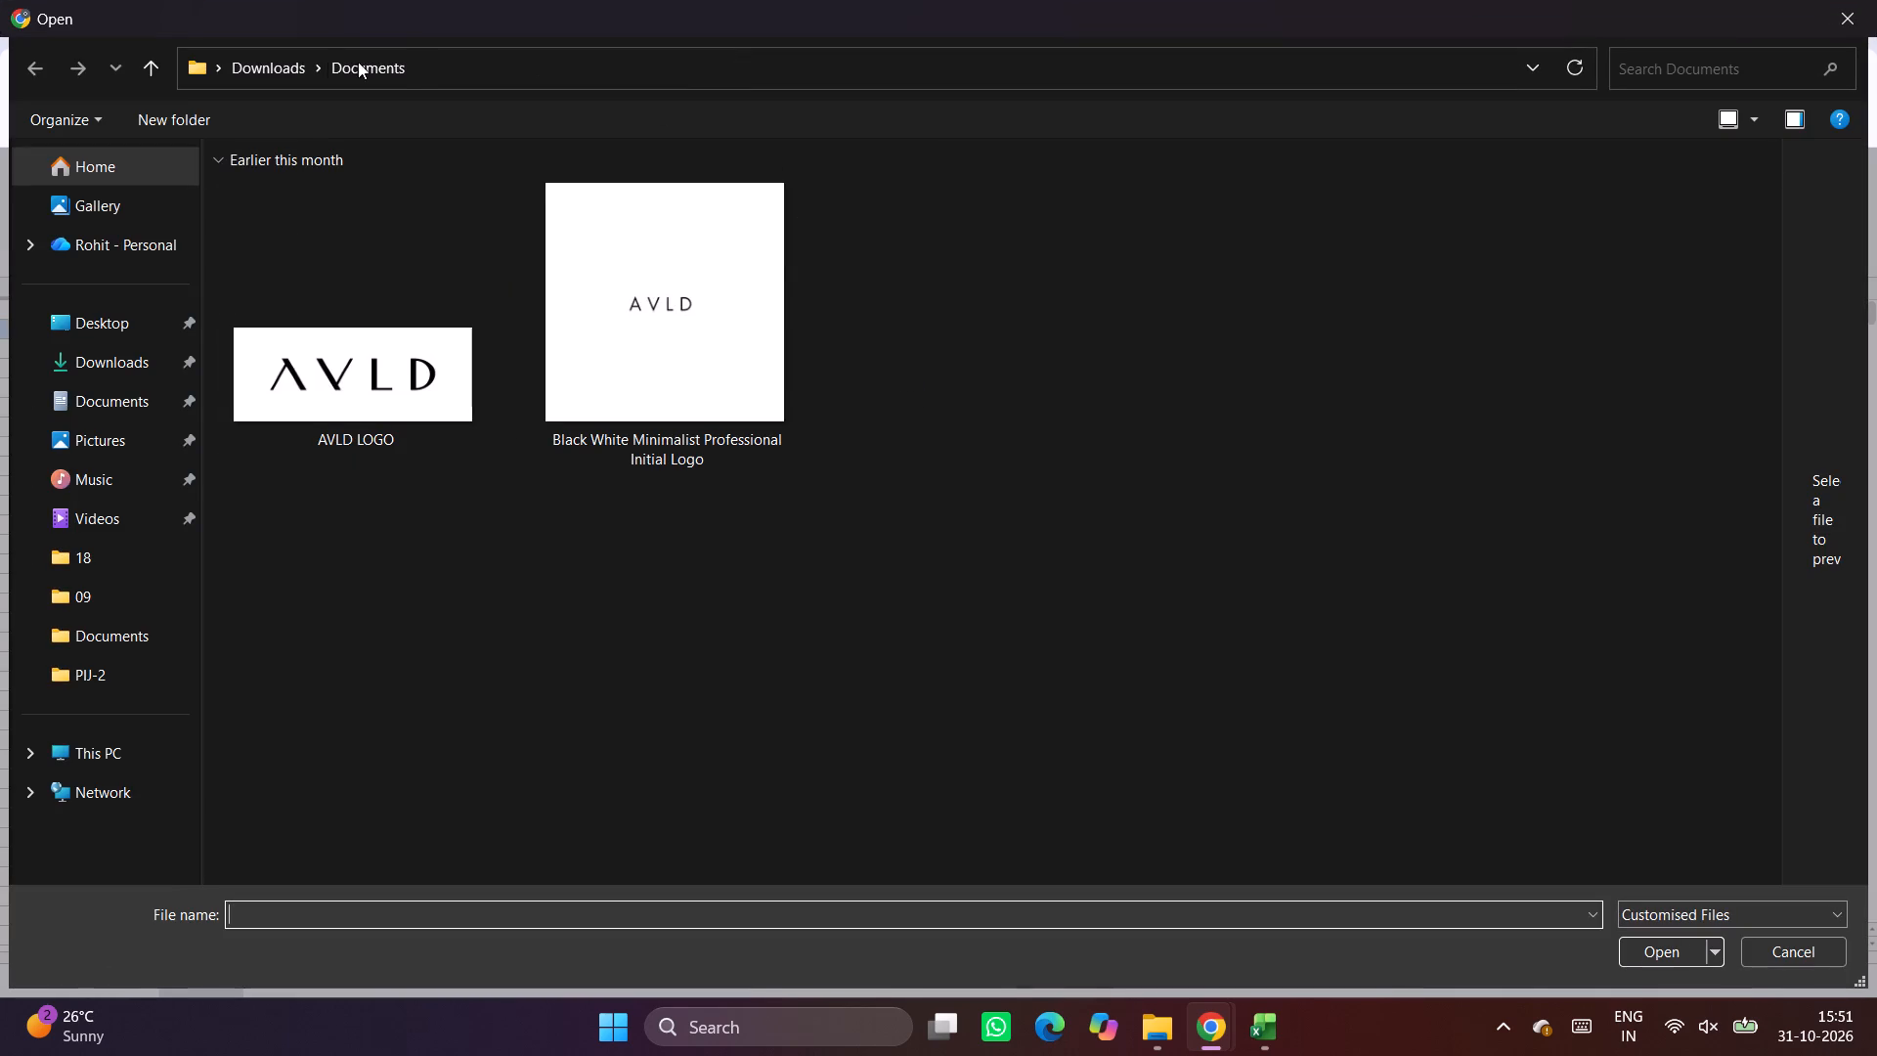
pyautogui.click(251, 82)
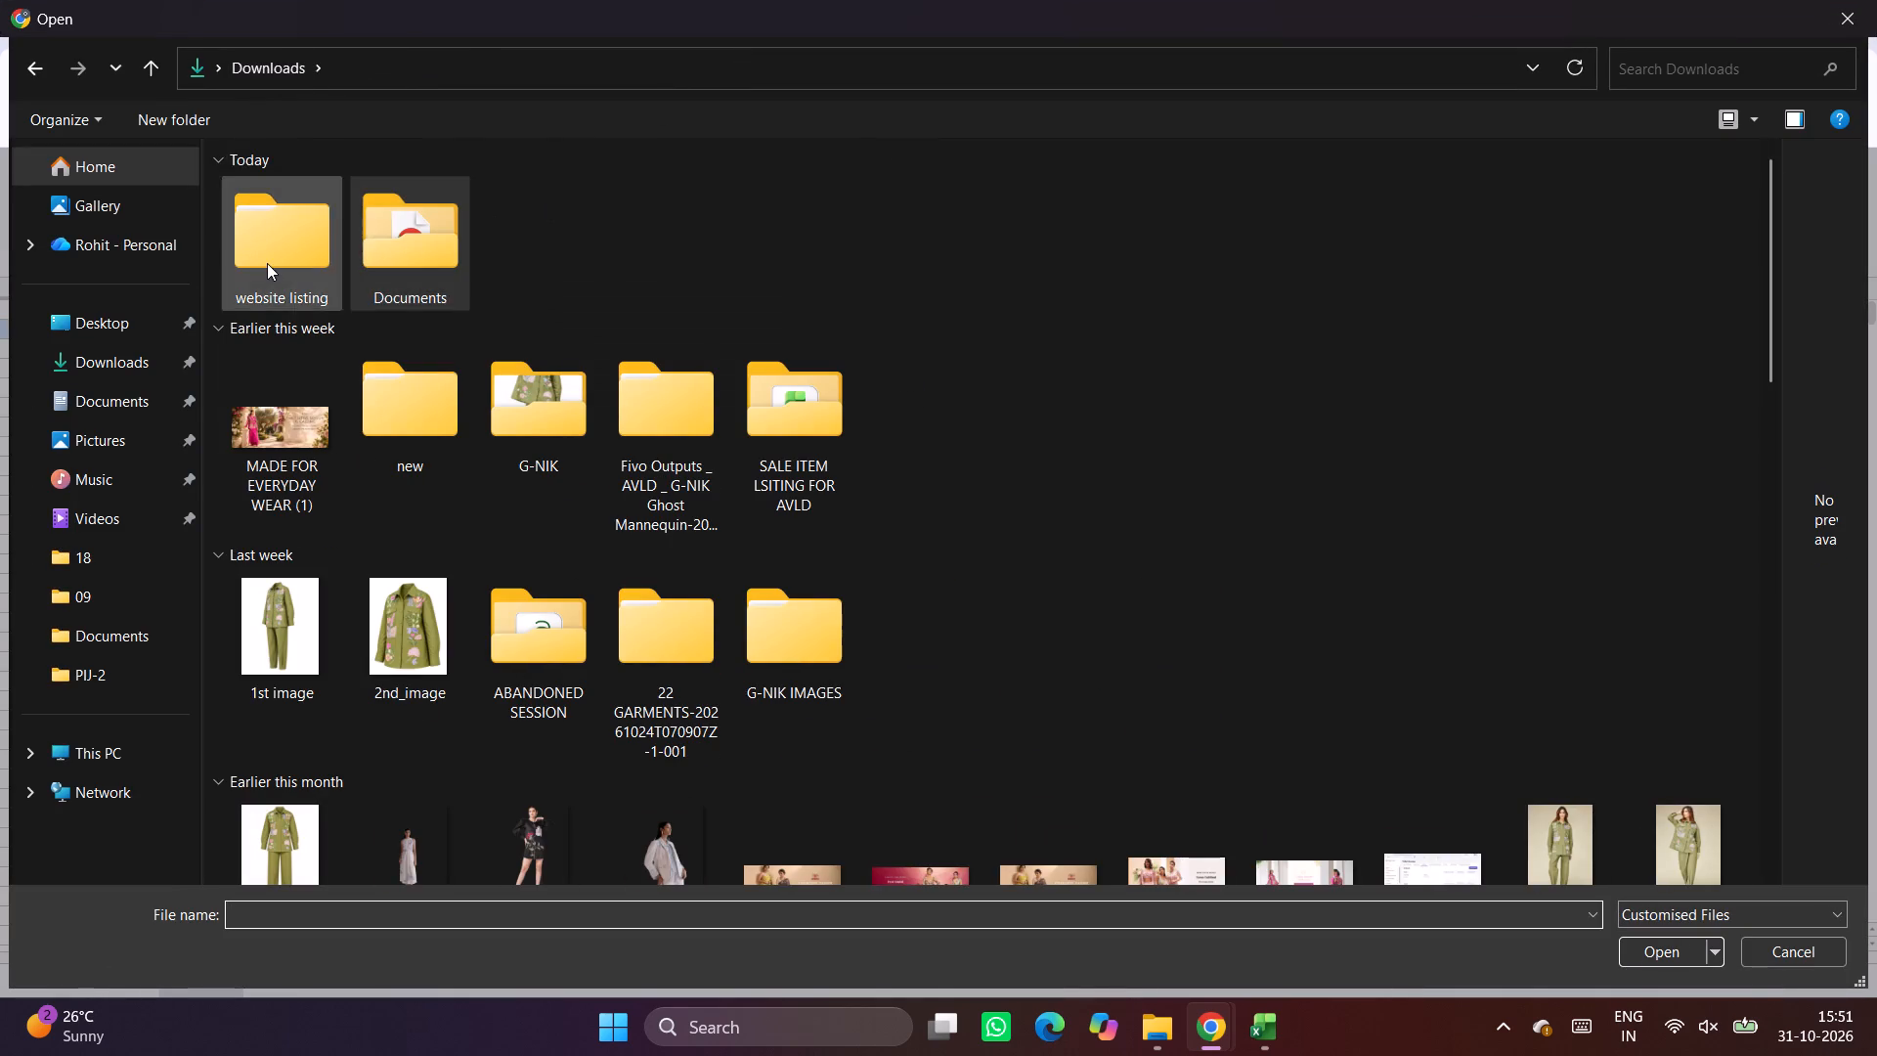
pyautogui.doubleClick(267, 263)
pyautogui.doubleClick(517, 223)
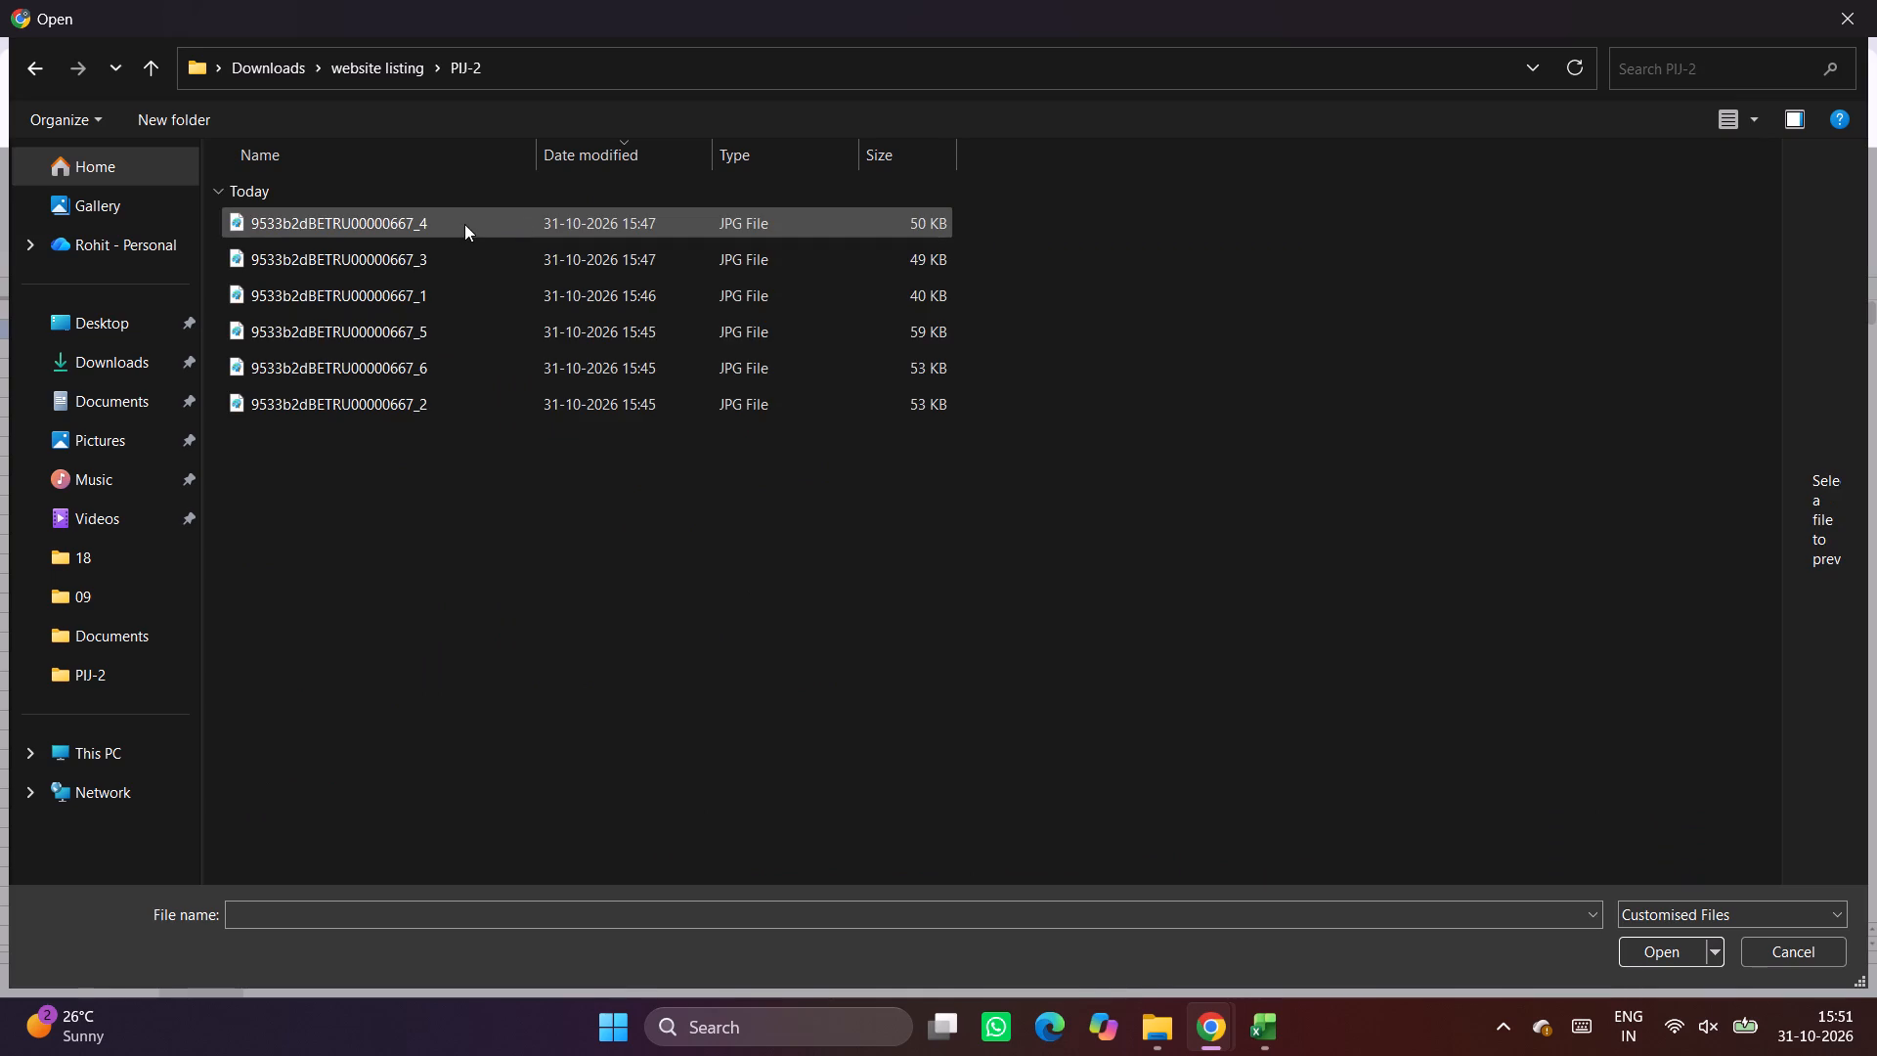
pyautogui.doubleClick(464, 224)
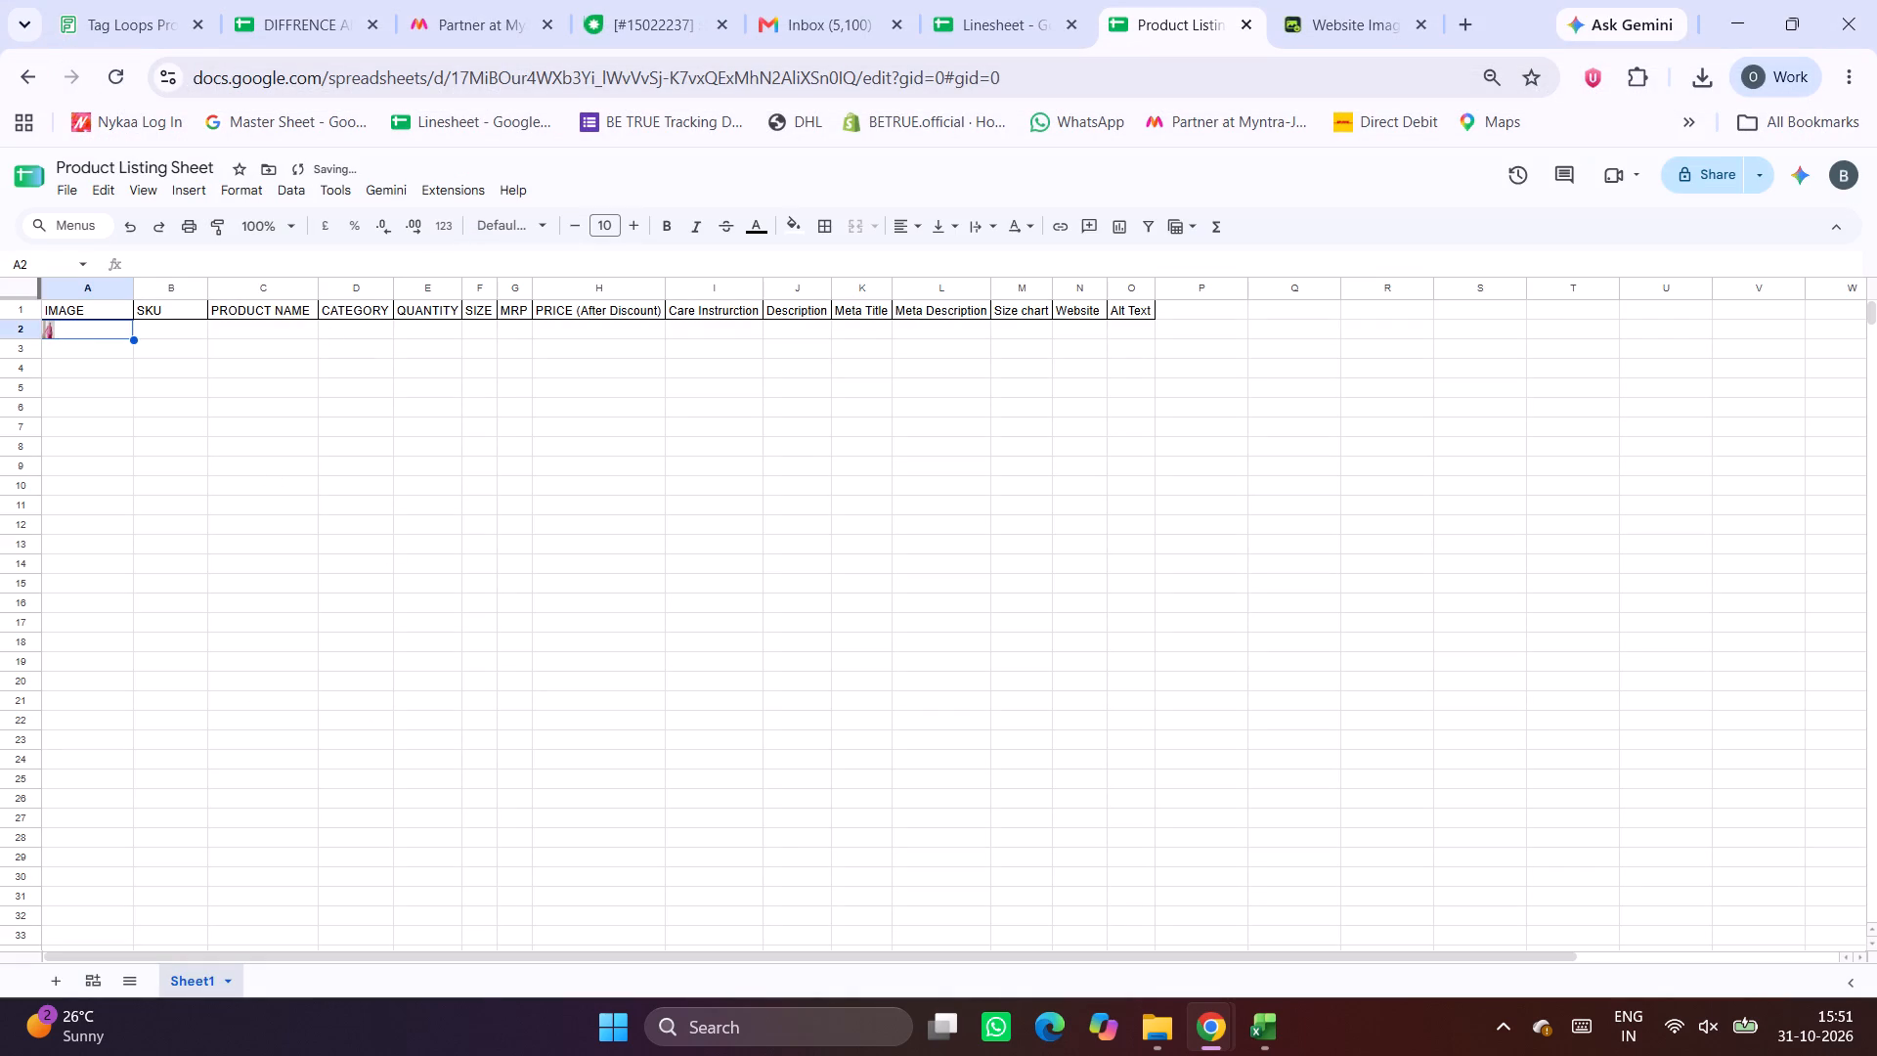
pyautogui.moveTo(17, 344); pyautogui.dragTo(17, 391)
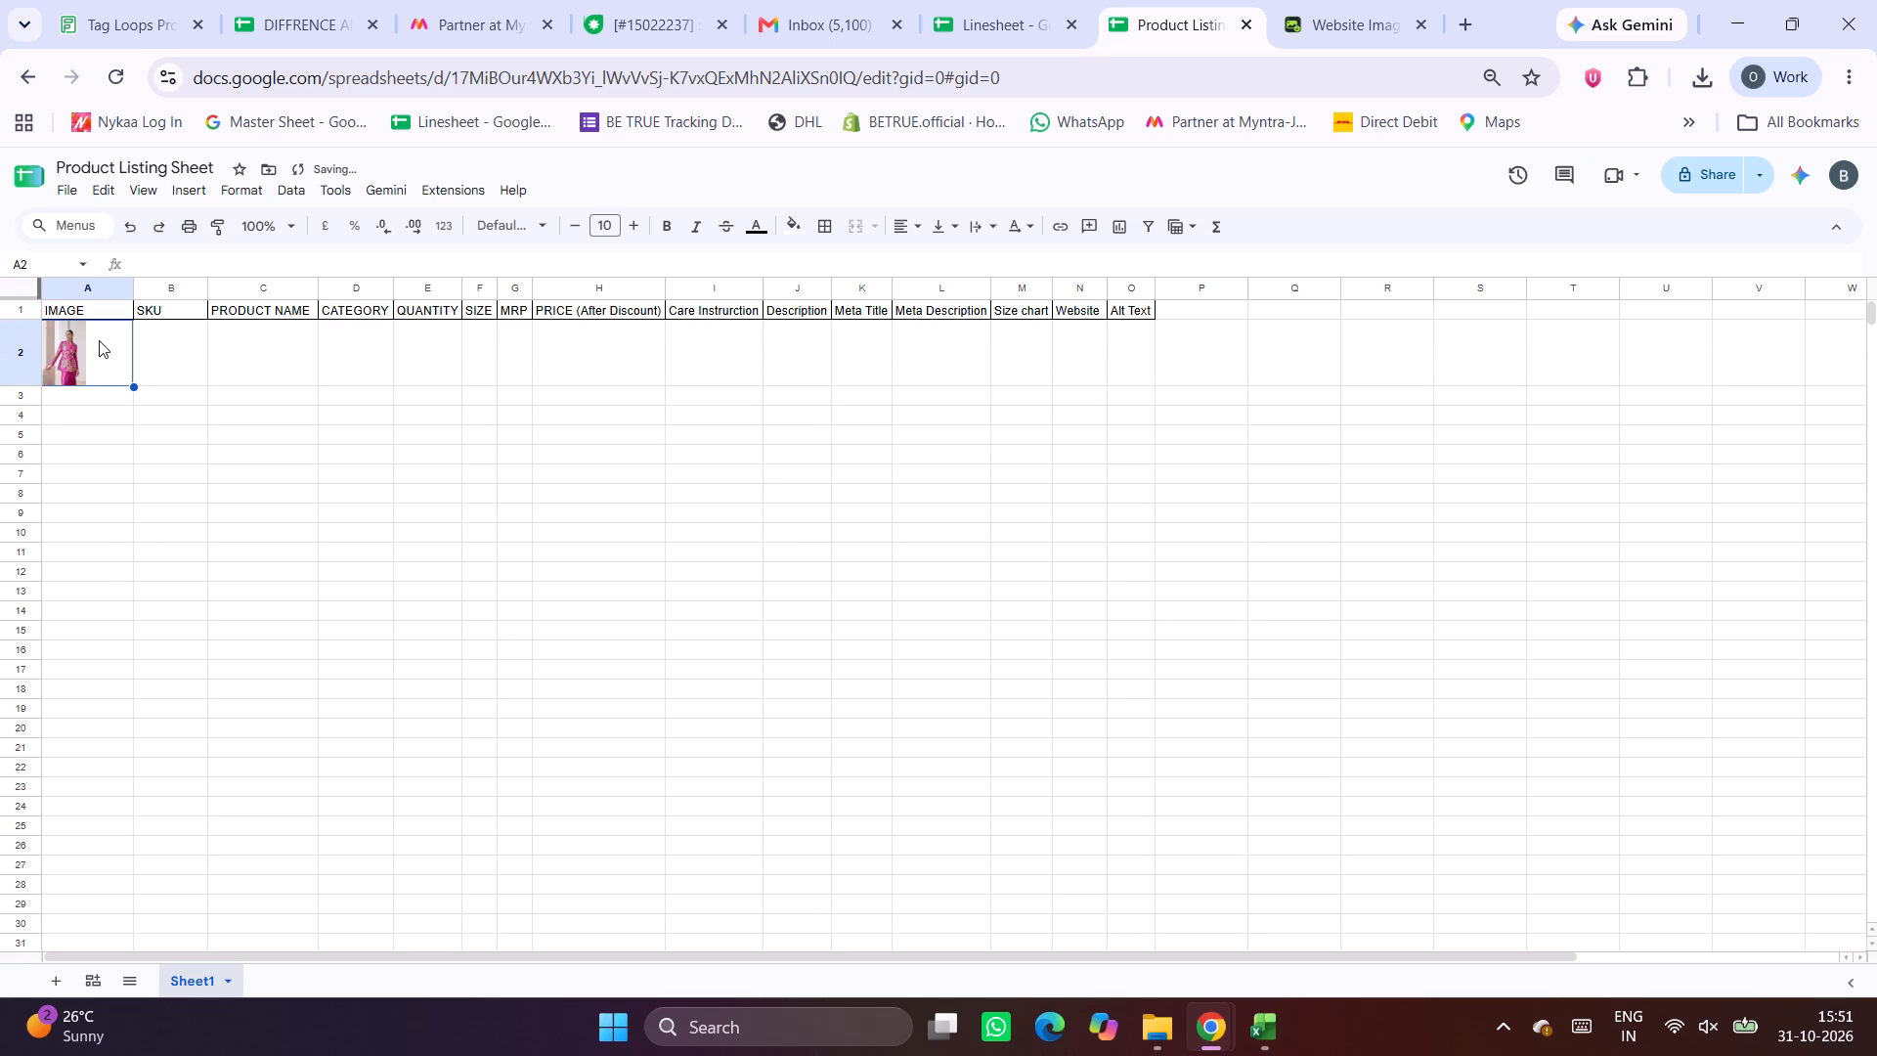
# Centre all cells of the Product Listing Sheet horizontally.
pyautogui.click(19, 281)
pyautogui.click(922, 213)
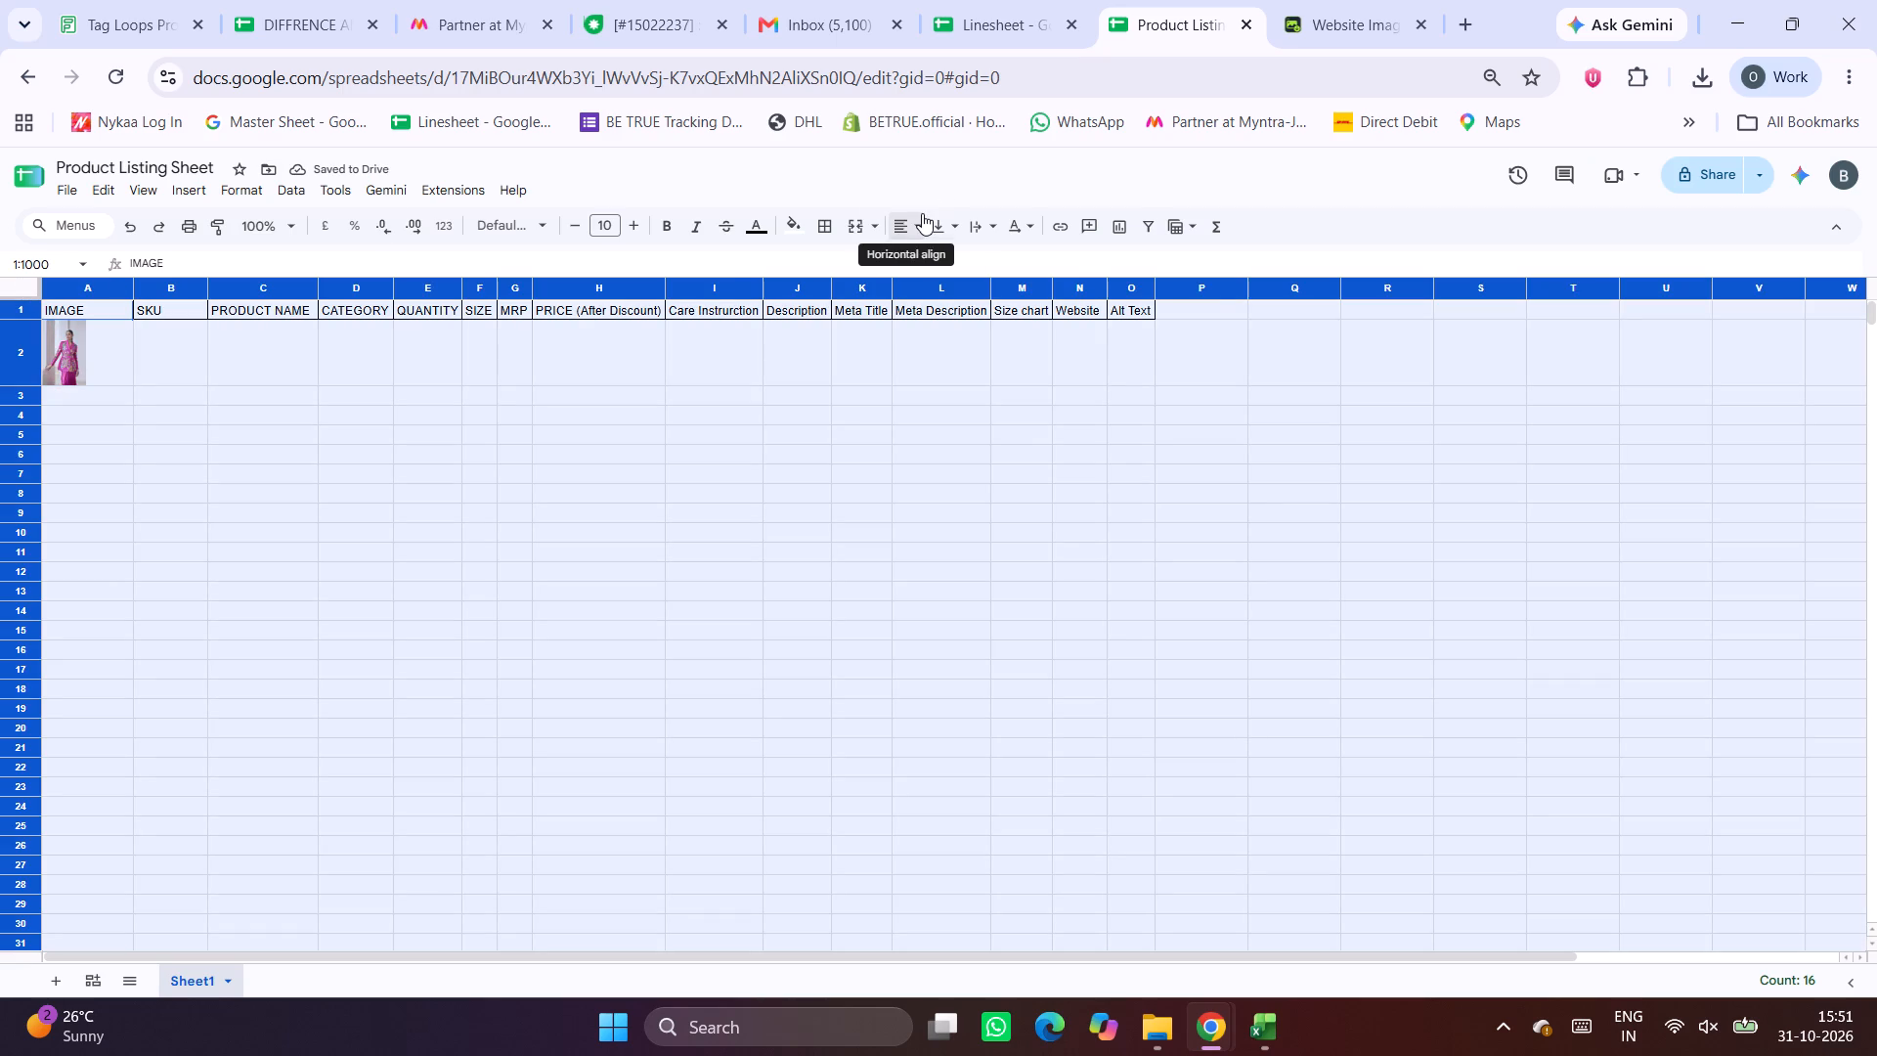
pyautogui.click(935, 250)
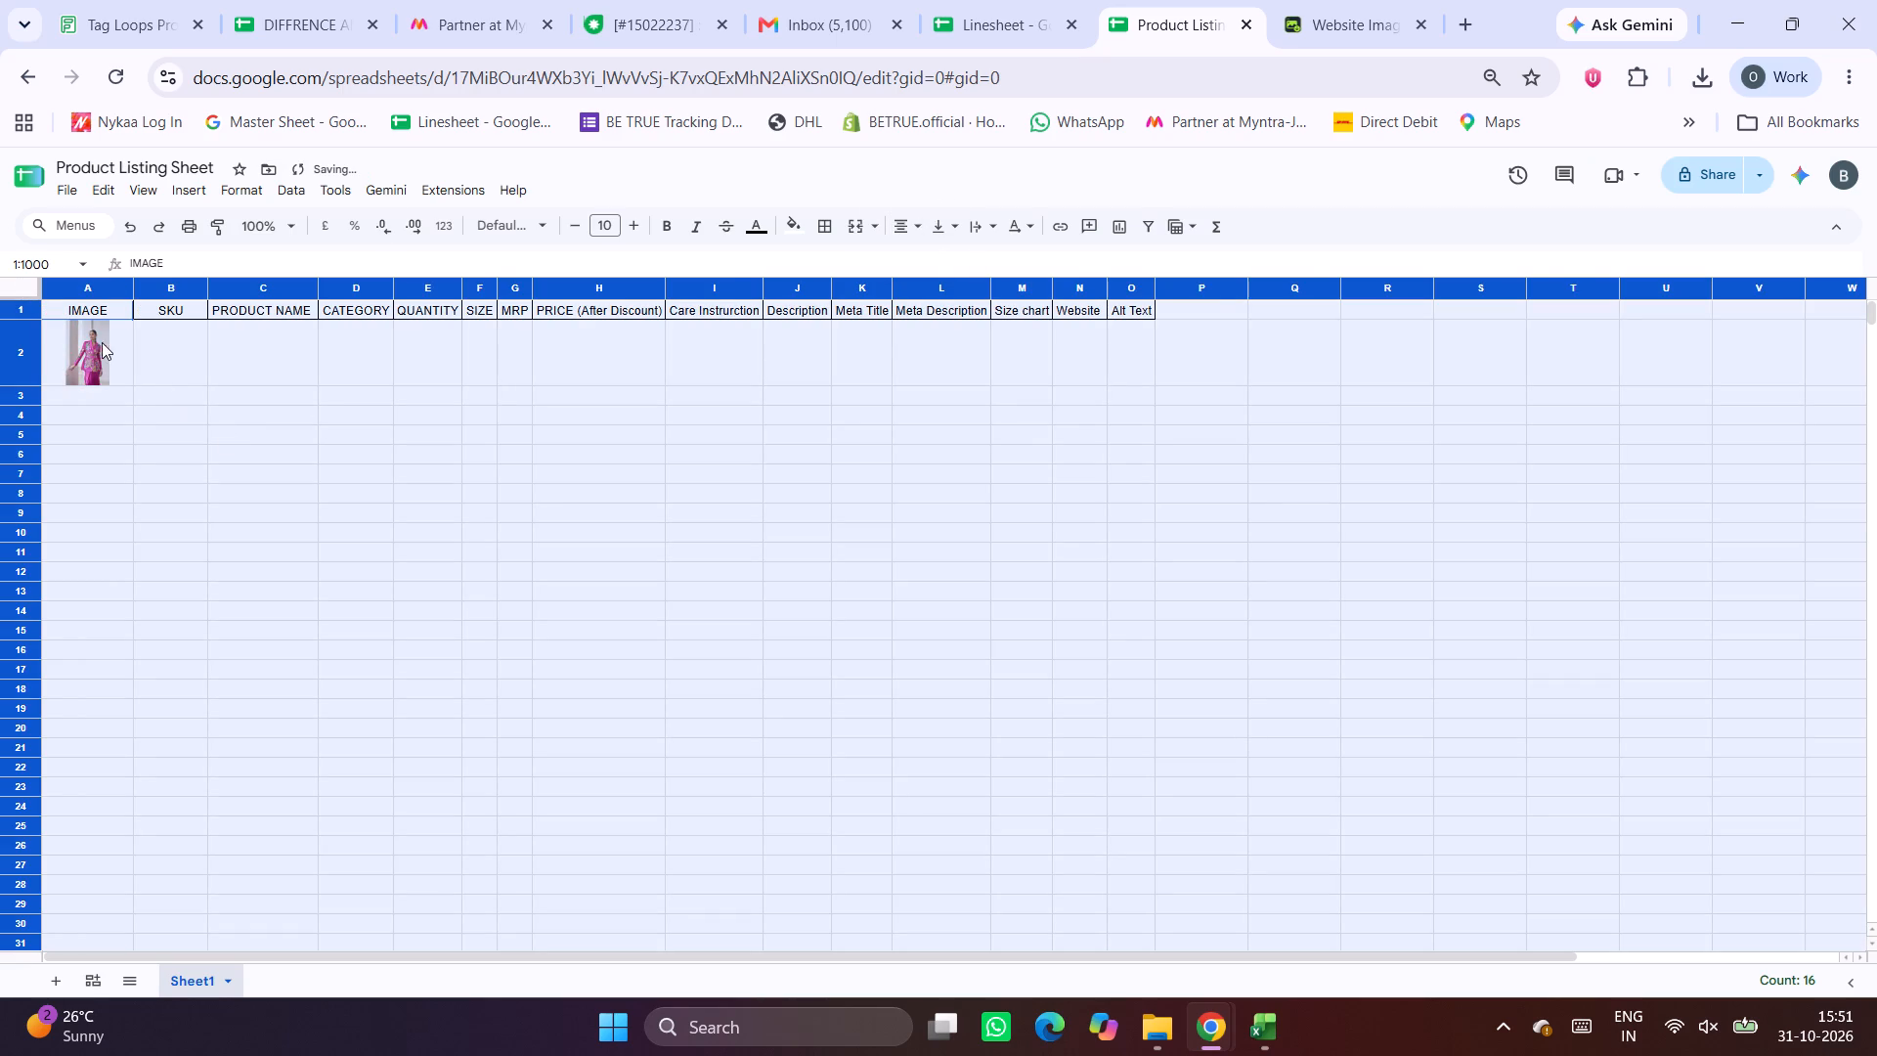
pyautogui.click(475, 624)
# Heighten row 2 further to enlarge the product image and left-align the whole row.
pyautogui.moveTo(22, 388); pyautogui.dragTo(21, 412)
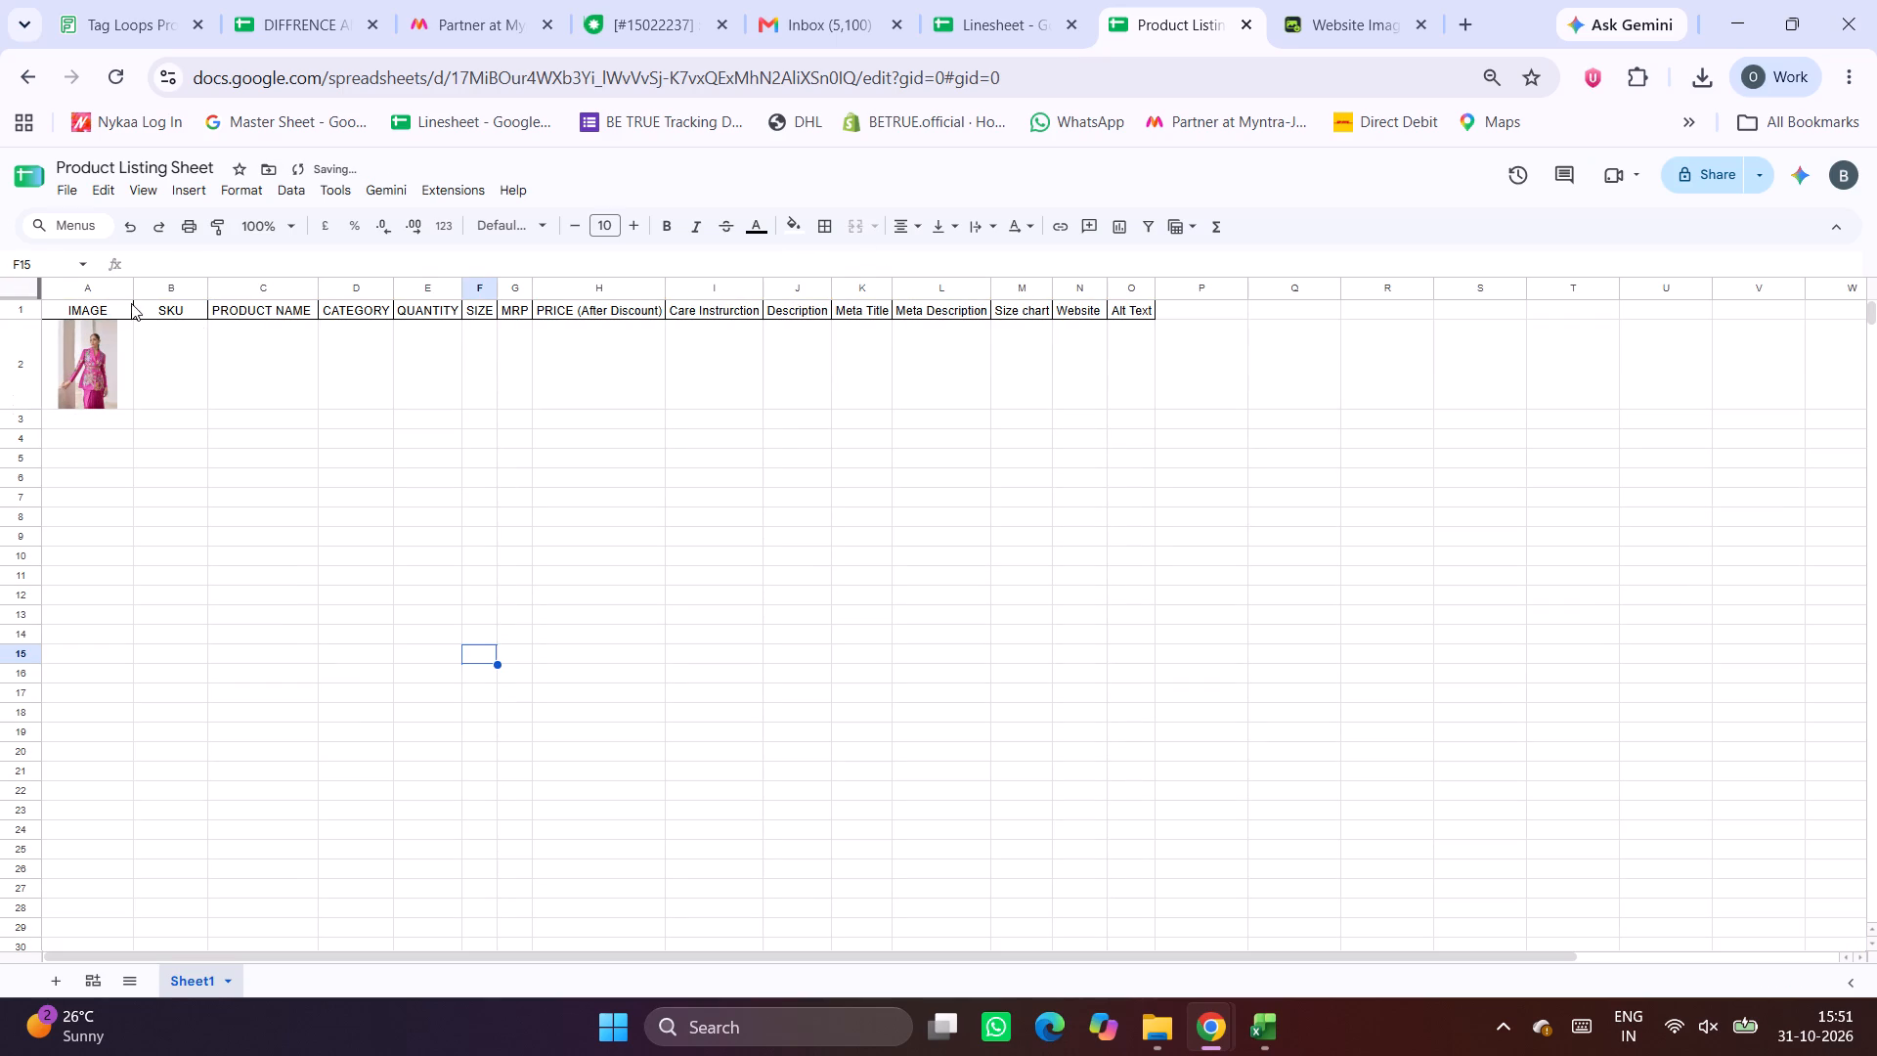
pyautogui.click(11, 351)
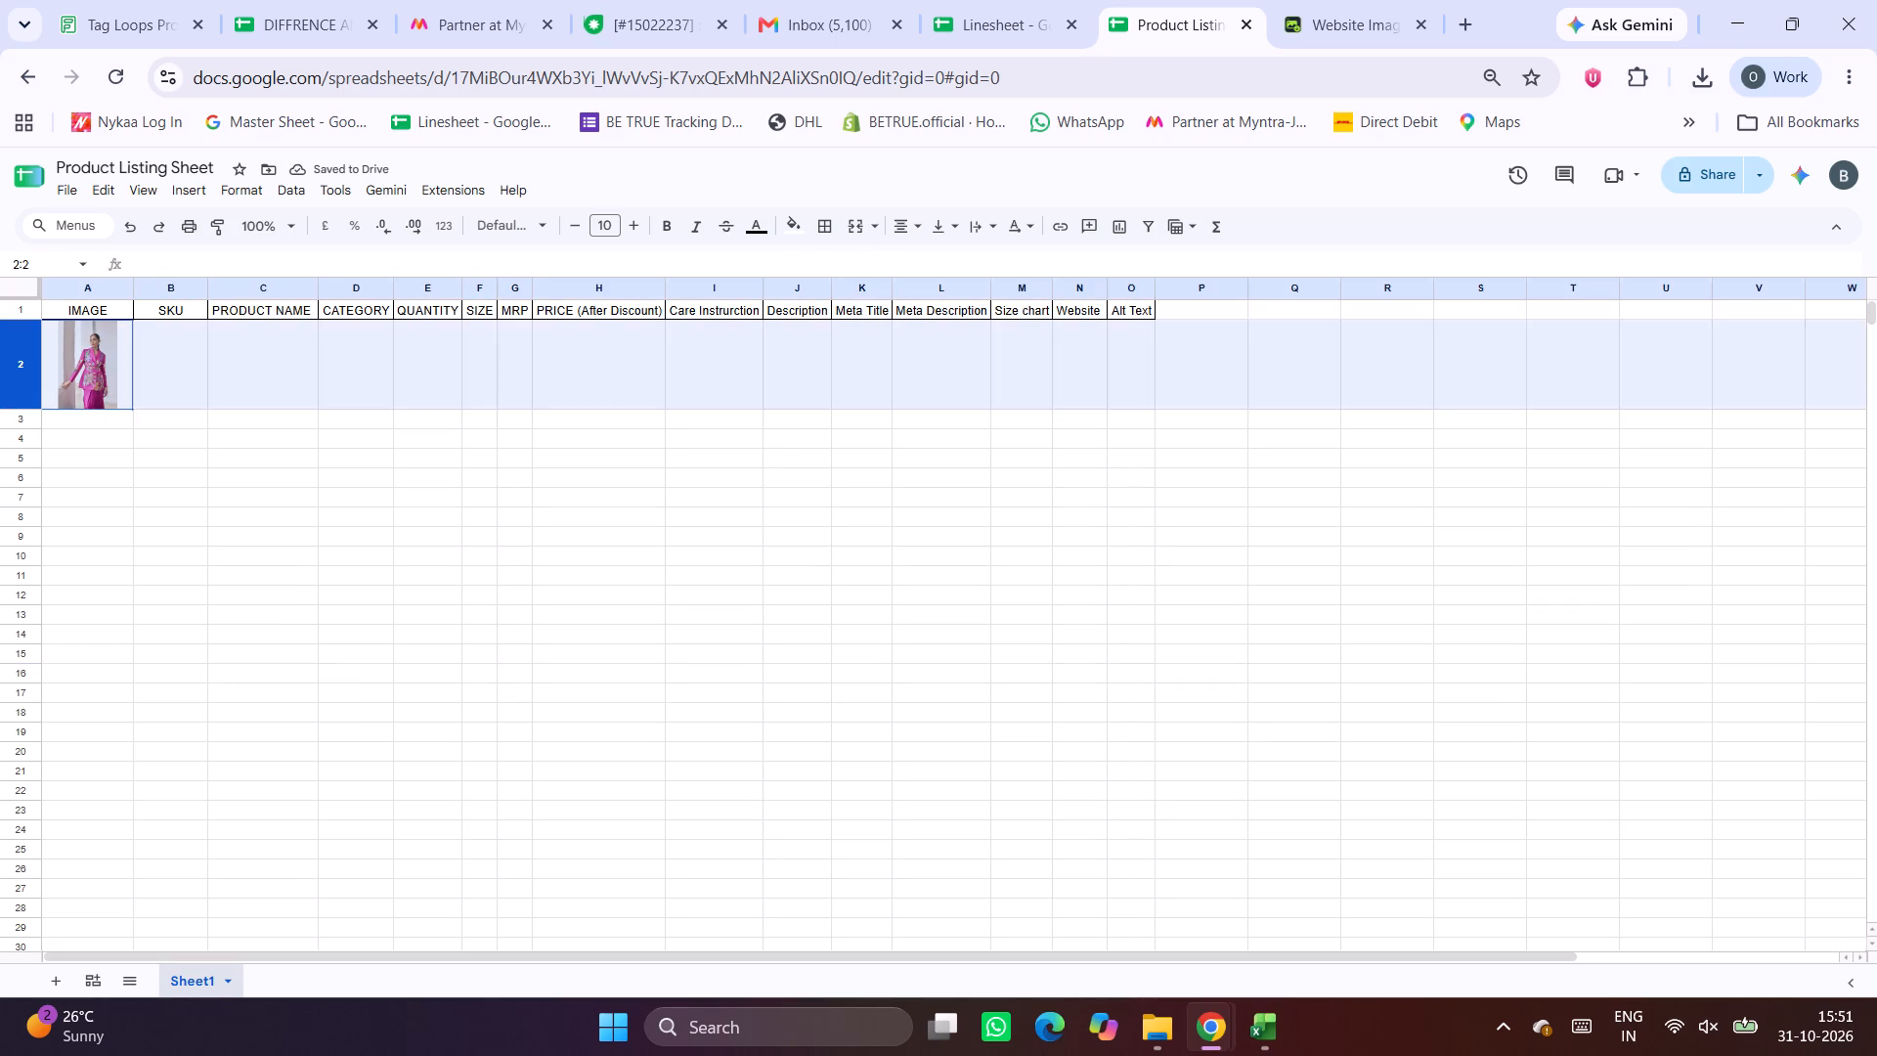
pyautogui.click(916, 226)
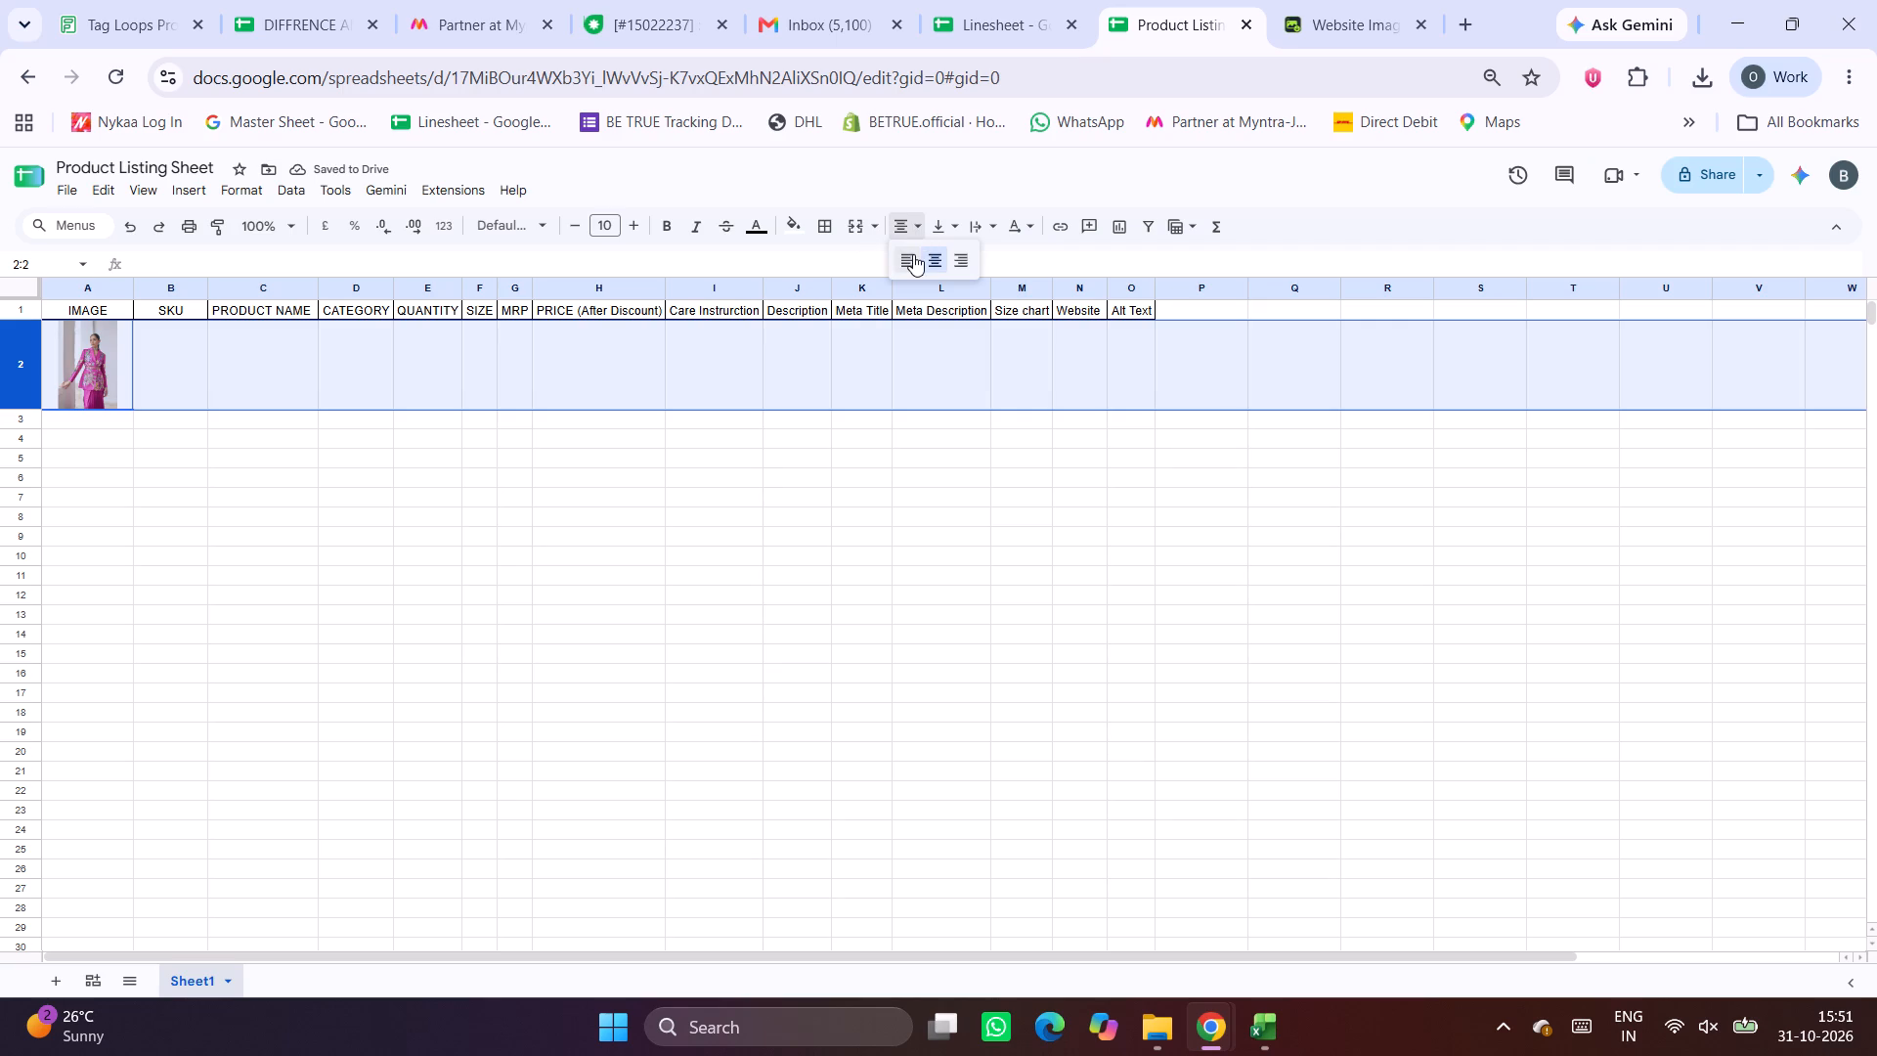
pyautogui.click(913, 254)
# Adjust the IMAGE column's width and row 2's height so they fit closely around the product image.
pyautogui.moveTo(135, 288); pyautogui.dragTo(109, 288)
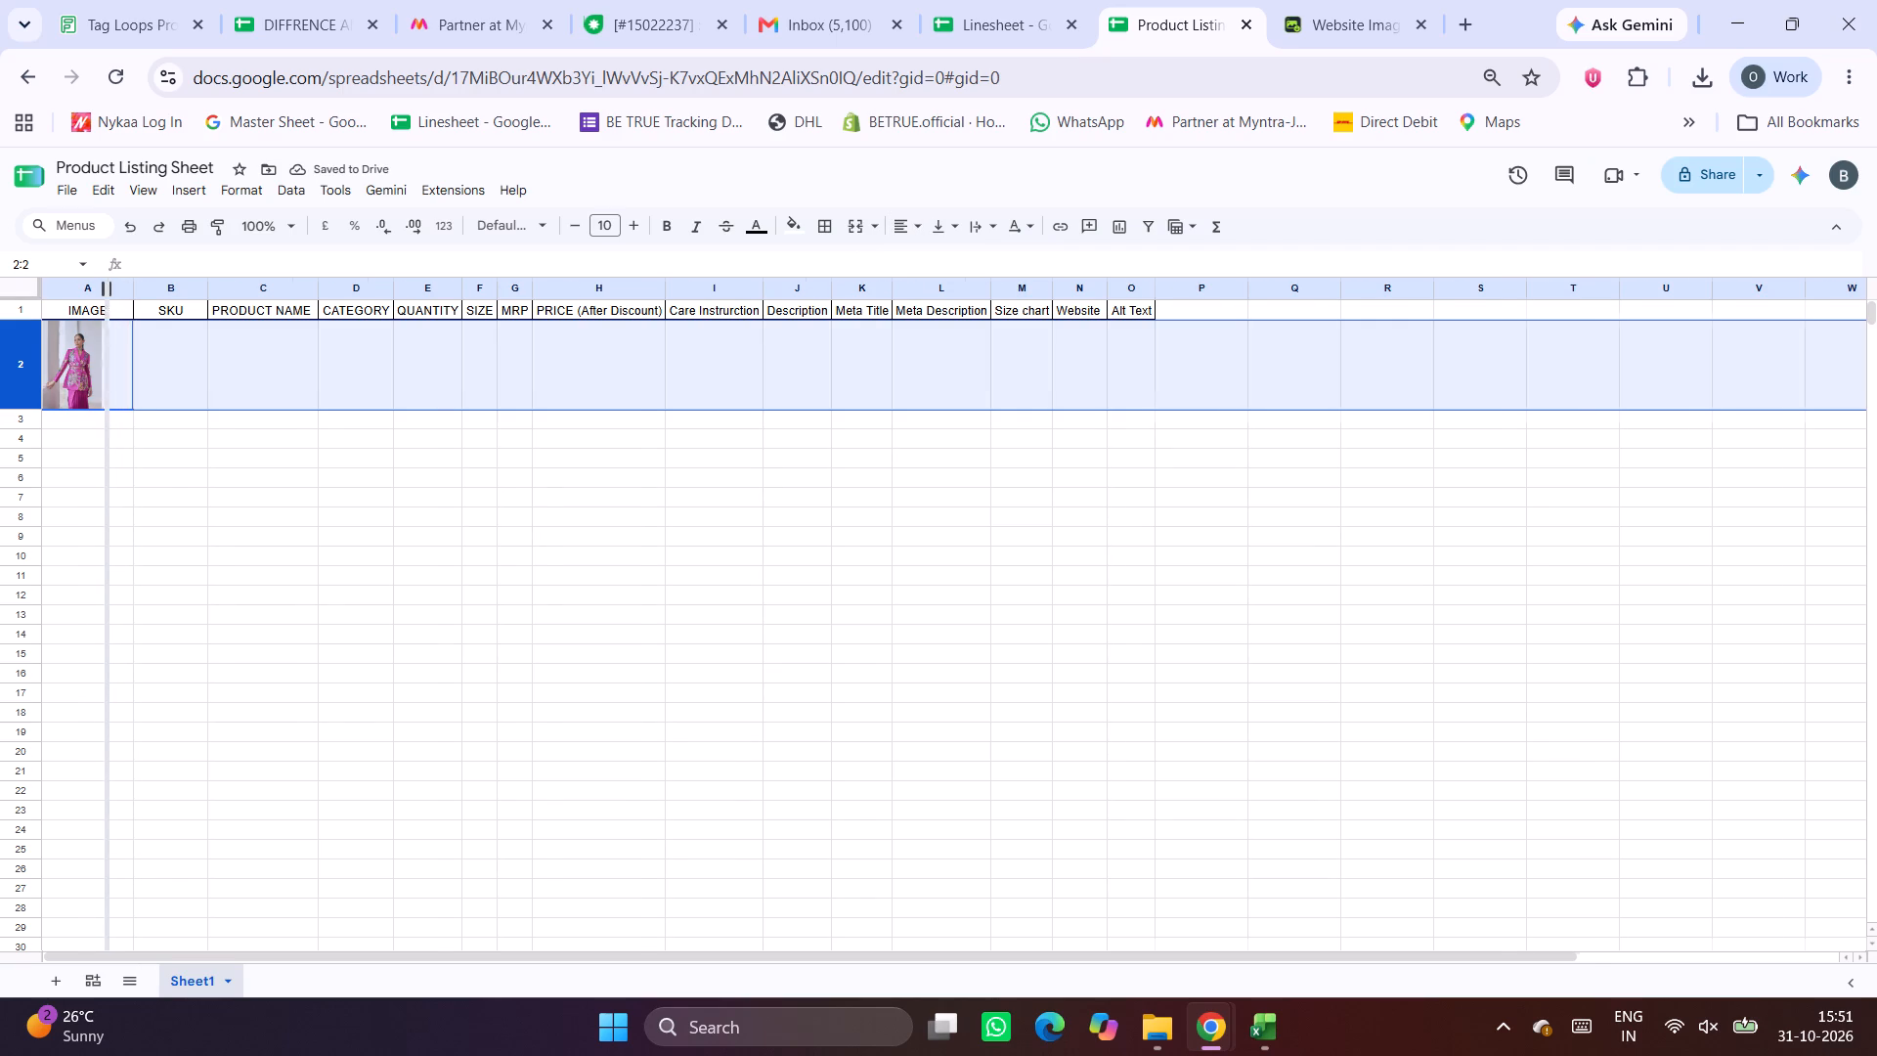
pyautogui.click(265, 556)
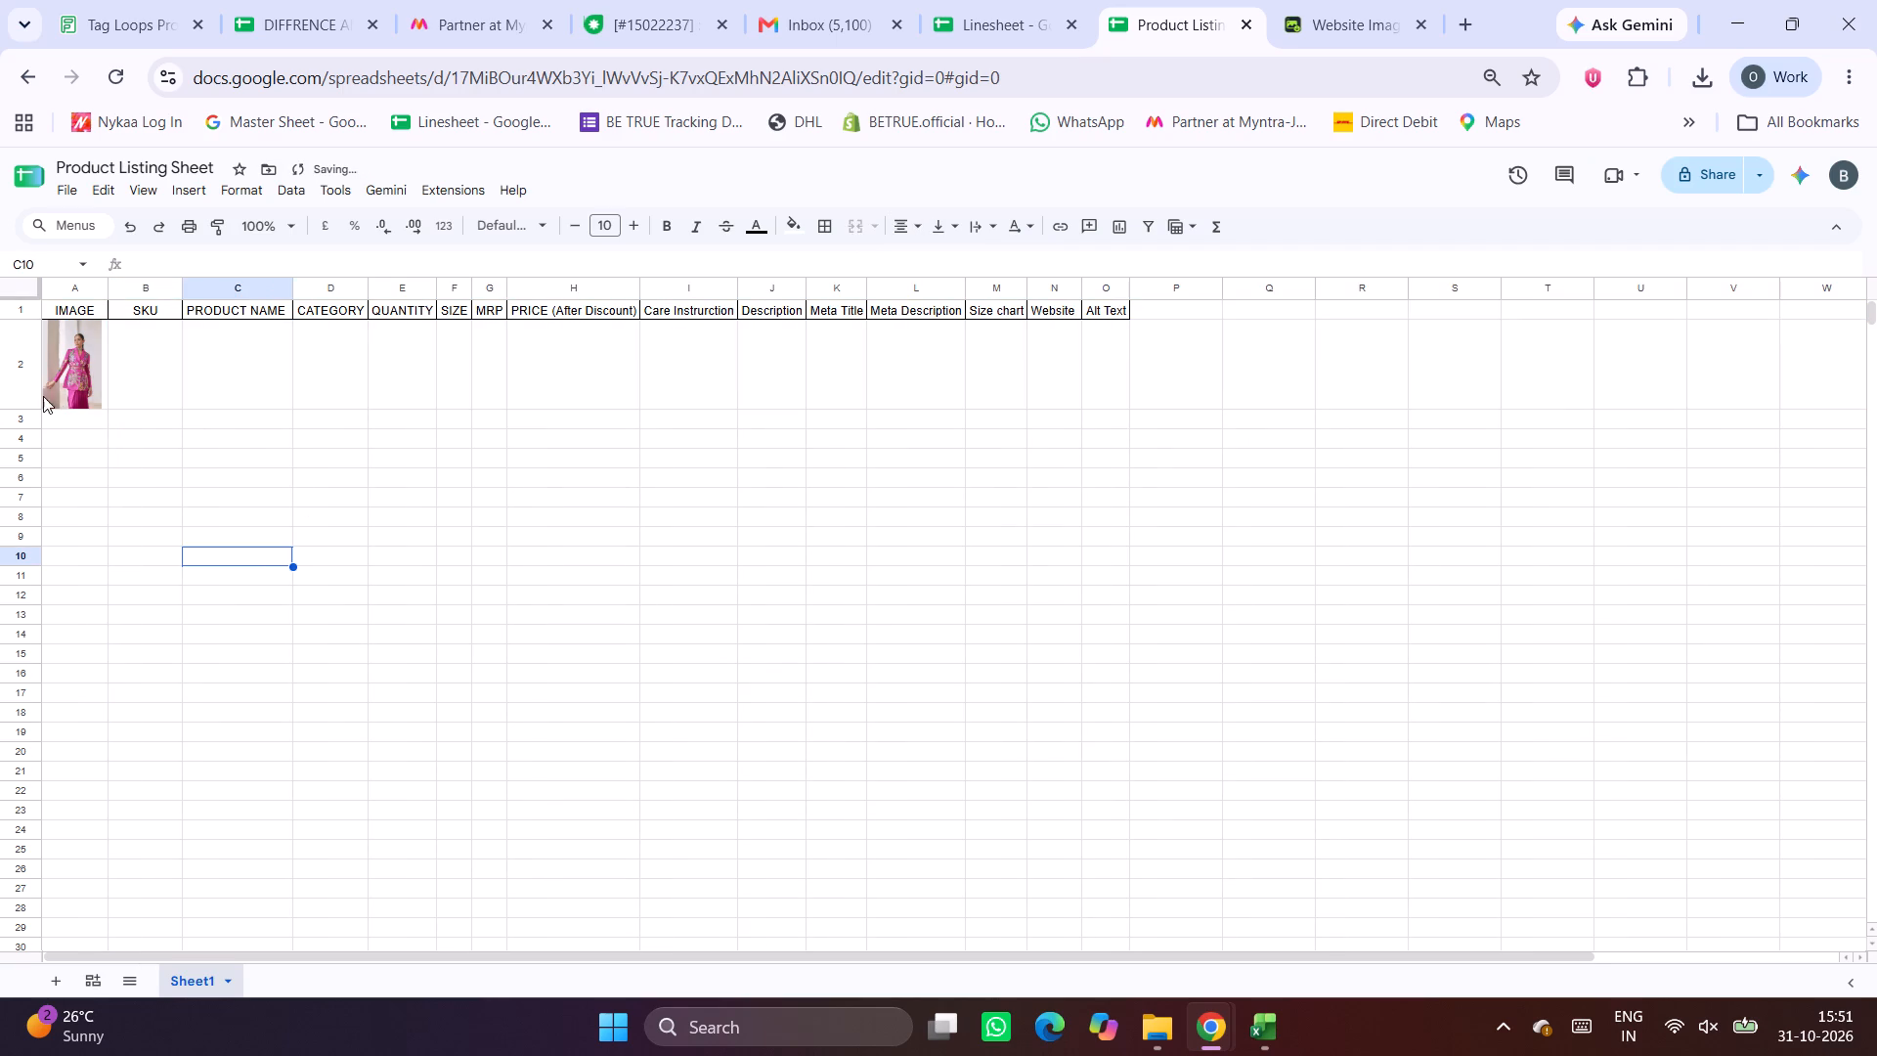
pyautogui.click(31, 406)
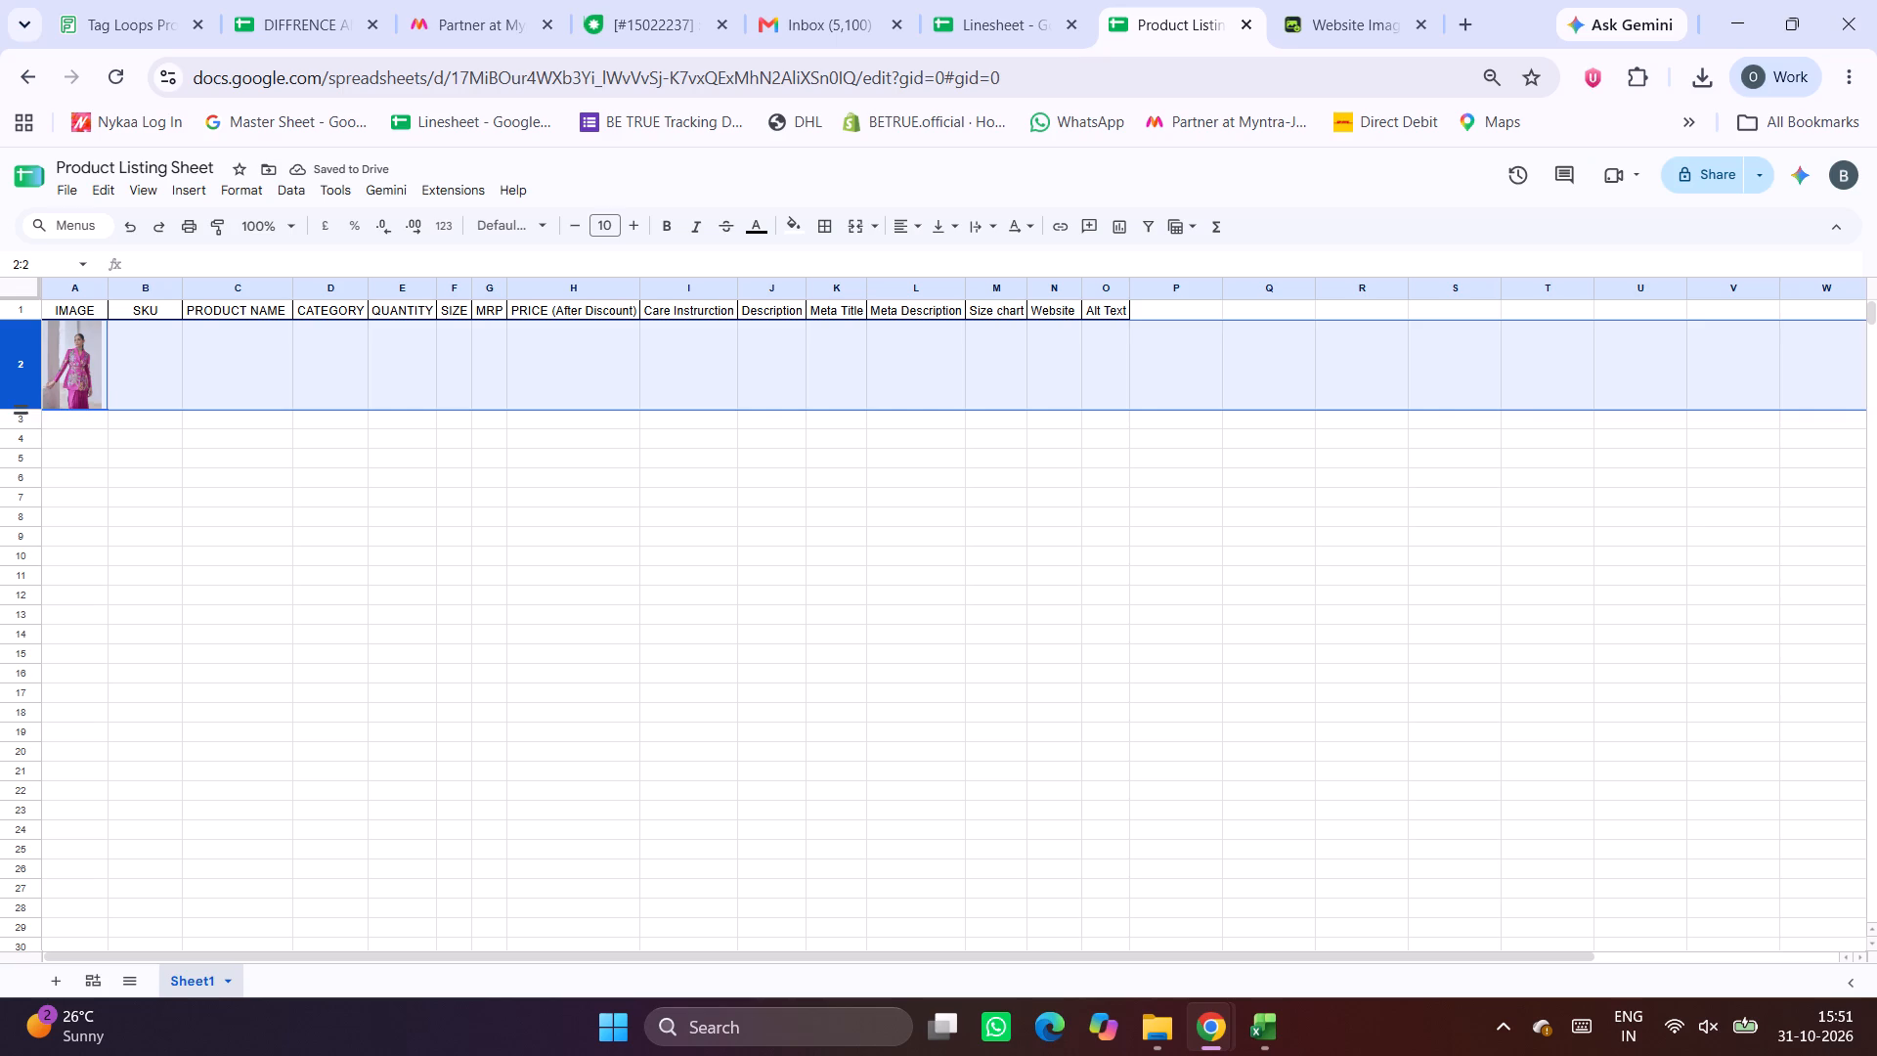
pyautogui.moveTo(22, 412); pyautogui.dragTo(22, 422)
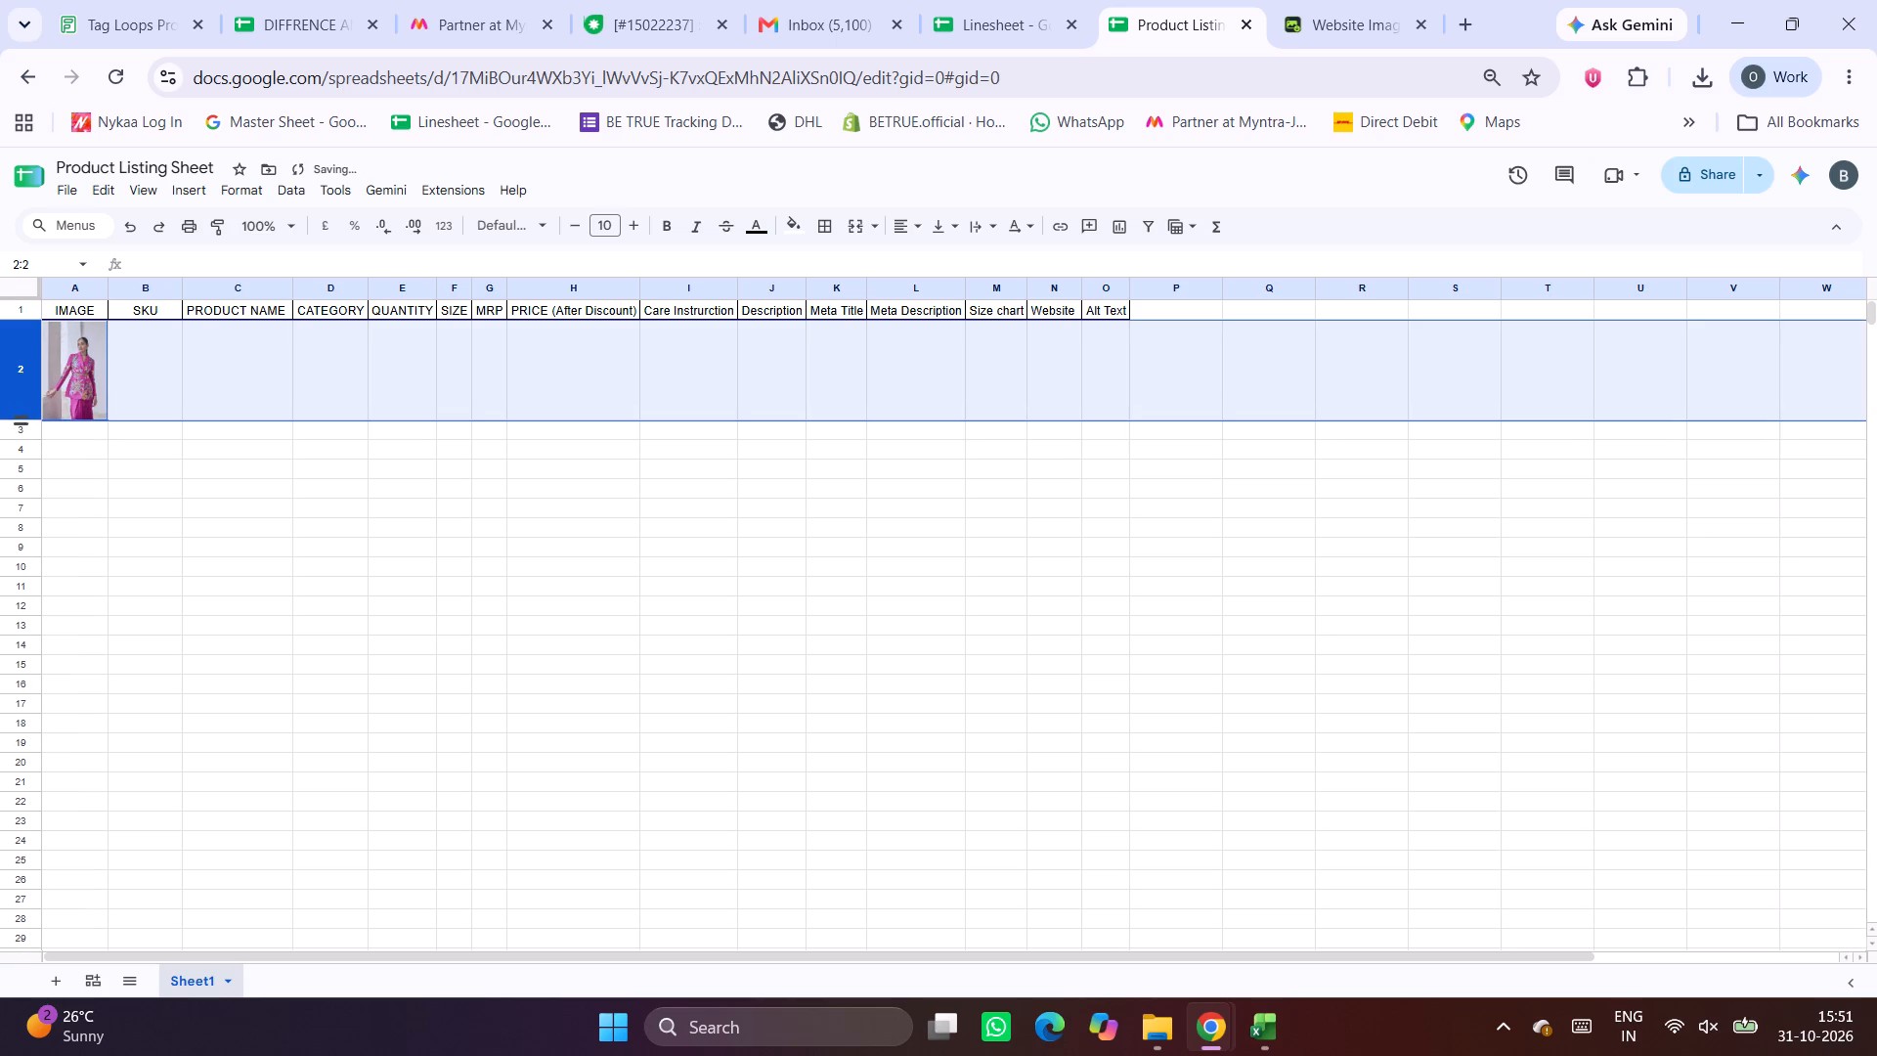
pyautogui.moveTo(22, 422); pyautogui.dragTo(25, 444)
pyautogui.moveTo(25, 444); pyautogui.dragTo(28, 426)
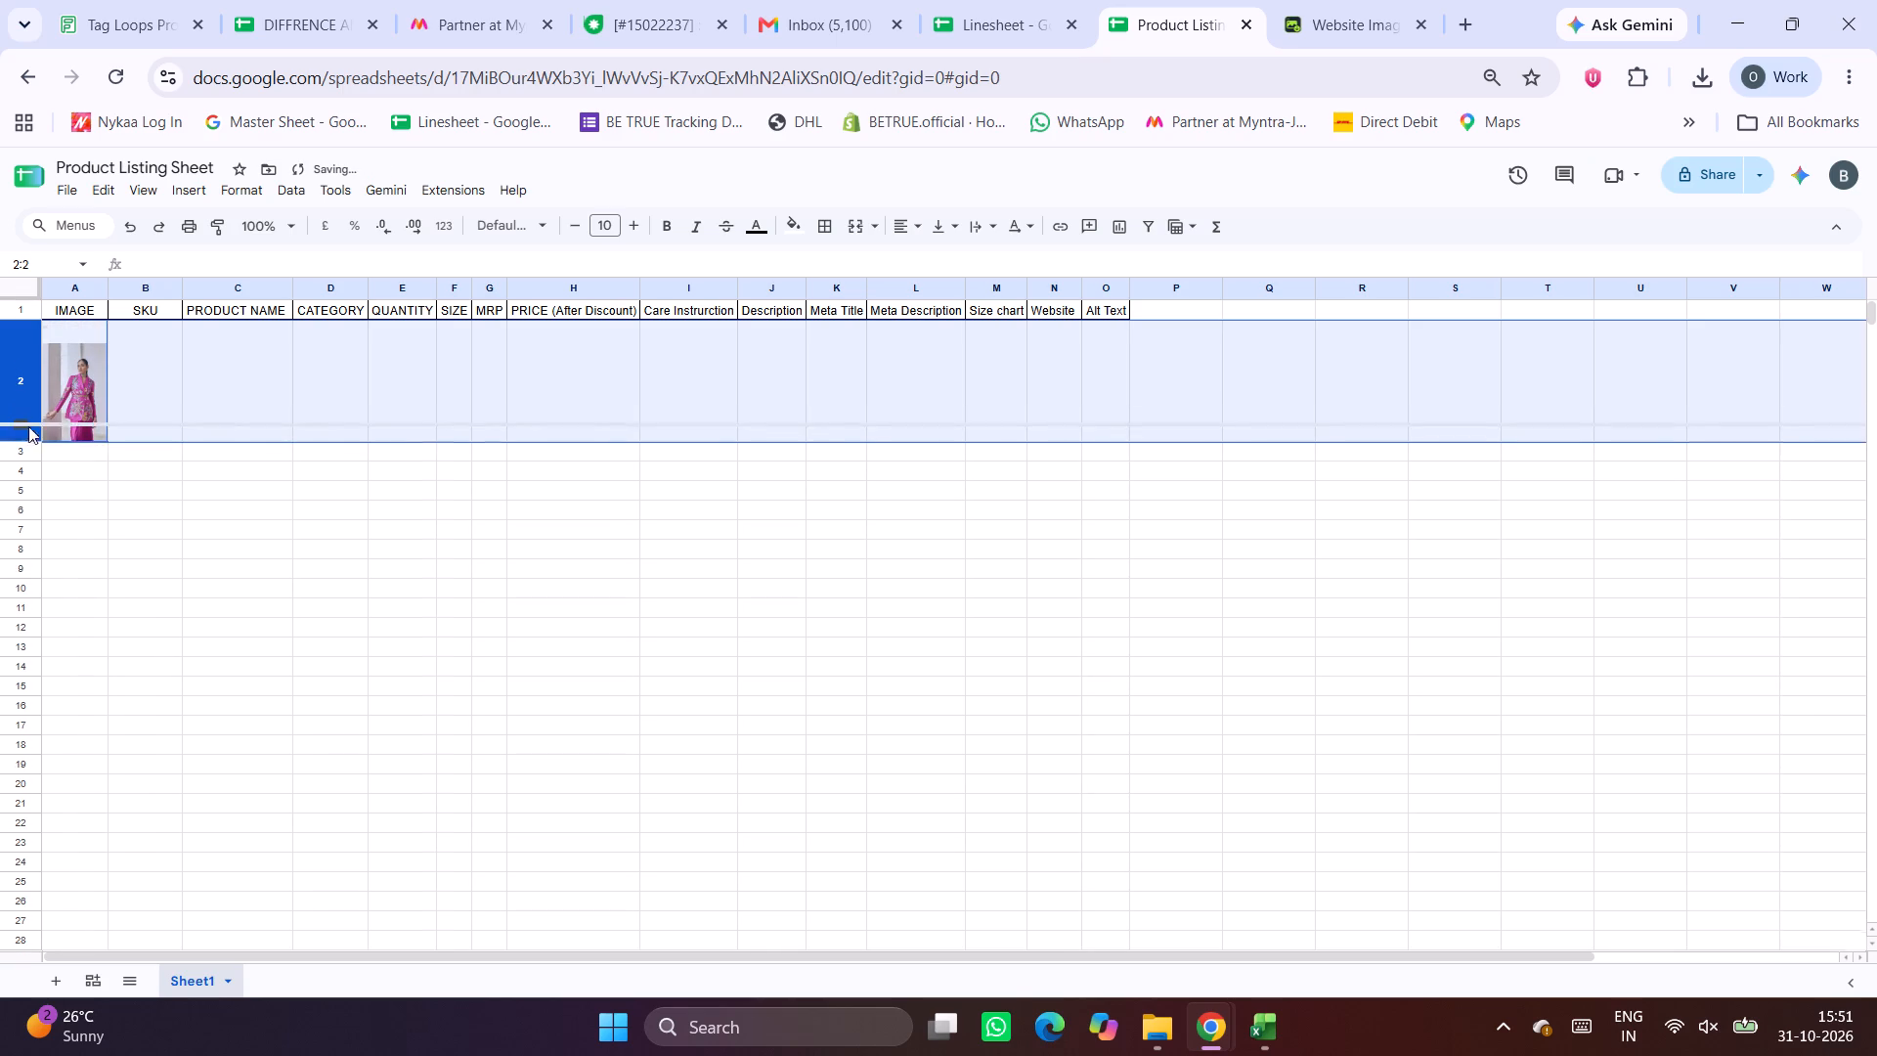
pyautogui.click(335, 506)
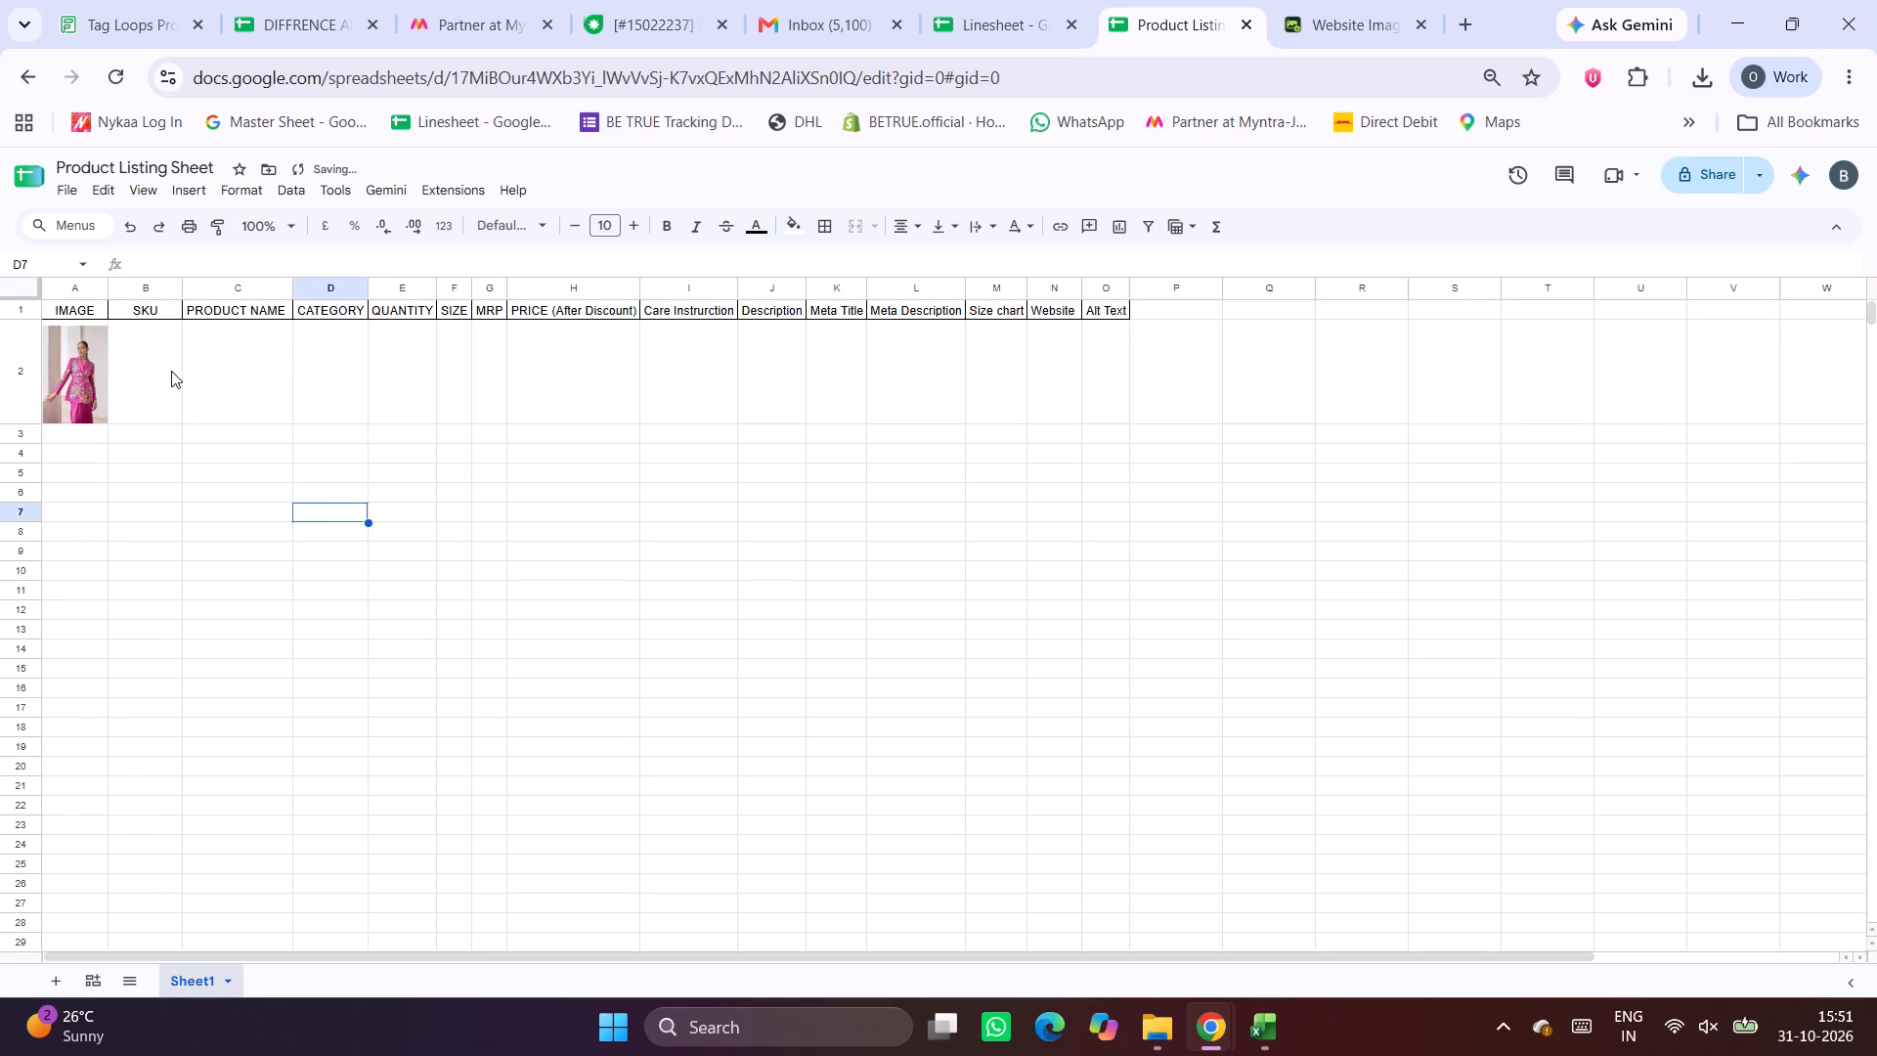
pyautogui.click(171, 371)
pyautogui.moveTo(109, 285); pyautogui.dragTo(123, 285)
# Enter PIJ-2 as the SKU in cell B2.
pyautogui.click(187, 380)
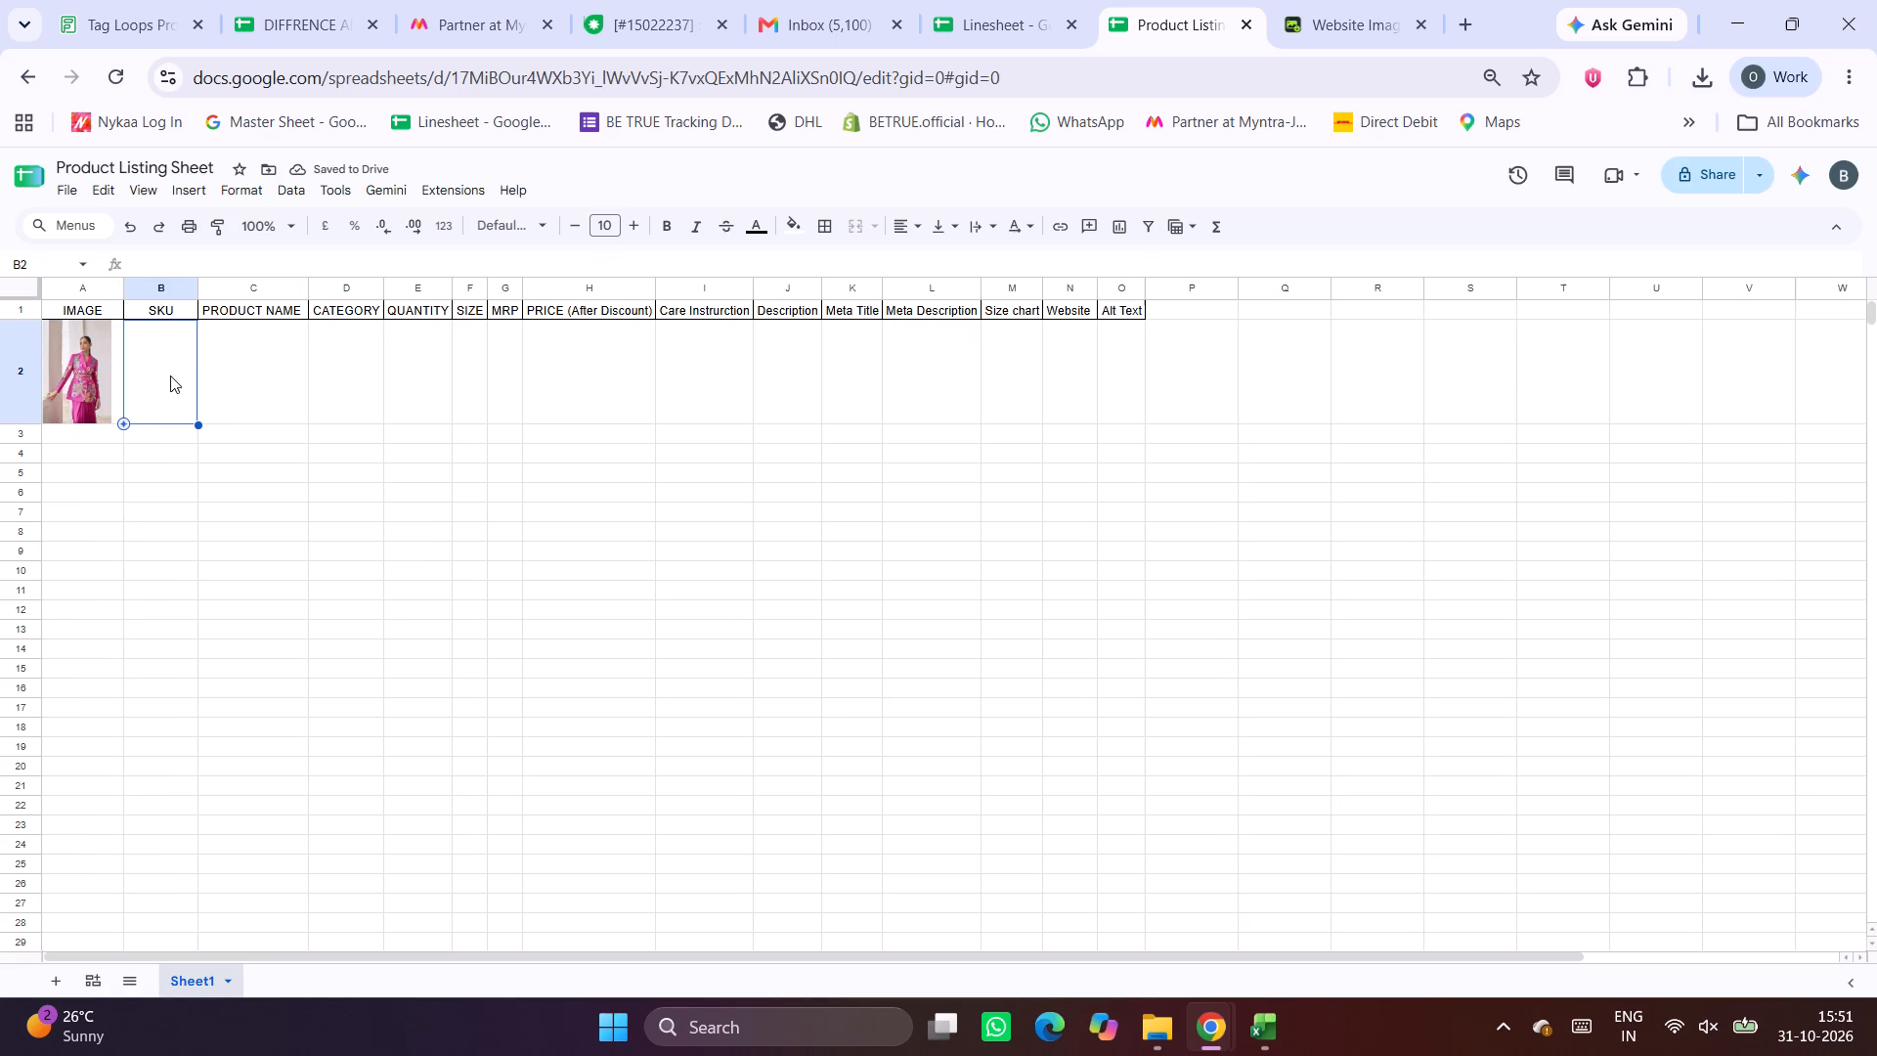
pyautogui.write('PIJ')
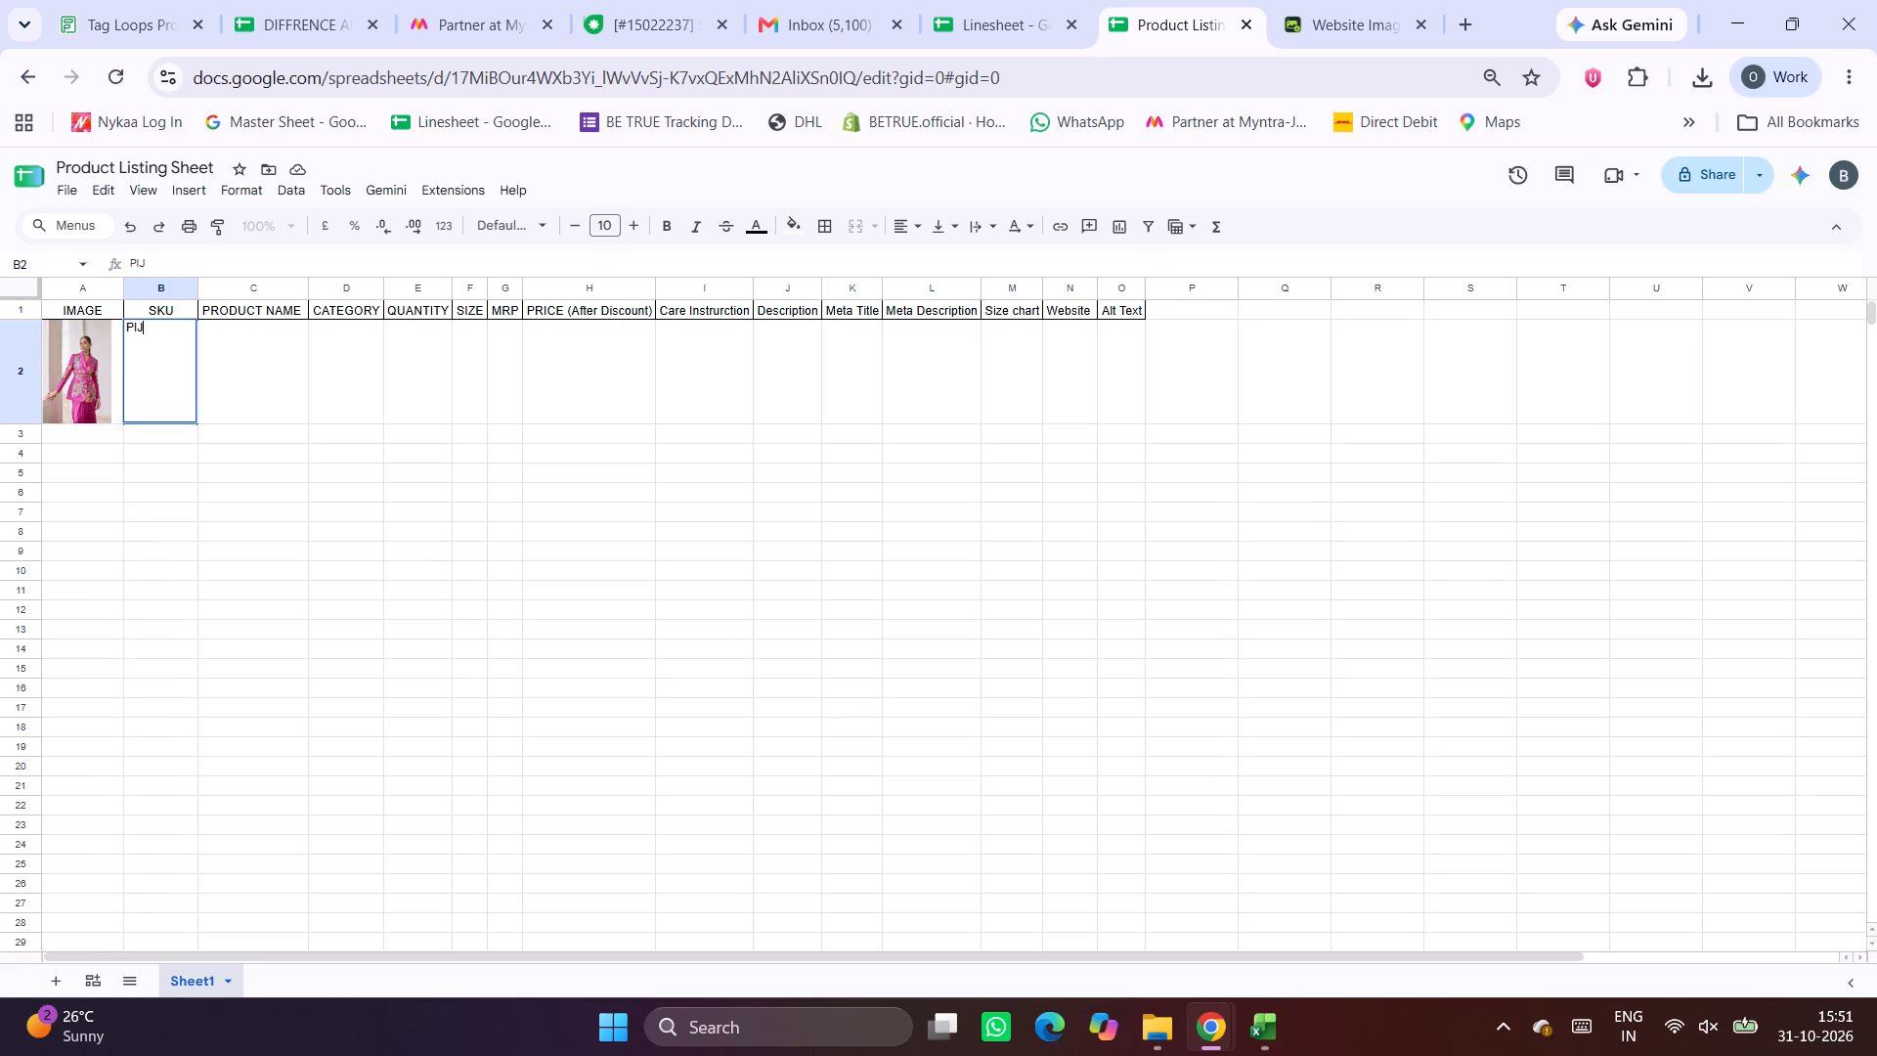
pyautogui.press('-')
pyautogui.press('Down')
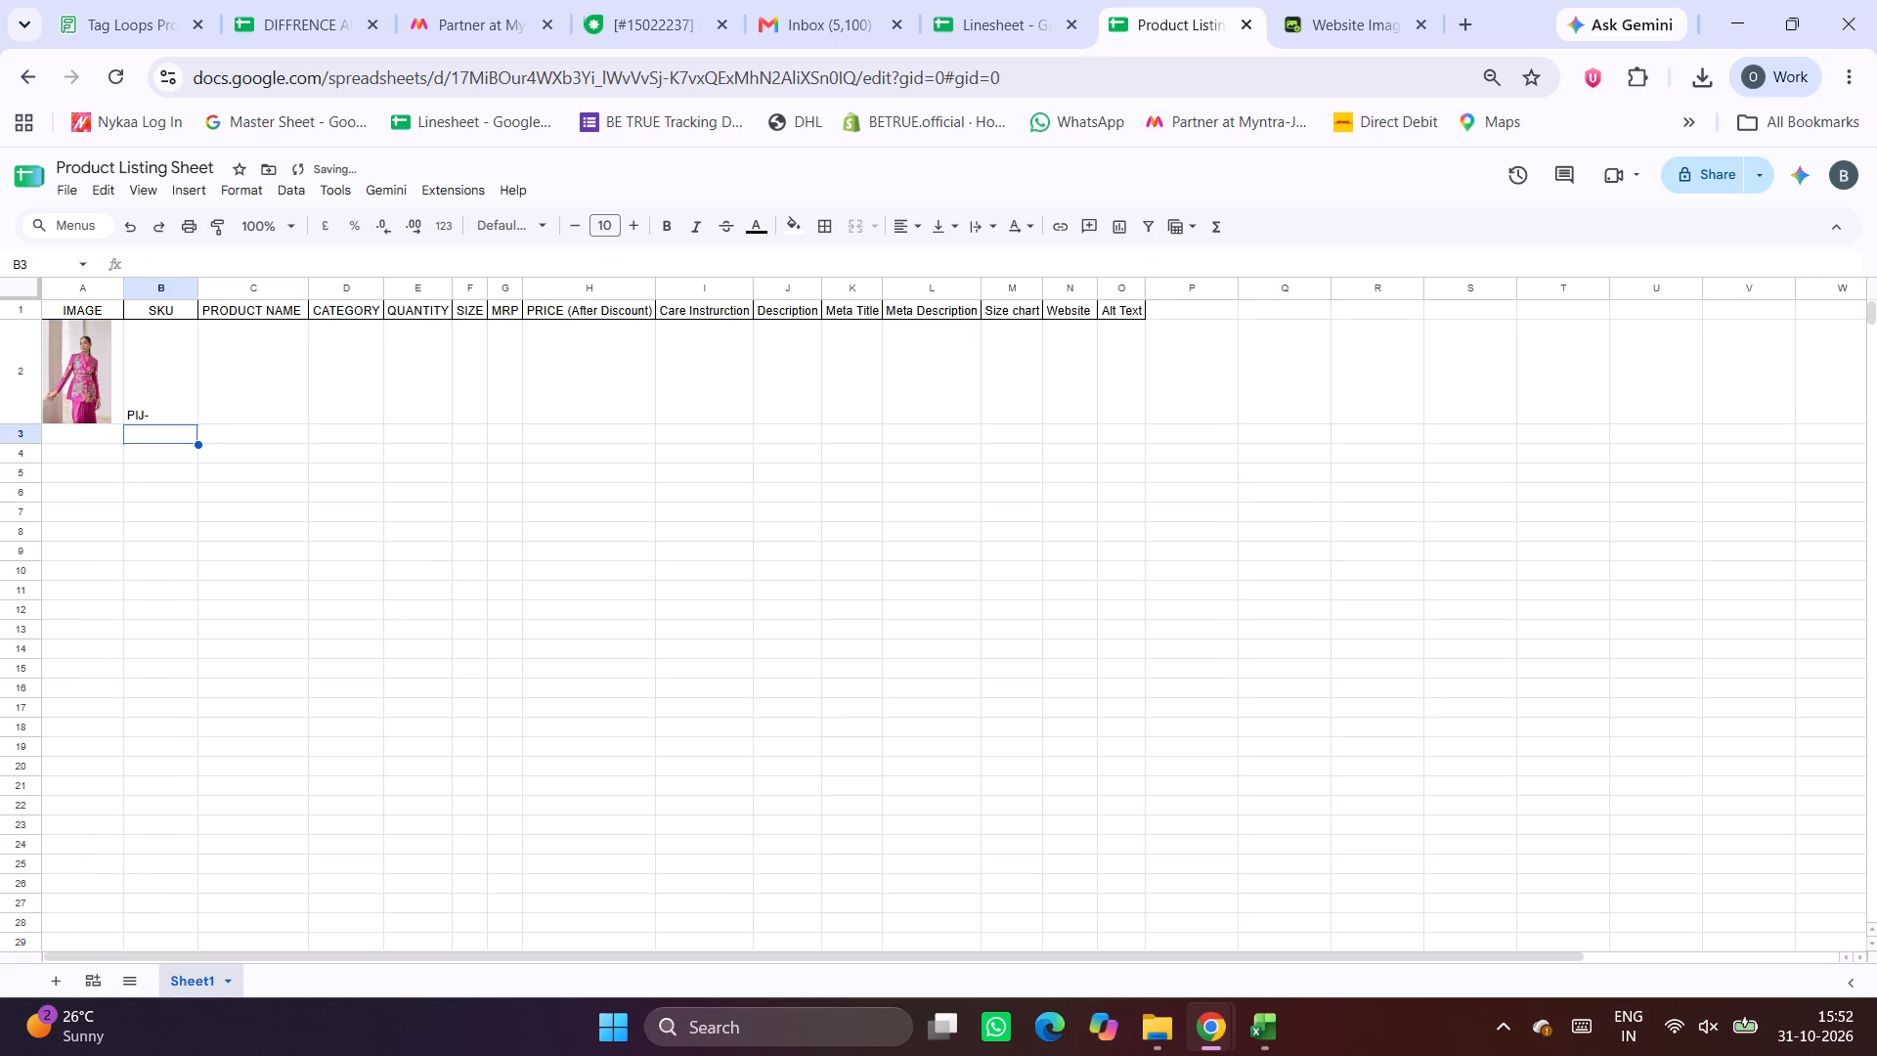
pyautogui.click(183, 367)
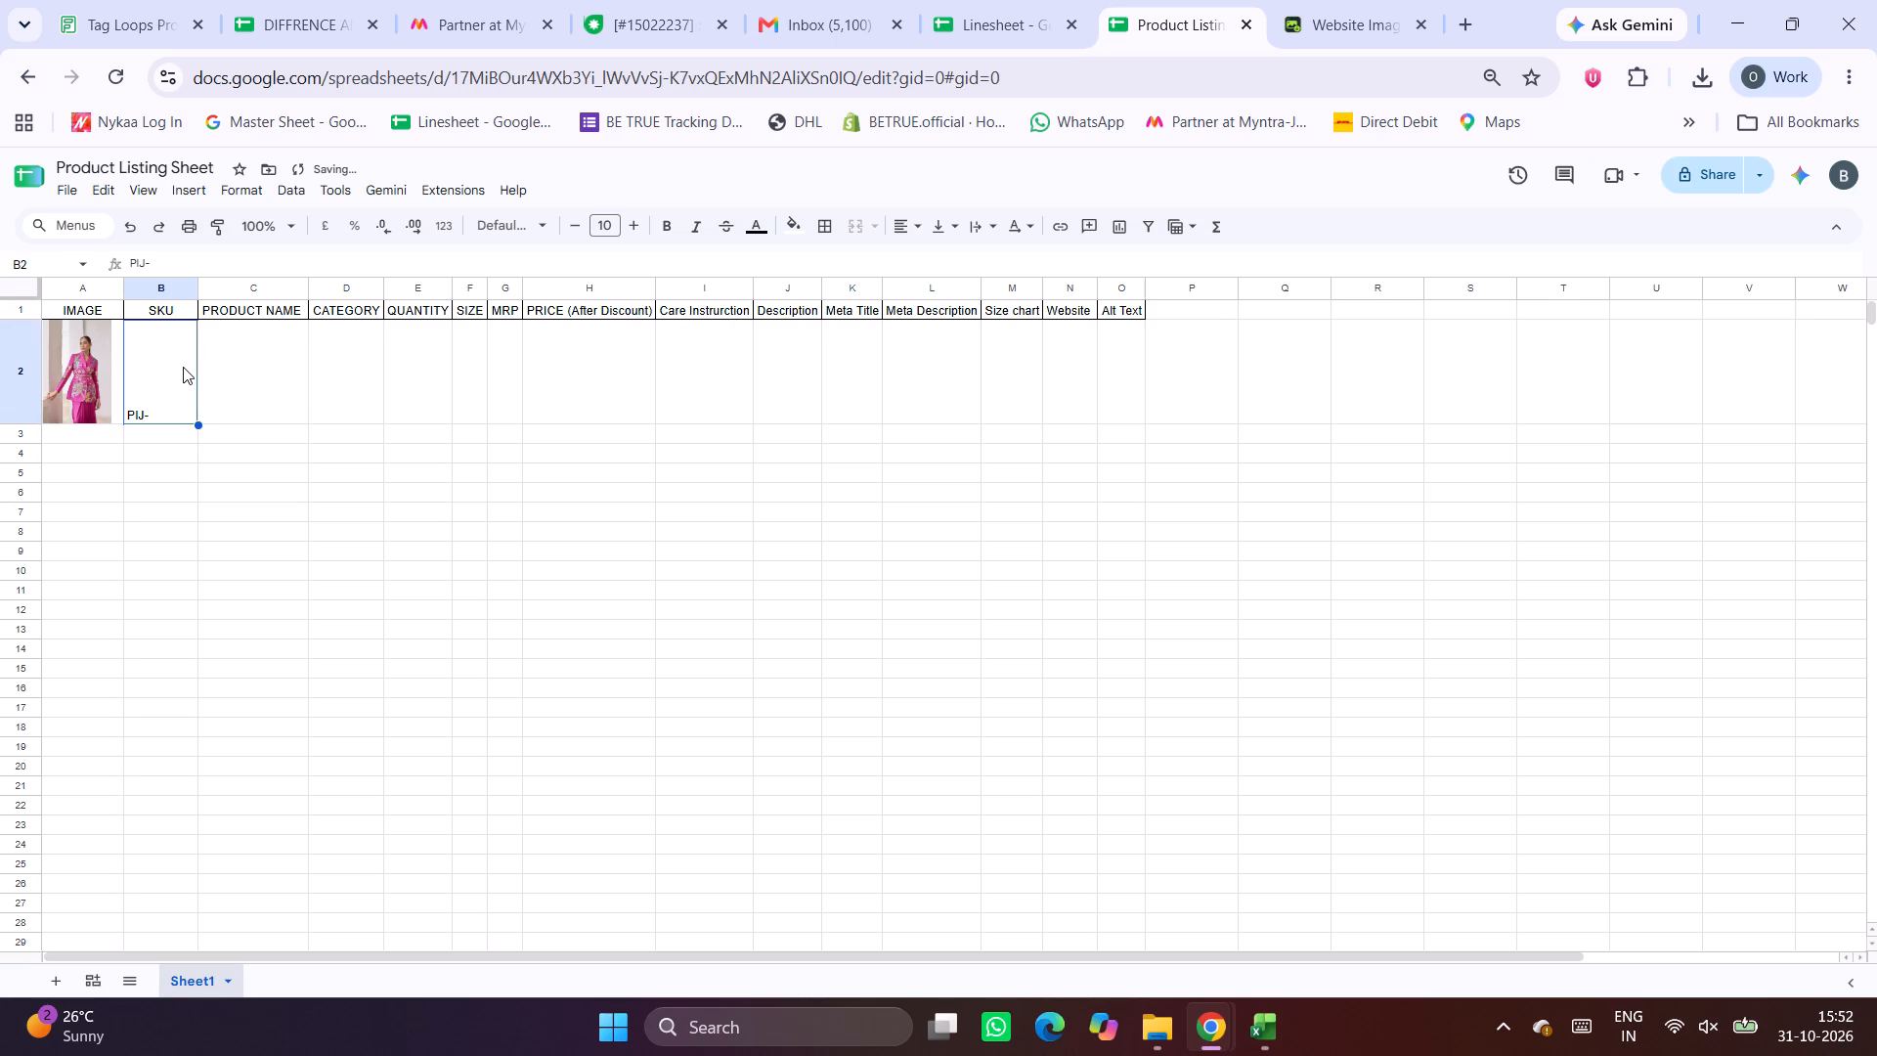
pyautogui.write('PIJ')
pyautogui.write('-2')
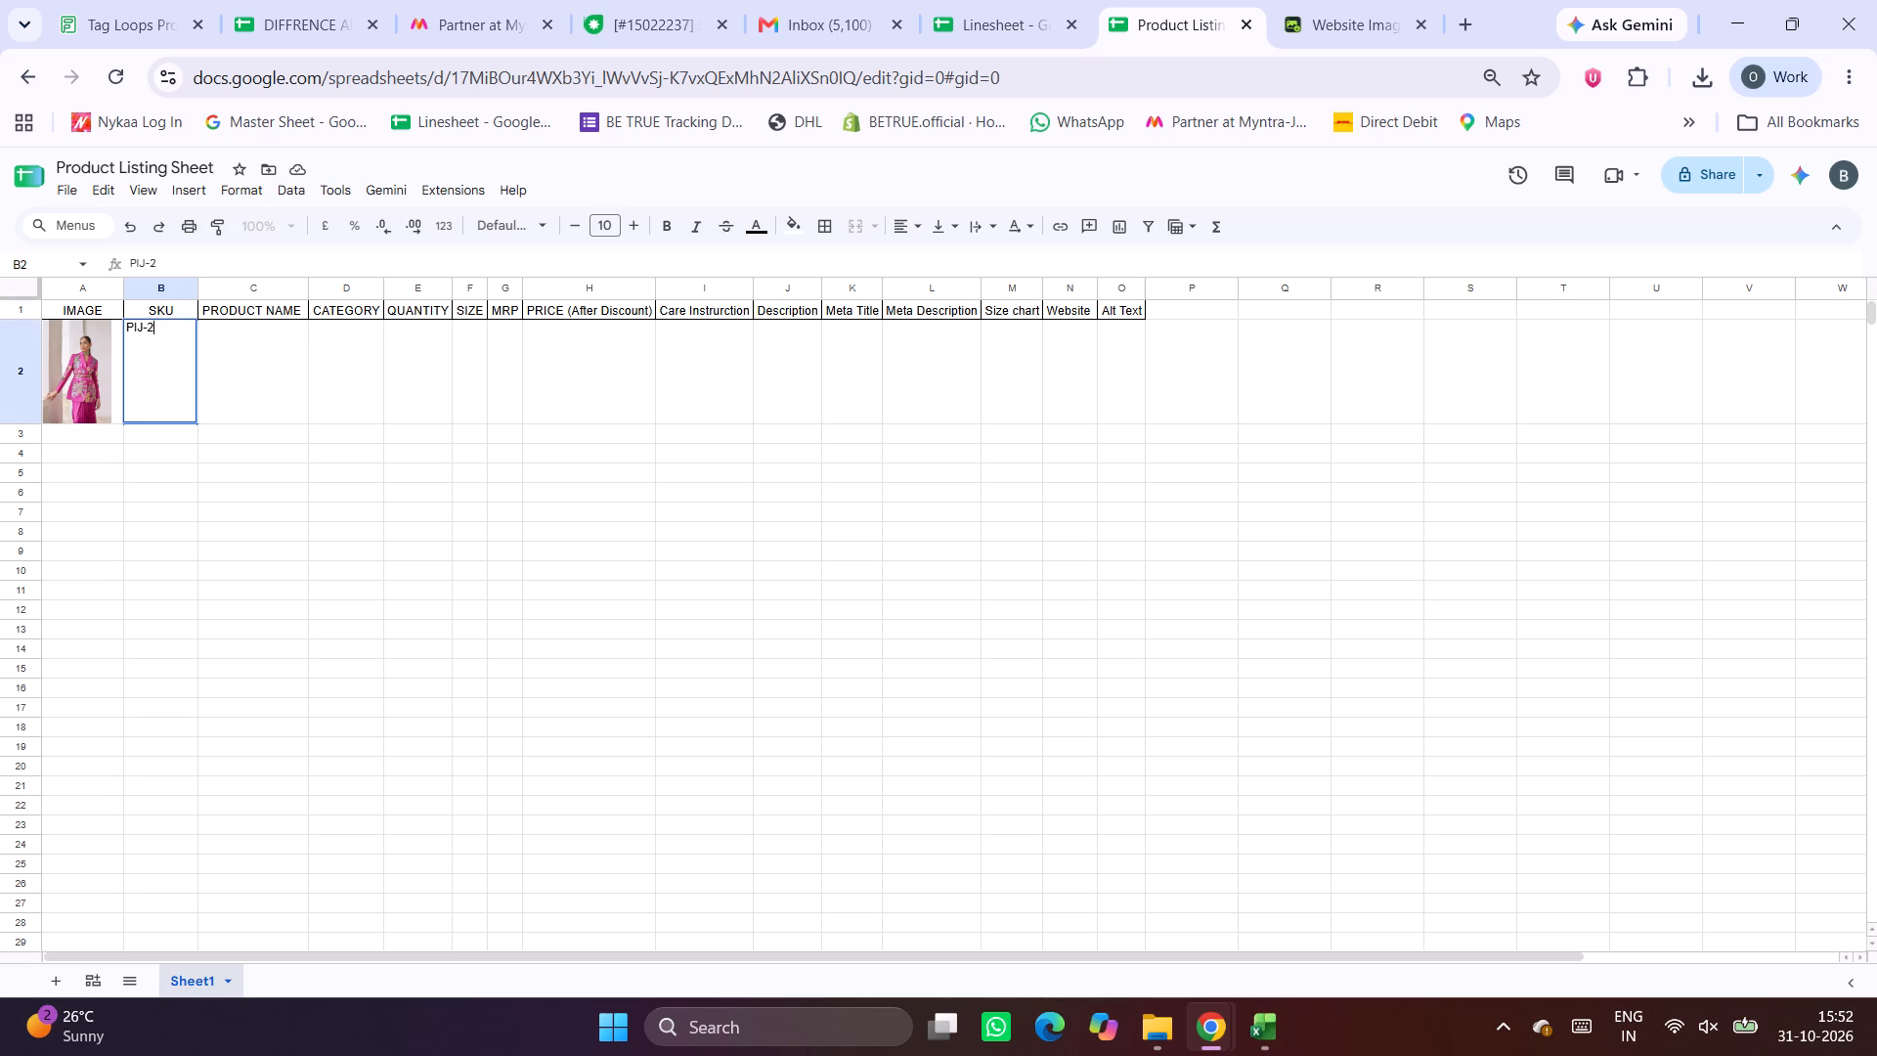
pyautogui.click(400, 717)
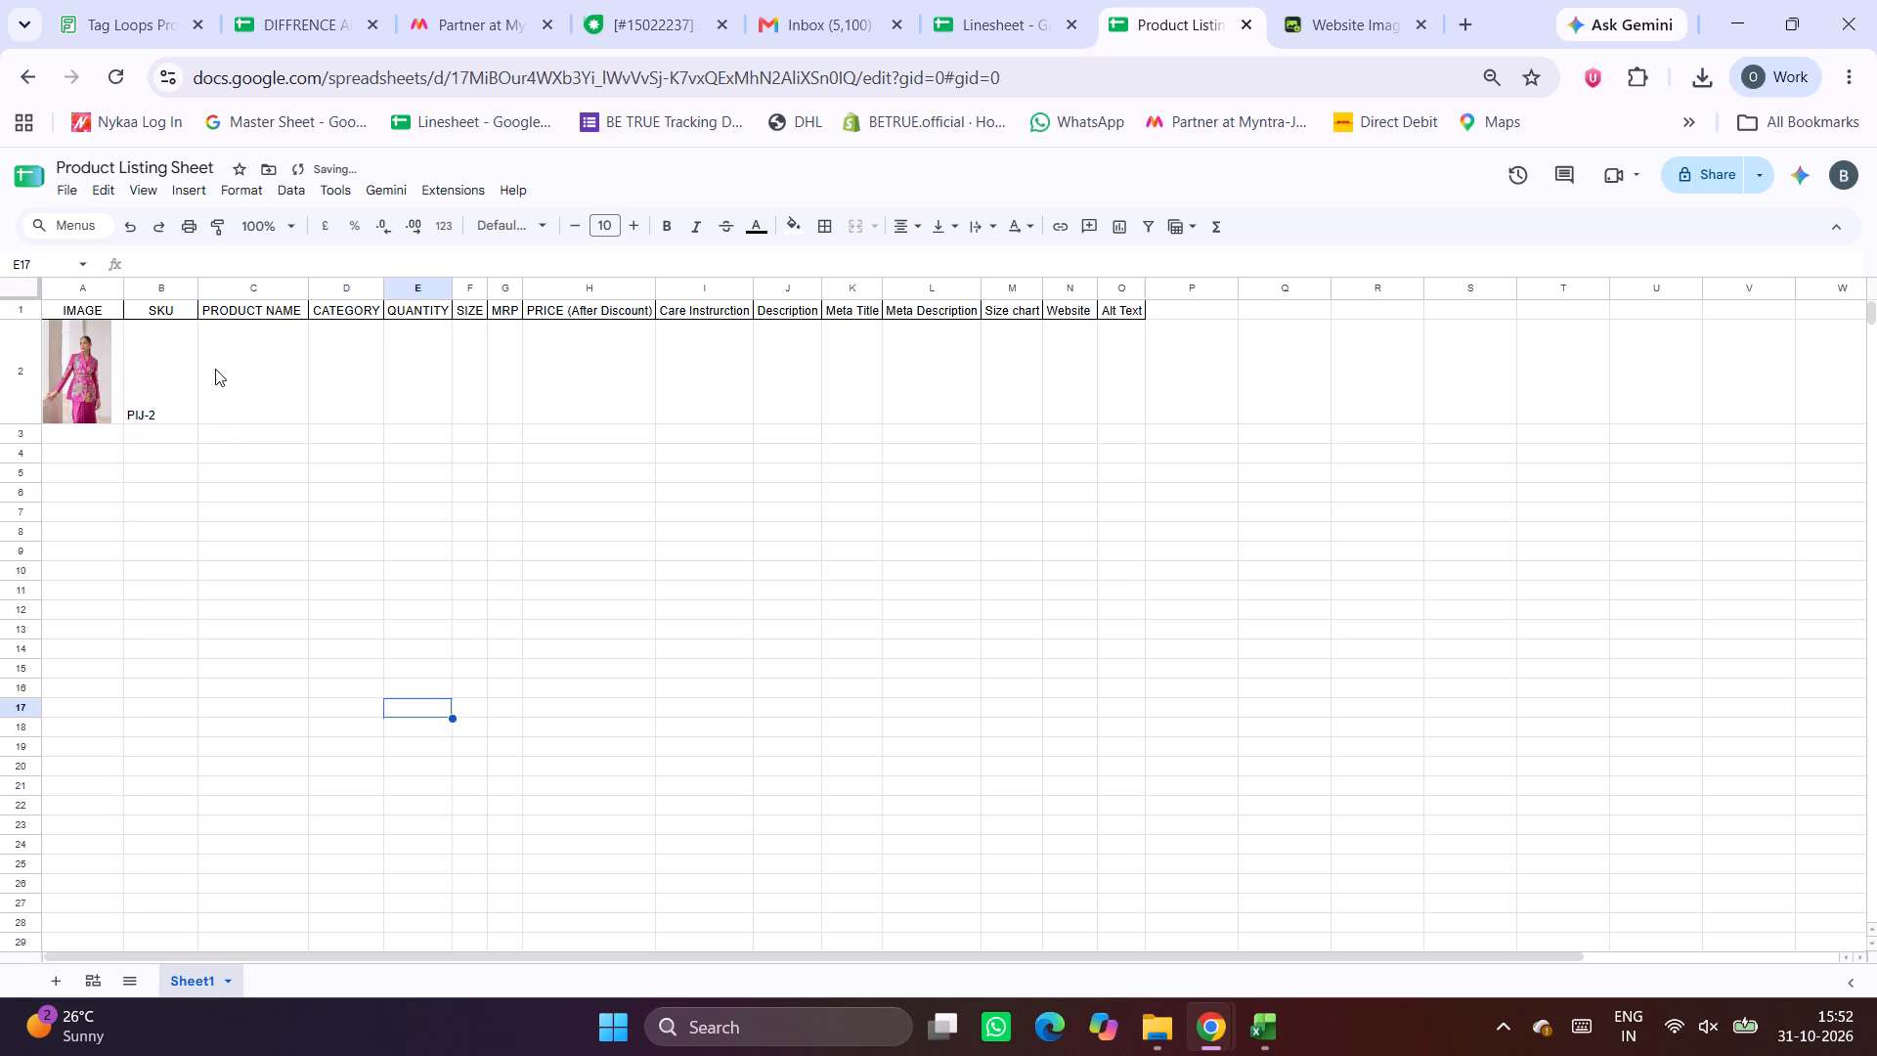
# Copy the PIJ - 2 product name, Rani Tropical Dream Embroidered Silk Drape Skirt, from the Linesheet into cell C2 of the Product Listing Sheet.
pyautogui.click(215, 369)
pyautogui.click(1061, 0)
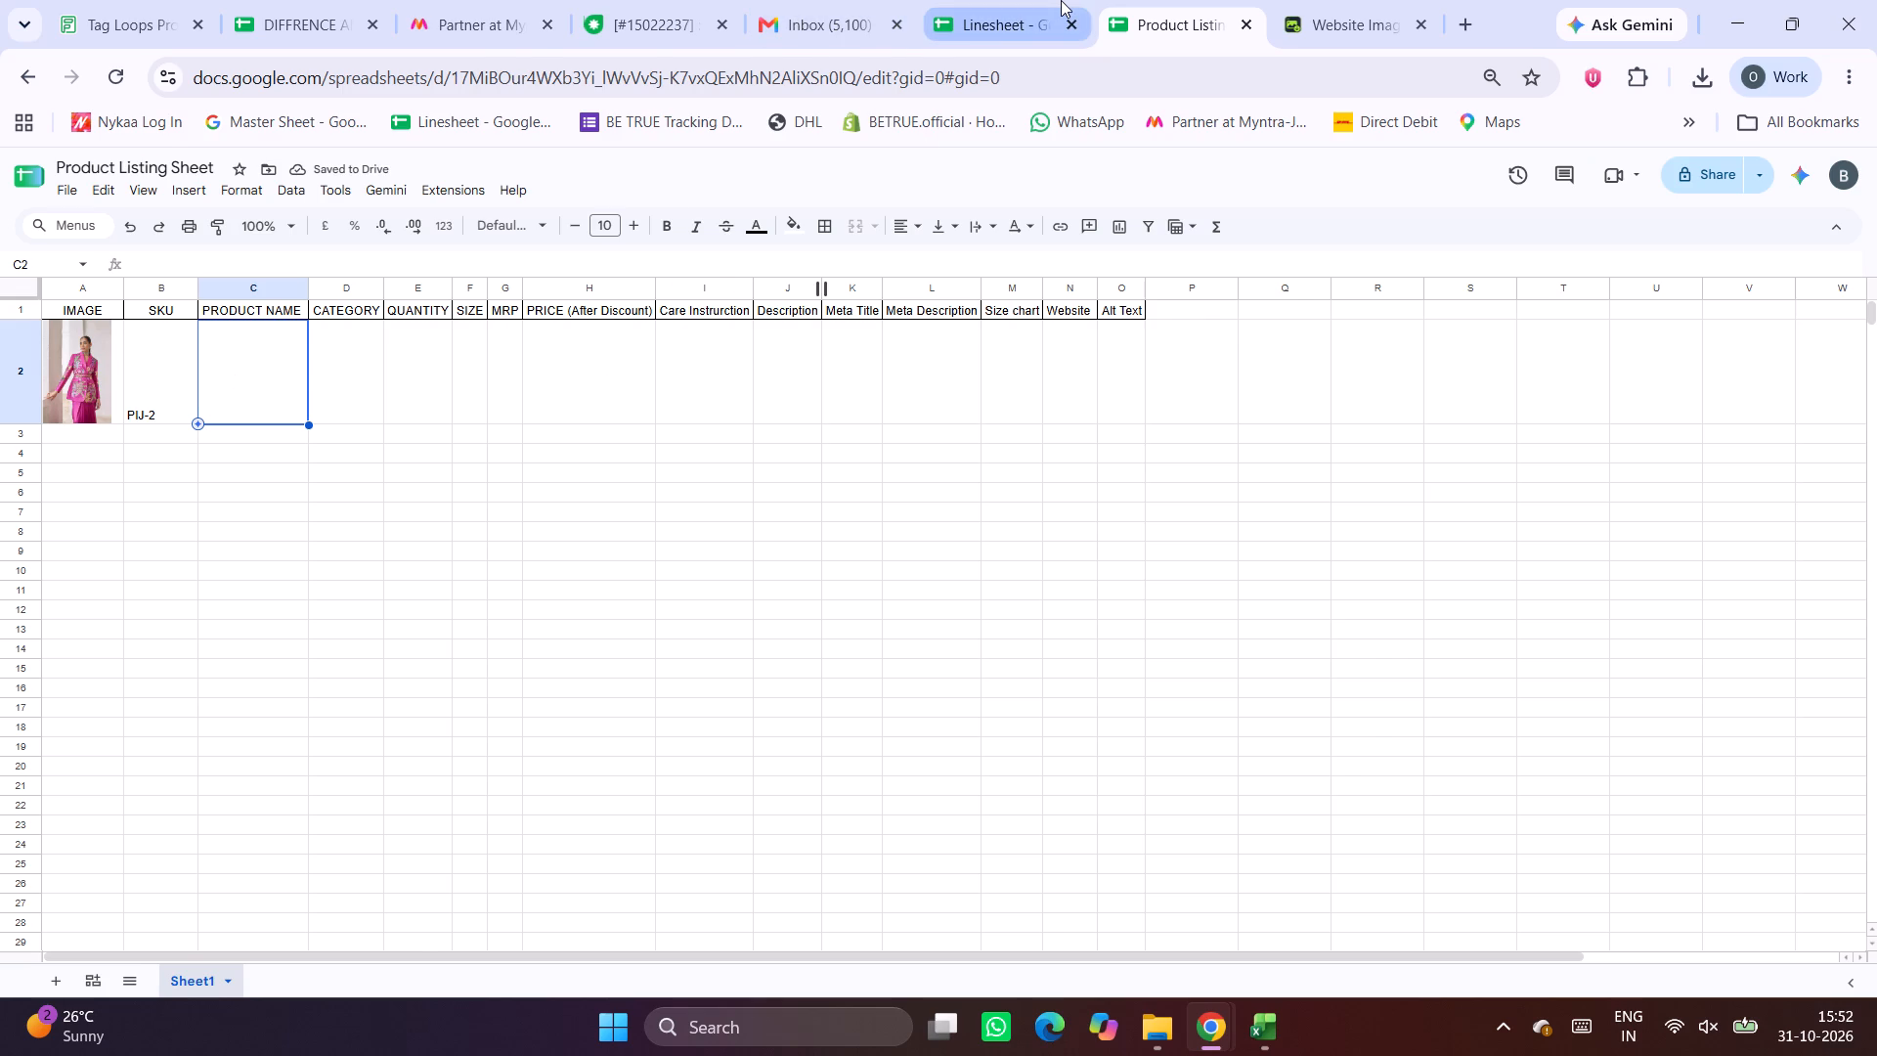
pyautogui.scroll(13, 708, 636)
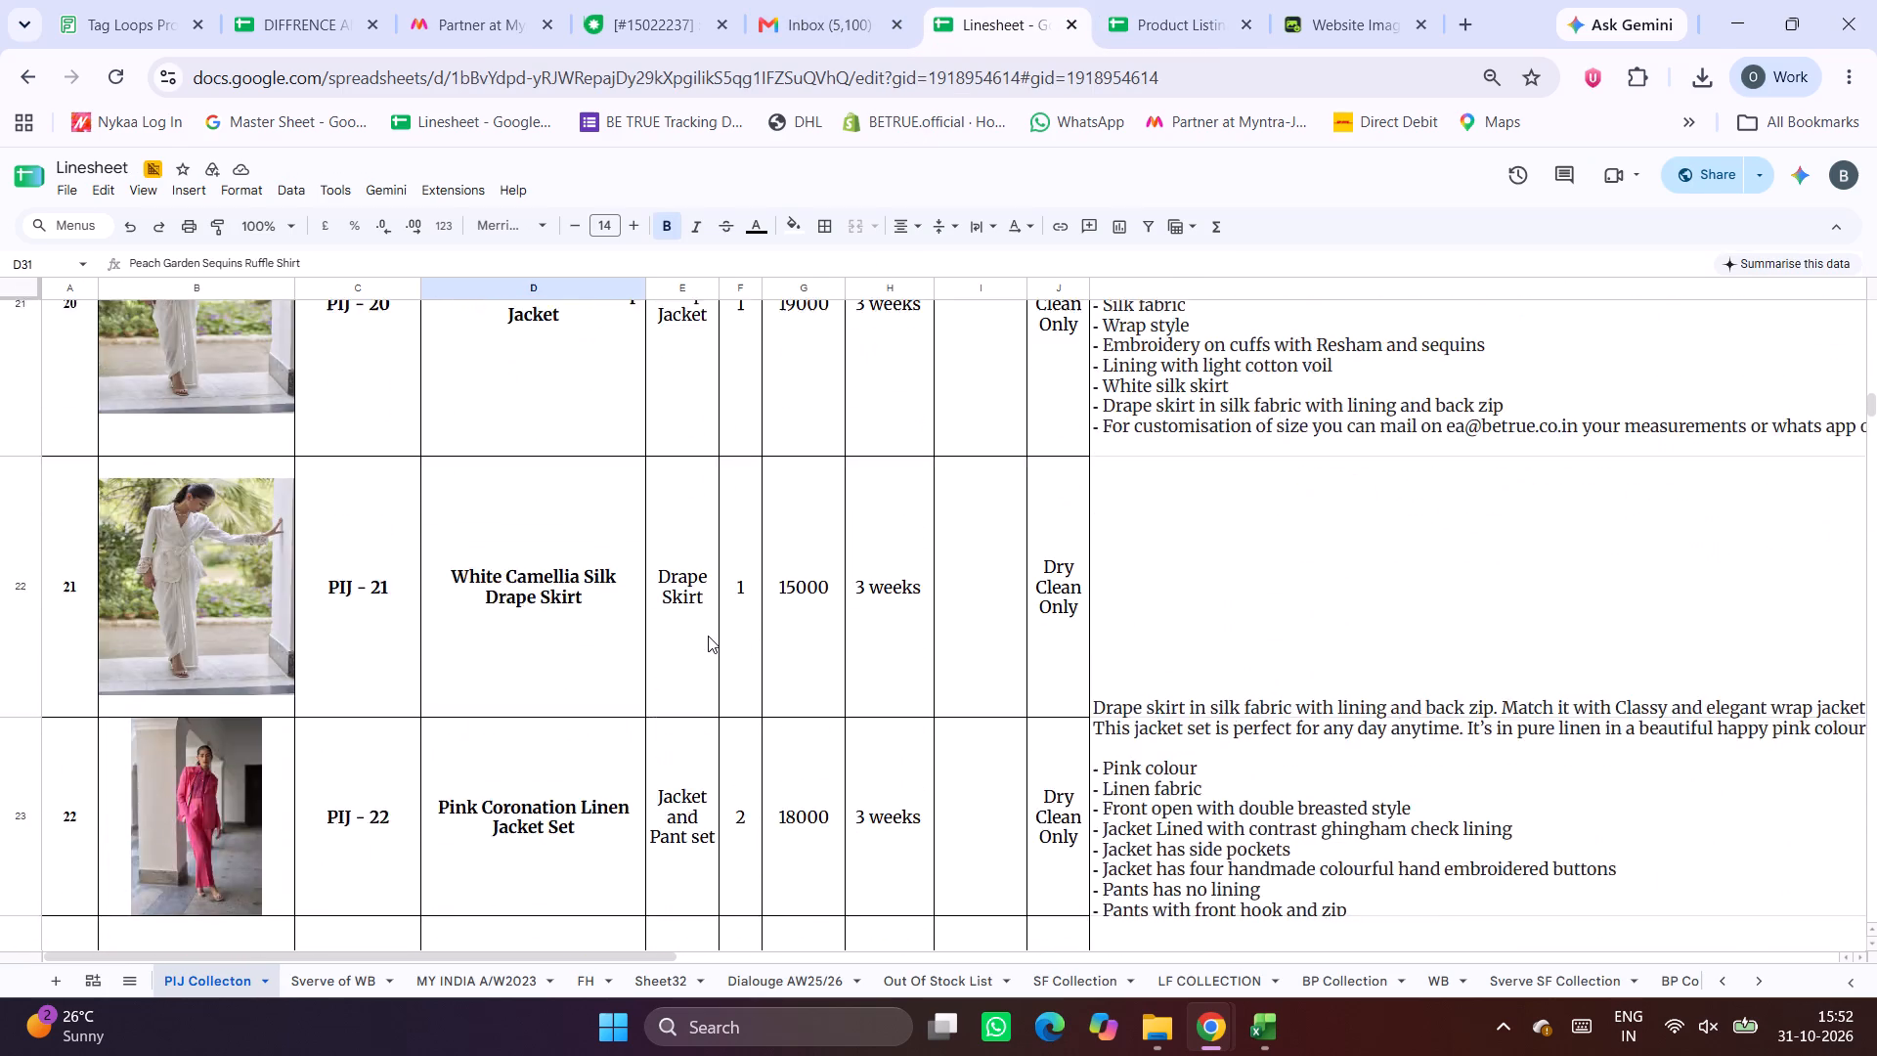
pyautogui.scroll(13, 708, 636)
pyautogui.scroll(-2, 708, 636)
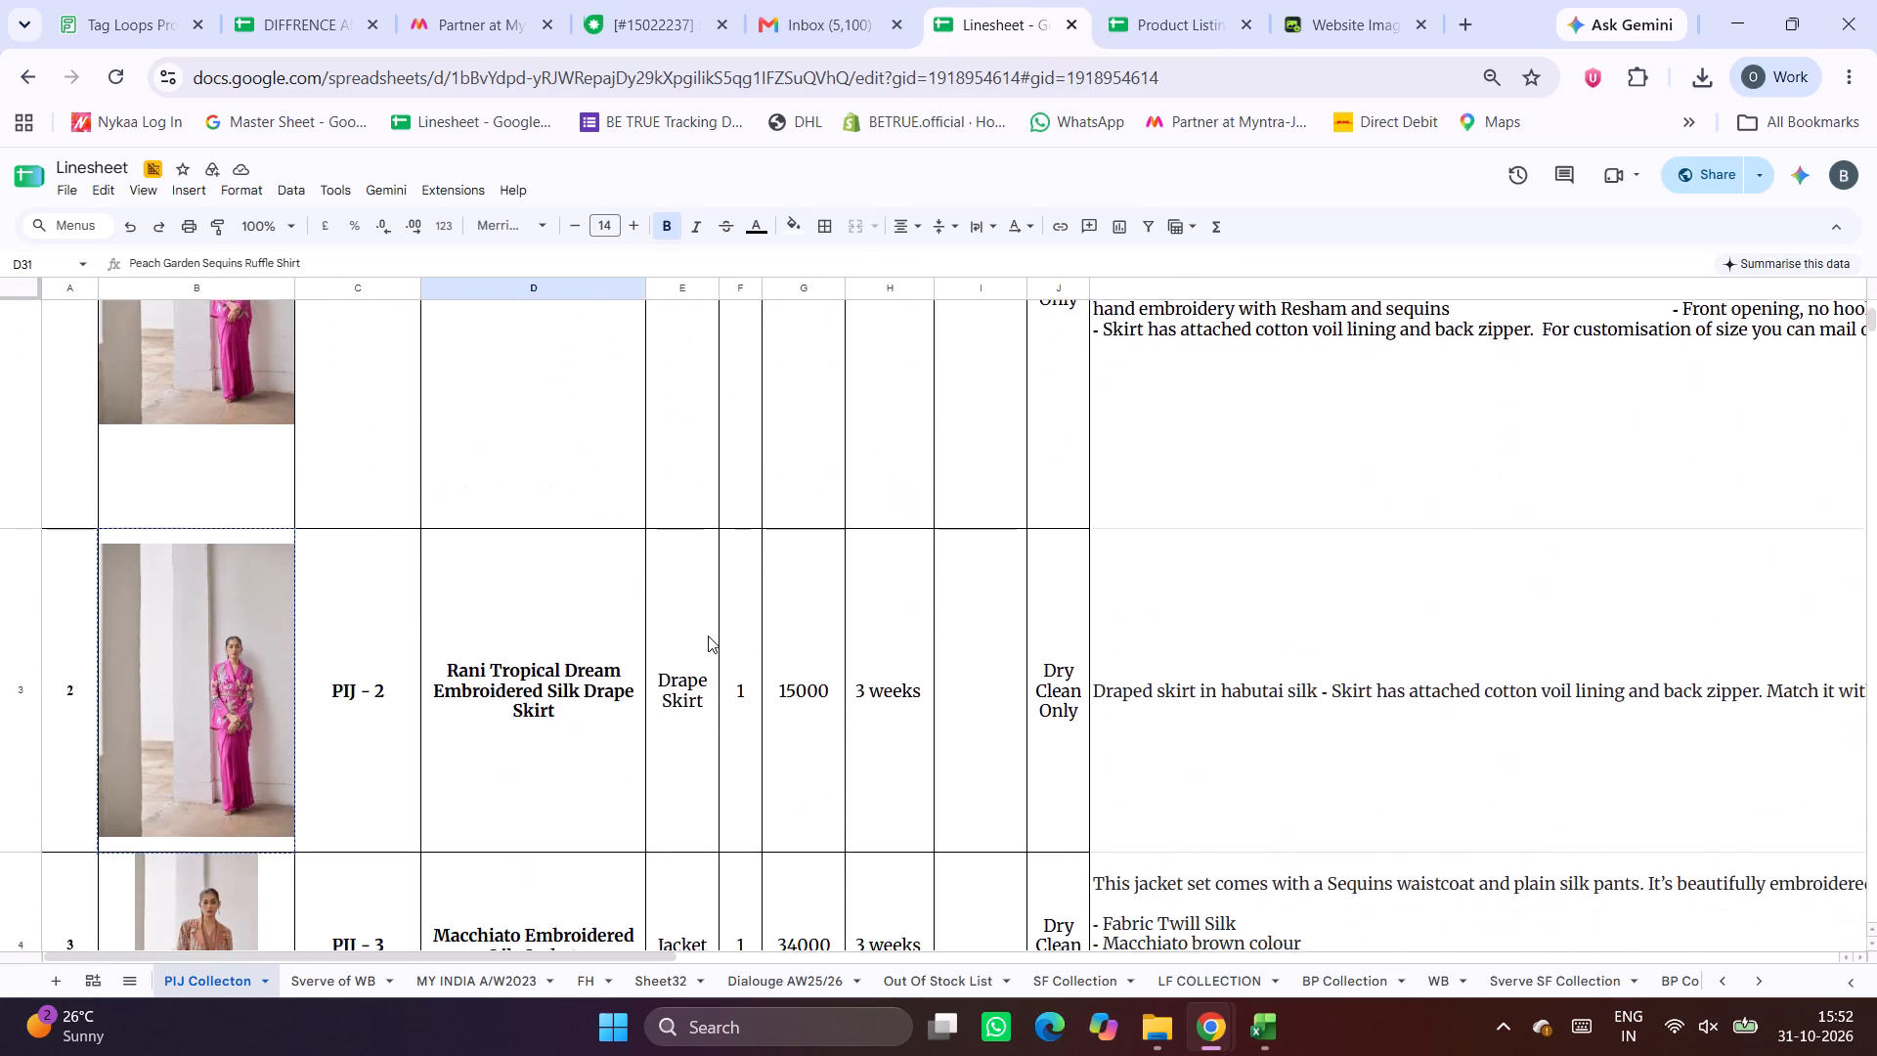
pyautogui.scroll(-1, 708, 636)
pyautogui.click(592, 645)
pyautogui.hotkey('ctrl', 'c')
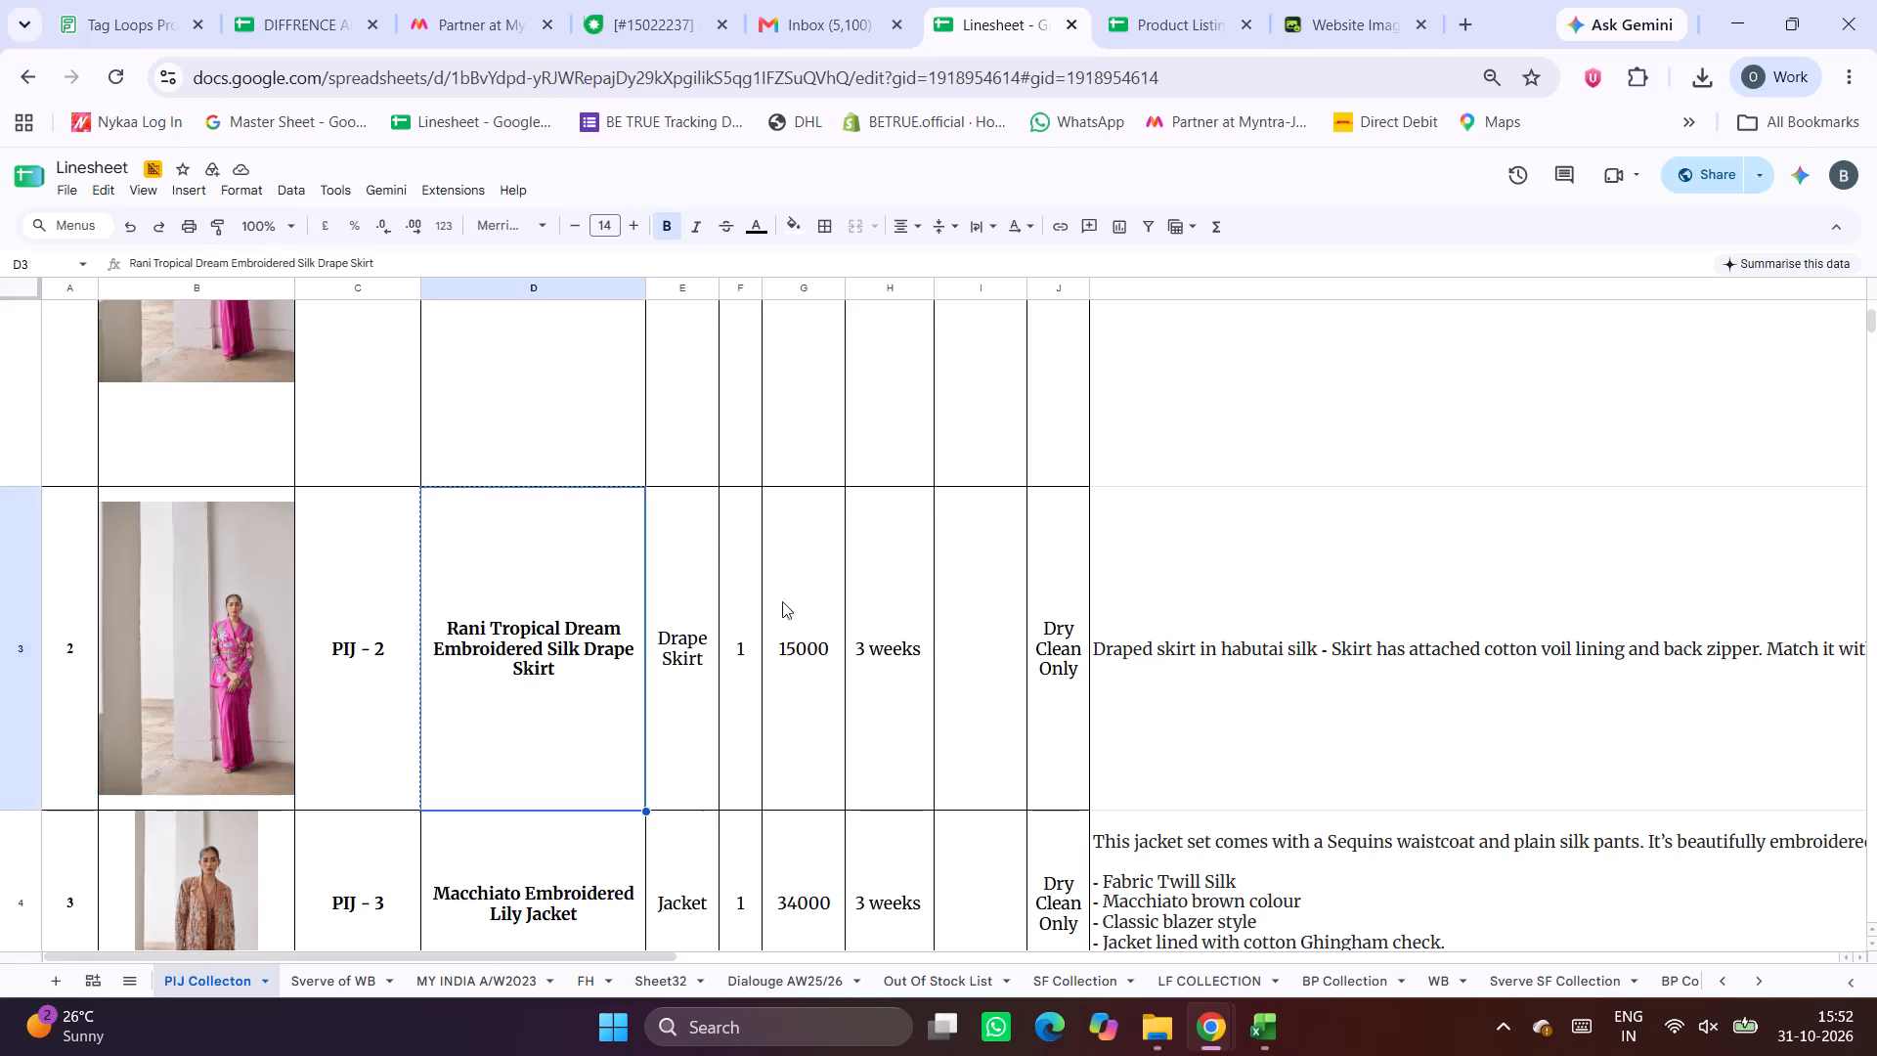
pyautogui.click(1149, 0)
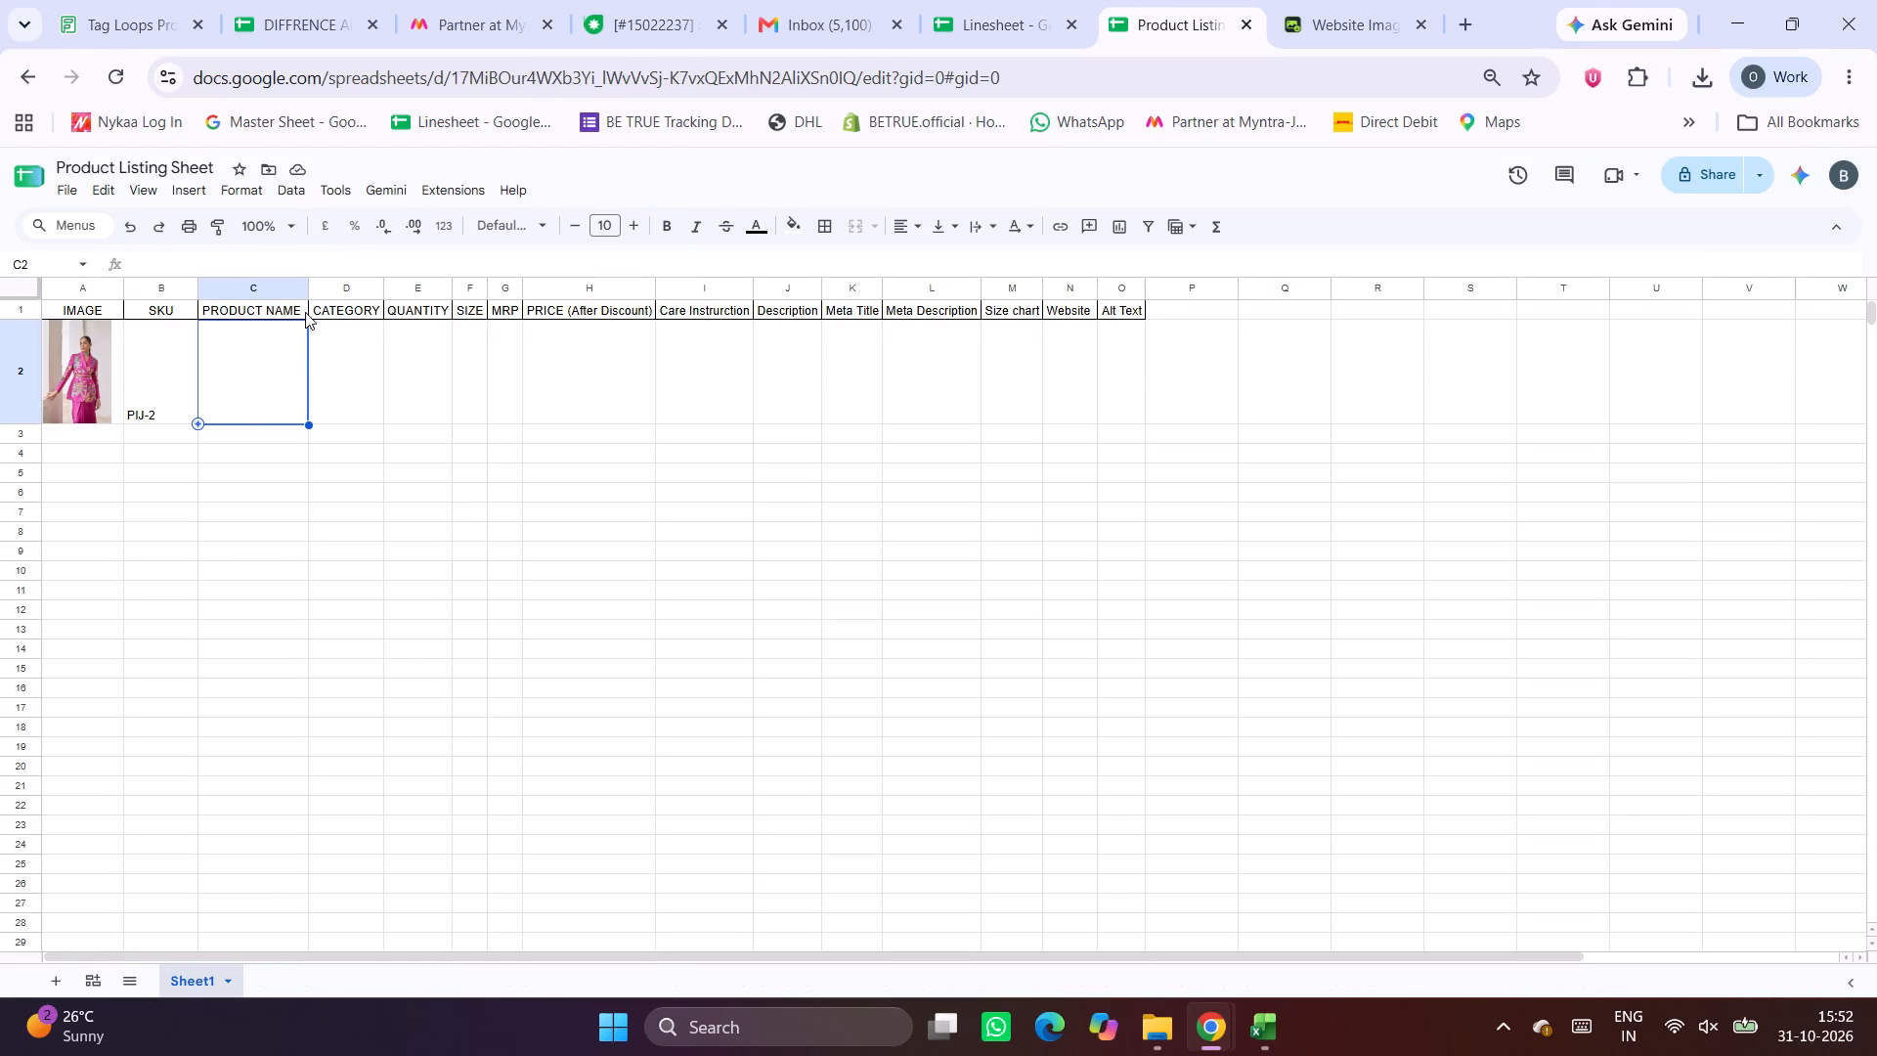
pyautogui.click(412, 260)
pyautogui.hotkey('ctrl', 'v')
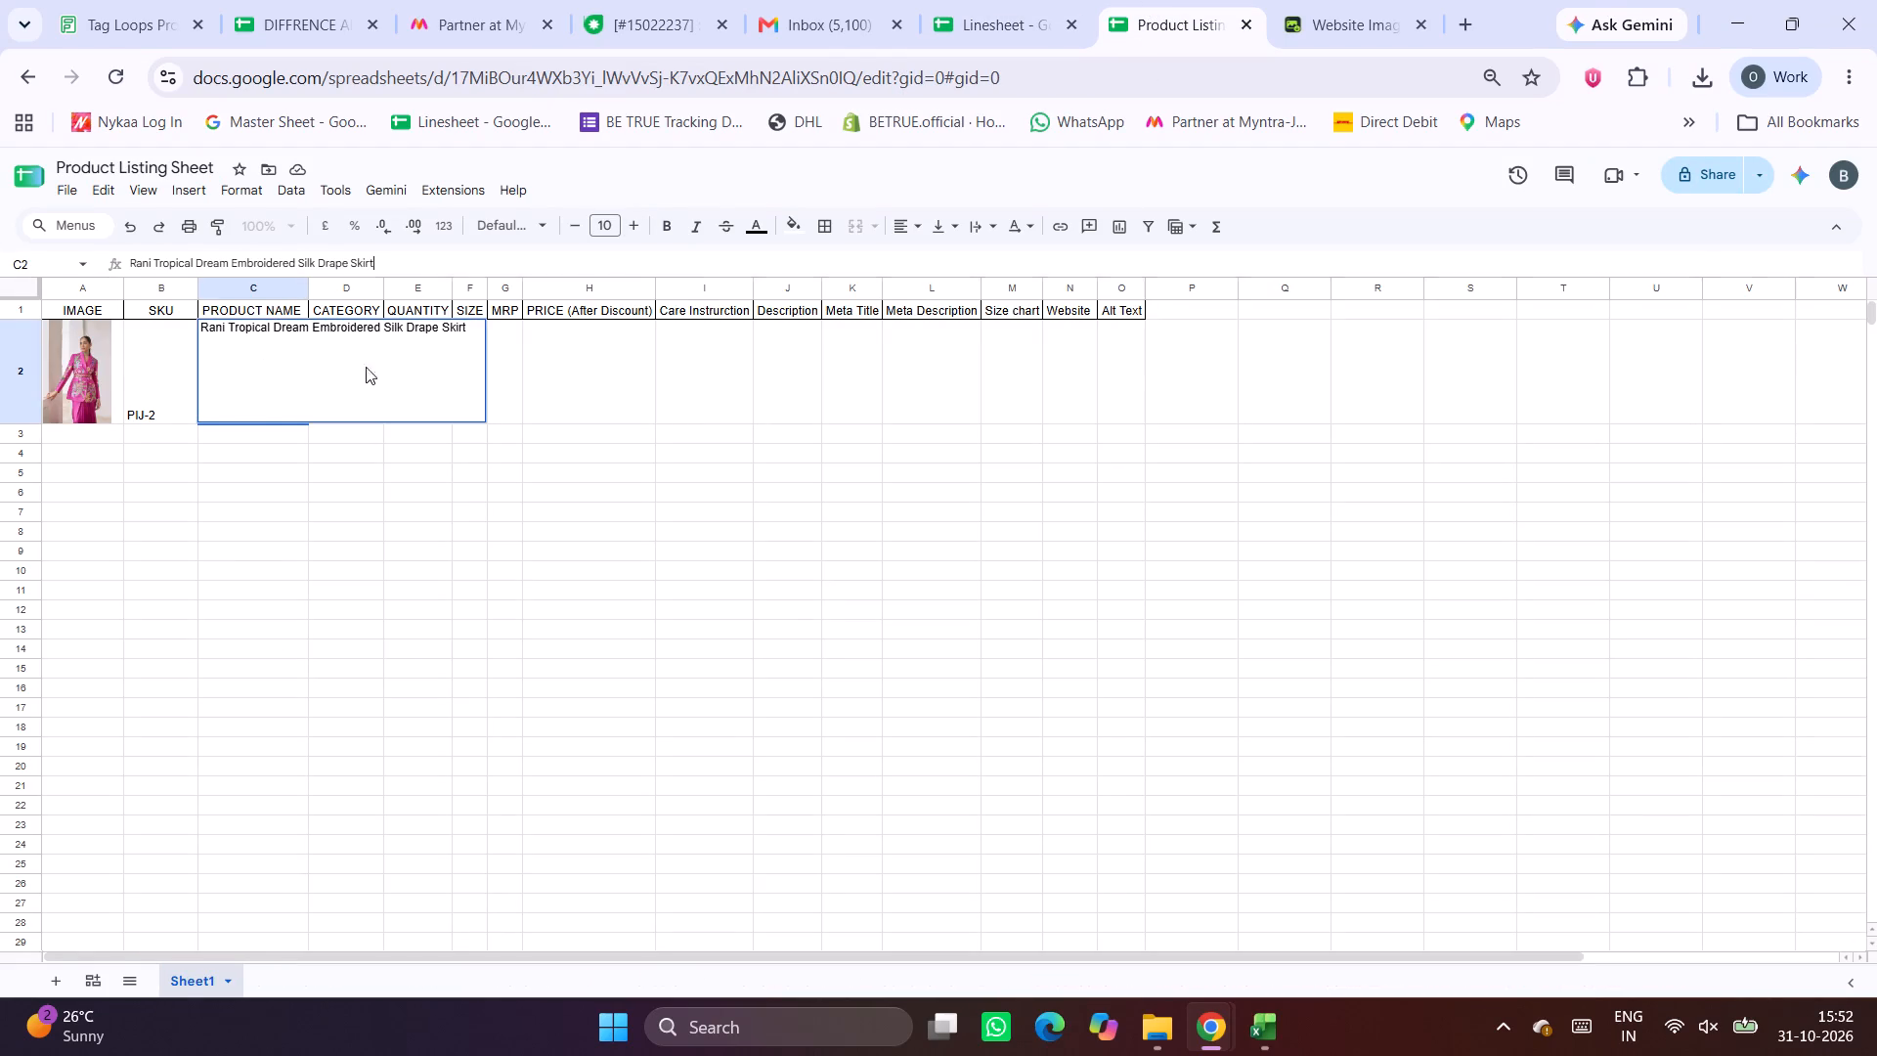
pyautogui.click(443, 552)
pyautogui.click(239, 364)
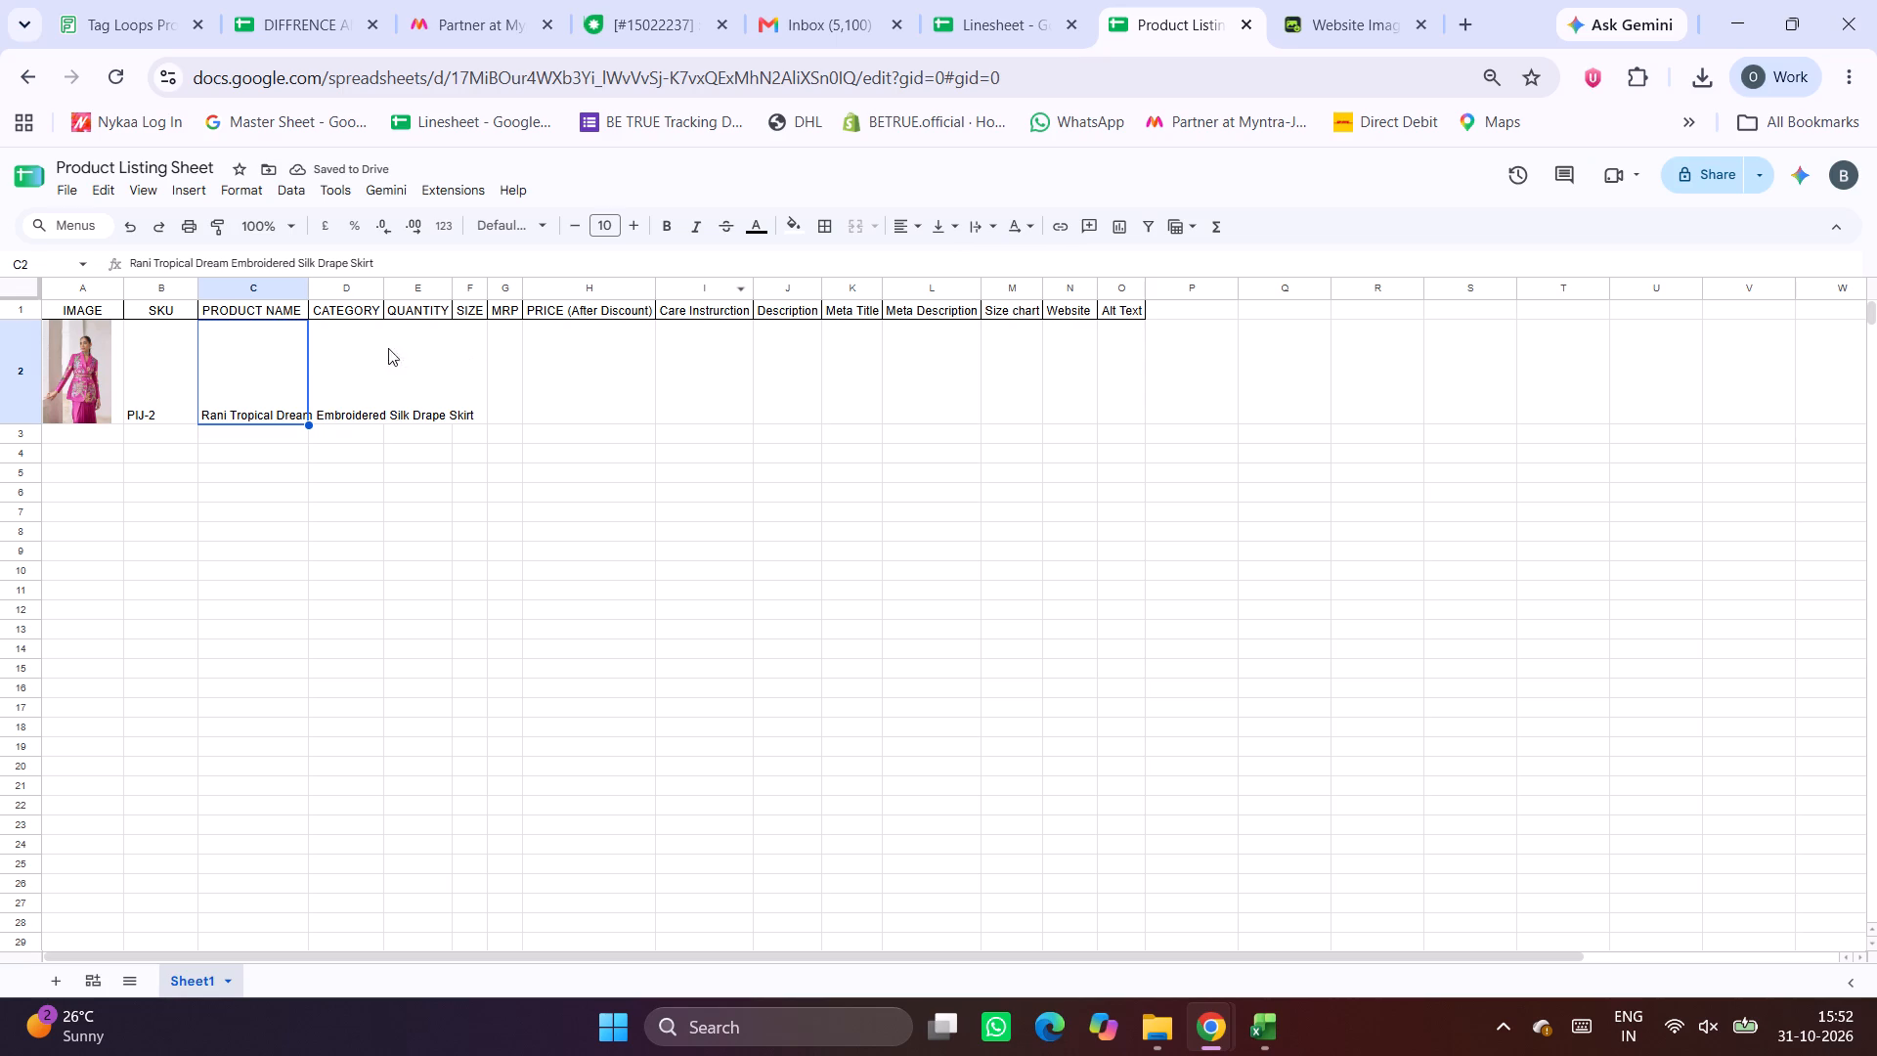
# Check the PIJ - 2 category in the Linesheet and enter Drape Skirt as the category in cell D2 of the Product Listing Sheet.
pyautogui.click(341, 356)
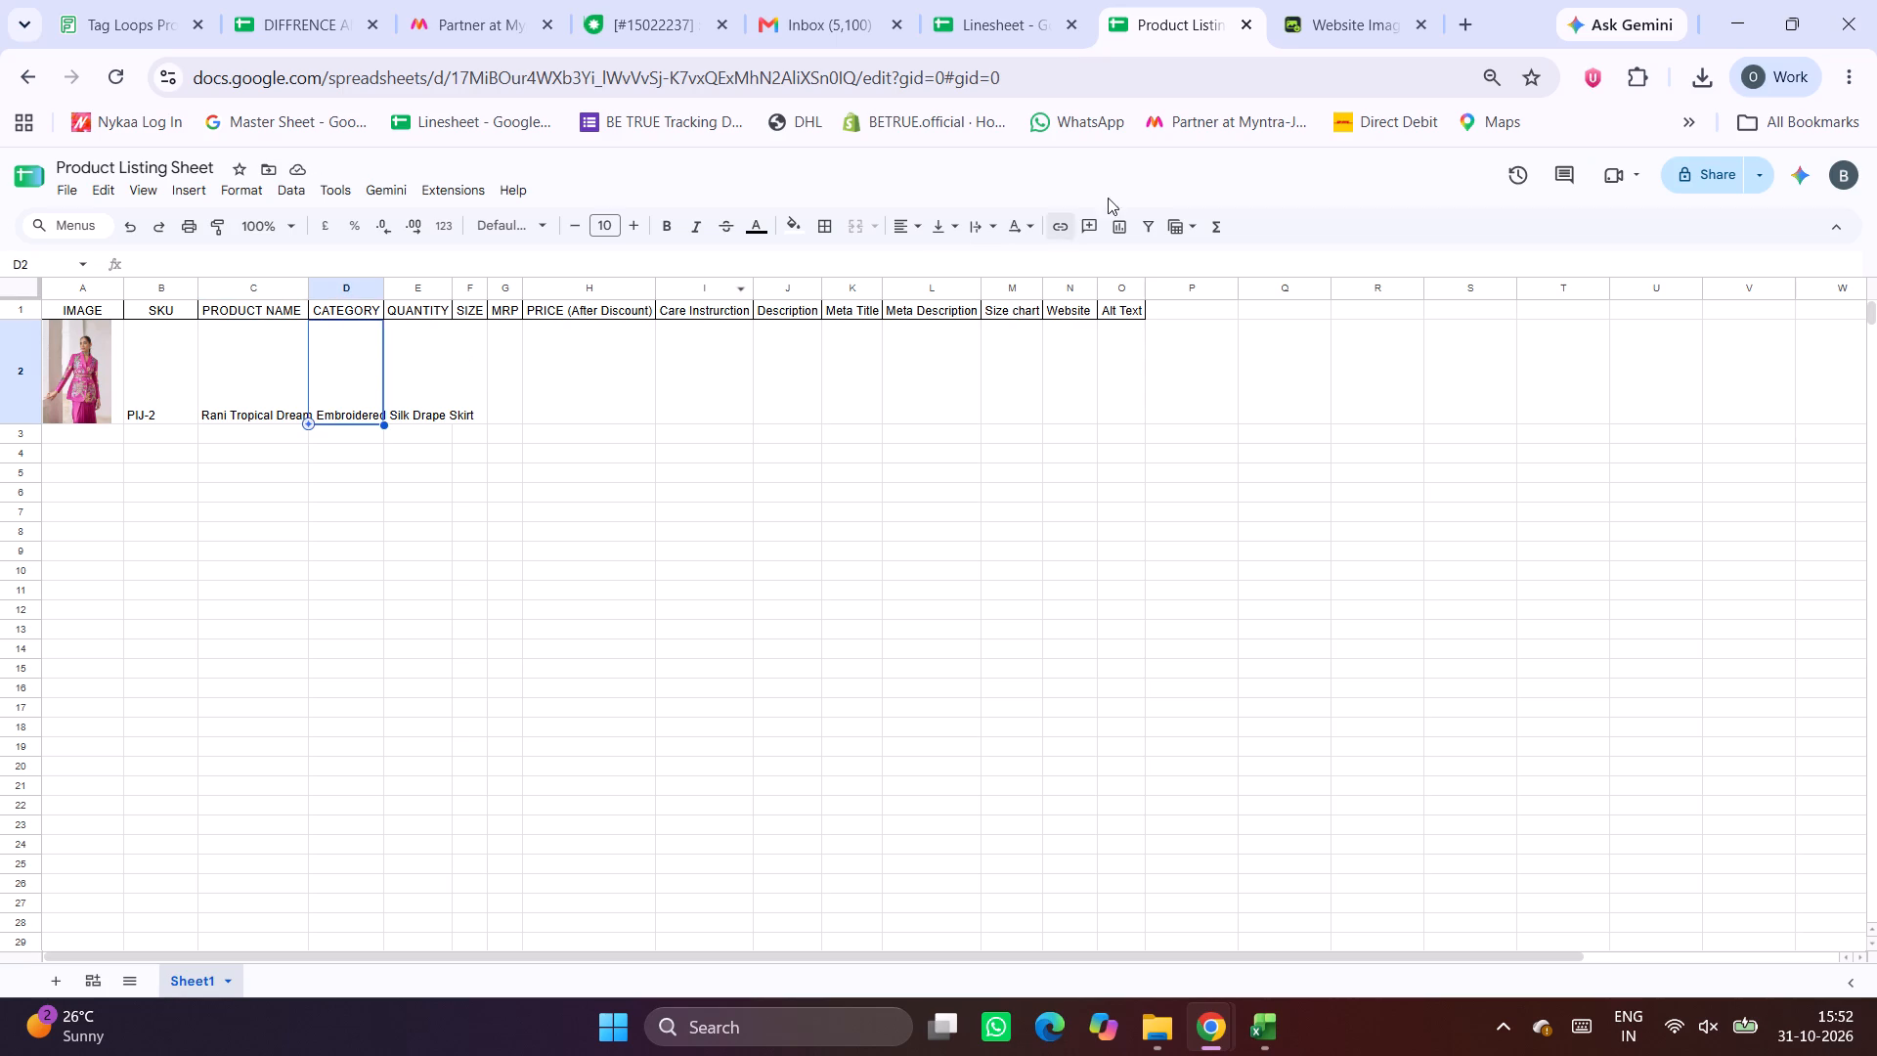
pyautogui.click(1021, 0)
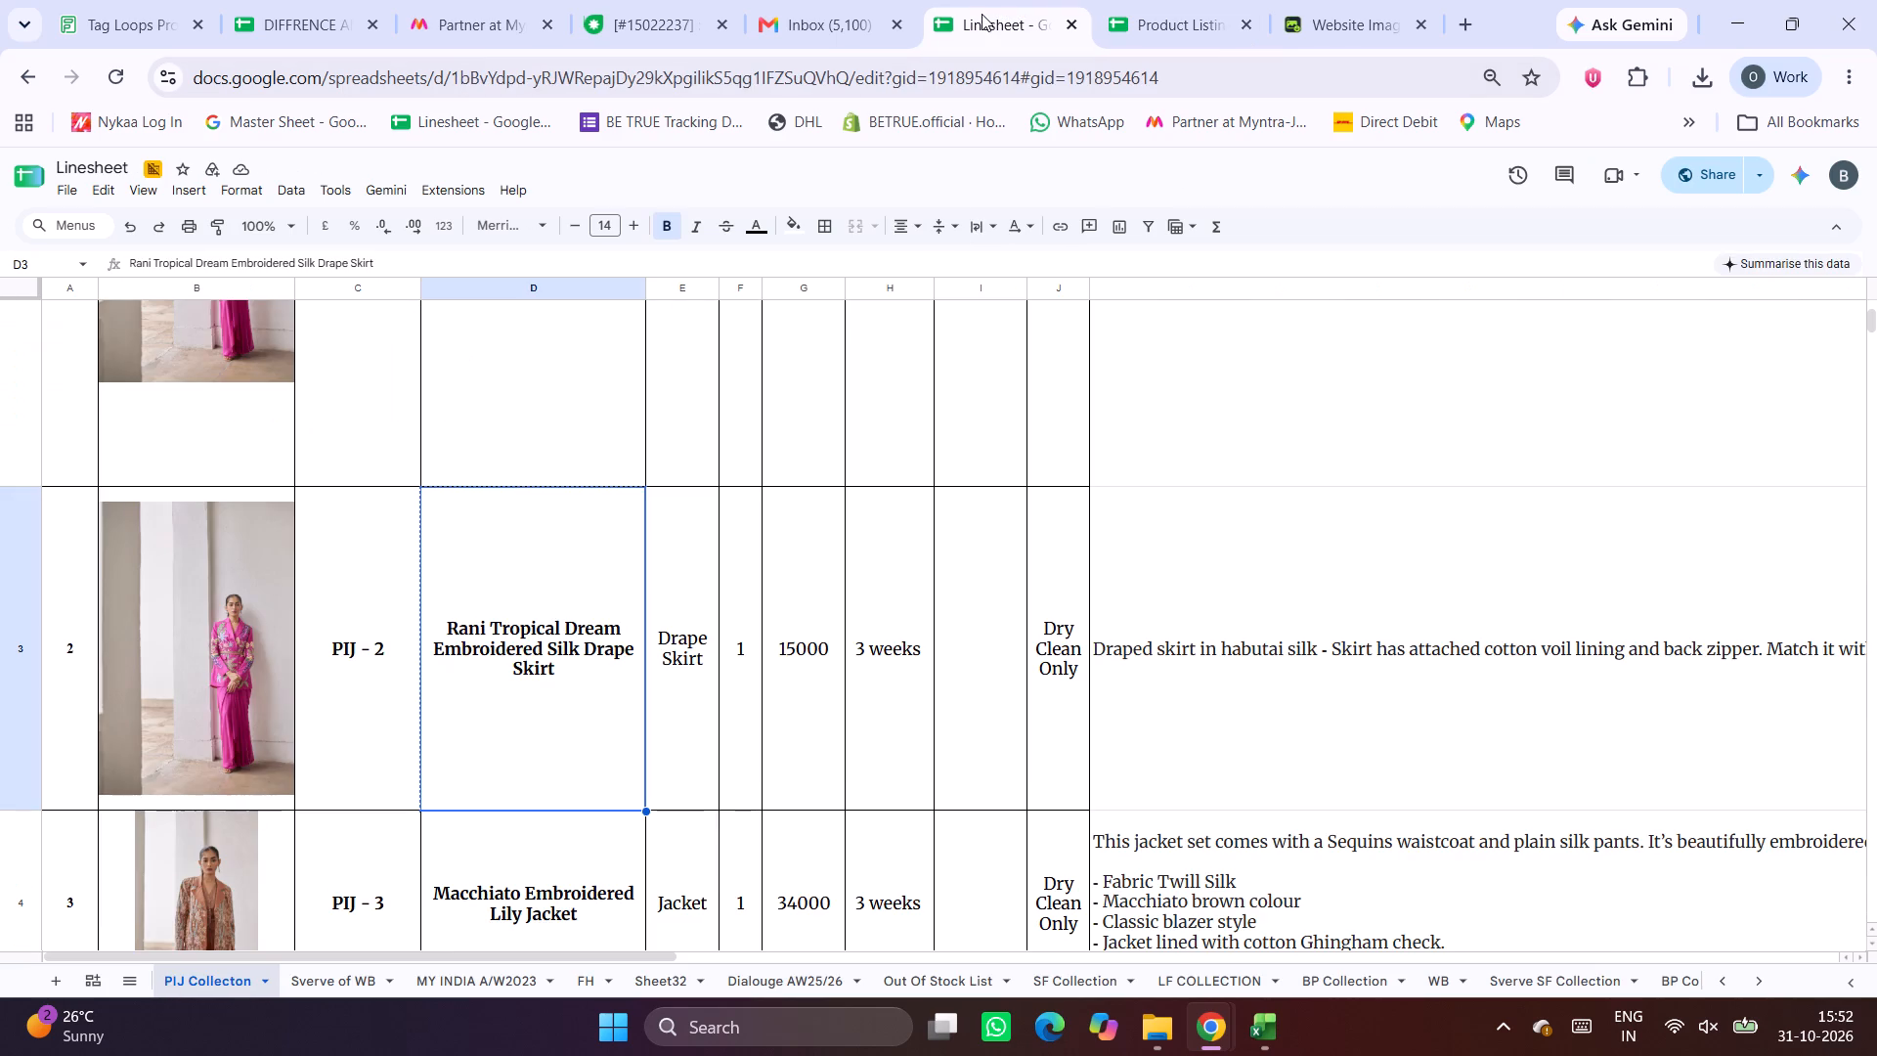
pyautogui.click(1173, 0)
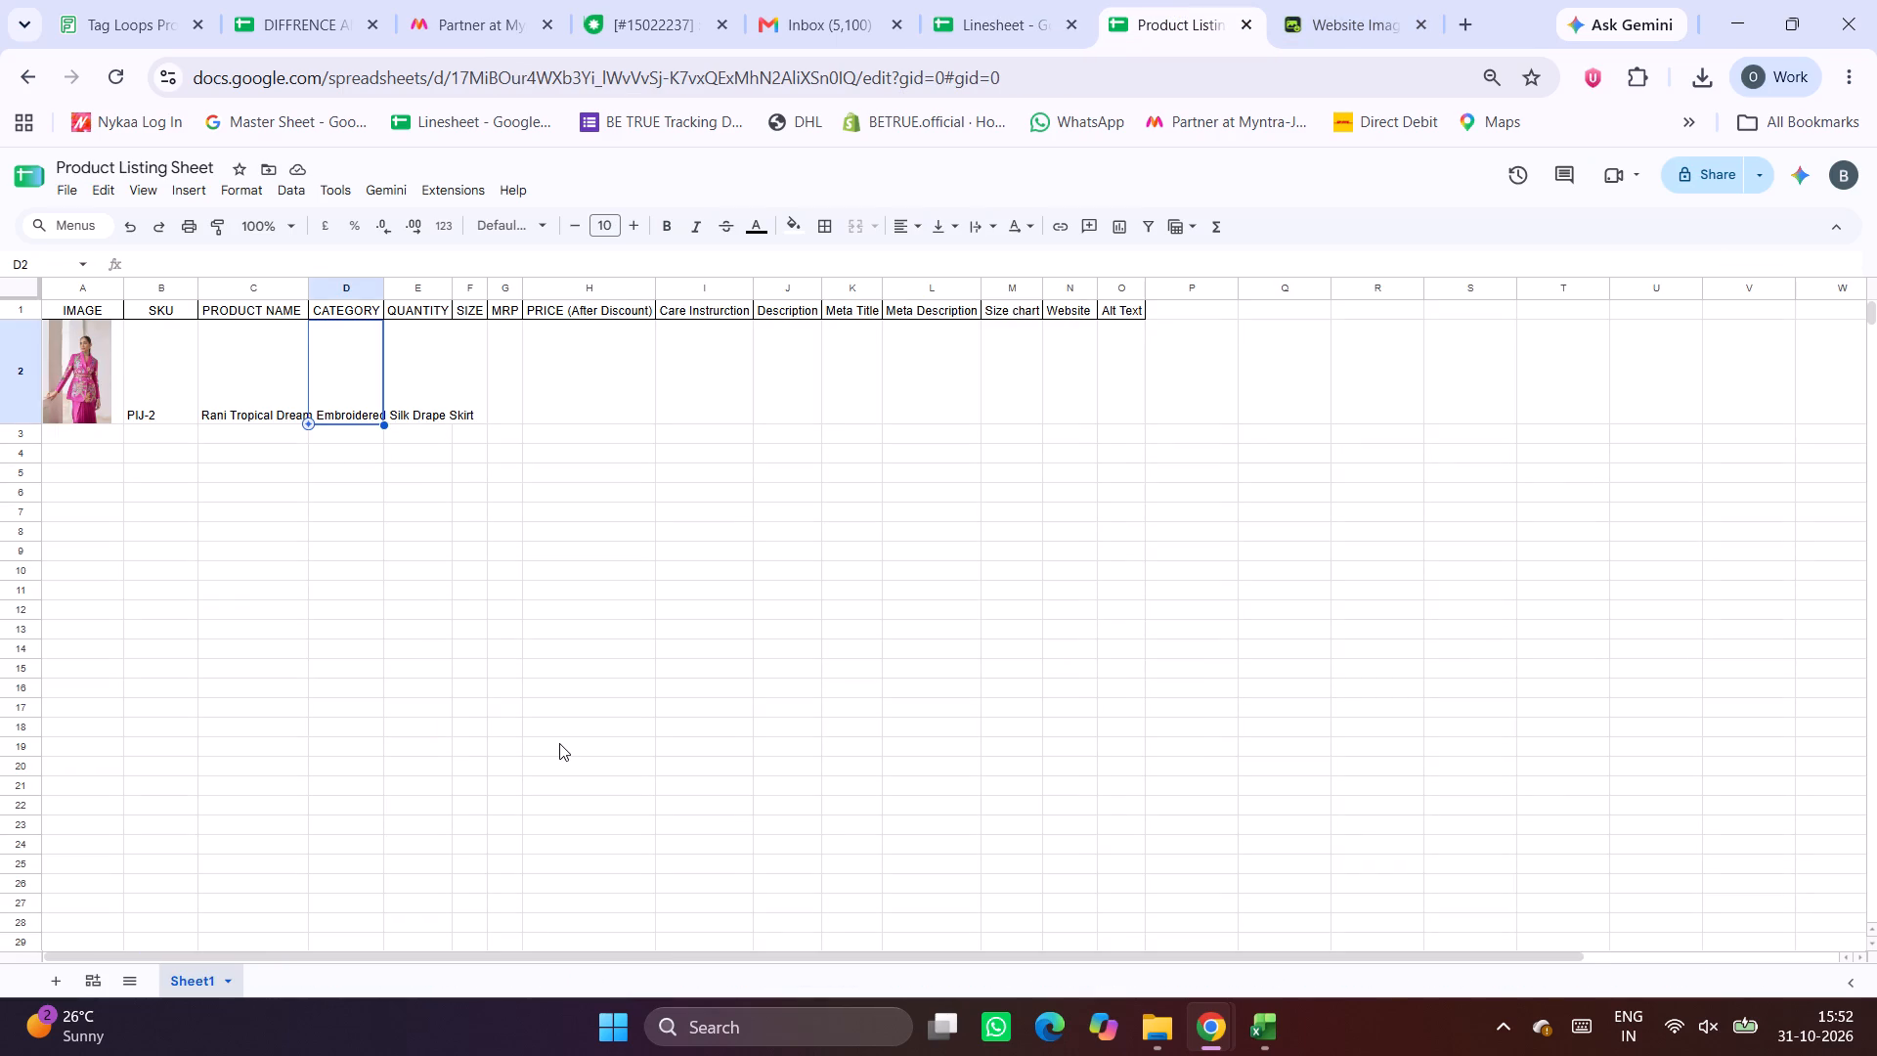
pyautogui.press('d')
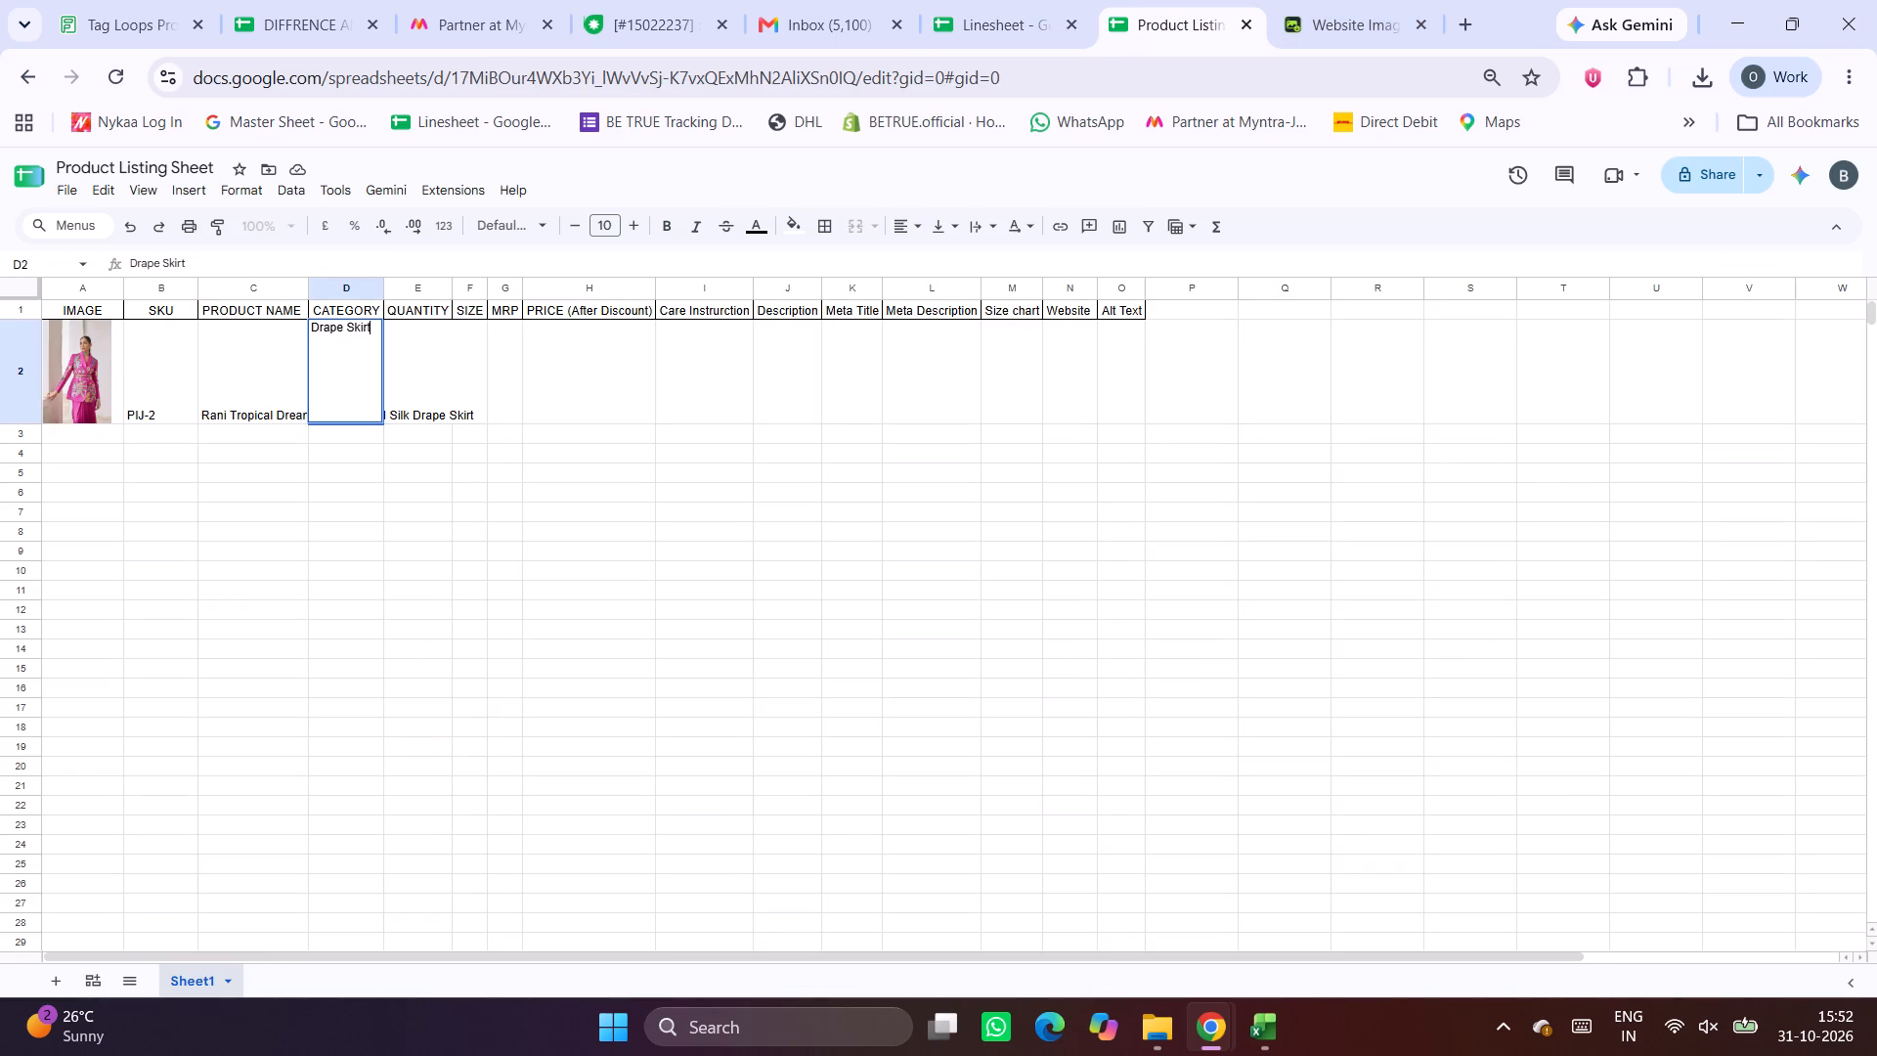
pyautogui.click(746, 704)
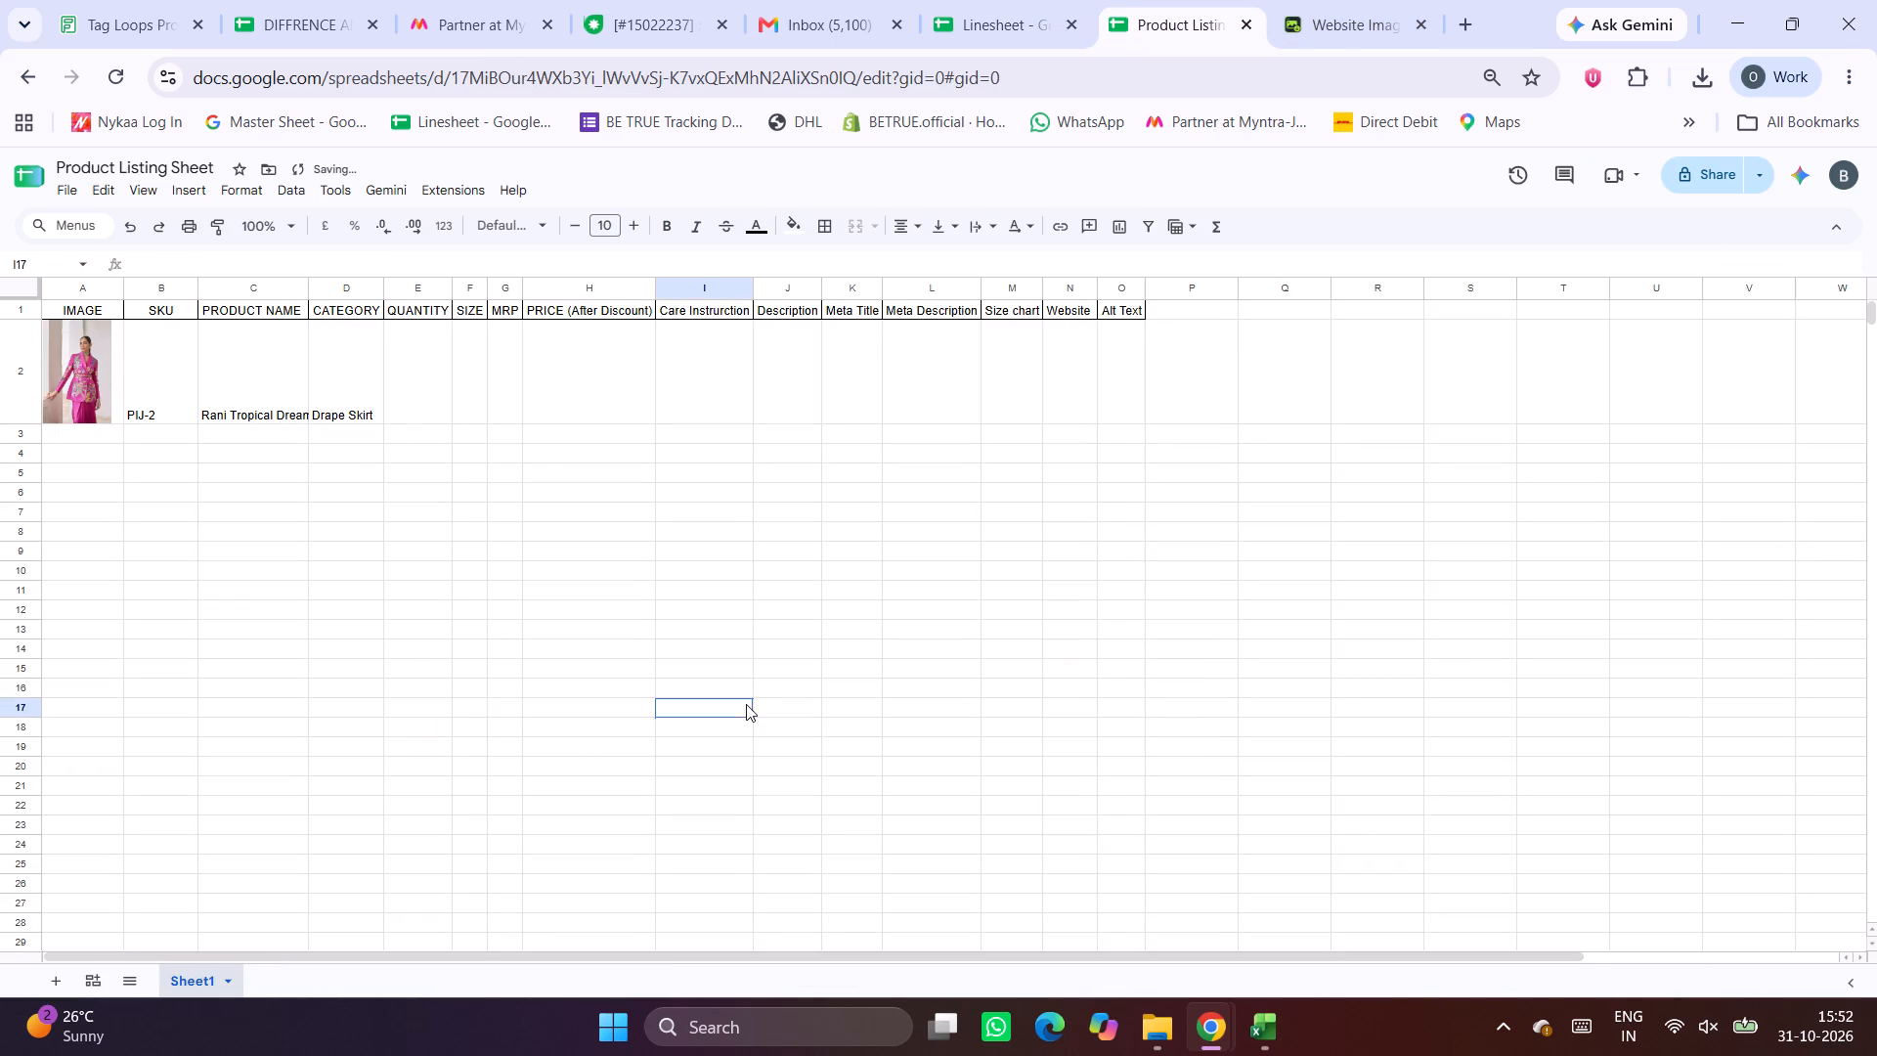
# Enter 2 as the quantity in cell E2 and S as the size in cell F2.
pyautogui.click(415, 408)
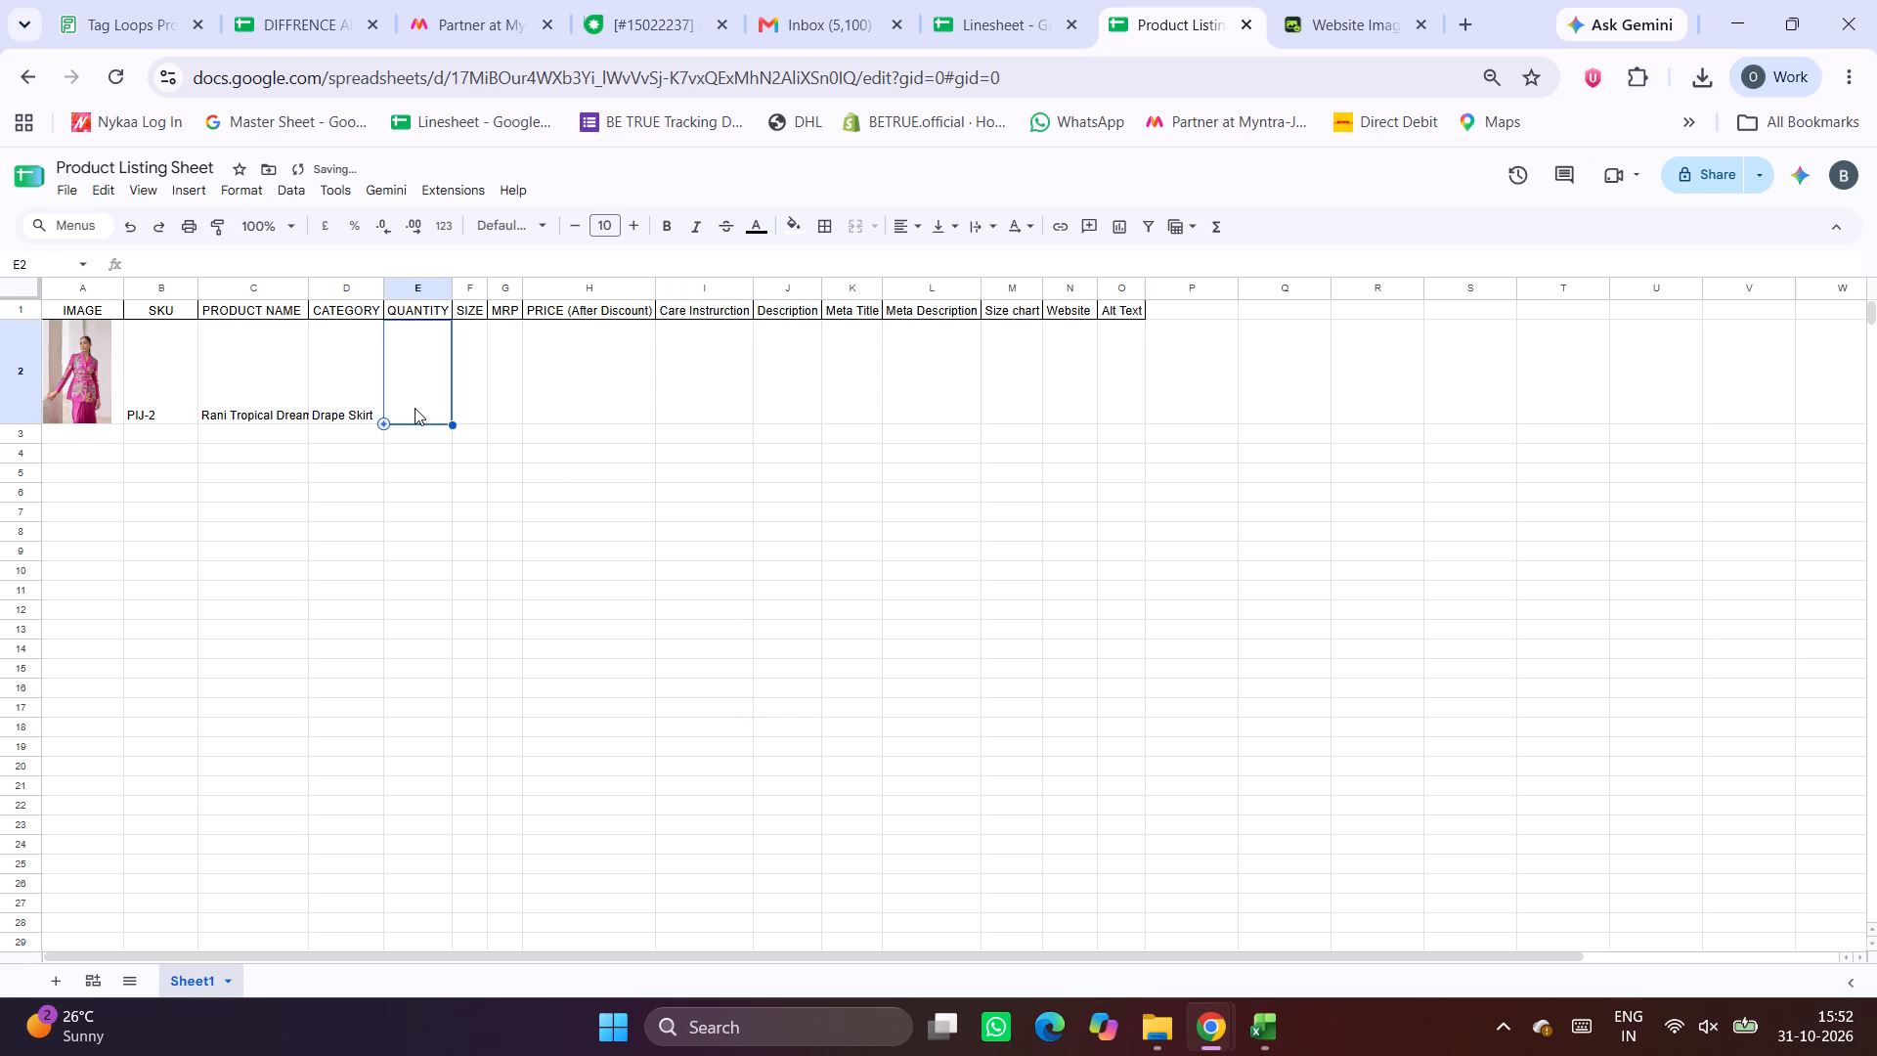
pyautogui.press('2')
pyautogui.press('Tab')
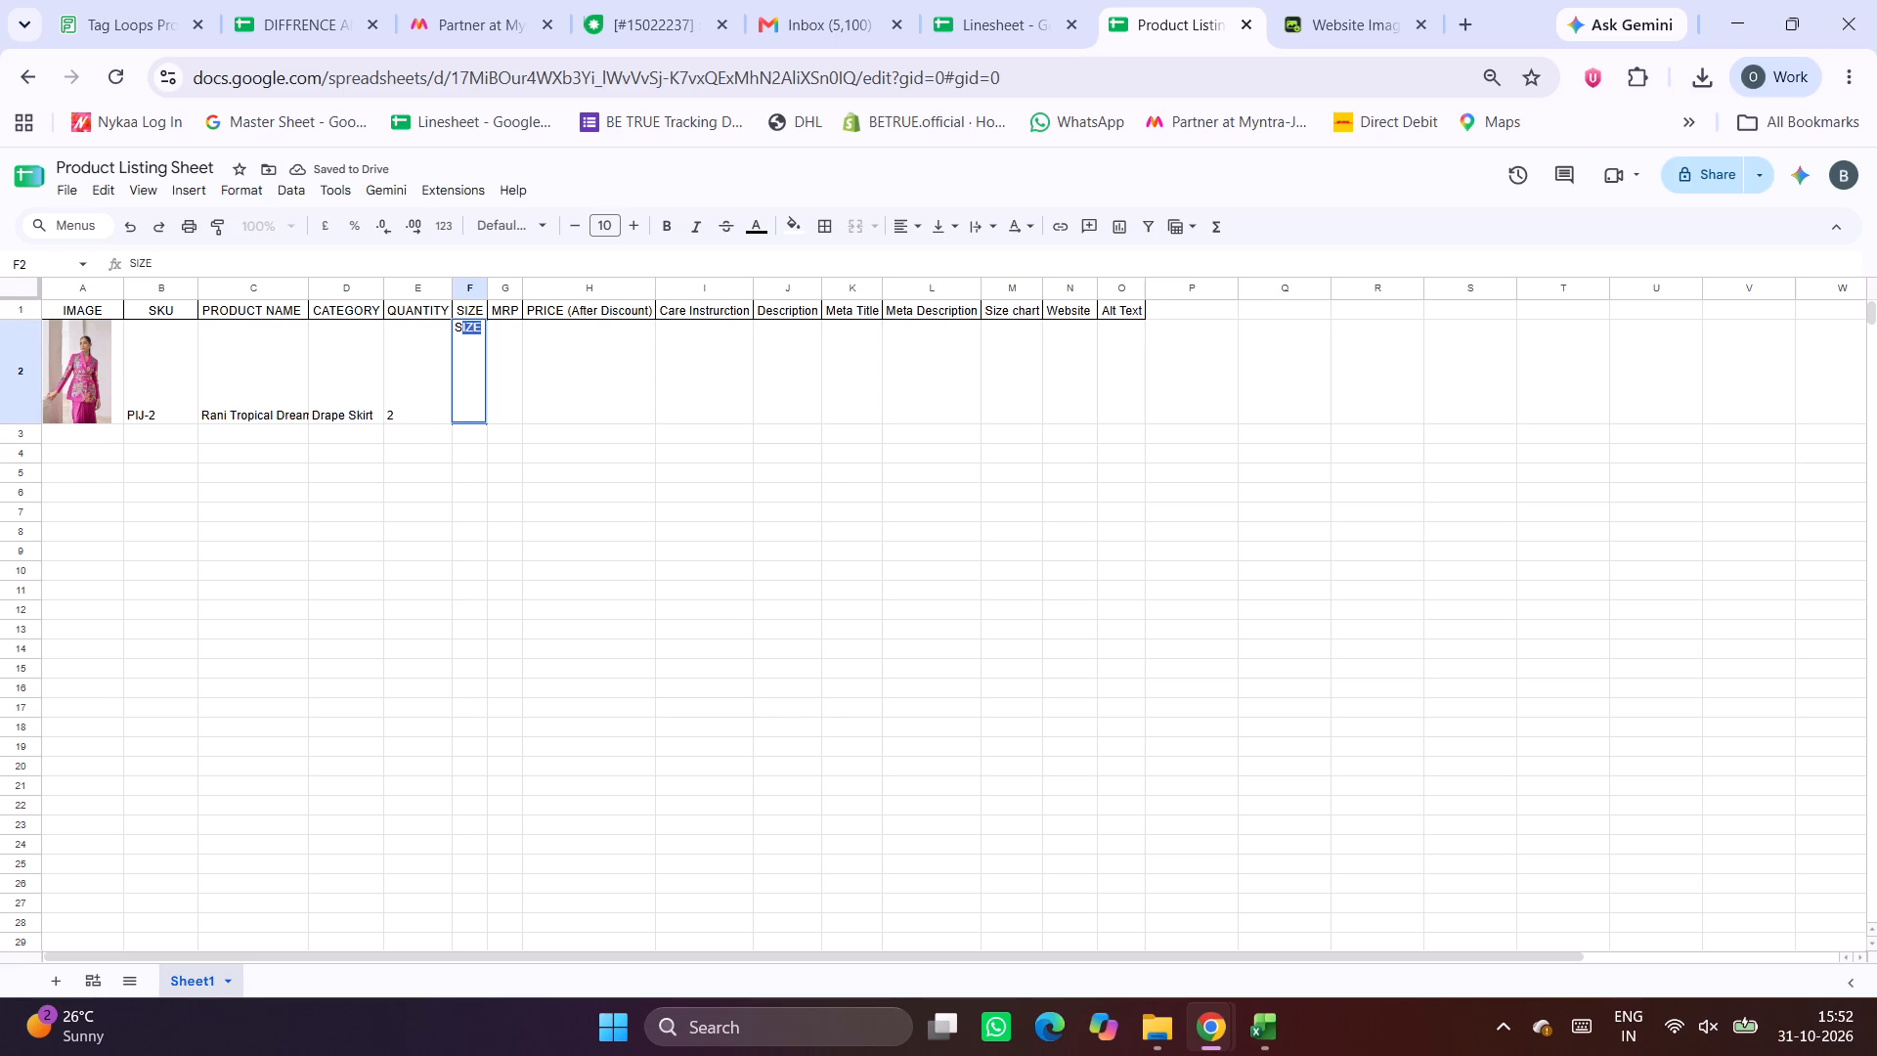
pyautogui.press('Delete')
pyautogui.click(539, 531)
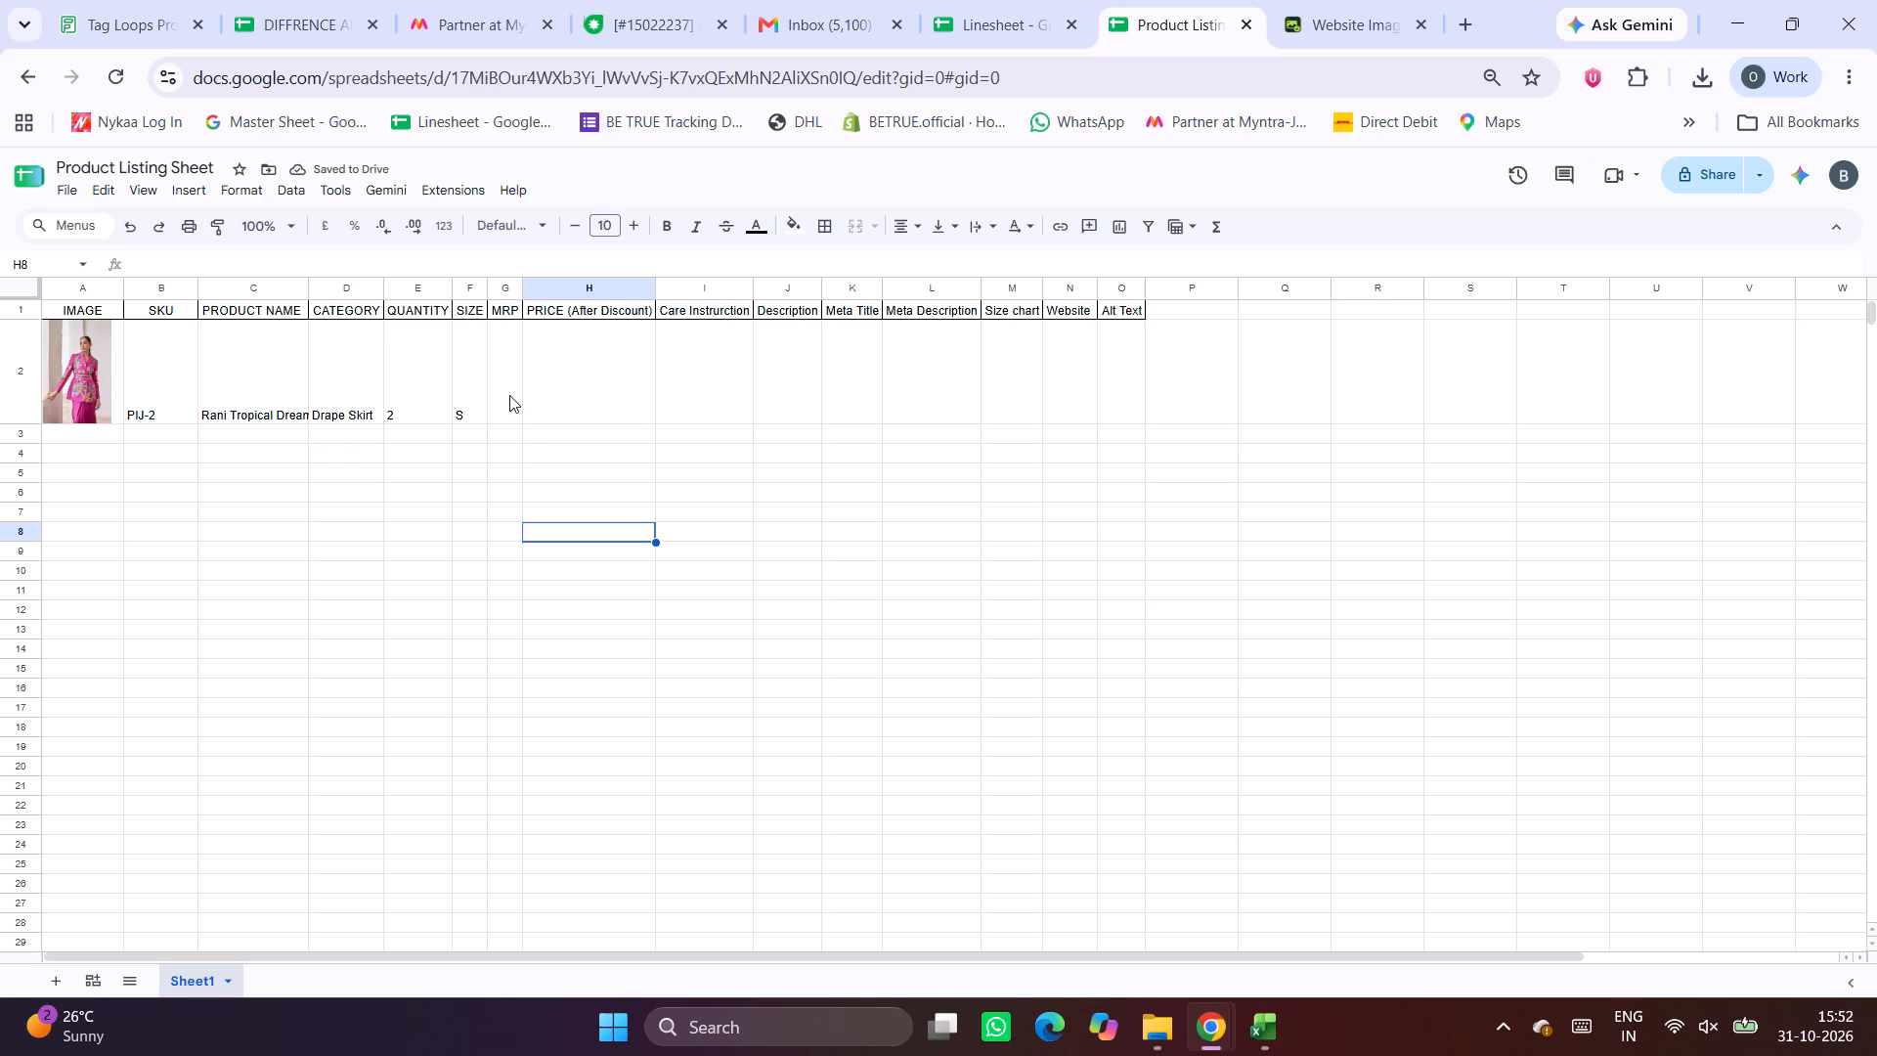
# Add a drop-down to SIZE cells F2:F1000 with the single item Drape Skirt, coloured light yellow.
pyautogui.click(471, 368)
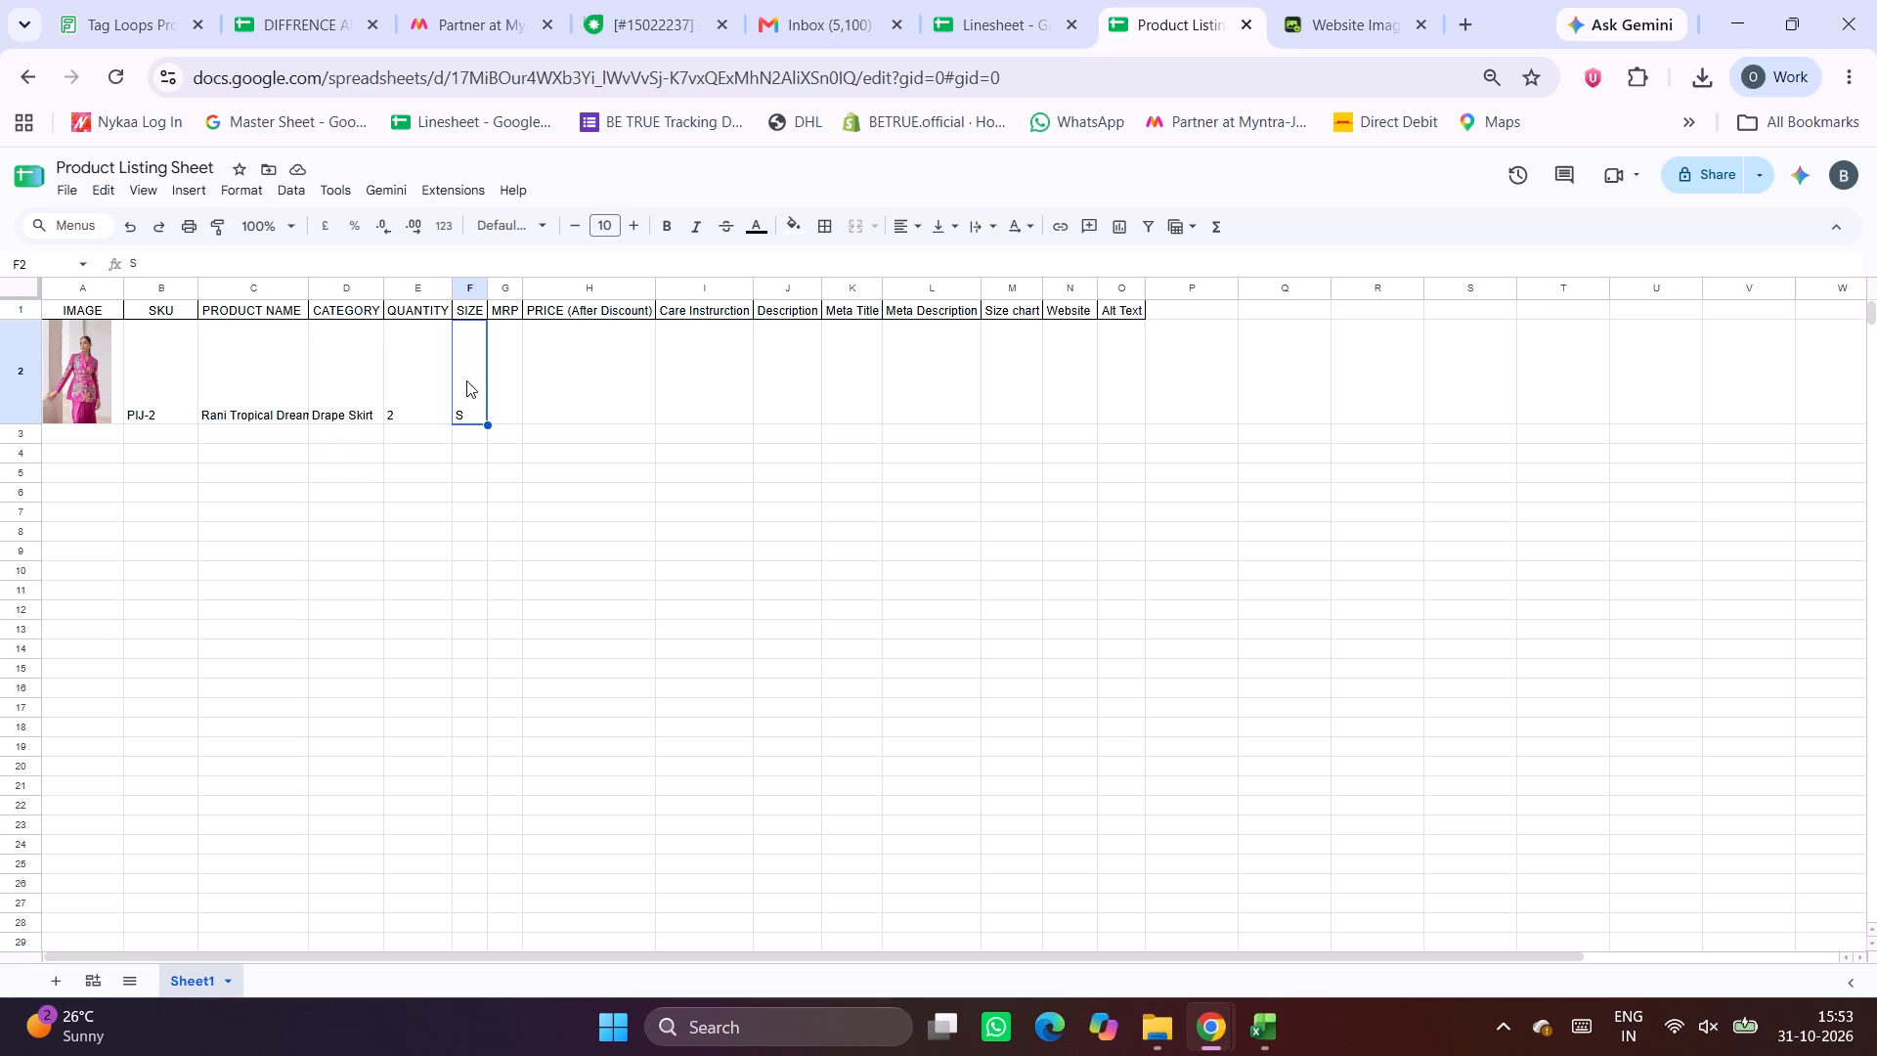
pyautogui.hotkey('ctrl', 'shift', 'Down')
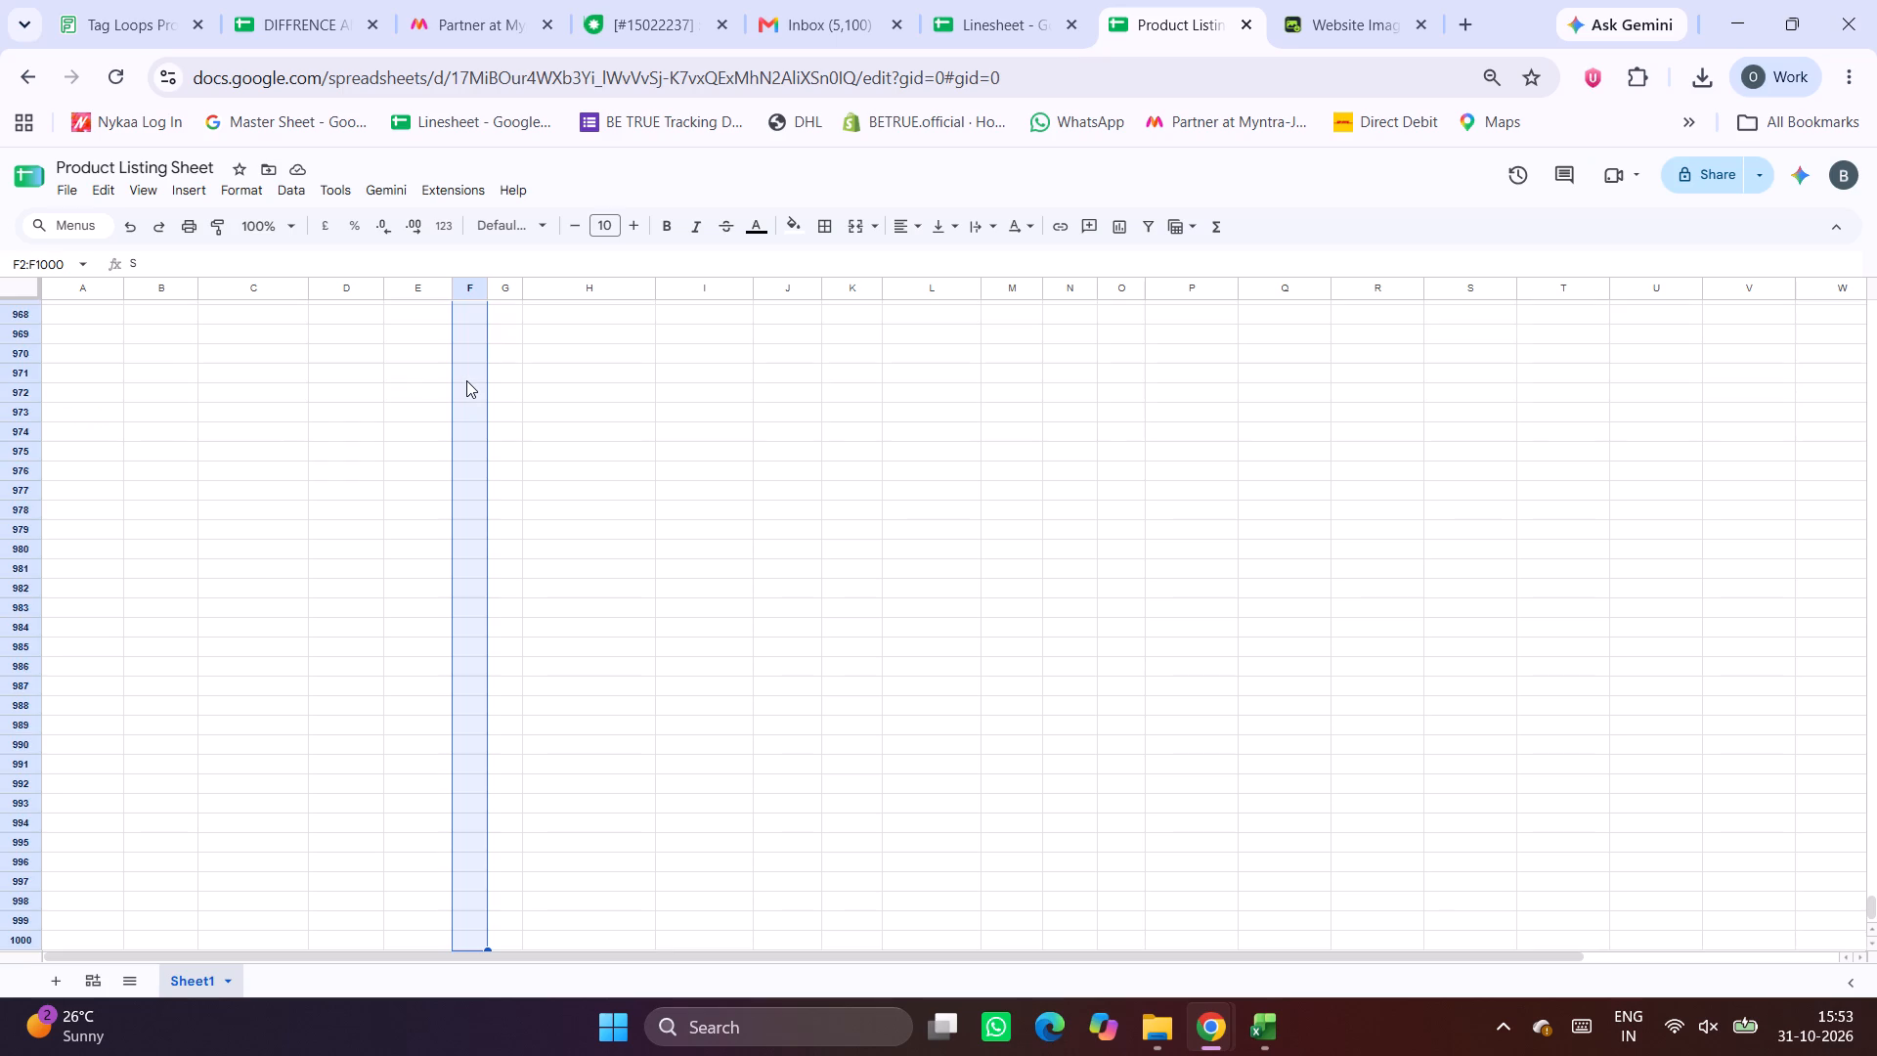
pyautogui.click(169, 198)
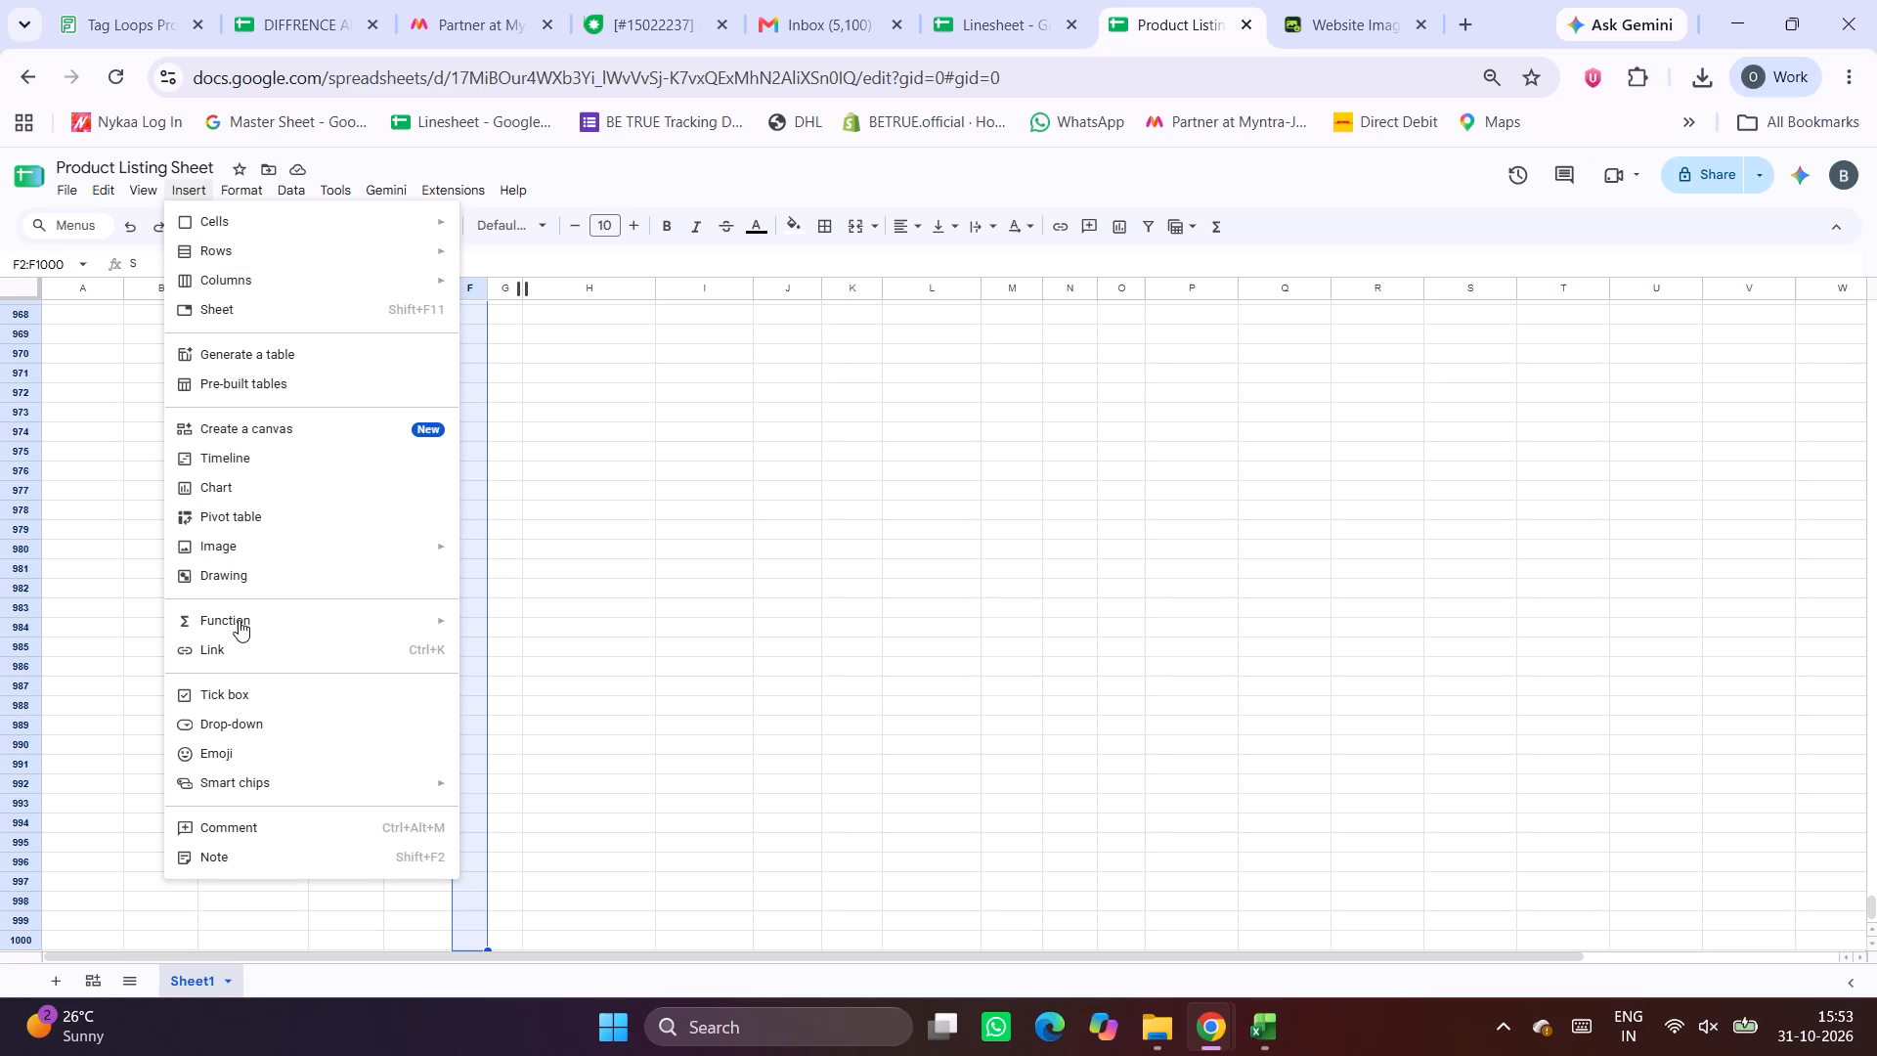
pyautogui.click(231, 724)
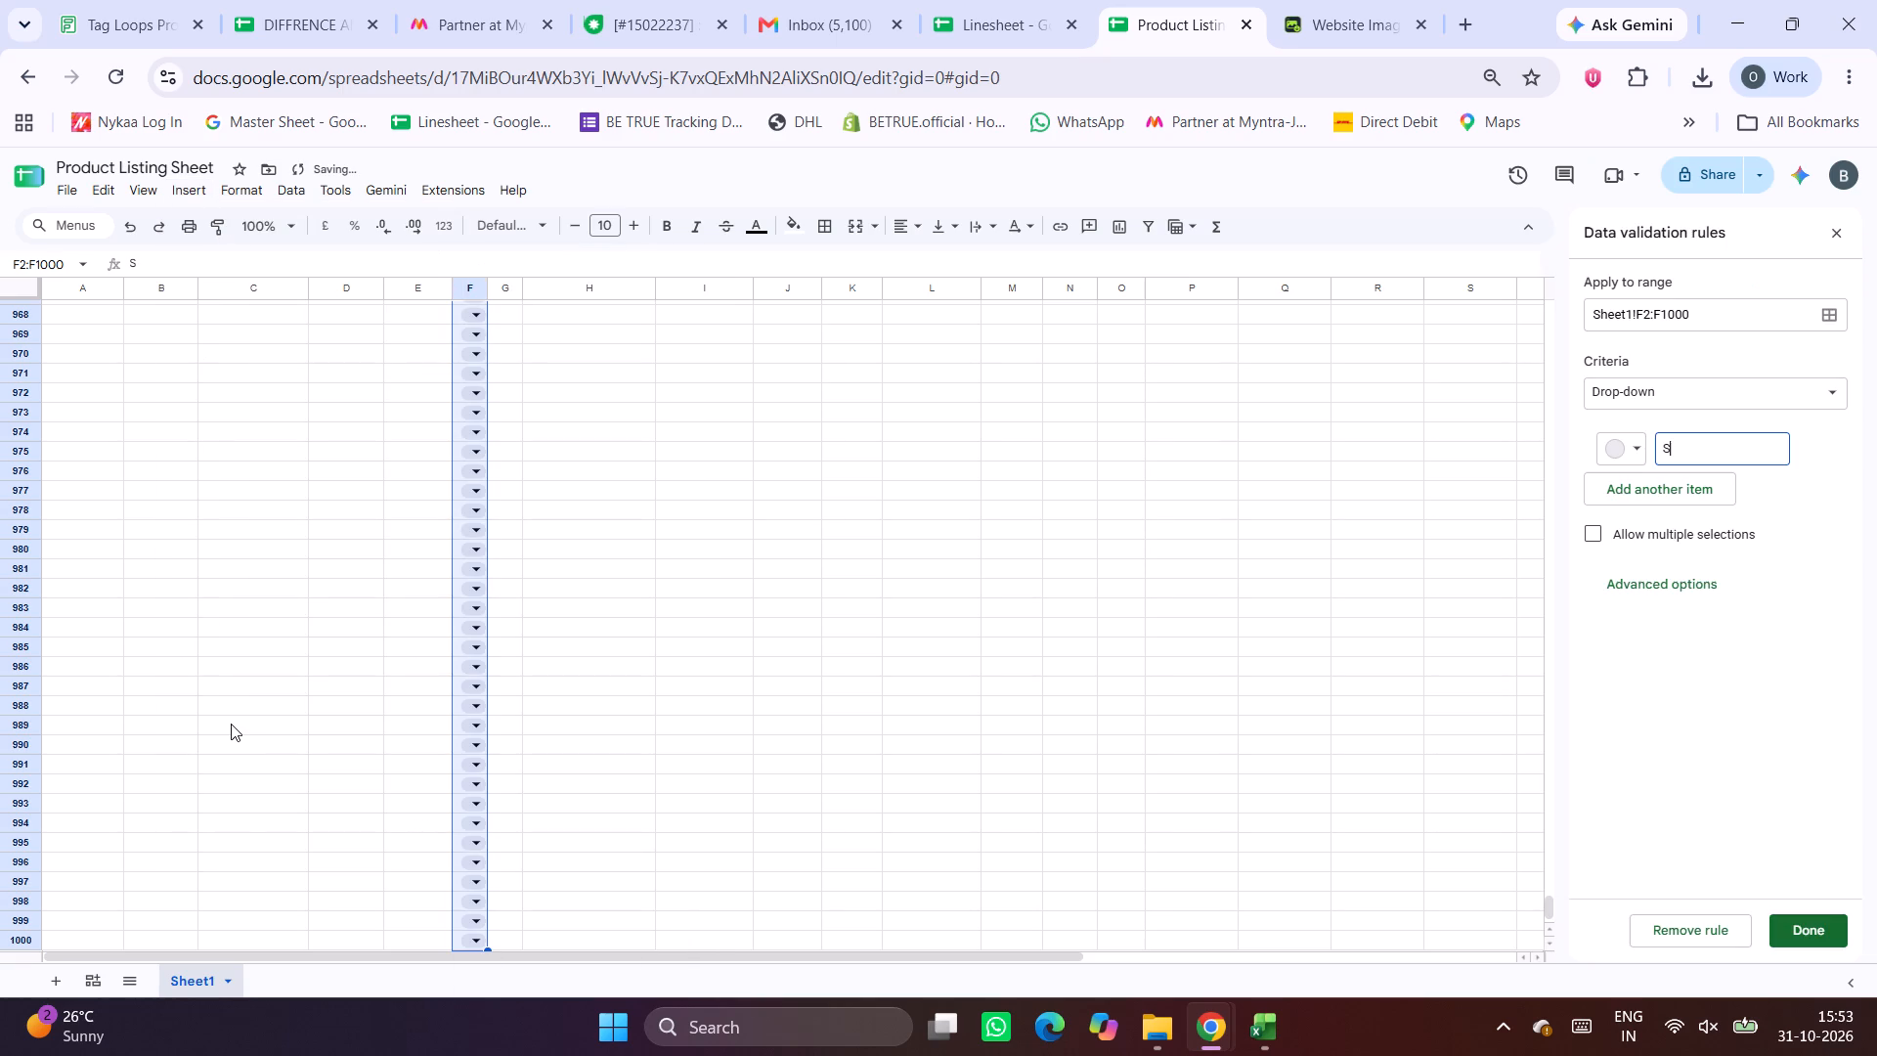
pyautogui.tripleClick(1684, 451)
pyautogui.write('rape')
pyautogui.press('space')
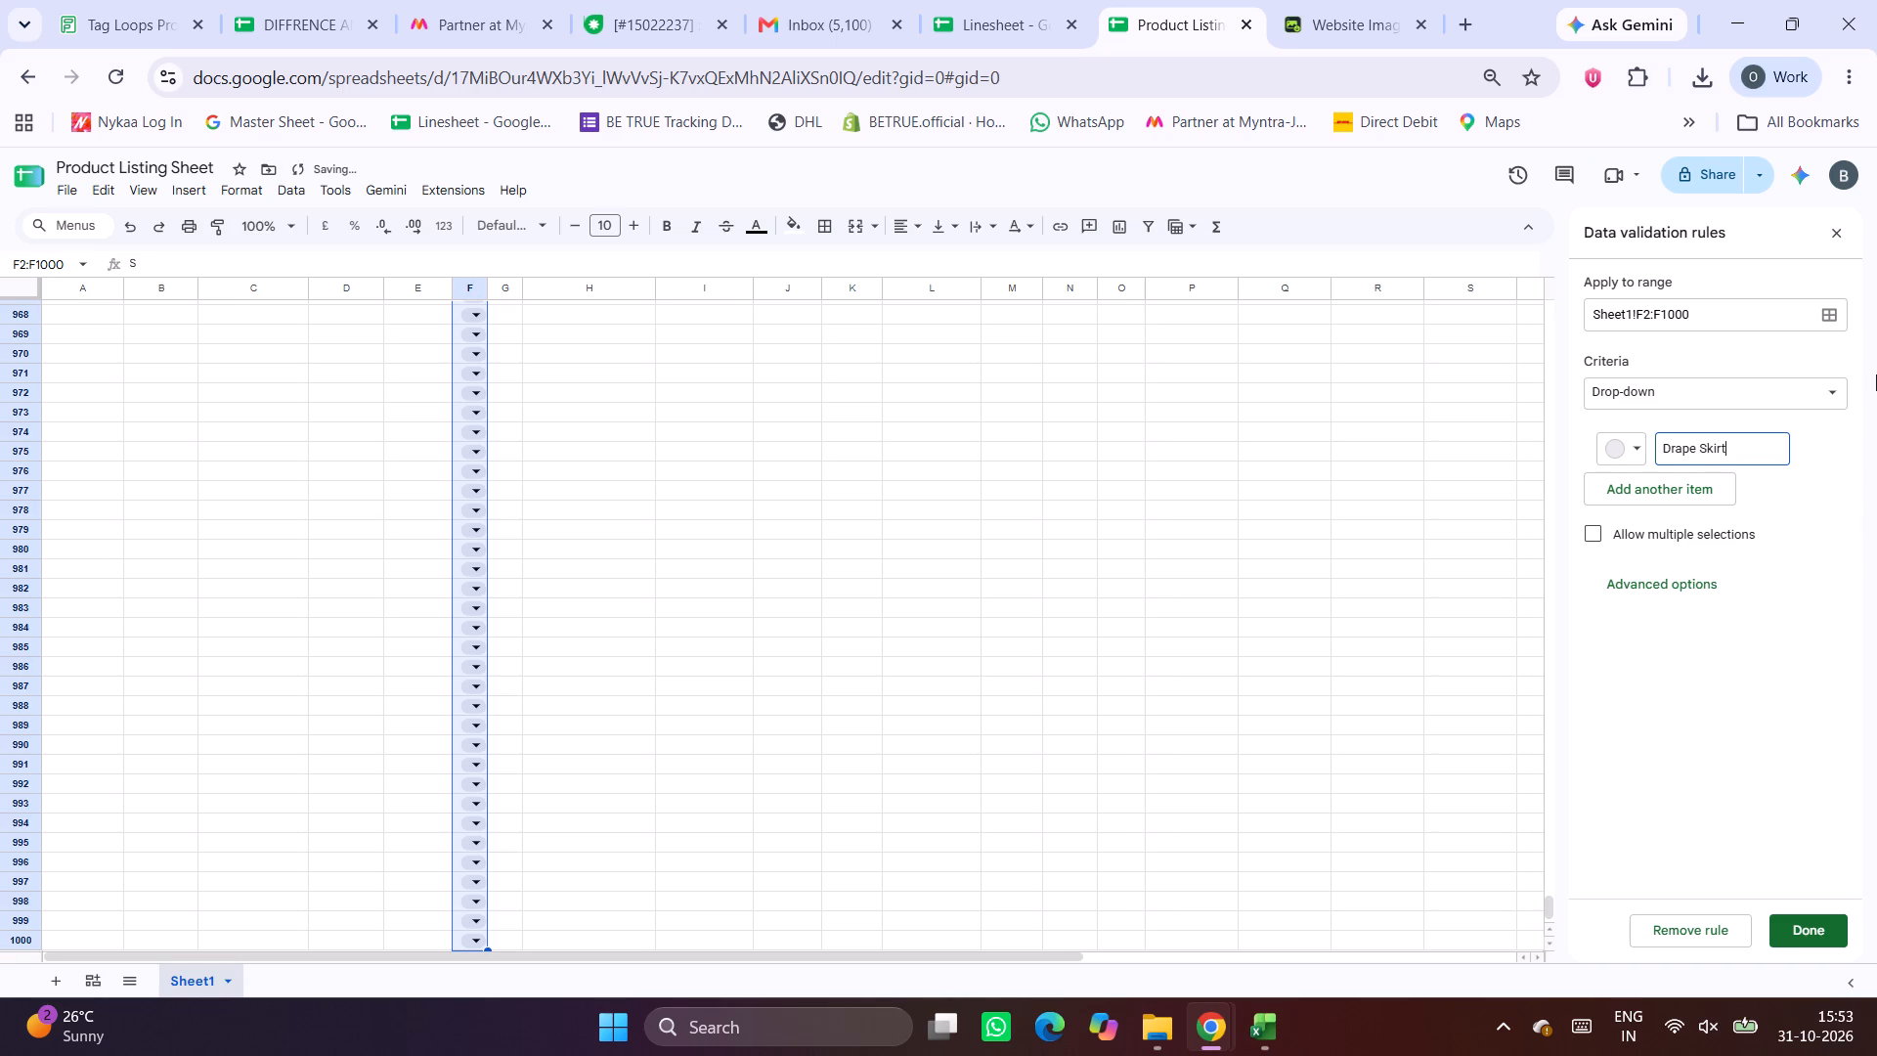
pyautogui.click(1639, 441)
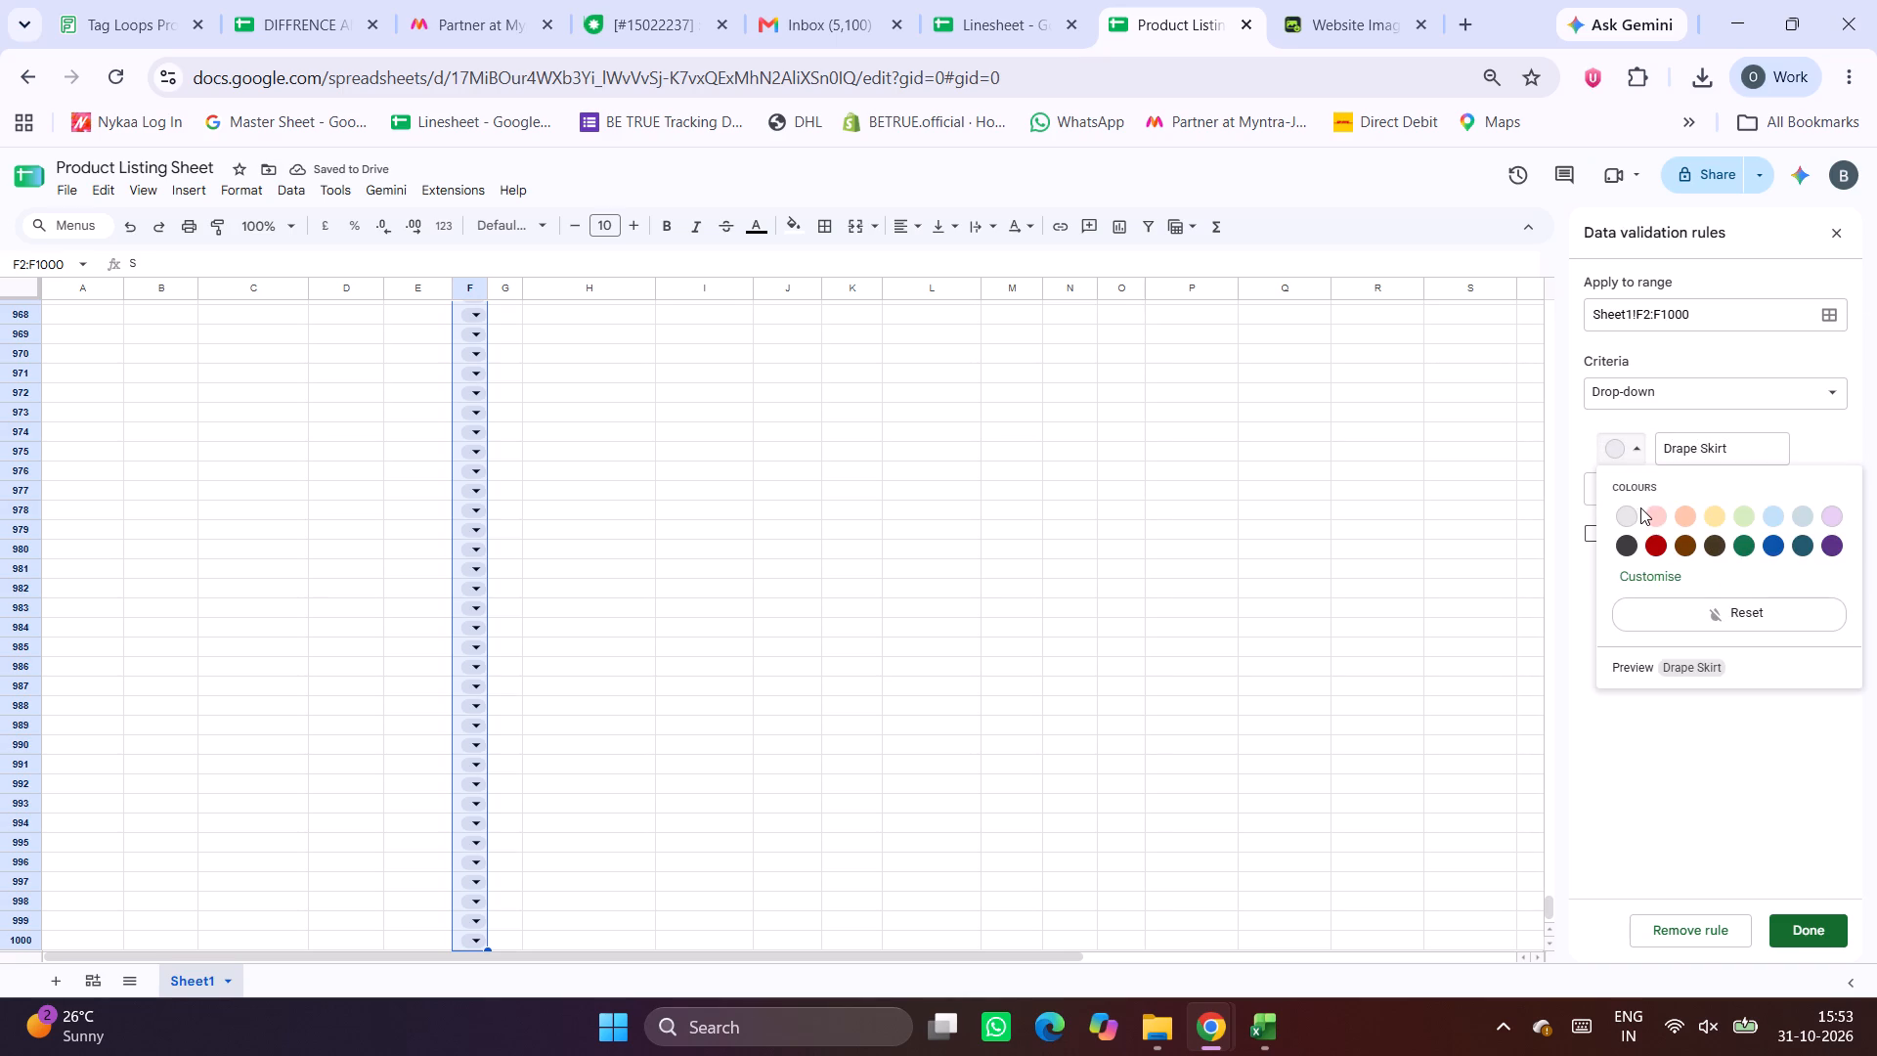
pyautogui.click(1666, 517)
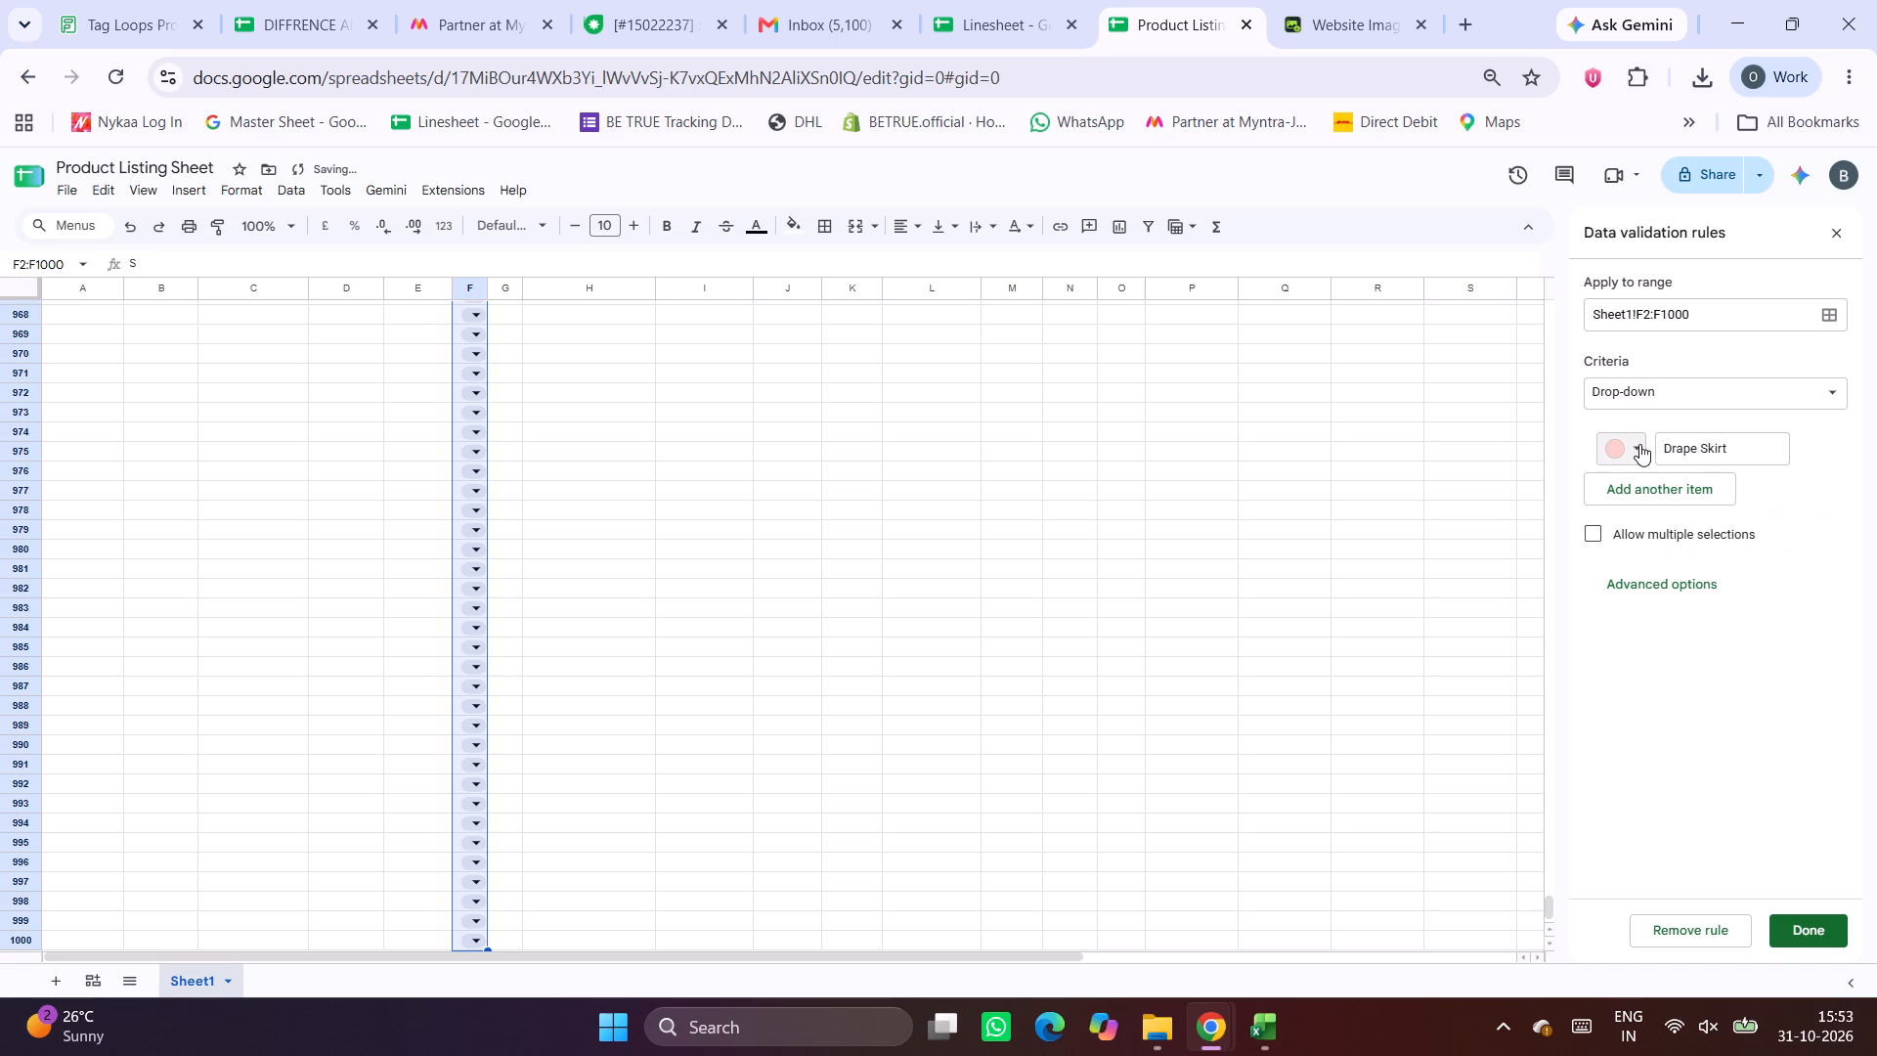
pyautogui.click(1639, 444)
pyautogui.click(1715, 519)
pyautogui.click(1822, 924)
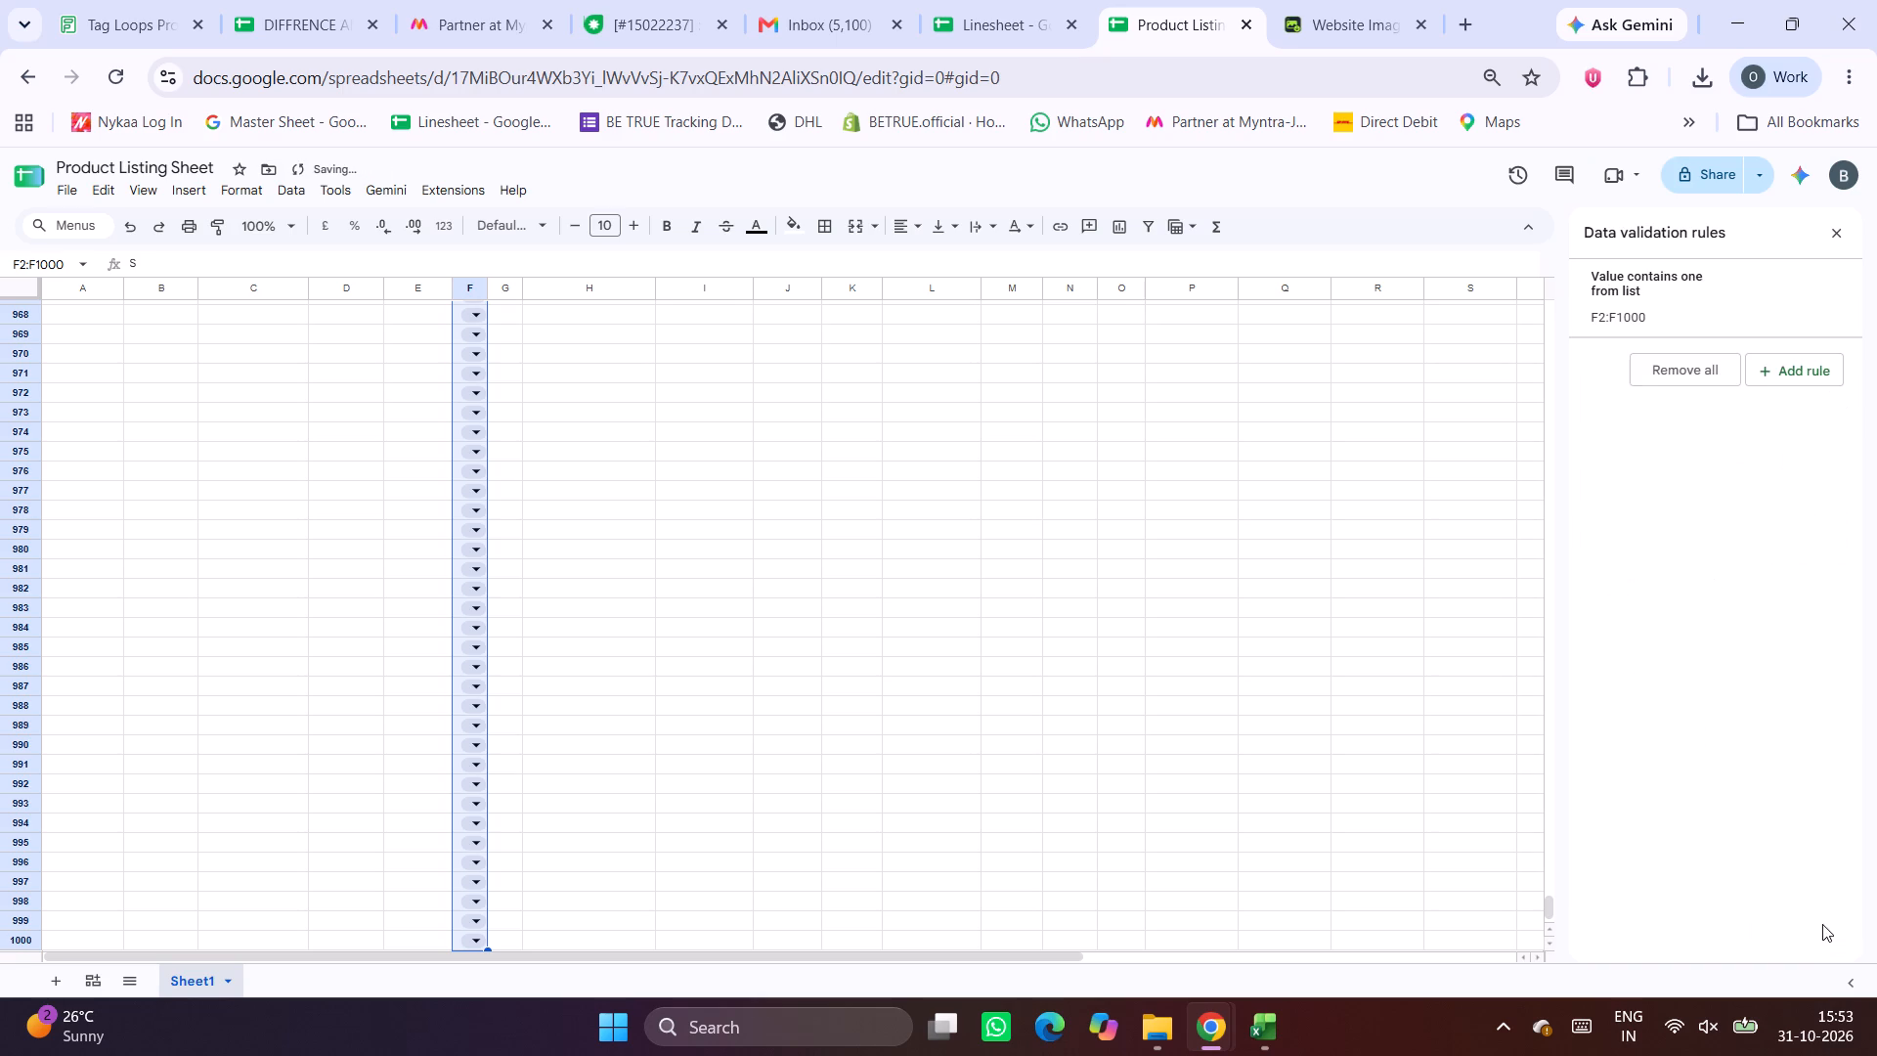
pyautogui.scroll(19, 997, 481)
pyautogui.scroll(9, 997, 481)
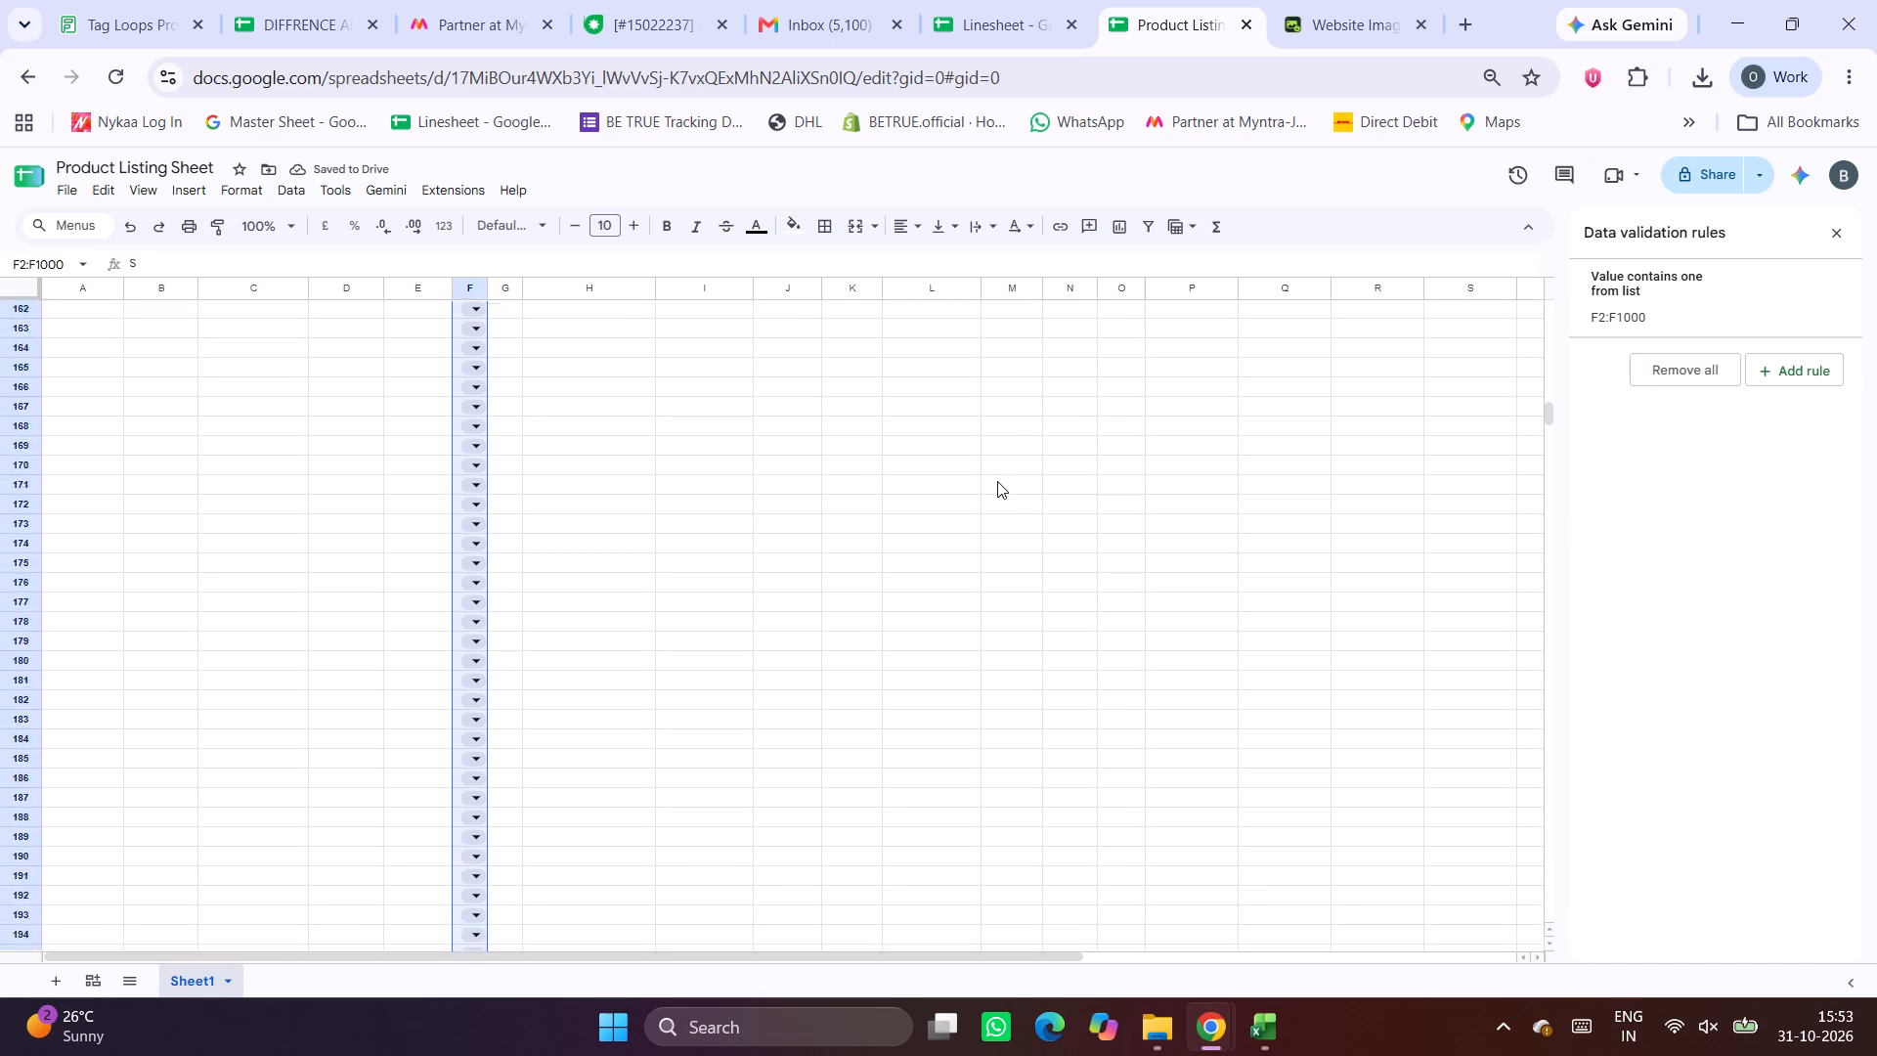
pyautogui.scroll(12, 997, 481)
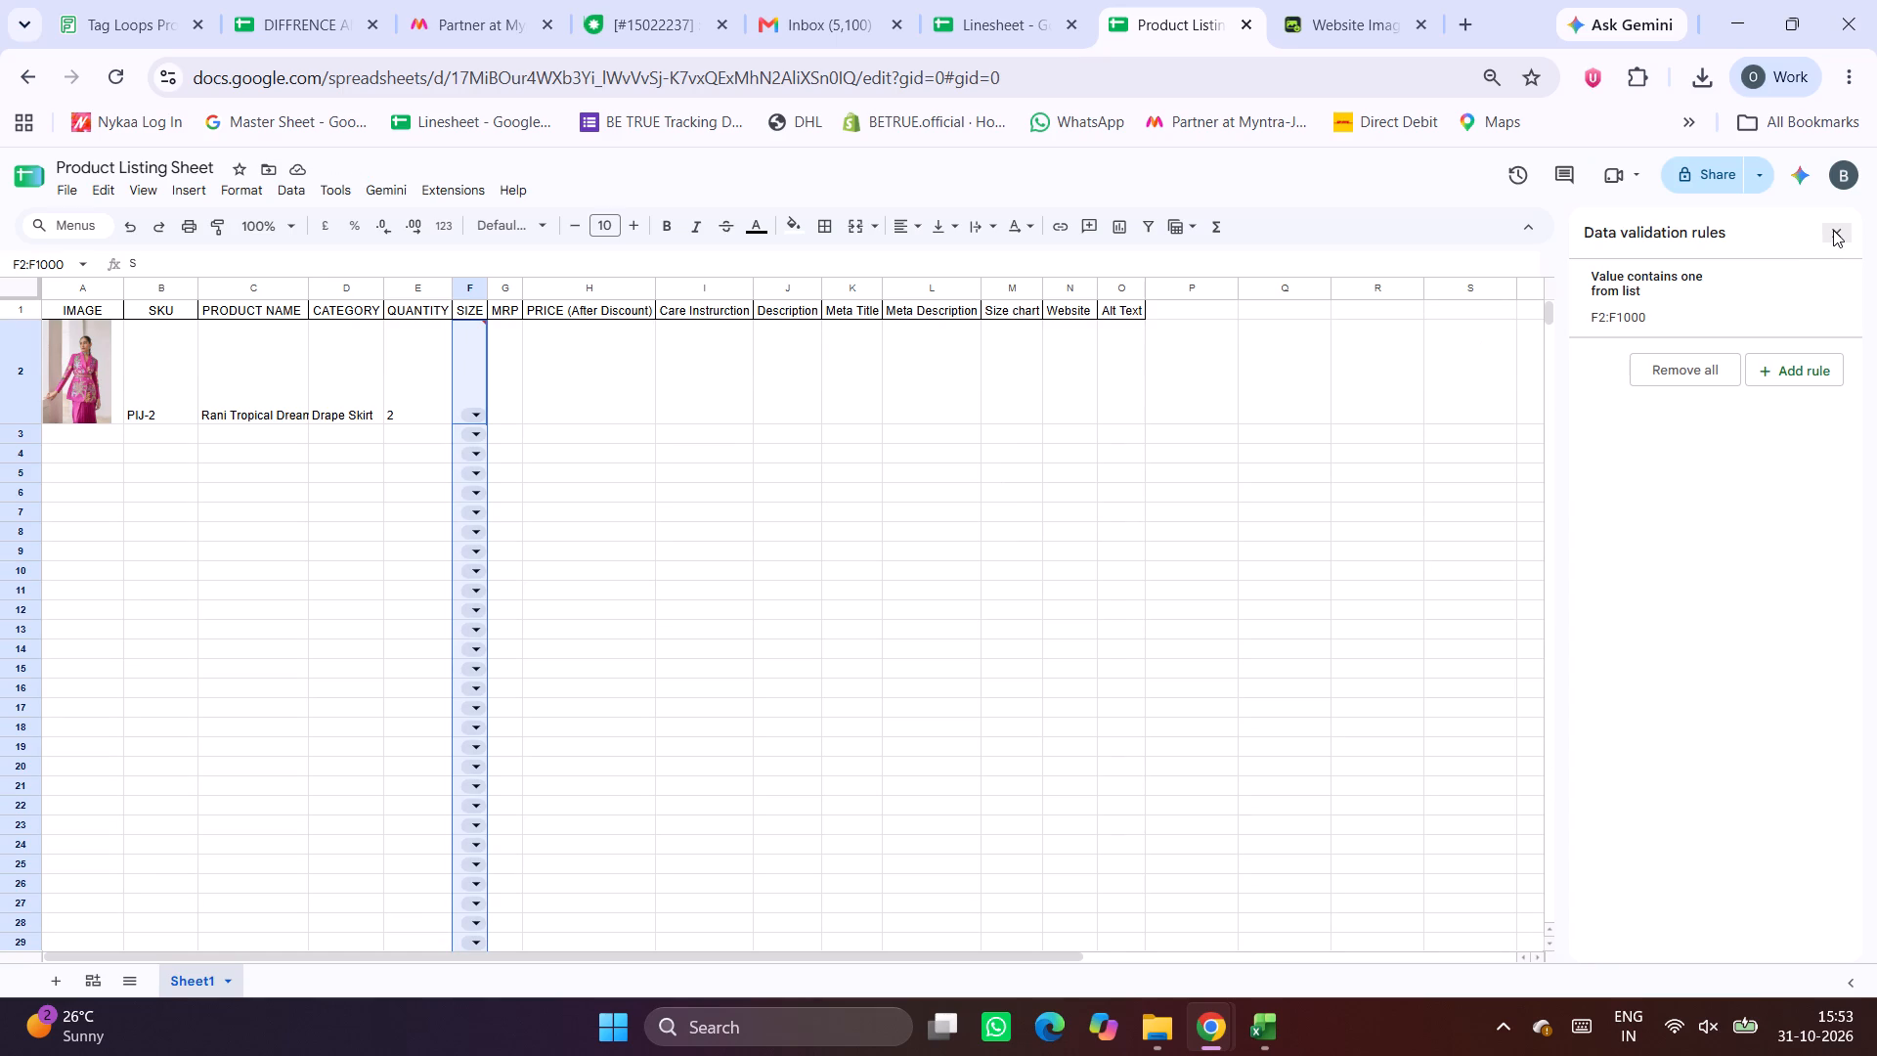
pyautogui.click(1833, 230)
# Choose Drape Skirt from the drop-down in cell F2 and fit the SIZE column's width to its content.
pyautogui.click(632, 390)
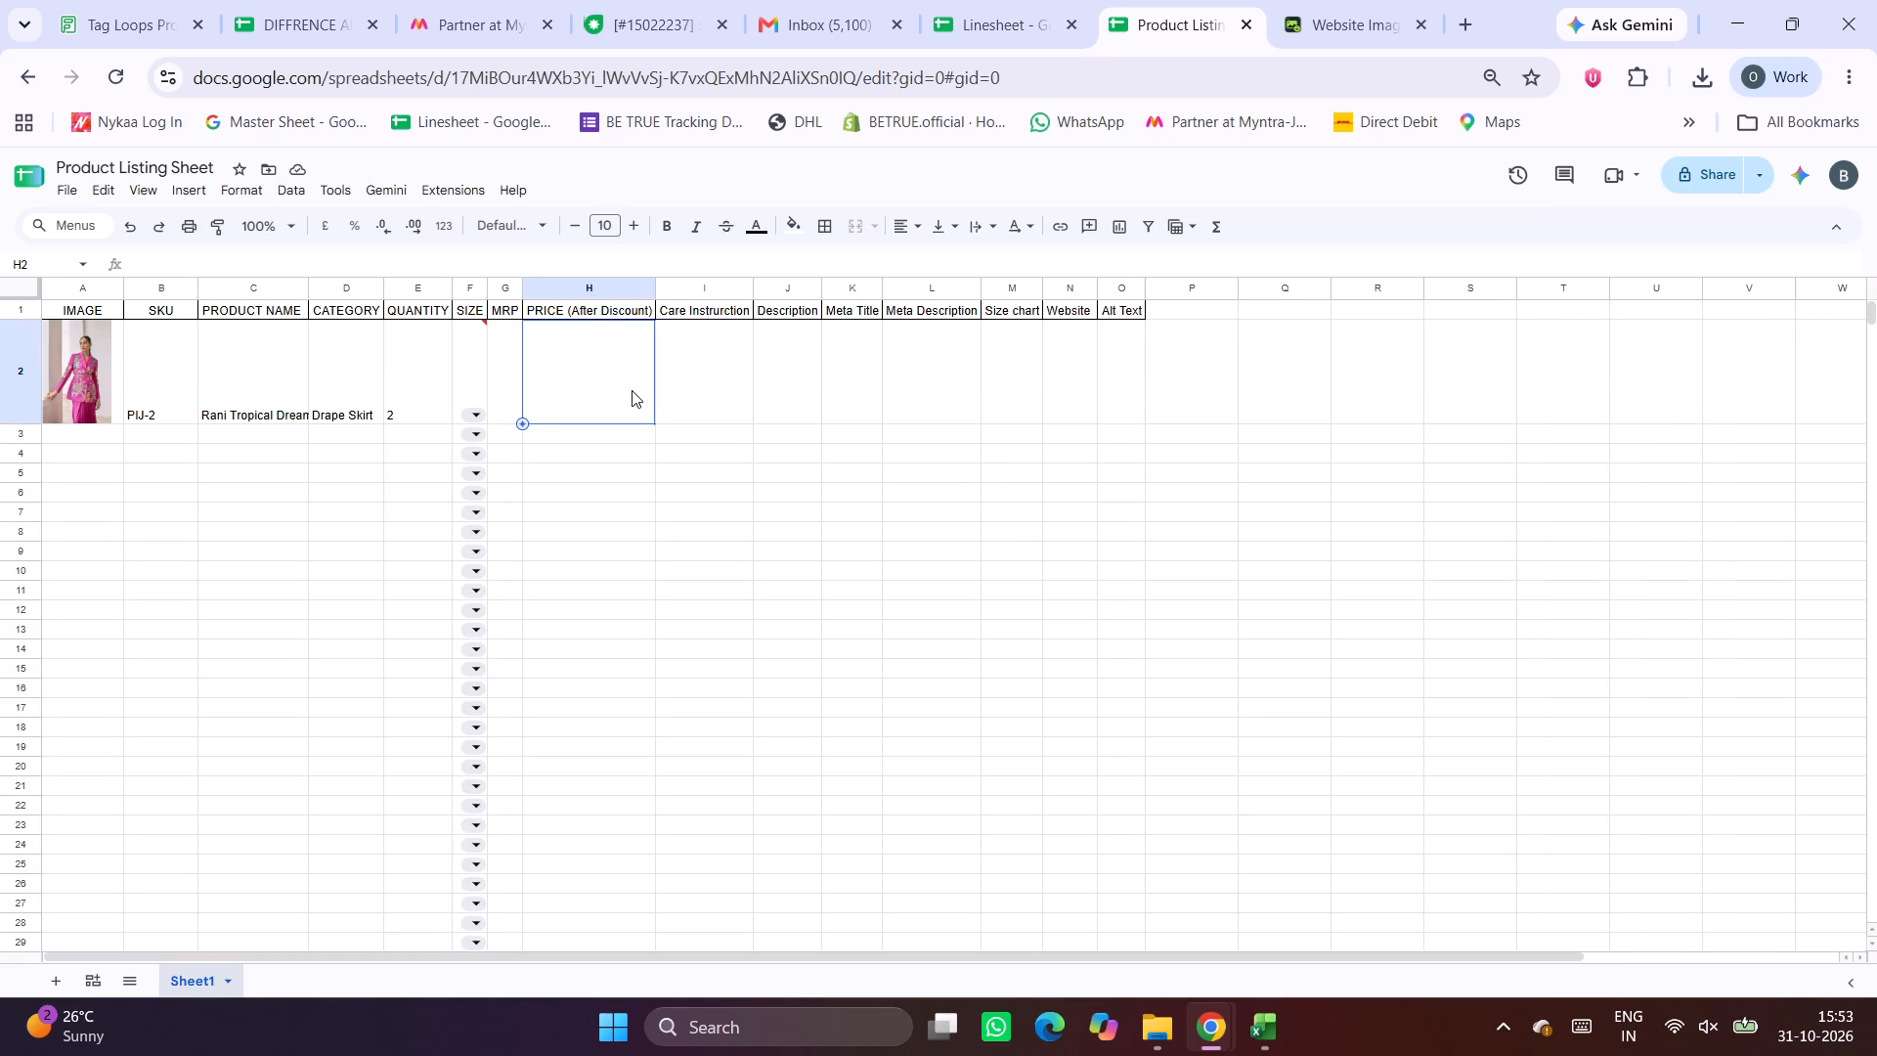
pyautogui.click(473, 417)
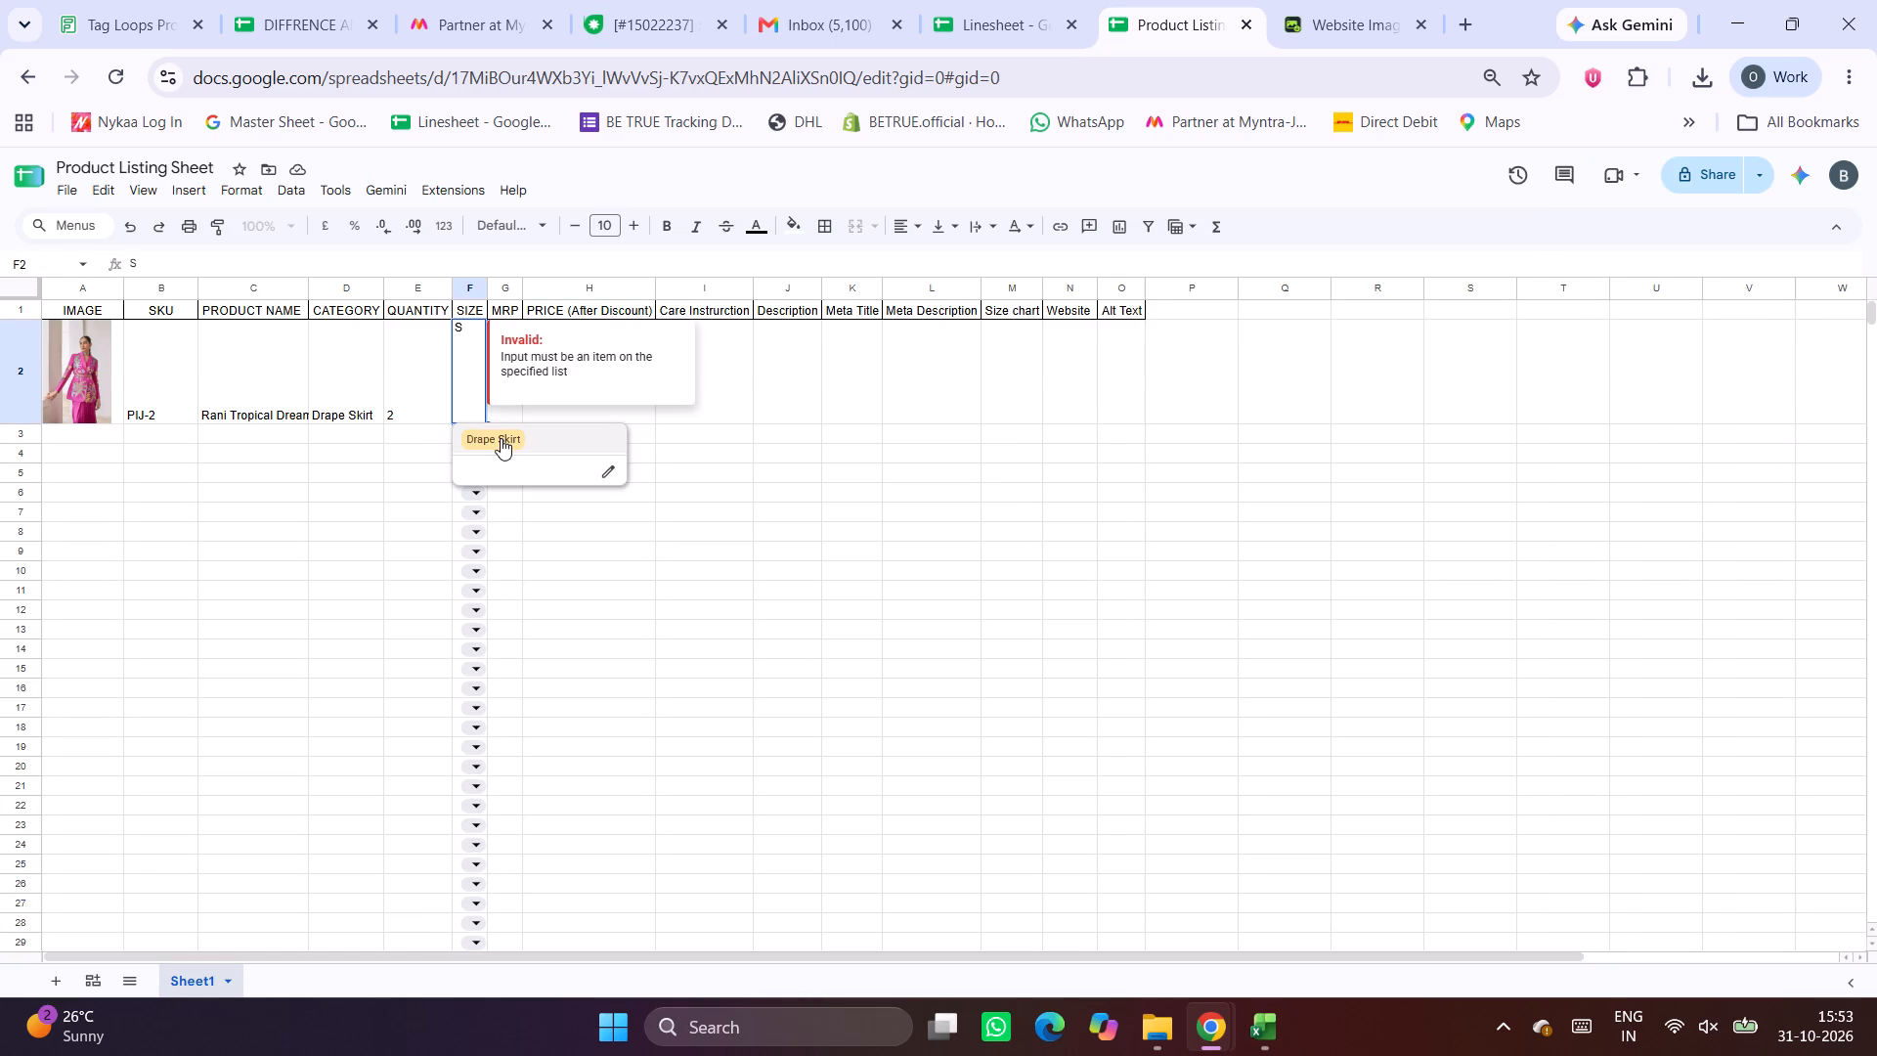
pyautogui.click(501, 438)
pyautogui.click(574, 457)
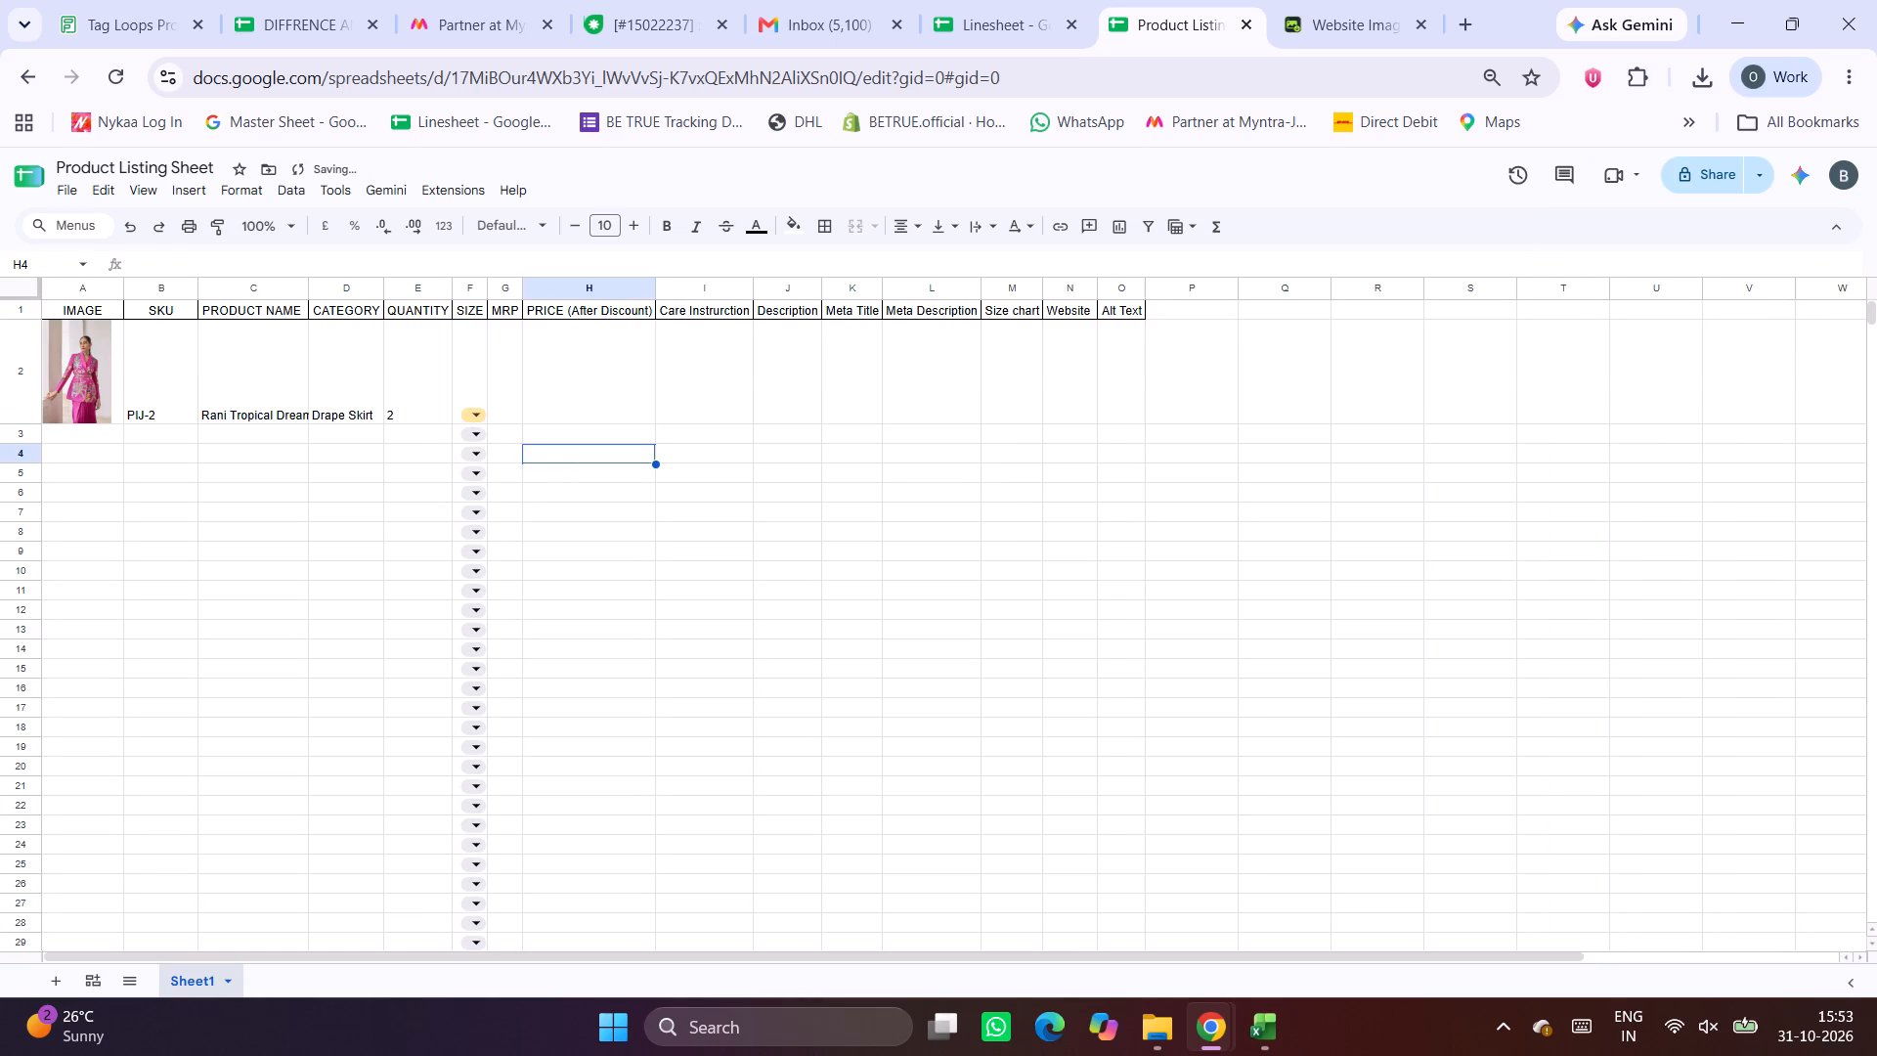
pyautogui.doubleClick(486, 290)
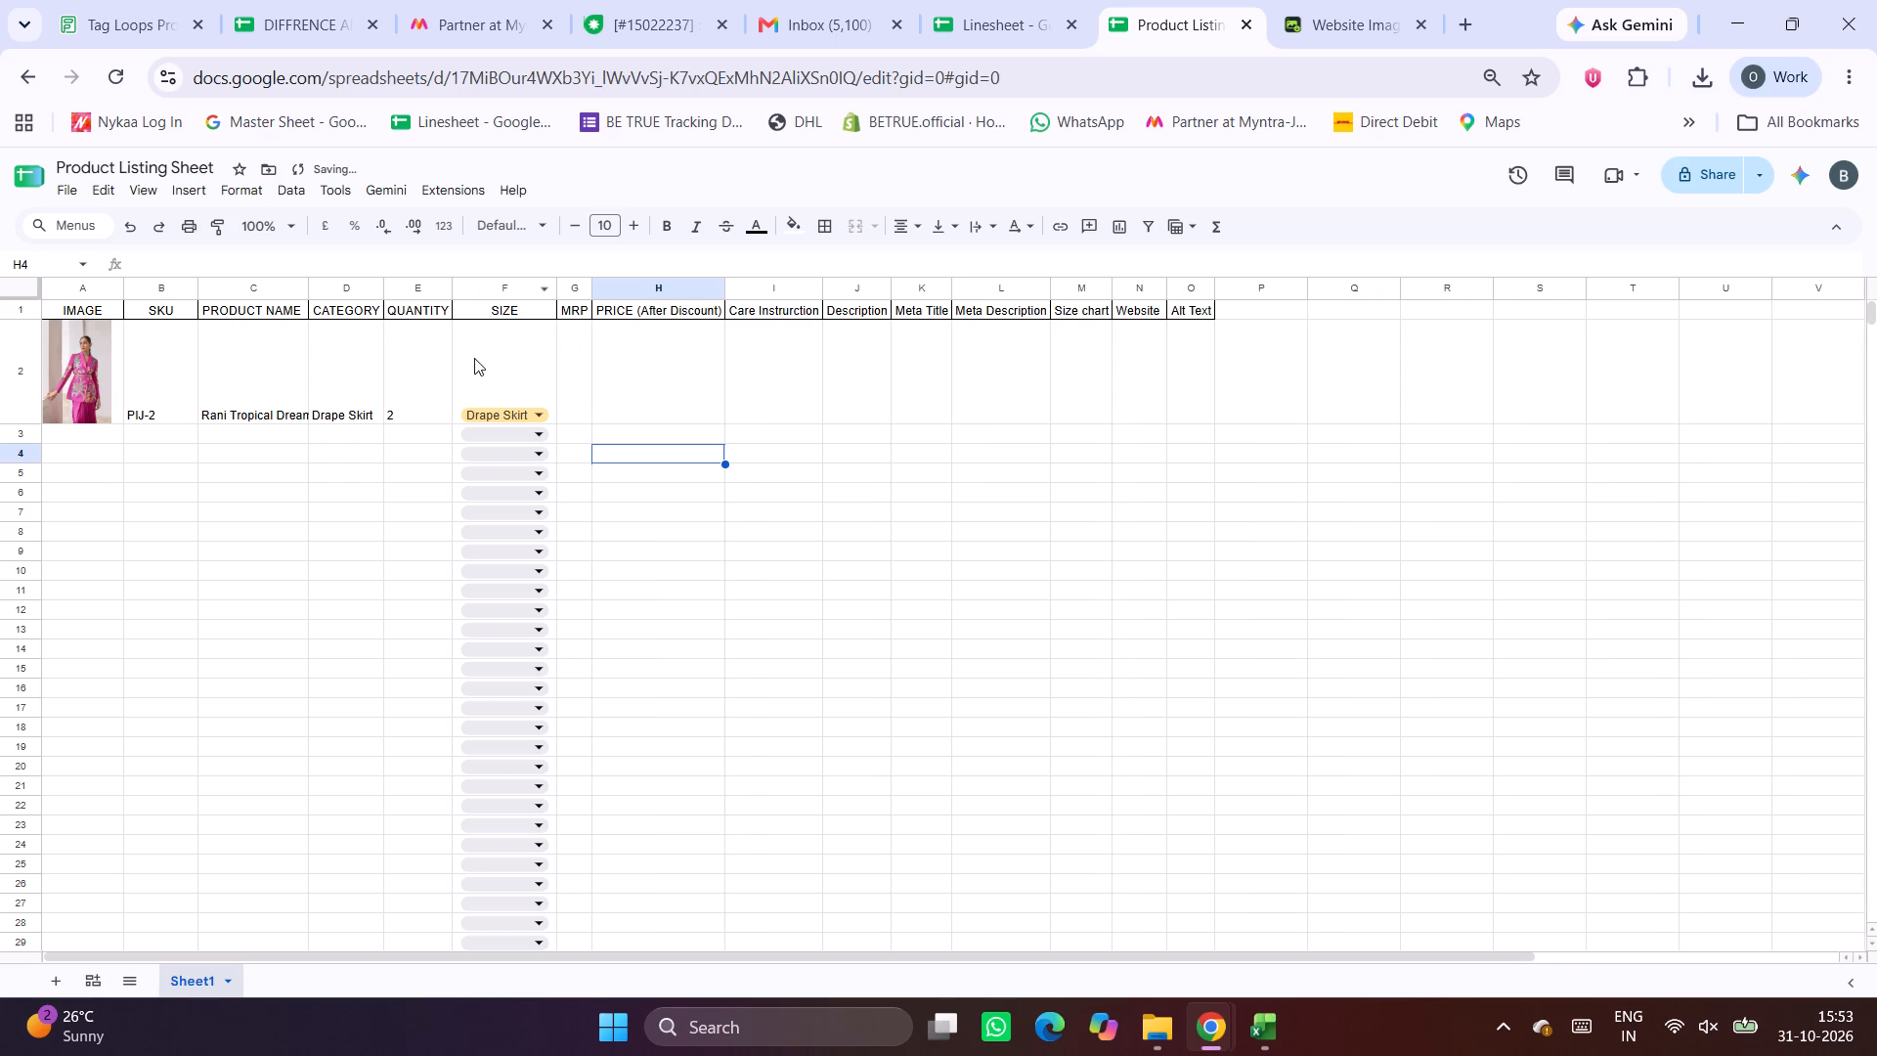
# Check the PIJ - 2 price in the Linesheet, enter 15000 as the MRP in cell G2, and widen the MRP column.
pyautogui.click(269, 373)
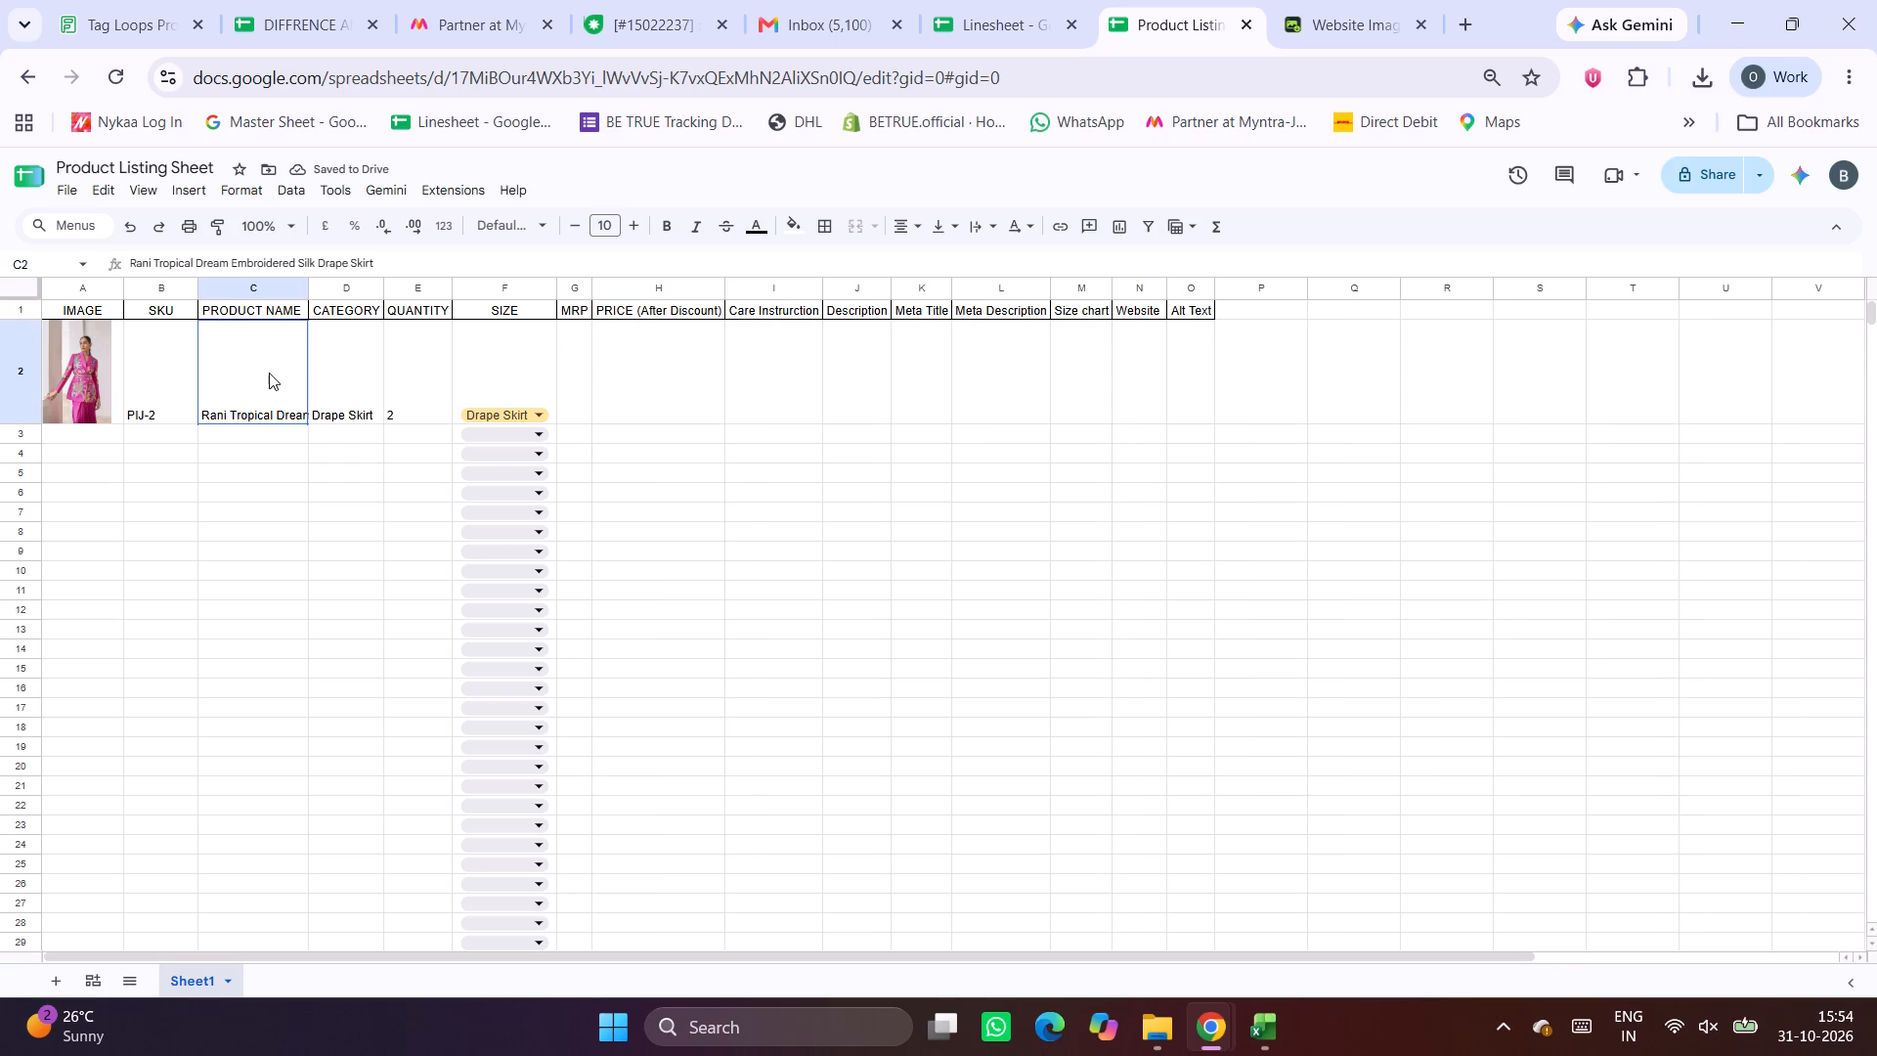
pyautogui.click(630, 346)
pyautogui.click(571, 352)
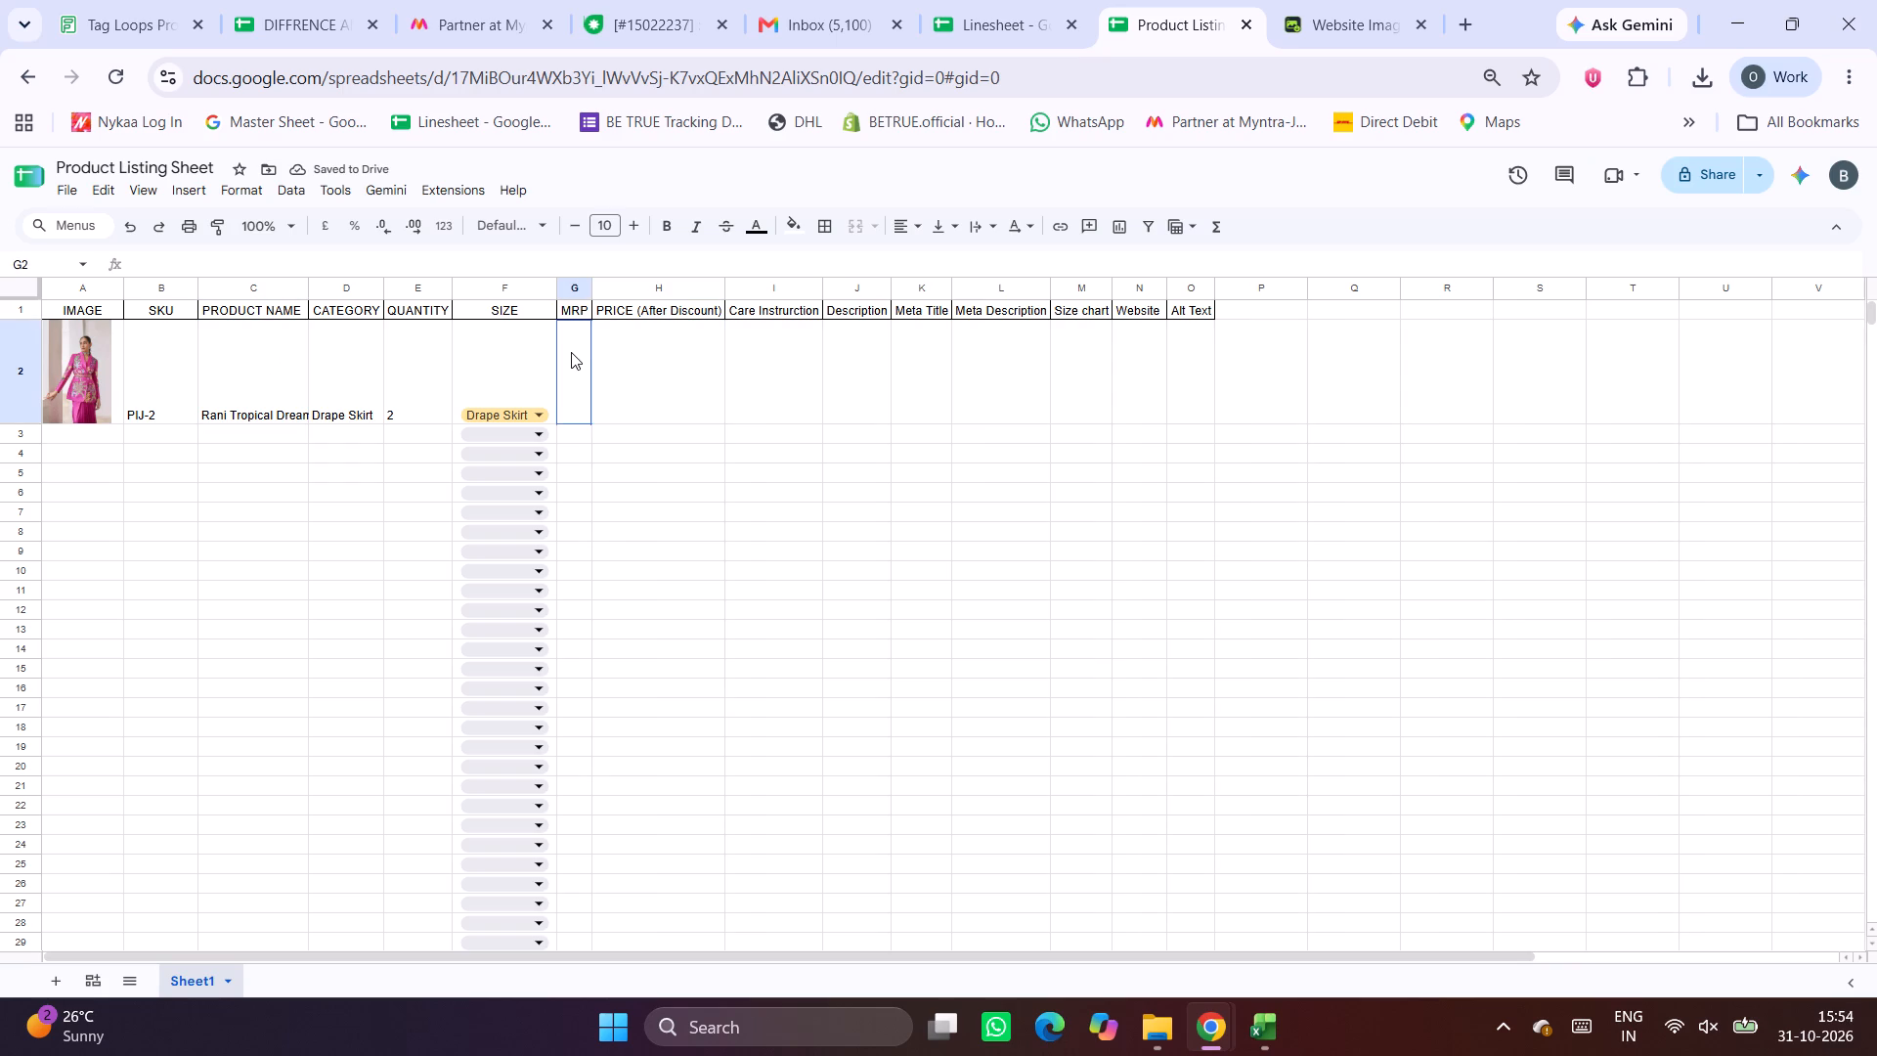
pyautogui.click(1026, 0)
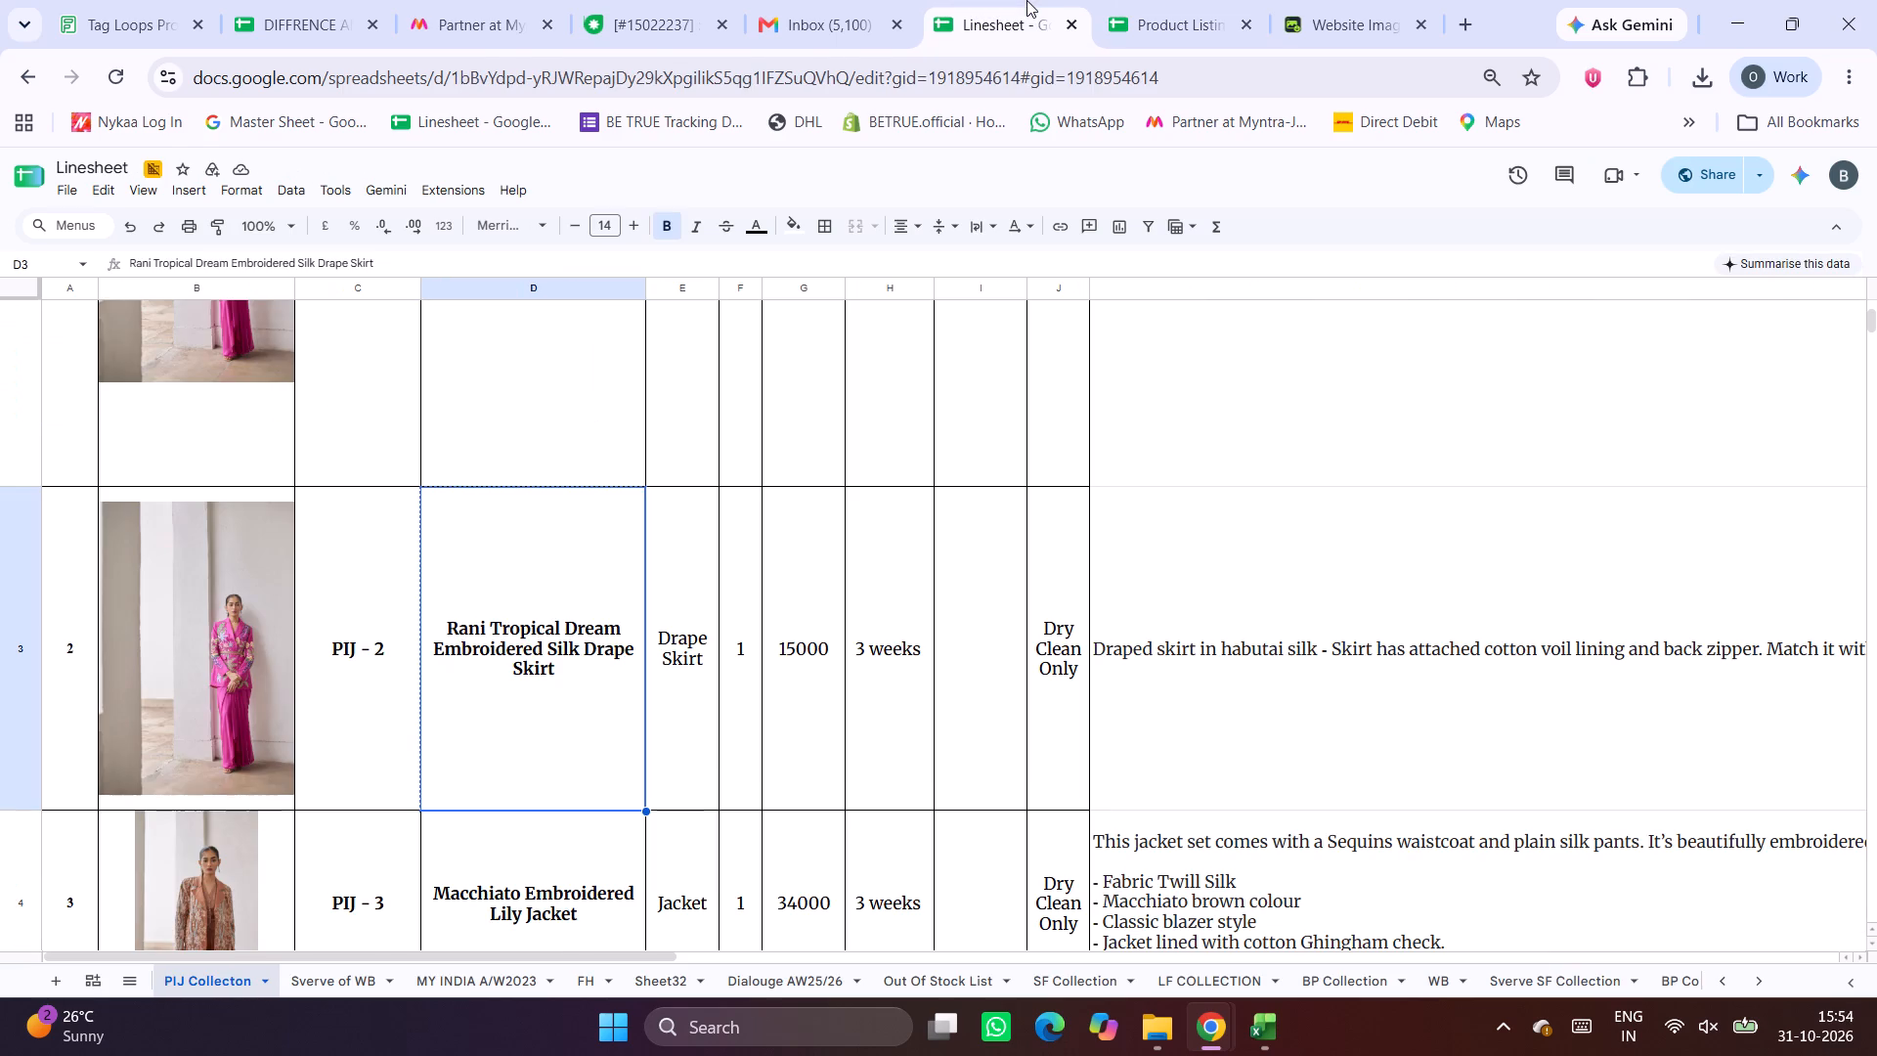
pyautogui.click(1224, 0)
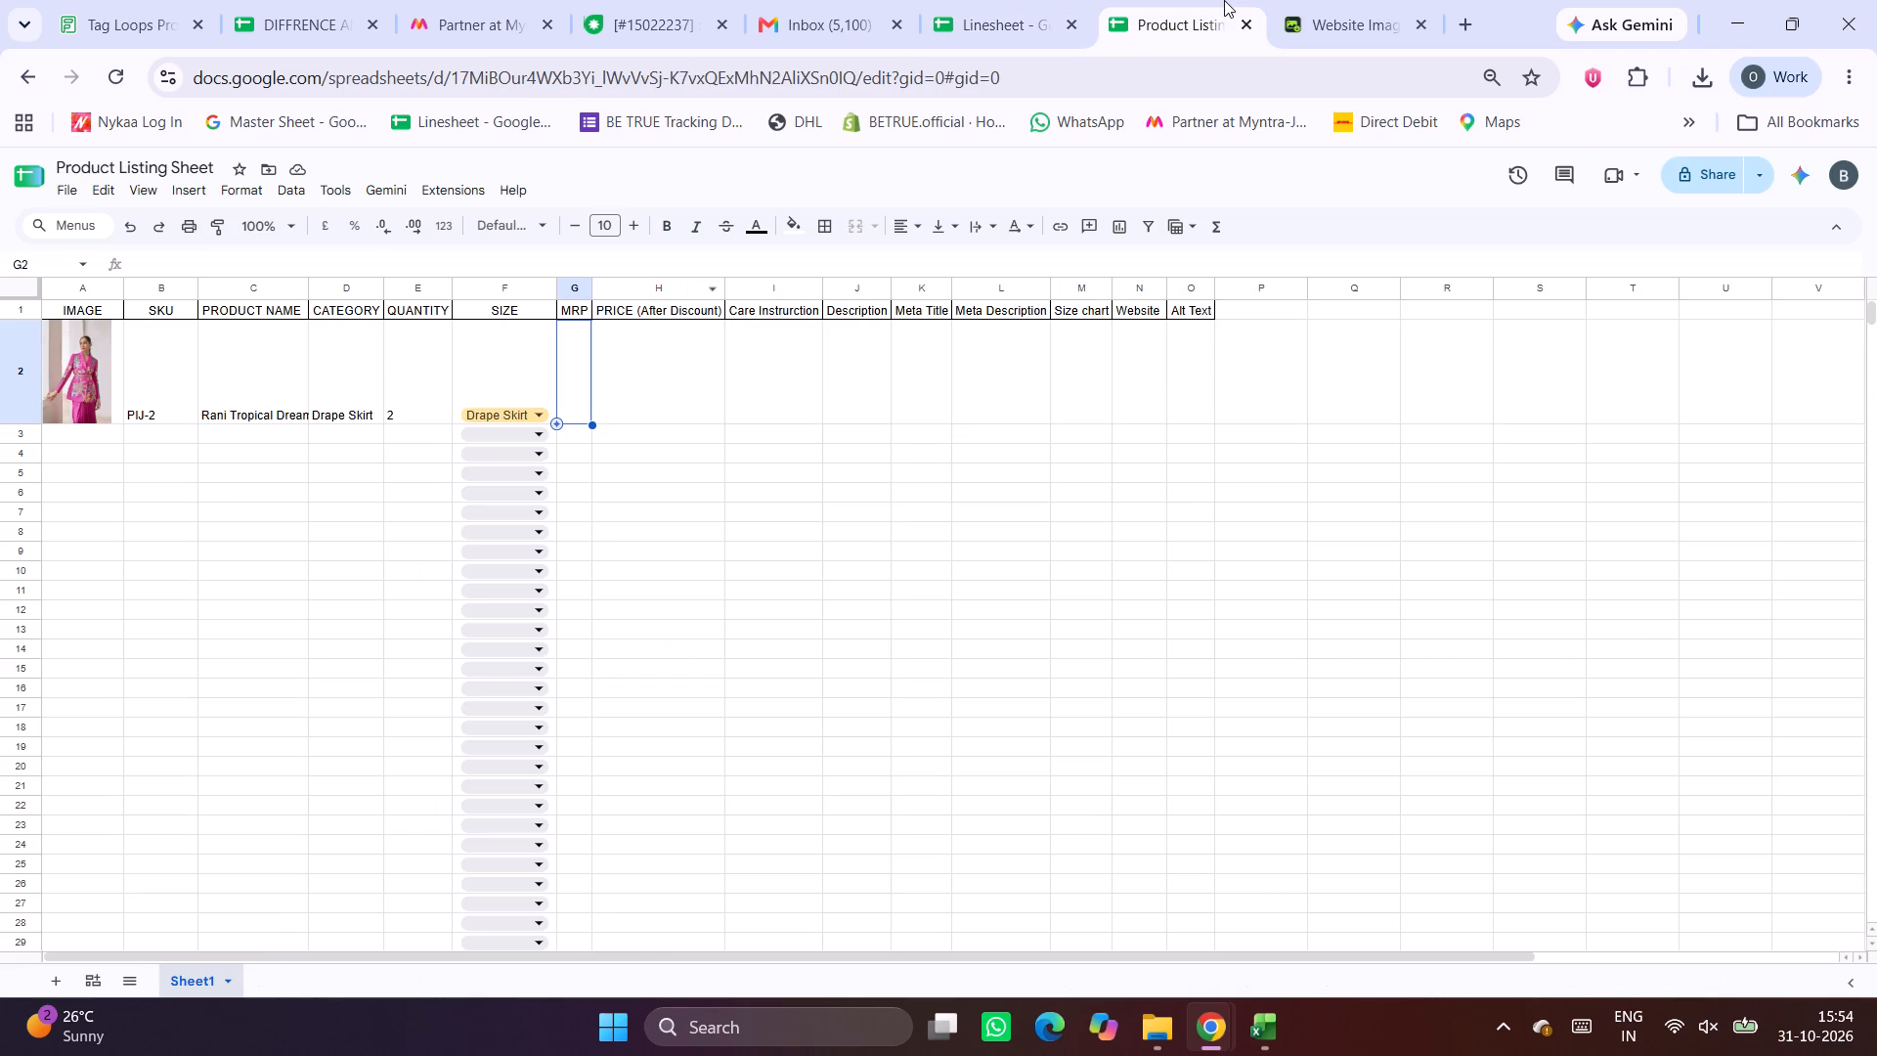
pyautogui.write('15000')
pyautogui.press('Tab')
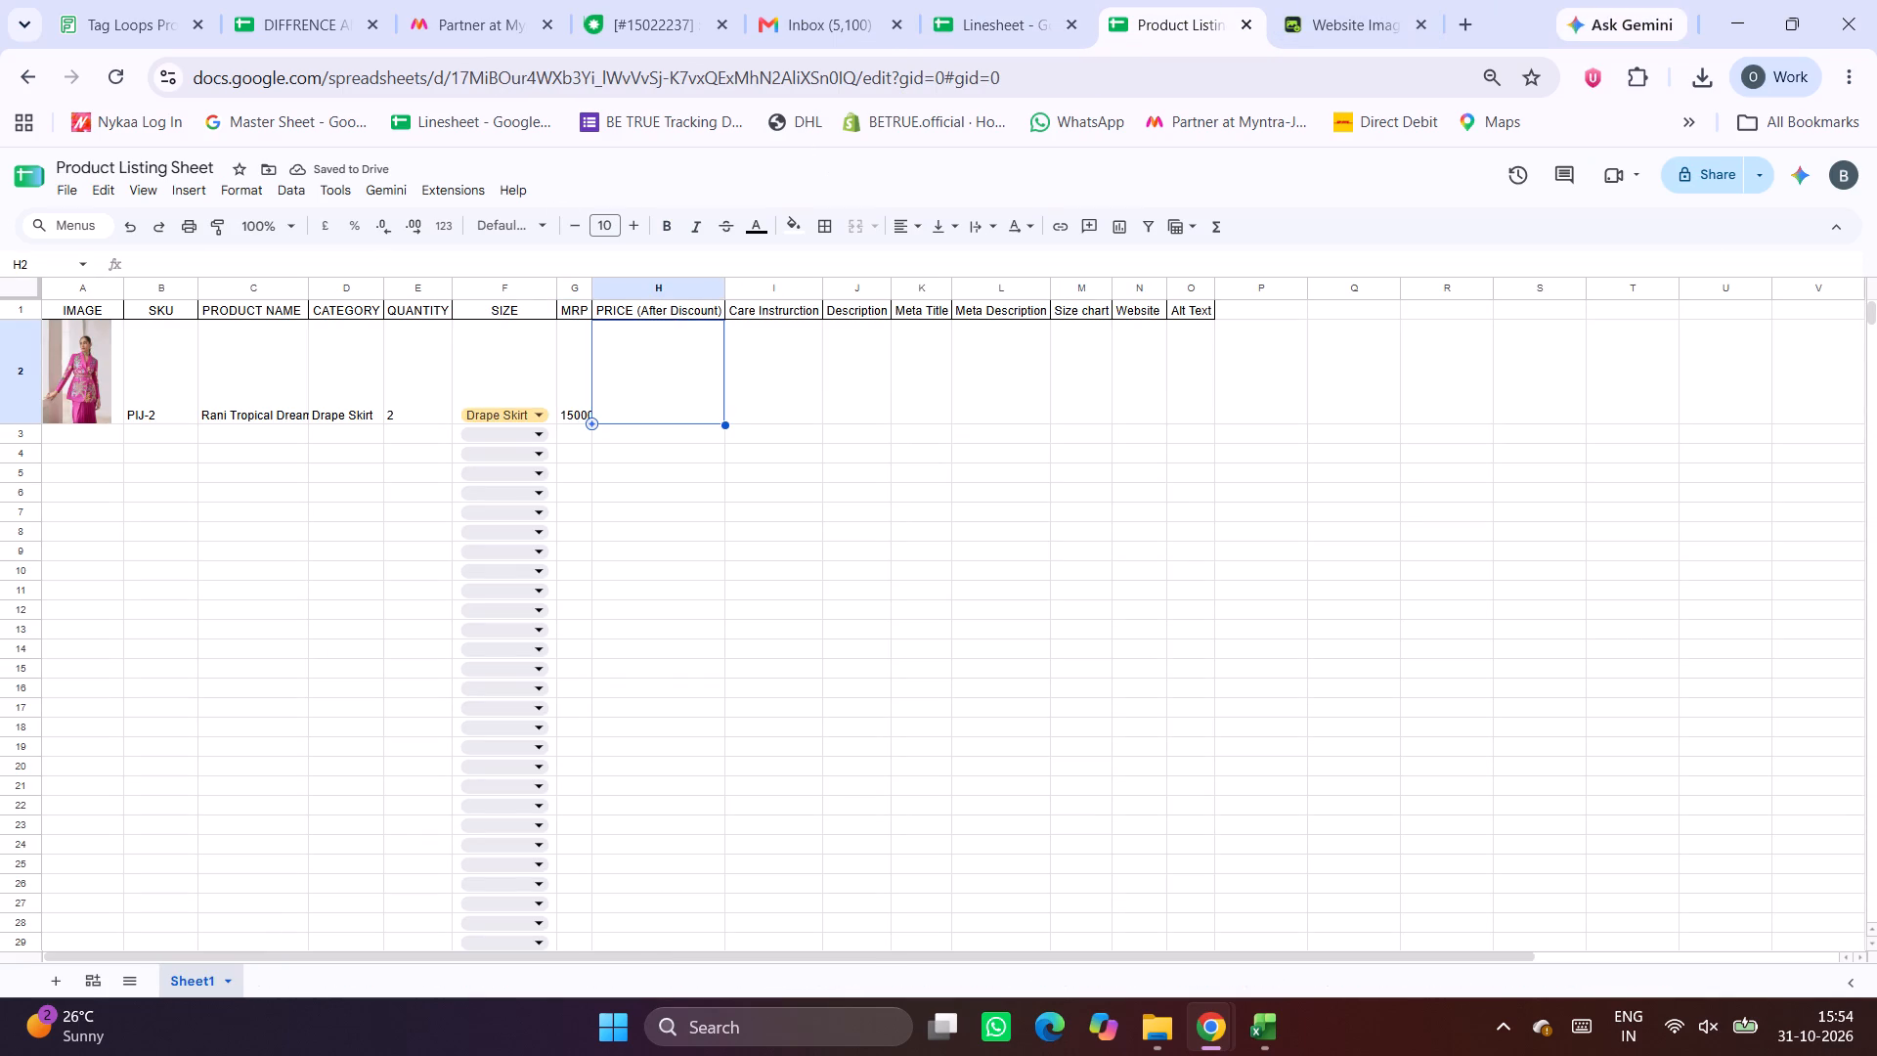
pyautogui.moveTo(591, 282); pyautogui.dragTo(635, 283)
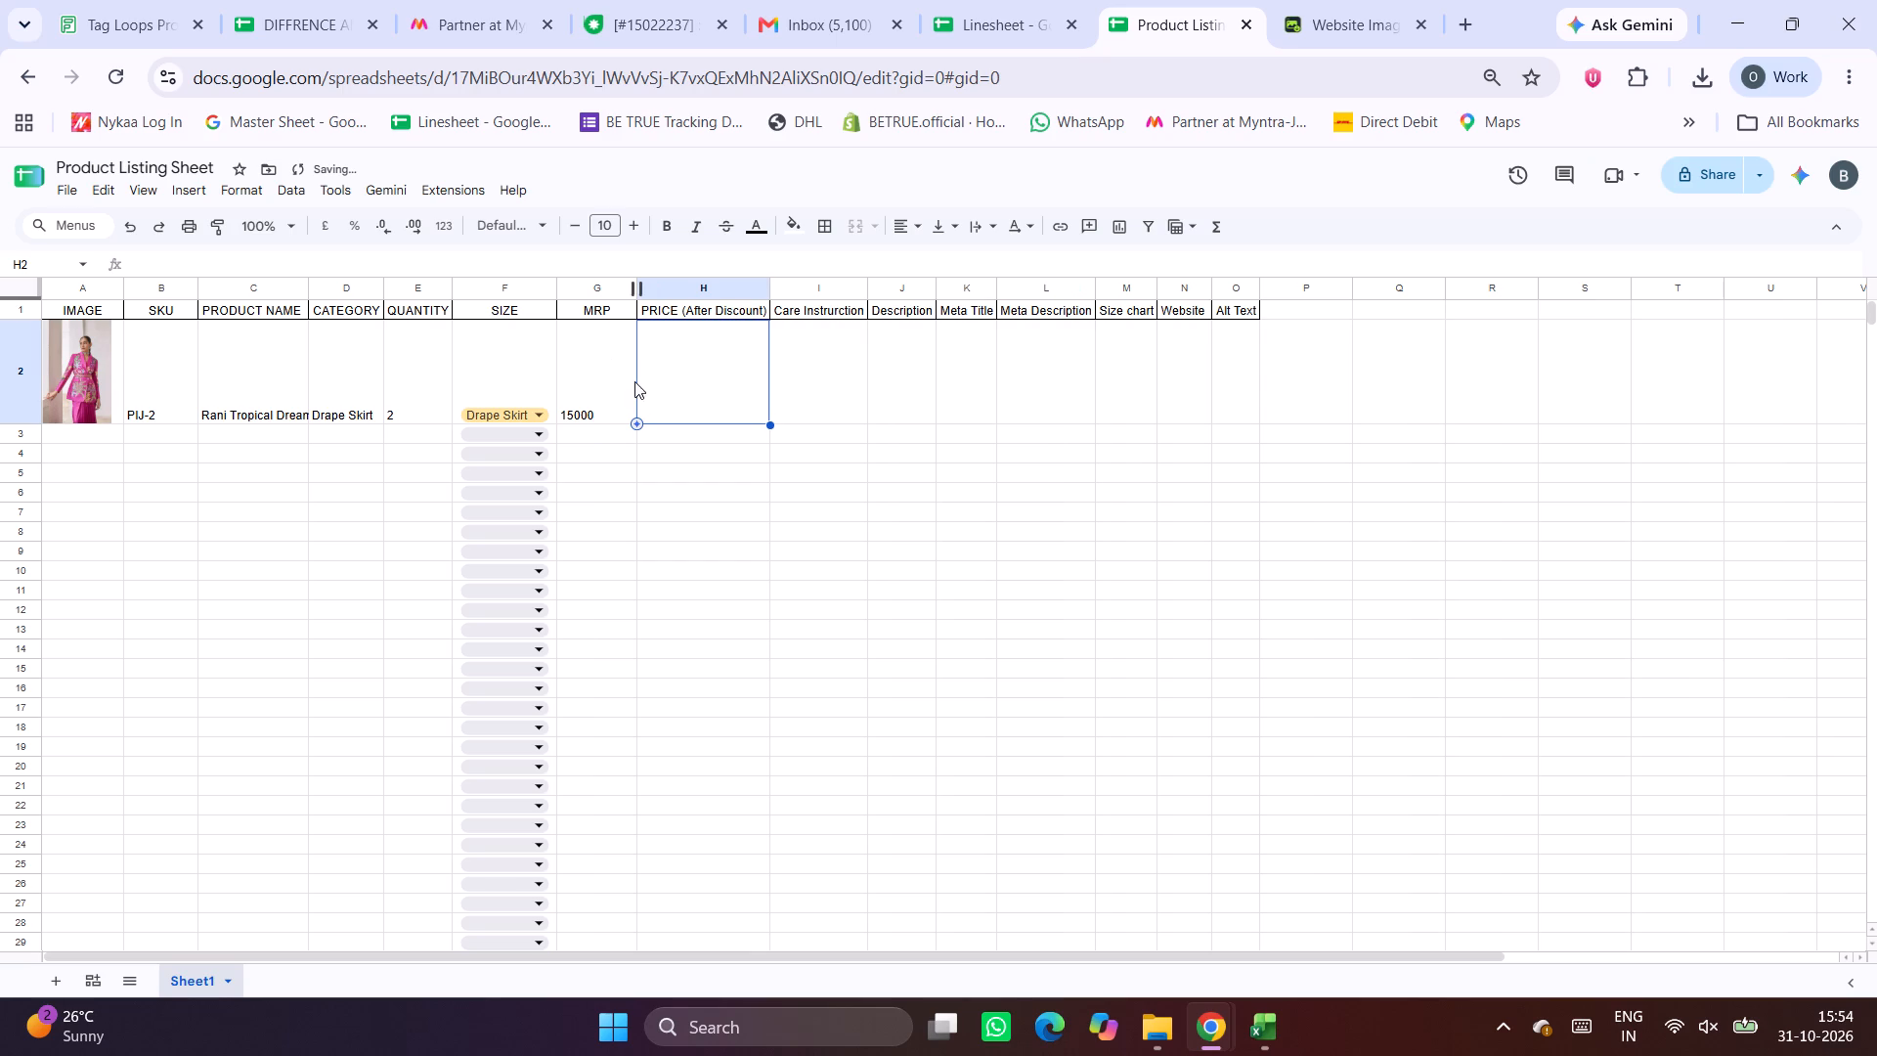
pyautogui.click(591, 363)
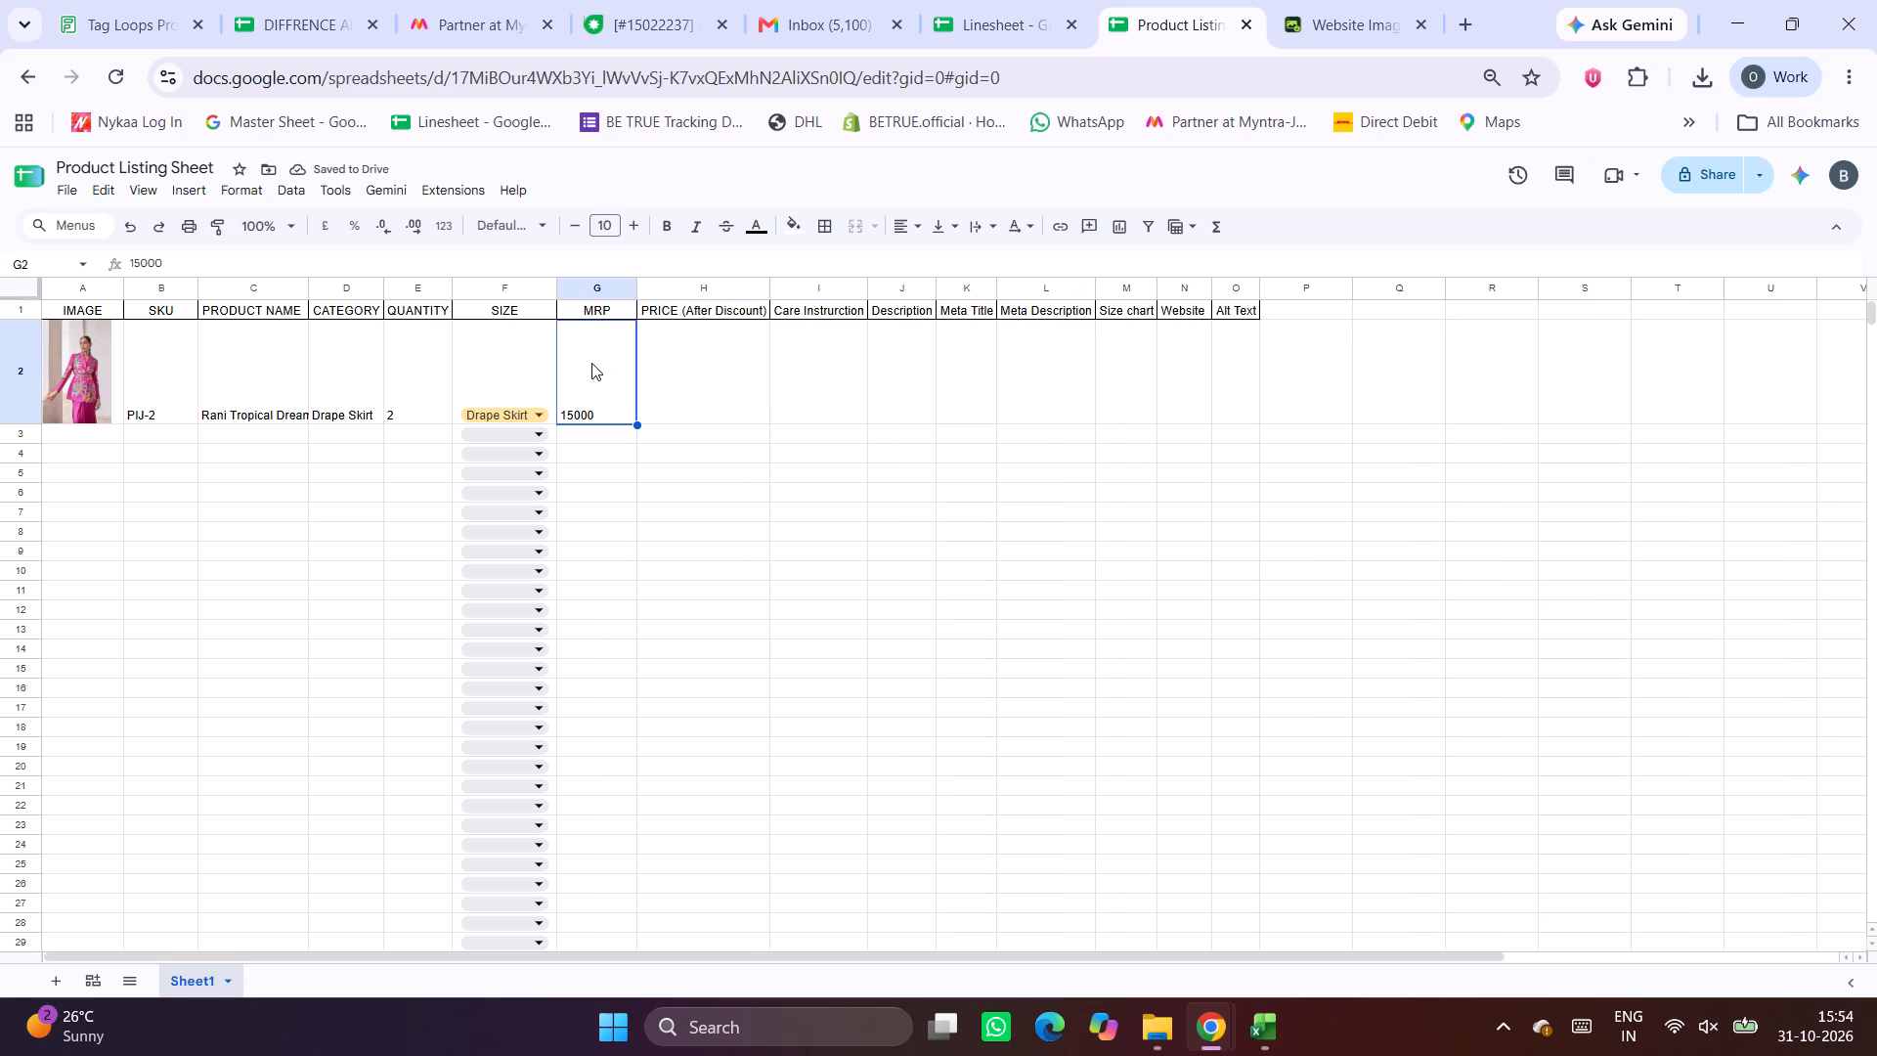
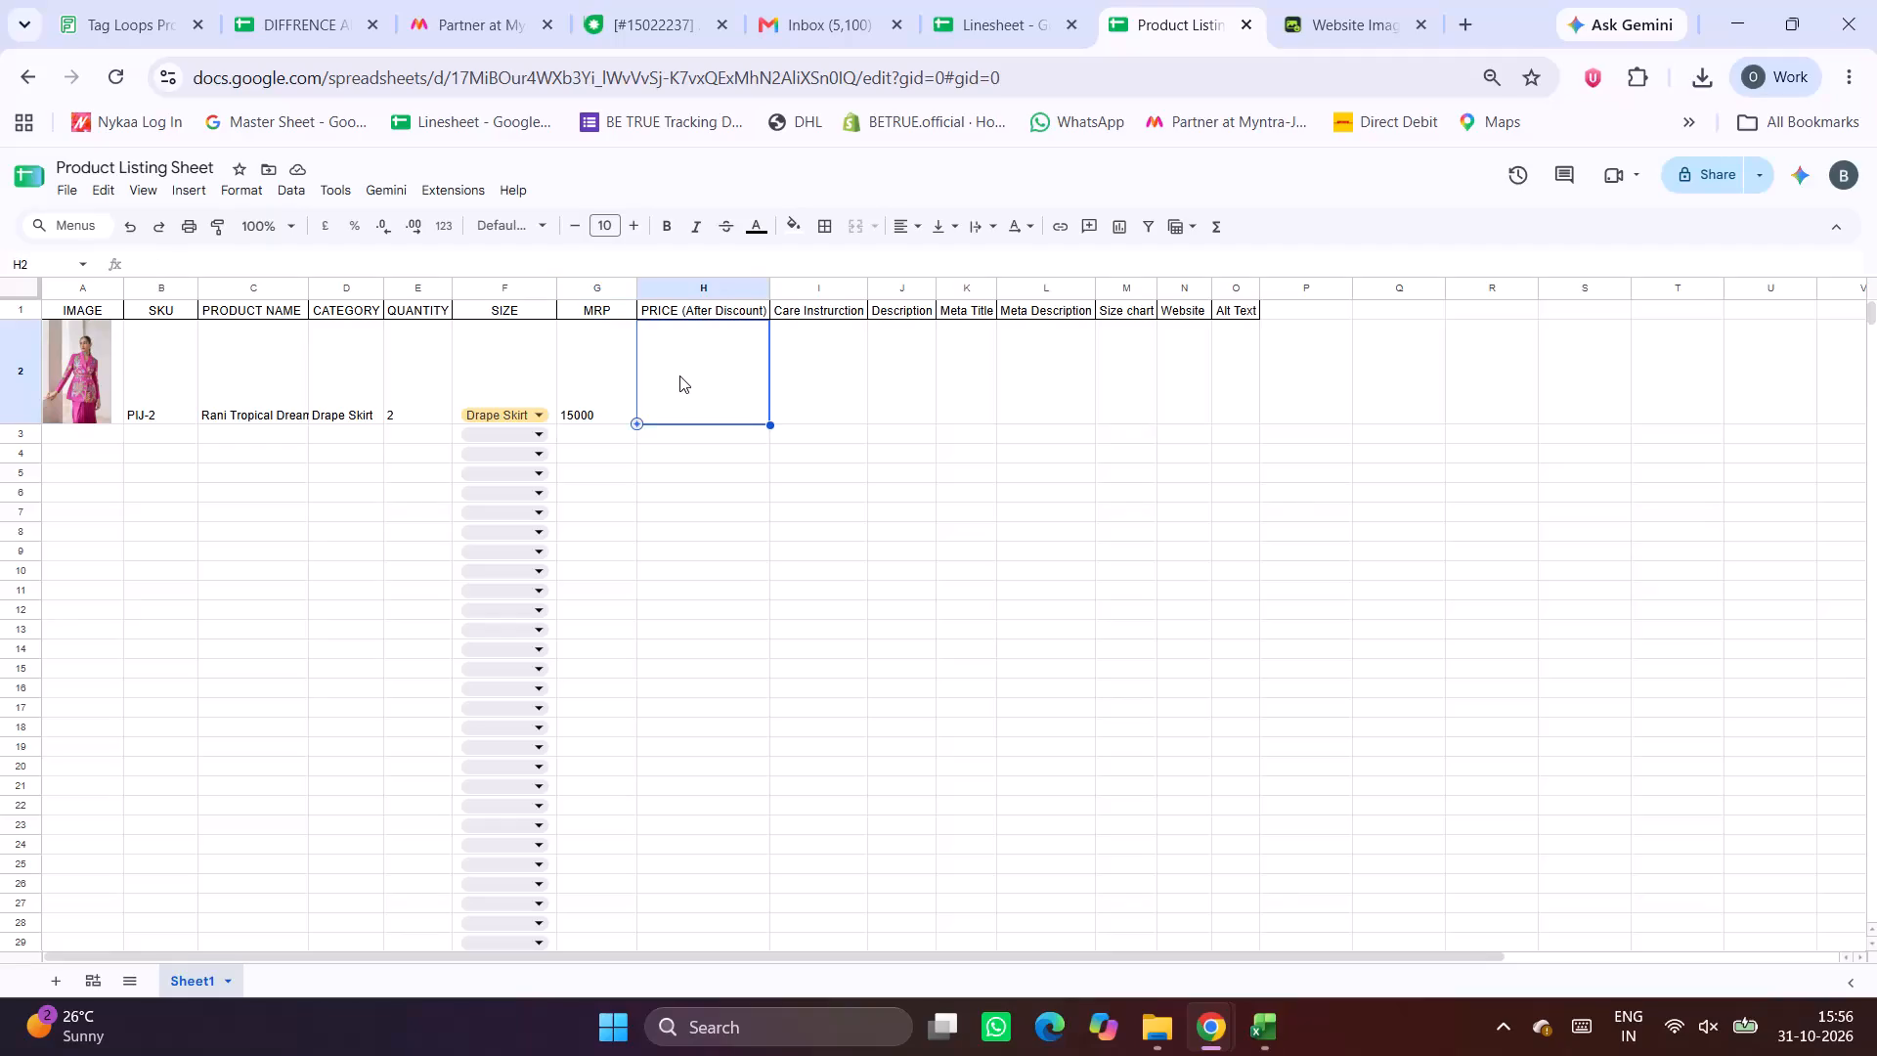
# Enter 7500 as PIJ-2's discounted price in cell H2.
pyautogui.press('\\')
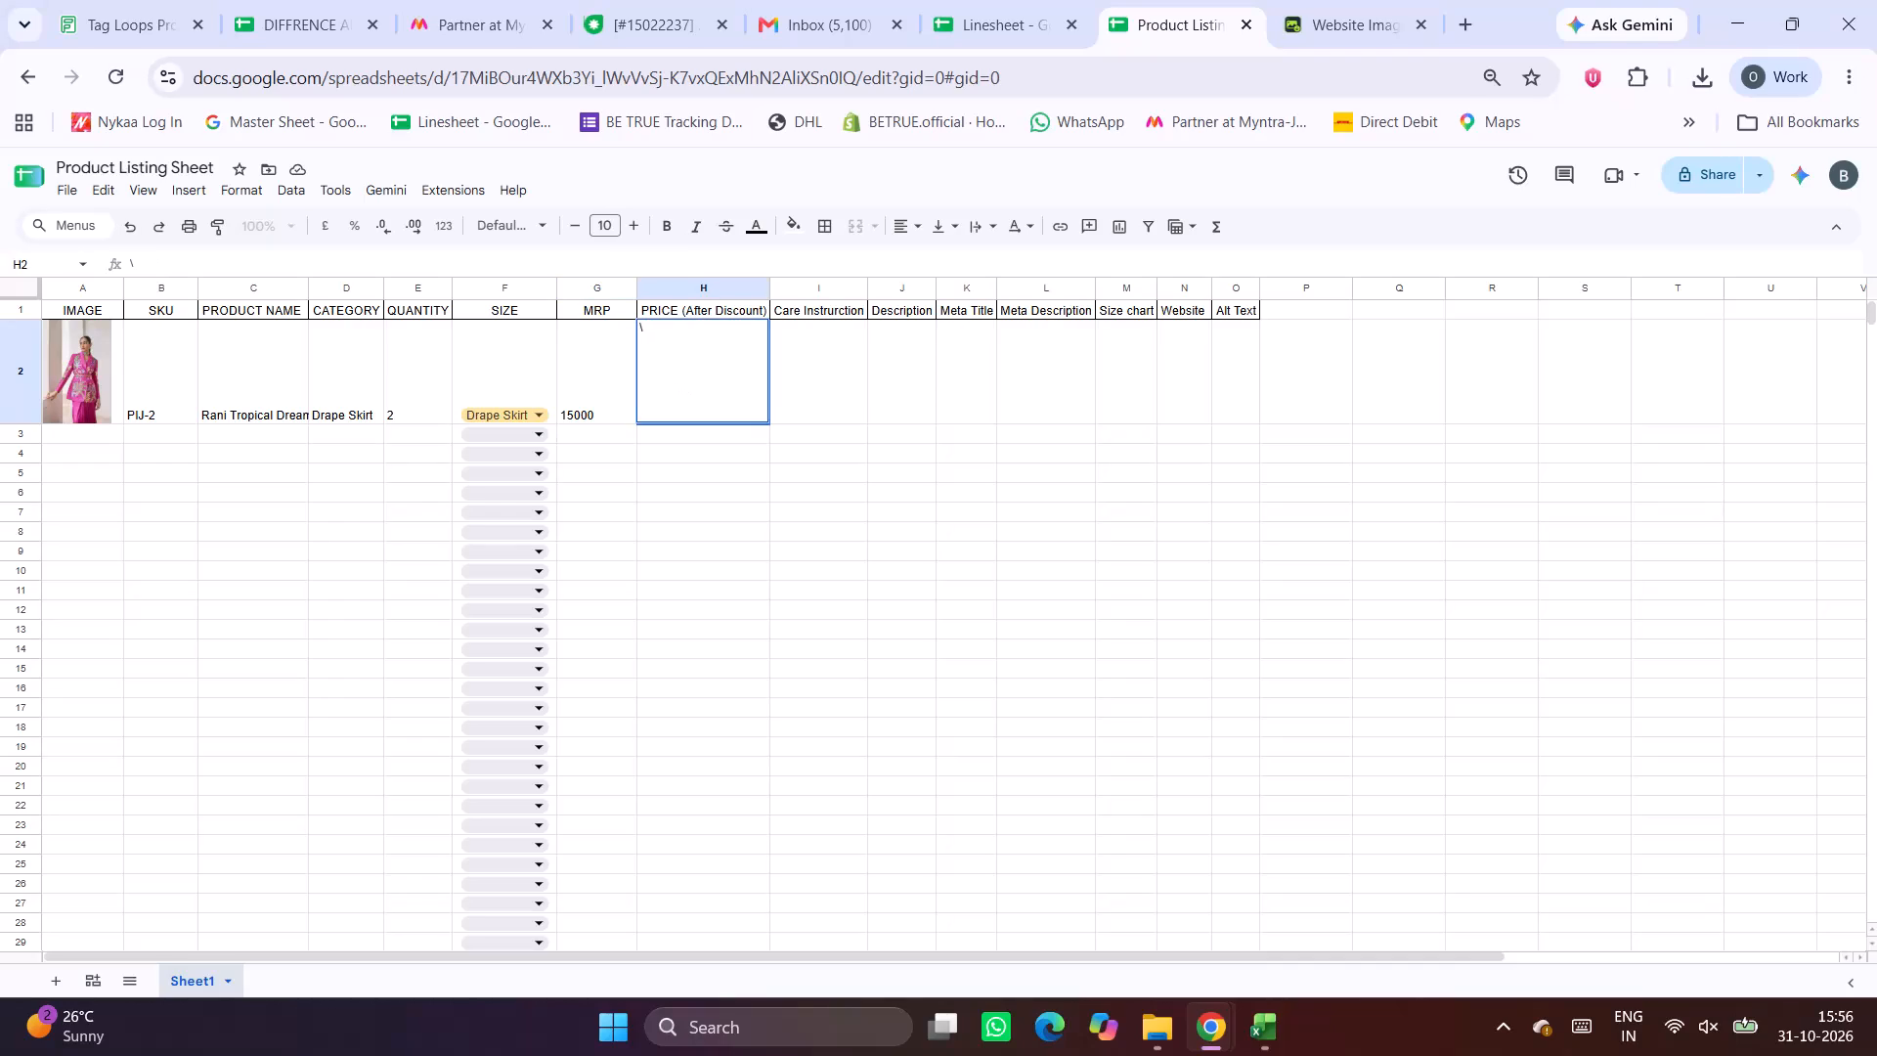
pyautogui.press('BackSpace')
pyautogui.press('7')
pyautogui.write('500')
pyautogui.click(836, 409)
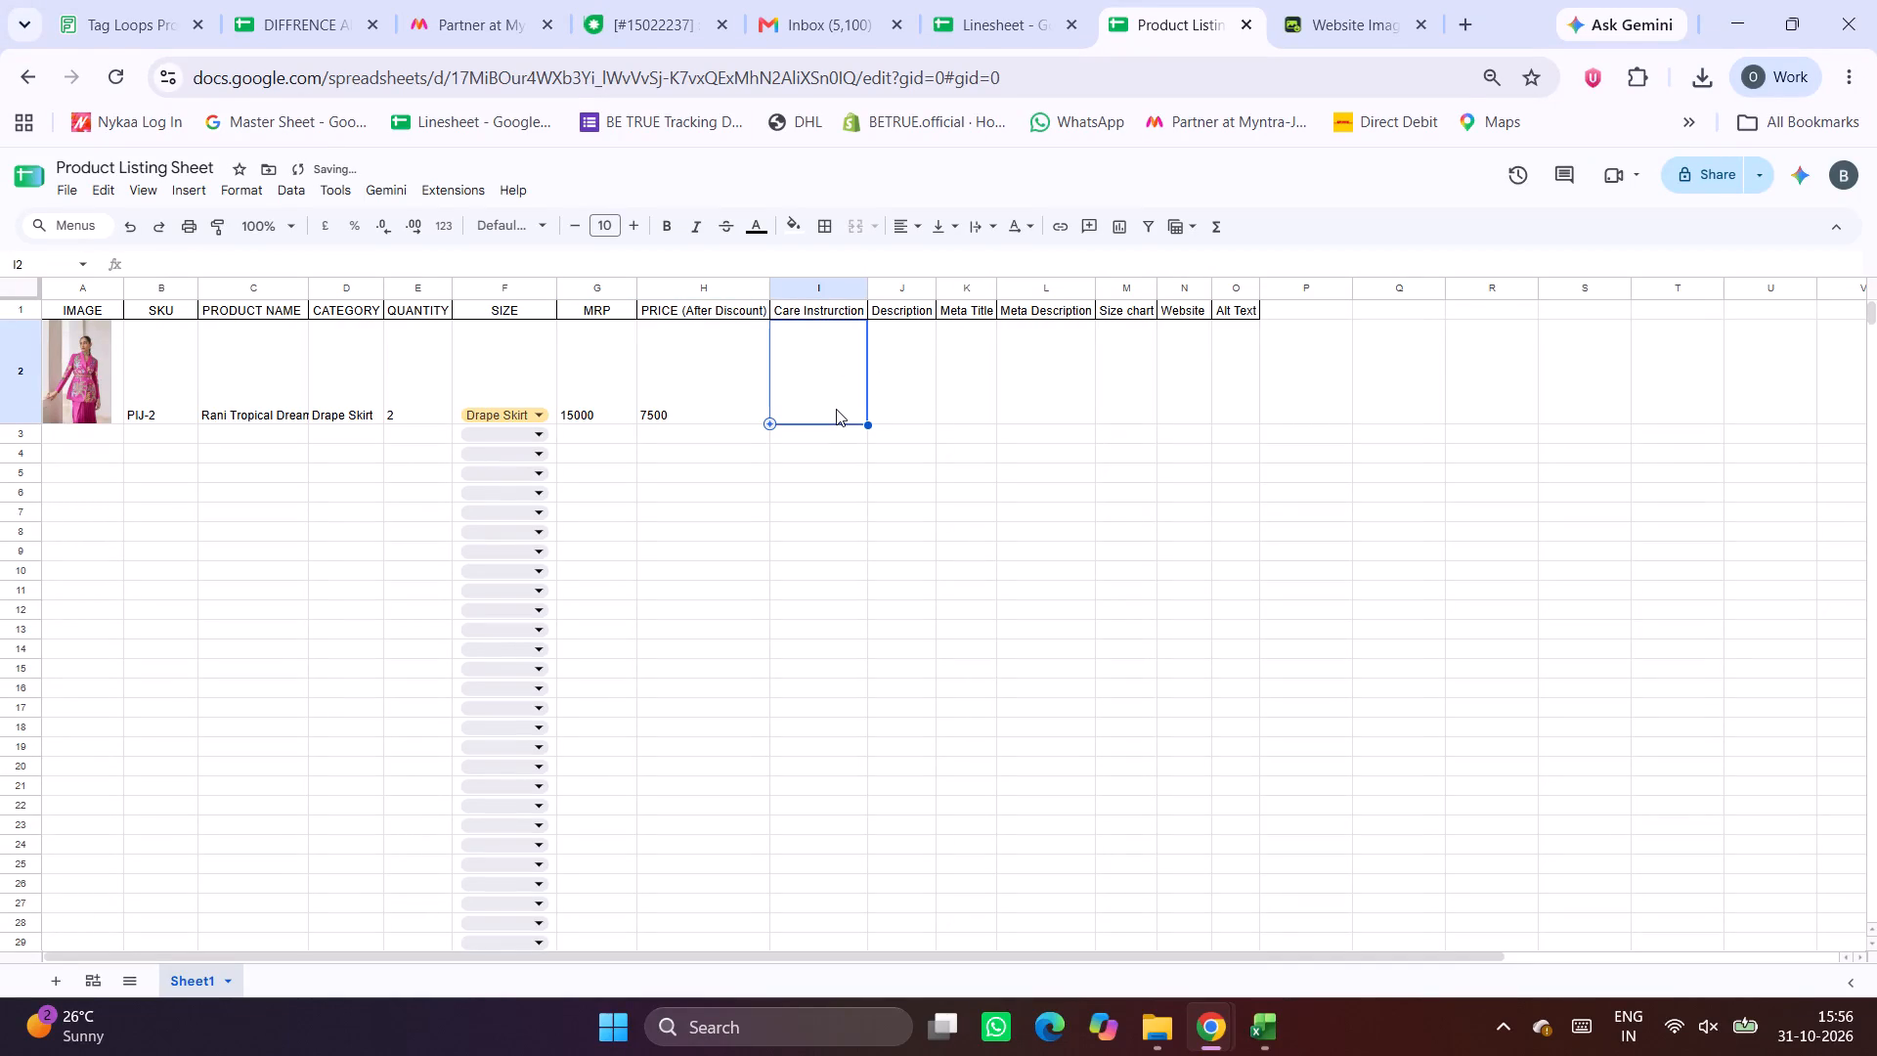
# Check the Linesheet's column headings and insert a column before Care Instruction in the Product Listing Sheet.
pyautogui.click(1014, 0)
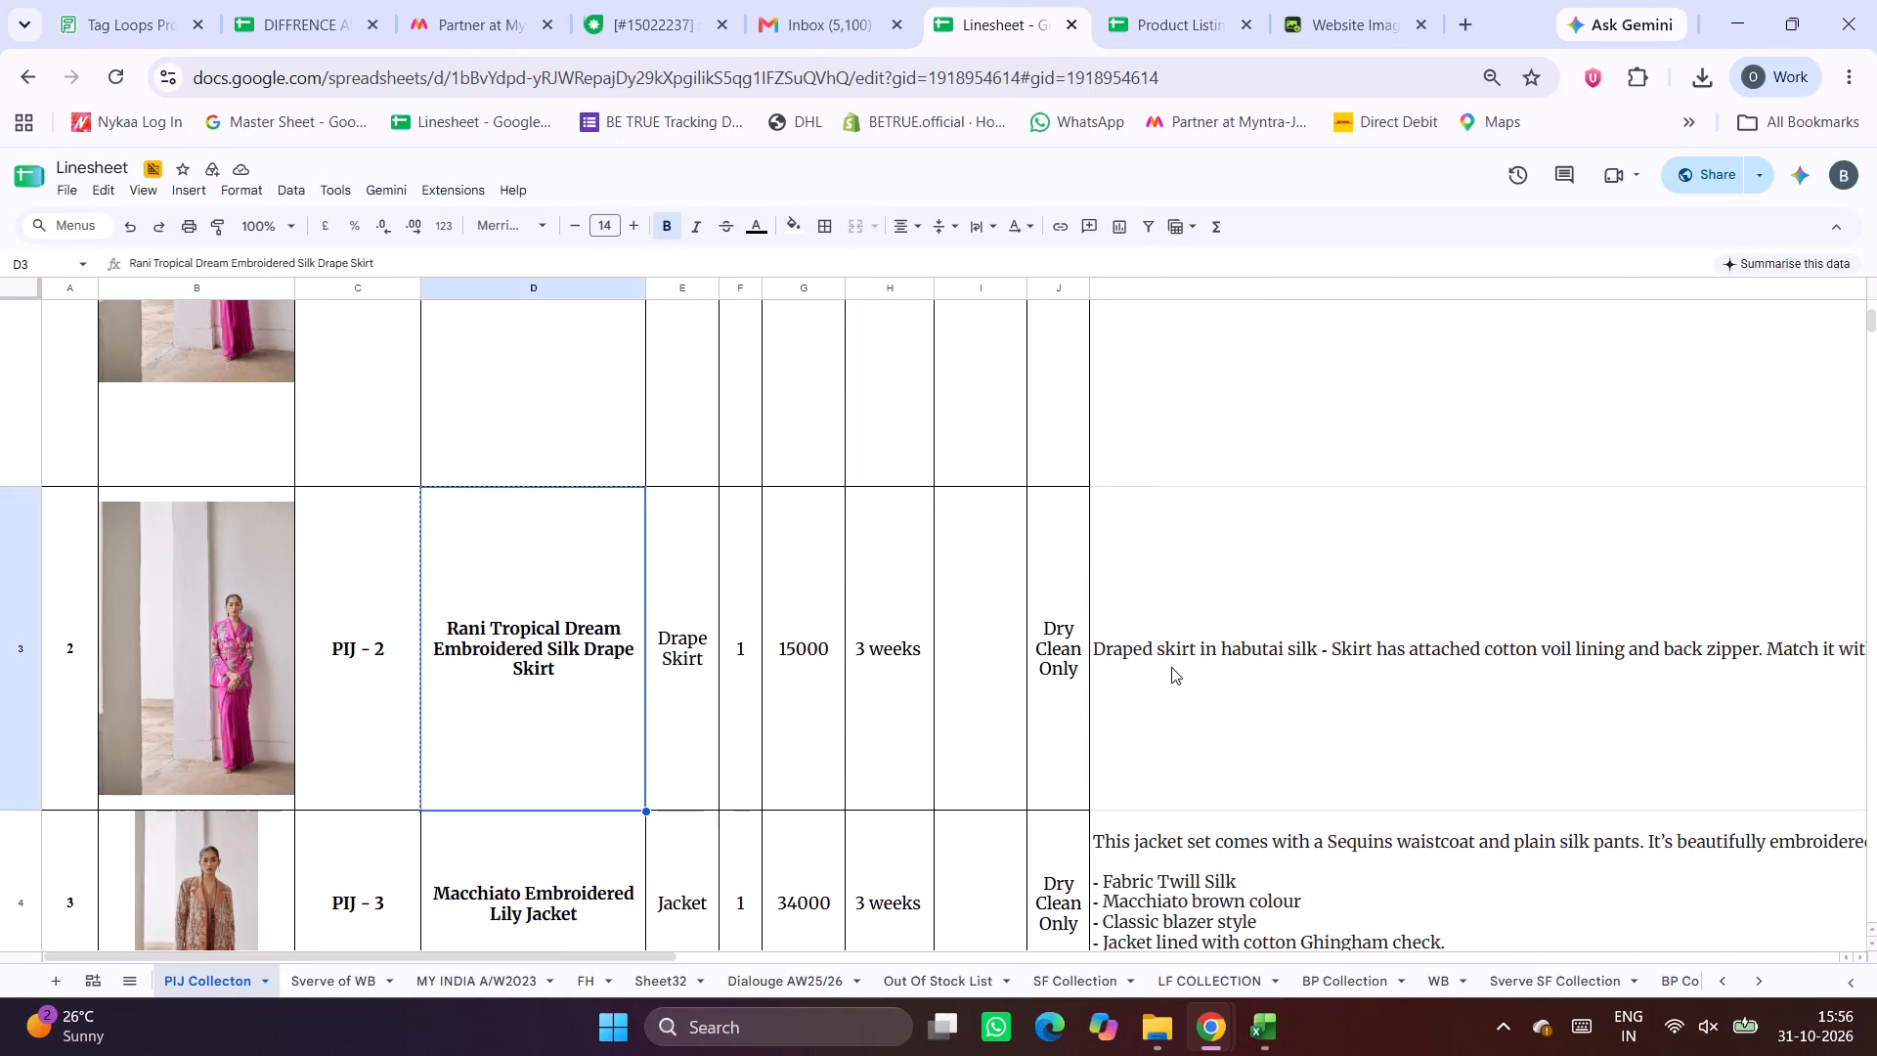
pyautogui.scroll(7, 1171, 667)
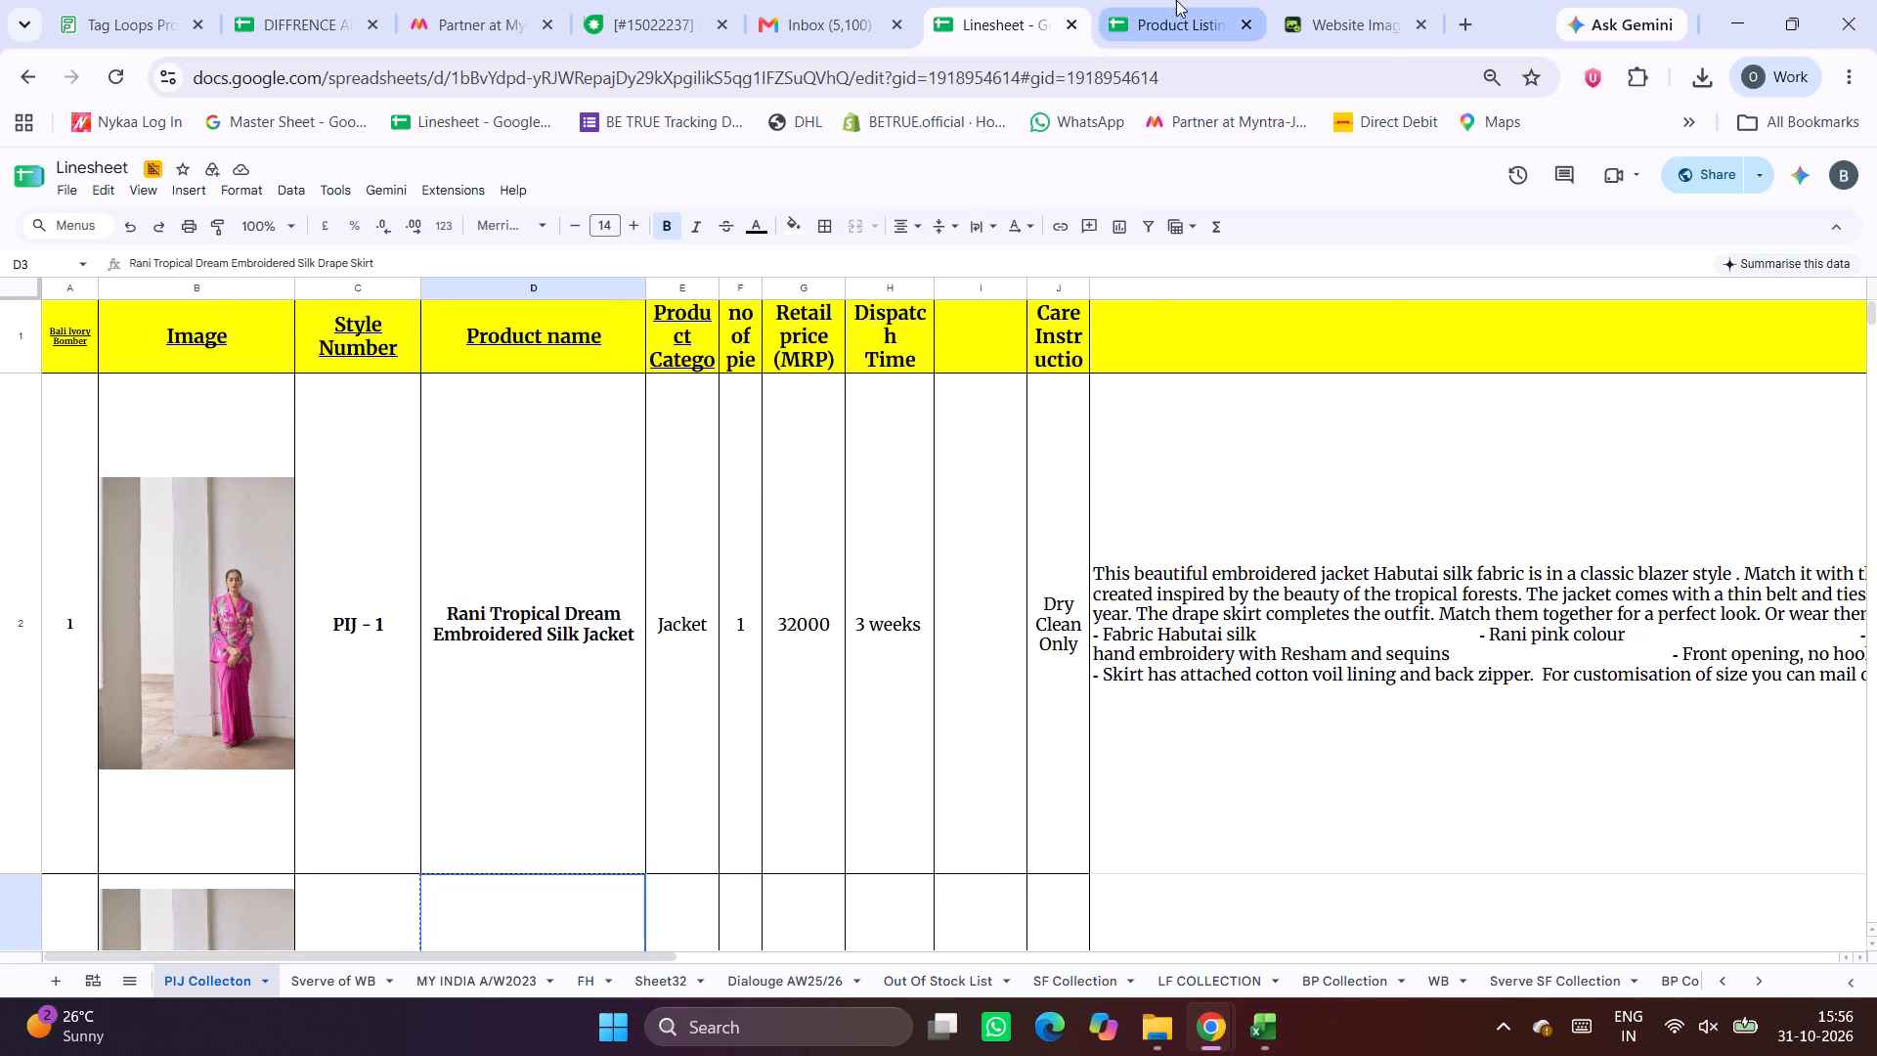
pyautogui.scroll(-1, 1144, 419)
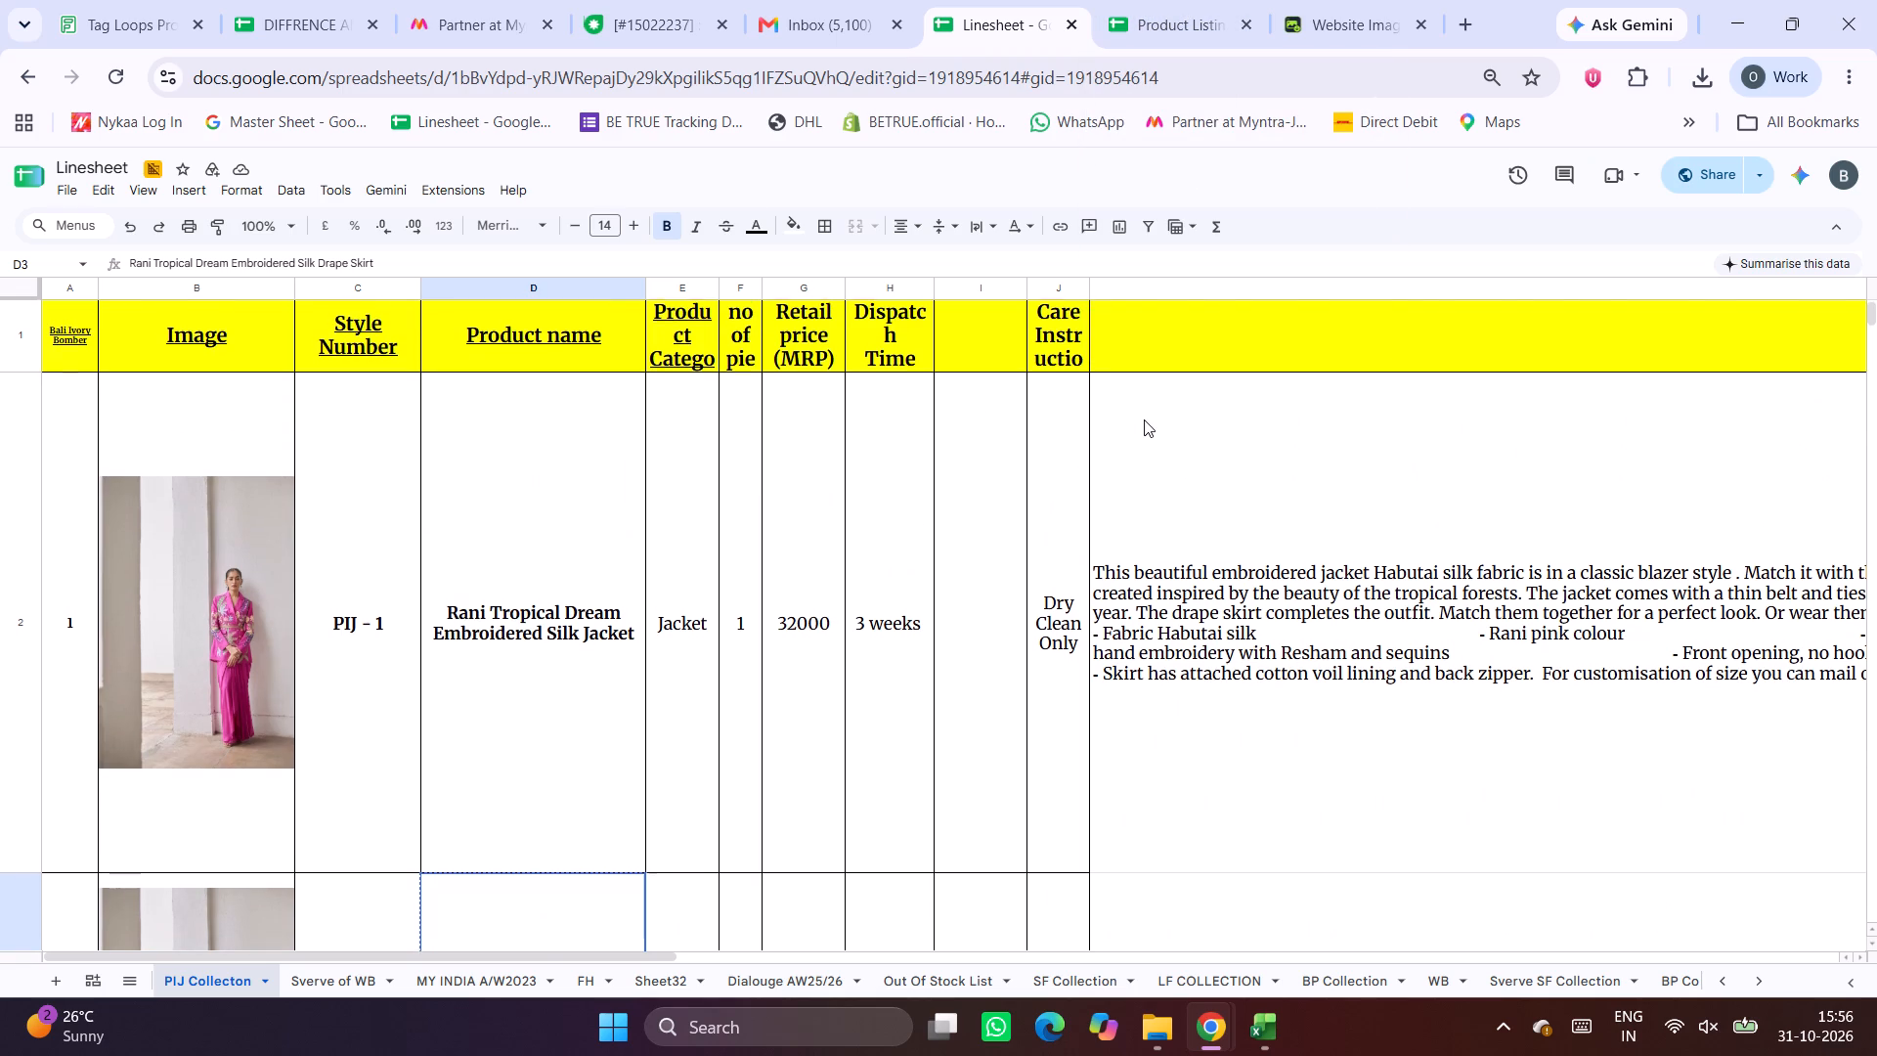
pyautogui.scroll(-2, 1144, 419)
pyautogui.click(1225, 0)
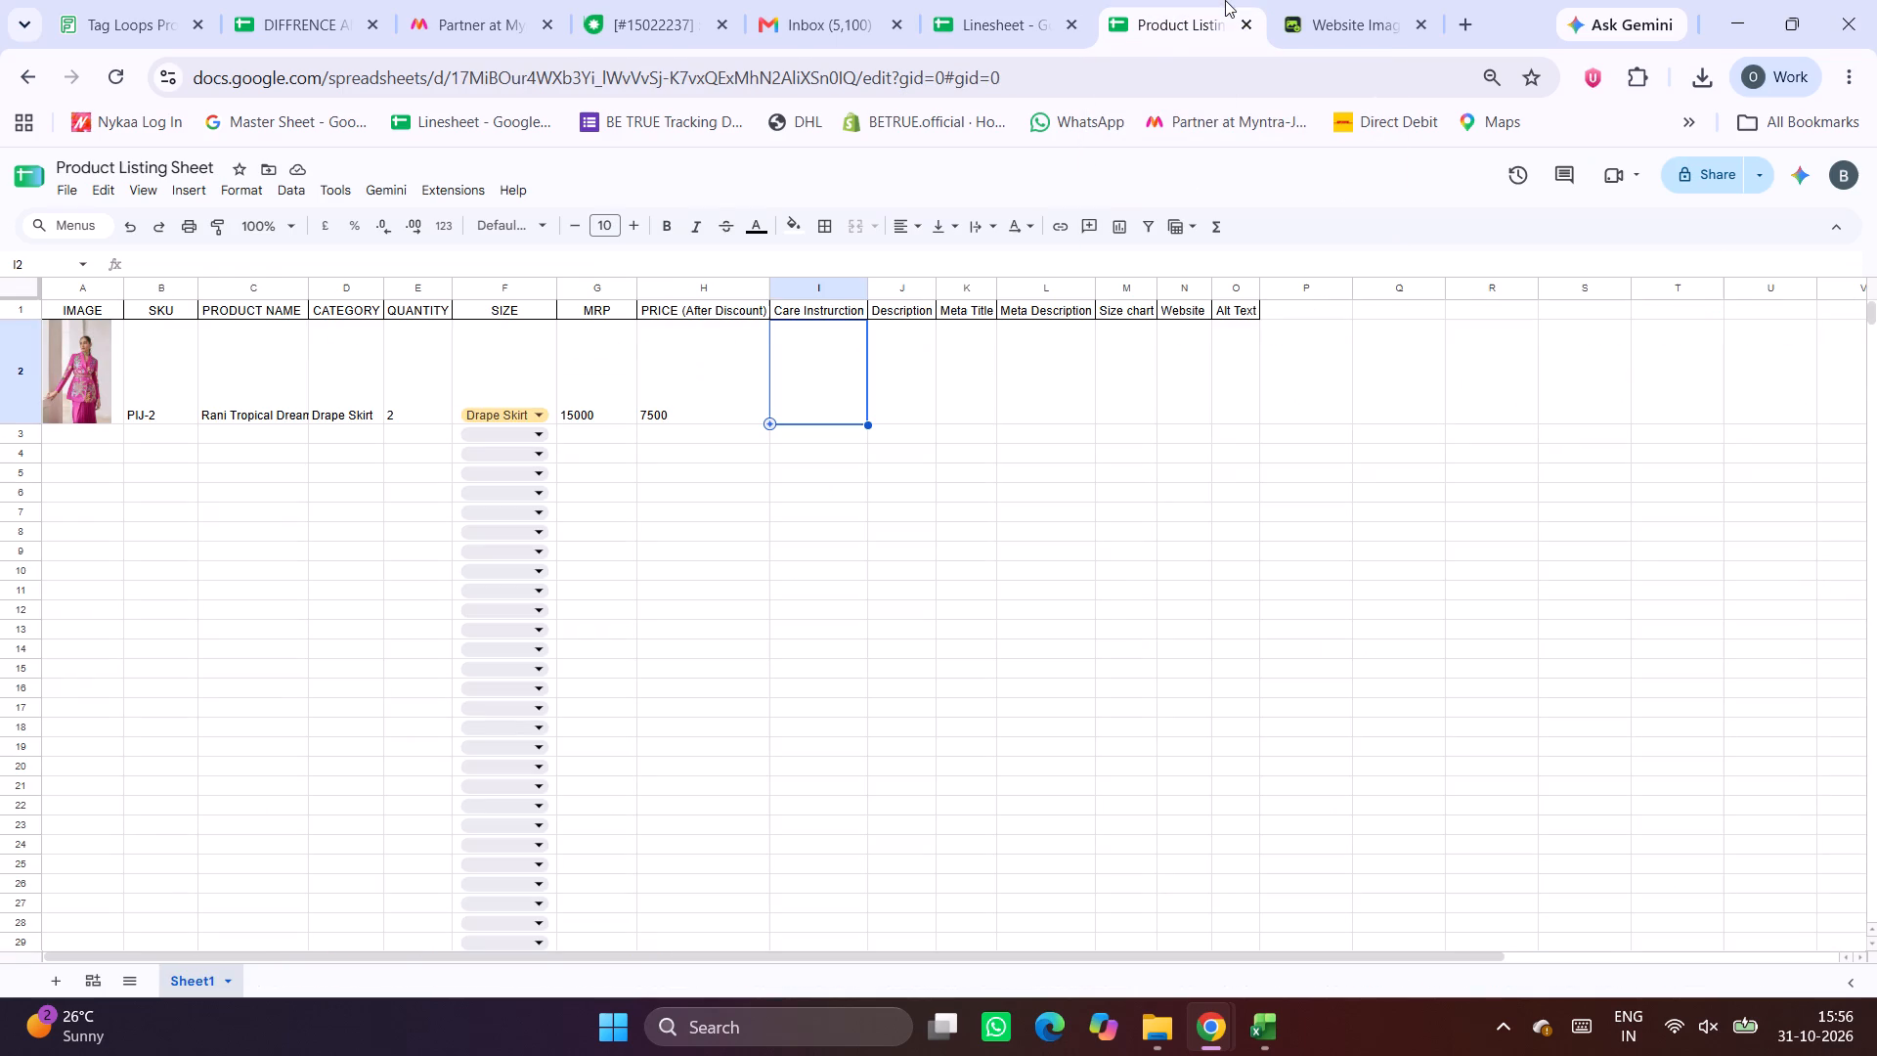
pyautogui.rightClick(809, 292)
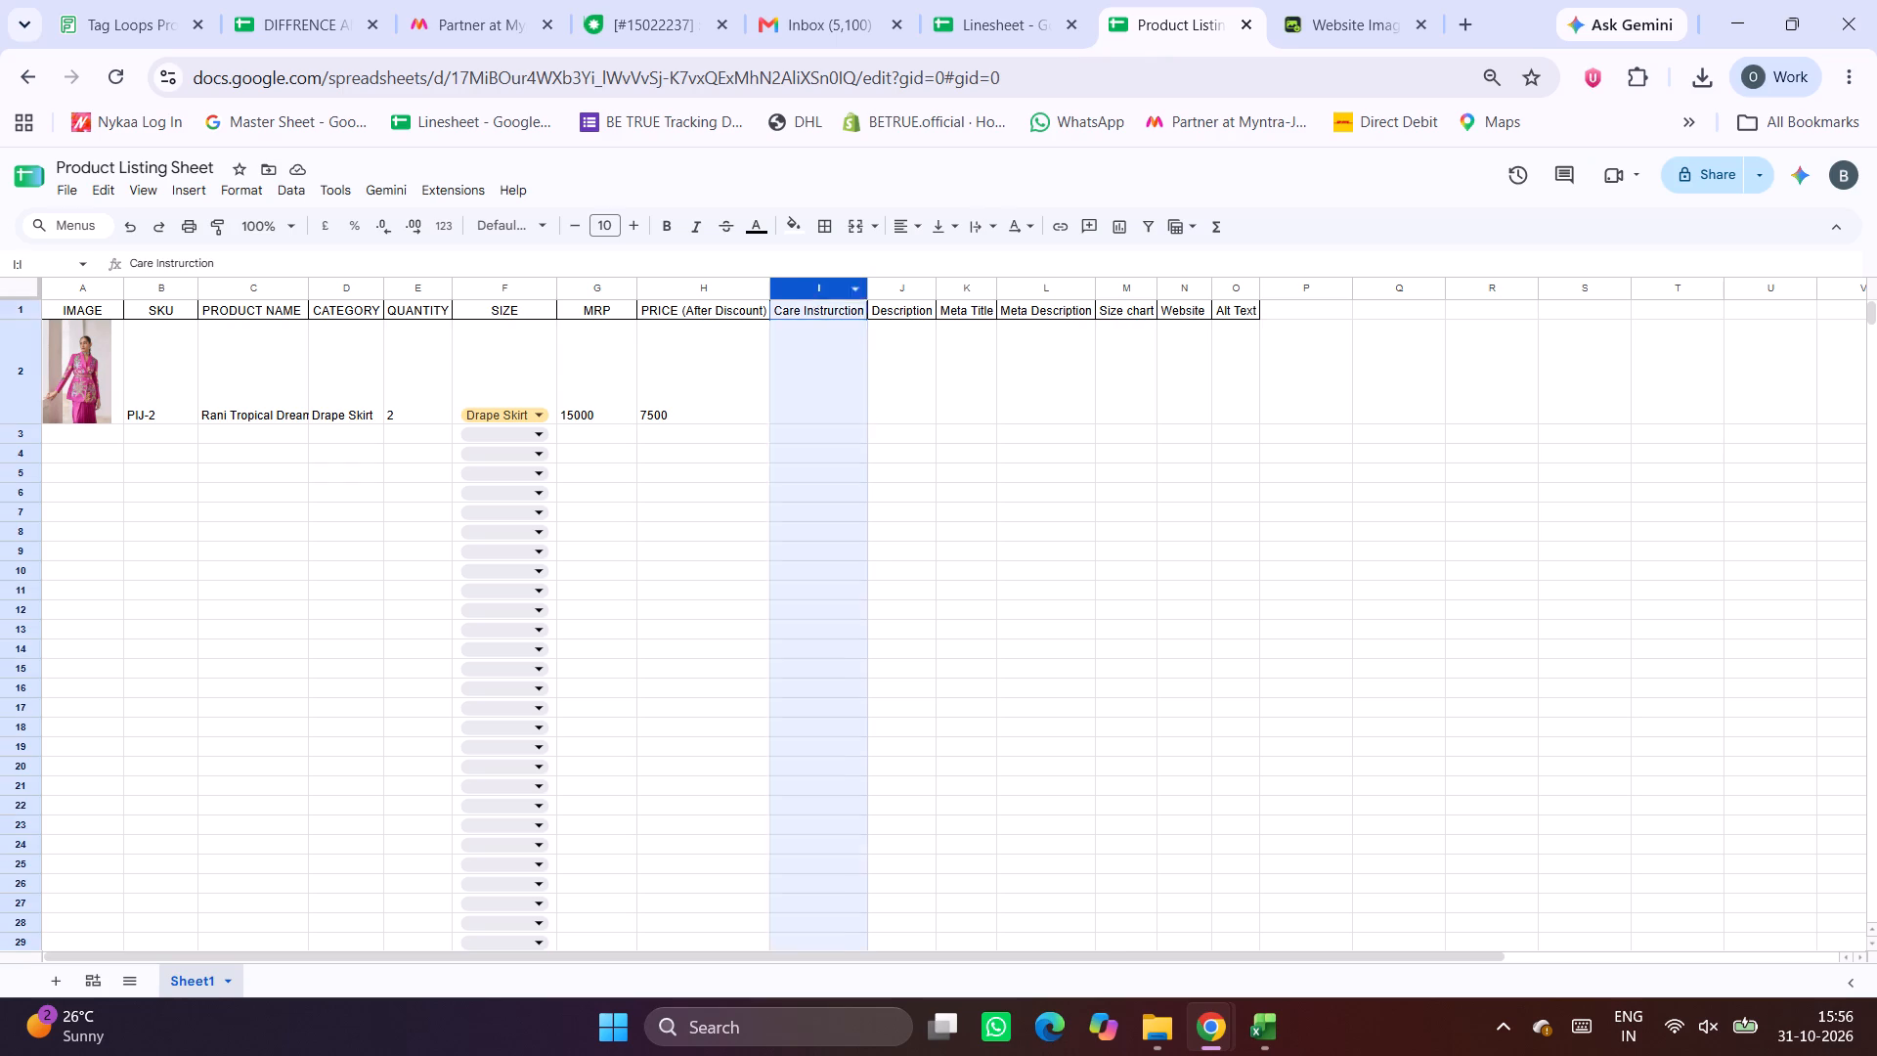
pyautogui.click(982, 451)
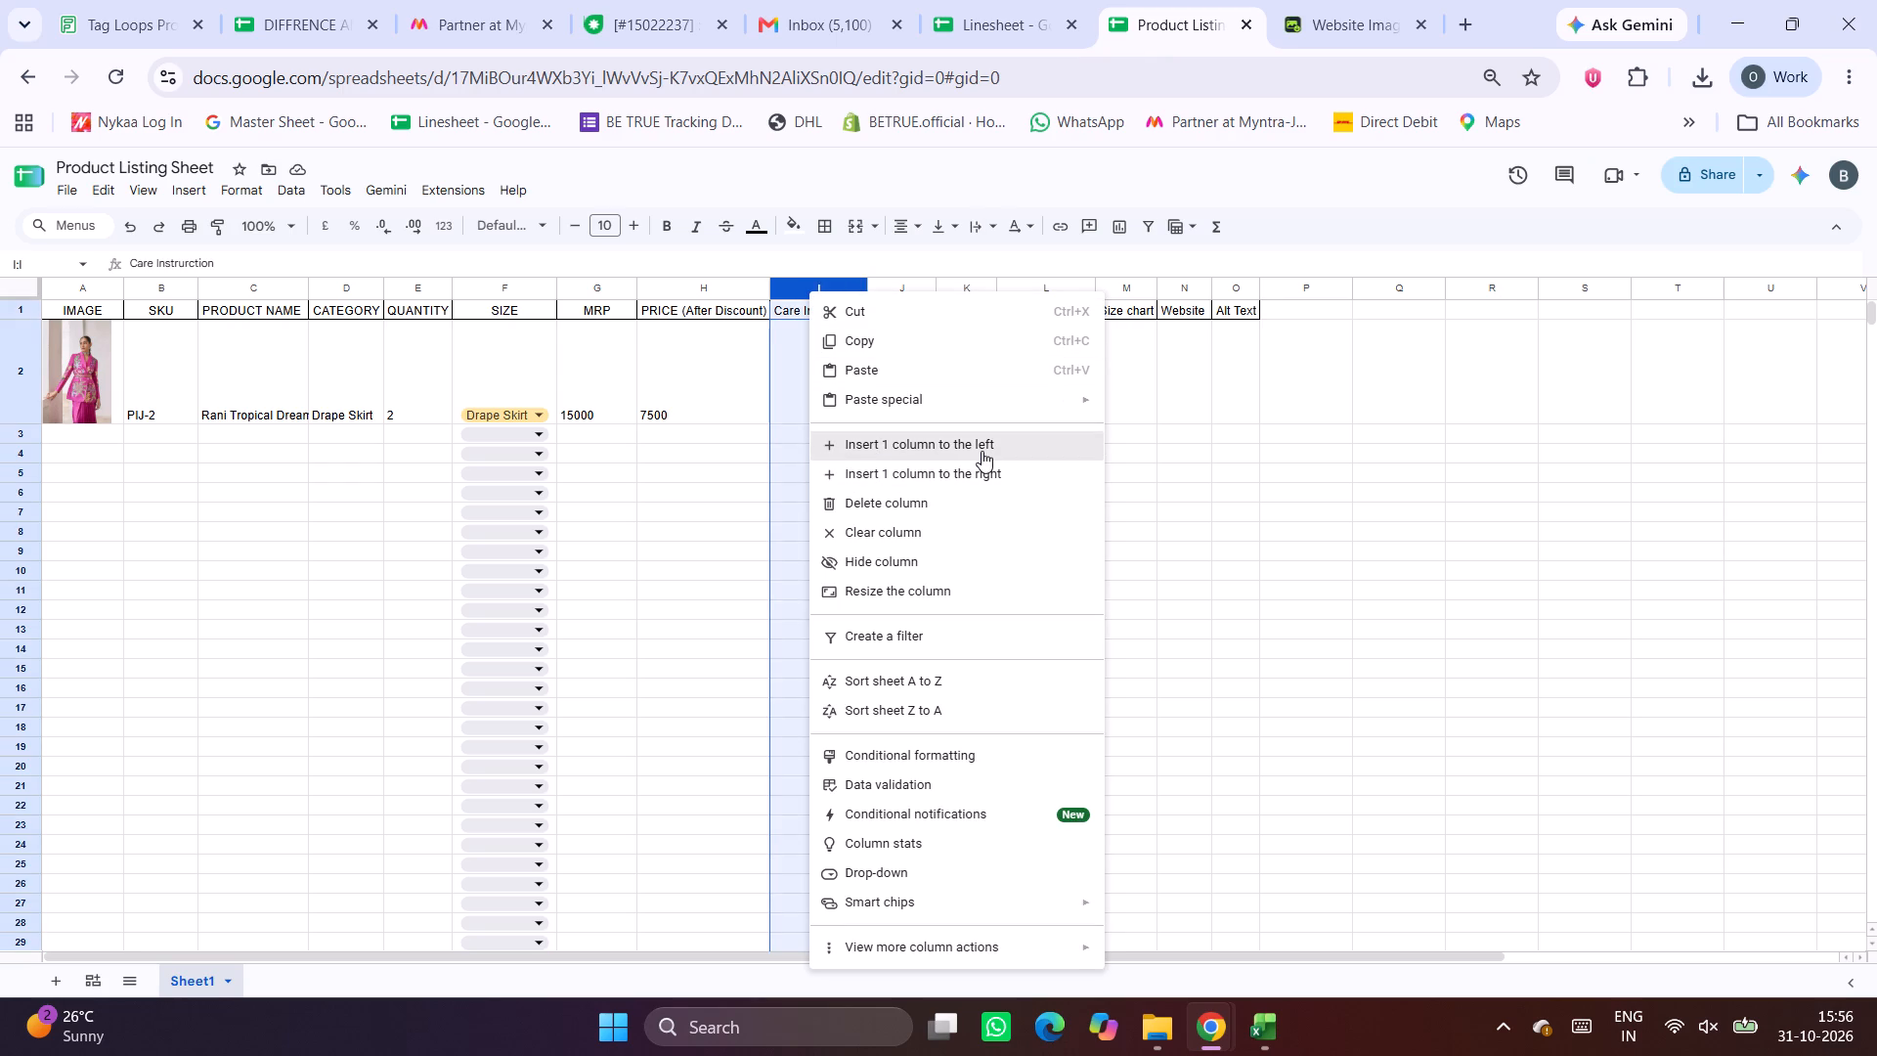
# Enter the heading Dispatch Tme in cell I1 of the new column.
pyautogui.click(803, 312)
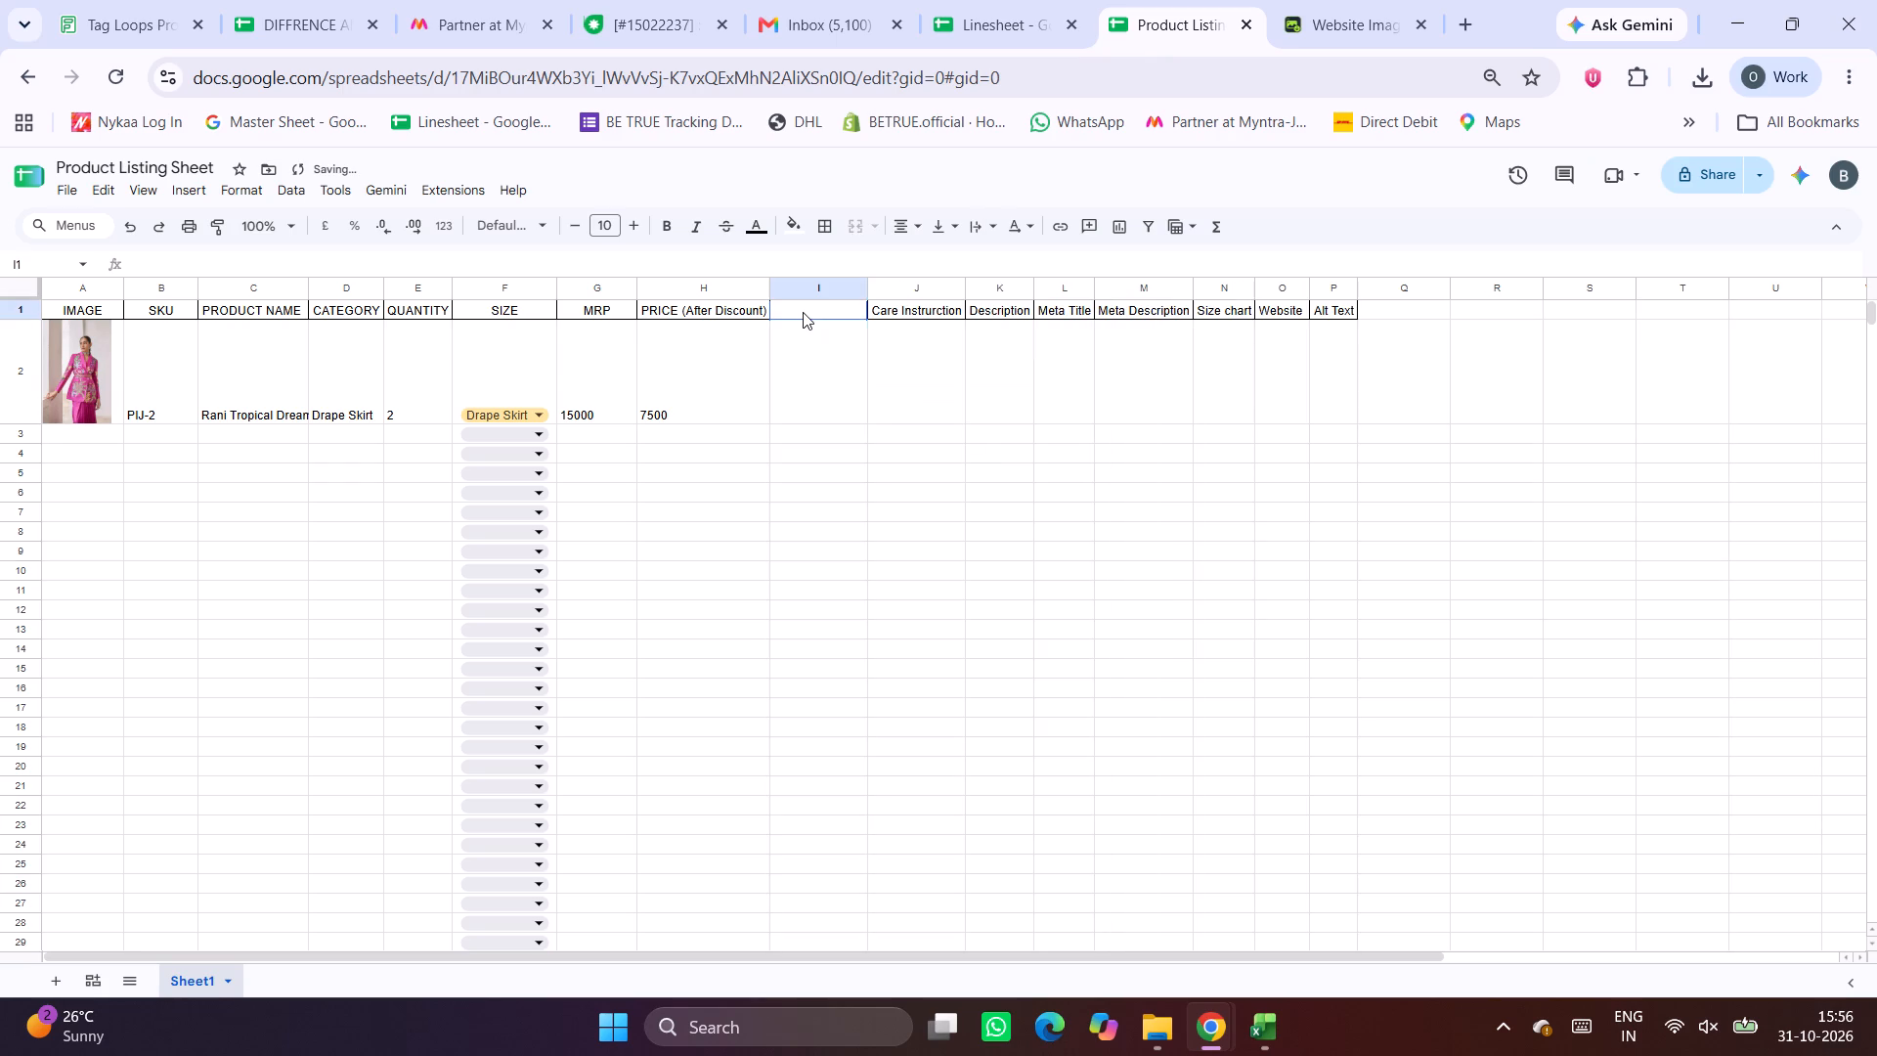
pyautogui.press('d')
pyautogui.write('ispath')
pyautogui.press('space')
pyautogui.press('BackSpace')
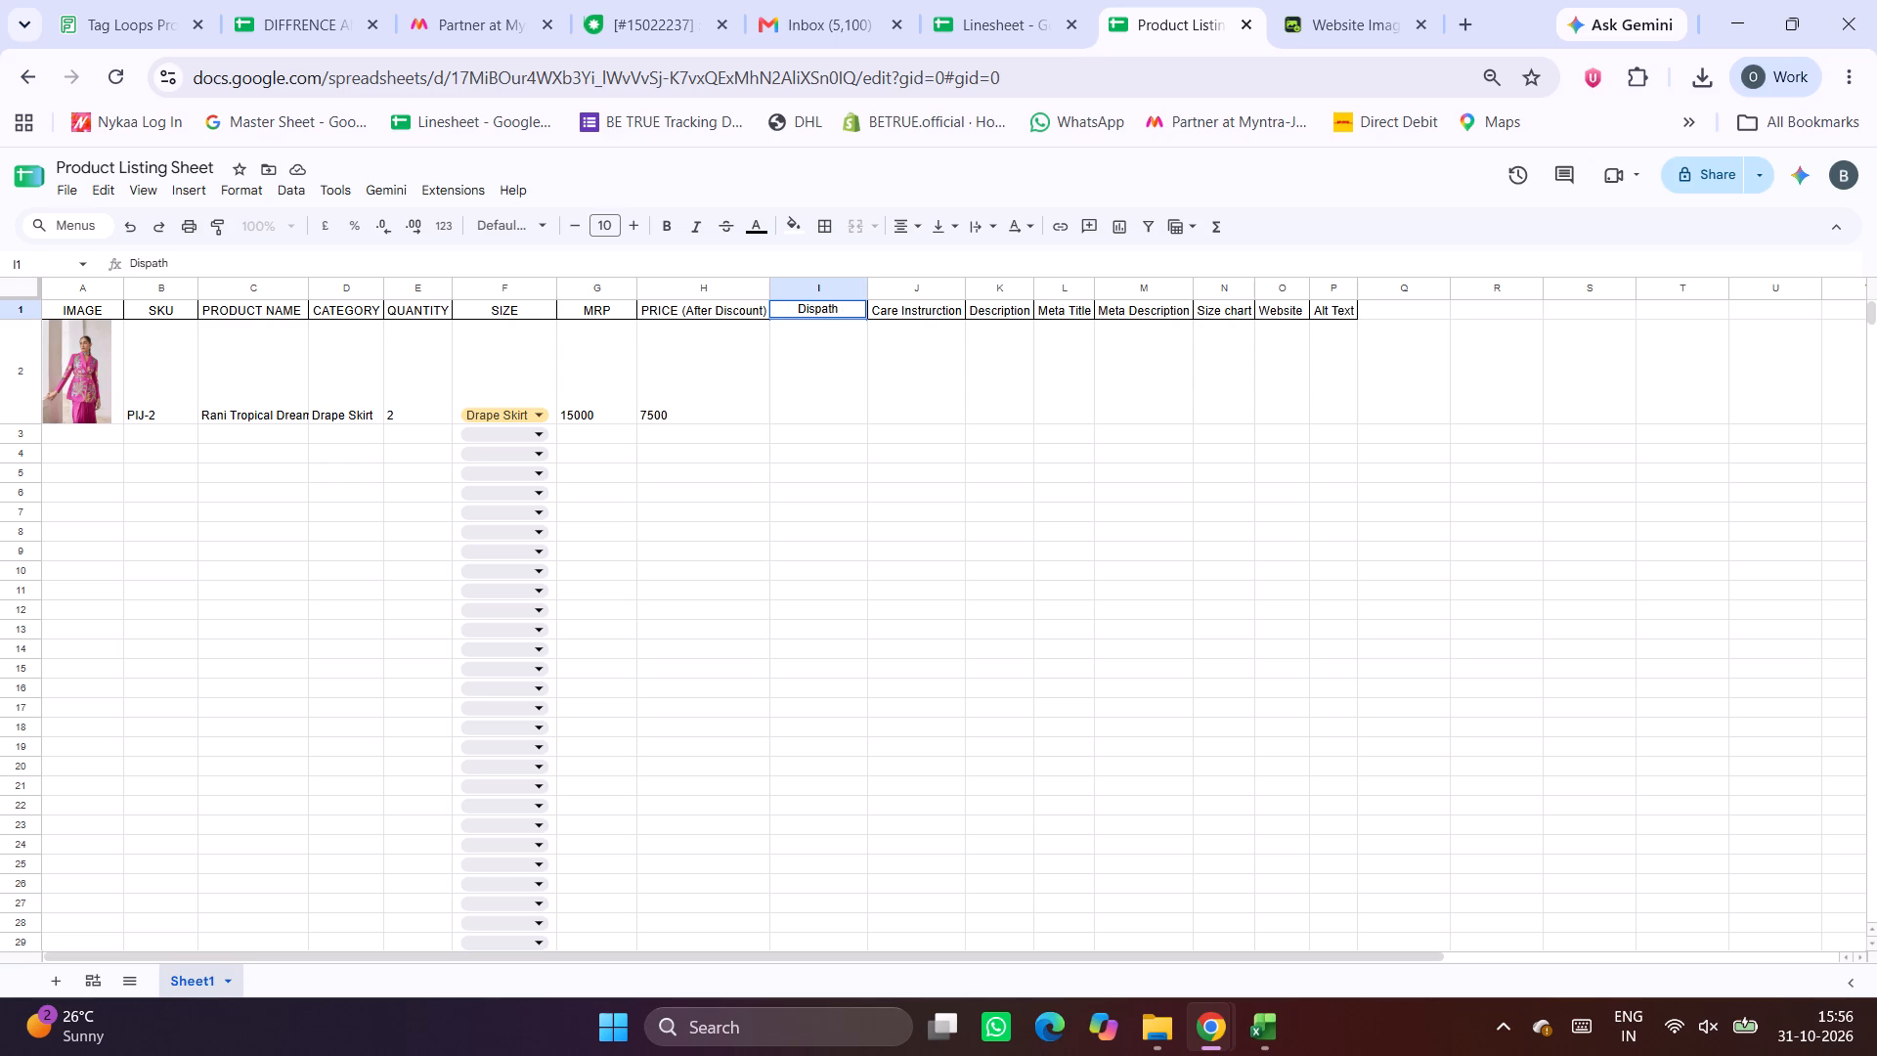
pyautogui.press('BackSpace')
pyautogui.write('ch')
pyautogui.press('space')
pyautogui.write('me')
pyautogui.click(837, 379)
# Check PIJ - 2's dispatch time in the Linesheet and enter 3 Weeks in cell I2.
pyautogui.click(1067, 0)
pyautogui.click(1176, 0)
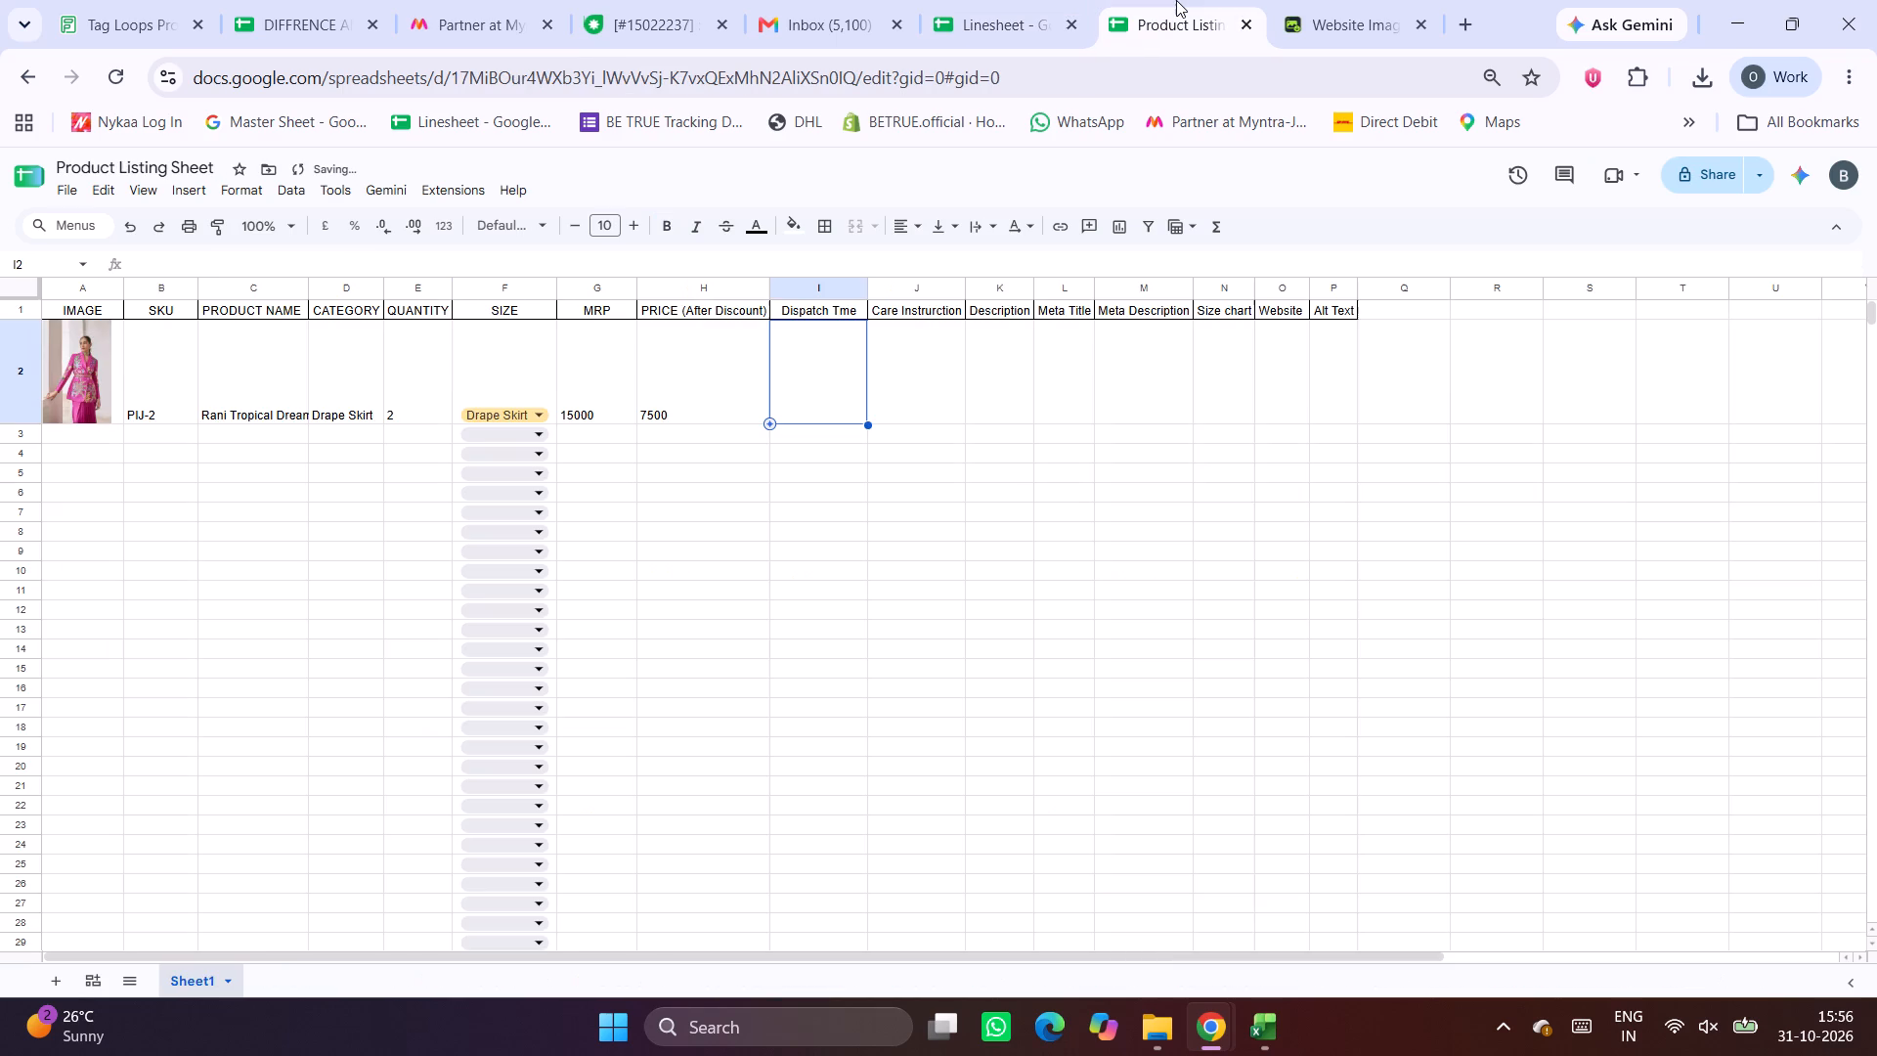
pyautogui.write('3')
pyautogui.press('space')
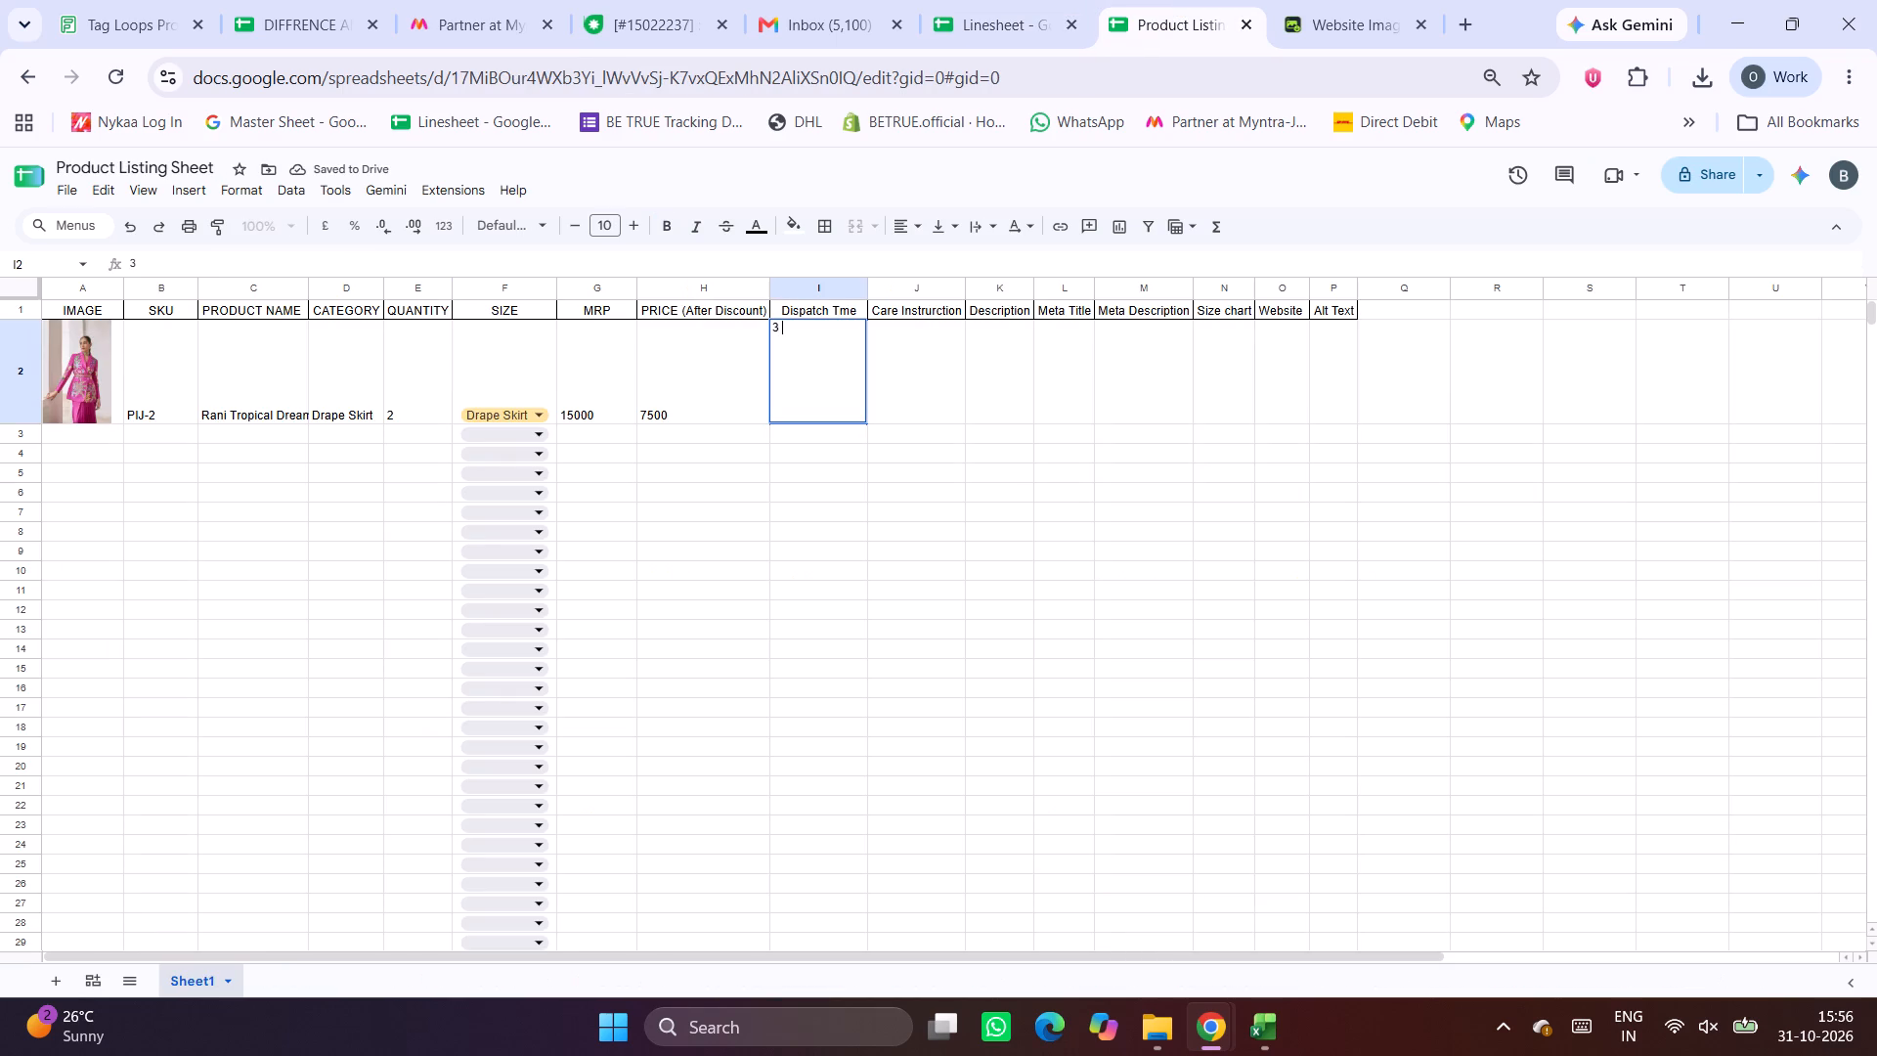
pyautogui.write('eeks')
pyautogui.press('Tab')
# Copy PIJ - 2's care instruction, Dry Clean Only, from the Linesheet into cell J2 of the Product Listing Sheet.
pyautogui.click(1010, 0)
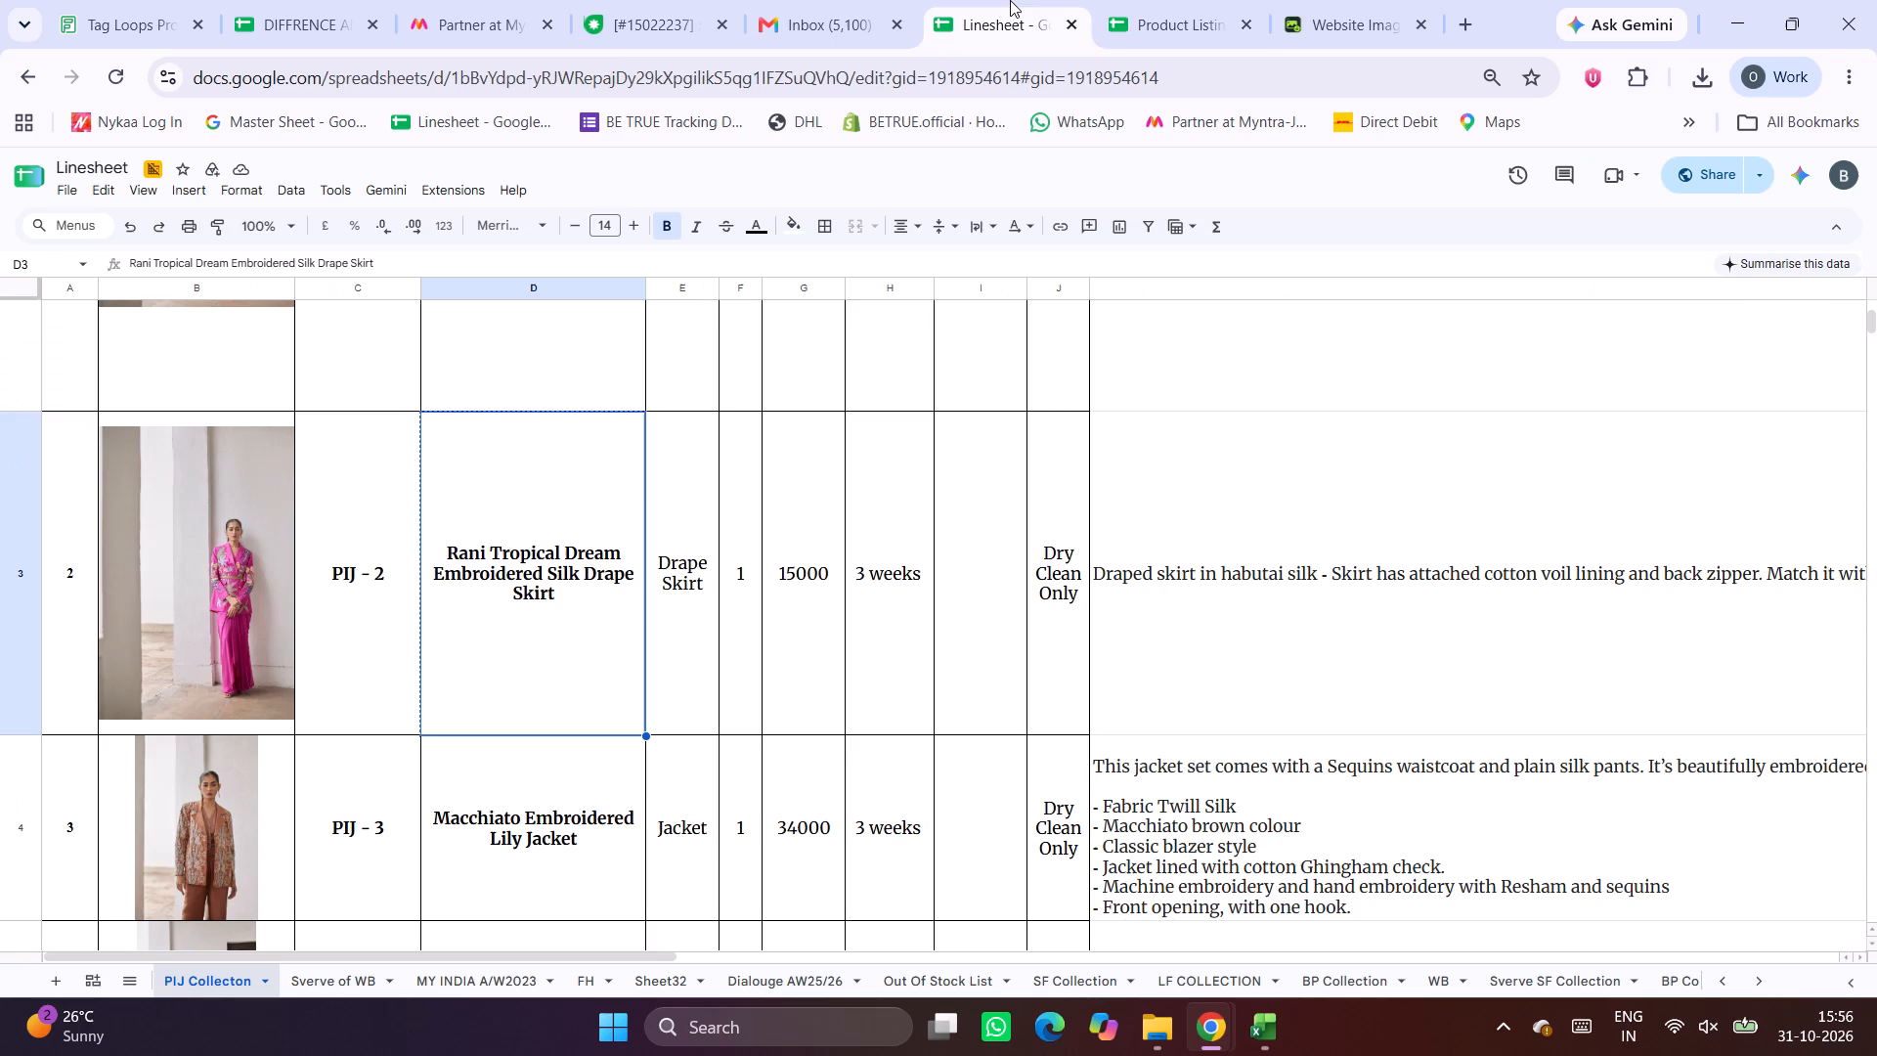
pyautogui.scroll(4, 1054, 555)
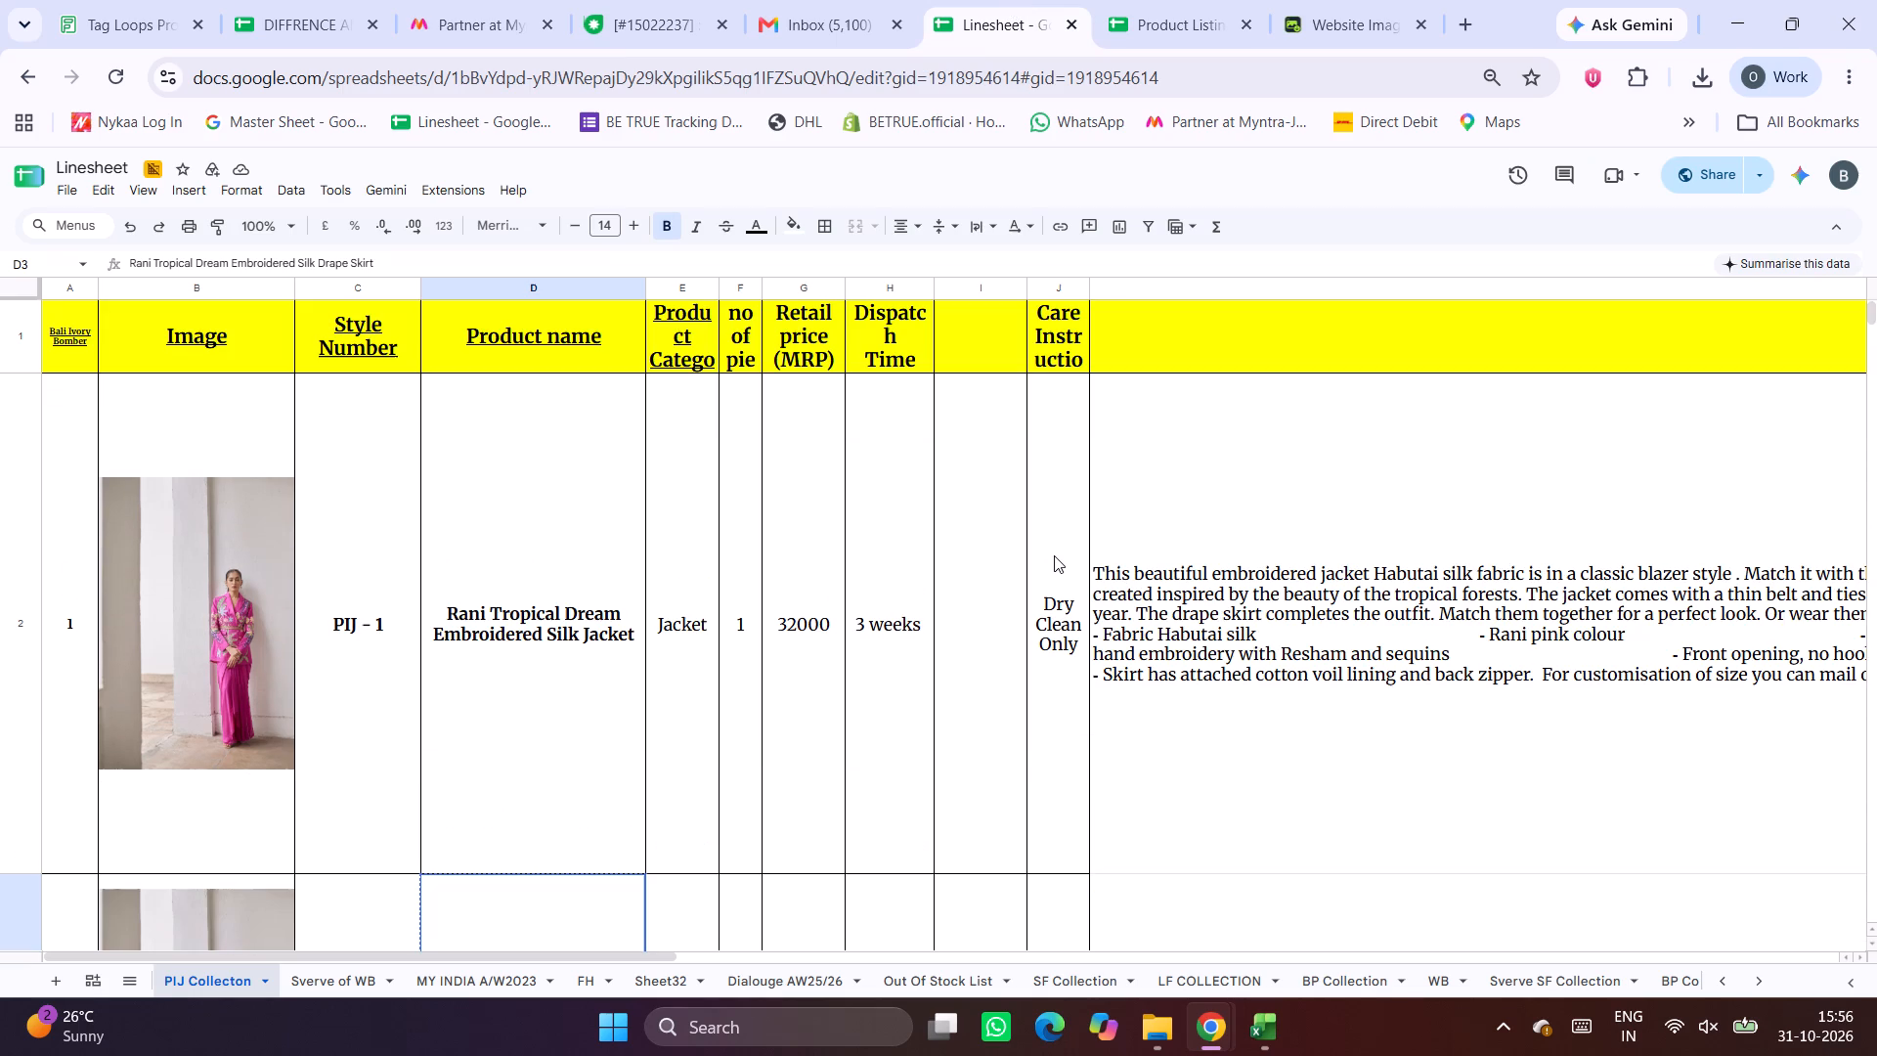
pyautogui.scroll(-6, 1063, 703)
pyautogui.scroll(1, 1063, 703)
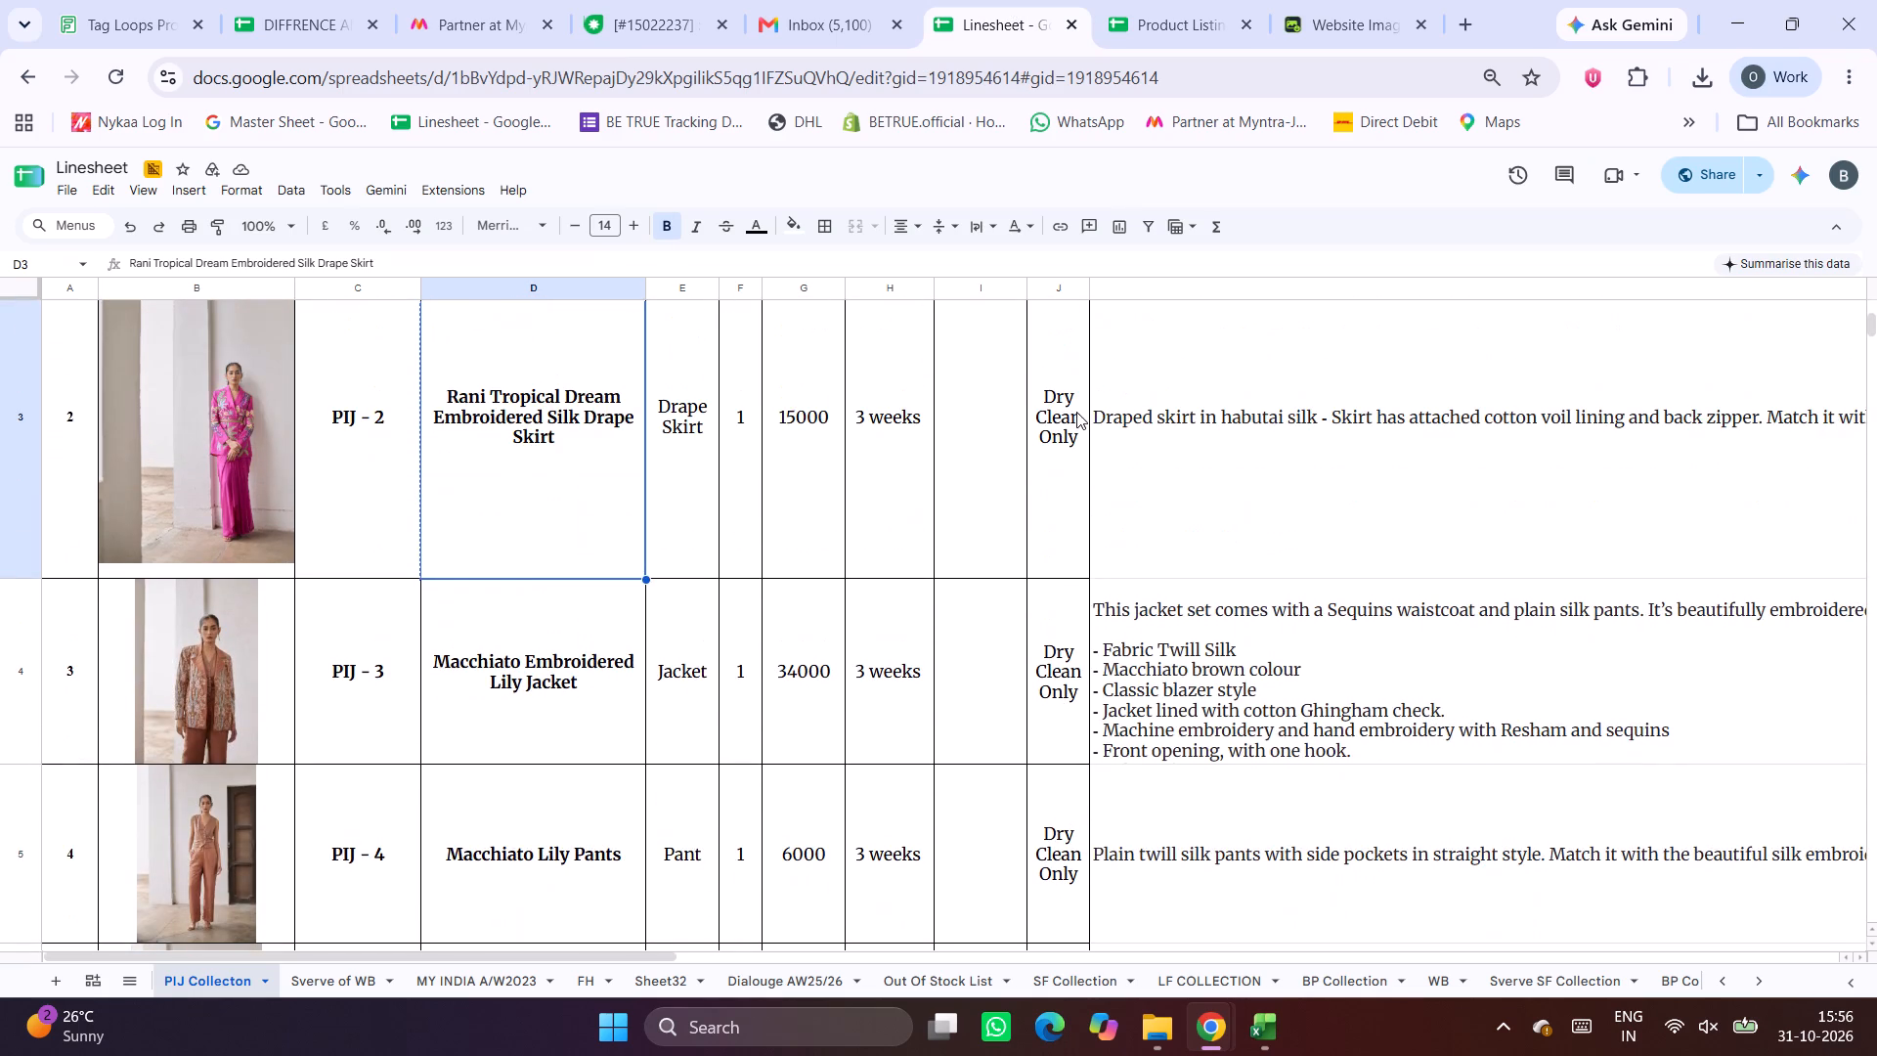
pyautogui.click(1076, 412)
pyautogui.hotkey('ctrl', 'c')
pyautogui.click(1090, 0)
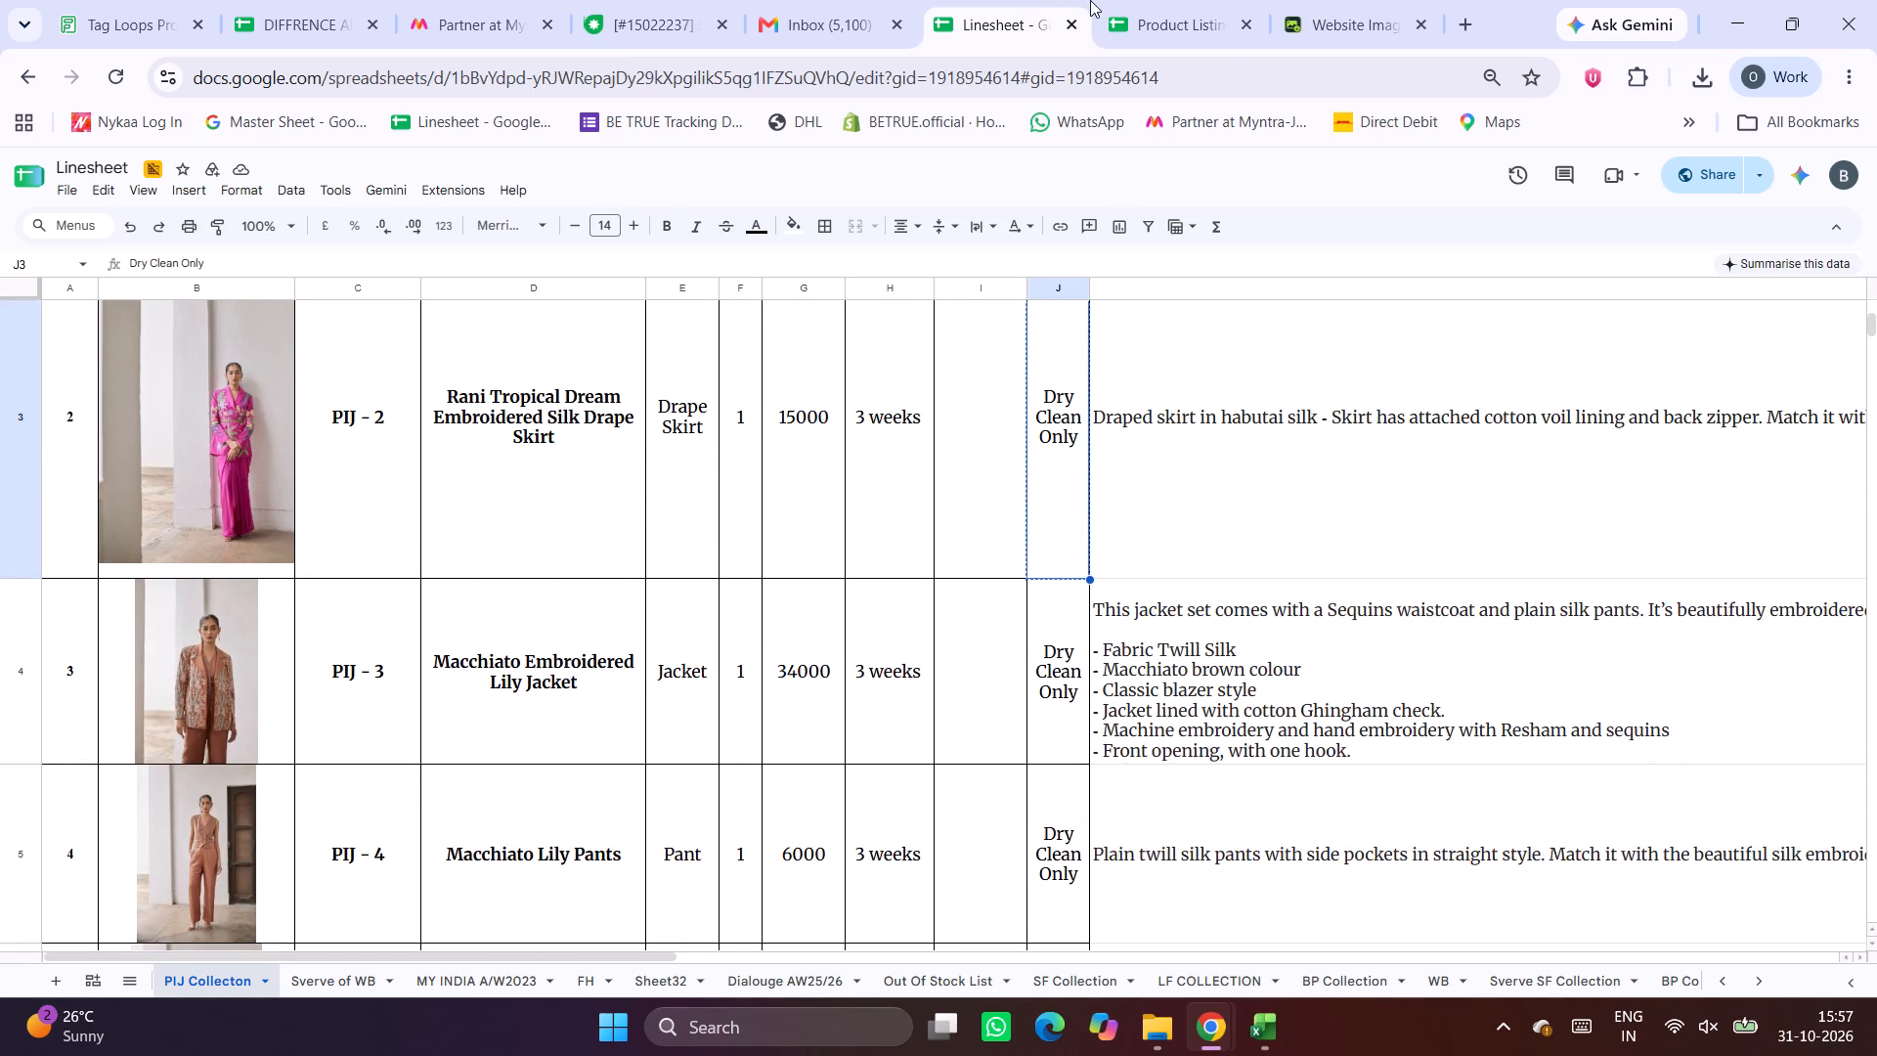
pyautogui.click(1161, 0)
pyautogui.hotkey('ctrl', 'v')
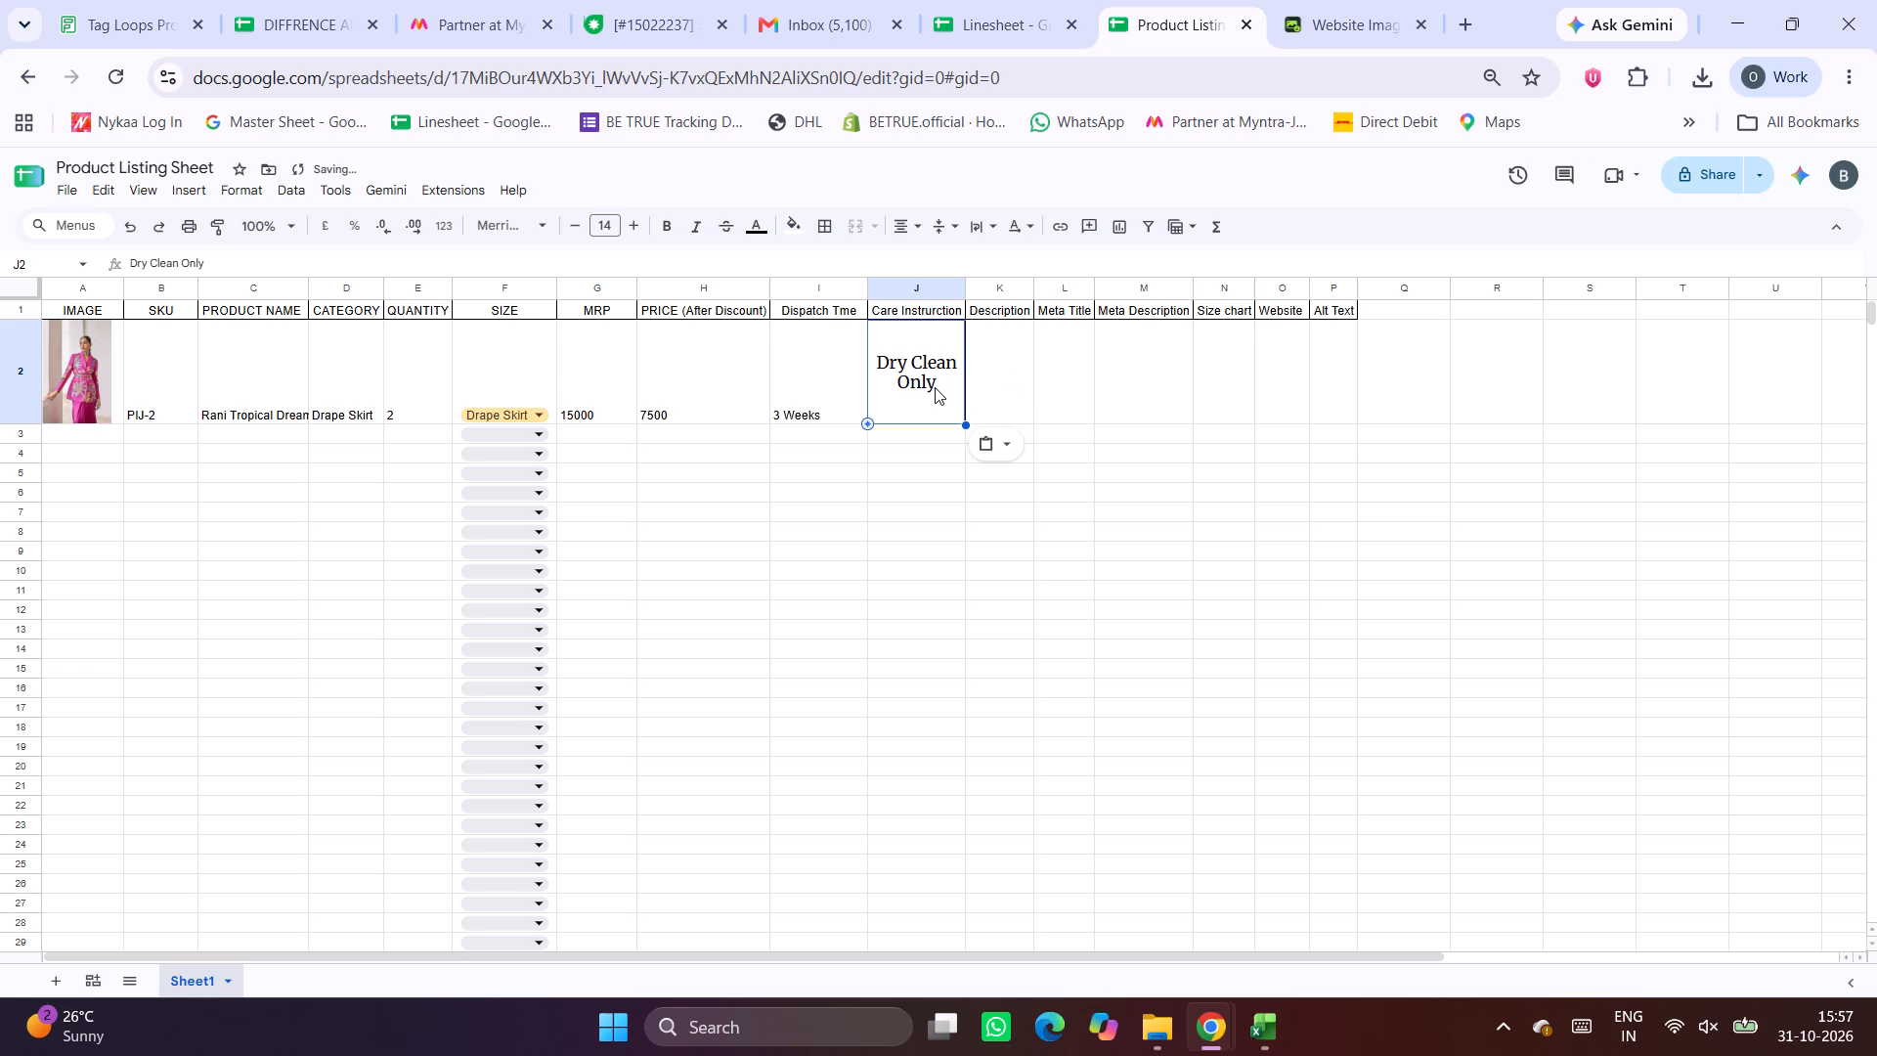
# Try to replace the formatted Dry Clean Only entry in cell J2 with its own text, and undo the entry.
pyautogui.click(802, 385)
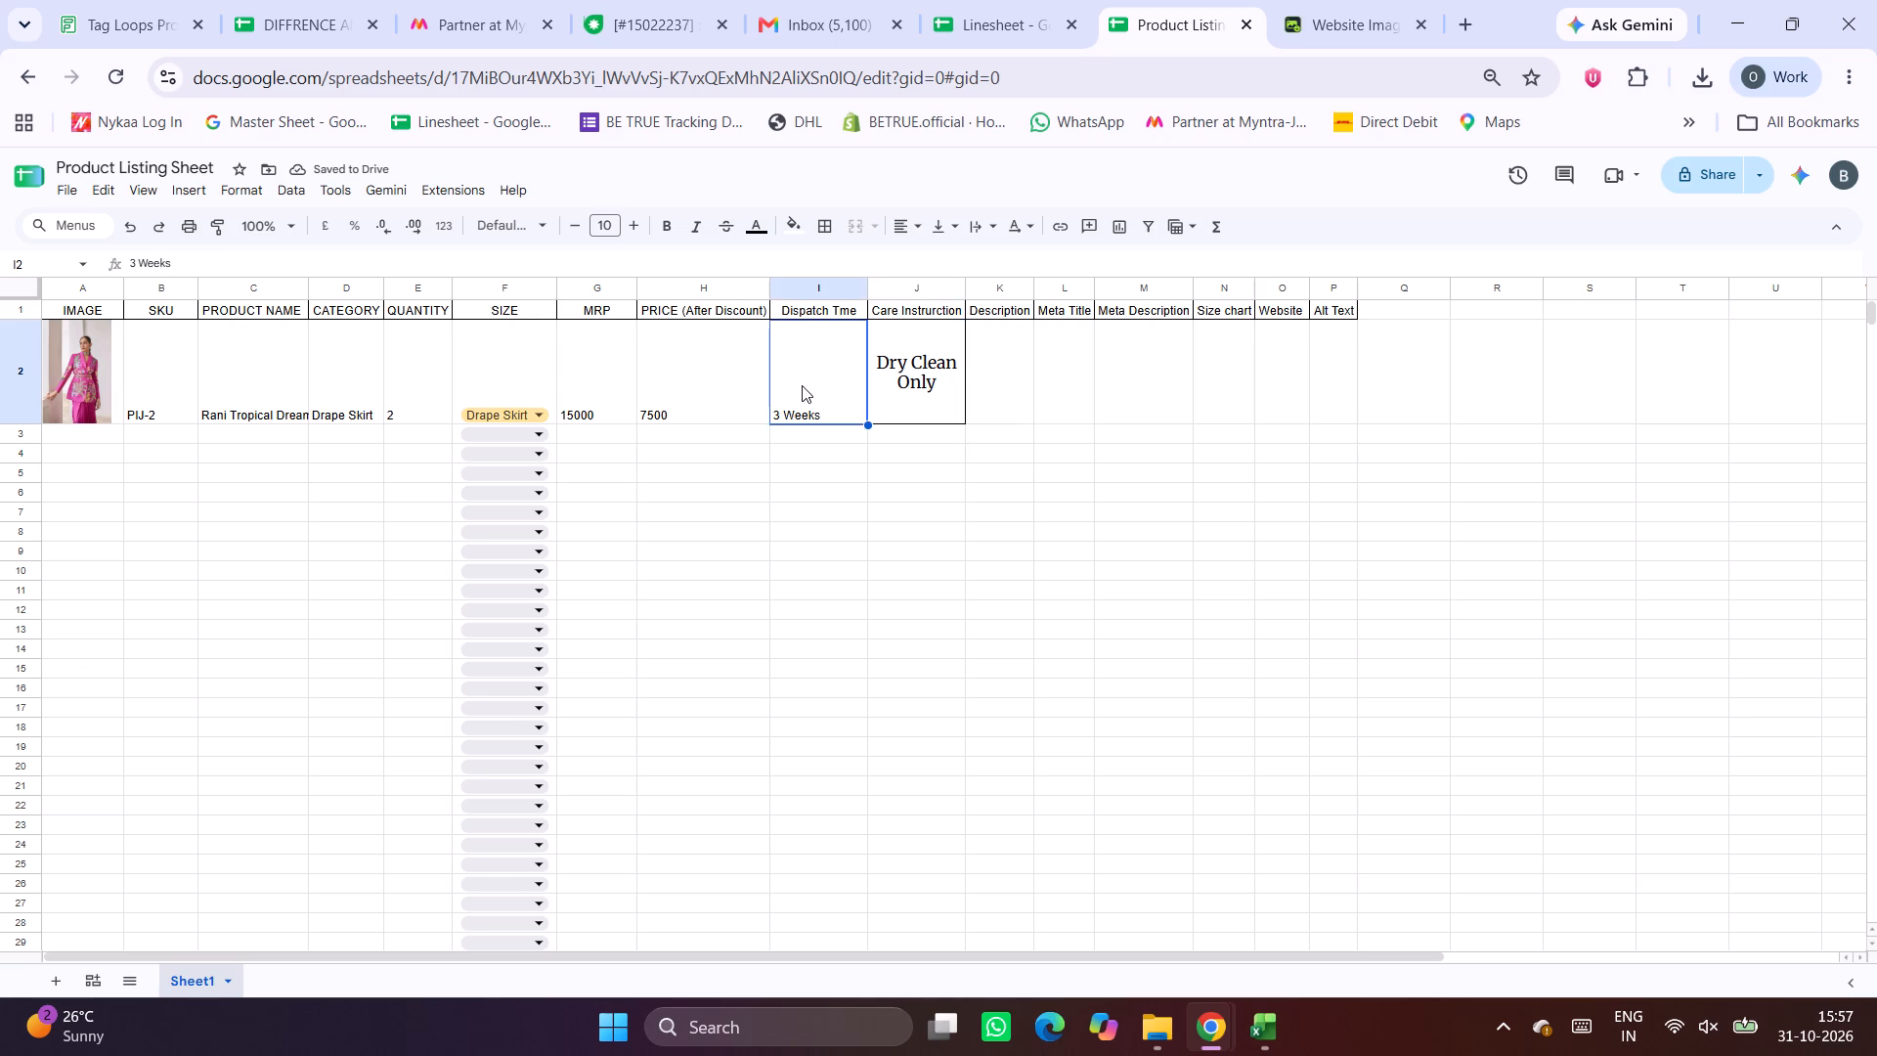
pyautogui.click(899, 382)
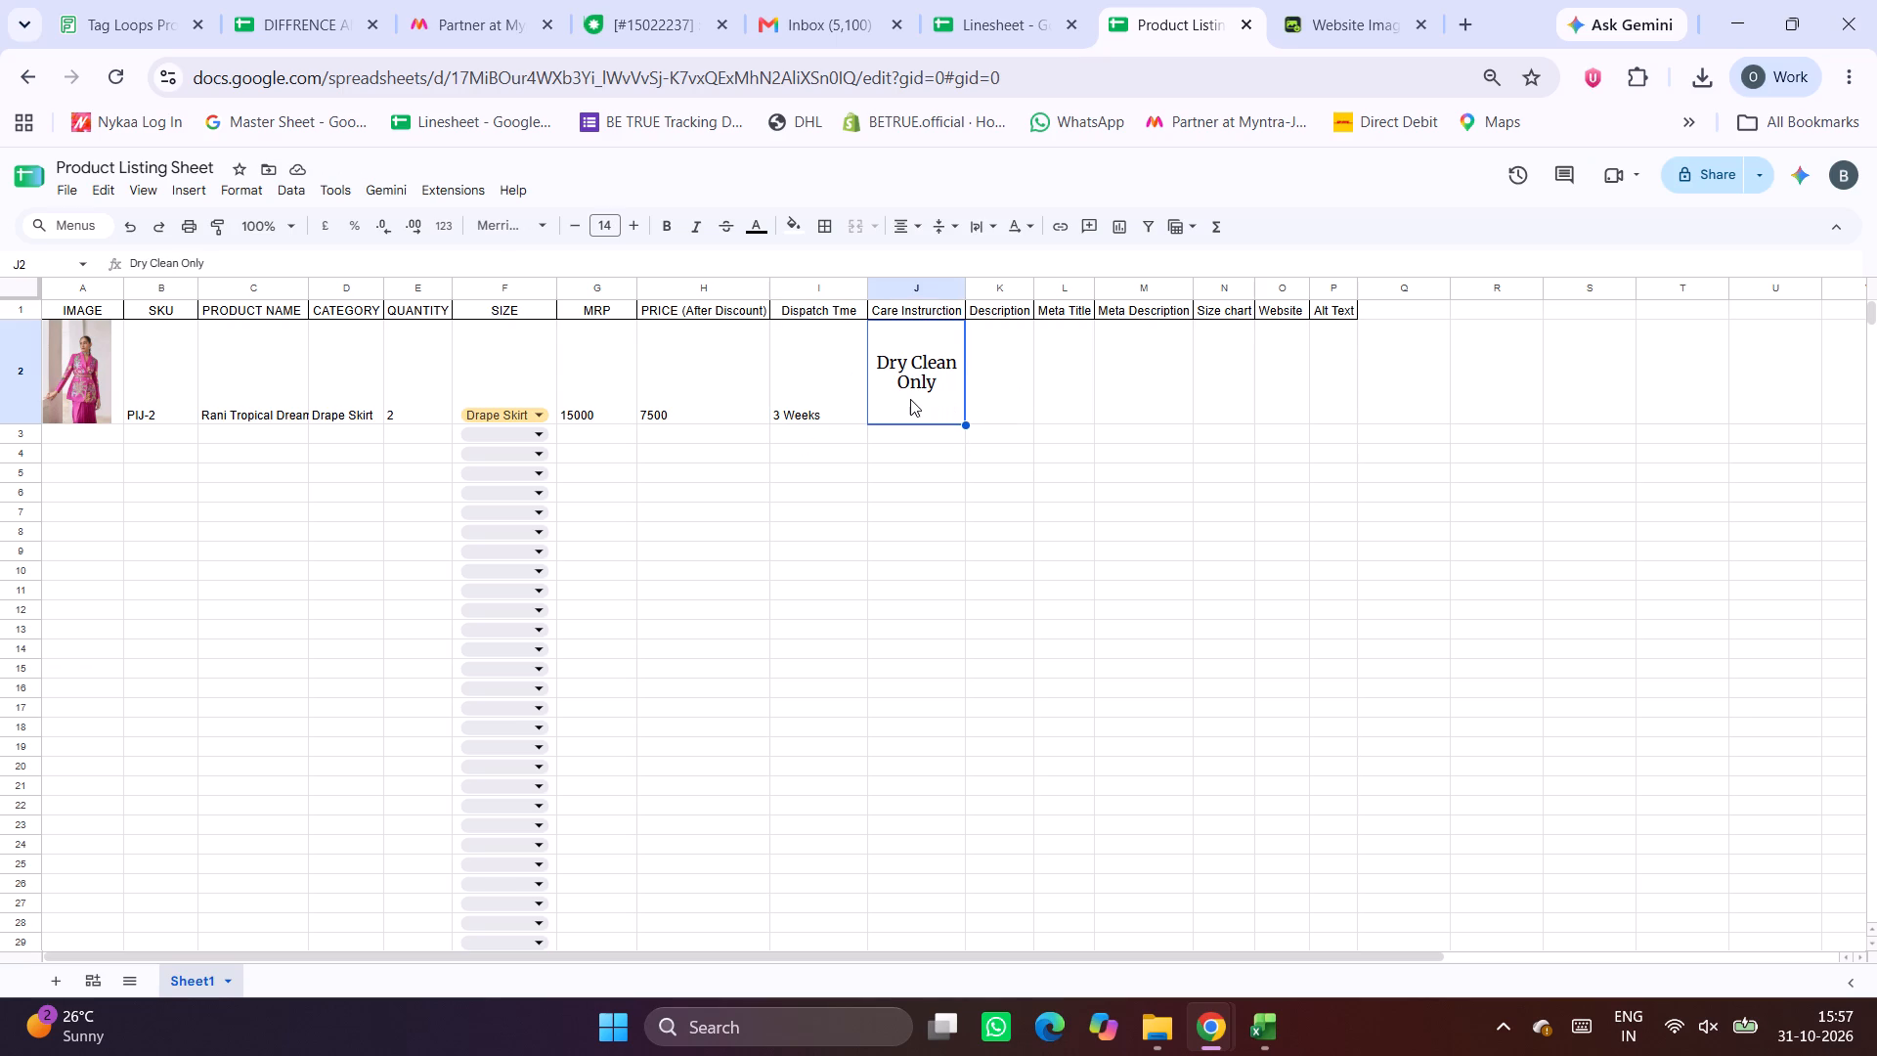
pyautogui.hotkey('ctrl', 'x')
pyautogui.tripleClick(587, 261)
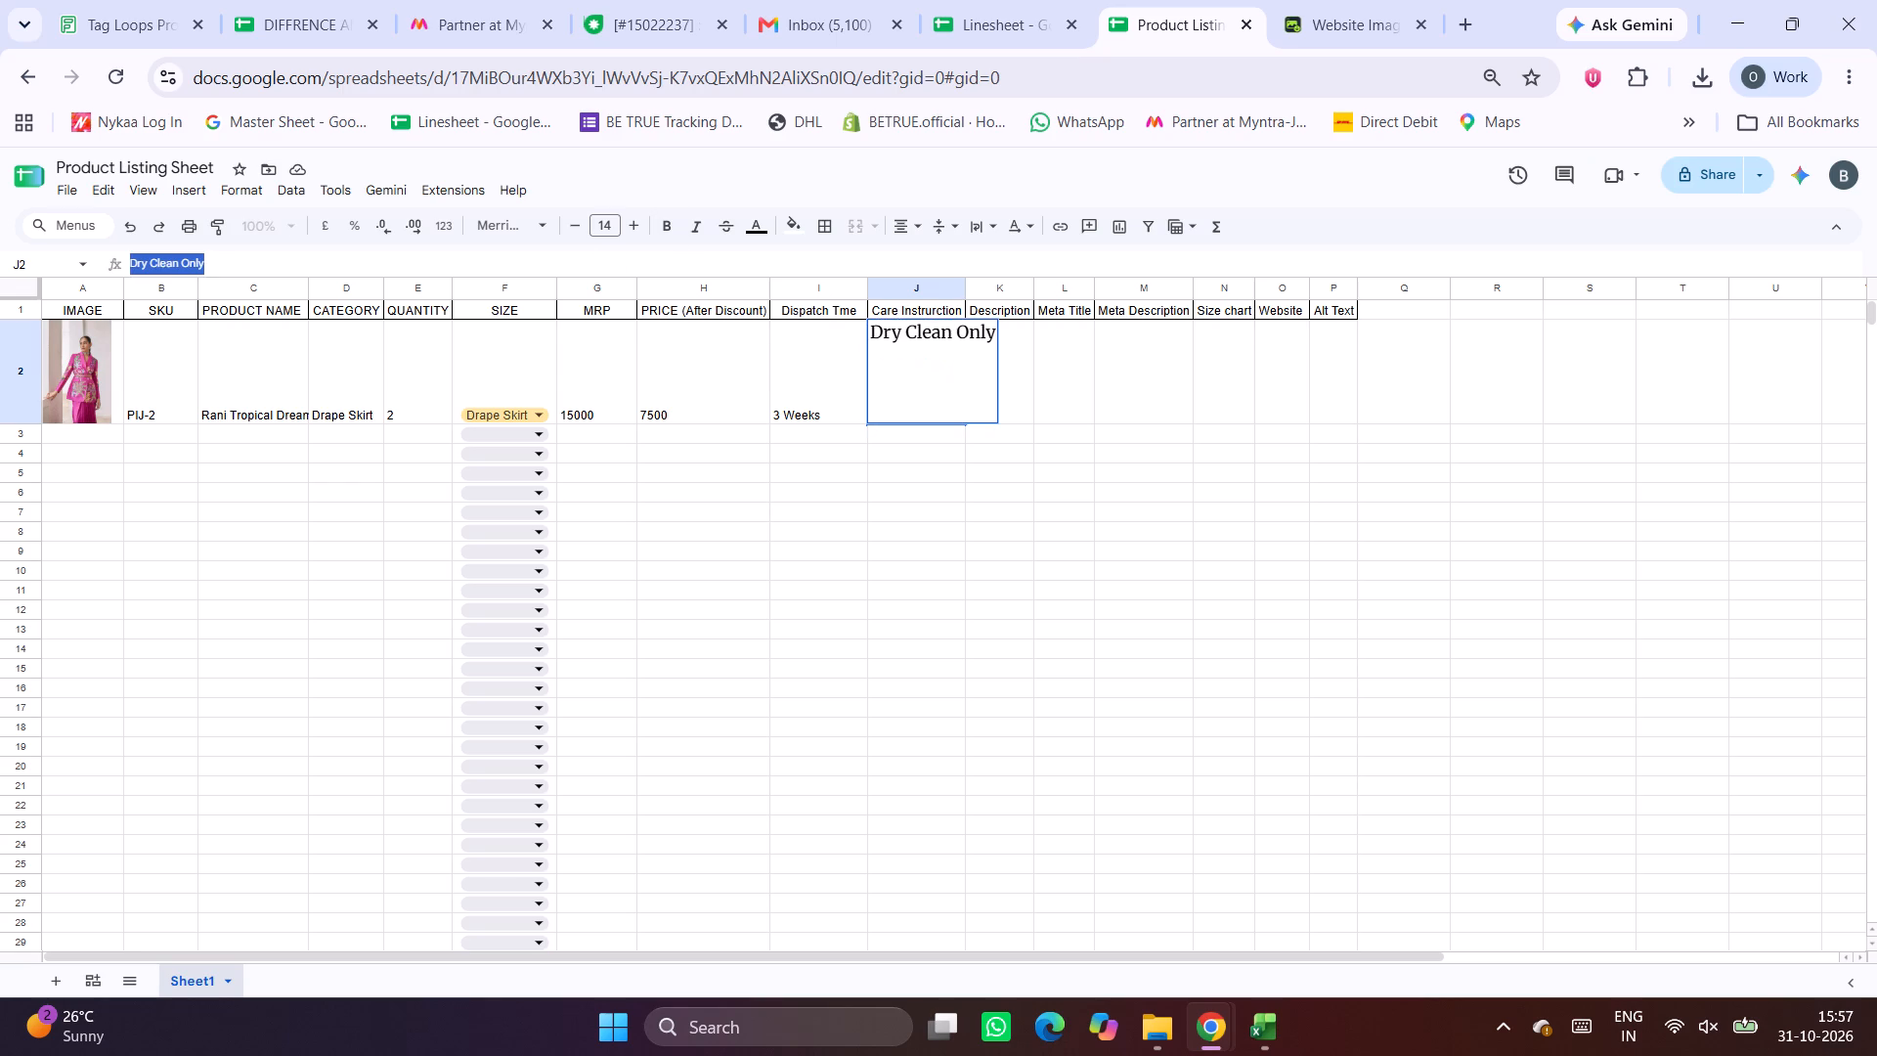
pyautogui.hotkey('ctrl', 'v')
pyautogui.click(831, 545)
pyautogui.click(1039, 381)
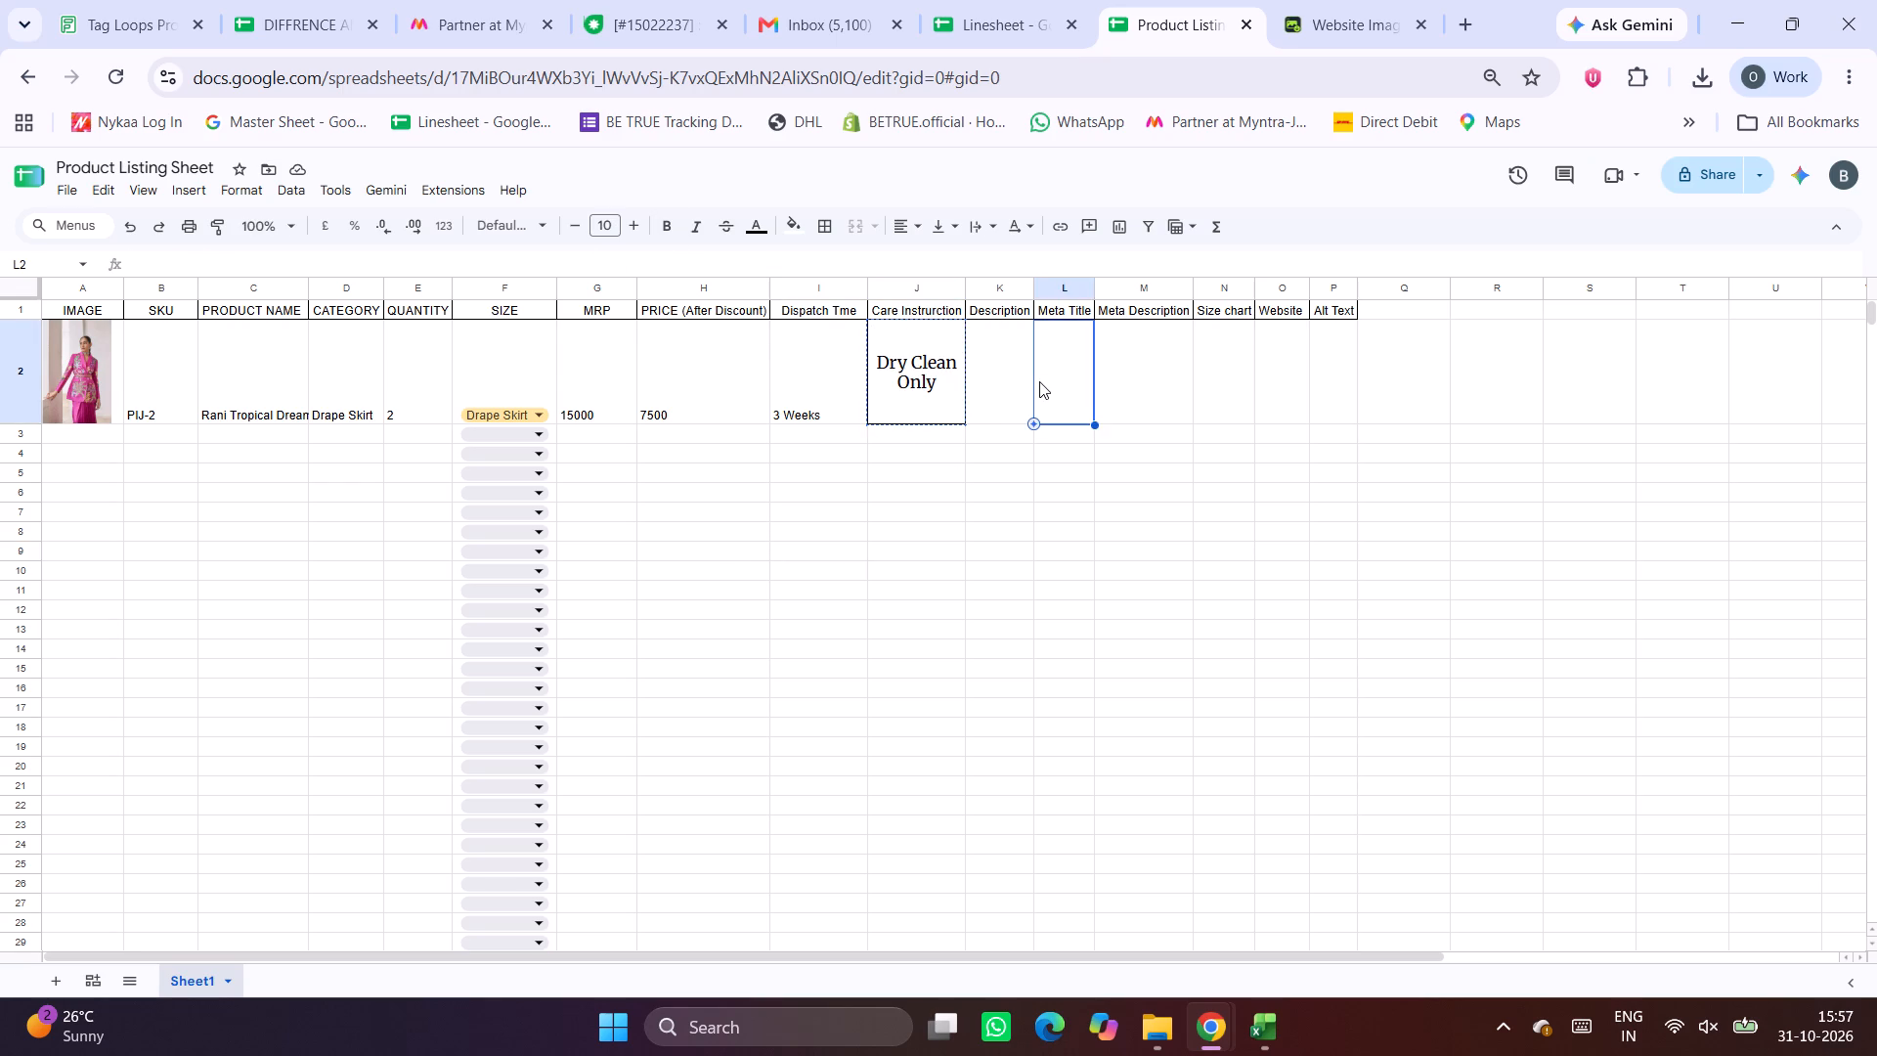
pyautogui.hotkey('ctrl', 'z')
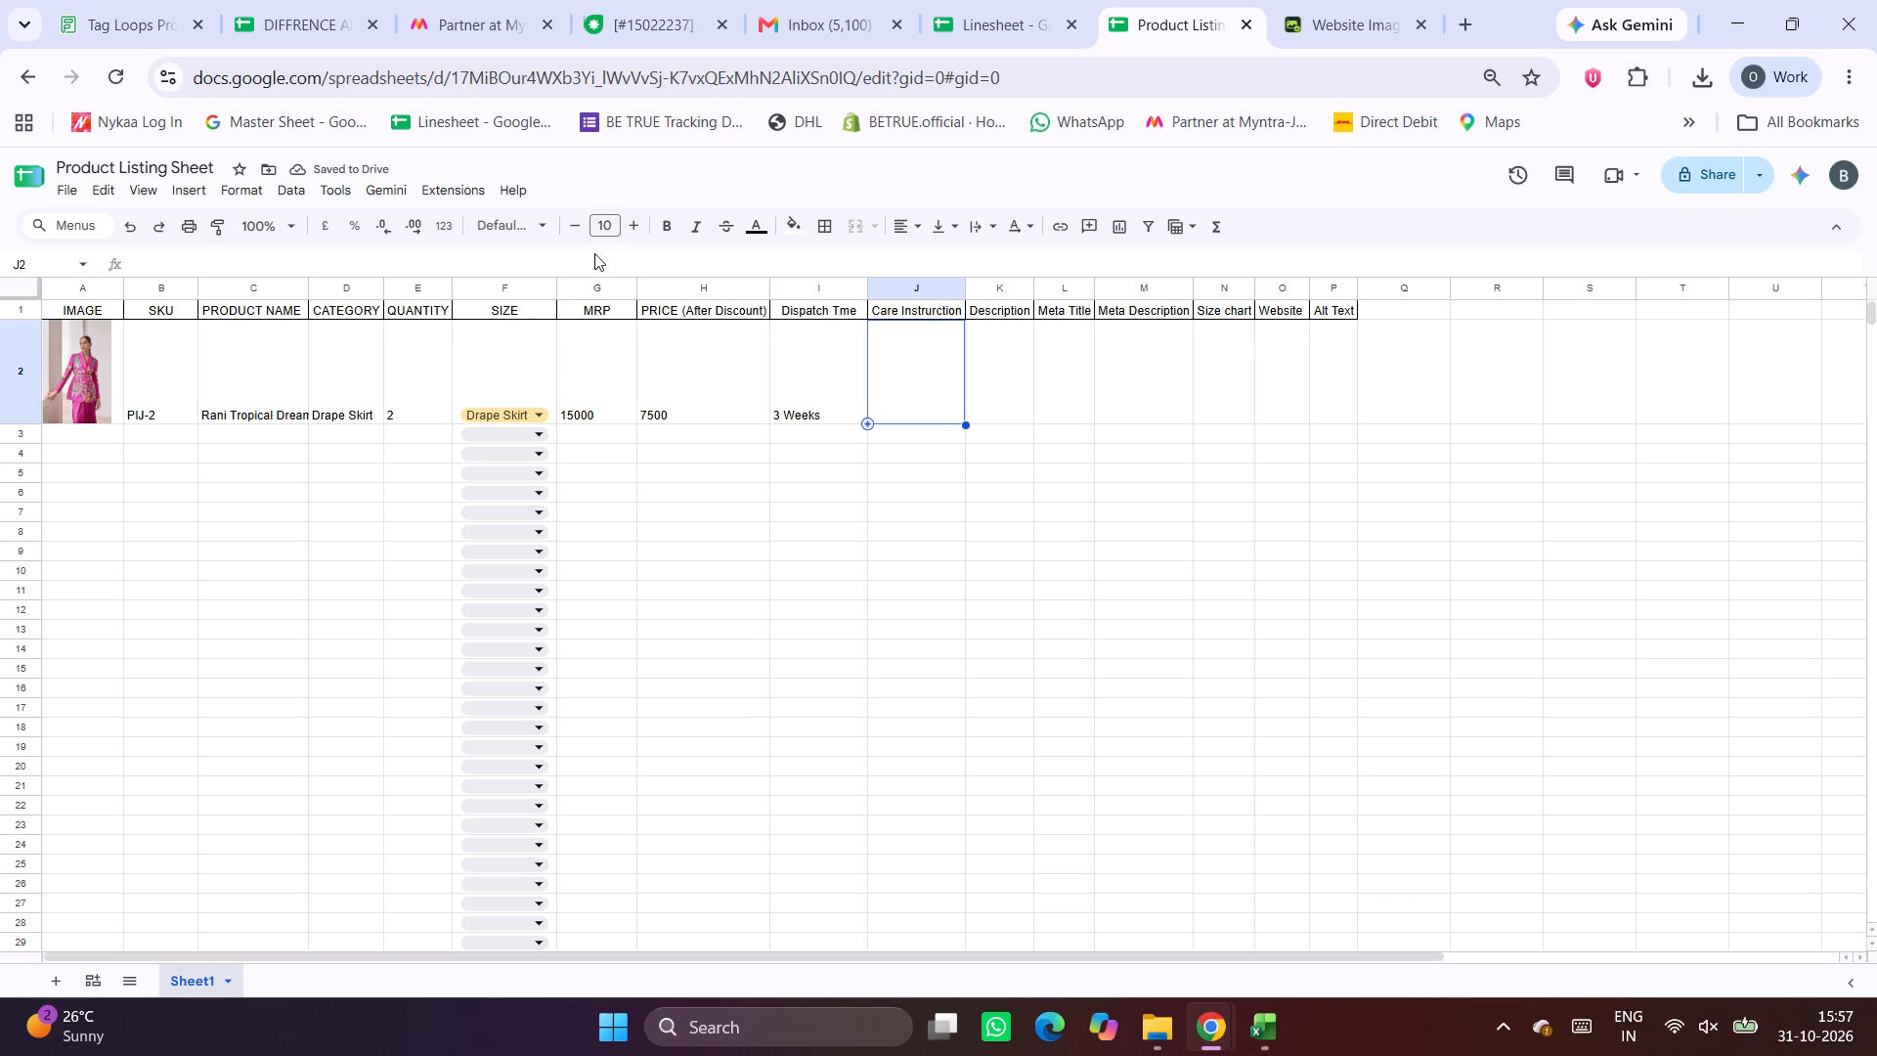
# Paste Dry Clean Only into cell J2 as text without the Linesheet's formatting.
pyautogui.click(581, 260)
pyautogui.hotkey('ctrl', 'v')
pyautogui.click(935, 631)
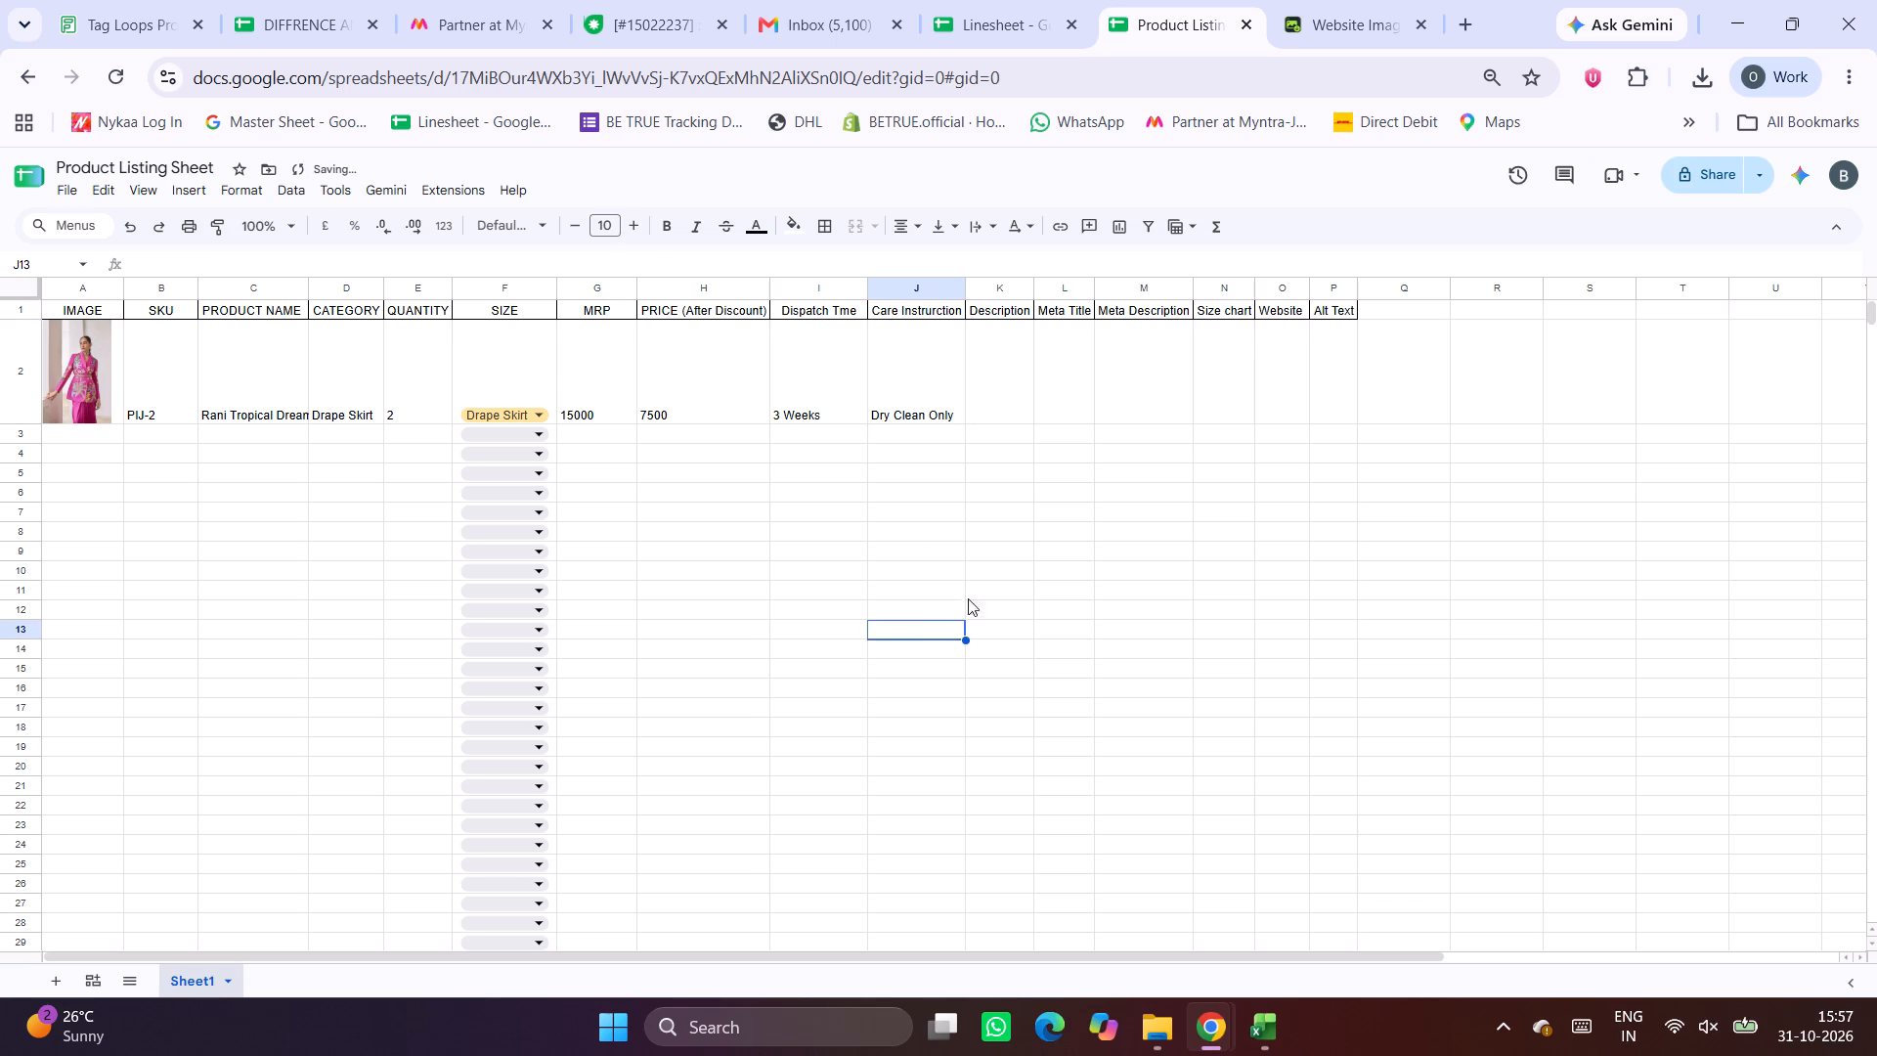
# Locate PIJ - 2's product description in the Linesheet and narrow the Product Discreption column to less than half its width.
pyautogui.click(1002, 382)
pyautogui.click(1004, 0)
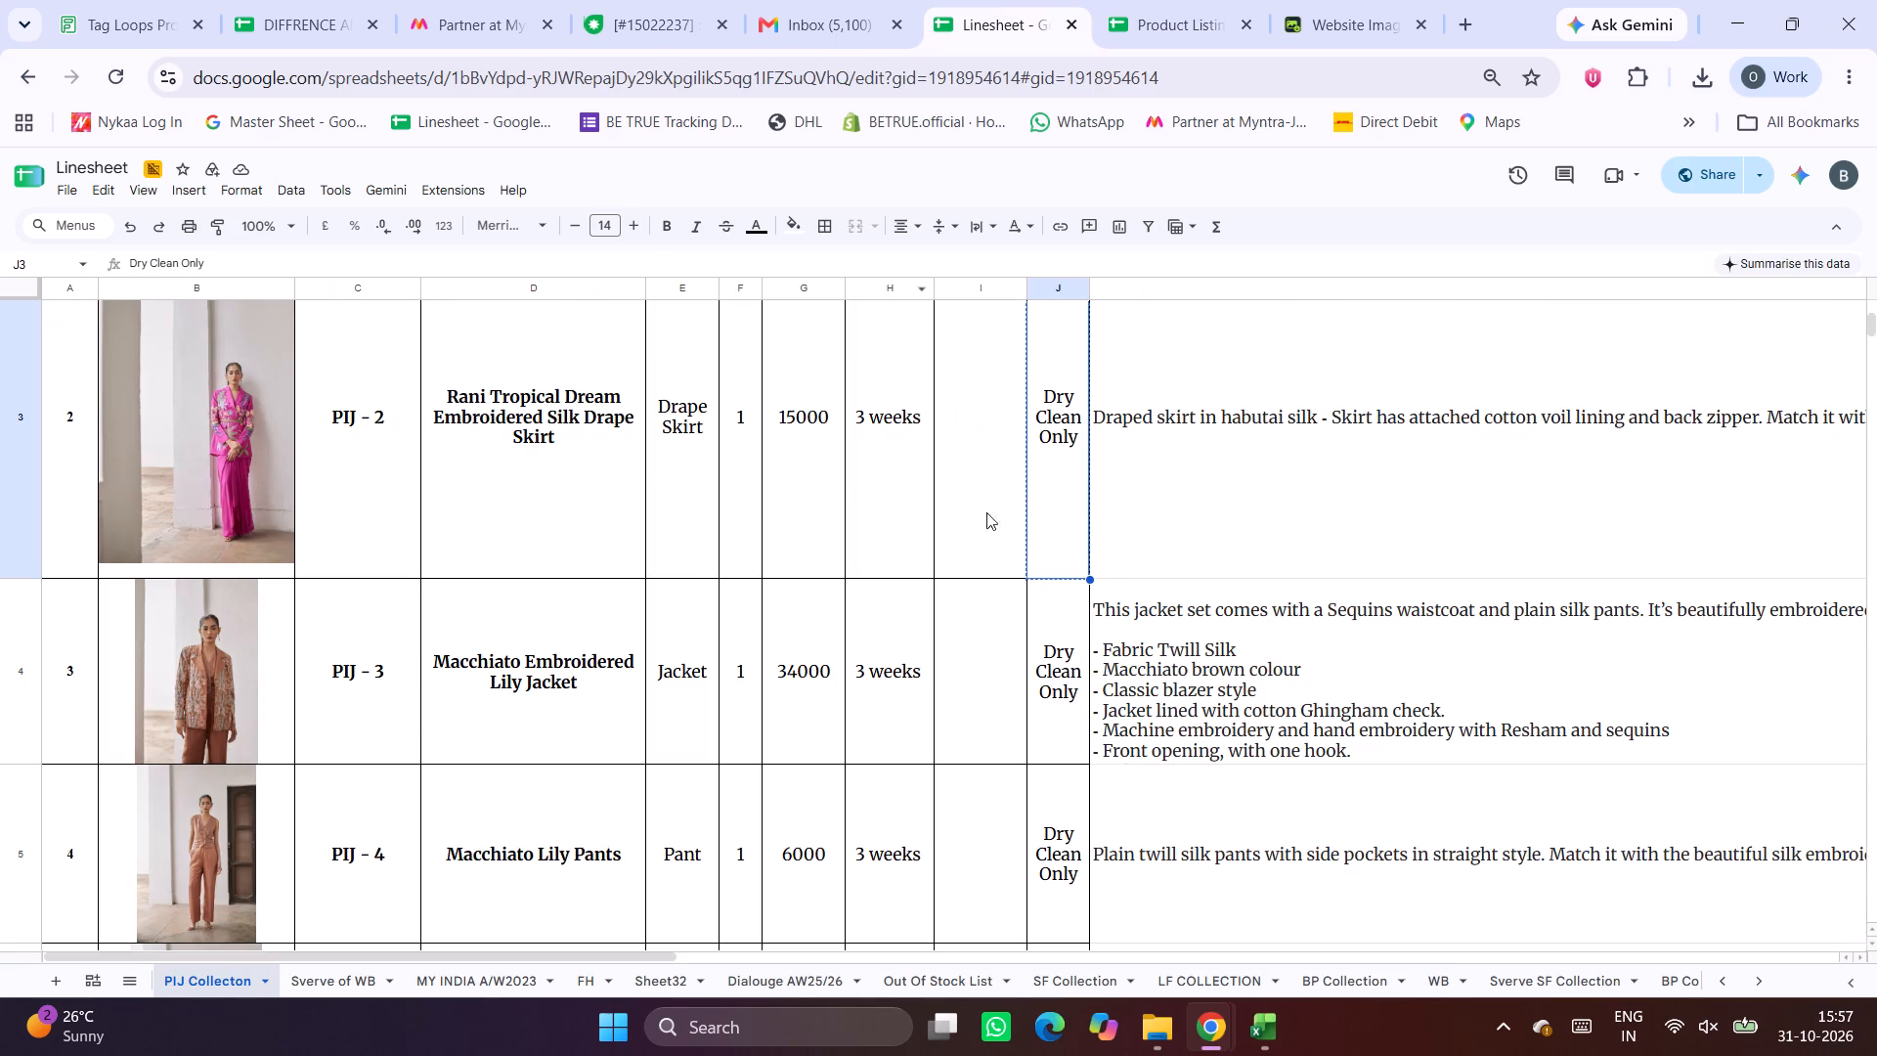
pyautogui.click(1231, 514)
pyautogui.hscroll(-10, 1231, 514)
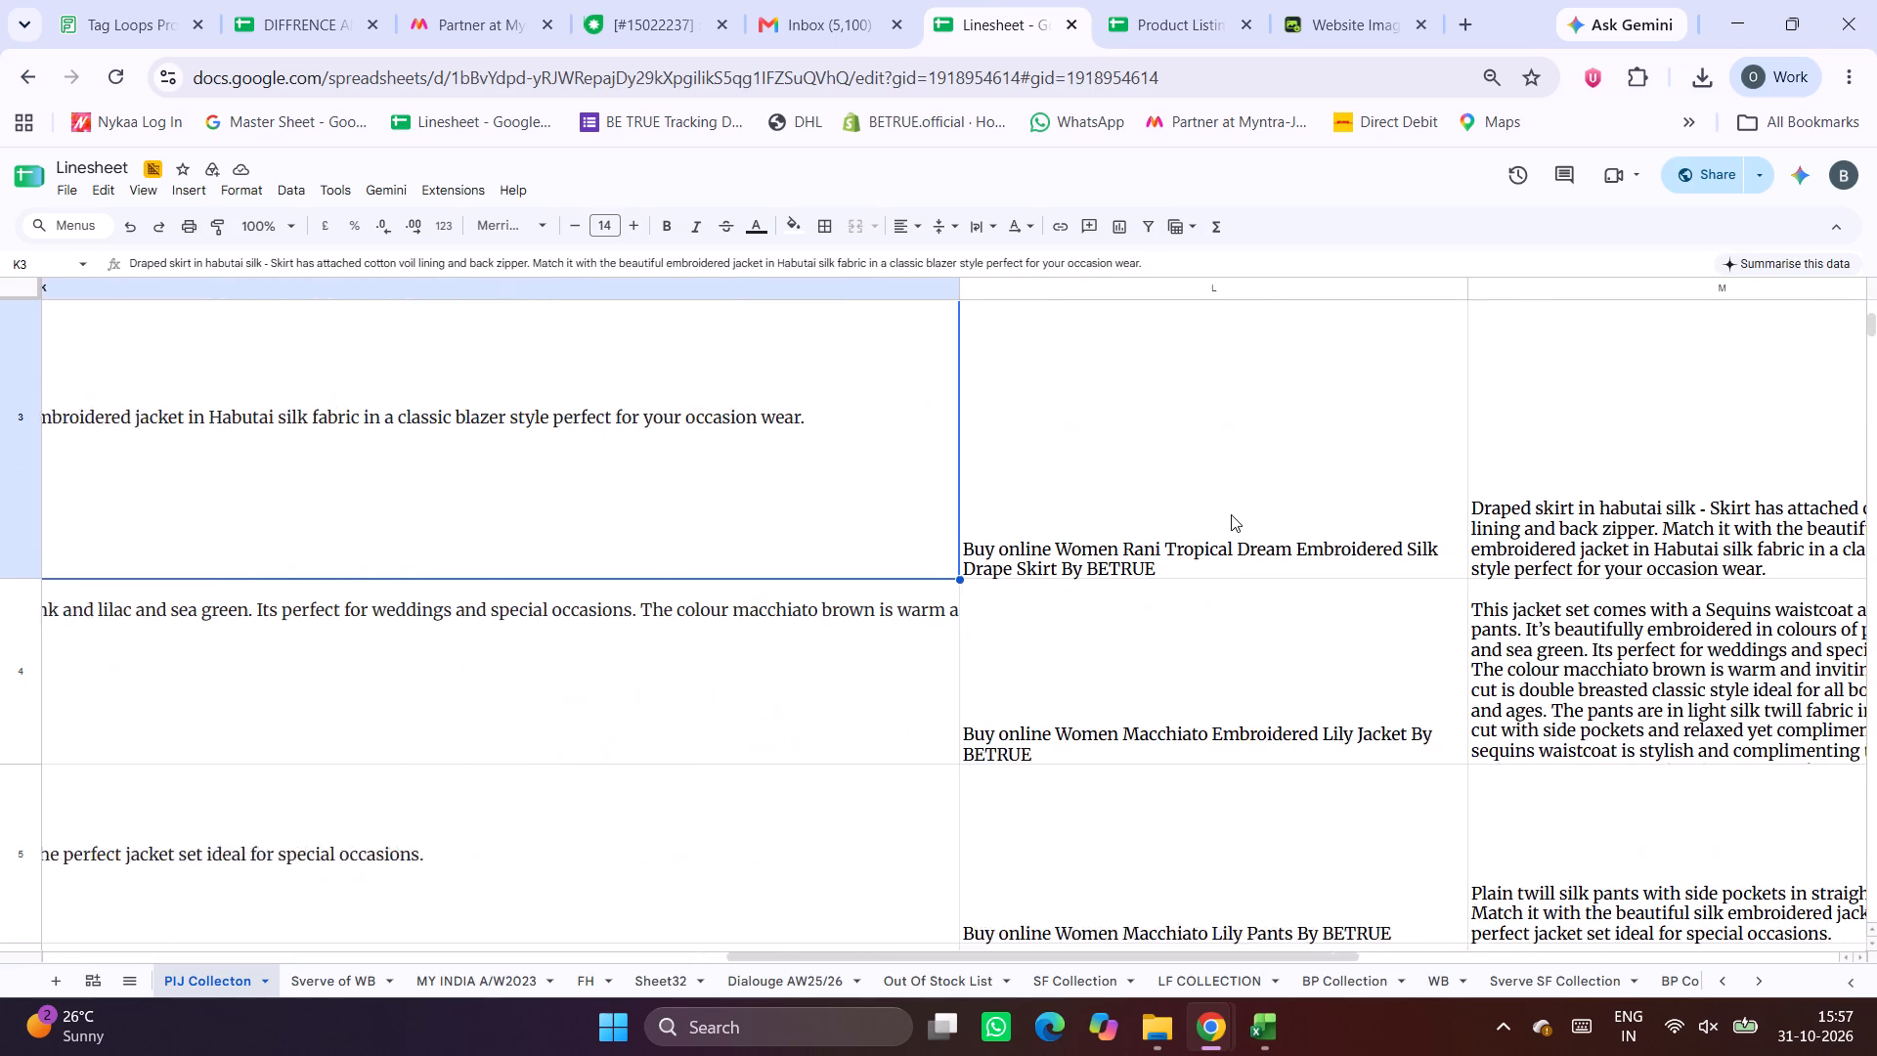
pyautogui.scroll(5, 1231, 514)
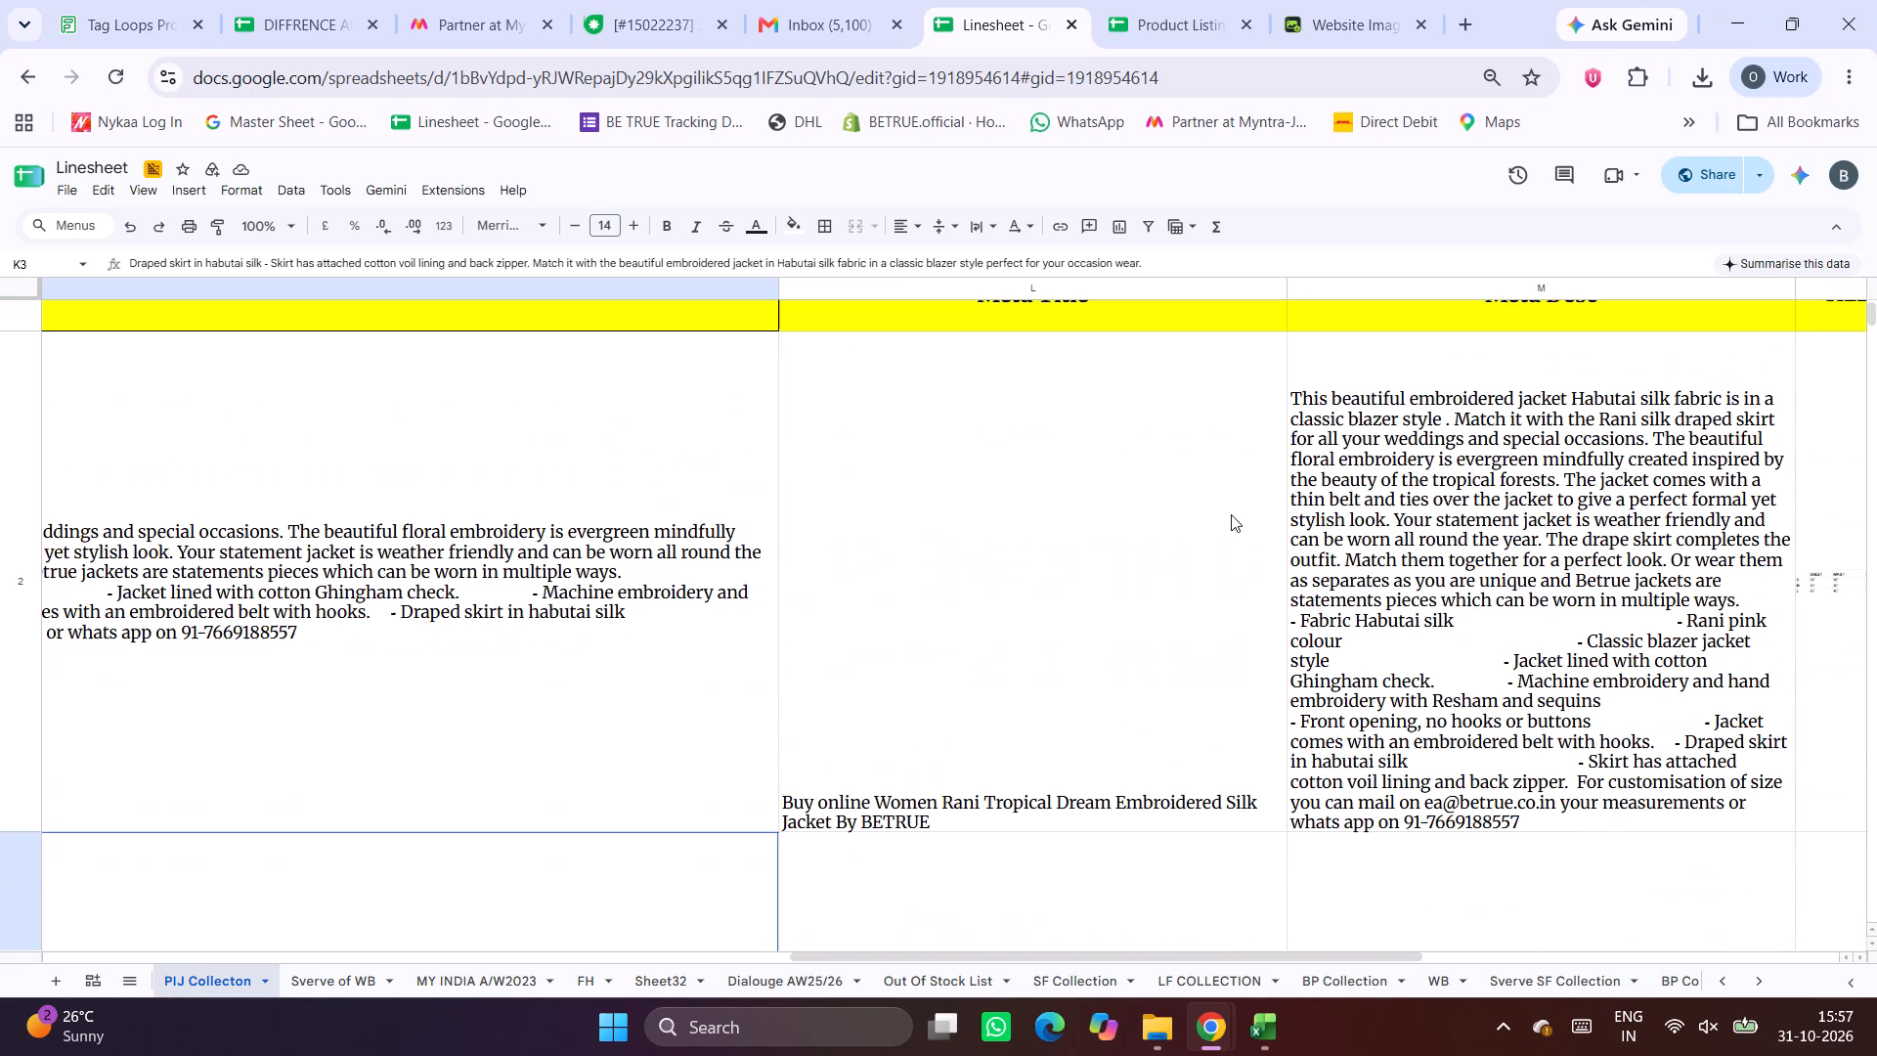
pyautogui.scroll(1, 1231, 514)
pyautogui.scroll(-2, 1231, 514)
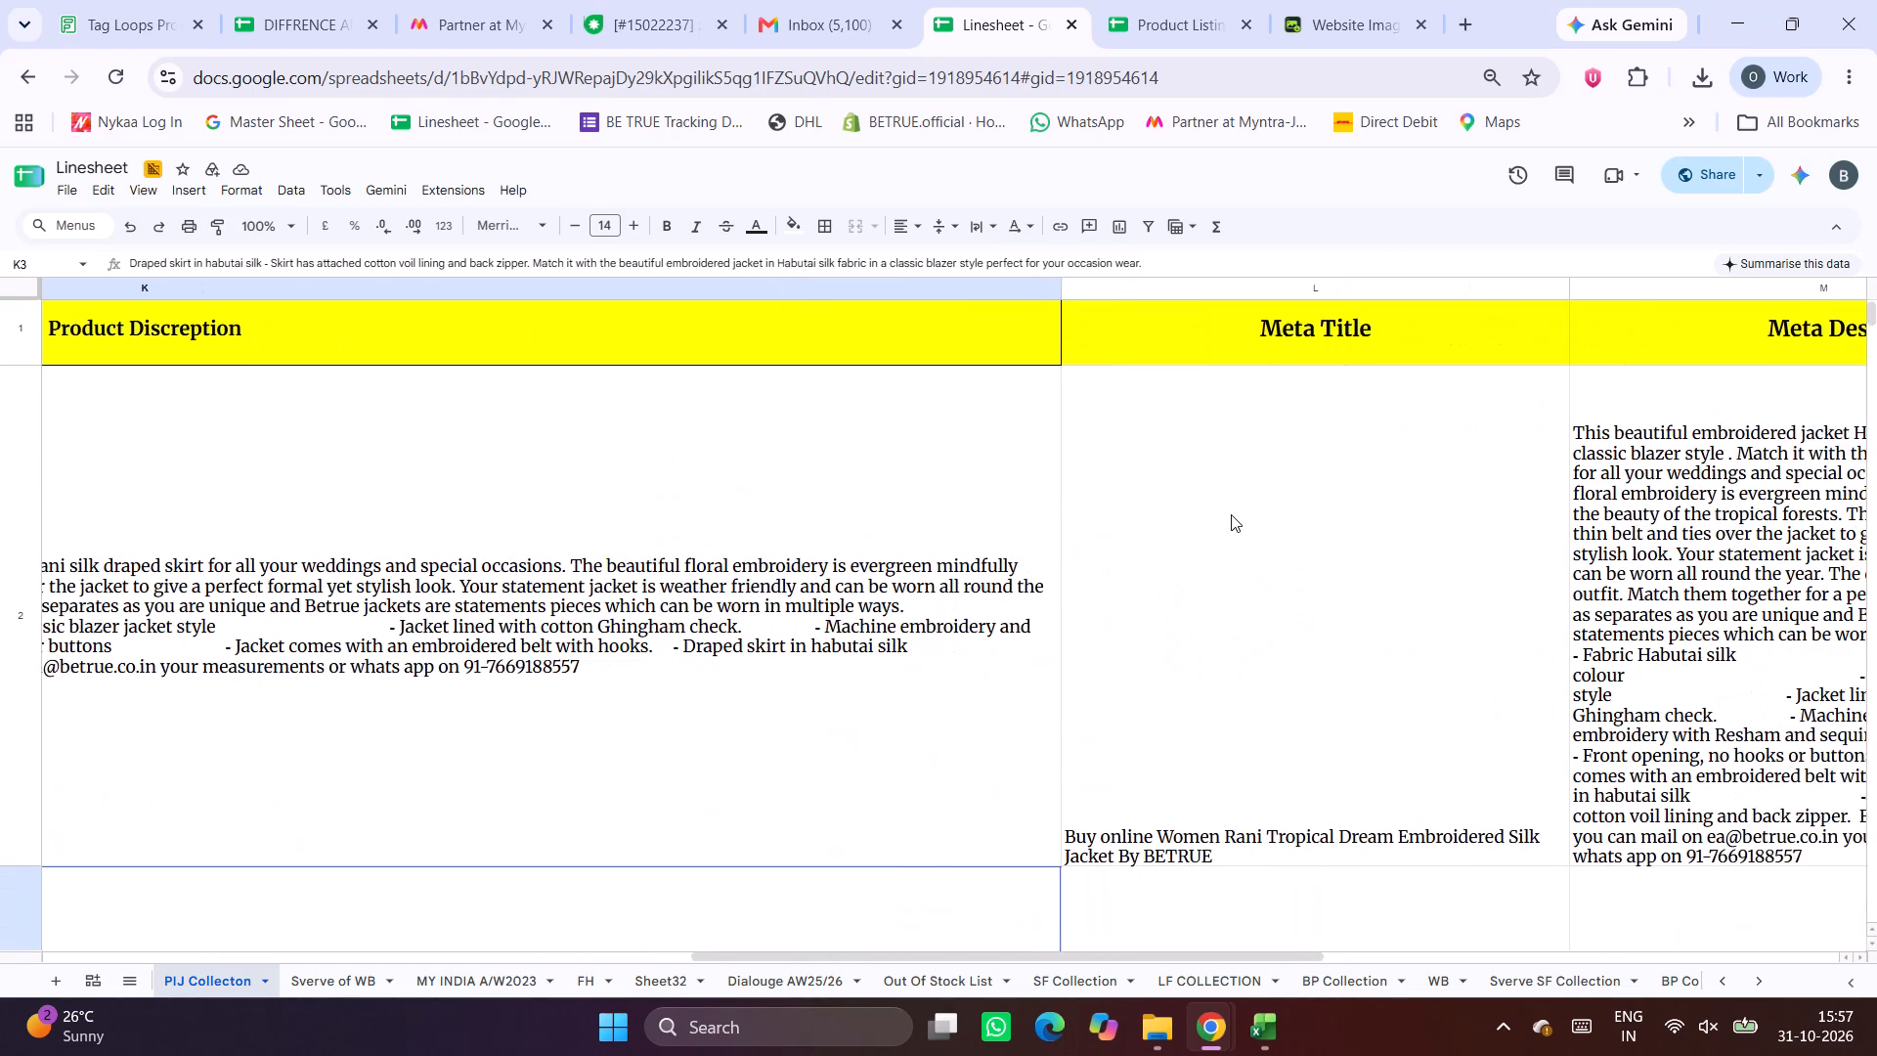
pyautogui.scroll(-1, 1231, 514)
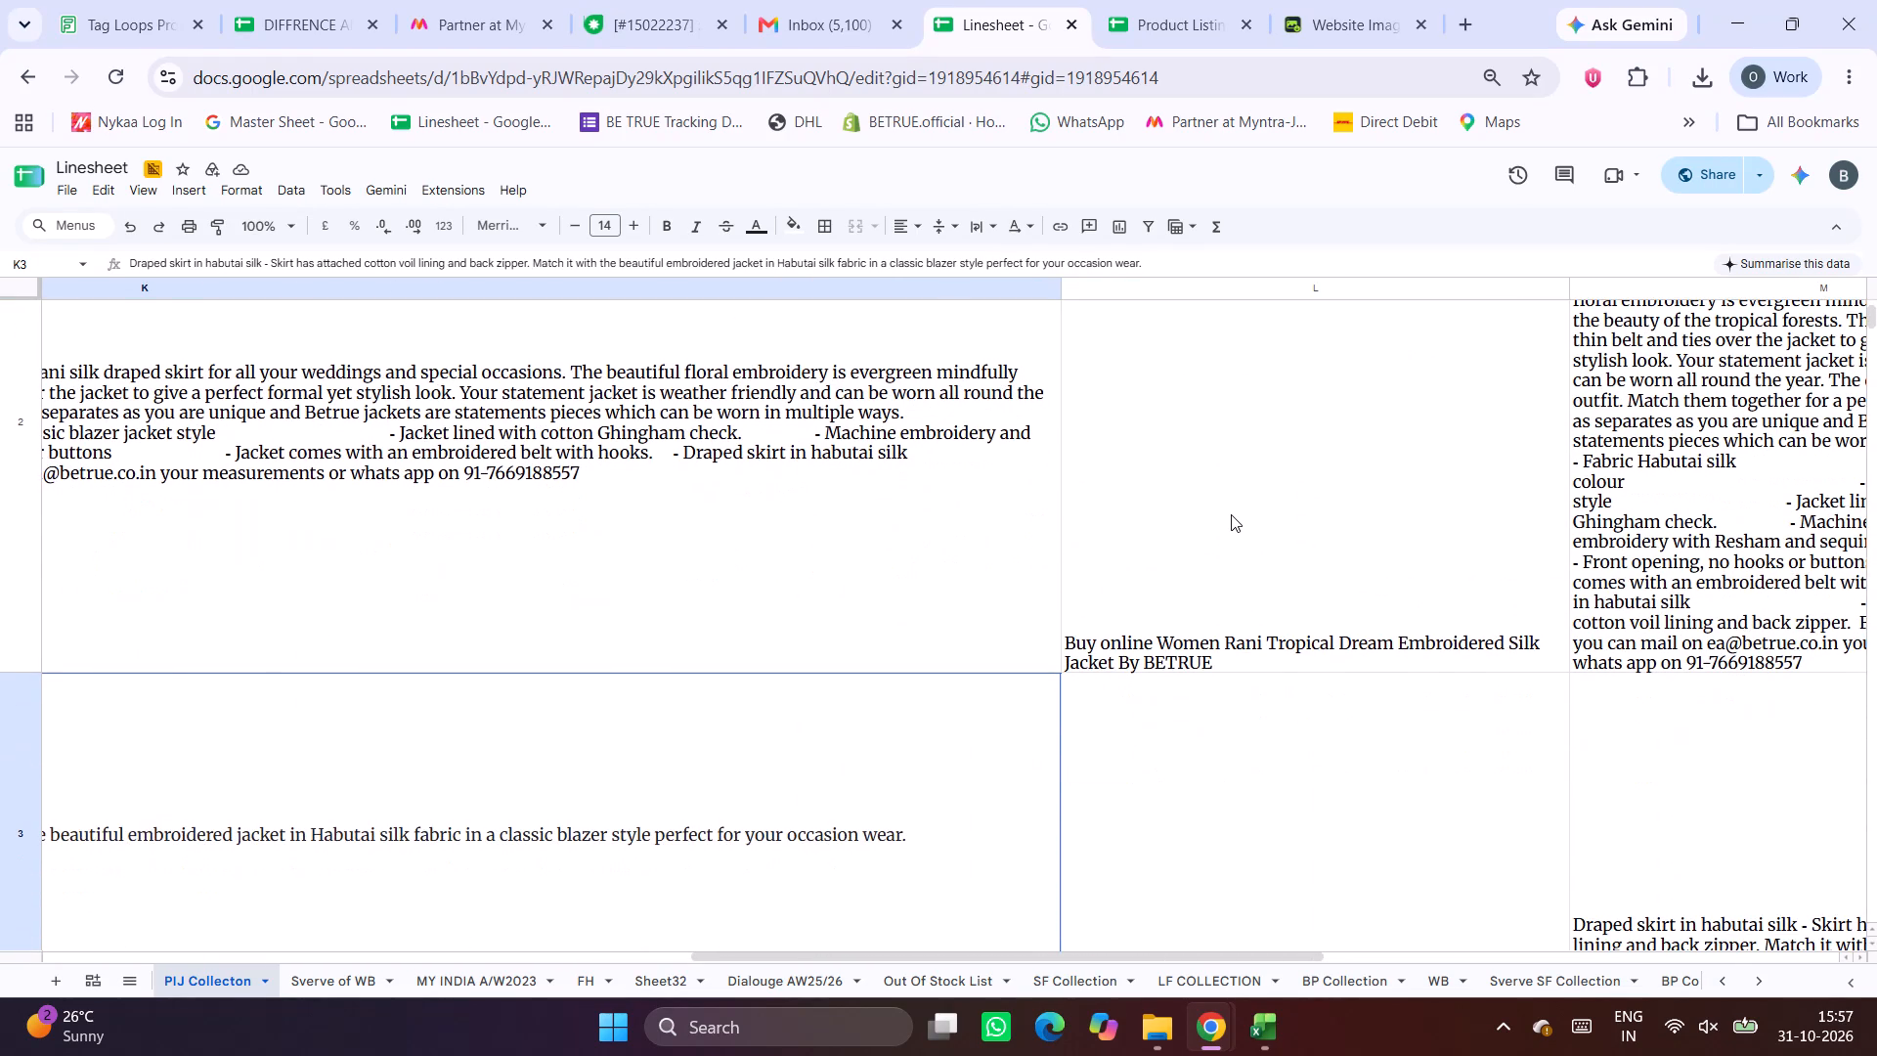
pyautogui.hotkey('ctrl', '-')
pyautogui.hotkey('ctrl', '-')
pyautogui.hscroll(4, 1231, 514)
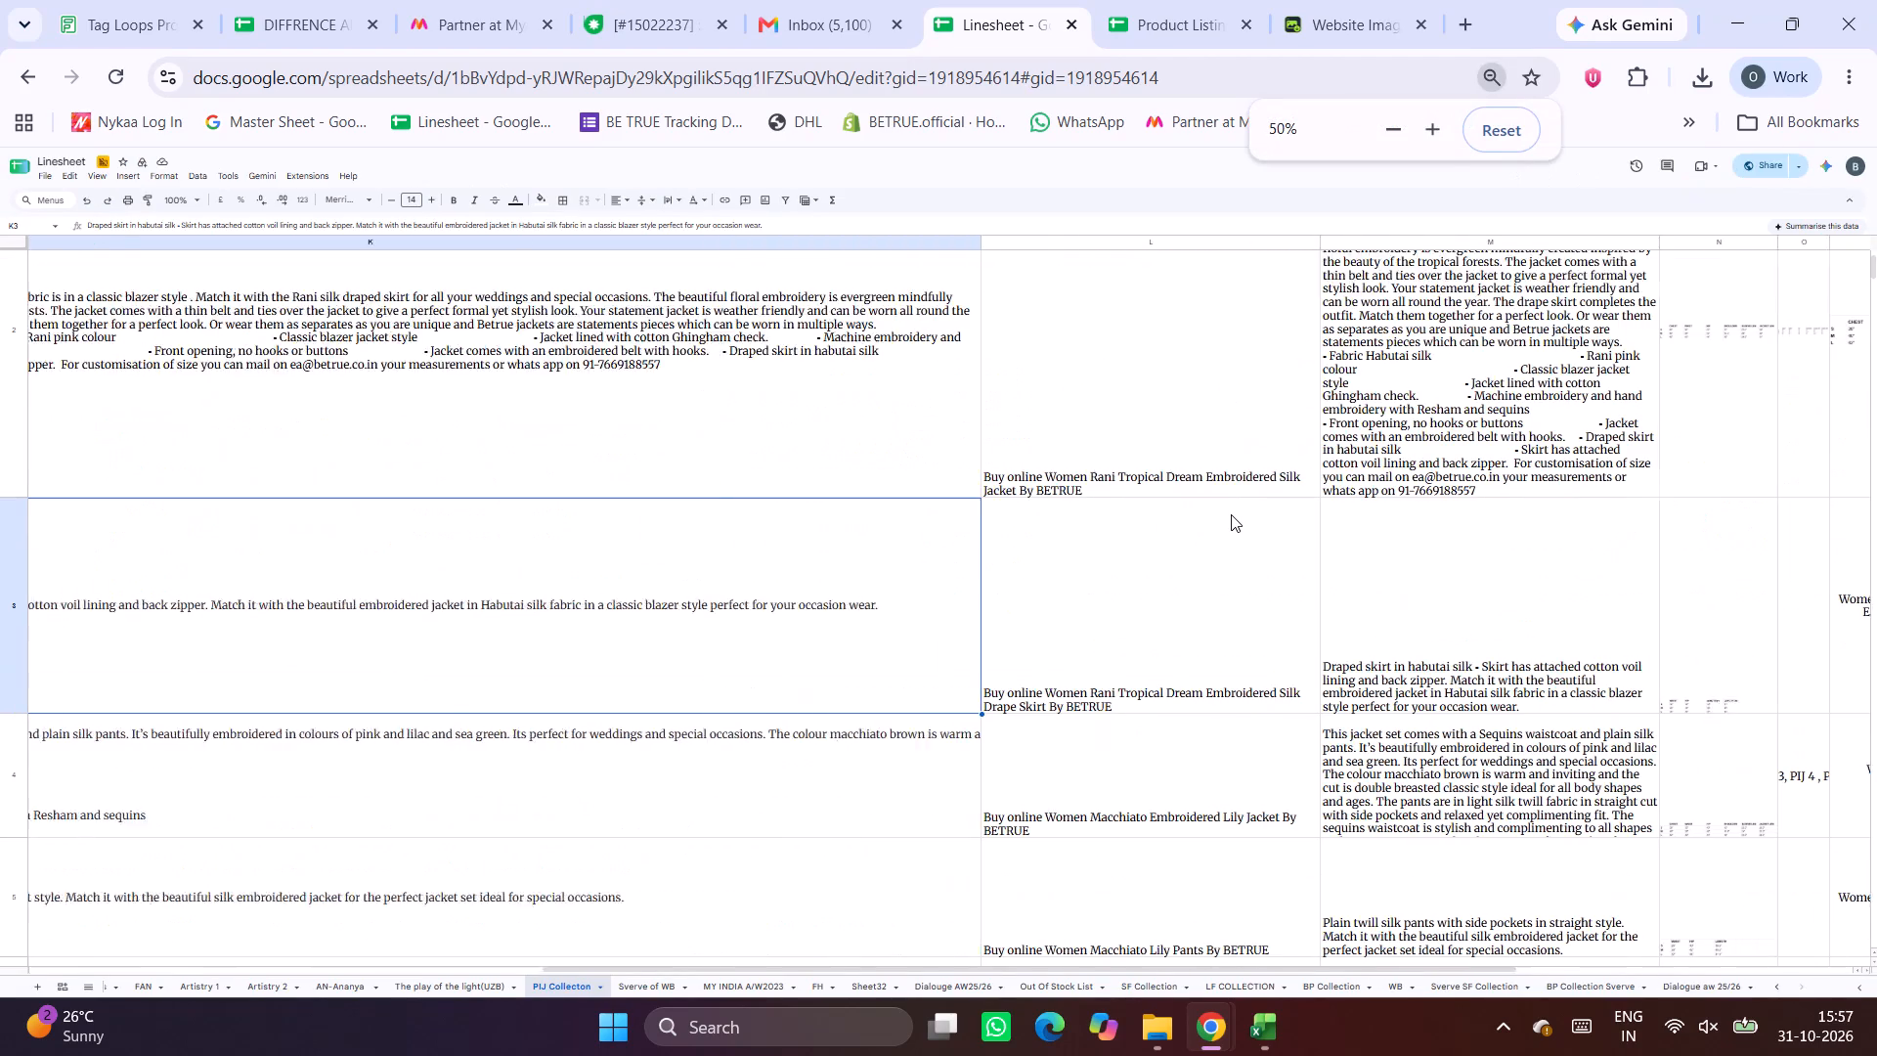
pyautogui.scroll(3, 1231, 514)
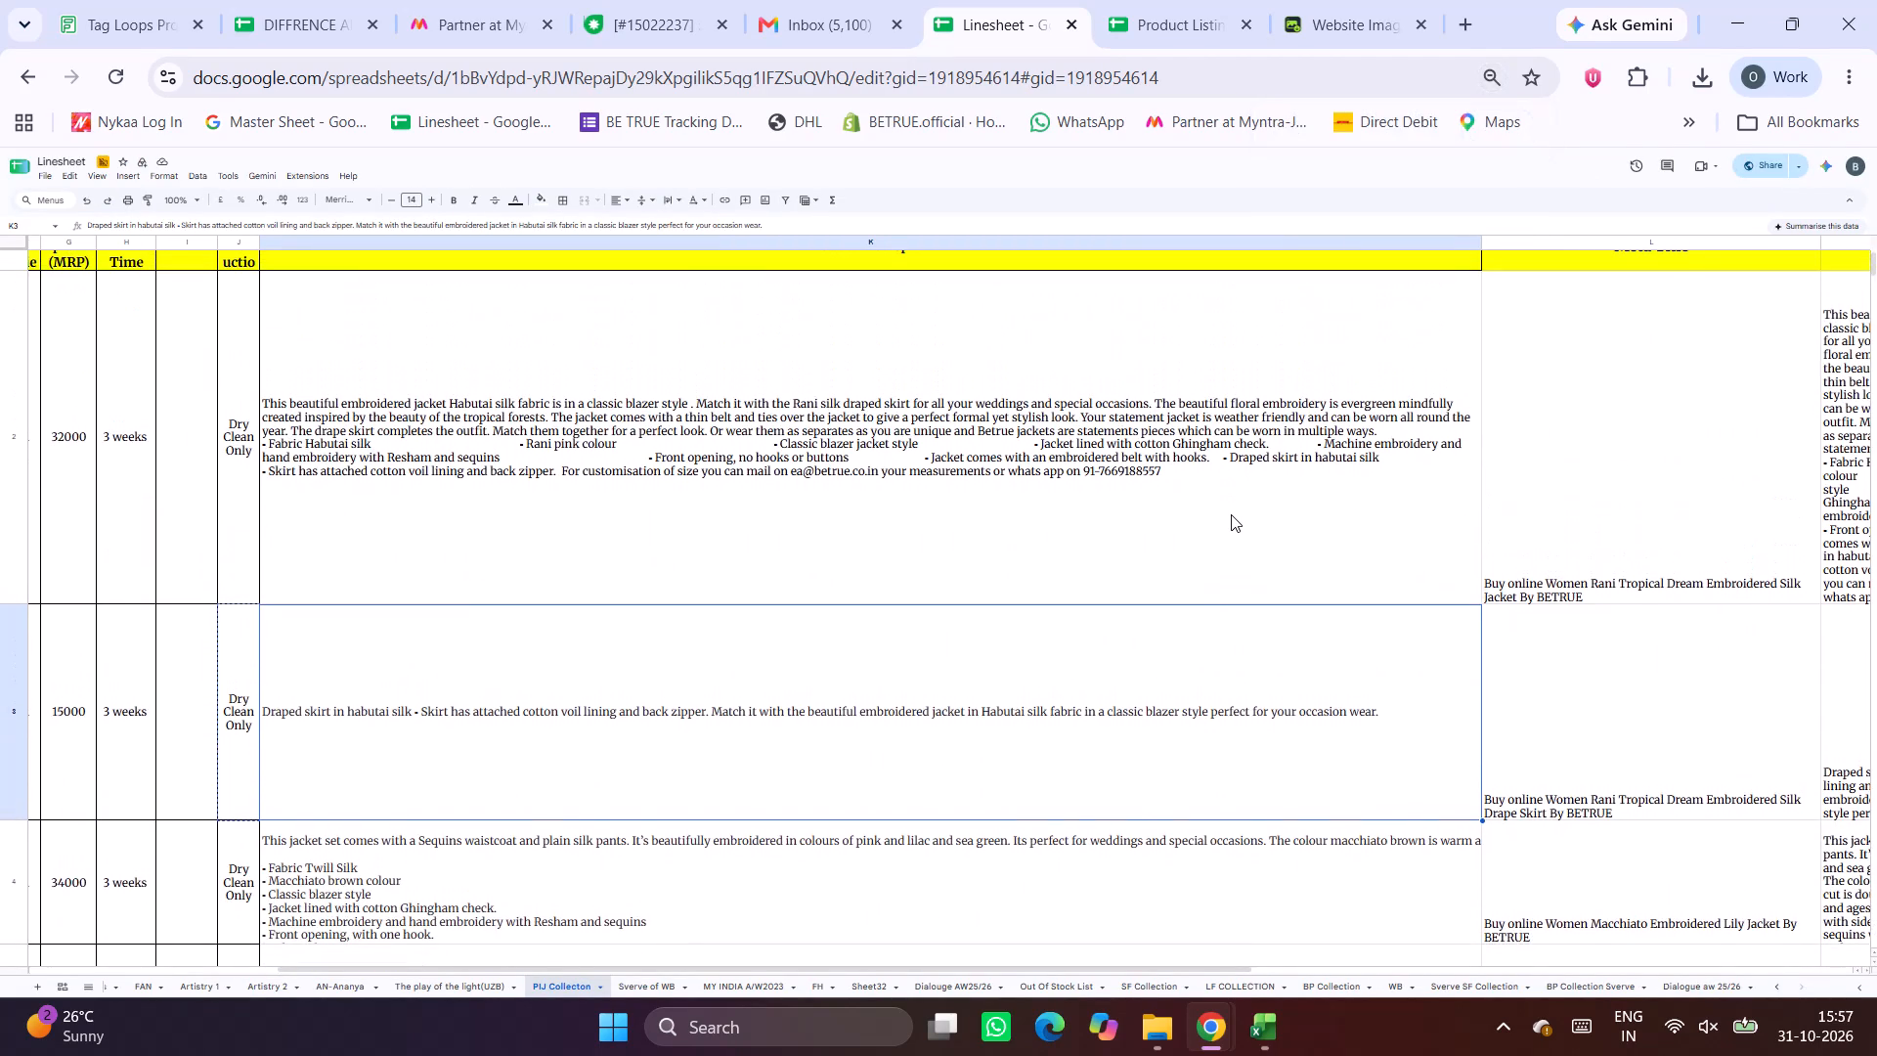
pyautogui.moveTo(1484, 243); pyautogui.dragTo(806, 294)
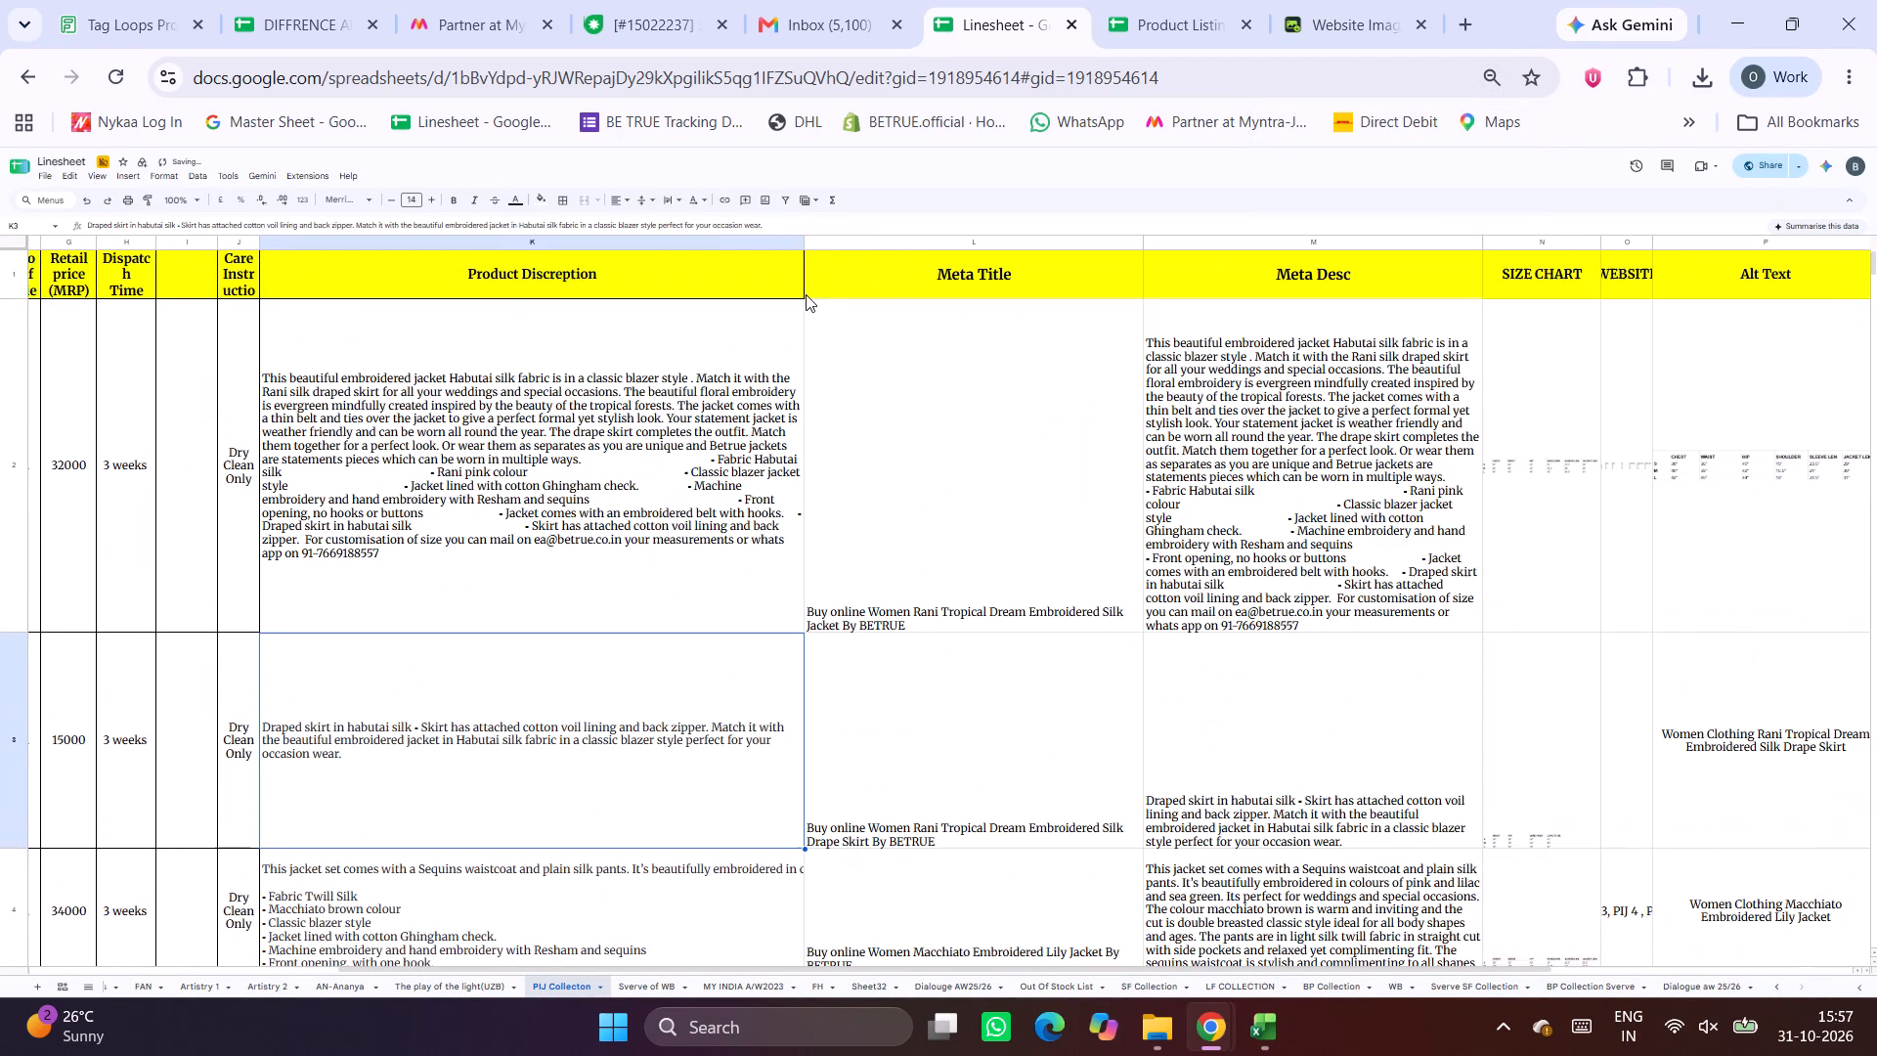
# Copy PIJ - 2's product description from the Linesheet into cell K2 of the Product Listing Sheet as text without the Linesheet's formatting.
pyautogui.hotkey('ctrl', 'c')
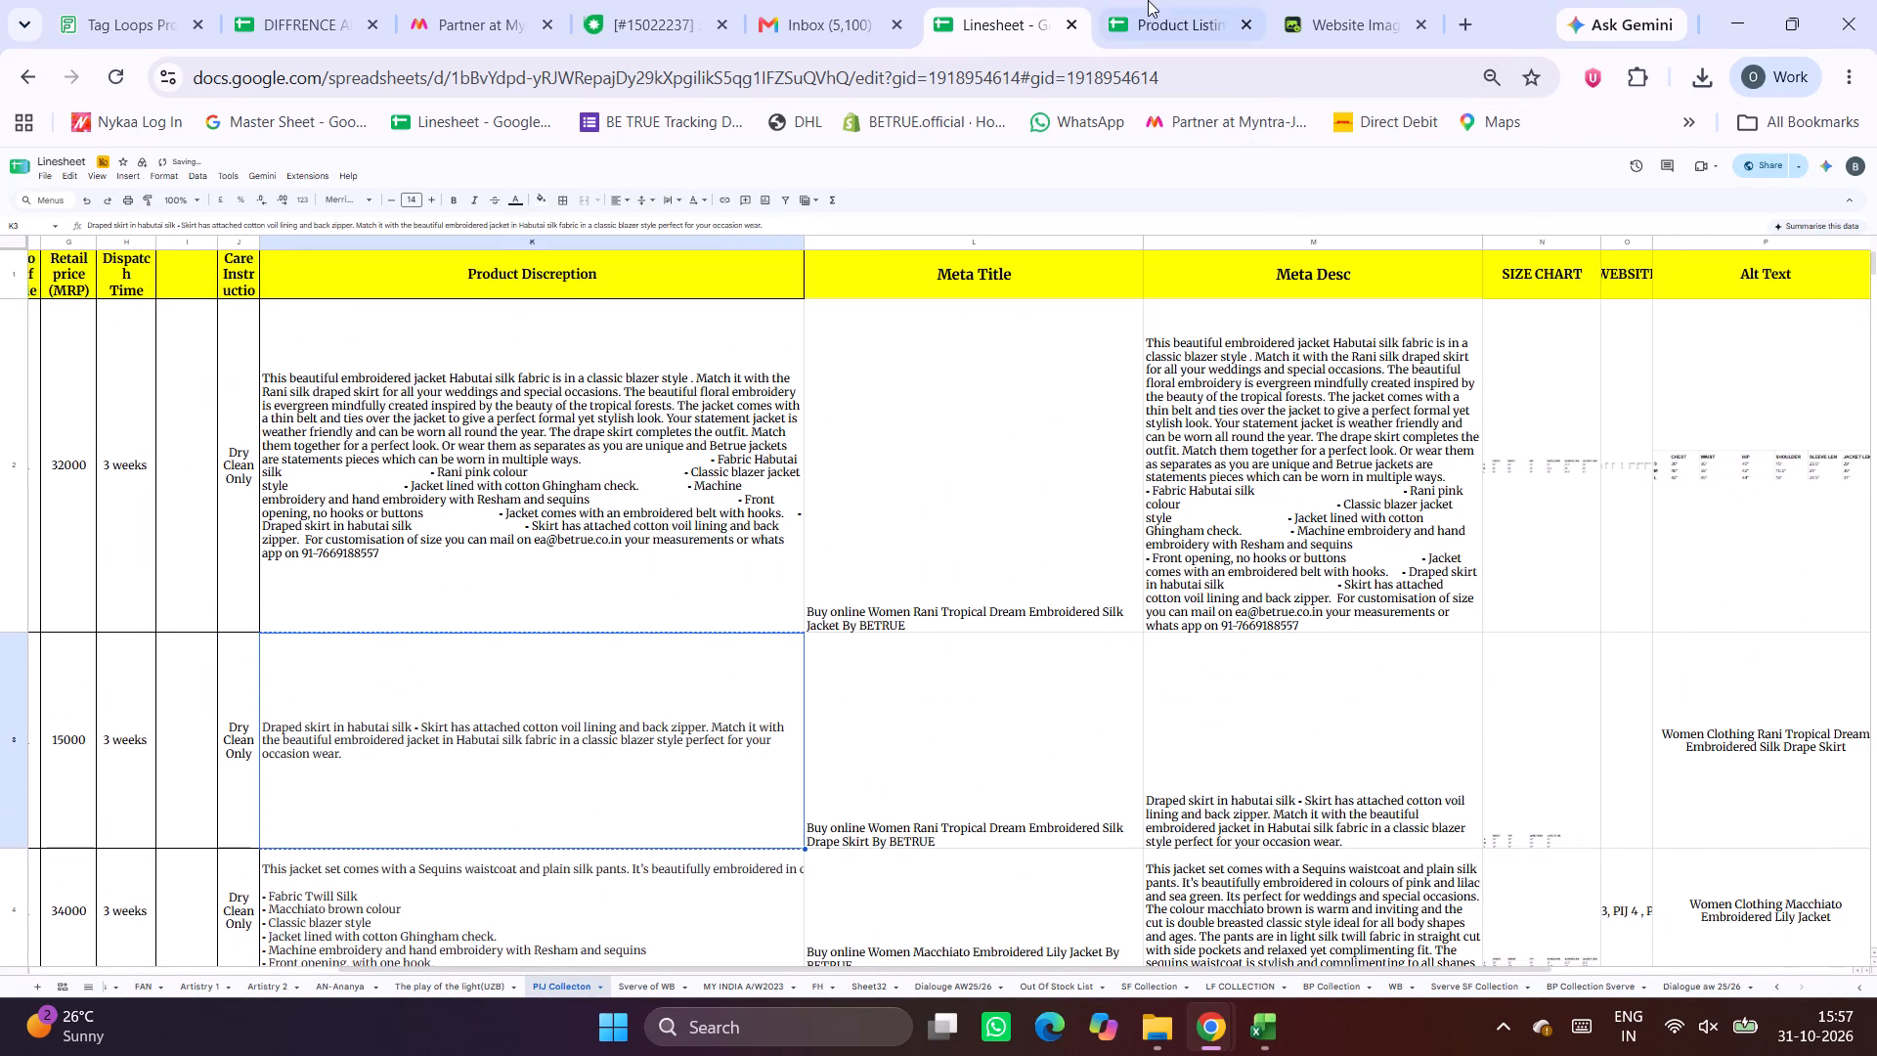
pyautogui.click(1148, 0)
pyautogui.hotkey('ctrl', 'v')
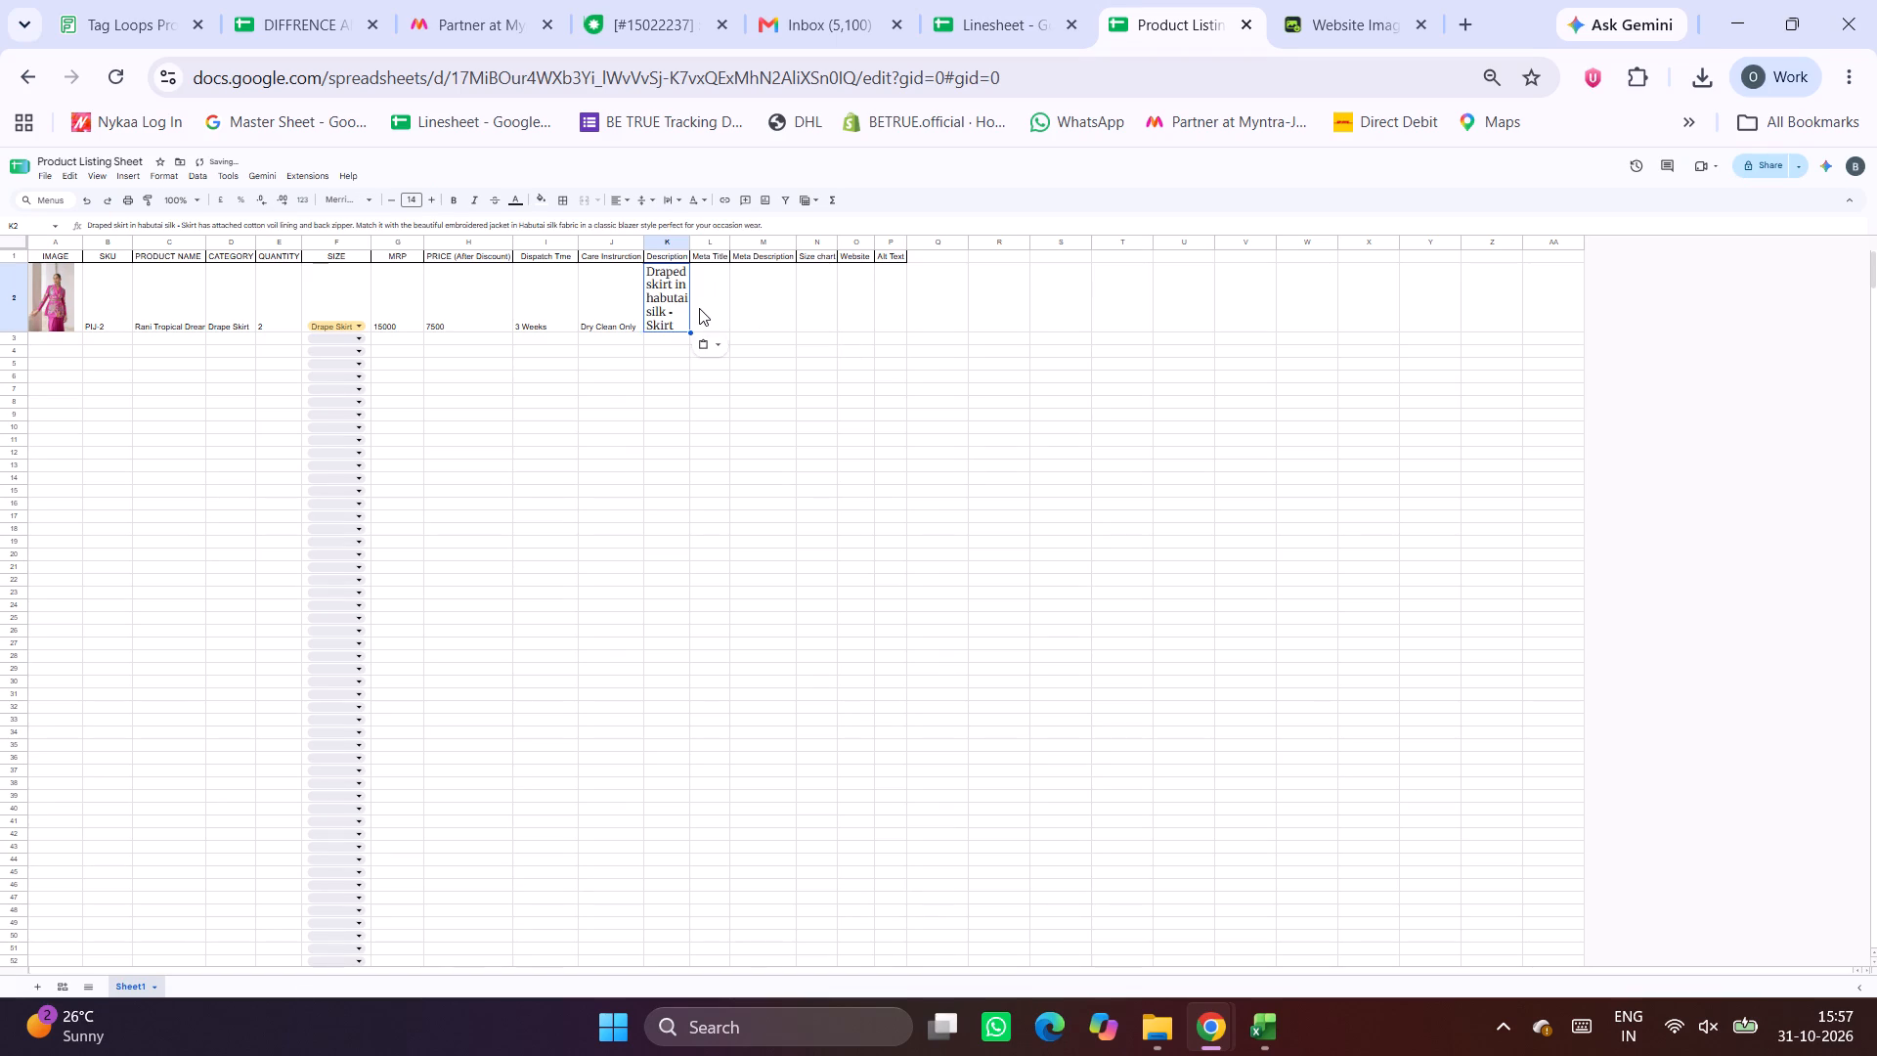
pyautogui.click(715, 293)
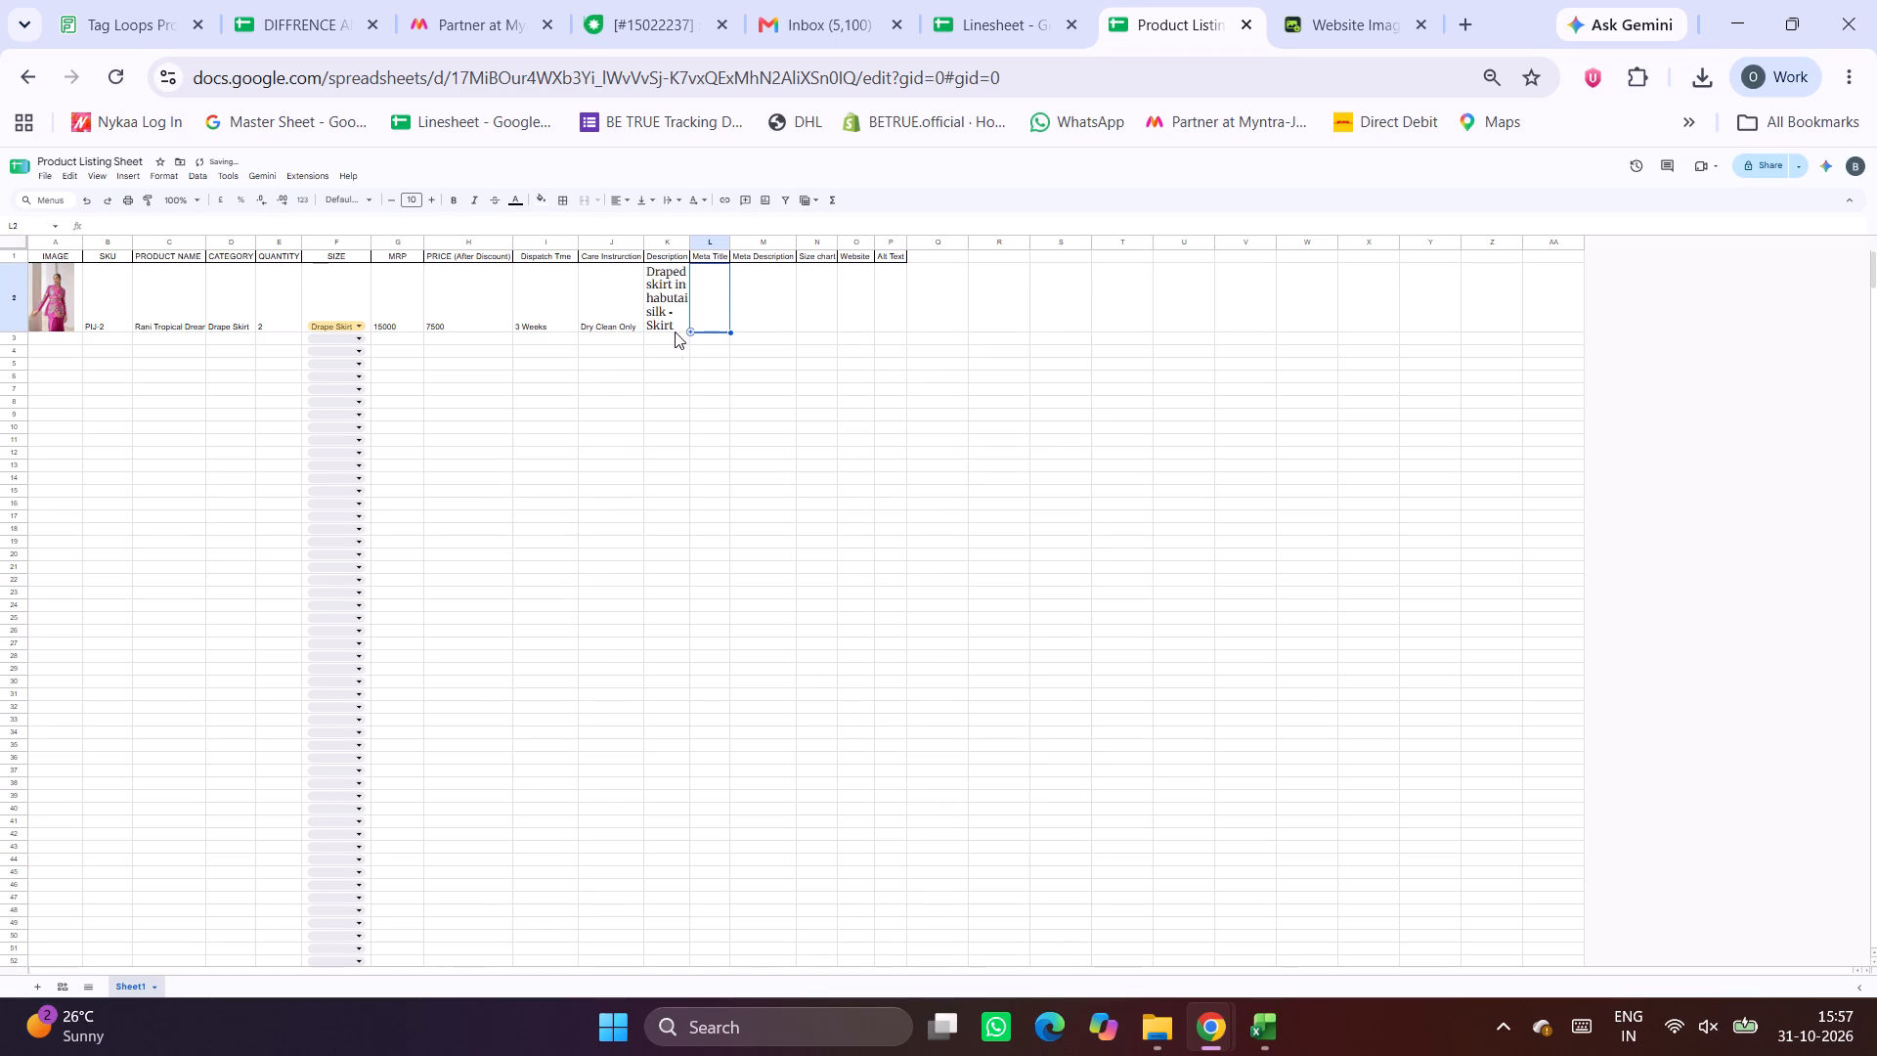
pyautogui.hotkey('ctrl', 'z')
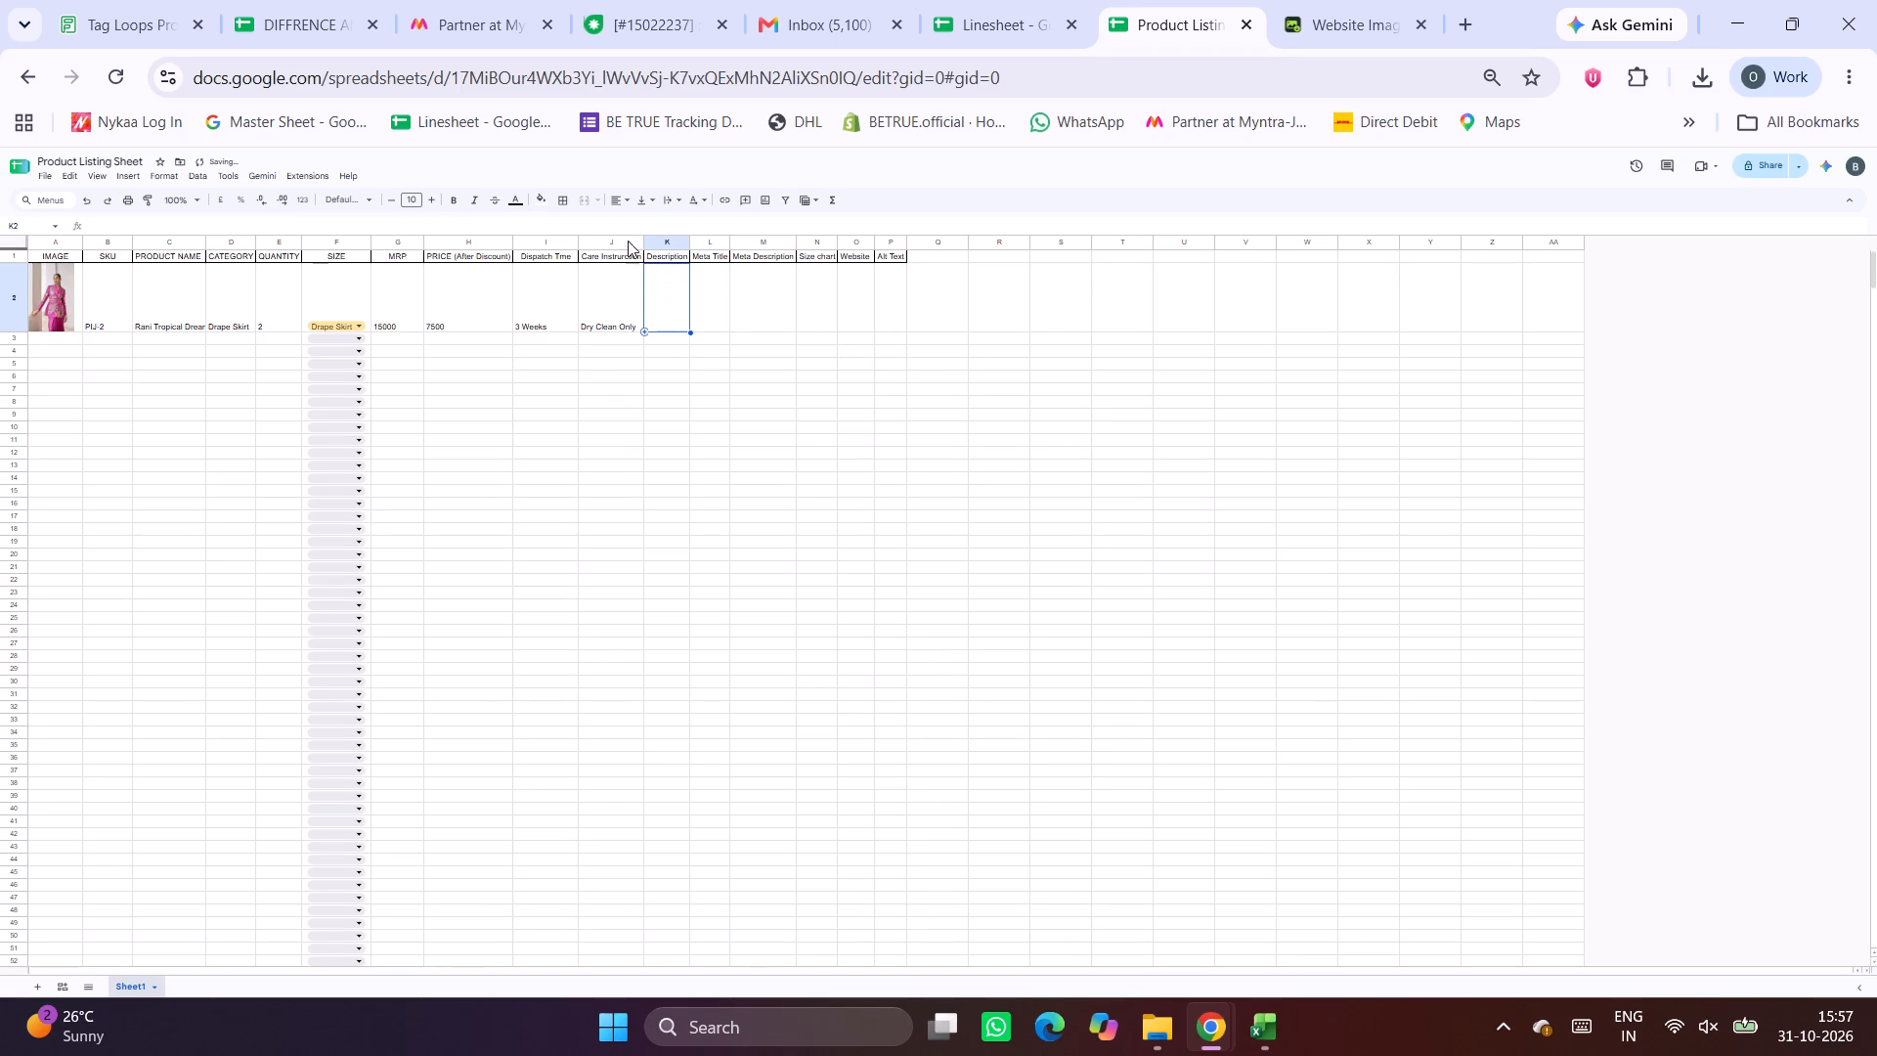
pyautogui.click(630, 224)
pyautogui.hotkey('ctrl', 'v')
pyautogui.click(760, 455)
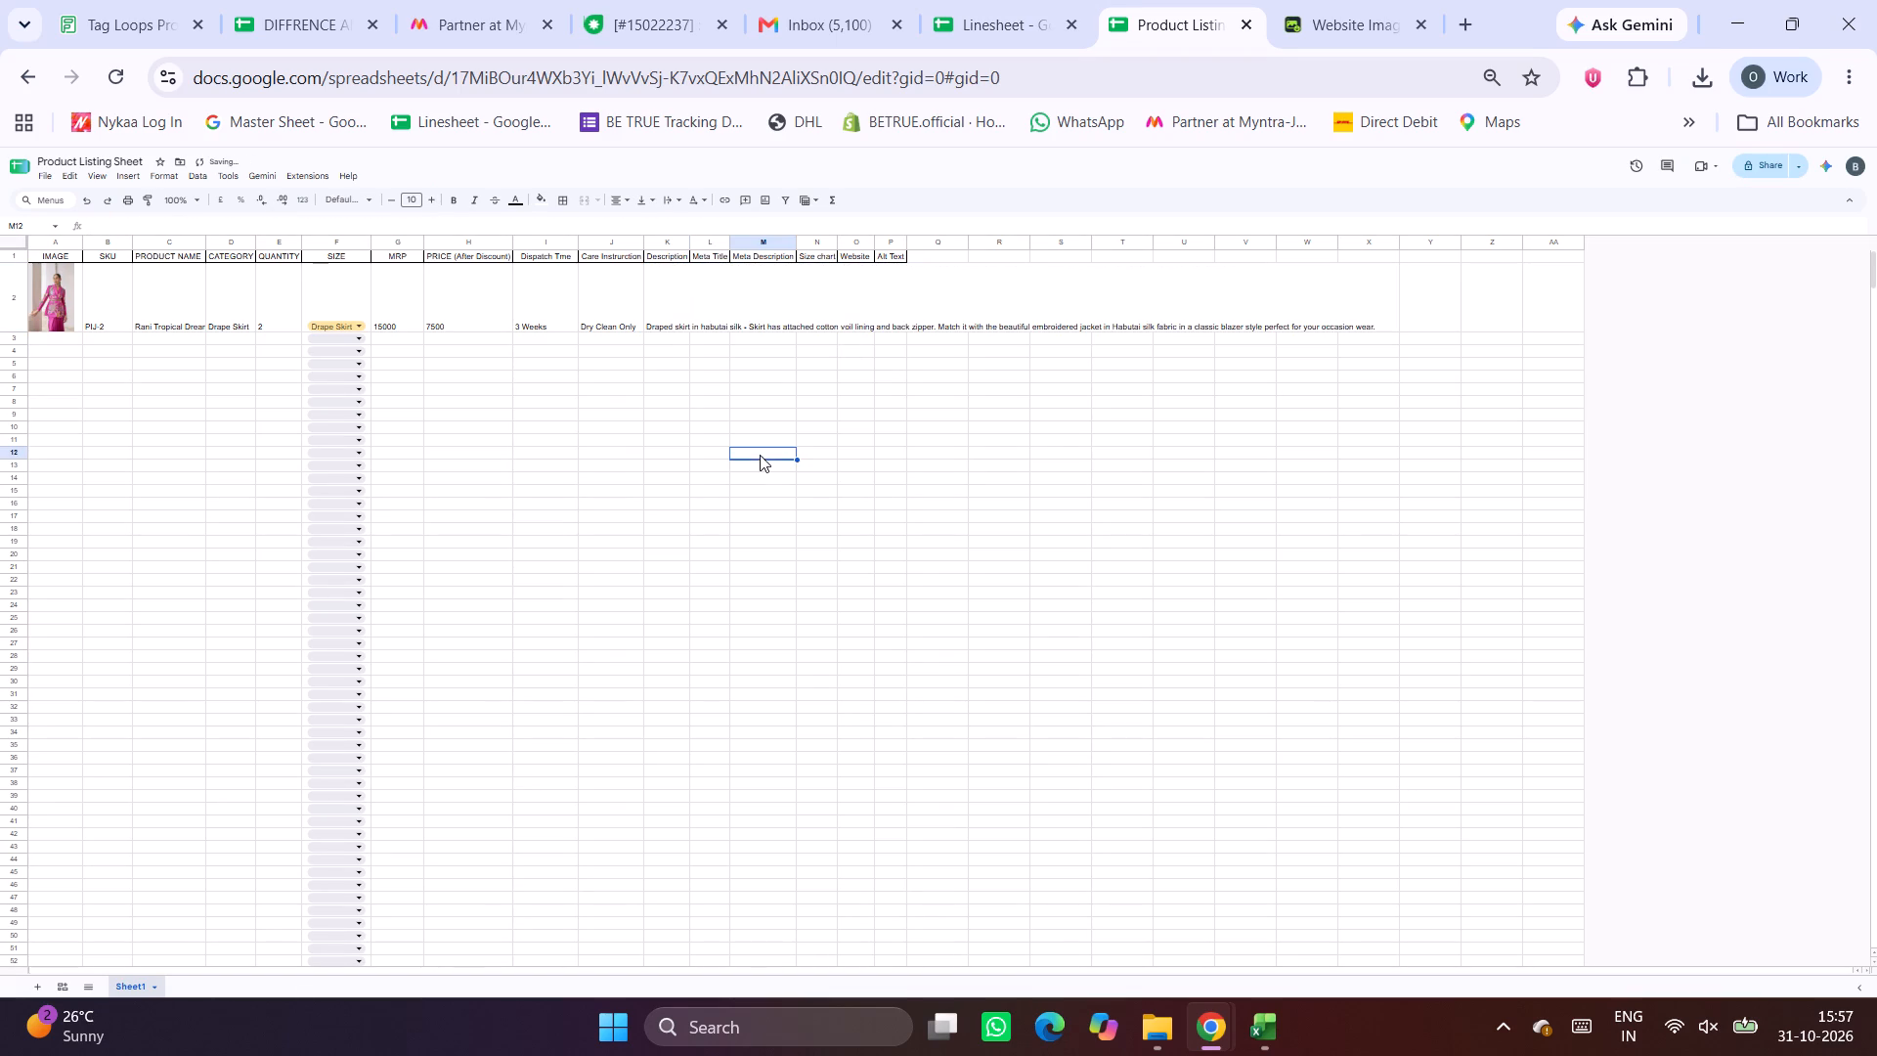
# Copy the meta title "Buy online Women Rani Tropical Dream Embroidered Silk Jacket By BETRUE" from the Linesheet into the listing's cell L2 as plain text.
pyautogui.click(707, 292)
pyautogui.click(1050, 0)
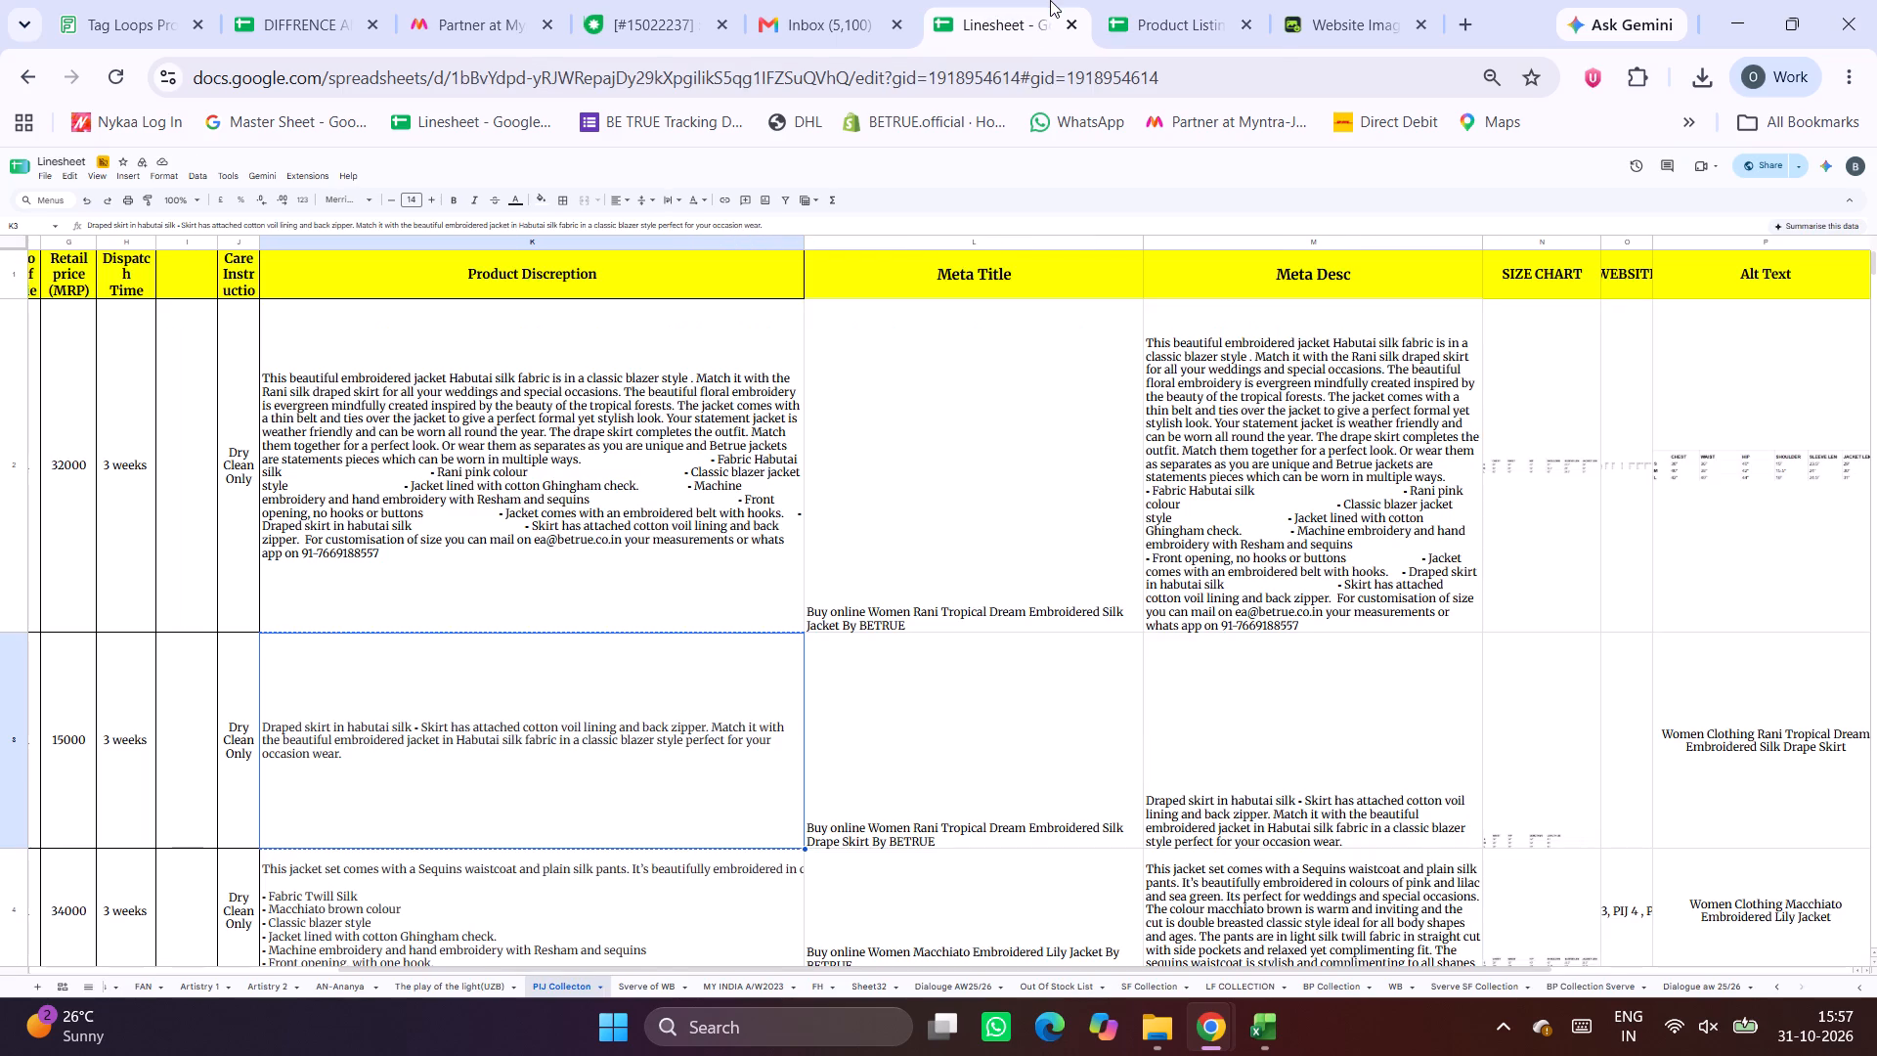
pyautogui.click(1071, 547)
pyautogui.hotkey('ctrl', 'c')
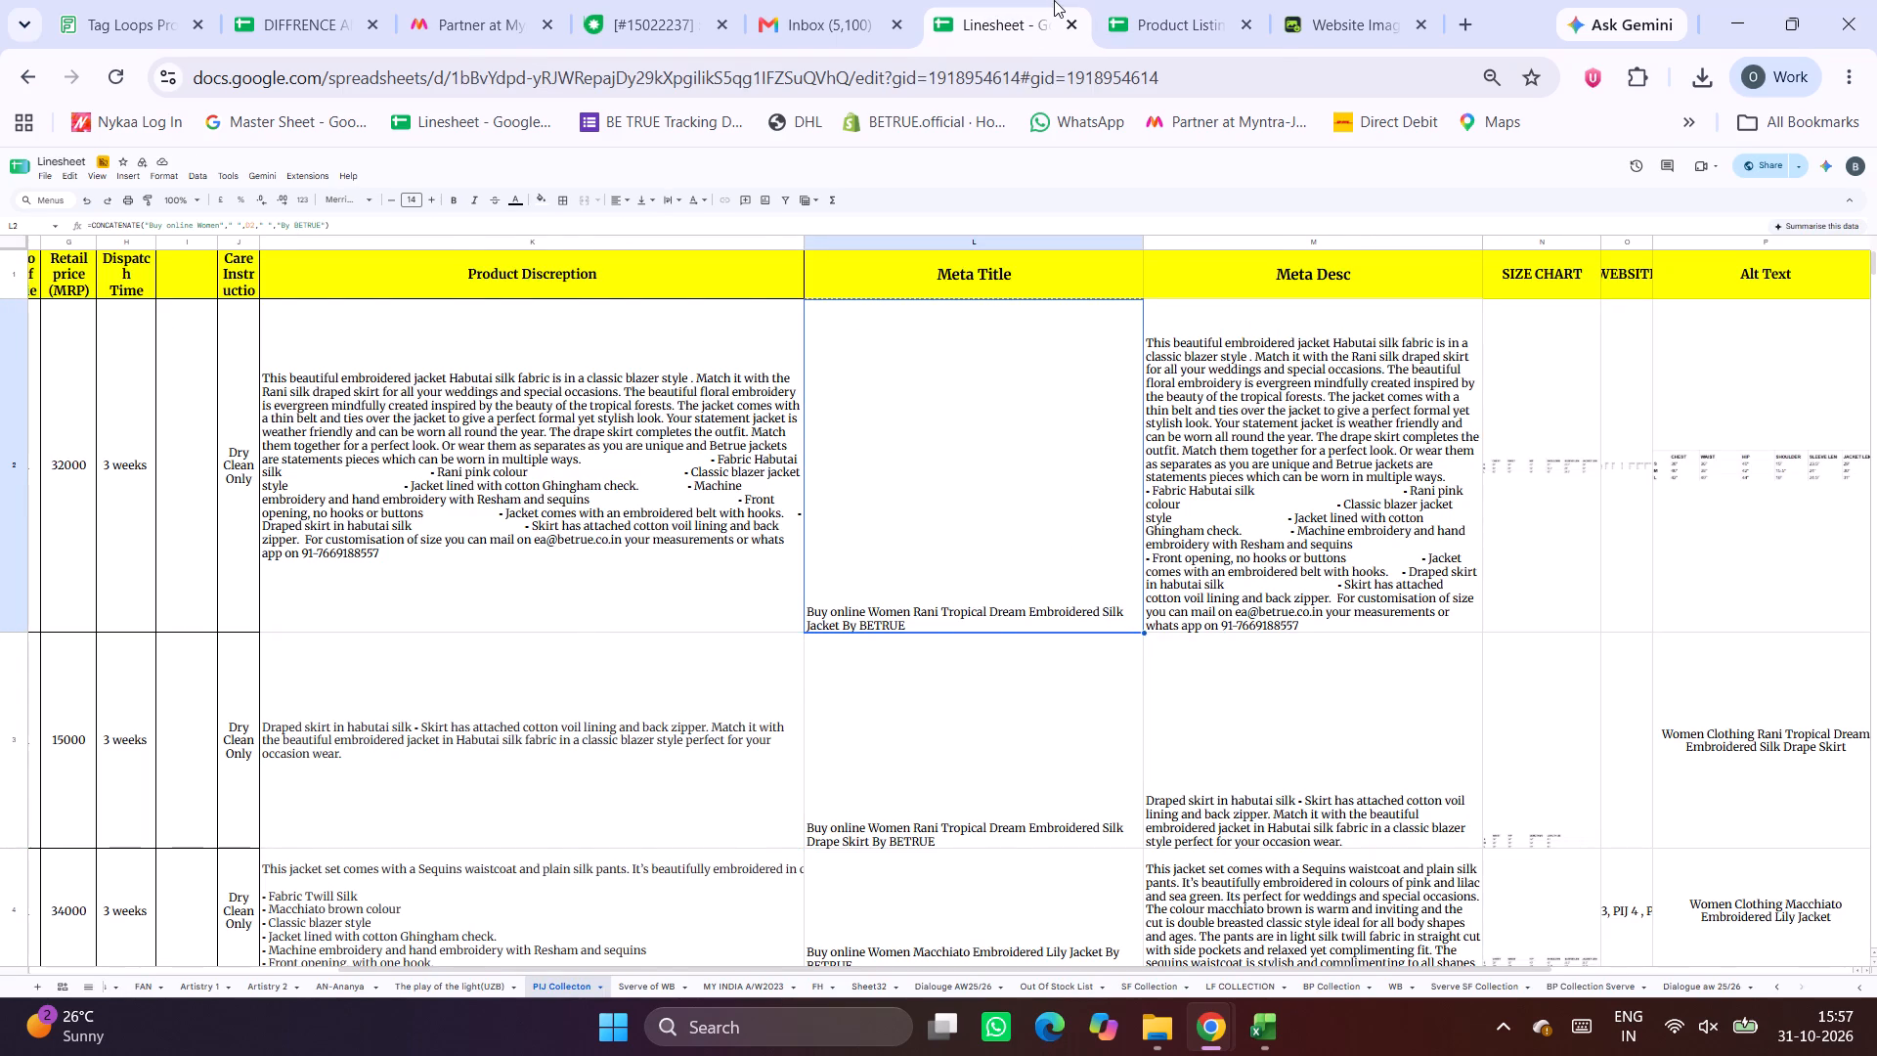
pyautogui.click(1152, 0)
pyautogui.click(438, 221)
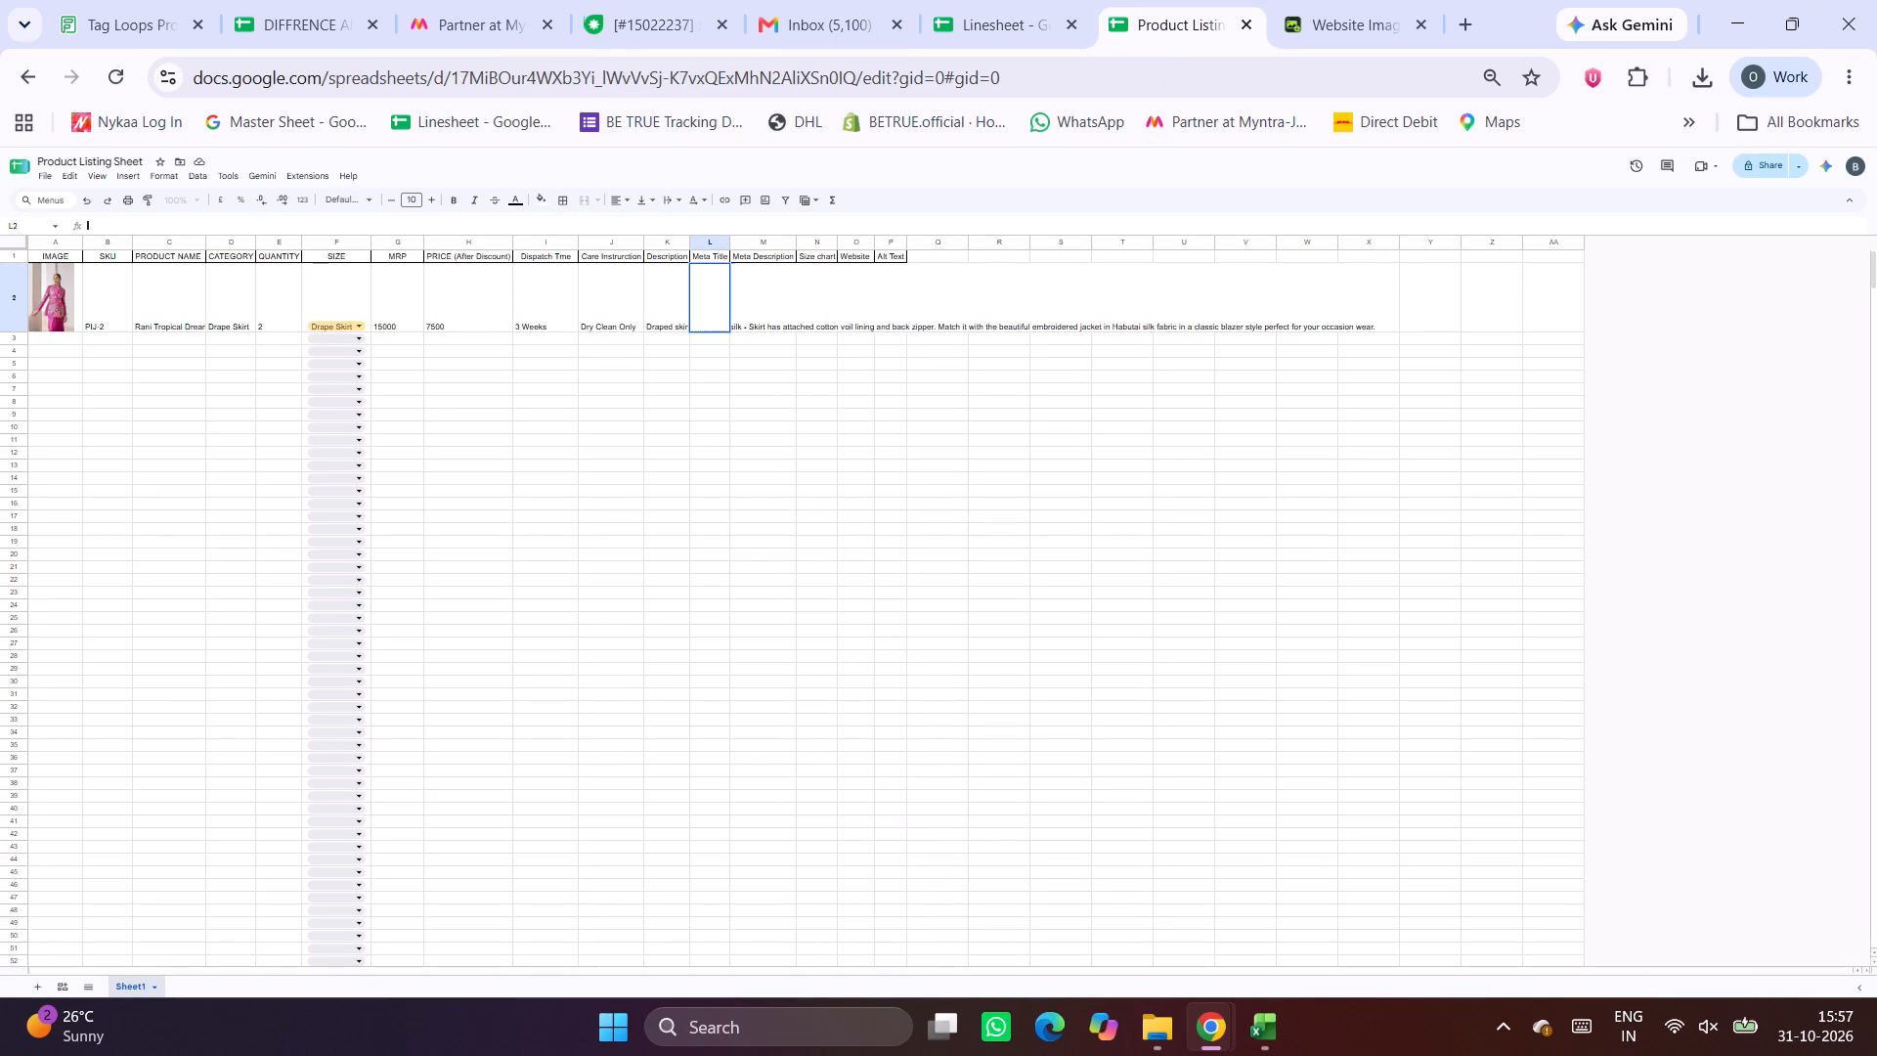
pyautogui.hotkey('ctrl', 'v')
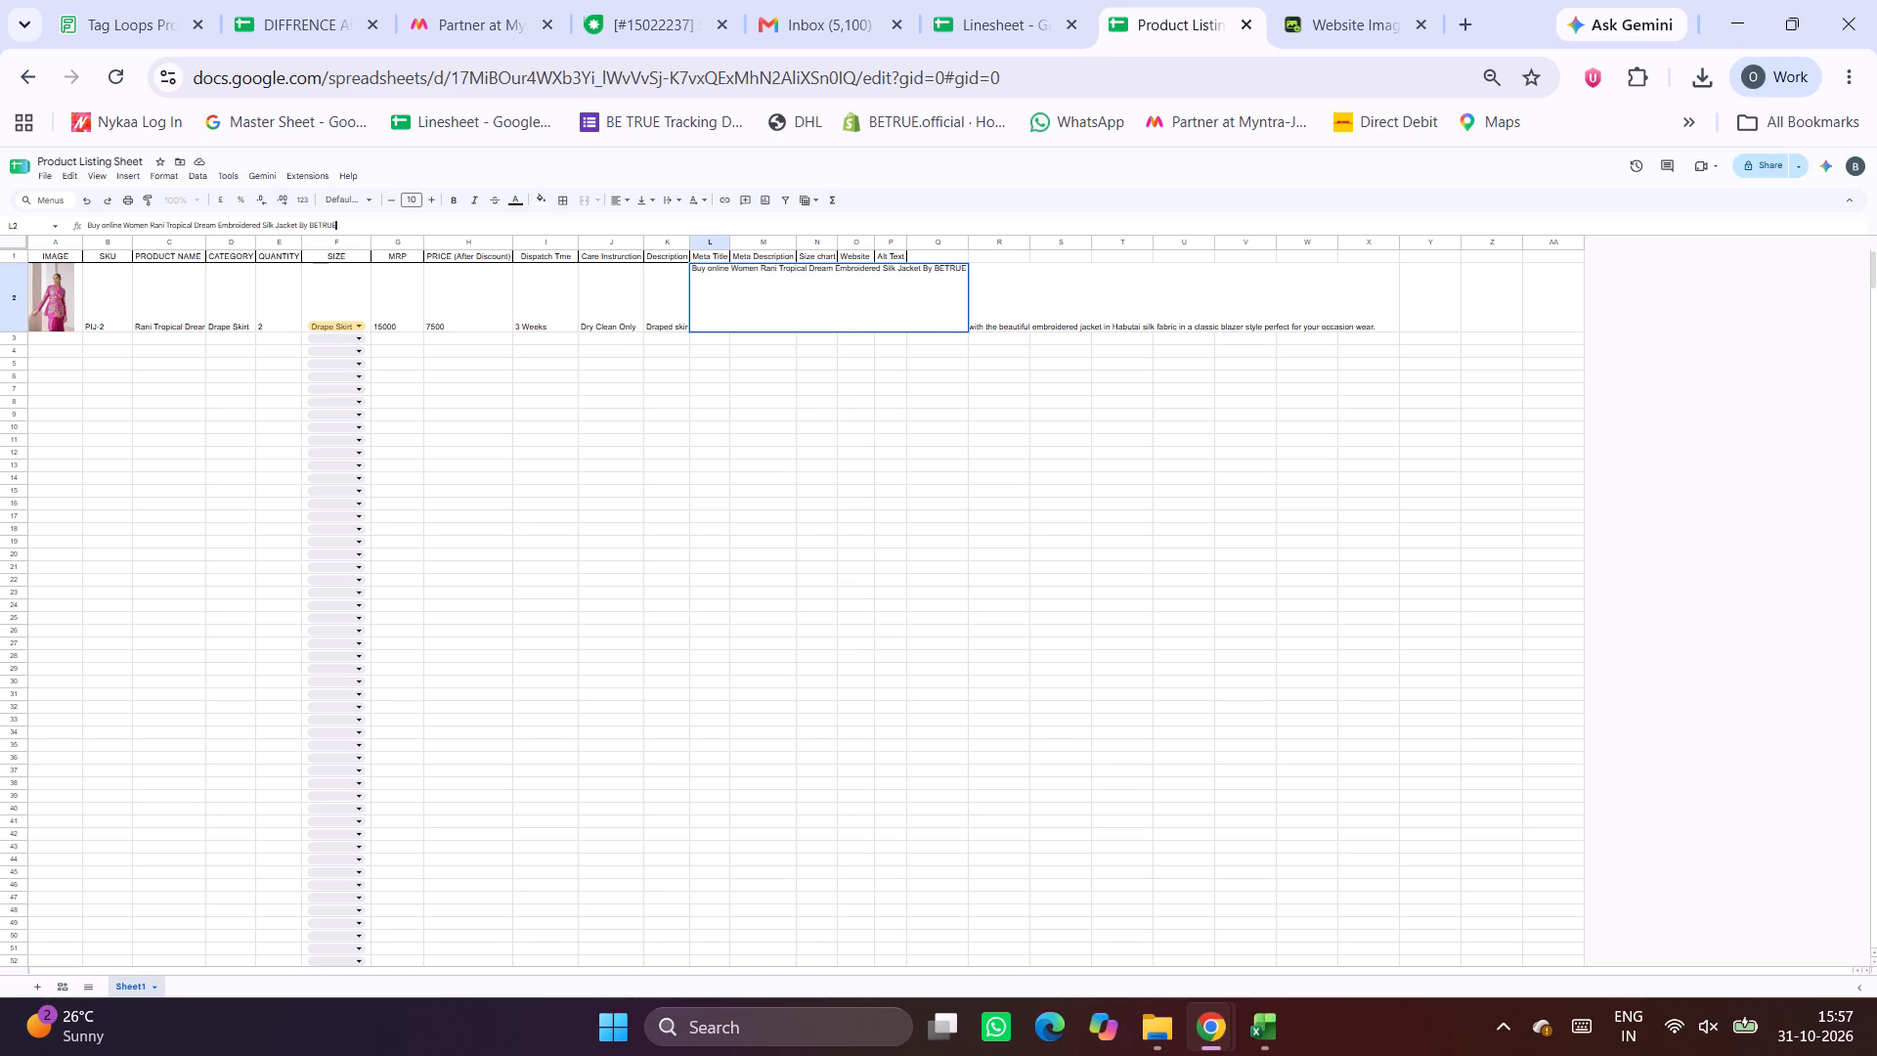
# Change the brand name at the end of the meta title in cell L2 to AVLD.
pyautogui.moveTo(310, 222); pyautogui.dragTo(371, 222)
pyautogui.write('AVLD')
pyautogui.click(881, 450)
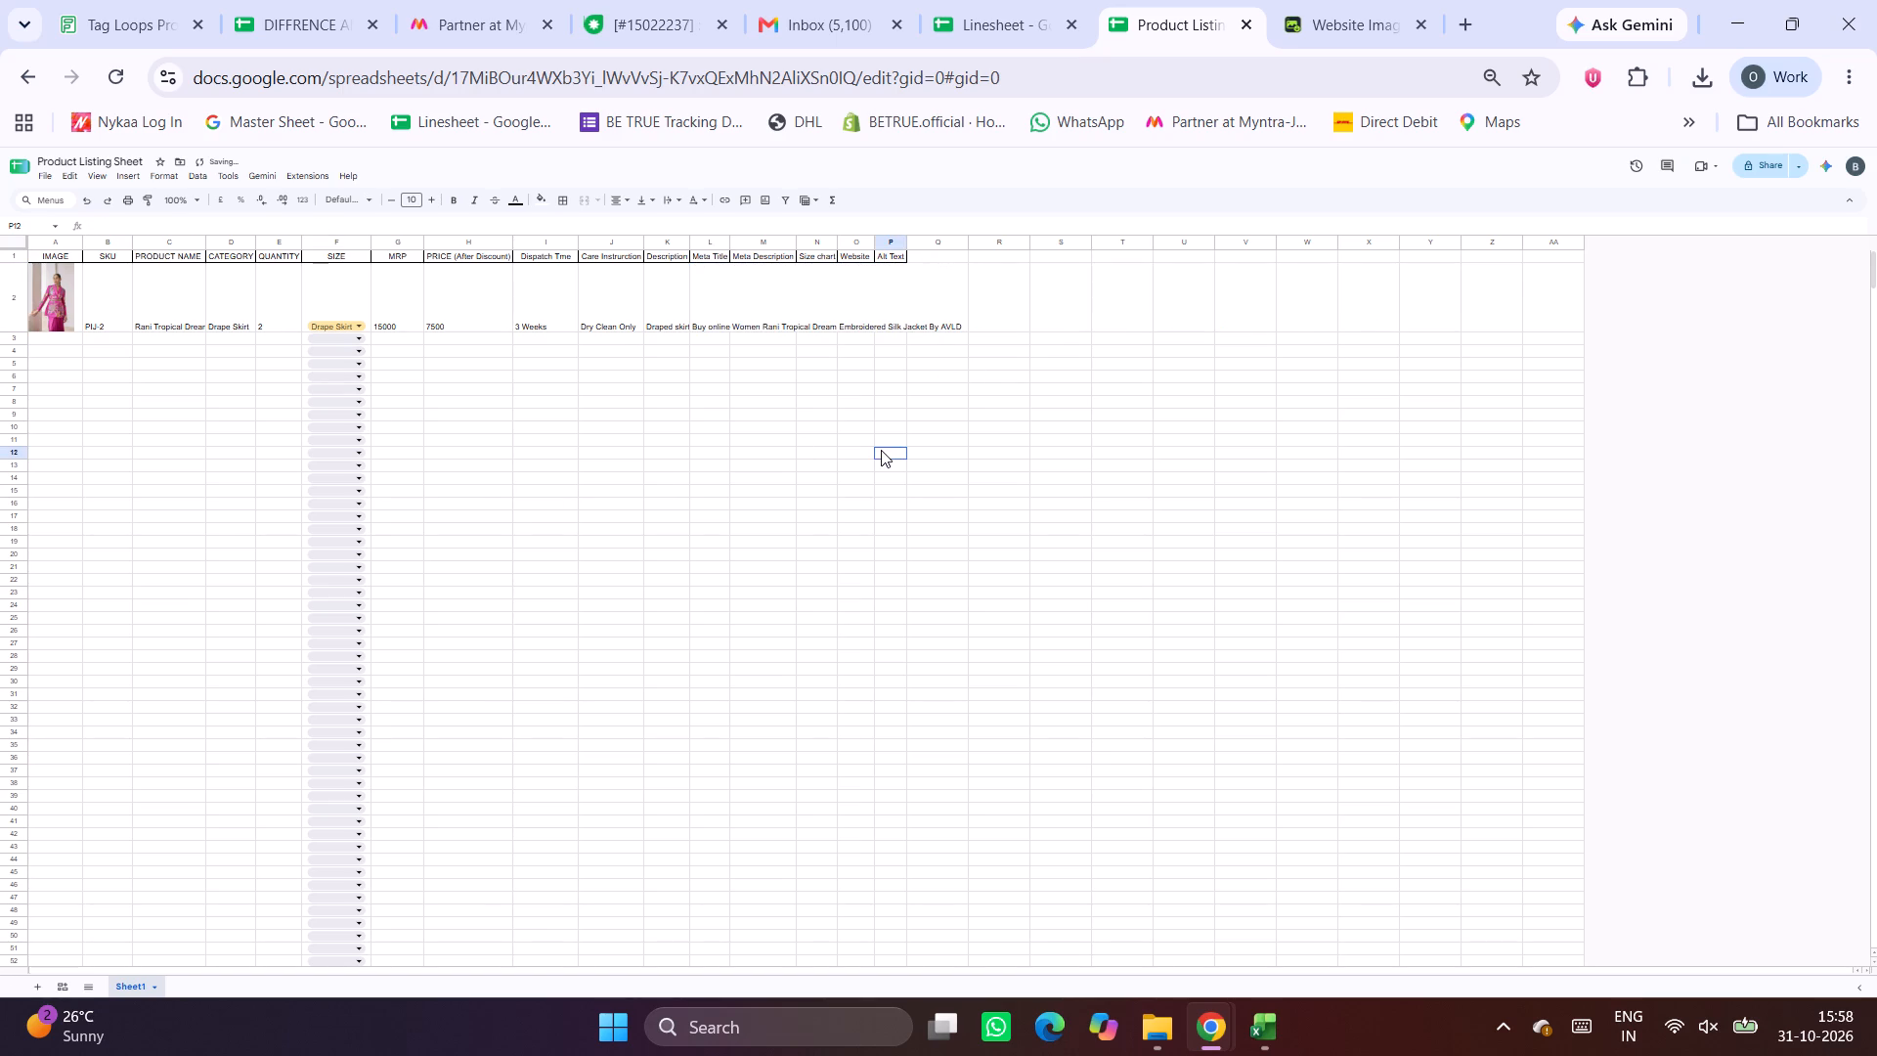
# Copy the meta description beginning "This beautiful embroidered jacket Habutai silk fabric" from the Linesheet into cell M2 of the Product Listing Sheet as plain text.
pyautogui.click(757, 308)
pyautogui.click(1053, 0)
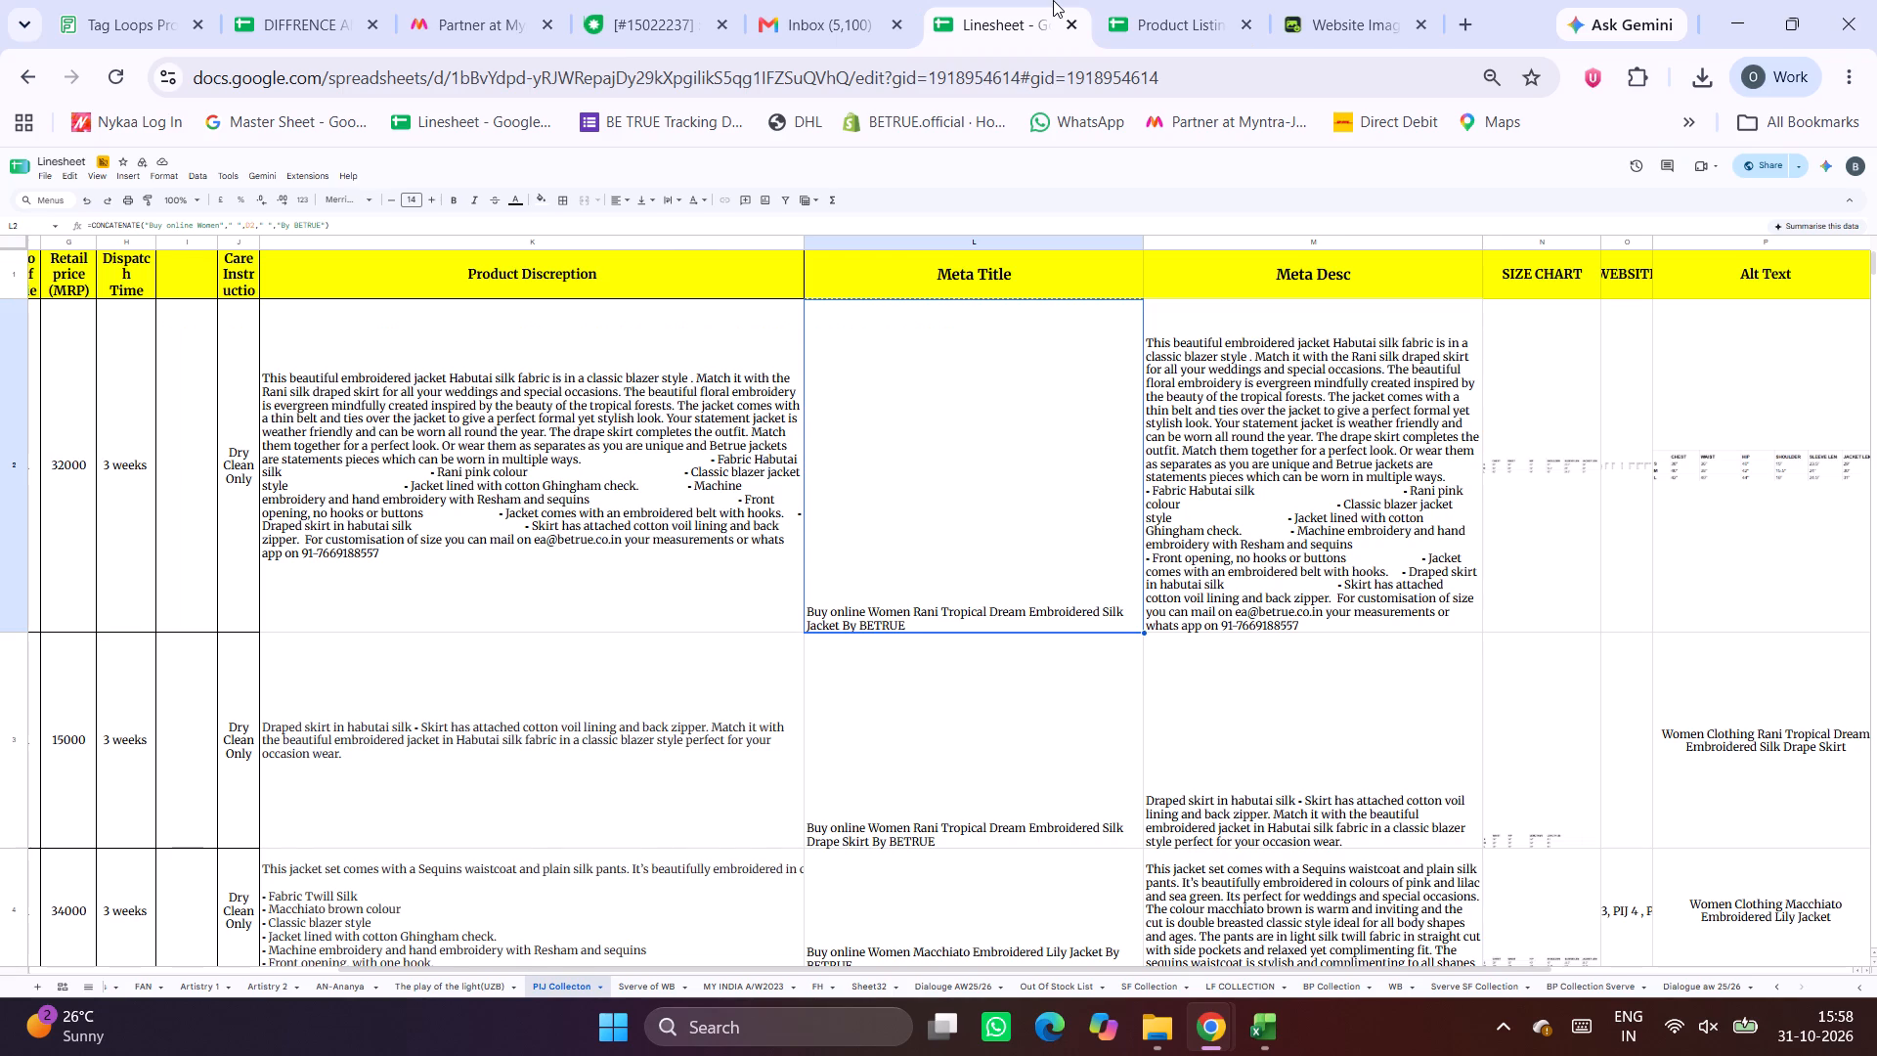
pyautogui.click(1311, 538)
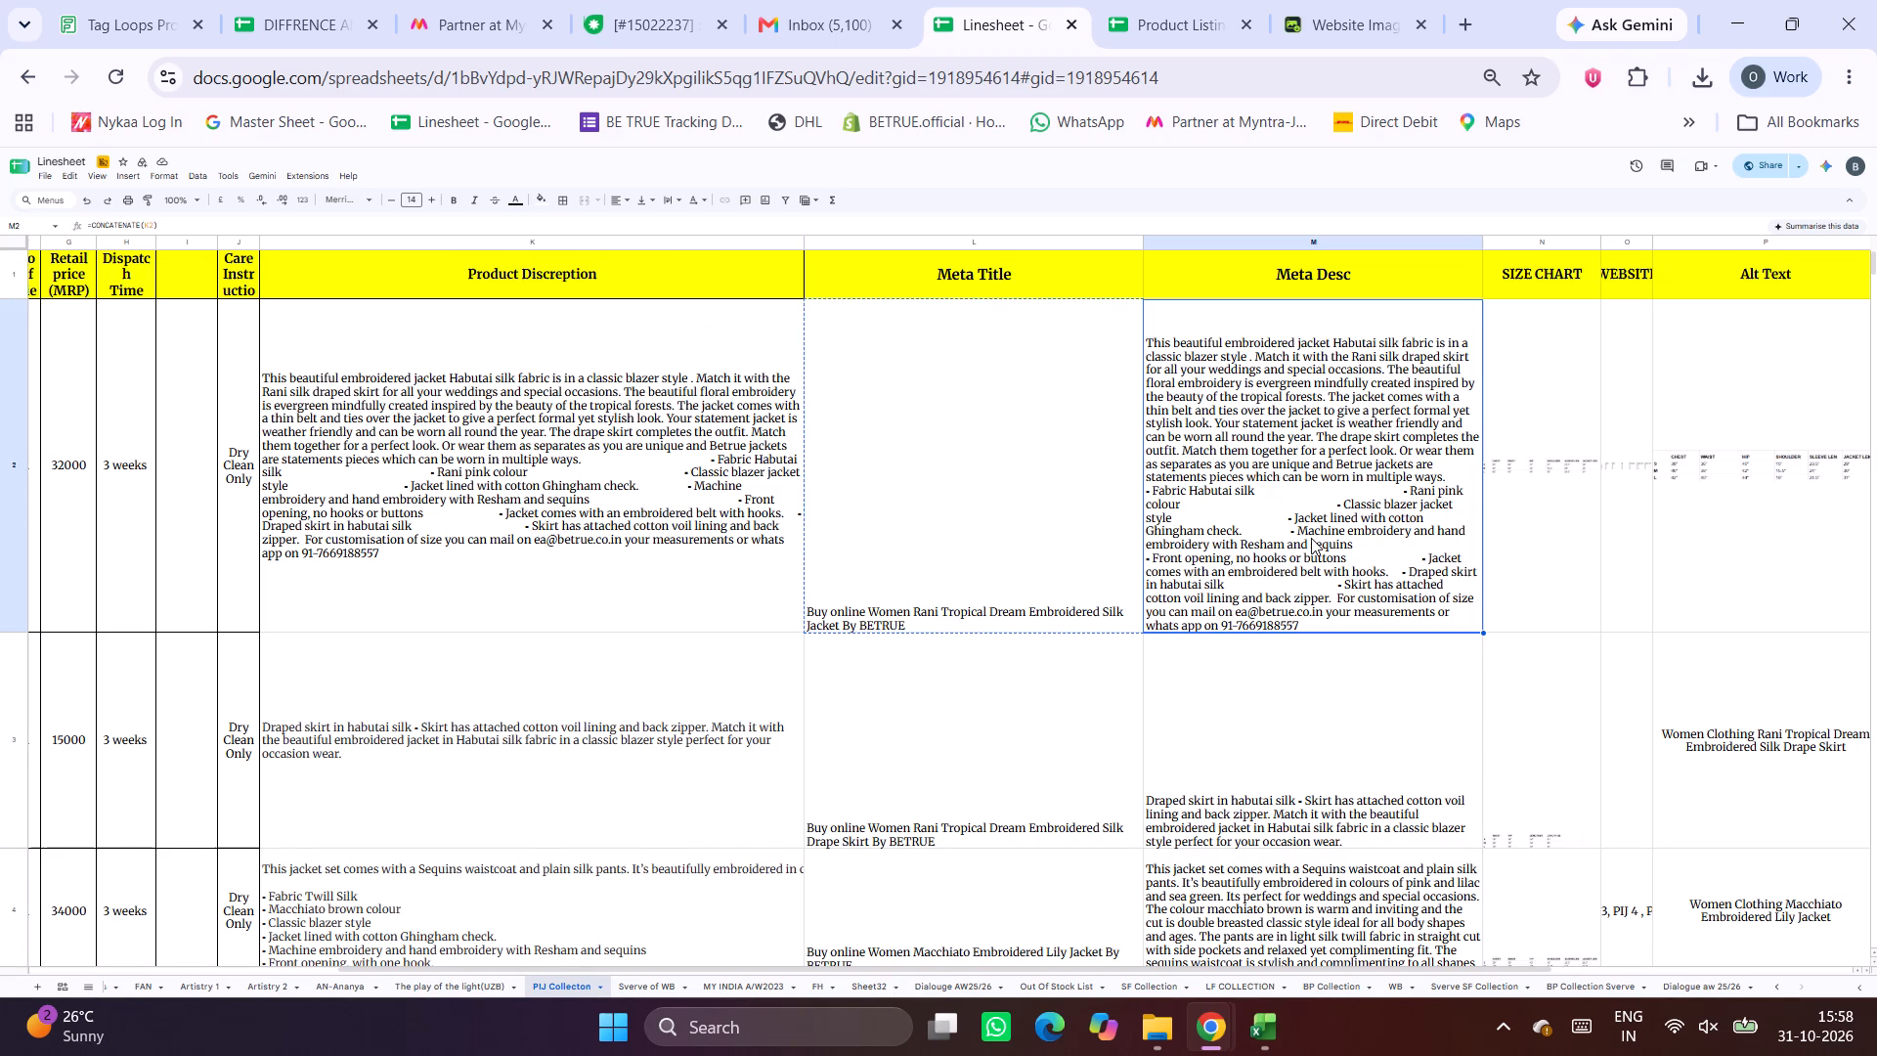
pyautogui.hotkey('ctrl', 'c')
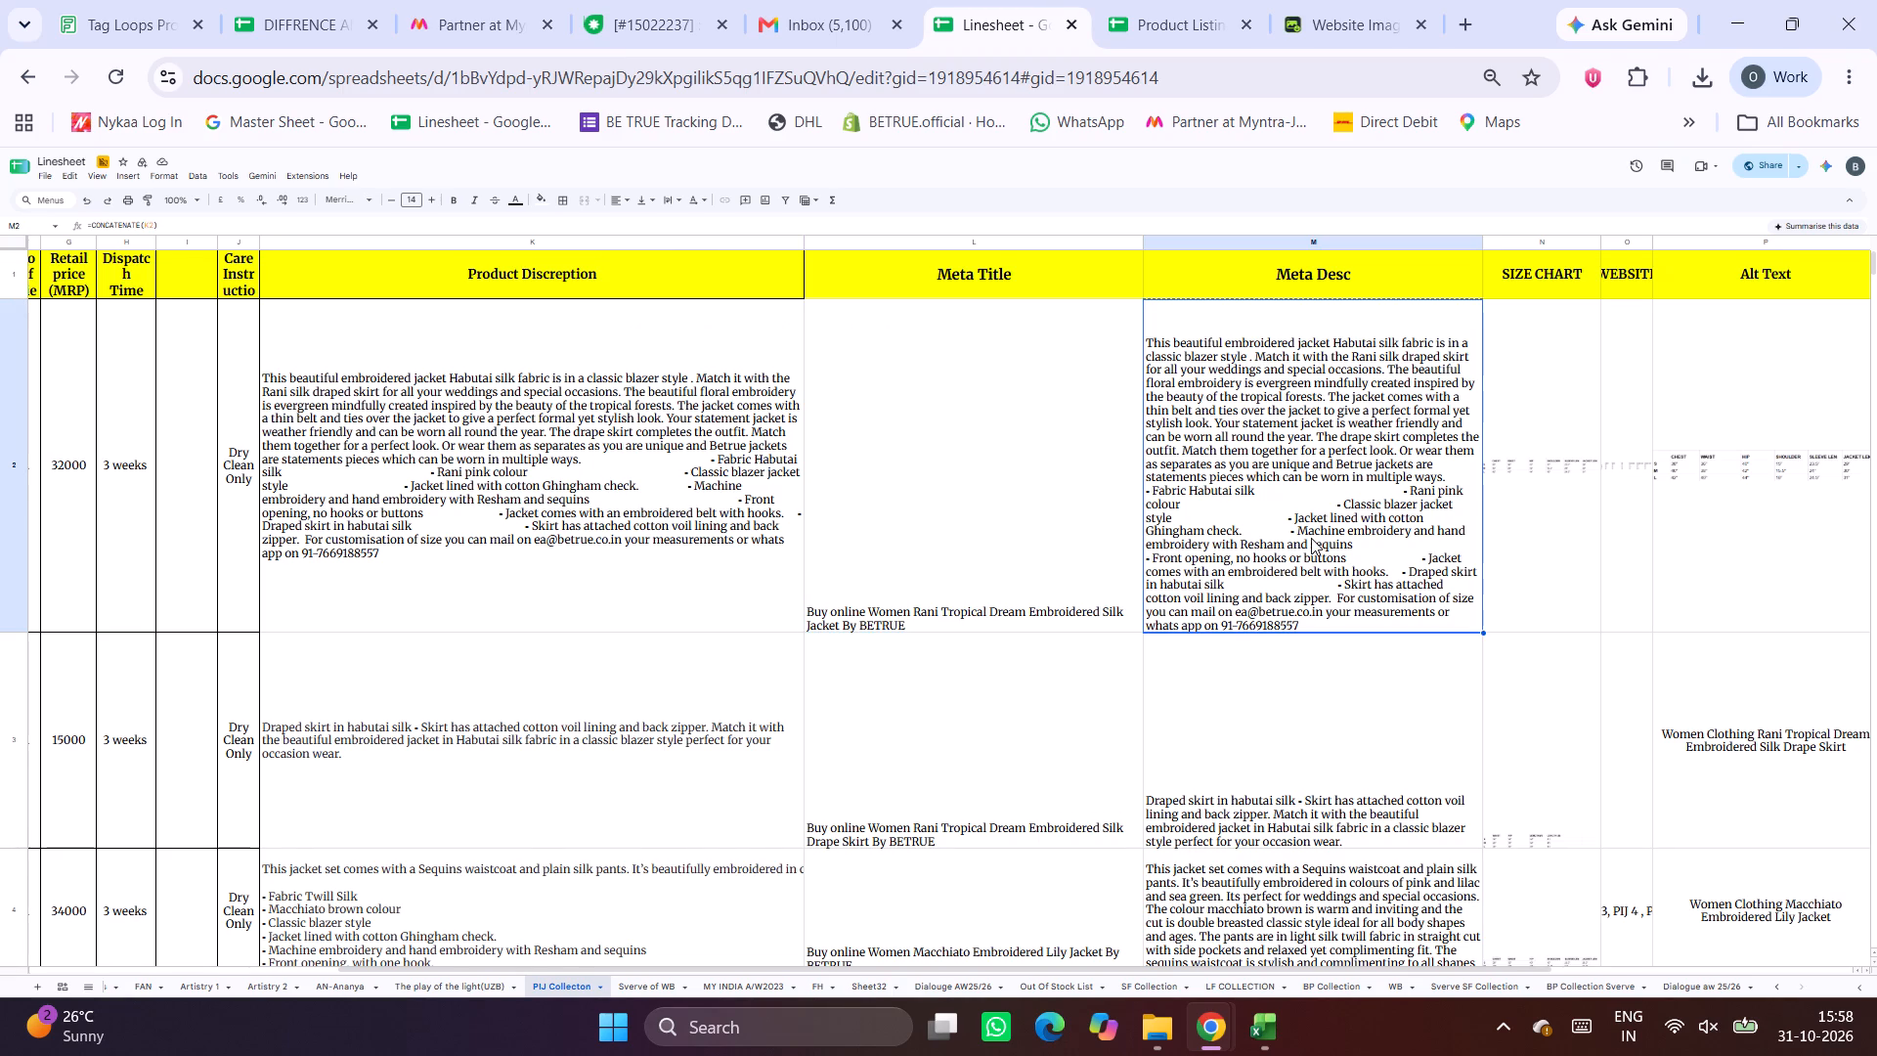
pyautogui.click(1176, 0)
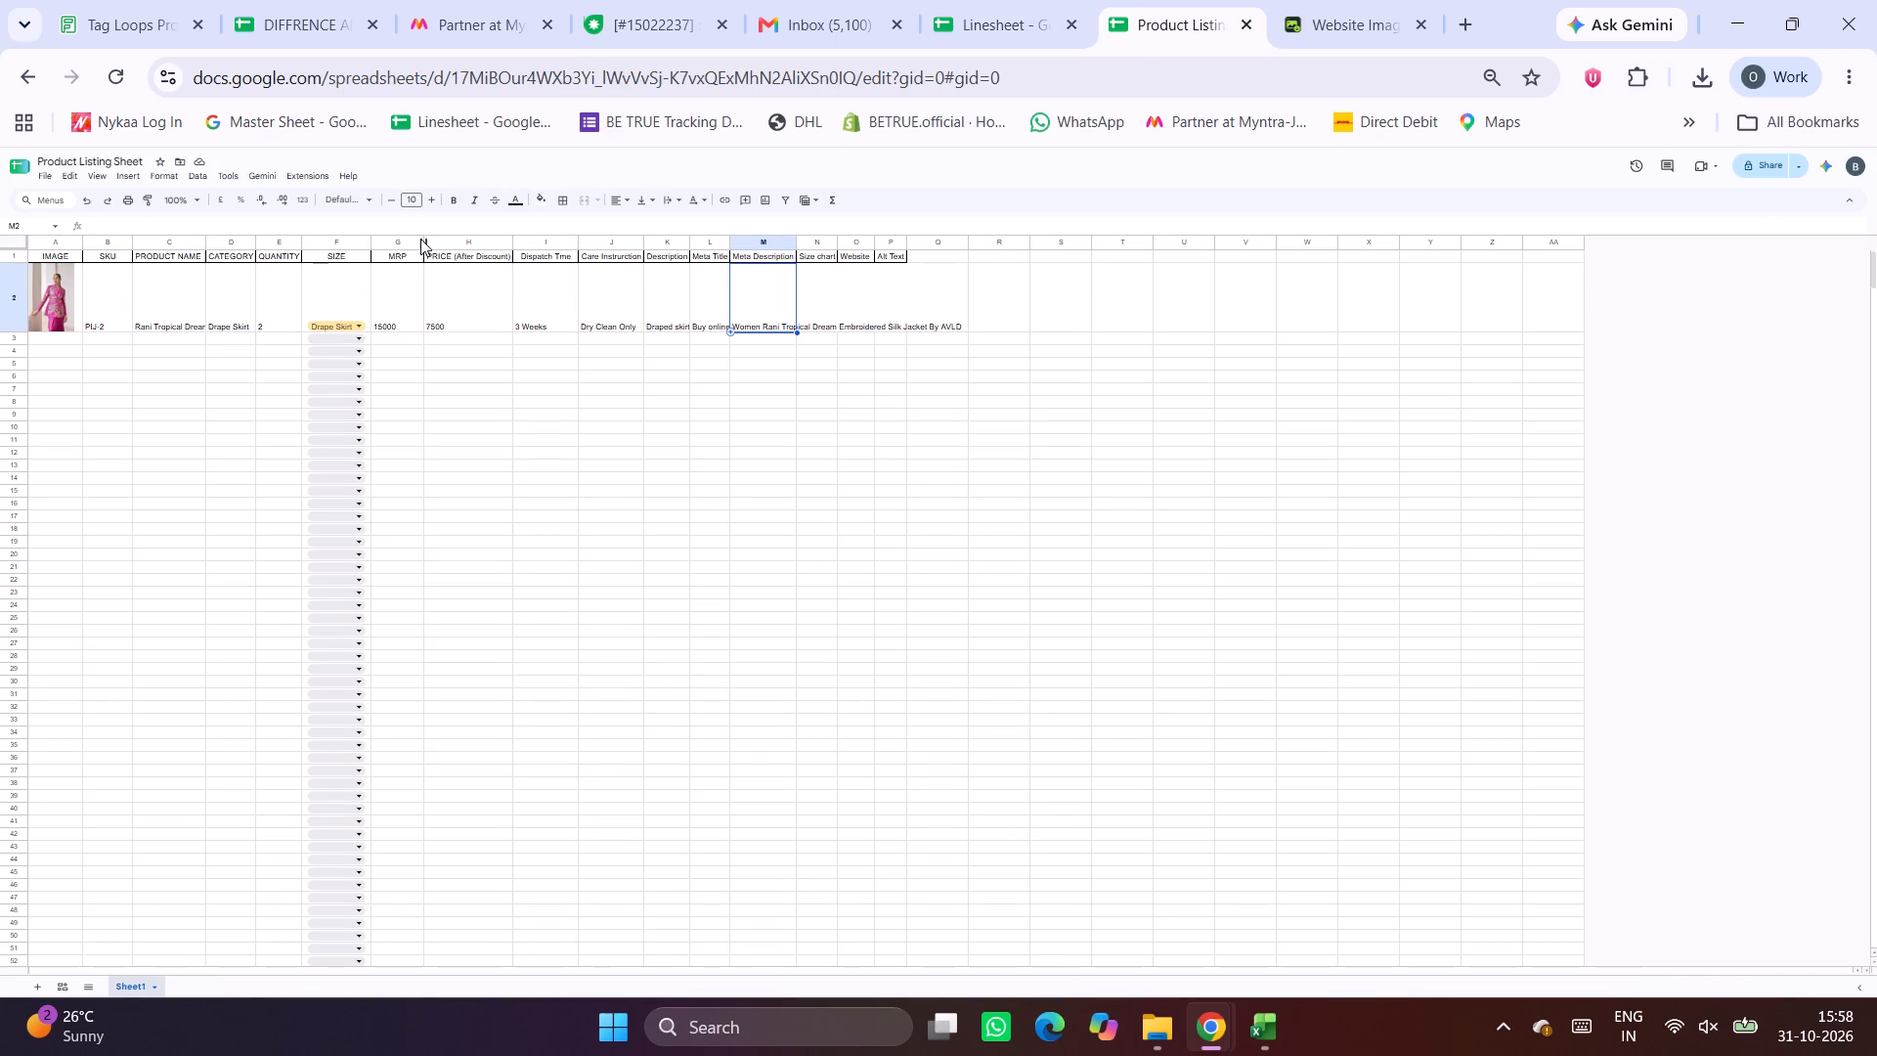
pyautogui.click(441, 232)
pyautogui.hotkey('ctrl', 'v')
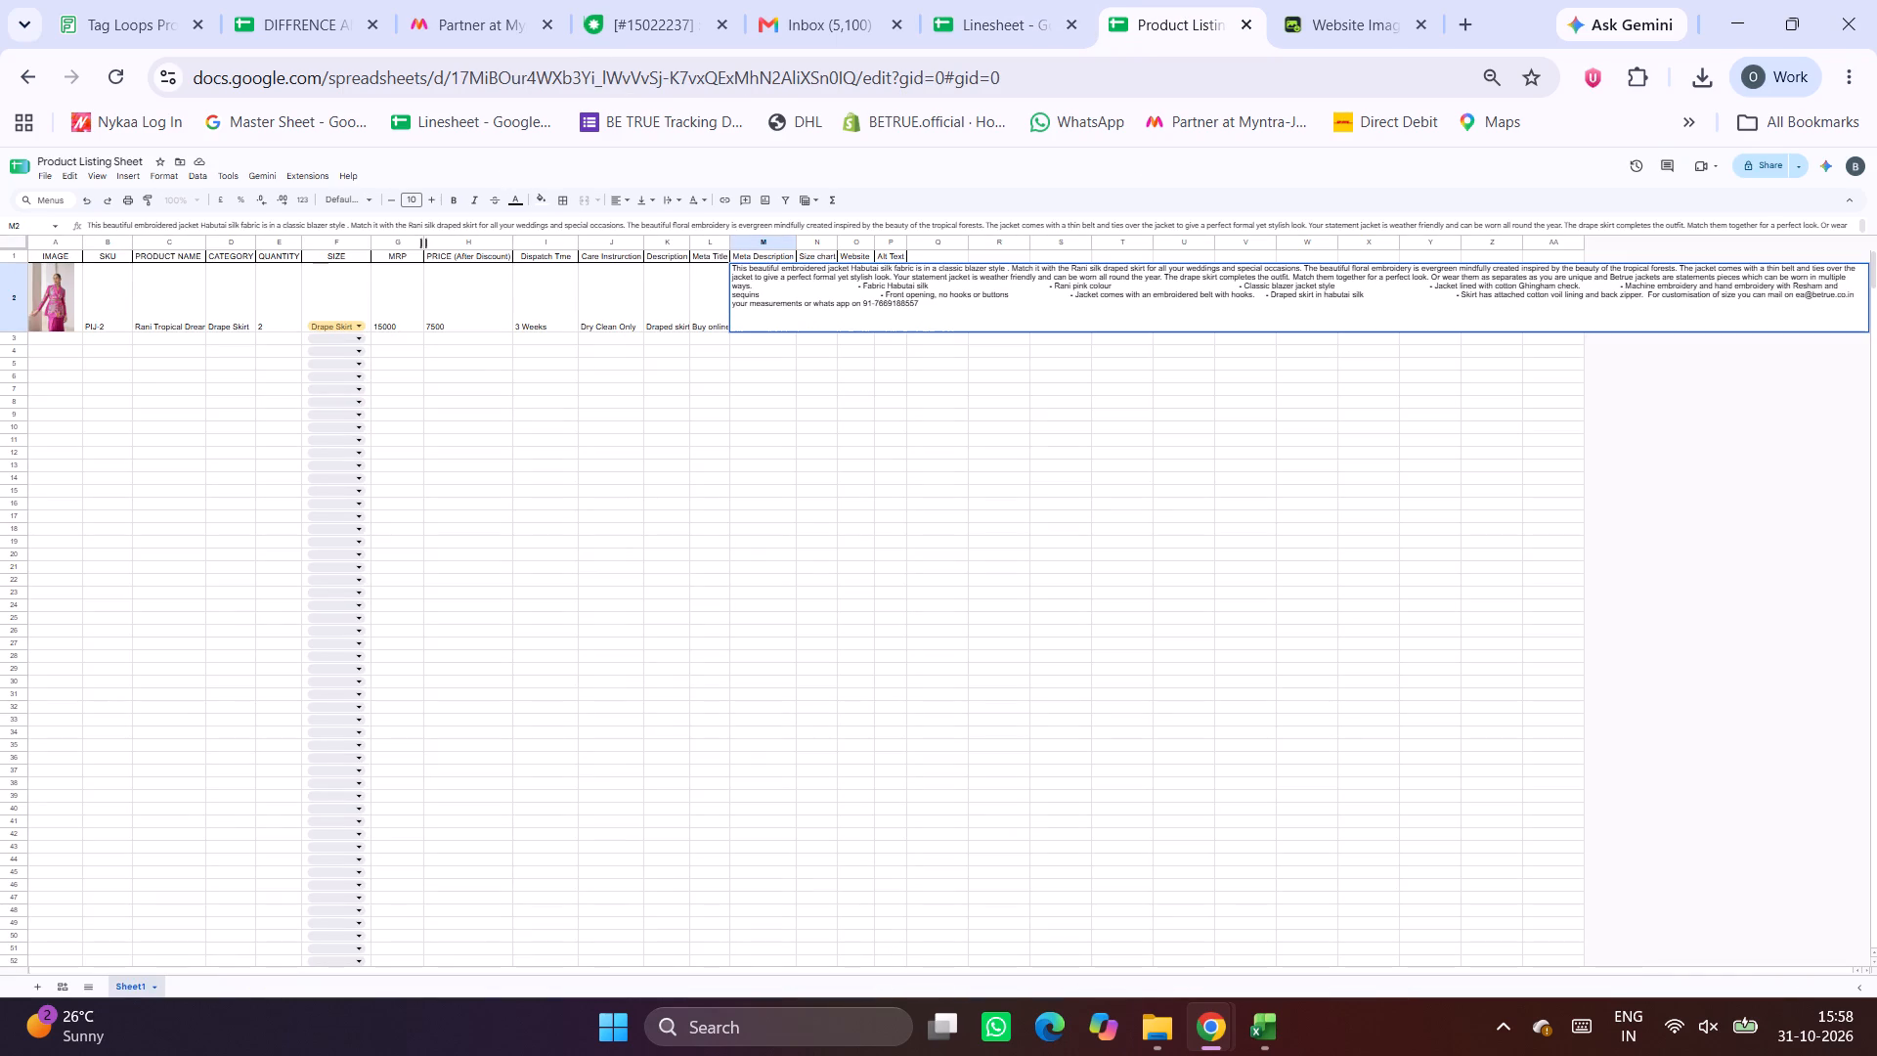
pyautogui.click(1101, 537)
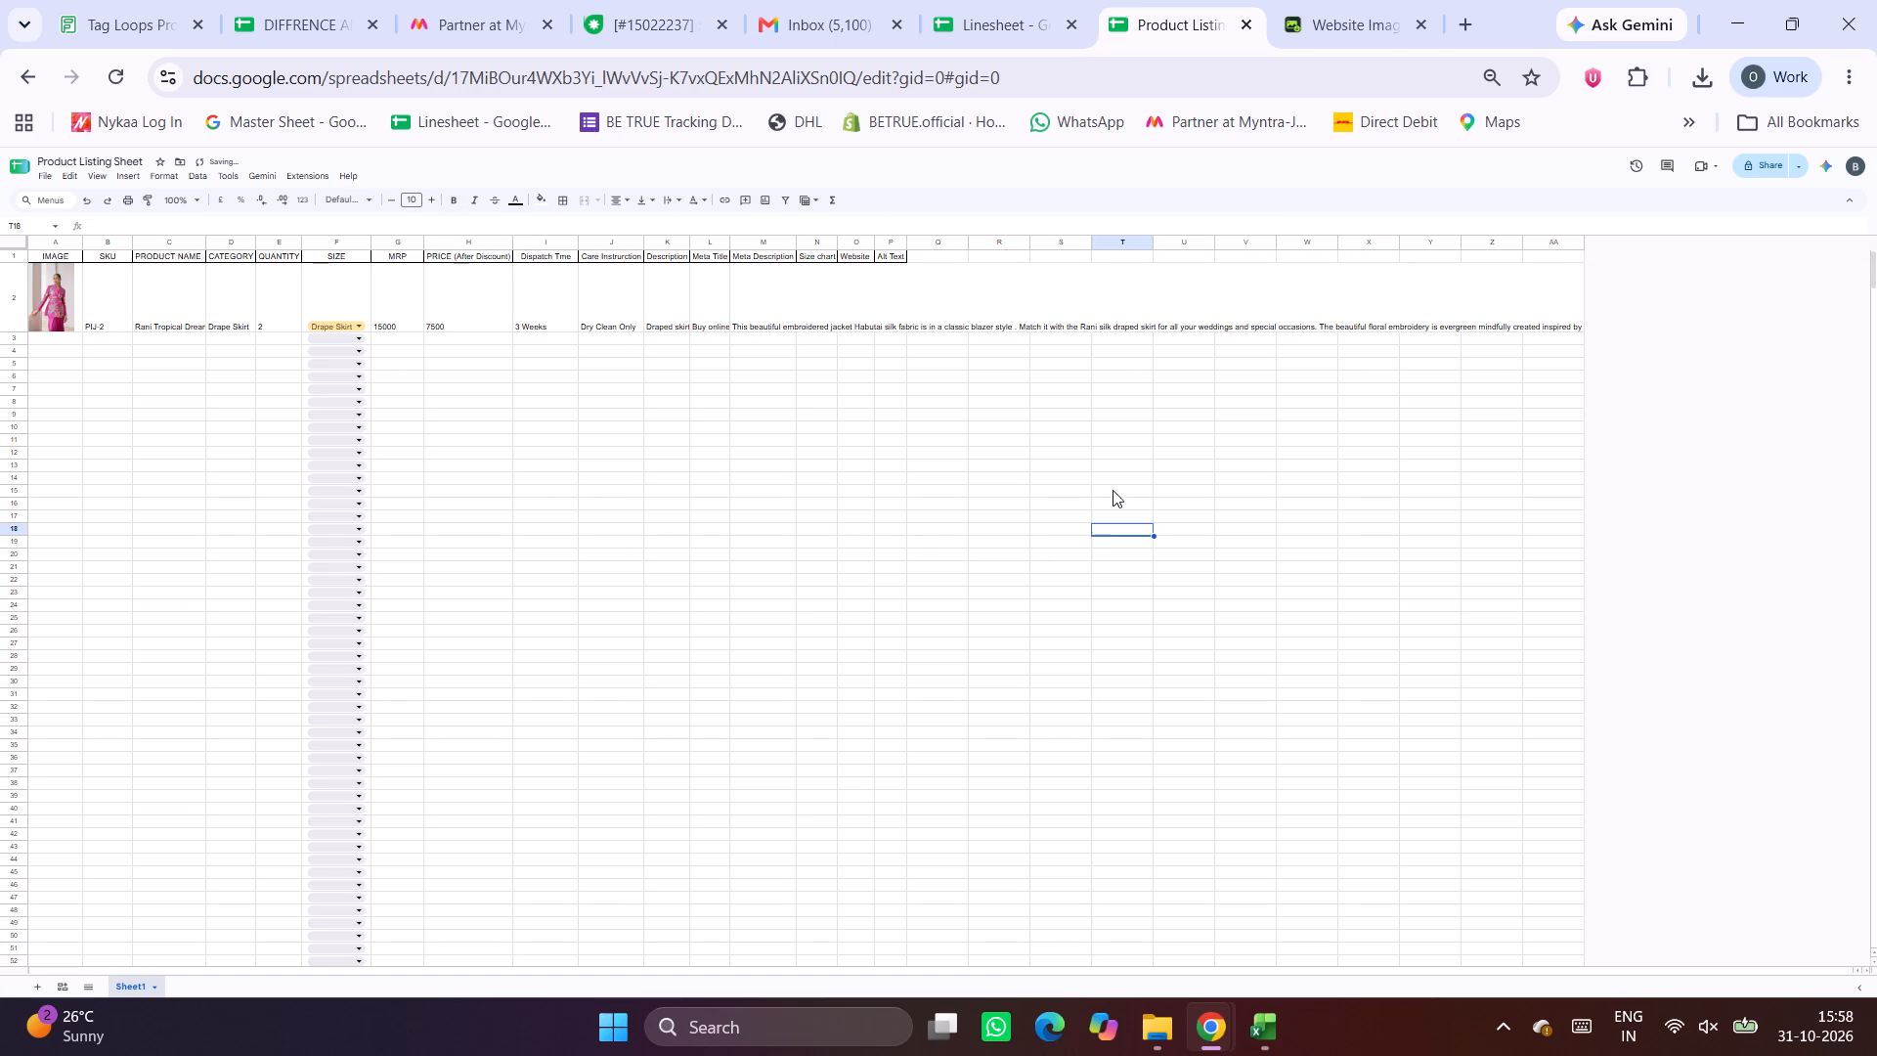
# Return to the PIJ Collection sheet of the Linesheet to get the next product detail.
pyautogui.click(972, 0)
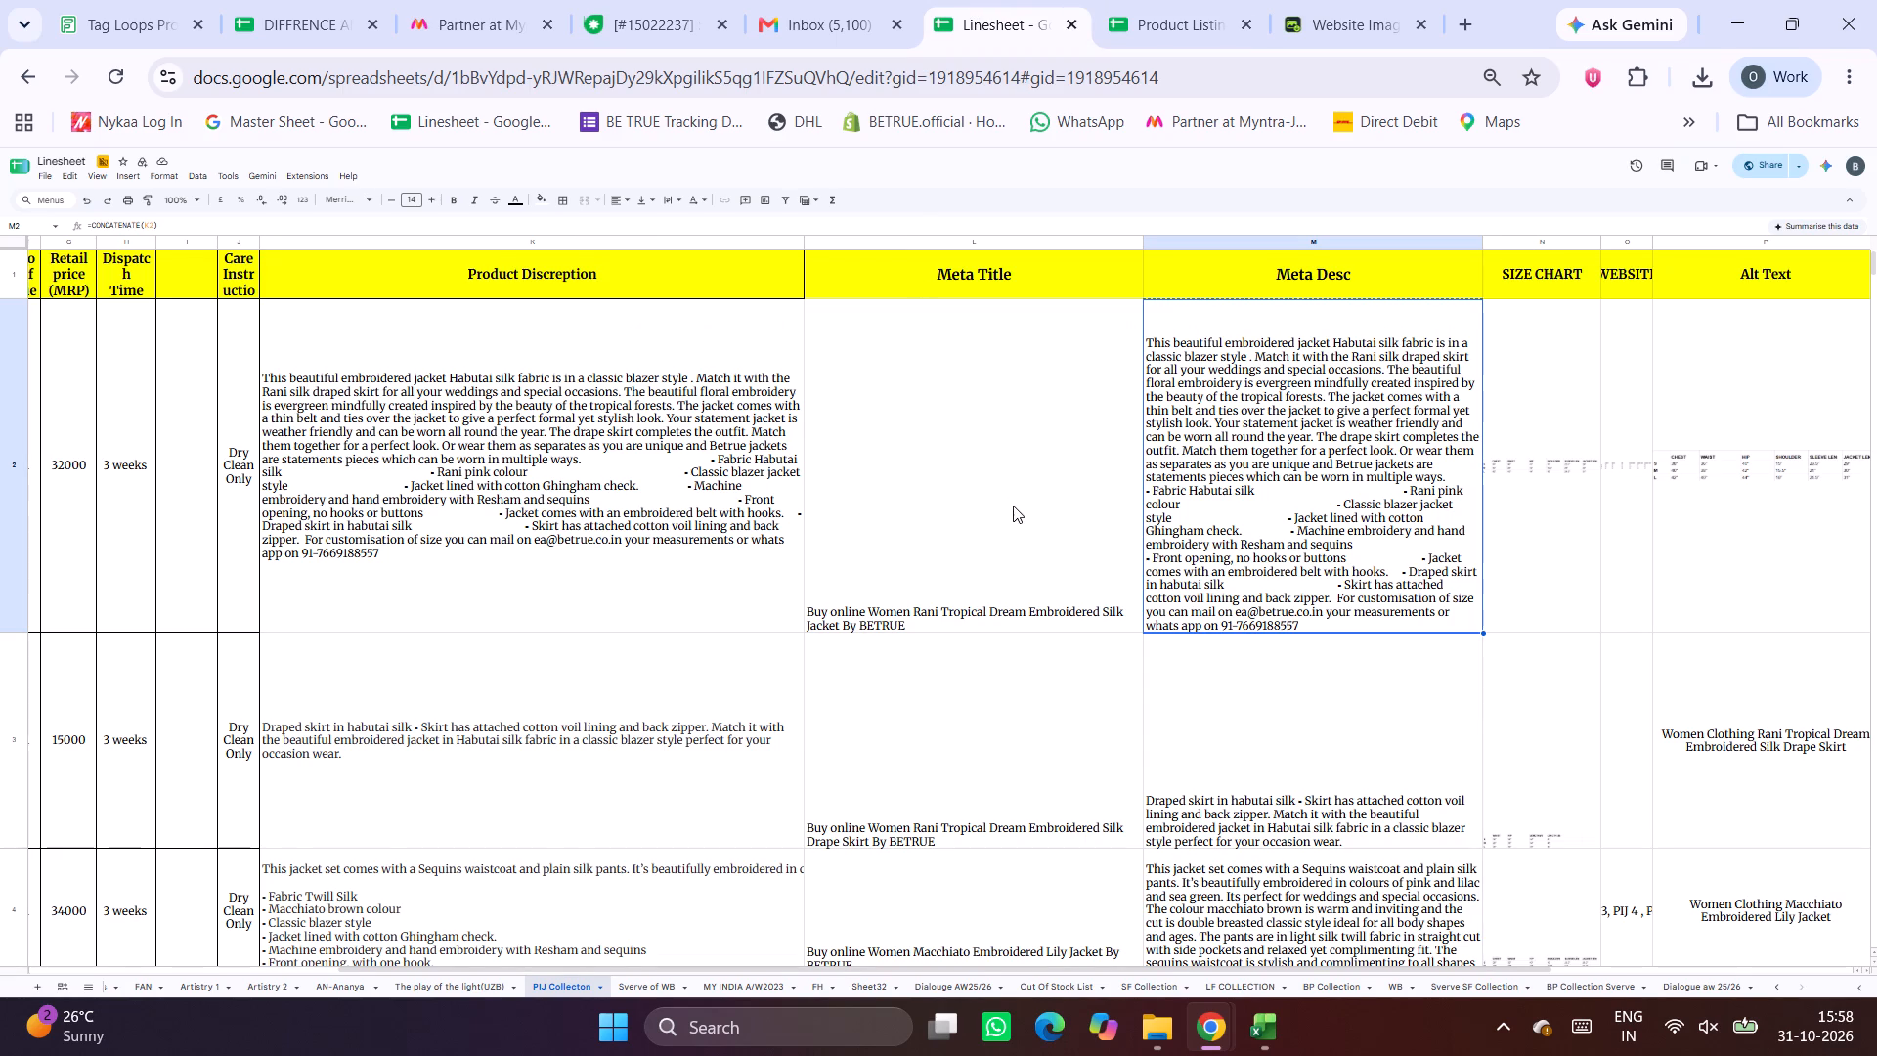
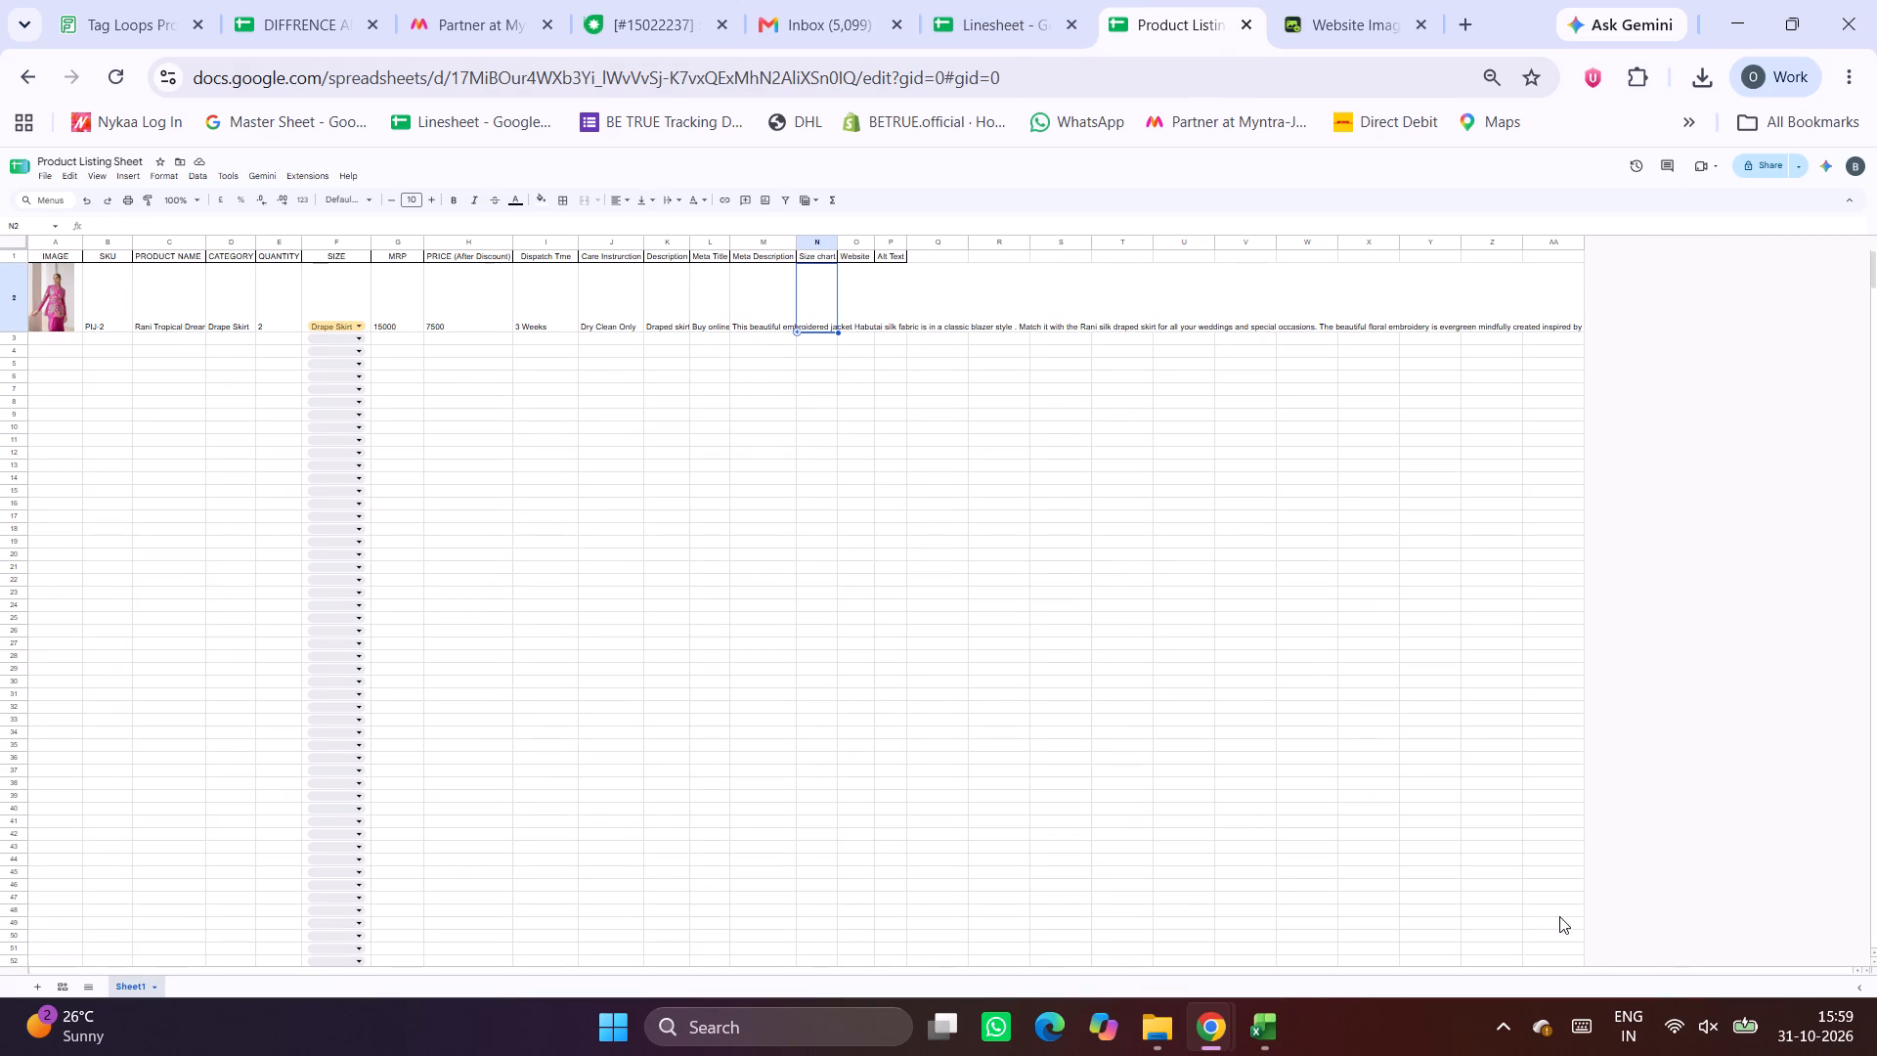
# Find the text layout setting for the product name in cell C2, checking the horizontal alignment and text rotation options.
pyautogui.click(1301, 664)
pyautogui.click(1498, 79)
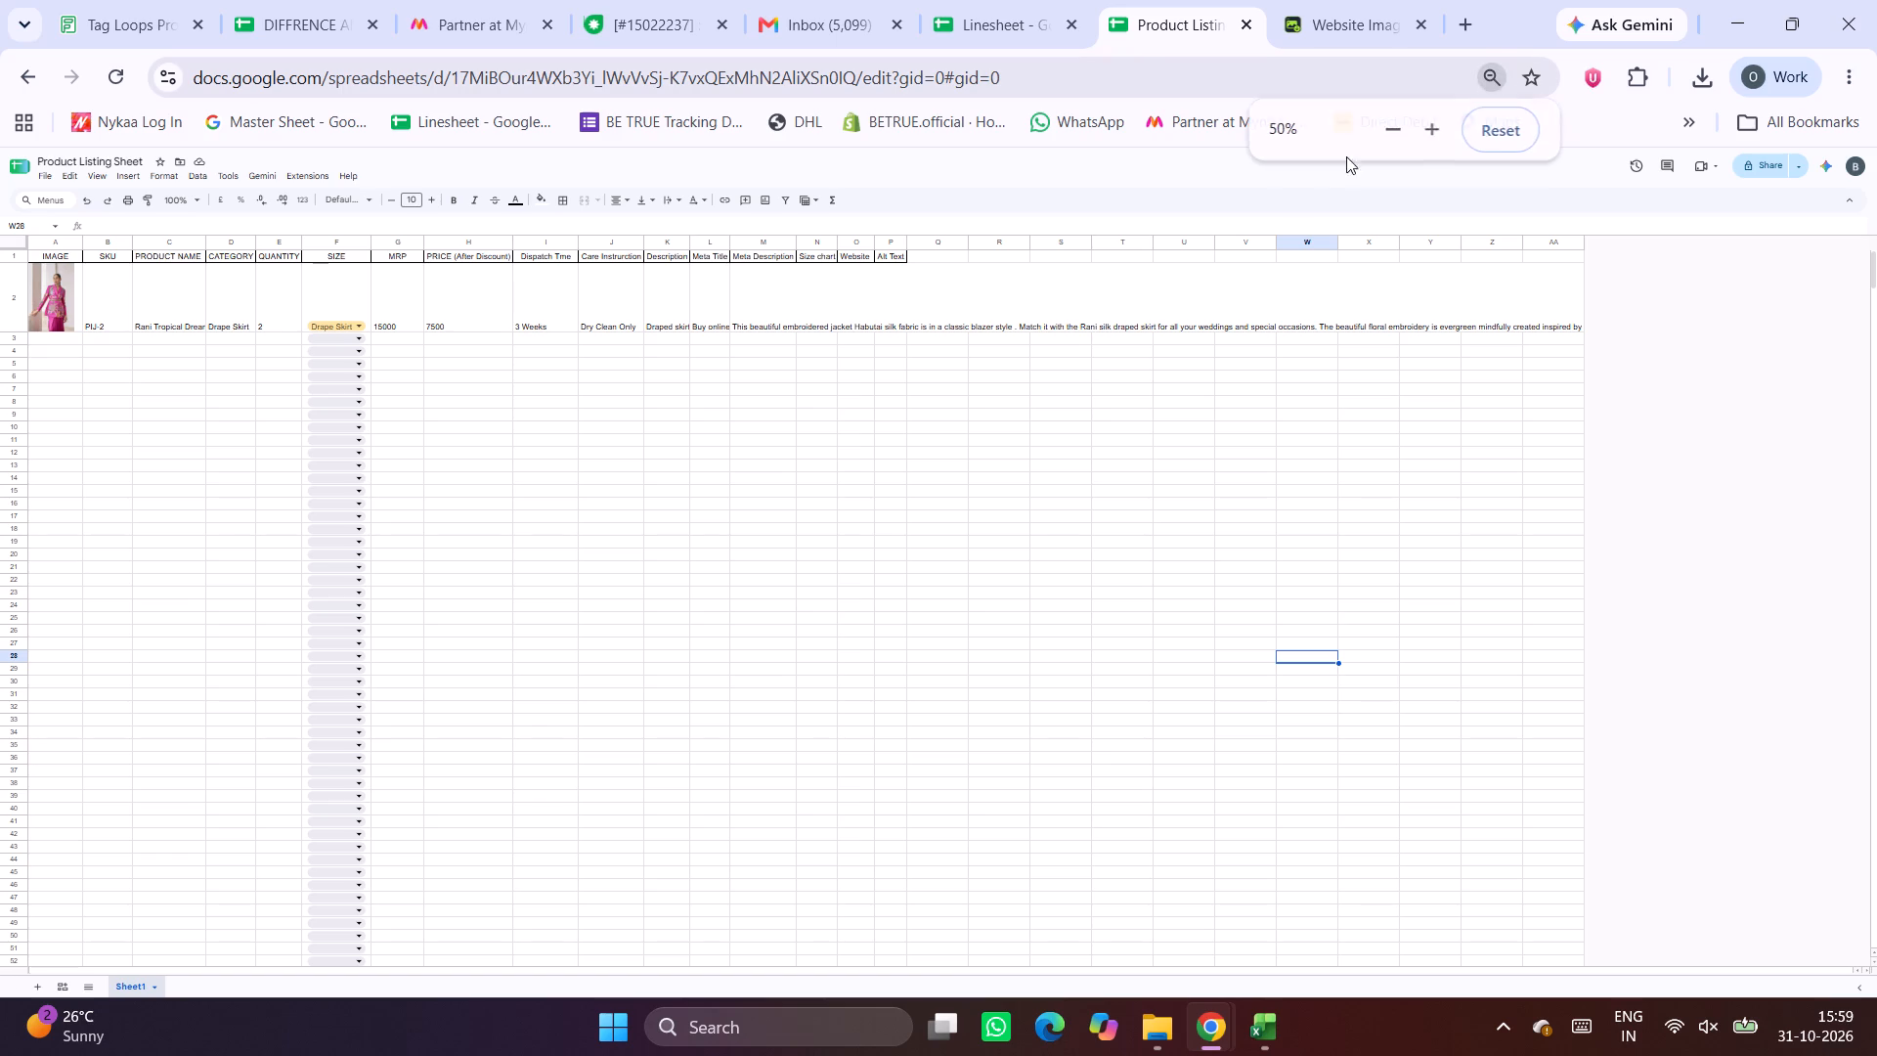
pyautogui.click(1471, 131)
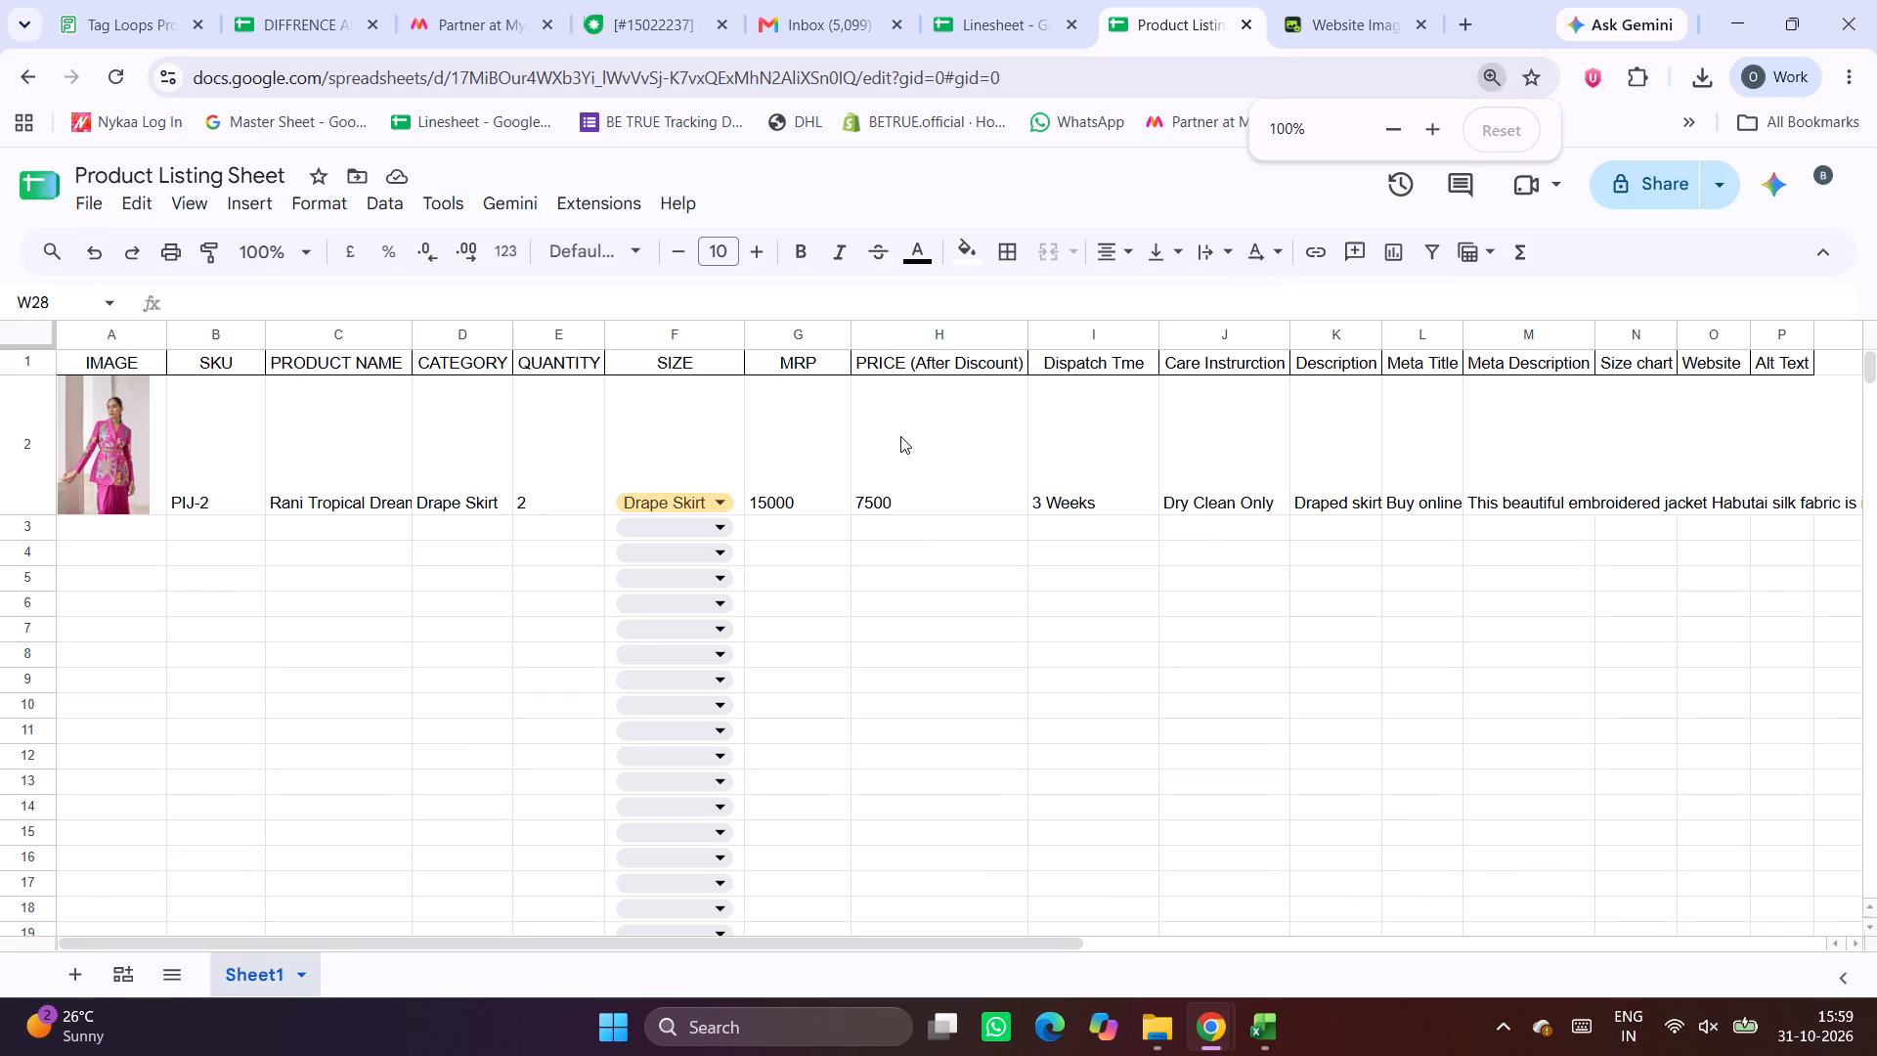
pyautogui.click(335, 462)
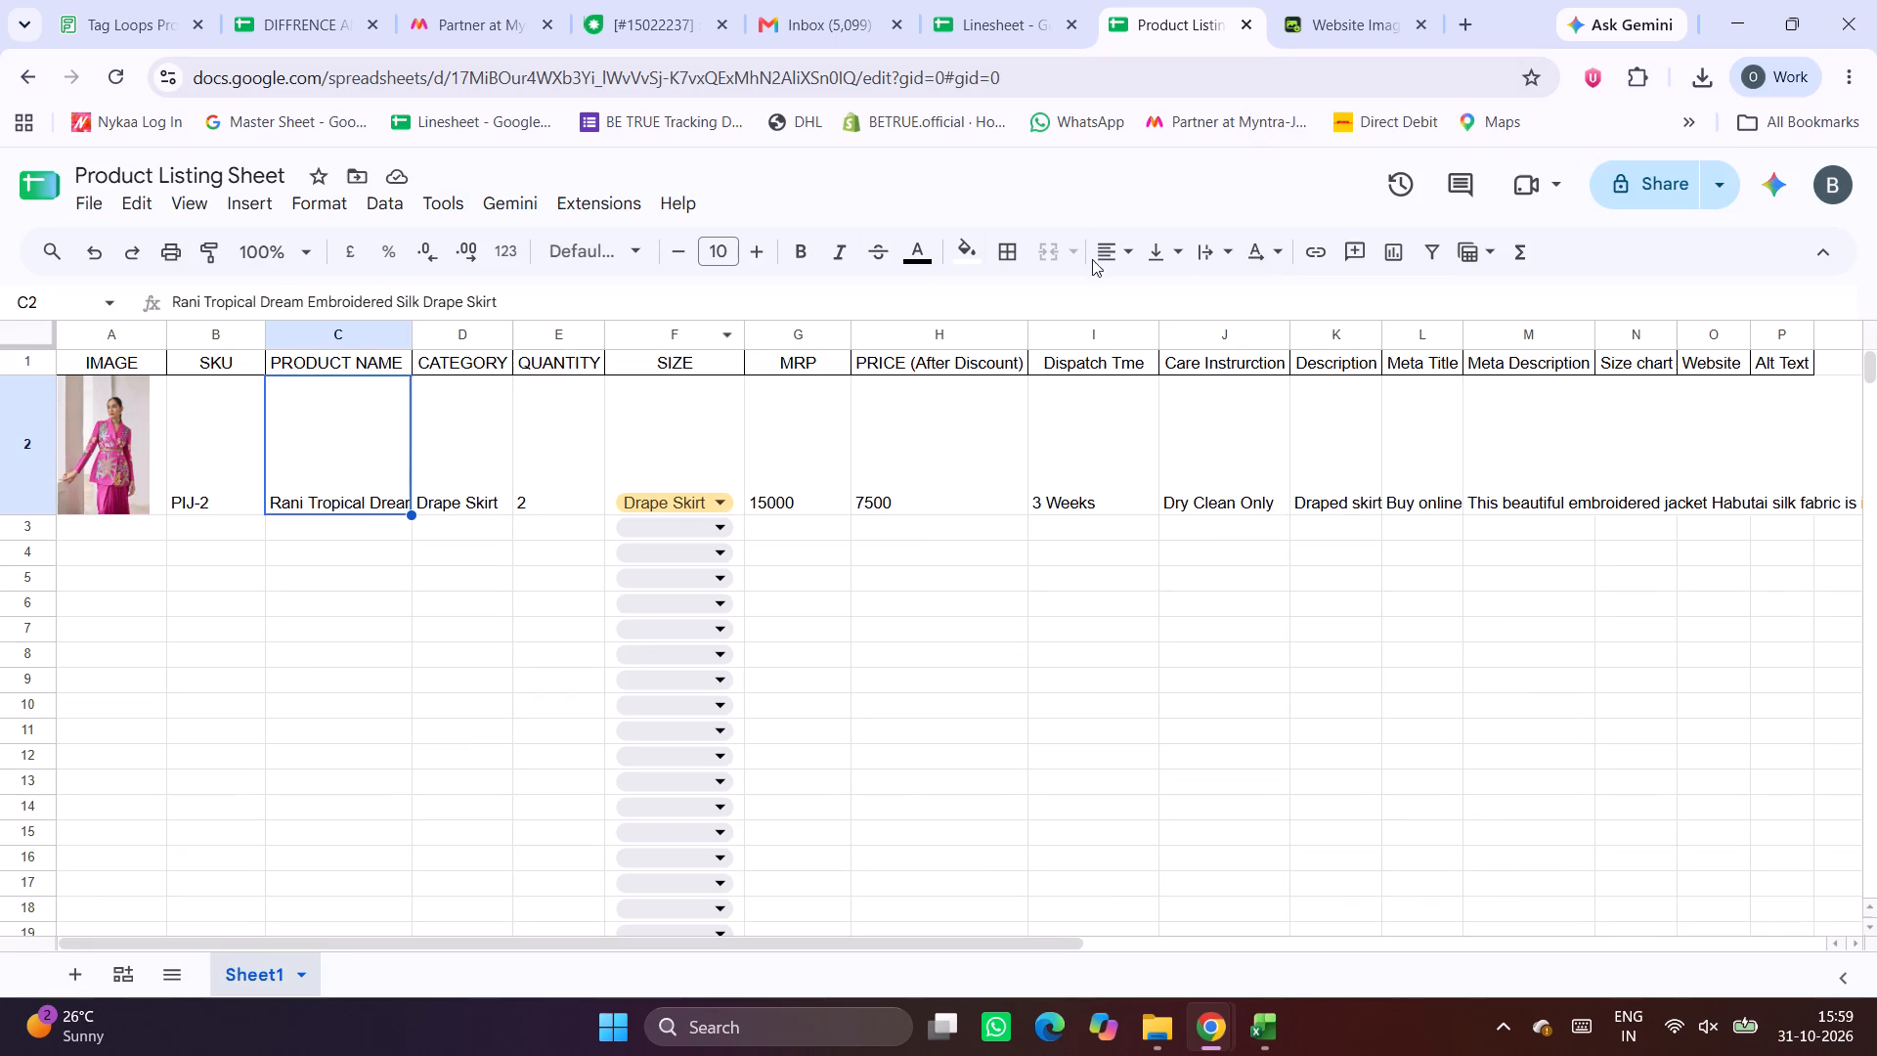
pyautogui.click(1143, 259)
pyautogui.click(1116, 248)
pyautogui.click(1278, 257)
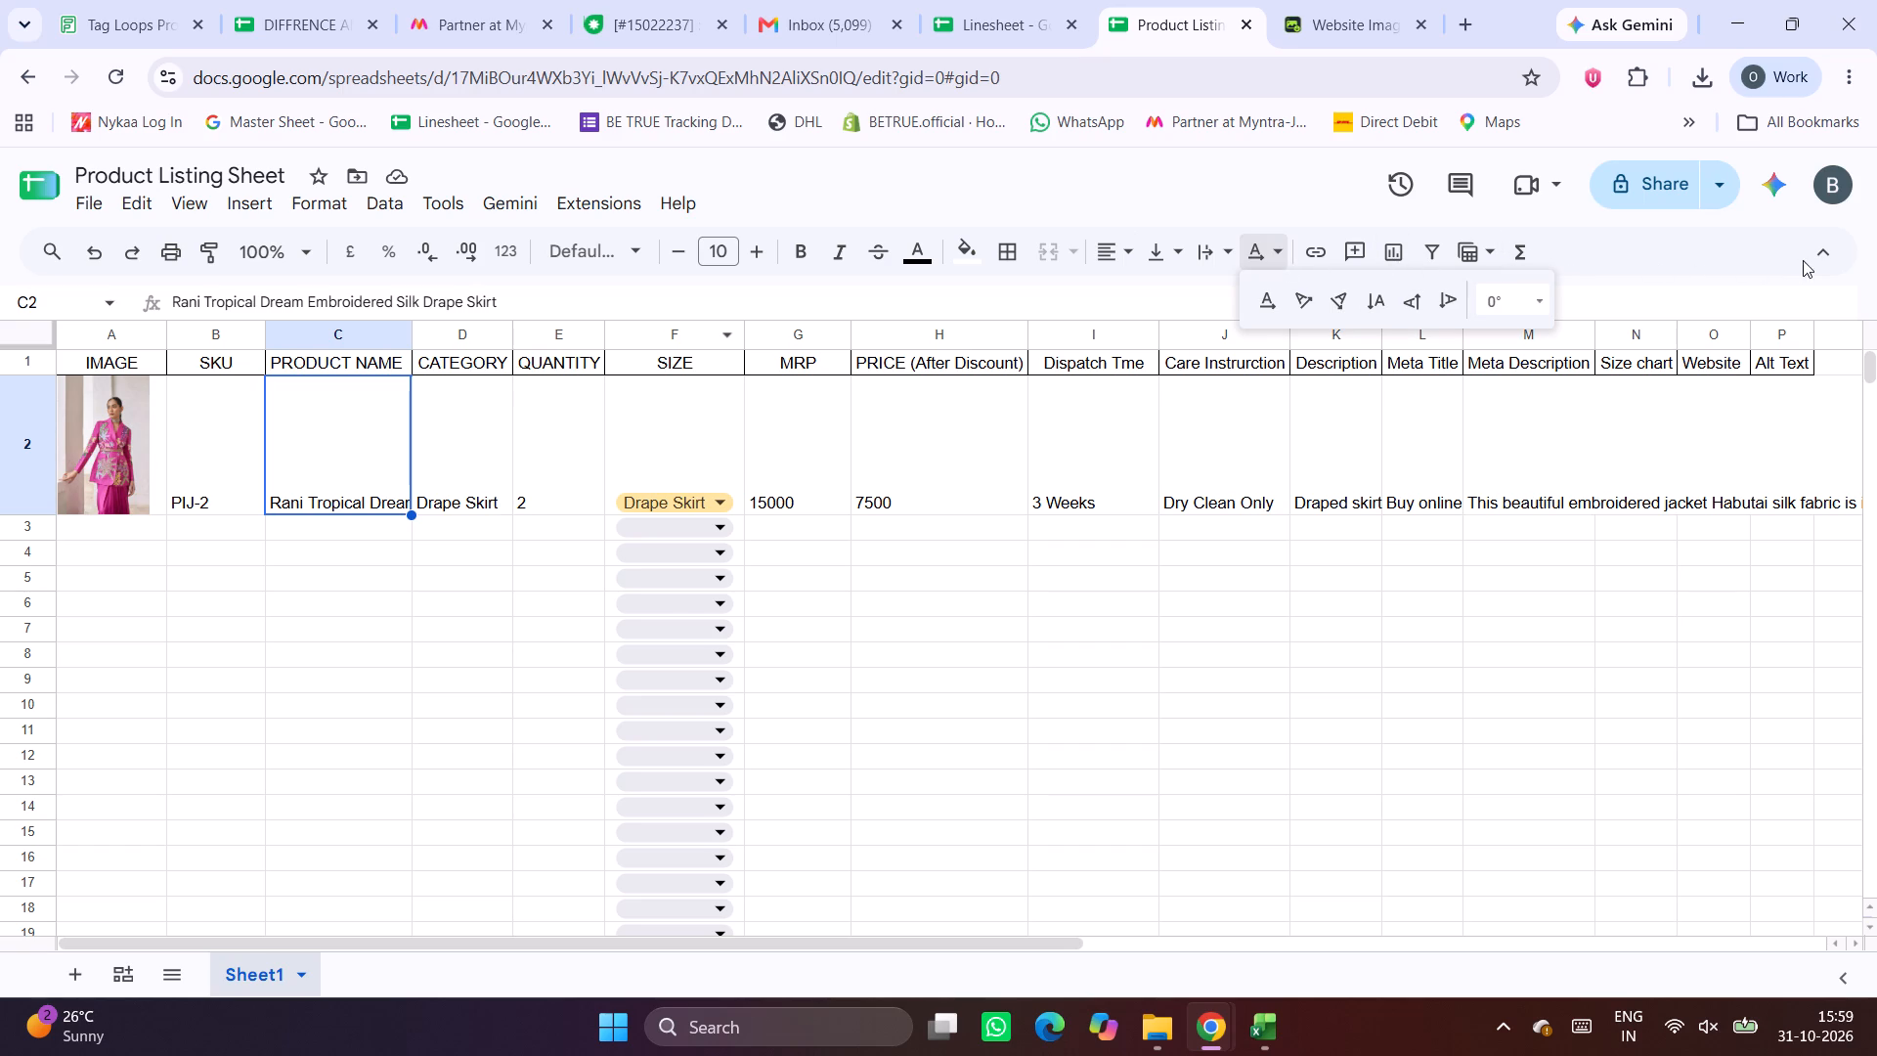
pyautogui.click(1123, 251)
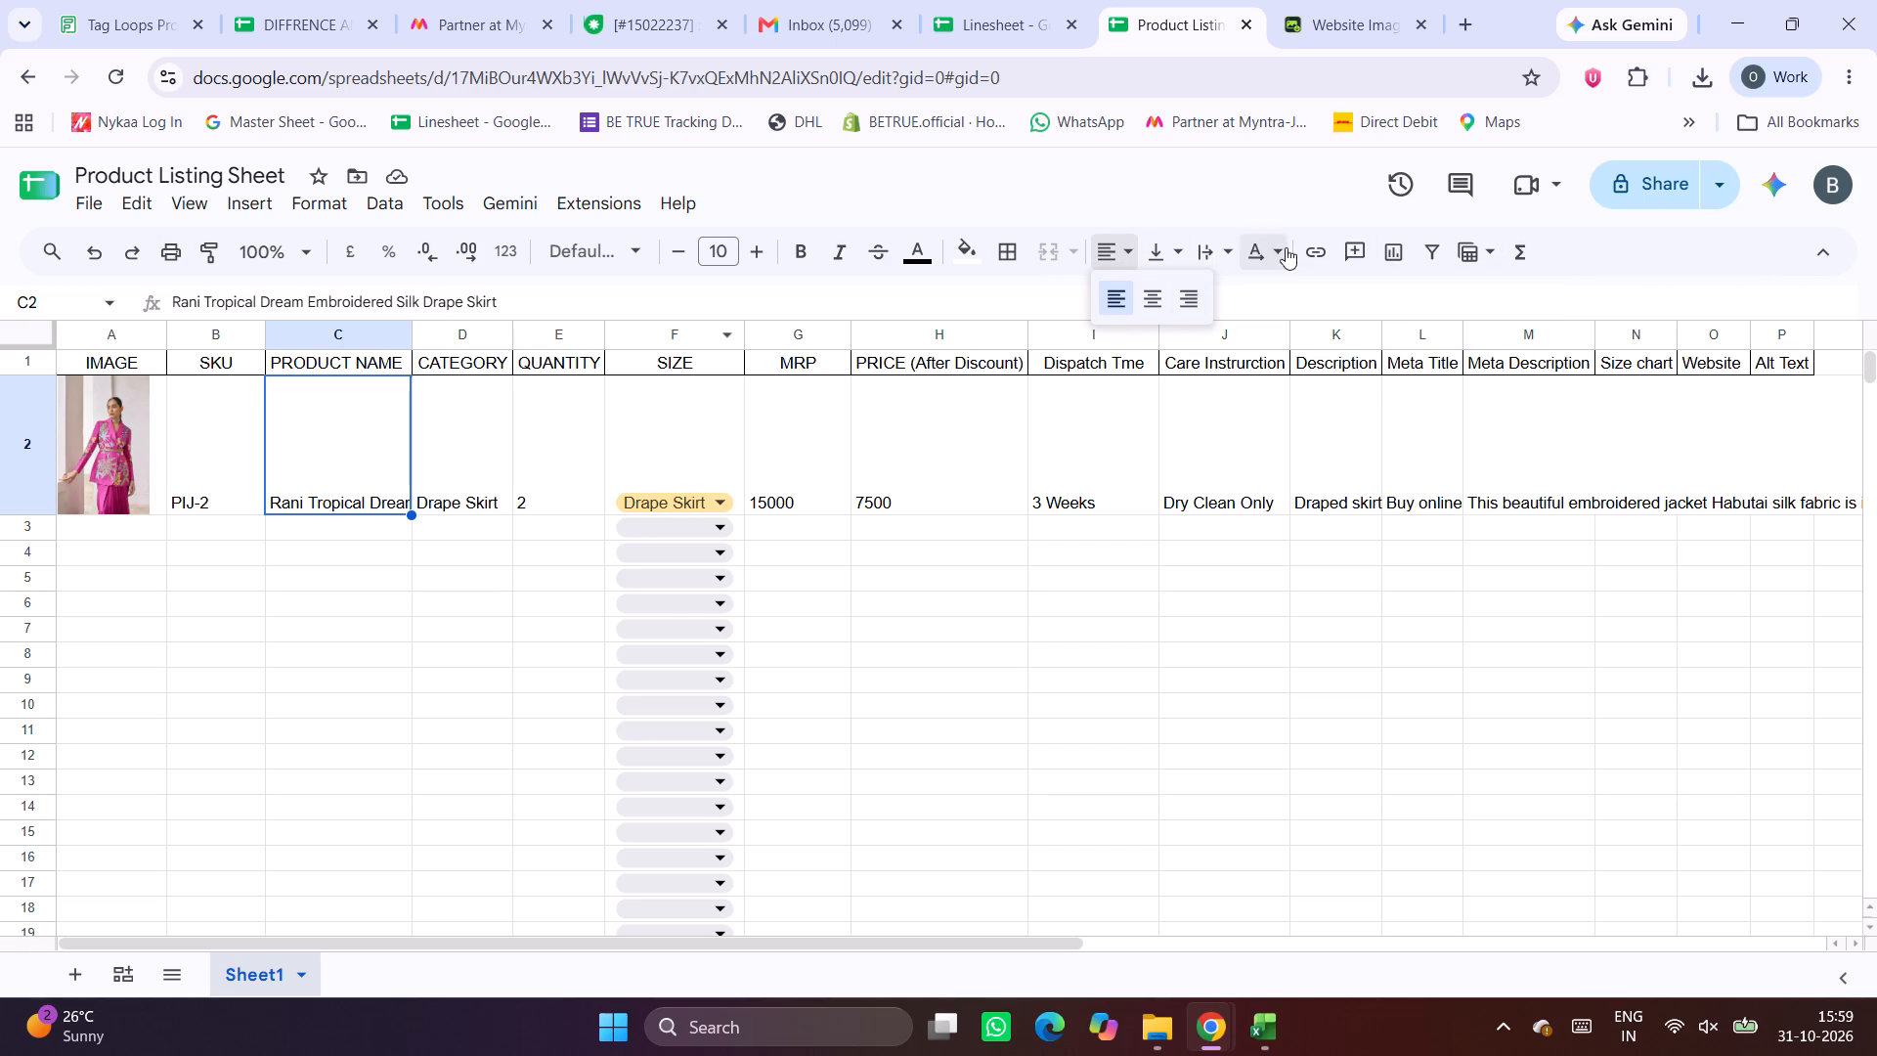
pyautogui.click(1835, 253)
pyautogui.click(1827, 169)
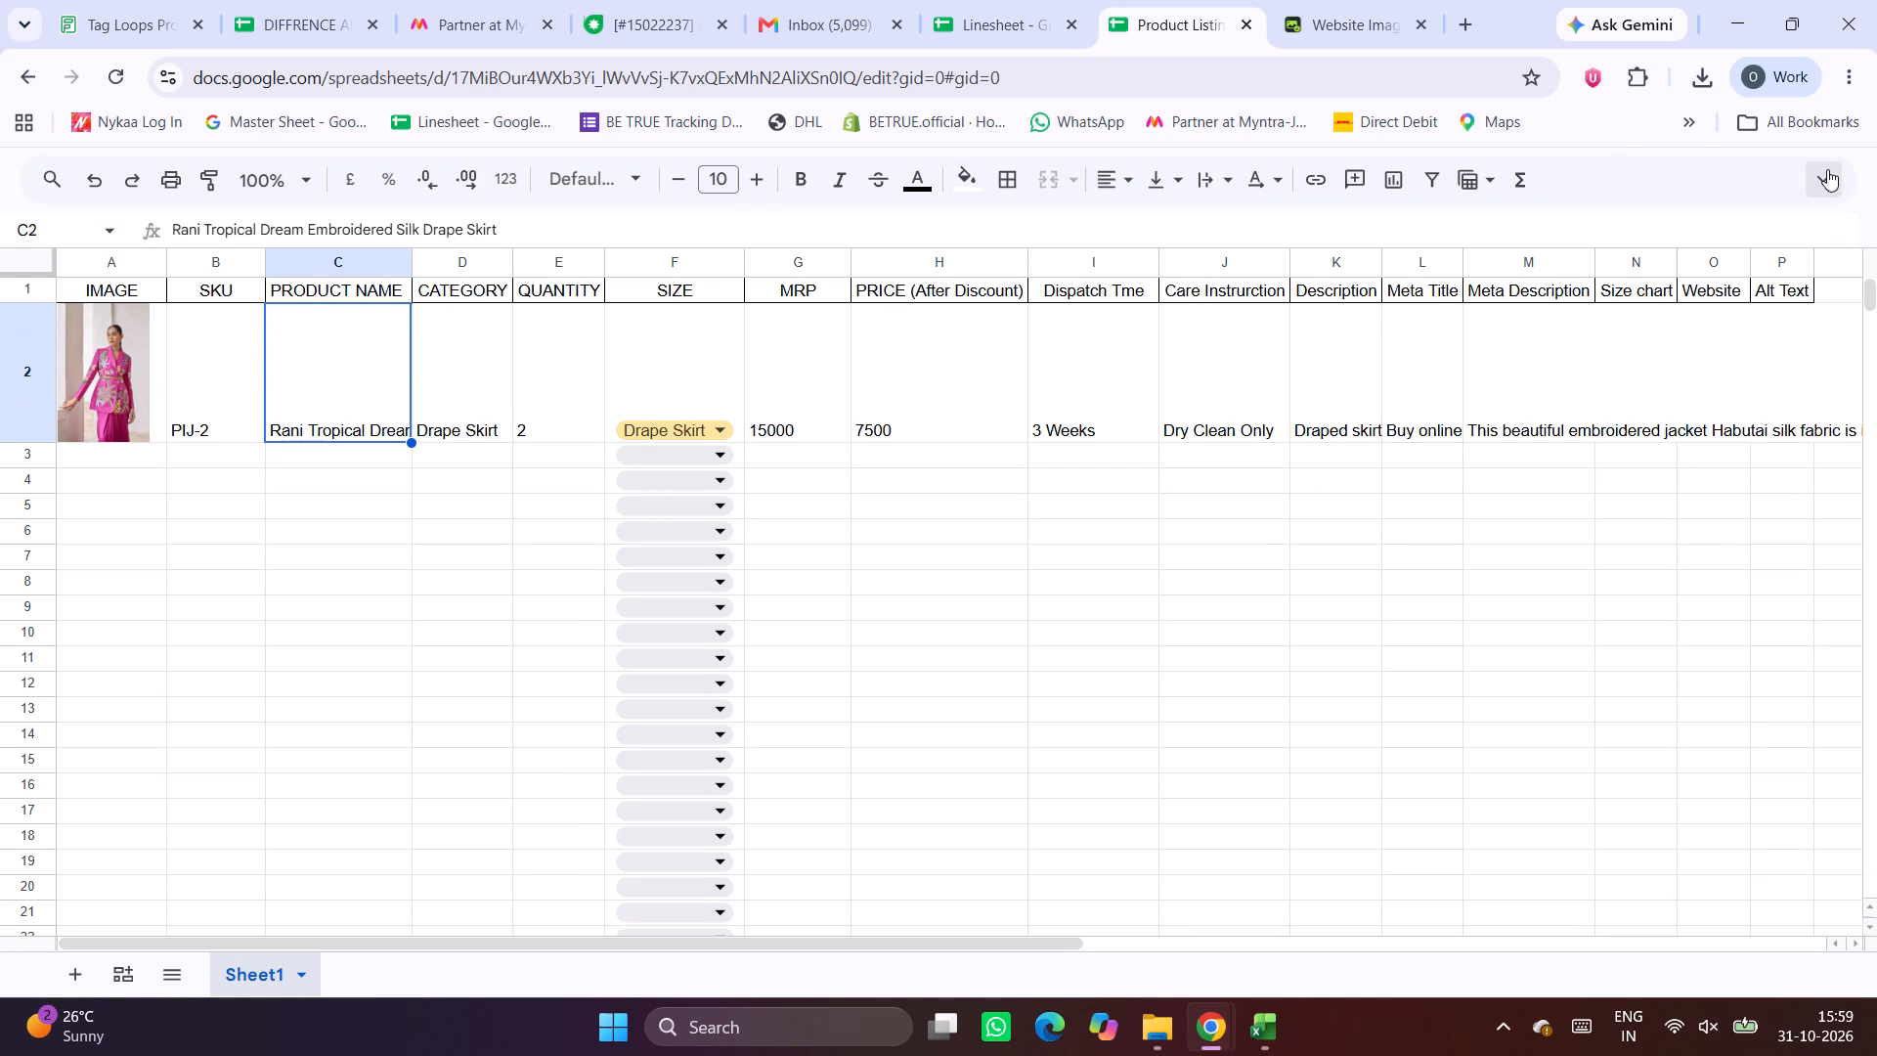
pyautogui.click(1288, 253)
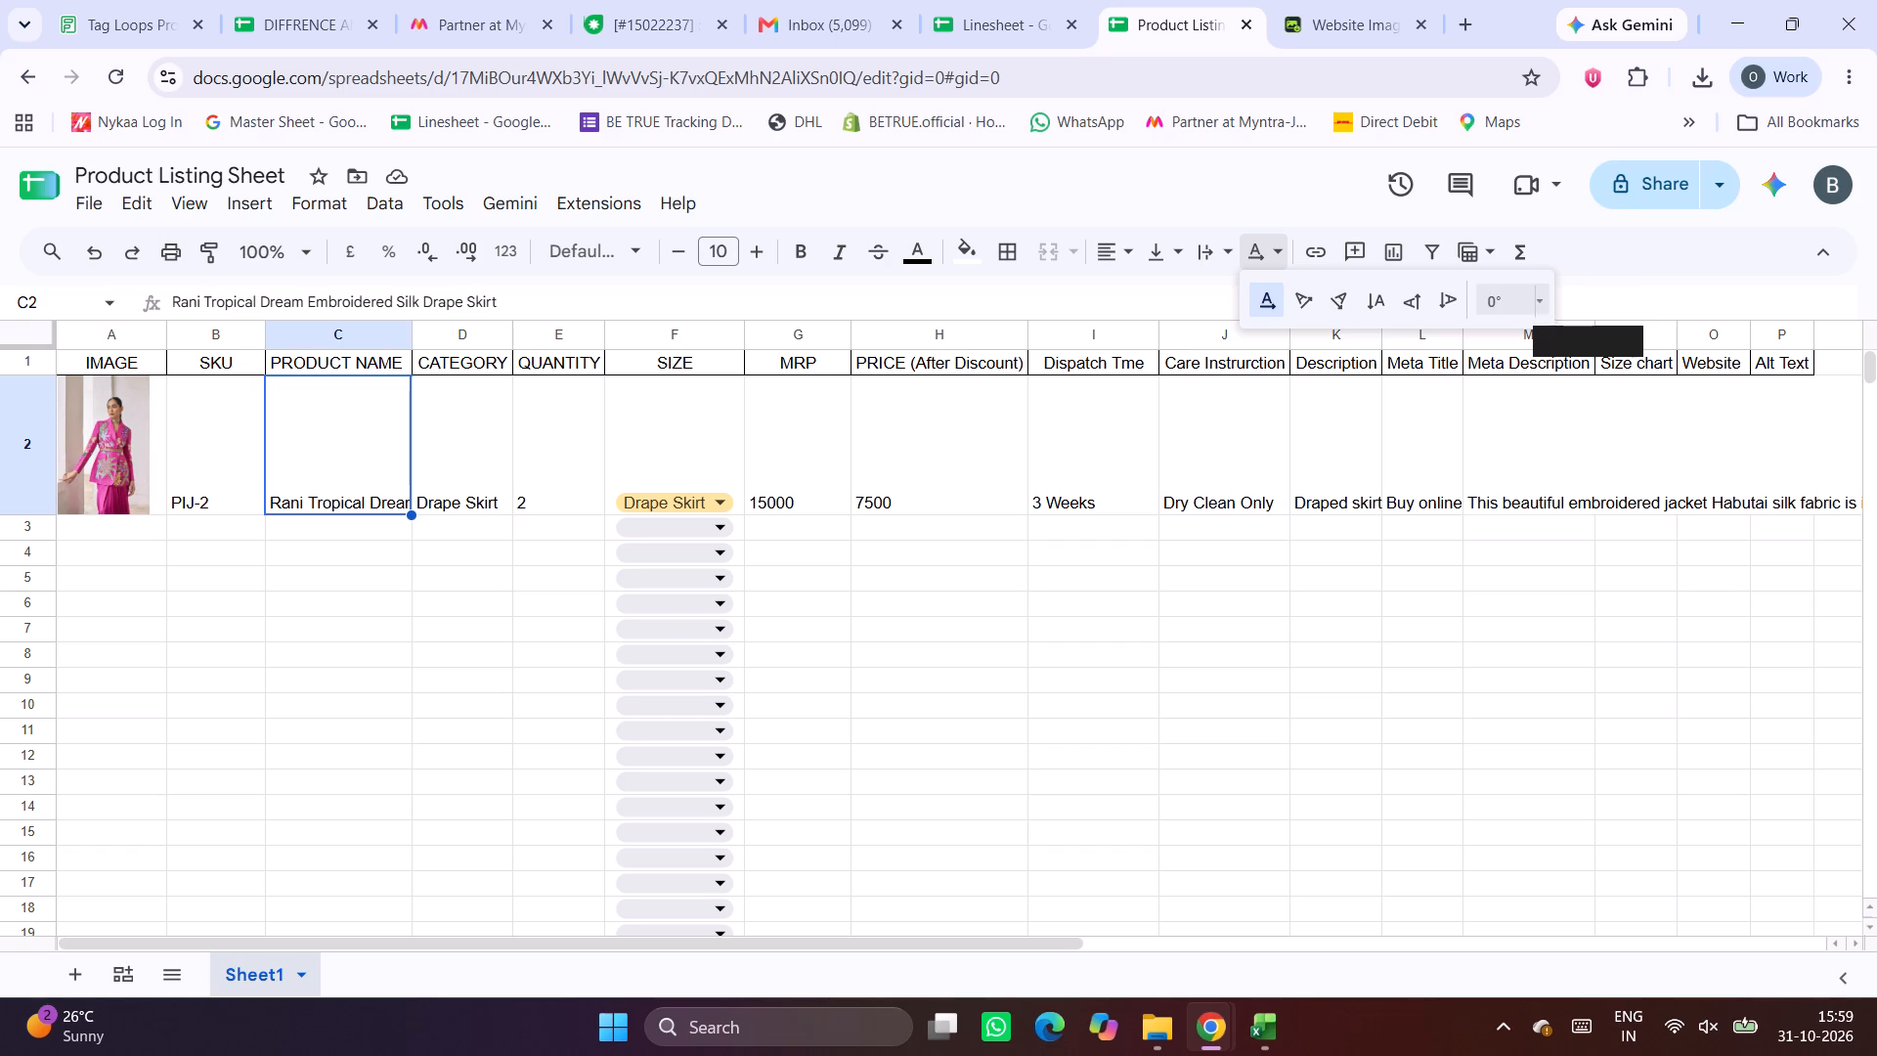
# Turn on text wrapping for the product name in C2, and for all of row 2 from B2 to P2.
pyautogui.click(1231, 253)
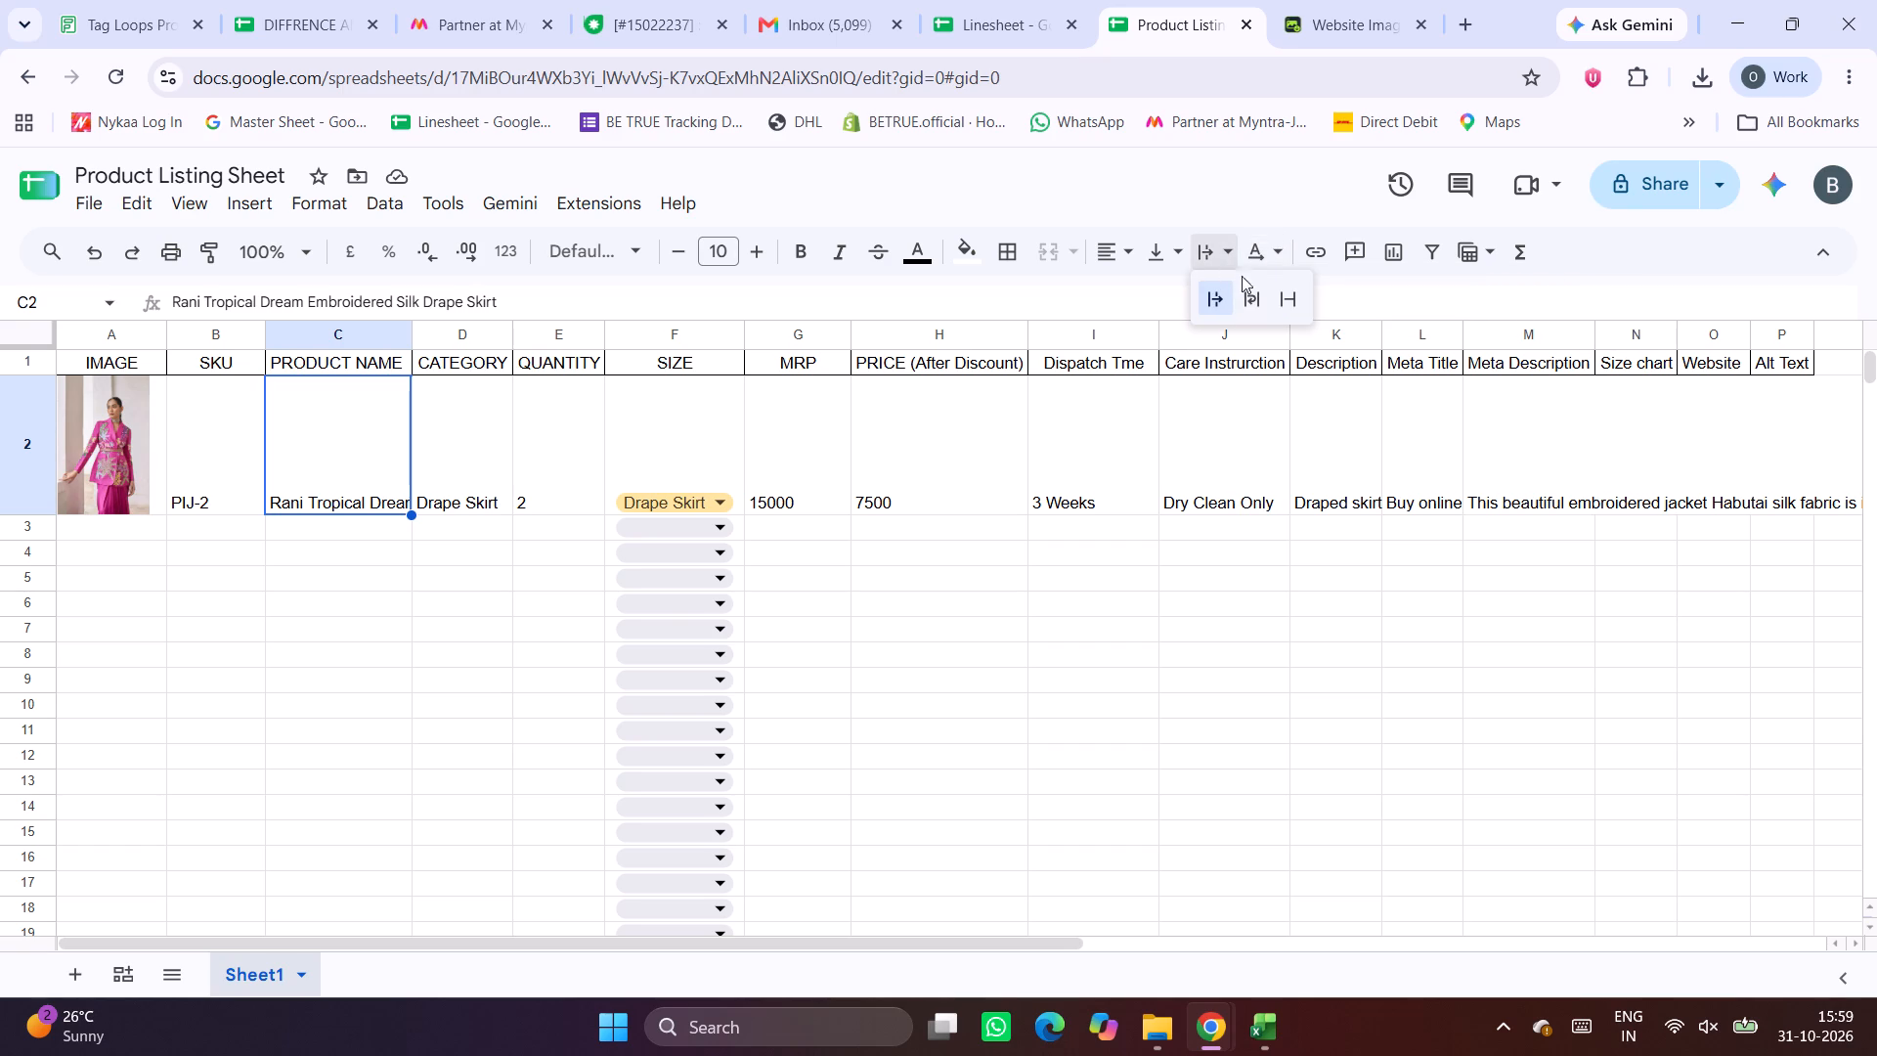
pyautogui.click(1254, 289)
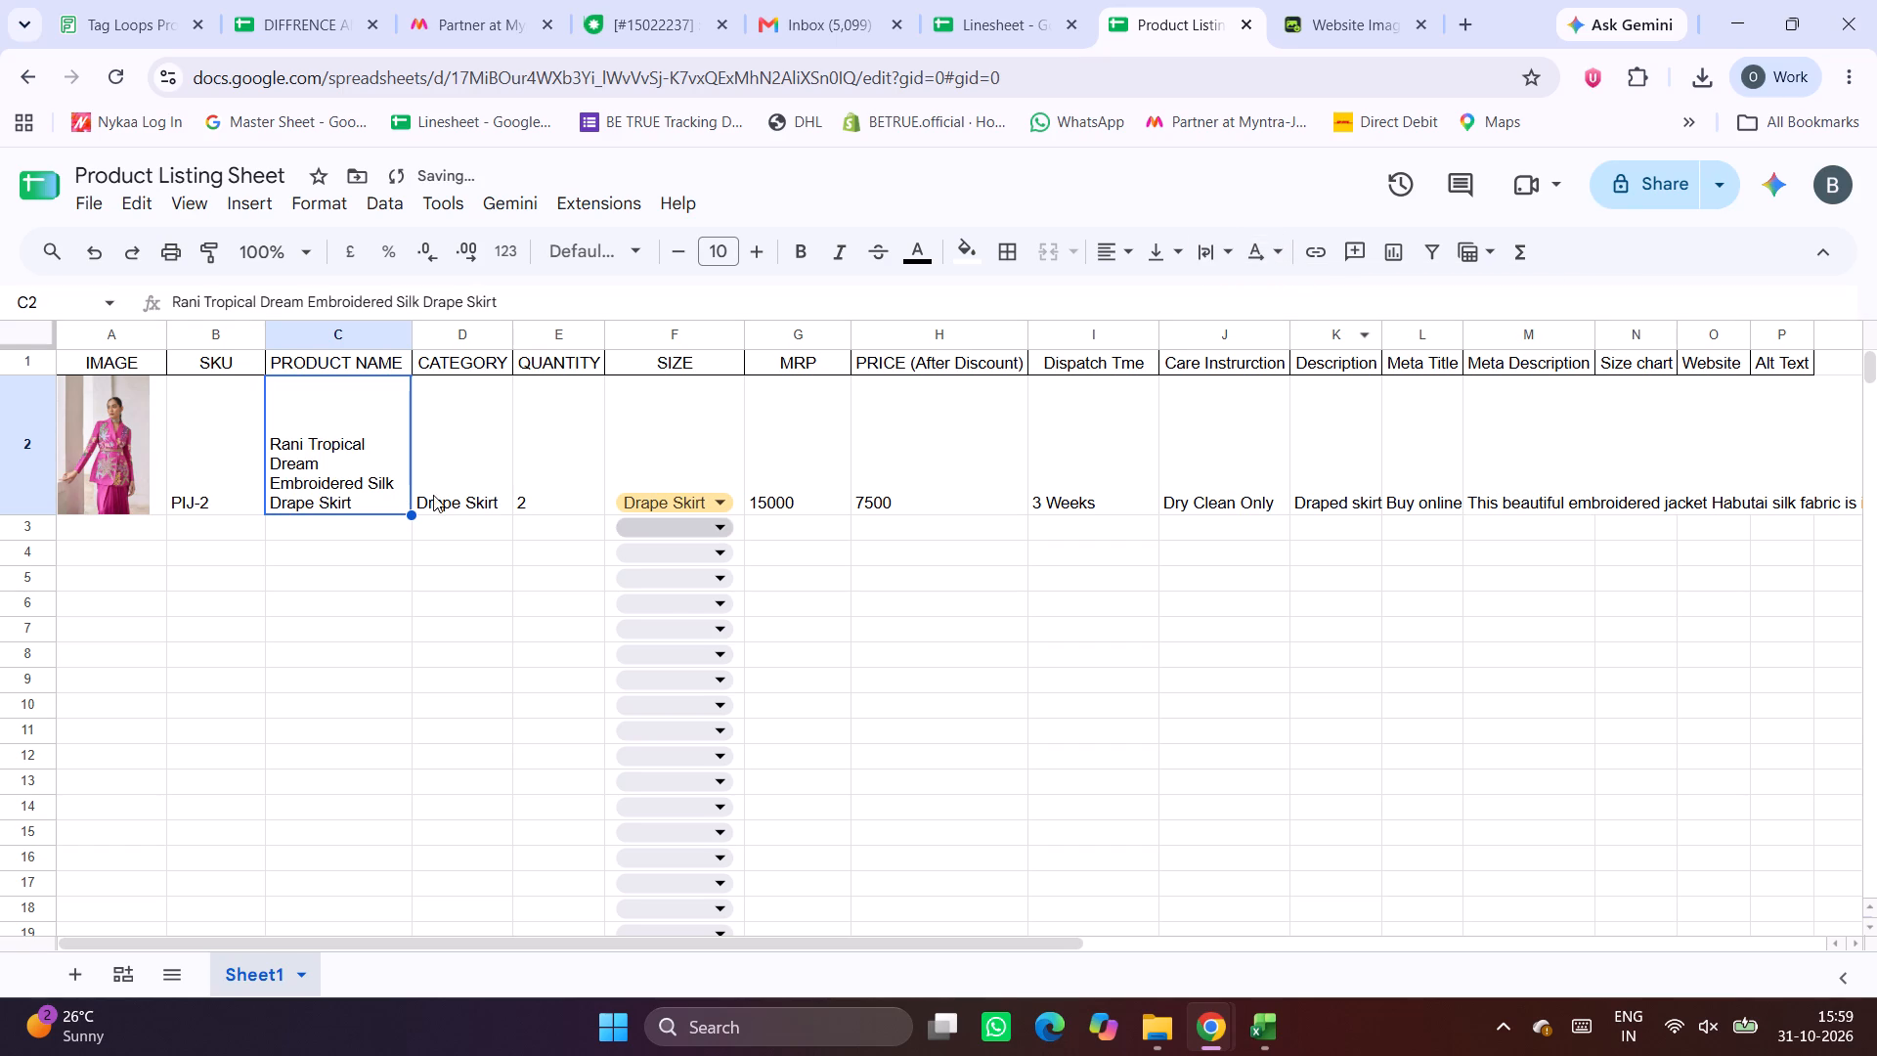
pyautogui.click(343, 481)
pyautogui.moveTo(205, 441); pyautogui.dragTo(1638, 479)
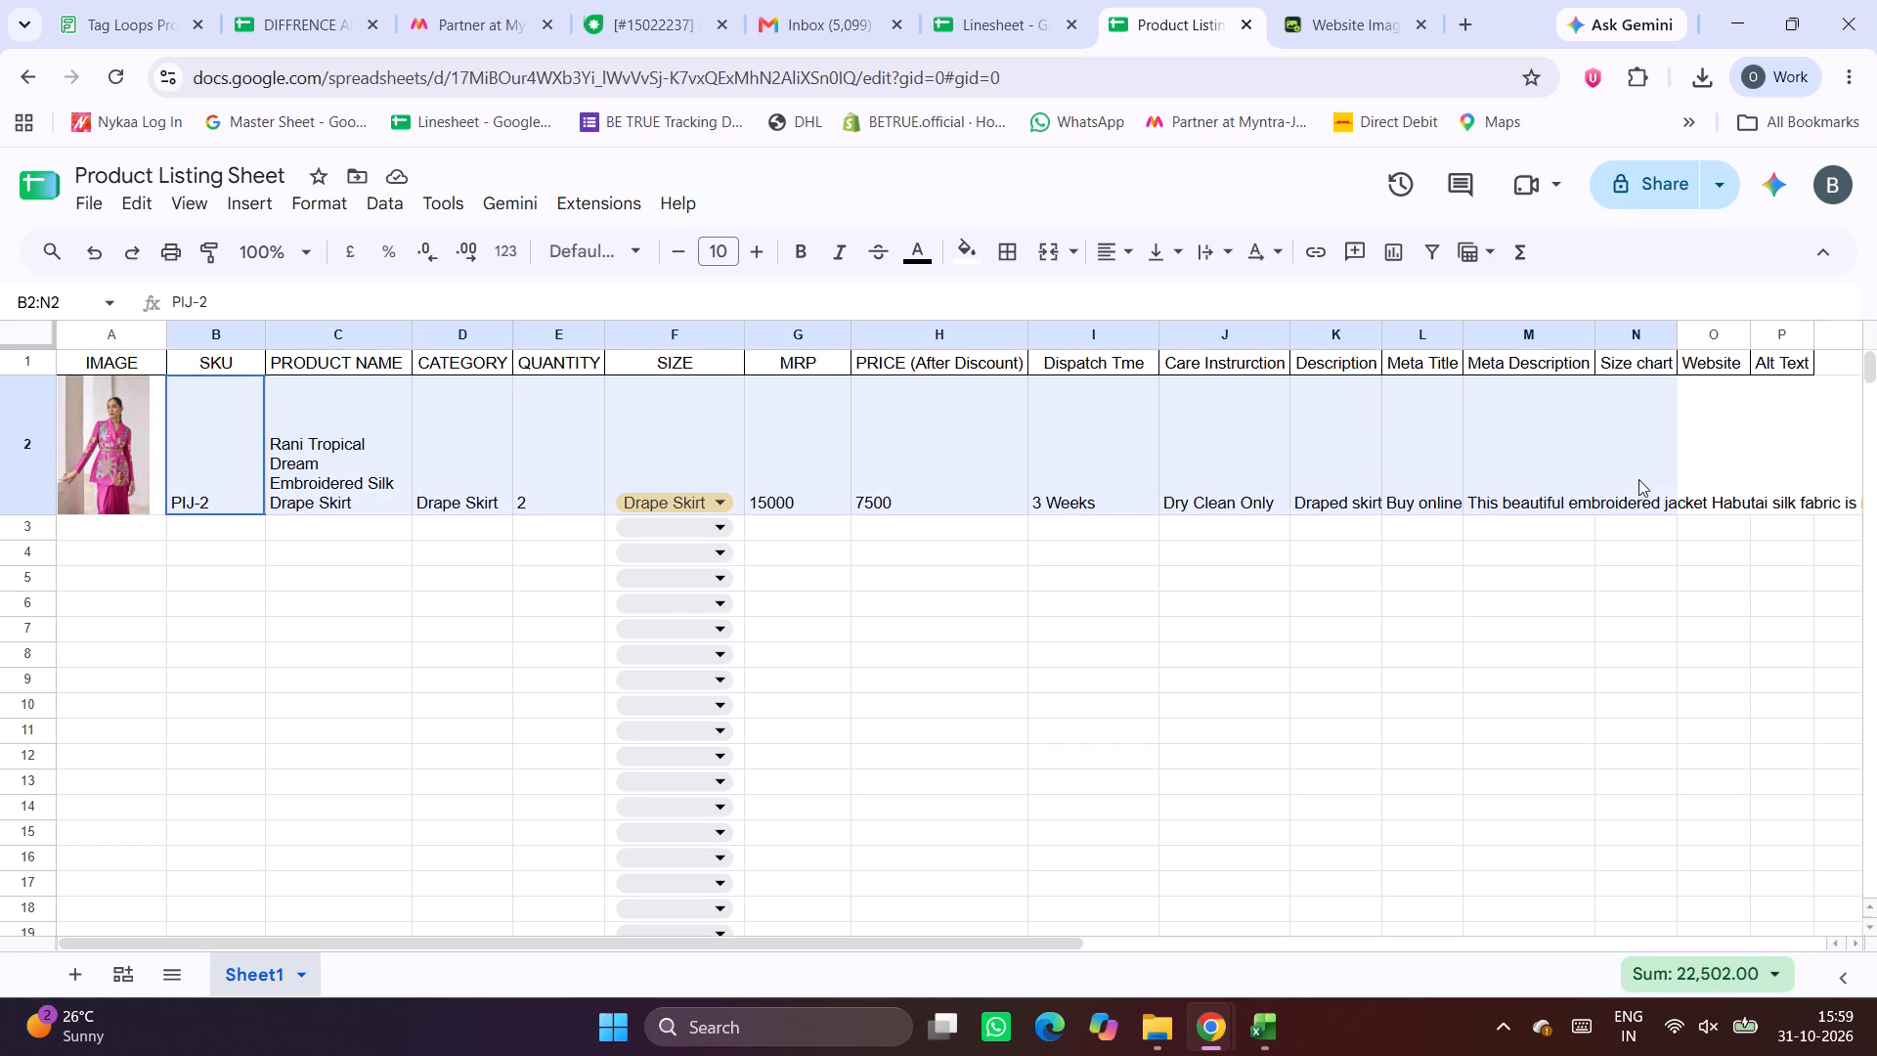
pyautogui.moveTo(1638, 479); pyautogui.dragTo(1803, 452)
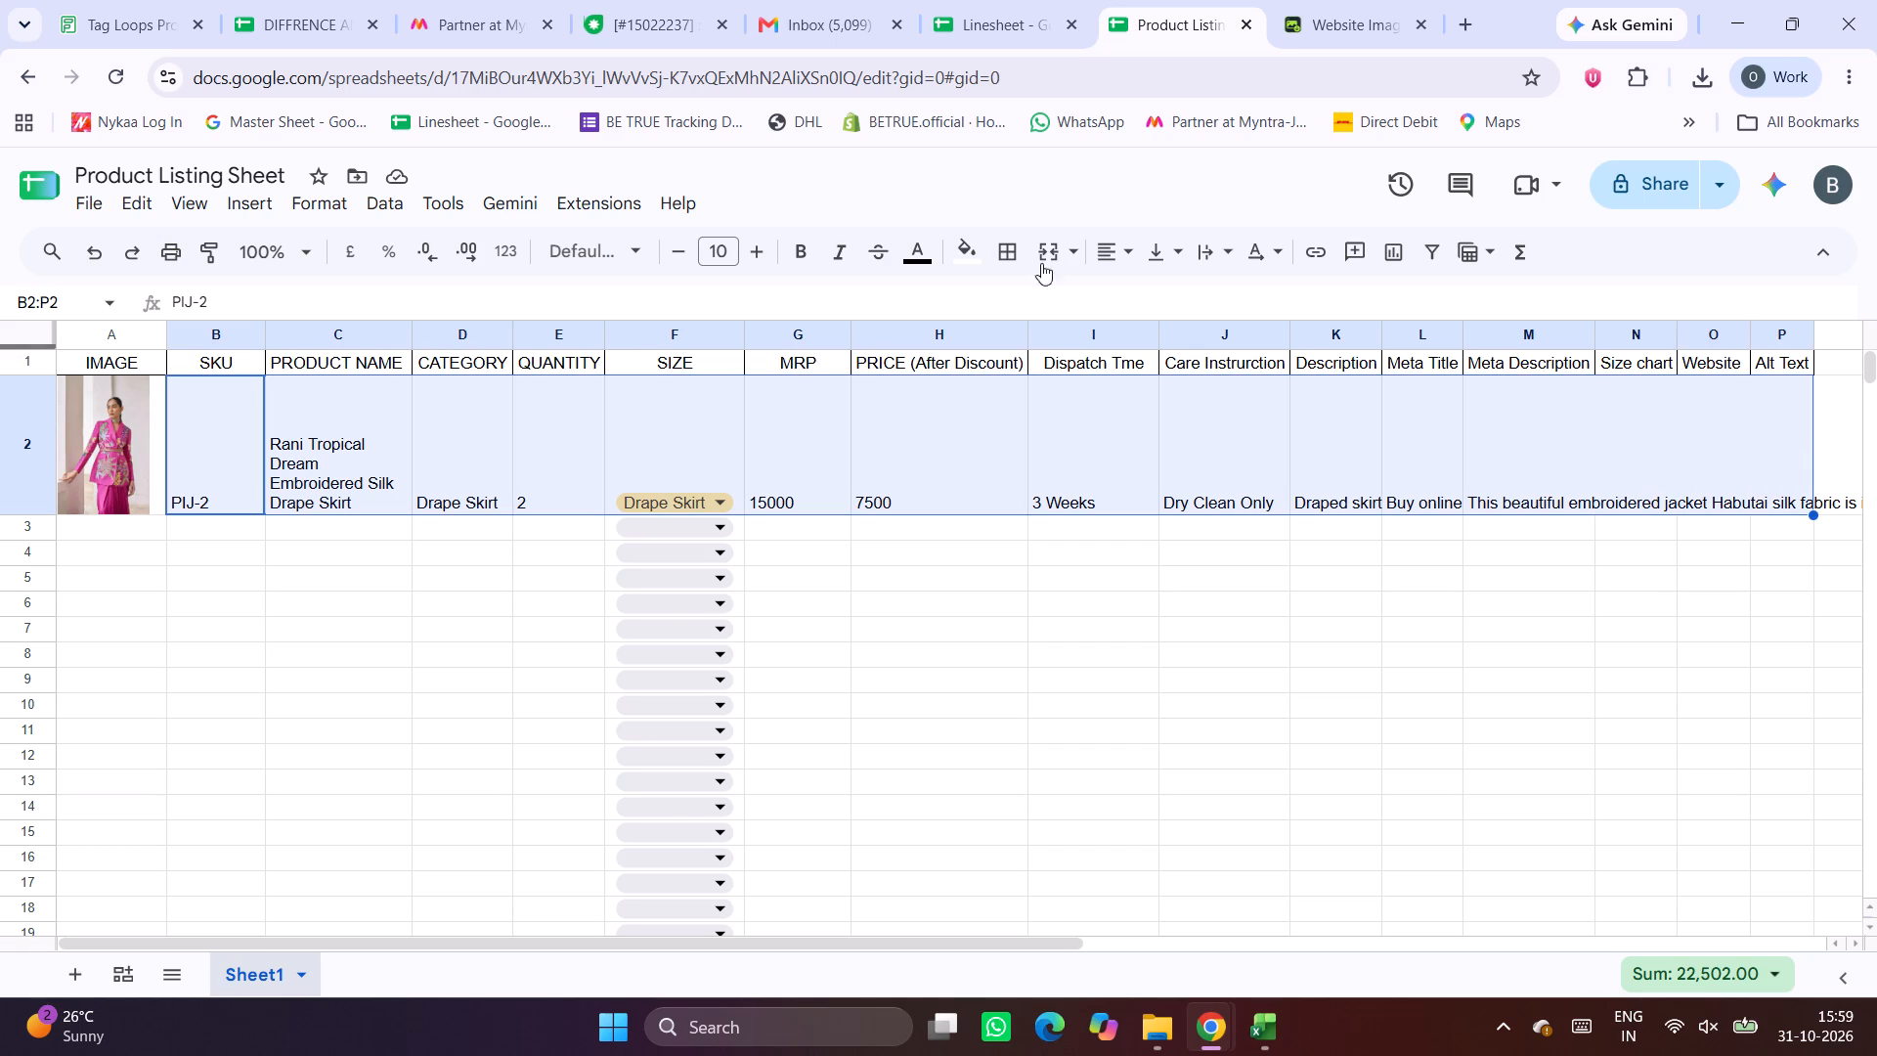
pyautogui.click(1221, 262)
pyautogui.click(1247, 291)
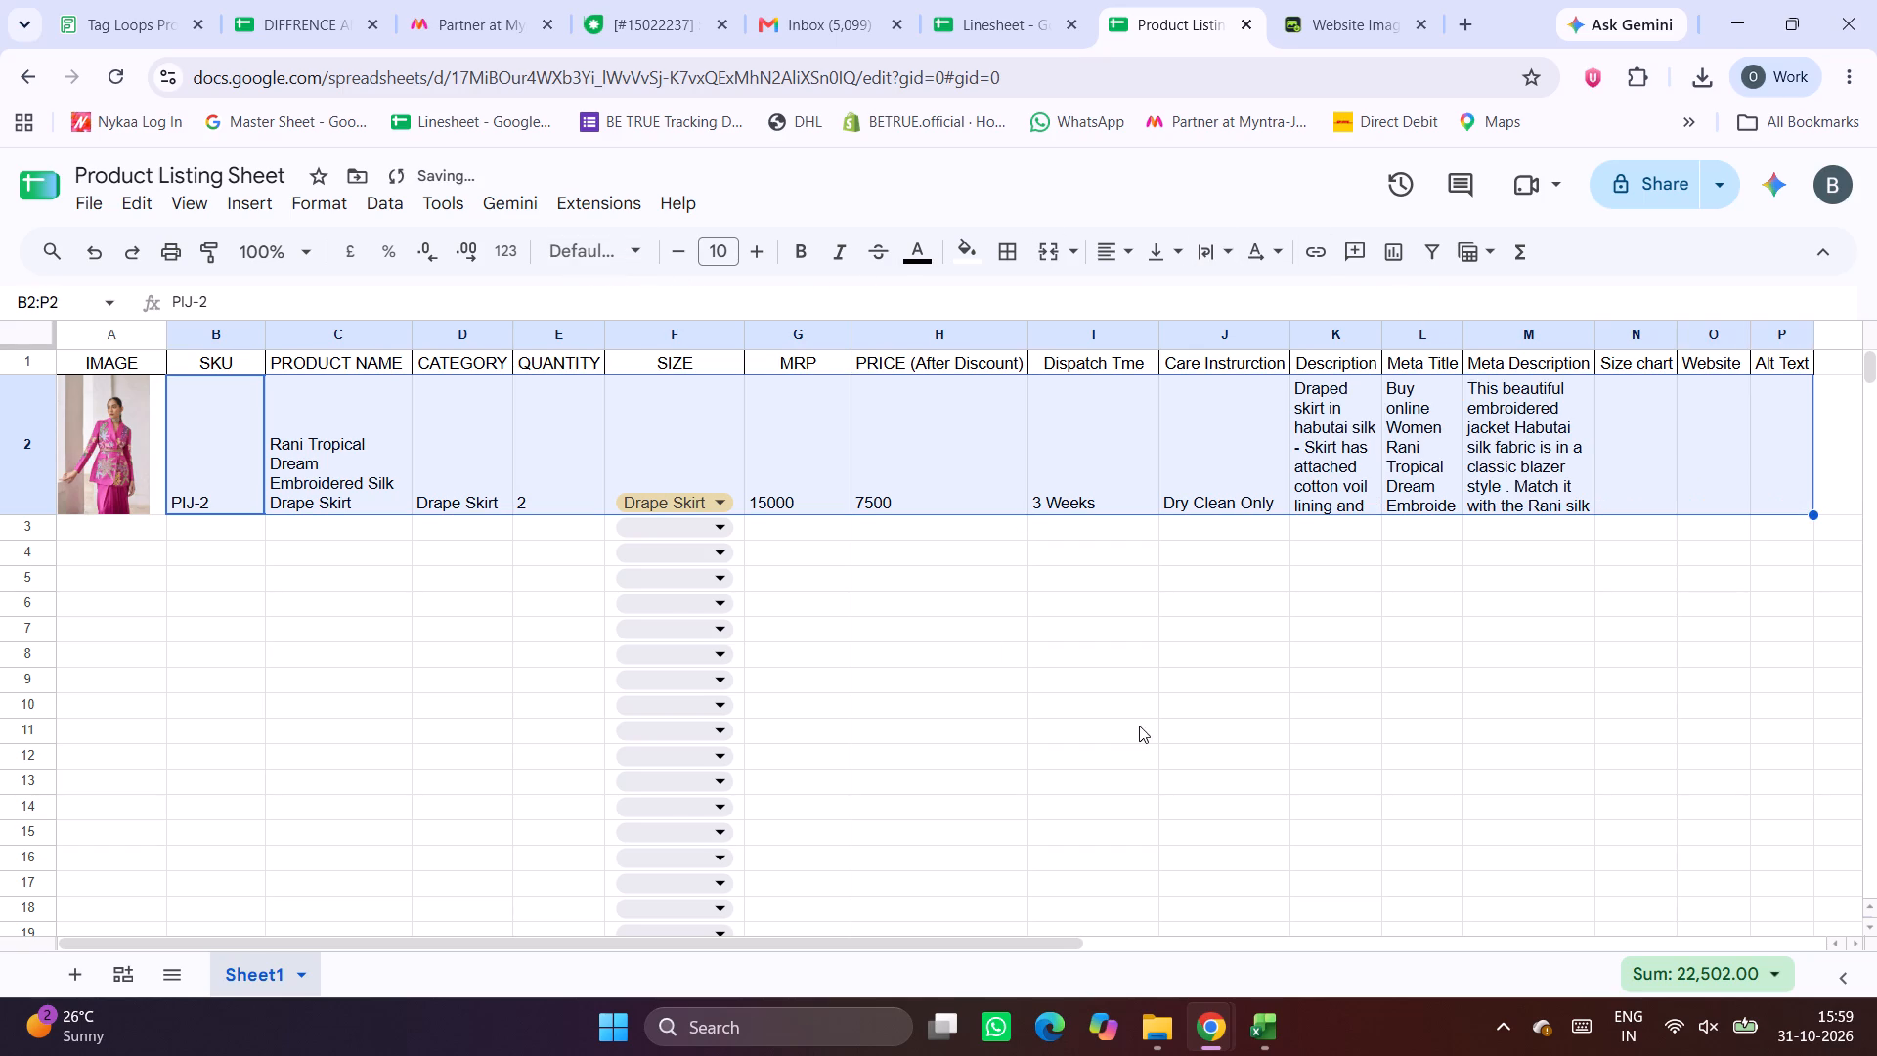
pyautogui.click(1260, 673)
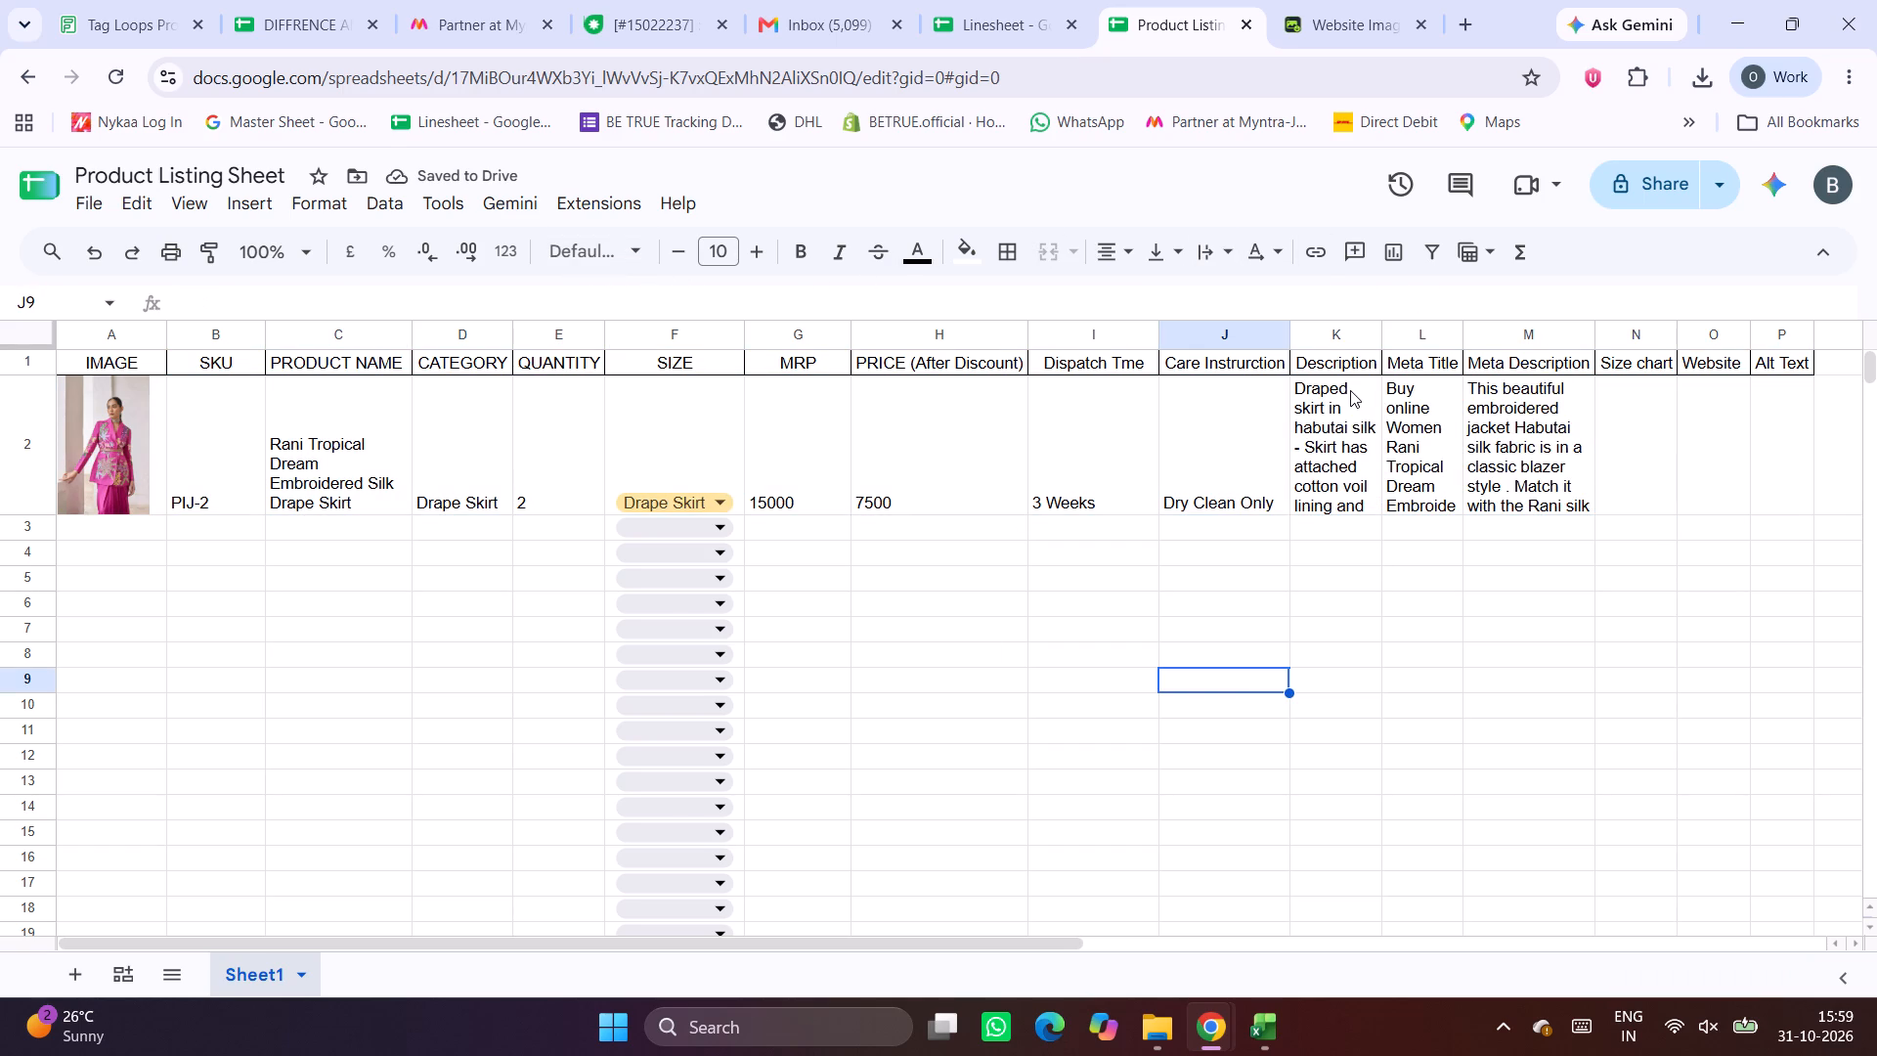
# Centre the contents of cells B2 through P2 horizontally.
pyautogui.click(1350, 390)
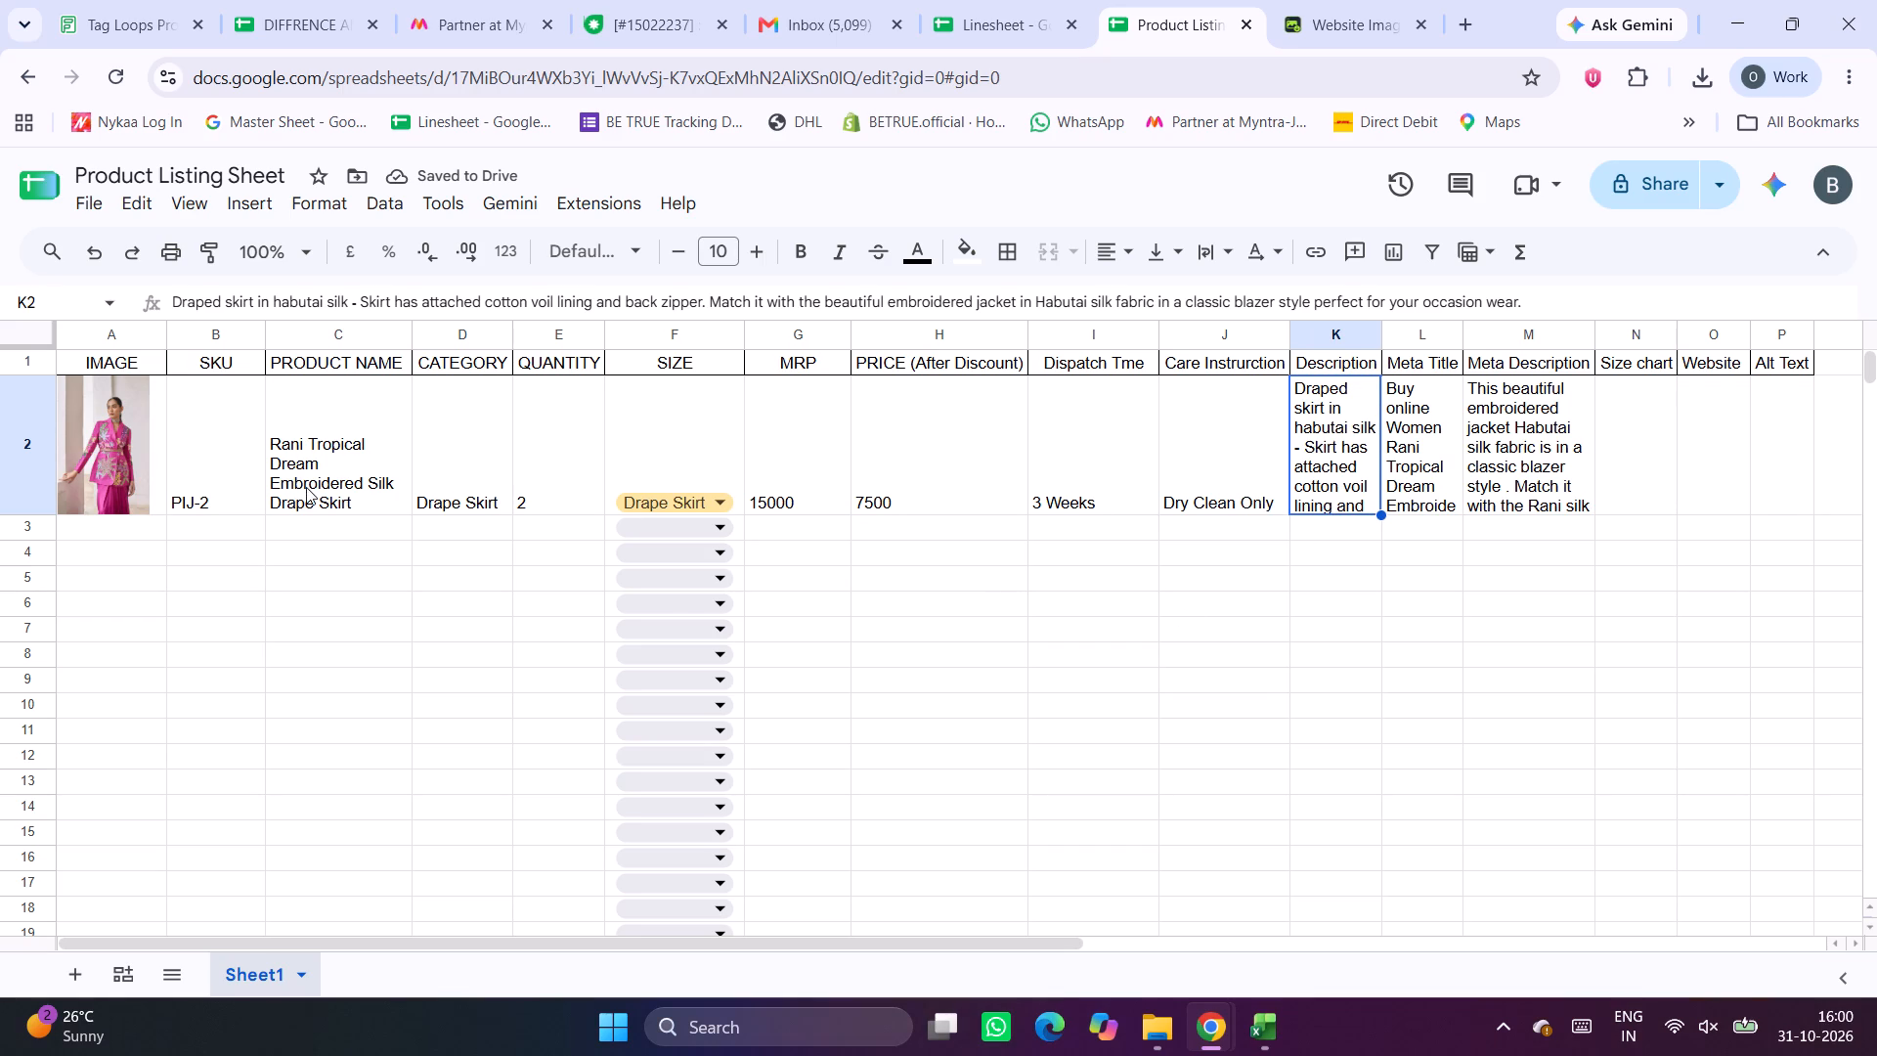
pyautogui.moveTo(465, 446); pyautogui.dragTo(1371, 439)
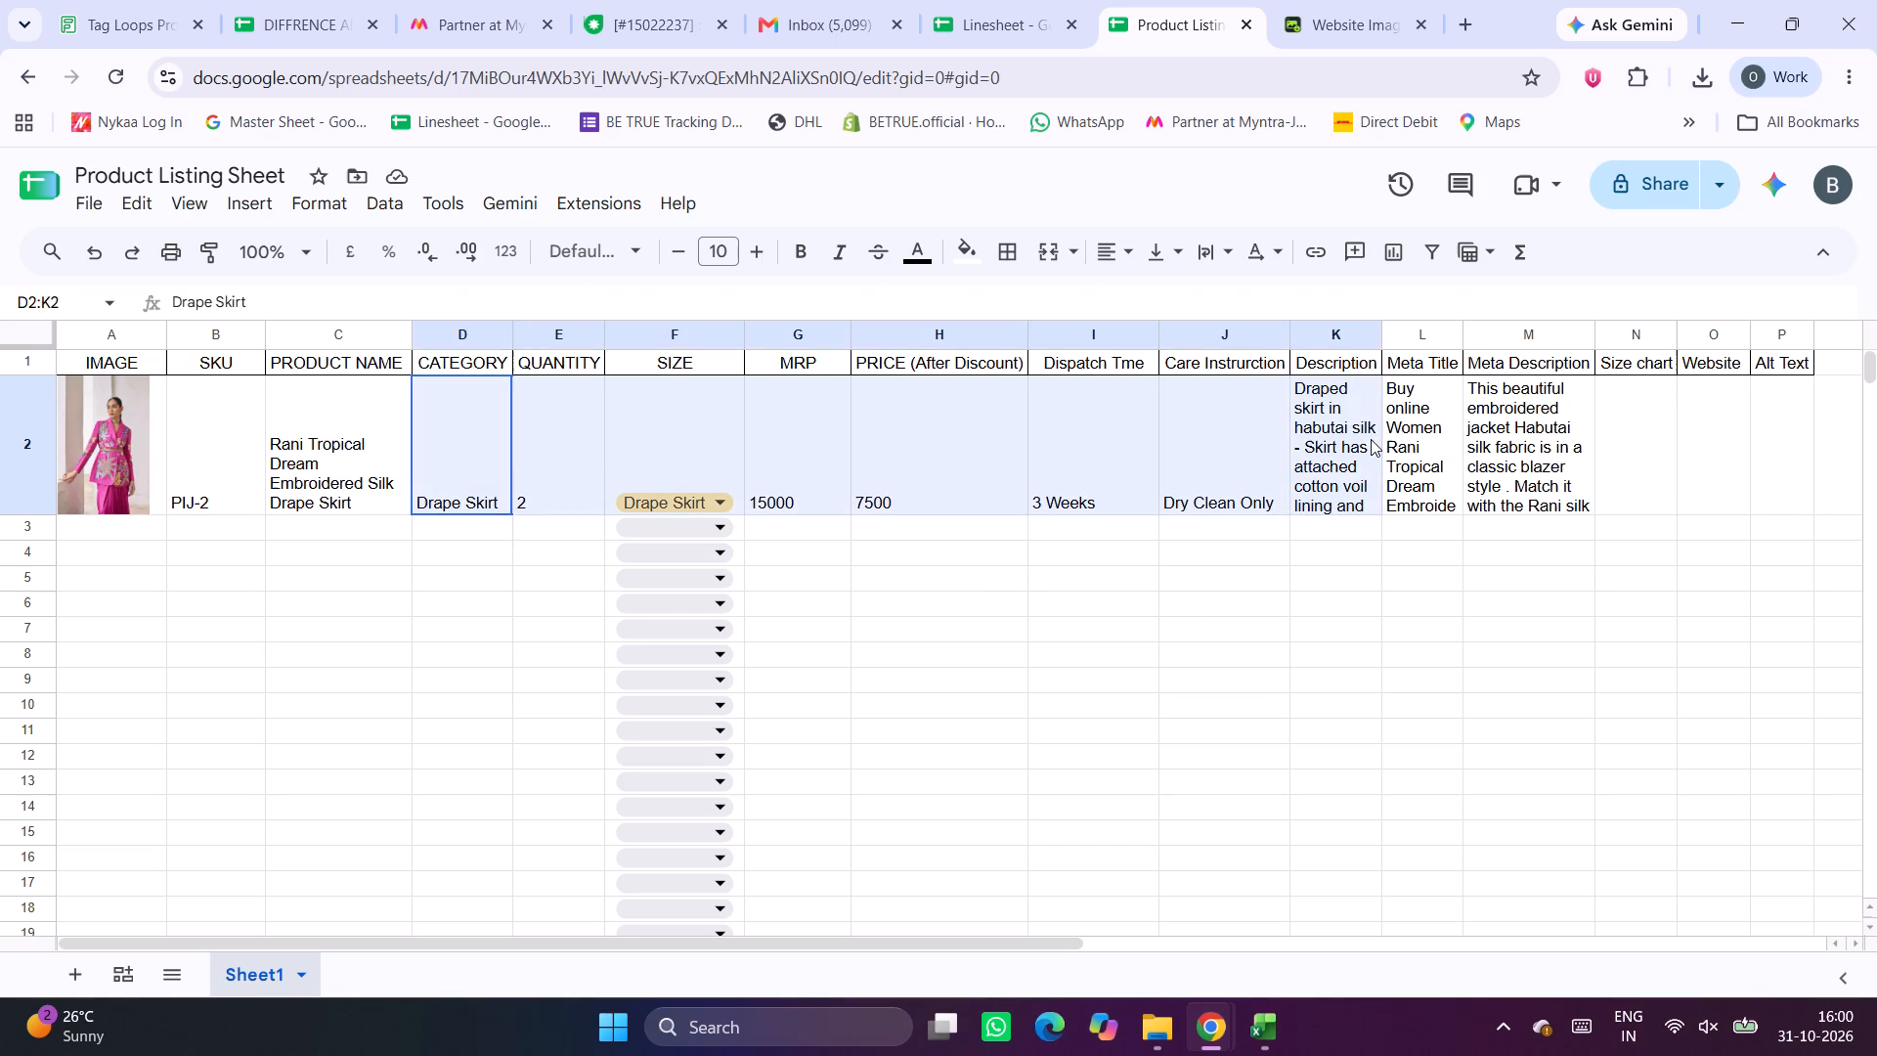
pyautogui.moveTo(1371, 439); pyautogui.dragTo(1197, 431)
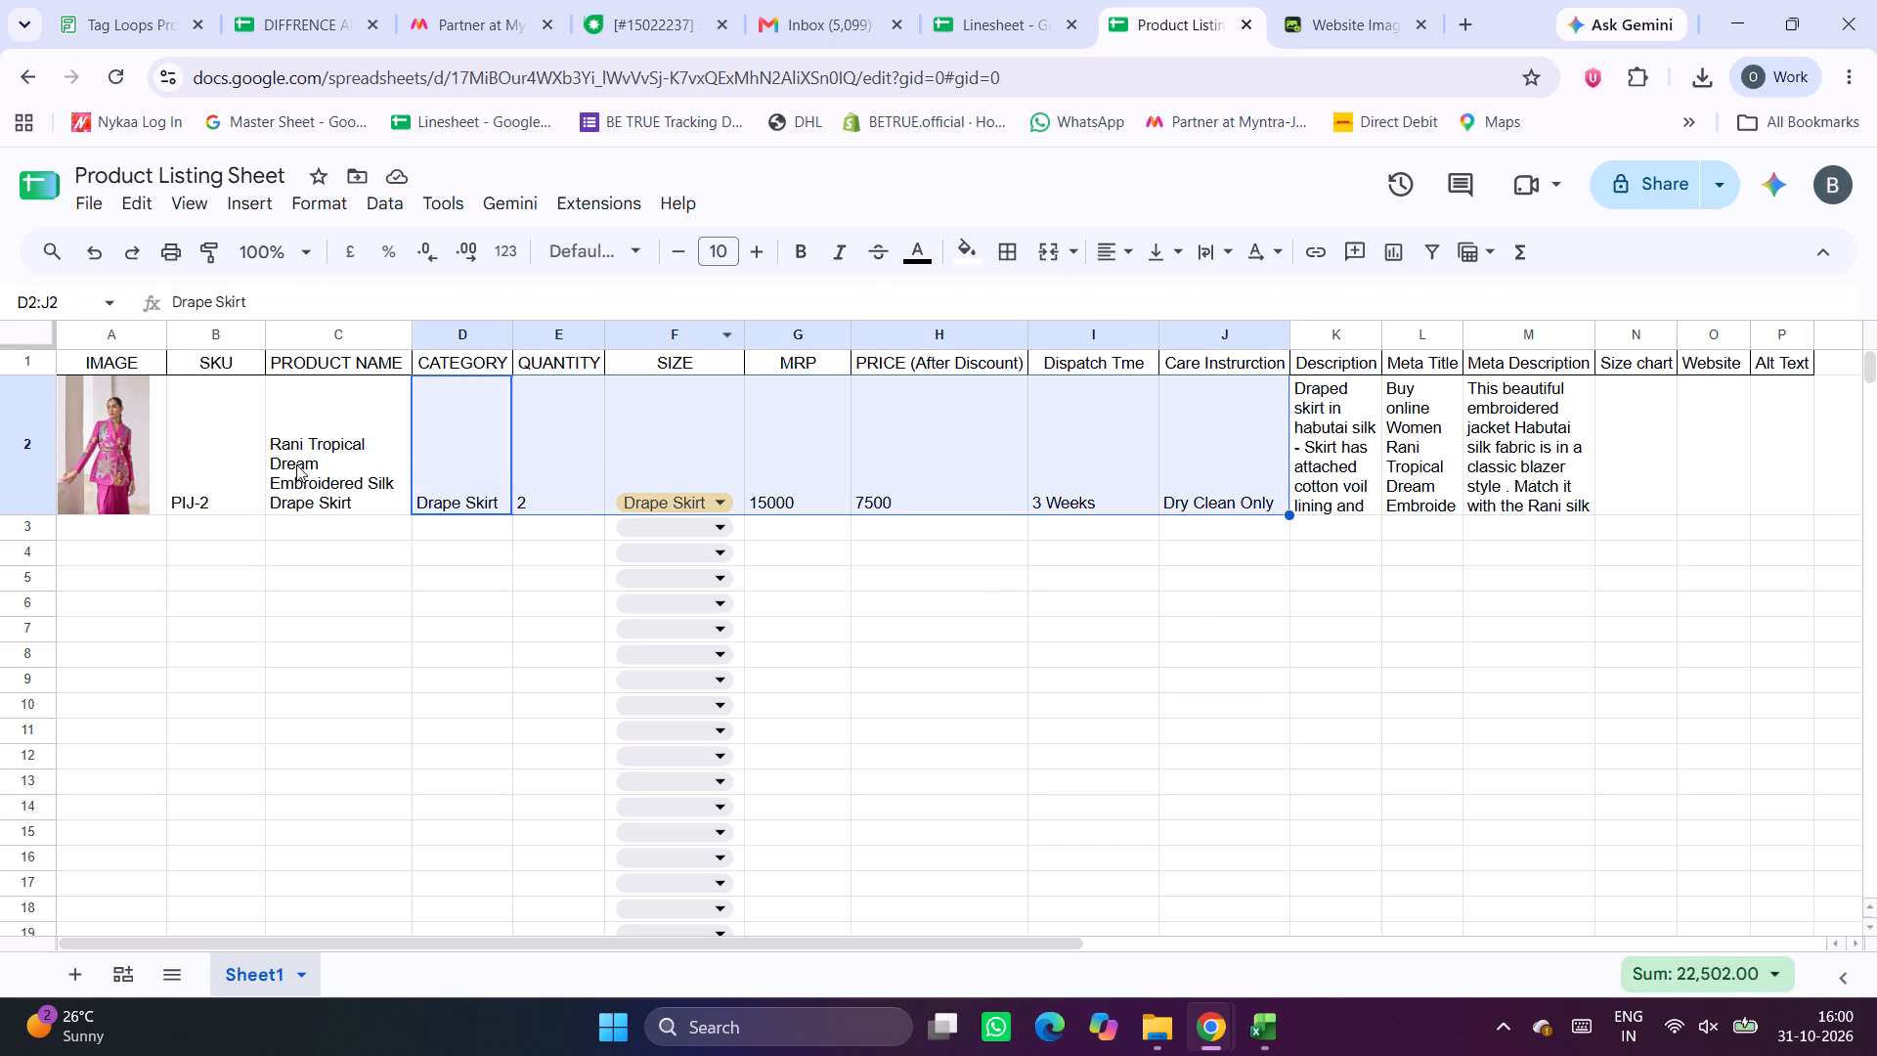
pyautogui.moveTo(224, 462); pyautogui.dragTo(1677, 470)
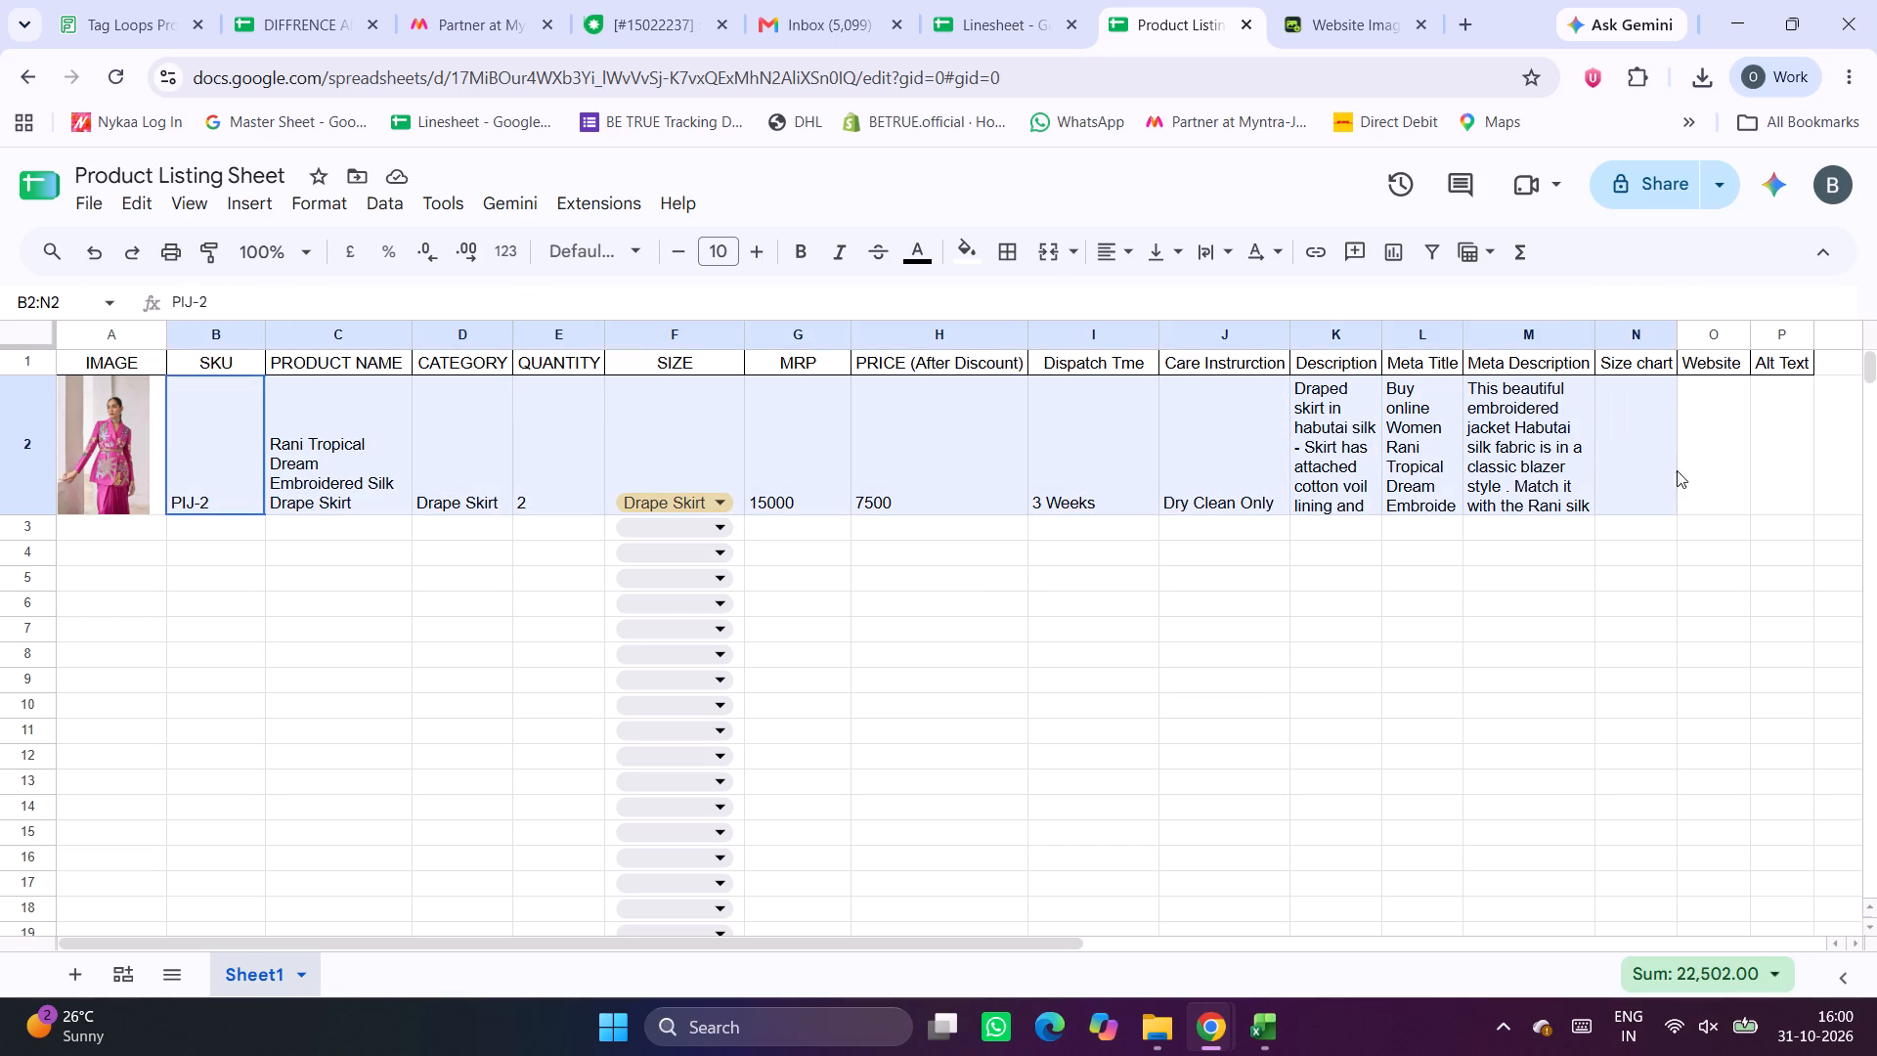
pyautogui.moveTo(1677, 470); pyautogui.dragTo(1762, 474)
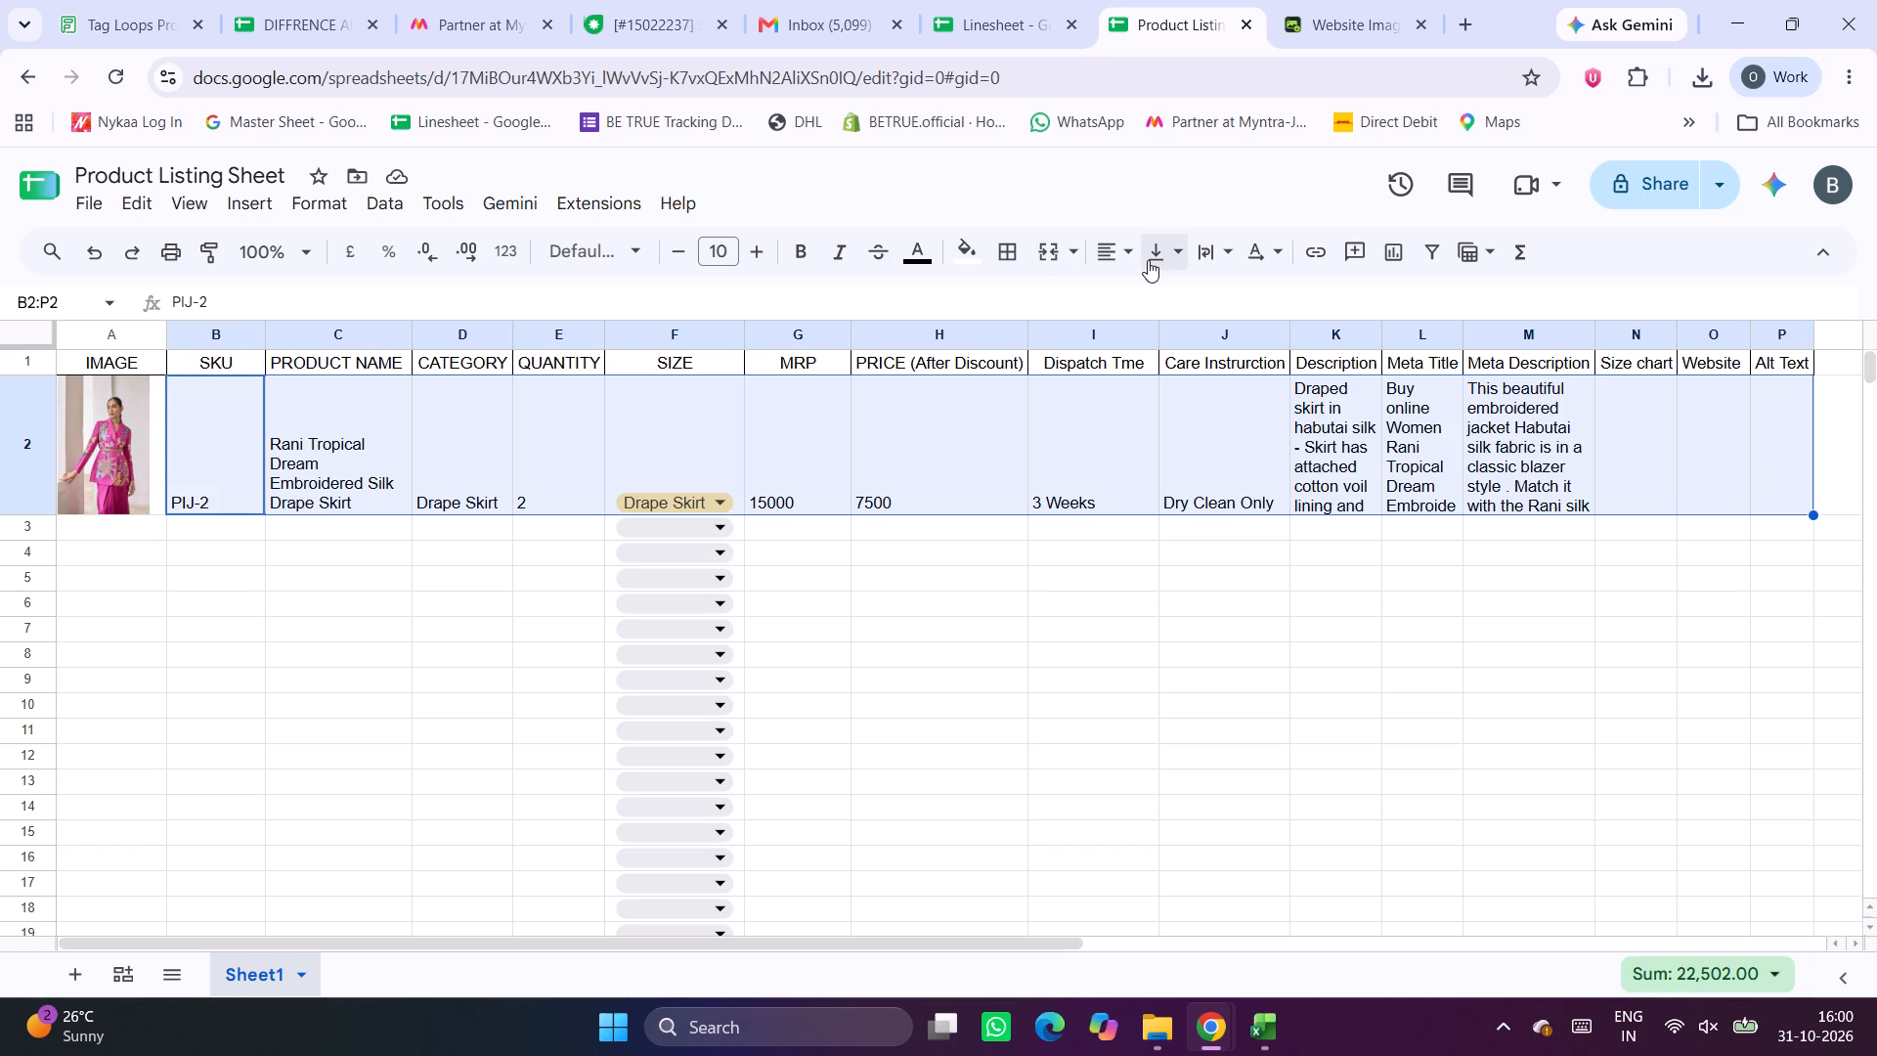
pyautogui.click(1135, 254)
pyautogui.click(1153, 299)
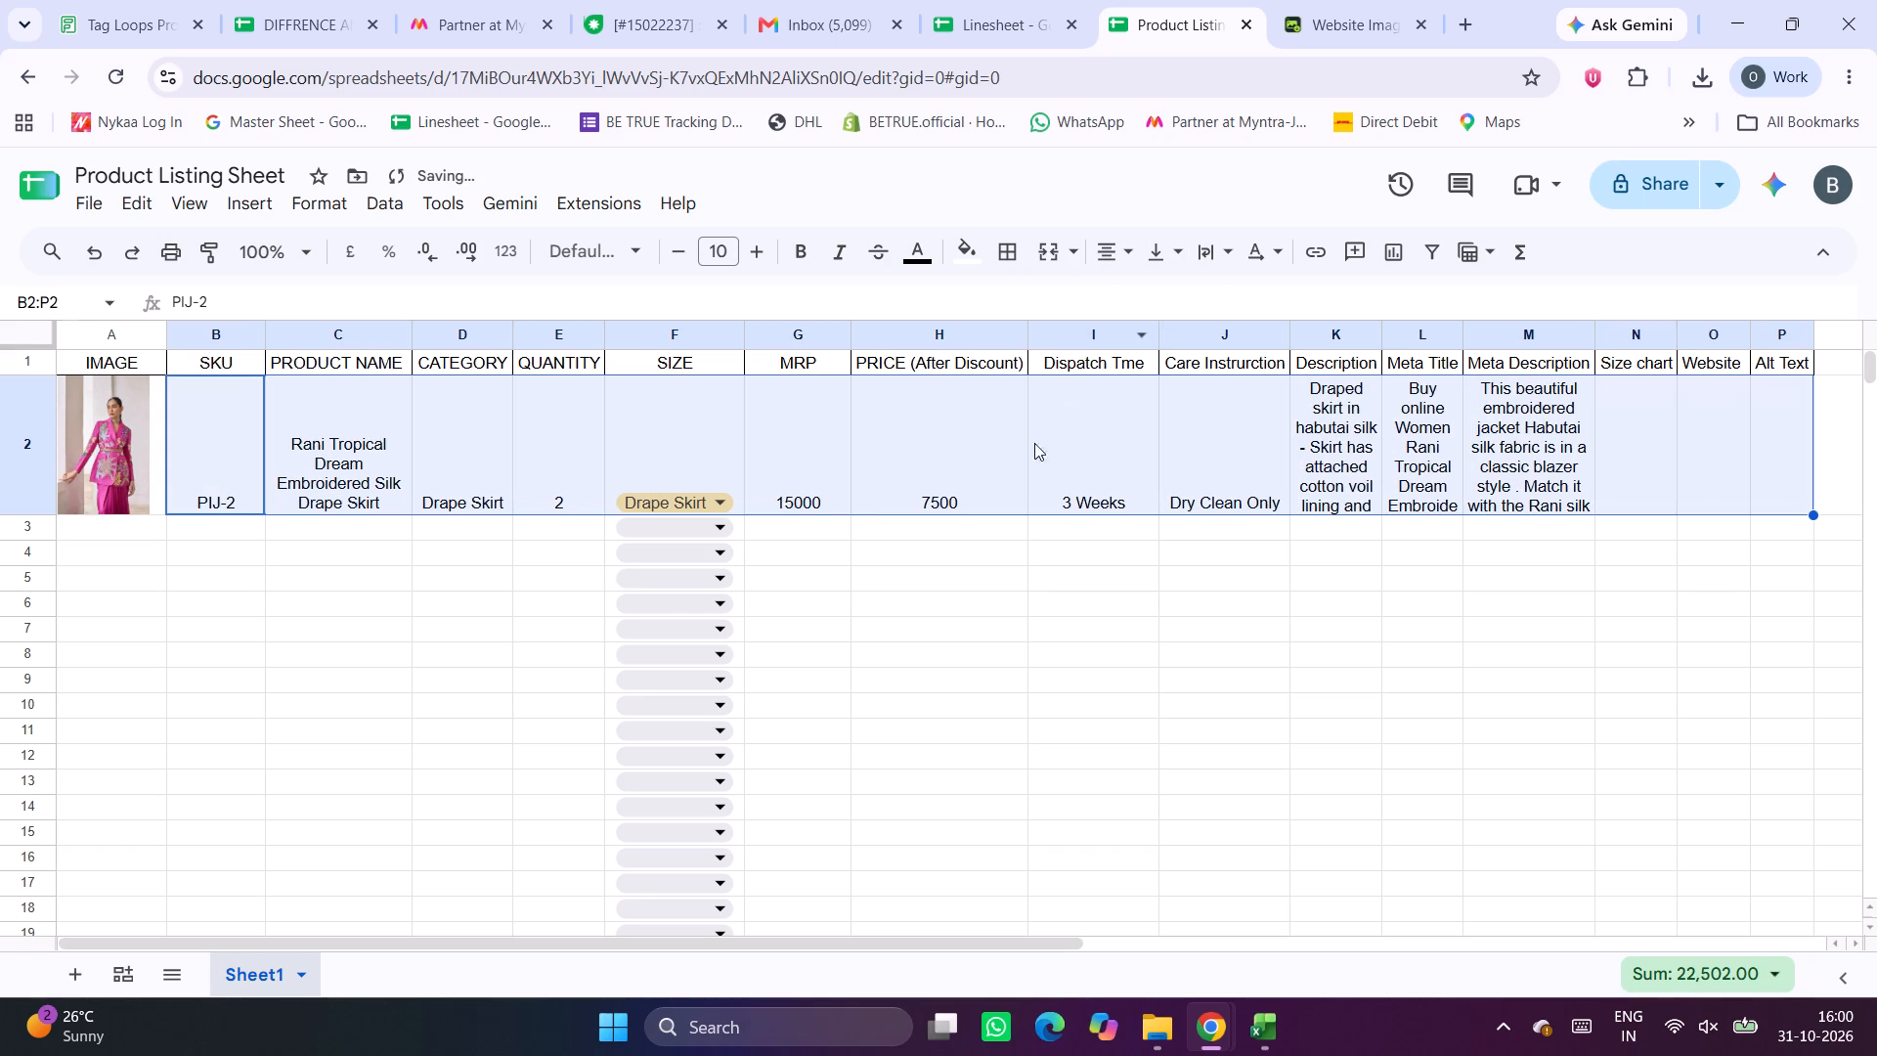
pyautogui.click(1167, 764)
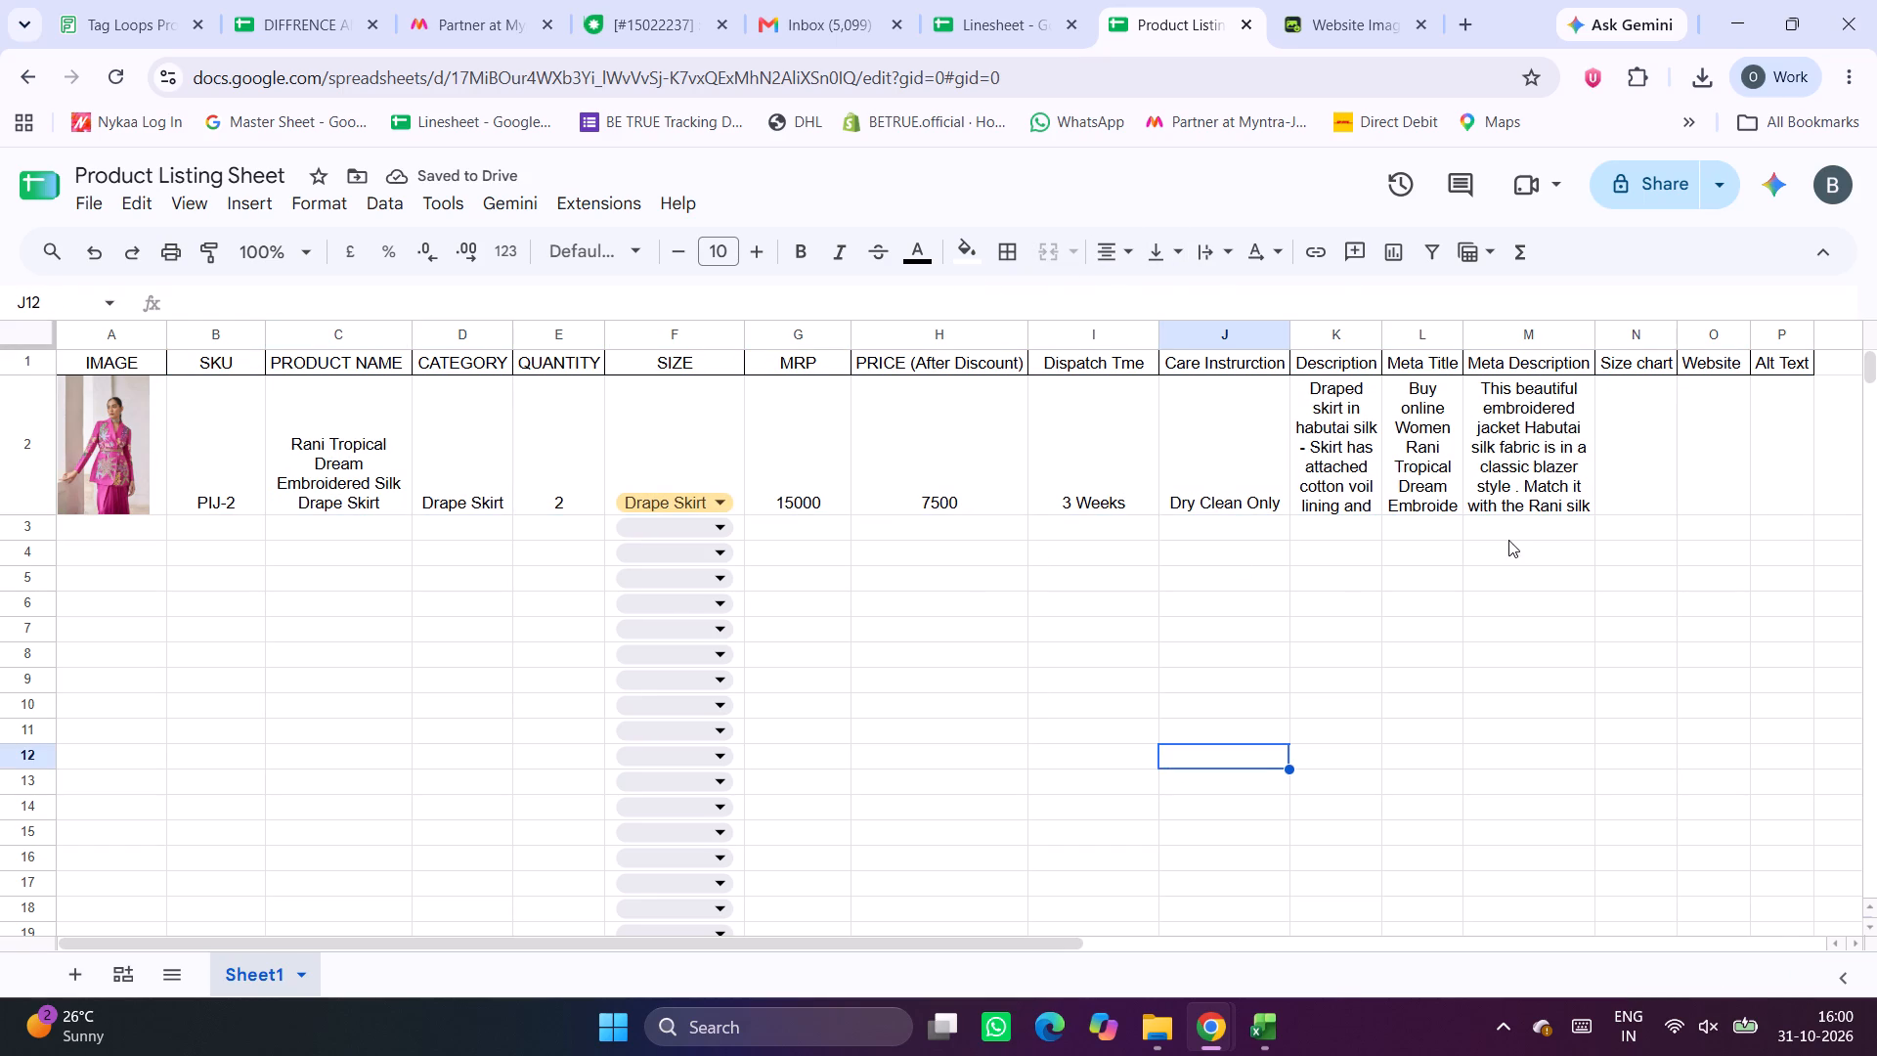
pyautogui.click(1629, 473)
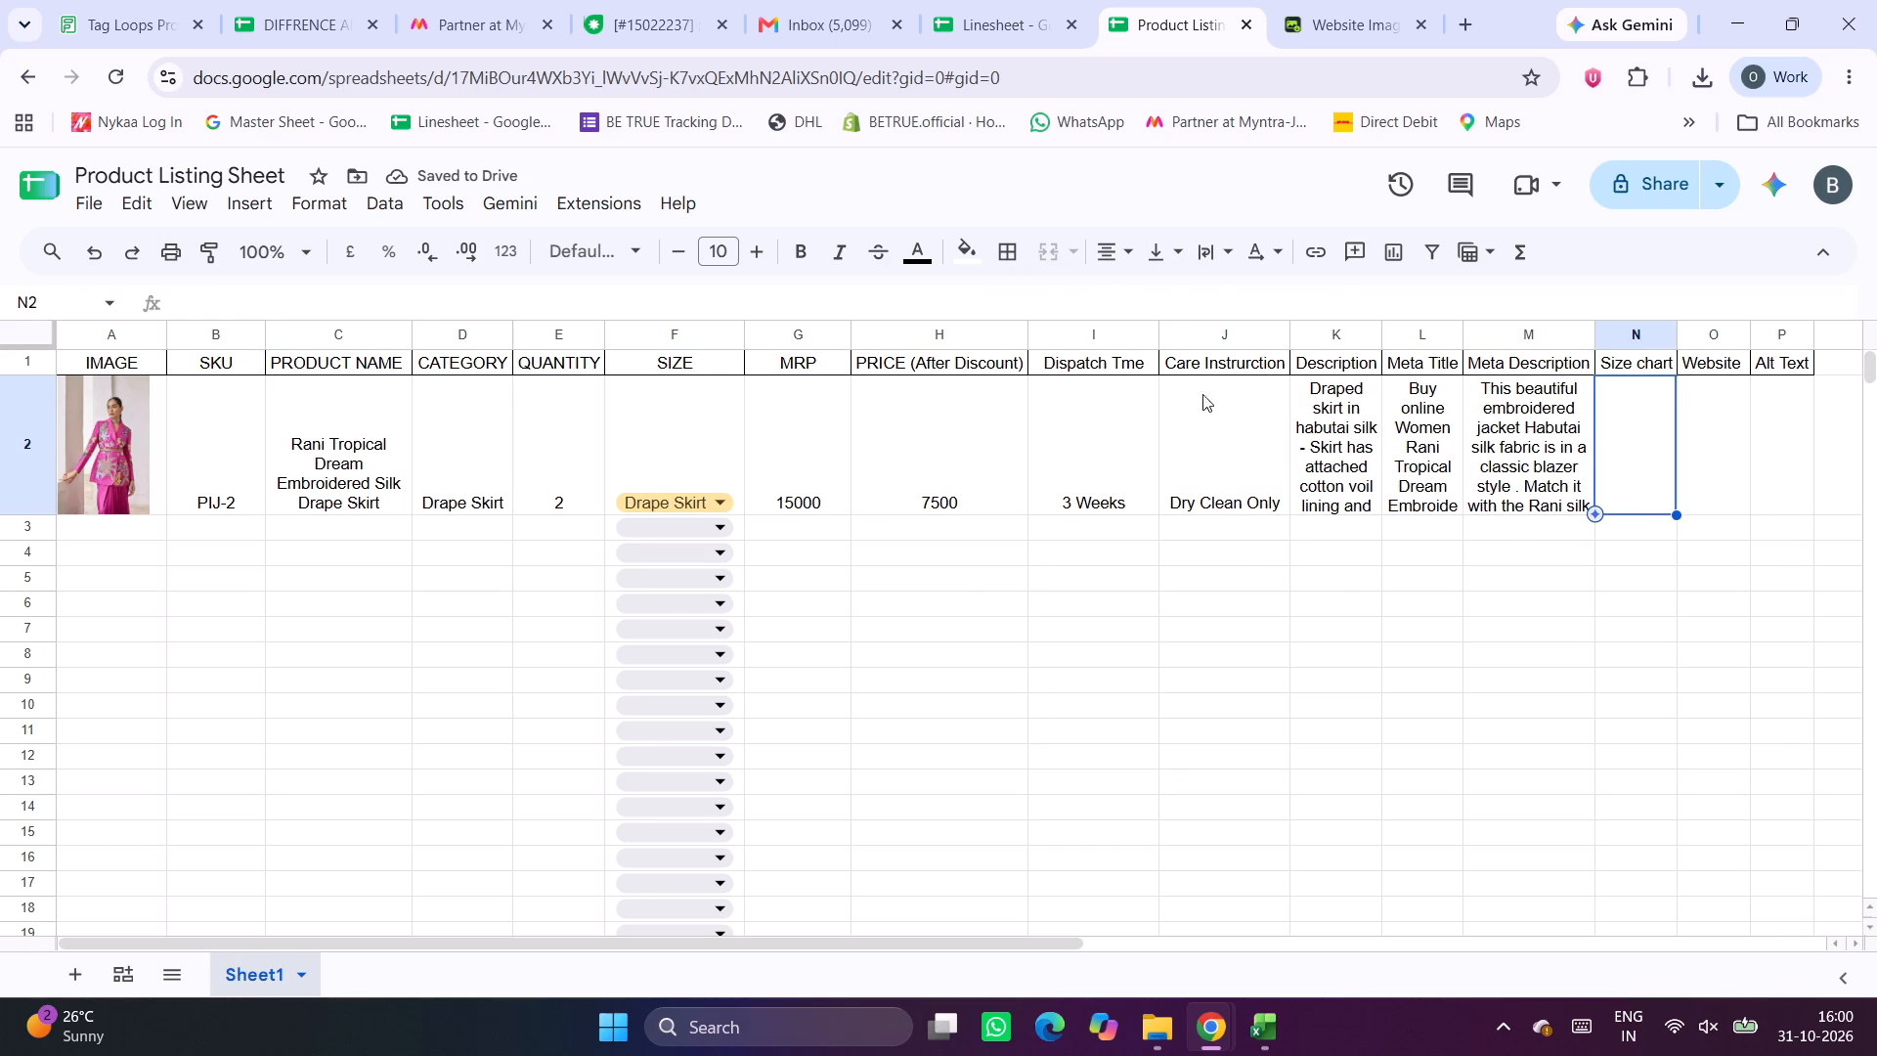
# Fill the header cells A1 through P1 with yellow.
pyautogui.moveTo(111, 364); pyautogui.dragTo(1876, 368)
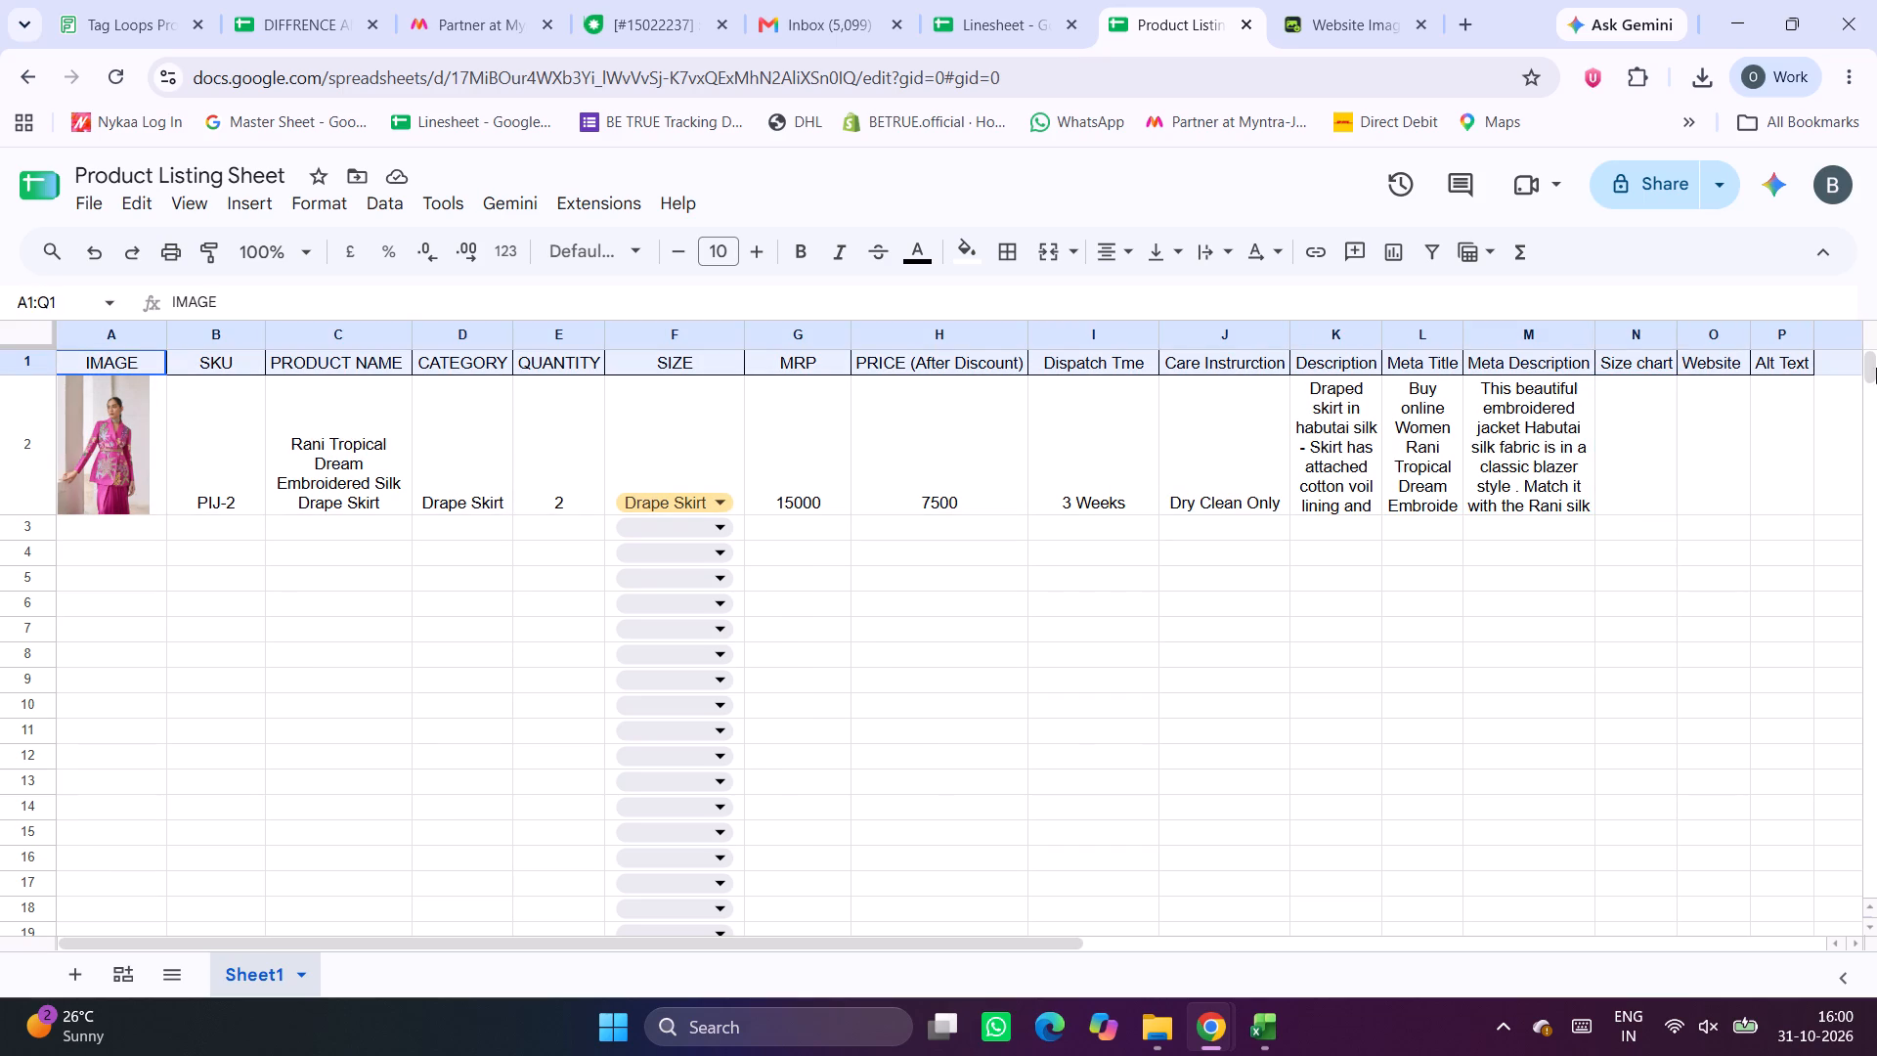
pyautogui.moveTo(1876, 368); pyautogui.dragTo(1788, 374)
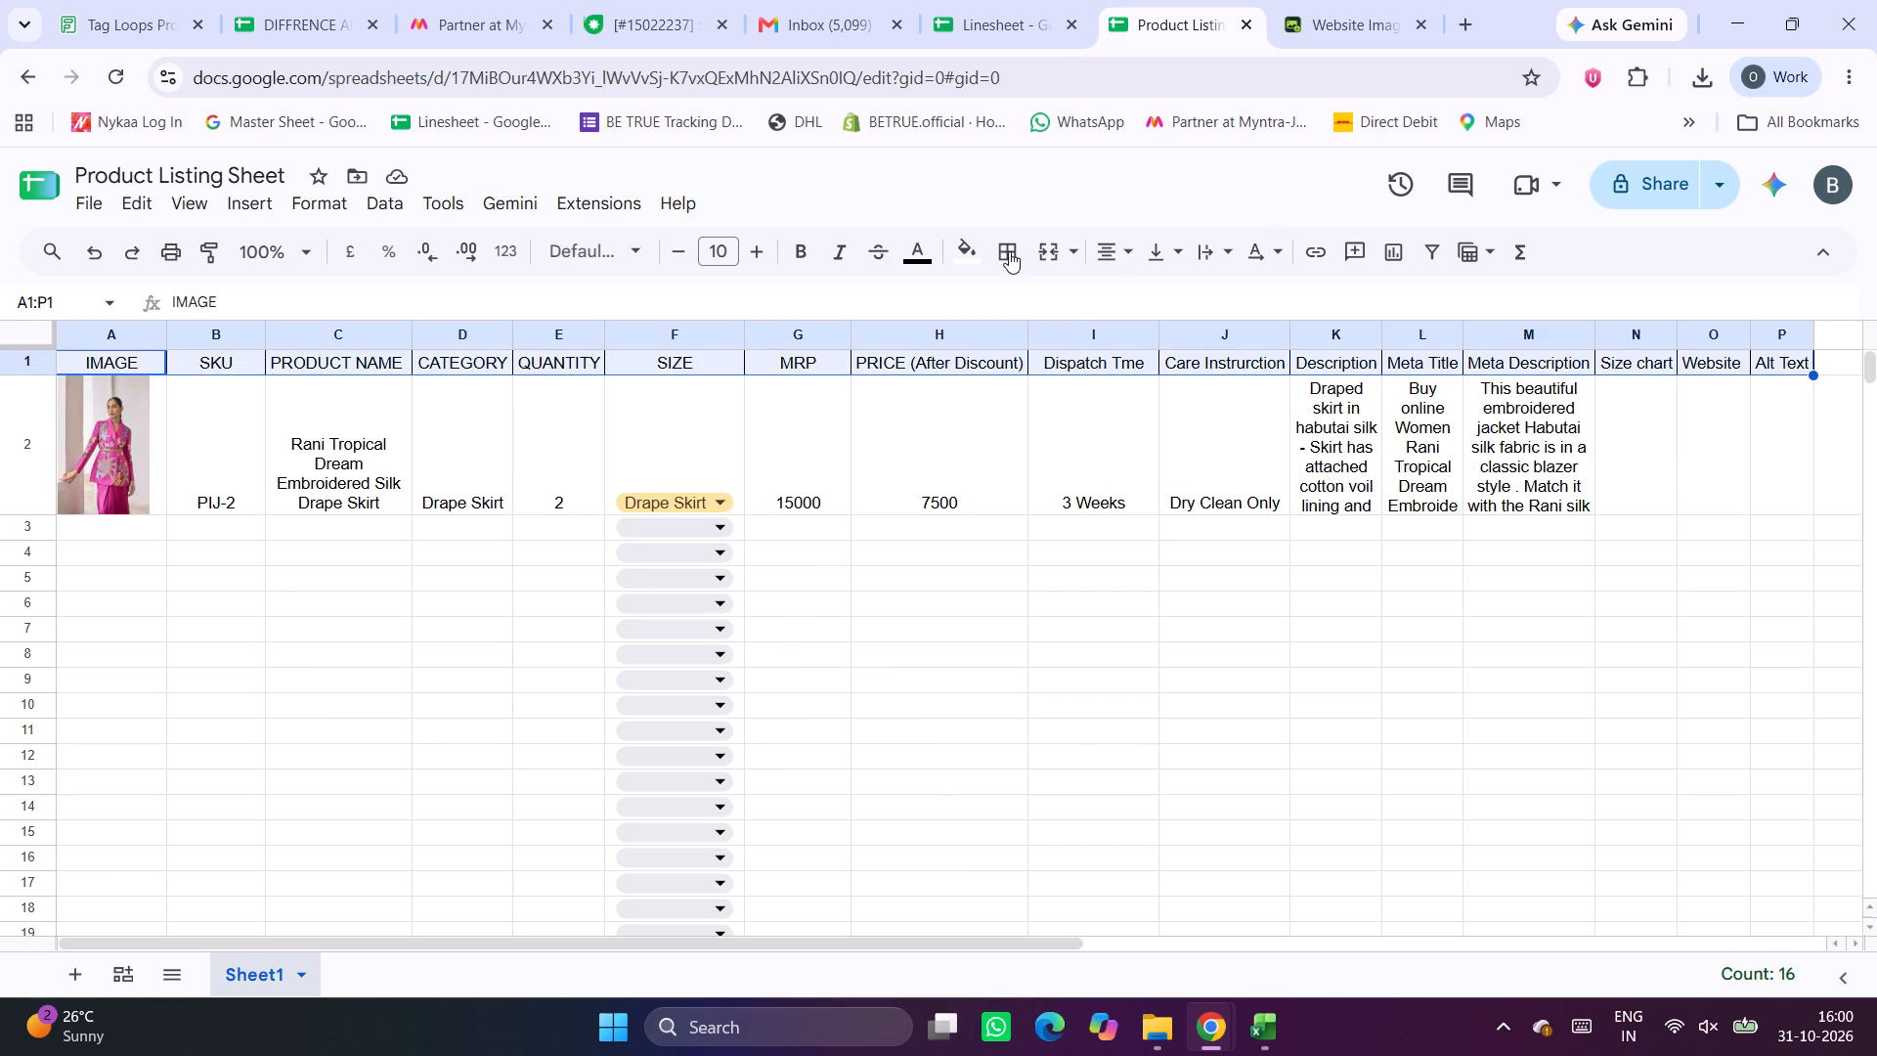
pyautogui.click(981, 256)
pyautogui.click(1054, 365)
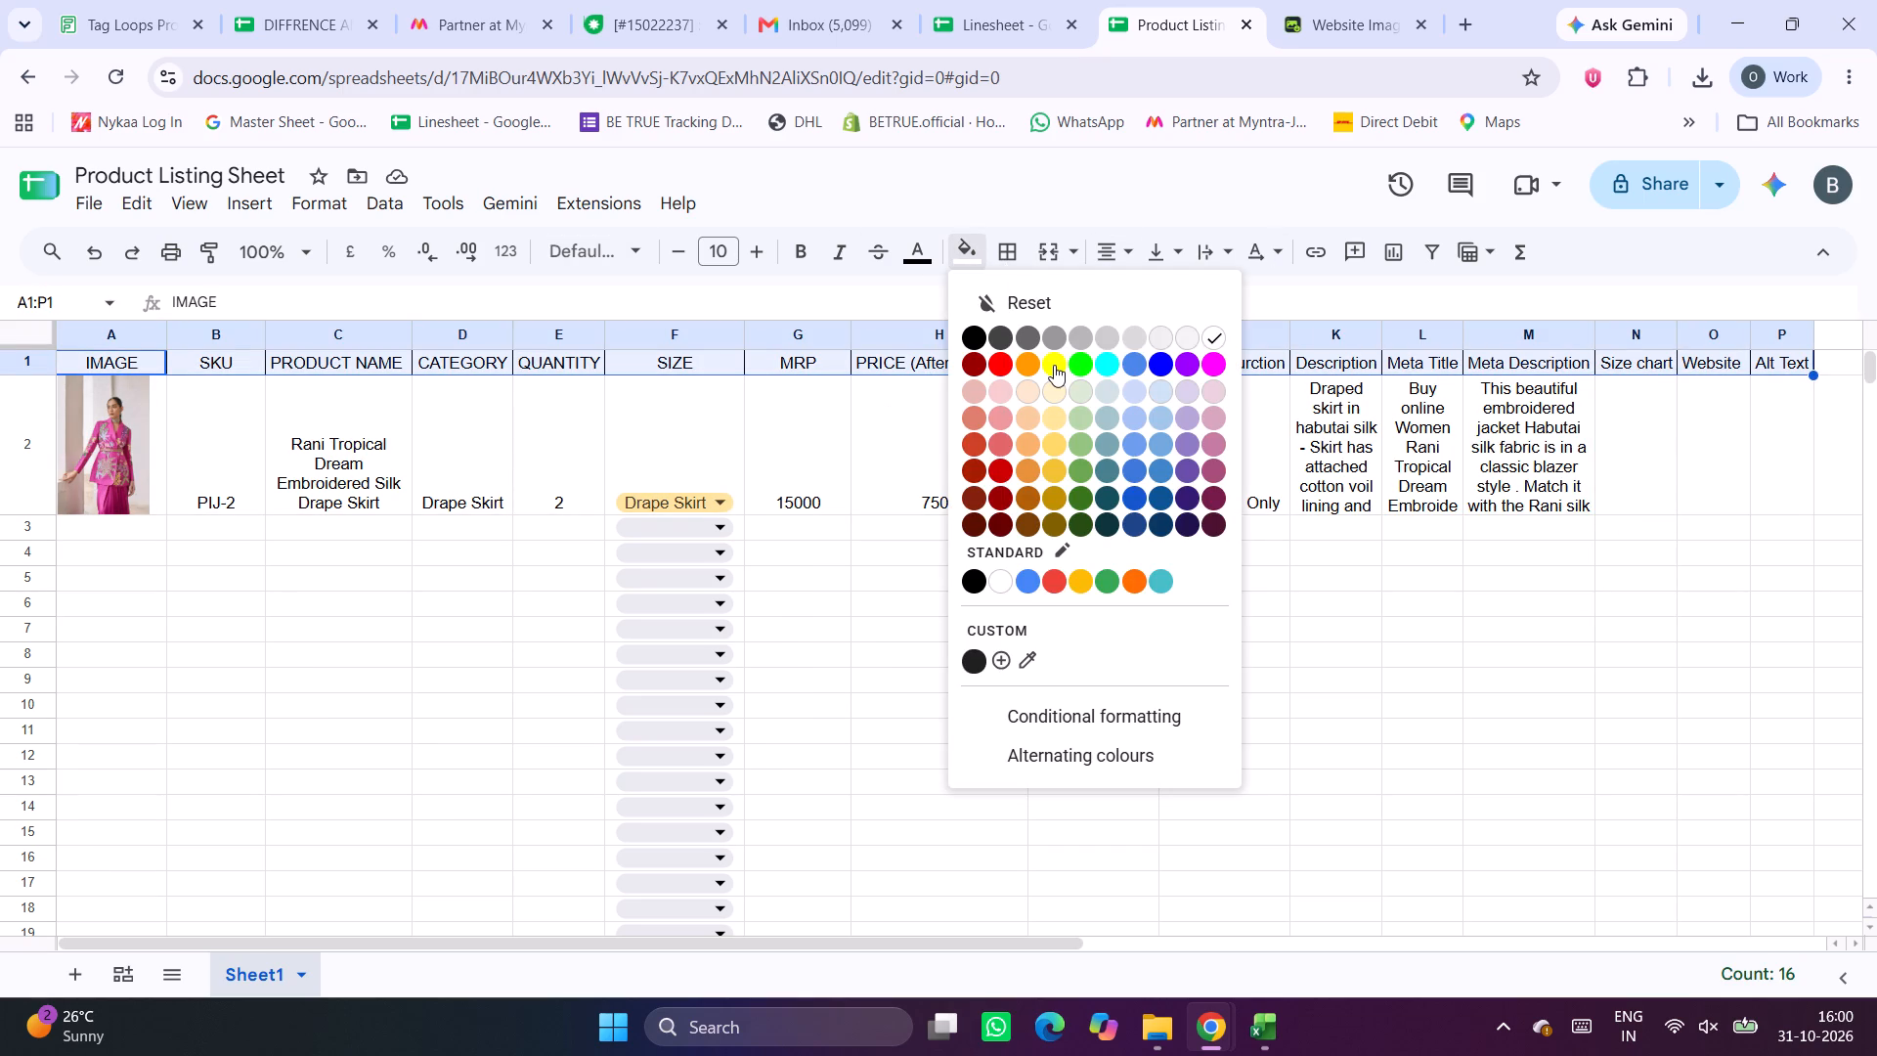
pyautogui.click(1139, 632)
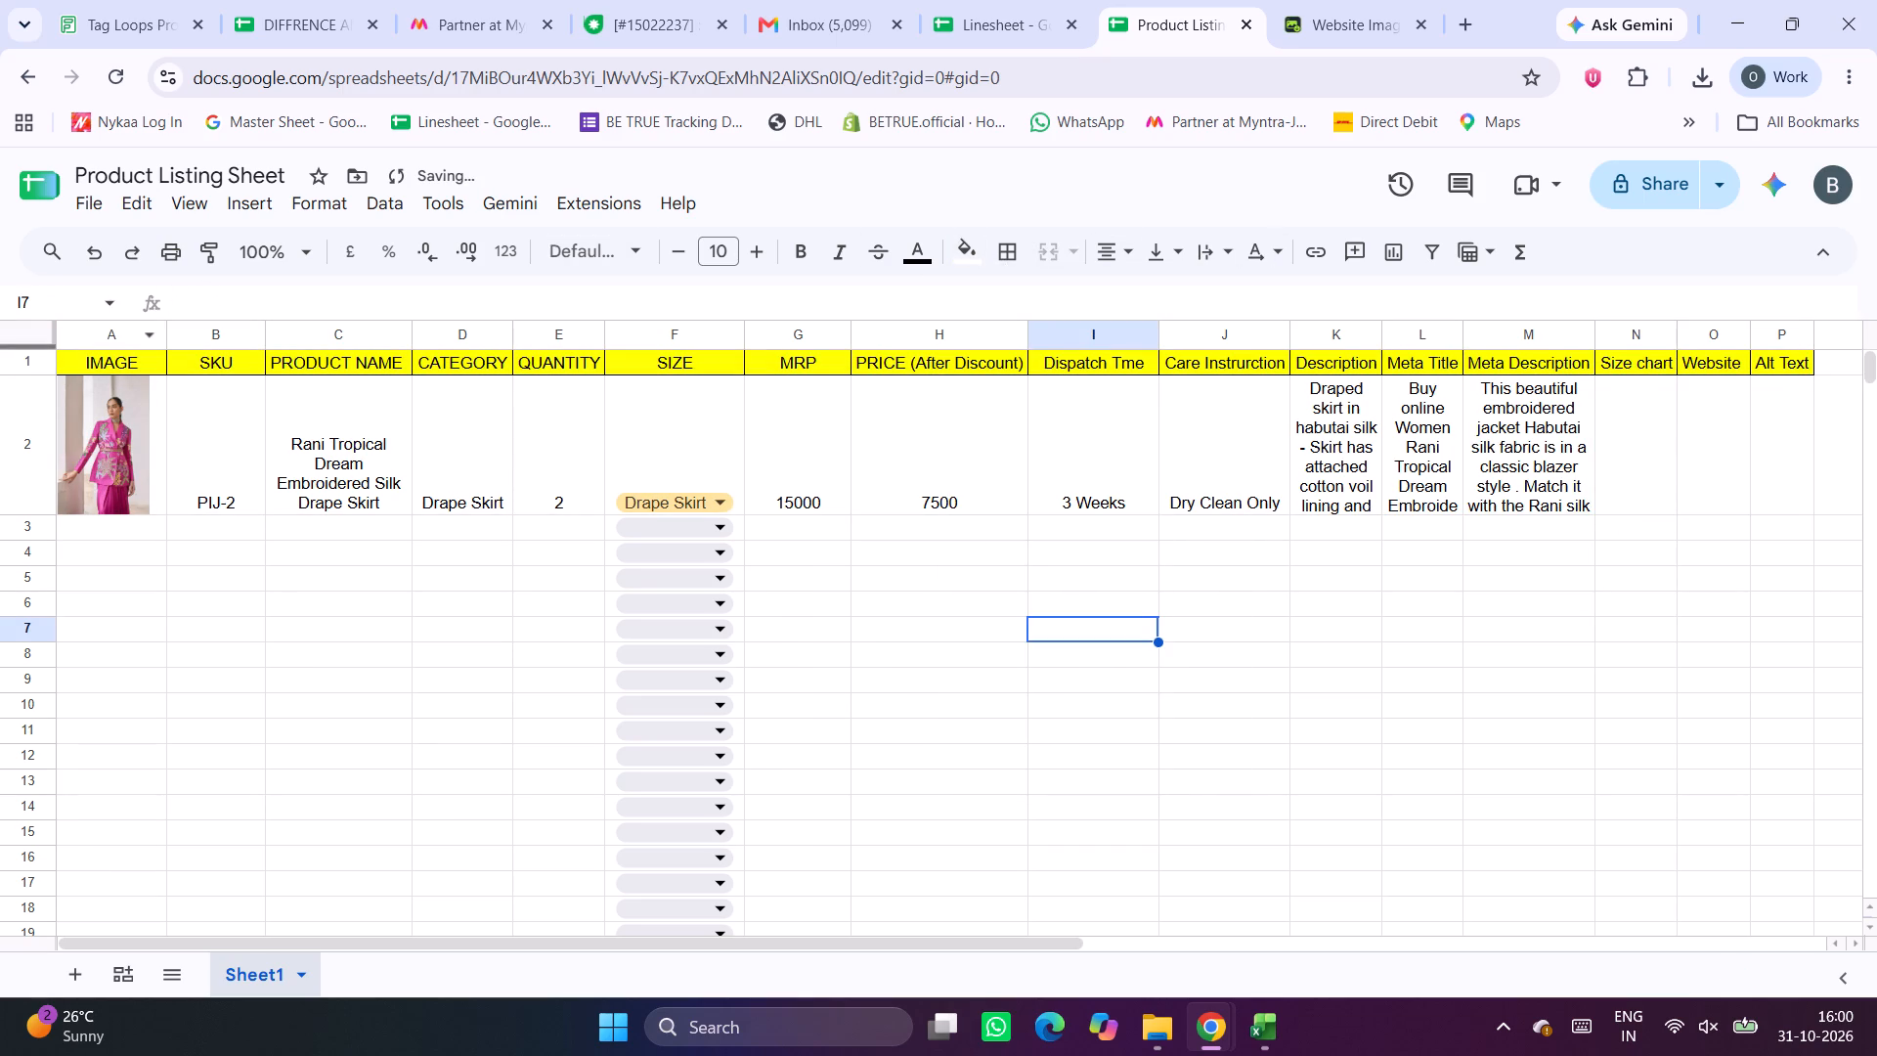
# Make the header cells A1 through P1 bold and fit the PRICE (After Discount) column to its content.
pyautogui.moveTo(74, 372); pyautogui.dragTo(1784, 373)
pyautogui.click(803, 254)
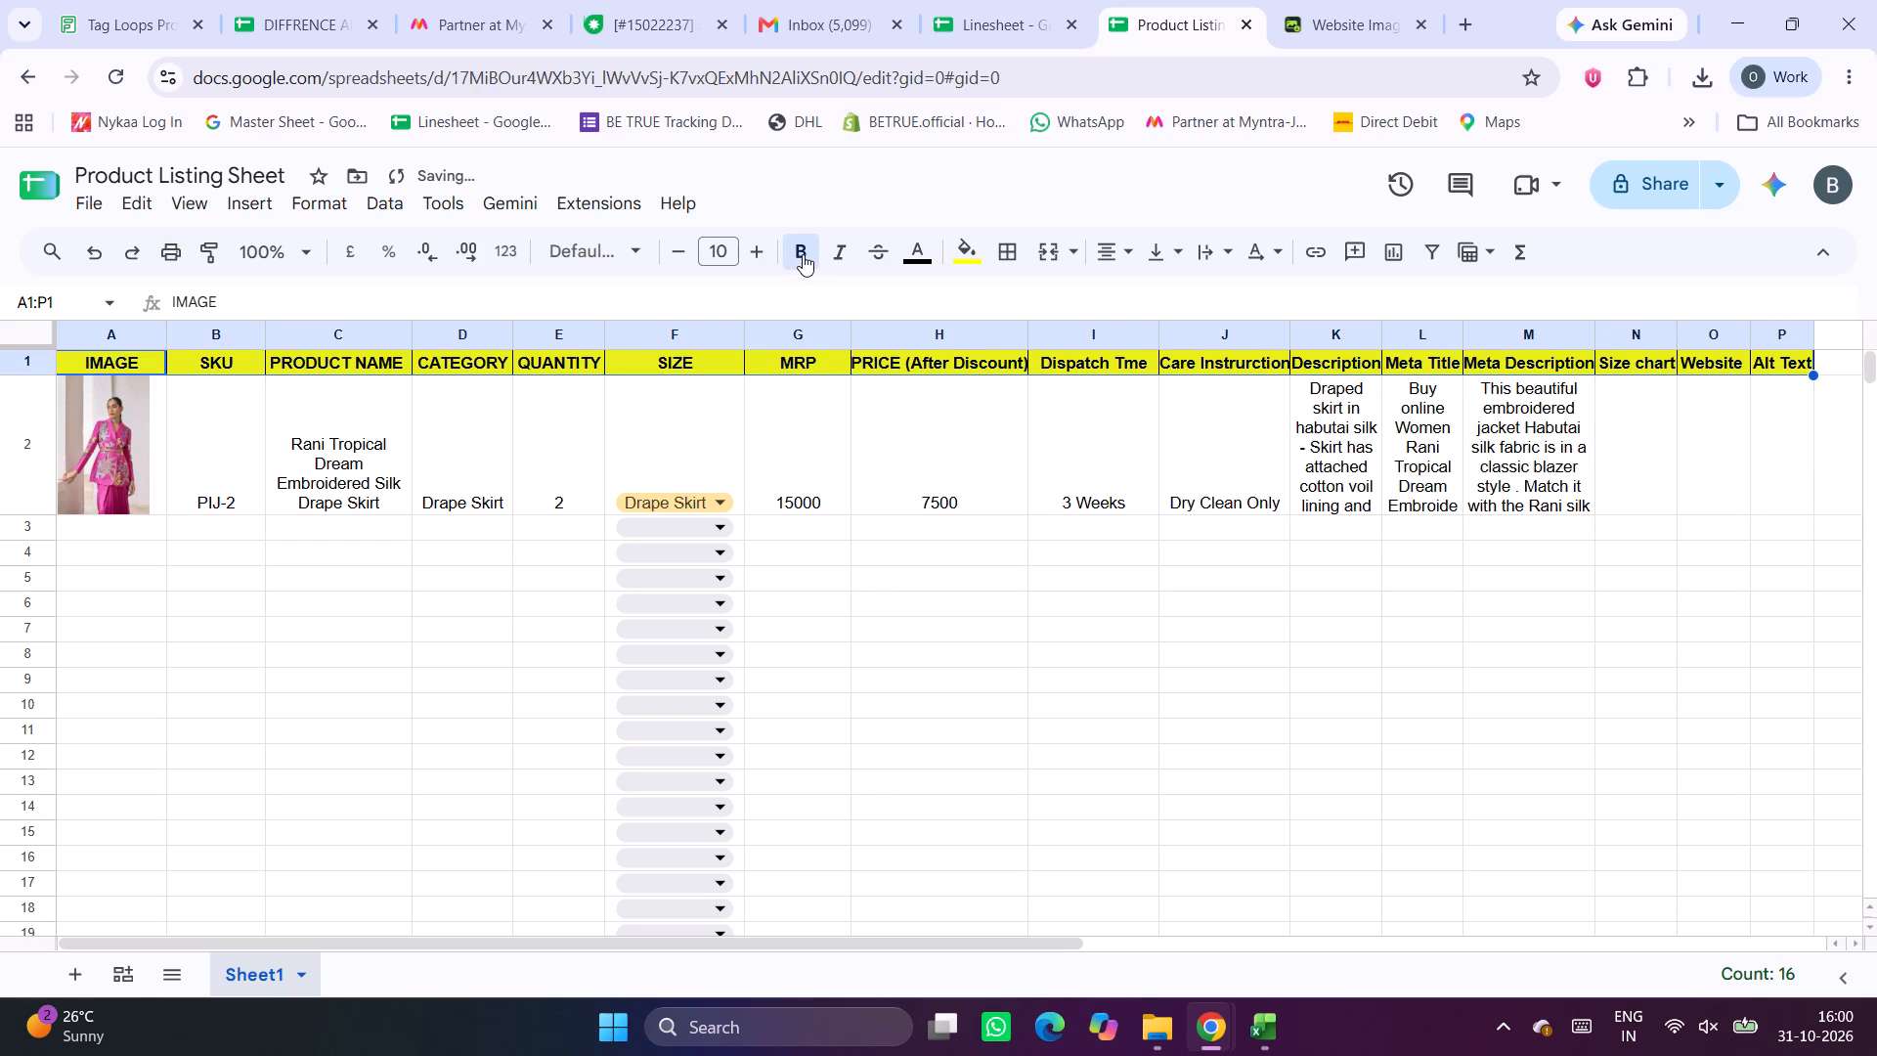
pyautogui.click(1032, 684)
pyautogui.doubleClick(1027, 336)
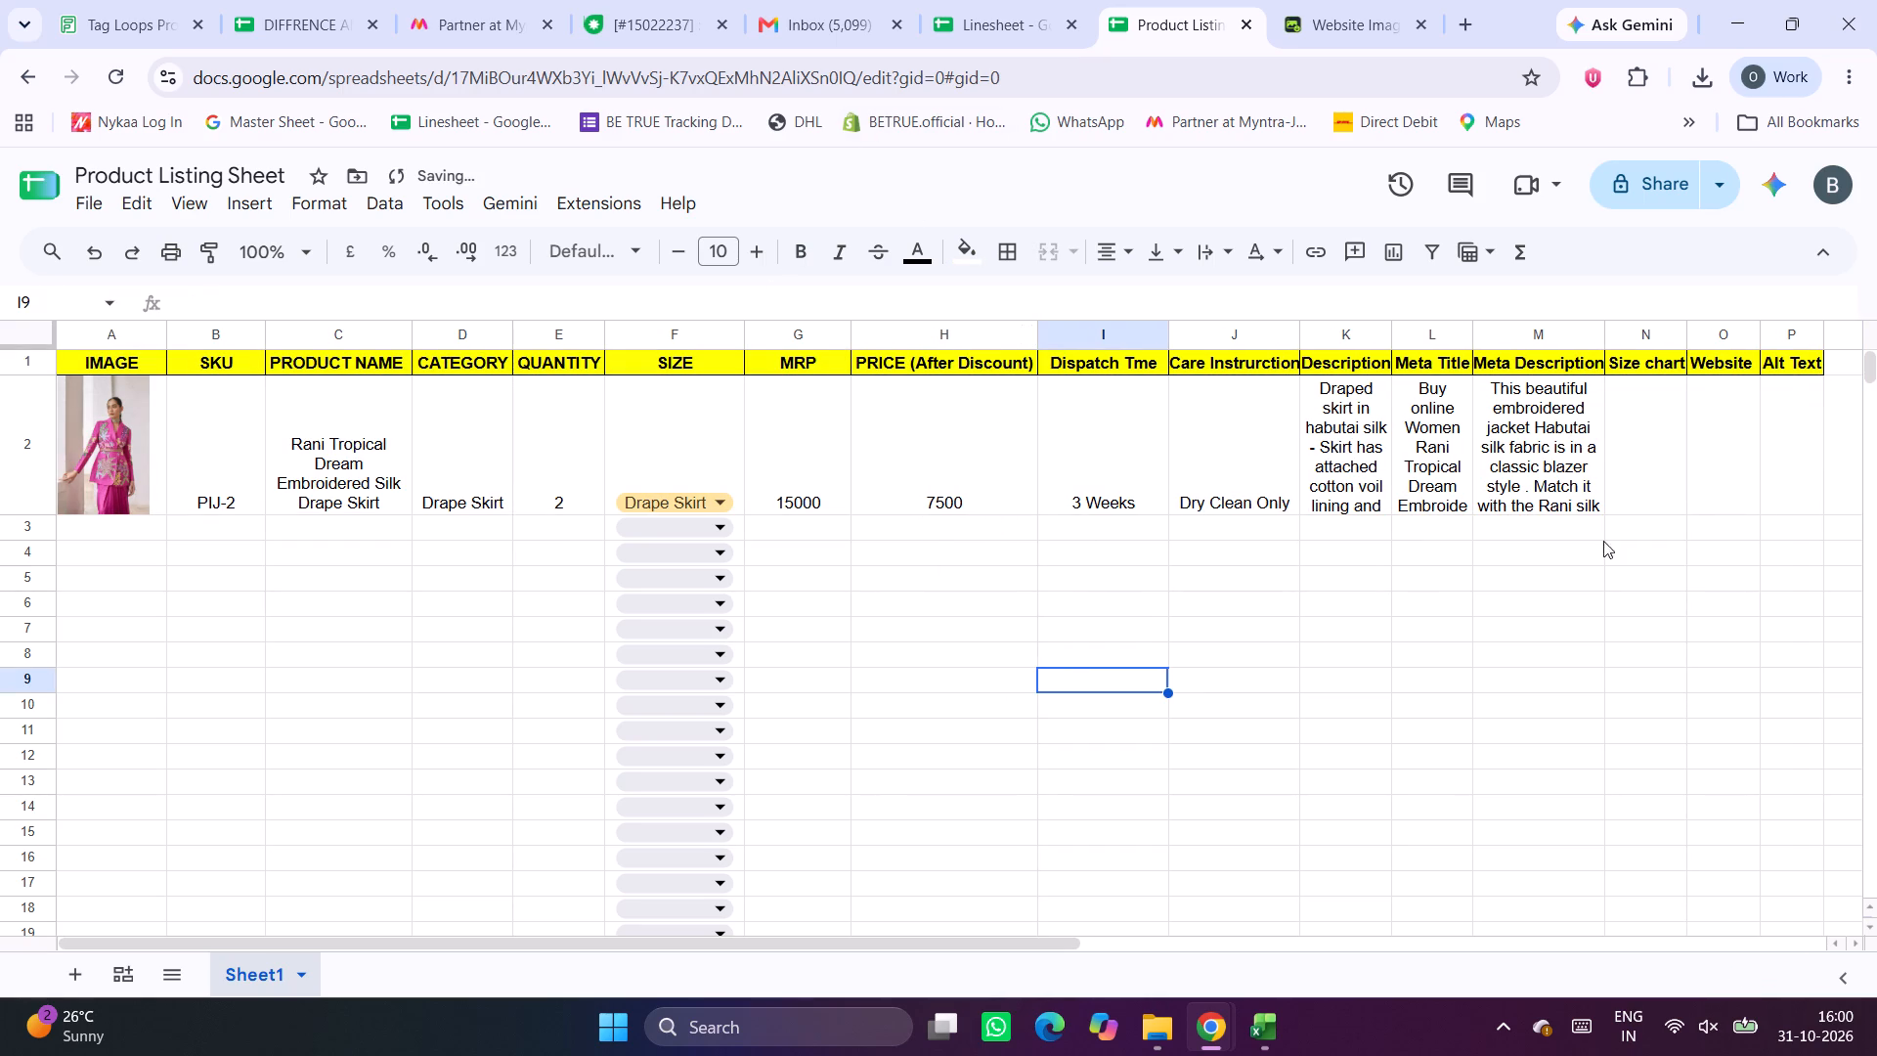
# In the Linesheet's PIJ Collecton sheet, widen the SIZE CHART column so the chart image in N2 is readable.
pyautogui.click(1635, 433)
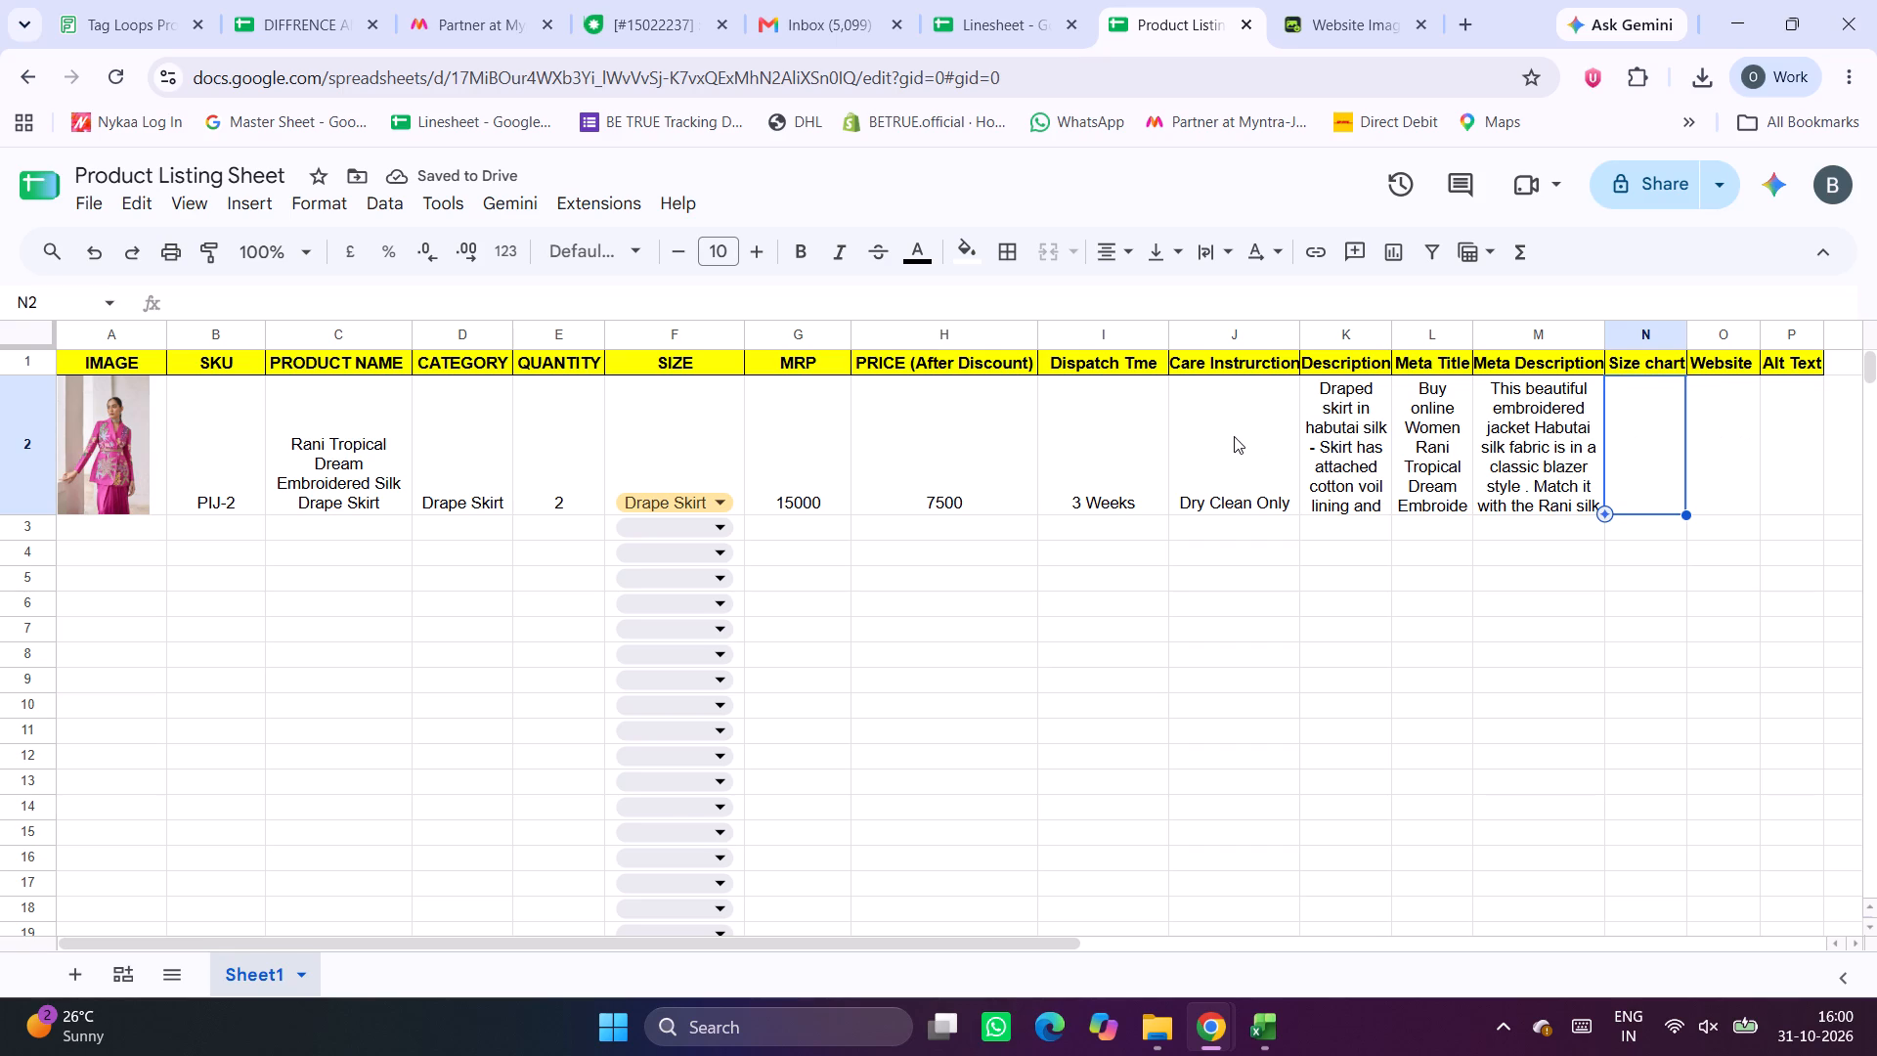
pyautogui.click(977, 0)
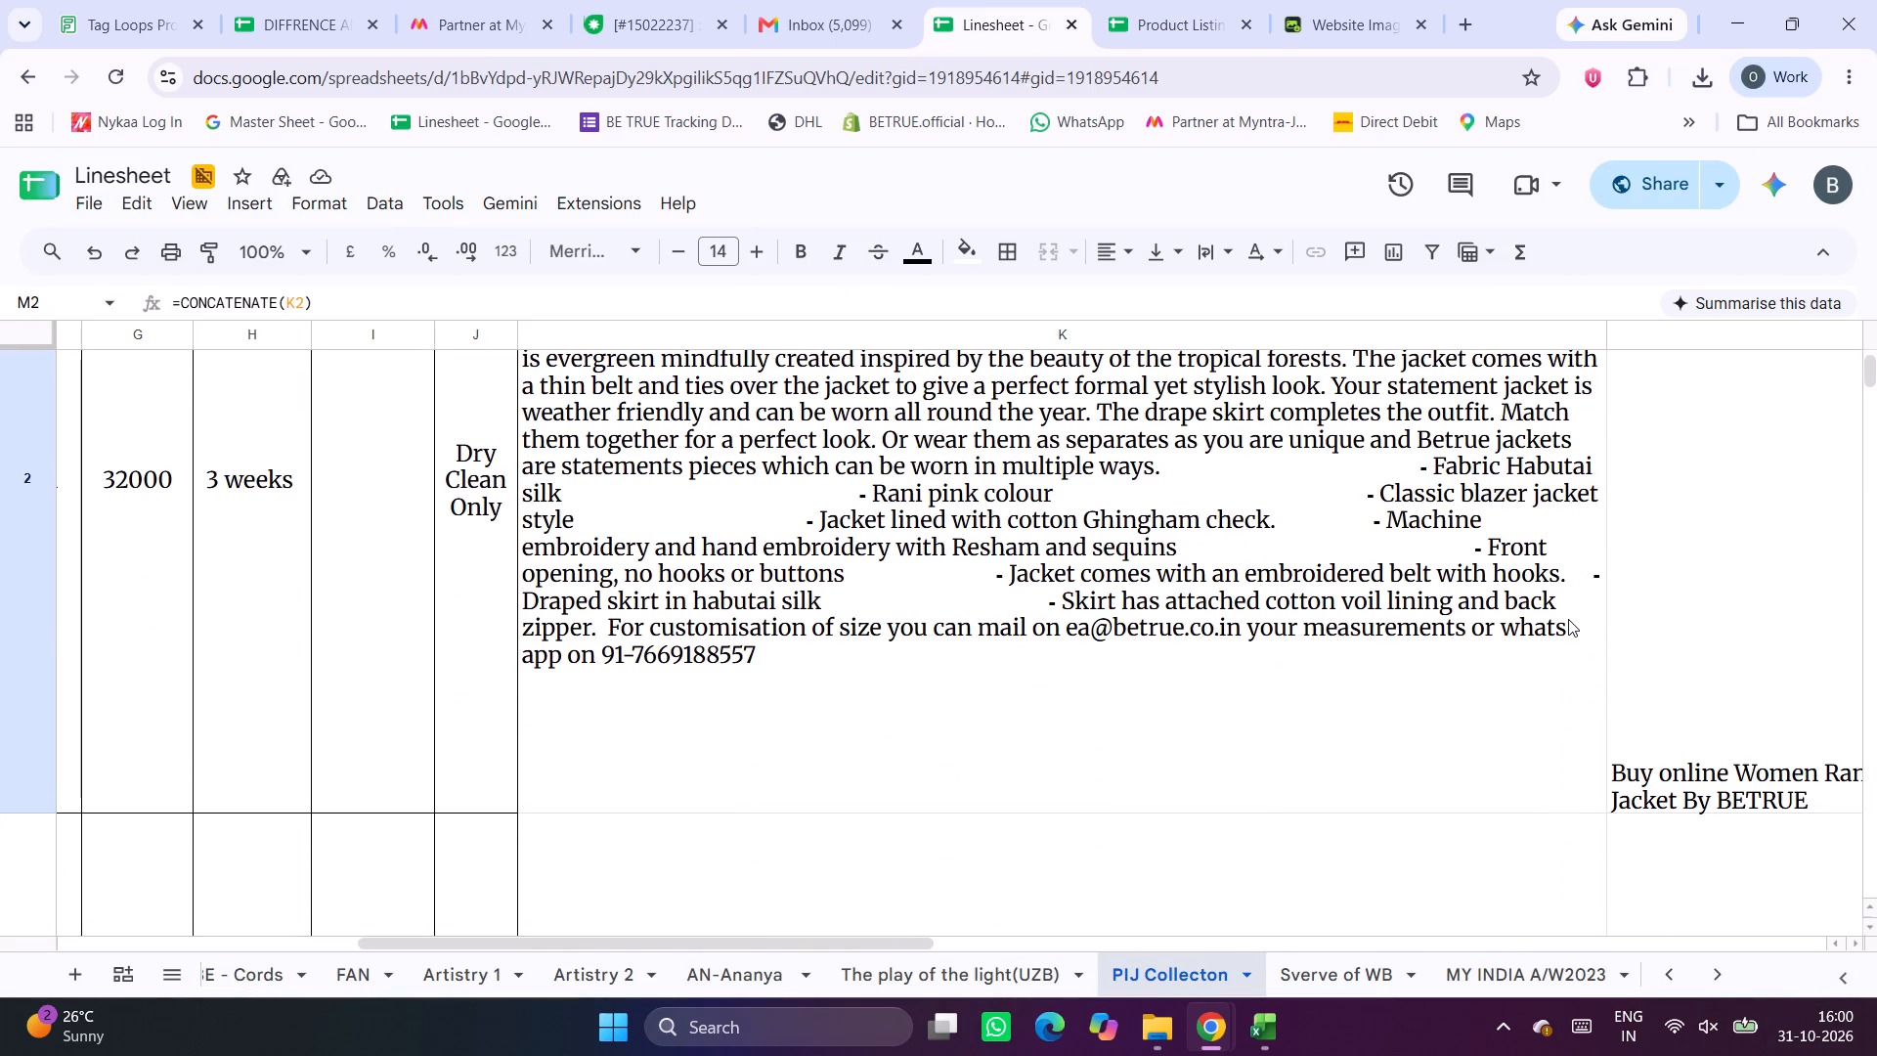
pyautogui.hotkey('ctrl', '-')
pyautogui.hotkey('ctrl', '-')
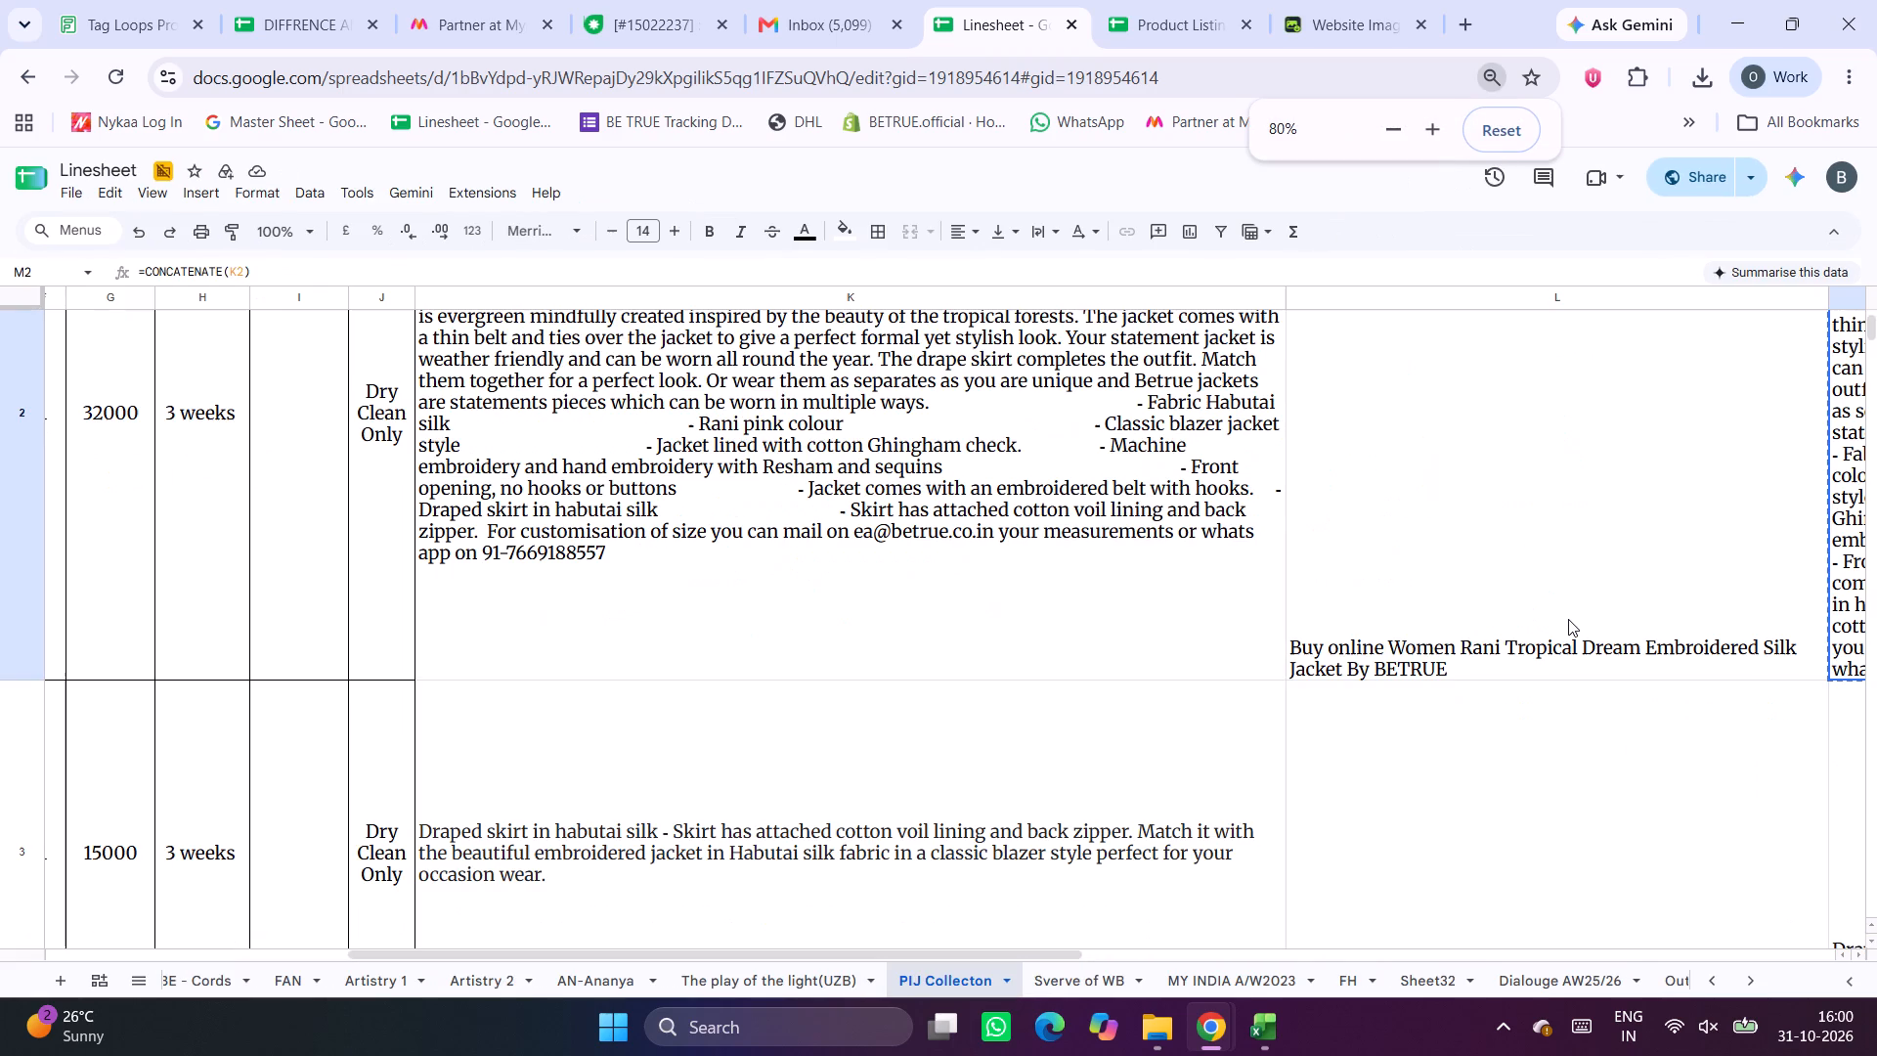
pyautogui.hscroll(-9, 1512, 581)
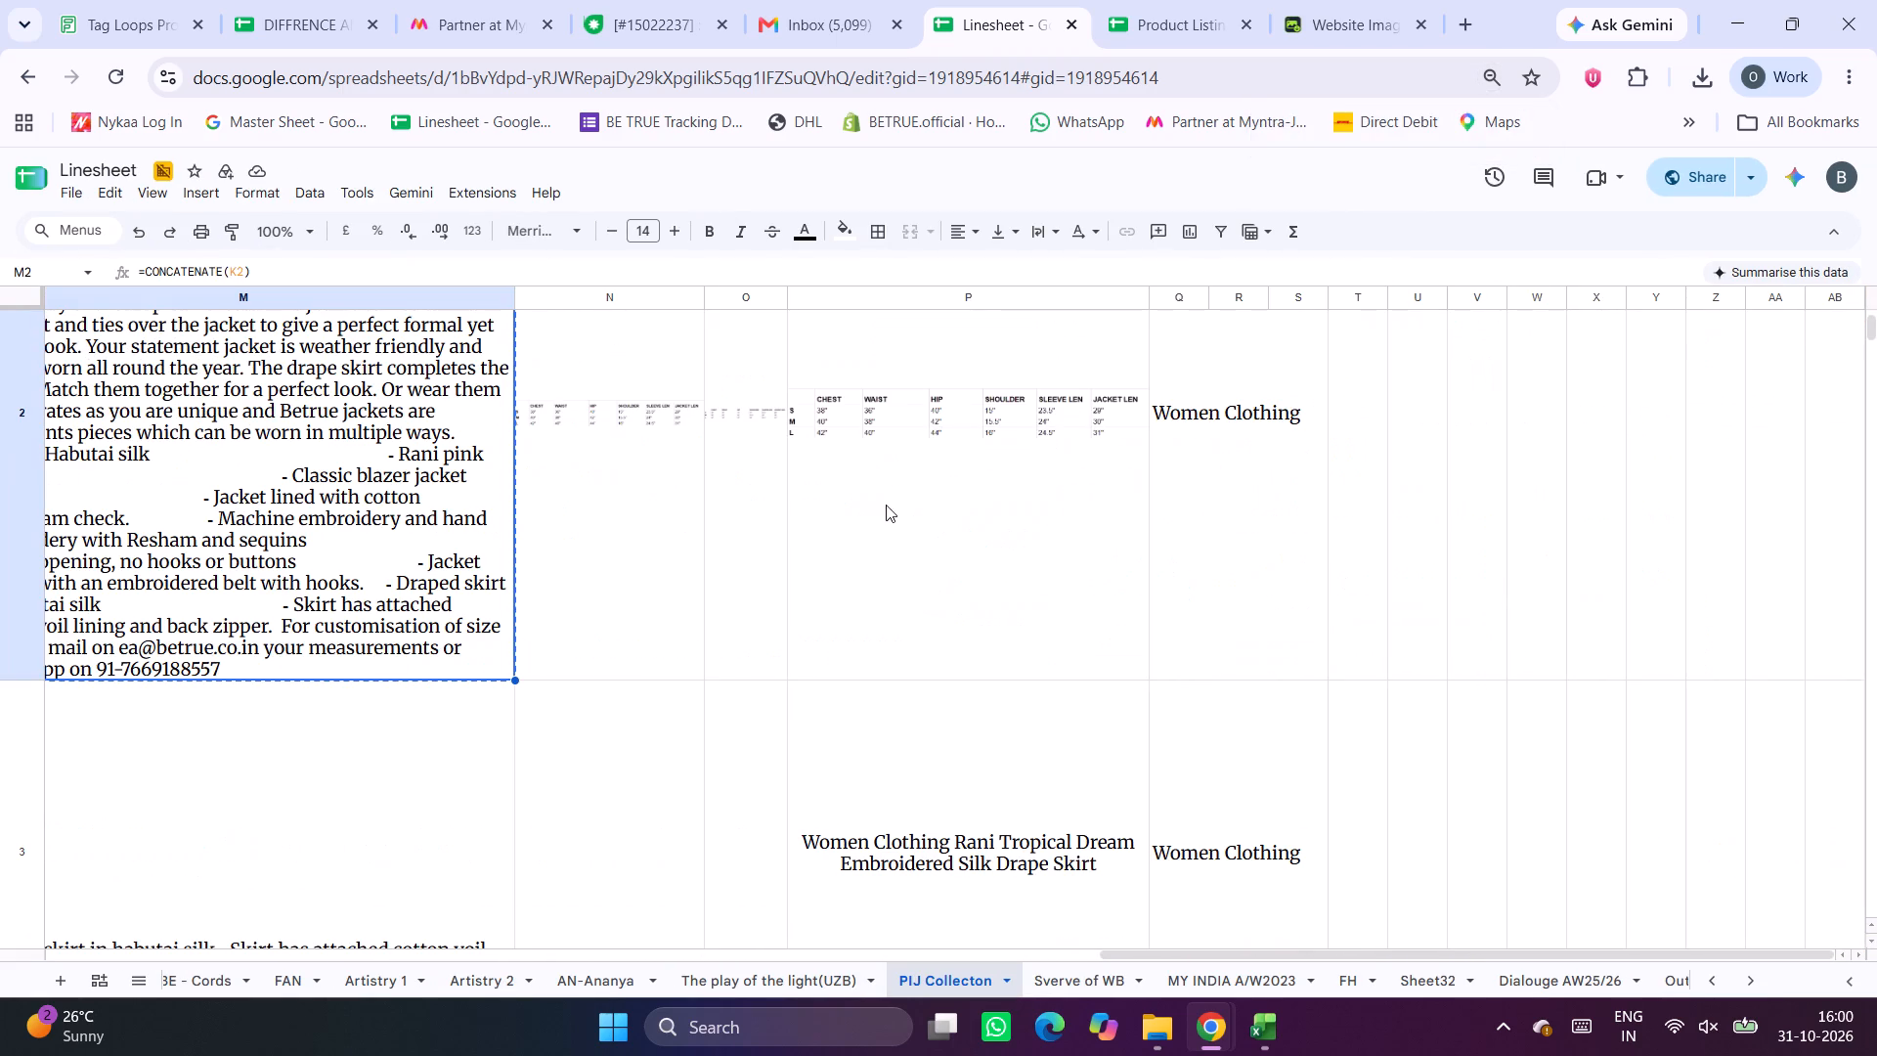
pyautogui.click(825, 490)
pyautogui.scroll(1, 880, 491)
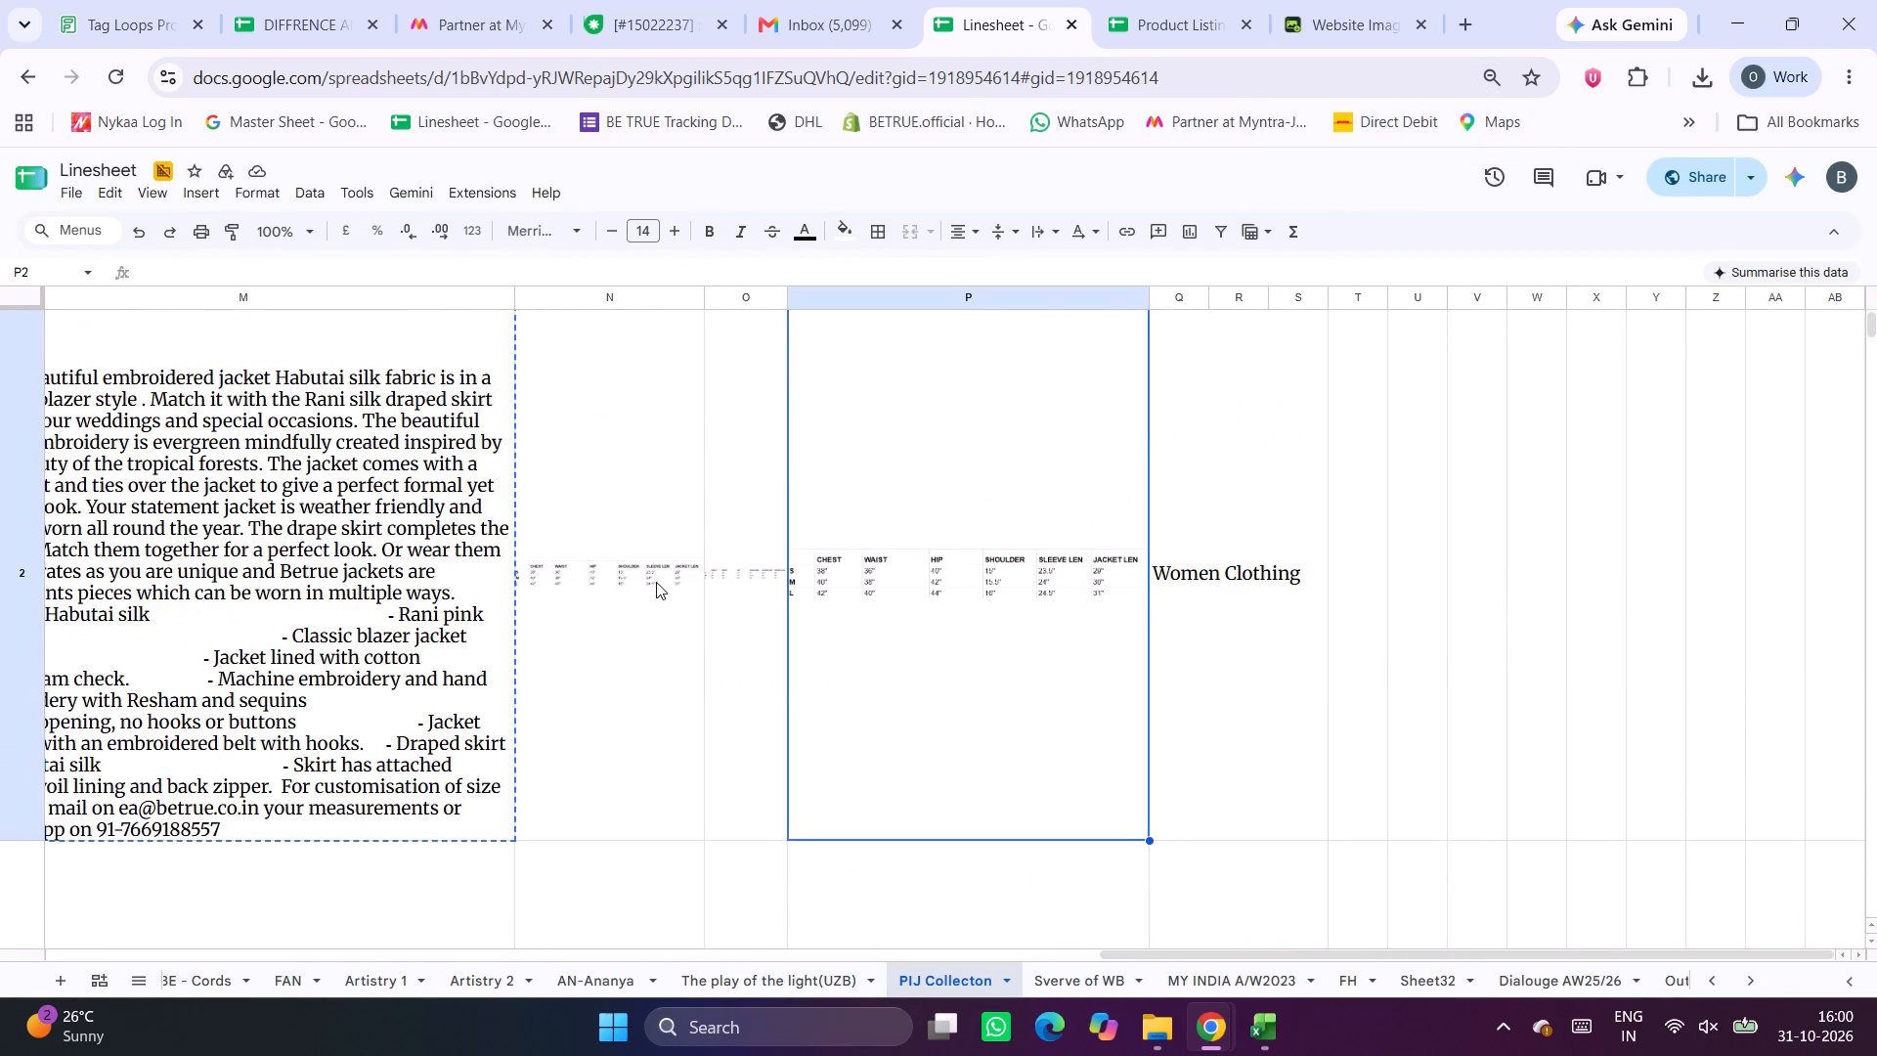
pyautogui.click(650, 583)
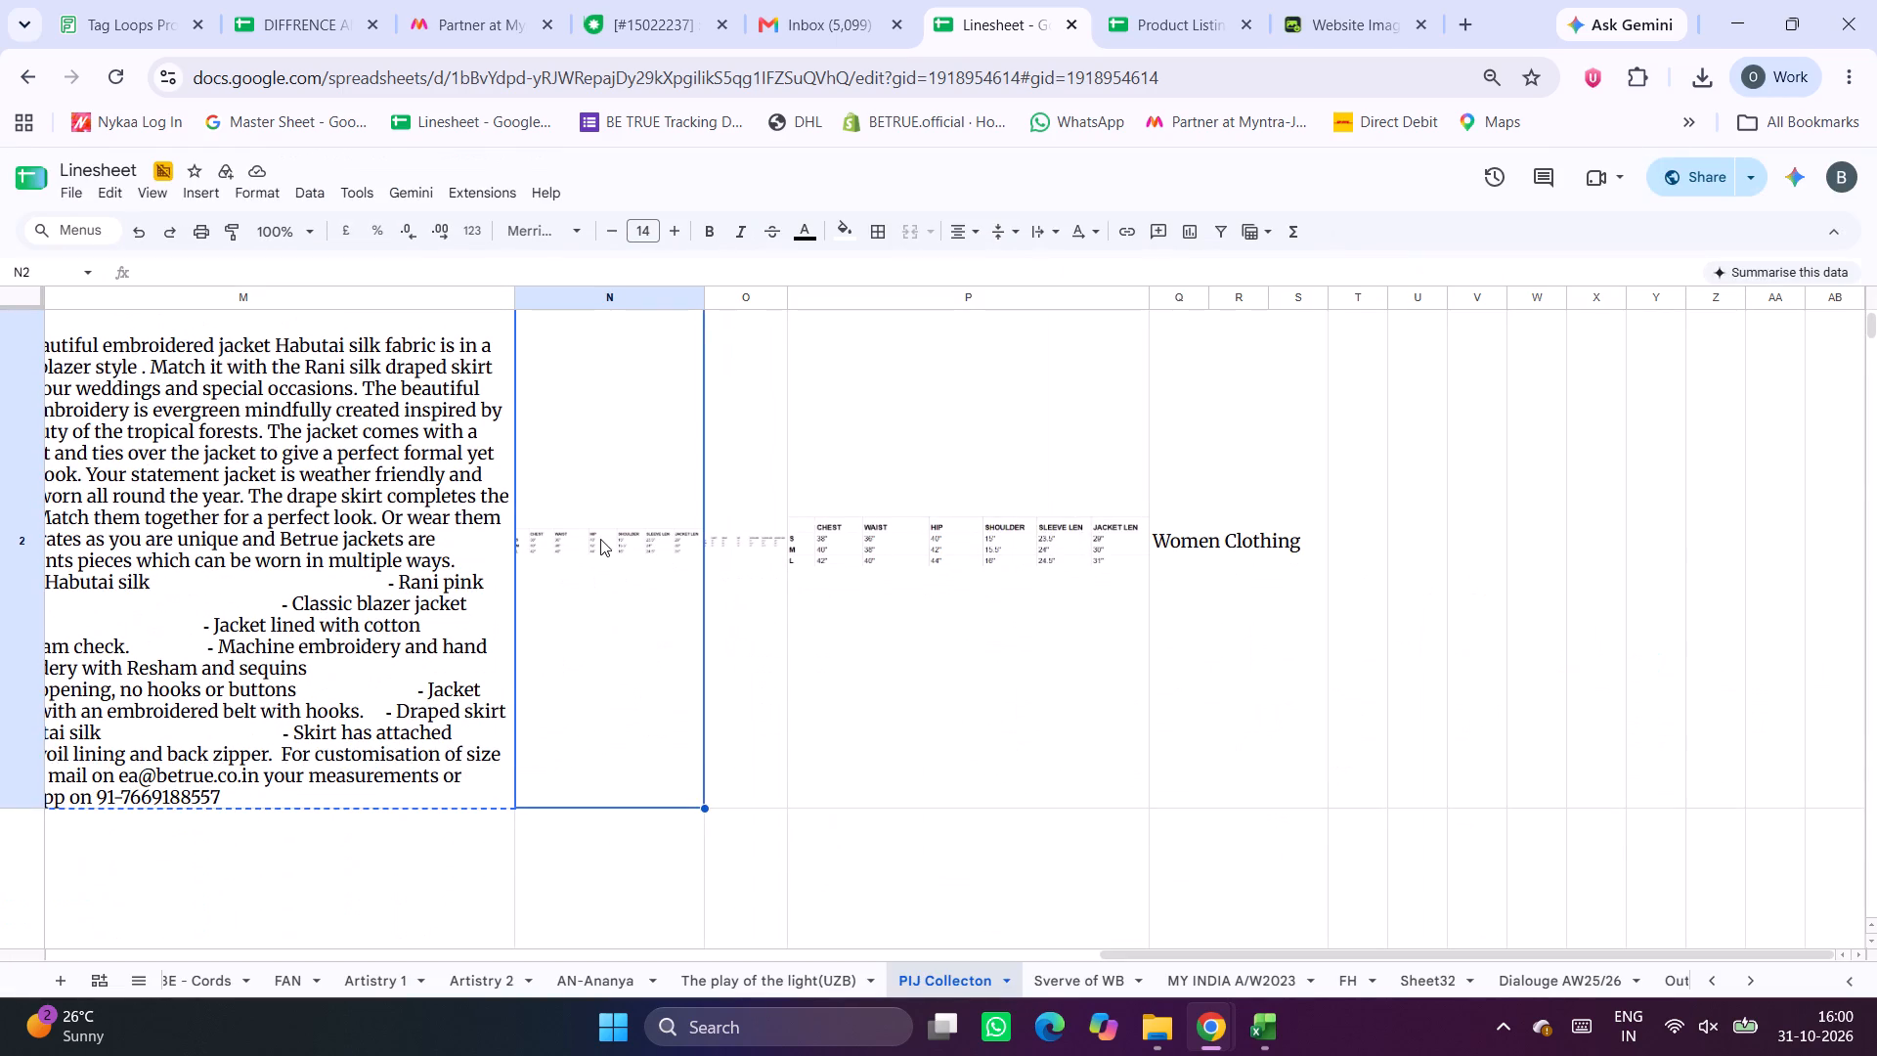
pyautogui.click(600, 539)
pyautogui.rightClick(600, 539)
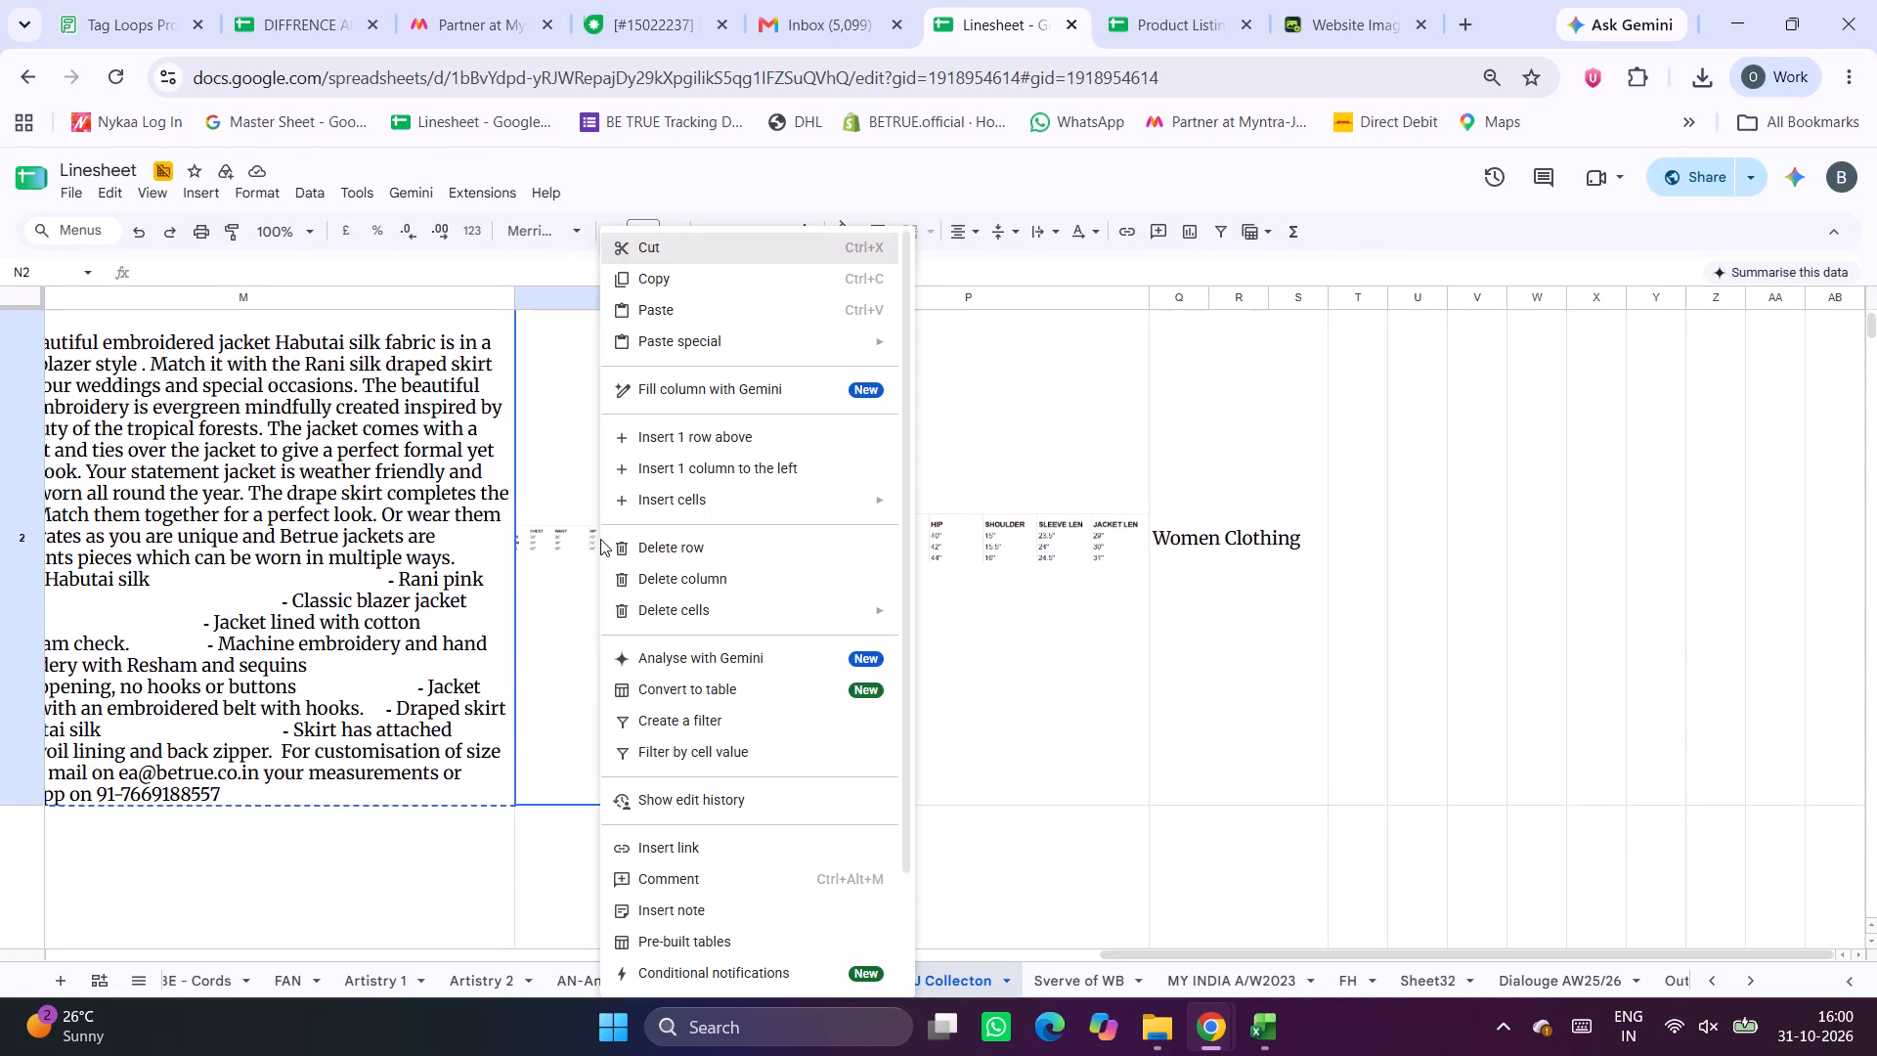
pyautogui.click(551, 614)
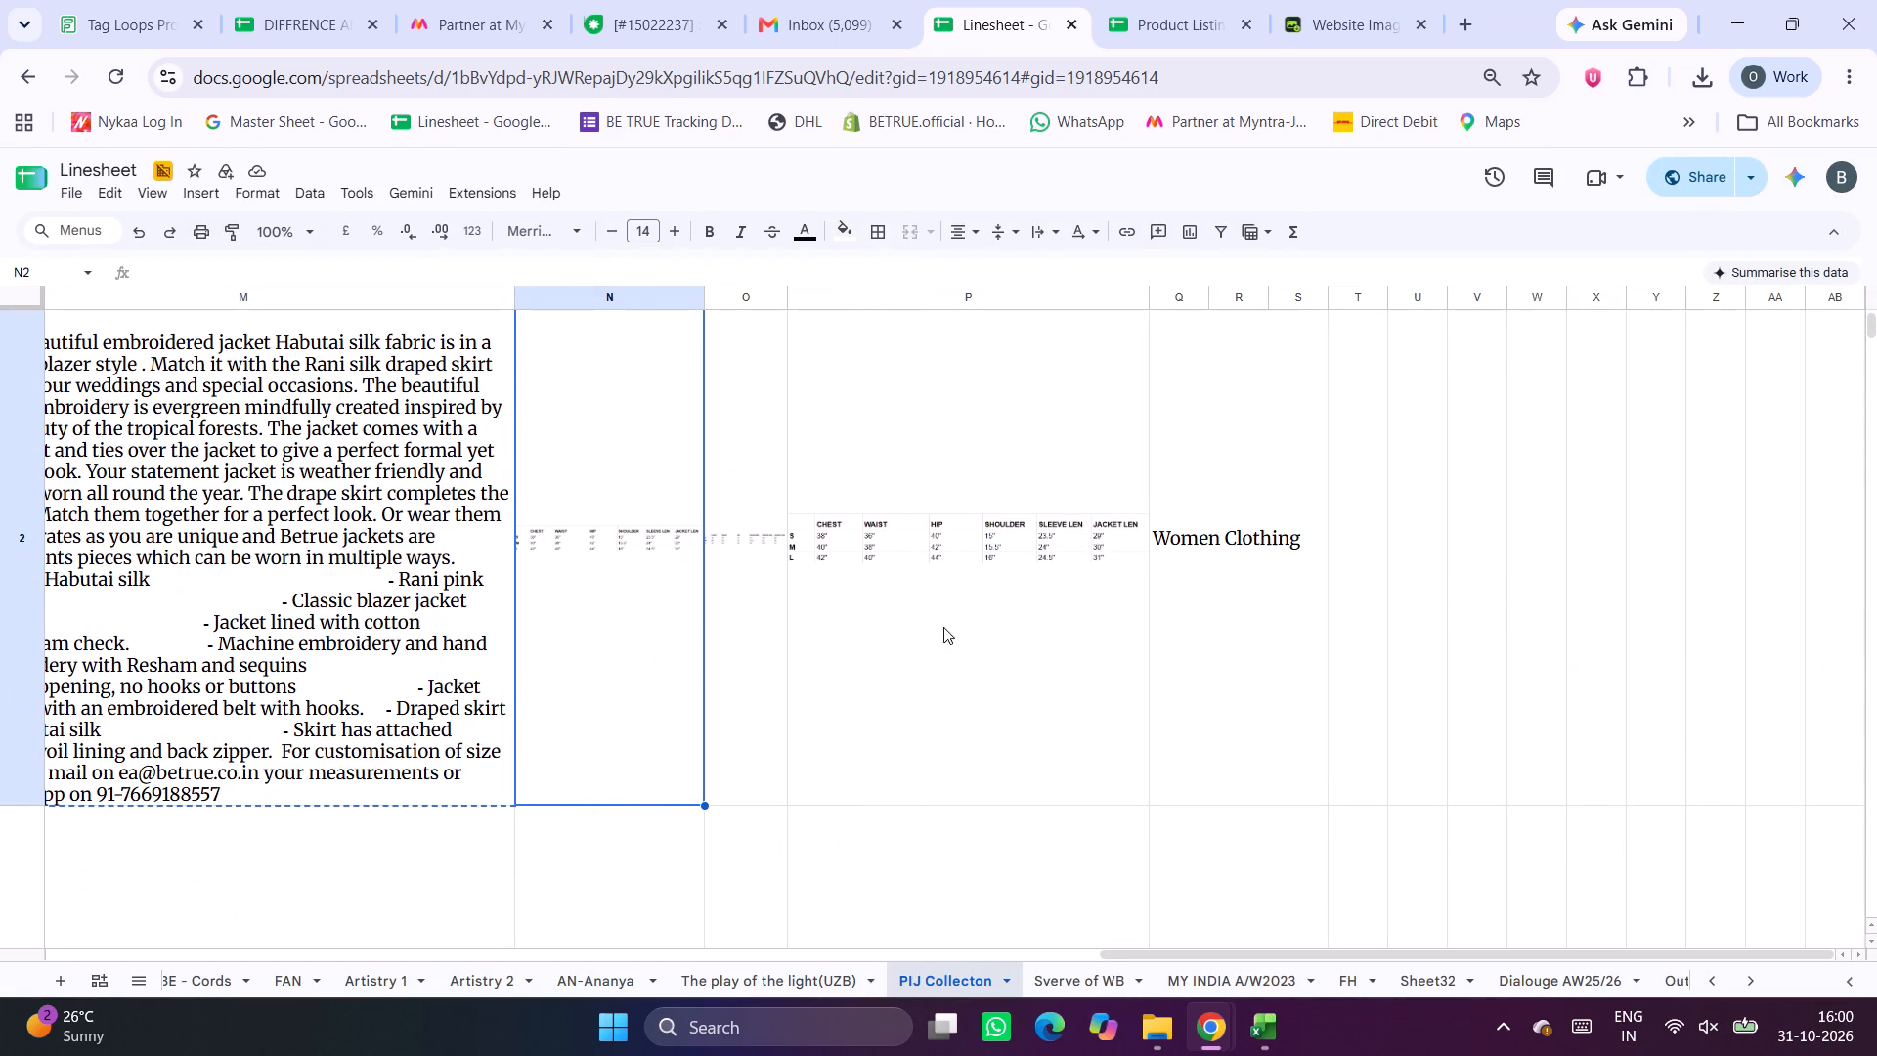
pyautogui.click(970, 618)
pyautogui.scroll(2, 970, 618)
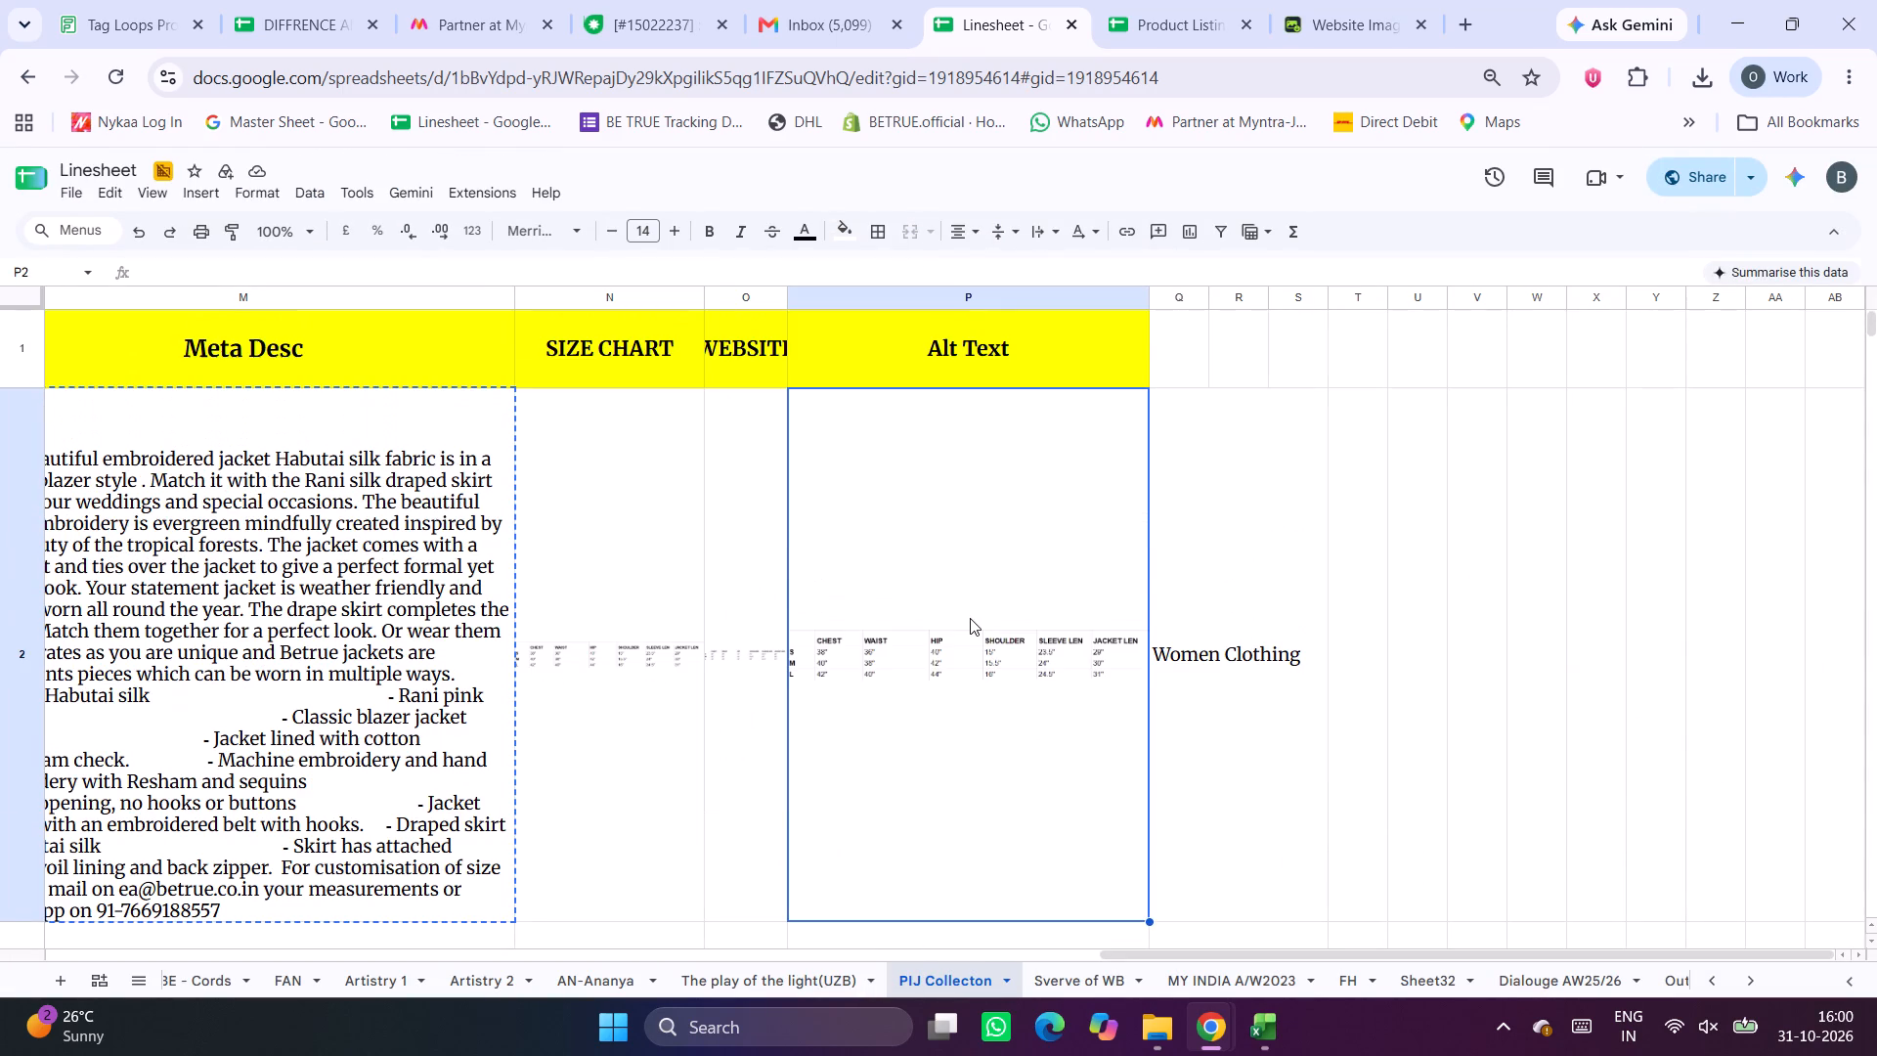
pyautogui.click(620, 652)
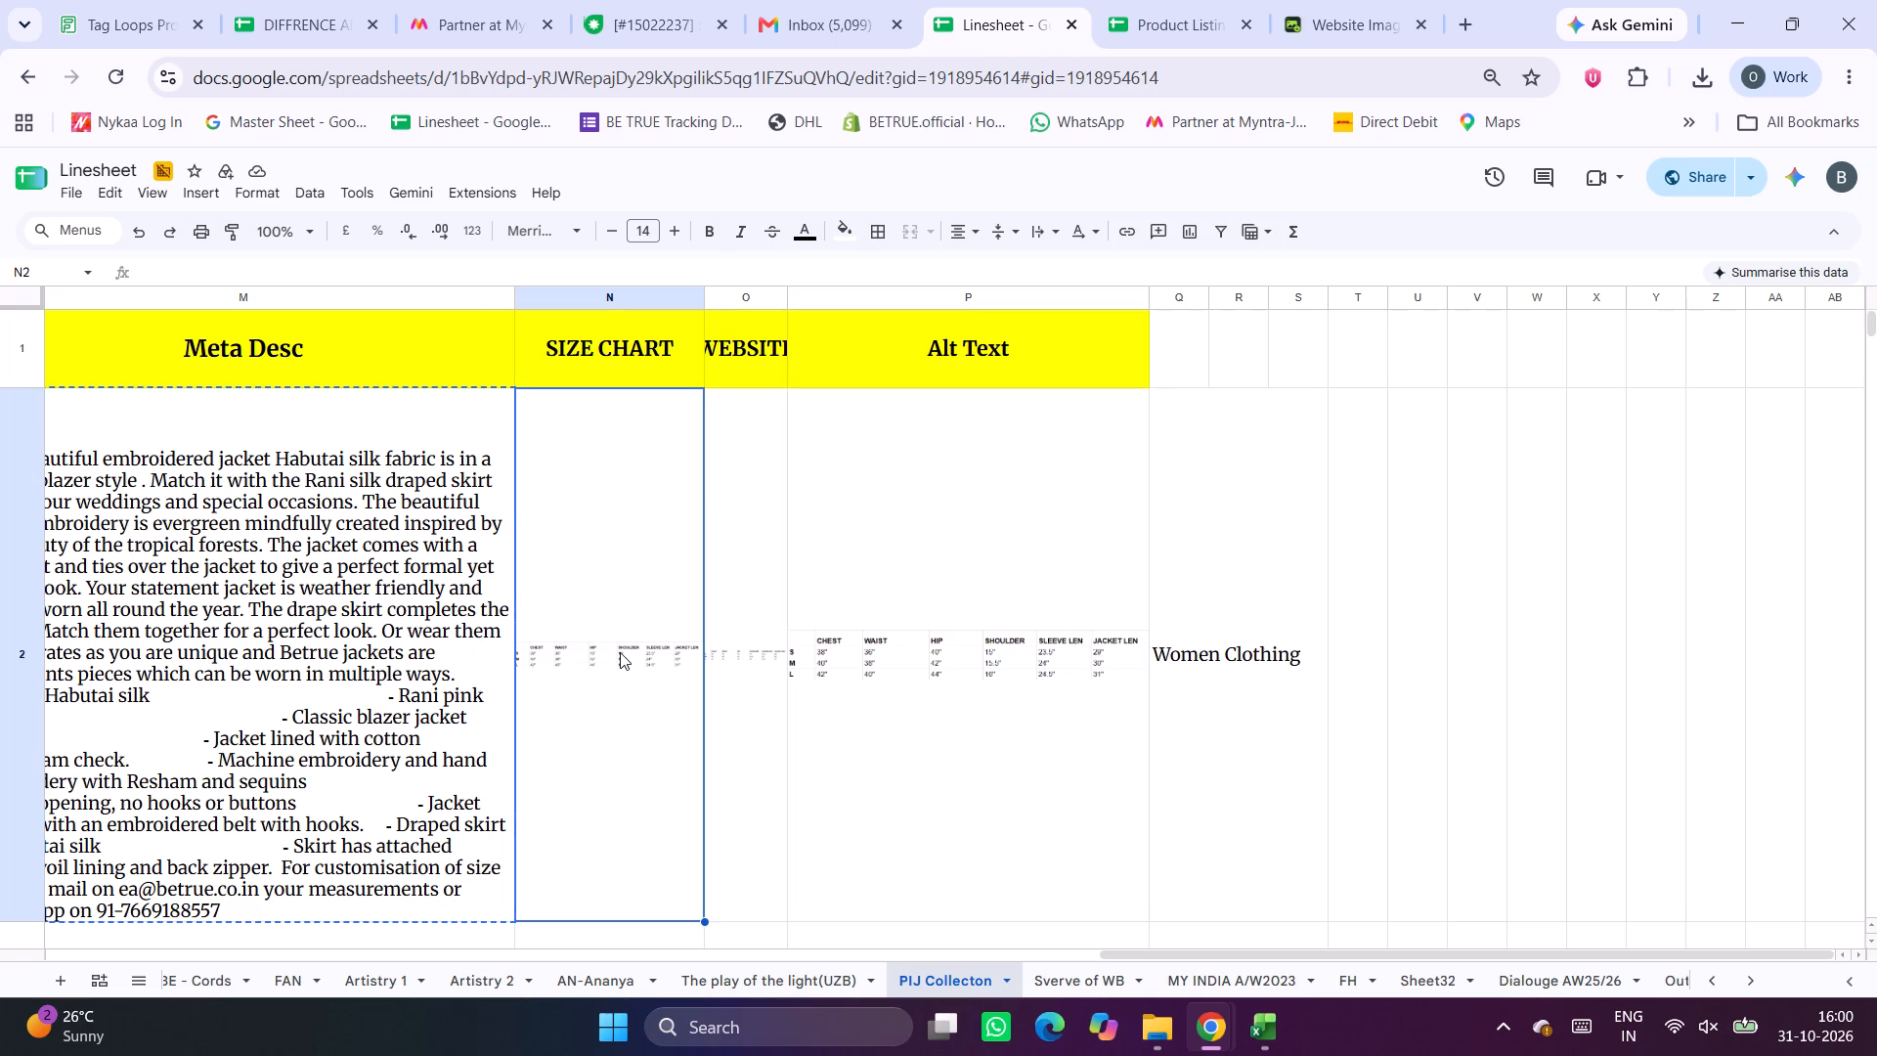
pyautogui.moveTo(703, 303); pyautogui.dragTo(961, 335)
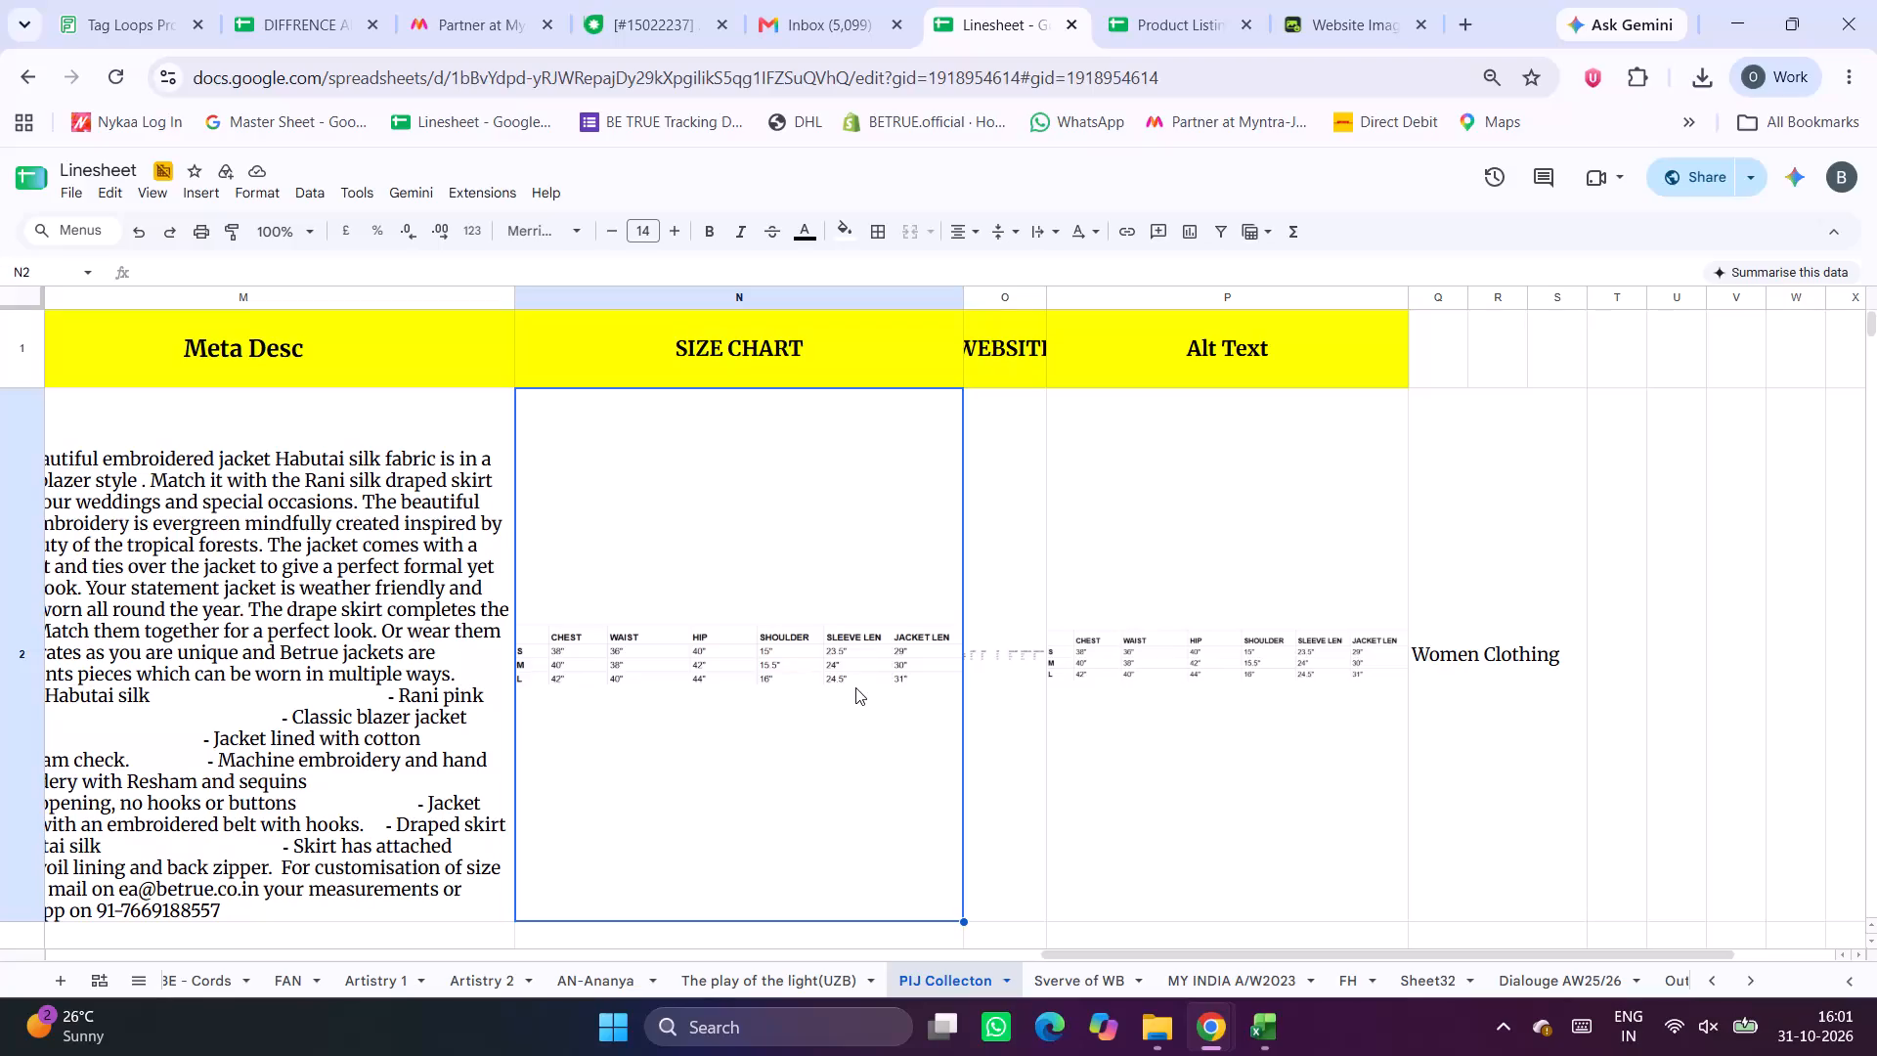
# Copy the size chart cell N2 from the Linesheet and widen the Size chart column in the Product Listing Sheet.
pyautogui.hotkey('ctrl', 'c')
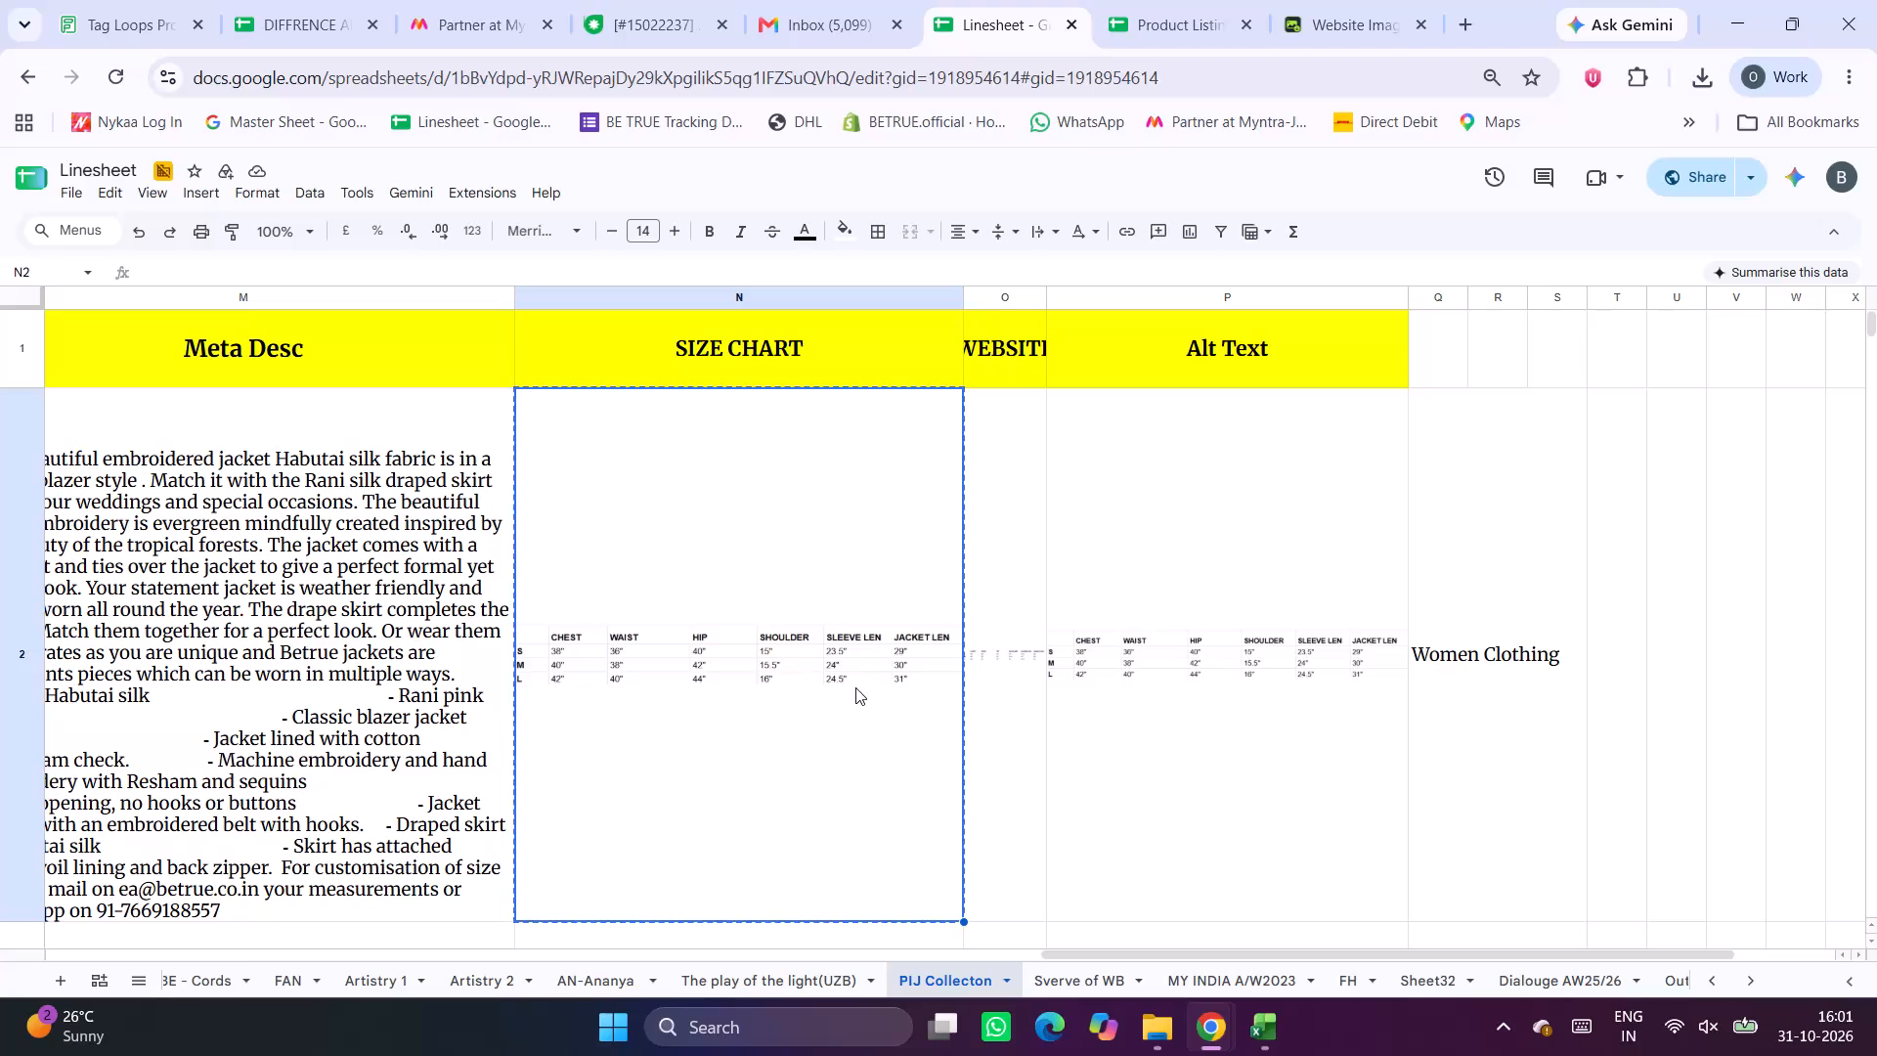
pyautogui.click(1150, 0)
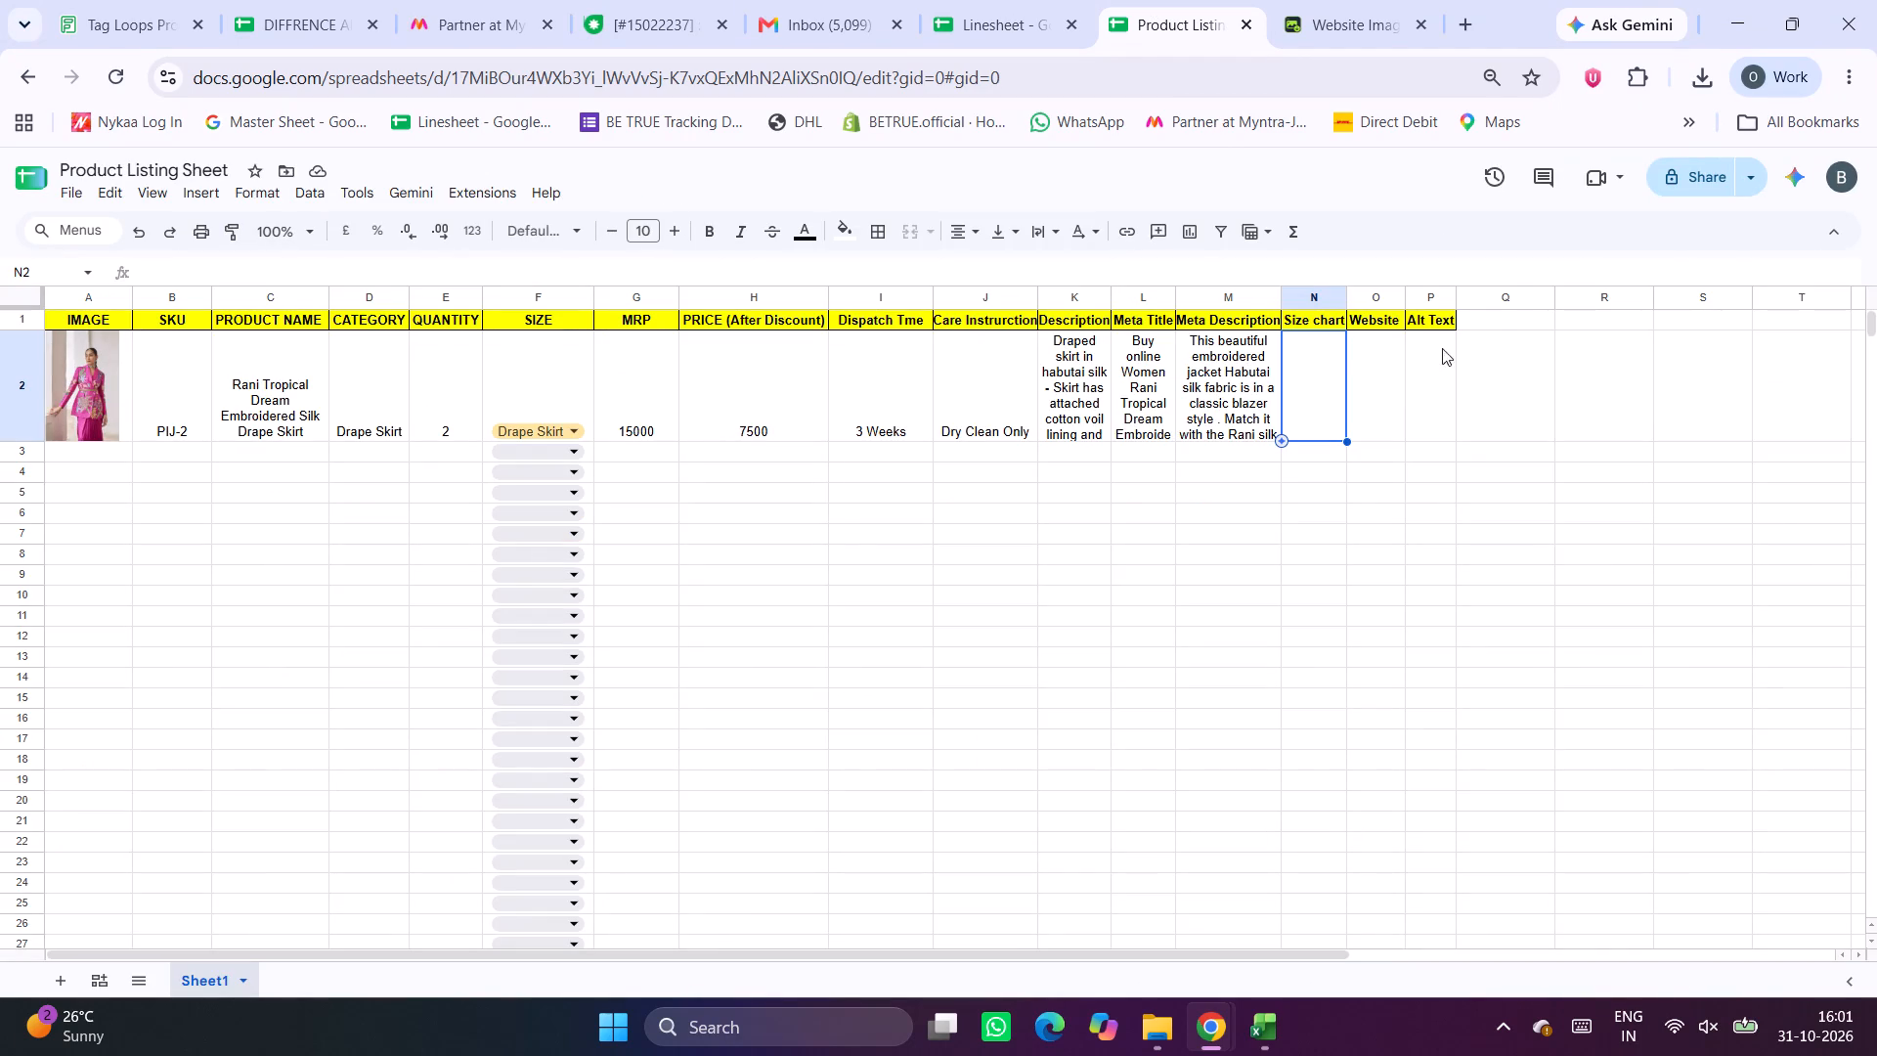
pyautogui.moveTo(1344, 296); pyautogui.dragTo(1523, 318)
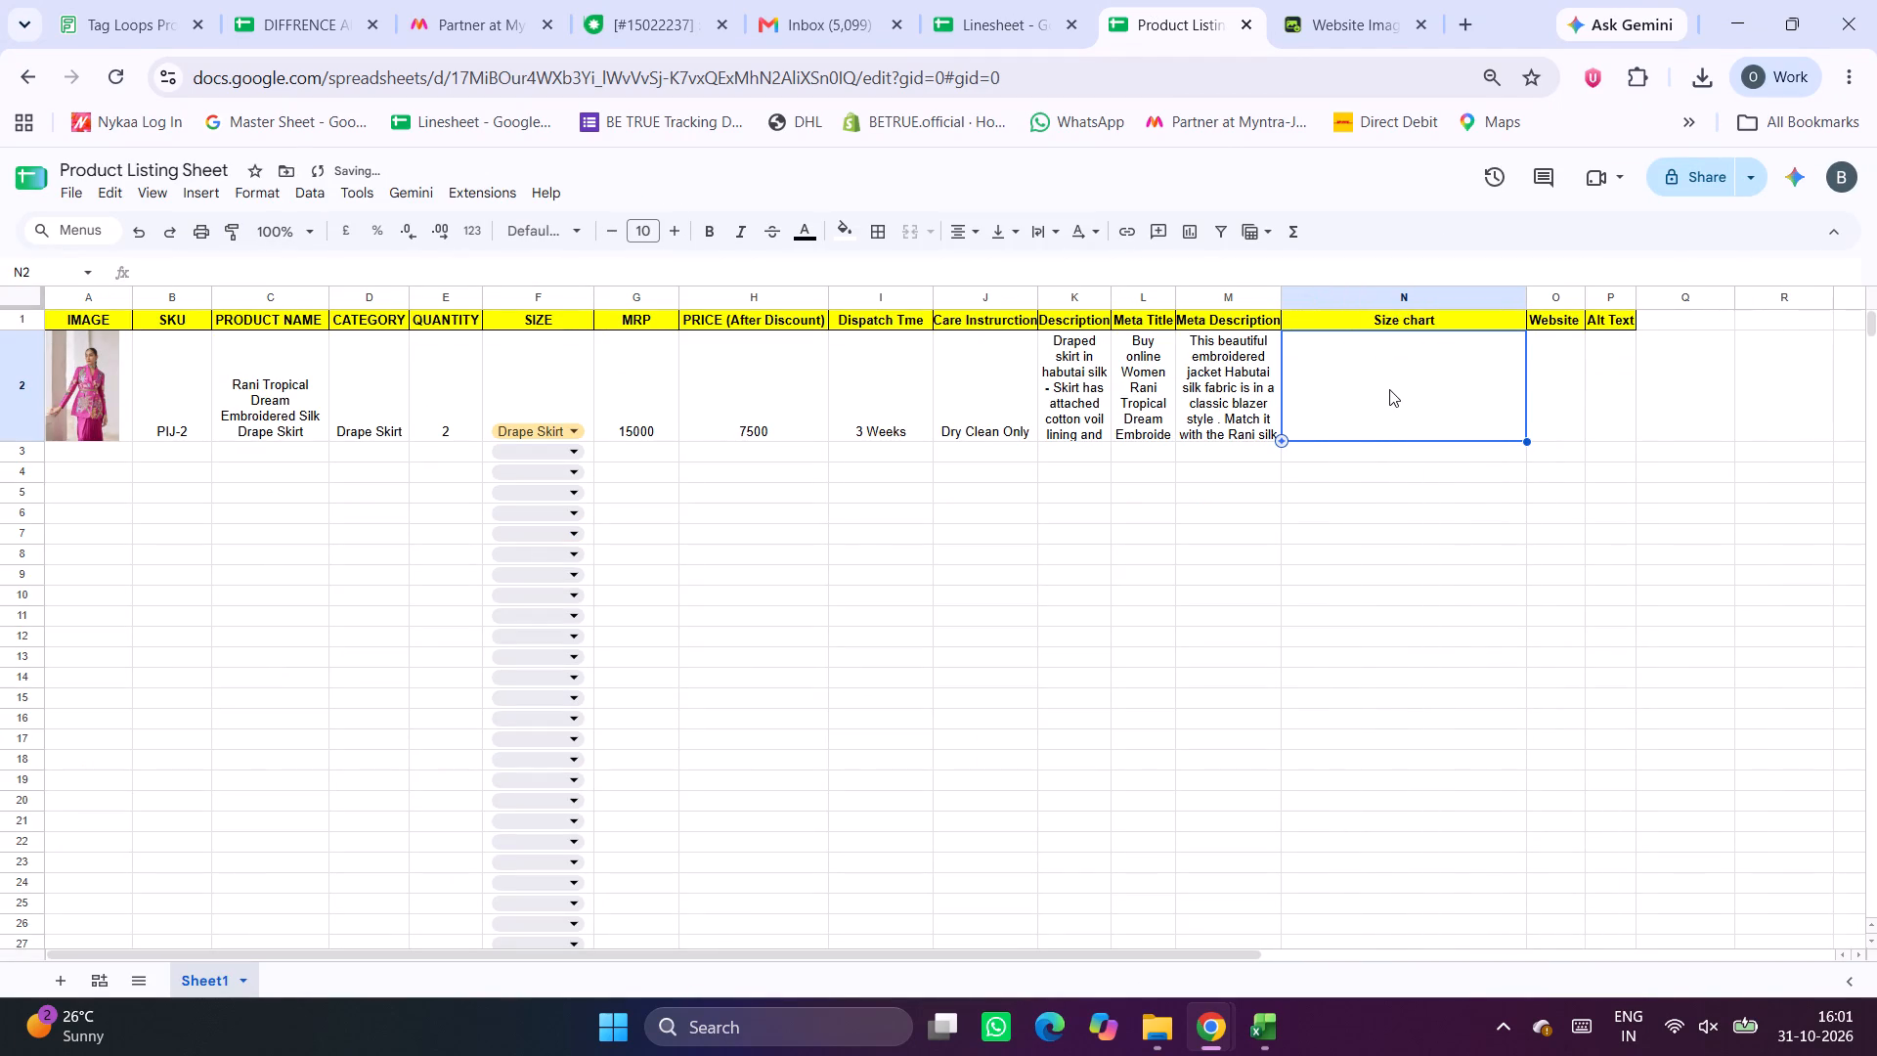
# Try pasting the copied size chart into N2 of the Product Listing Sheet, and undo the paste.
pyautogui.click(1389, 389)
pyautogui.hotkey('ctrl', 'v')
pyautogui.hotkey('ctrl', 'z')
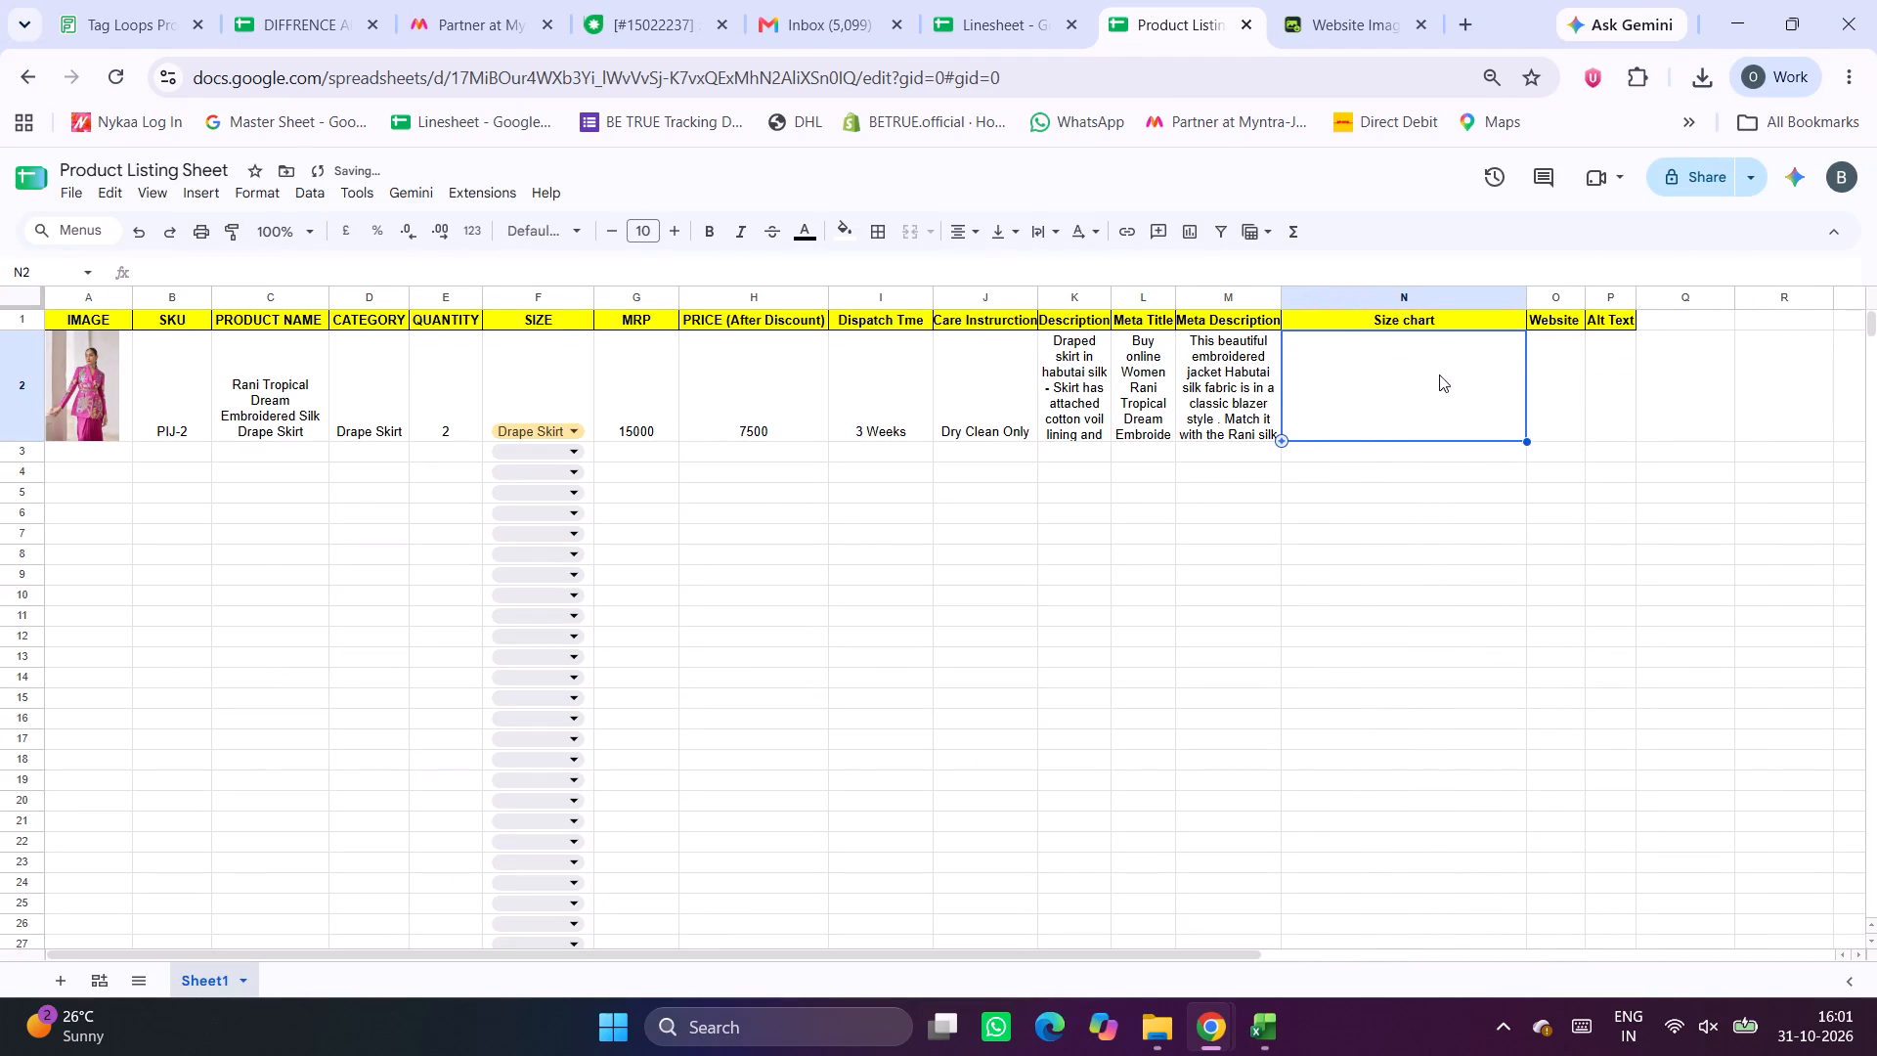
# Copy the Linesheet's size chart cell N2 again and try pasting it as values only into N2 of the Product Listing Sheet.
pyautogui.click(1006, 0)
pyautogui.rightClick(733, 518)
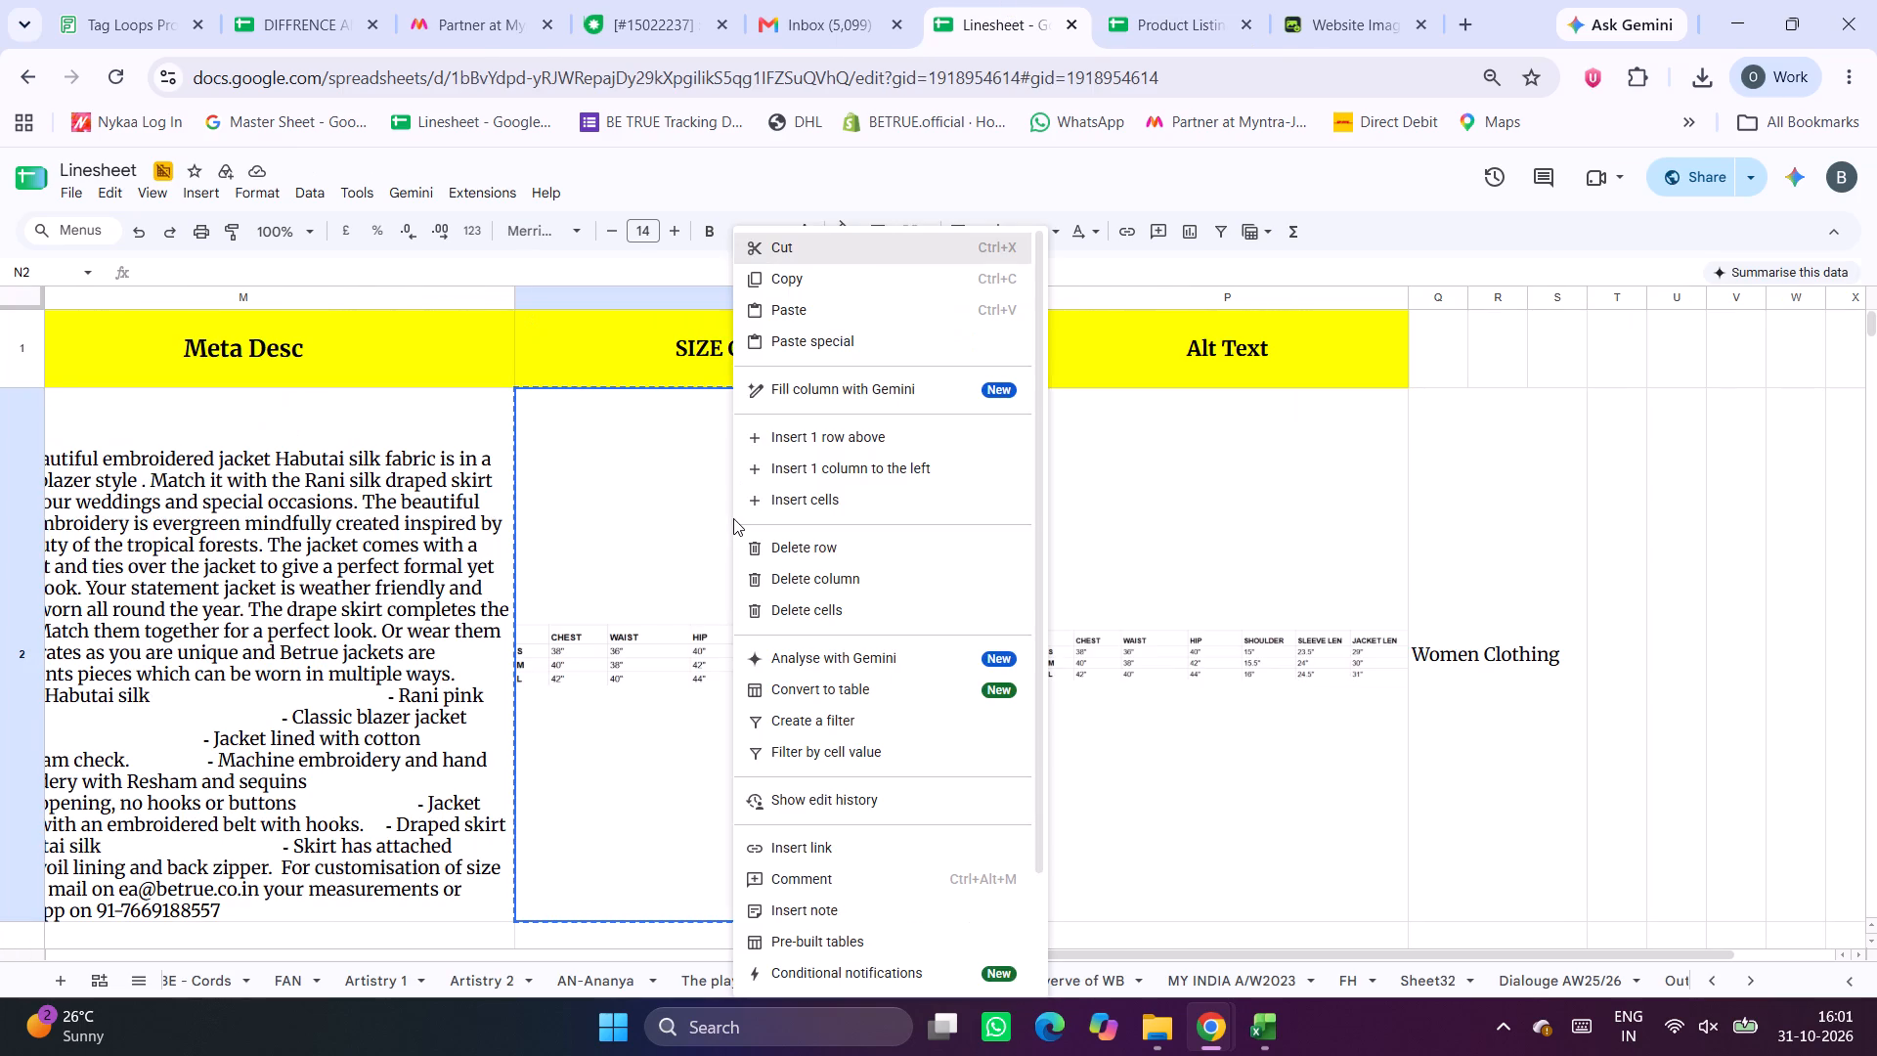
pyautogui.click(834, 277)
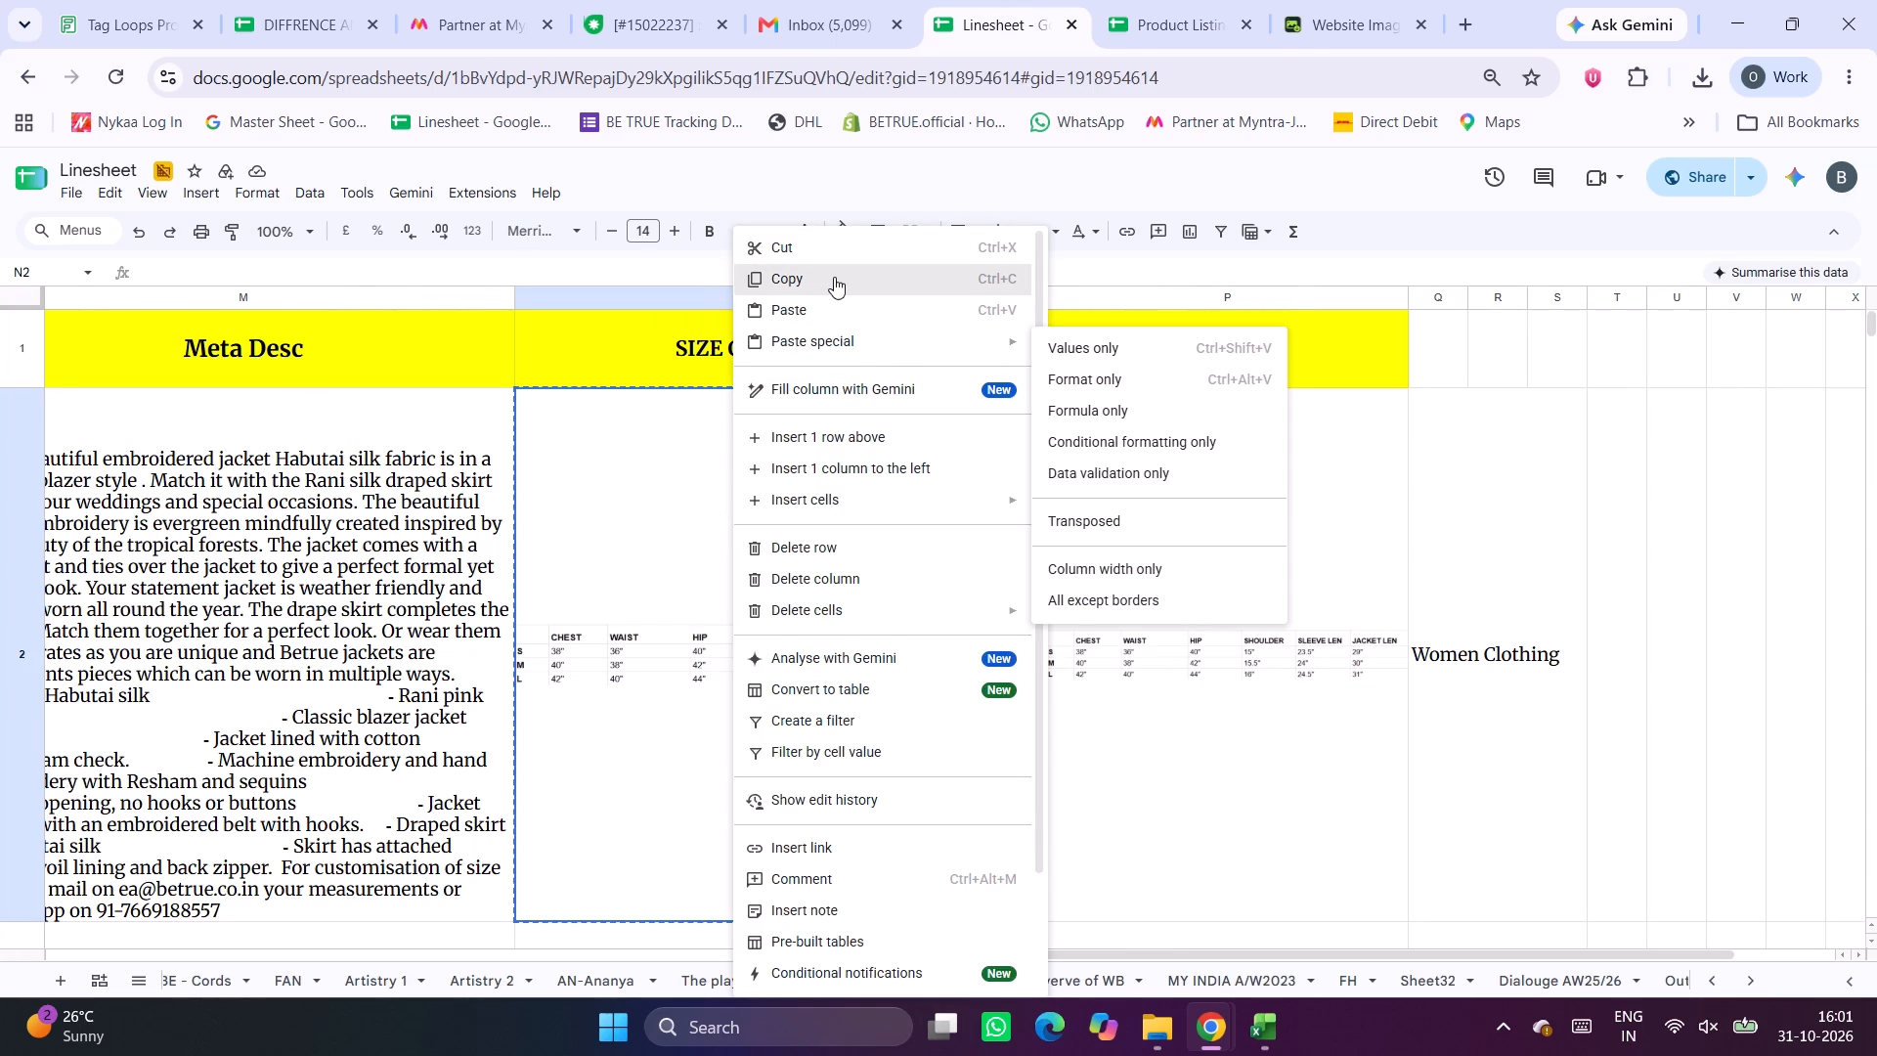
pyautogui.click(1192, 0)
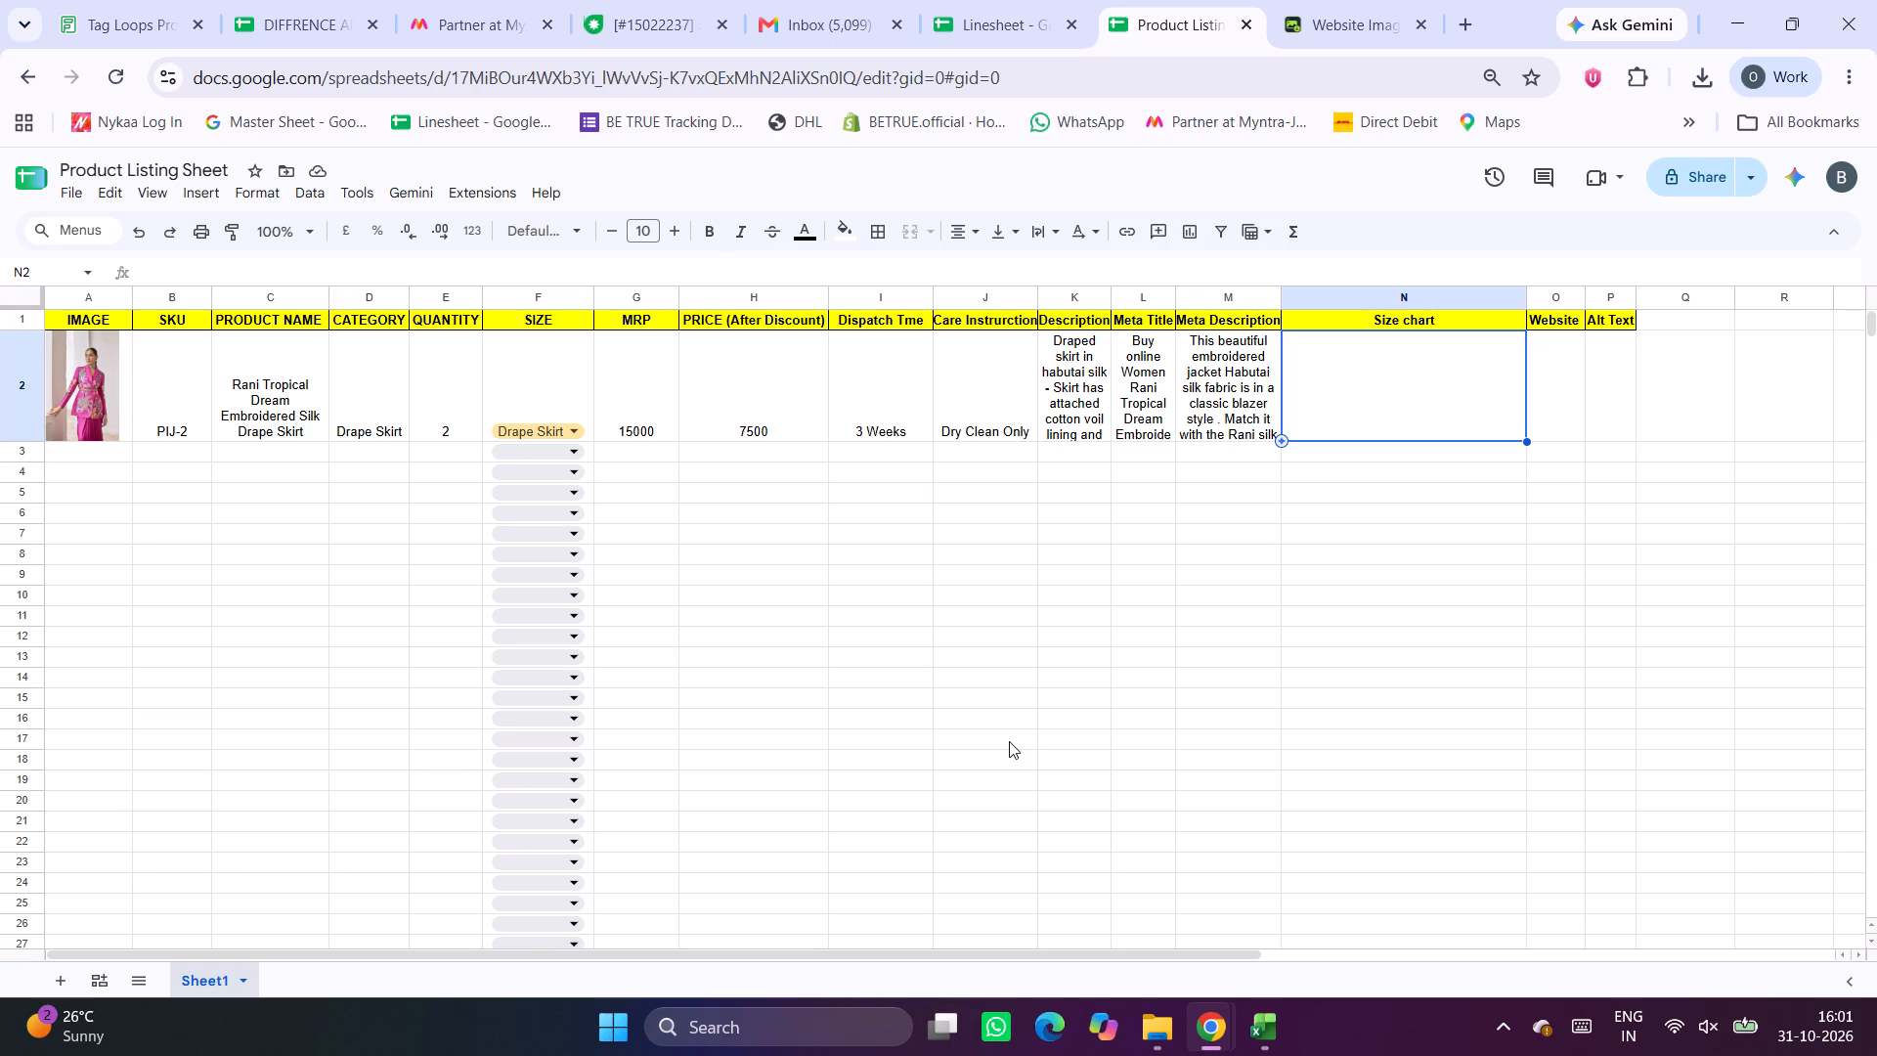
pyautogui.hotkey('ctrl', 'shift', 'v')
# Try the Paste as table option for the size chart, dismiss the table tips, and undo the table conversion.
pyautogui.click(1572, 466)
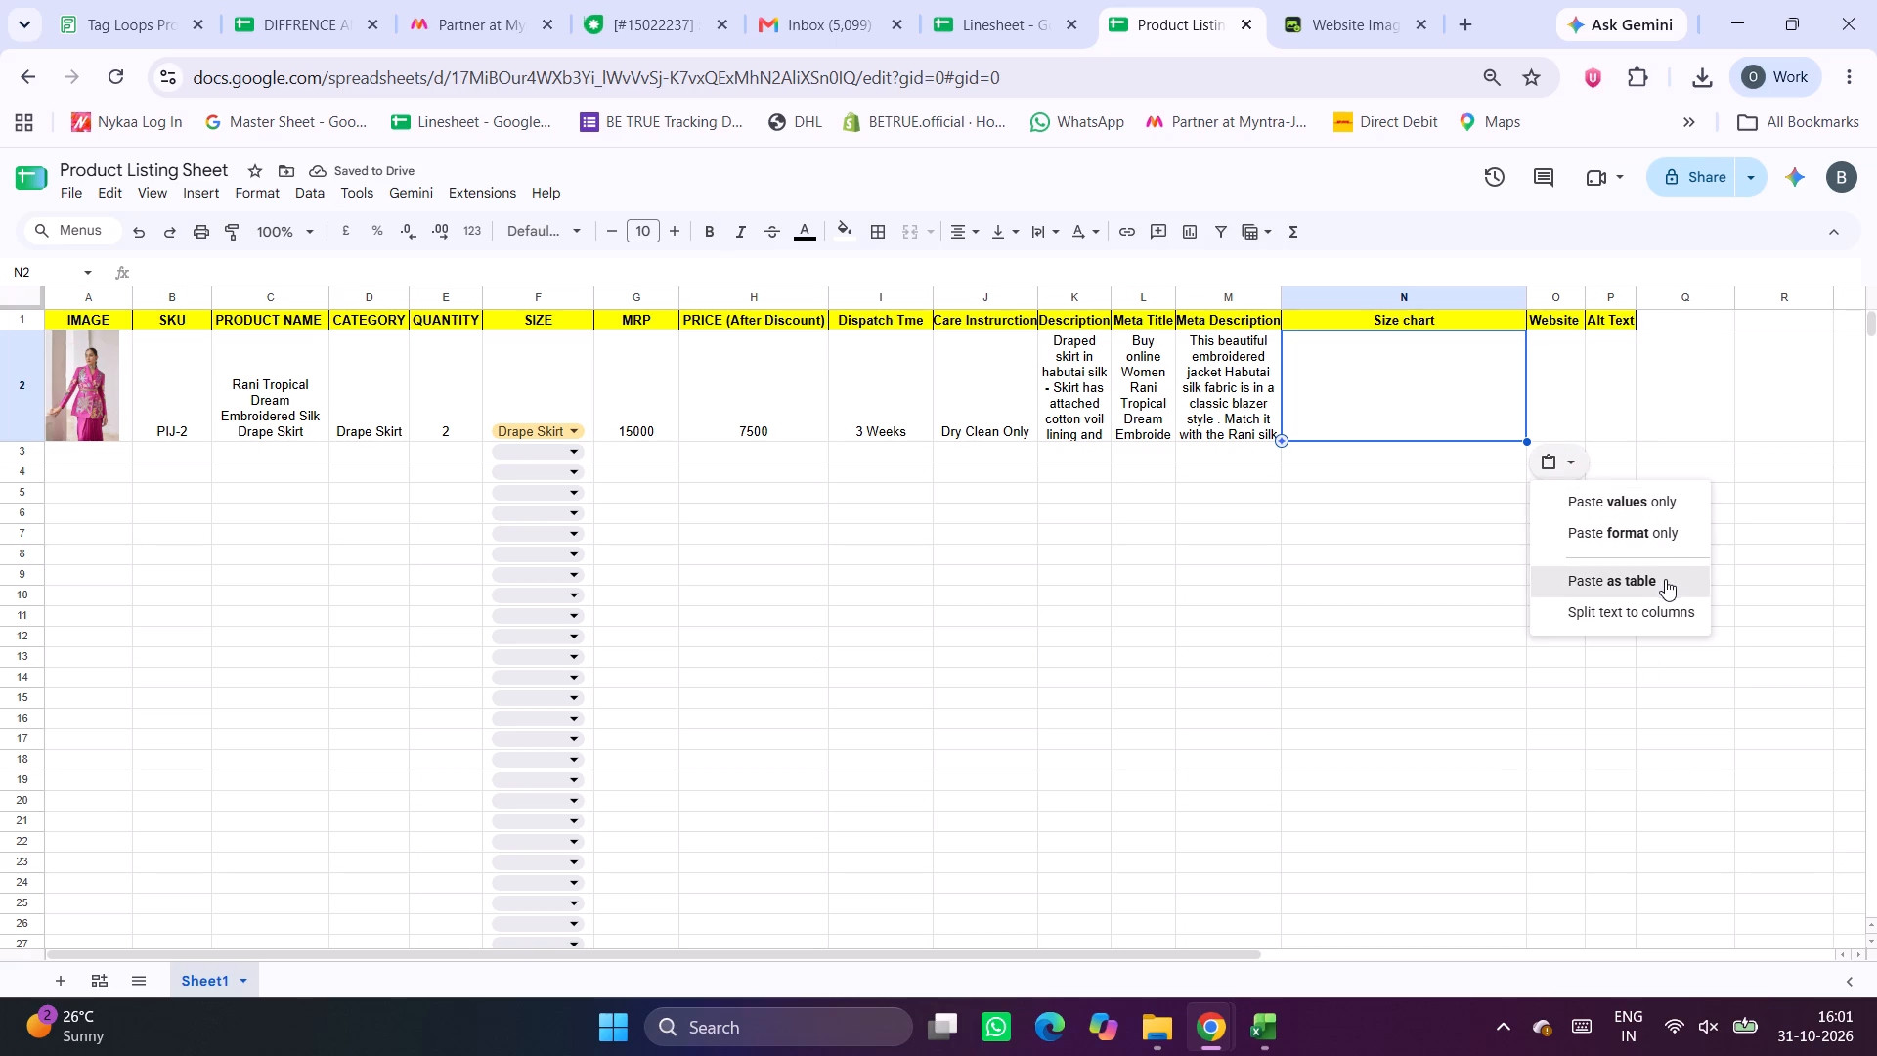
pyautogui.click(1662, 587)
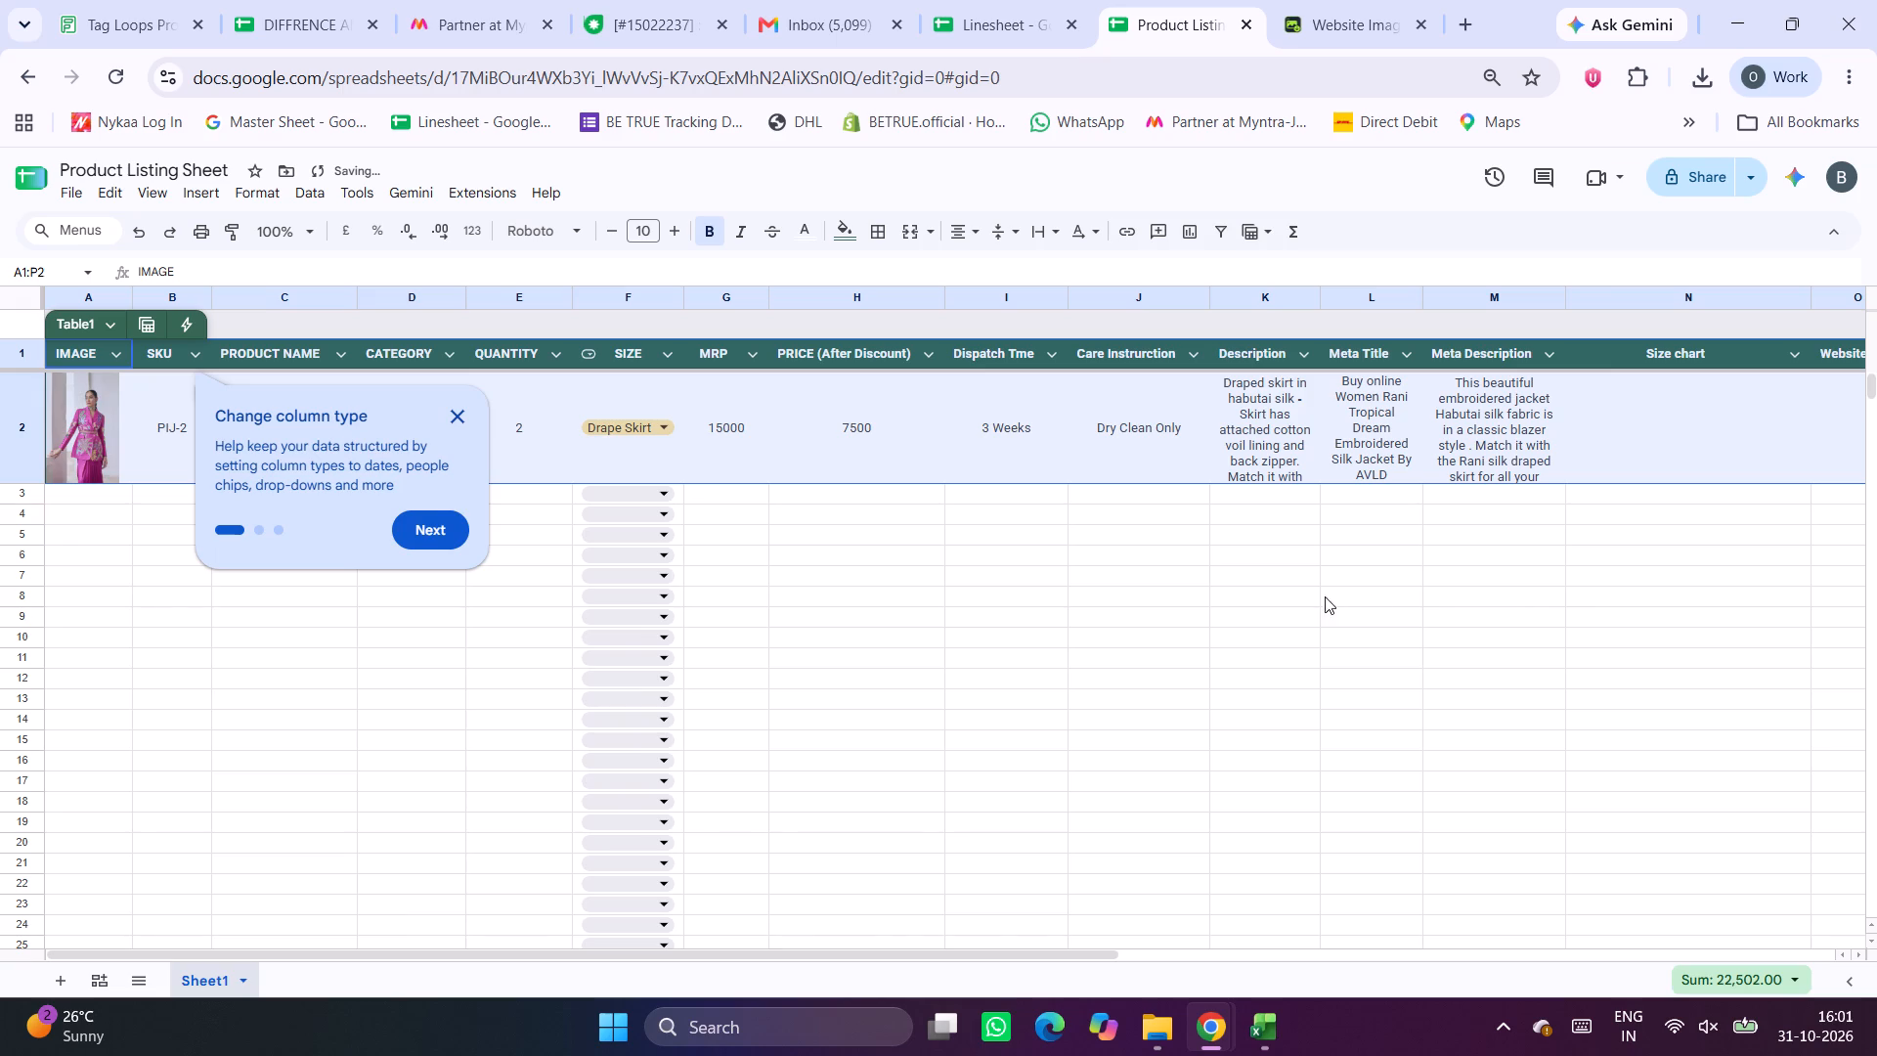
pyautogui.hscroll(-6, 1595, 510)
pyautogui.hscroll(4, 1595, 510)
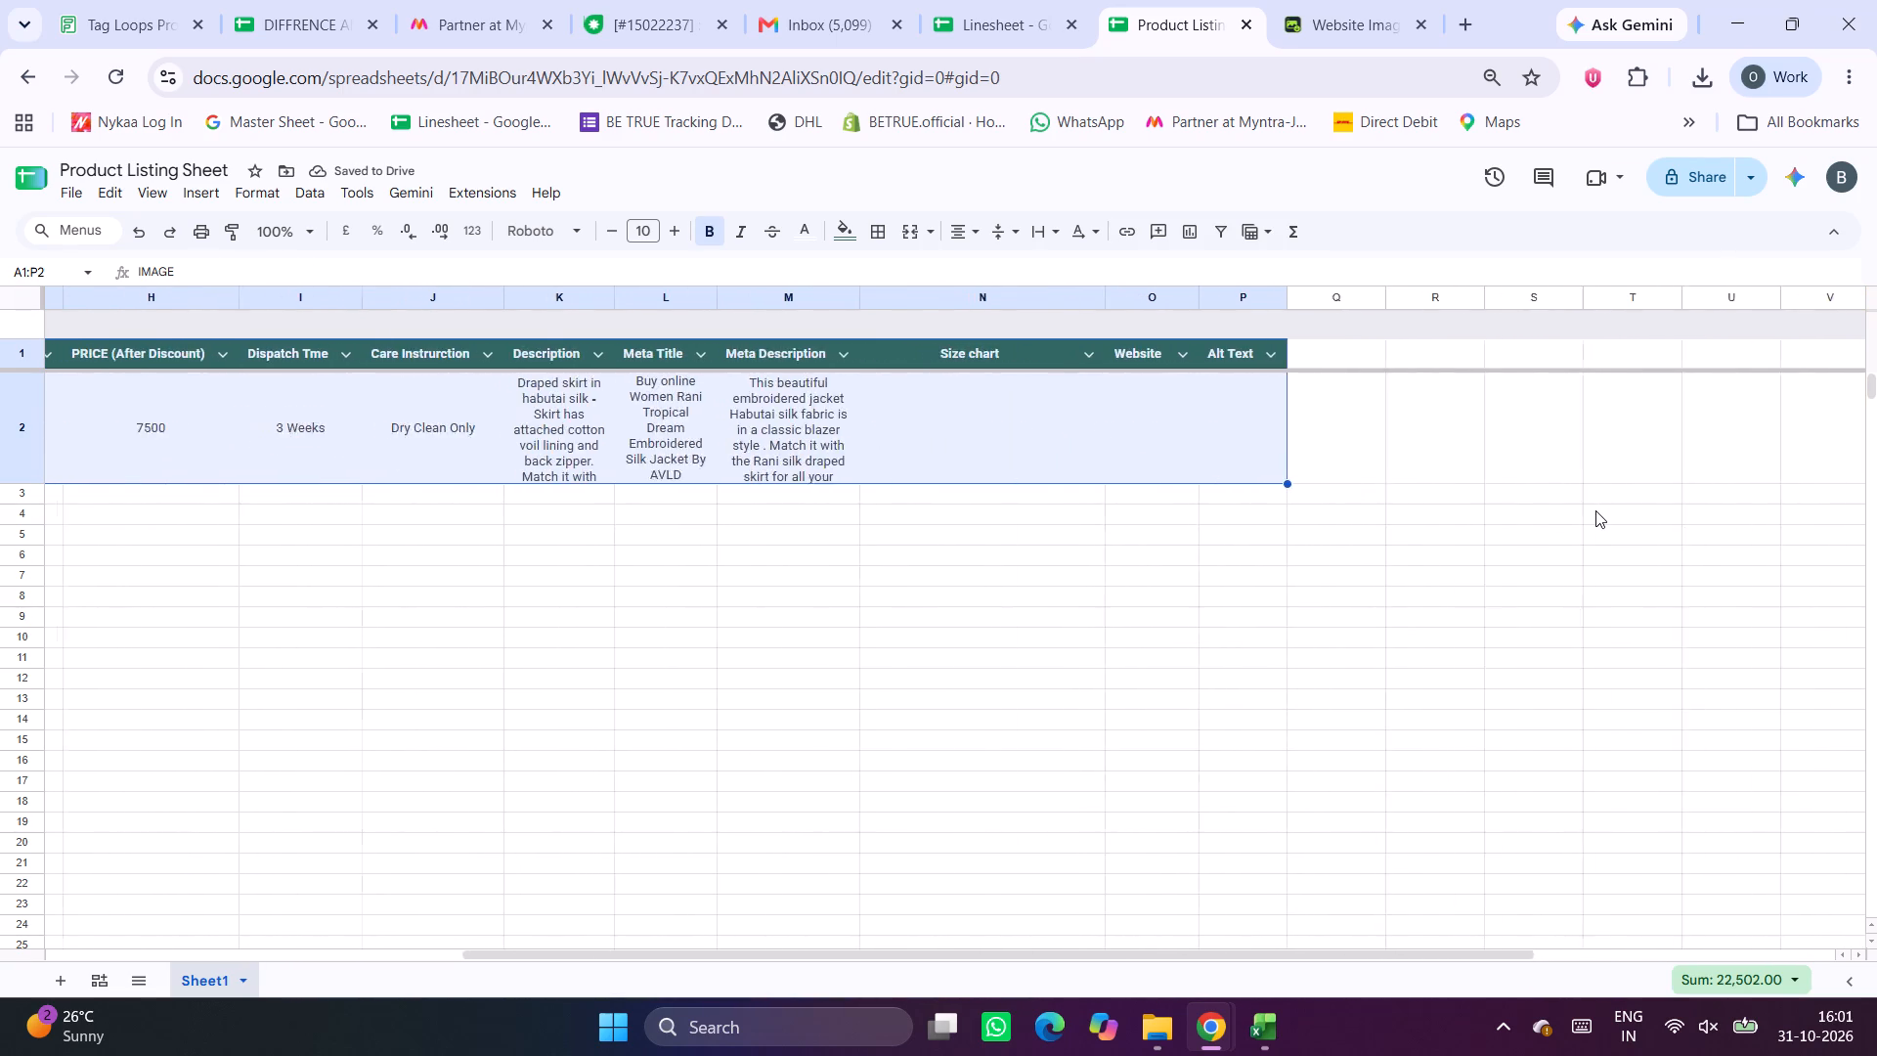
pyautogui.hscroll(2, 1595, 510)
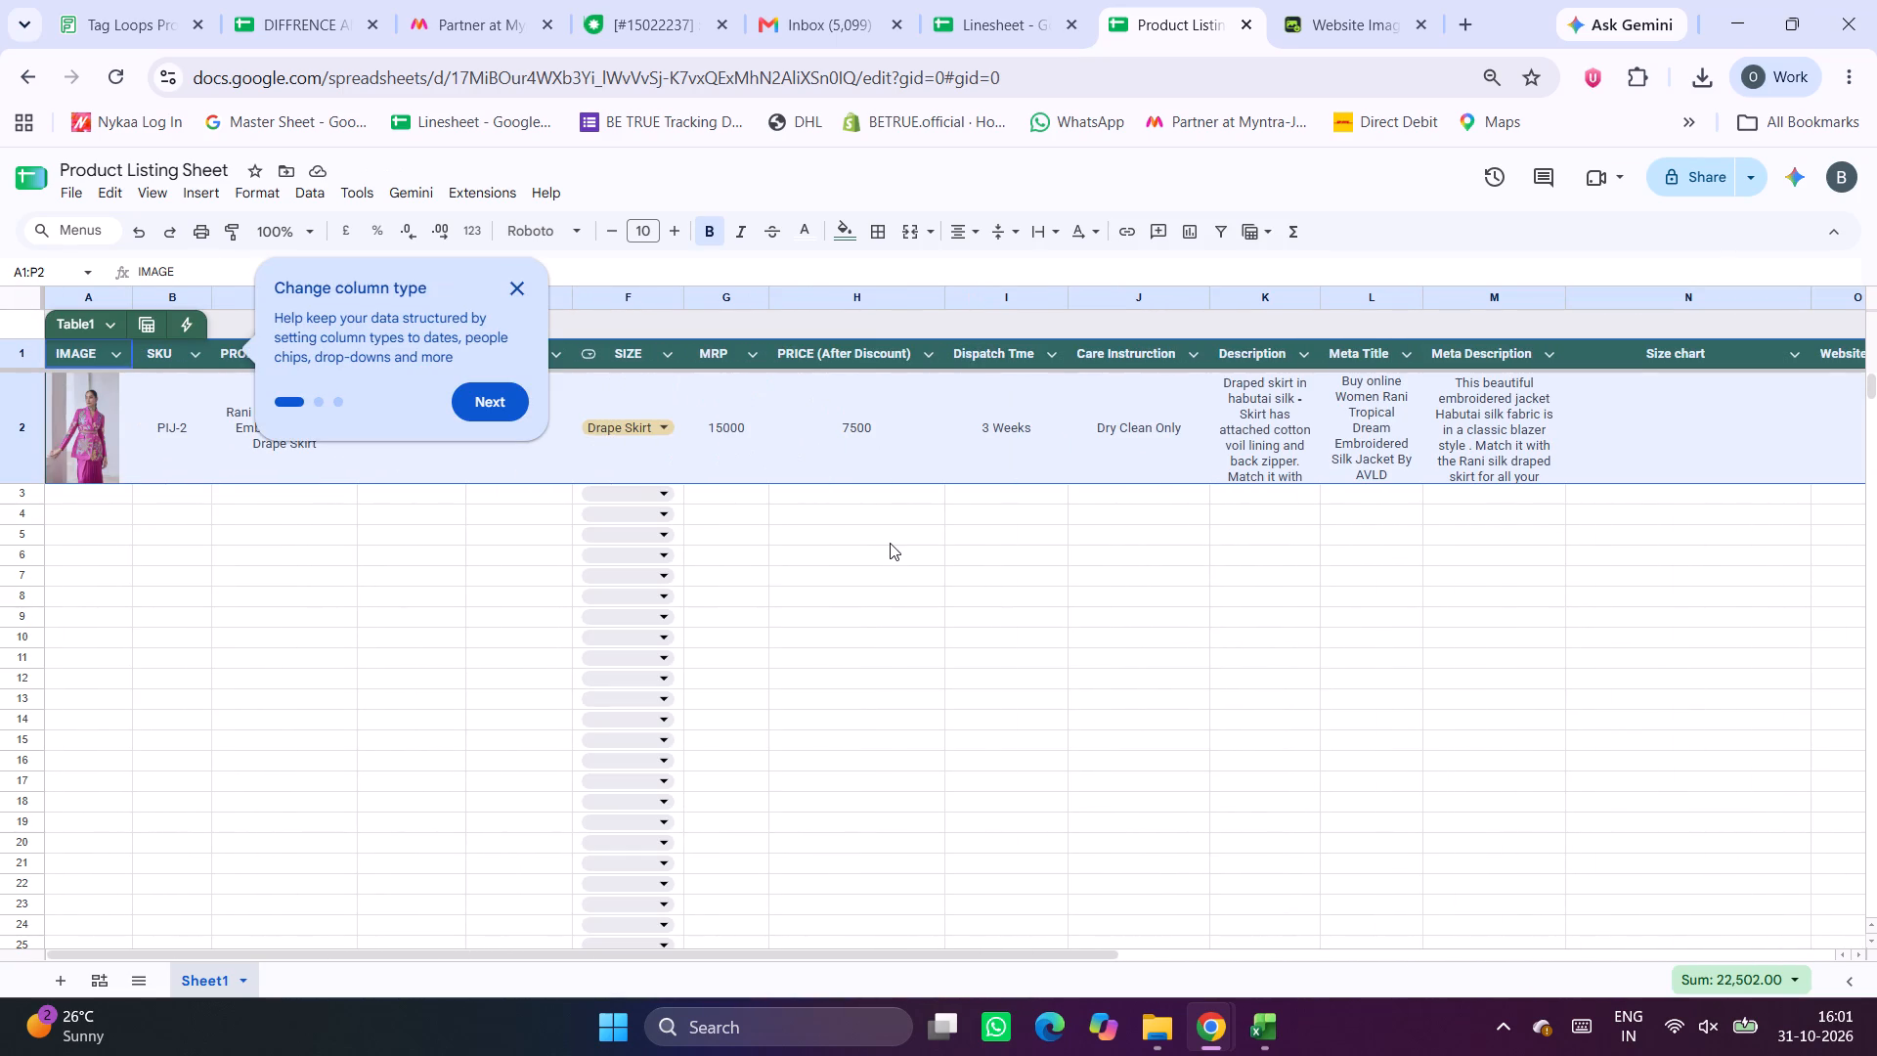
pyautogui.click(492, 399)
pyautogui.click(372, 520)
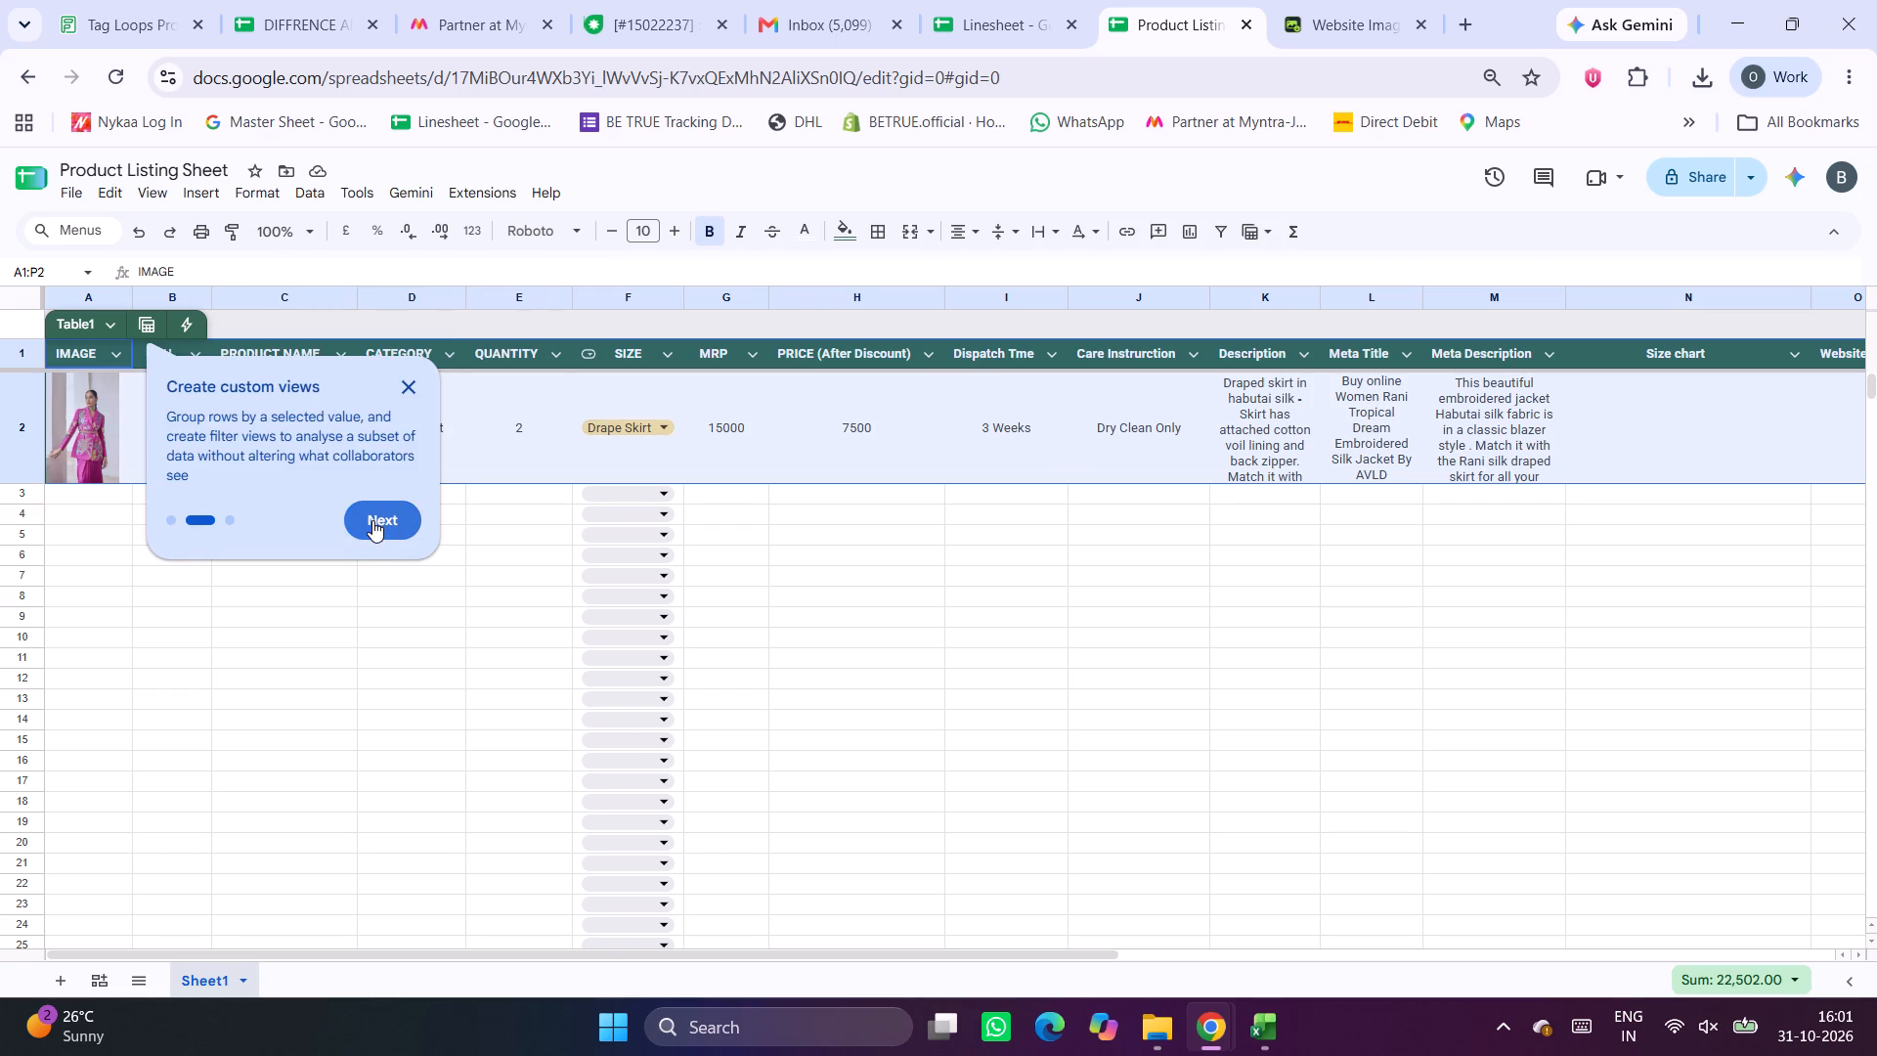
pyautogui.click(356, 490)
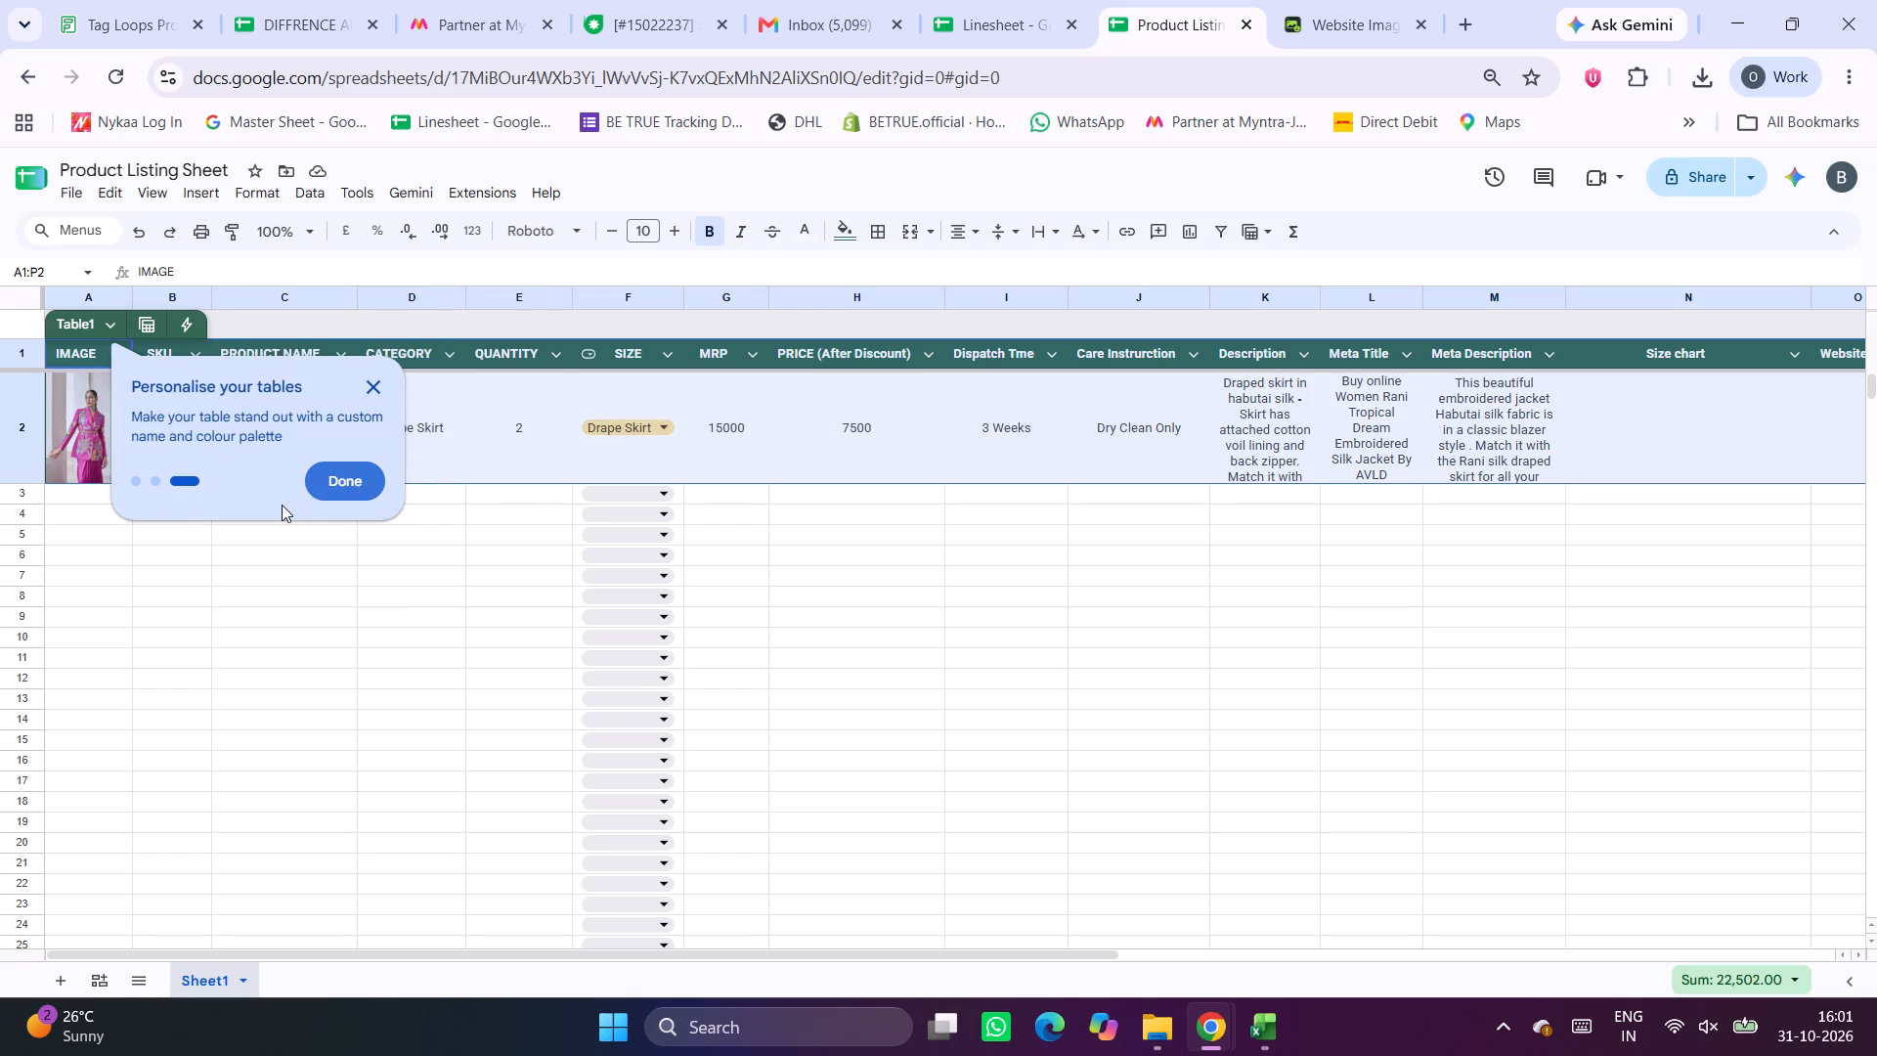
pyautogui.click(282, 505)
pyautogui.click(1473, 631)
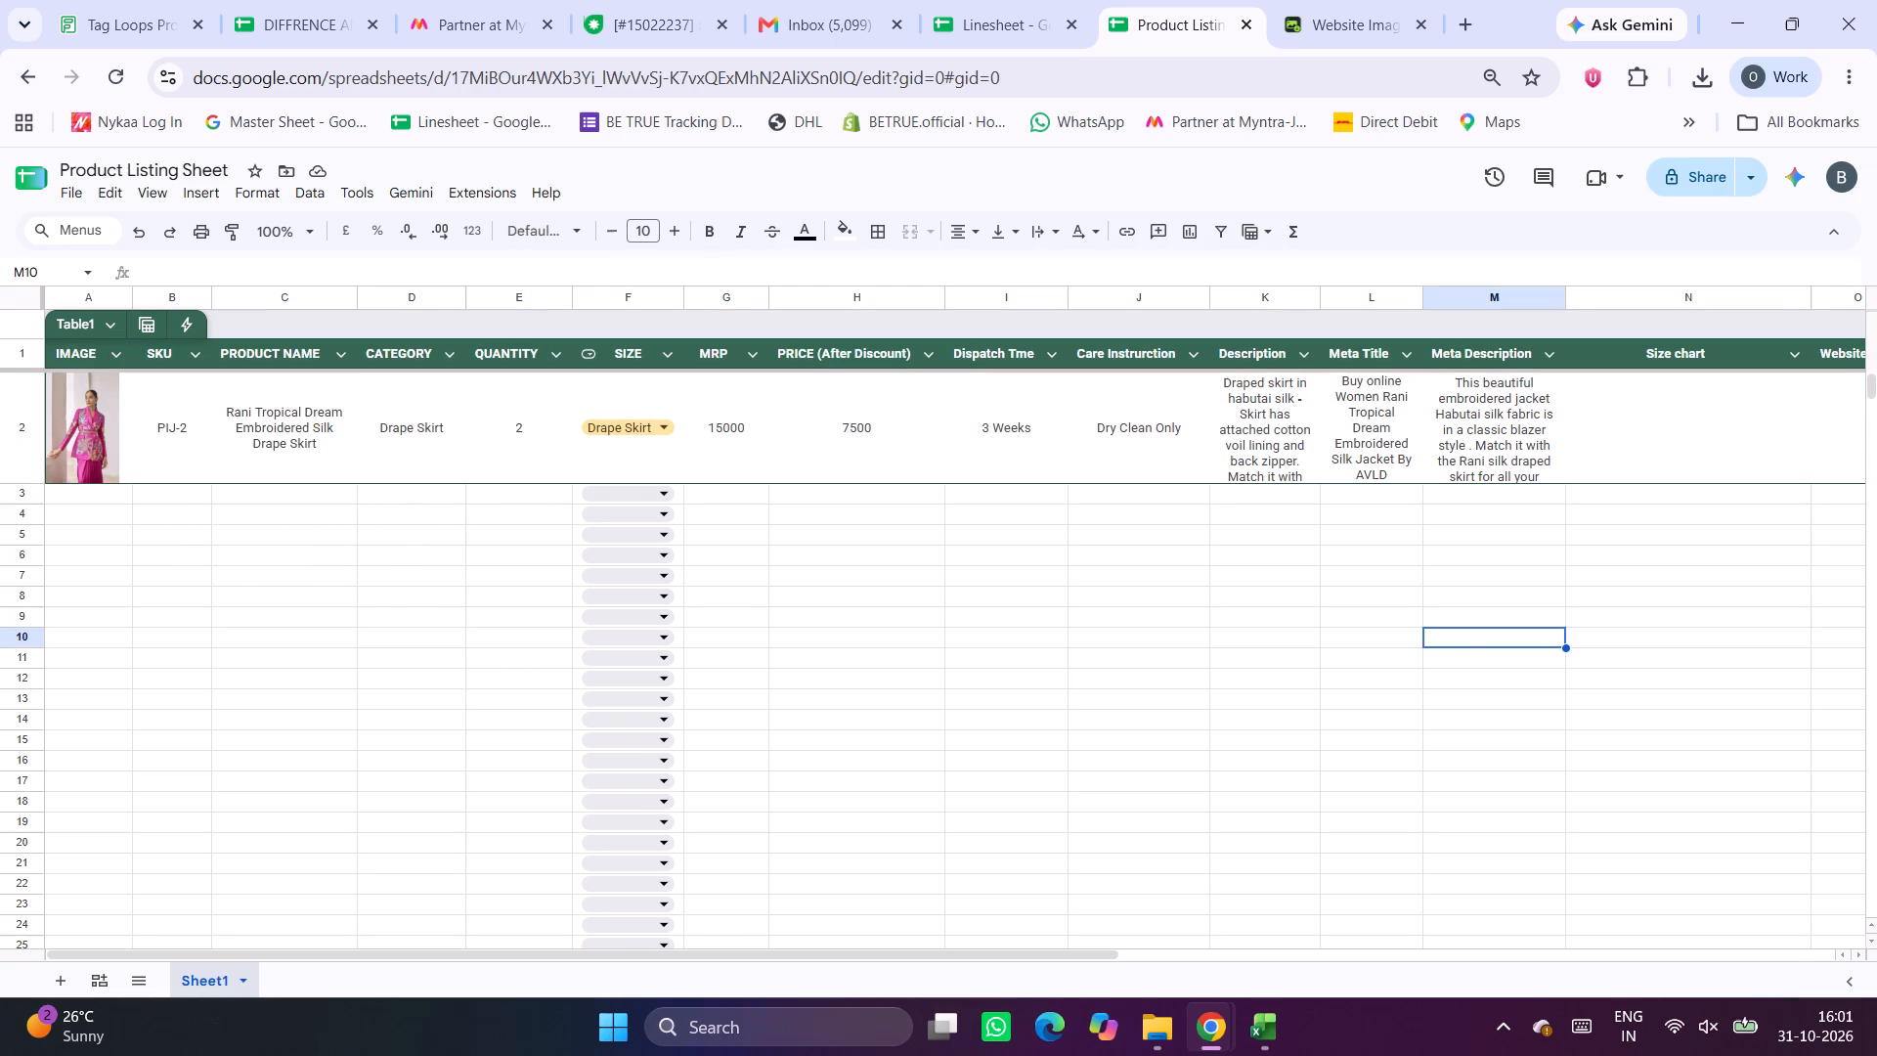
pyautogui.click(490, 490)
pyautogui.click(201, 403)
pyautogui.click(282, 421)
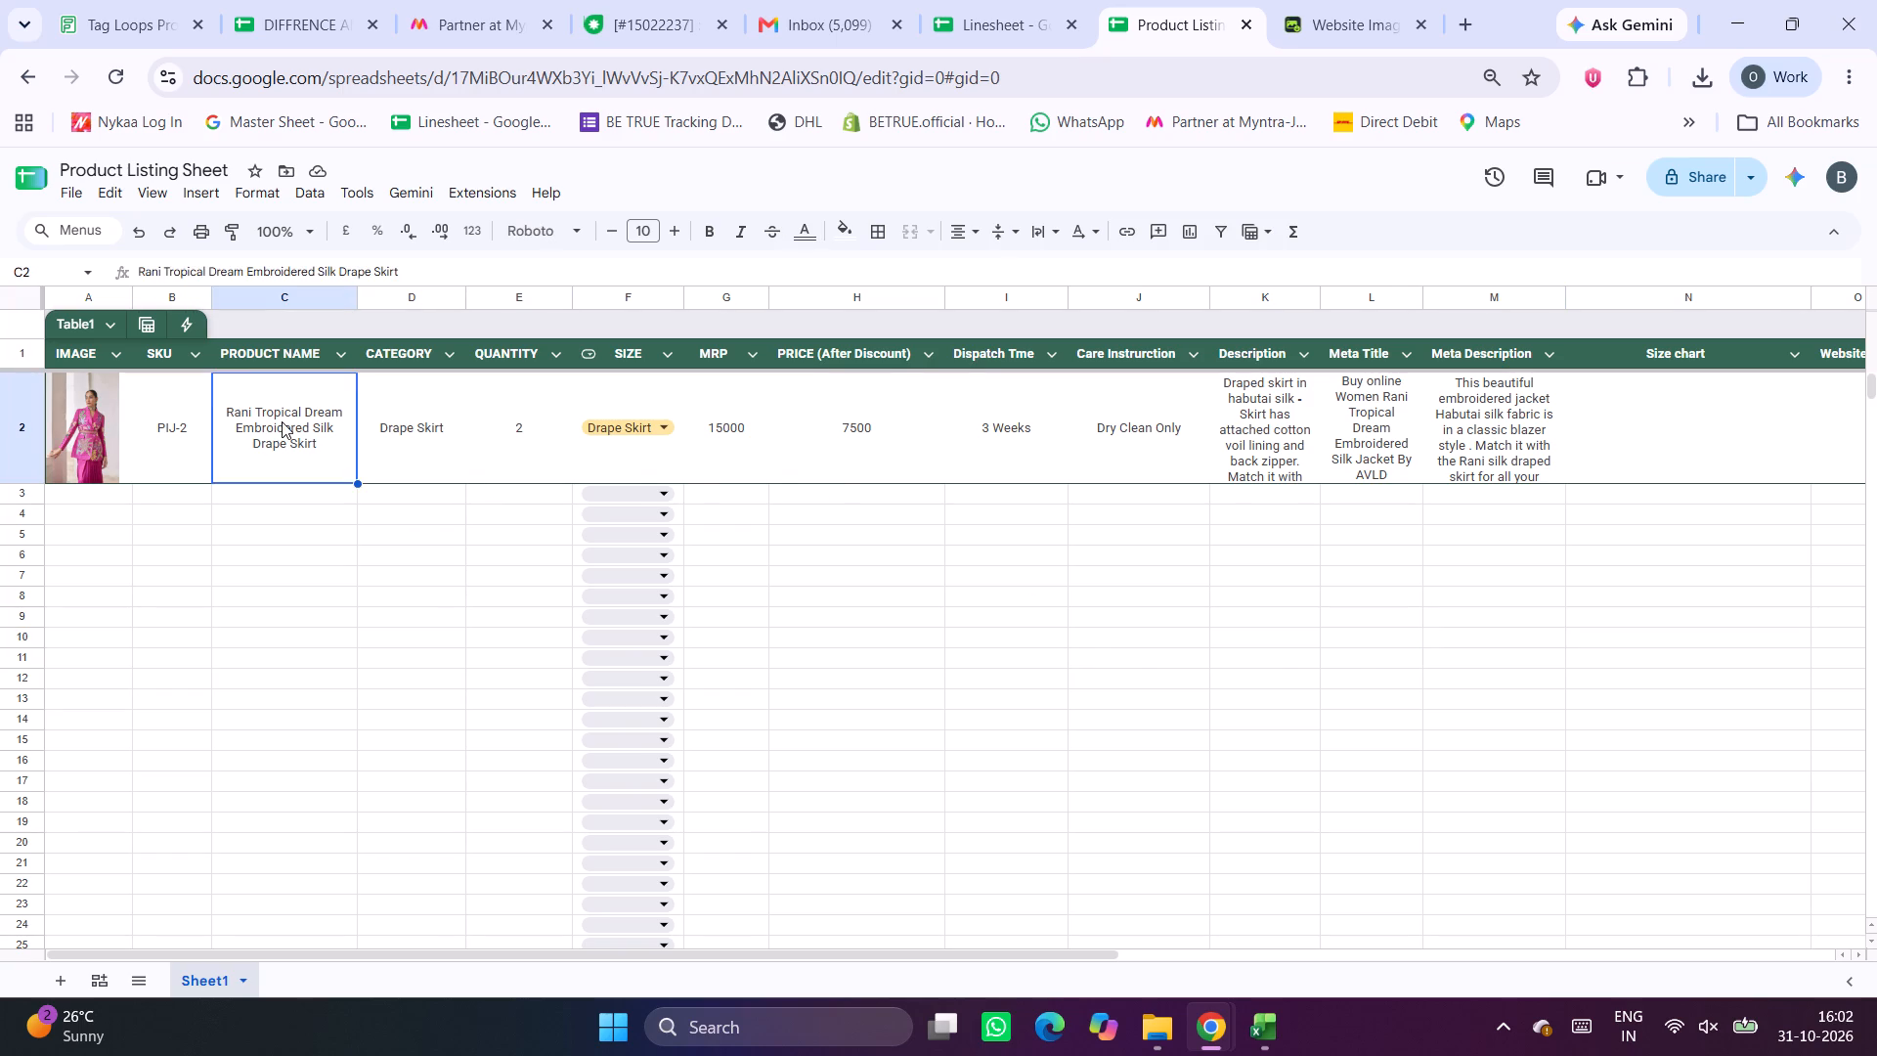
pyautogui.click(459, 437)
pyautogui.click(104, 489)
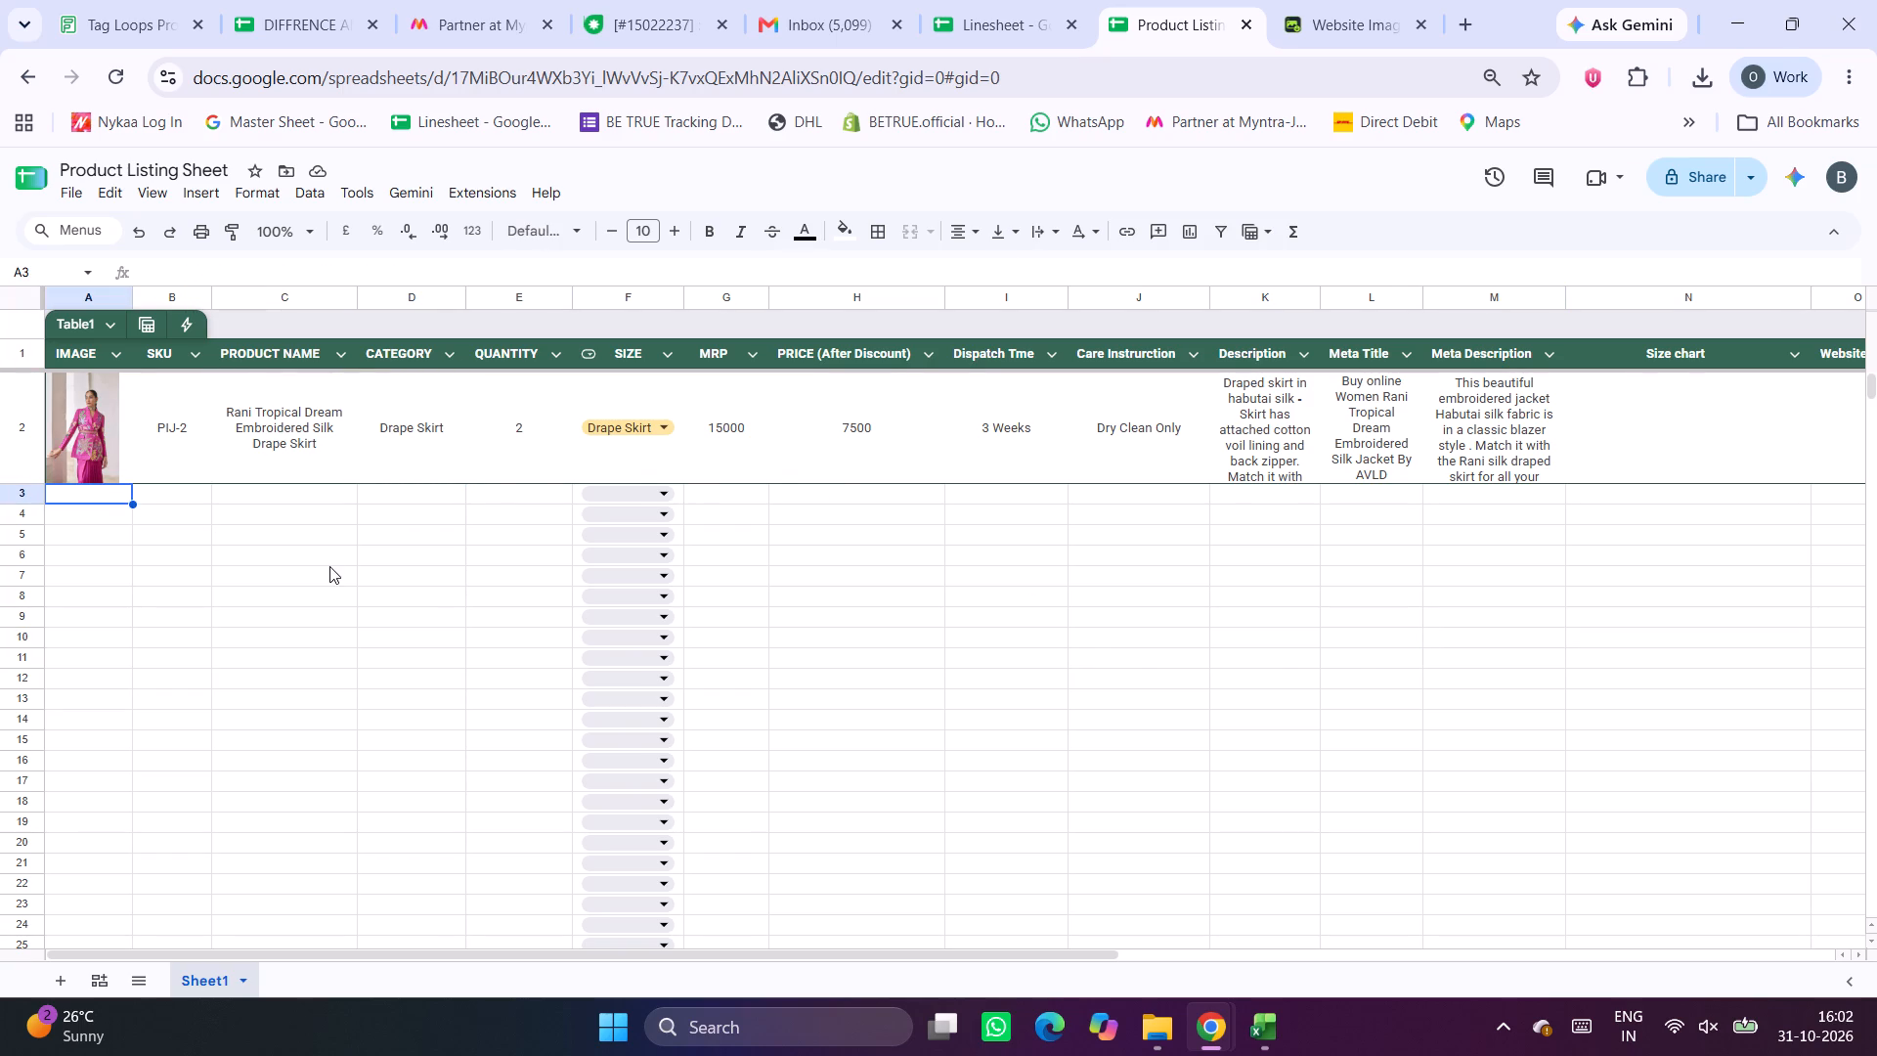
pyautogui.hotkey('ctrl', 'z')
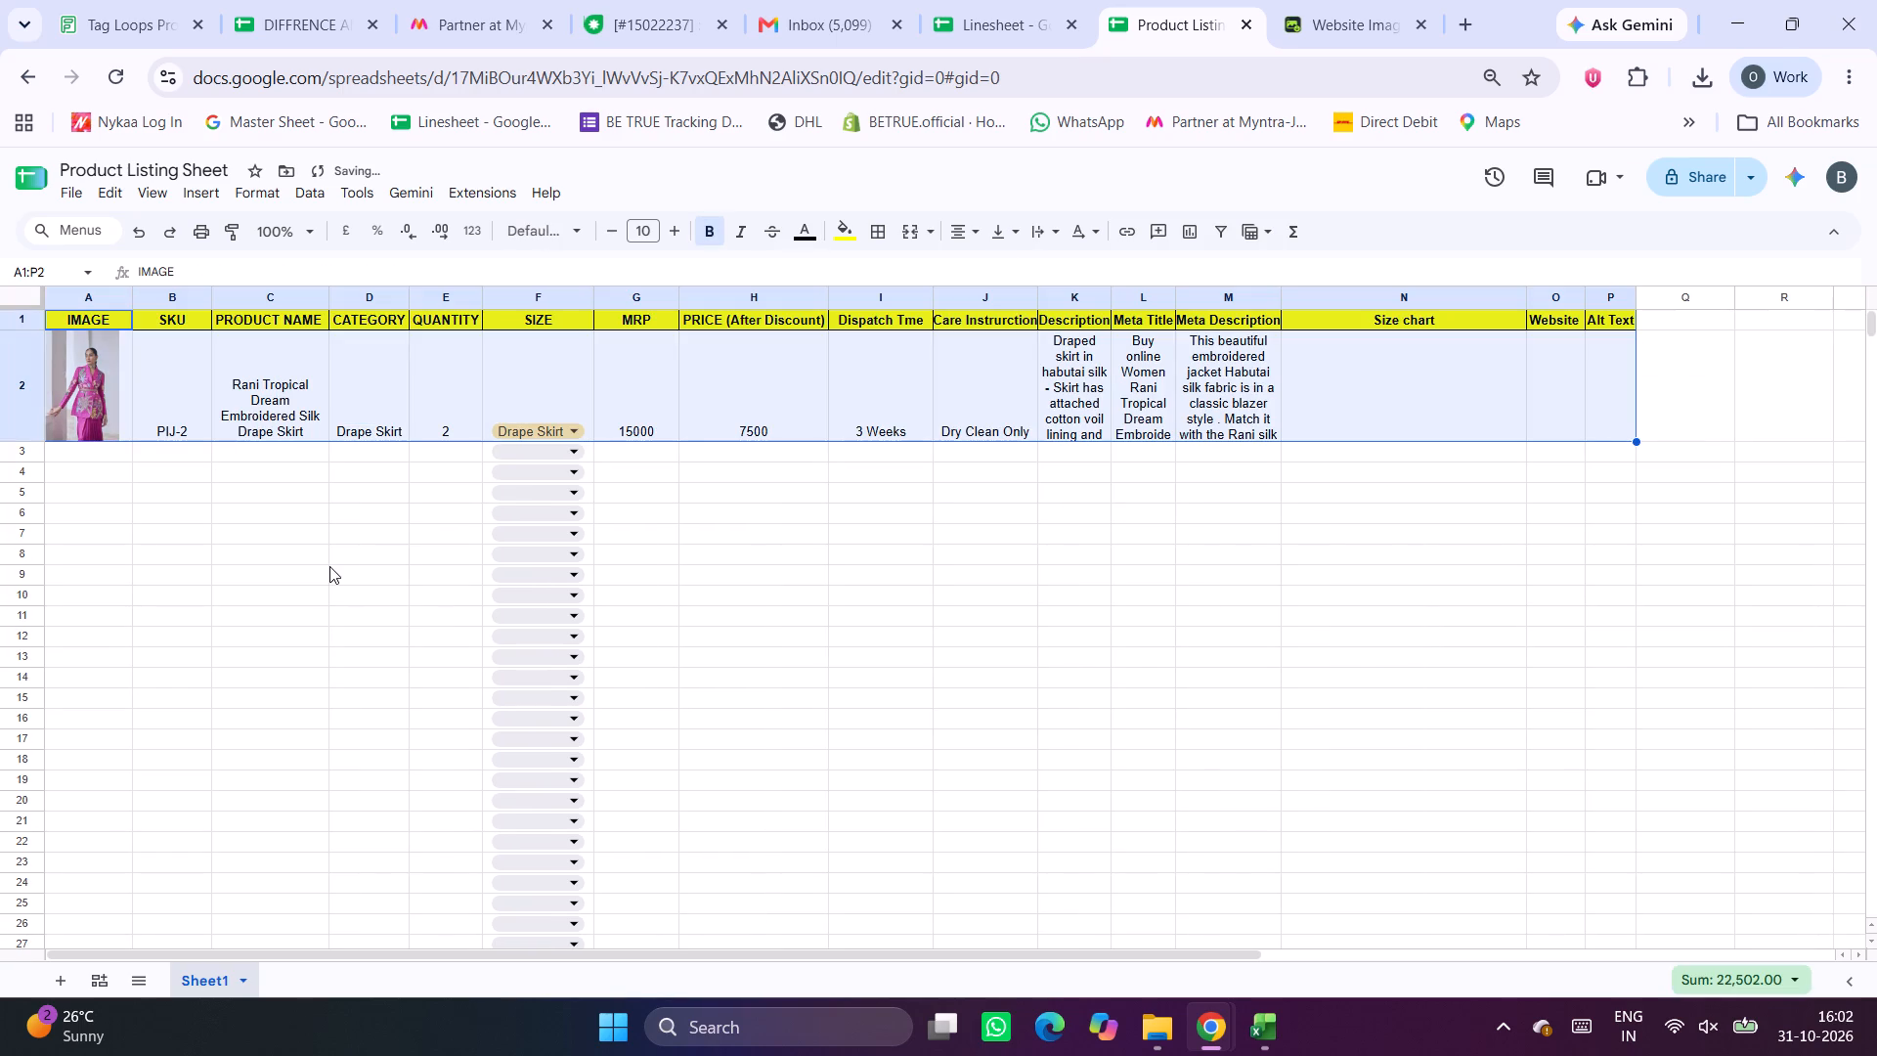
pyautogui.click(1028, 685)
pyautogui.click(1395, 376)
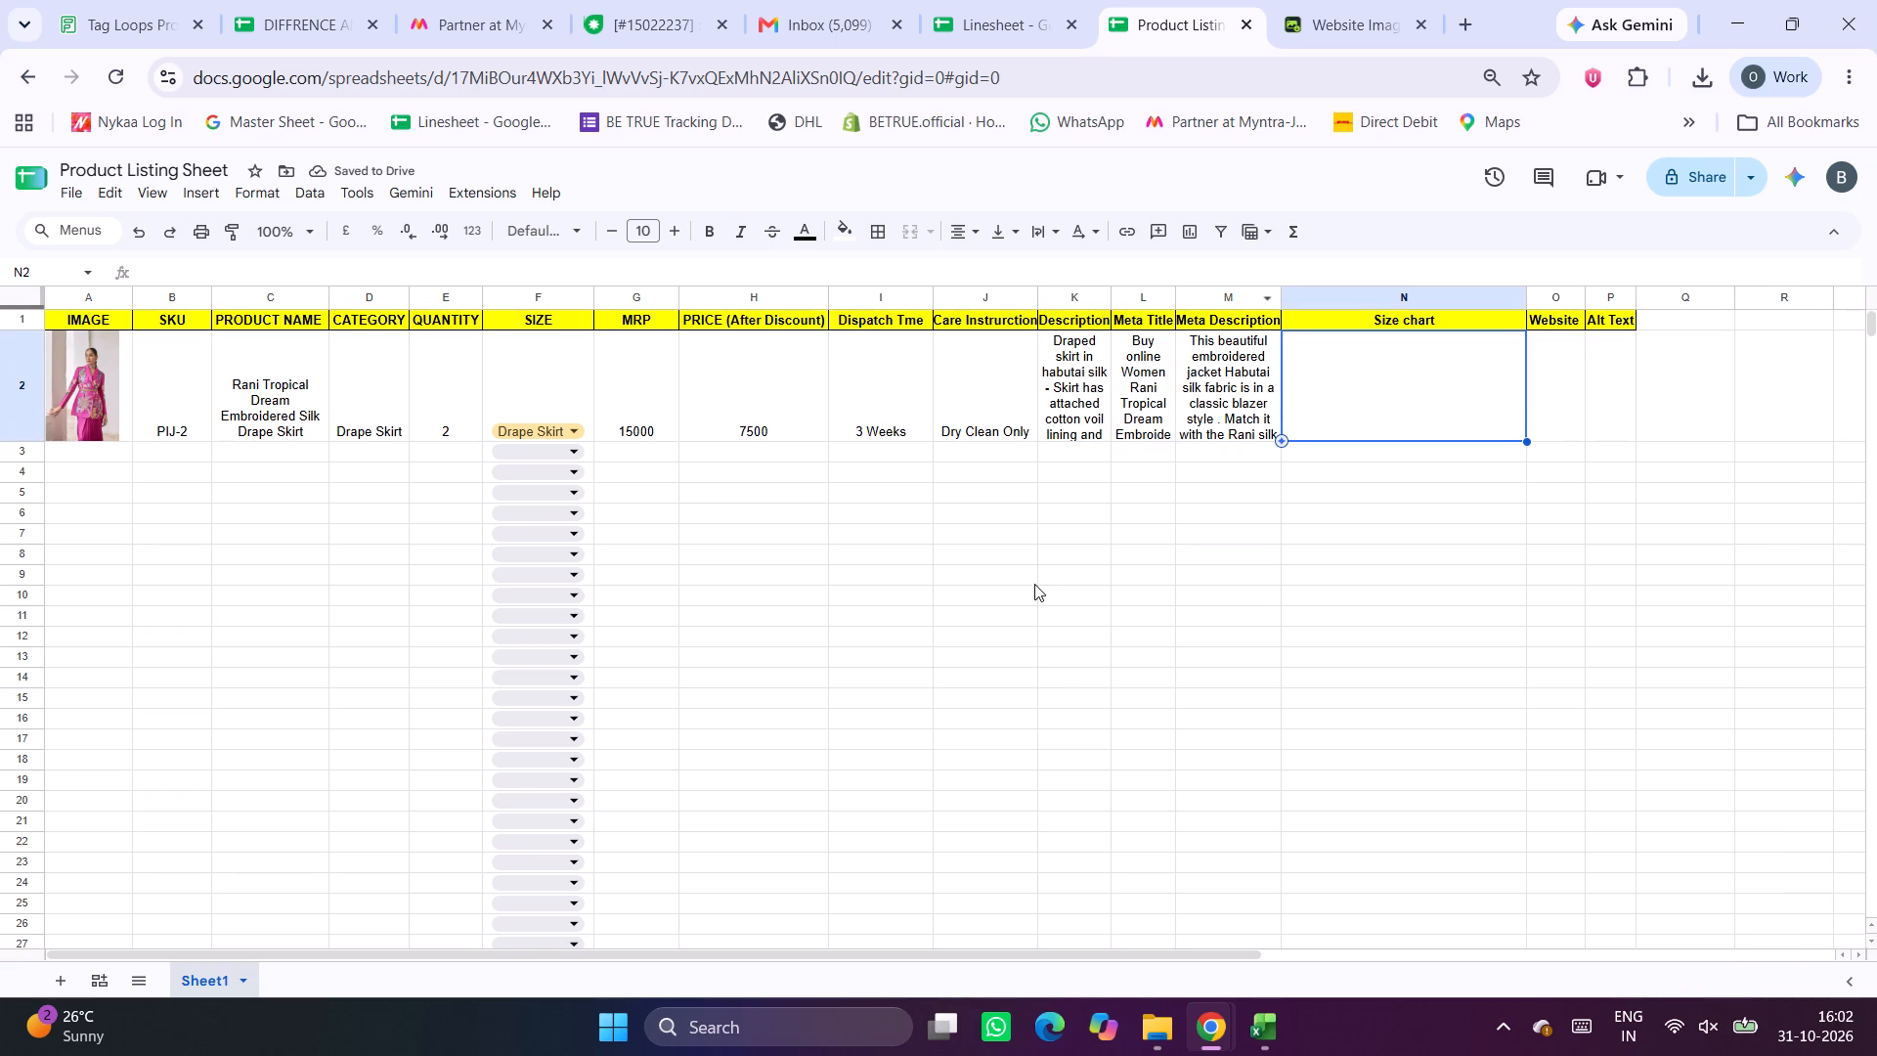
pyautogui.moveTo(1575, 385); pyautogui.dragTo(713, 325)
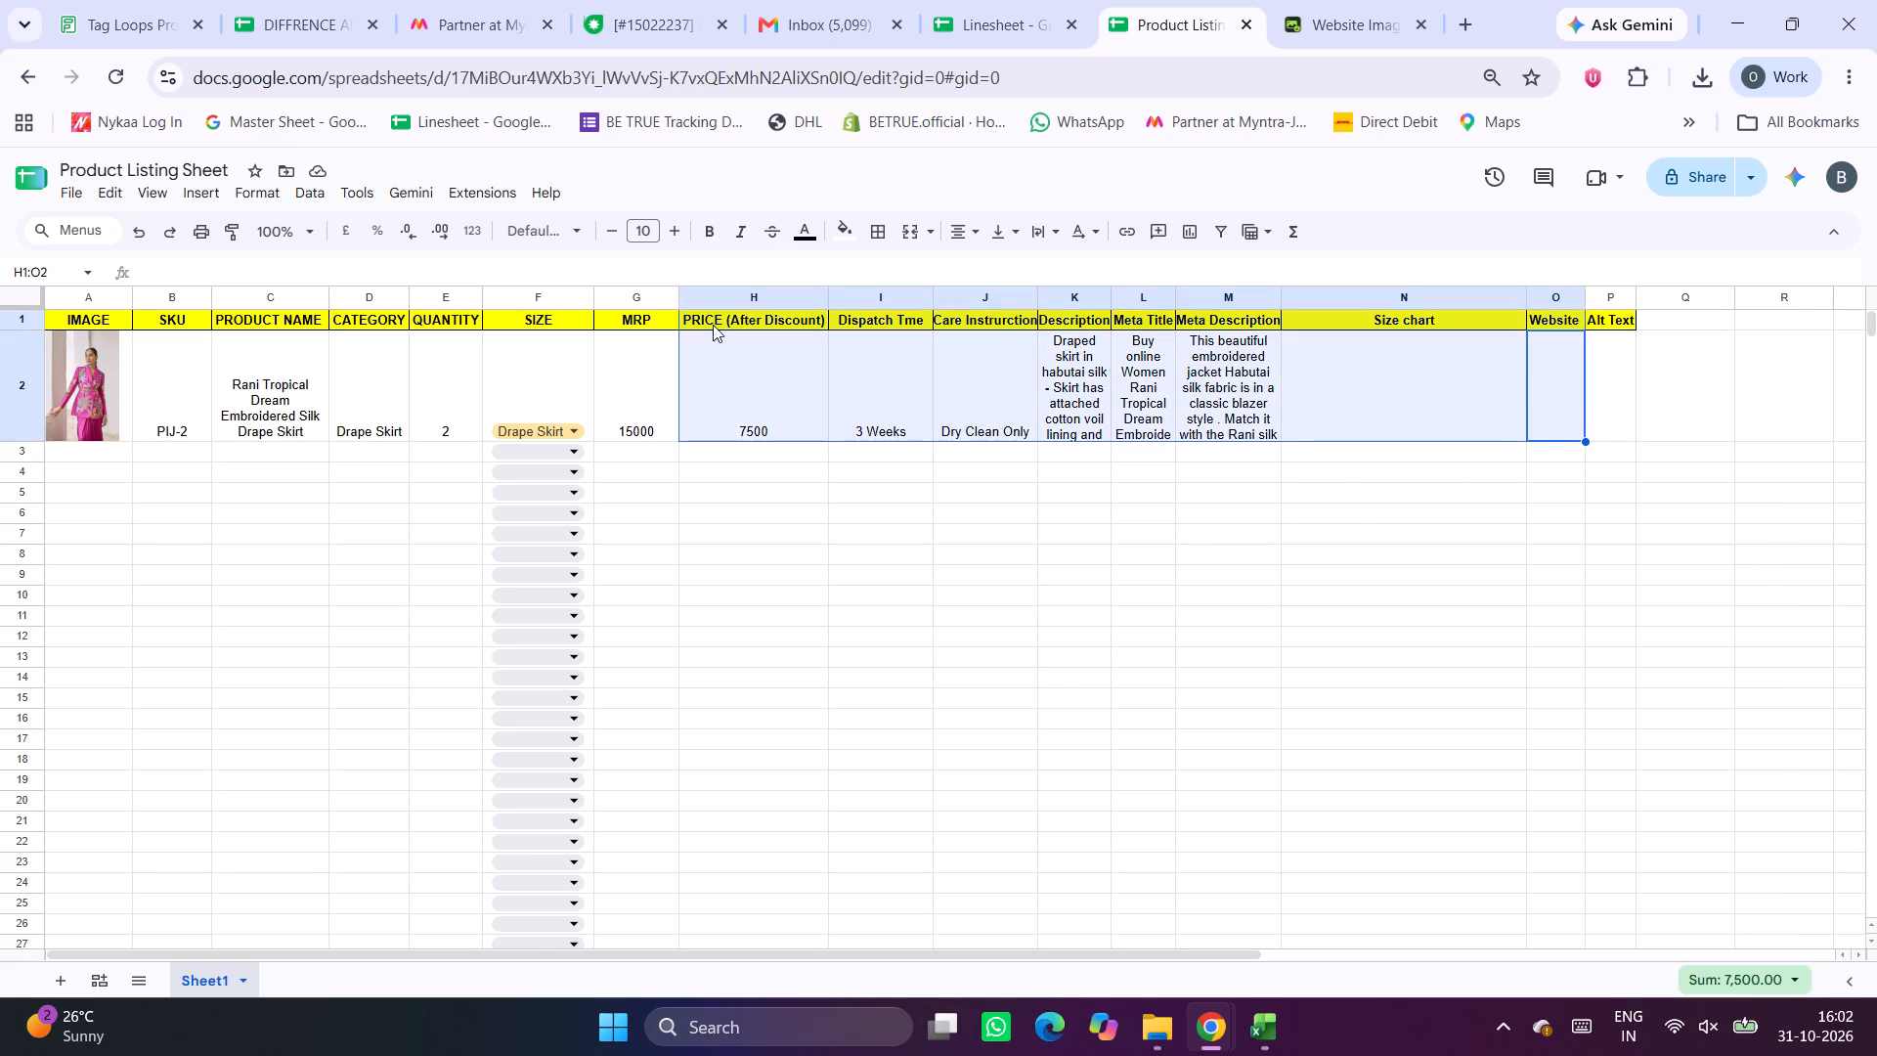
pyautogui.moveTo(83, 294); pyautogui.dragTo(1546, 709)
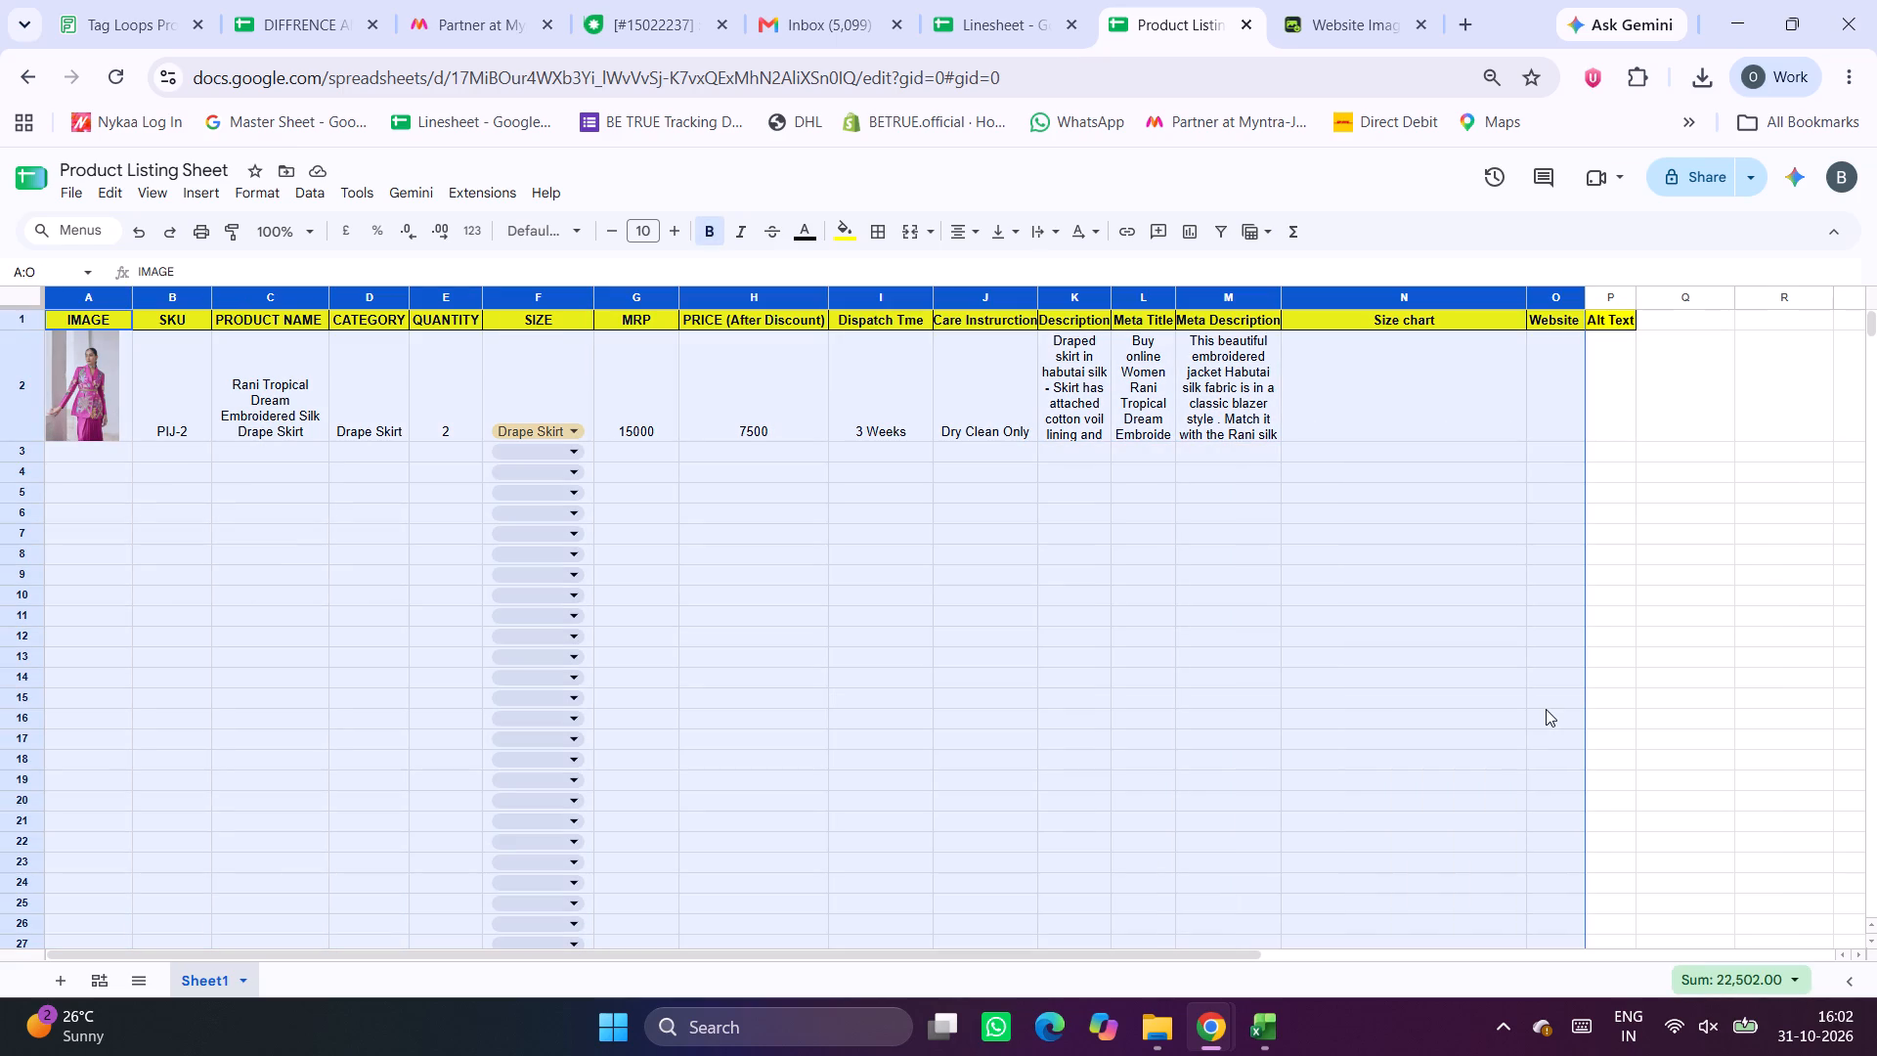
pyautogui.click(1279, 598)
# In the Linesheet, slightly widen the SIZE CHART column and widen the WEBSITE column enough to show its full header and size chart image.
pyautogui.click(1393, 379)
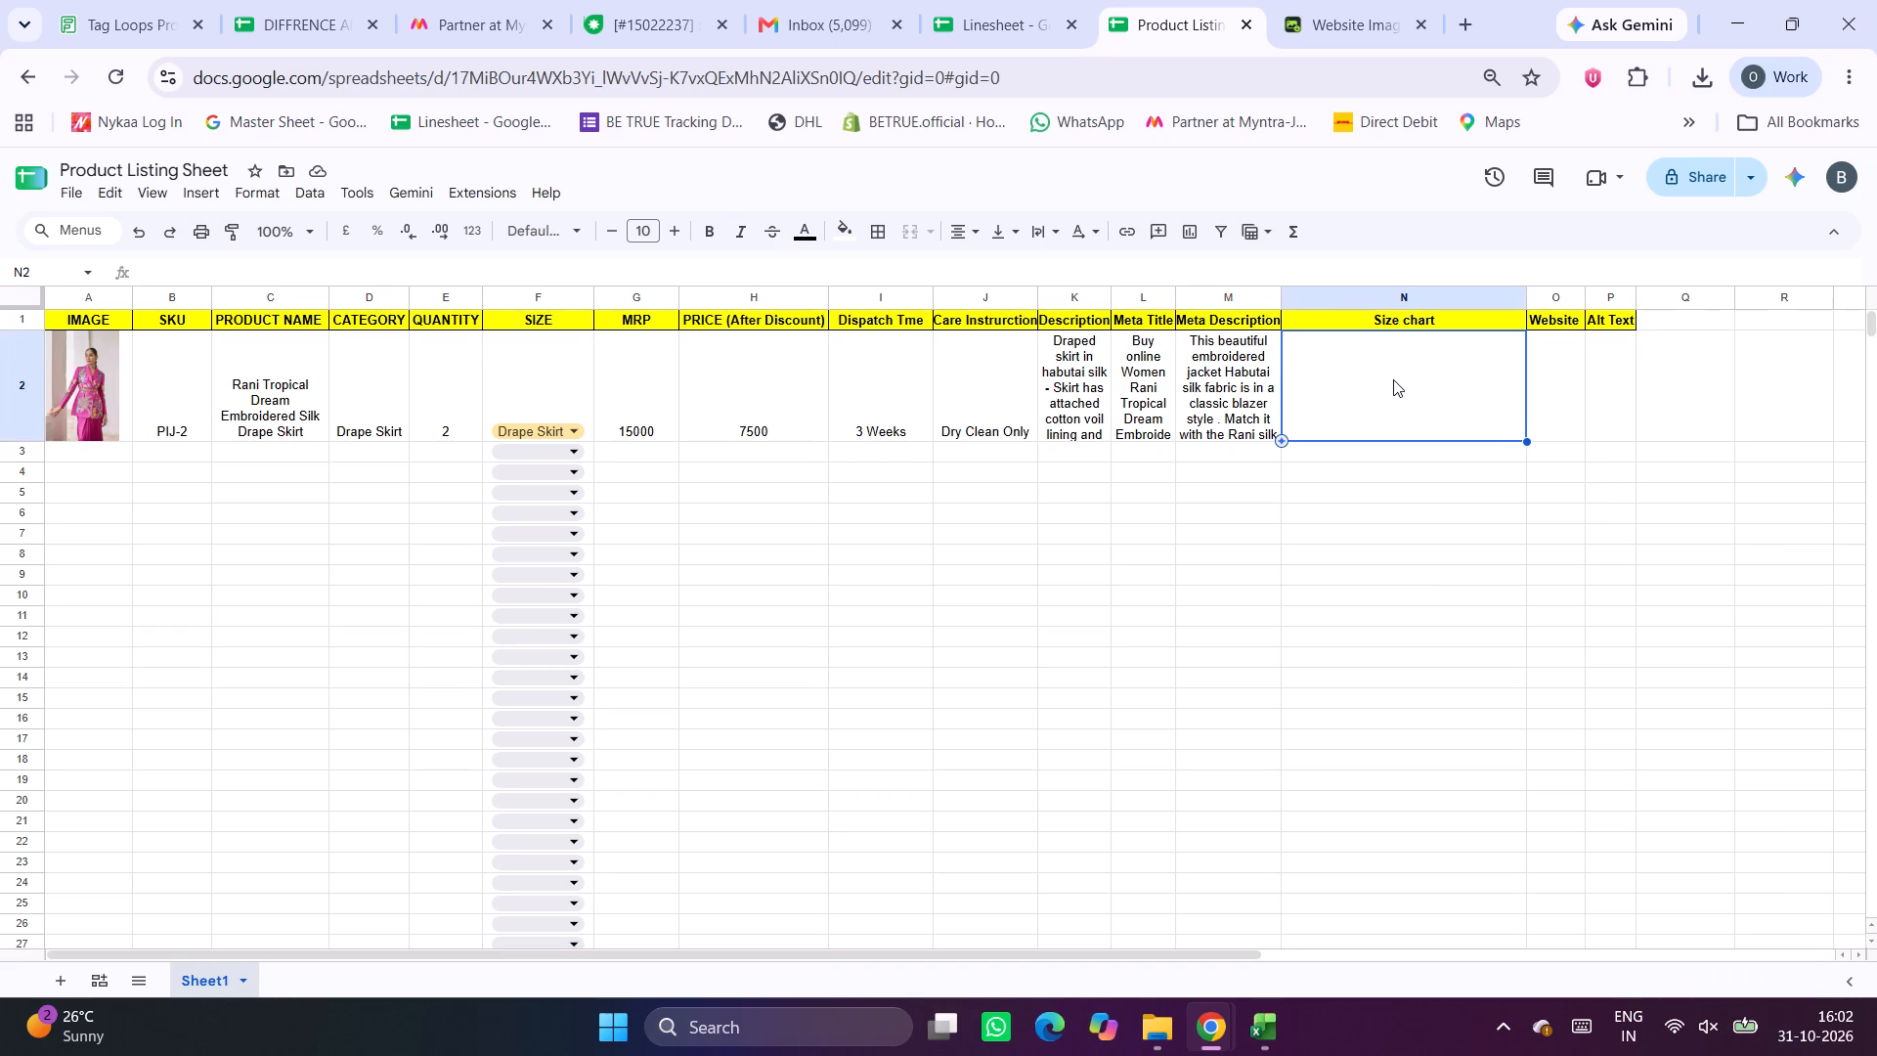
pyautogui.click(1013, 0)
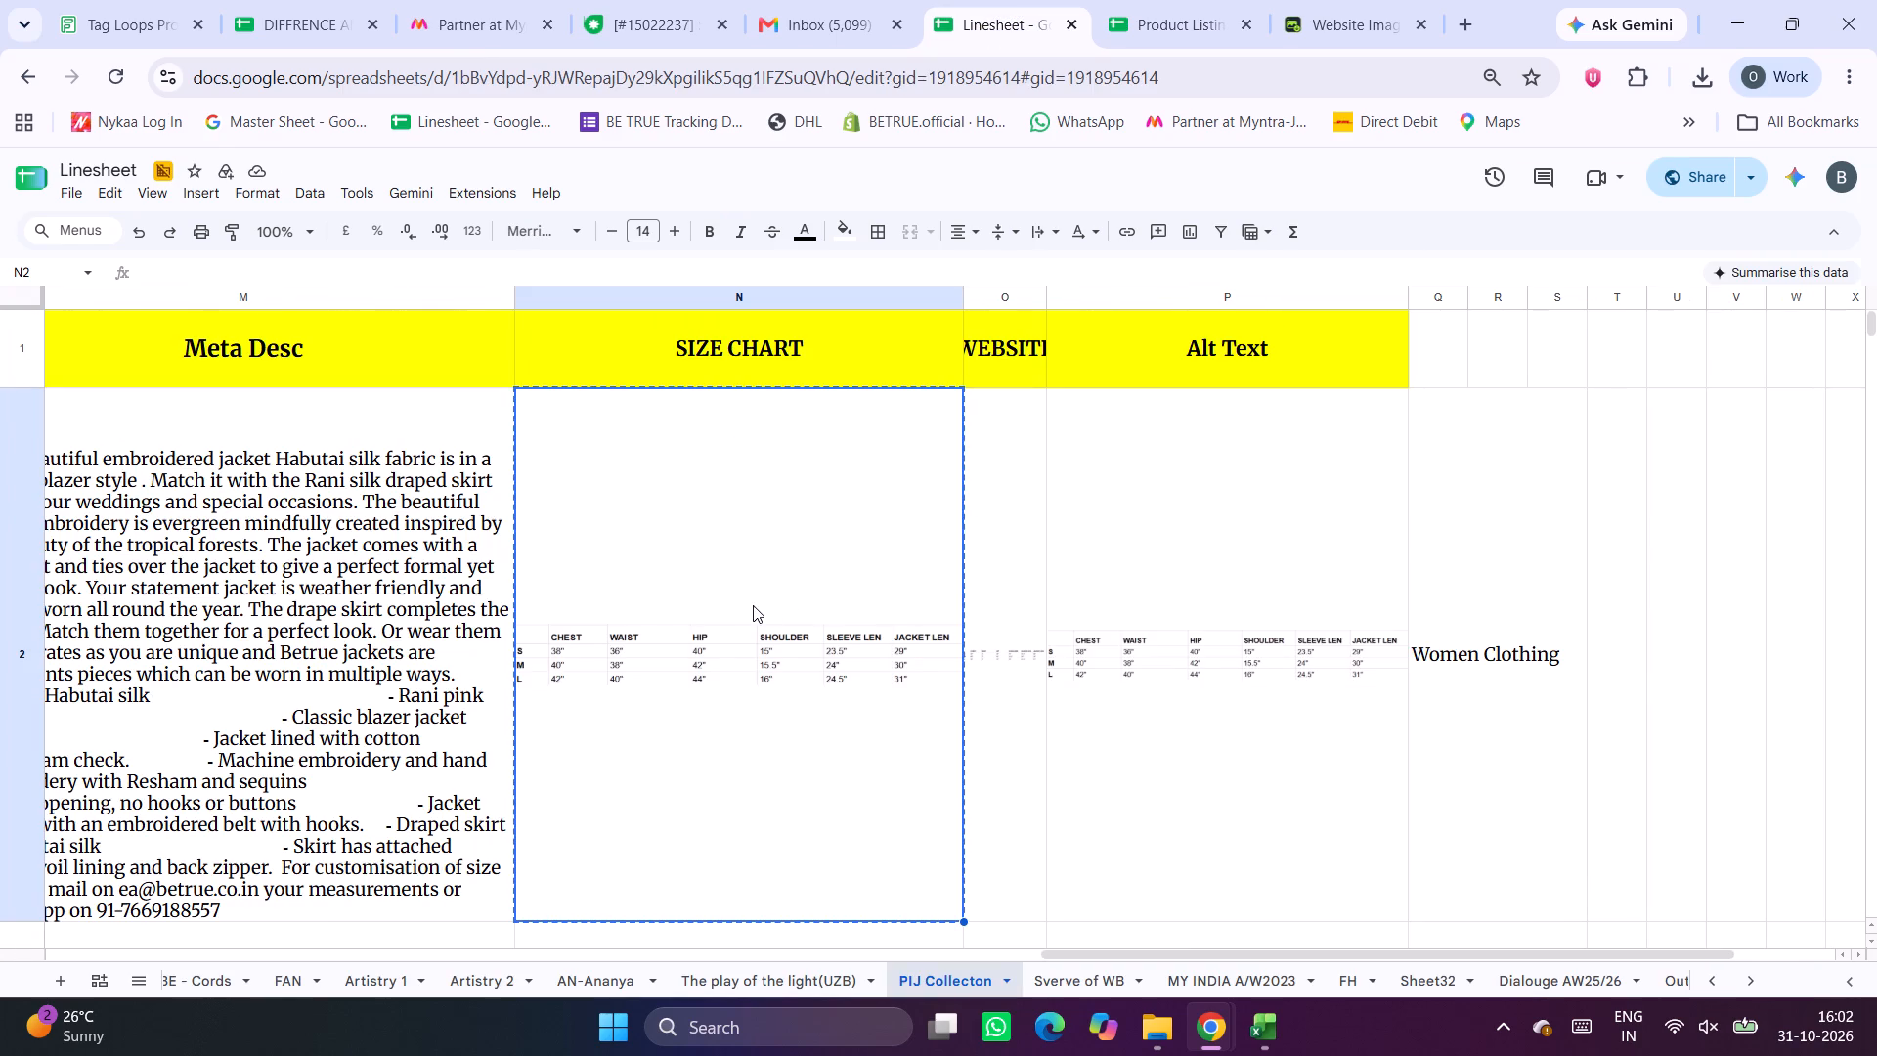
pyautogui.moveTo(958, 292); pyautogui.dragTo(1074, 306)
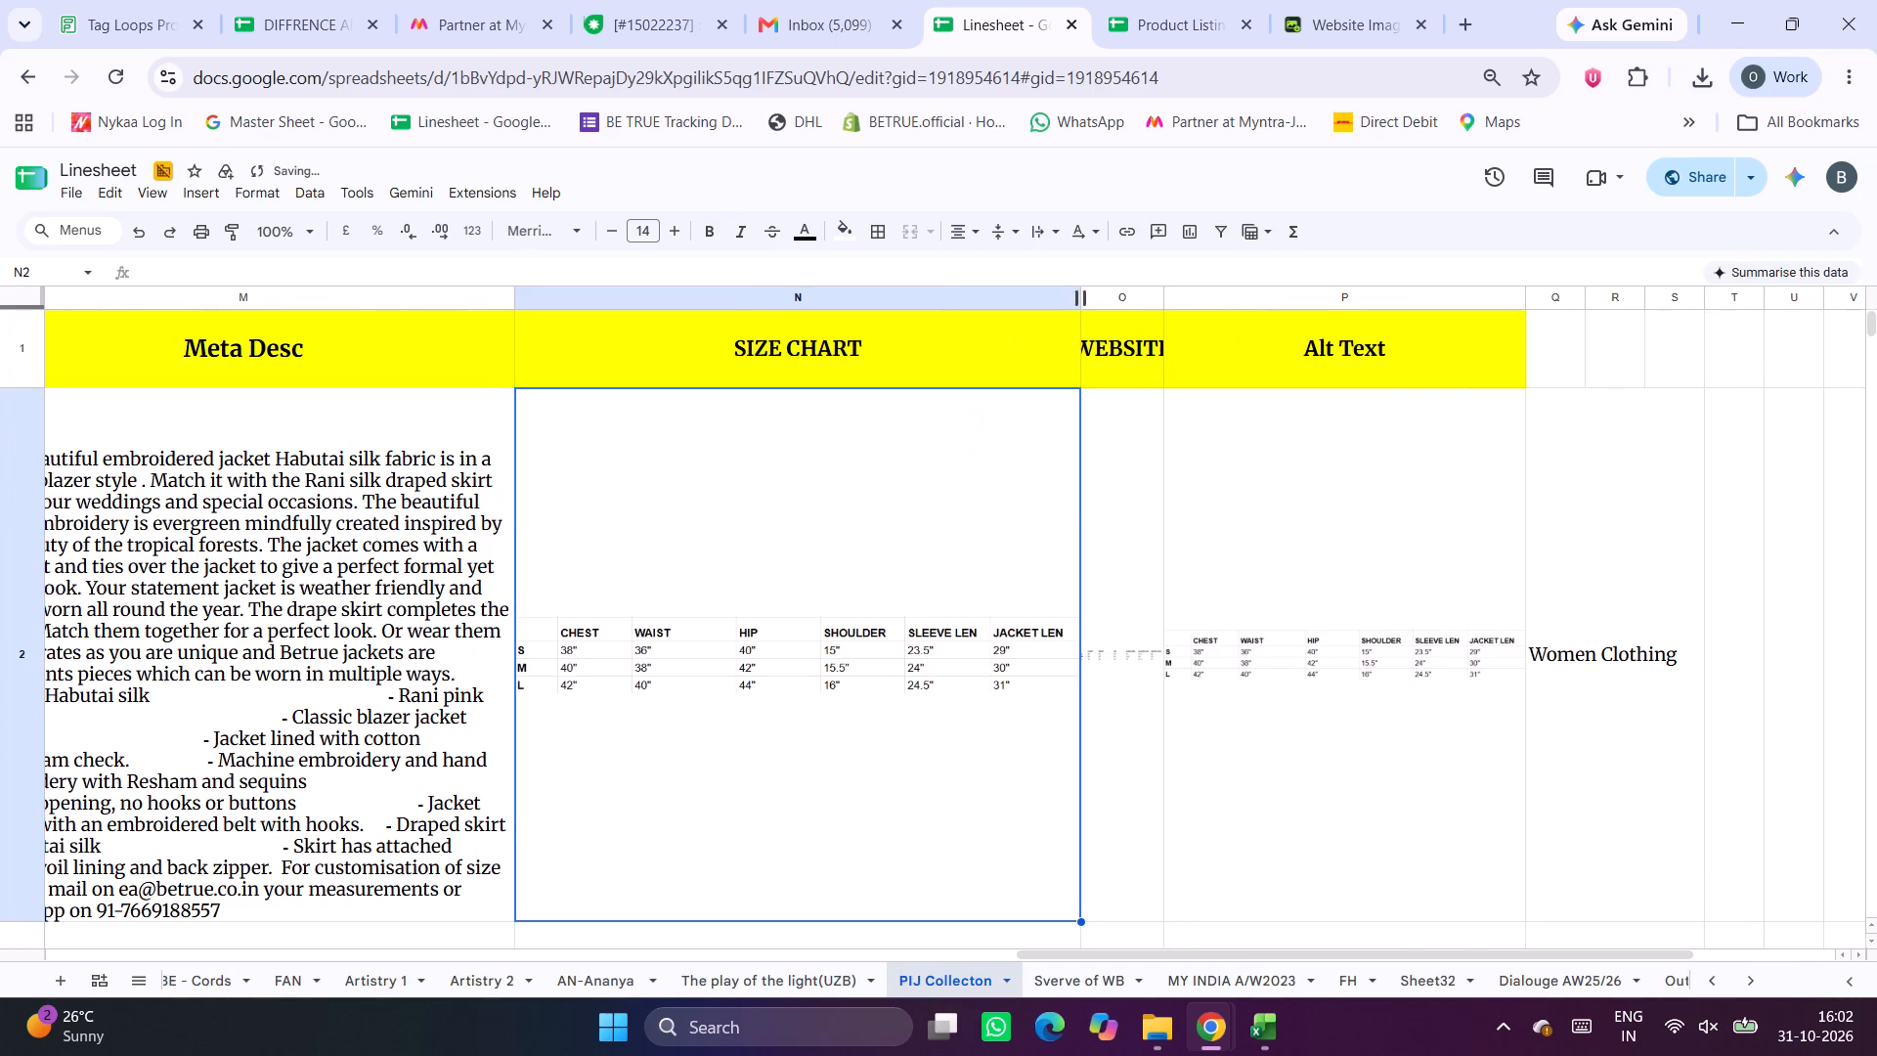
pyautogui.moveTo(1079, 300); pyautogui.dragTo(989, 300)
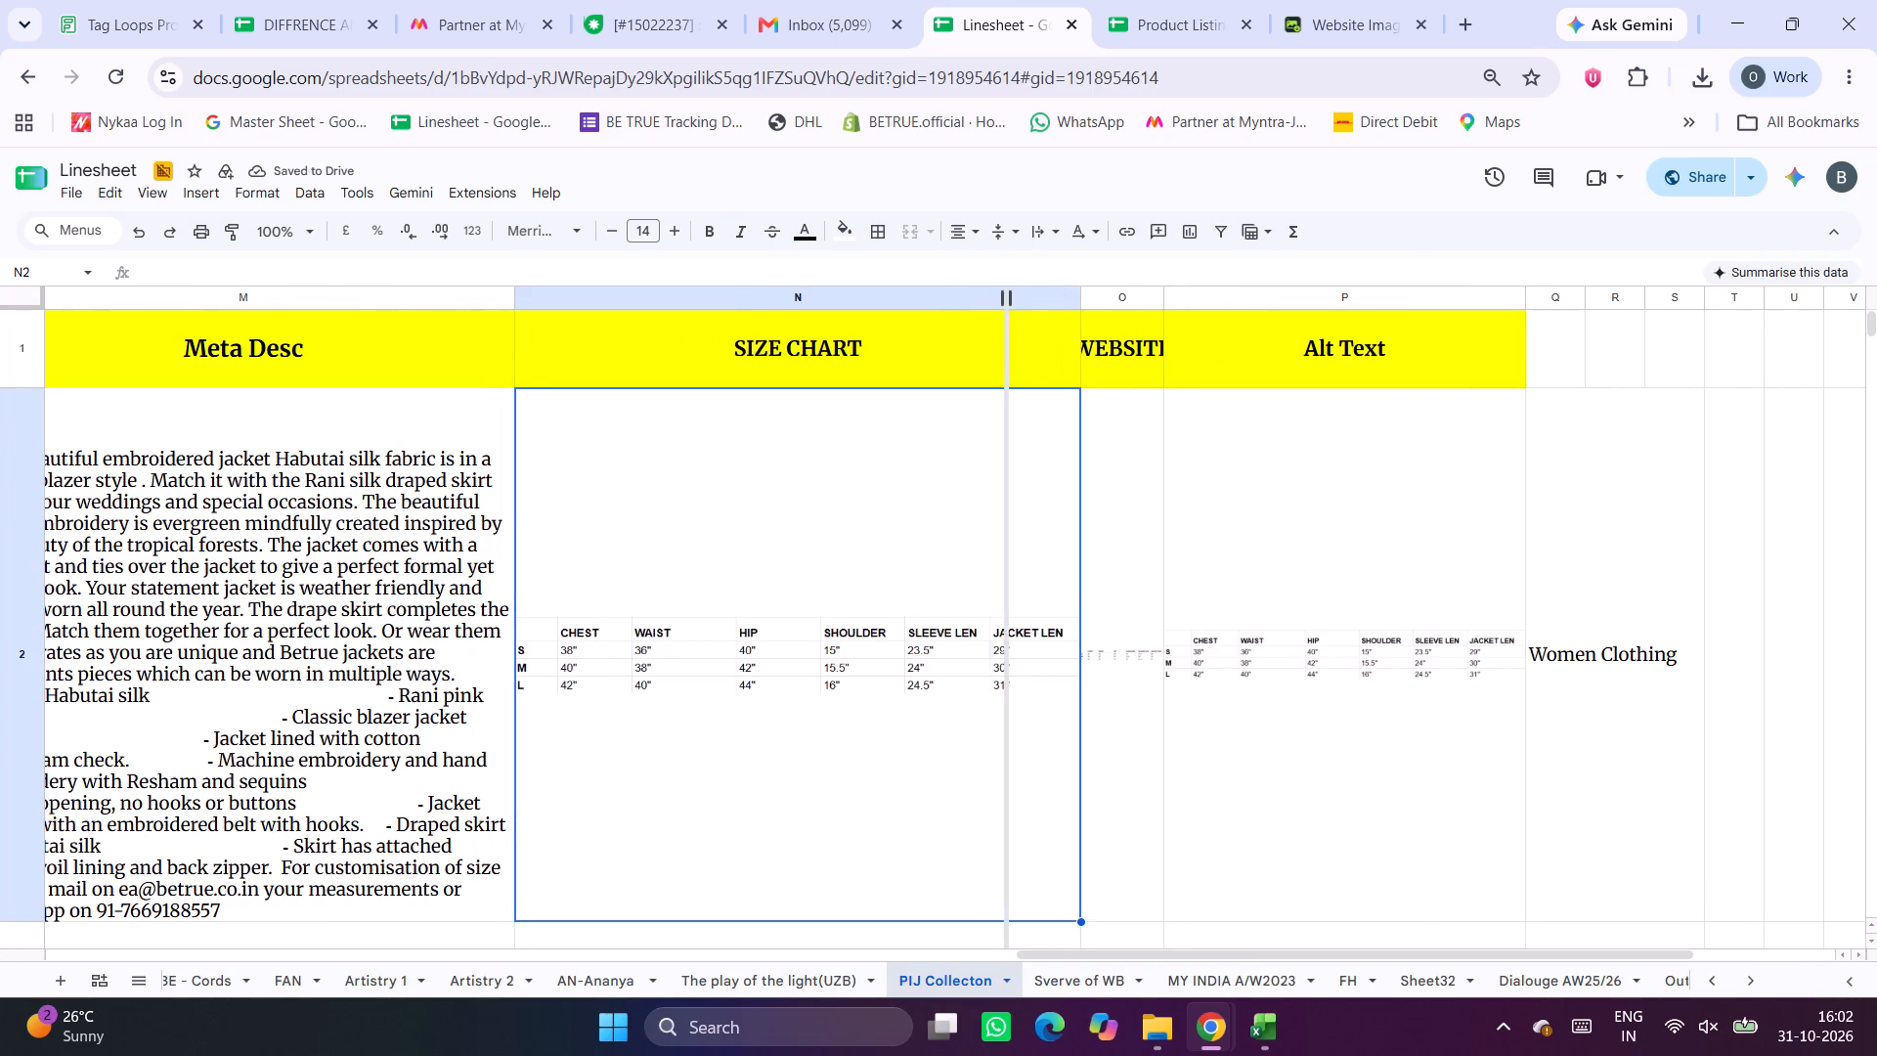
pyautogui.moveTo(989, 300); pyautogui.dragTo(973, 300)
pyautogui.moveTo(1053, 292); pyautogui.dragTo(1549, 372)
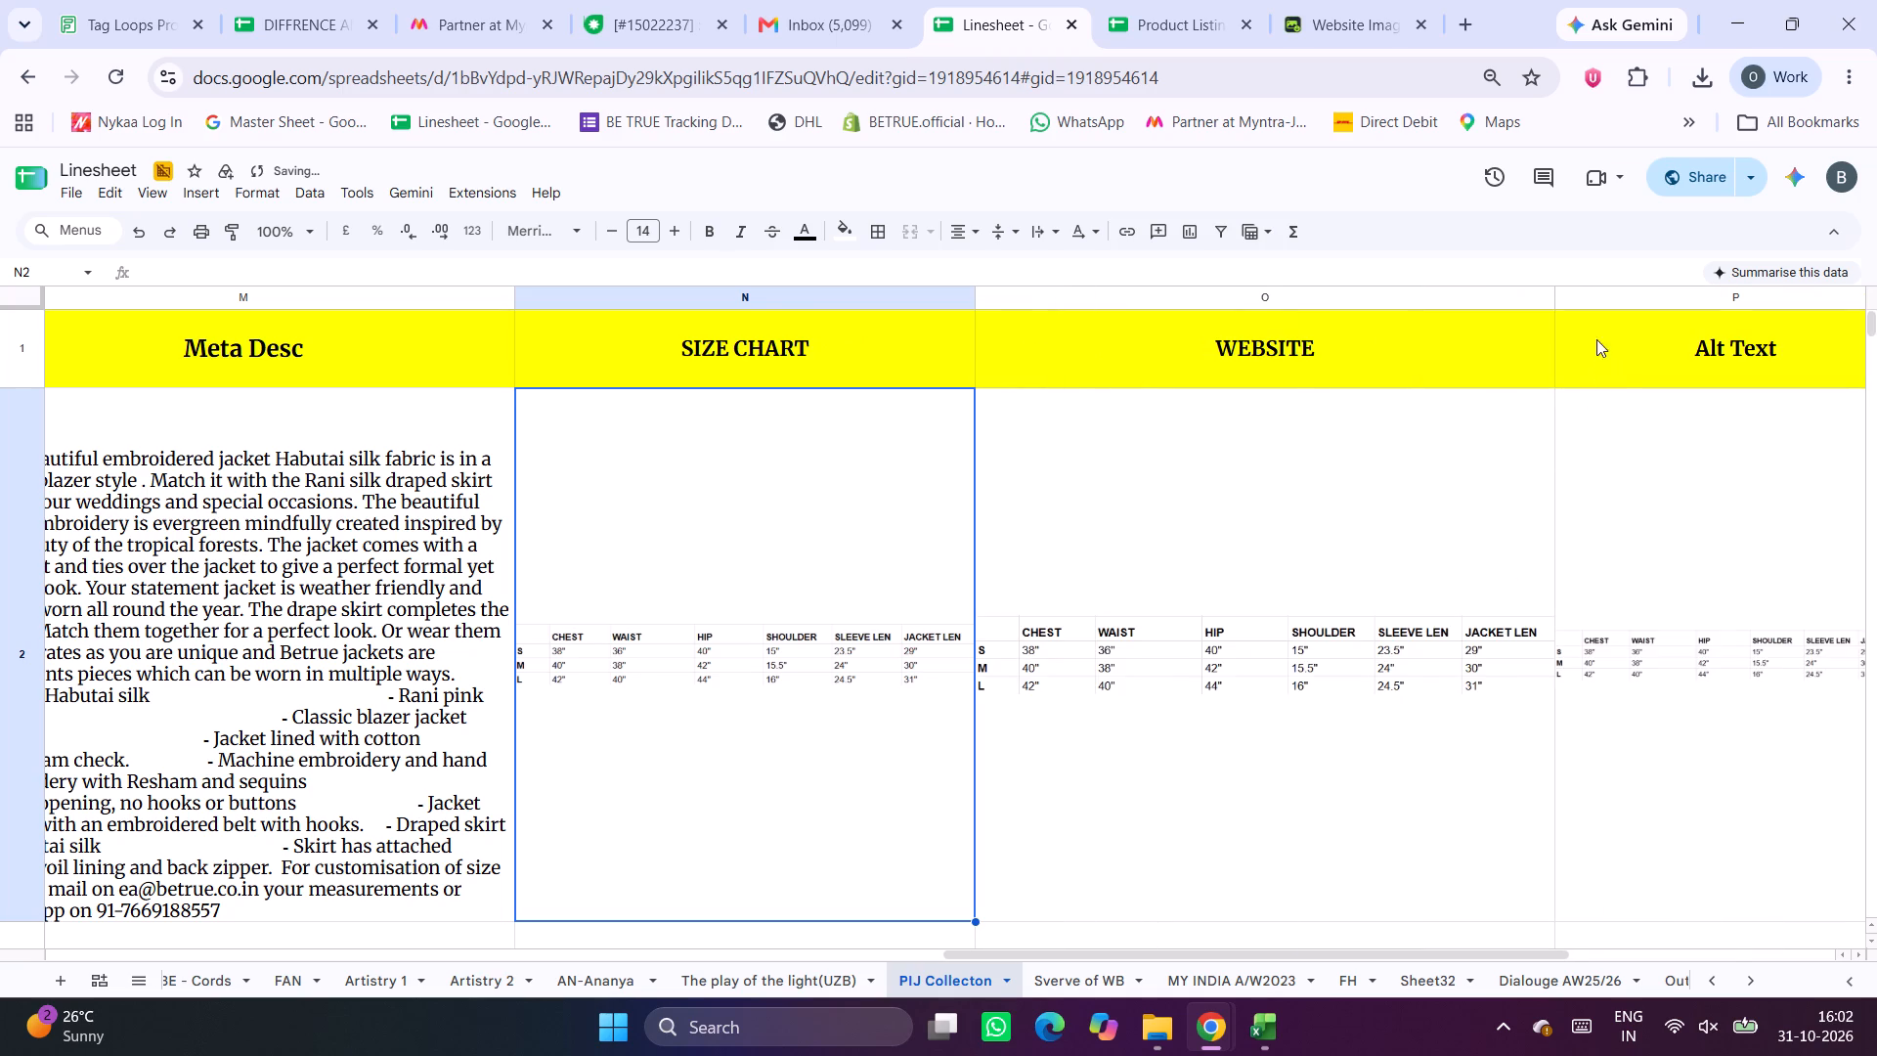
pyautogui.moveTo(1553, 302); pyautogui.dragTo(1280, 308)
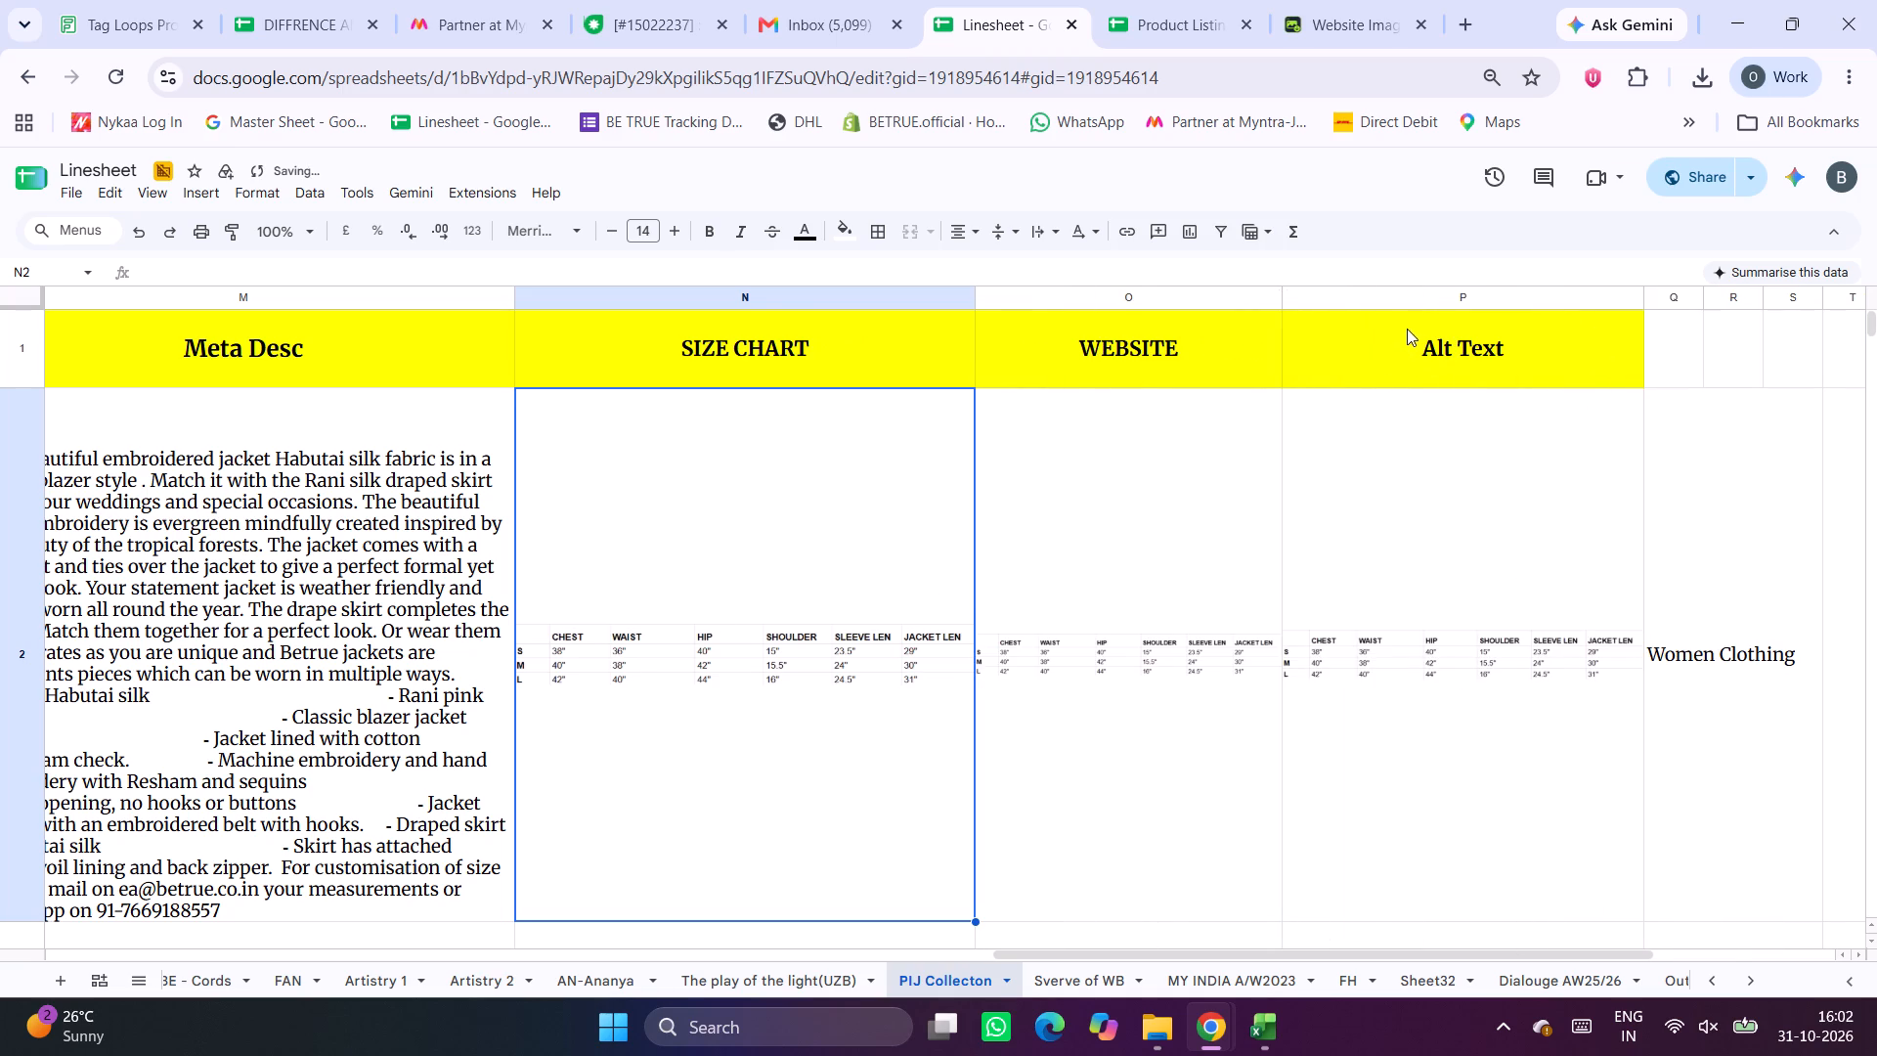
# Copy the drape skirt's alt text from Linesheet cell P3 and paste it as plain text into P2 of the Product Listing Sheet.
pyautogui.scroll(-4, 1038, 474)
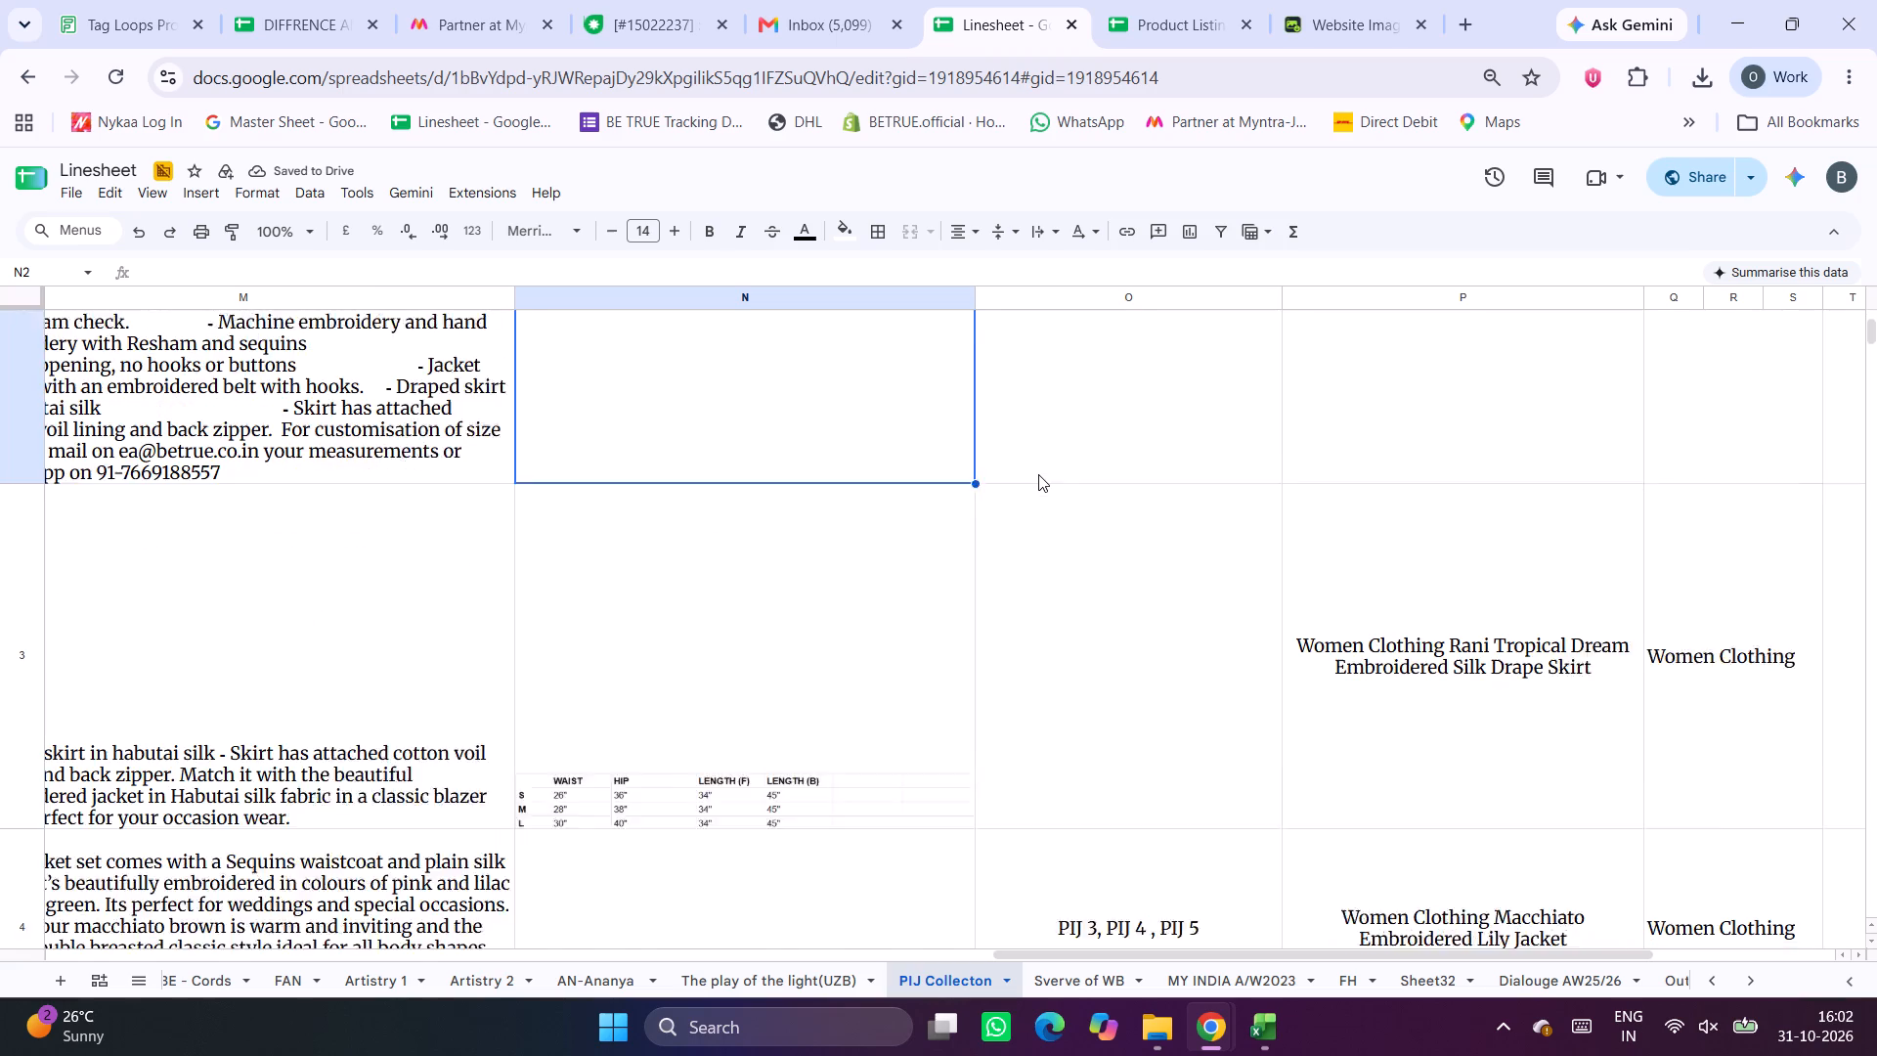
pyautogui.scroll(-1, 1038, 474)
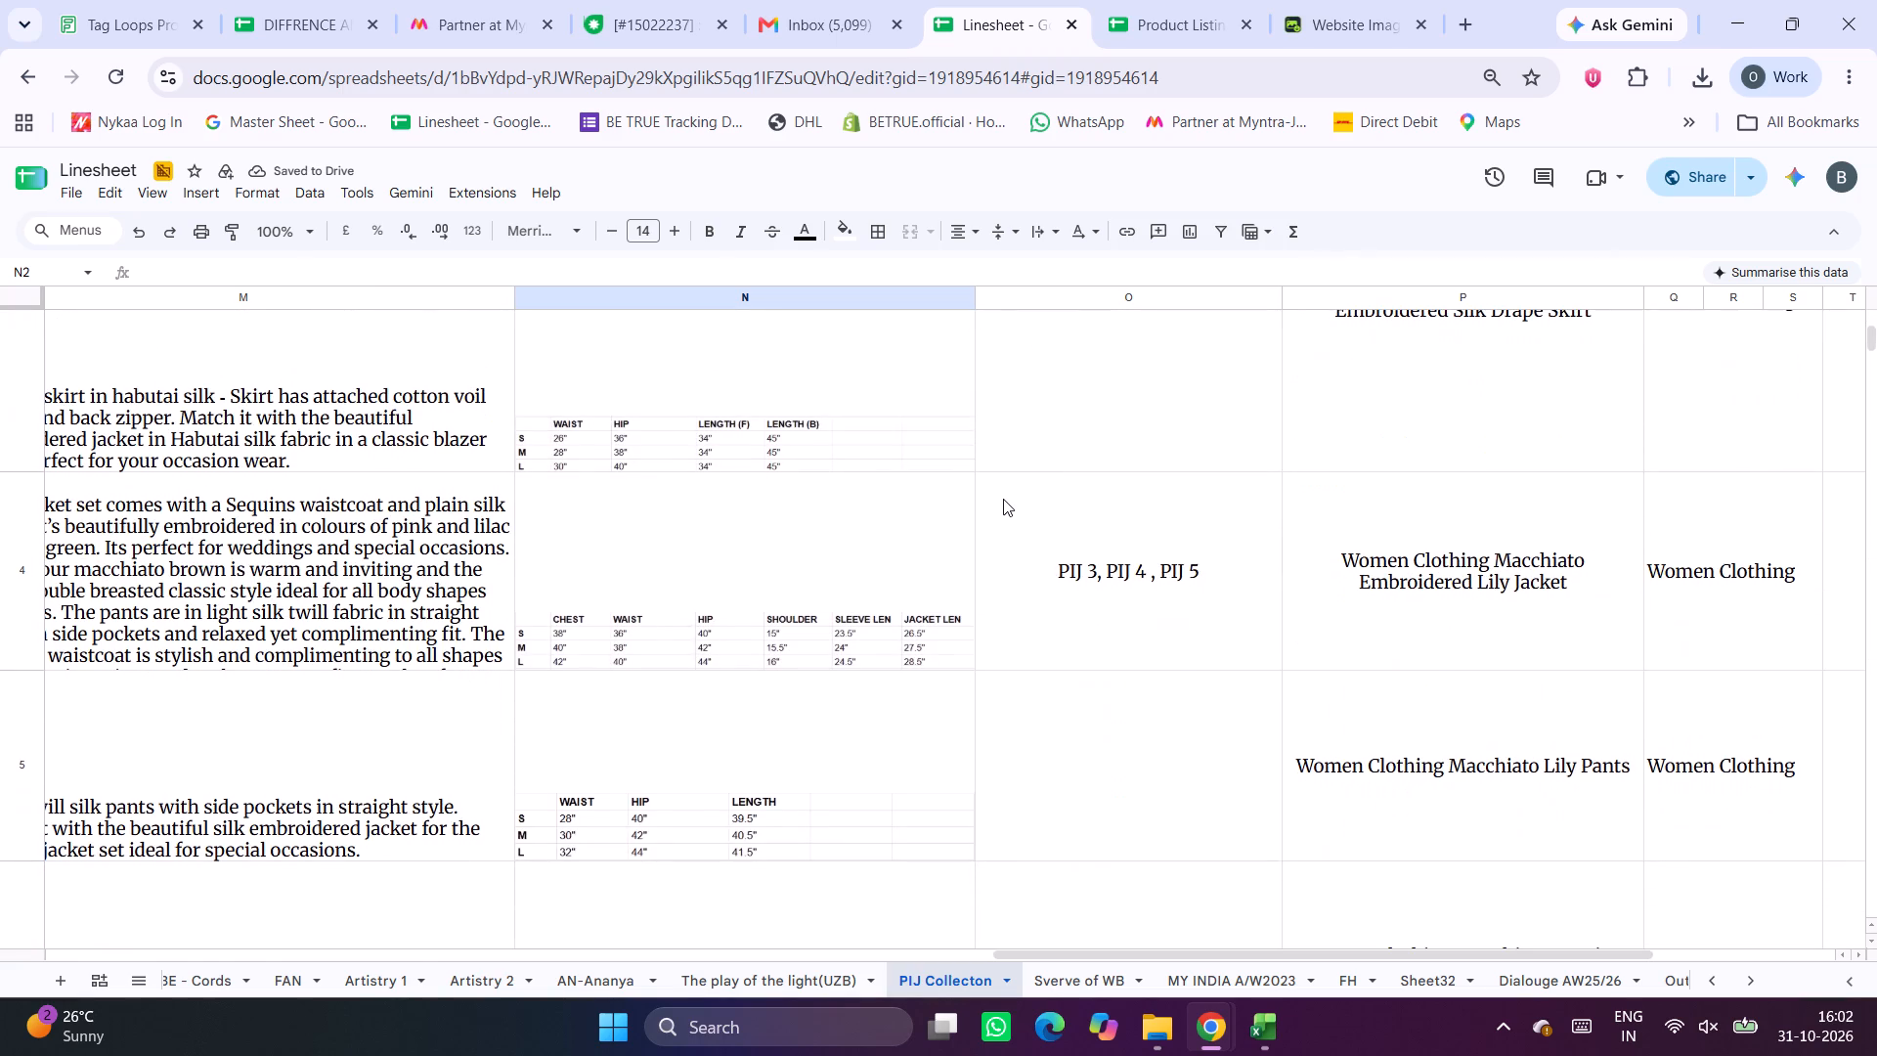
pyautogui.scroll(5, 1003, 499)
pyautogui.scroll(-5, 1003, 499)
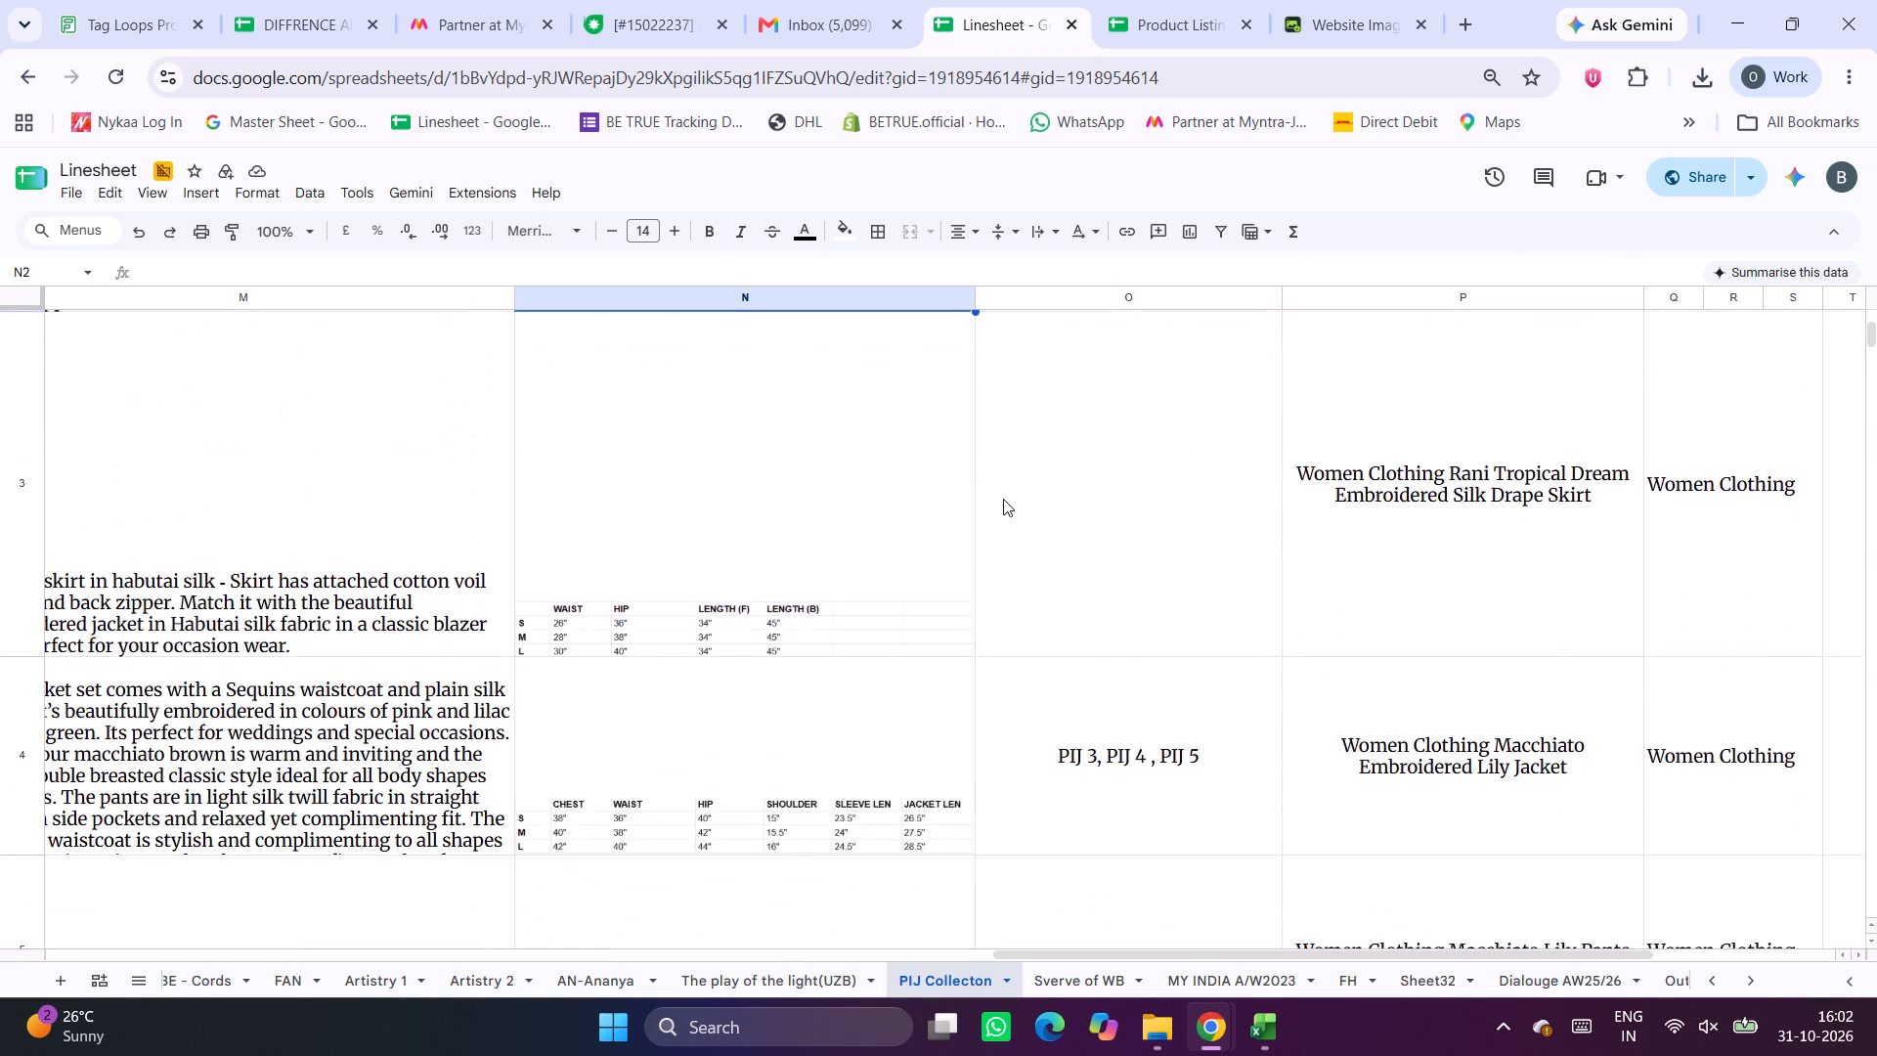
pyautogui.click(1414, 449)
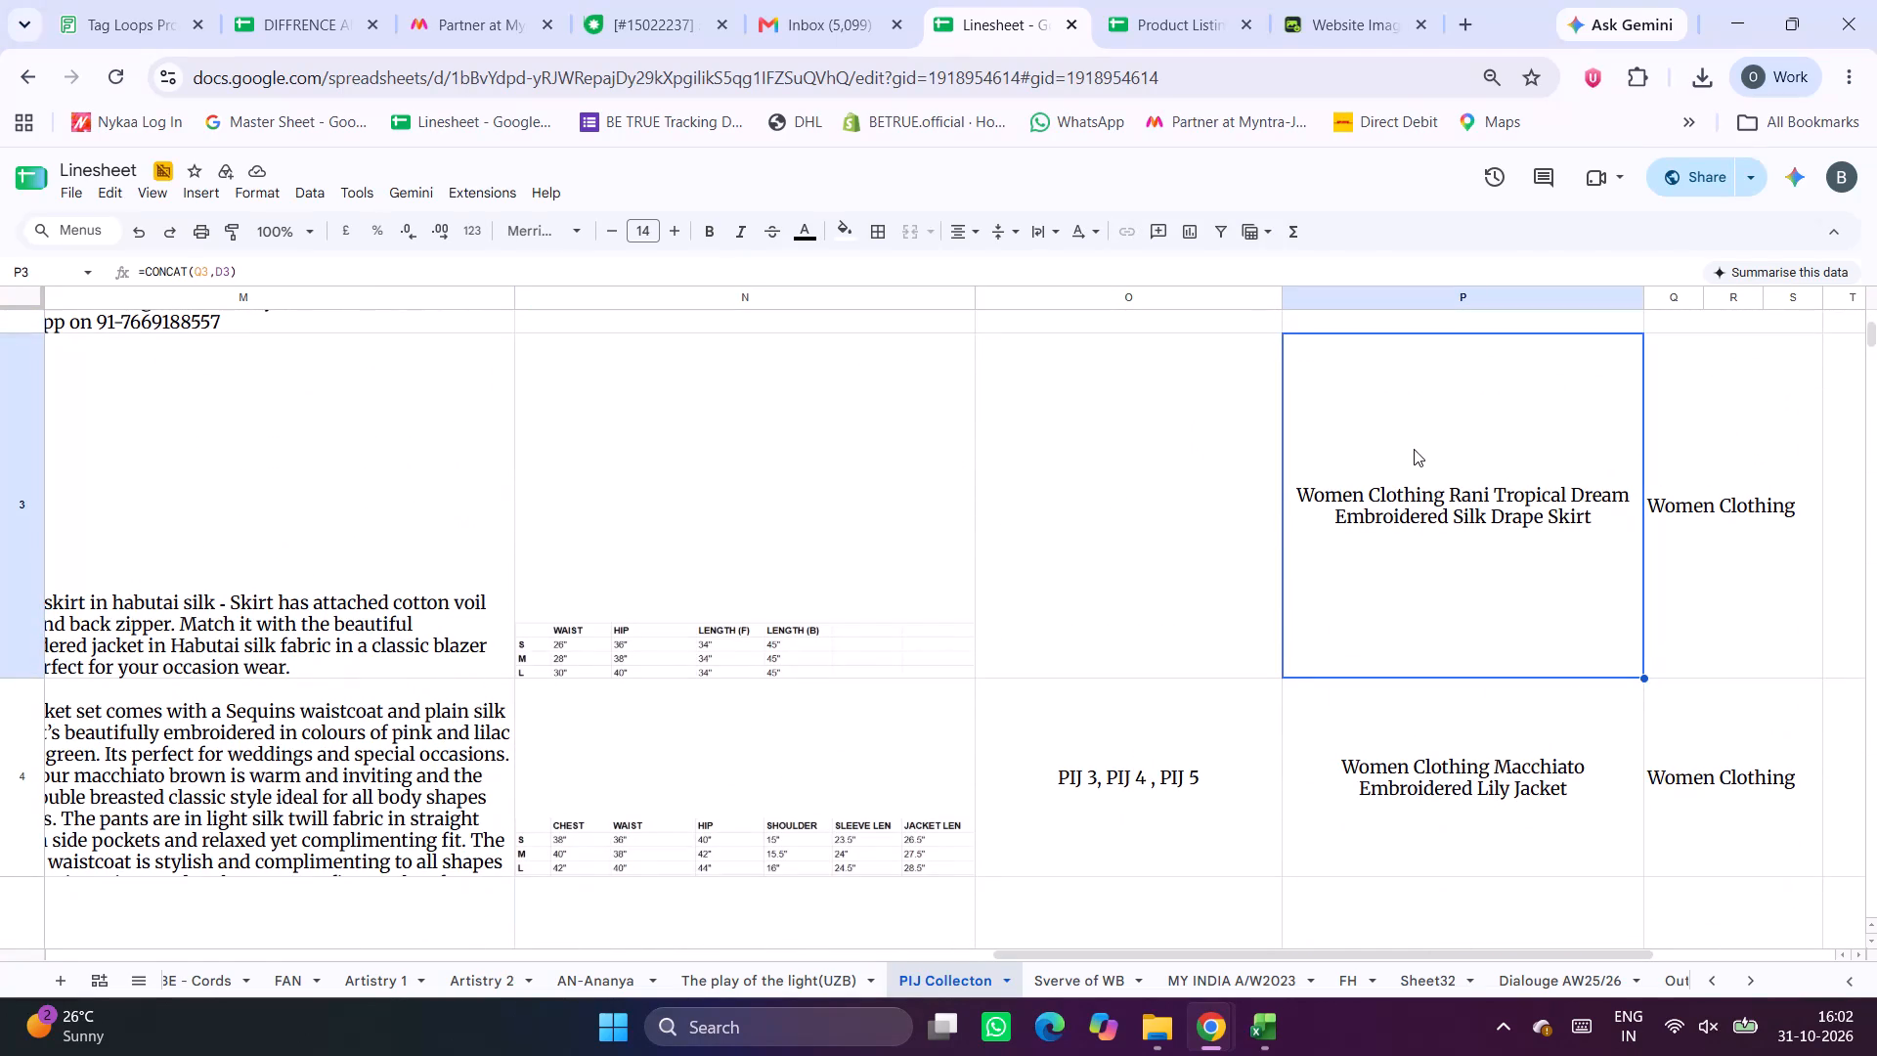
pyautogui.hotkey('ctrl', 'c')
pyautogui.click(1220, 0)
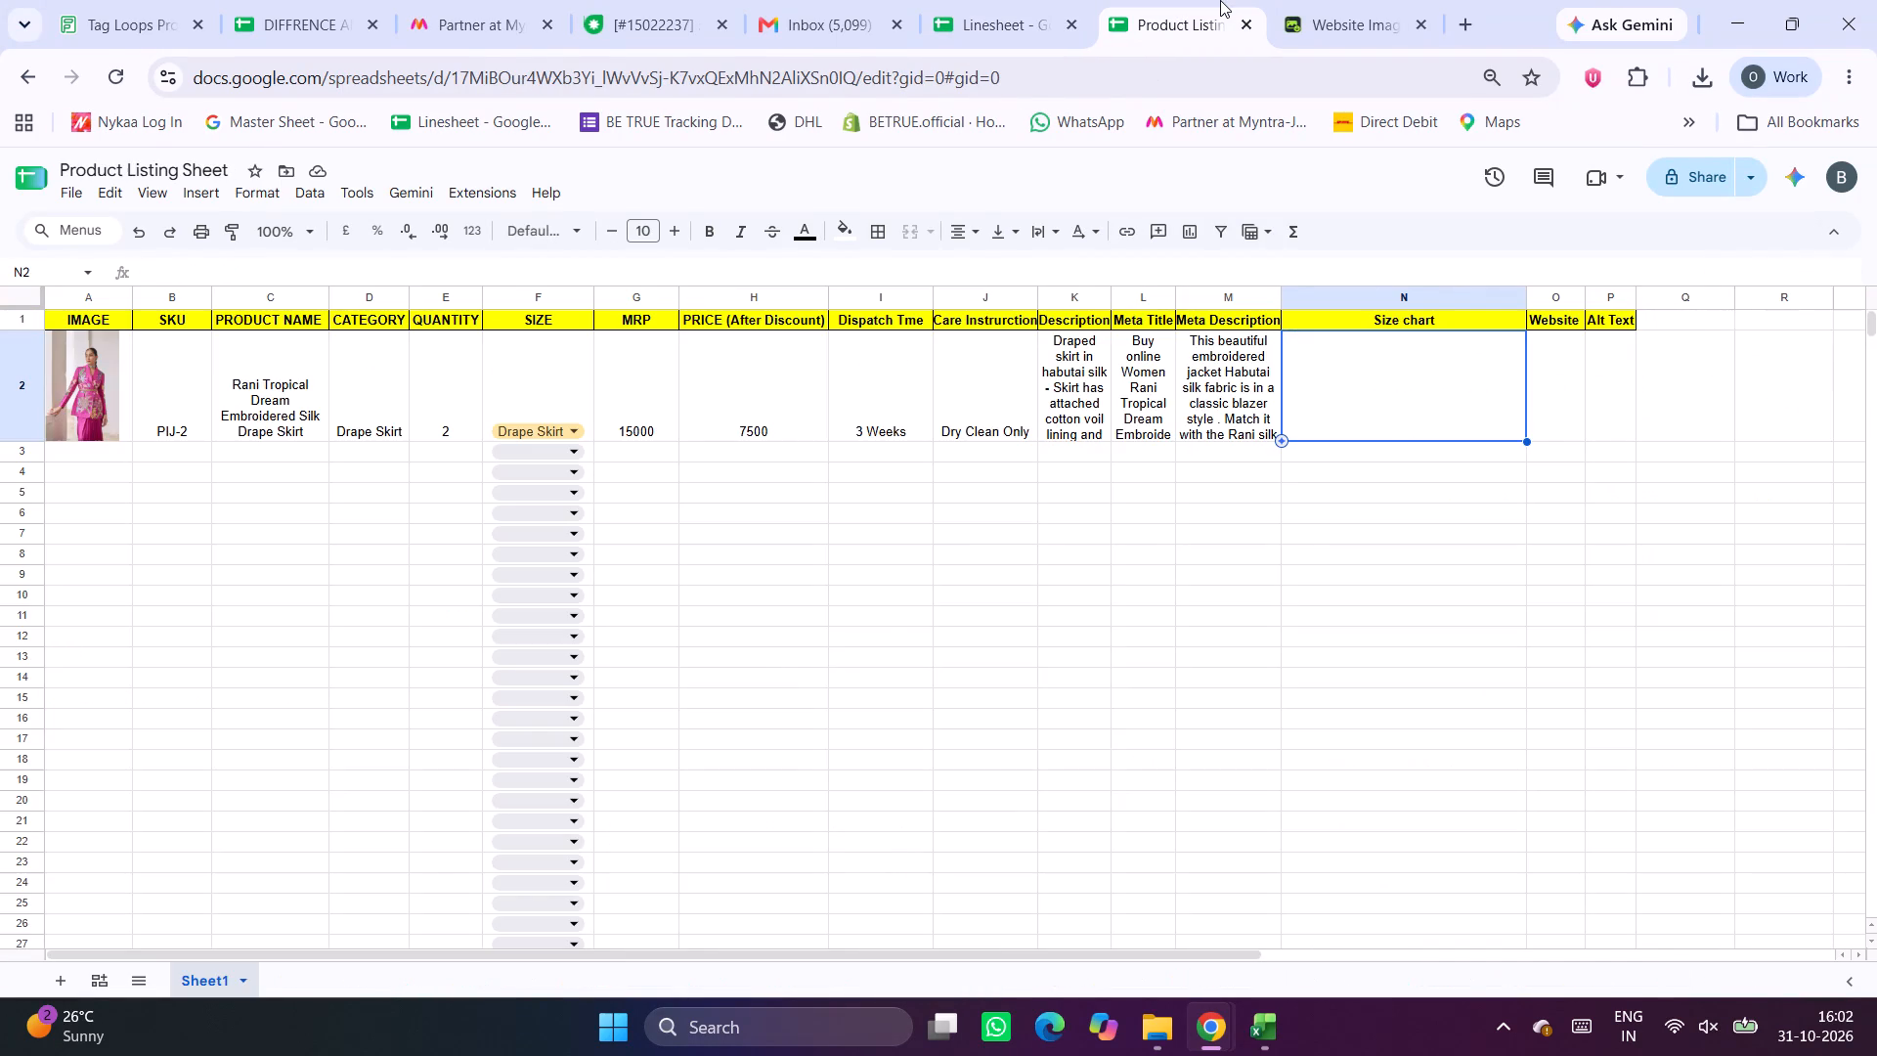
pyautogui.click(1608, 419)
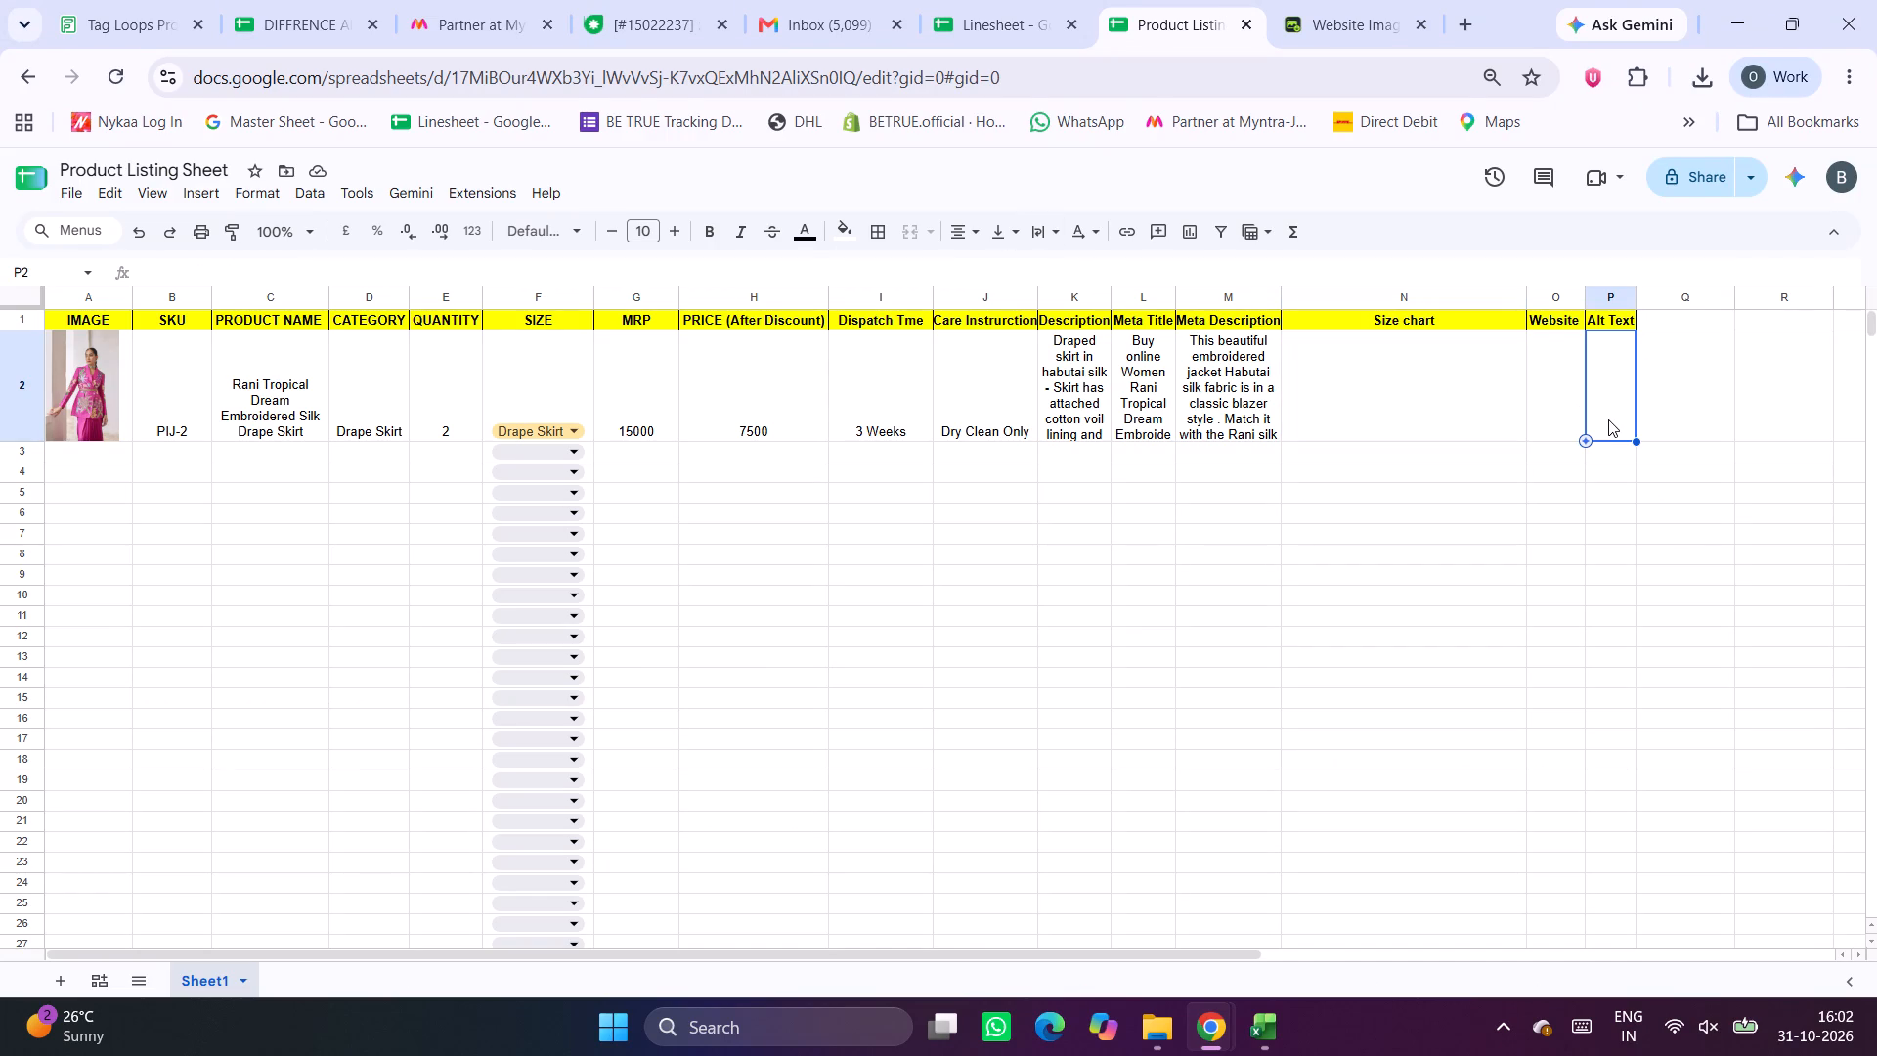
pyautogui.click(509, 265)
pyautogui.hotkey('ctrl', 'v')
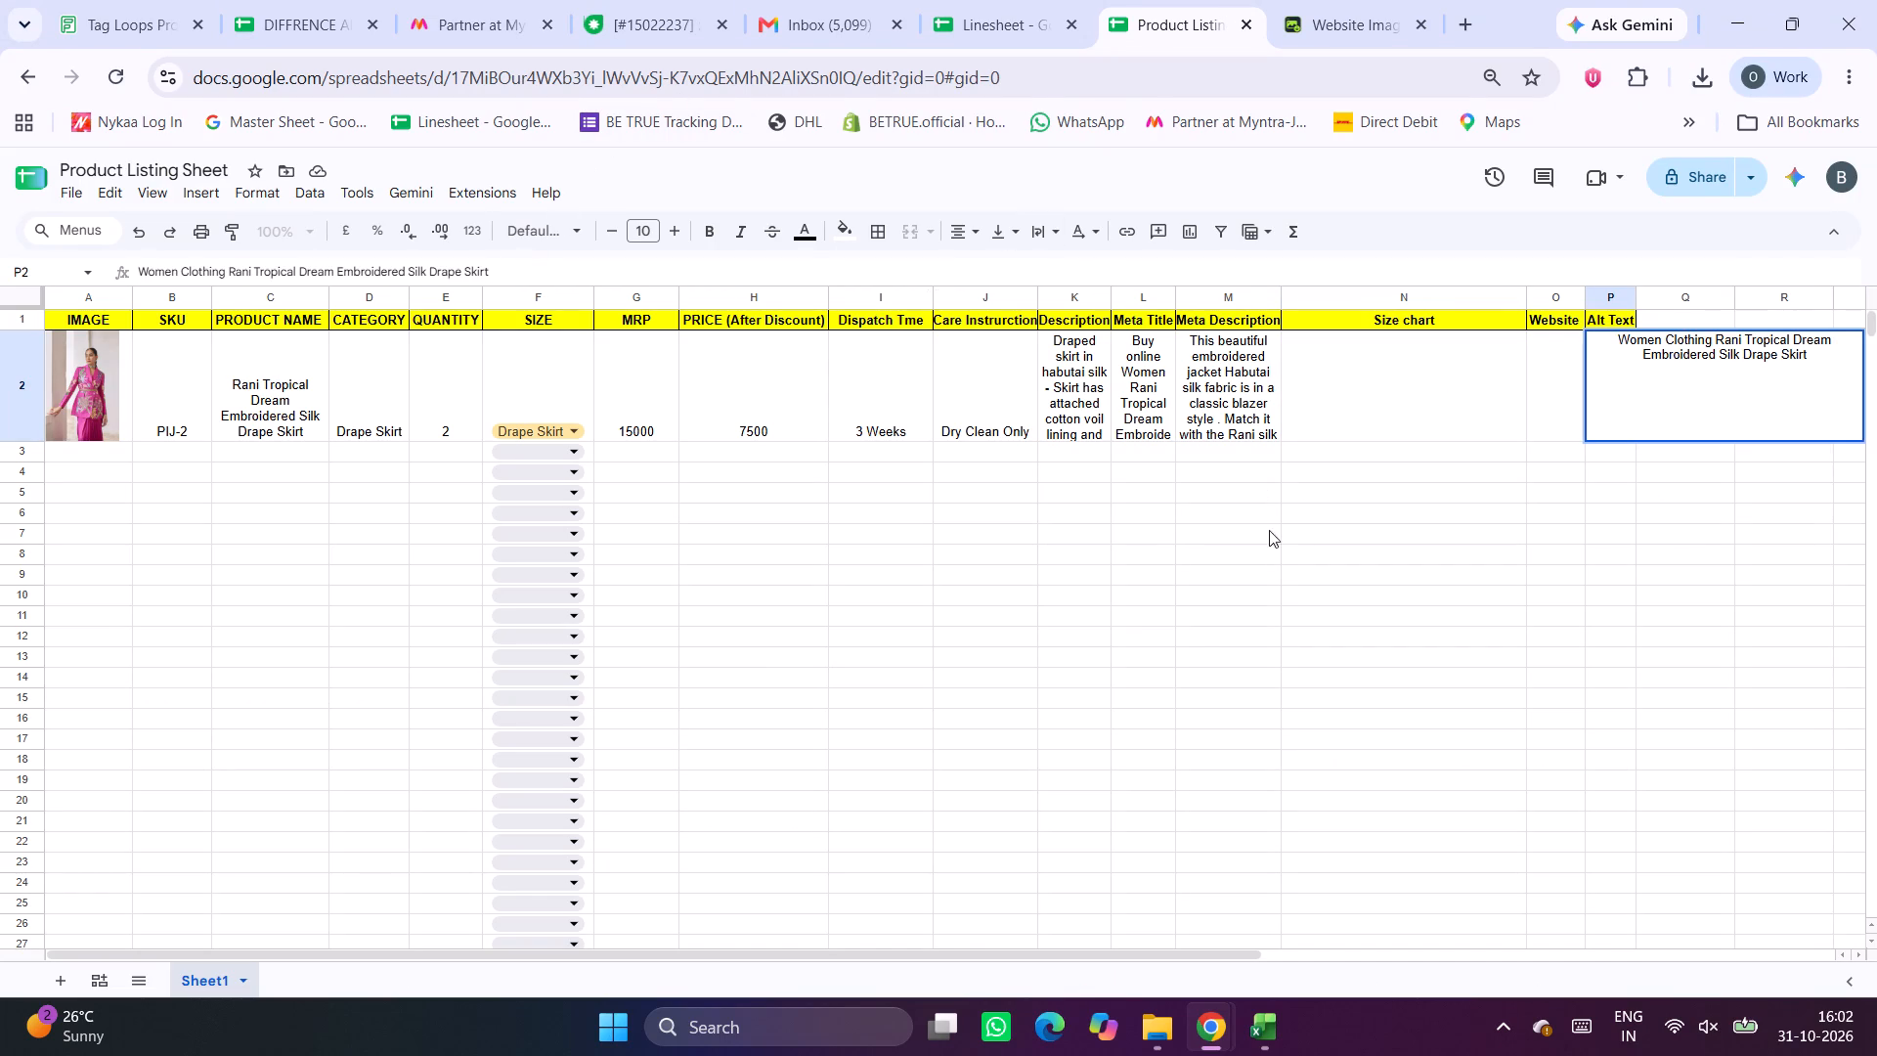
# Commit the alt text in P2 and widen the Alt Text column so the text wraps within about four lines.
pyautogui.click(1197, 649)
pyautogui.moveTo(1636, 297); pyautogui.dragTo(1715, 304)
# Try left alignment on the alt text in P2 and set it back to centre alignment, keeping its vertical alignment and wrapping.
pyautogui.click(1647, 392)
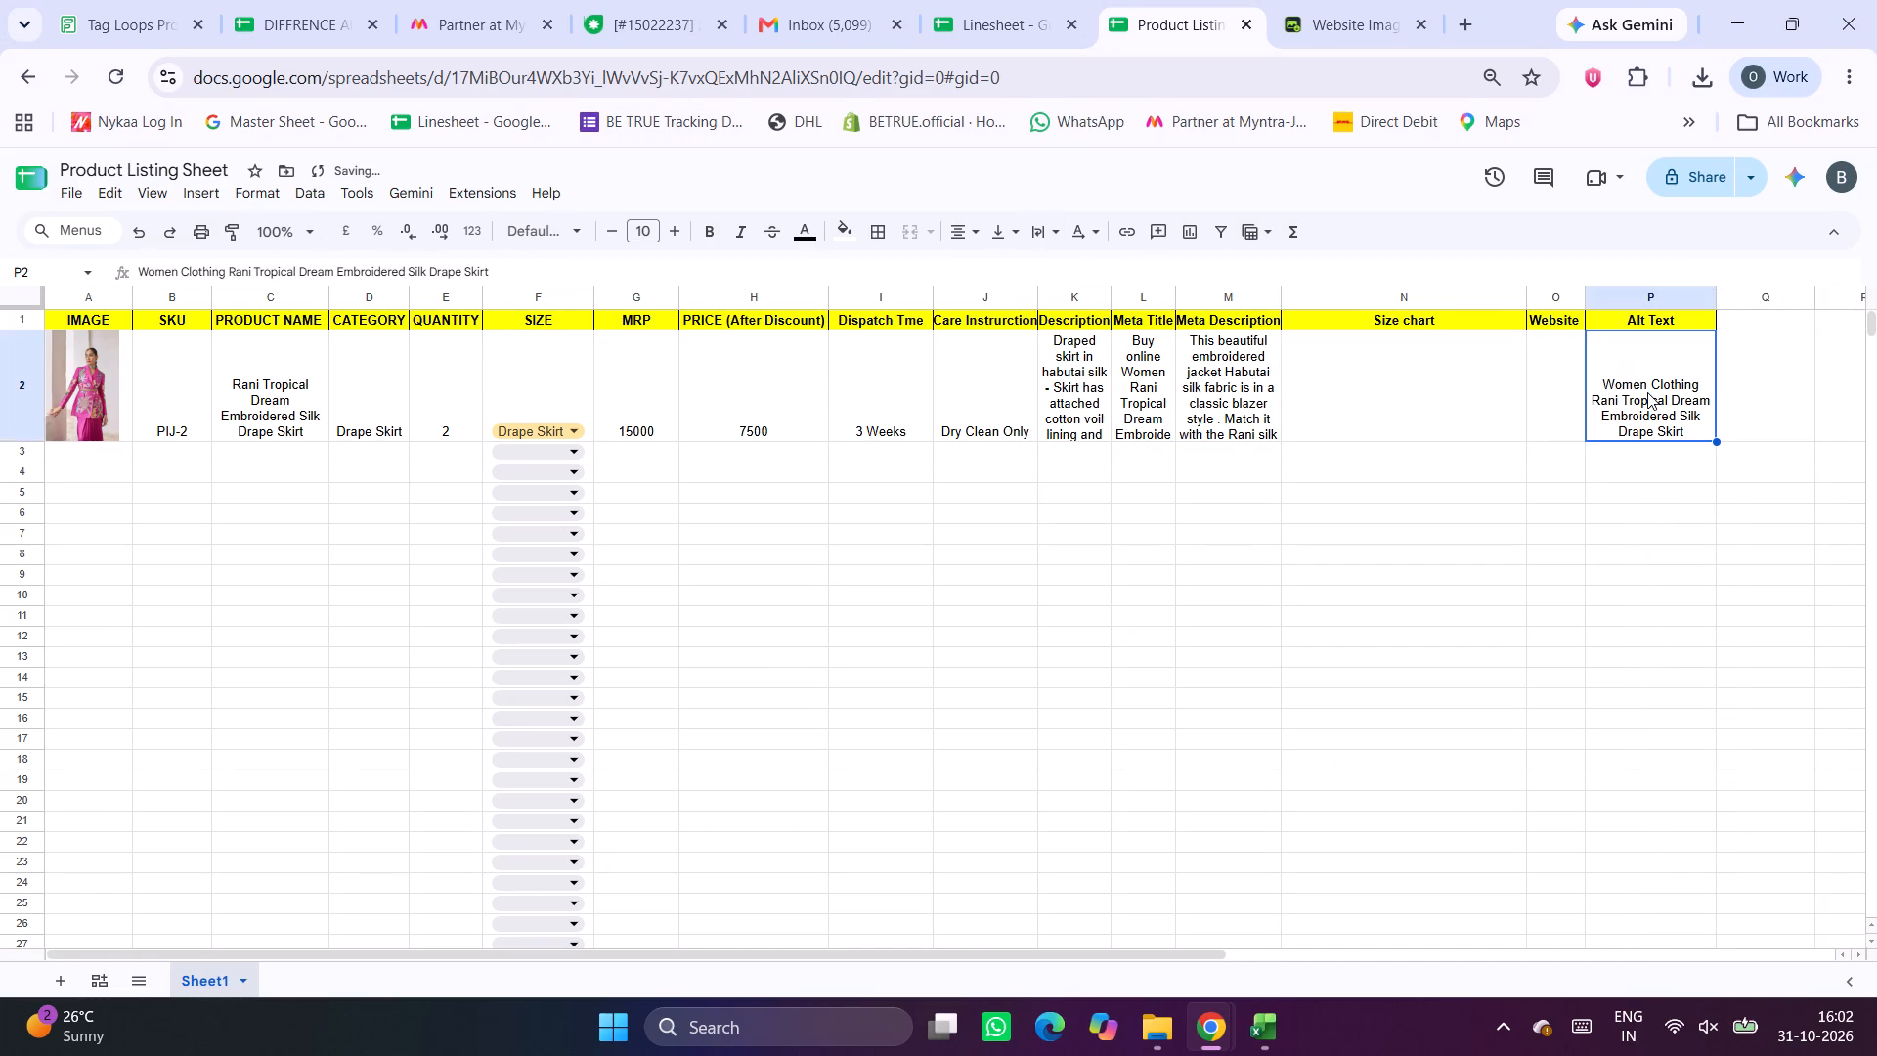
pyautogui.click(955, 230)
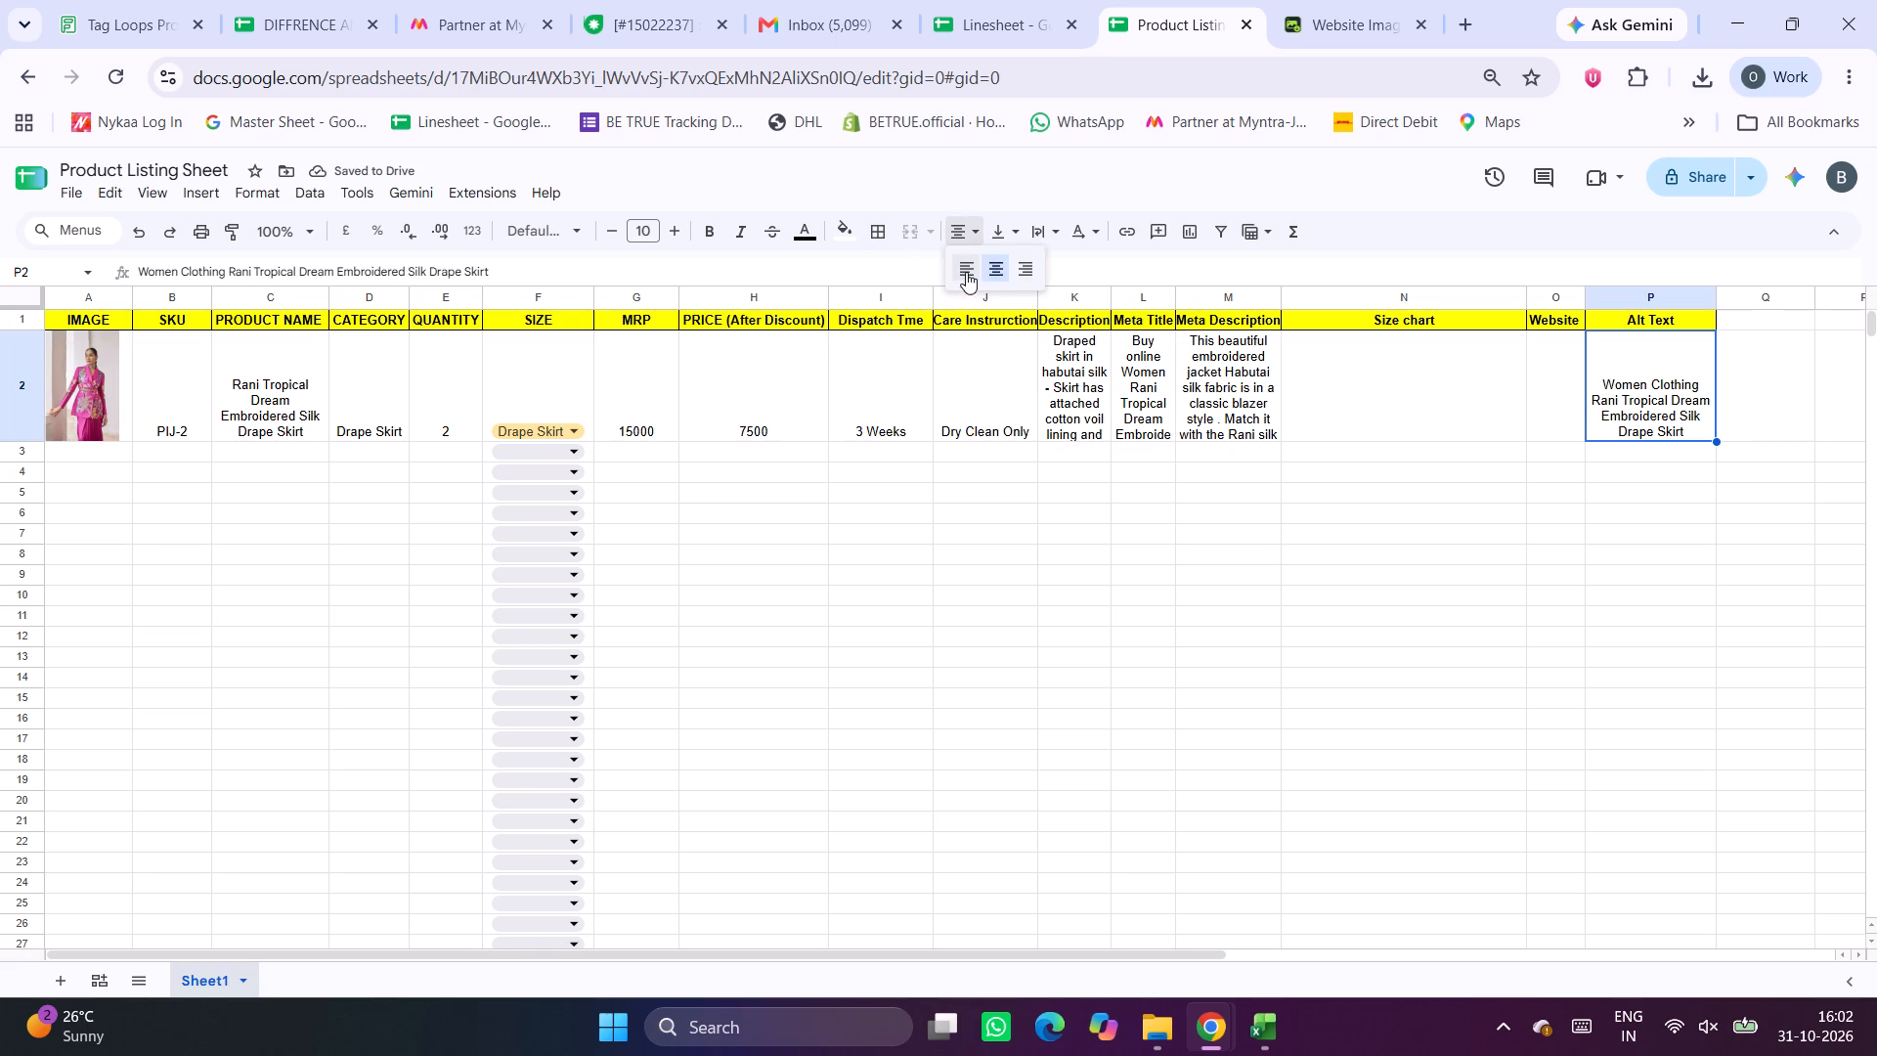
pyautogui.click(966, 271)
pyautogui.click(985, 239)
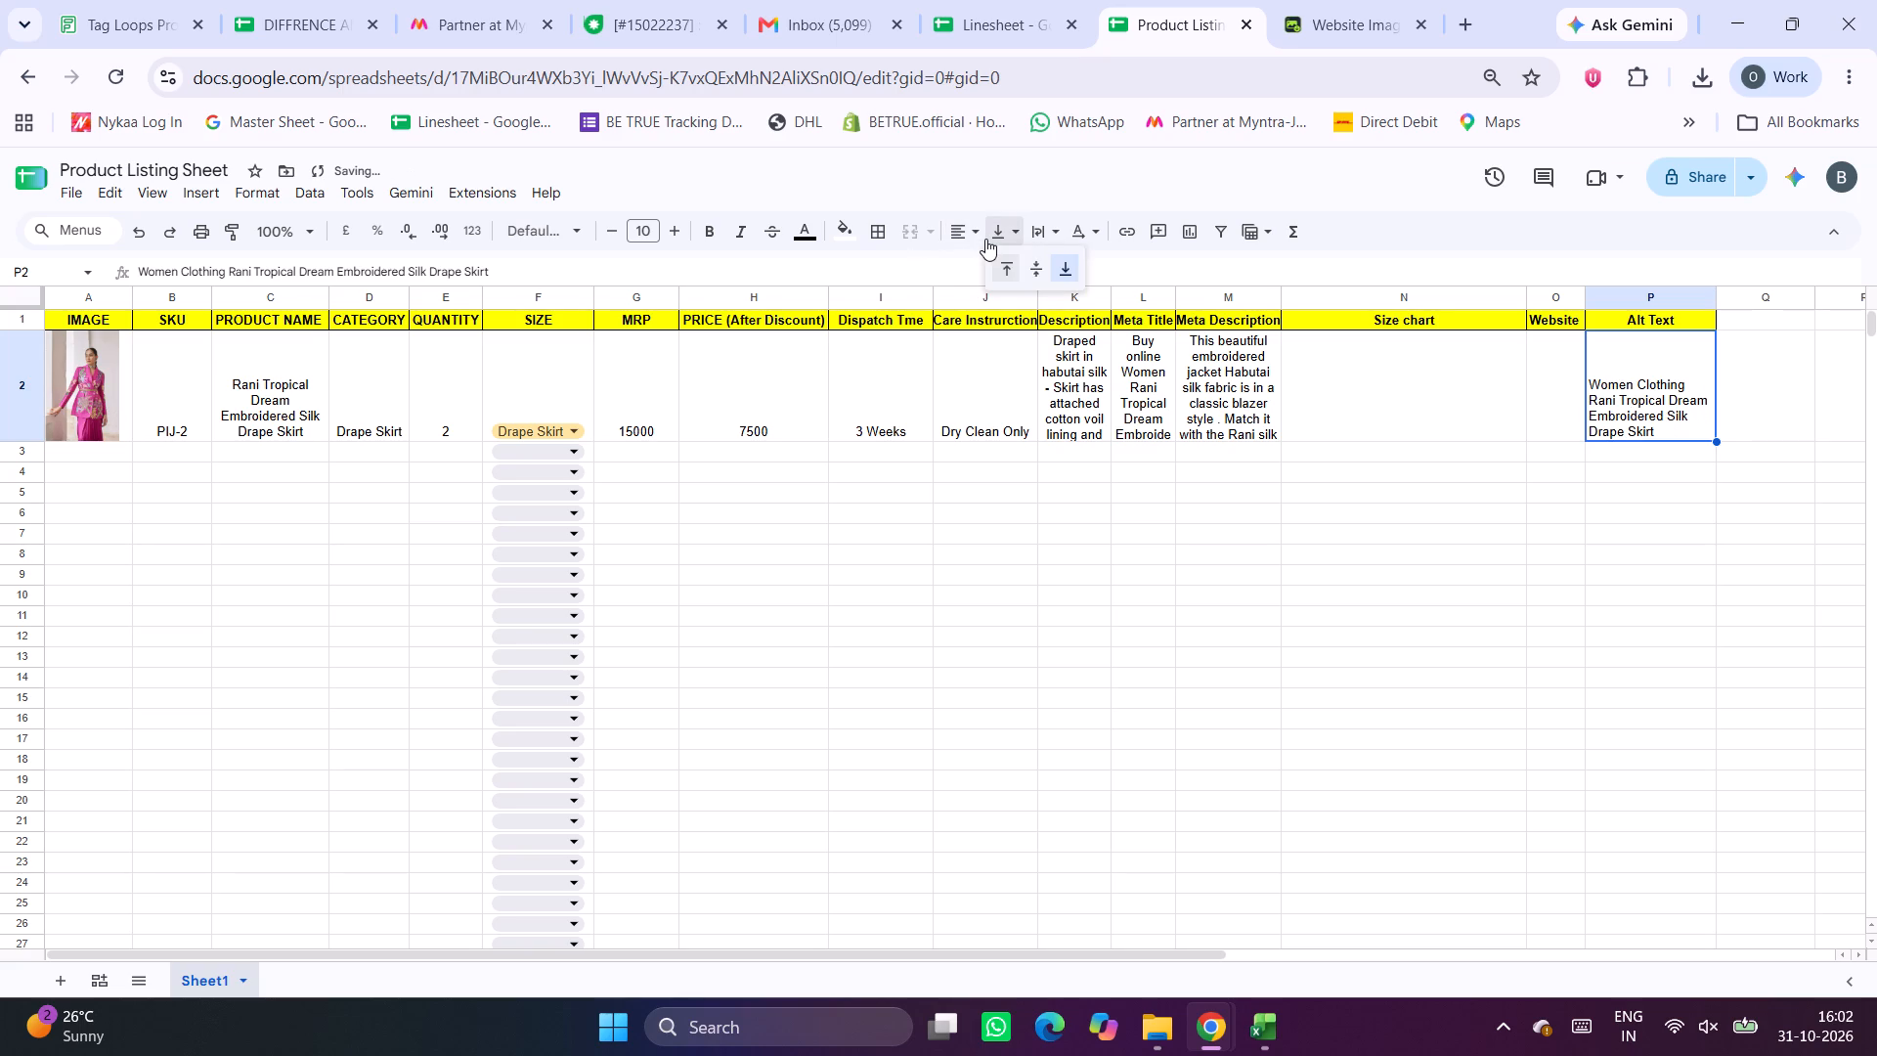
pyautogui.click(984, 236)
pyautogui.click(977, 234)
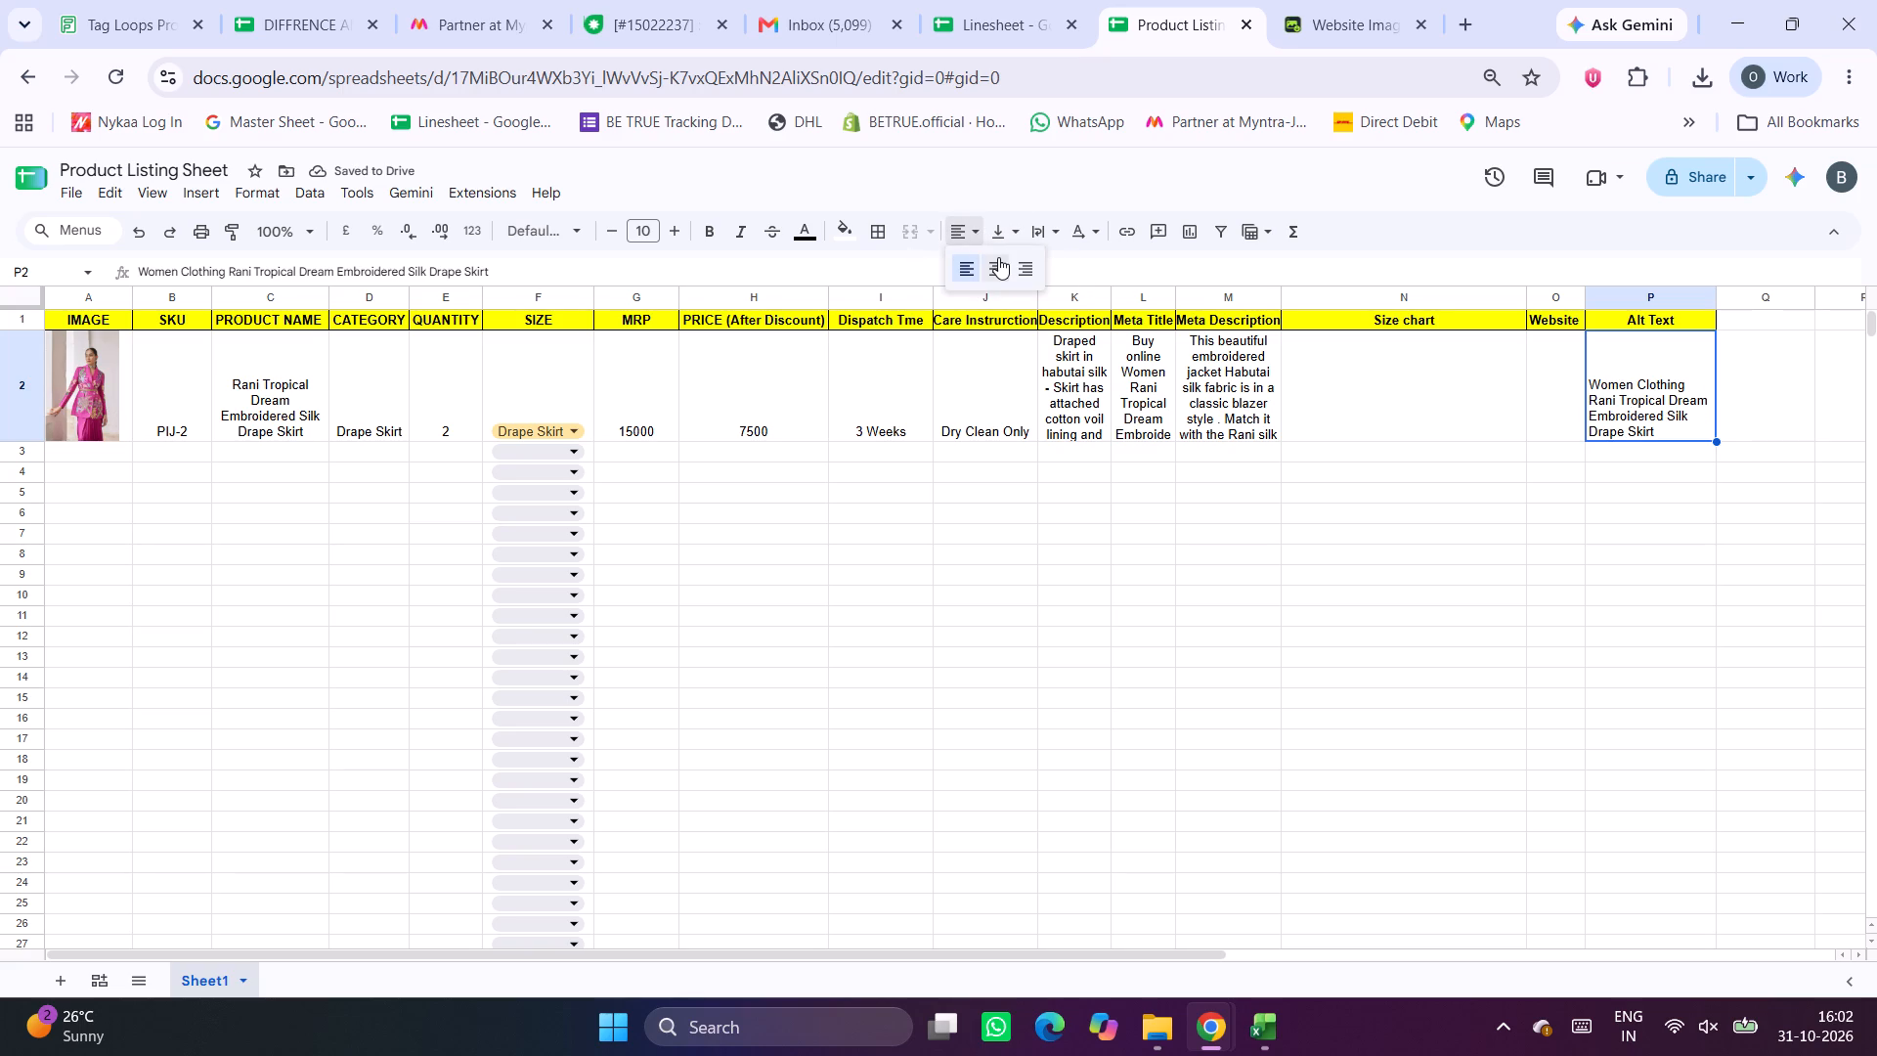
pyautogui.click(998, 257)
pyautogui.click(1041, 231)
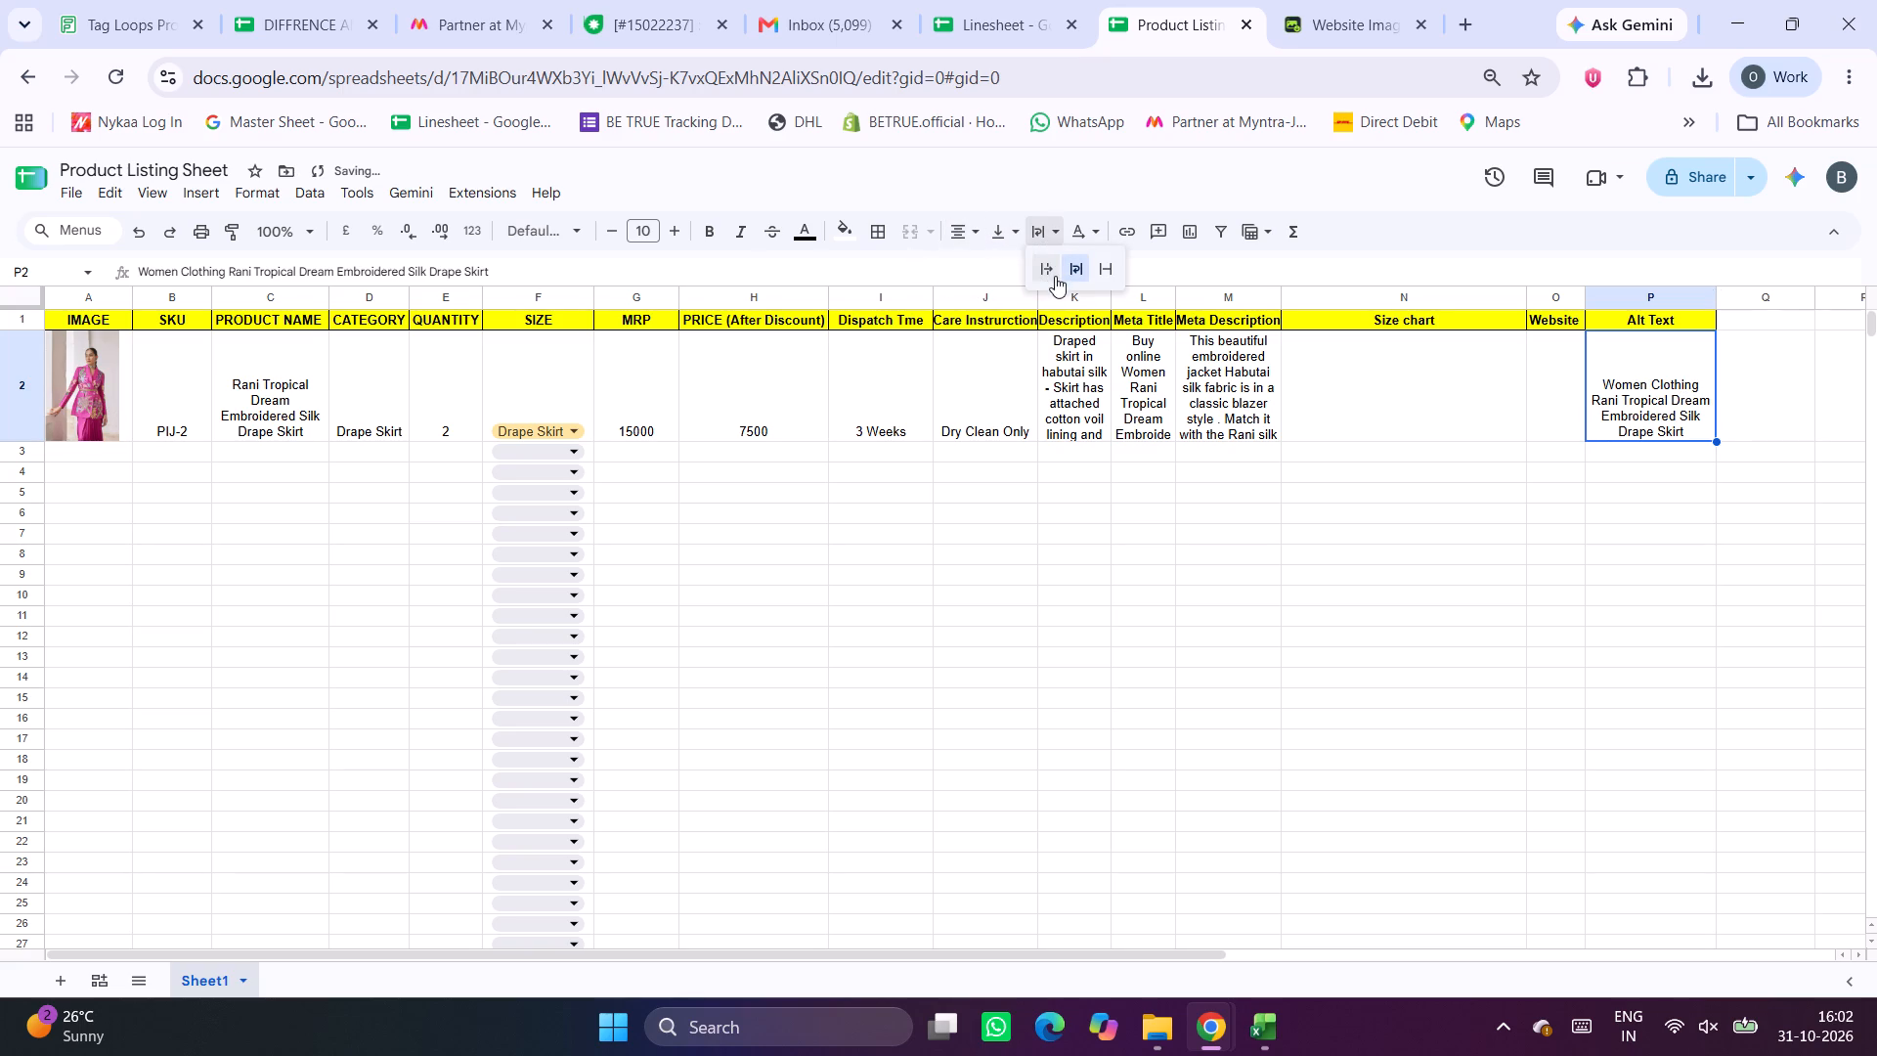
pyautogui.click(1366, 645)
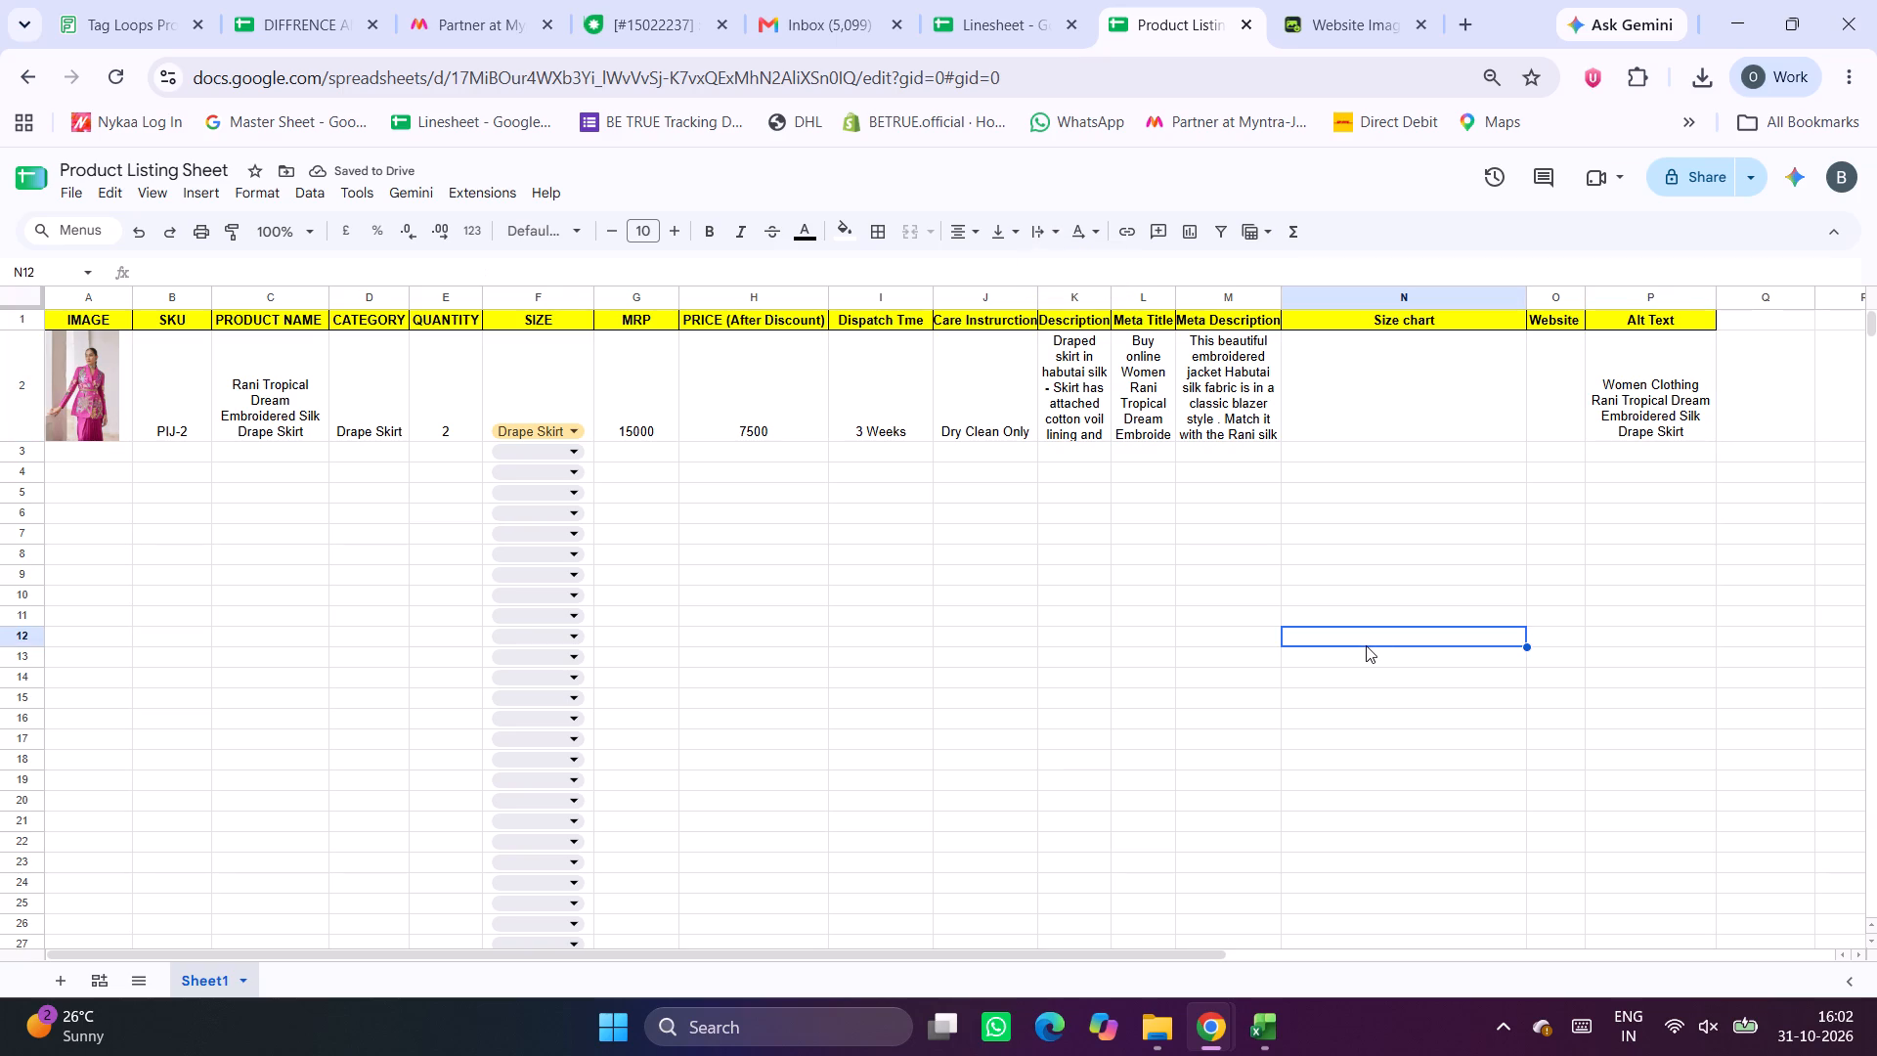
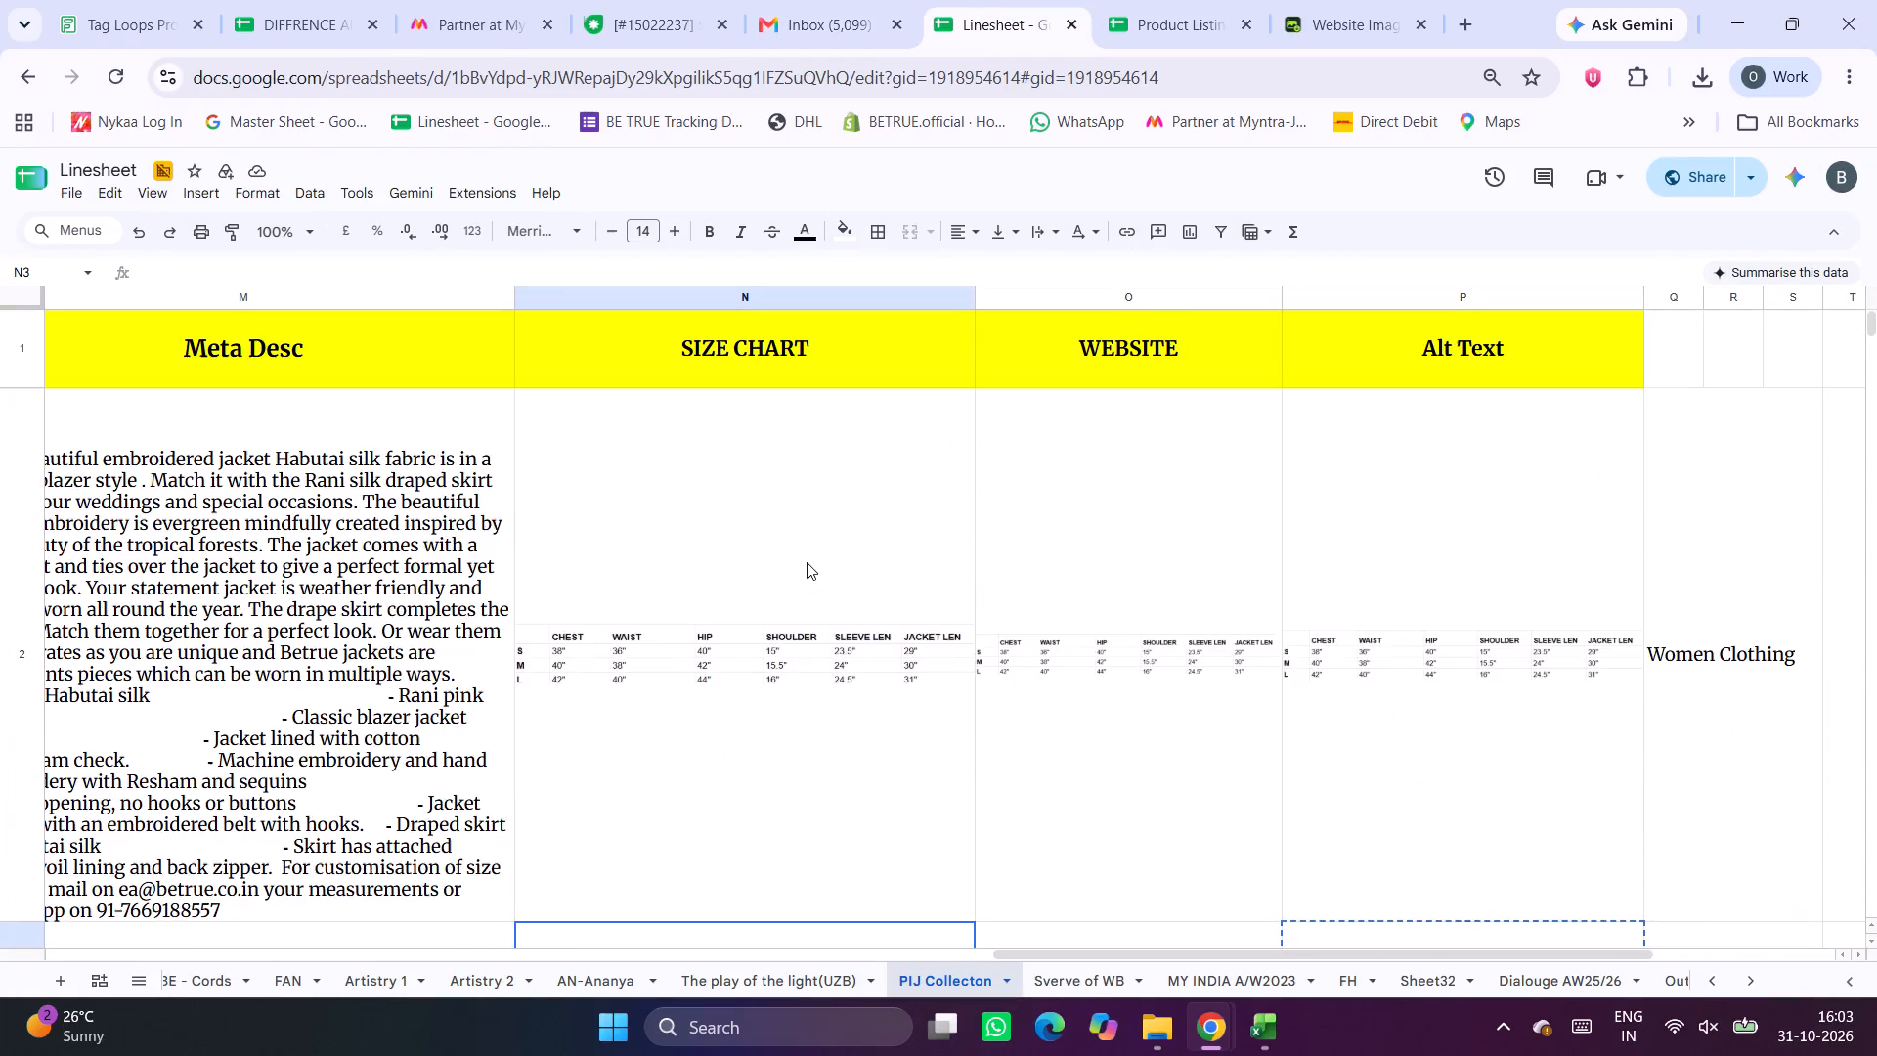
# Copy the drape skirt's size chart cell N3 from the Linesheet's PIJ Collecton sheet.
pyautogui.scroll(-3, 807, 562)
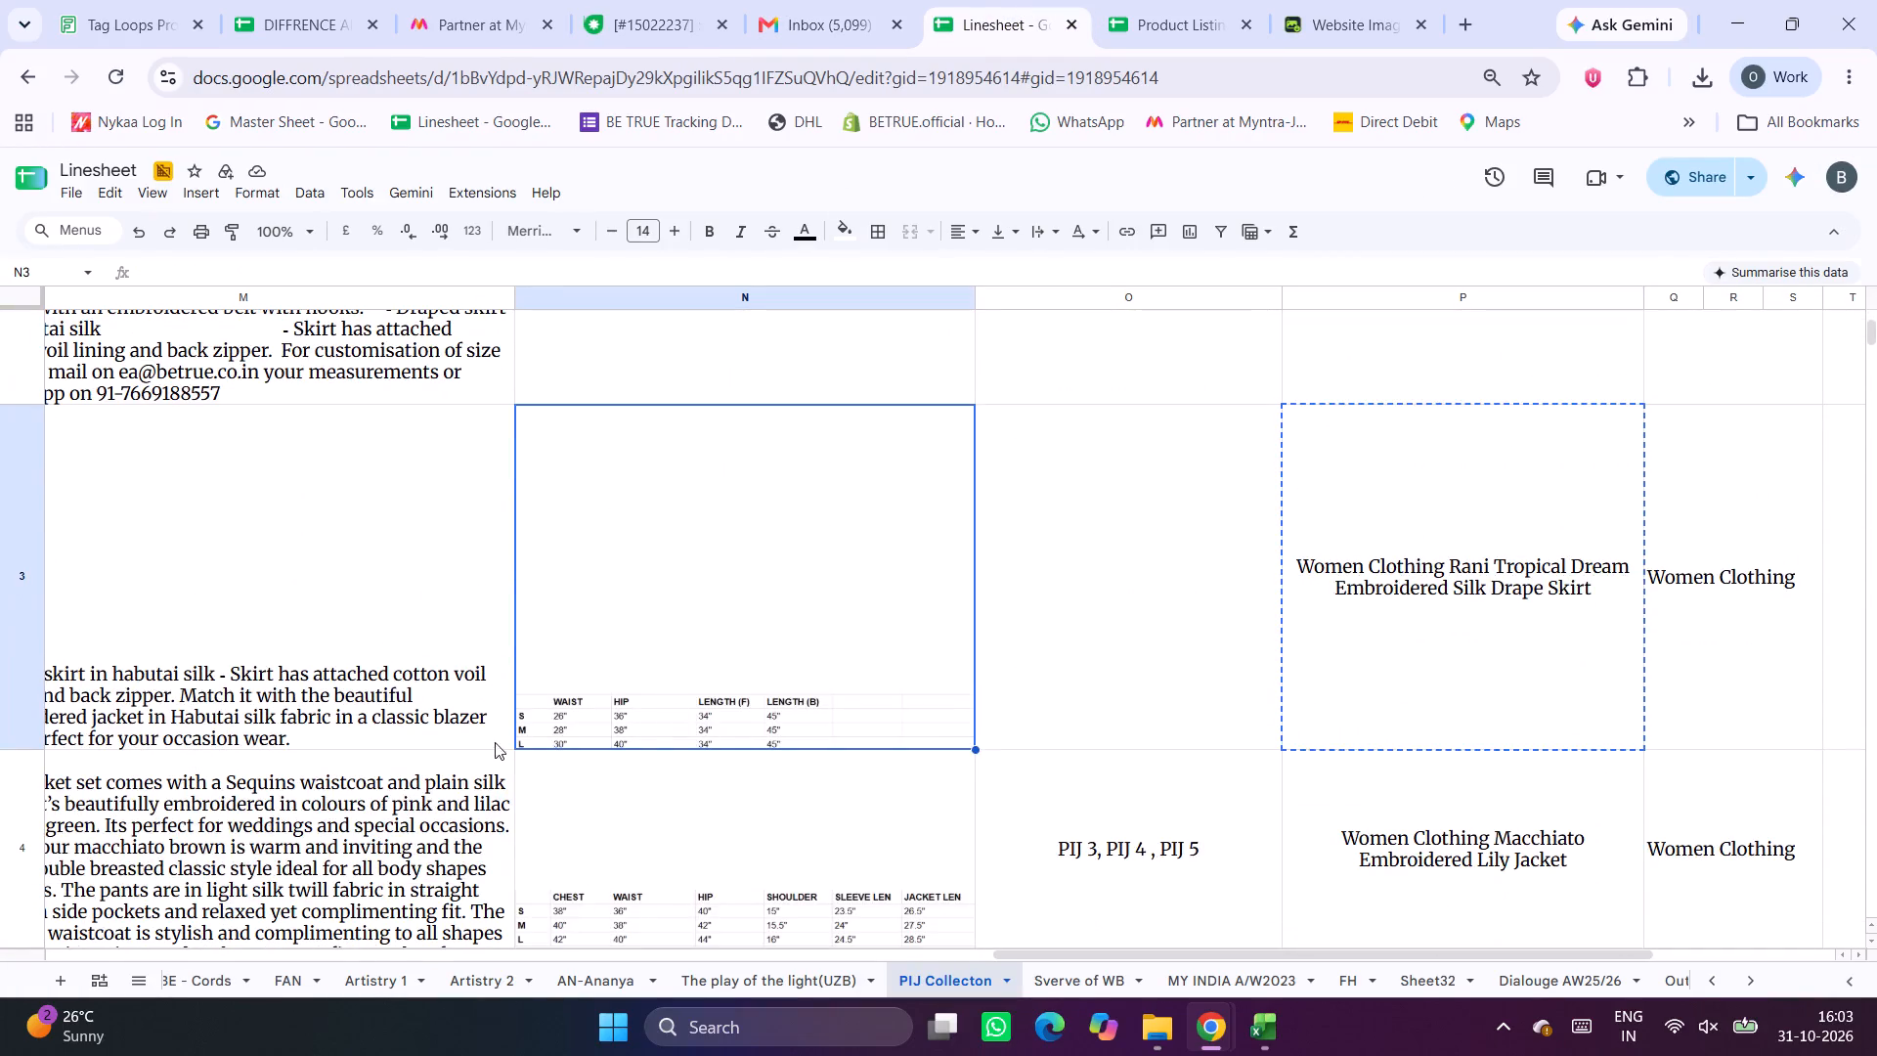
pyautogui.rightClick(605, 720)
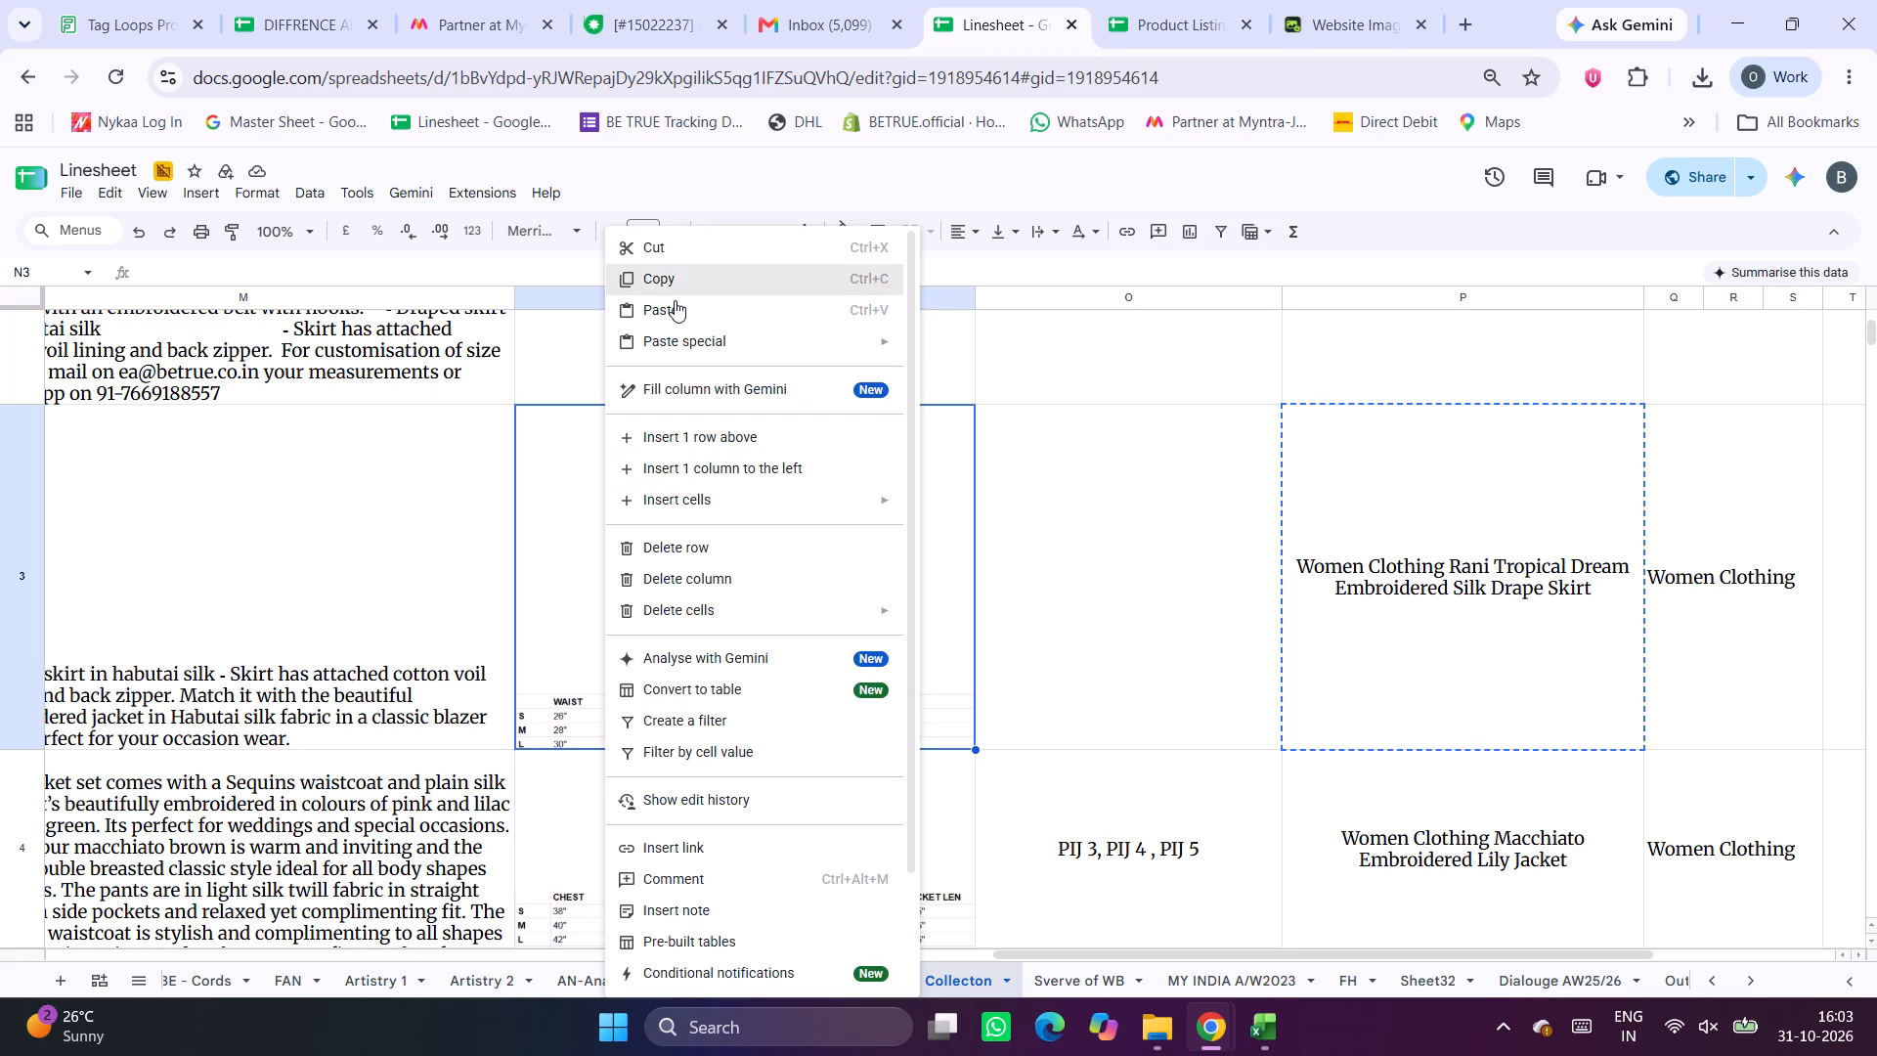
pyautogui.doubleClick(539, 722)
pyautogui.click(1097, 617)
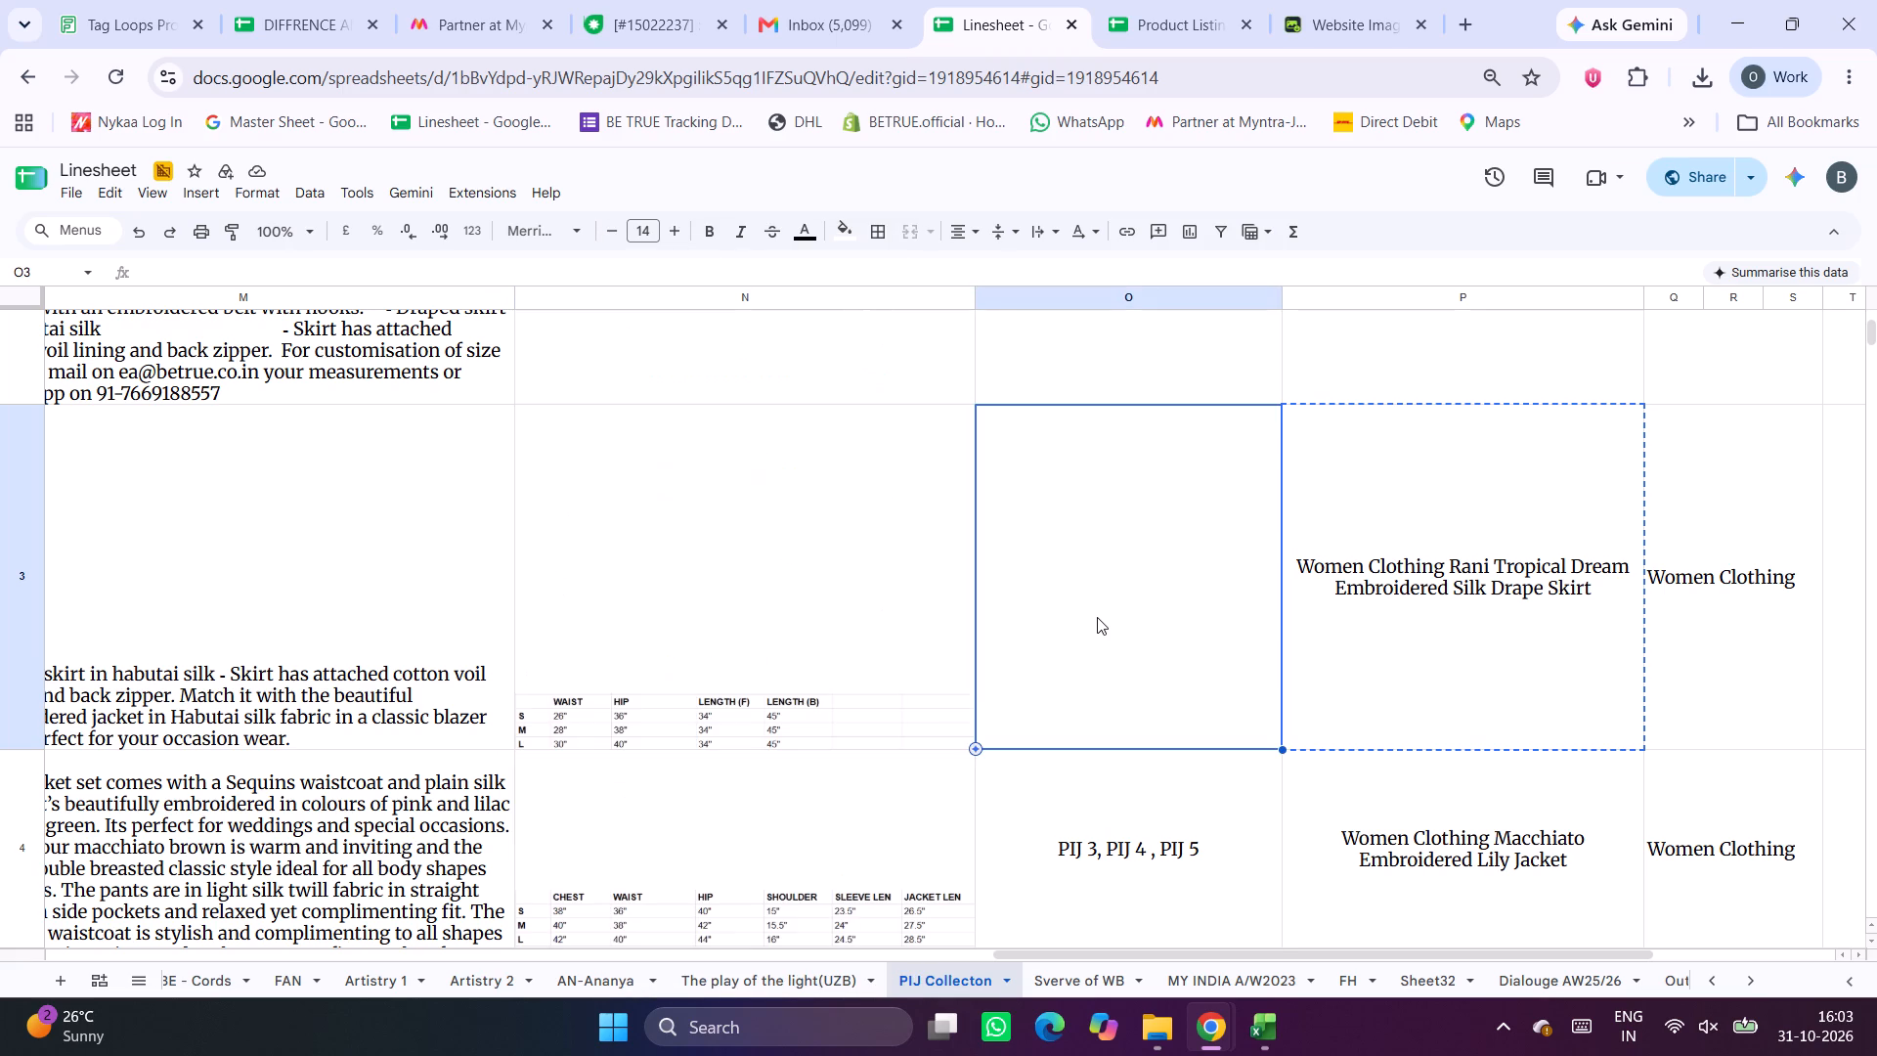
pyautogui.click(736, 691)
pyautogui.hotkey('ctrl', 'c')
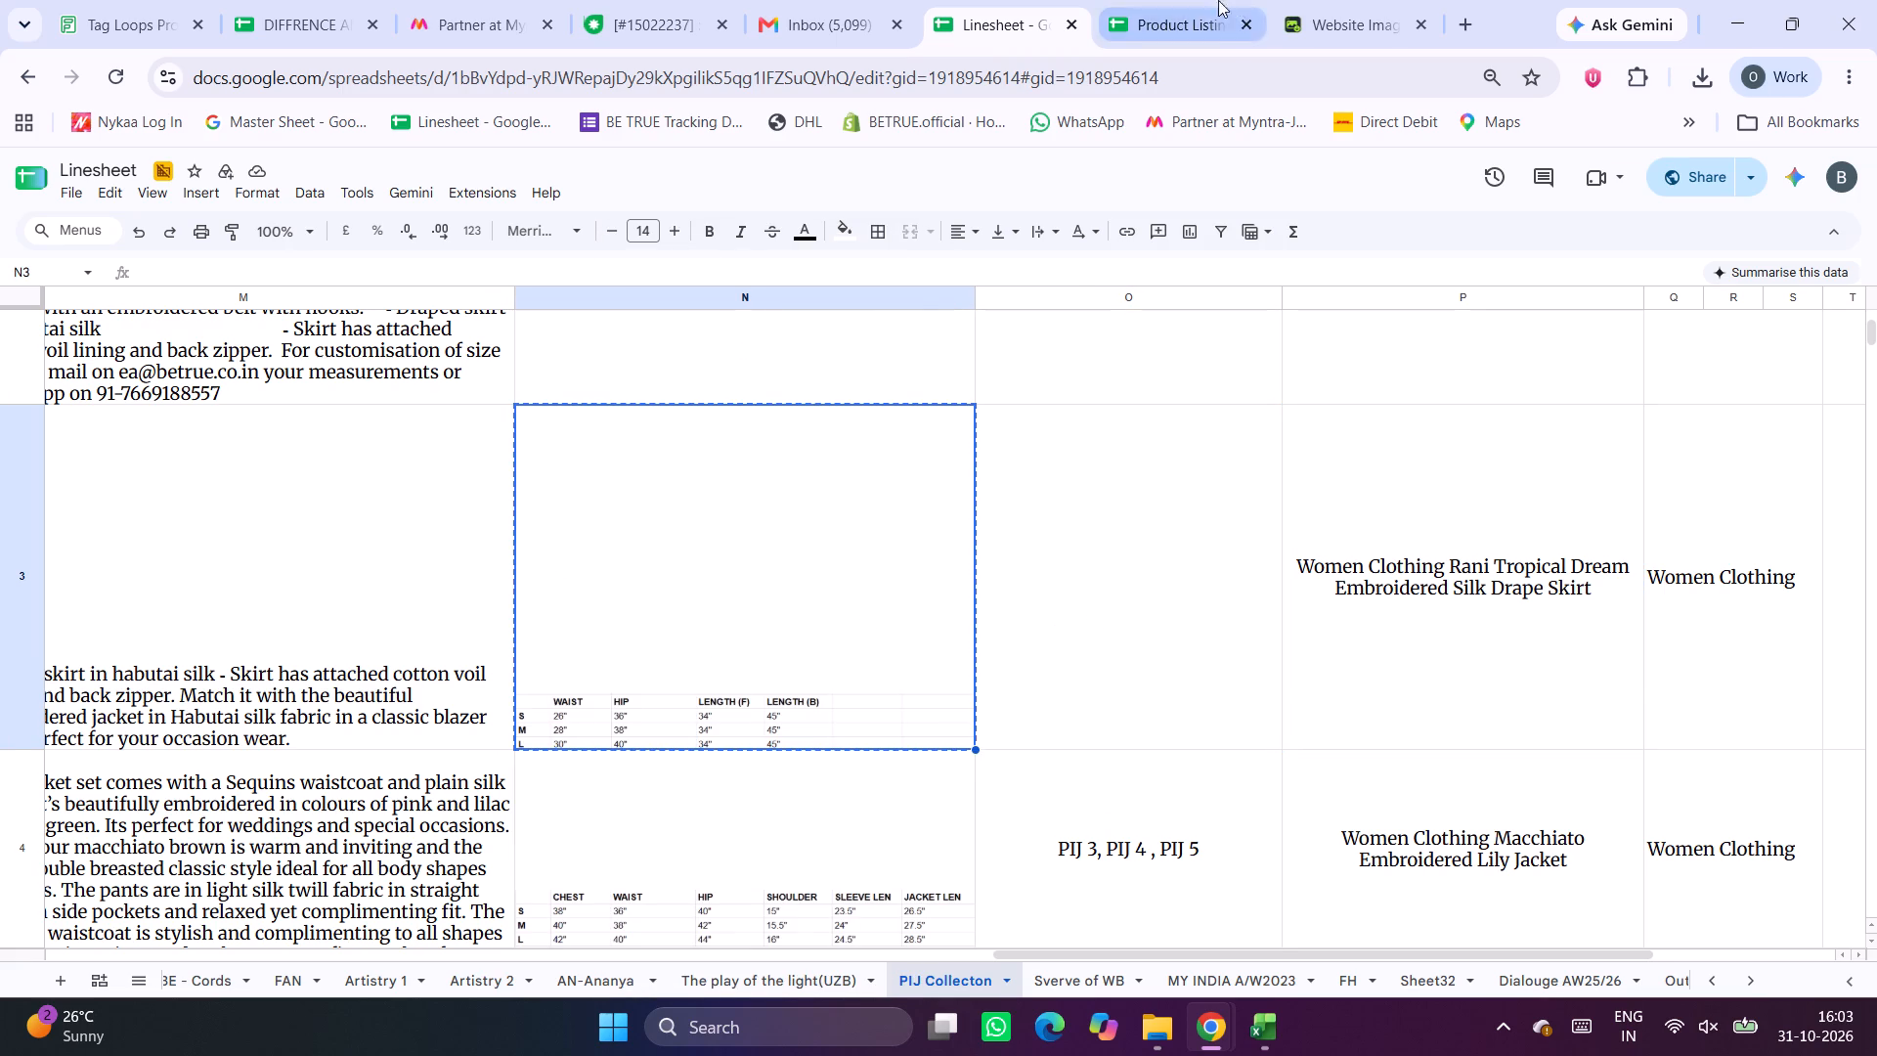
# Paste the drape skirt's size chart from Linesheet cell N3 into N2 of the Product Listing Sheet, trying the format-only option.
pyautogui.click(1203, 0)
pyautogui.hotkey('ctrl', 'v')
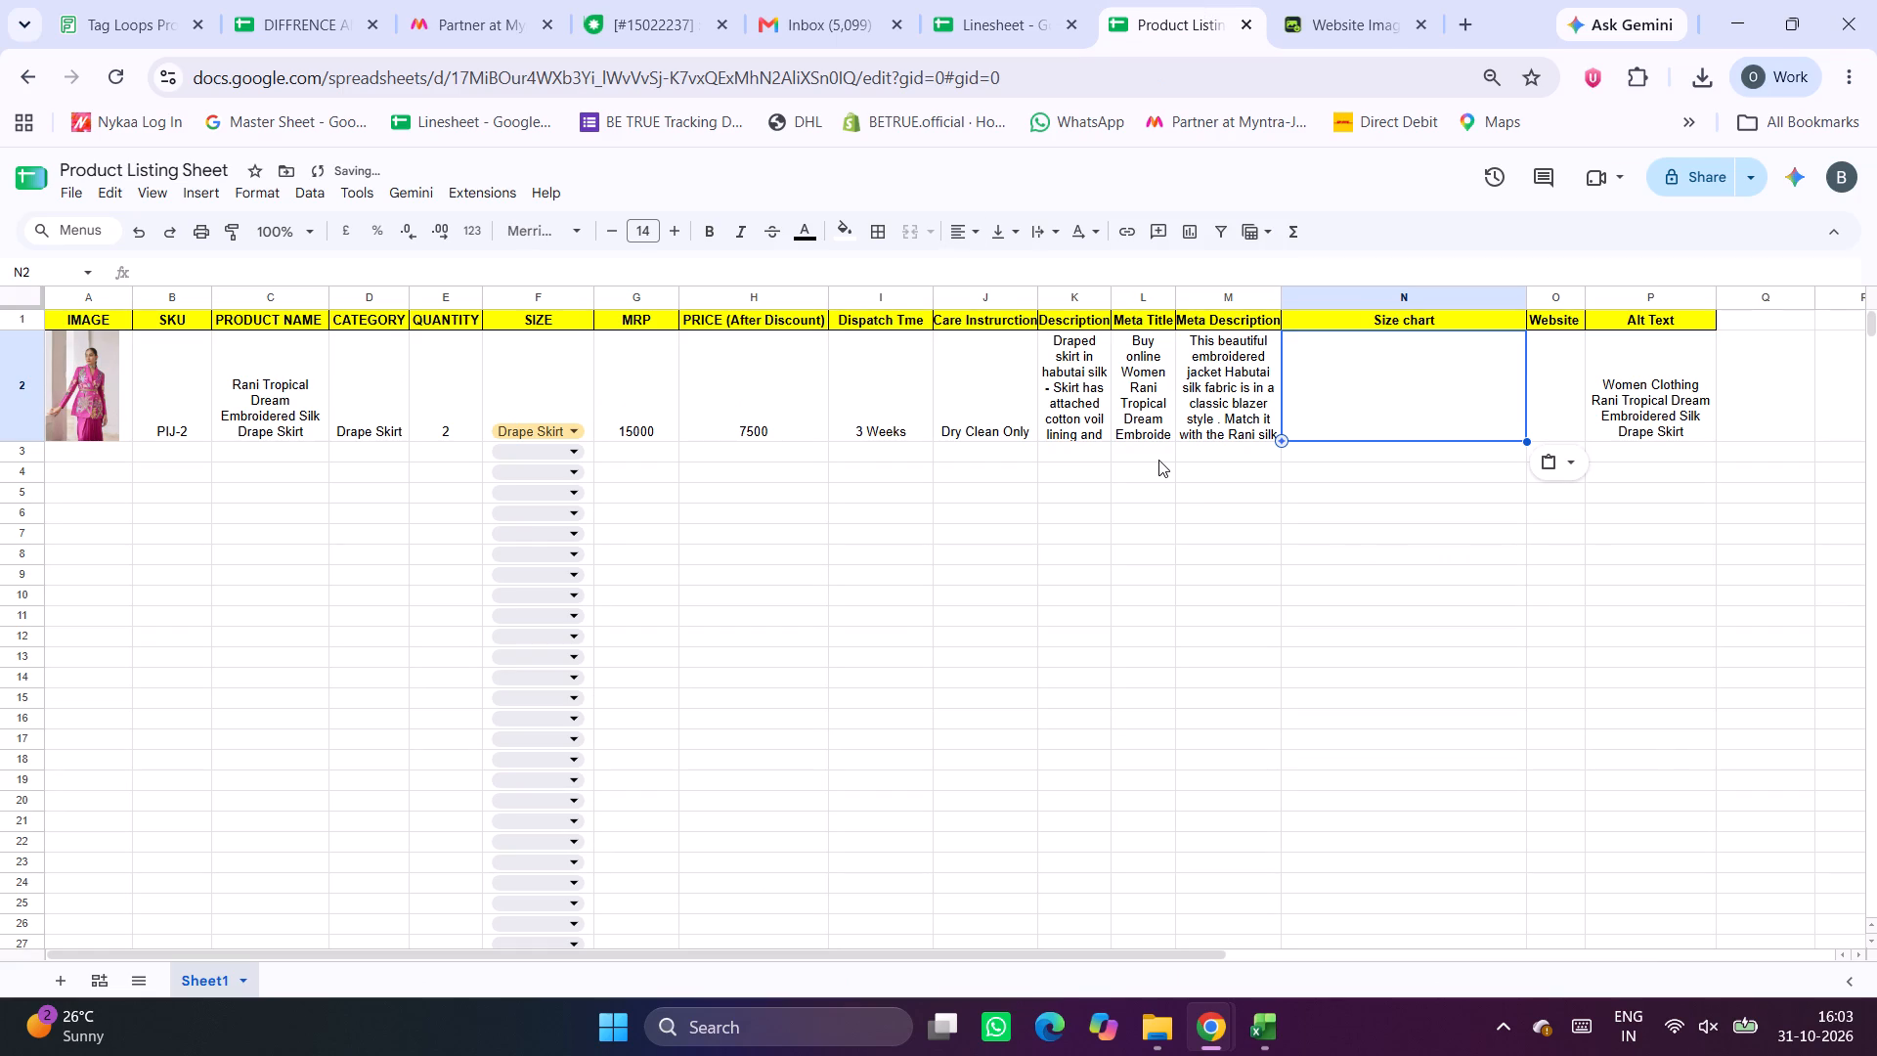
pyautogui.click(1572, 475)
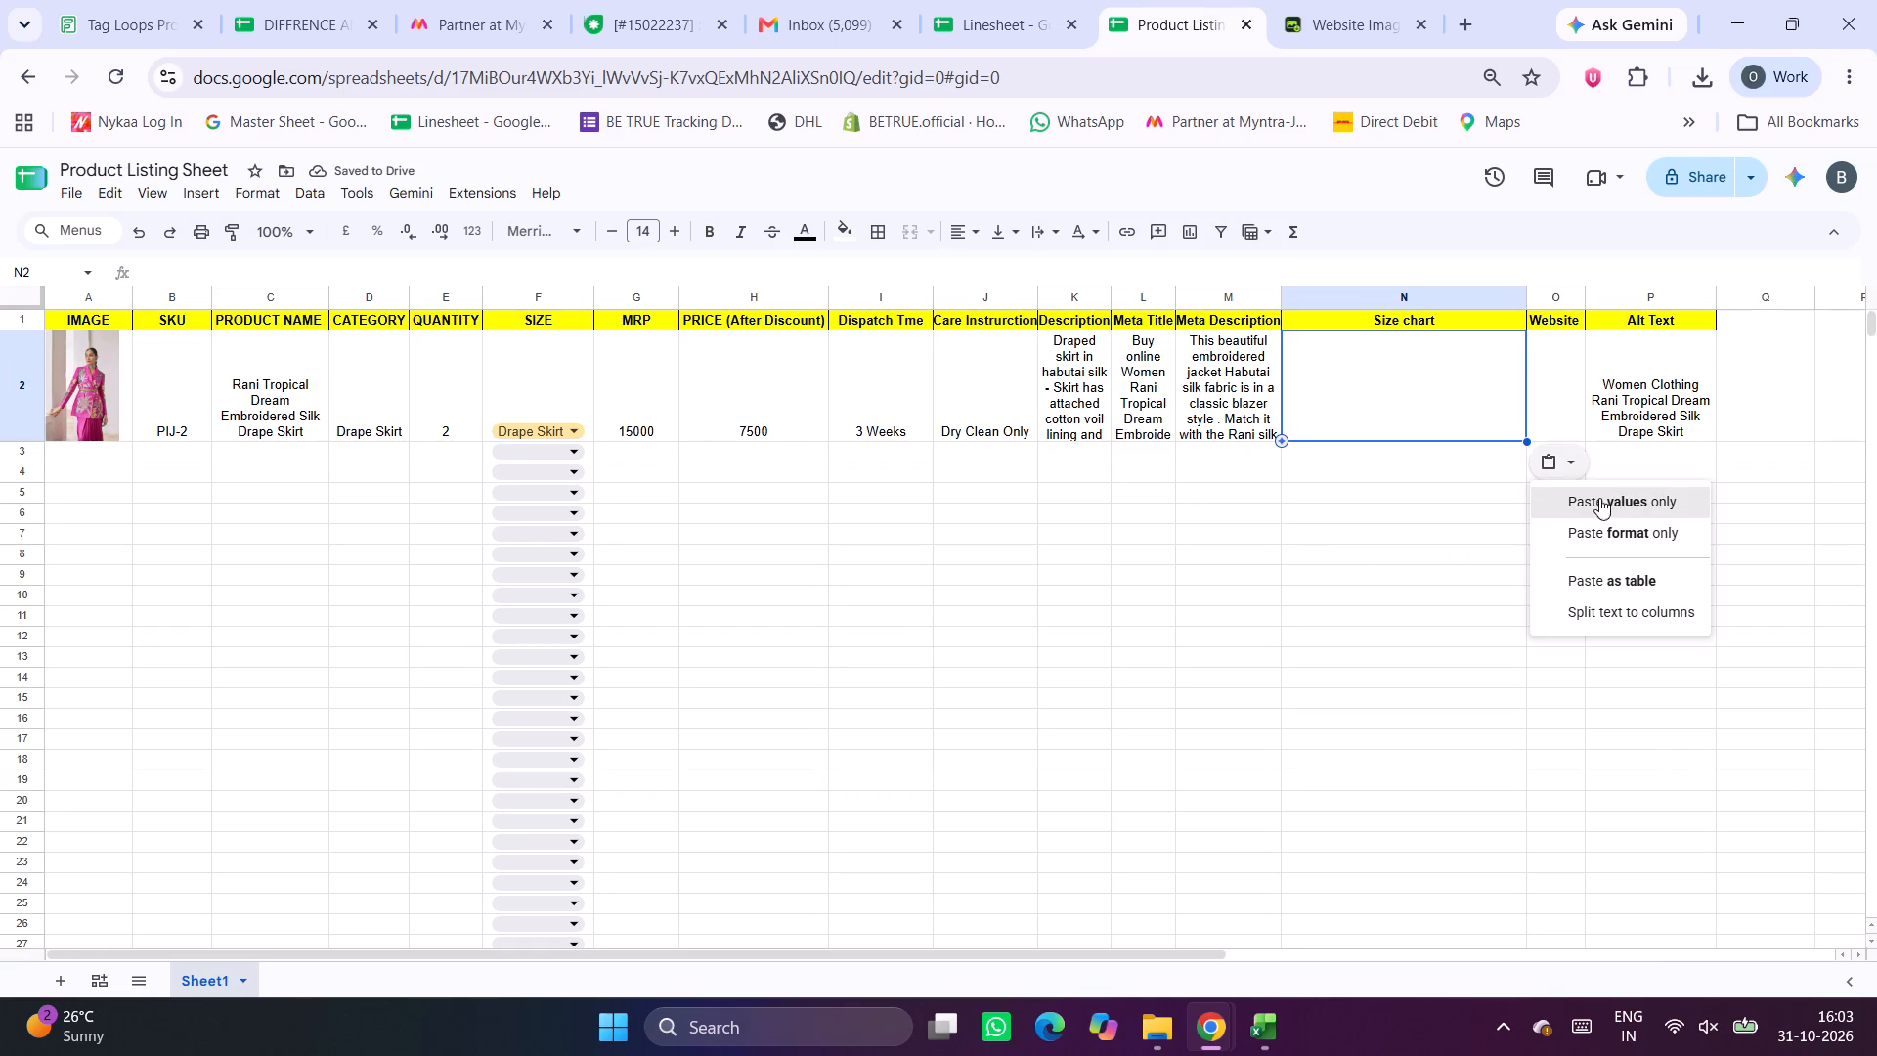
pyautogui.click(1651, 533)
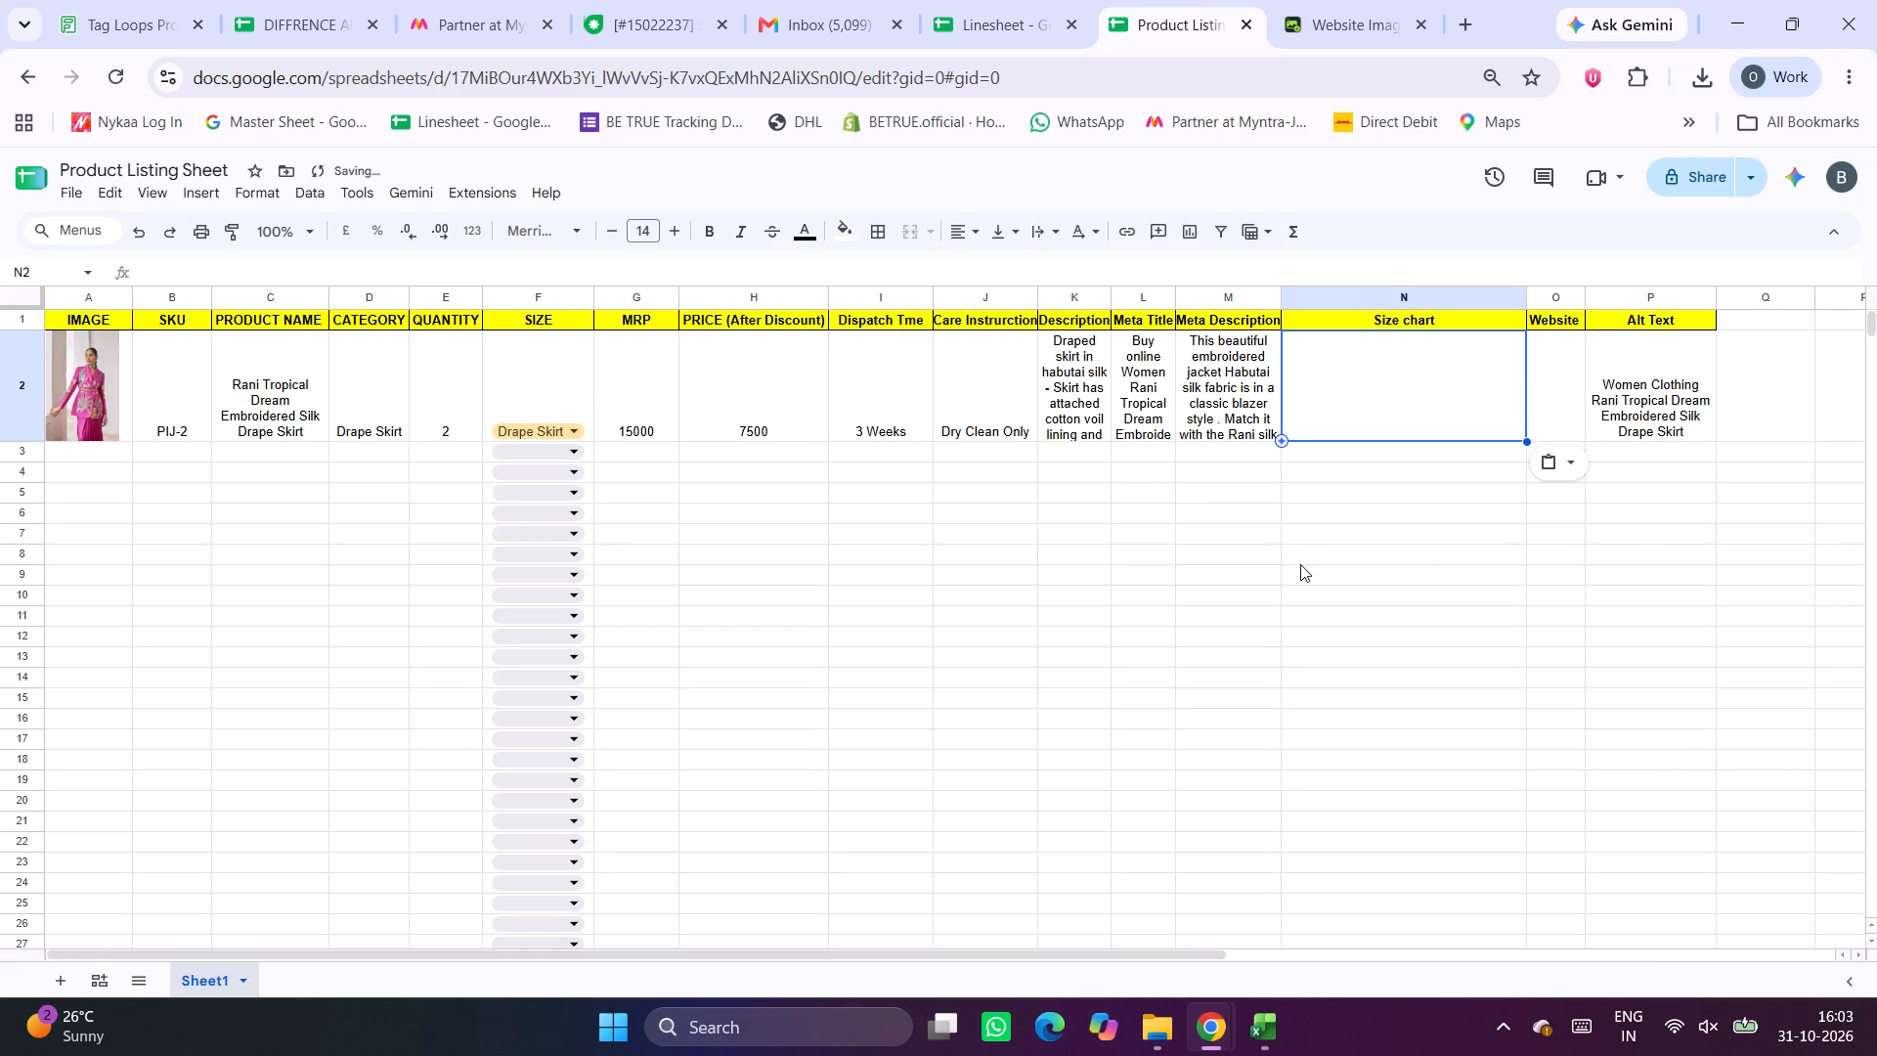
pyautogui.click(1300, 564)
pyautogui.click(1403, 326)
pyautogui.click(1322, 411)
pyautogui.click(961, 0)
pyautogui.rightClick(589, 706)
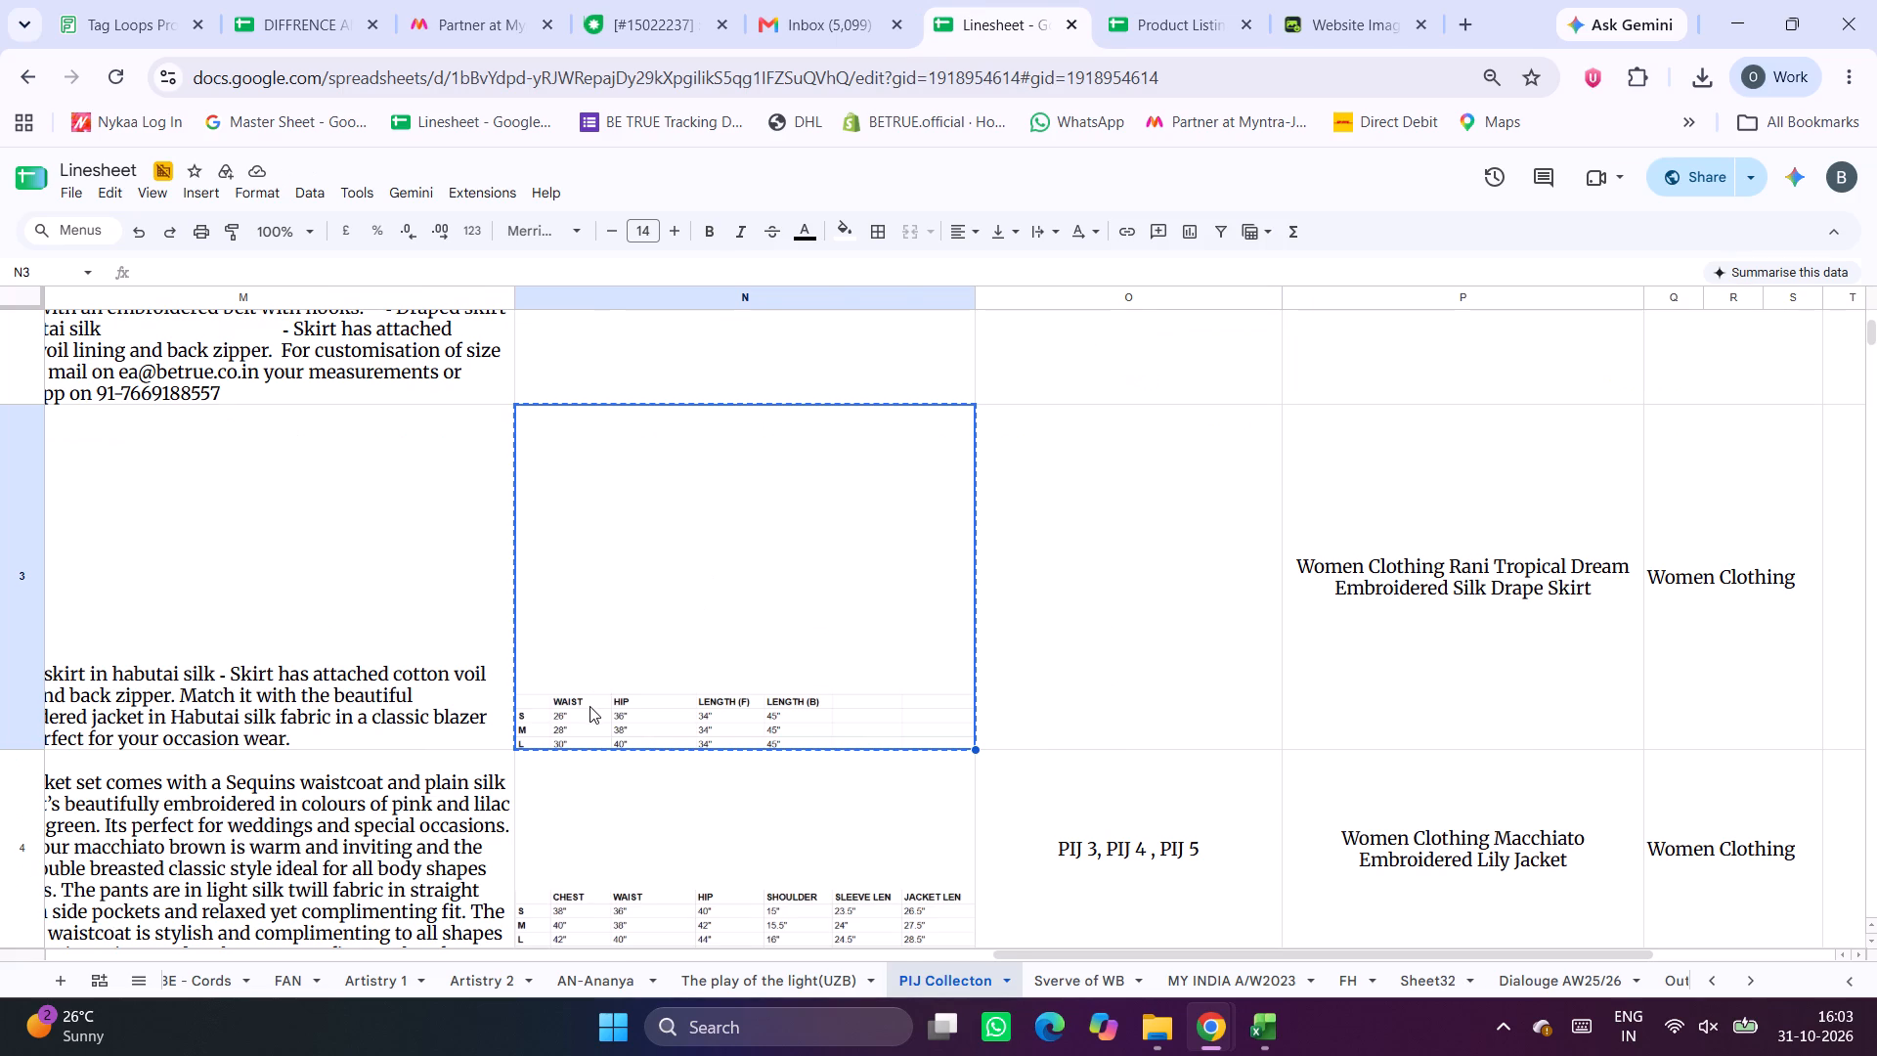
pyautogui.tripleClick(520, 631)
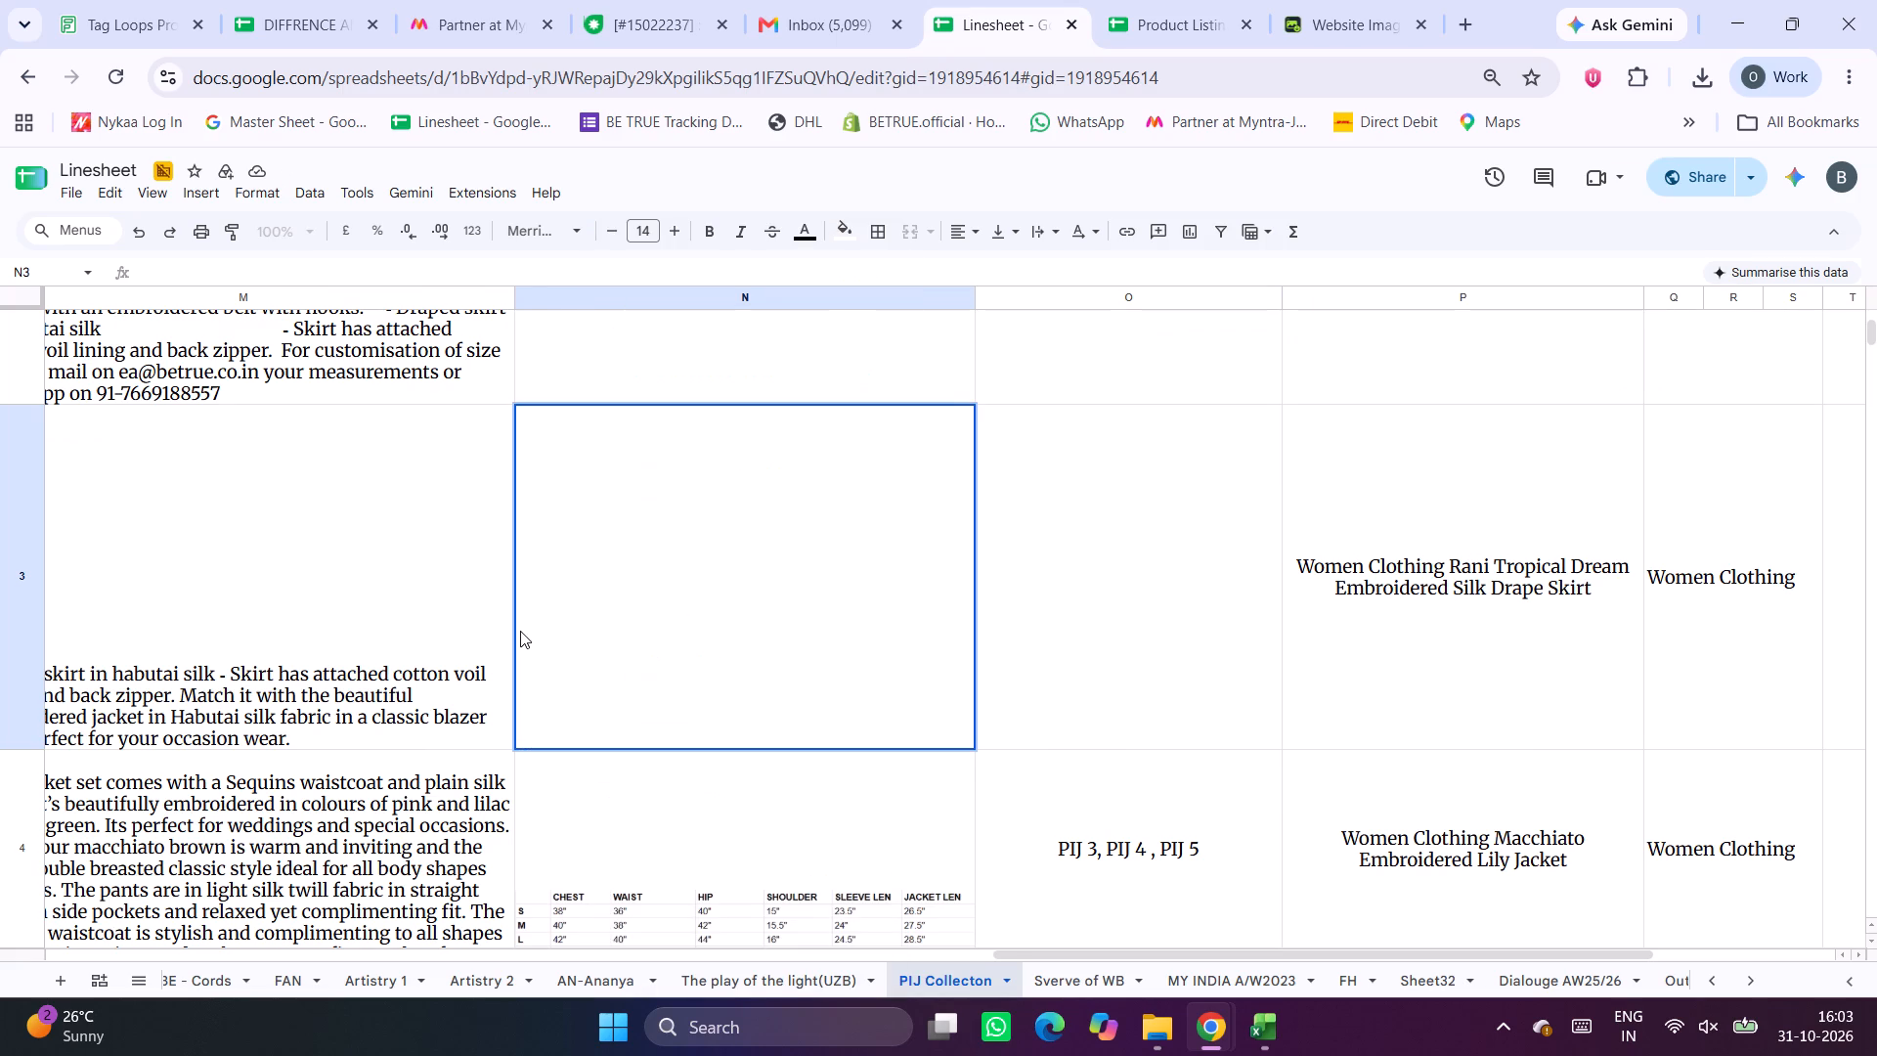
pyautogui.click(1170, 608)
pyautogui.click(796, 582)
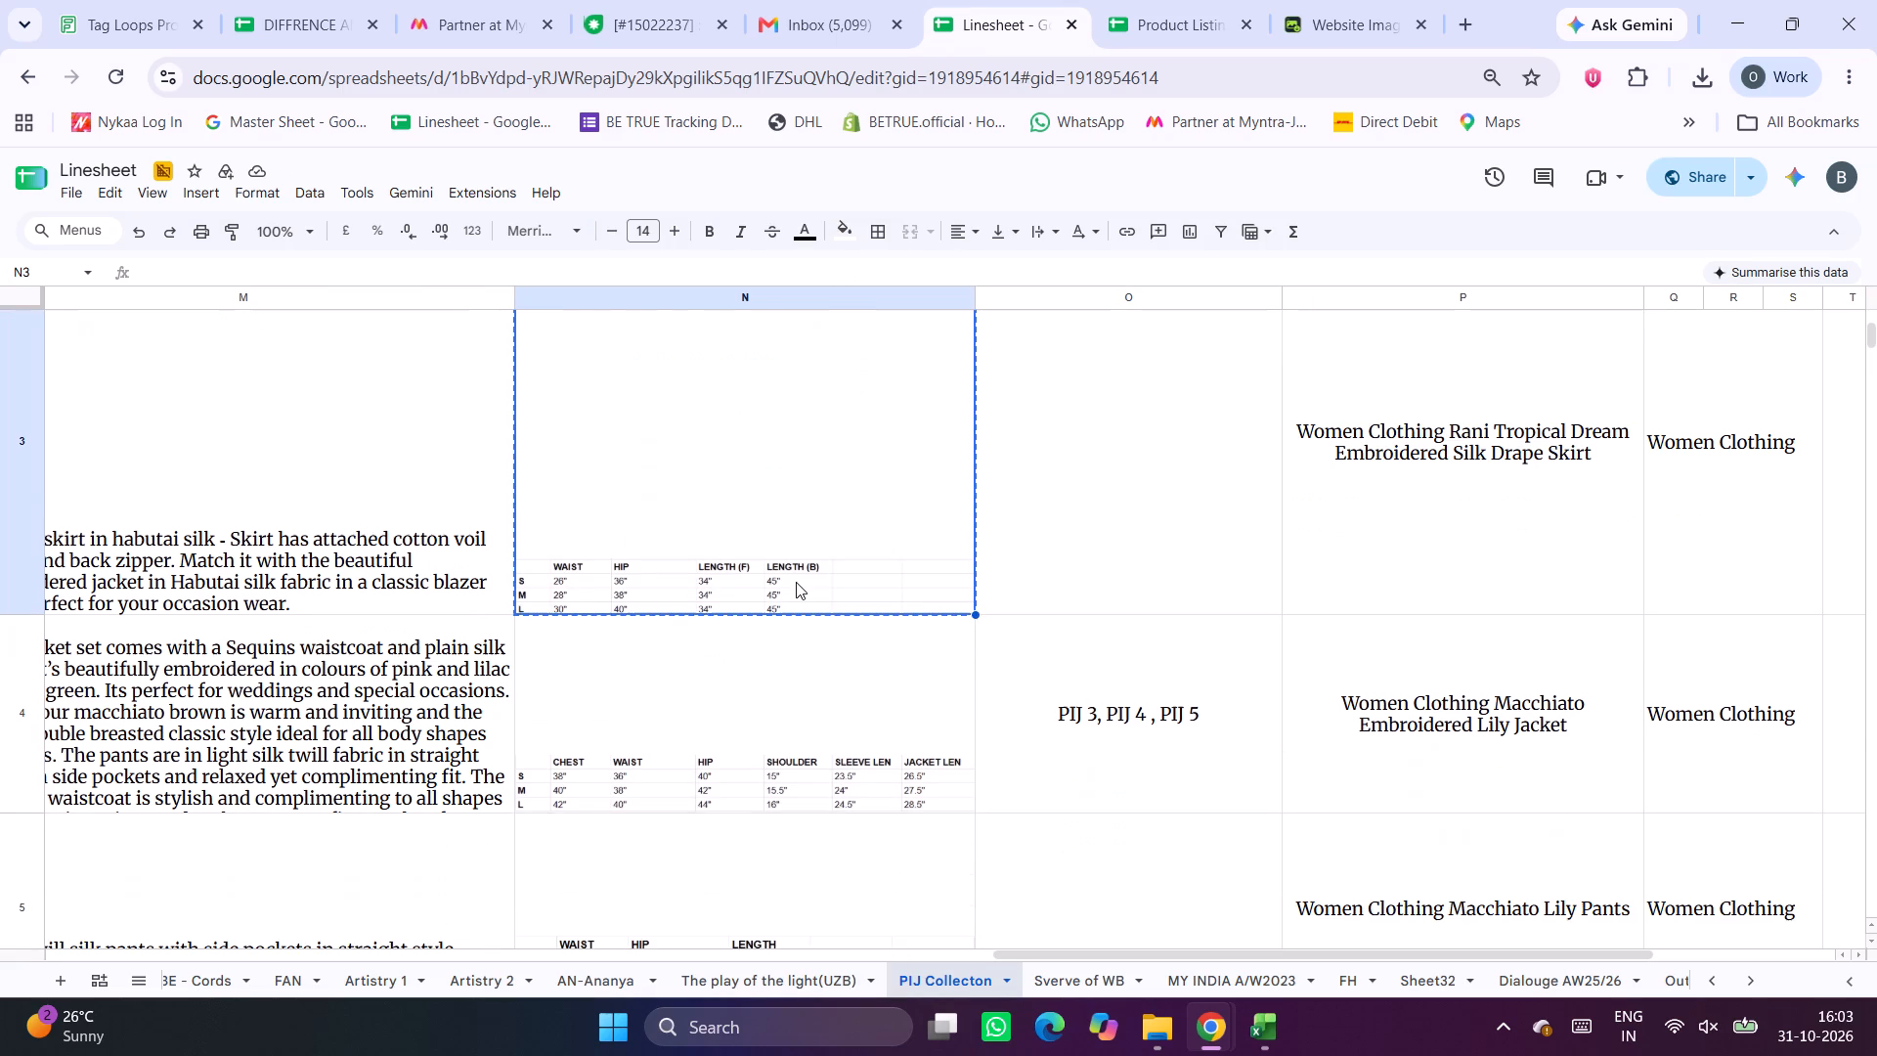
# In the Linesheet, make row 3 slightly taller to give the drape skirt's size chart more room.
pyautogui.scroll(1, 796, 582)
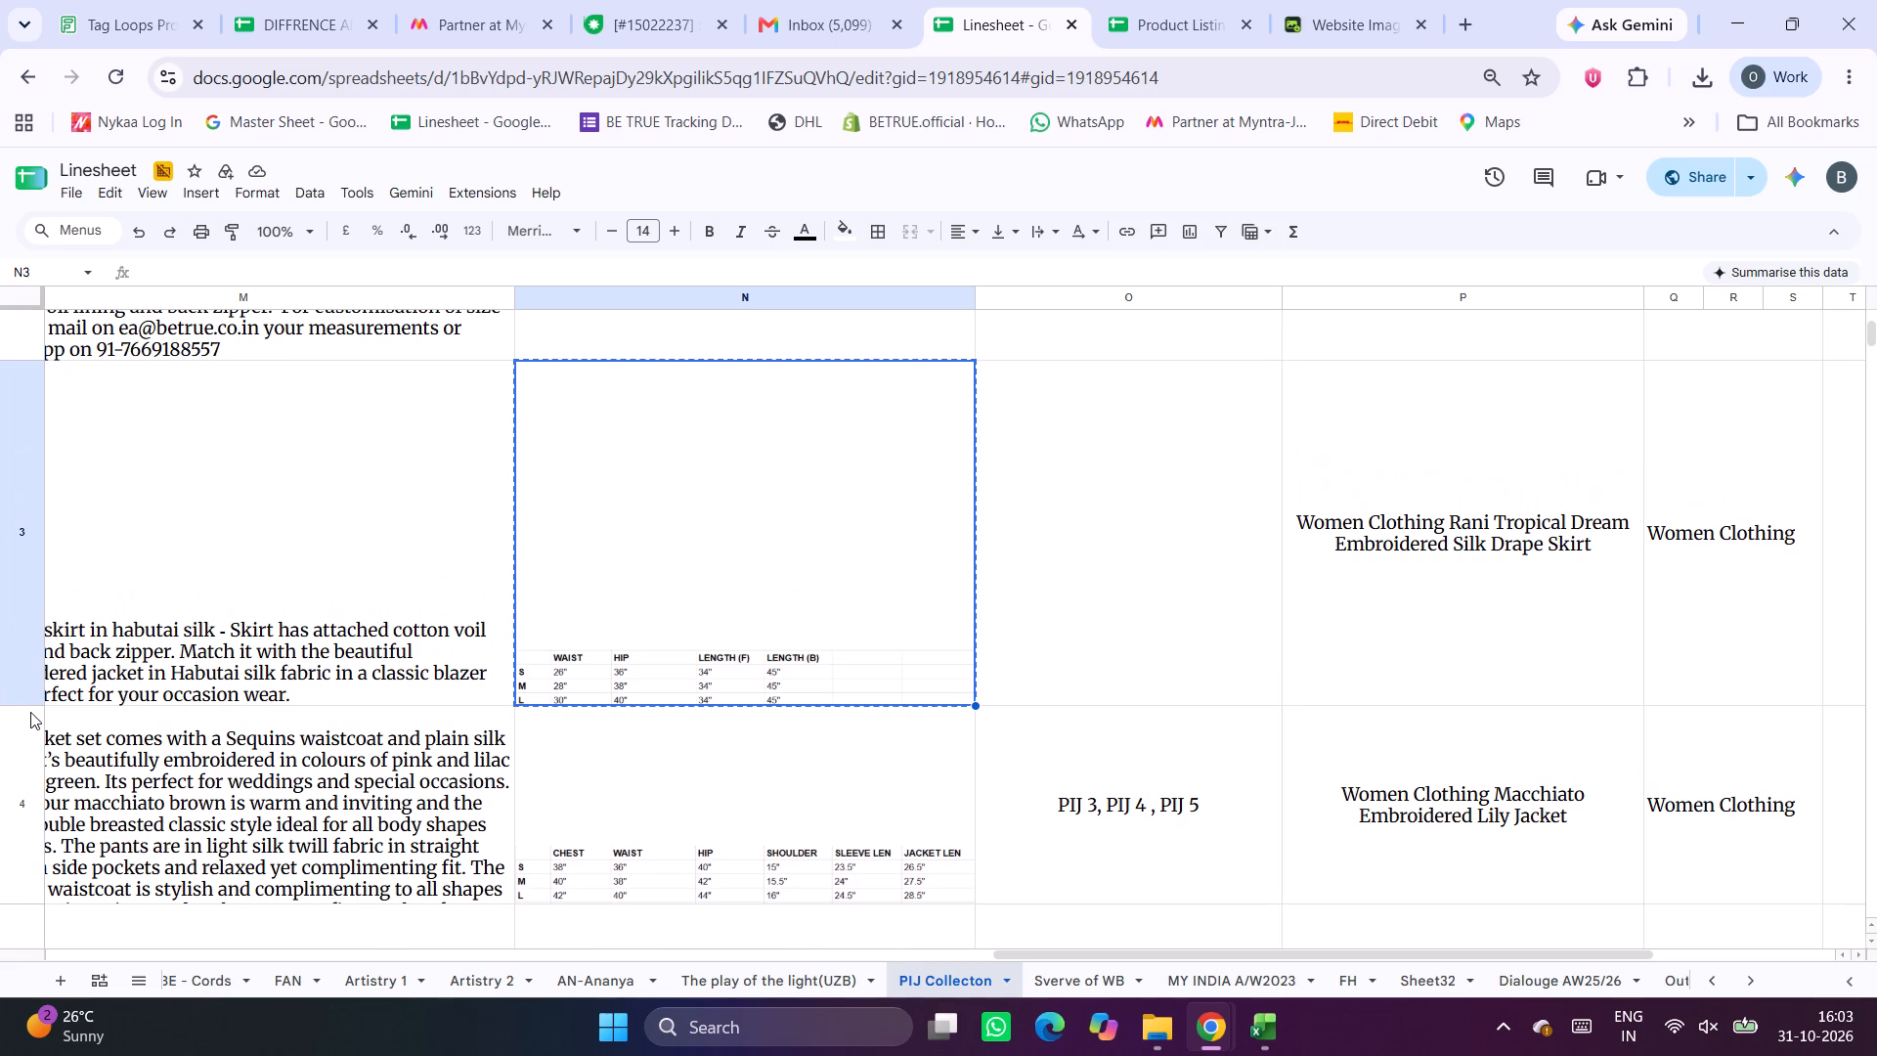
pyautogui.moveTo(28, 705); pyautogui.dragTo(33, 760)
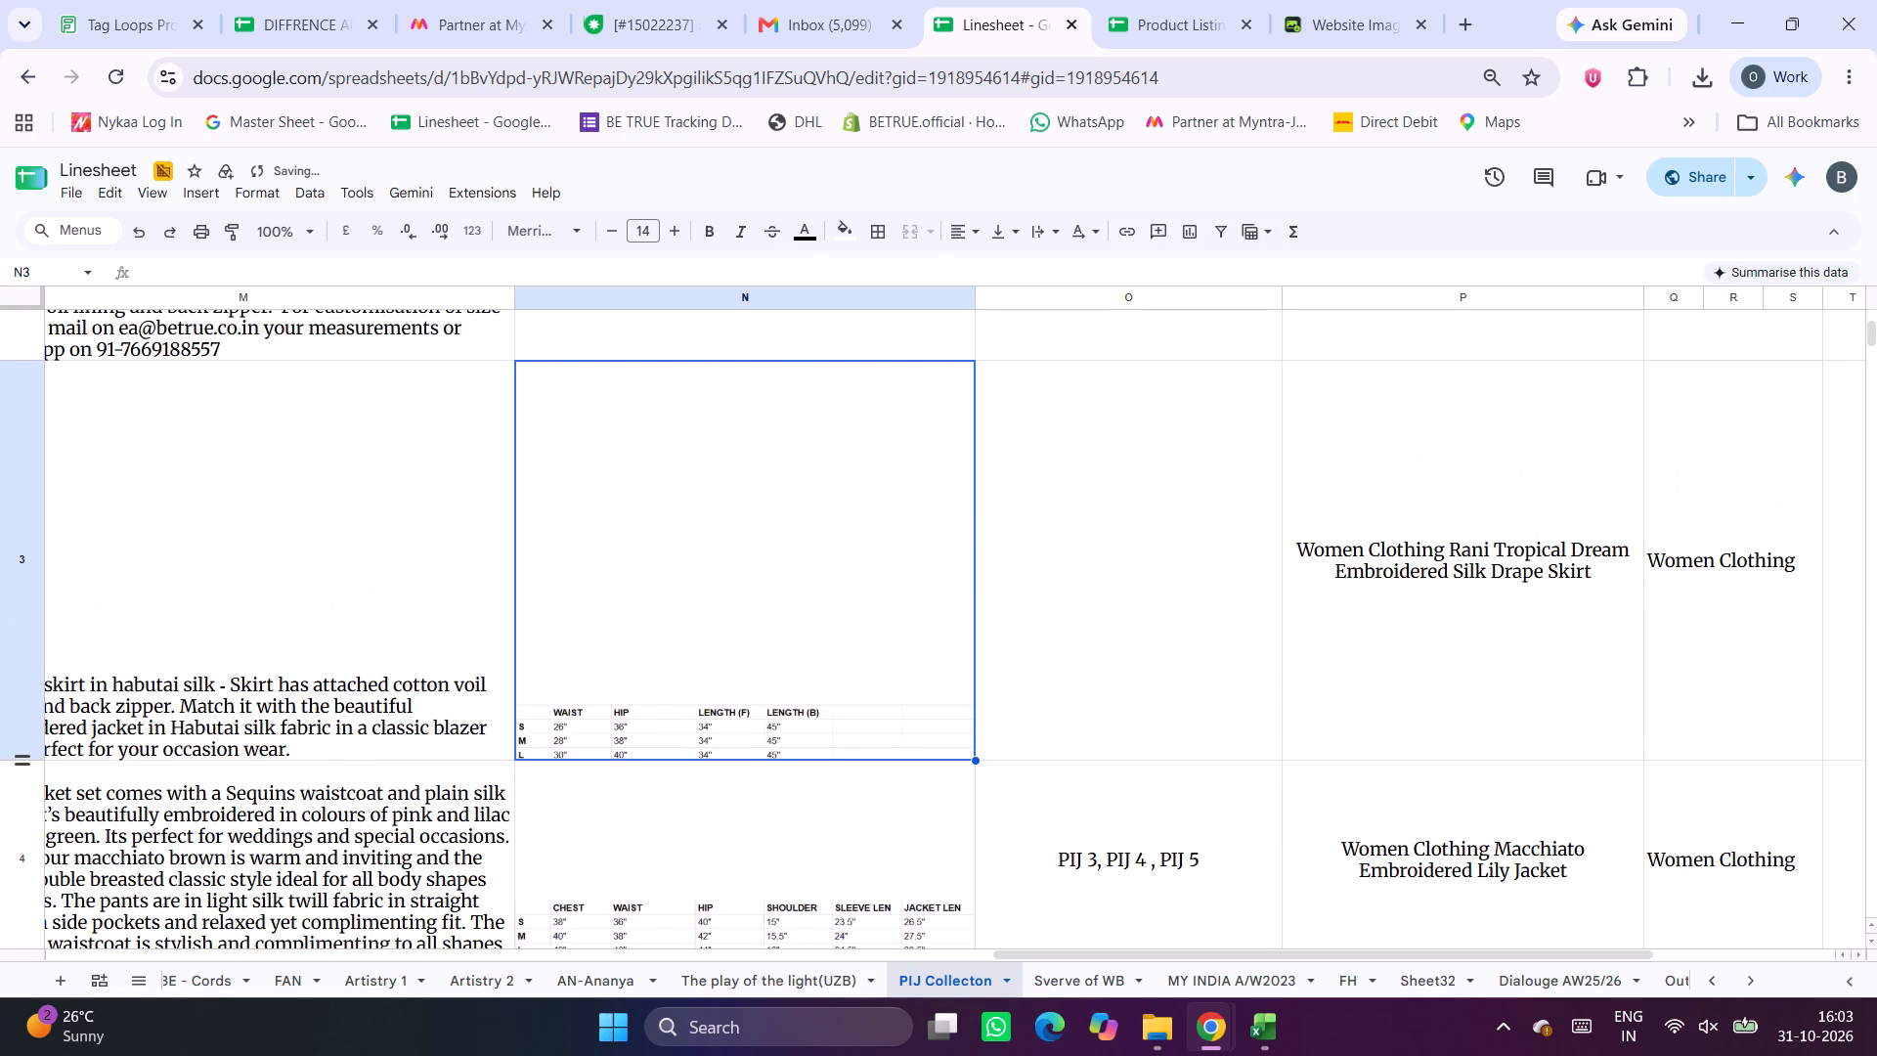
pyautogui.moveTo(23, 761); pyautogui.dragTo(26, 743)
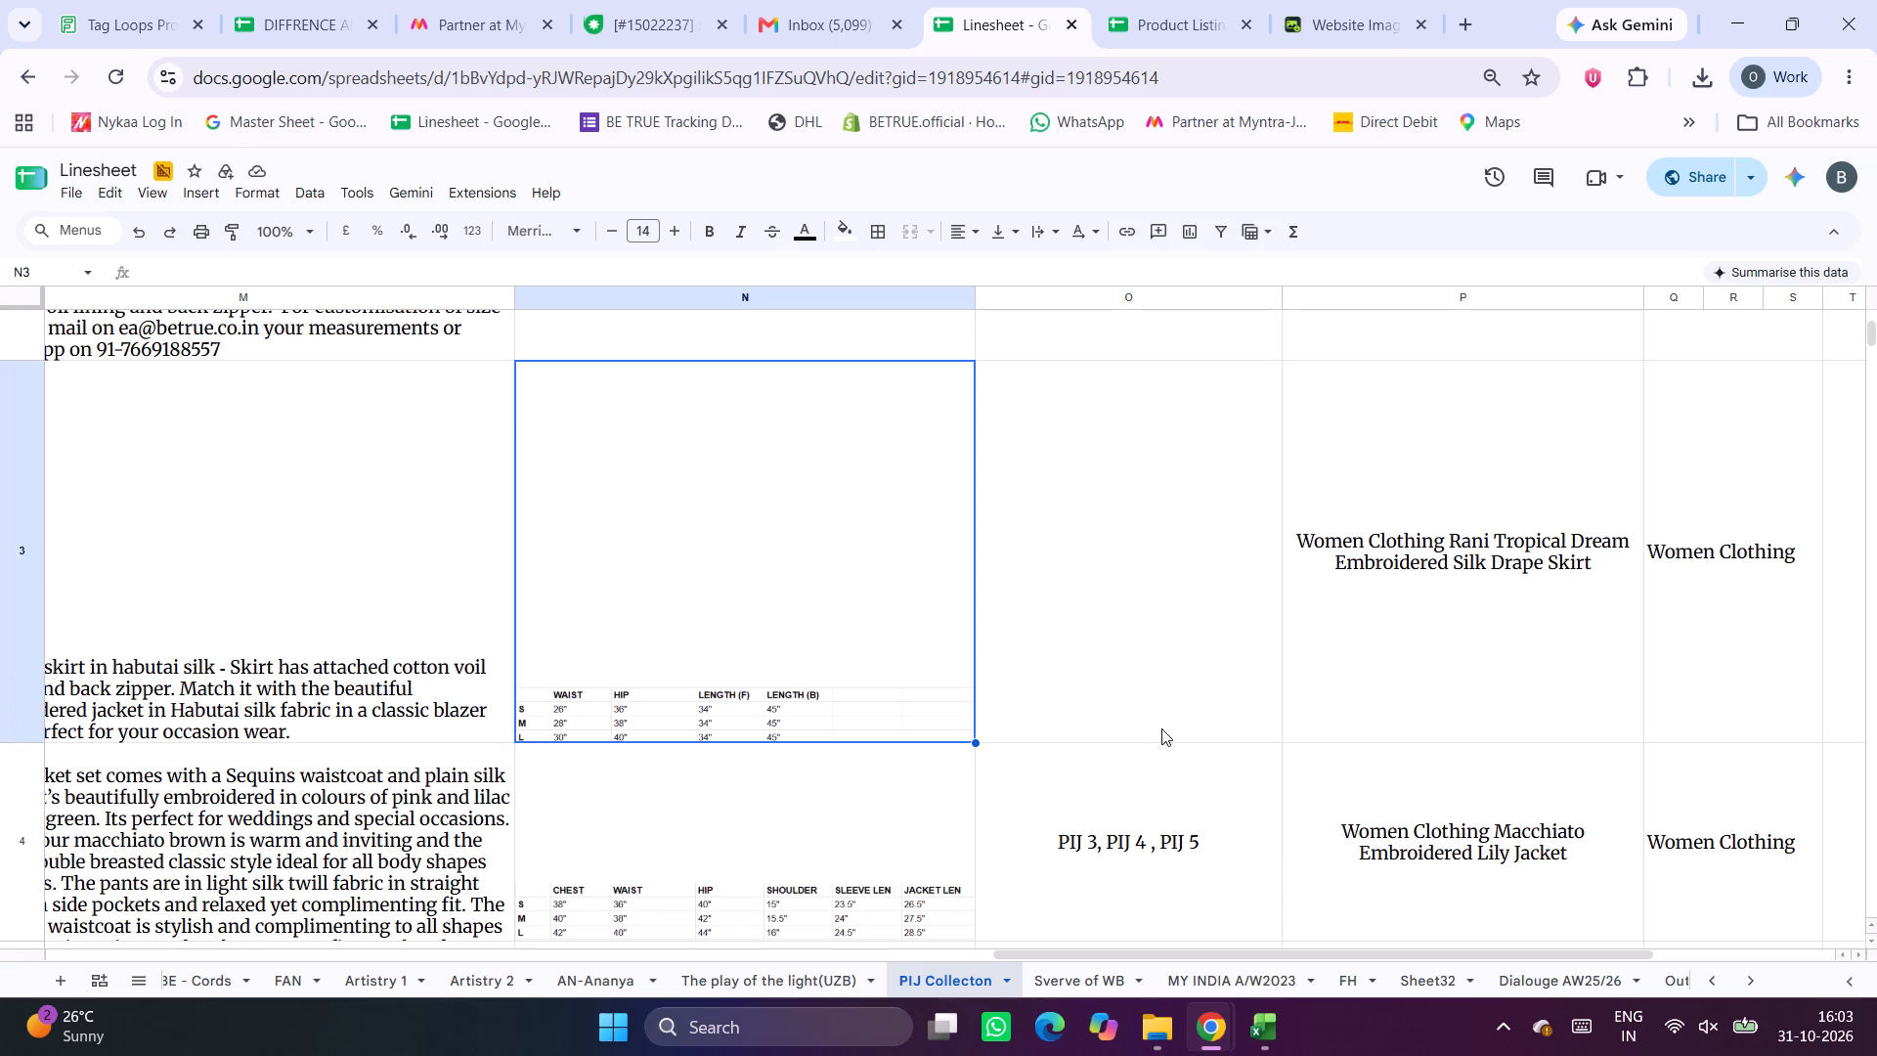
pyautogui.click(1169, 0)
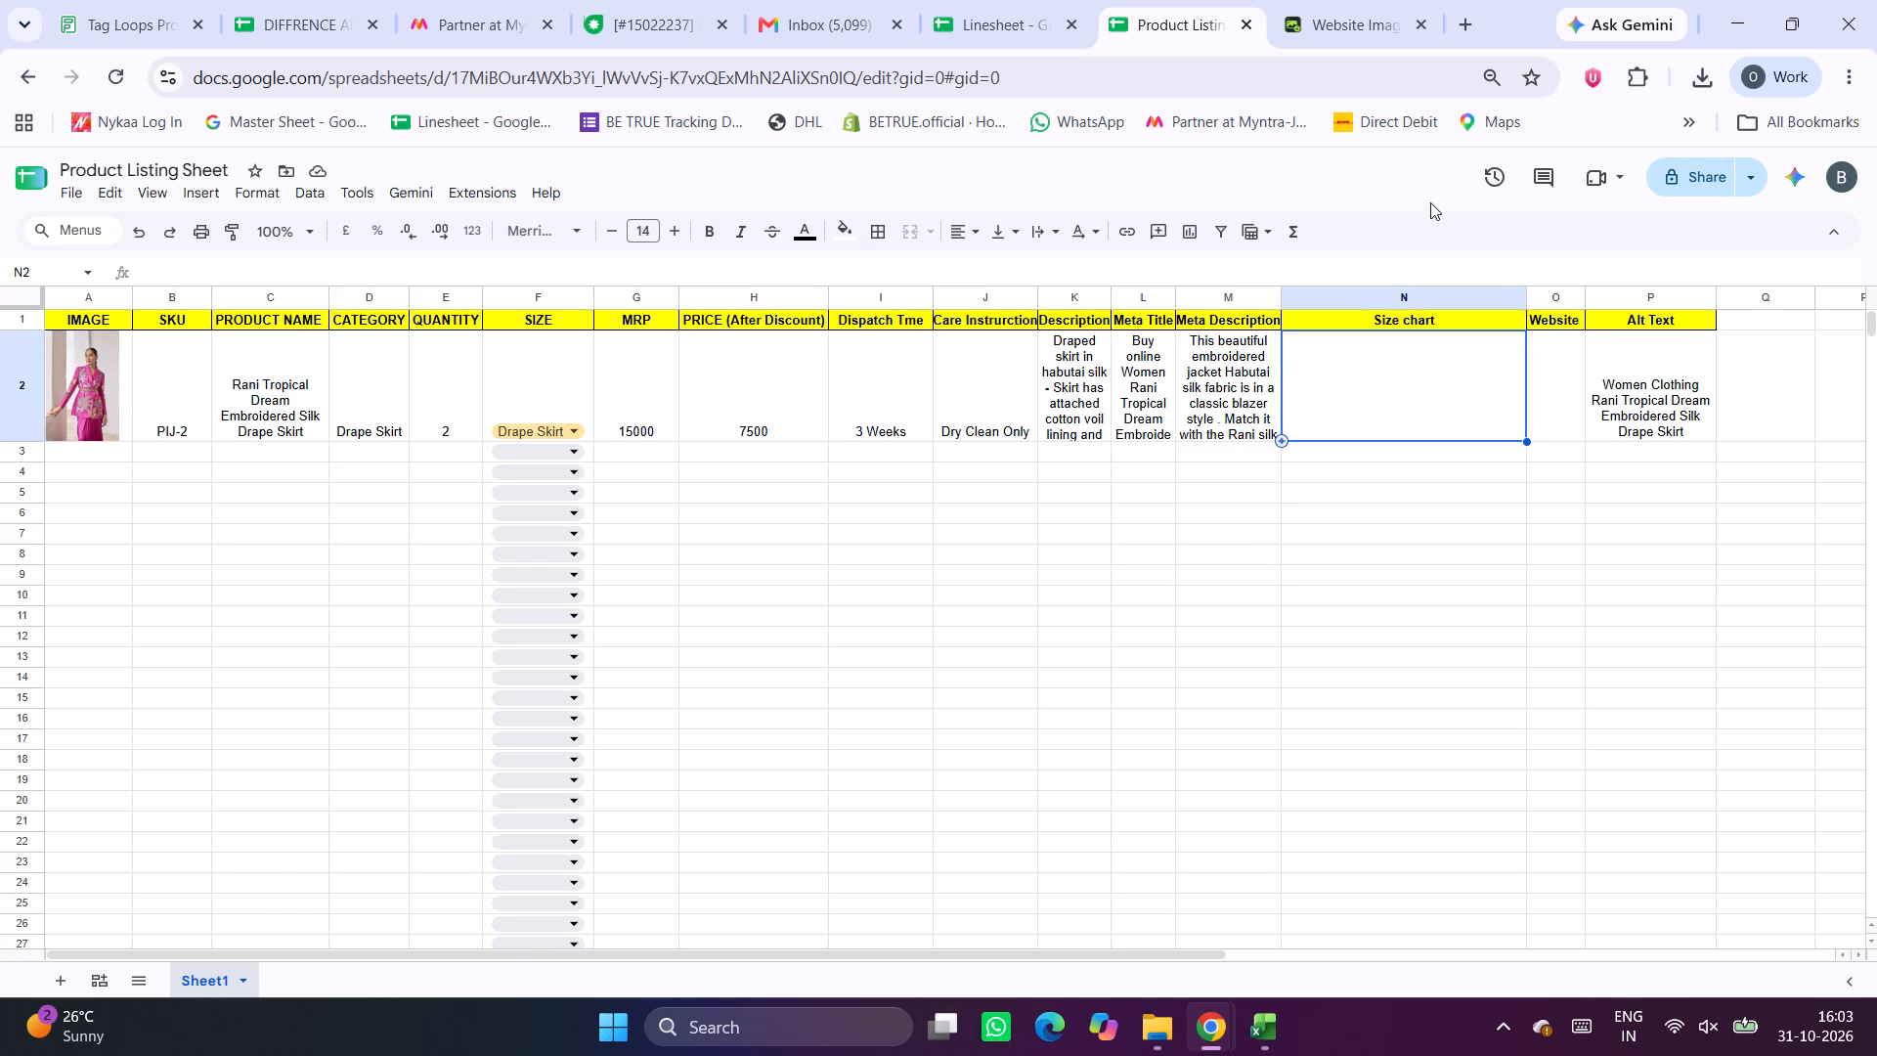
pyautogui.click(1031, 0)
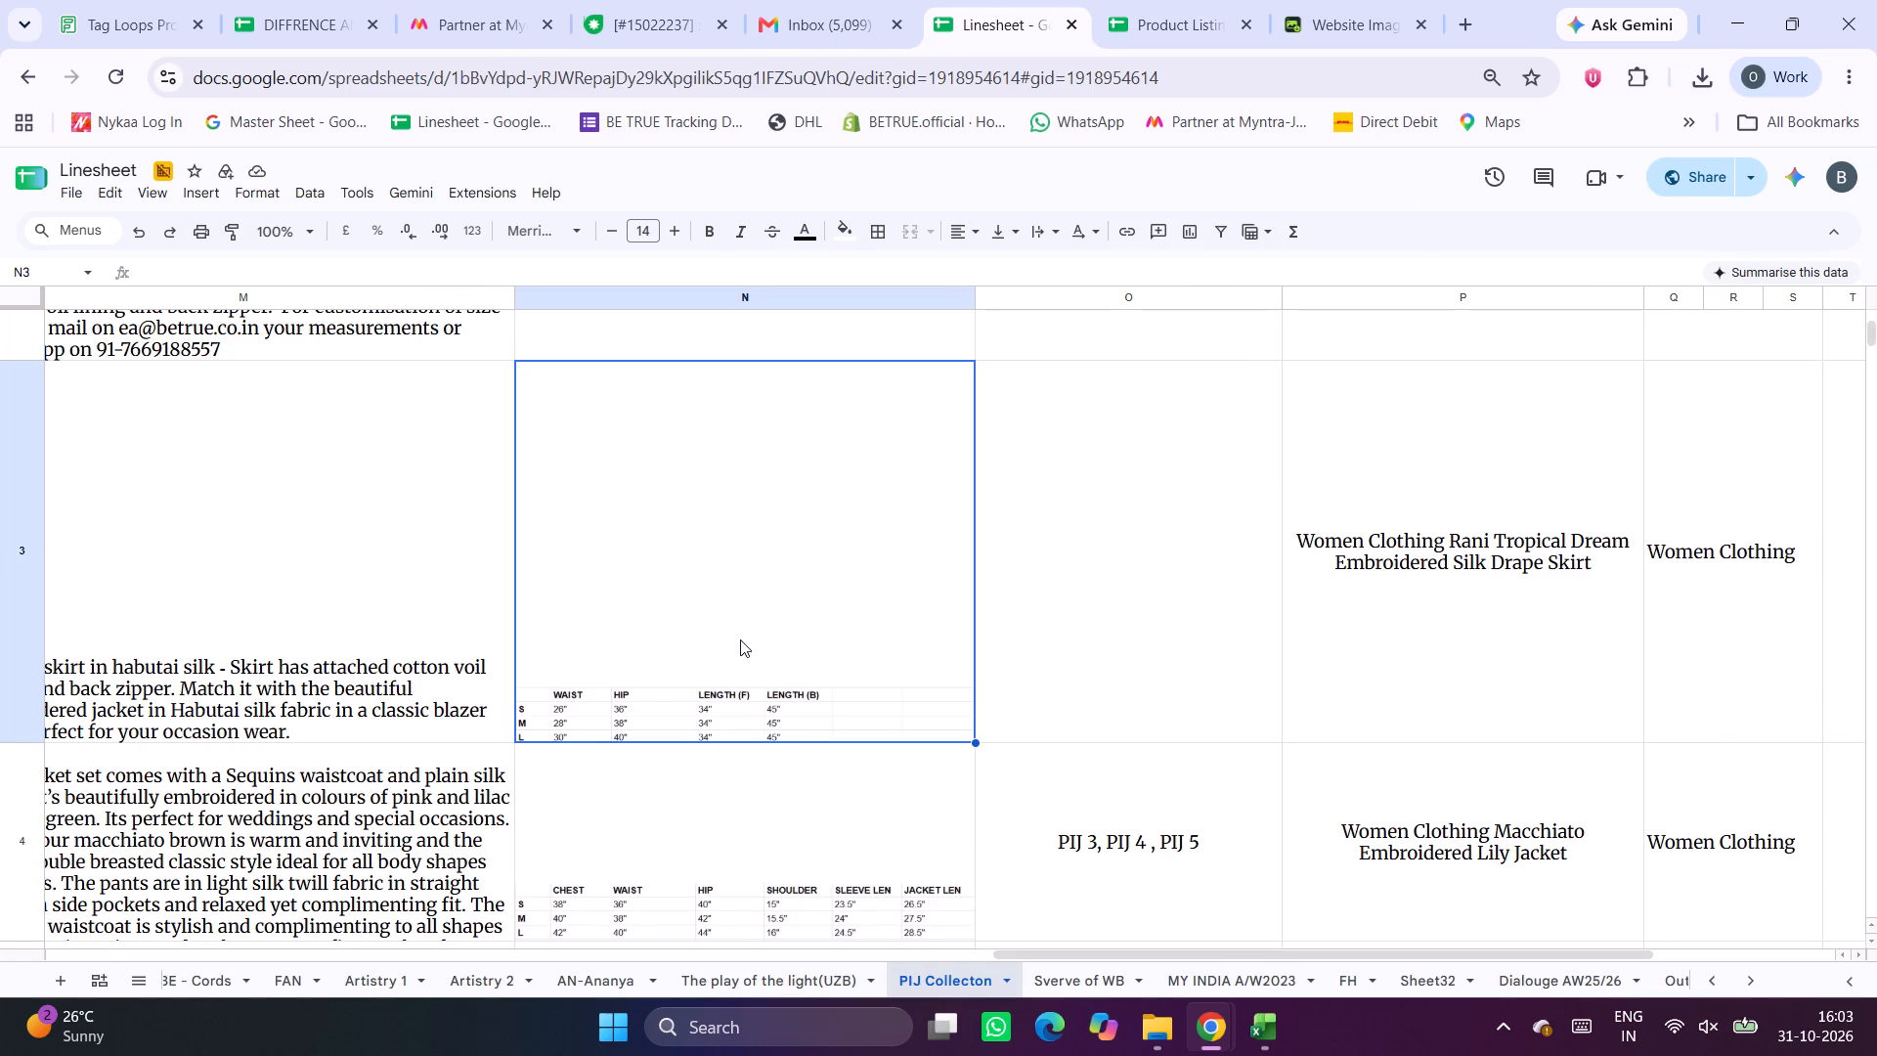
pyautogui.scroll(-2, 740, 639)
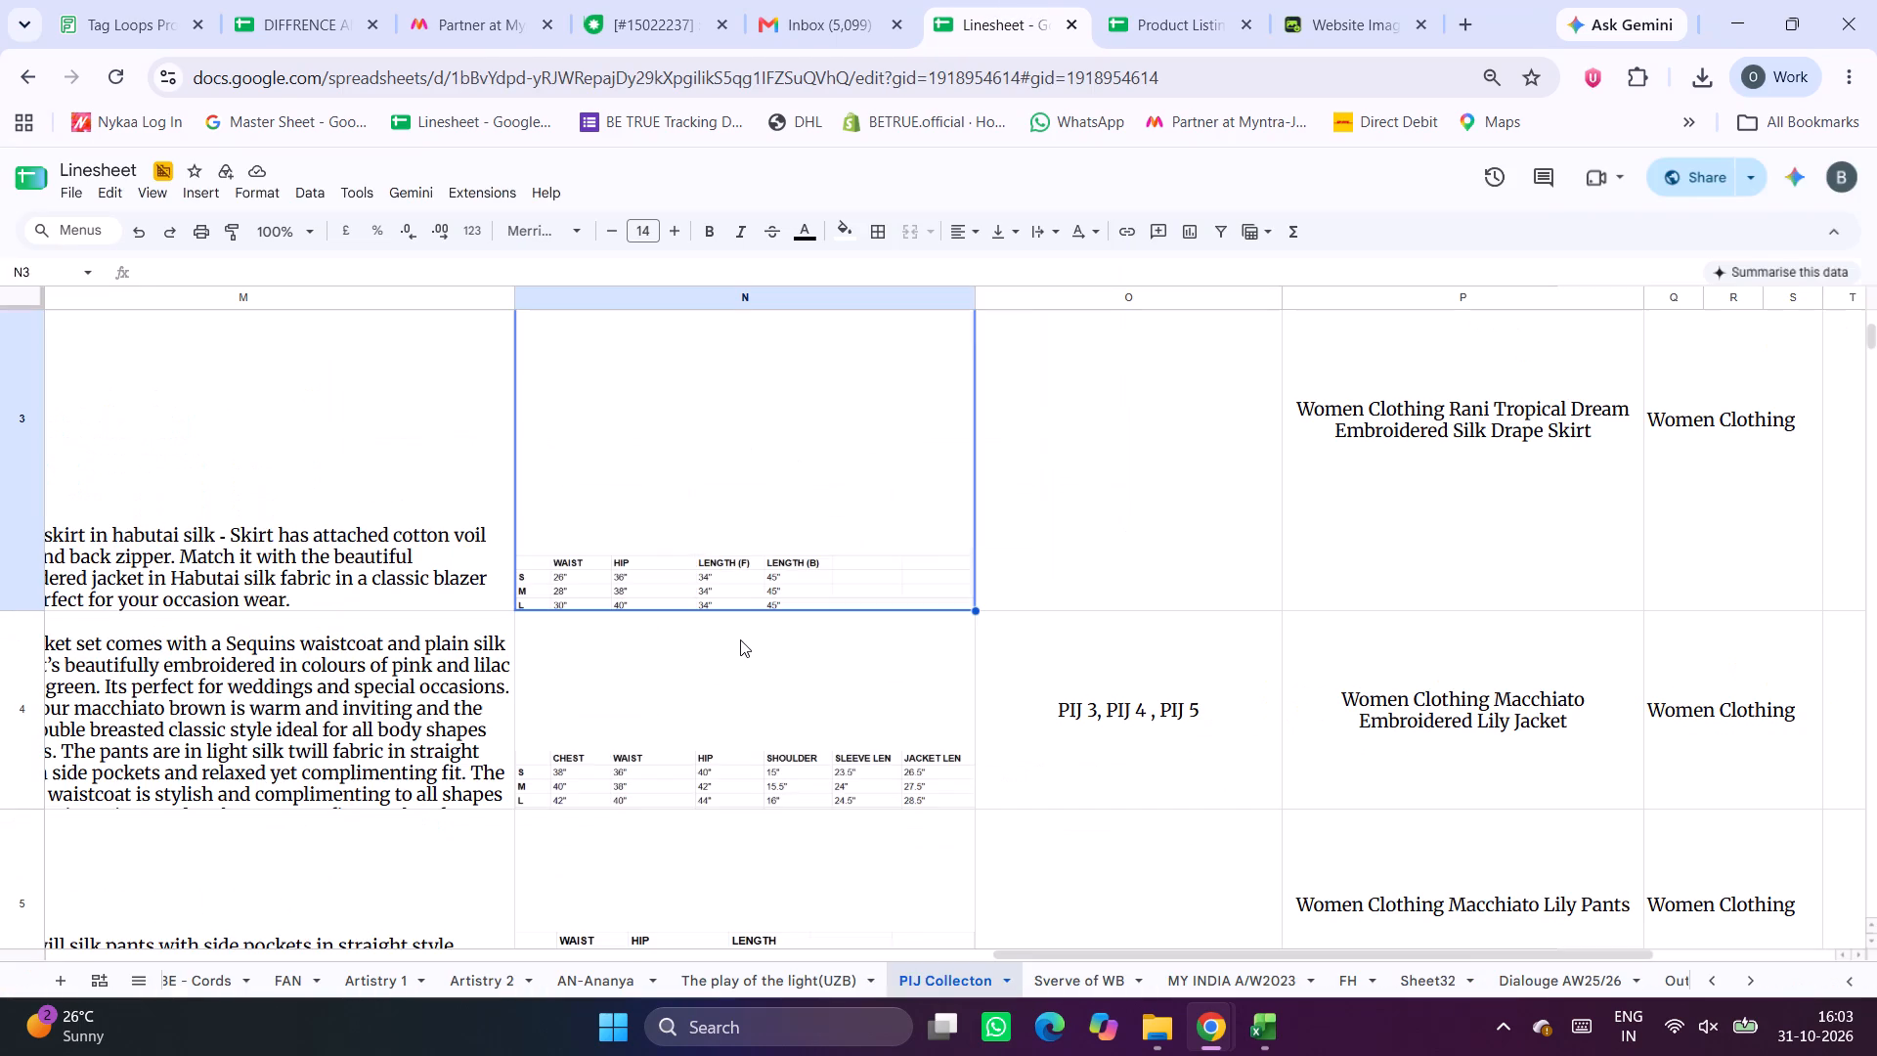
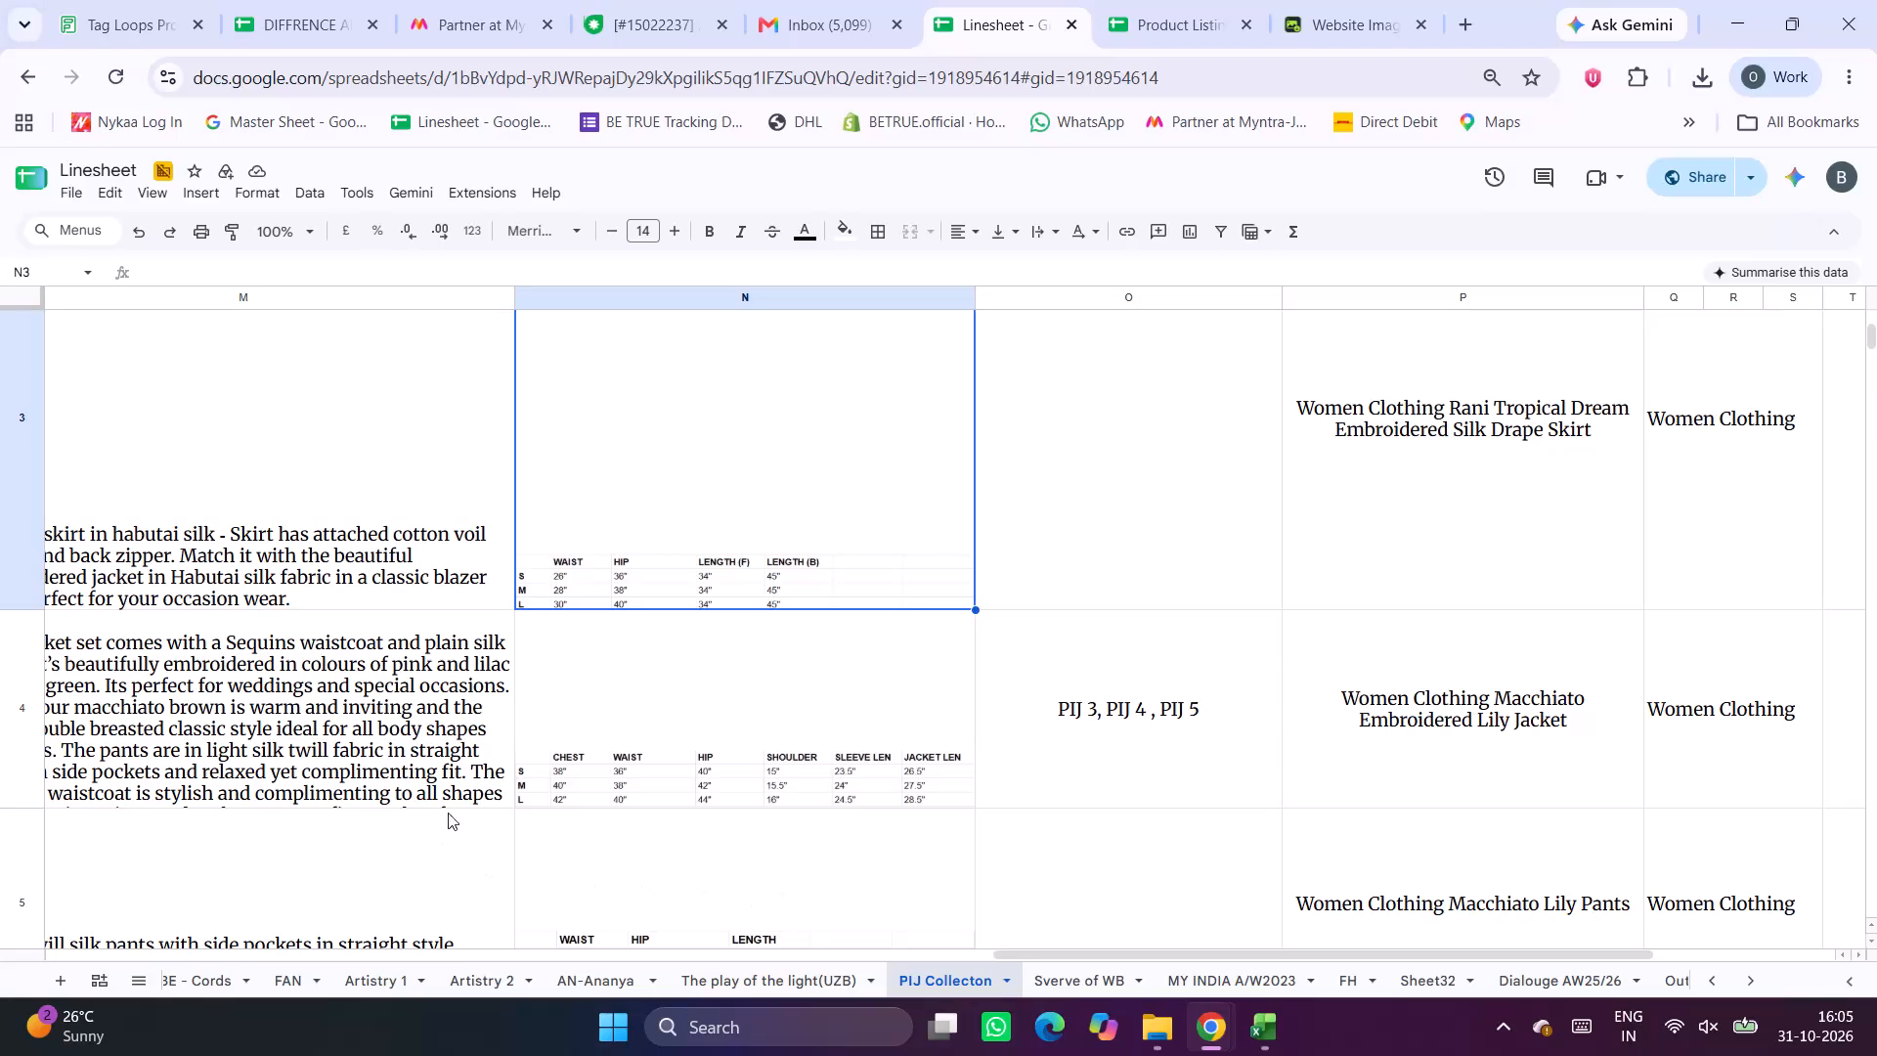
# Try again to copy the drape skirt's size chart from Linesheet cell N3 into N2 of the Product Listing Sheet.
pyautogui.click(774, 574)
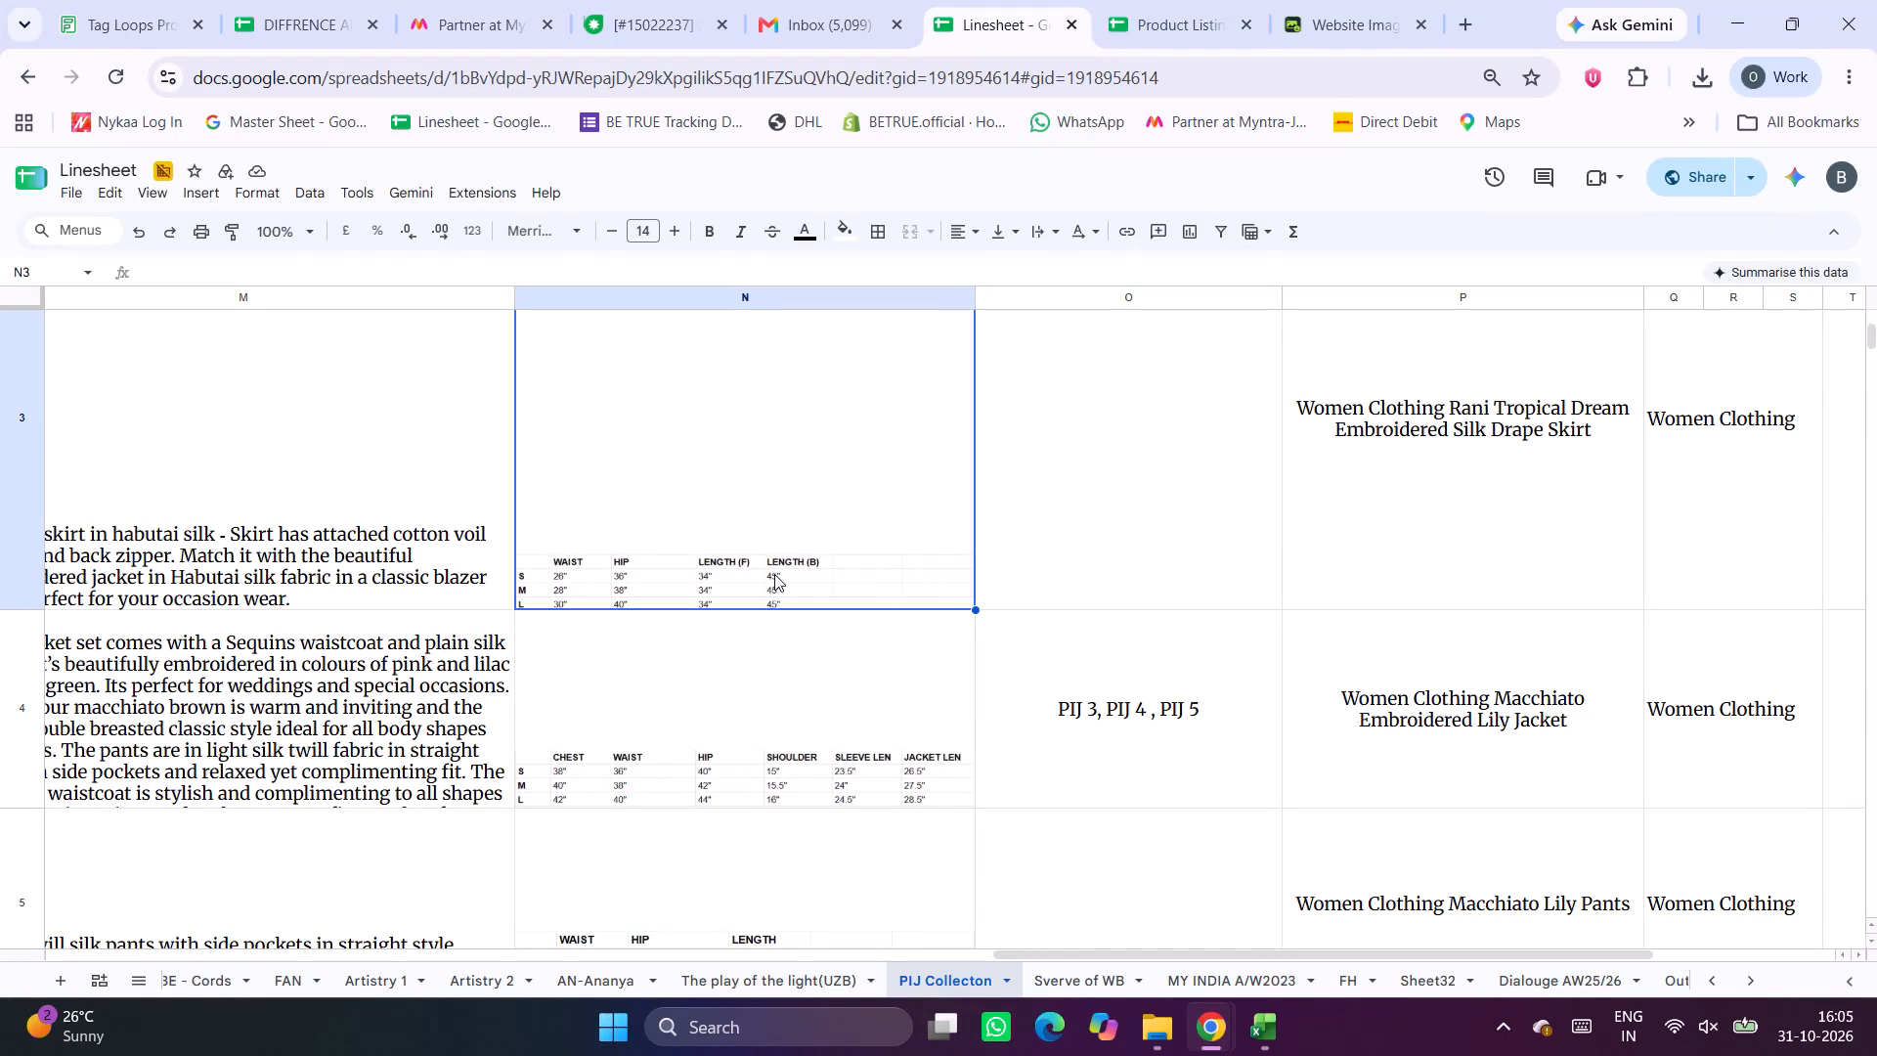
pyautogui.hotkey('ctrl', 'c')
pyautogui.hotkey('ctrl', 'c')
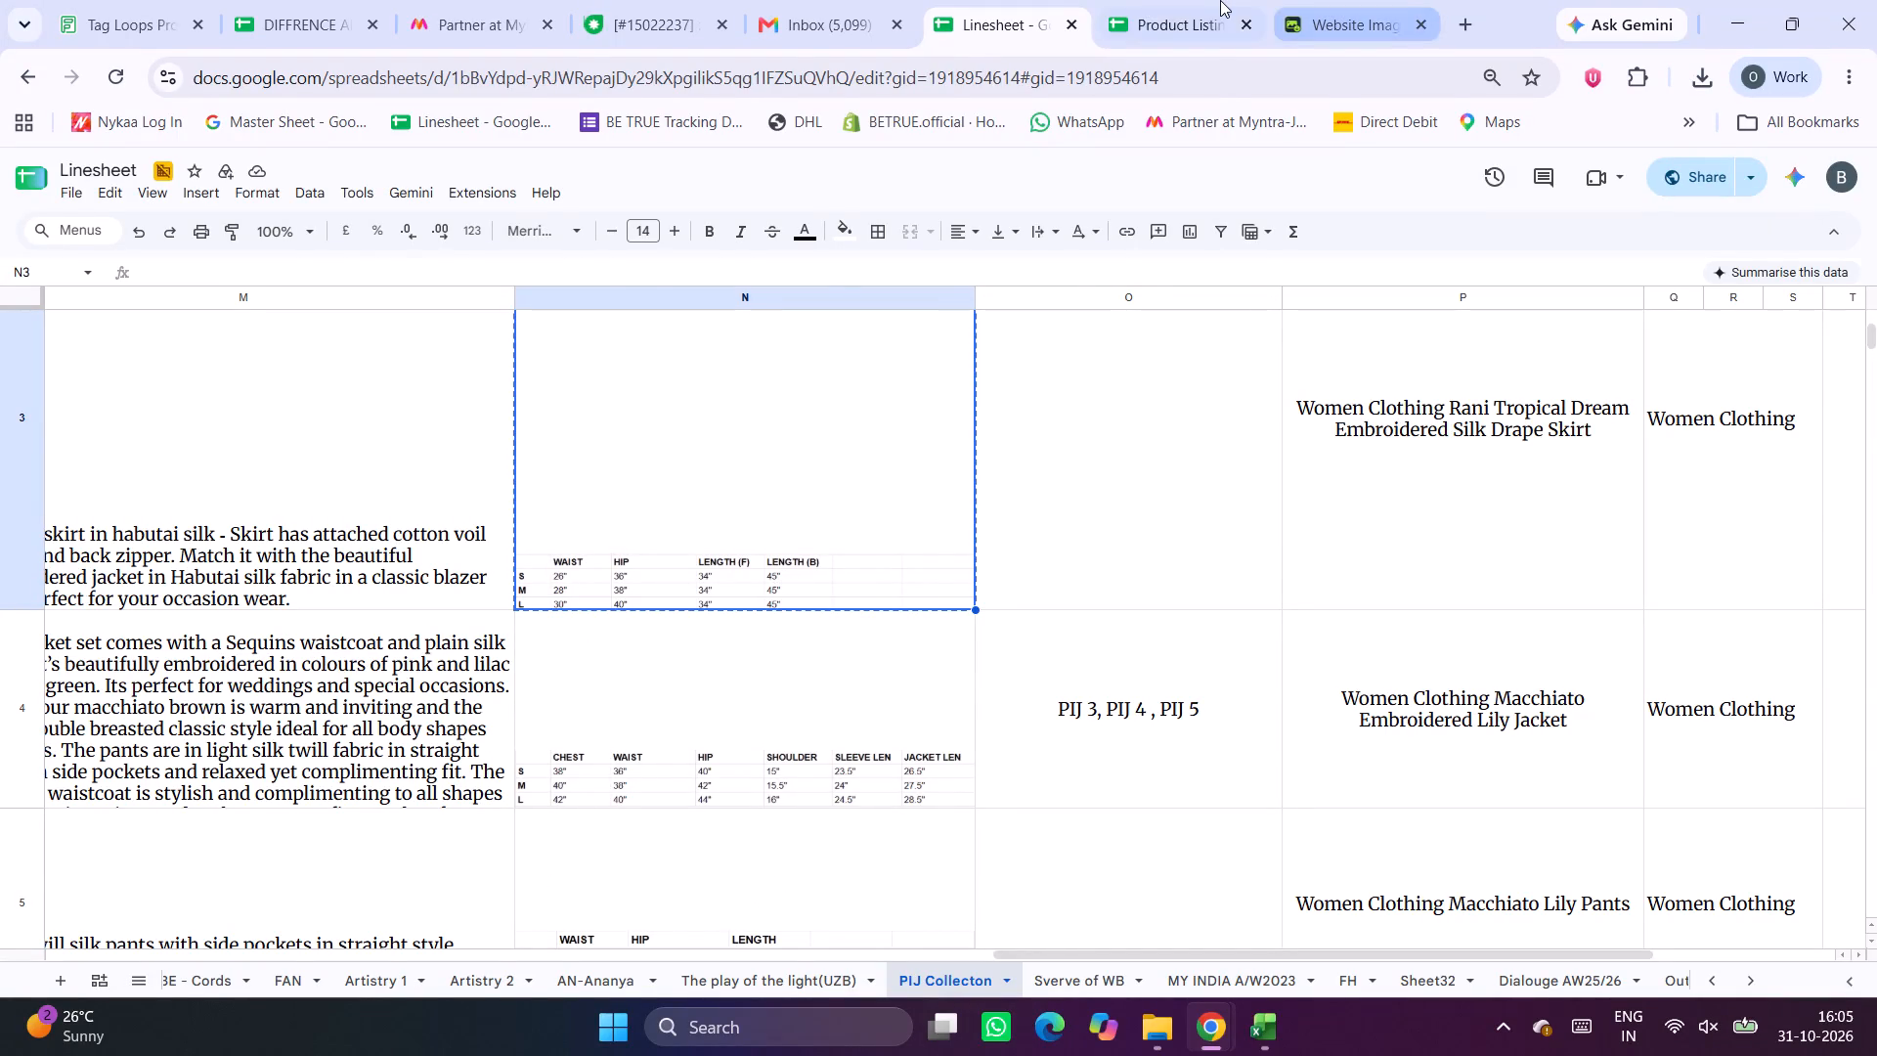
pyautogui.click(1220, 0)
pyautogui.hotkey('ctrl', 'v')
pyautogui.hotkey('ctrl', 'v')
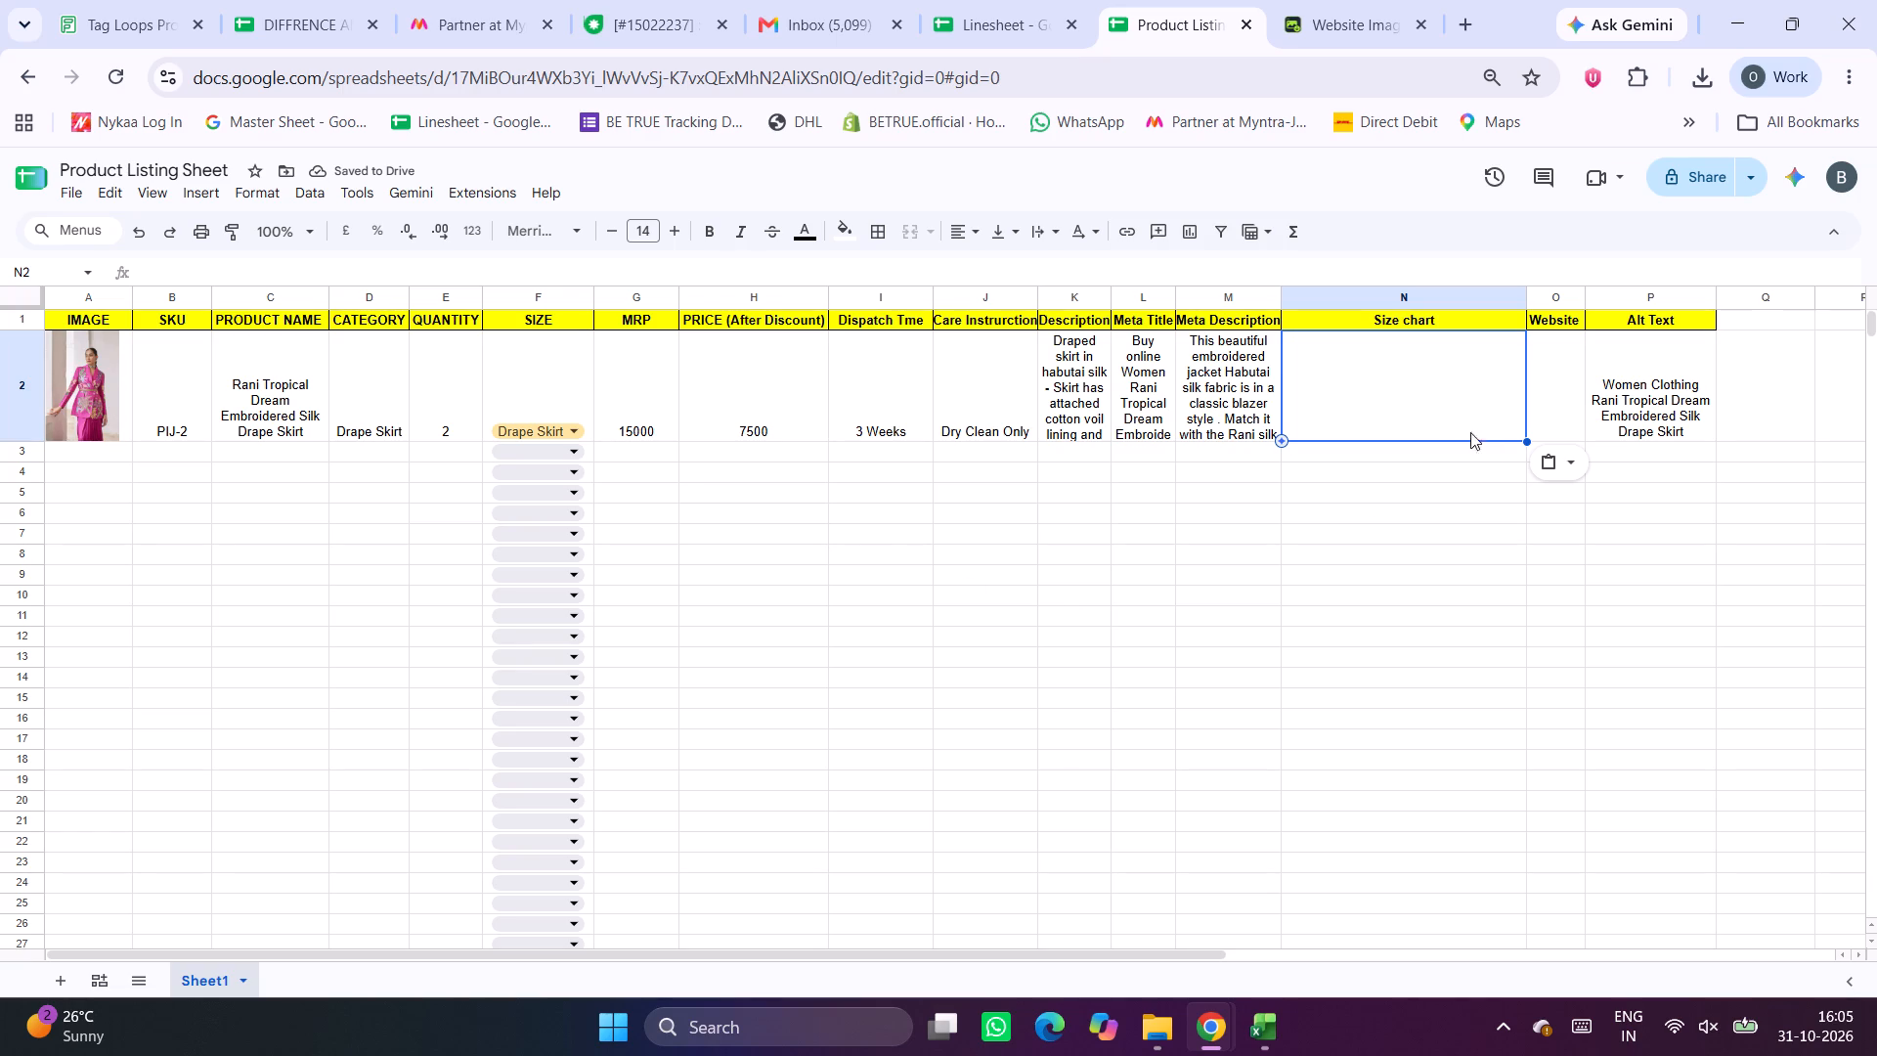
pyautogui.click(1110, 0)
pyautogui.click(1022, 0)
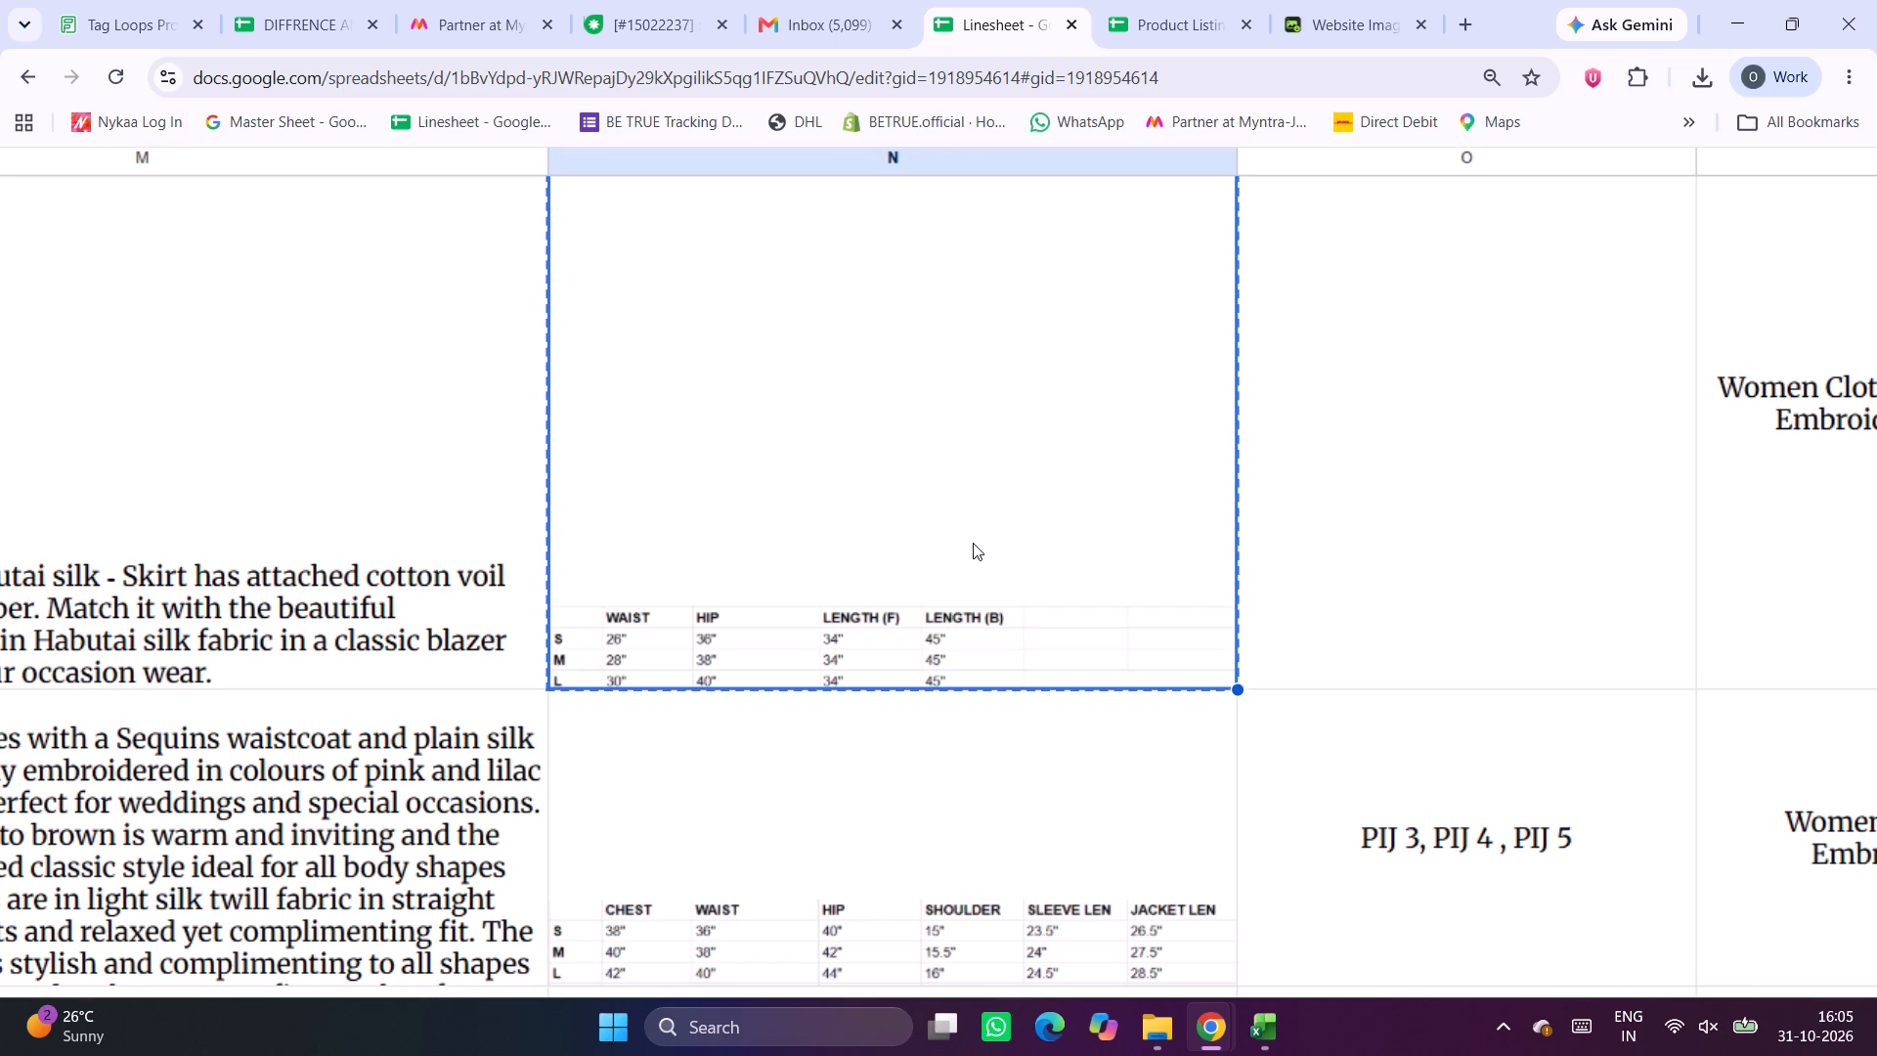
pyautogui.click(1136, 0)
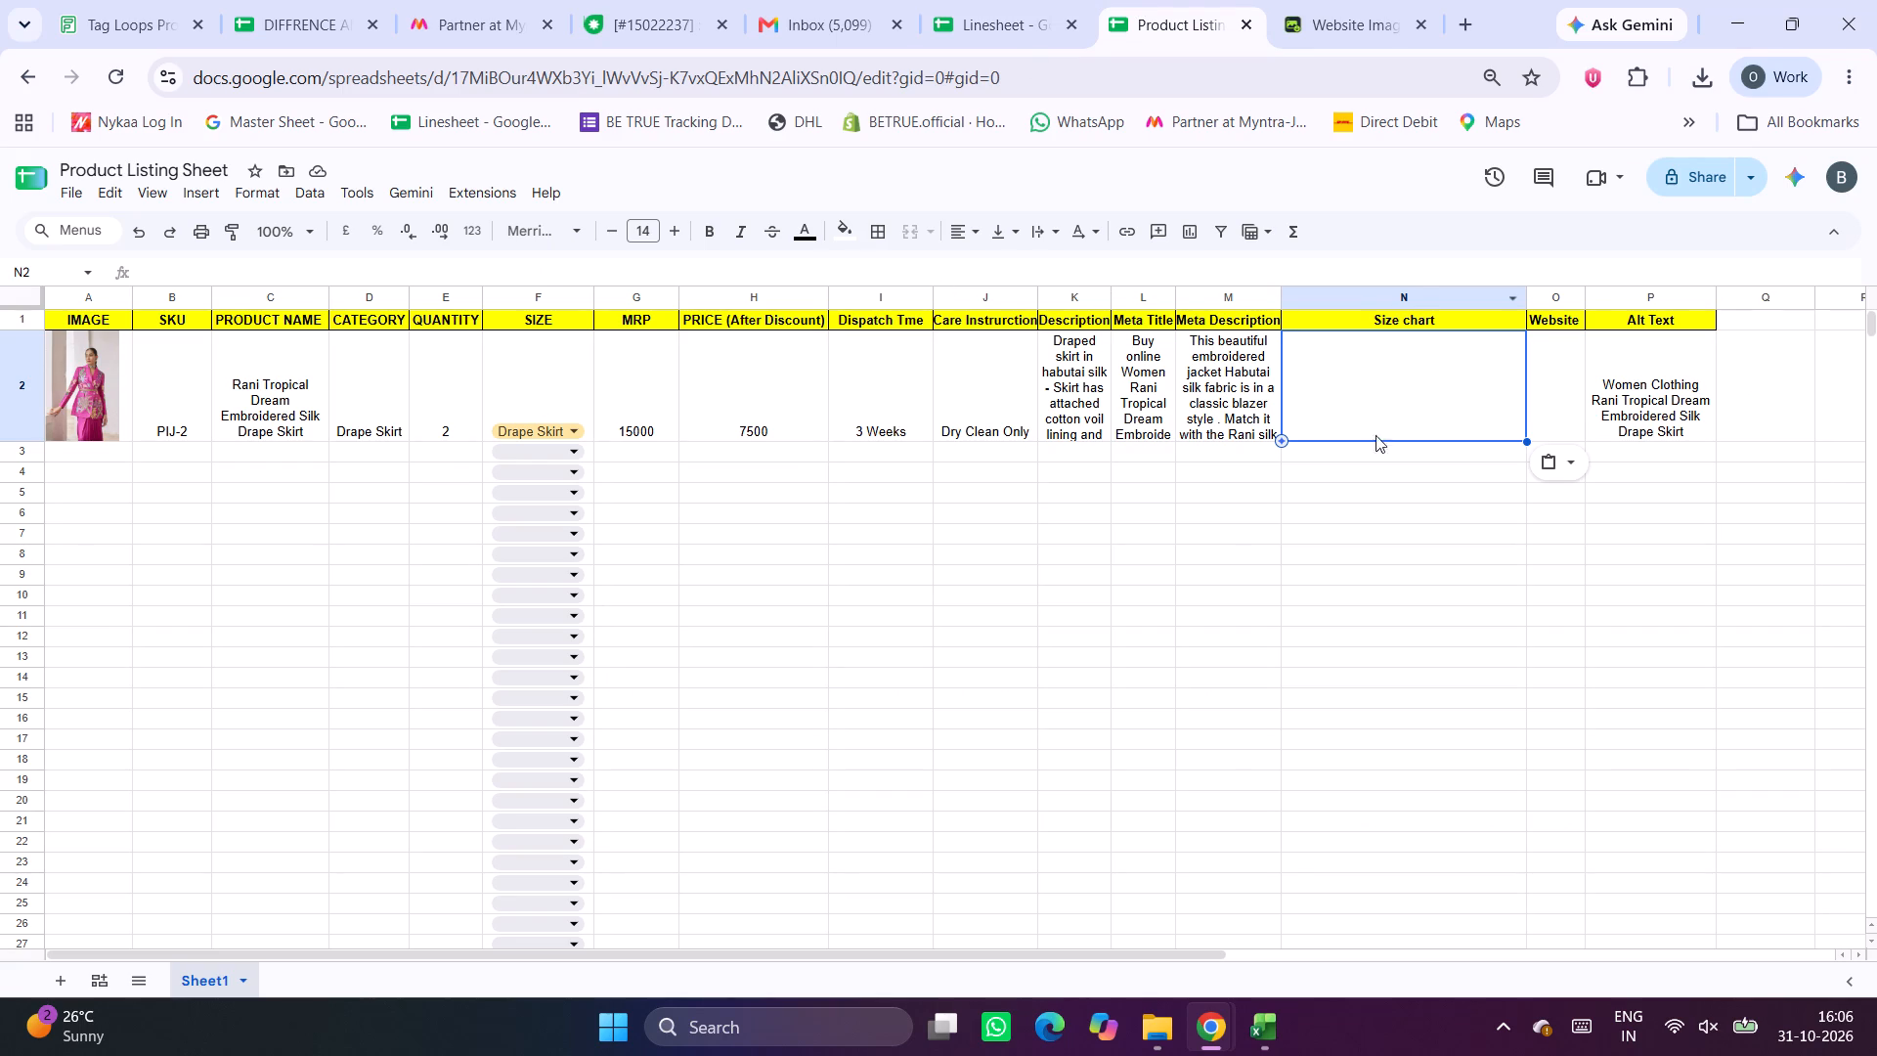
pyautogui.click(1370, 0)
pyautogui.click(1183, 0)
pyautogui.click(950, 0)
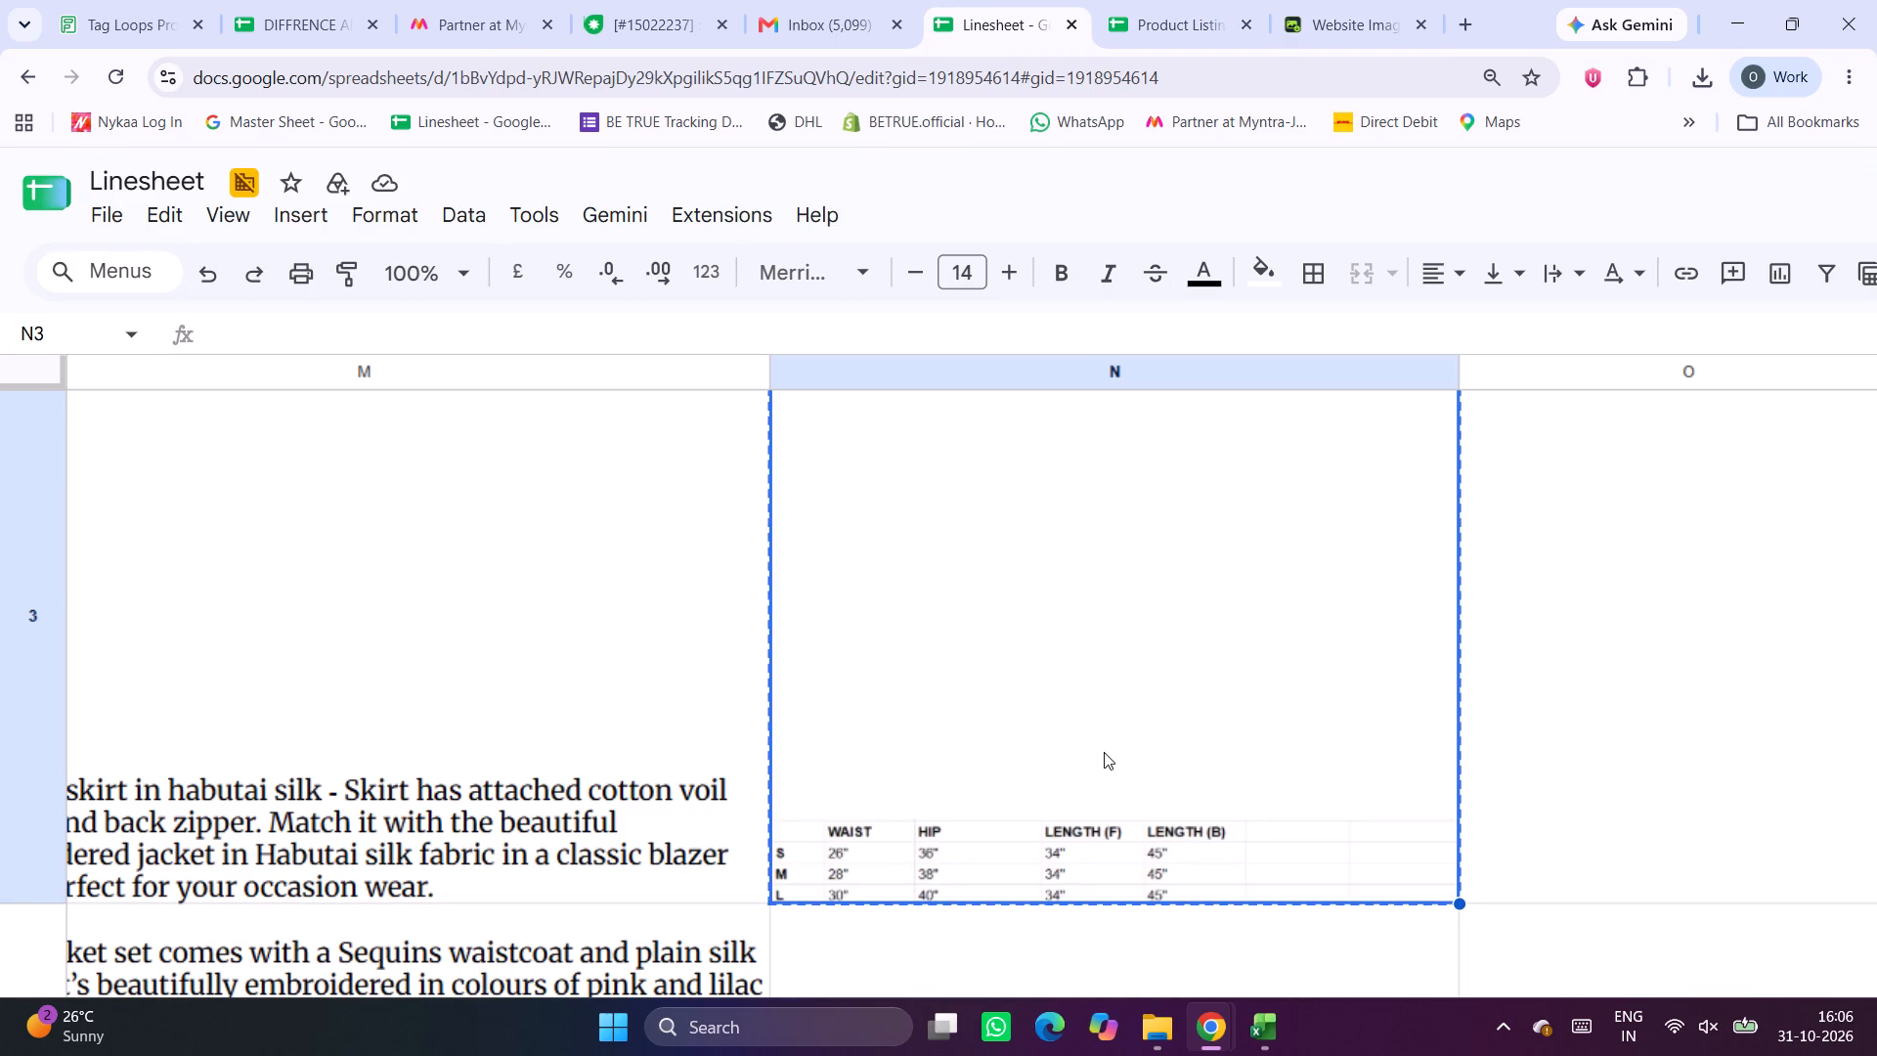
# Switch to Excel and close the Myntra SKU template workbook.
pyautogui.click(1256, 1041)
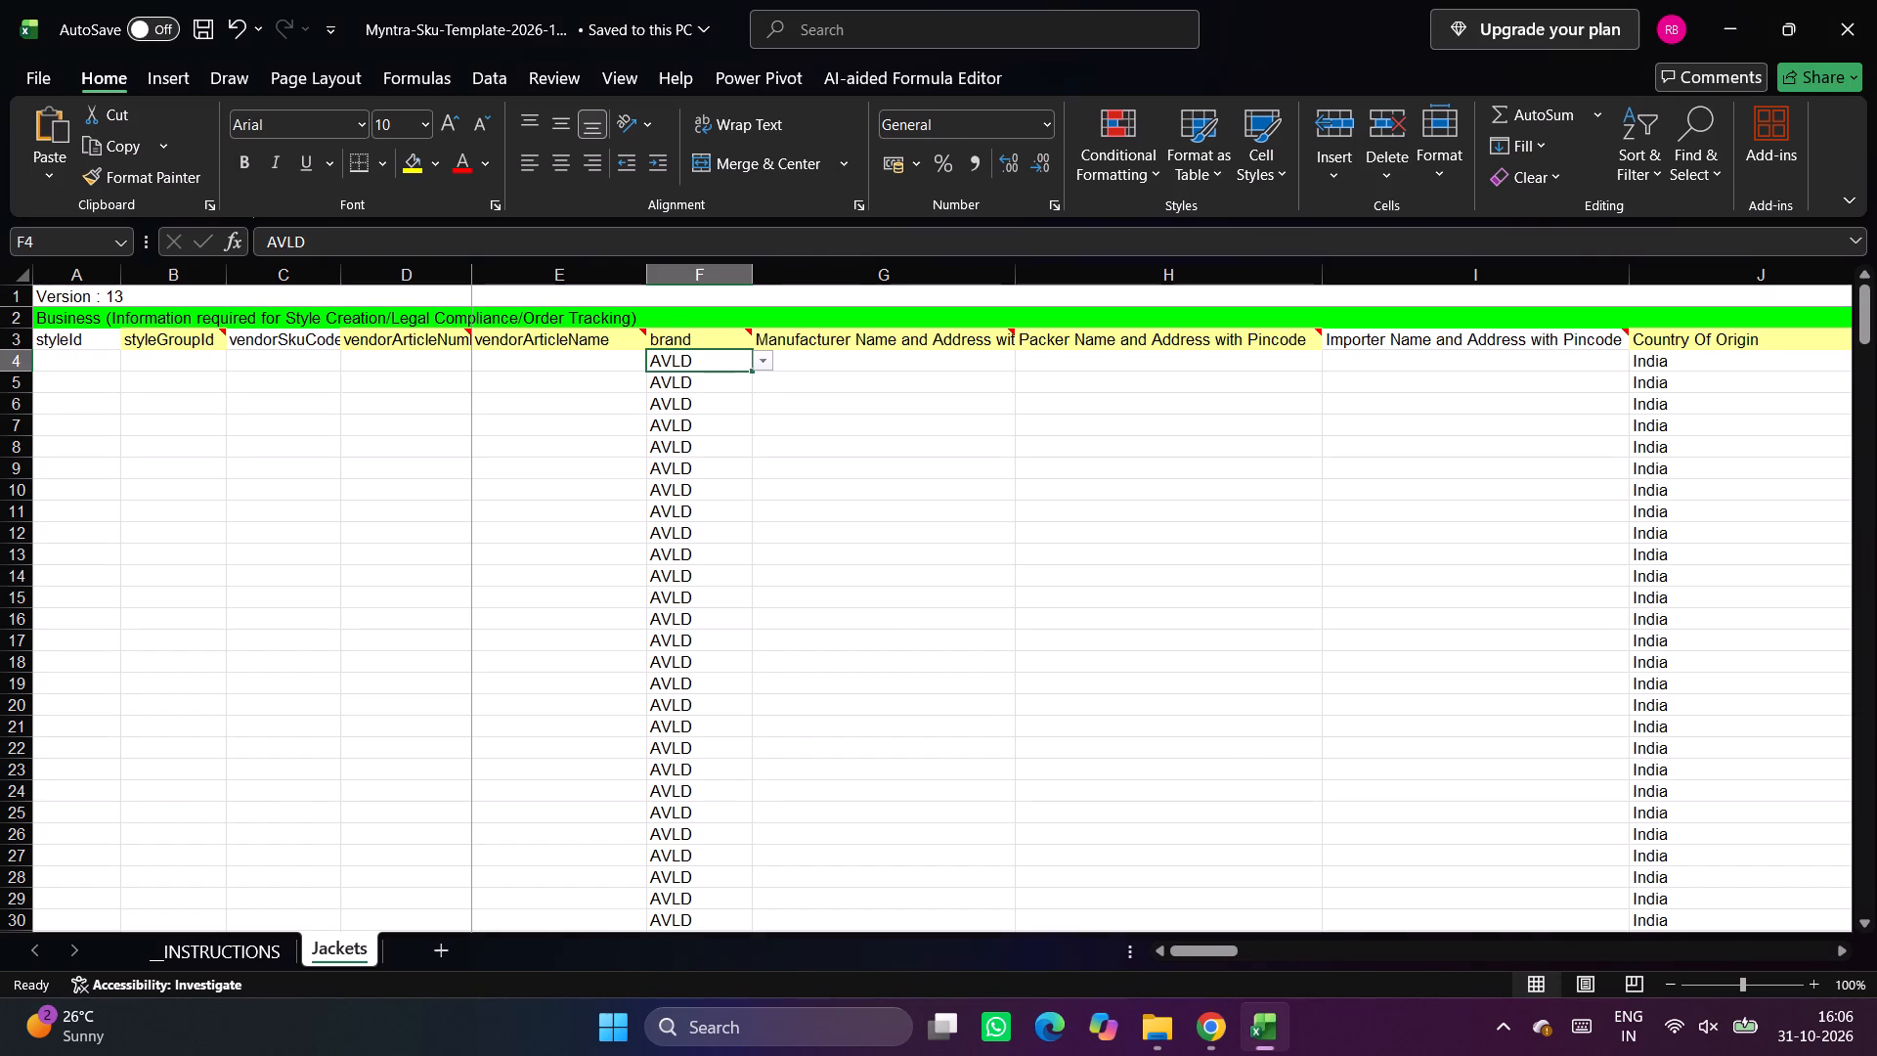
pyautogui.scroll(-6, 1113, 624)
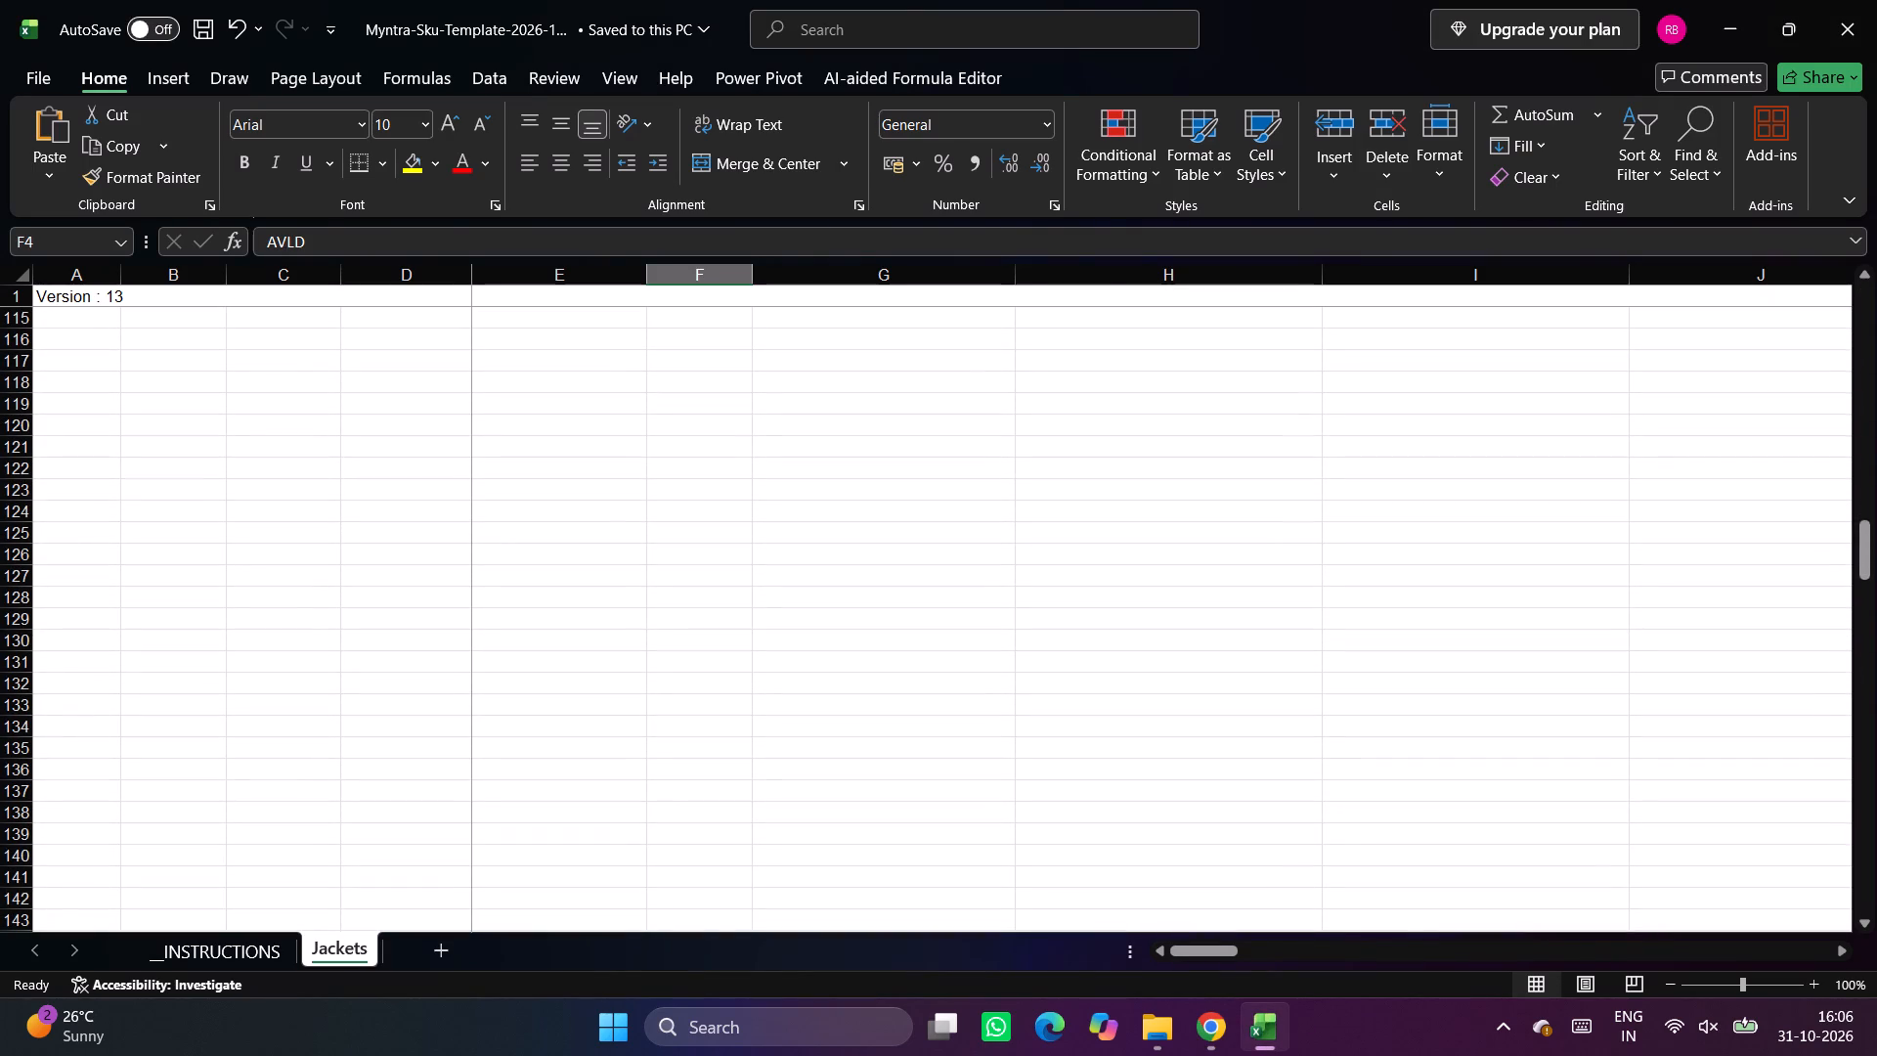
pyautogui.click(1876, 0)
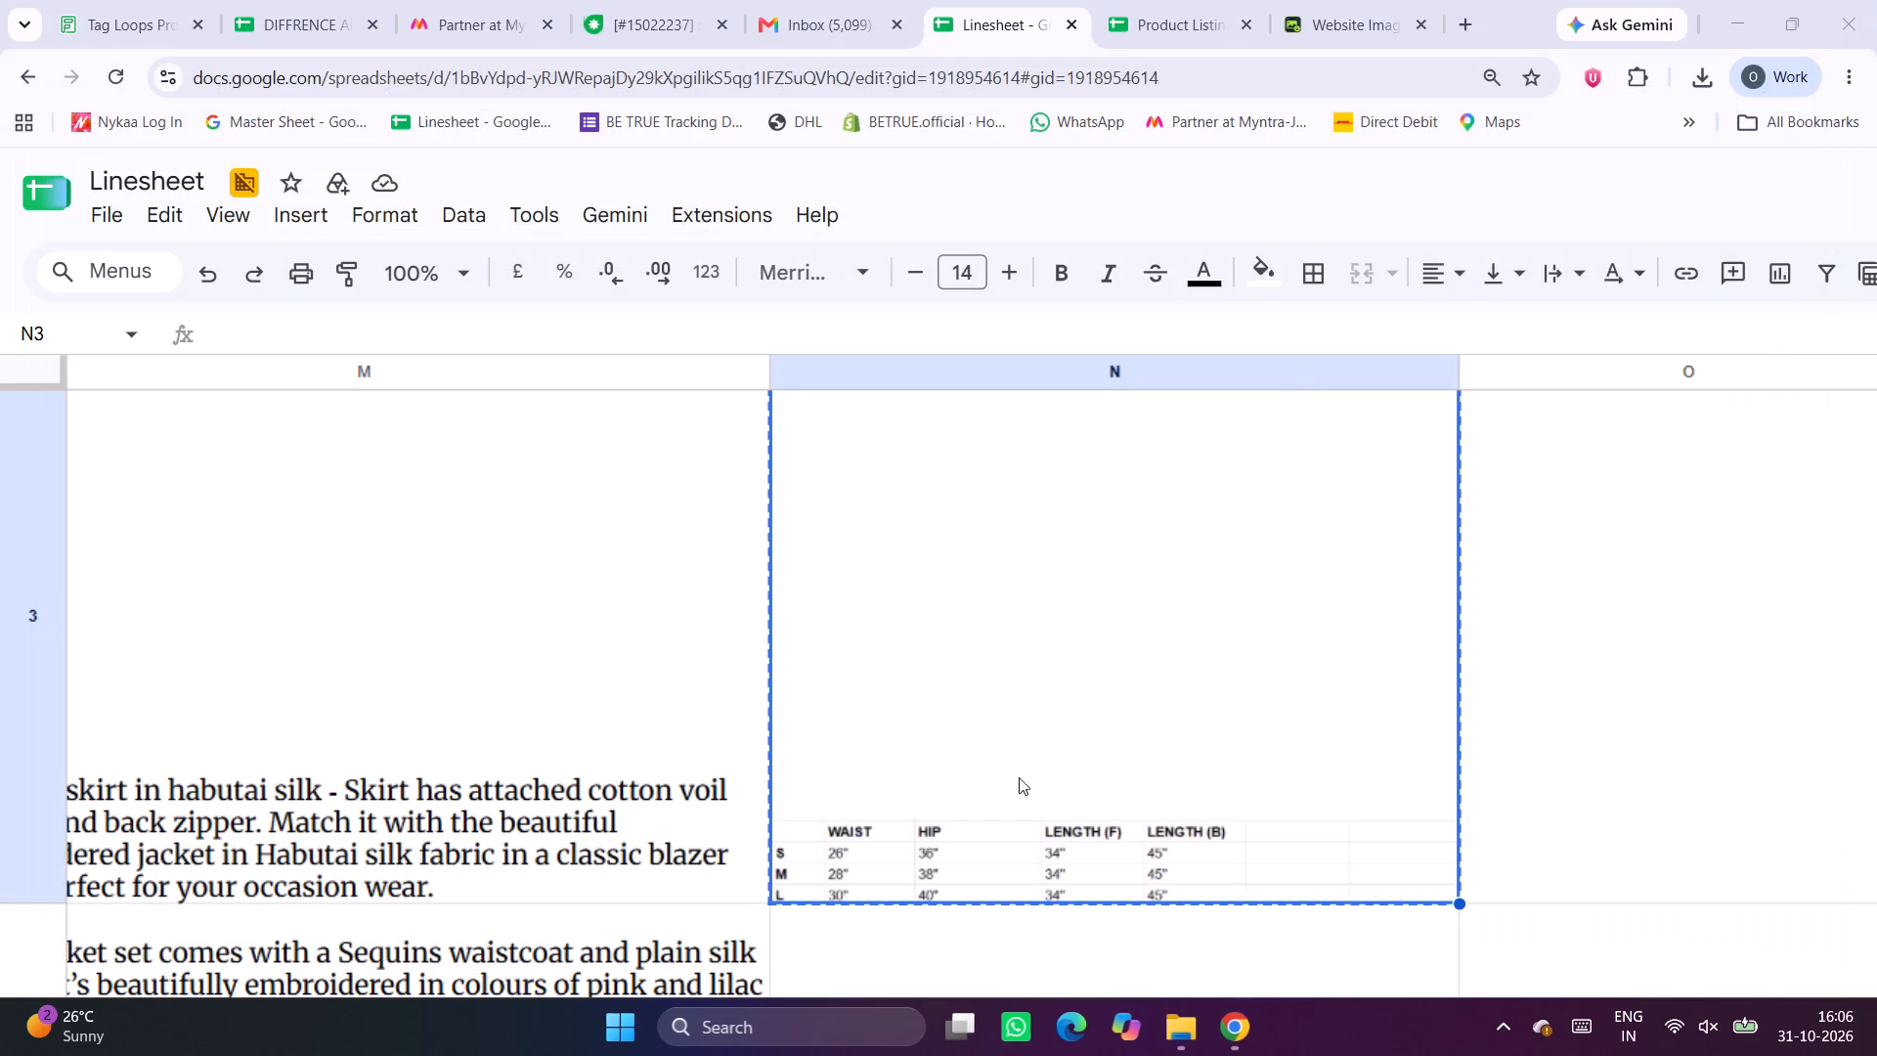
pyautogui.click(1186, 1055)
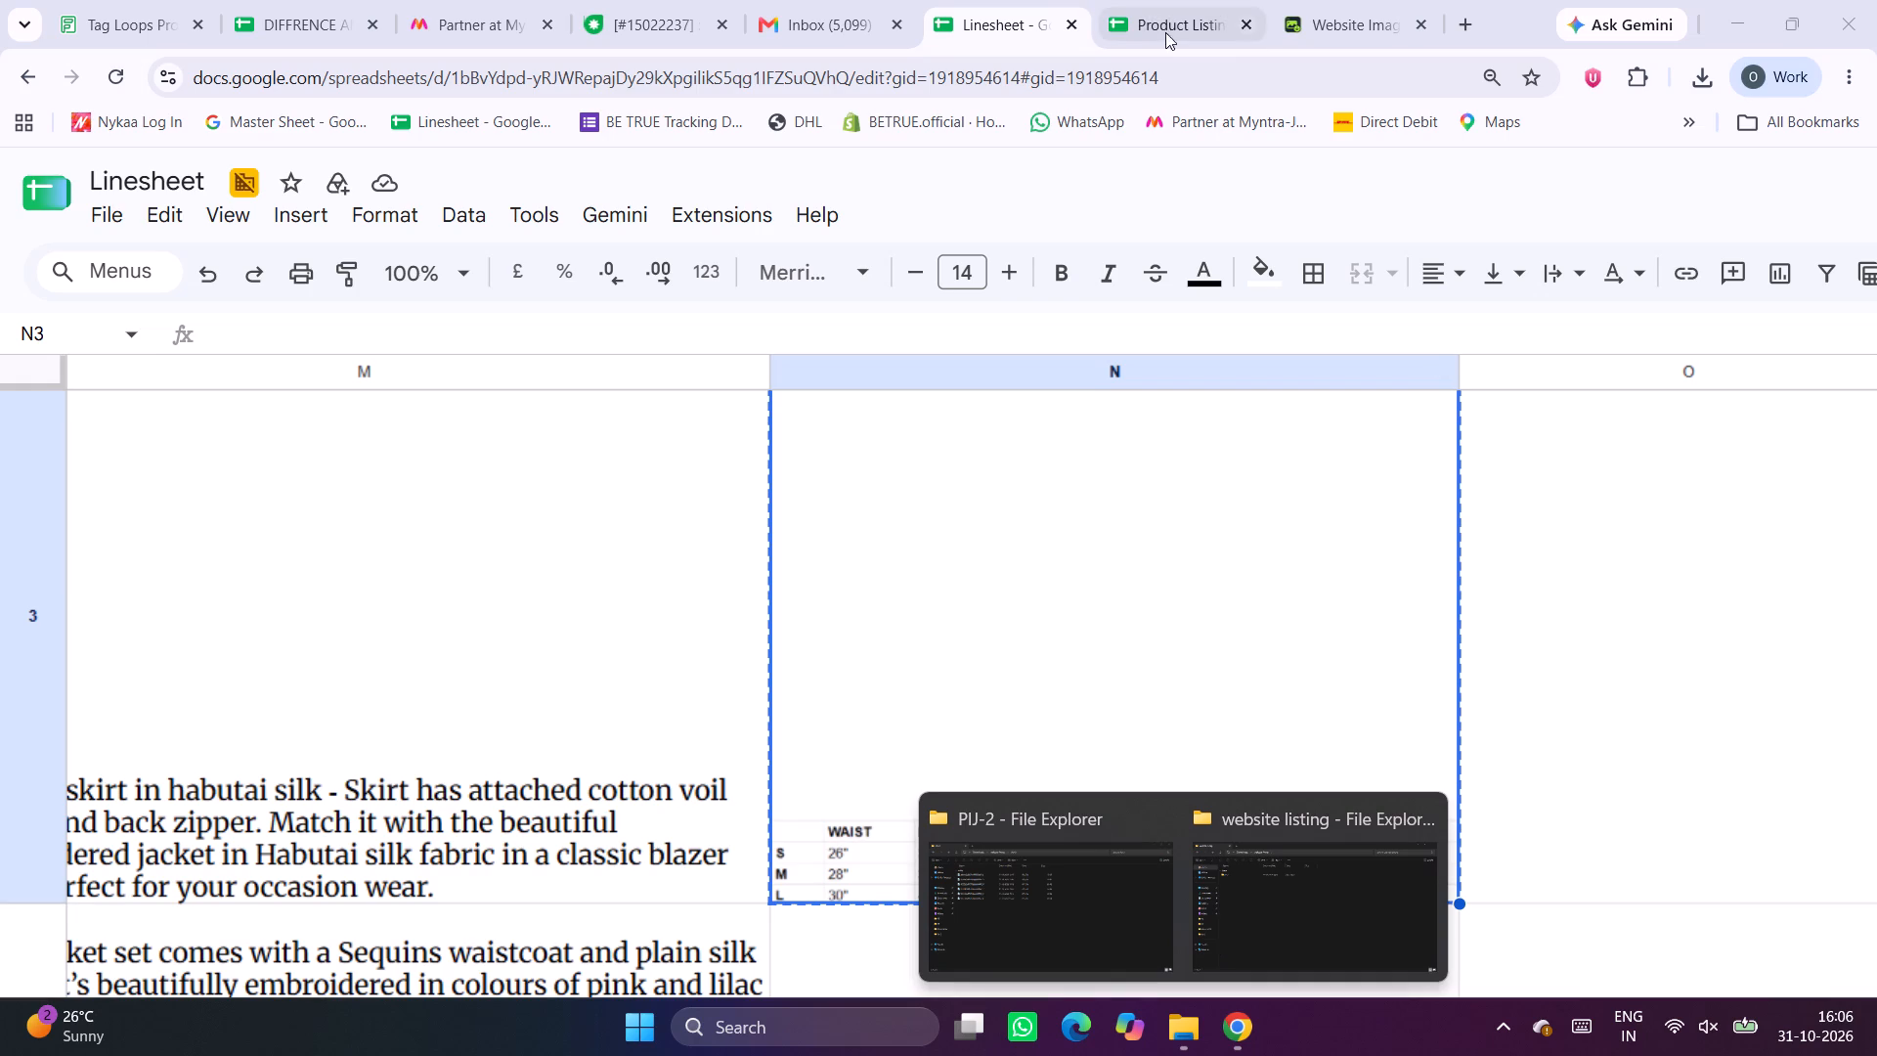
# Add a new blank sheet to the Product Listing Sheet spreadsheet.
pyautogui.click(1175, 3)
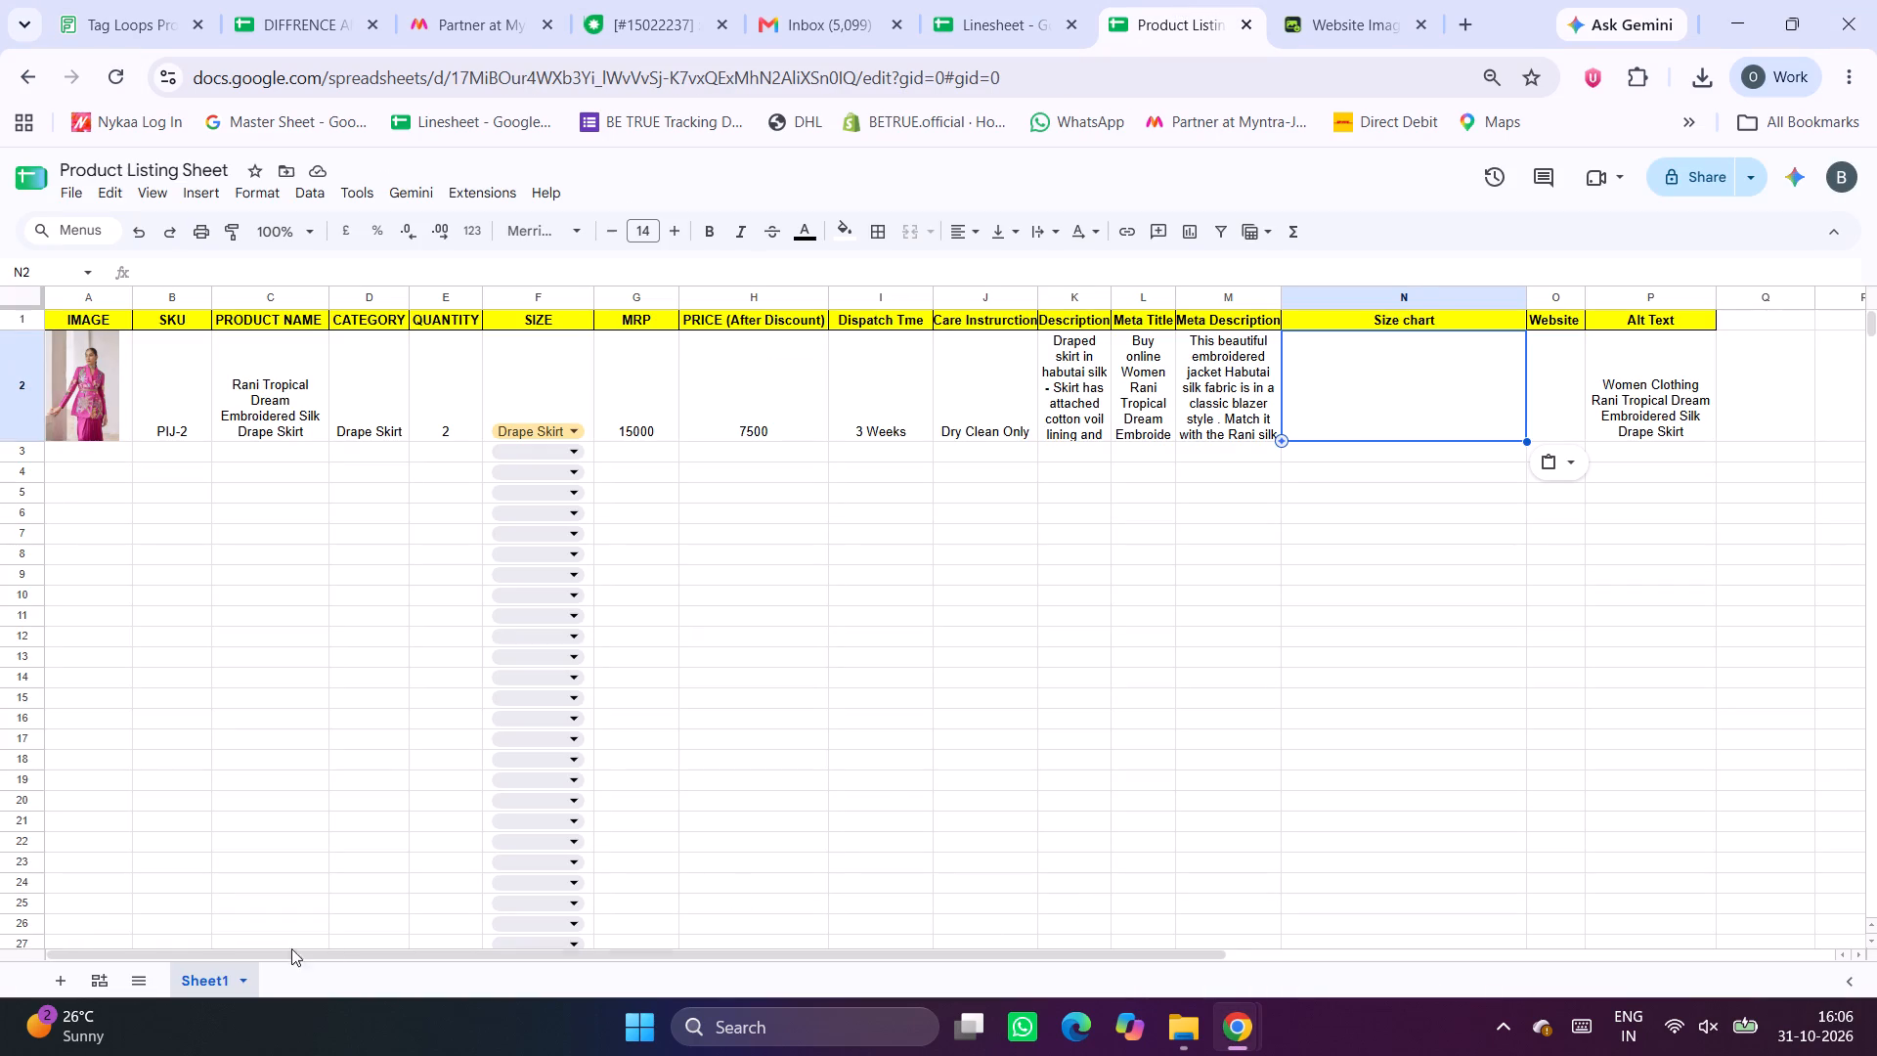
pyautogui.click(60, 974)
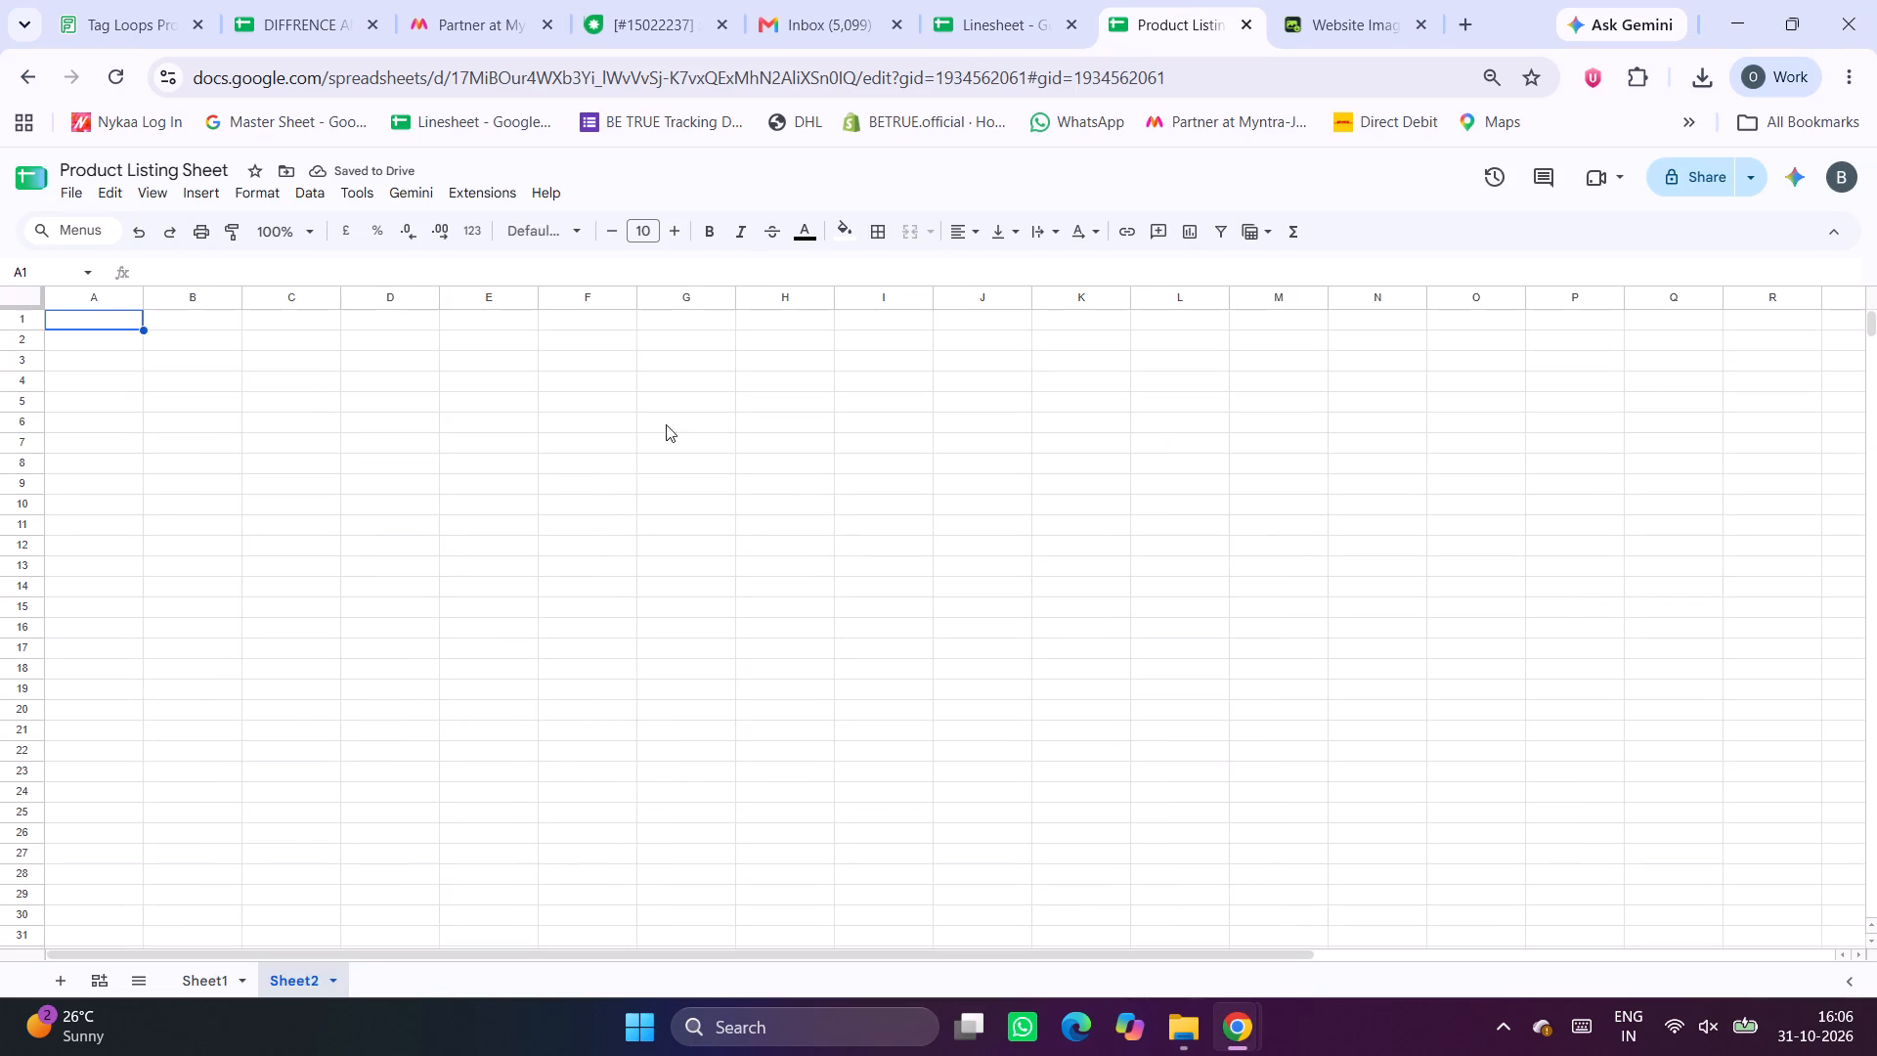
# Using the Linesheet's drape skirt size chart as reference, enter the headers WAIST in B1 and HIP in C1 of the new sheet.
pyautogui.click(1052, 0)
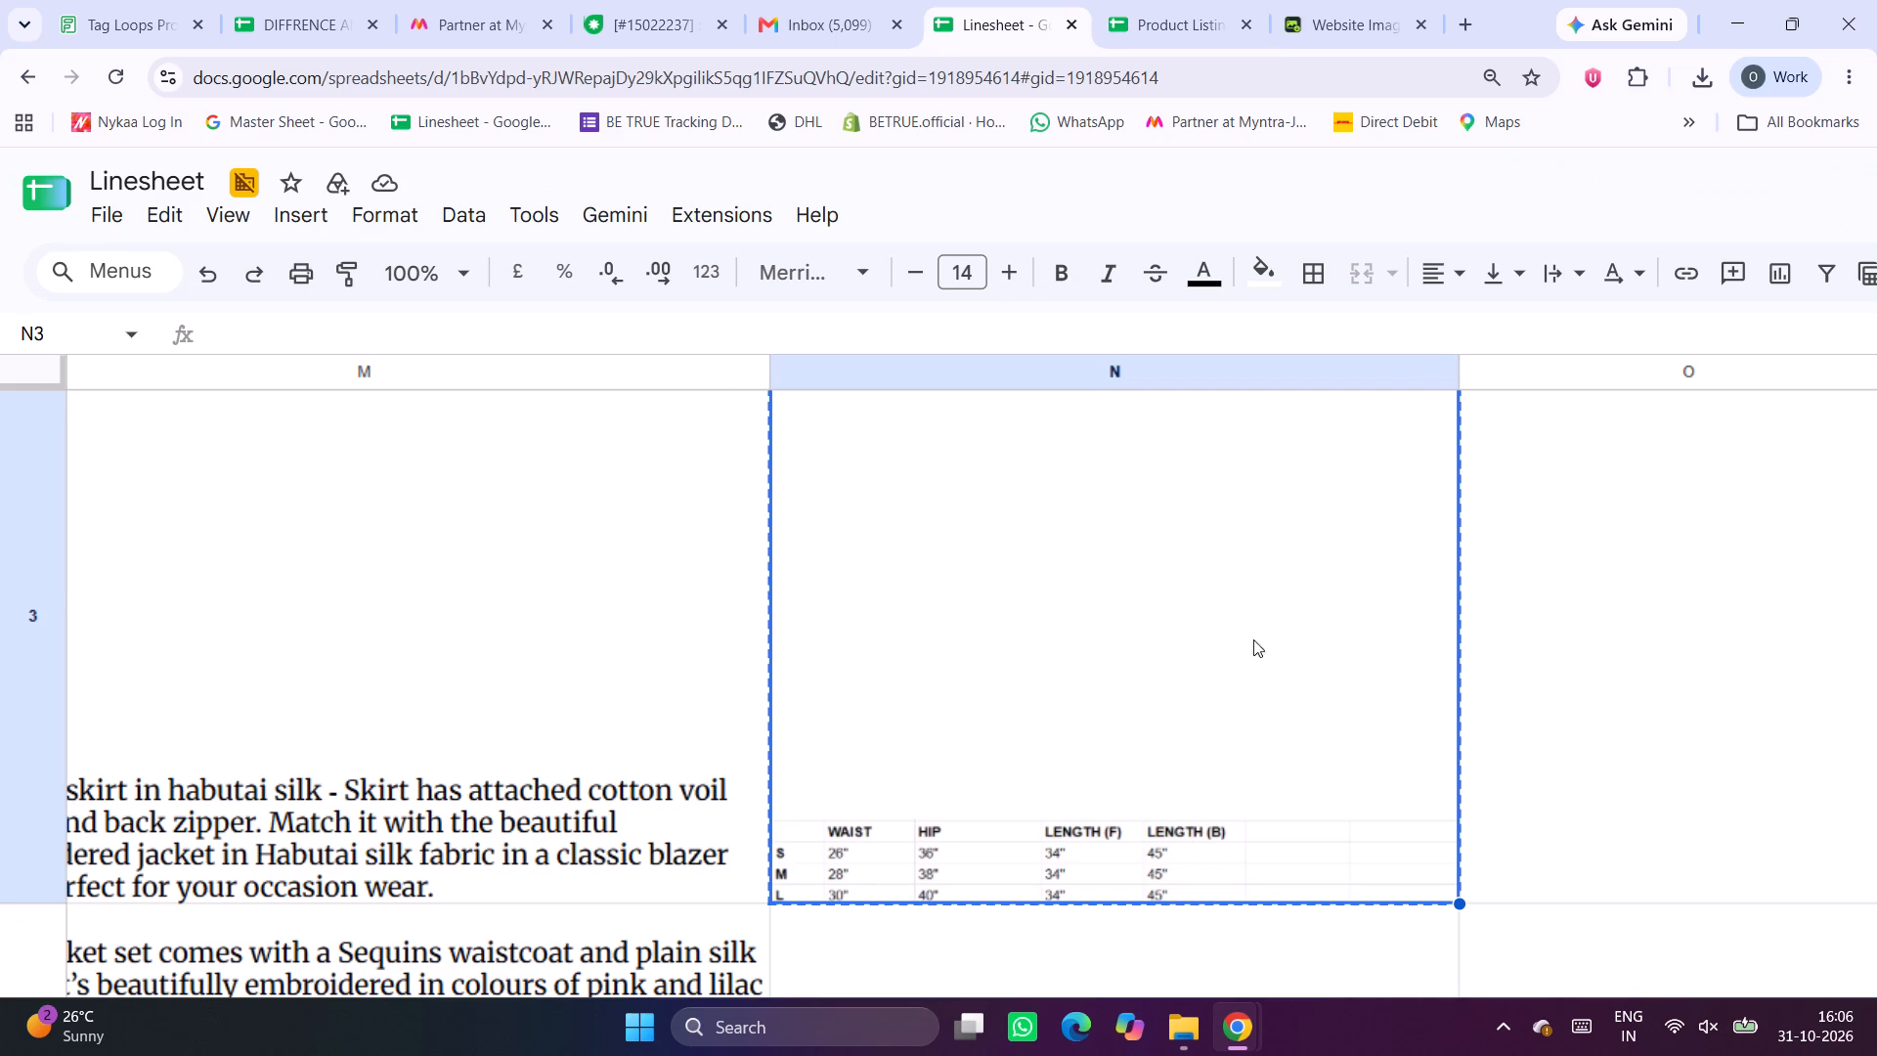
pyautogui.click(1193, 0)
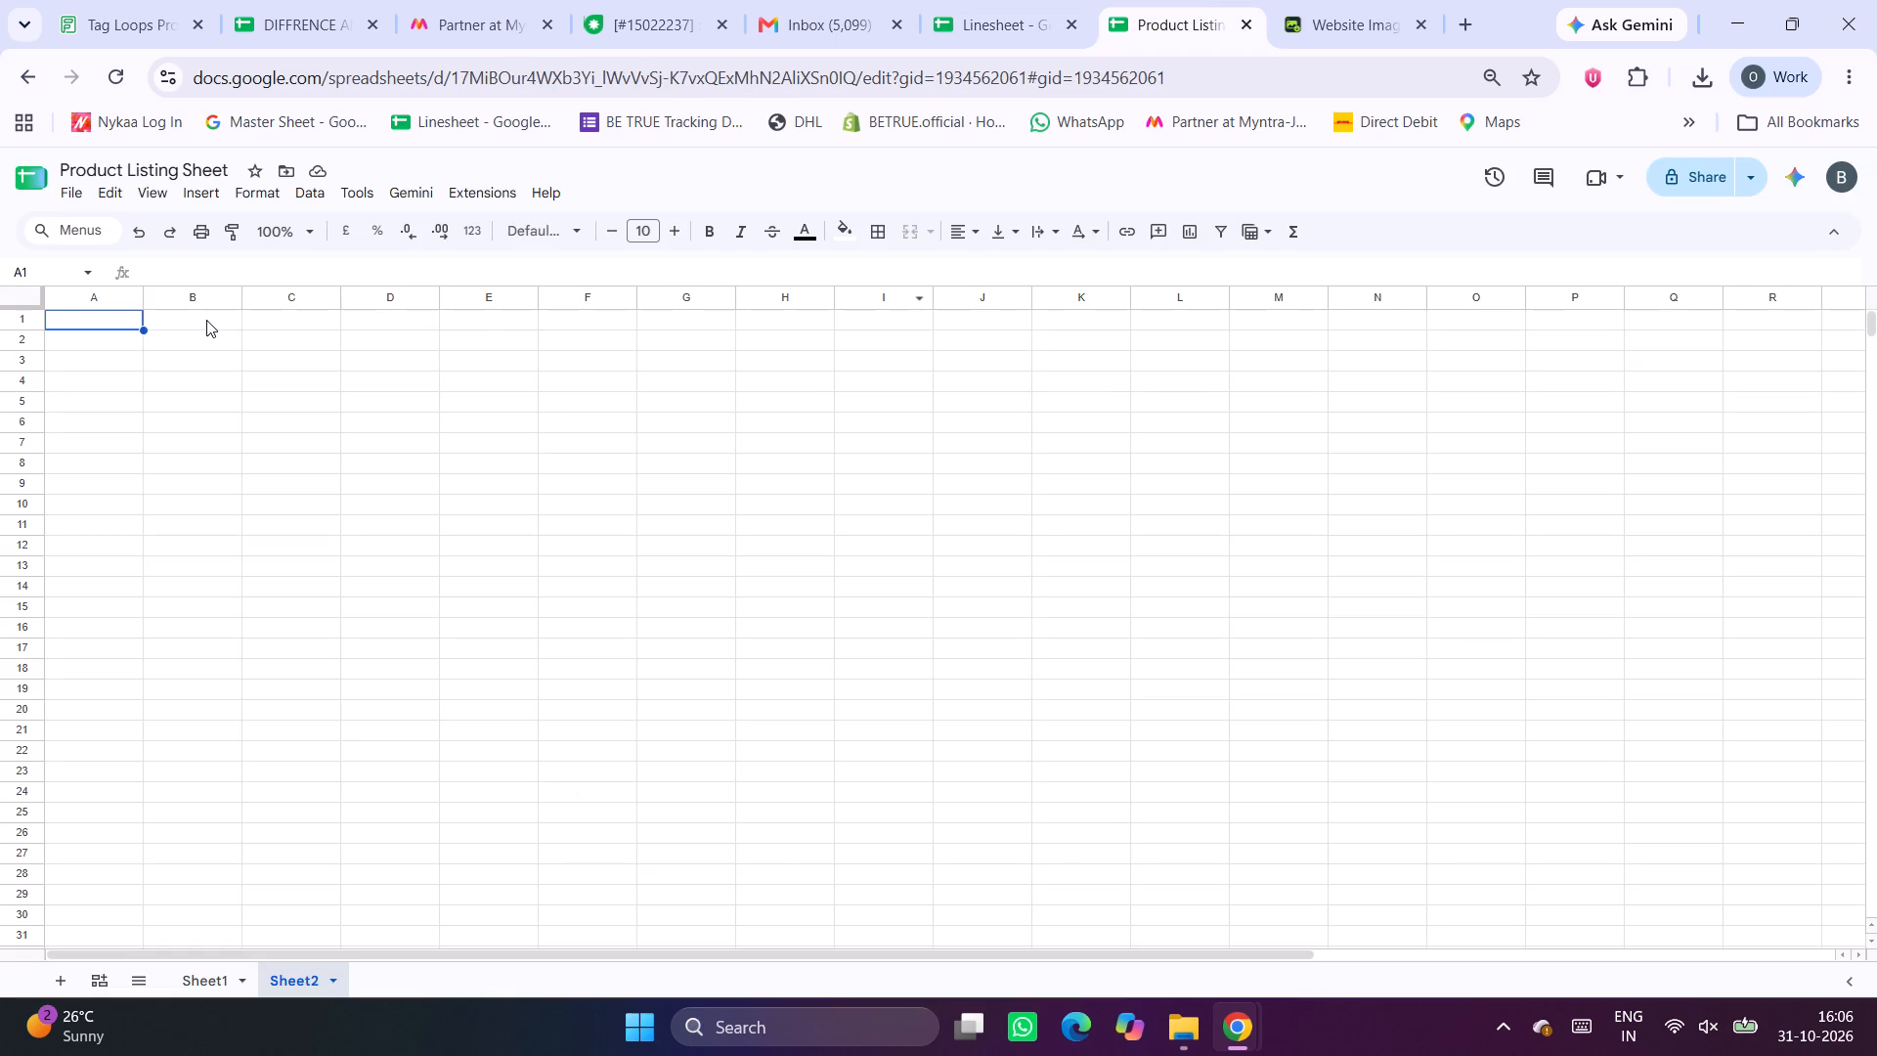
pyautogui.click(206, 320)
pyautogui.write('WAIST')
pyautogui.press('Tab')
pyautogui.click(1029, 0)
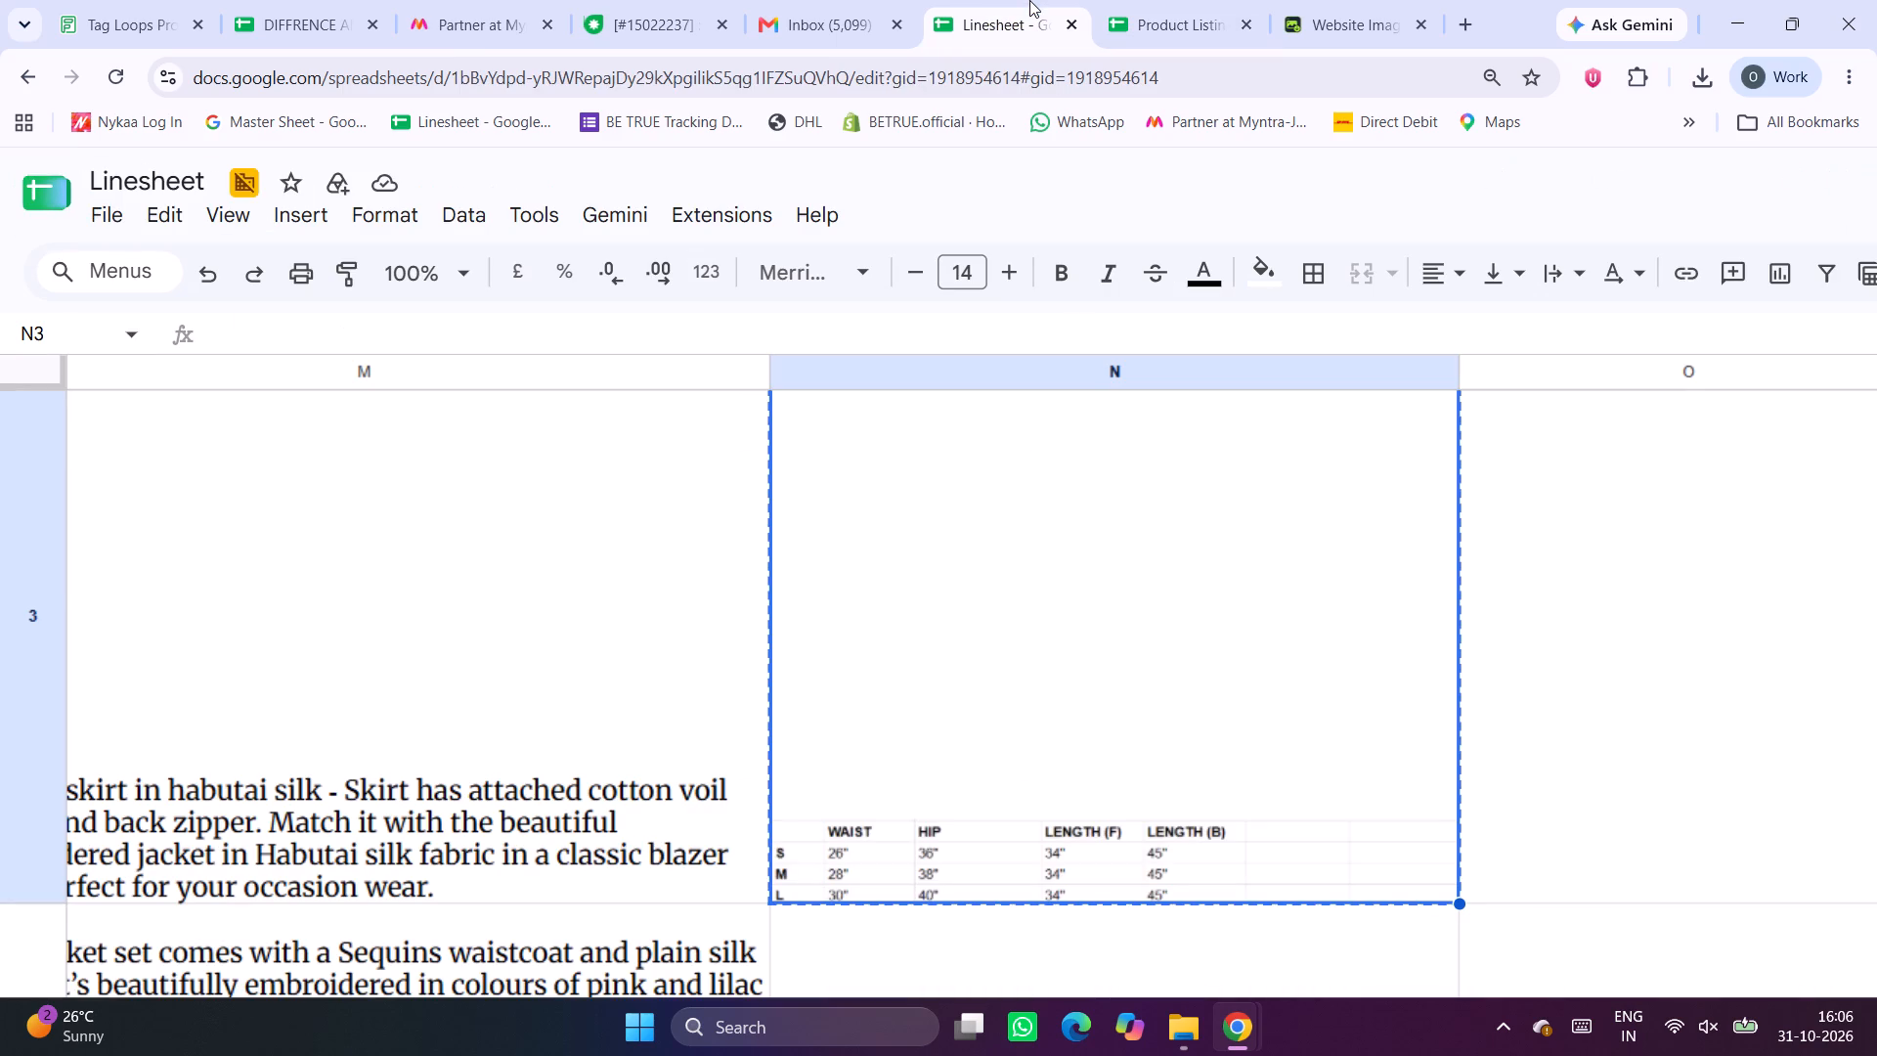
pyautogui.click(1123, 0)
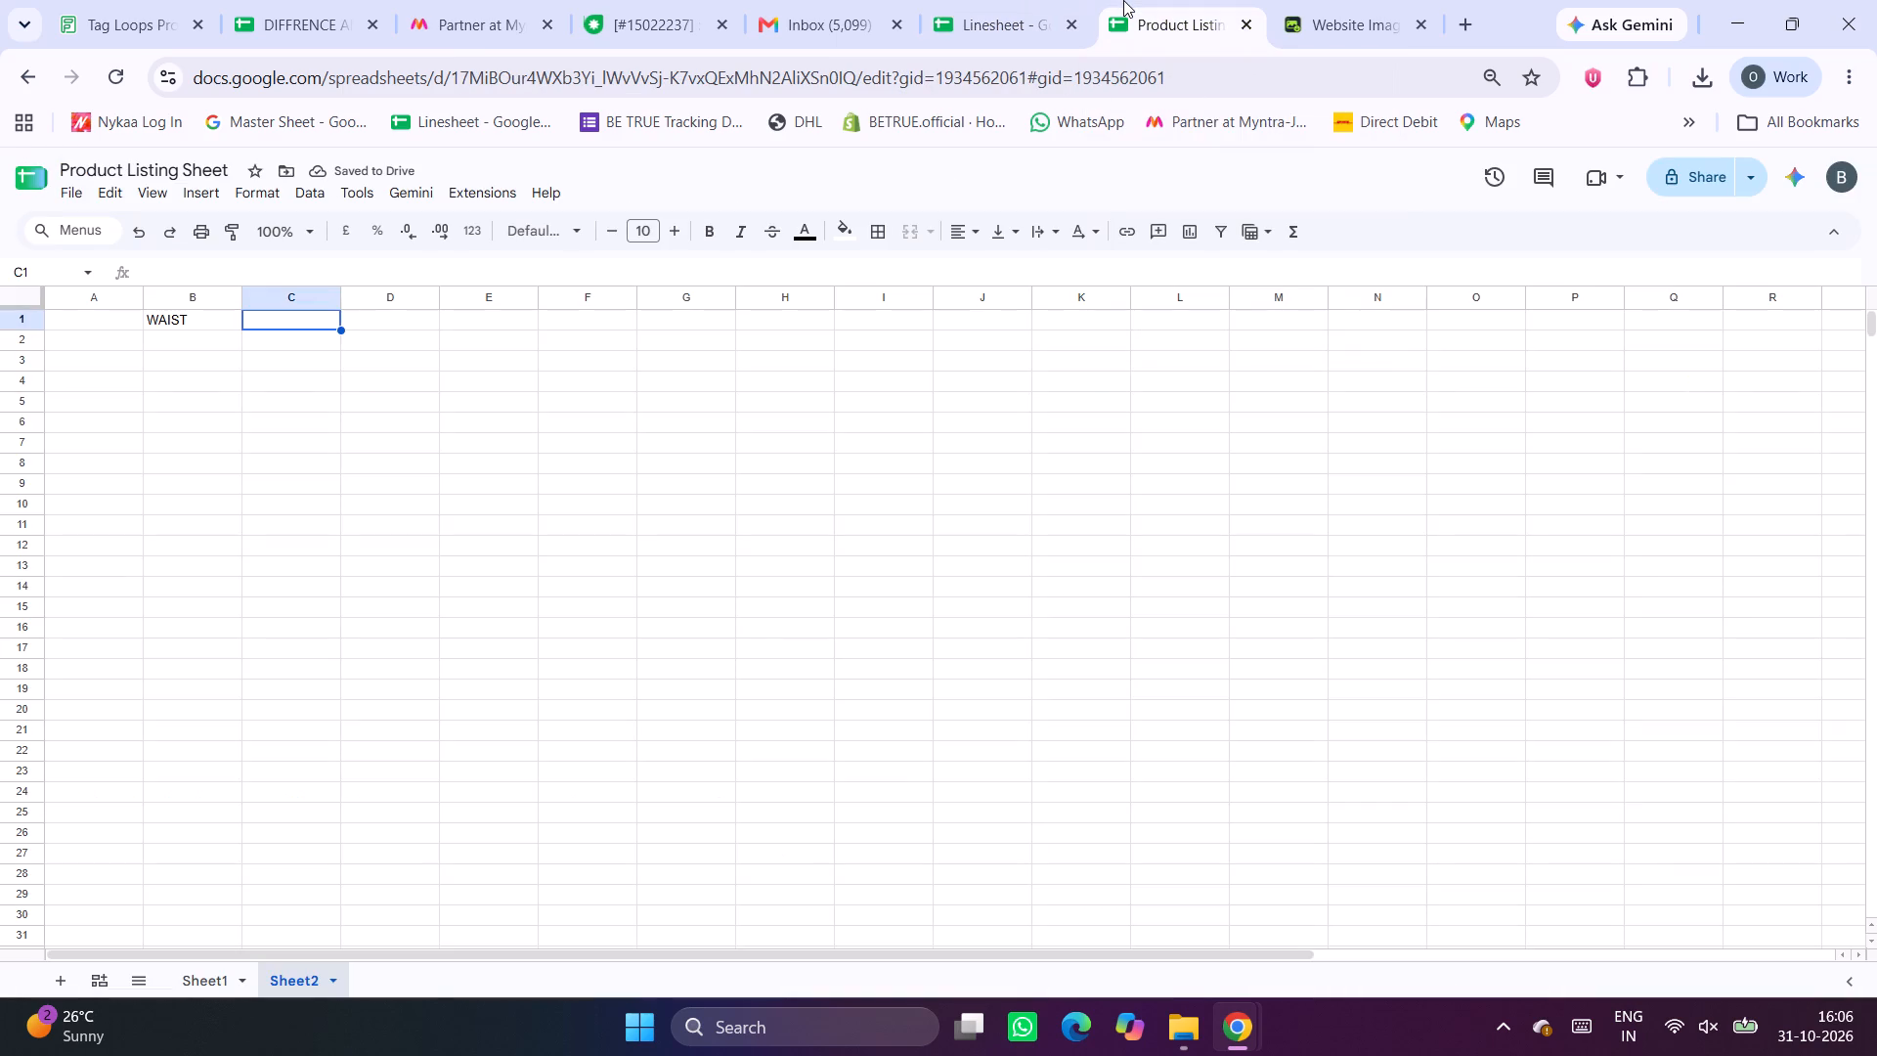
pyautogui.write('HIP')
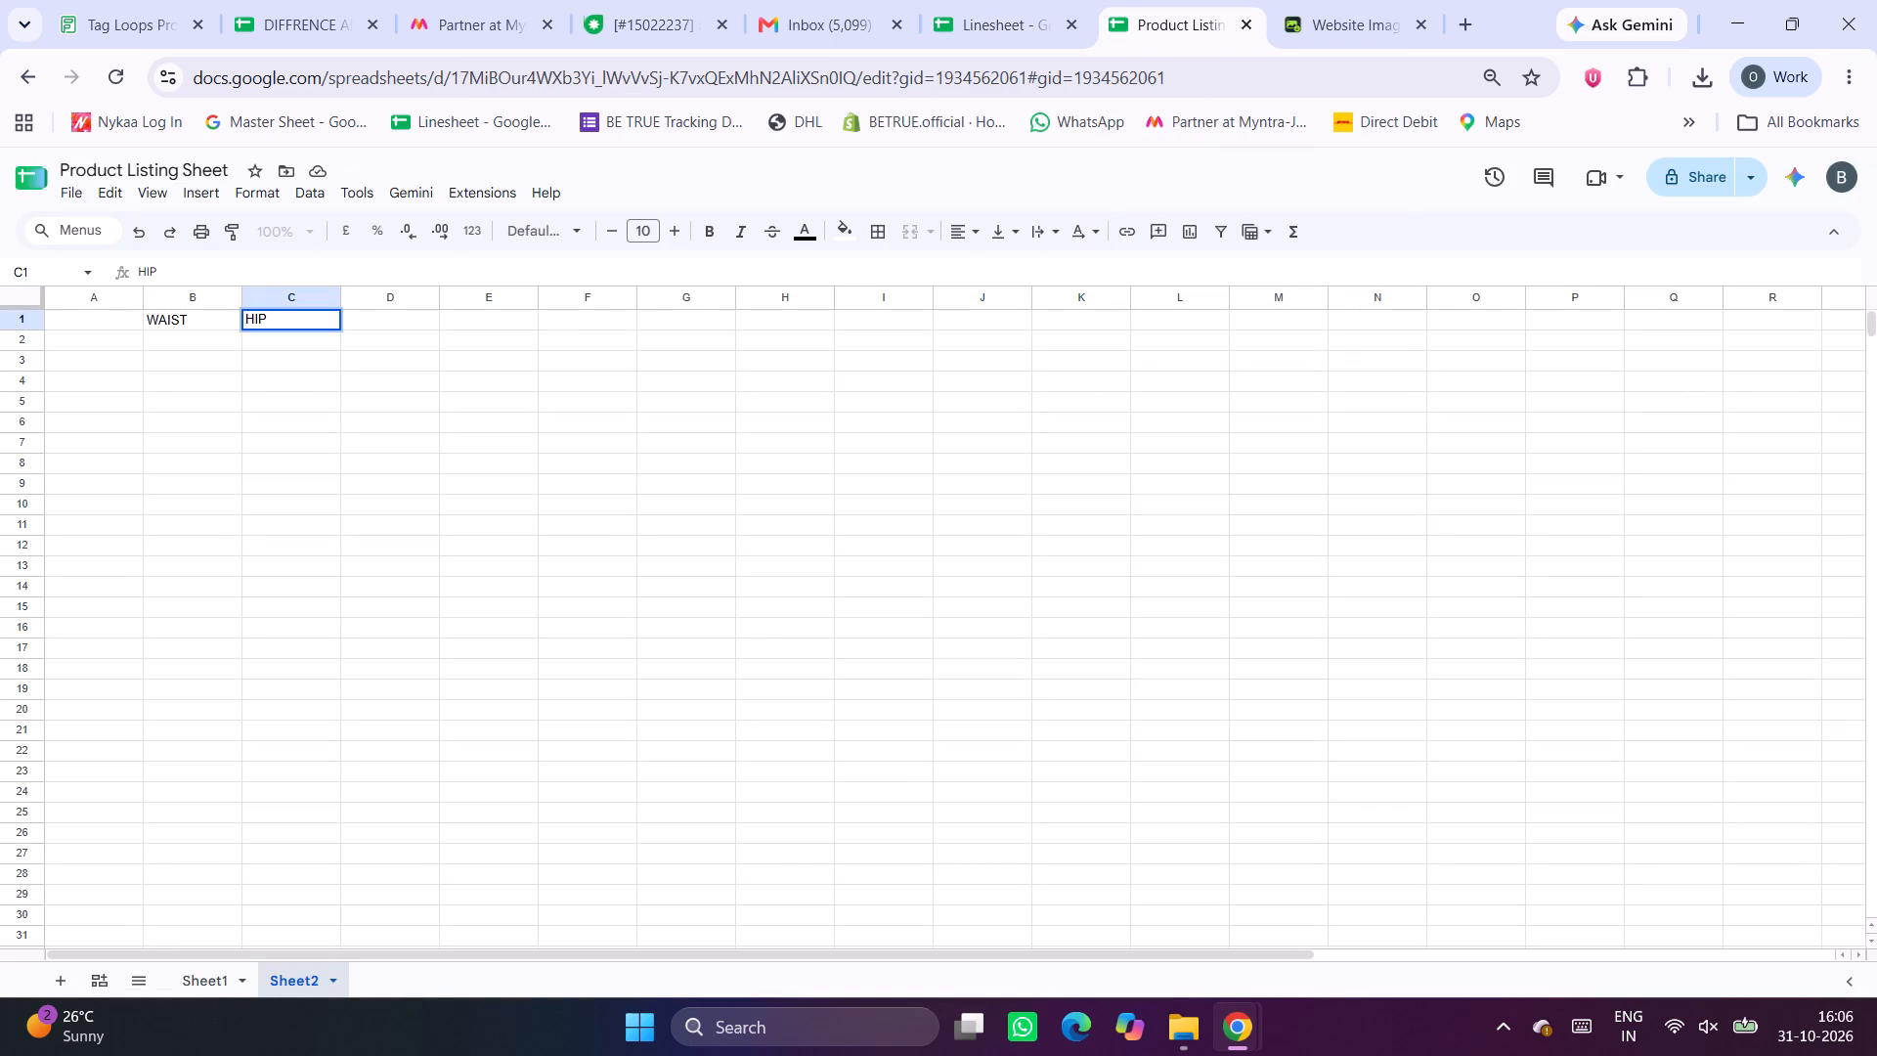
pyautogui.press('Tab')
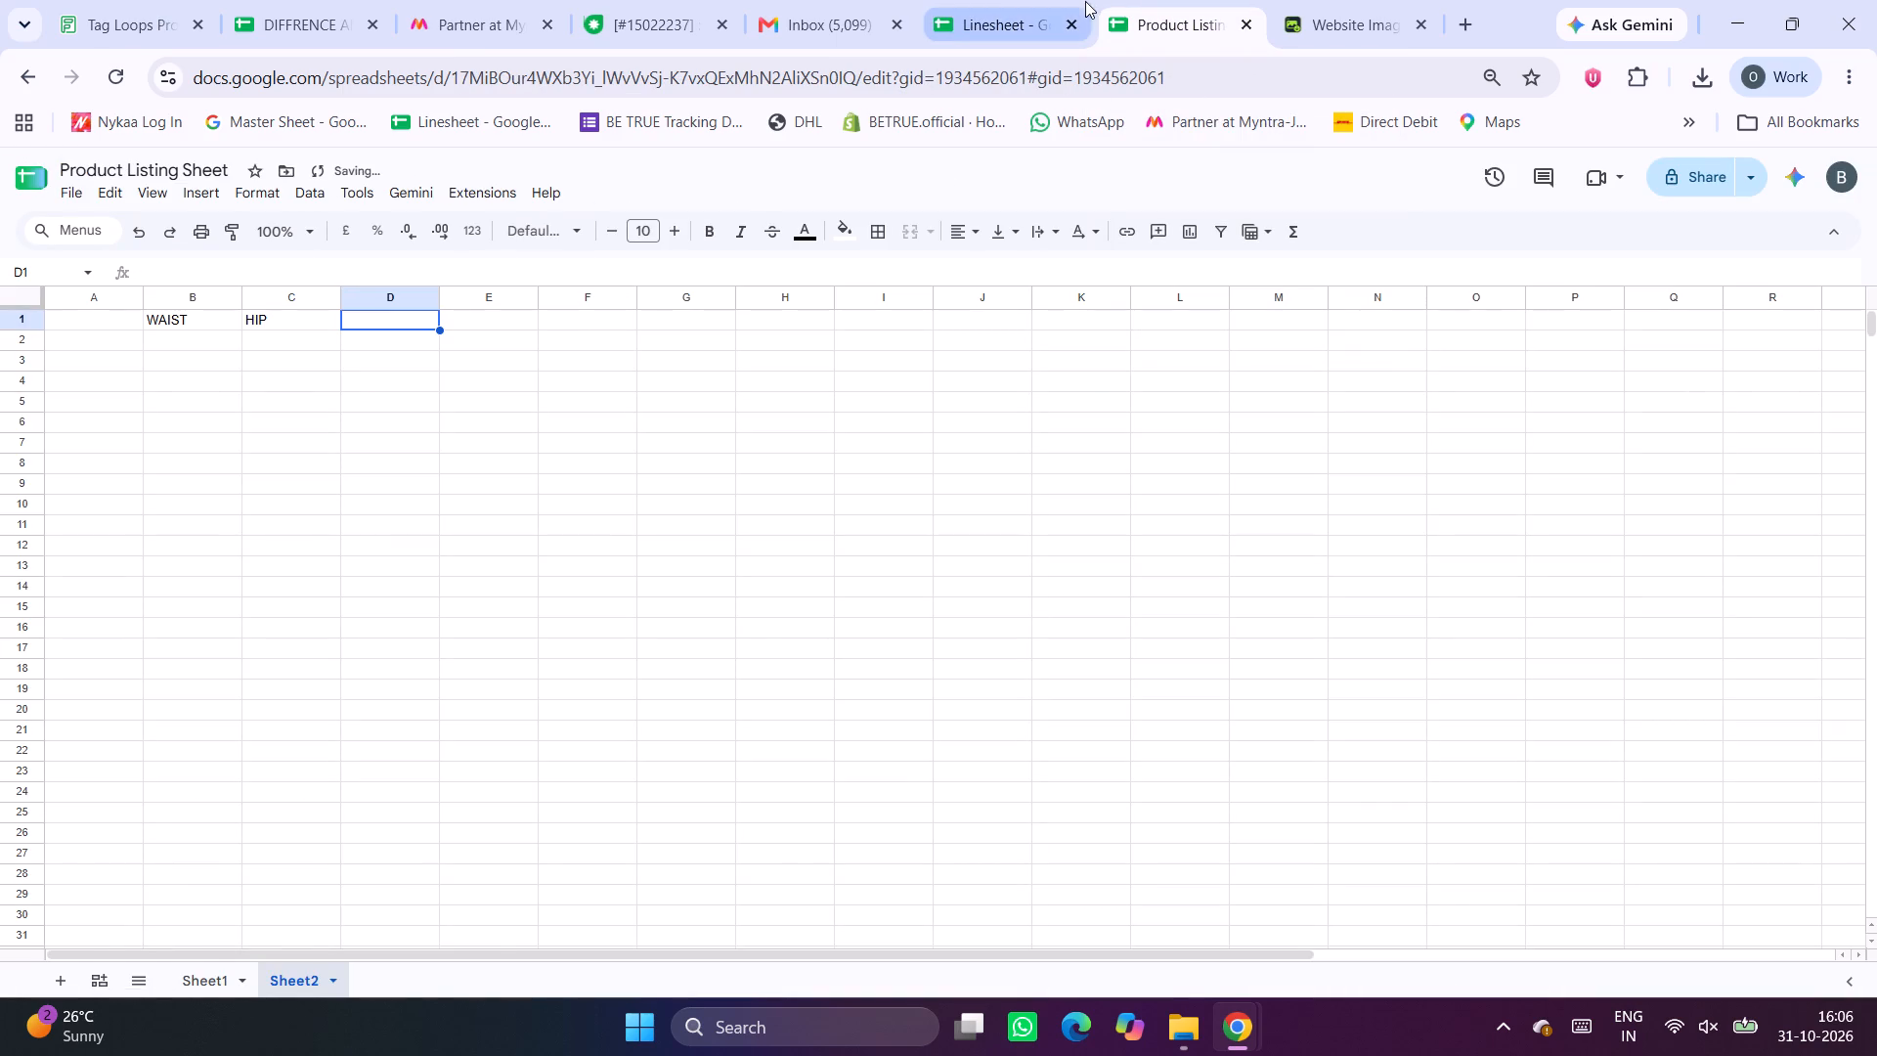
# Add the headers LENGTH (F) in D1 and LENGTH (B) in E1, matching the Linesheet's size chart.
pyautogui.click(996, 0)
pyautogui.click(1185, 0)
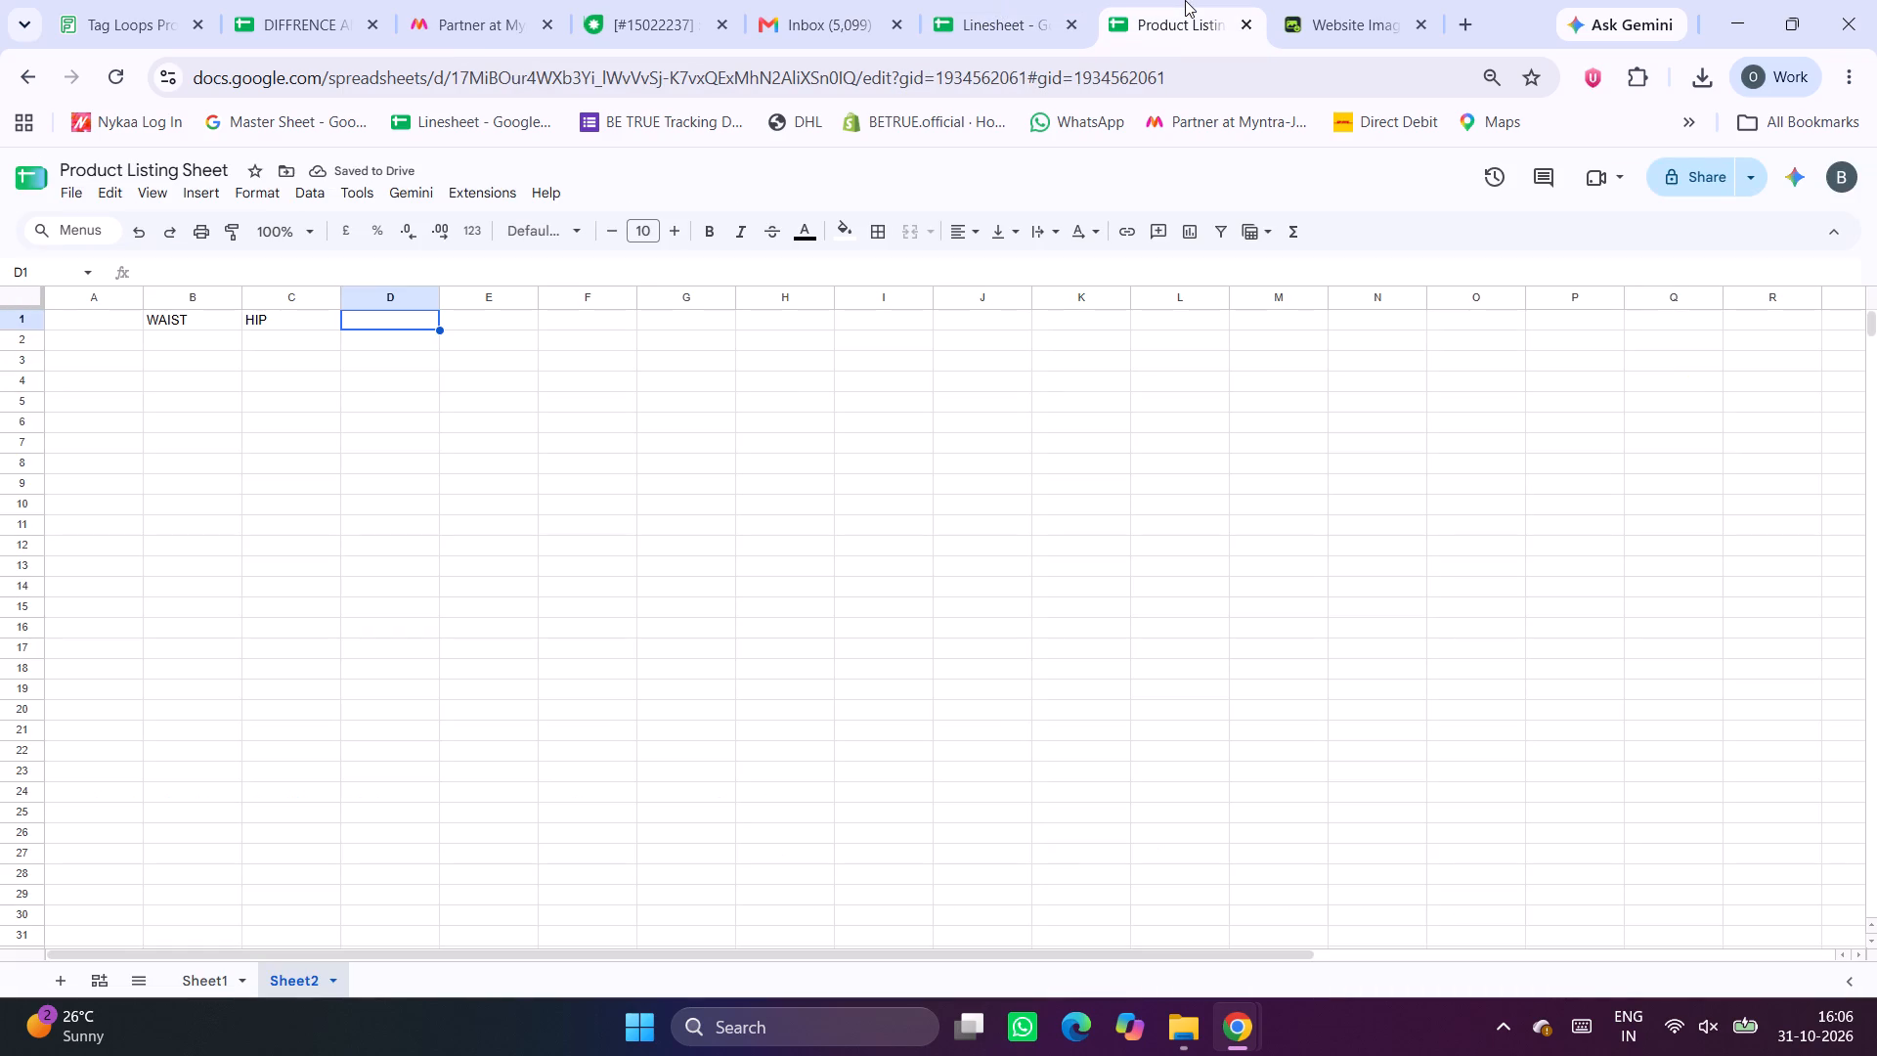
pyautogui.write('LENGTH')
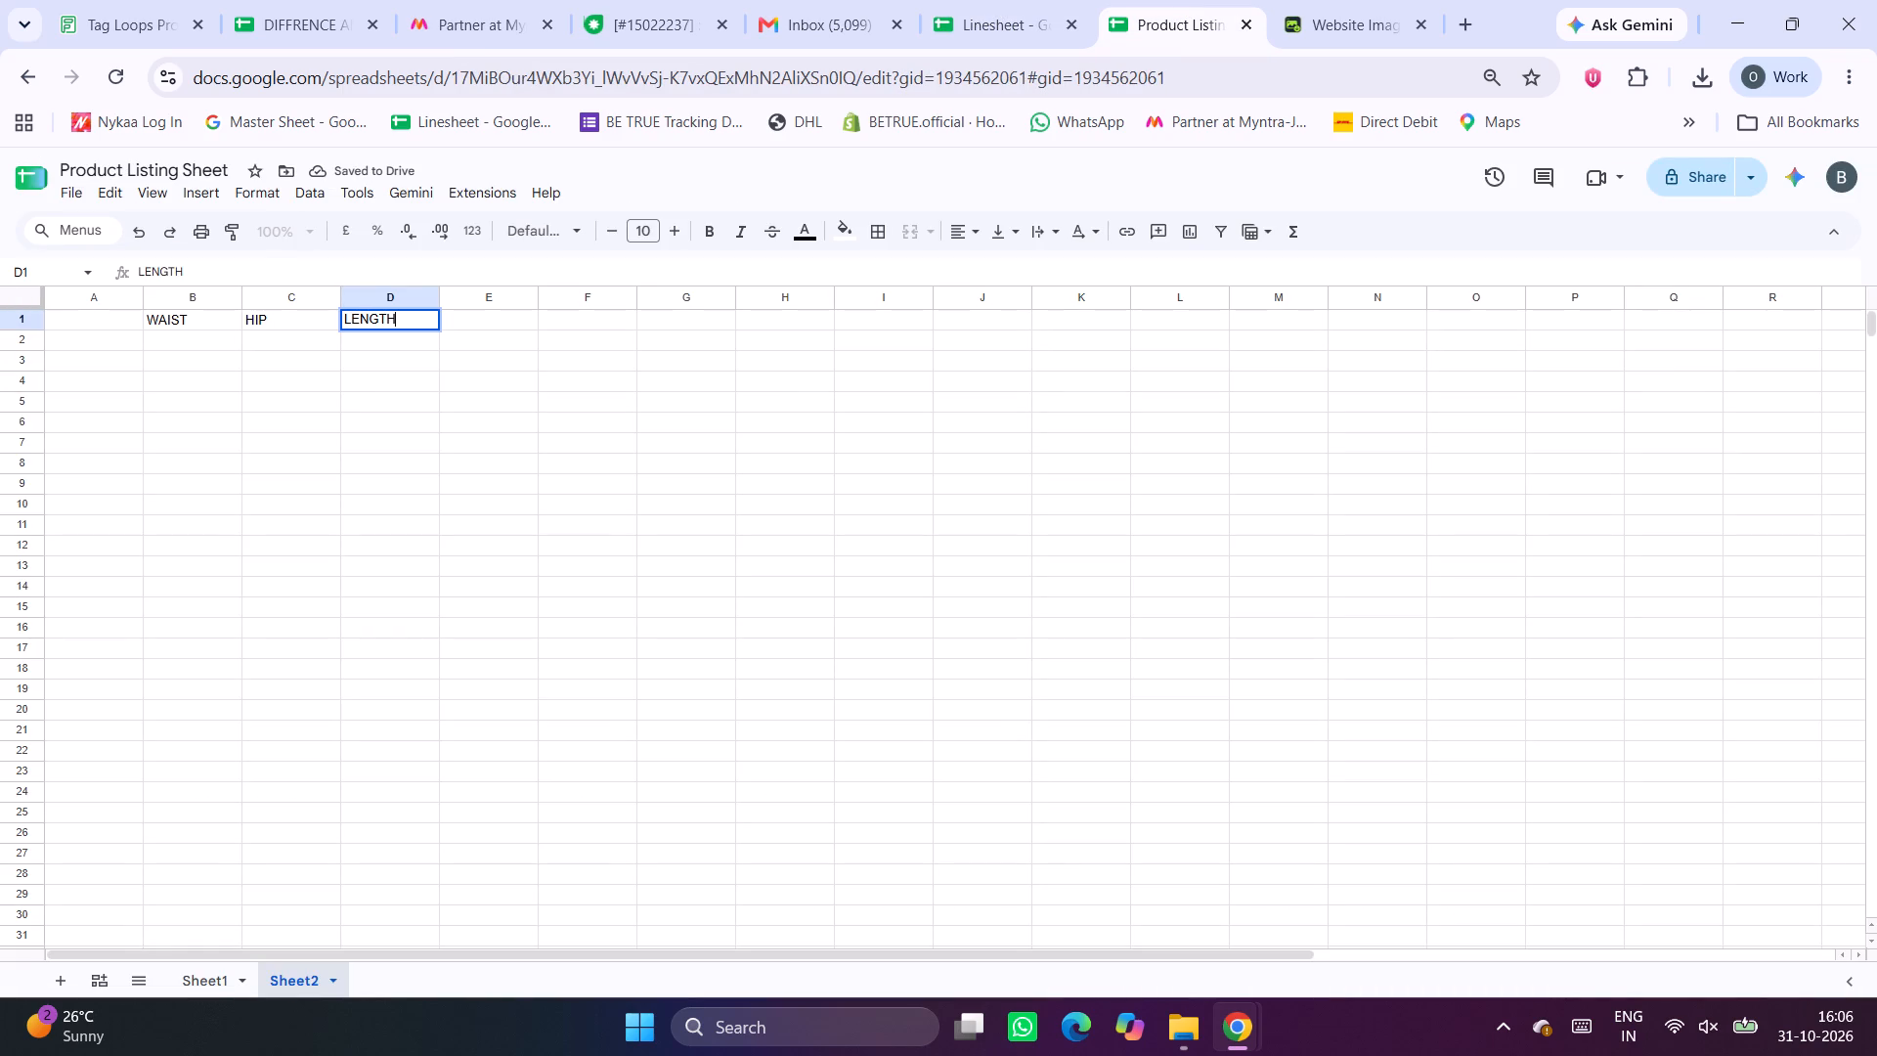
pyautogui.click(1060, 0)
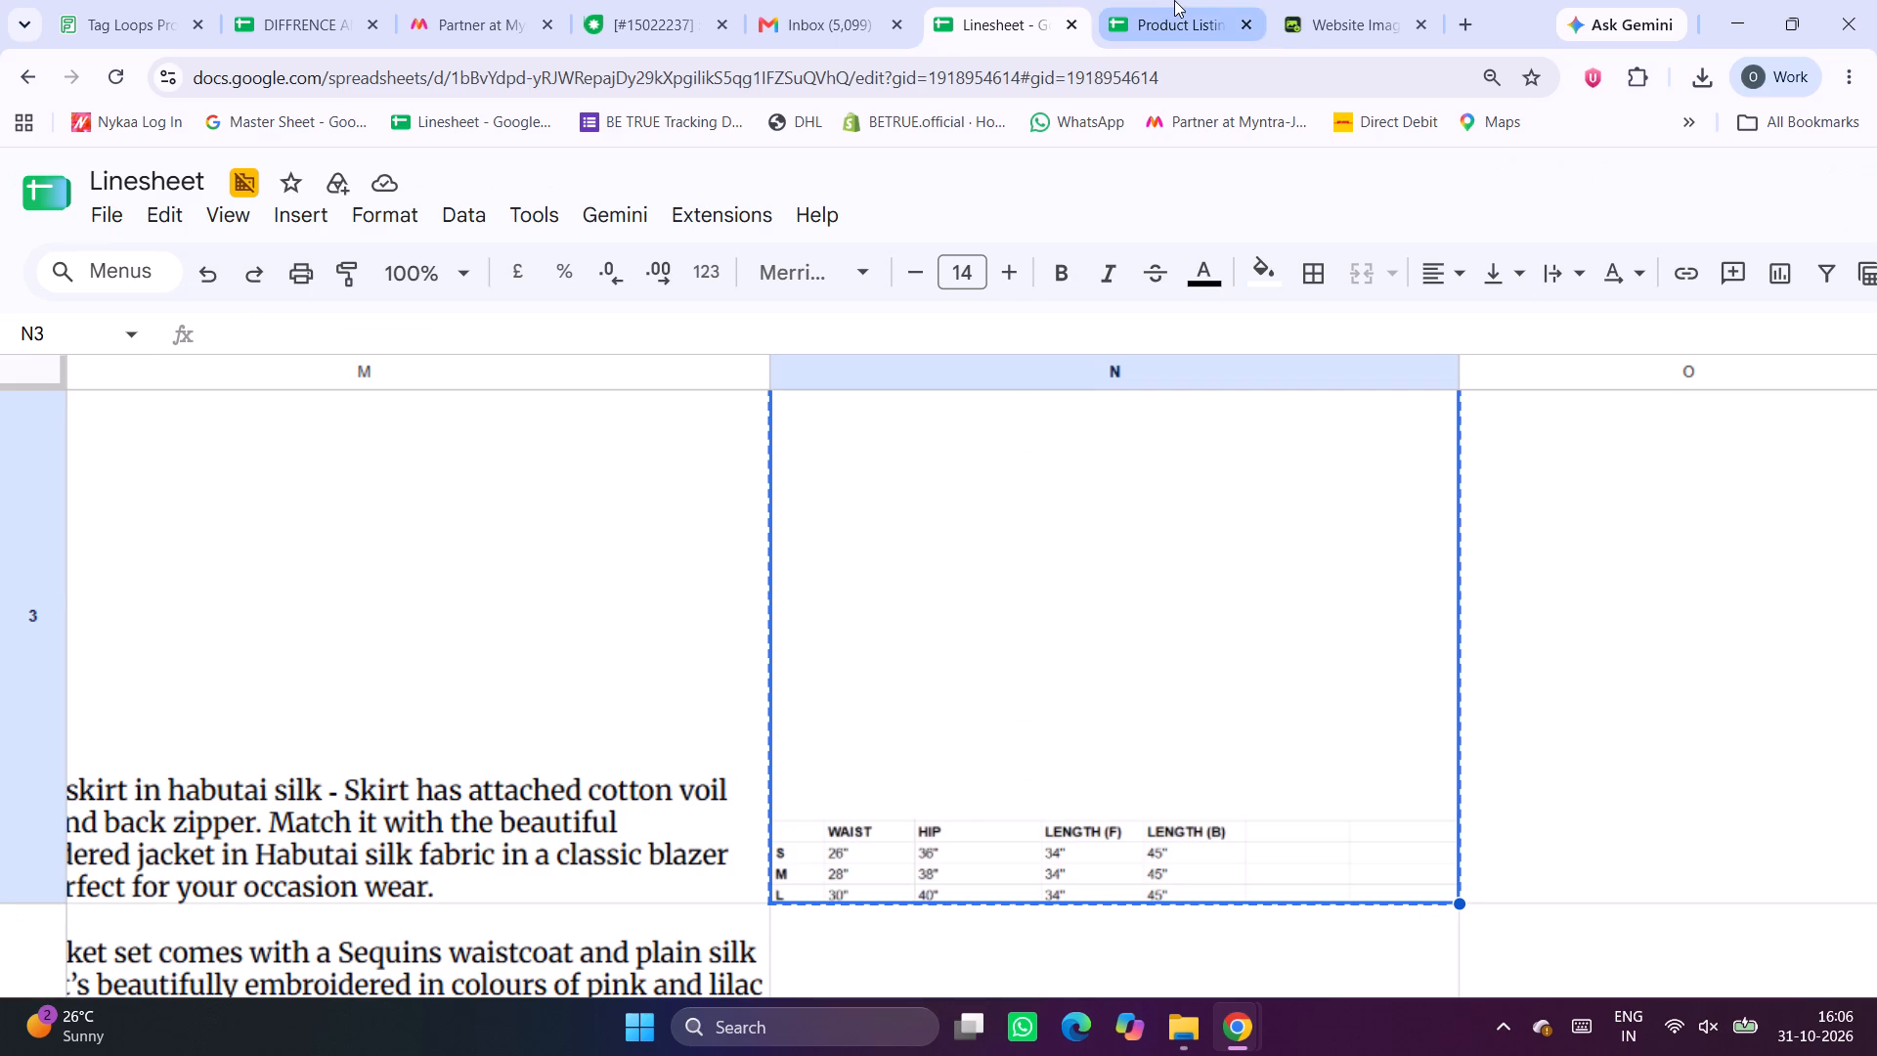
pyautogui.click(1174, 0)
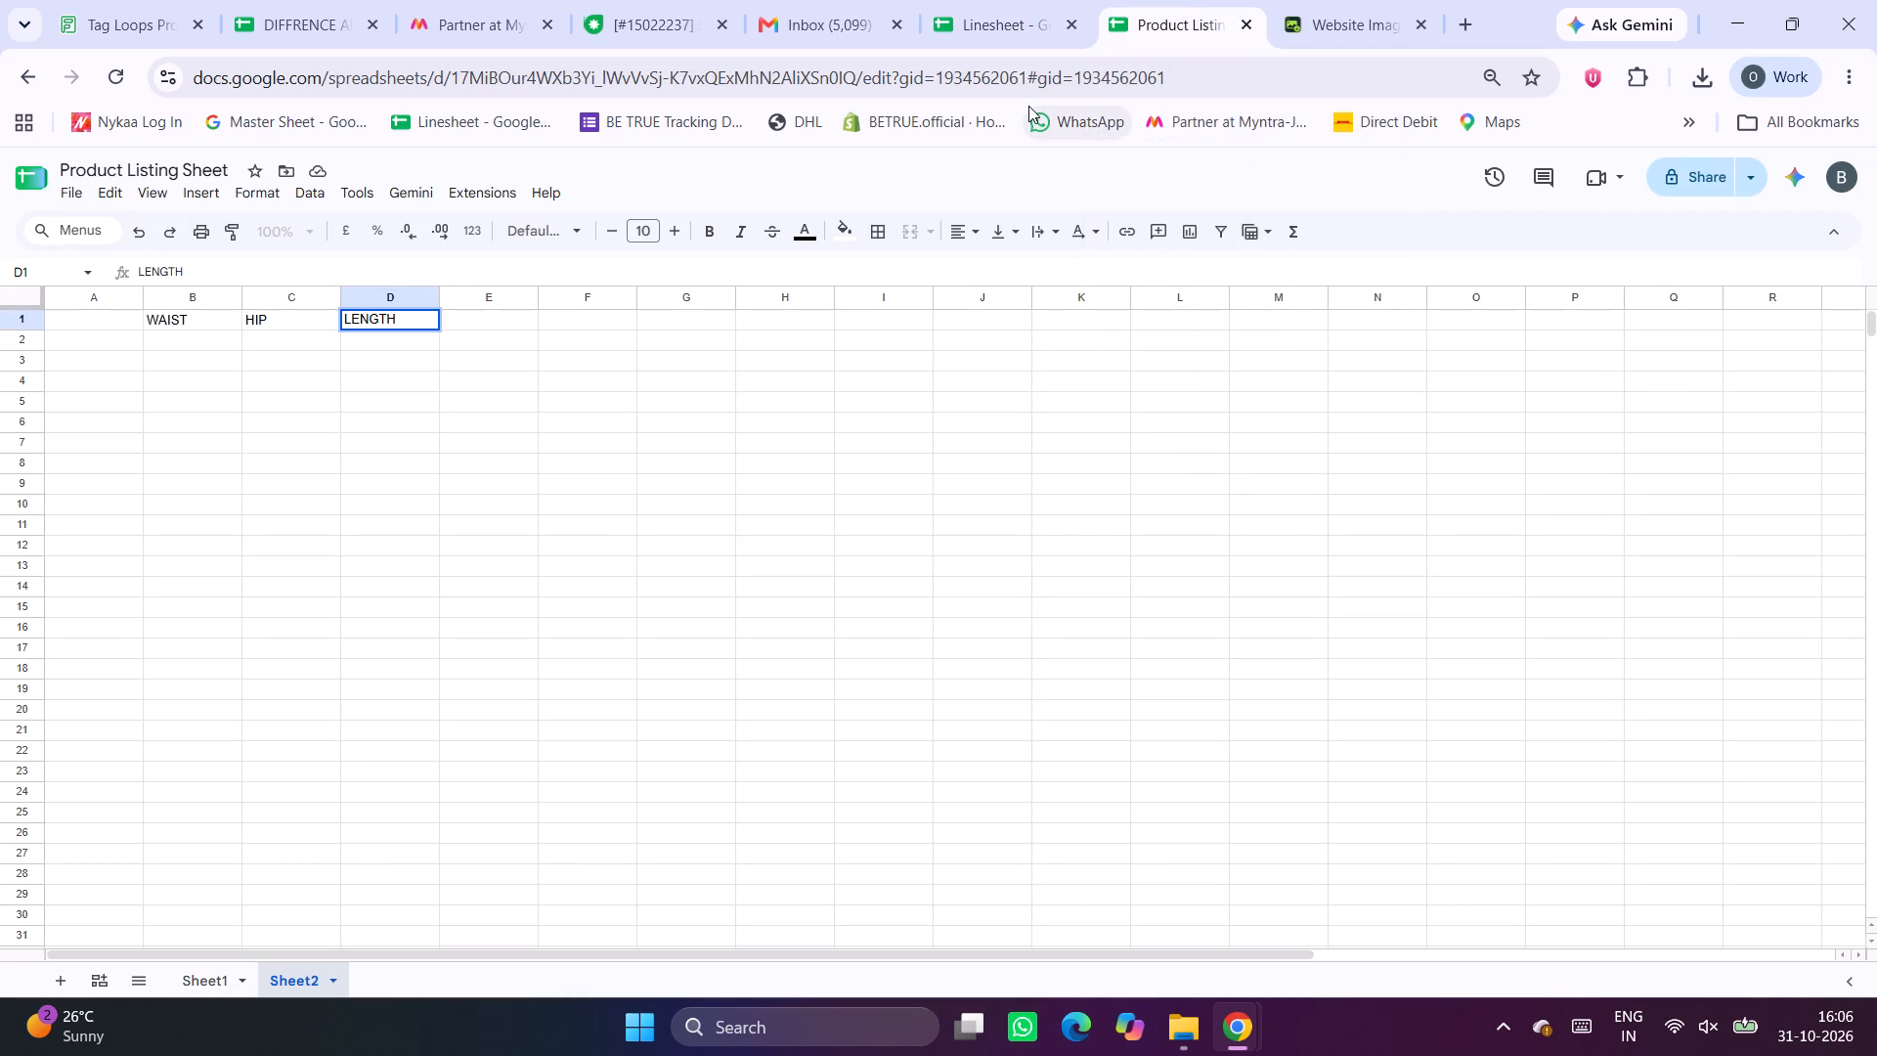
pyautogui.press('space')
pyautogui.write('(F')
pyautogui.hotkey('shift', ')')
pyautogui.press('Tab')
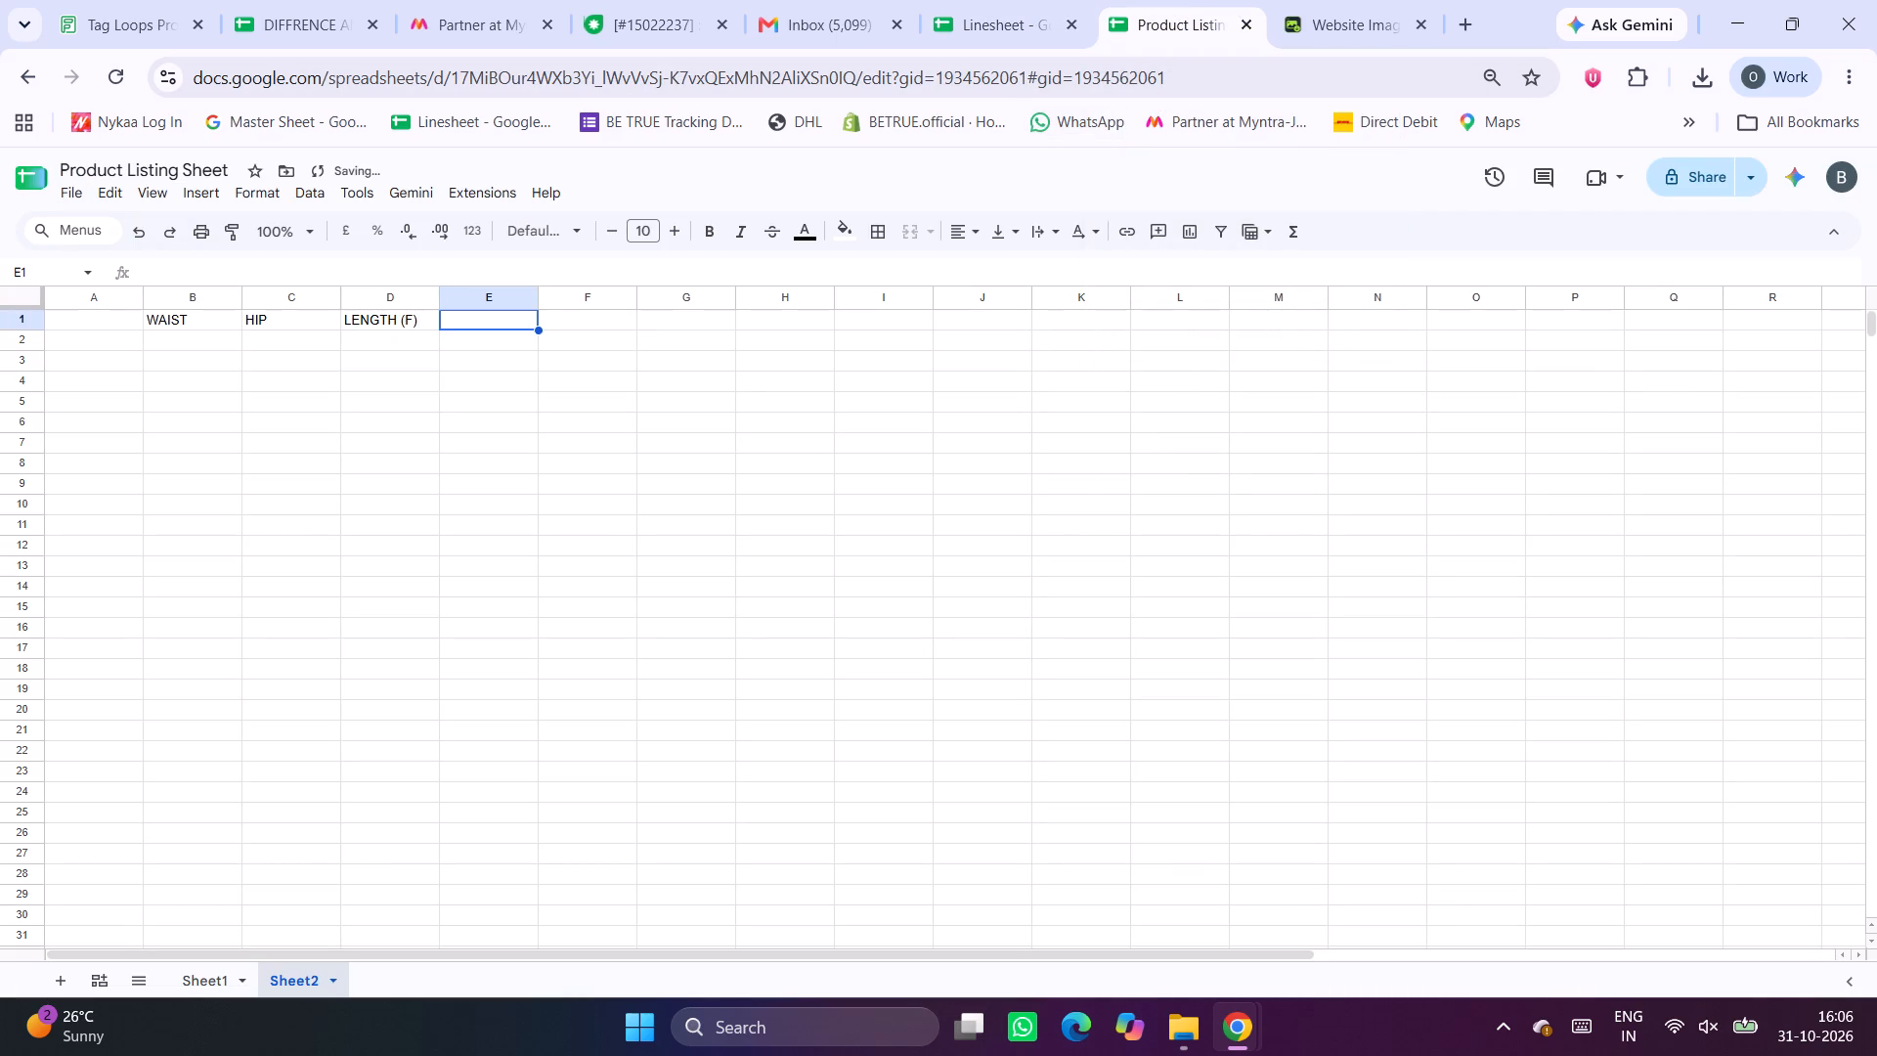
pyautogui.write('LENGTH (B)')
pyautogui.click(1084, 0)
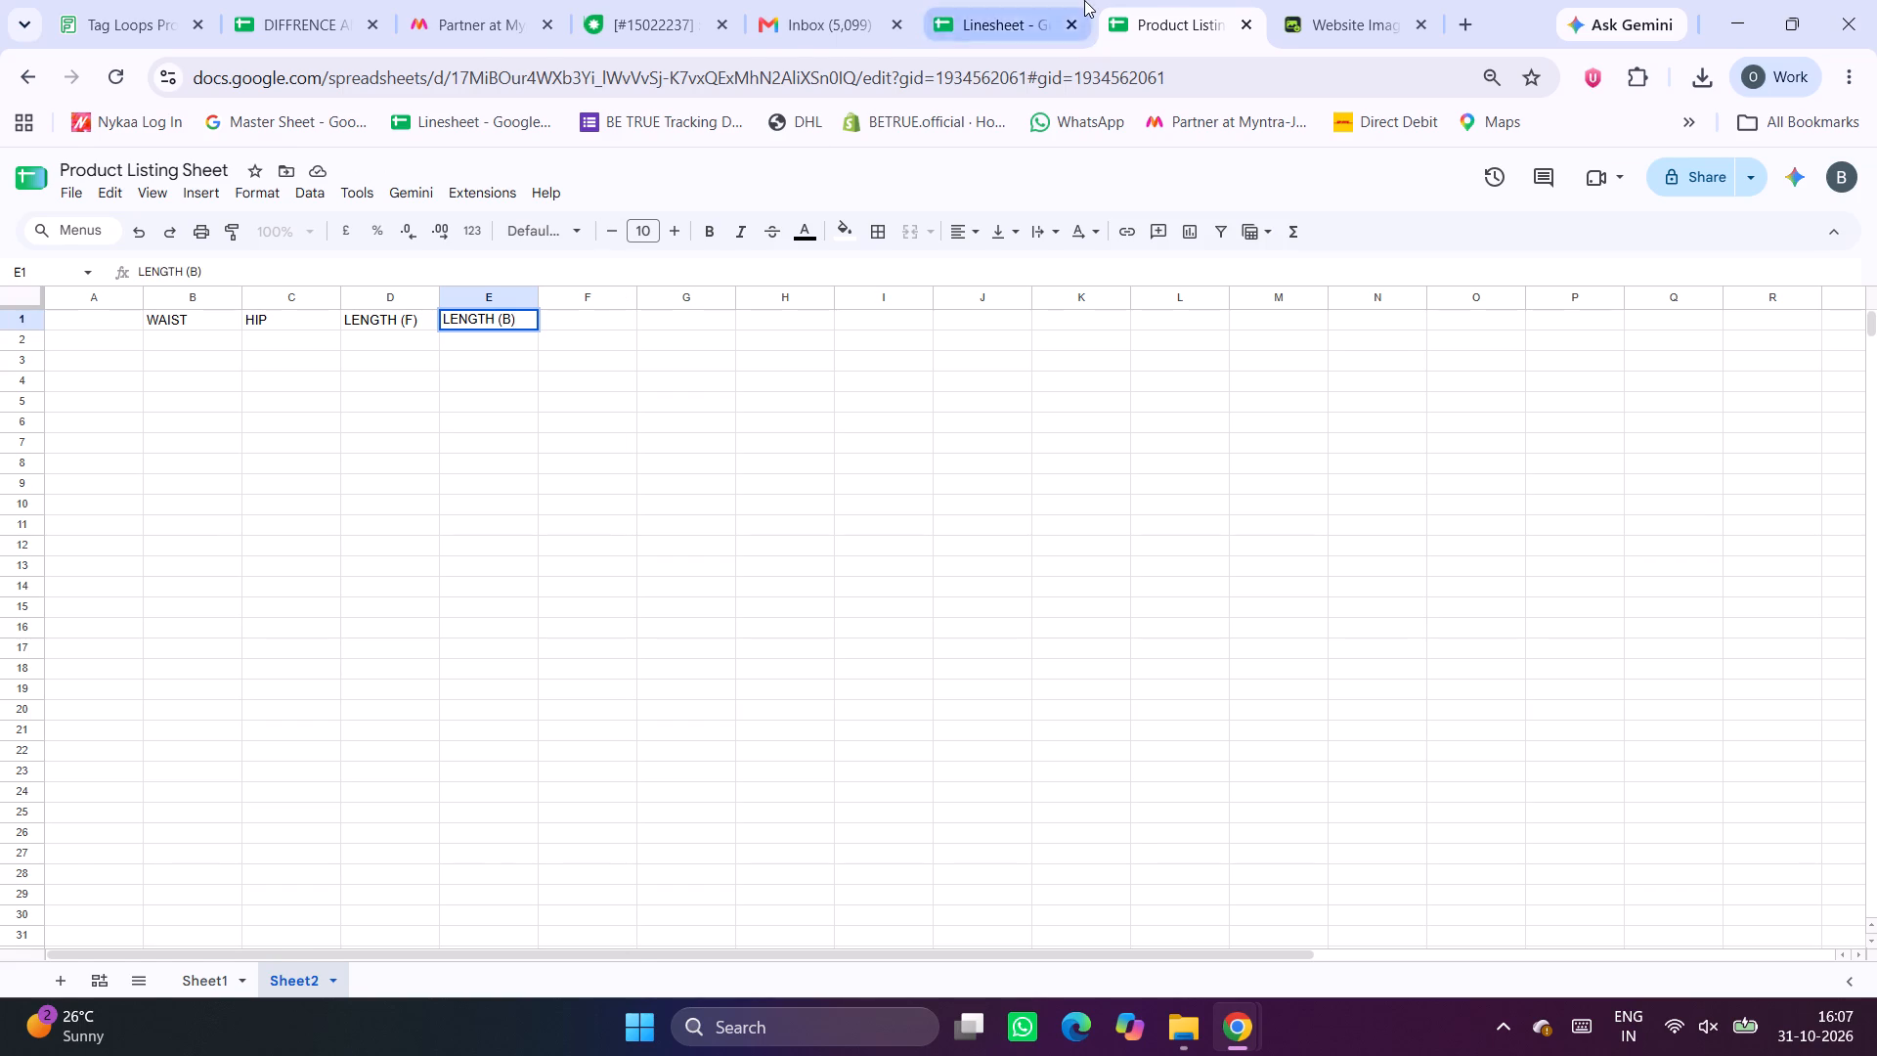
pyautogui.click(1212, 0)
# Make the measurement headers in B1:E1 bold.
pyautogui.moveTo(171, 320); pyautogui.dragTo(477, 327)
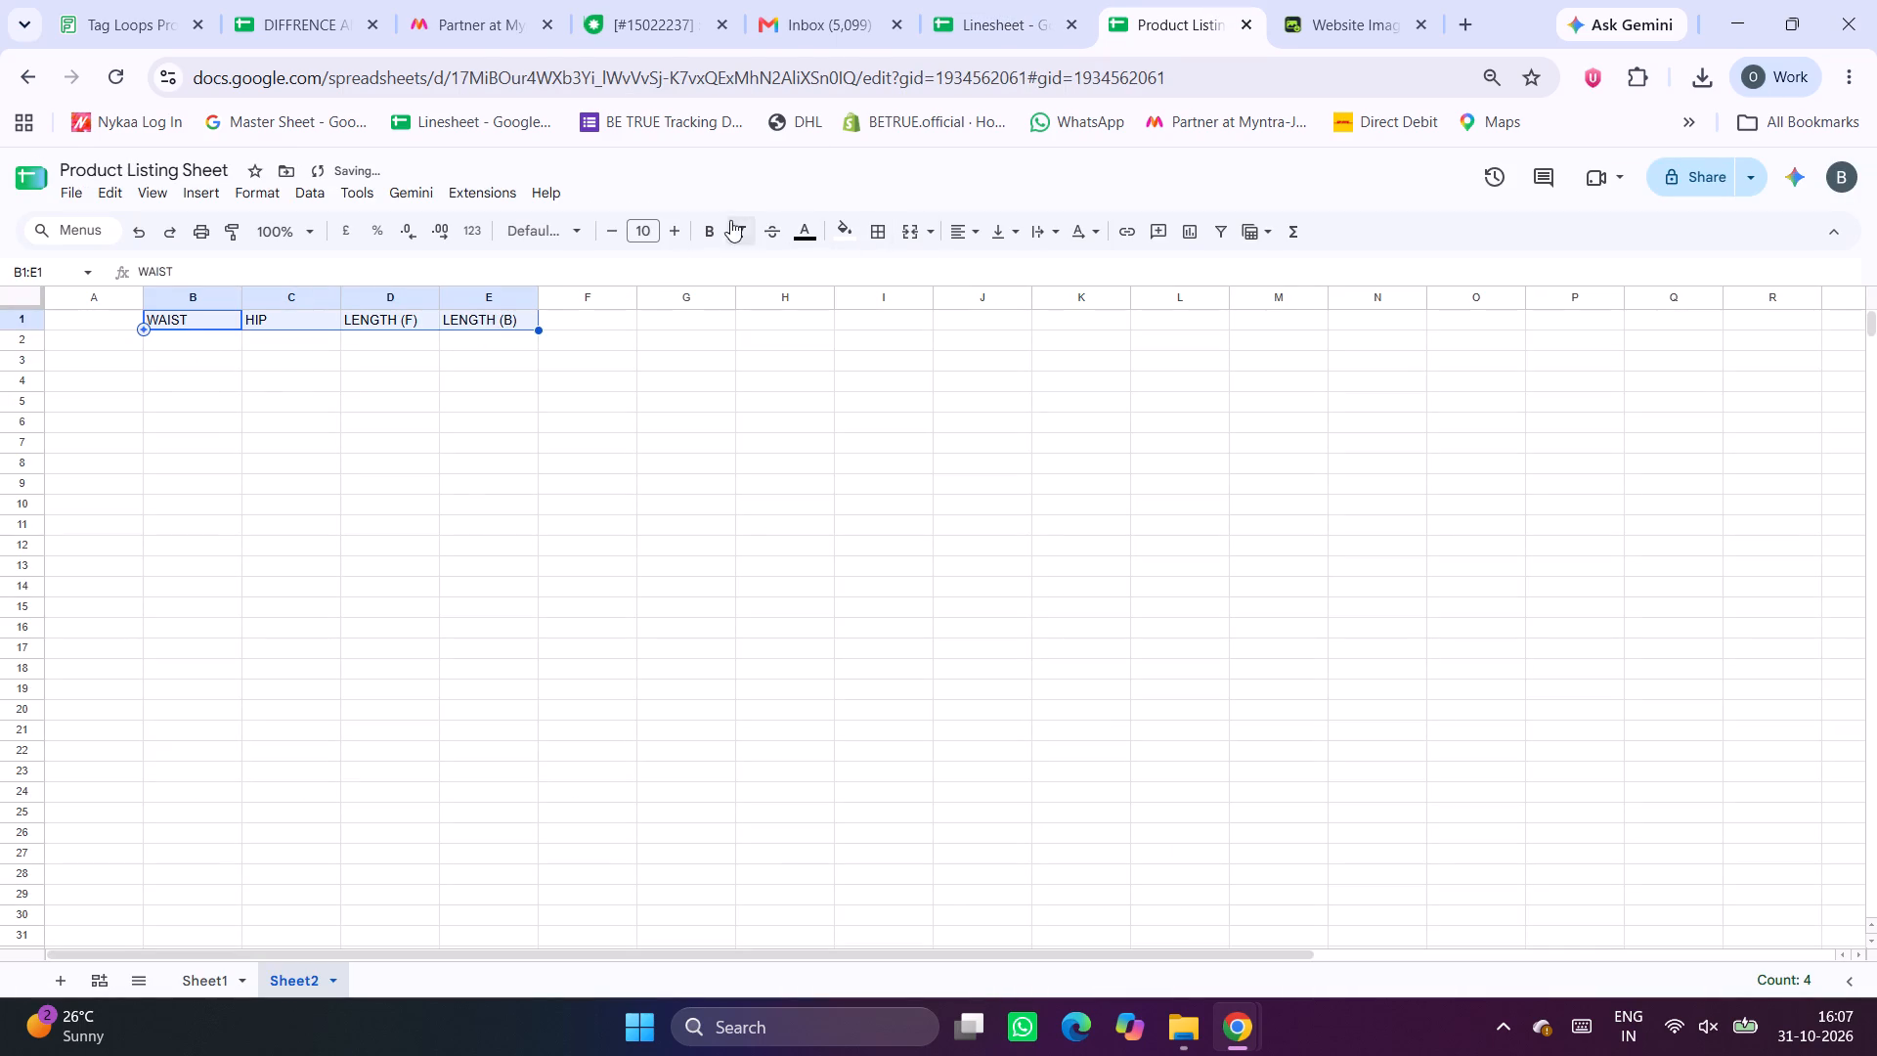
pyautogui.click(708, 228)
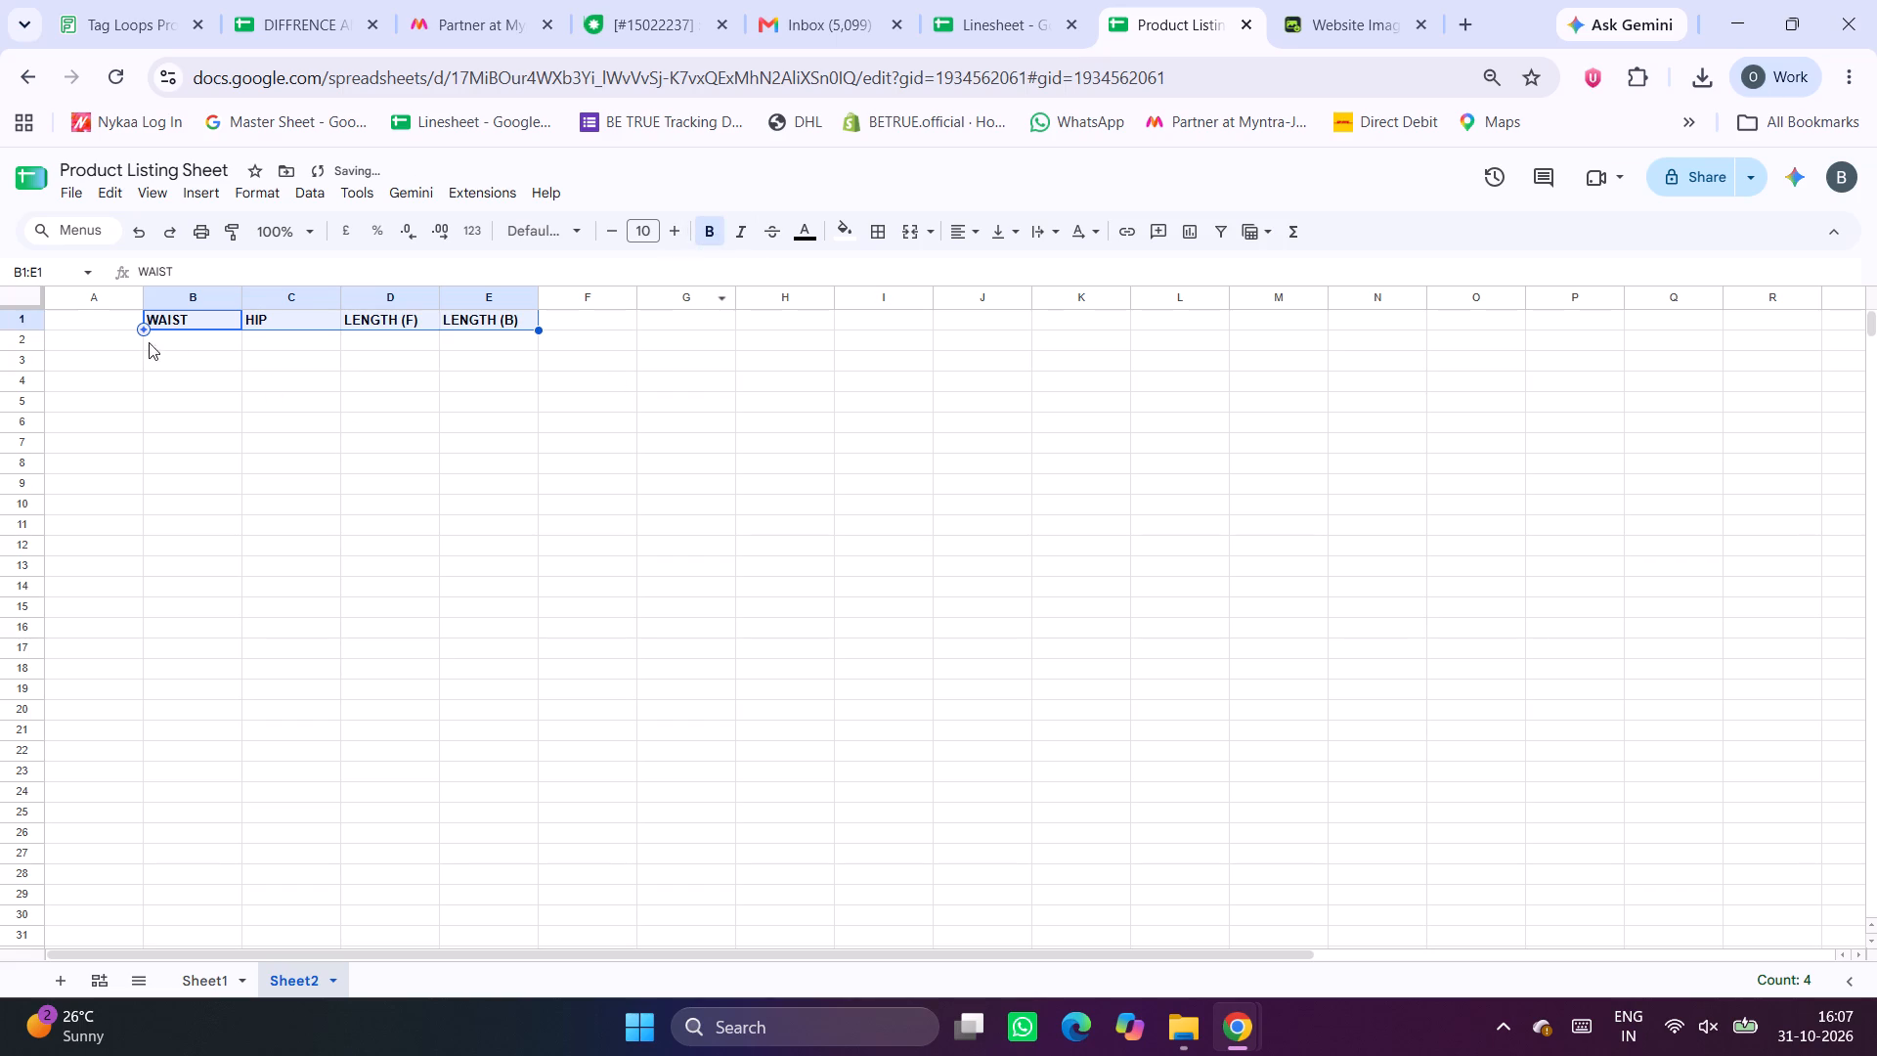
# Enter the size labels S, M and L in A2:A4 and make them bold.
pyautogui.click(117, 335)
pyautogui.press('s')
pyautogui.press('Down')
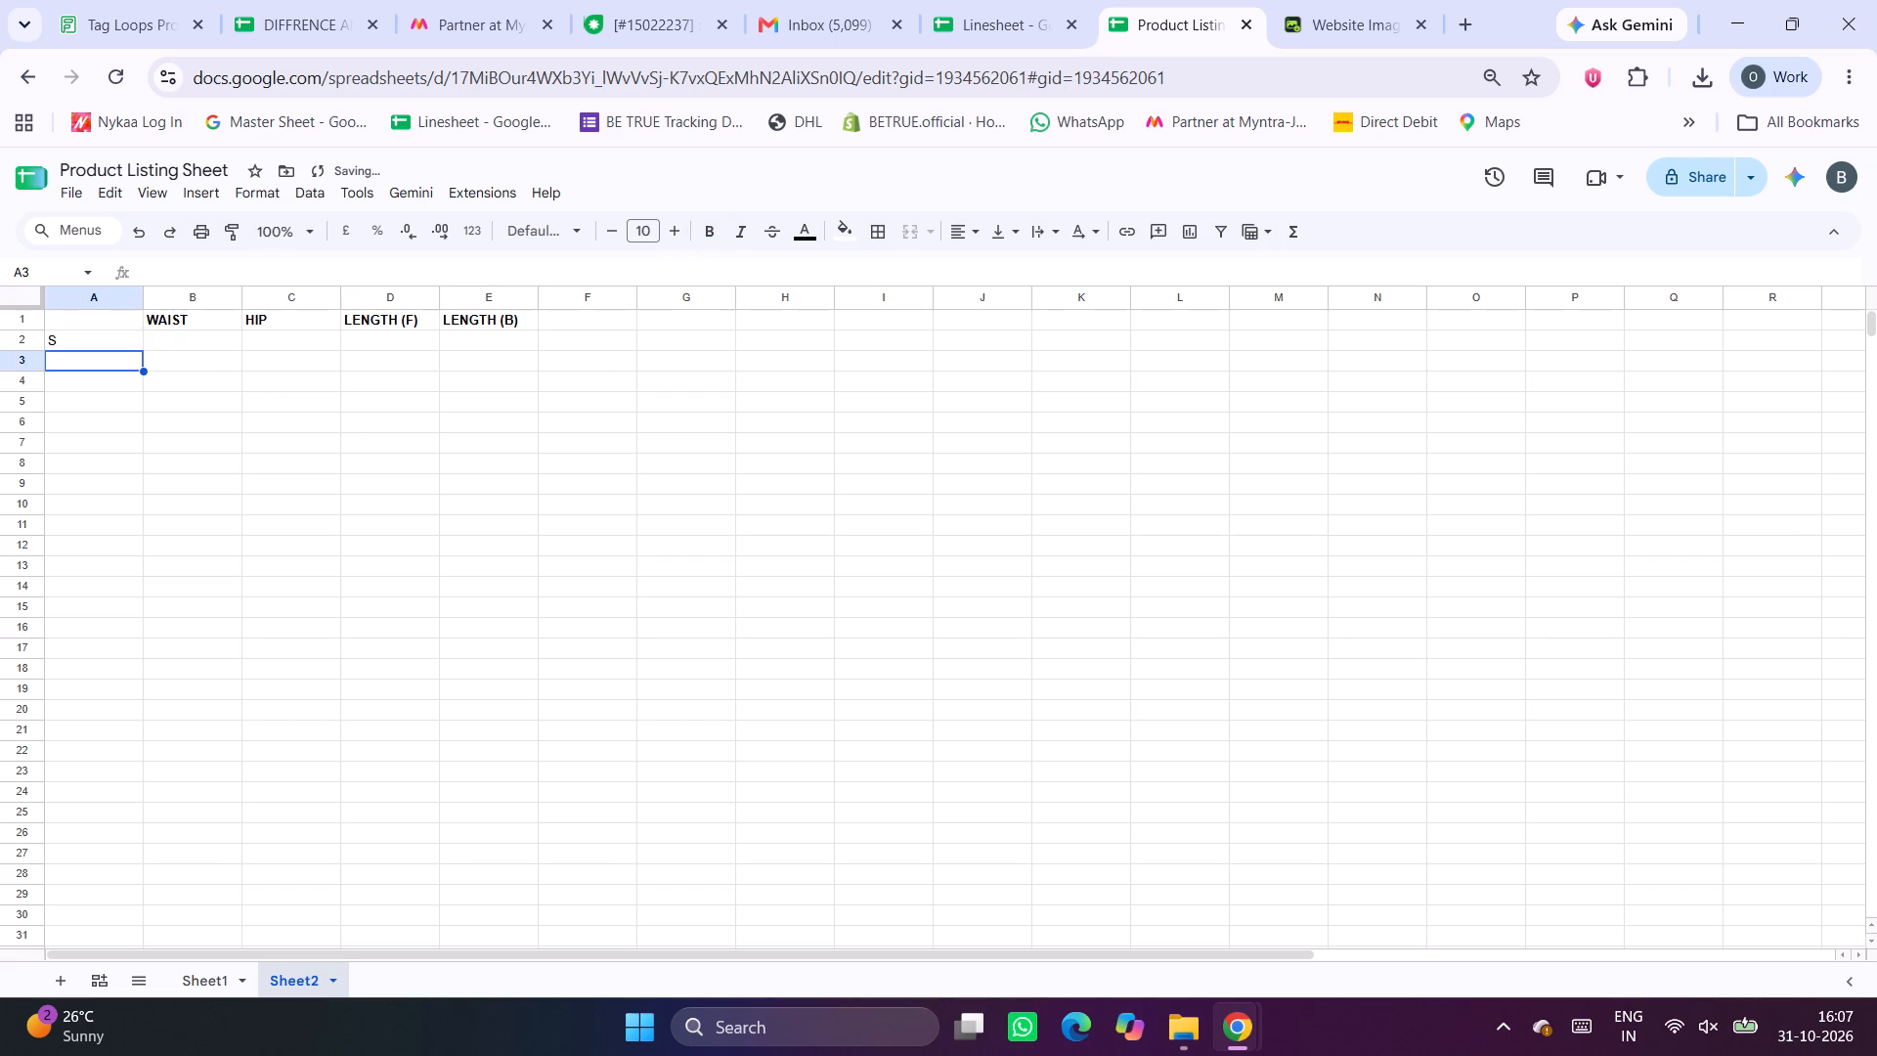
pyautogui.press('m')
pyautogui.press('Down')
pyautogui.press('l')
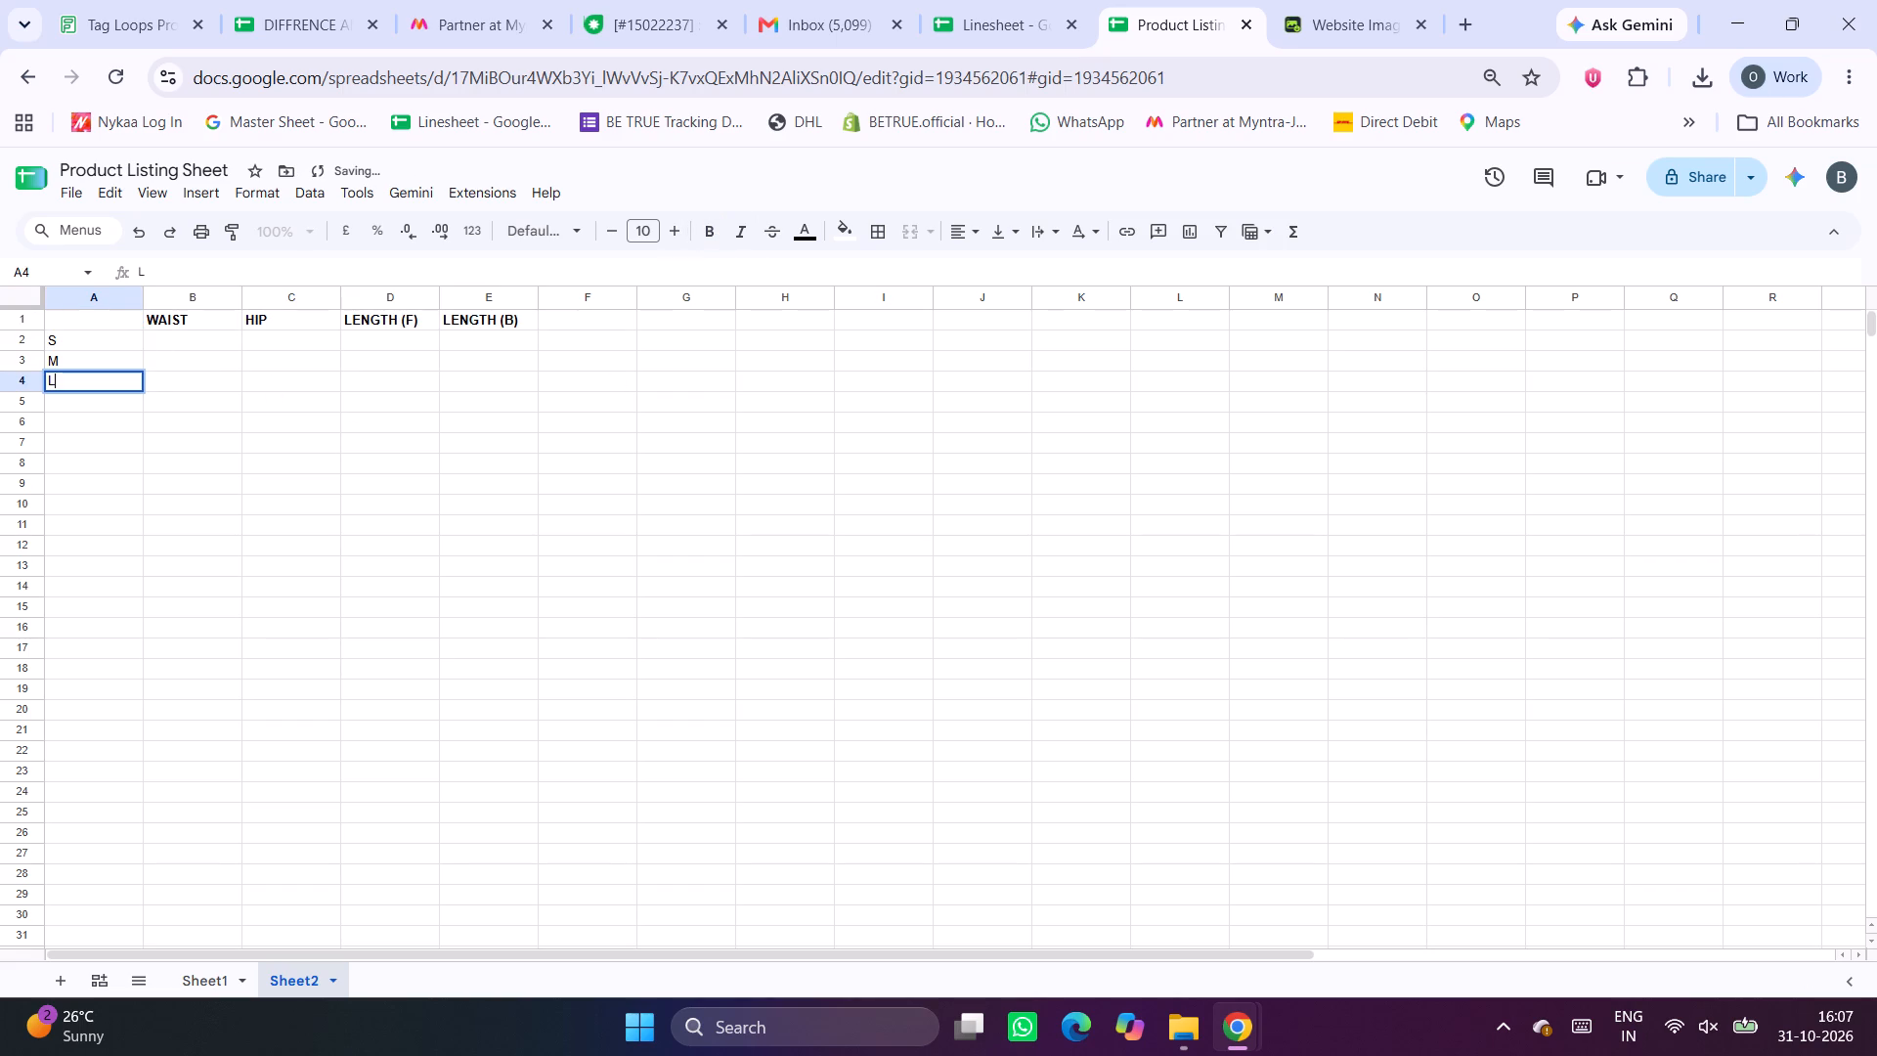
pyautogui.moveTo(112, 338); pyautogui.dragTo(109, 383)
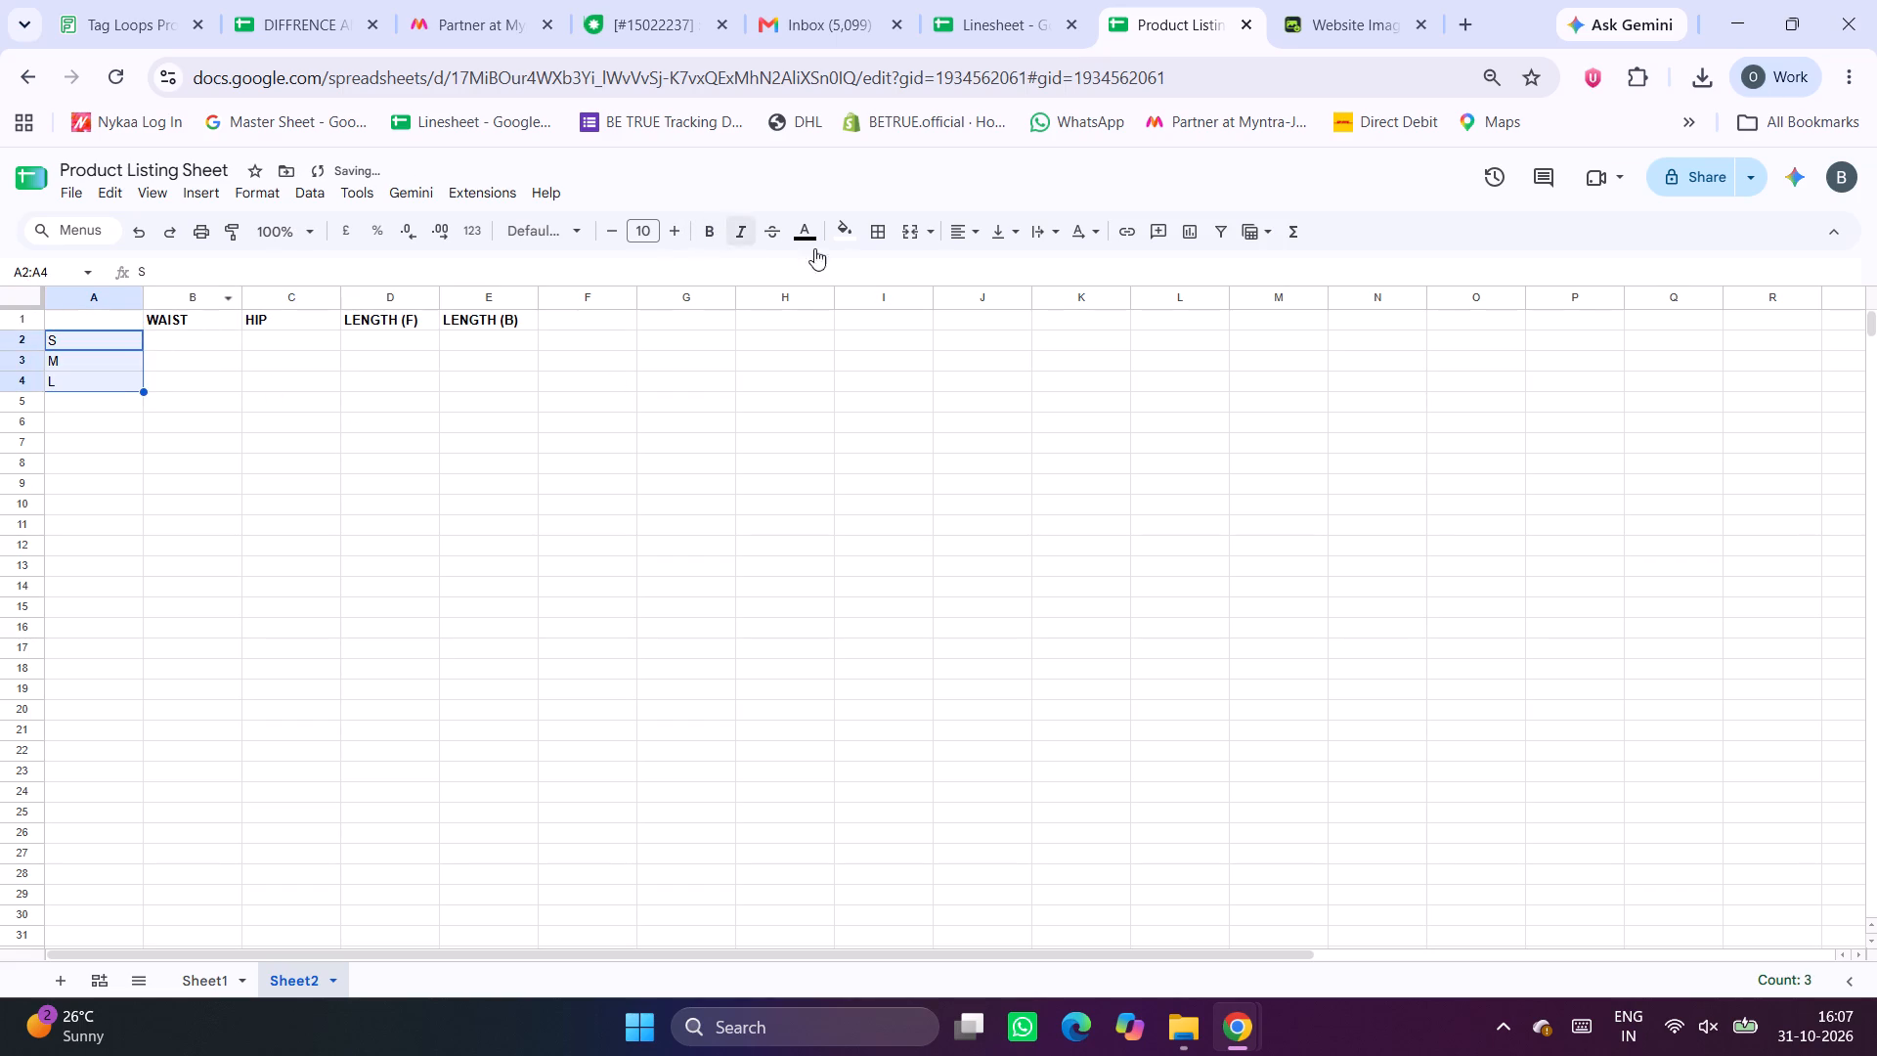
pyautogui.click(712, 233)
# Enter the WAIST values from the Linesheet's size chart in B2:B4: 26" for S, 28" for M and 30" for L.
pyautogui.click(196, 340)
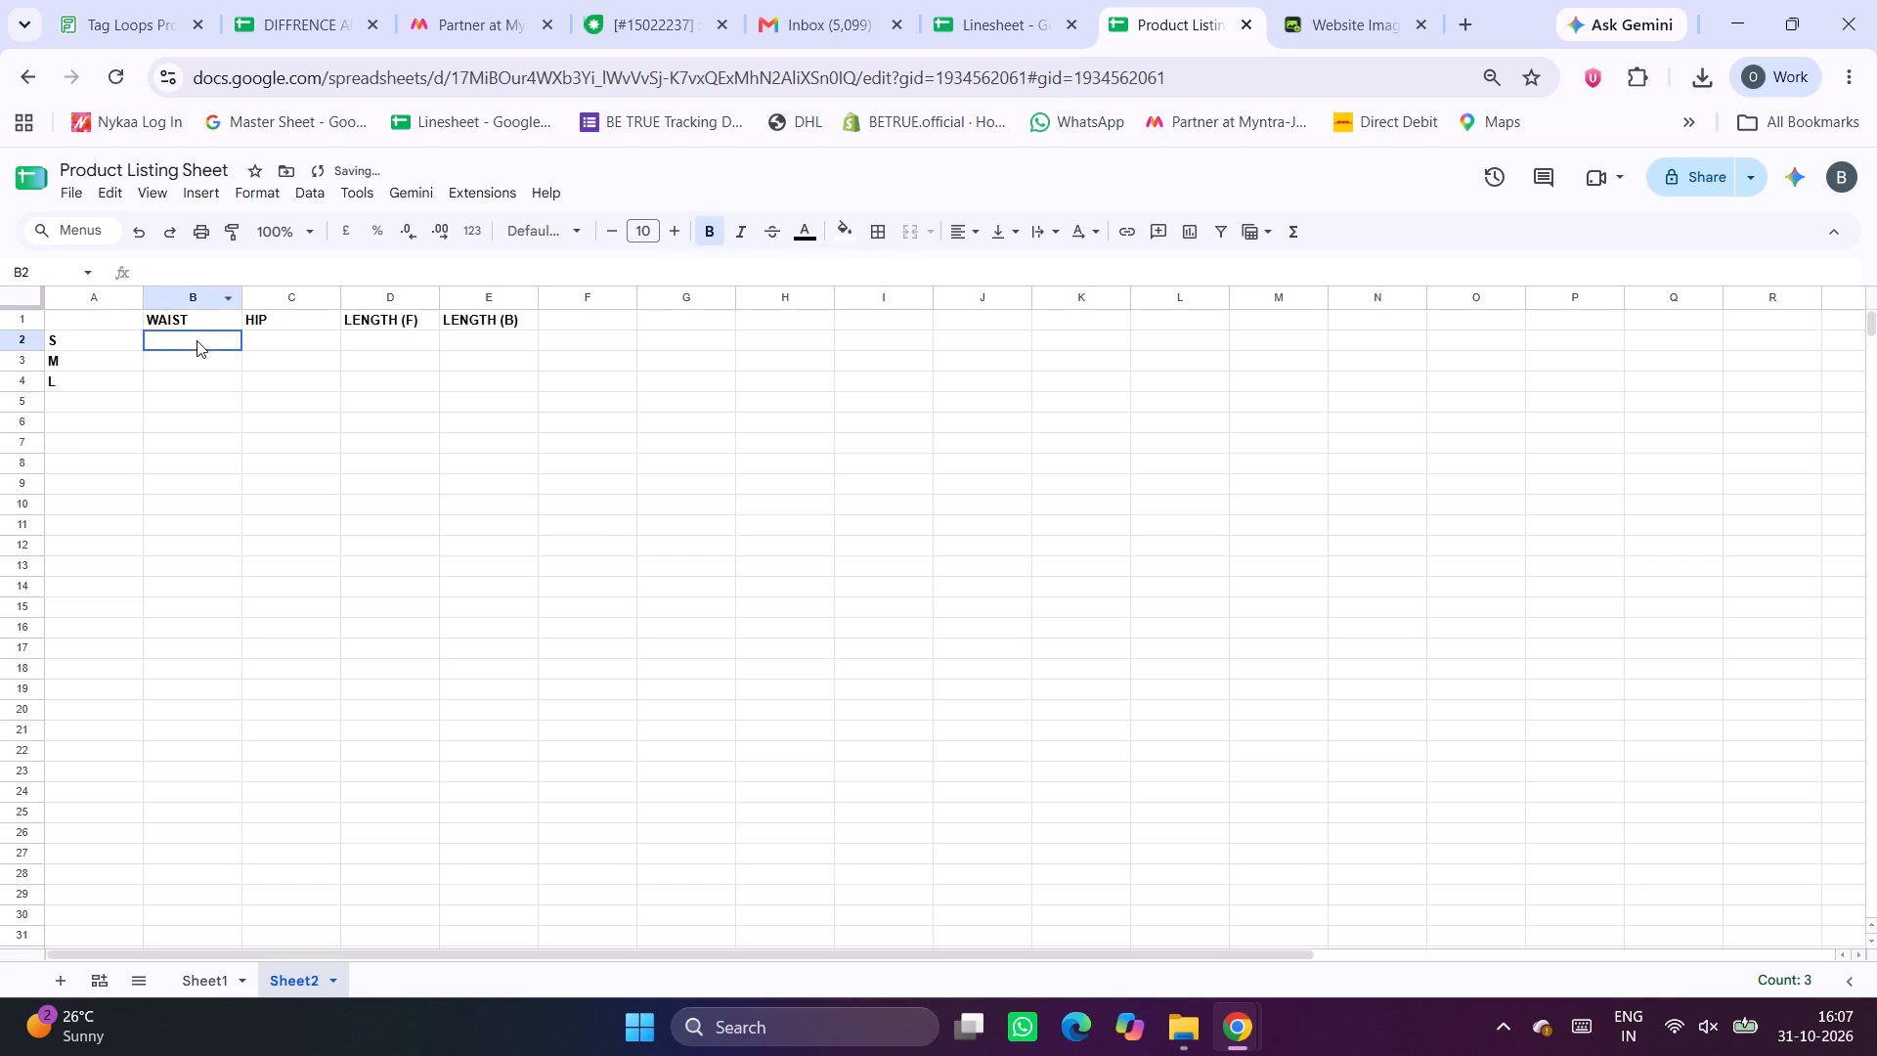
pyautogui.click(1024, 2)
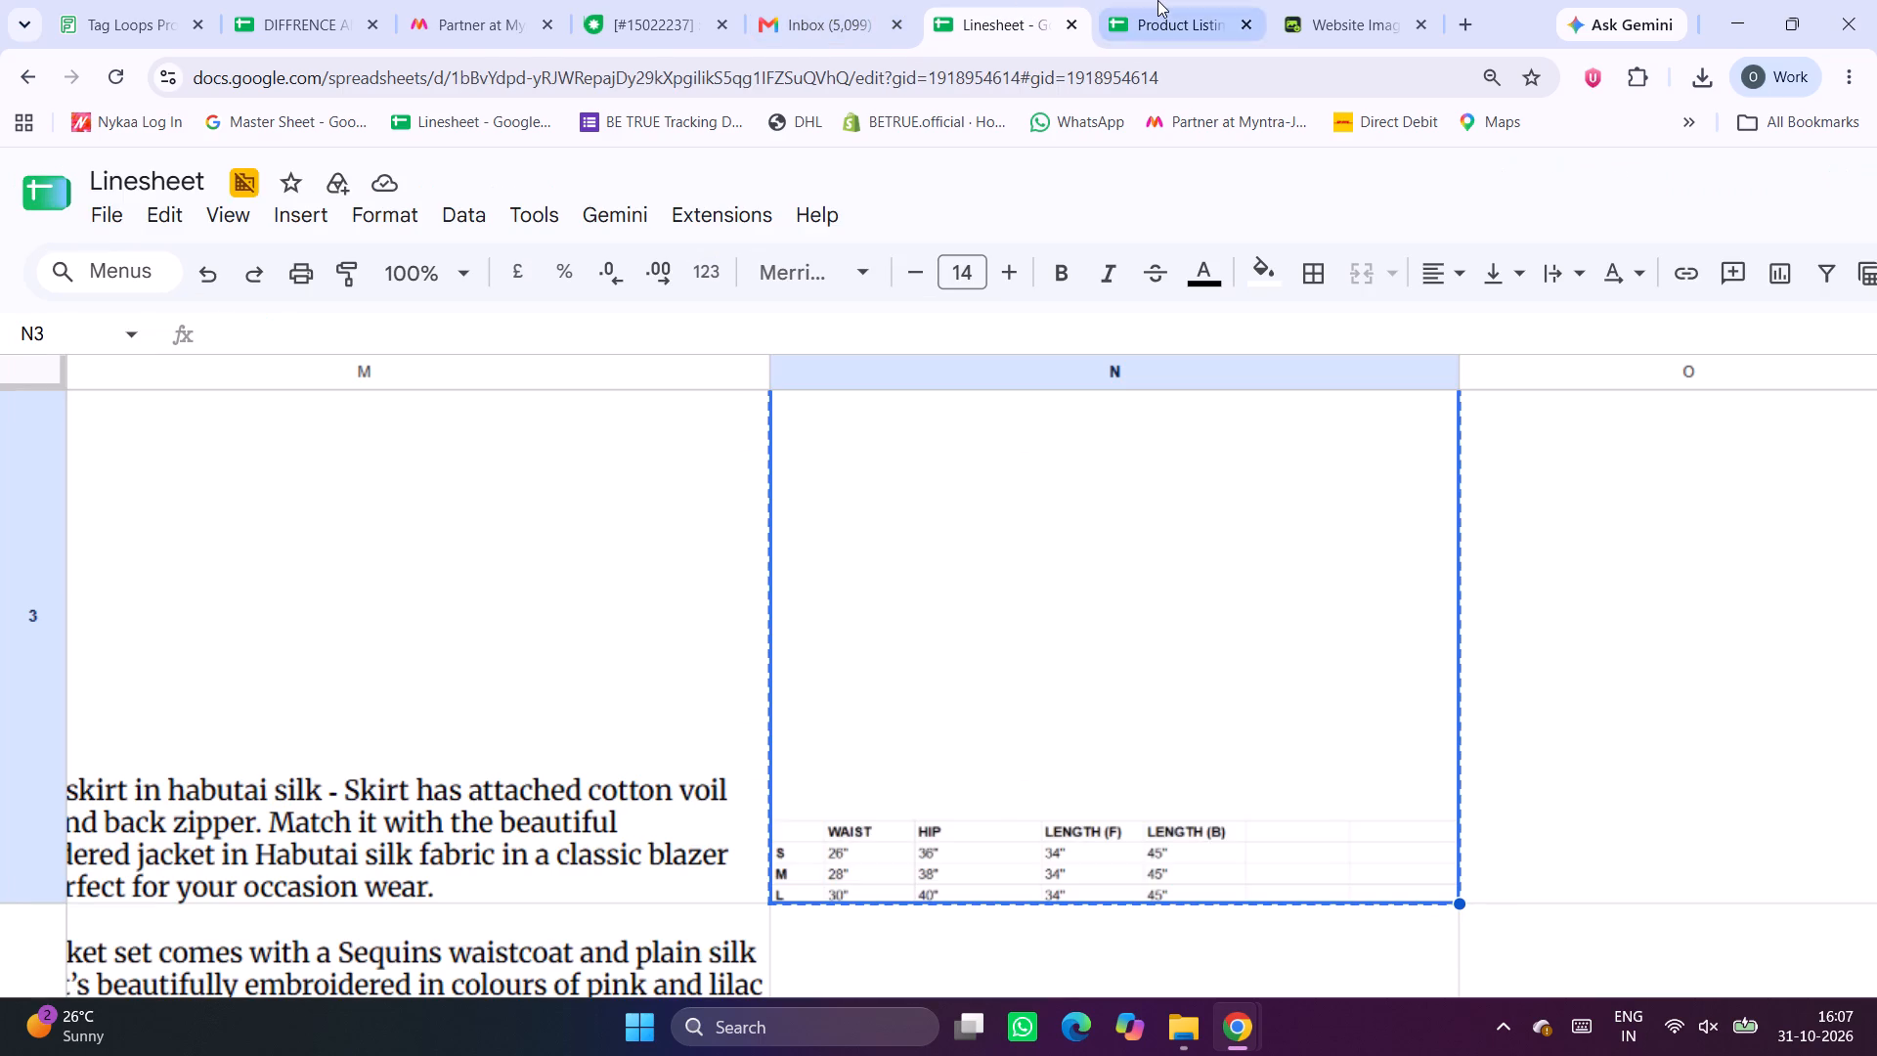
pyautogui.click(1157, 0)
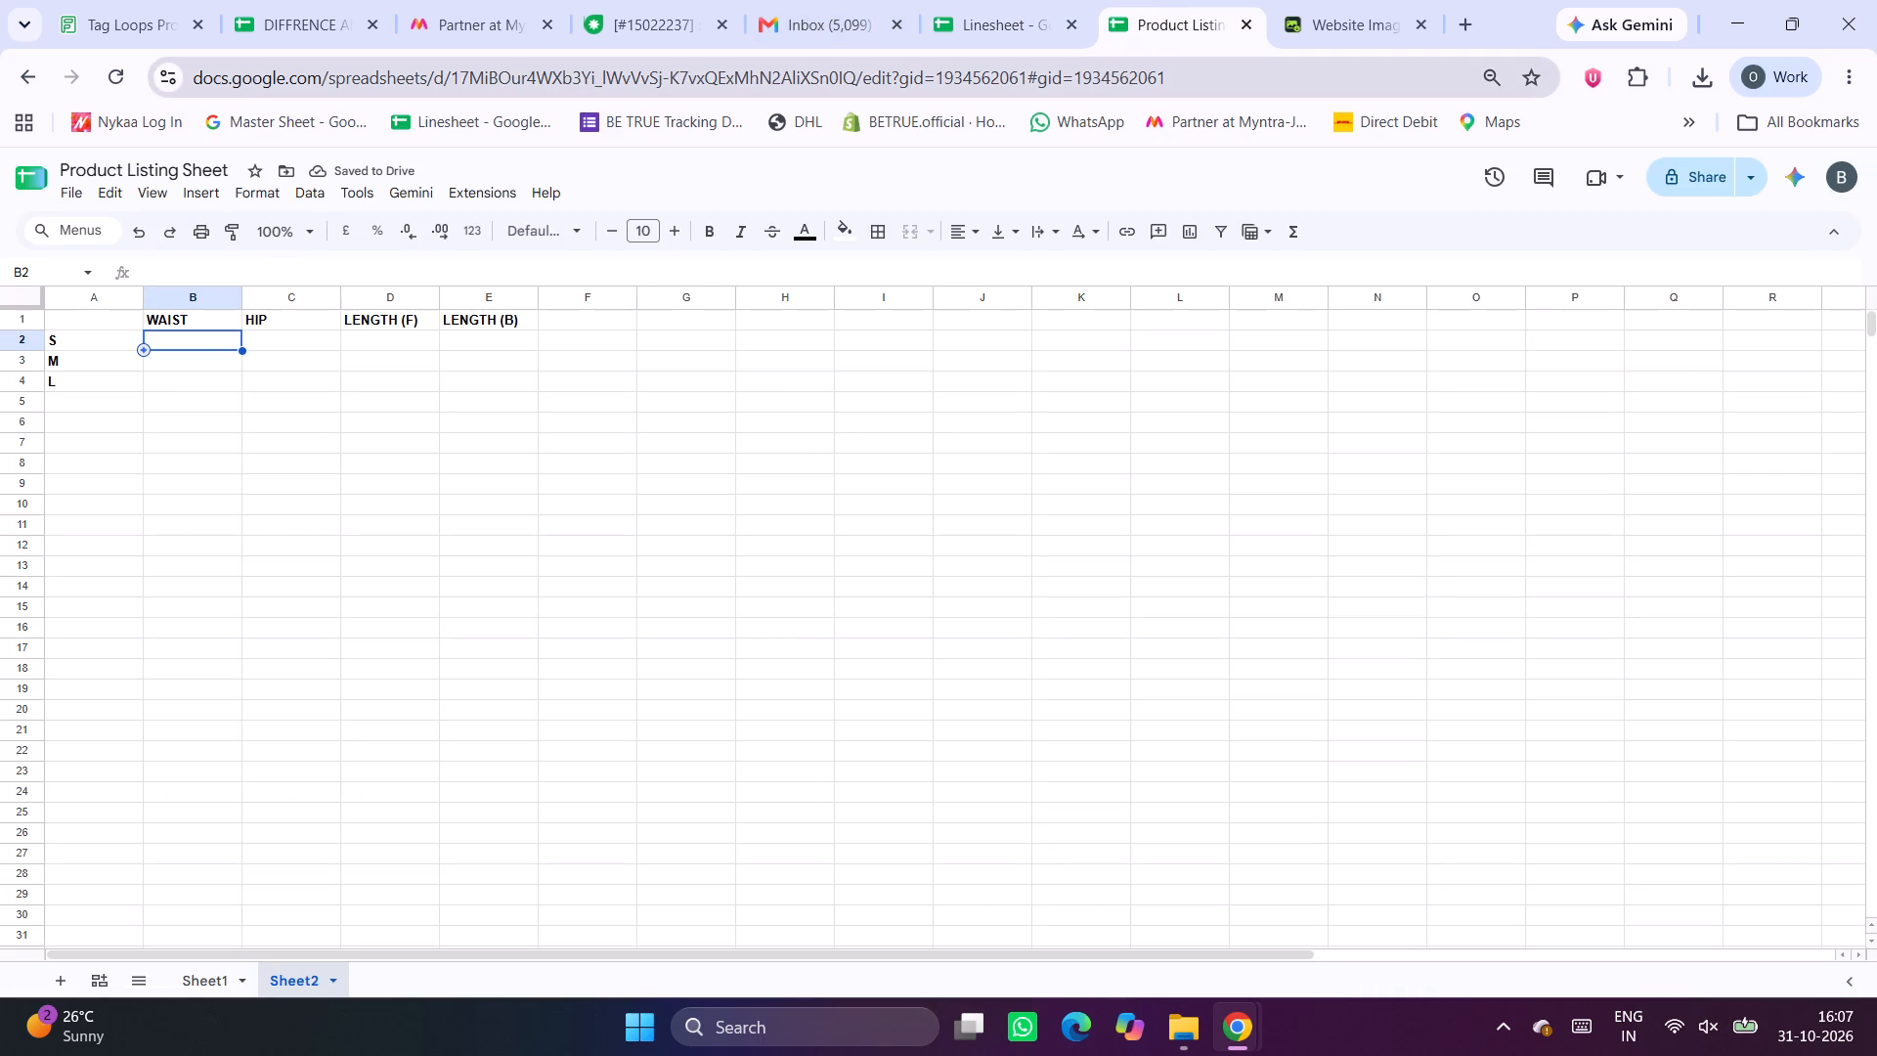
pyautogui.write('26"')
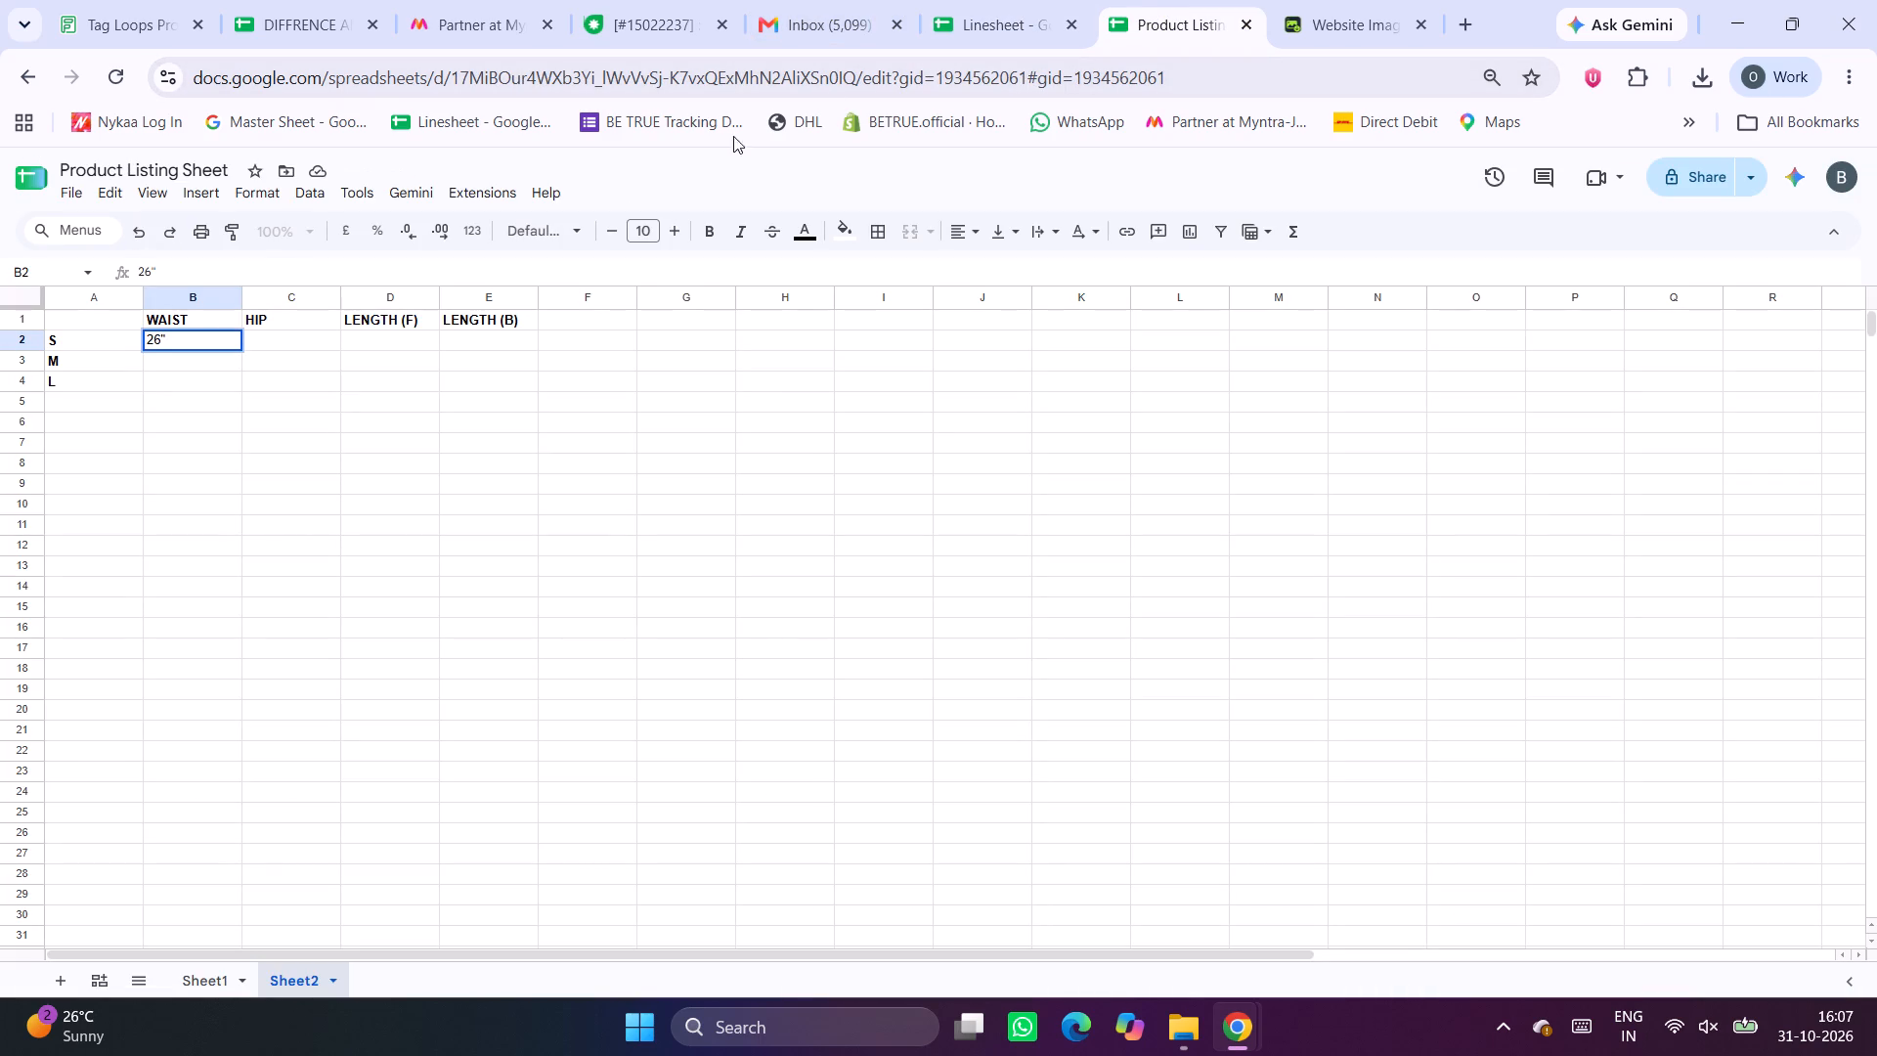
pyautogui.click(170, 371)
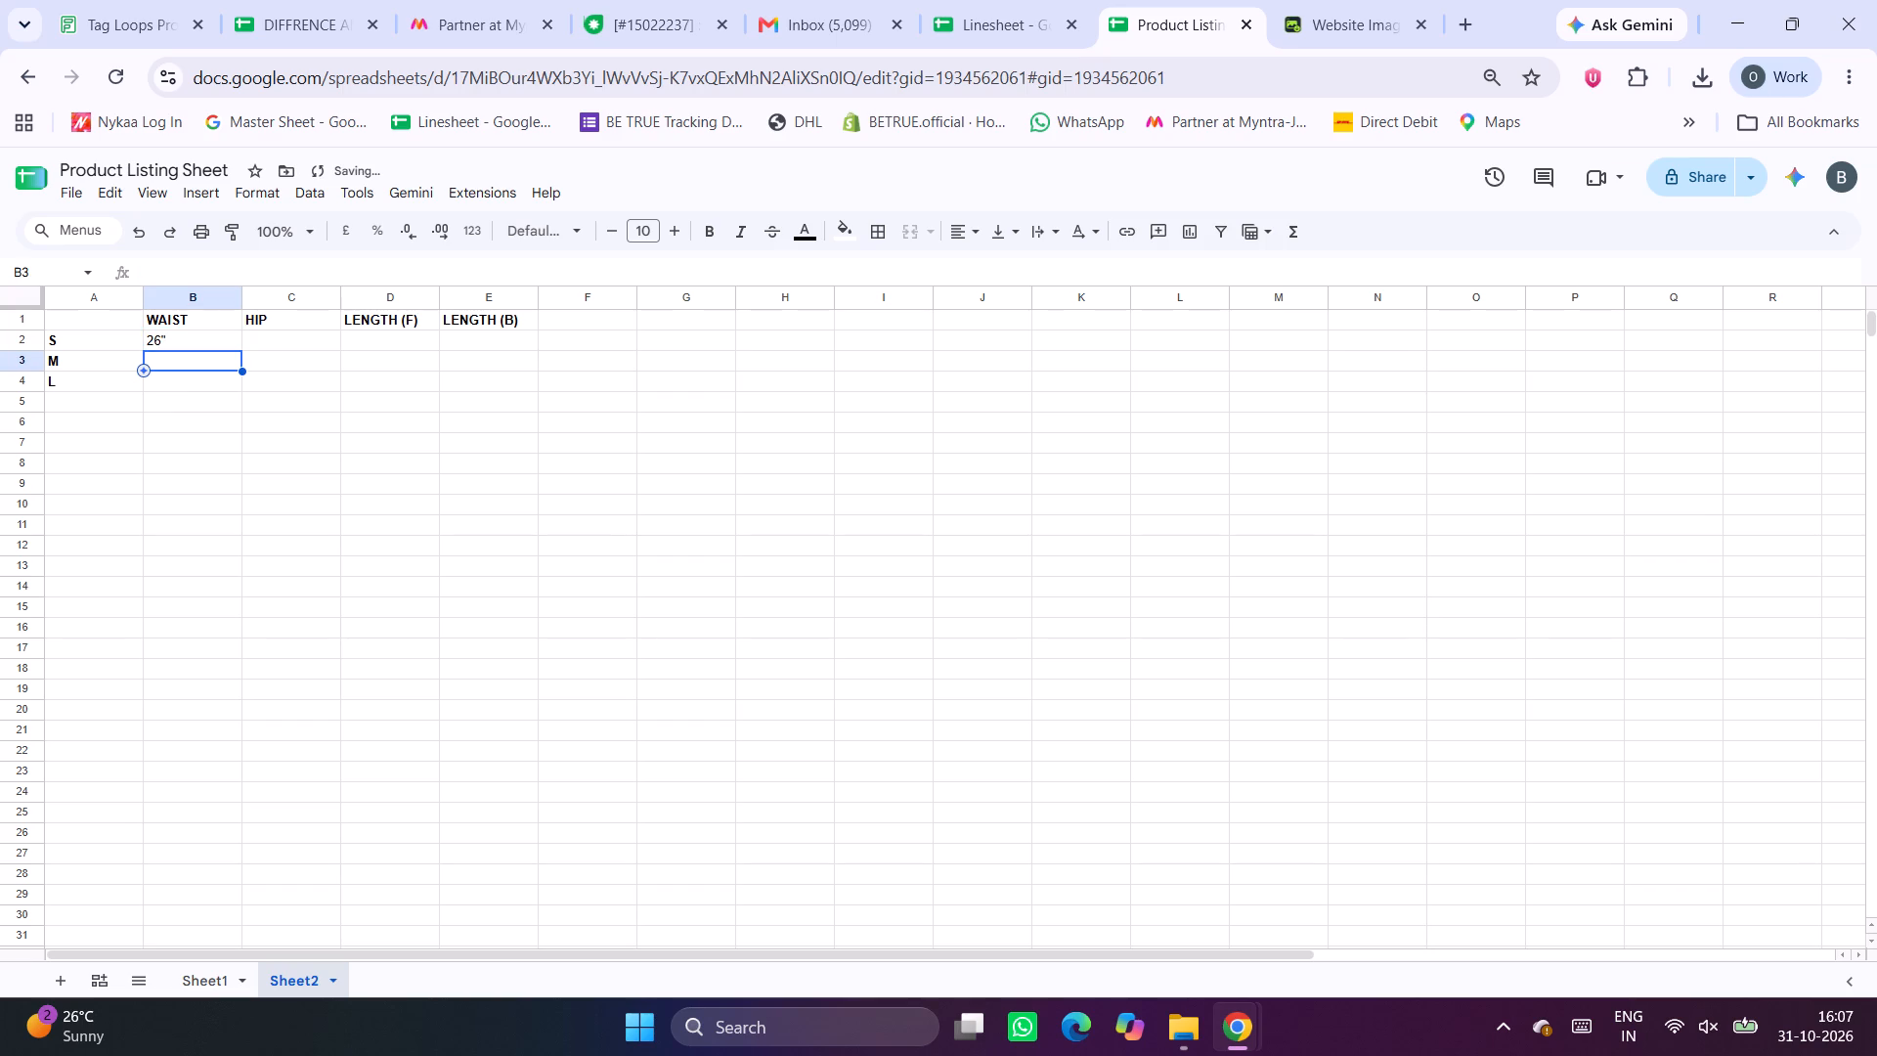
pyautogui.click(1024, 0)
pyautogui.click(1162, 0)
pyautogui.write('28"')
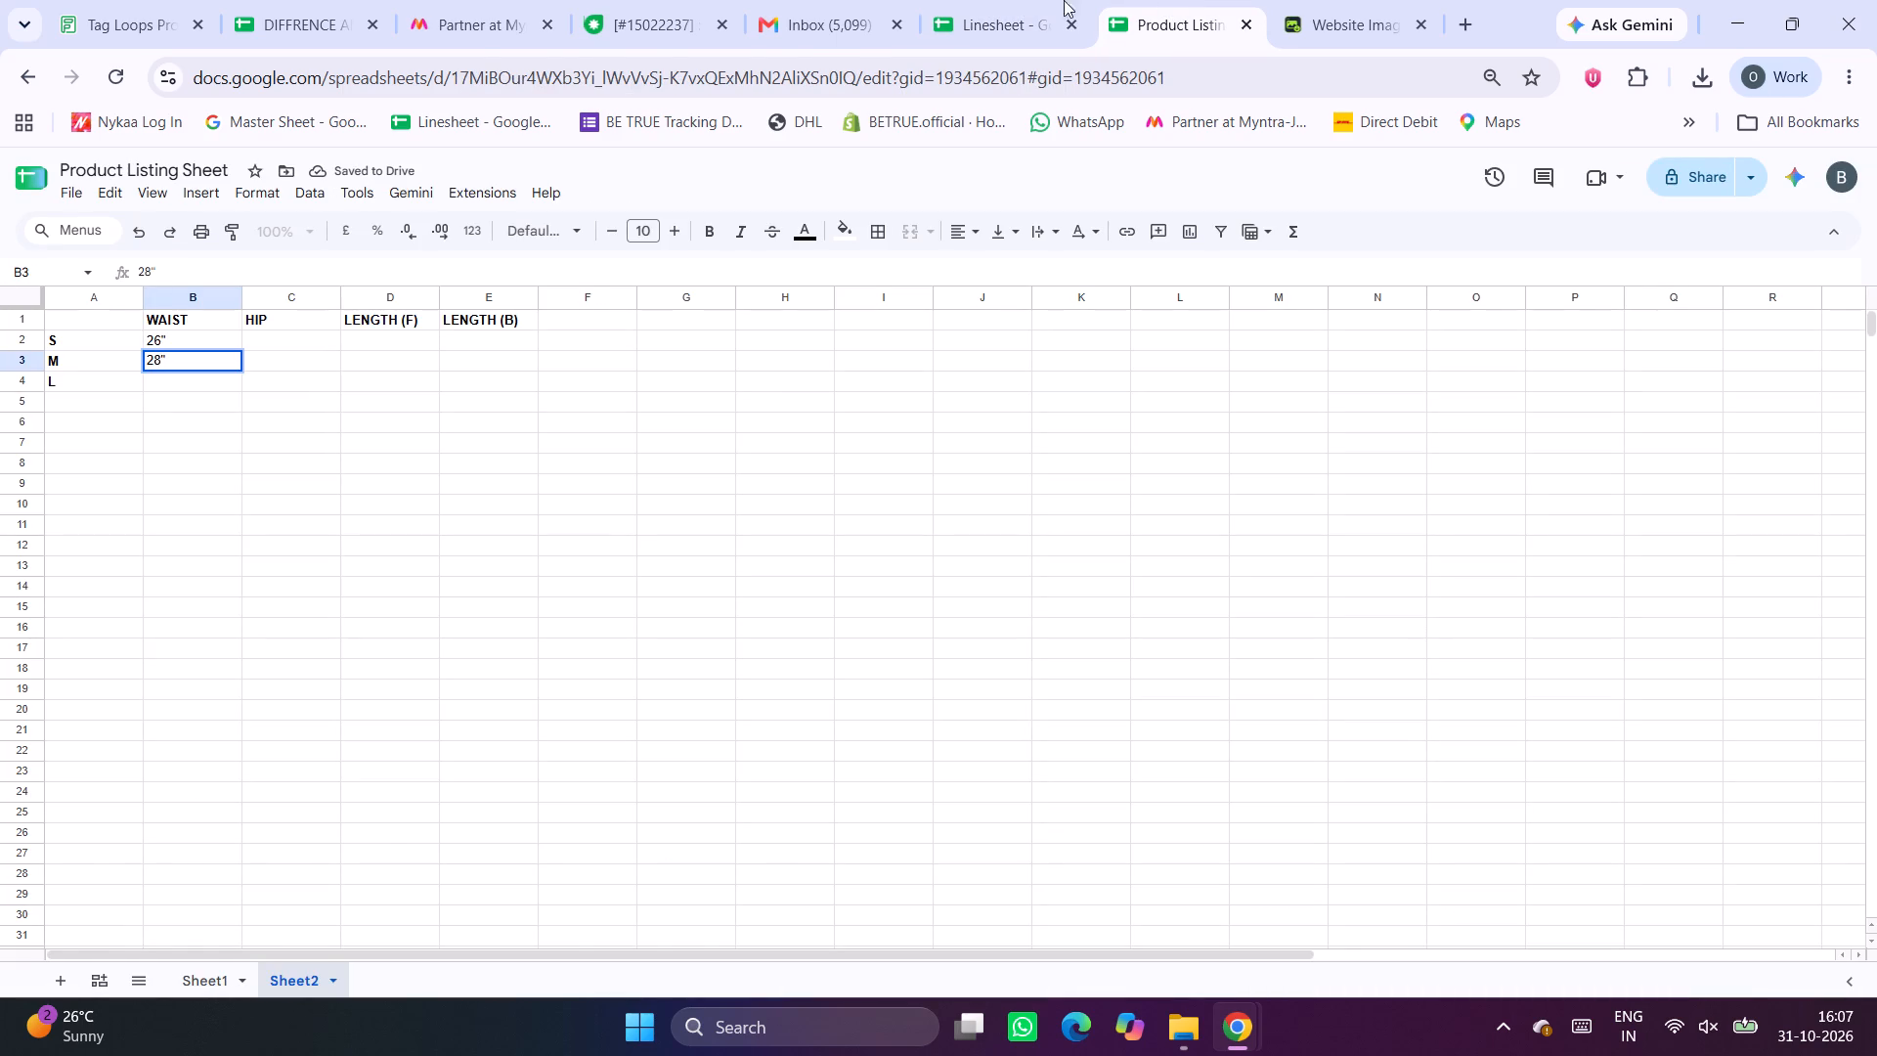
pyautogui.click(971, 0)
pyautogui.click(1157, 0)
pyautogui.click(173, 382)
pyautogui.write('30"')
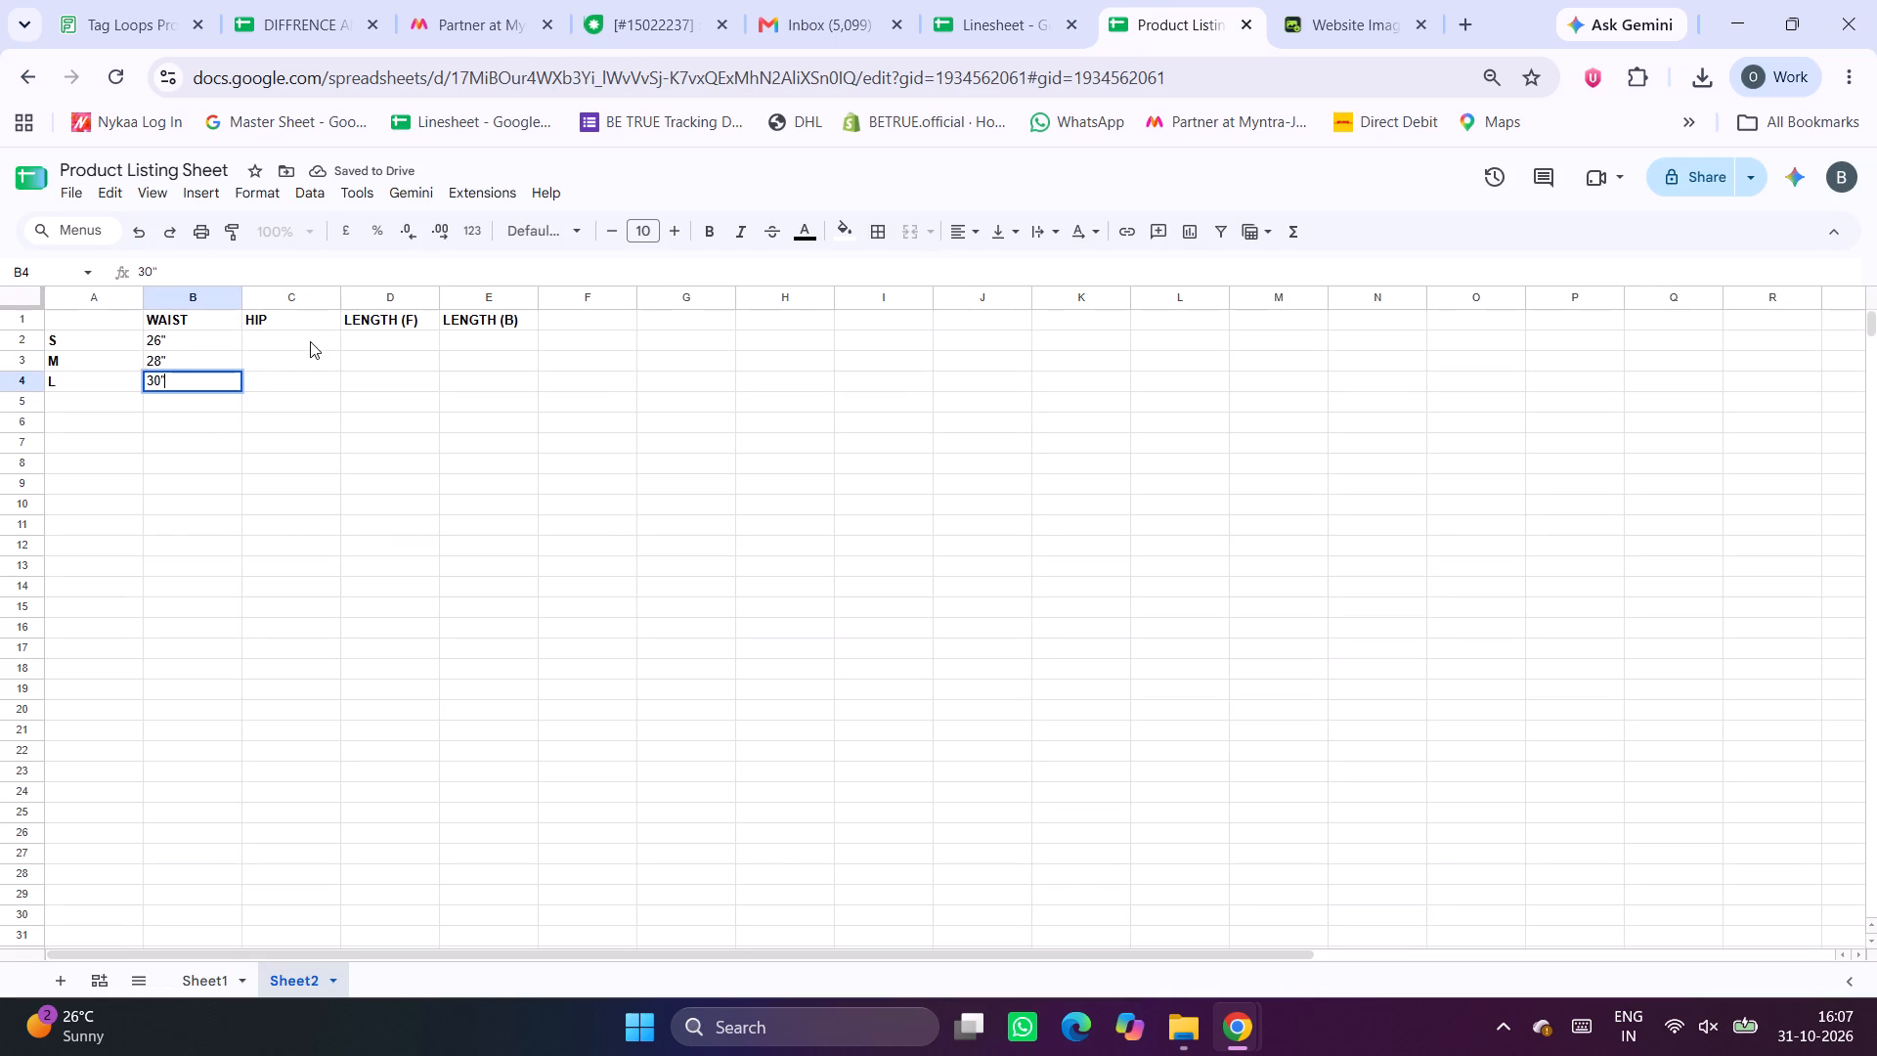
# Fill the HIP column C2:C4 with the Linesheet's values 36", 38" and 40" for S, M and L.
pyautogui.click(310, 341)
pyautogui.click(1036, 0)
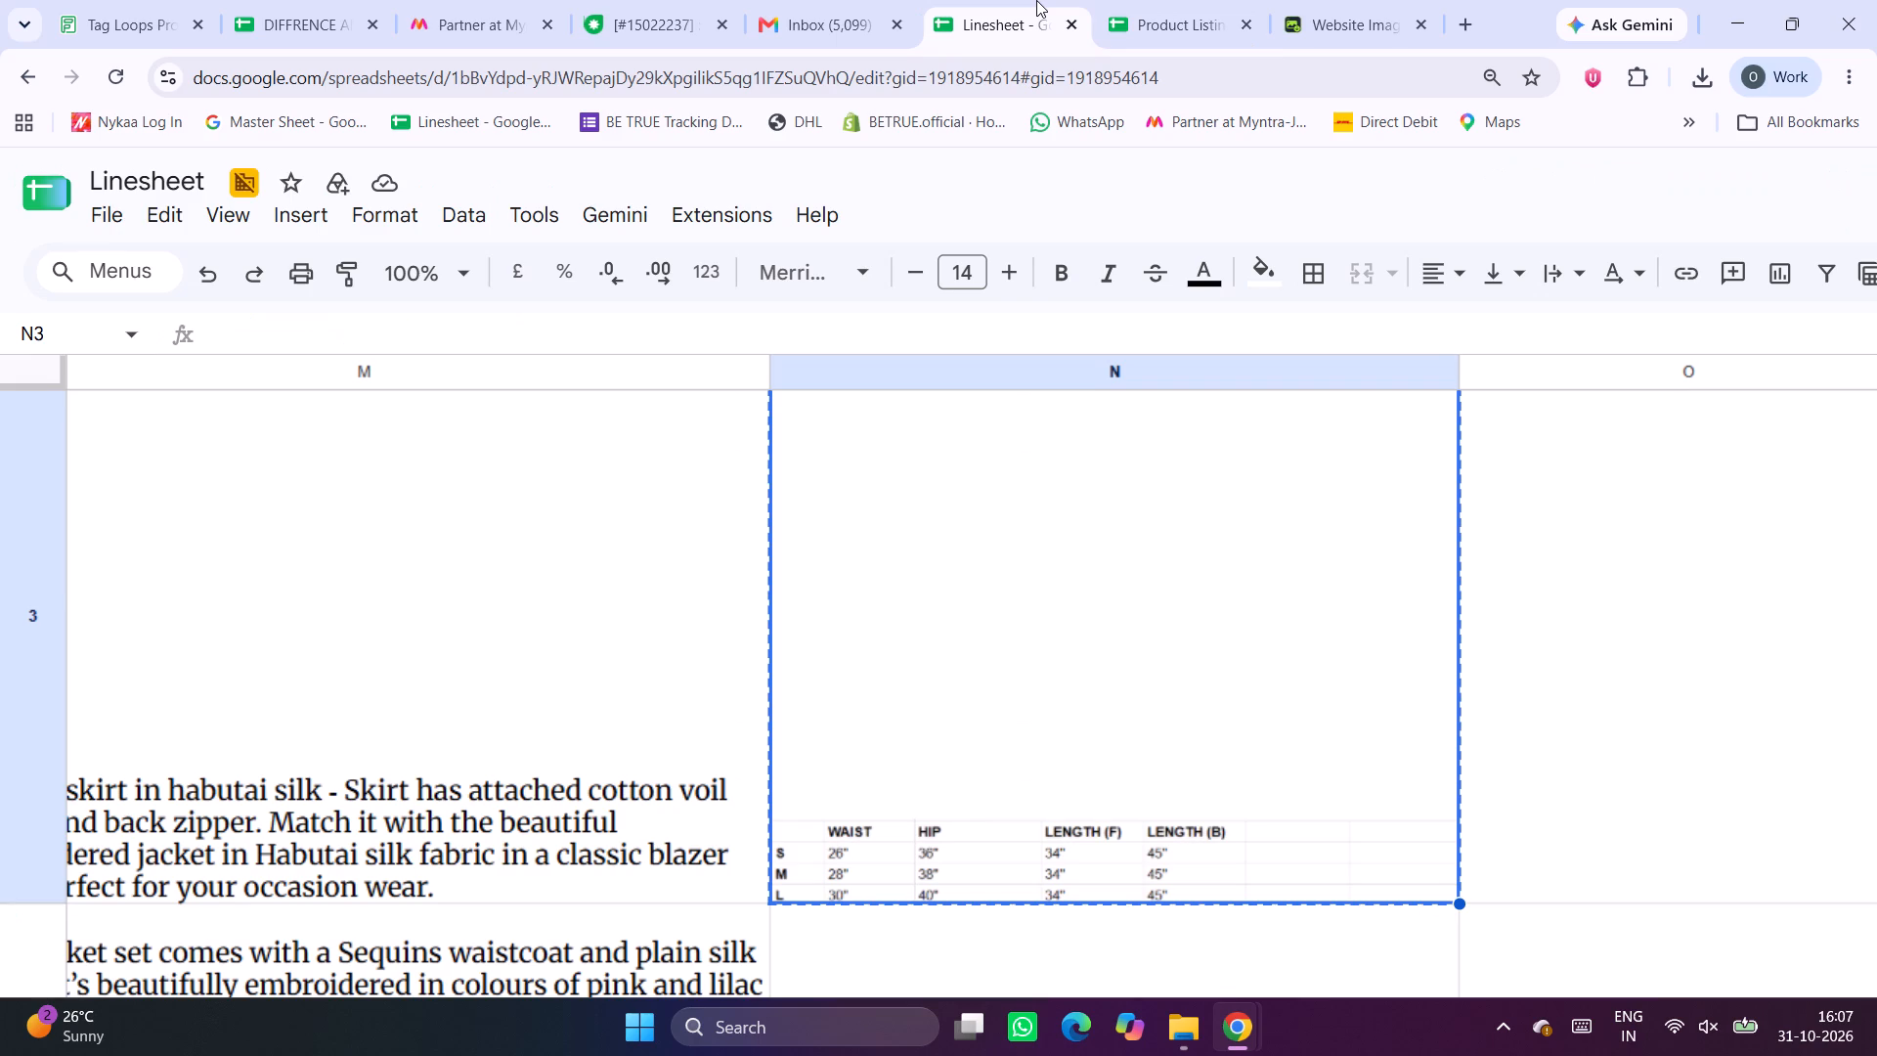
pyautogui.click(1128, 0)
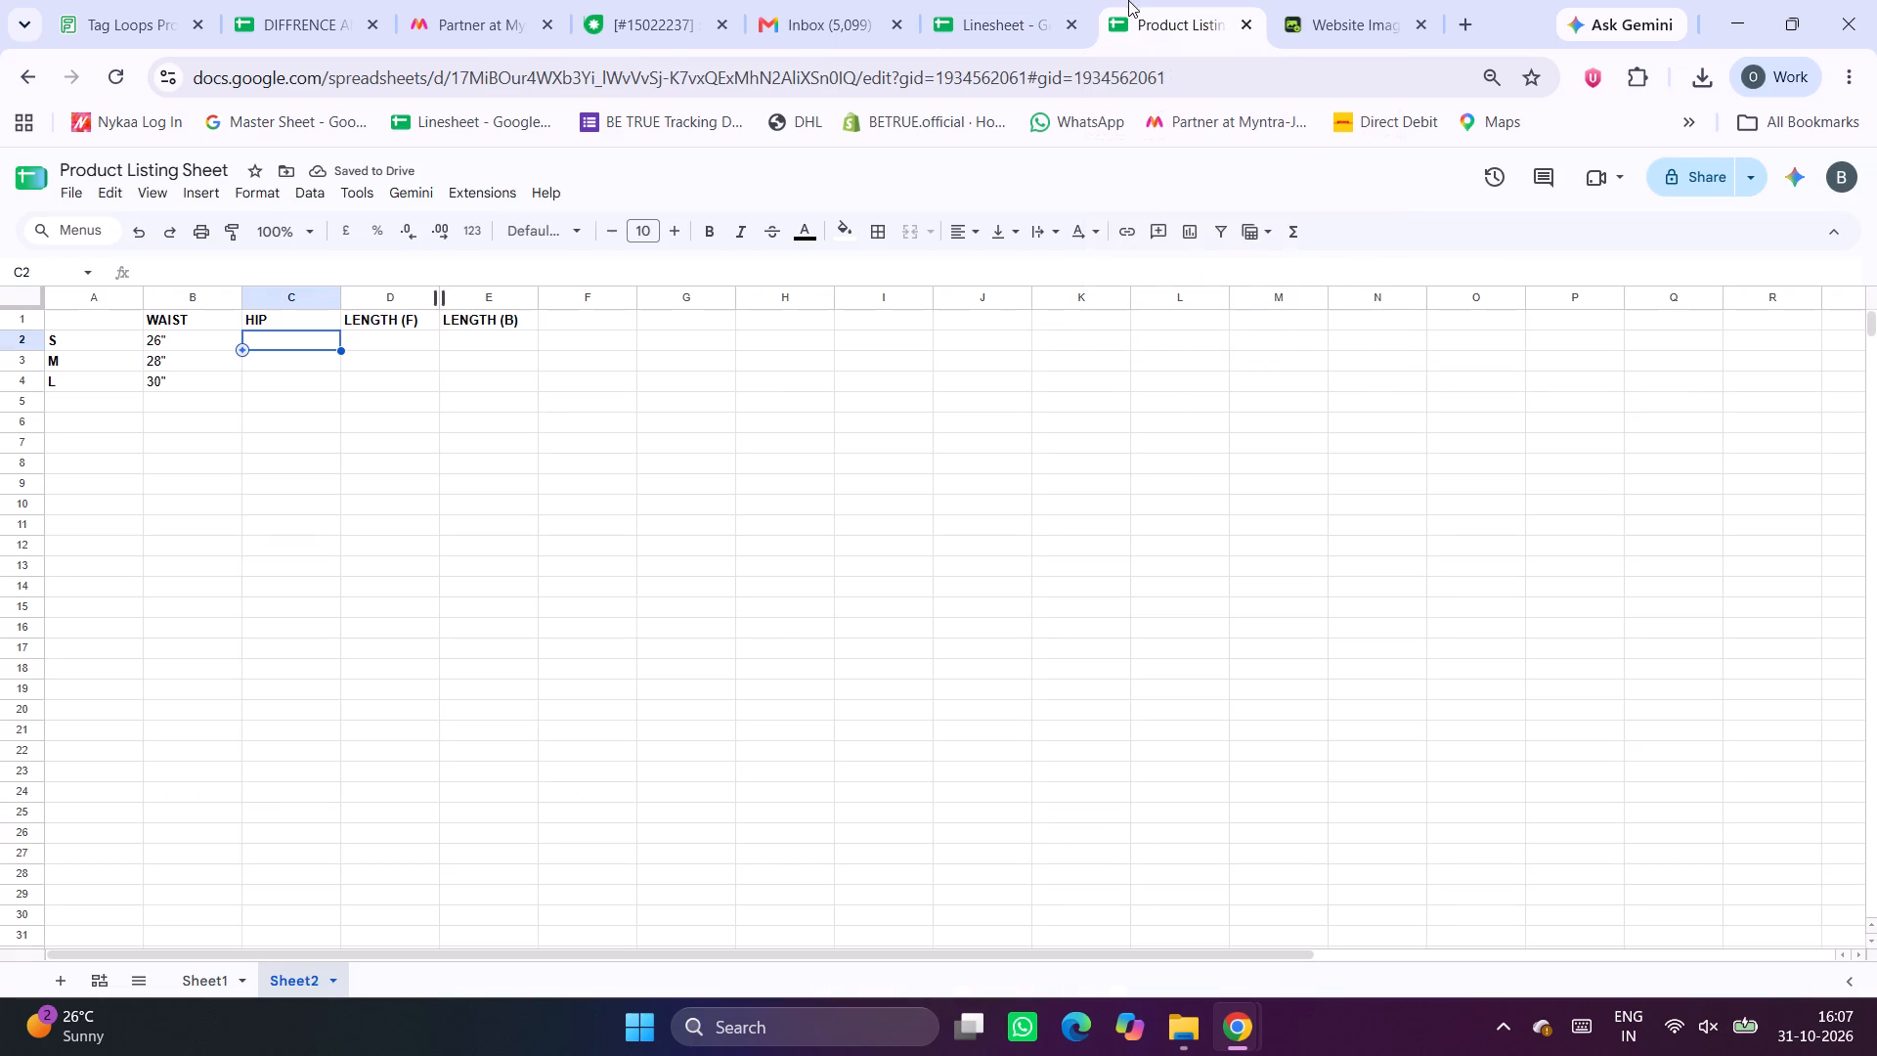
pyautogui.write('36"')
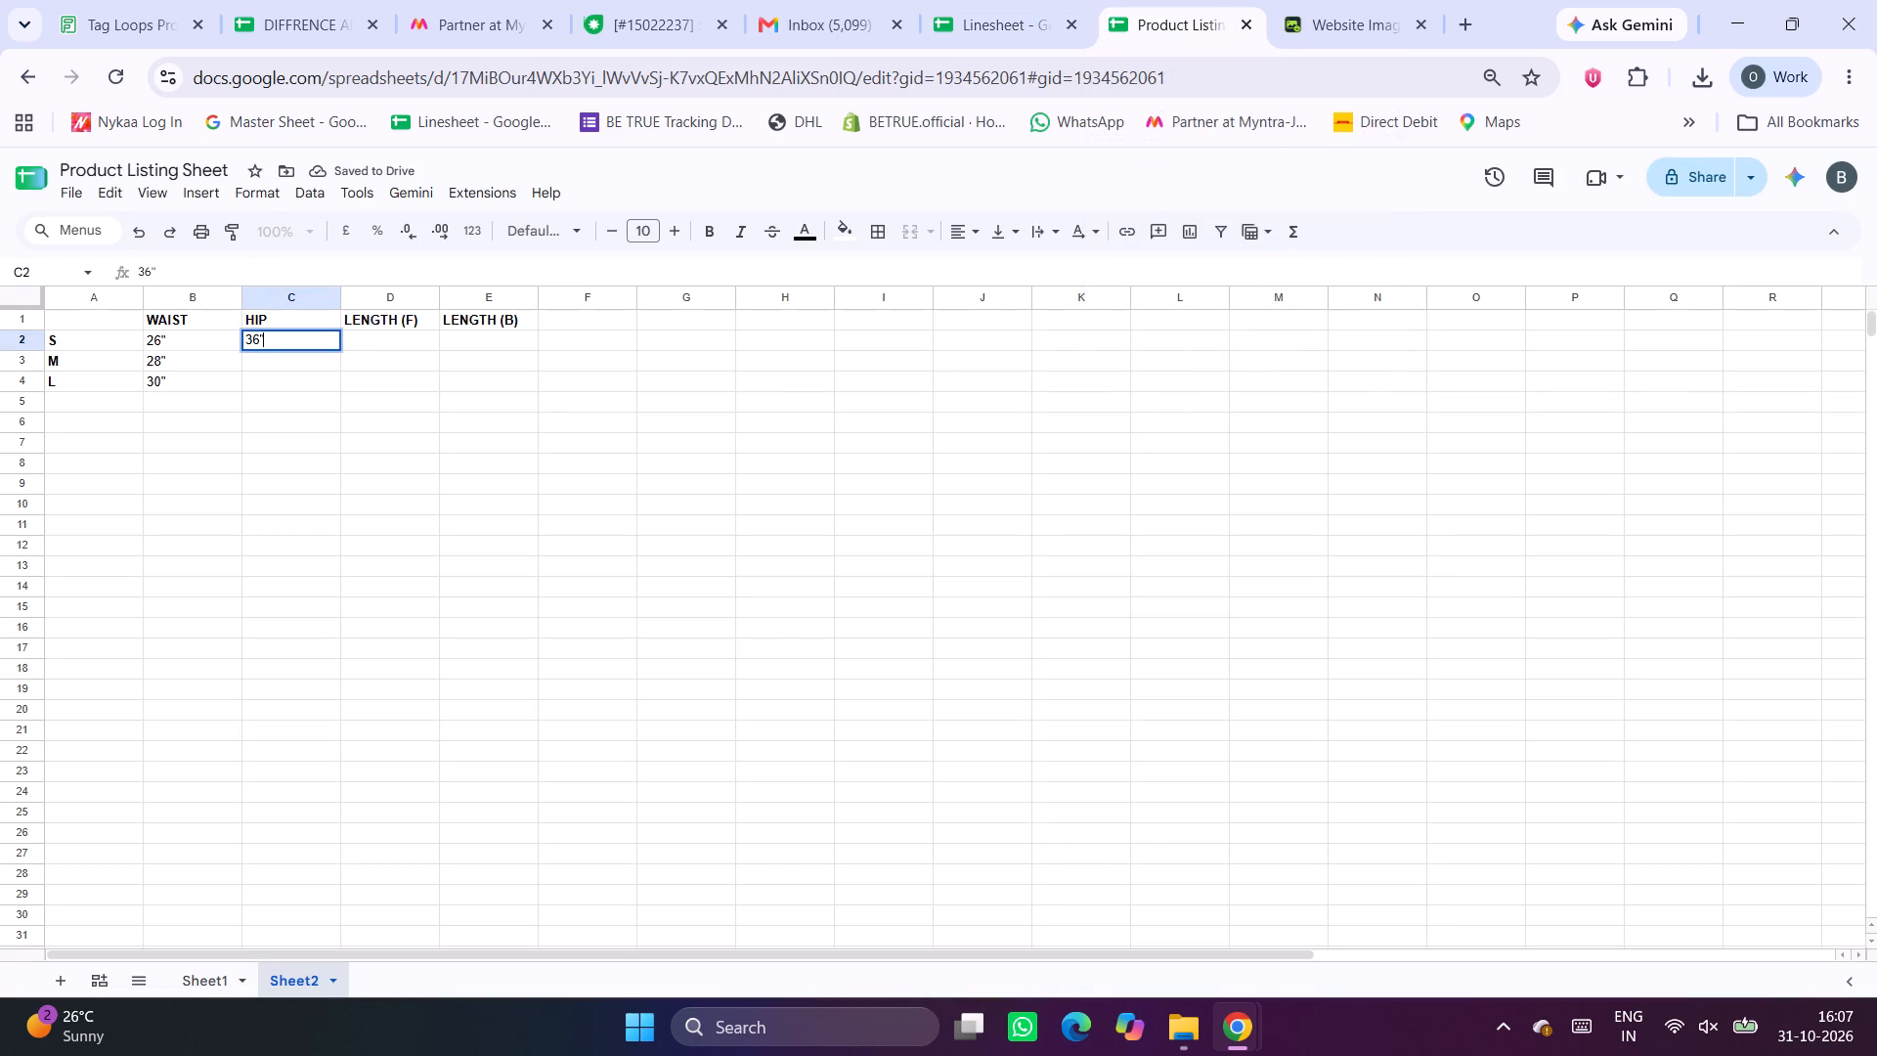
pyautogui.press('Down')
pyautogui.write('38"')
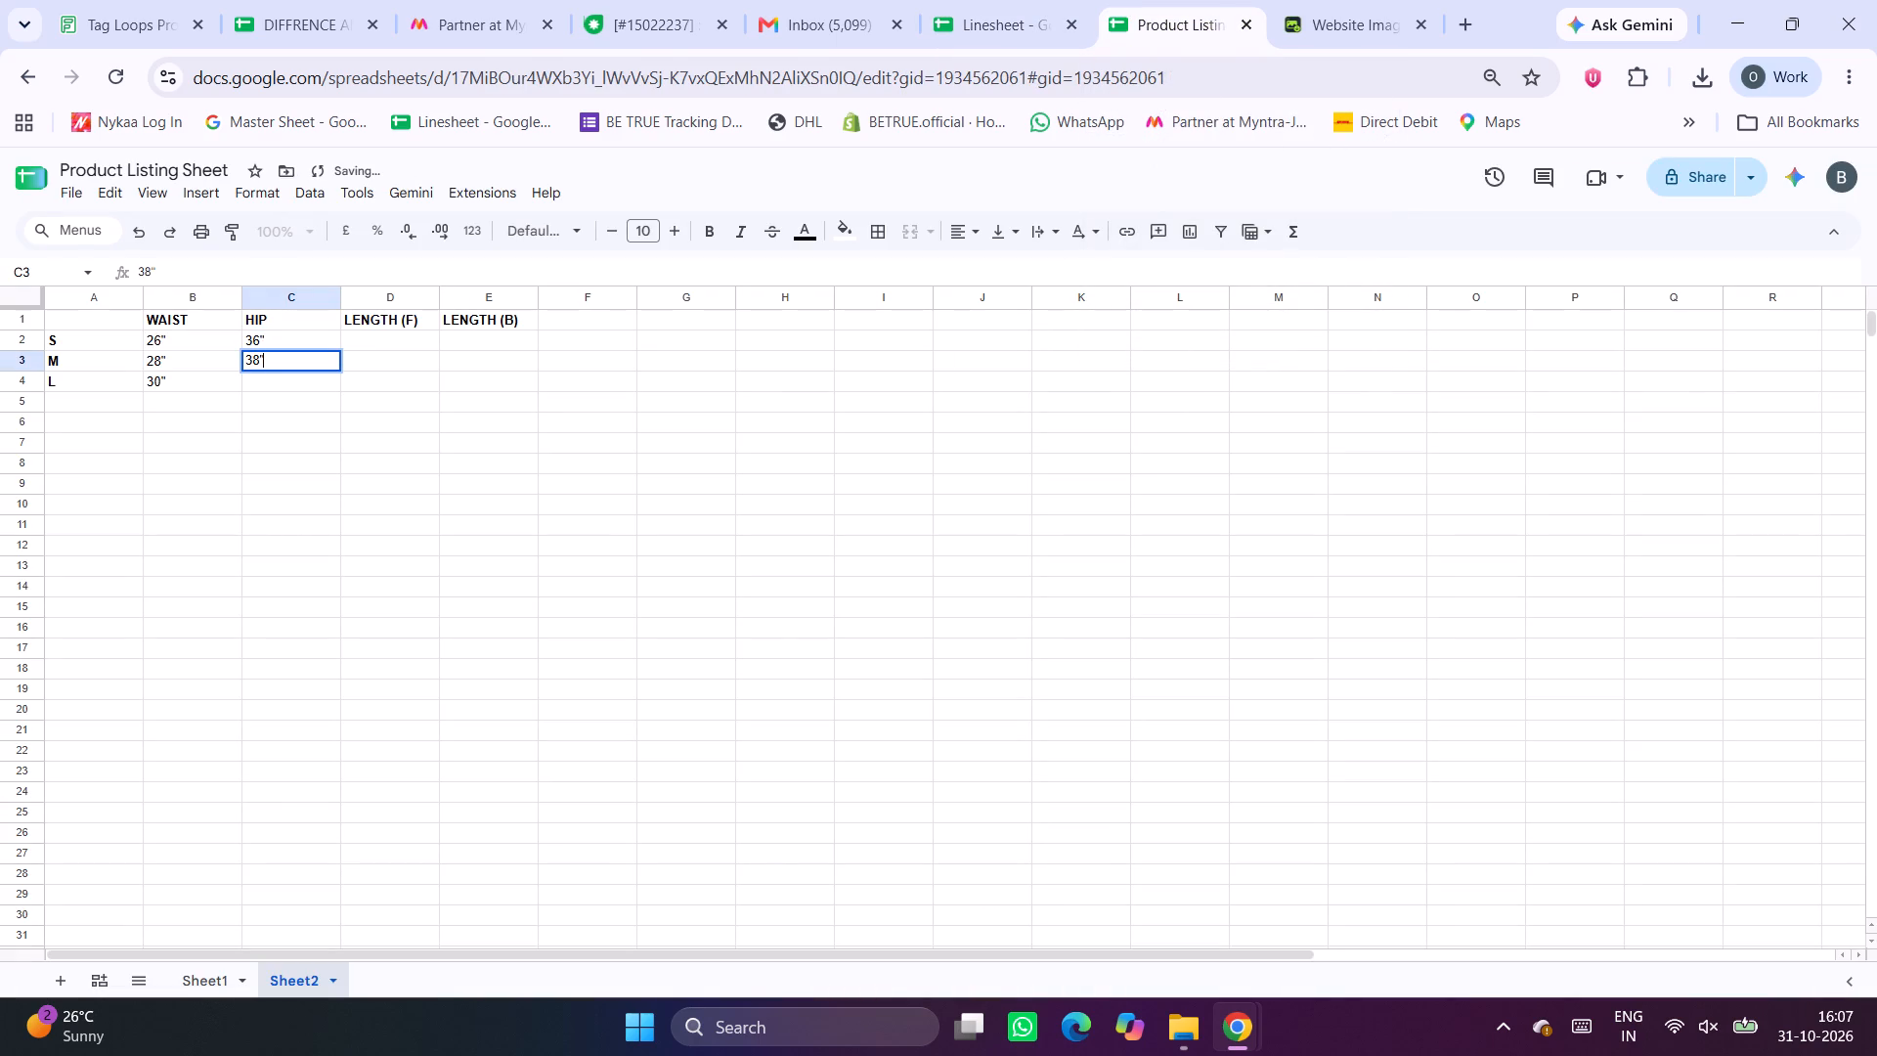
pyautogui.press('Down')
pyautogui.write('40"')
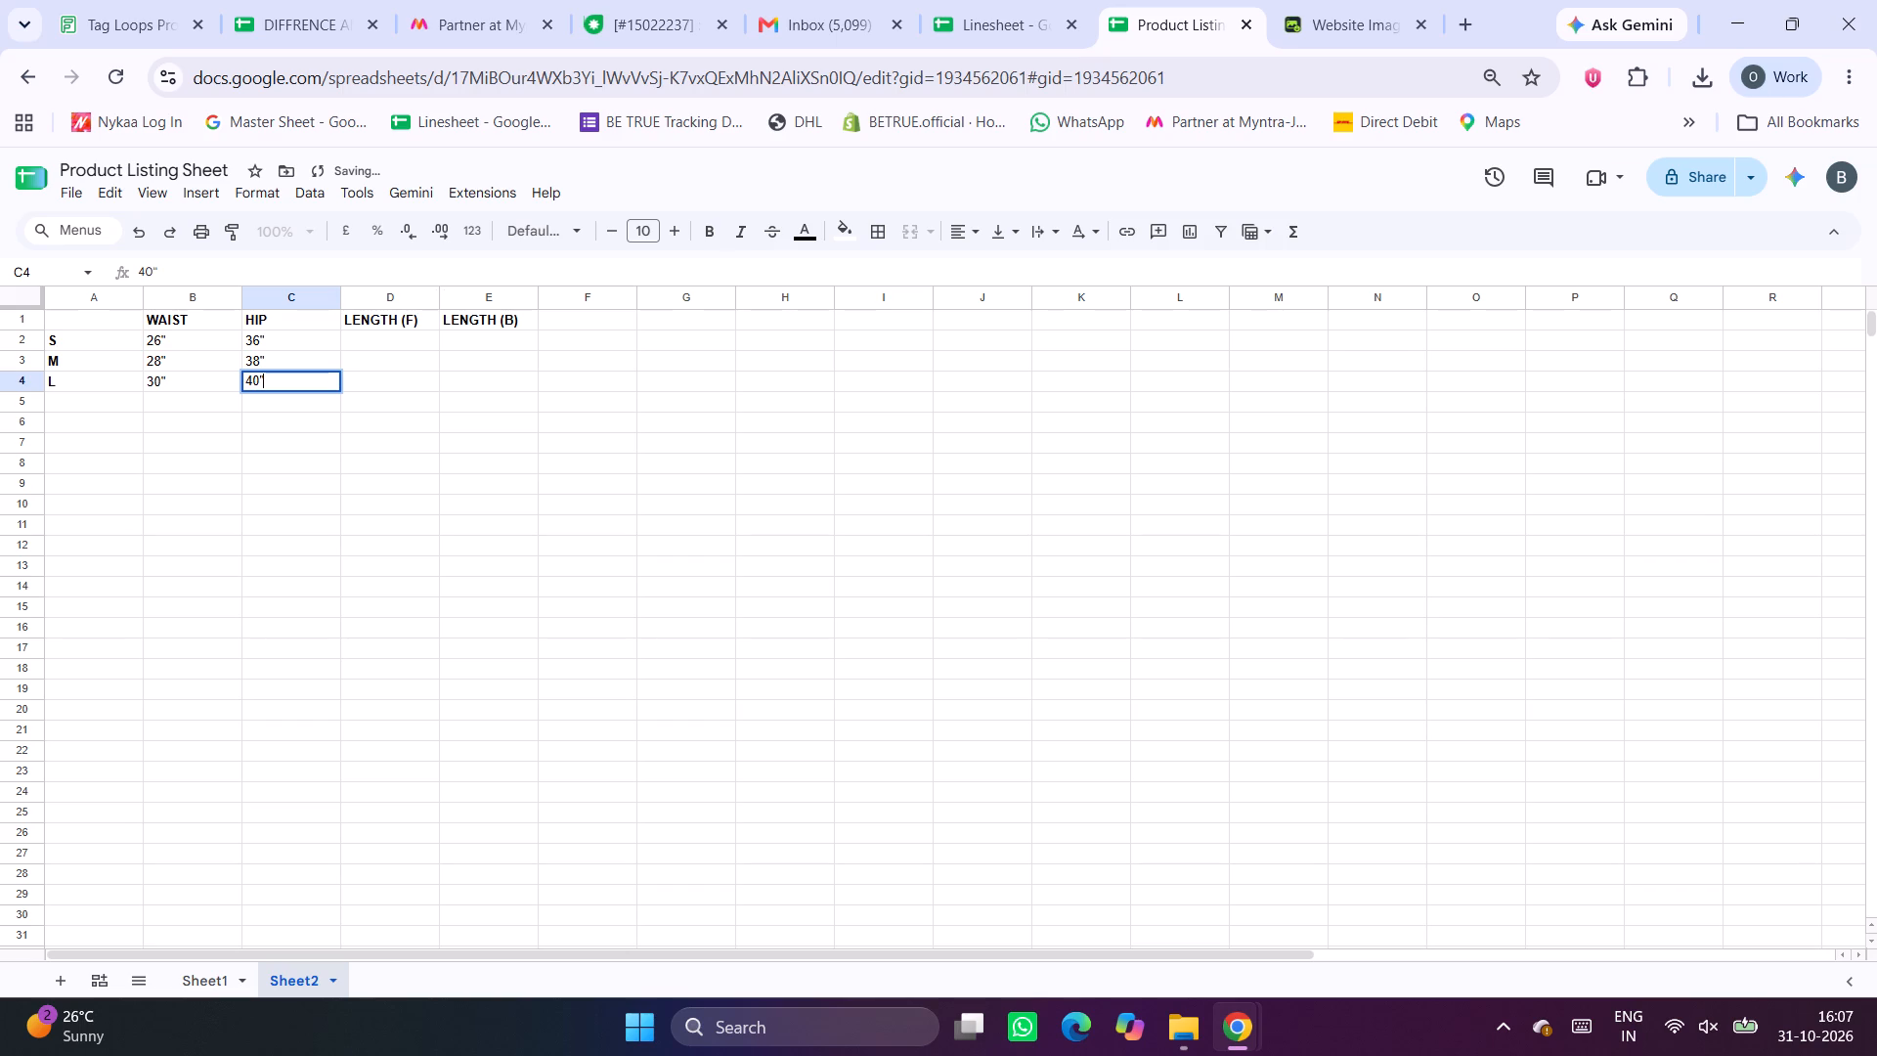
# Enter 34" as the LENGTH (F) value for all three sizes in D2:D4, matching the Linesheet's chart.
pyautogui.press('Tab')
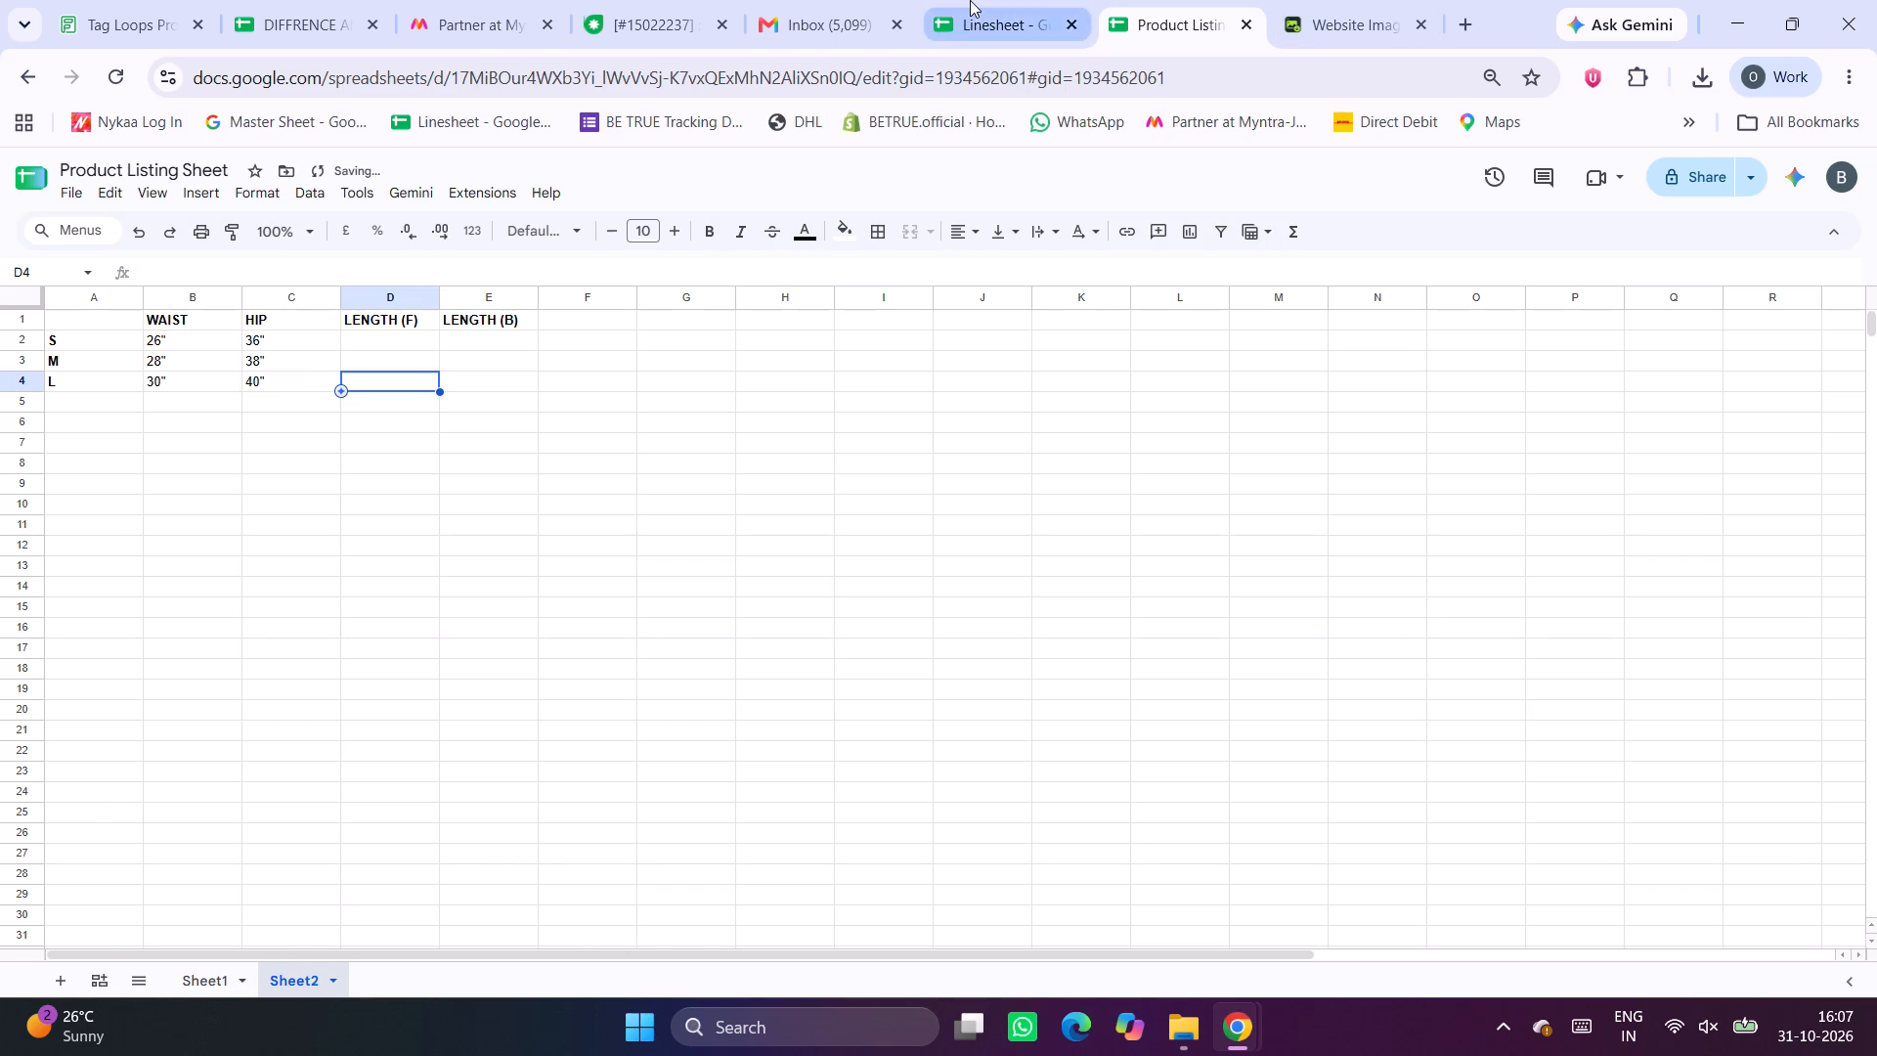
pyautogui.click(970, 0)
pyautogui.click(1107, 0)
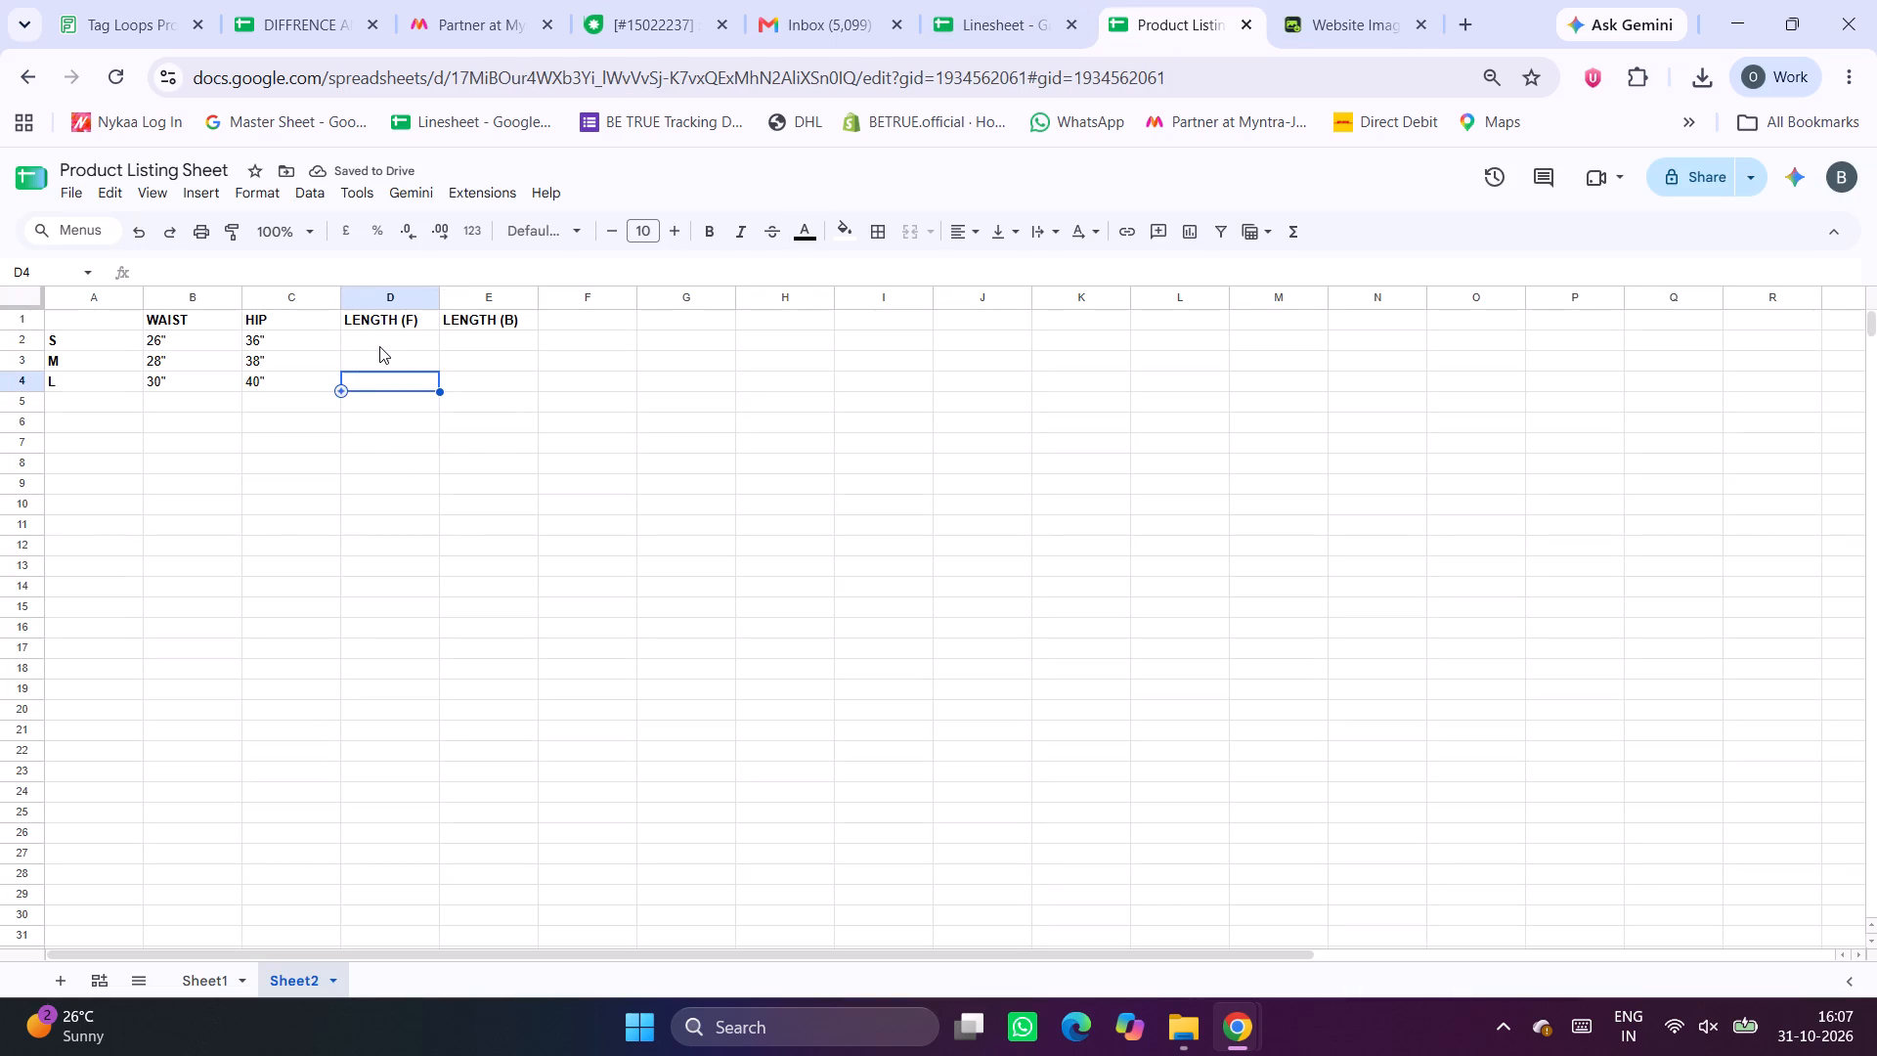
pyautogui.click(381, 338)
pyautogui.write('34"')
pyautogui.press('Down')
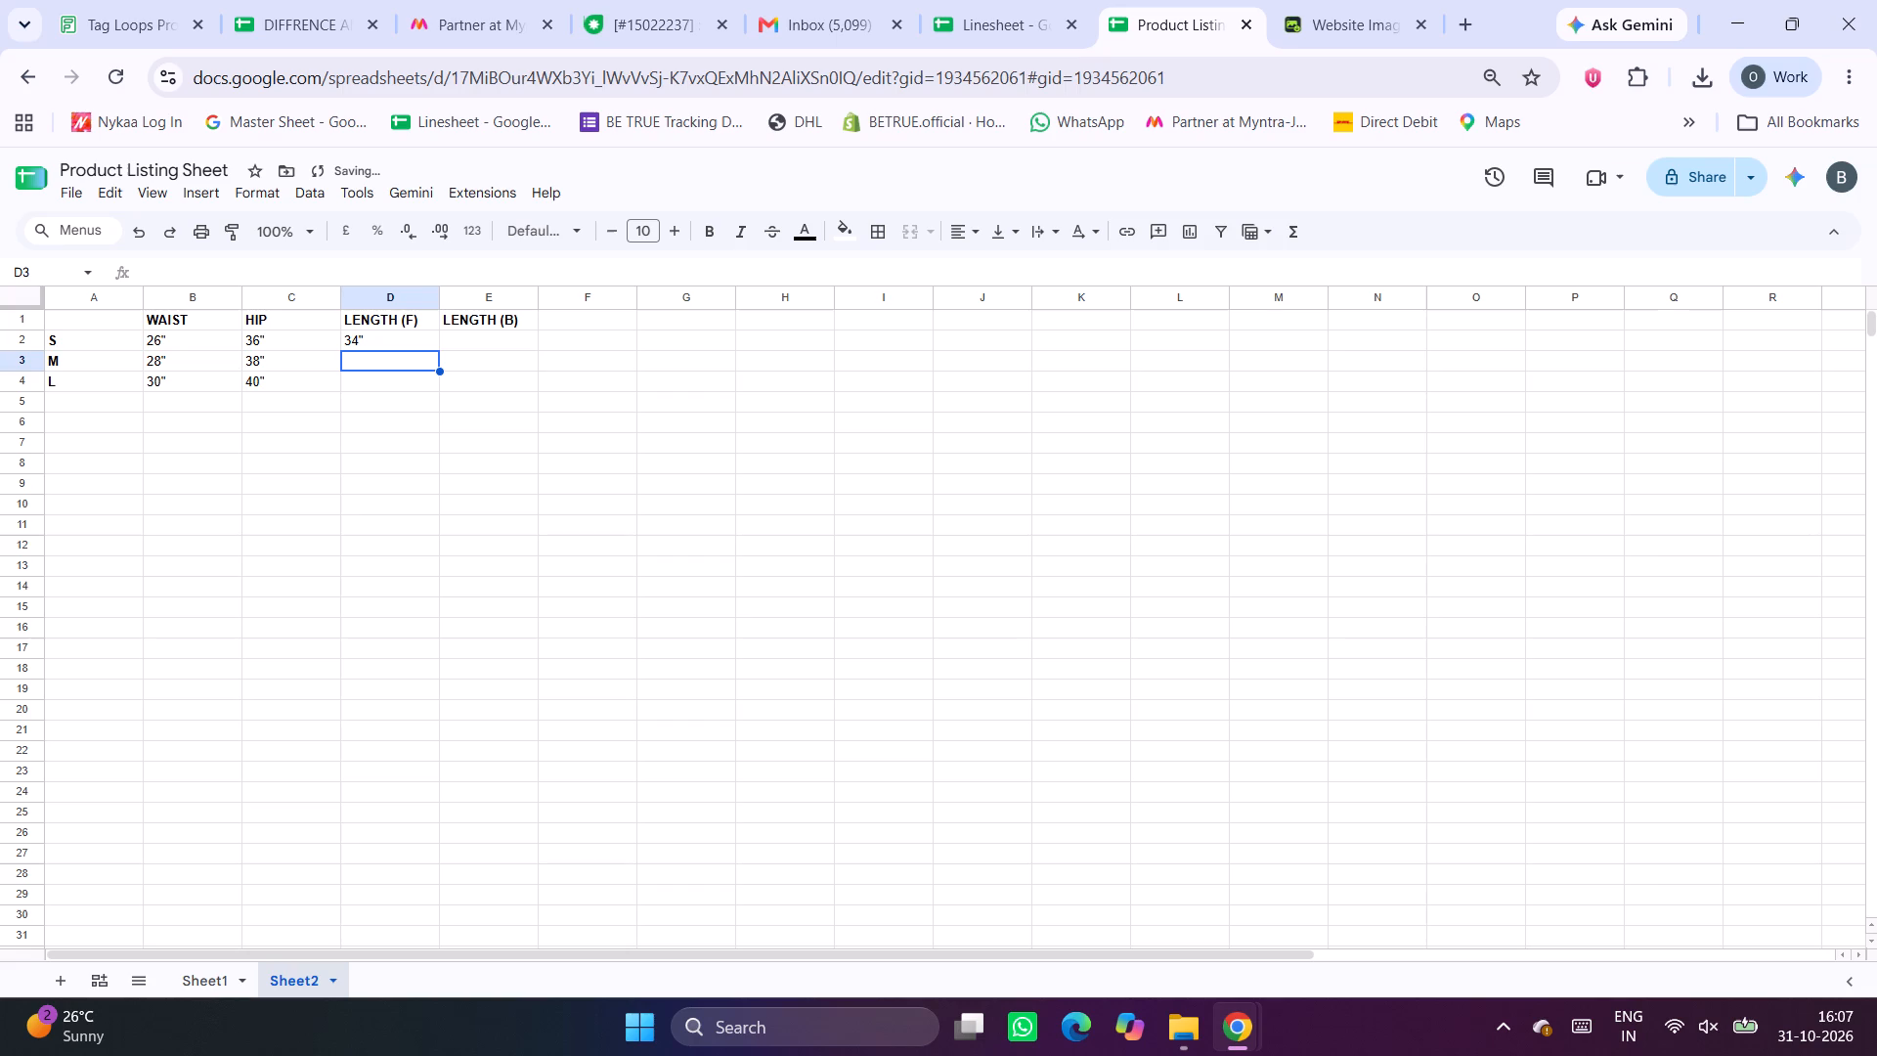
pyautogui.write('34"')
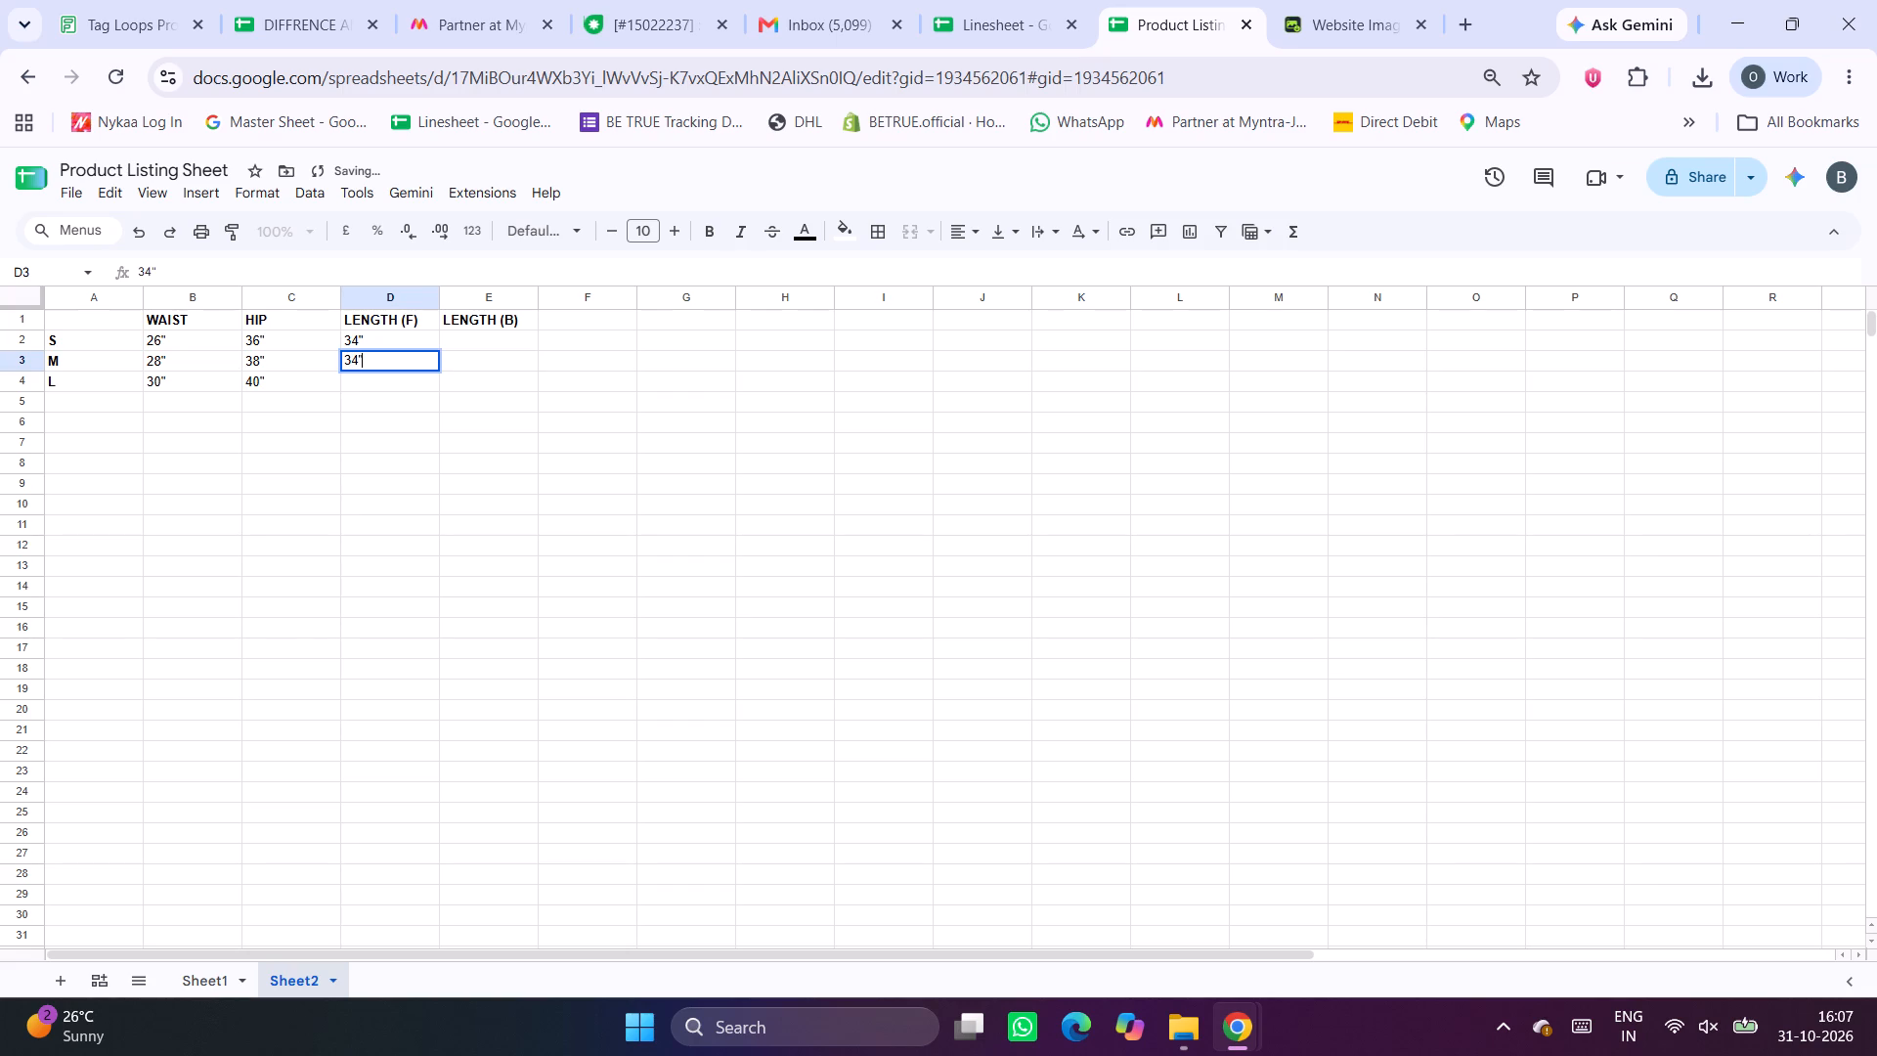
pyautogui.press('Down')
pyautogui.write('34"')
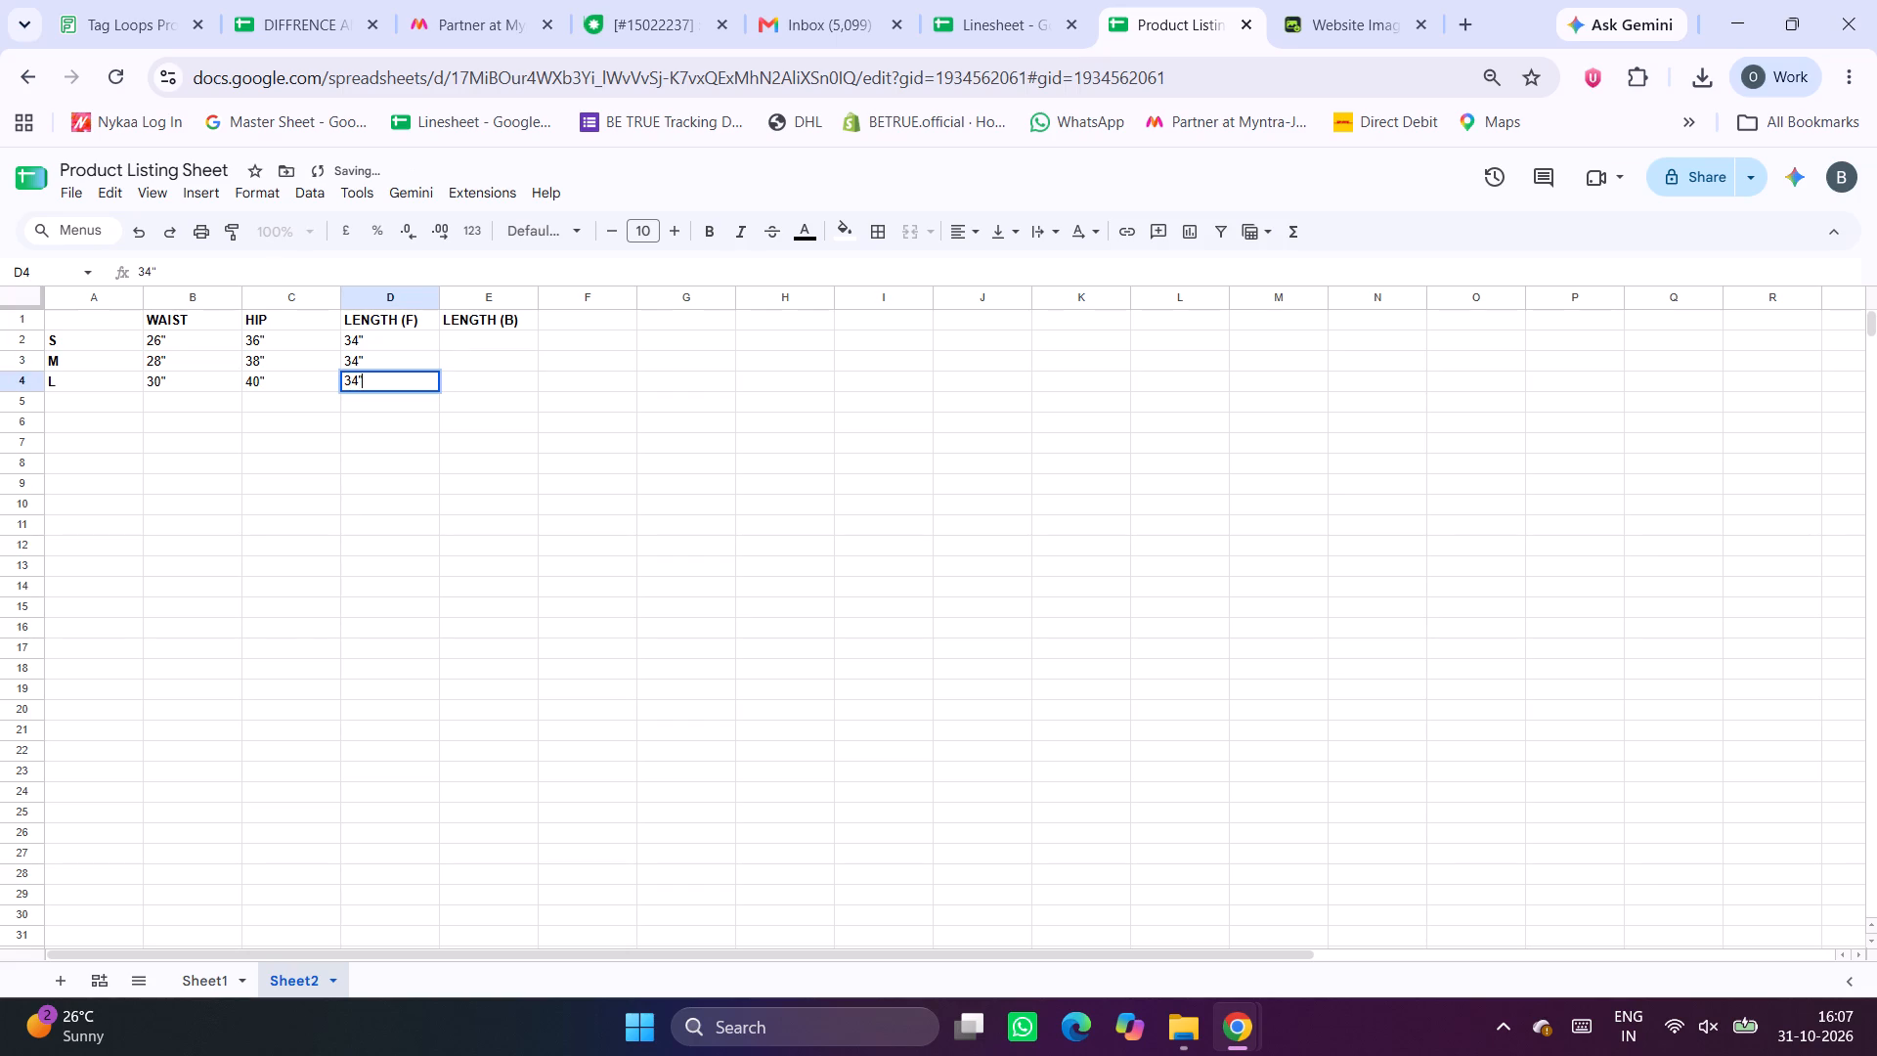
# Enter 45" as the LENGTH (B) value for sizes S, M and L in E2:E4, following the Linesheet's chart.
pyautogui.click(488, 335)
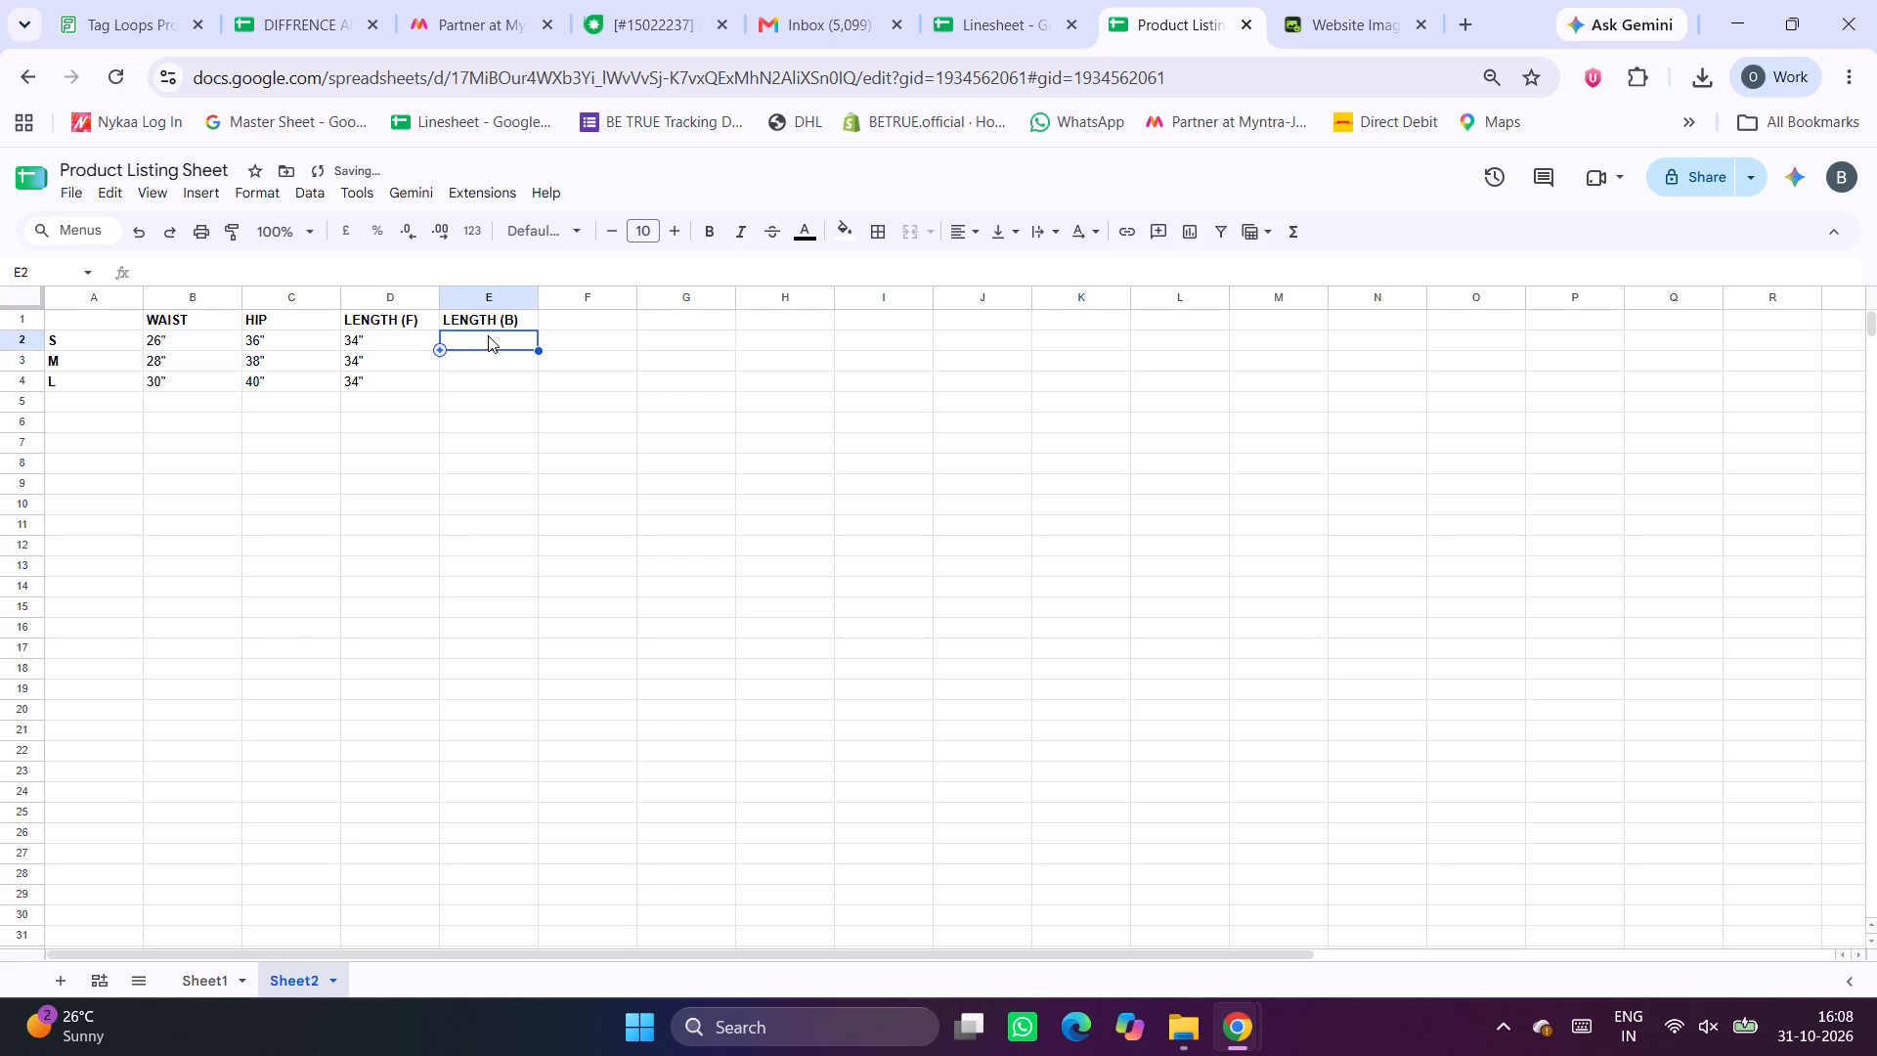
pyautogui.click(964, 0)
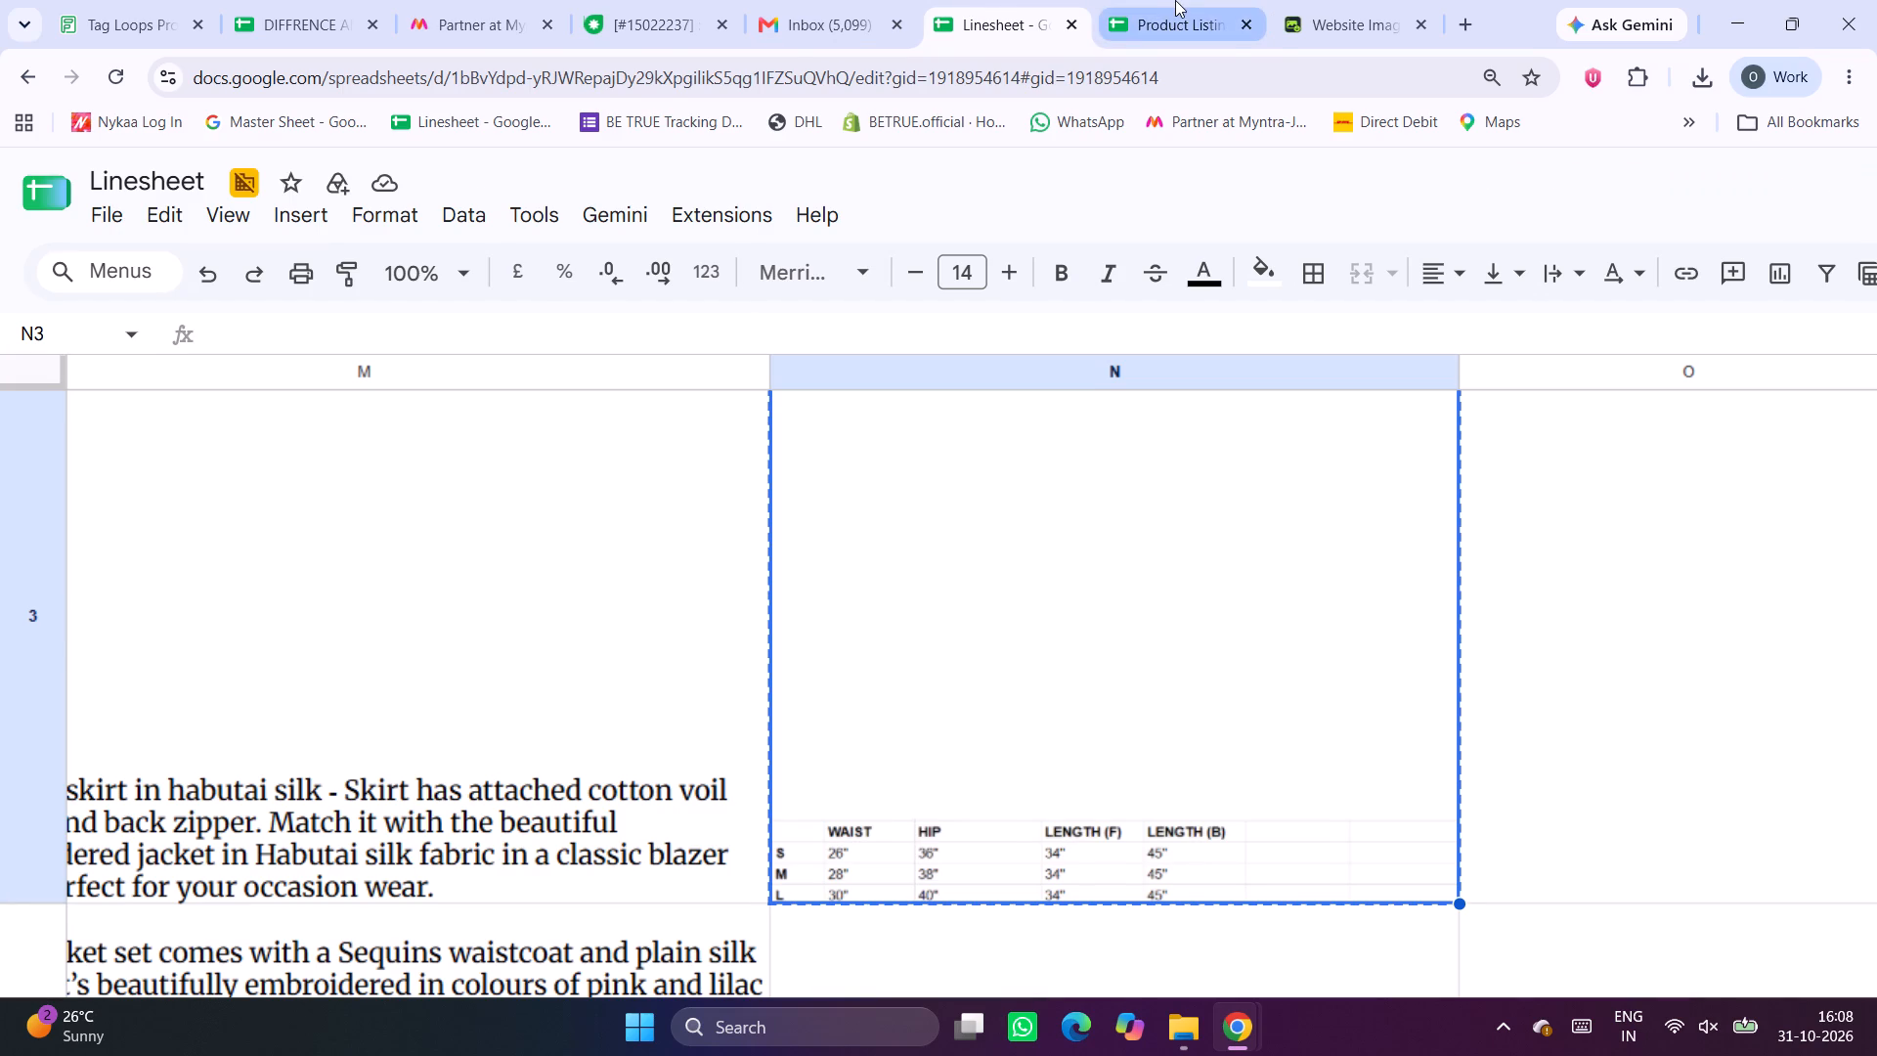
pyautogui.click(1175, 0)
pyautogui.write('45"')
pyautogui.write('045')
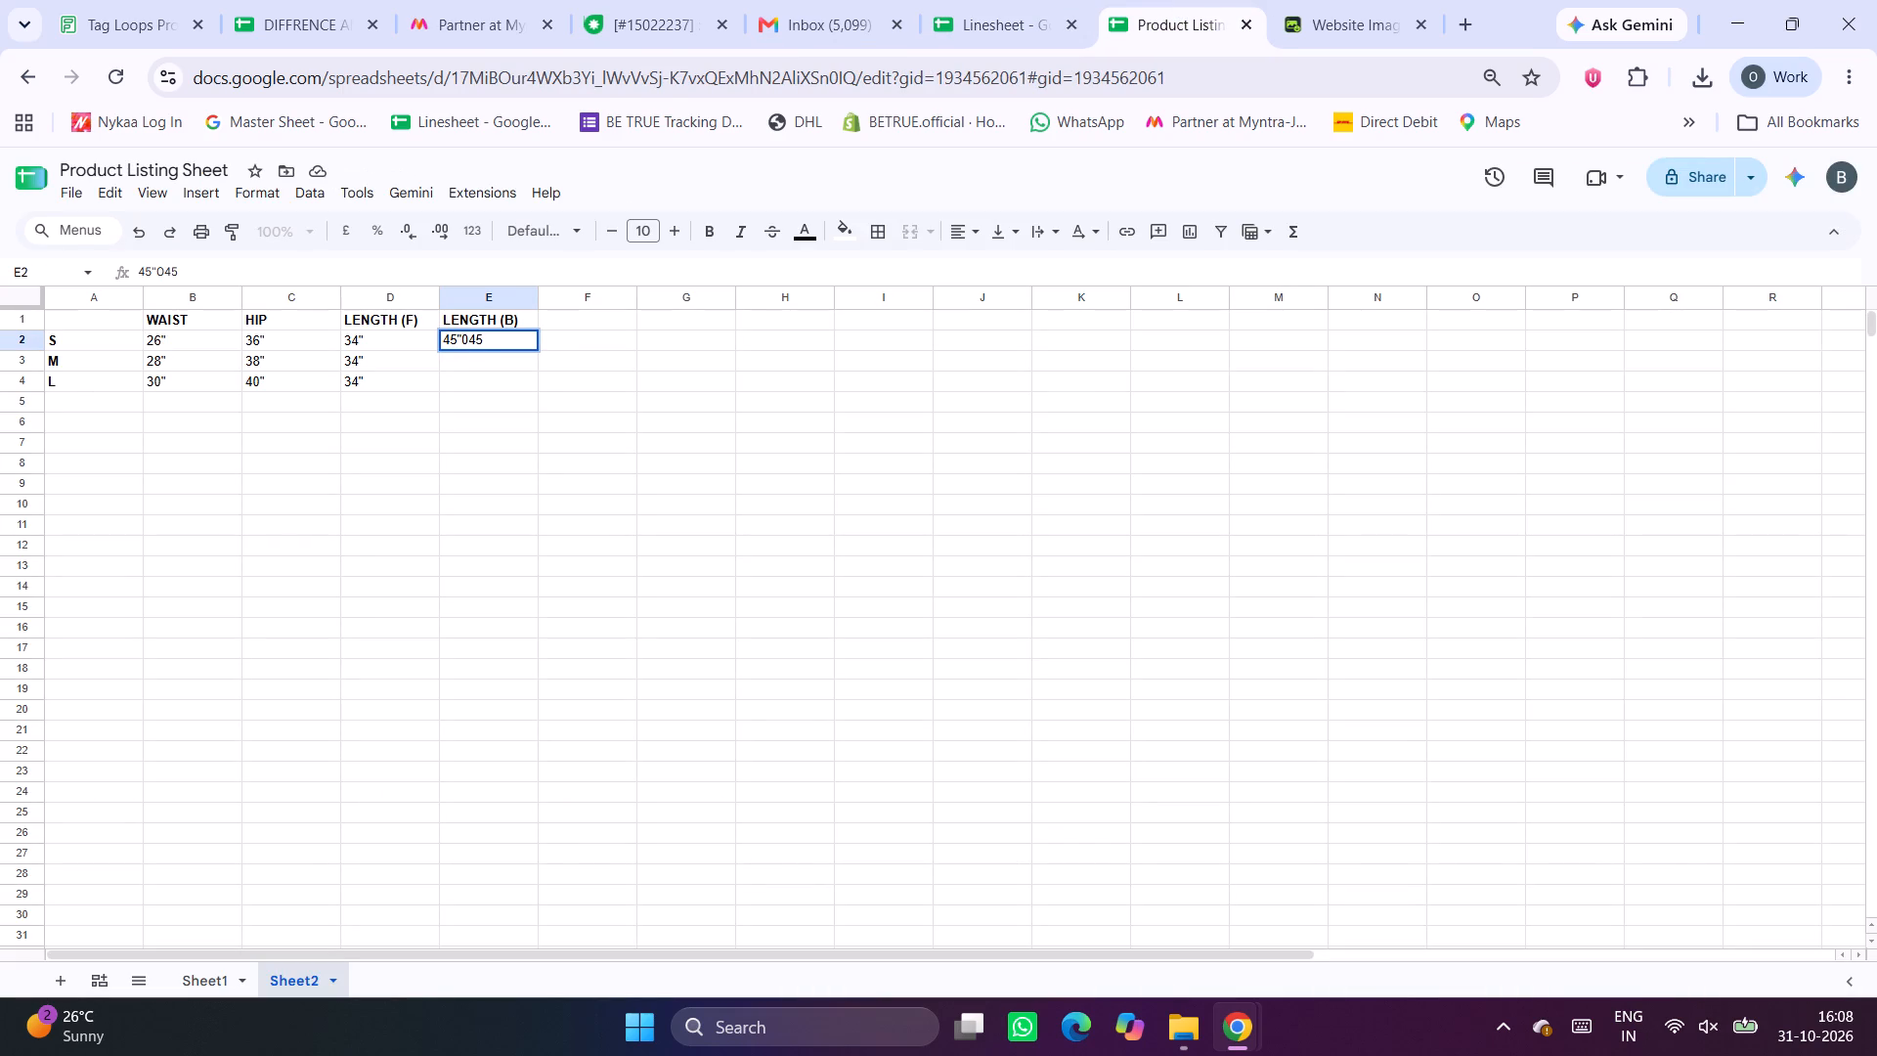
pyautogui.press('BackSpace')
pyautogui.press('BackSpace')
pyautogui.press('BackSpace')
pyautogui.press('Down')
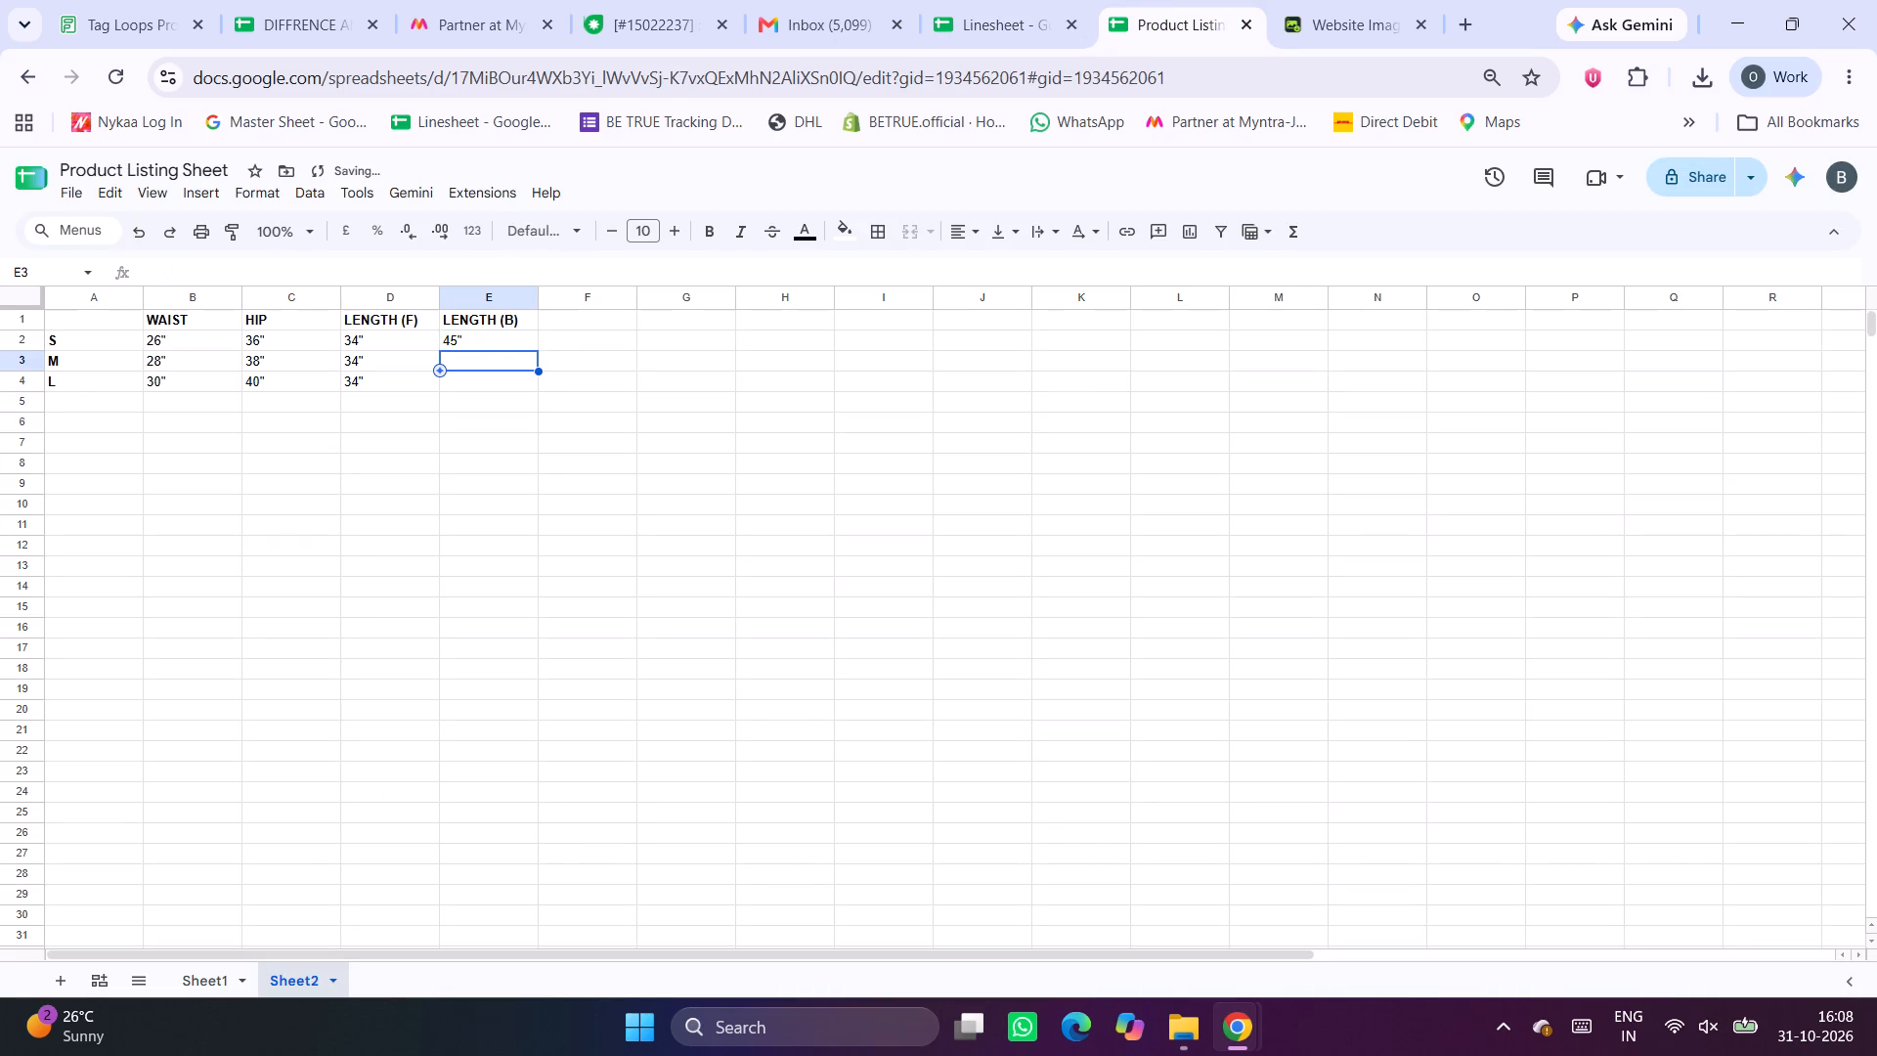
pyautogui.write('45"')
pyautogui.press('Down')
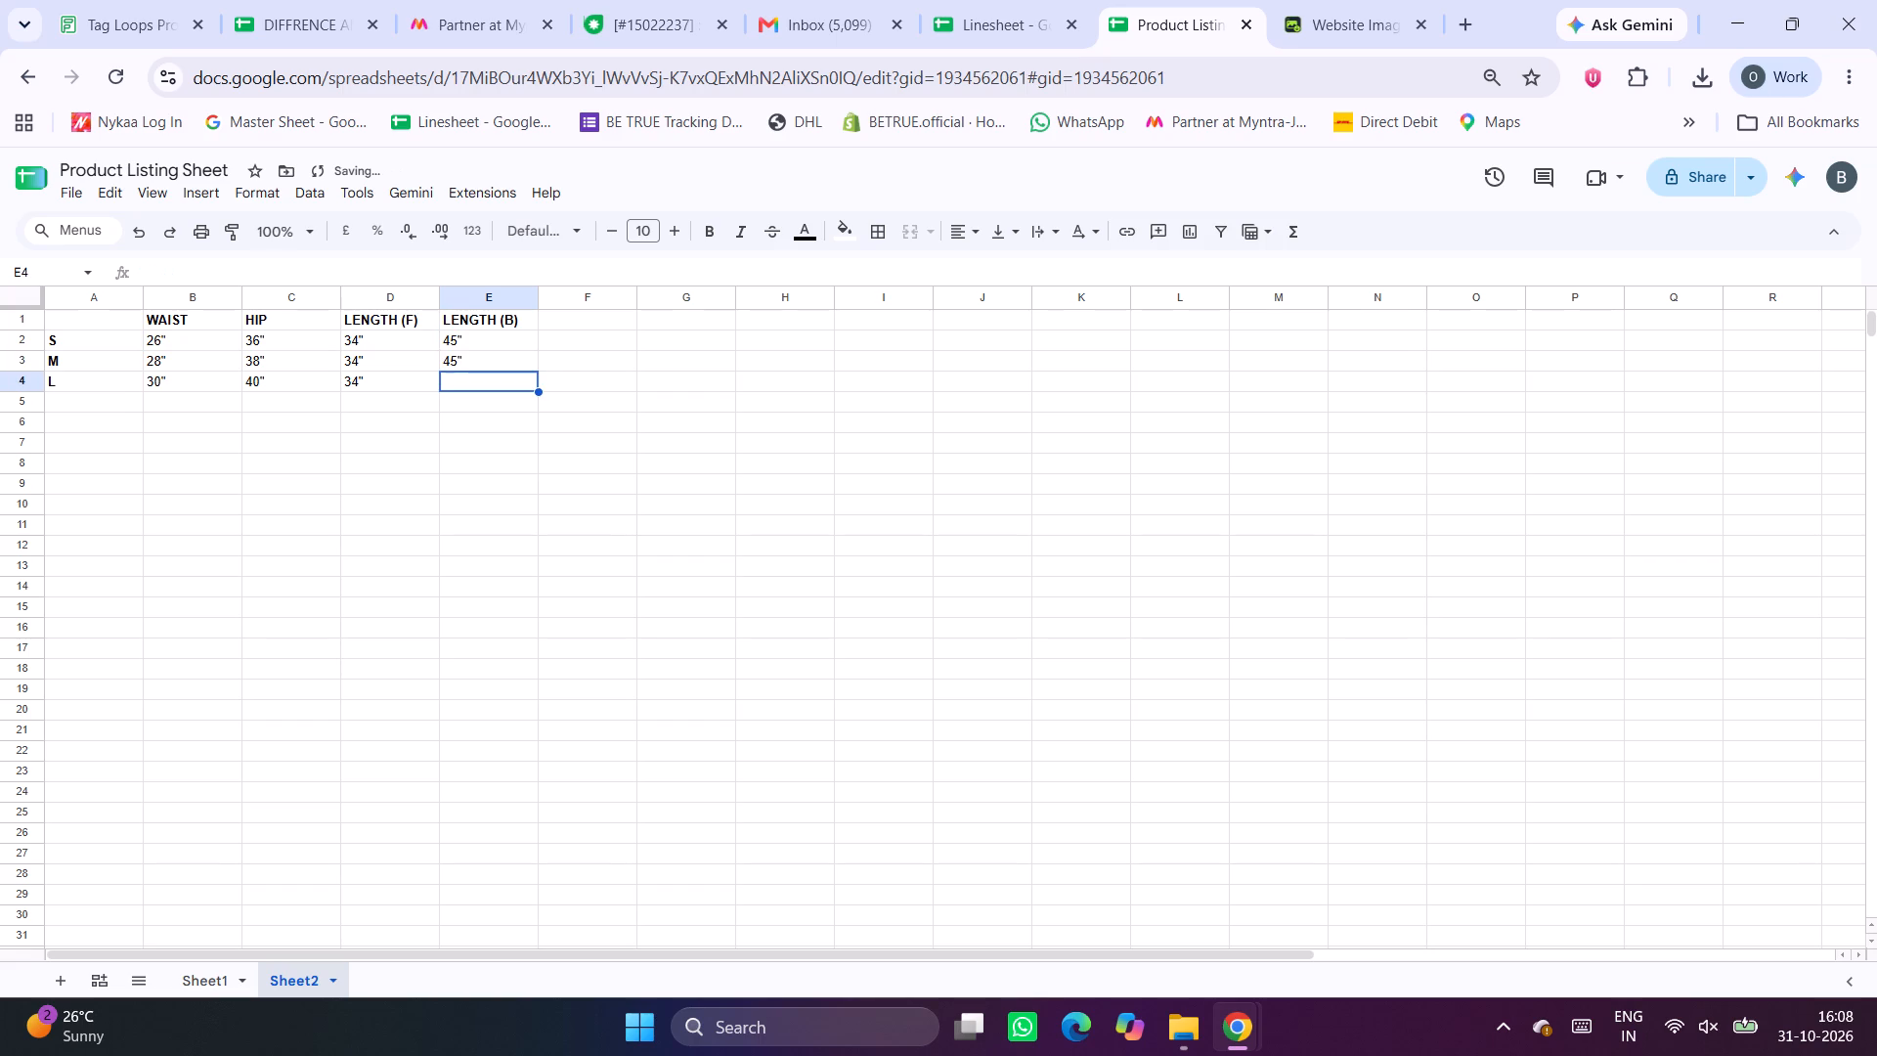
pyautogui.write('45"')
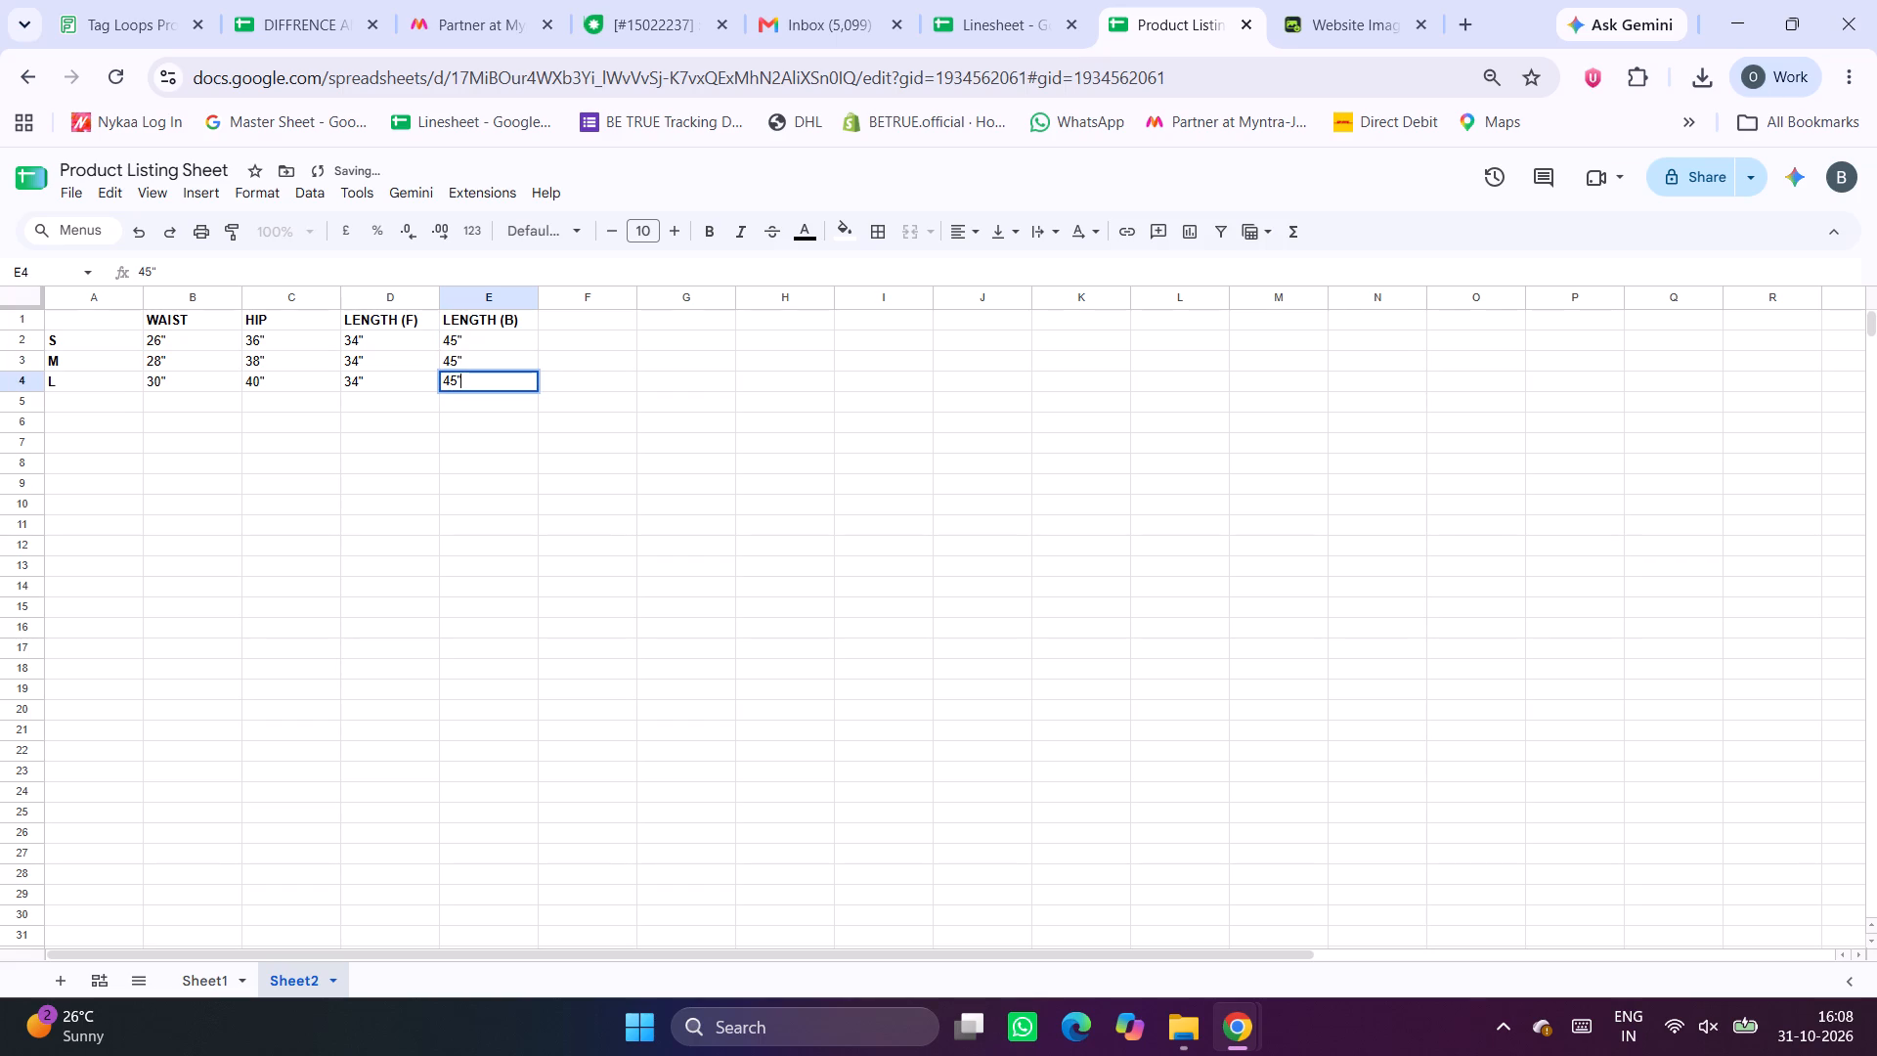
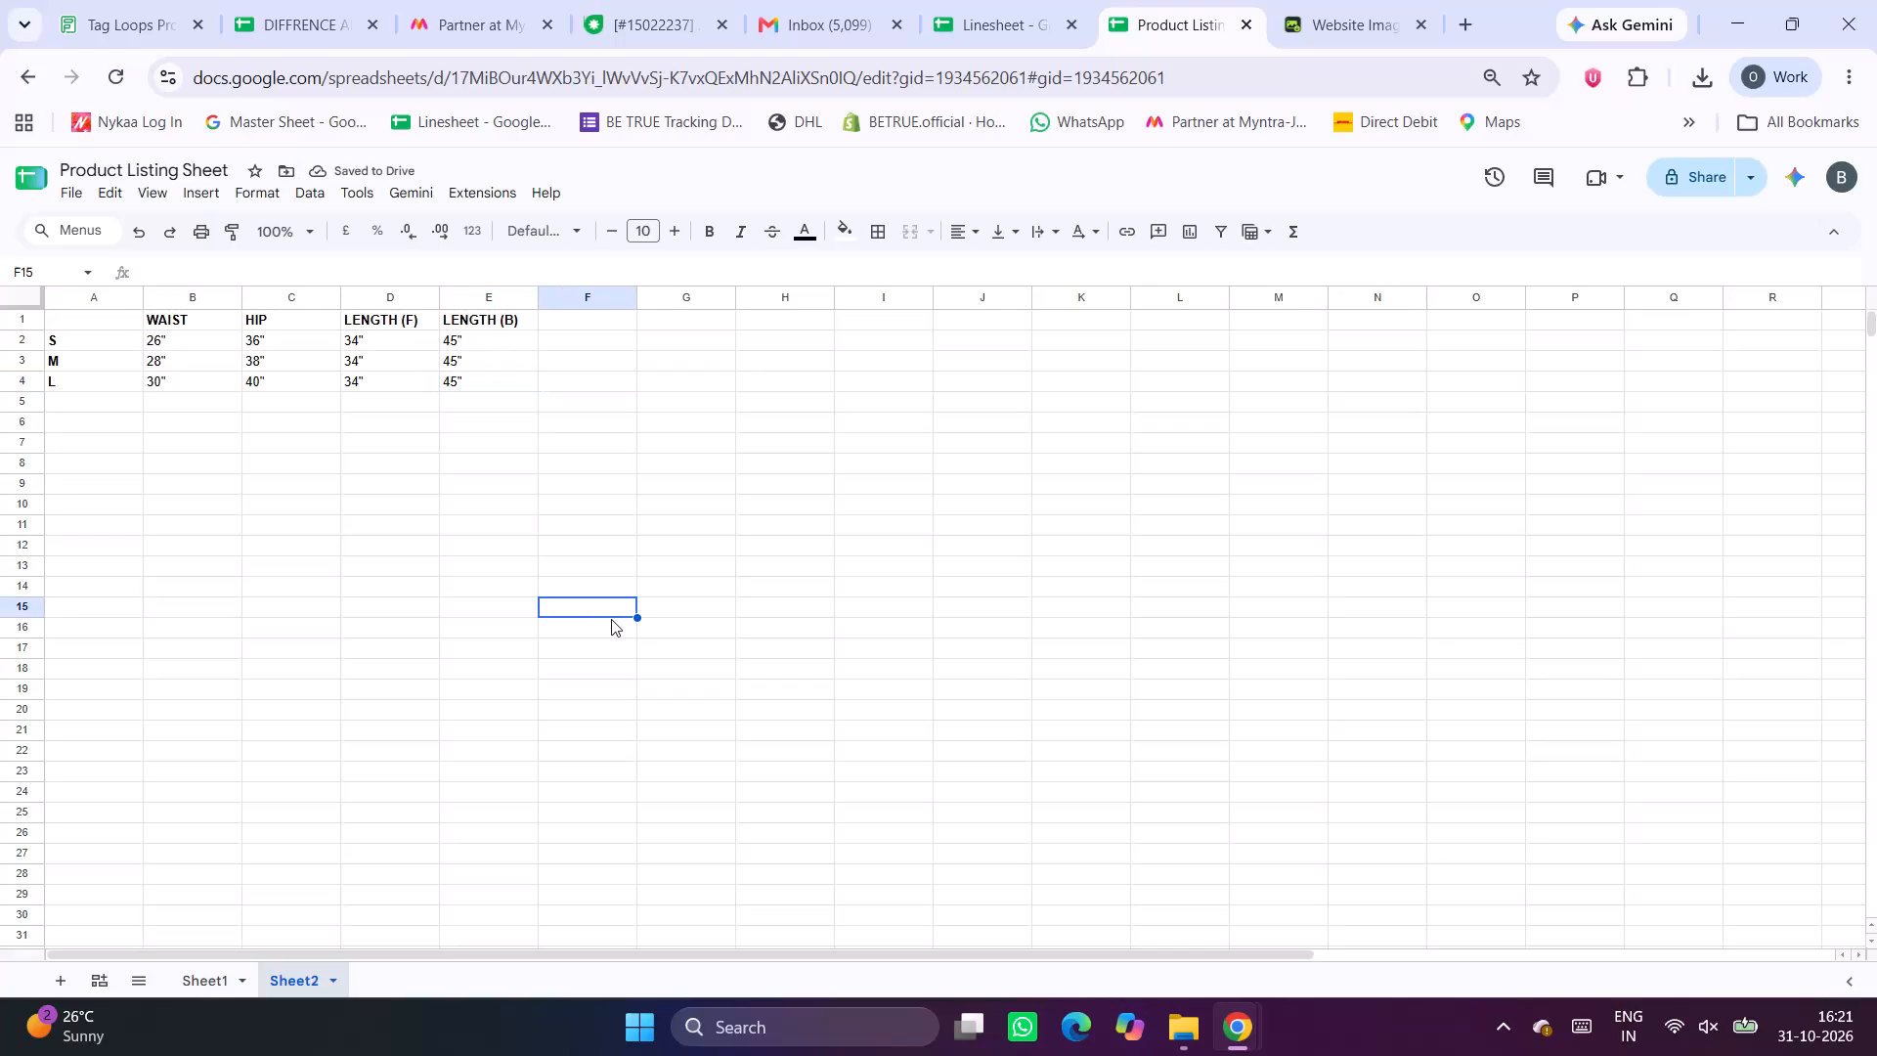
# Capture a screen snip of the size table A1:E4 on Sheet2 and copy it without saving a file.
pyautogui.press('Print')
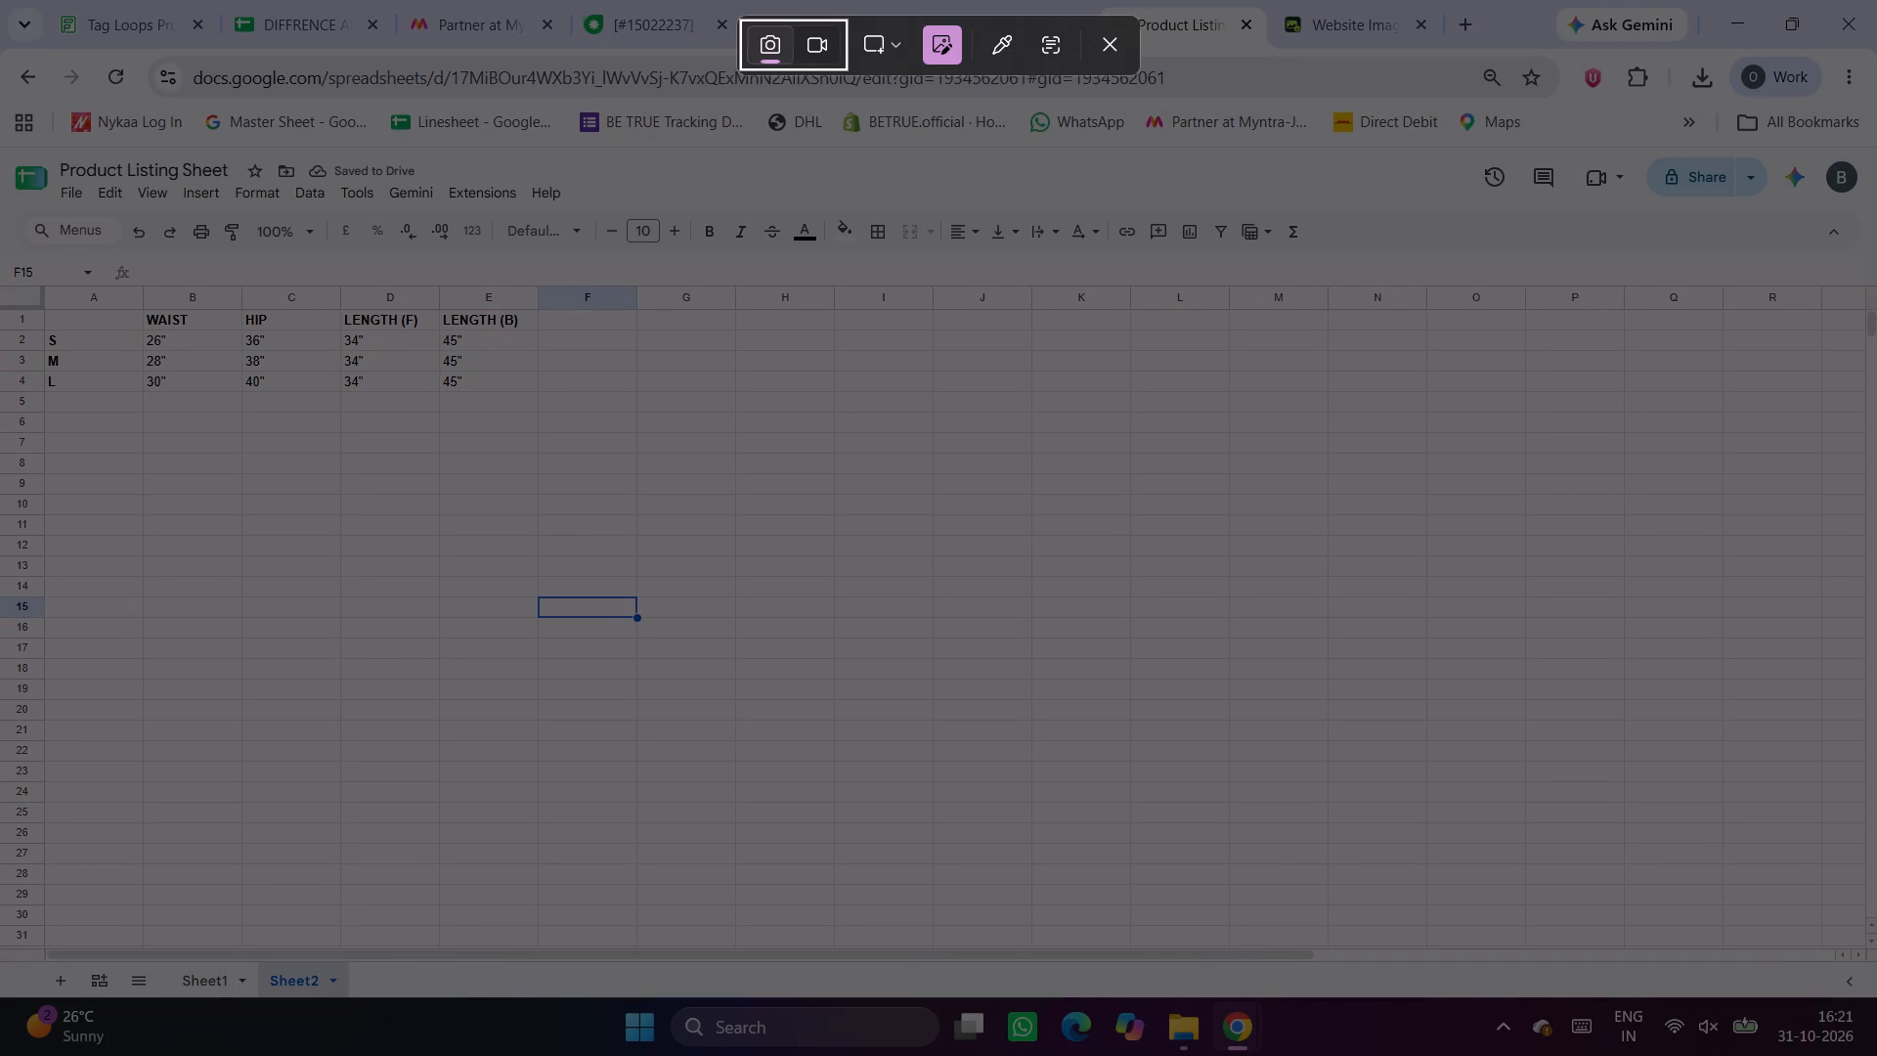
pyautogui.moveTo(43, 307); pyautogui.dragTo(525, 404)
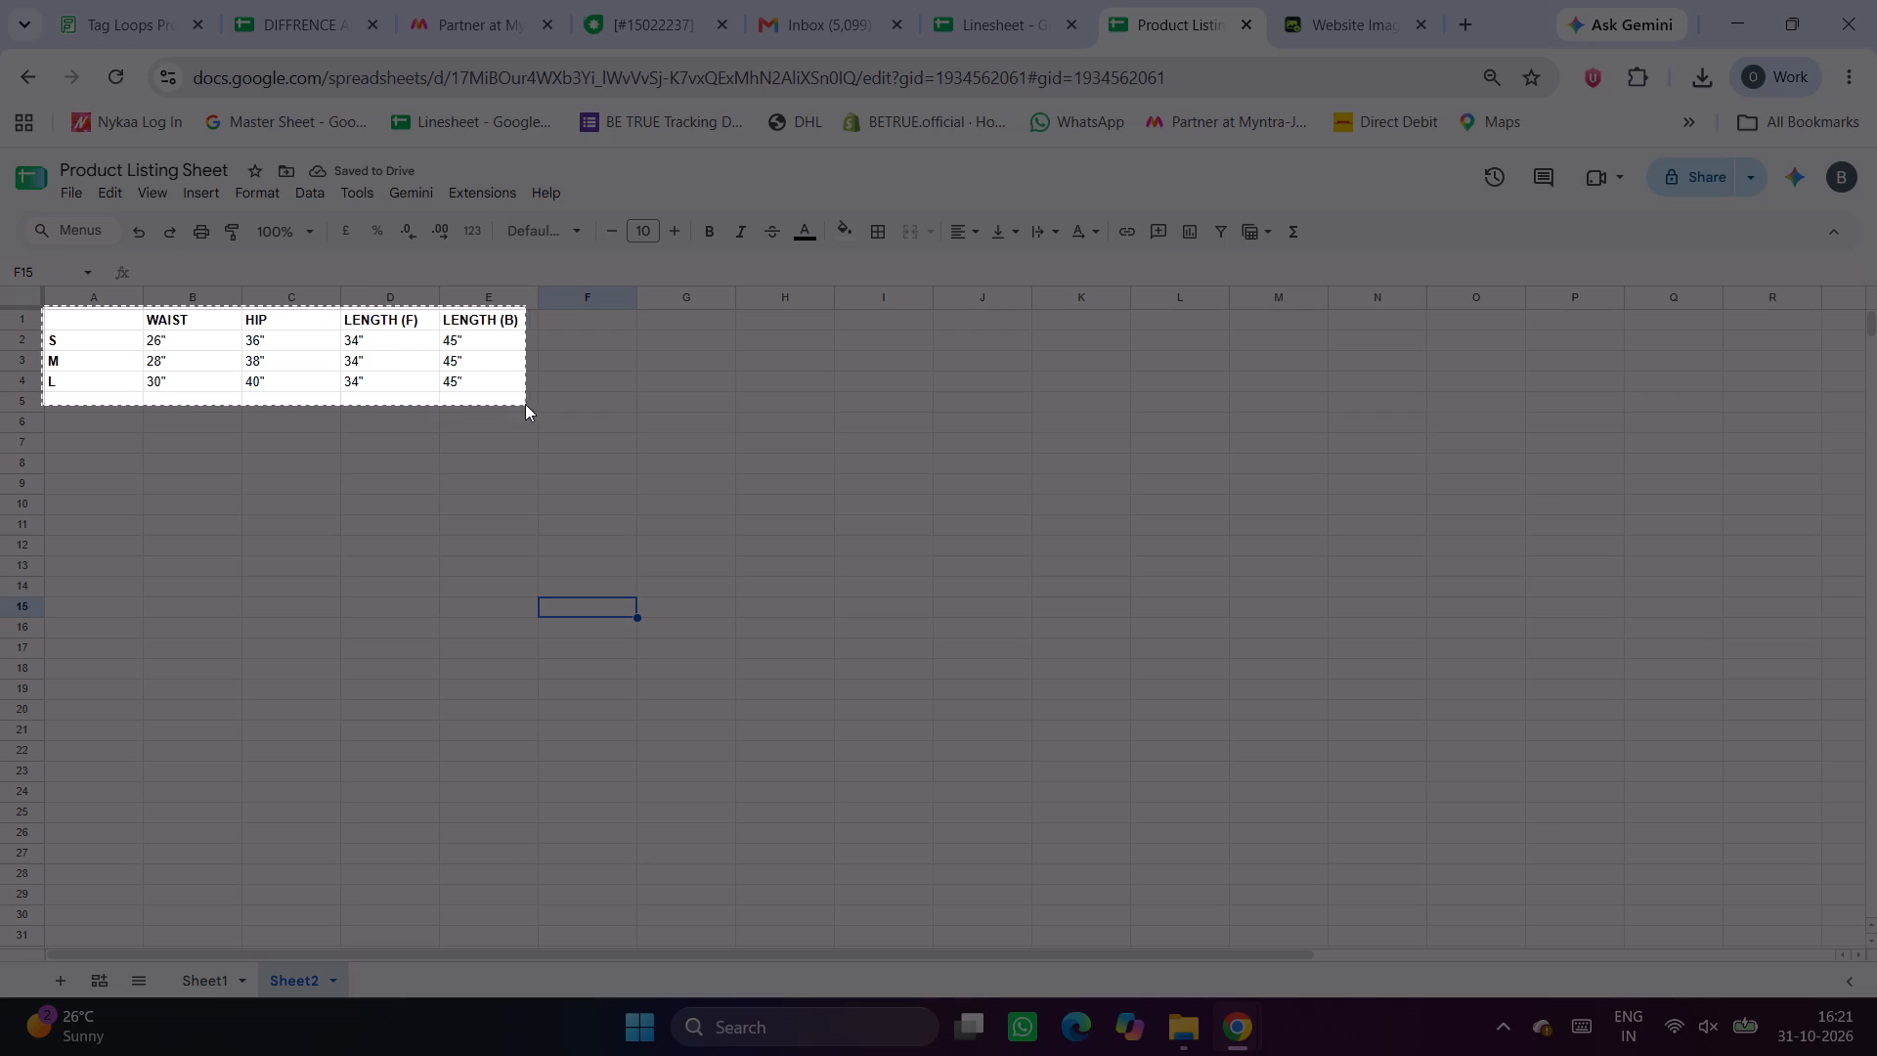
pyautogui.moveTo(525, 404); pyautogui.dragTo(536, 411)
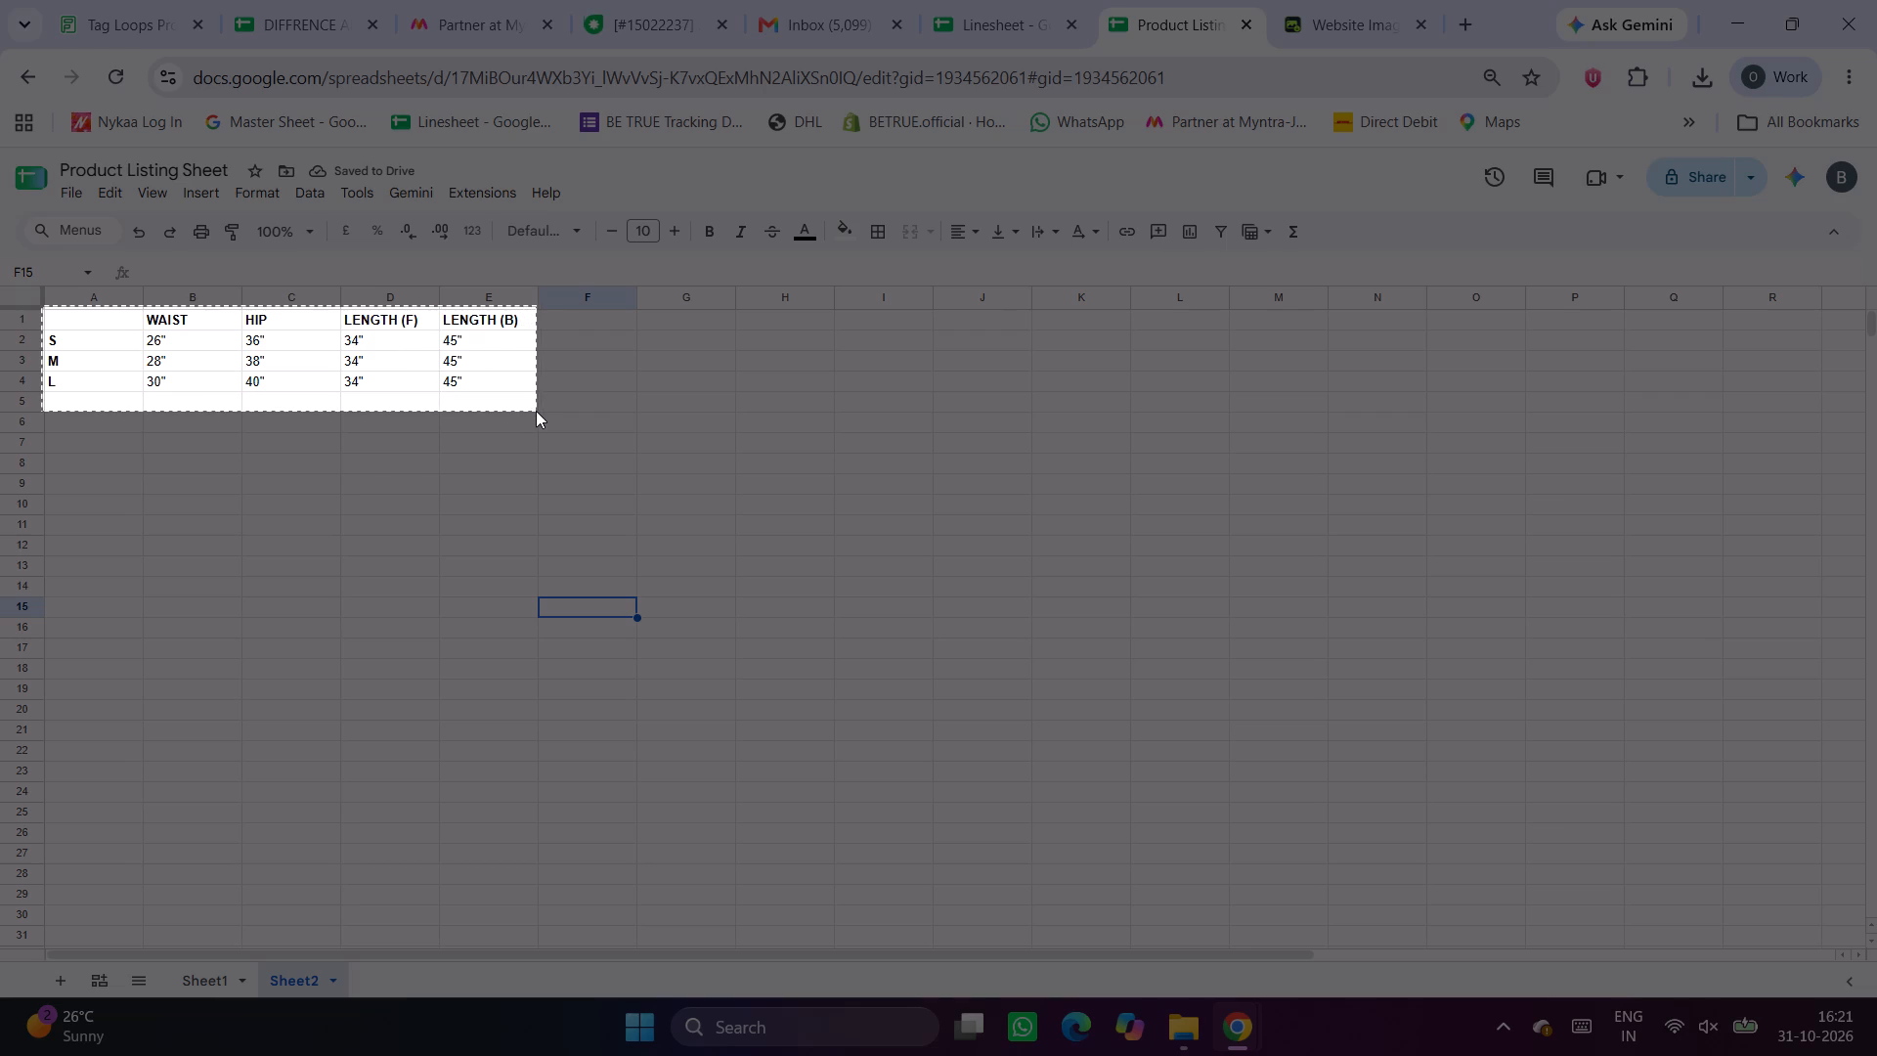
pyautogui.click(120, 473)
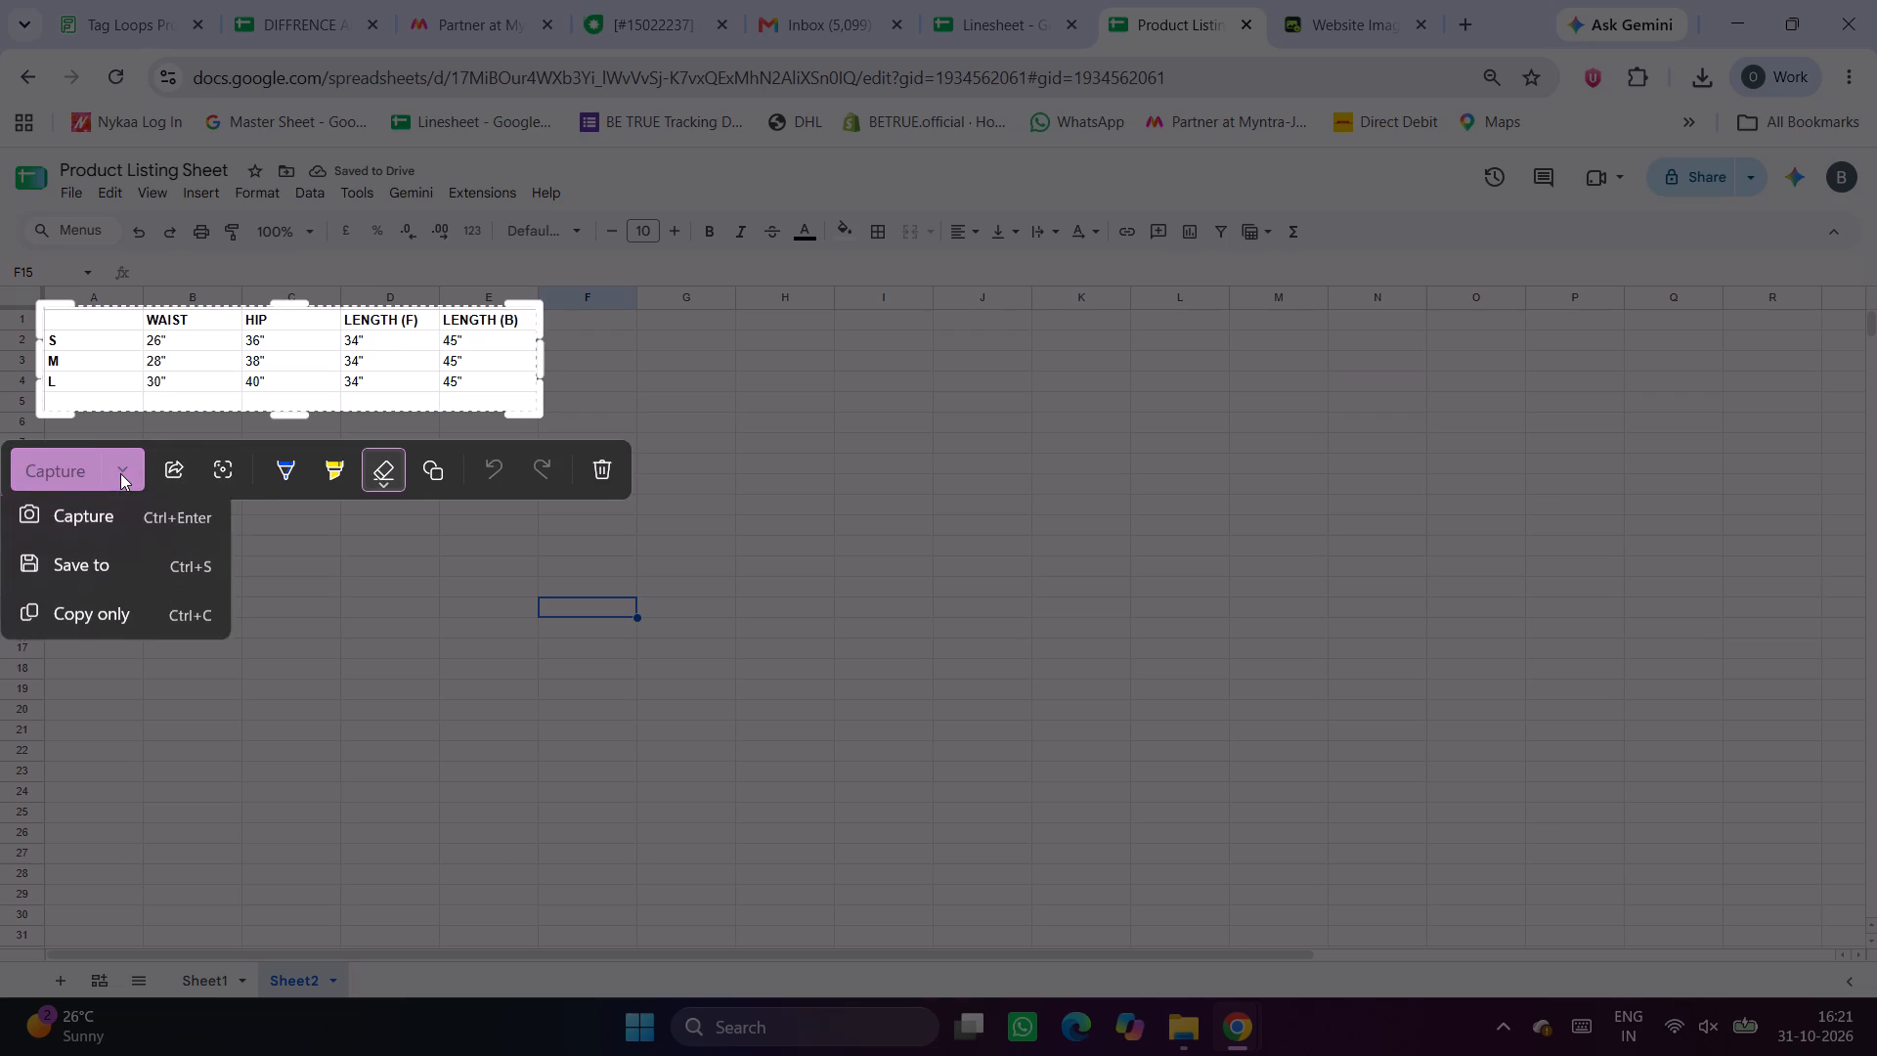
pyautogui.click(73, 620)
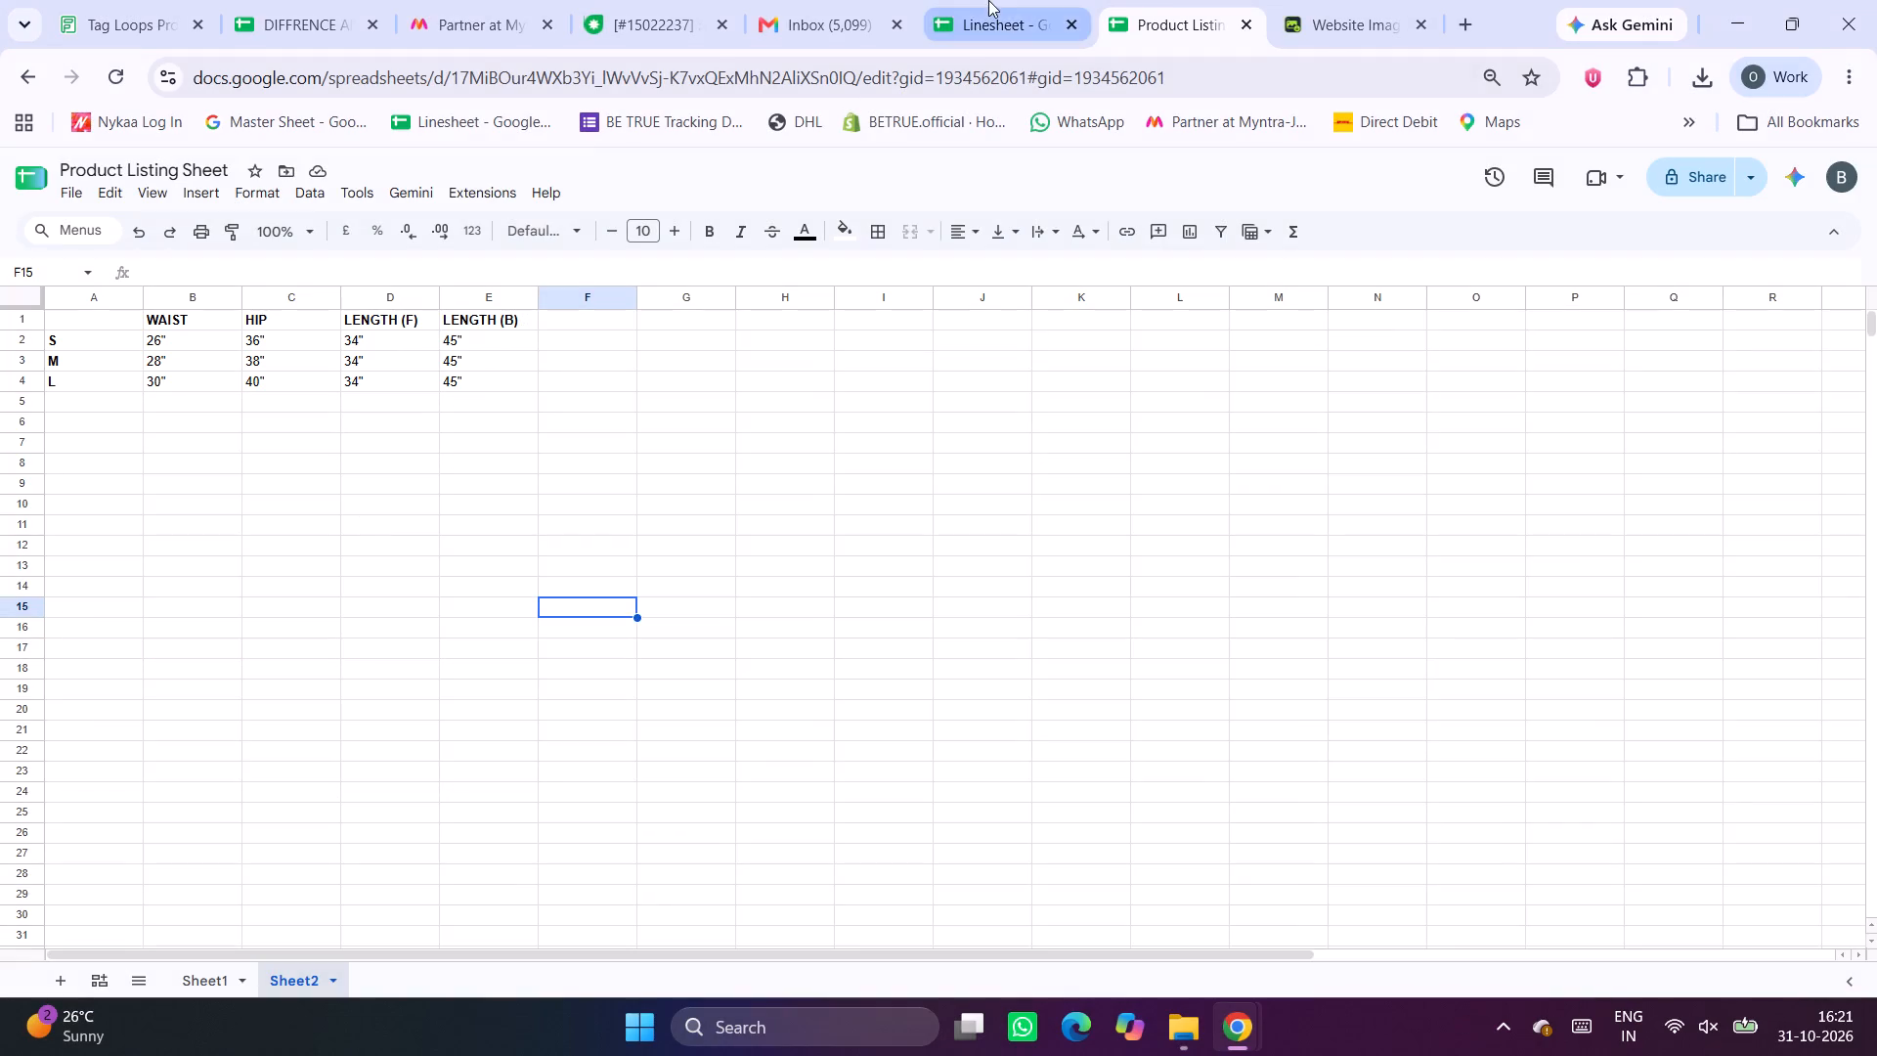
# Paste the copied size table snip at the Size chart cell N2 for PIJ-2 on Sheet1 of the Product Listing Sheet.
pyautogui.click(988, 0)
pyautogui.click(1291, 0)
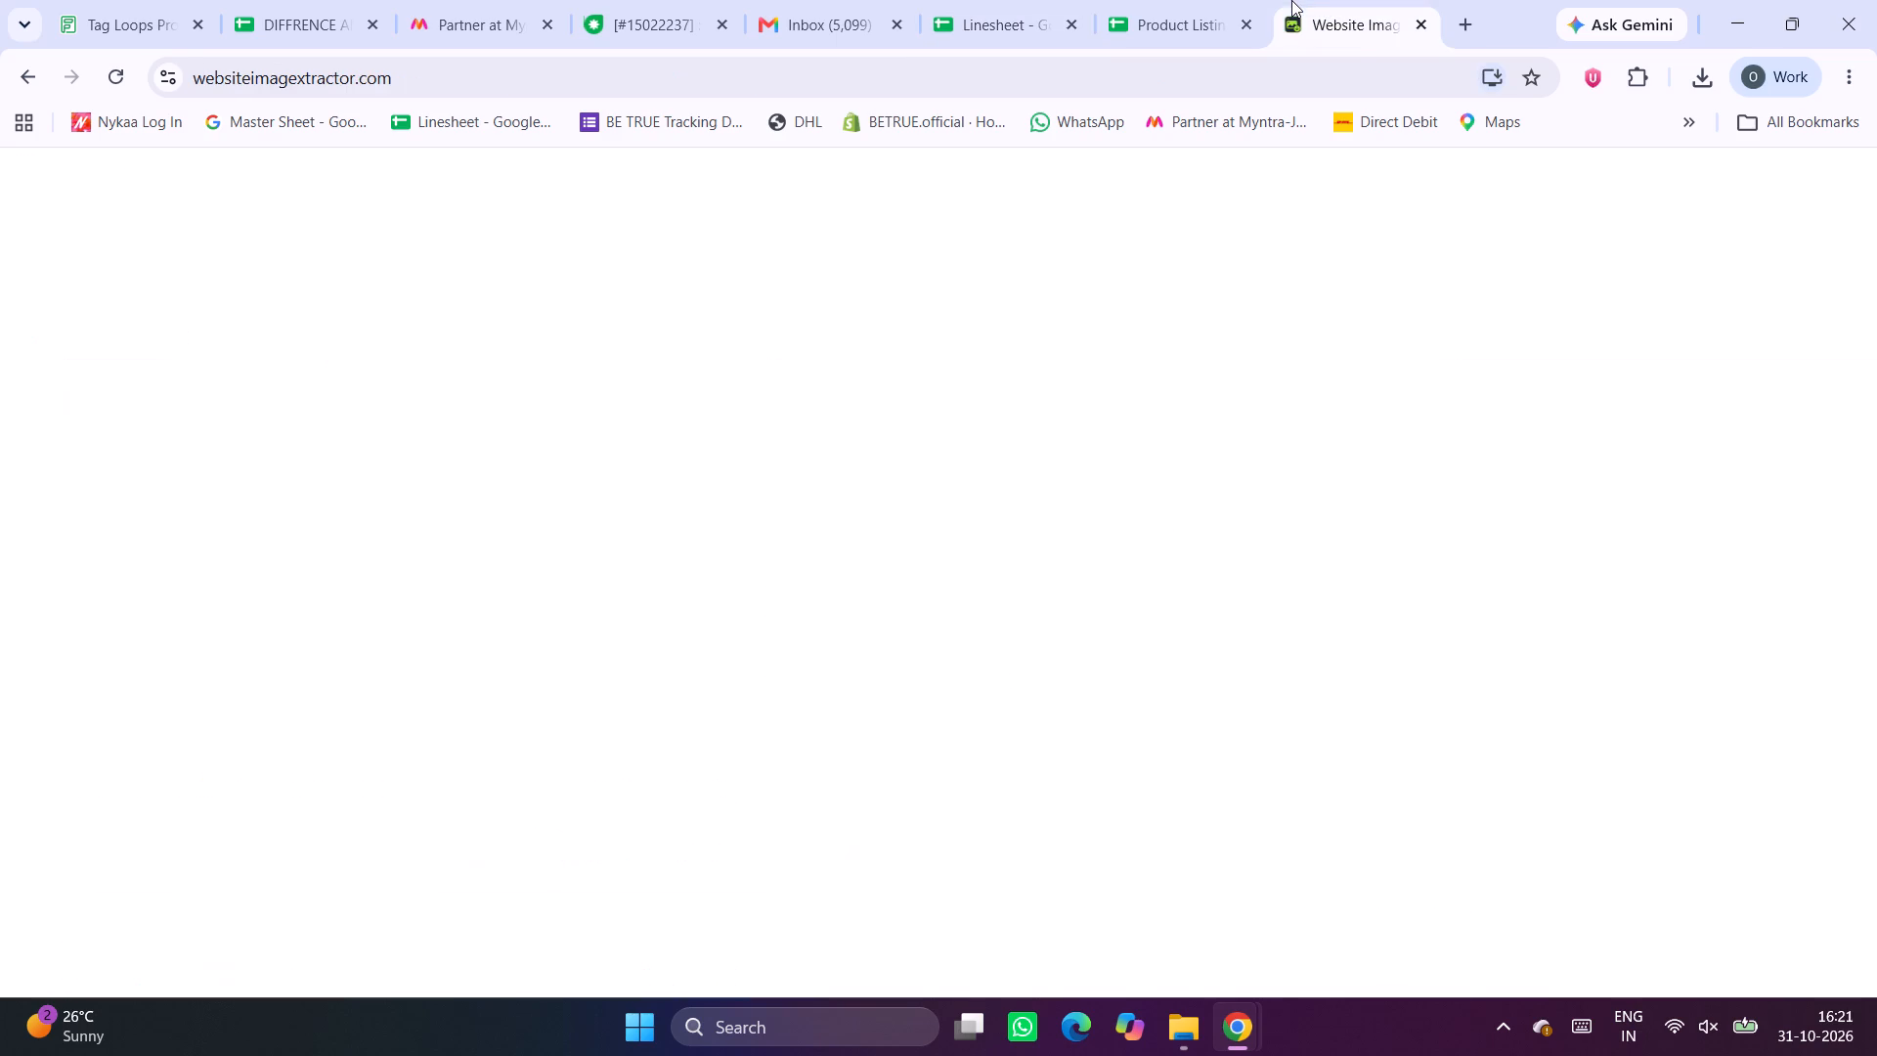
pyautogui.click(1185, 0)
pyautogui.click(178, 982)
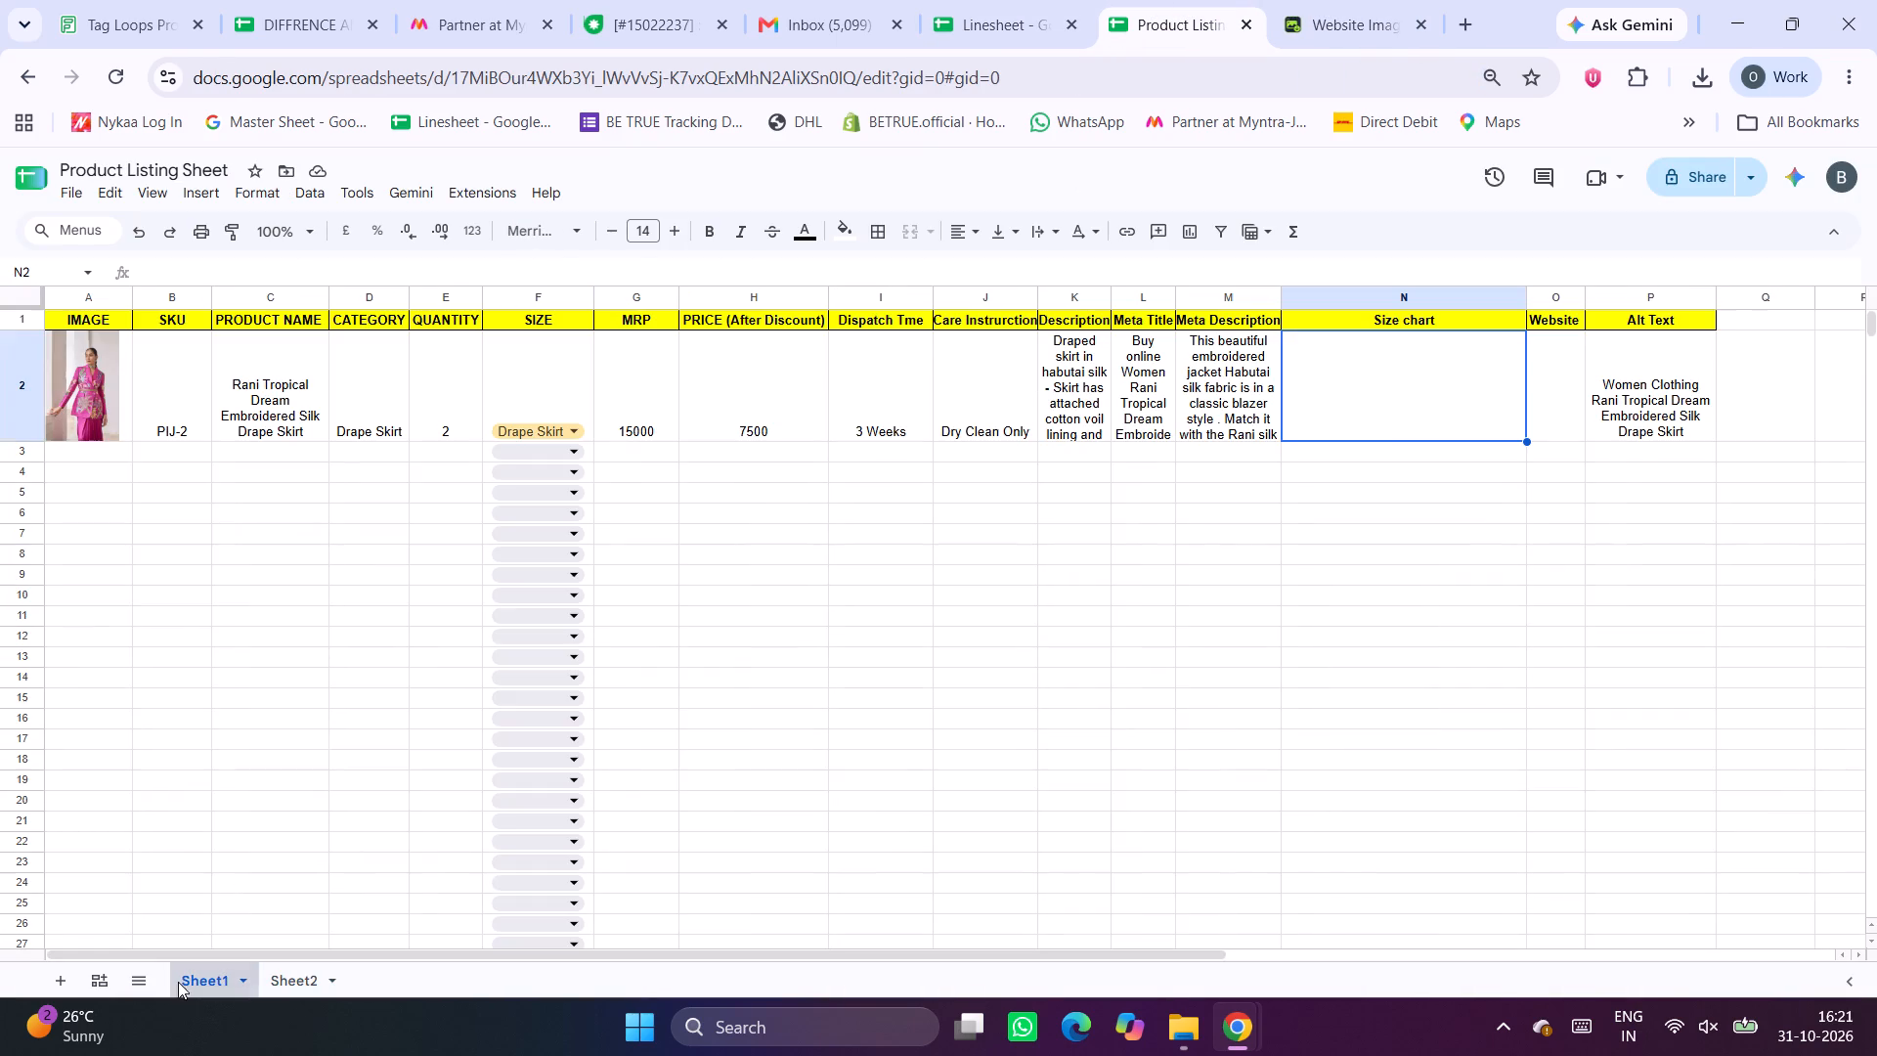
pyautogui.hotkey('ctrl', 'v')
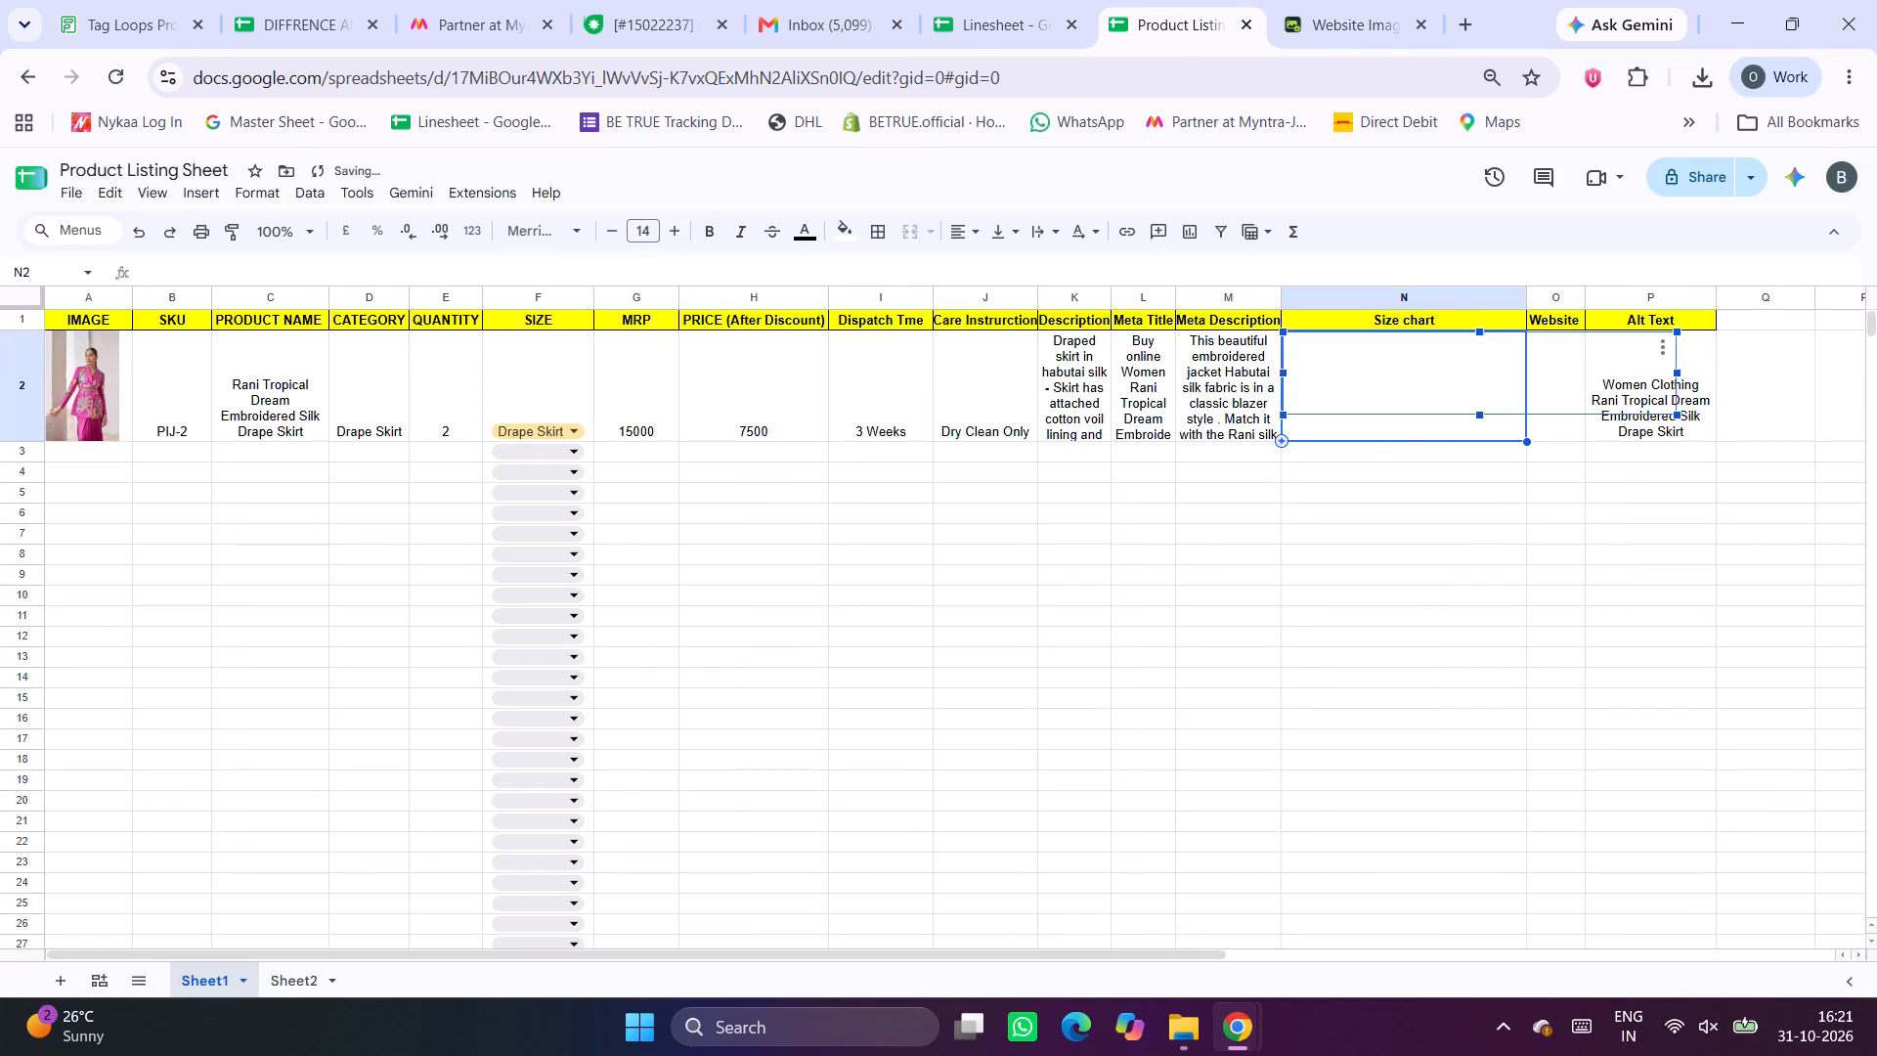
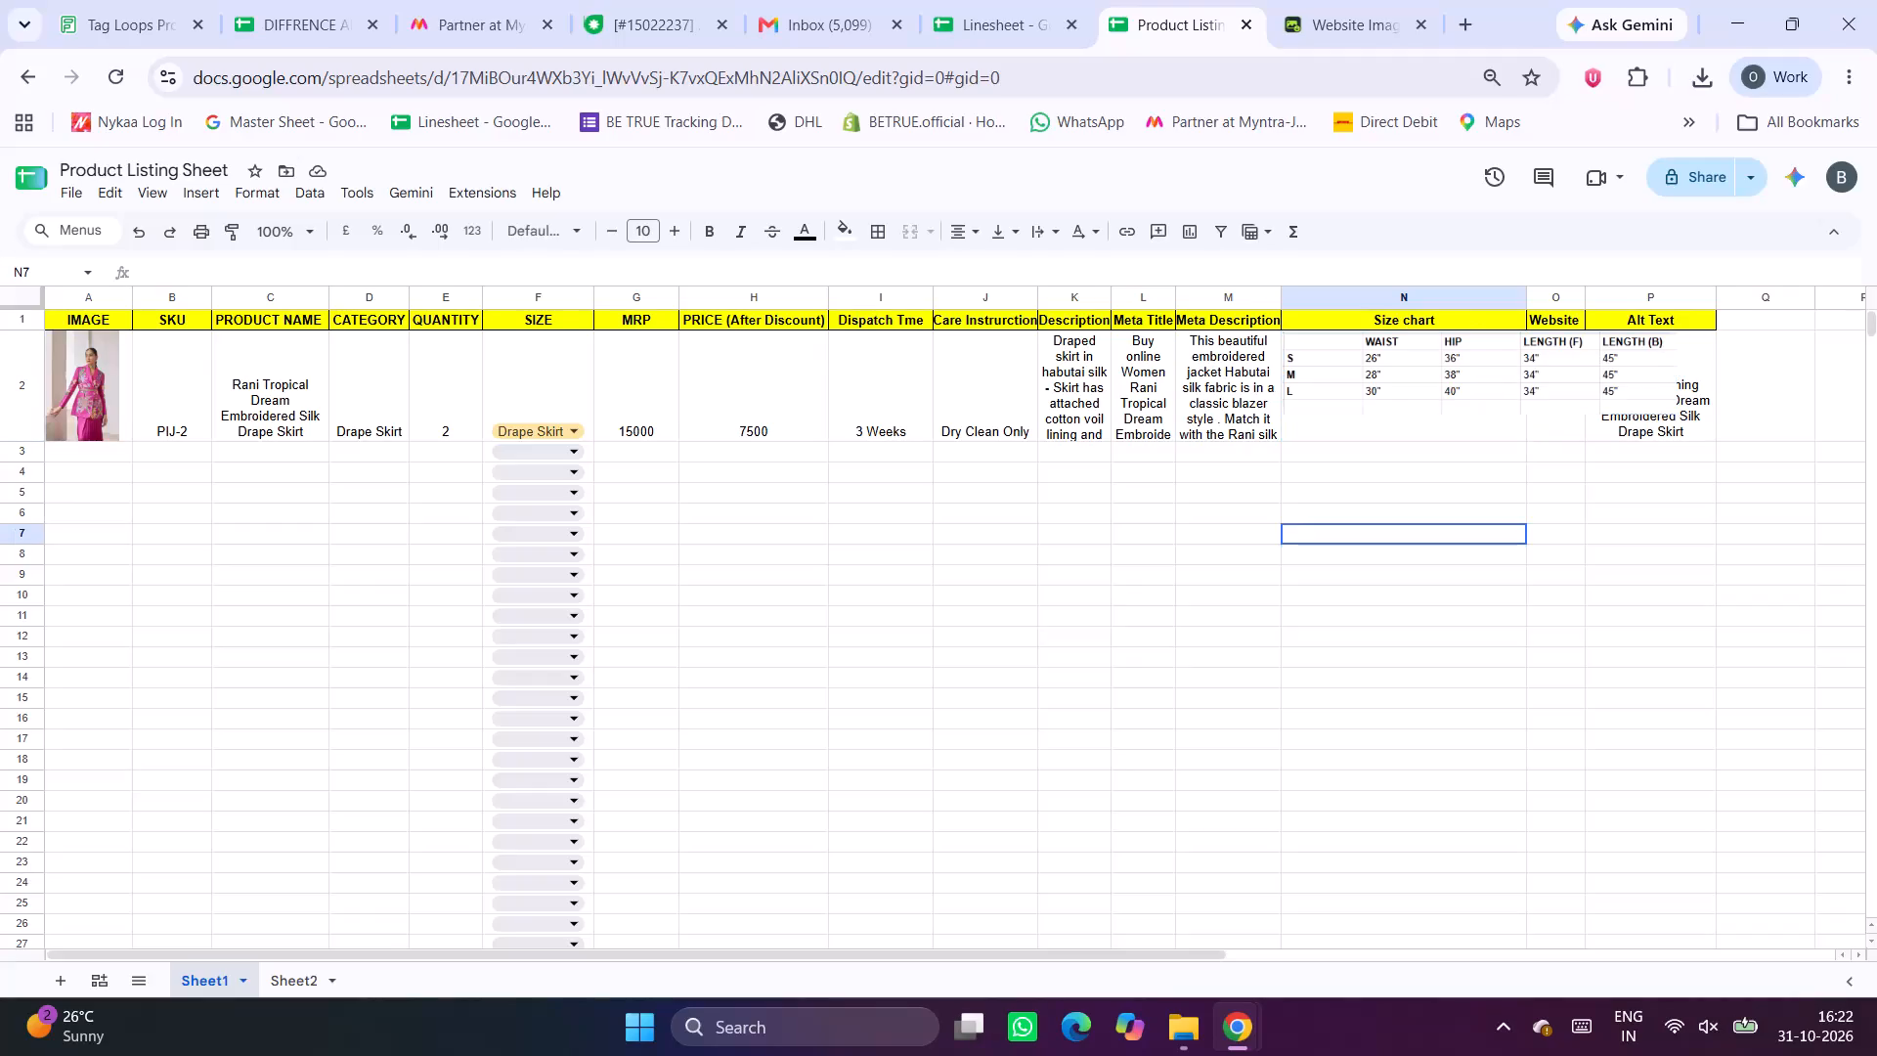
# Widen the Size chart column N and resize PIJ-2's size table image to span the column's width within row 2.
pyautogui.click(1452, 364)
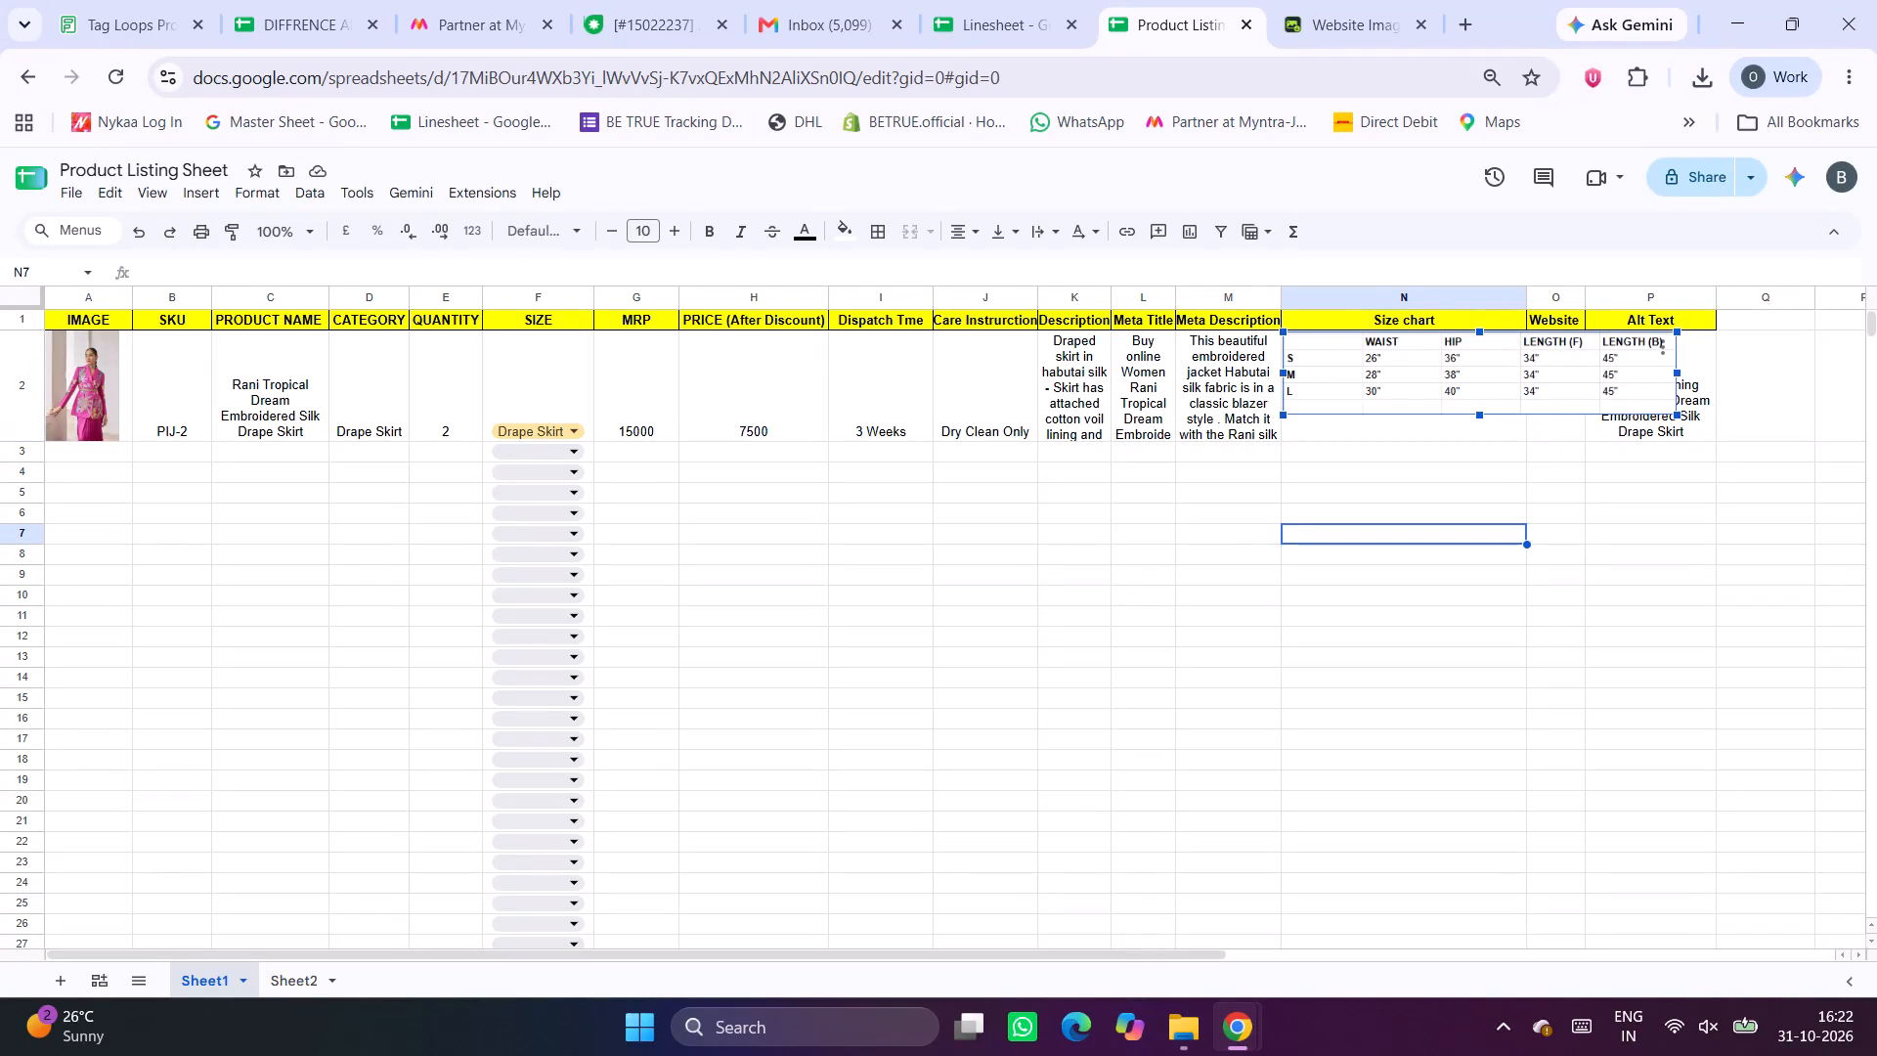
pyautogui.moveTo(1528, 300); pyautogui.dragTo(1631, 300)
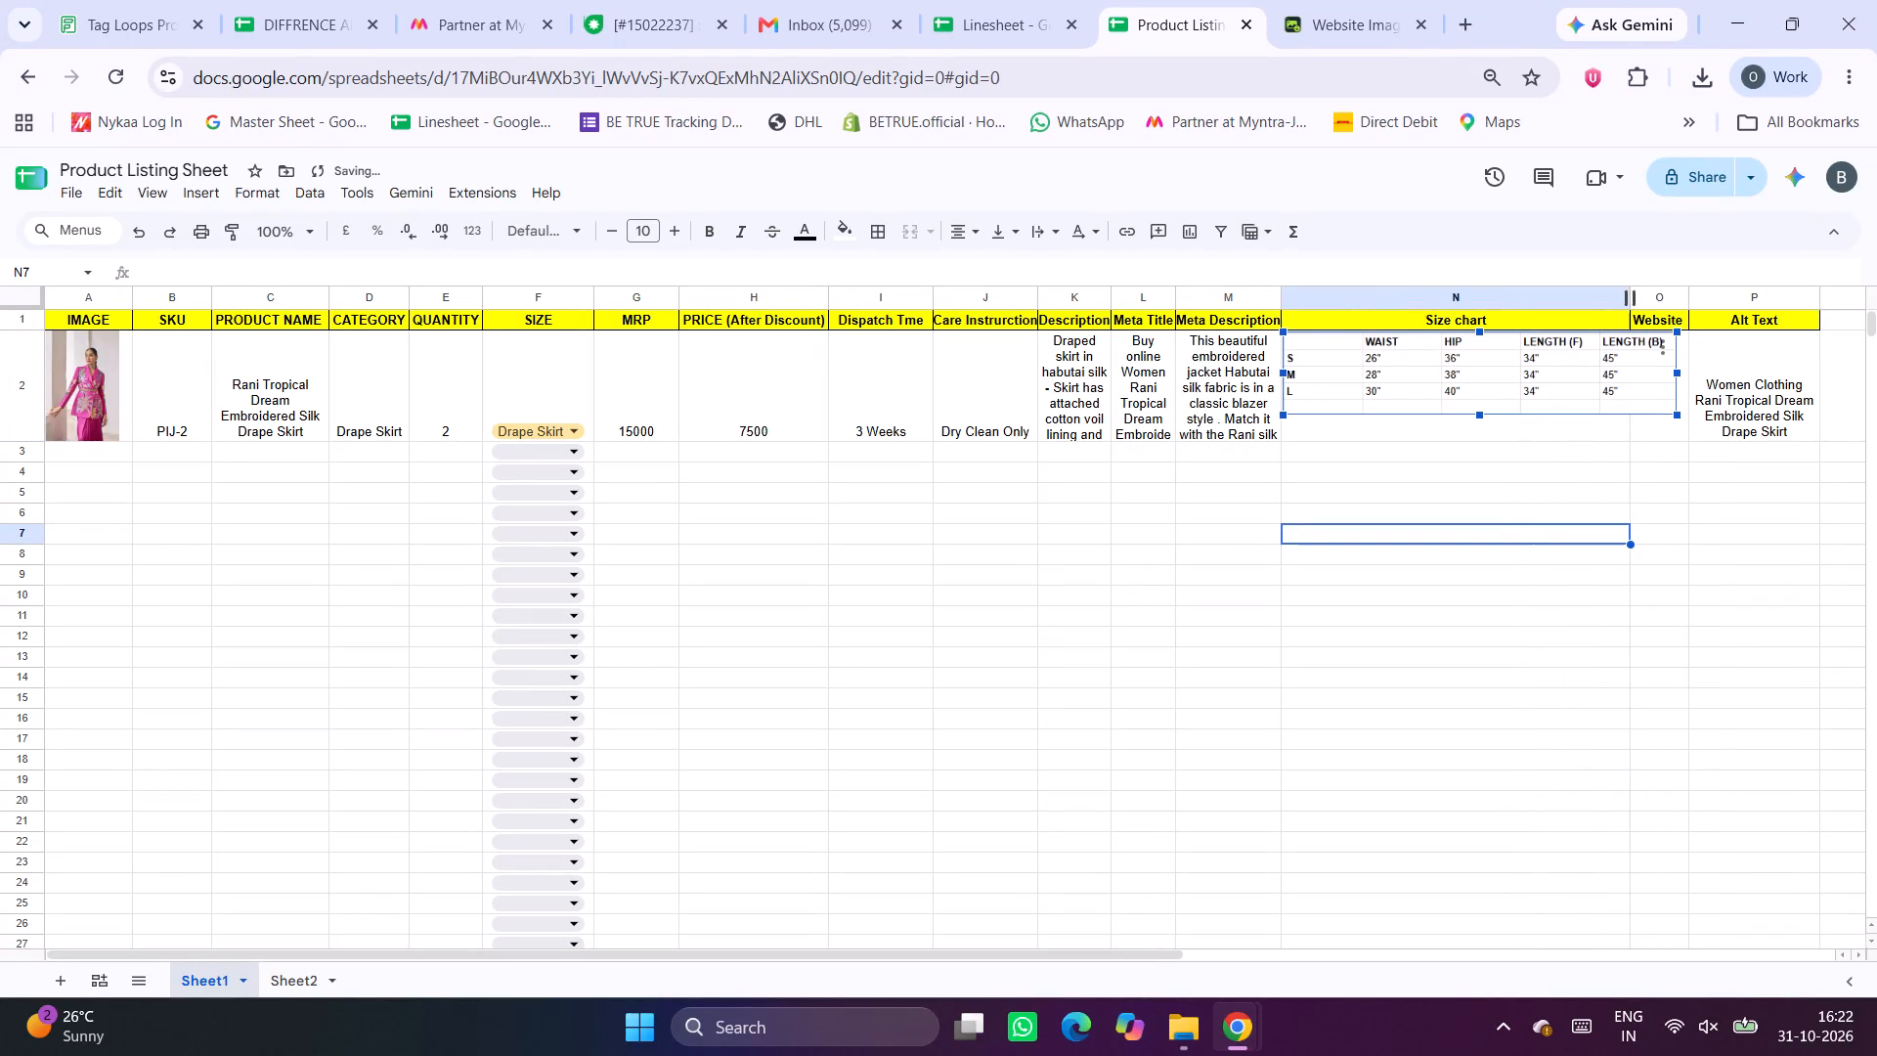
pyautogui.moveTo(1679, 415); pyautogui.dragTo(1579, 448)
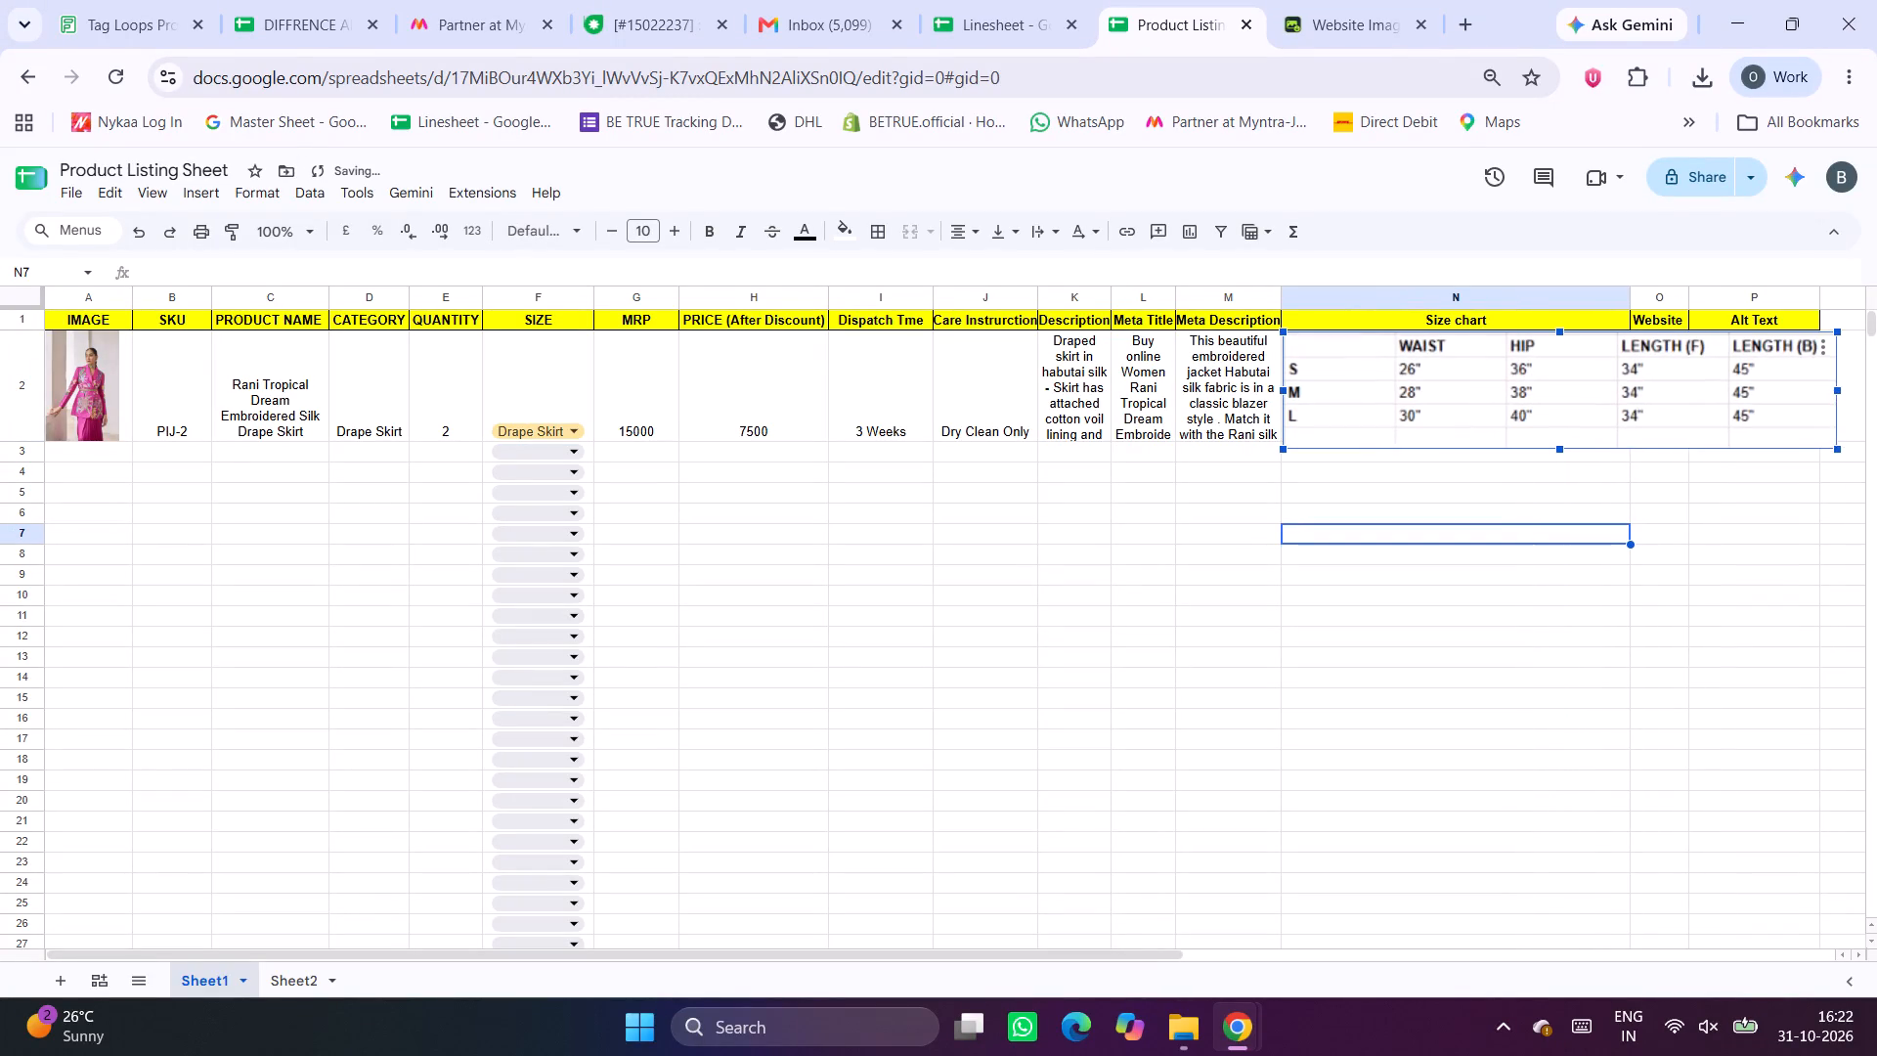
pyautogui.moveTo(1579, 448); pyautogui.dragTo(1492, 392)
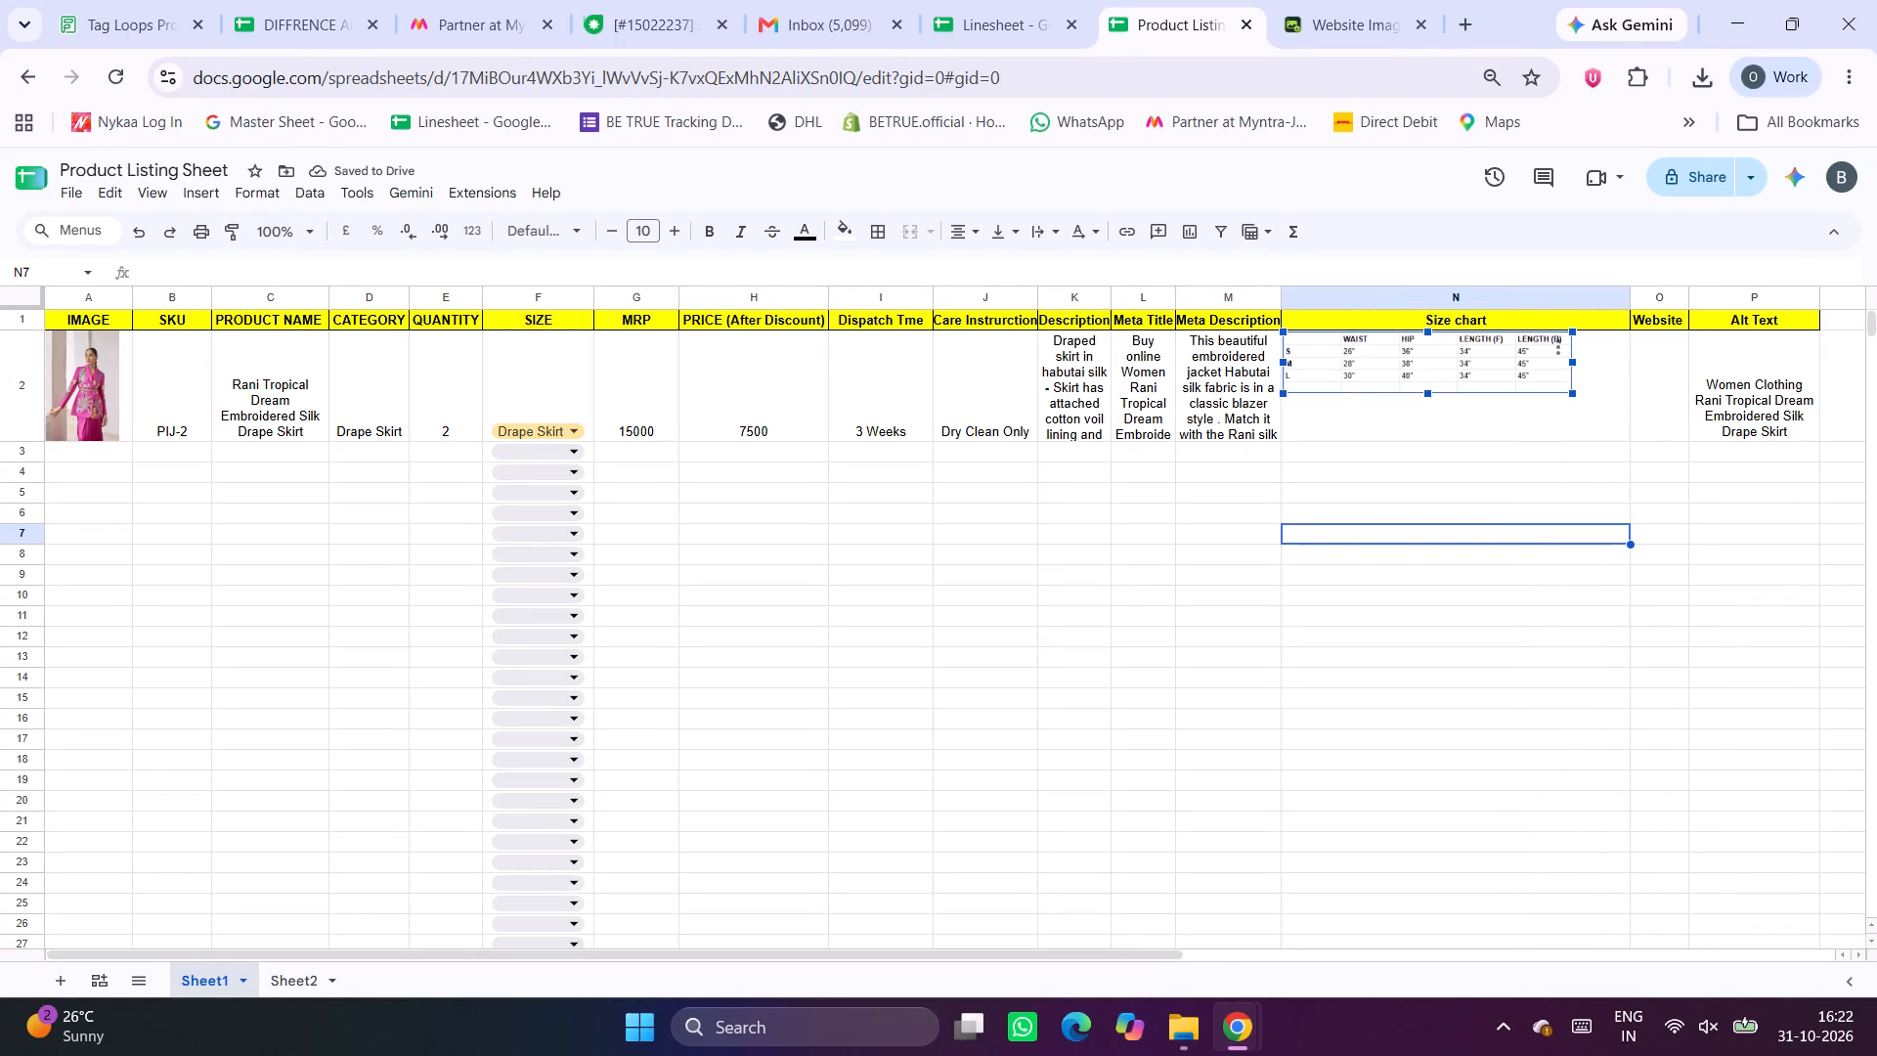
pyautogui.moveTo(1492, 392); pyautogui.dragTo(1545, 399)
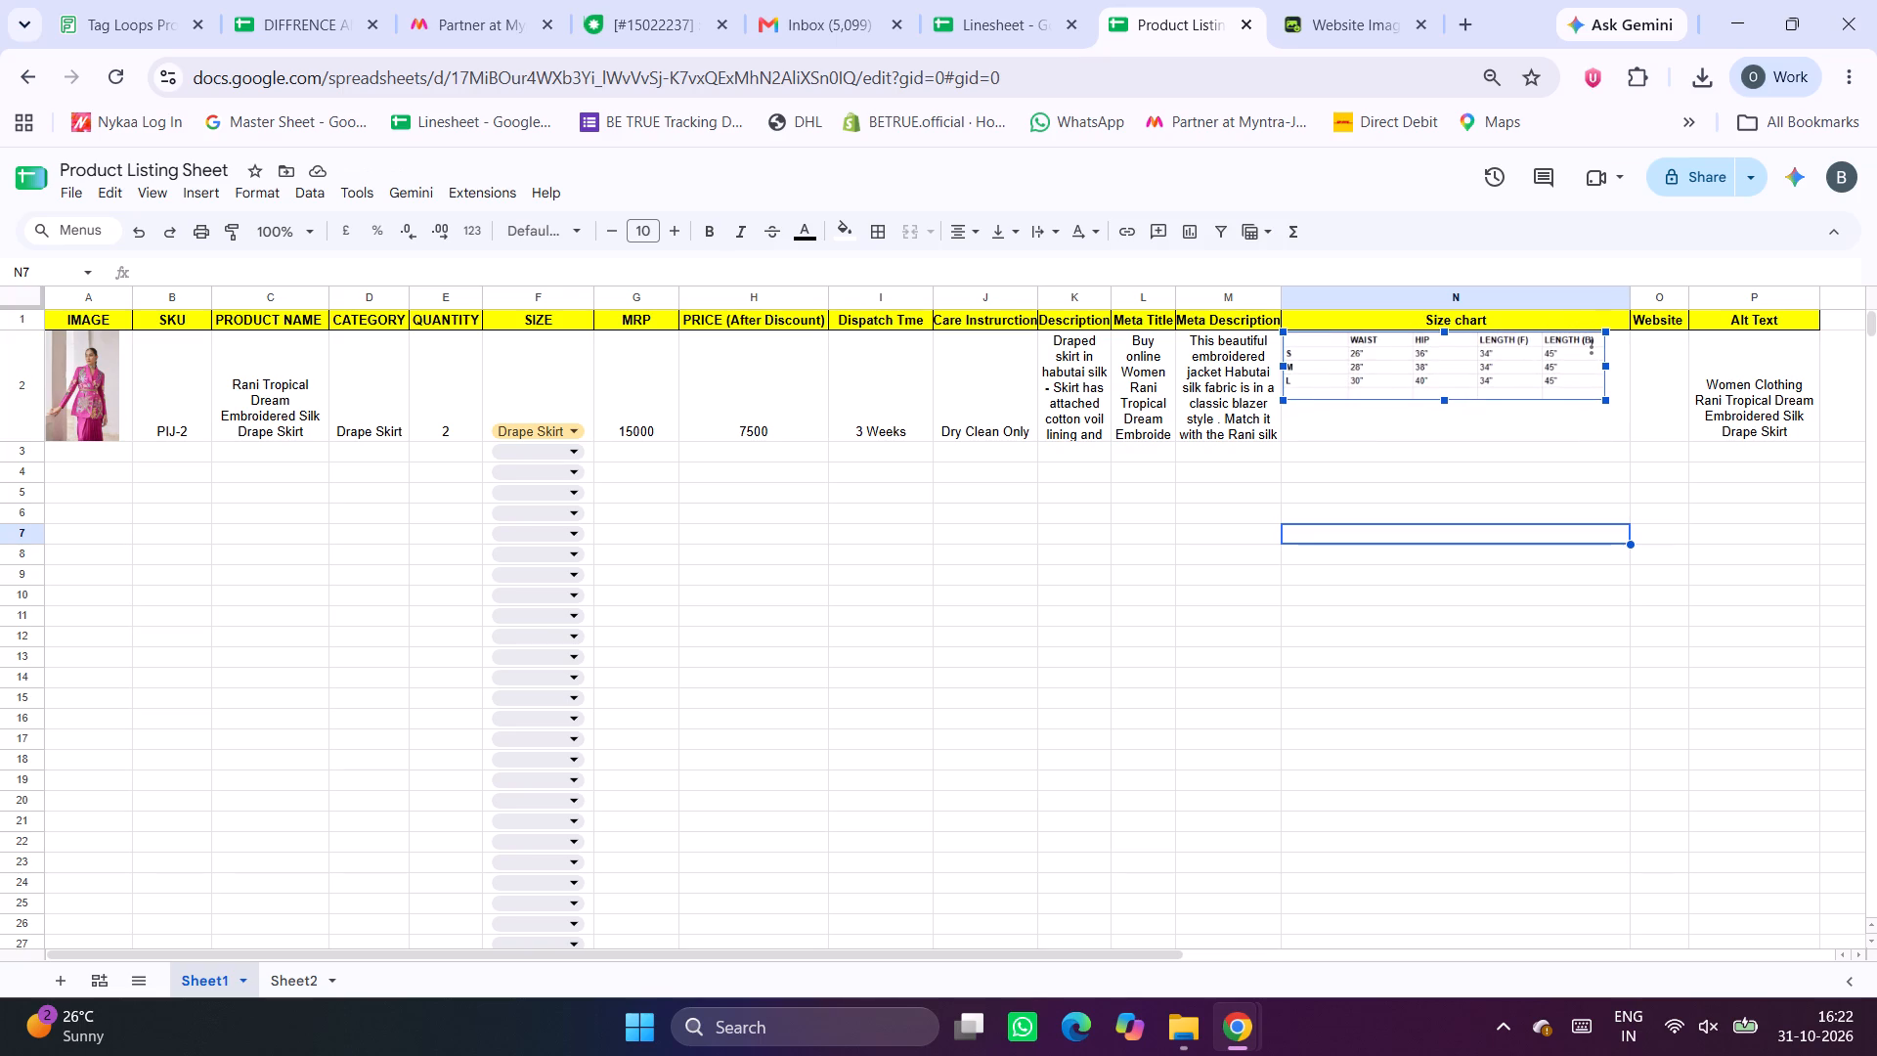
pyautogui.moveTo(1545, 399); pyautogui.dragTo(1611, 404)
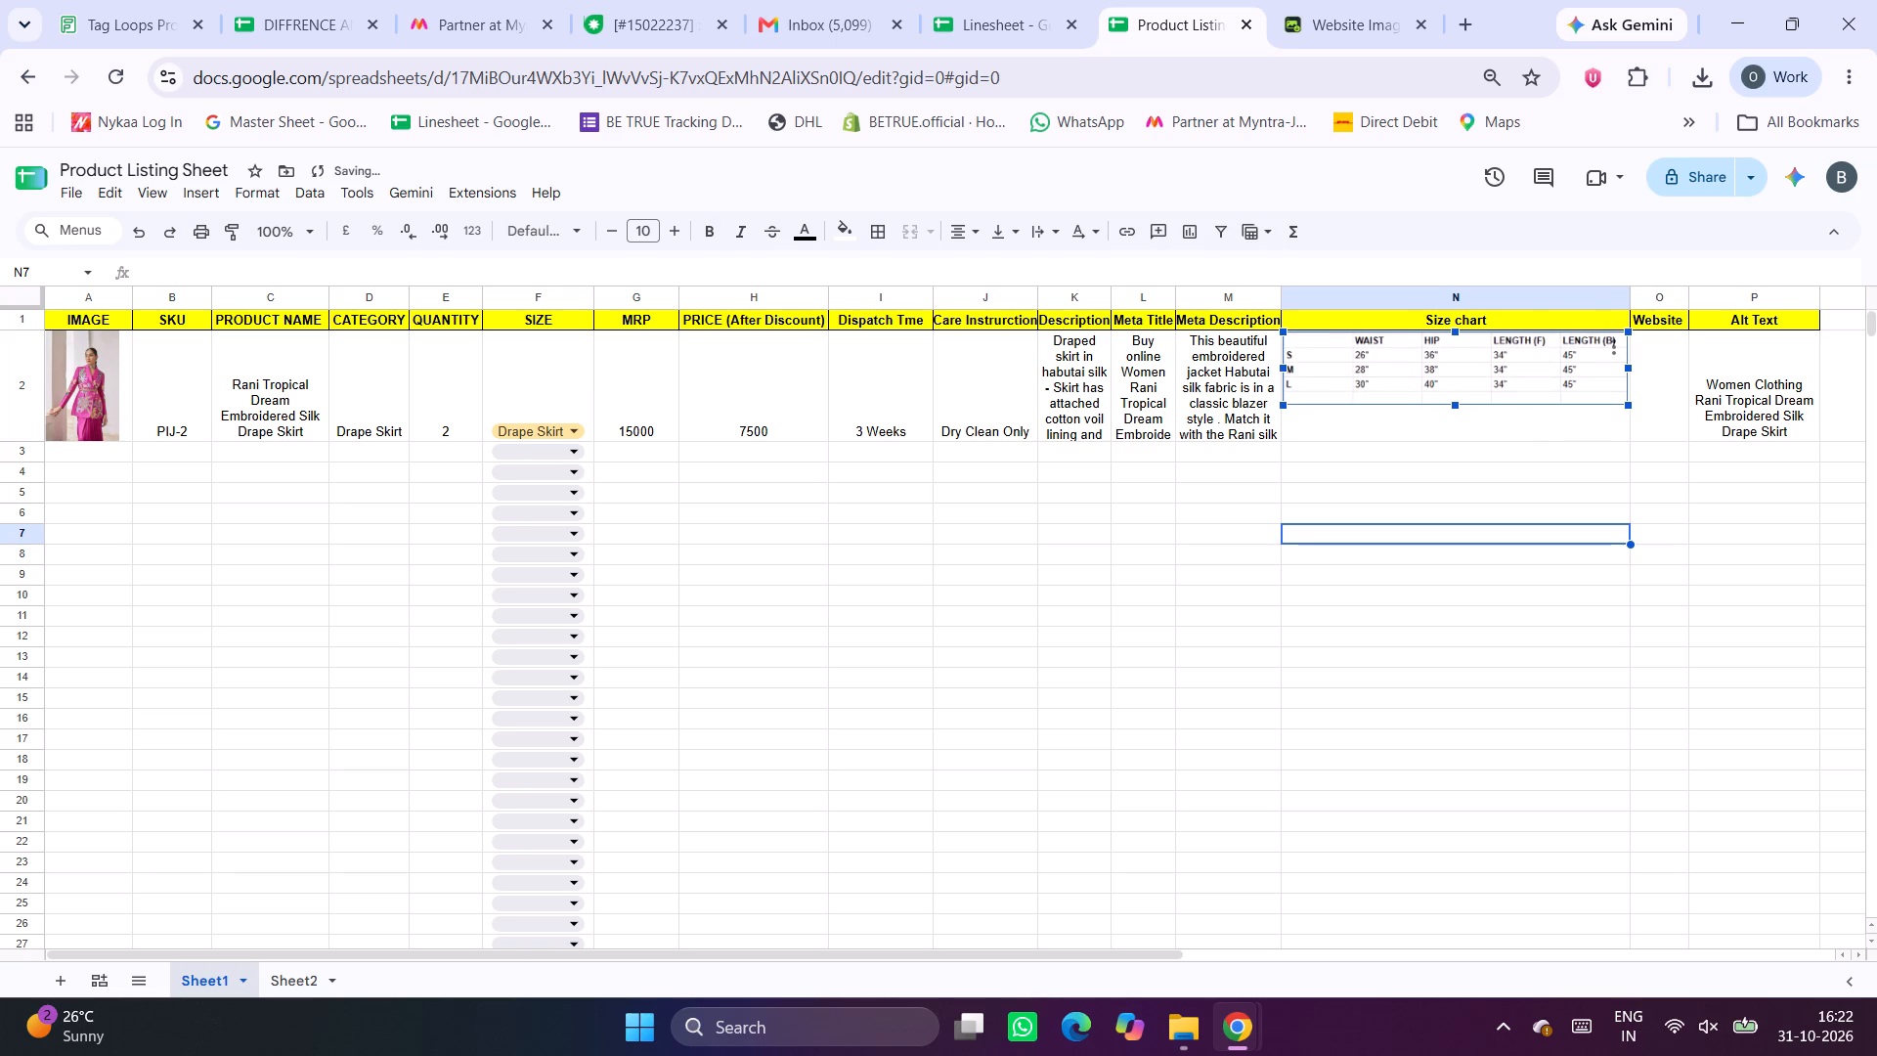
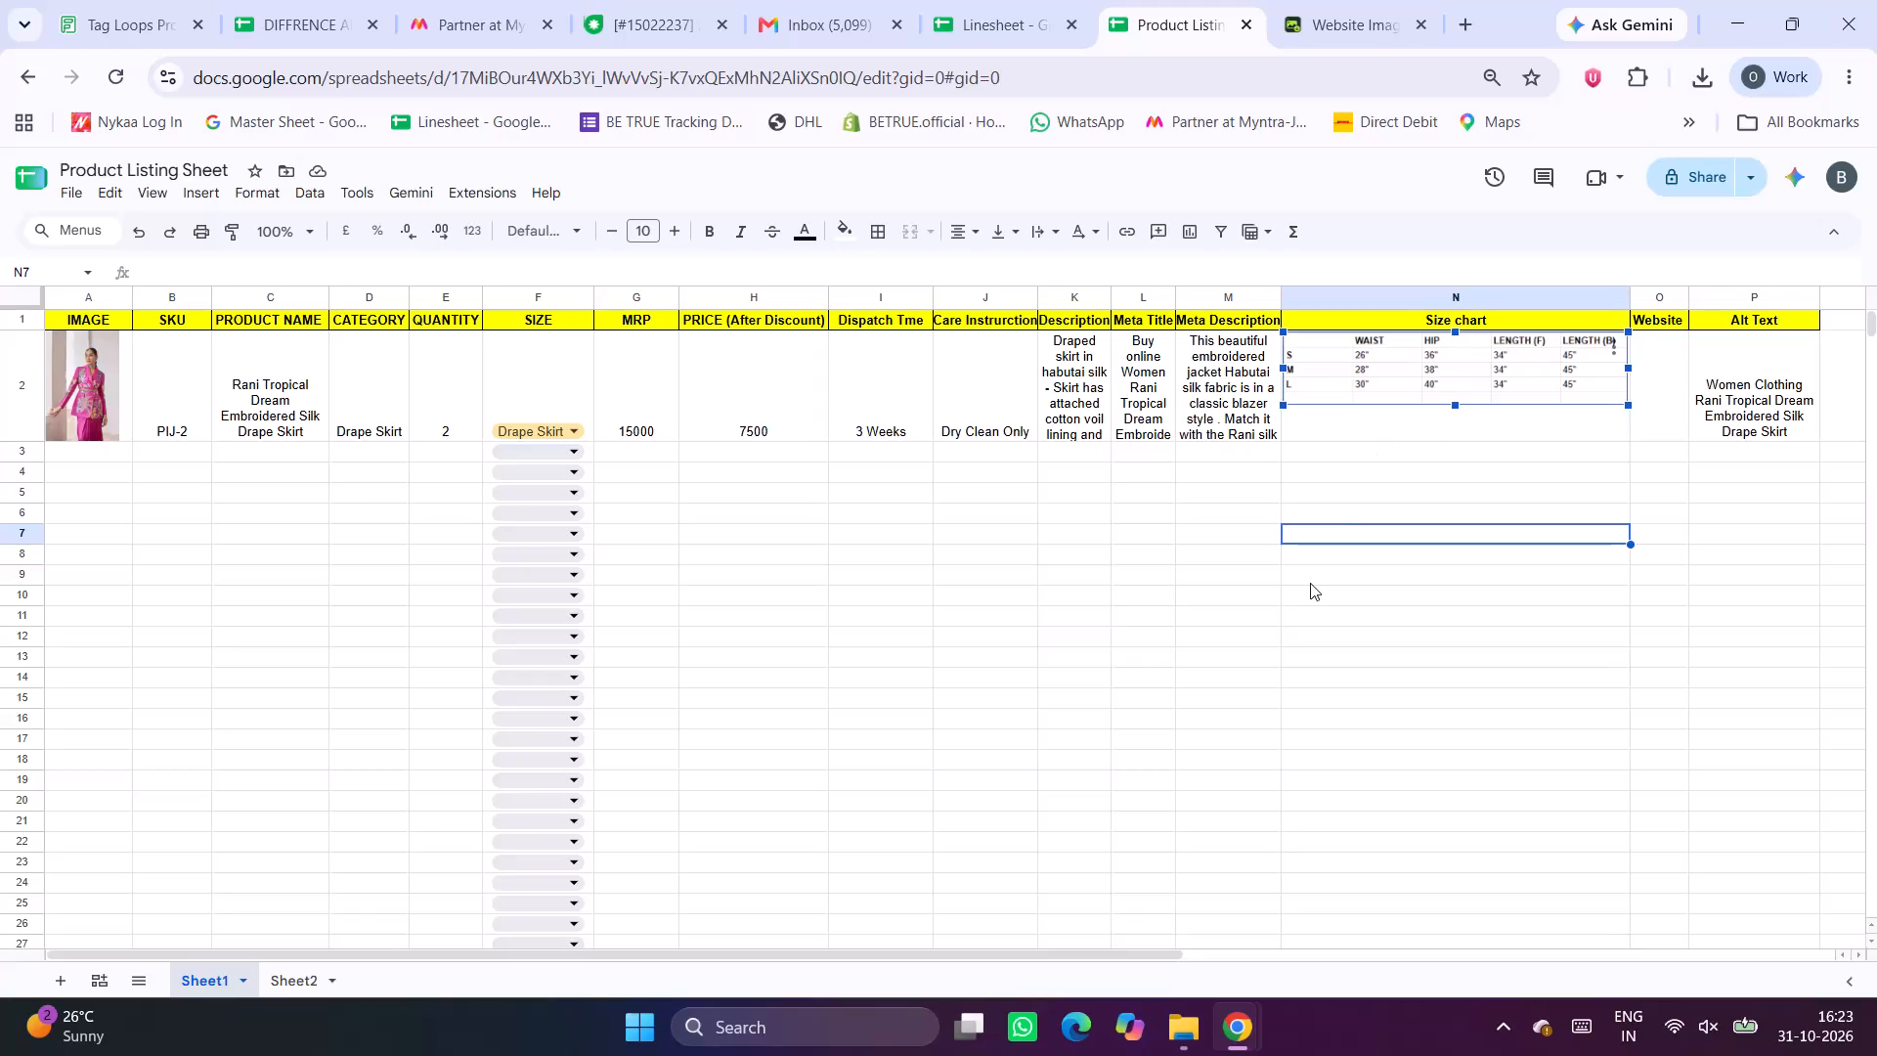
# Move PIJ-2's size table image down so it sits vertically centred within its Size chart cell in row 2.
pyautogui.click(1390, 370)
pyautogui.click(1397, 370)
pyautogui.moveTo(1397, 370); pyautogui.dragTo(1400, 384)
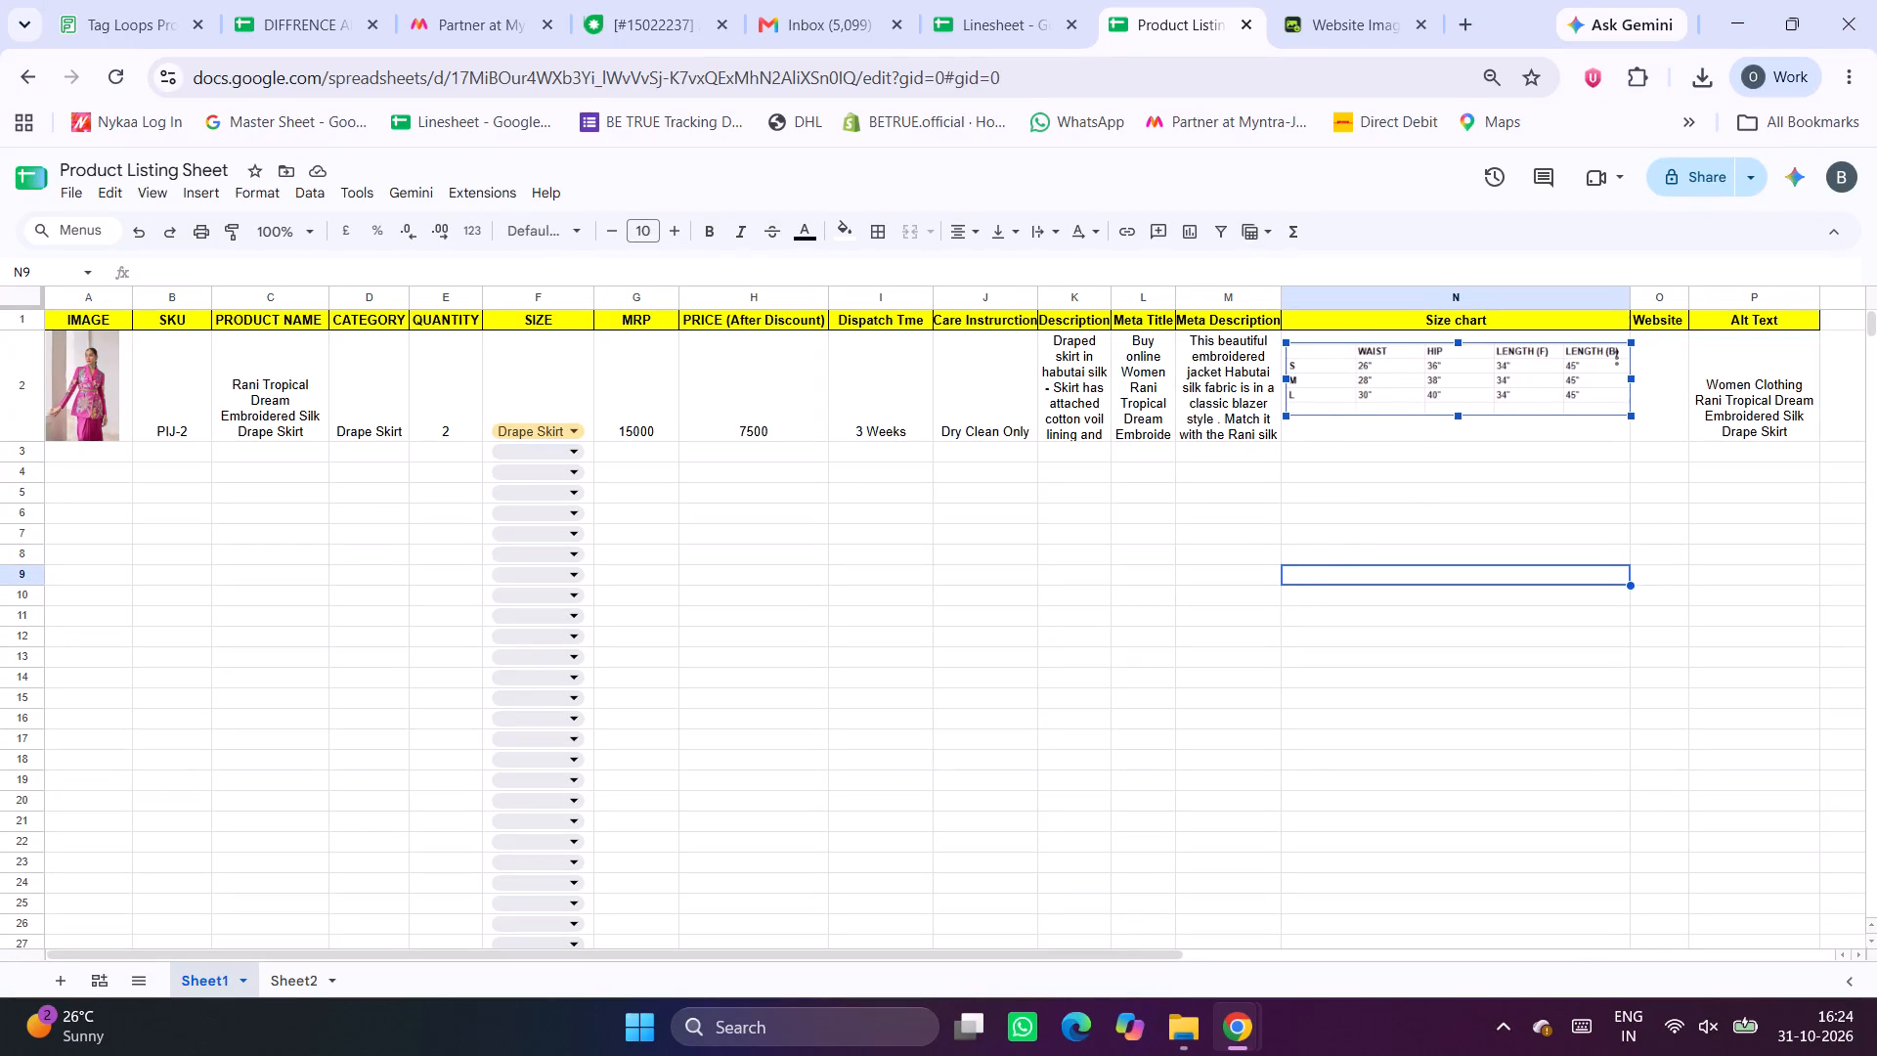
pyautogui.moveTo(1400, 384); pyautogui.dragTo(1395, 397)
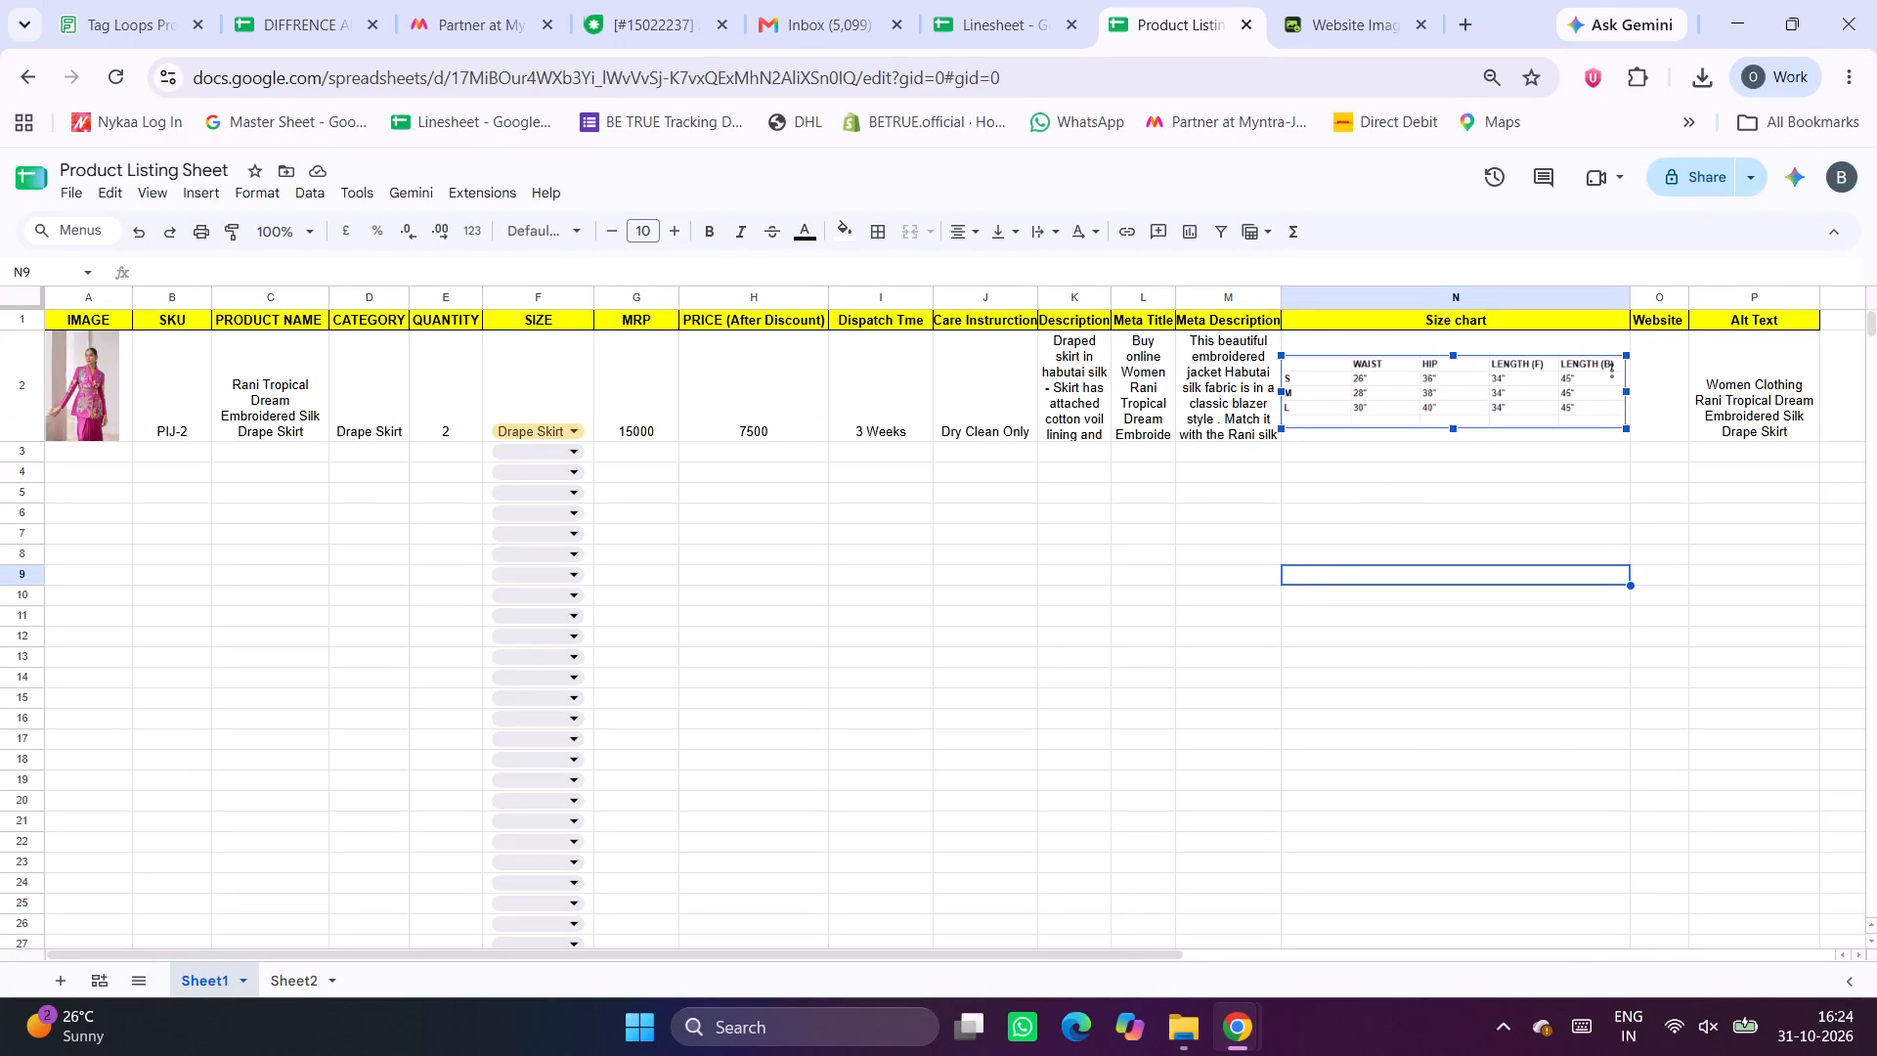
pyautogui.moveTo(1395, 397); pyautogui.dragTo(1397, 393)
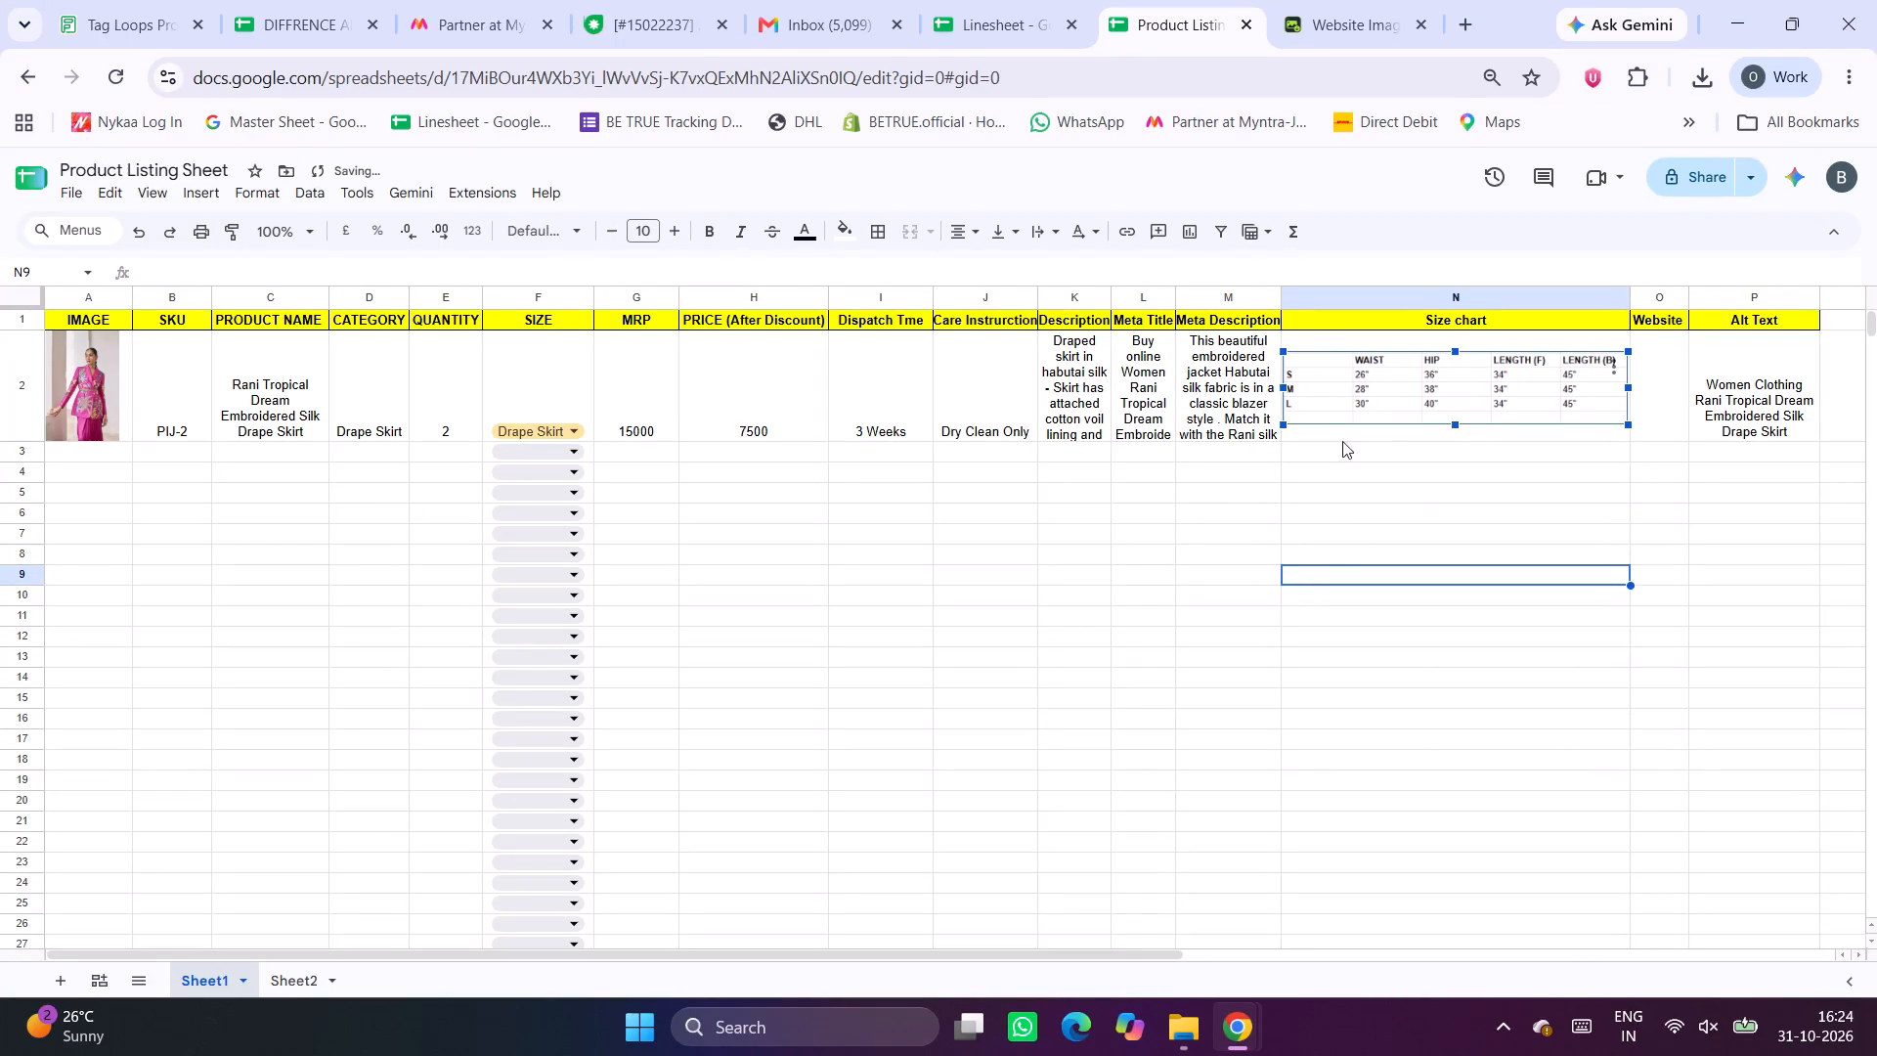
pyautogui.click(962, 602)
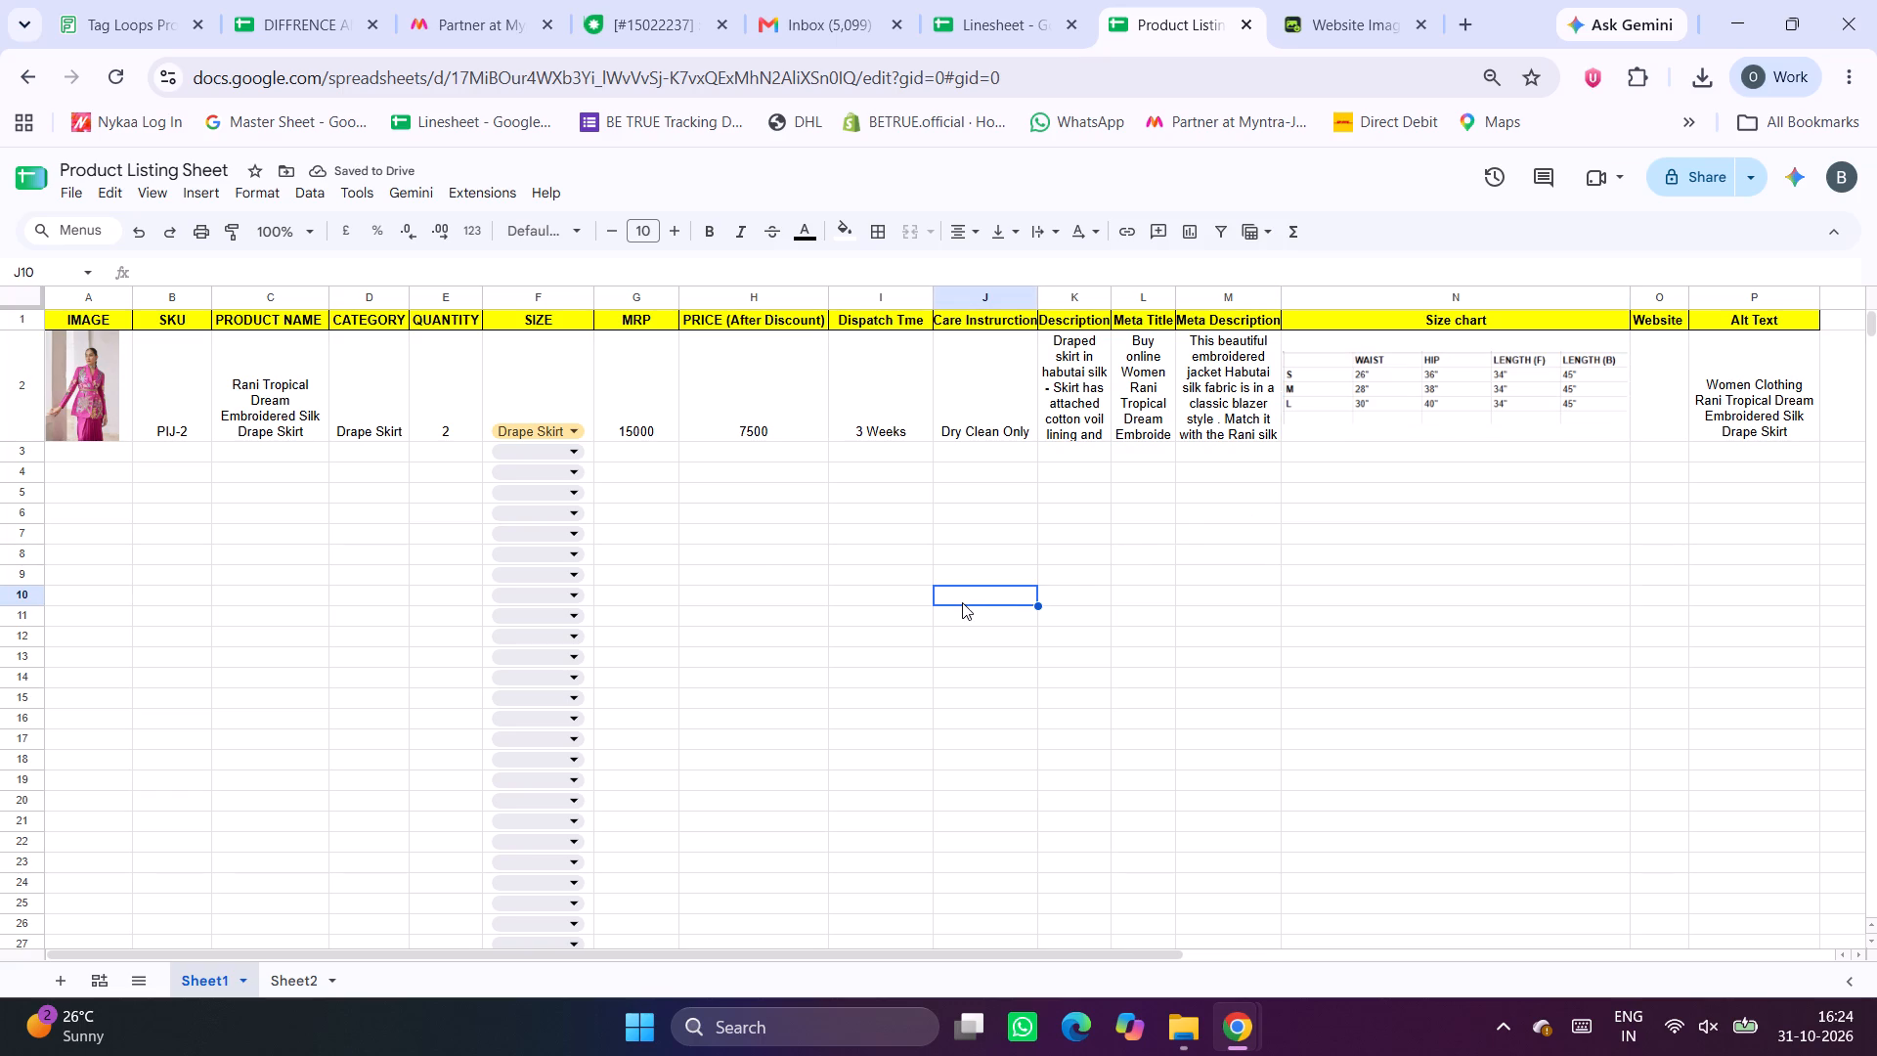
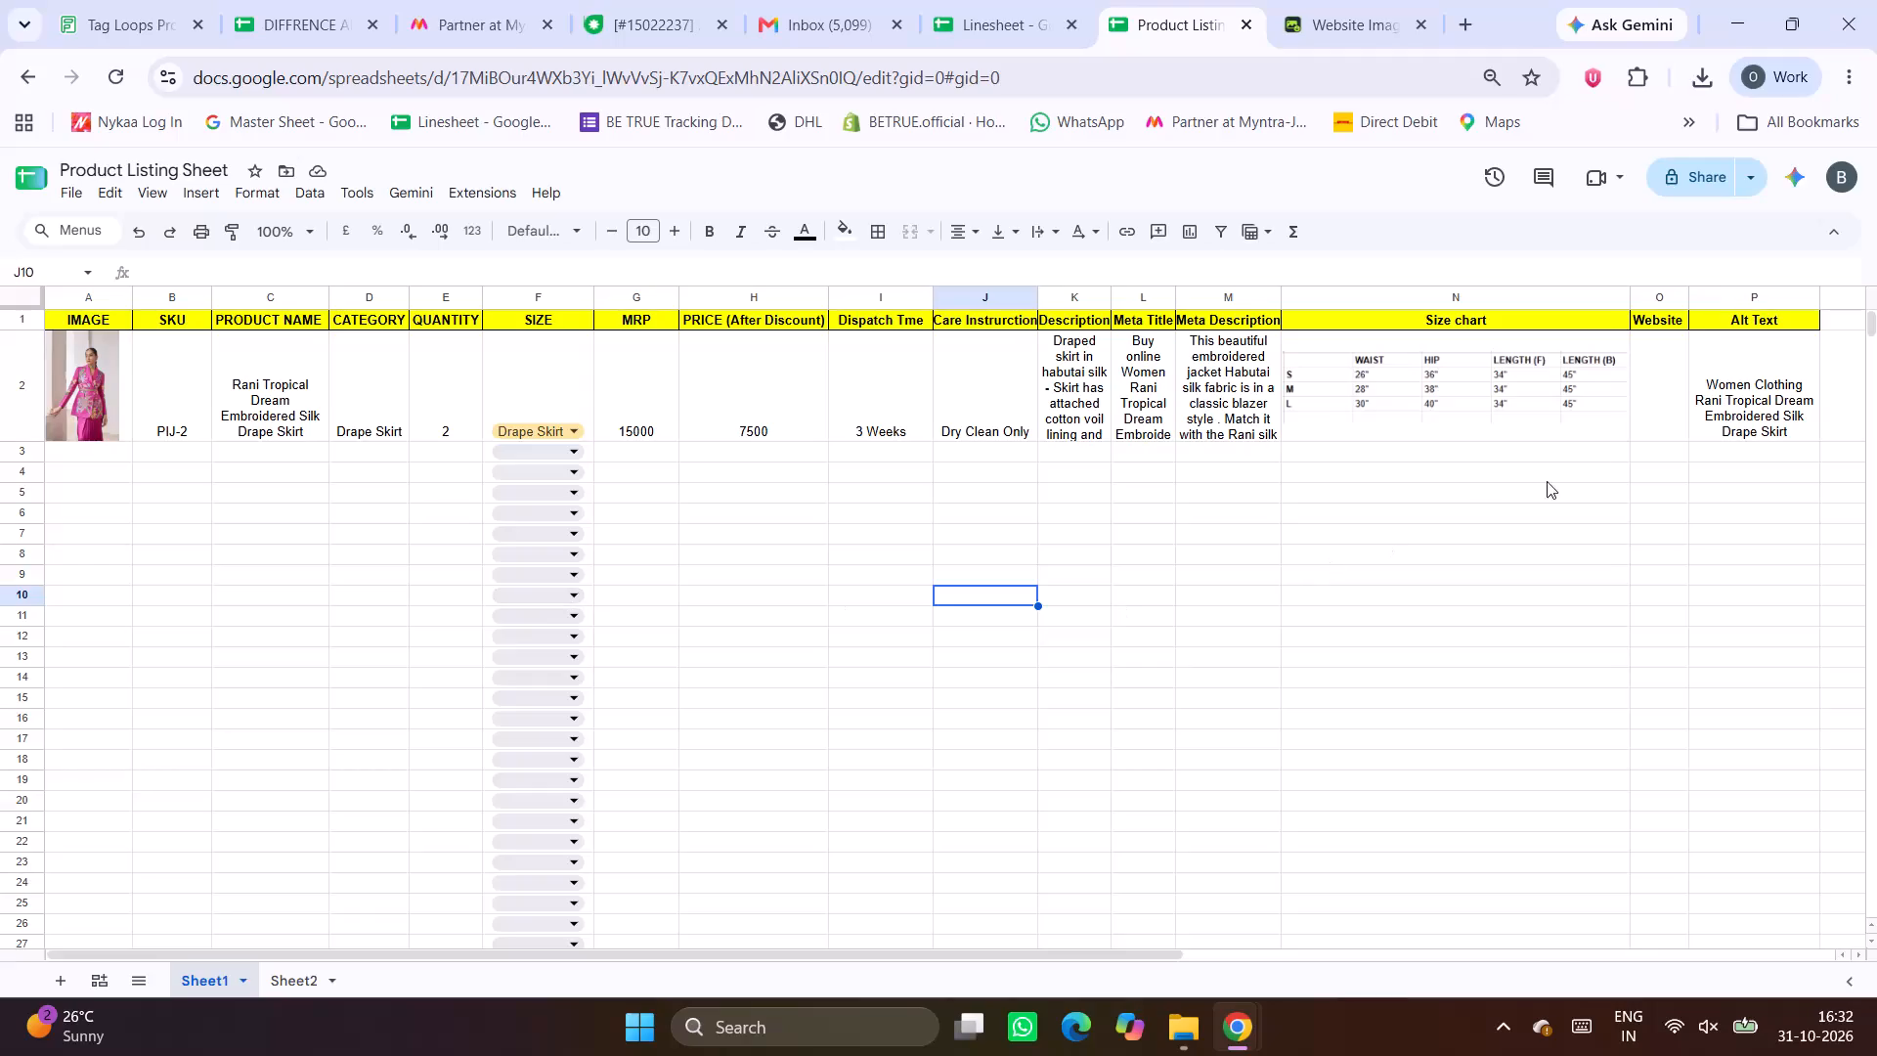
# Delete the empty Website column between Size chart and Alt Text.
pyautogui.click(1657, 290)
pyautogui.rightClick(1657, 290)
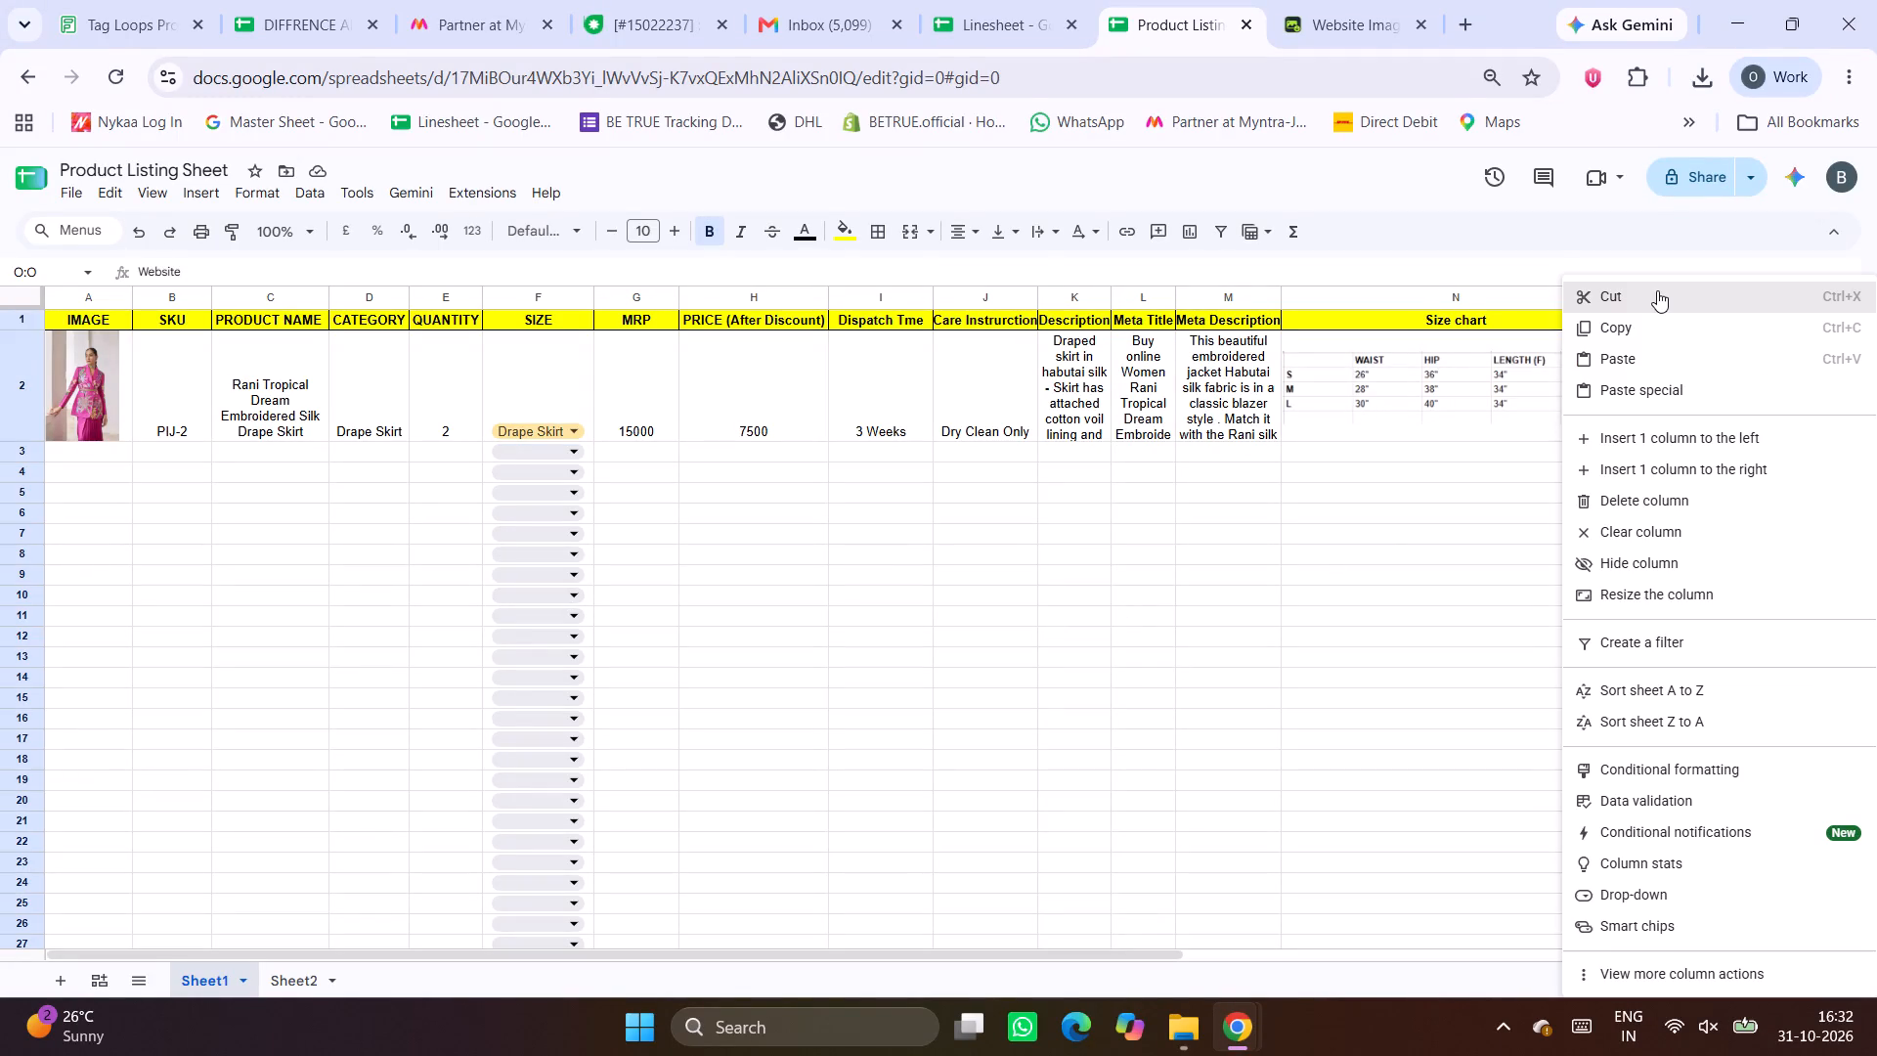
pyautogui.click(1658, 506)
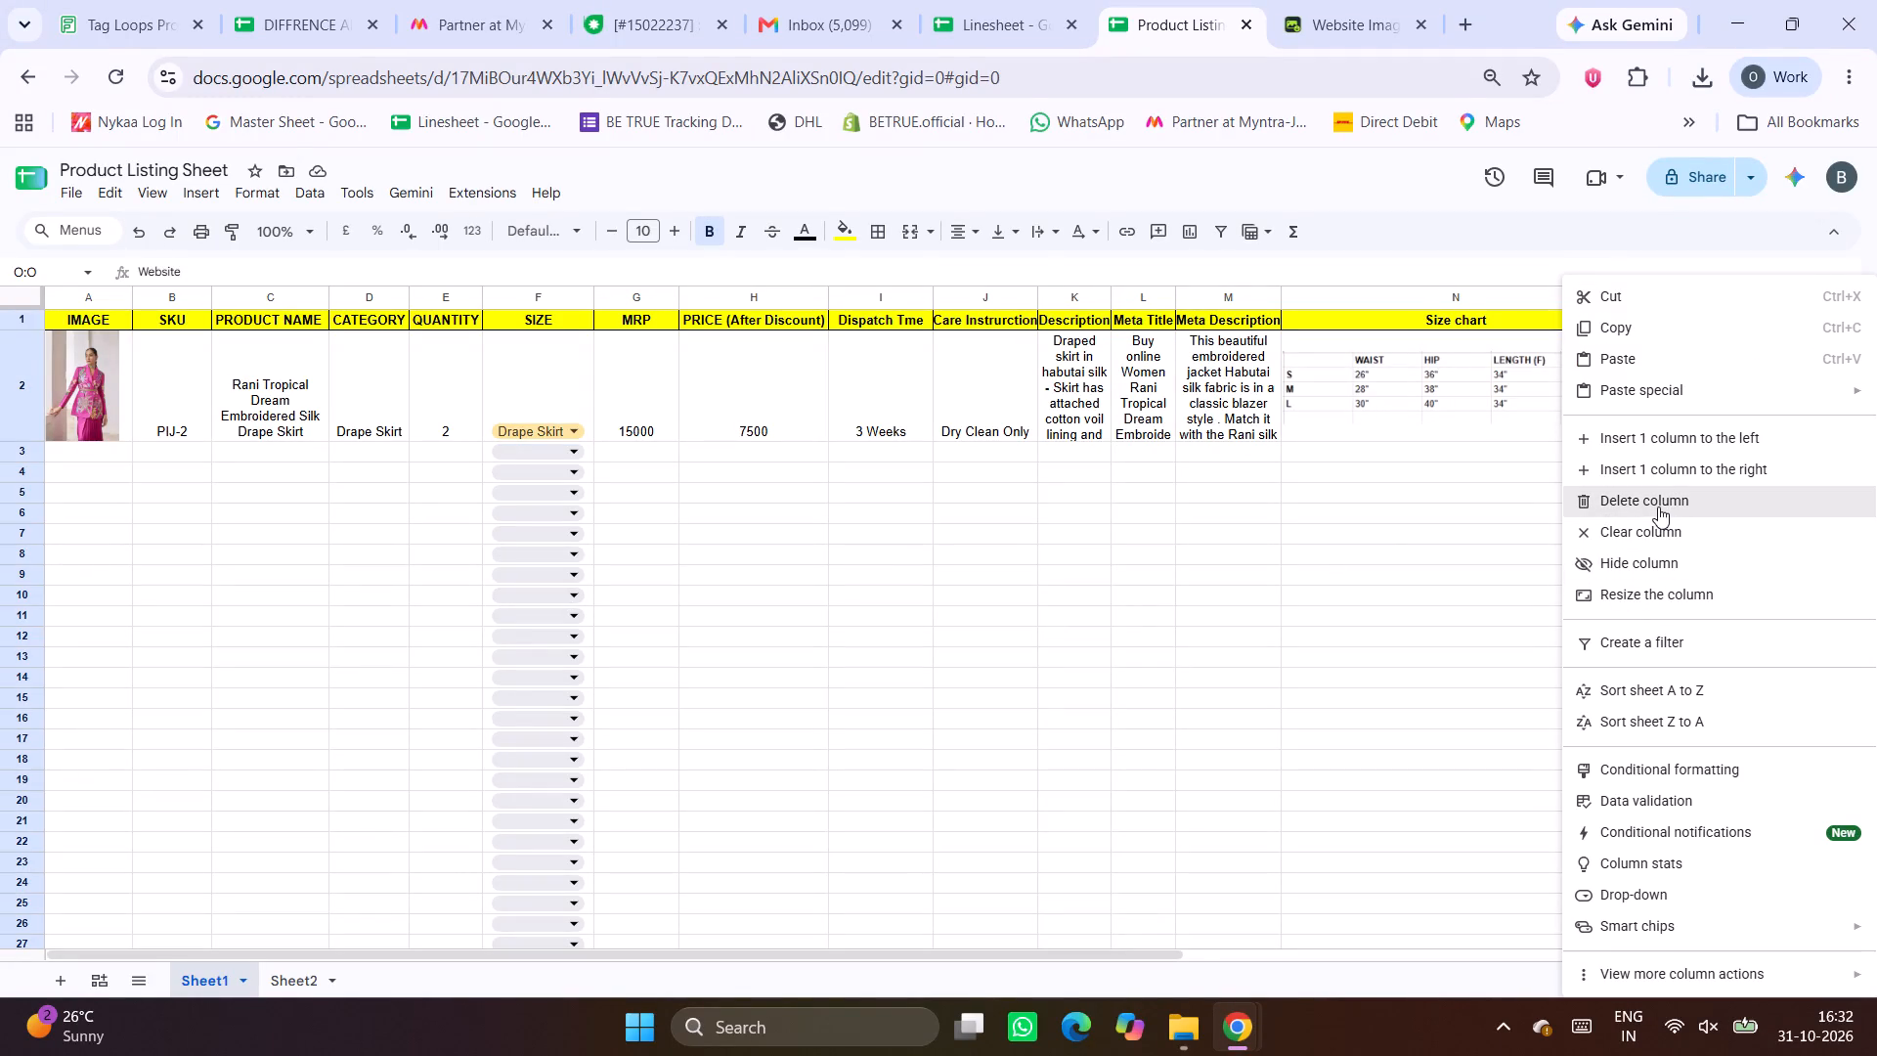
pyautogui.click(1130, 637)
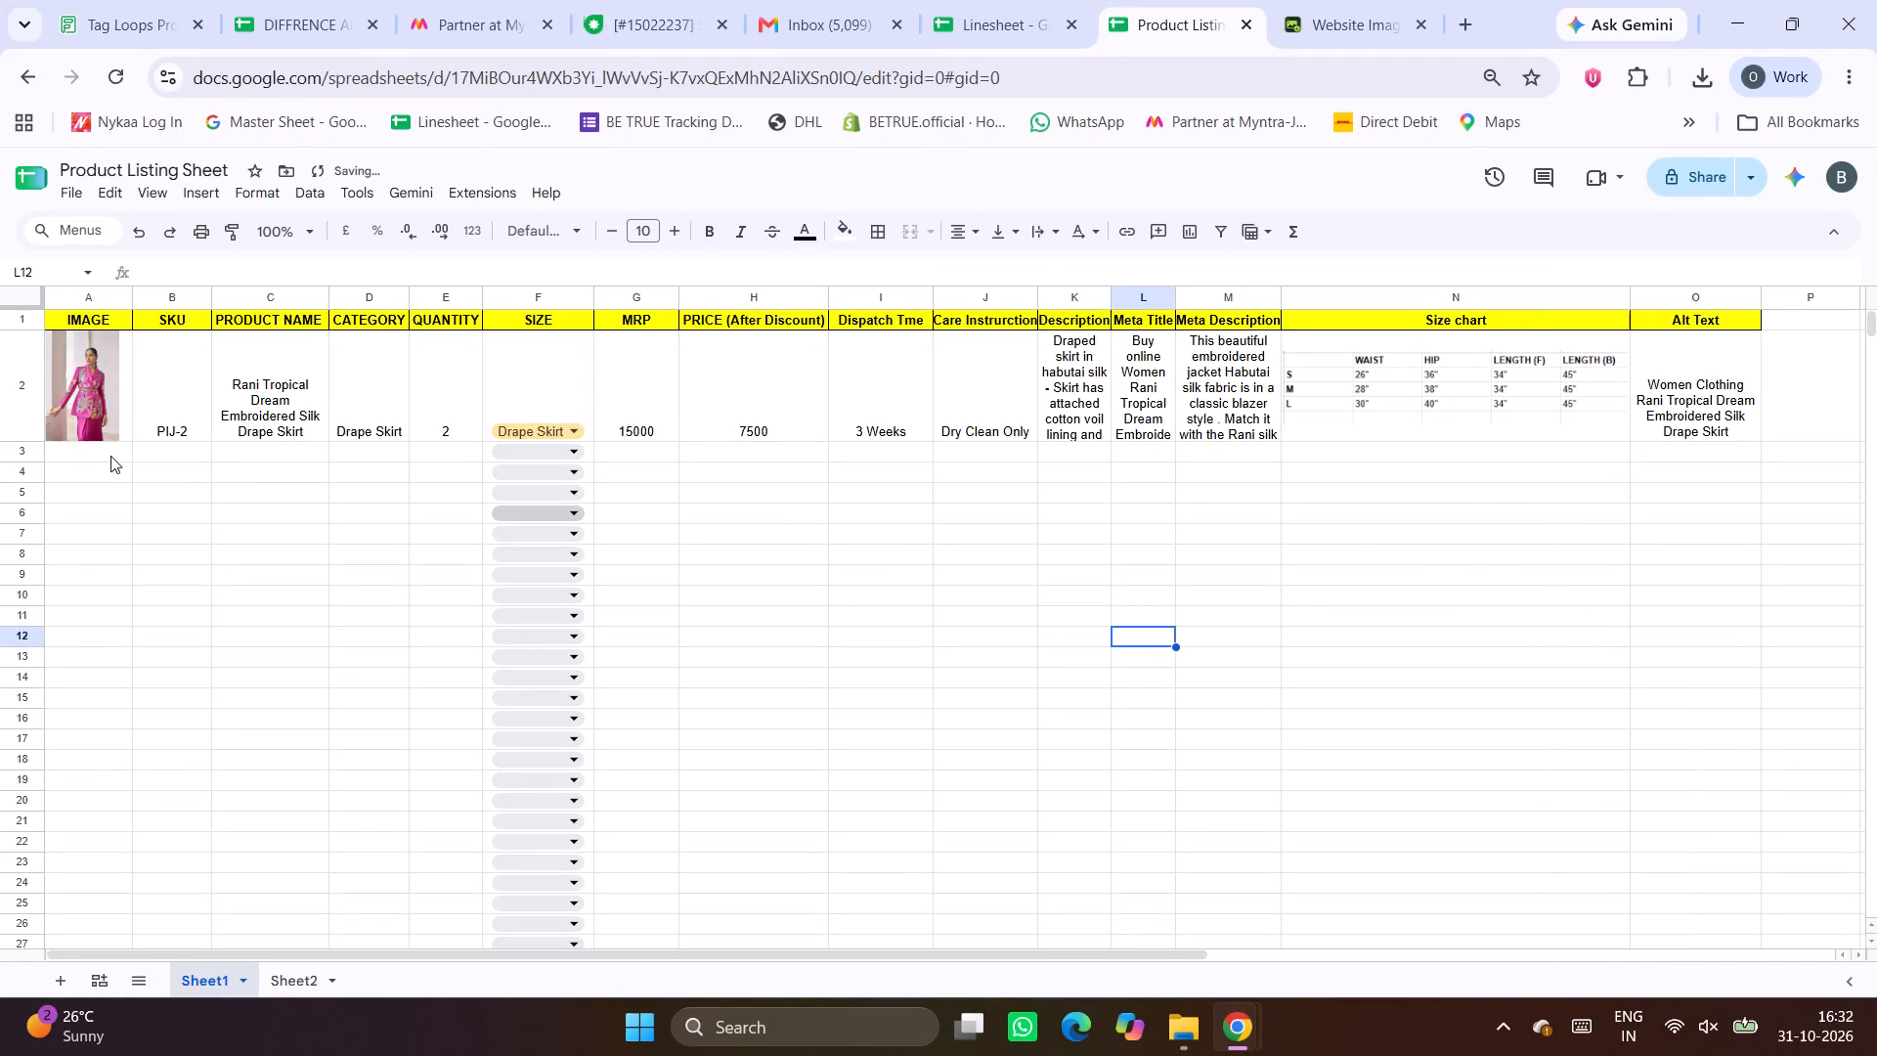
# Find the Peach Garden Sequins Ruffle Shirt in the Linesheet's PIJ collection and enter PIJ-30 as the SKU in row 3 of the Product Listing Sheet.
pyautogui.click(110, 456)
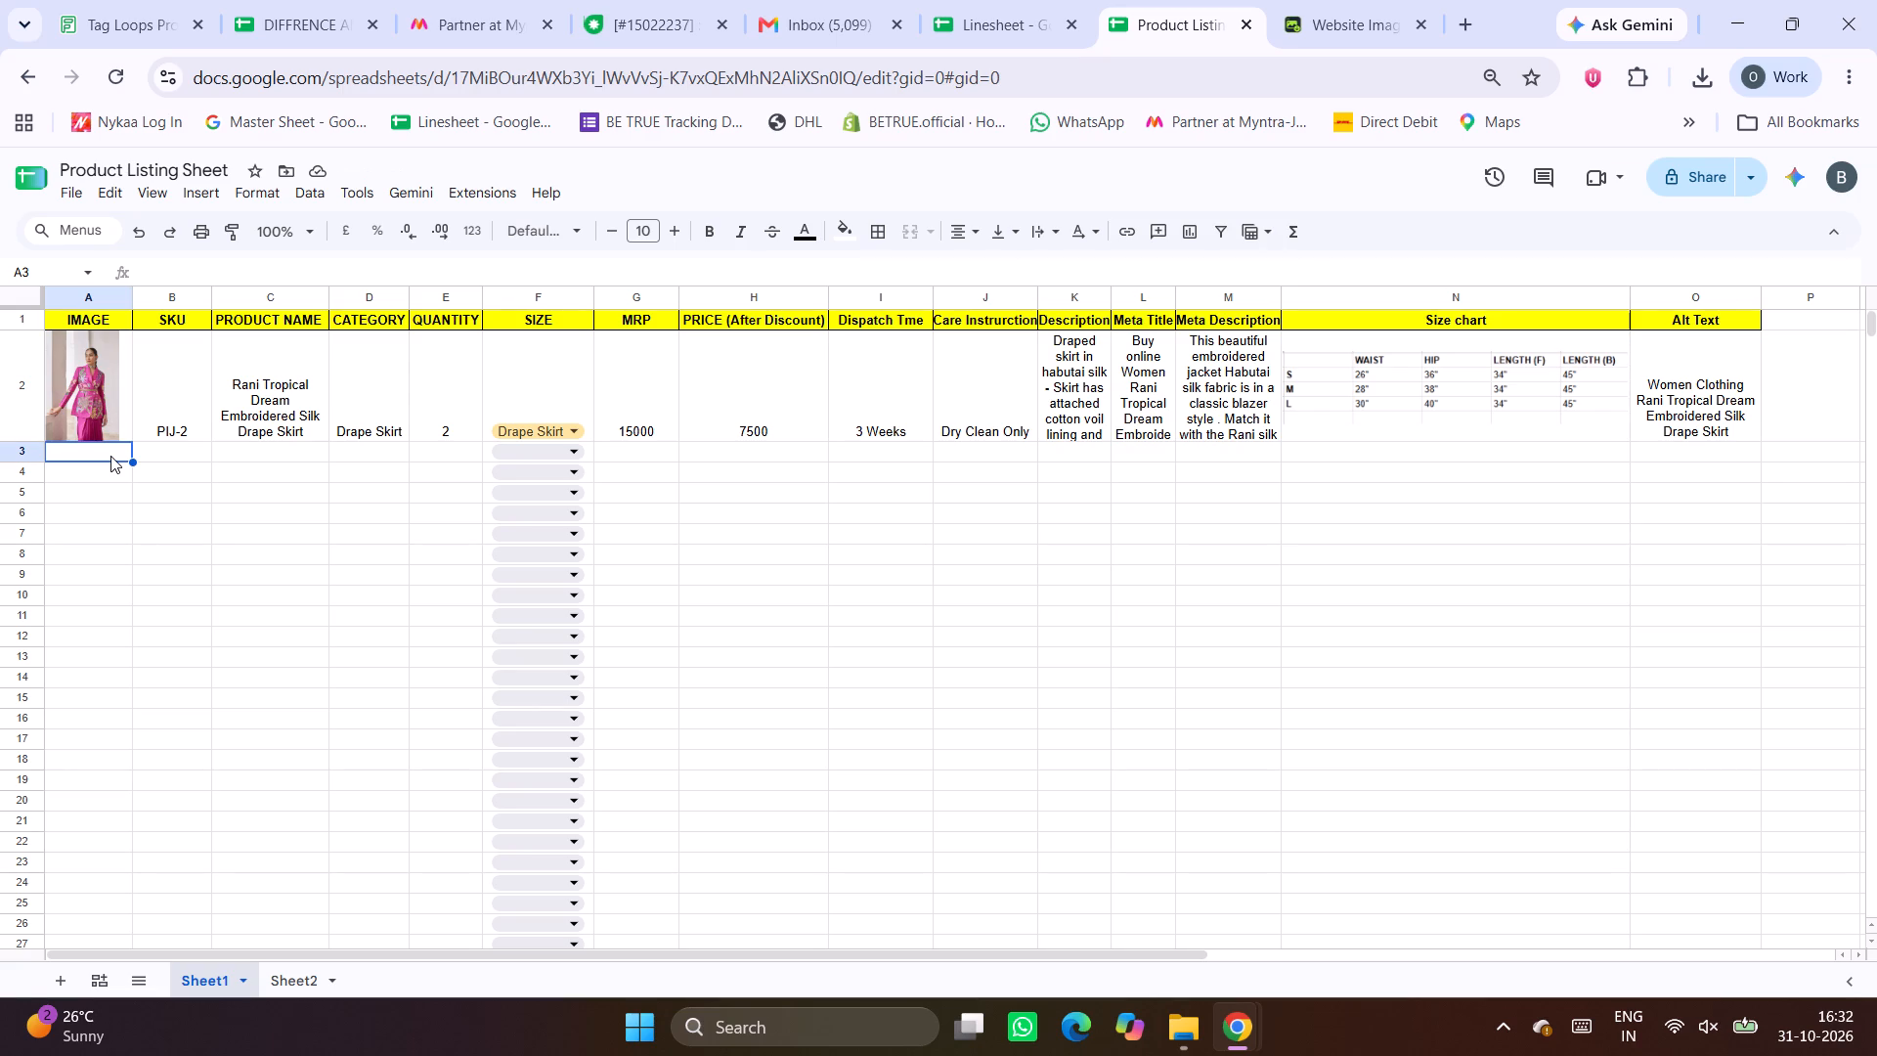
pyautogui.click(923, 0)
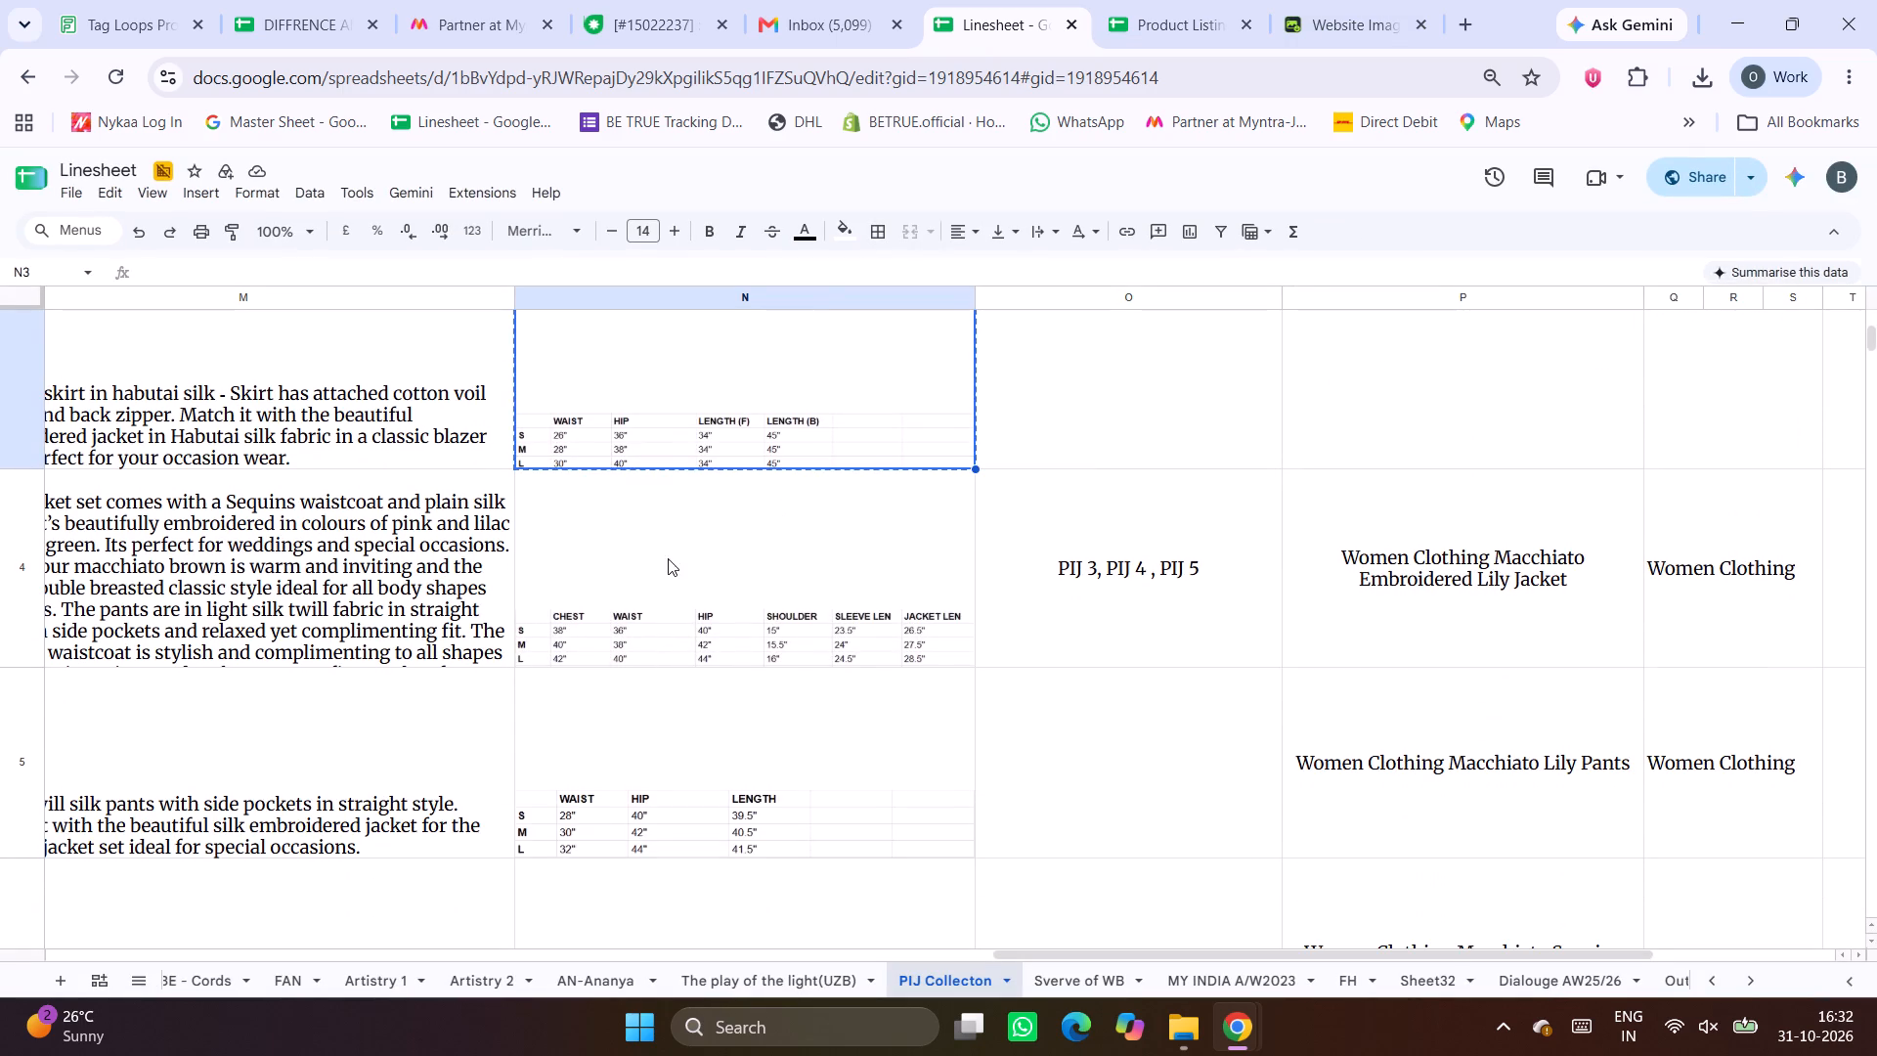
pyautogui.hscroll(15, 668, 558)
pyautogui.scroll(-11, 668, 558)
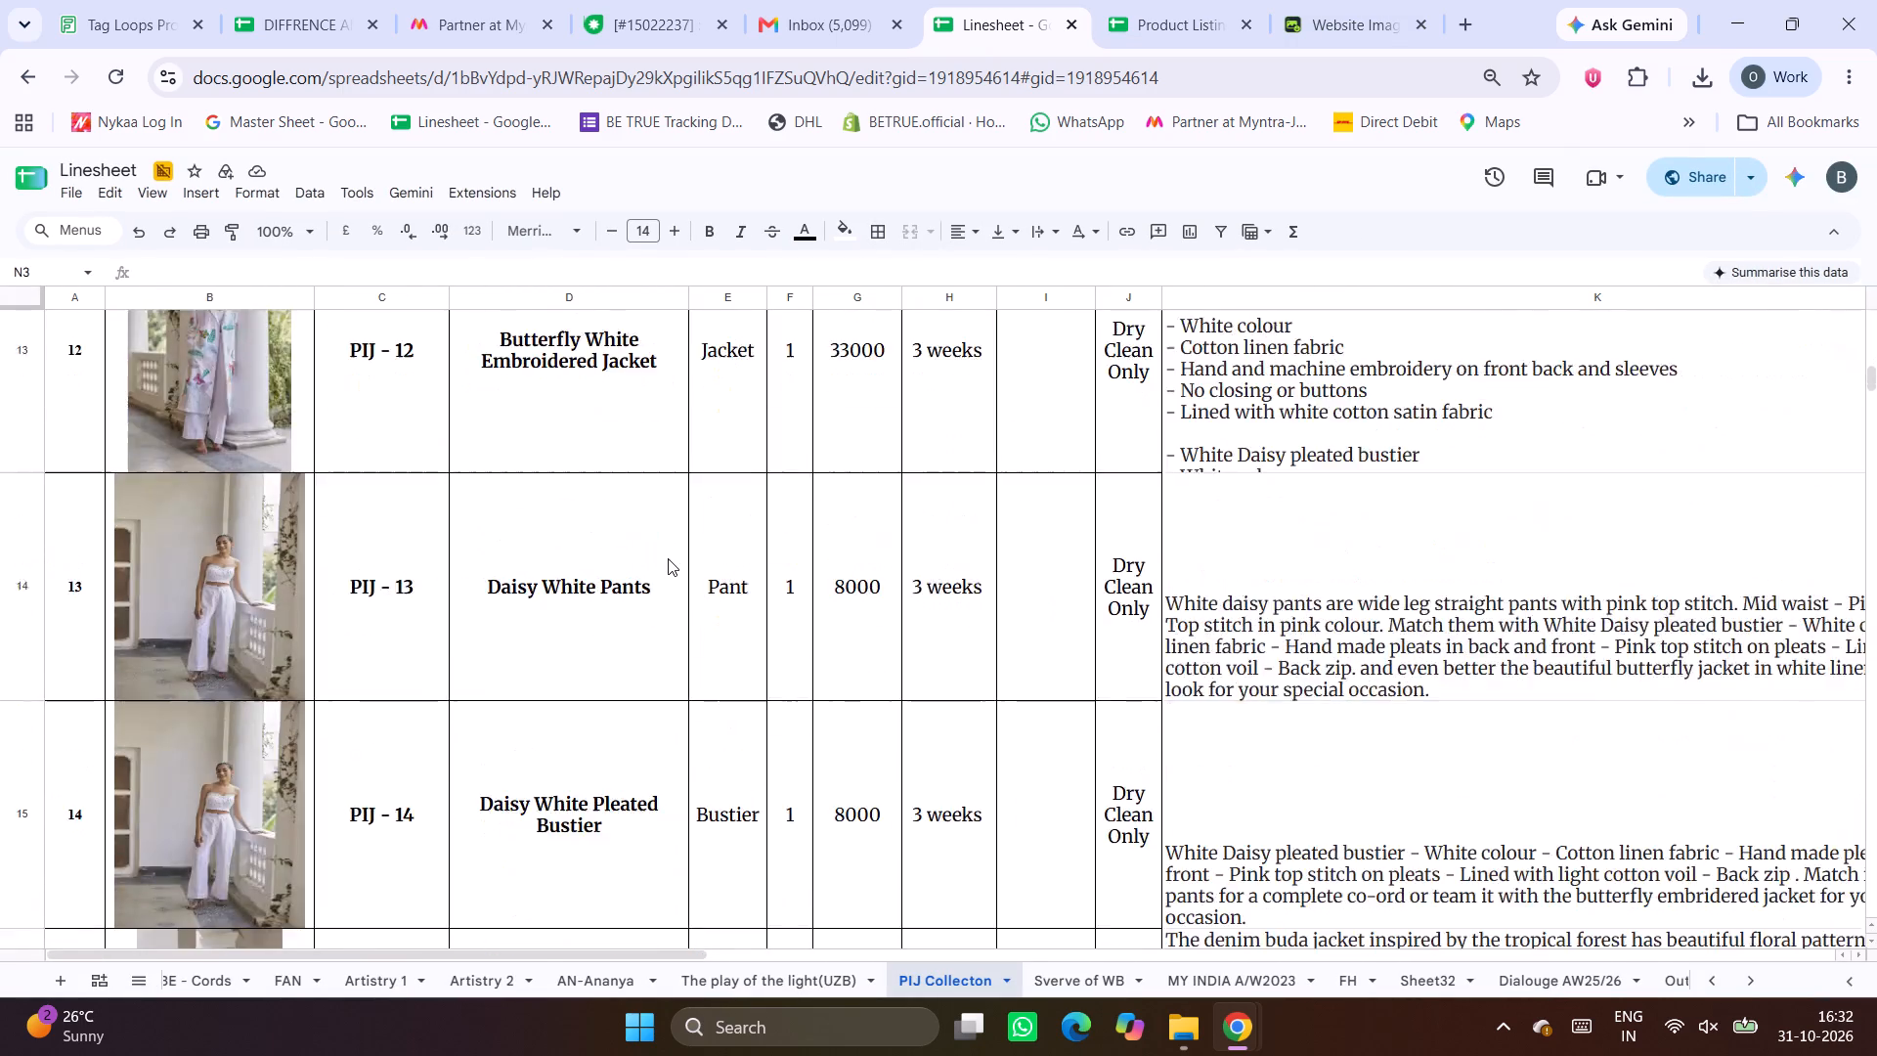
pyautogui.scroll(-11, 668, 558)
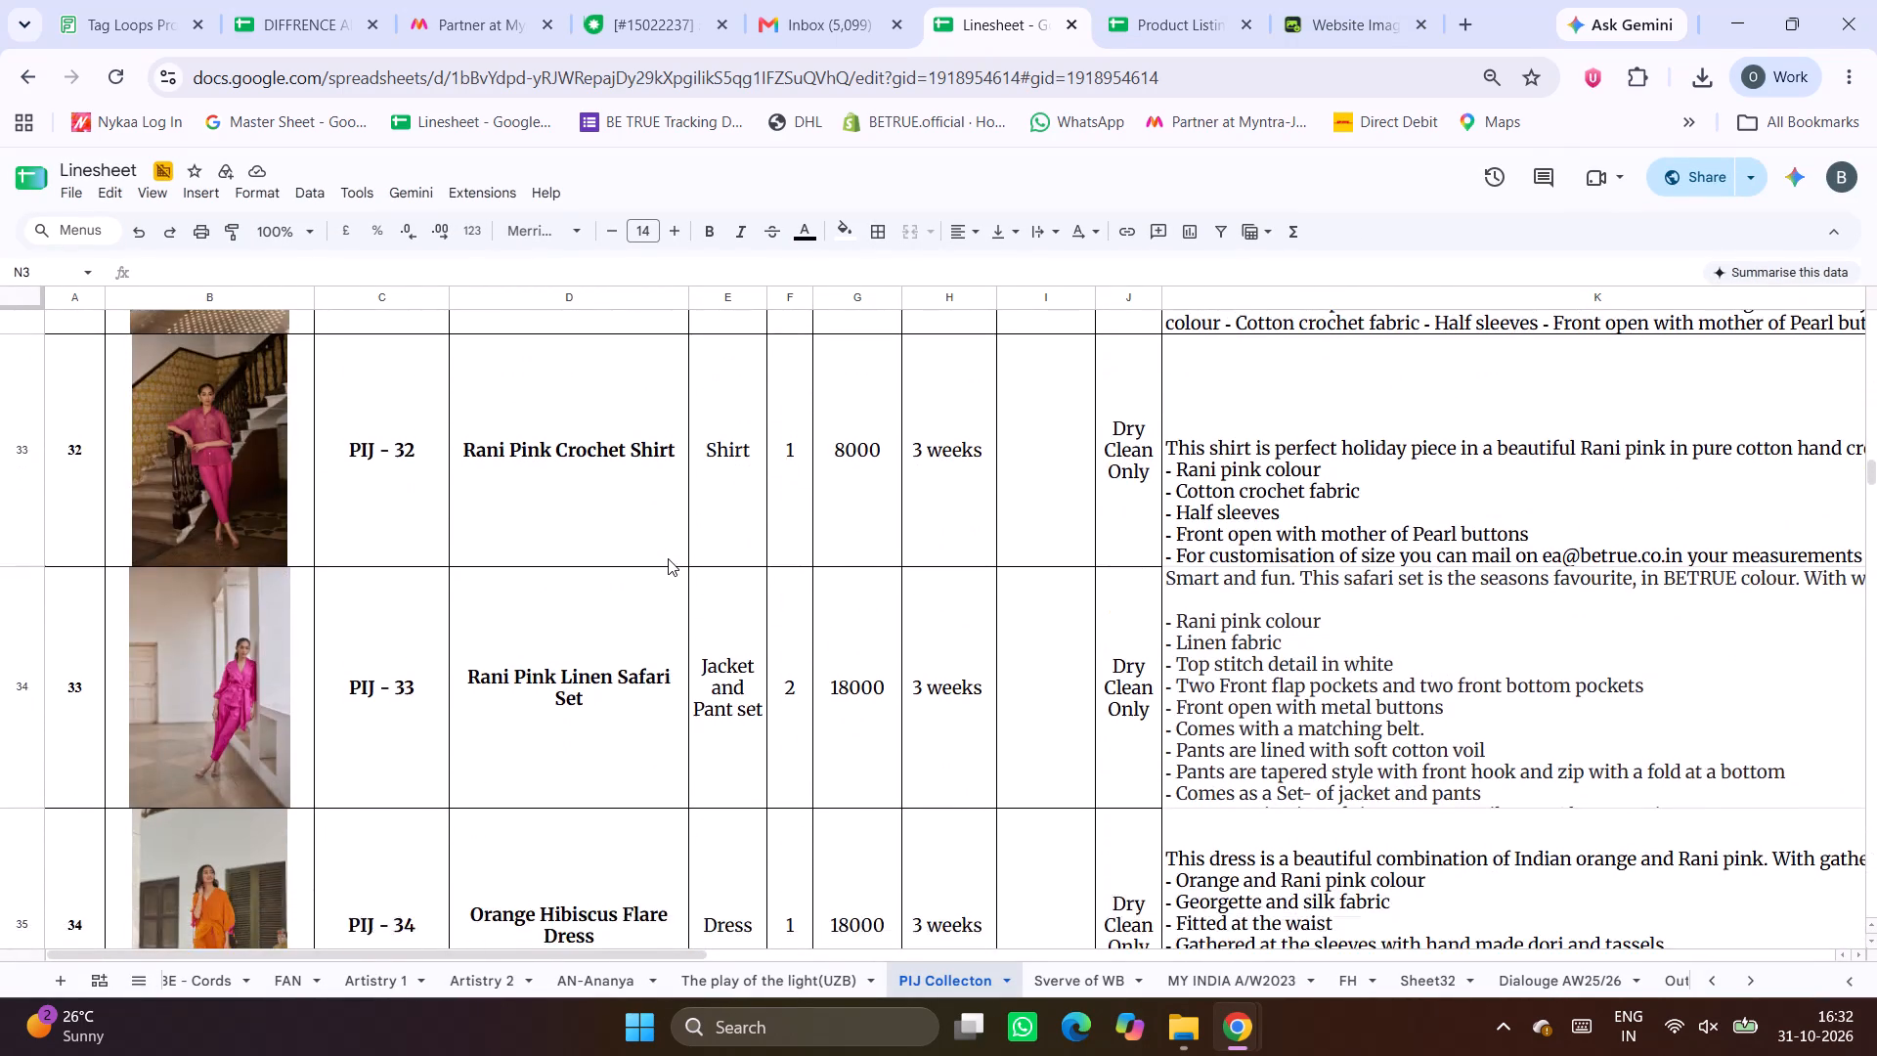
pyautogui.scroll(-1, 668, 558)
pyautogui.click(531, 650)
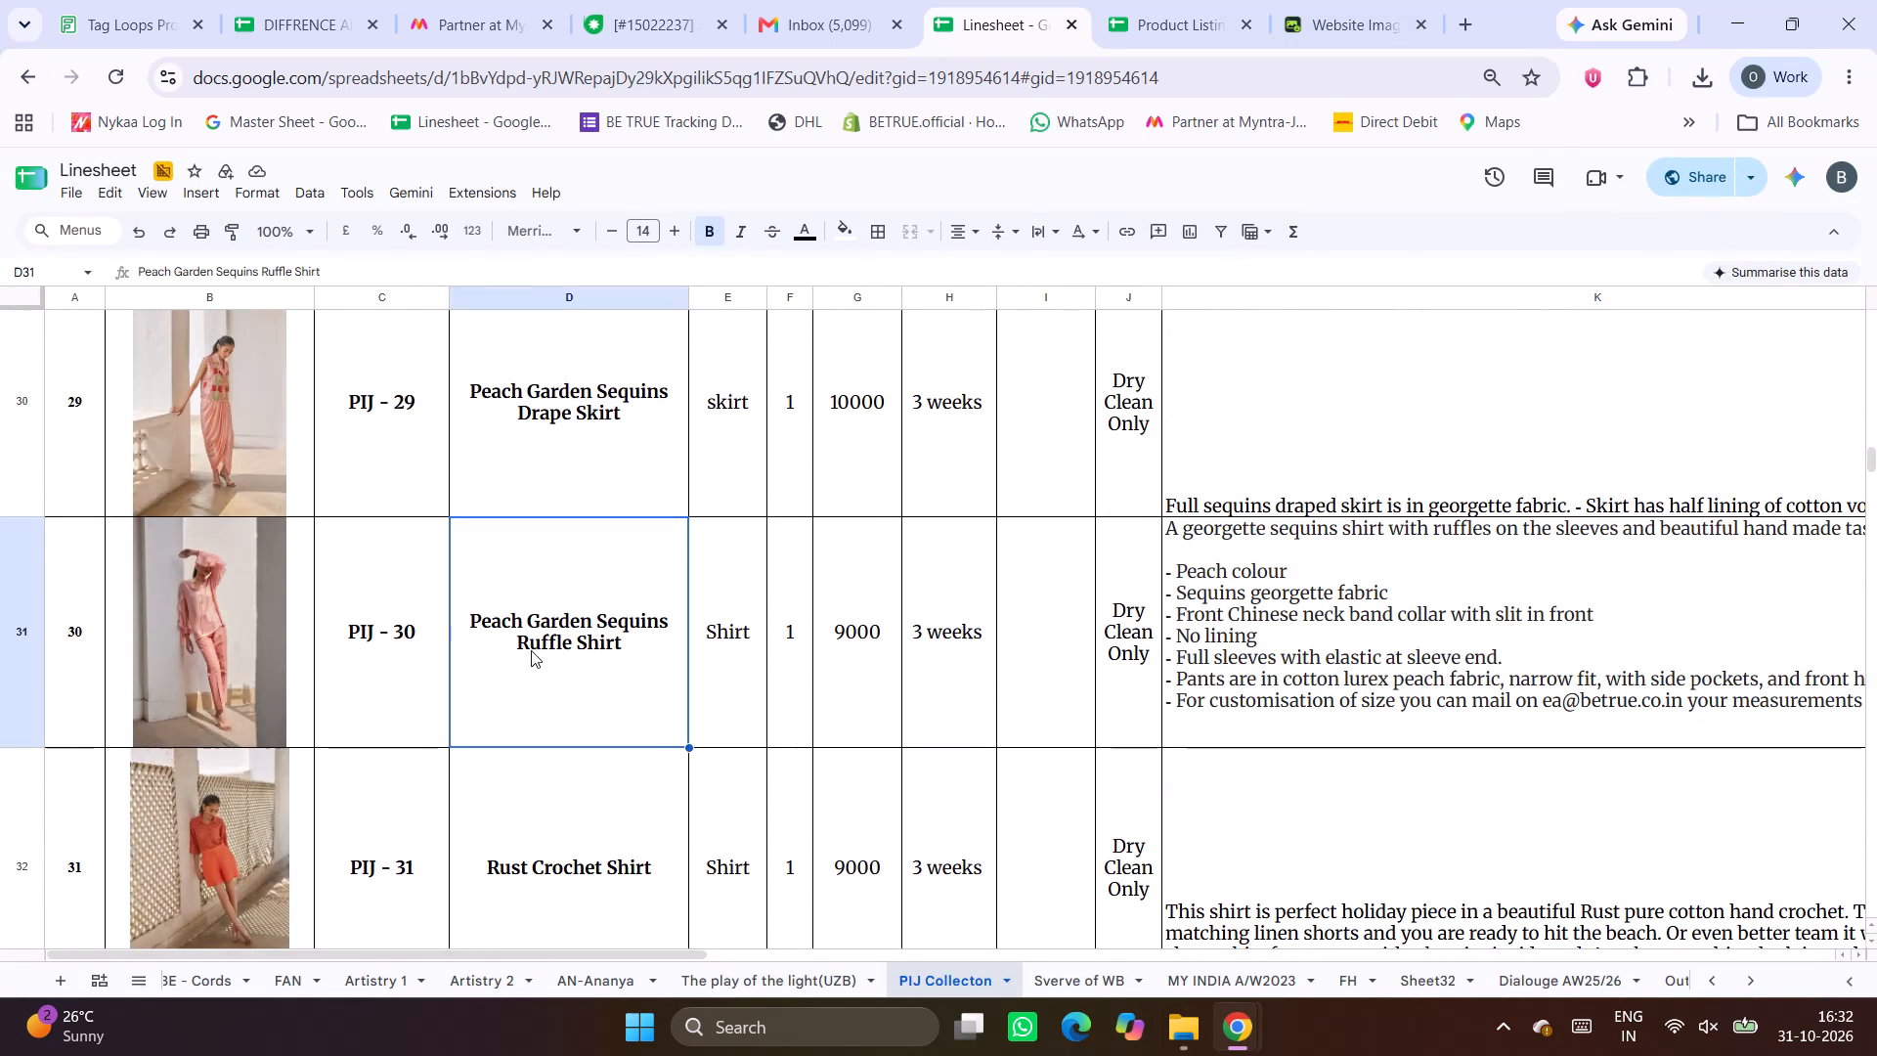
pyautogui.click(1221, 0)
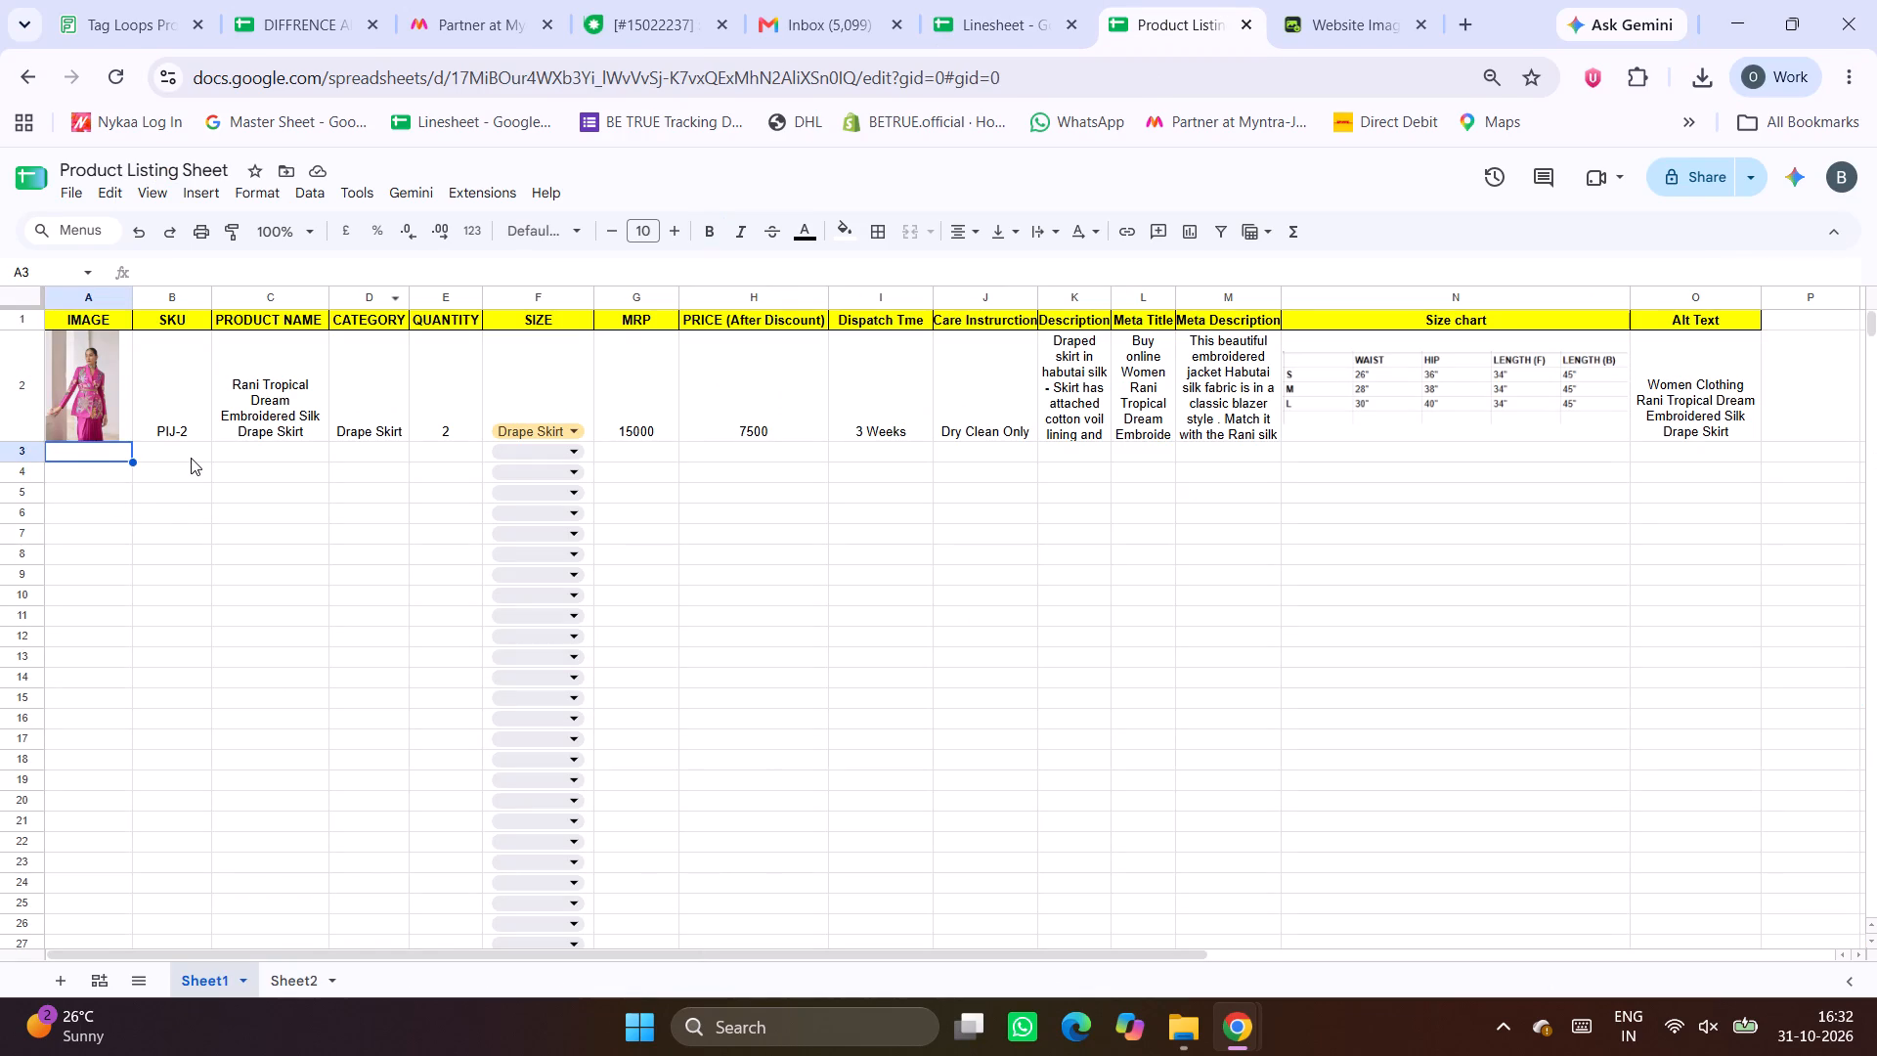
pyautogui.click(191, 458)
pyautogui.write('PIJ-30')
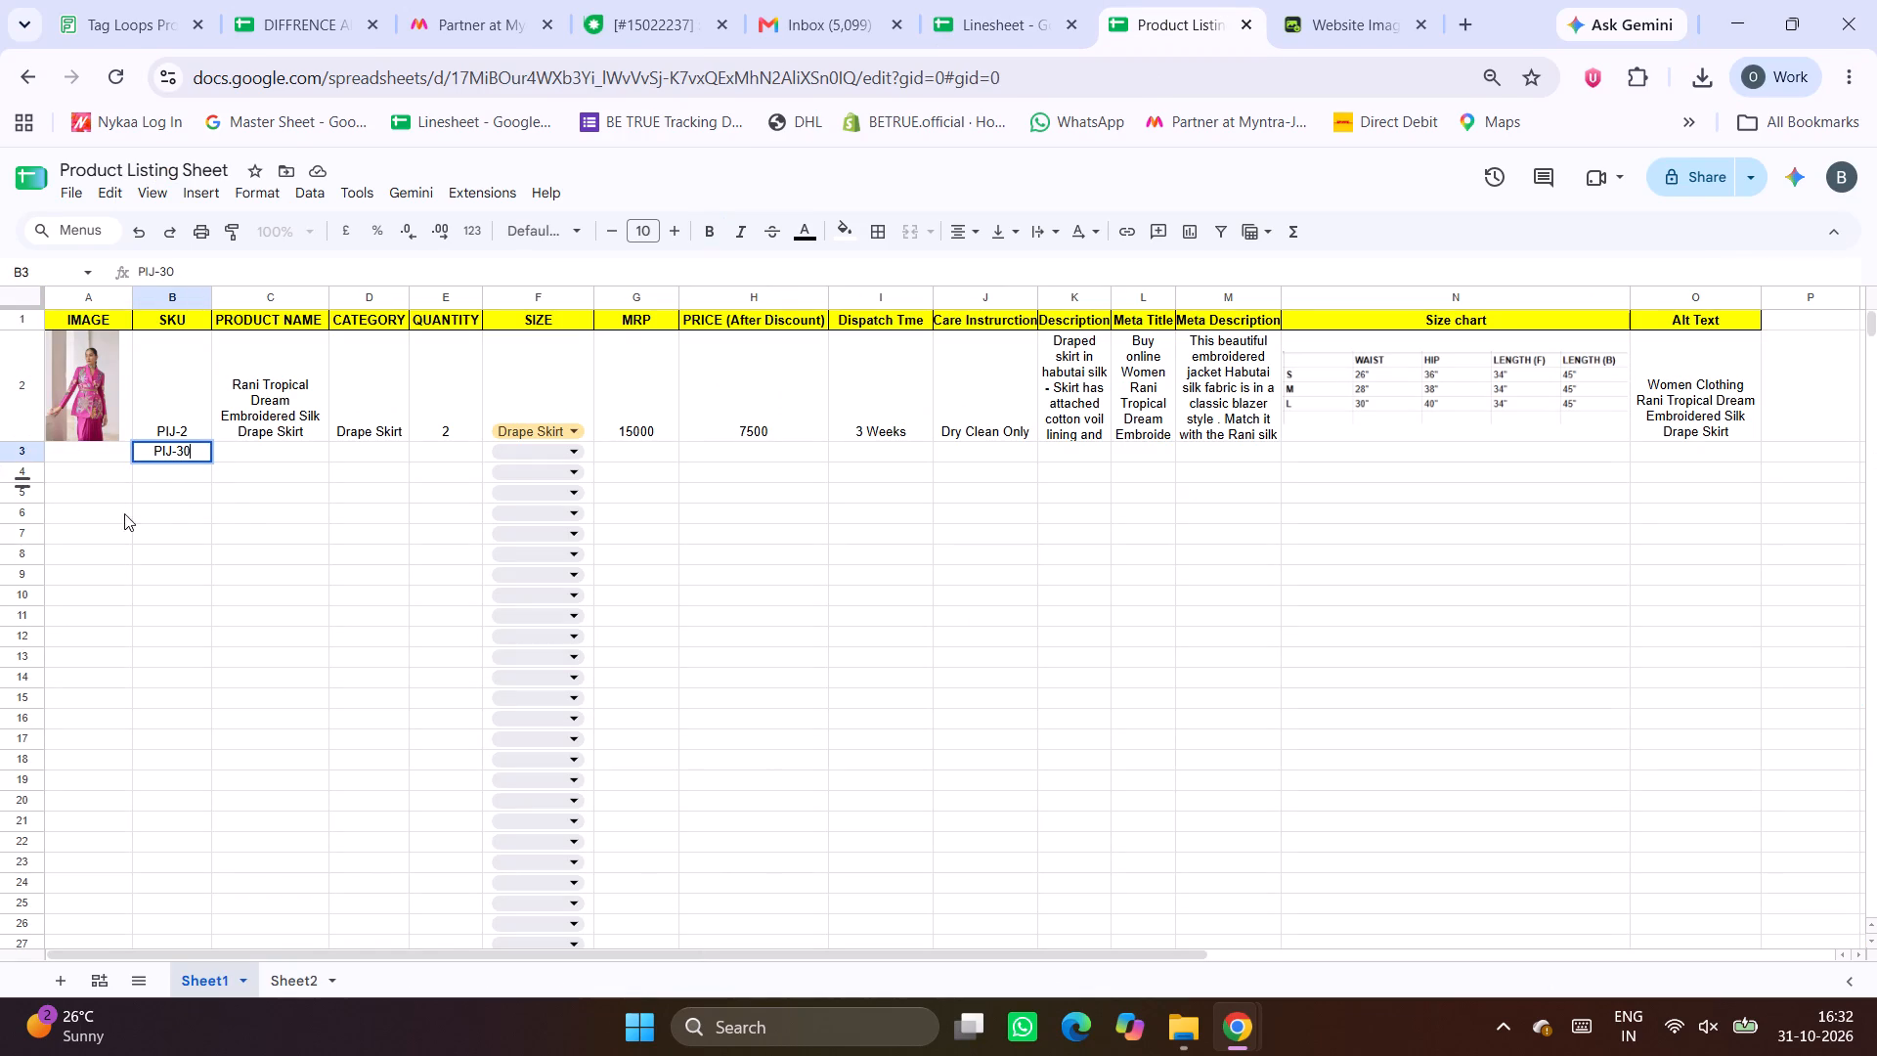
pyautogui.click(239, 515)
# Increase the height of row 3 to make room for the PIJ-30 product image.
pyautogui.click(103, 460)
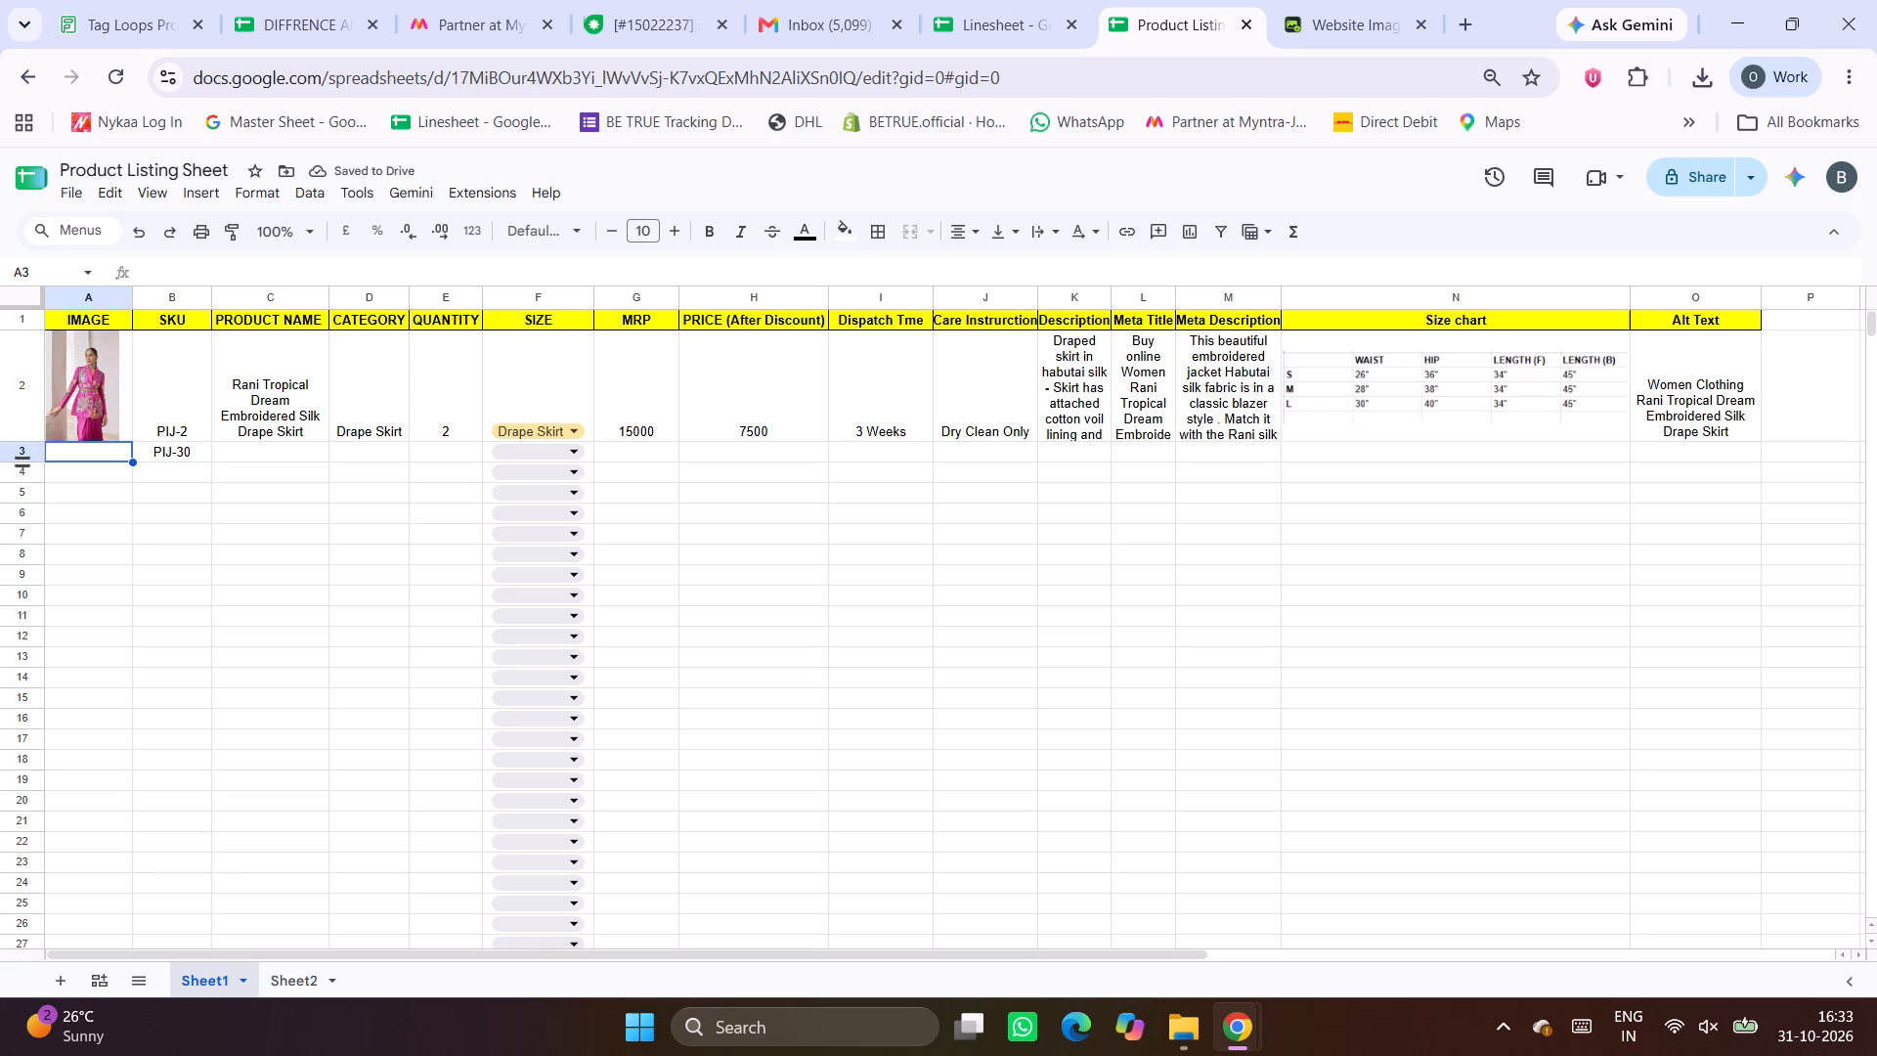
pyautogui.moveTo(24, 462); pyautogui.dragTo(24, 516)
# Copy PIJ-30's product name from the Linesheet, search the web for it in a new browser tab, and open the Elahe product page.
pyautogui.click(947, 0)
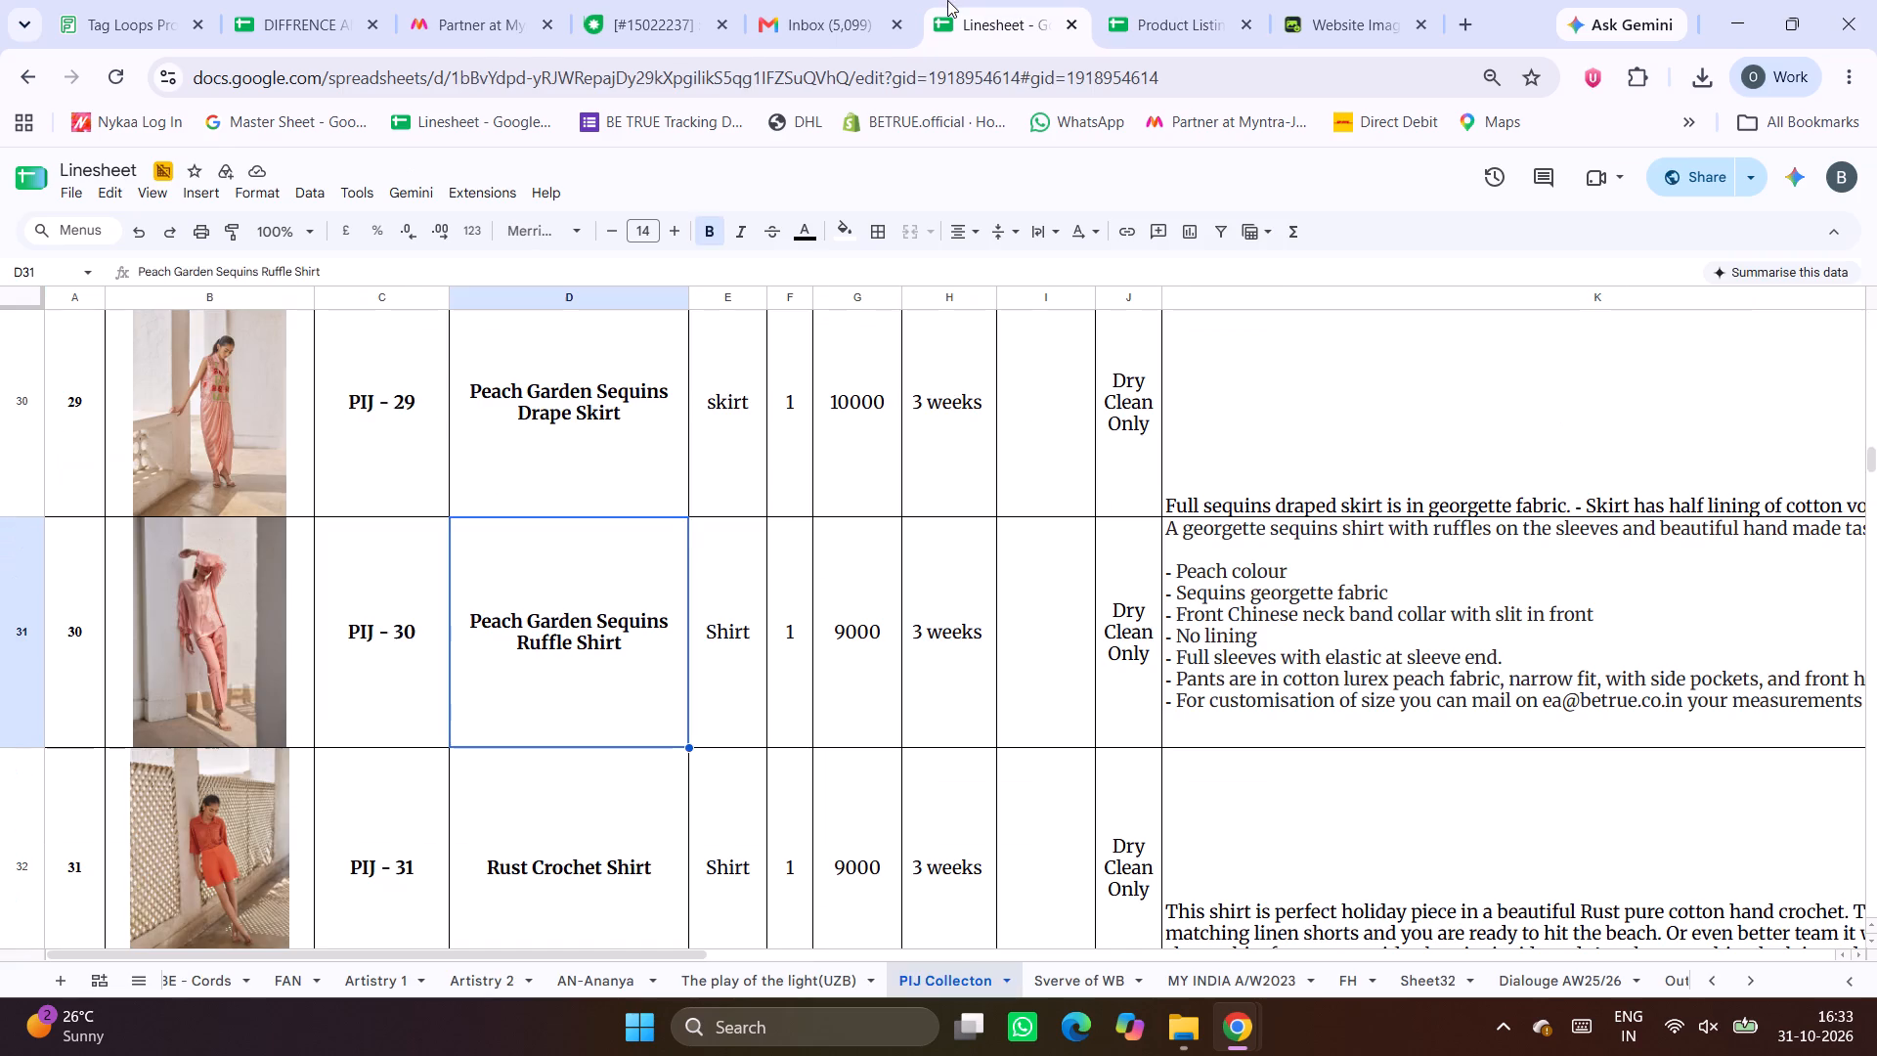
pyautogui.click(559, 641)
pyautogui.hotkey('ctrl', 'c')
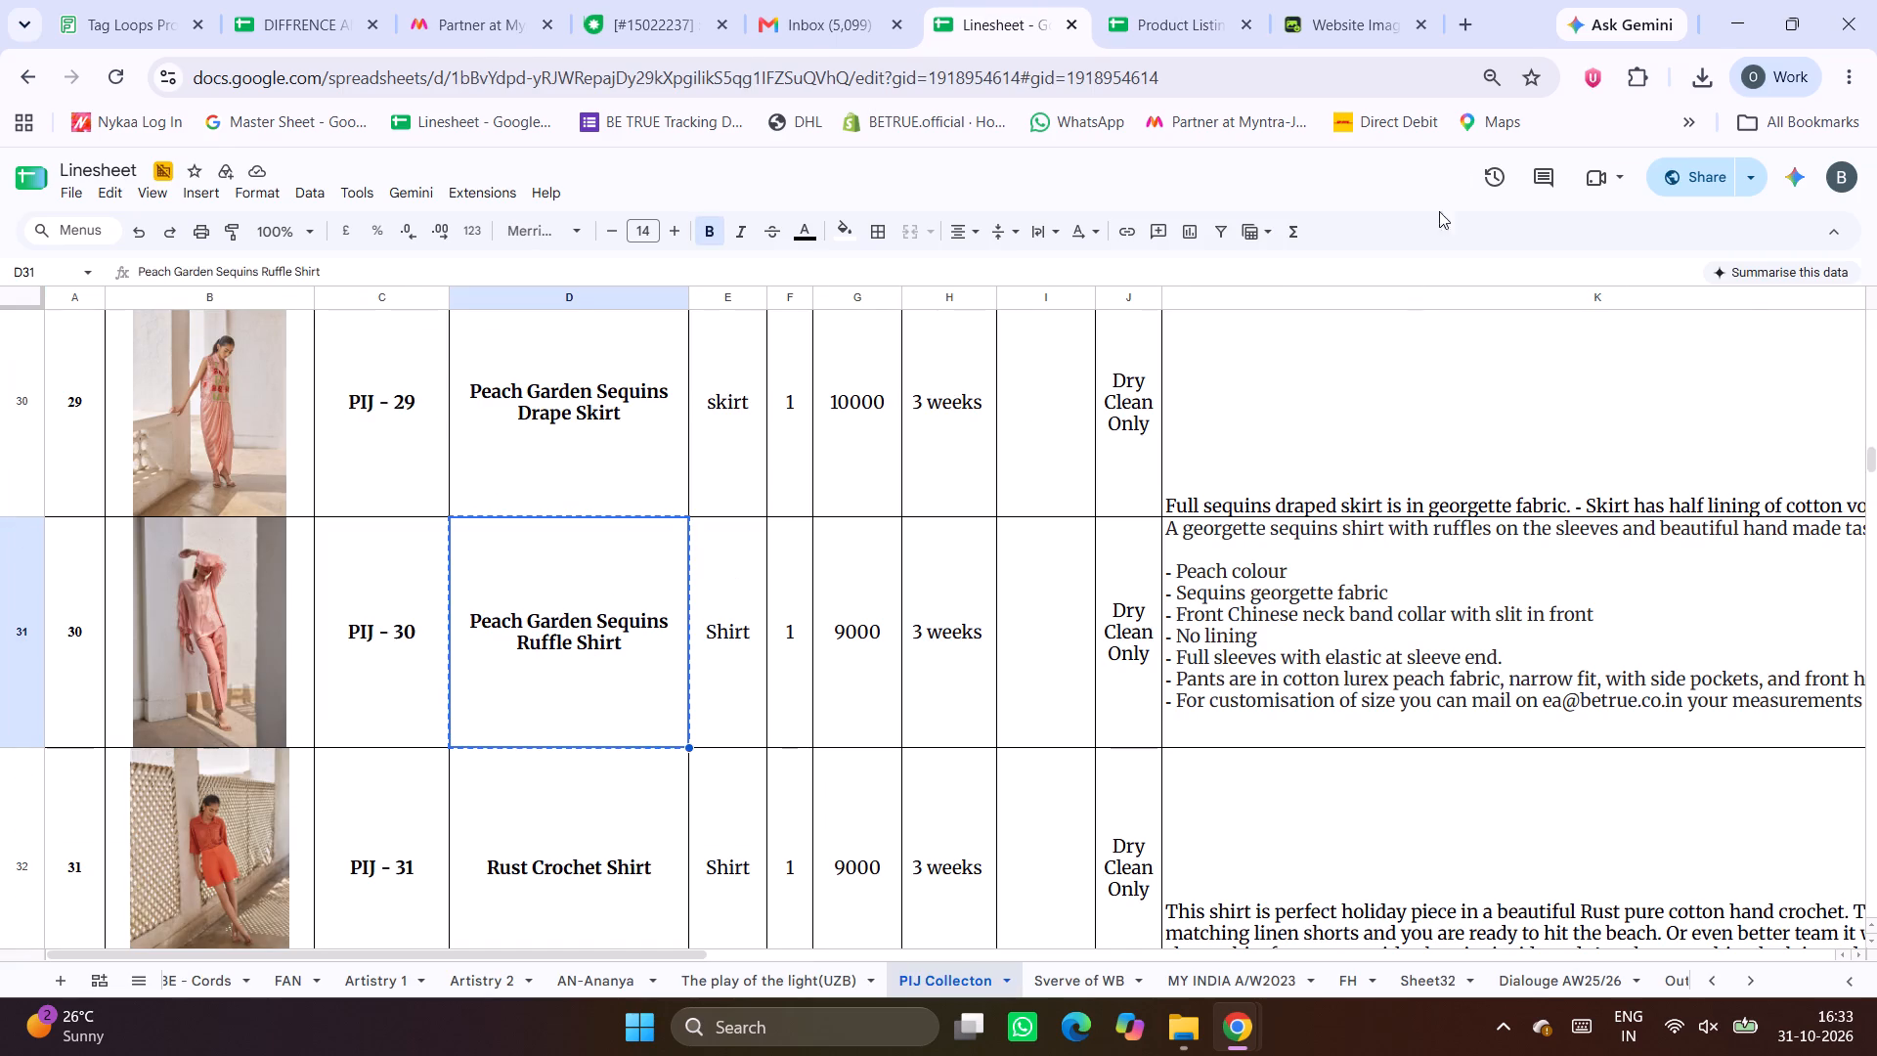
pyautogui.click(1328, 20)
pyautogui.click(1465, 17)
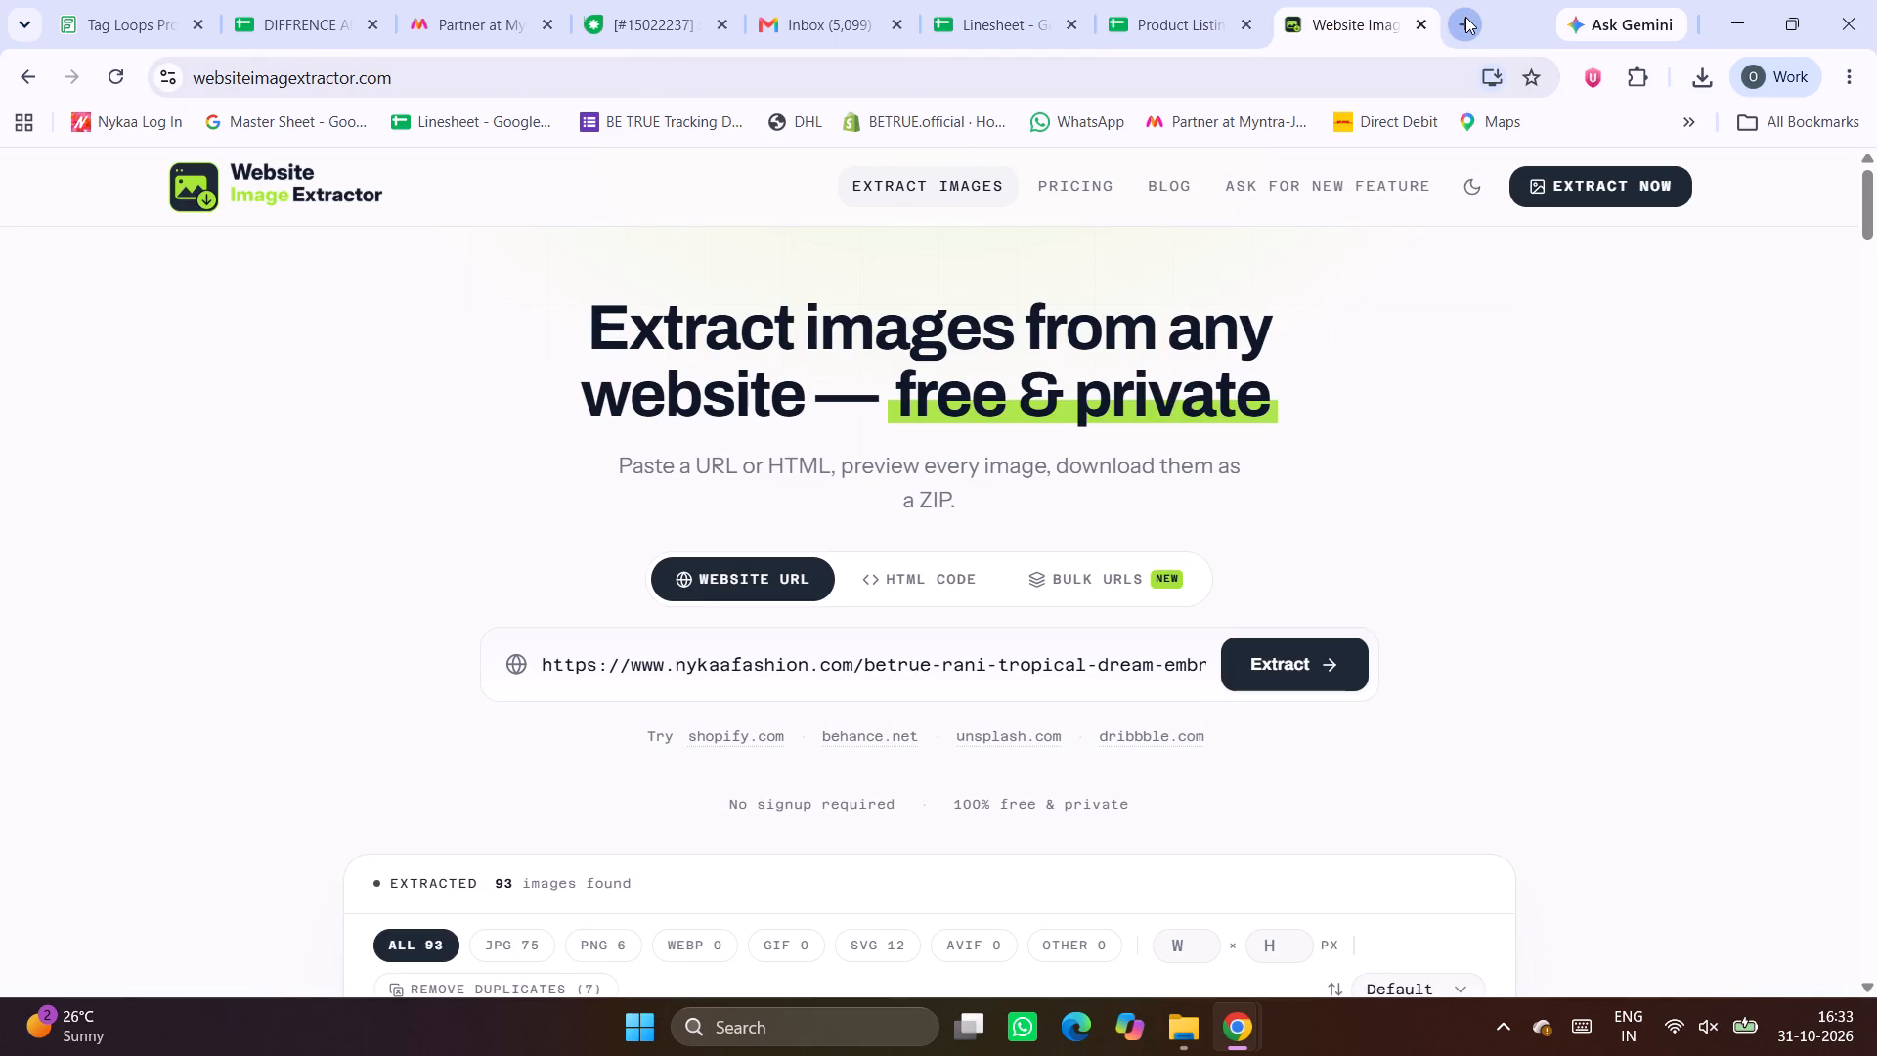
pyautogui.hotkey('ctrl', 'v')
pyautogui.hotkey('ctrl', 'Return')
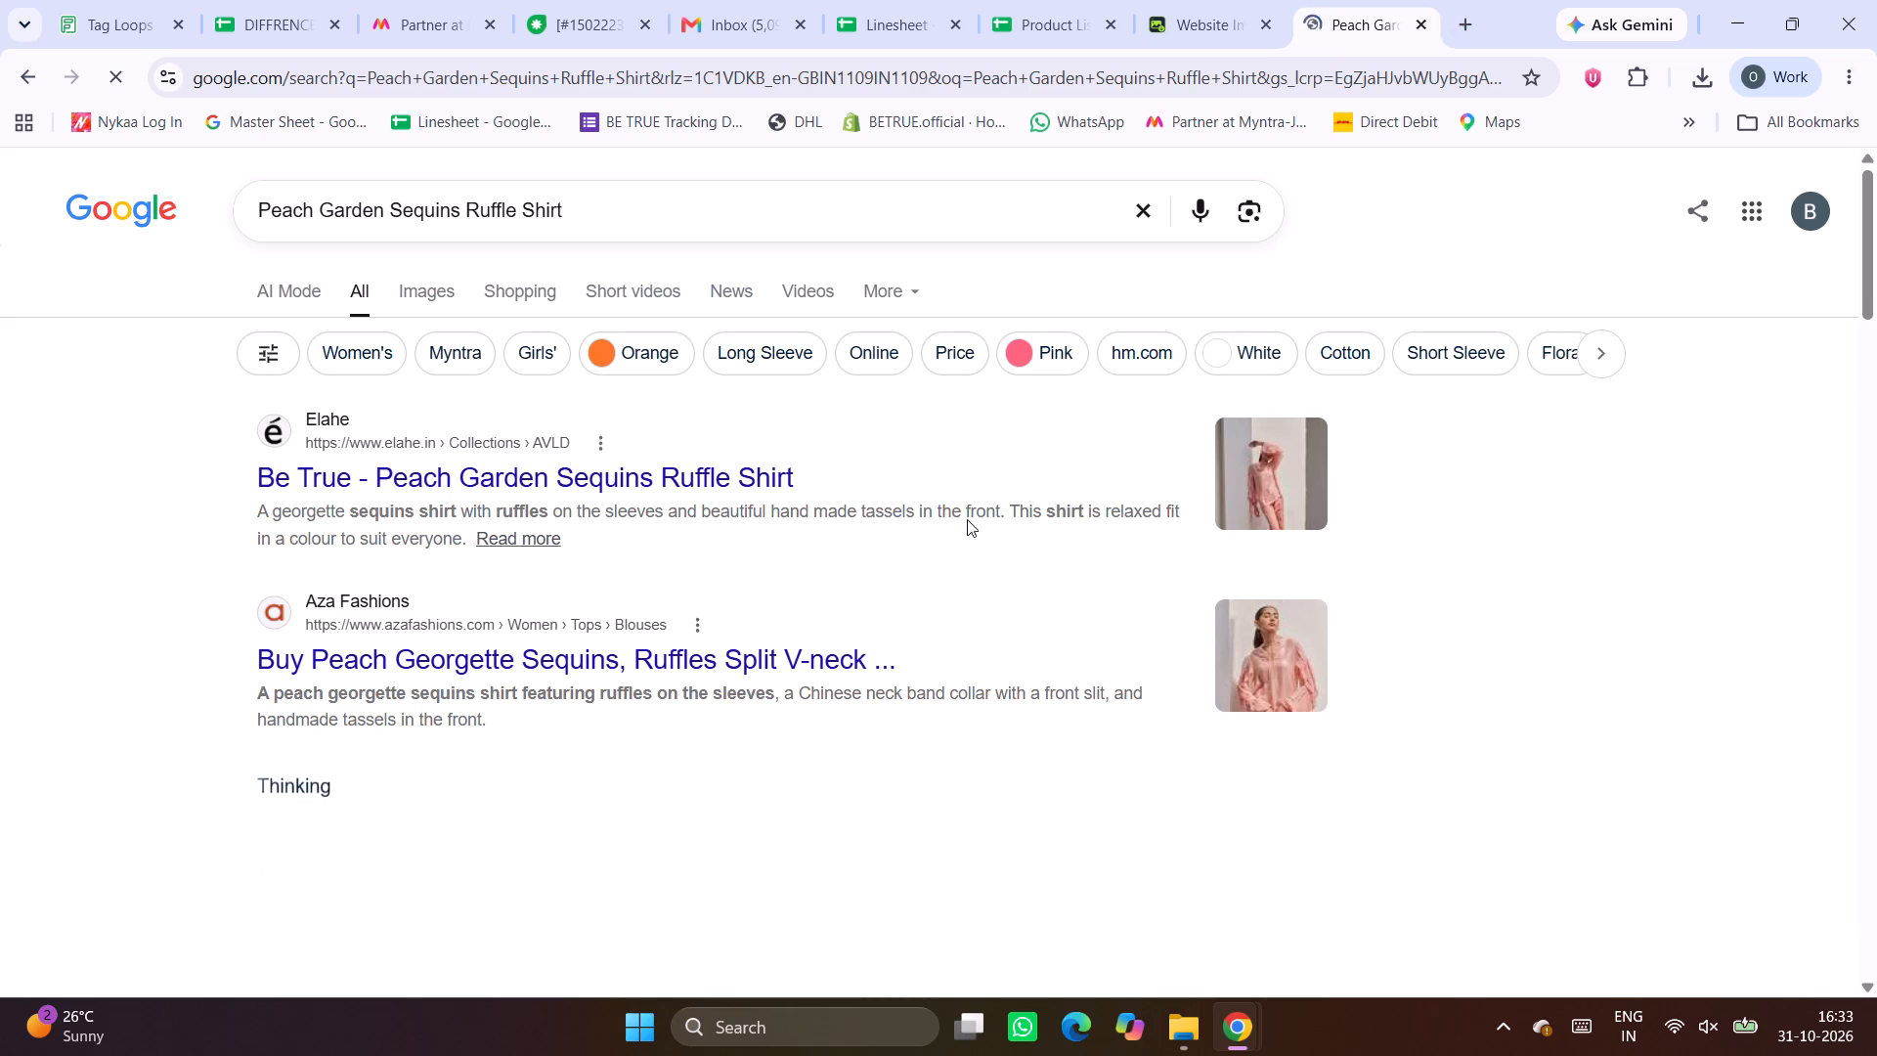
pyautogui.click(525, 488)
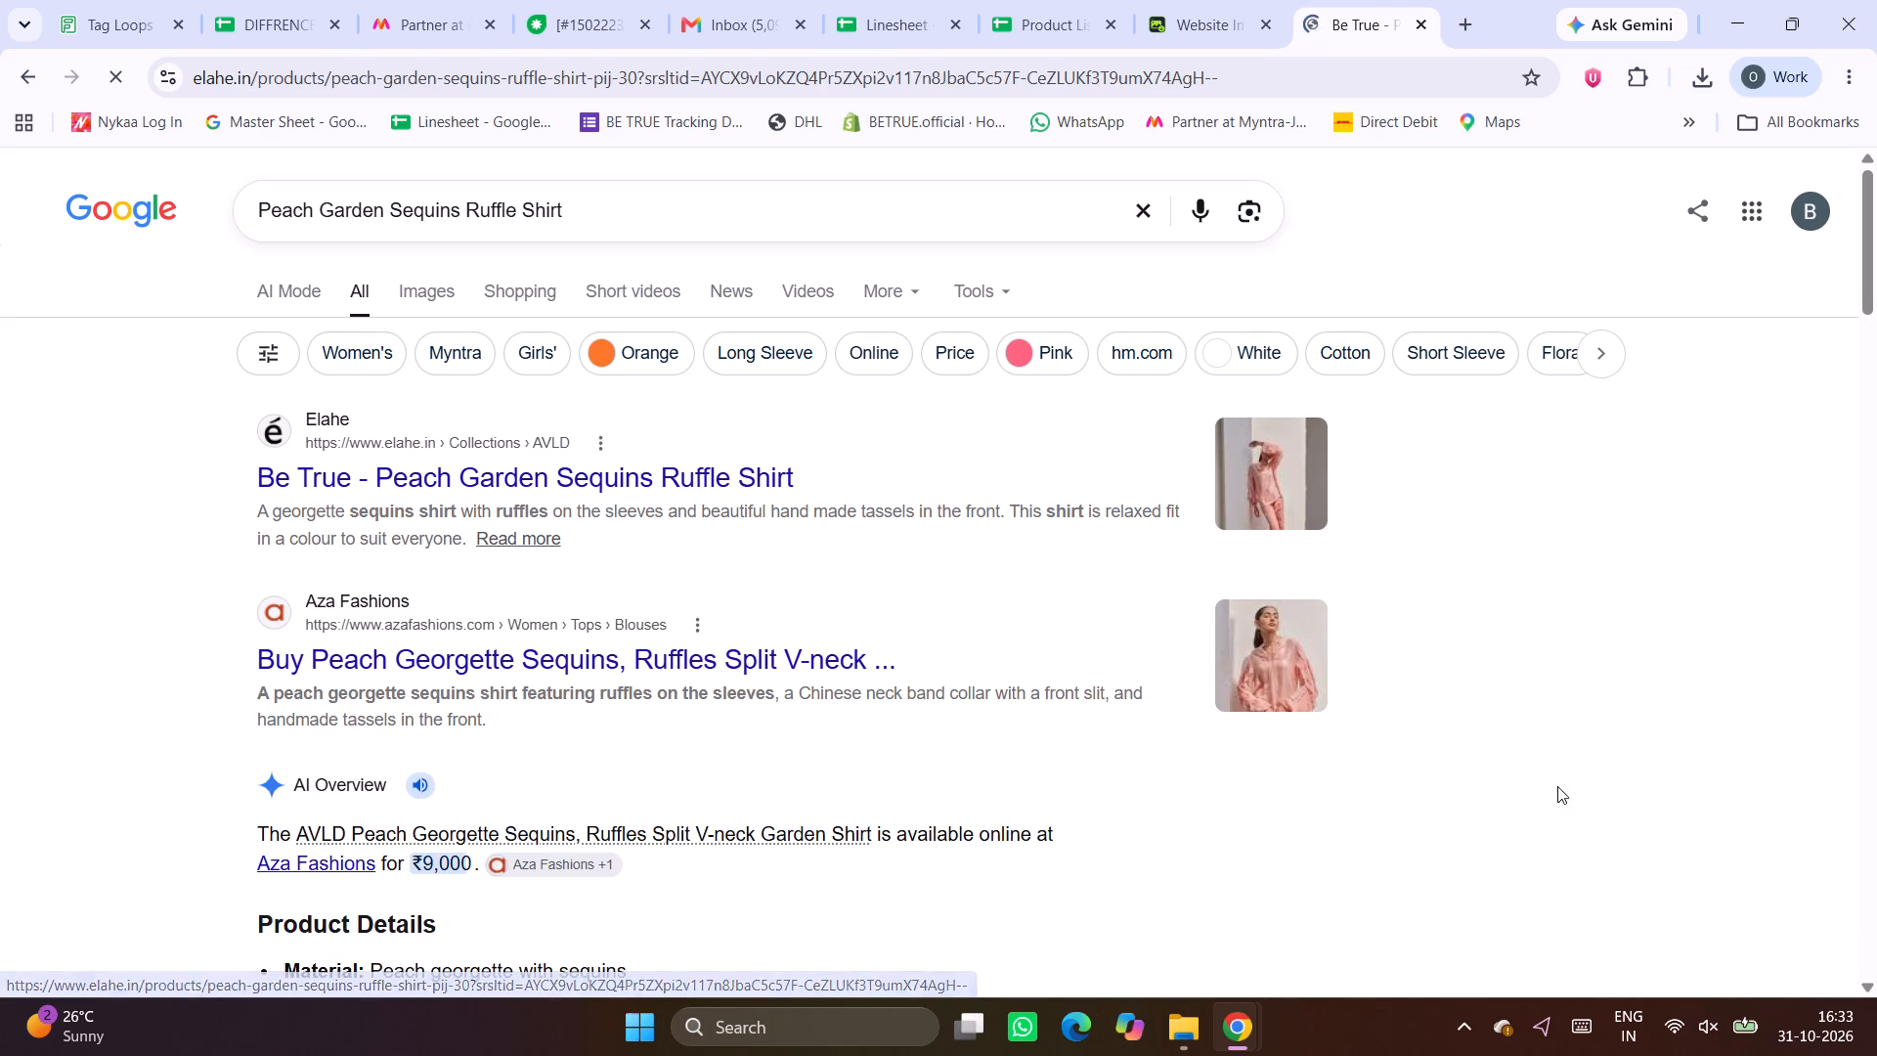
# Show the hidden system tray icons while on the Elahe product page.
pyautogui.click(1468, 1026)
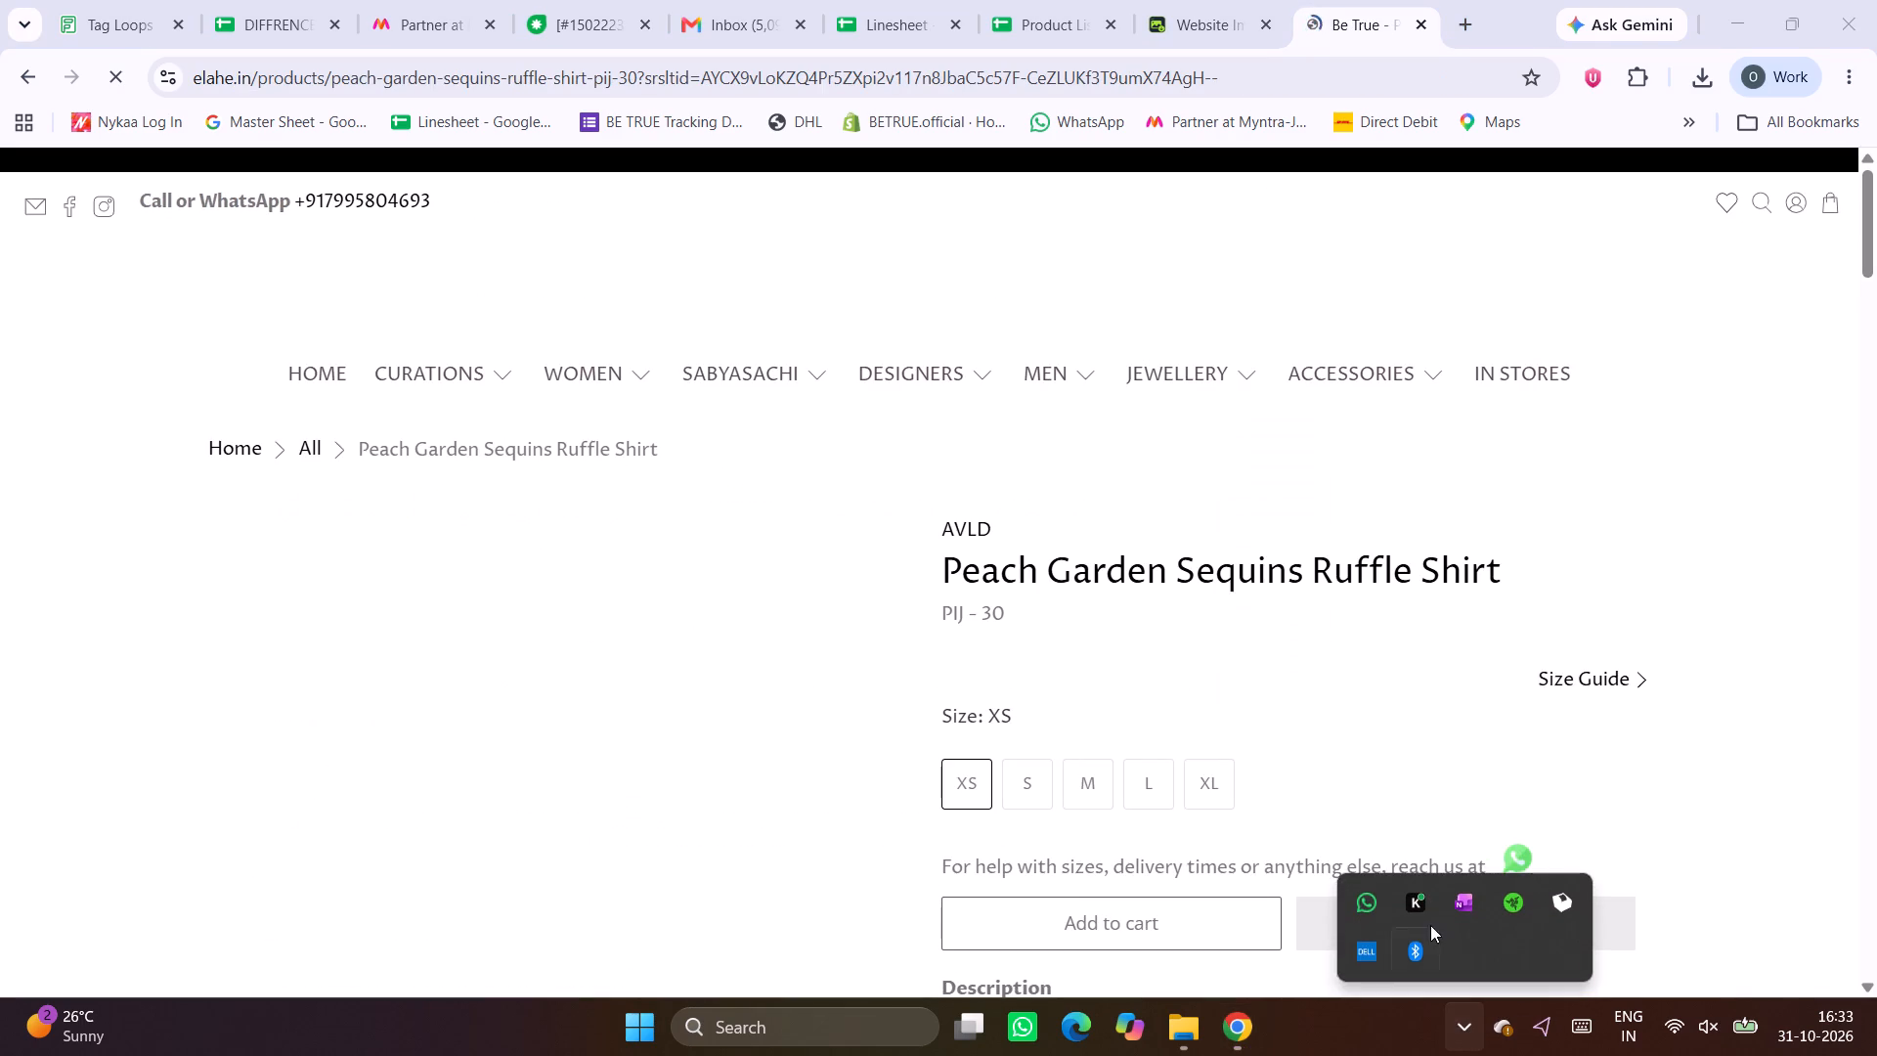
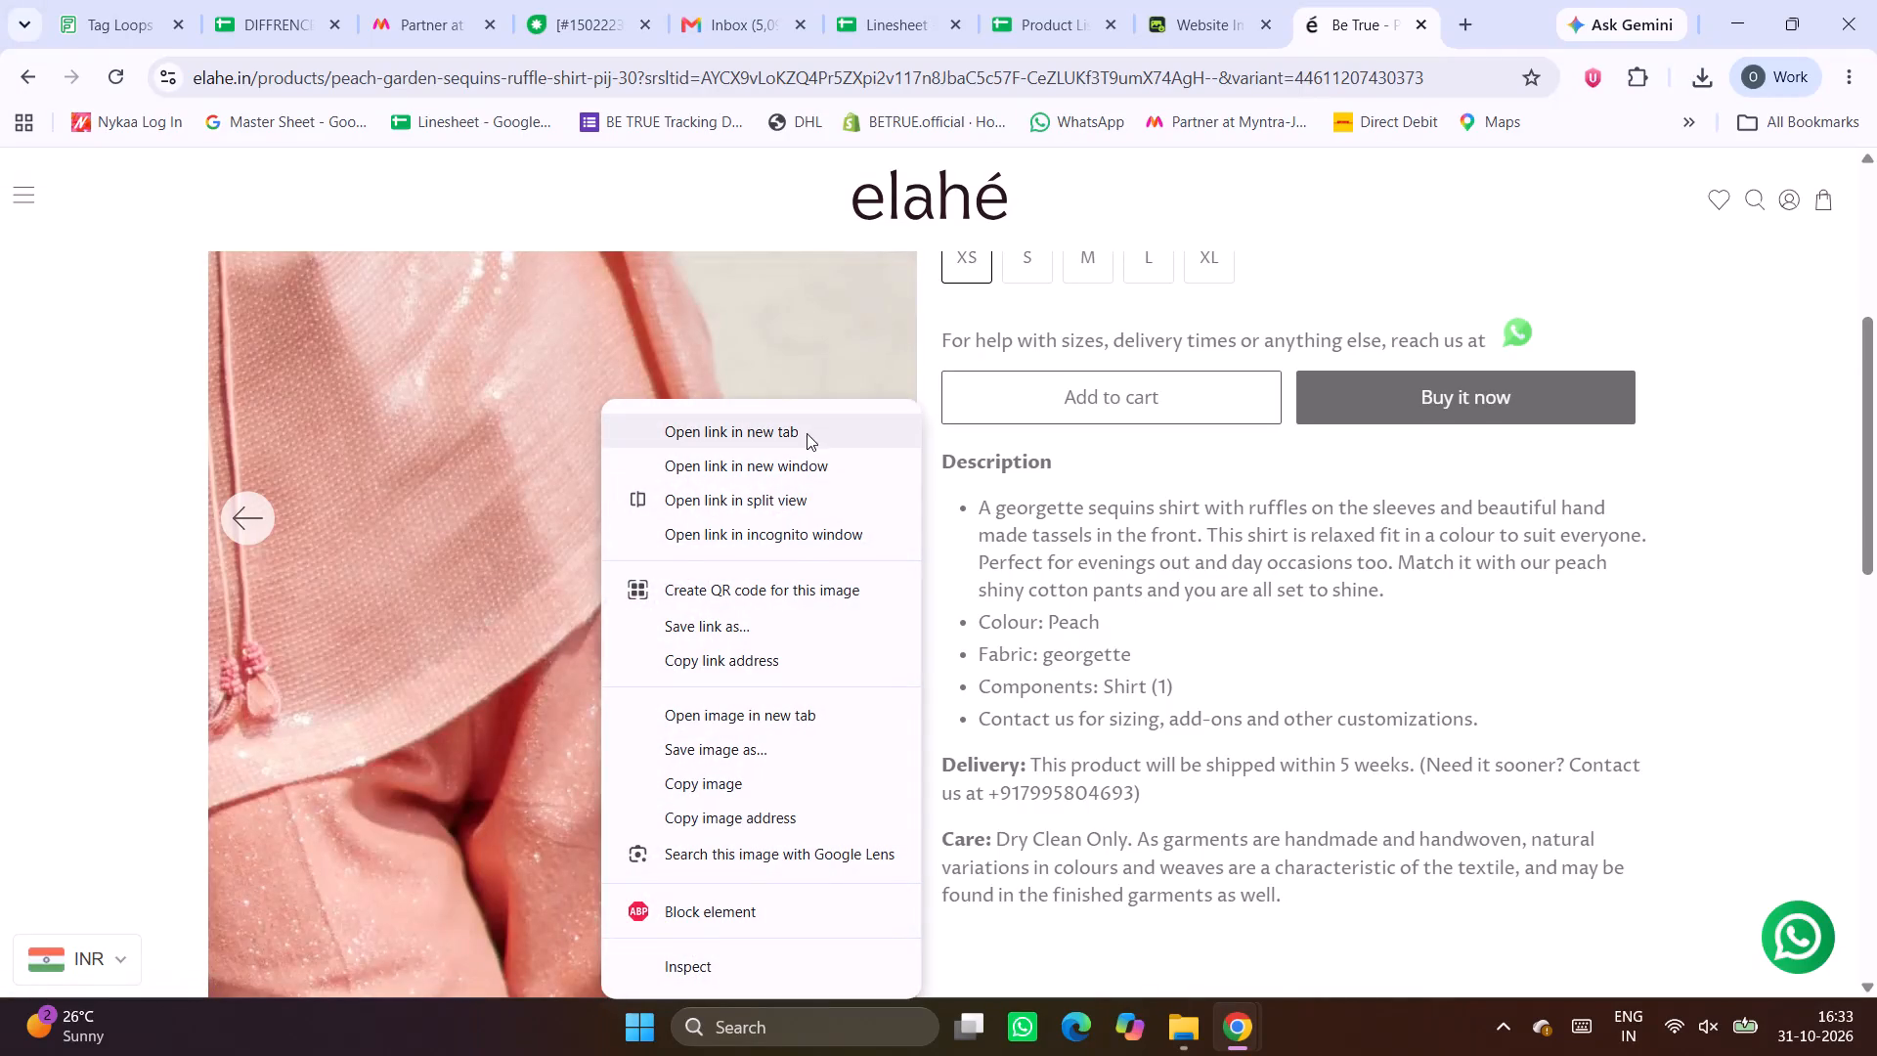
# Copy the link address of PIJ-30's product image from the Elahe page and insert the image by URL inside cell A3 of the Product Listing Sheet.
pyautogui.click(808, 672)
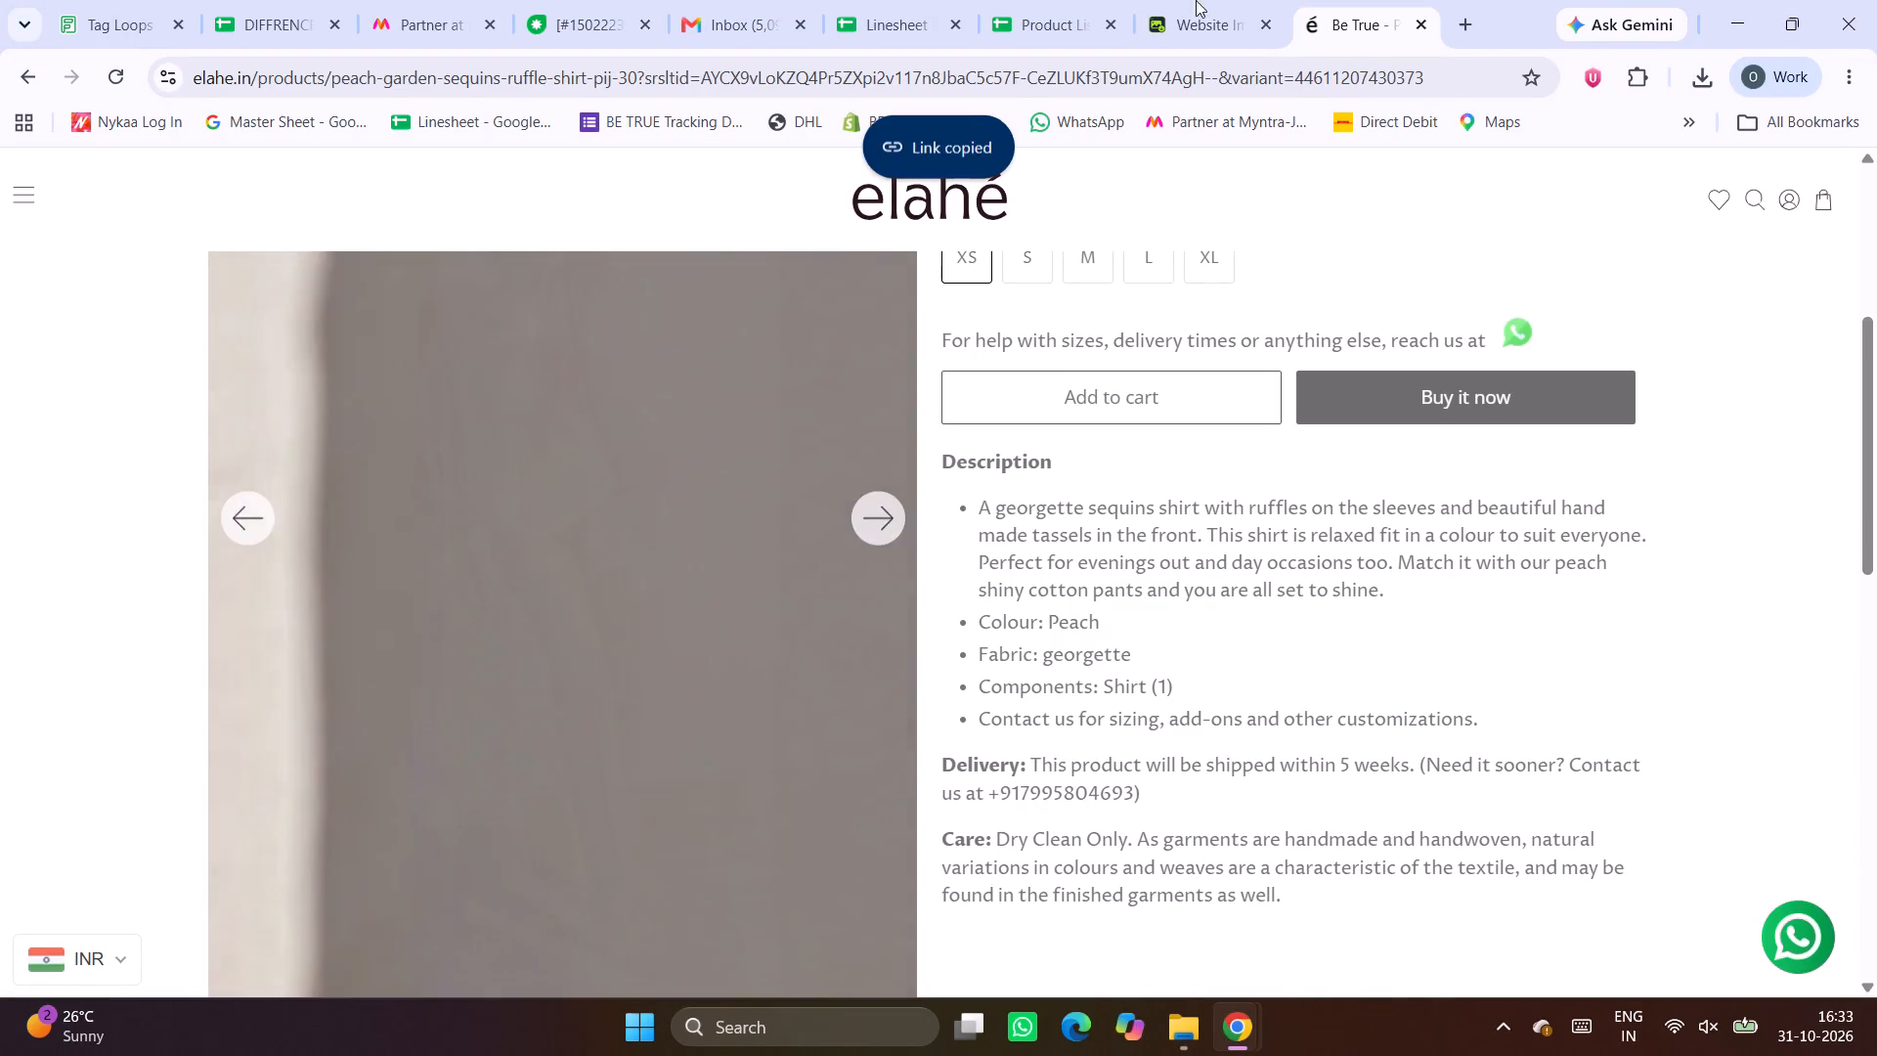
pyautogui.click(1192, 0)
pyautogui.click(1092, 0)
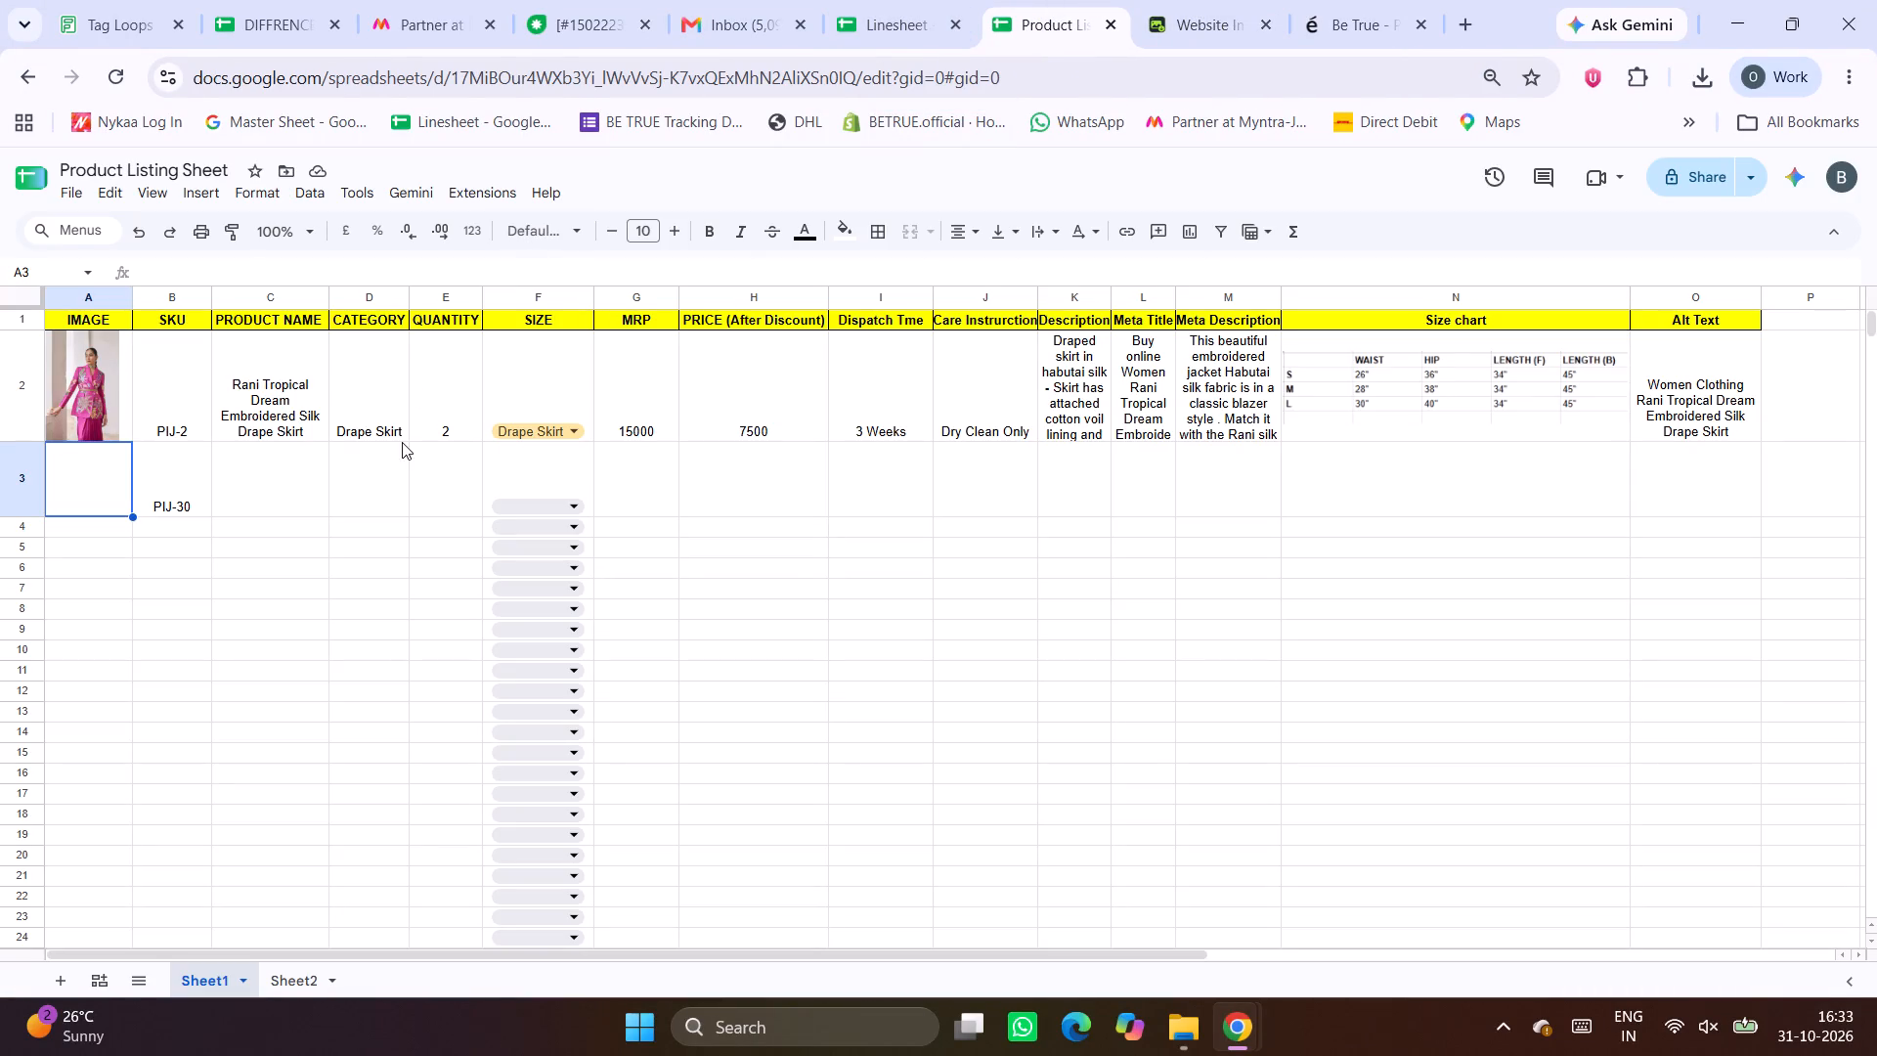
pyautogui.click(210, 199)
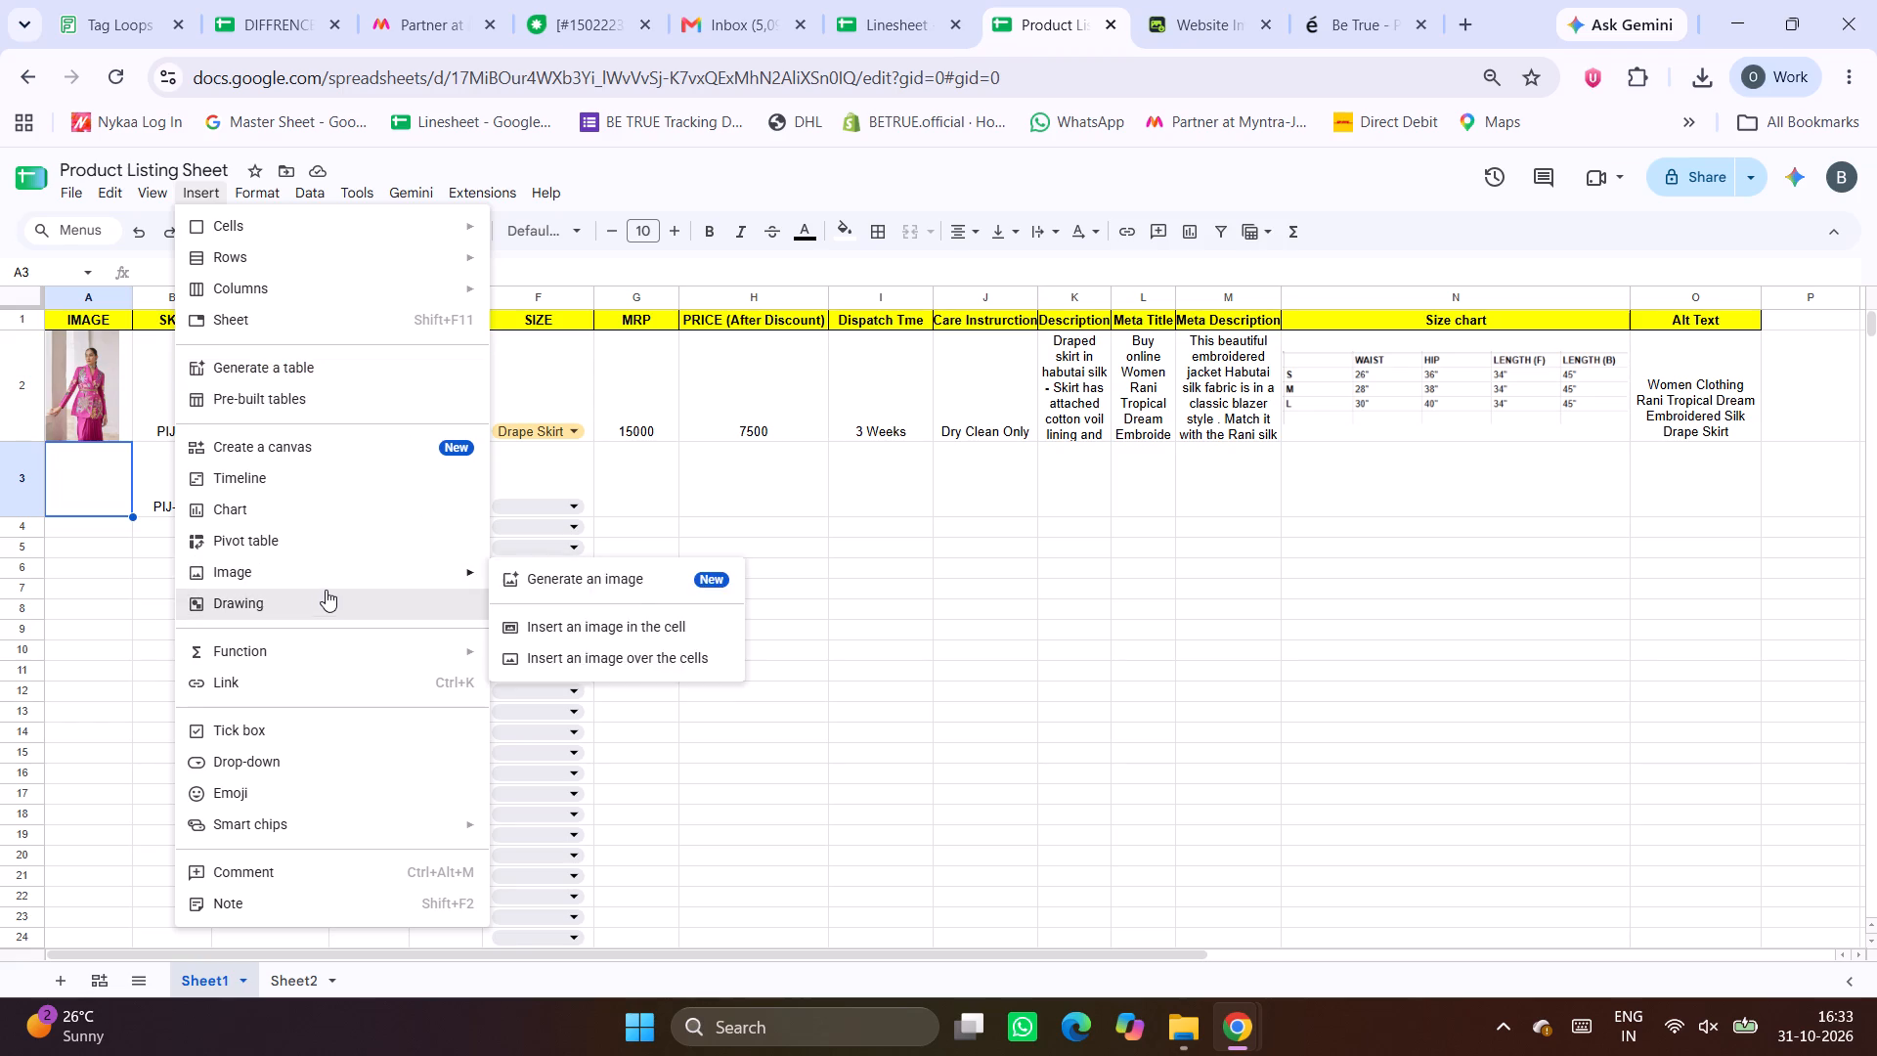
pyautogui.click(638, 627)
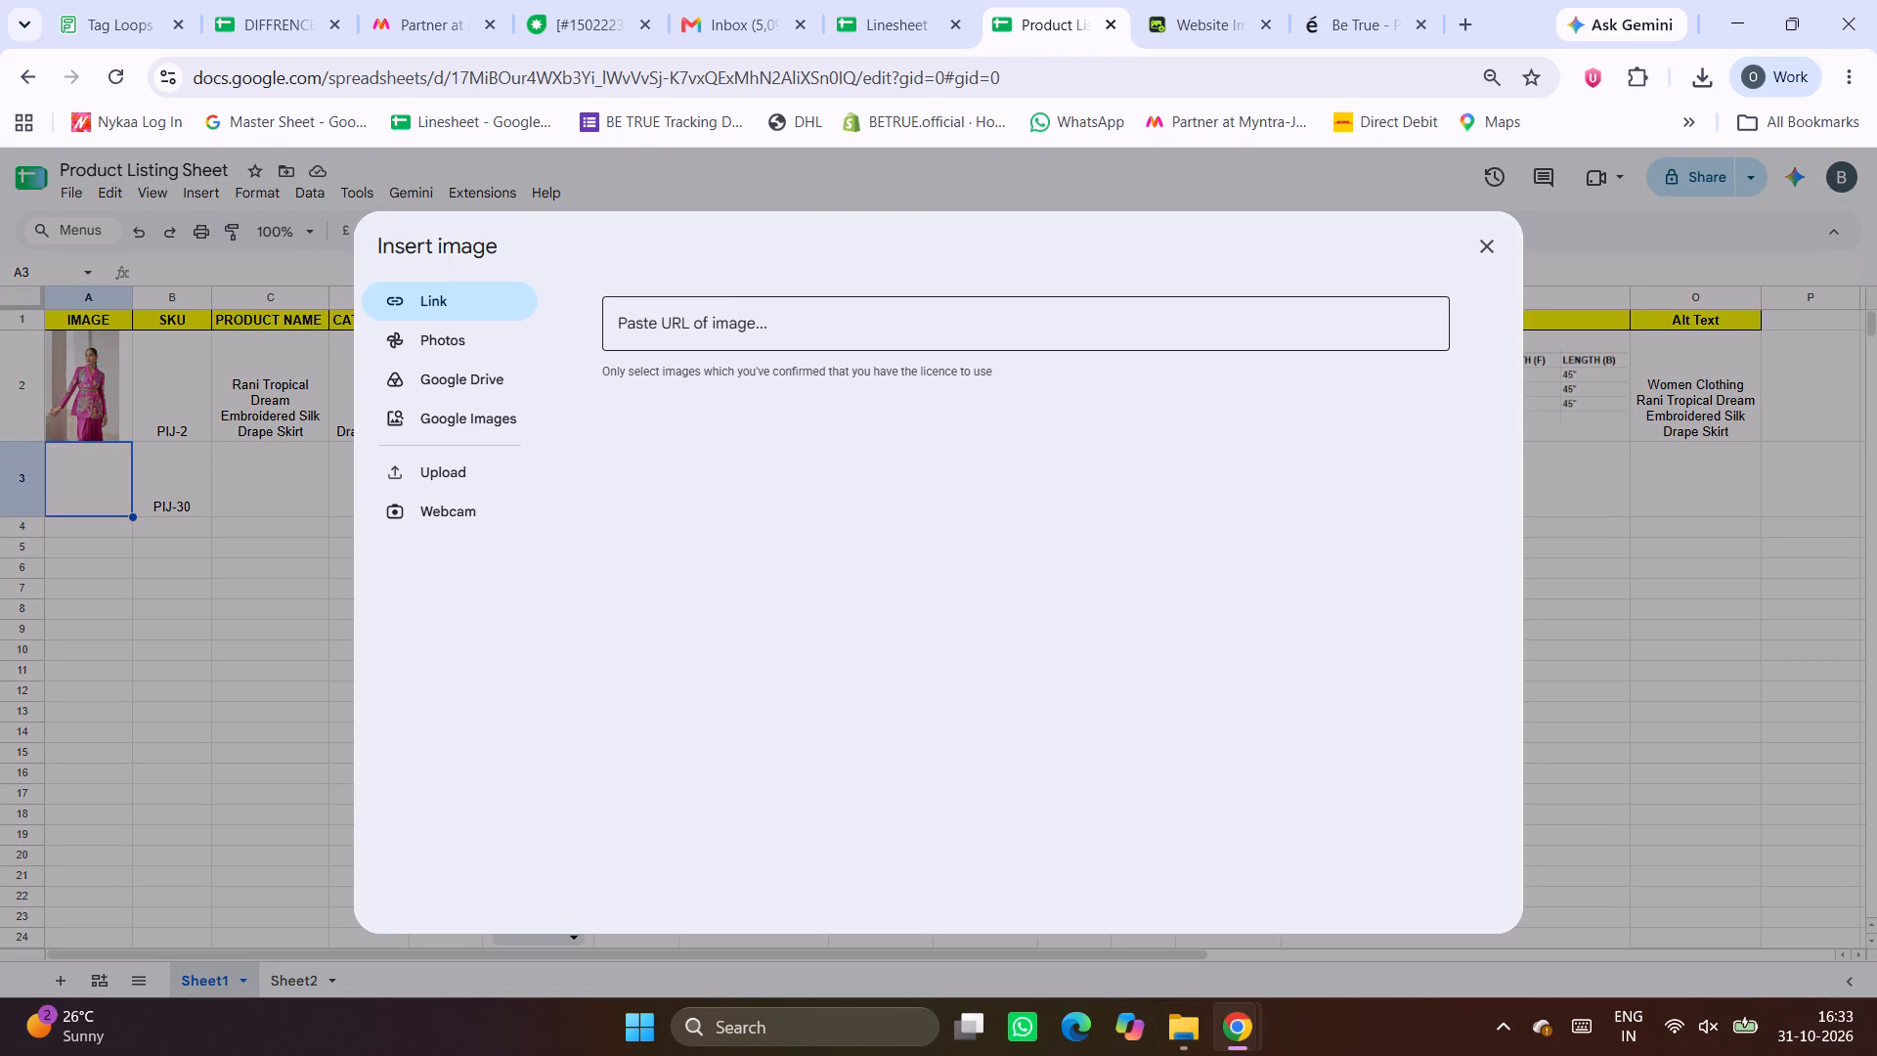
pyautogui.click(714, 320)
pyautogui.hotkey('ctrl', 'v')
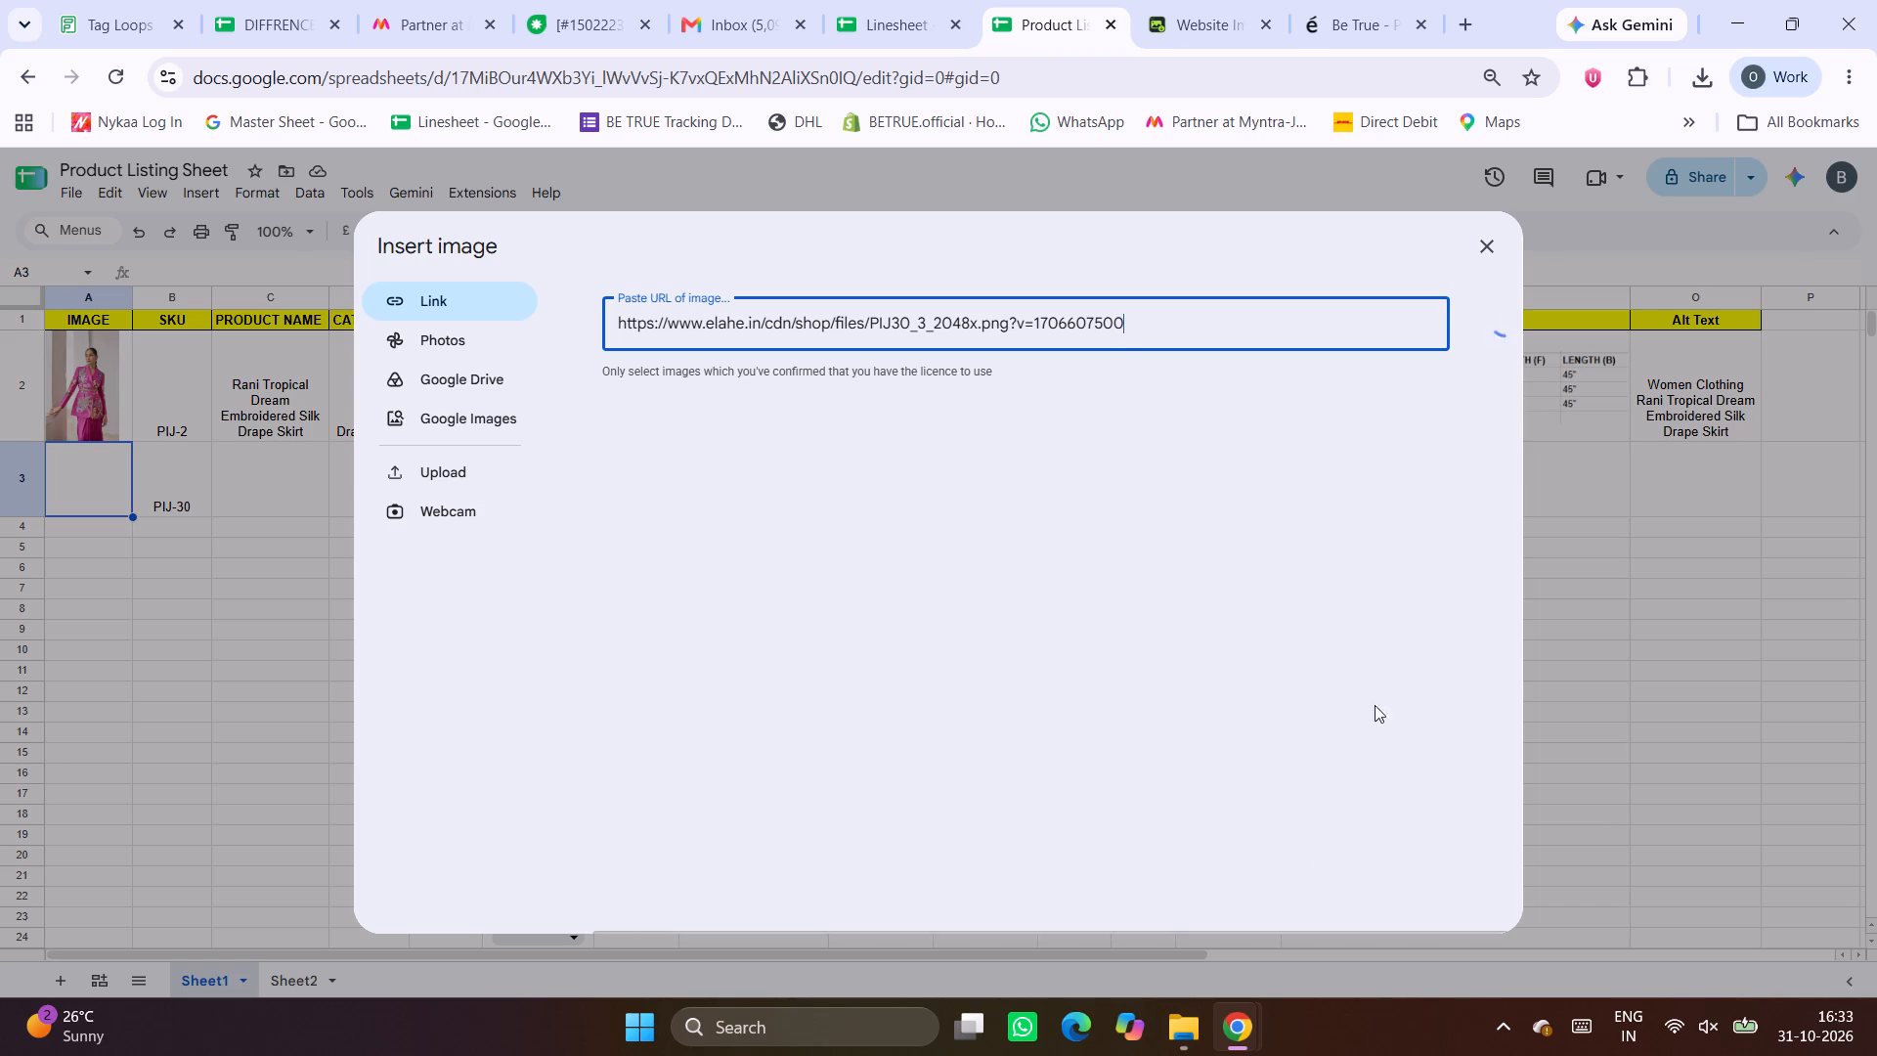
pyautogui.click(1473, 910)
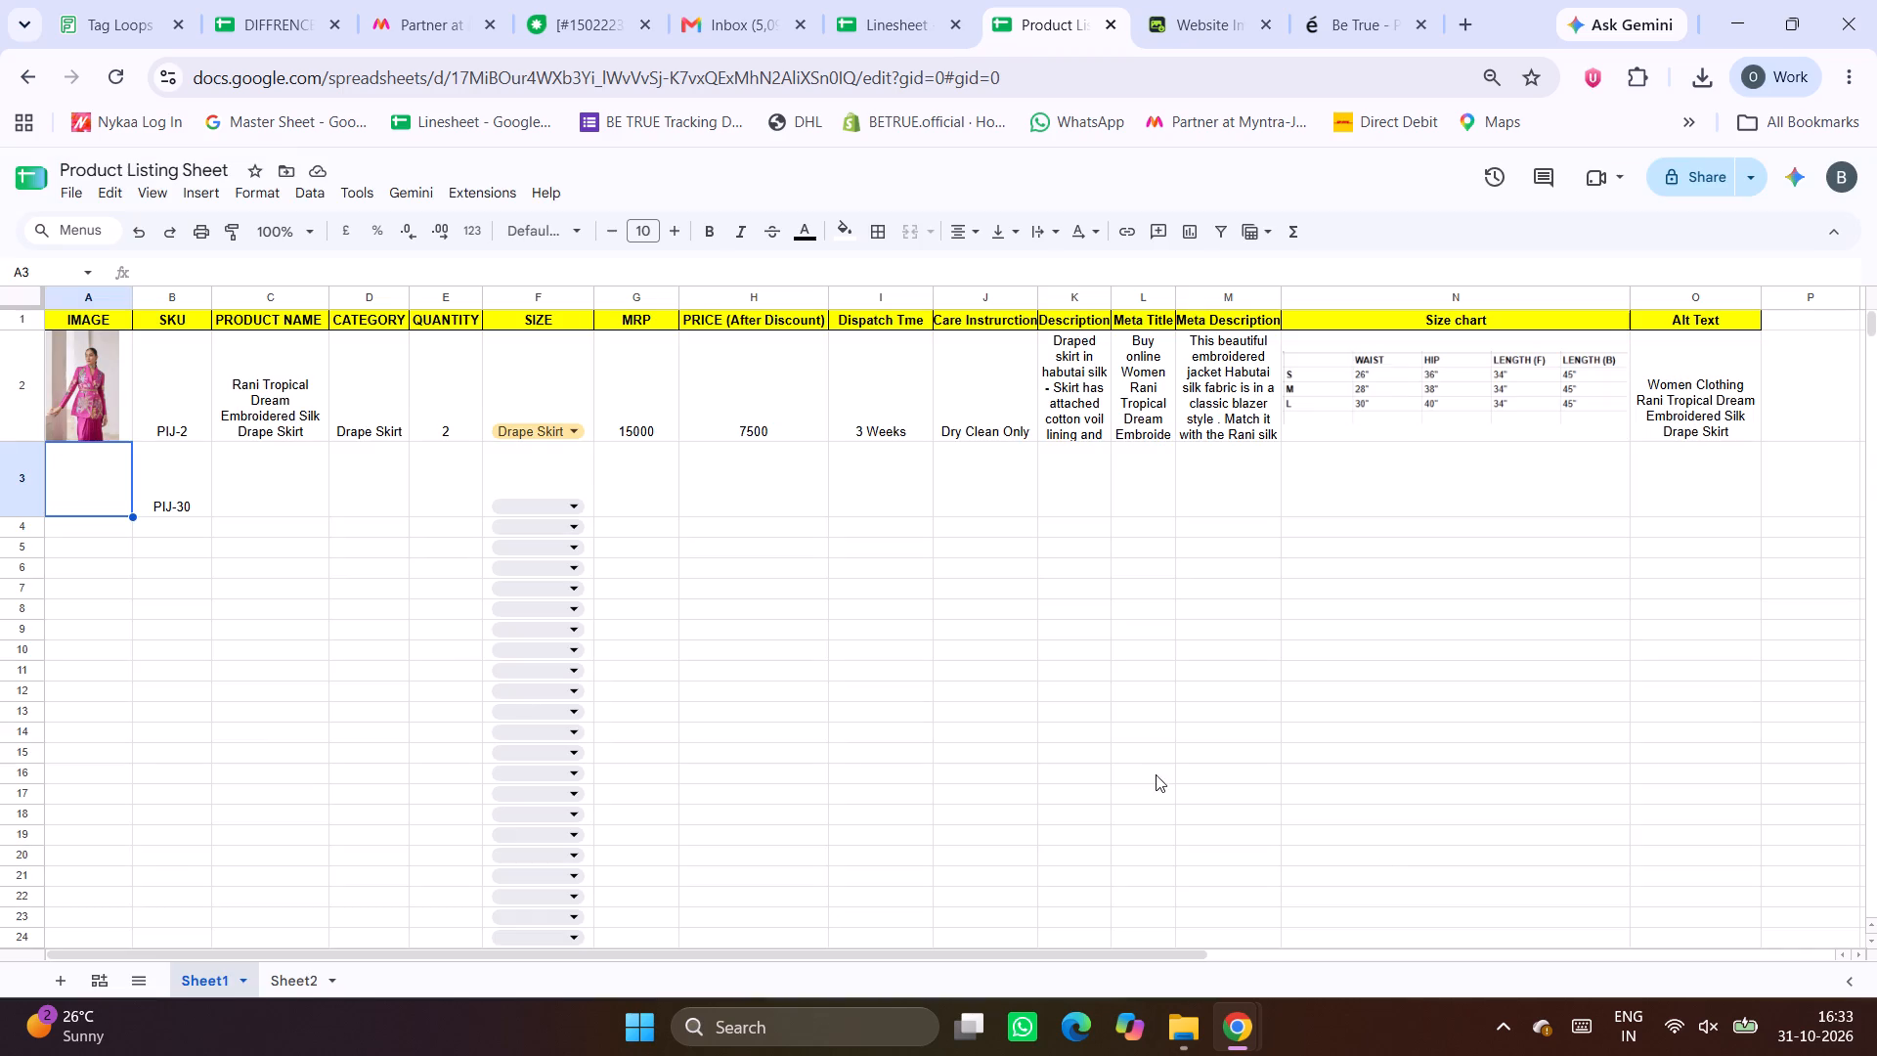
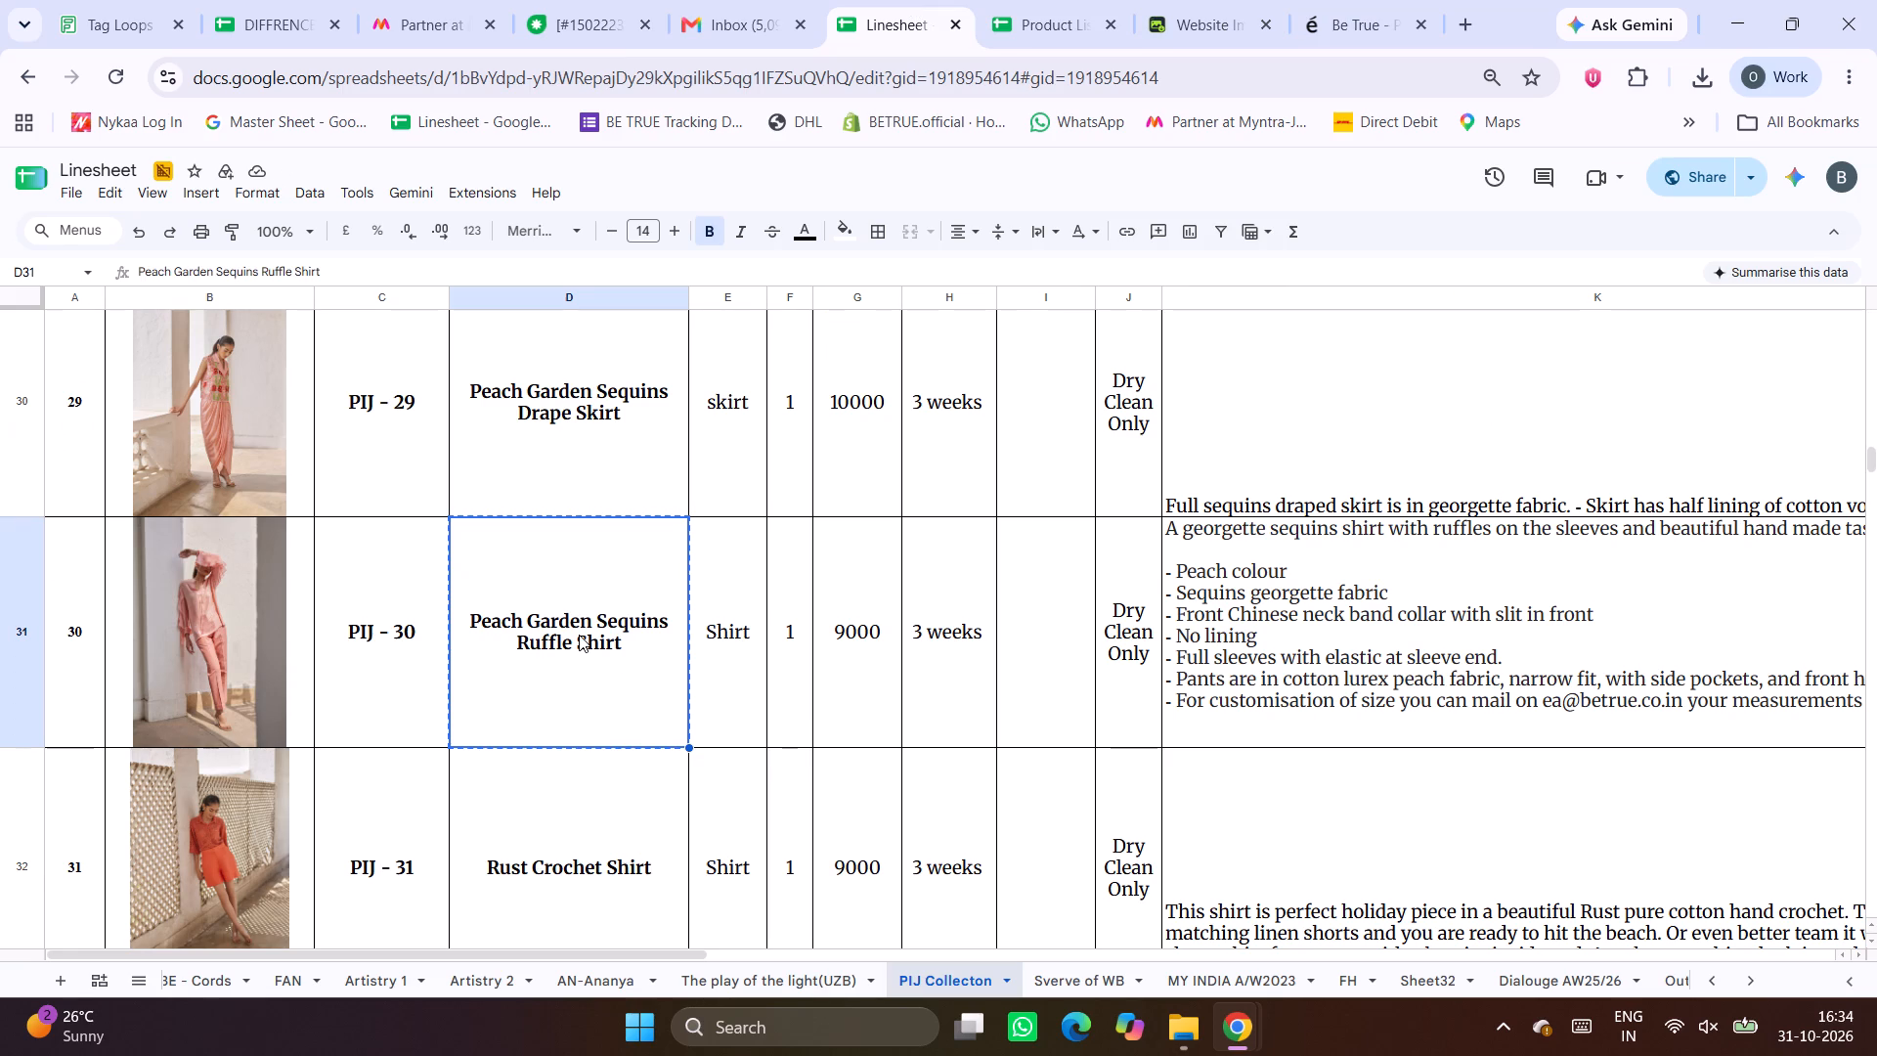
# Copy PIJ-30's product name, Peach Garden Sequins Ruffle Shirt, from the Linesheet into cell C3 of the Product Listing Sheet.
pyautogui.moveTo(579, 635); pyautogui.dragTo(922, 697)
pyautogui.click(513, 660)
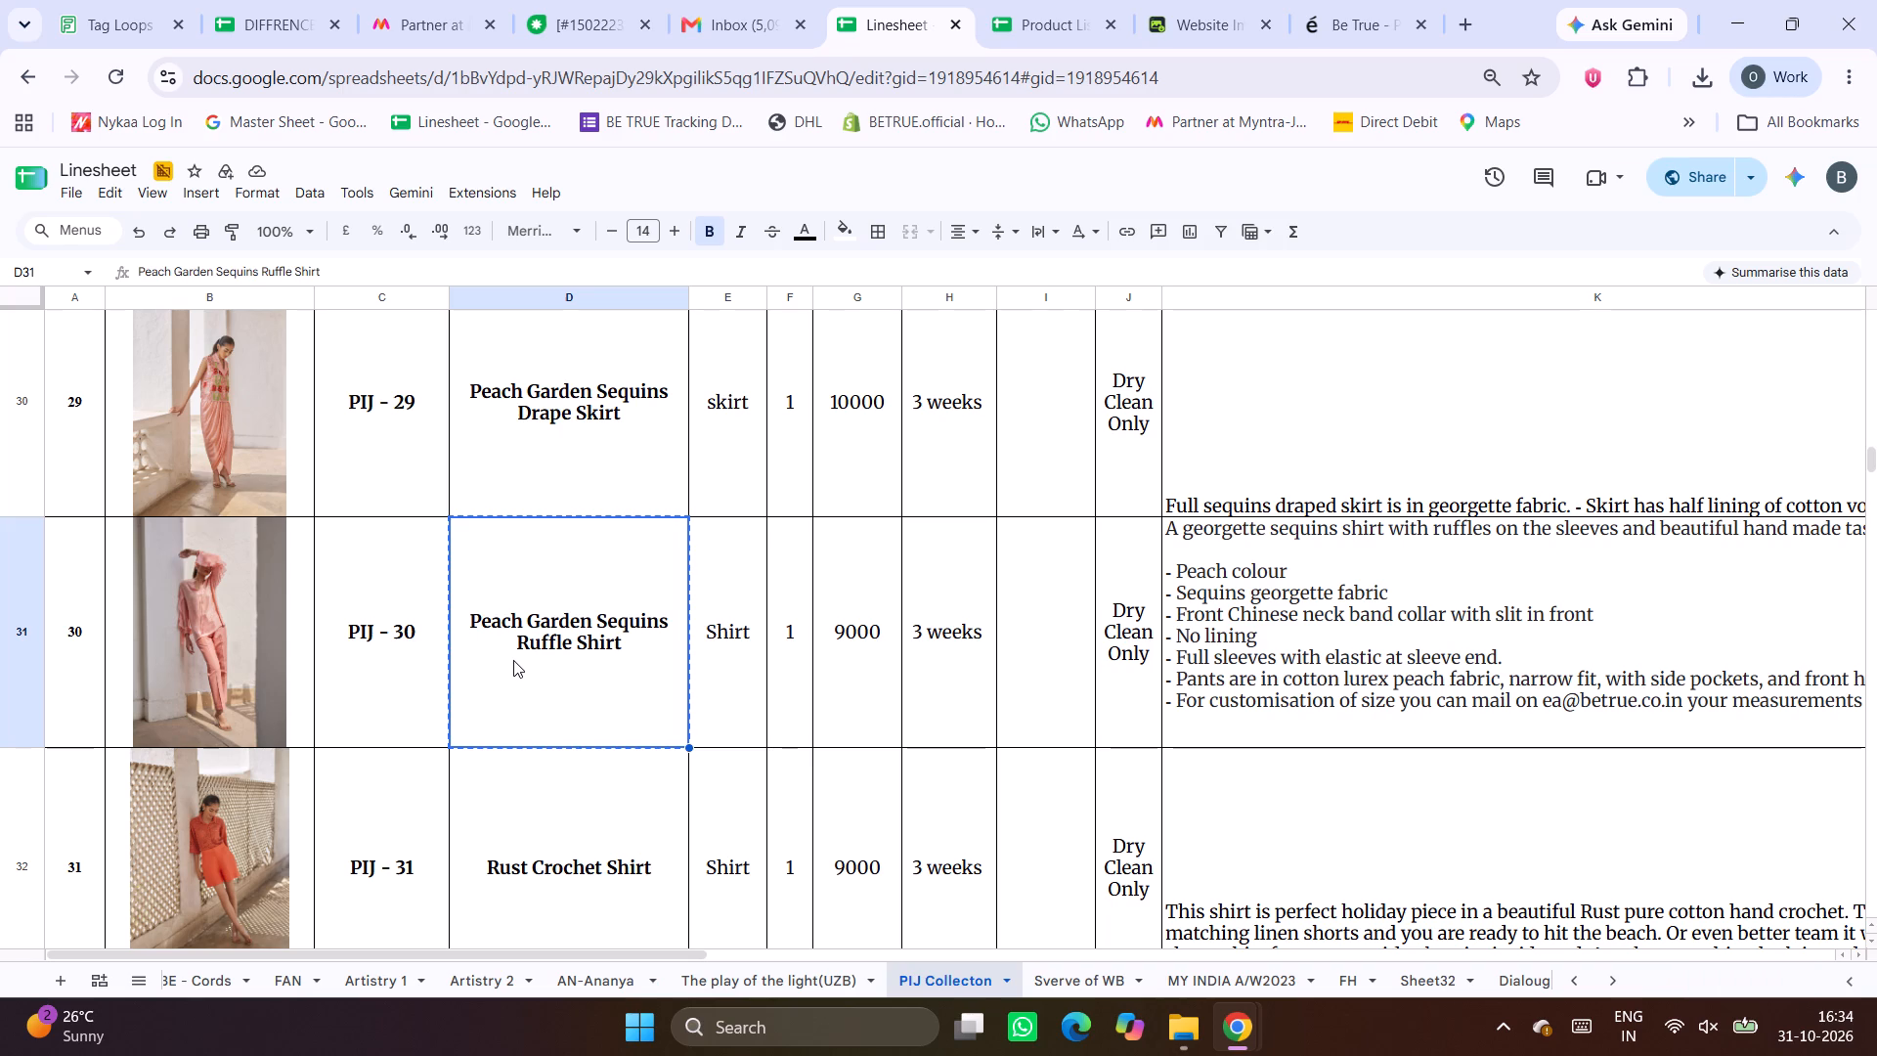
pyautogui.hotkey('ctrl', 'c')
pyautogui.click(1199, 0)
pyautogui.click(1049, 0)
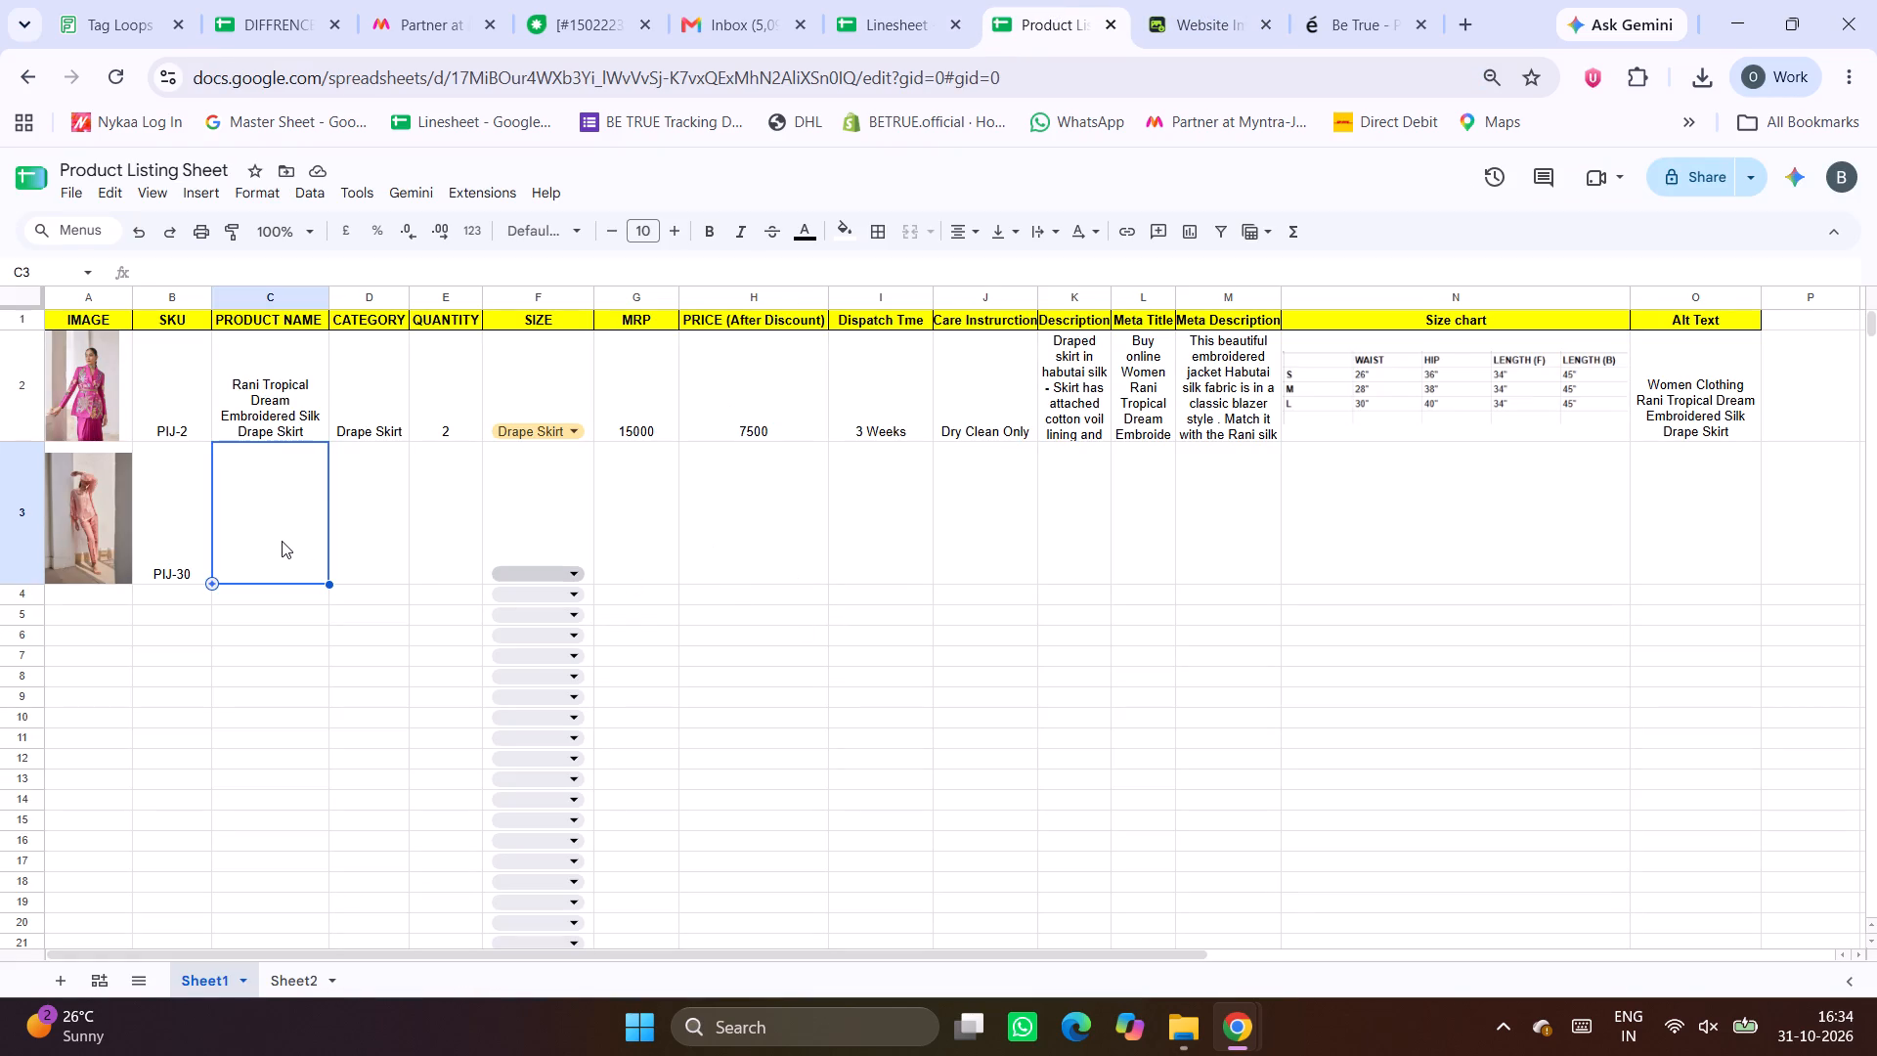
pyautogui.click(348, 260)
pyautogui.hotkey('ctrl', 'v')
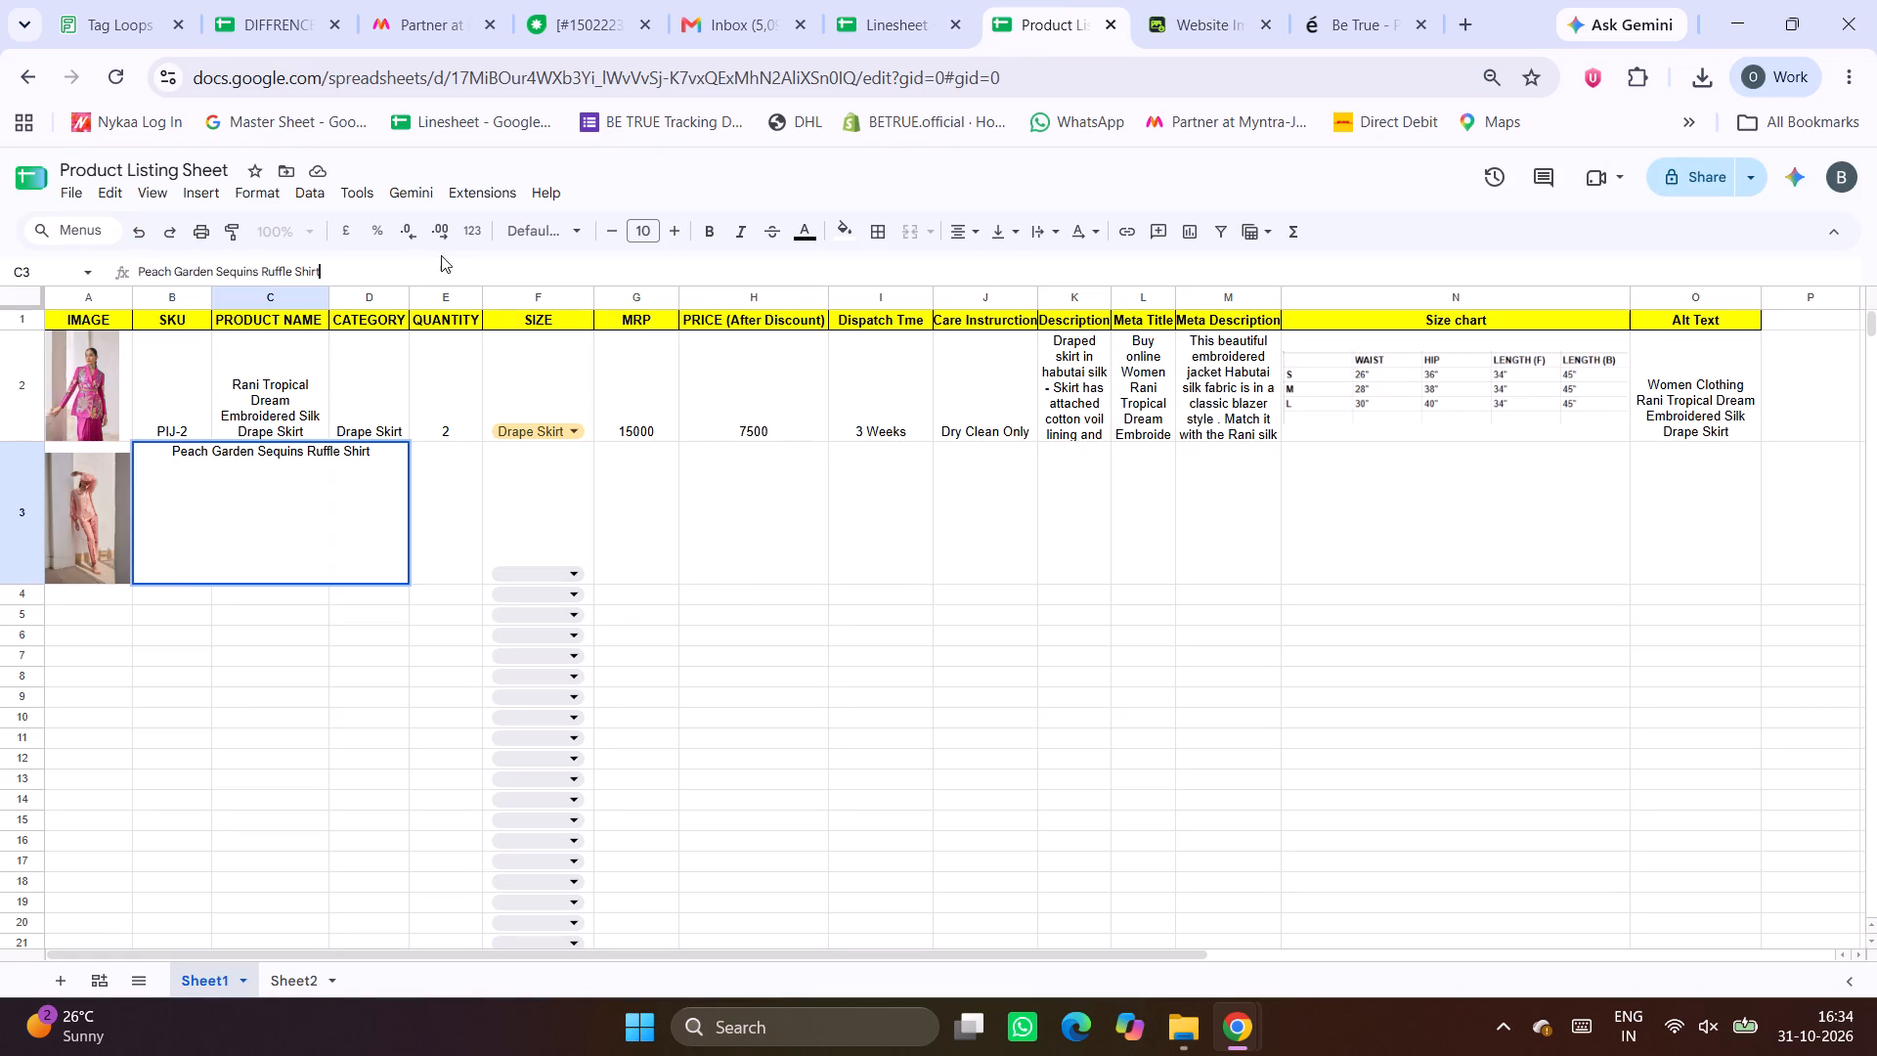
pyautogui.click(480, 704)
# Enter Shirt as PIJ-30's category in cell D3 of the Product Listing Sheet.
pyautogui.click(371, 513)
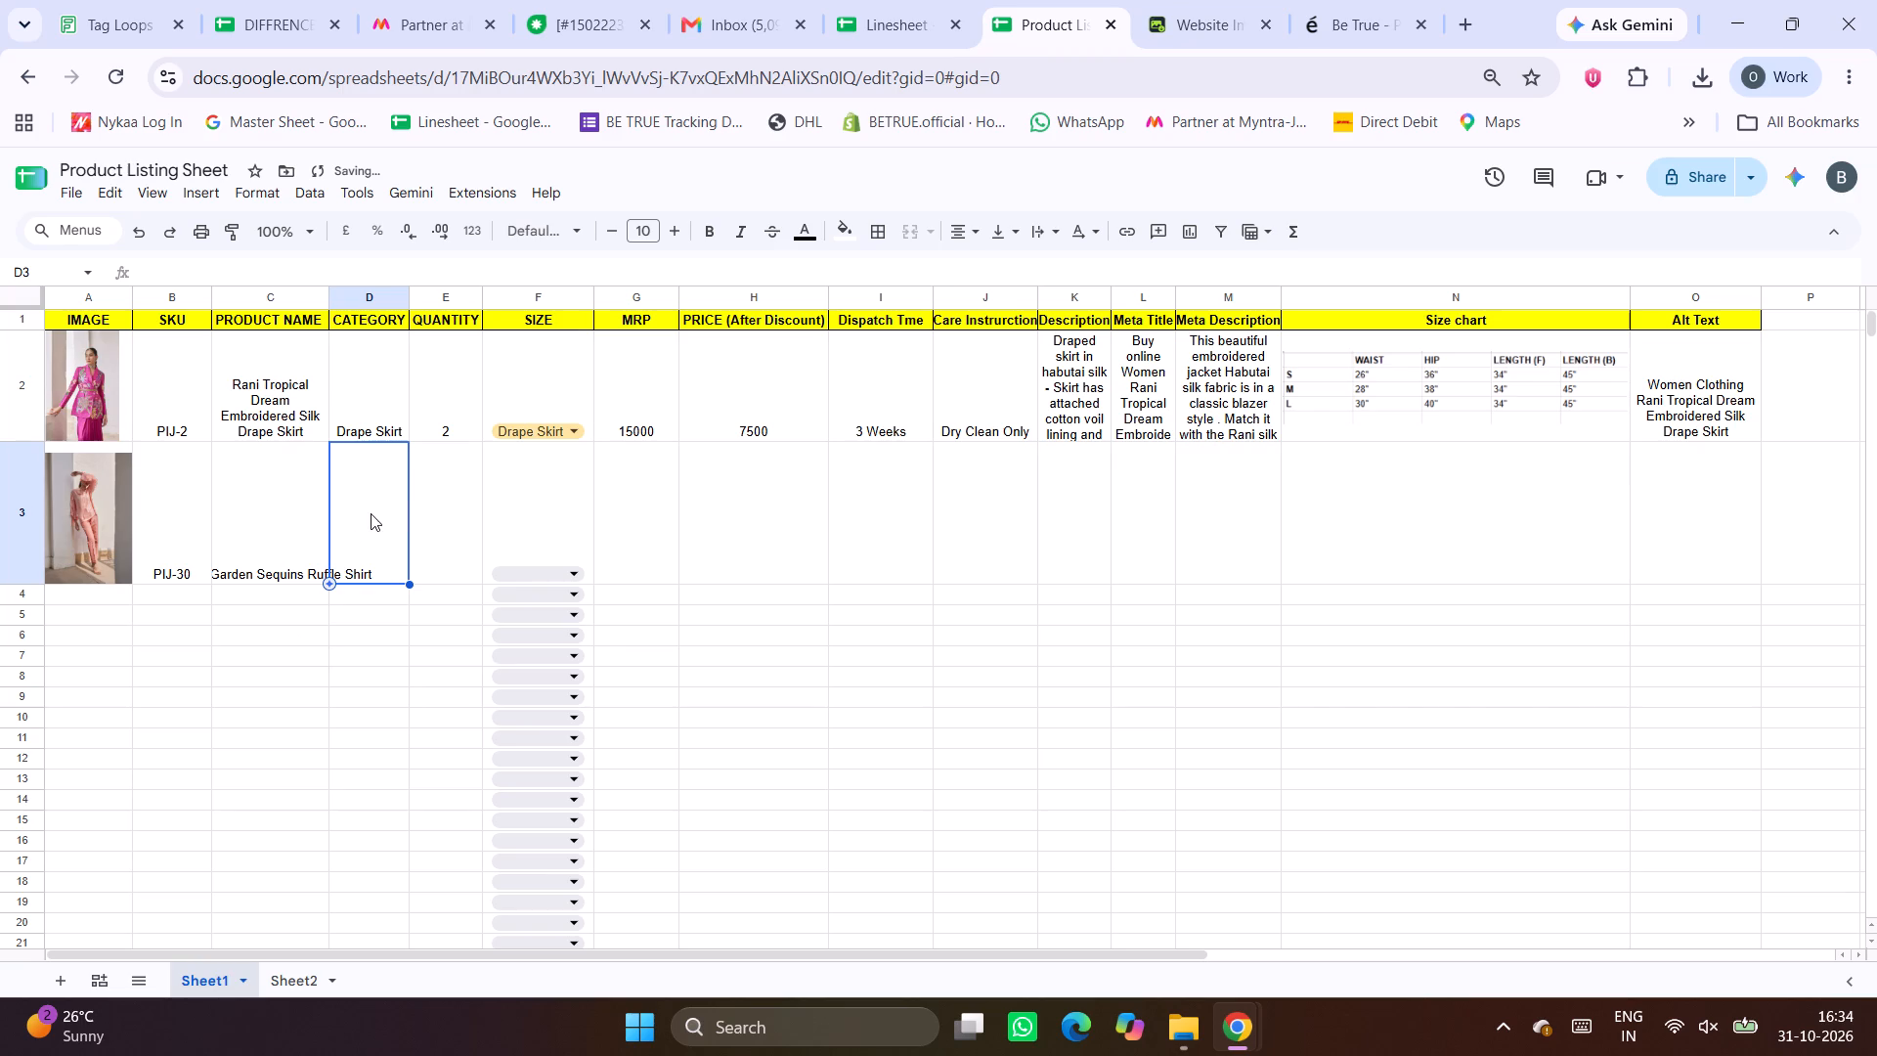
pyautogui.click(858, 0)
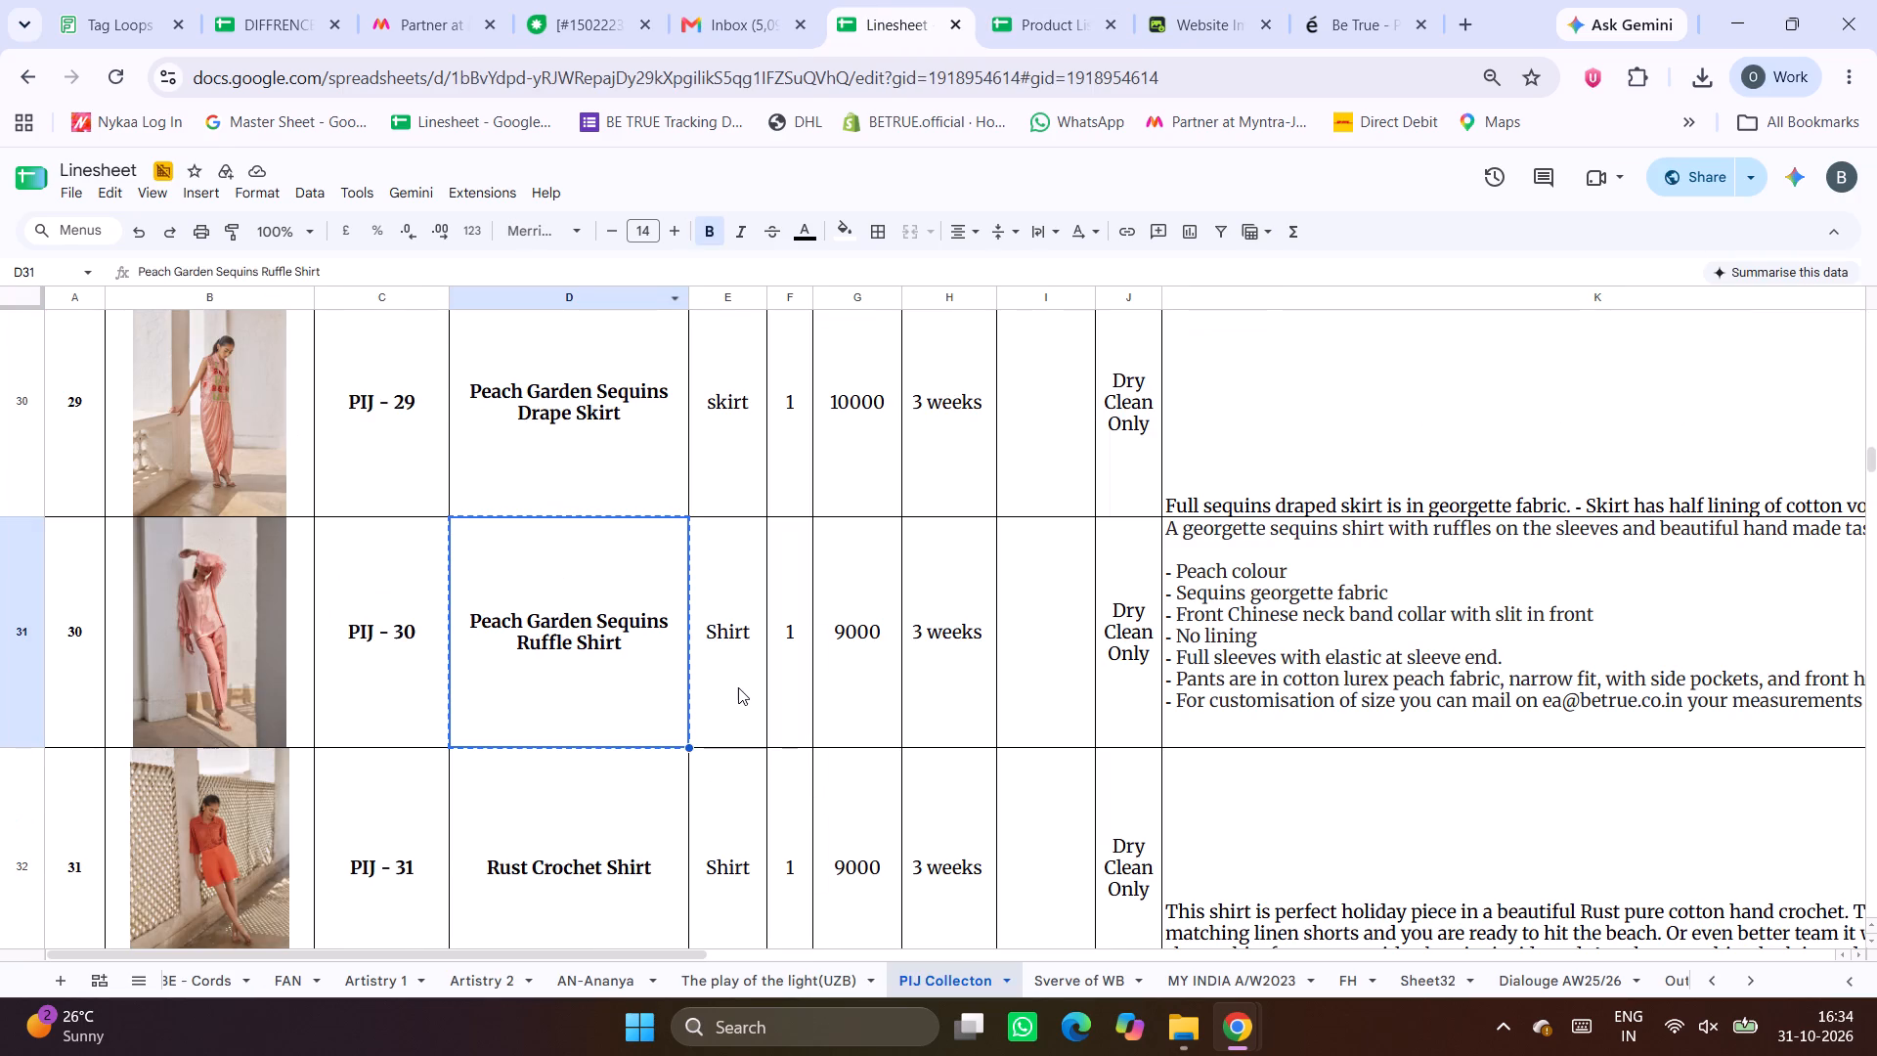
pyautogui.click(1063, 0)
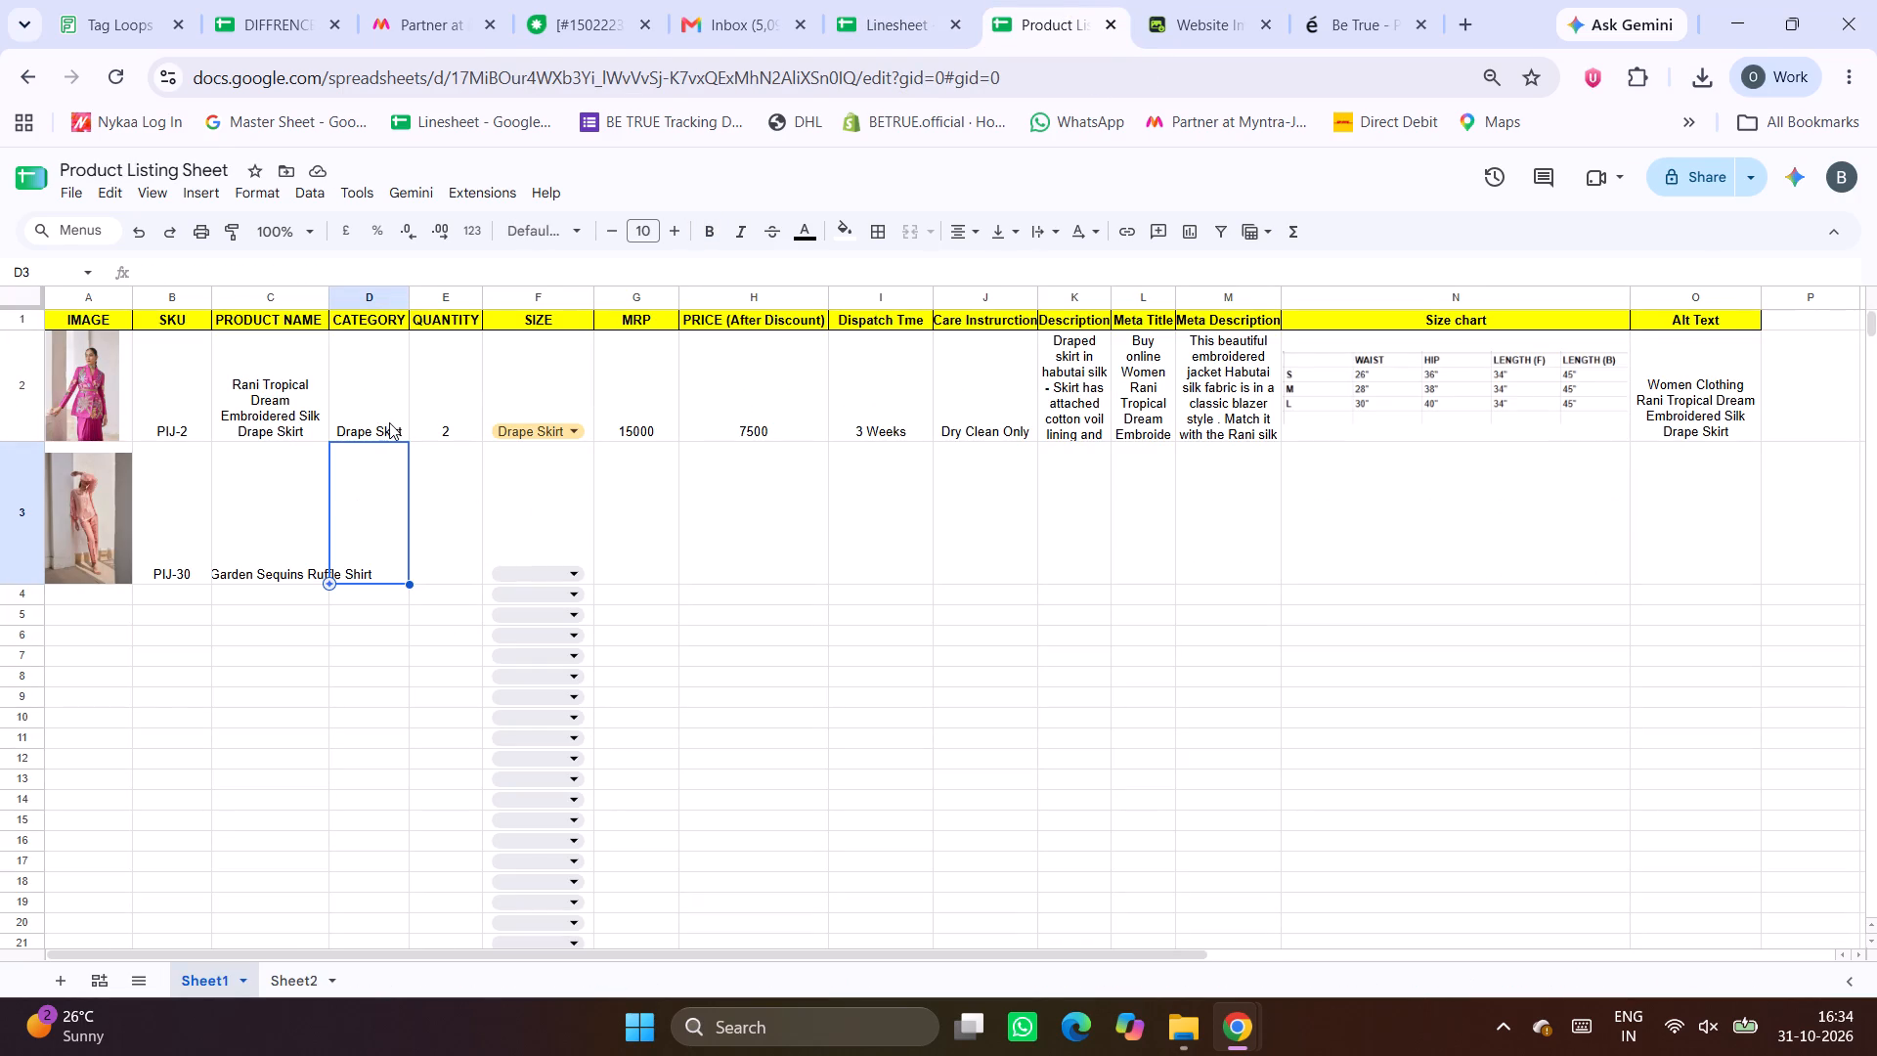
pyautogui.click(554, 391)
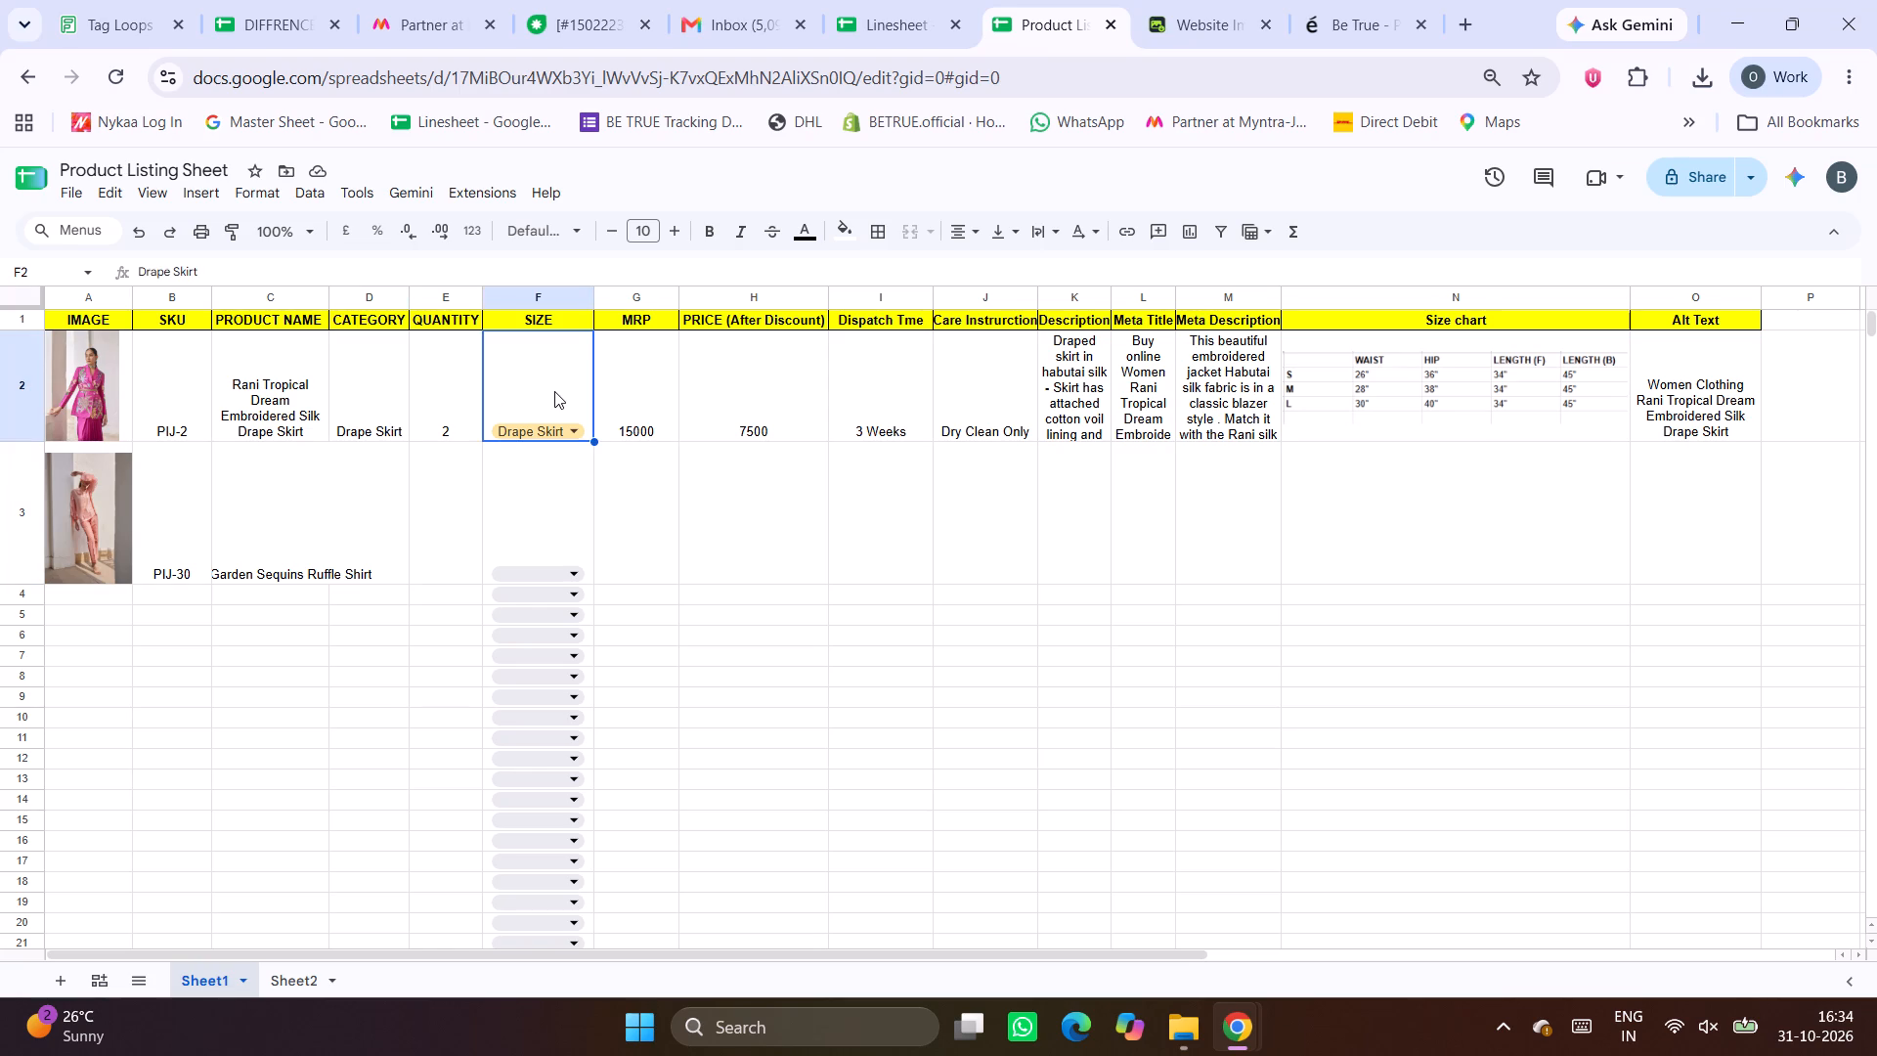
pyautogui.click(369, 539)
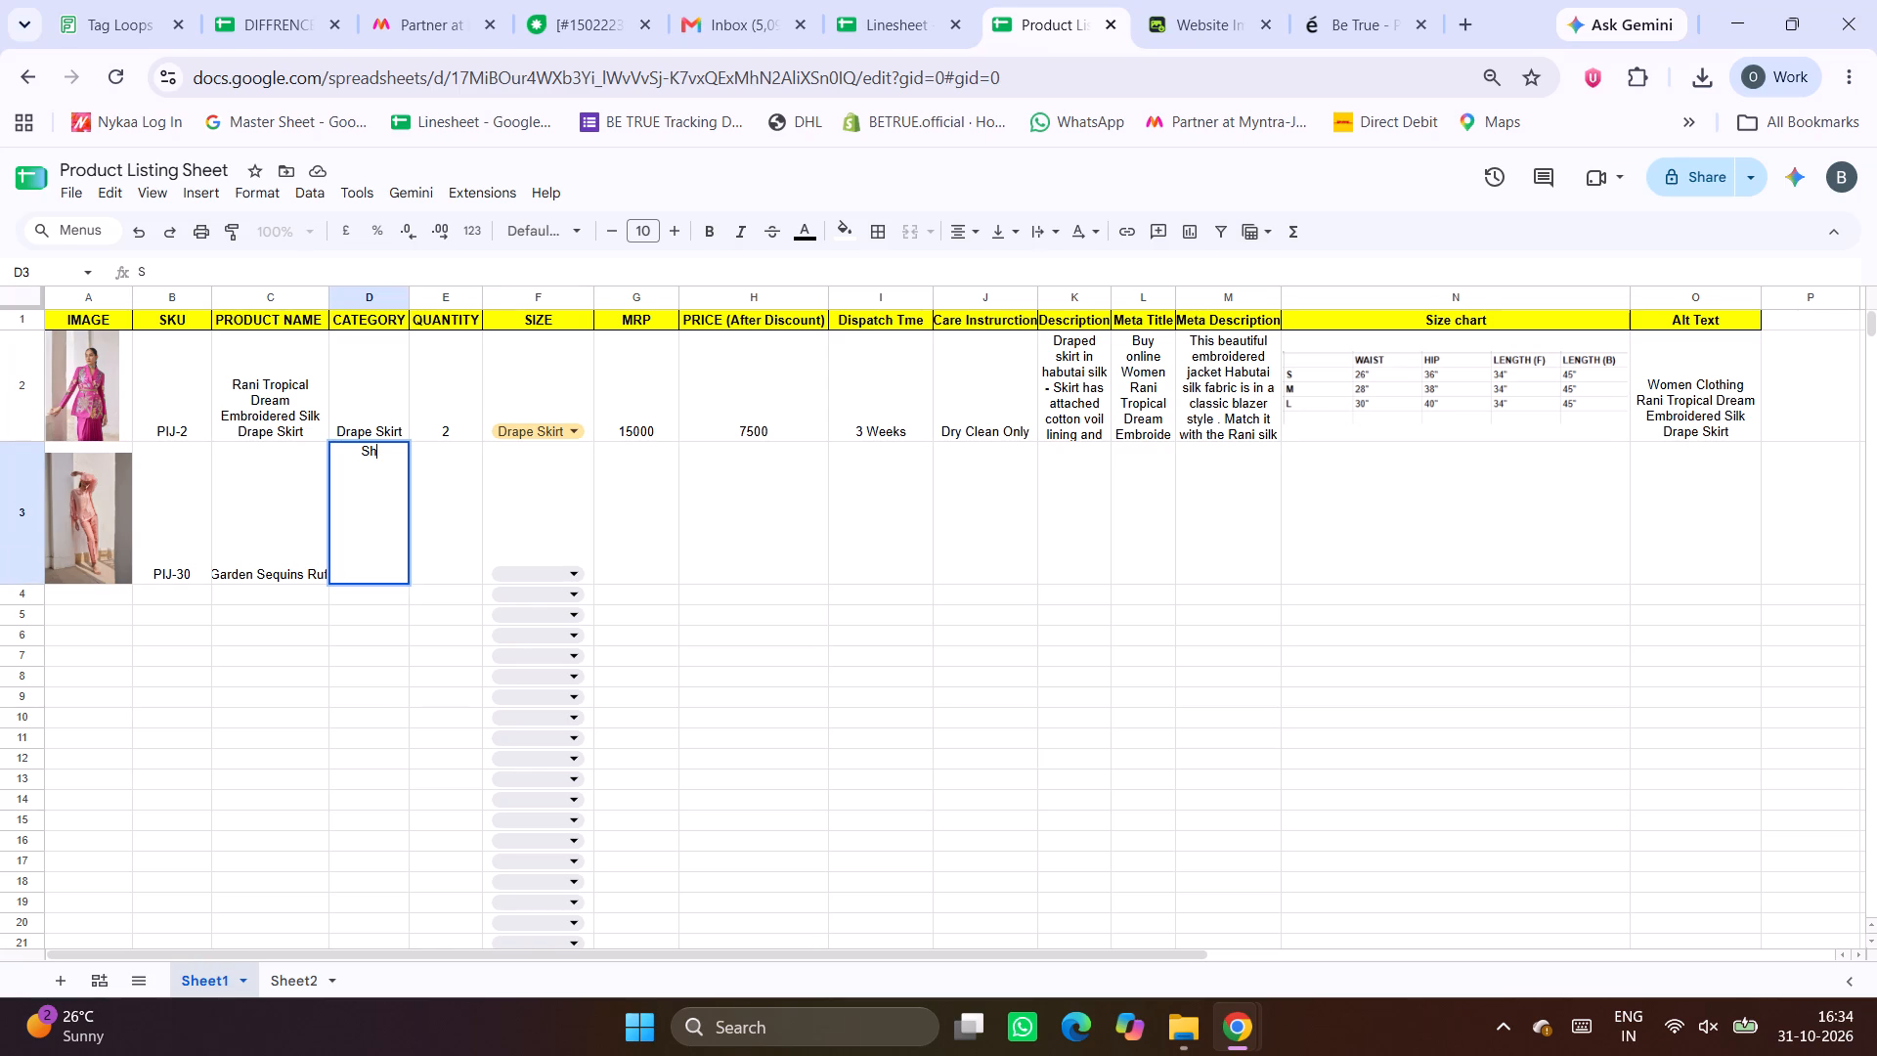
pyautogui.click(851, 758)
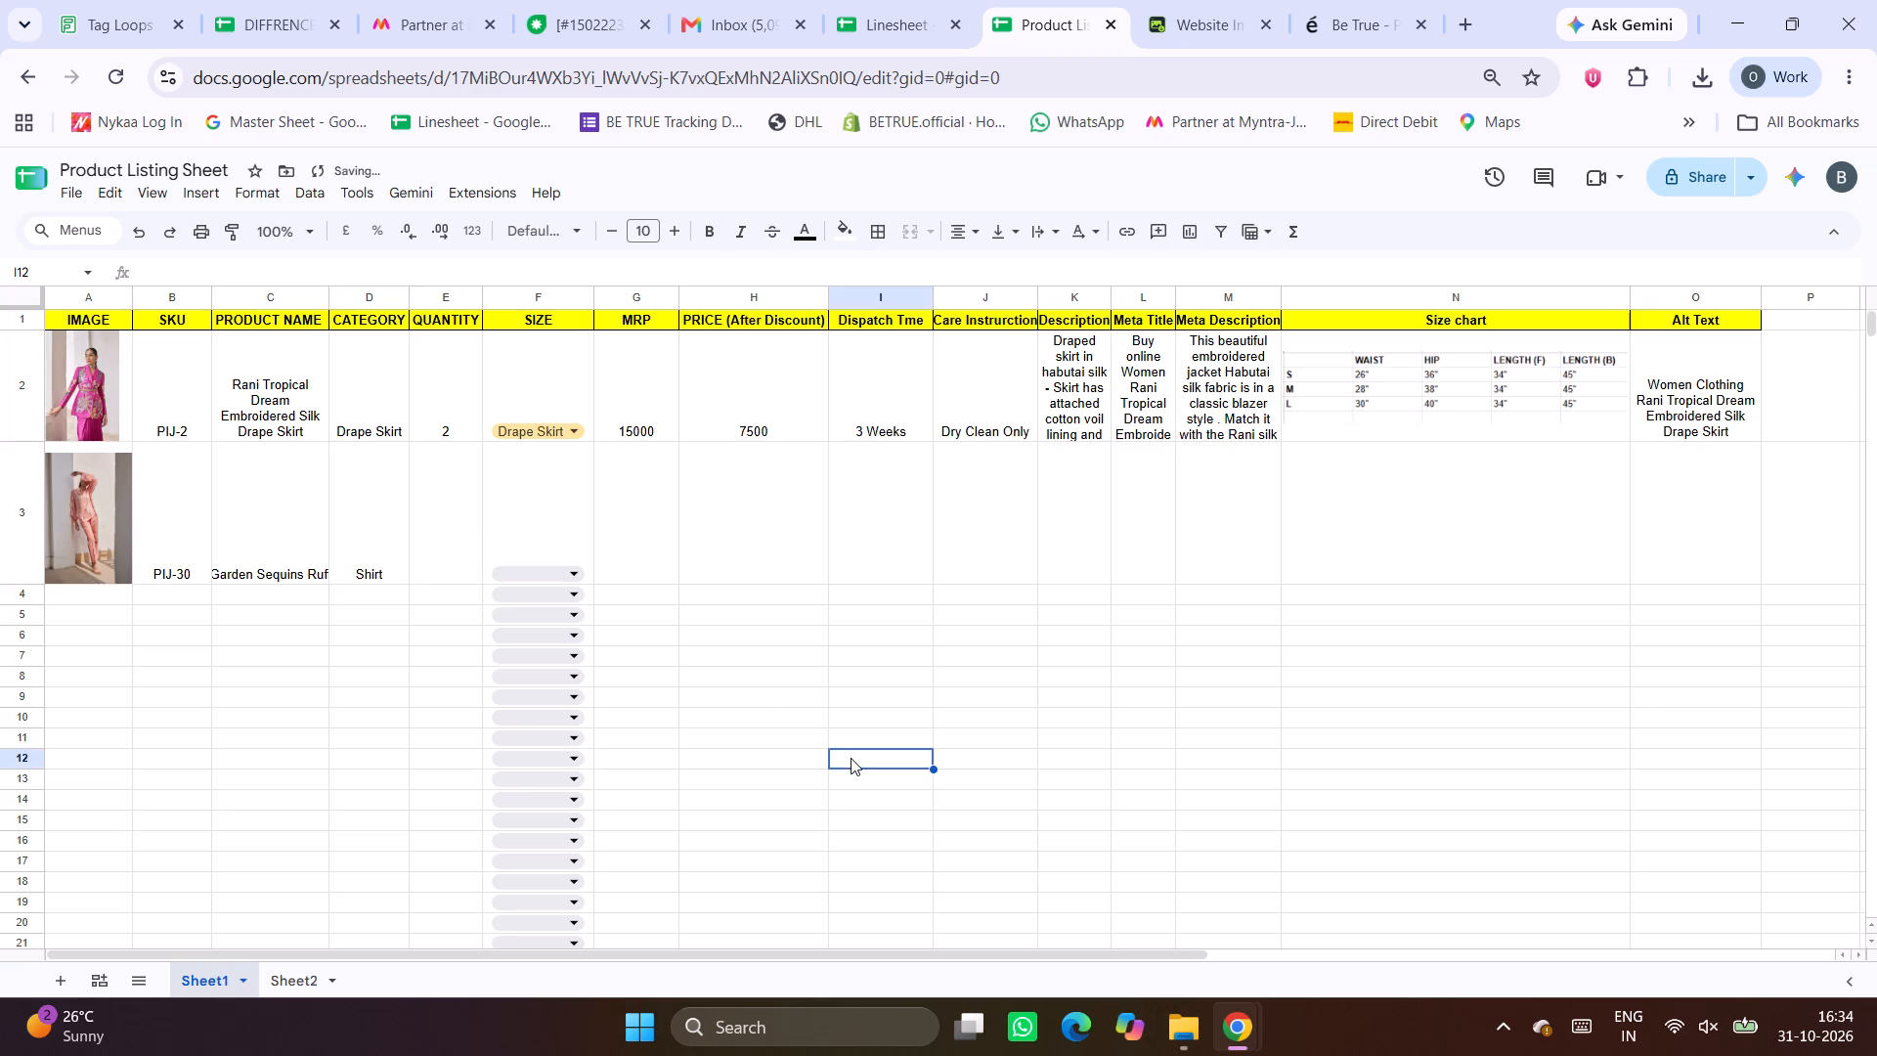
# Rename the SIZE header in cell F1 as CATEGORY, matching the drop-down values in that column.
pyautogui.click(531, 376)
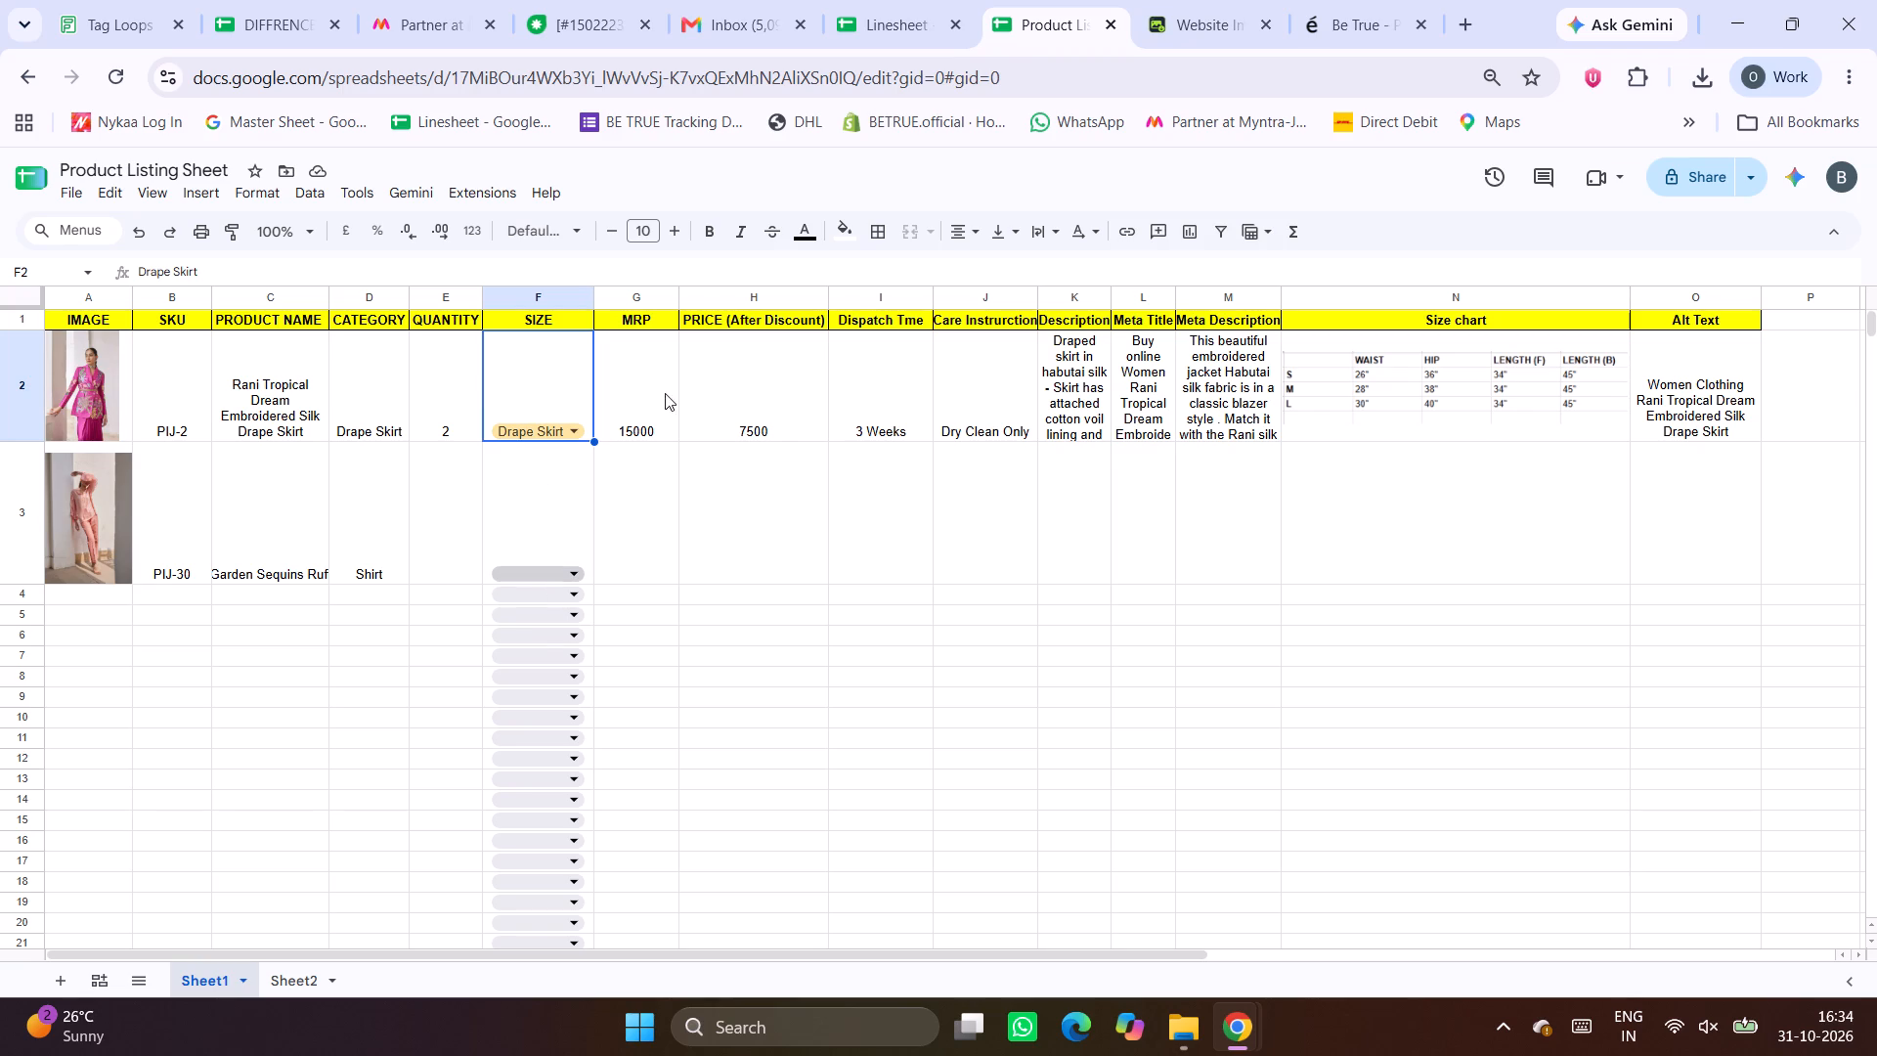
pyautogui.click(455, 395)
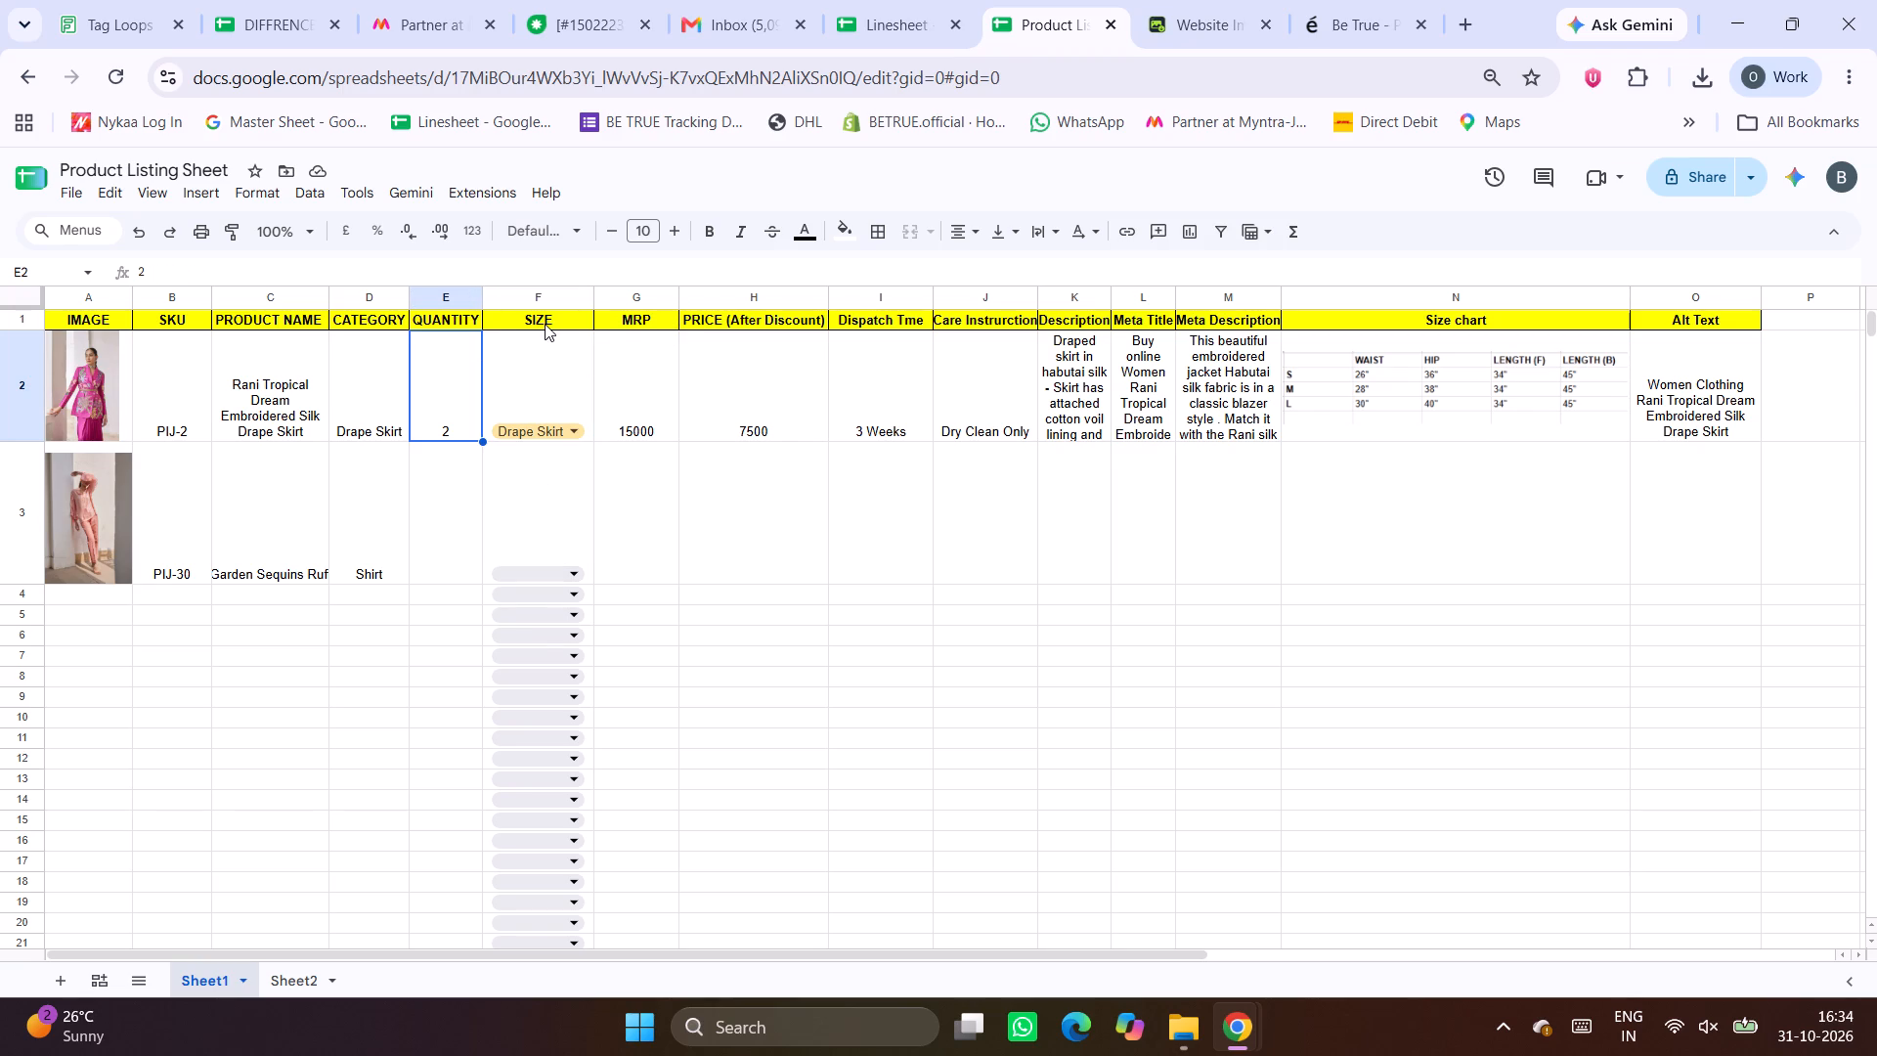
pyautogui.click(381, 323)
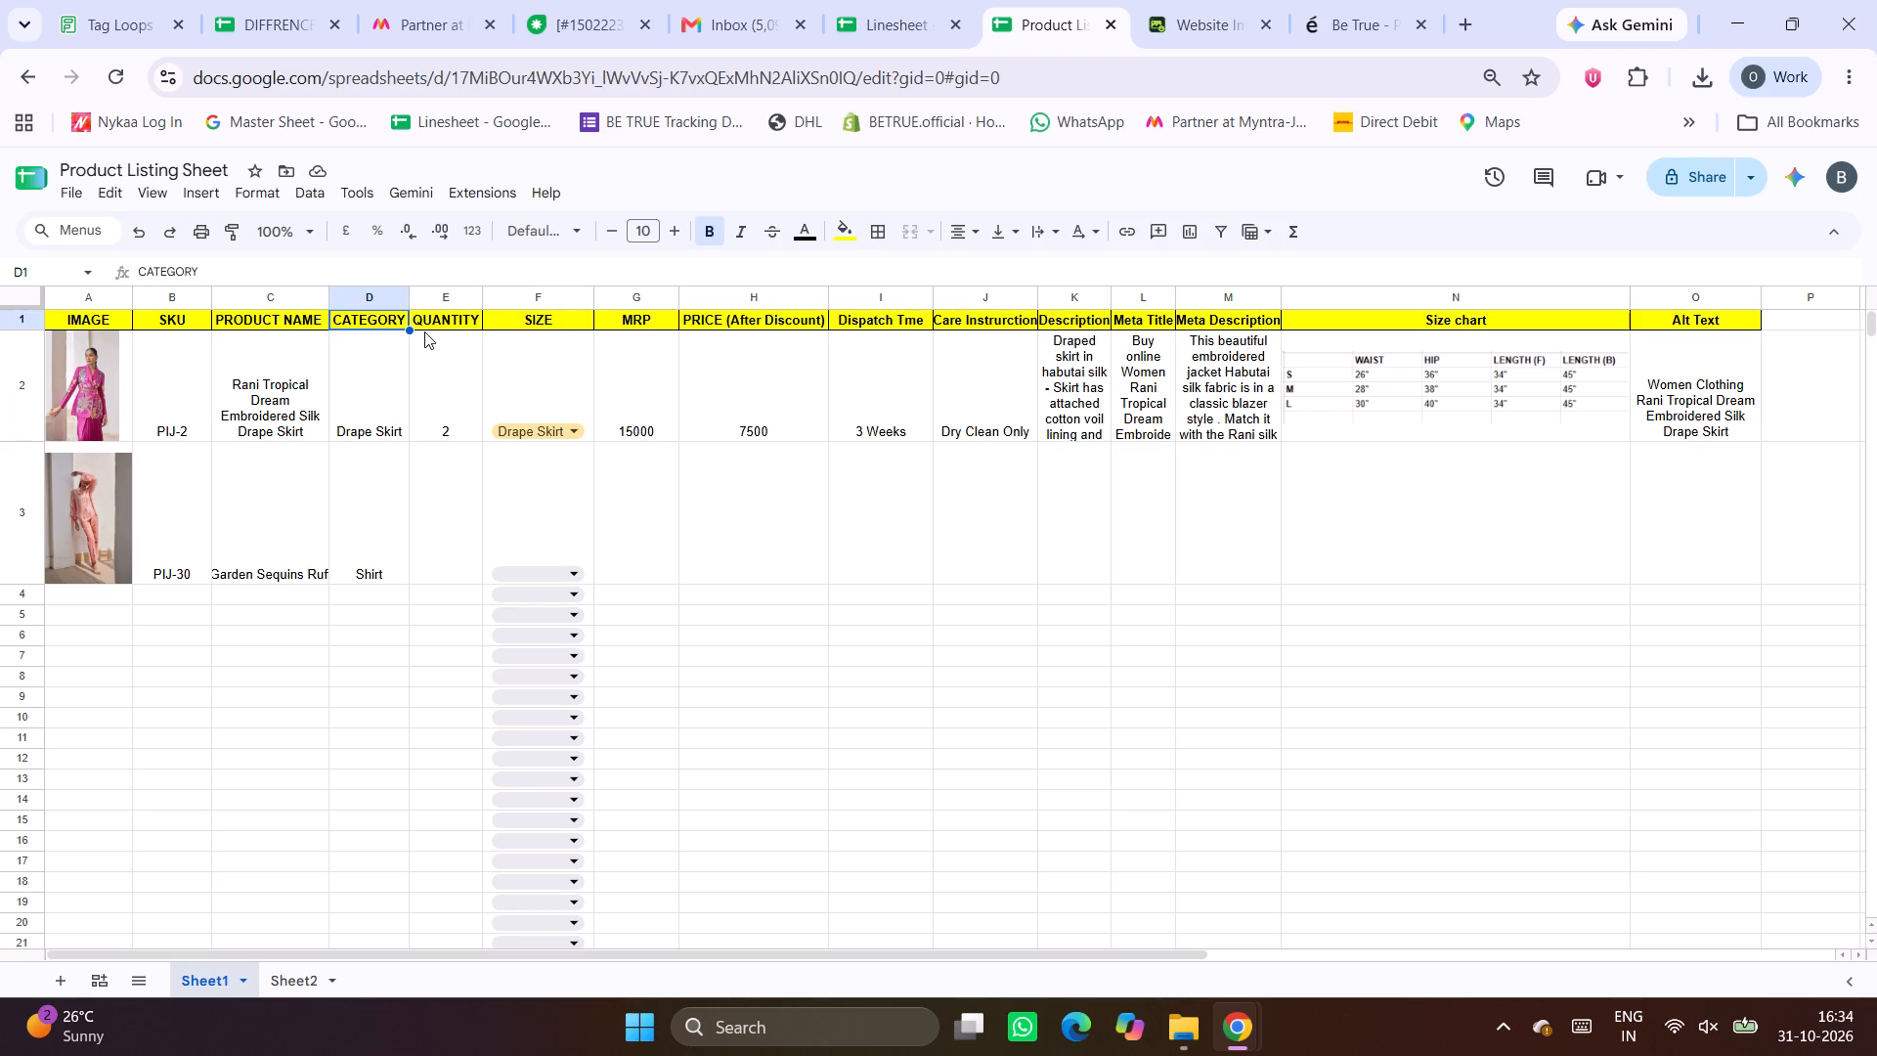
pyautogui.click(535, 329)
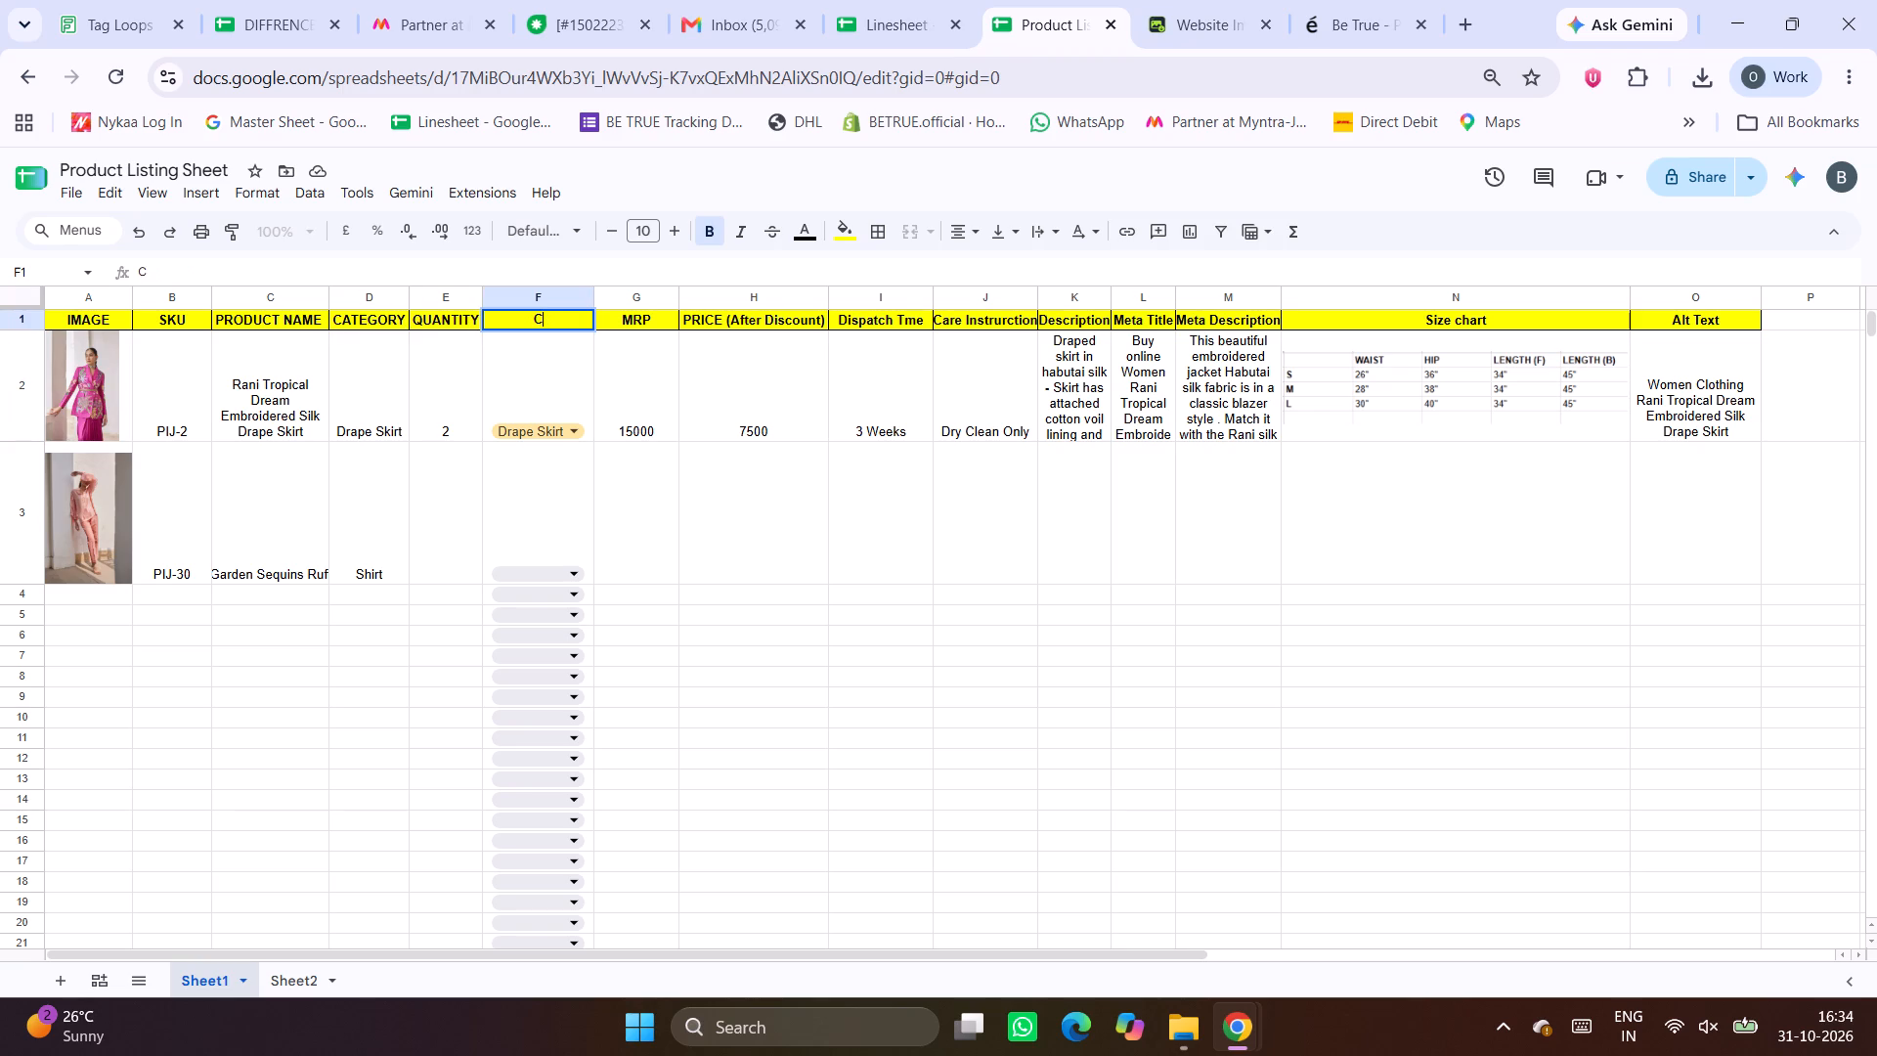
pyautogui.write('ate')
pyautogui.press('BackSpace')
pyautogui.press('BackSpace')
pyautogui.press('BackSpace')
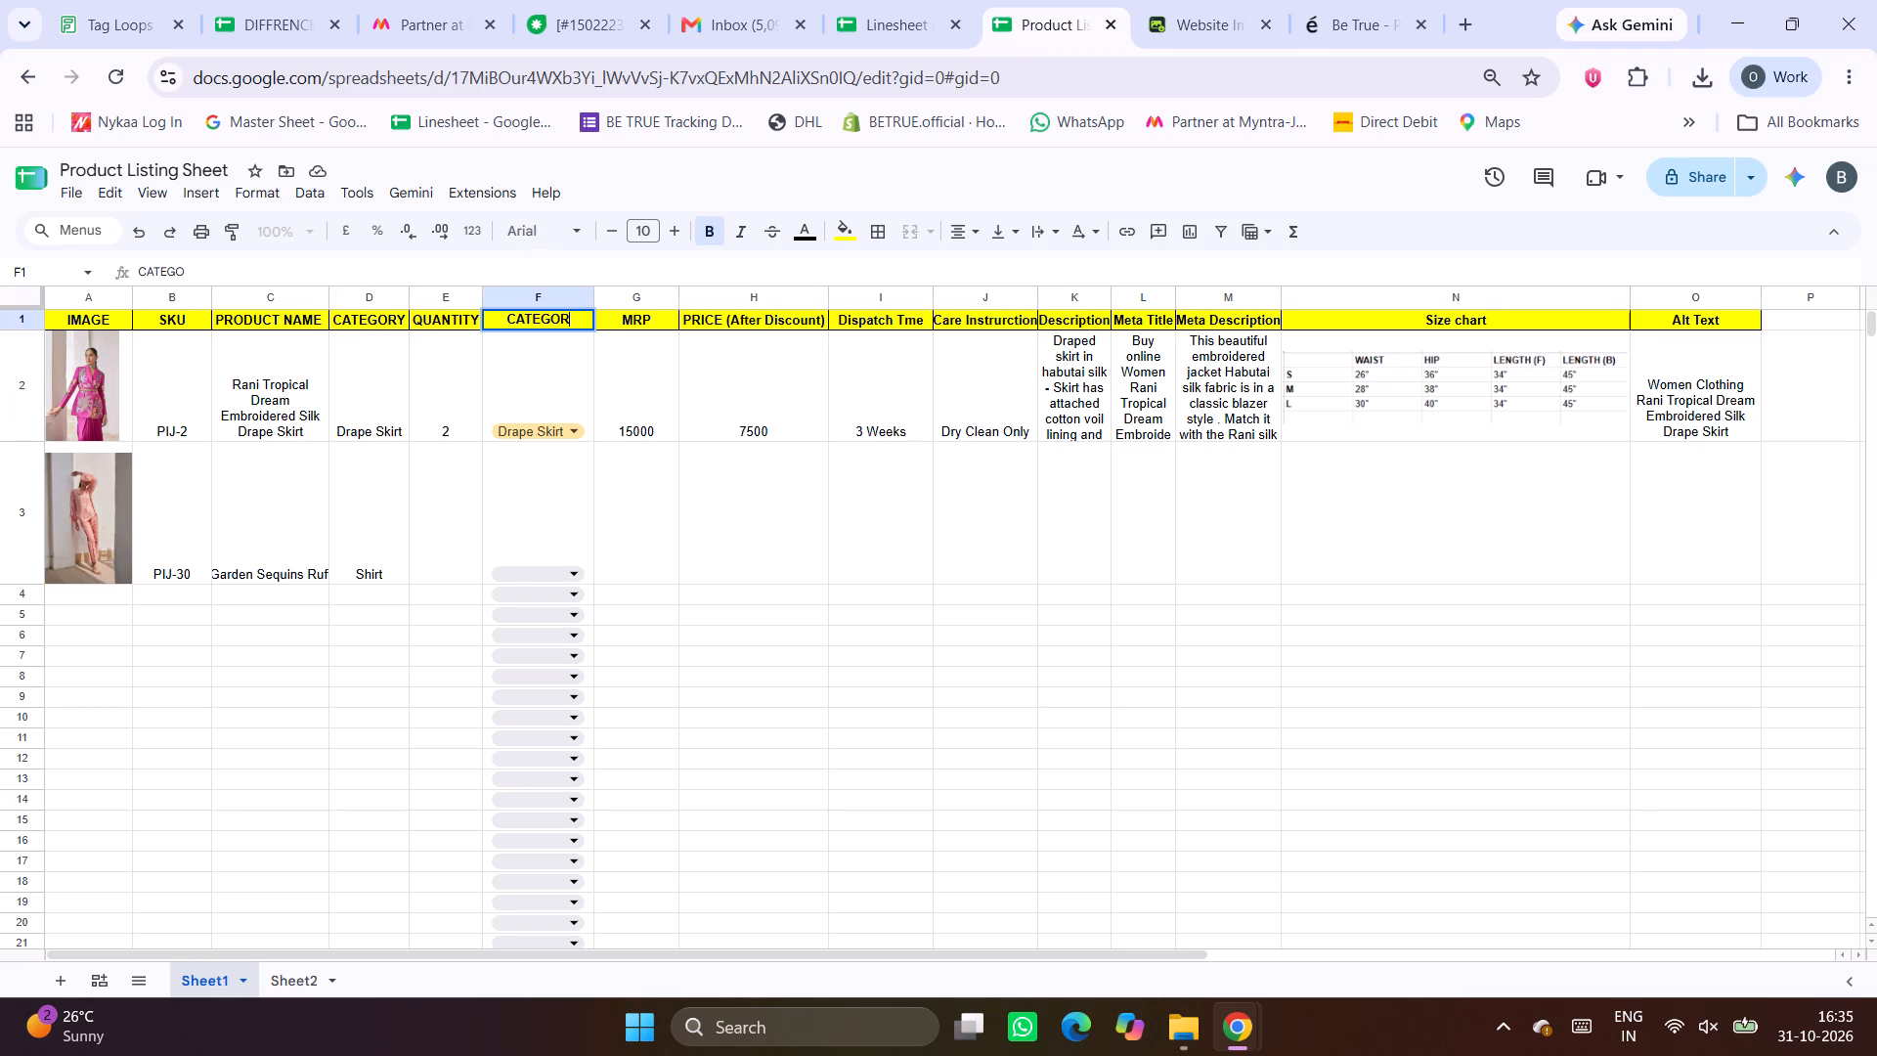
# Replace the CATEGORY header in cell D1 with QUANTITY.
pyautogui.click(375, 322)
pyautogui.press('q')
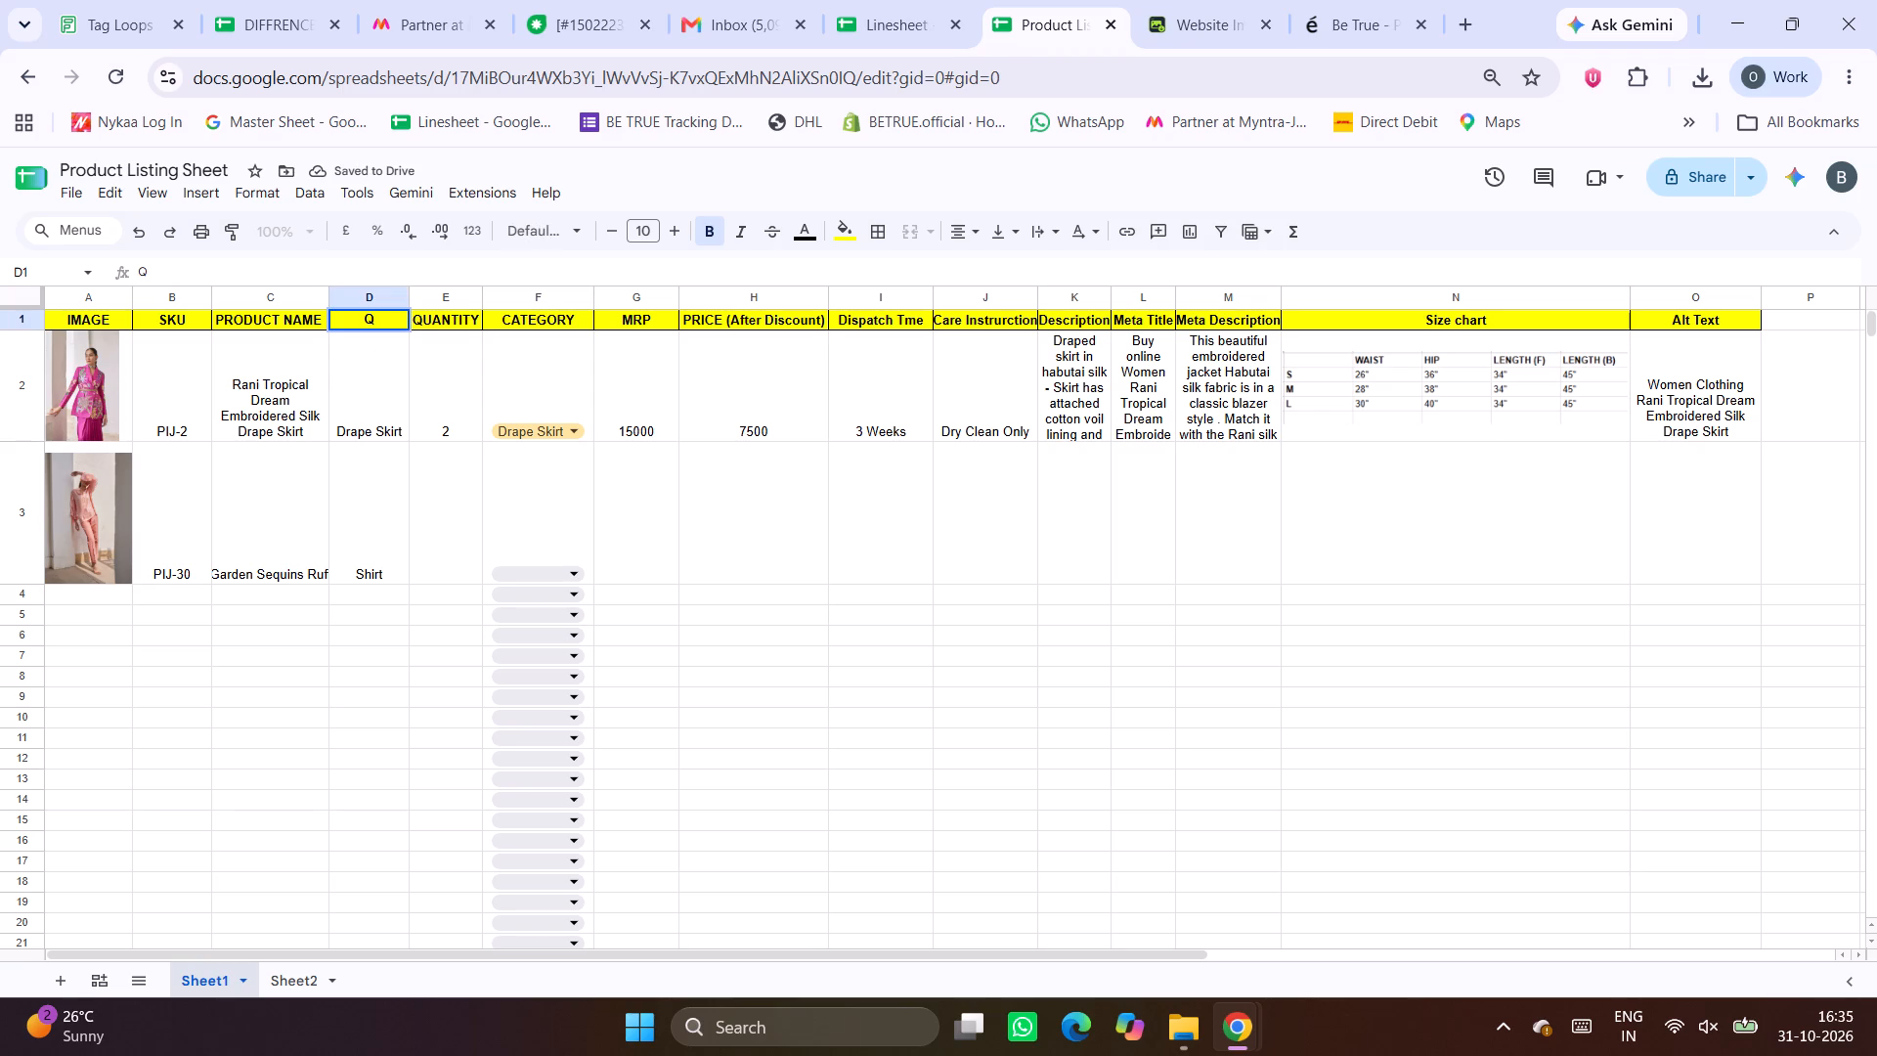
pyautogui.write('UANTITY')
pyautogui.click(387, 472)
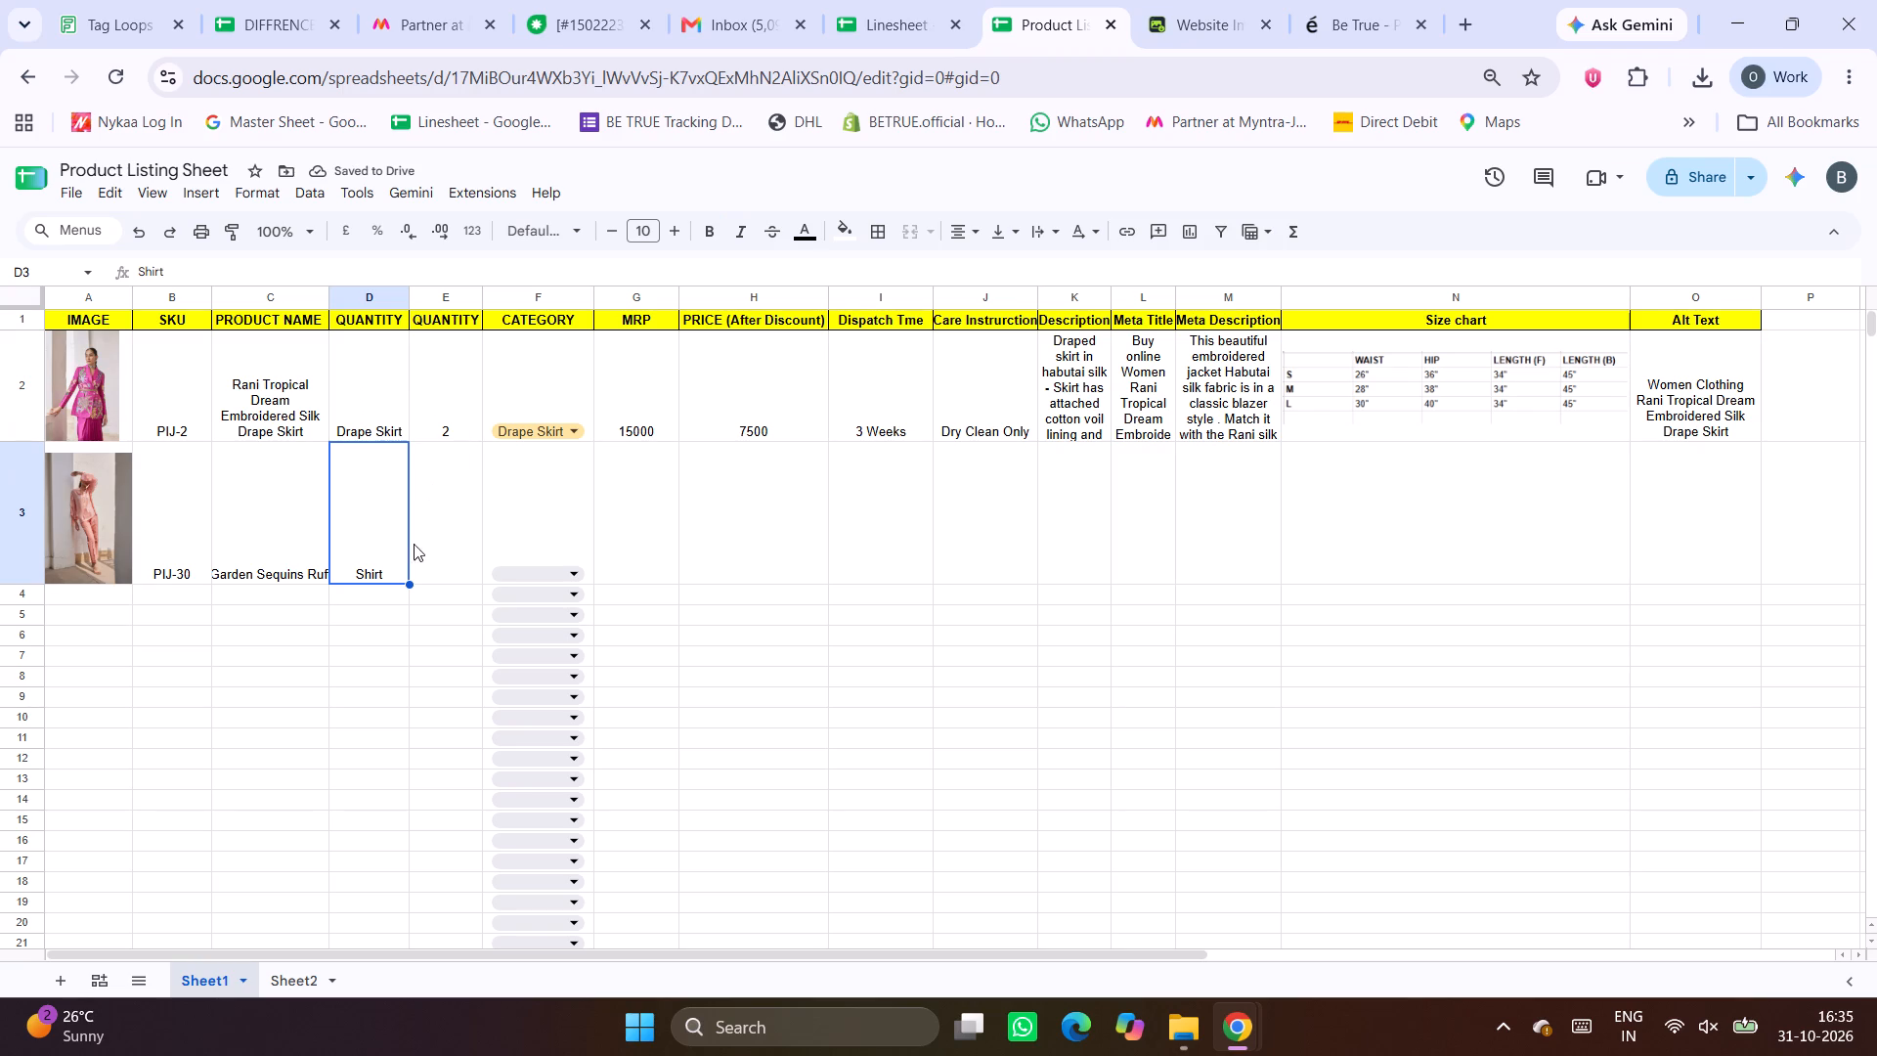
# Examine the quantity and product details for PIJ-2 and PIJ-30 in the Linesheet's PIJ collection sheet.
pyautogui.click(451, 418)
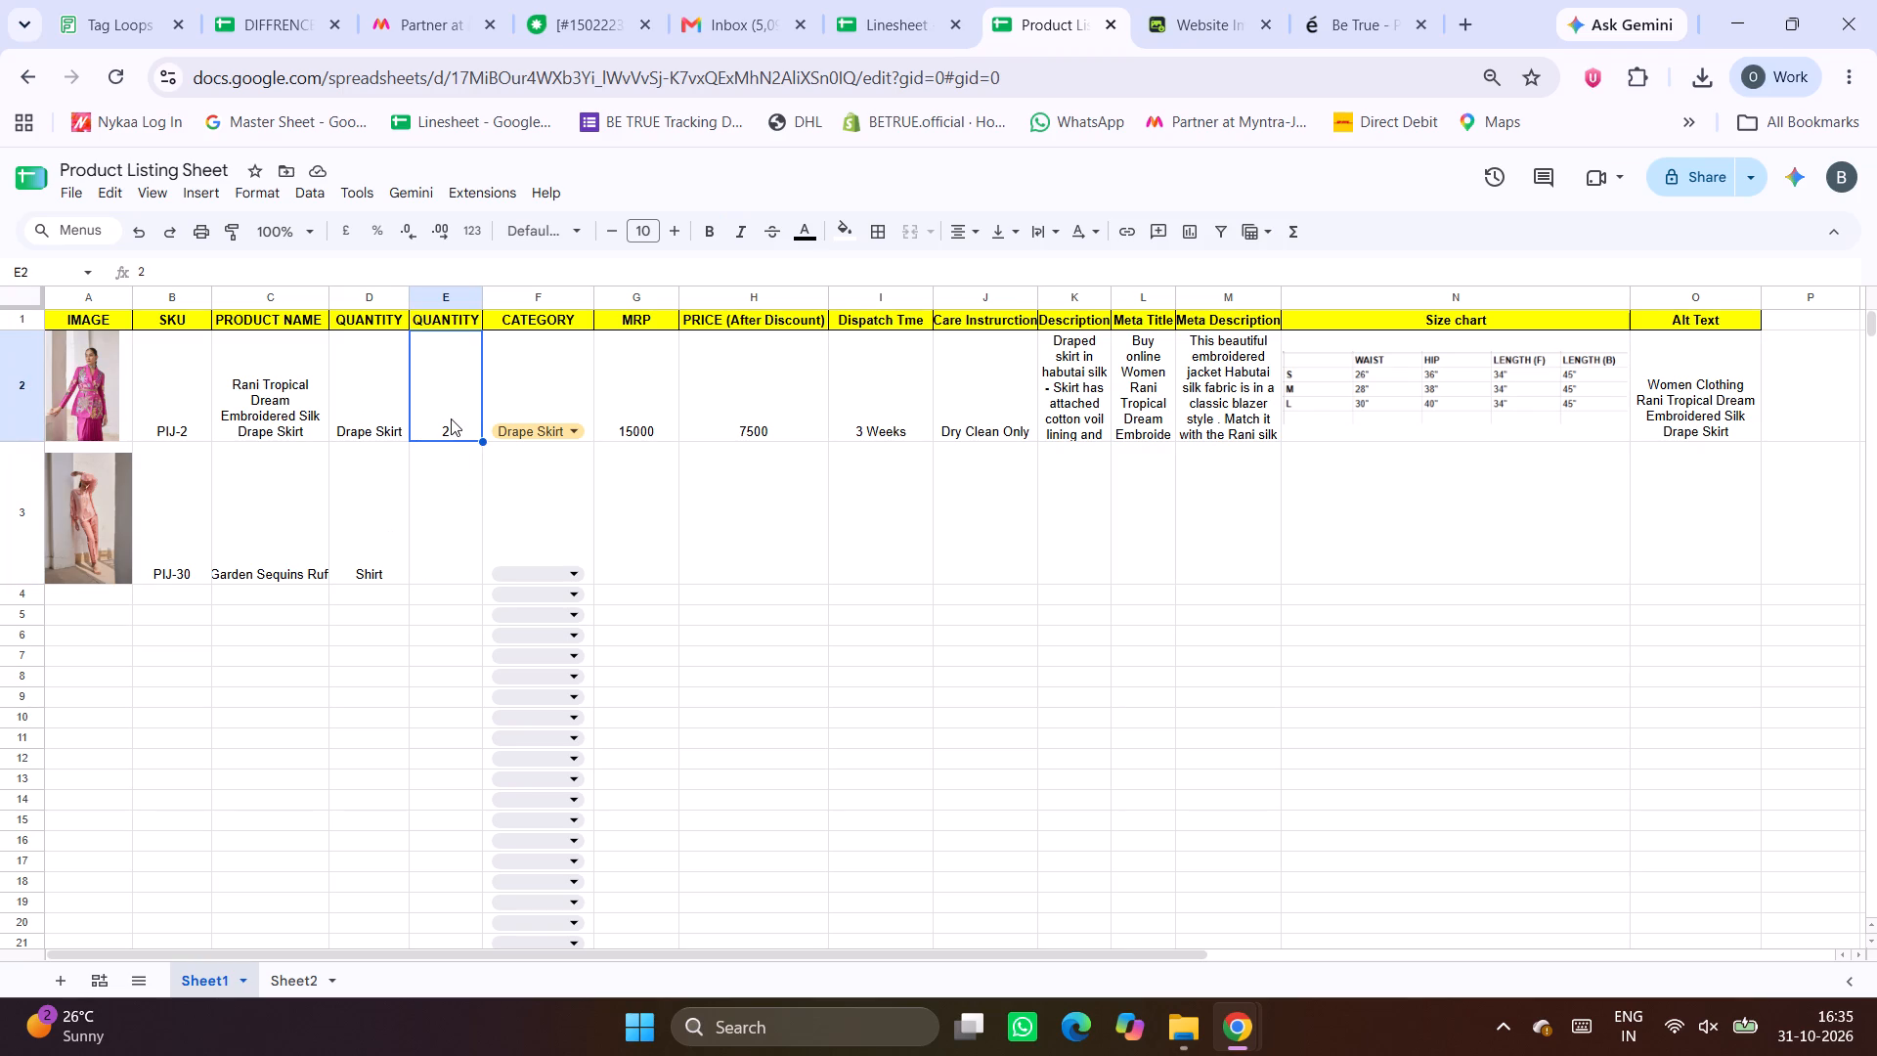
pyautogui.click(930, 0)
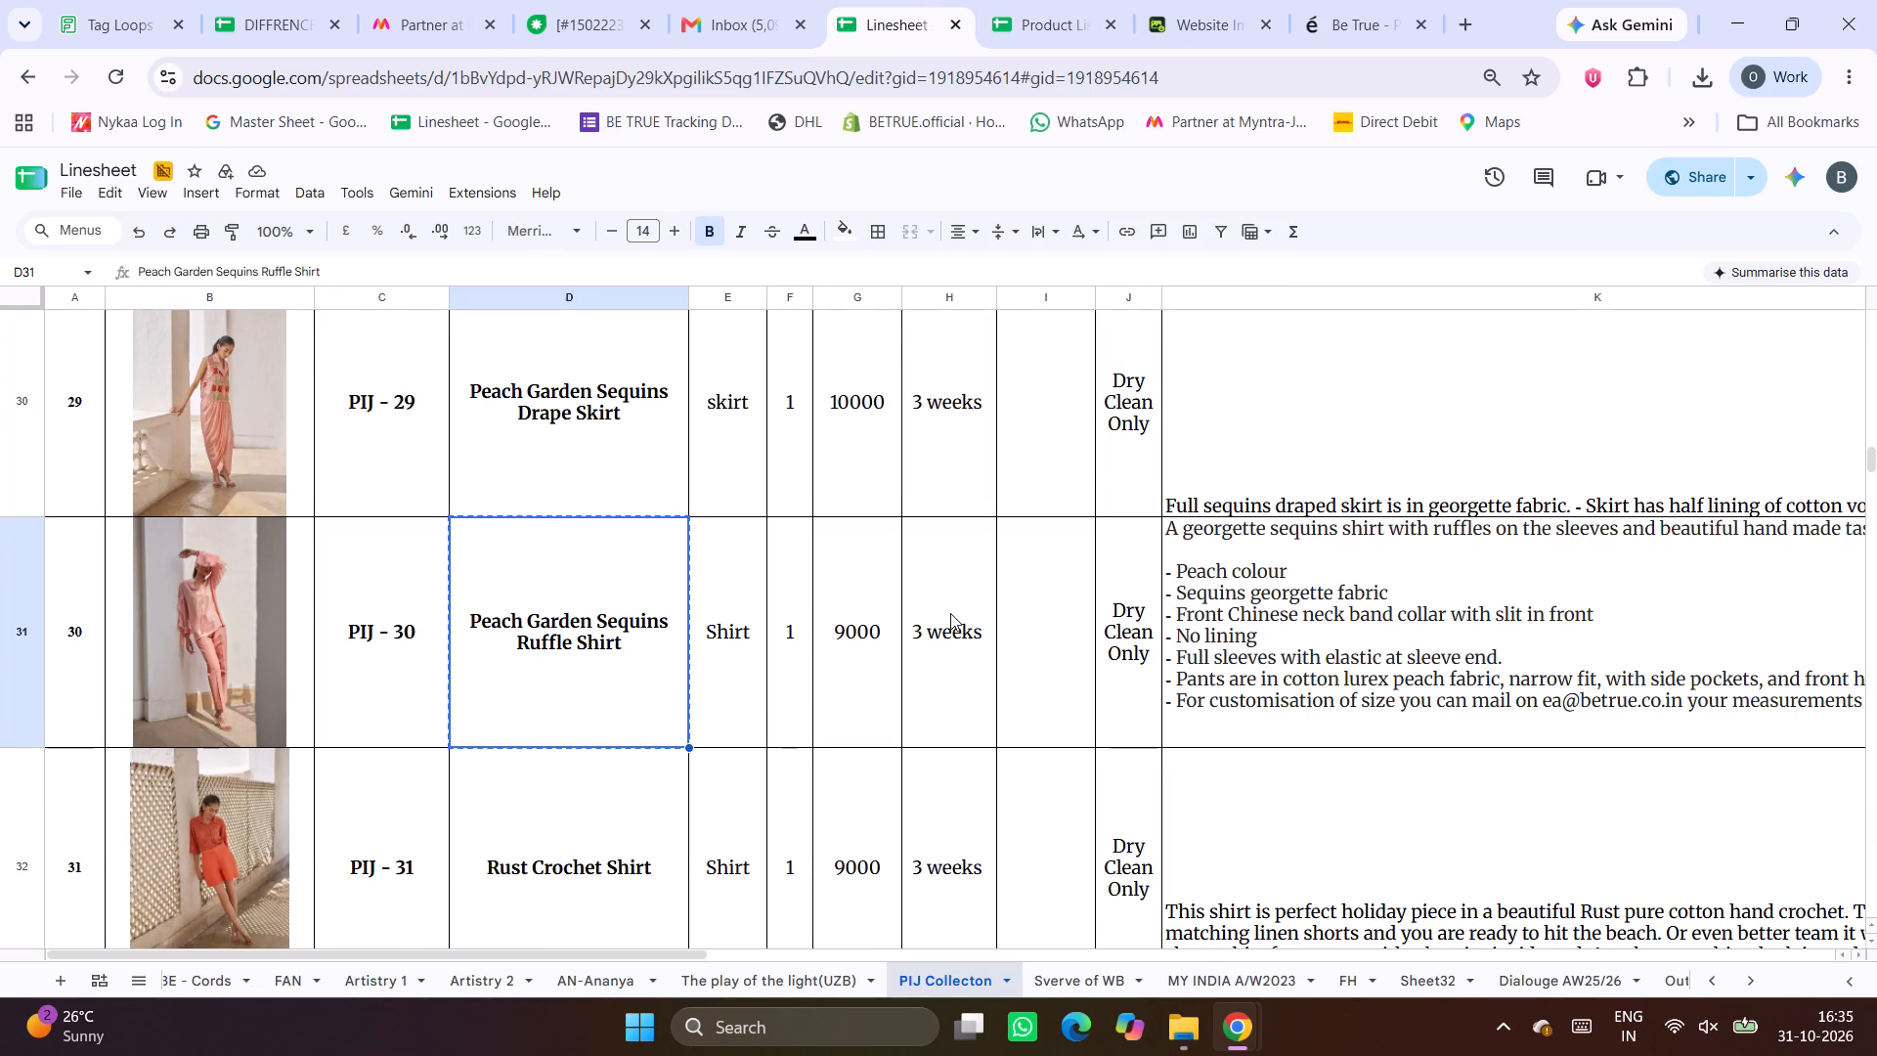
pyautogui.scroll(16, 950, 613)
pyautogui.scroll(5, 950, 613)
pyautogui.scroll(-5, 950, 613)
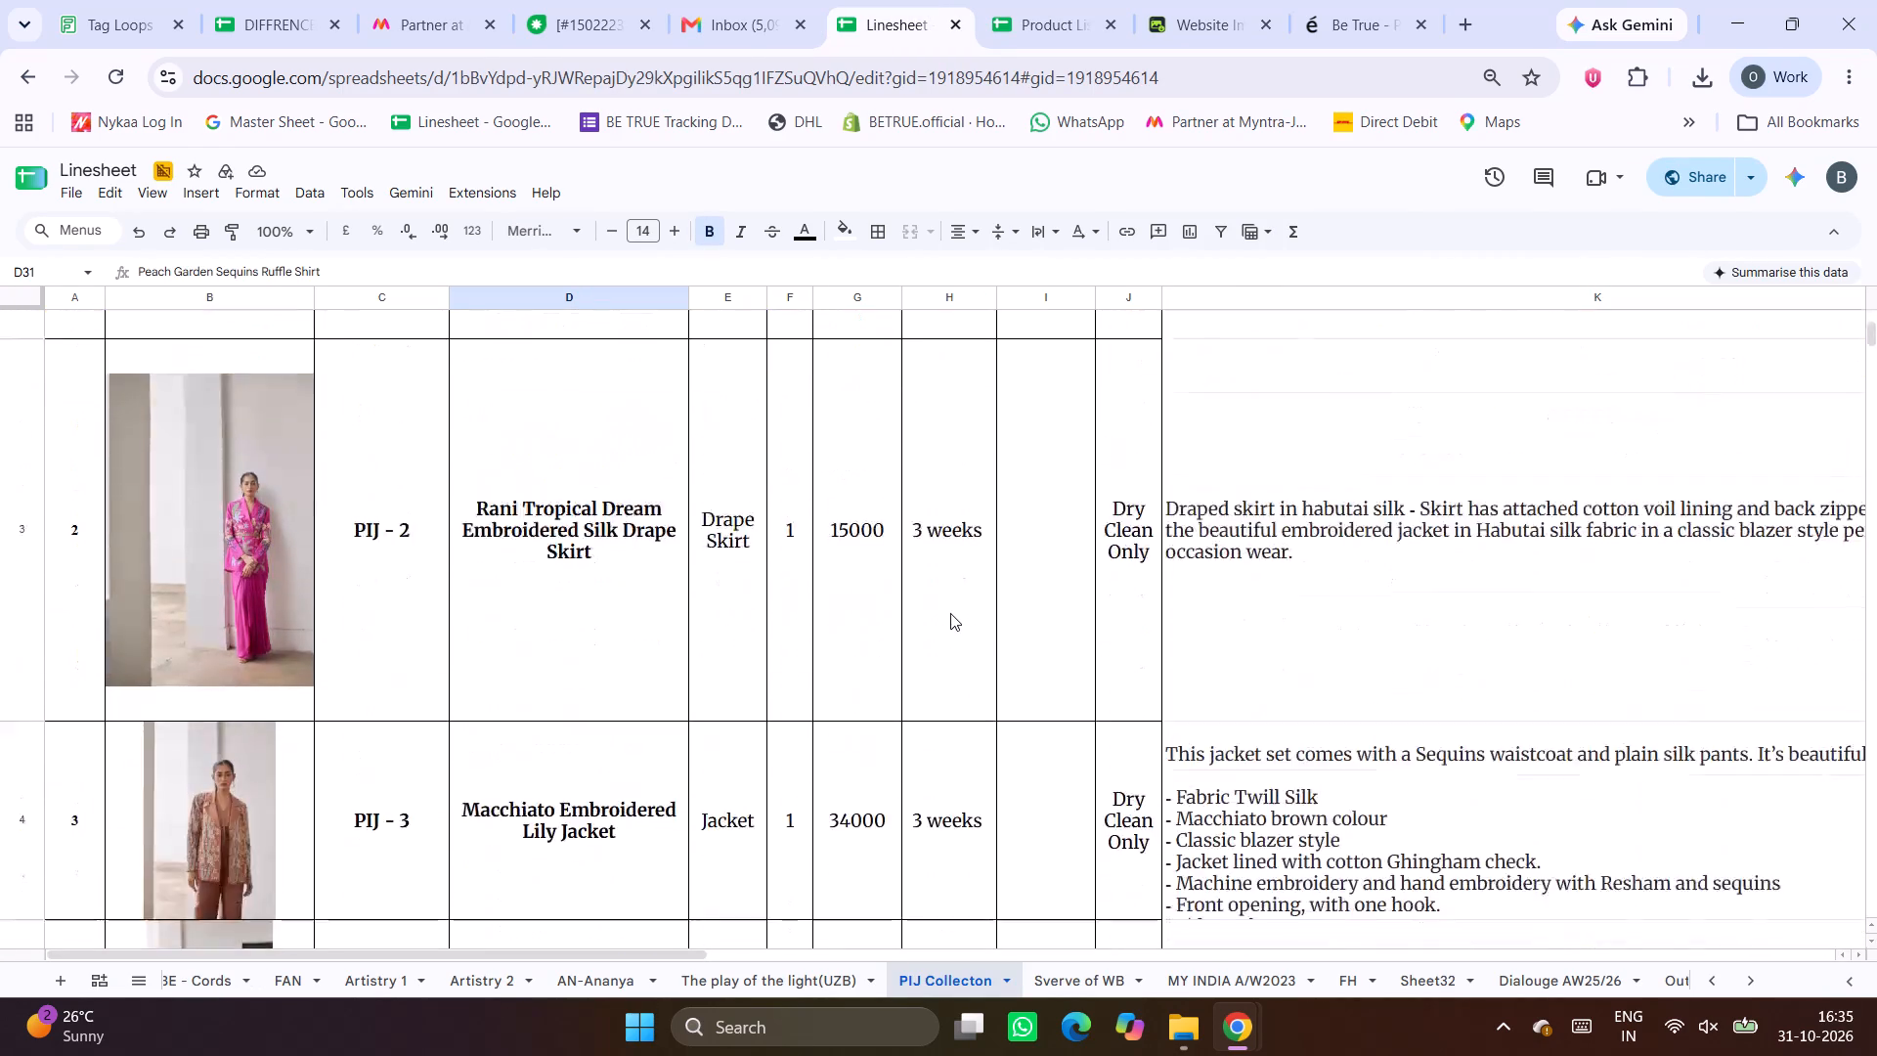
pyautogui.scroll(-13, 950, 613)
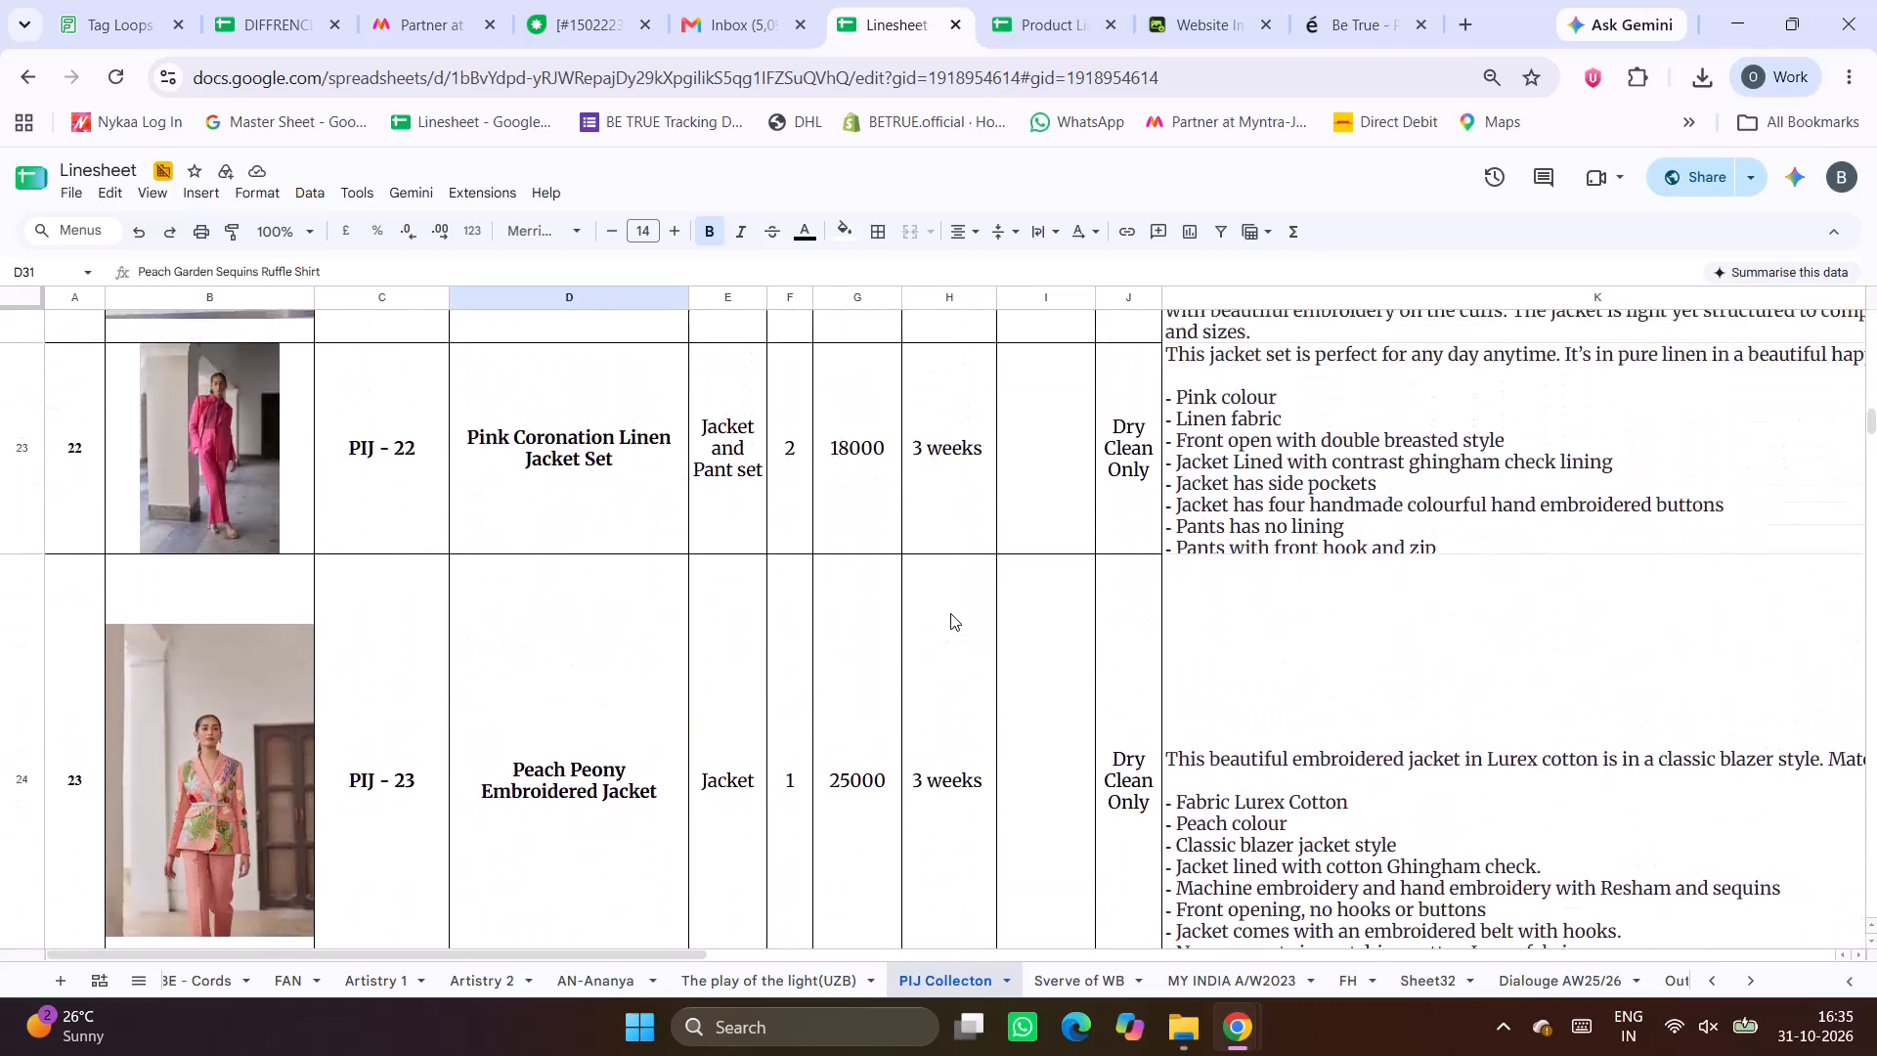
pyautogui.scroll(-6, 950, 613)
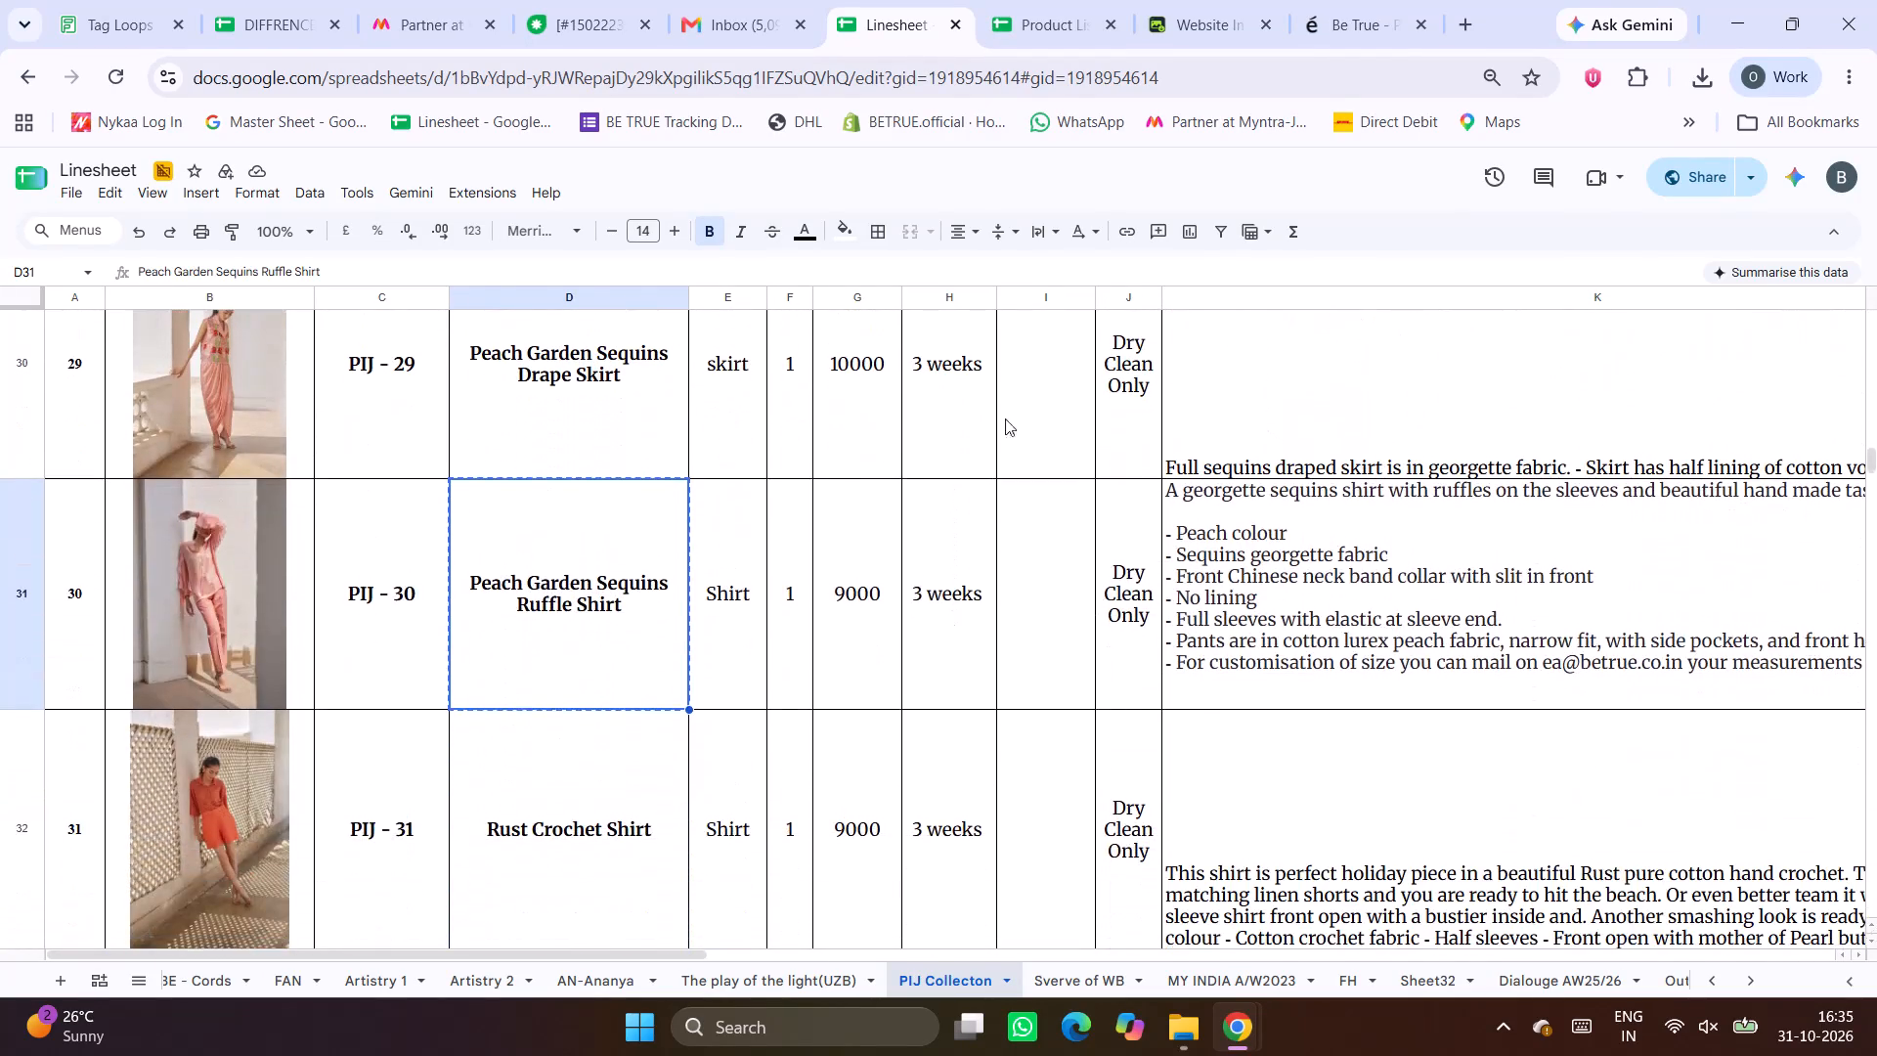
pyautogui.click(1069, 0)
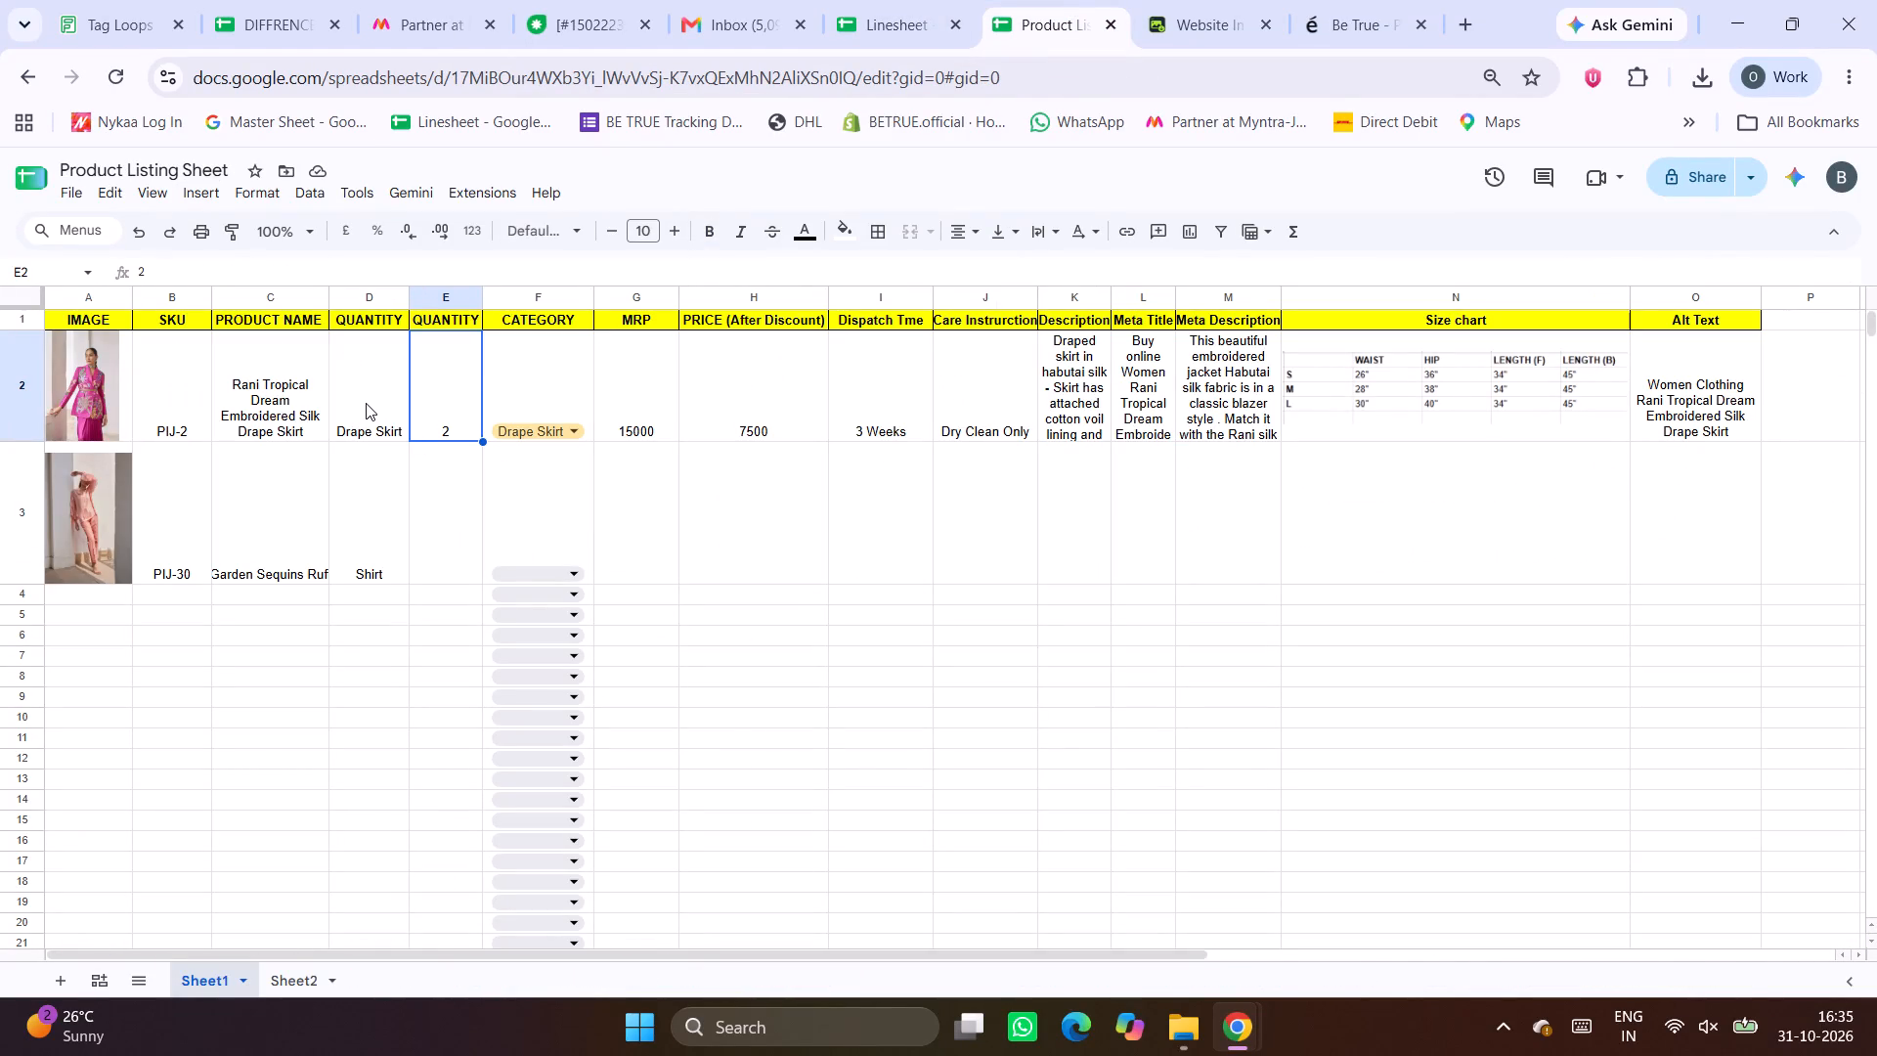
# Enter a quantity of 2 for PIJ-30 in cell E3 of the Product Listing Sheet.
pyautogui.click(431, 535)
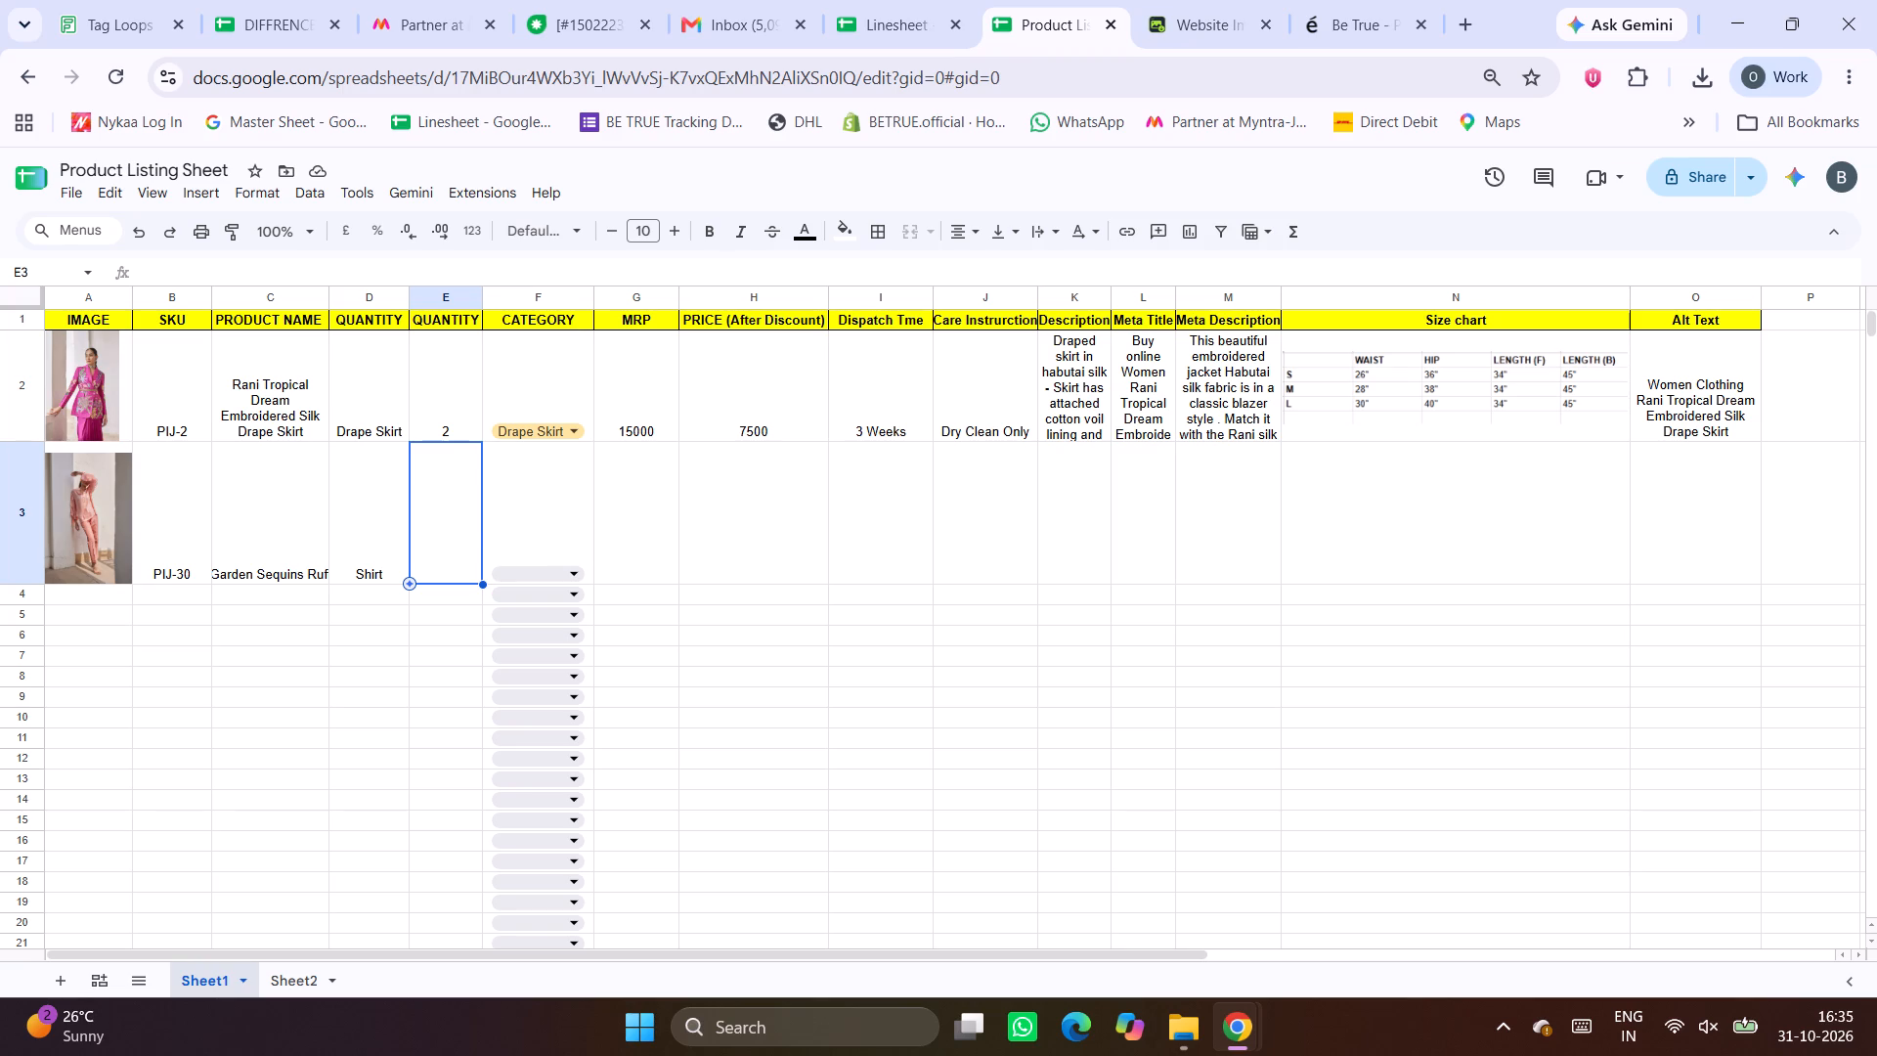
pyautogui.press('2')
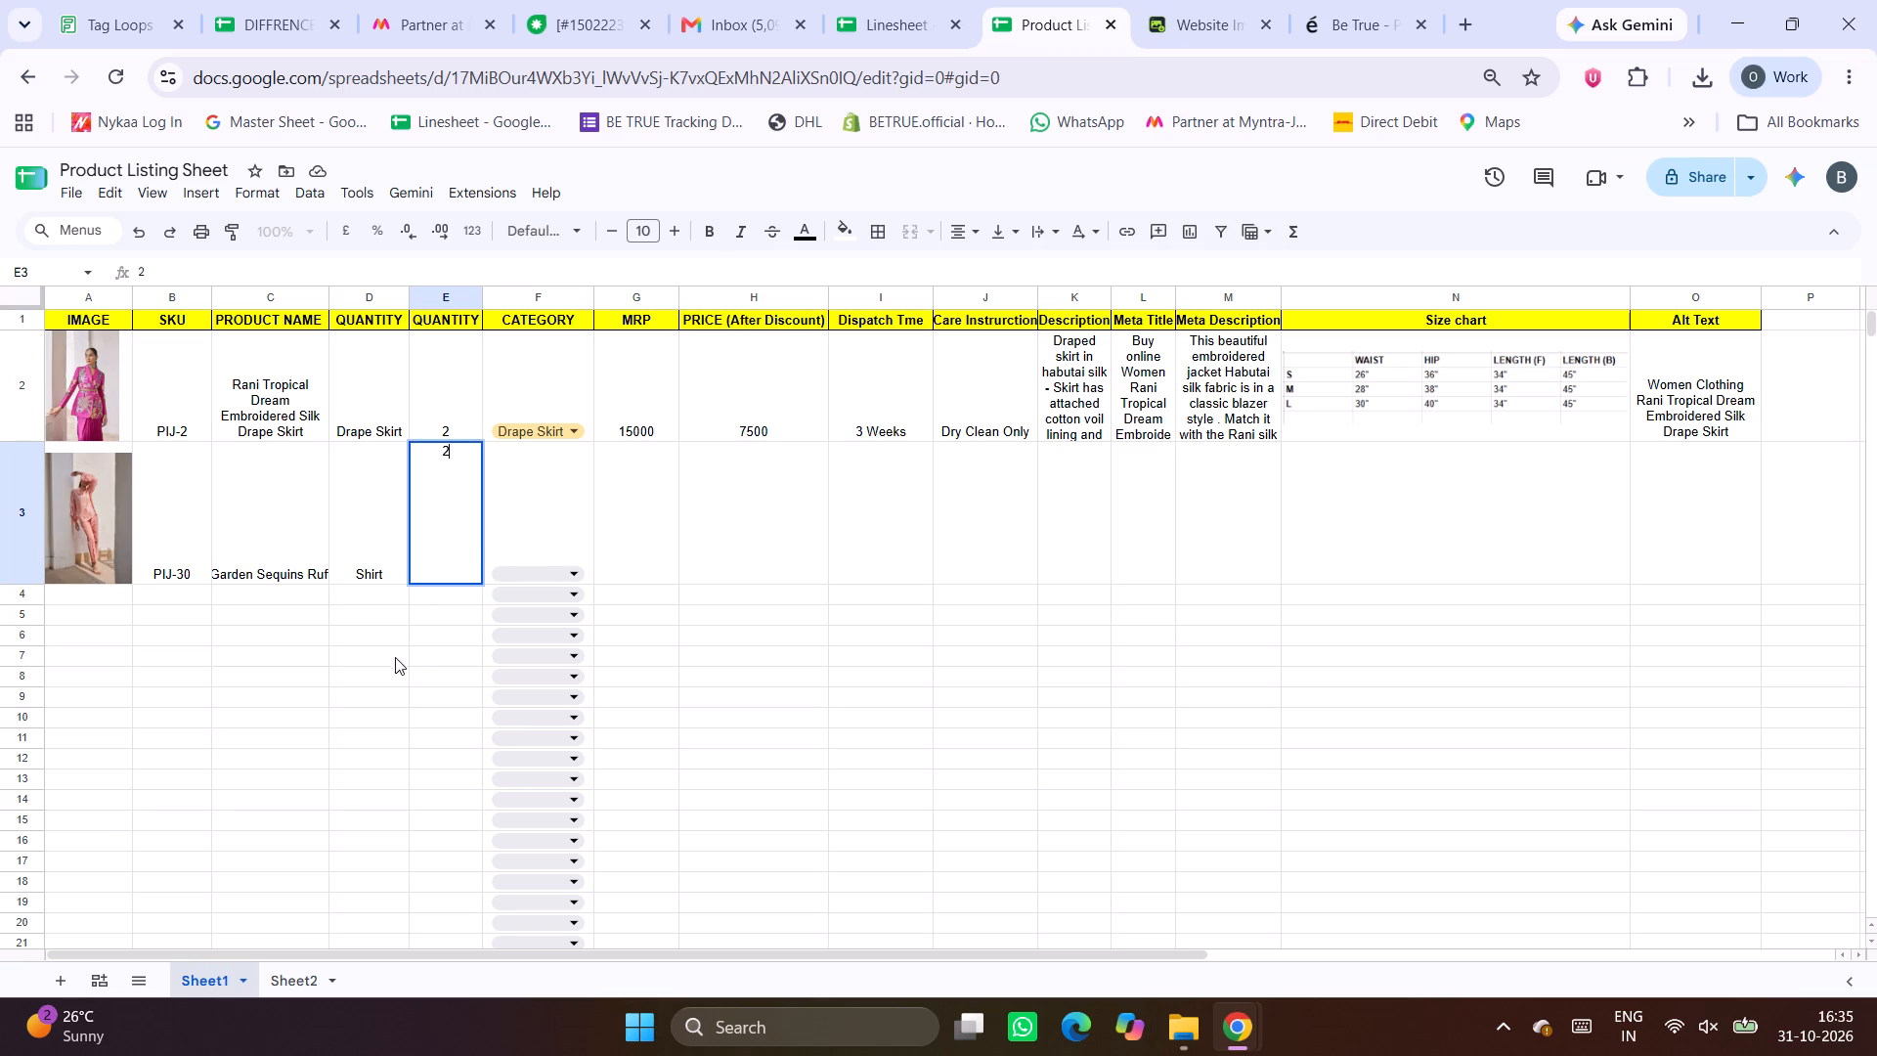
pyautogui.click(381, 652)
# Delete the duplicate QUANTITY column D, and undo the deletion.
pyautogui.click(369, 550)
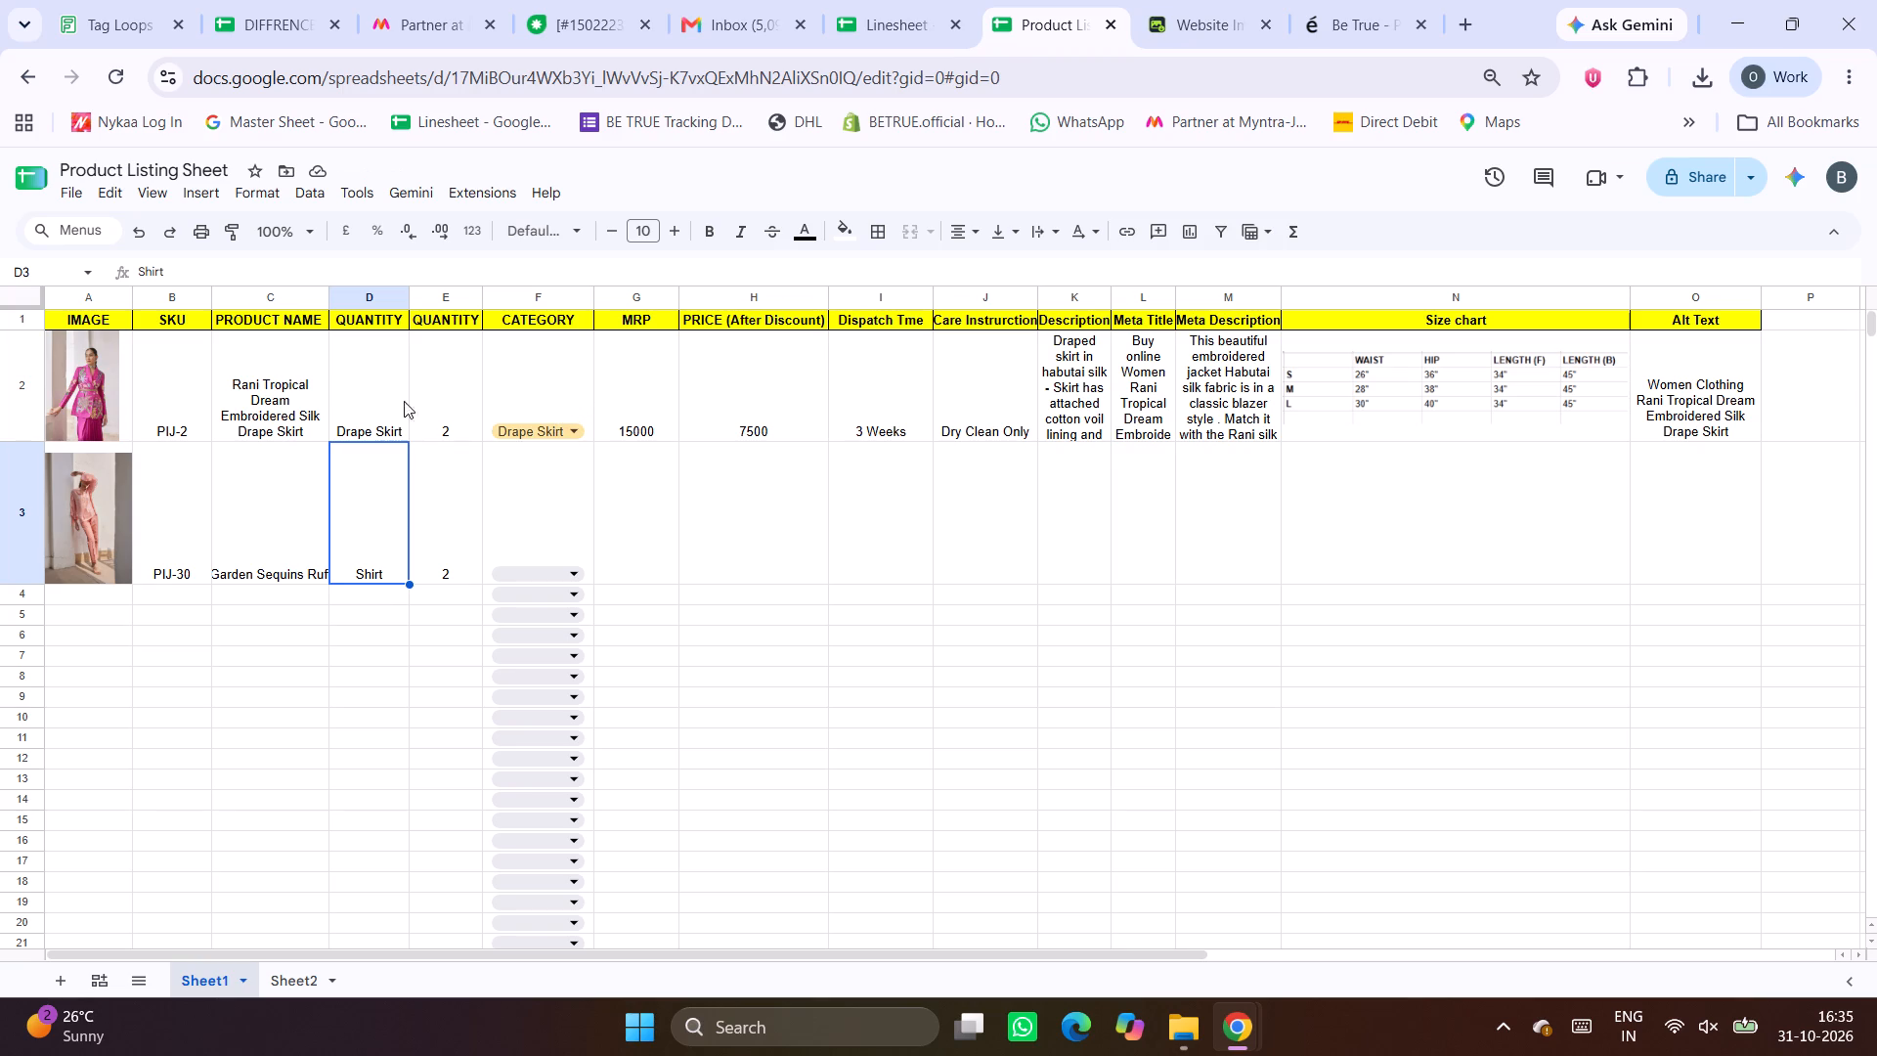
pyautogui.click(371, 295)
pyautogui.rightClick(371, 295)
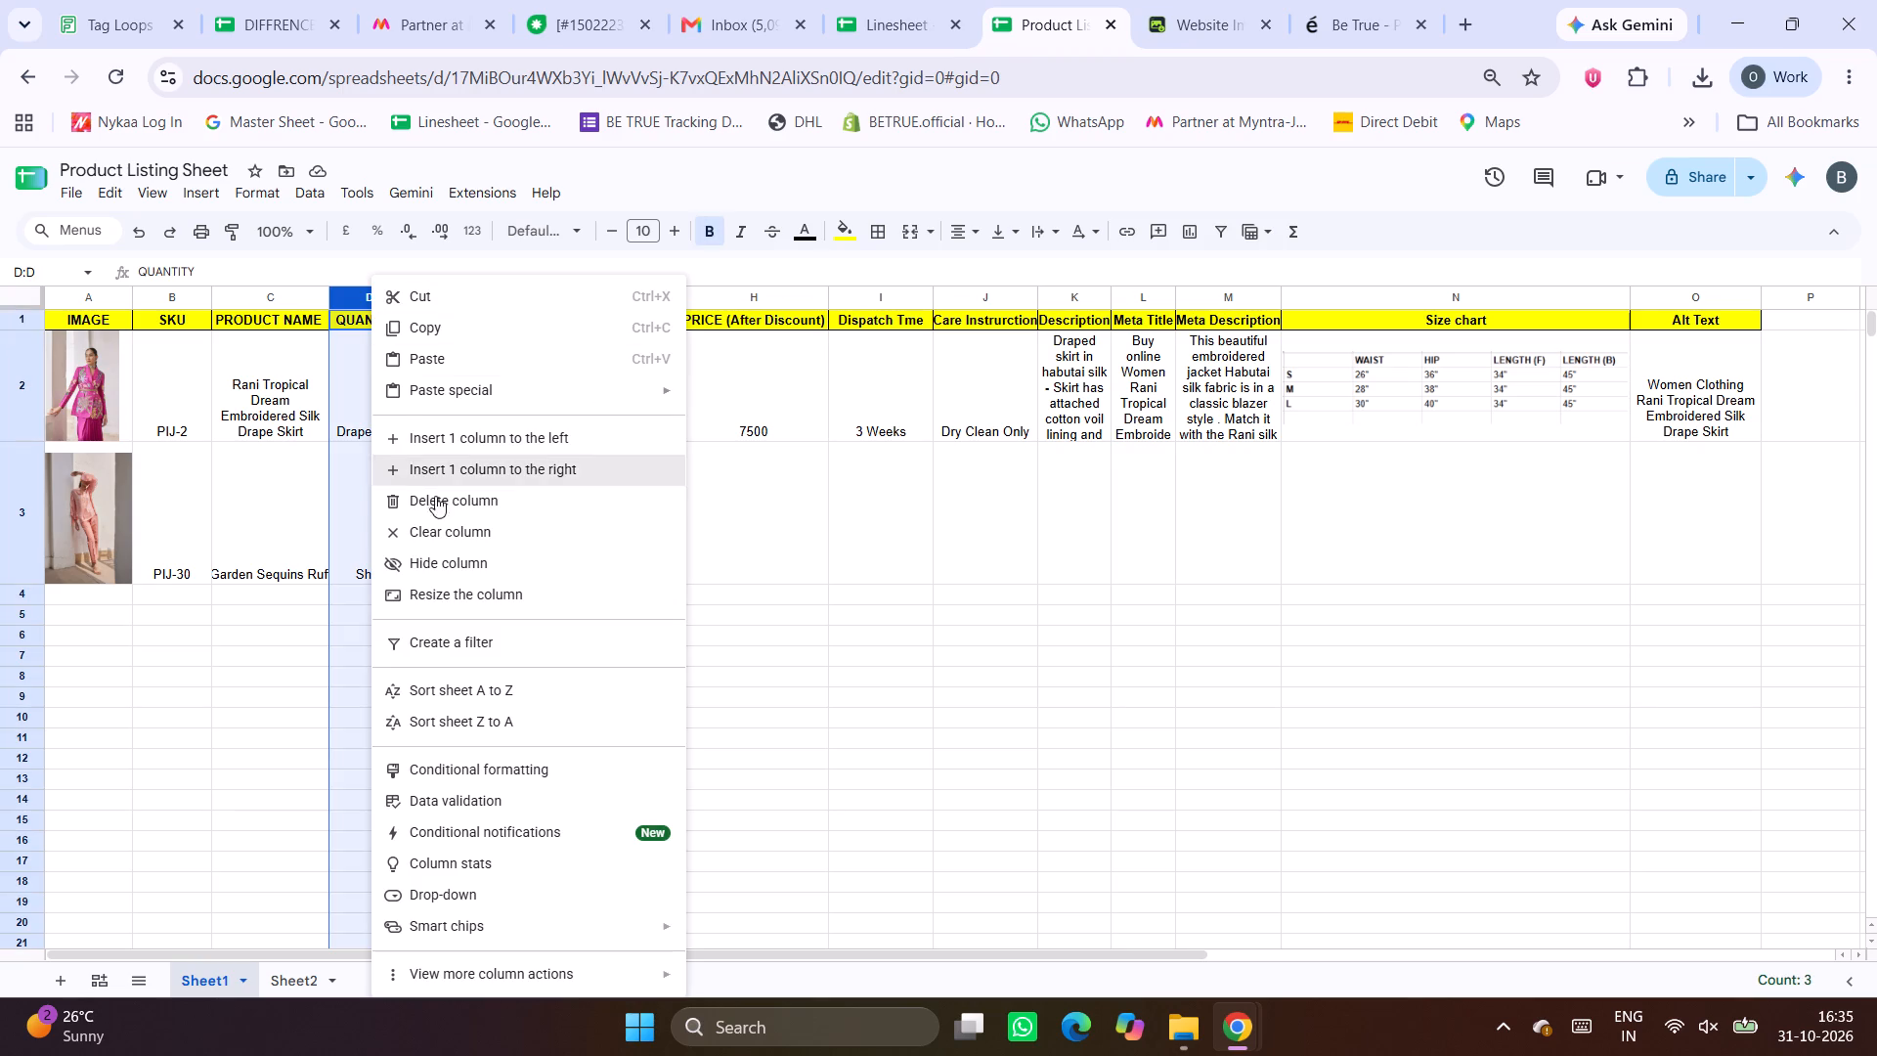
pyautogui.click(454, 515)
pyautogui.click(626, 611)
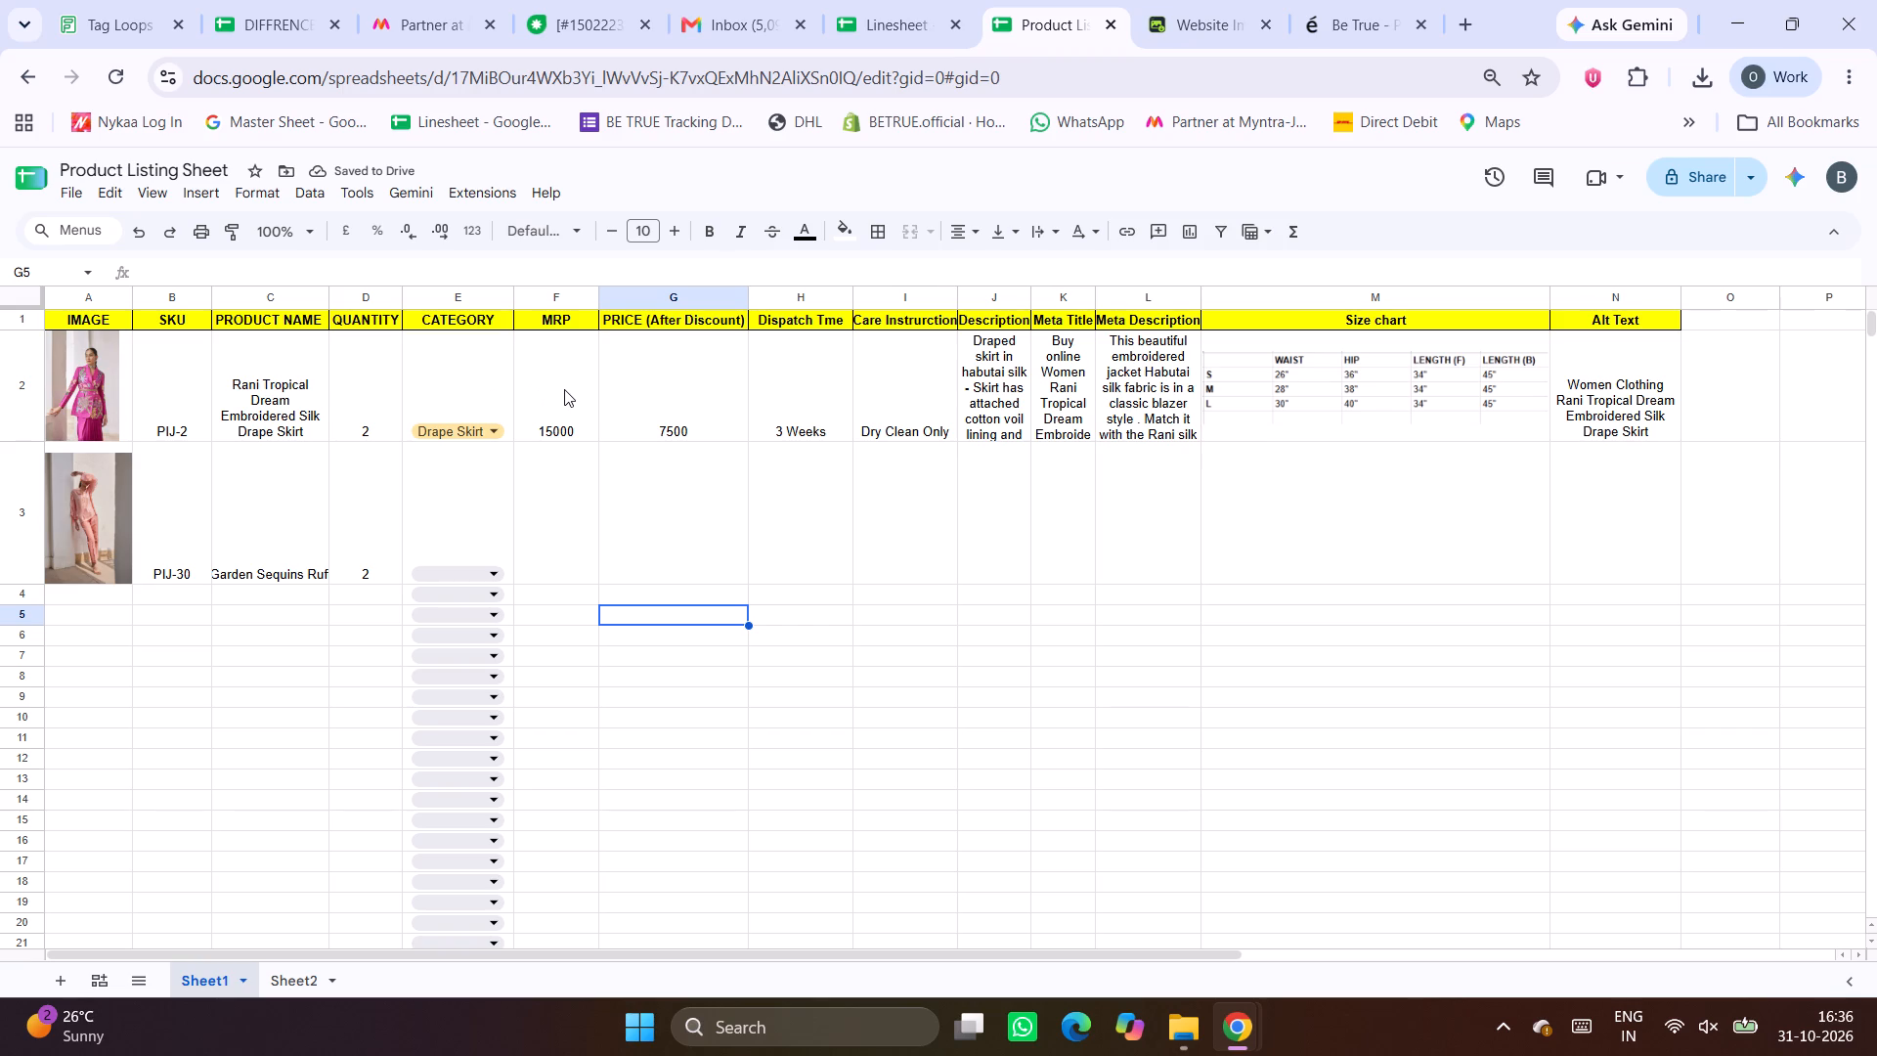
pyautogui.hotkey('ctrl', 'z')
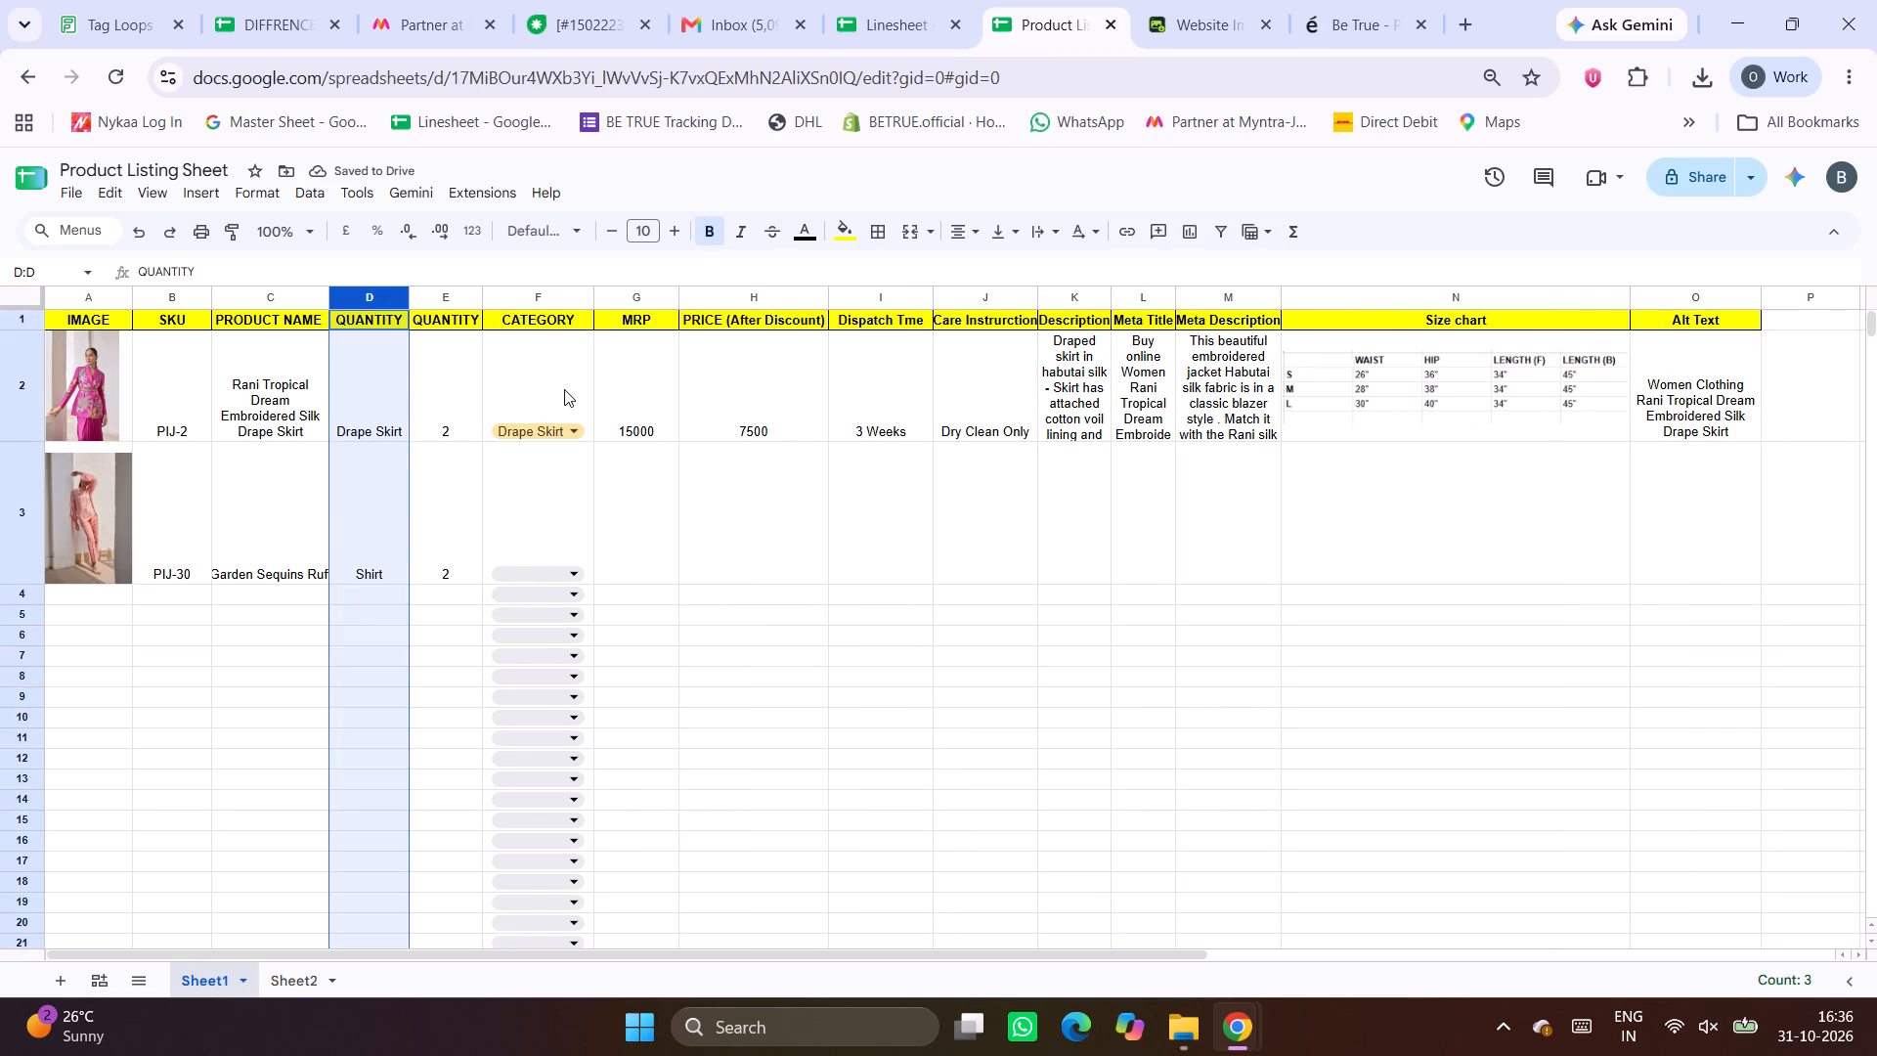
# Rename the column D header as SIZES and replace PIJ-2's entry in that column with S.
pyautogui.click(360, 316)
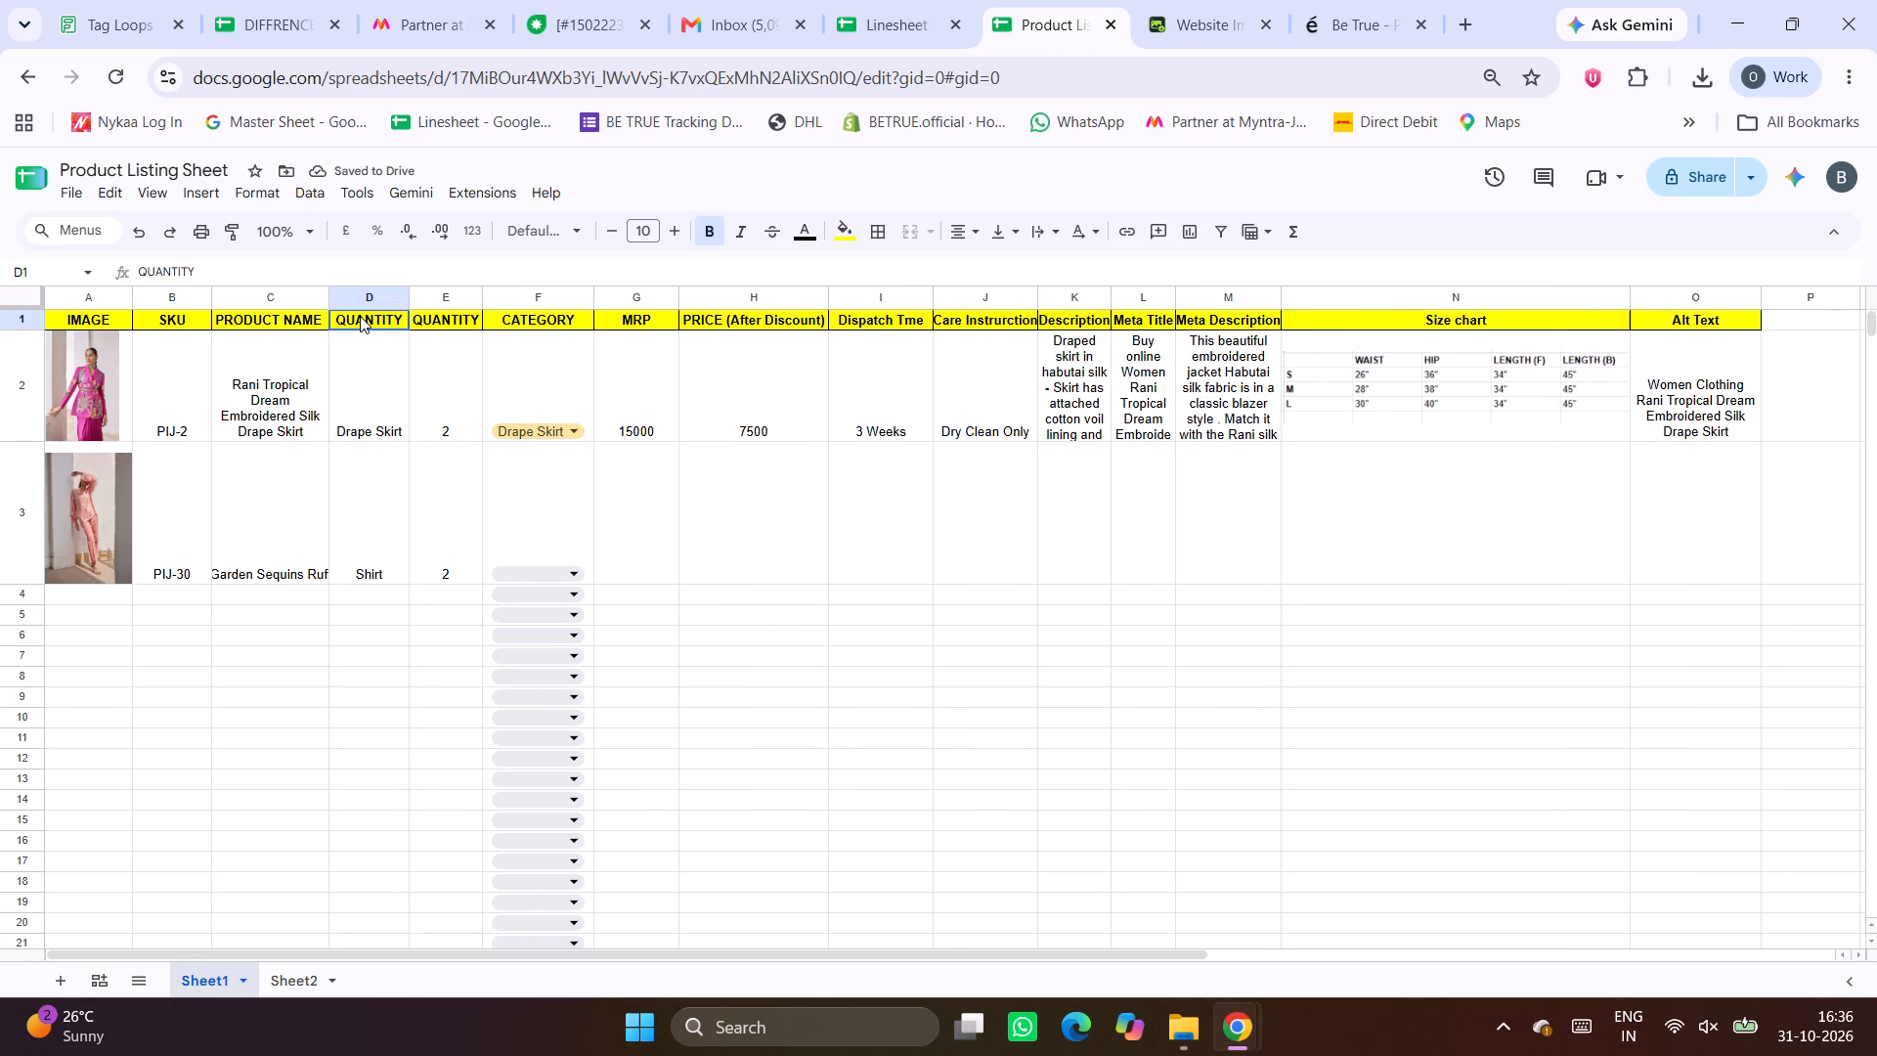
pyautogui.write('SIZES')
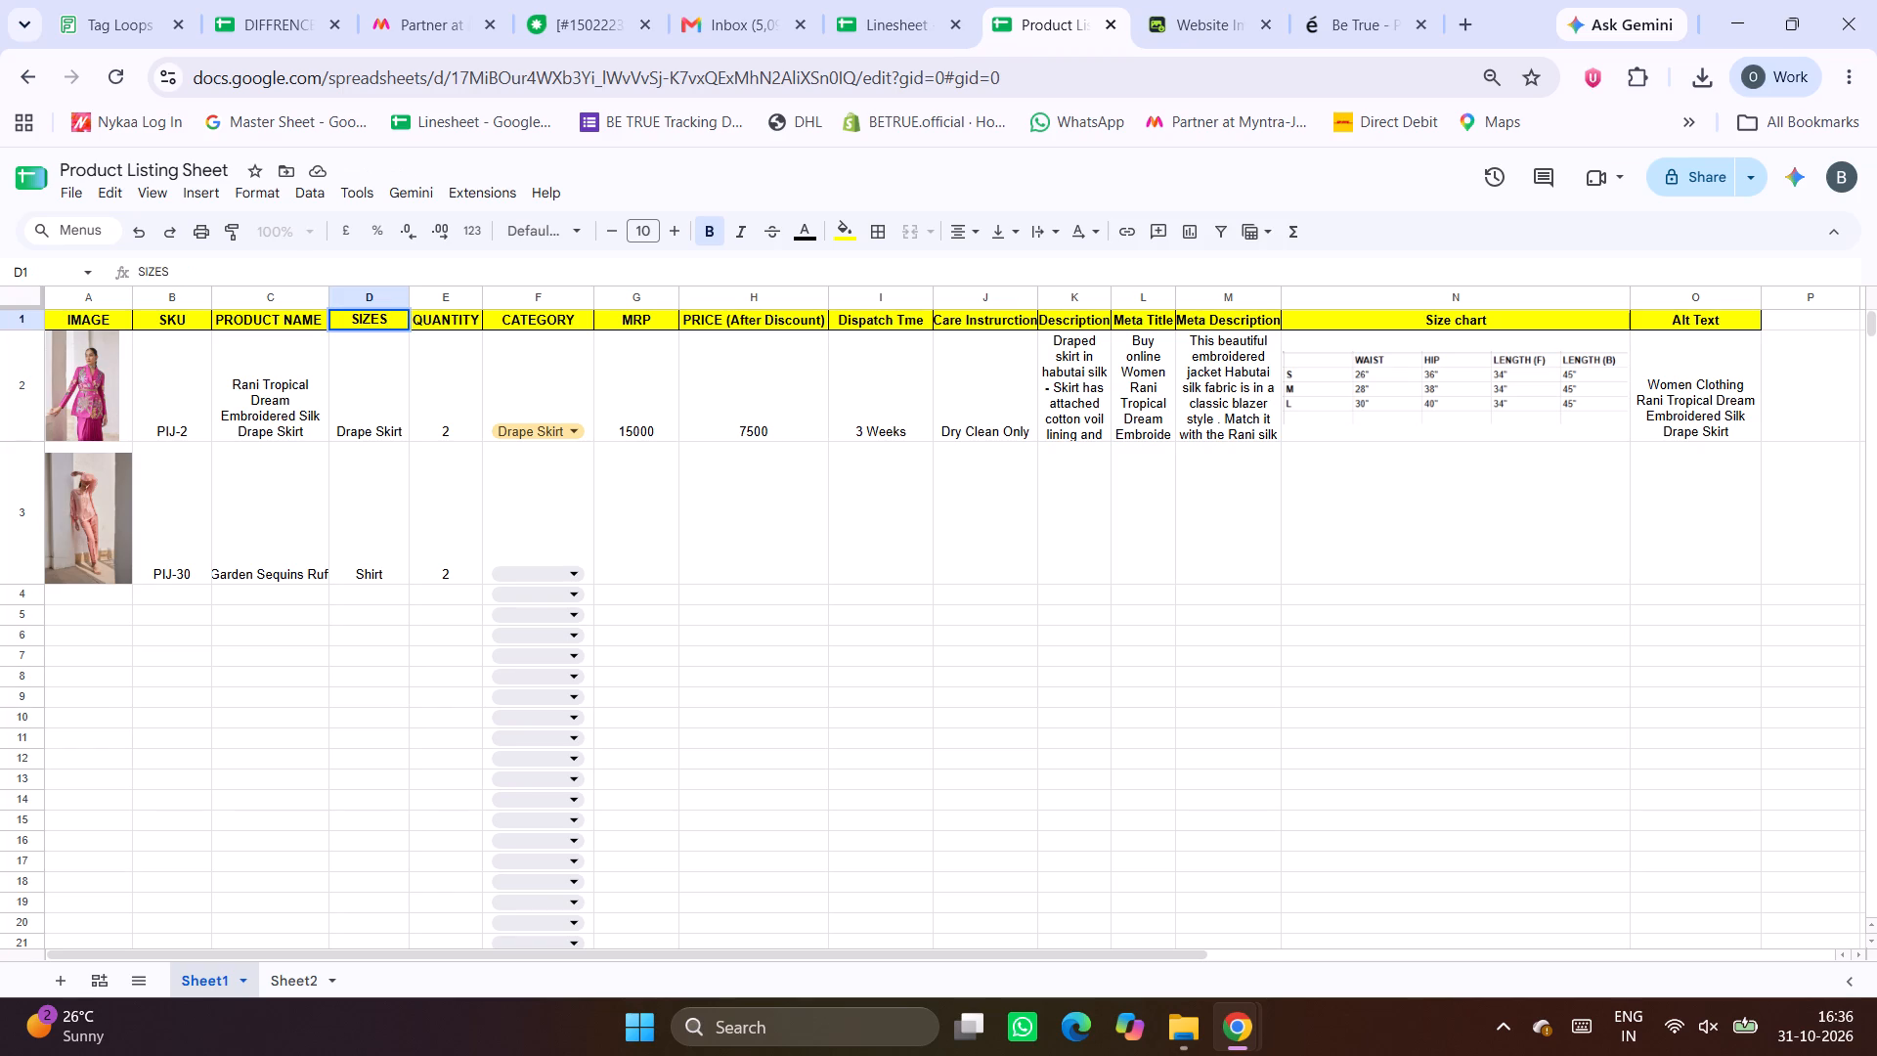
pyautogui.click(359, 408)
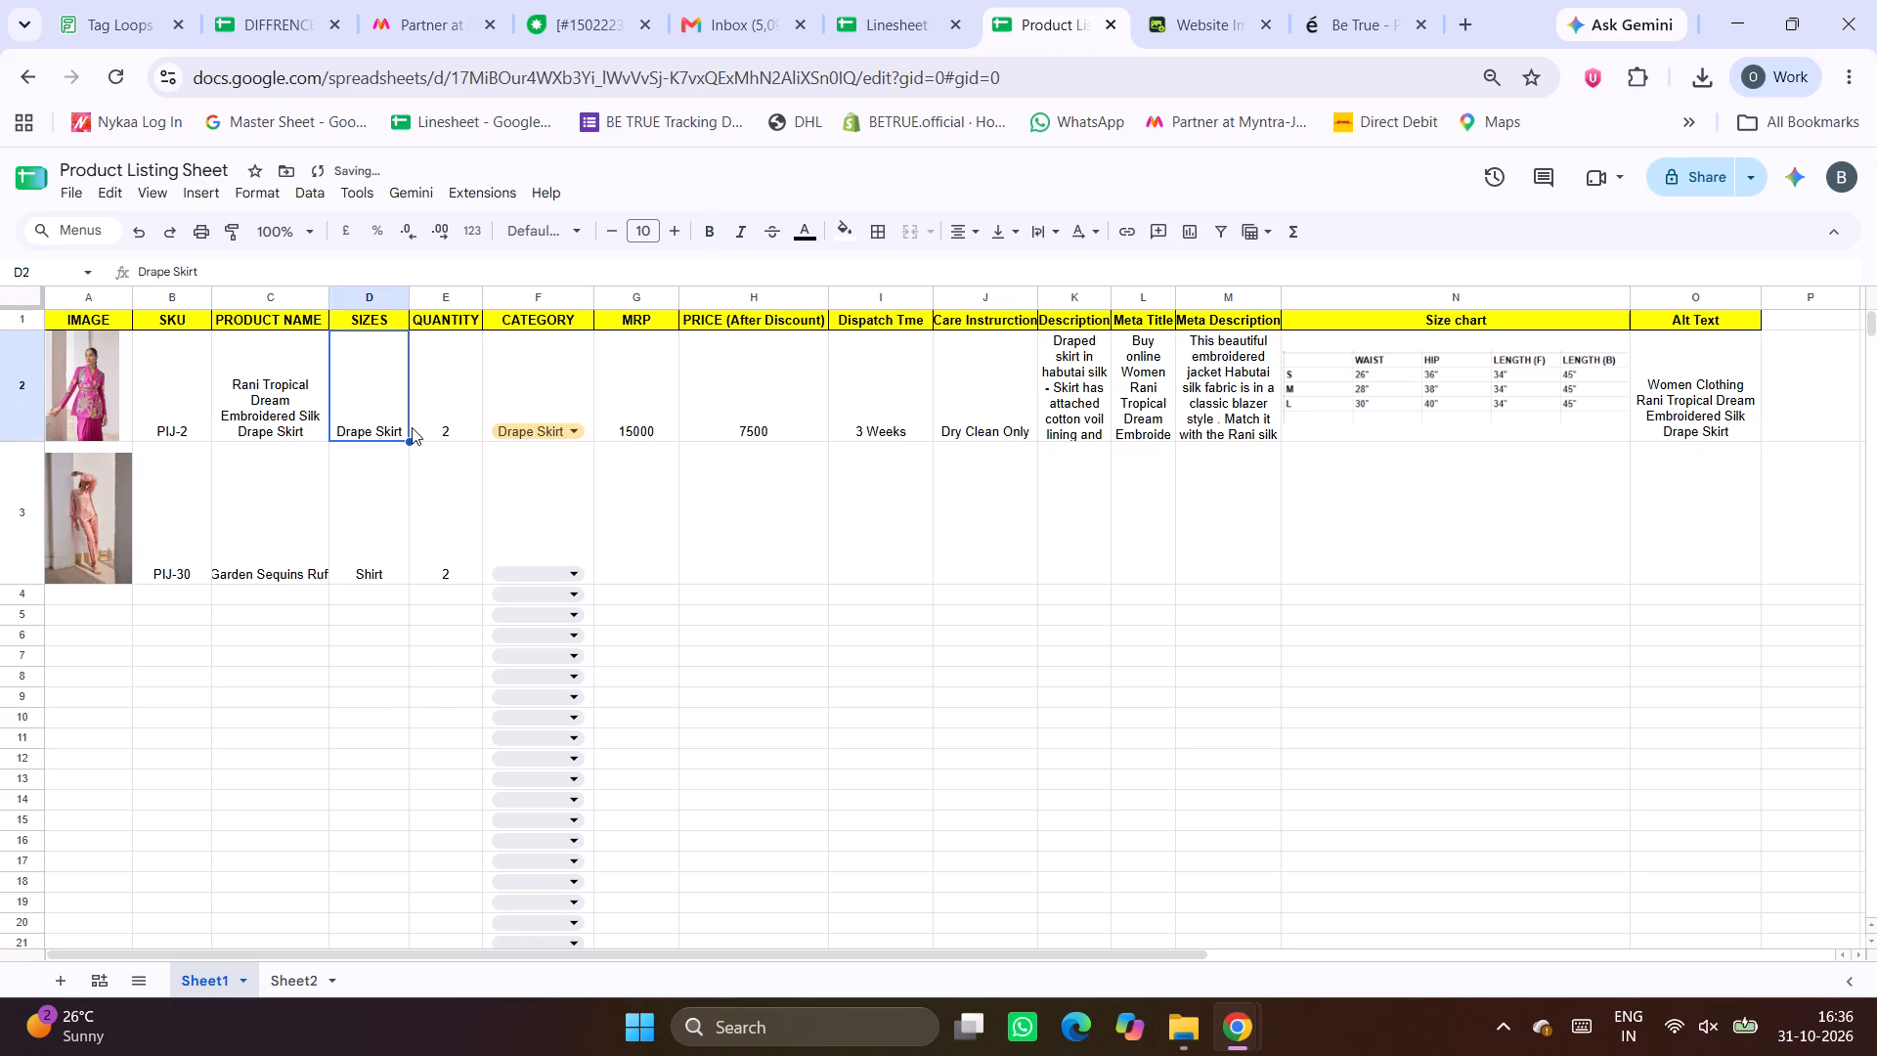
pyautogui.press('s')
# Clear the Shirt entry from PIJ-30's cell in the SIZES column.
pyautogui.click(372, 532)
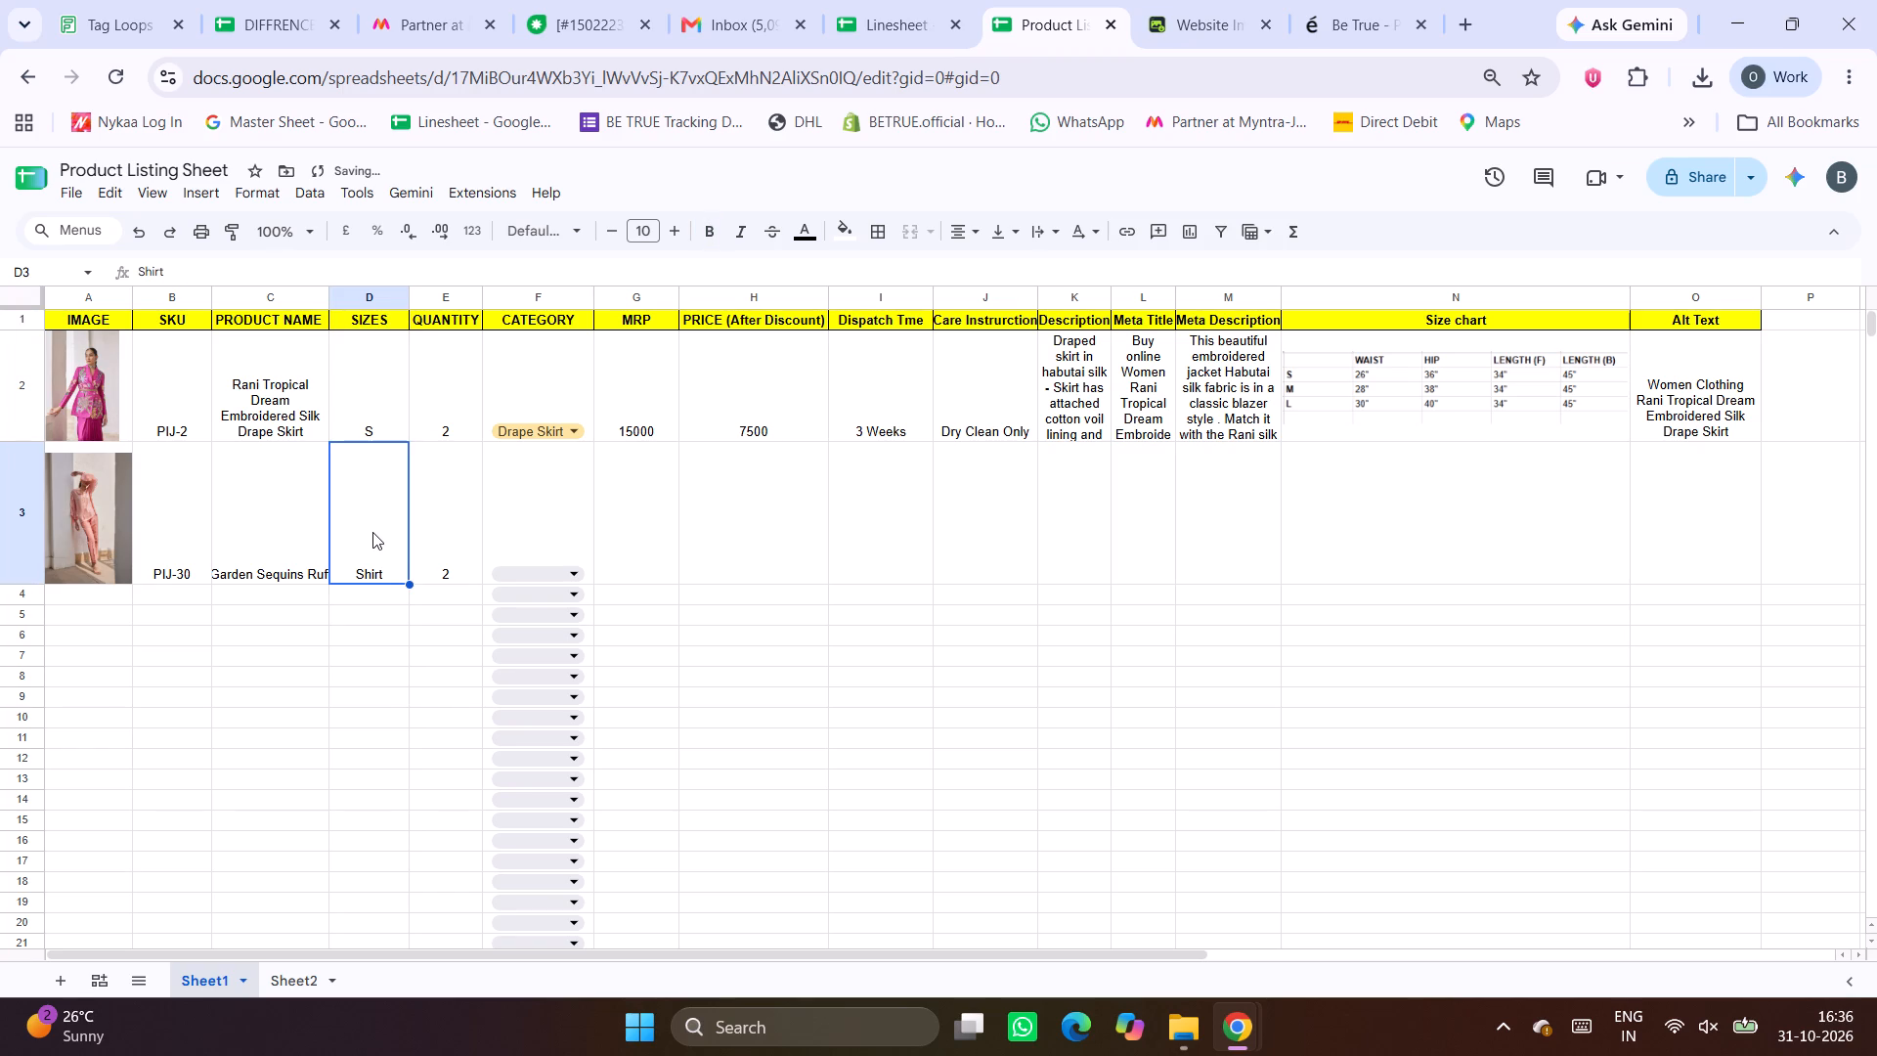
pyautogui.press('s')
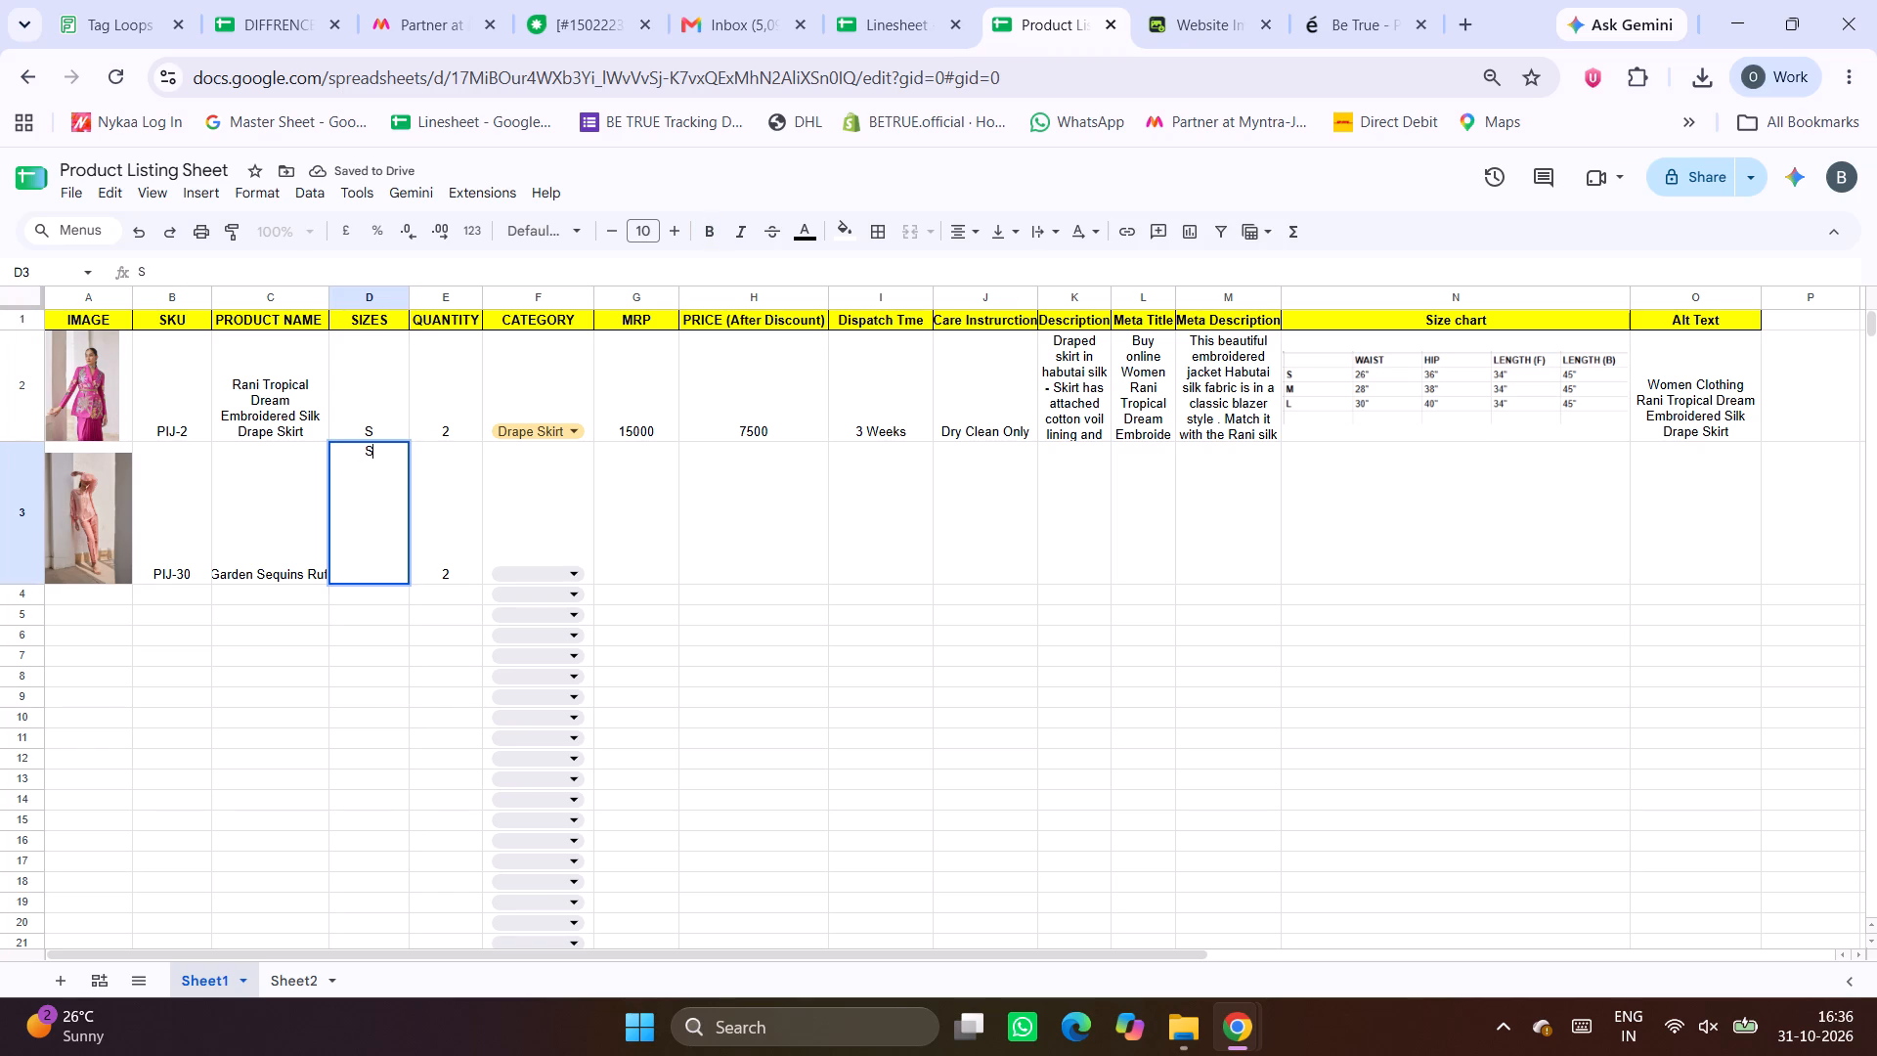
pyautogui.press('BackSpace')
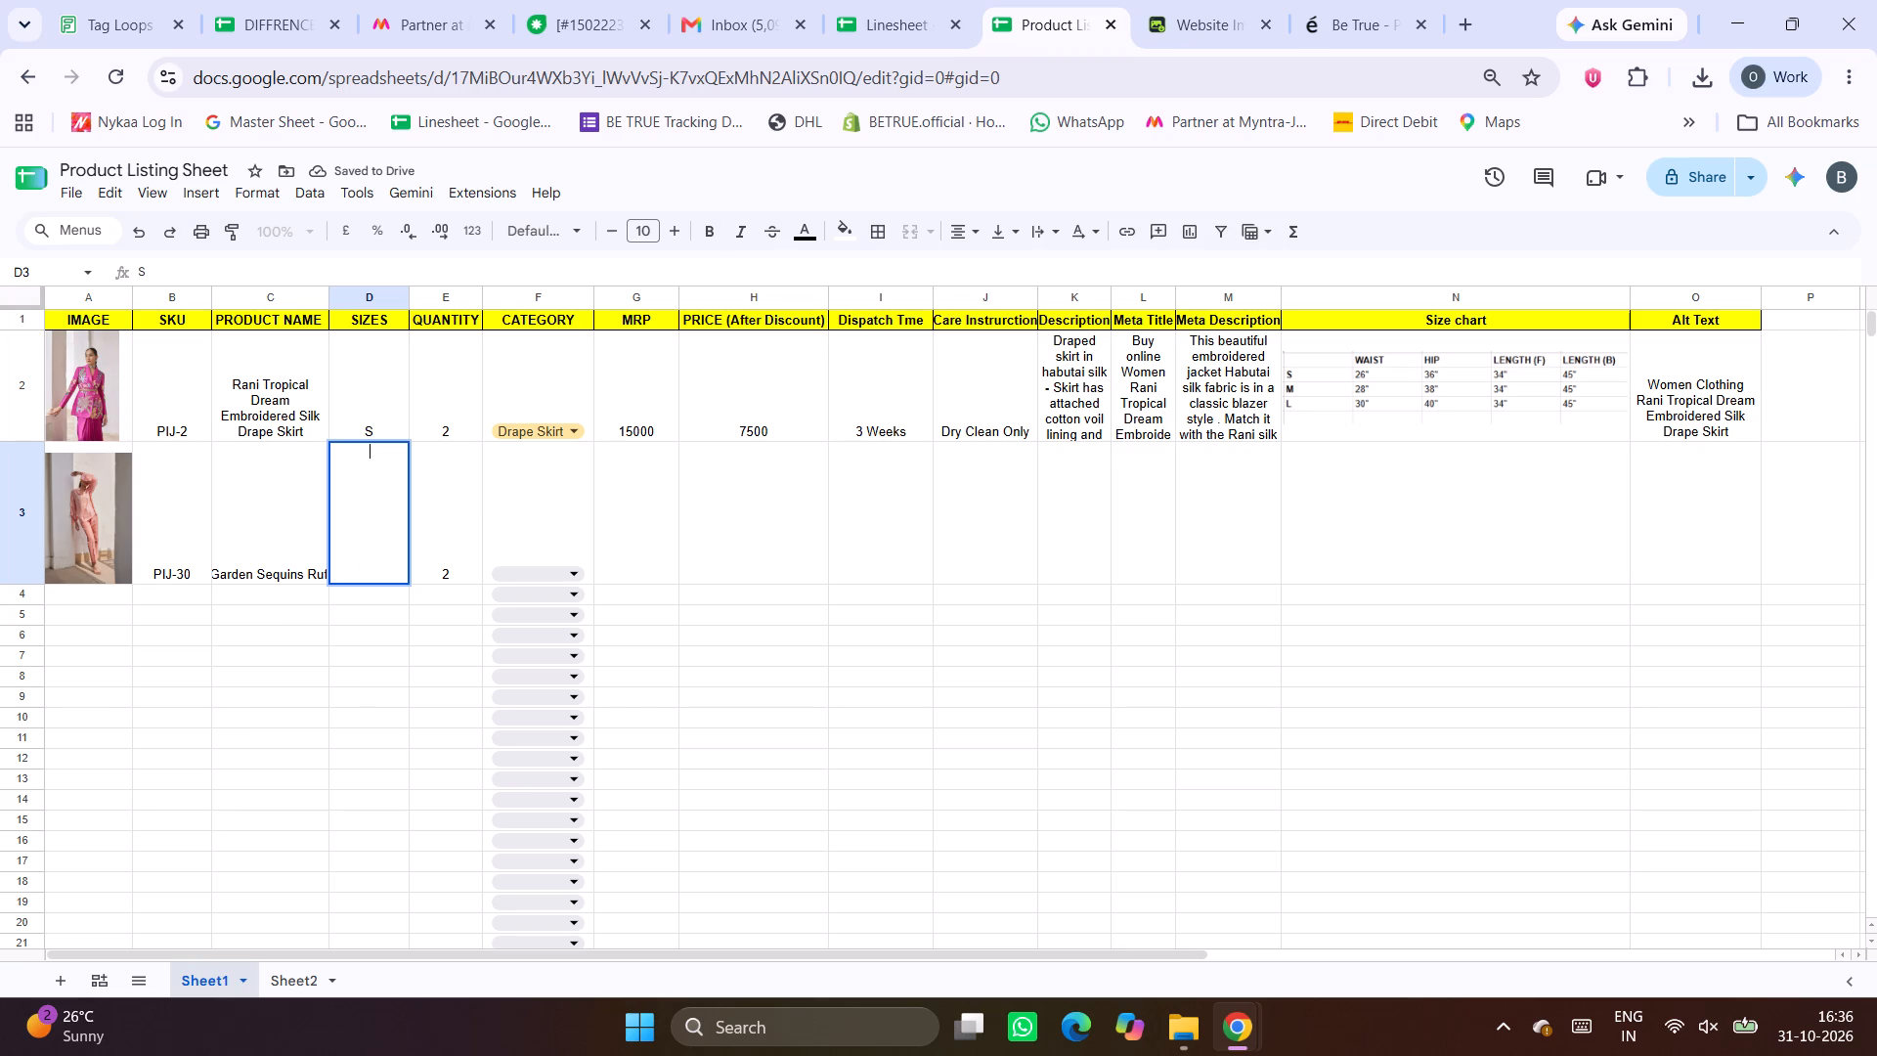
pyautogui.click(348, 705)
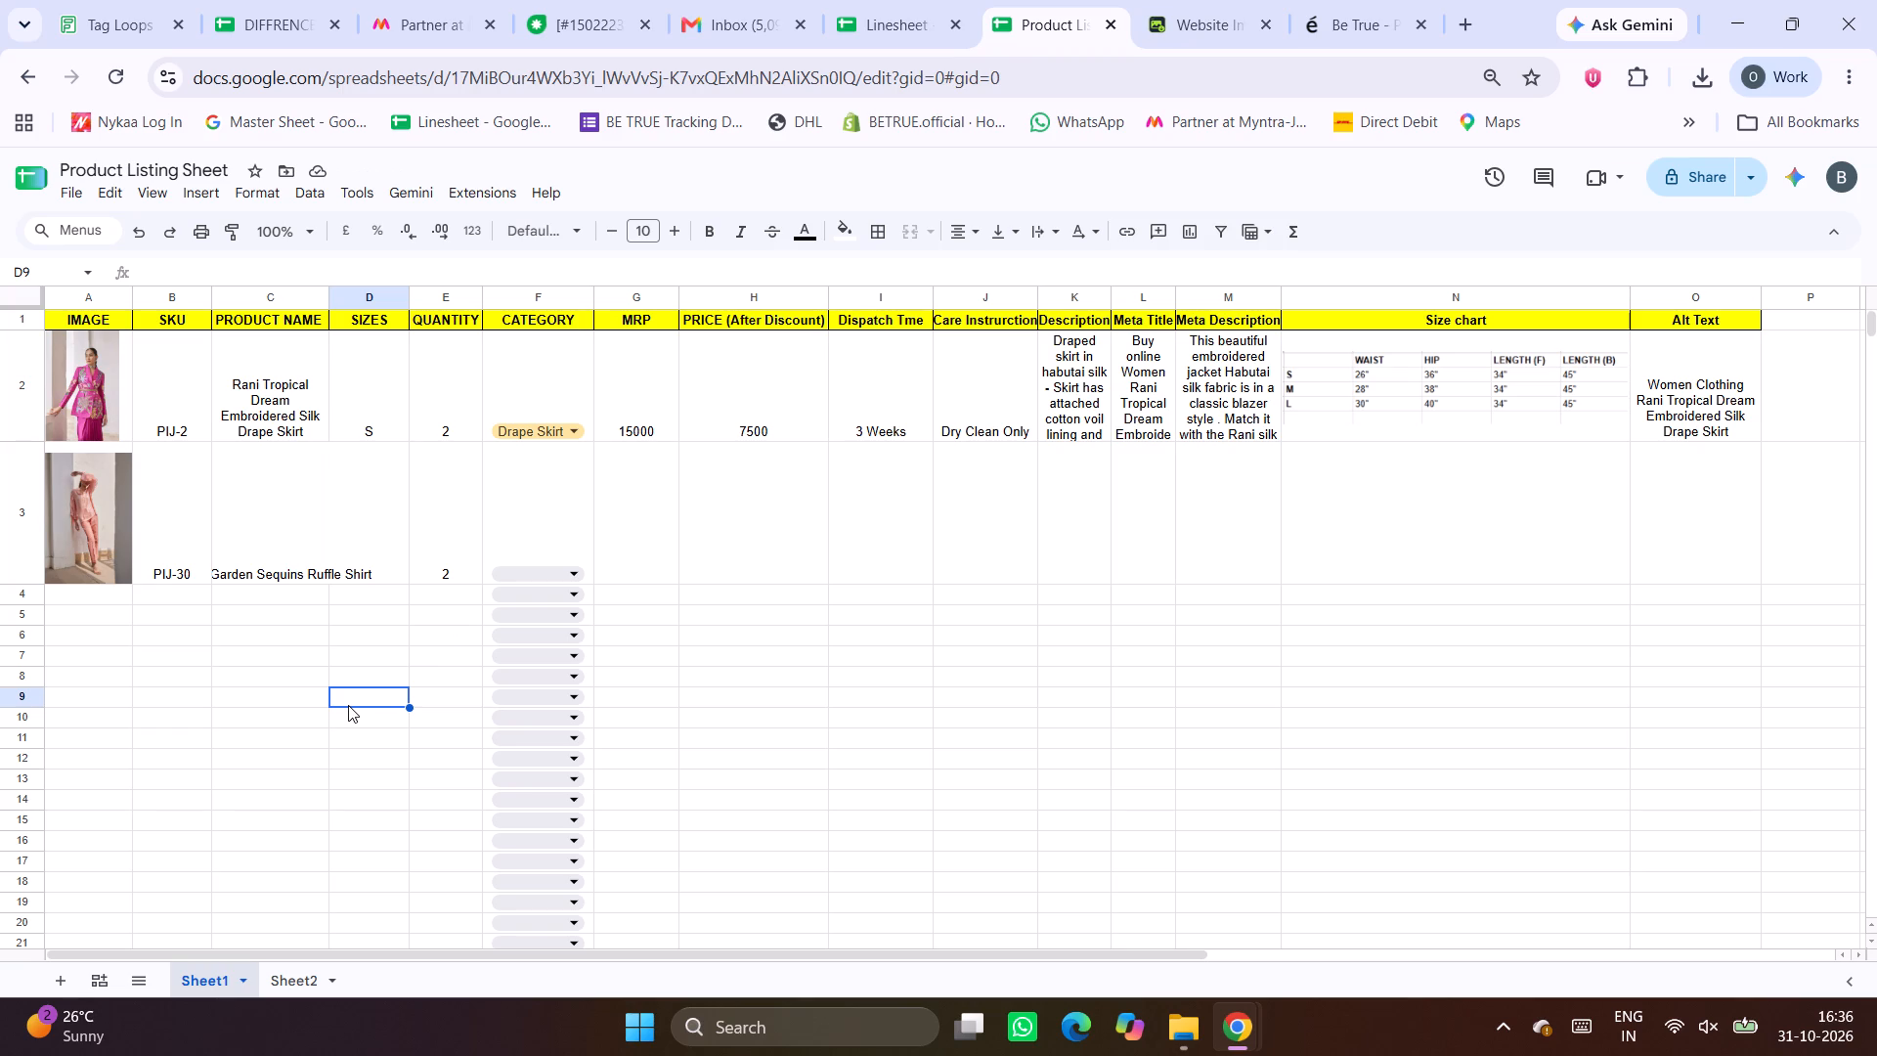
# Insert a drop-down in the SIZES column, range D2:D1000, with the items S, M, L, XL and 2XL.
pyautogui.click(383, 408)
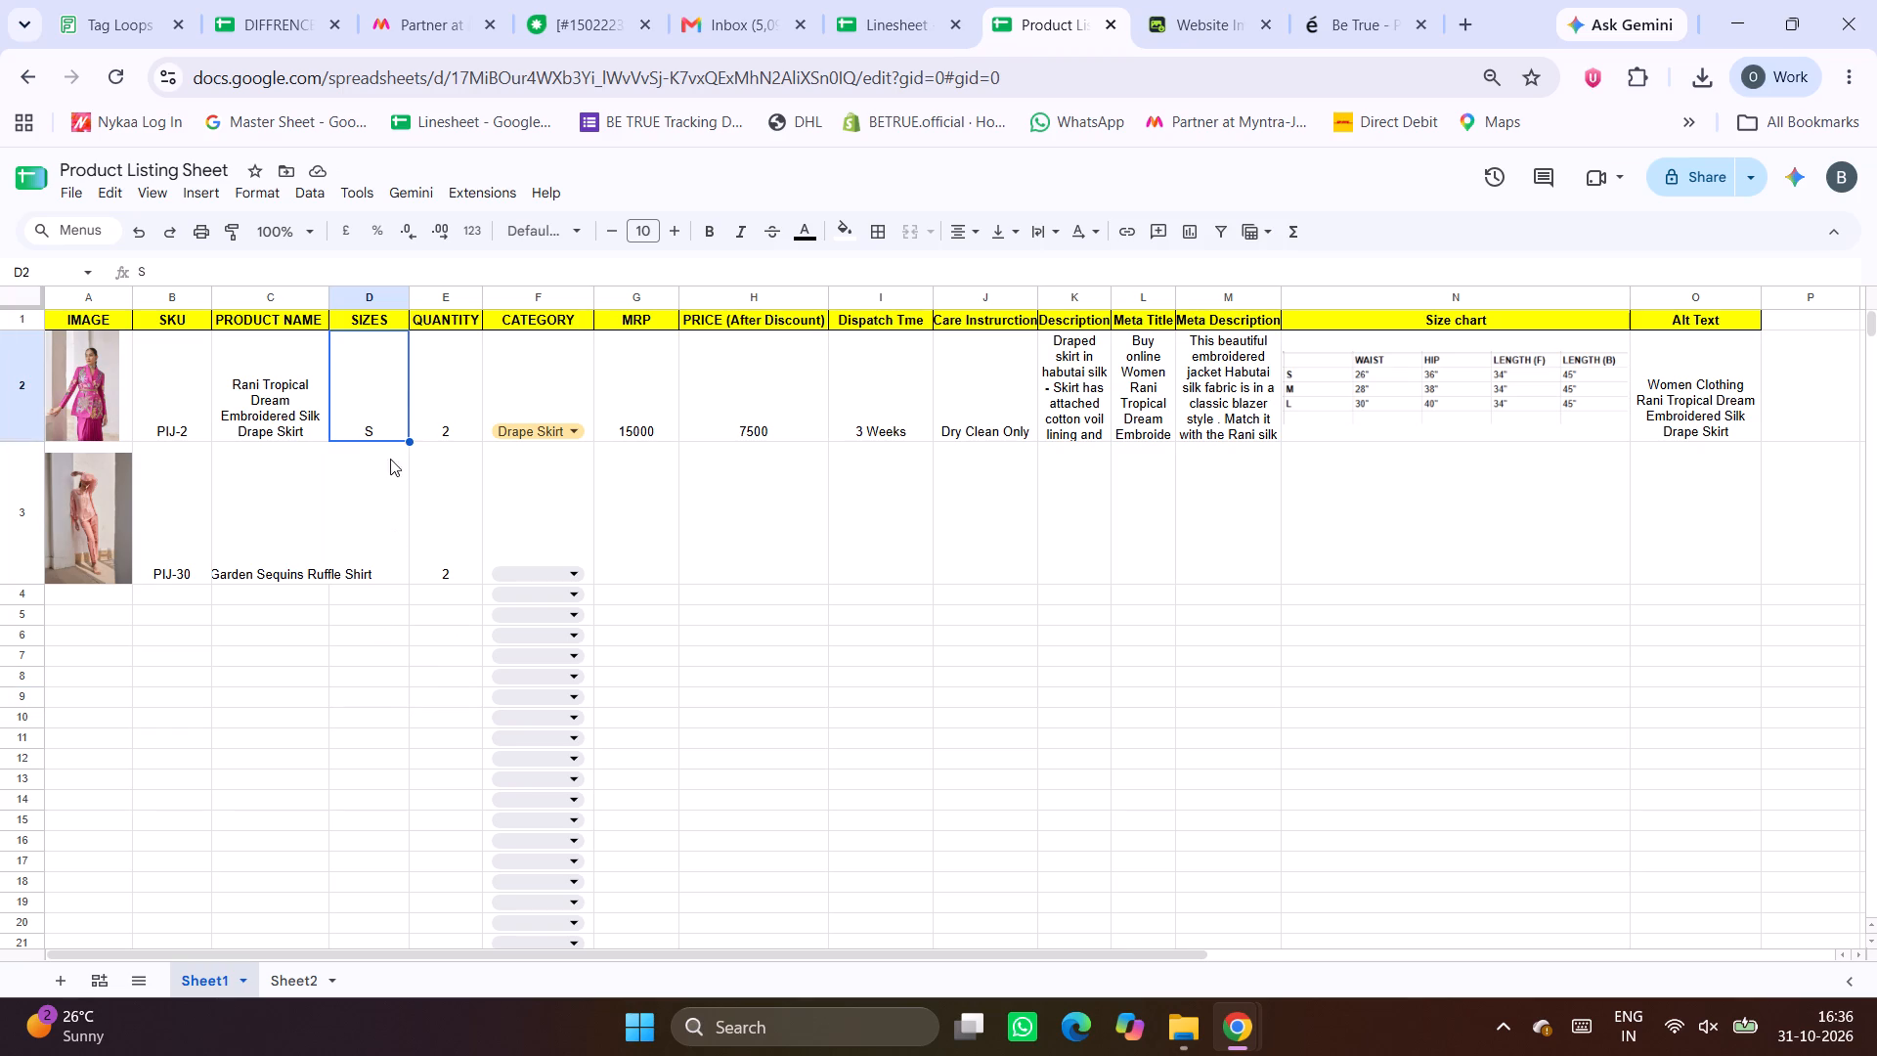
pyautogui.hotkey('ctrl', 'shift', 'Down')
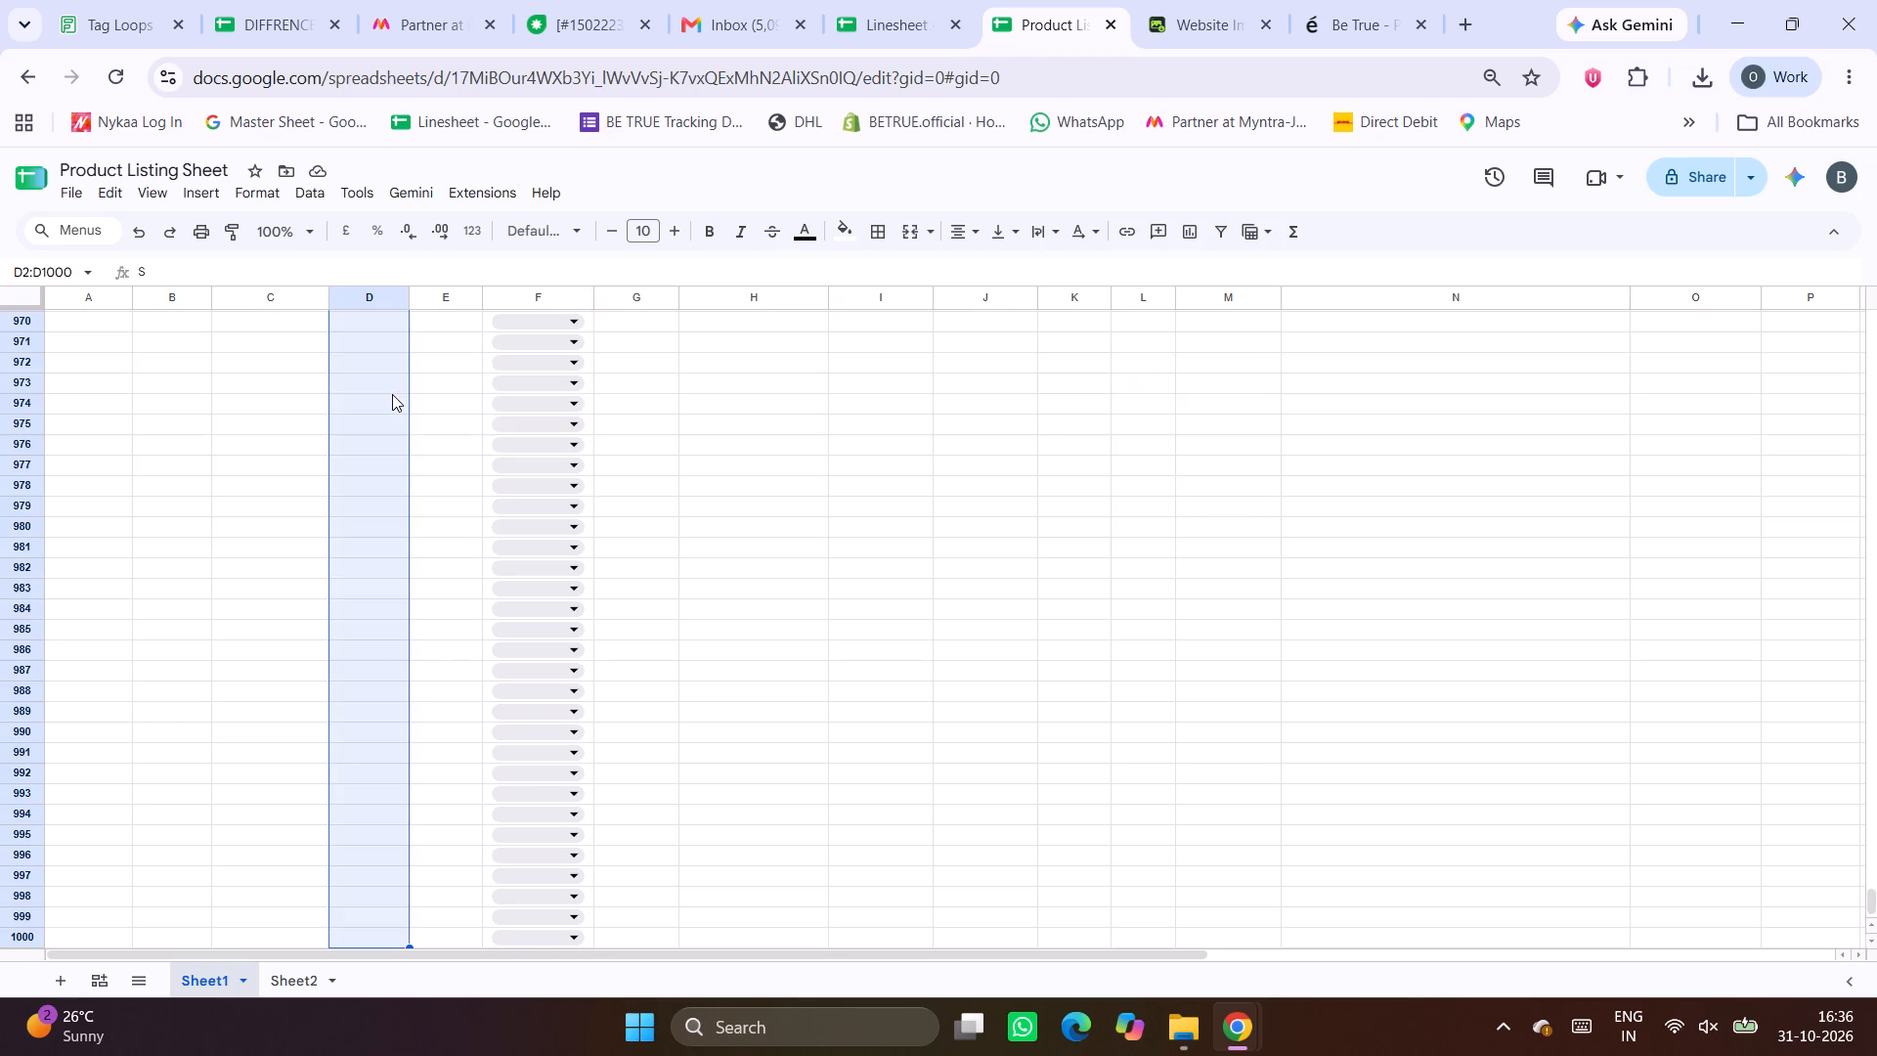
pyautogui.click(195, 199)
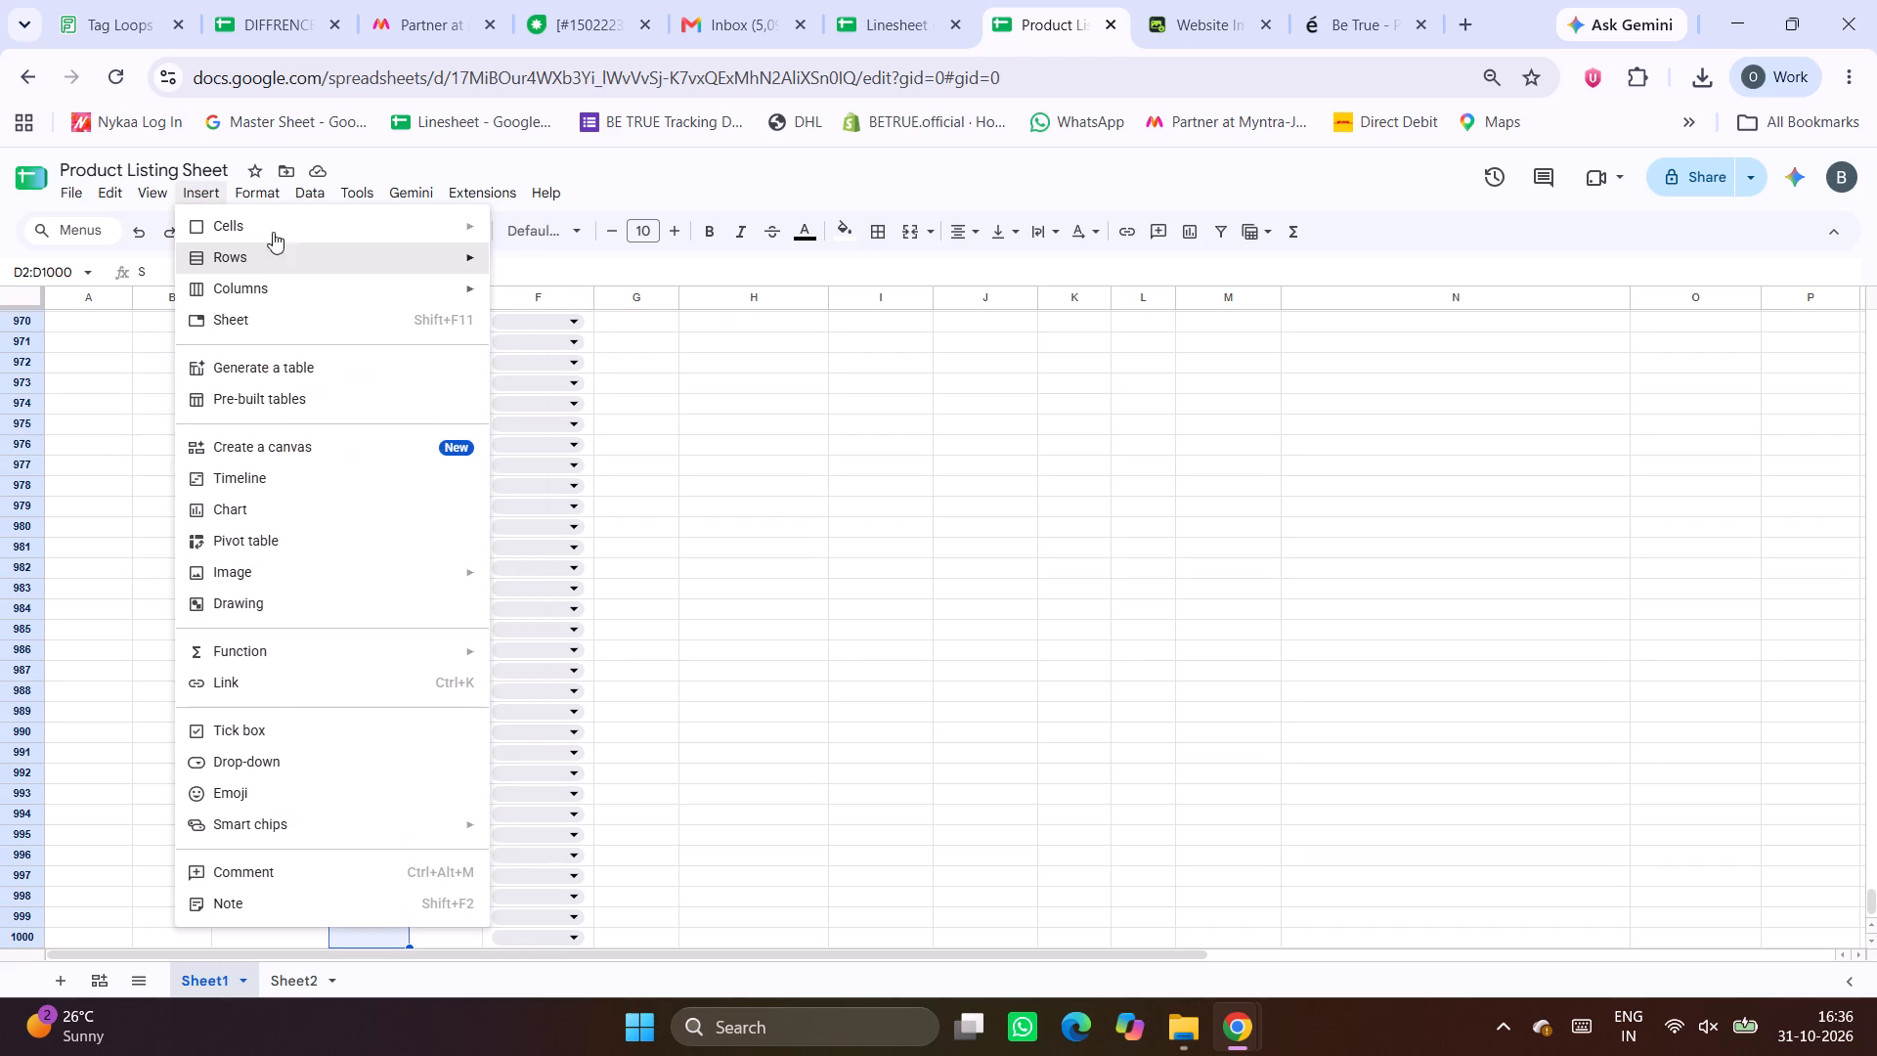
pyautogui.click(270, 758)
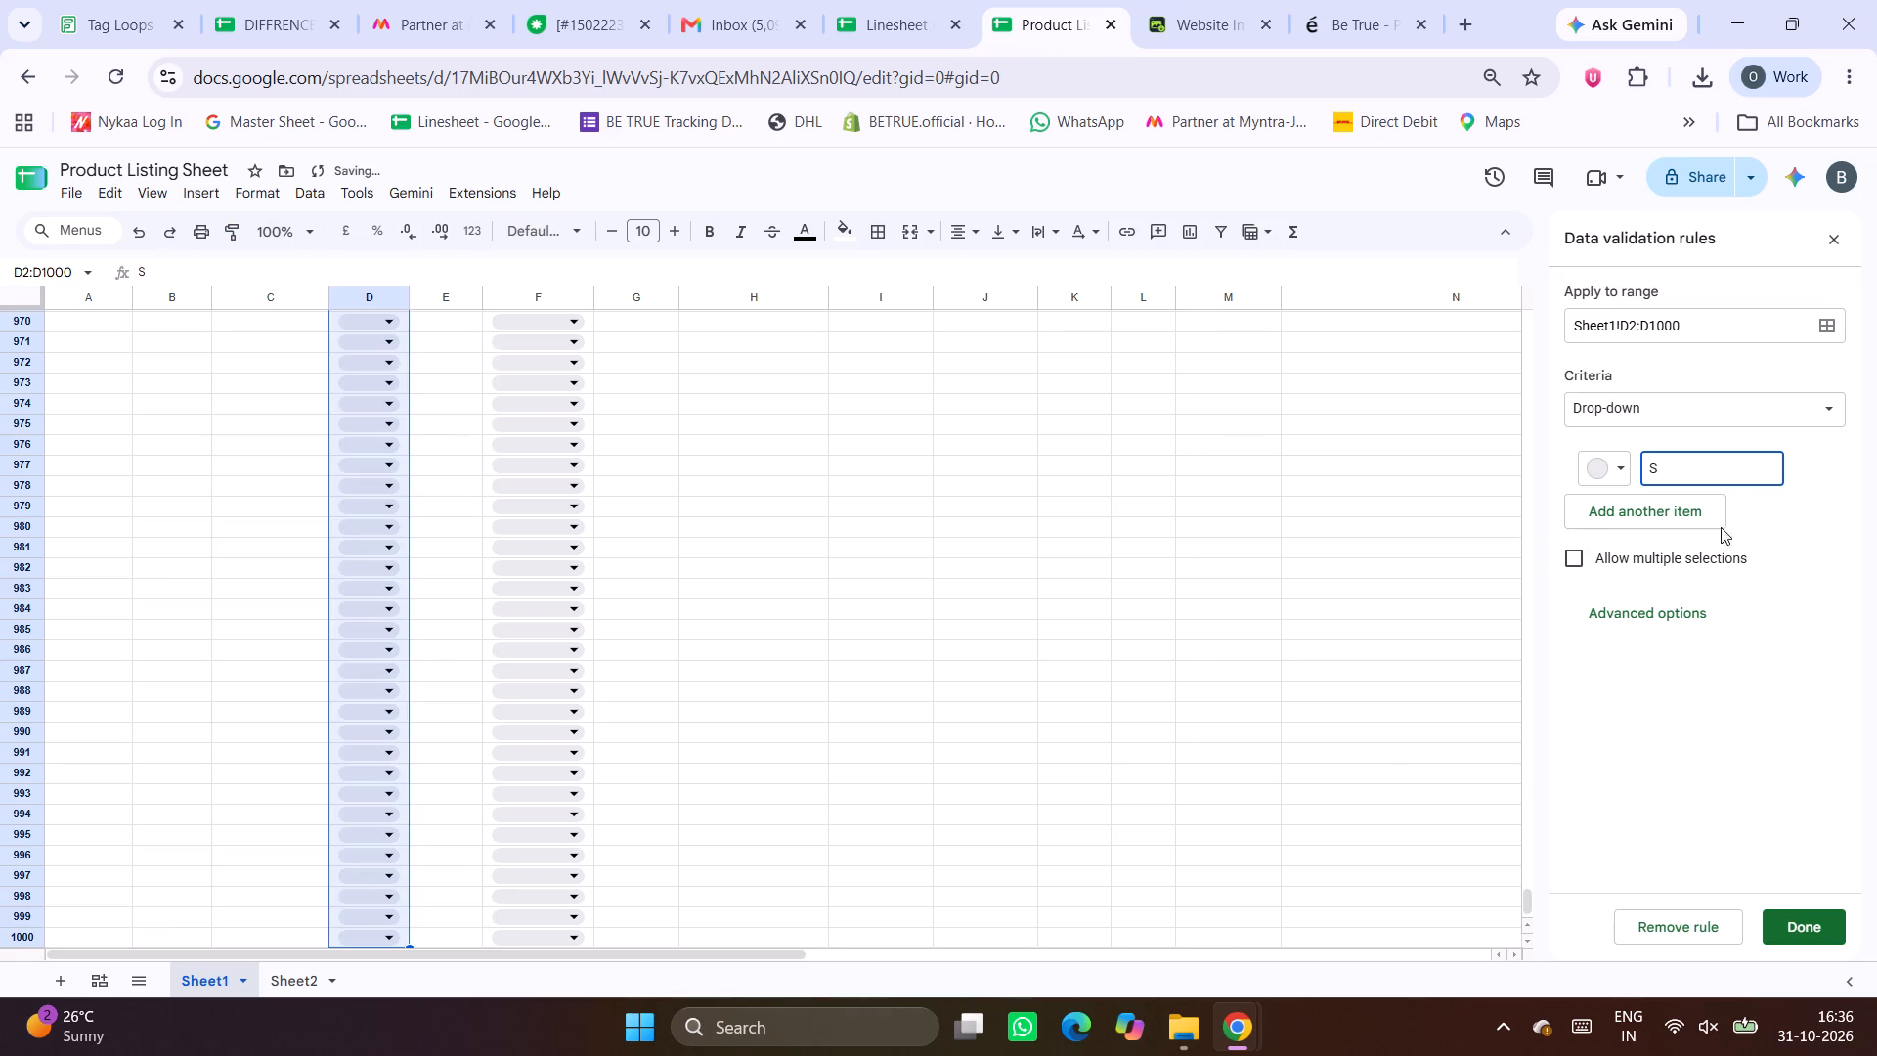
pyautogui.click(1649, 509)
pyautogui.click(1681, 523)
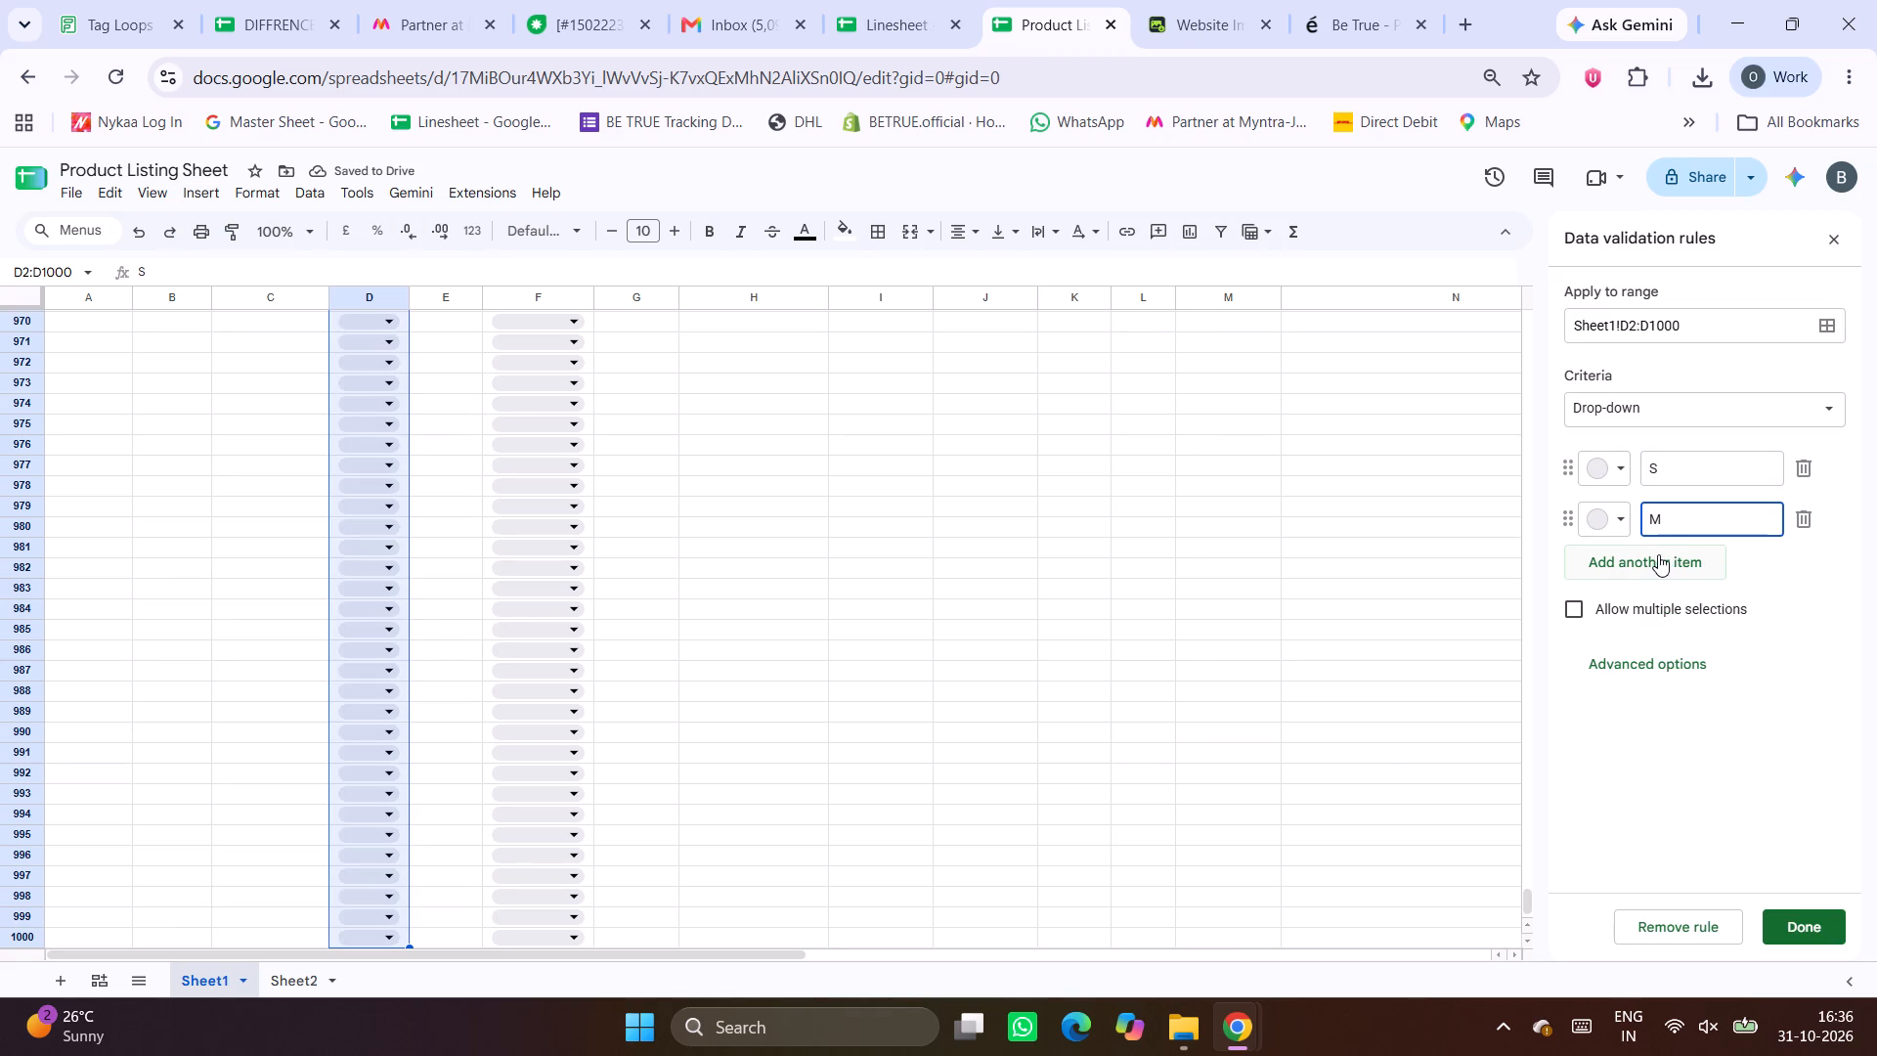
pyautogui.click(1632, 561)
pyautogui.press('l')
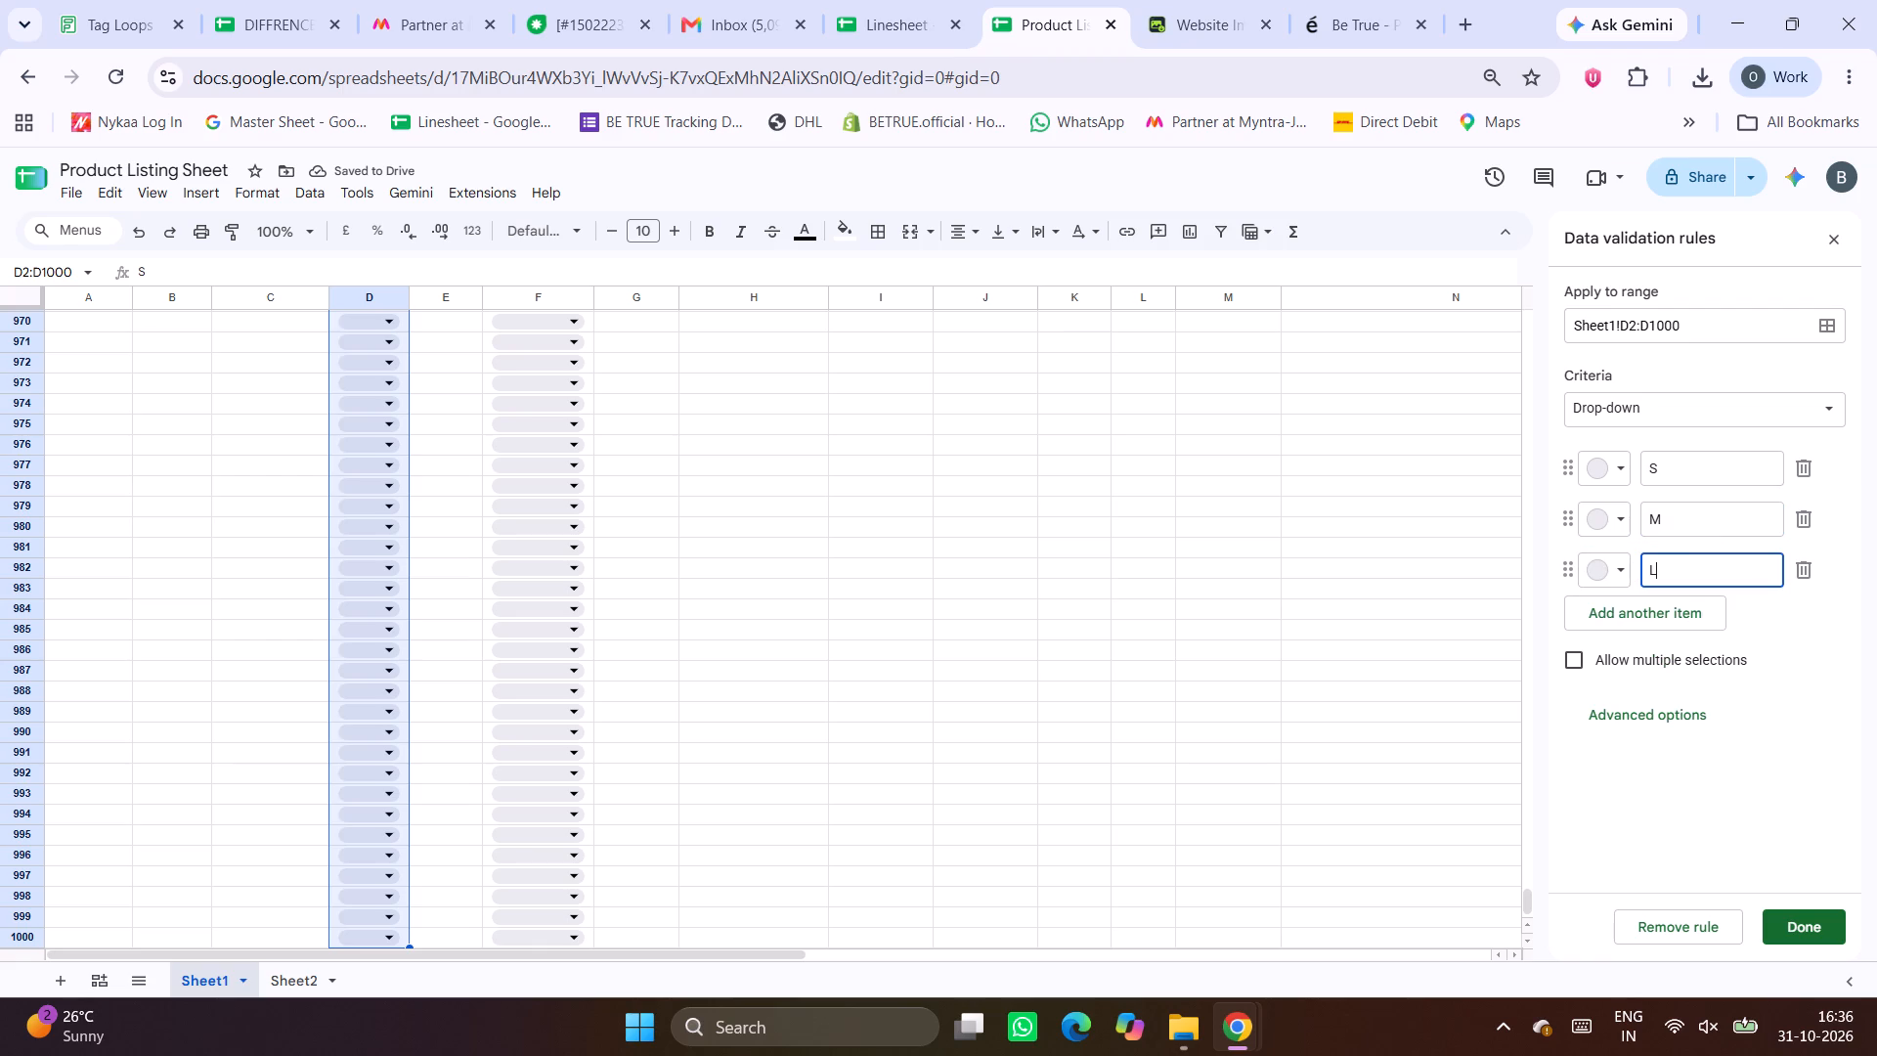
pyautogui.click(1721, 610)
pyautogui.write('XL')
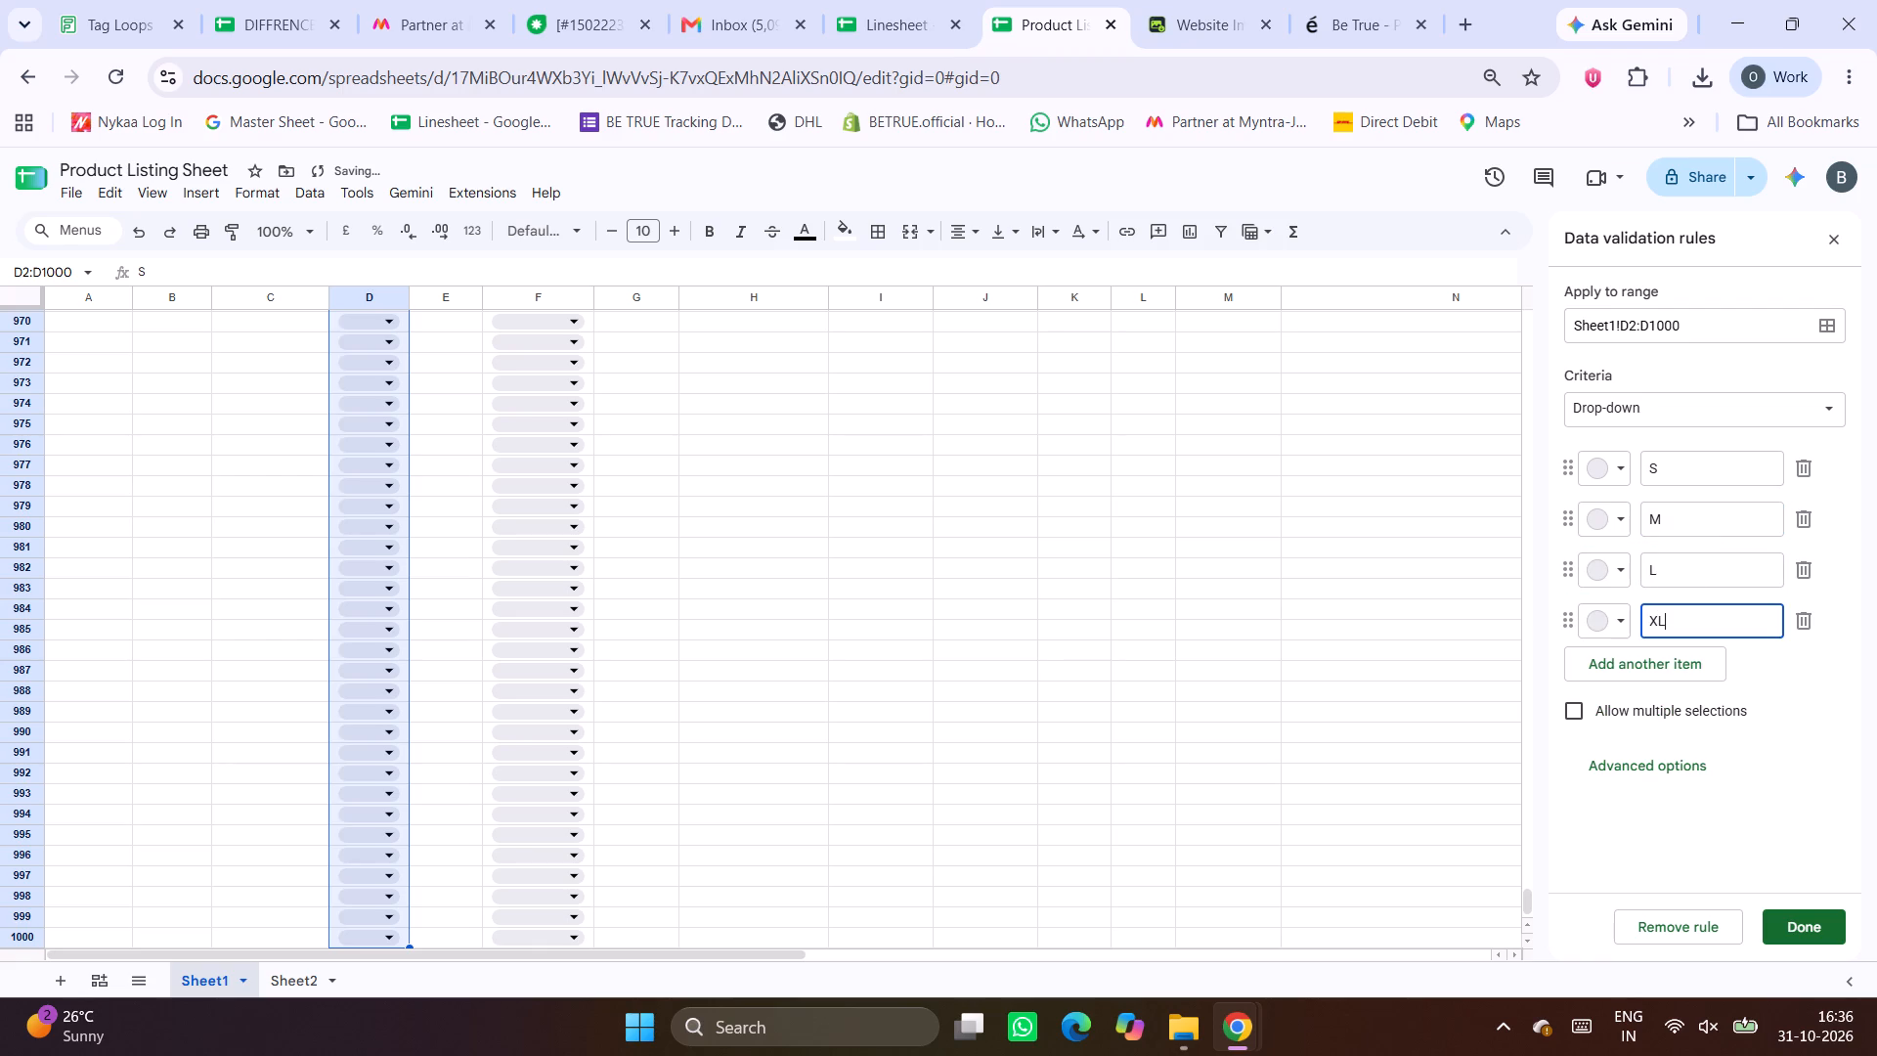
pyautogui.click(1647, 669)
pyautogui.click(1690, 669)
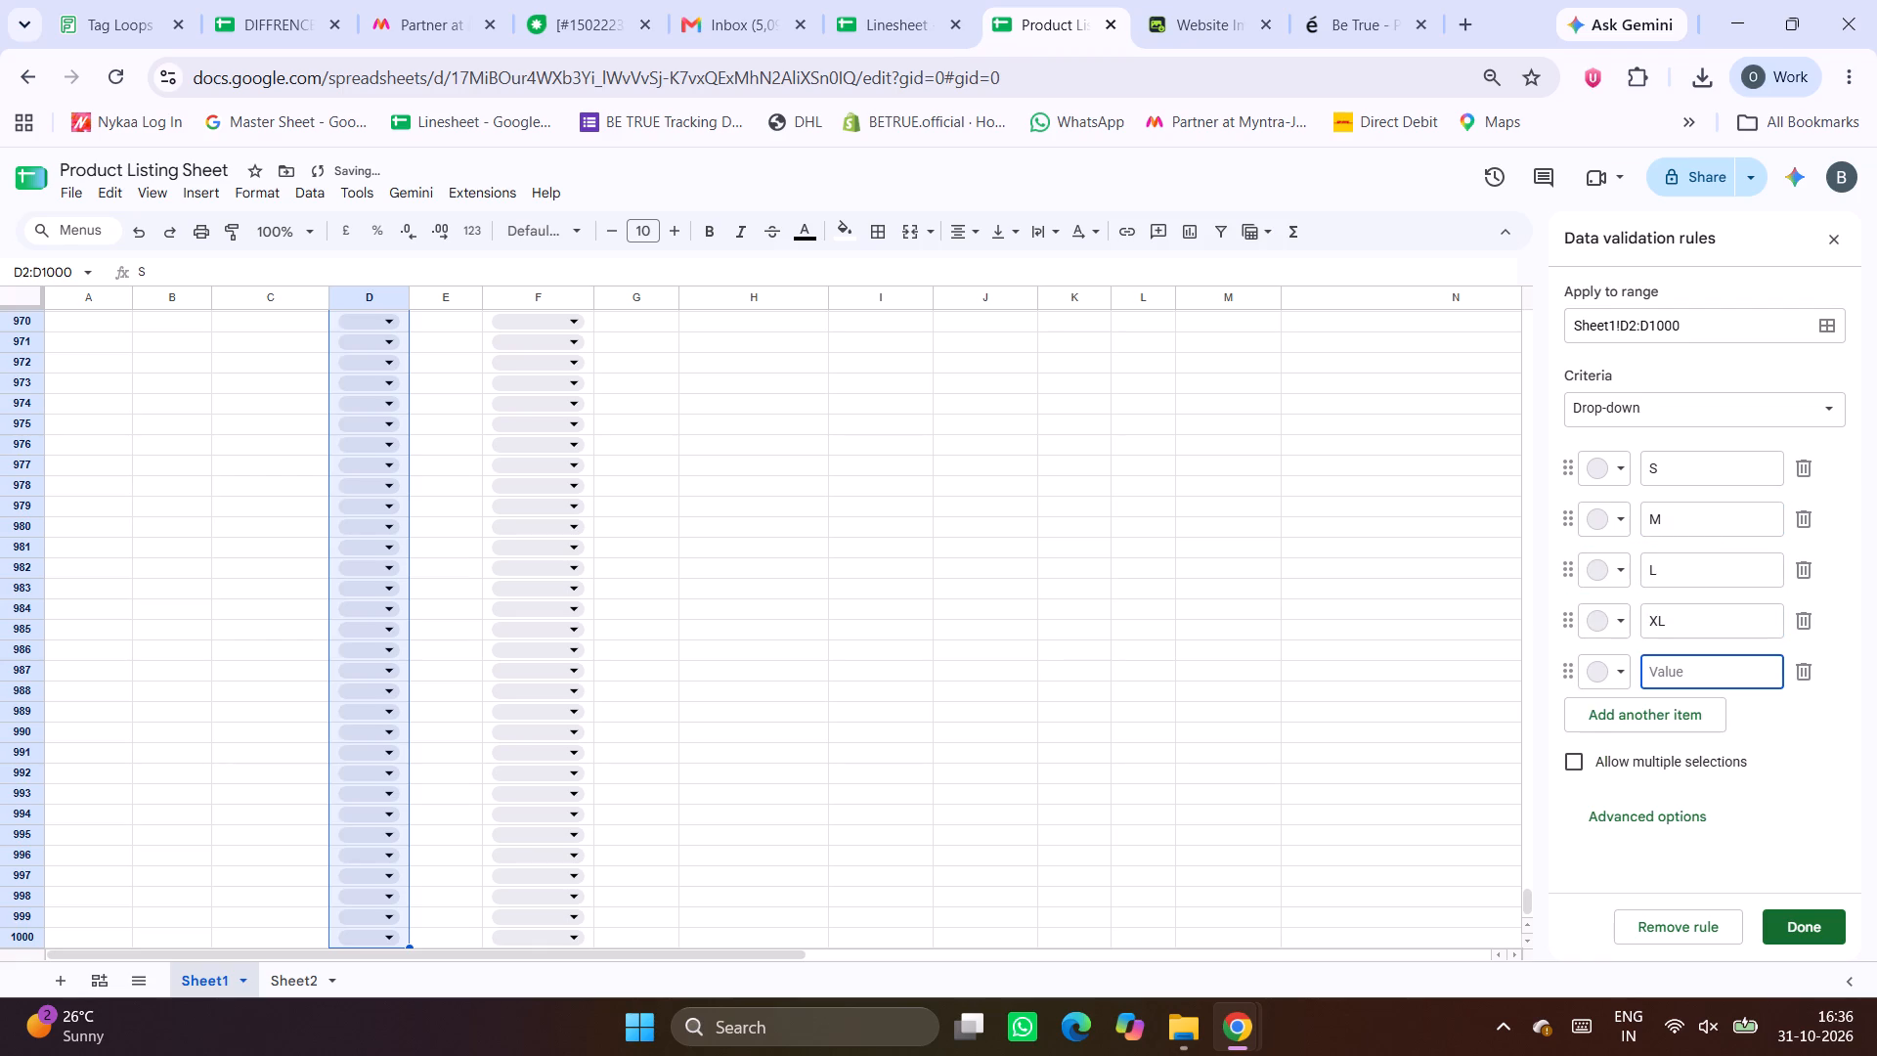
pyautogui.write('2XL')
# Colour the size items: S light yellow, M light blue, L light green, XL dark green and 2XL dark purple, and save the rule.
pyautogui.click(1616, 481)
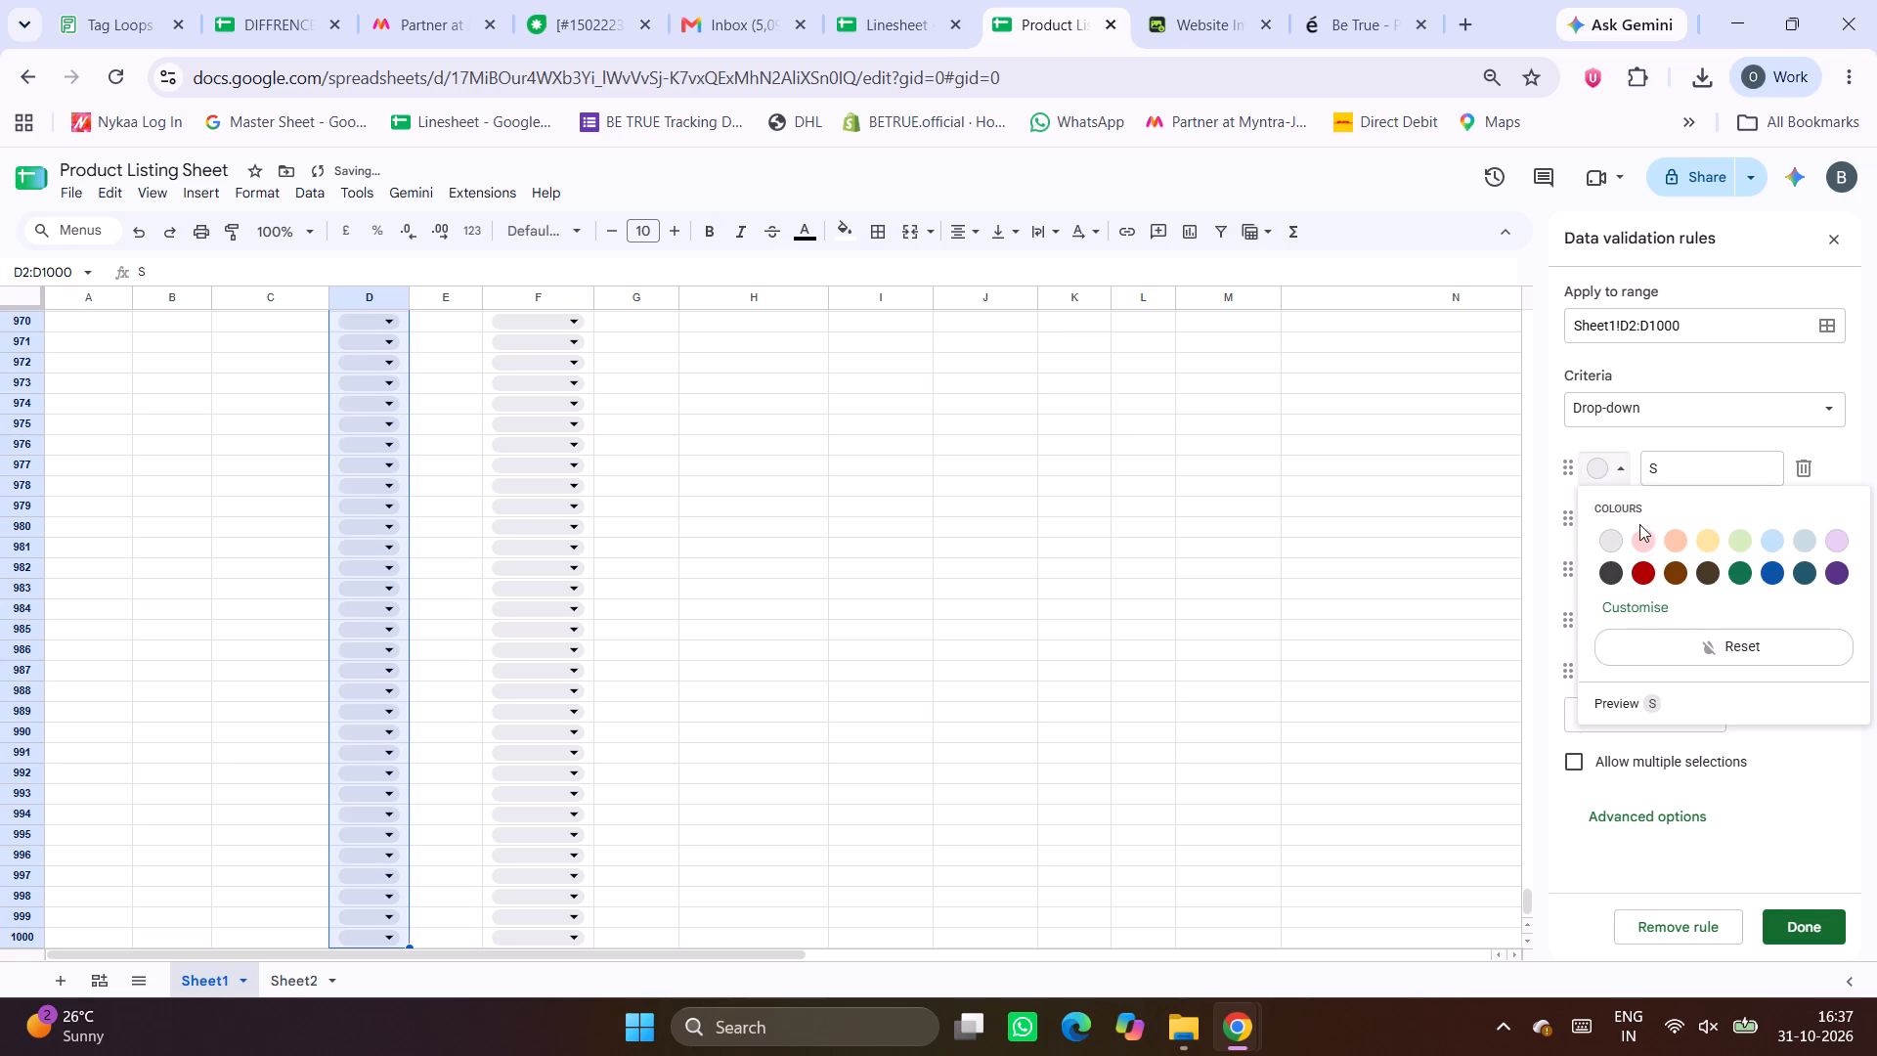
pyautogui.click(1712, 545)
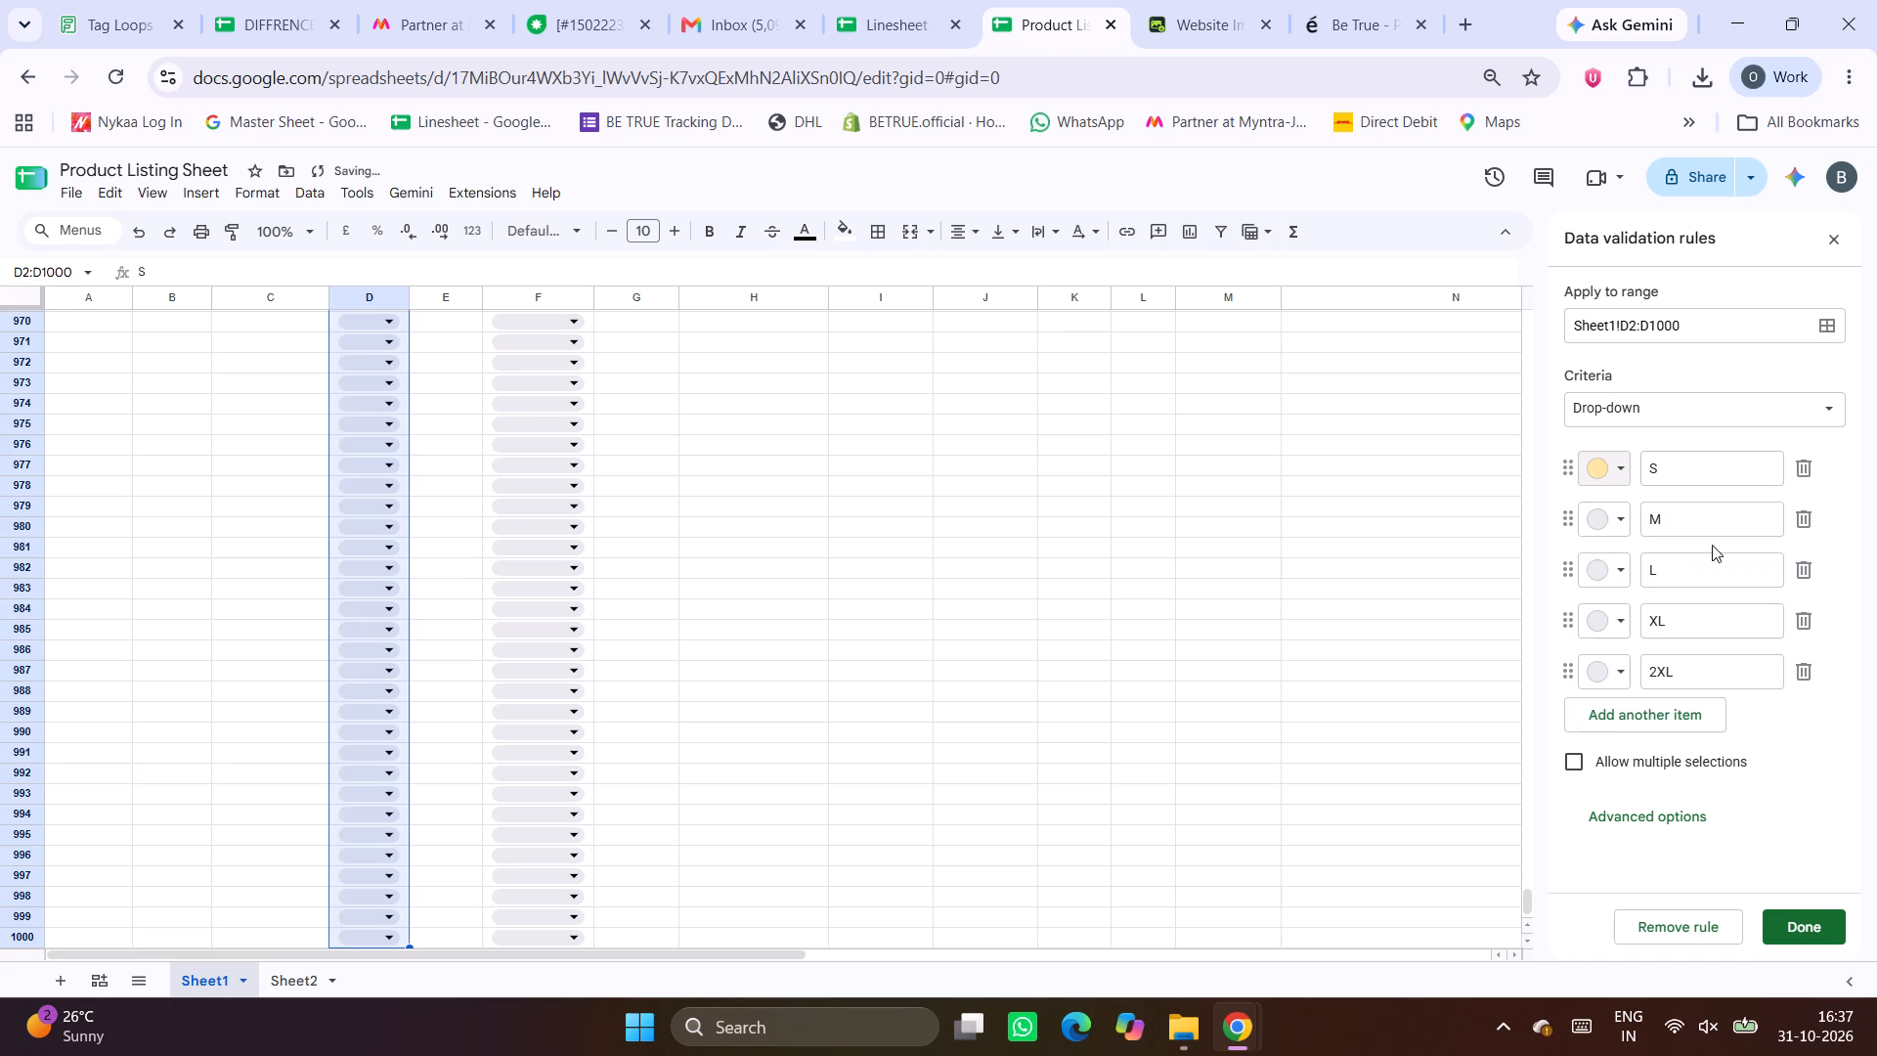
pyautogui.click(1614, 526)
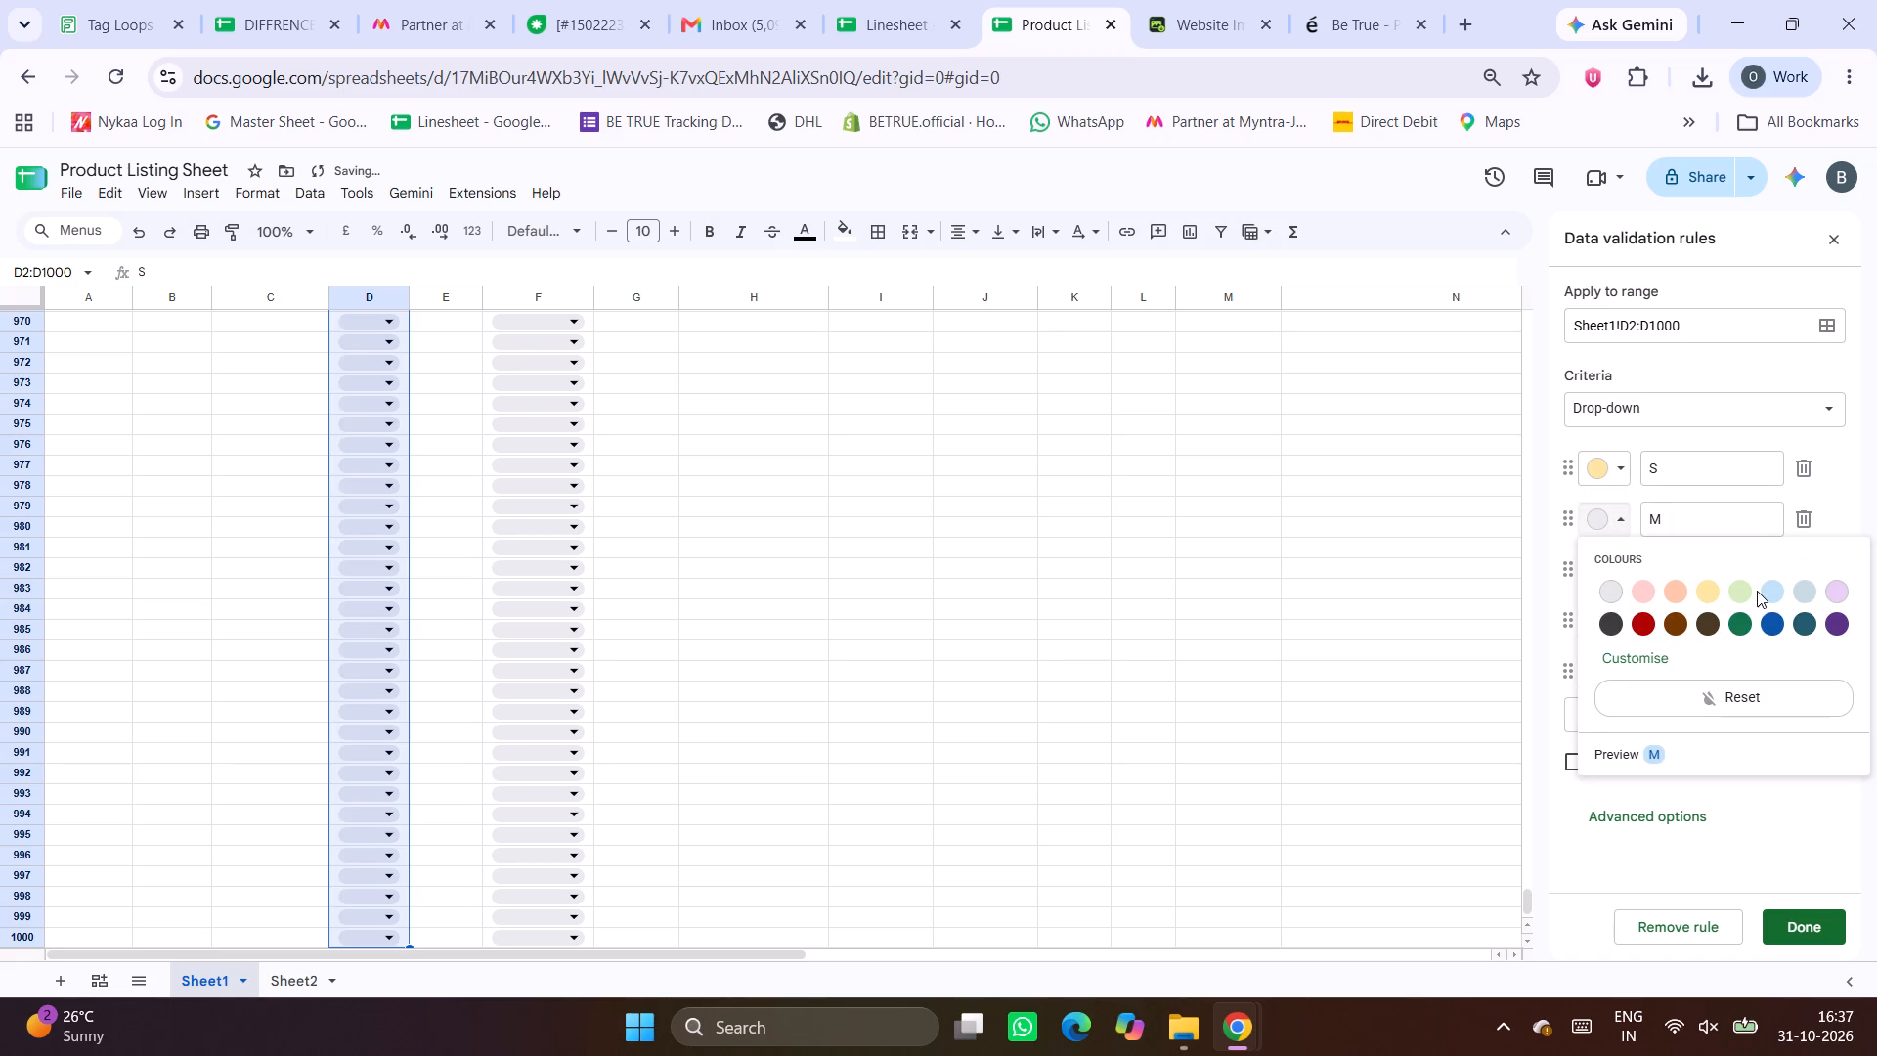
pyautogui.click(1768, 592)
pyautogui.click(1614, 576)
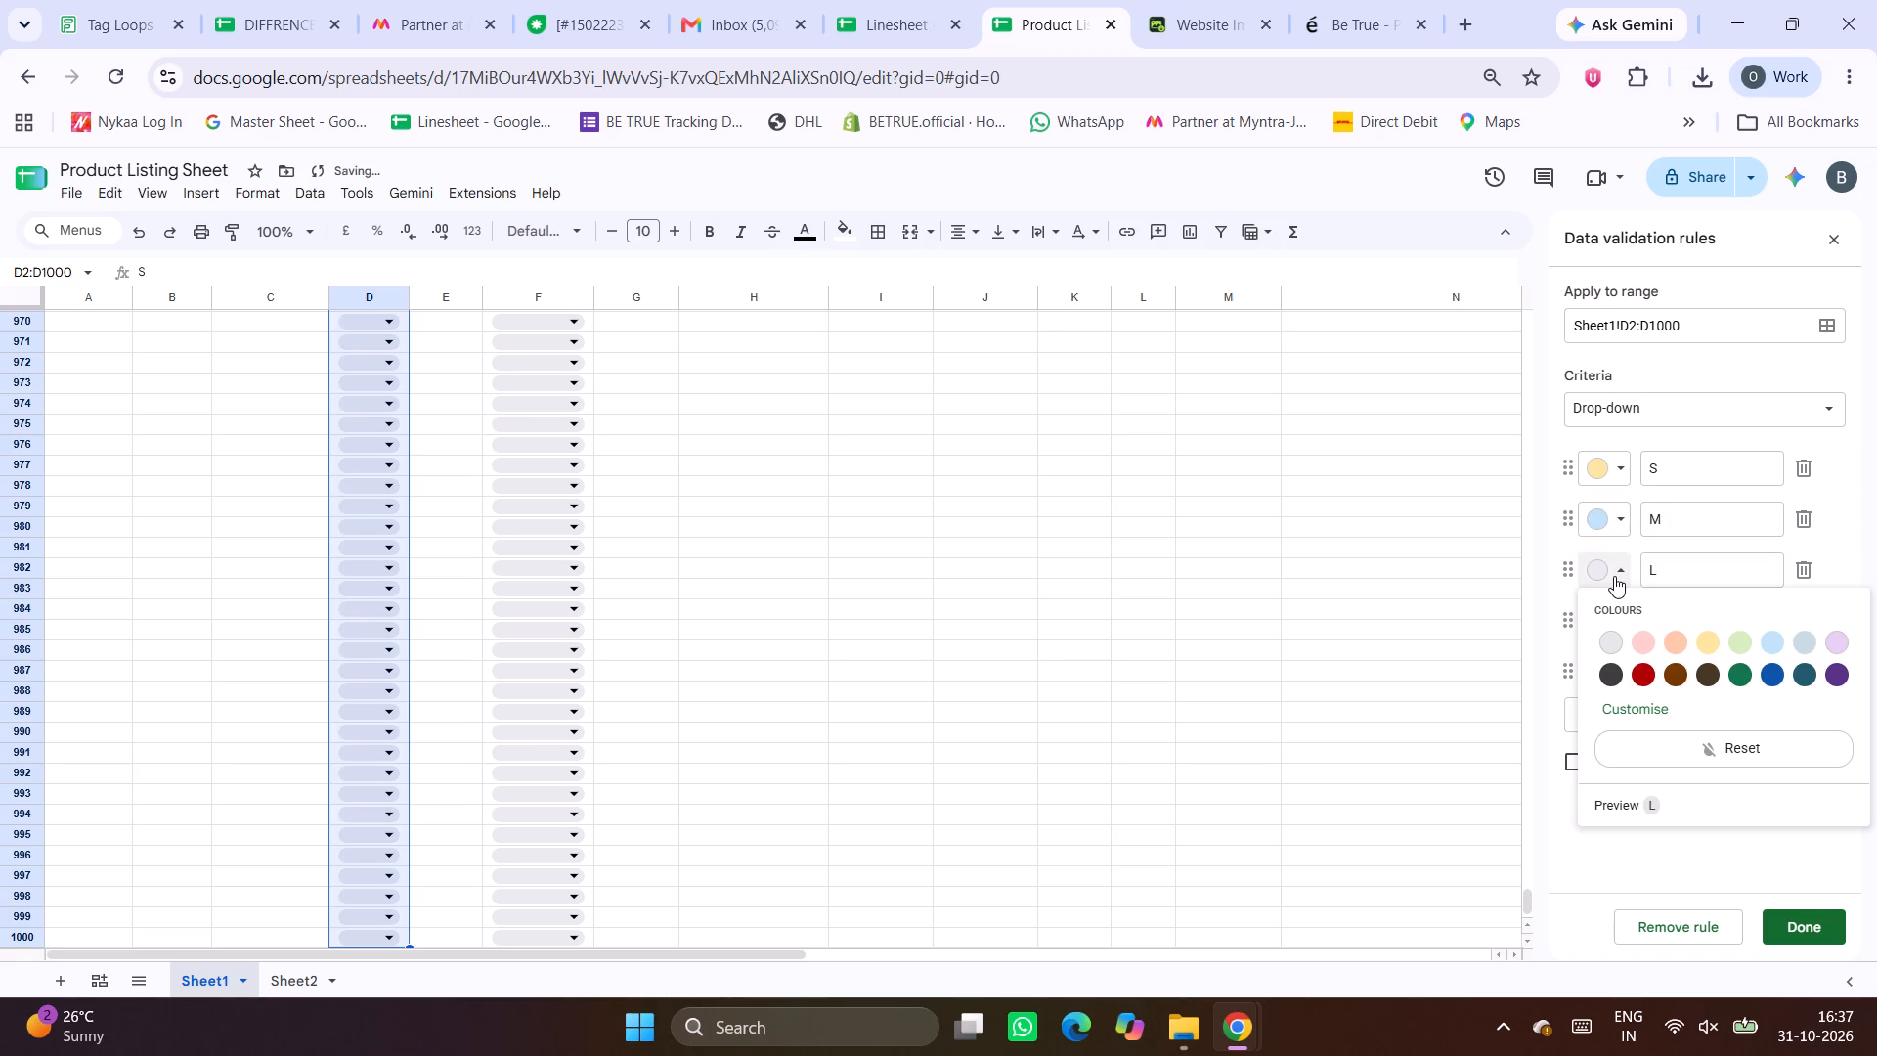
pyautogui.click(1728, 643)
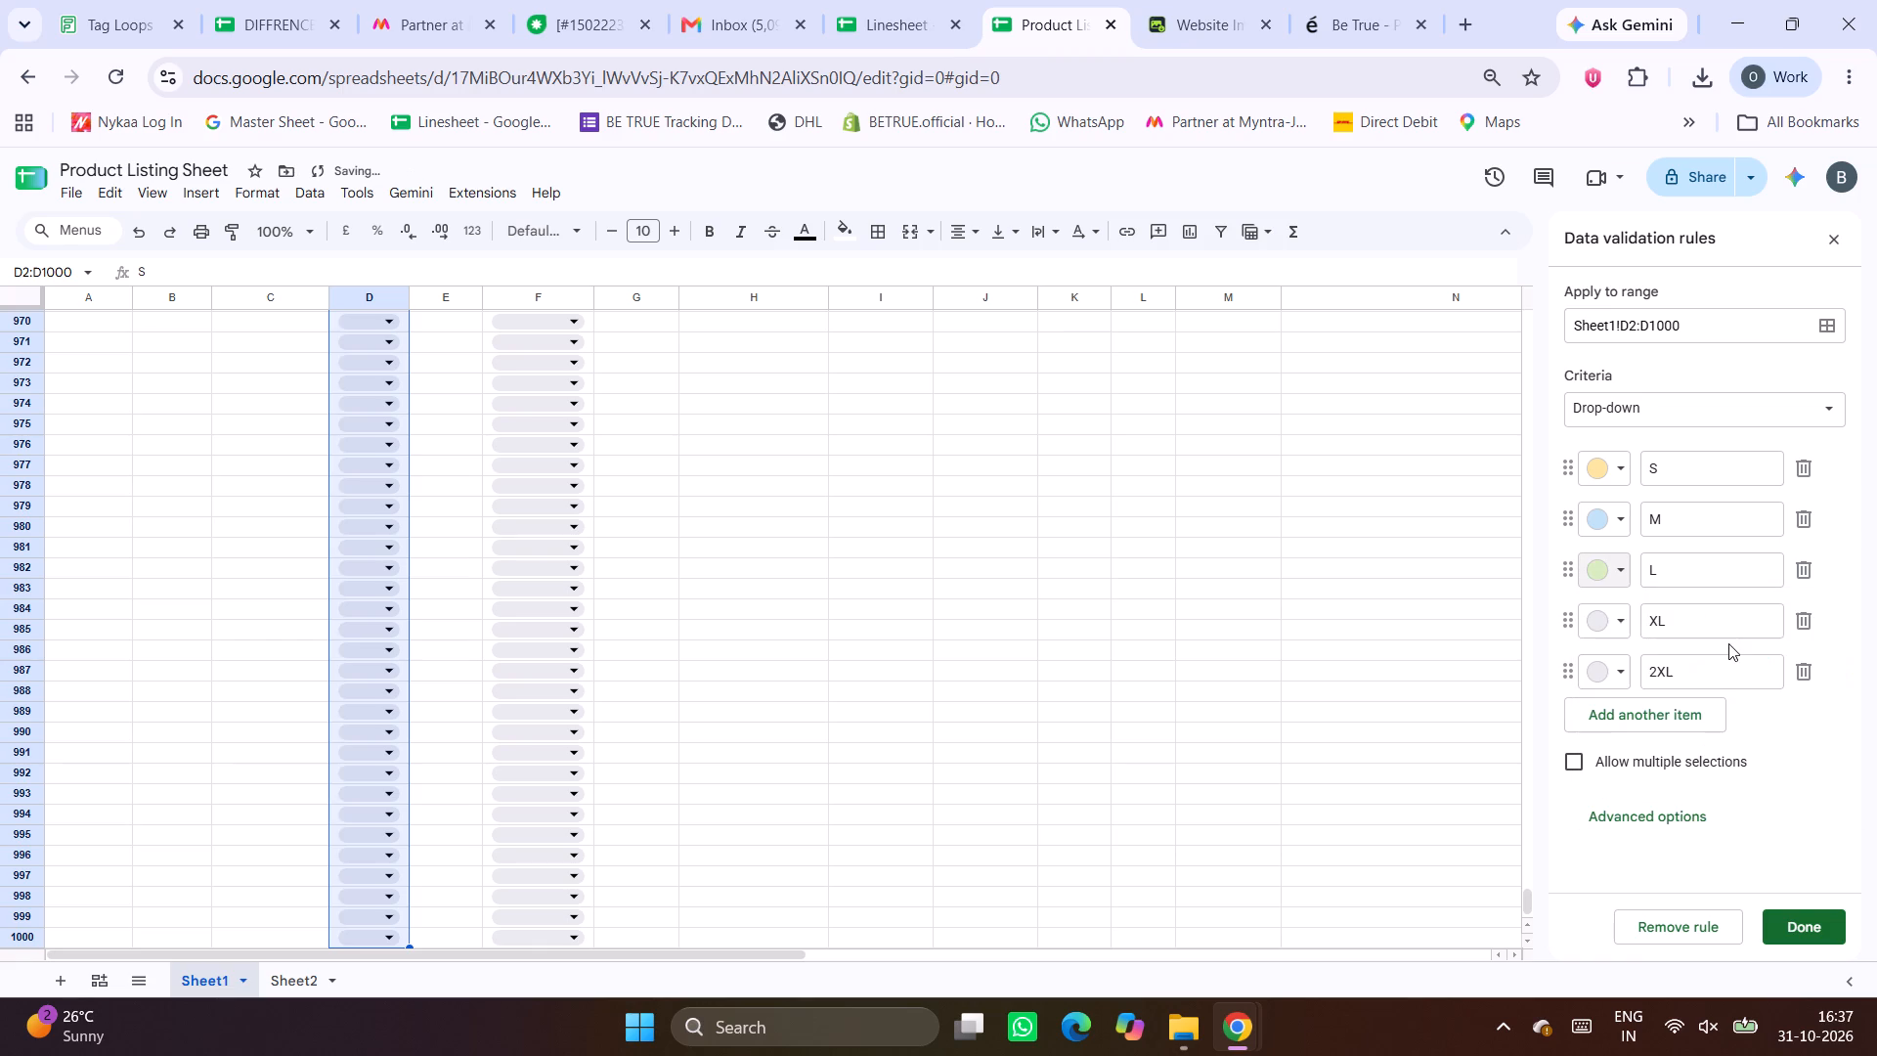
pyautogui.click(1624, 623)
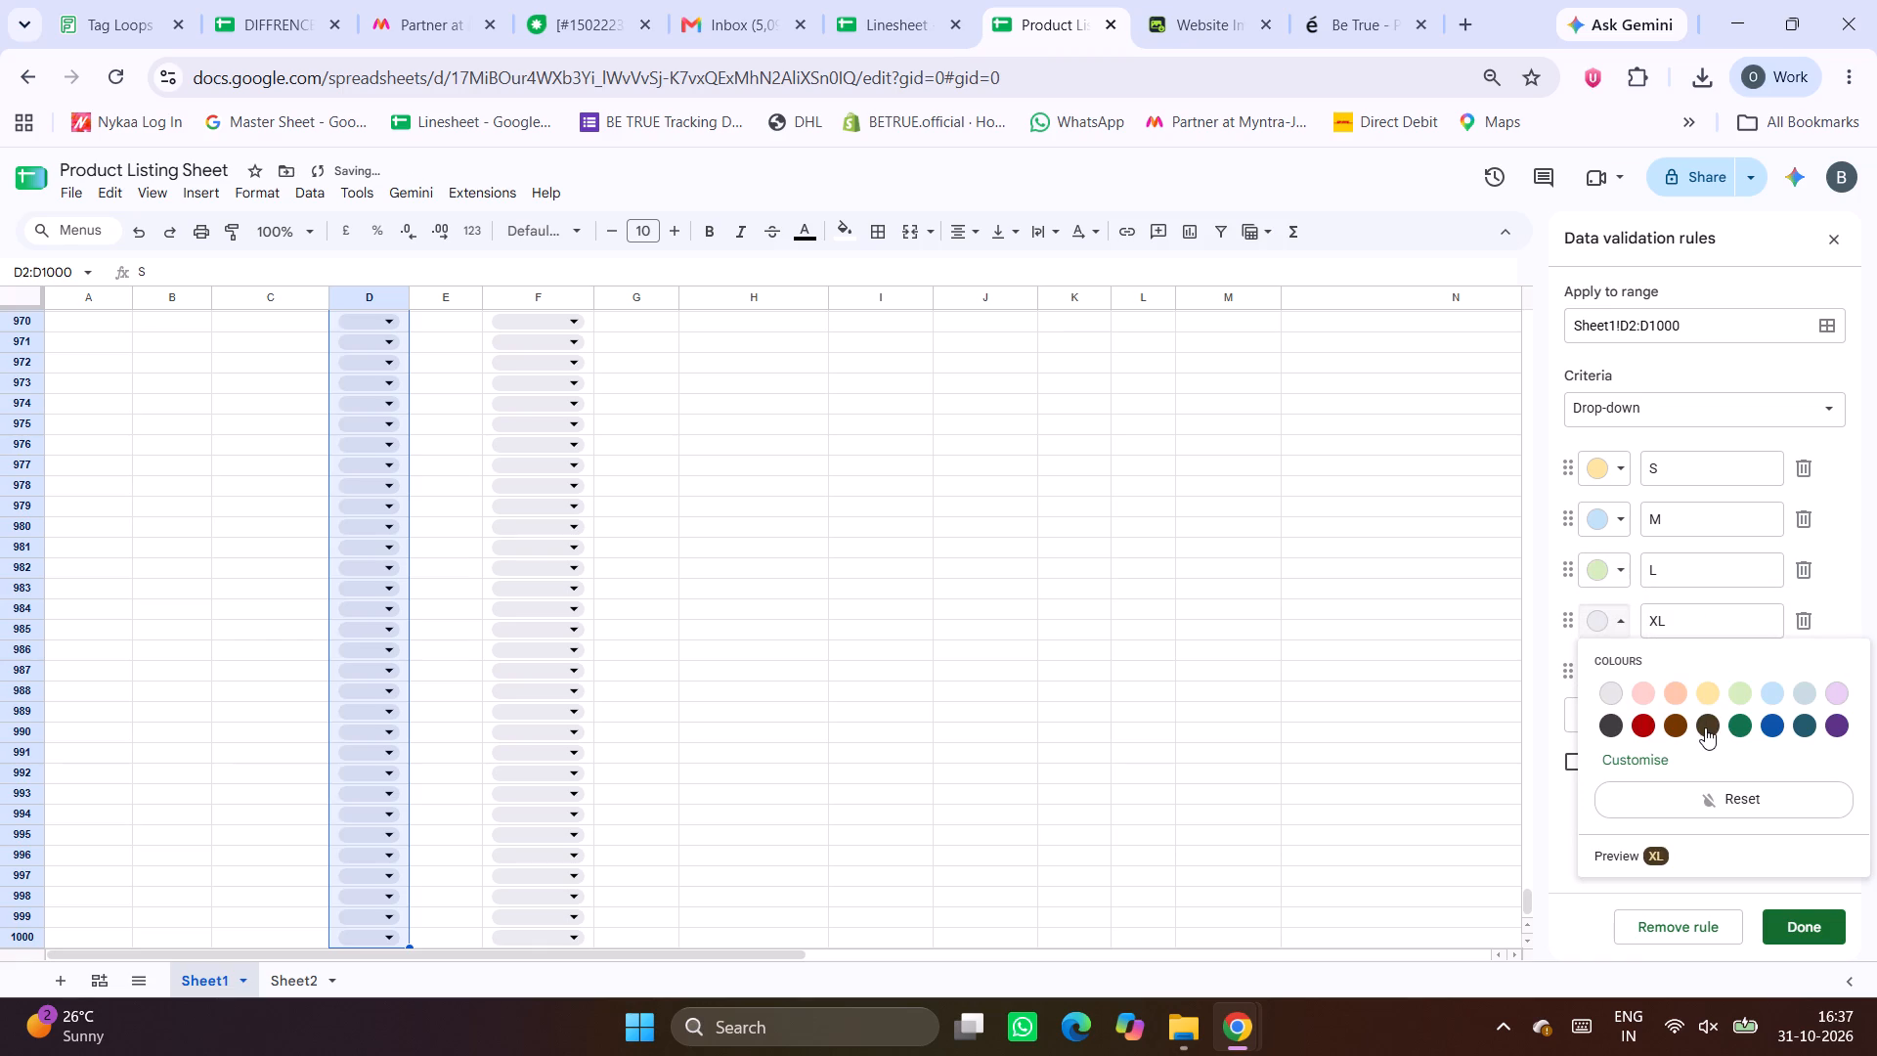
pyautogui.click(1751, 730)
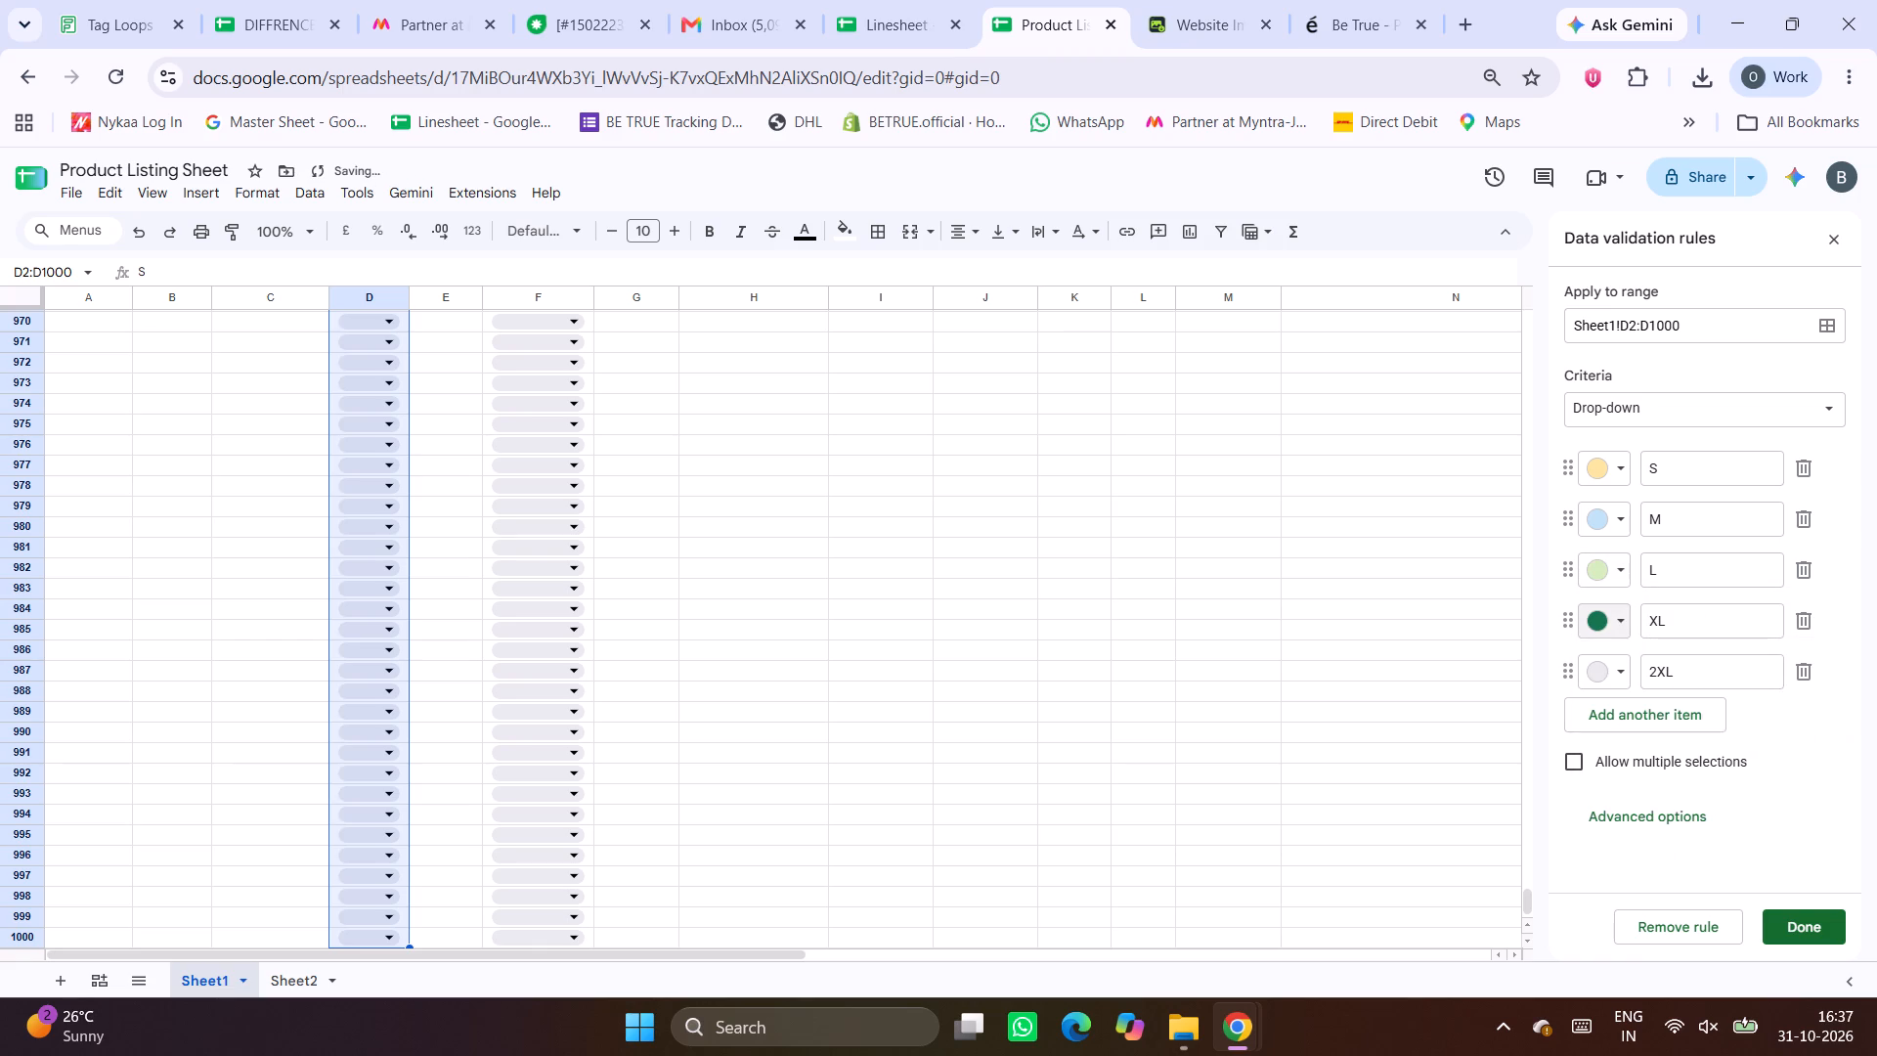
pyautogui.click(1617, 678)
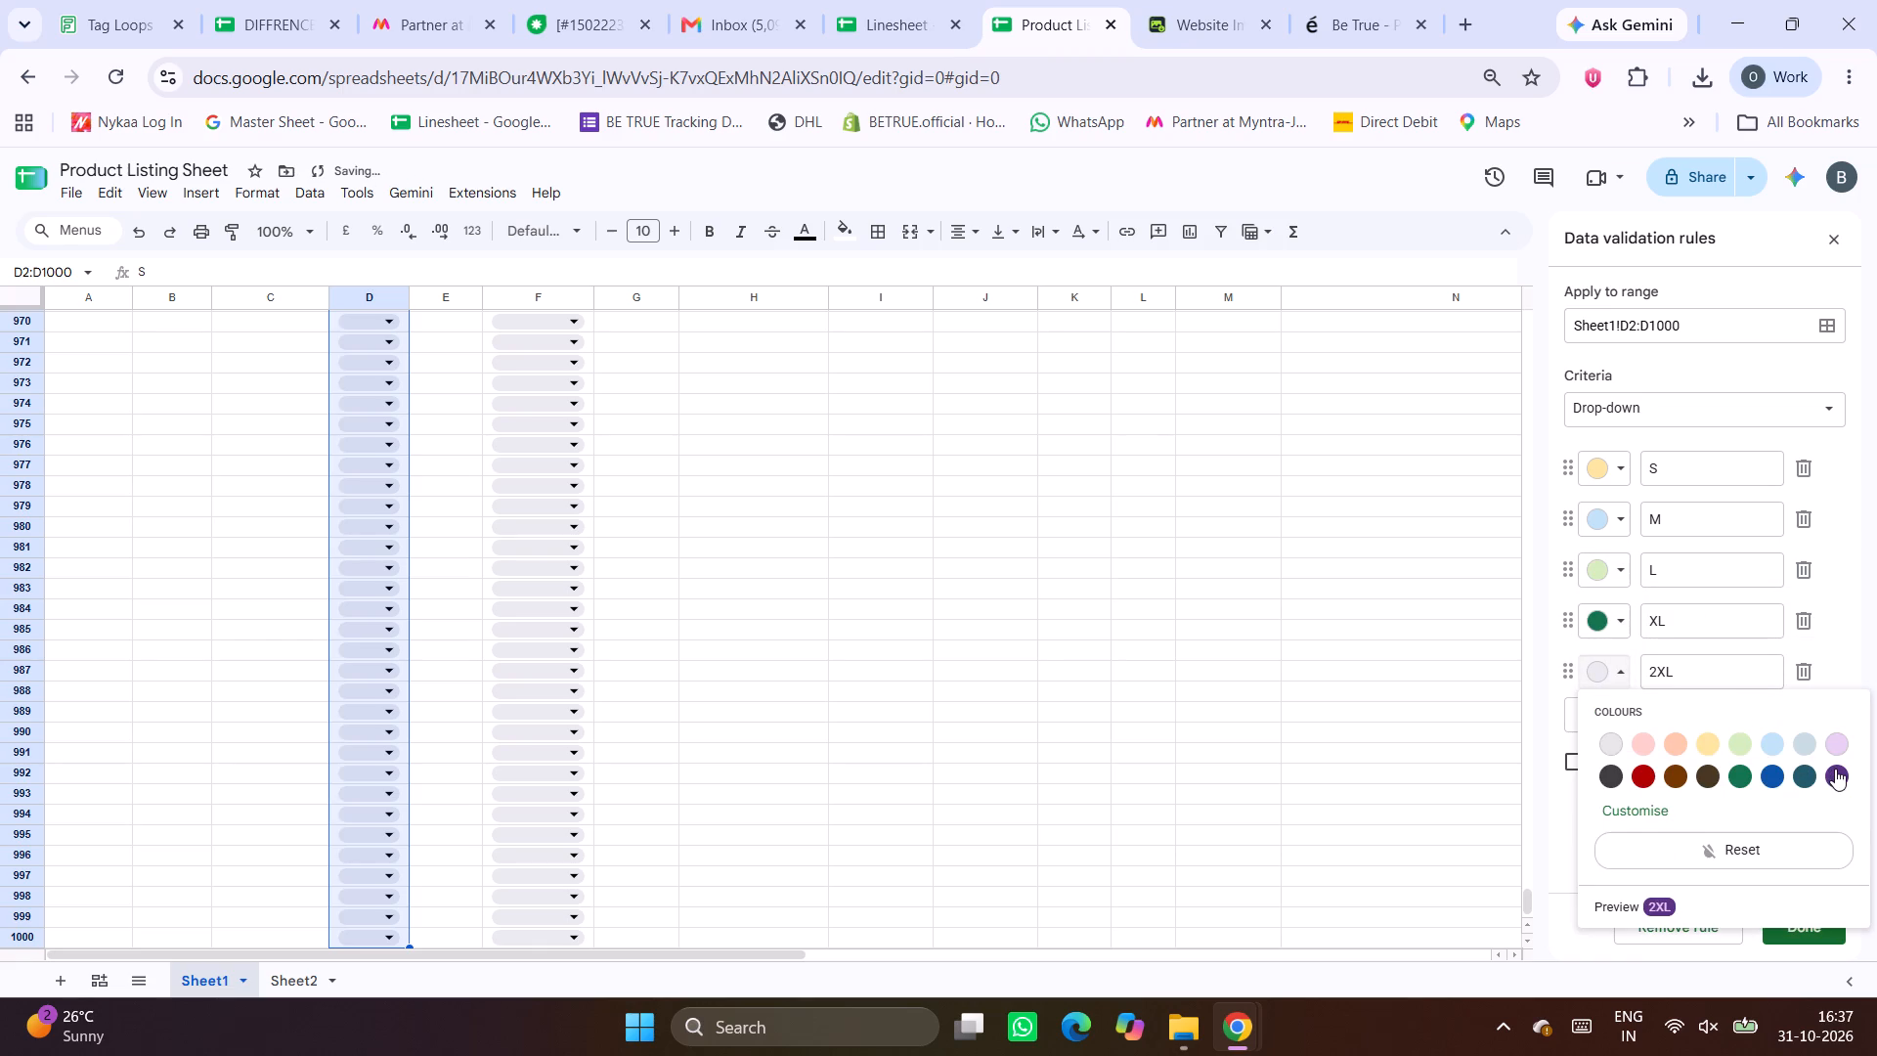
pyautogui.click(1828, 770)
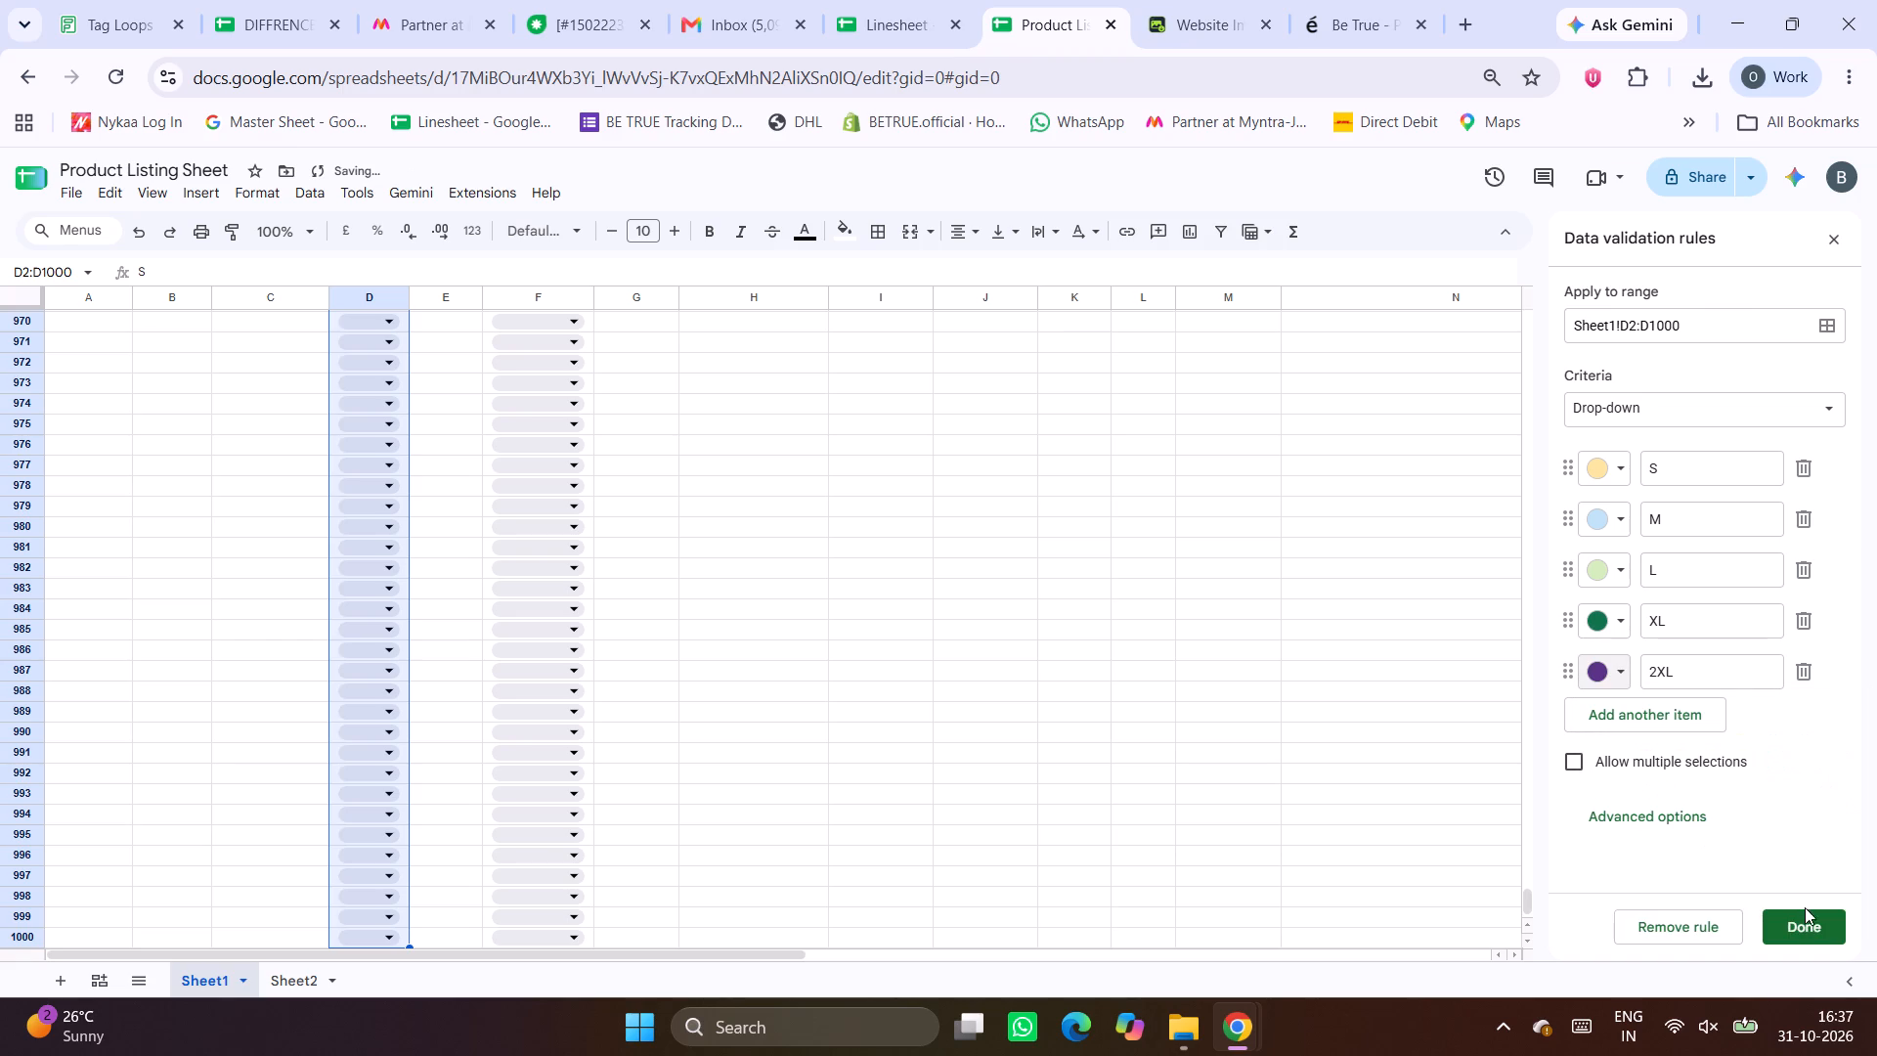
pyautogui.click(1799, 904)
pyautogui.click(1791, 927)
pyautogui.scroll(4, 1072, 660)
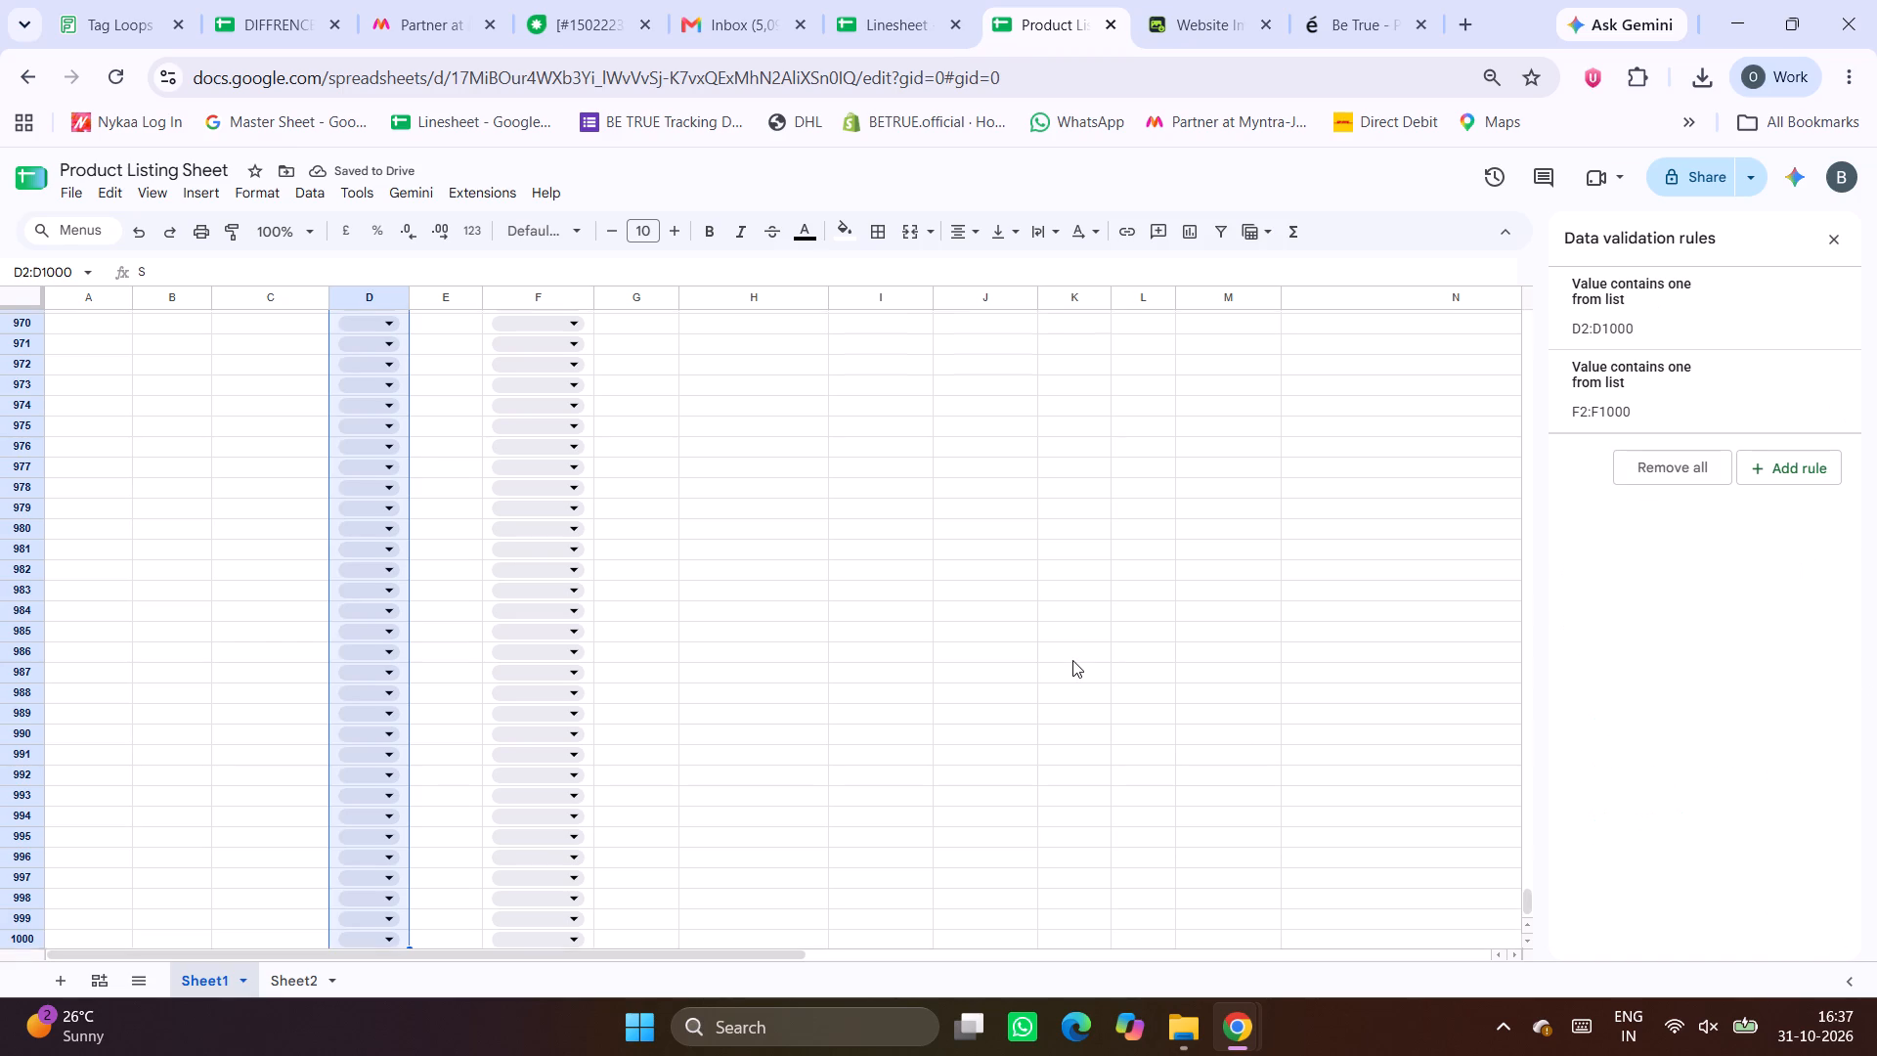
pyautogui.scroll(11, 1072, 660)
pyautogui.scroll(16, 1072, 660)
pyautogui.scroll(13, 1072, 660)
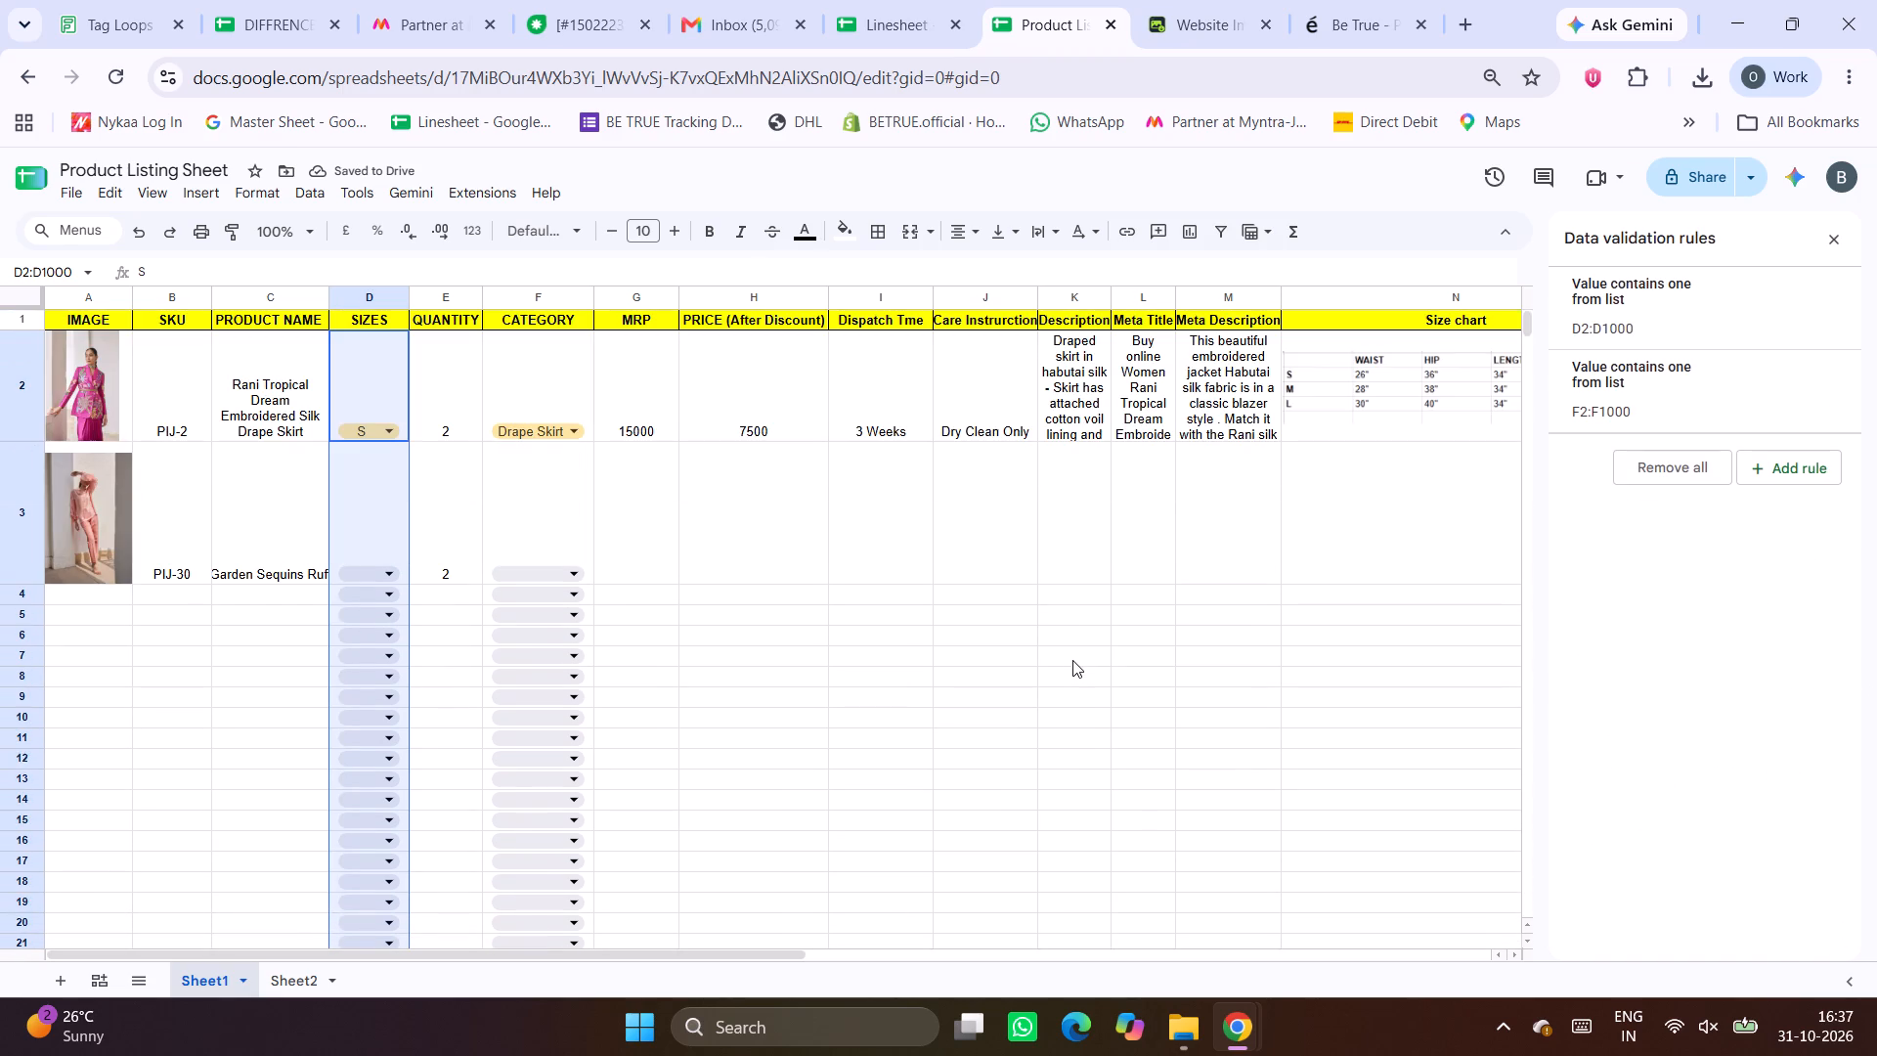
pyautogui.scroll(3, 1072, 660)
pyautogui.click(1824, 245)
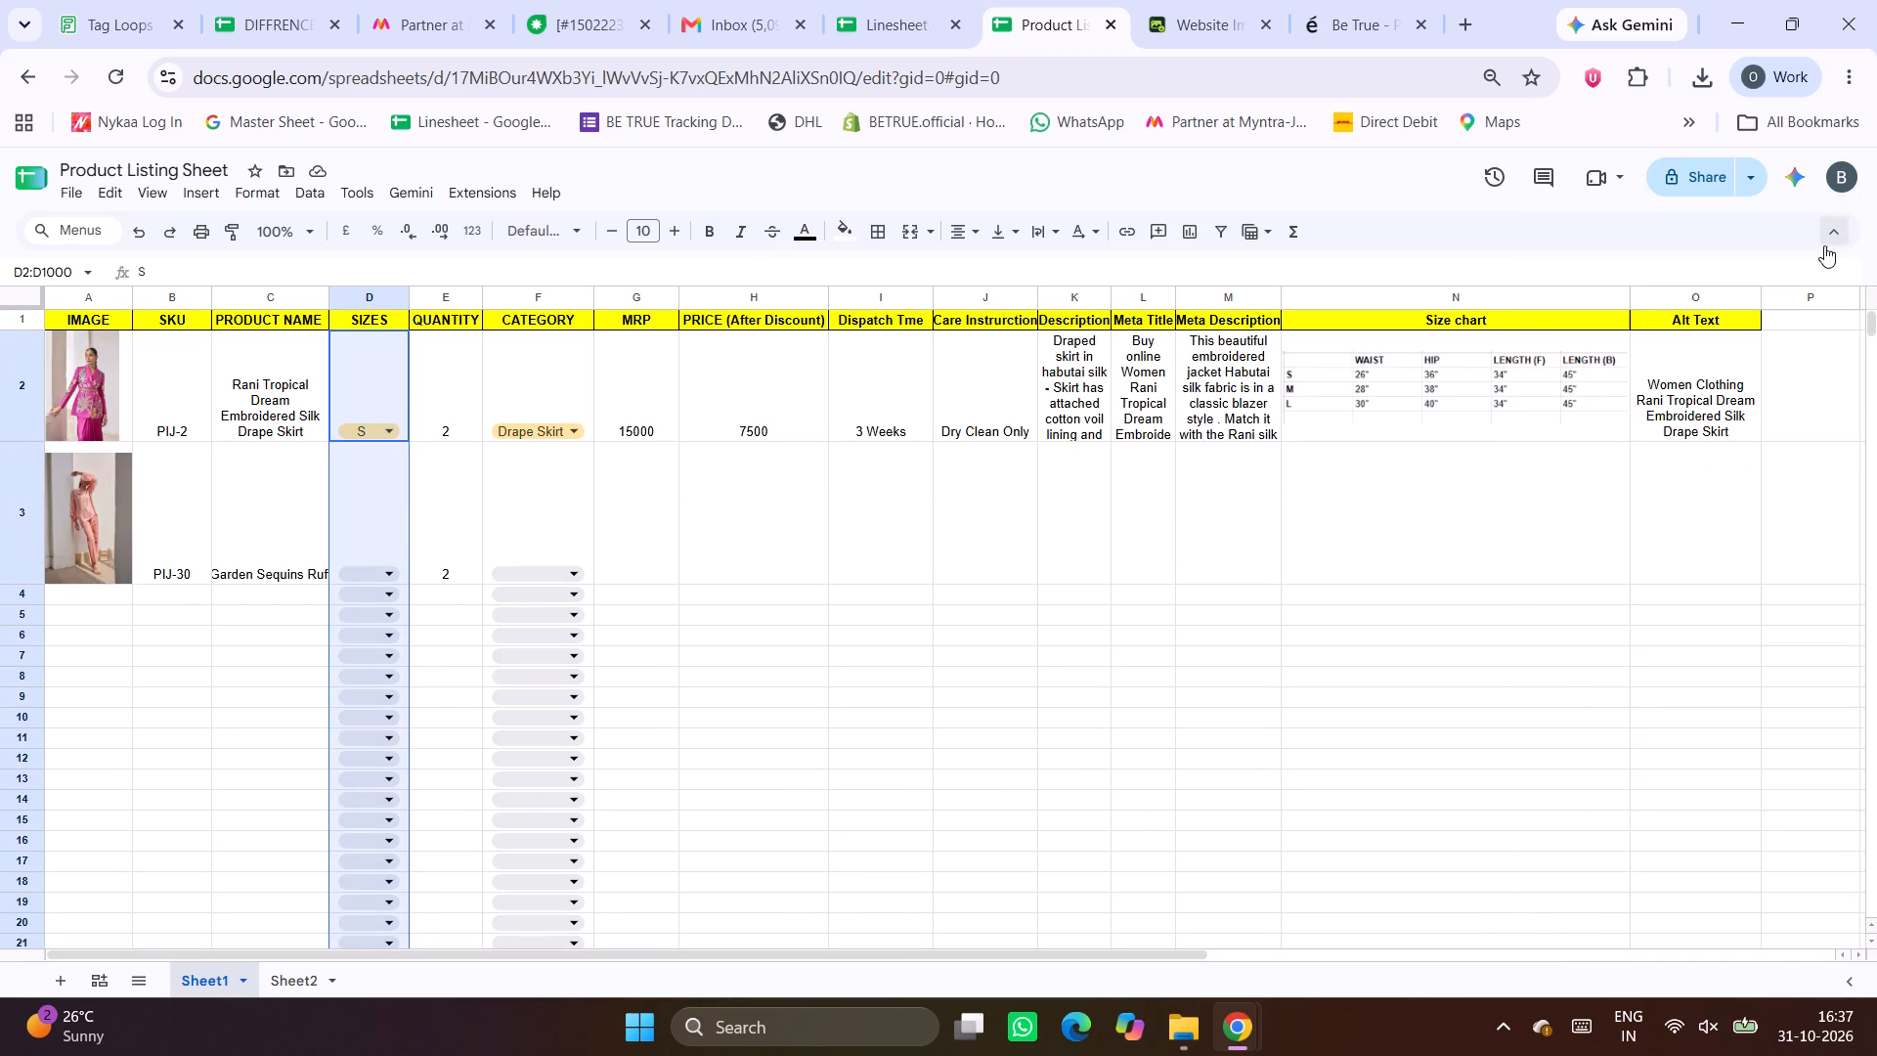
# Select S and M in turn in PIJ-30's SIZES drop-down.
pyautogui.click(383, 576)
pyautogui.click(373, 595)
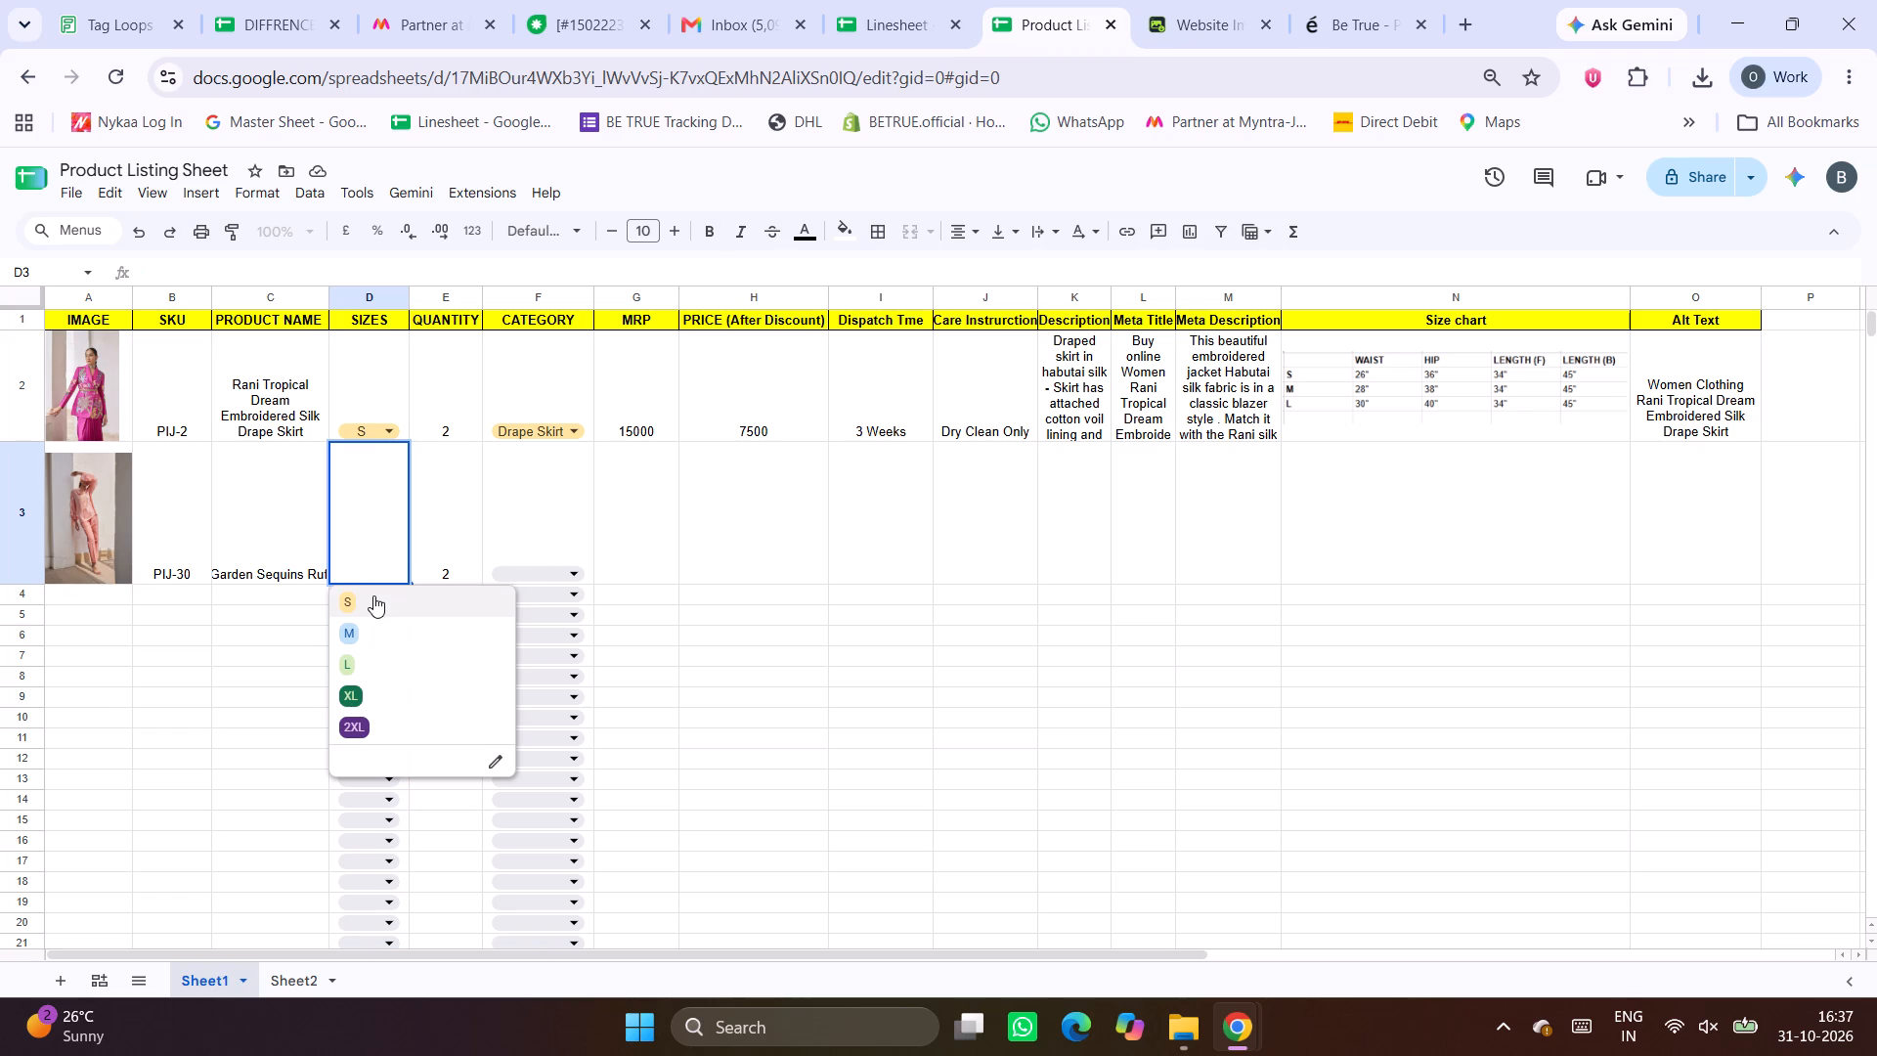
pyautogui.click(389, 579)
pyautogui.click(354, 626)
# Allow multiple selections in the SIZES drop-down rule and apply the change to all drop-downs with the same properties.
pyautogui.click(382, 578)
pyautogui.click(497, 752)
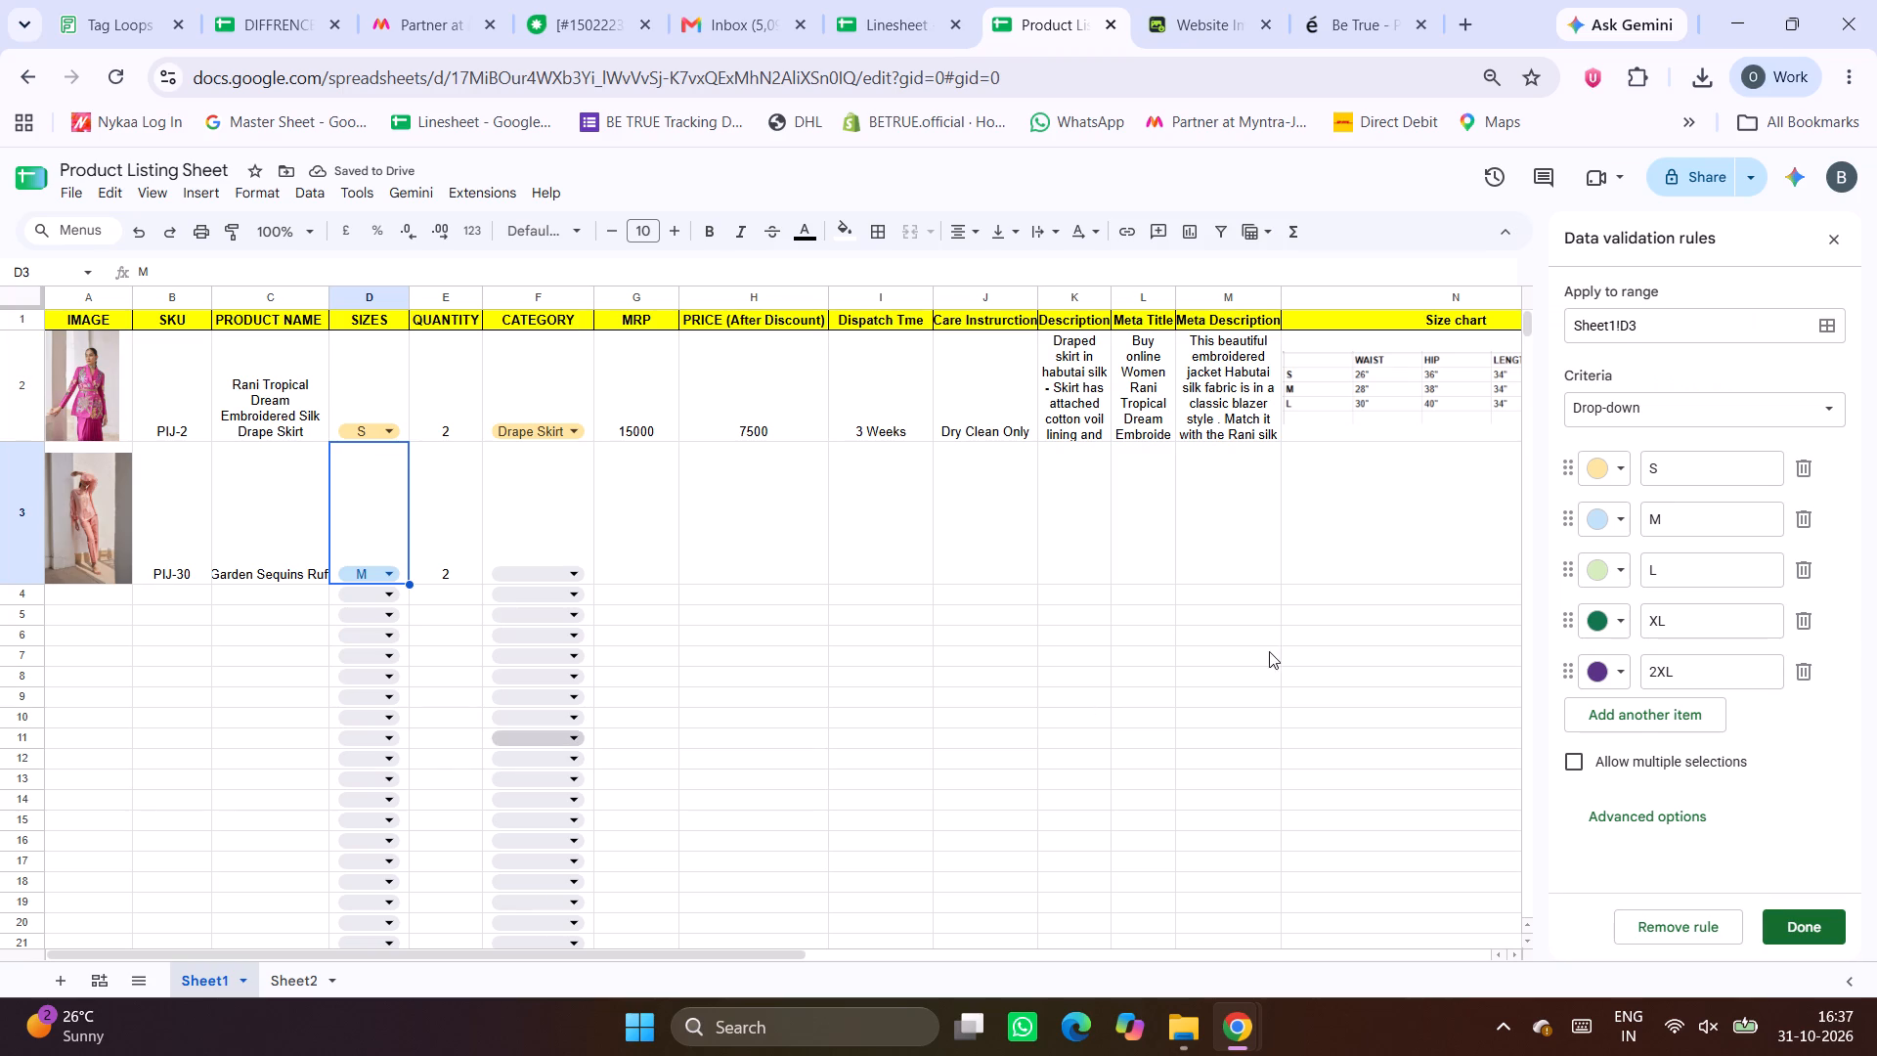
pyautogui.click(1658, 424)
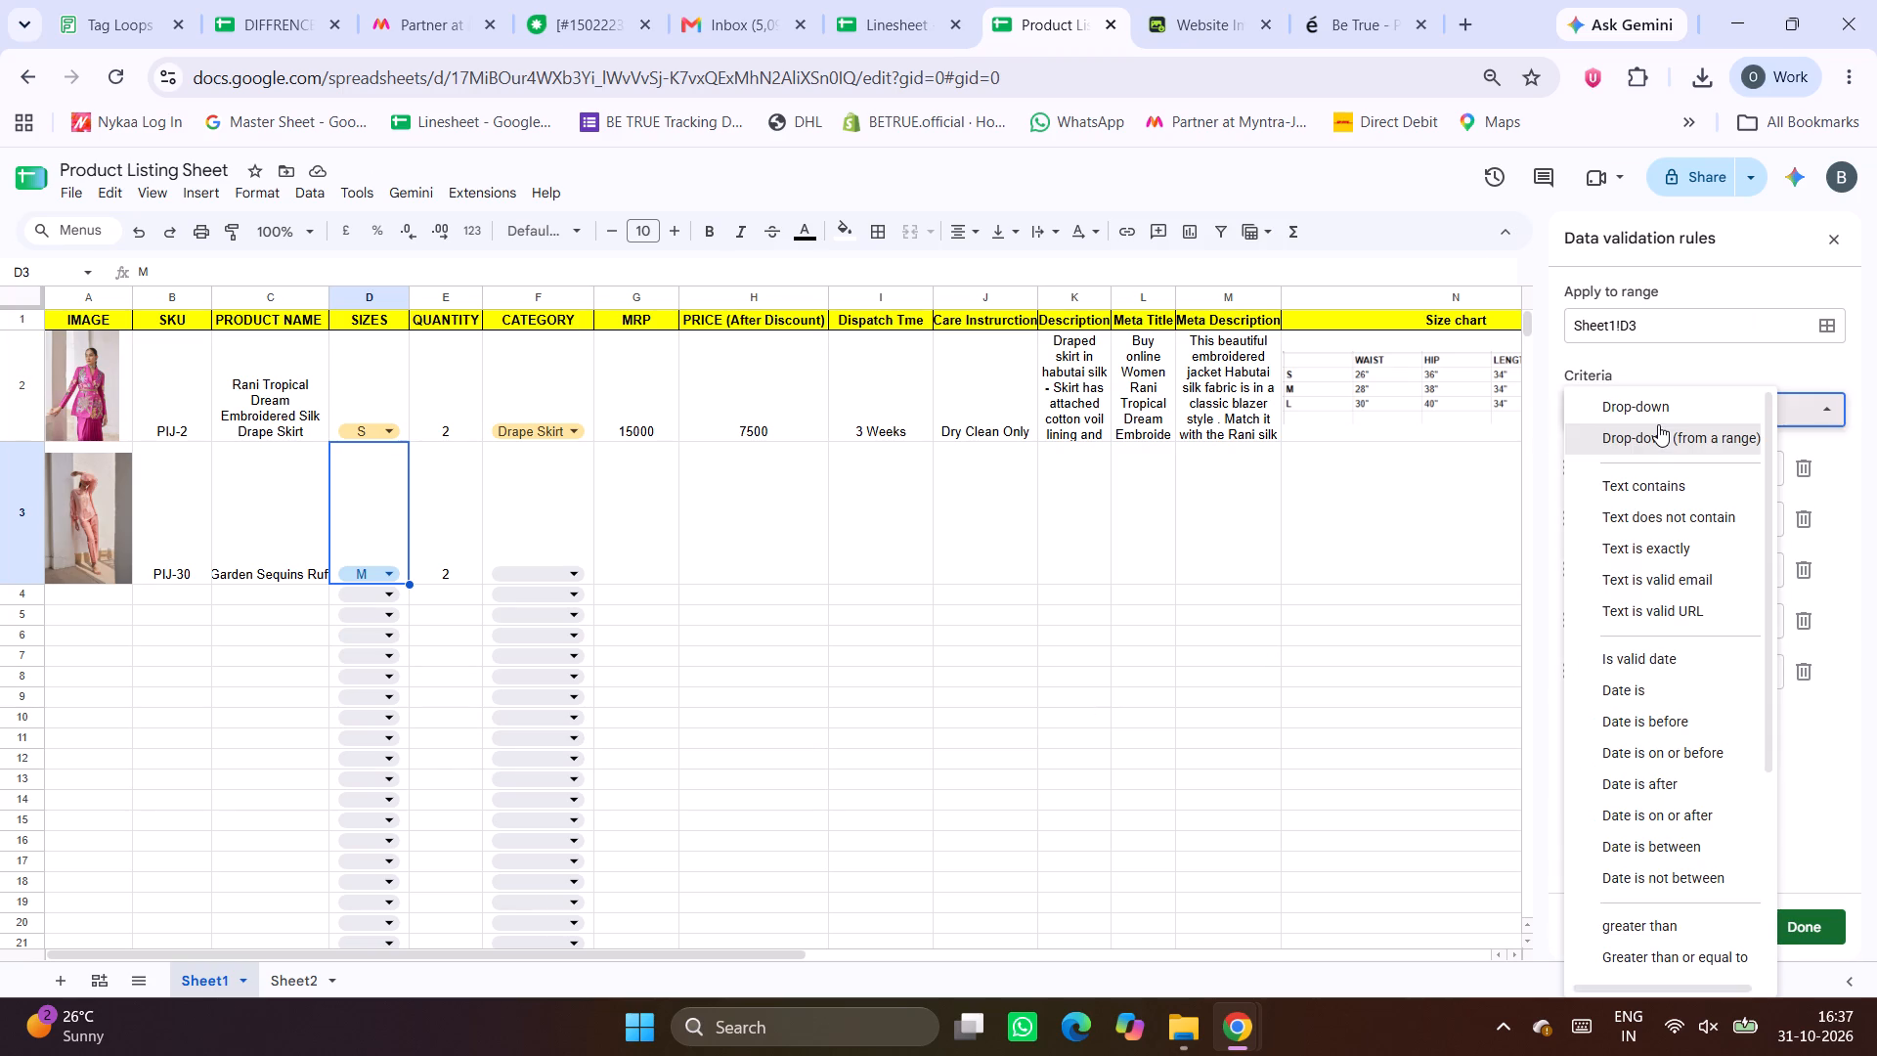
pyautogui.click(1804, 357)
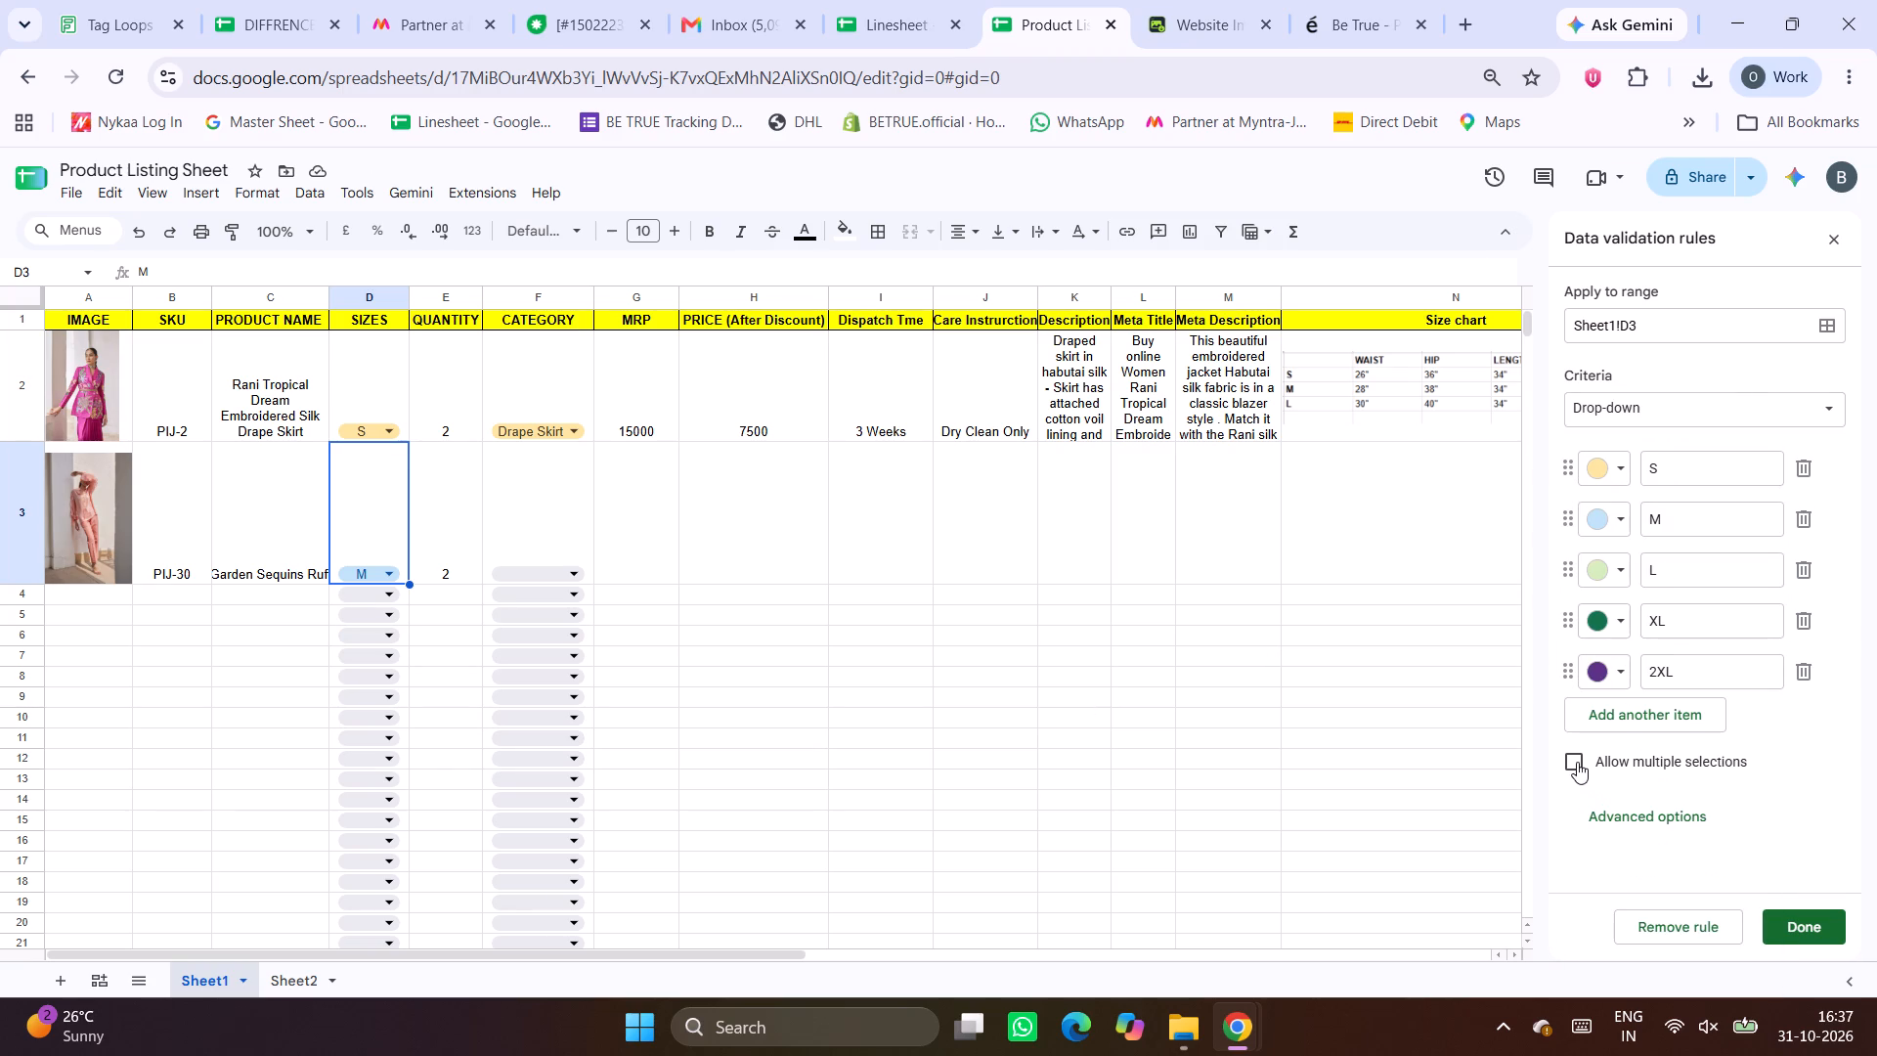
pyautogui.click(386, 395)
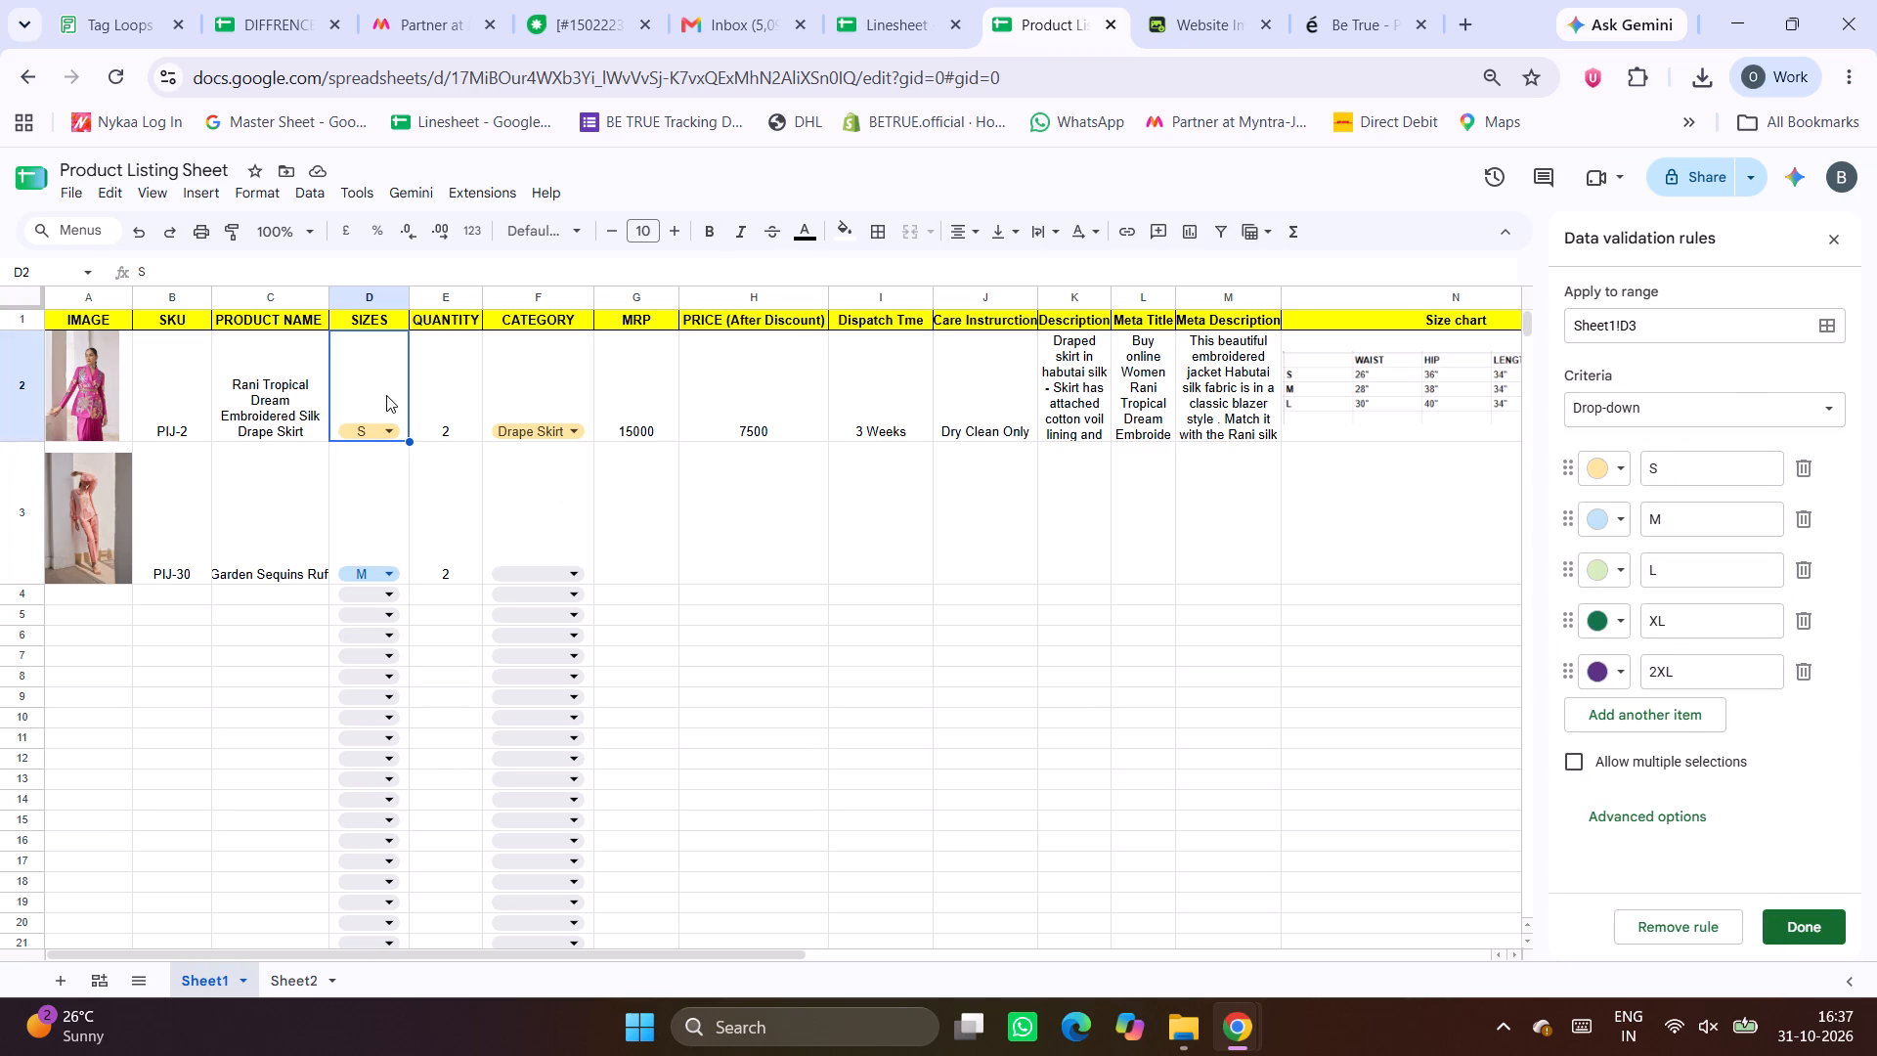
pyautogui.hotkey('ctrl', 'shift', 'Down')
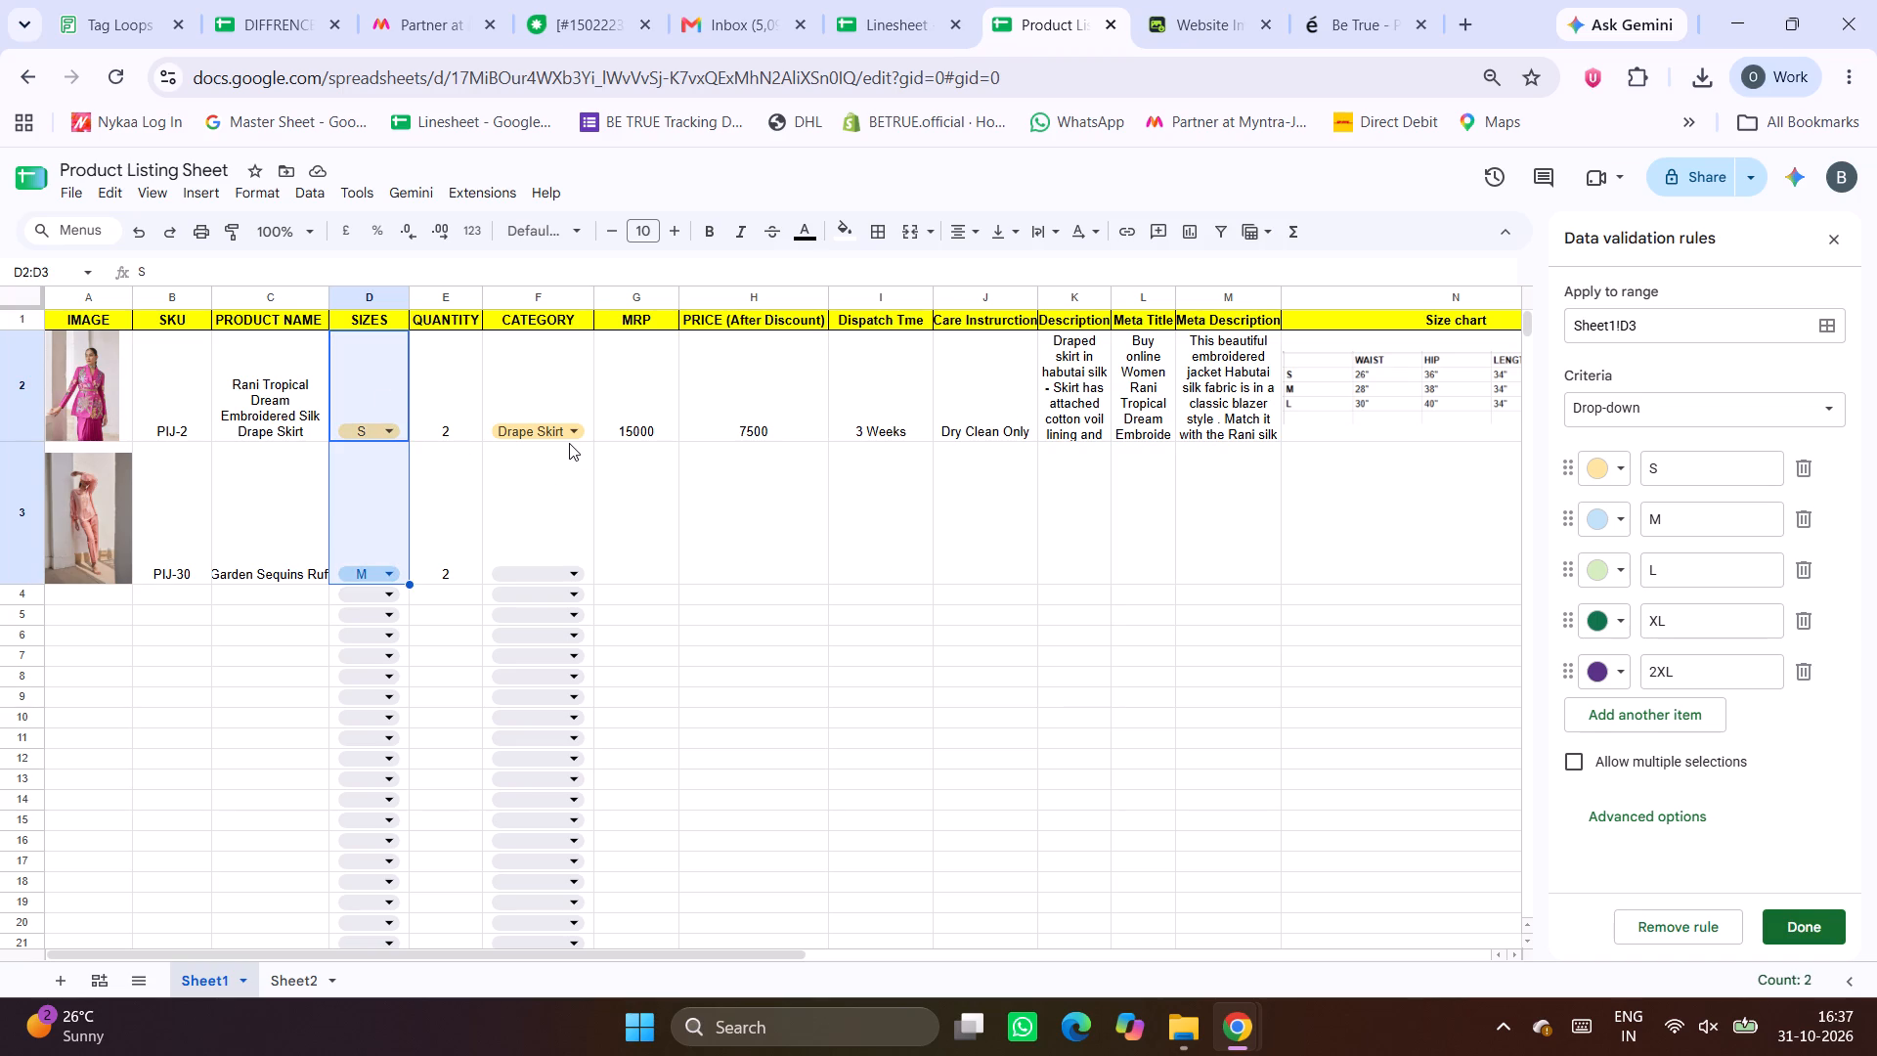
pyautogui.hotkey('ctrl', 'shift', 'Down')
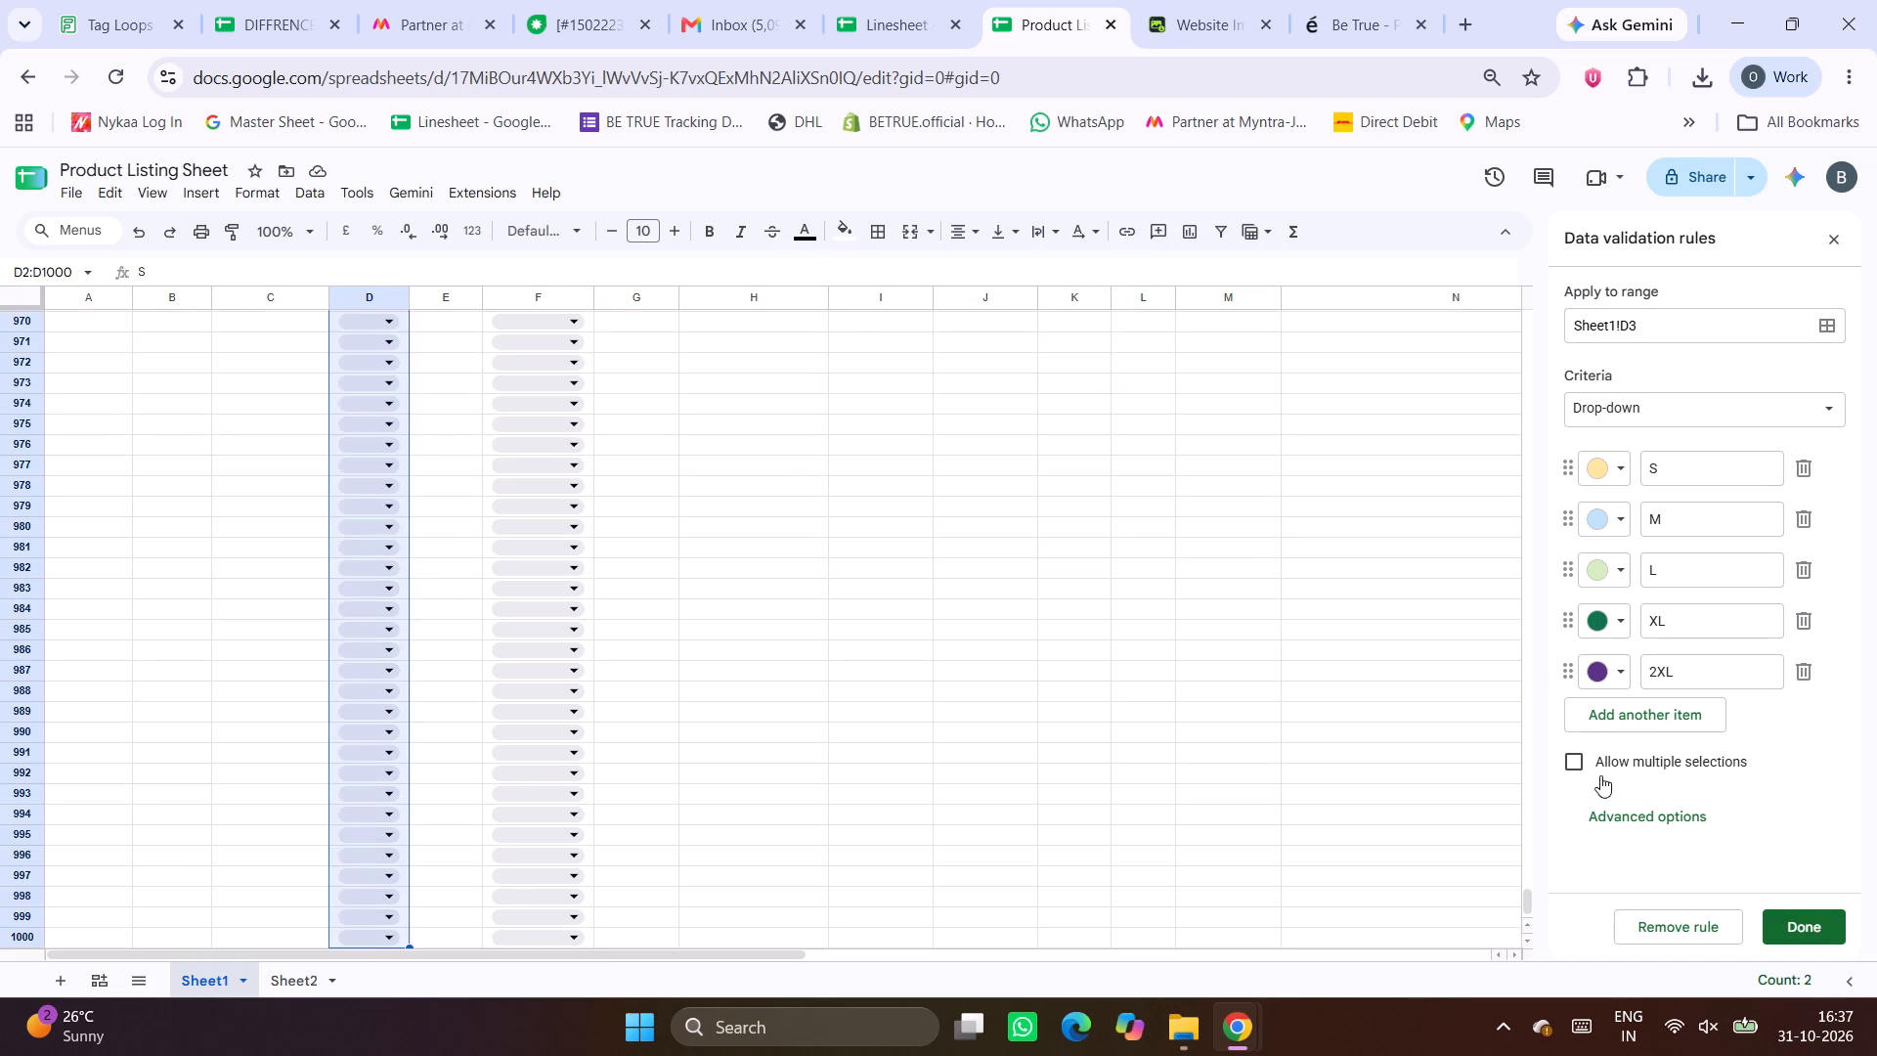
pyautogui.click(1578, 756)
pyautogui.click(1816, 935)
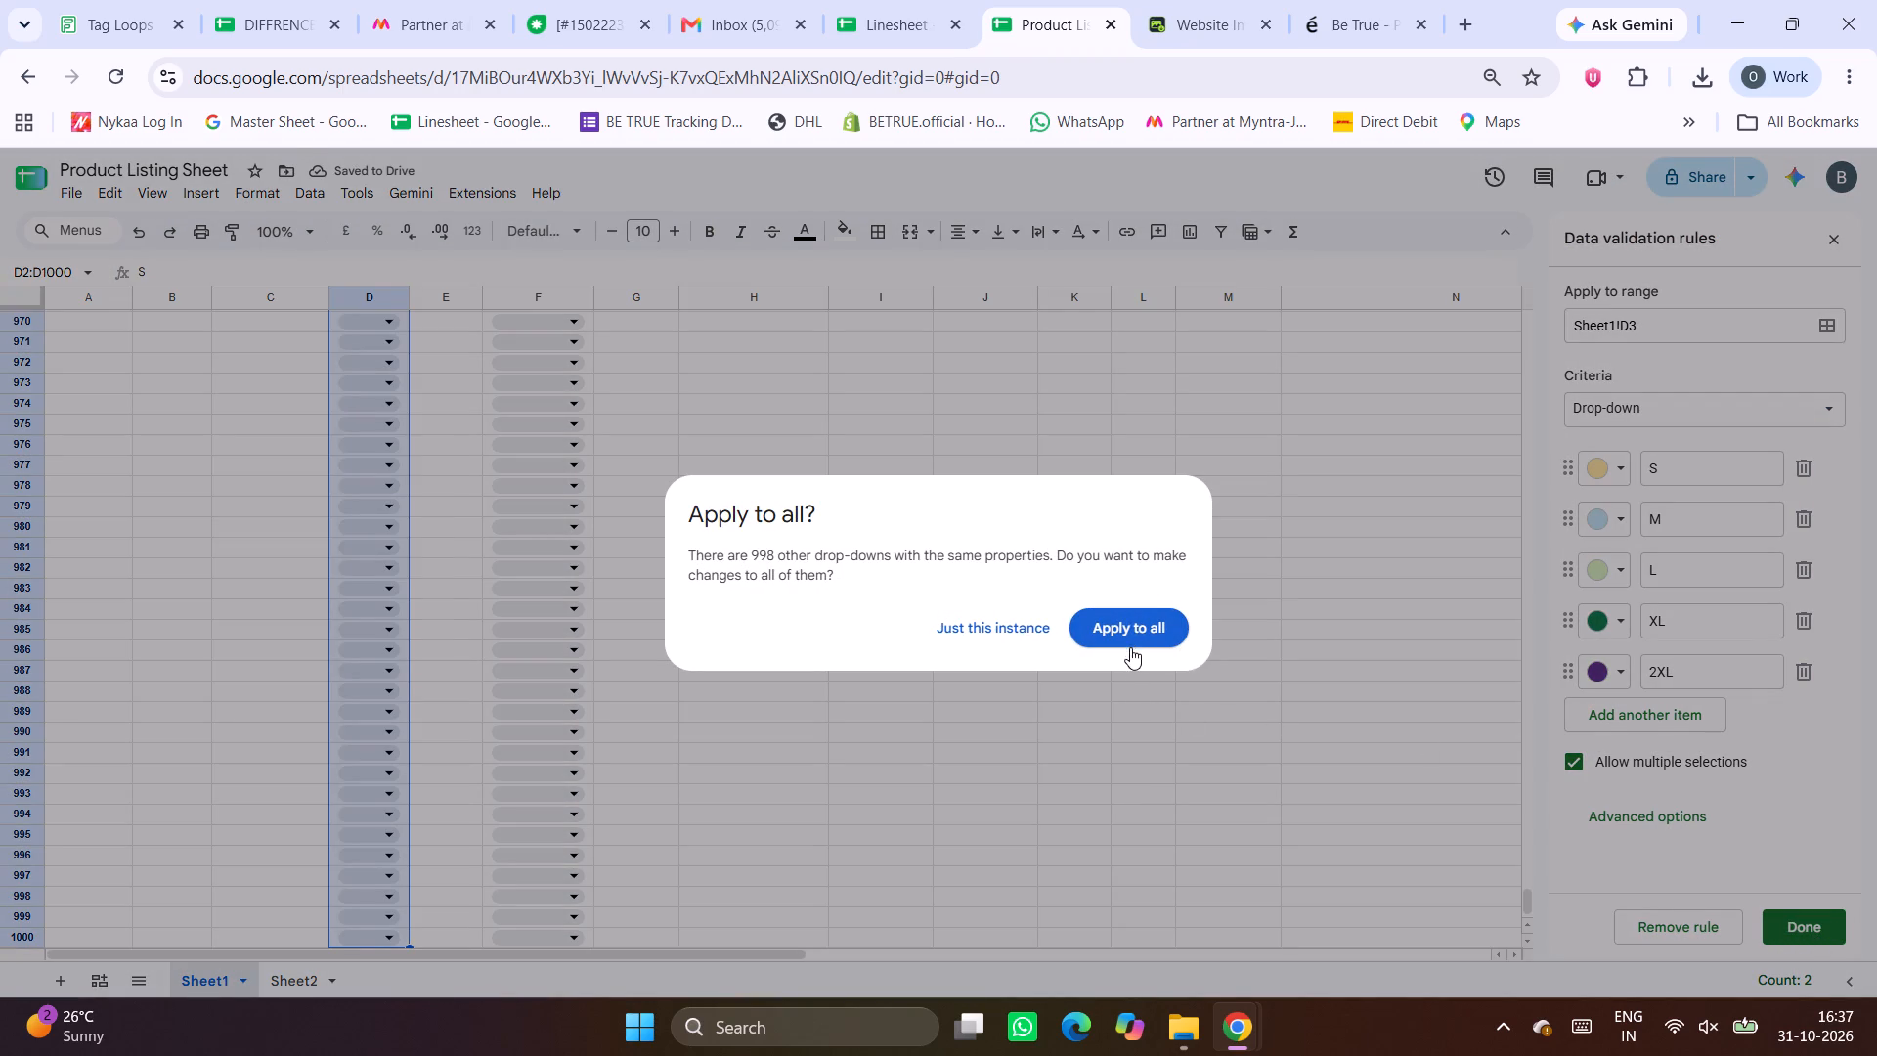
pyautogui.click(1138, 636)
pyautogui.scroll(11, 1138, 636)
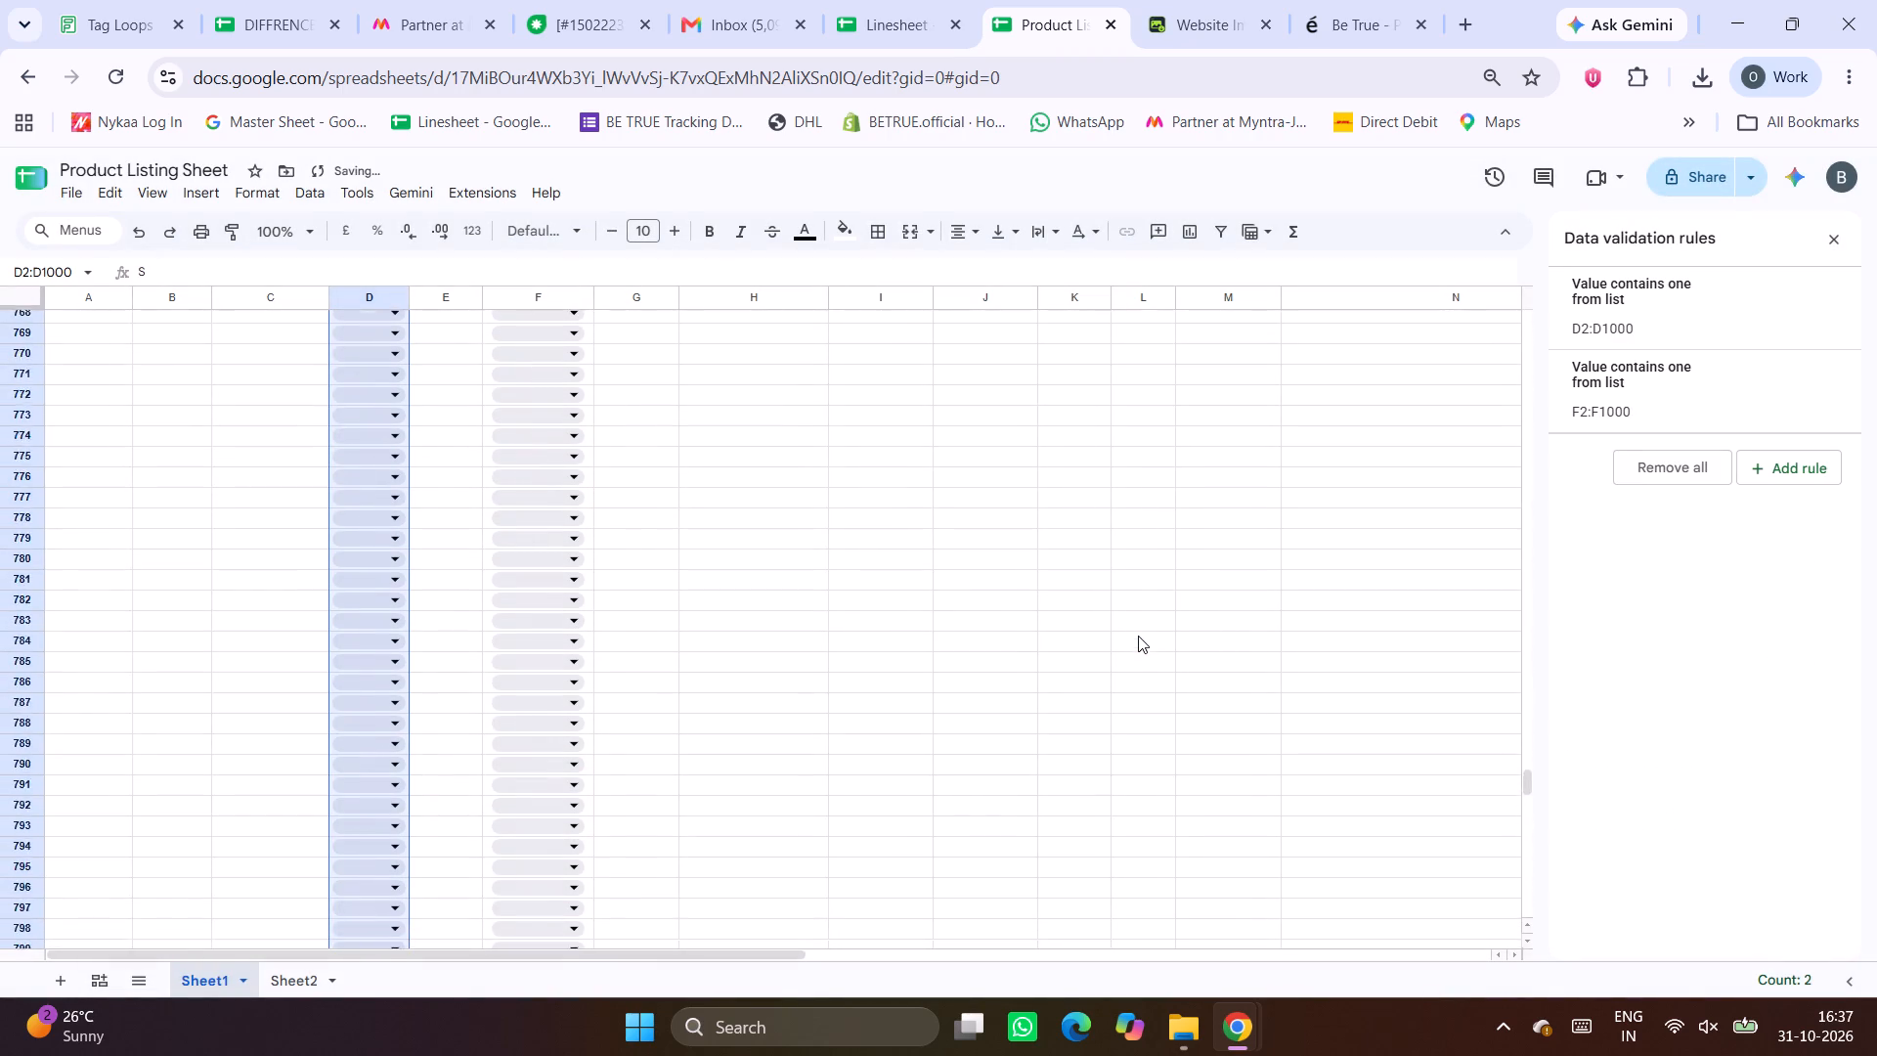
pyautogui.scroll(18, 1138, 636)
pyautogui.click(1837, 244)
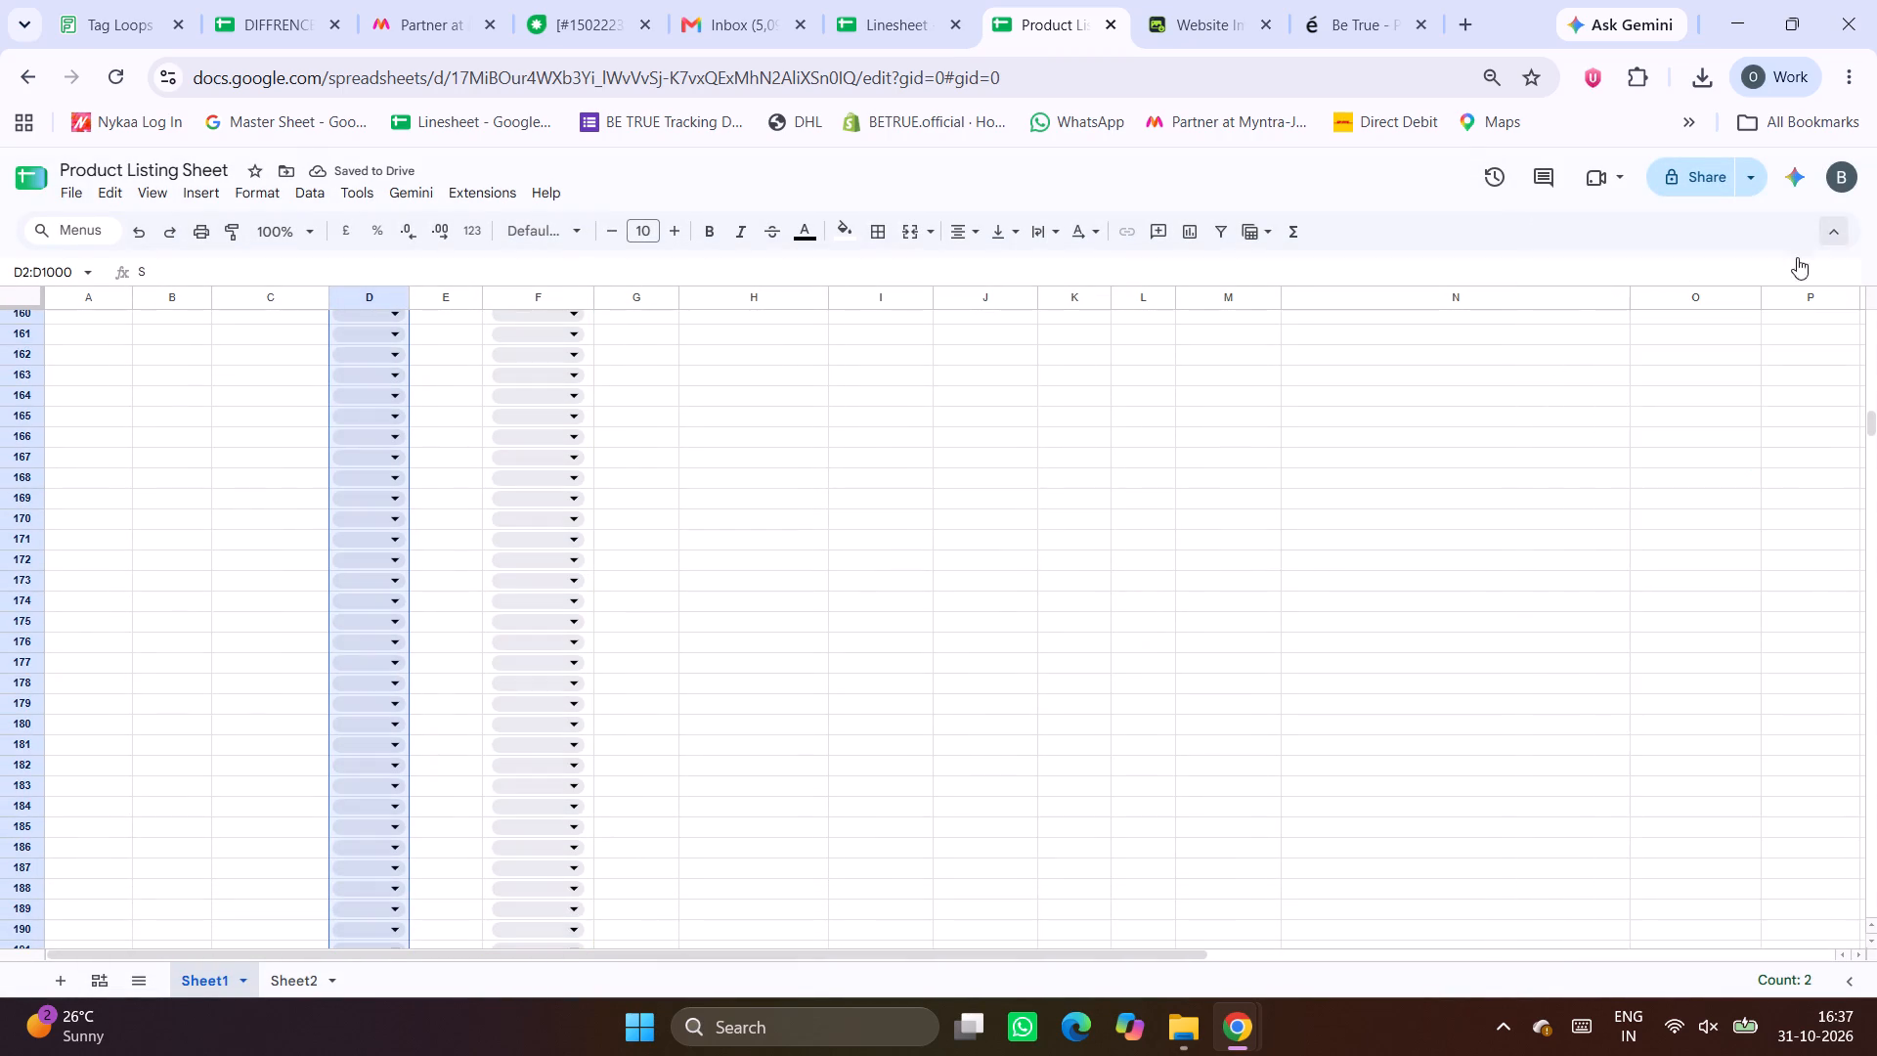
# Add S alongside M in PIJ-30's SIZES drop-down.
pyautogui.scroll(20, 935, 591)
pyautogui.scroll(6, 935, 591)
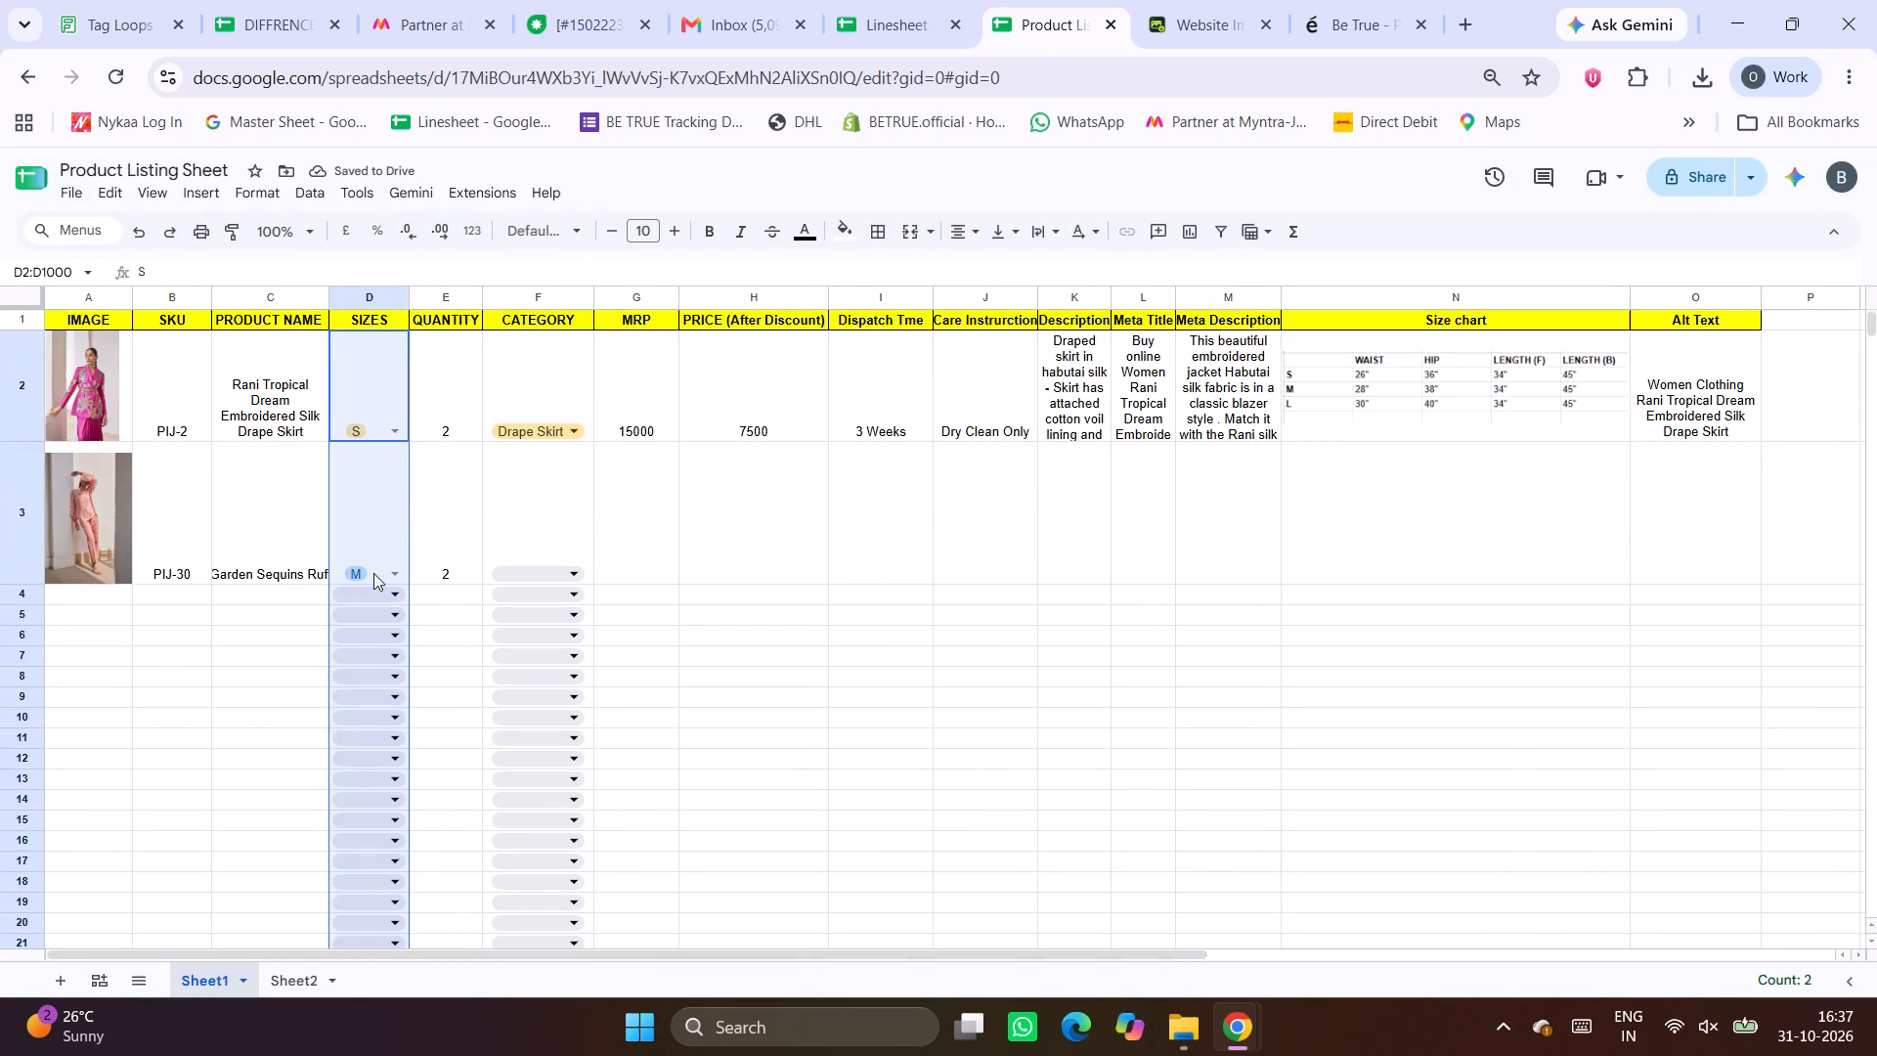
pyautogui.click(381, 572)
pyautogui.click(395, 572)
pyautogui.click(379, 636)
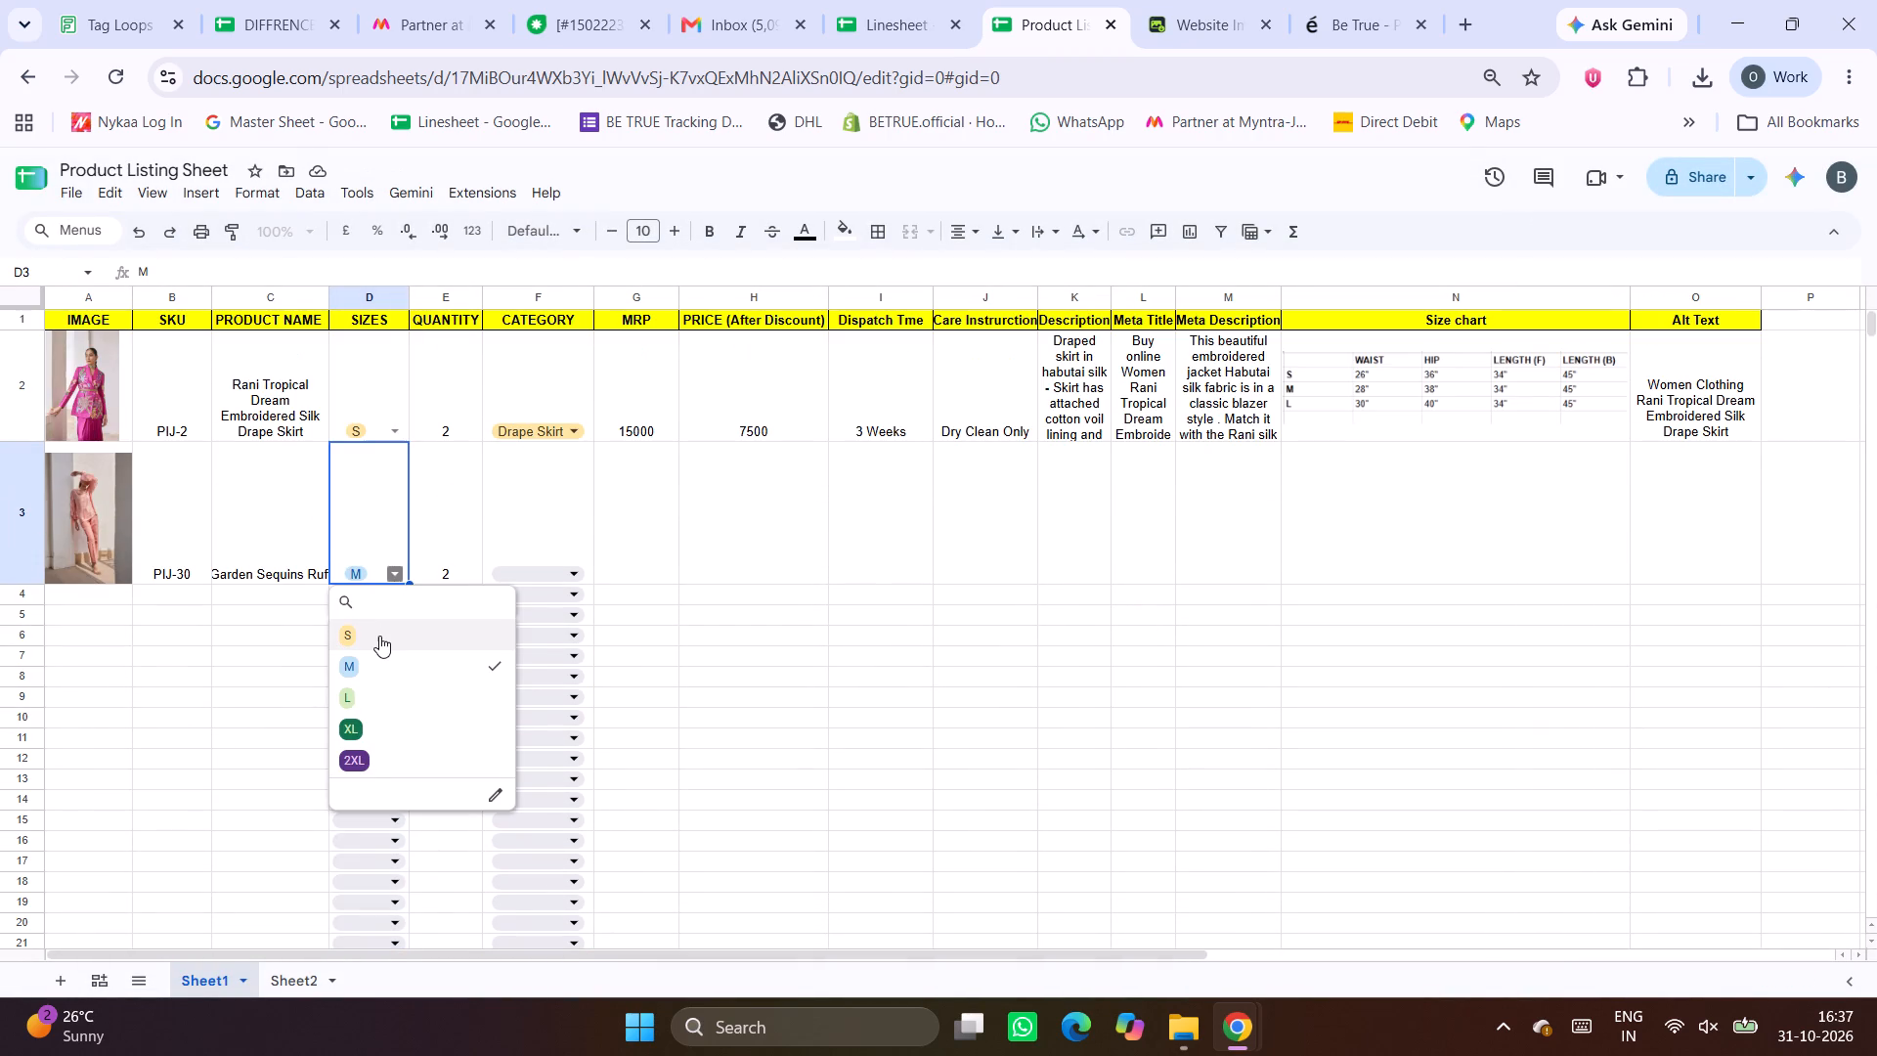
pyautogui.click(867, 731)
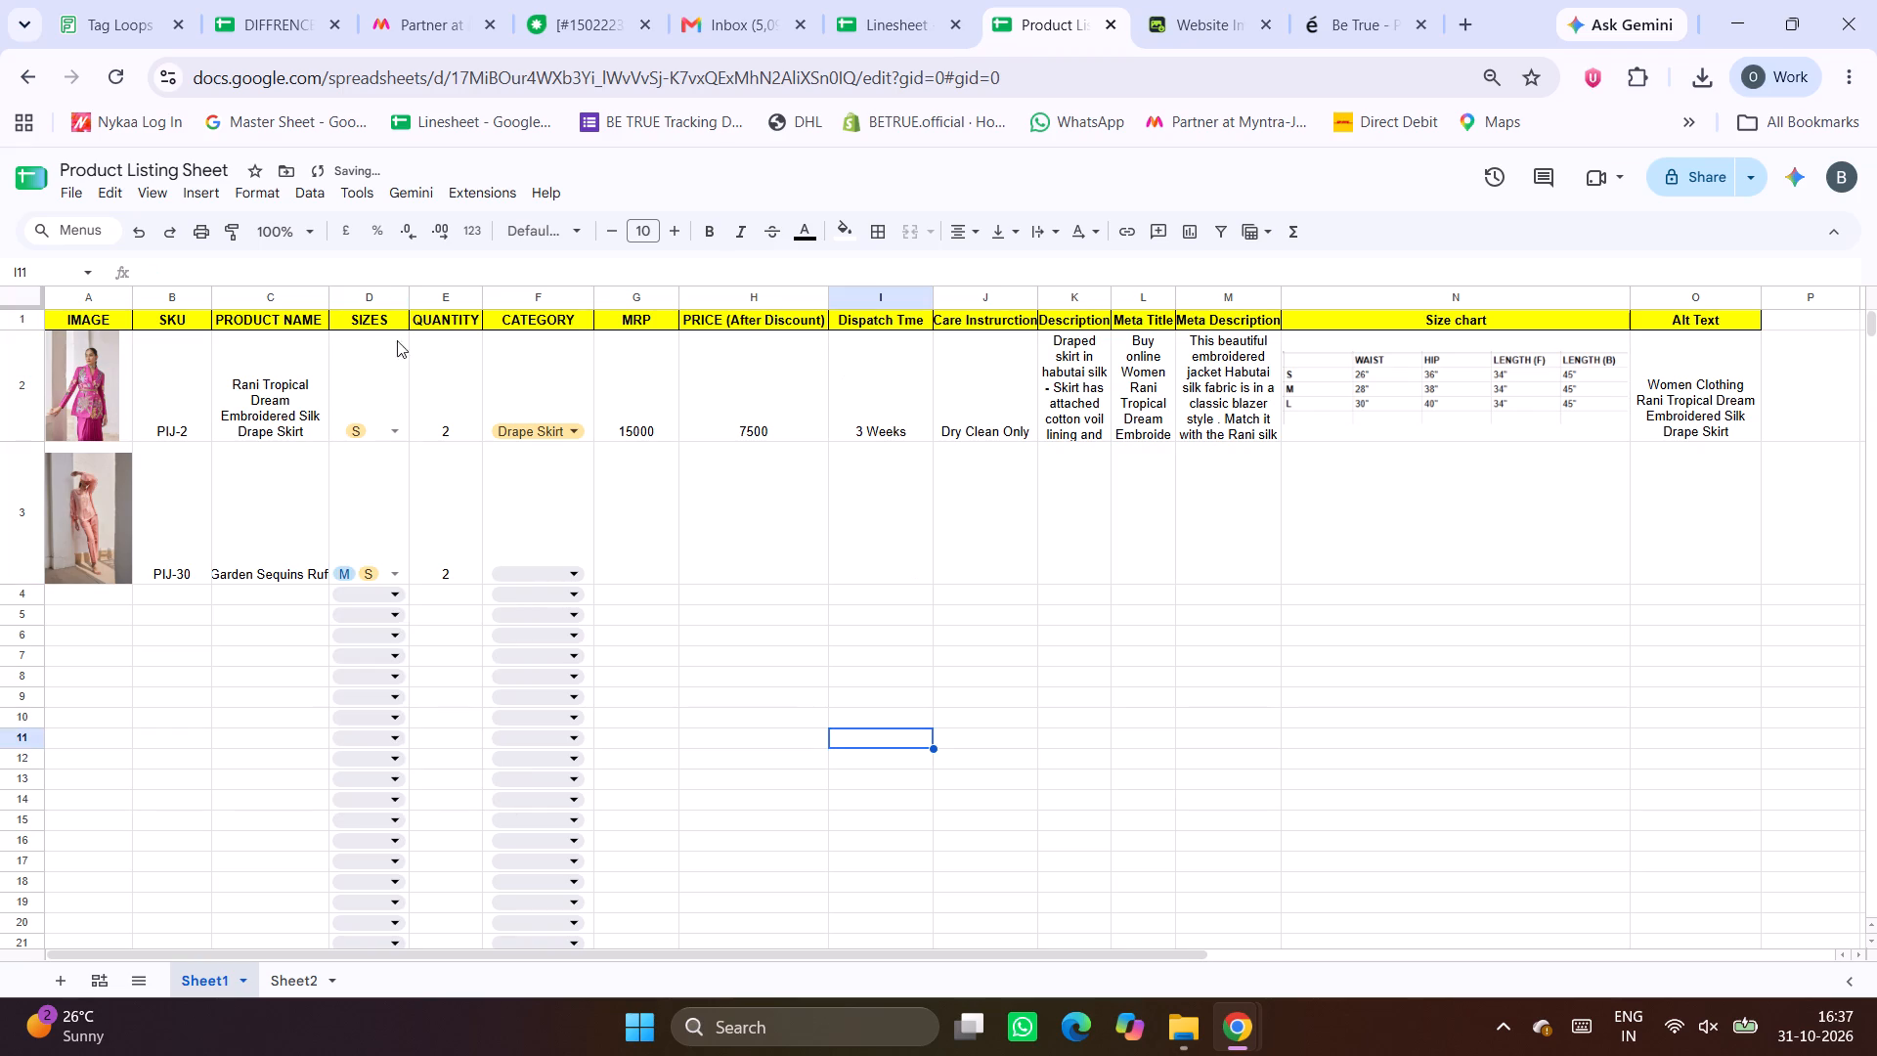
# Widen the SIZES column to give the size chips more room.
pyautogui.moveTo(409, 293); pyautogui.dragTo(458, 300)
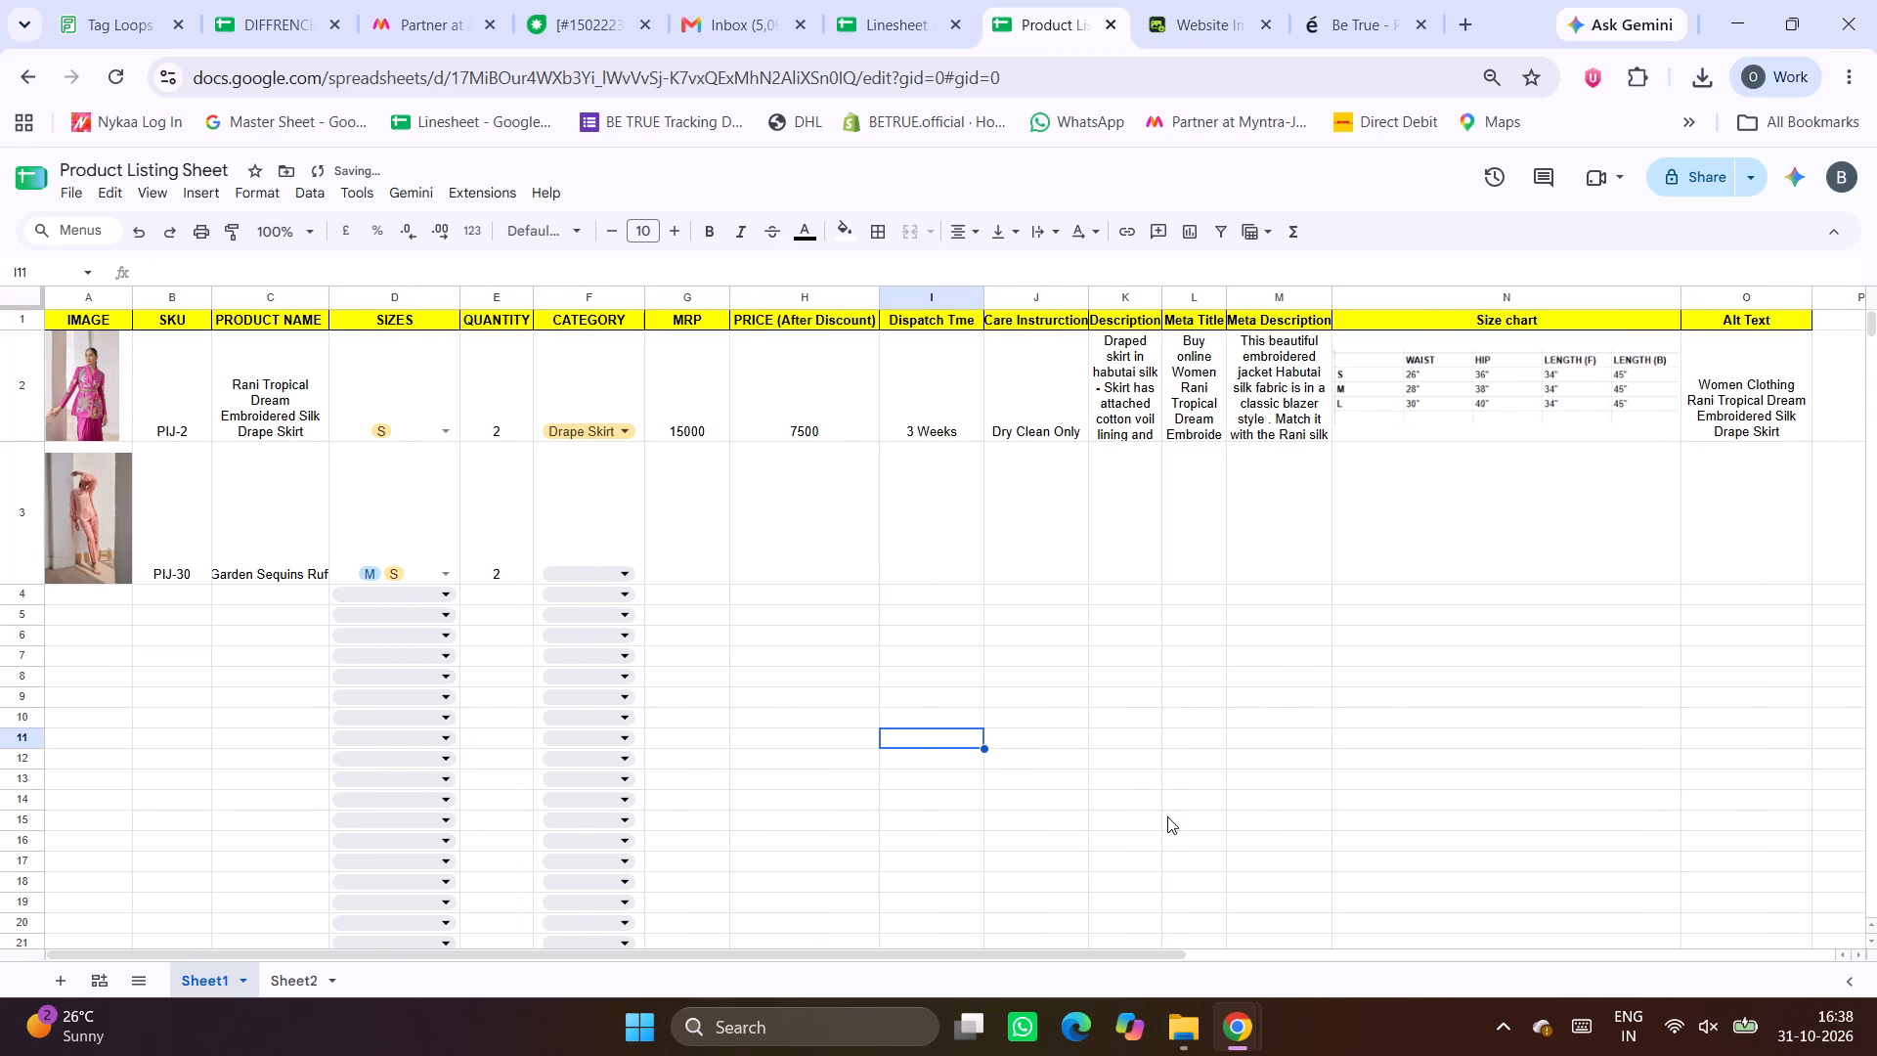
pyautogui.click(1383, 858)
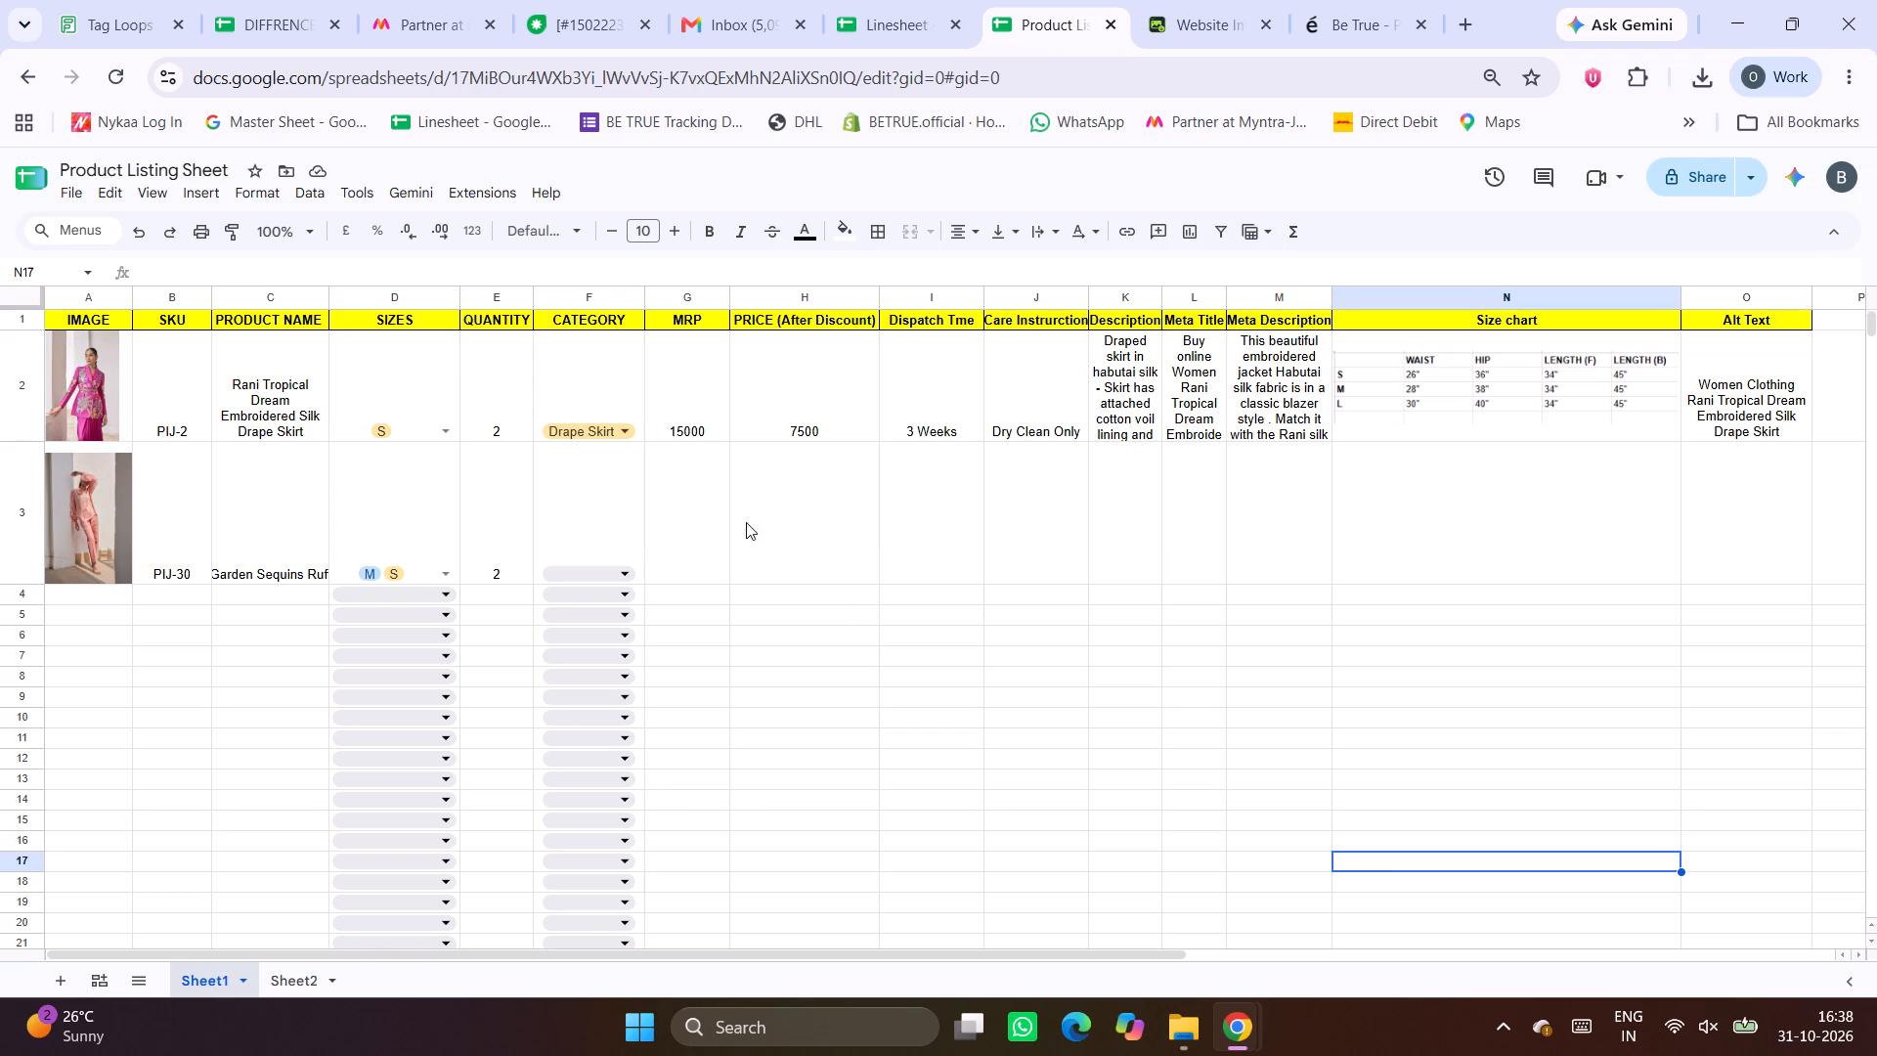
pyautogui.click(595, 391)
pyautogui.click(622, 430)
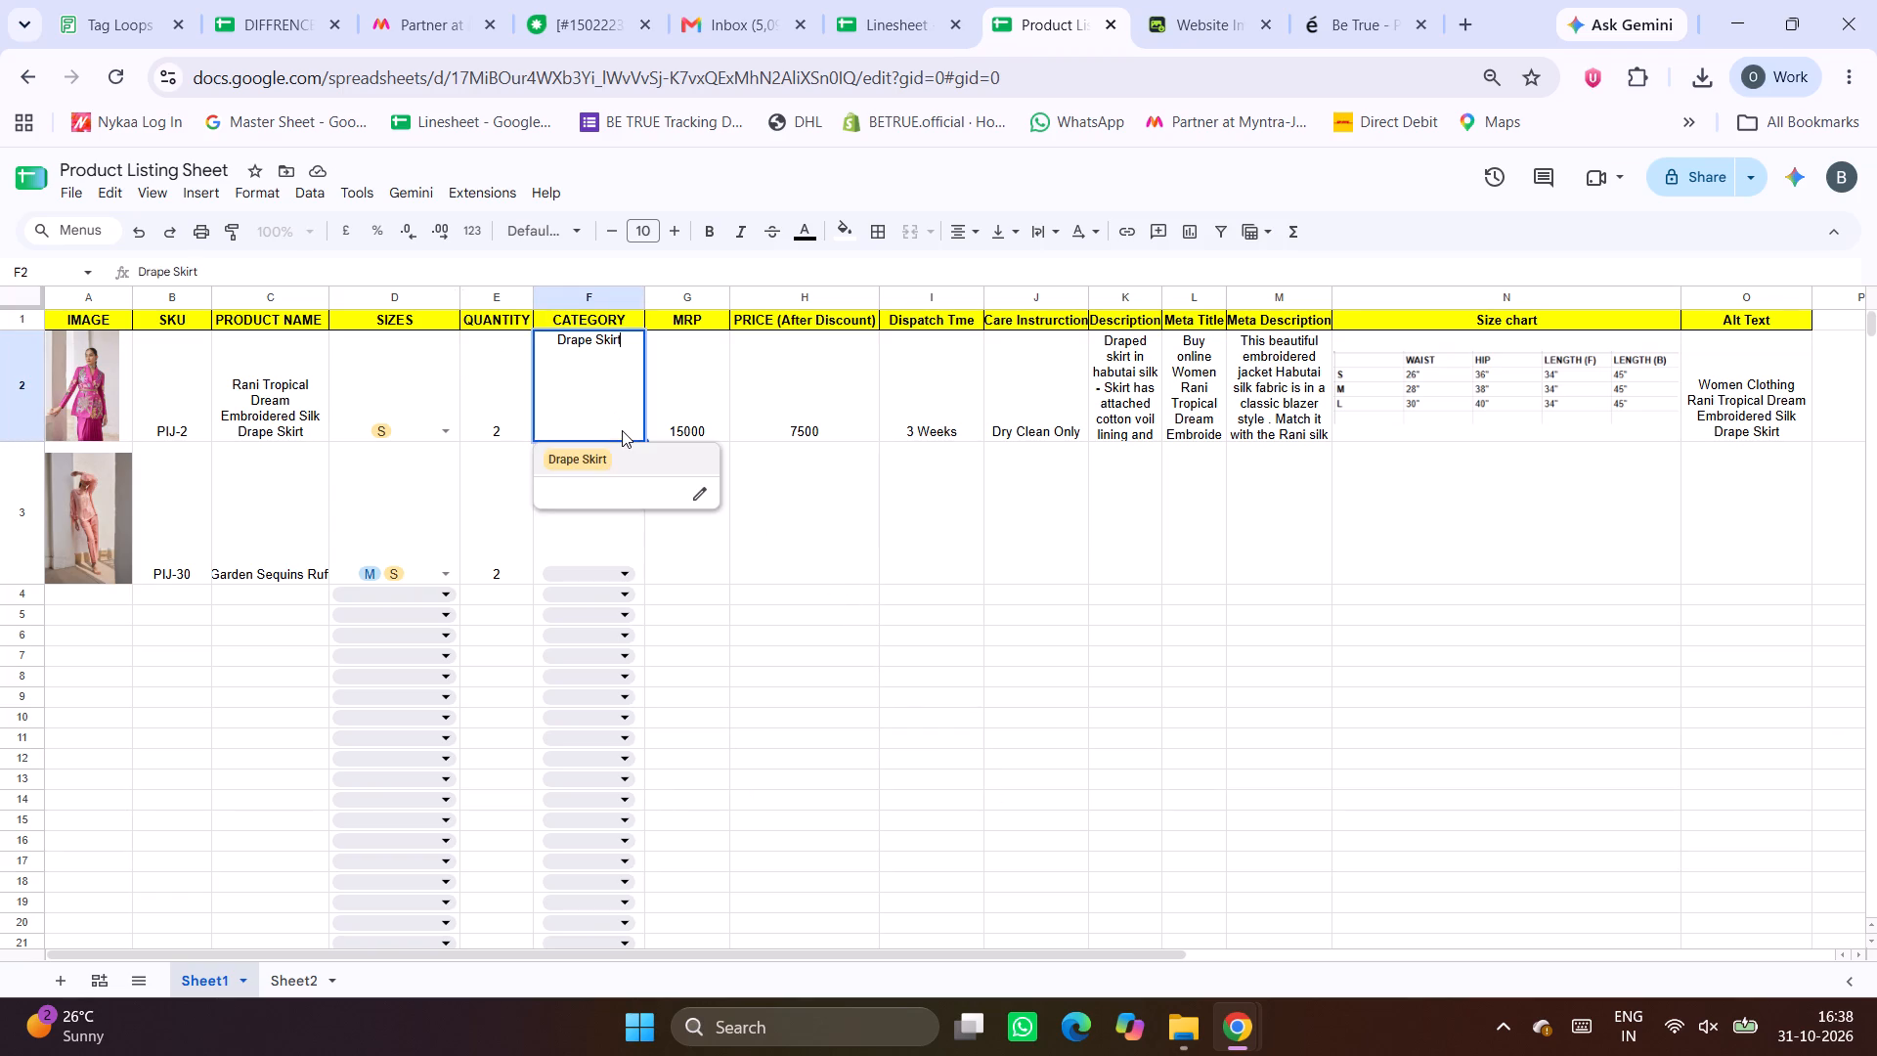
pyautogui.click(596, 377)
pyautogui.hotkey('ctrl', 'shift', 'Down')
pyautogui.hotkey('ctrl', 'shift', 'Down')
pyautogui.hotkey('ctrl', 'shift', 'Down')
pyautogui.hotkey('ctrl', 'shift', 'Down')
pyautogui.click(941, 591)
# Add a light orange item named Shirt to the CATEGORY column's drop-down rule, range F2:F1000.
pyautogui.click(620, 345)
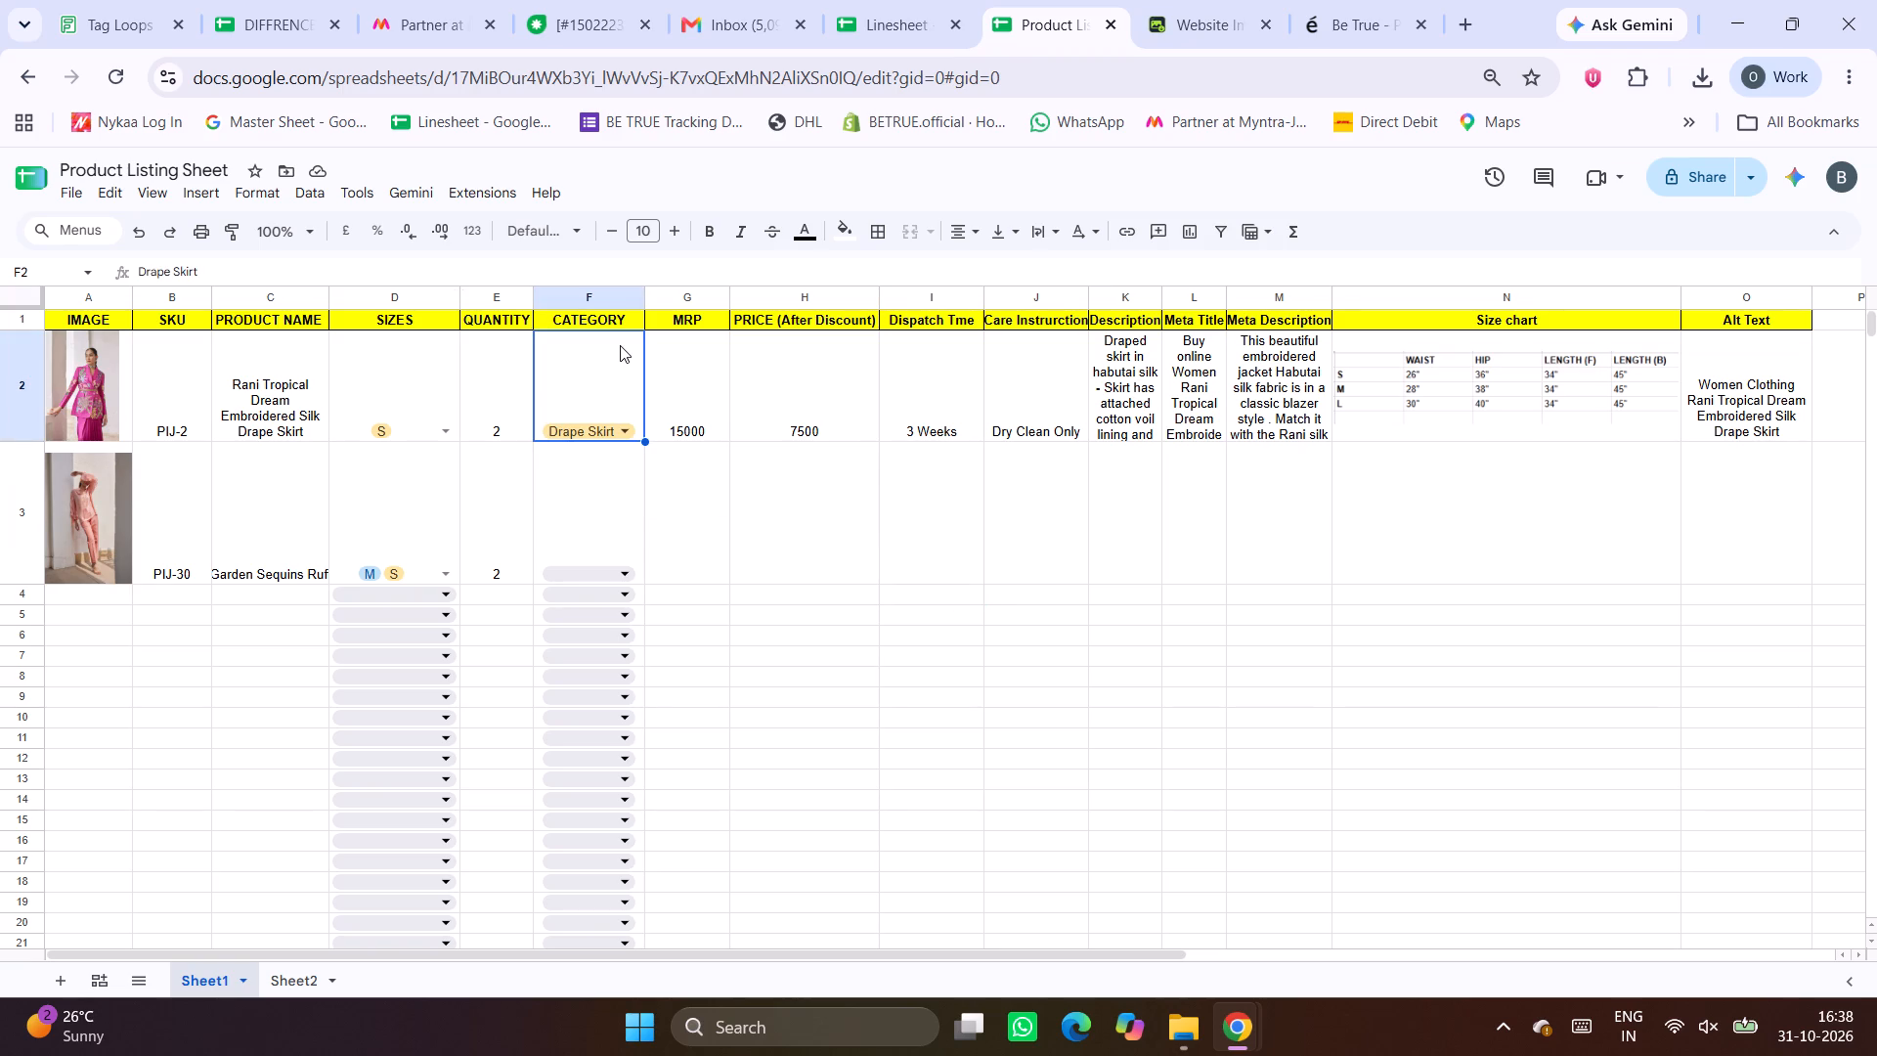
pyautogui.hotkey('shift', 'Down')
pyautogui.hotkey('shift', 'Down')
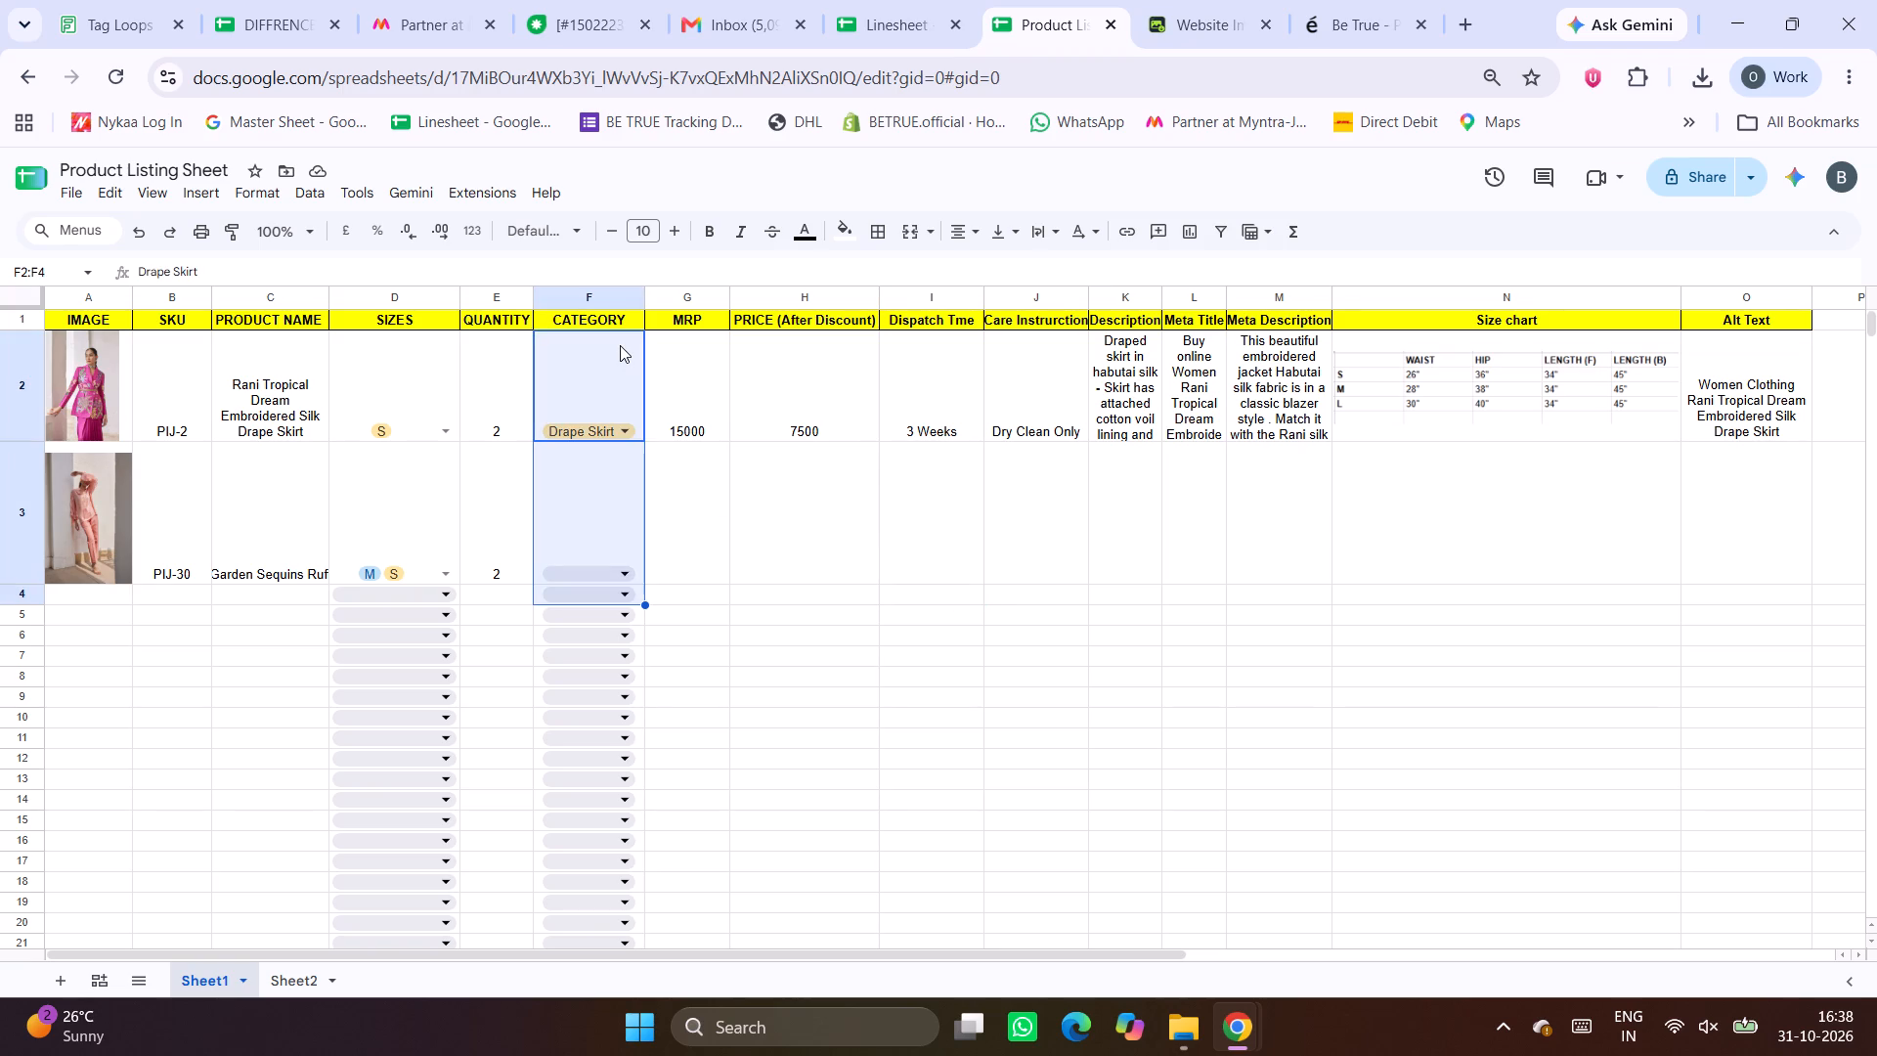
pyautogui.hotkey('ctrl', 'shift', 'Down')
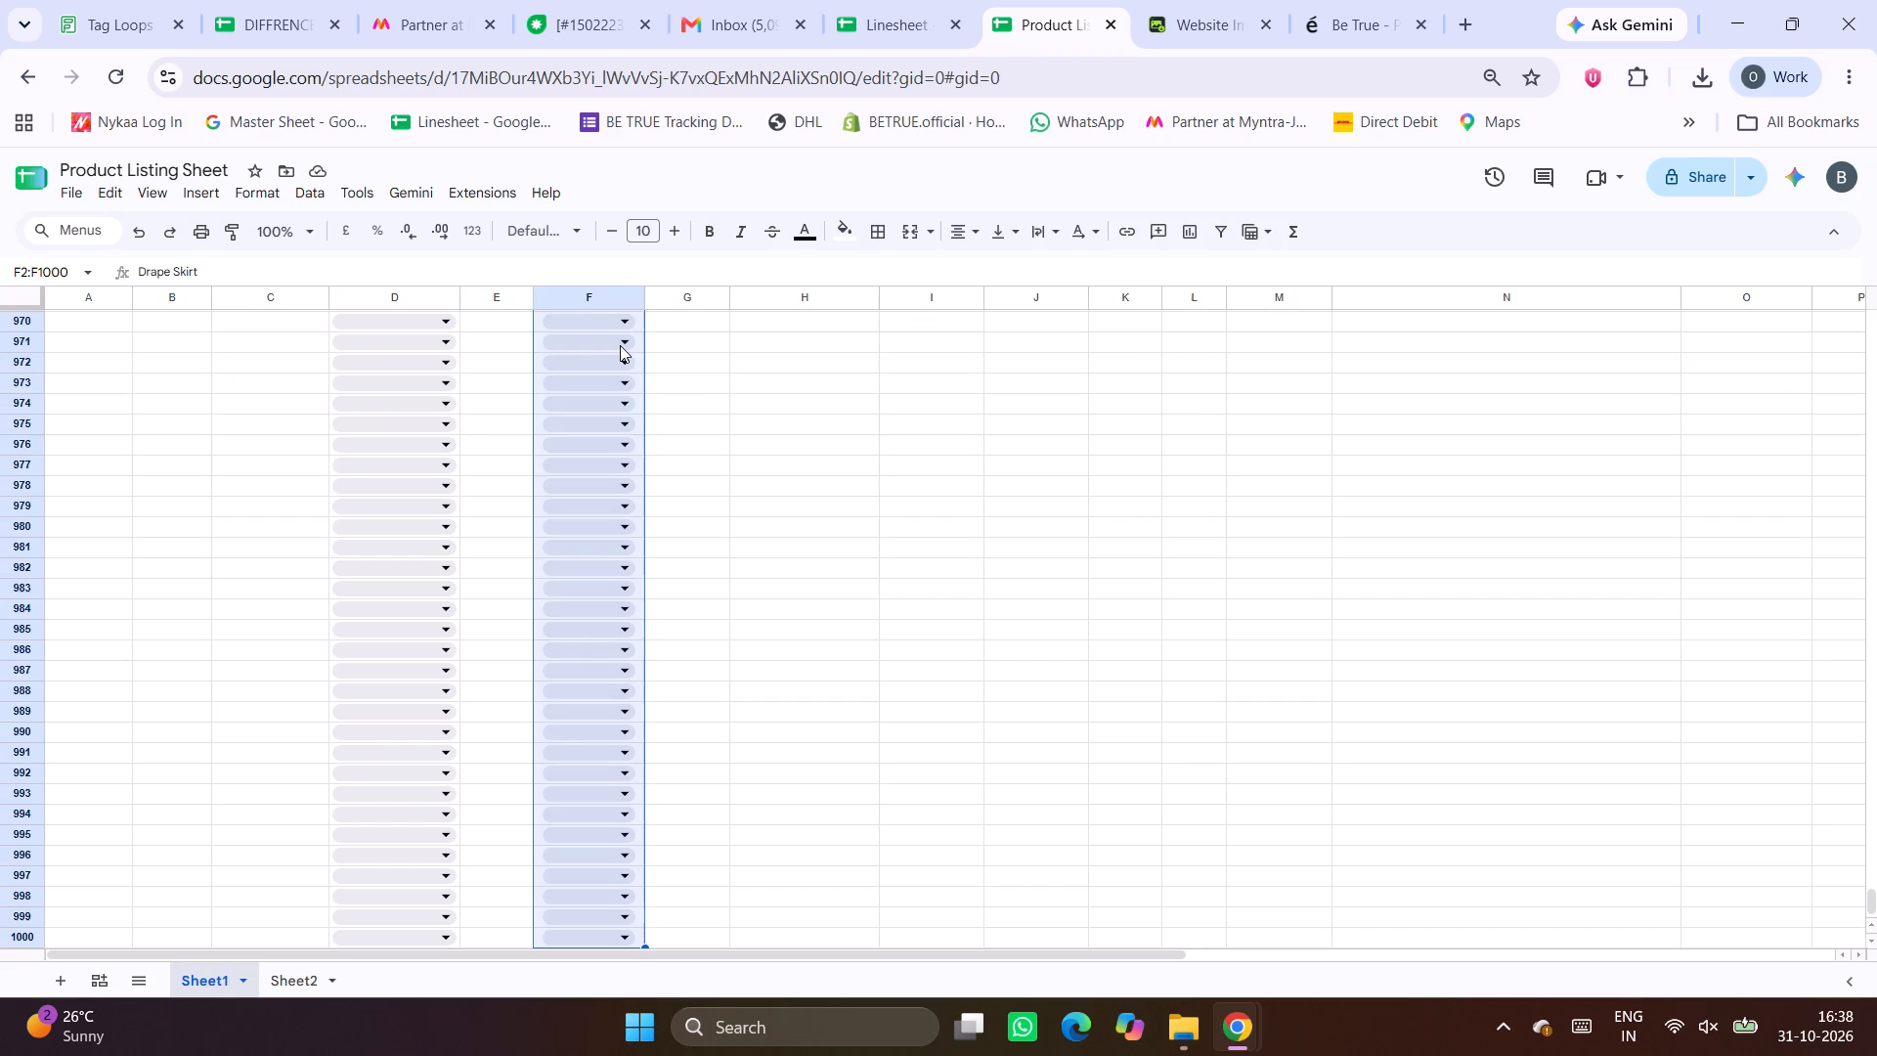
pyautogui.scroll(17, 1093, 466)
pyautogui.scroll(18, 1093, 466)
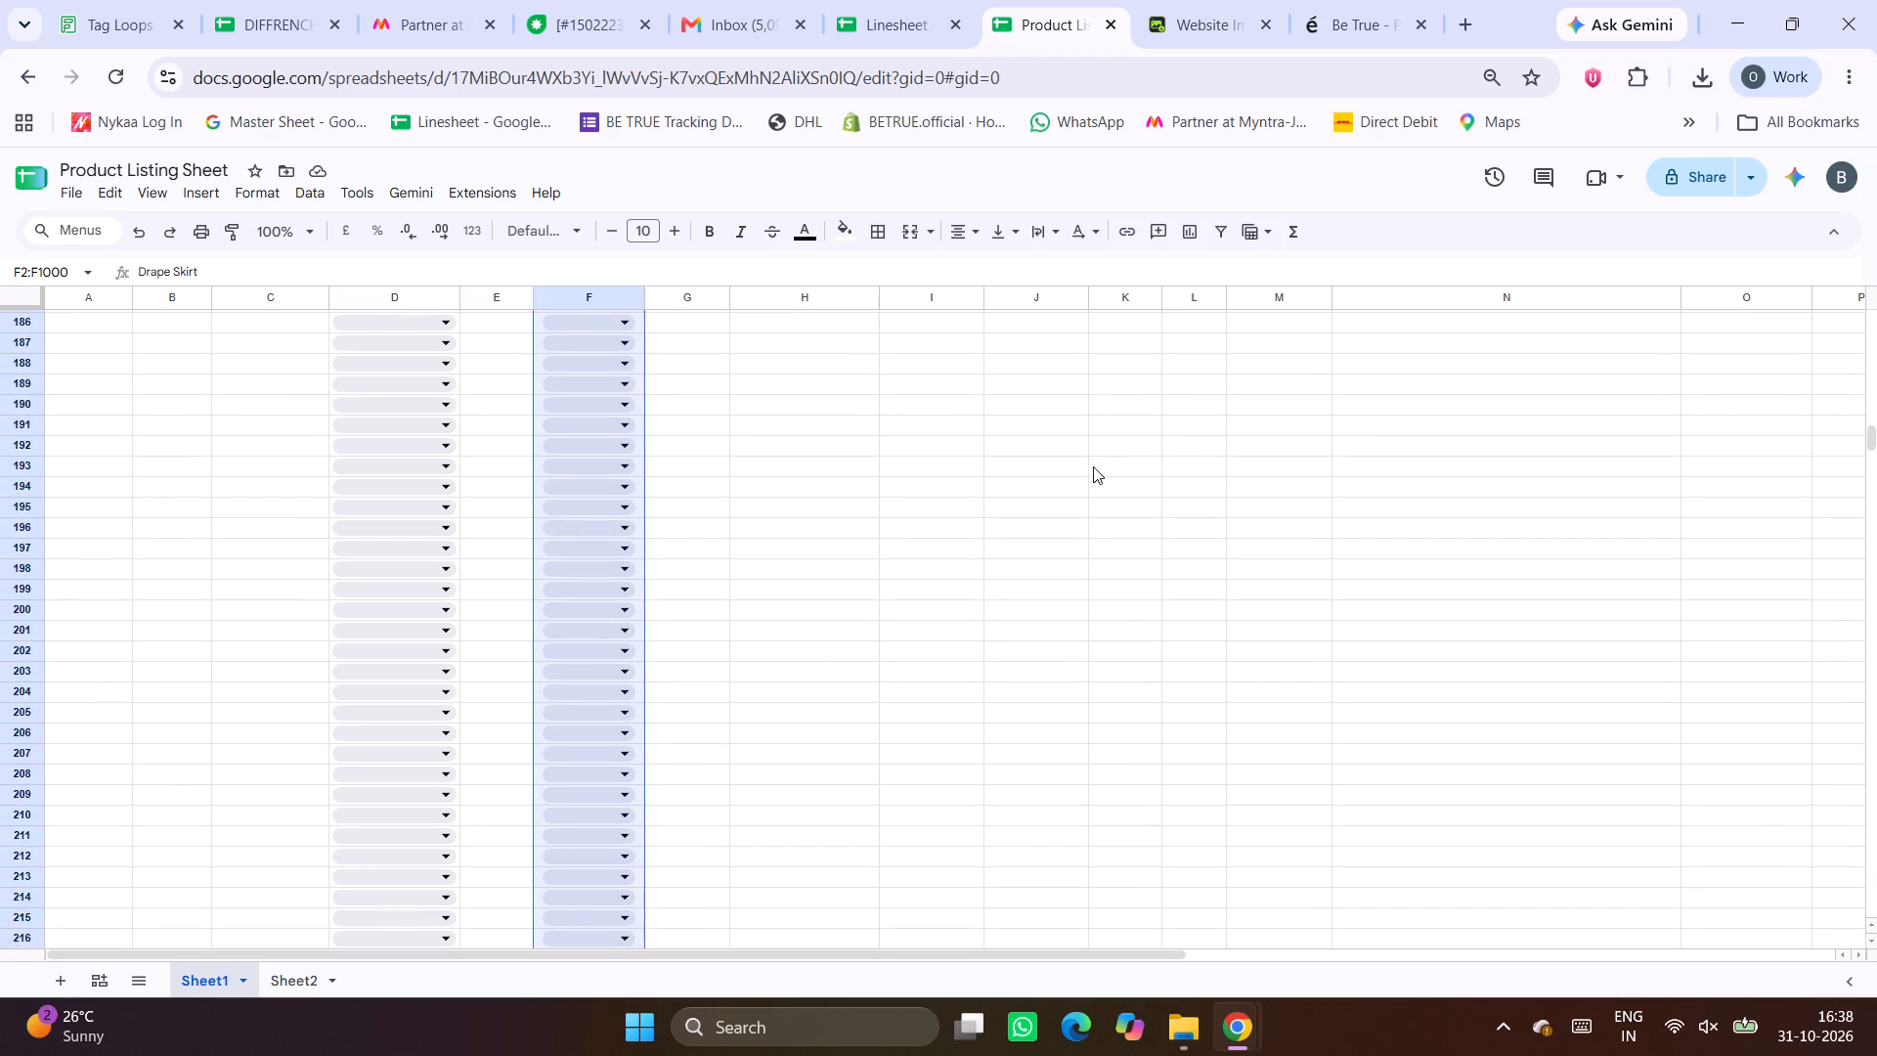
pyautogui.scroll(9, 1093, 466)
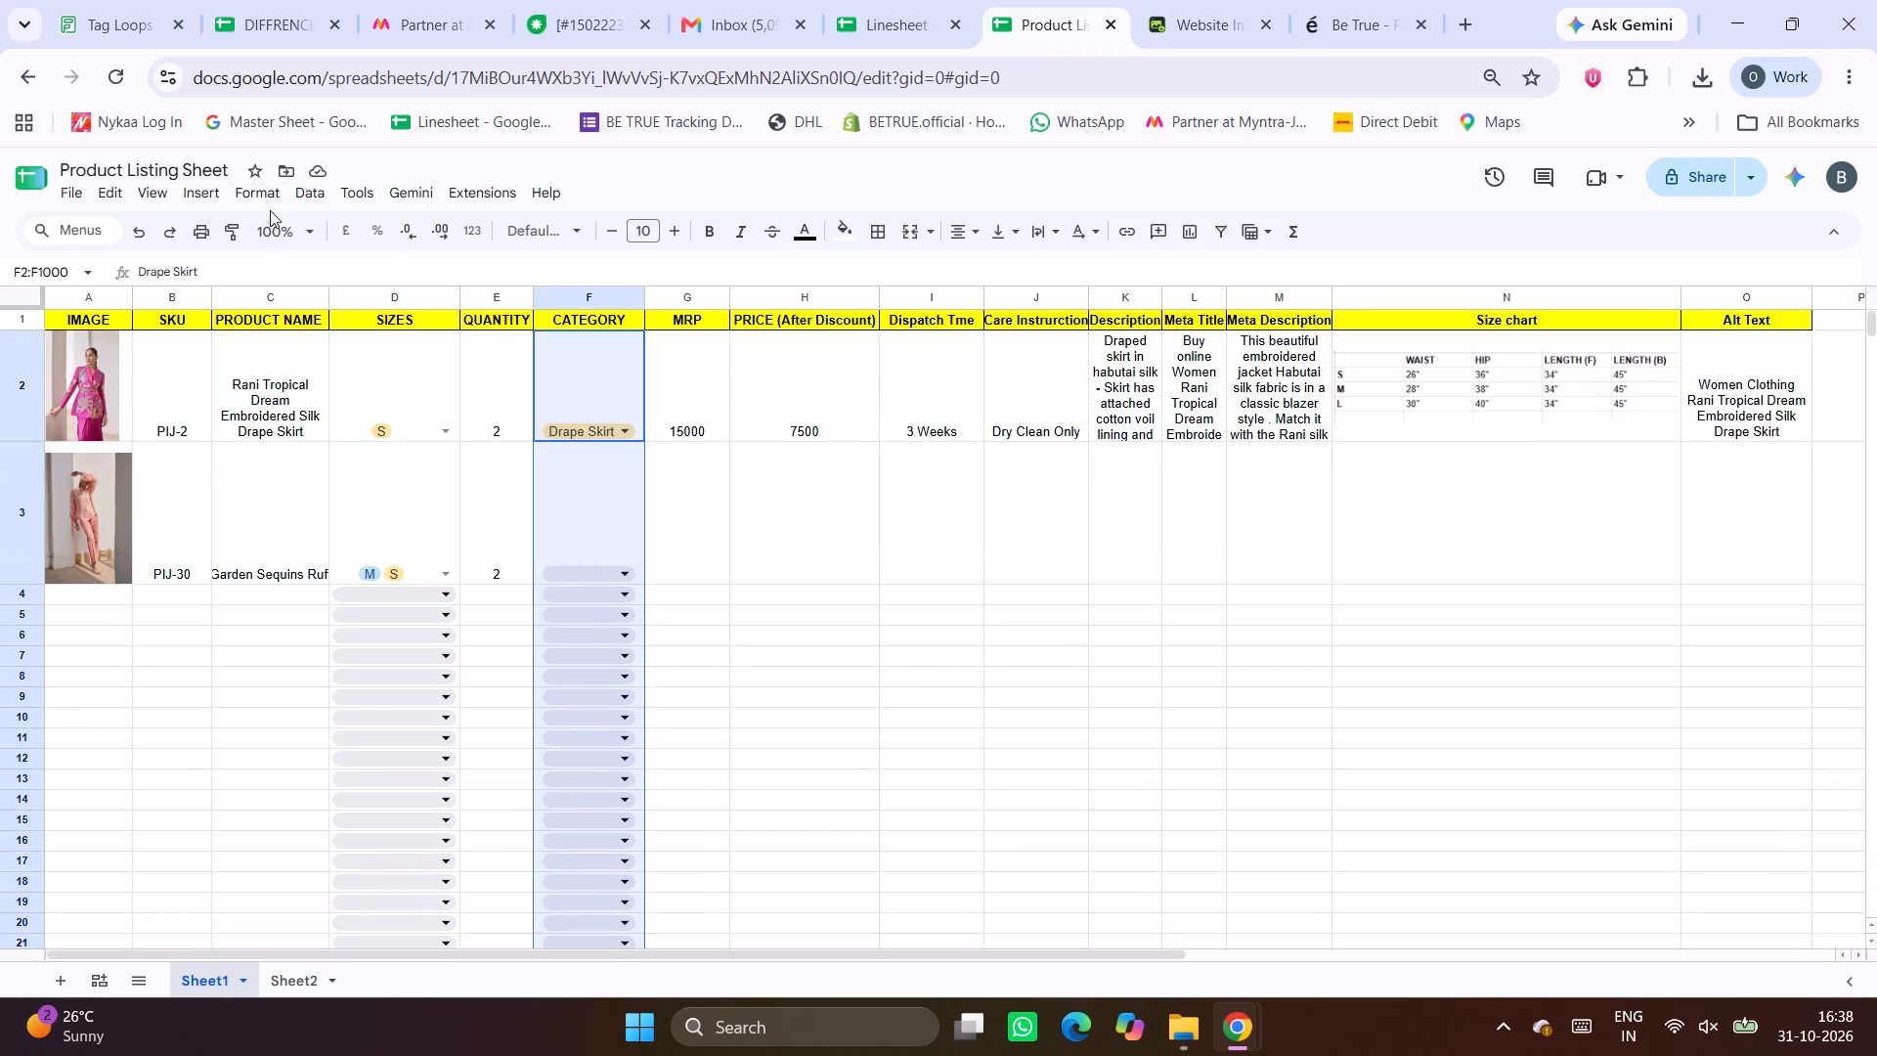
pyautogui.click(201, 194)
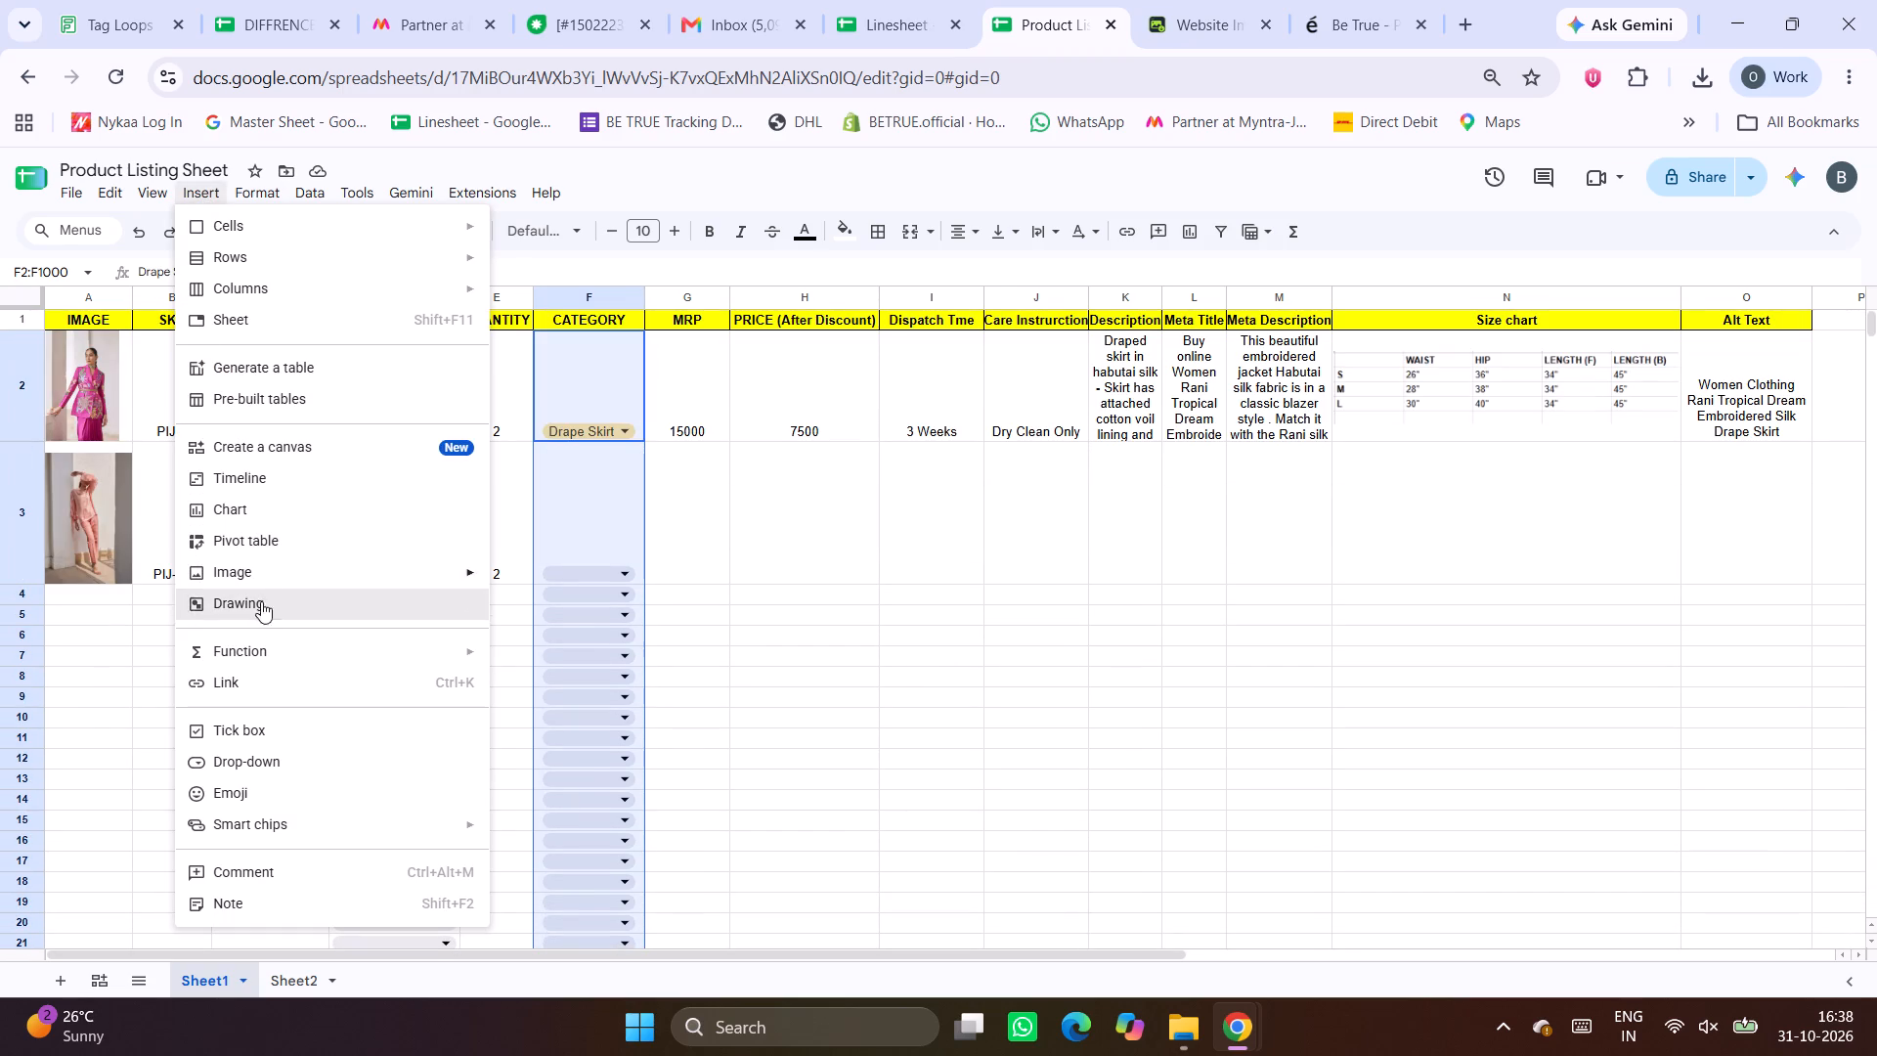
pyautogui.click(271, 748)
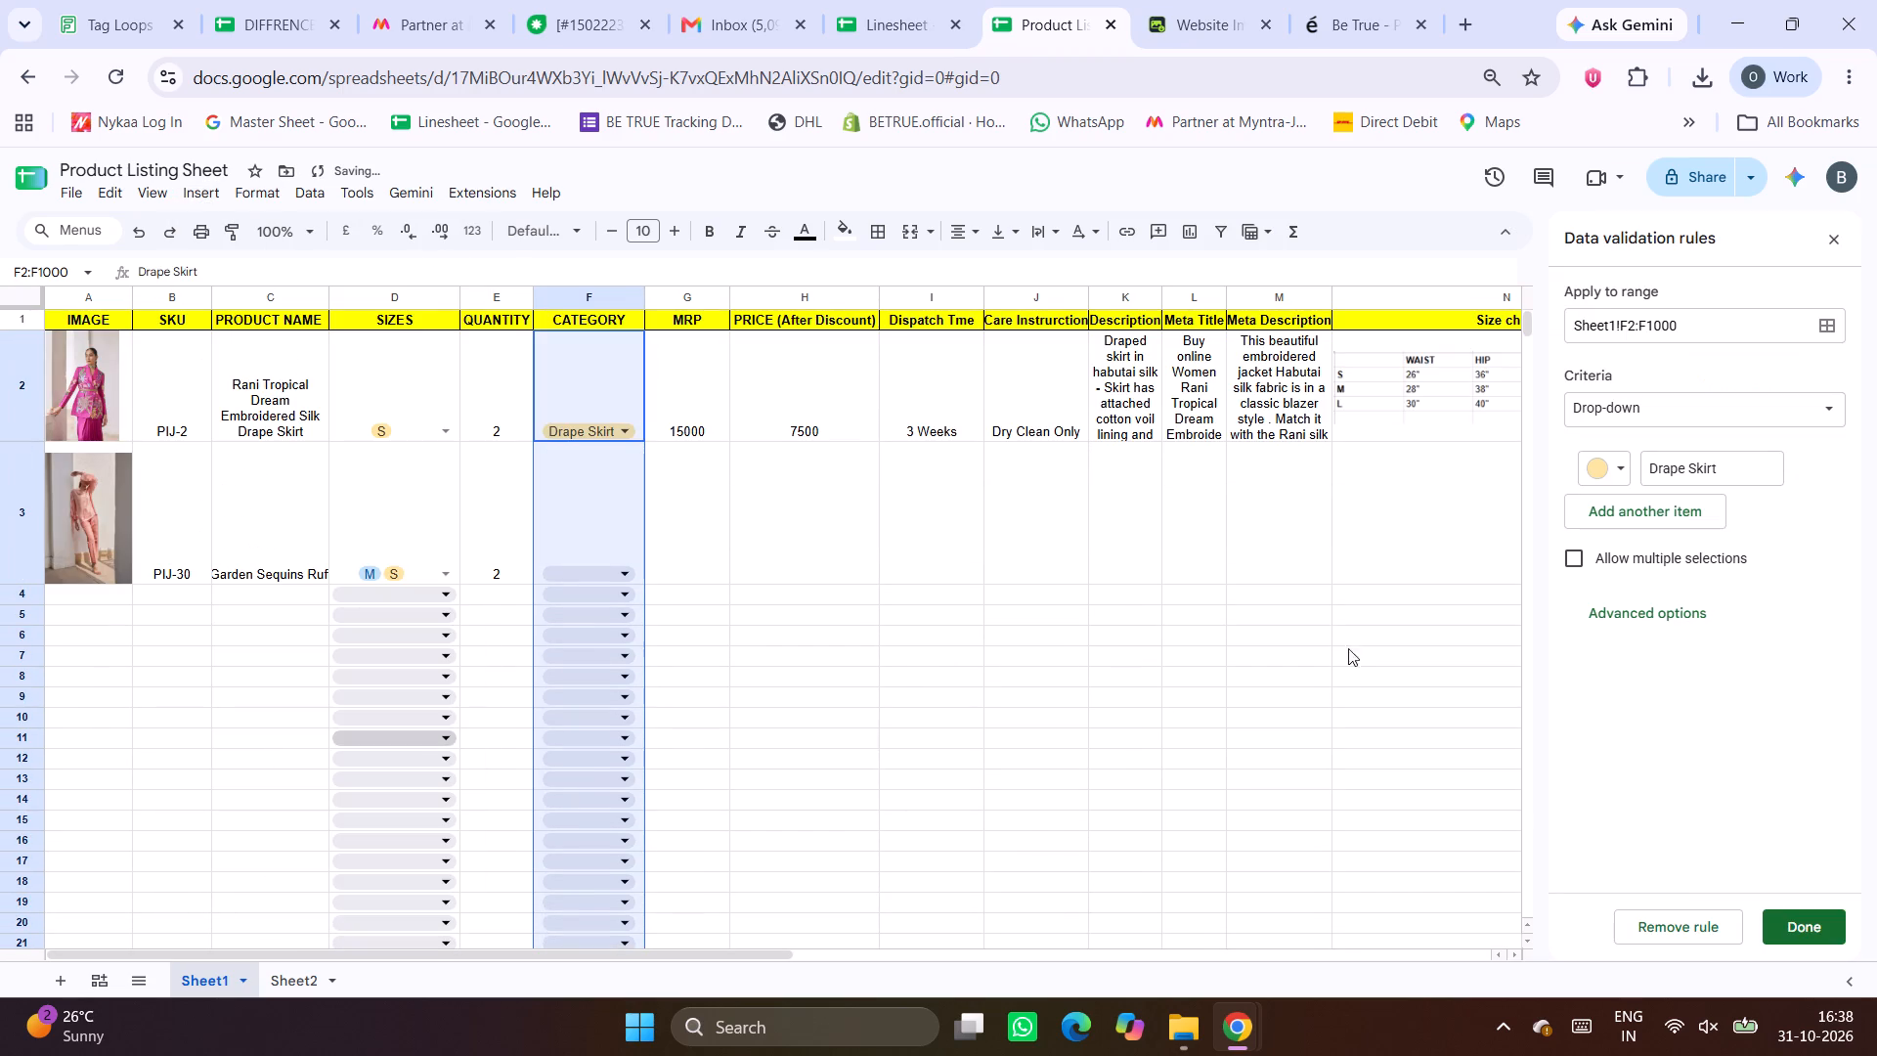
pyautogui.click(1637, 522)
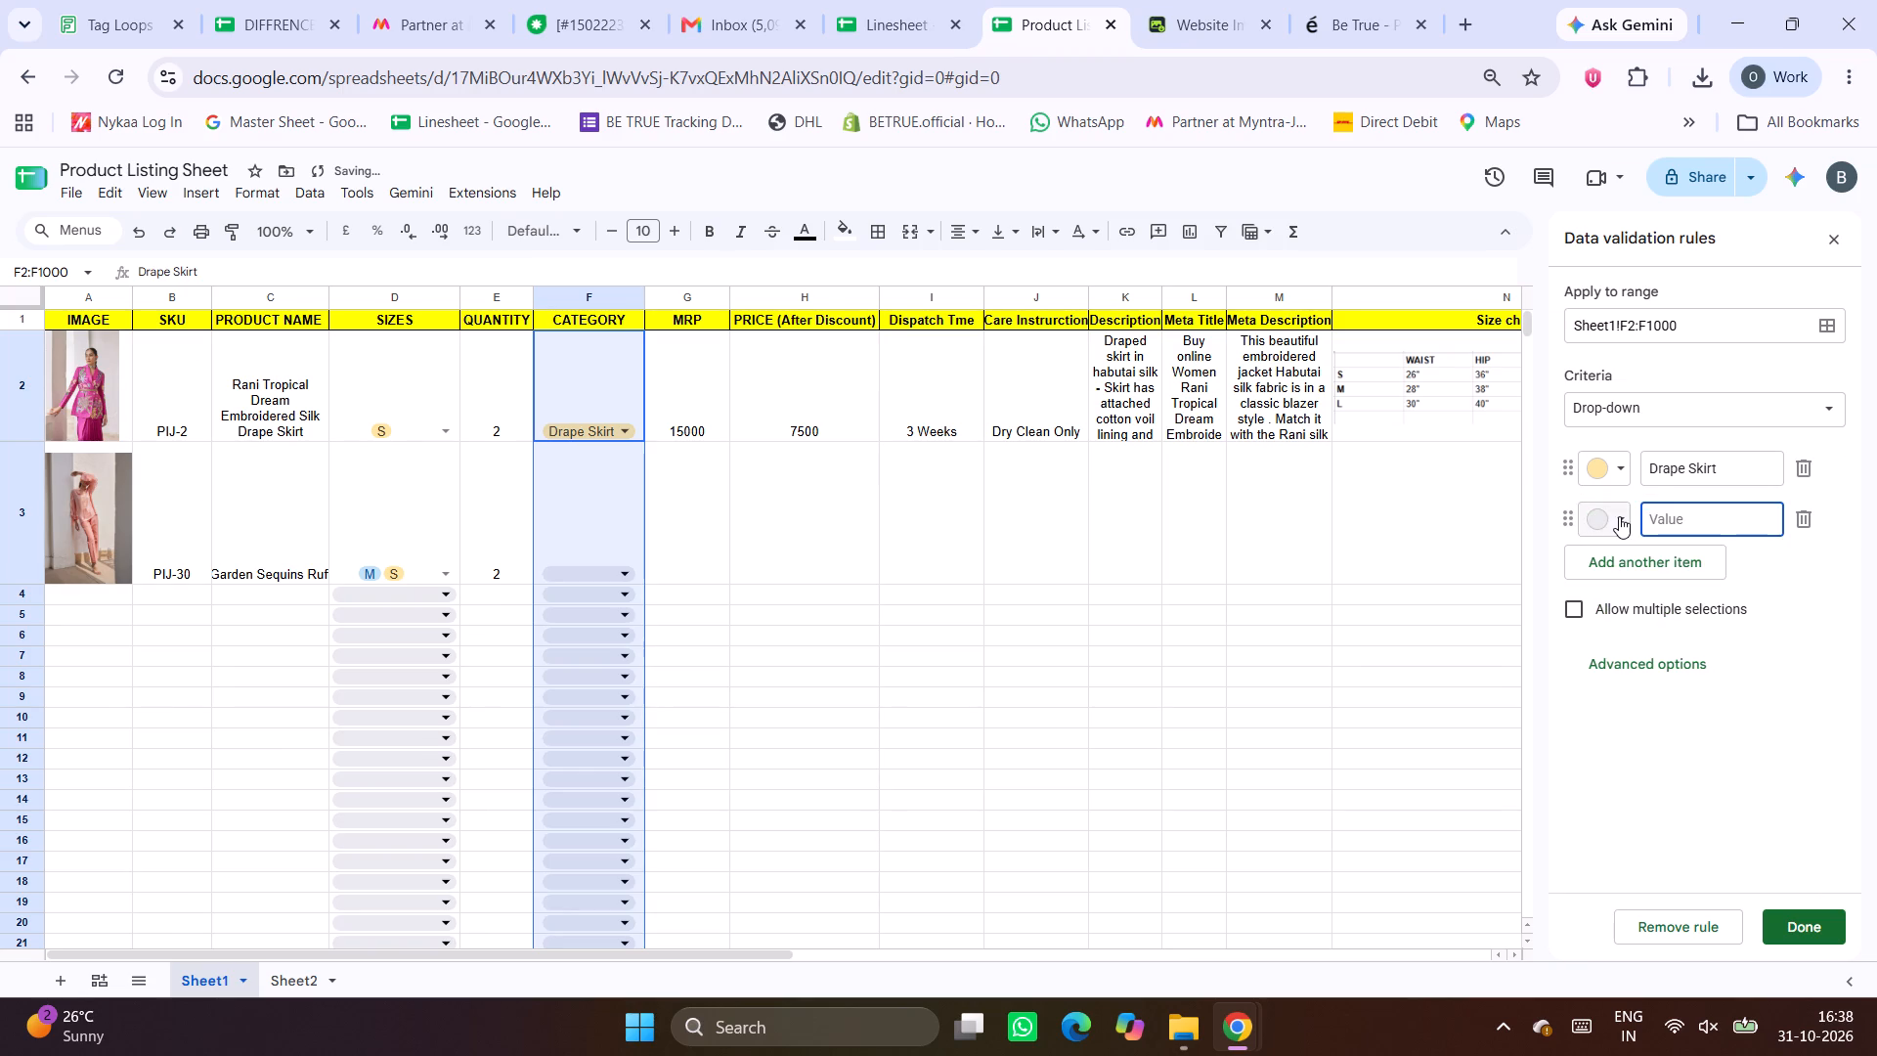
pyautogui.click(1619, 516)
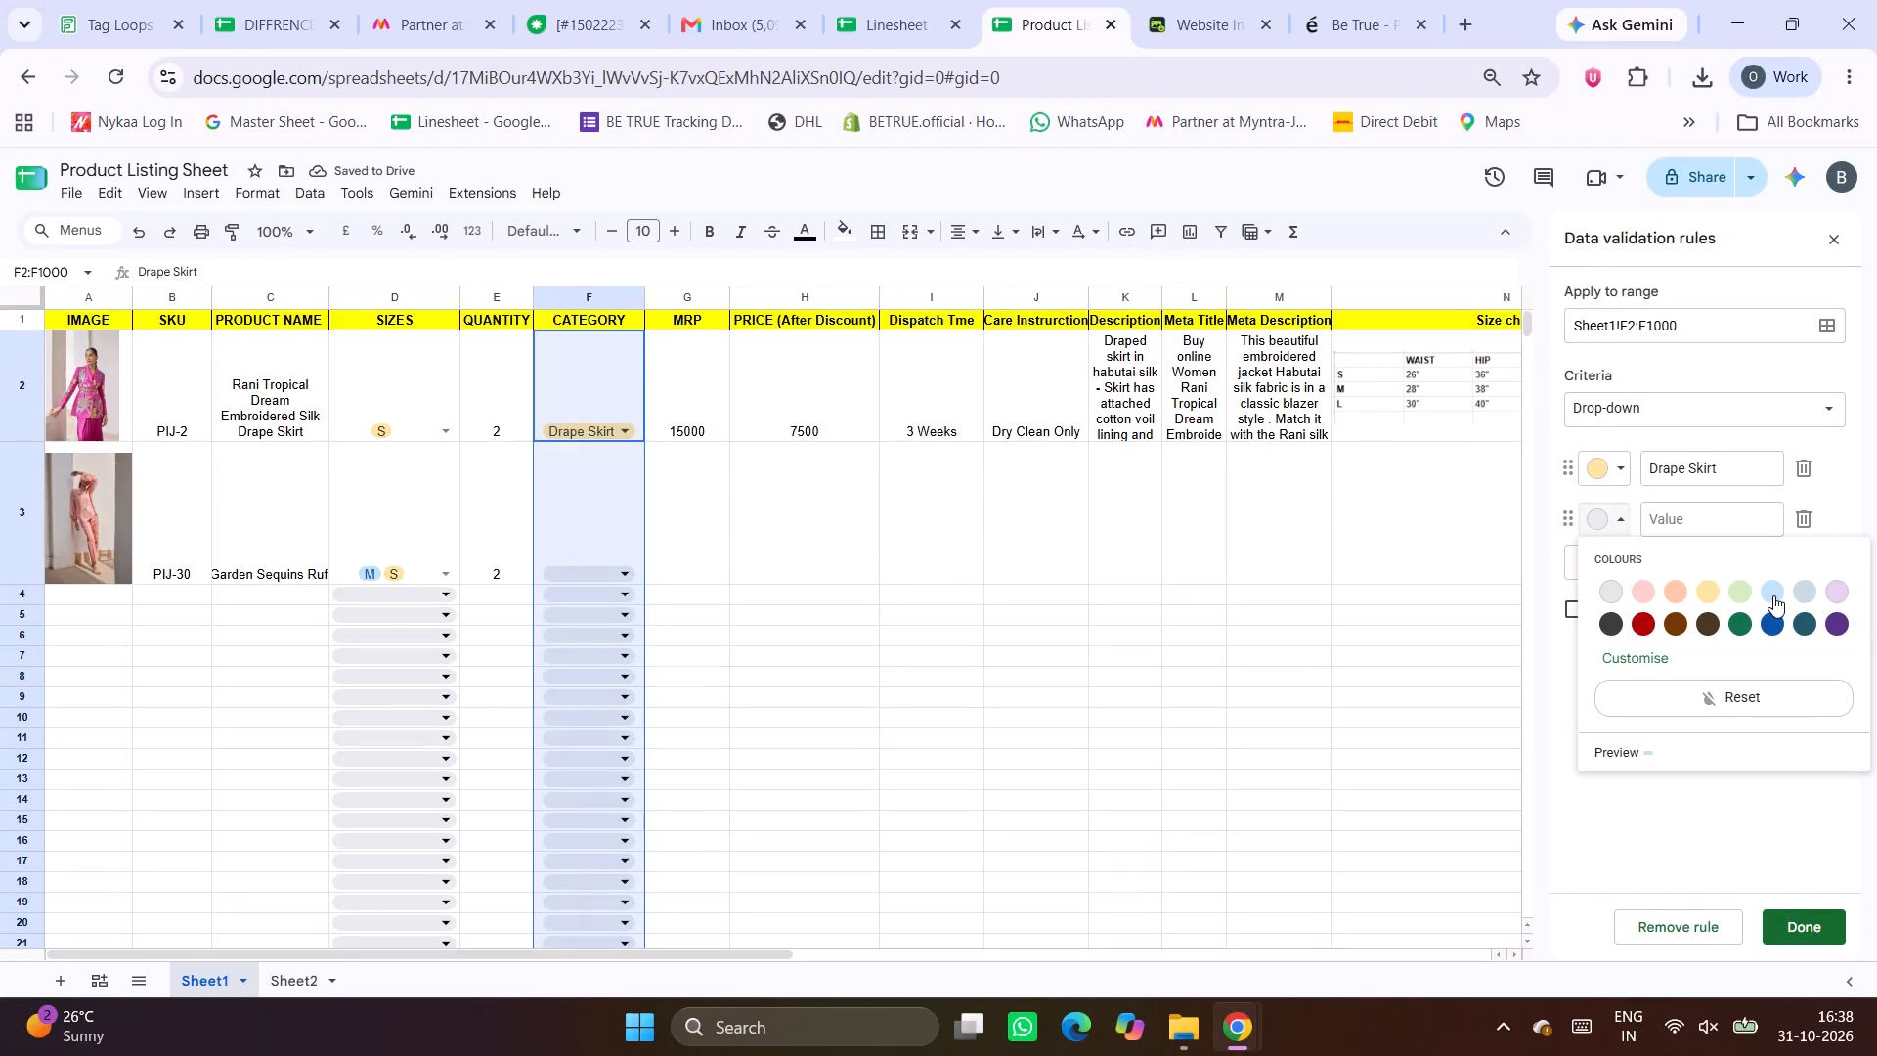
pyautogui.click(1674, 589)
pyautogui.click(1683, 522)
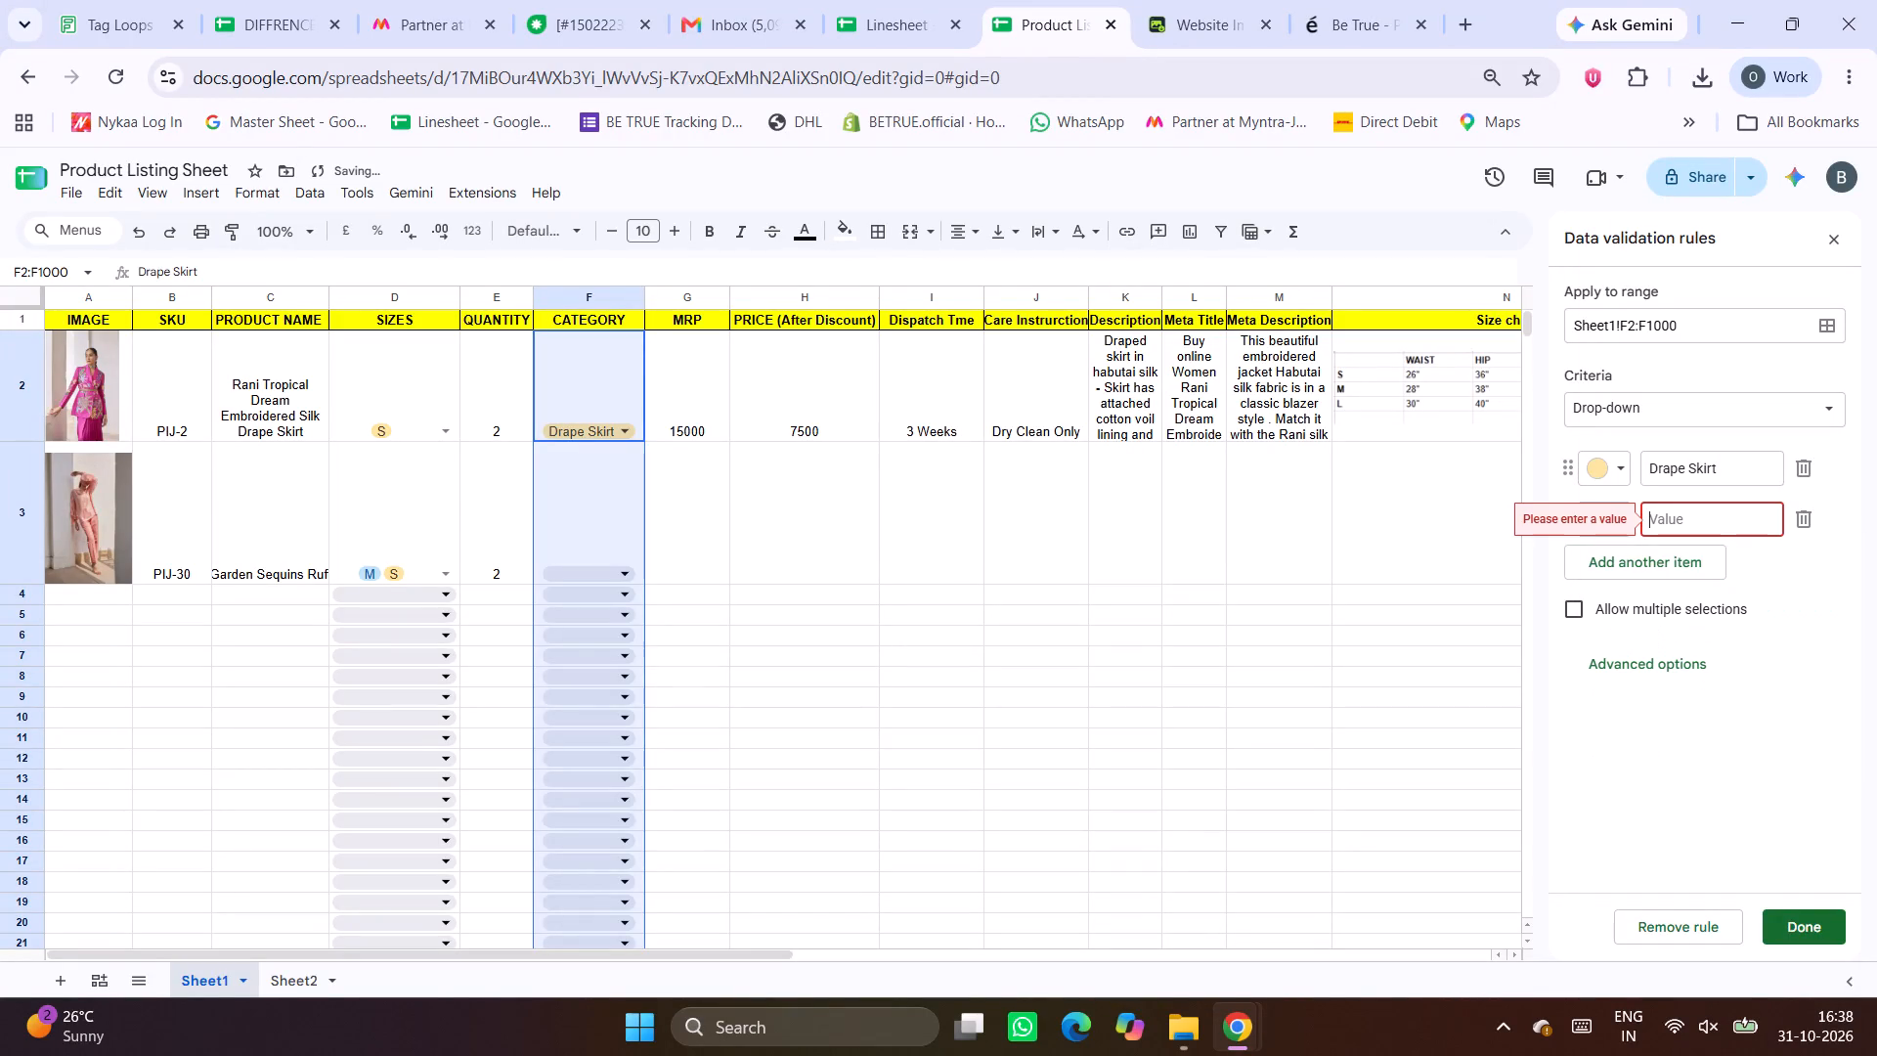
pyautogui.press('s')
pyautogui.write('hirt')
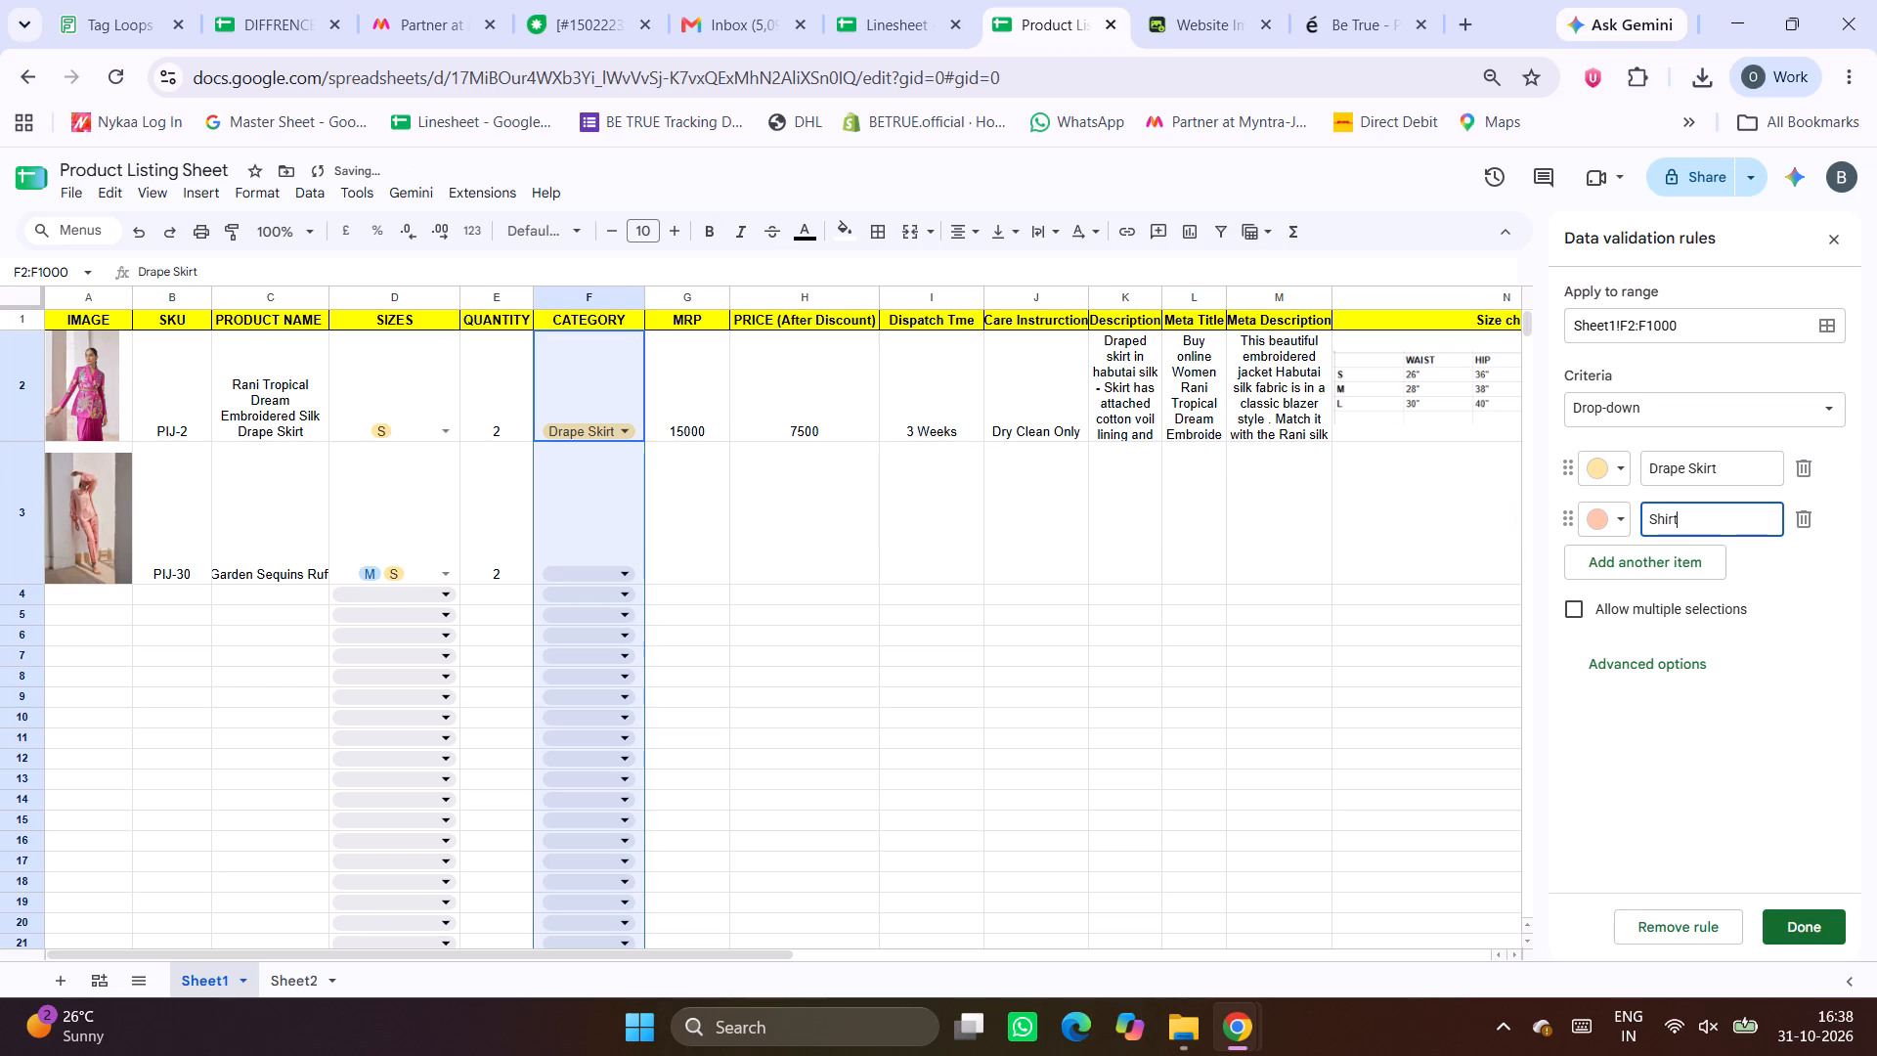
# Change the Shirt item's colour to light green and save the CATEGORY drop-down rule.
pyautogui.click(1621, 522)
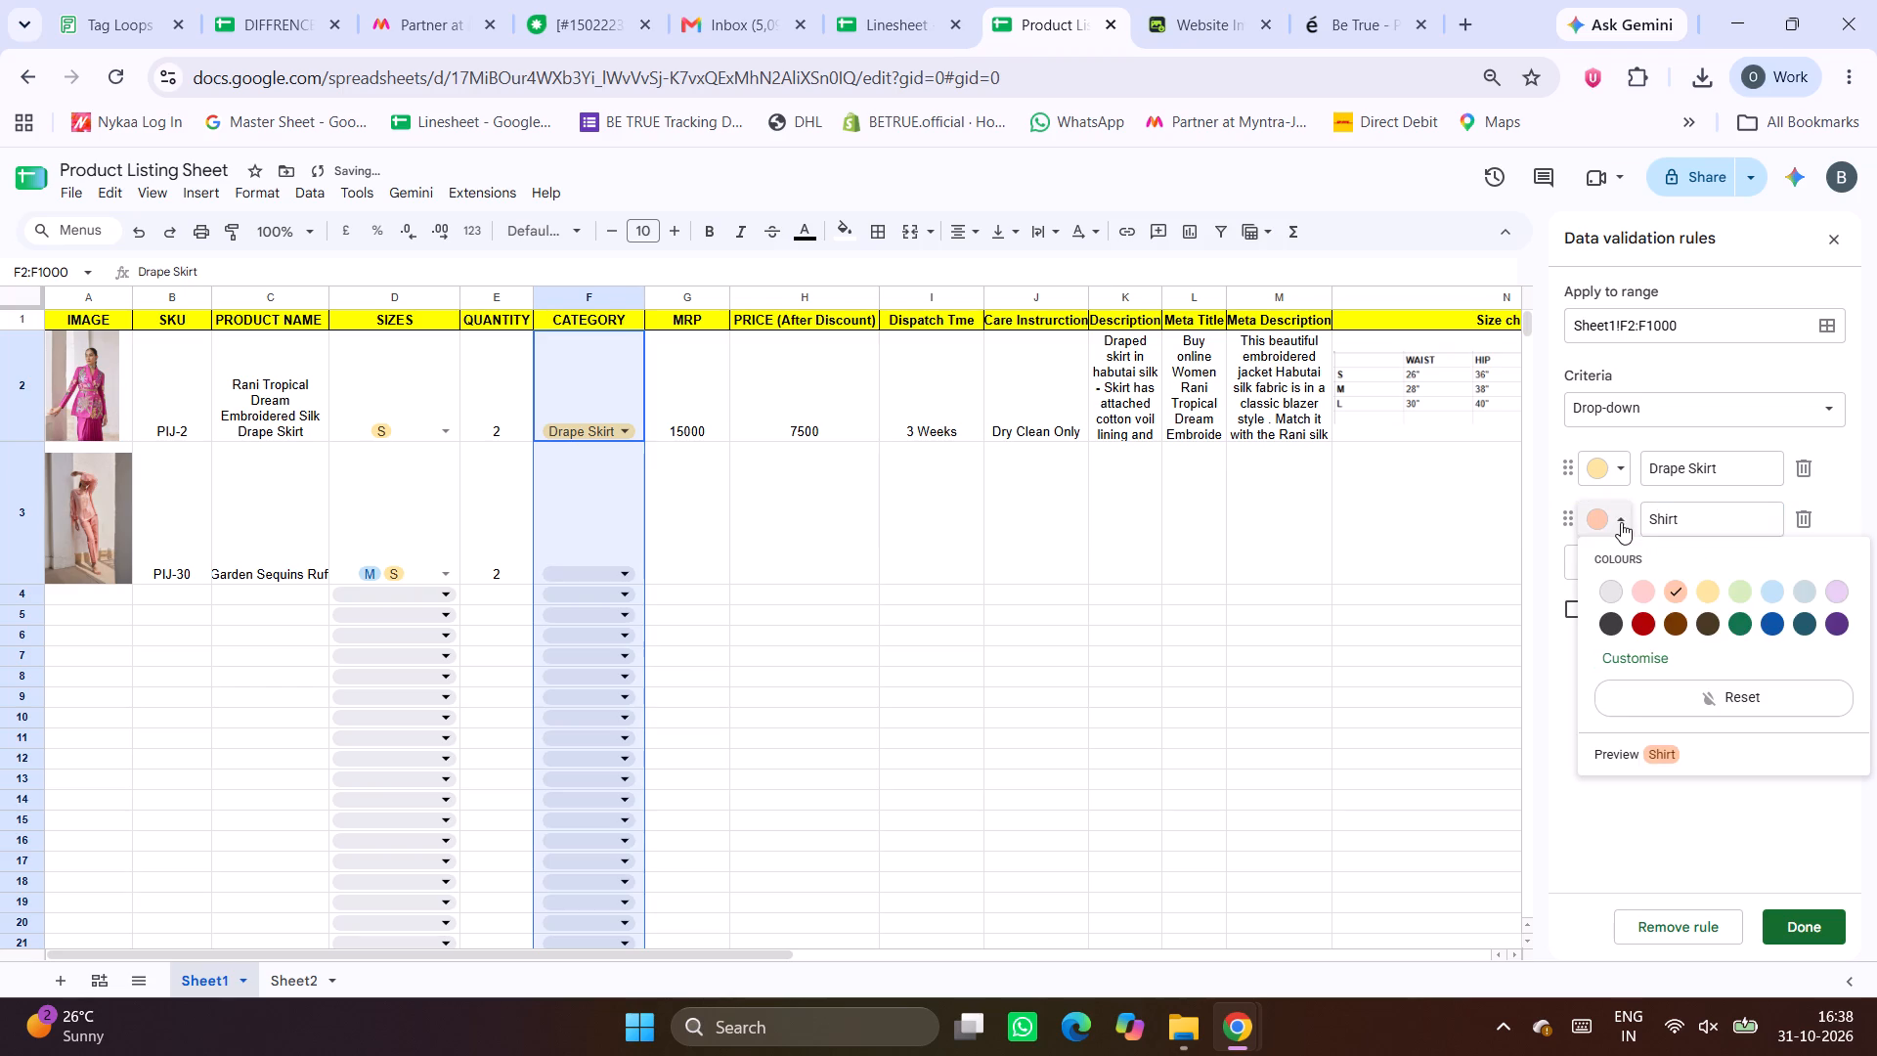
pyautogui.click(1742, 593)
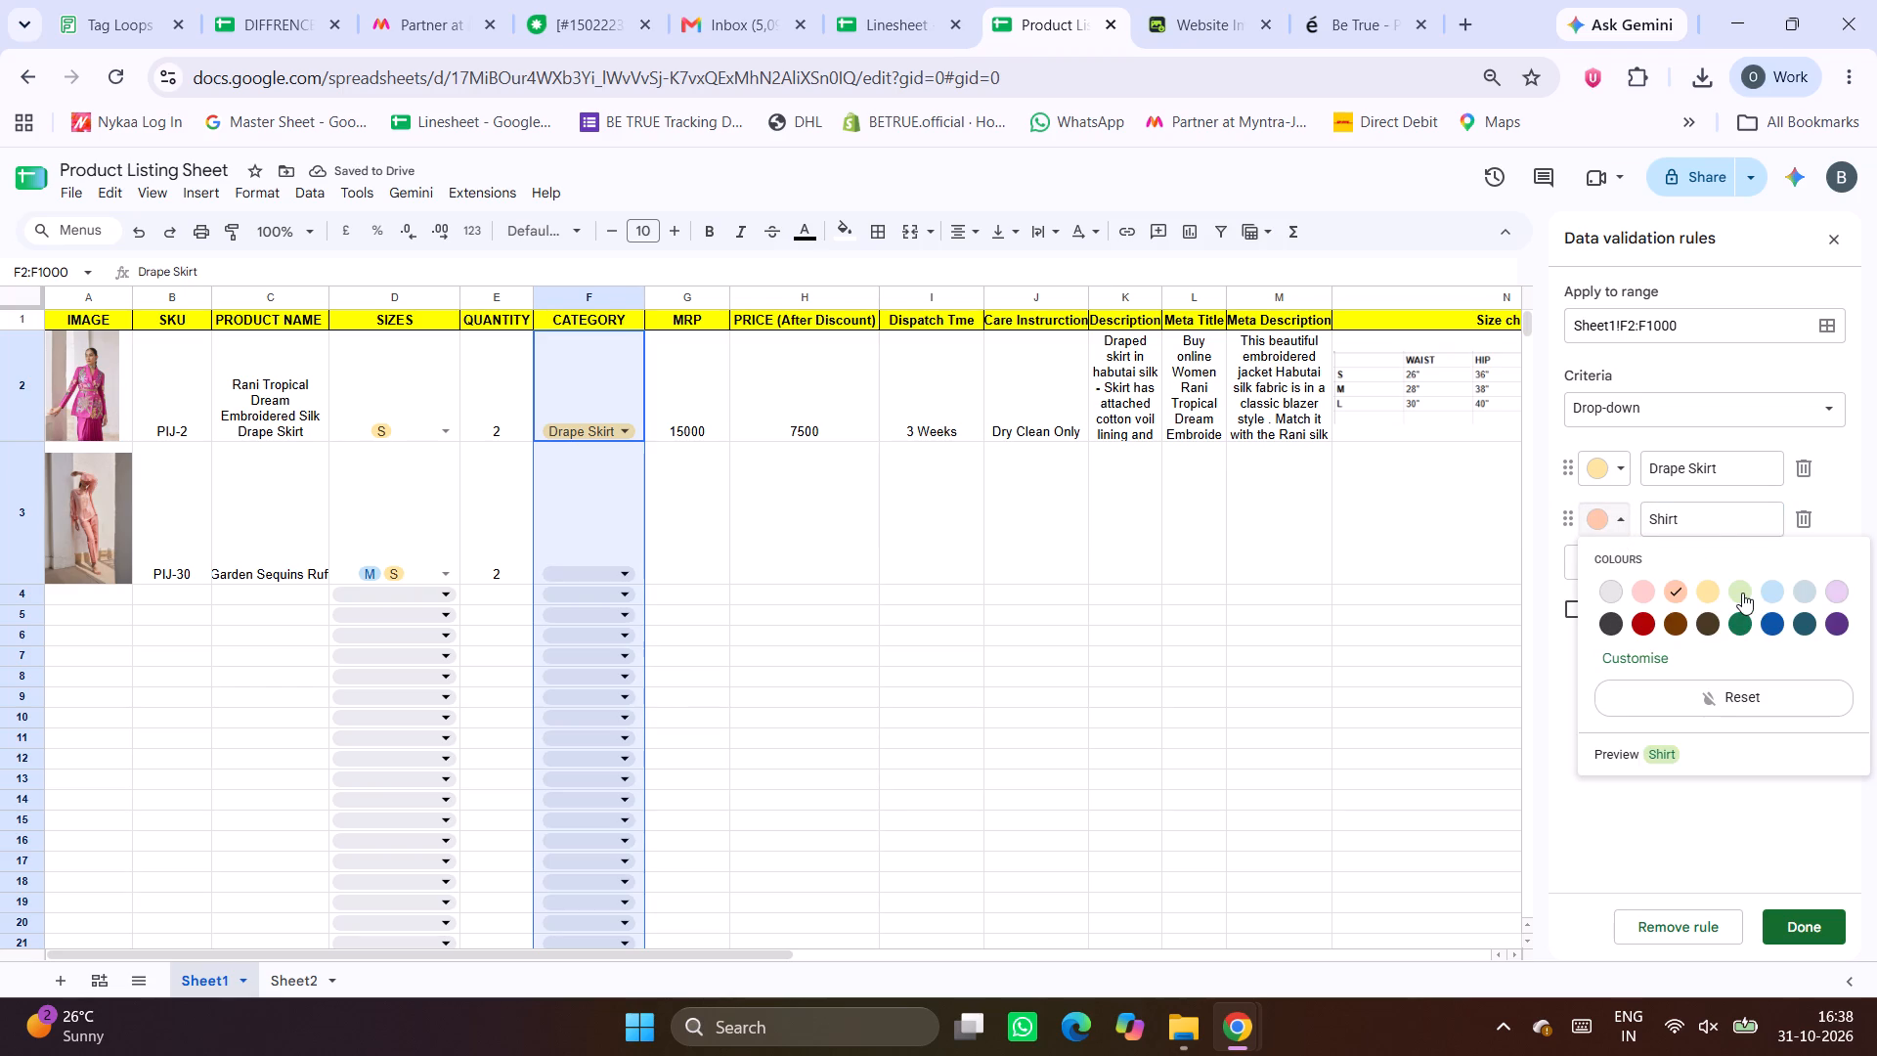
pyautogui.click(1800, 925)
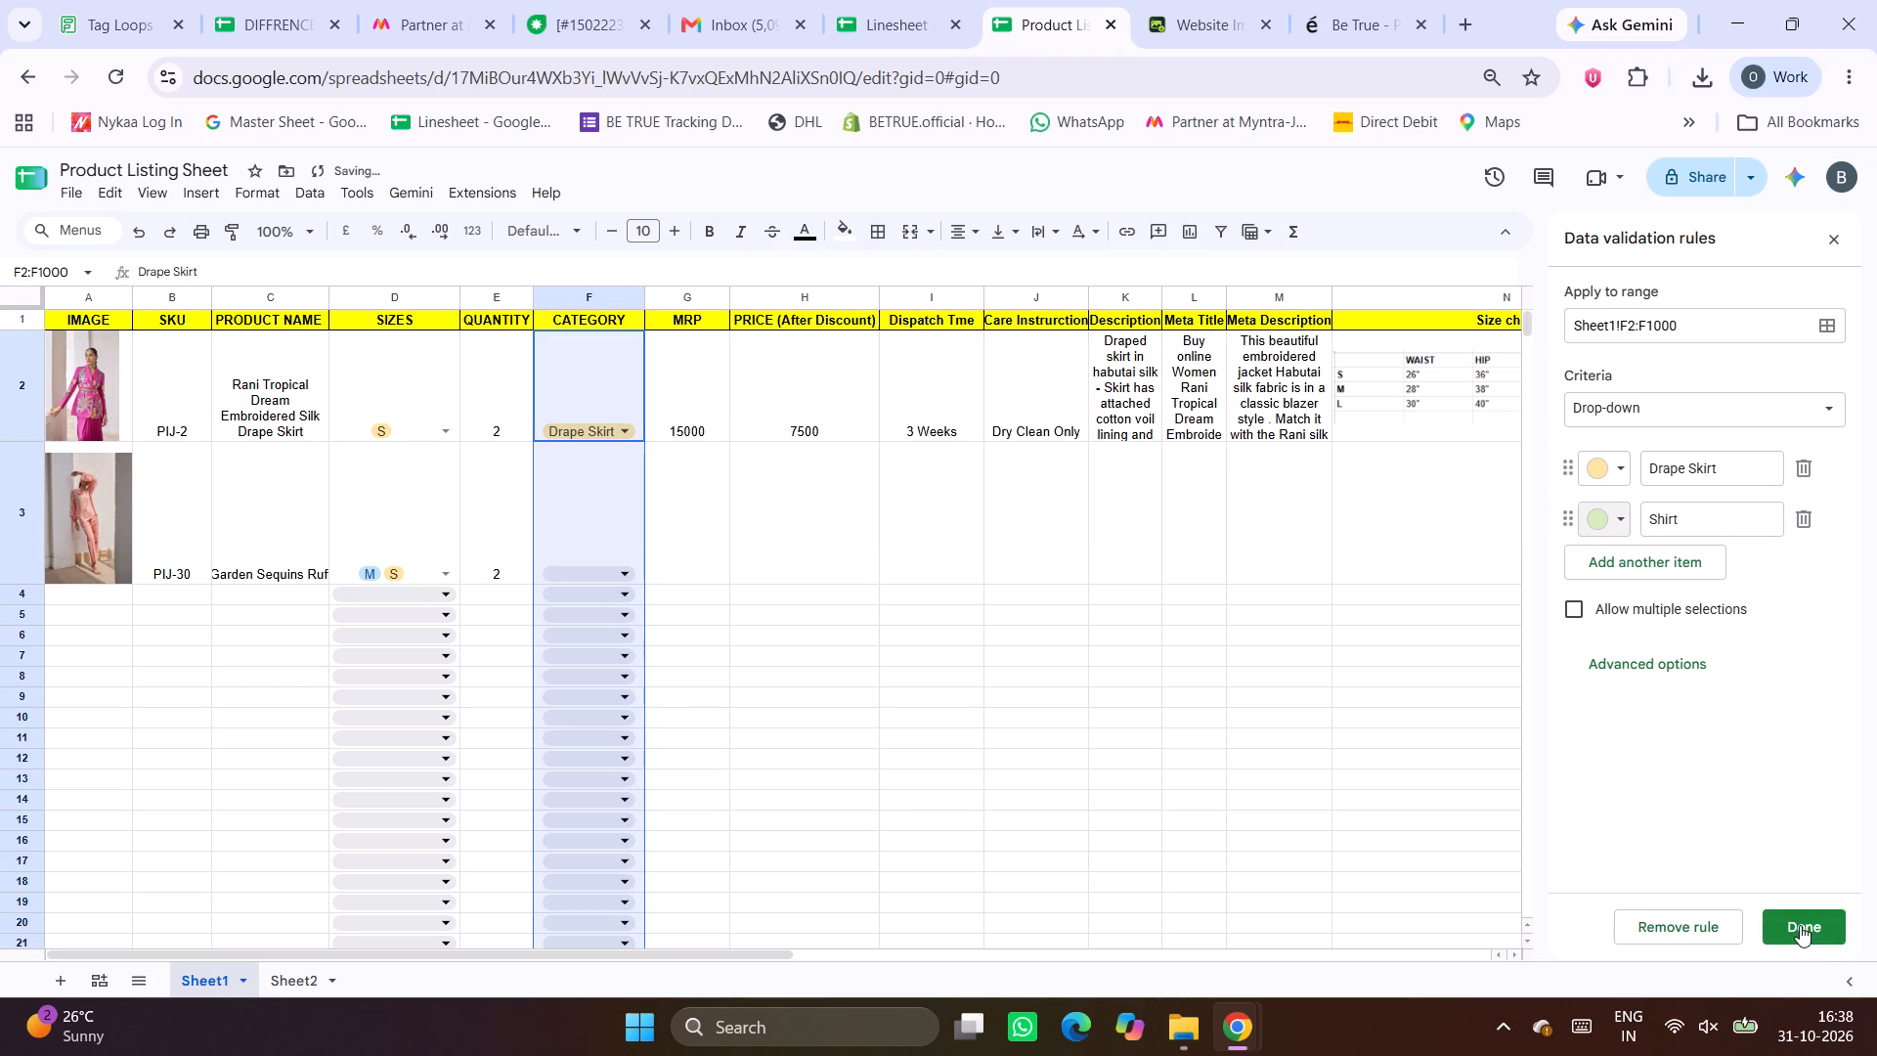
# Set PIJ-30's CATEGORY to Shirt.
pyautogui.click(626, 576)
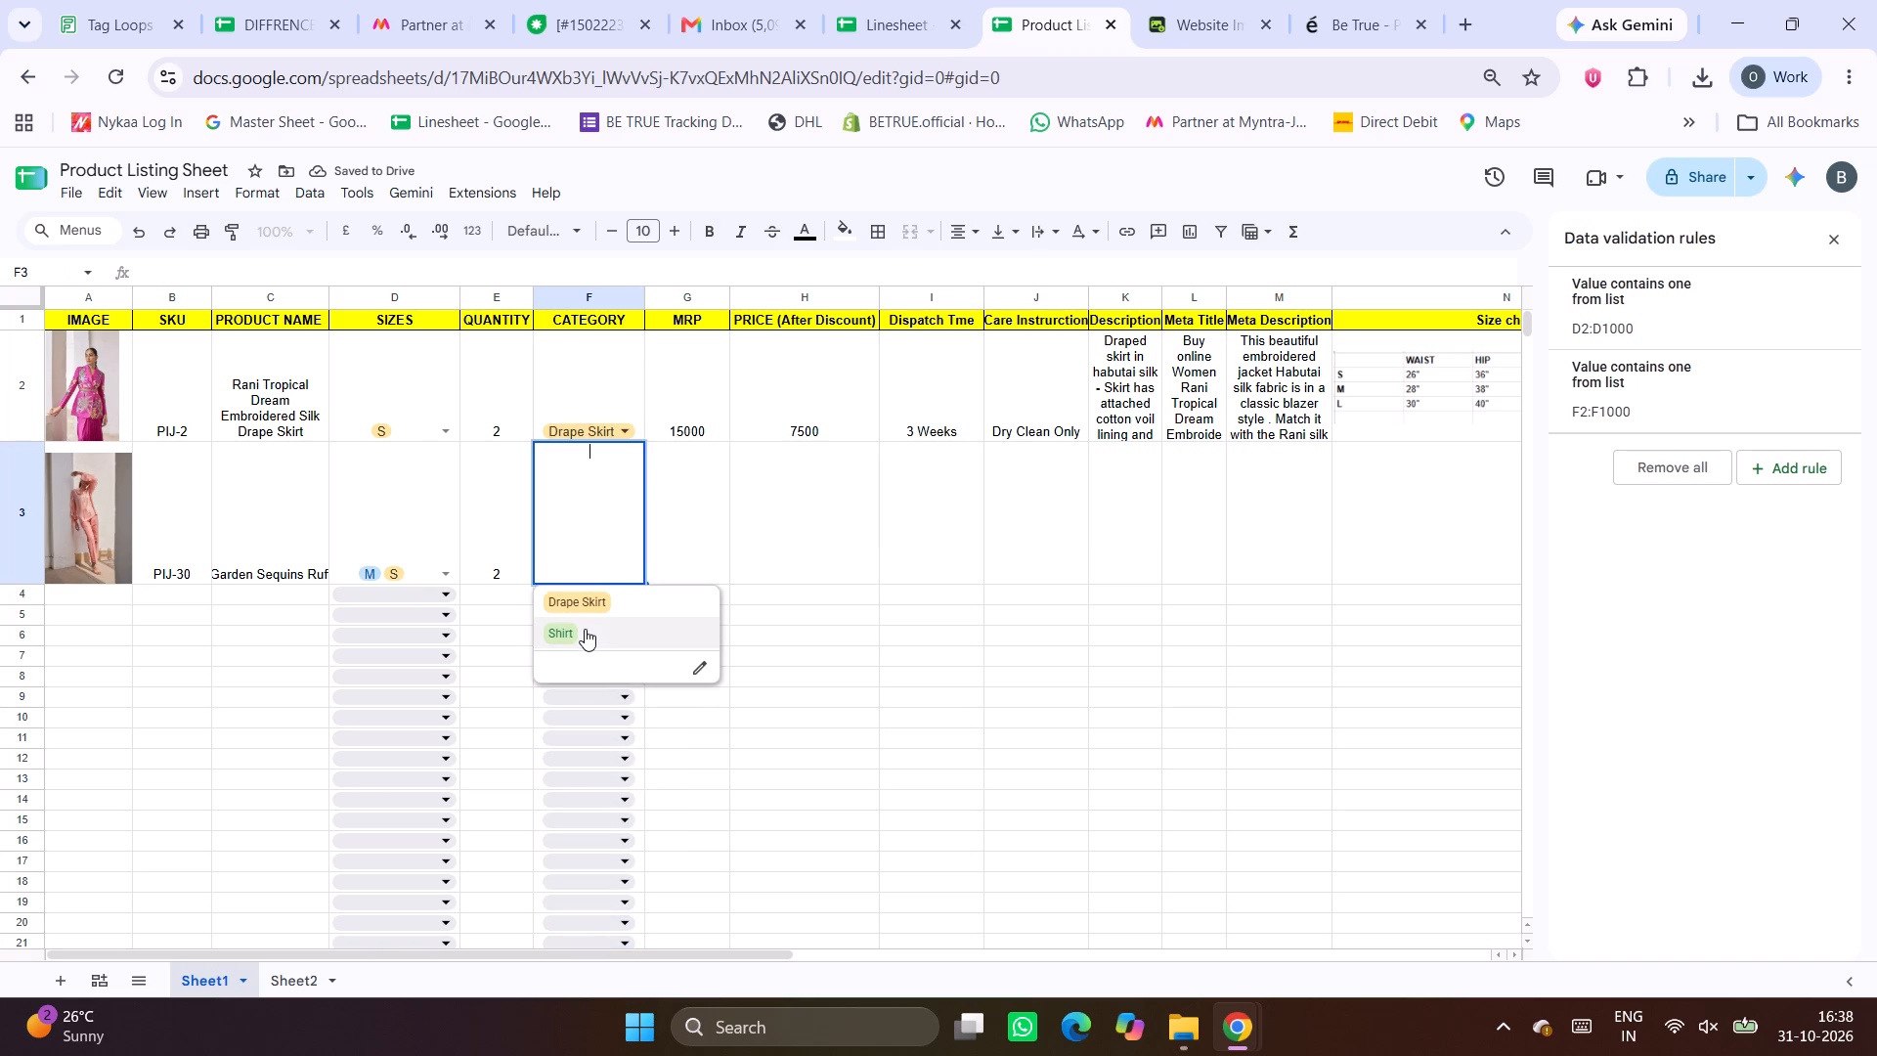
pyautogui.click(585, 629)
pyautogui.click(674, 526)
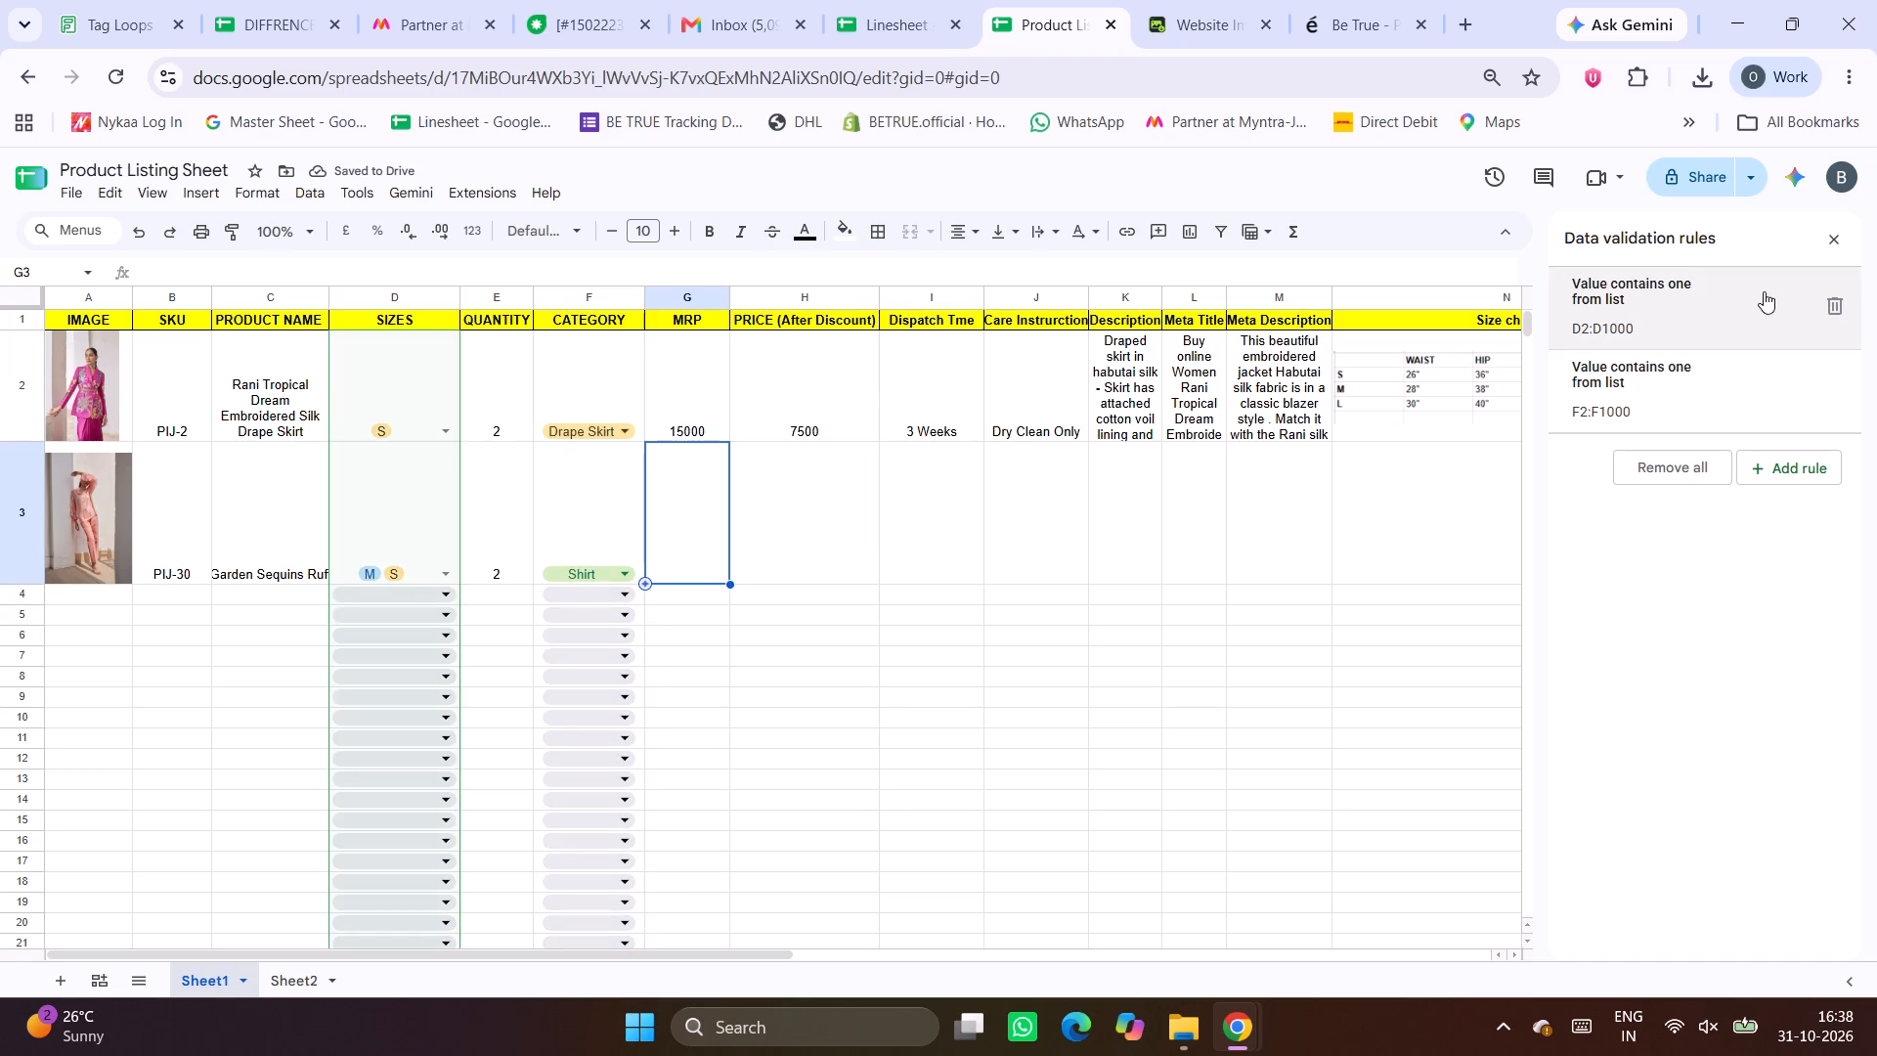
# Enter PIJ-30's MRP from the Linesheet as 9000 and its PRICE (After Discount) as 4500.
pyautogui.click(1836, 231)
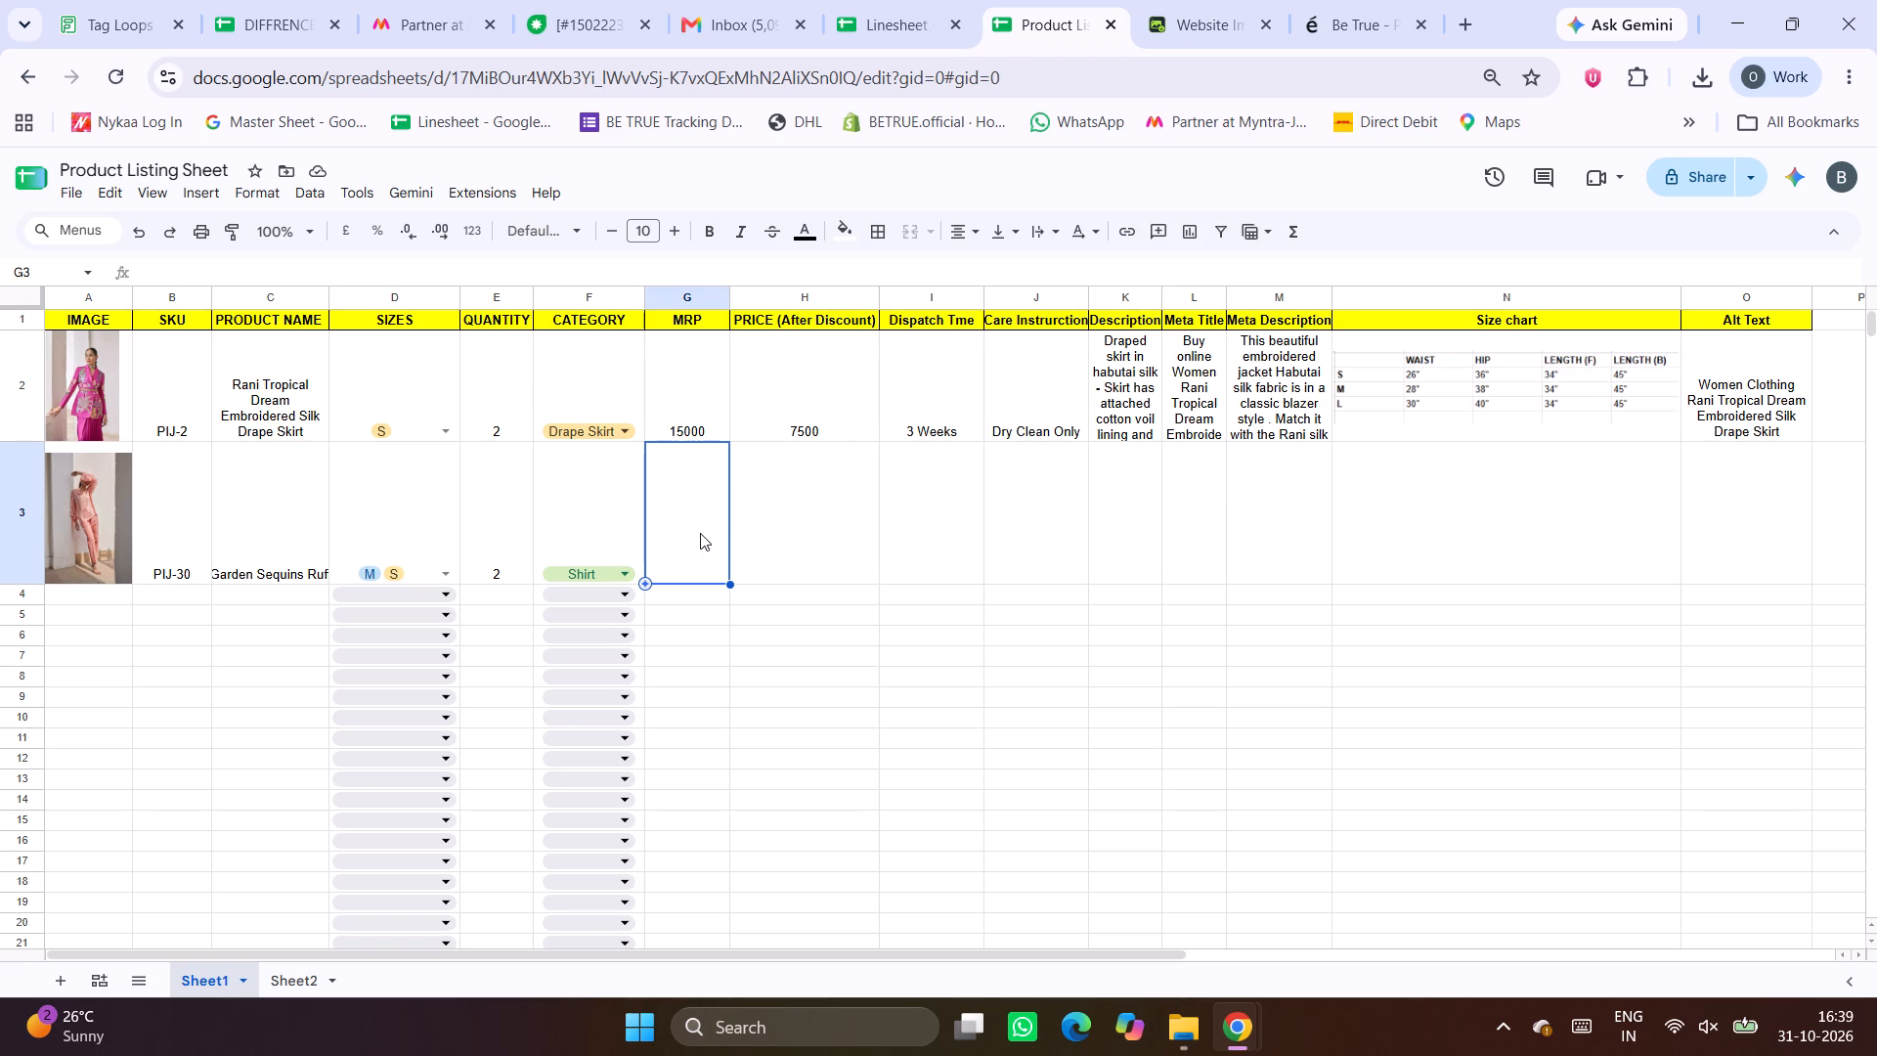
pyautogui.click(921, 0)
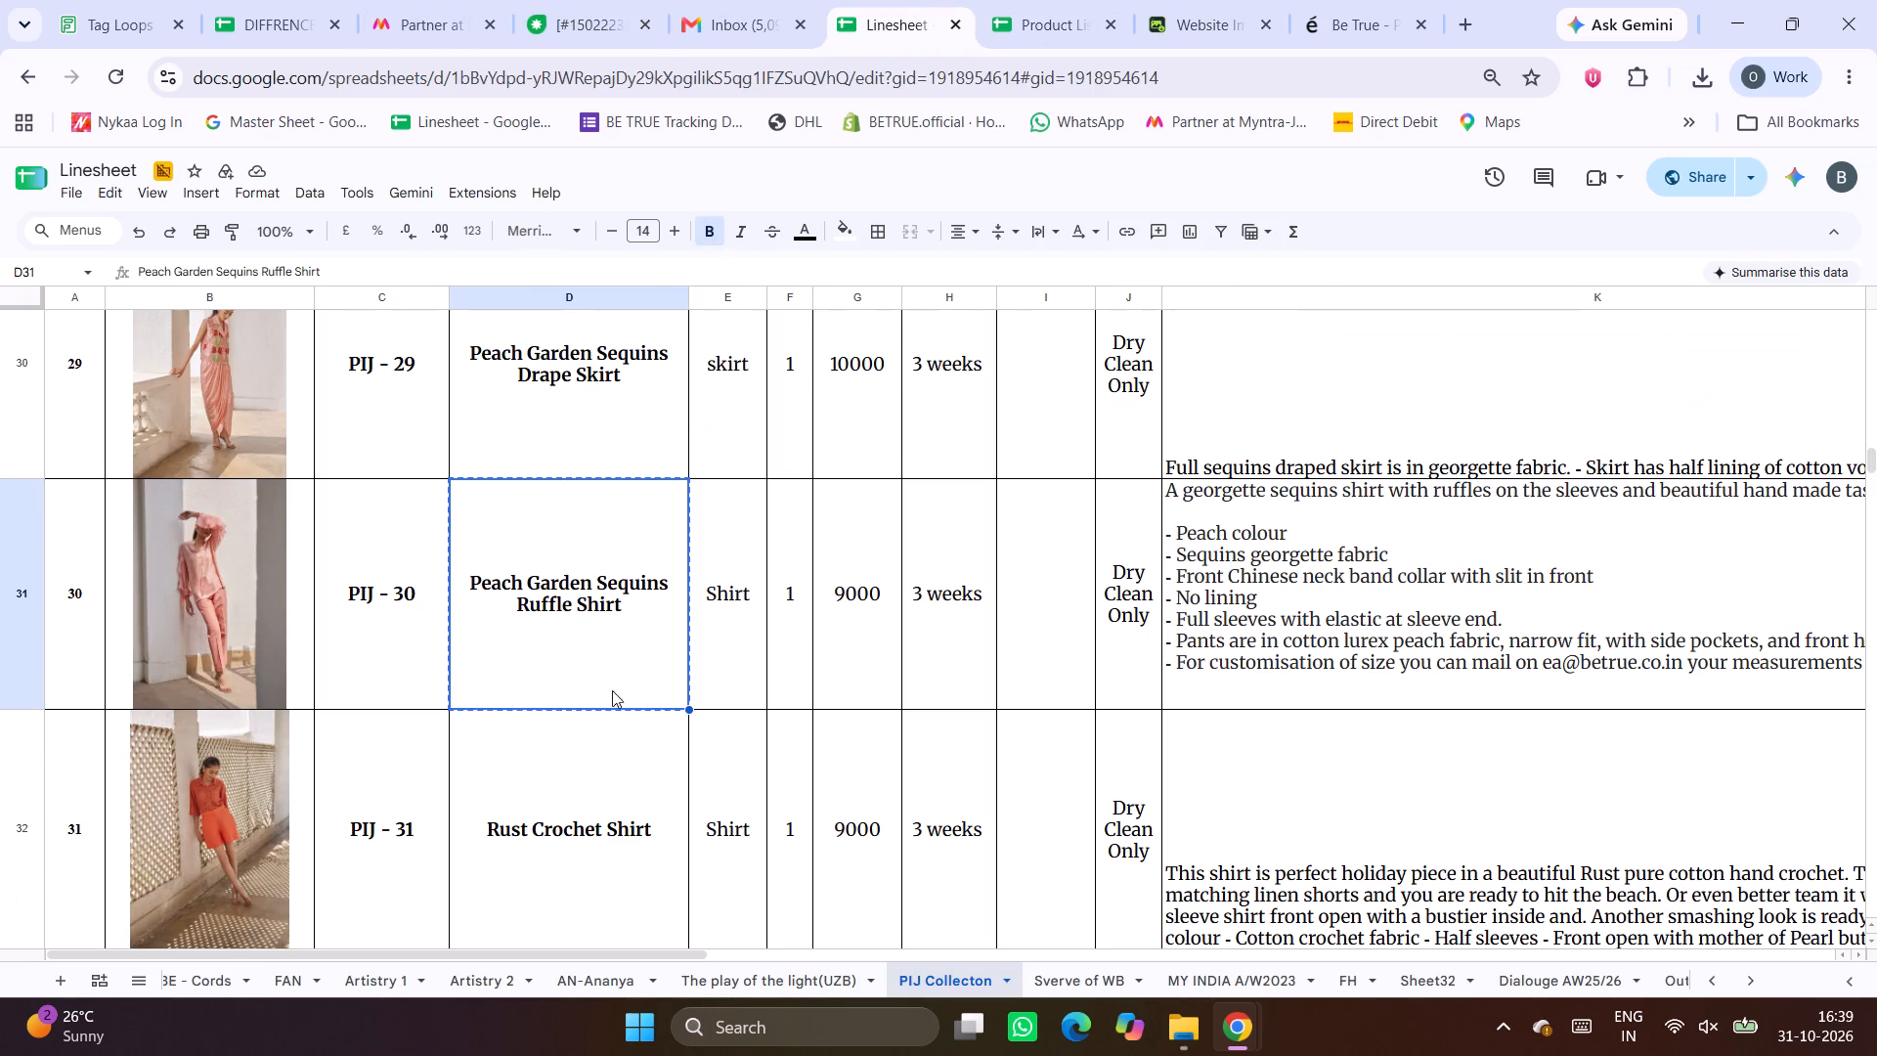
pyautogui.click(1090, 0)
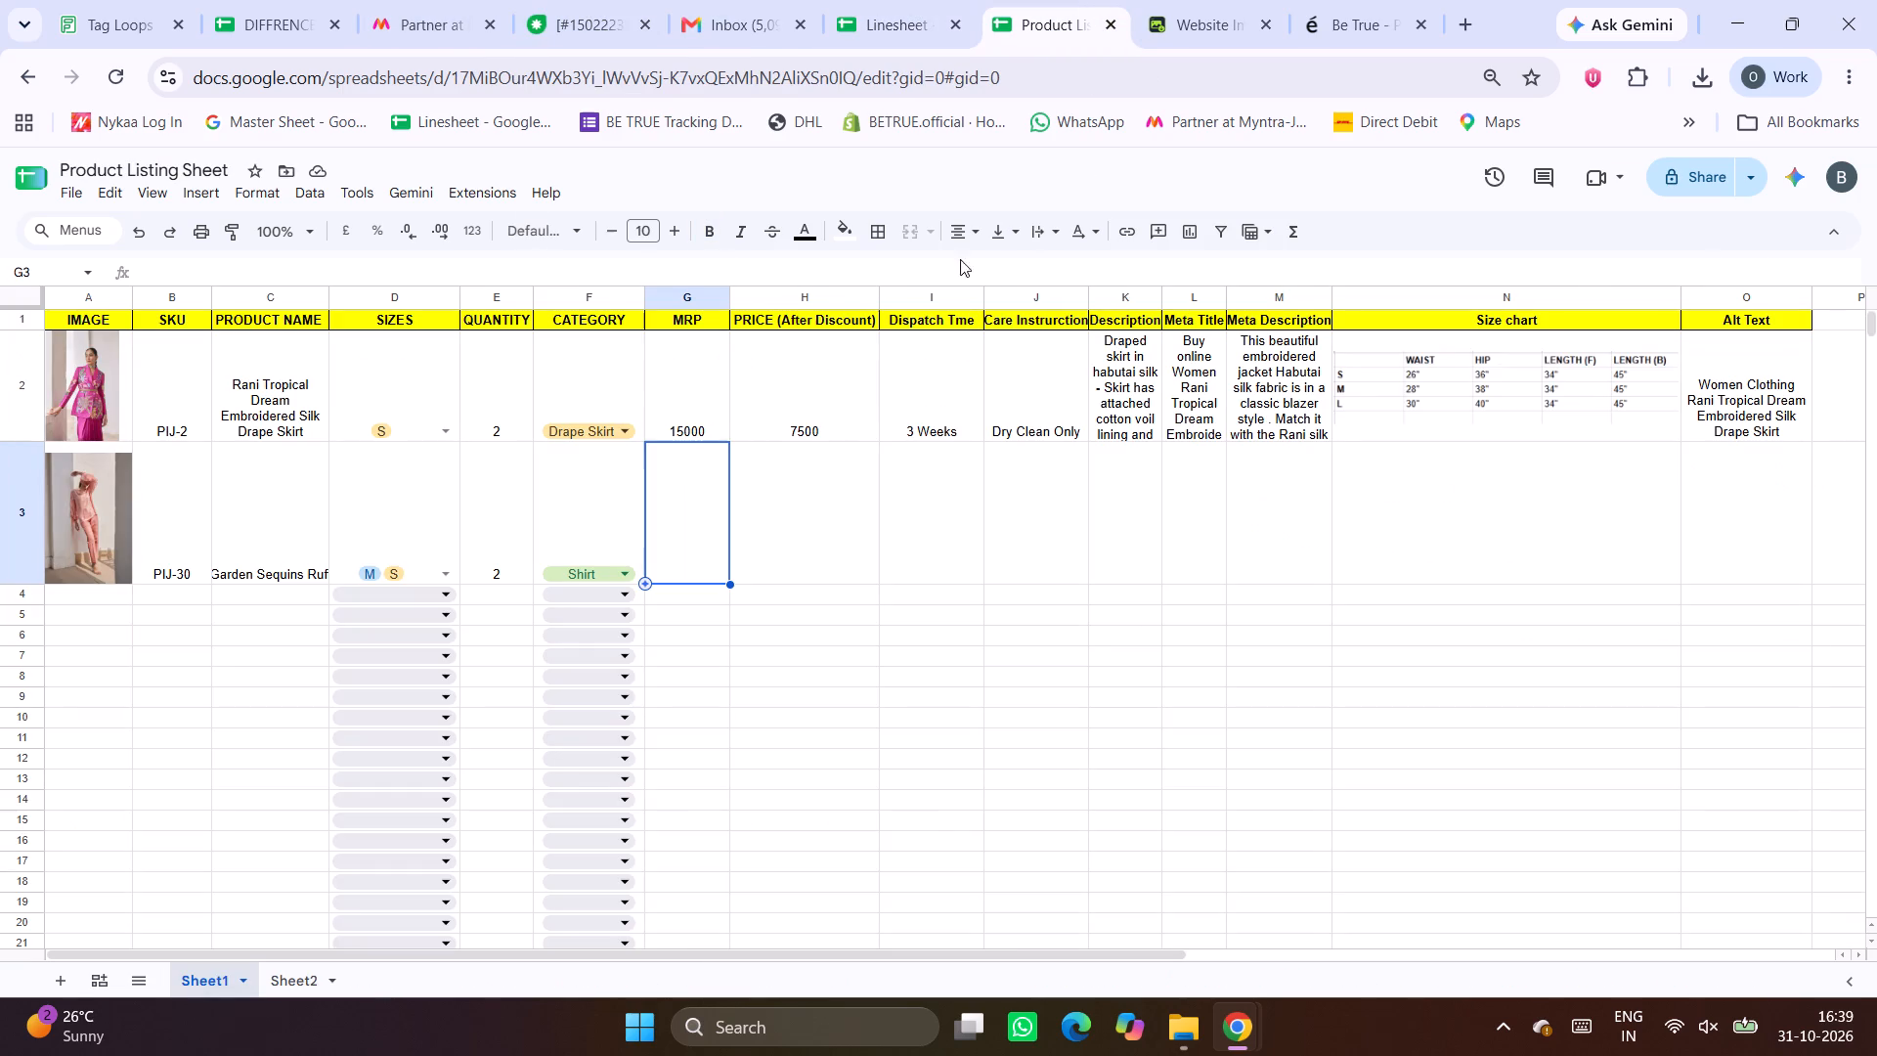
pyautogui.write('9000')
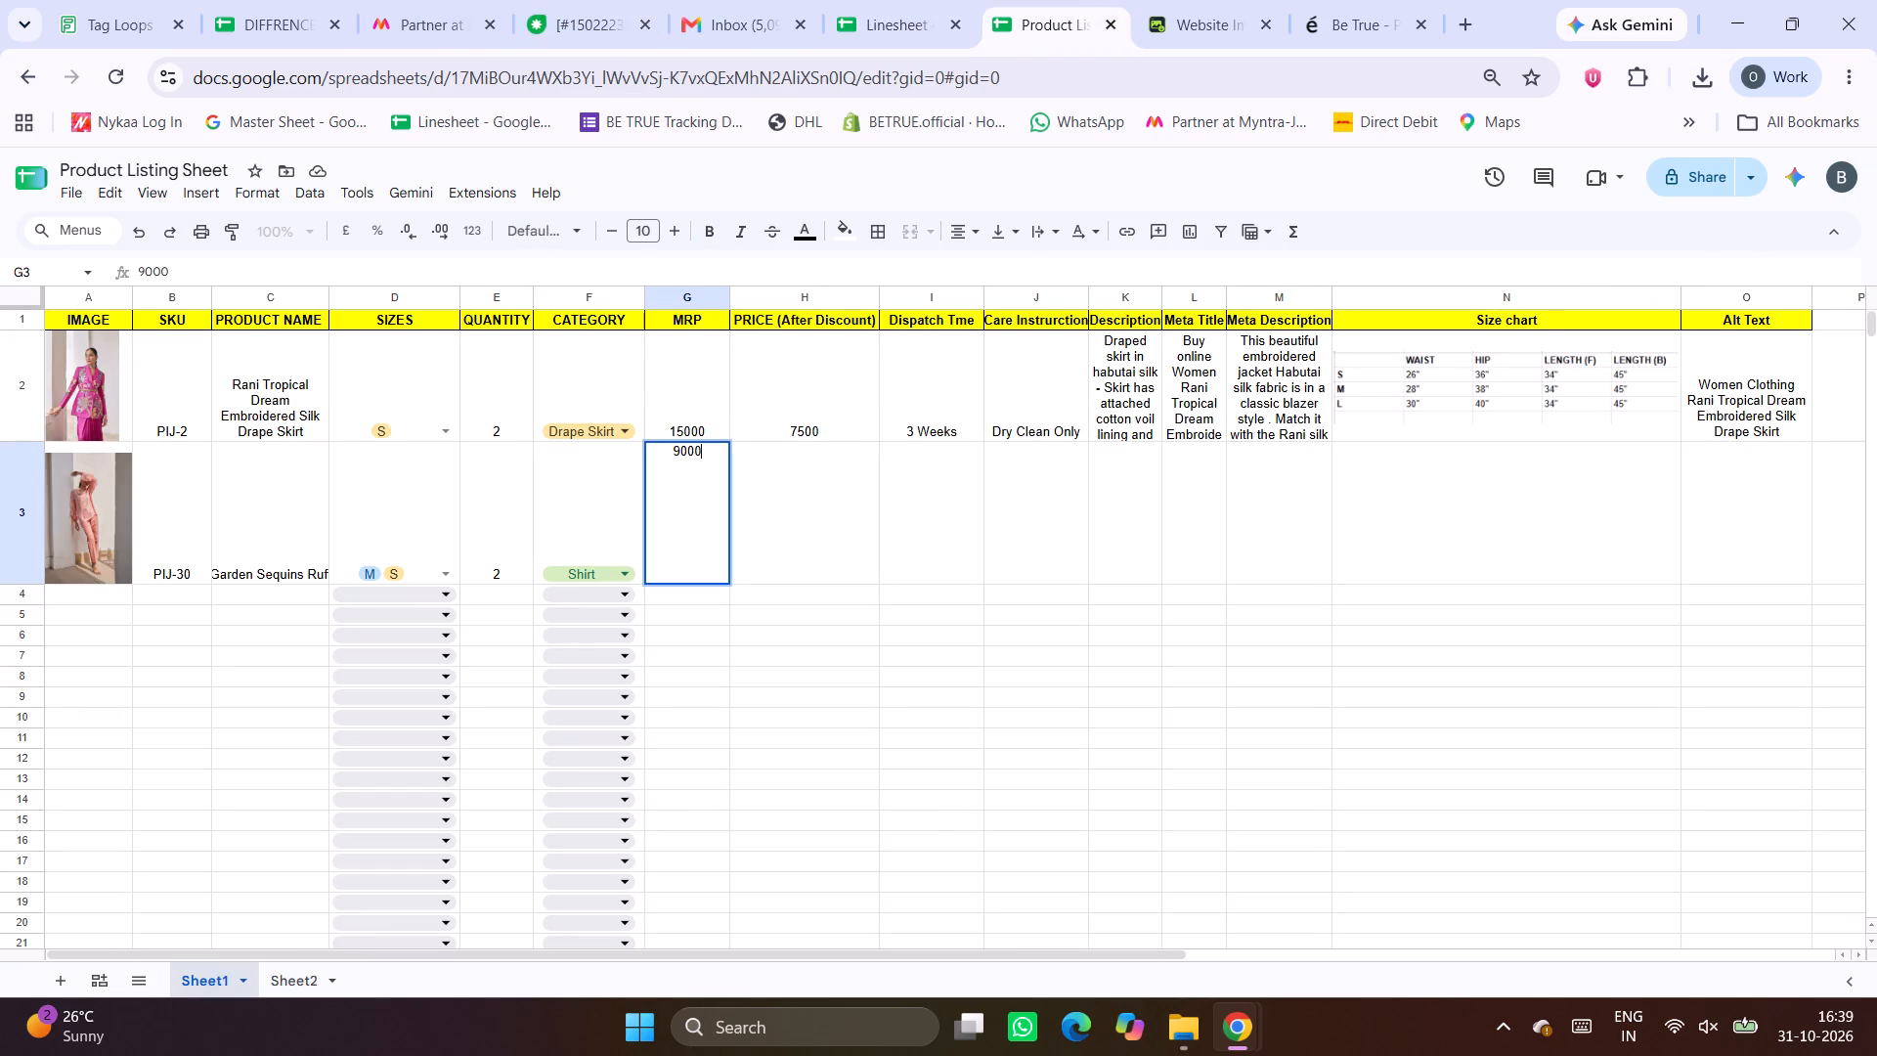
pyautogui.click(803, 536)
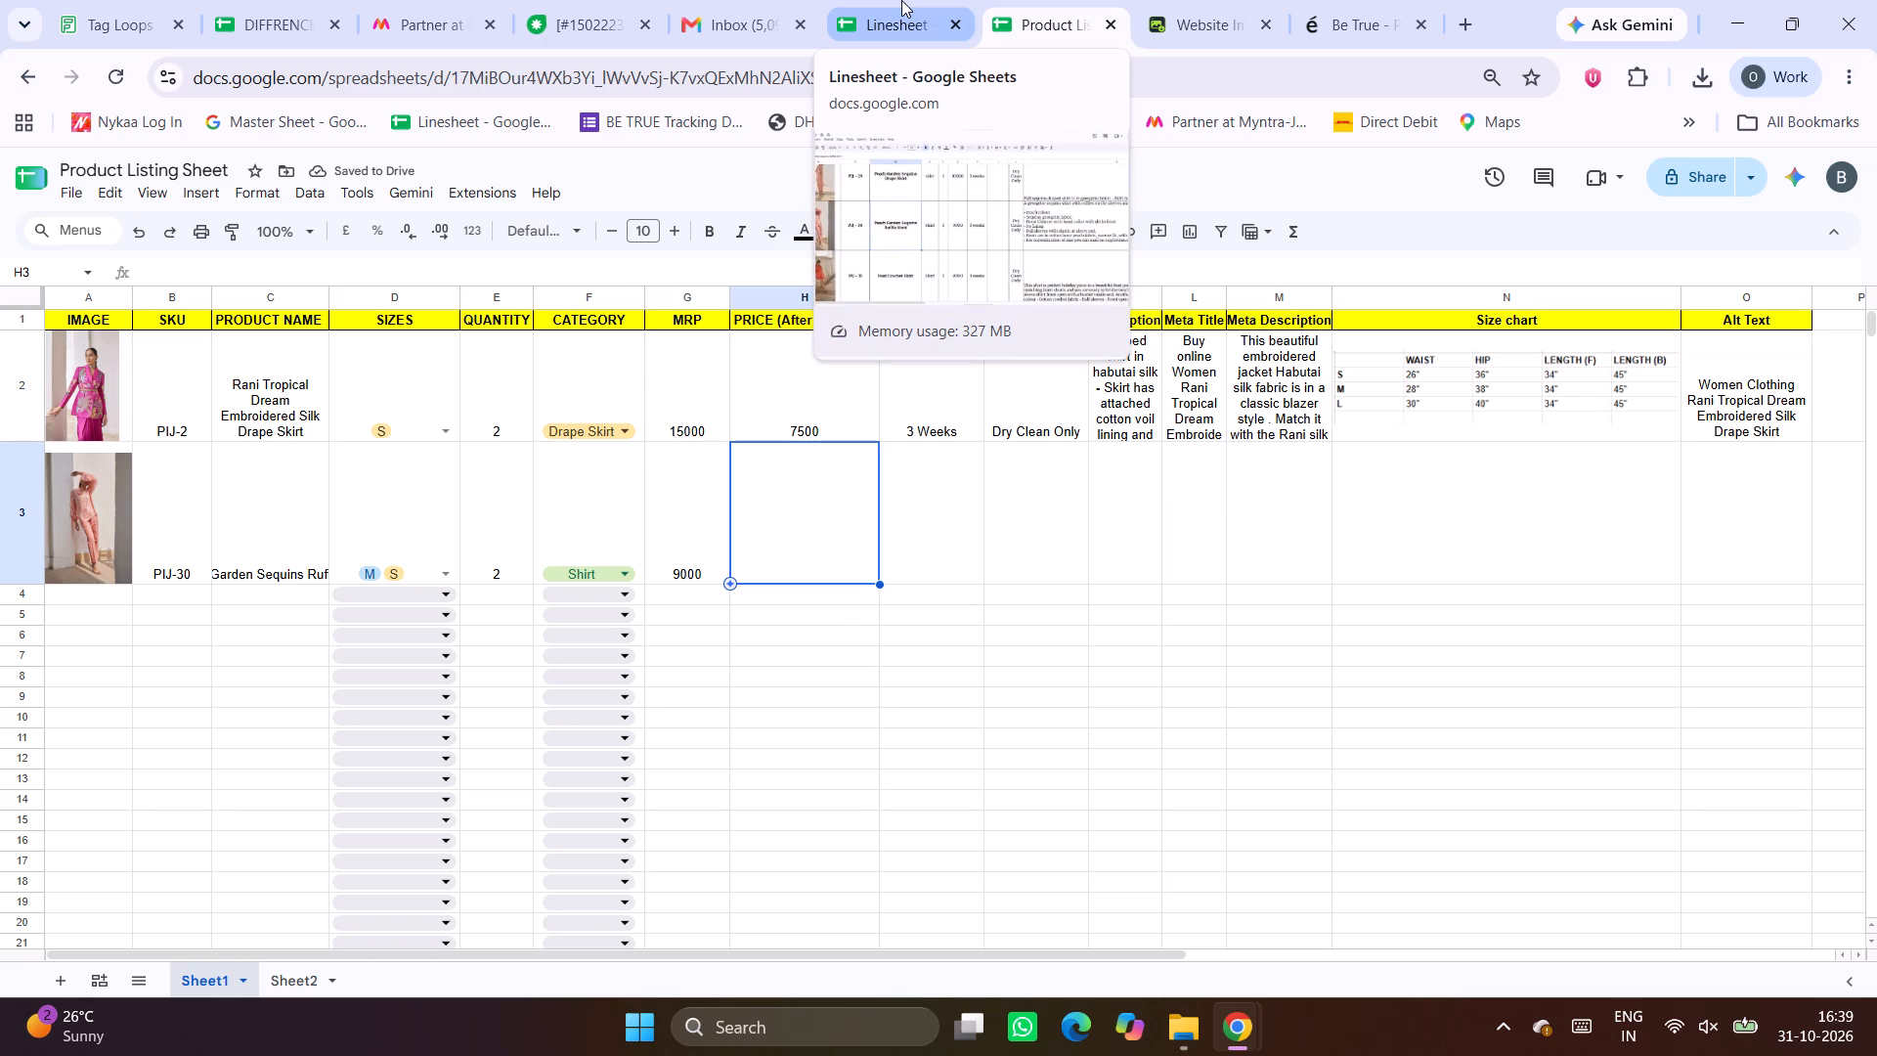
pyautogui.write('4500')
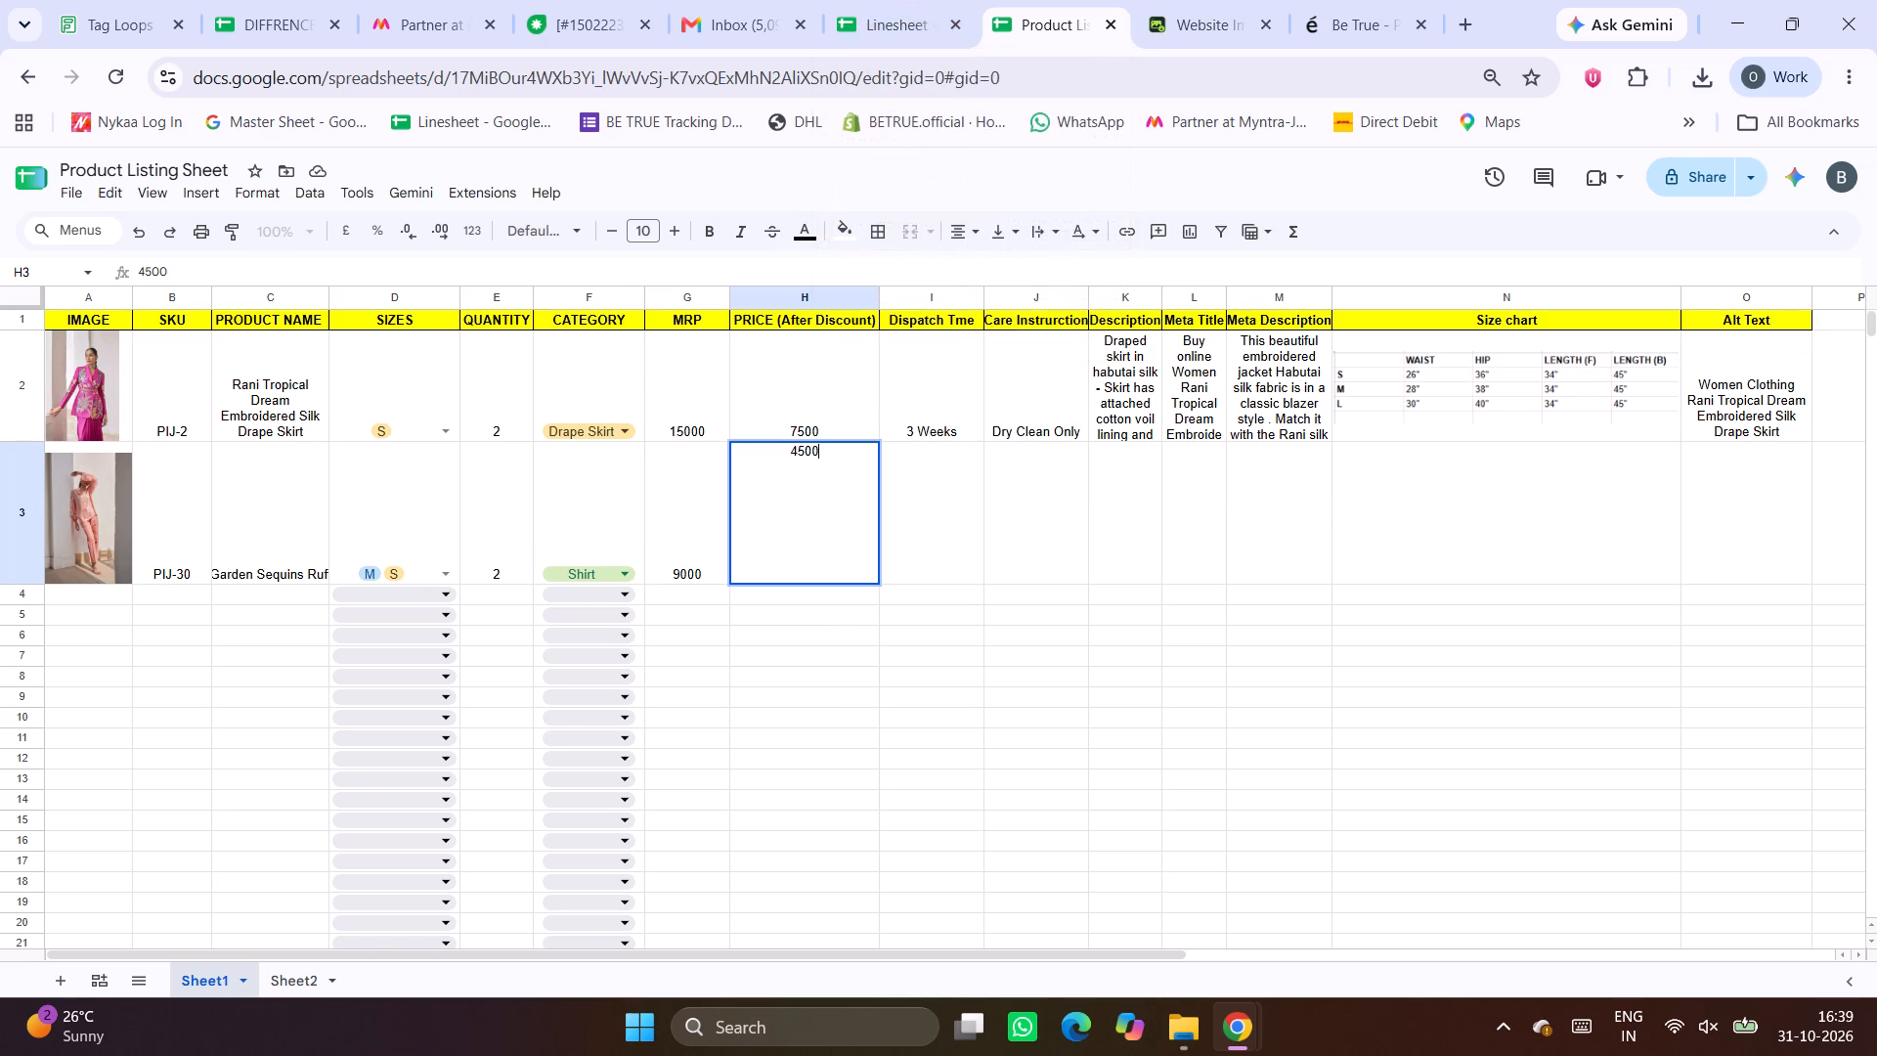
# Check PIJ-30's dispatch time in the Linesheet and enter it as 3 Weeks in the Product Listing Sheet.
pyautogui.click(969, 569)
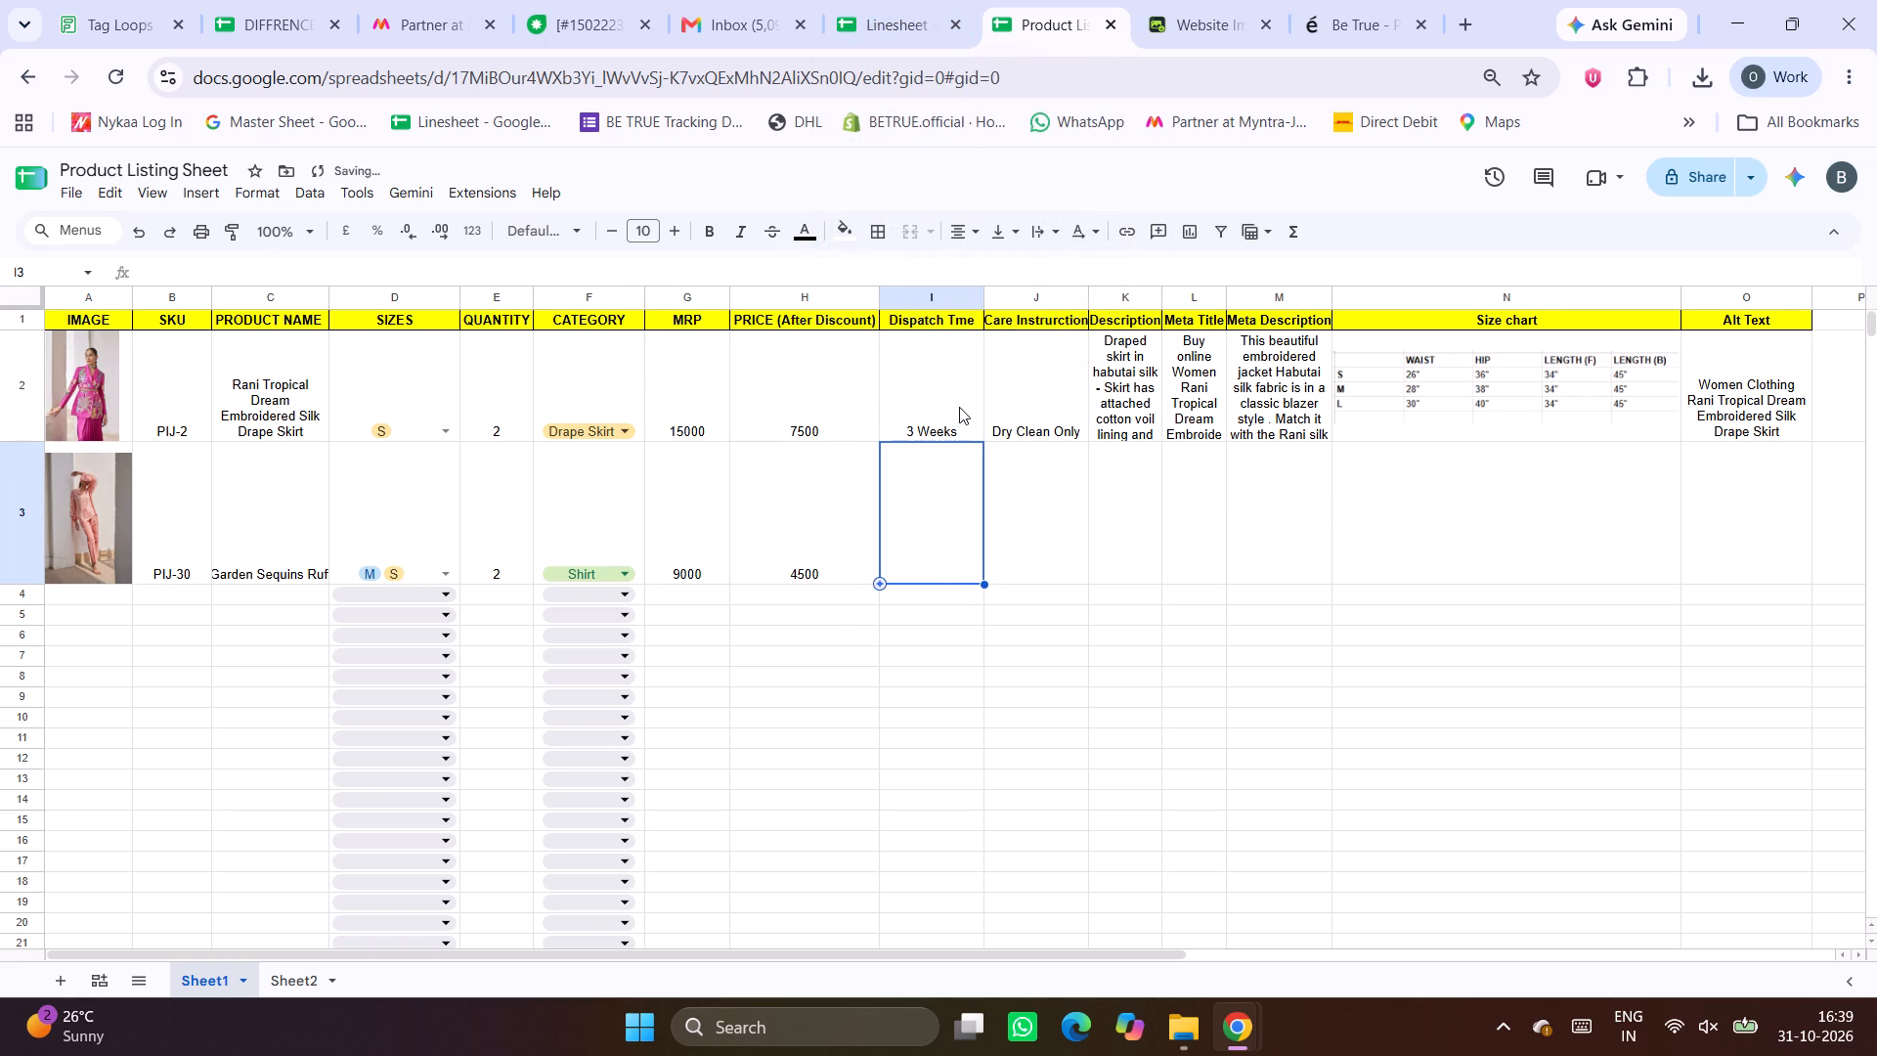
pyautogui.click(830, 0)
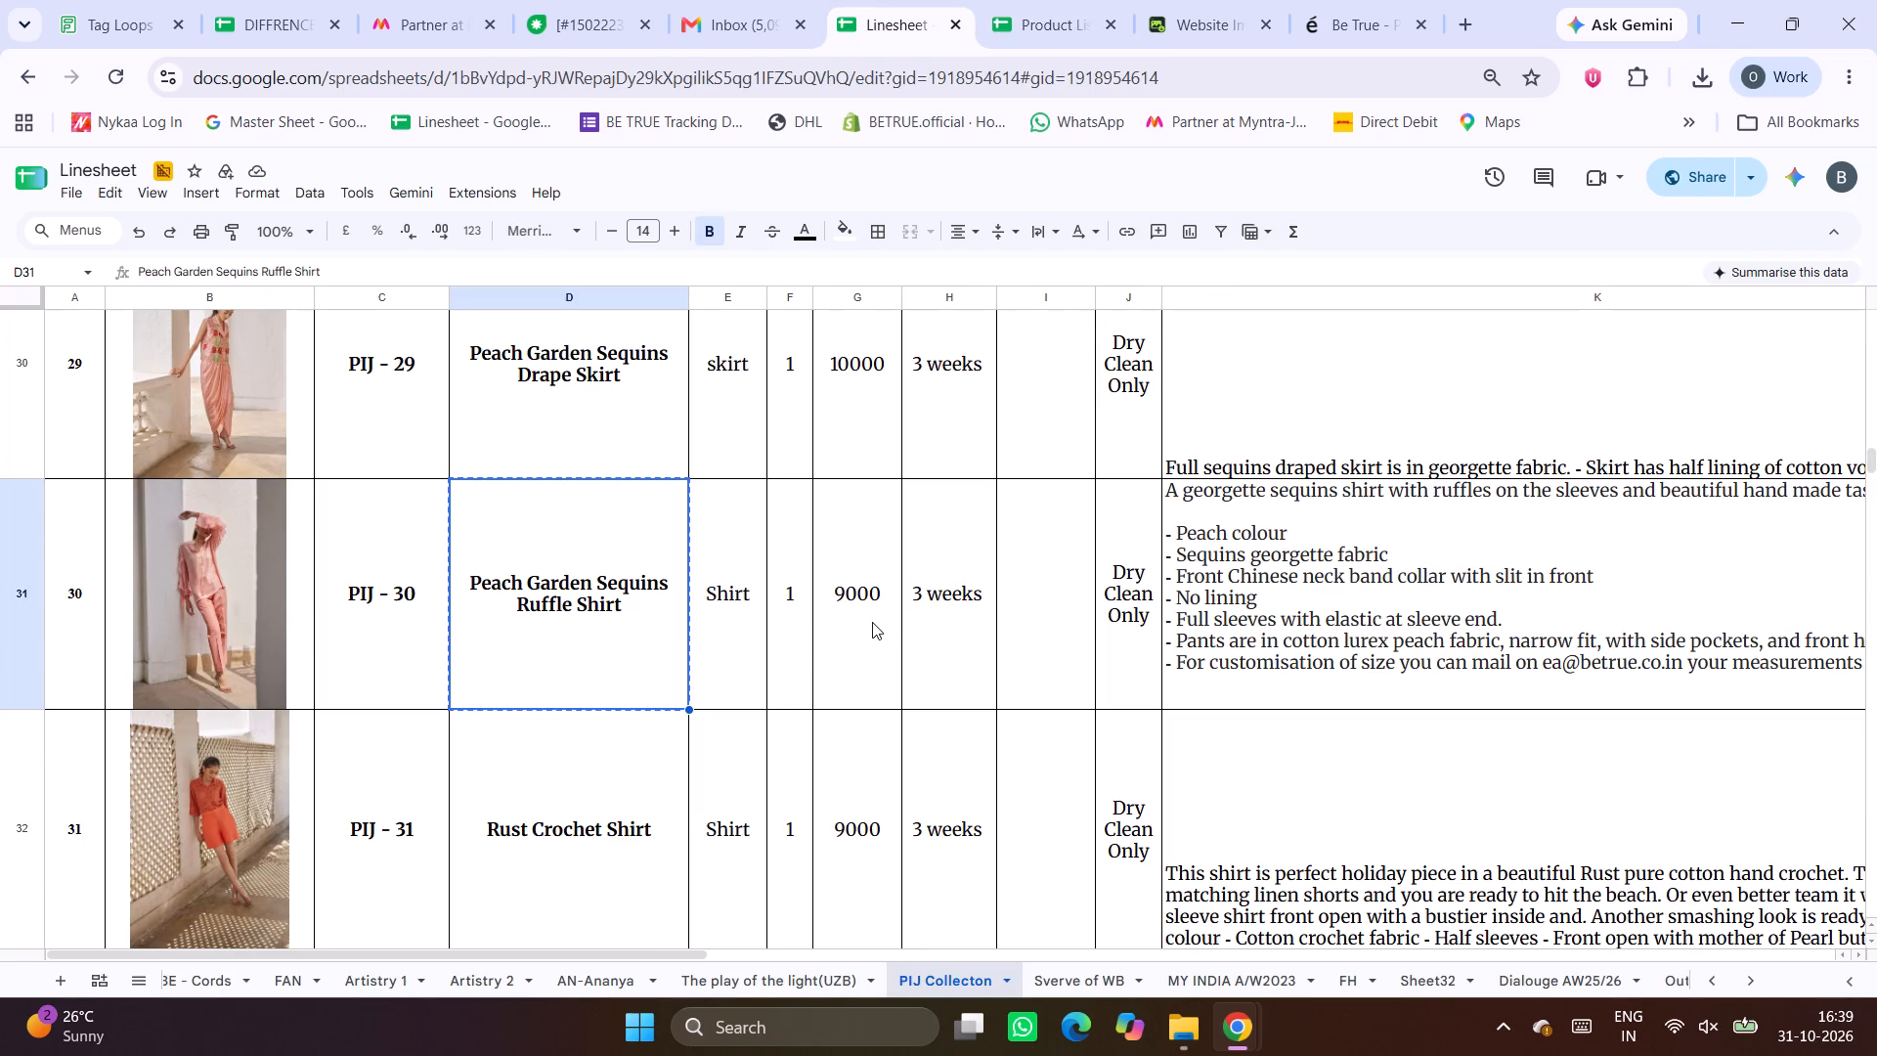
pyautogui.click(923, 622)
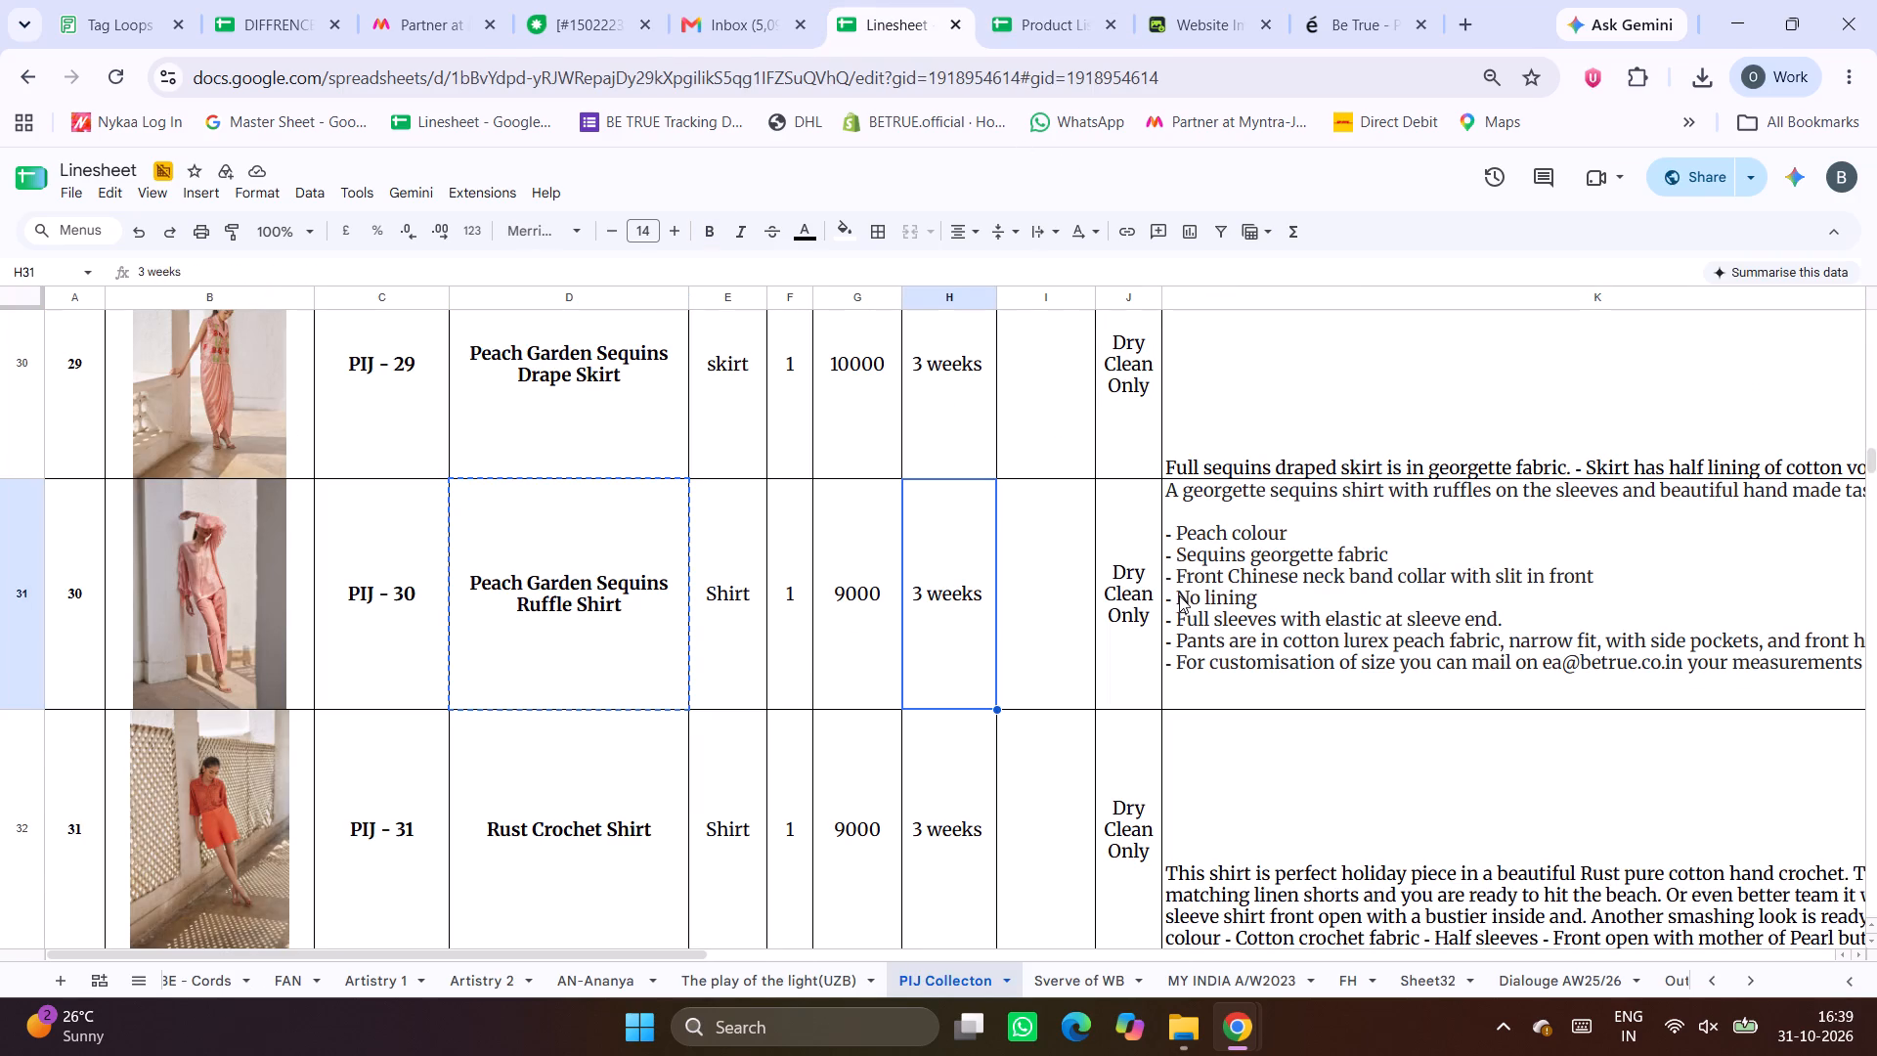
pyautogui.click(1073, 0)
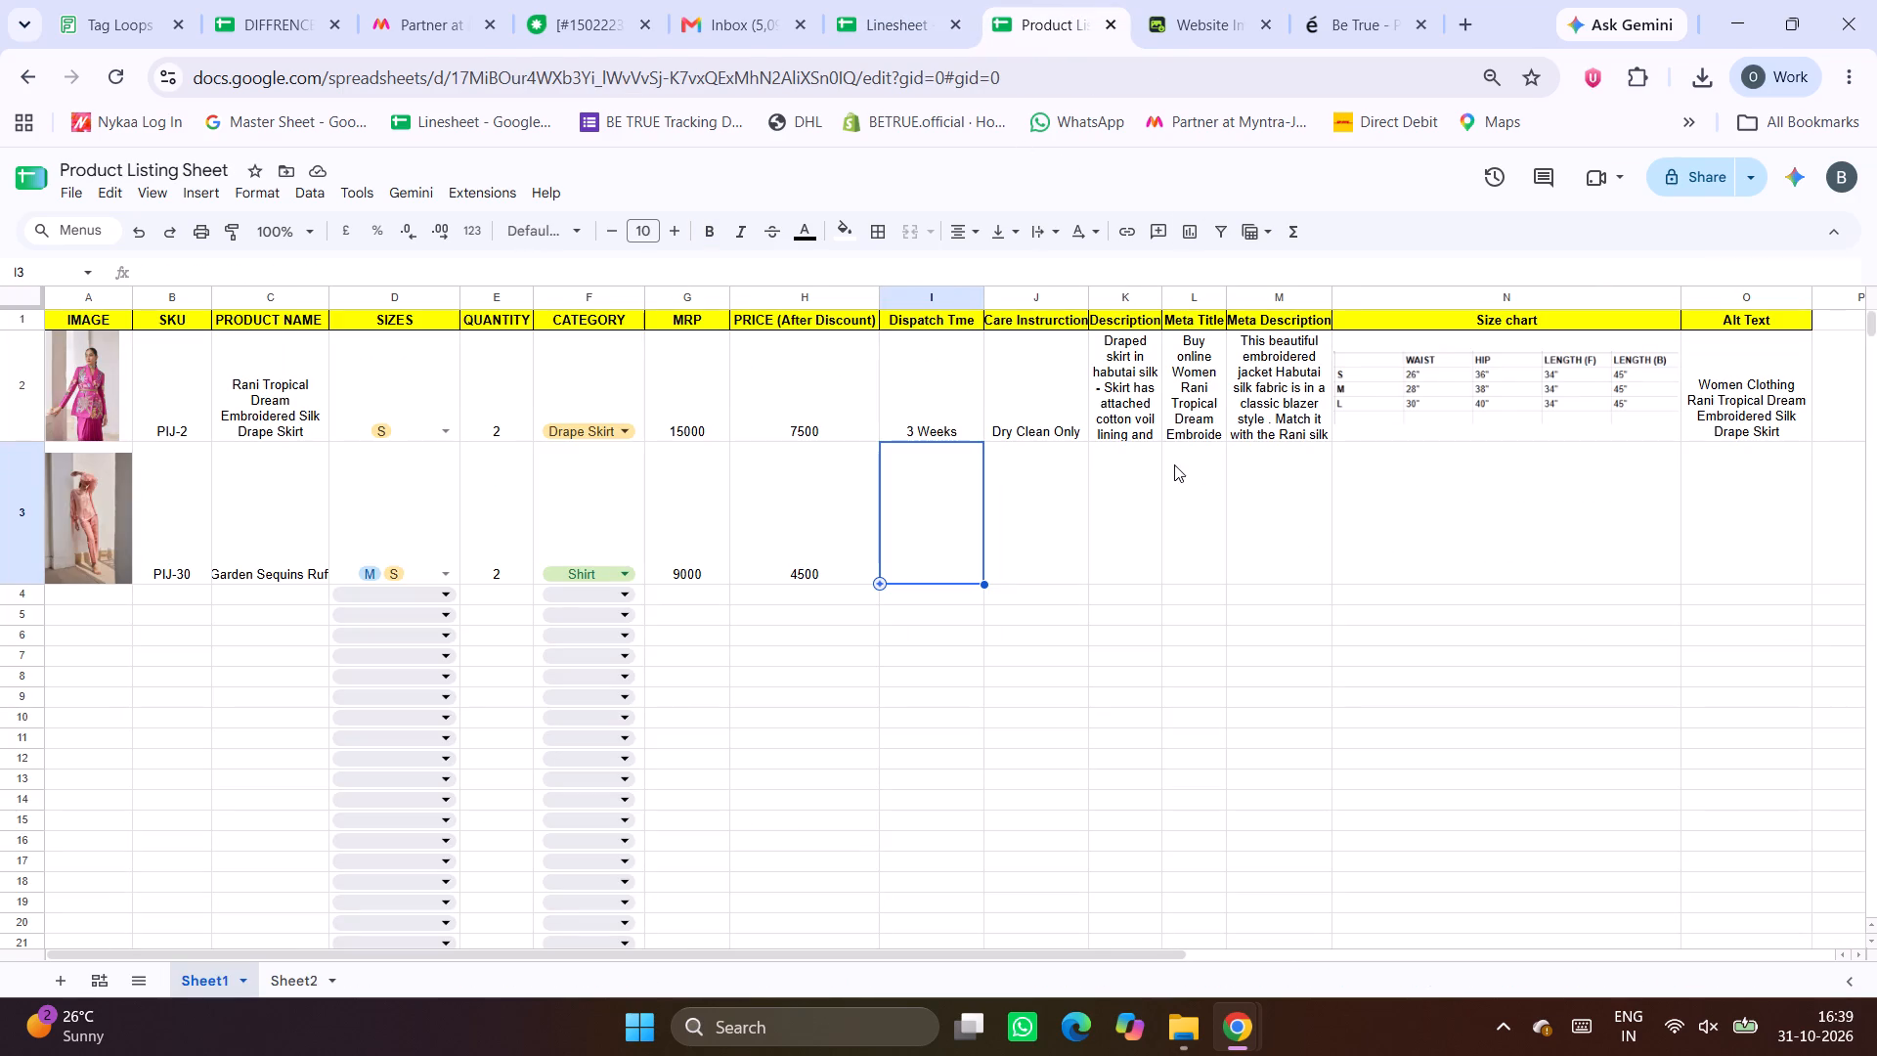
pyautogui.write('3')
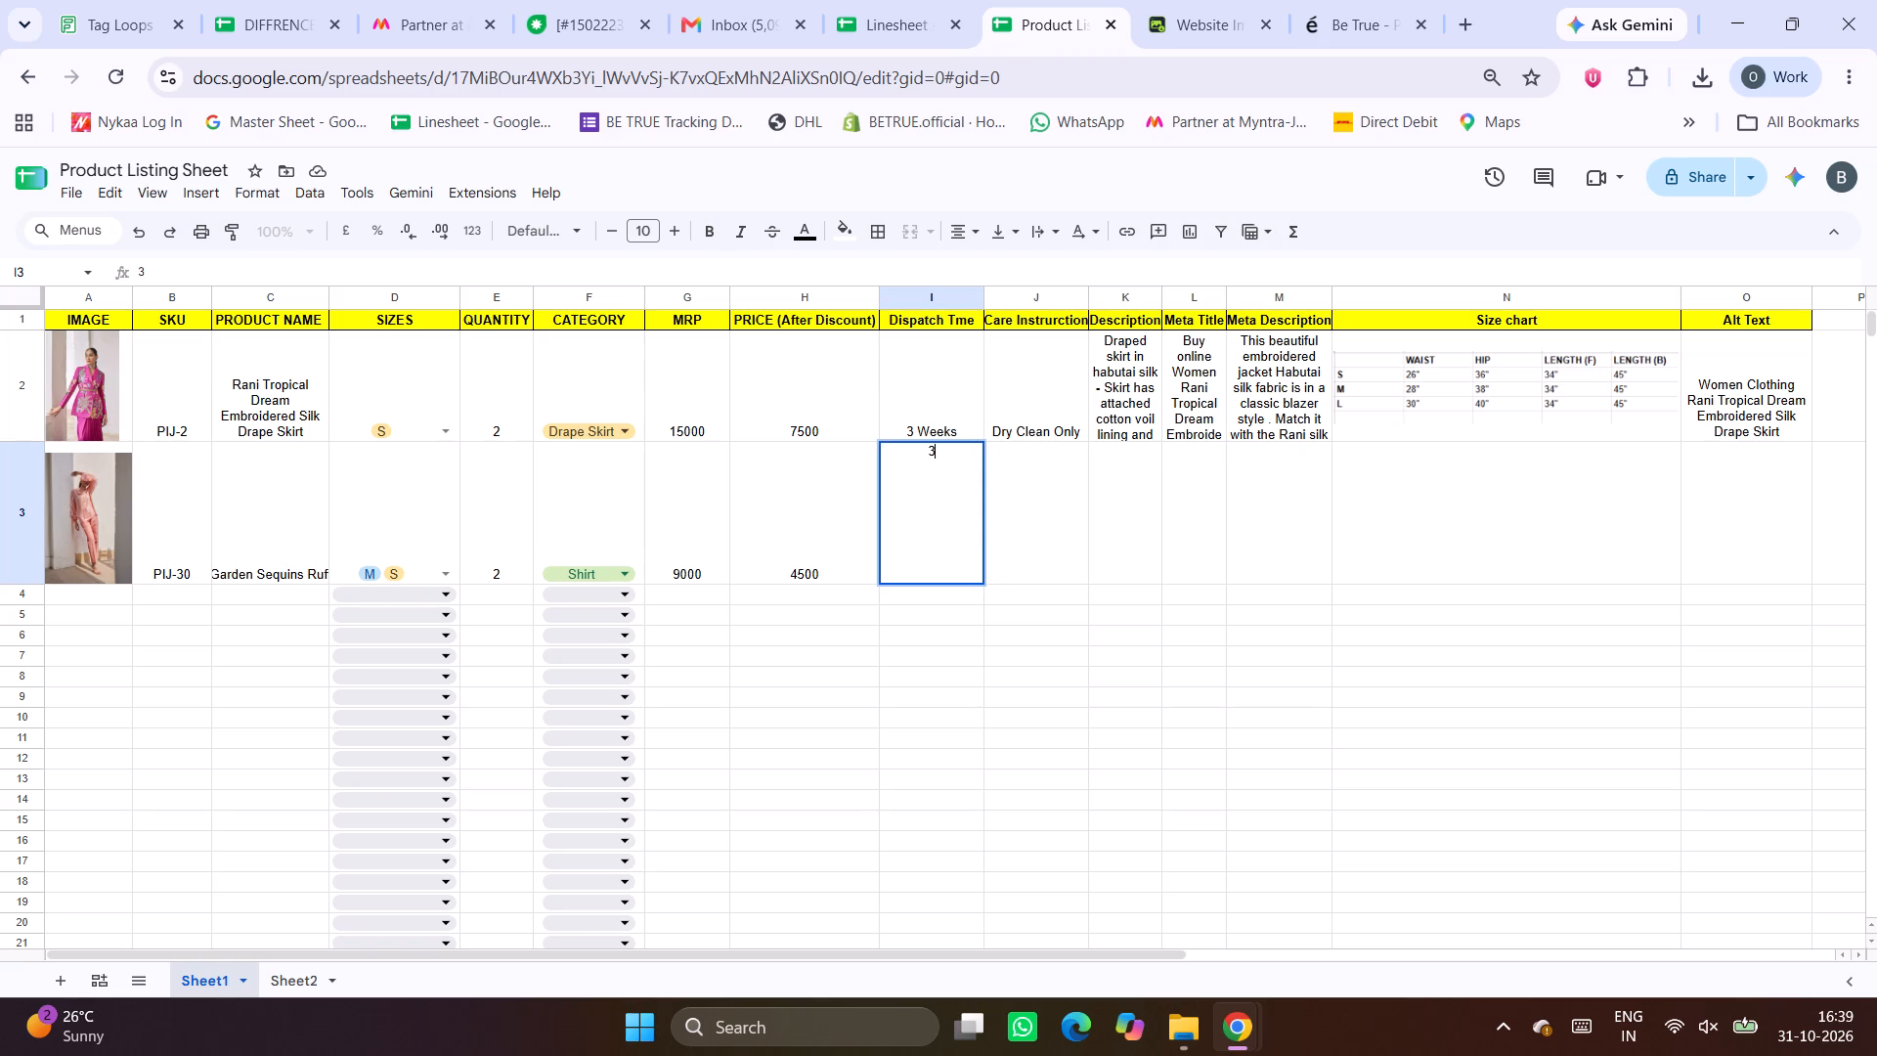
pyautogui.press('space')
pyautogui.press('e')
pyautogui.write('eks')
pyautogui.press('Tab')
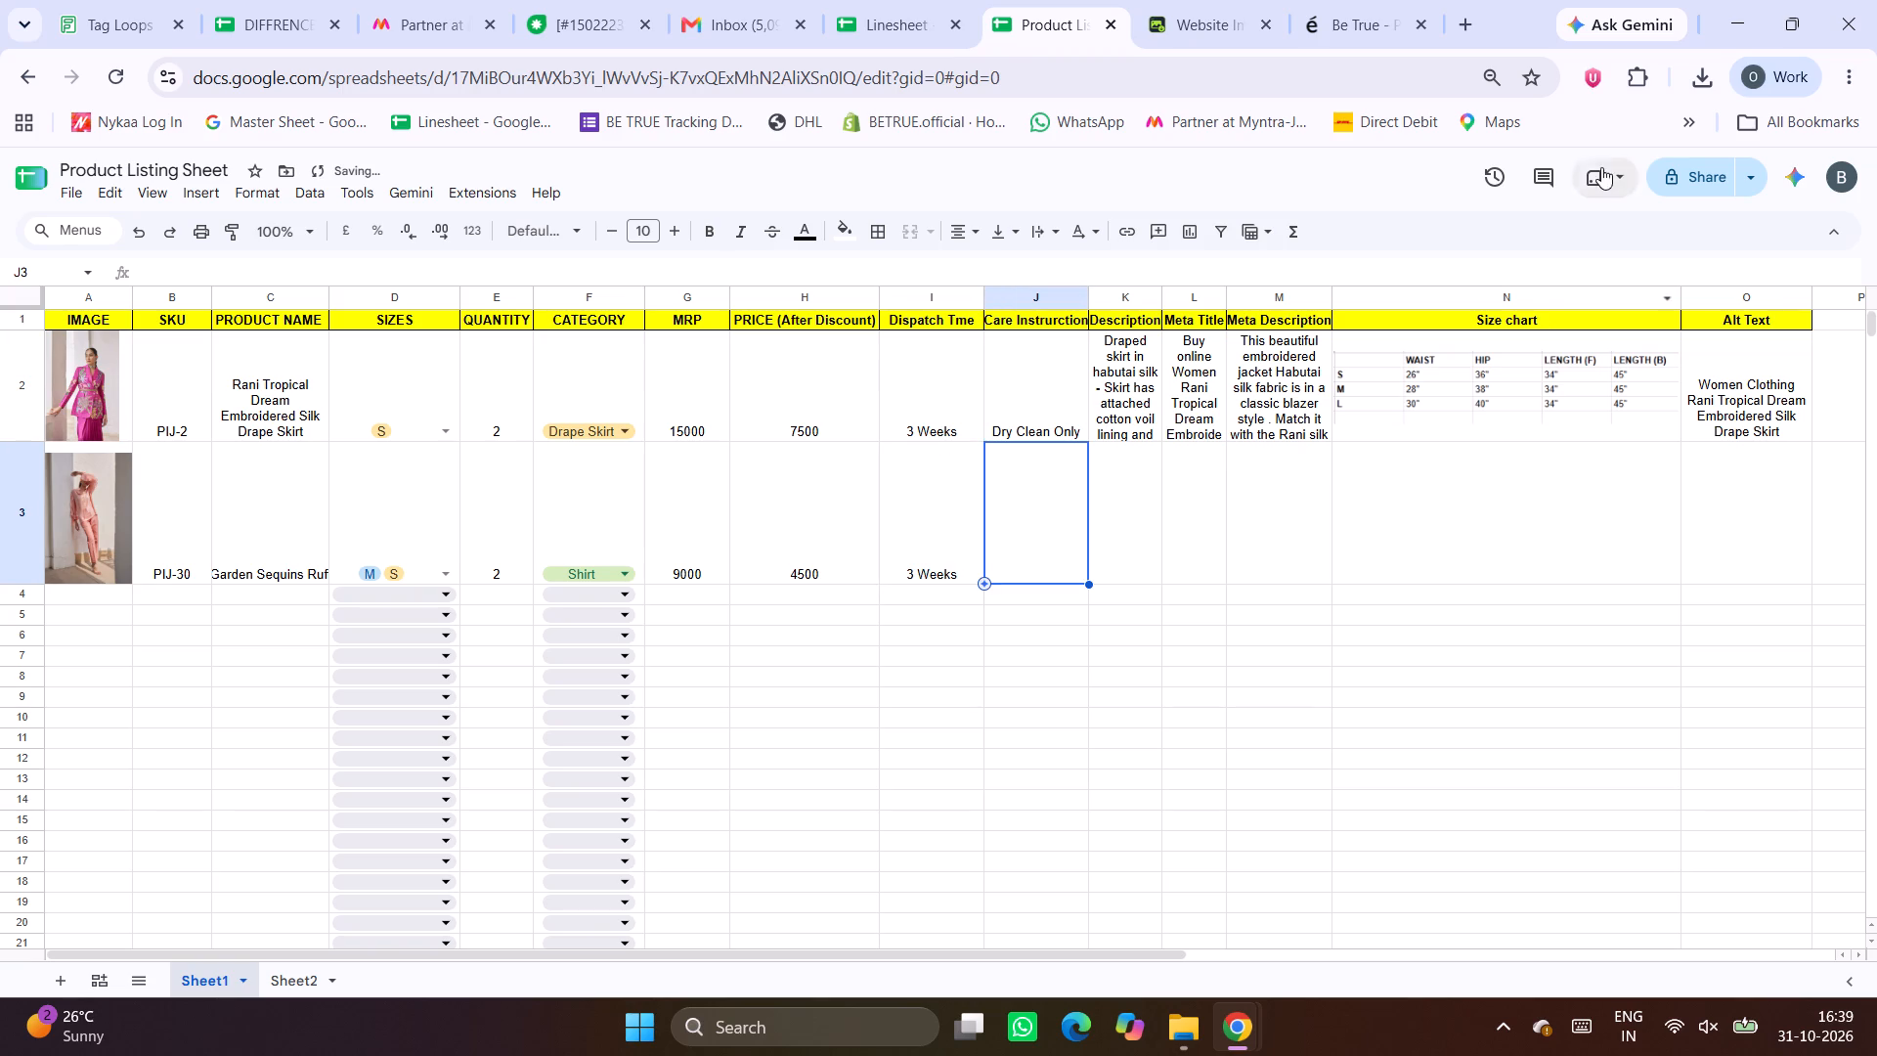
# Copy PIJ-30's care instruction and description from the Linesheet into its row of the Product Listing Sheet.
pyautogui.click(919, 0)
pyautogui.click(1112, 604)
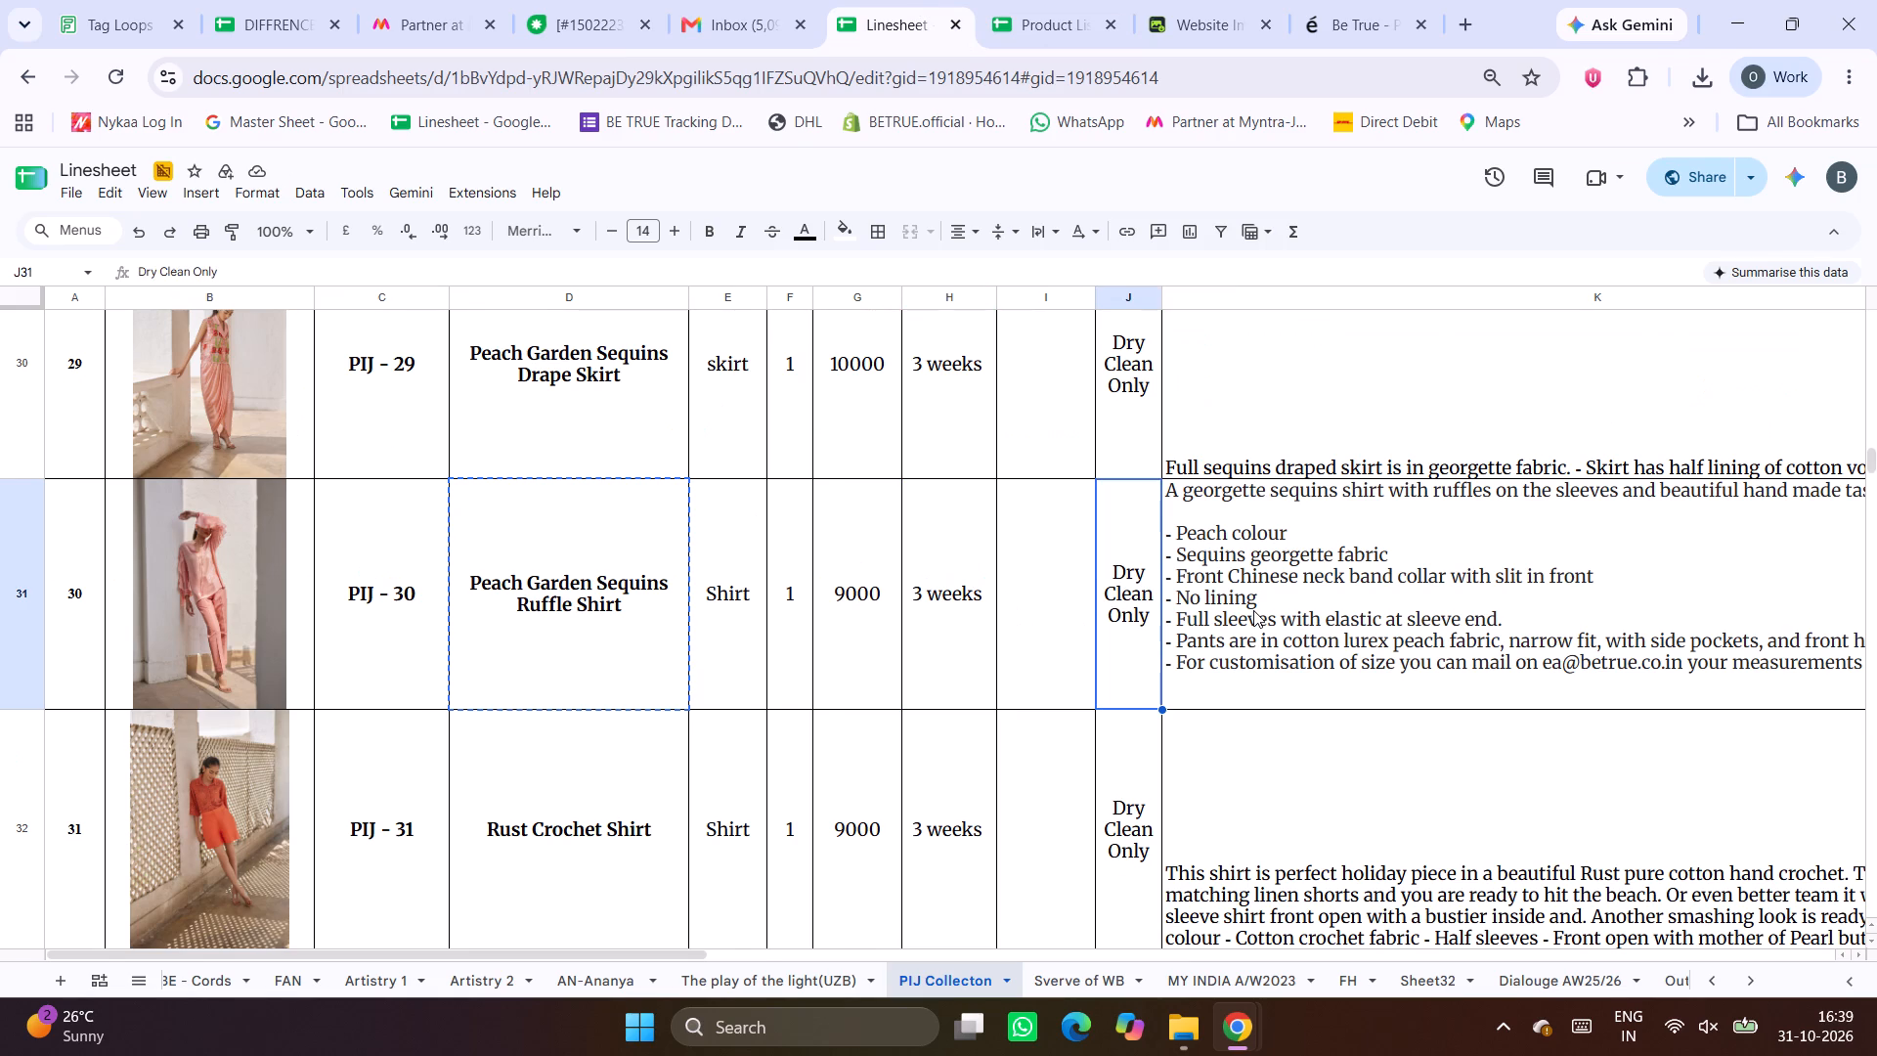
pyautogui.hotkey('shift', 'Right')
pyautogui.hotkey('ctrl', 'c')
pyautogui.click(1061, 0)
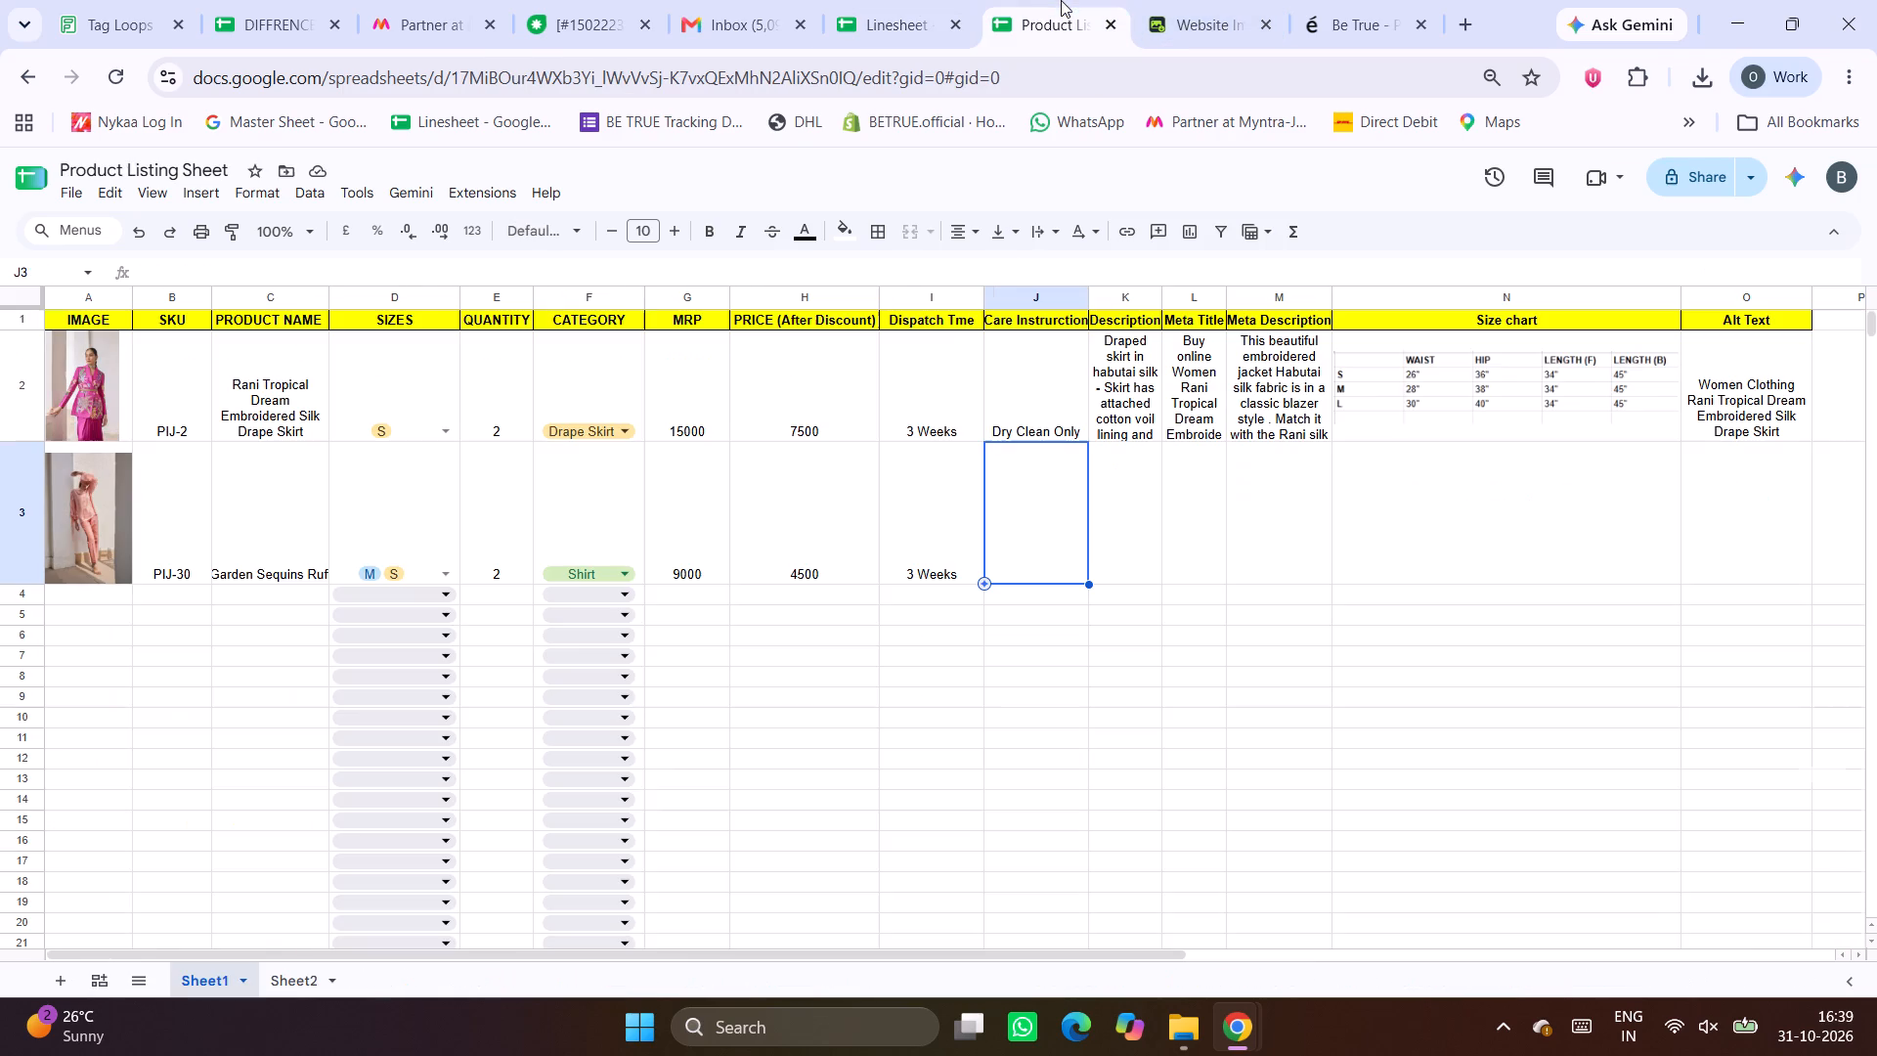
pyautogui.hotkey('ctrl', 'v')
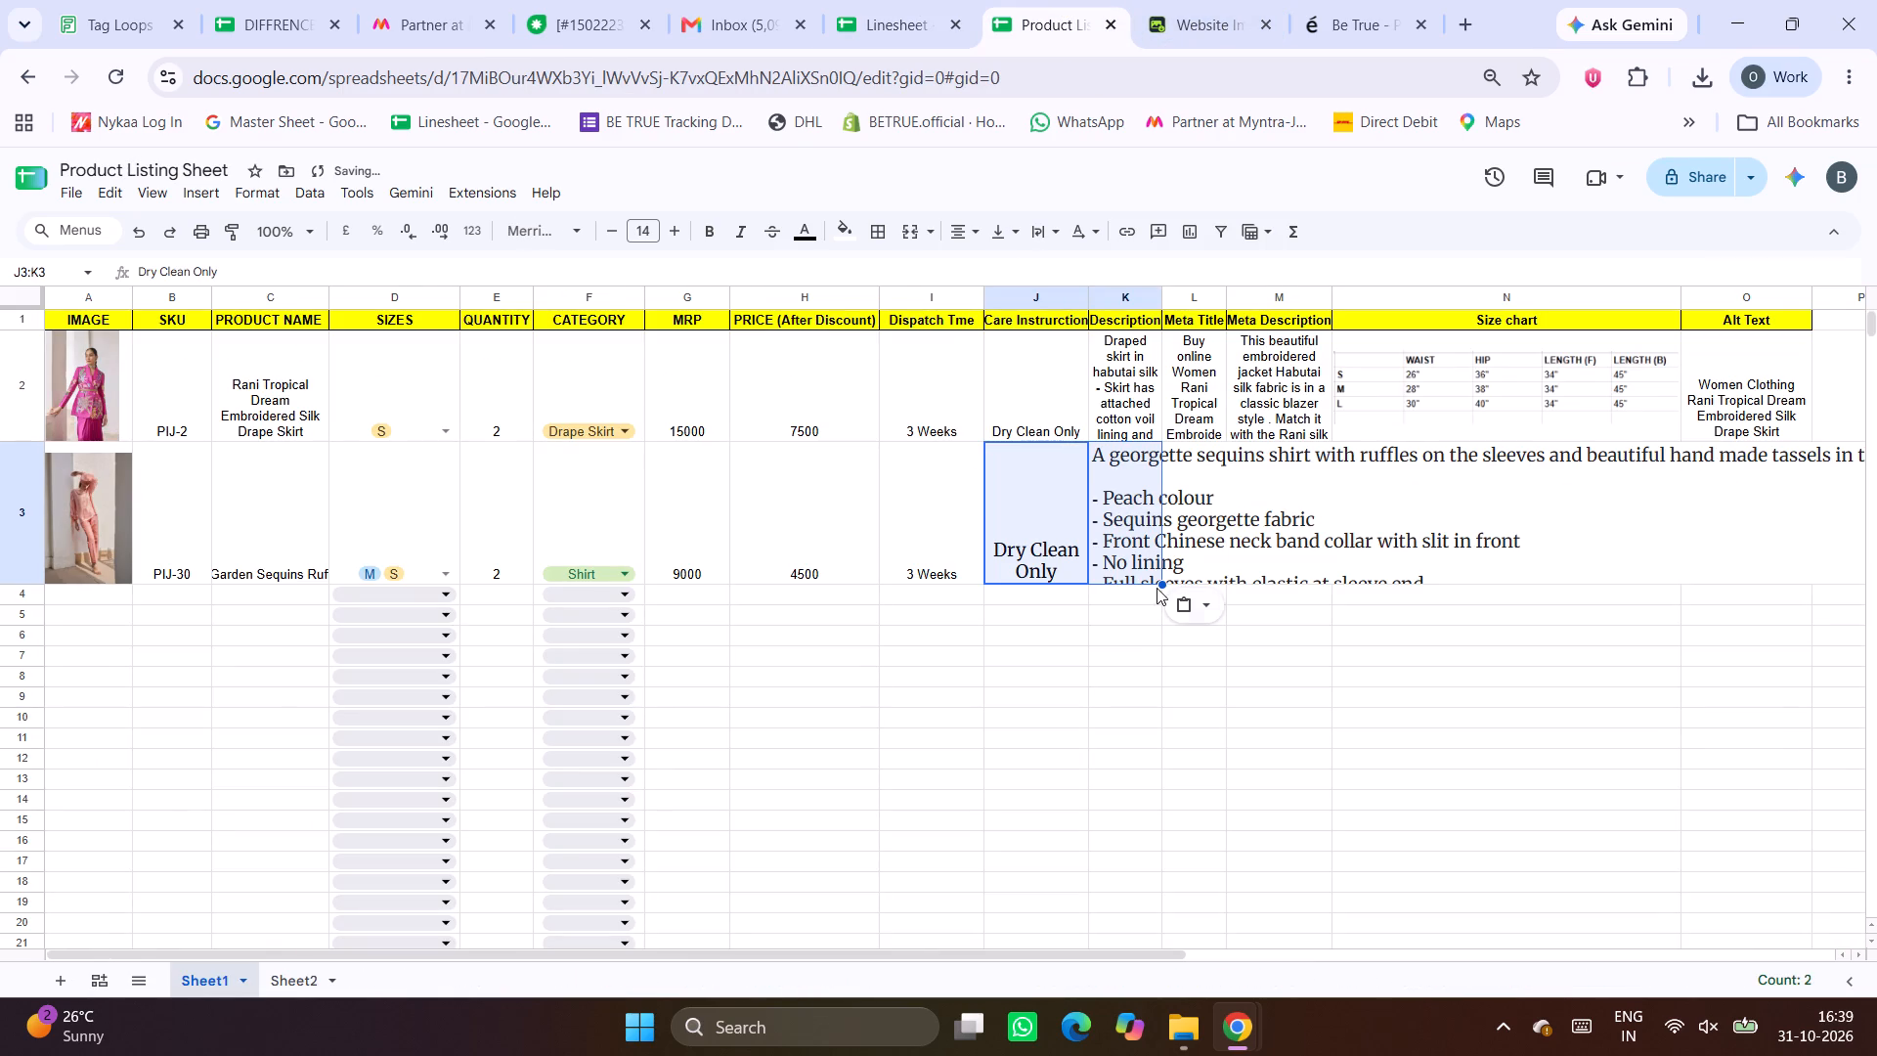
# Apply the formatting of PIJ-2's care instruction cell to PIJ-30's care instruction, Description and Meta Title cells.
pyautogui.click(1024, 402)
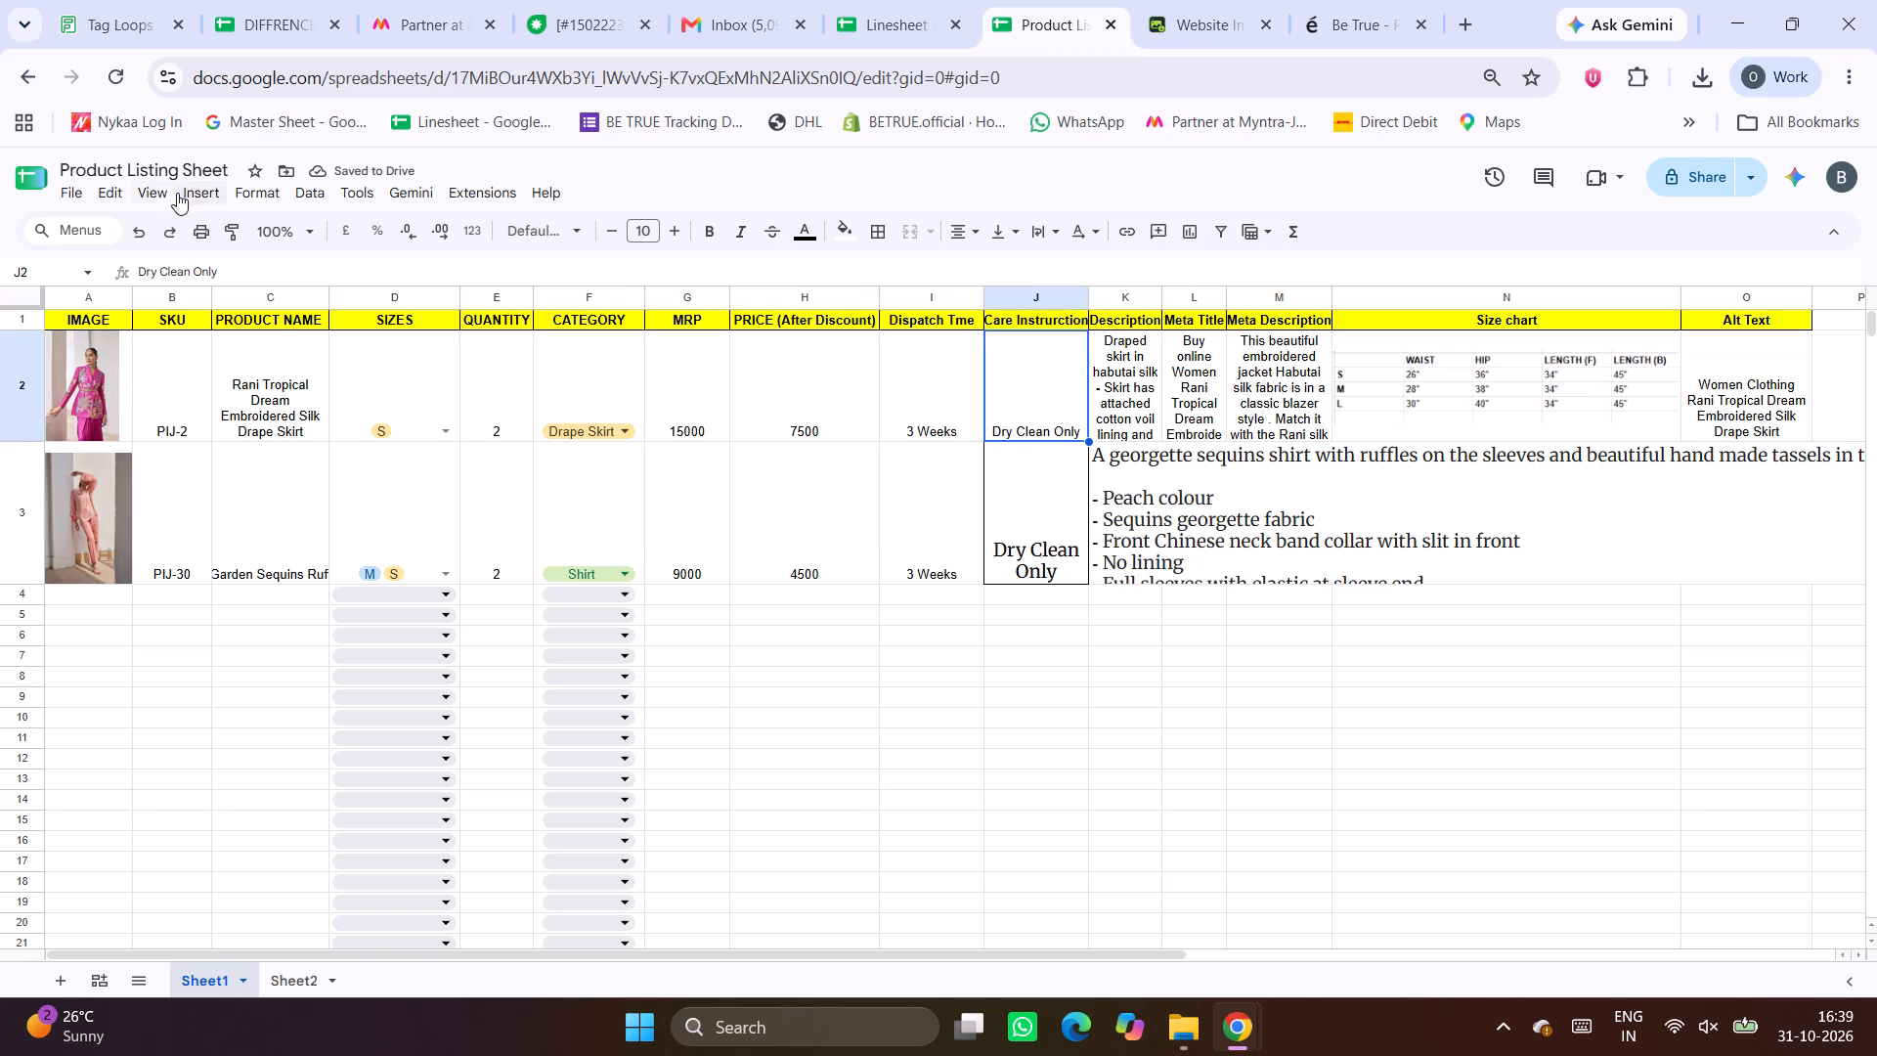
pyautogui.click(238, 225)
pyautogui.moveTo(1033, 527); pyautogui.dragTo(1208, 531)
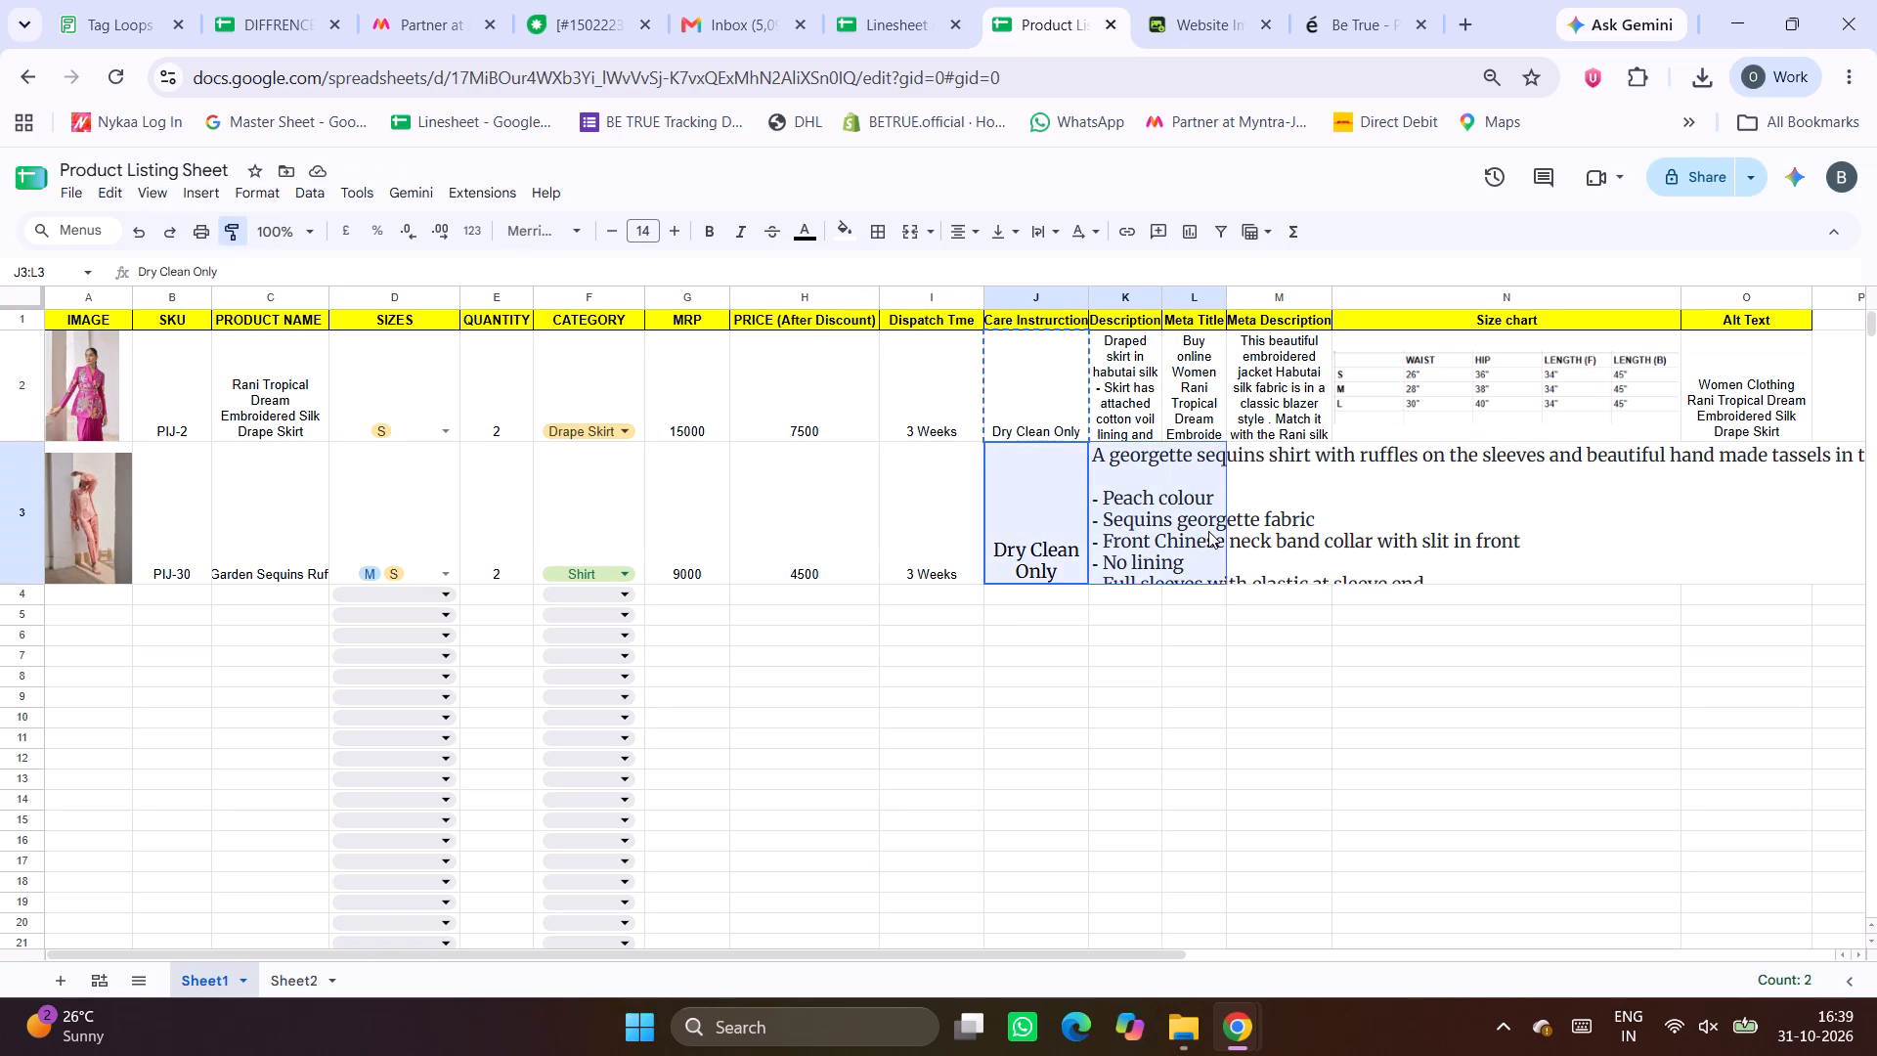
pyautogui.click(1121, 640)
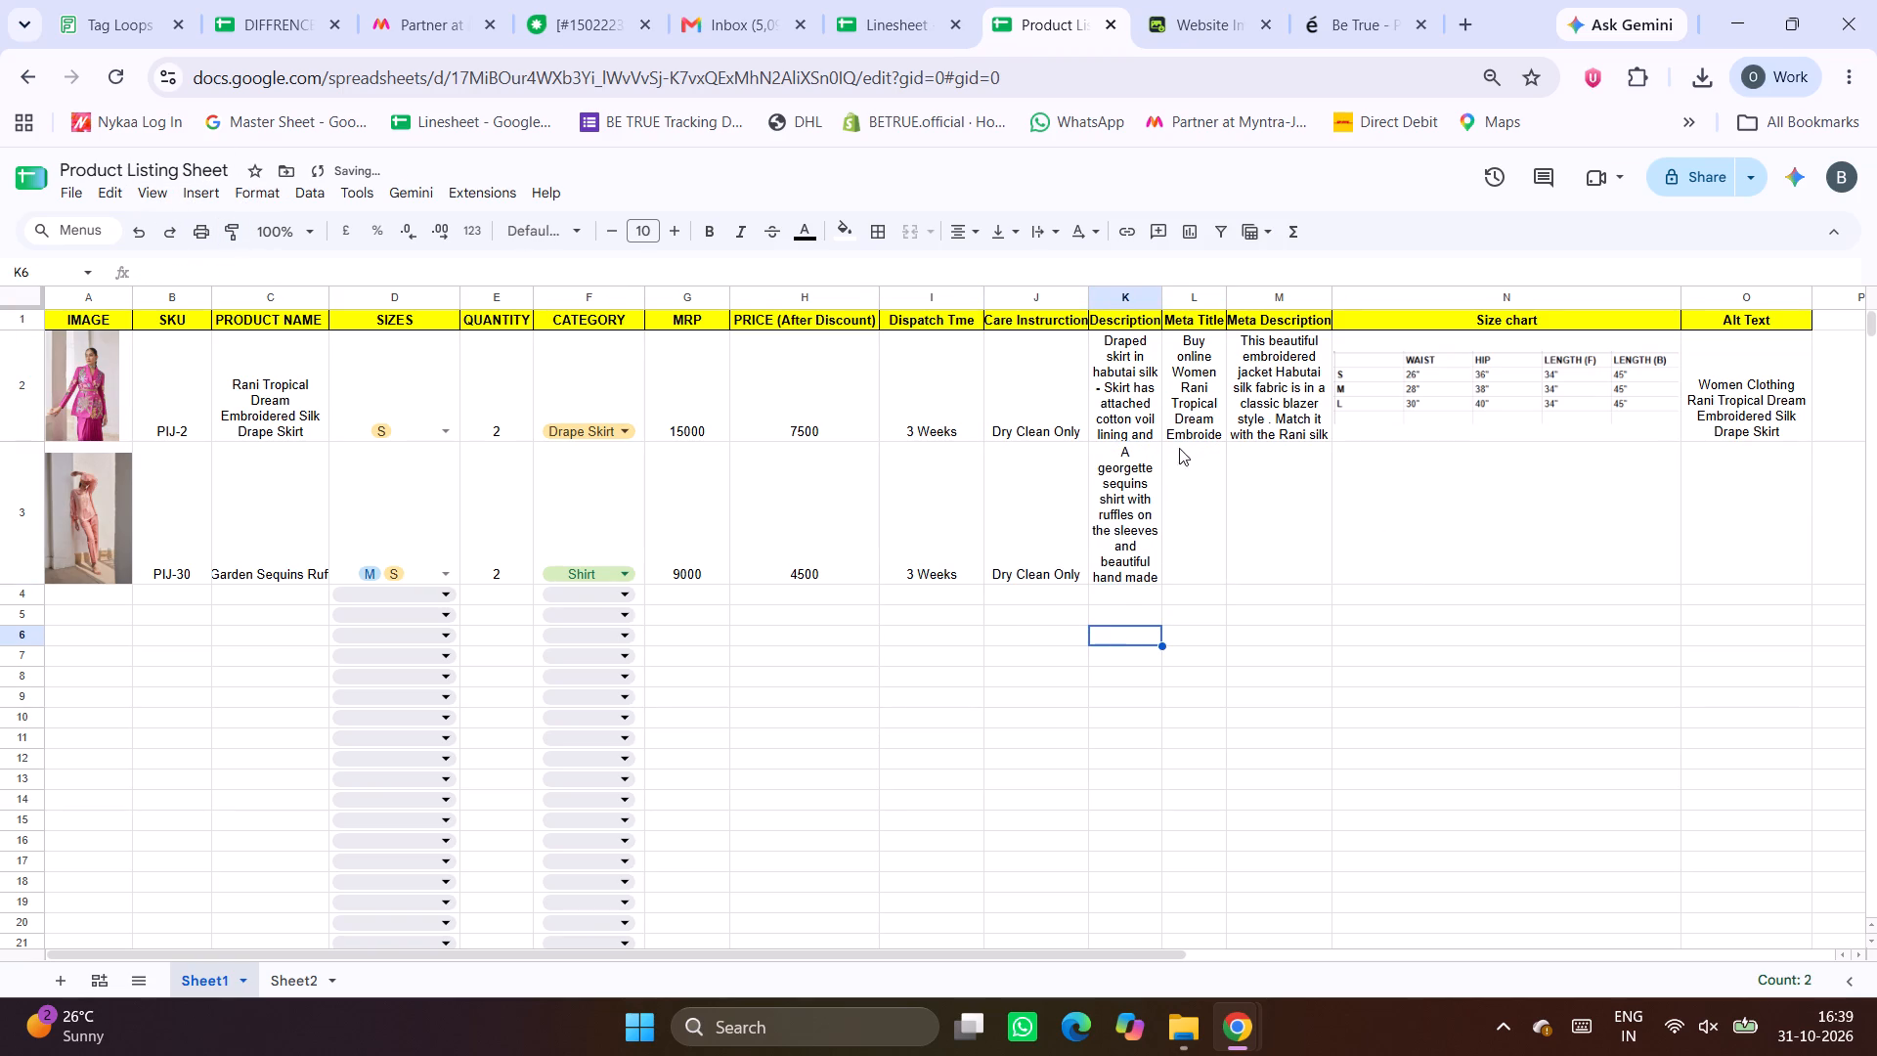
pyautogui.click(1151, 523)
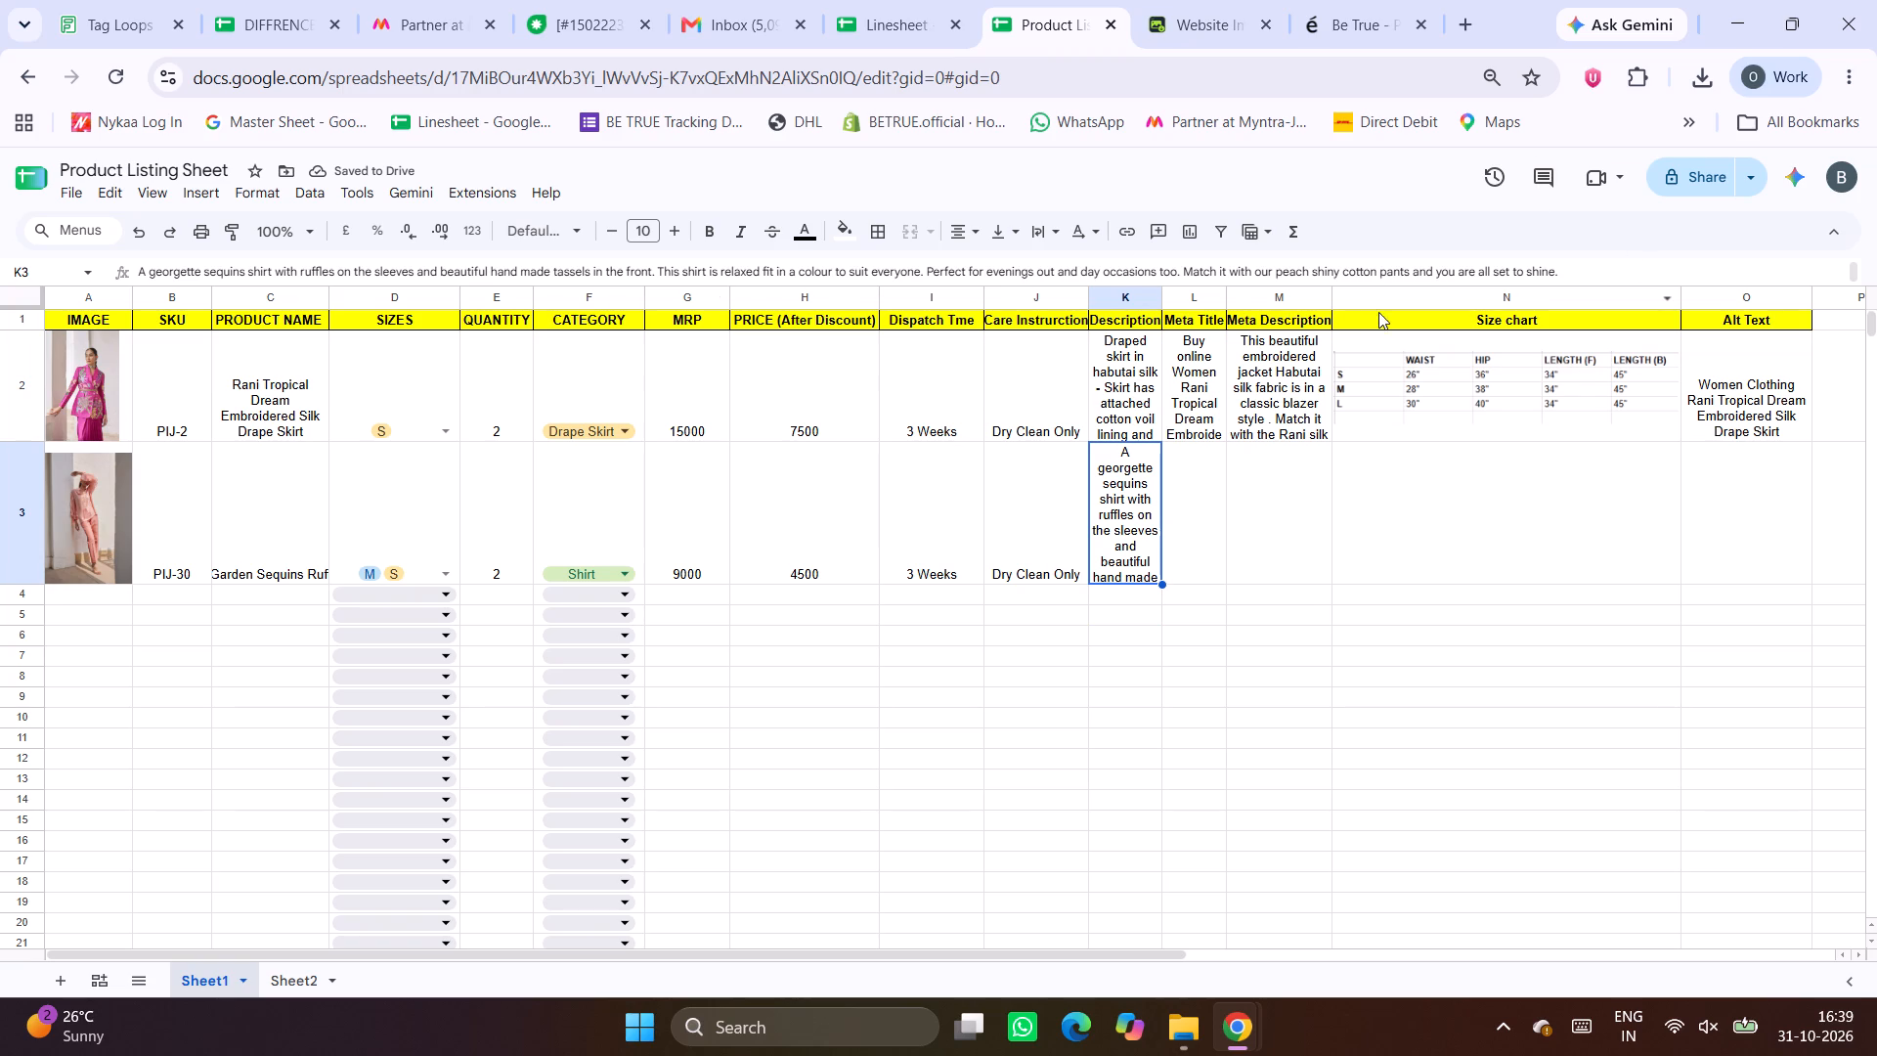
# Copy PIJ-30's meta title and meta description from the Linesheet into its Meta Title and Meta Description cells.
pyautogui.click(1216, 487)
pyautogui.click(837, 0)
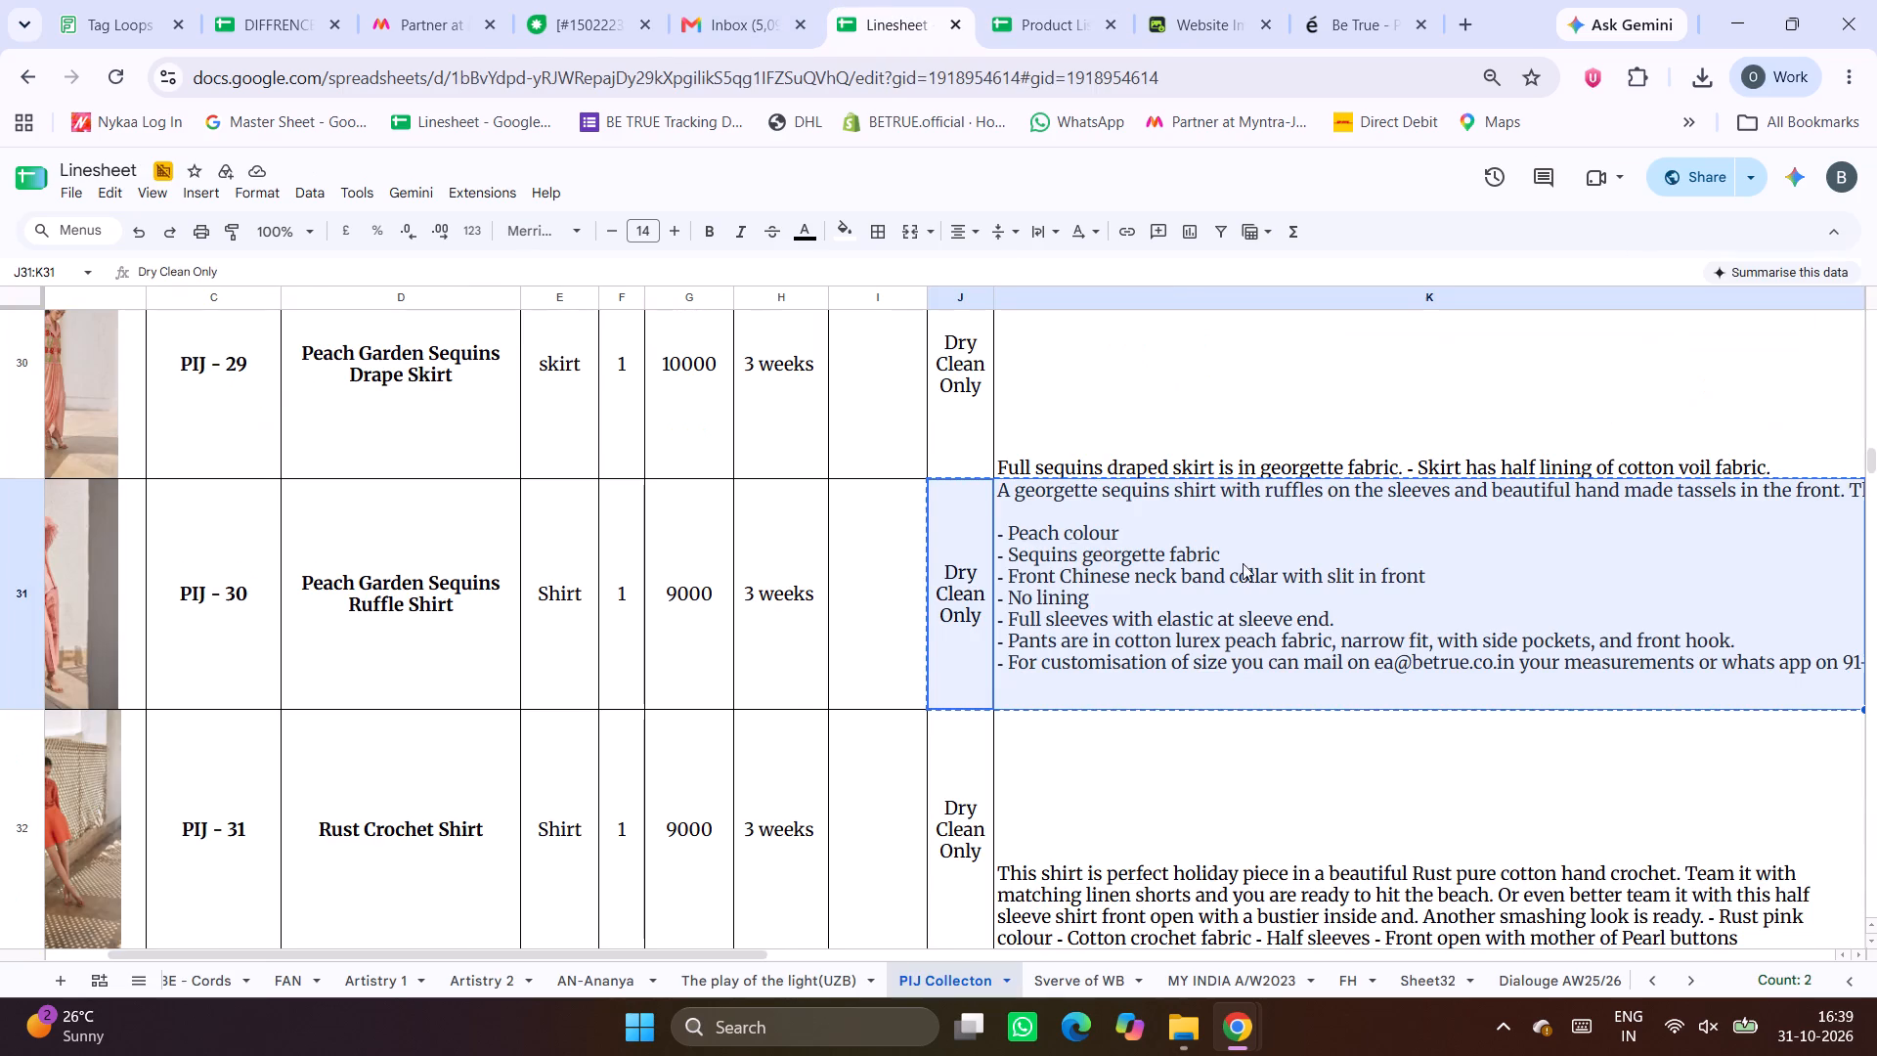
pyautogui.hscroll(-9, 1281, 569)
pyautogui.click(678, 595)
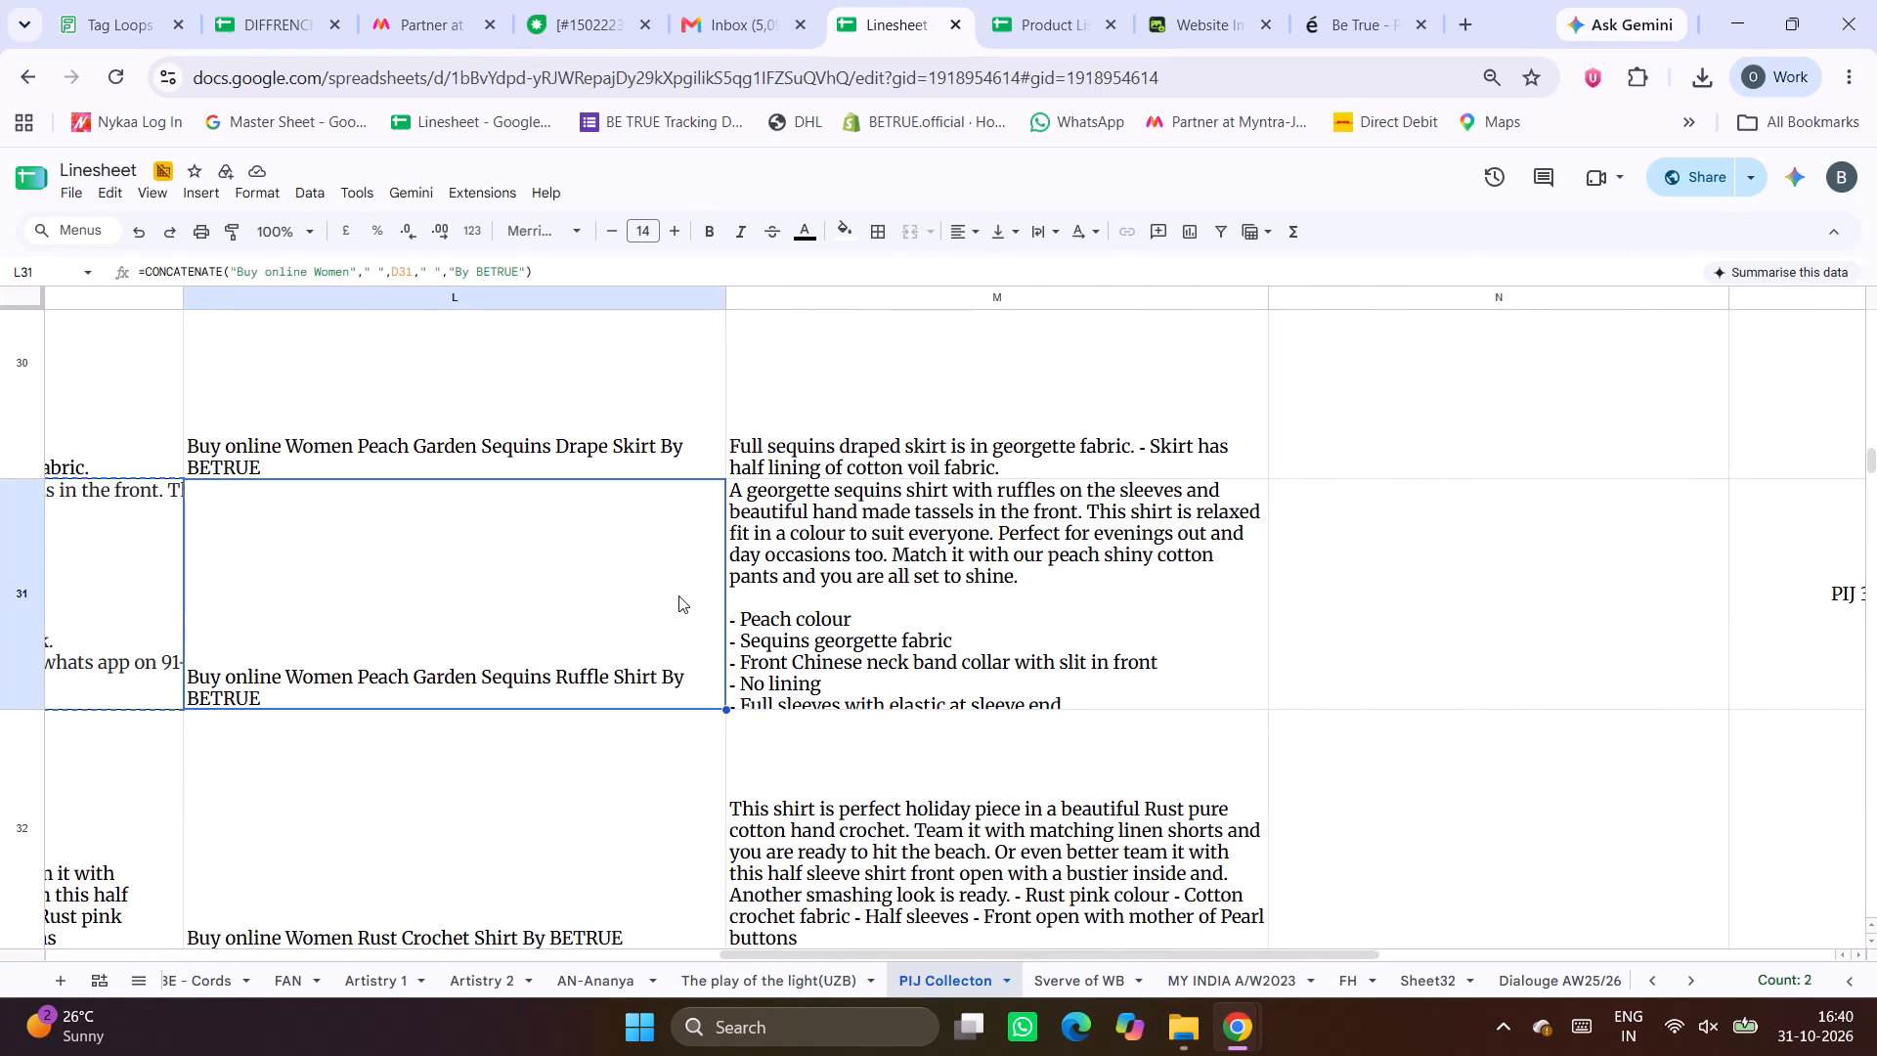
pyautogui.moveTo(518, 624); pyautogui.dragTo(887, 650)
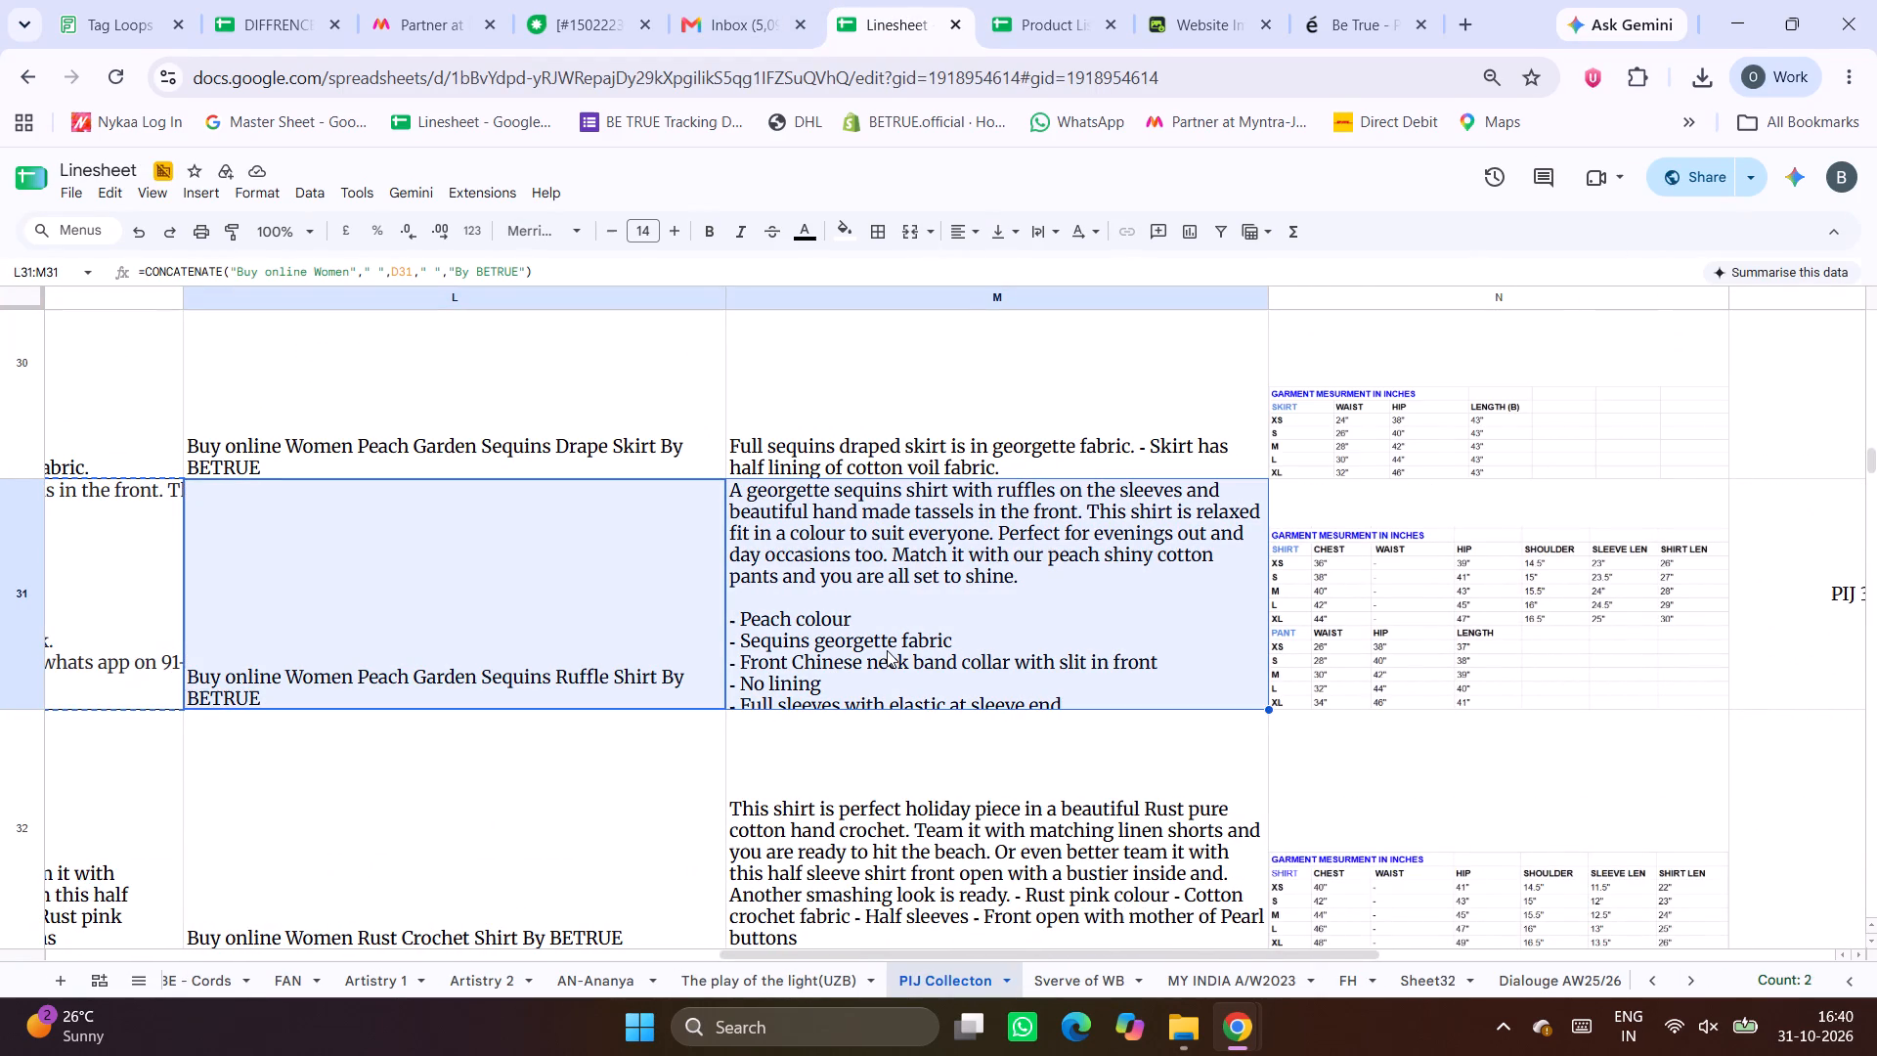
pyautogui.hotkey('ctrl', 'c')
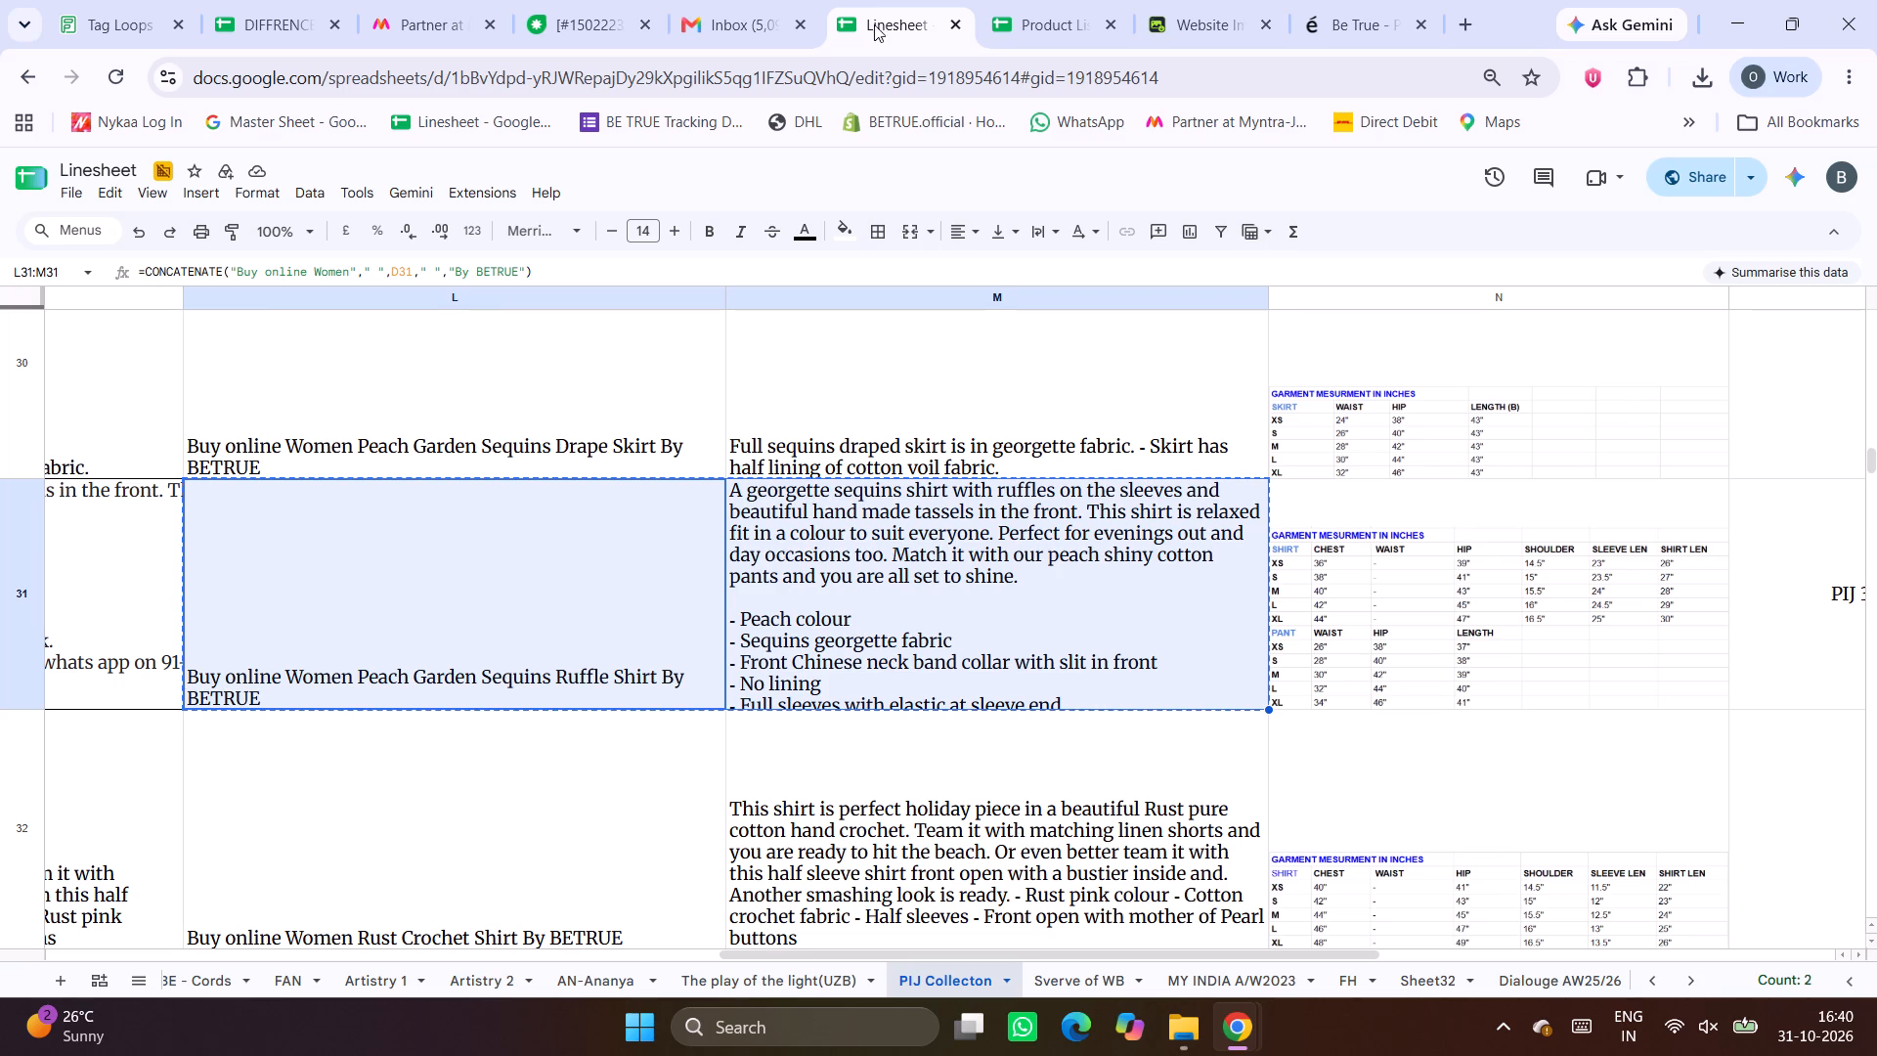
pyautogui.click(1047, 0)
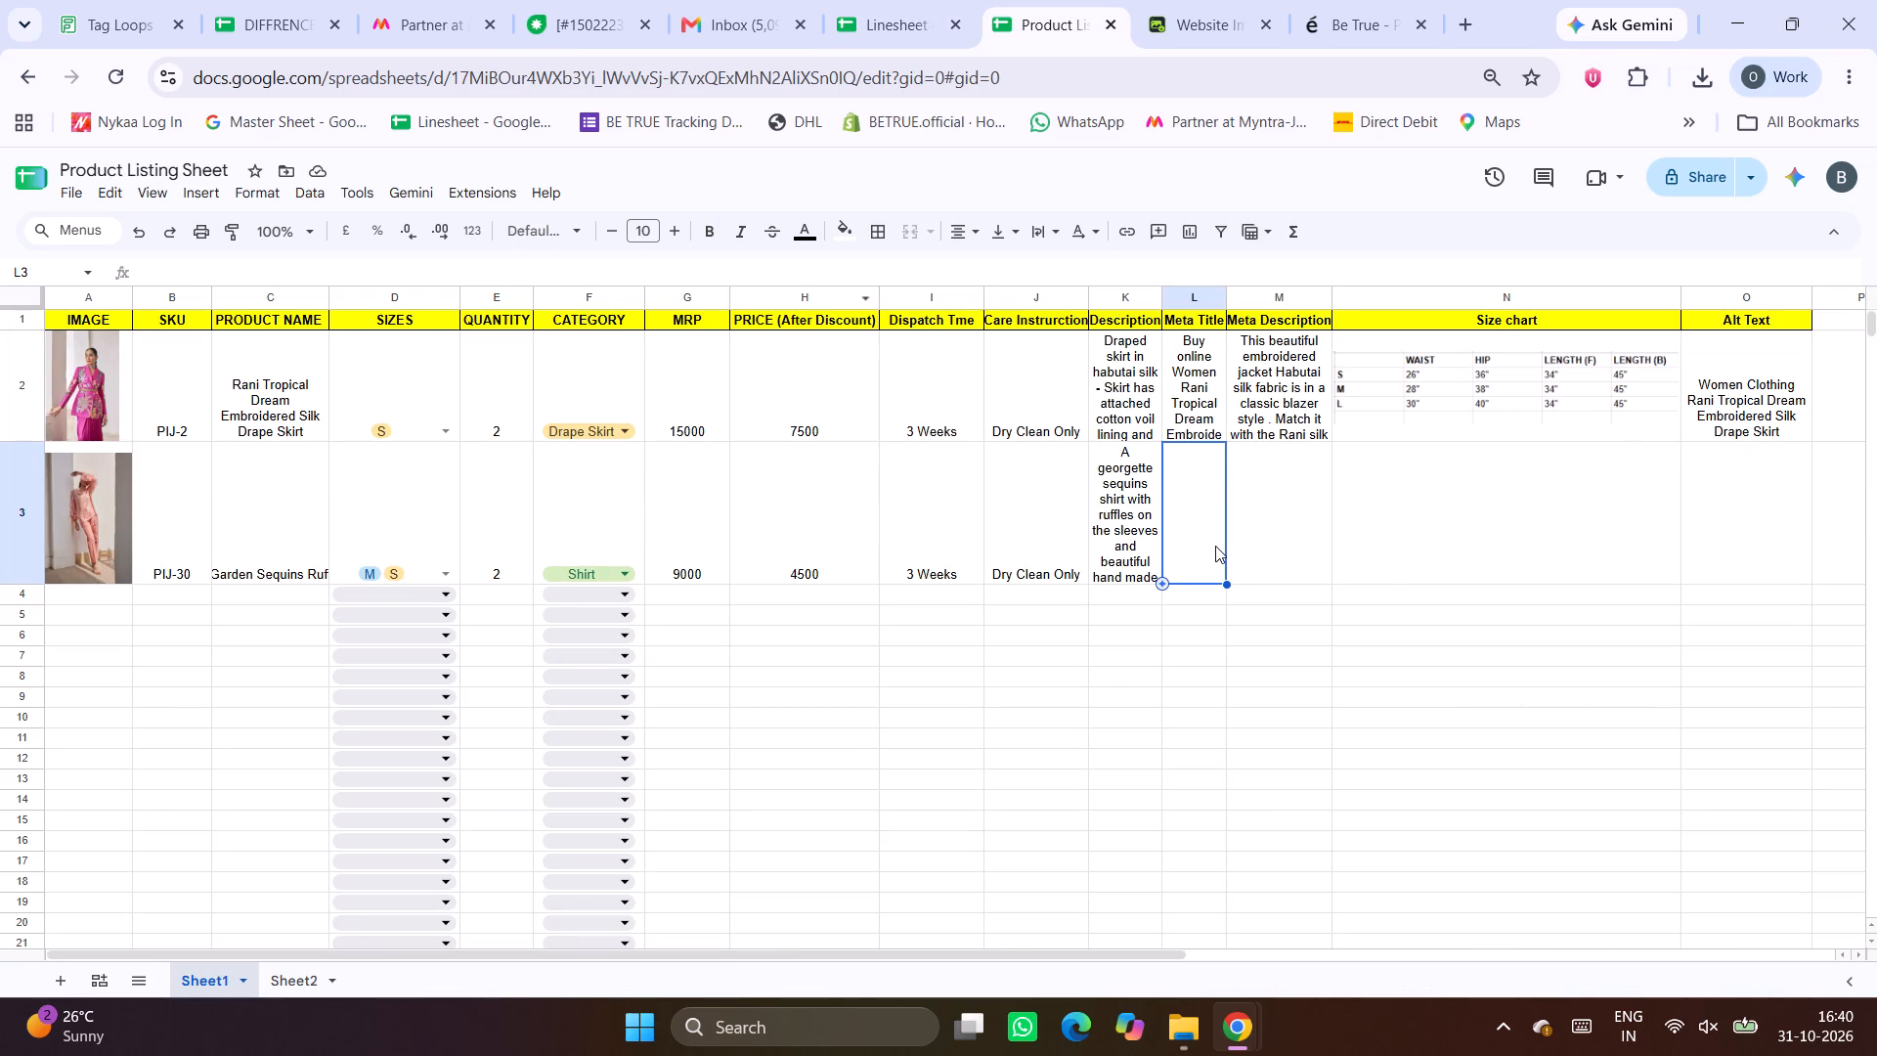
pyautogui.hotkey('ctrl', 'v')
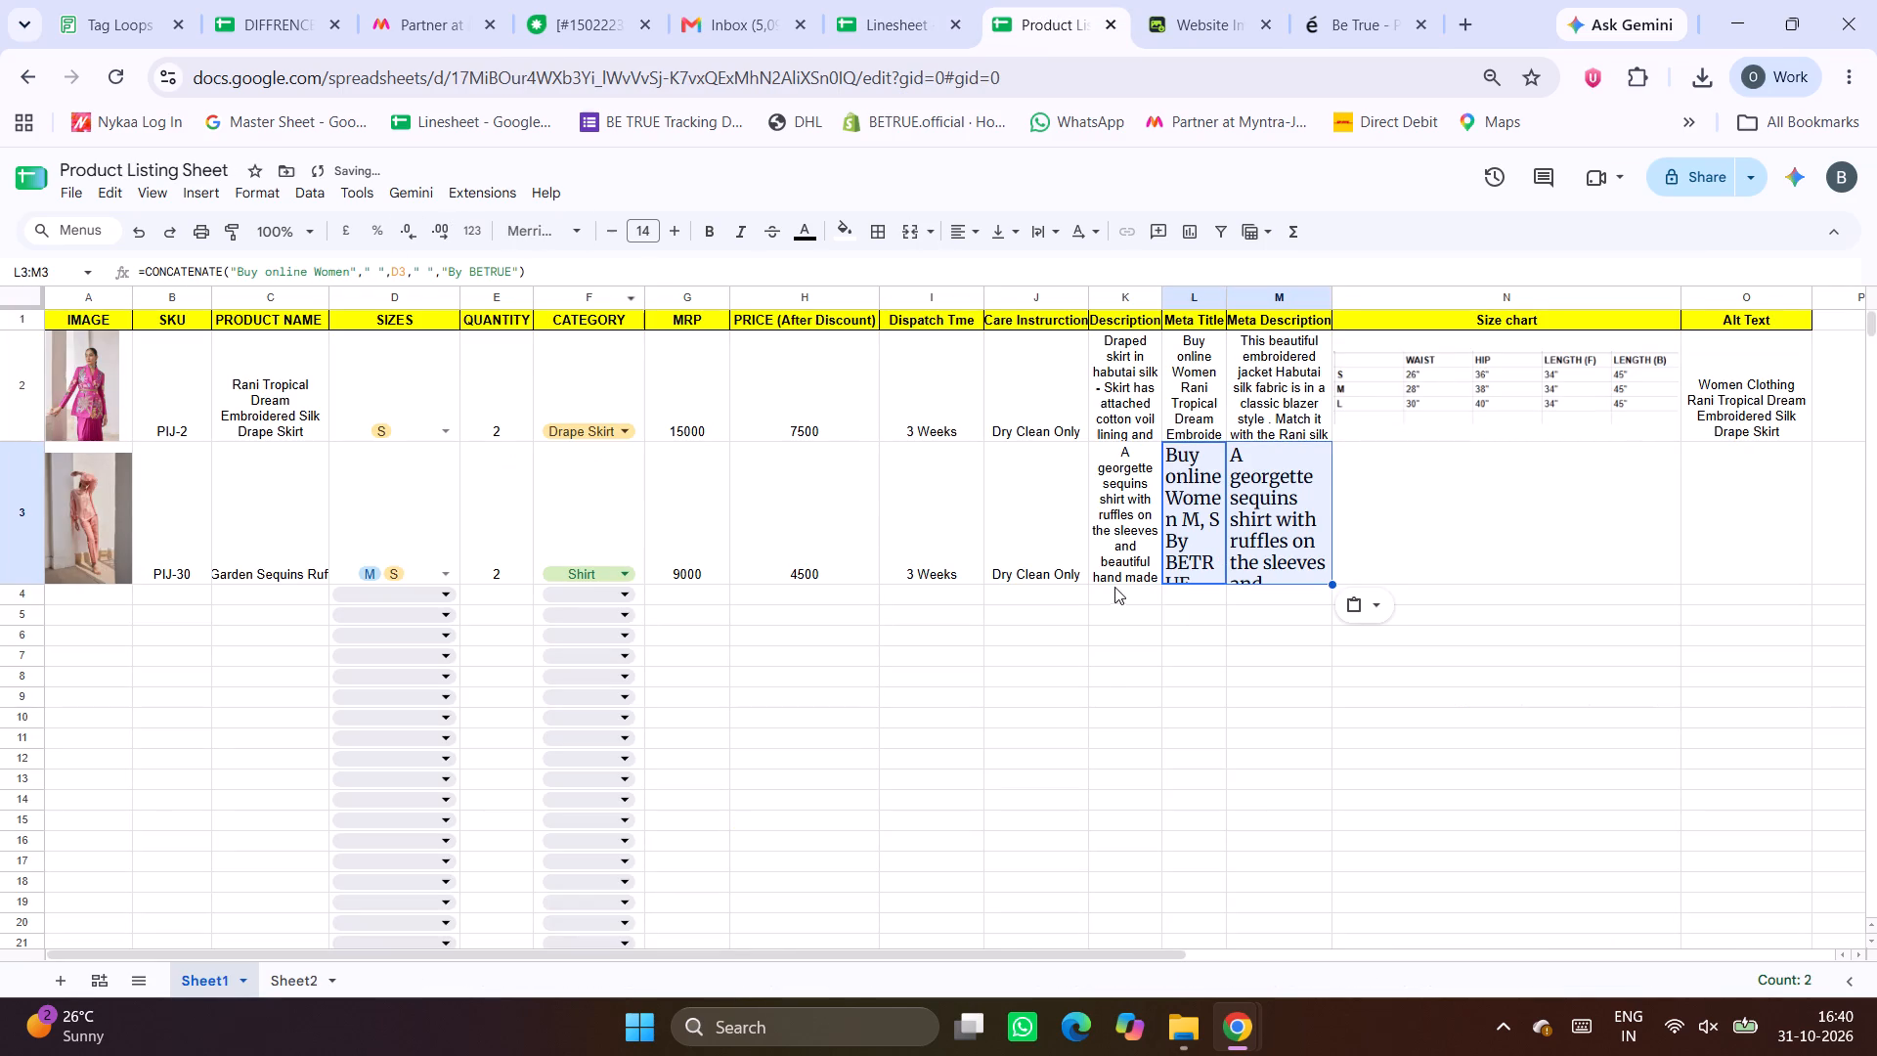
# Apply the formatting of PIJ-30's Description cell to its Meta Title and Meta Description cells.
pyautogui.click(1114, 588)
pyautogui.click(1117, 531)
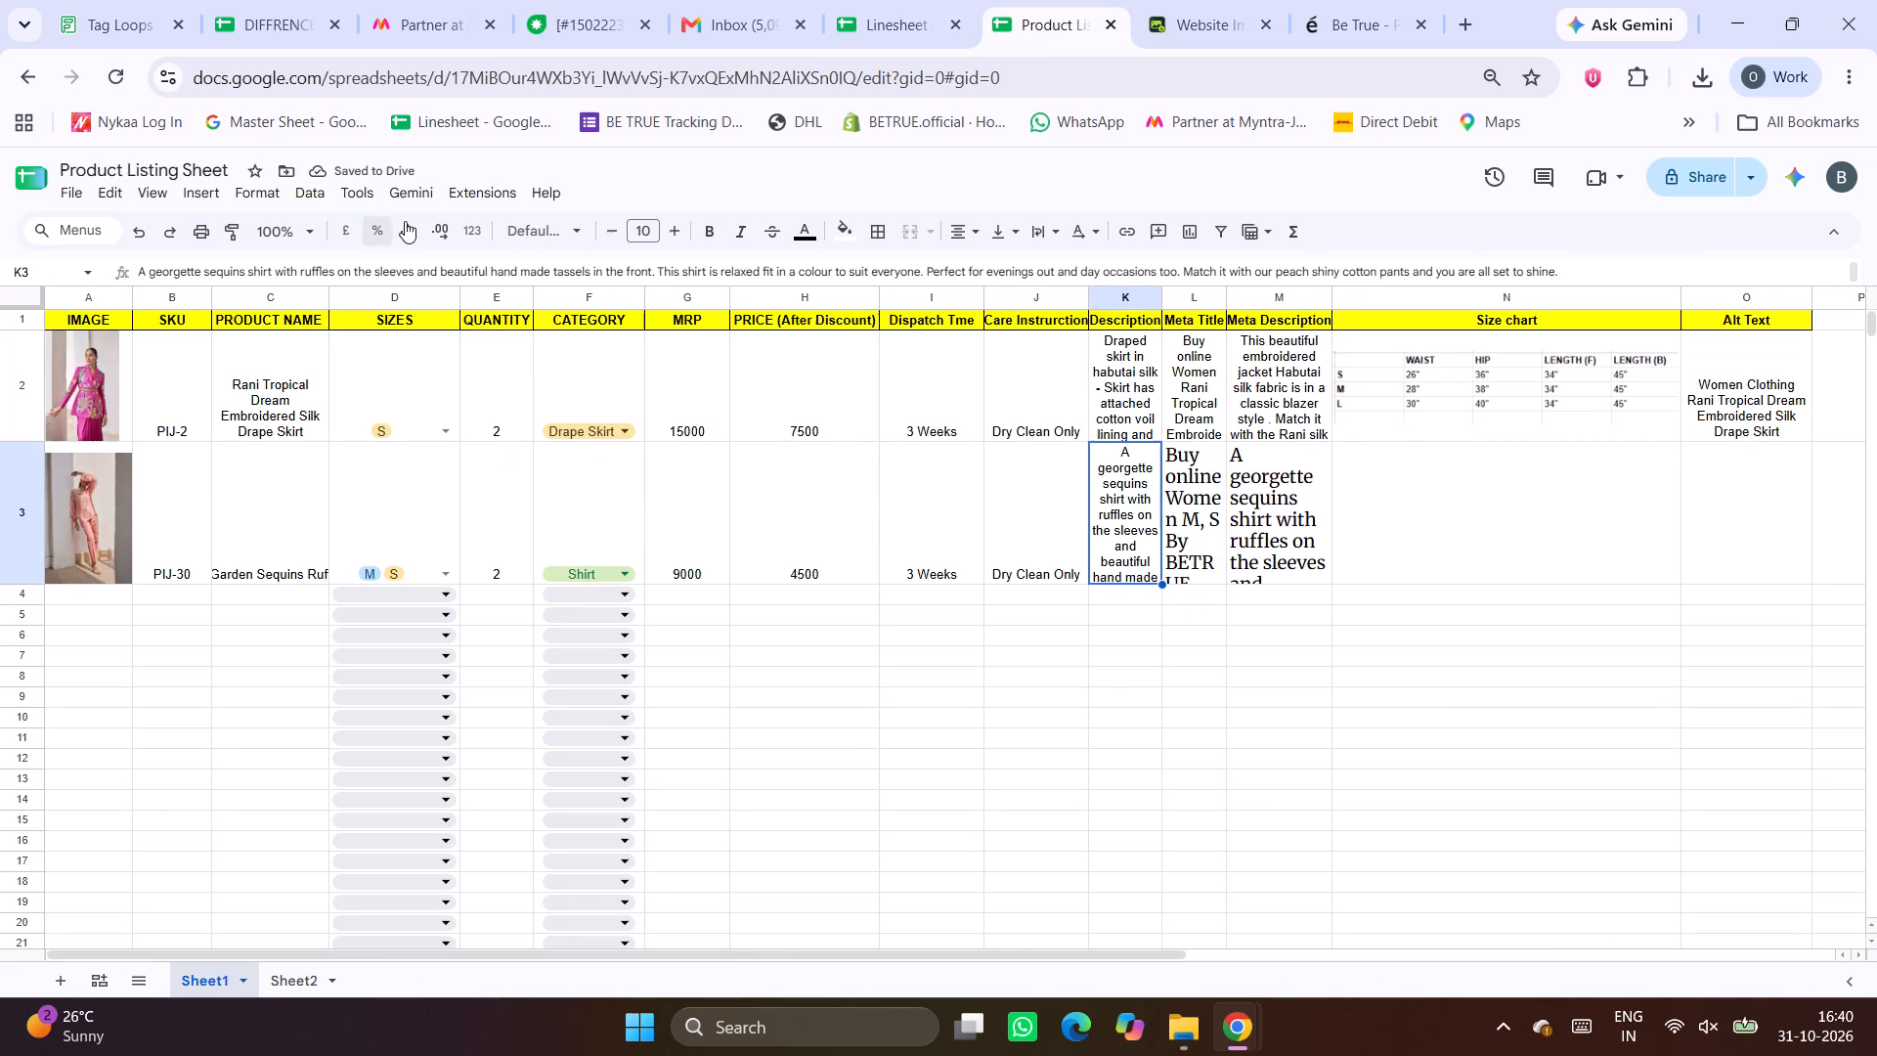
pyautogui.click(238, 237)
pyautogui.moveTo(1191, 494); pyautogui.dragTo(1242, 497)
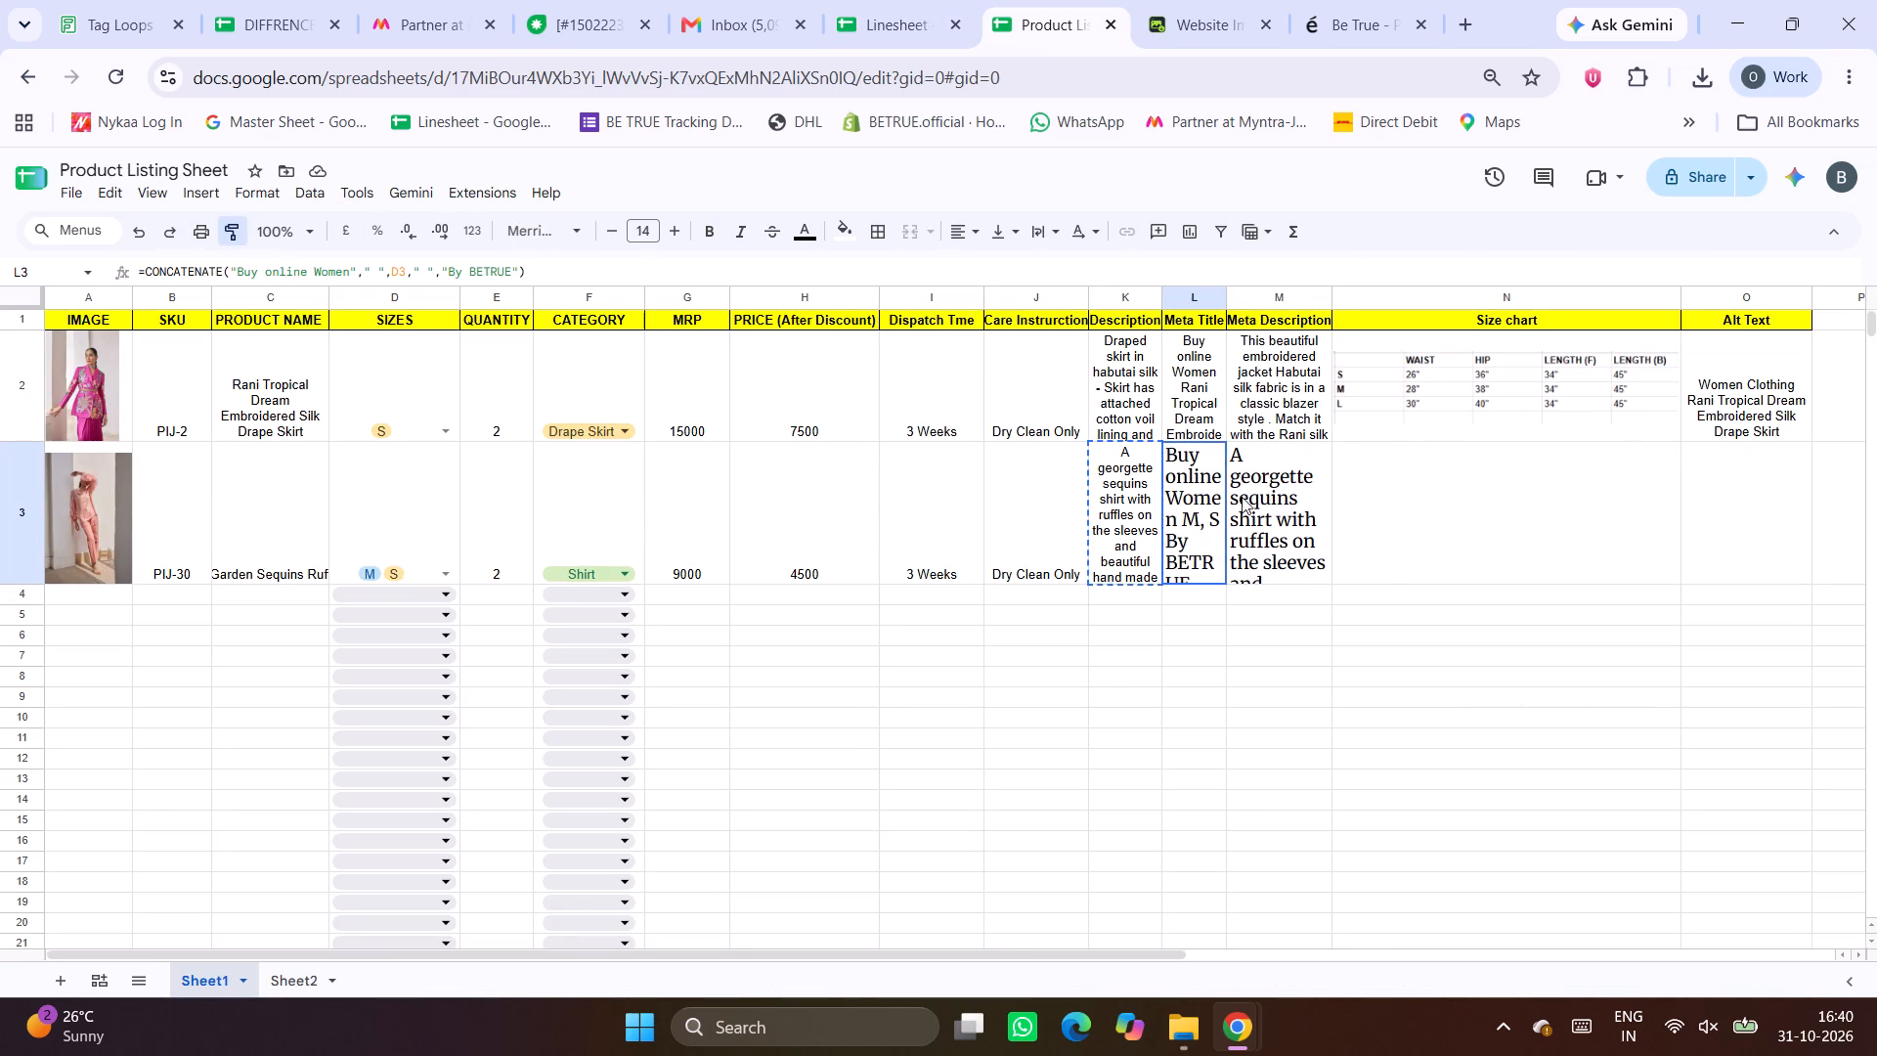
pyautogui.moveTo(1242, 497); pyautogui.dragTo(1288, 503)
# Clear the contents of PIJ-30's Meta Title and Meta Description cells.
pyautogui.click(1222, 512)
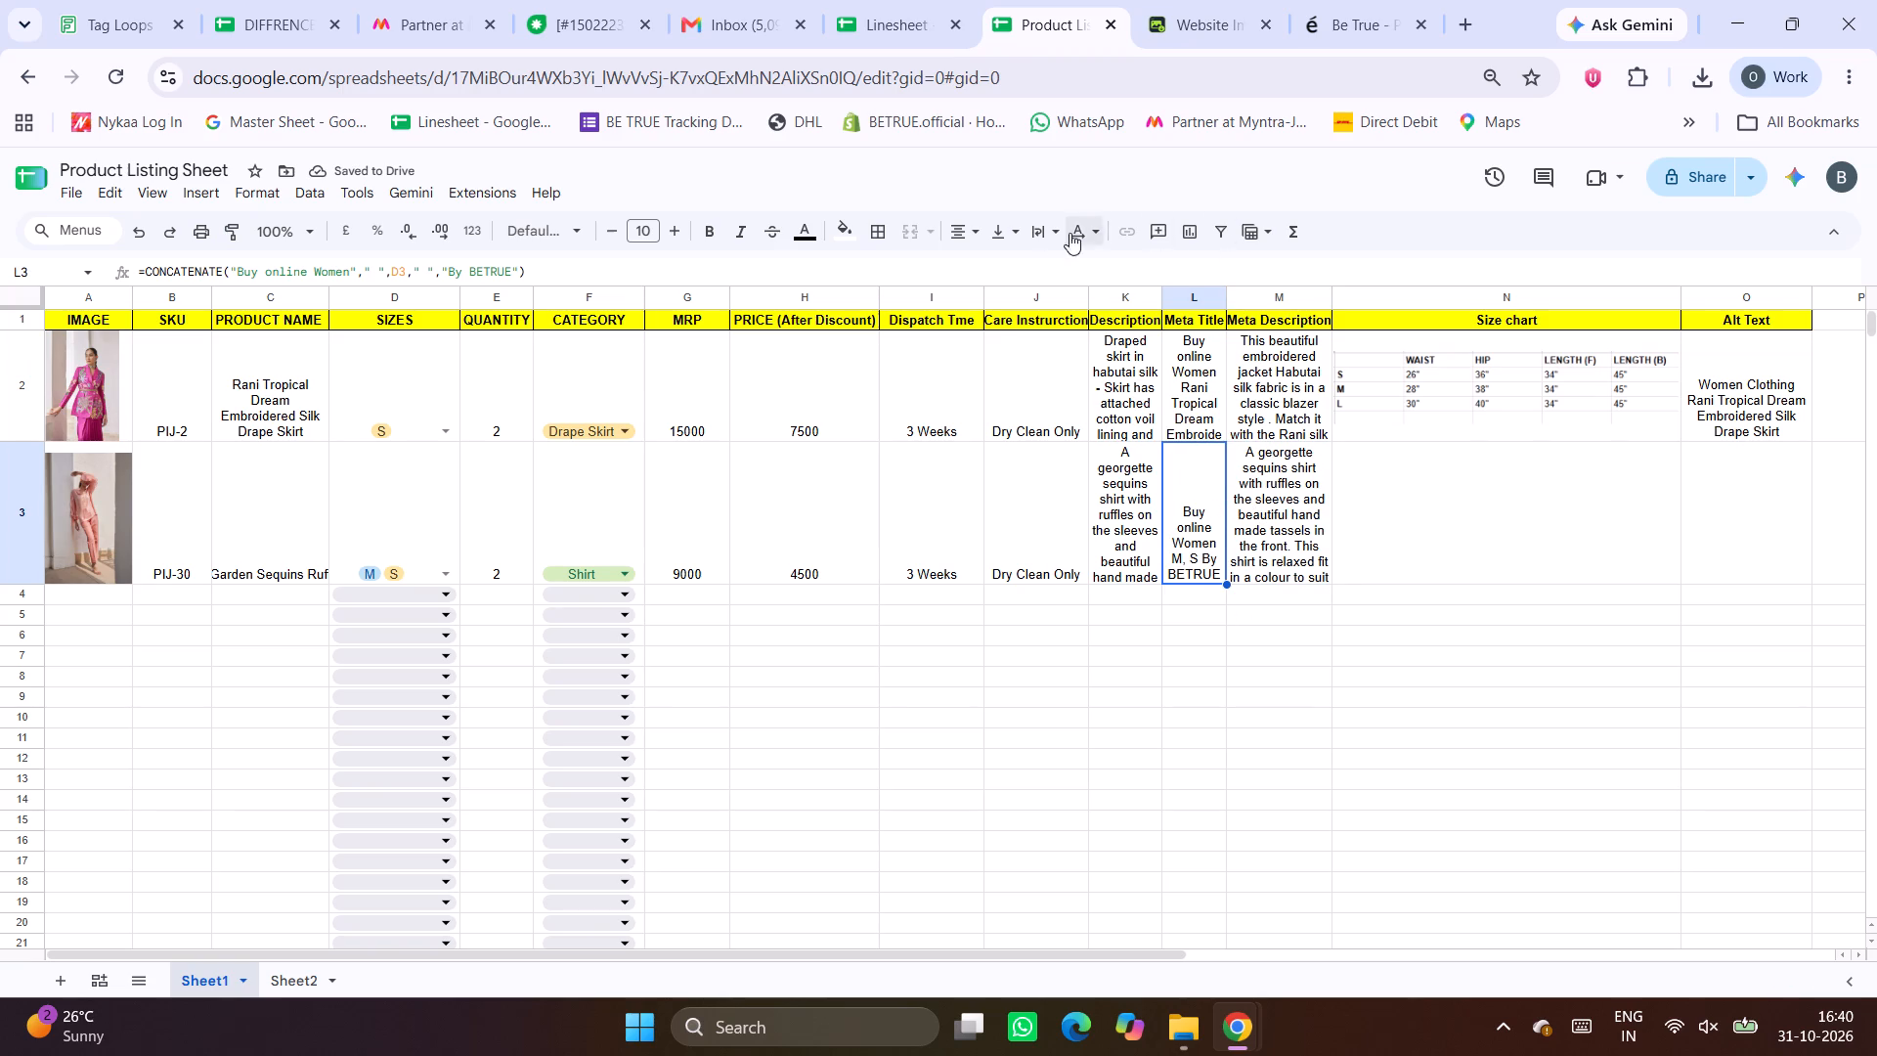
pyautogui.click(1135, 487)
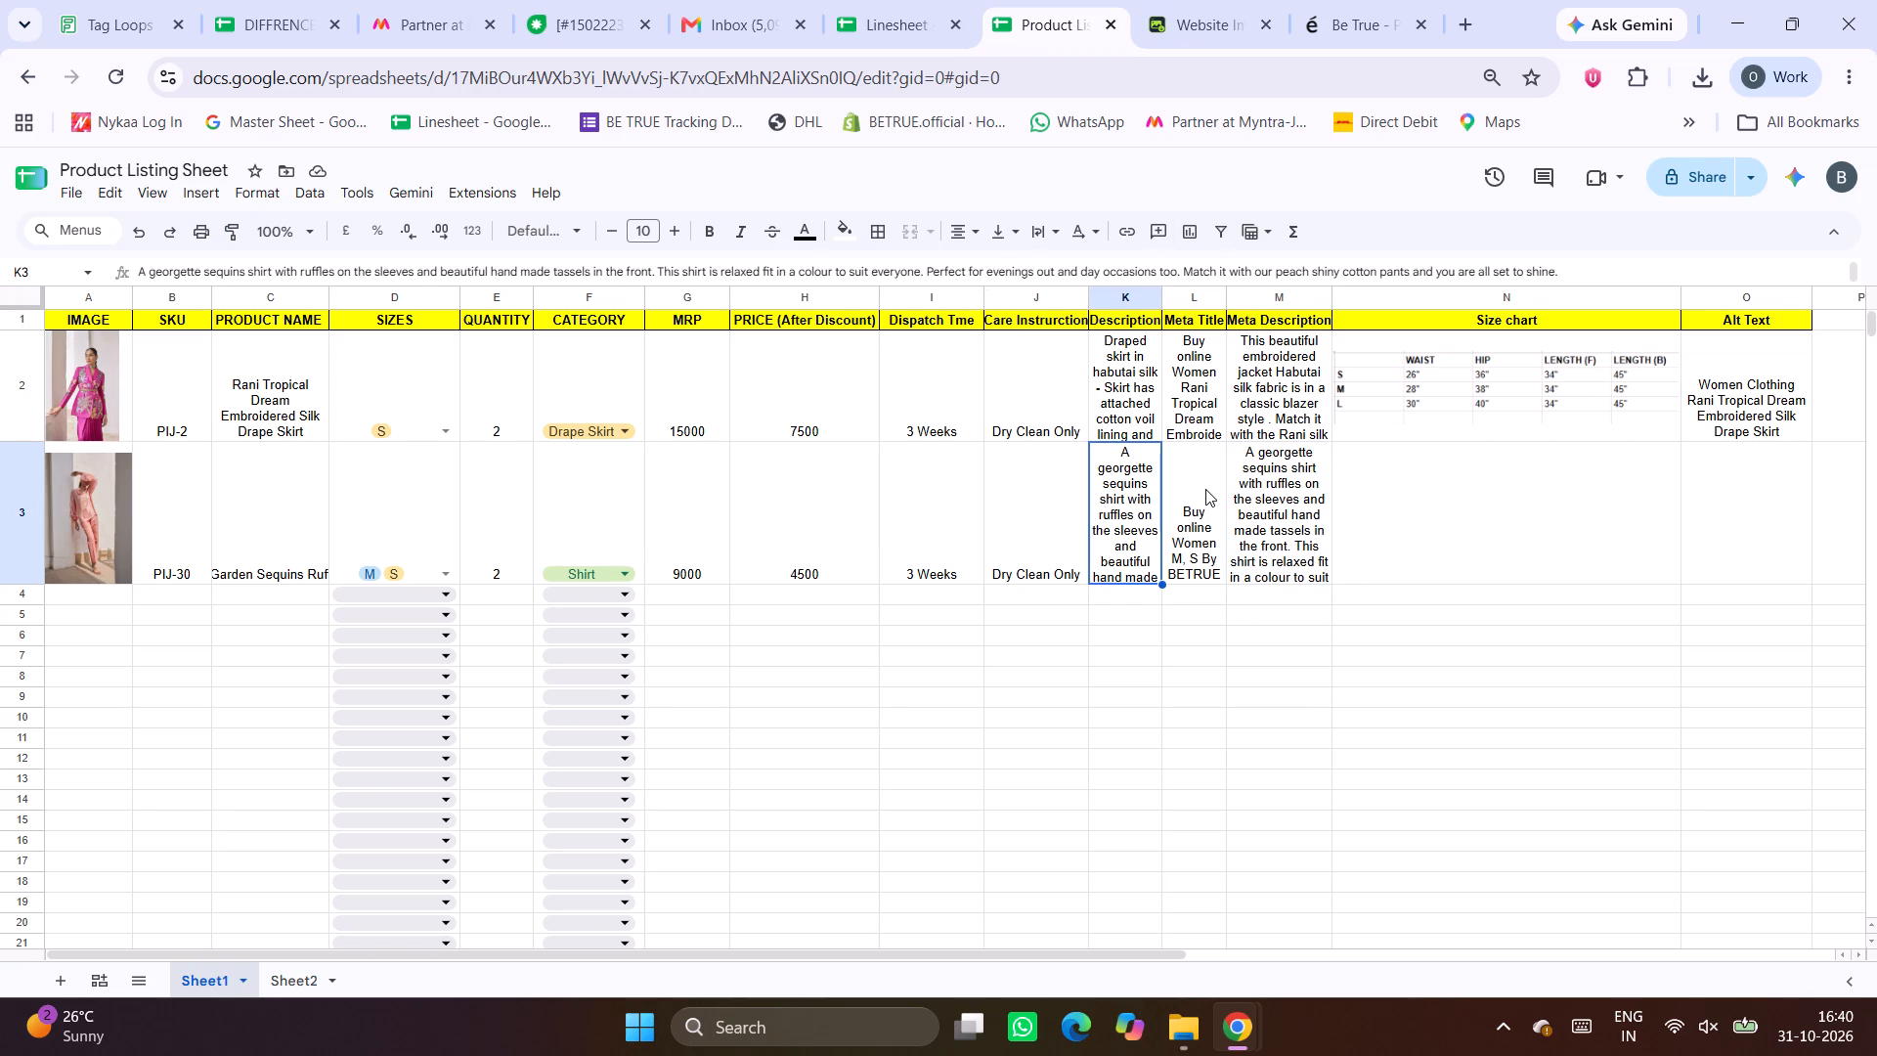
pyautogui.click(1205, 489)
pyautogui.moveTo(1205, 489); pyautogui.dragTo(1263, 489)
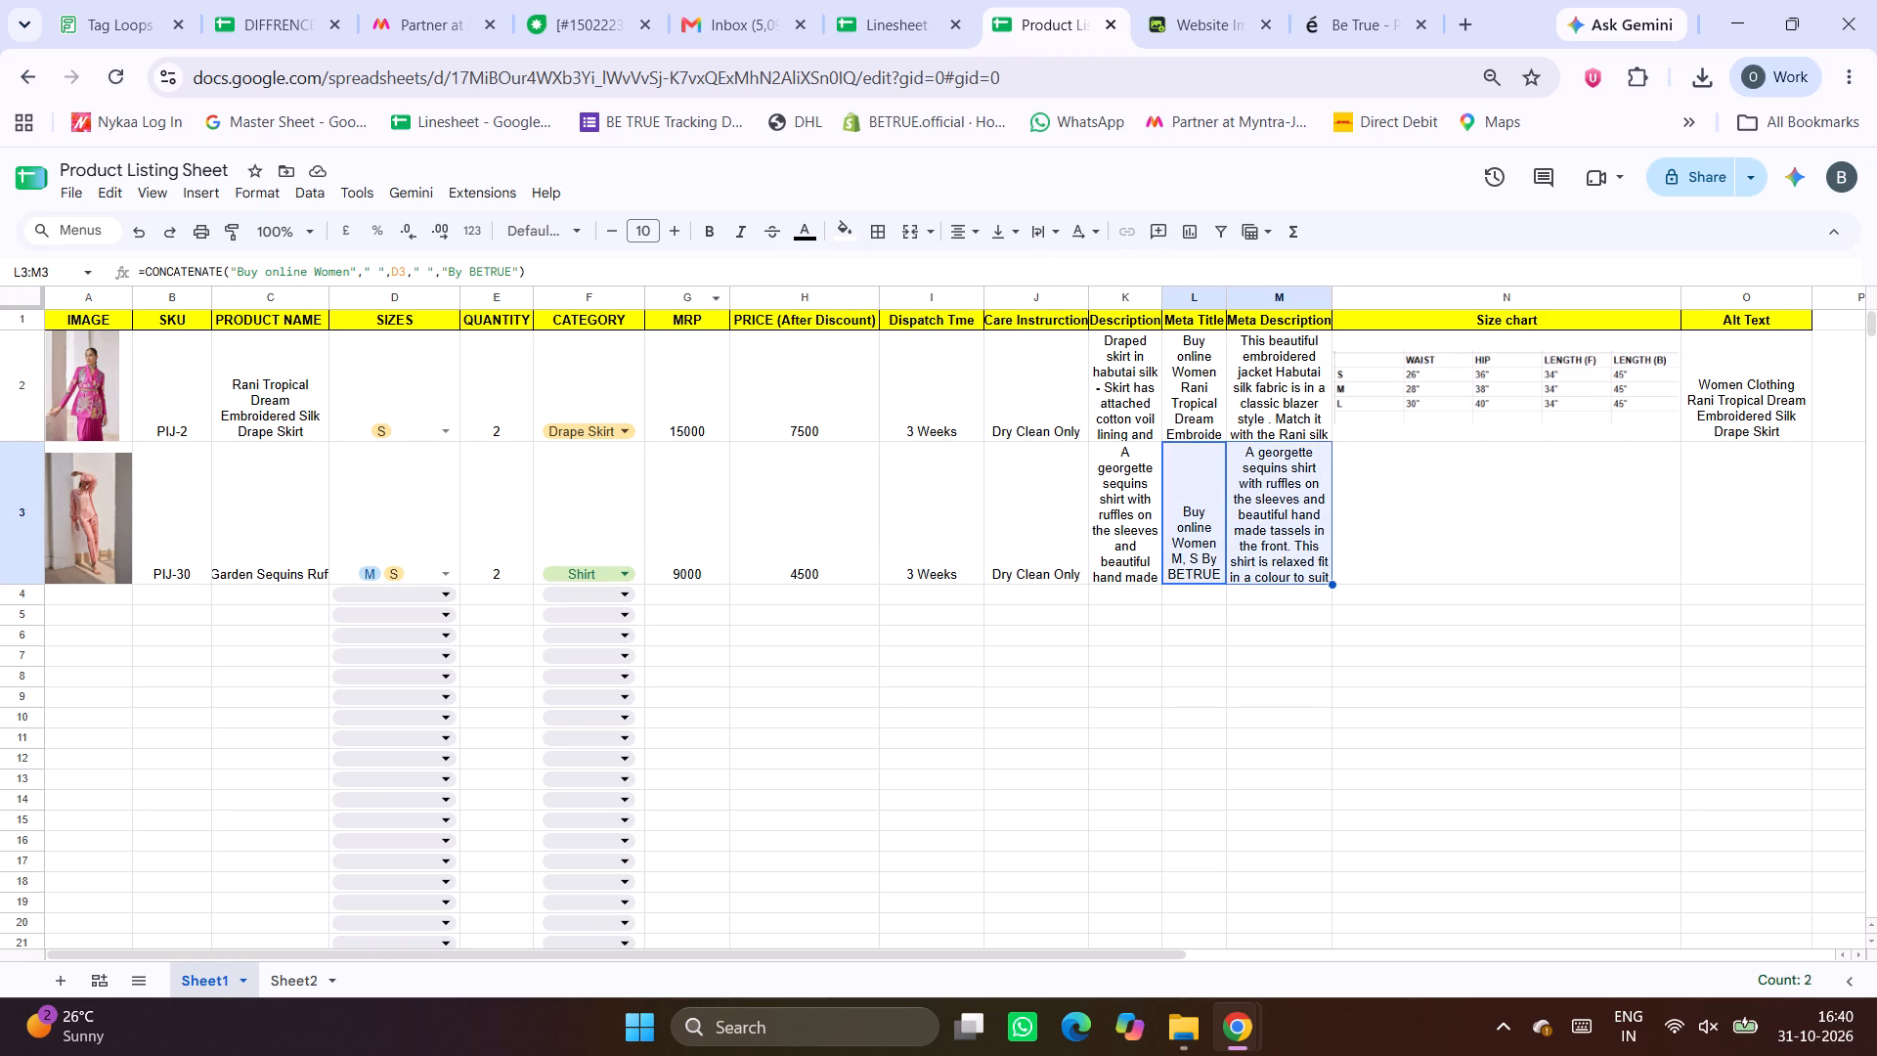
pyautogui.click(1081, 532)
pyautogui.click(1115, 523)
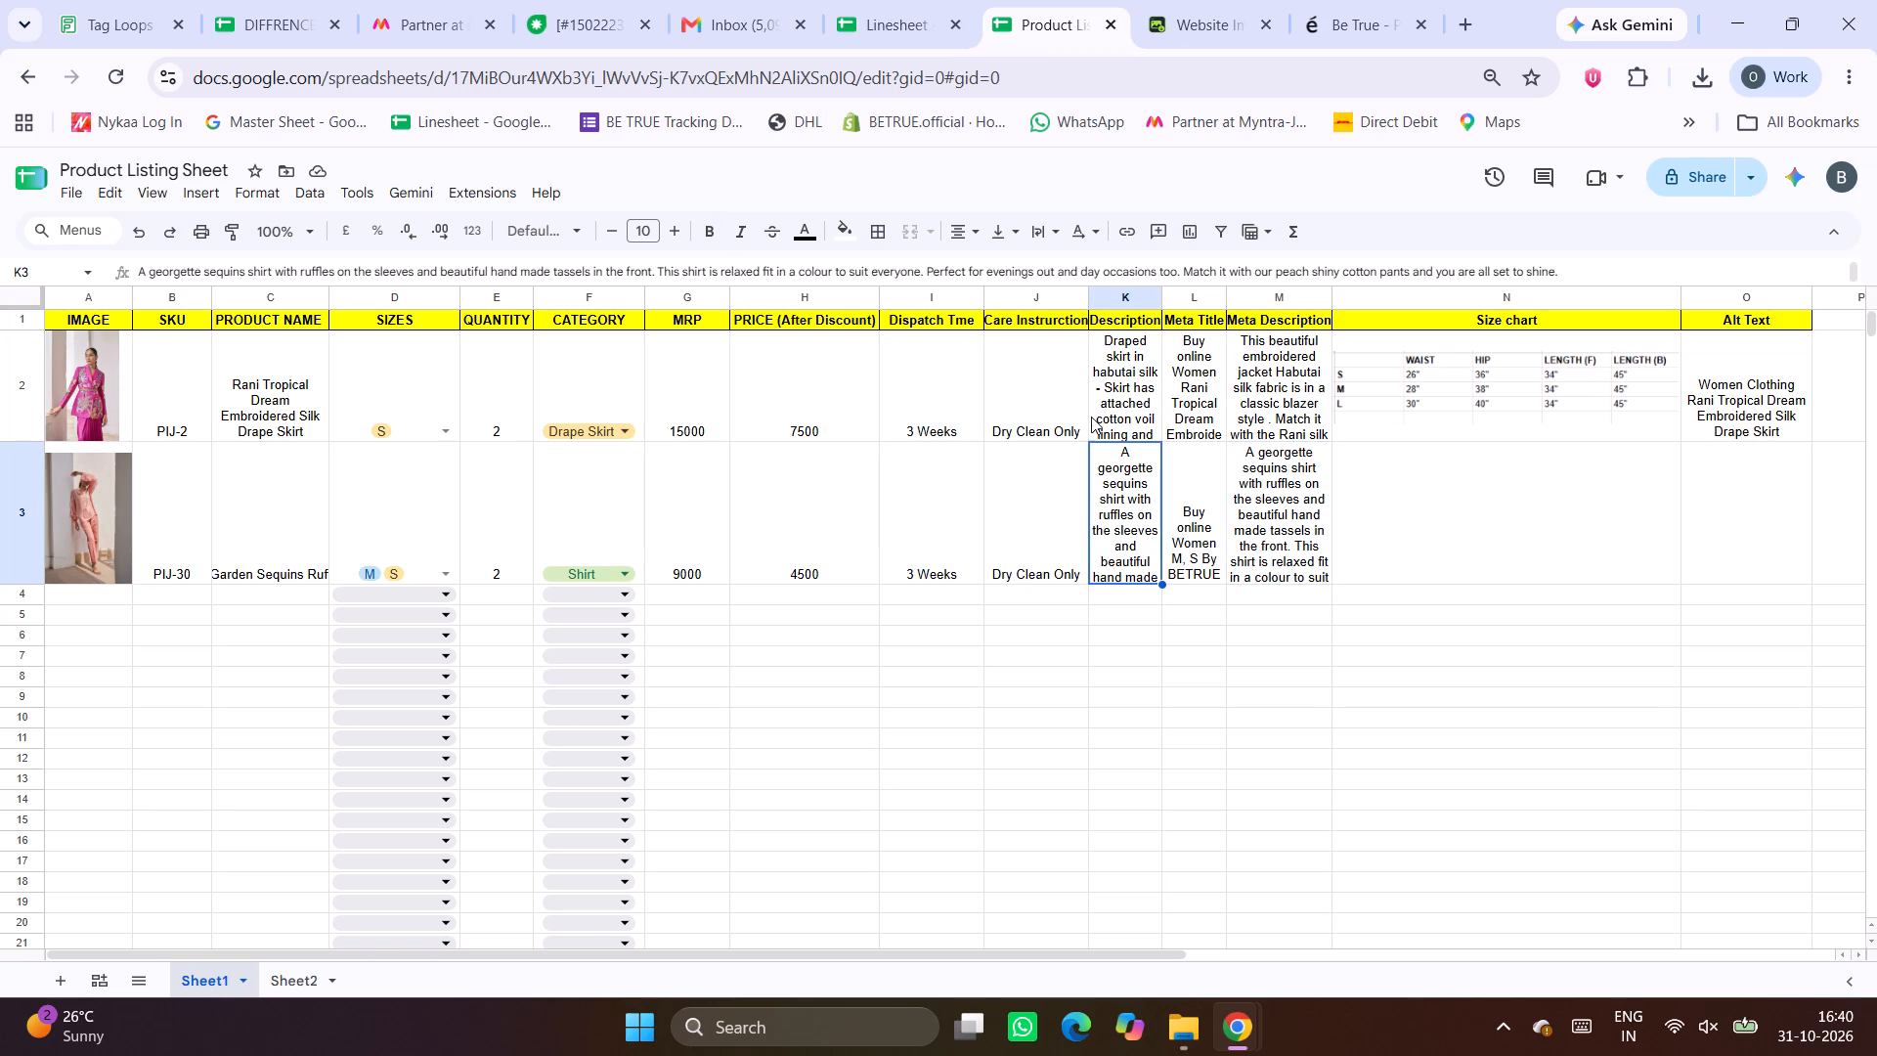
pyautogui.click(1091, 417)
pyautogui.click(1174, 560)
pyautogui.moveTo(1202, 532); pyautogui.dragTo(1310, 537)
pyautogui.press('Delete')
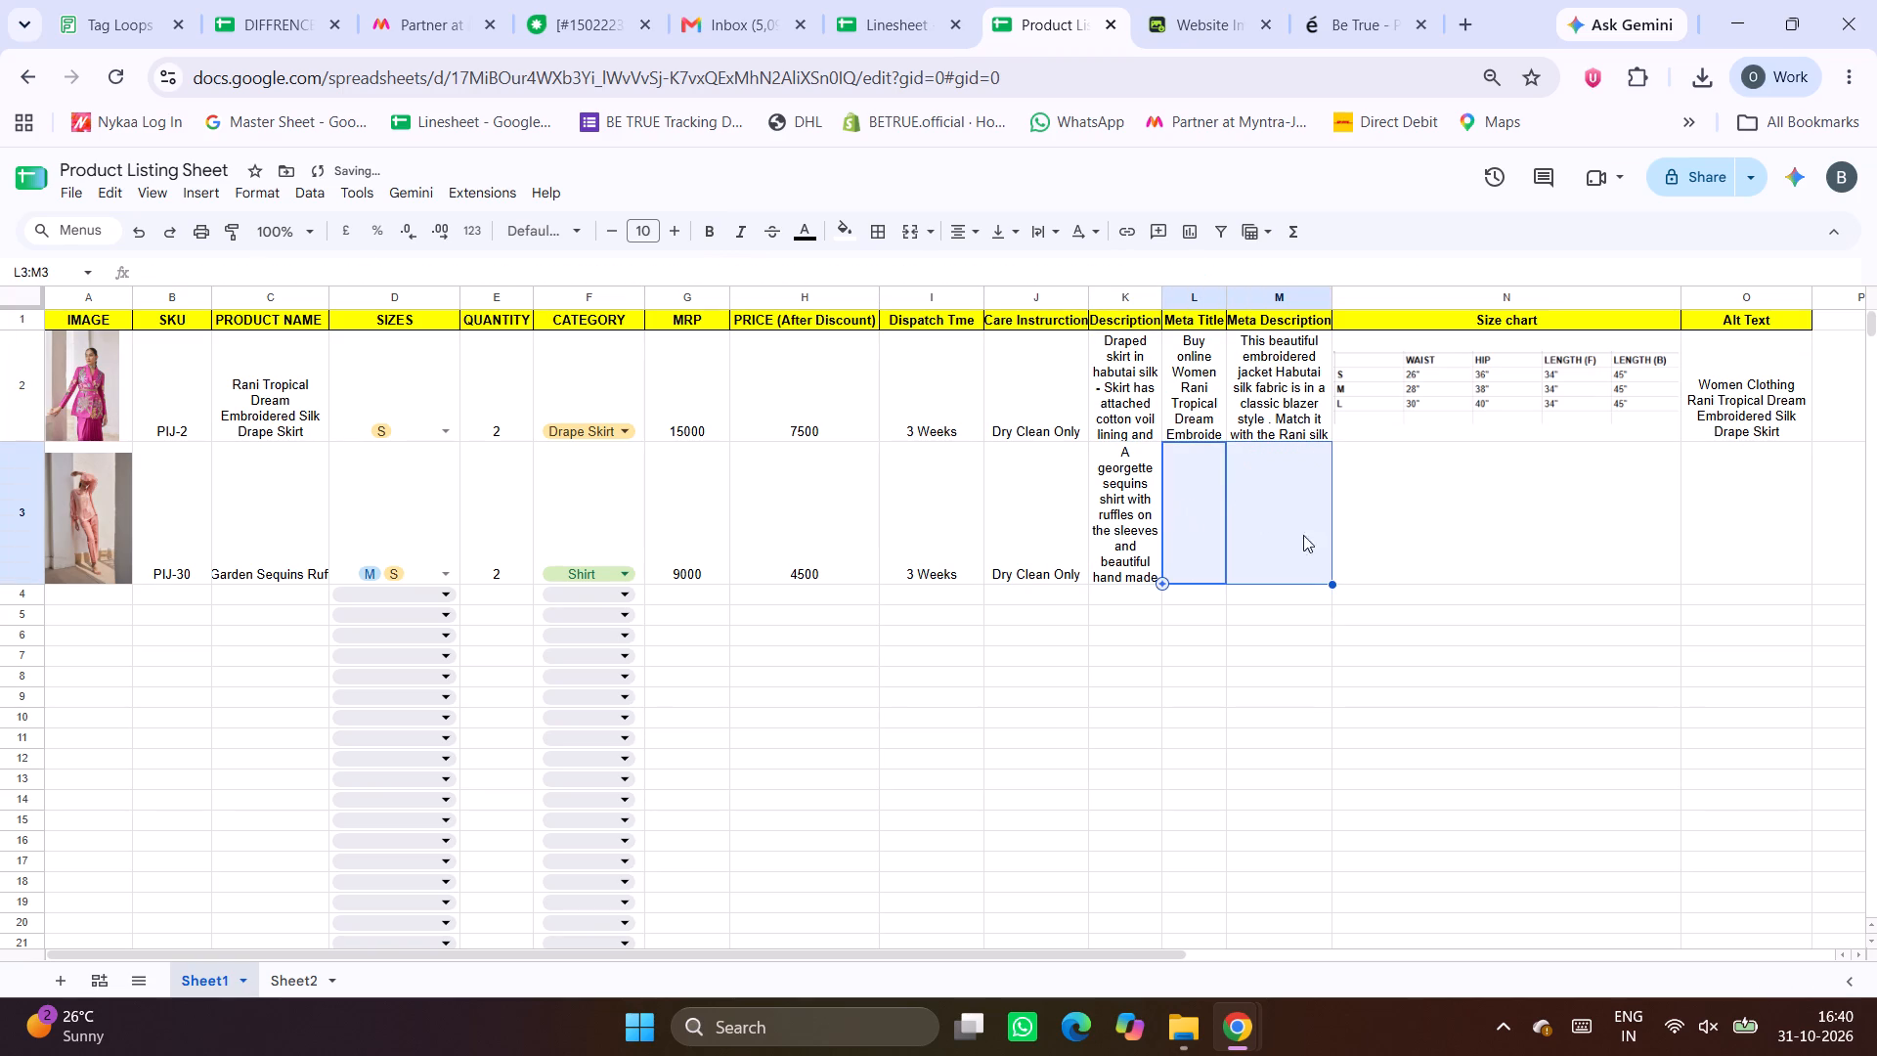
# Copy the meta title of the Peach Garden Sequins Ruffle Shirt from the Linesheet into PIJ-30's Meta Title cell.
pyautogui.click(1200, 498)
pyautogui.click(921, 0)
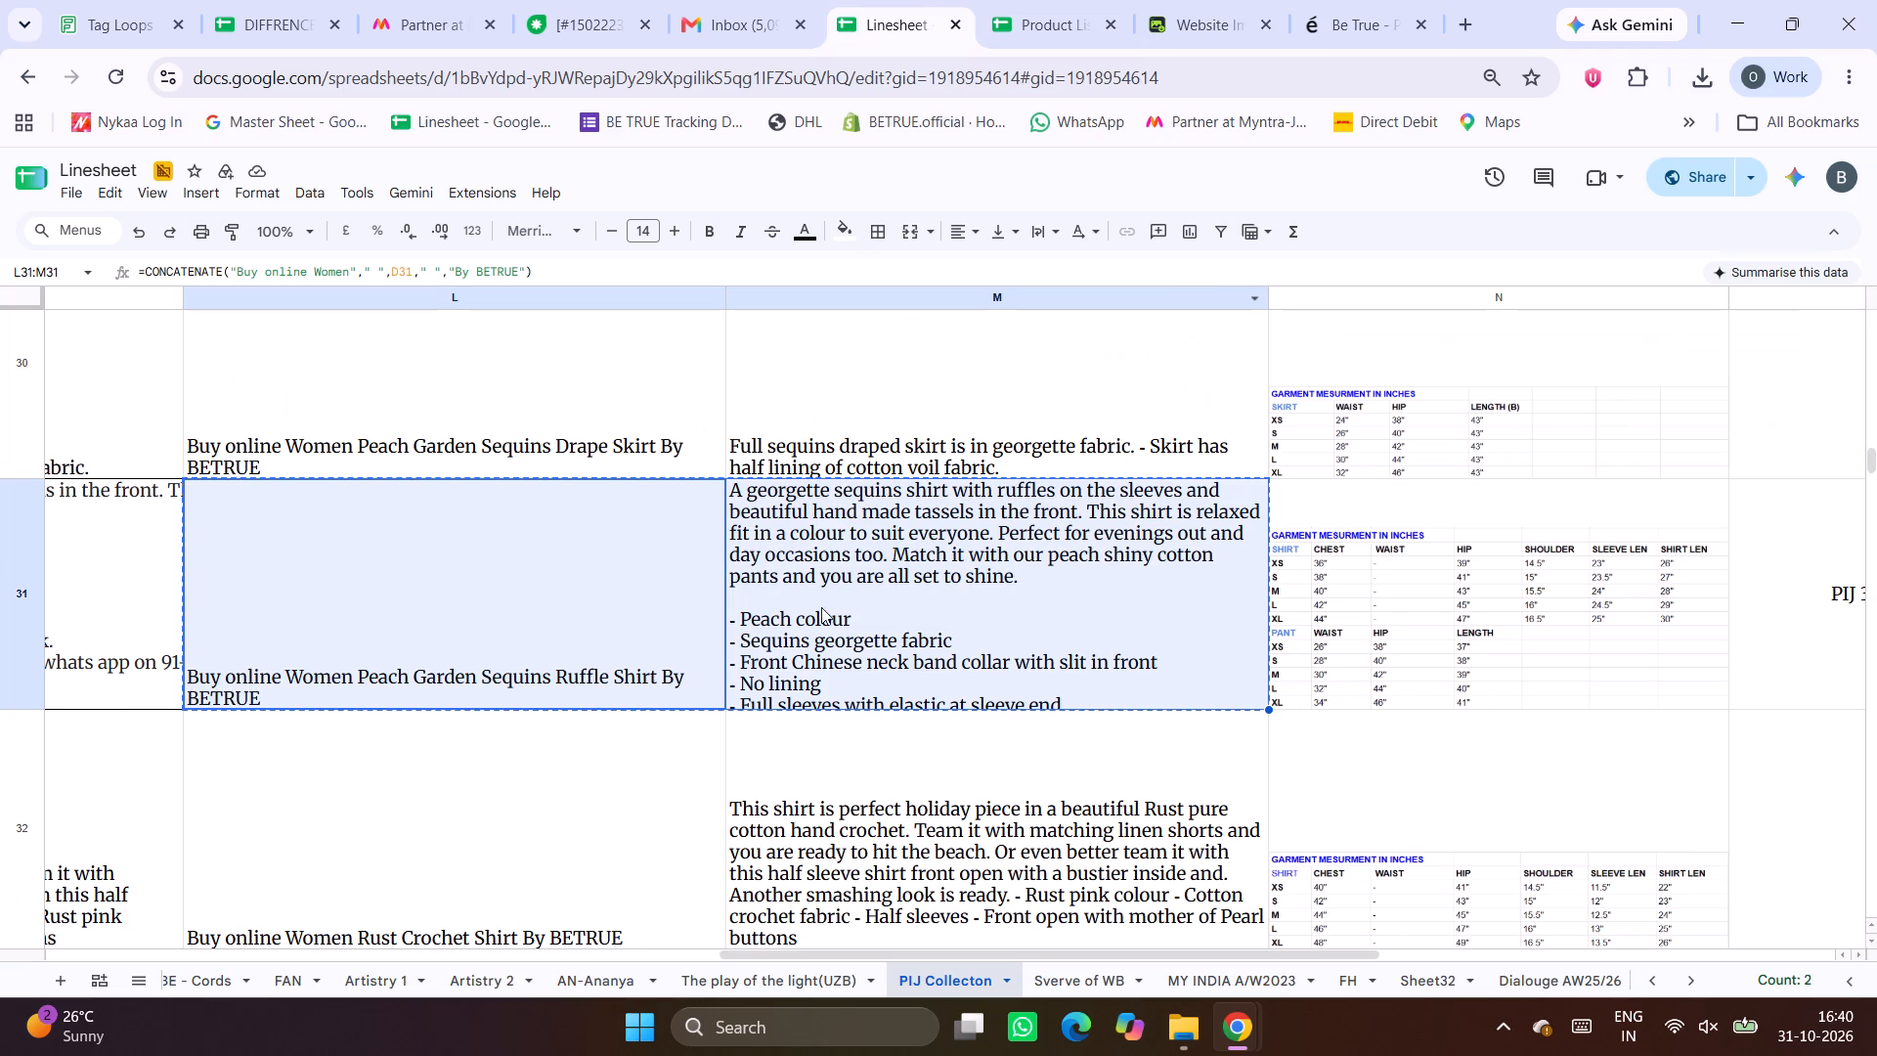
pyautogui.click(578, 627)
pyautogui.hotkey('ctrl', 'c')
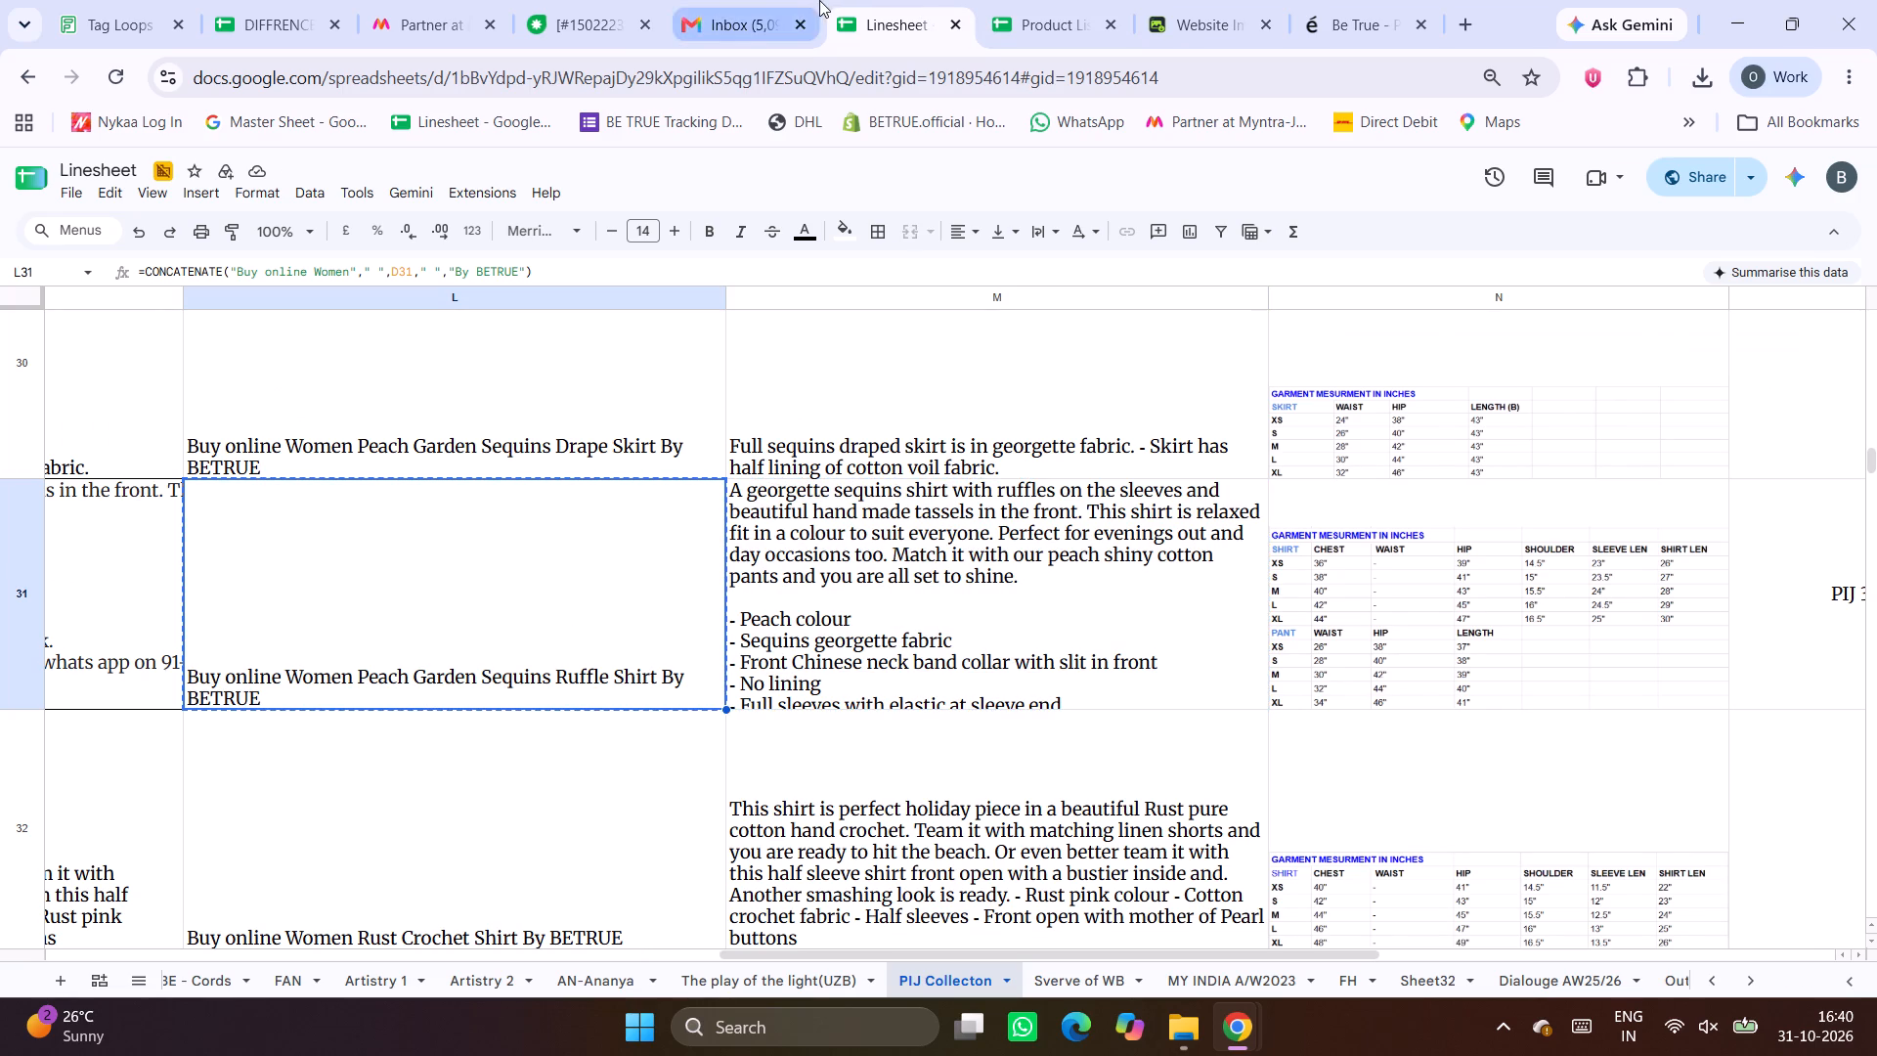
pyautogui.click(1104, 43)
pyautogui.hotkey('ctrl', 'v')
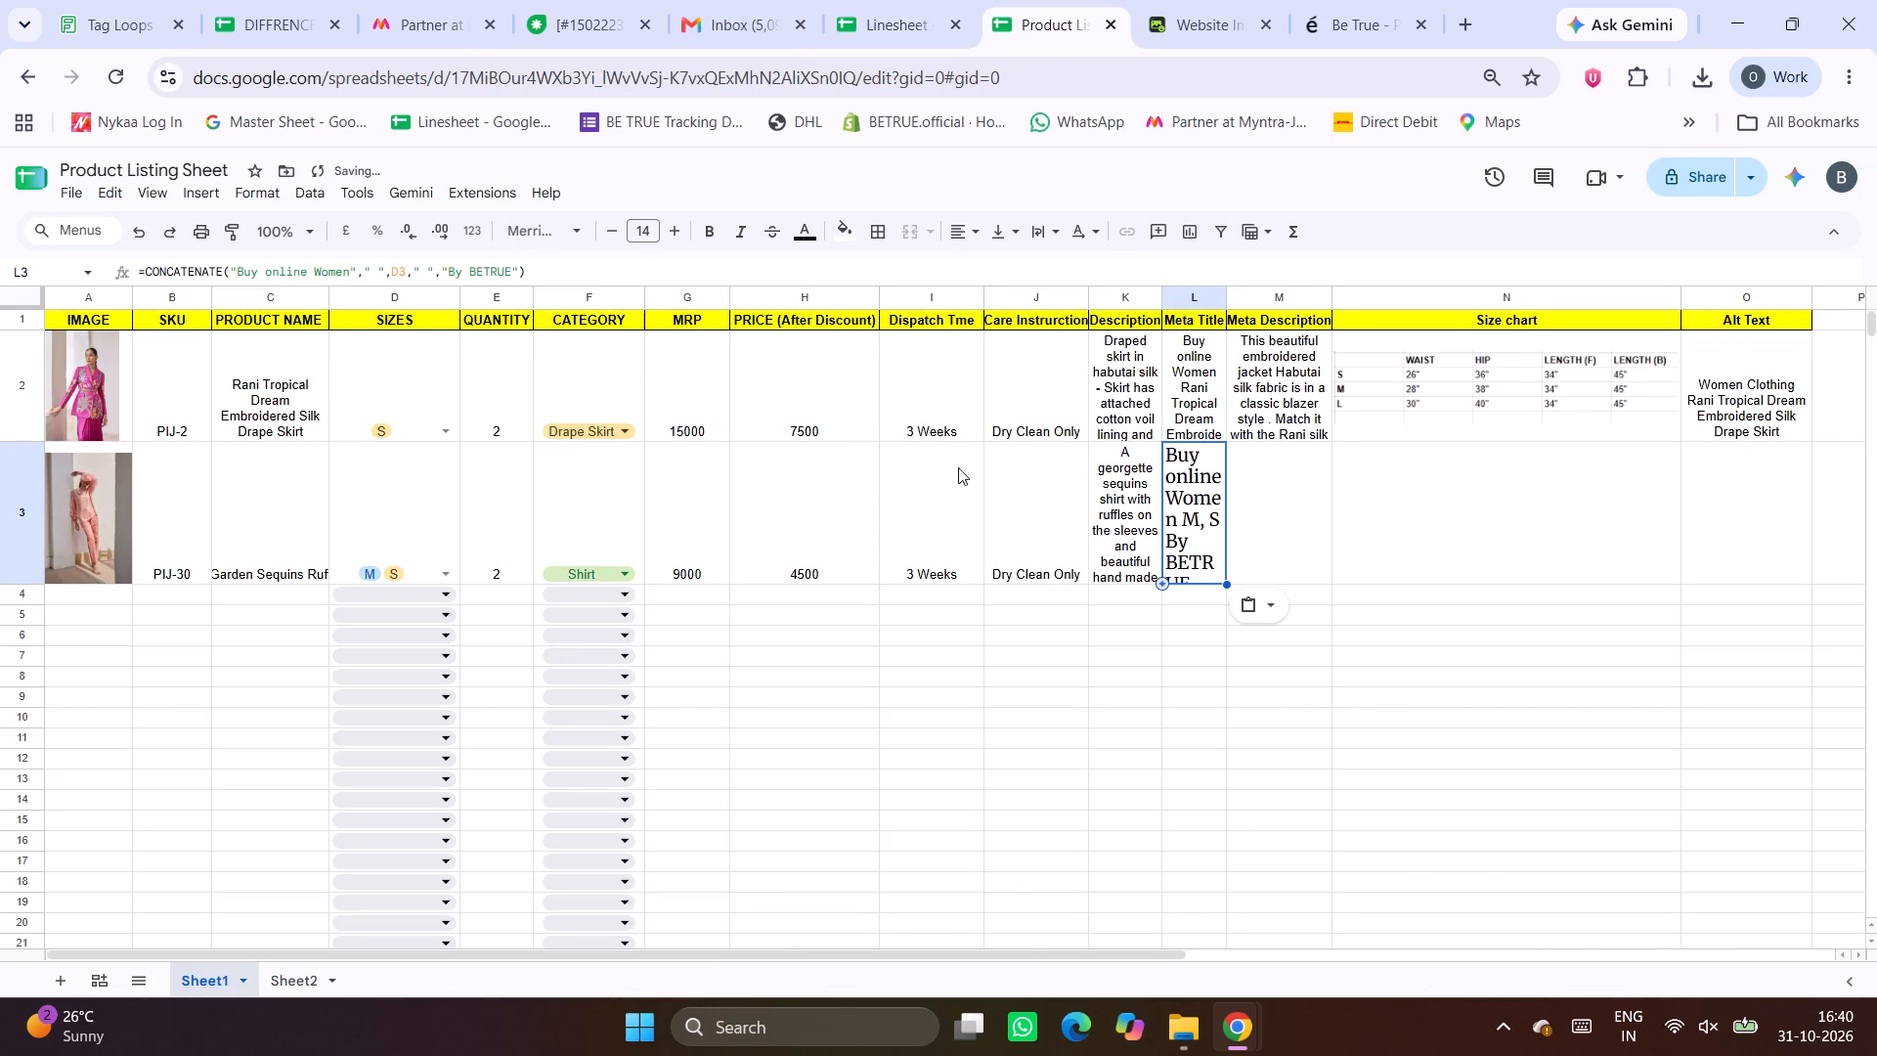
# Copy the same shirt's meta description from the Linesheet into PIJ-30's Meta Description cell.
pyautogui.click(1242, 504)
pyautogui.click(871, 0)
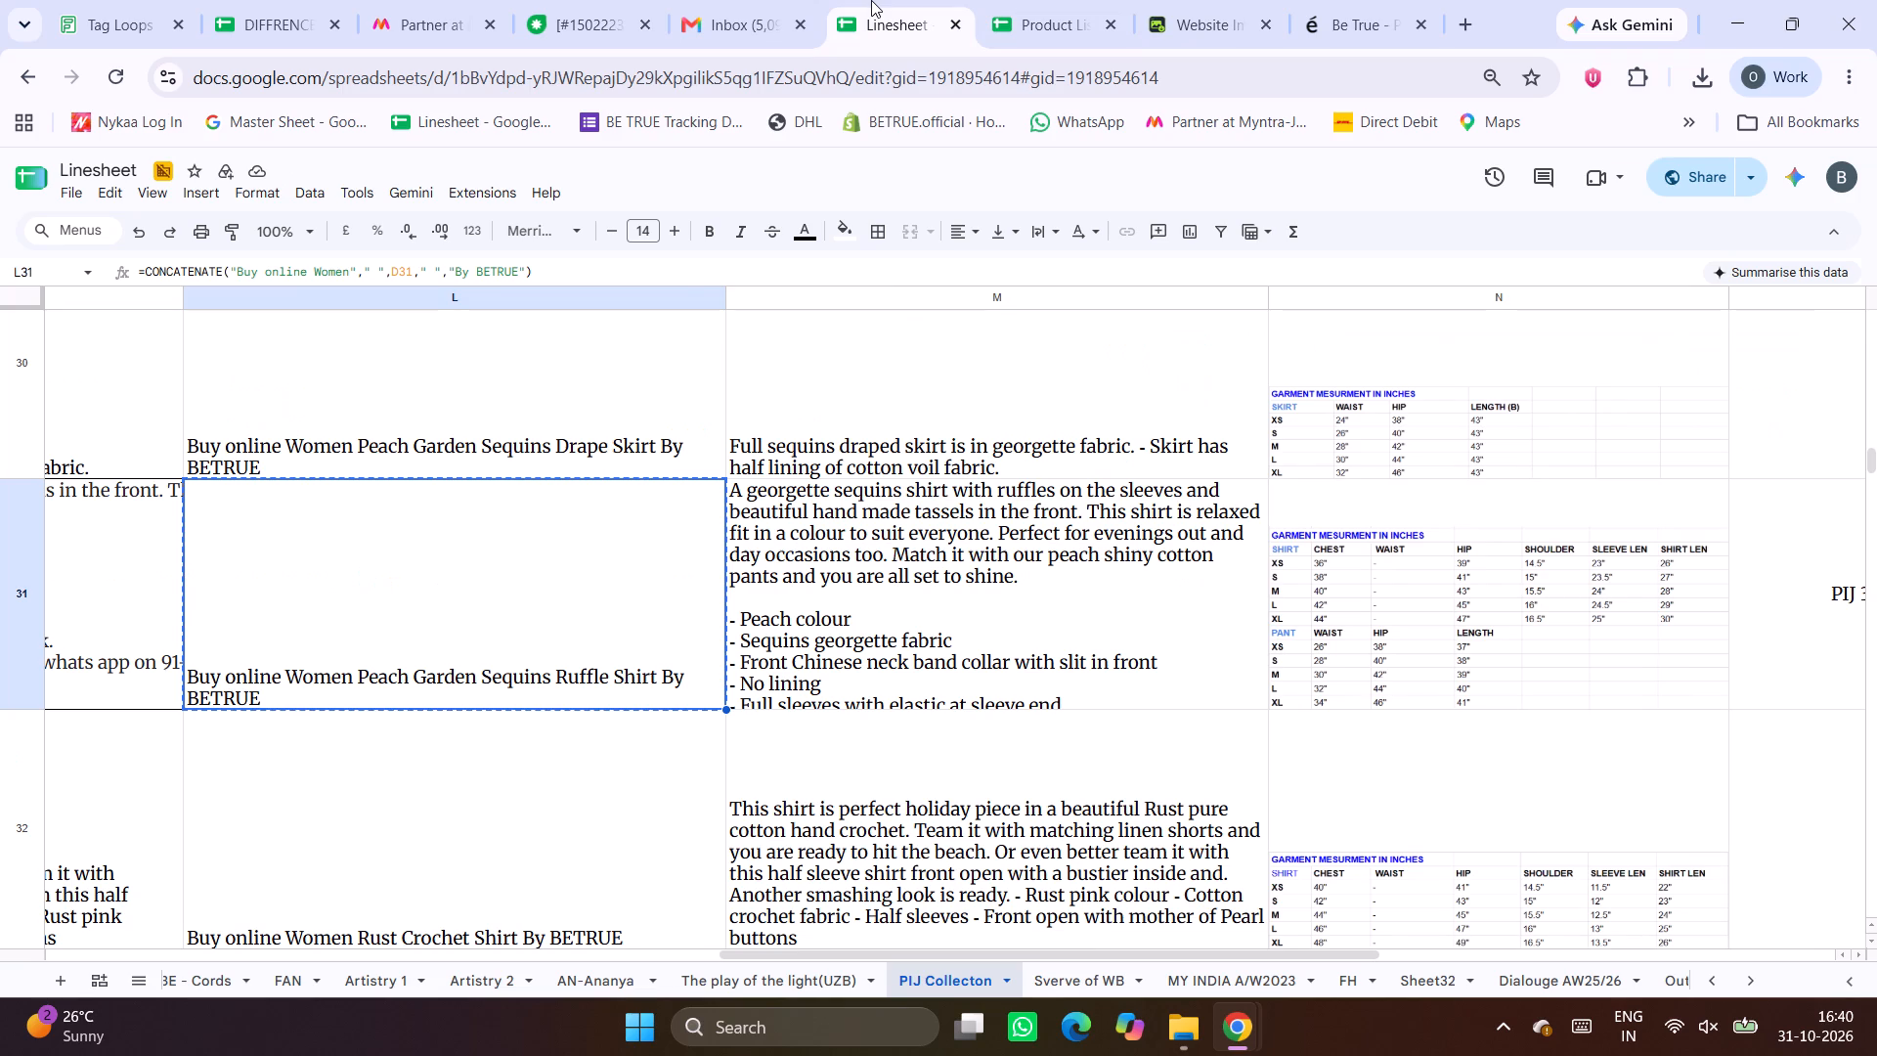
pyautogui.click(913, 548)
pyautogui.hotkey('ctrl', 'c')
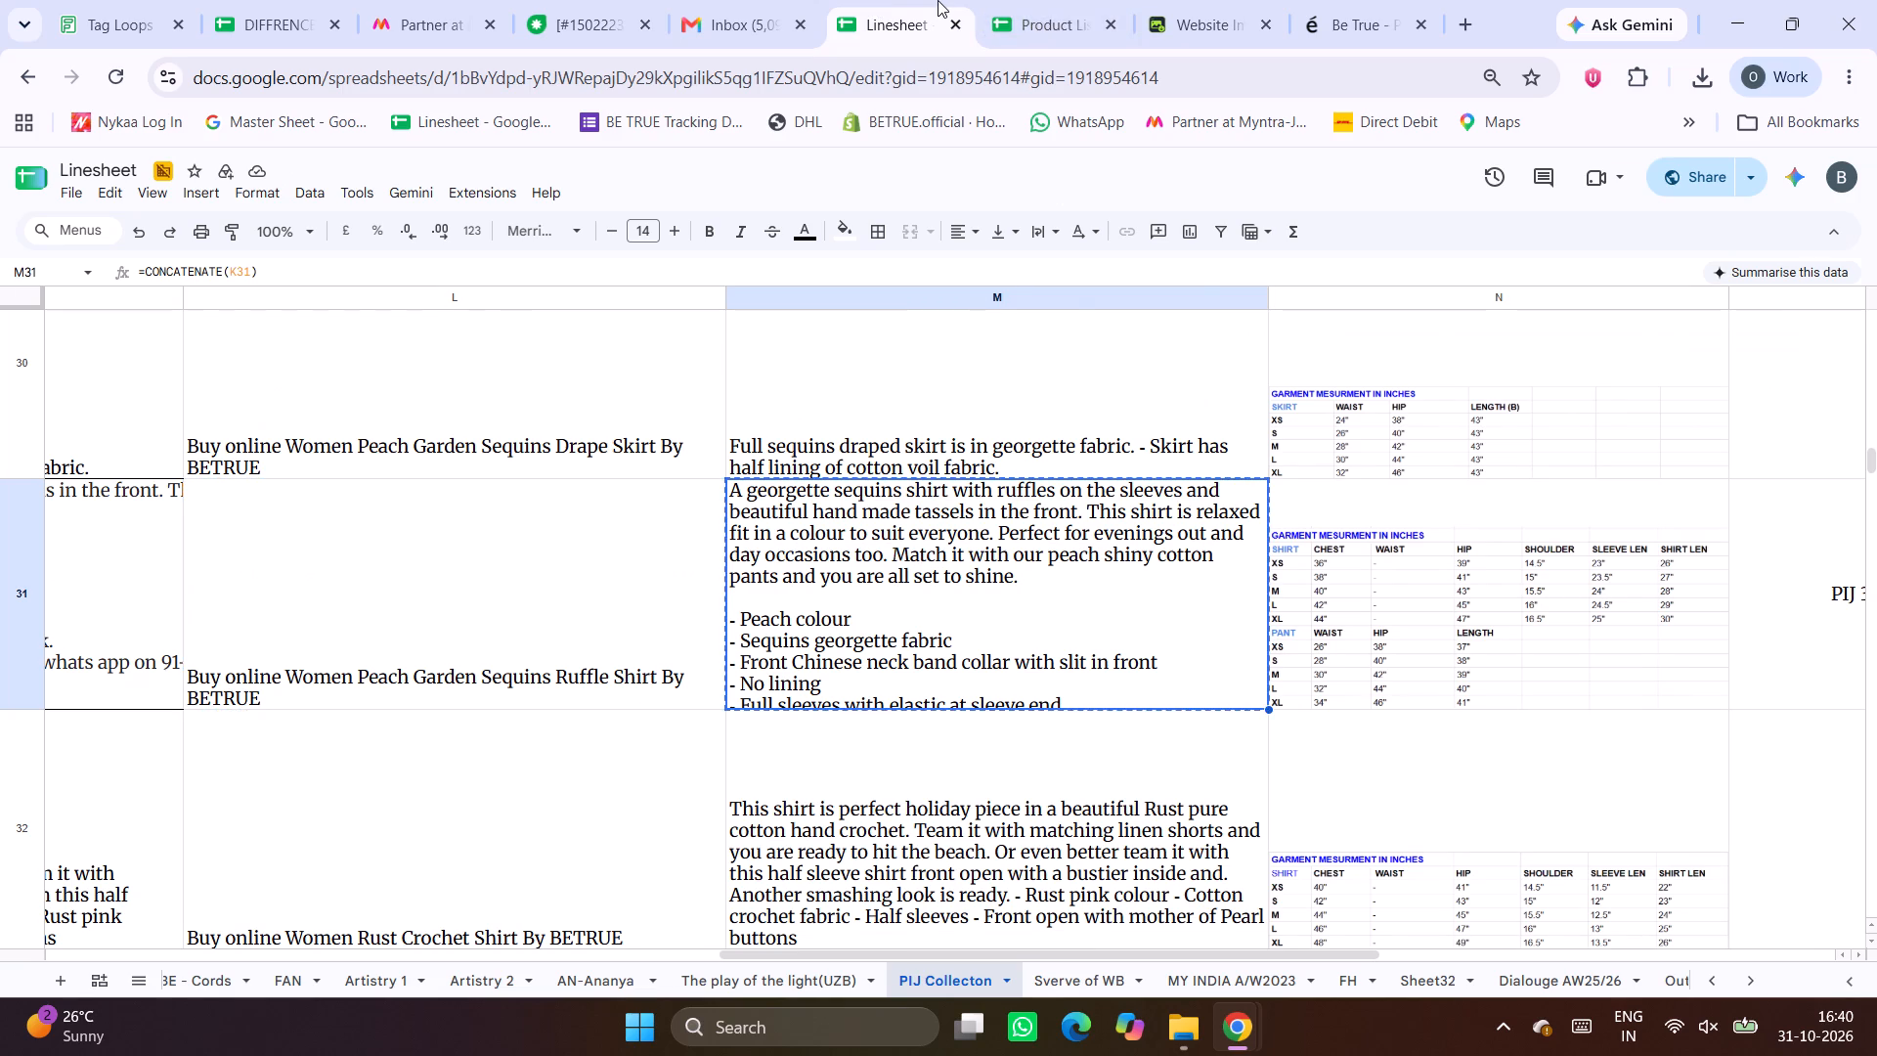
pyautogui.click(1029, 7)
pyautogui.hotkey('ctrl', 'v')
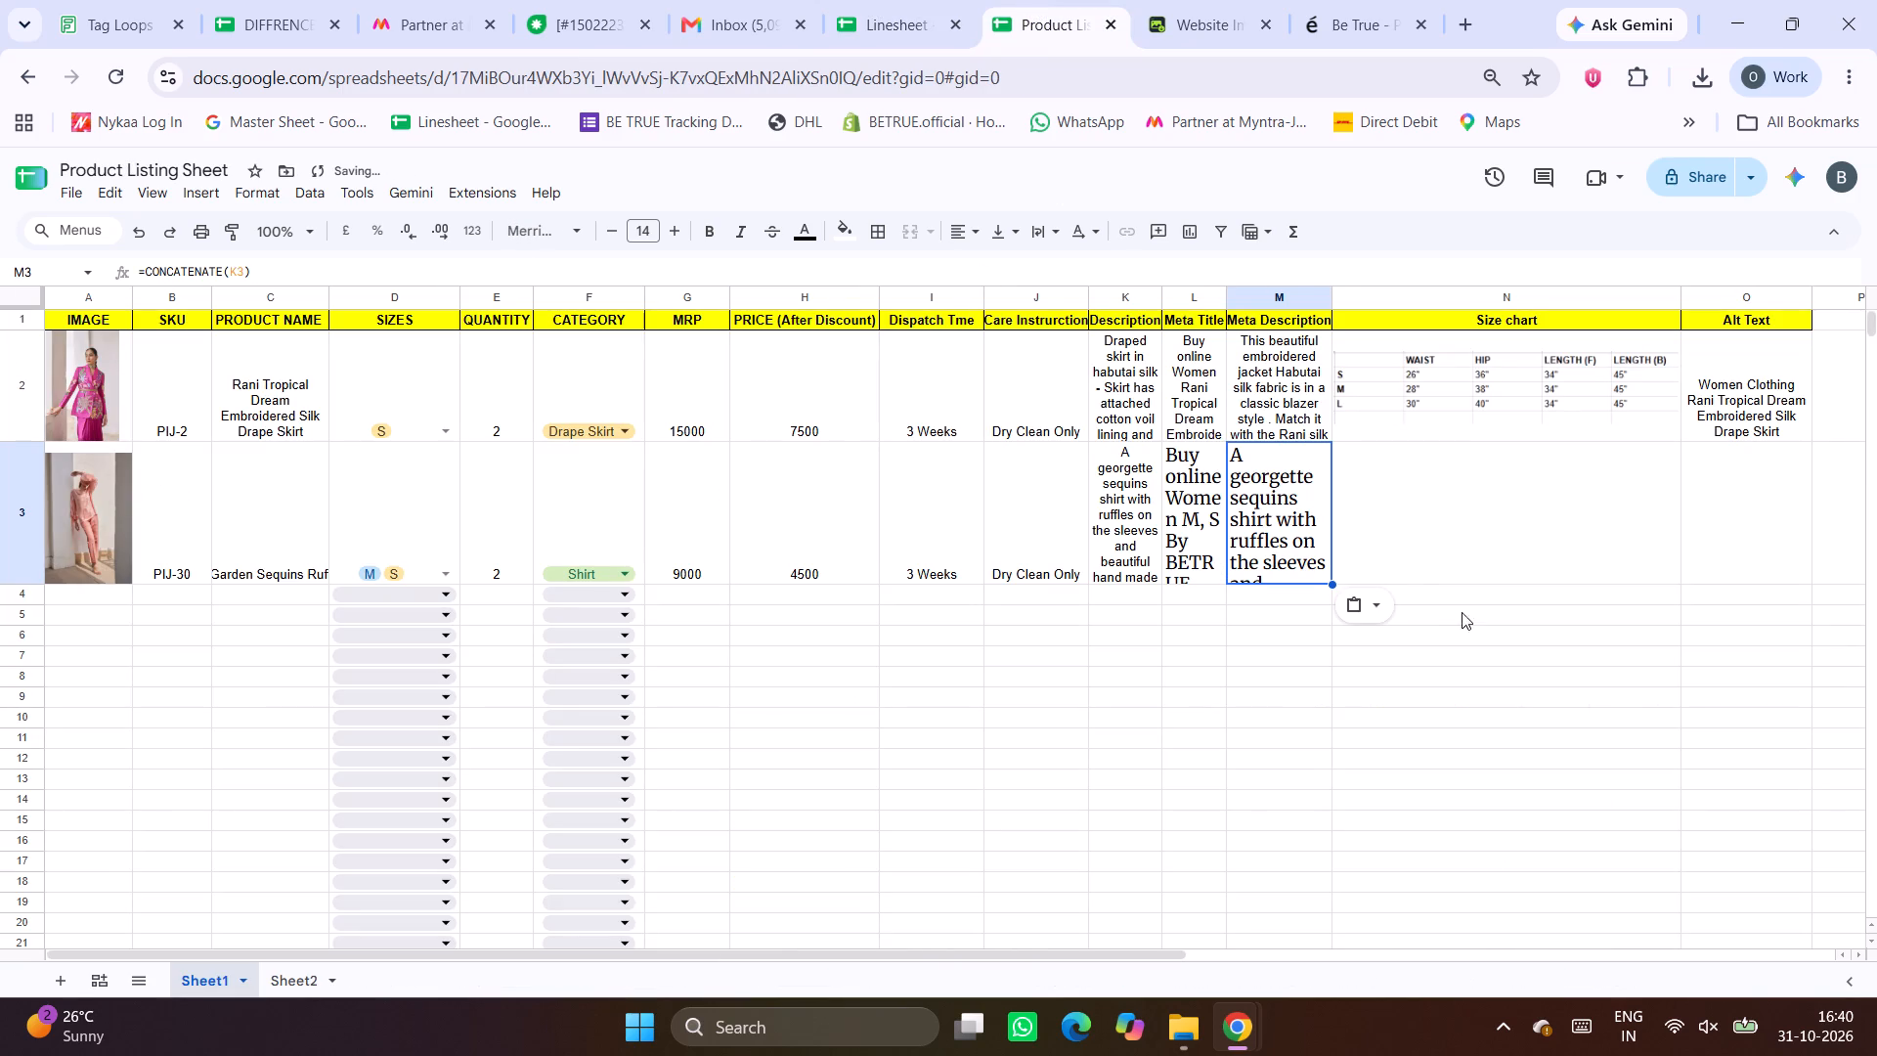
# Select PIJ-30's empty Size chart cell, and select the shirt's garment measurement chart cell in the Linesheet.
pyautogui.click(1415, 574)
pyautogui.click(932, 0)
pyautogui.click(1459, 656)
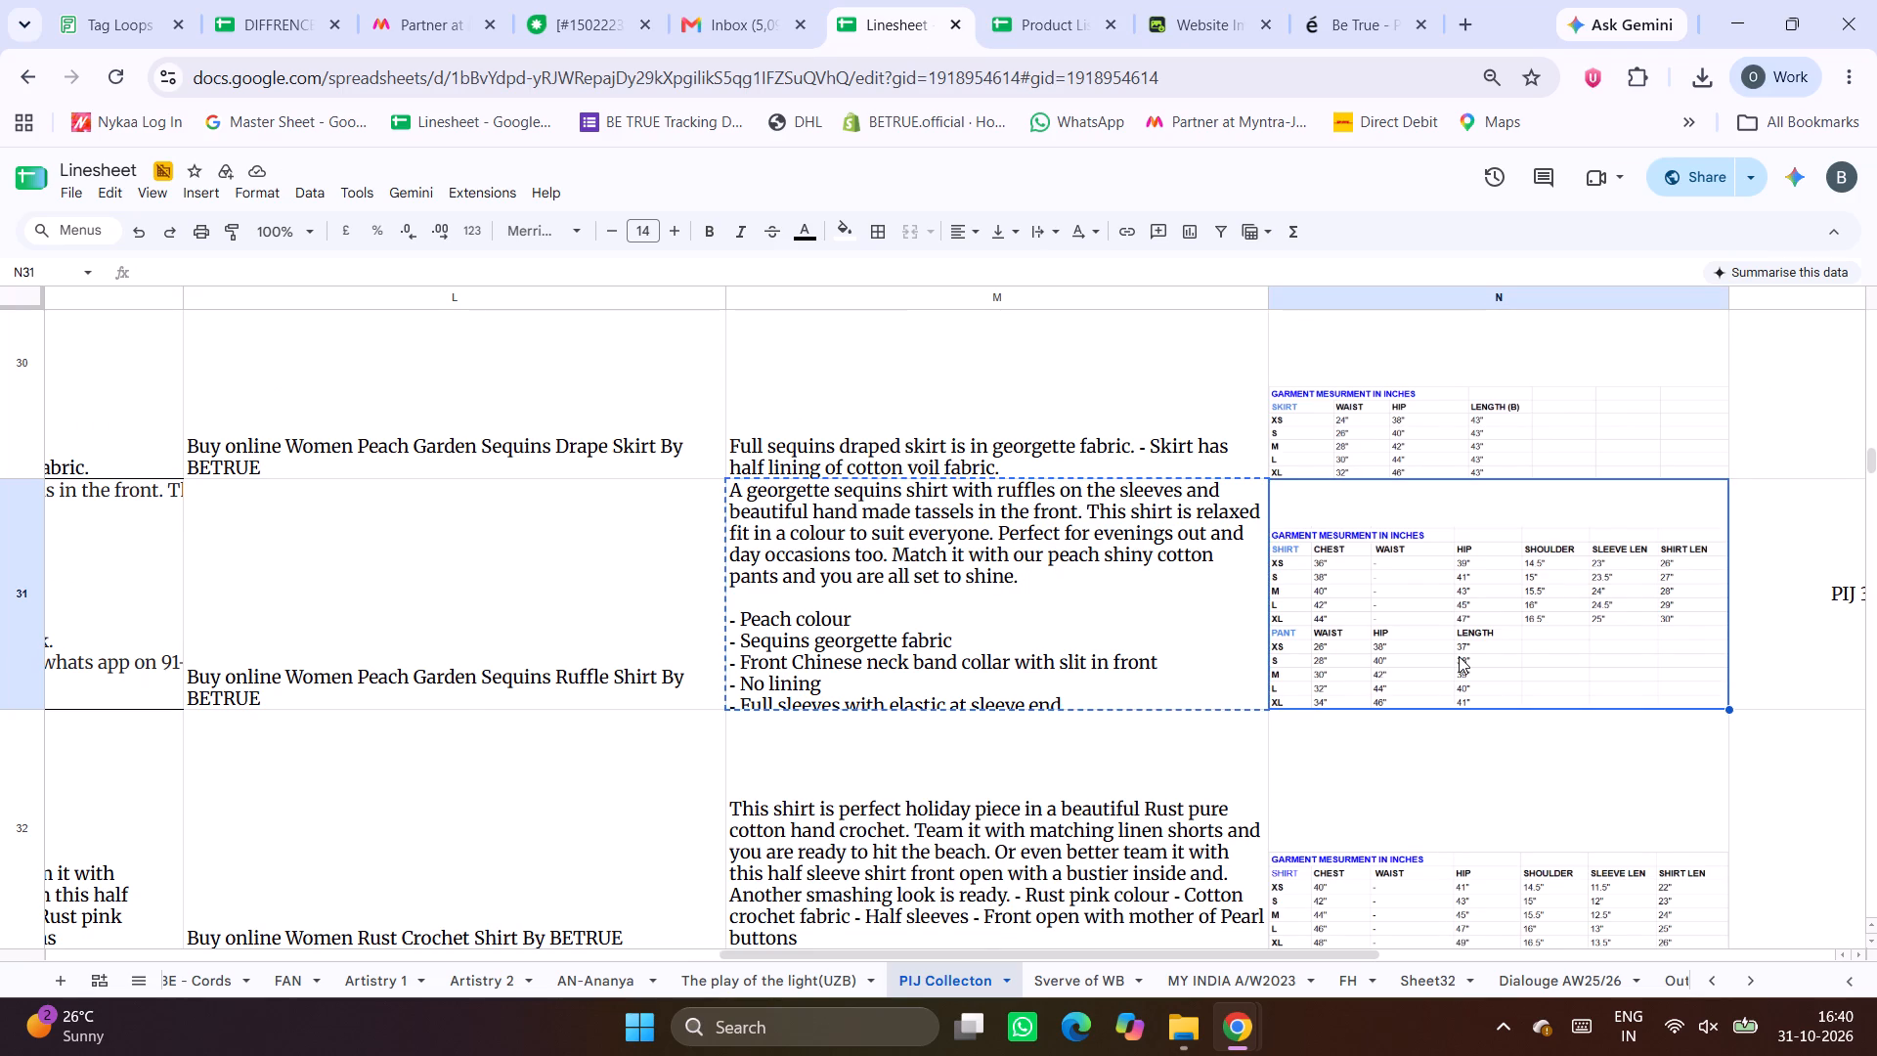
pyautogui.hscroll(-3, 1459, 656)
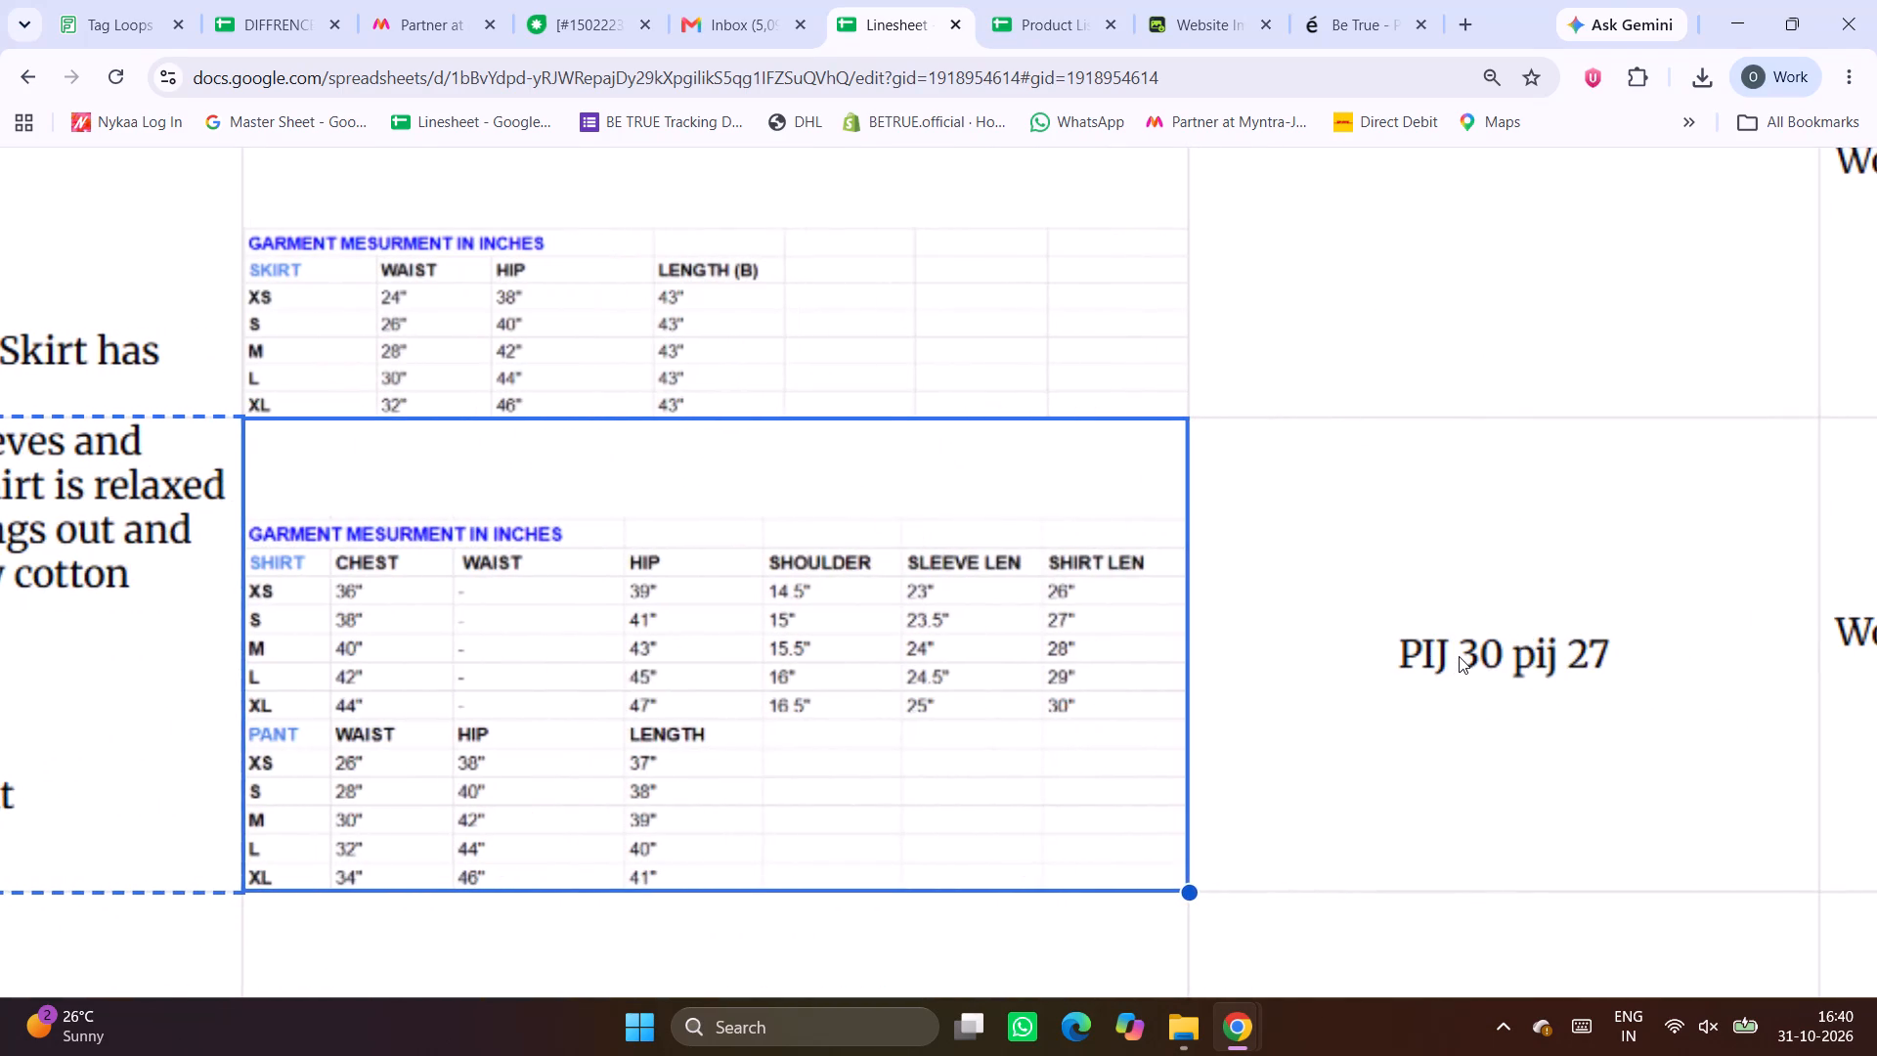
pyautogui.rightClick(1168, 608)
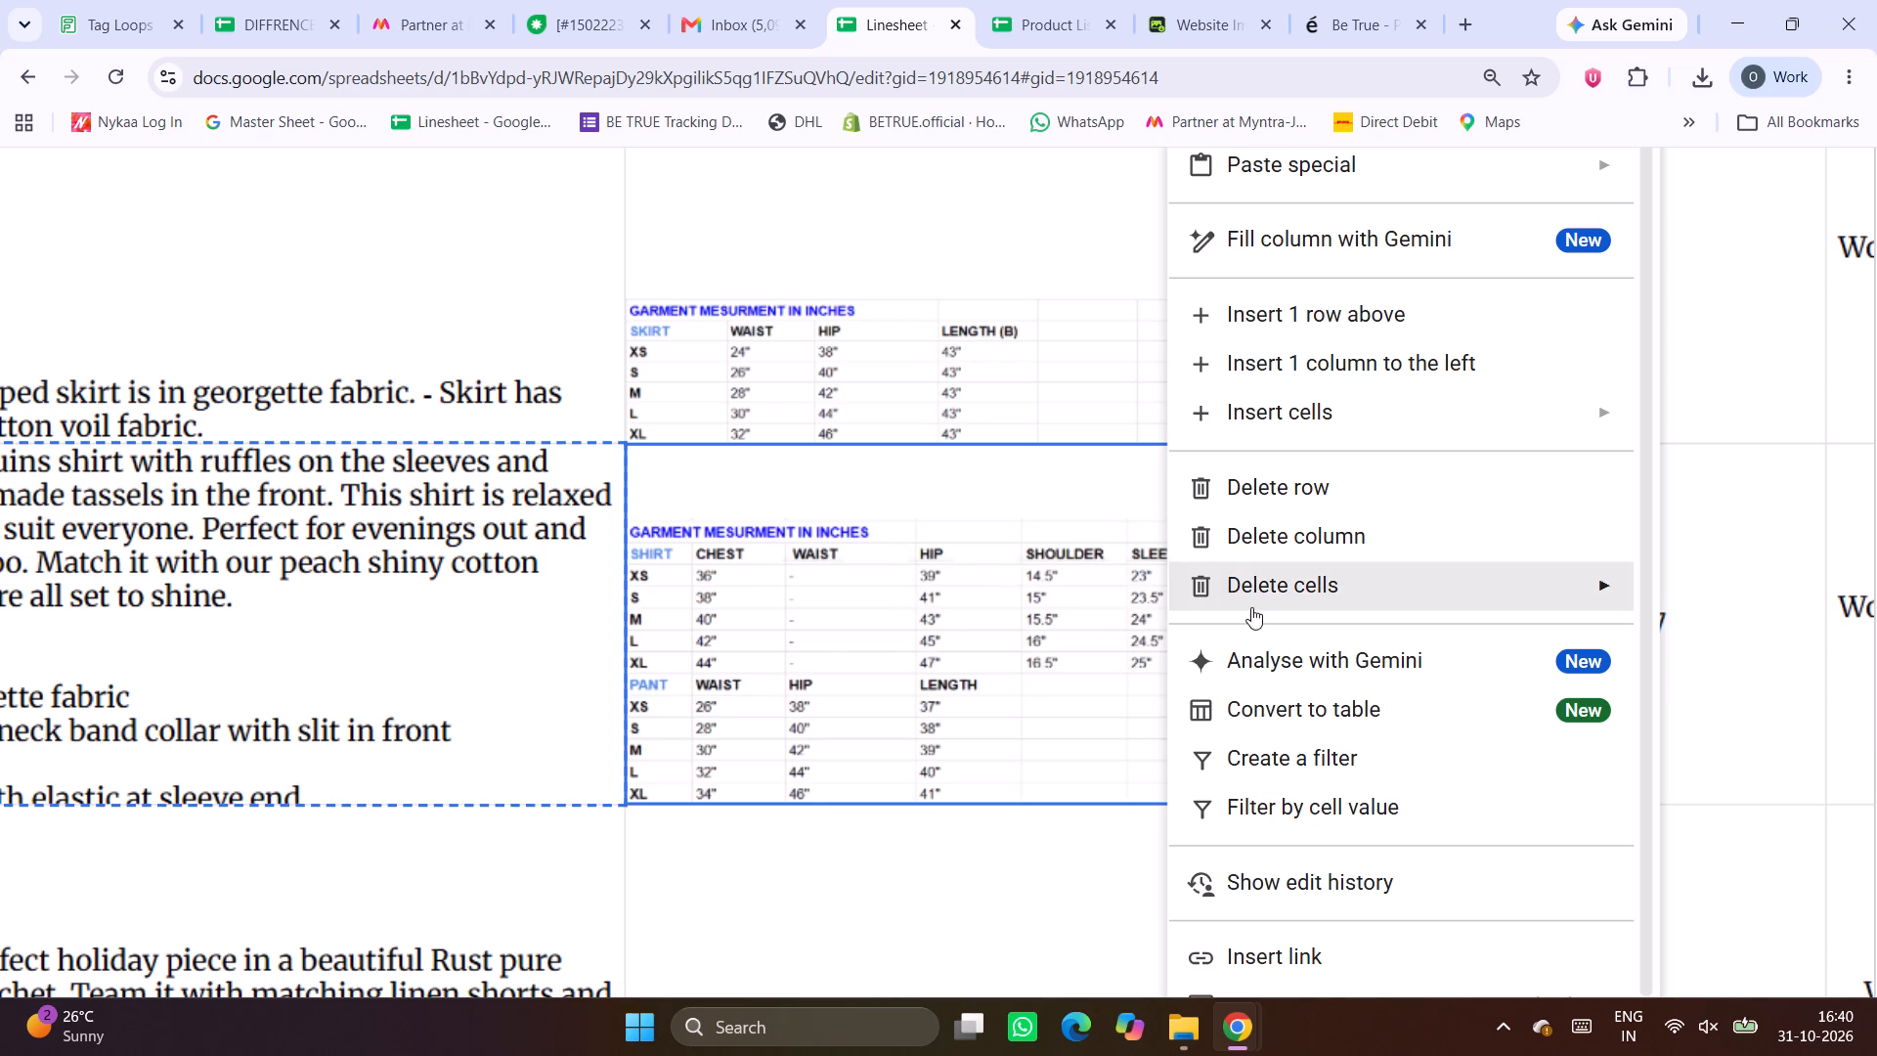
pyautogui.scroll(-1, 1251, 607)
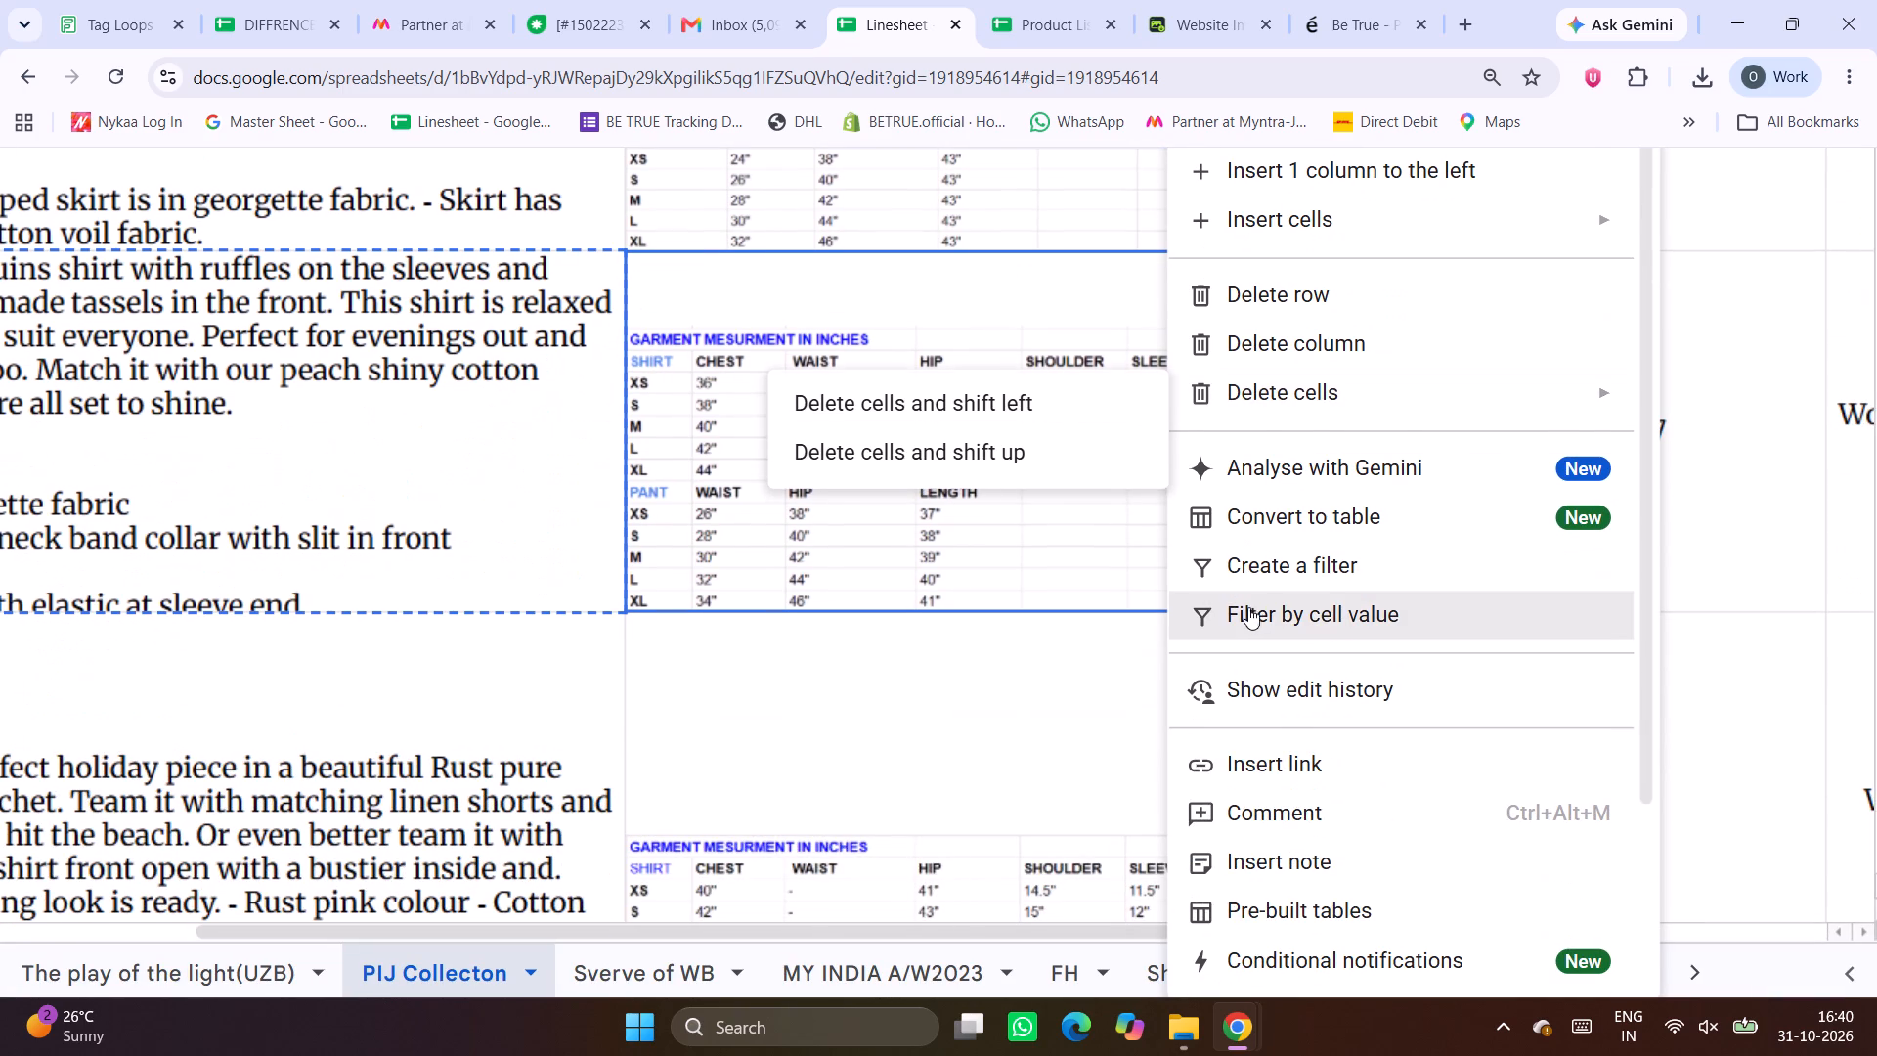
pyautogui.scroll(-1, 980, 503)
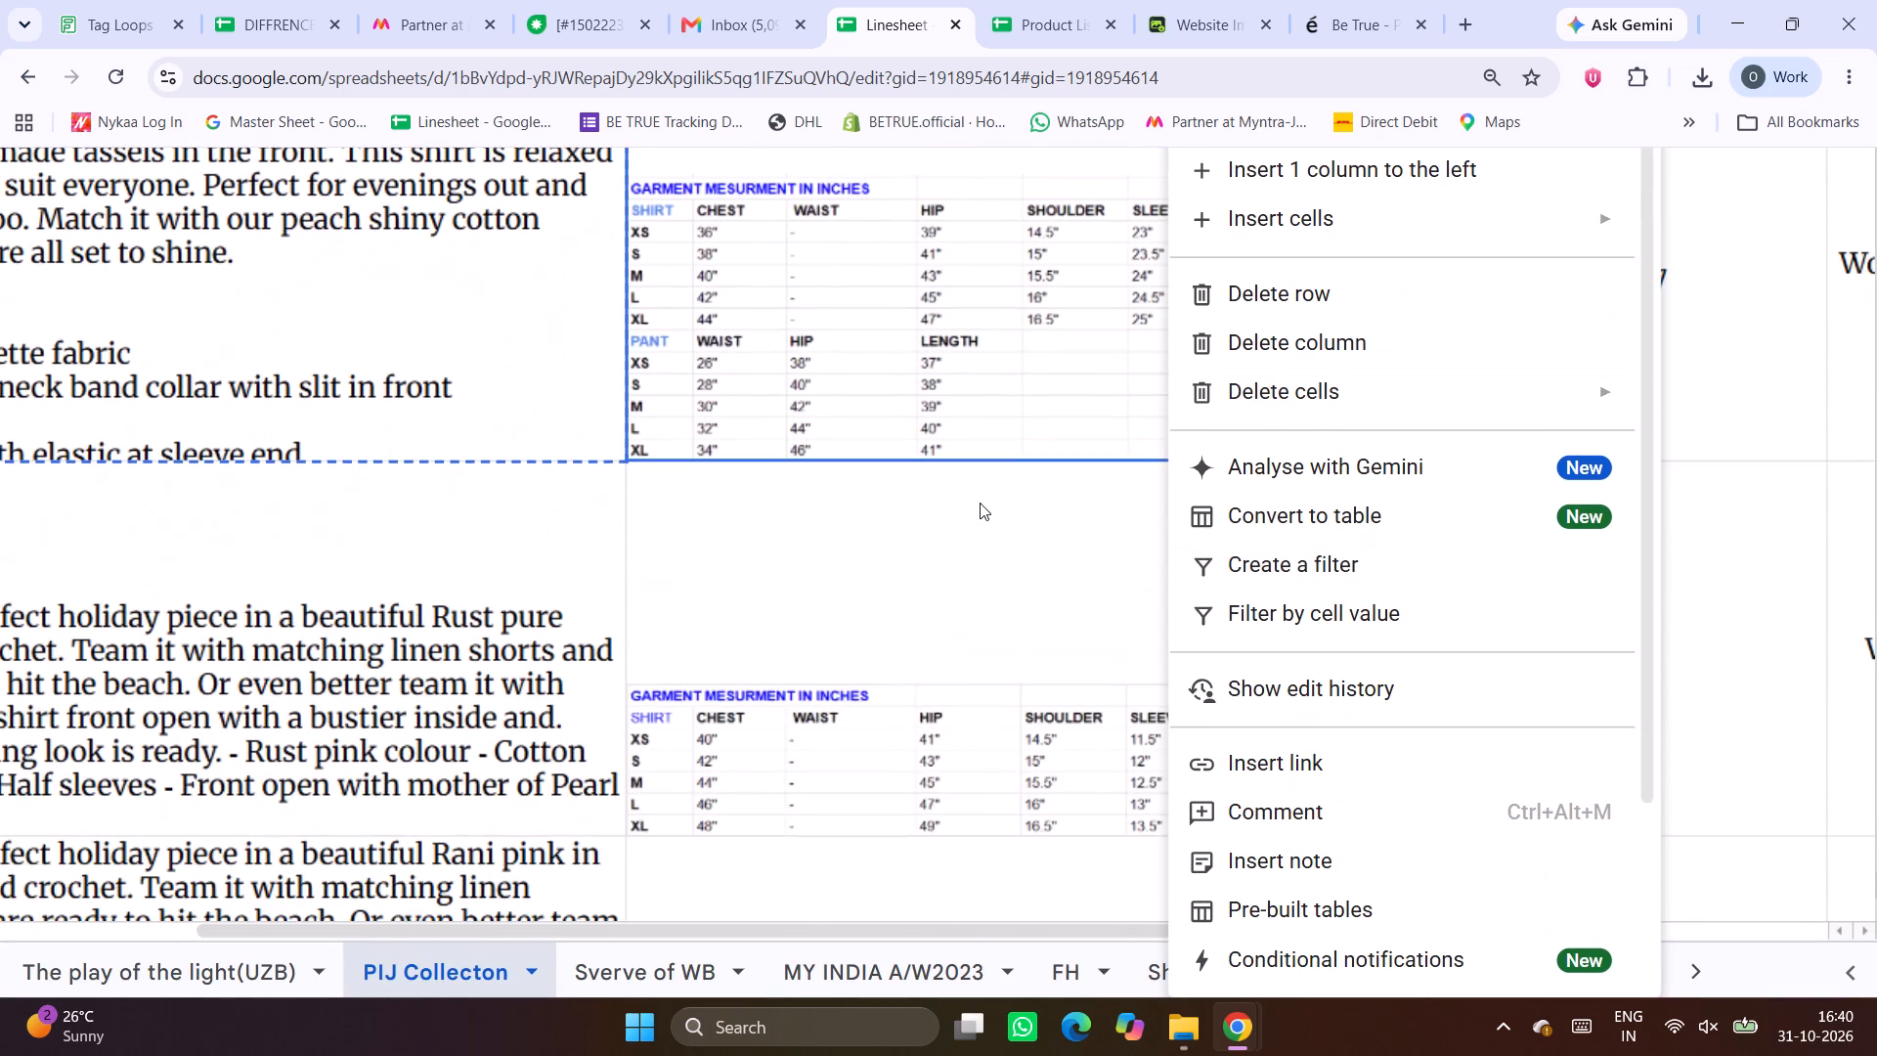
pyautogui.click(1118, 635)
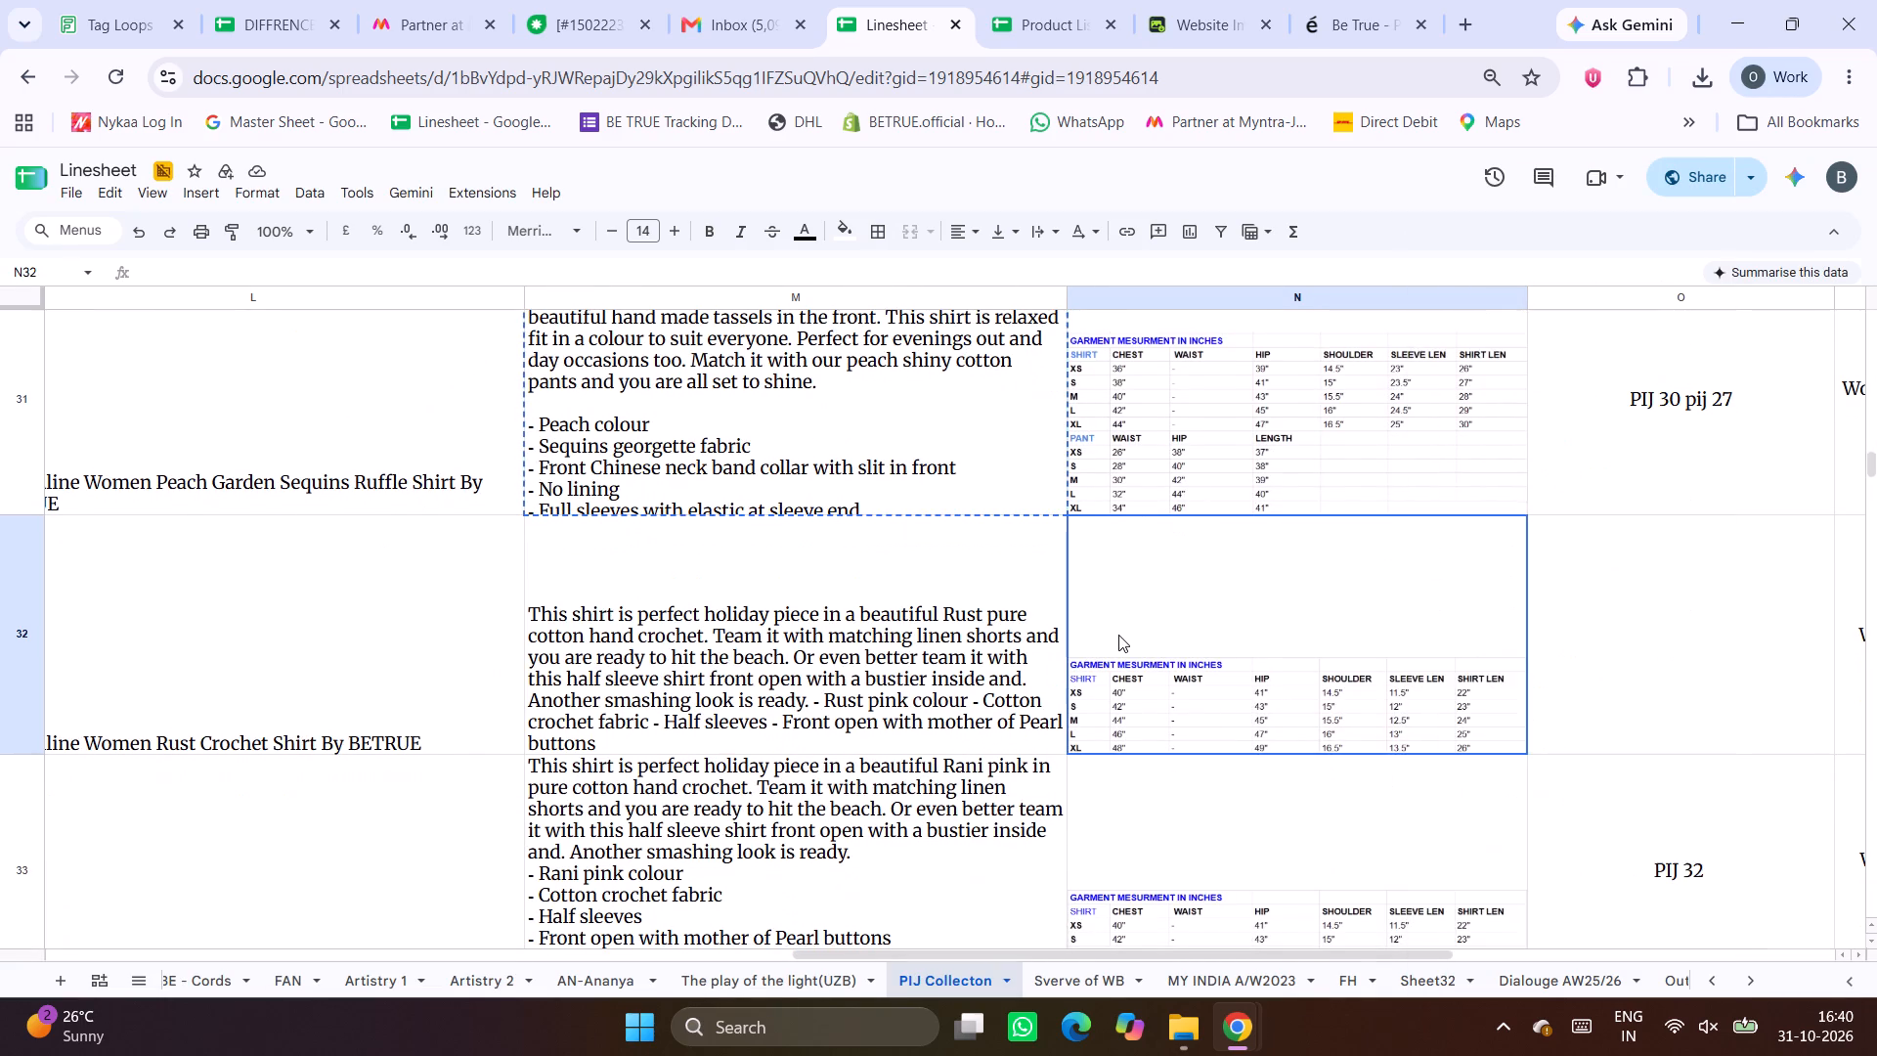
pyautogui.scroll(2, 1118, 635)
# Enlarge PIJ-30's shirt and pant measurement chart in the Linesheet and capture a cropped screenshot of the whole table.
pyautogui.click(1199, 620)
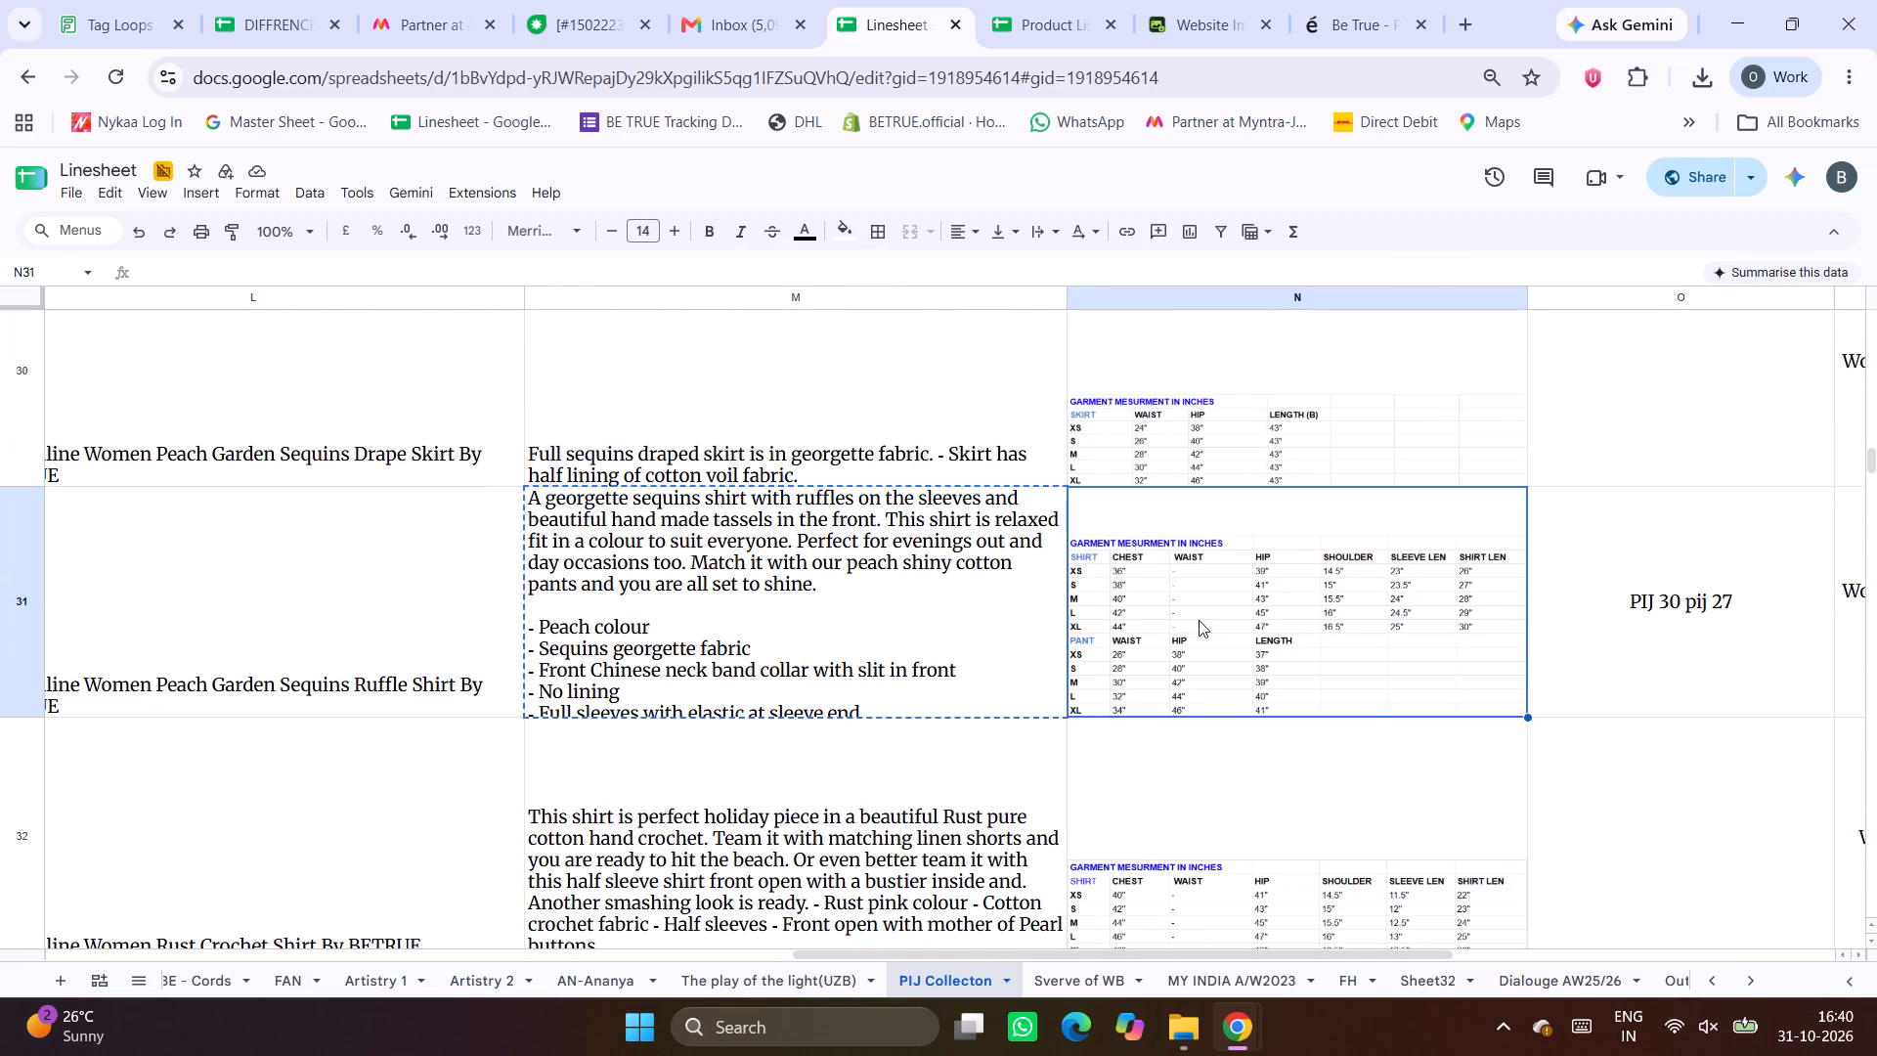
pyautogui.hscroll(-2, 1199, 620)
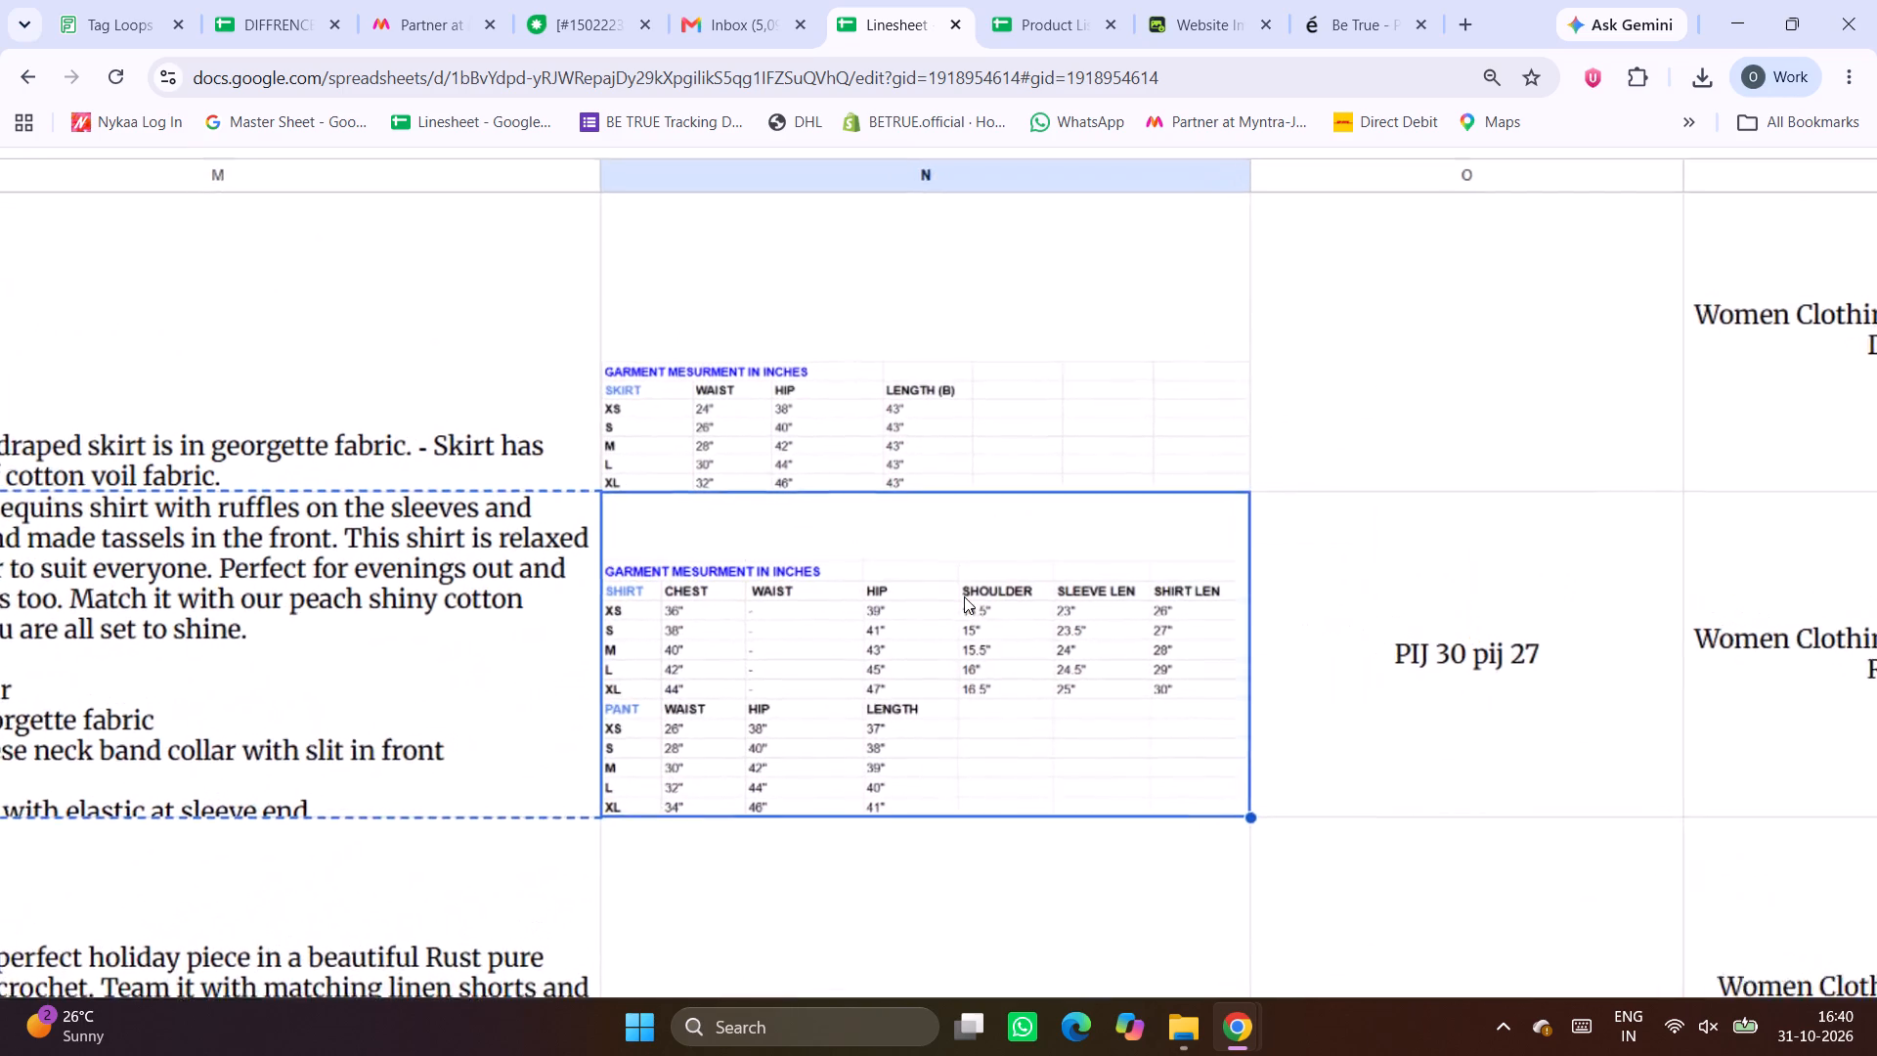
pyautogui.scroll(-1, 919, 682)
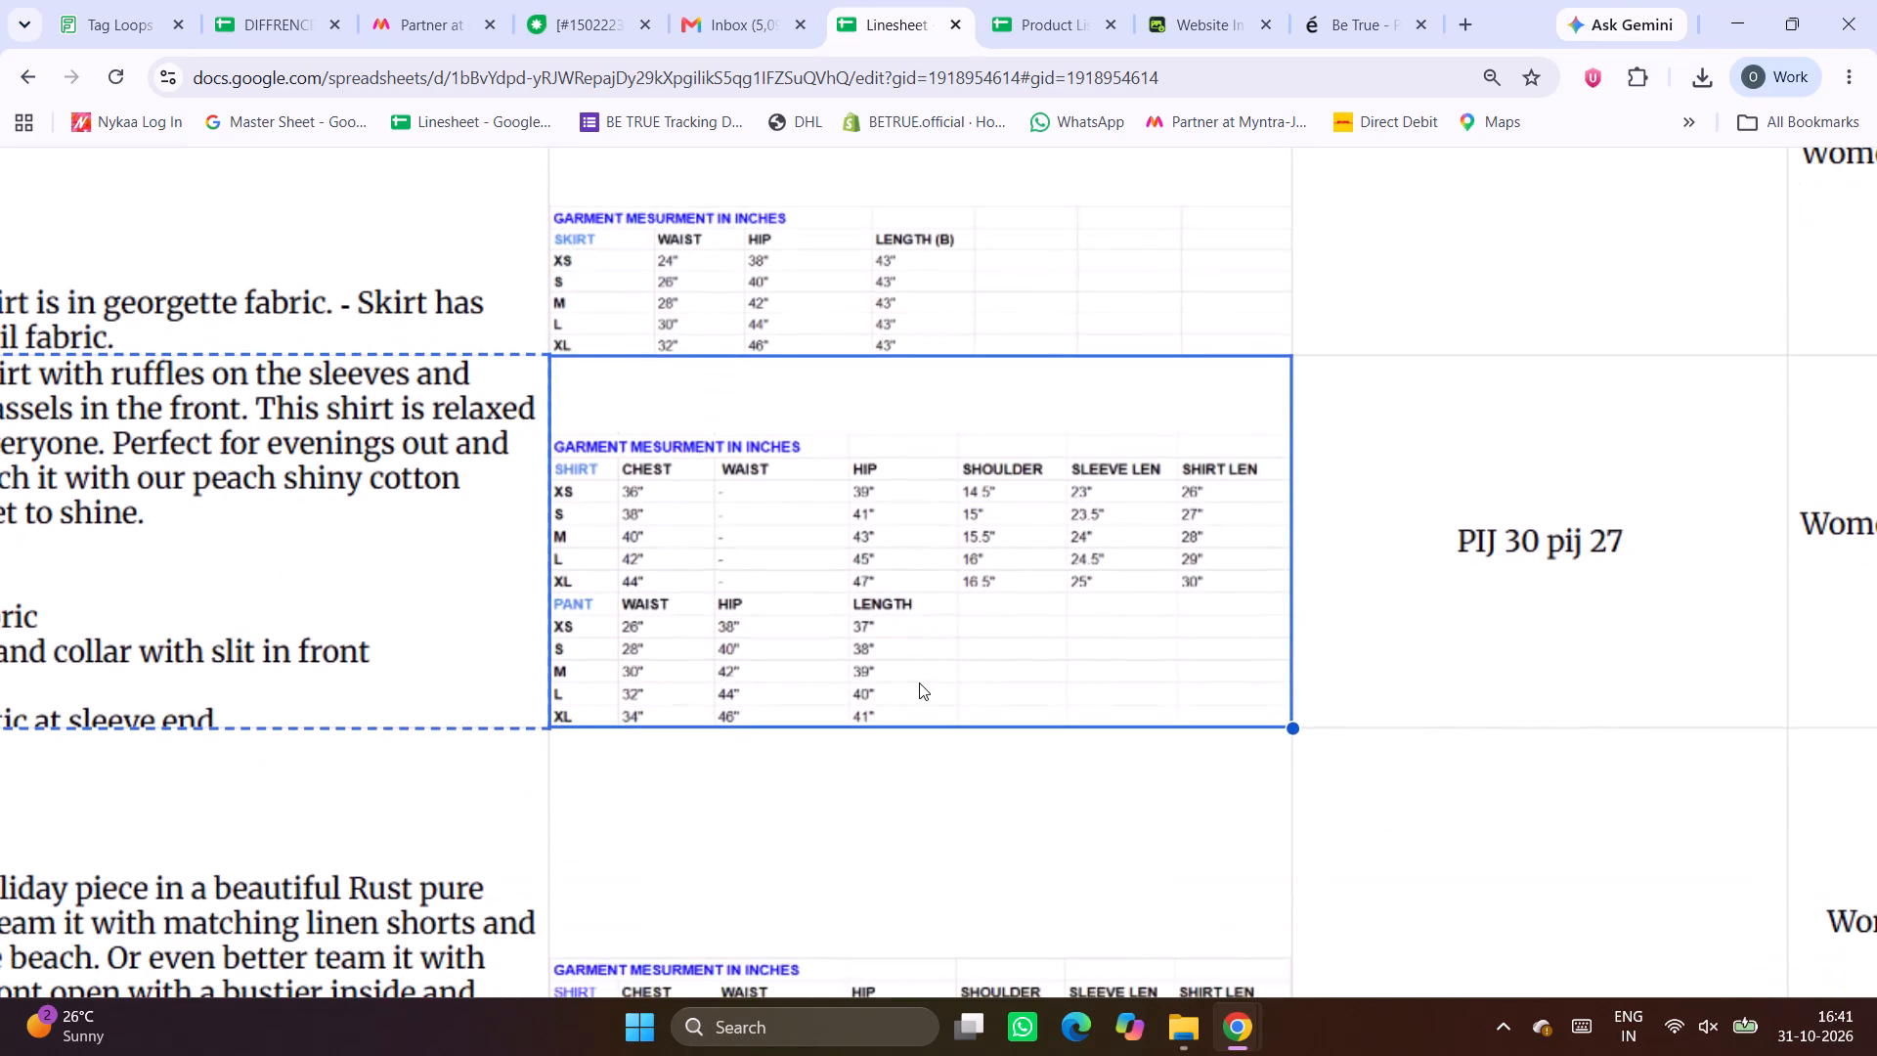
pyautogui.scroll(-1, 919, 682)
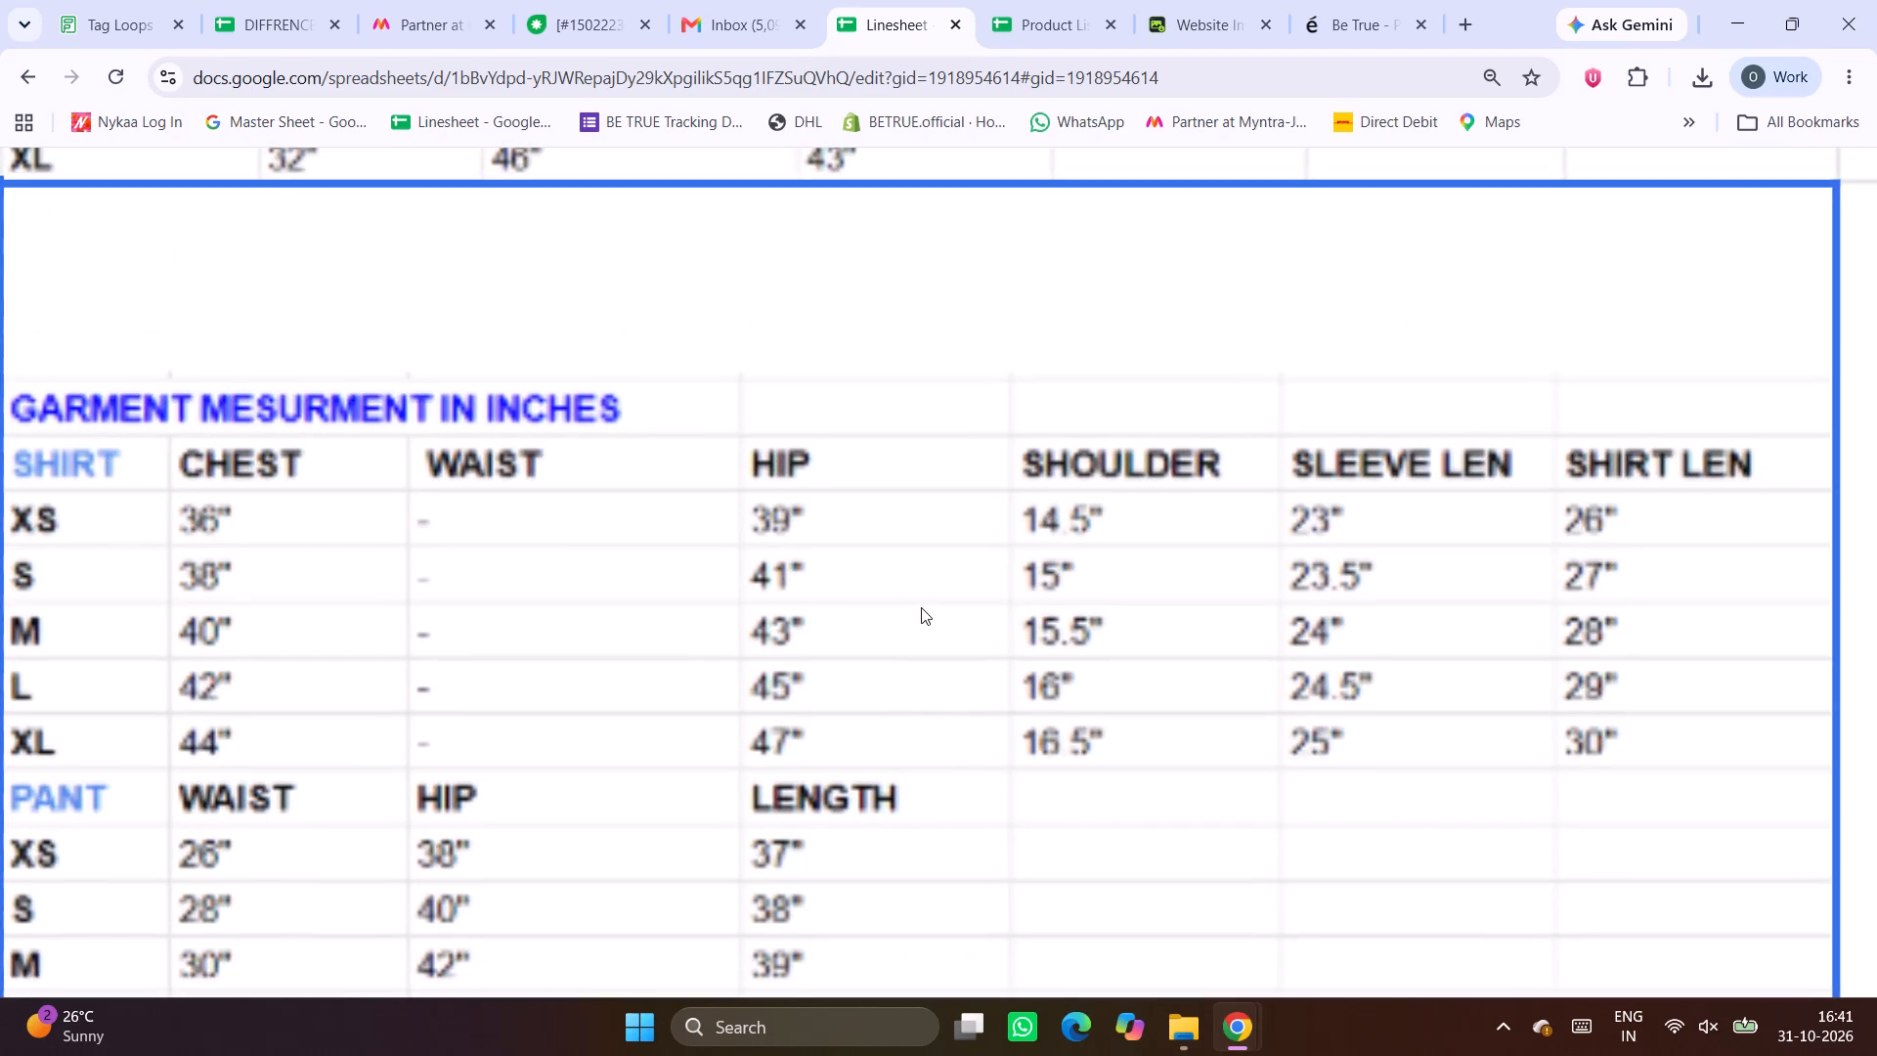
pyautogui.scroll(-2, 921, 607)
pyautogui.scroll(1, 921, 607)
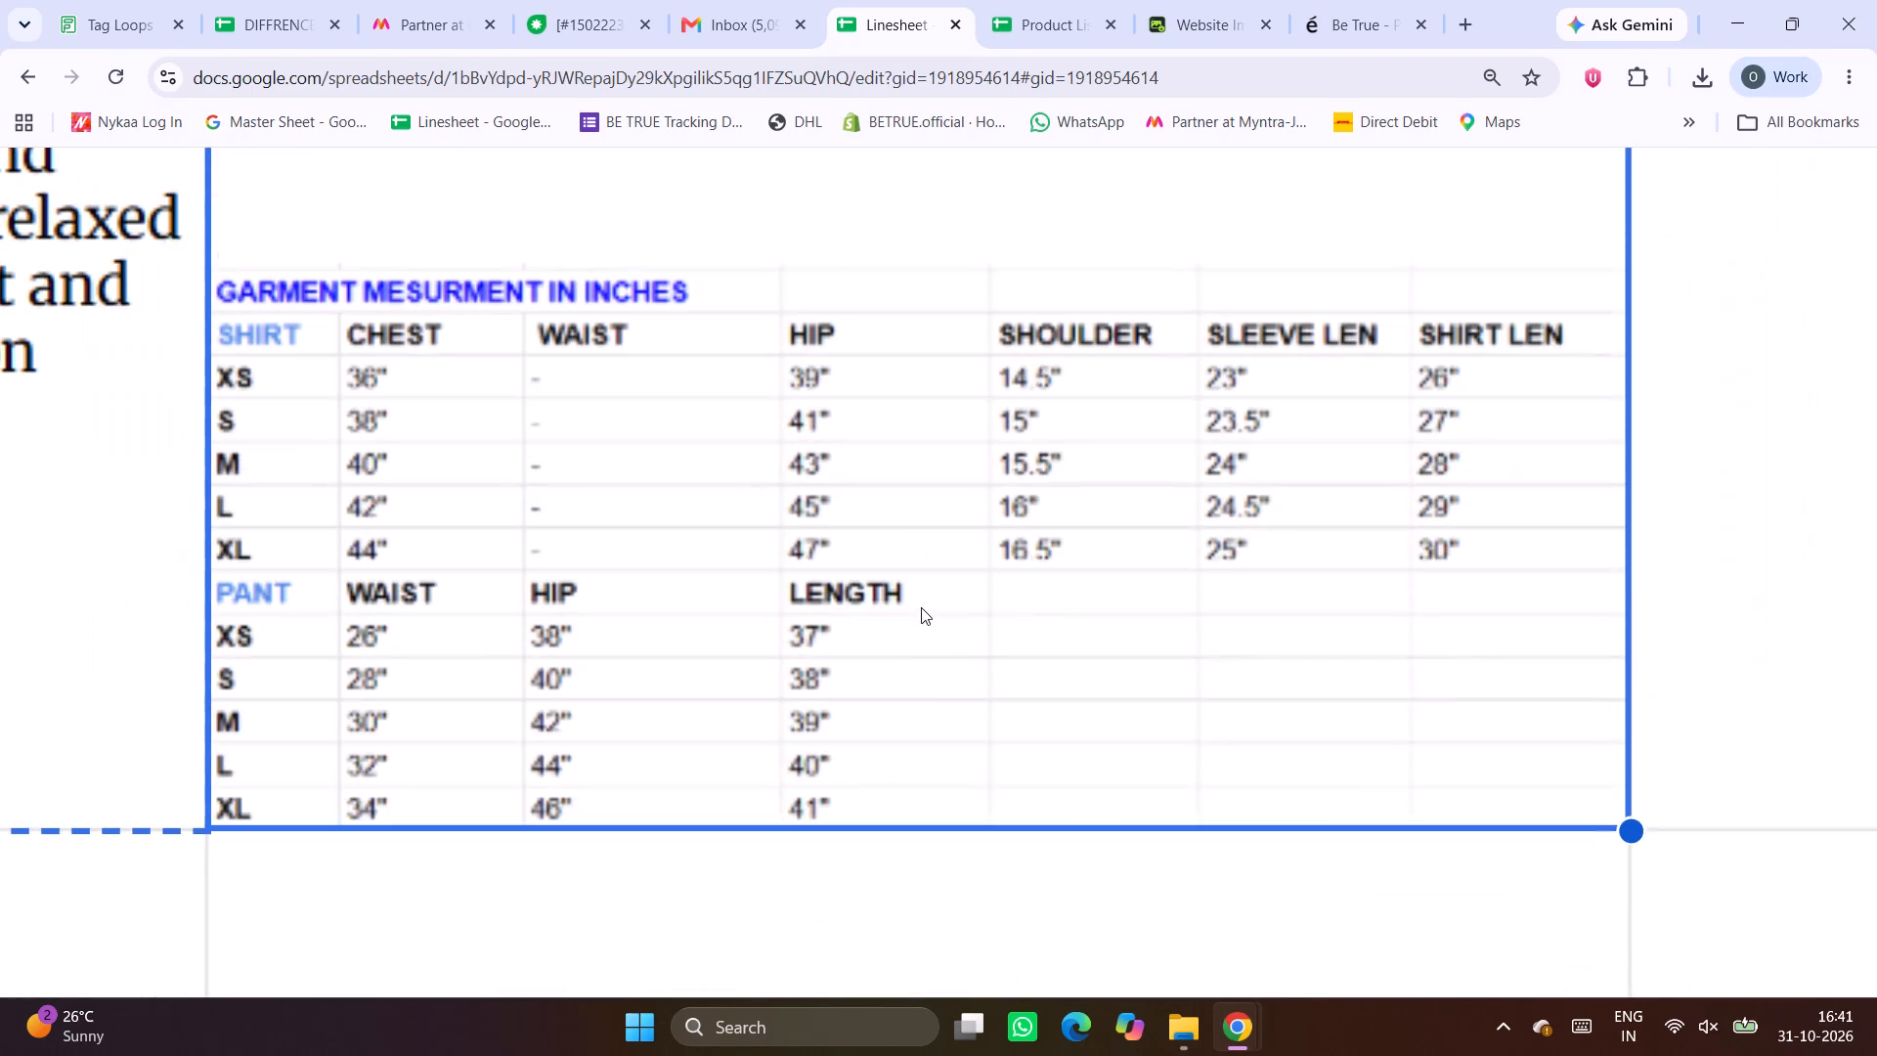
pyautogui.scroll(2, 921, 607)
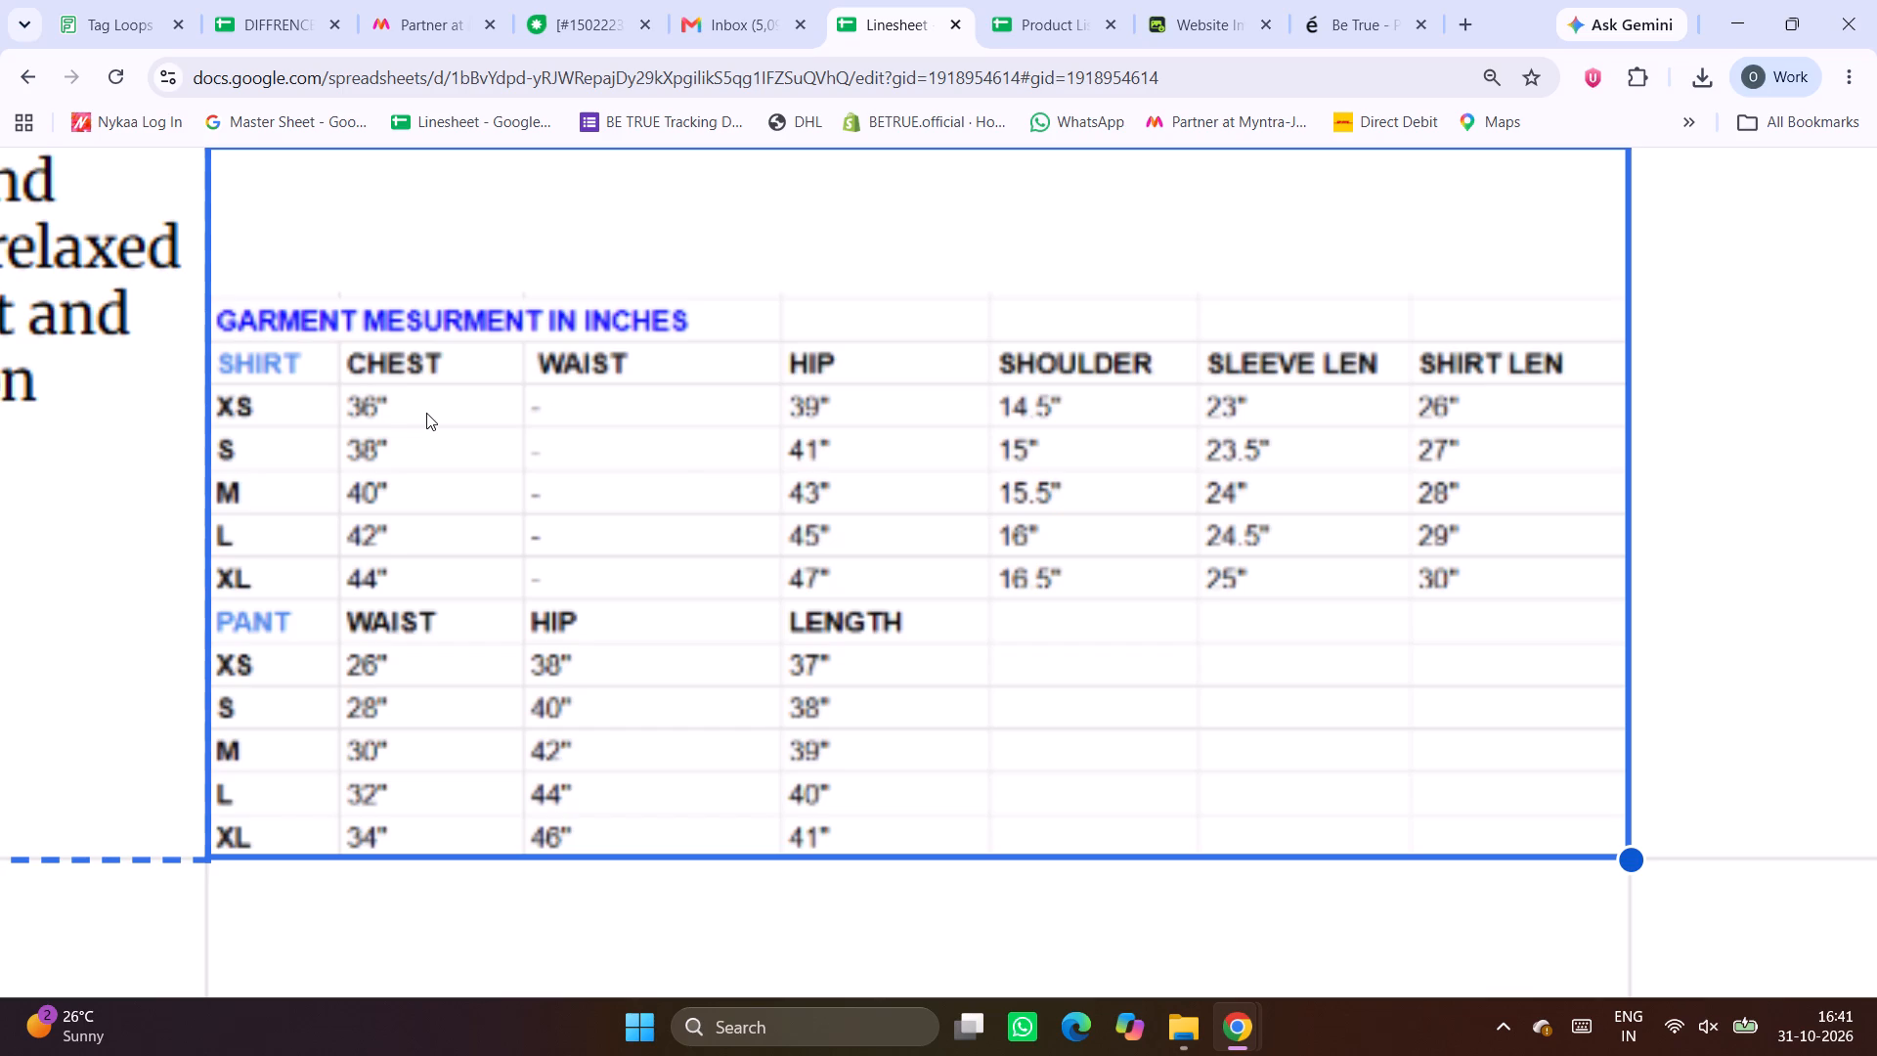
pyautogui.press('Print')
pyautogui.moveTo(207, 297); pyautogui.dragTo(1549, 869)
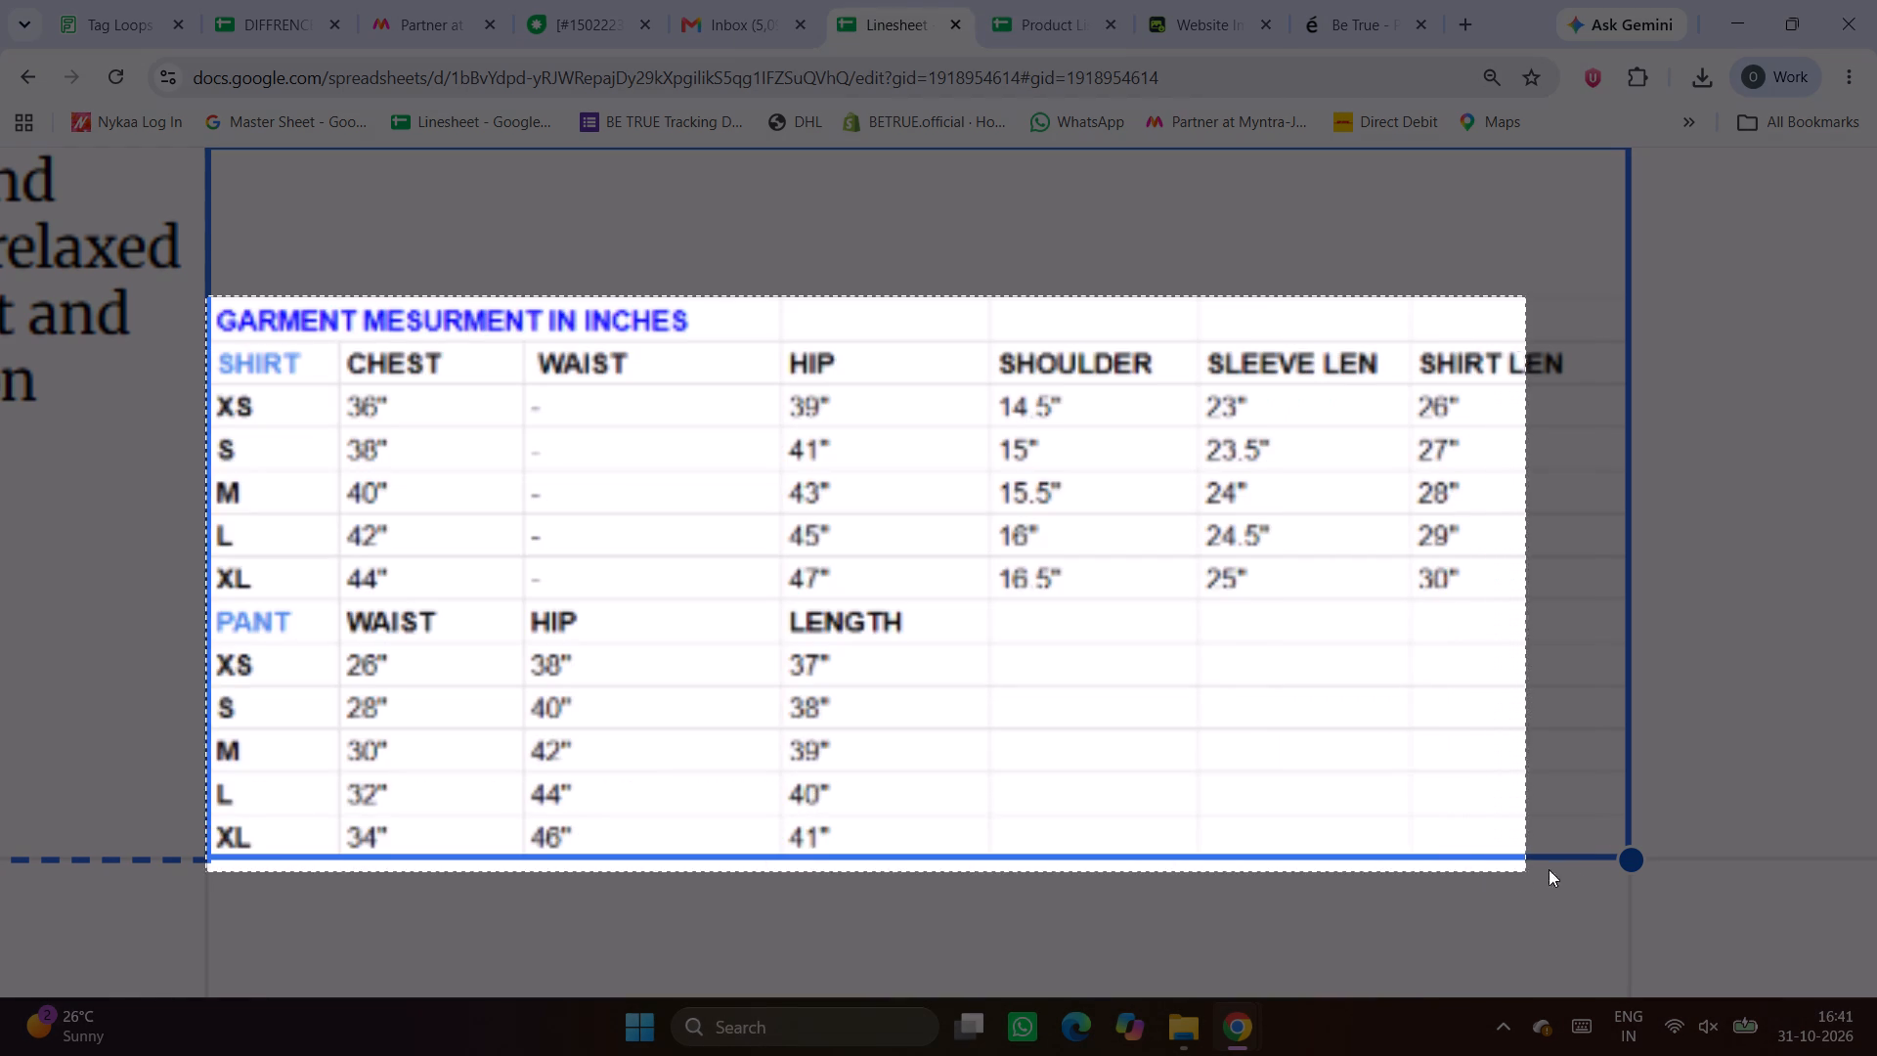
pyautogui.moveTo(1549, 869); pyautogui.dragTo(1617, 853)
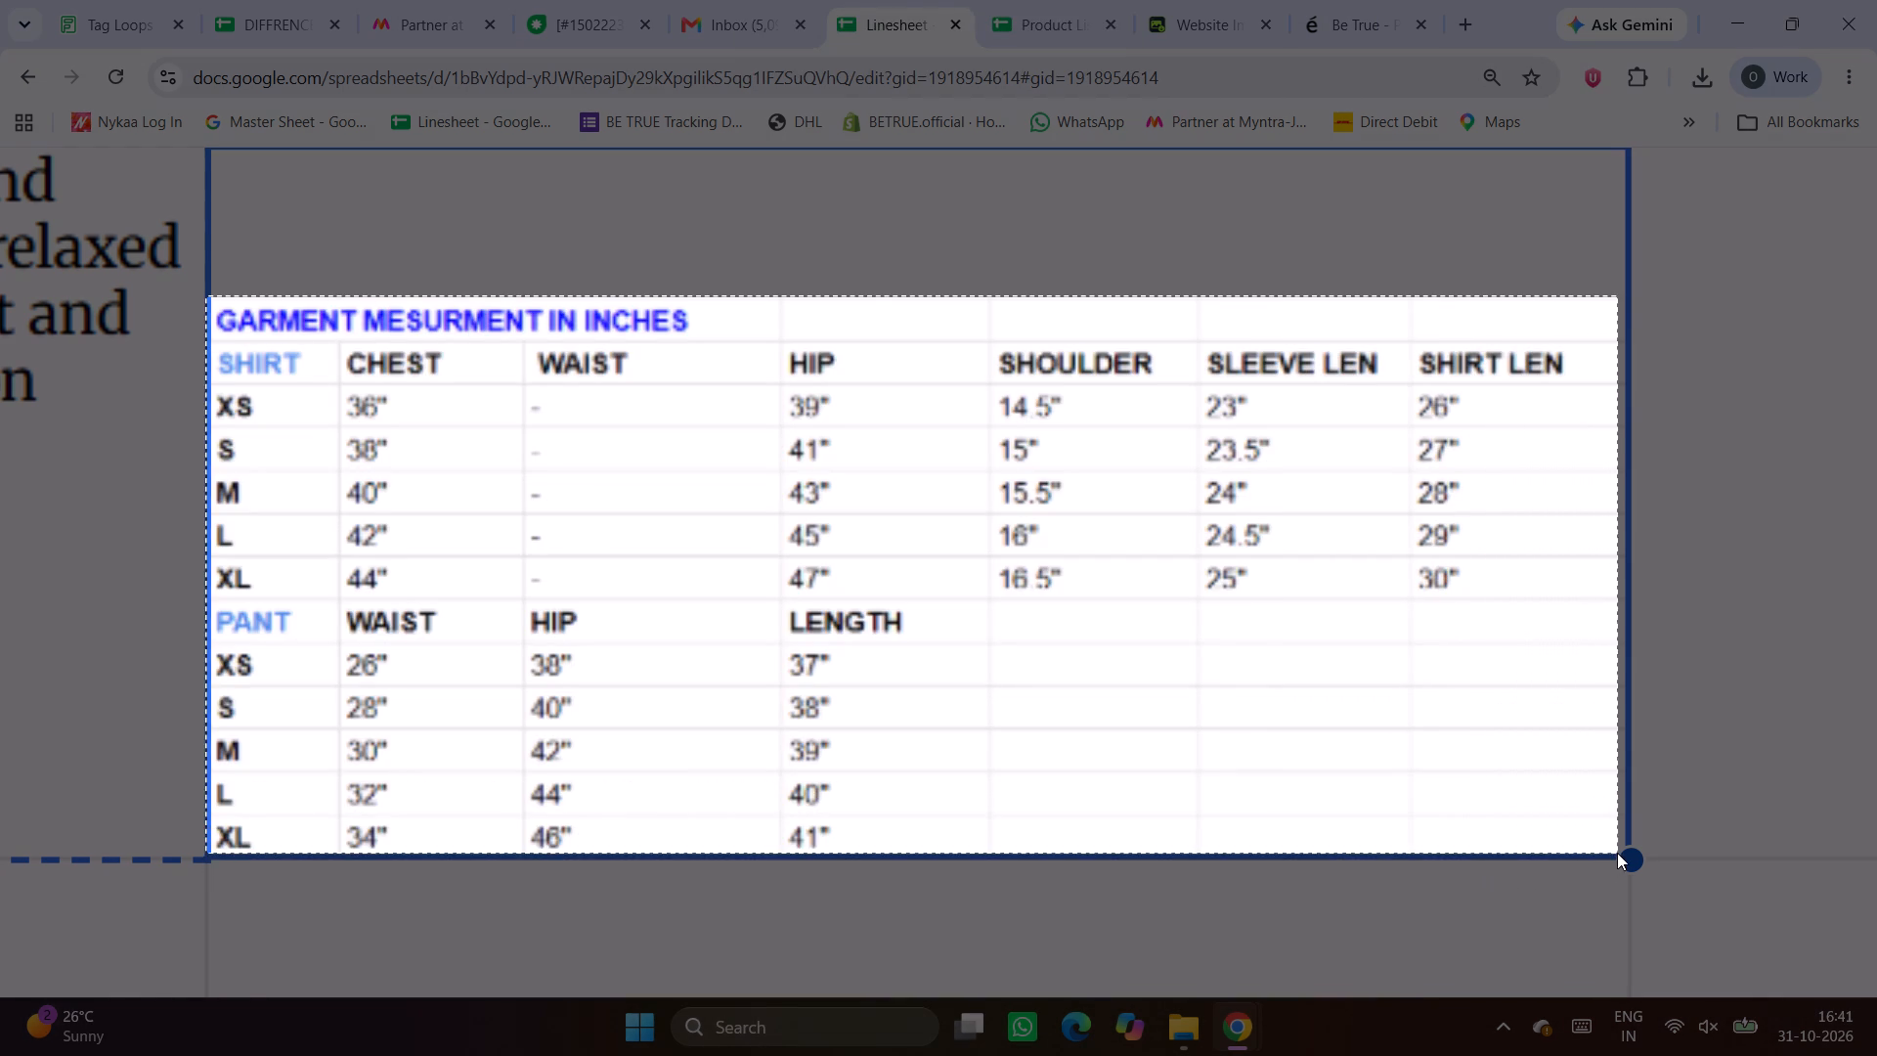
pyautogui.moveTo(1617, 853); pyautogui.dragTo(1627, 851)
pyautogui.click(736, 919)
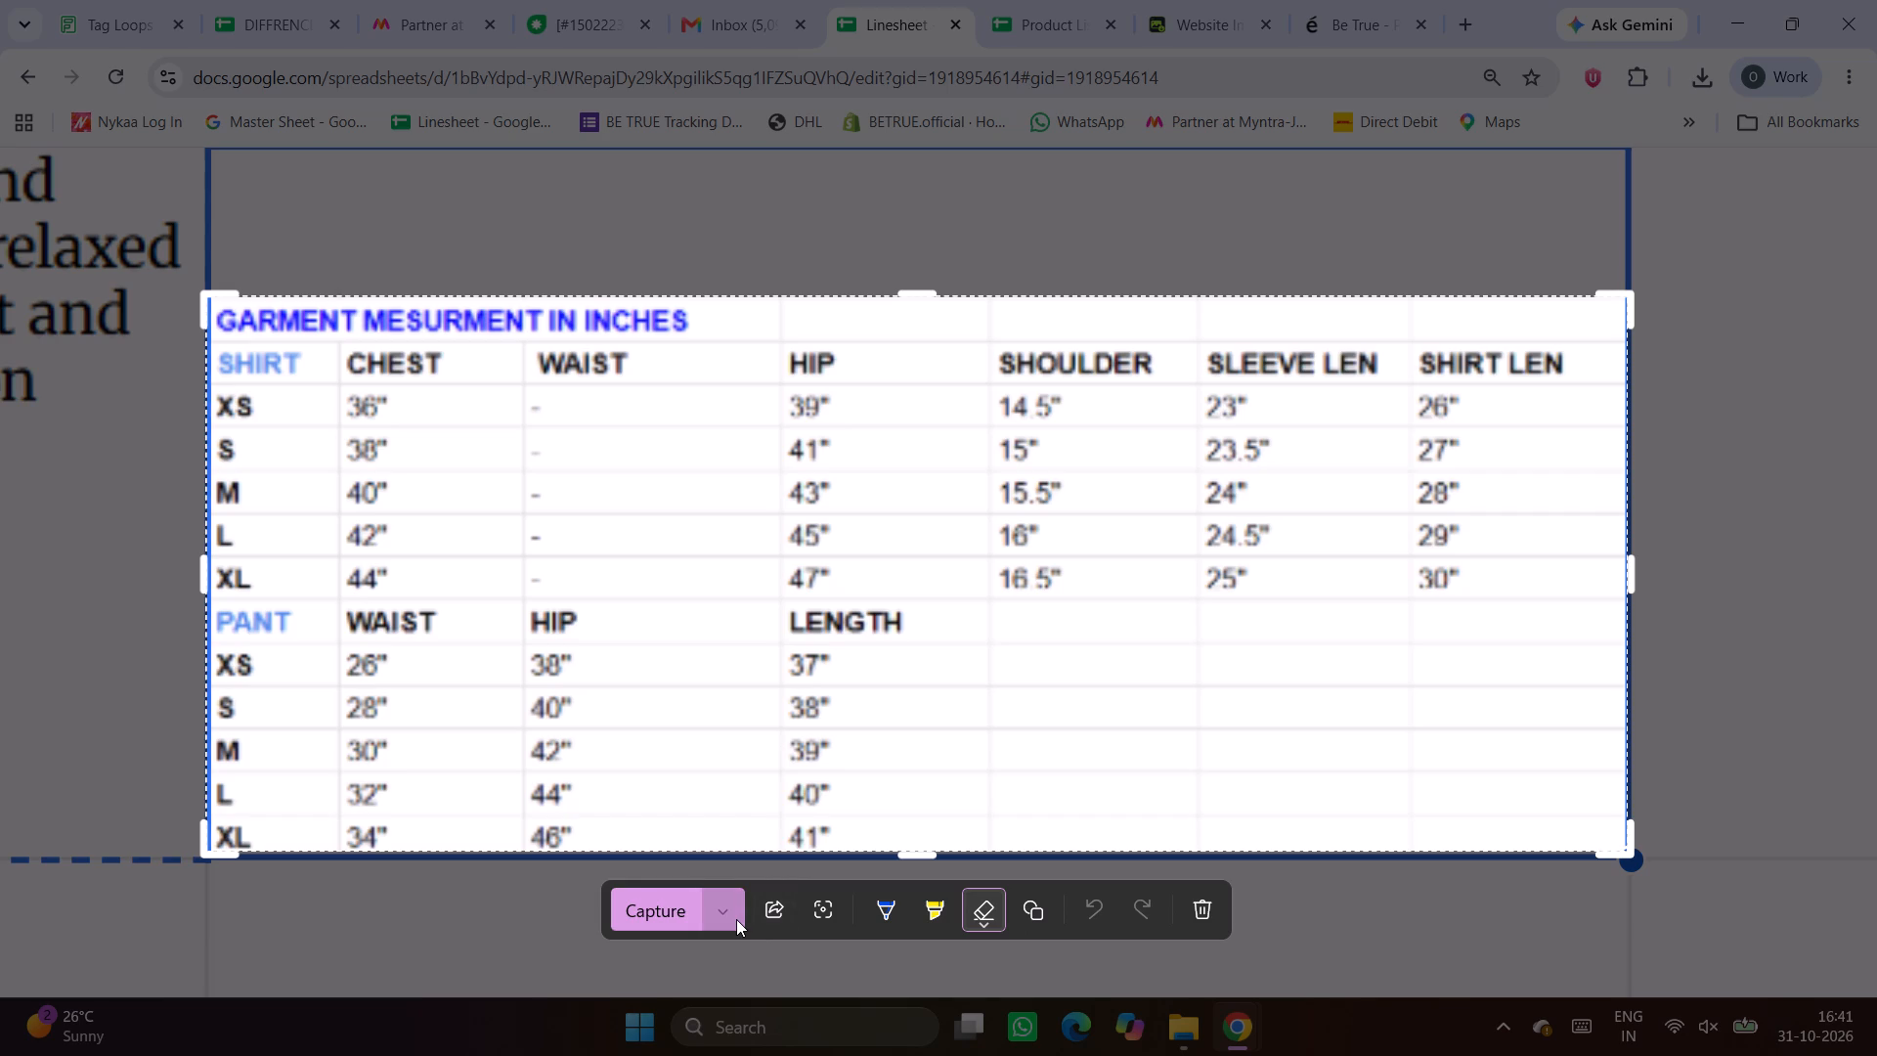
pyautogui.click(631, 858)
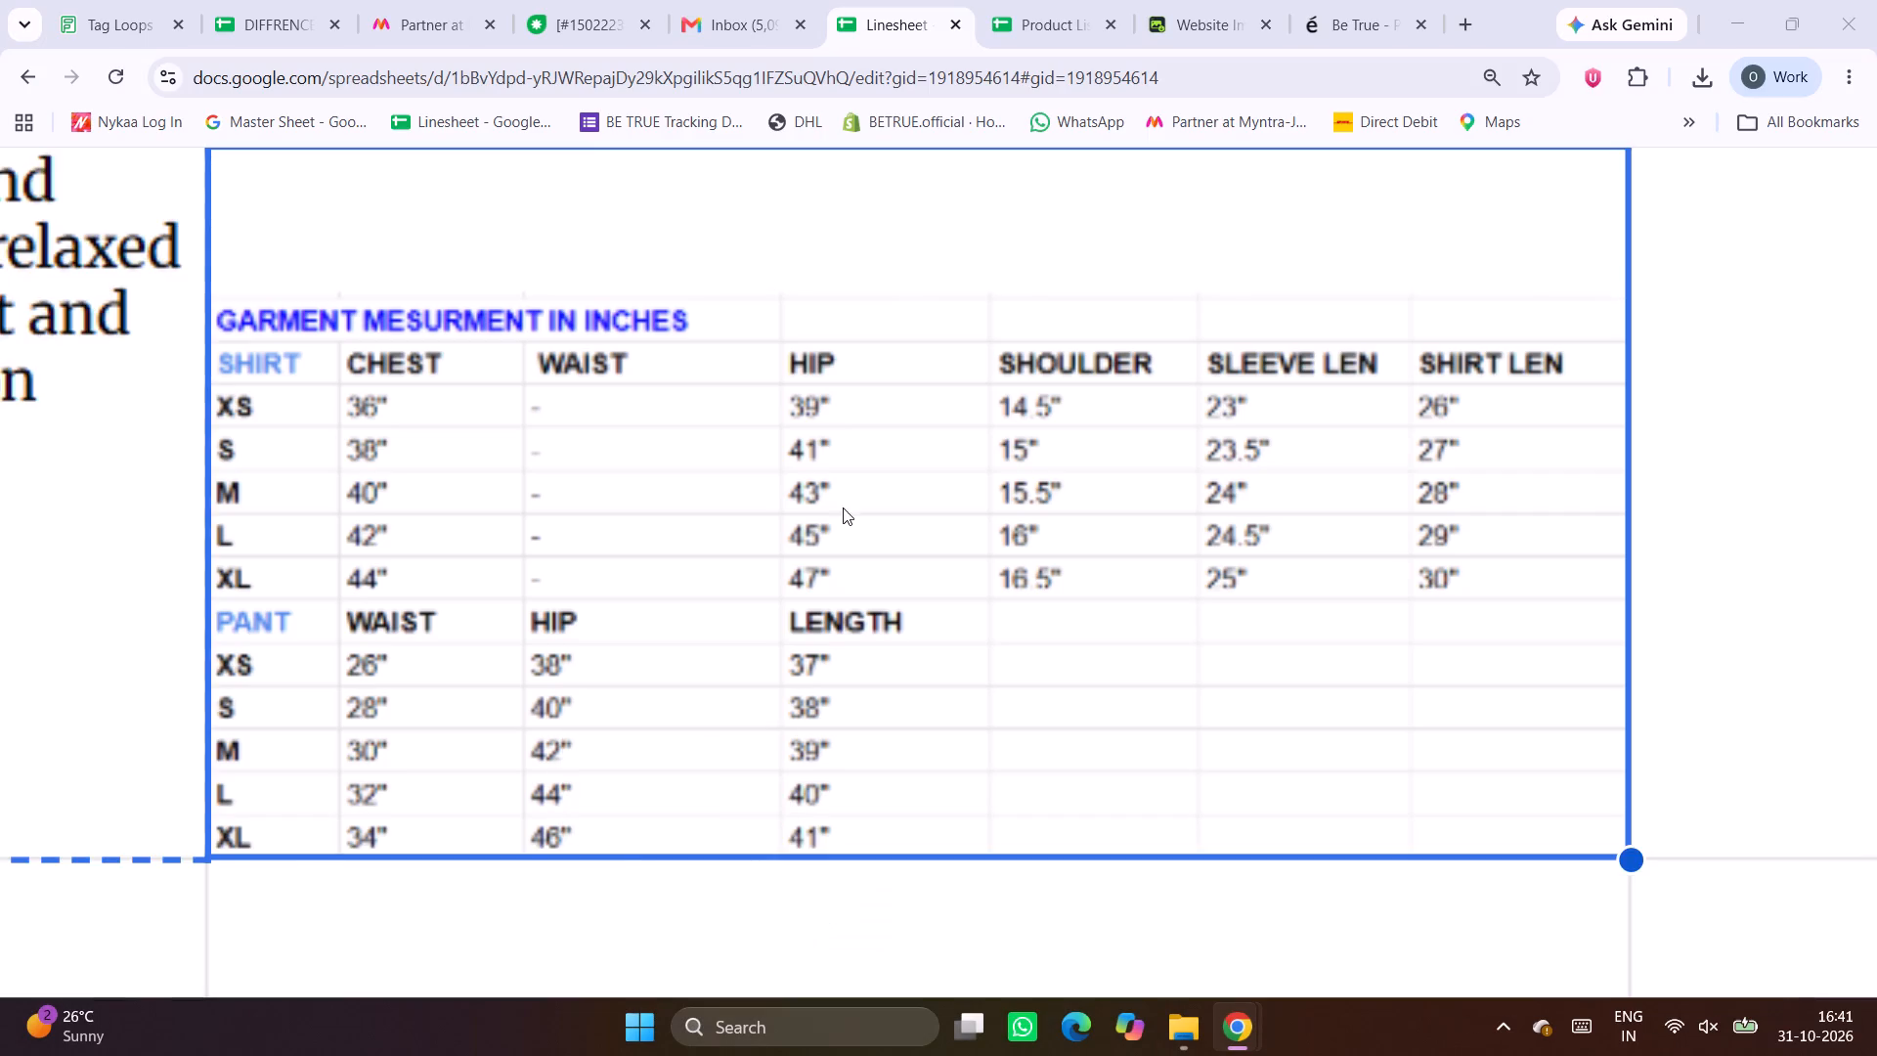
# Paste the captured measurement chart into PIJ-30's Size chart cell in the Product Listing Sheet.
pyautogui.click(1073, 0)
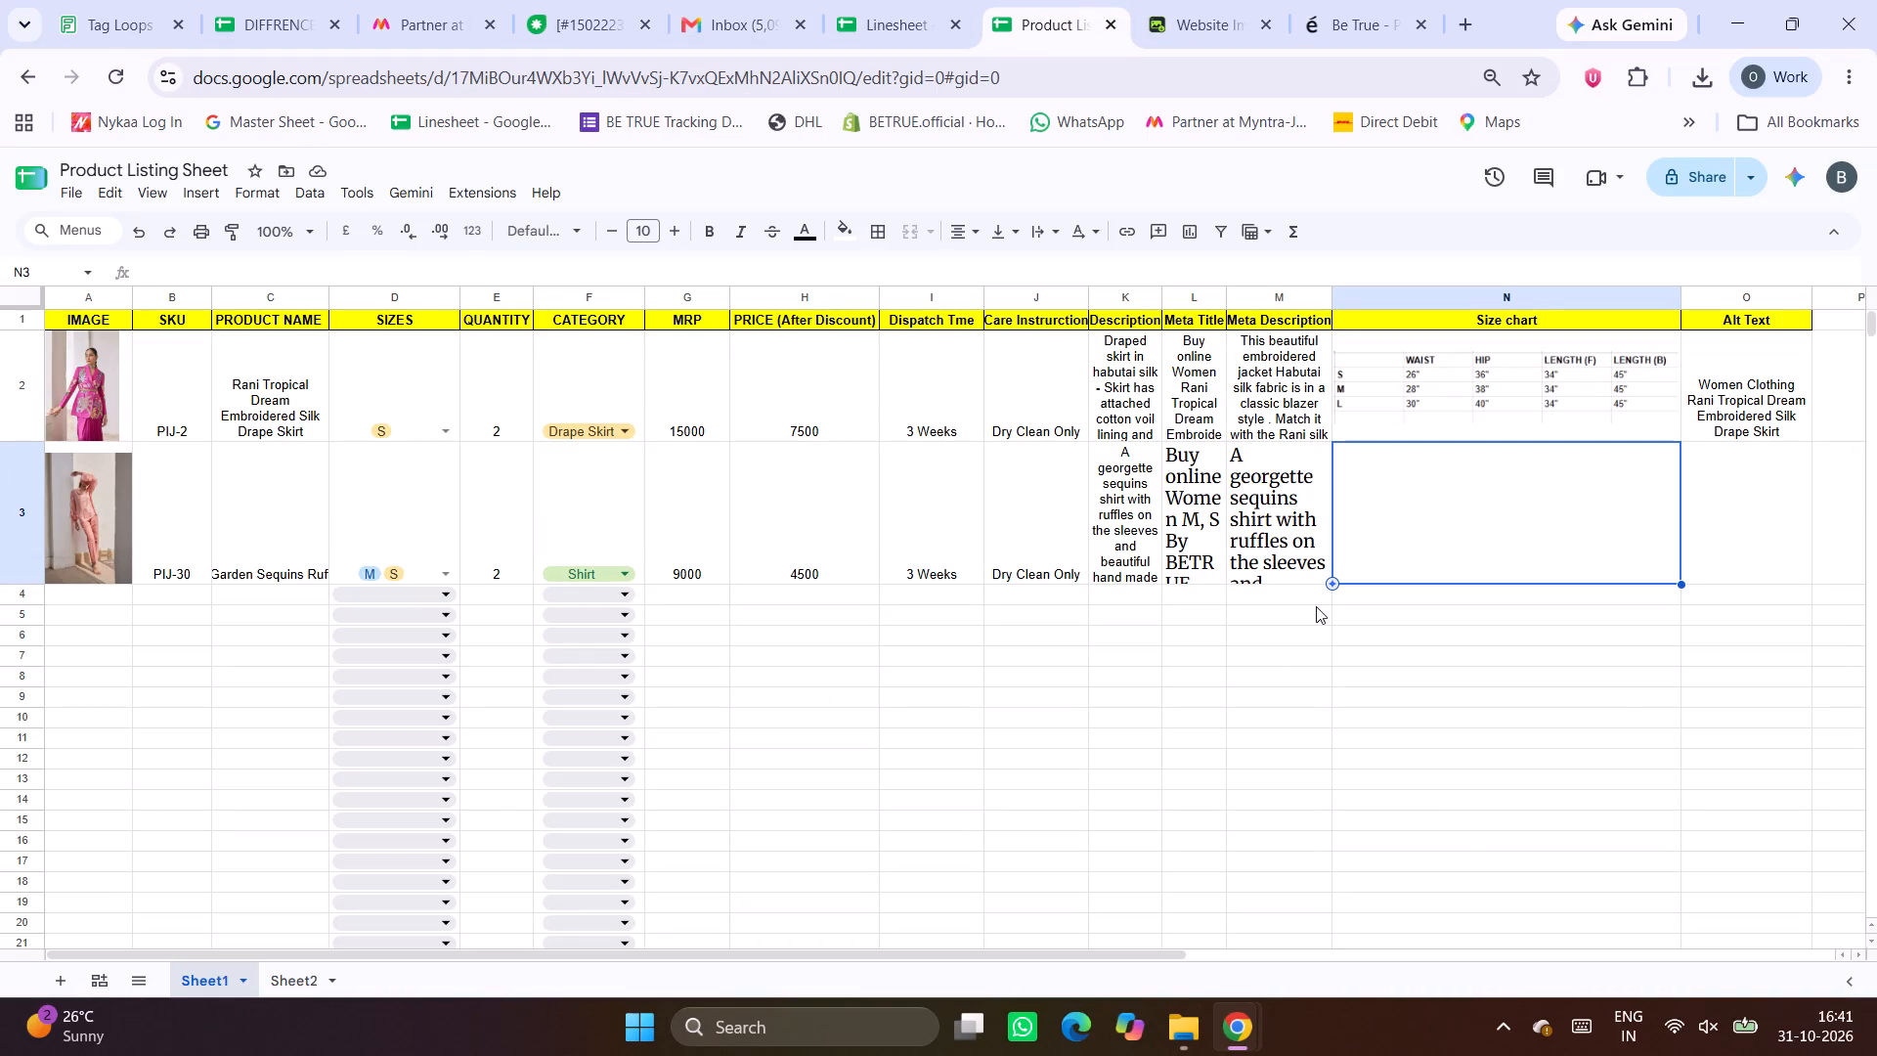
pyautogui.hotkey('ctrl', 'v')
# Shrink and reposition the pasted measurement chart image so it fits inside PIJ-30's Size chart cell.
pyautogui.hscroll(-2, 1548, 662)
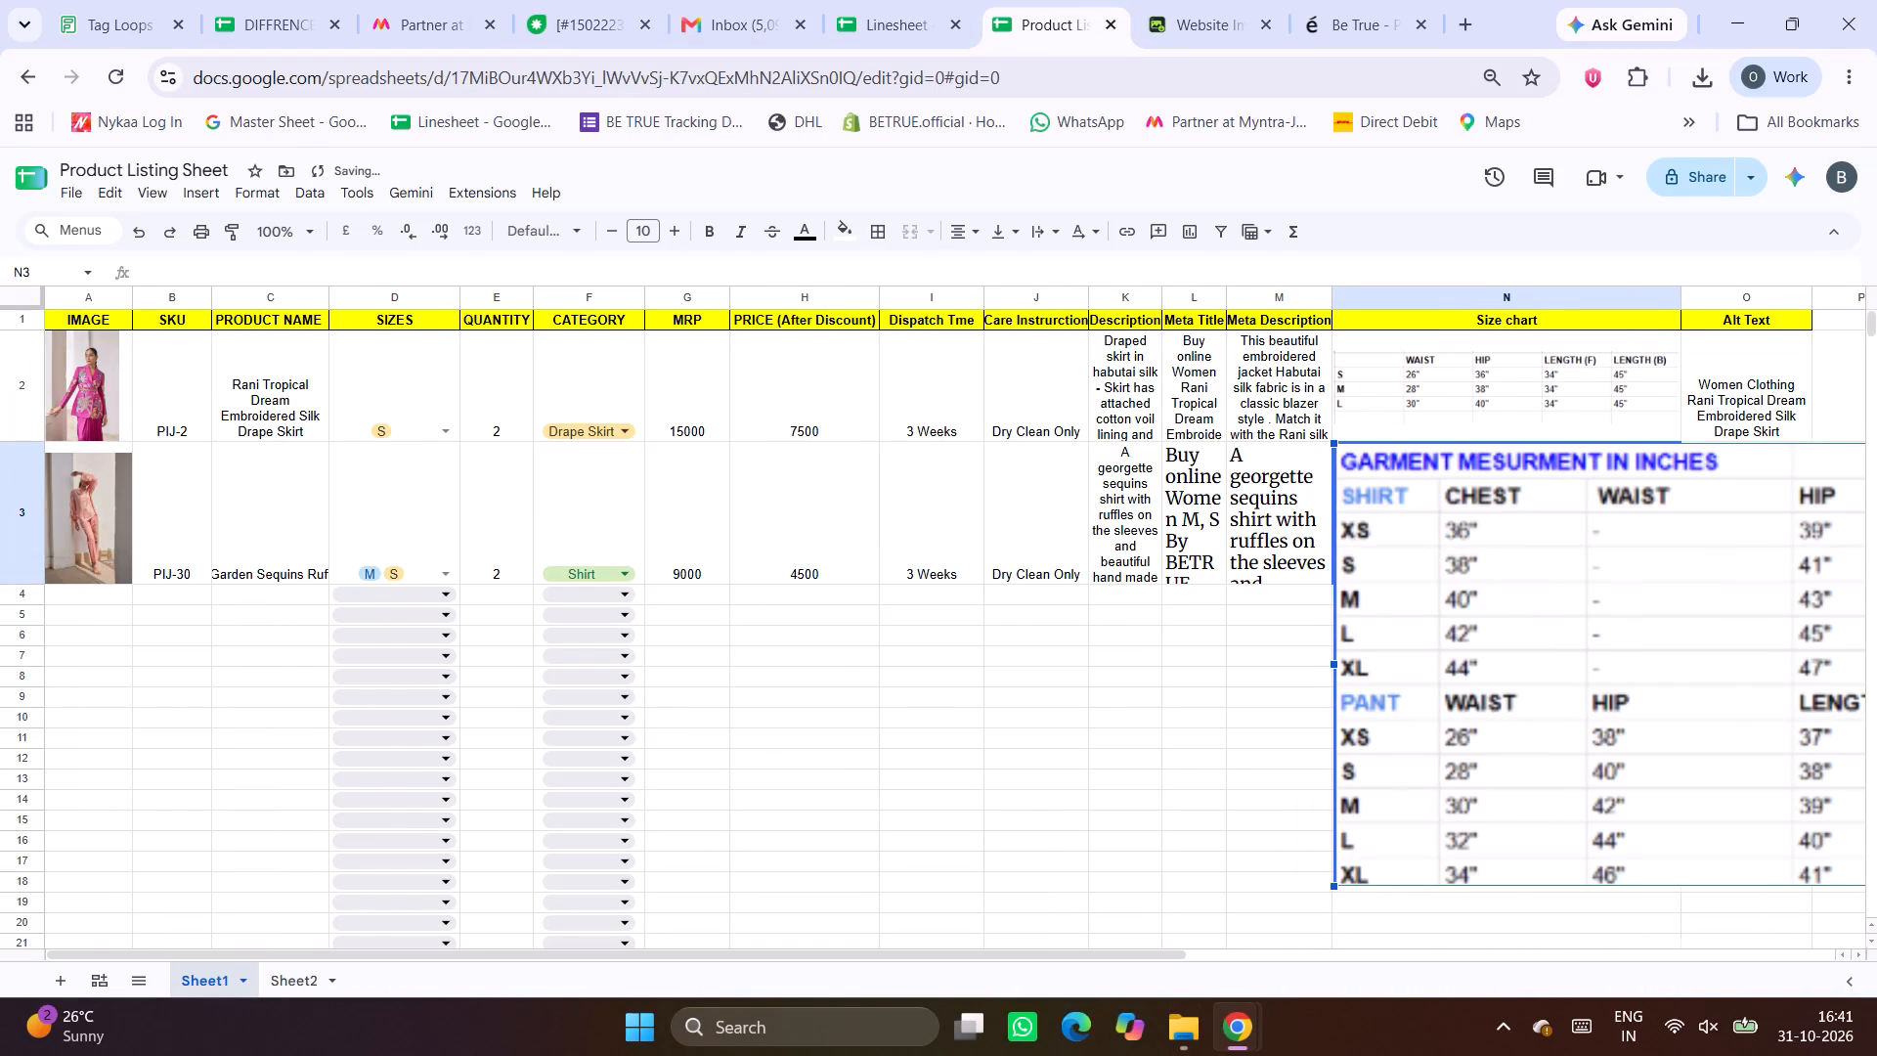
pyautogui.hscroll(-3, 1548, 662)
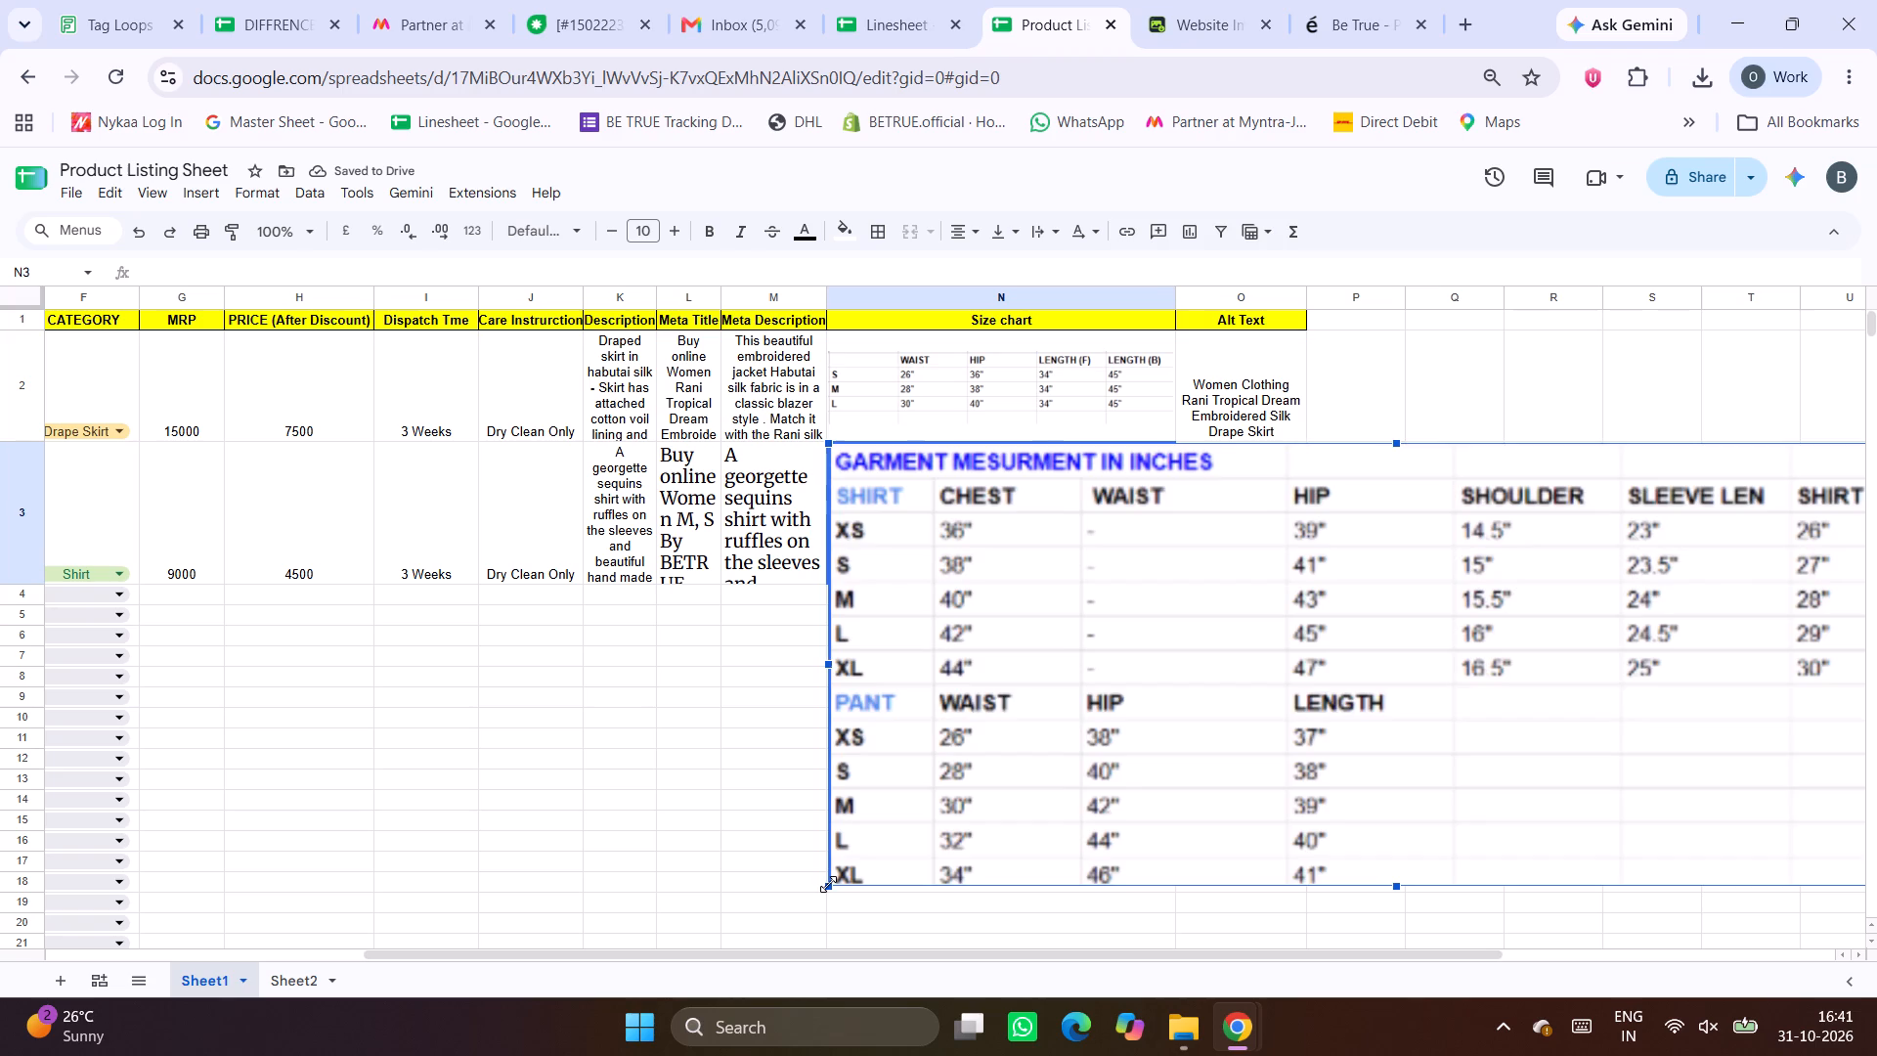
pyautogui.moveTo(828, 884); pyautogui.dragTo(1567, 530)
pyautogui.moveTo(1658, 512); pyautogui.dragTo(859, 509)
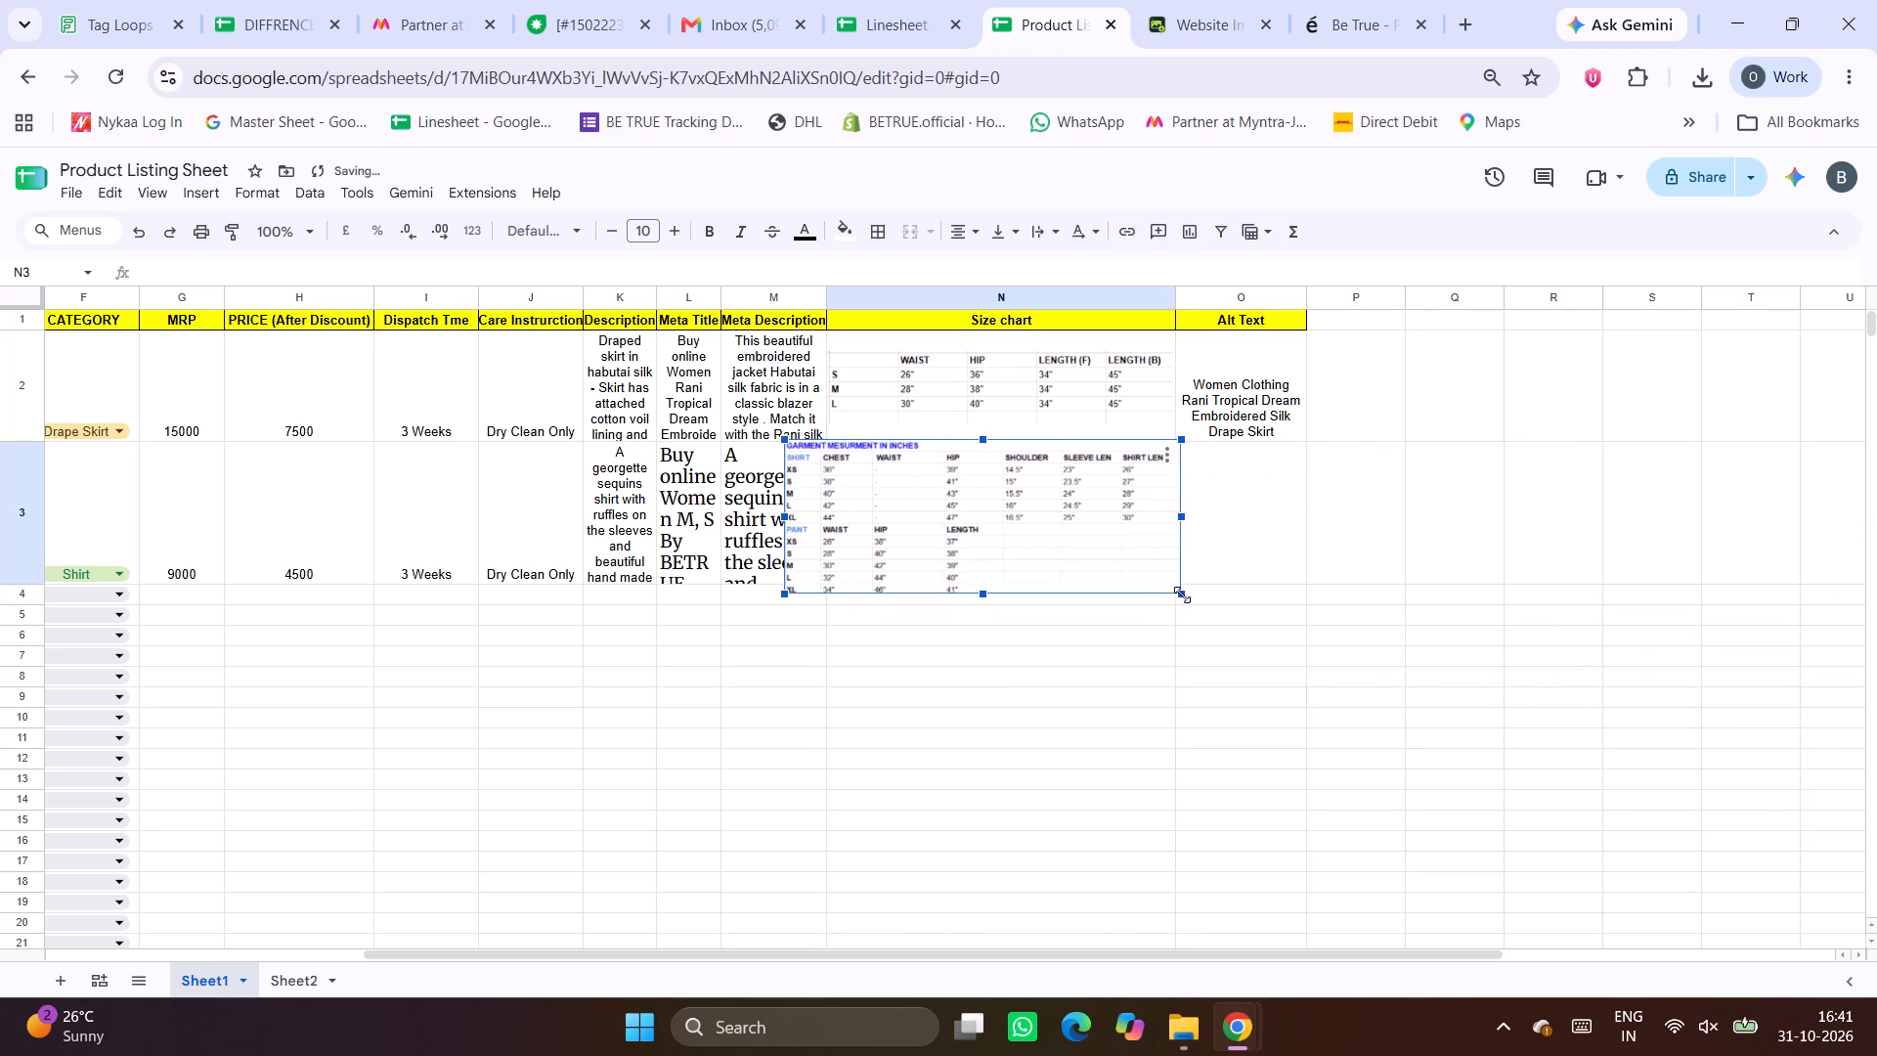
pyautogui.moveTo(1182, 594); pyautogui.dragTo(1086, 557)
pyautogui.moveTo(856, 496); pyautogui.dragTo(945, 516)
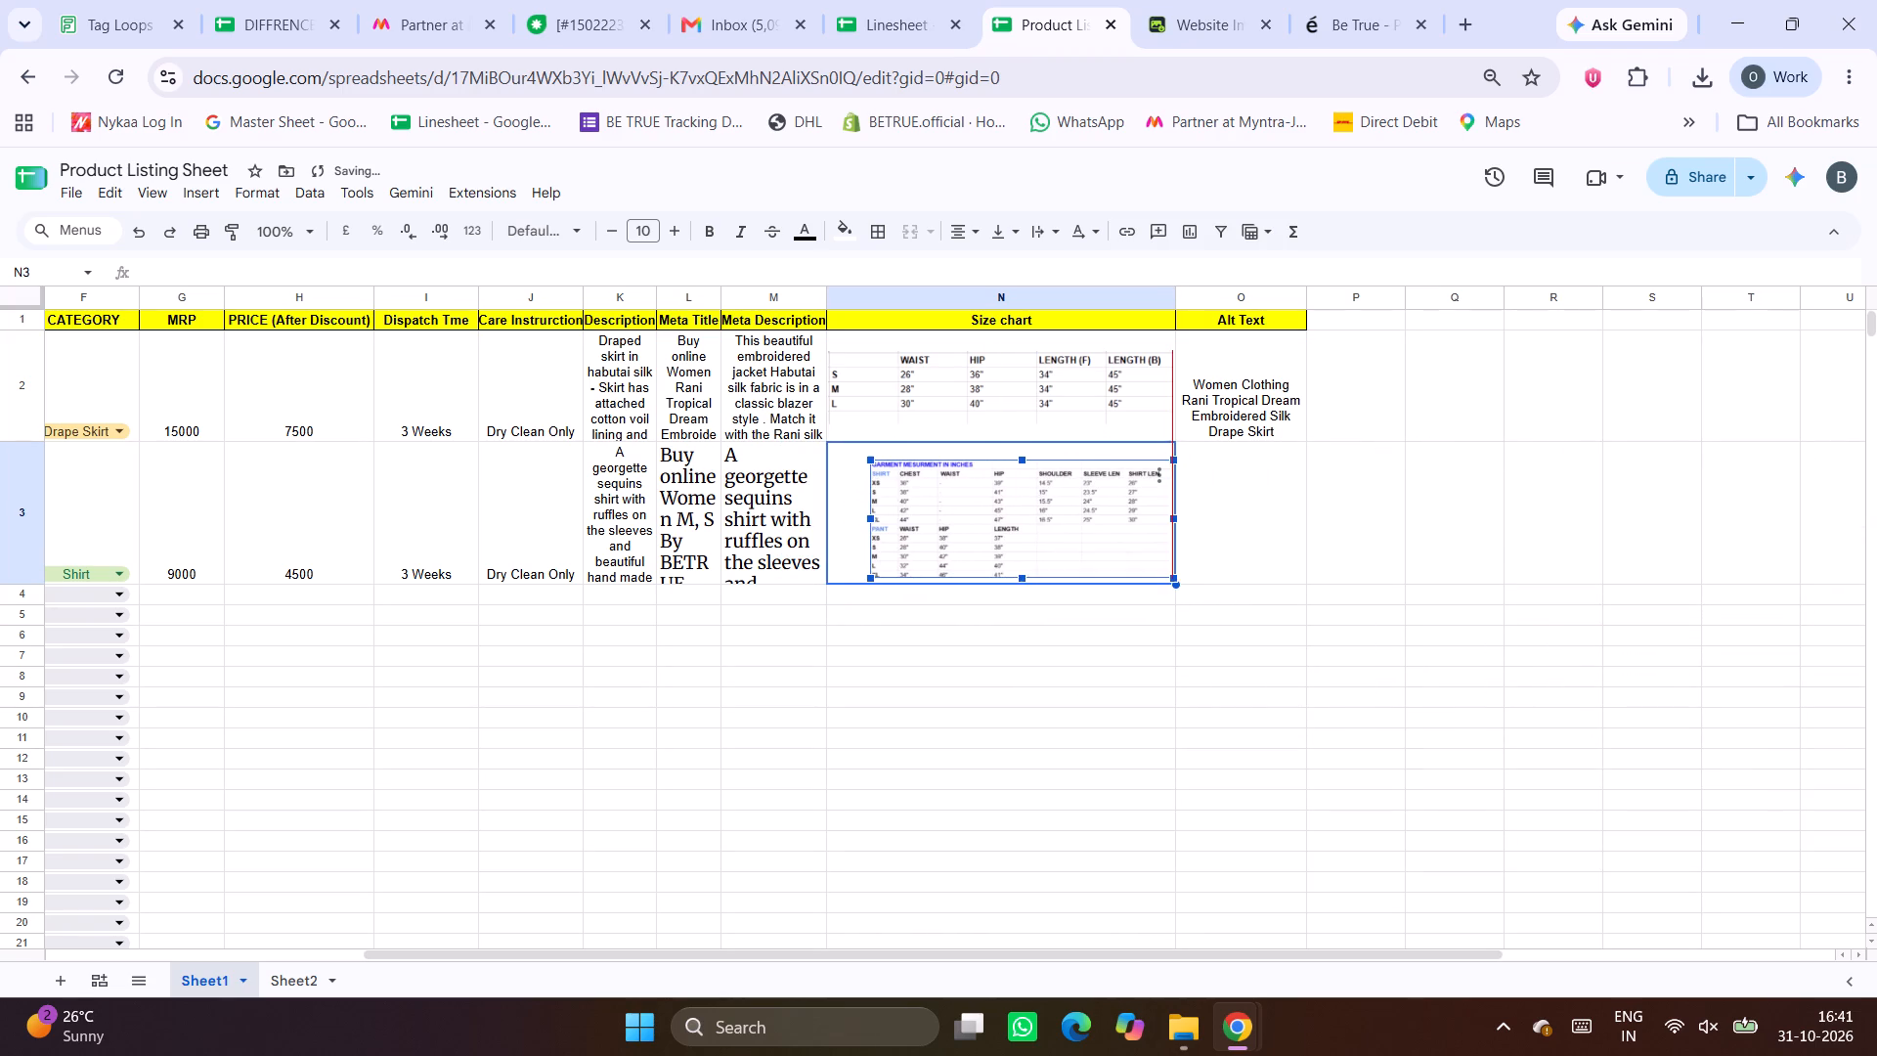
pyautogui.moveTo(945, 516); pyautogui.dragTo(909, 500)
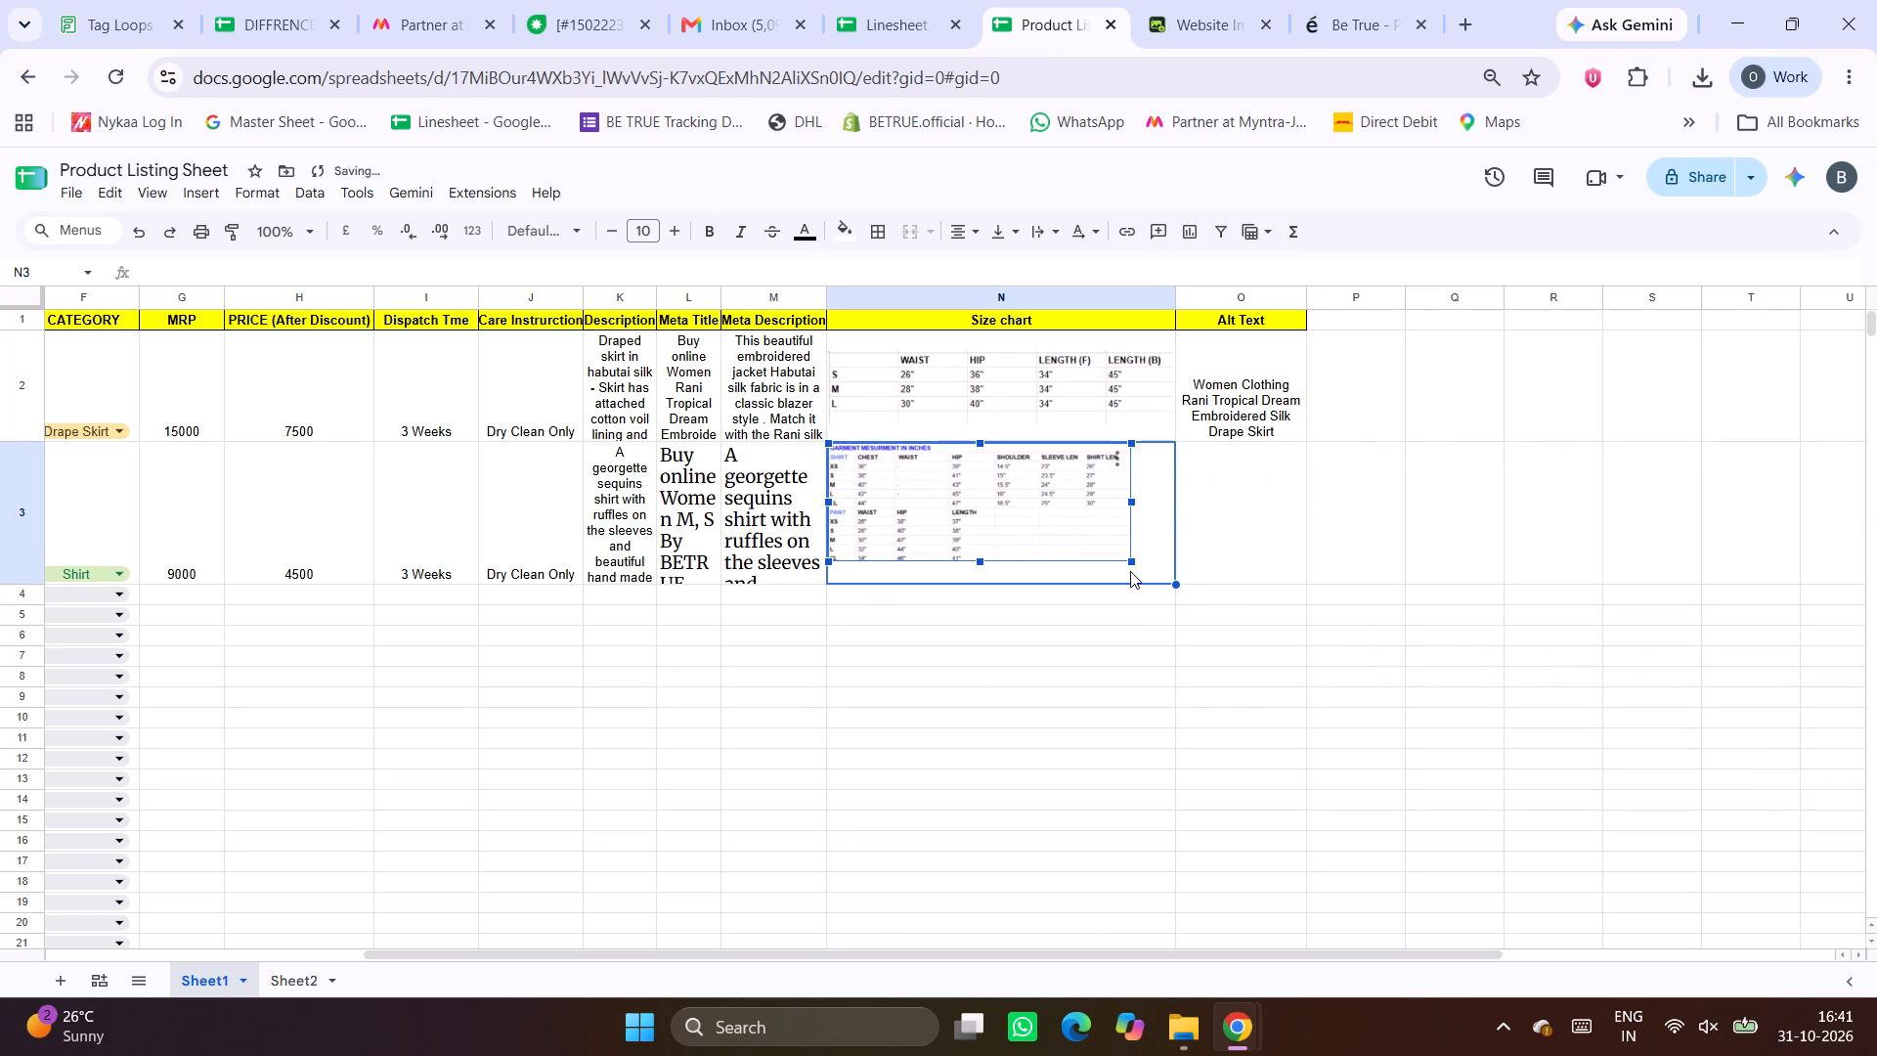
pyautogui.moveTo(1133, 564); pyautogui.dragTo(1182, 576)
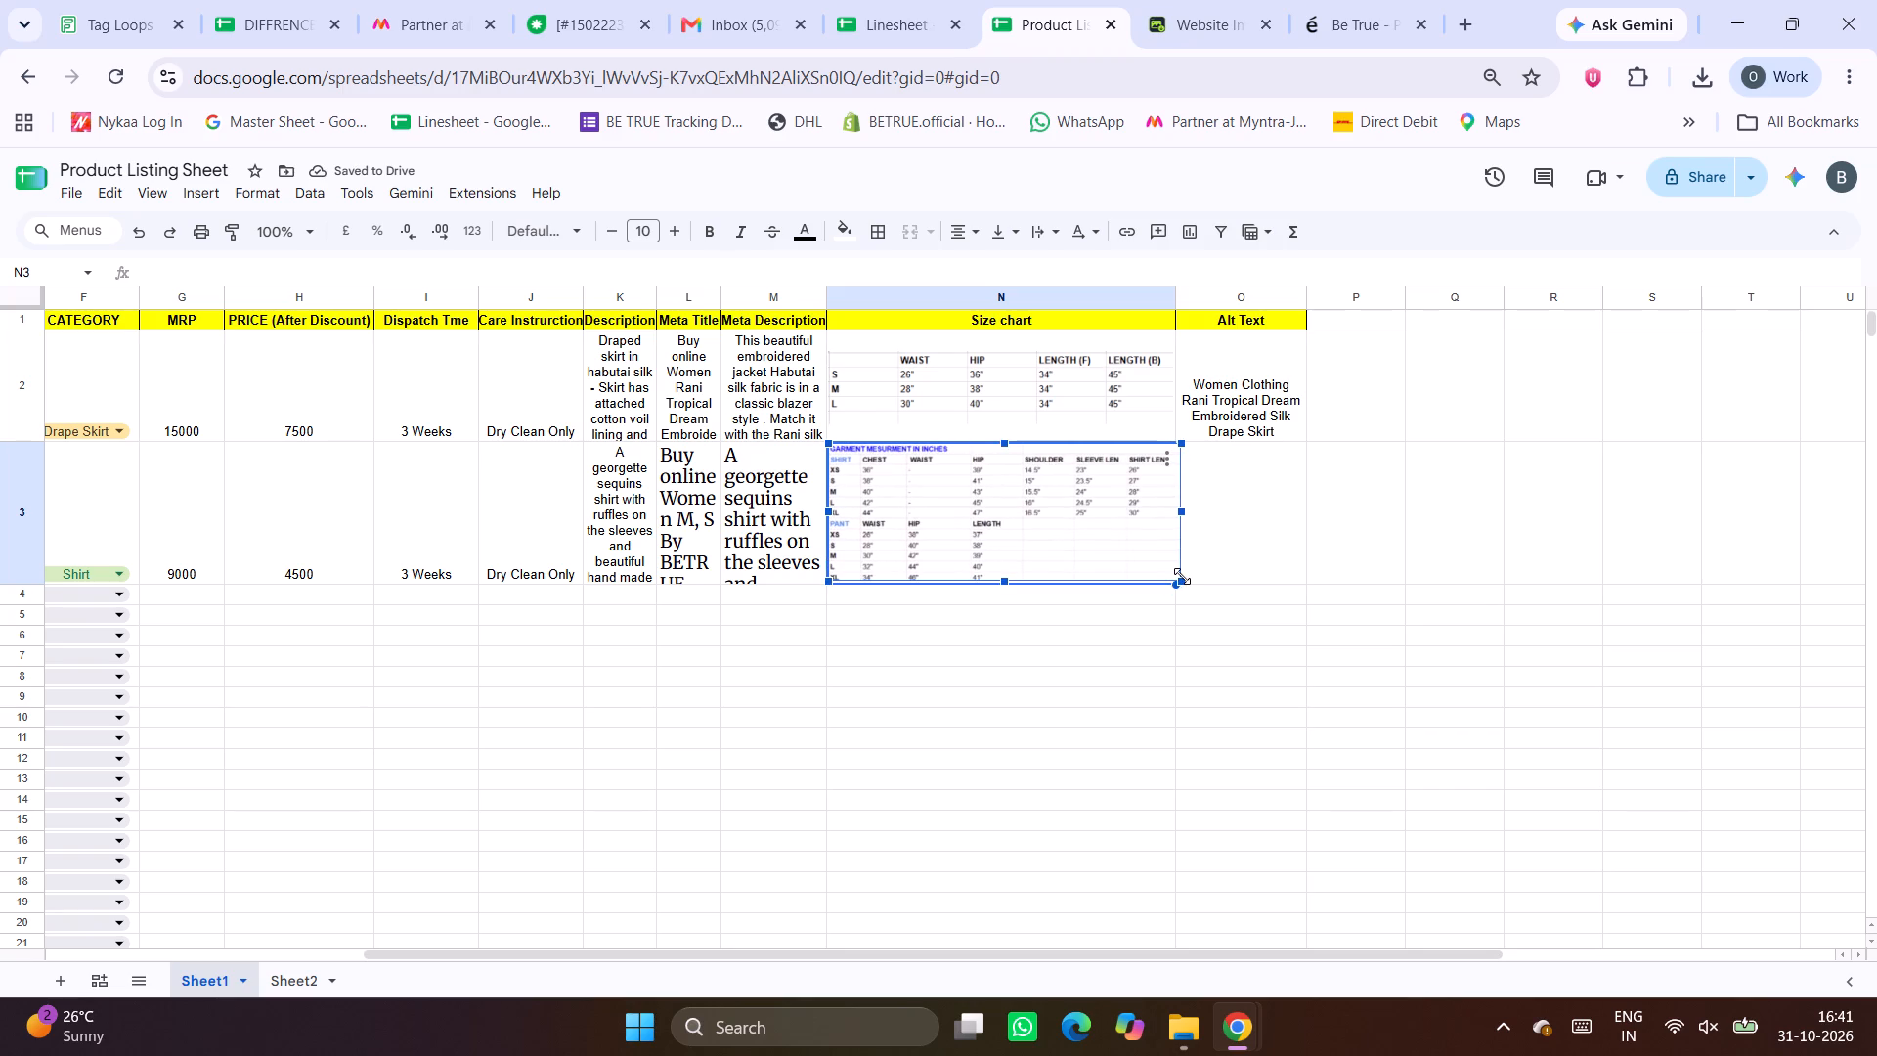
pyautogui.moveTo(1182, 576); pyautogui.dragTo(1173, 581)
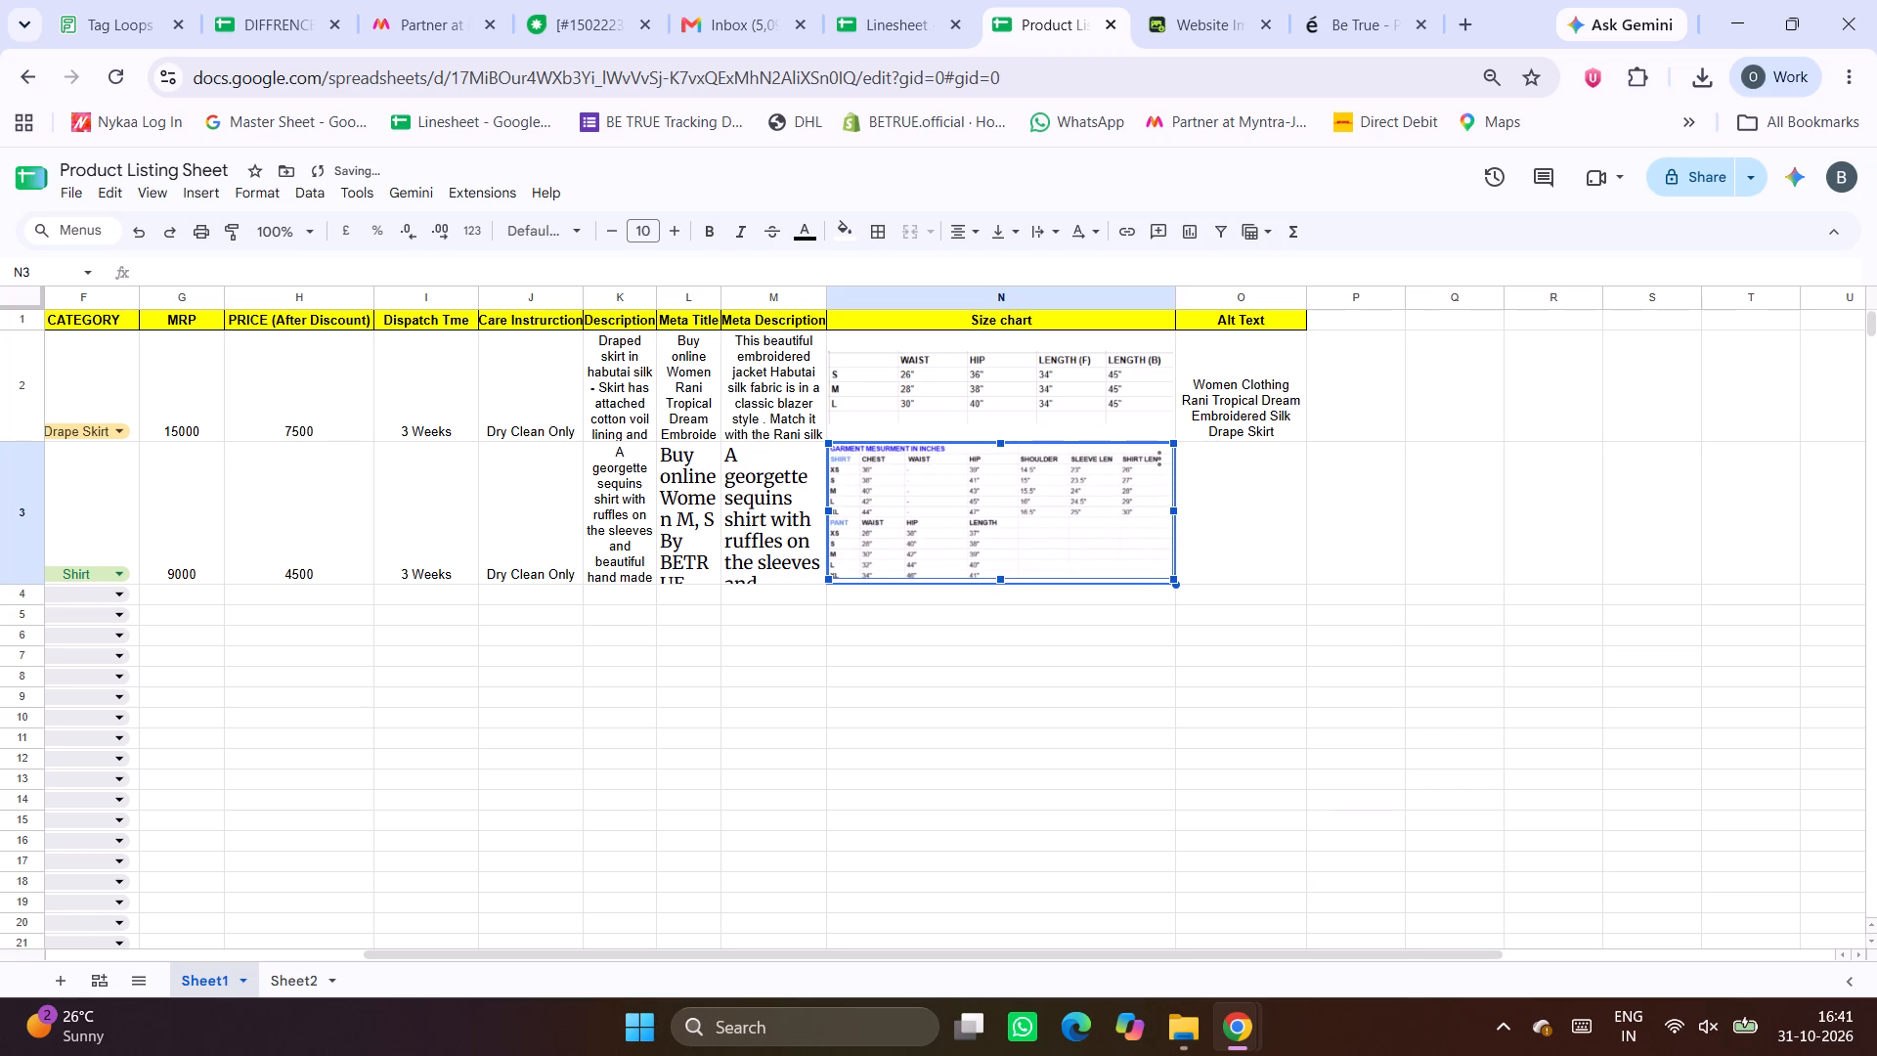
pyautogui.press('Down')
pyautogui.press('Down')
pyautogui.press('Up')
pyautogui.press('Up')
pyautogui.press('Down')
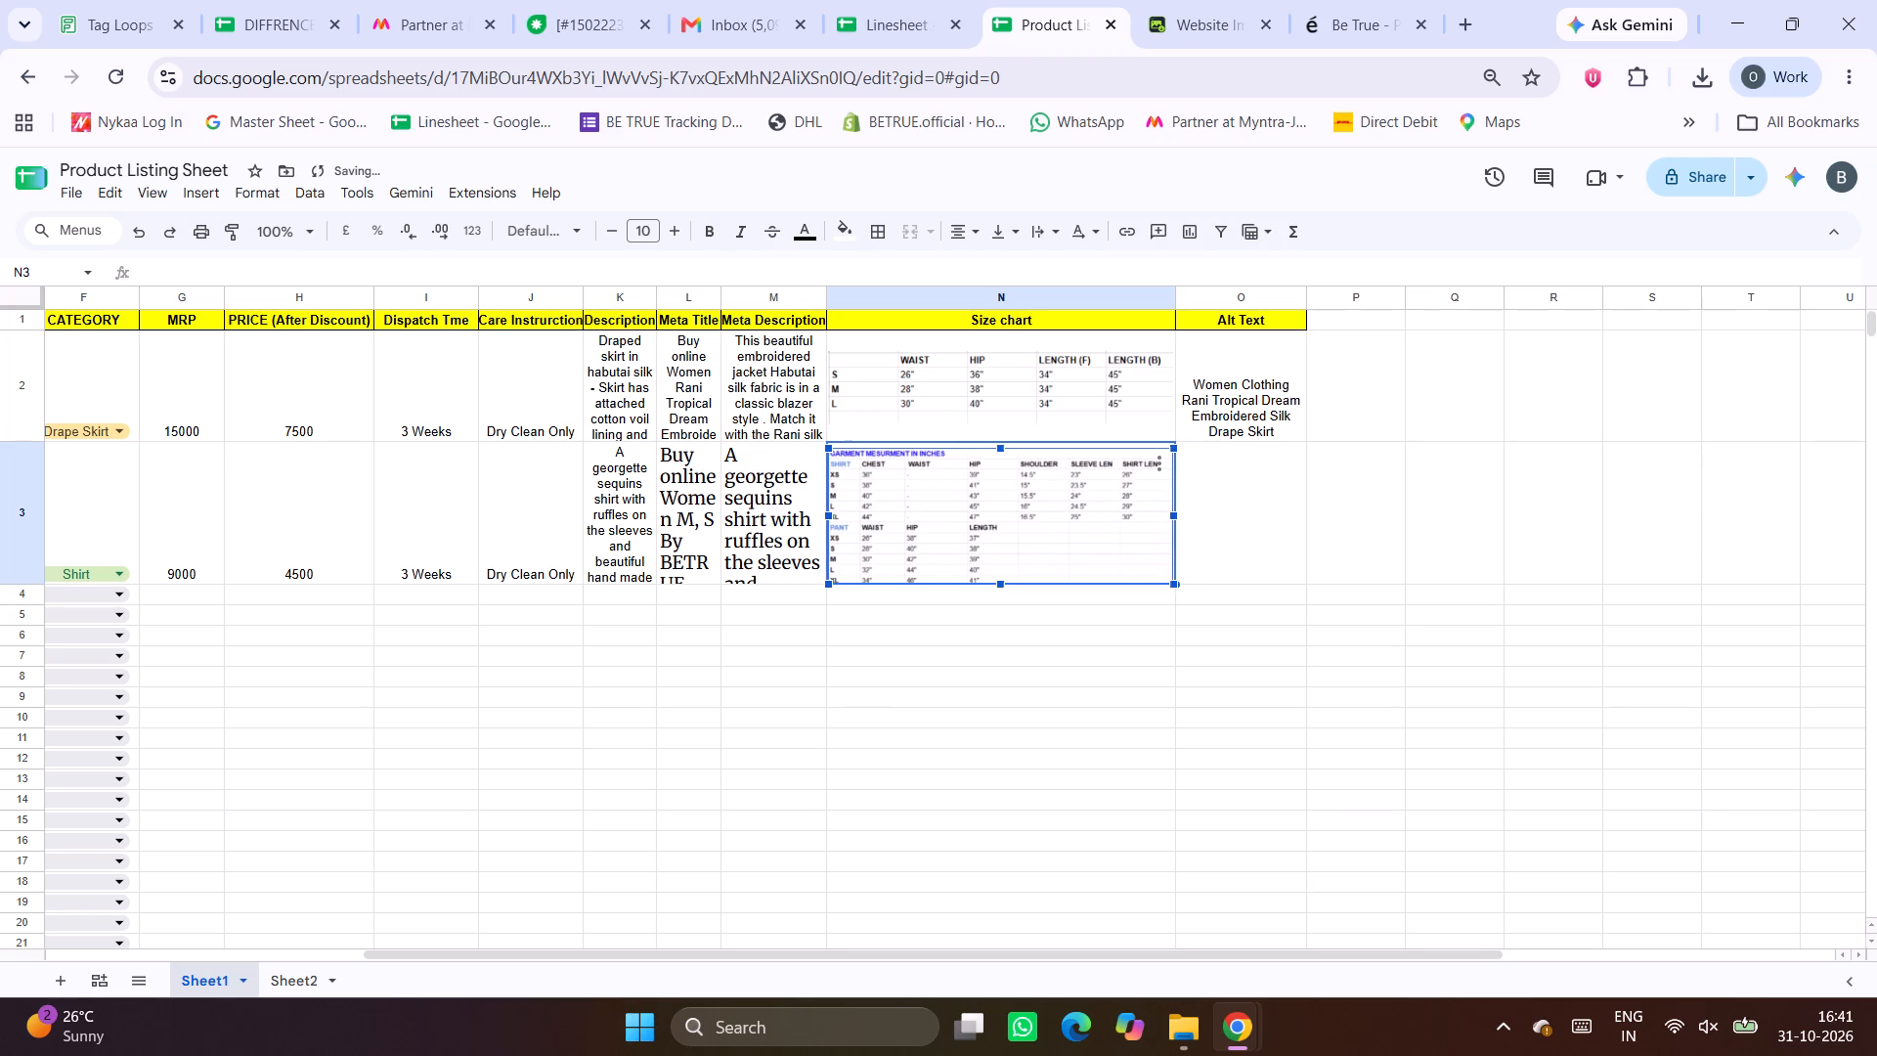
pyautogui.press('Up')
# Select PIJ-30's empty Alt Text cell, and copy the alt text "Women Clothing Peach Garden Sequins Ruffle Shirt" from its row in the Linesheet.
pyautogui.click(1230, 534)
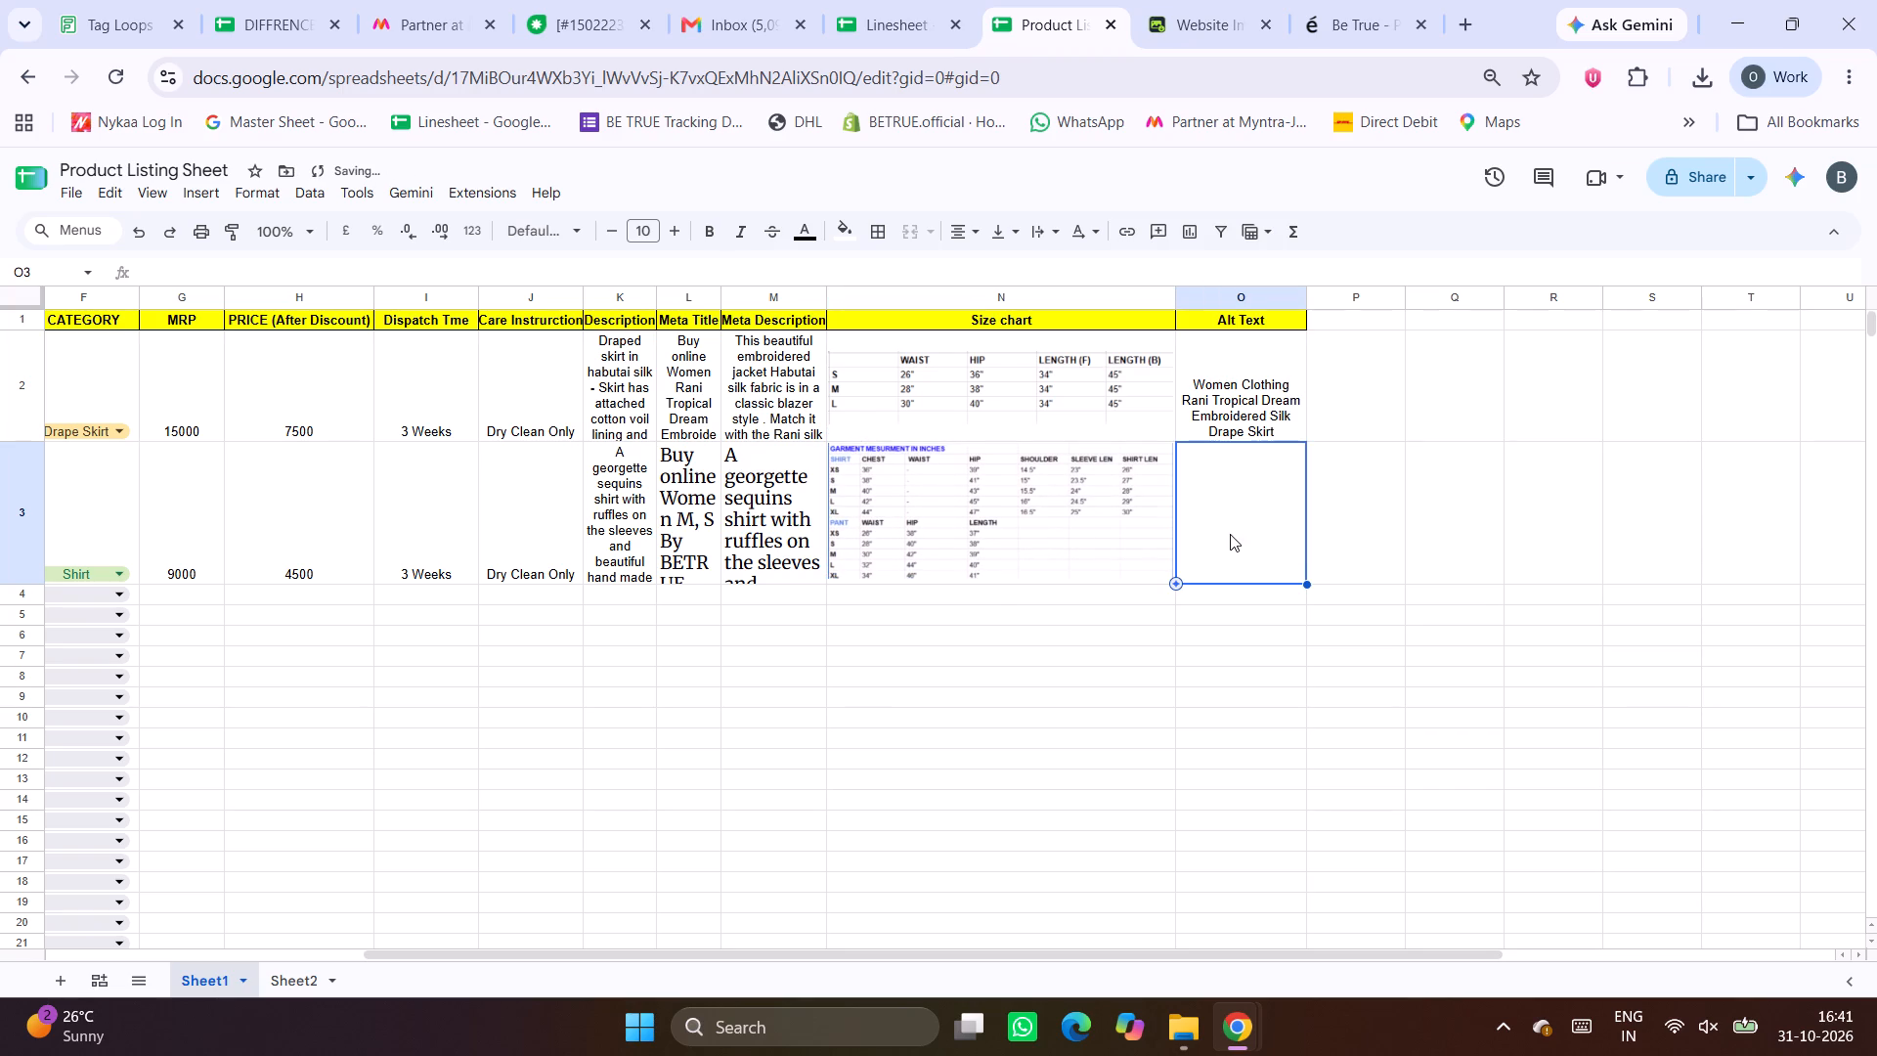
pyautogui.click(1062, 559)
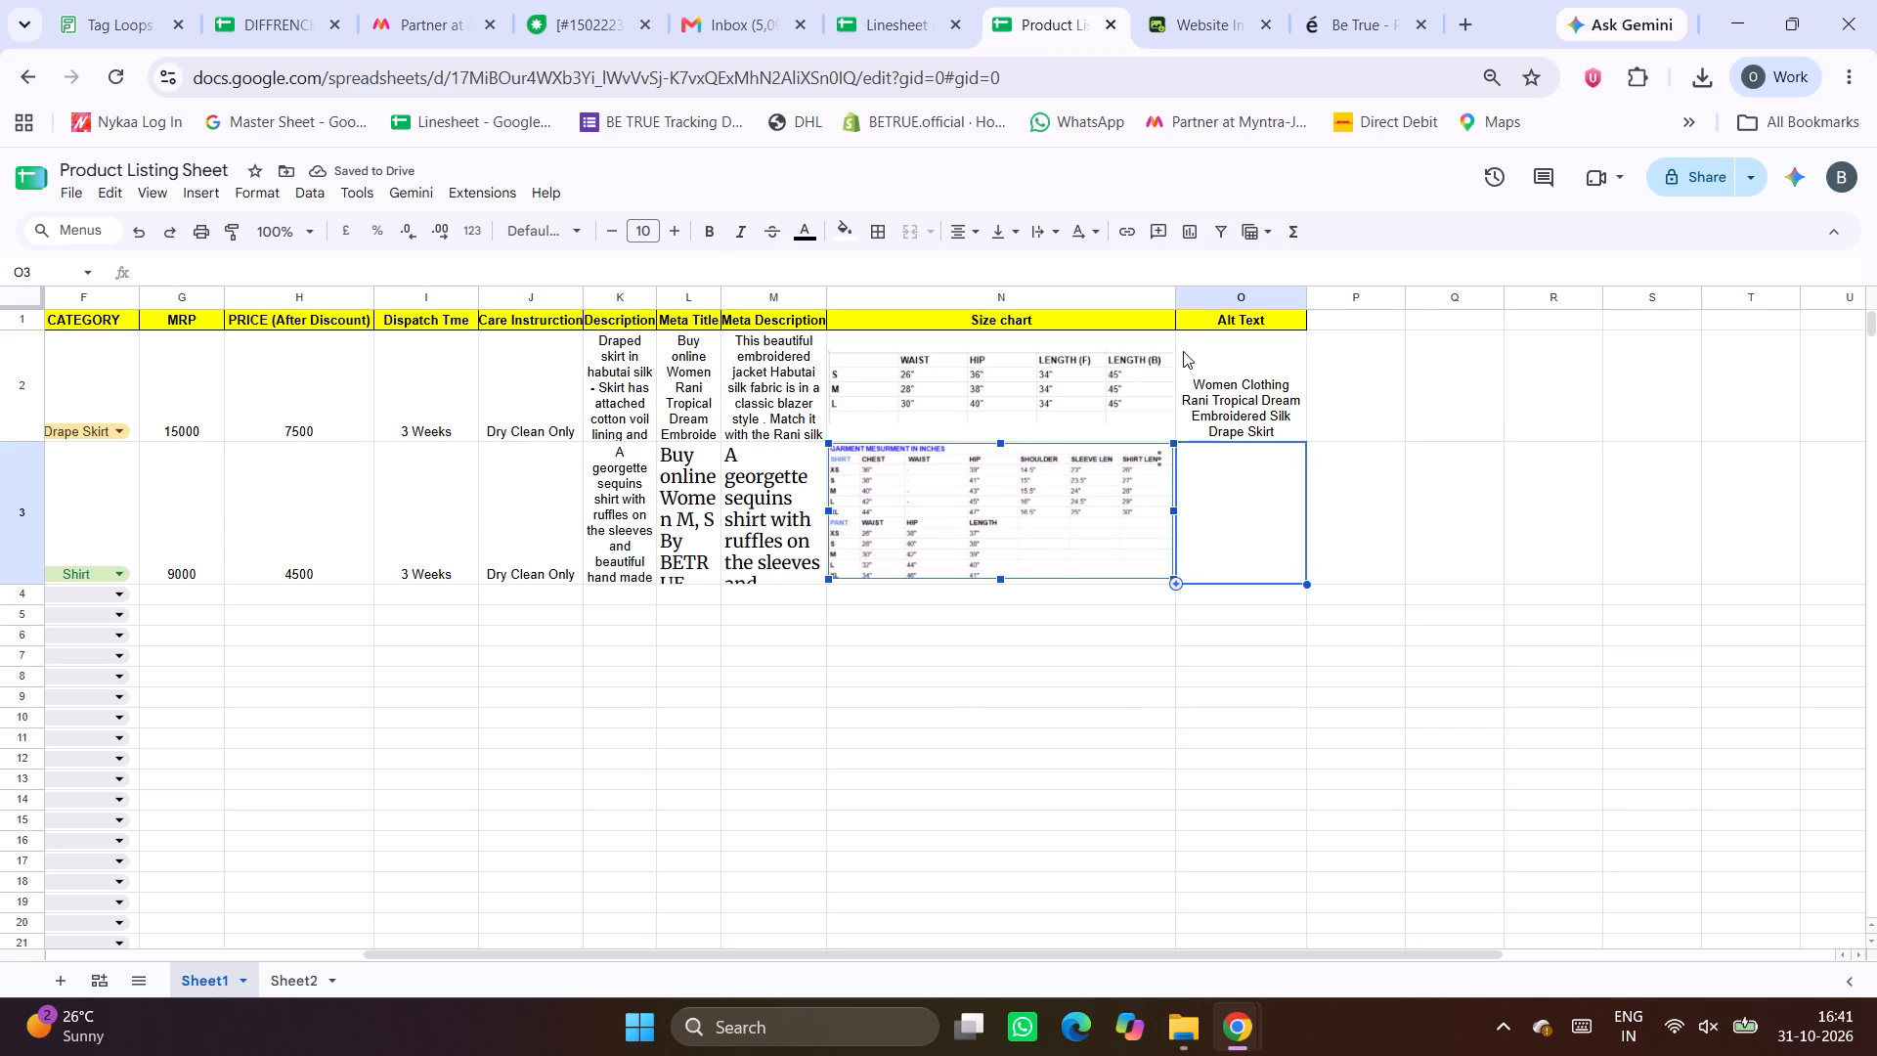
pyautogui.click(1107, 462)
pyautogui.click(1041, 512)
pyautogui.click(892, 0)
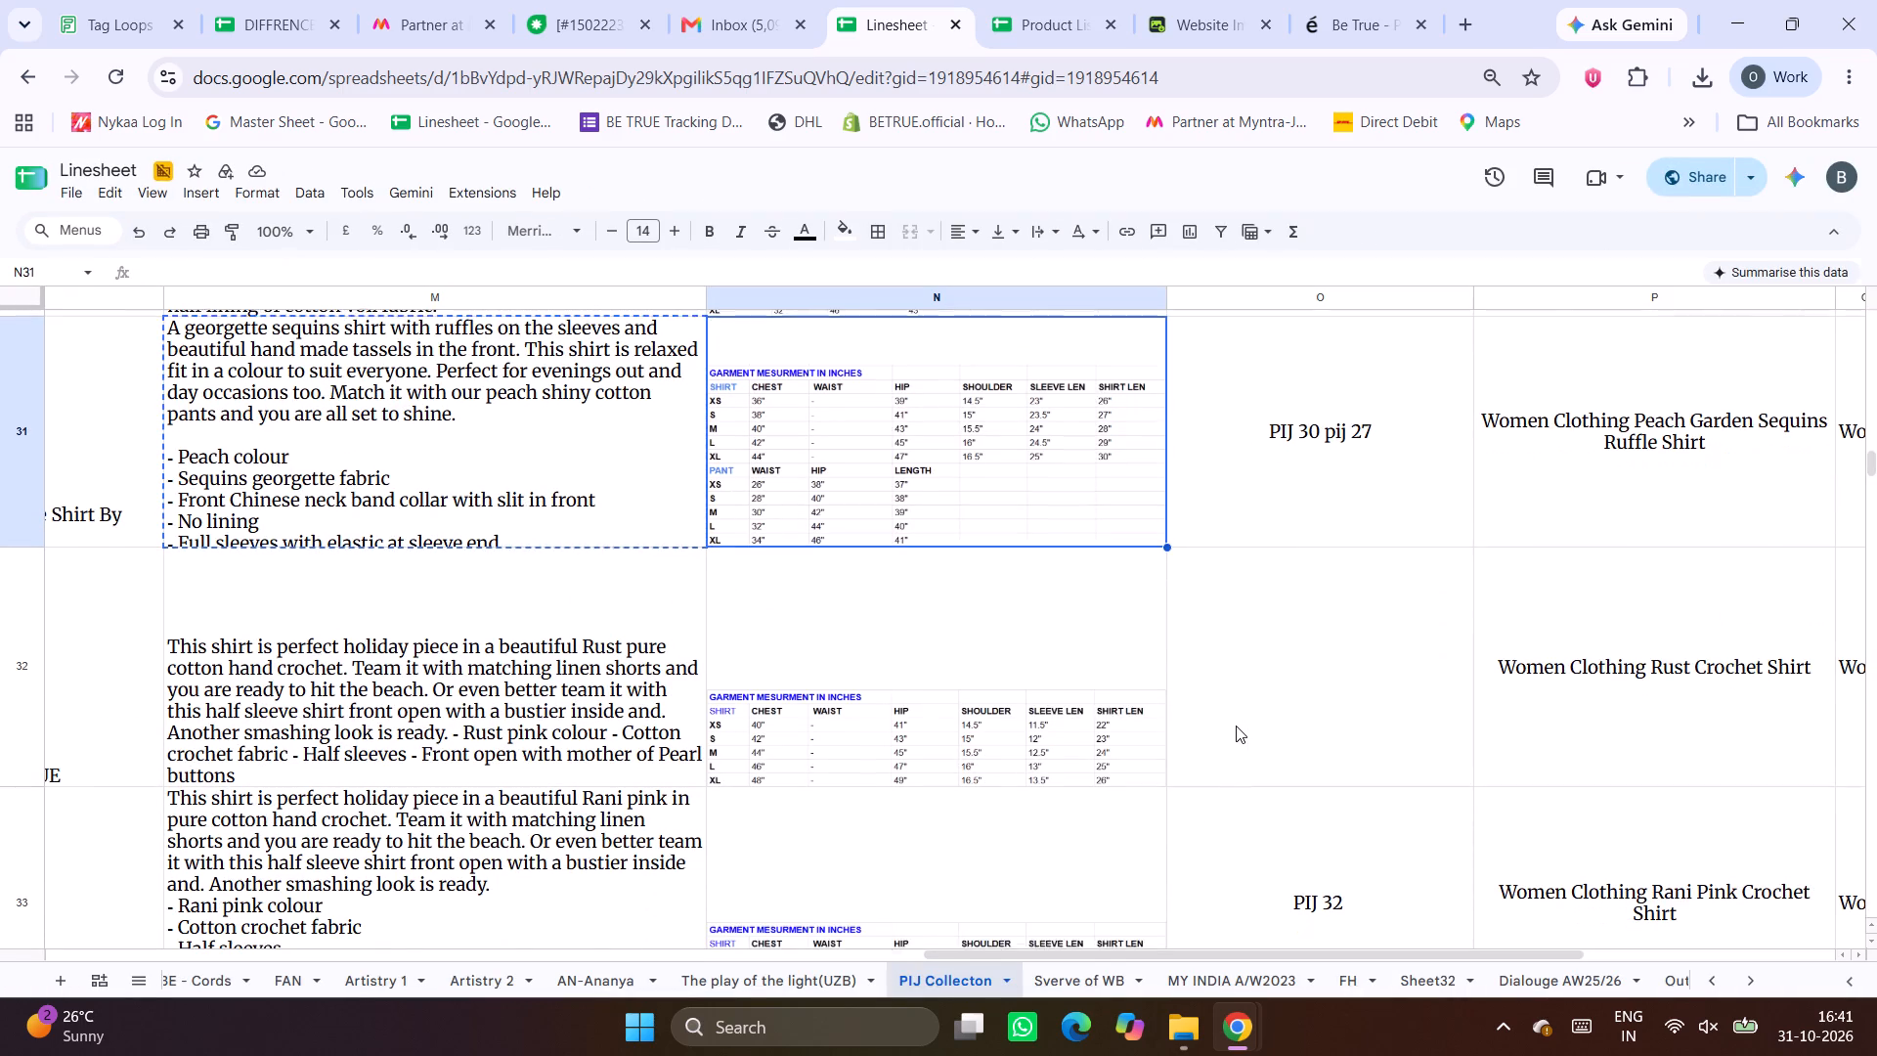
pyautogui.scroll(2, 1236, 726)
pyautogui.hscroll(-3, 1508, 726)
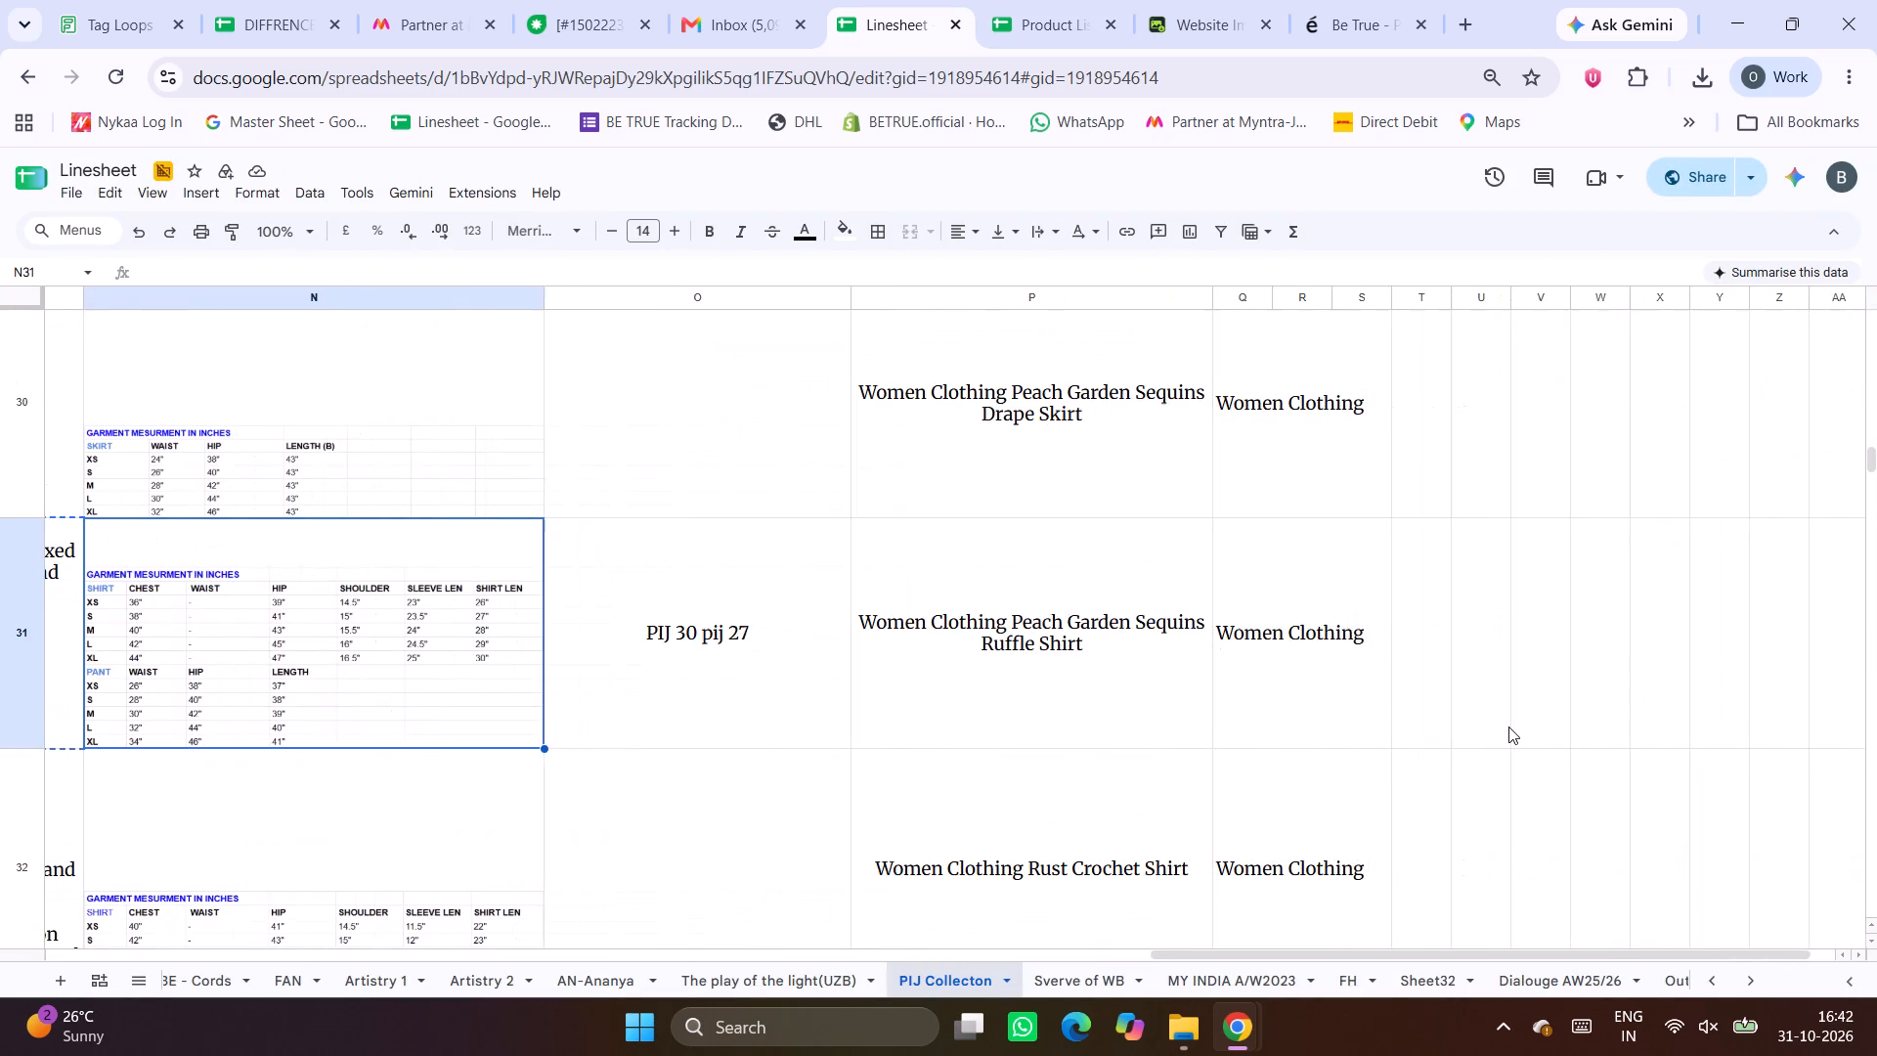
pyautogui.click(1090, 707)
pyautogui.scroll(1, 1090, 707)
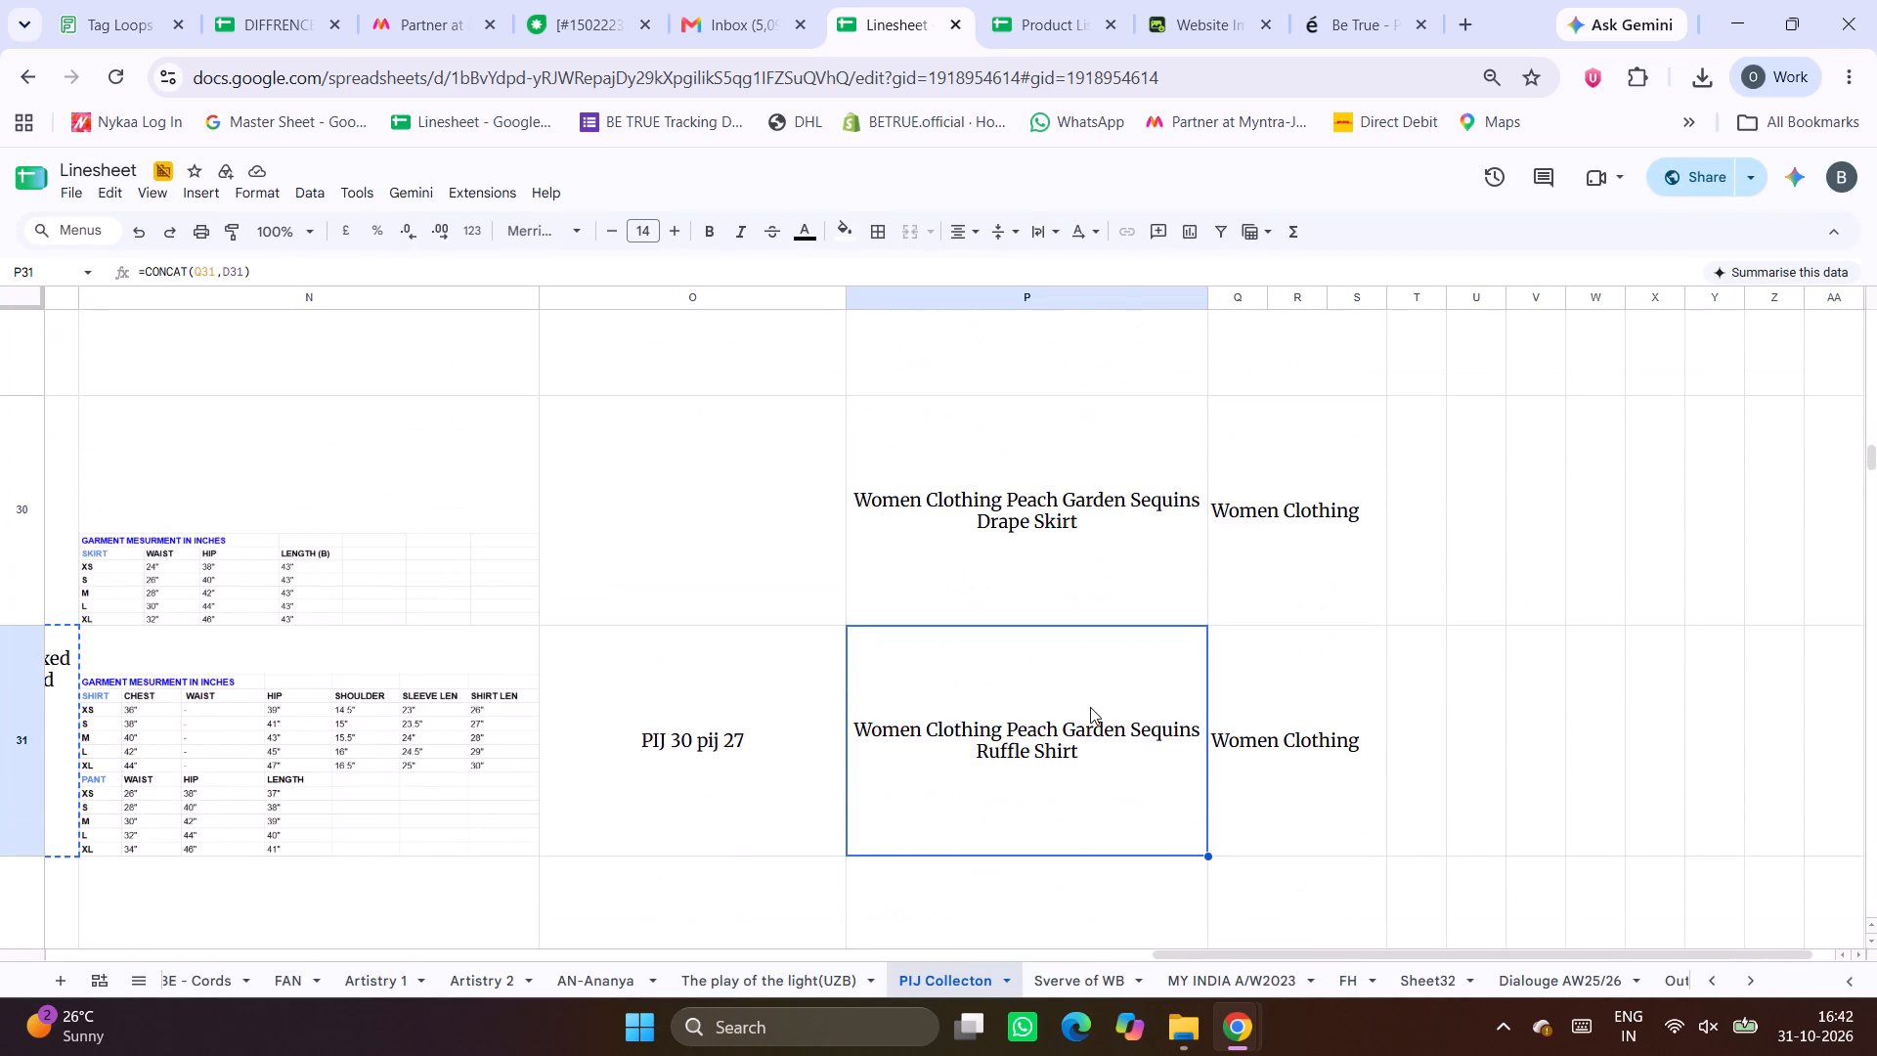
pyautogui.scroll(1, 1090, 707)
pyautogui.hotkey('ctrl', 'c')
# Look through the Linesheet's PIJ collection, checking the column headings and the alt text entries of the other styles.
pyautogui.scroll(5, 1090, 707)
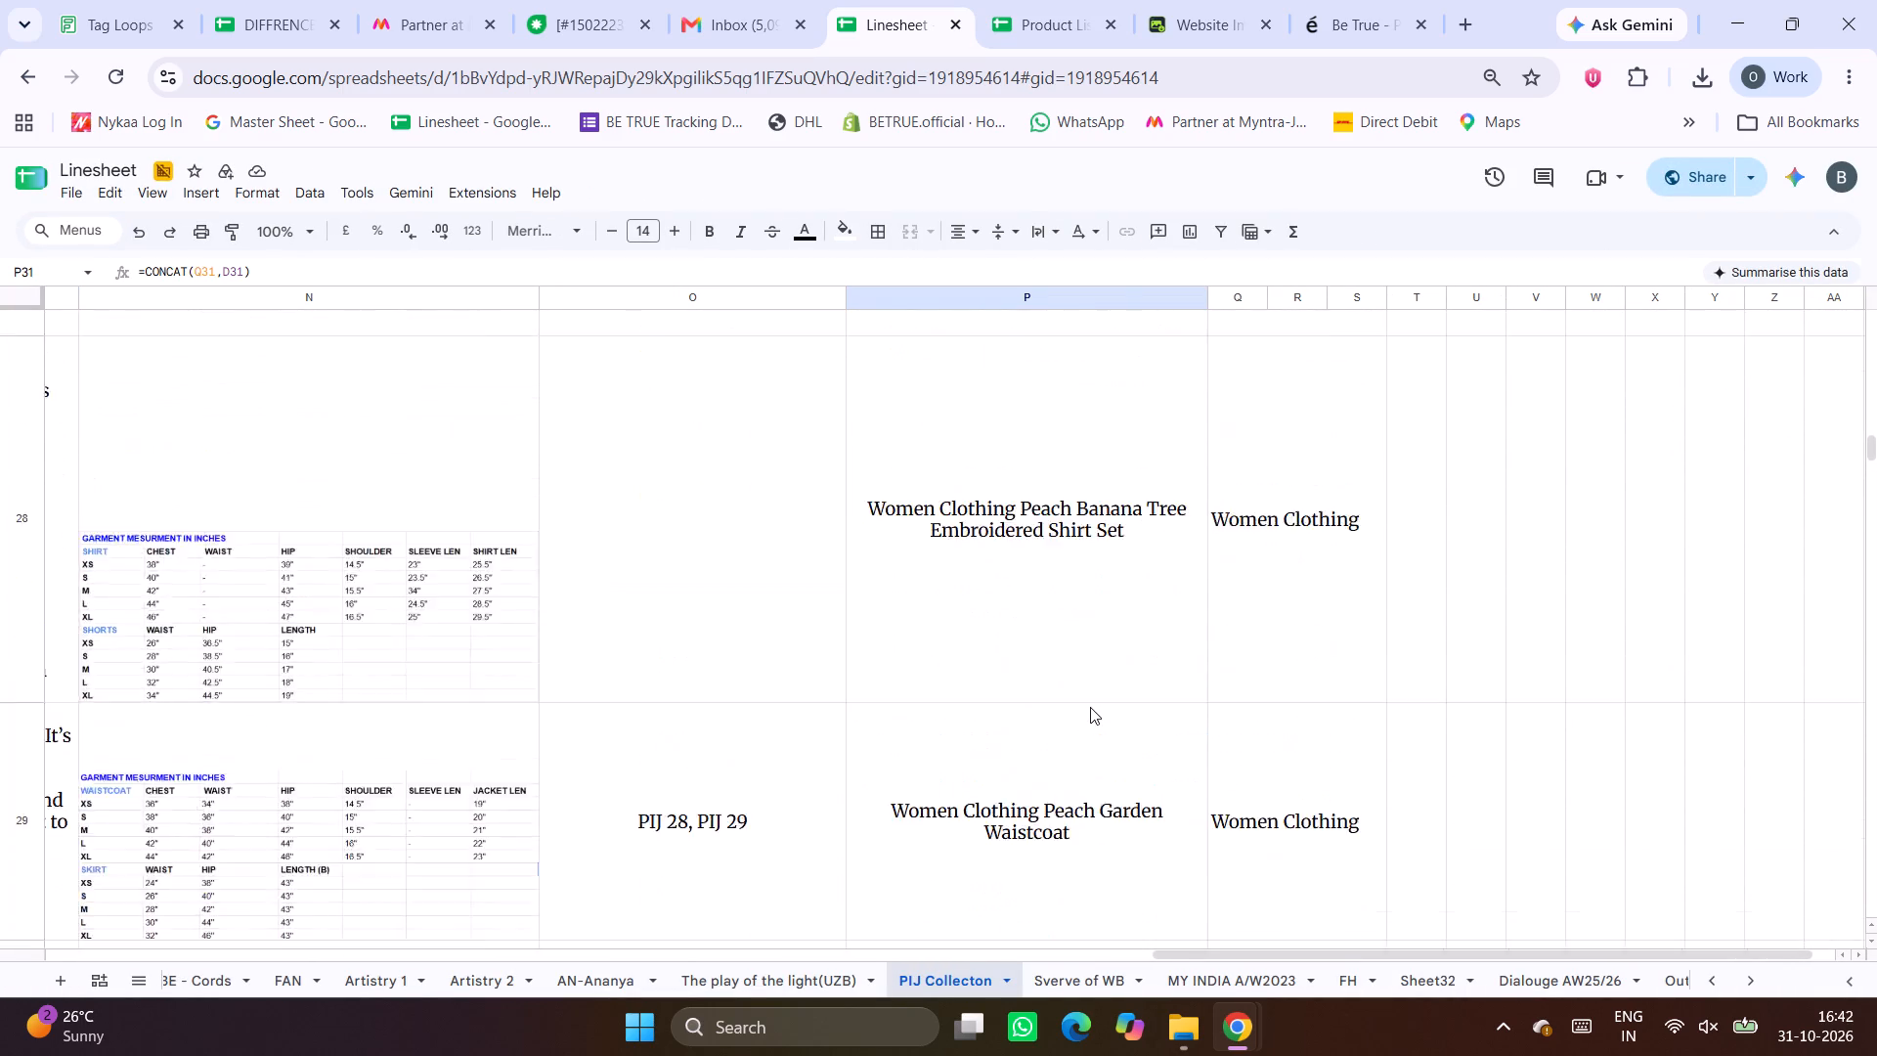
pyautogui.scroll(13, 1090, 707)
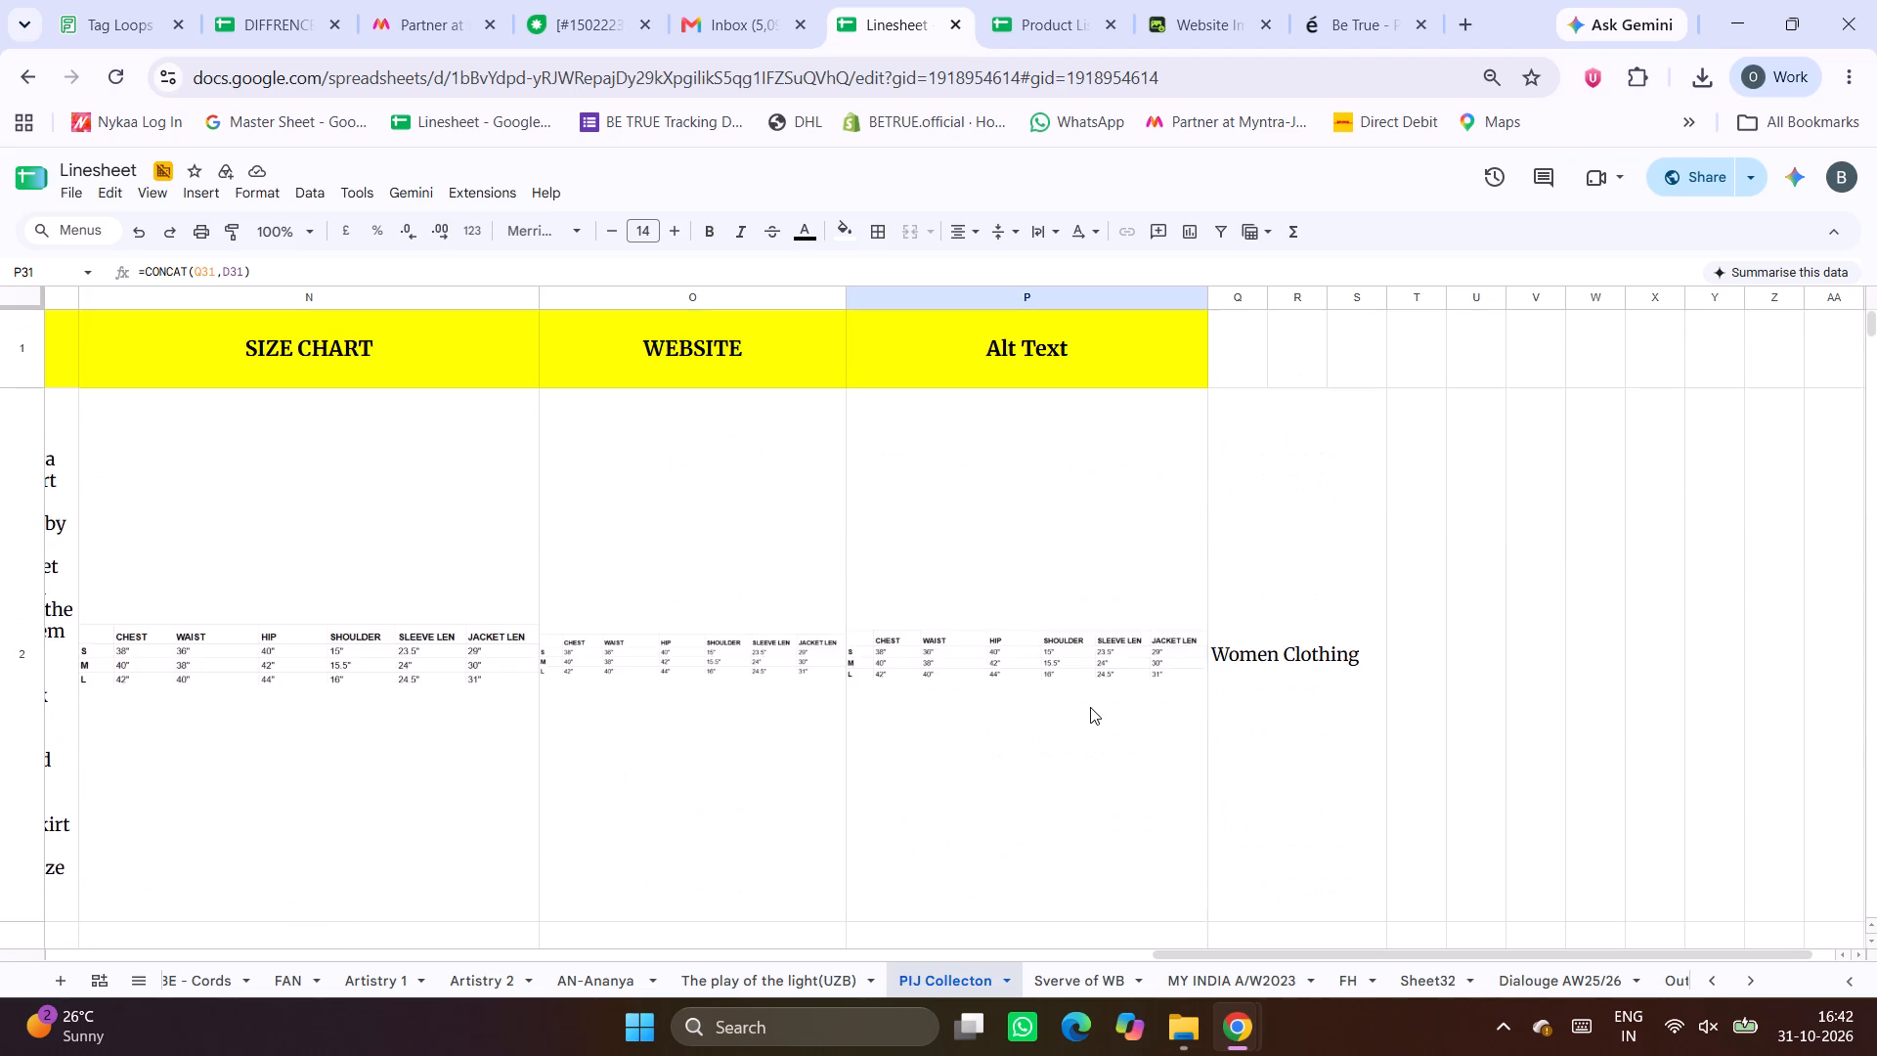
pyautogui.scroll(-17, 1090, 707)
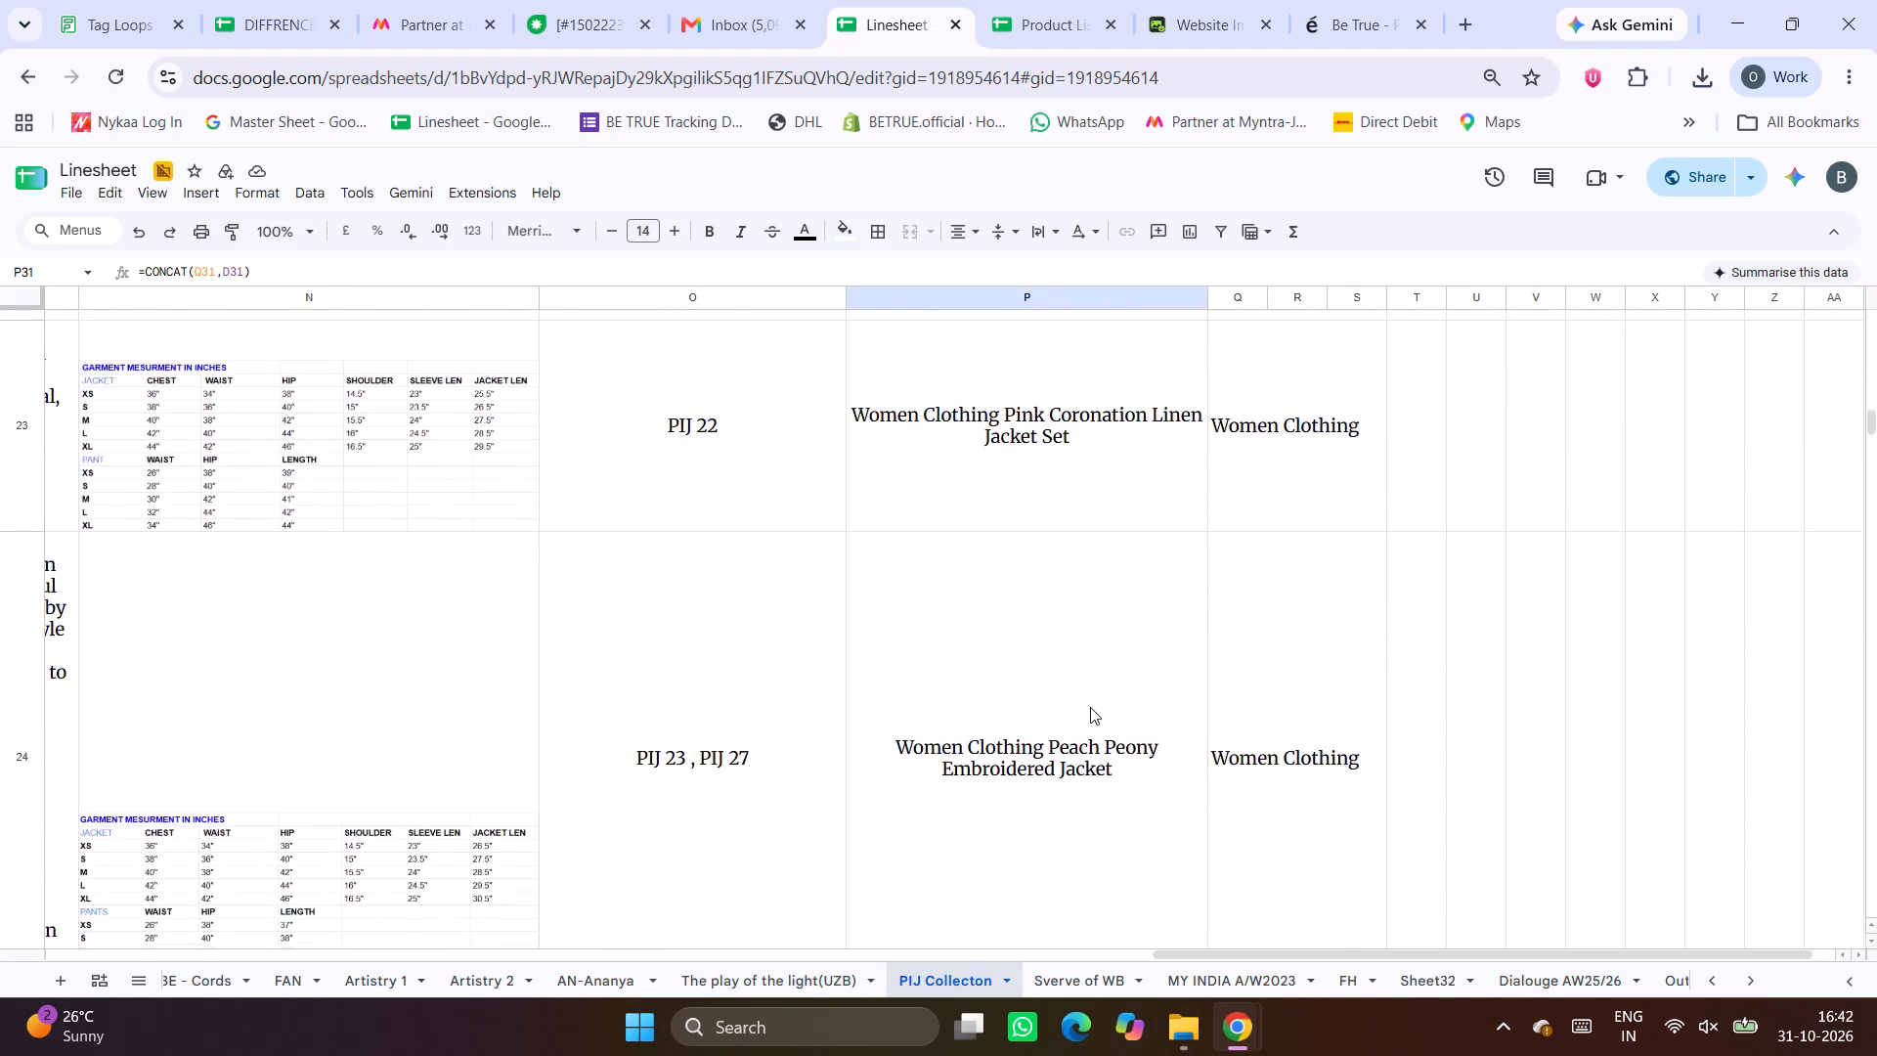
pyautogui.scroll(-10, 1090, 707)
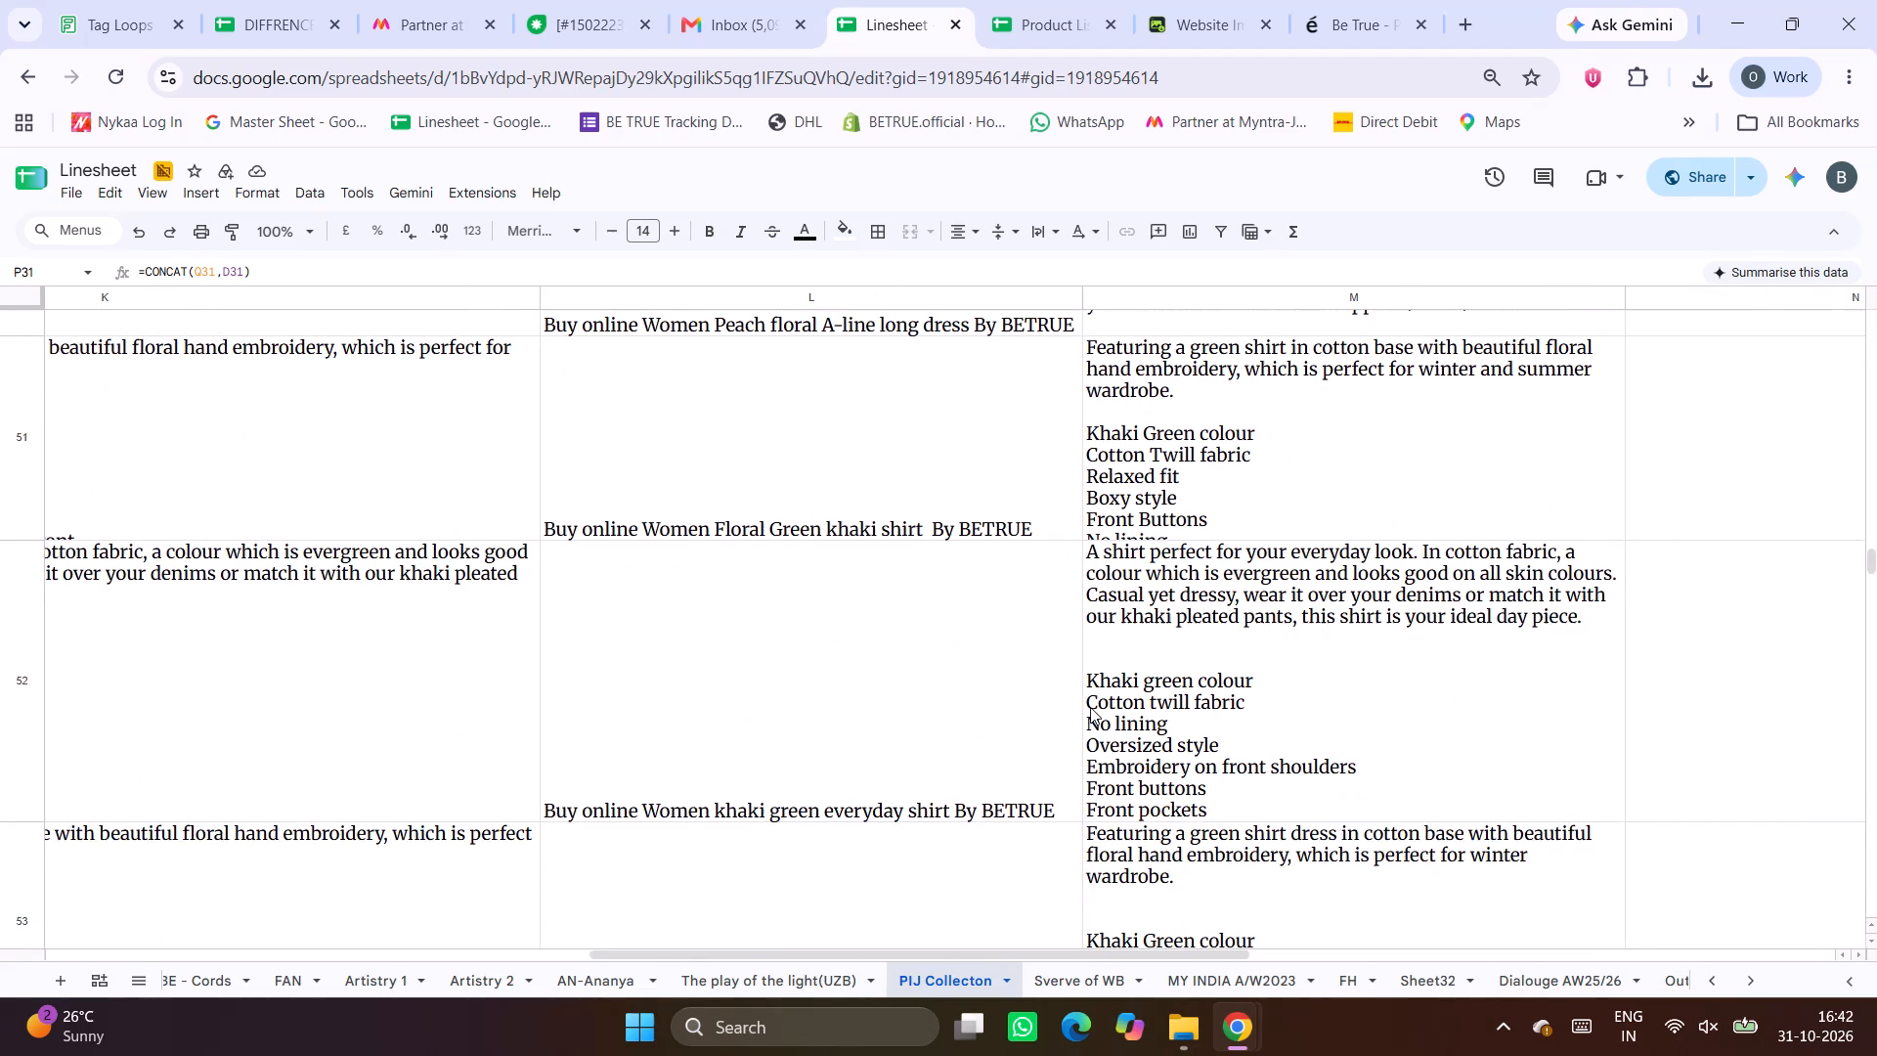
pyautogui.scroll(6, 1090, 707)
pyautogui.hscroll(-10, 1090, 707)
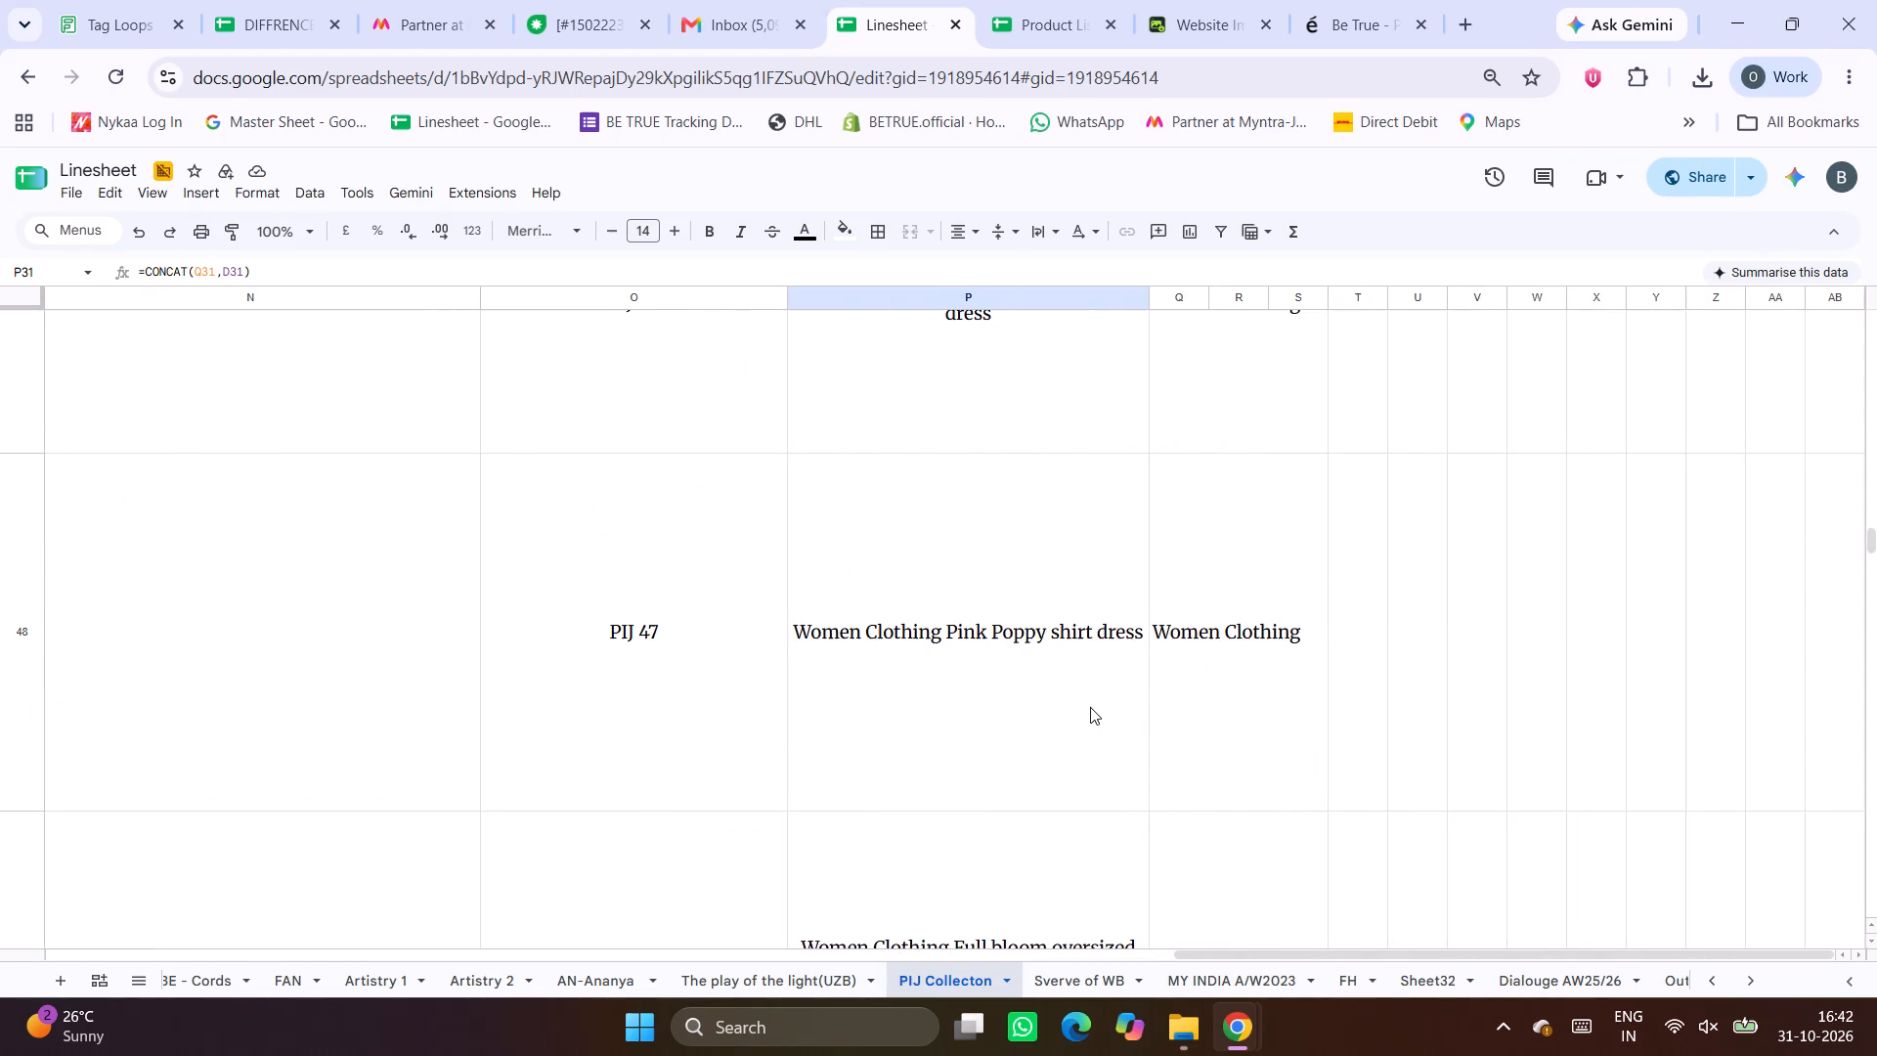
pyautogui.scroll(6, 1090, 707)
pyautogui.scroll(-9, 1090, 707)
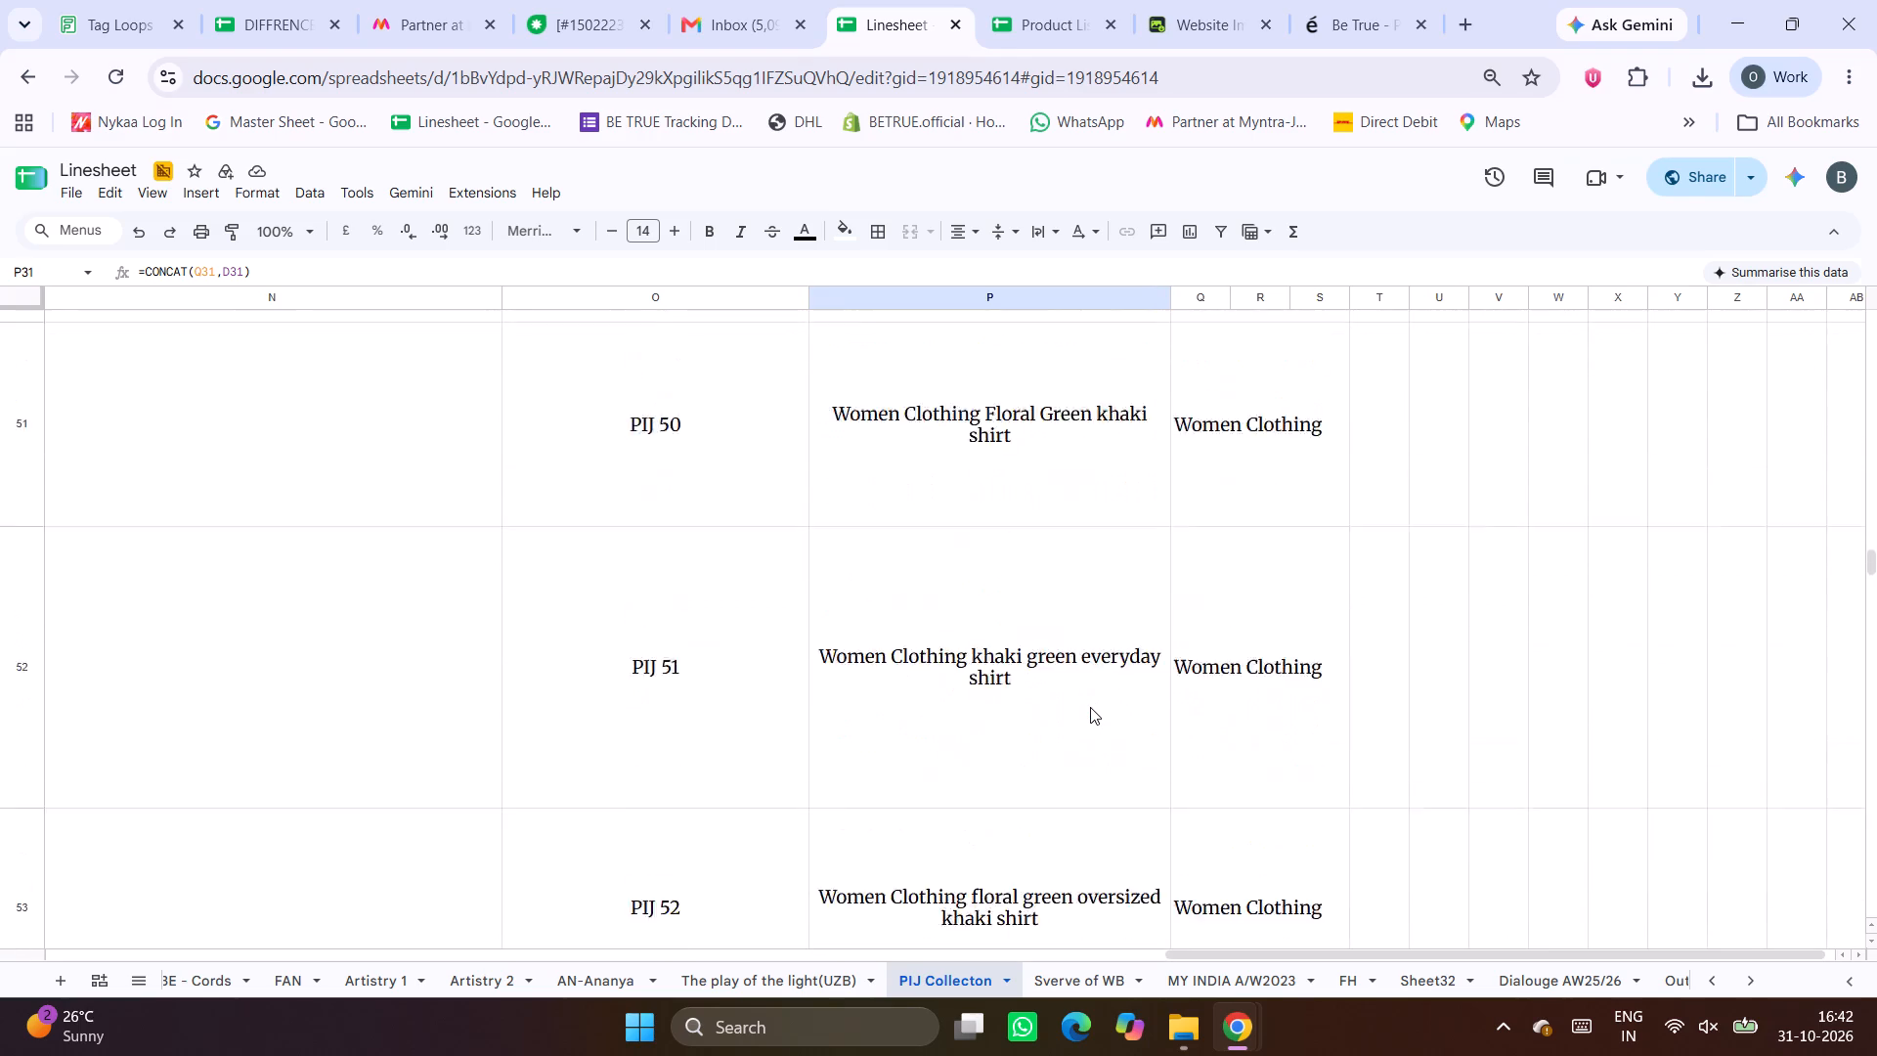
# Paste the copied alt text into PIJ-30's Alt Text cell in the Product Listing Sheet.
pyautogui.click(1052, 0)
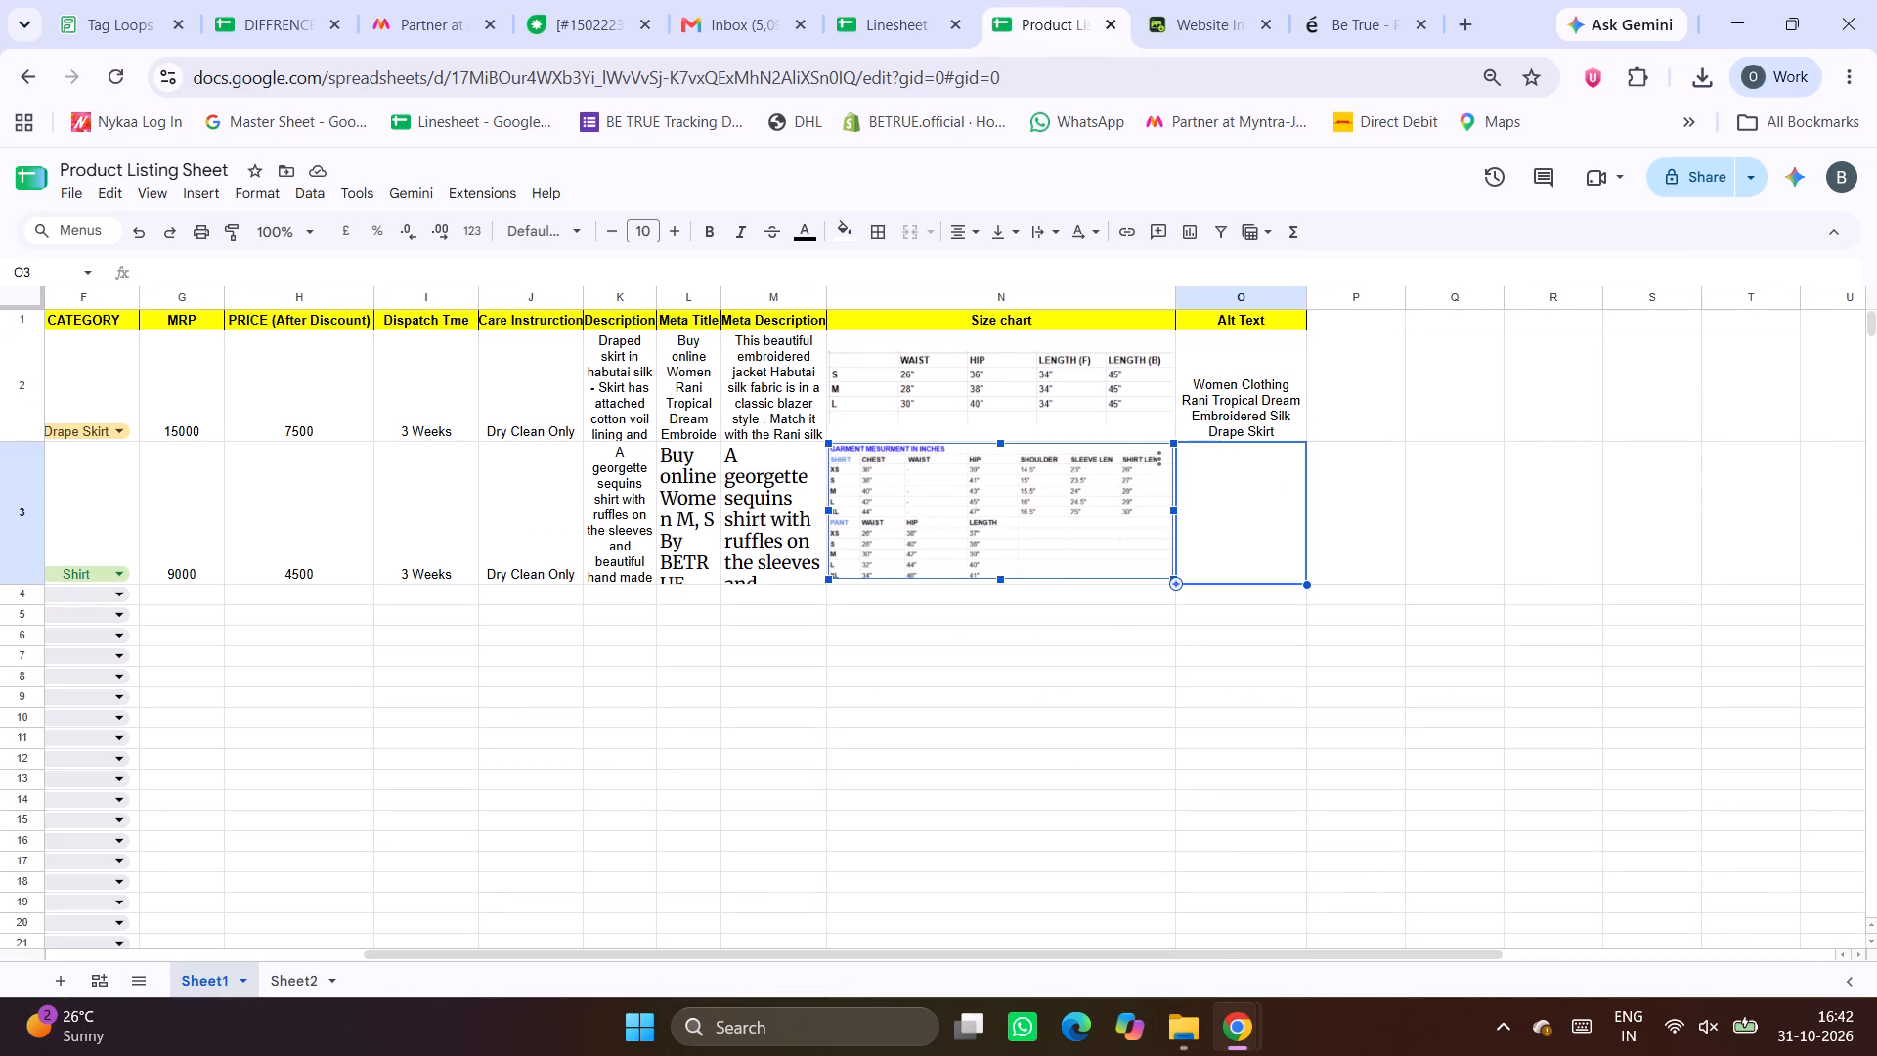
pyautogui.hotkey('ctrl', 'v')
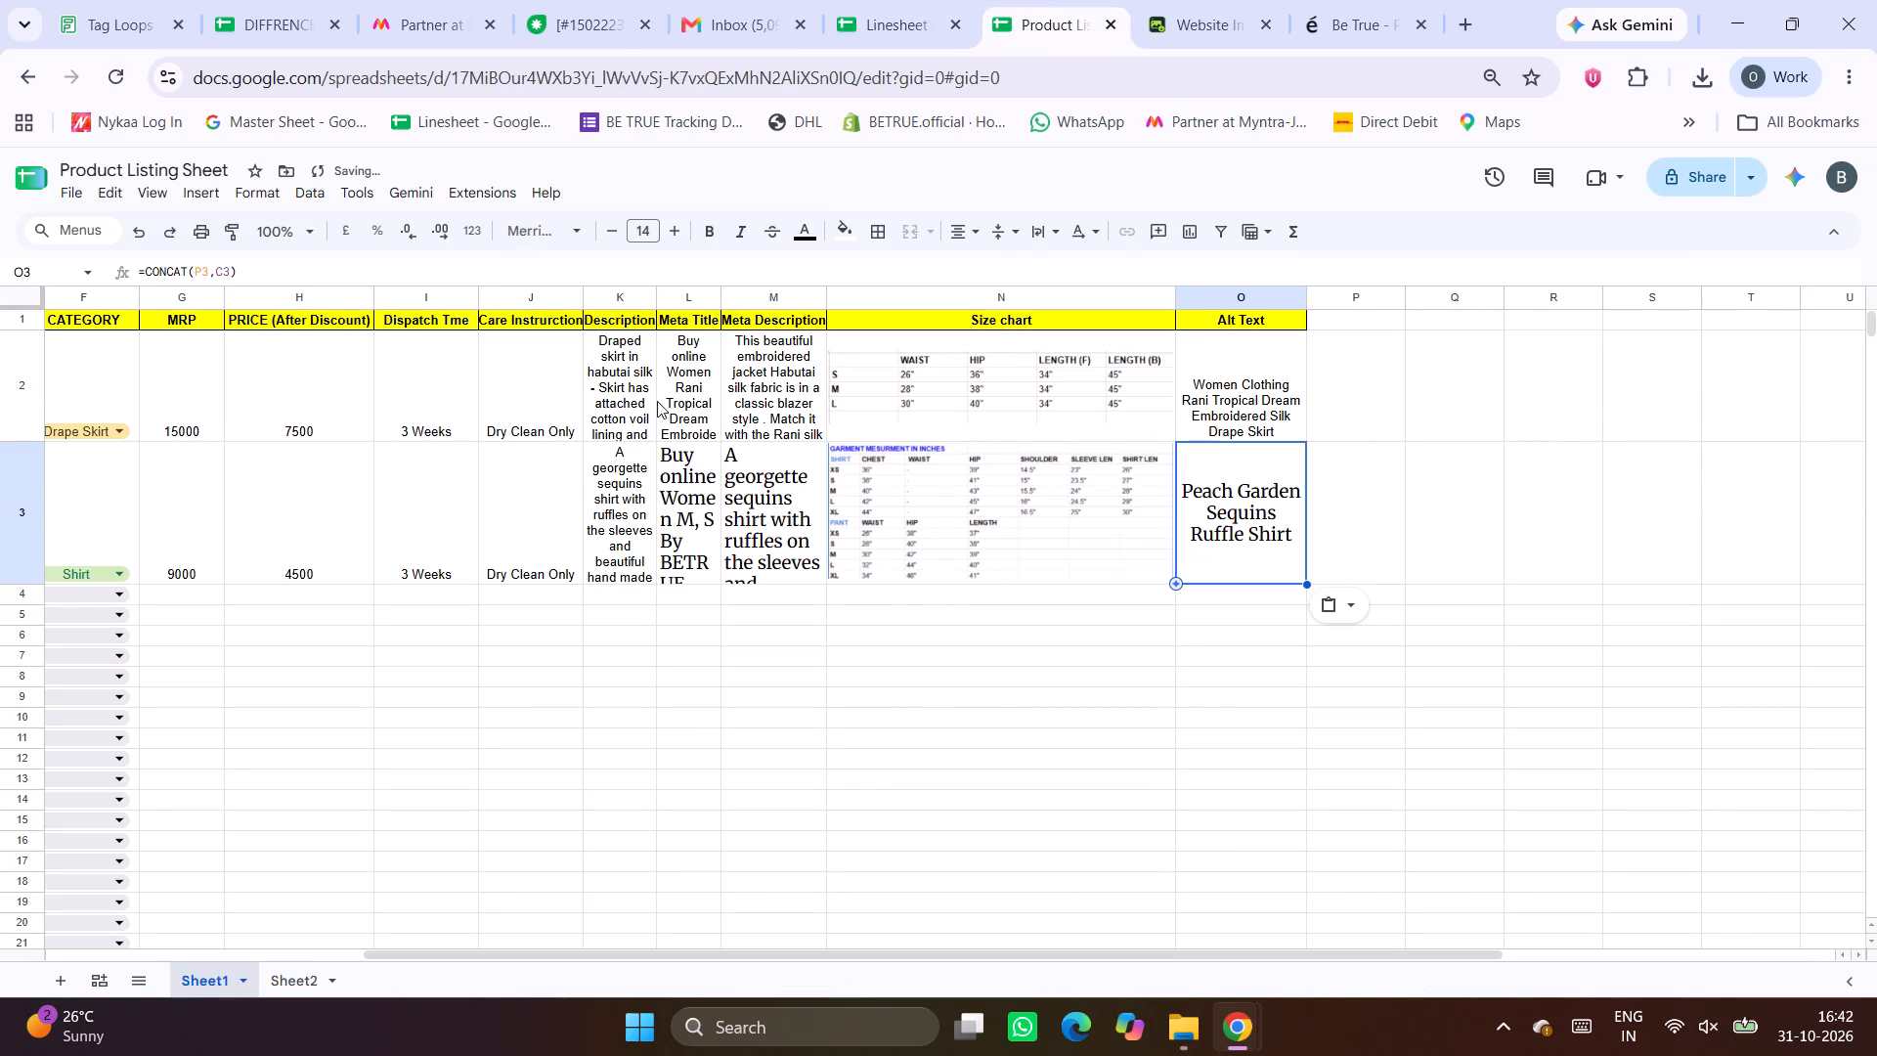
# Copy the formatting of PIJ-2's Description cell onto PIJ-30's cells from Meta Title through Alt Text.
pyautogui.click(619, 385)
pyautogui.click(229, 237)
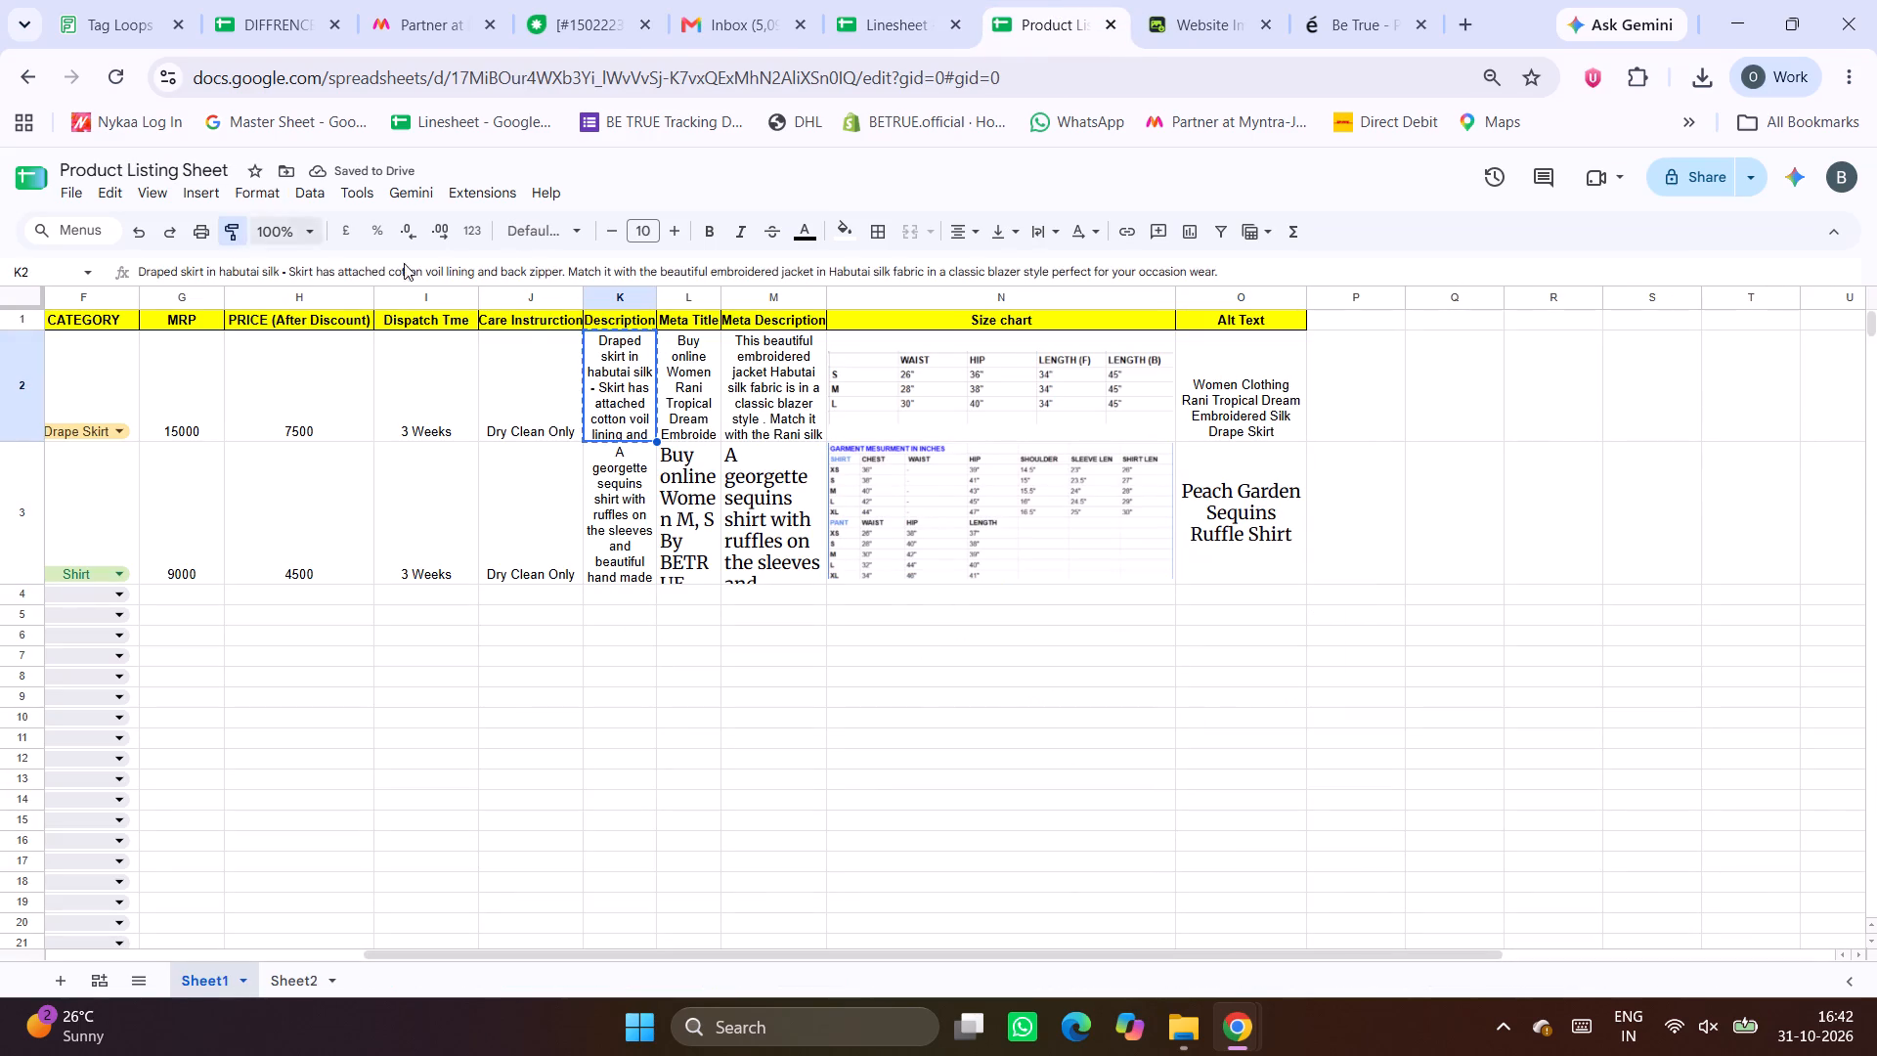
pyautogui.moveTo(668, 521); pyautogui.dragTo(1217, 539)
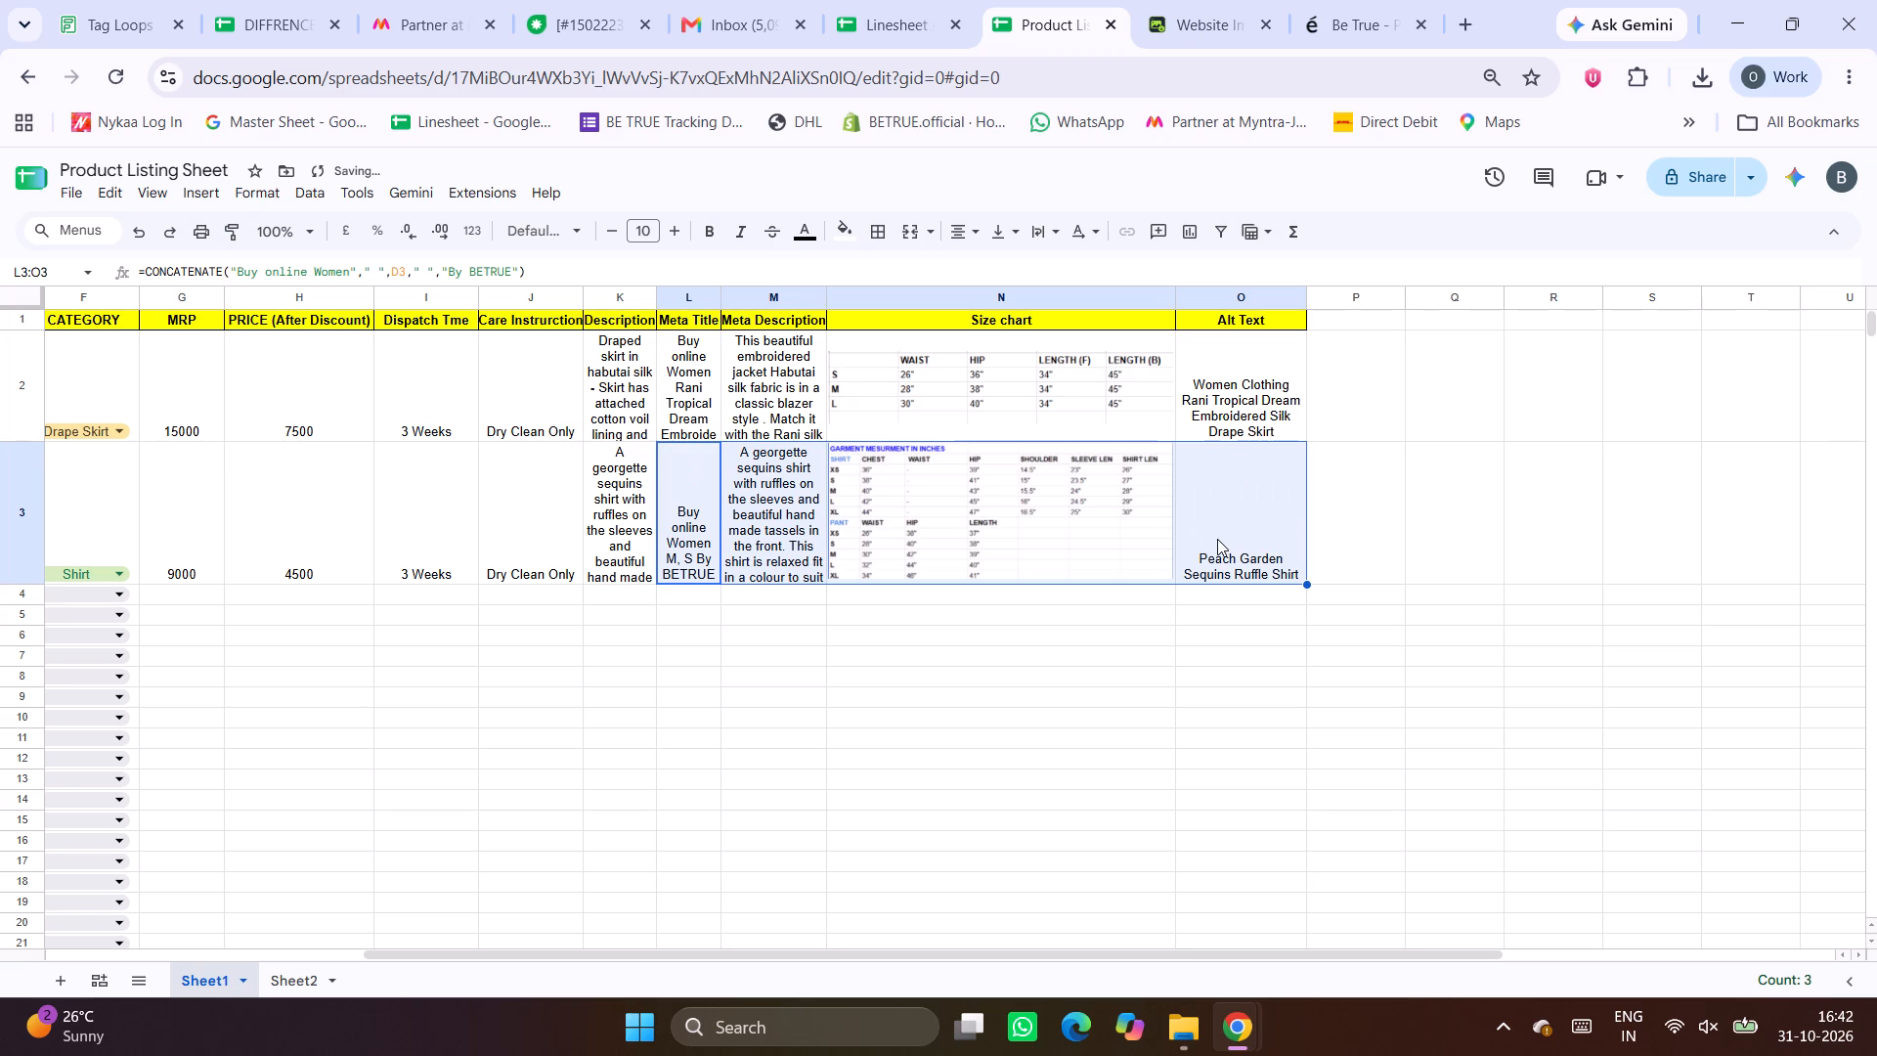
pyautogui.click(948, 774)
# Widen the Meta Title column slightly so its text wraps over fewer lines.
pyautogui.click(660, 472)
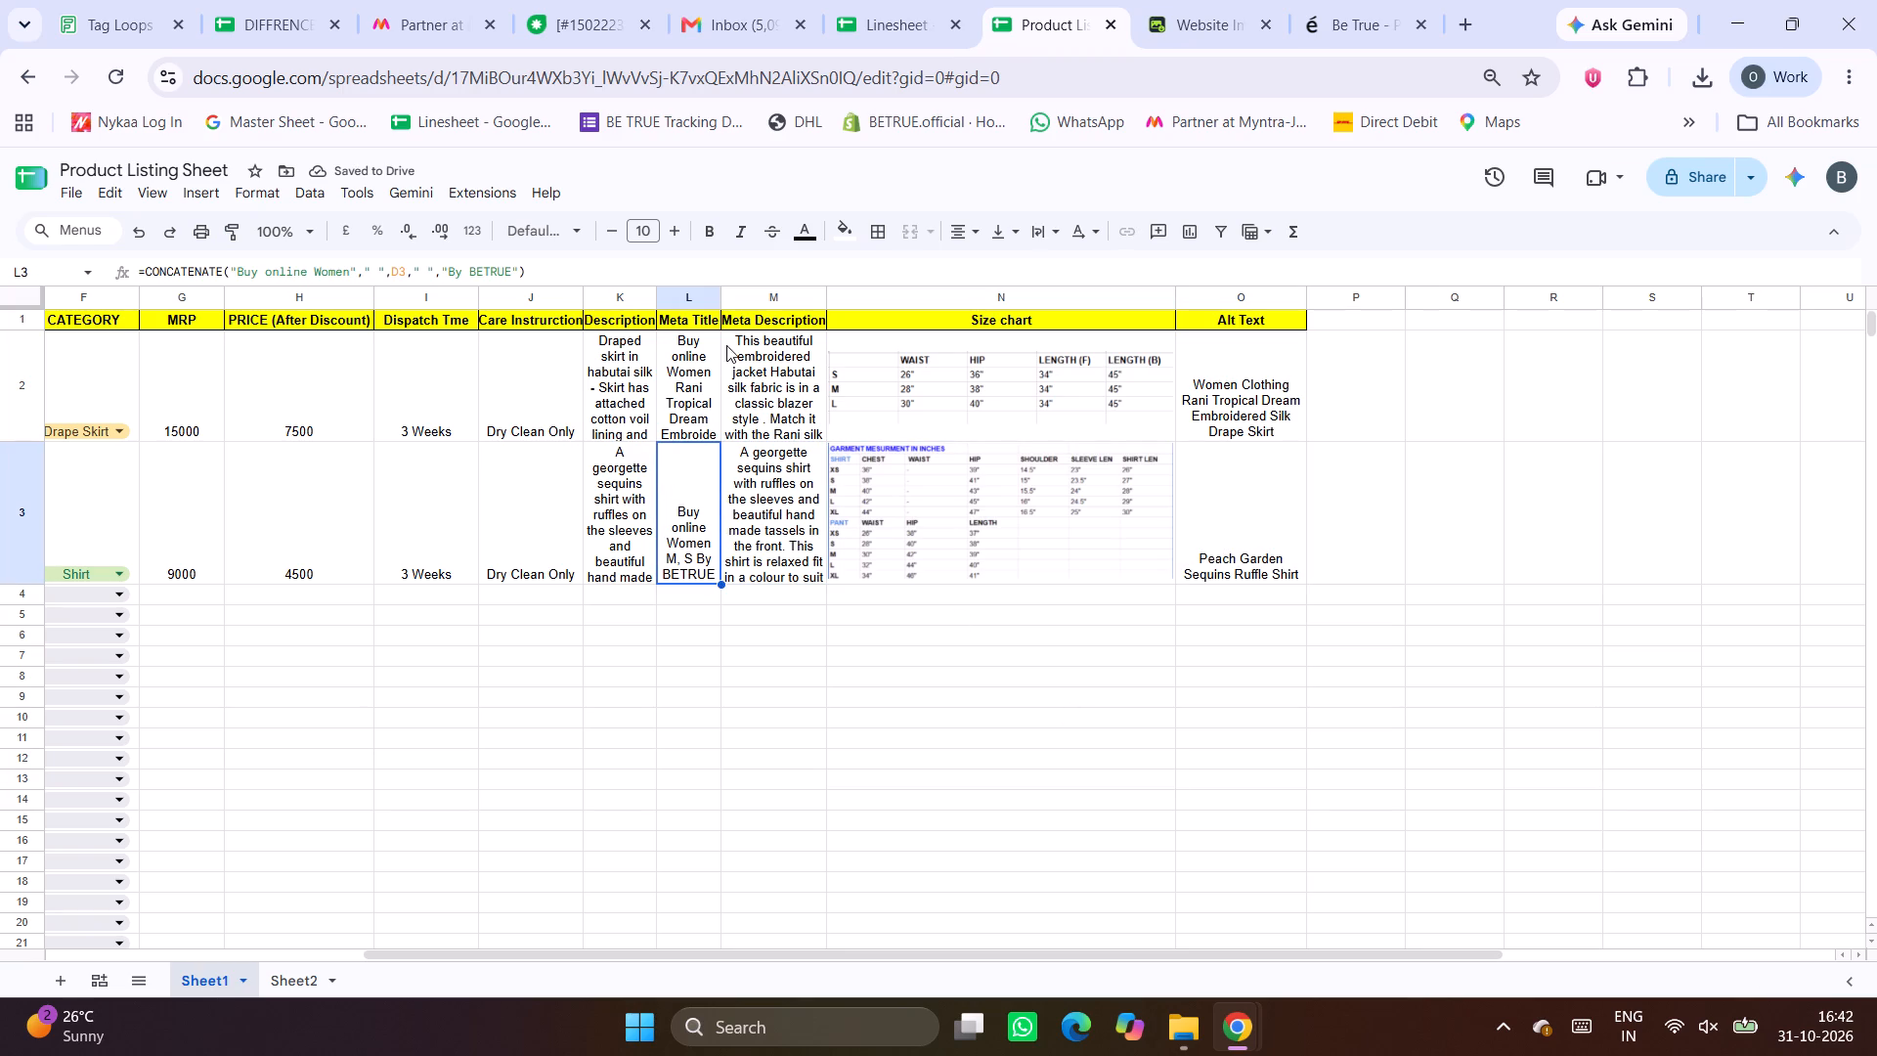
pyautogui.moveTo(724, 299); pyautogui.dragTo(749, 300)
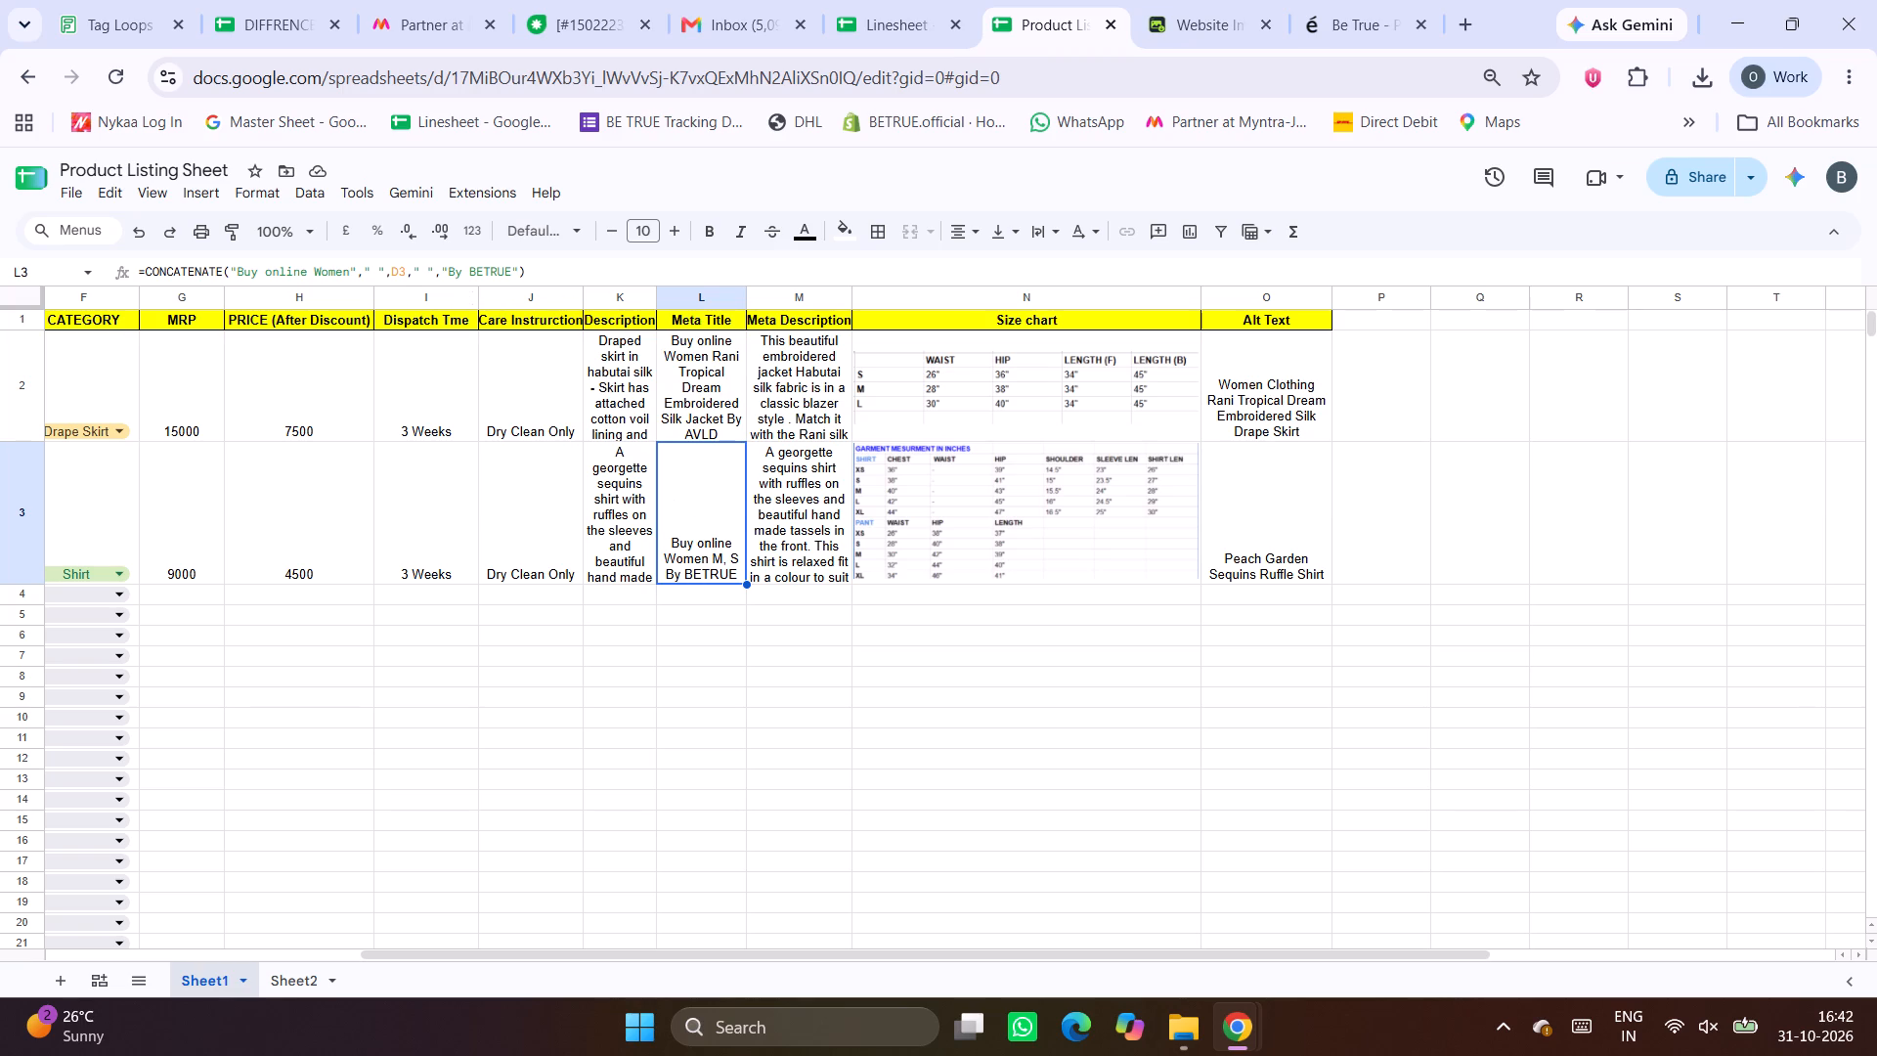
# Set the brand name at the end of PIJ-30's Meta Title formula to AVLD.
pyautogui.moveTo(472, 269); pyautogui.dragTo(507, 271)
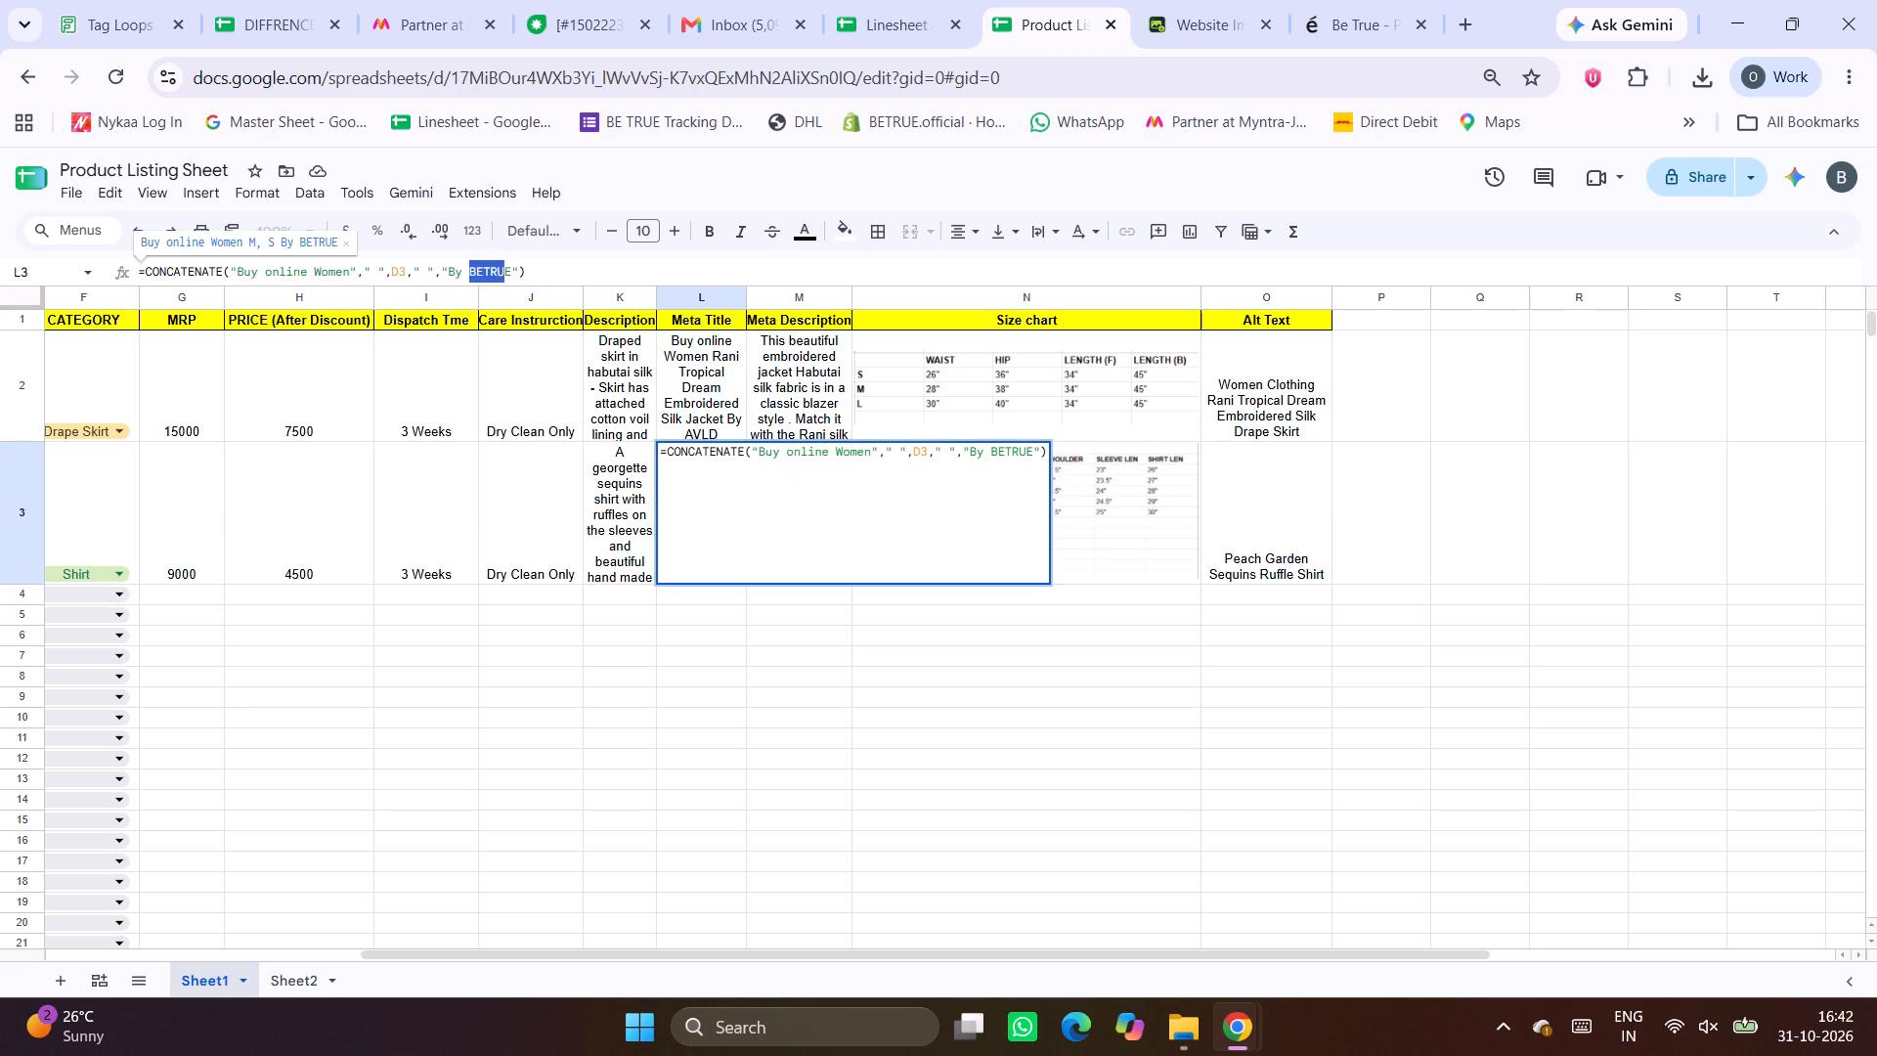
pyautogui.moveTo(507, 271); pyautogui.dragTo(510, 271)
pyautogui.write('AVLD')
pyautogui.click(914, 775)
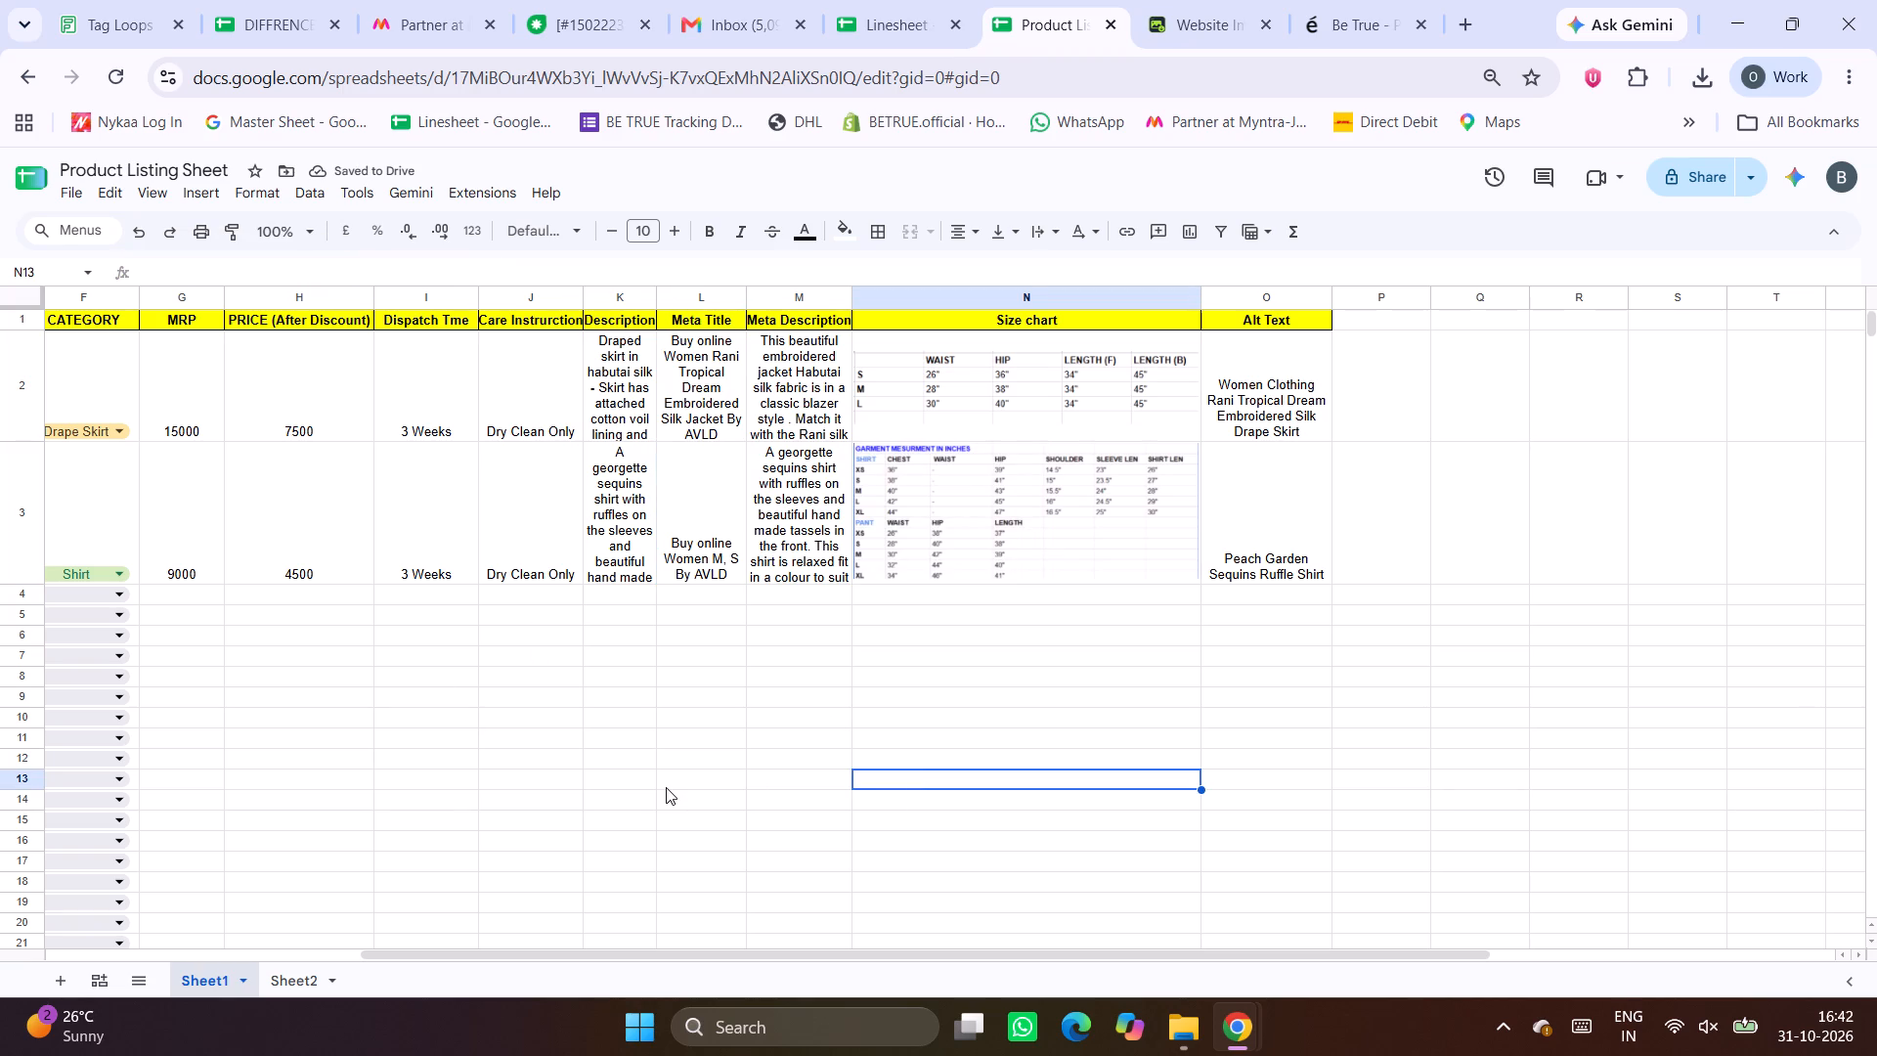
# Select the empty Image cell below PIJ-30 and increase the height of row 4 for the next product.
pyautogui.hscroll(2, 675, 787)
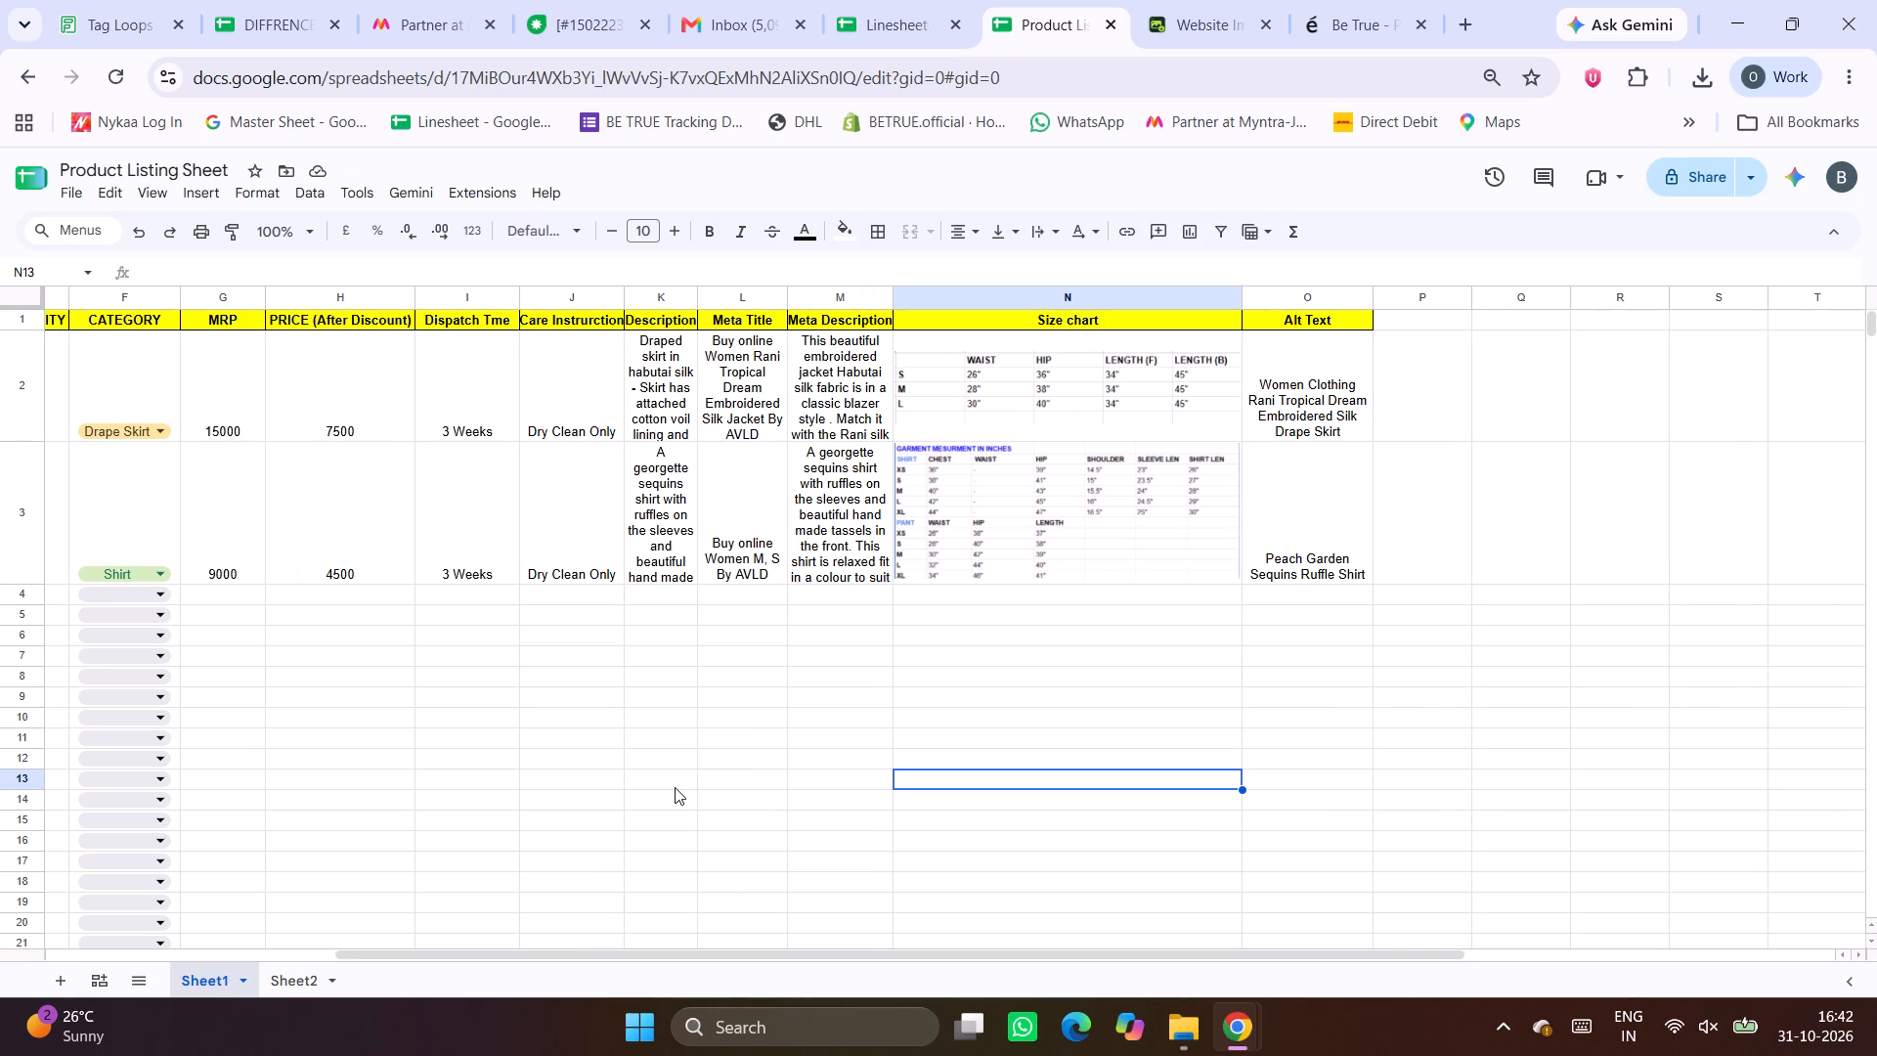
pyautogui.hscroll(7, 675, 787)
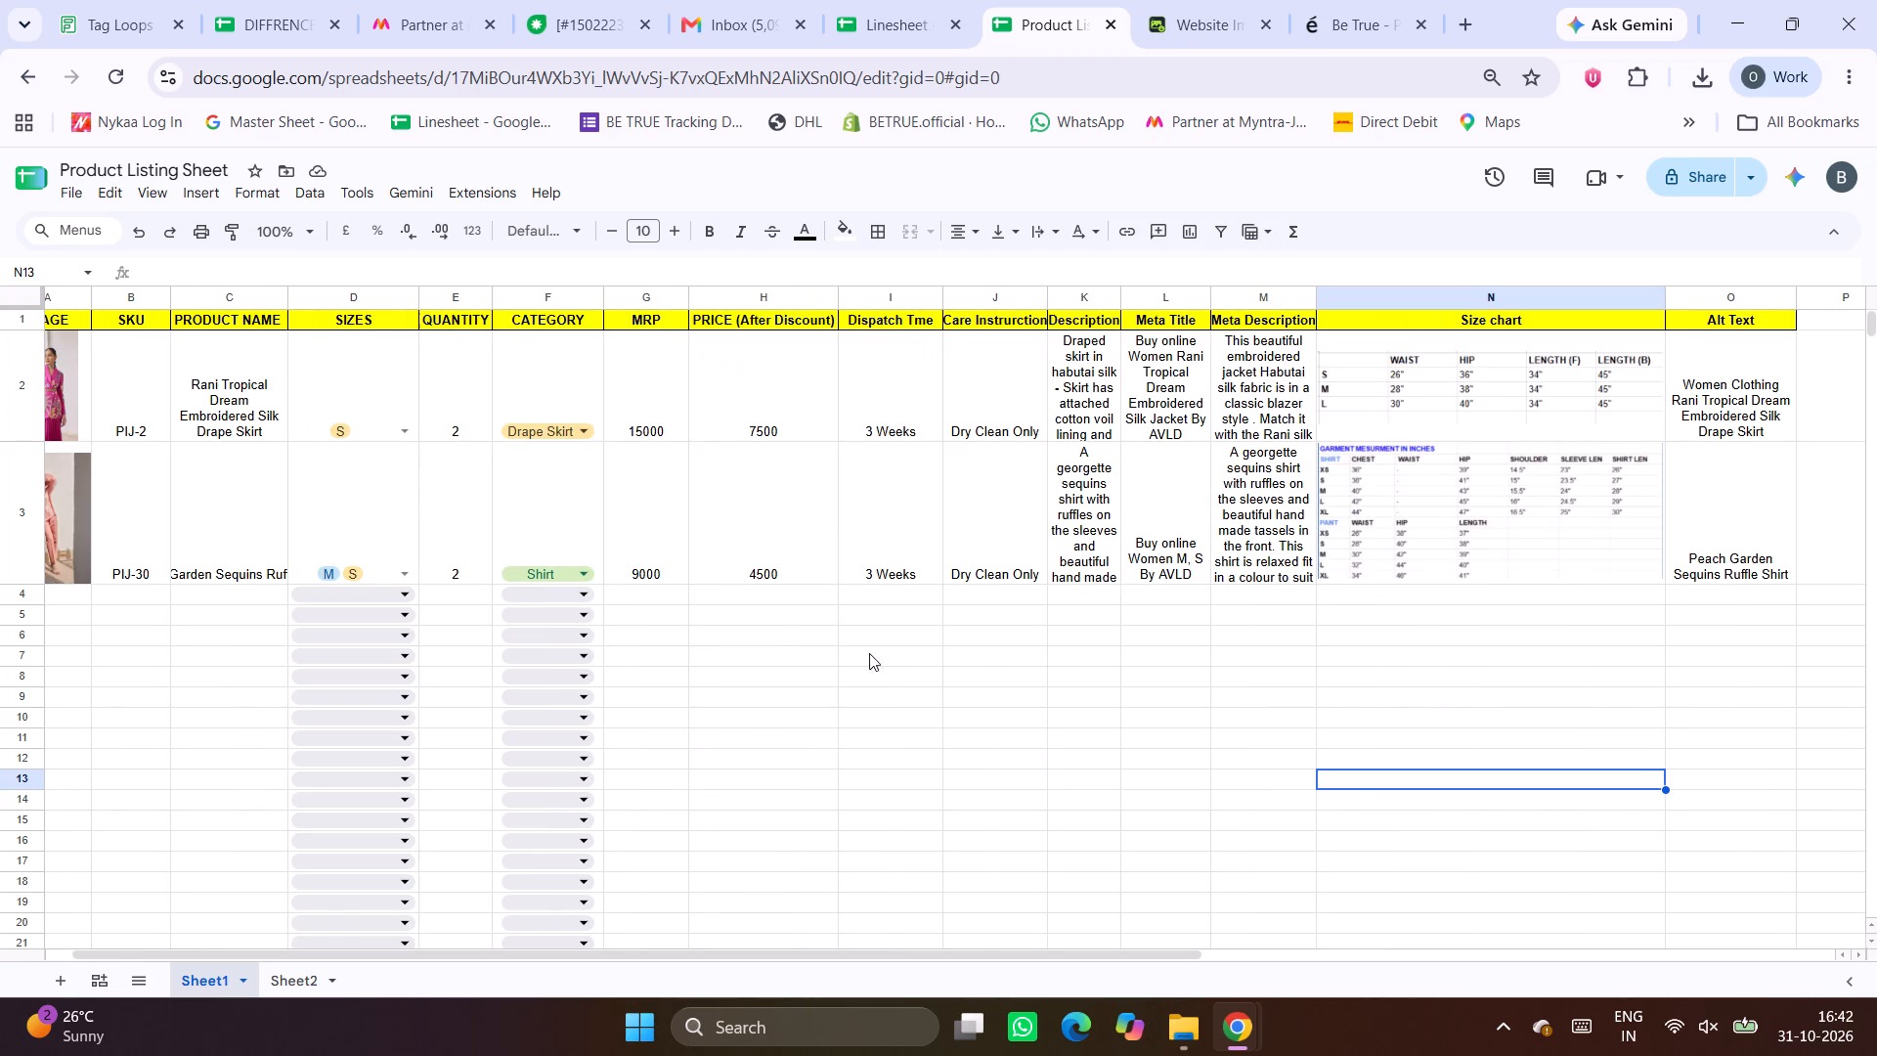
pyautogui.click(94, 597)
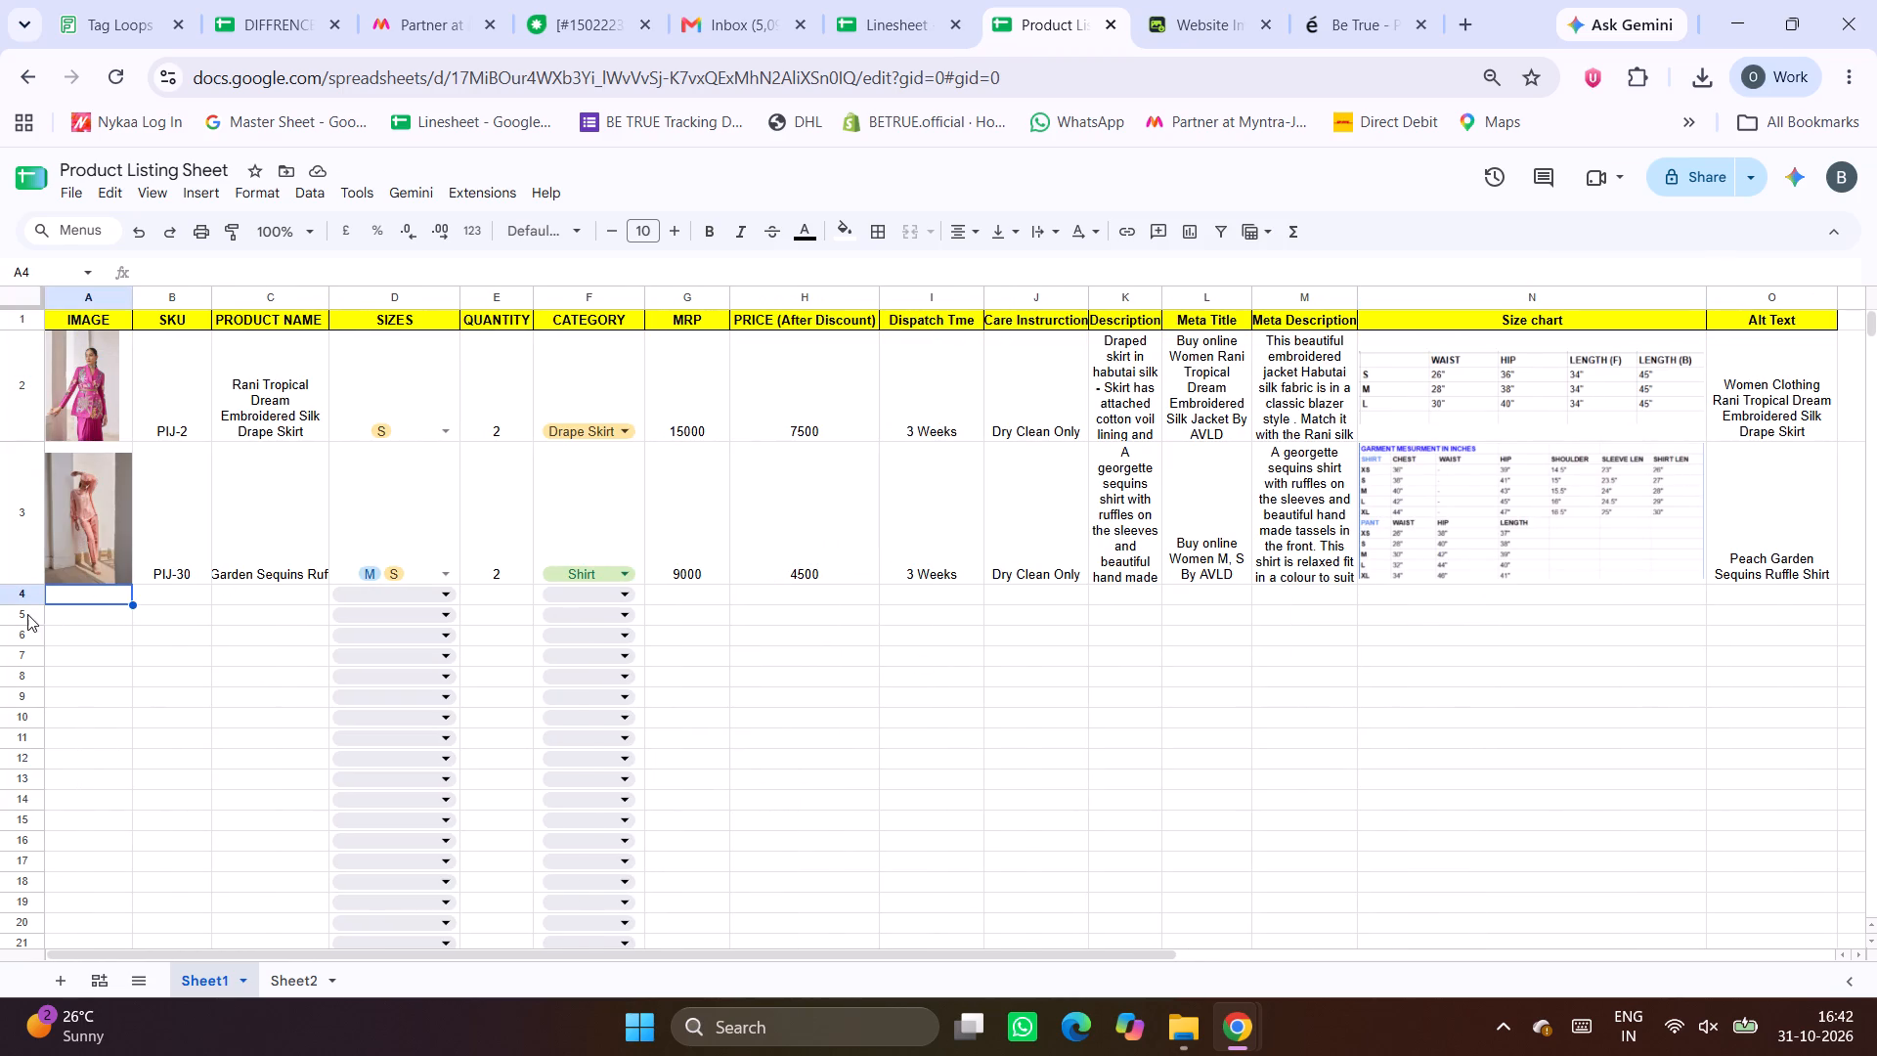
pyautogui.moveTo(20, 606); pyautogui.dragTo(19, 638)
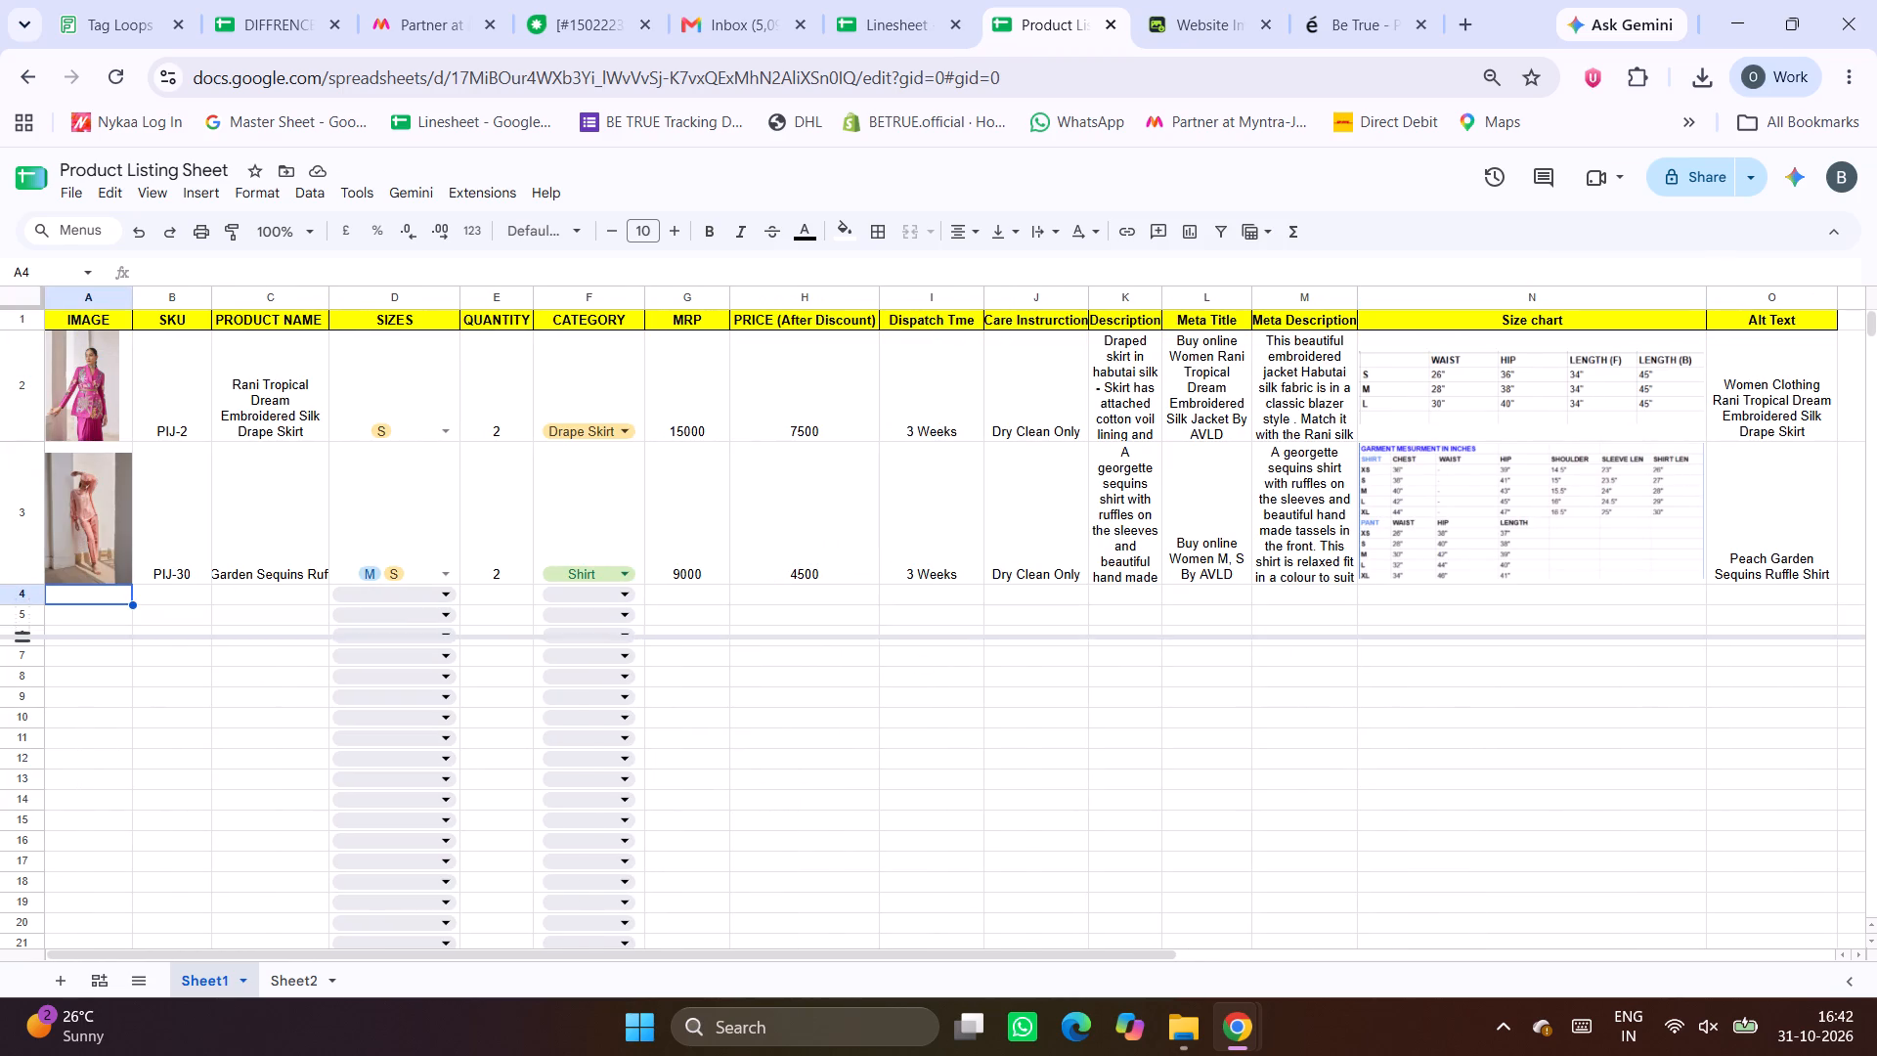
pyautogui.moveTo(19, 638); pyautogui.dragTo(19, 642)
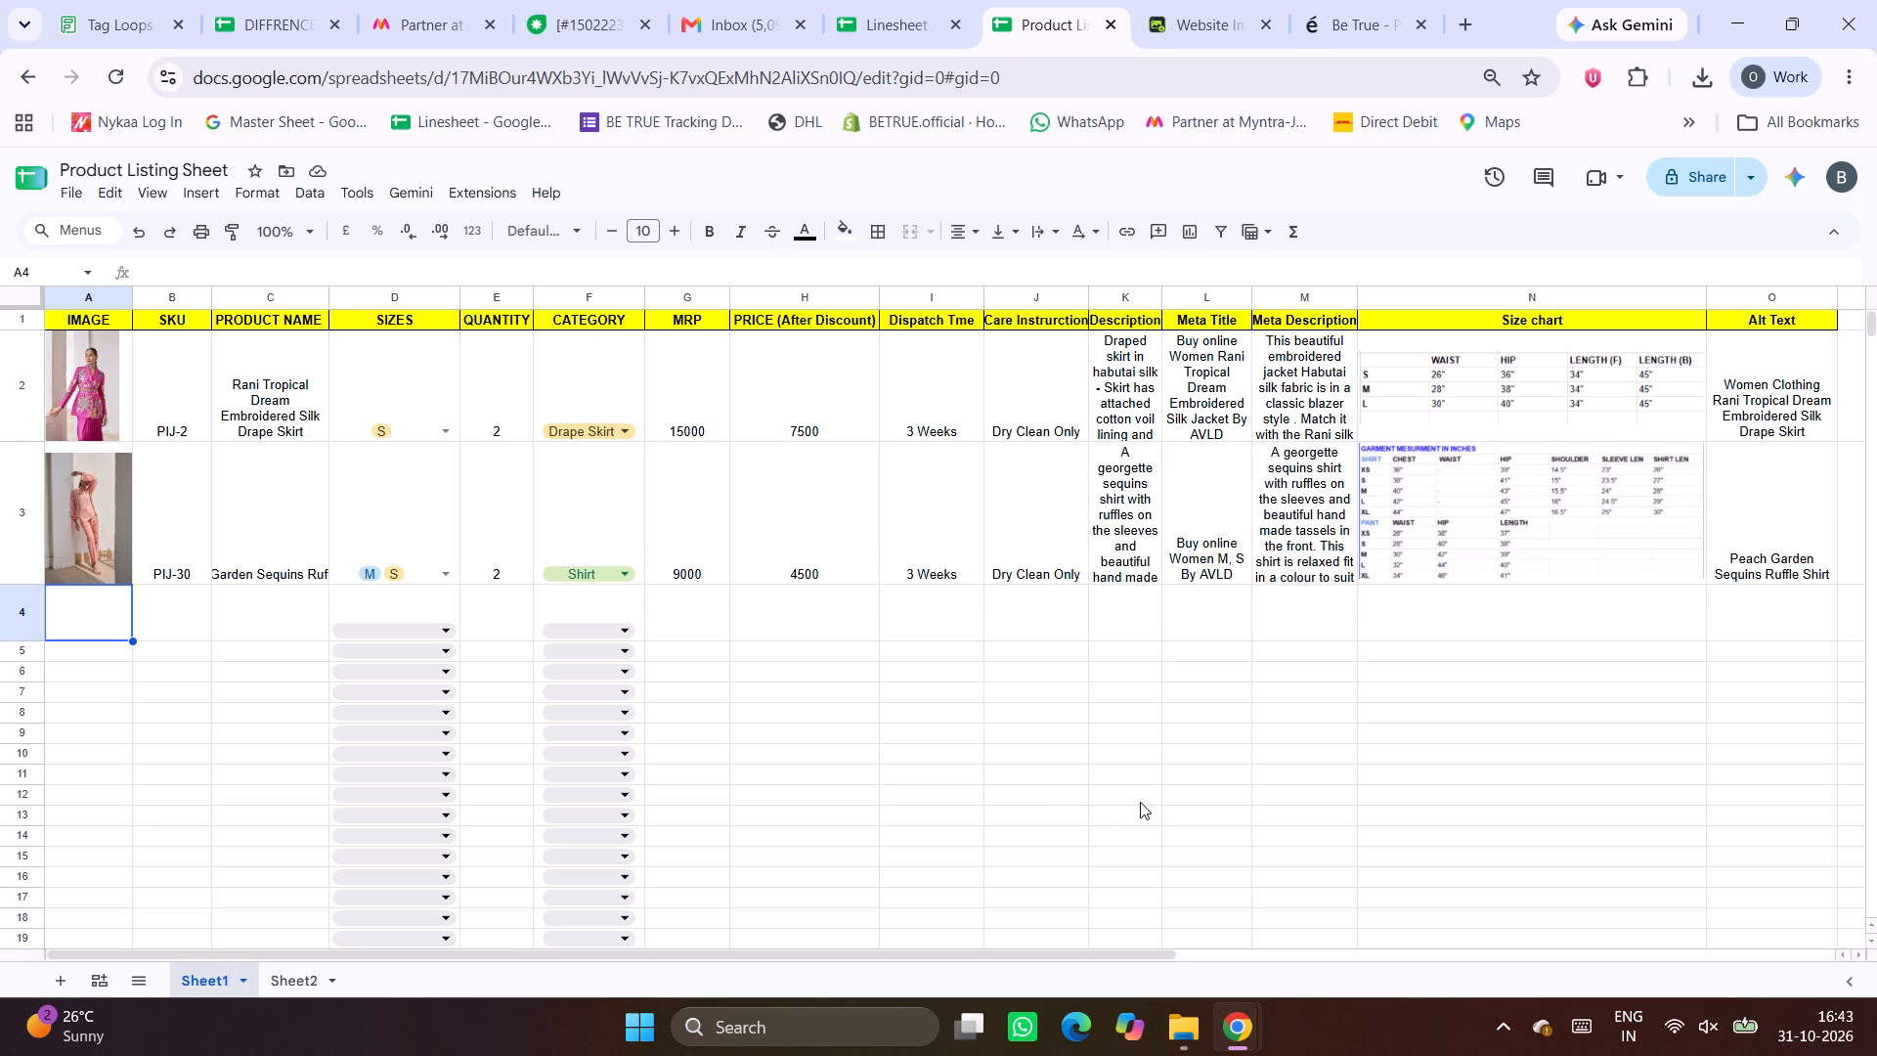
# Open the BP Collection Sverve sheet in the Linesheet and select BP-3's Style Number cell.
pyautogui.click(872, 0)
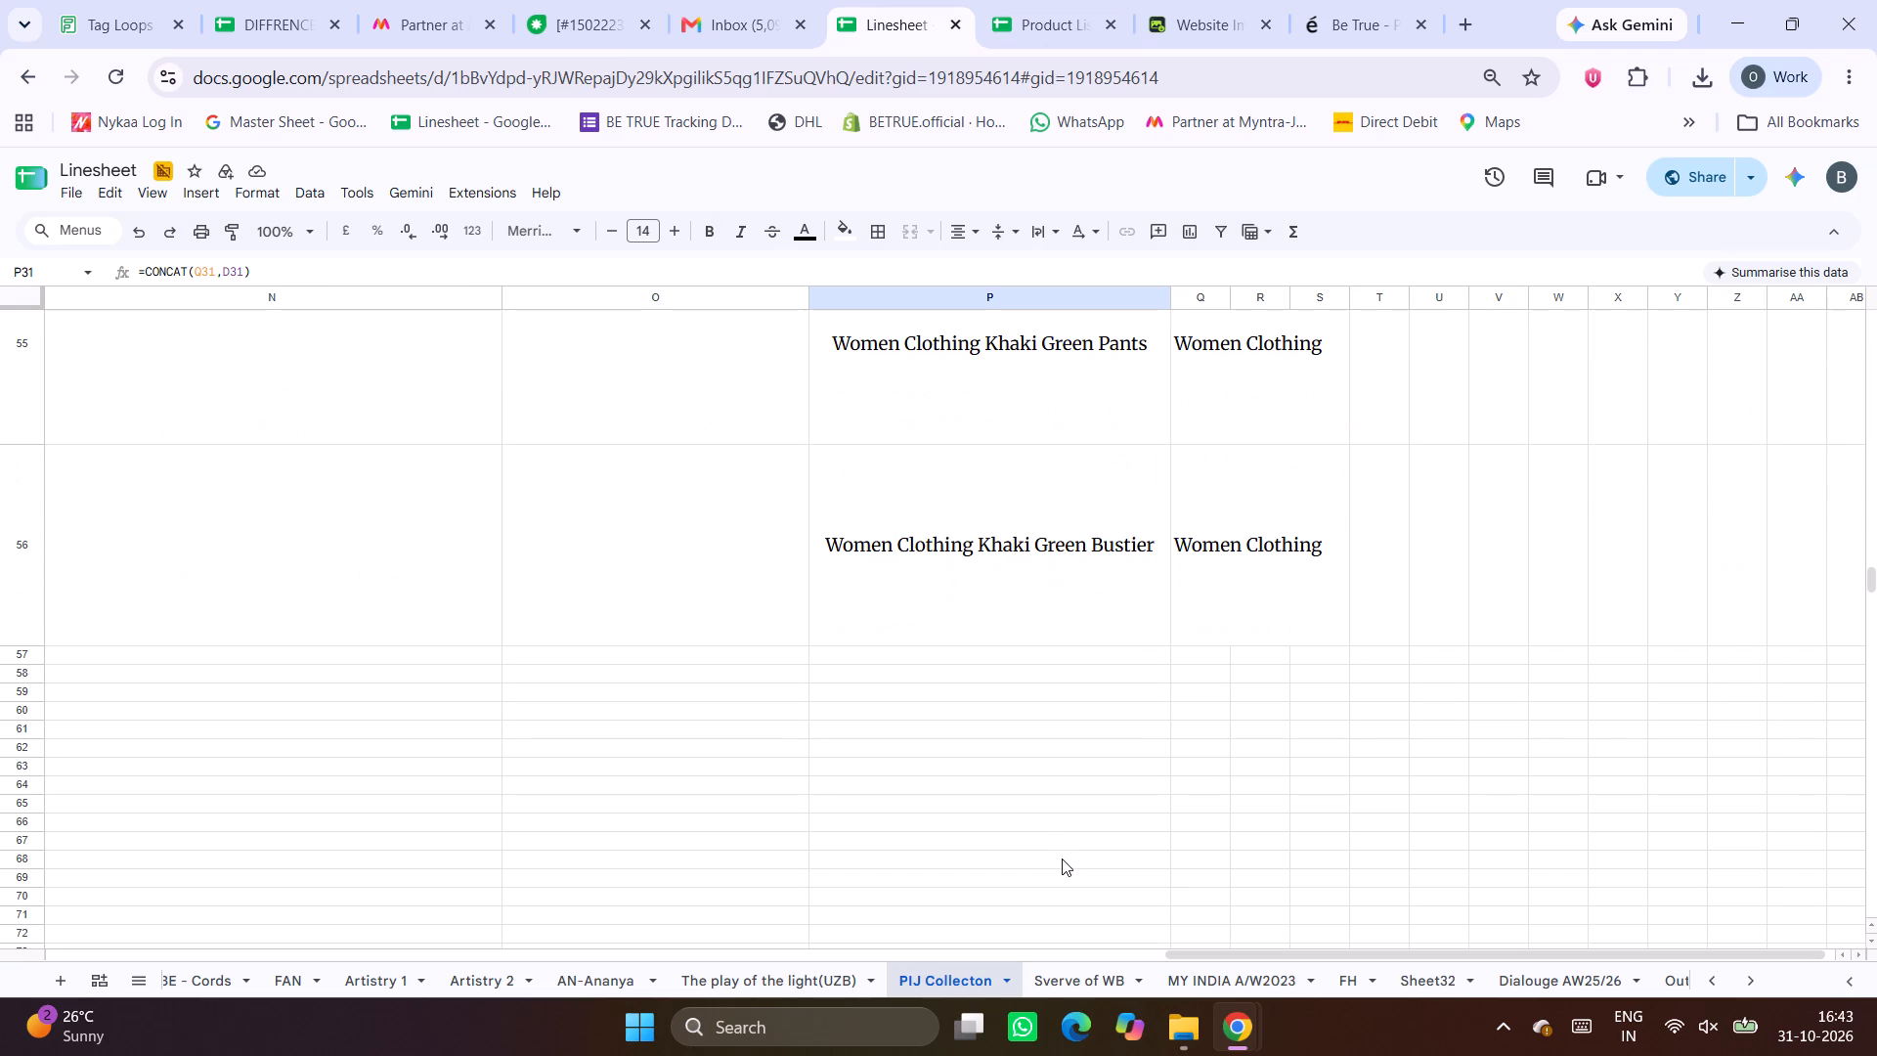
pyautogui.hotkey('ctrl', '-')
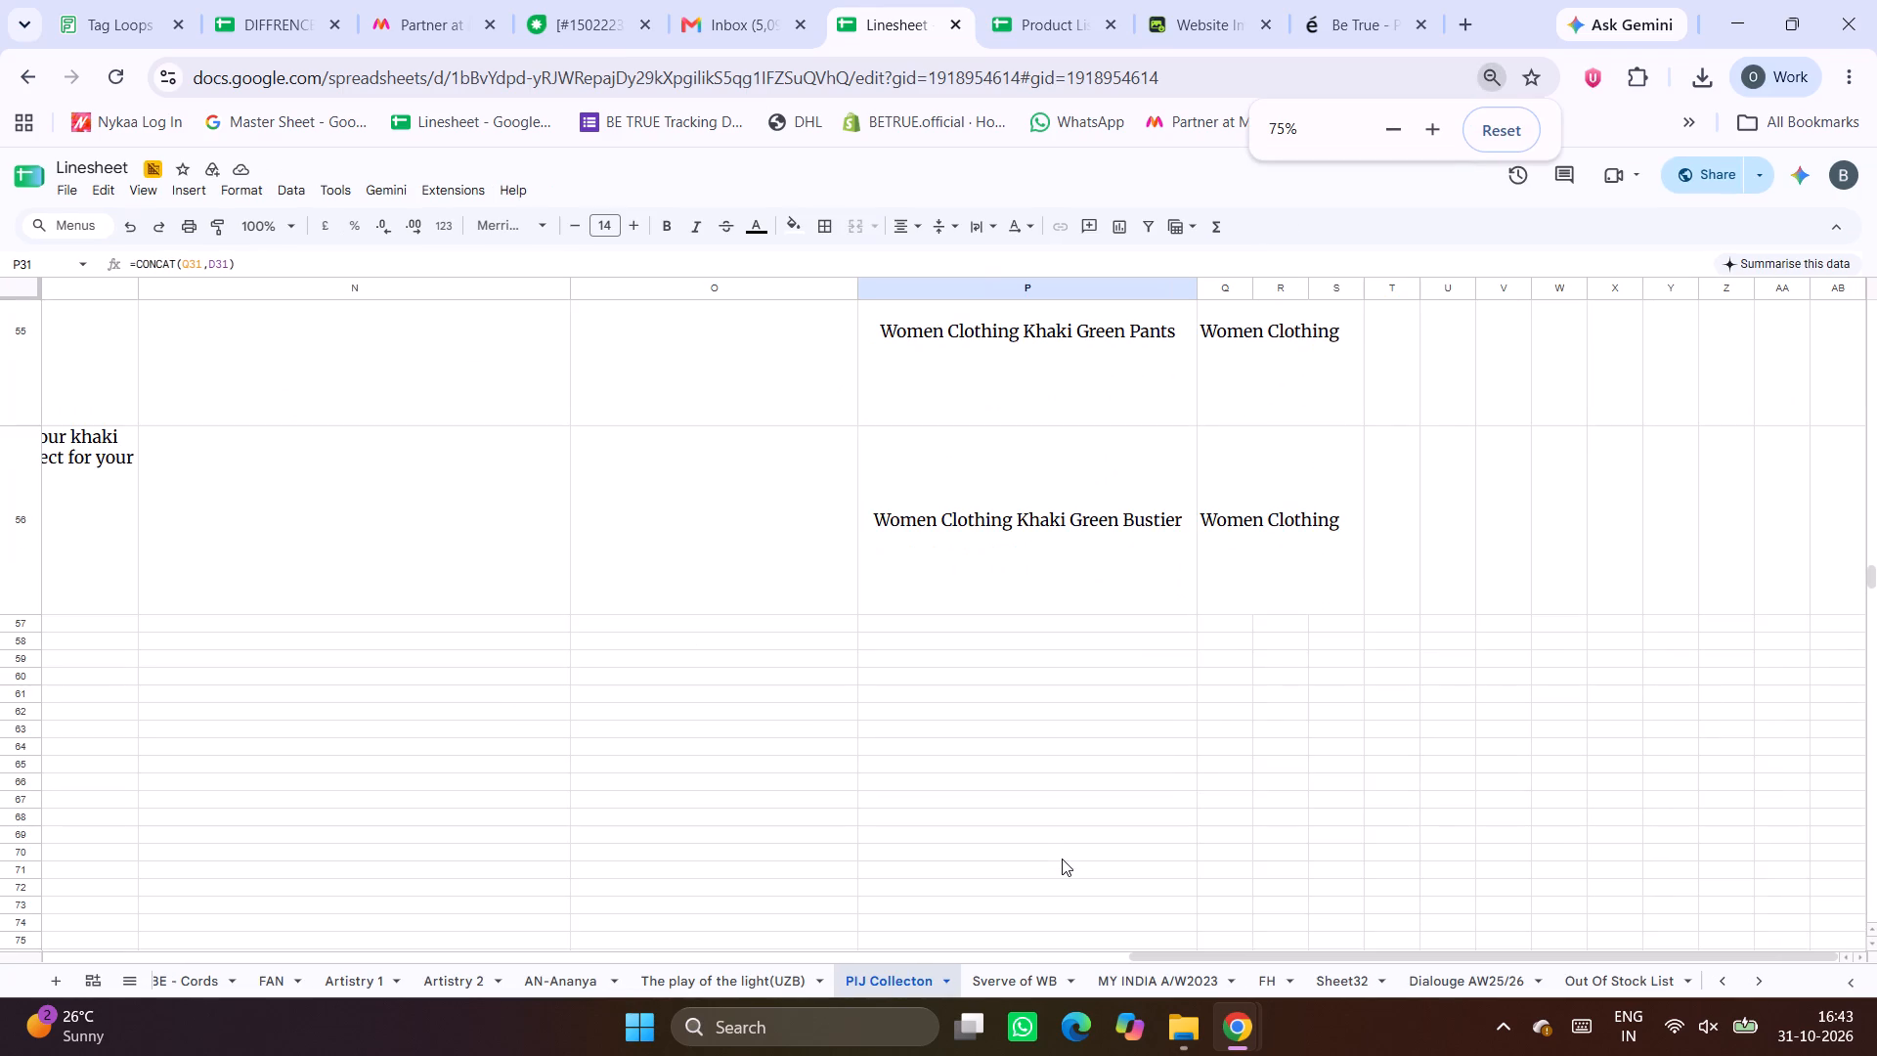
pyautogui.scroll(6, 933, 858)
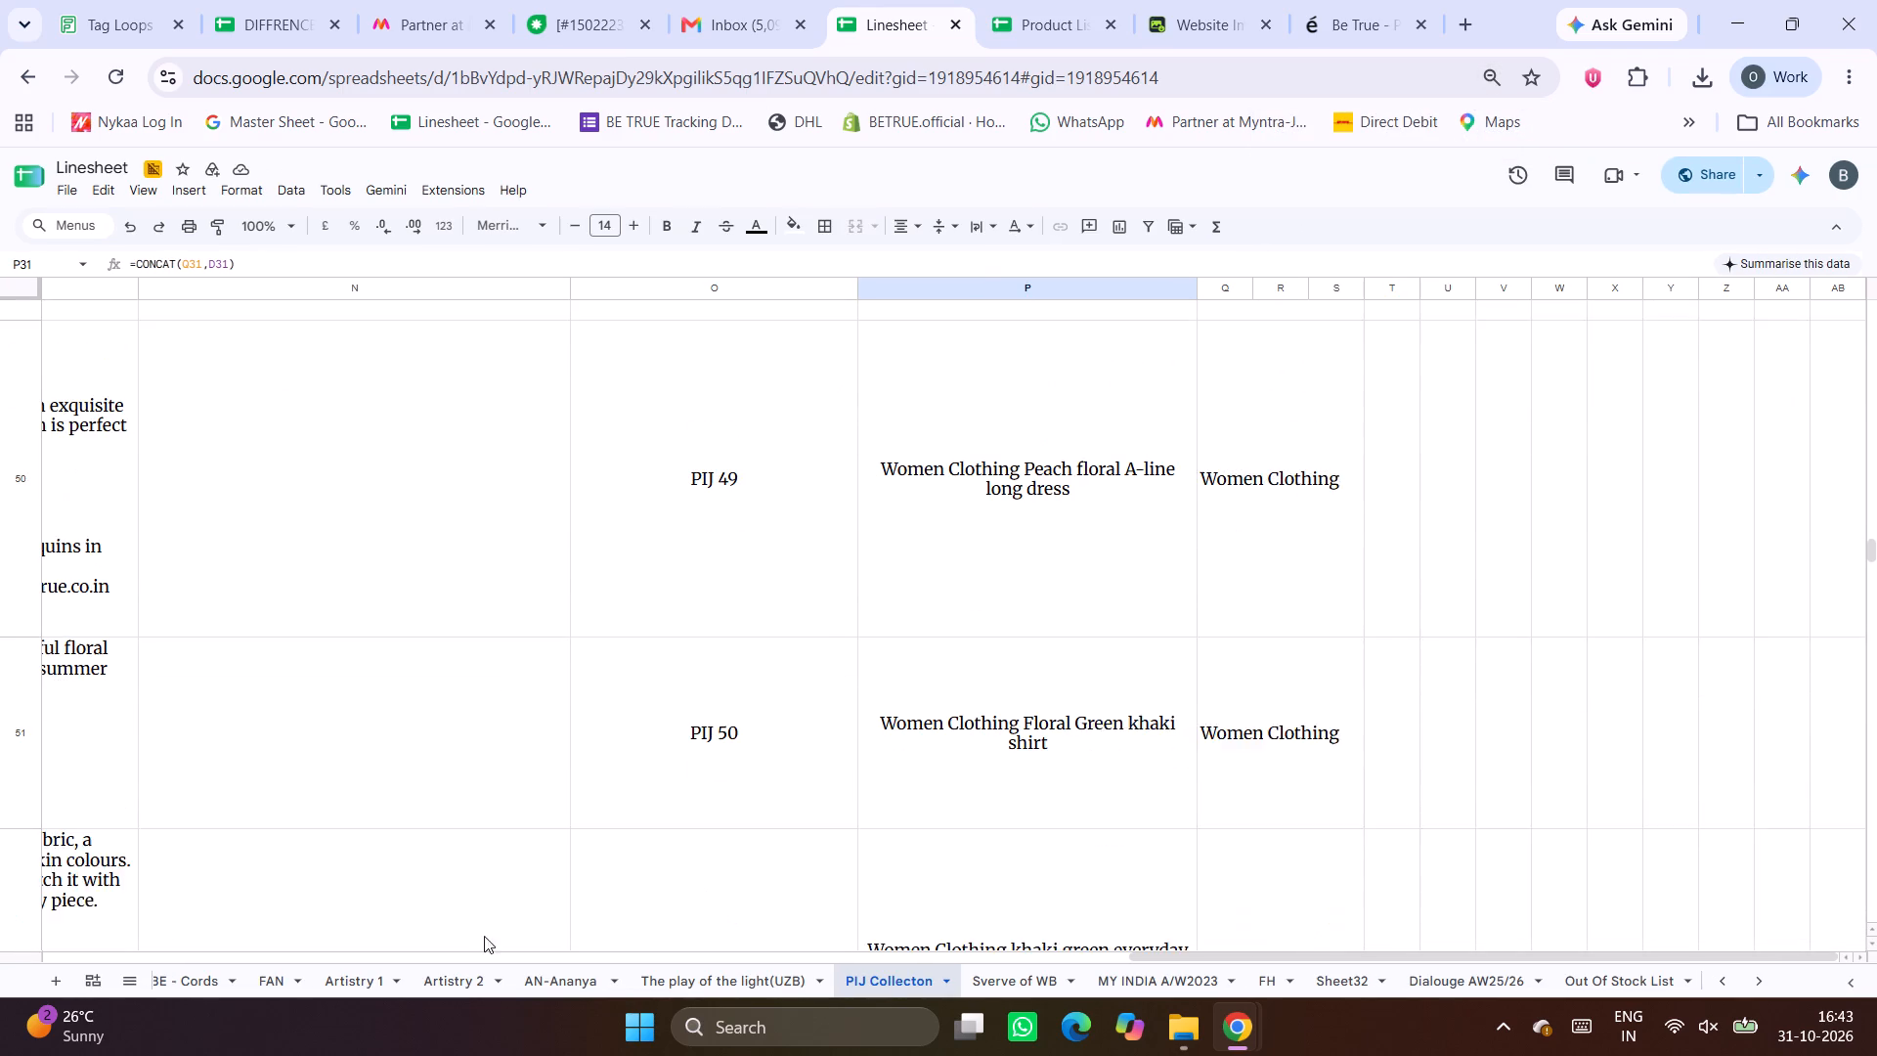
pyautogui.click(140, 980)
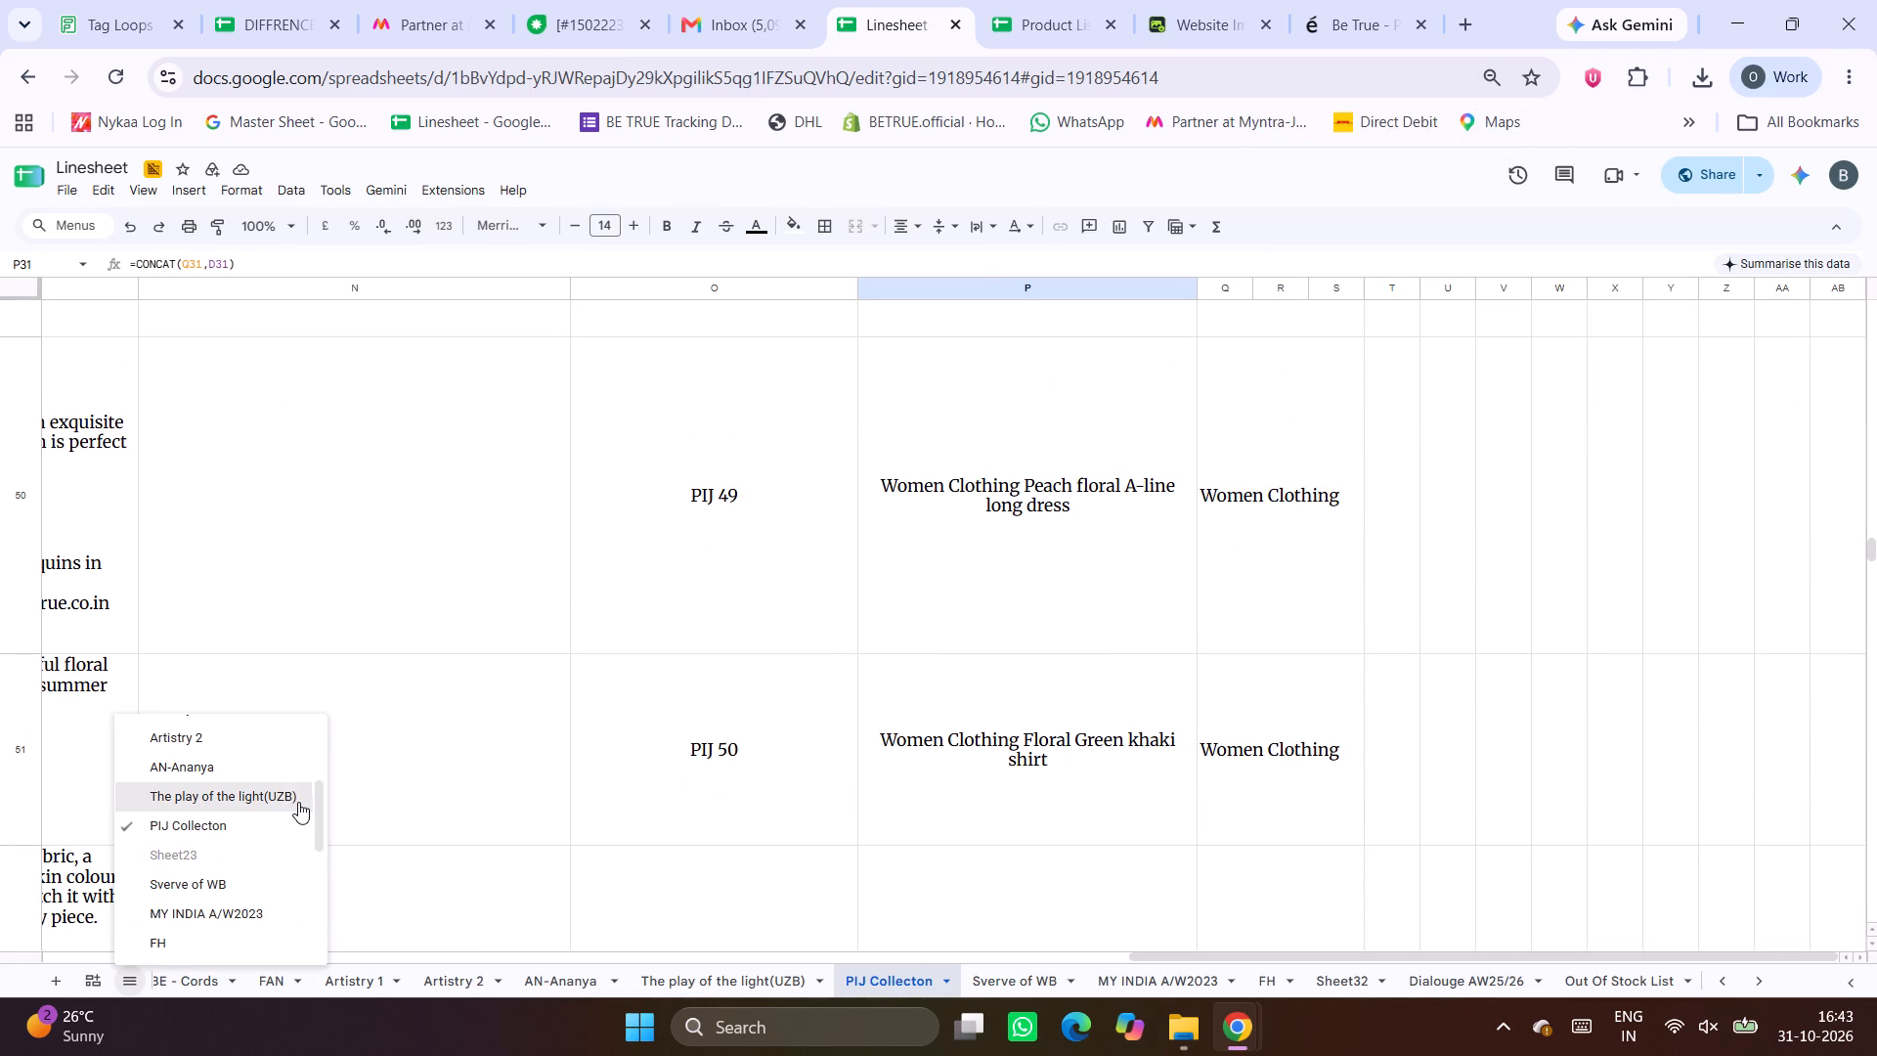
pyautogui.moveTo(313, 803); pyautogui.dragTo(314, 672)
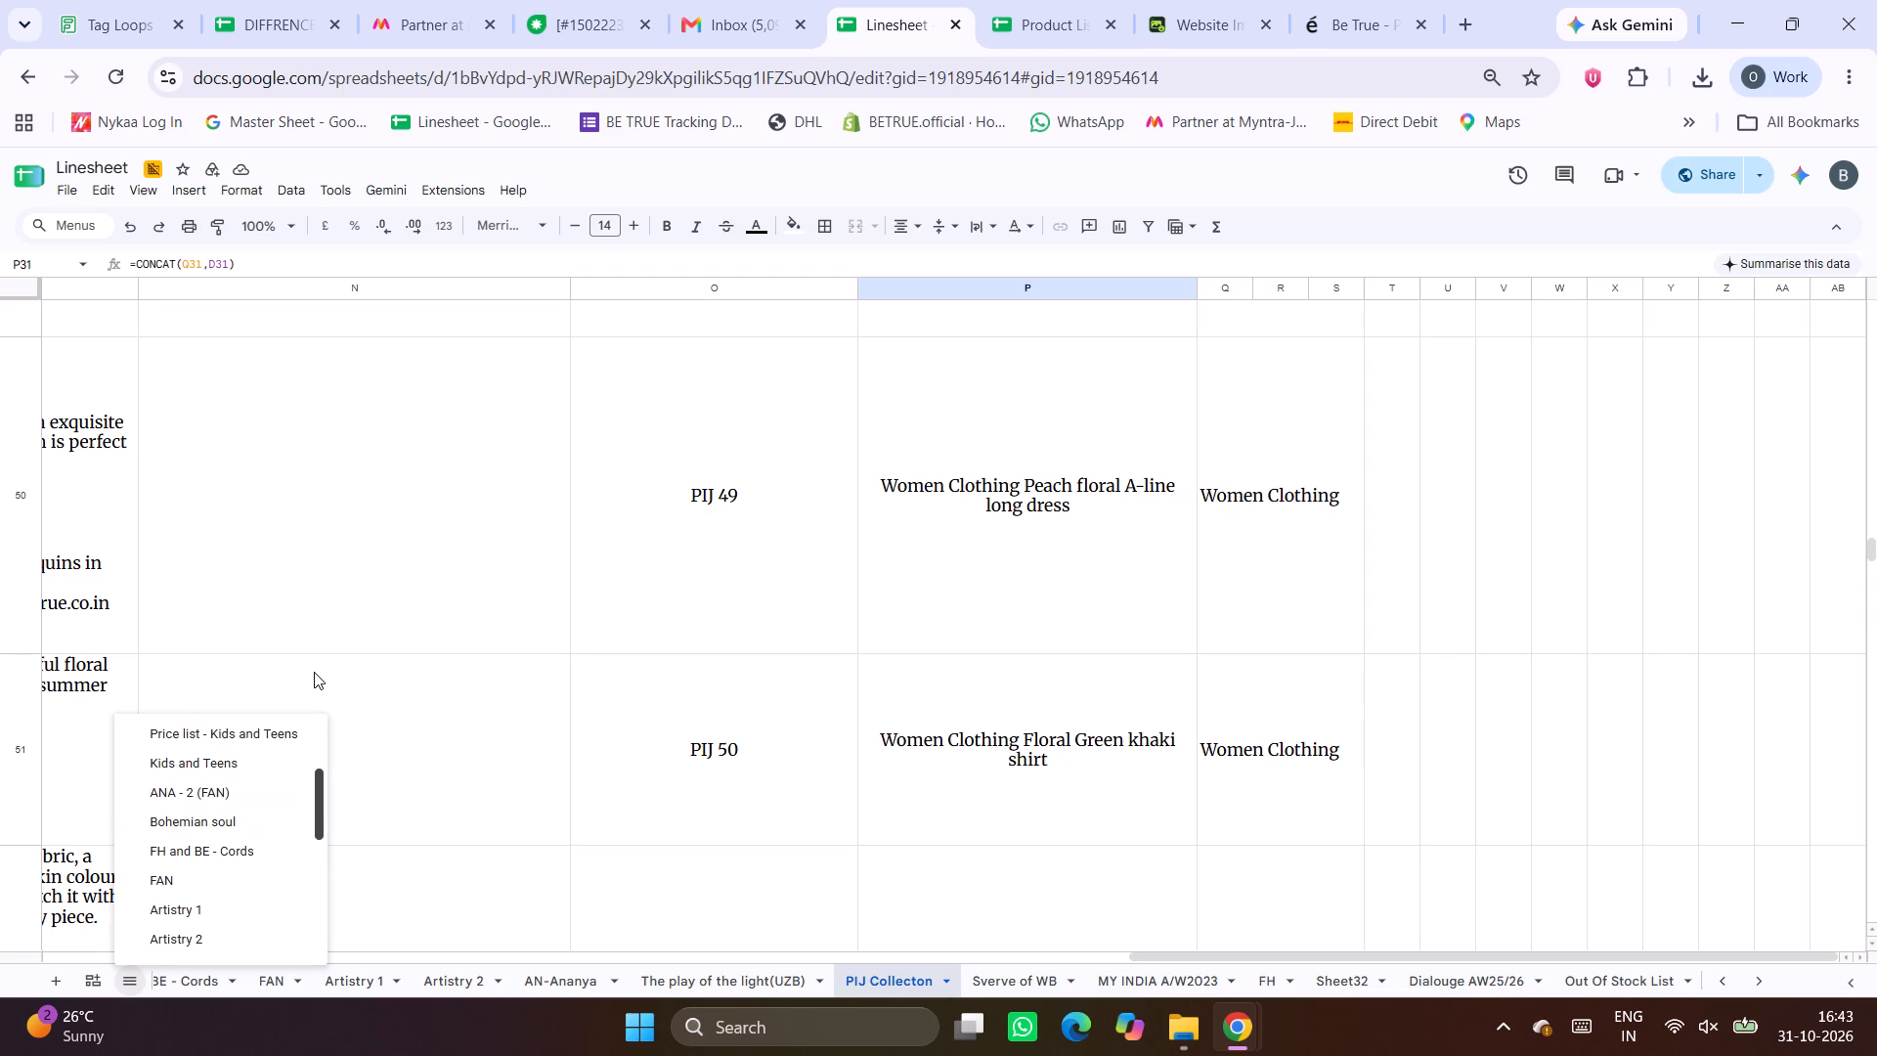
pyautogui.moveTo(314, 672); pyautogui.dragTo(306, 985)
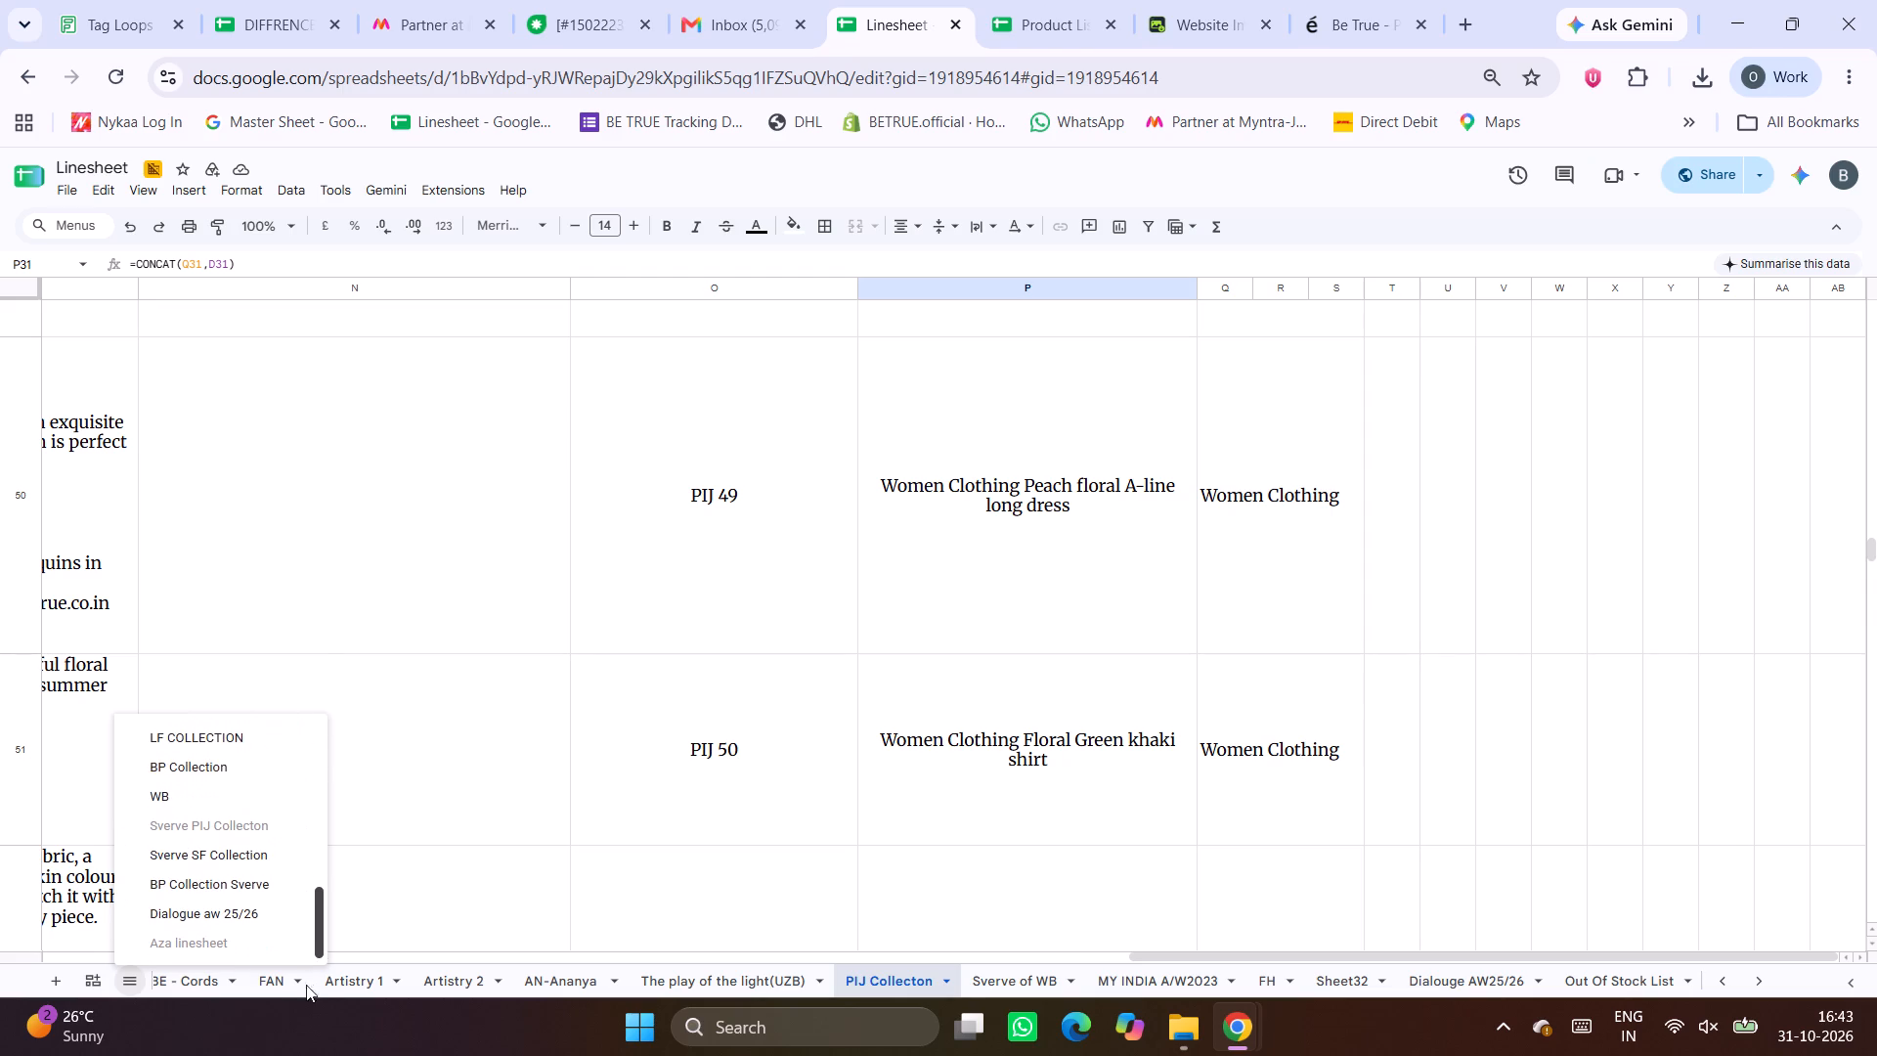
pyautogui.moveTo(306, 985); pyautogui.dragTo(300, 968)
pyautogui.click(245, 879)
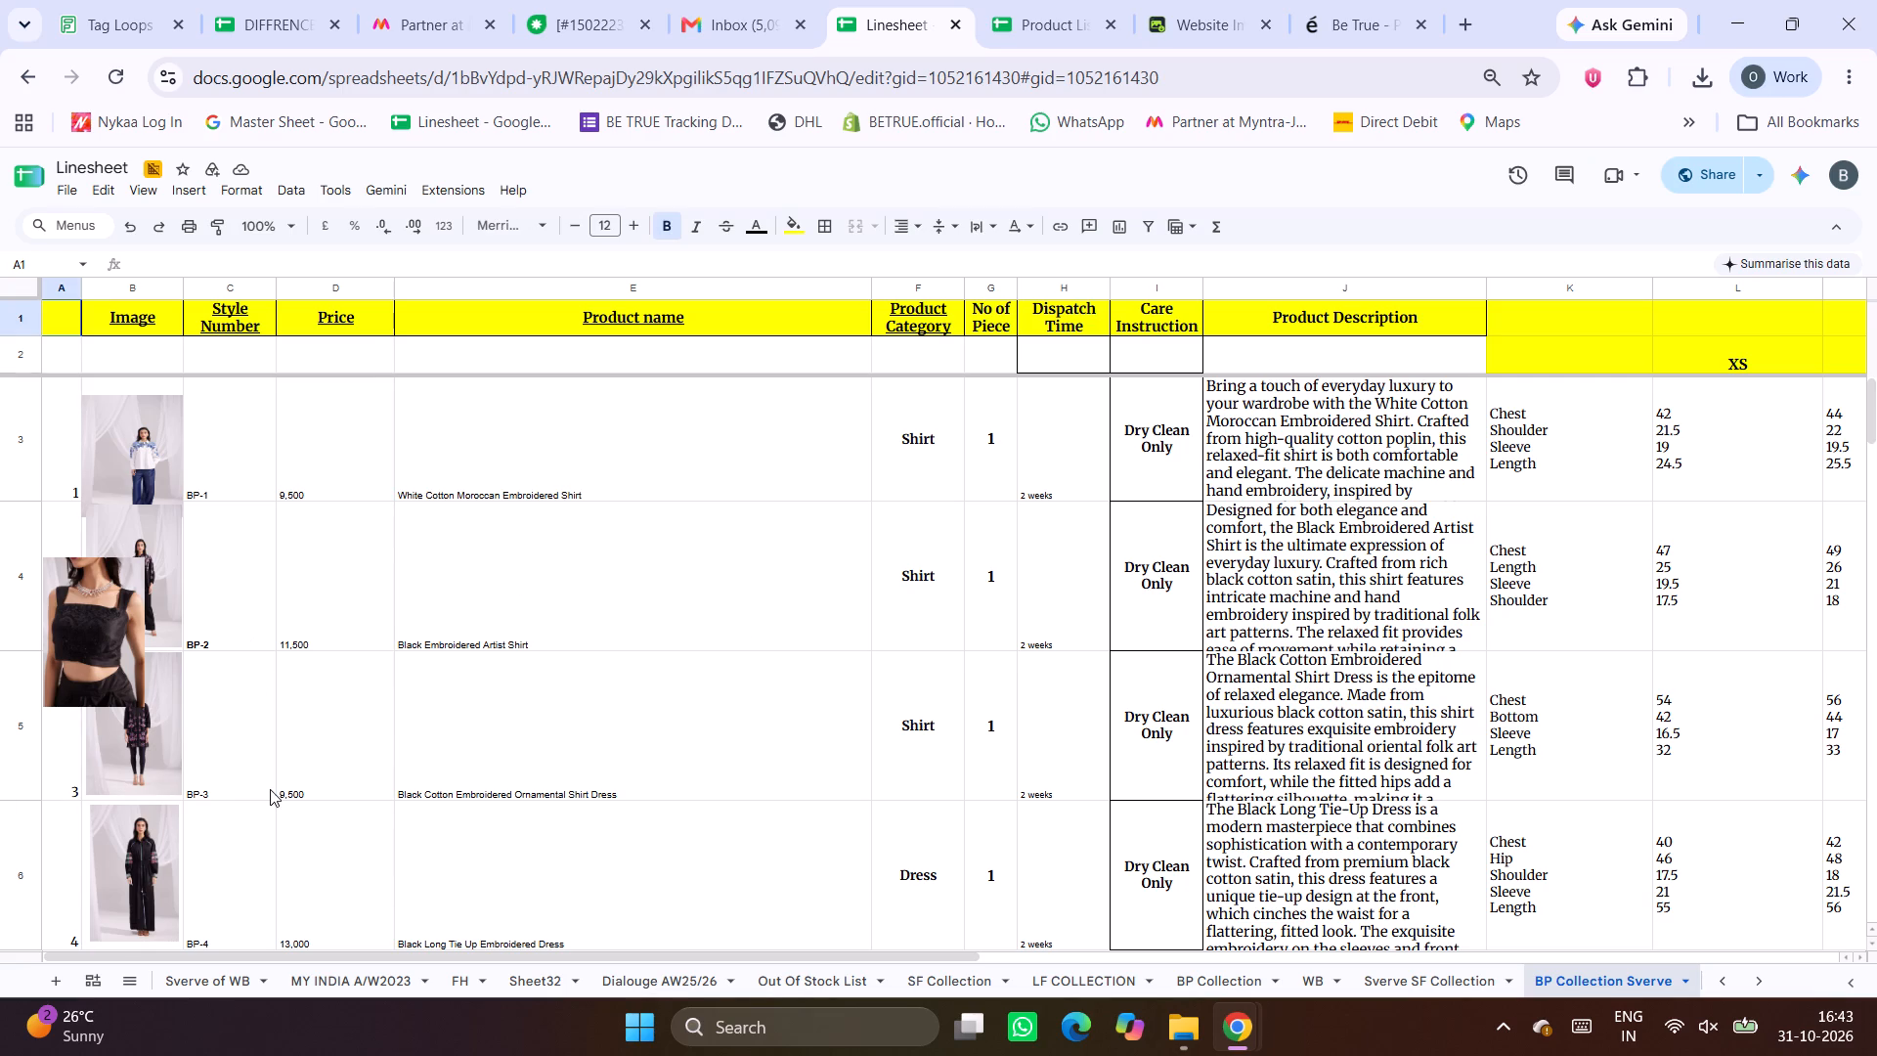
pyautogui.click(270, 789)
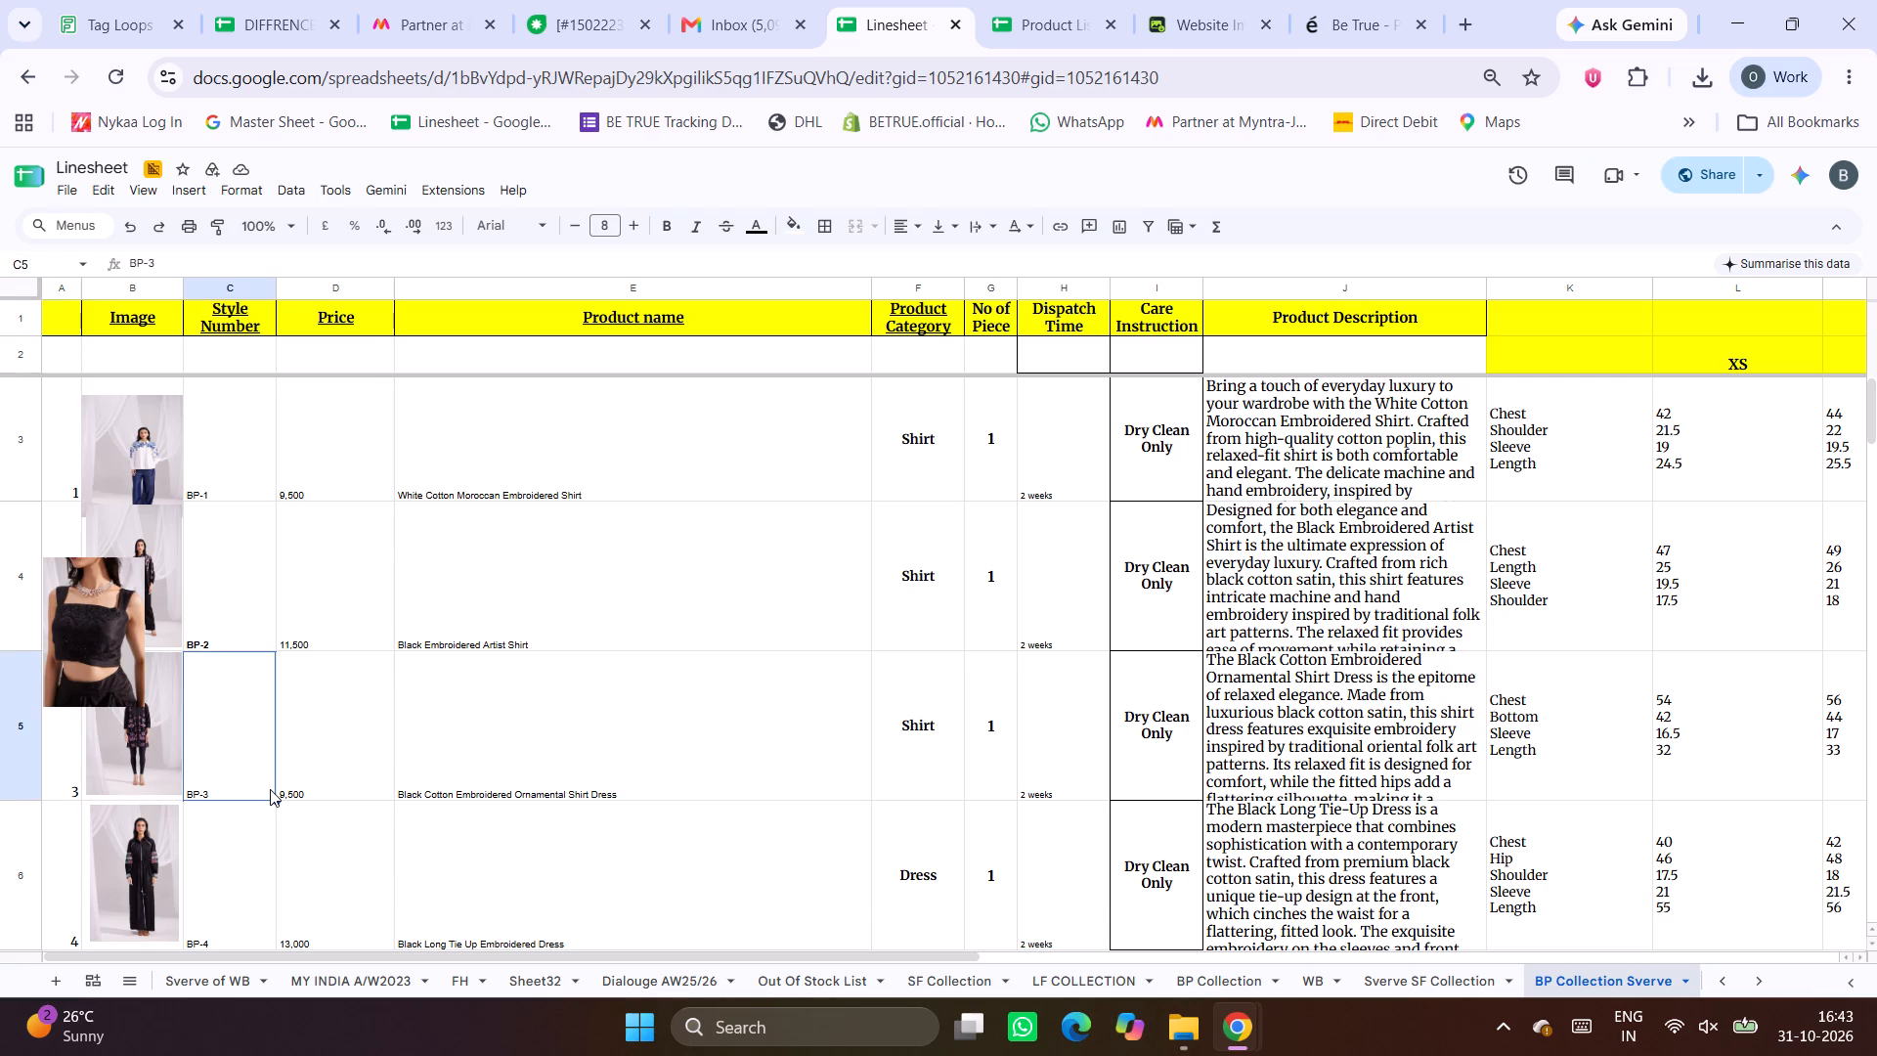
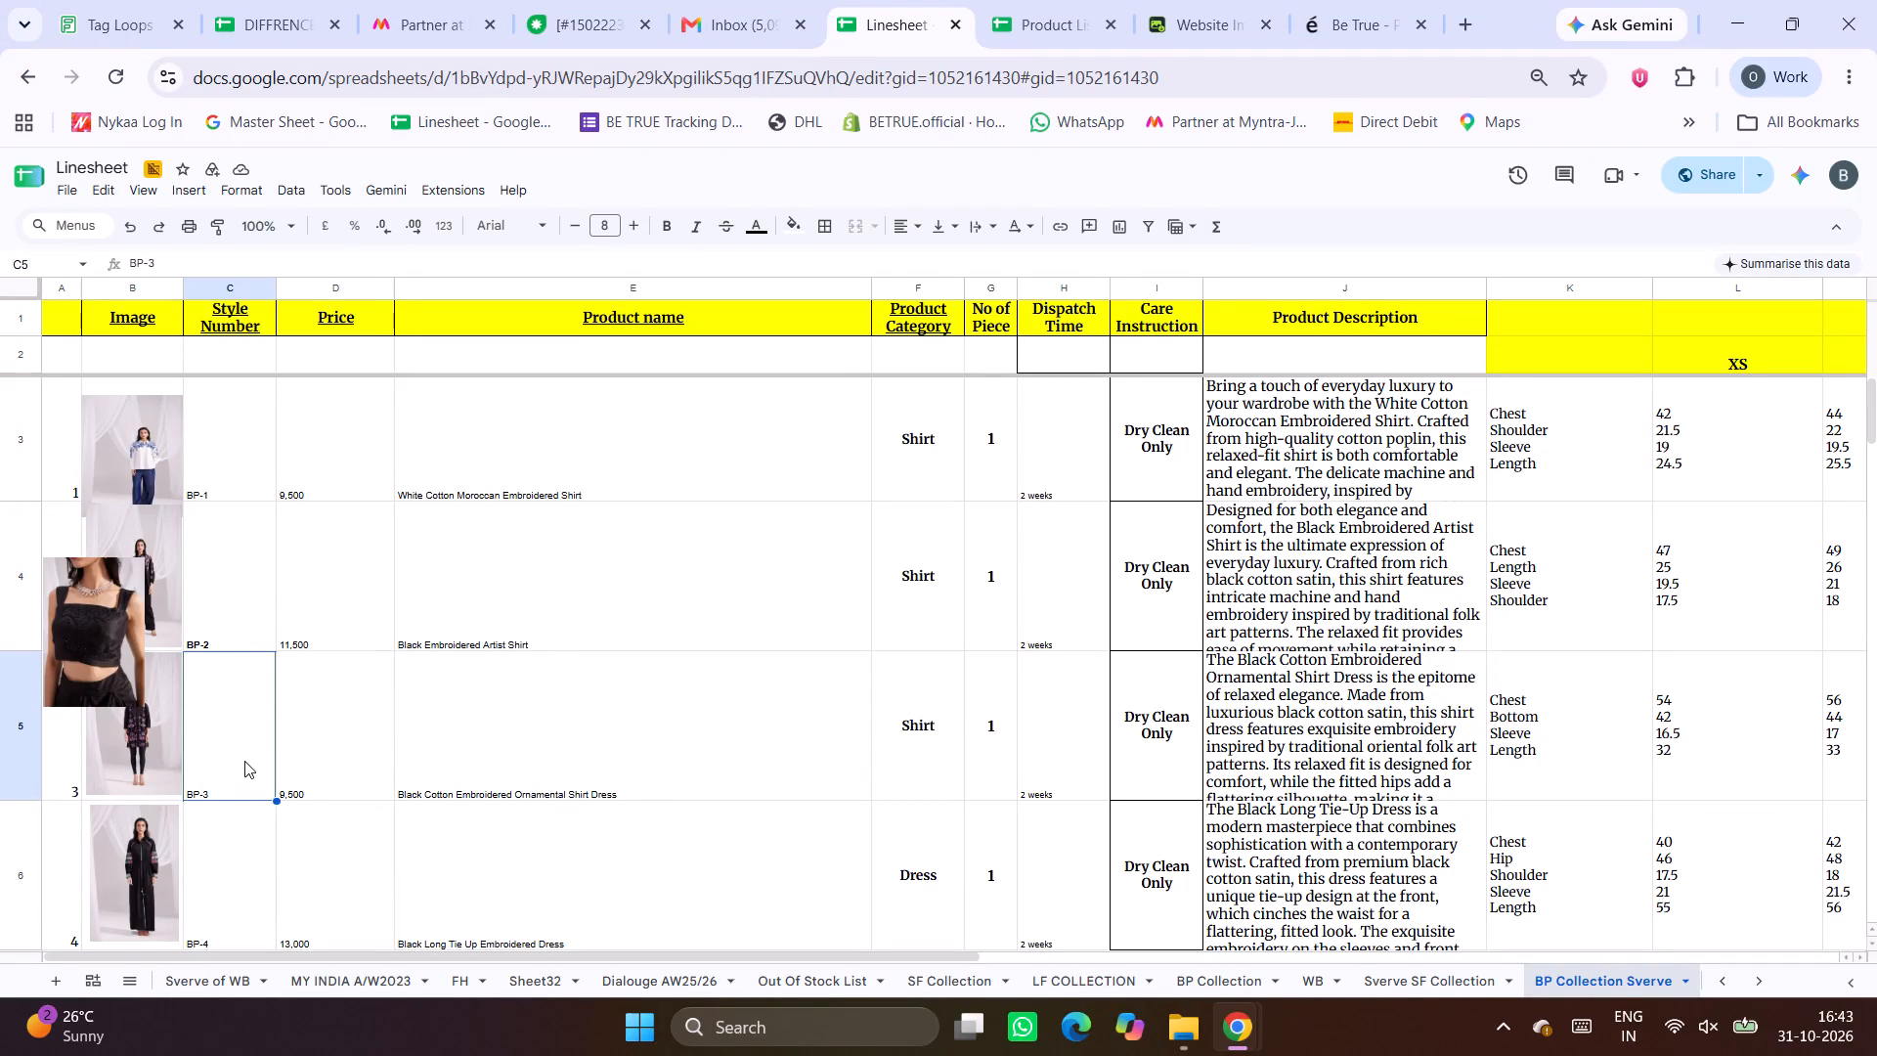
# Copy the style number BP-3 from the Linesheet into the SKU cell of row 4 in the Product Listing Sheet.
pyautogui.hotkey('ctrl', 'c')
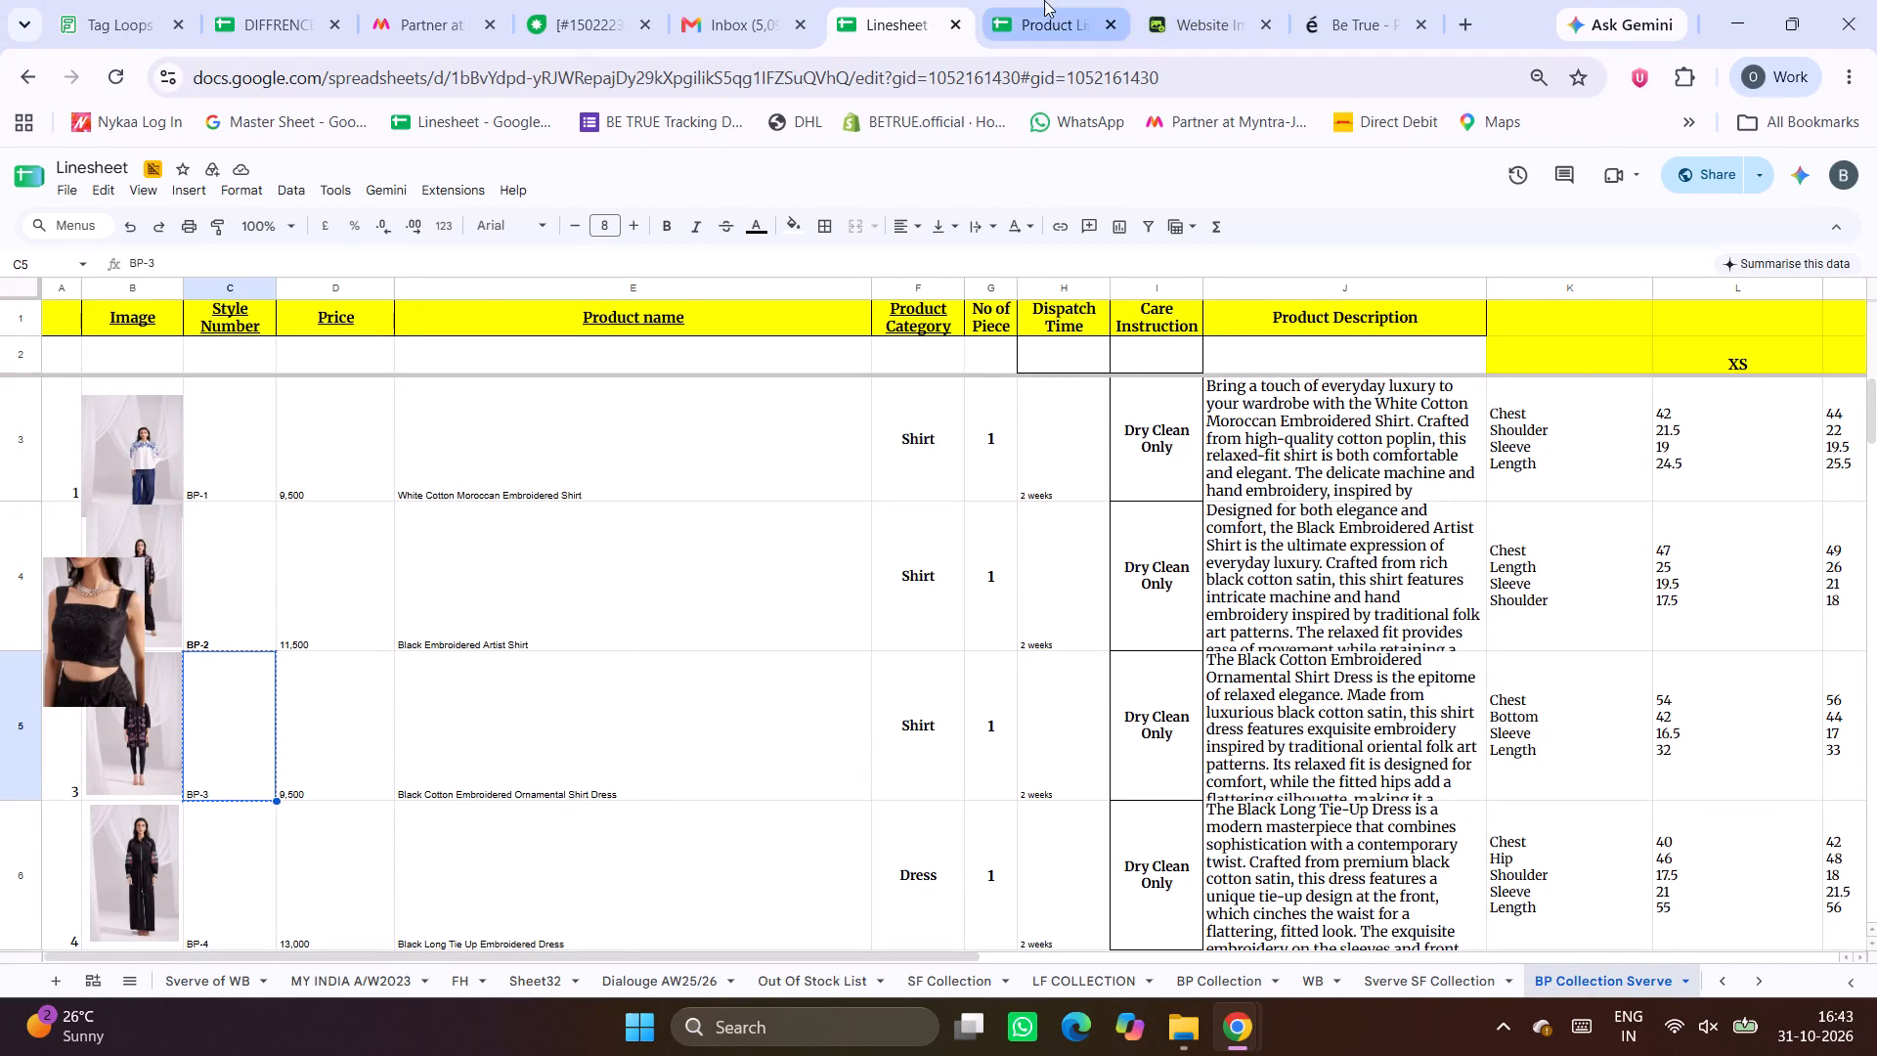
pyautogui.click(1044, 0)
pyautogui.click(187, 573)
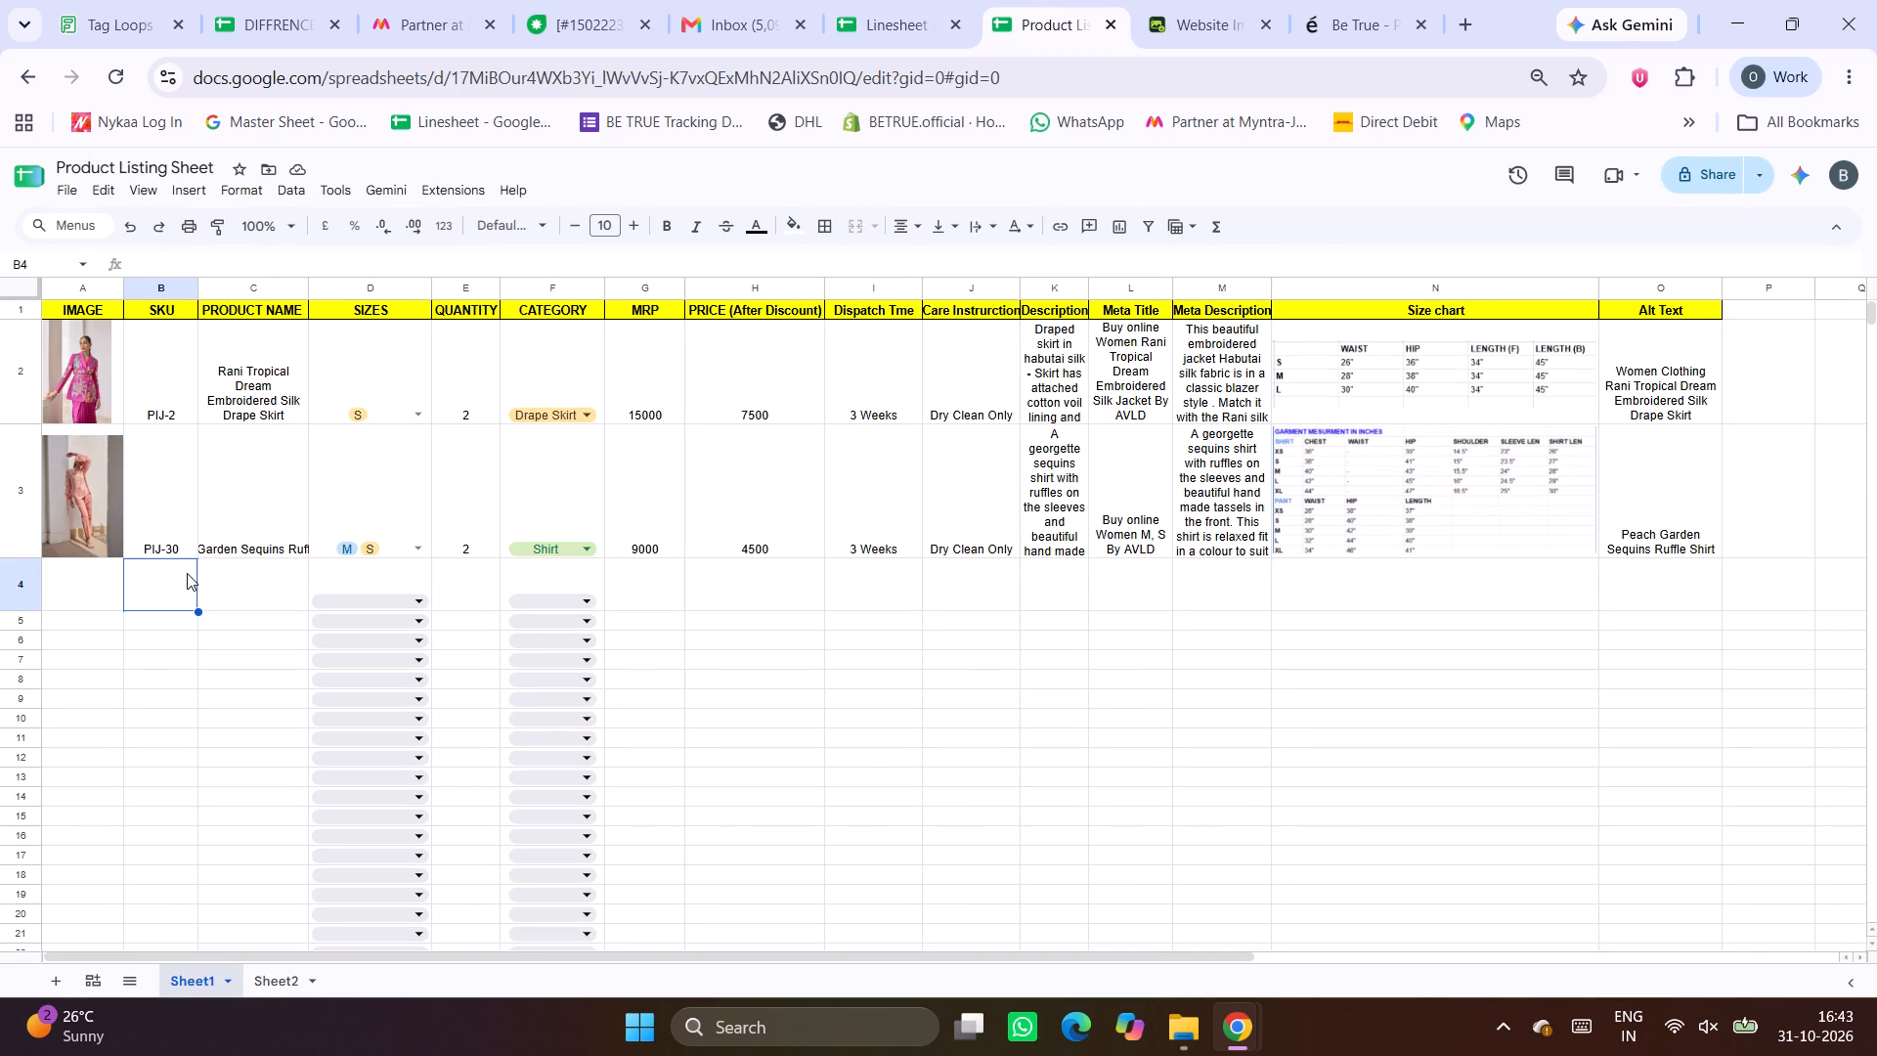
pyautogui.hotkey('ctrl', 'v')
# Copy BP-3's product name, Black Cotton Embroidered Ornamental Shirt Dress, from the Linesheet into its Product Name cell in the Product Listing Sheet.
pyautogui.click(242, 569)
pyautogui.click(888, 0)
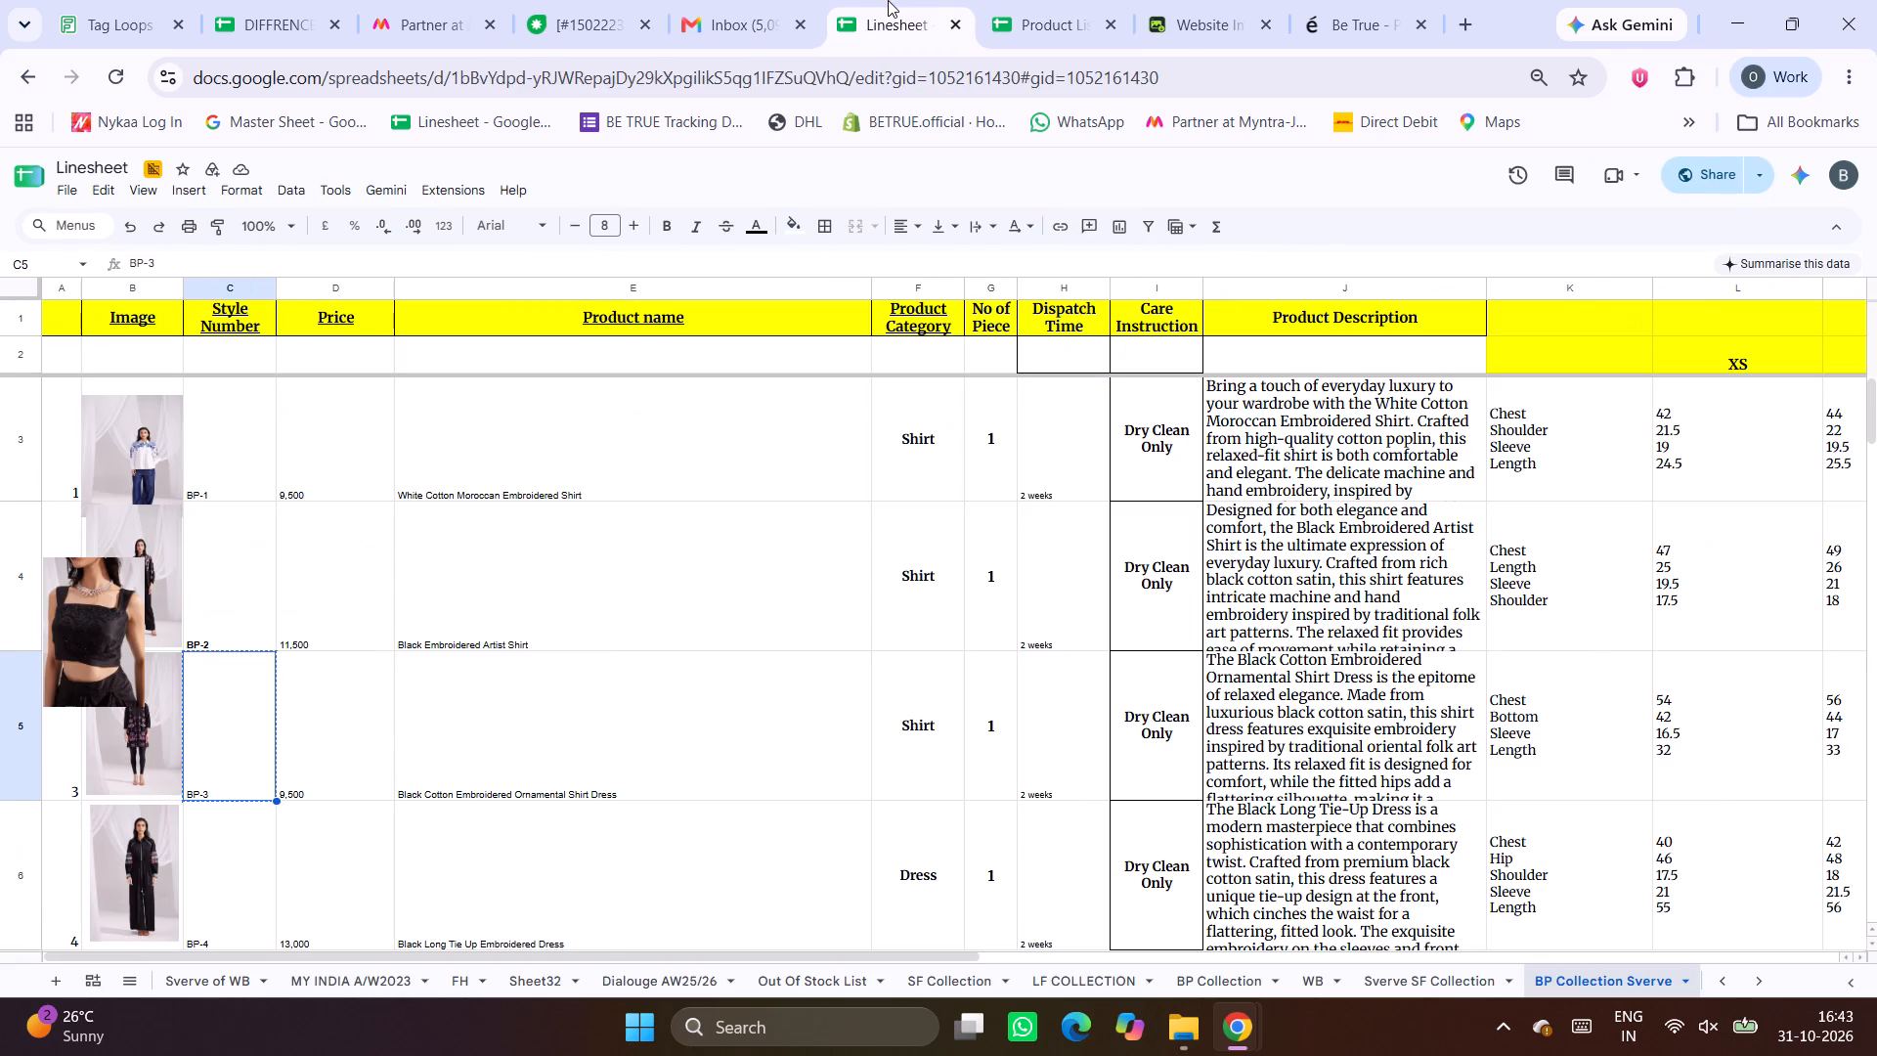
pyautogui.click(497, 764)
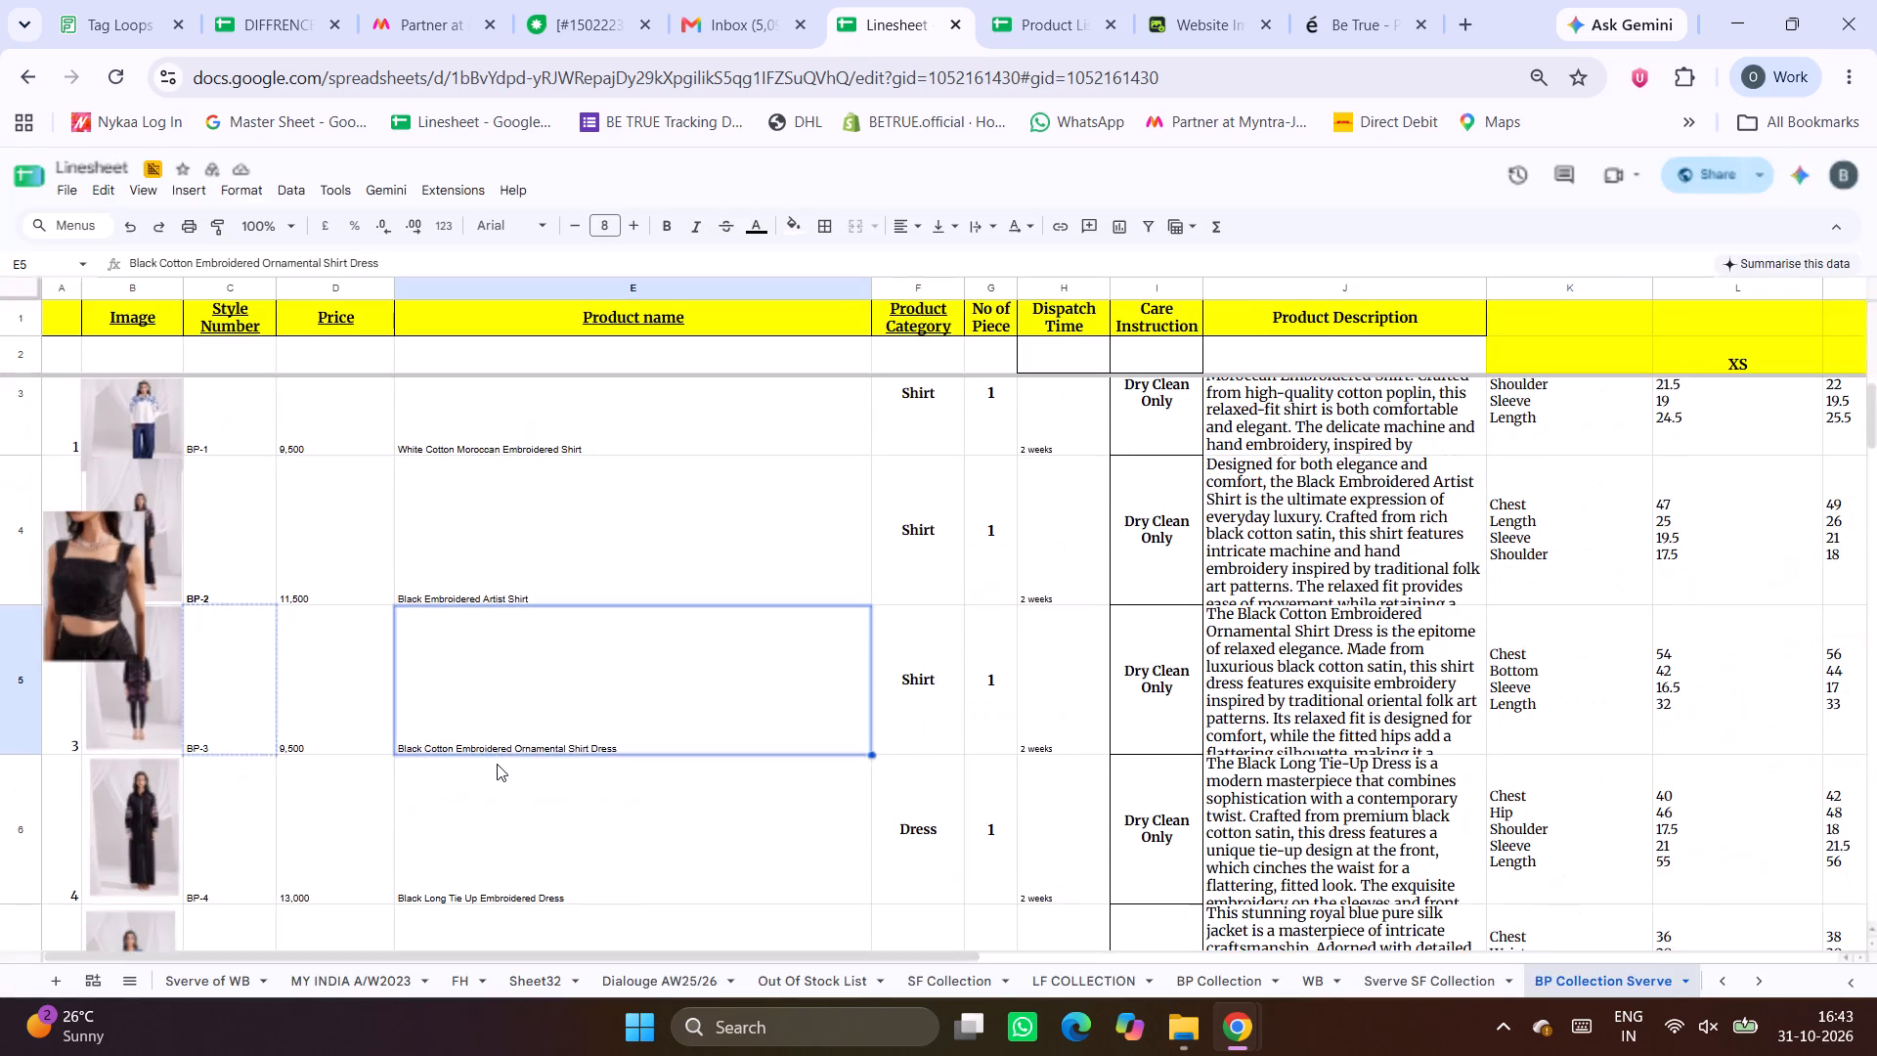
pyautogui.hotkey('ctrl', 'c')
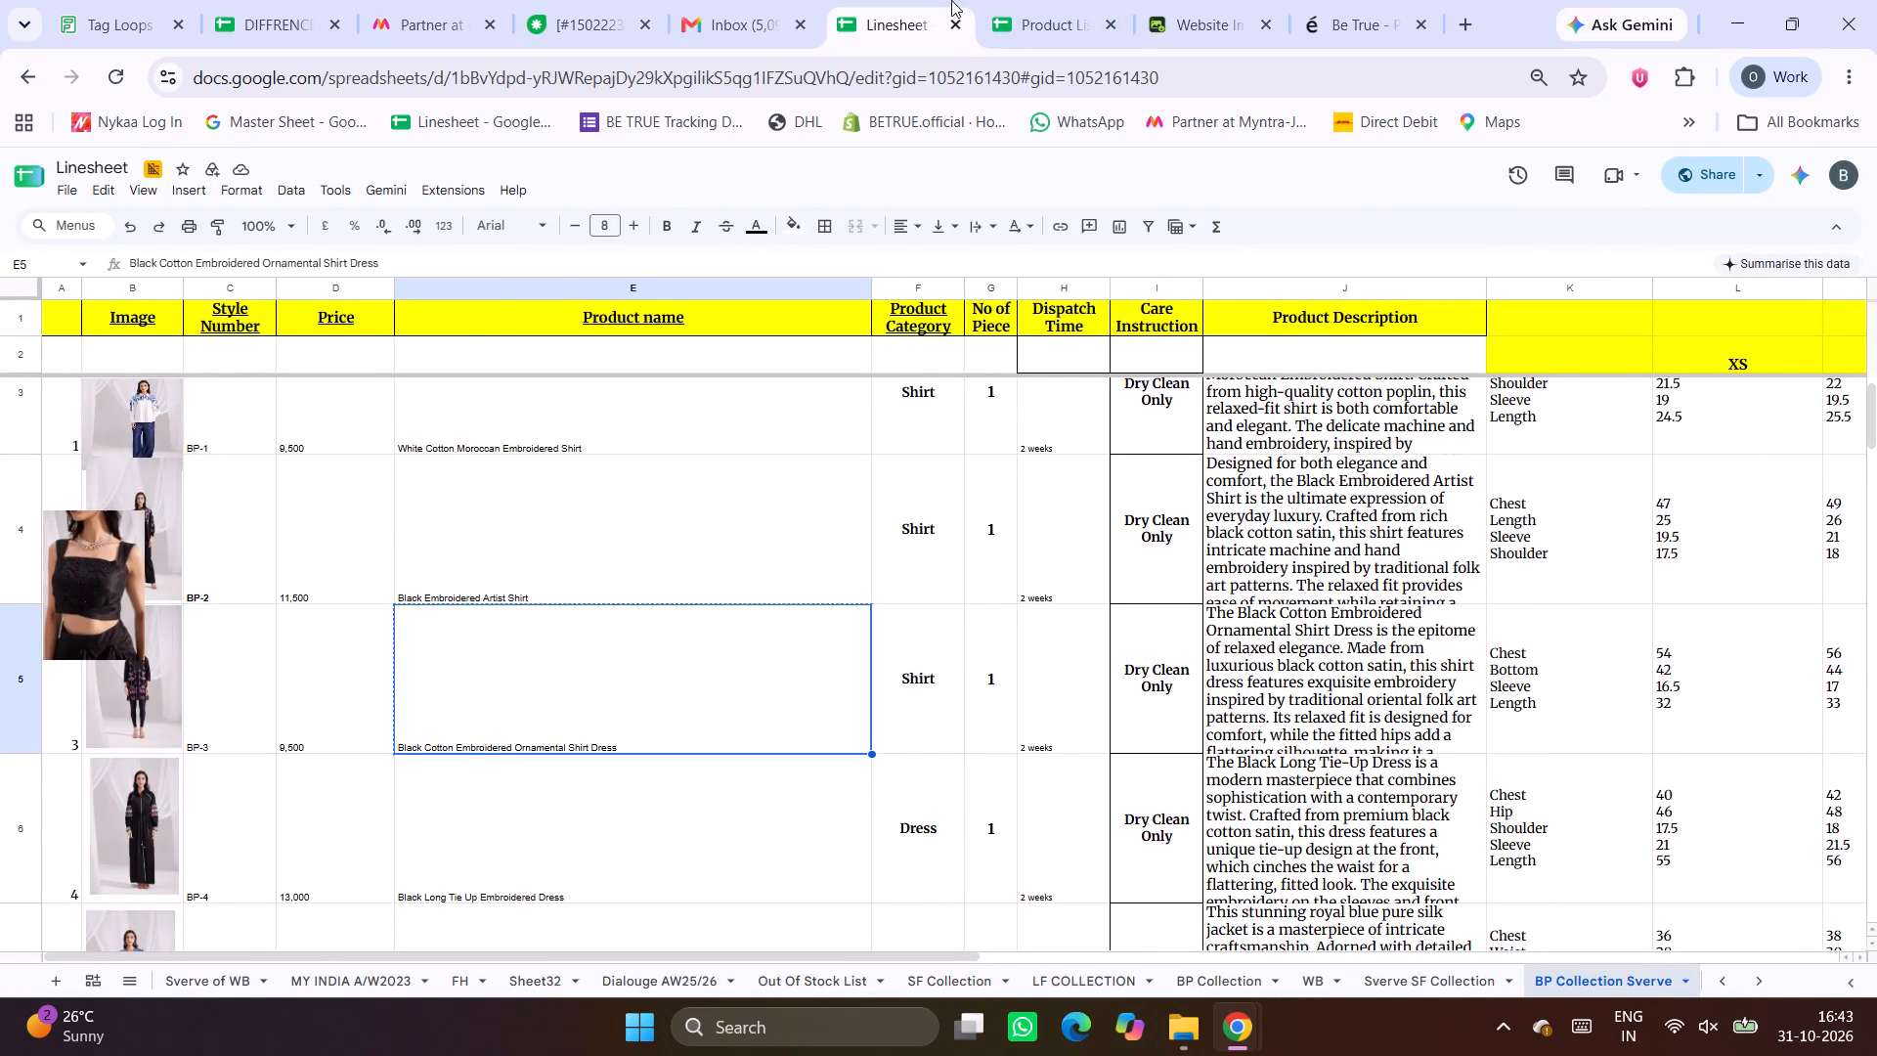
pyautogui.click(1019, 0)
pyautogui.hotkey('ctrl', 'v')
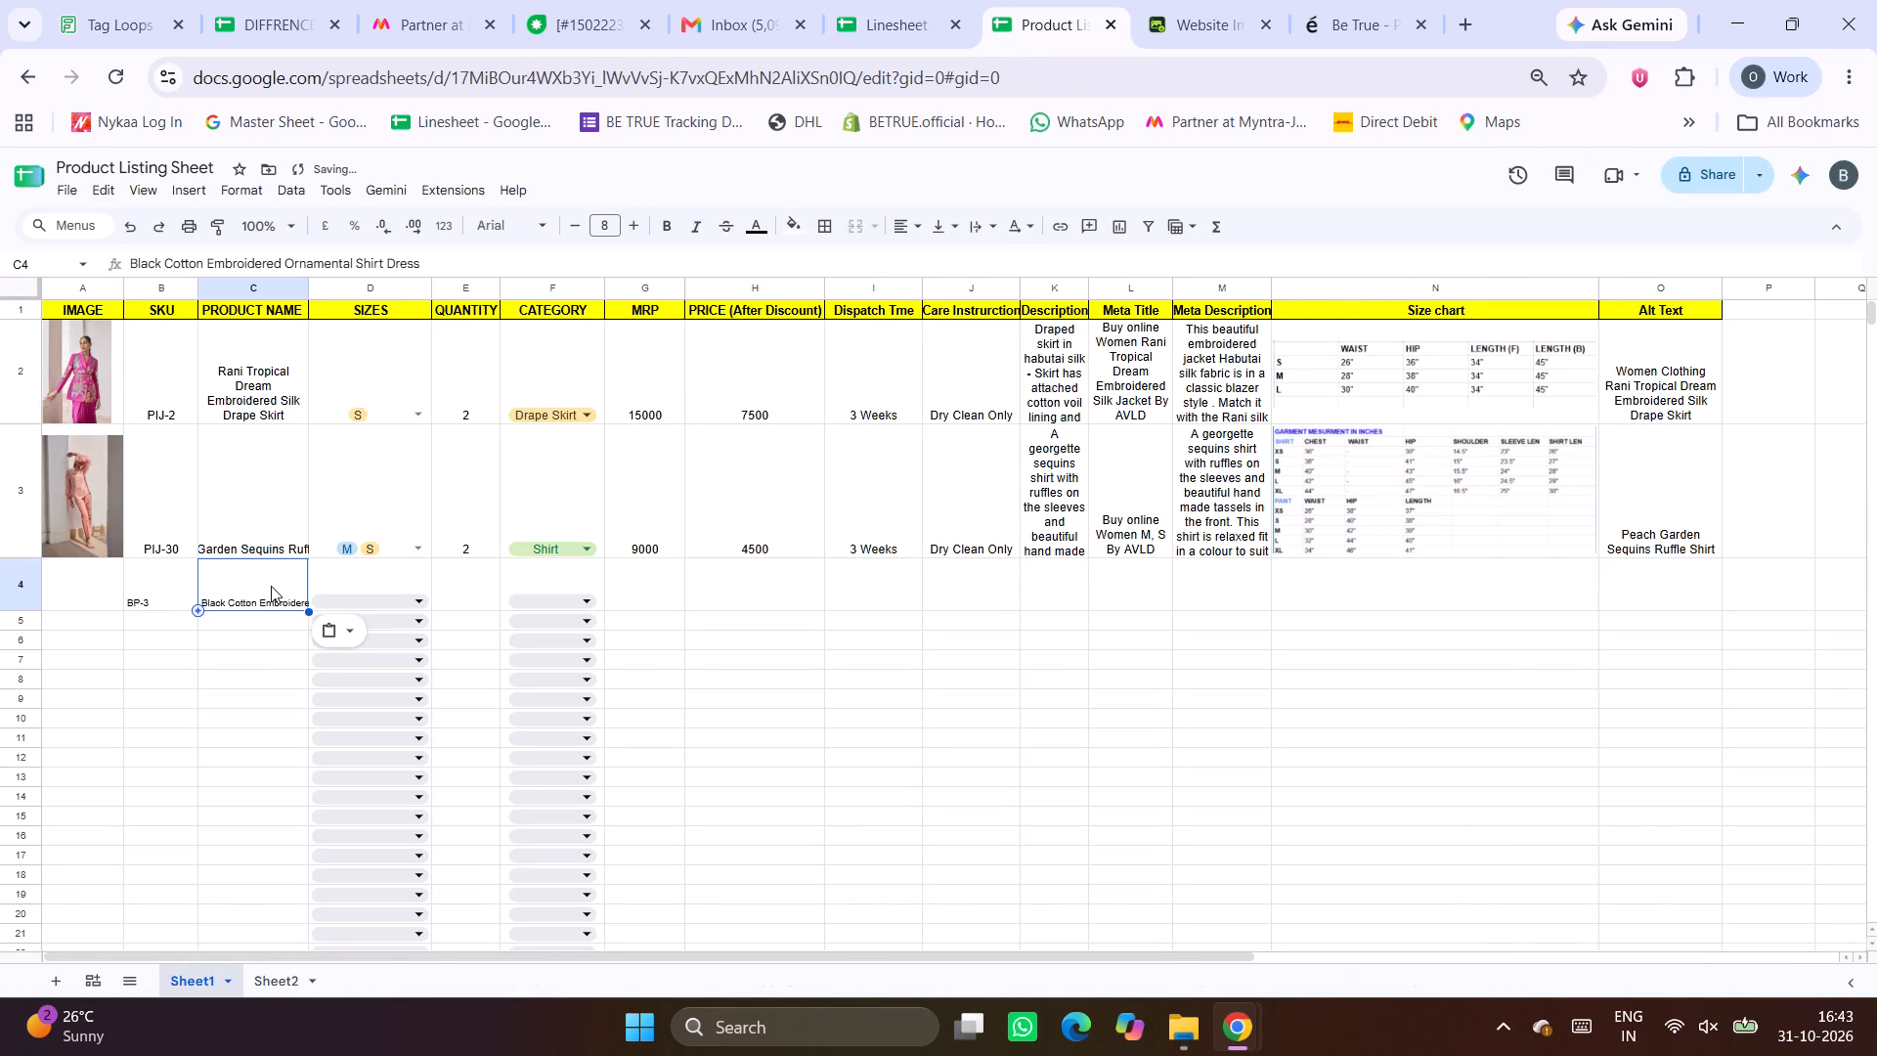
# Set BP-3's size to S and its quantity to 1 in the Product Listing Sheet.
pyautogui.click(393, 607)
pyautogui.click(359, 664)
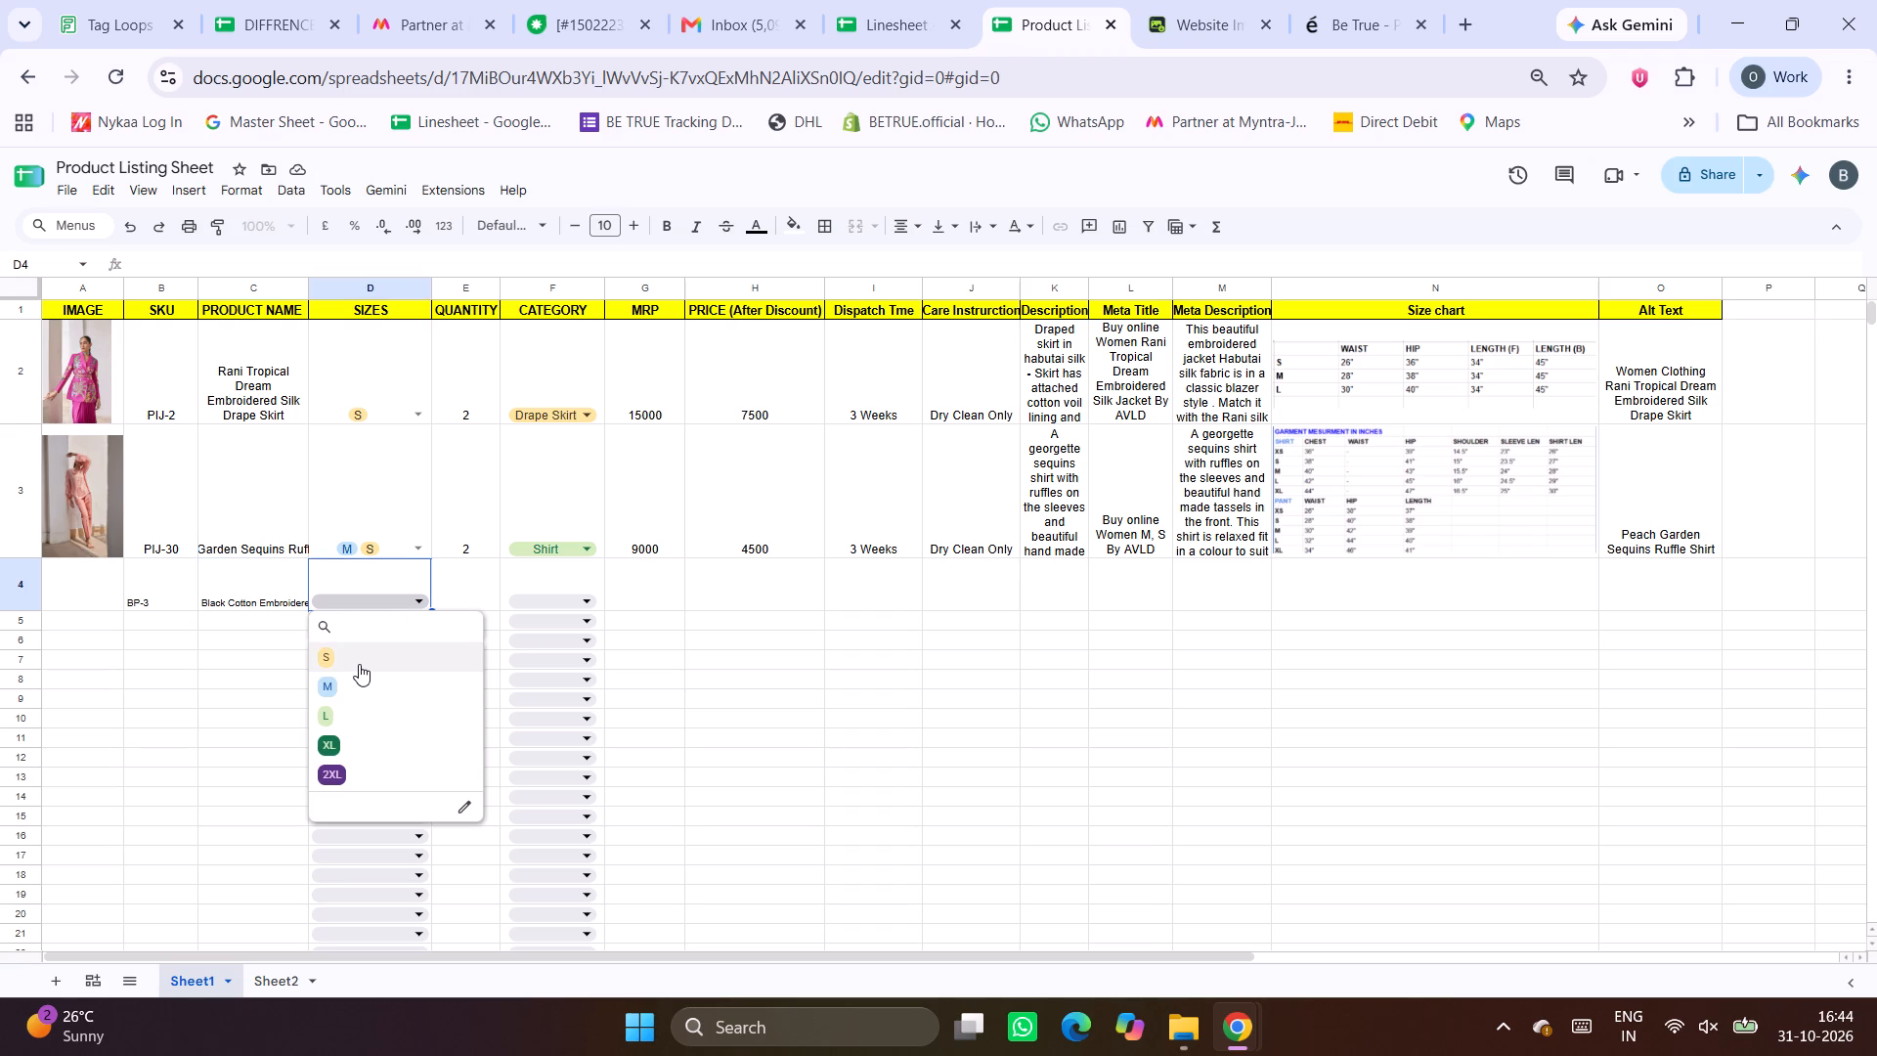
pyautogui.click(495, 595)
pyautogui.press('1')
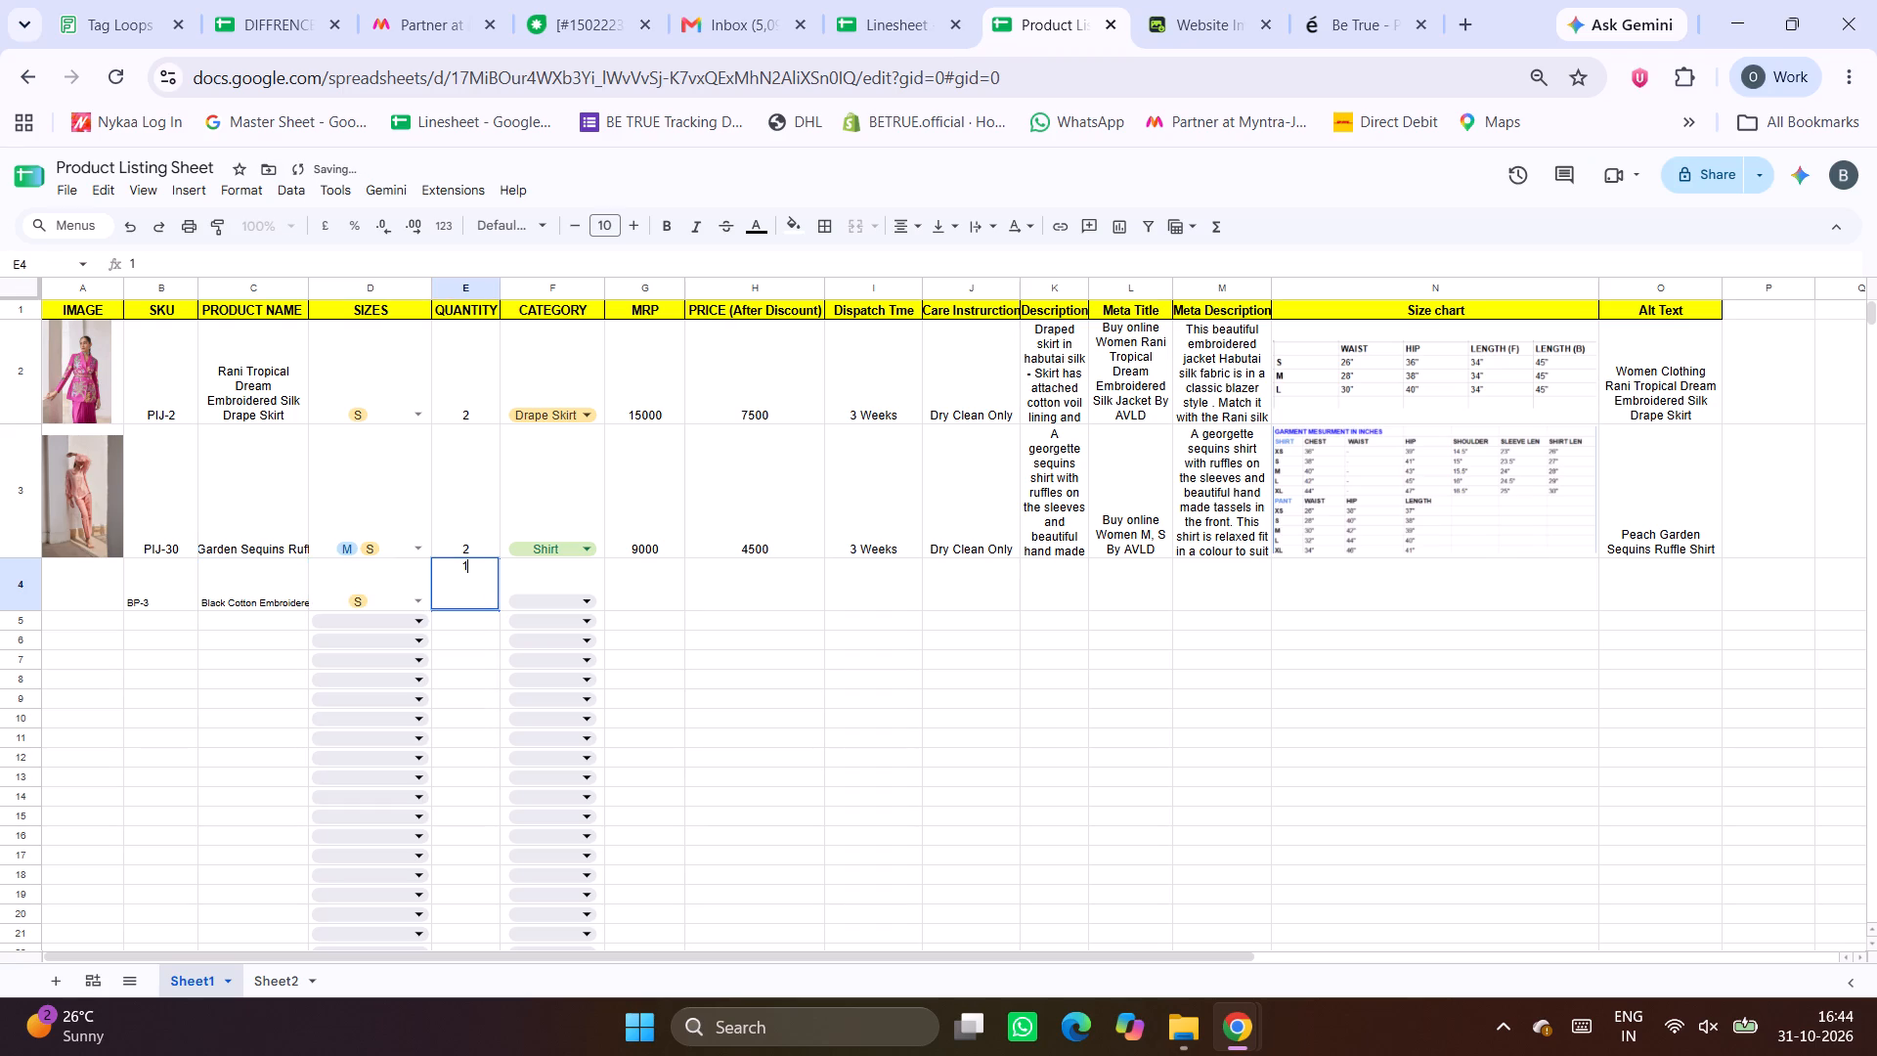
# Set BP-3's category to Shirt and enter 9500 as its MRP.
pyautogui.click(571, 600)
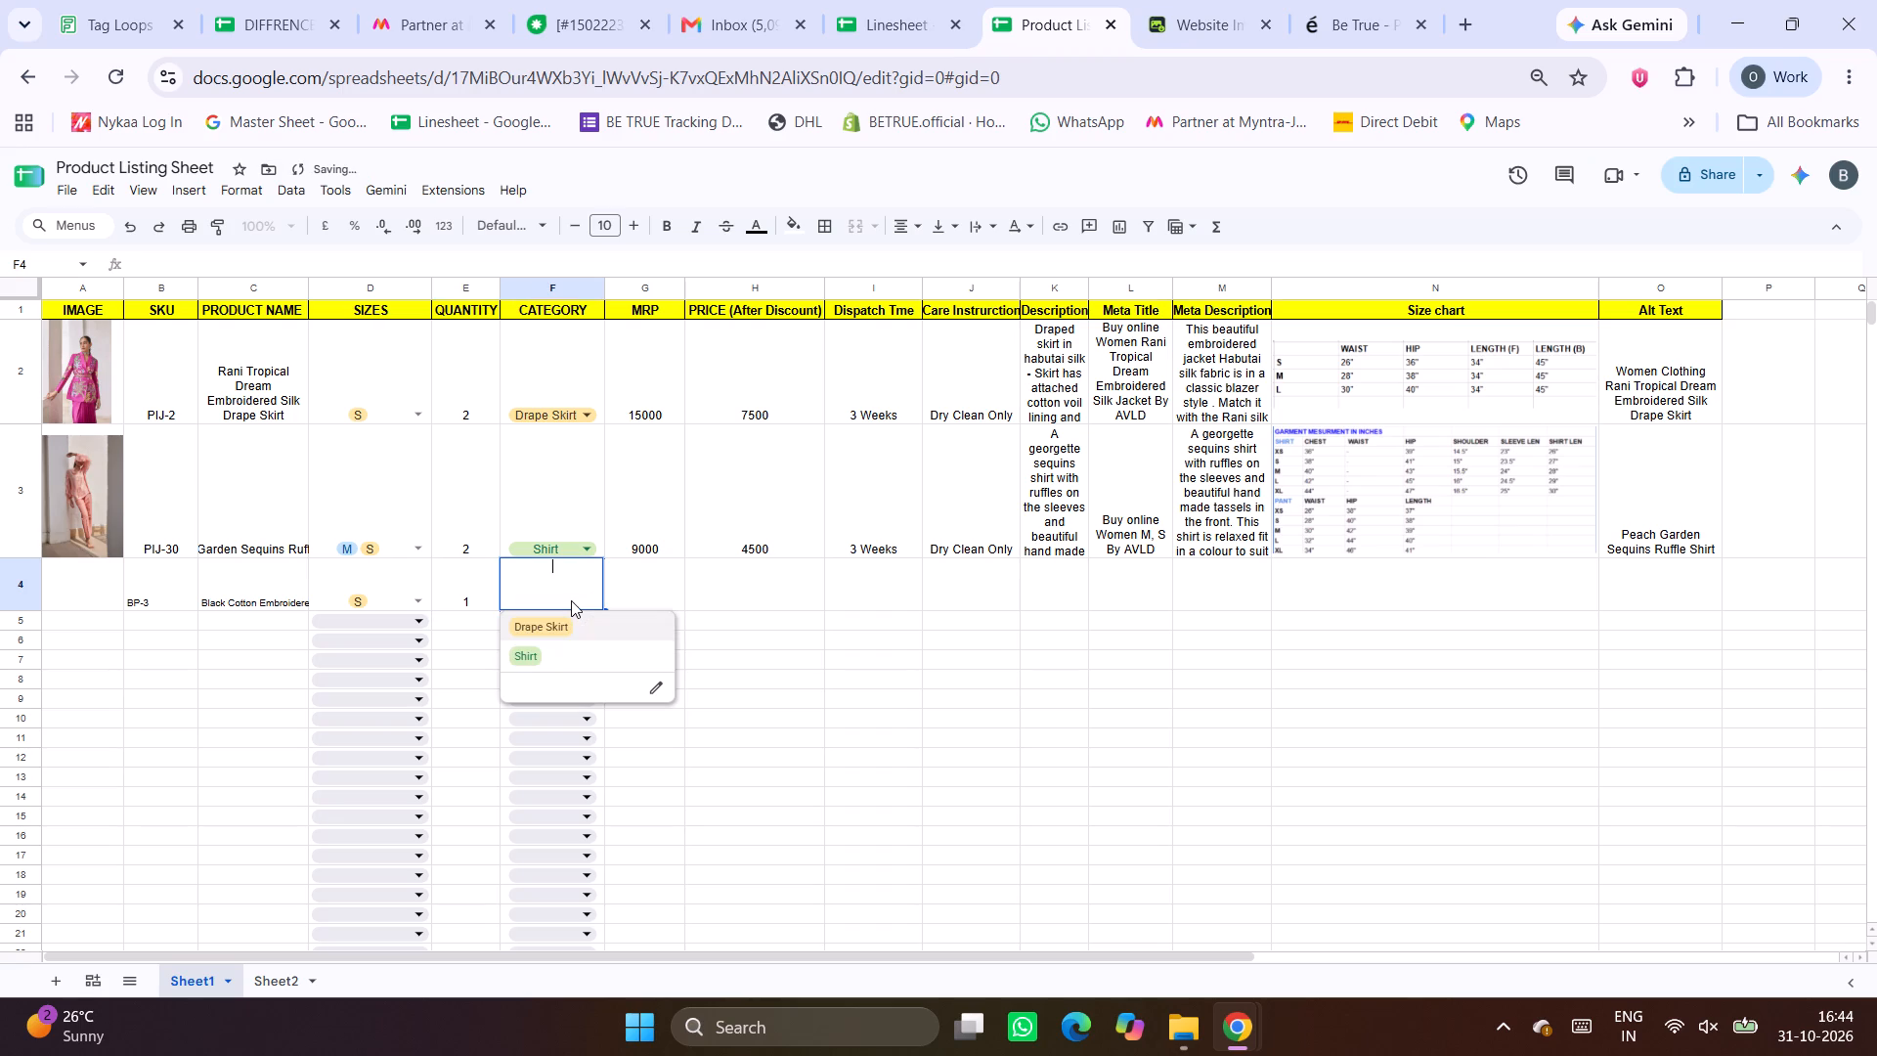
pyautogui.click(540, 651)
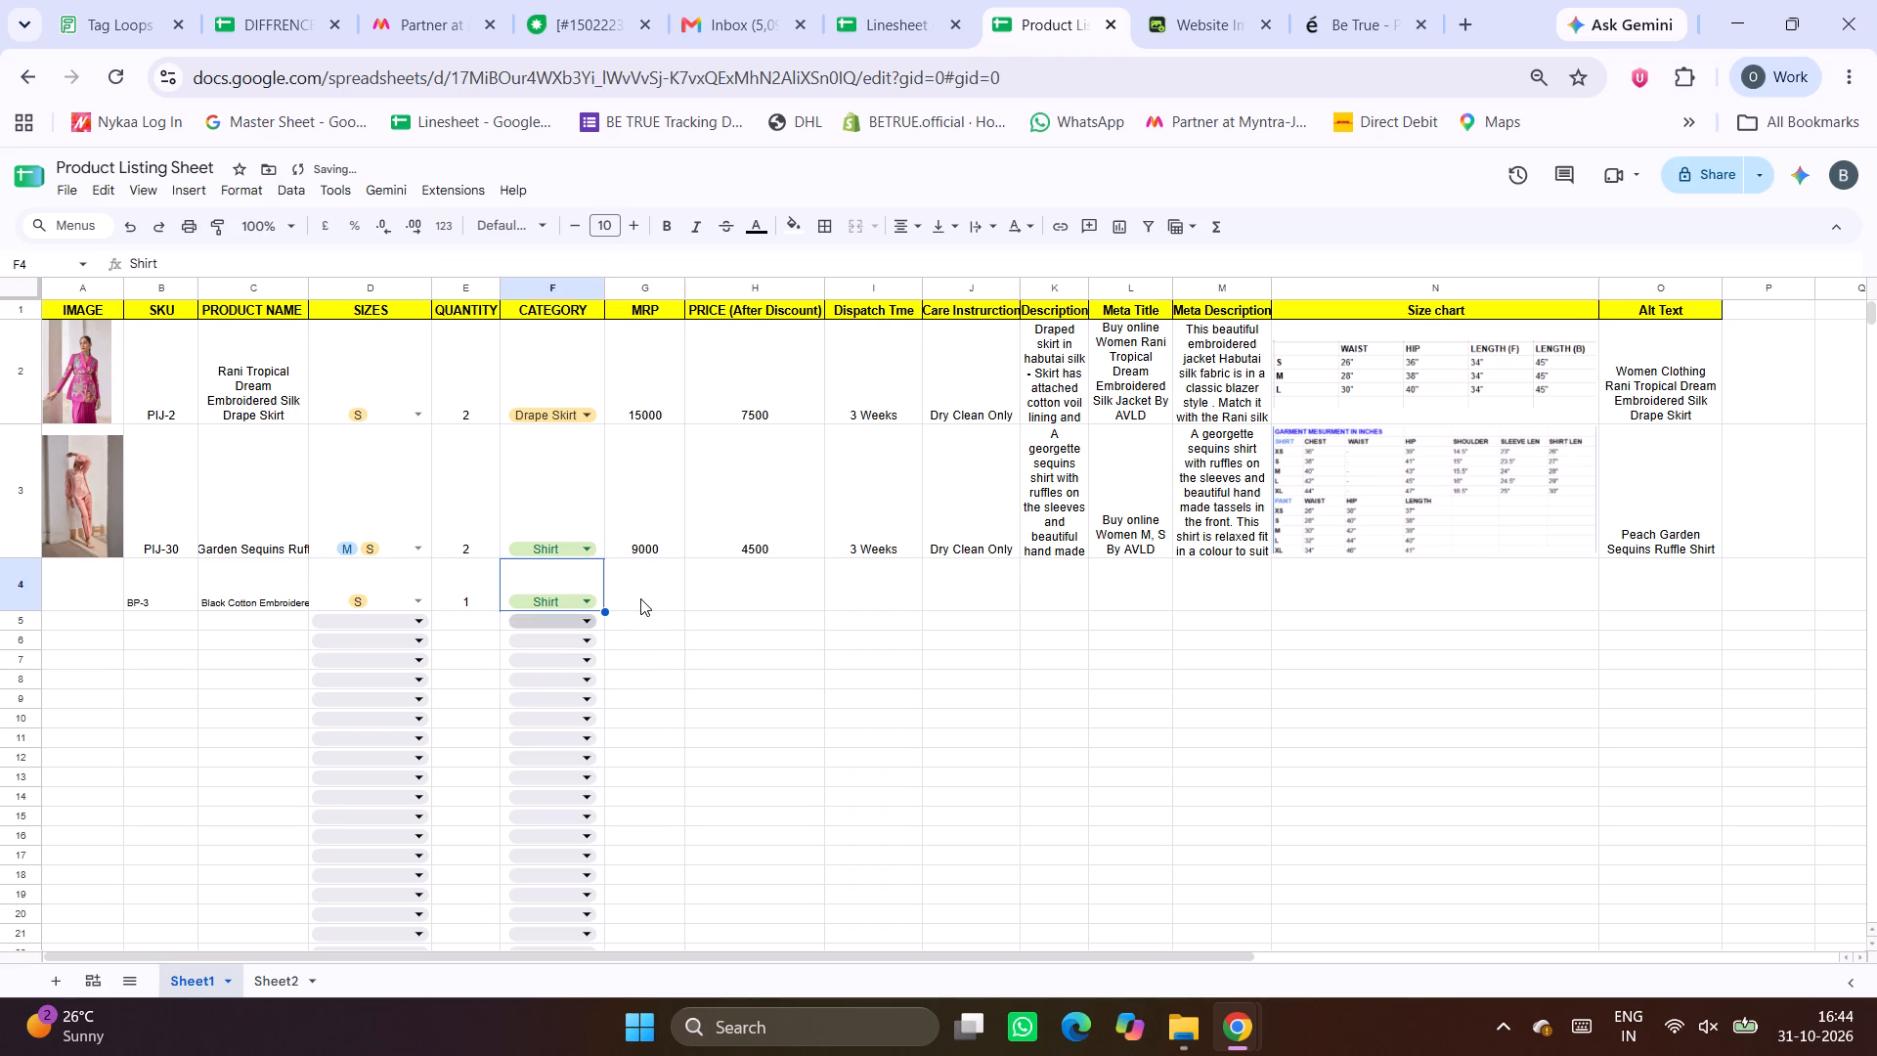
pyautogui.click(640, 598)
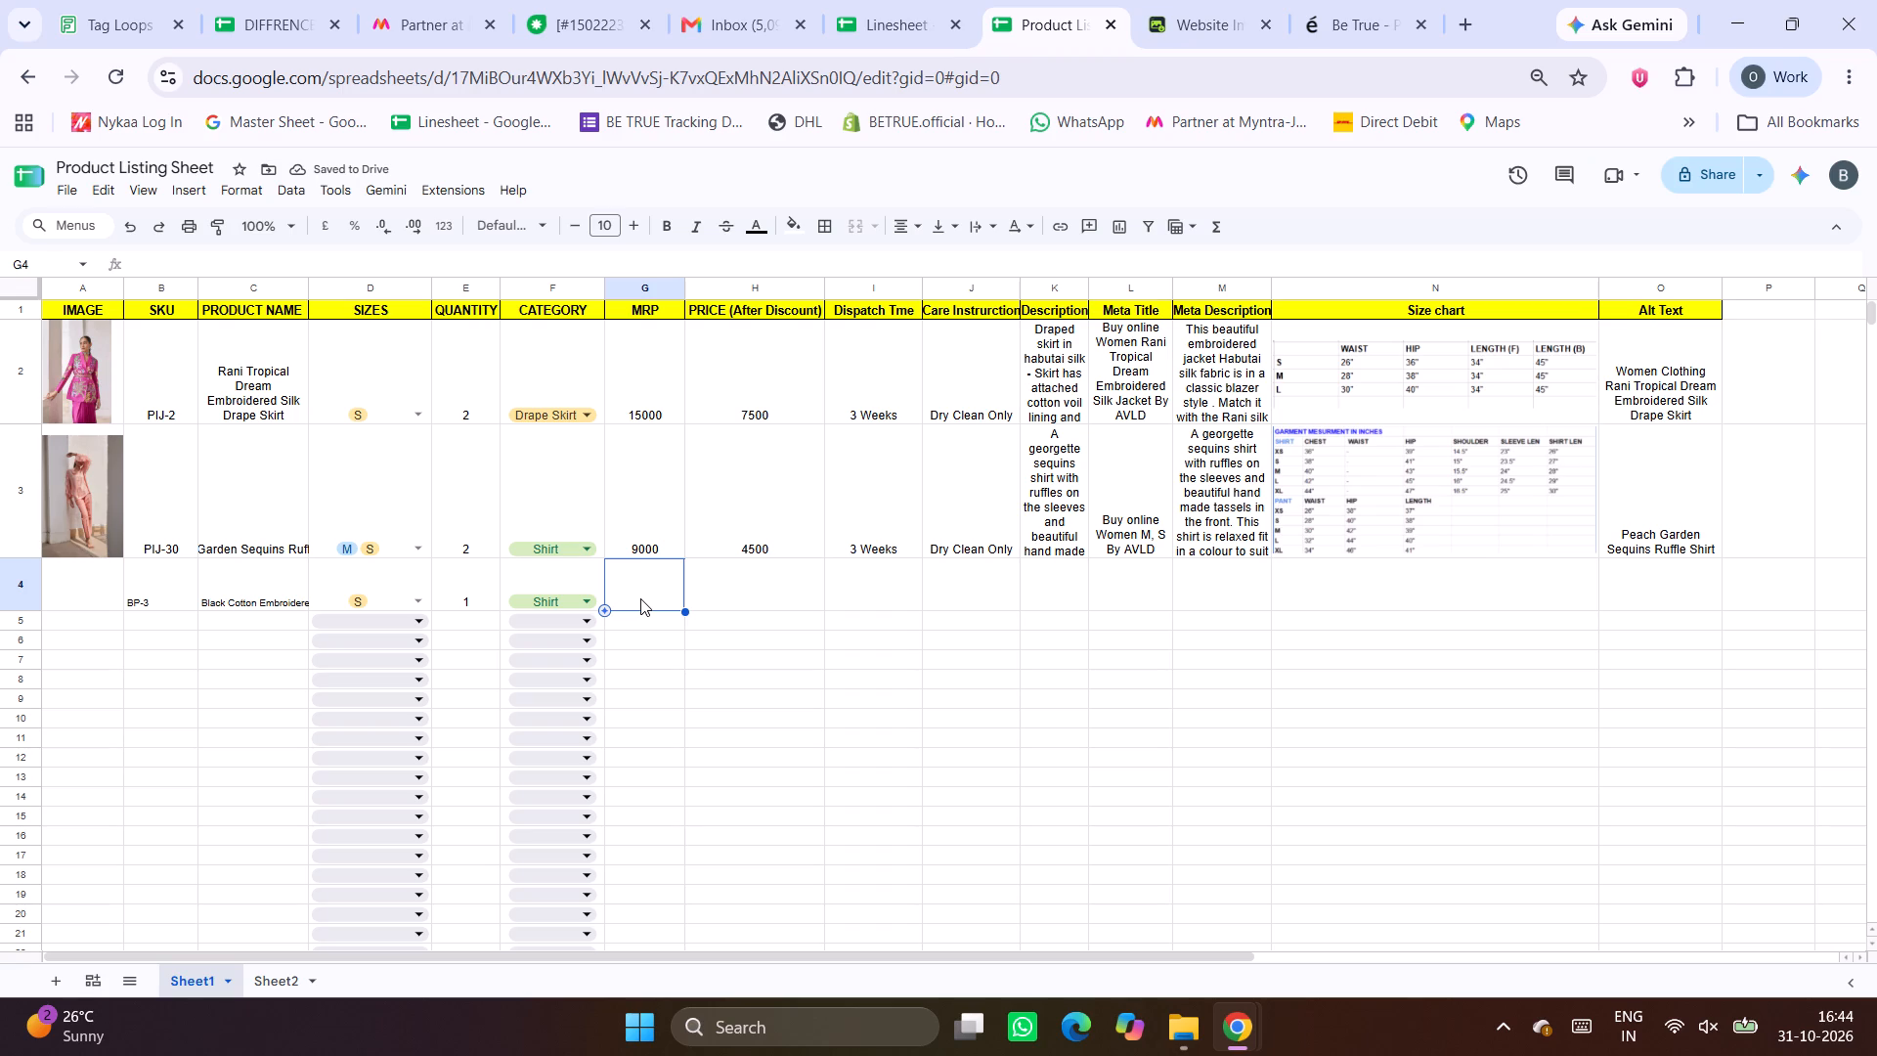
pyautogui.write('9500')
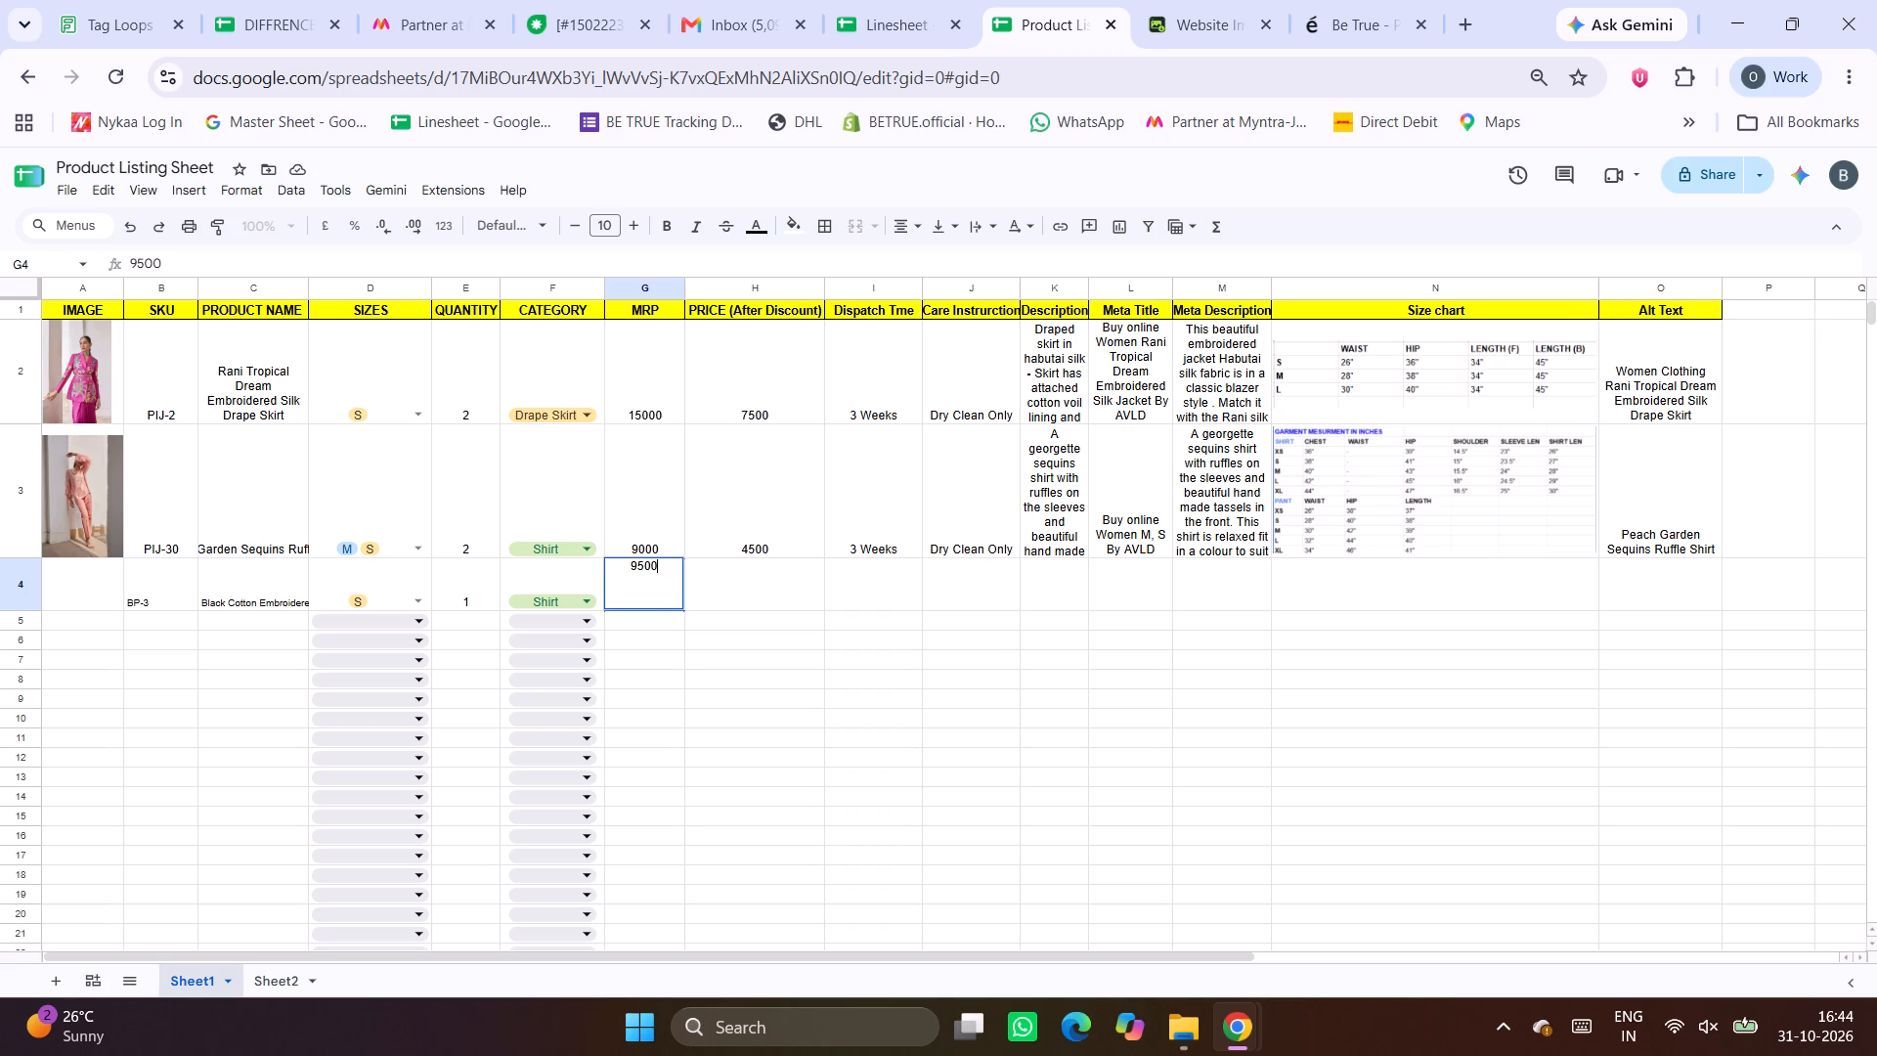
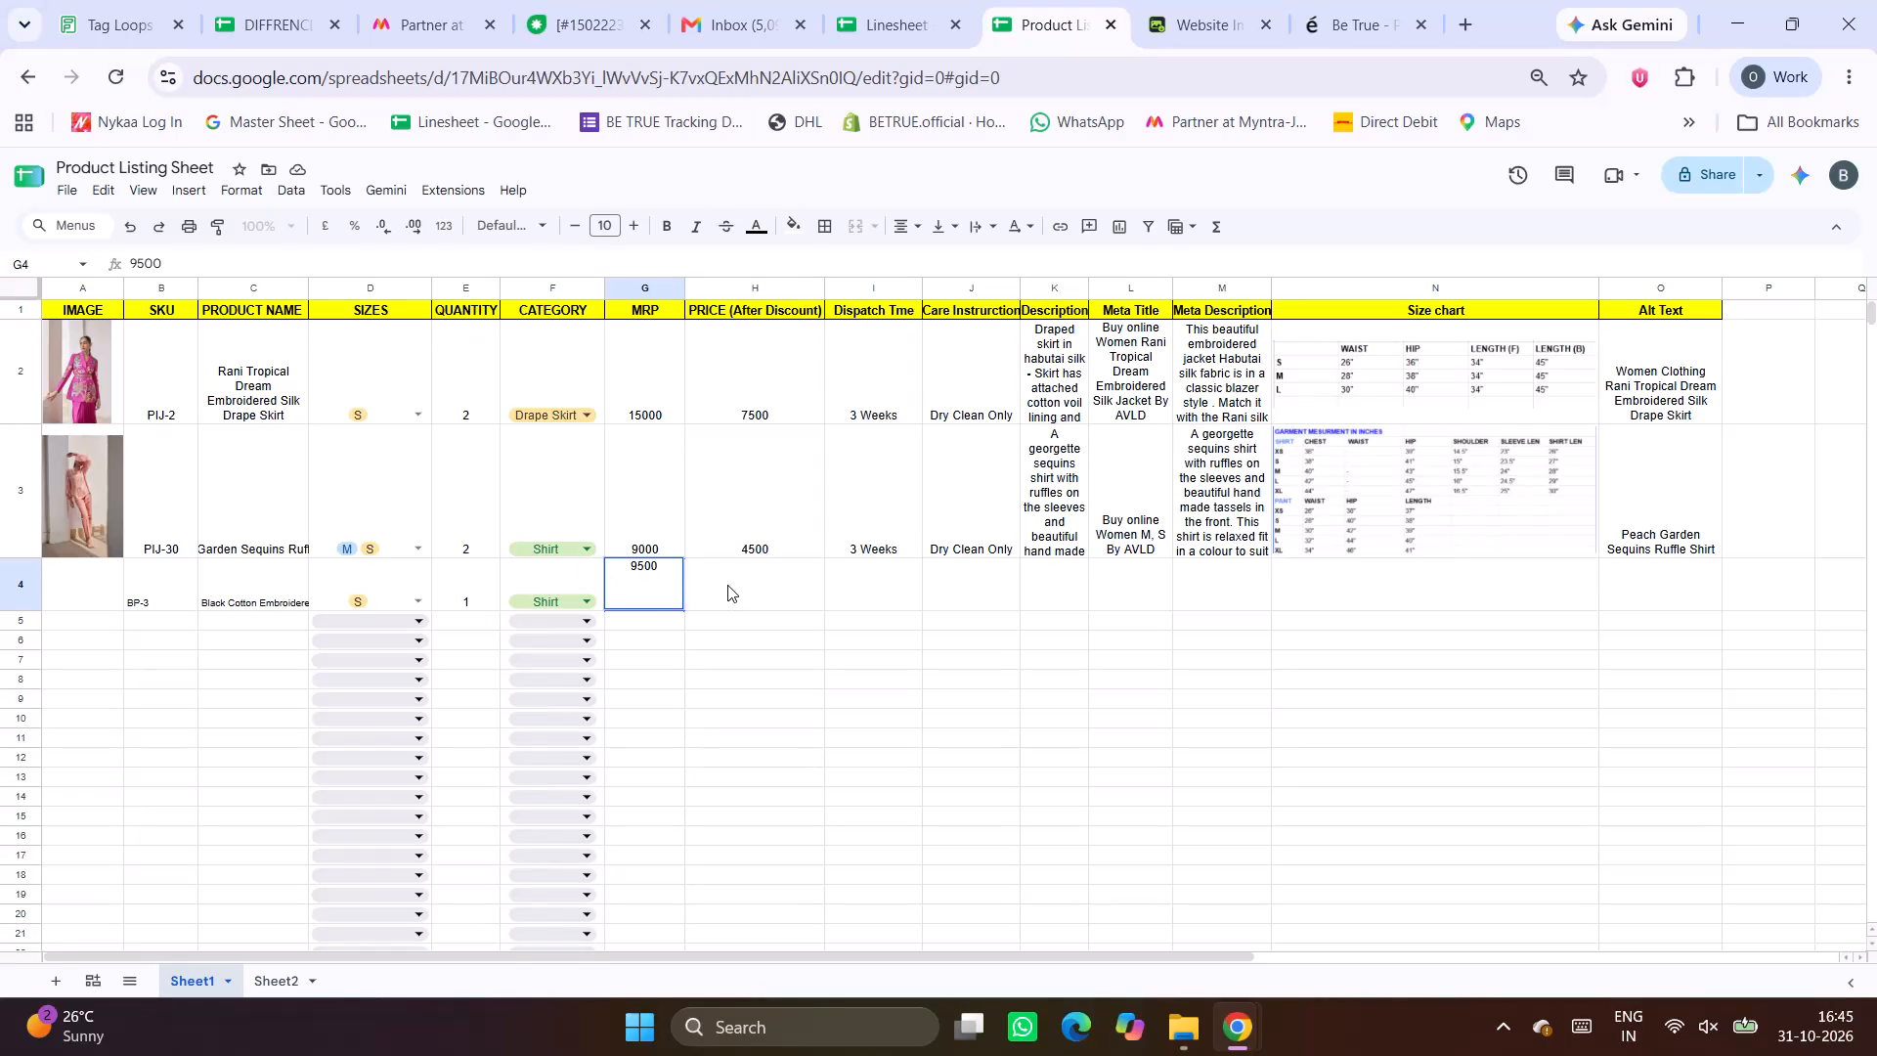
# Clear BP-3's SKU, product name, size, quantity, category and MRP entries from row 4 of the Product Listing Sheet.
pyautogui.click(727, 585)
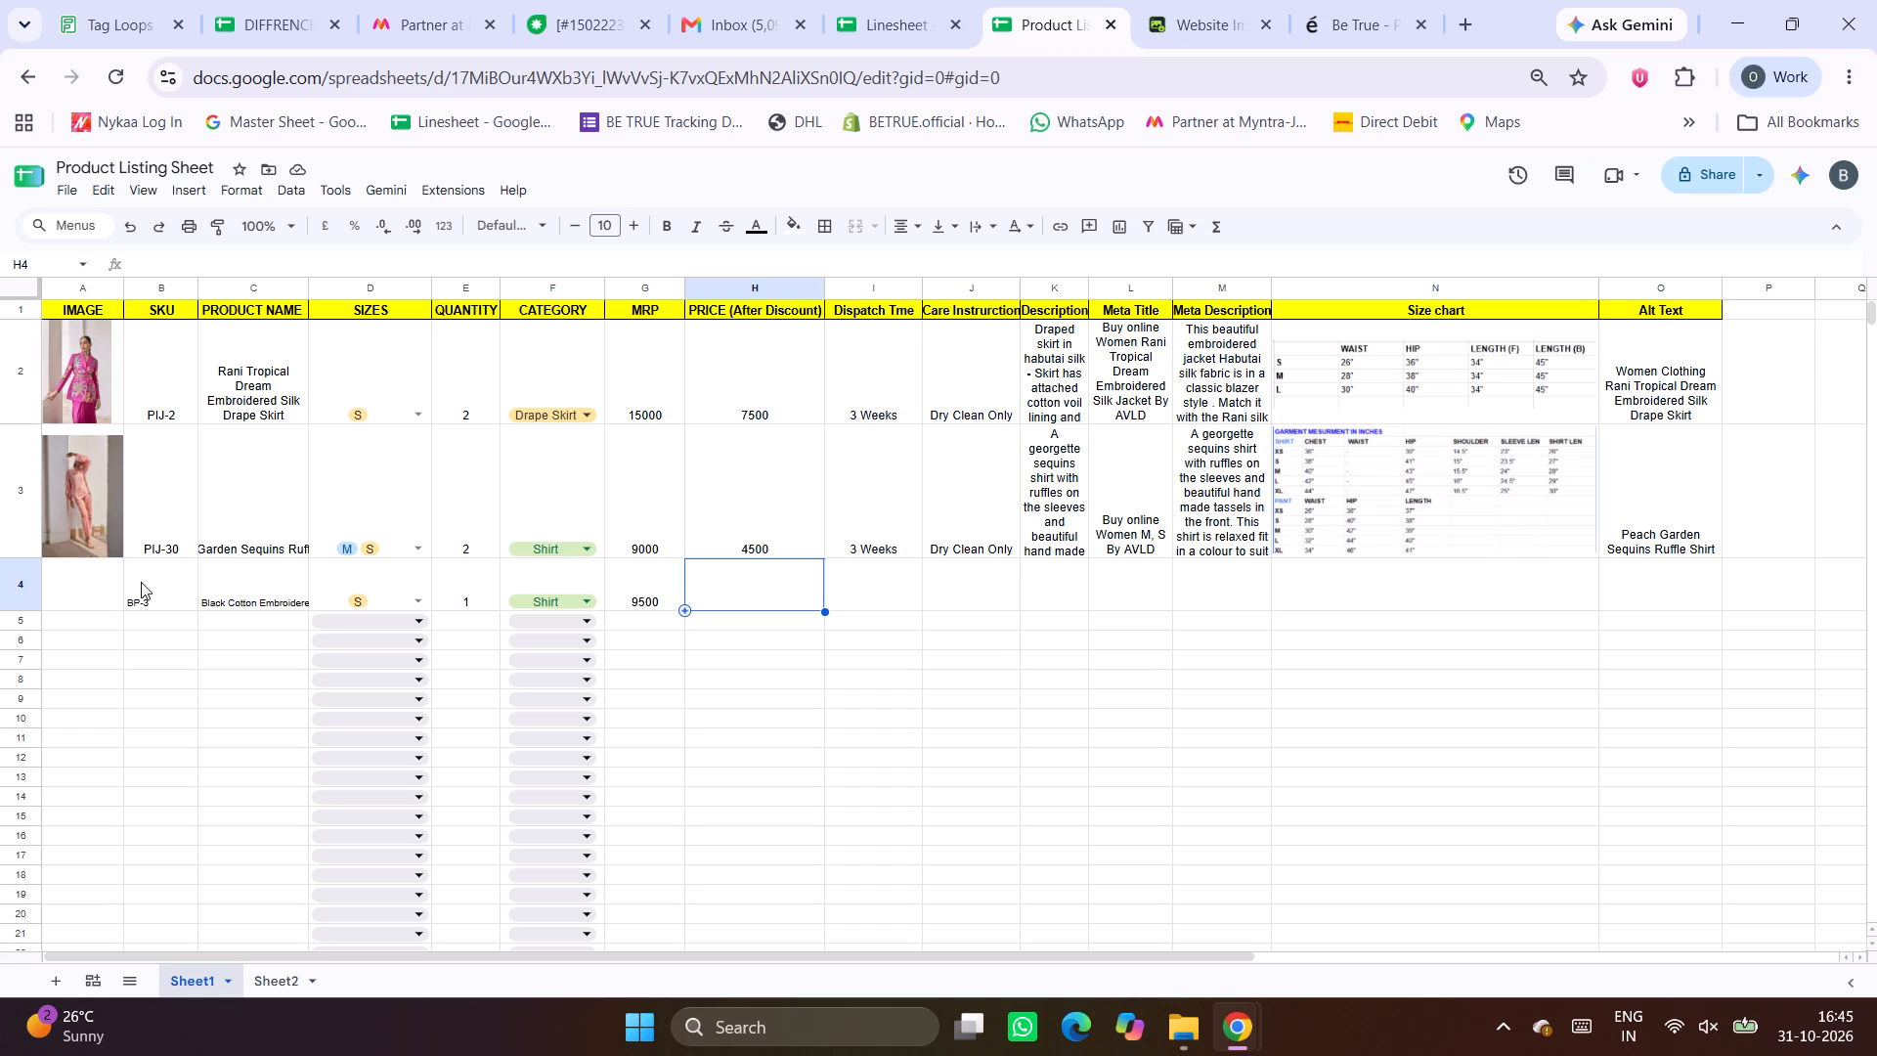
pyautogui.moveTo(138, 583); pyautogui.dragTo(260, 589)
pyautogui.press('Delete')
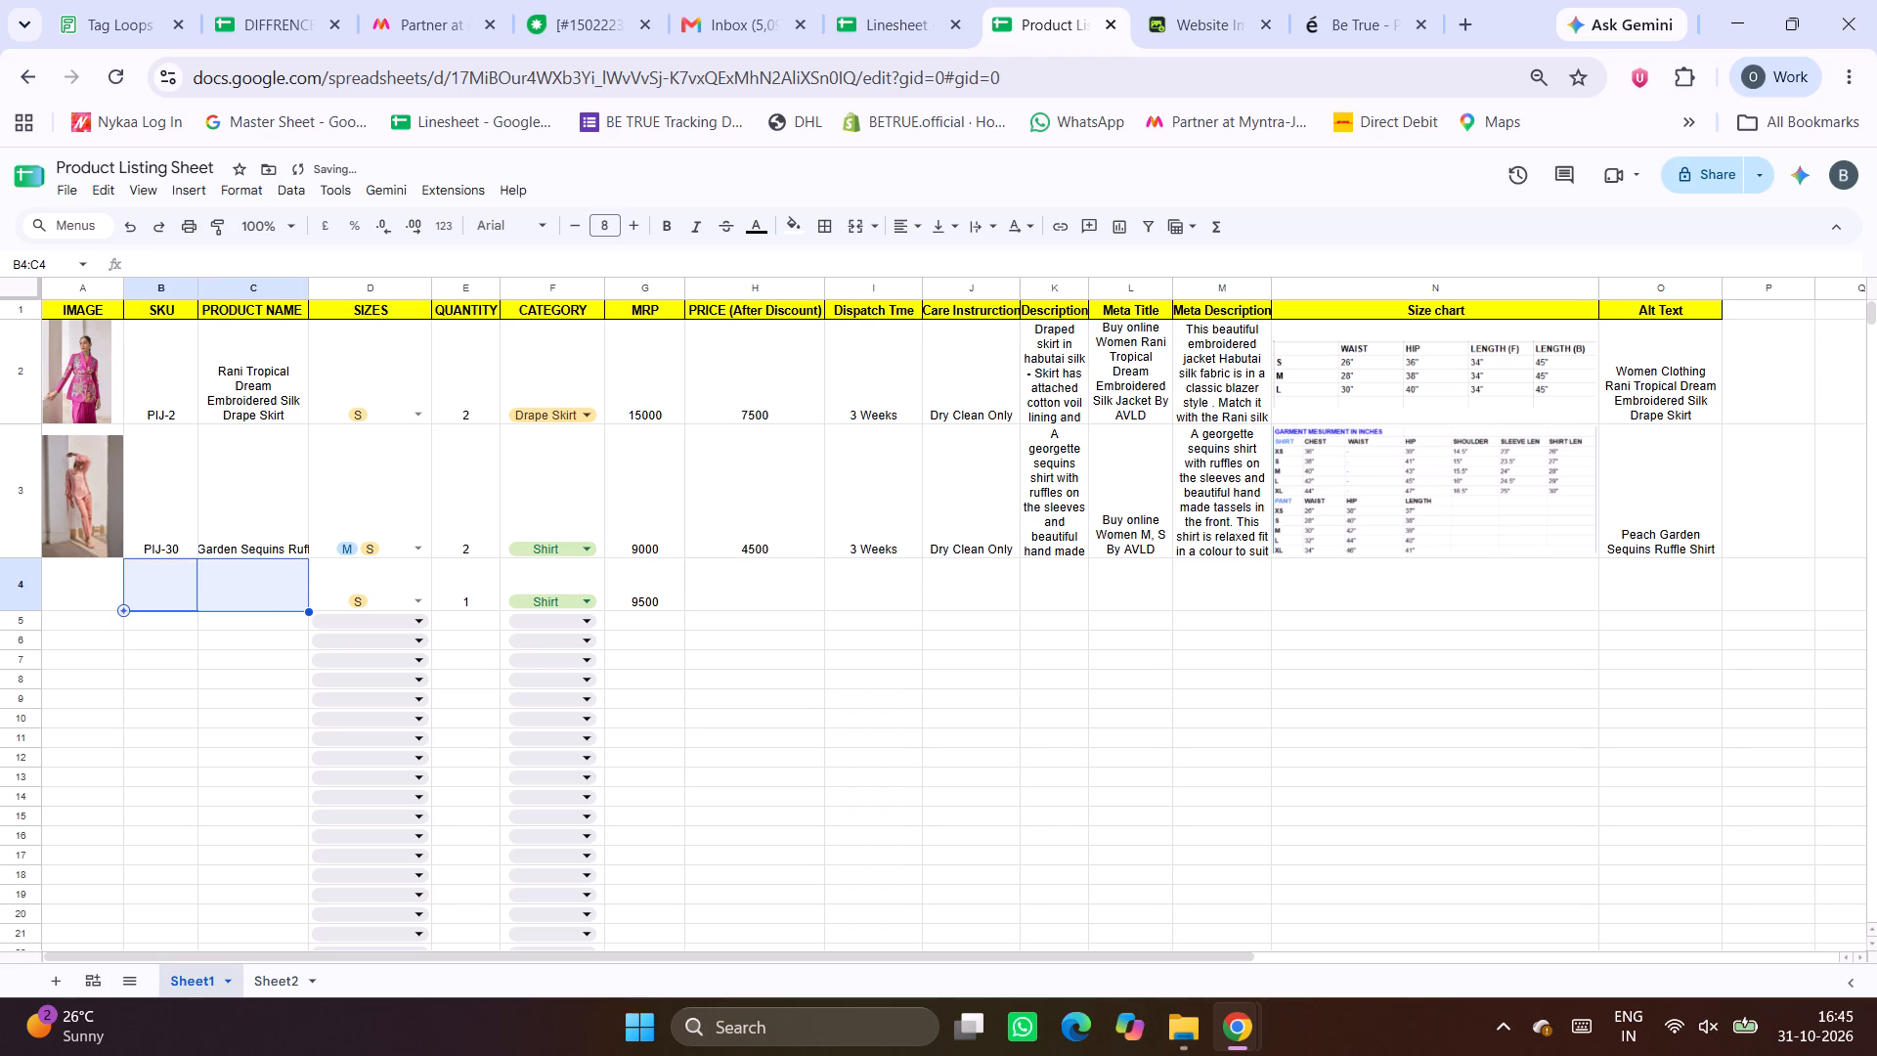
pyautogui.click(638, 610)
pyautogui.press('Delete')
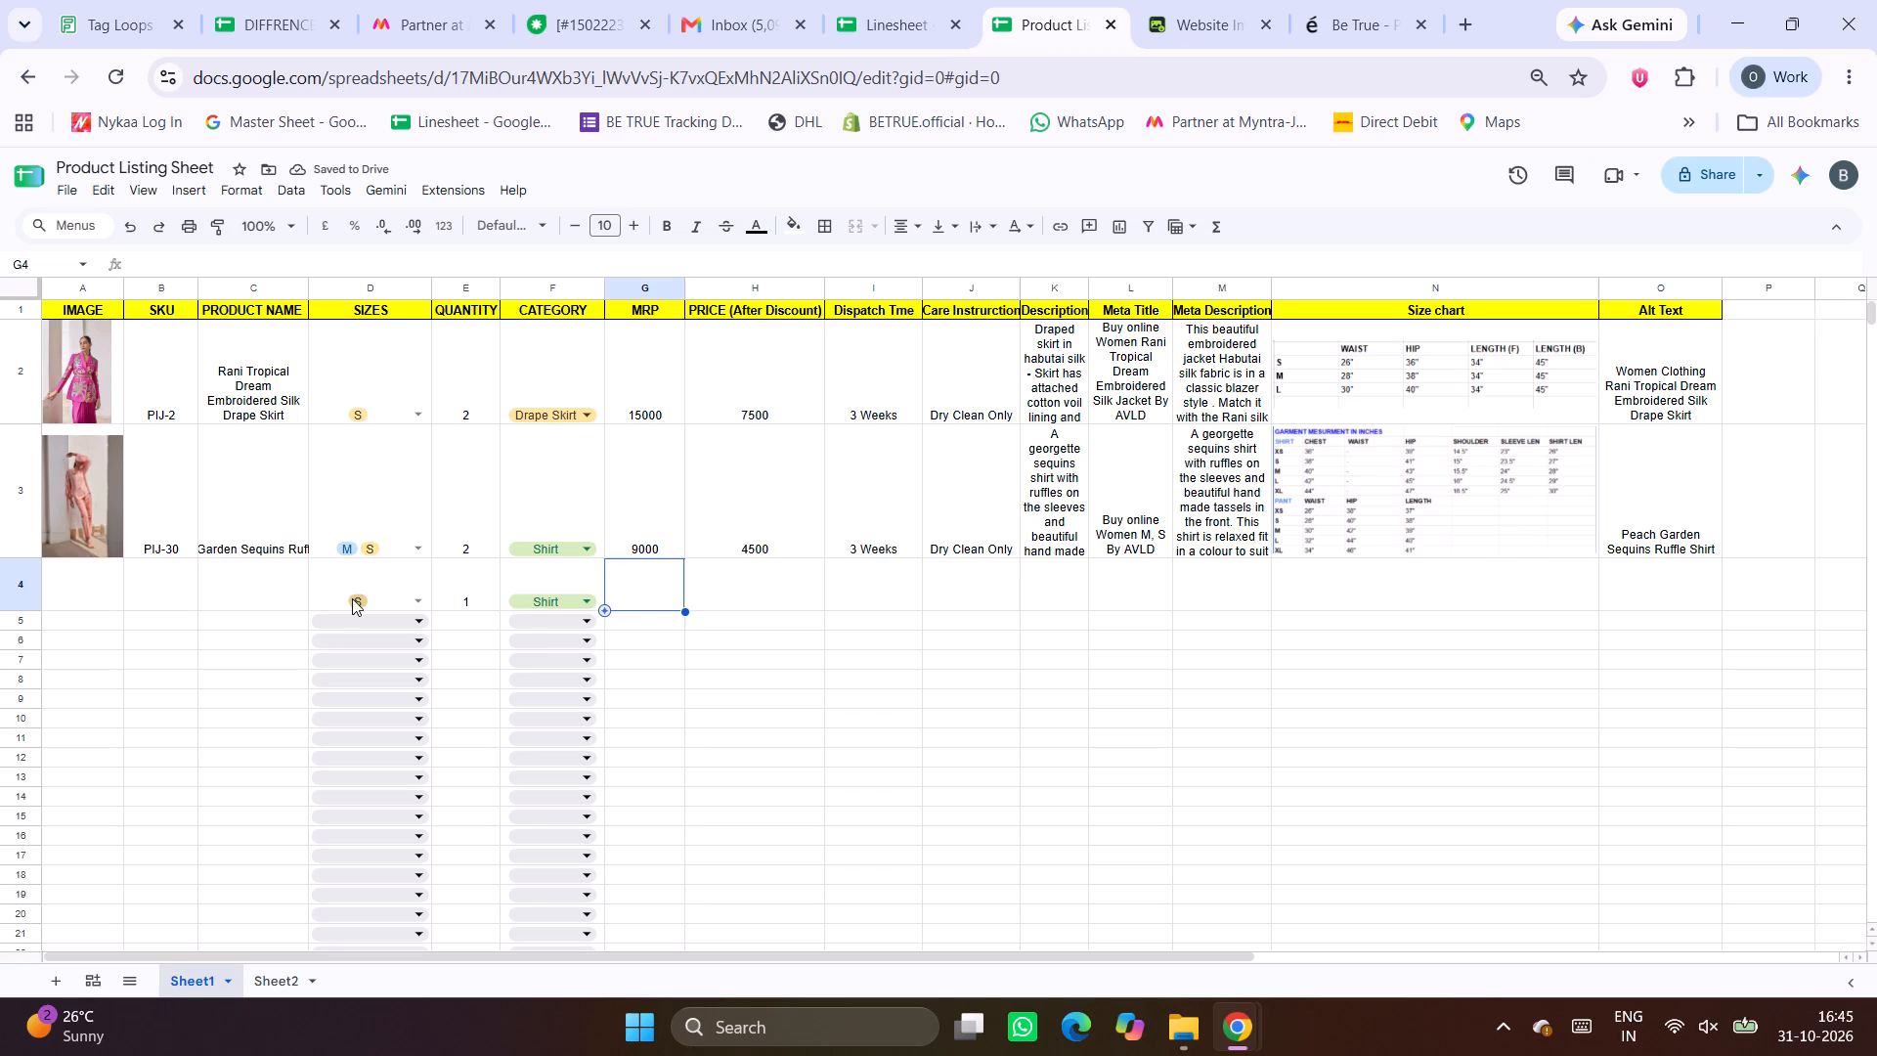
pyautogui.moveTo(288, 592); pyautogui.dragTo(568, 602)
pyautogui.press('Delete')
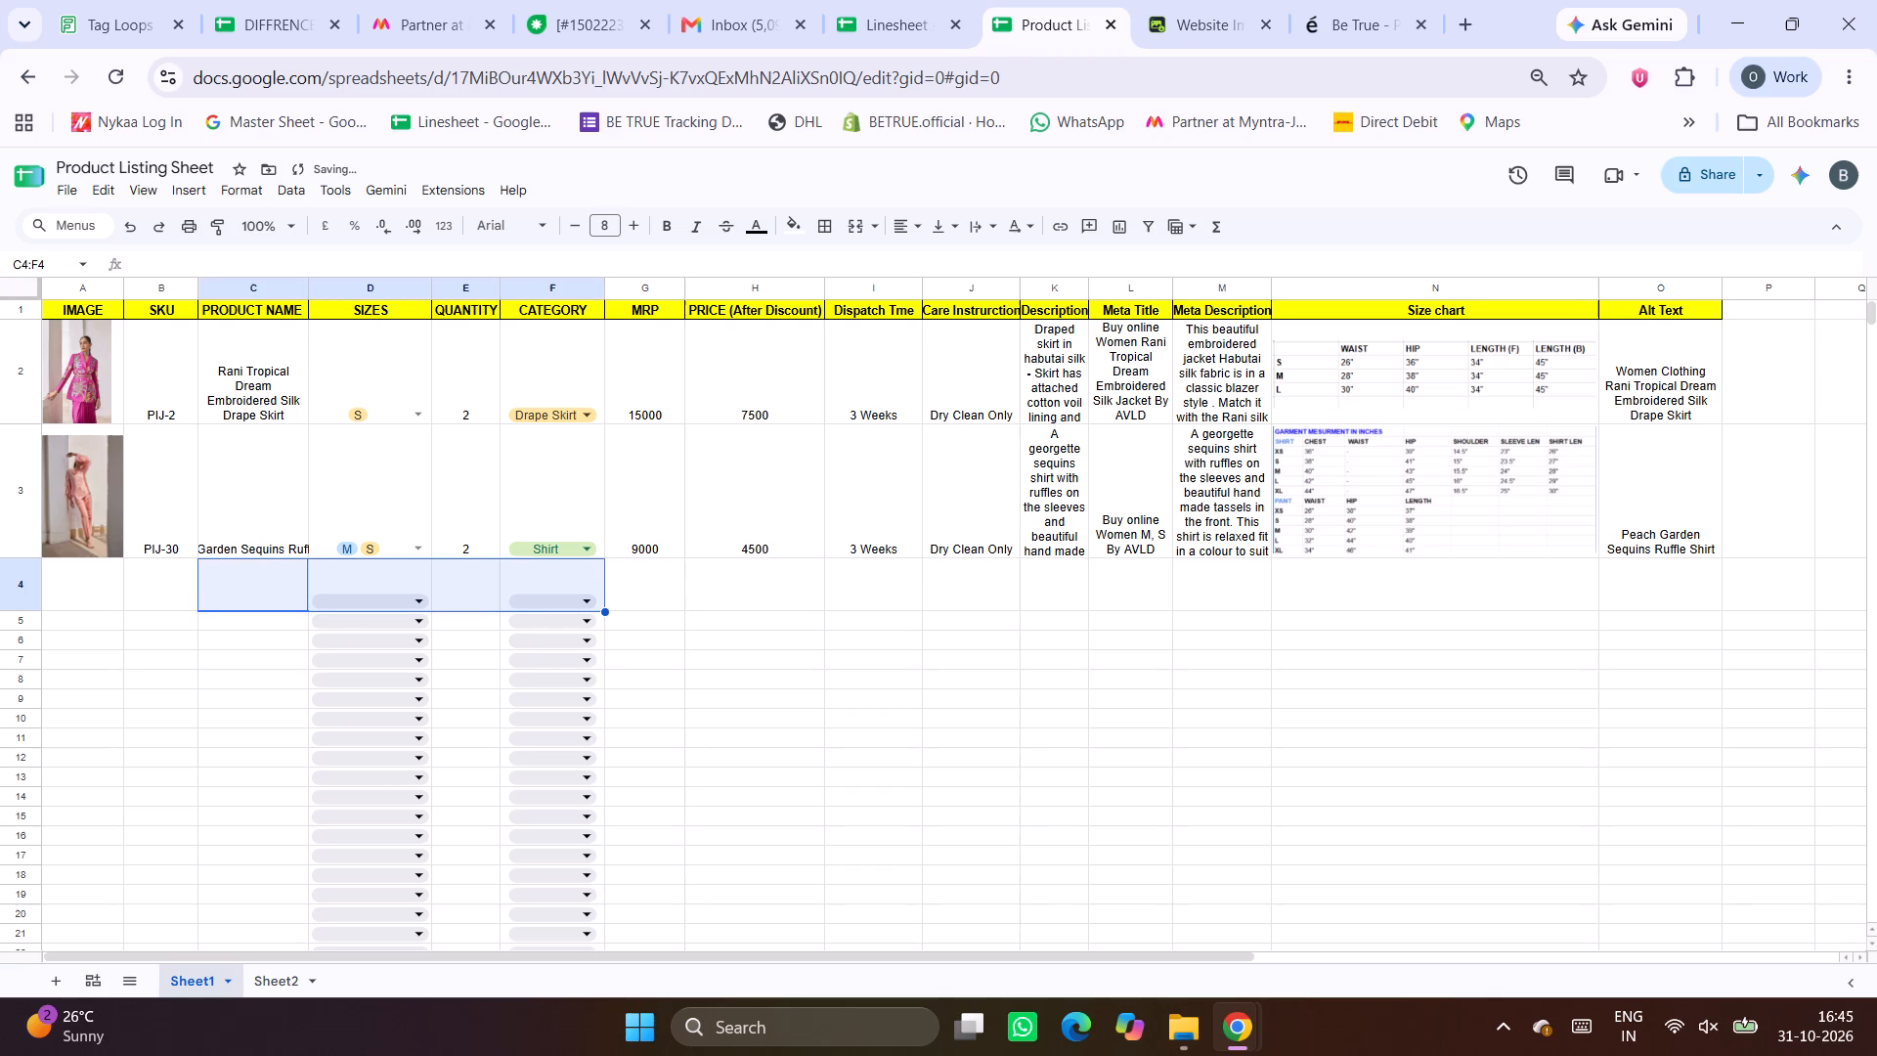
pyautogui.click(36, 597)
pyautogui.click(138, 592)
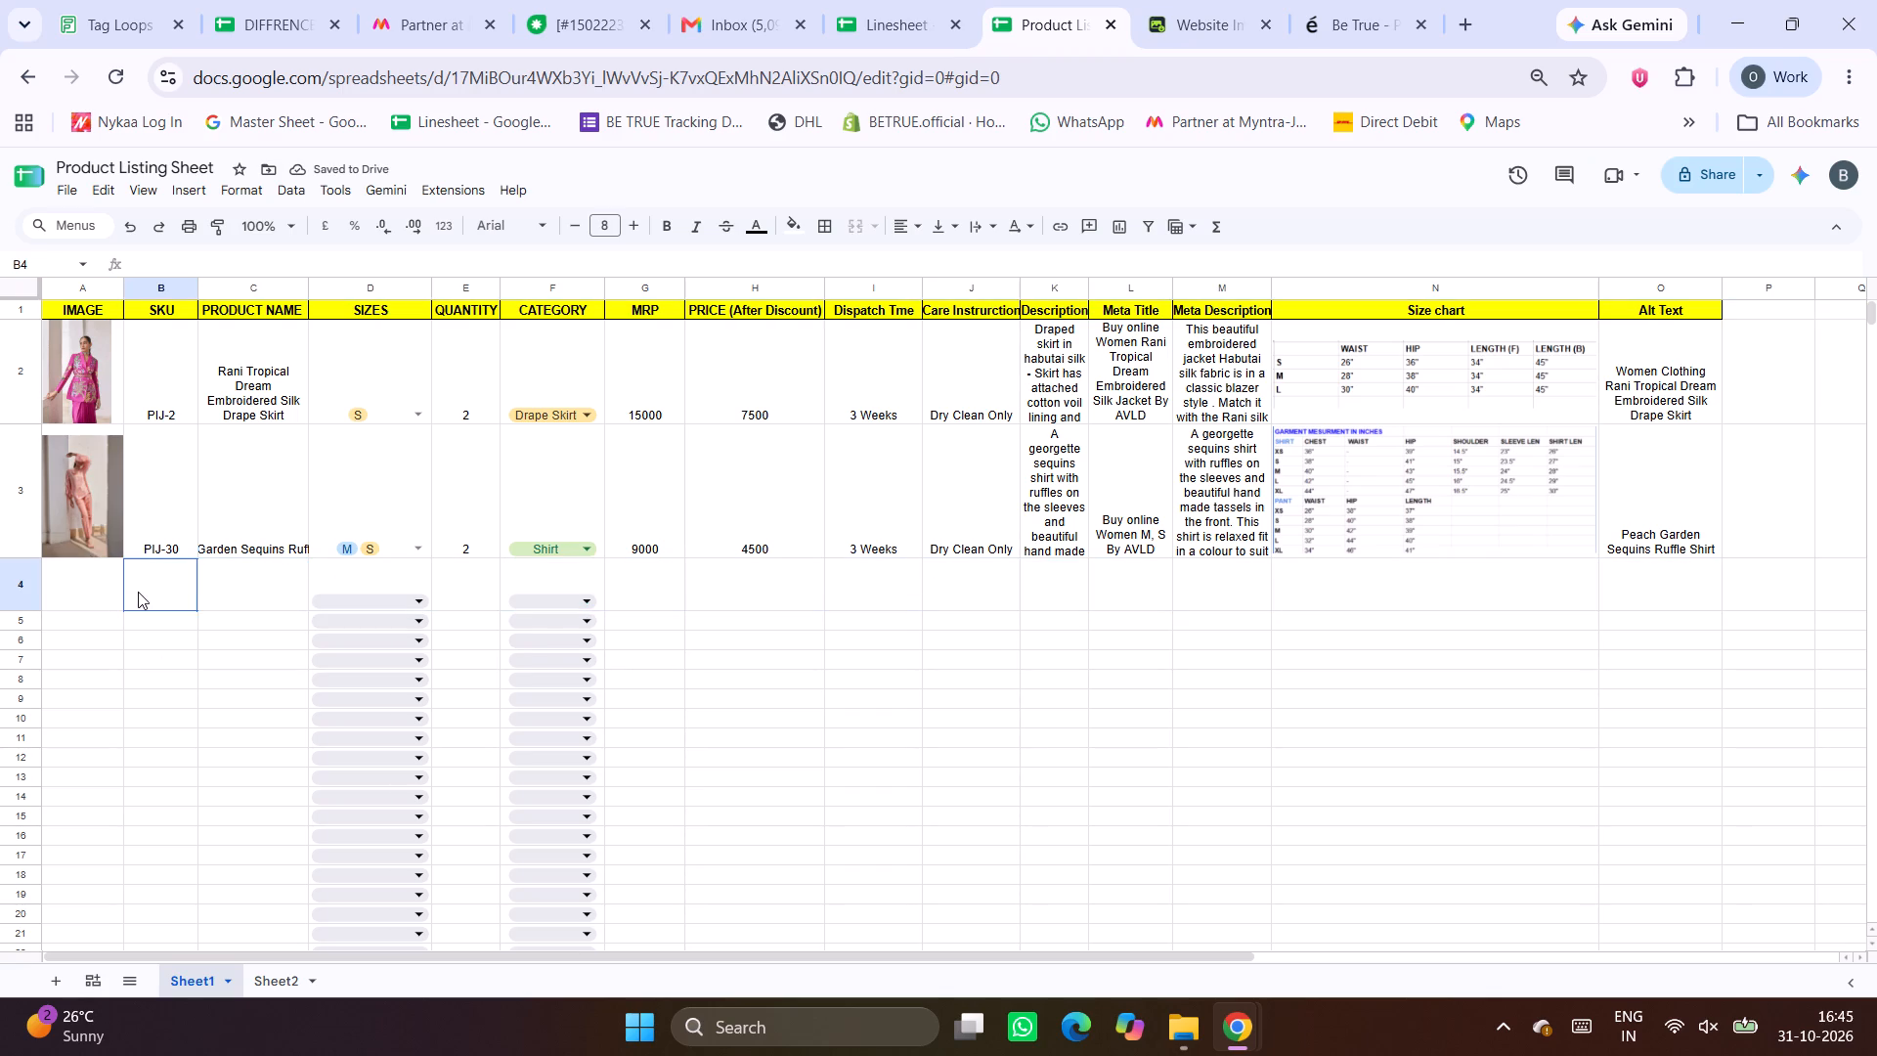
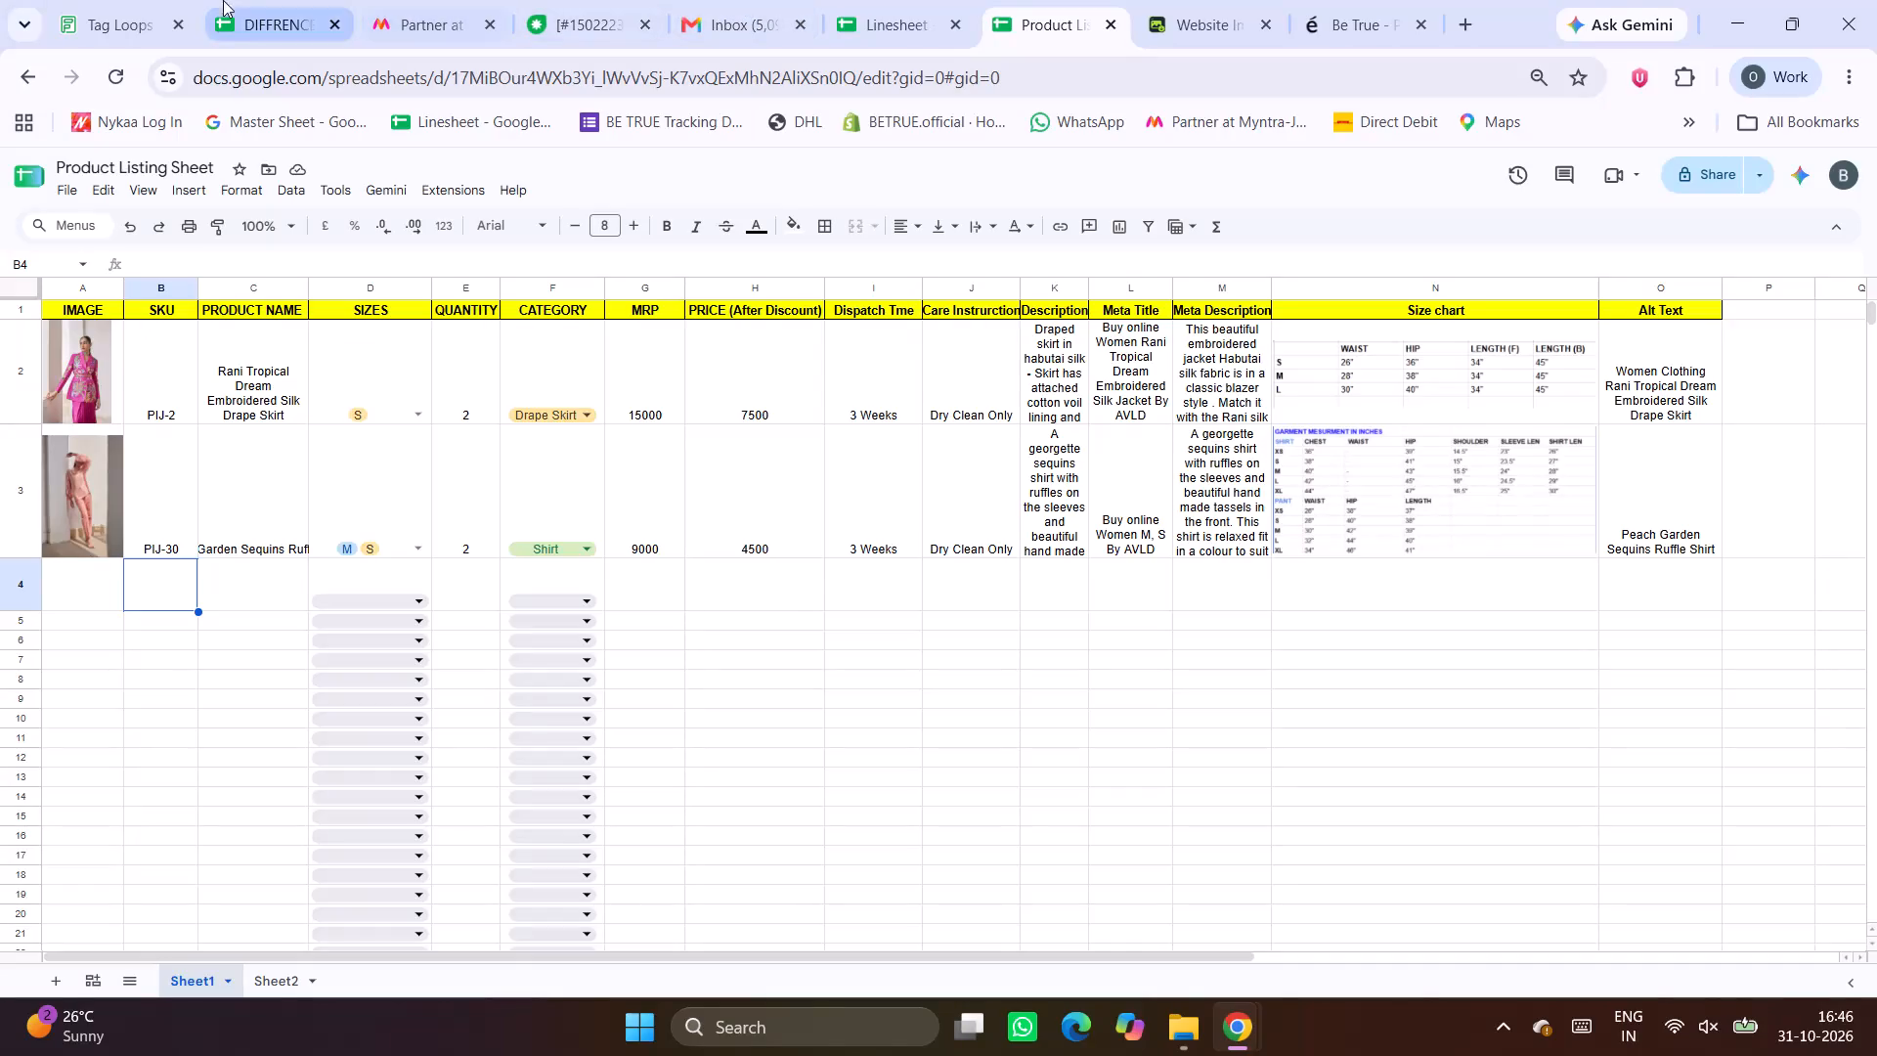
# Copy the web address of the peach georgette sequins shirt's Elahe product page and extract its images with Website Image Extractor.
pyautogui.click(1205, 0)
pyautogui.click(1455, 17)
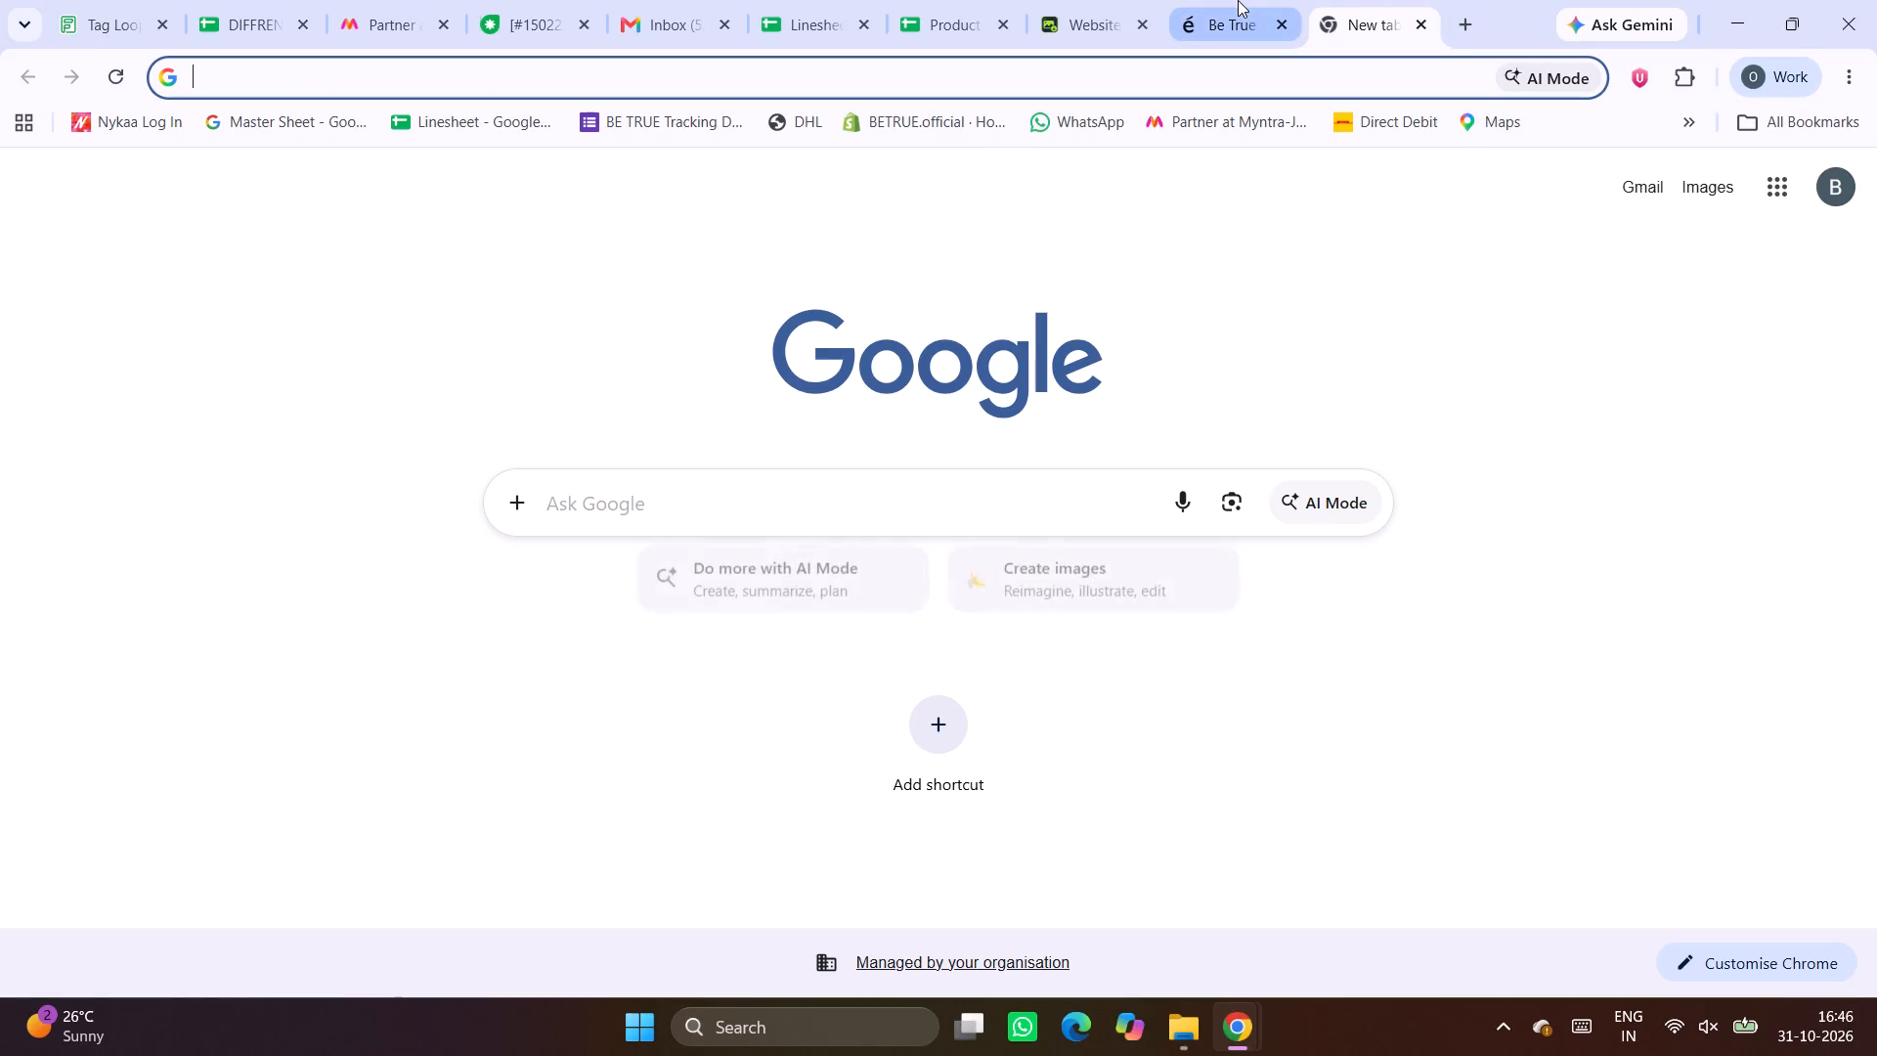
pyautogui.click(1238, 0)
pyautogui.click(1097, 0)
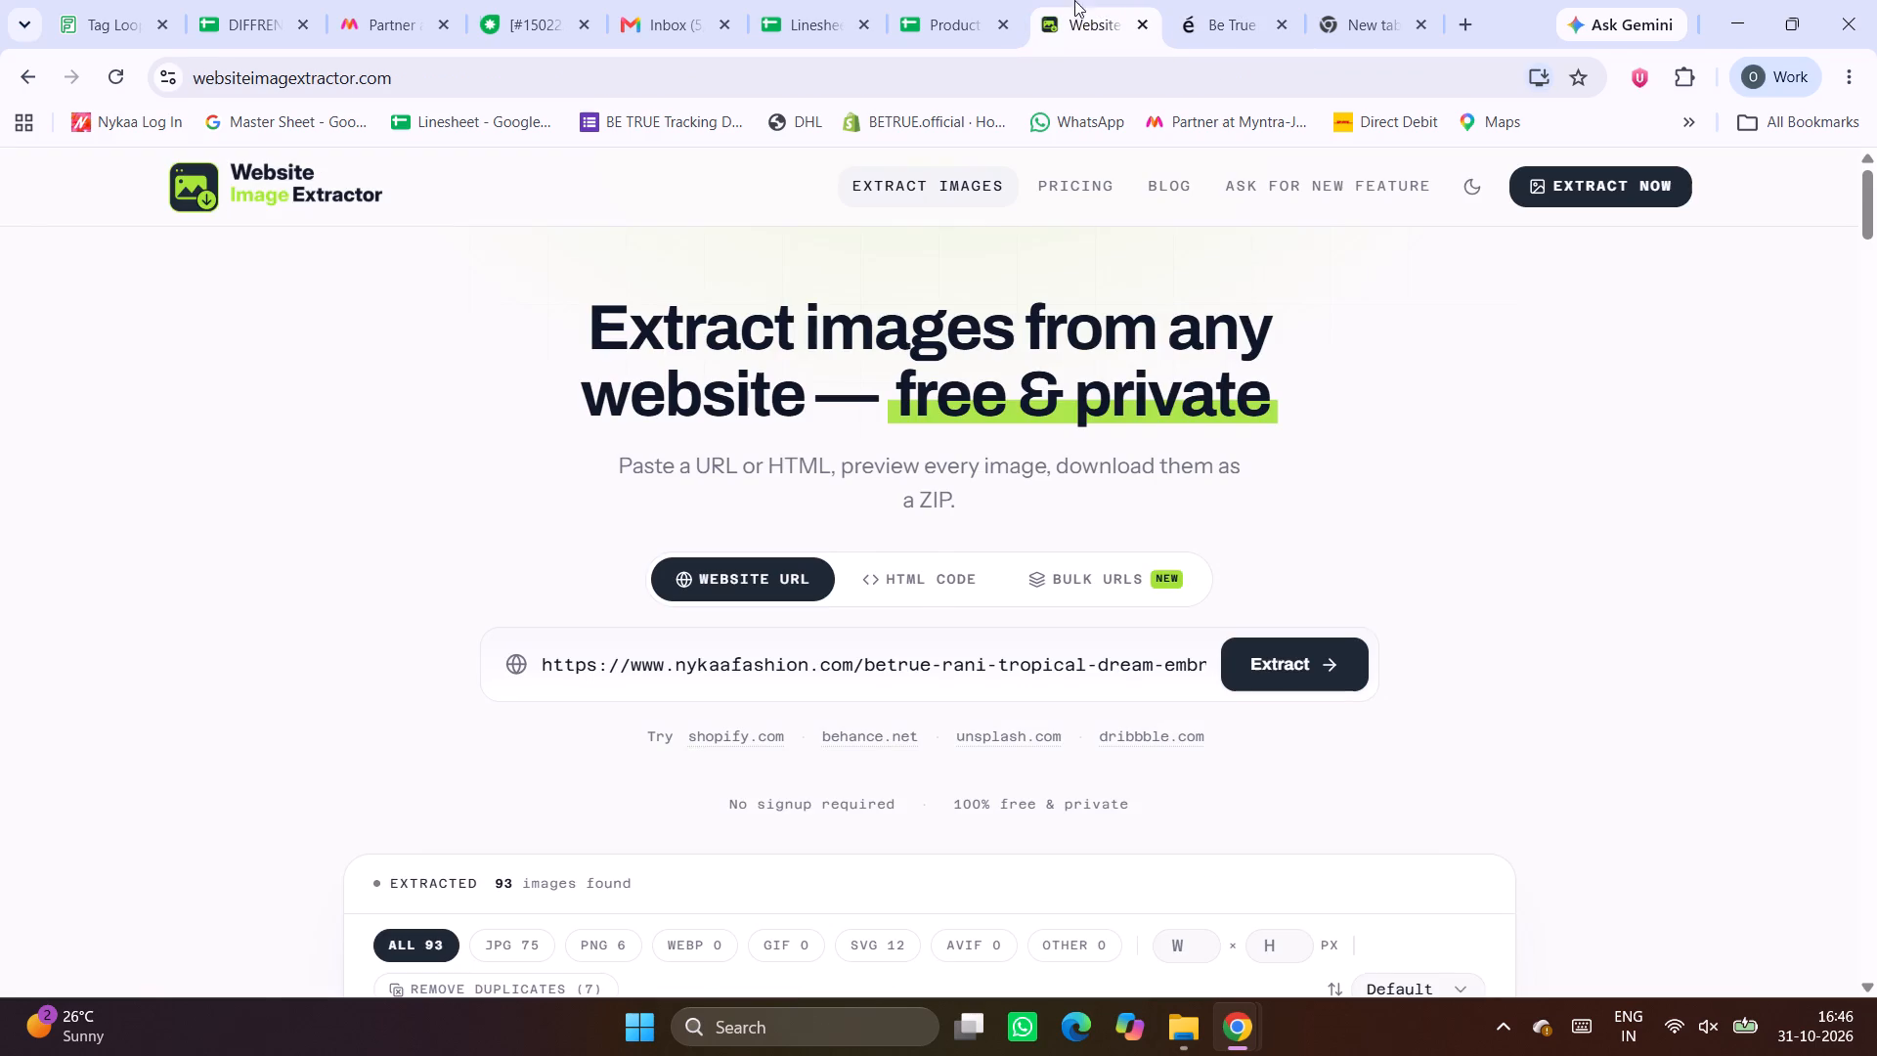
pyautogui.click(1004, 0)
pyautogui.click(1164, 0)
pyautogui.click(1223, 0)
pyautogui.click(1047, 75)
pyautogui.hotkey('ctrl', 'x')
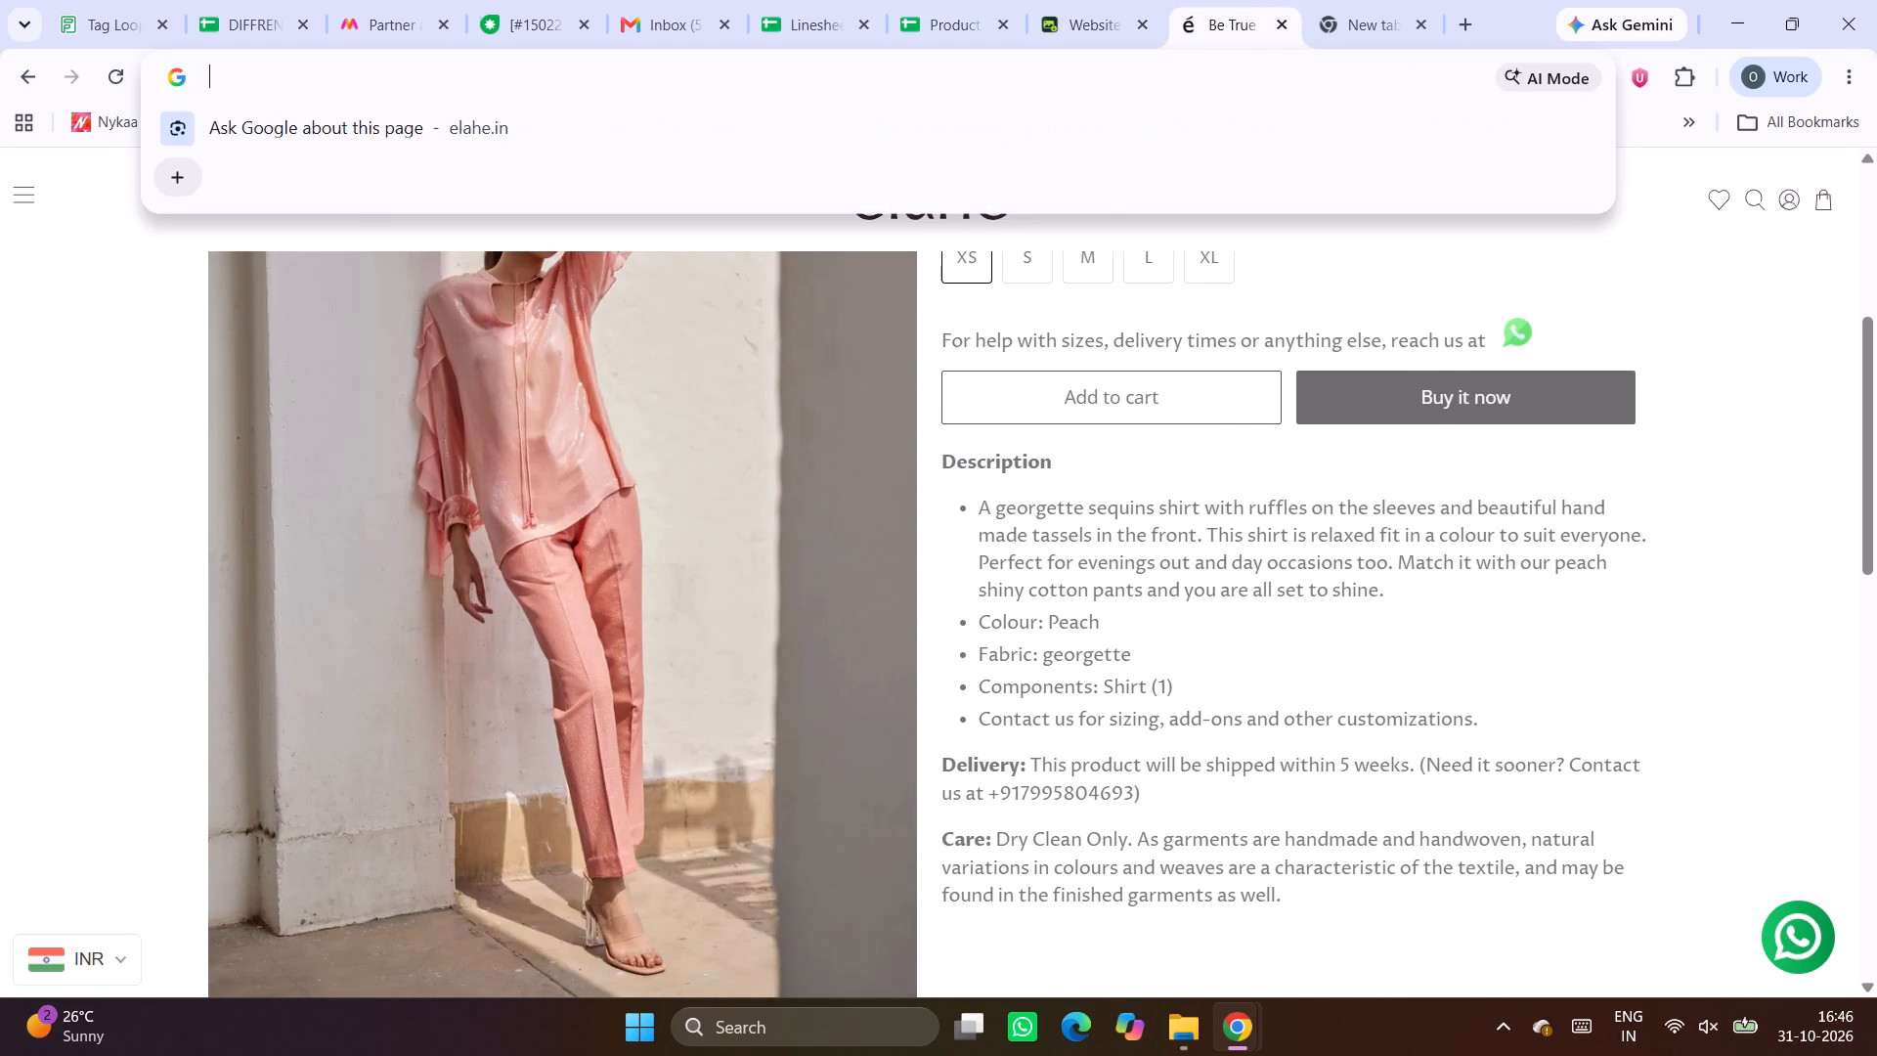
pyautogui.click(1015, 0)
pyautogui.click(1075, 0)
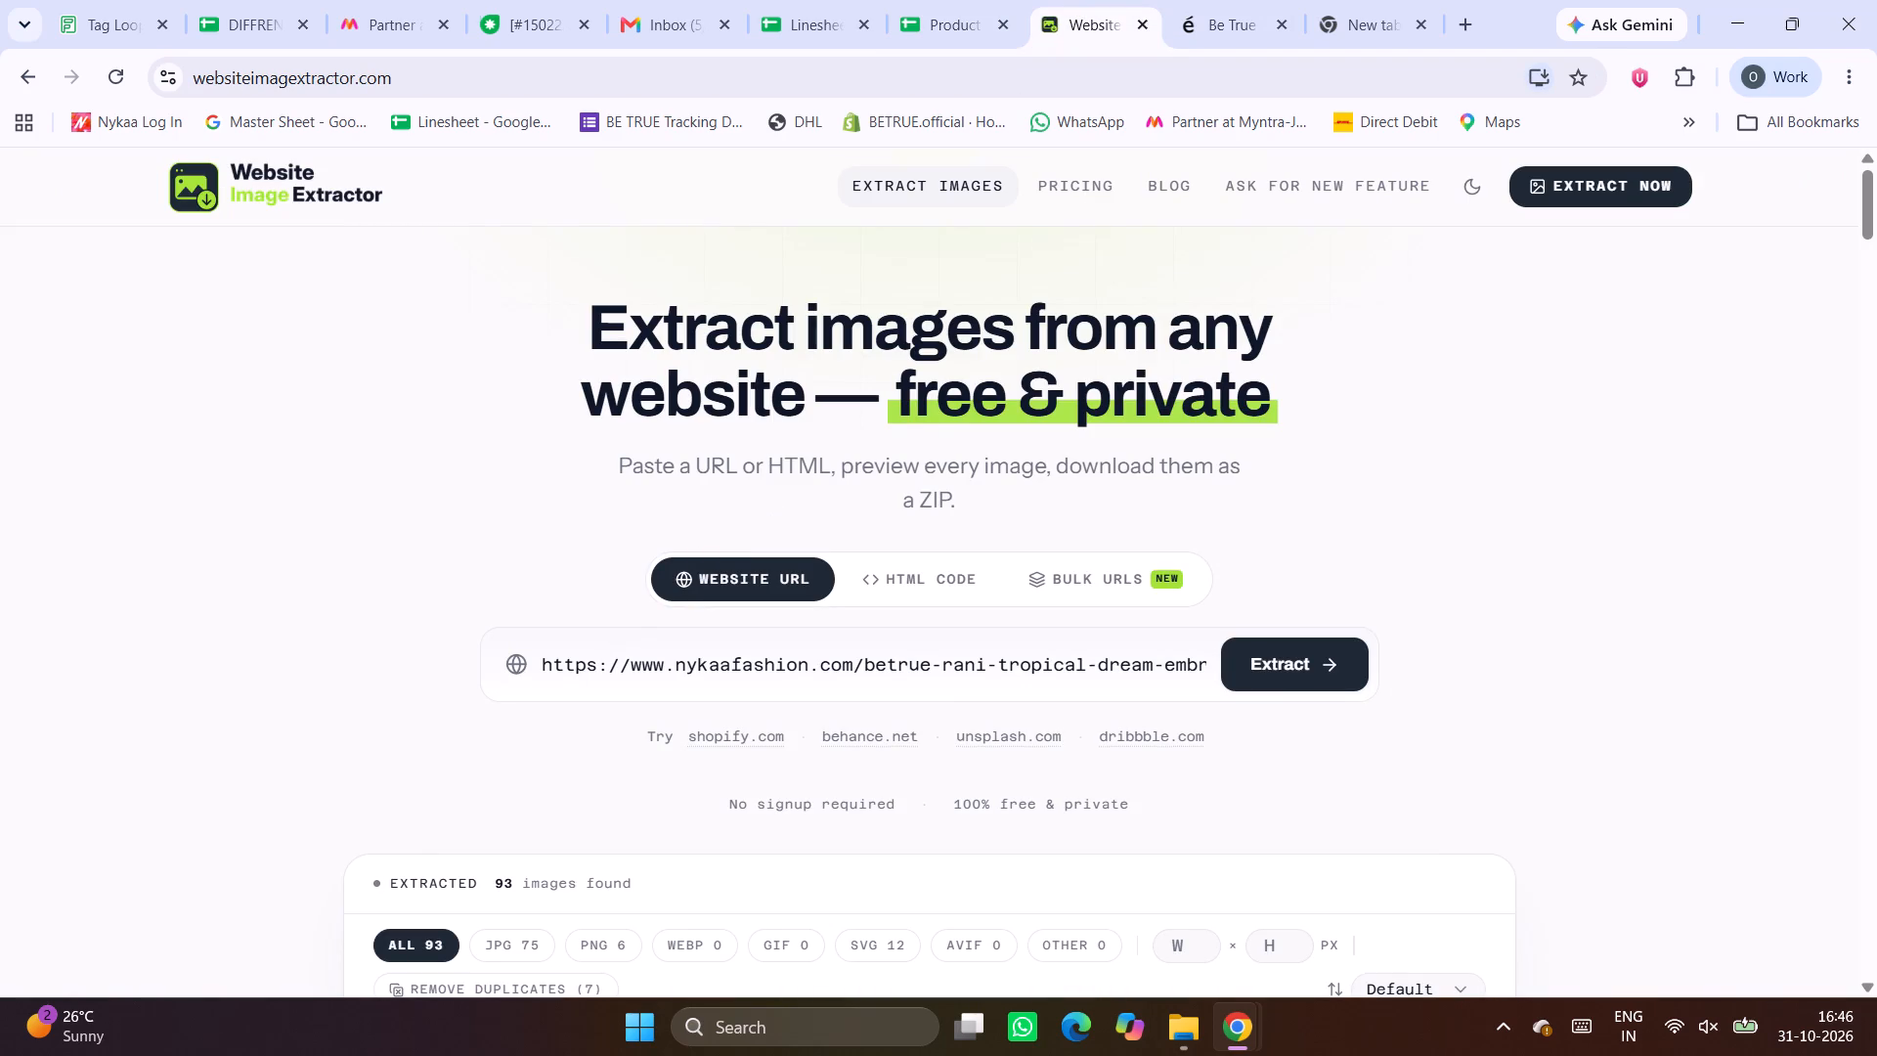
pyautogui.tripleClick(597, 668)
pyautogui.click(597, 668)
pyautogui.hotkey('ctrl', 'v')
pyautogui.press('Return')
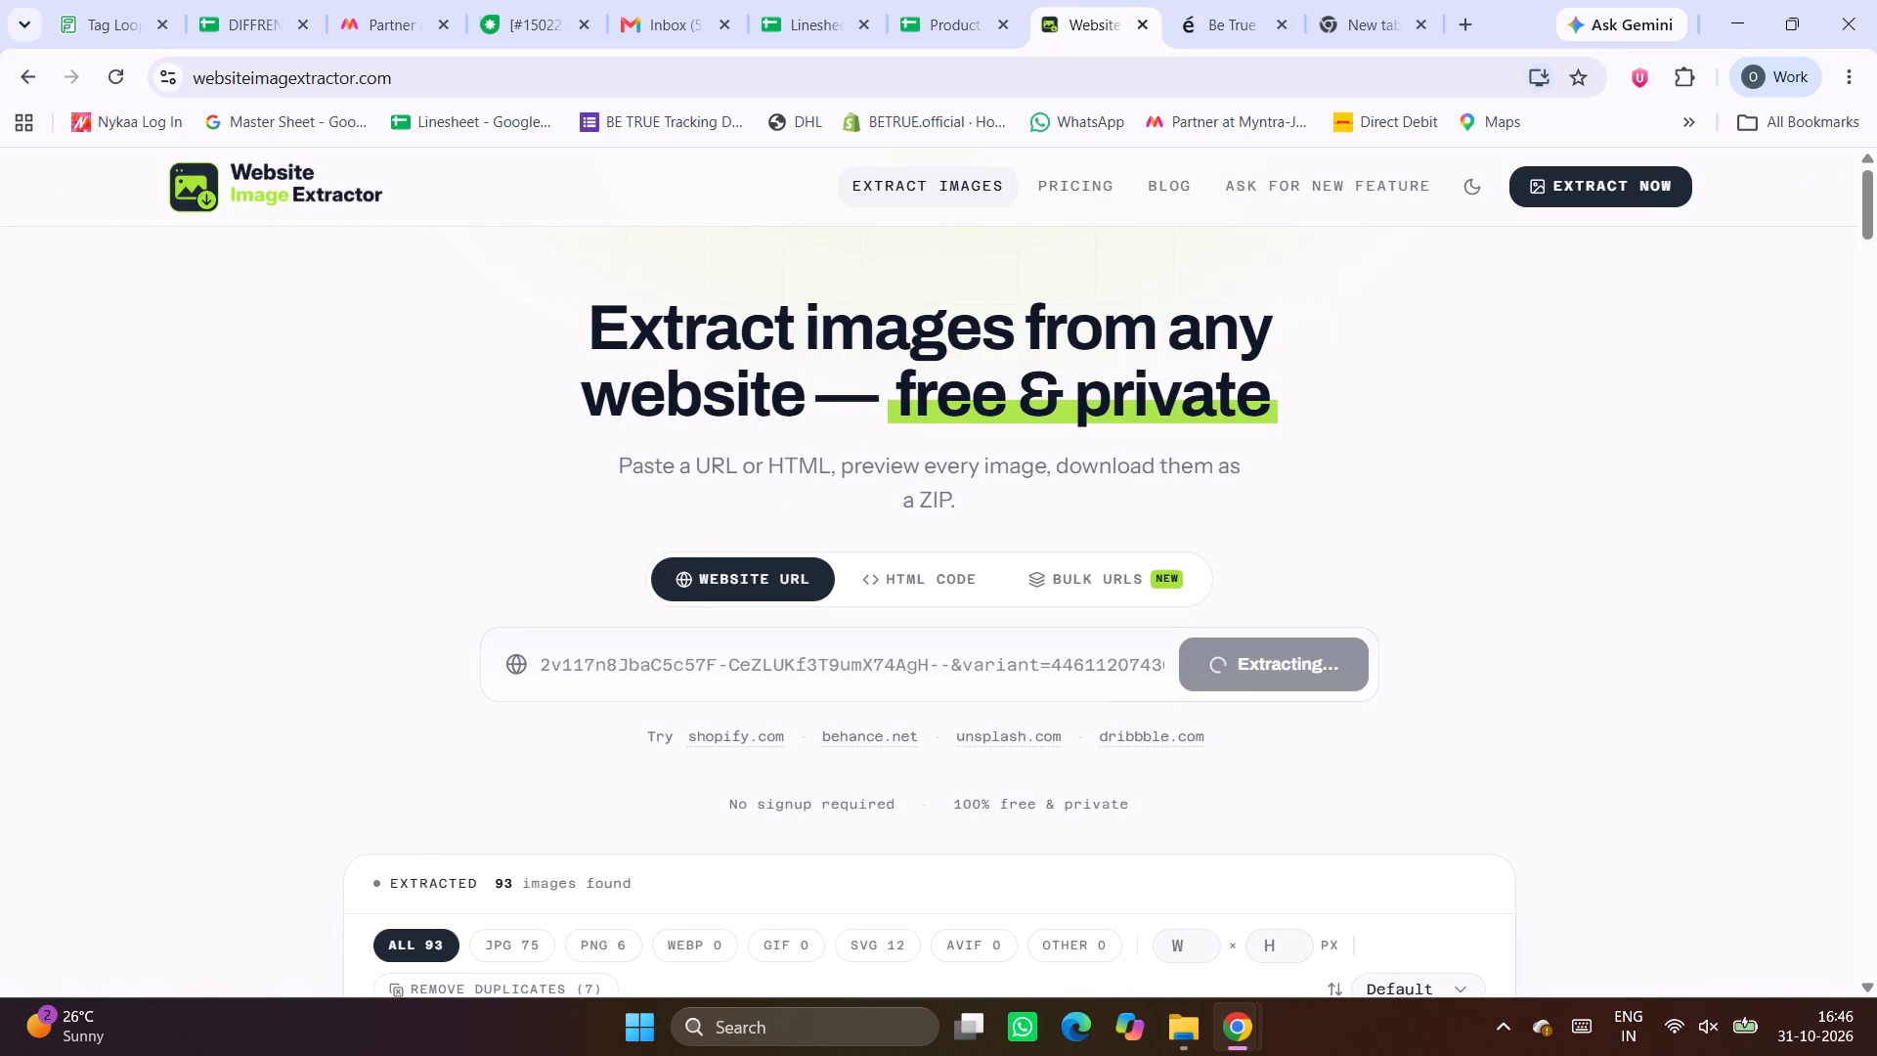
# Switch to File Explorer, create a folder named PIJ-30 inside the website listing folder in Downloads, and open it.
pyautogui.click(1195, 1026)
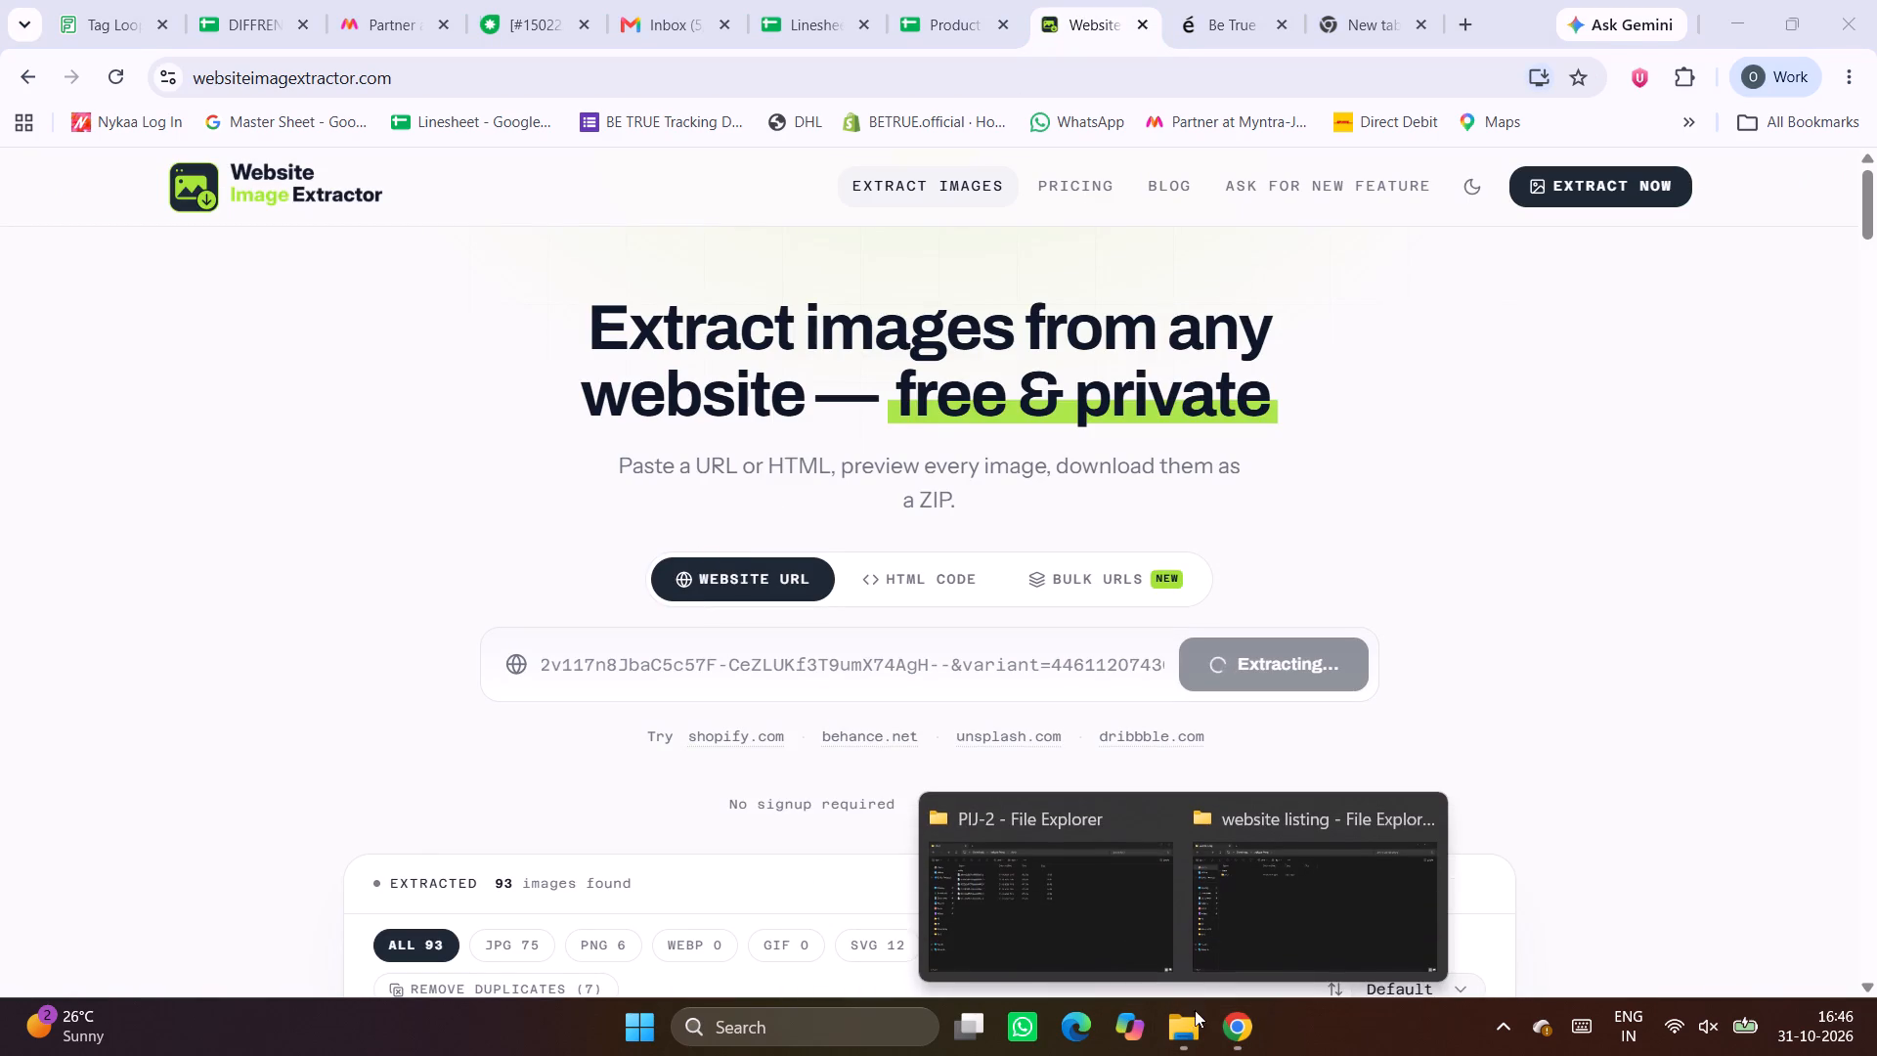
pyautogui.click(1441, 825)
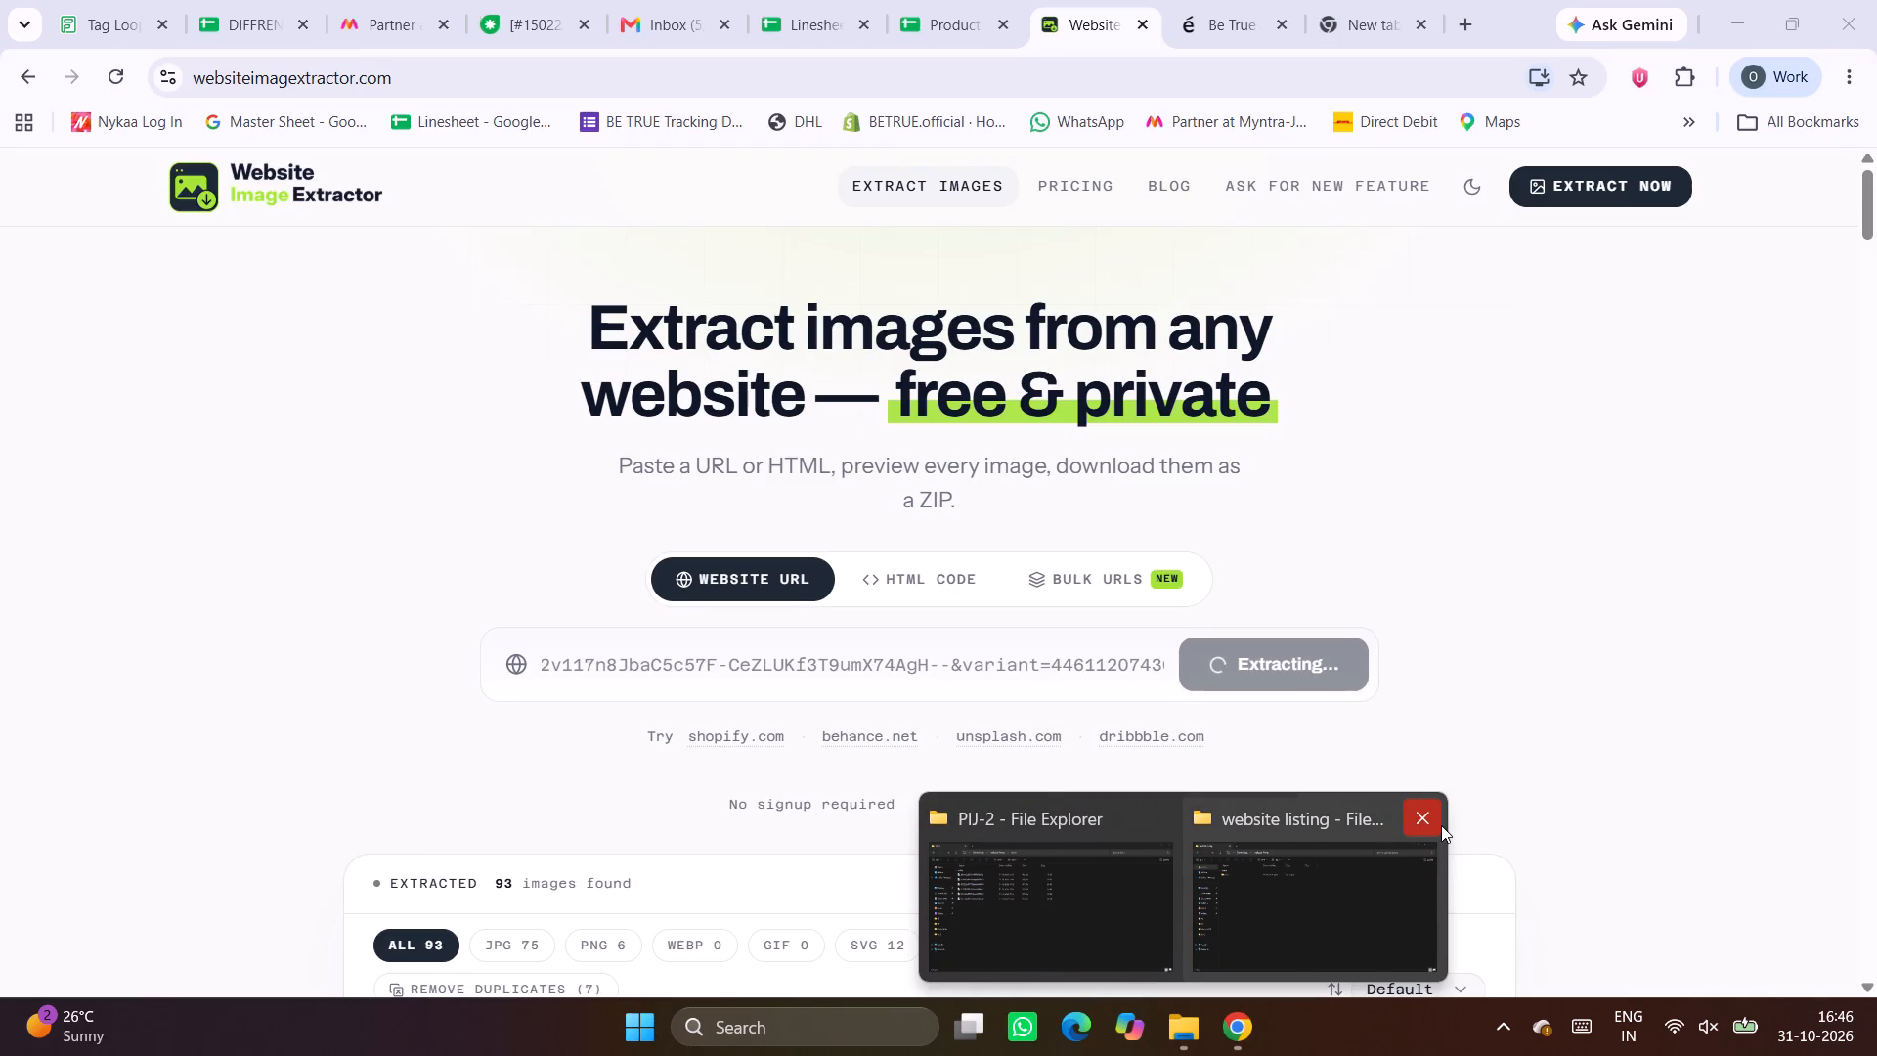
pyautogui.click(1248, 862)
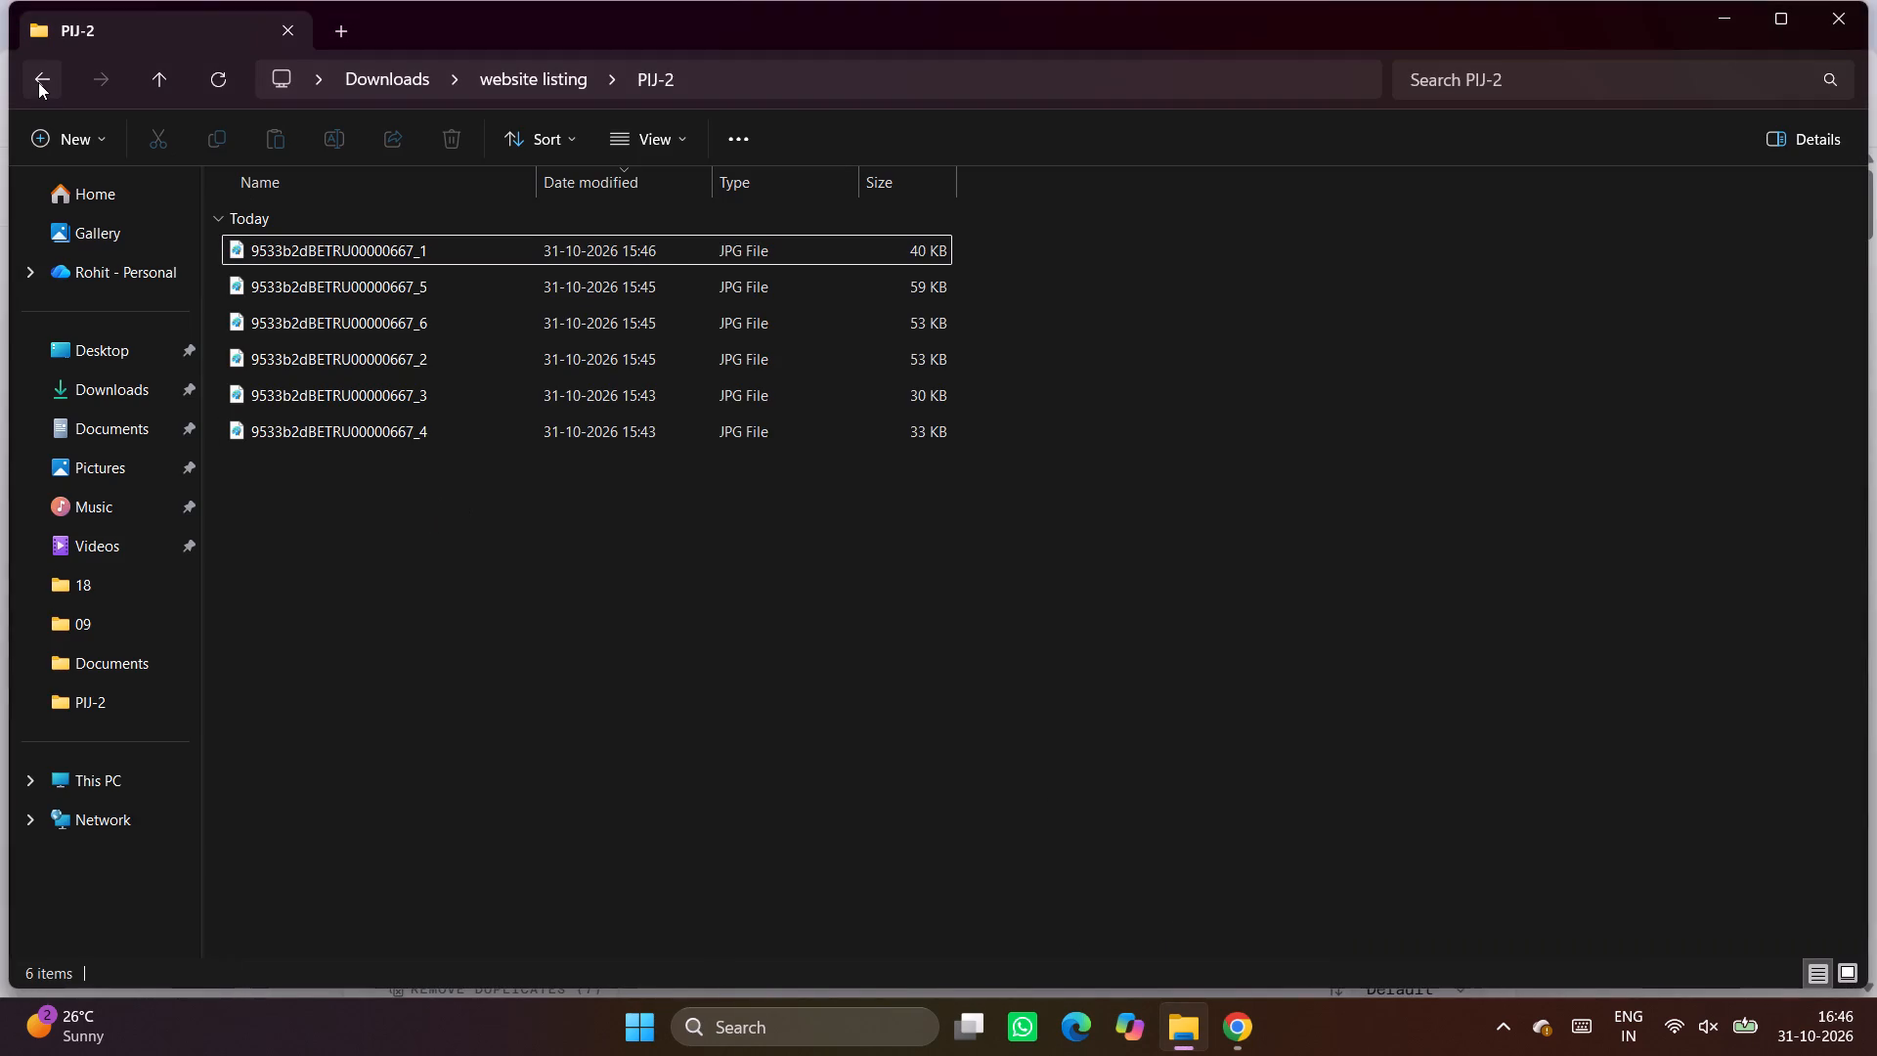
pyautogui.click(38, 82)
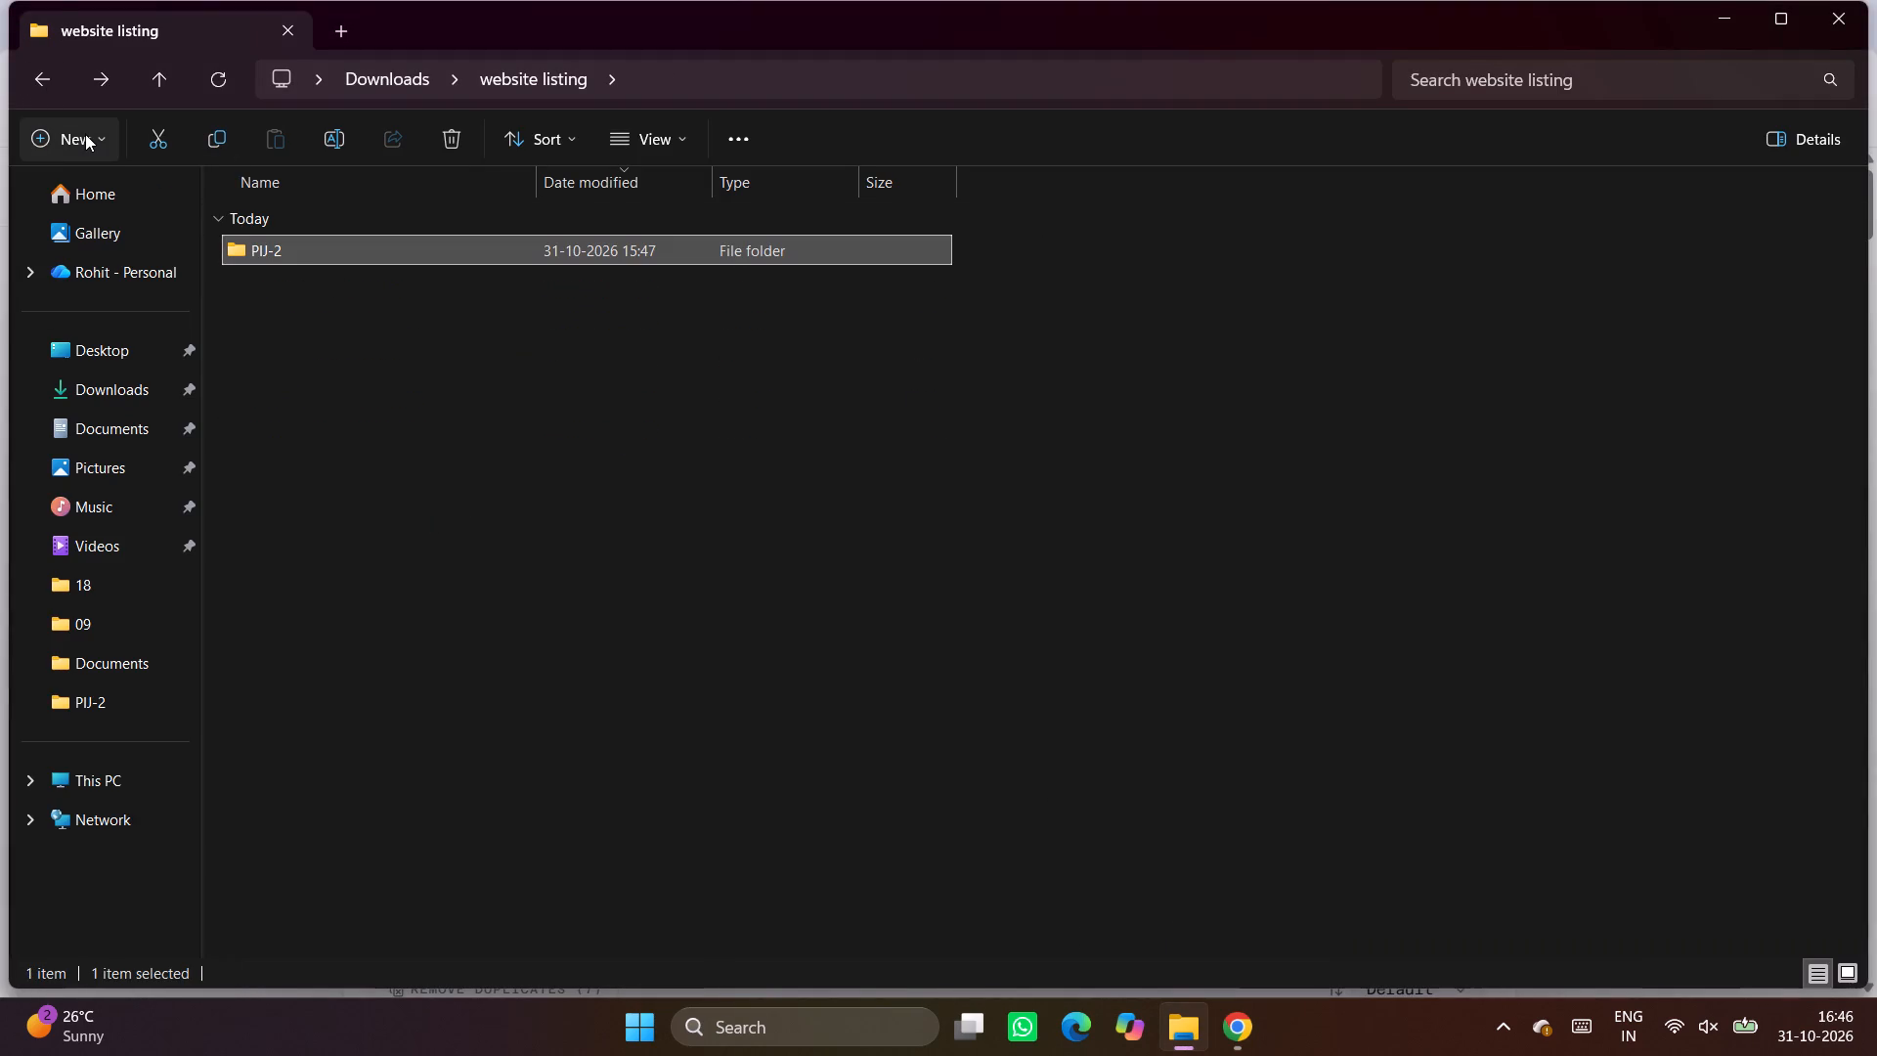
pyautogui.click(85, 134)
pyautogui.click(174, 204)
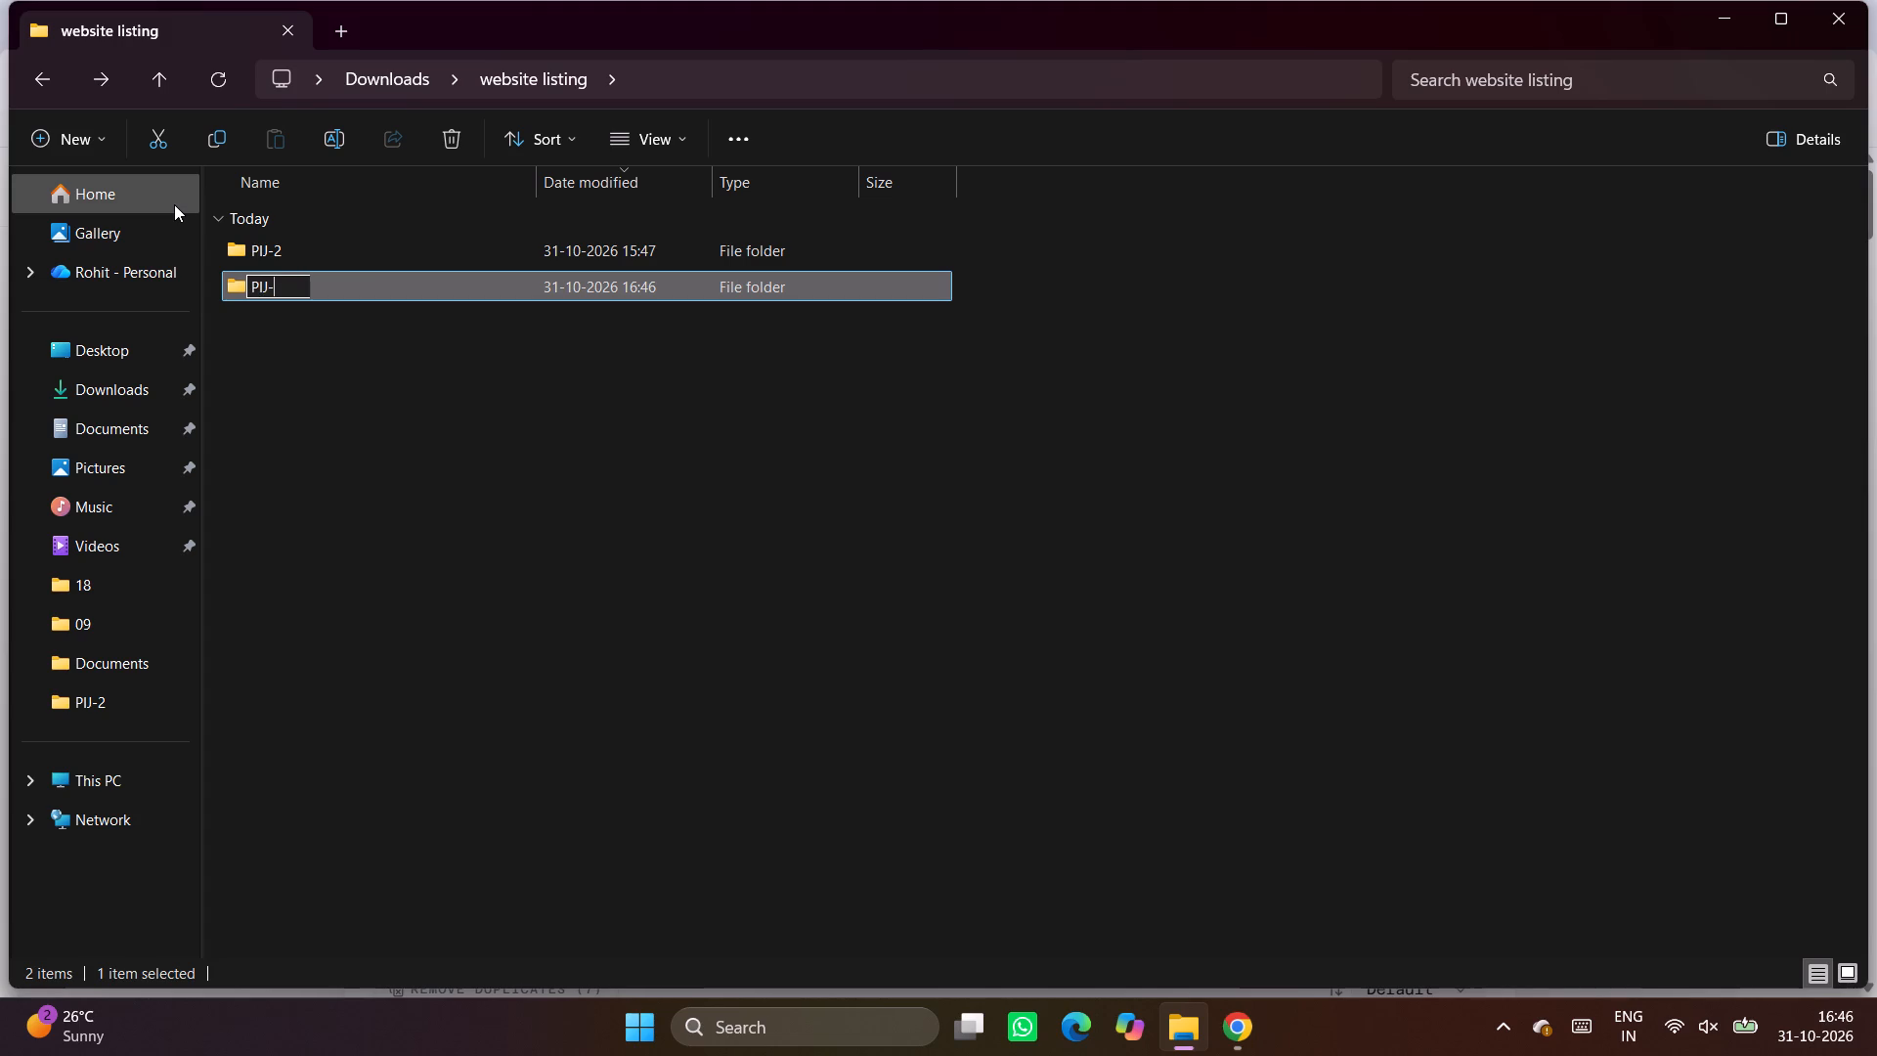
pyautogui.press('Return')
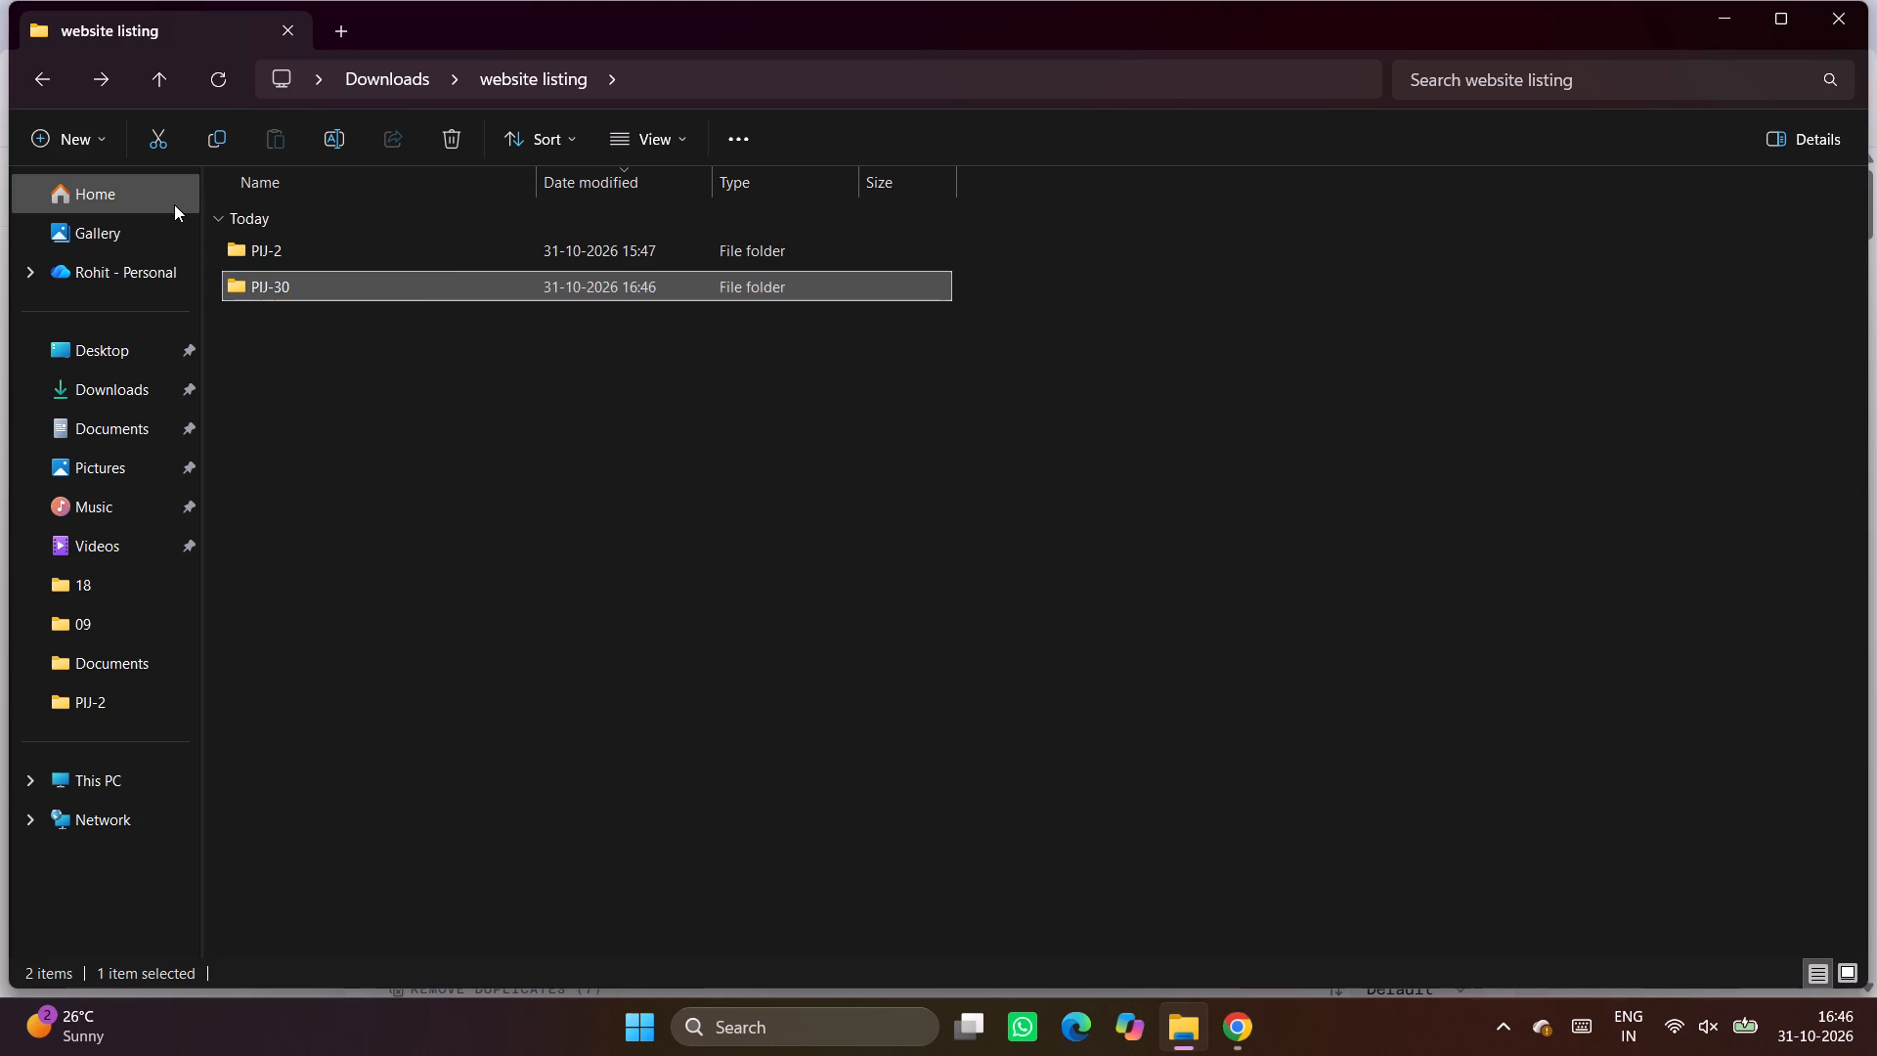
pyautogui.doubleClick(407, 292)
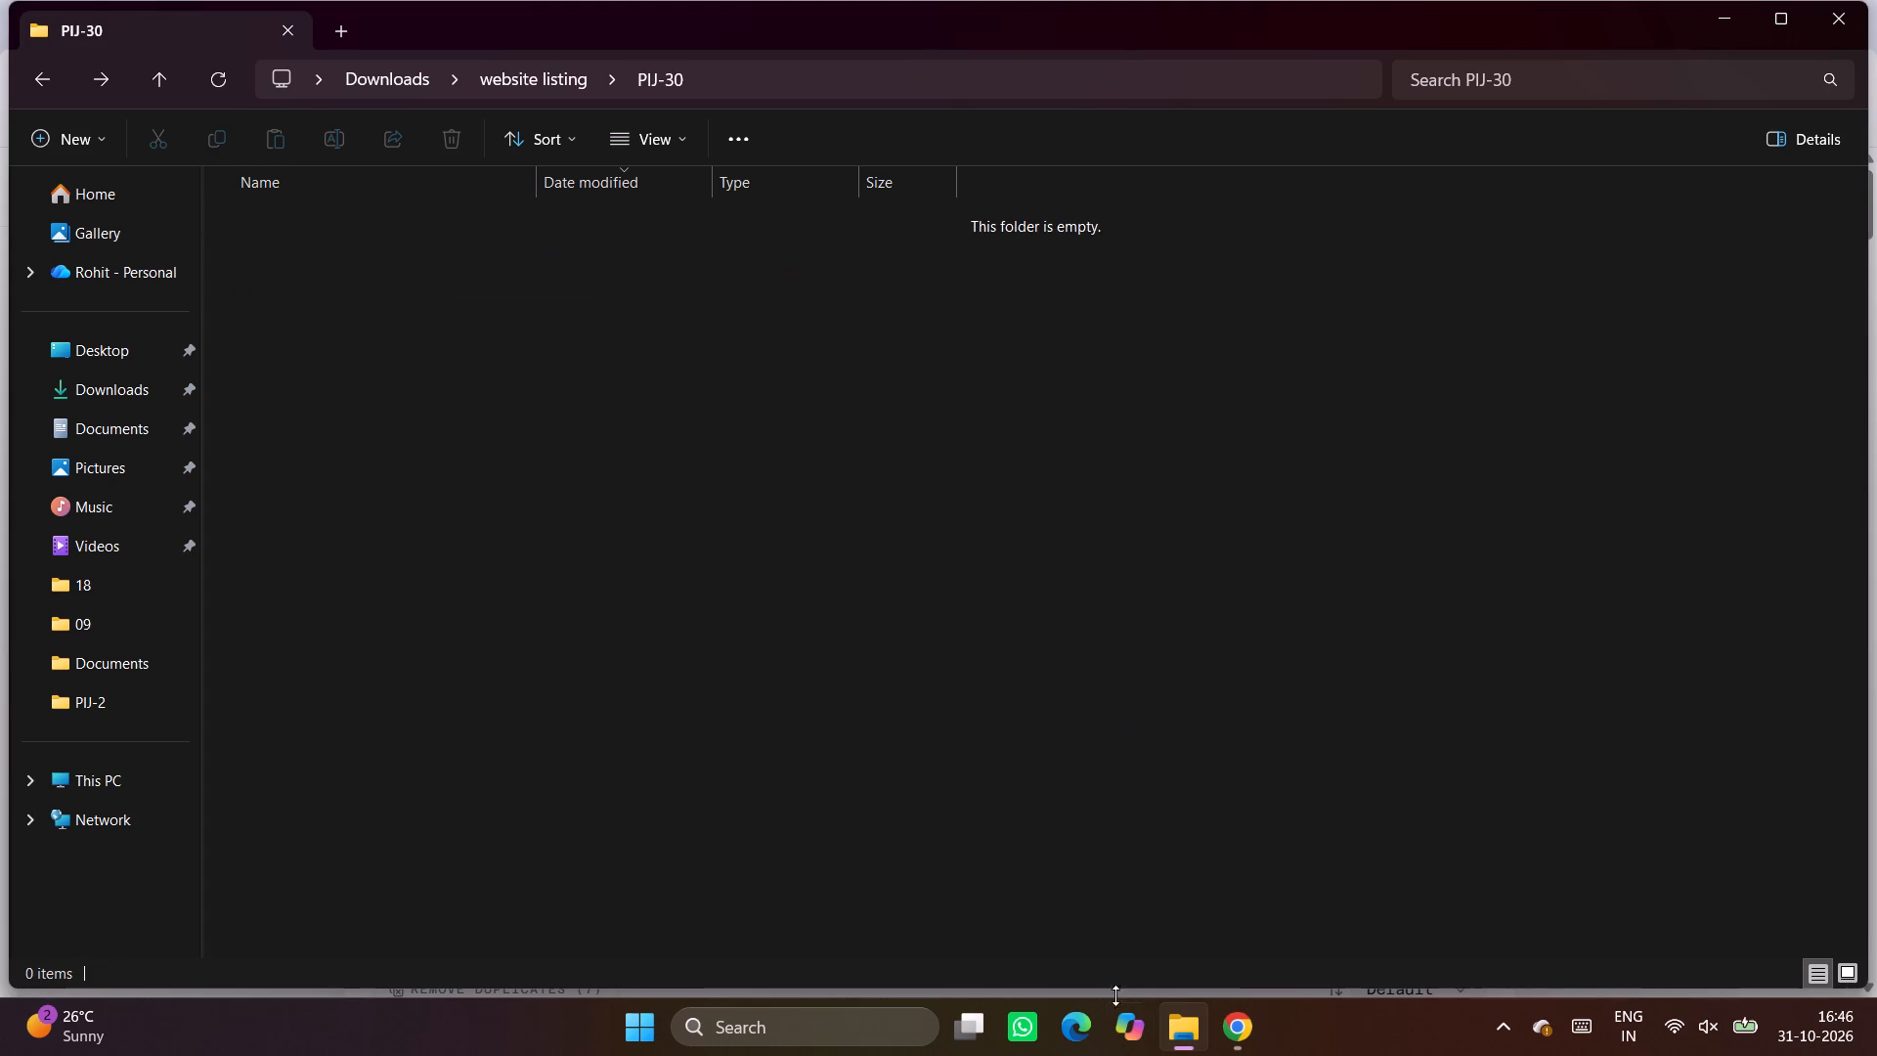
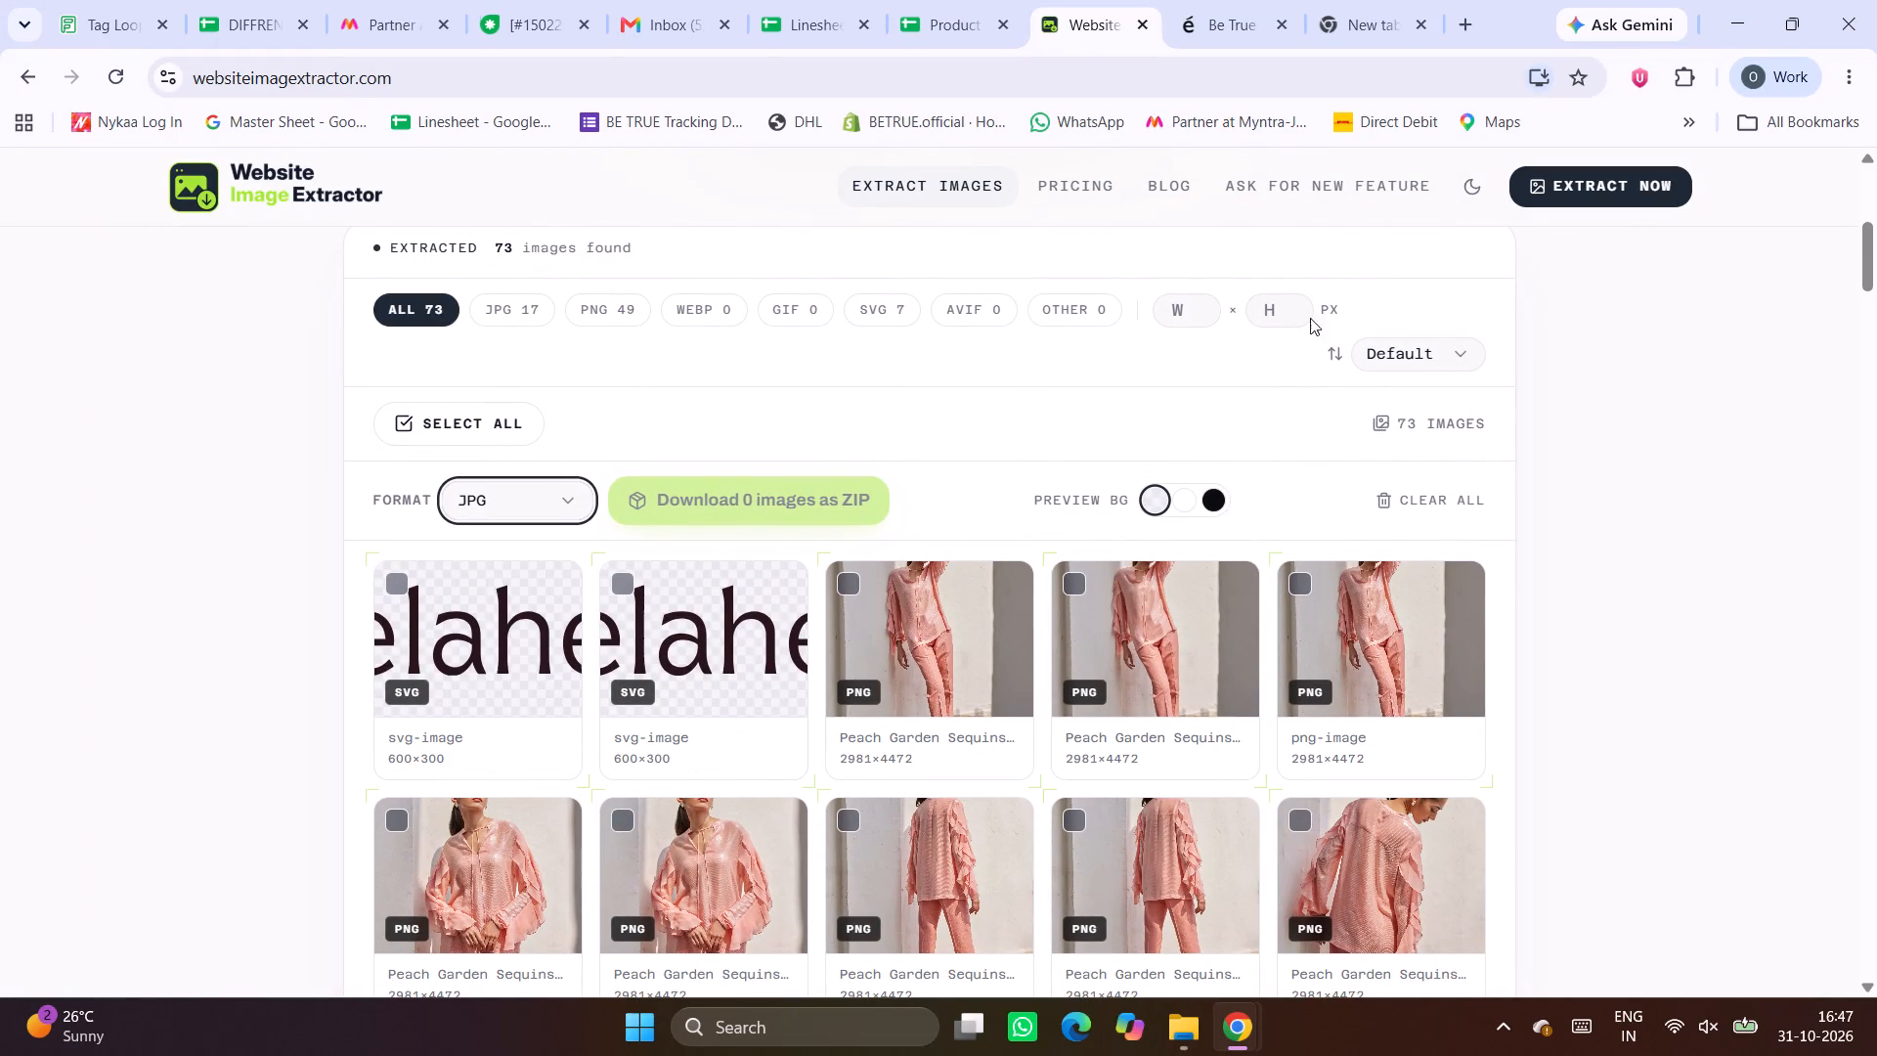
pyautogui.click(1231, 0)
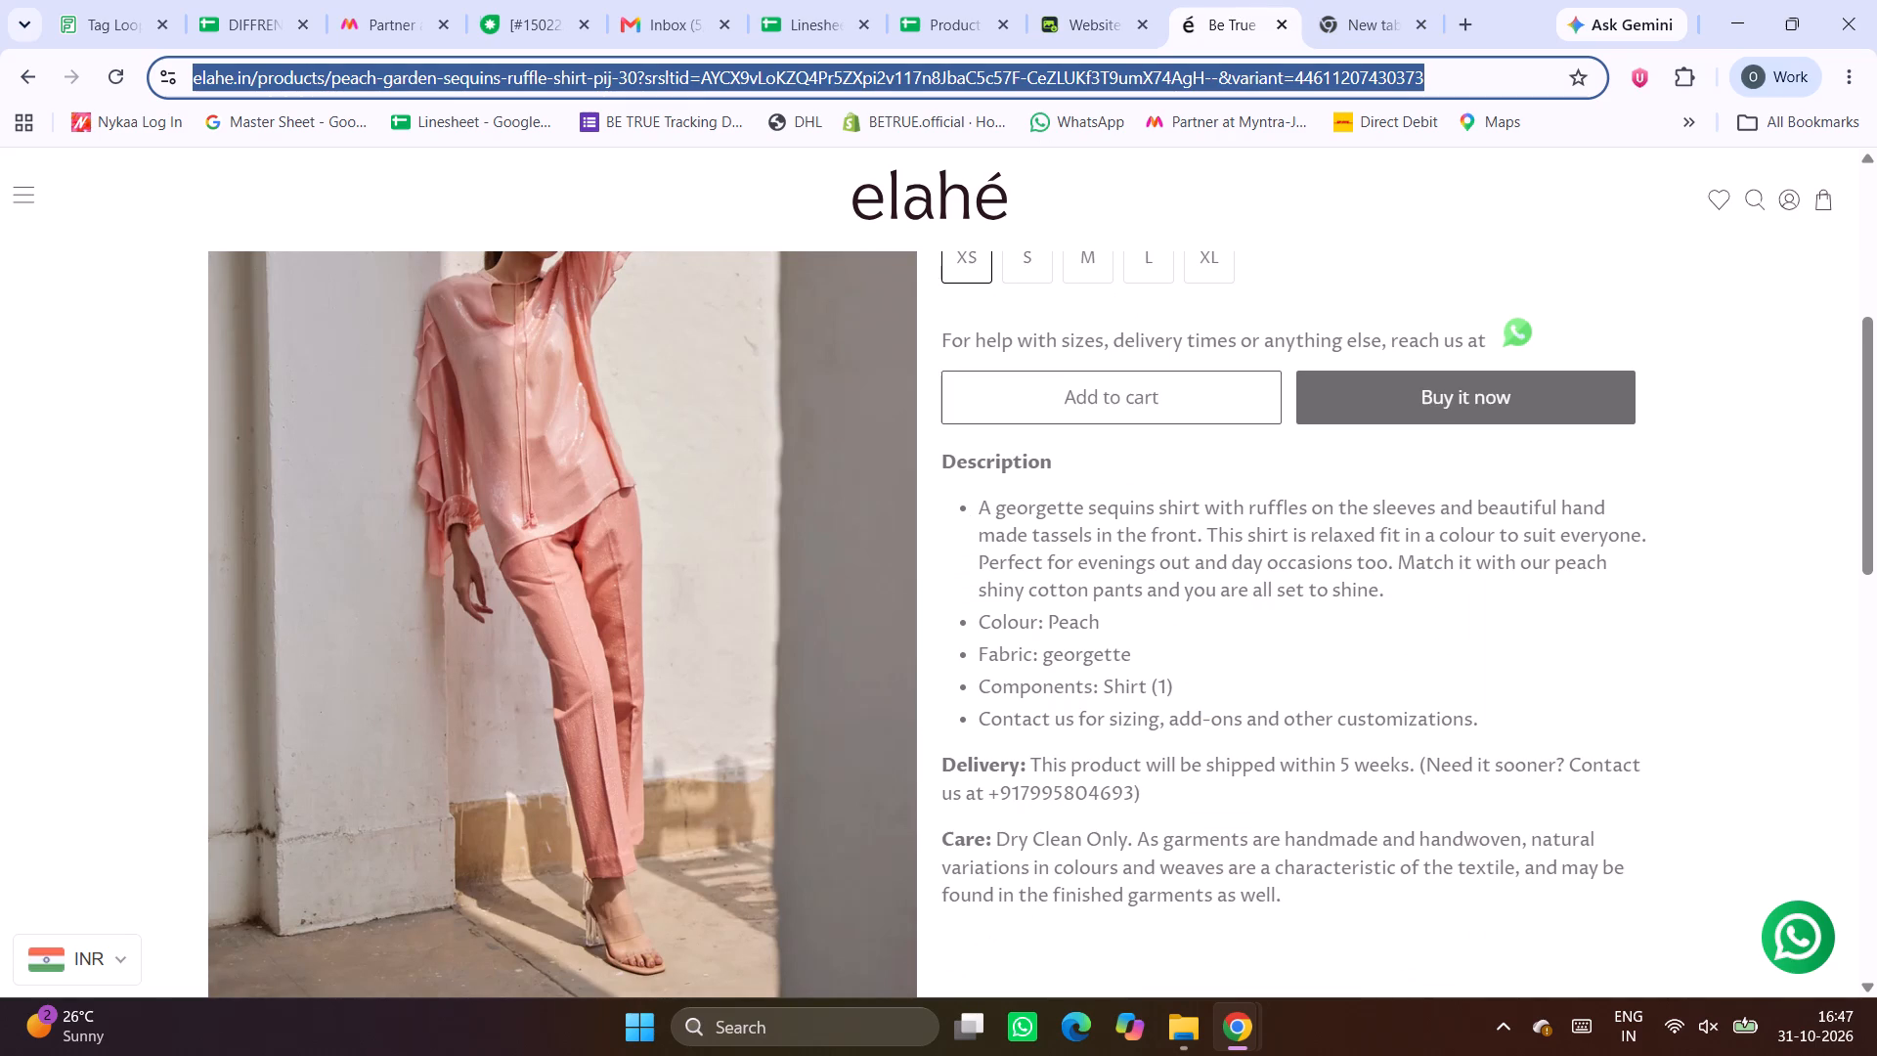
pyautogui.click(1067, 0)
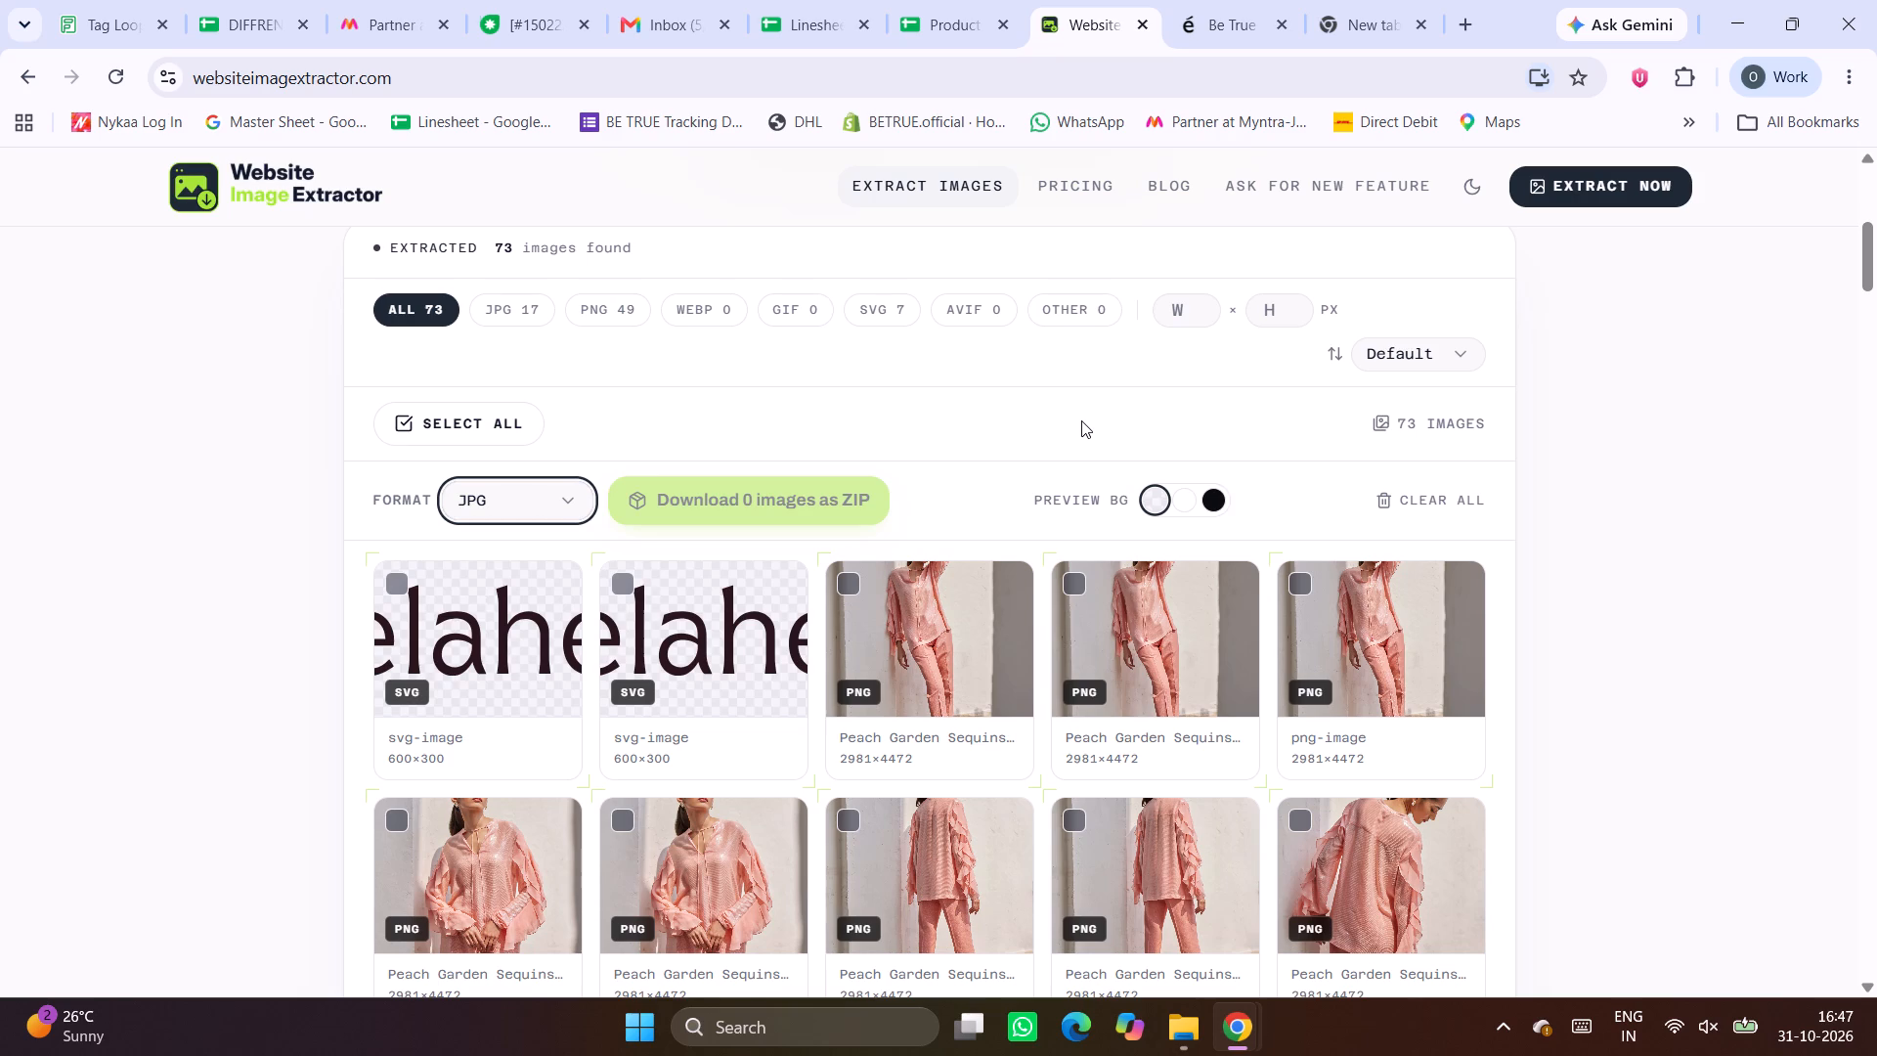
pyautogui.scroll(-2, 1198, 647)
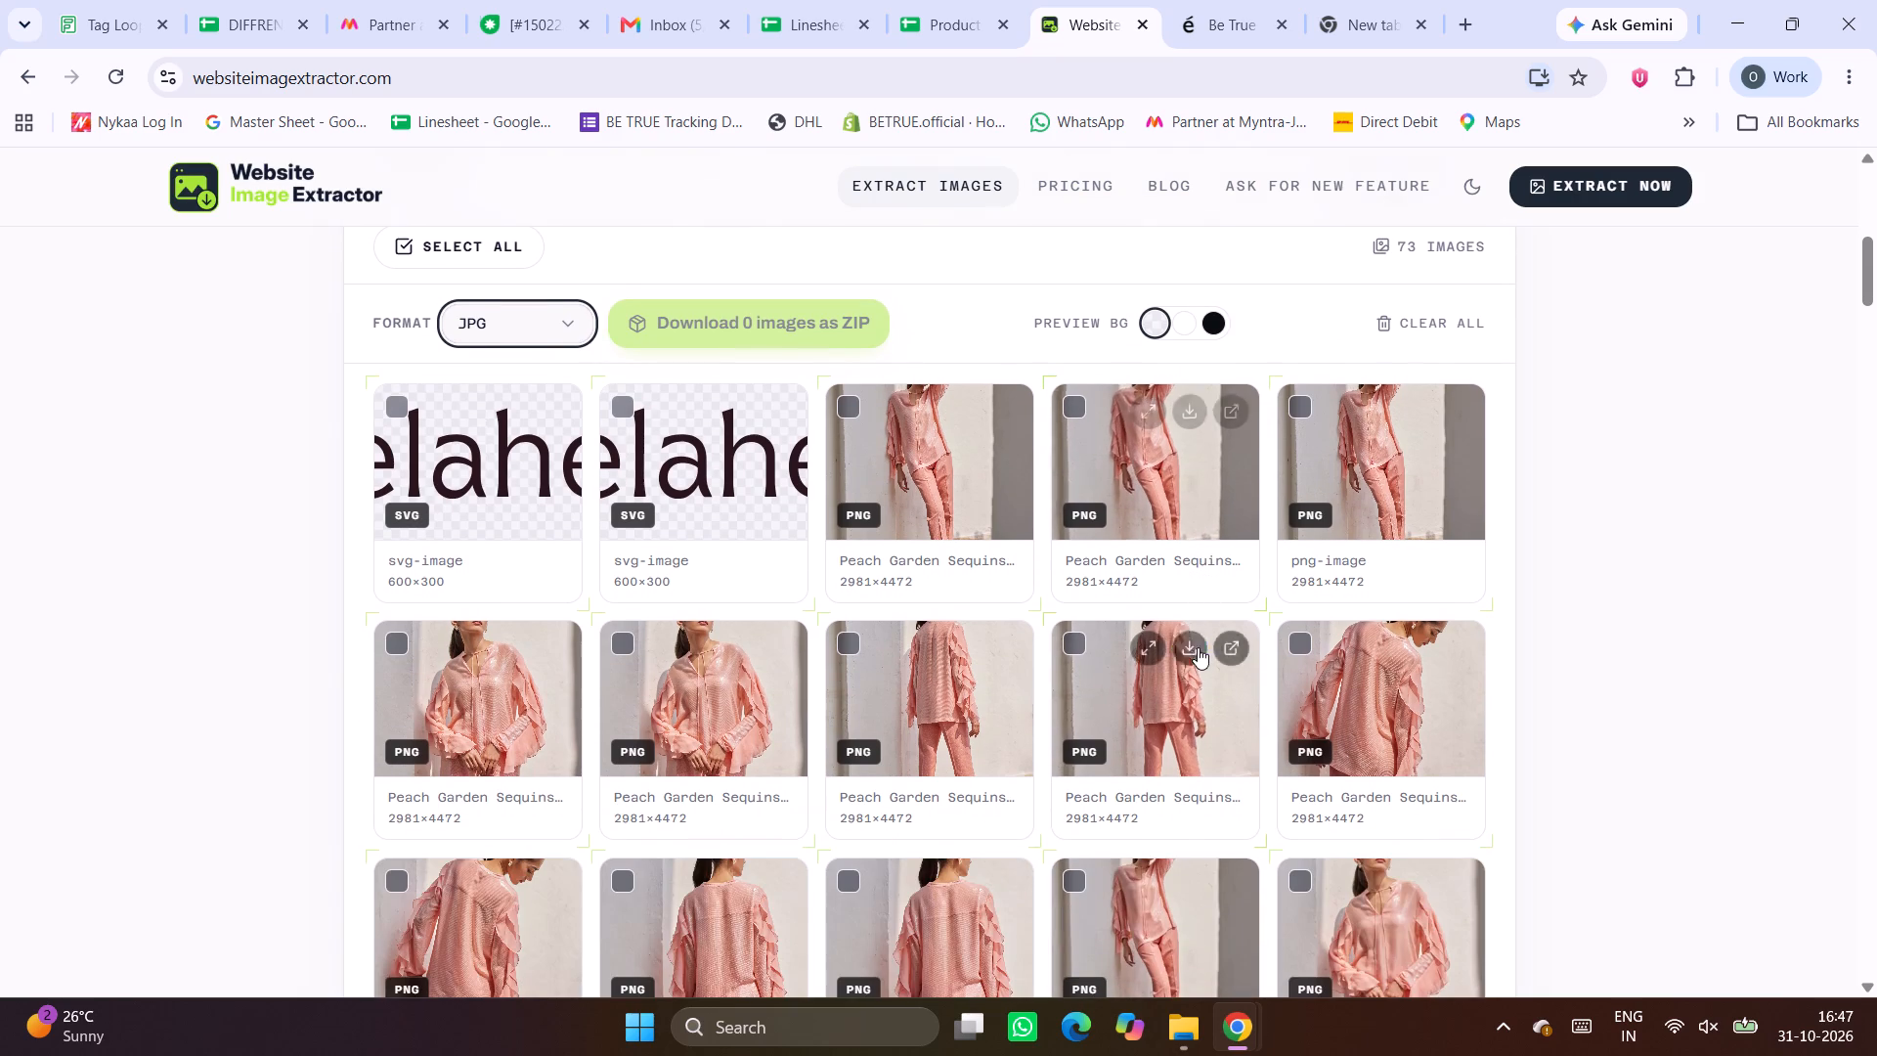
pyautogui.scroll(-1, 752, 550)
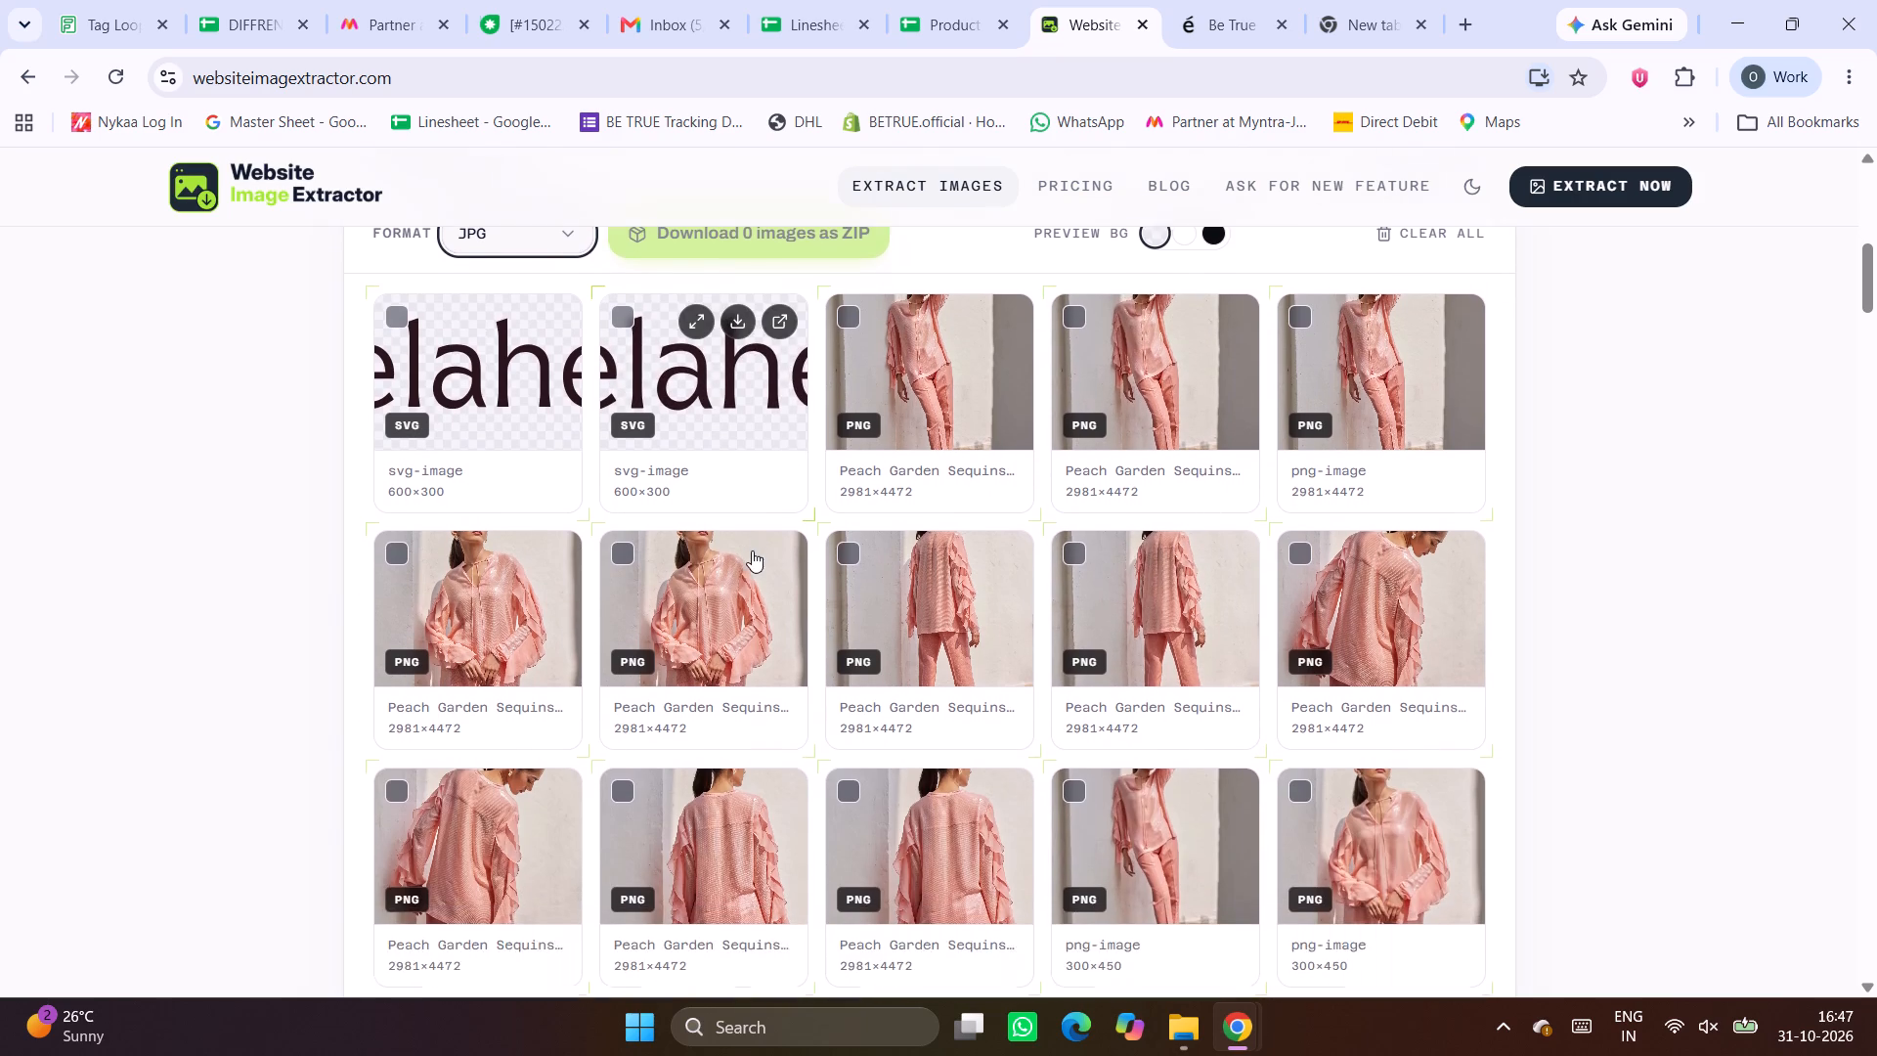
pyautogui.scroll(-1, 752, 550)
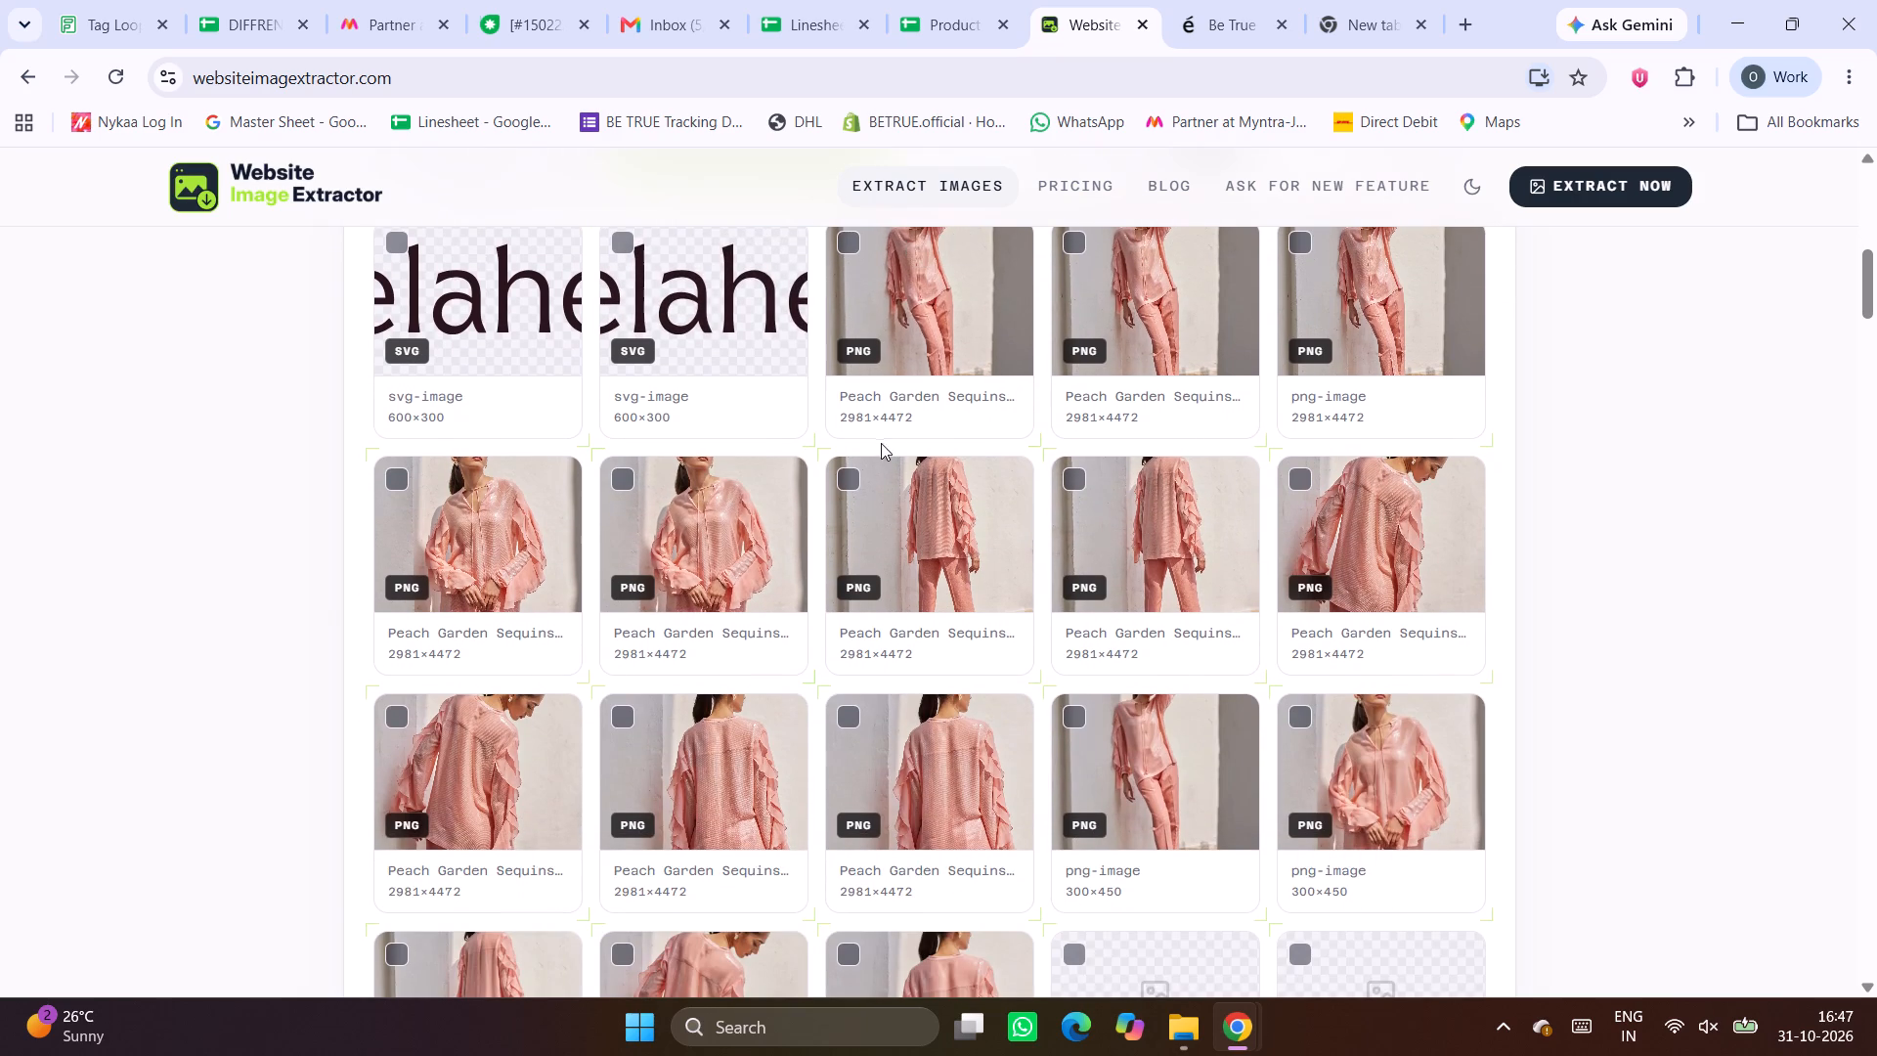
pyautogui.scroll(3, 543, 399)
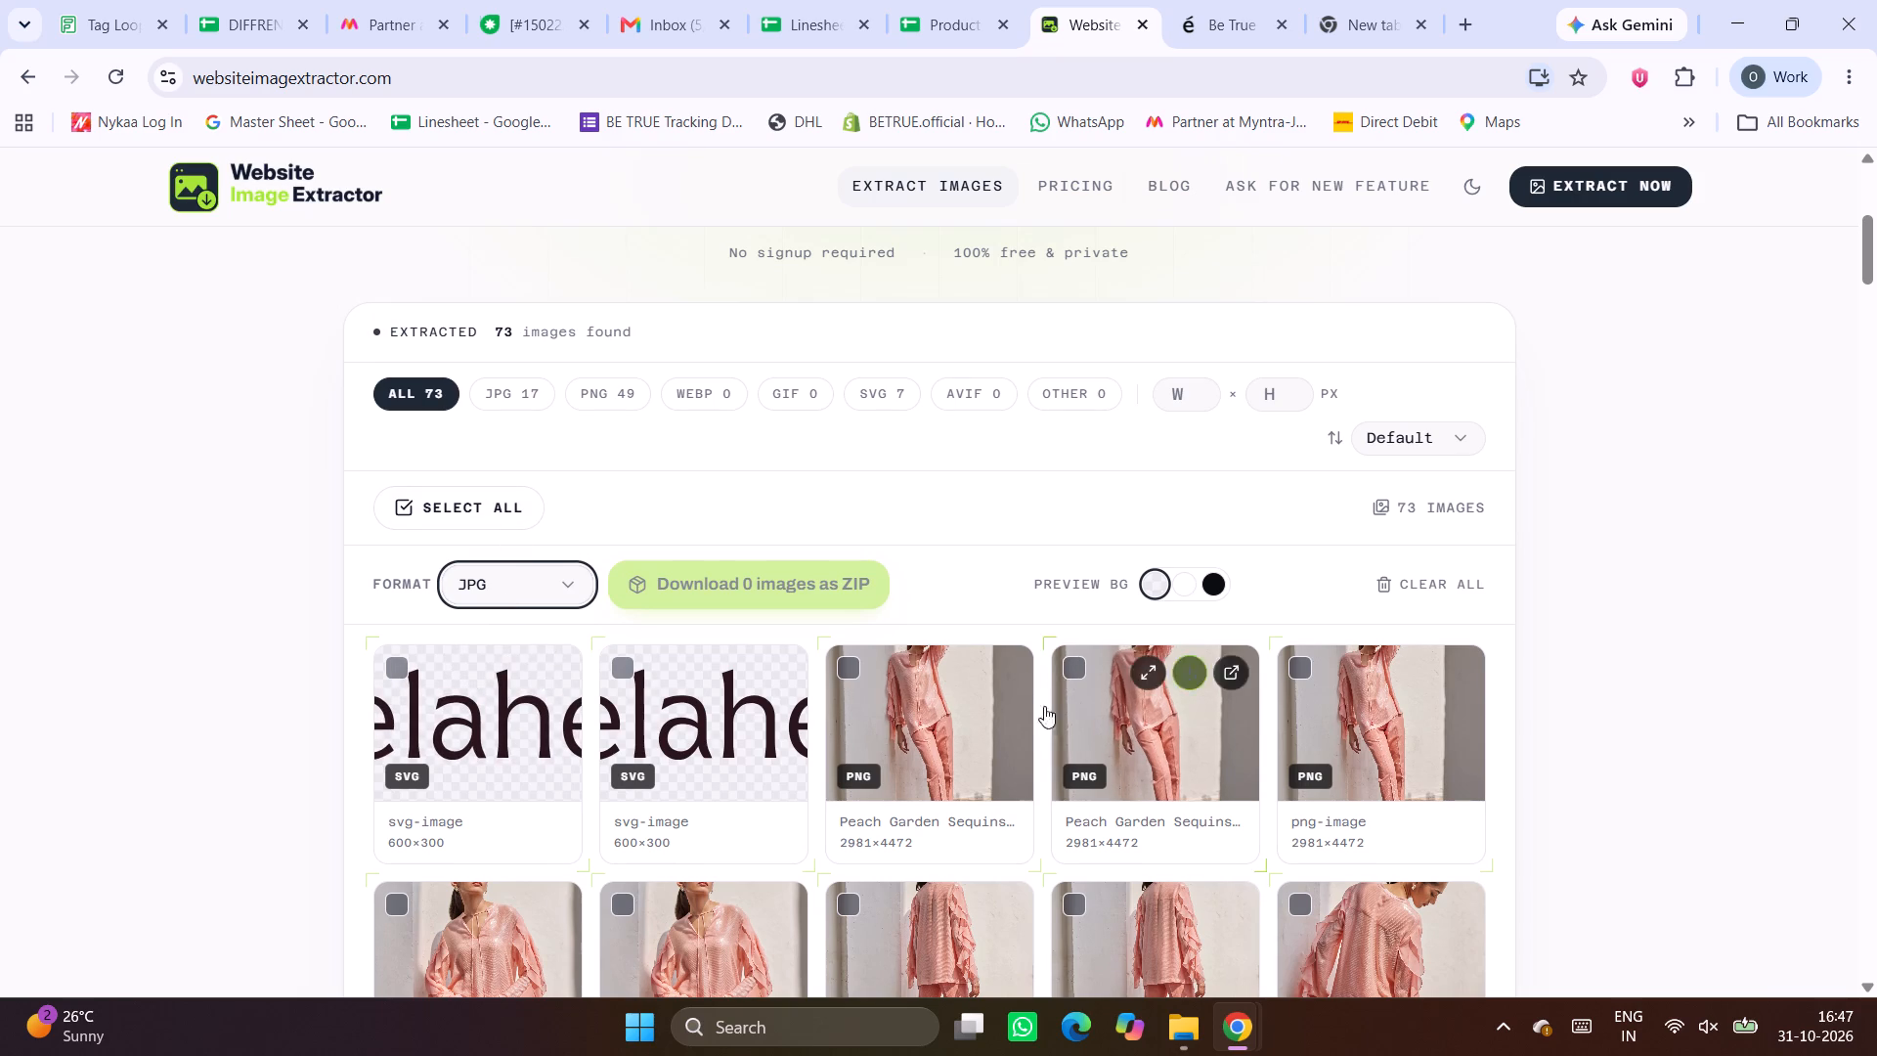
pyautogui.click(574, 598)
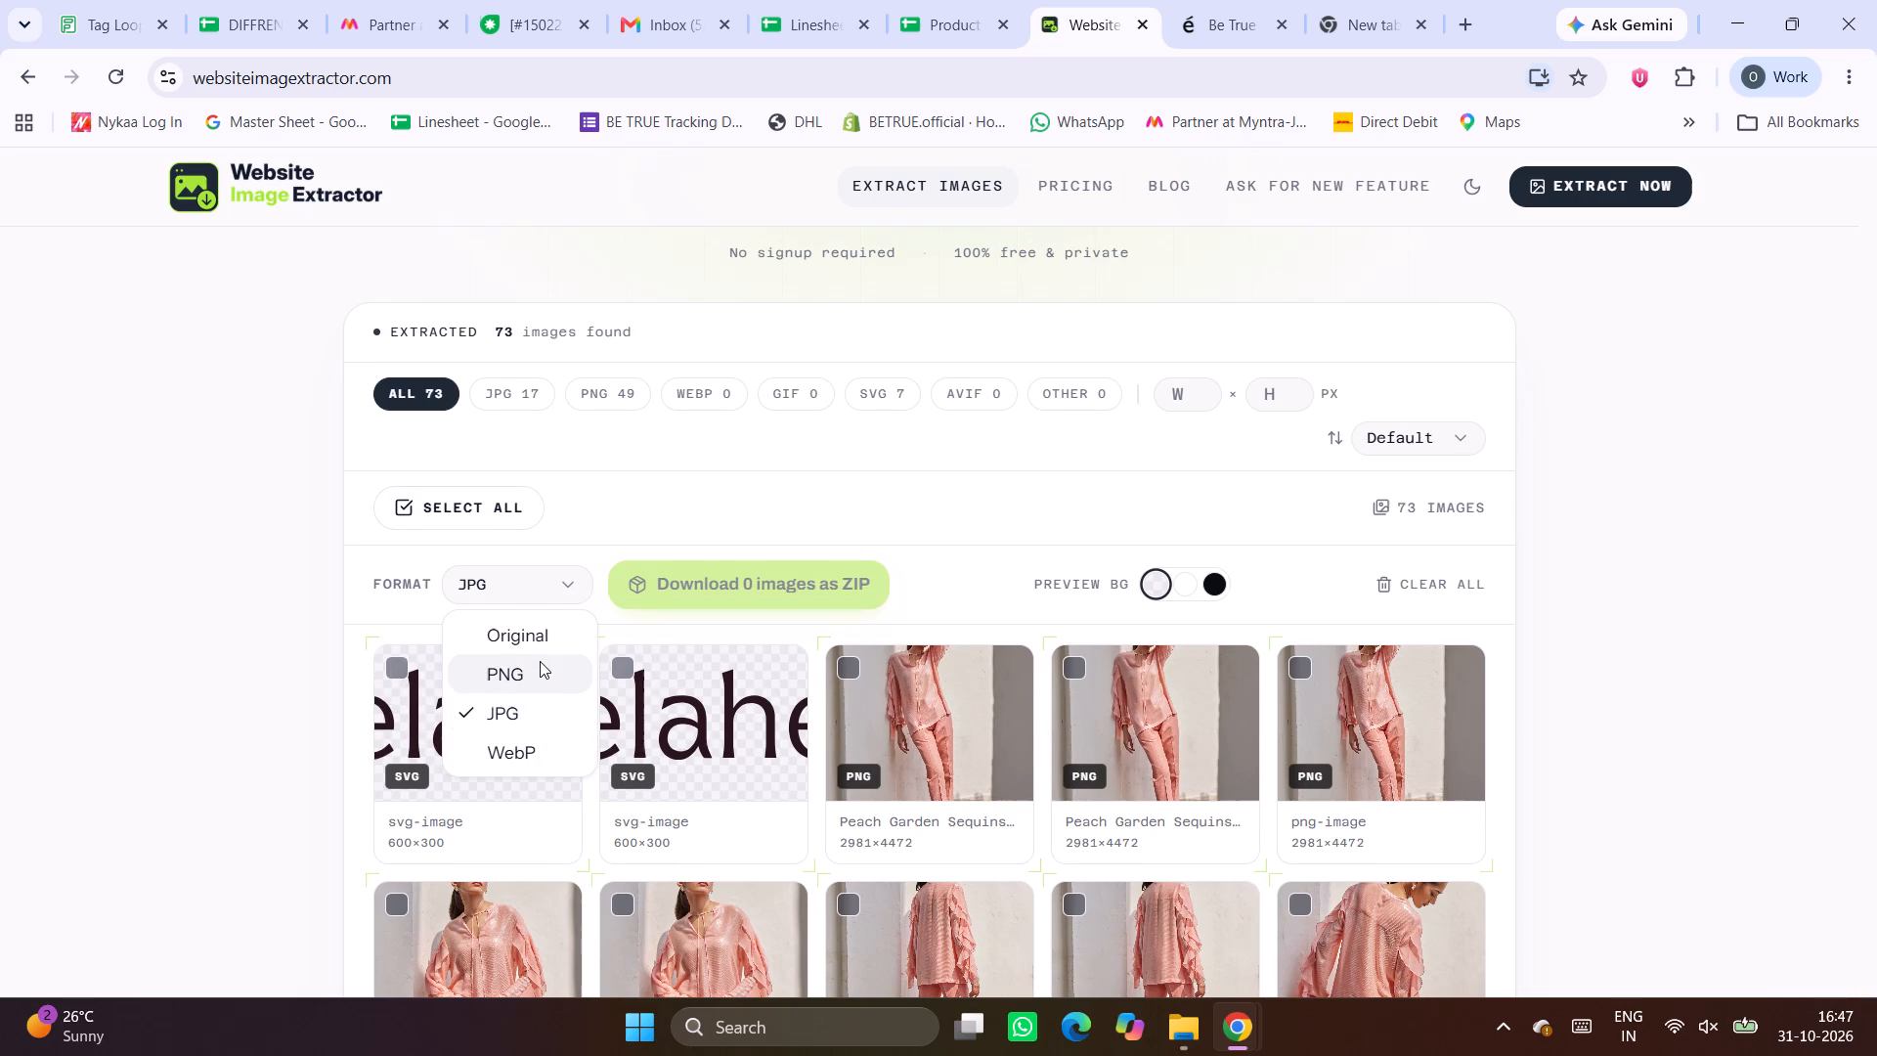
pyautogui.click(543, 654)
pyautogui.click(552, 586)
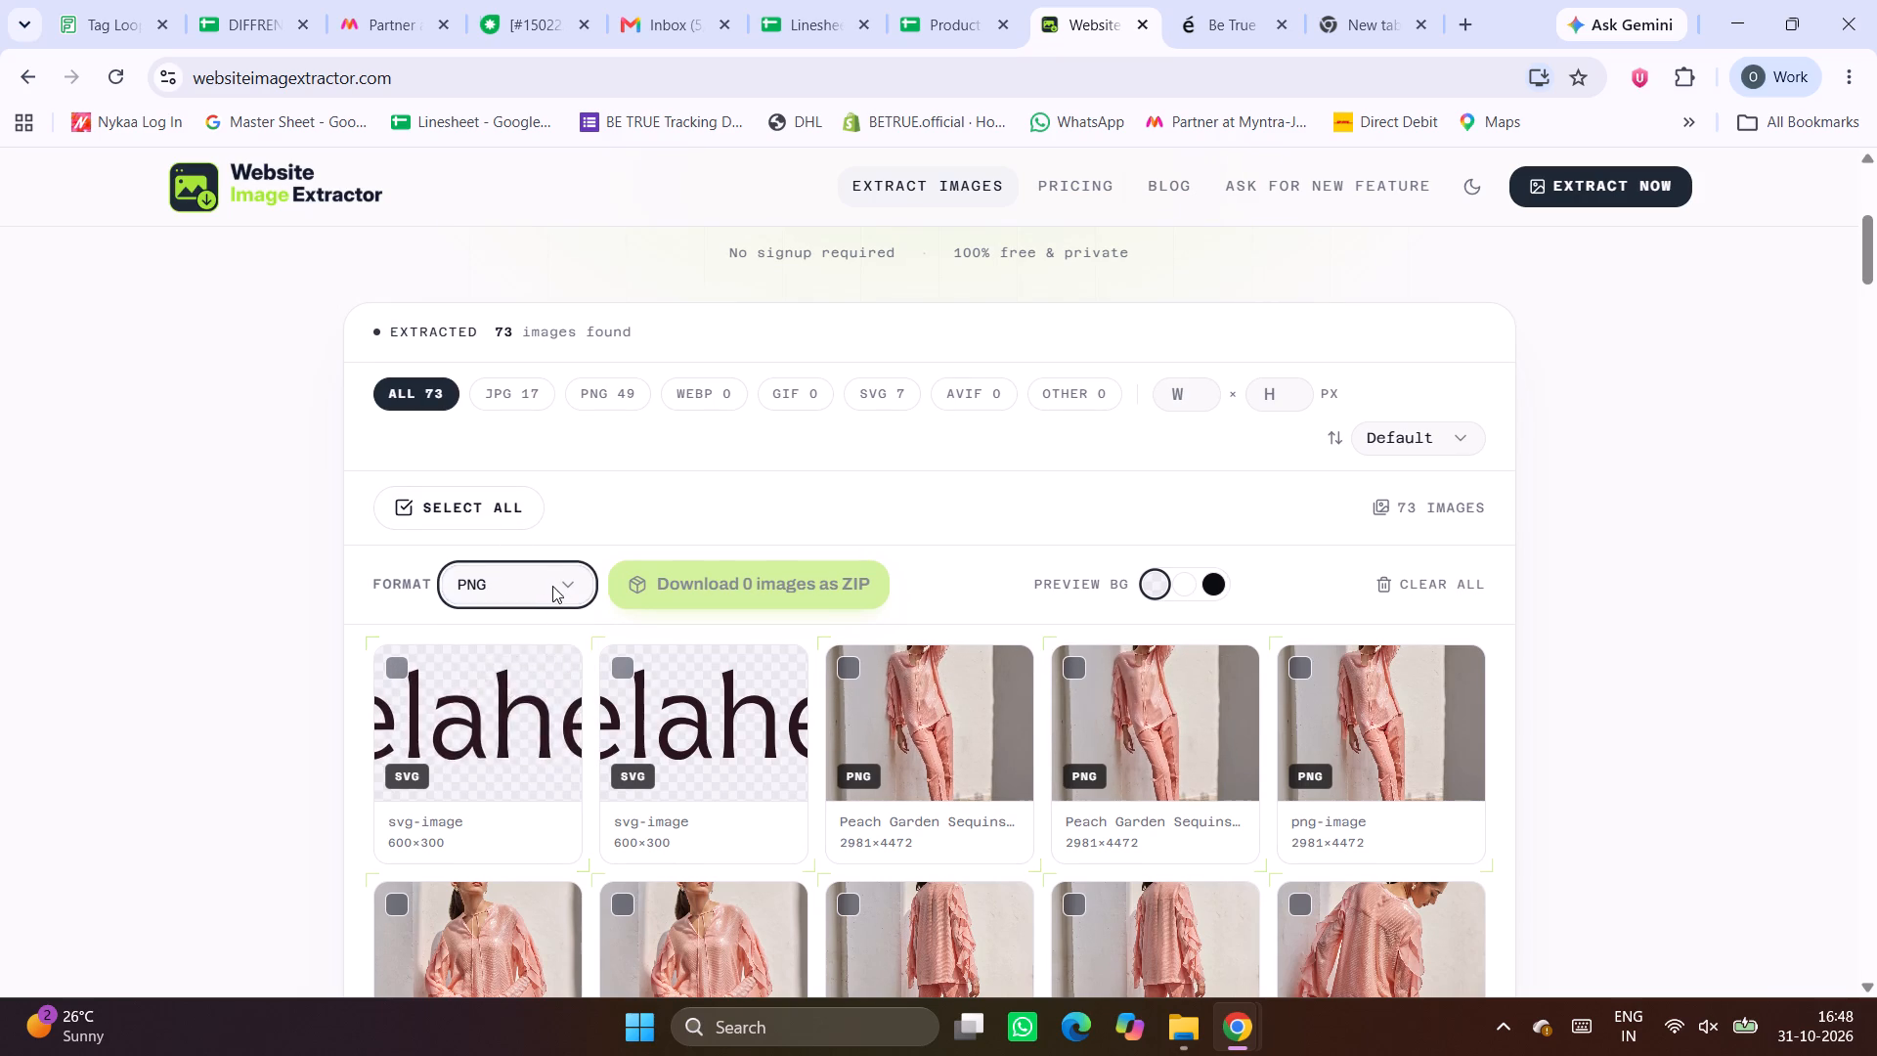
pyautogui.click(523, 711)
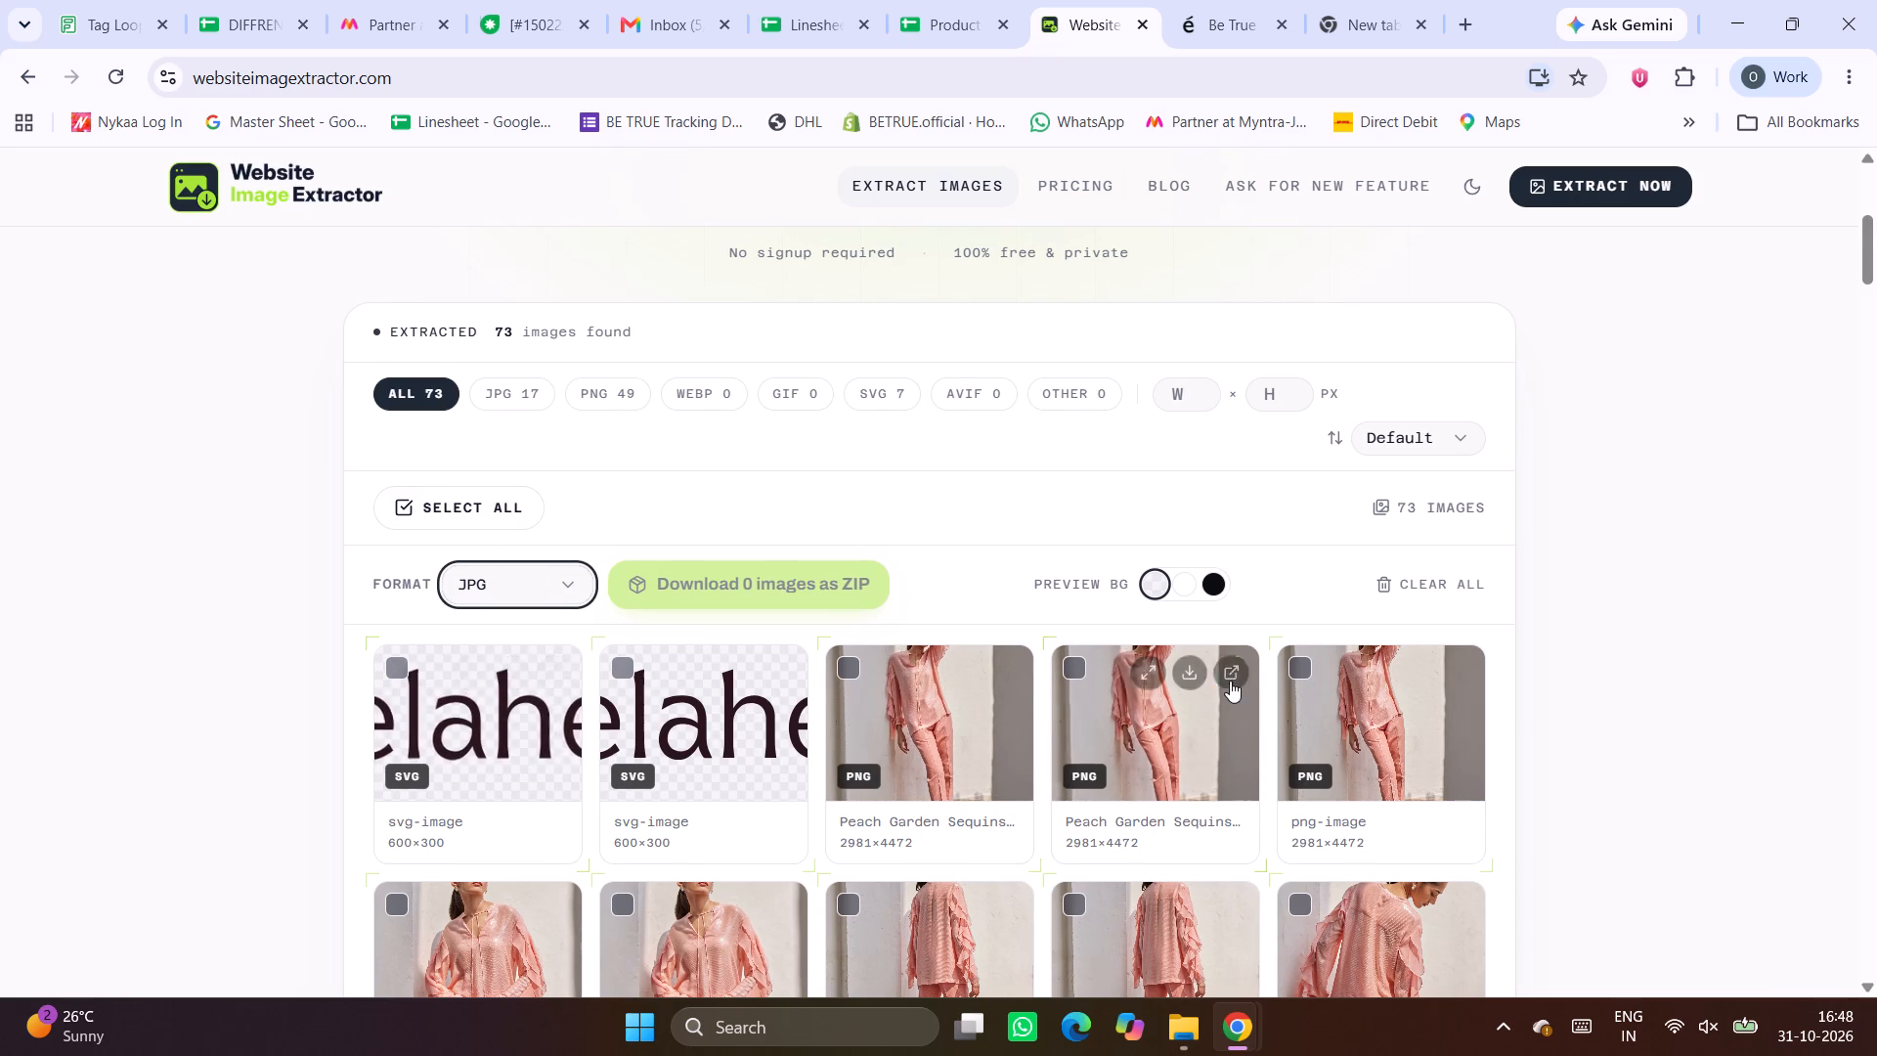
# Select five extracted images of the peach shirt, one per pose: full-length front, closer front, full-length back, turned back, and closer back.
pyautogui.scroll(-6, 1230, 681)
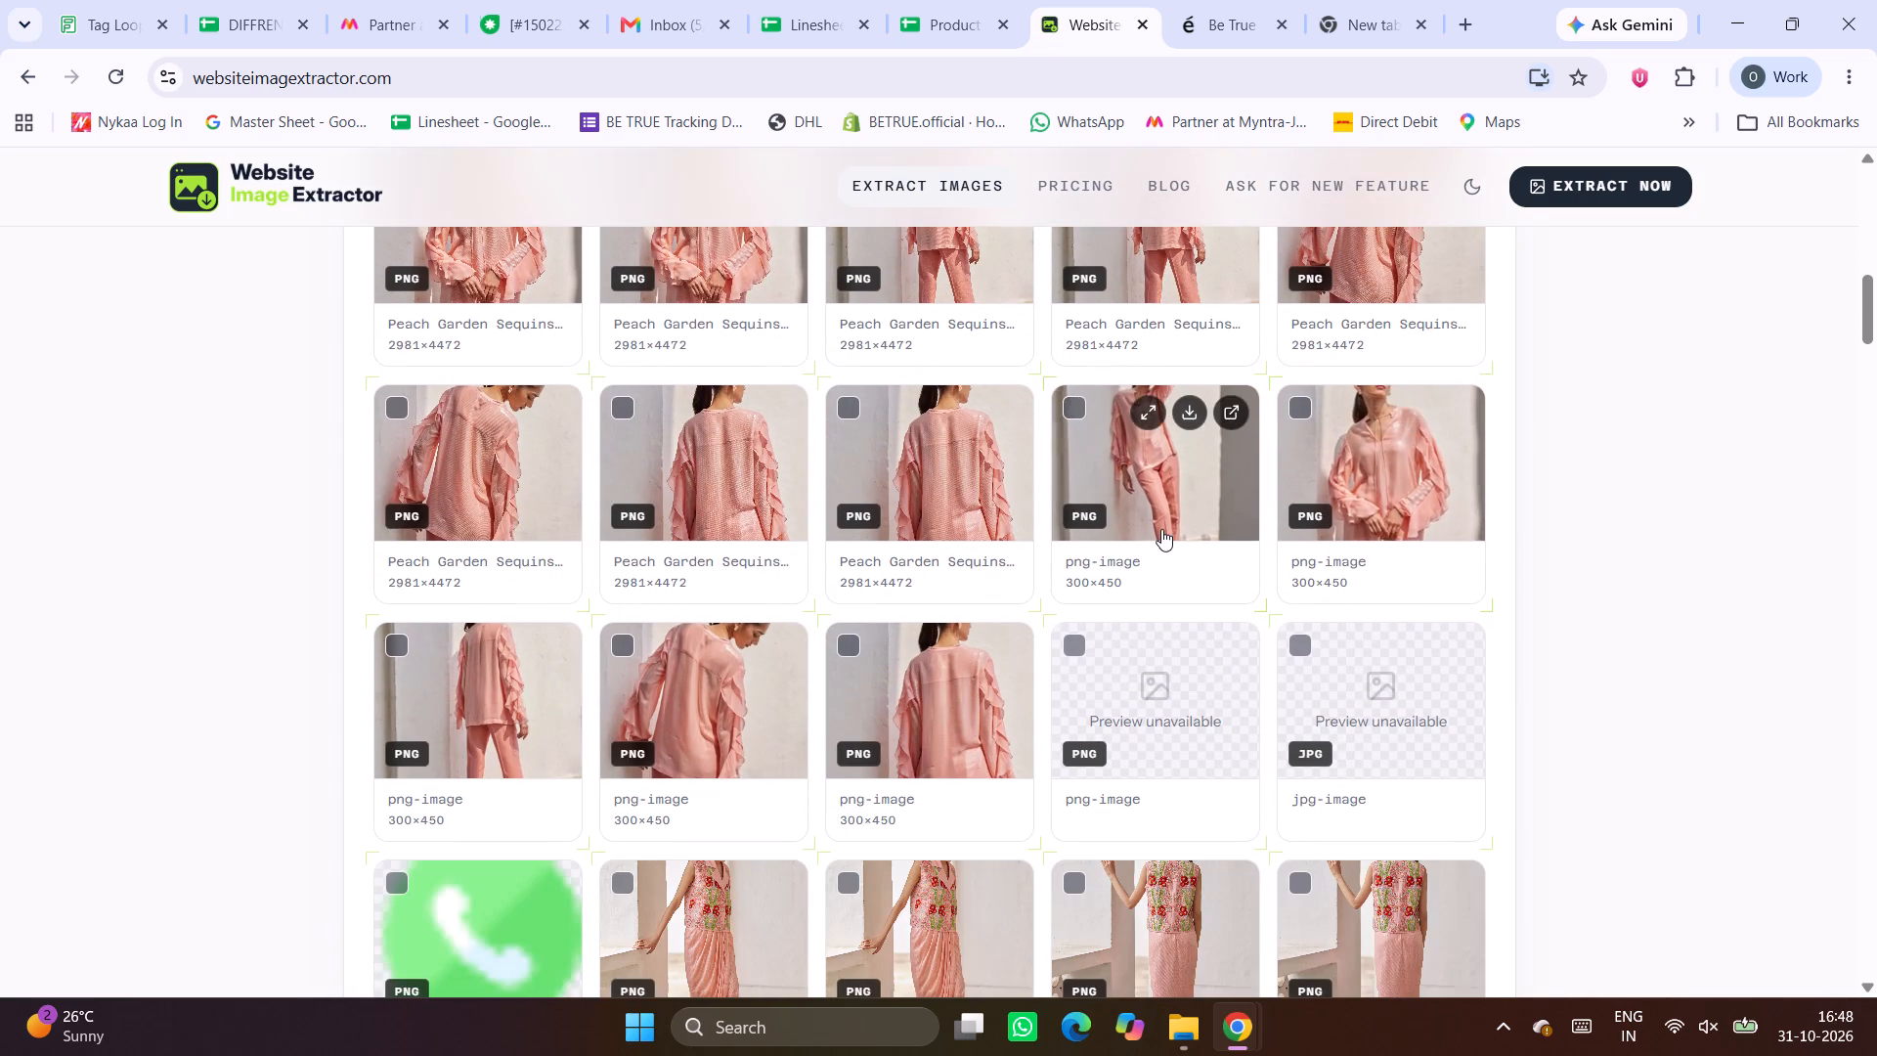
pyautogui.scroll(-2, 1161, 529)
pyautogui.scroll(4, 1161, 529)
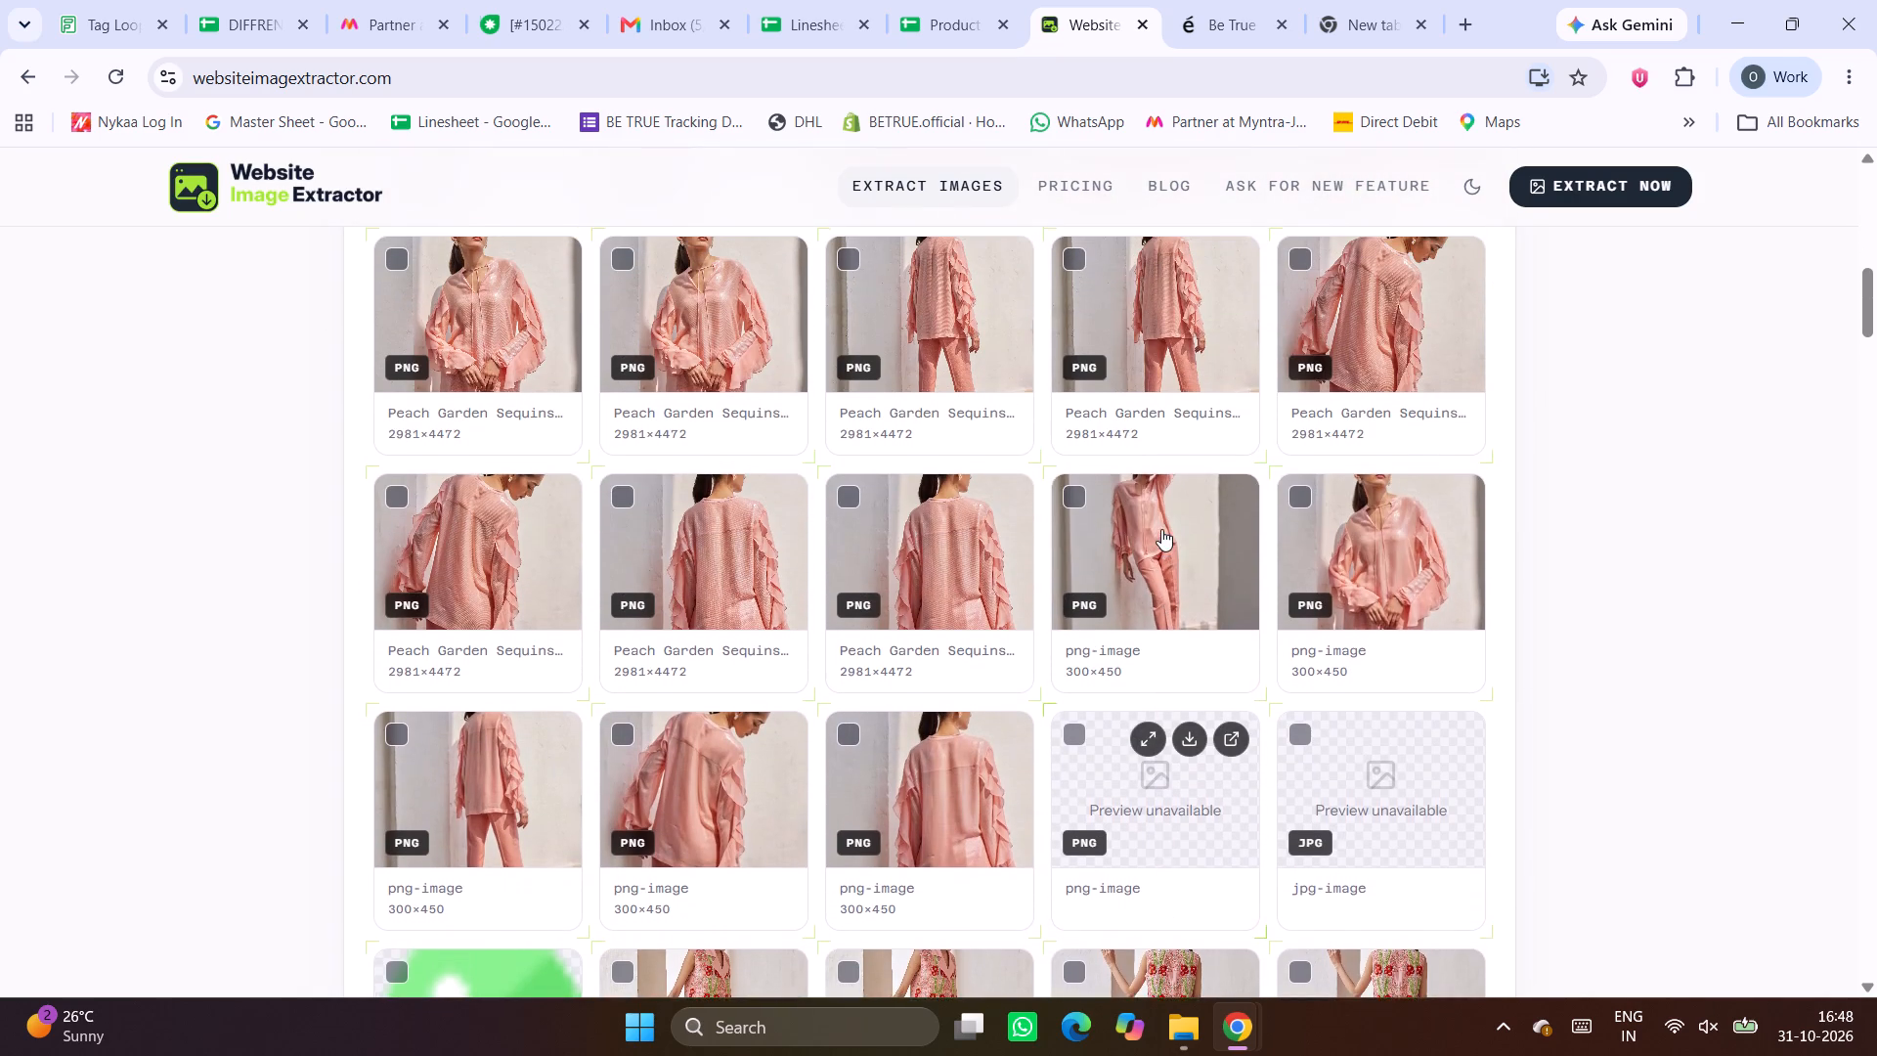
pyautogui.scroll(1, 1161, 529)
pyautogui.click(630, 813)
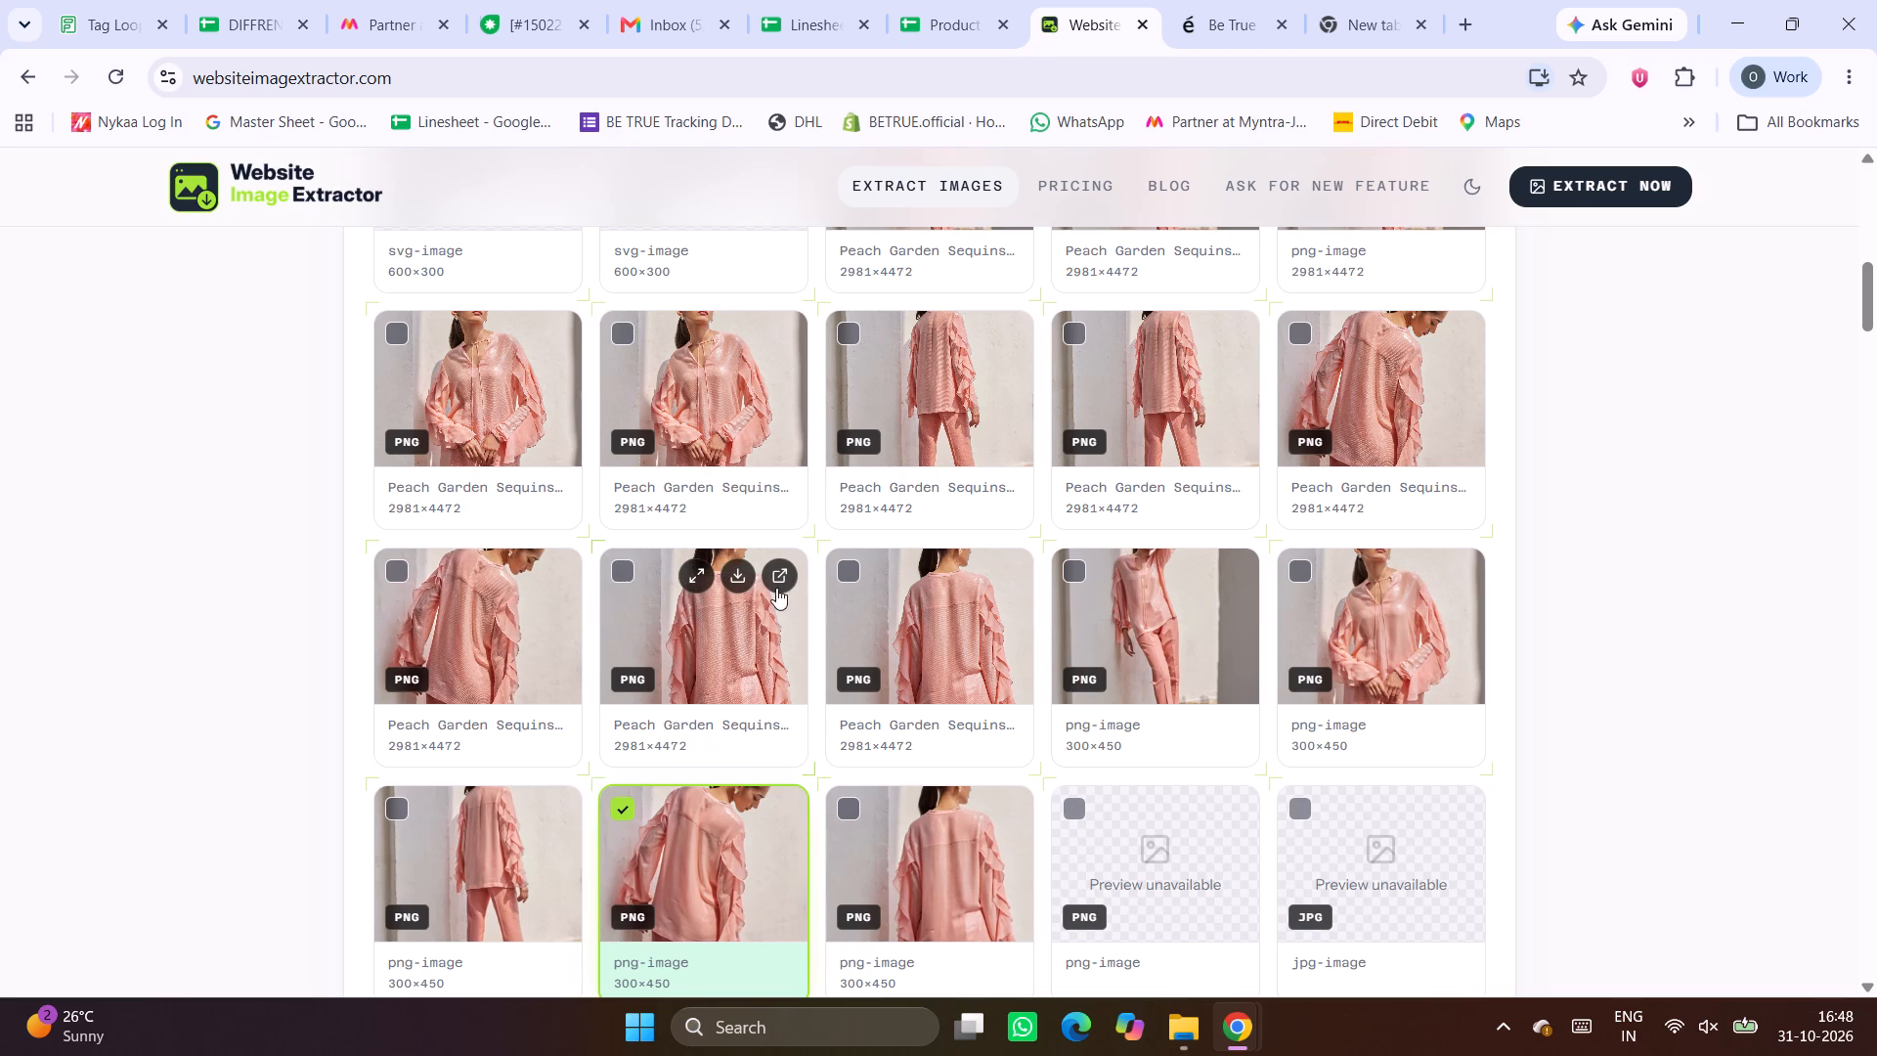
pyautogui.click(858, 576)
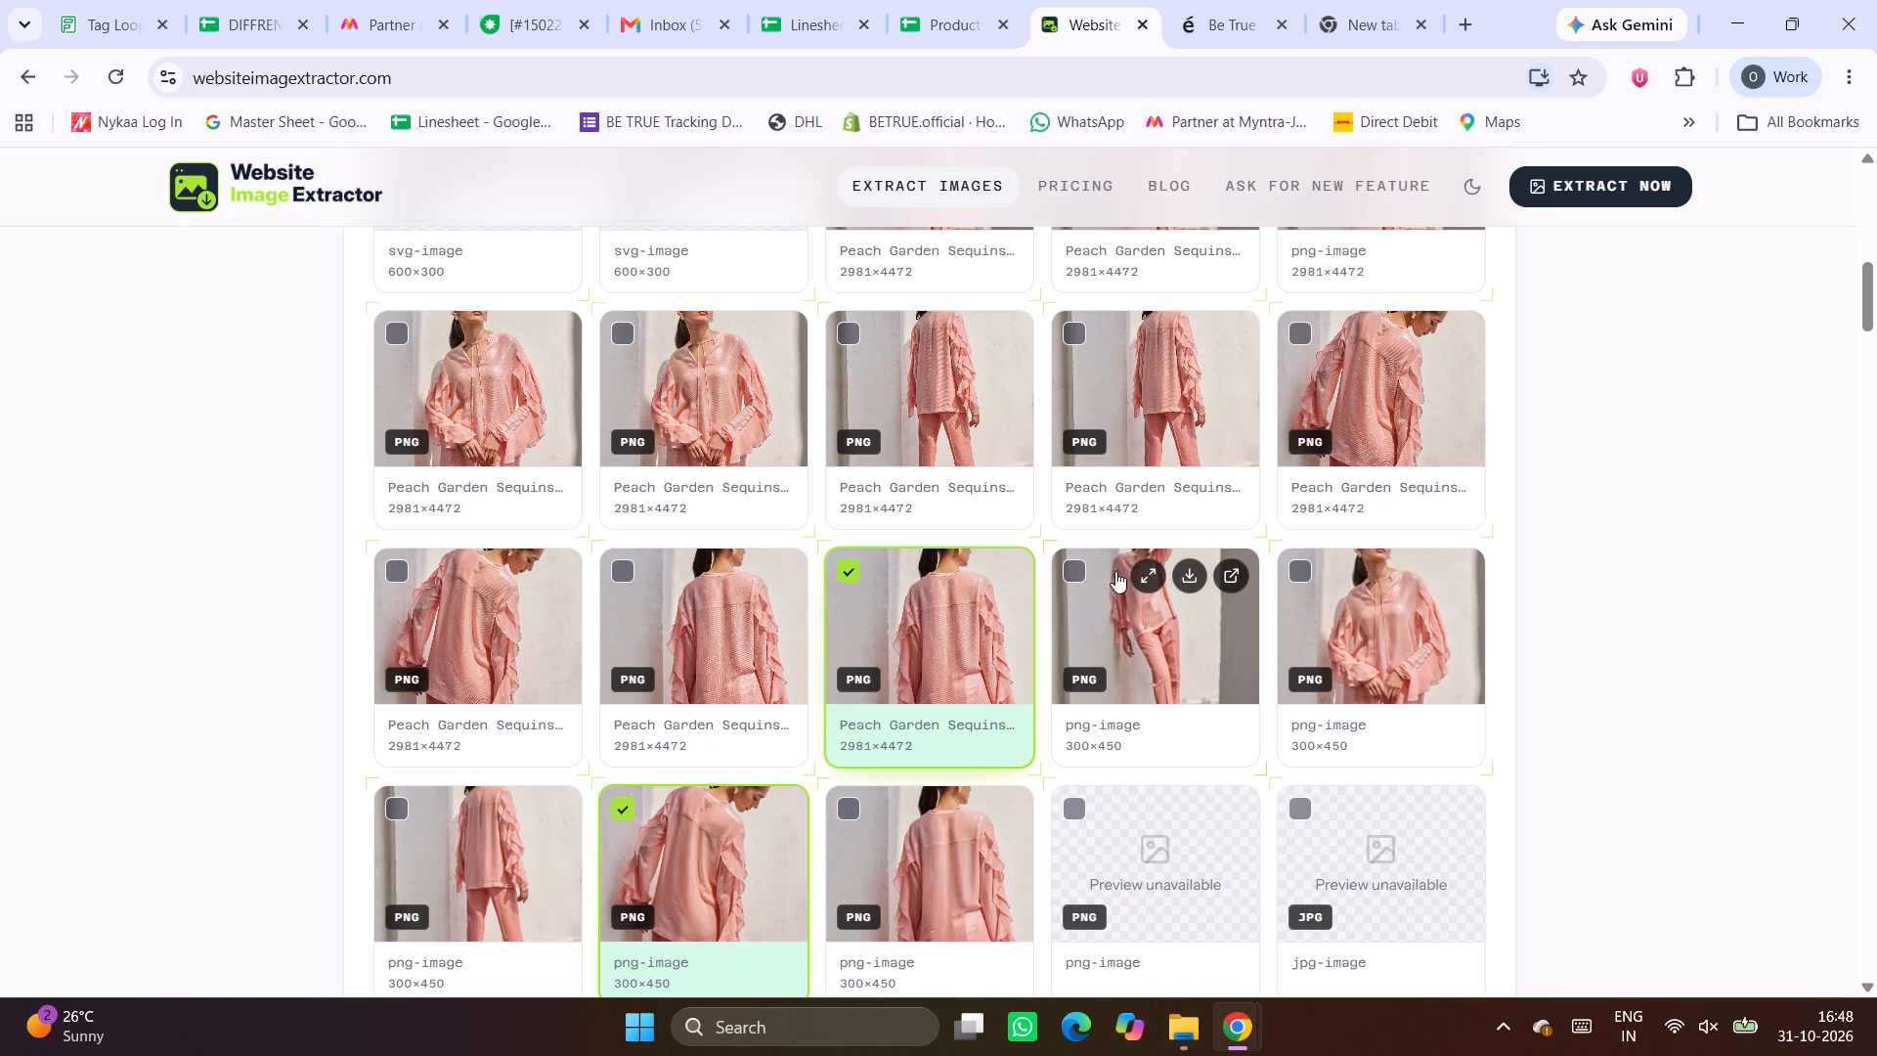
pyautogui.click(1075, 569)
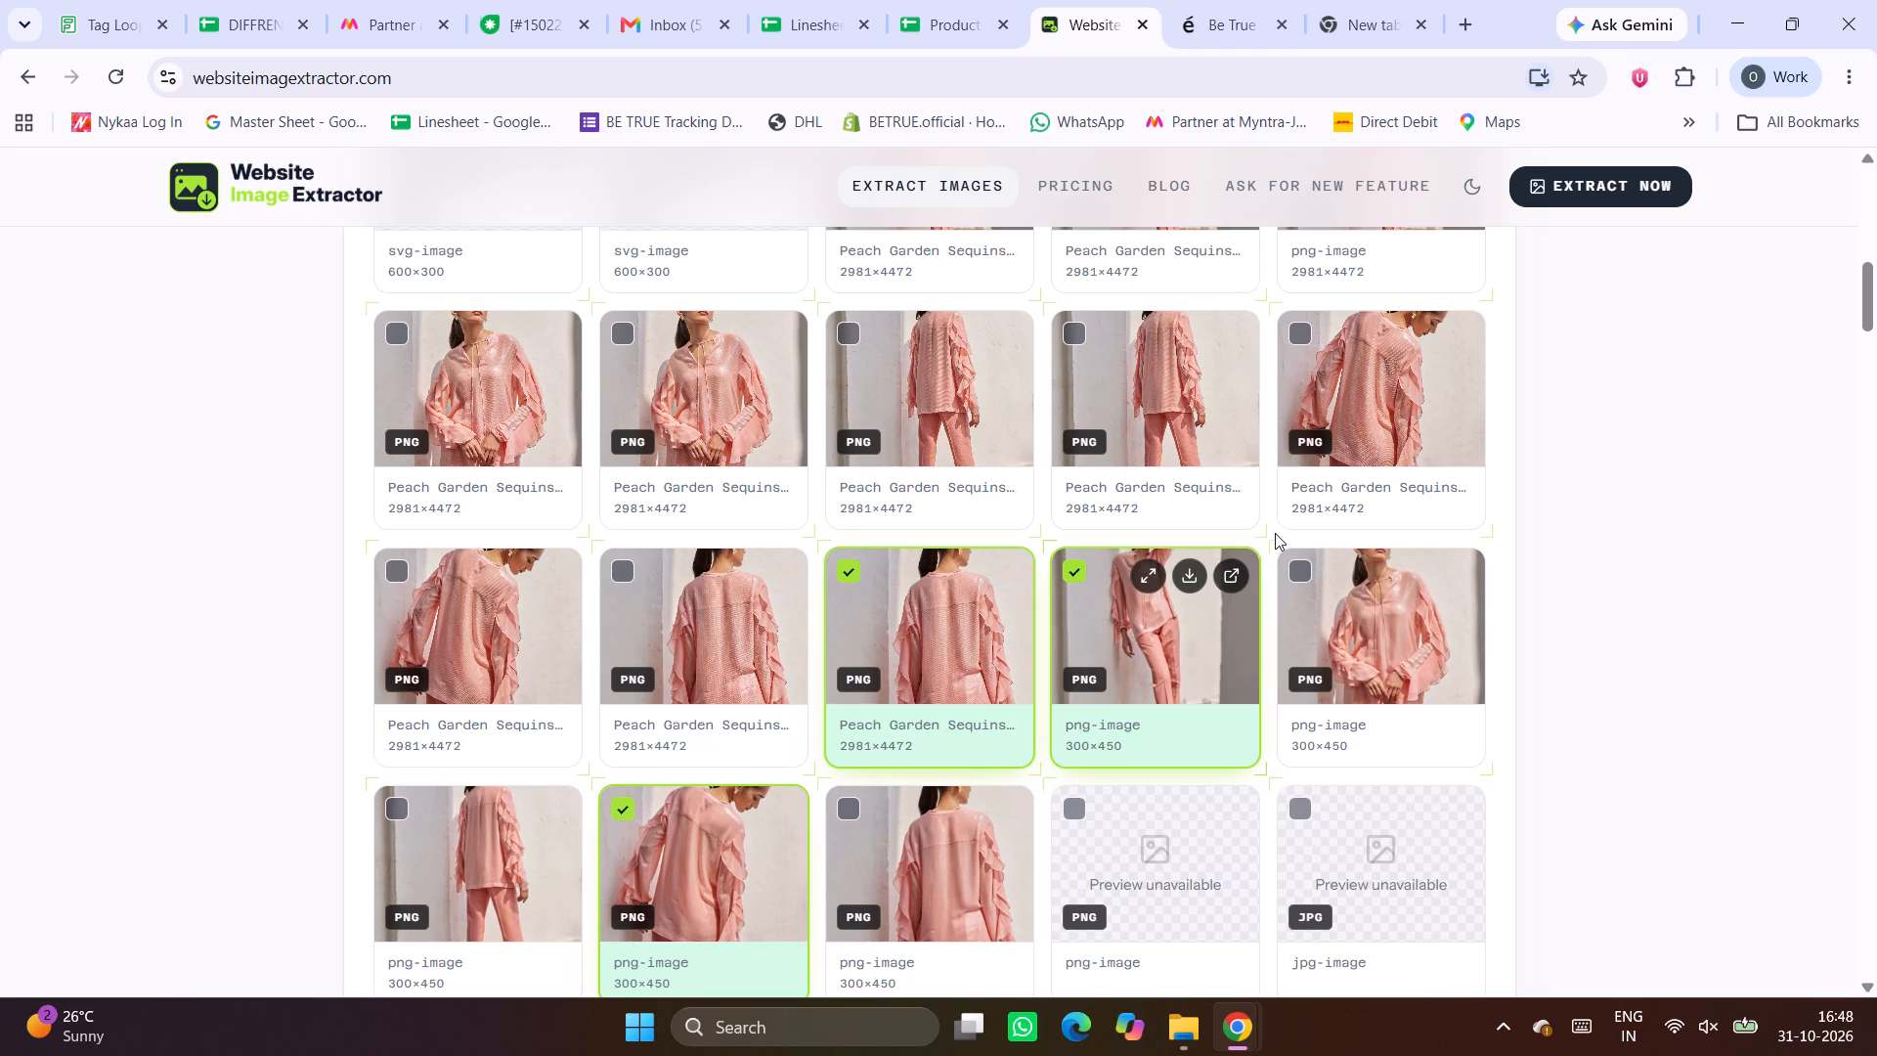
pyautogui.click(1295, 568)
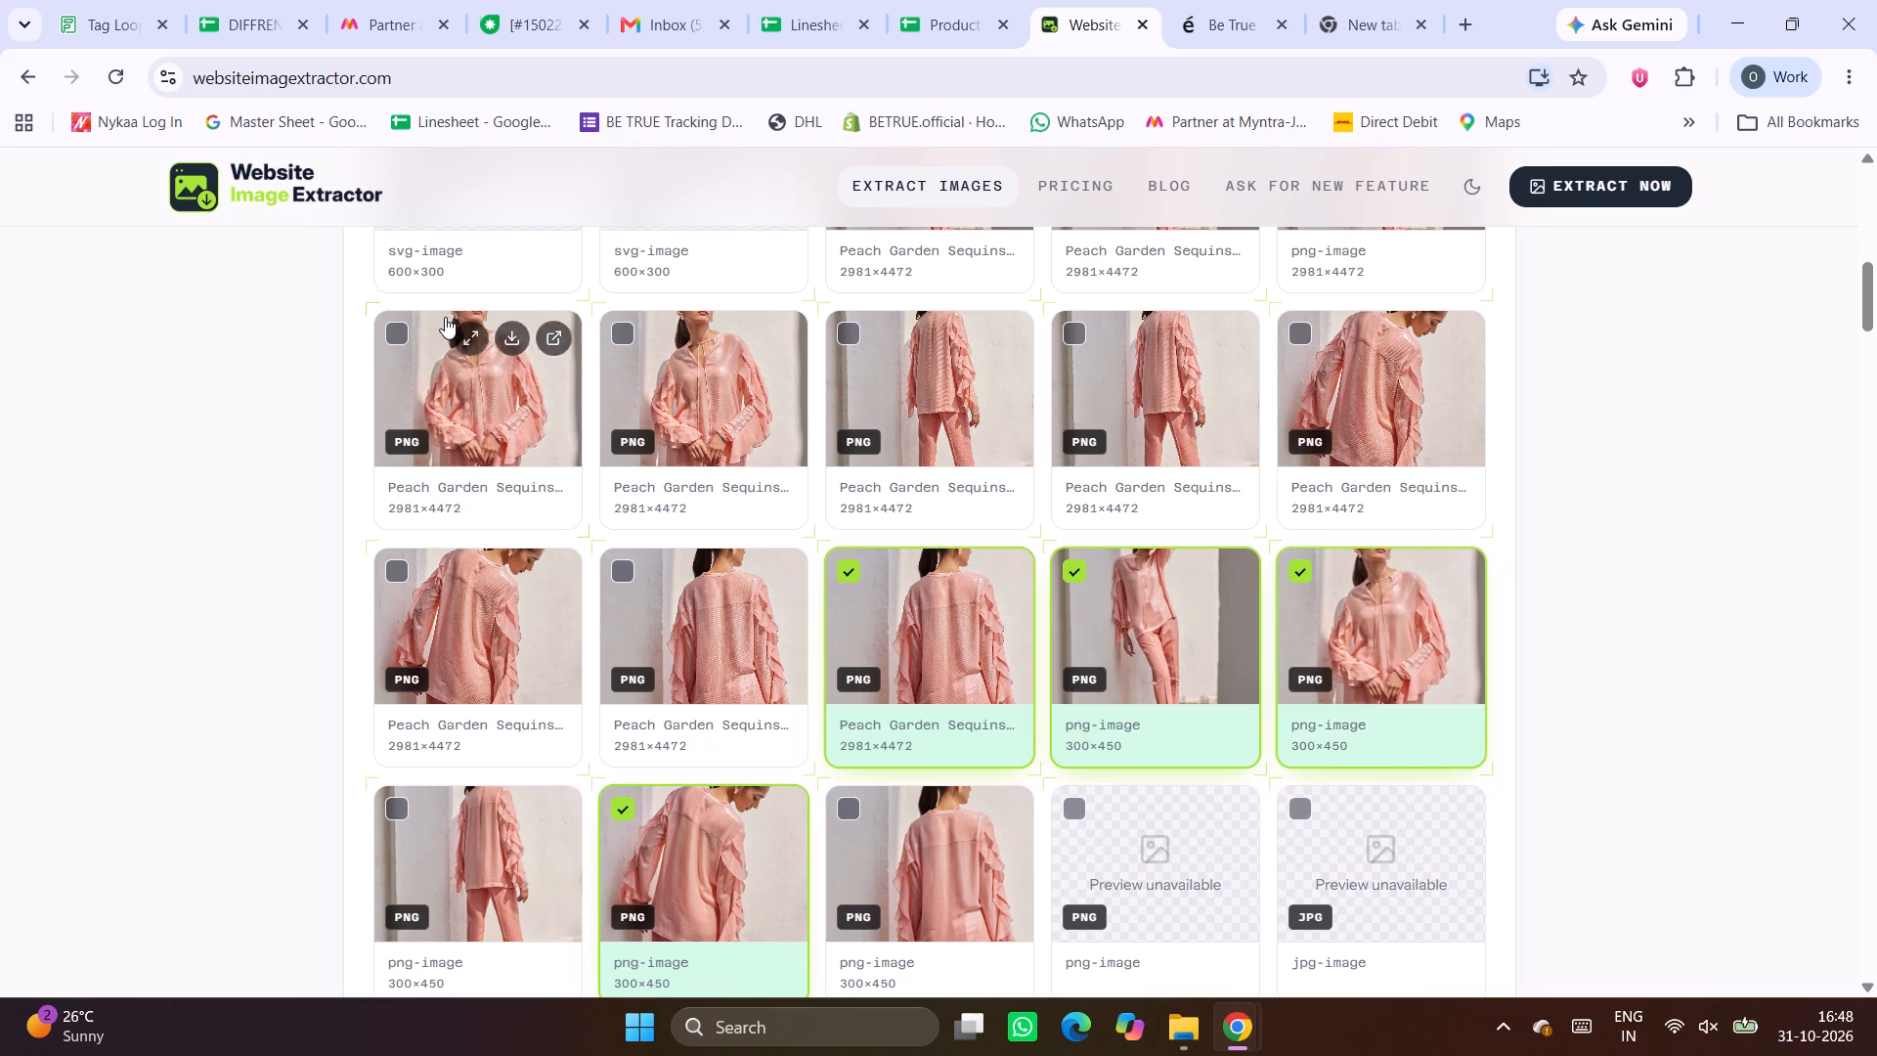
pyautogui.scroll(-1, 1313, 715)
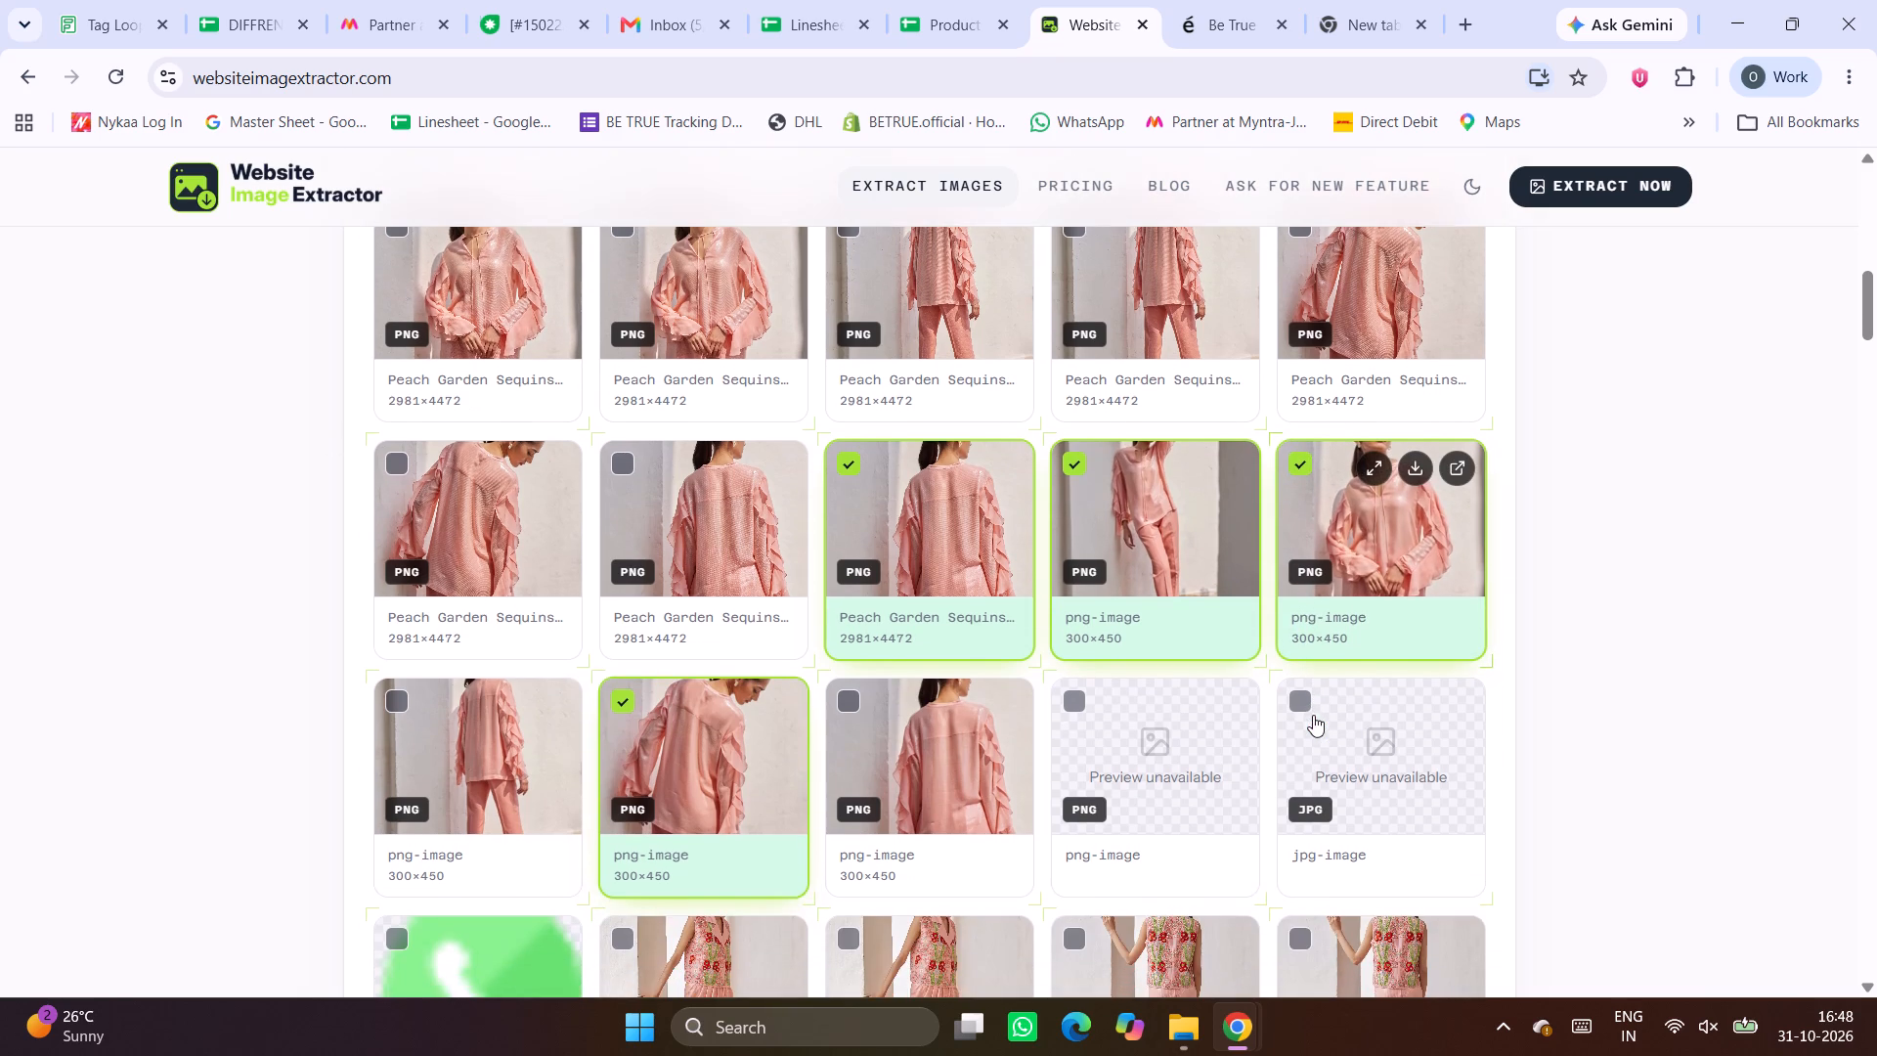
pyautogui.scroll(-2, 1313, 715)
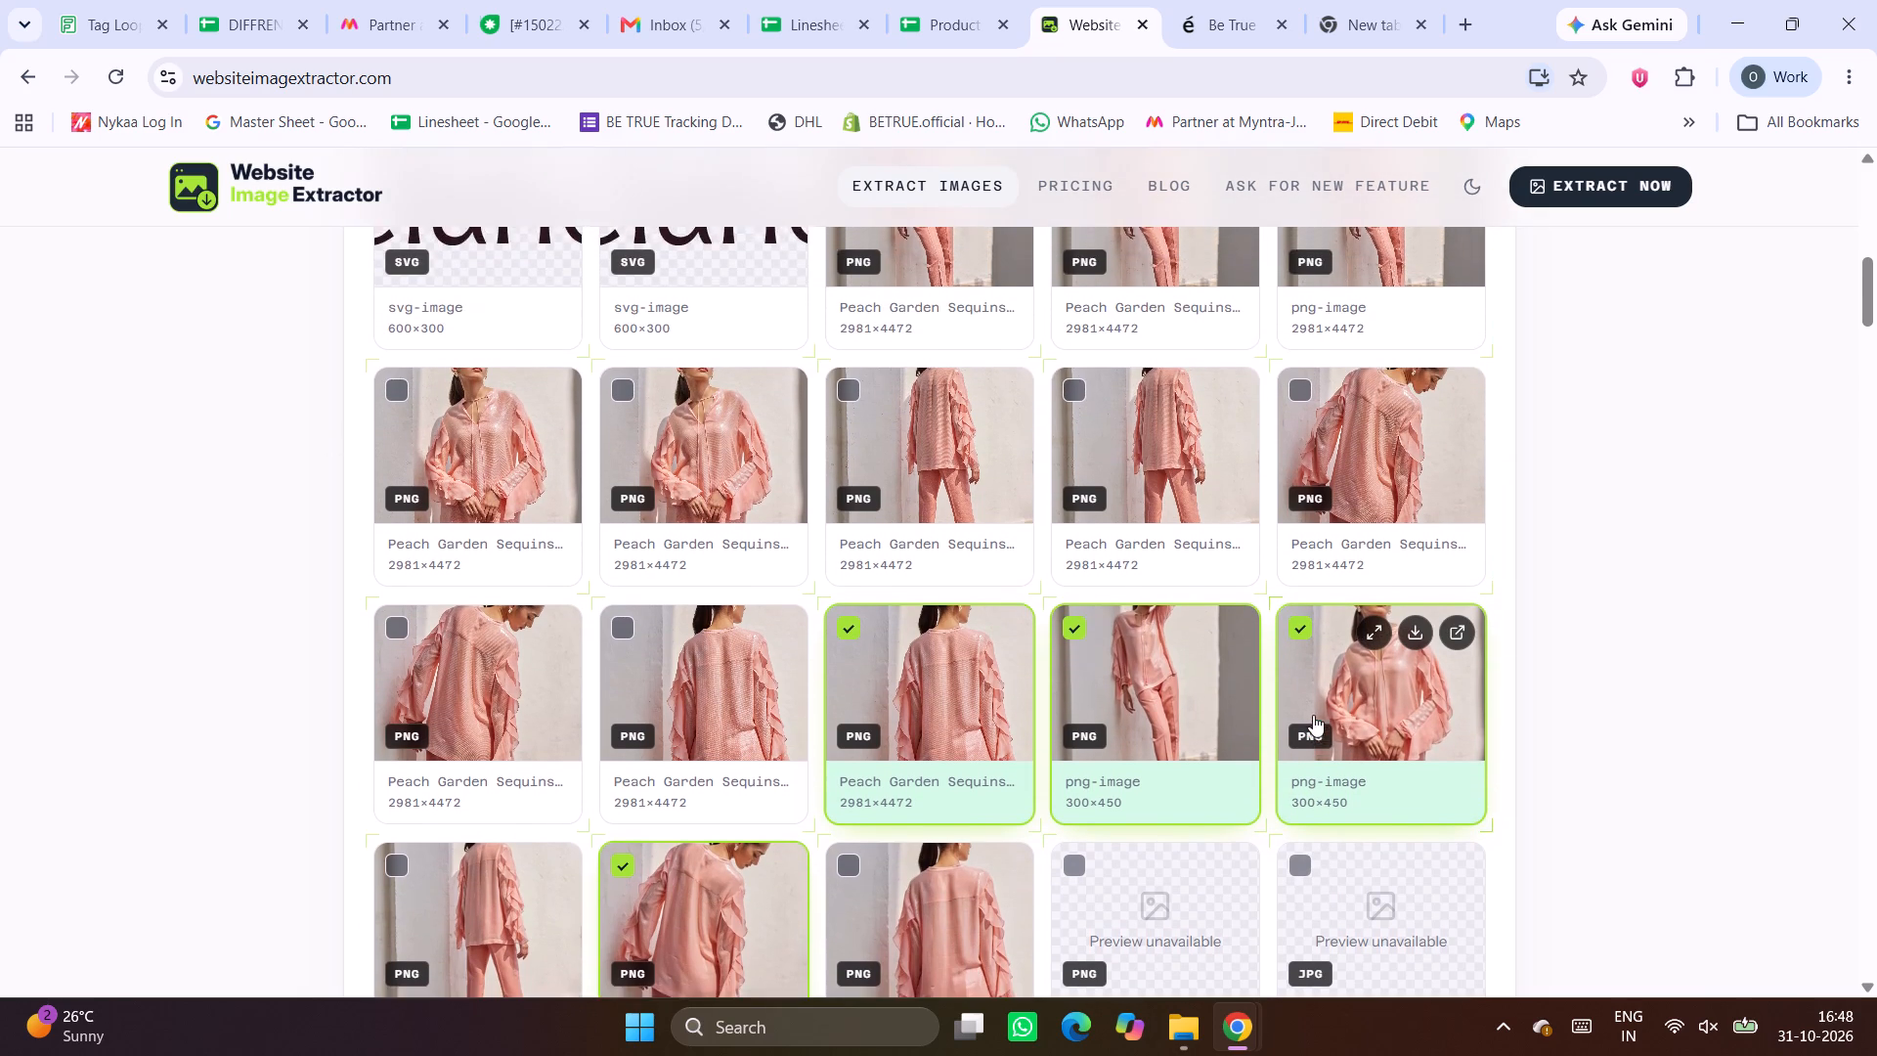
pyautogui.scroll(-1, 1313, 715)
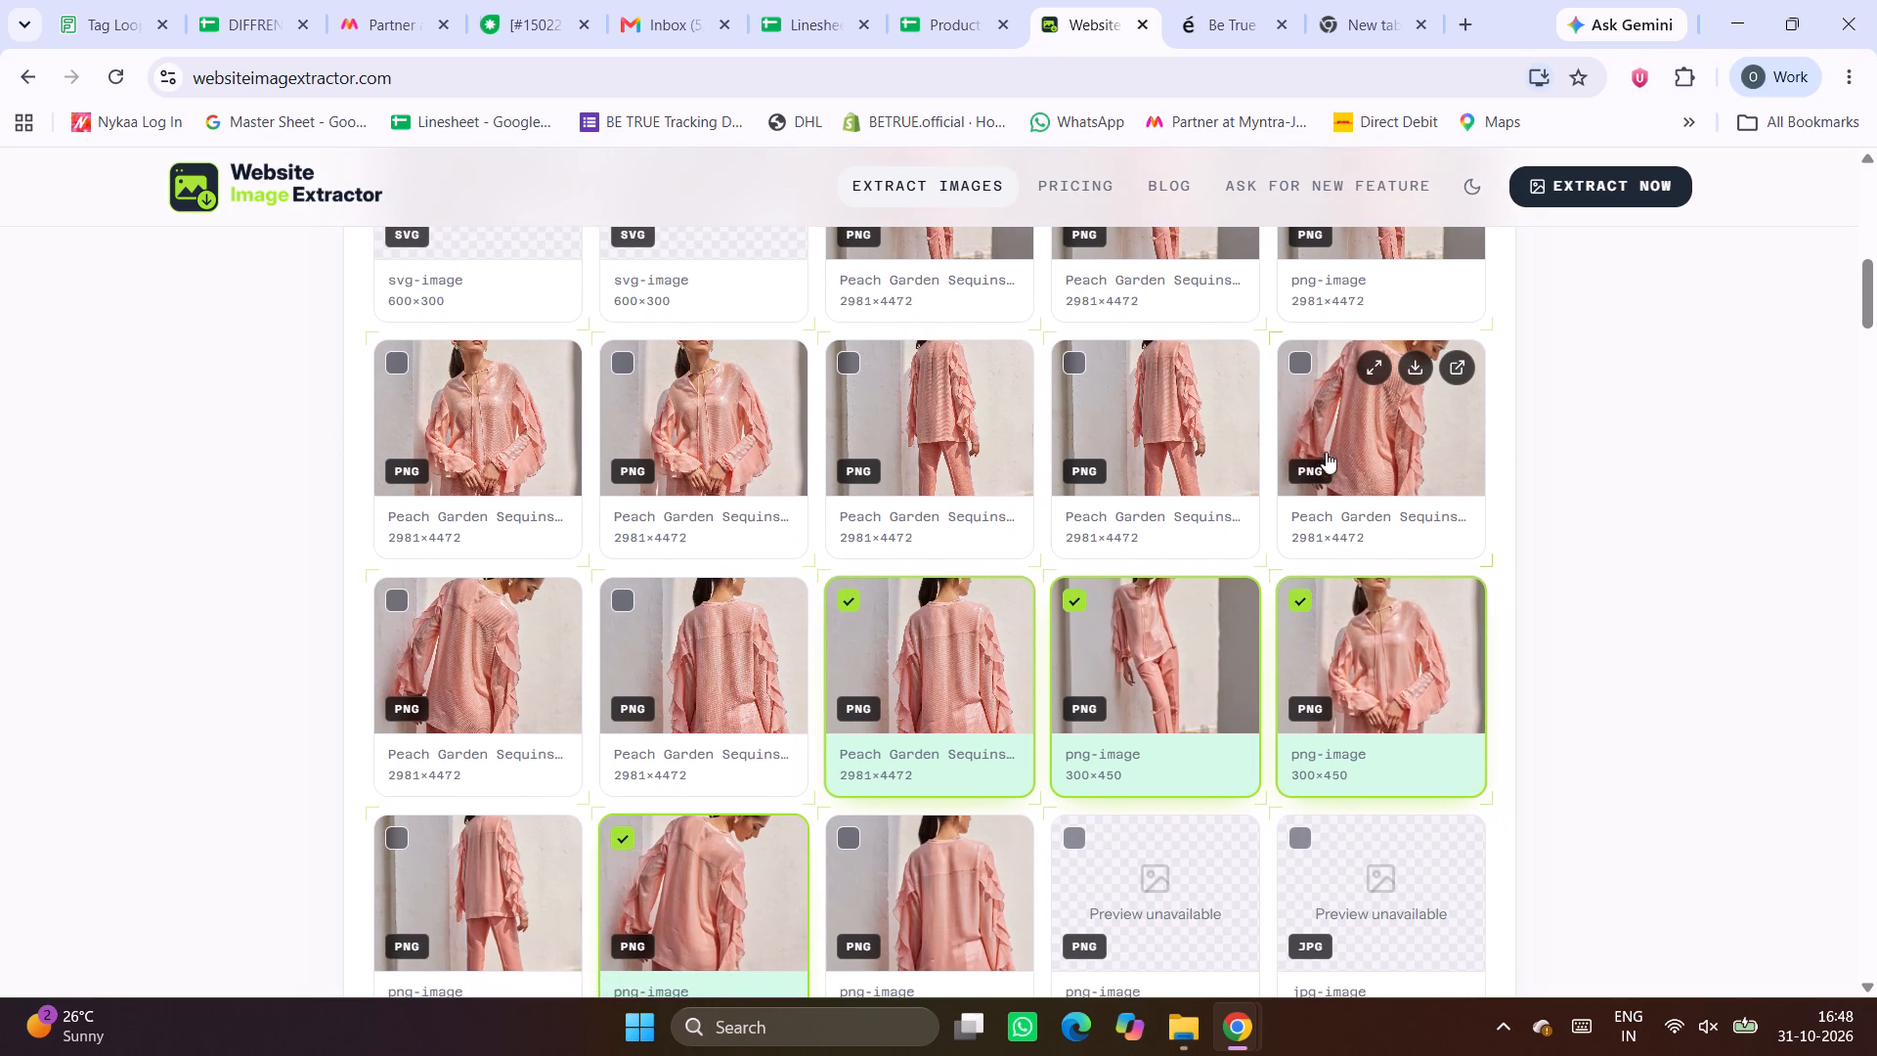
pyautogui.click(1078, 362)
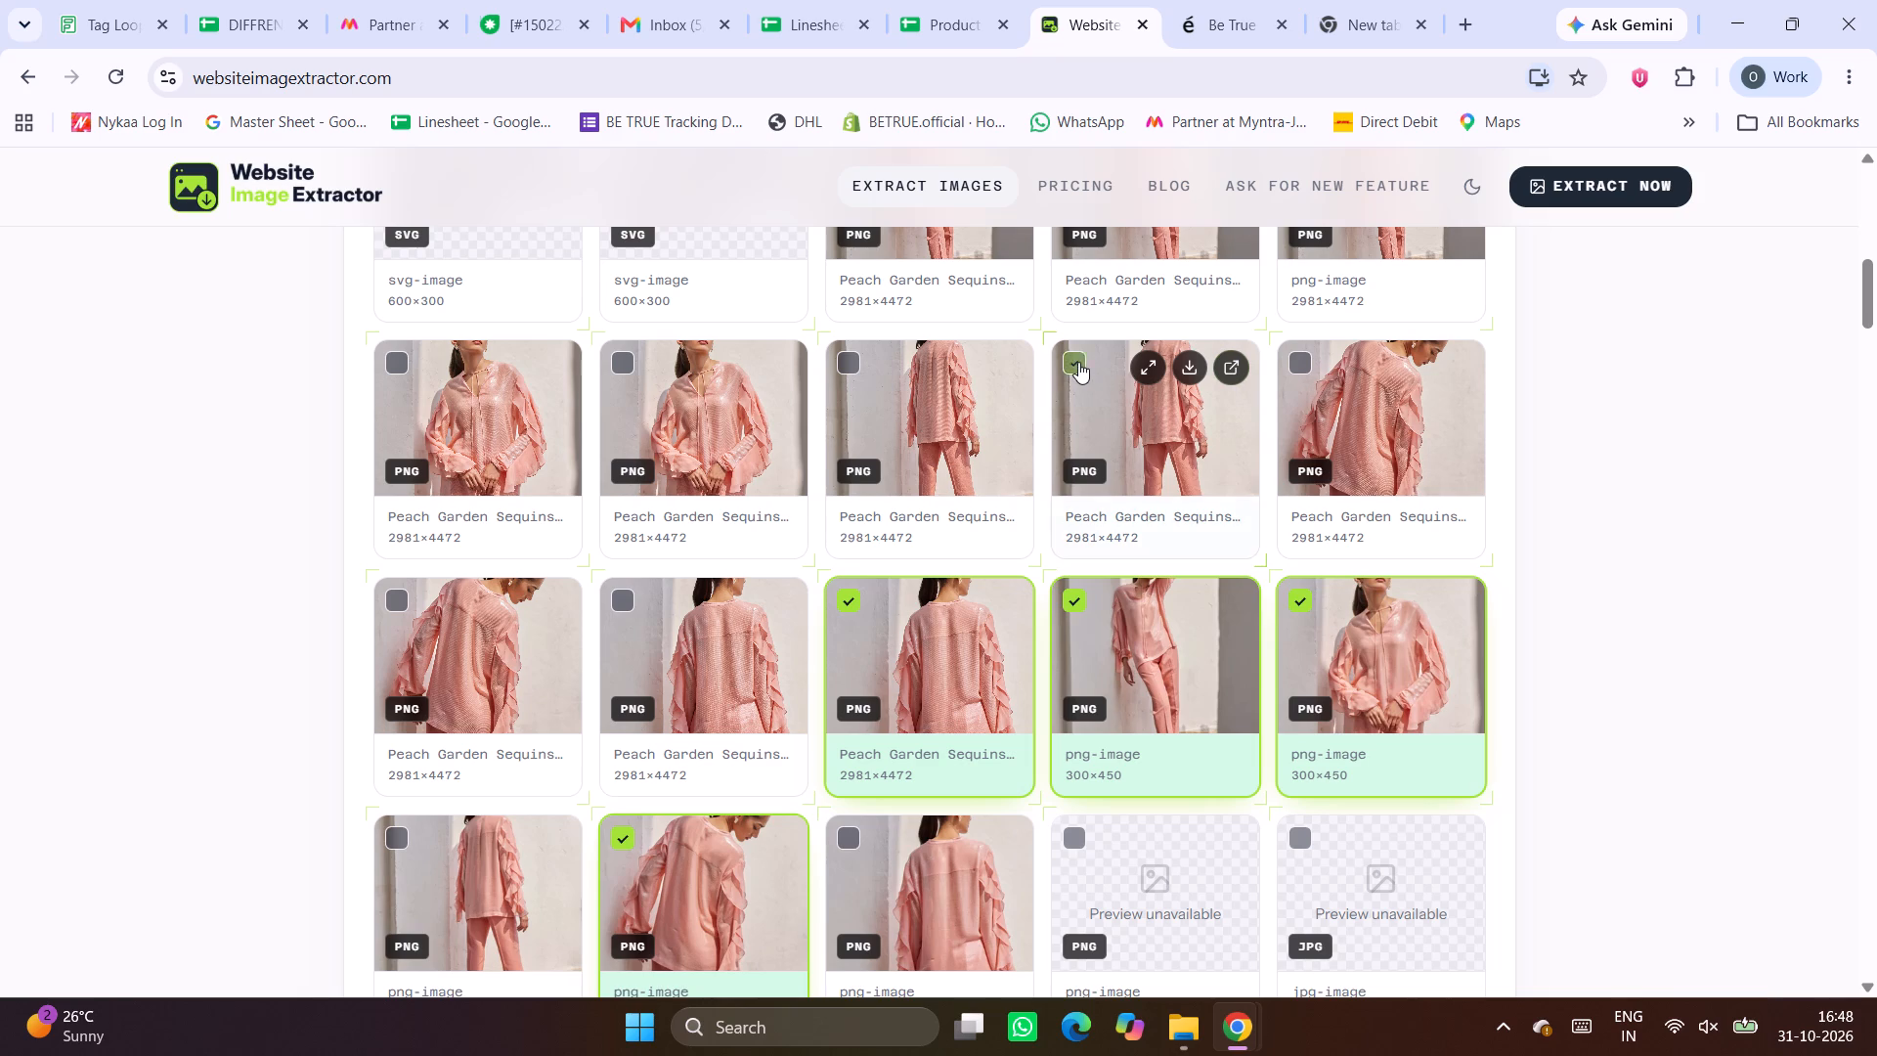
# Download the five selected images as a JPG ZIP and save it in the website listing folder in Downloads.
pyautogui.scroll(4, 651, 475)
pyautogui.scroll(-2, 784, 606)
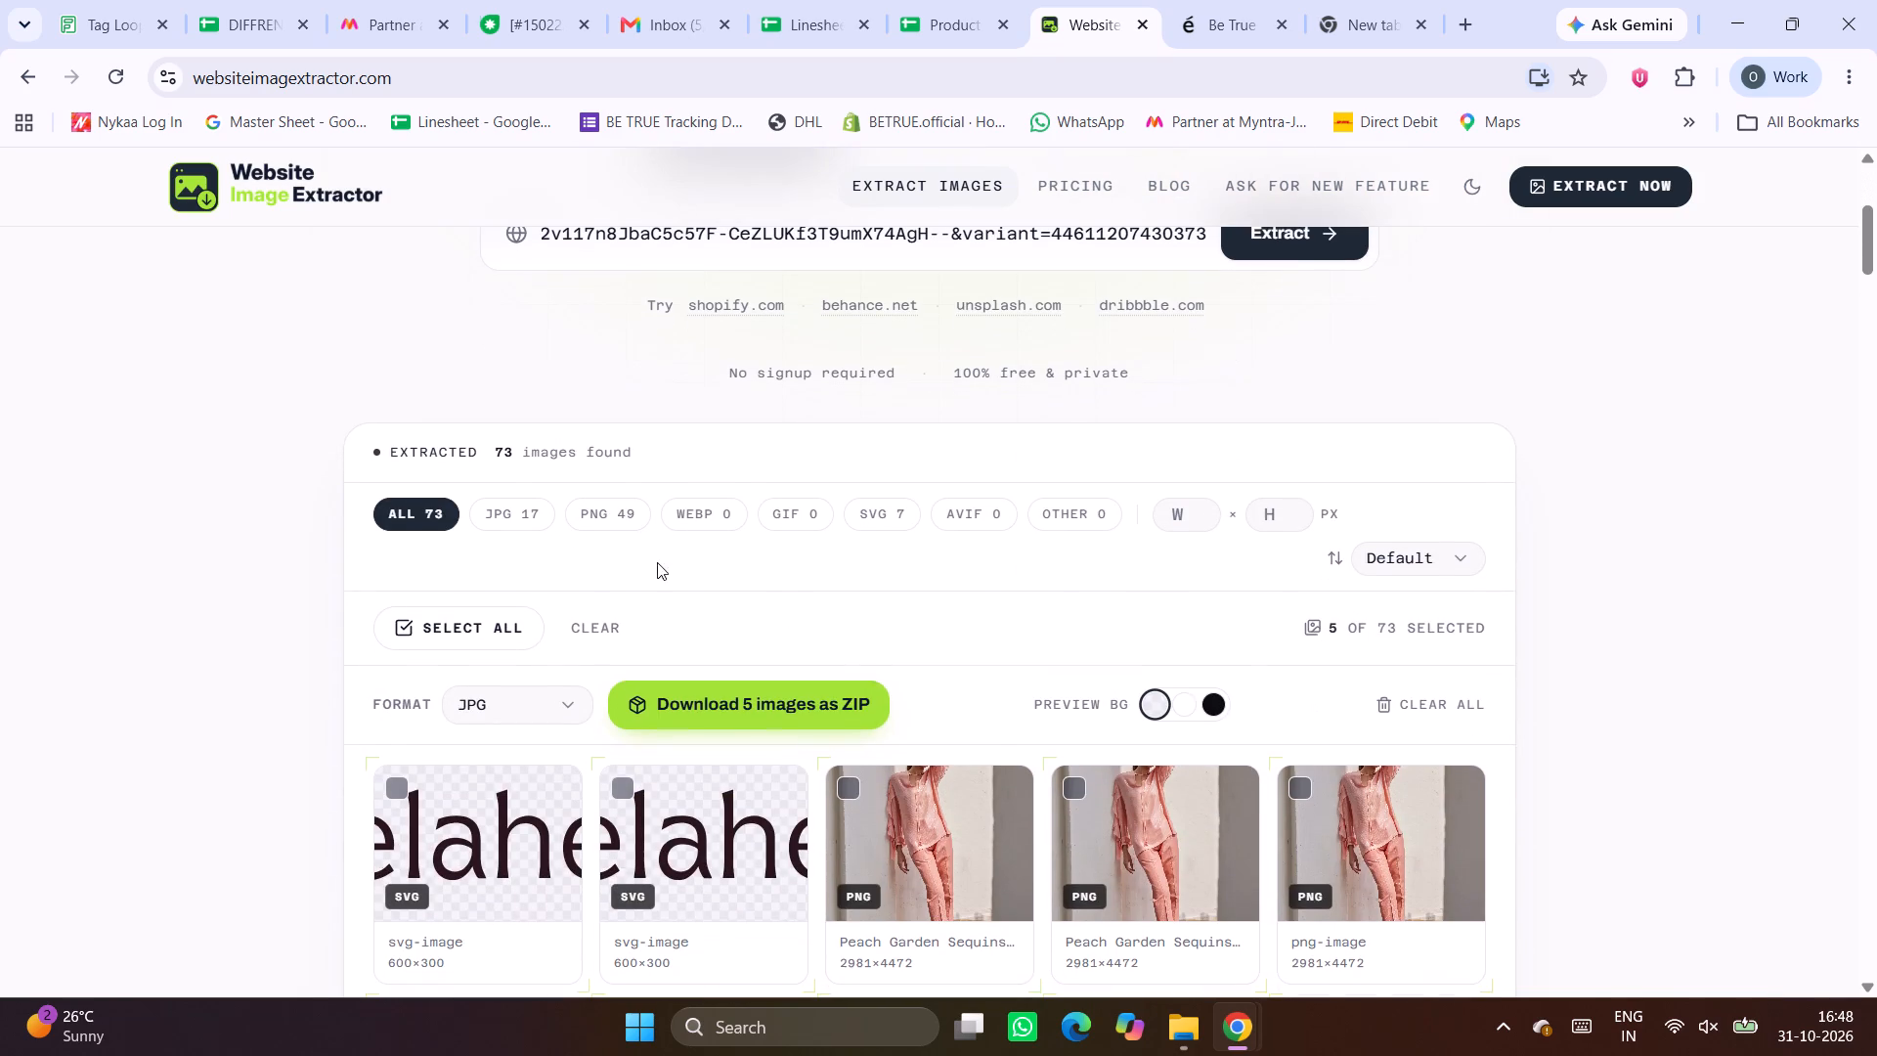
pyautogui.click(747, 708)
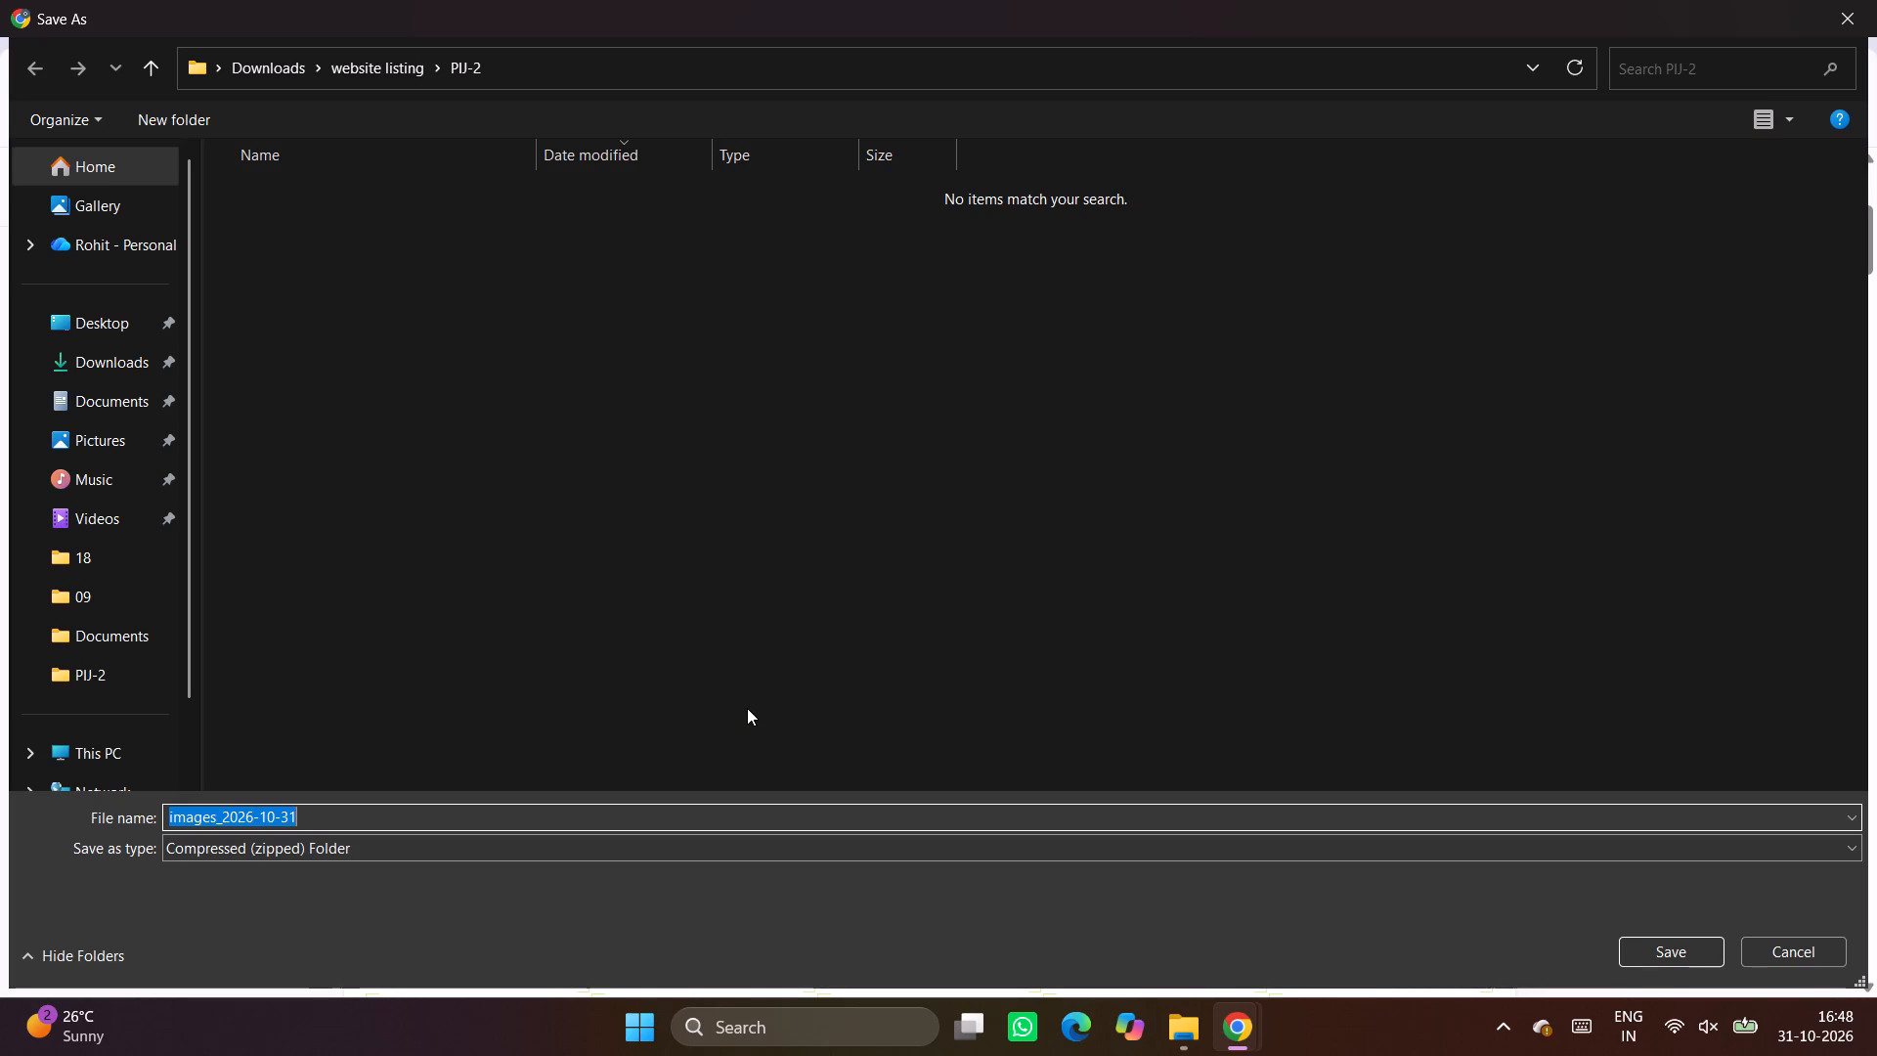
pyautogui.click(377, 62)
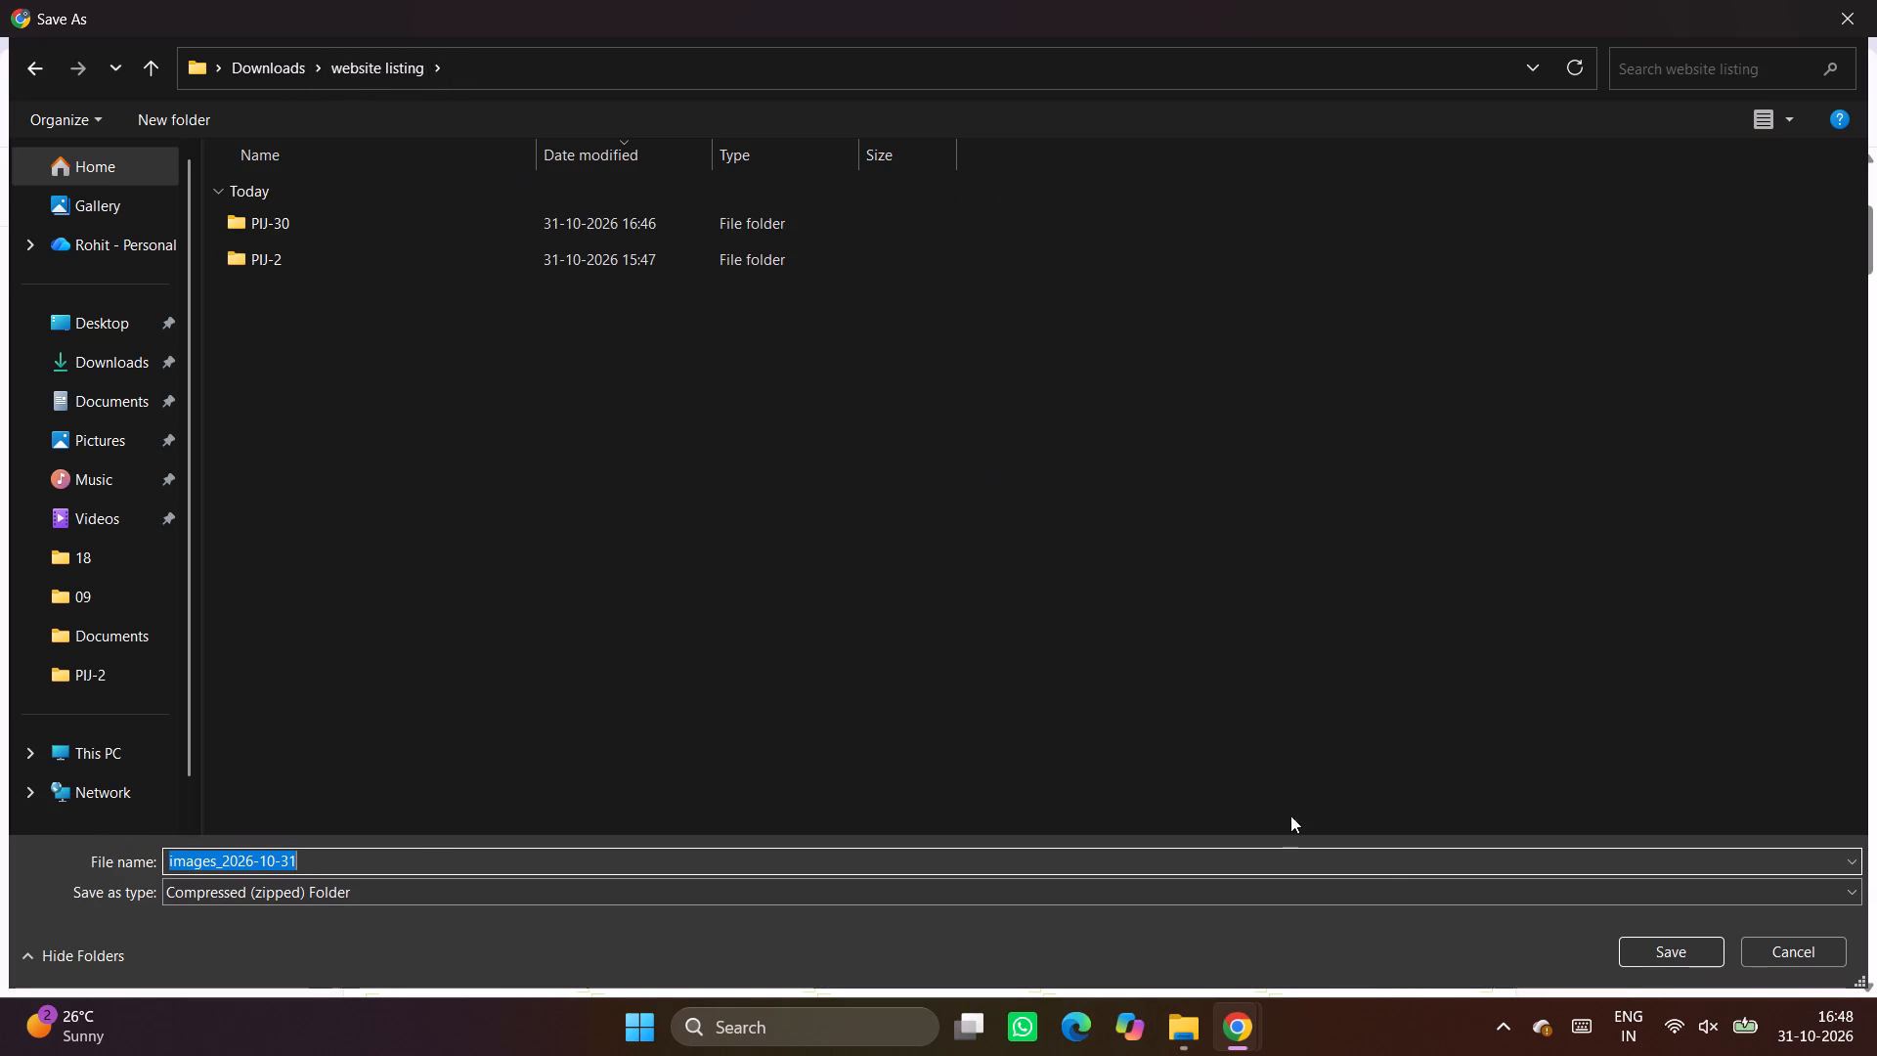
pyautogui.click(1664, 966)
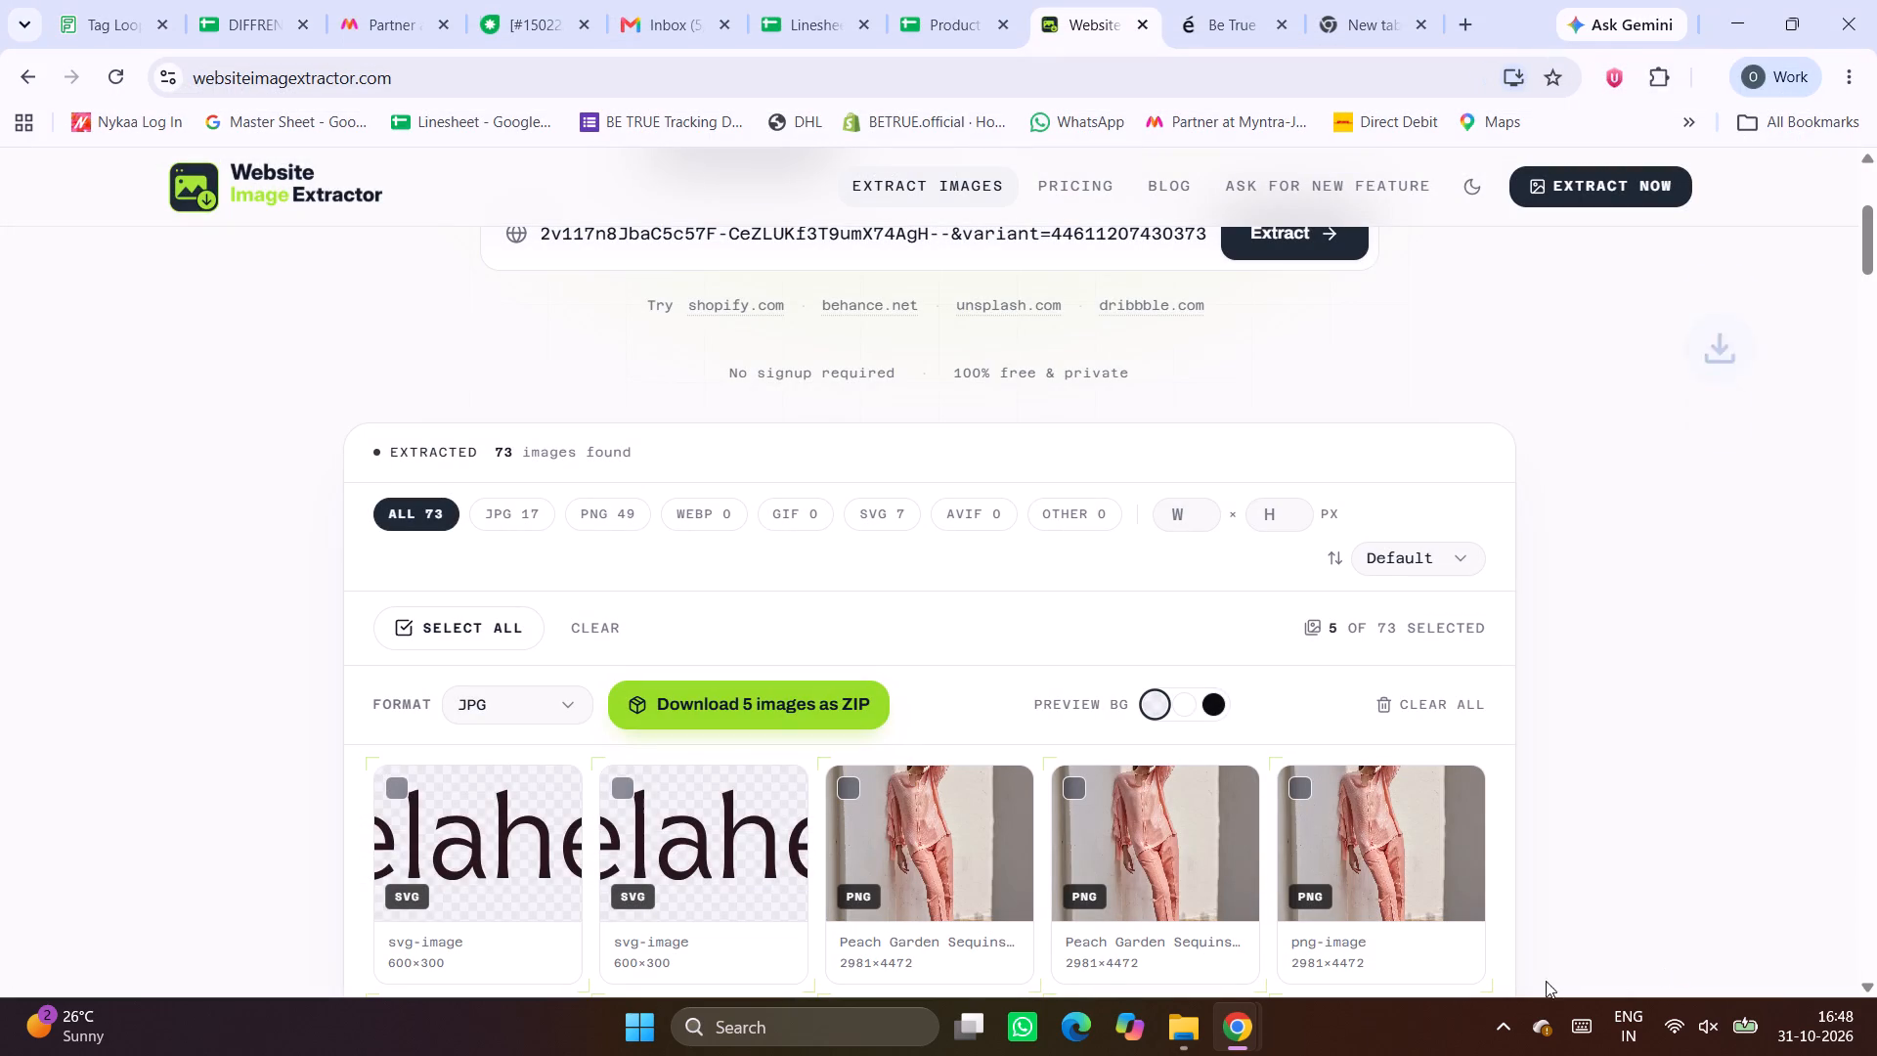
# Switch to File Explorer and go back from the PIJ-30 folder to the website listing folder.
pyautogui.click(1169, 1042)
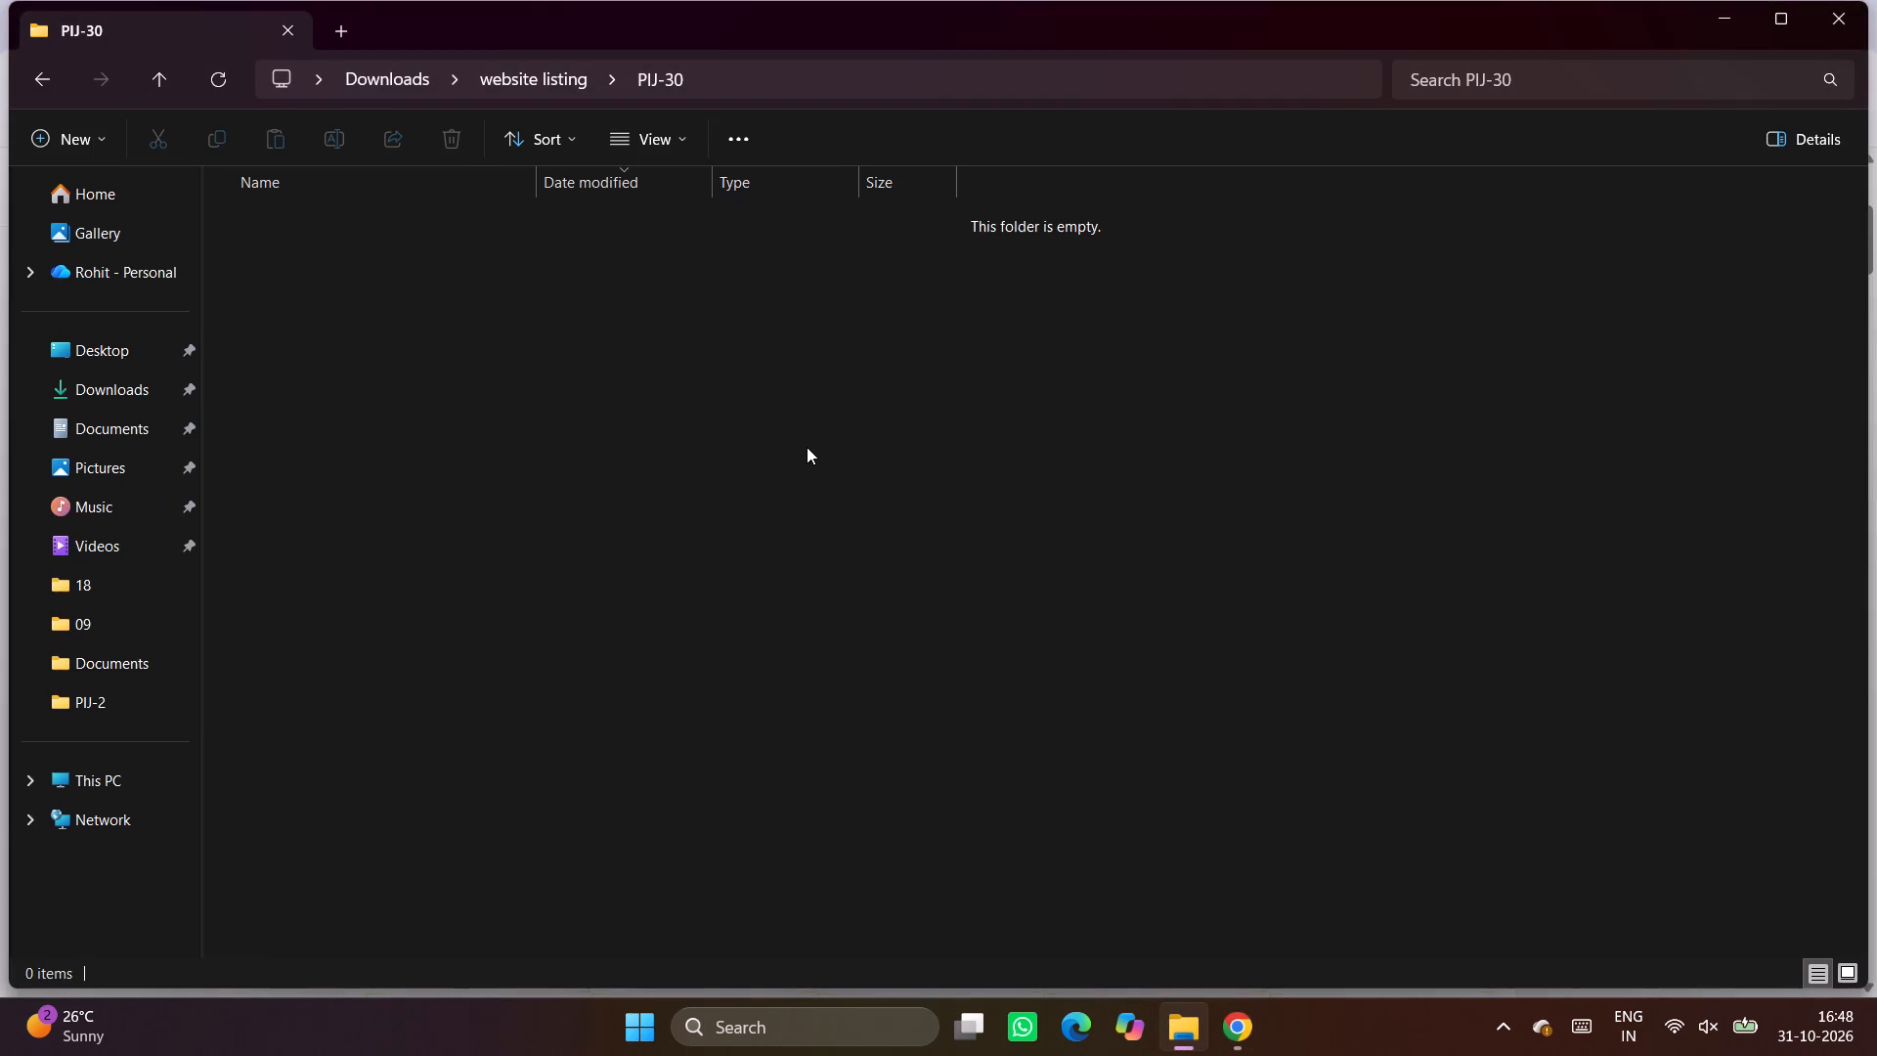
pyautogui.click(43, 72)
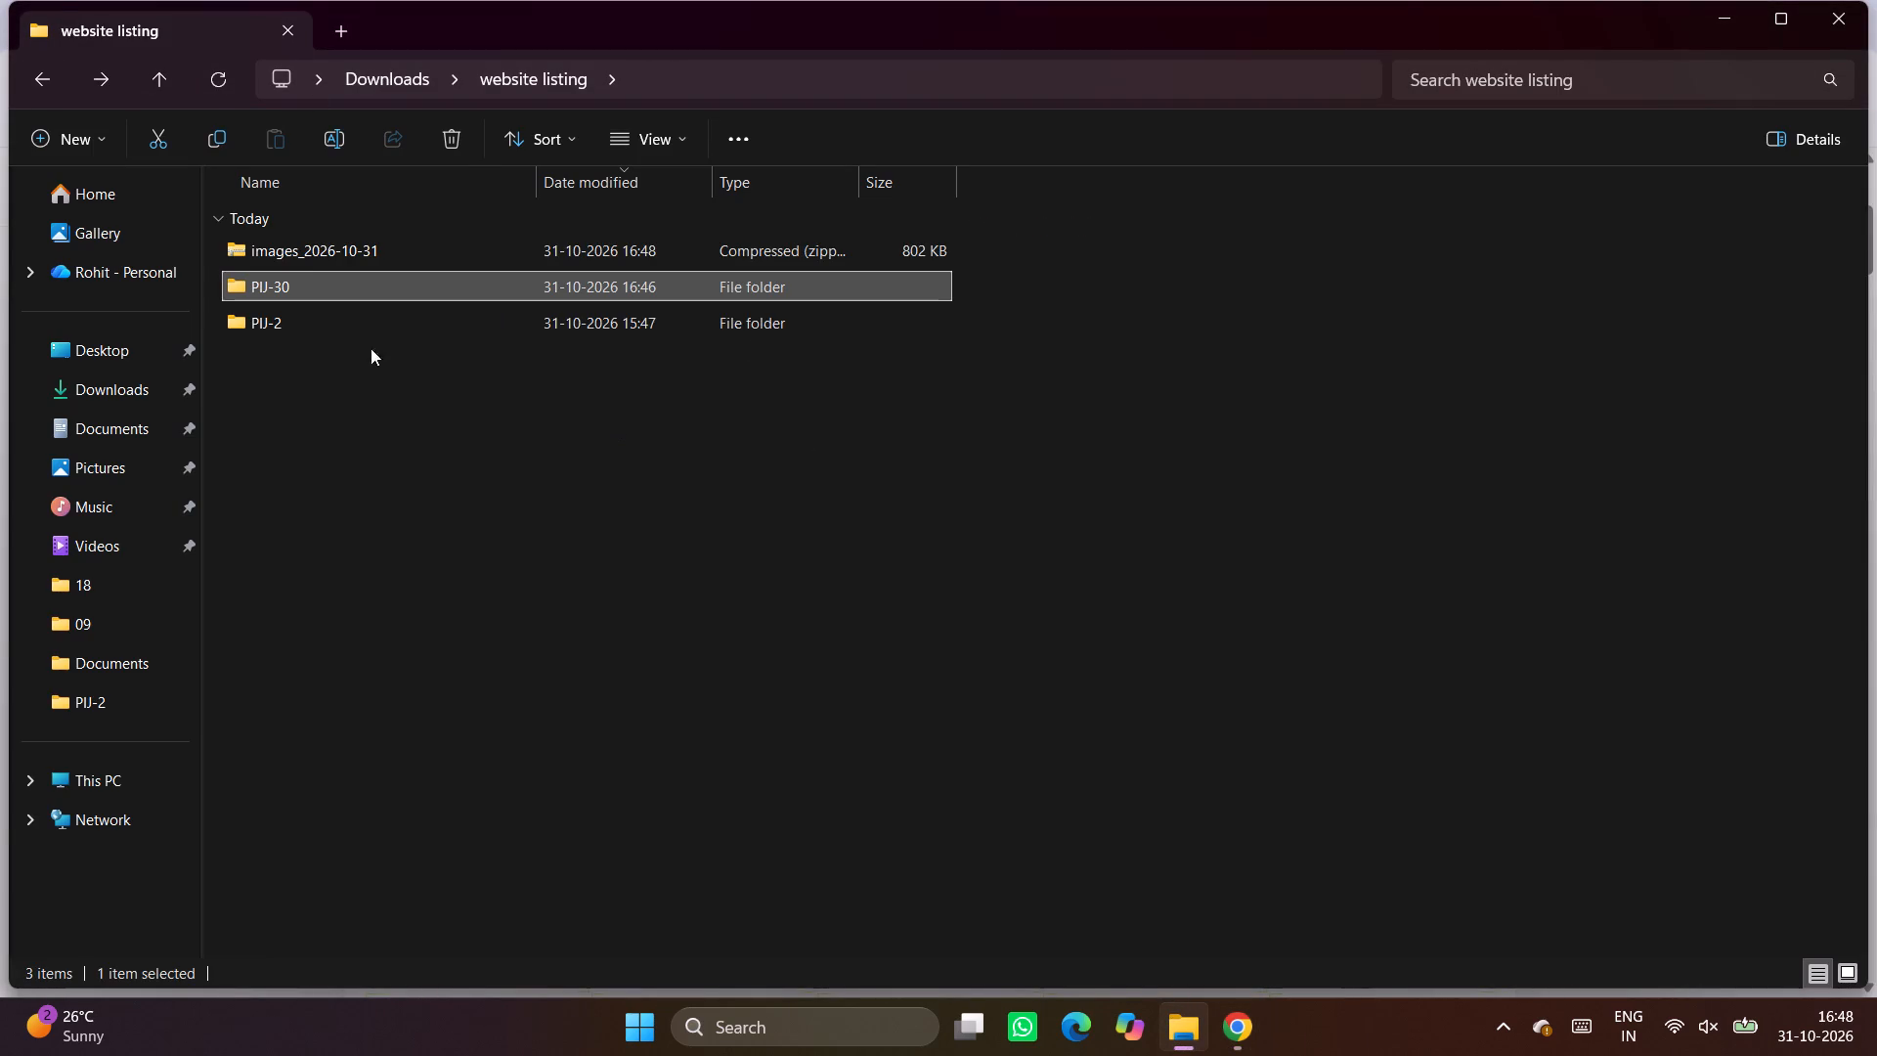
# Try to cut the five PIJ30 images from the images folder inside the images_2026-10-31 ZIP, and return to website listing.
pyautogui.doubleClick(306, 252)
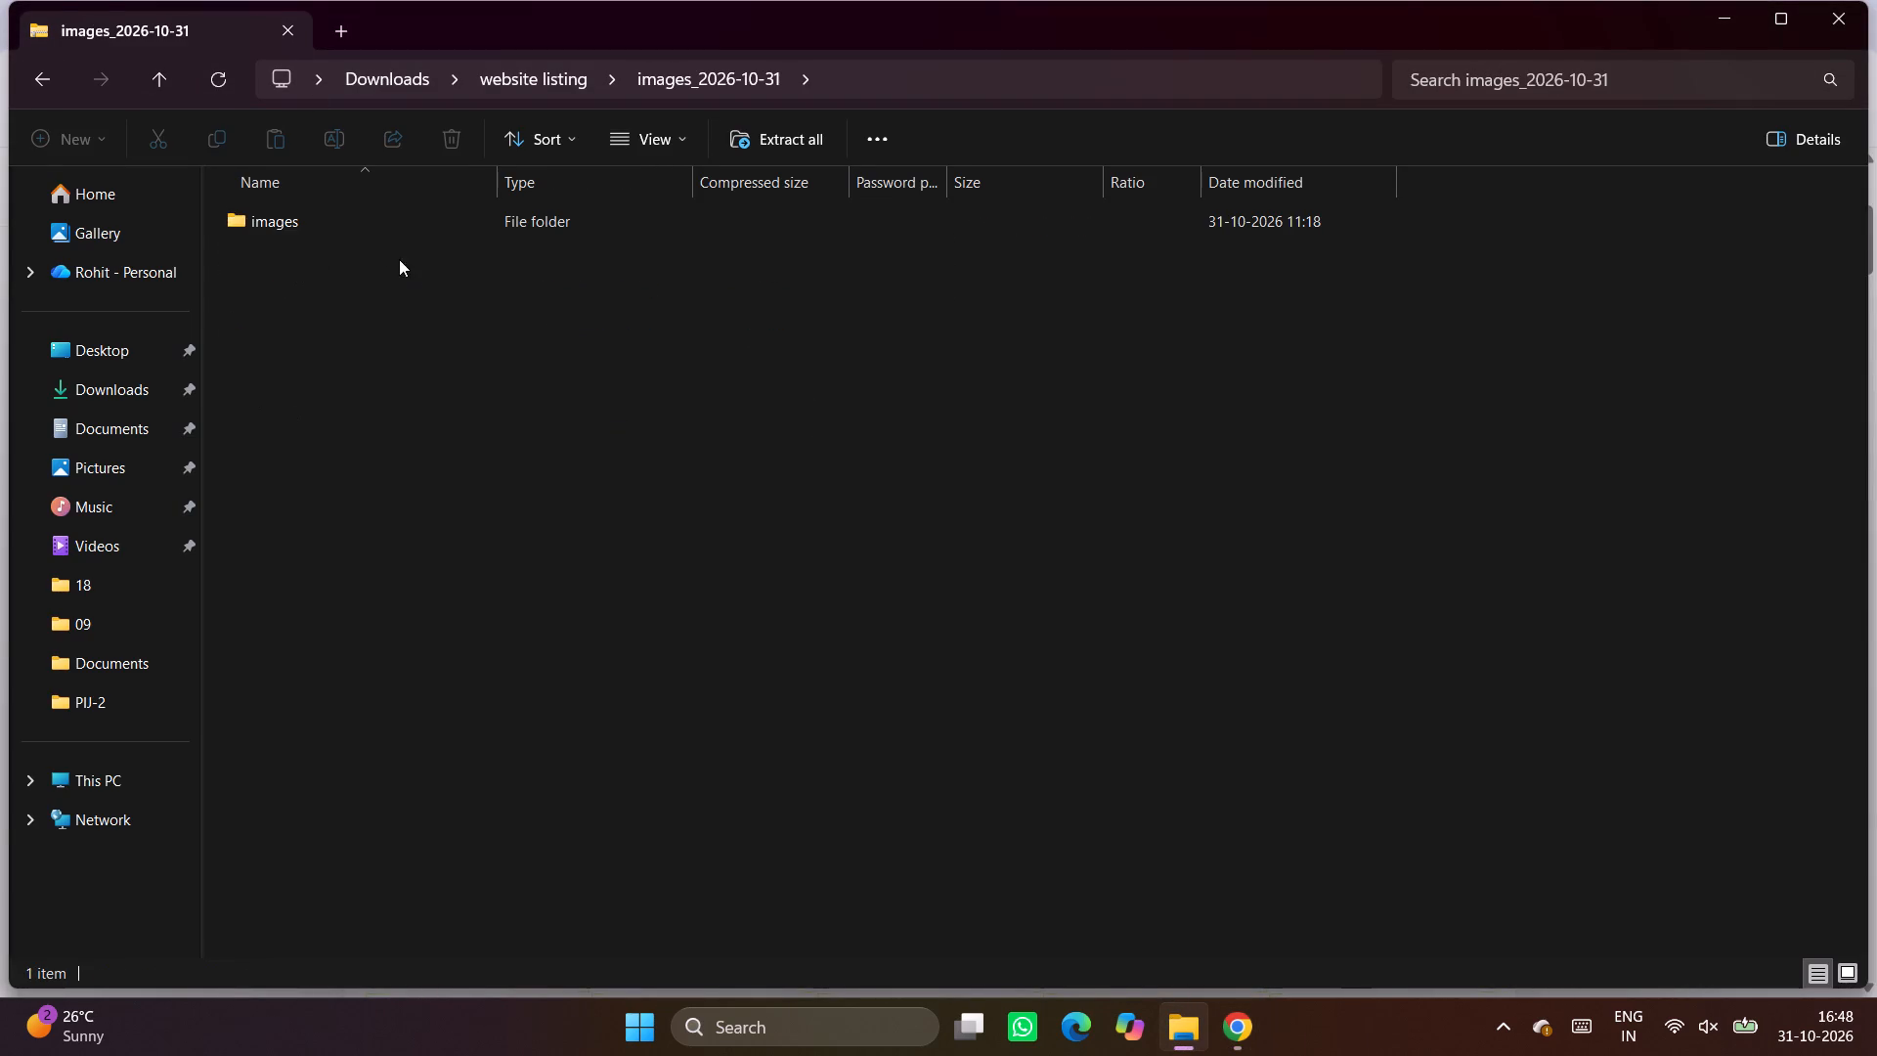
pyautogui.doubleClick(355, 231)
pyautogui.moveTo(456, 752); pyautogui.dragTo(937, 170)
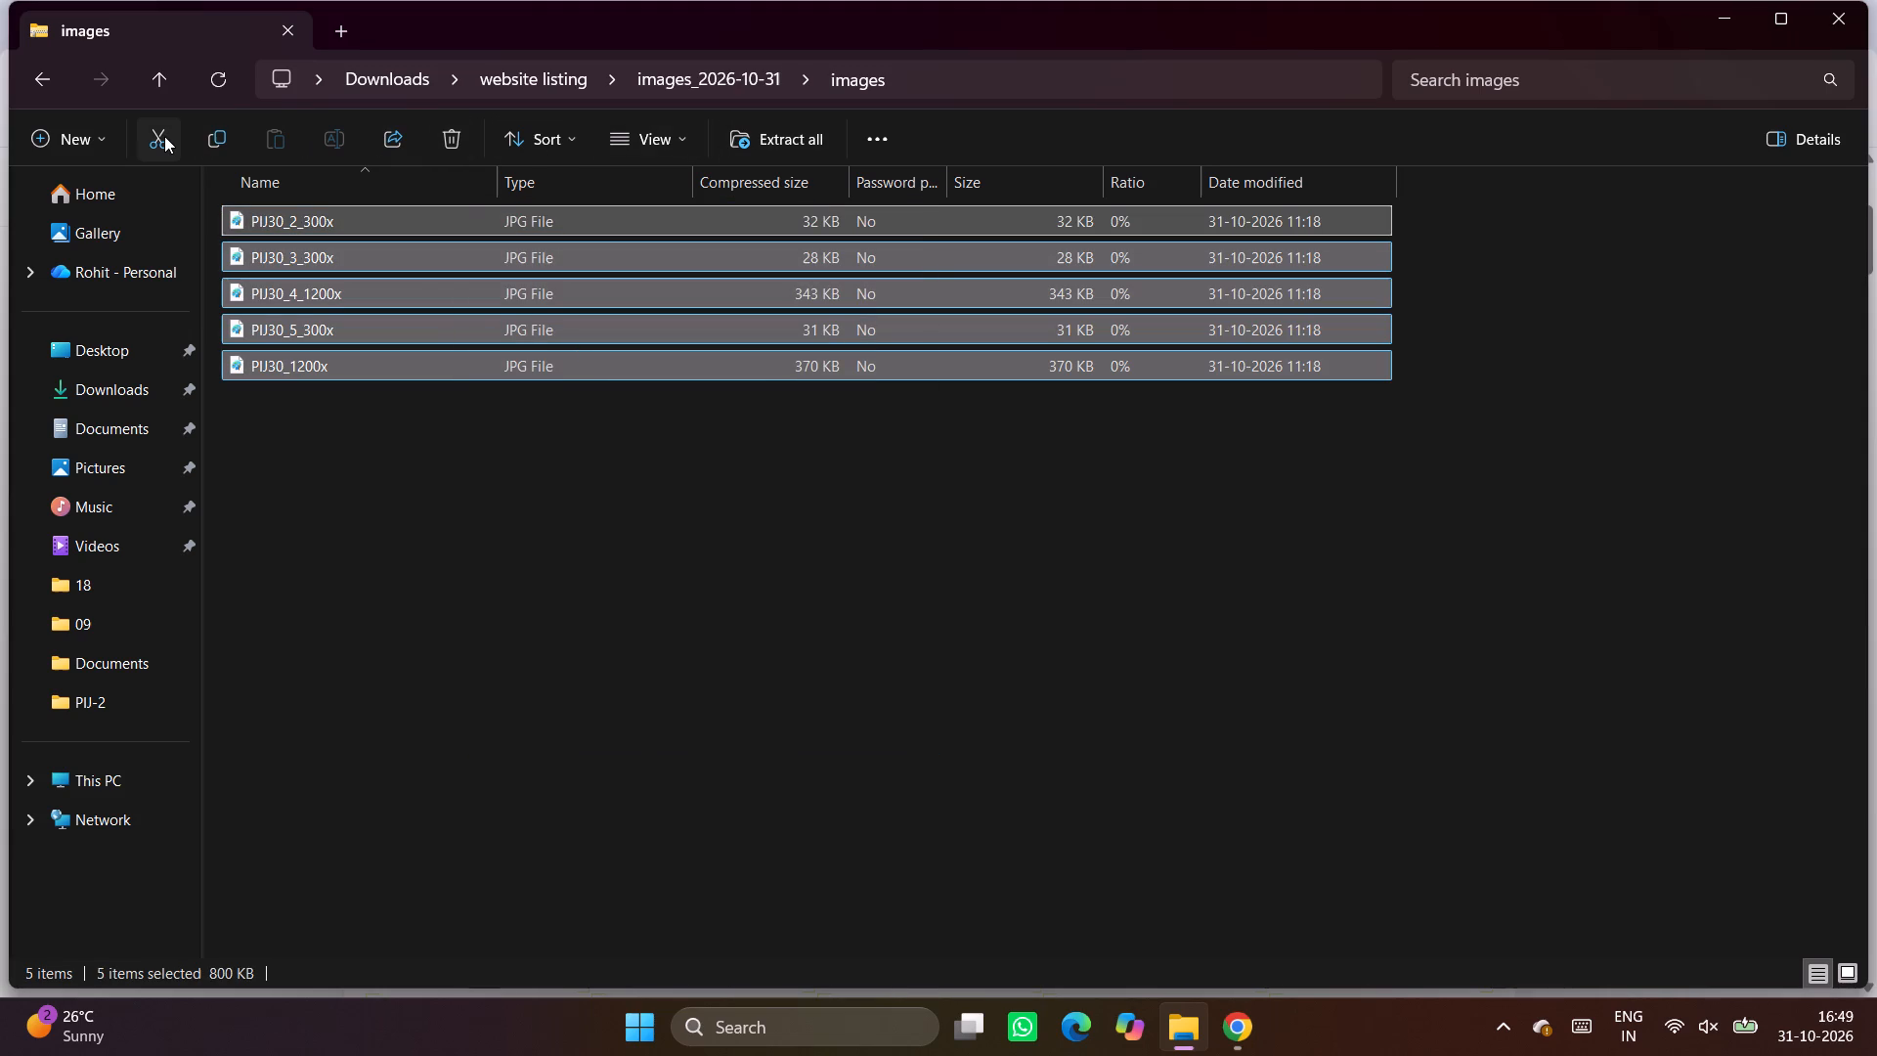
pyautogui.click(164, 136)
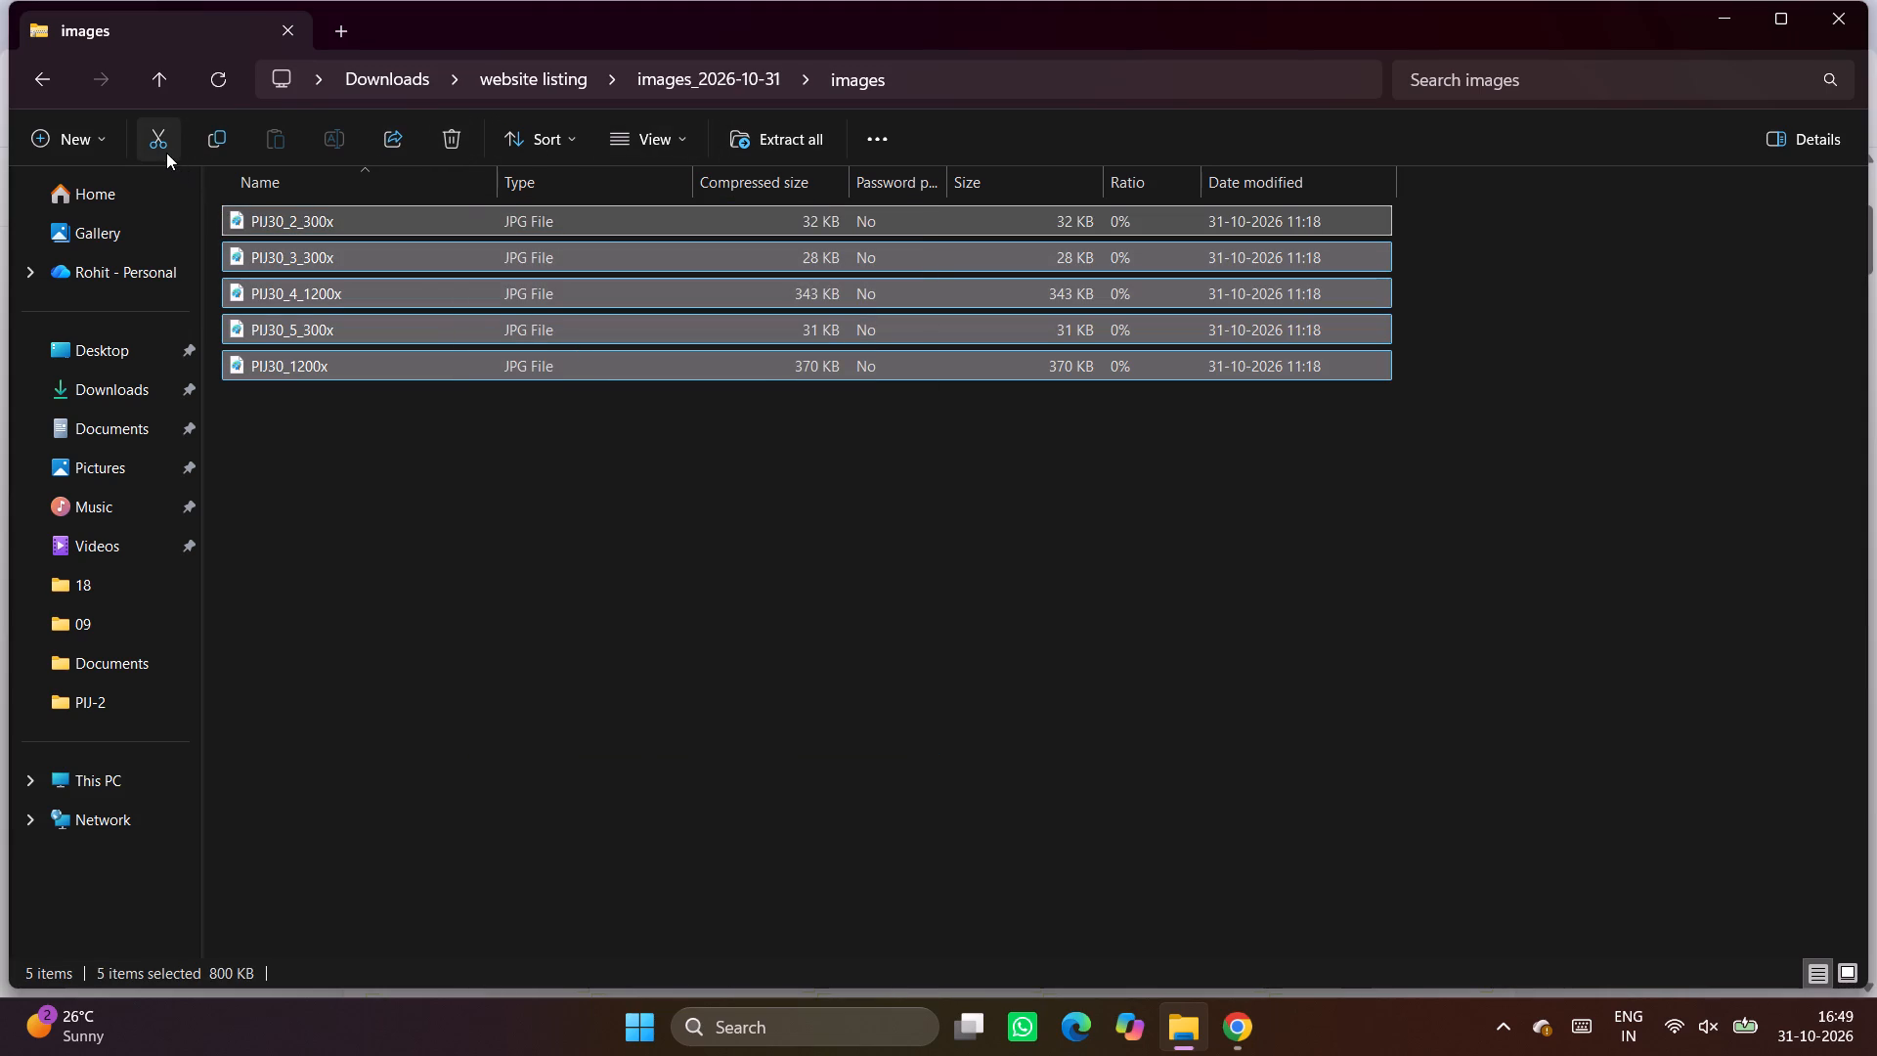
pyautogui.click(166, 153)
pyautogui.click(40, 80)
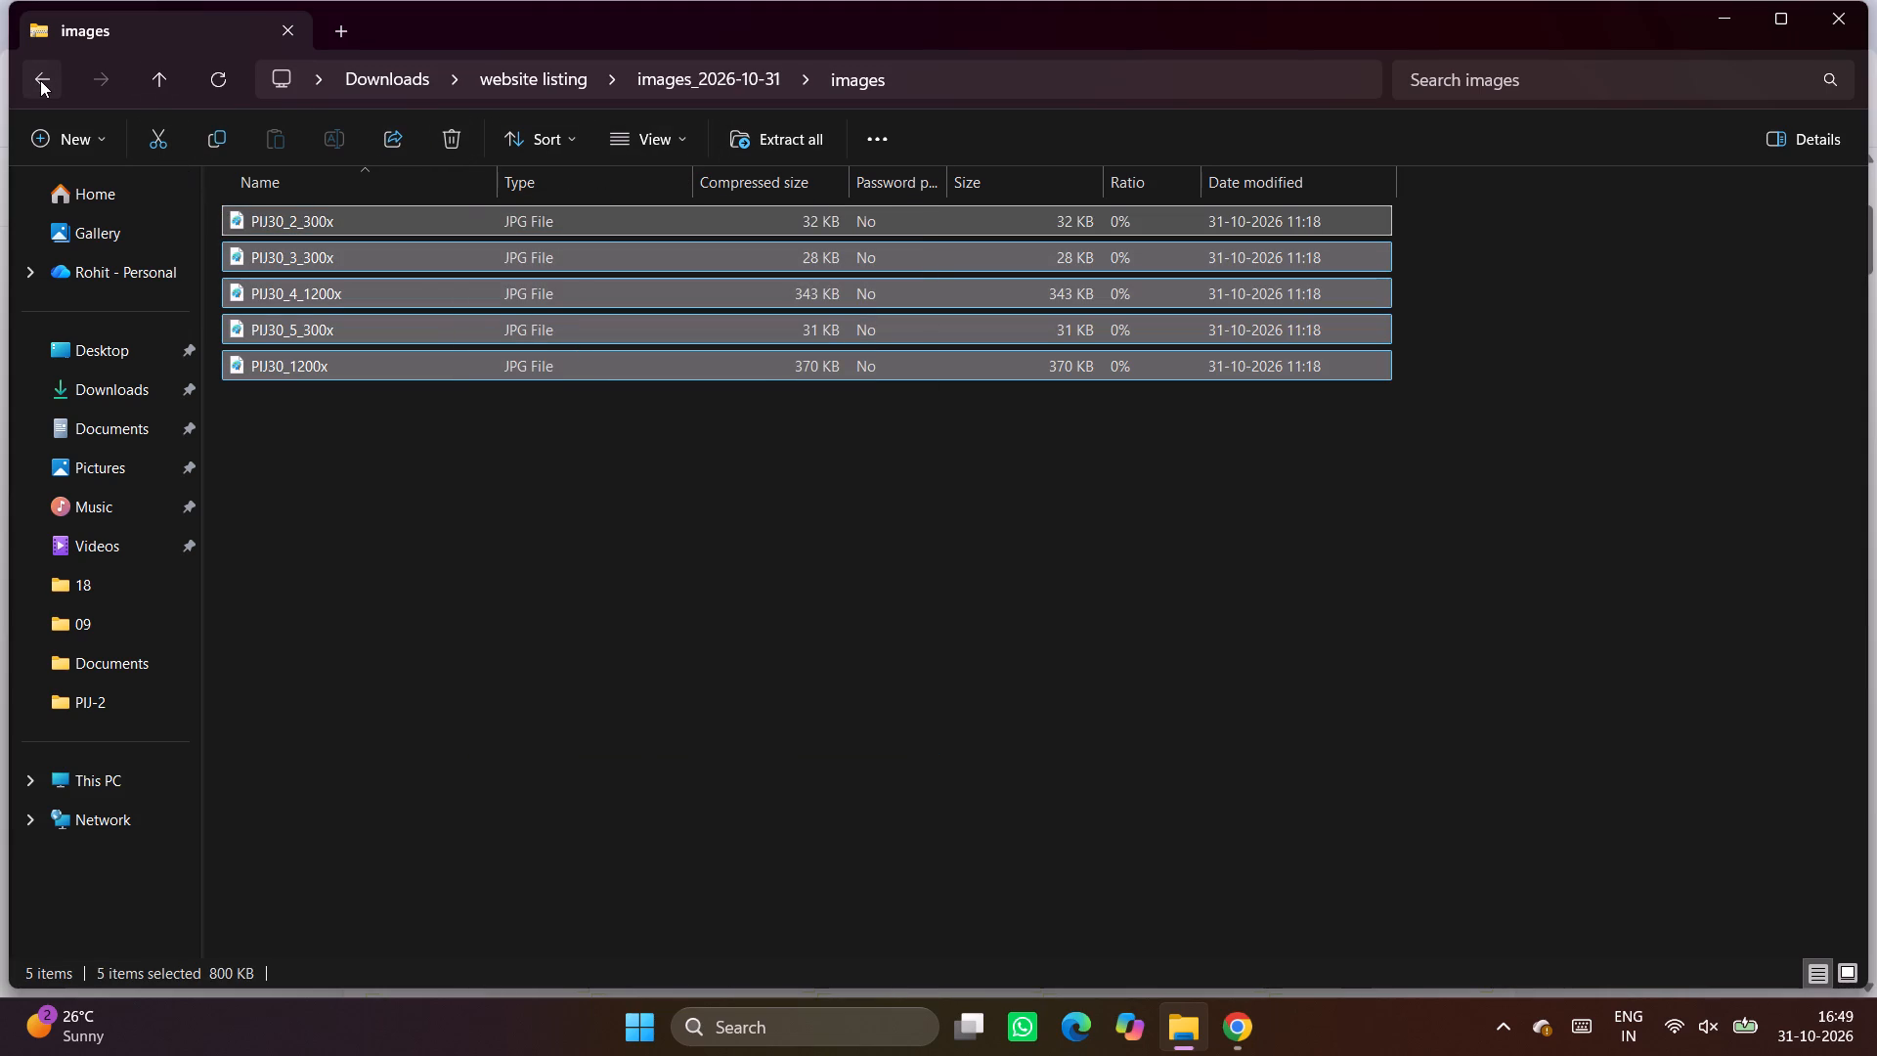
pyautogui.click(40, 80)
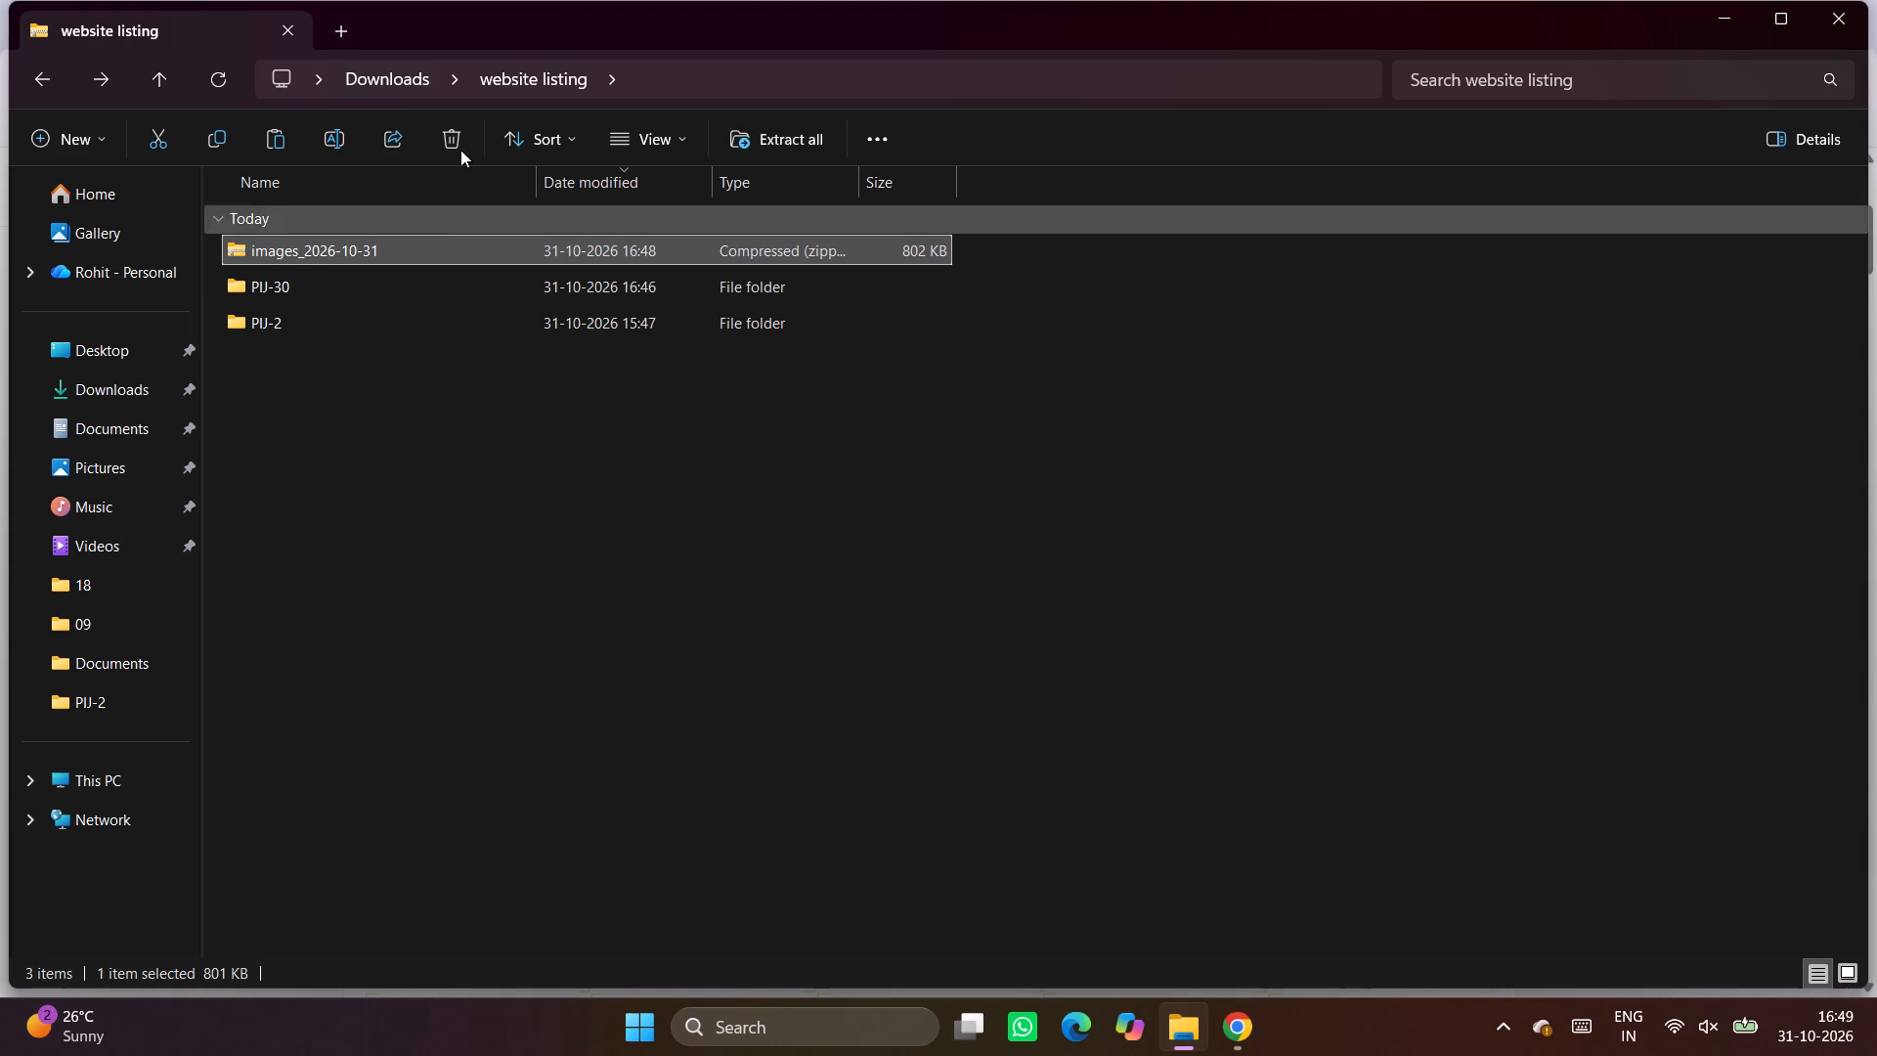
# Extract the images_2026-10-31 ZIP to a folder of the same name in website listing, and delete the ZIP.
pyautogui.click(773, 132)
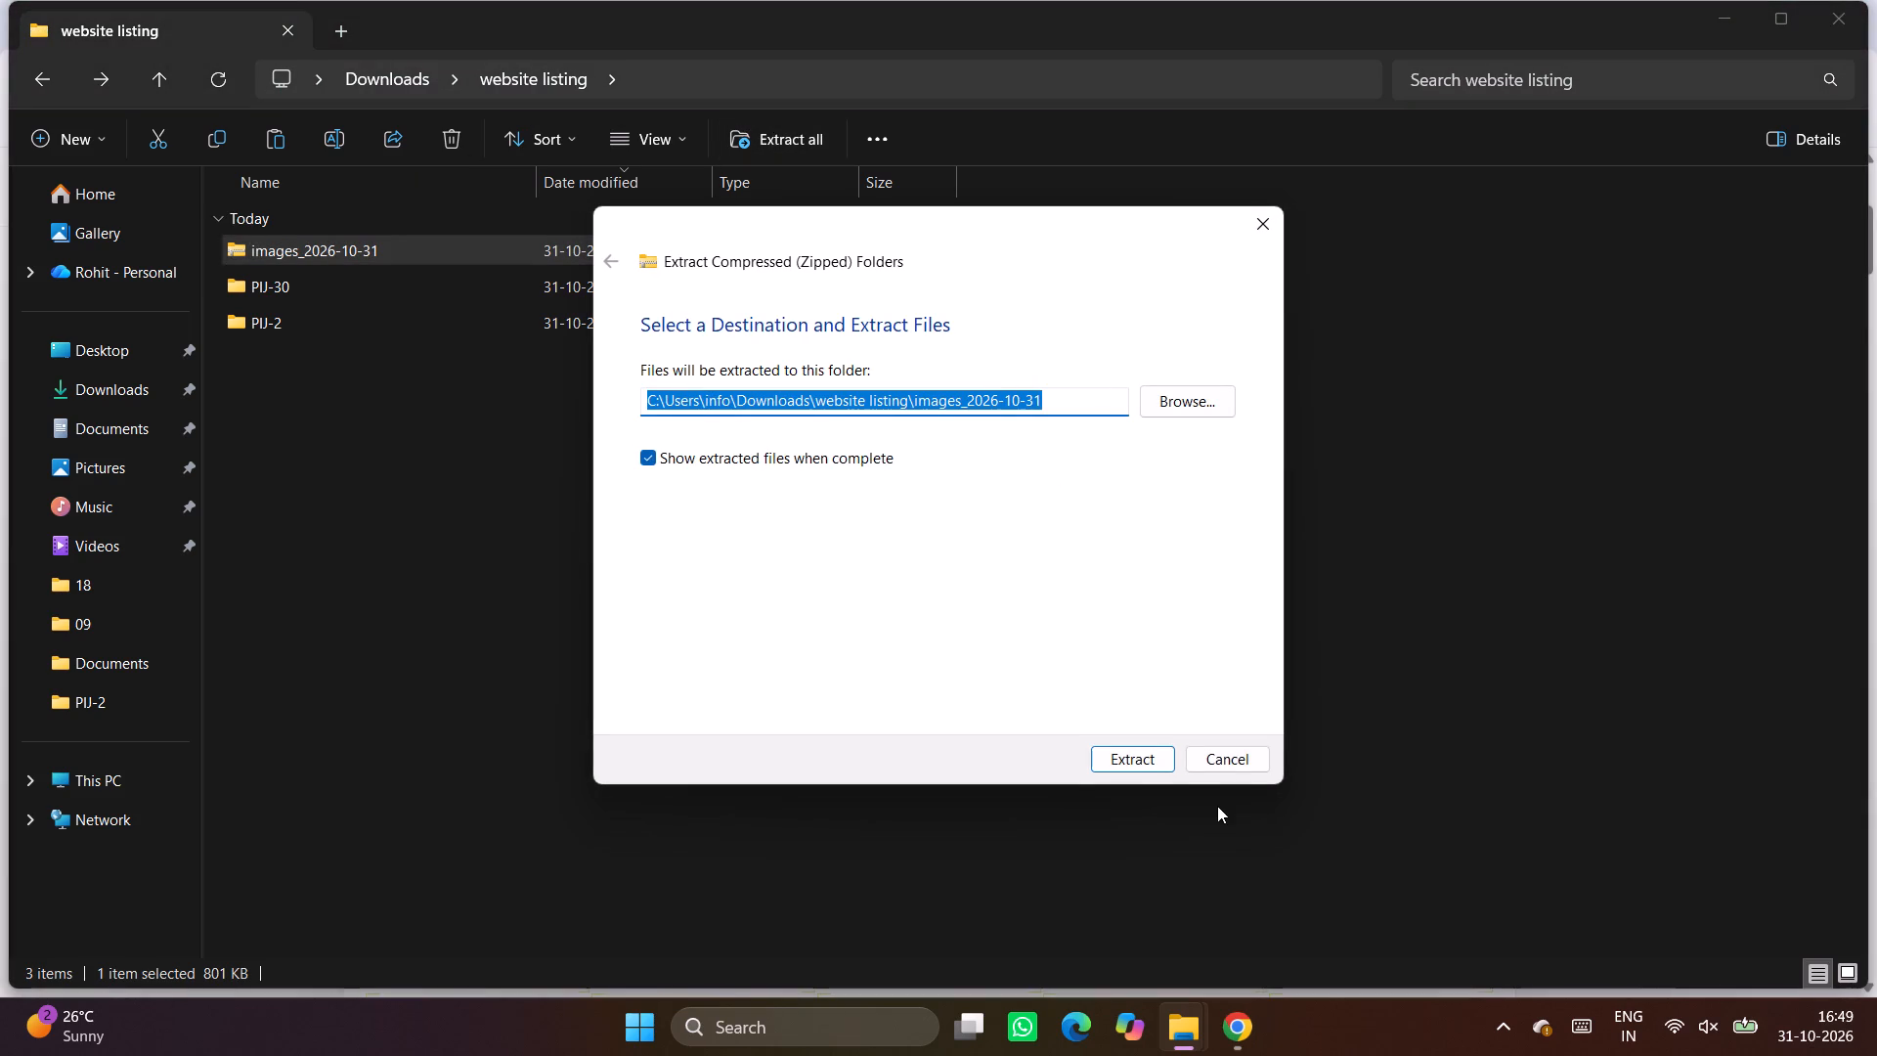
pyautogui.click(1161, 766)
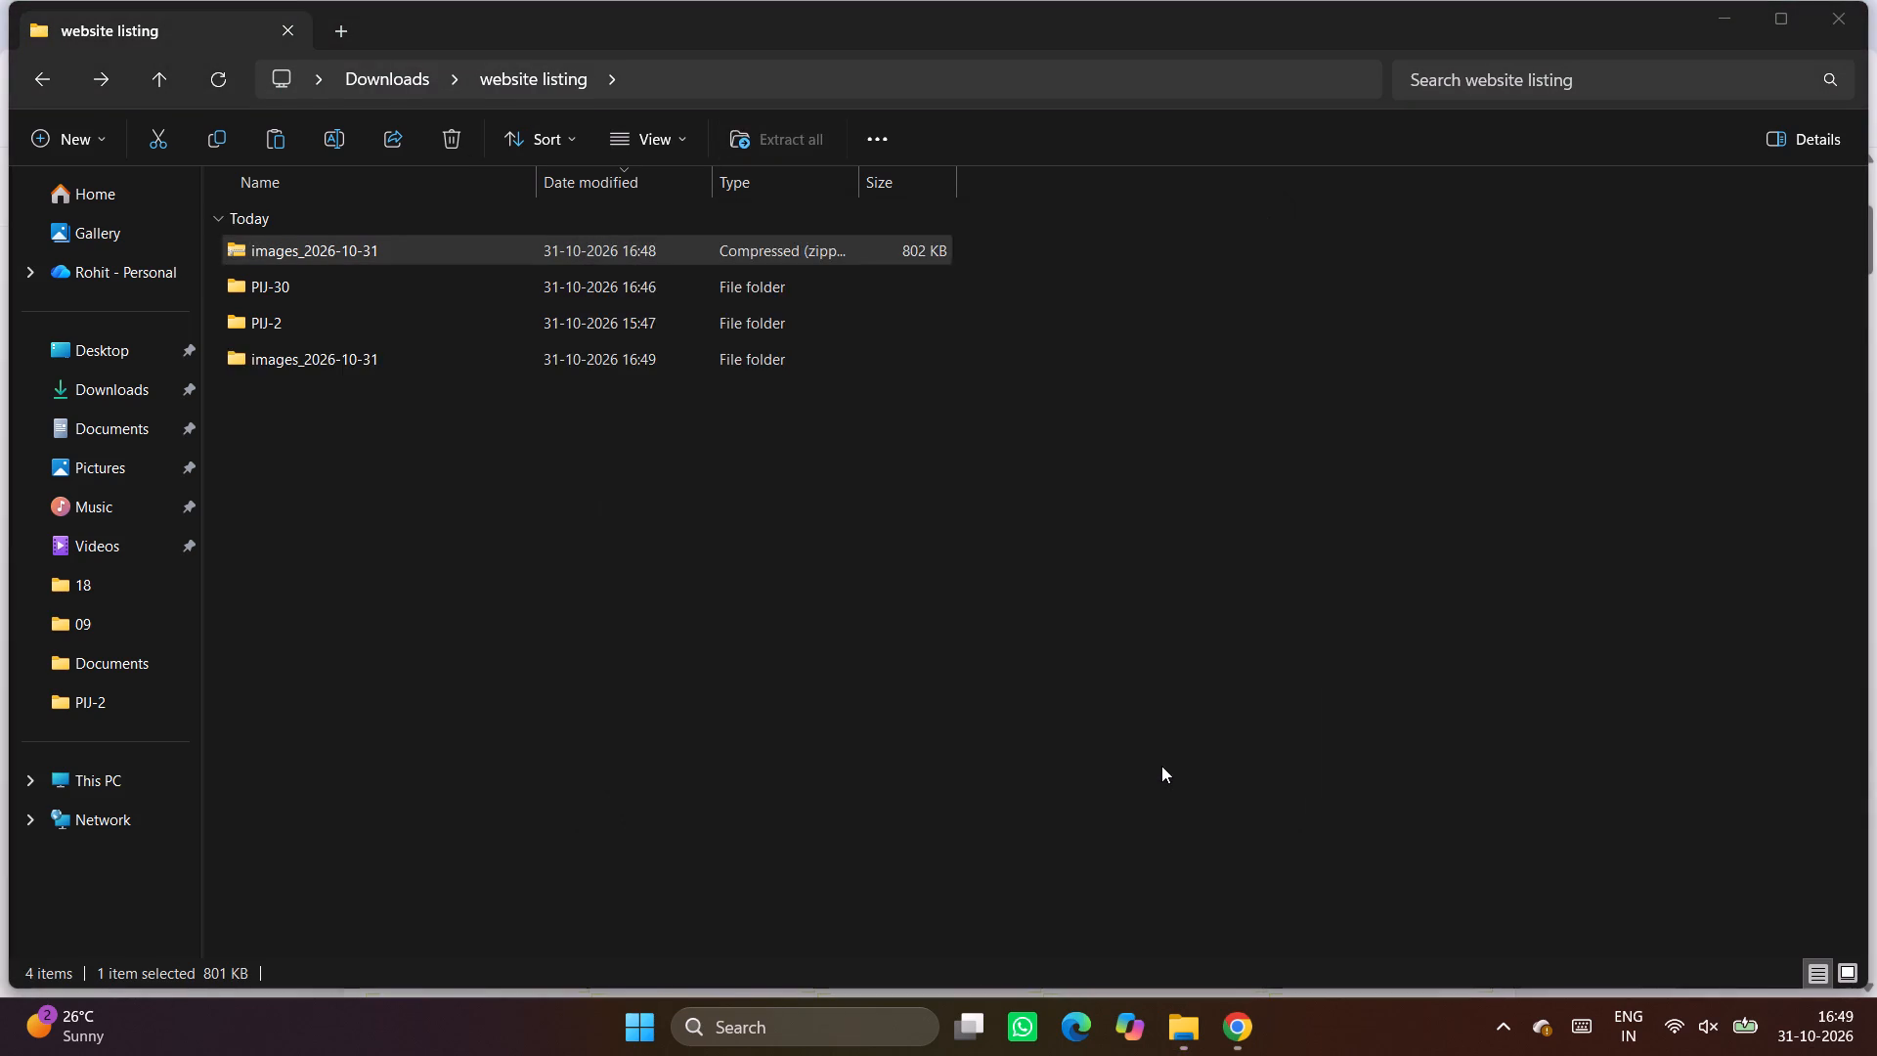
pyautogui.click(293, 26)
pyautogui.click(449, 138)
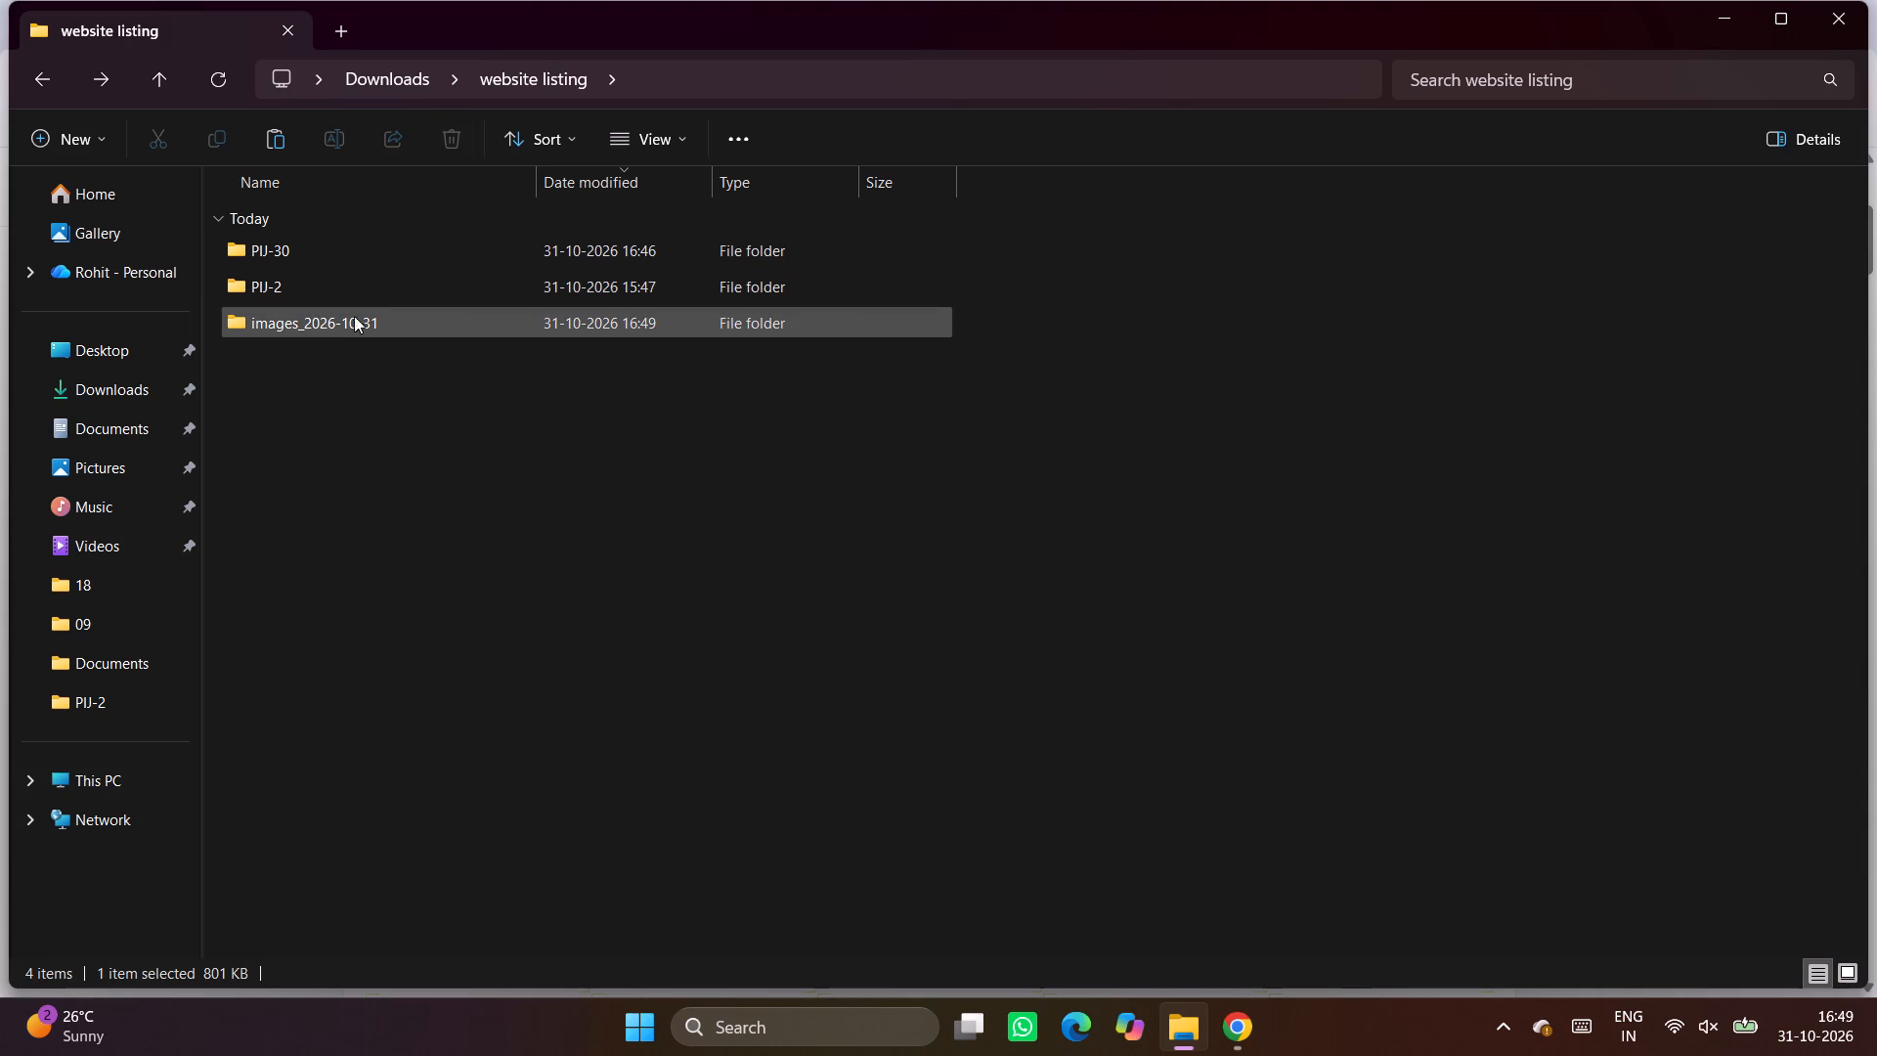
# Open the images folder inside the extracted images_2026-10-31 folder and select all five PIJ30 JPG files.
pyautogui.doubleClick(339, 324)
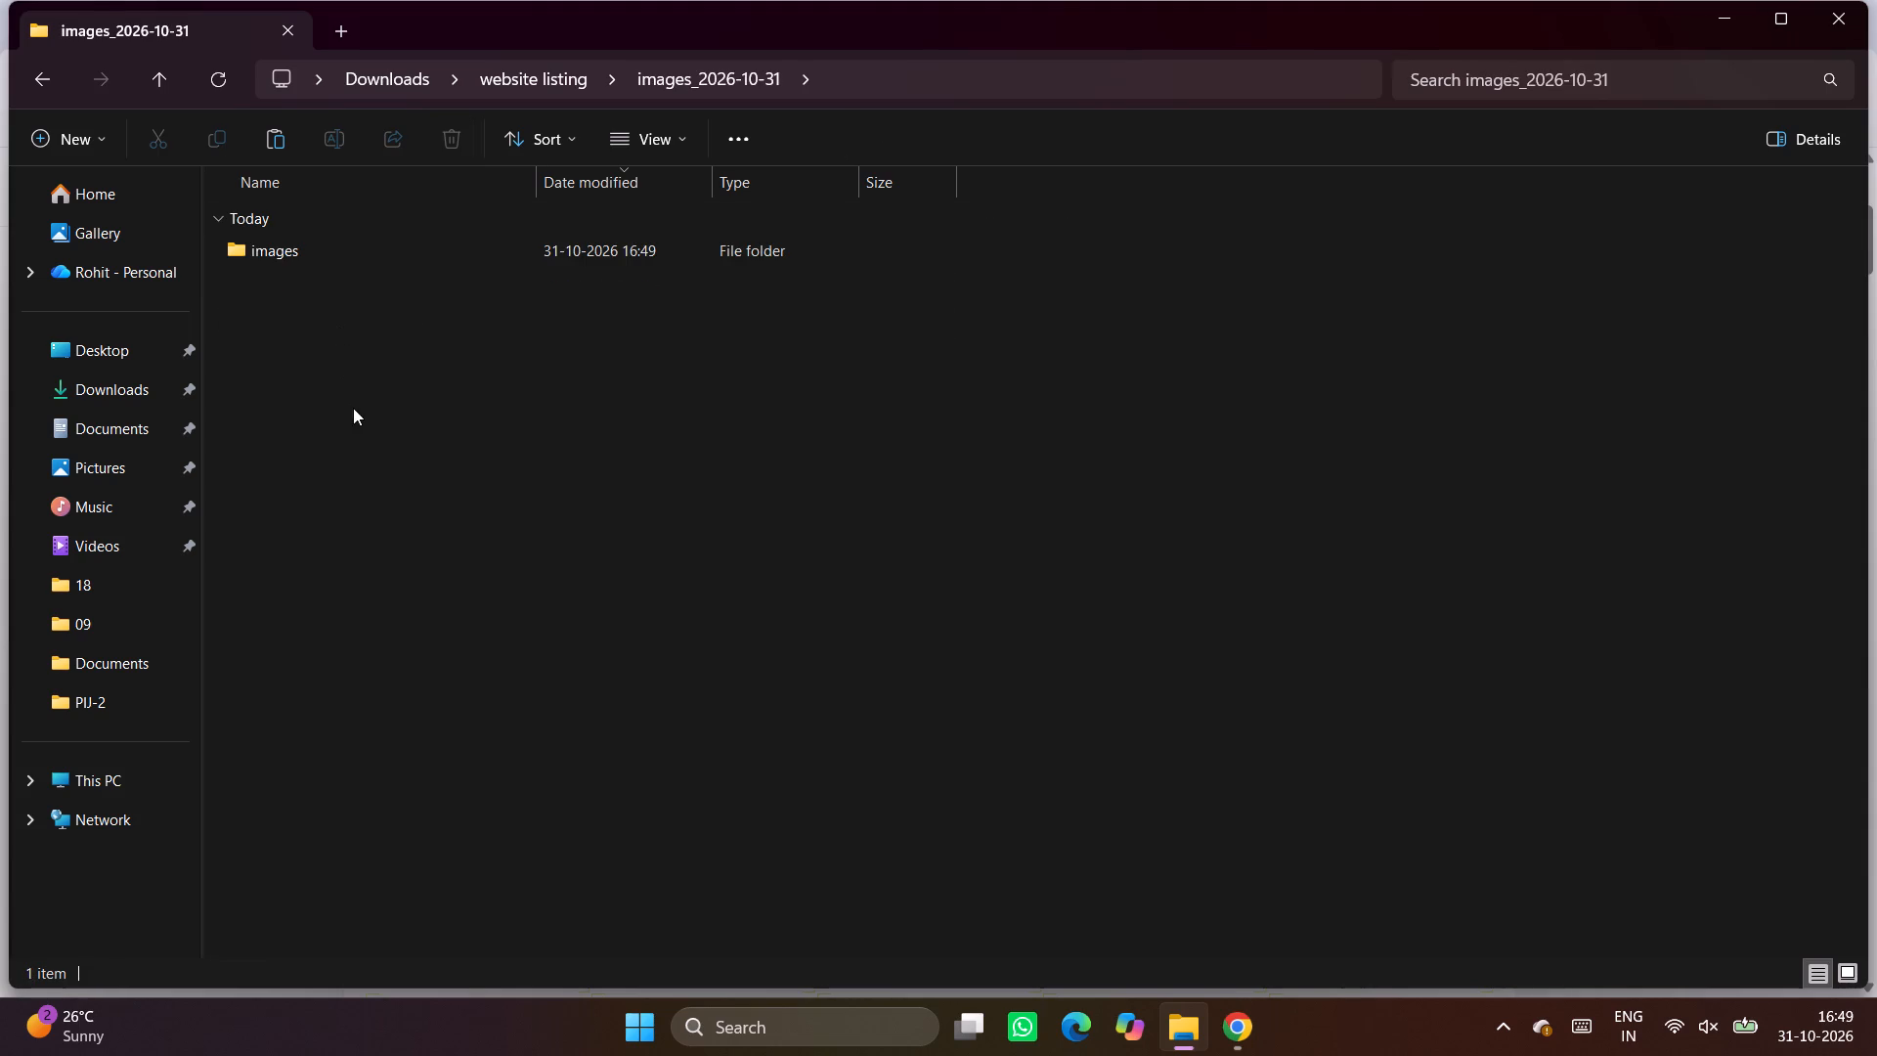
pyautogui.doubleClick(270, 244)
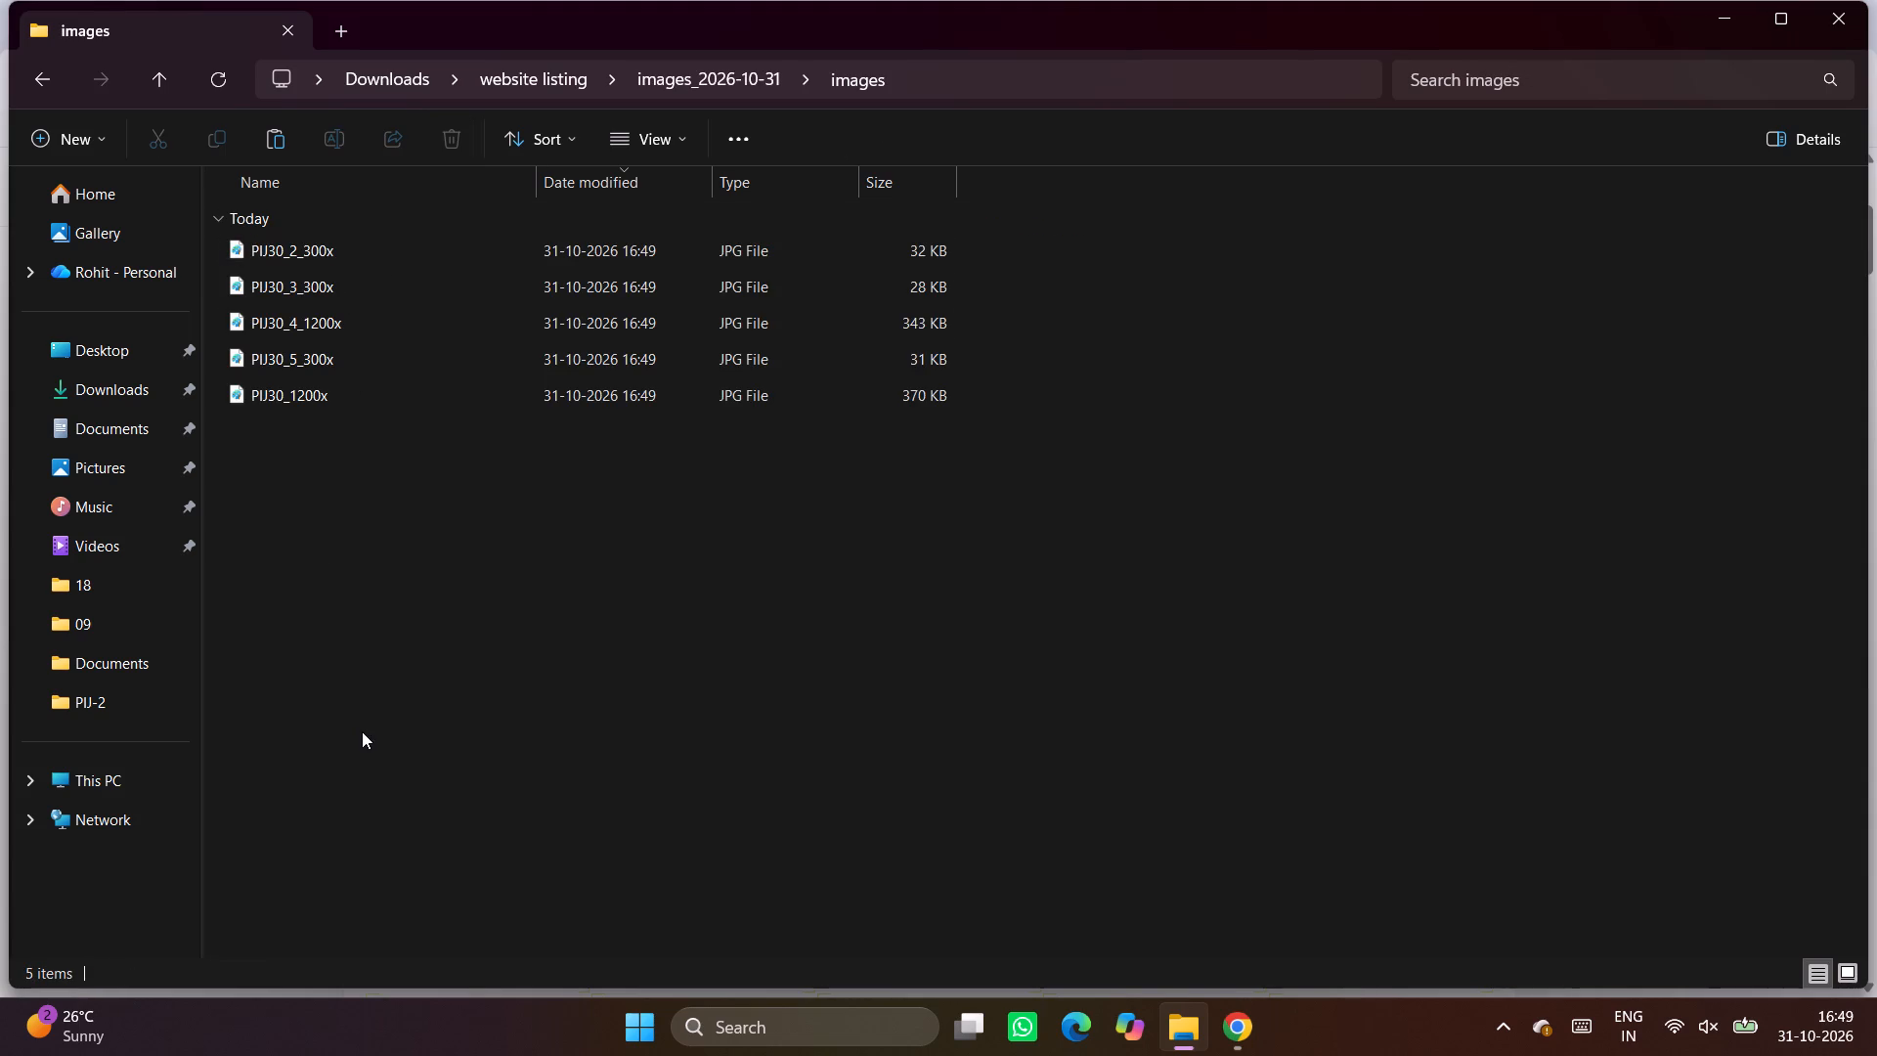
pyautogui.moveTo(583, 587); pyautogui.dragTo(767, 218)
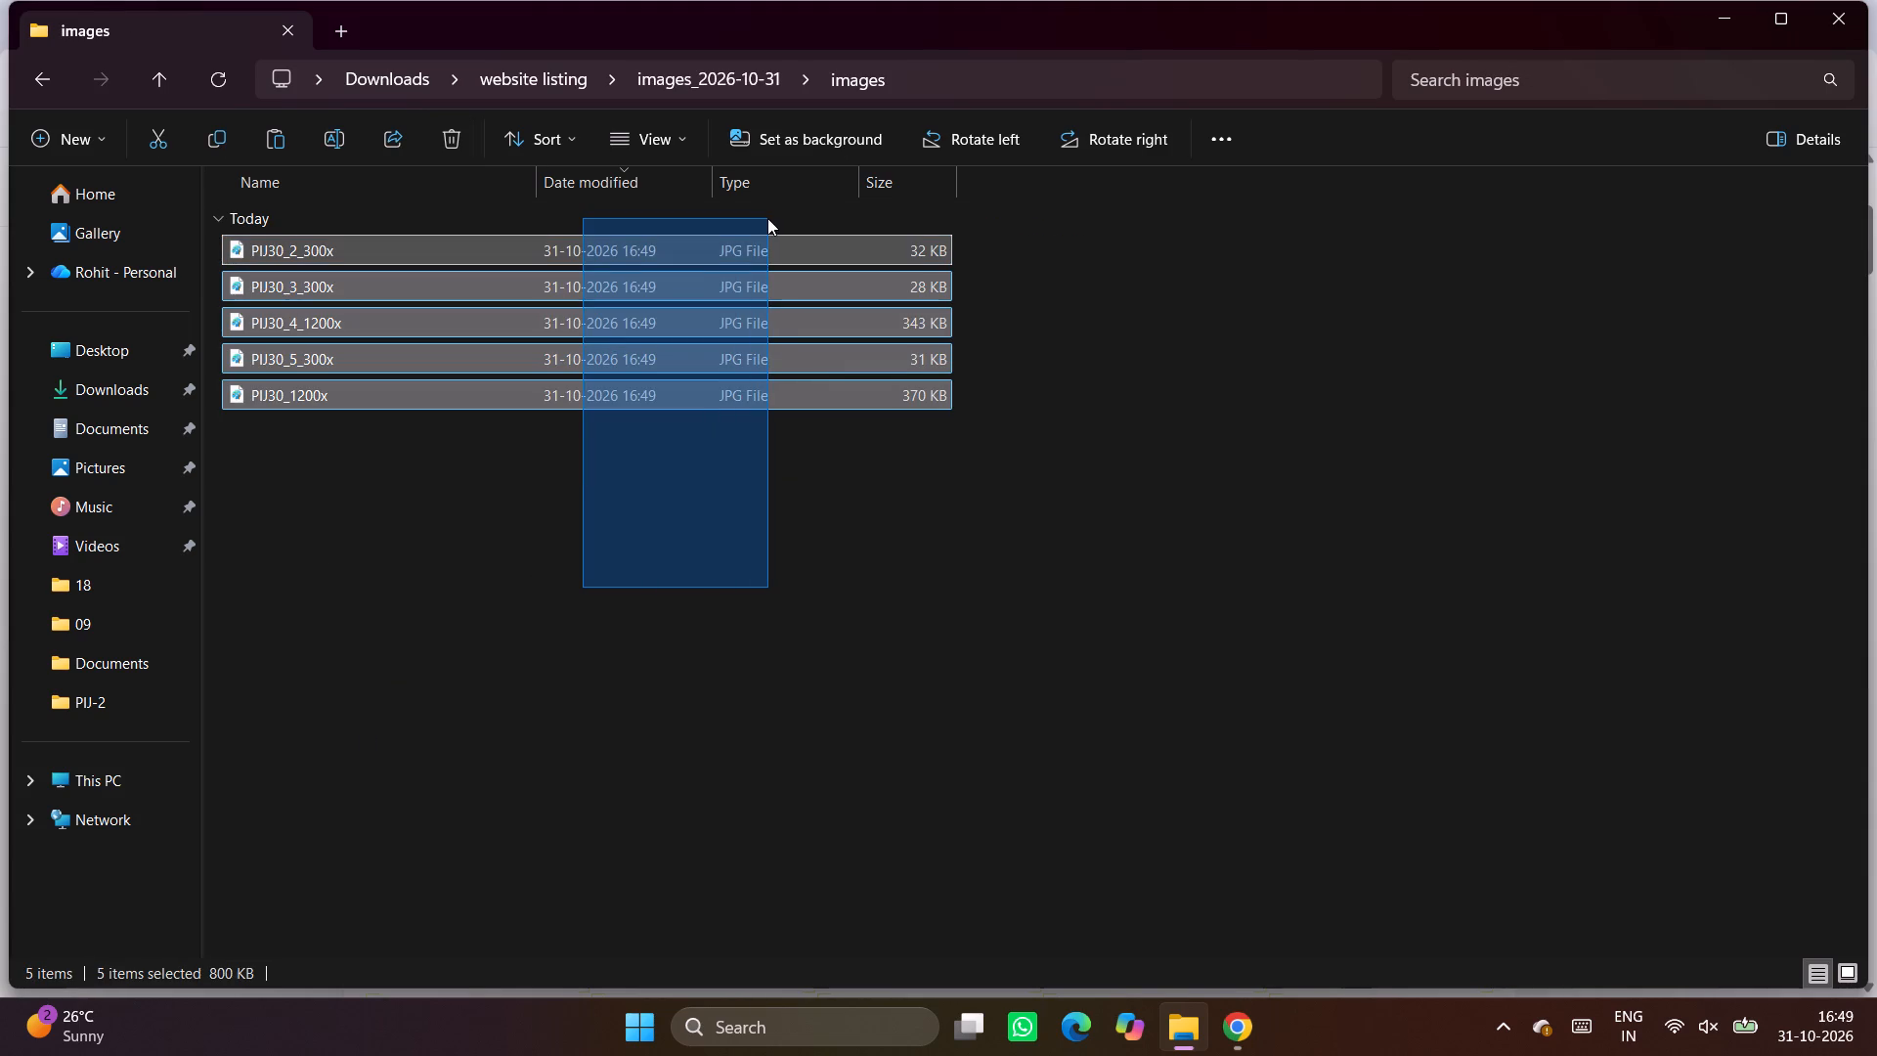
# Move the five selected PIJ30 JPG files from the extracted images folder into the PIJ-30 folder in website listing.
pyautogui.click(153, 130)
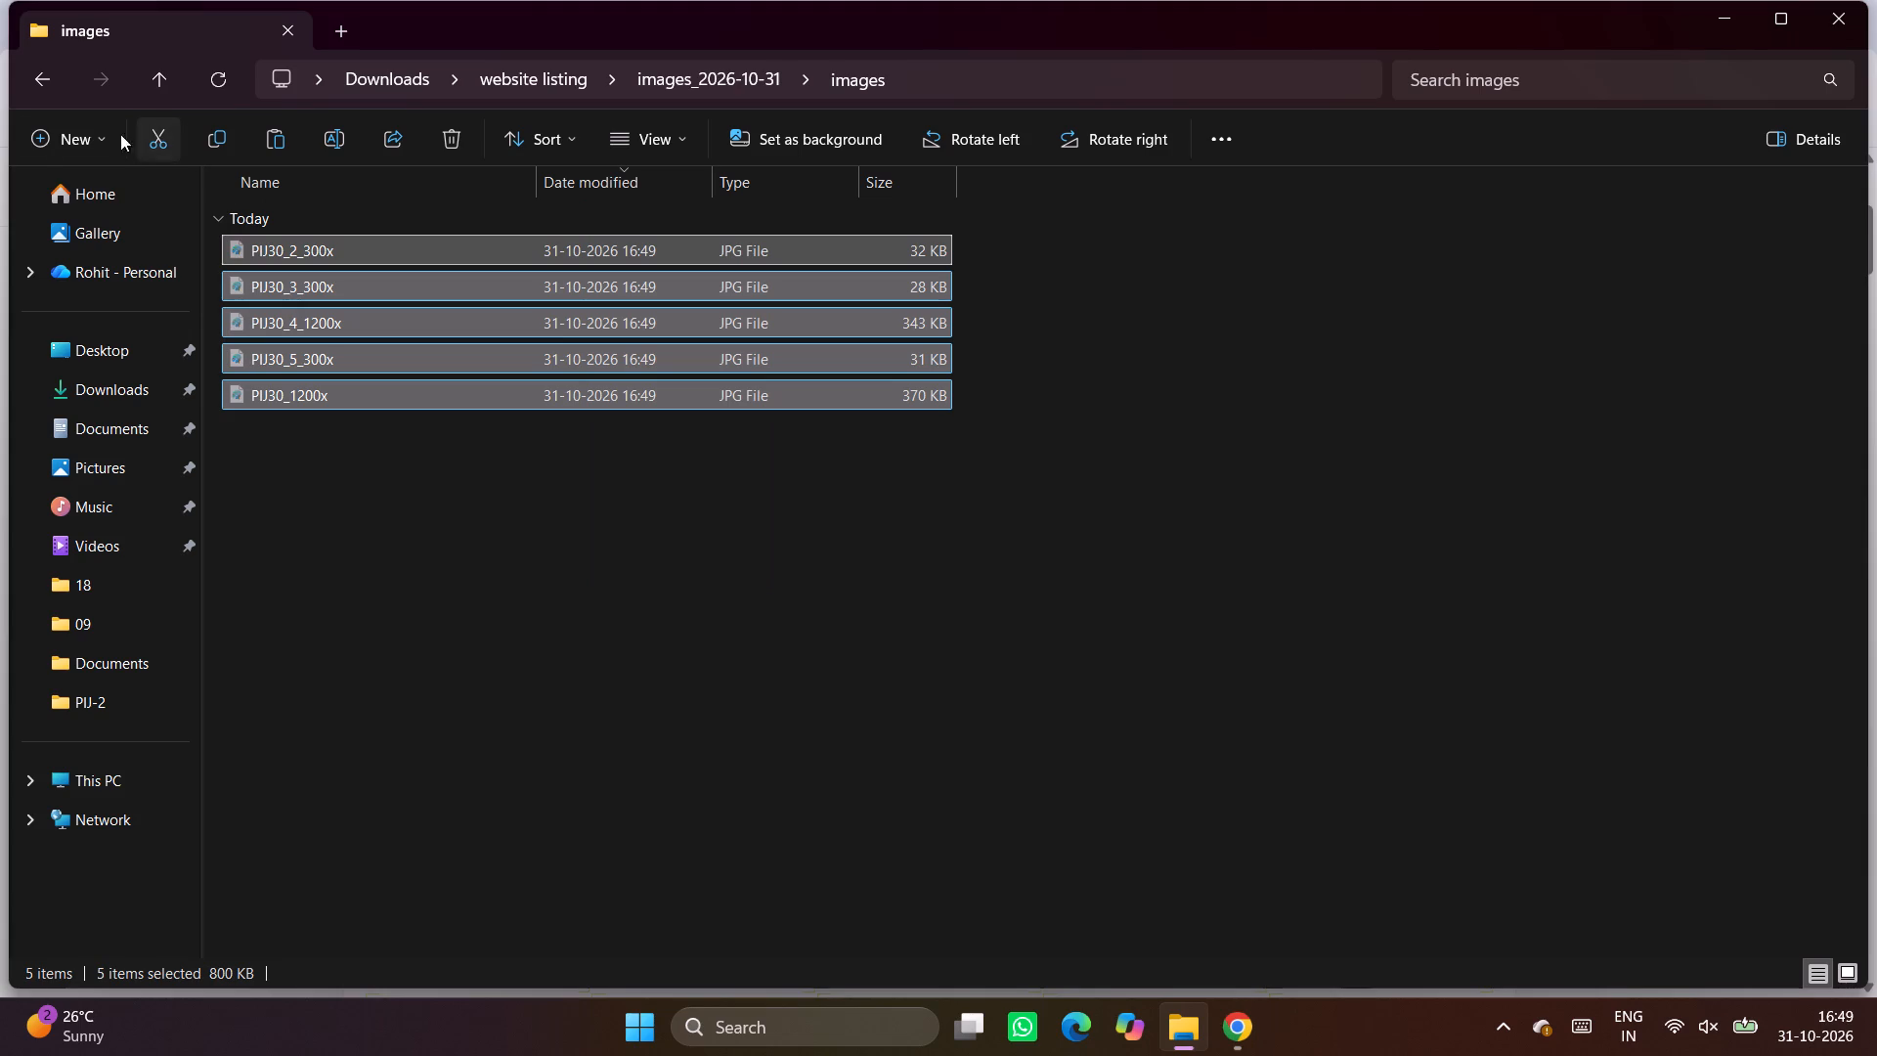
pyautogui.click(43, 84)
pyautogui.click(43, 84)
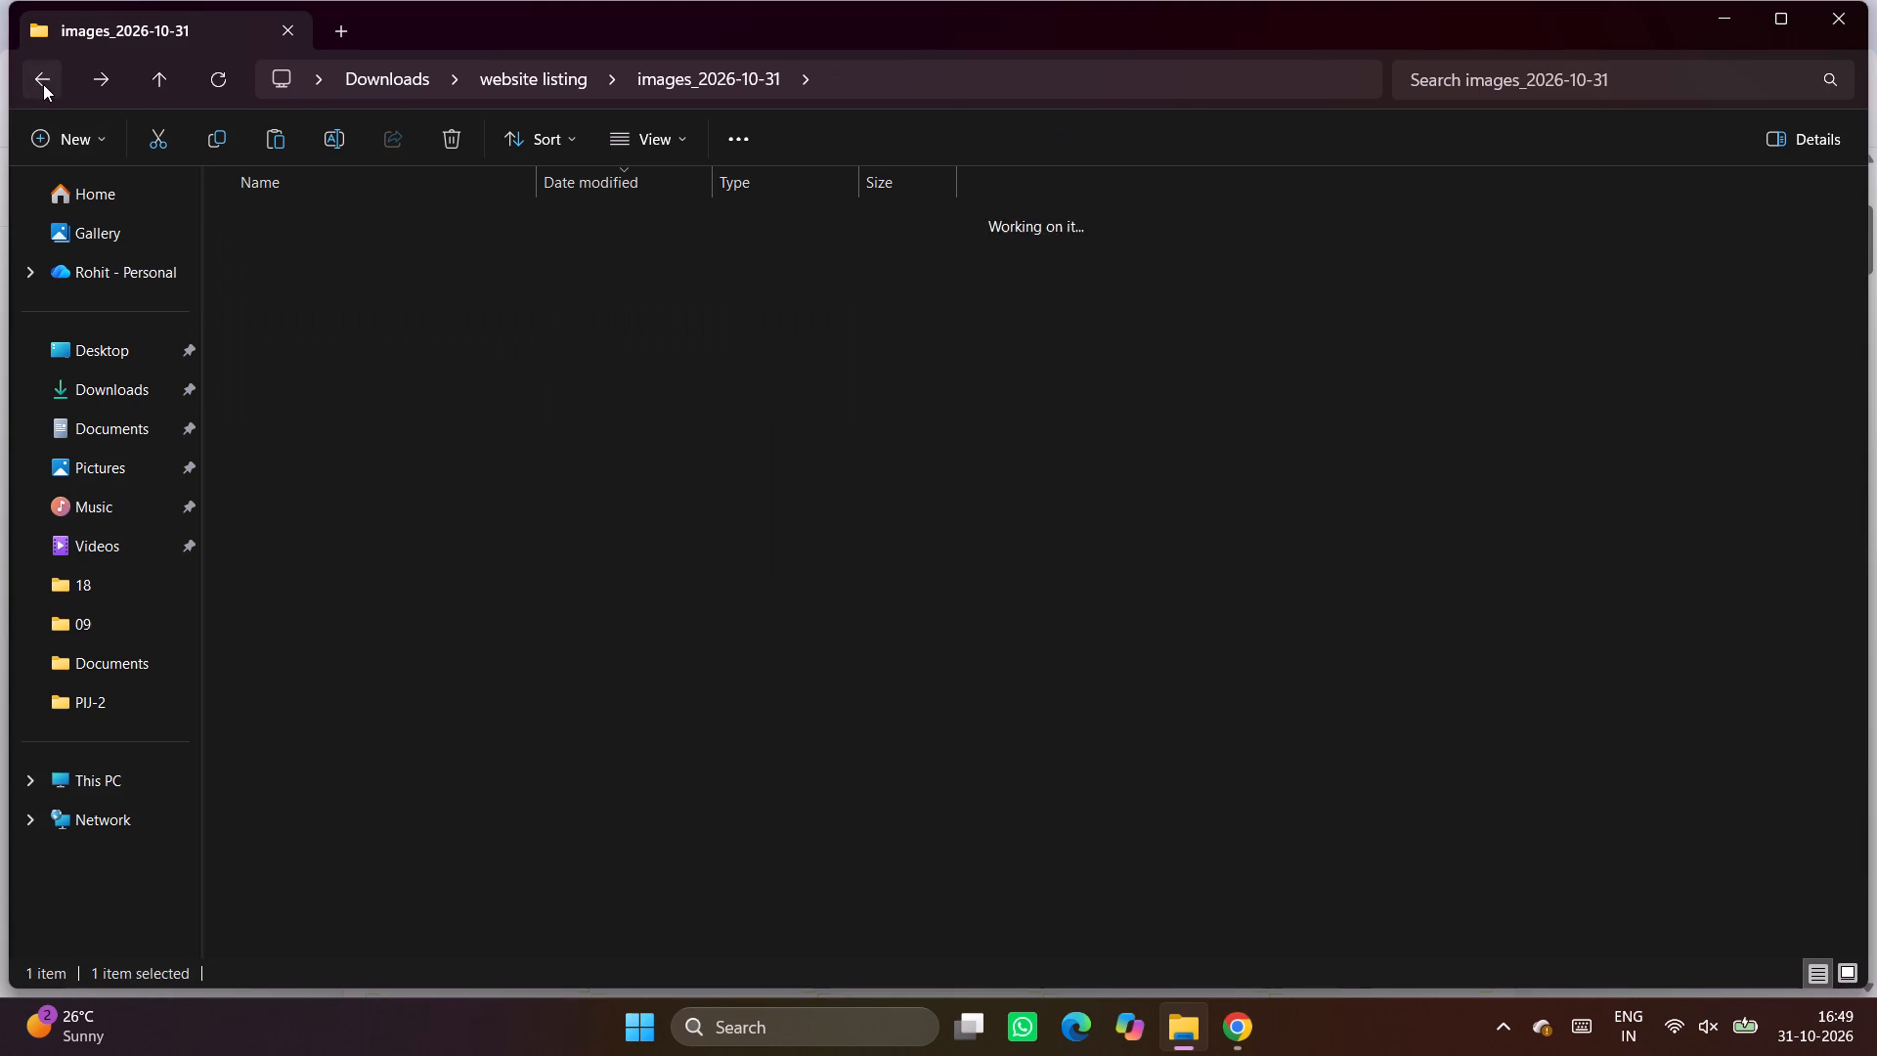
pyautogui.doubleClick(309, 289)
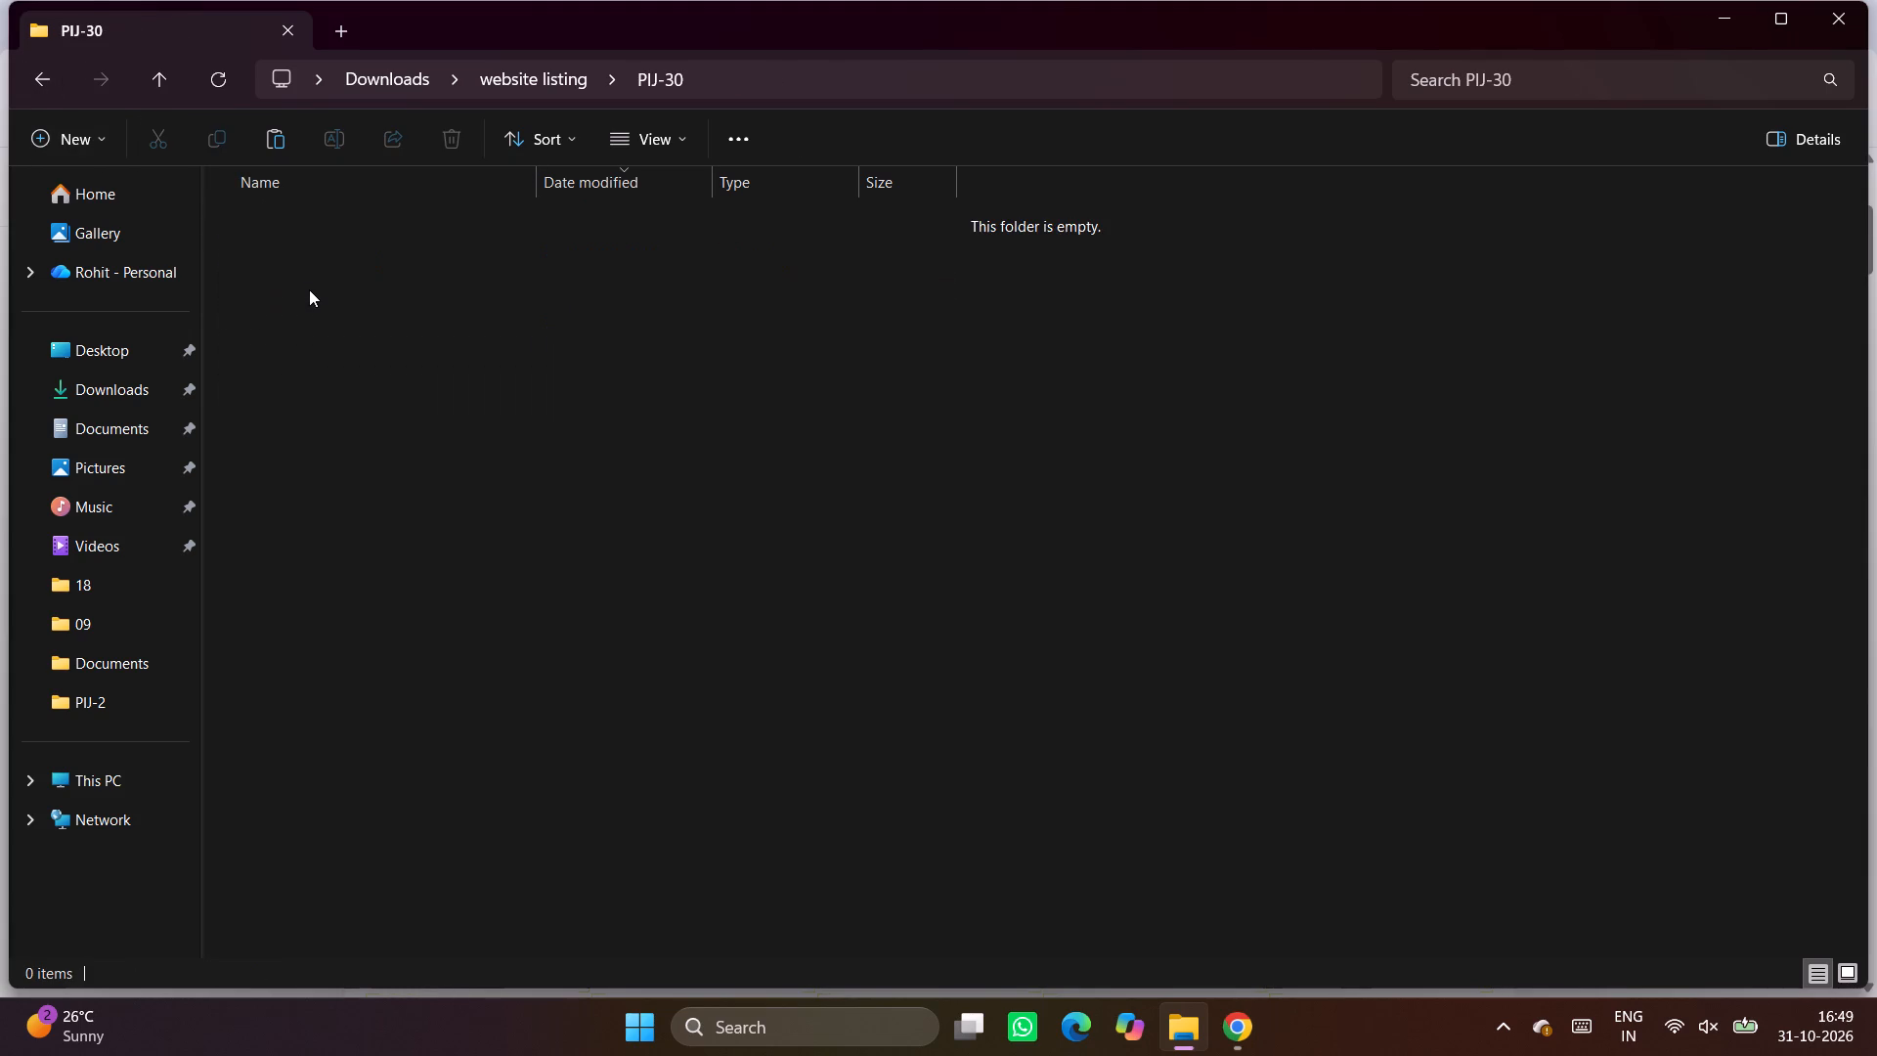
pyautogui.click(271, 133)
# Return to the website listing folder and delete the extracted images_2026-10-31 folder.
pyautogui.click(49, 84)
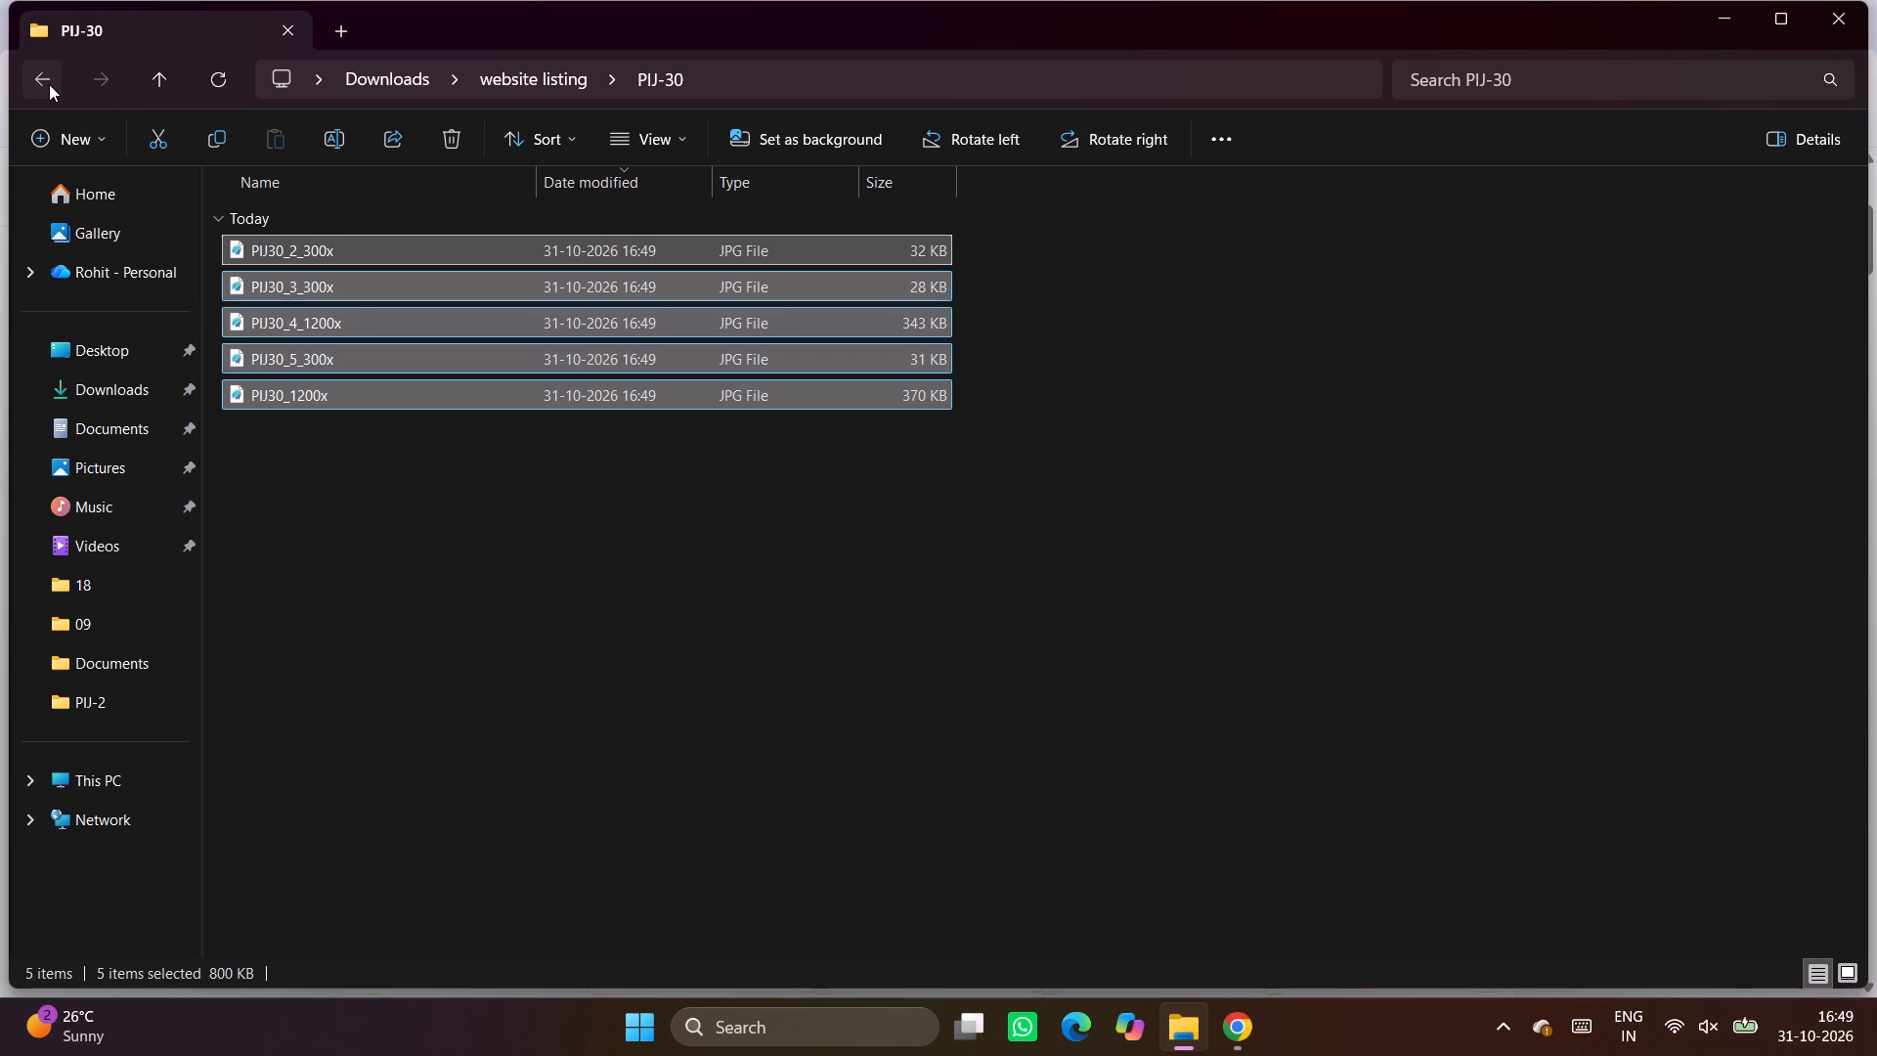
pyautogui.click(49, 84)
pyautogui.click(106, 86)
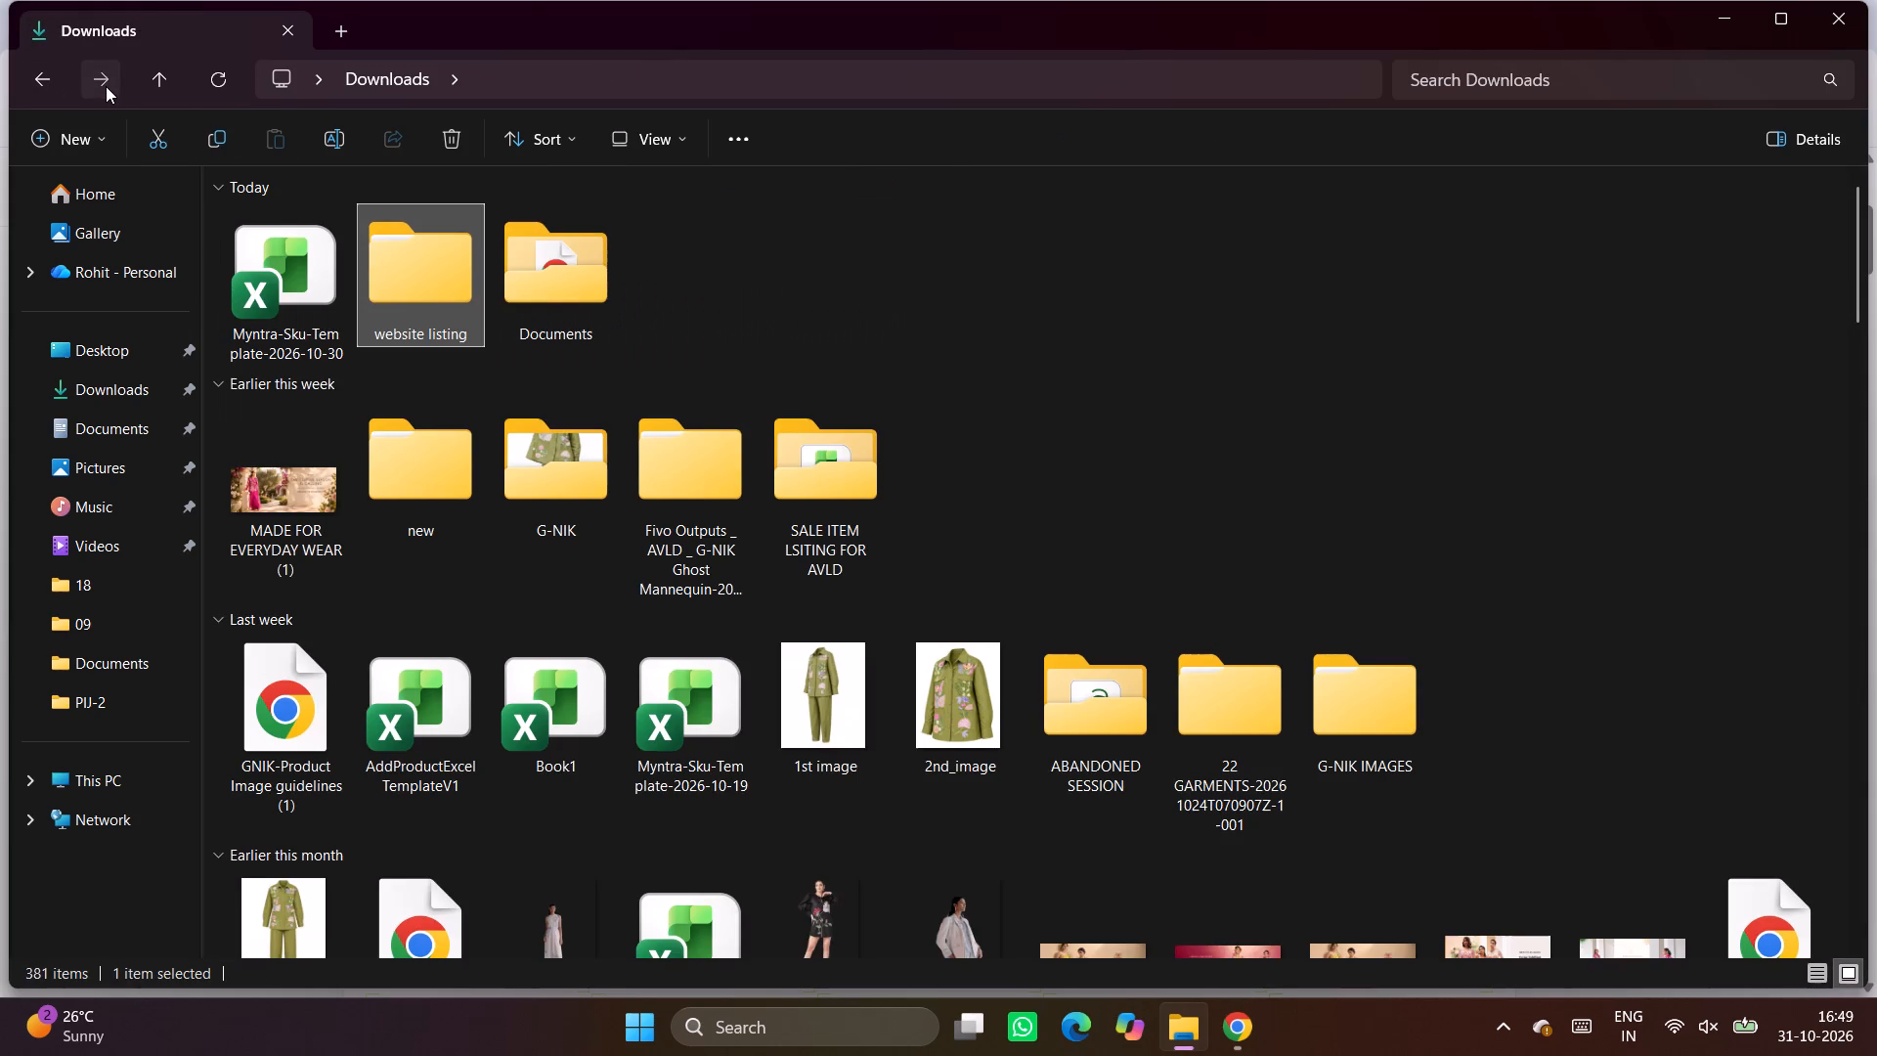
pyautogui.click(348, 277)
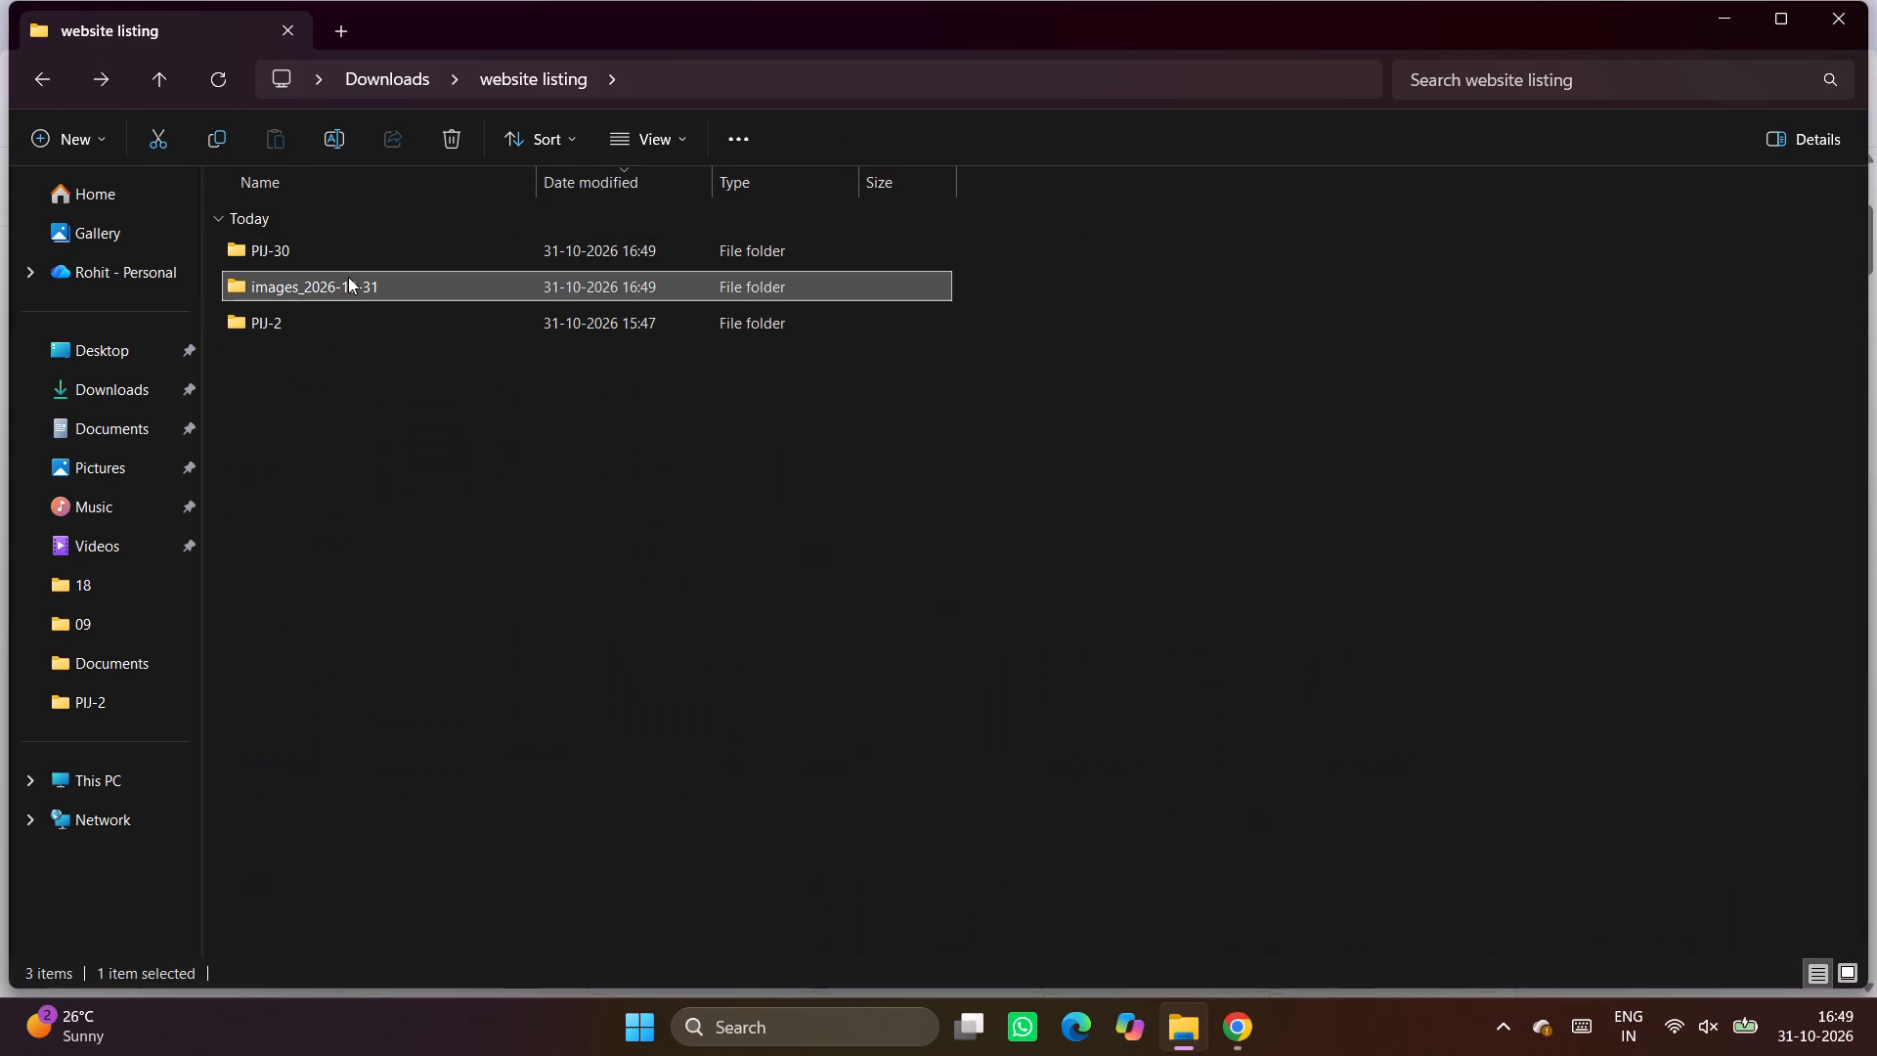
pyautogui.press('Delete')
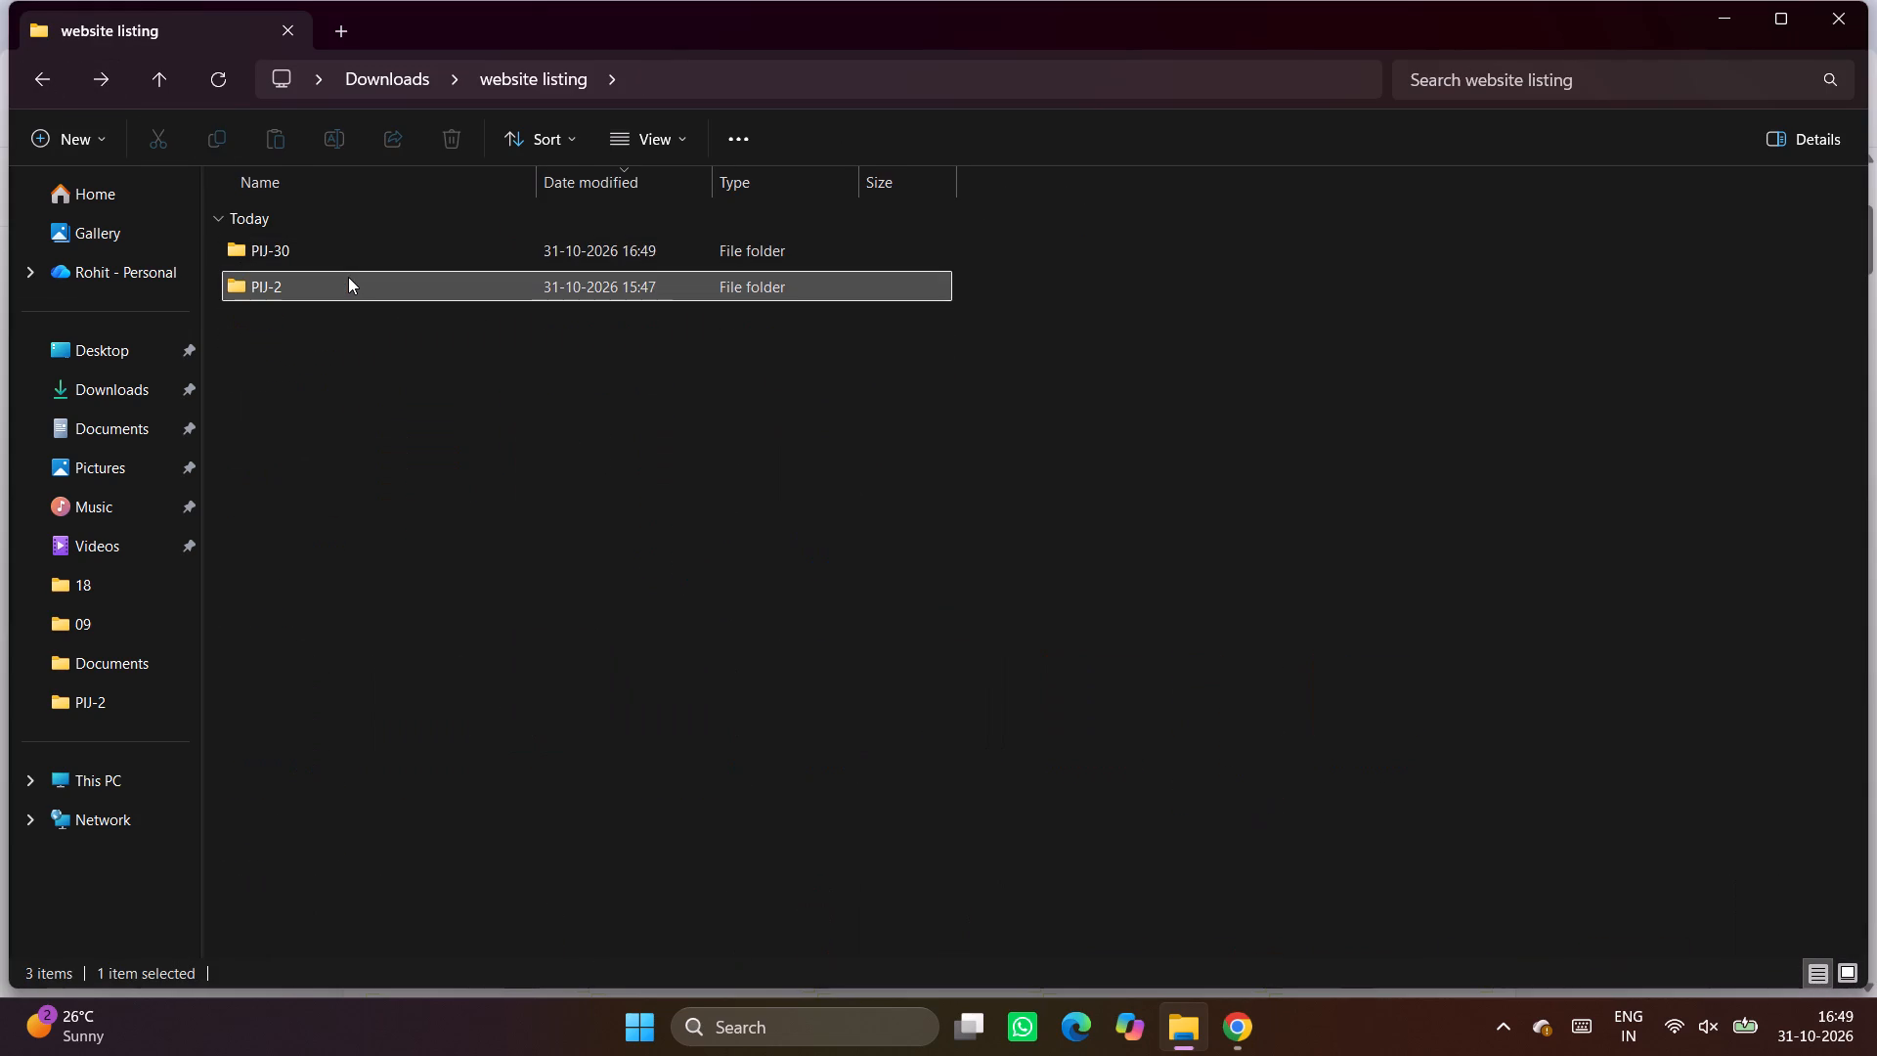
pyautogui.click(584, 471)
# Switch to Chrome.
pyautogui.click(1236, 1037)
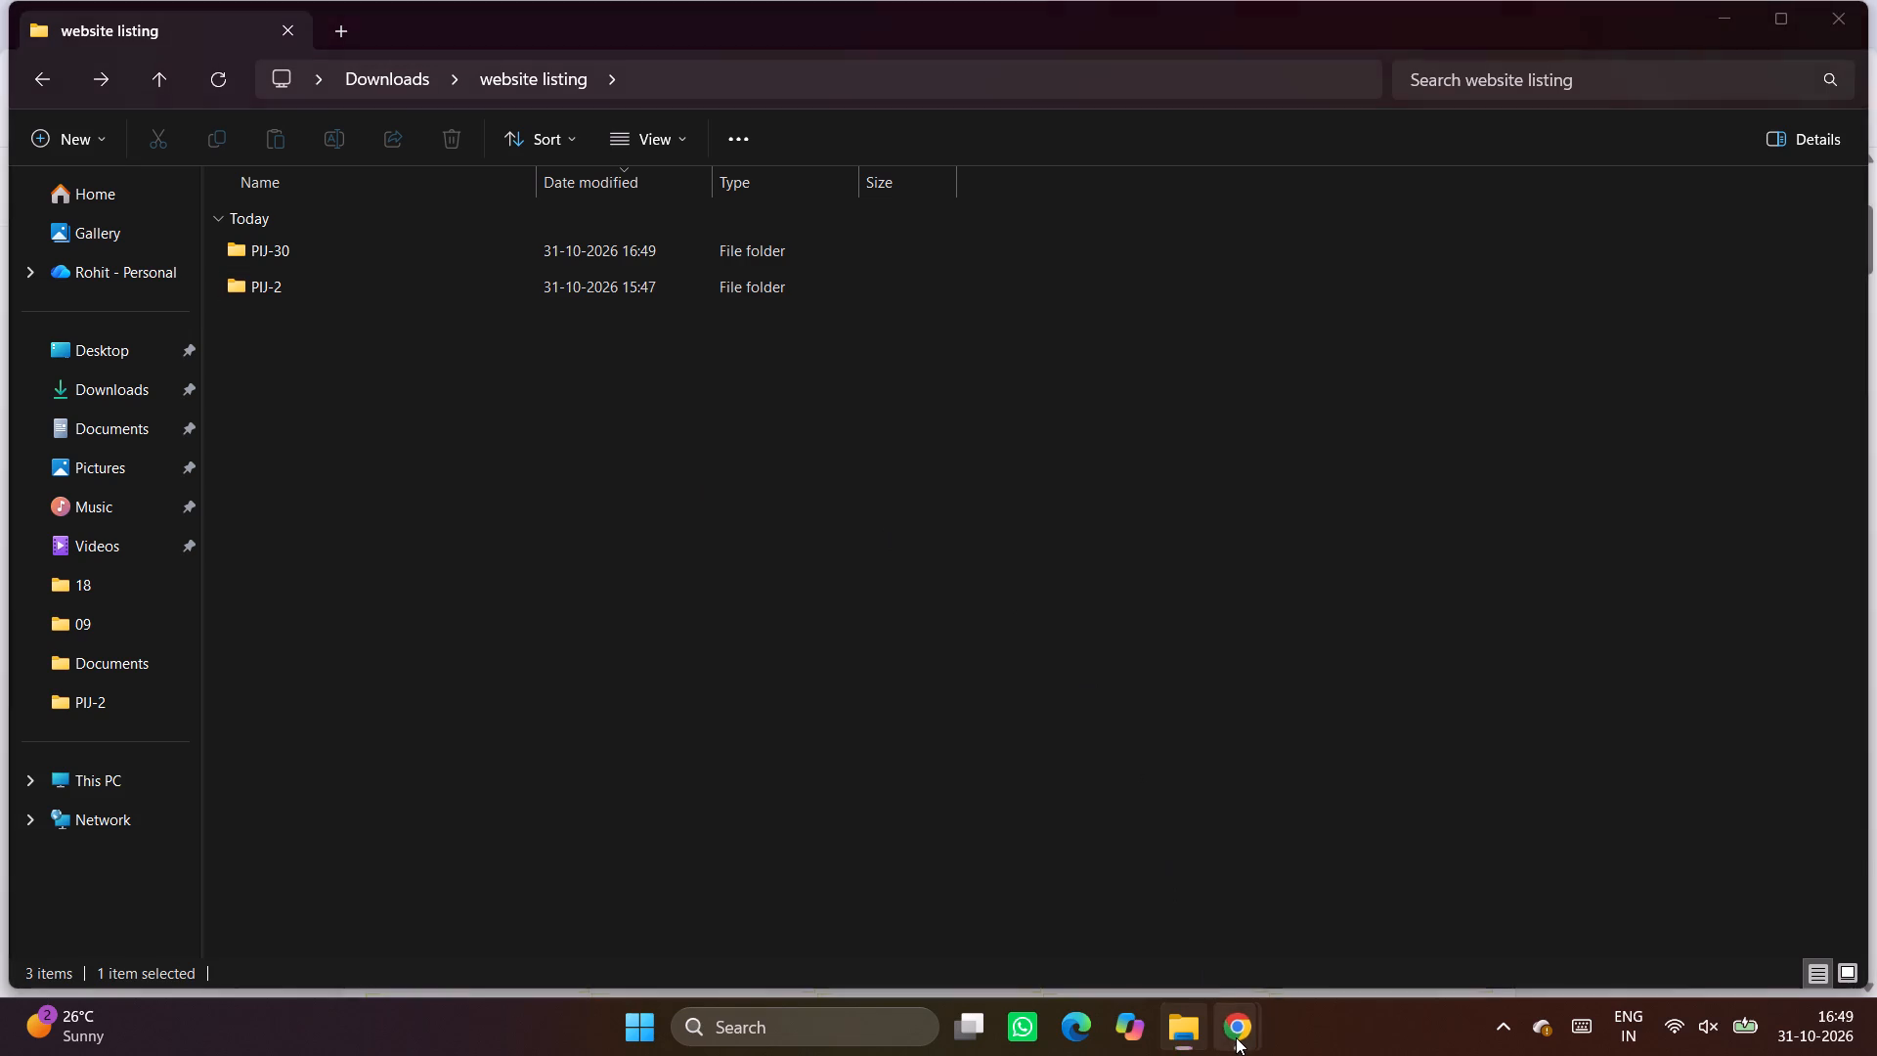
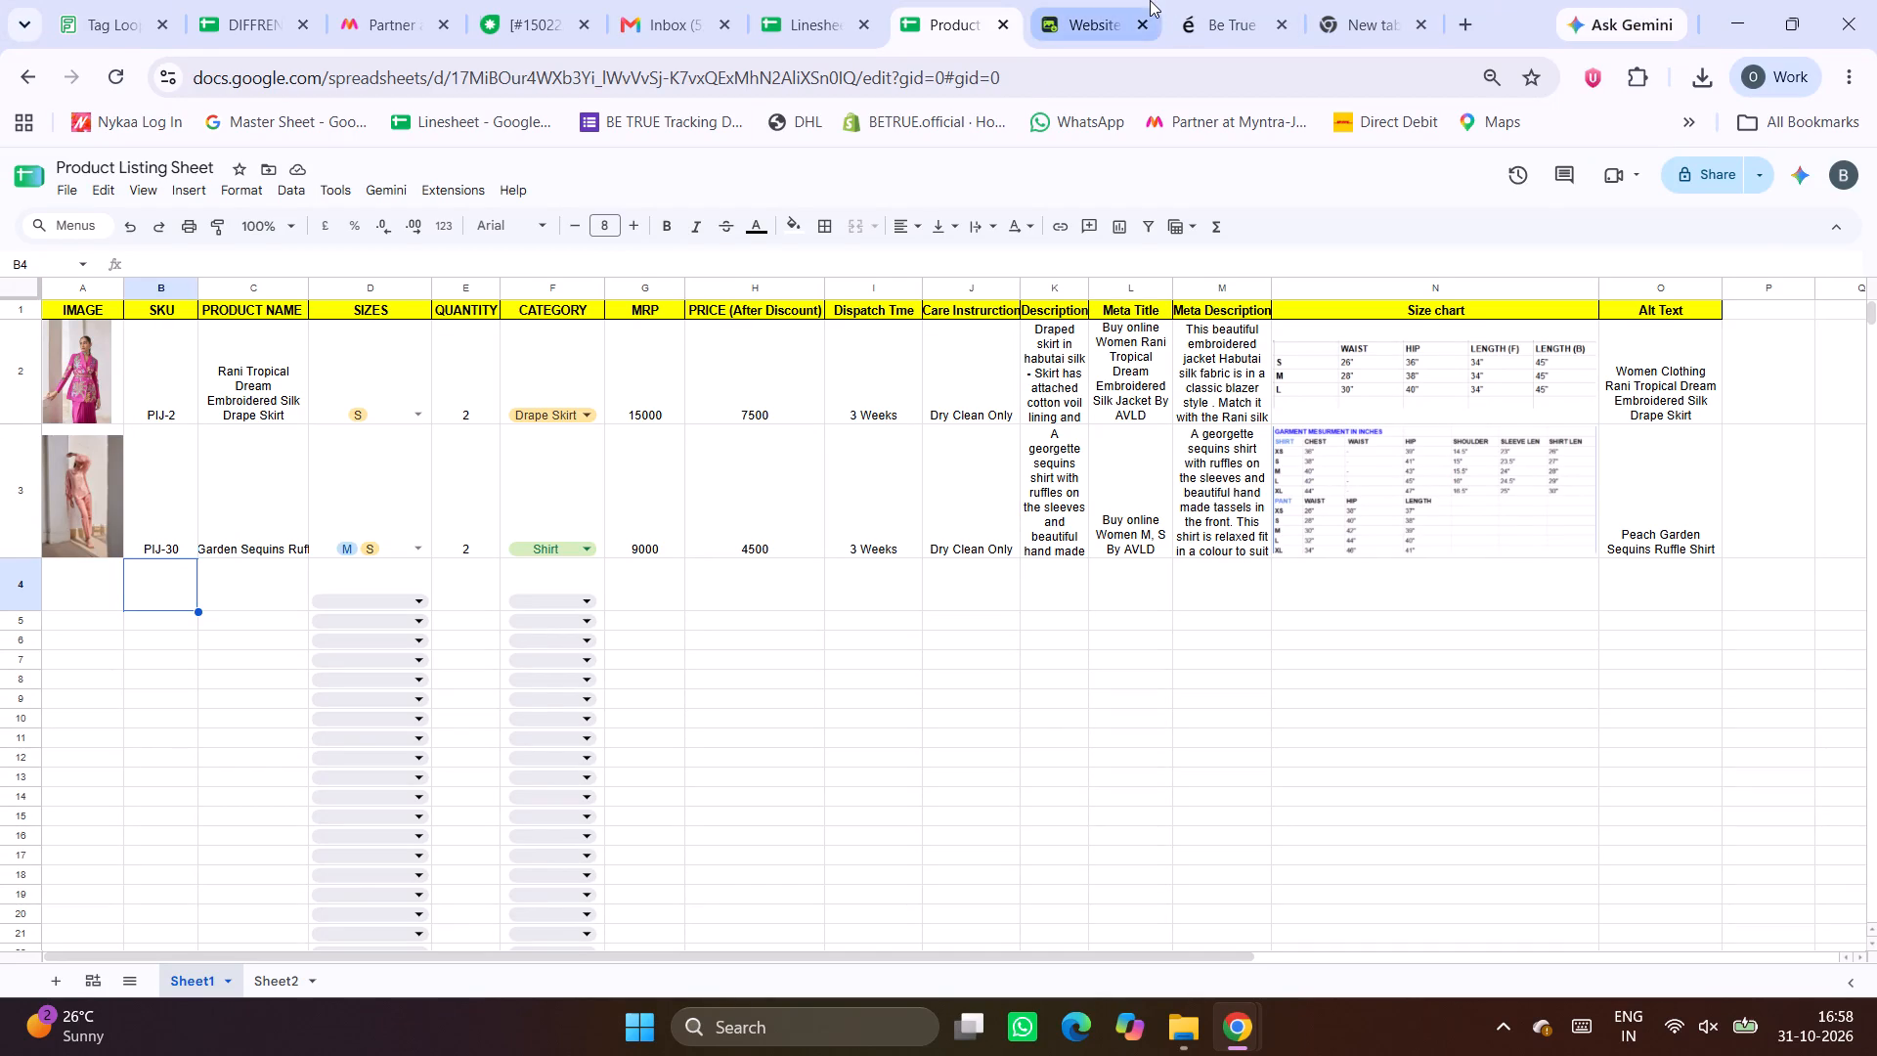
# Load the AVLD shop website in place of the elahé product page for the peach garden sequins shirt.
pyautogui.click(1358, 0)
pyautogui.click(1254, 19)
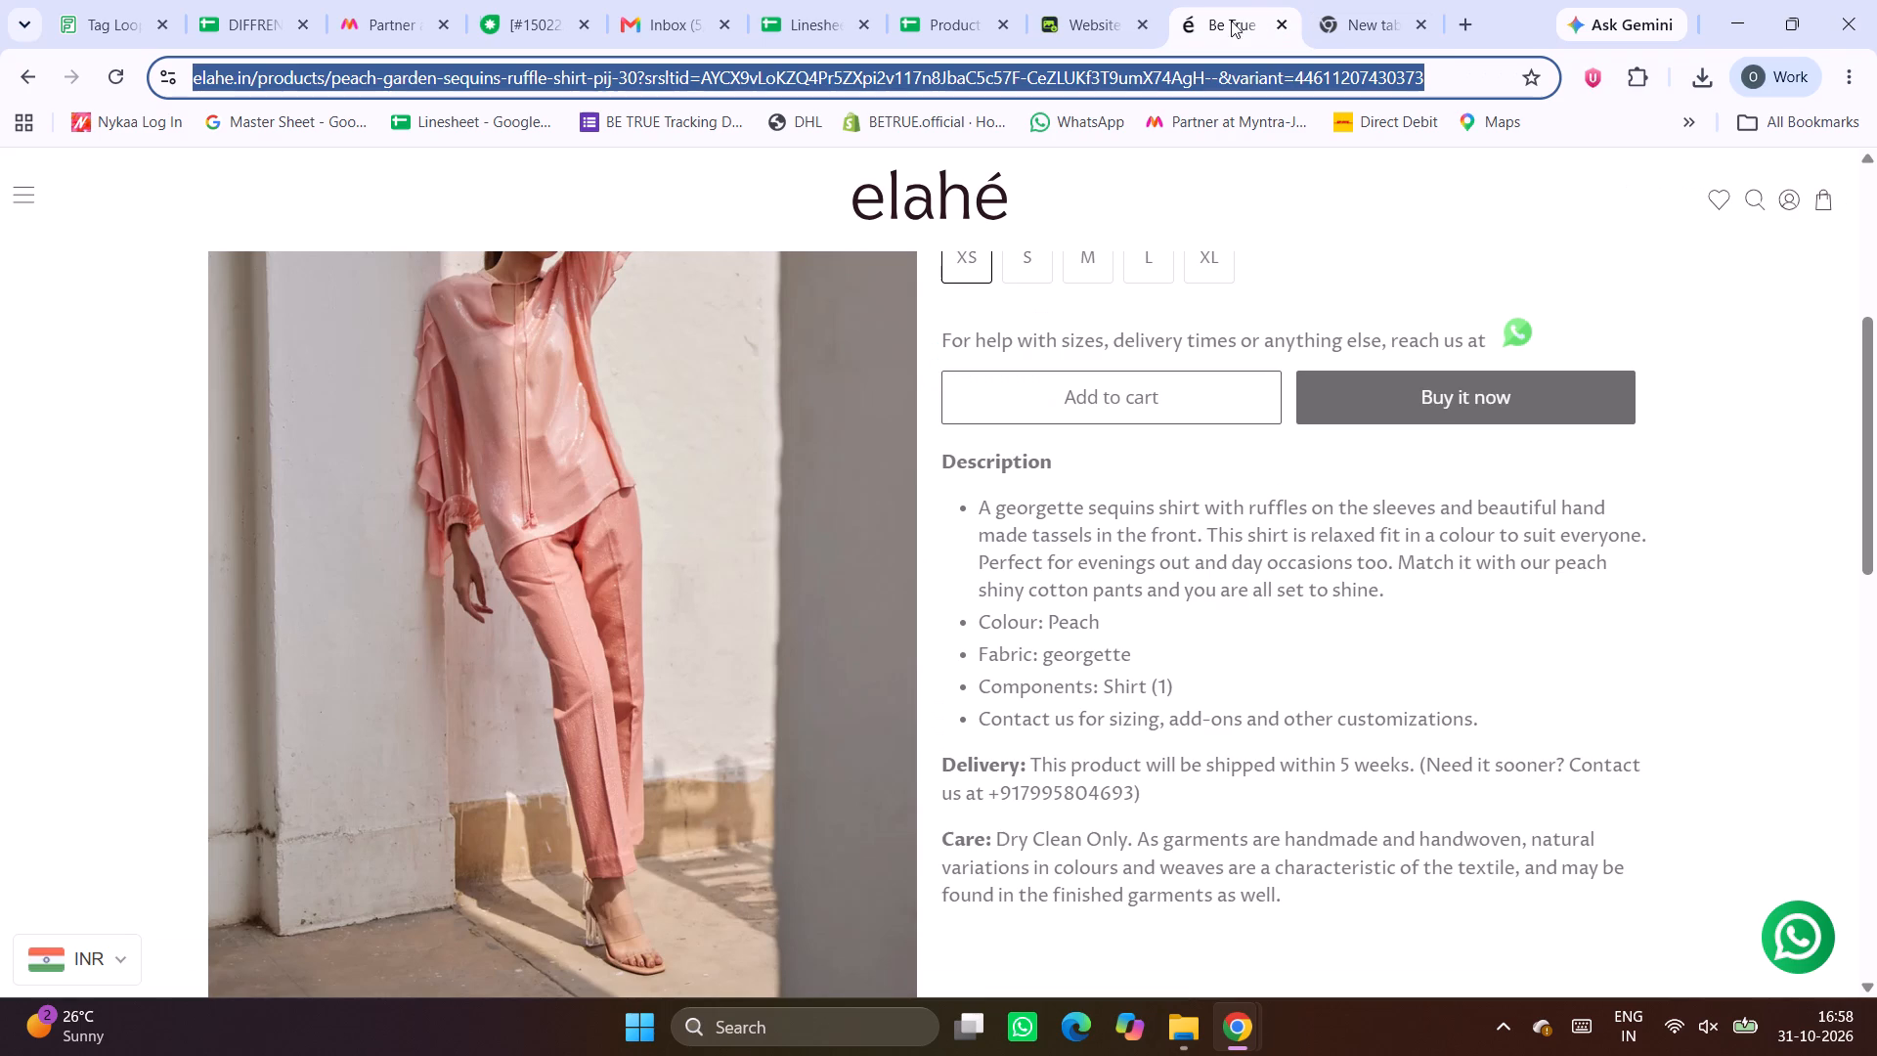
pyautogui.write('avld')
pyautogui.press('Return')
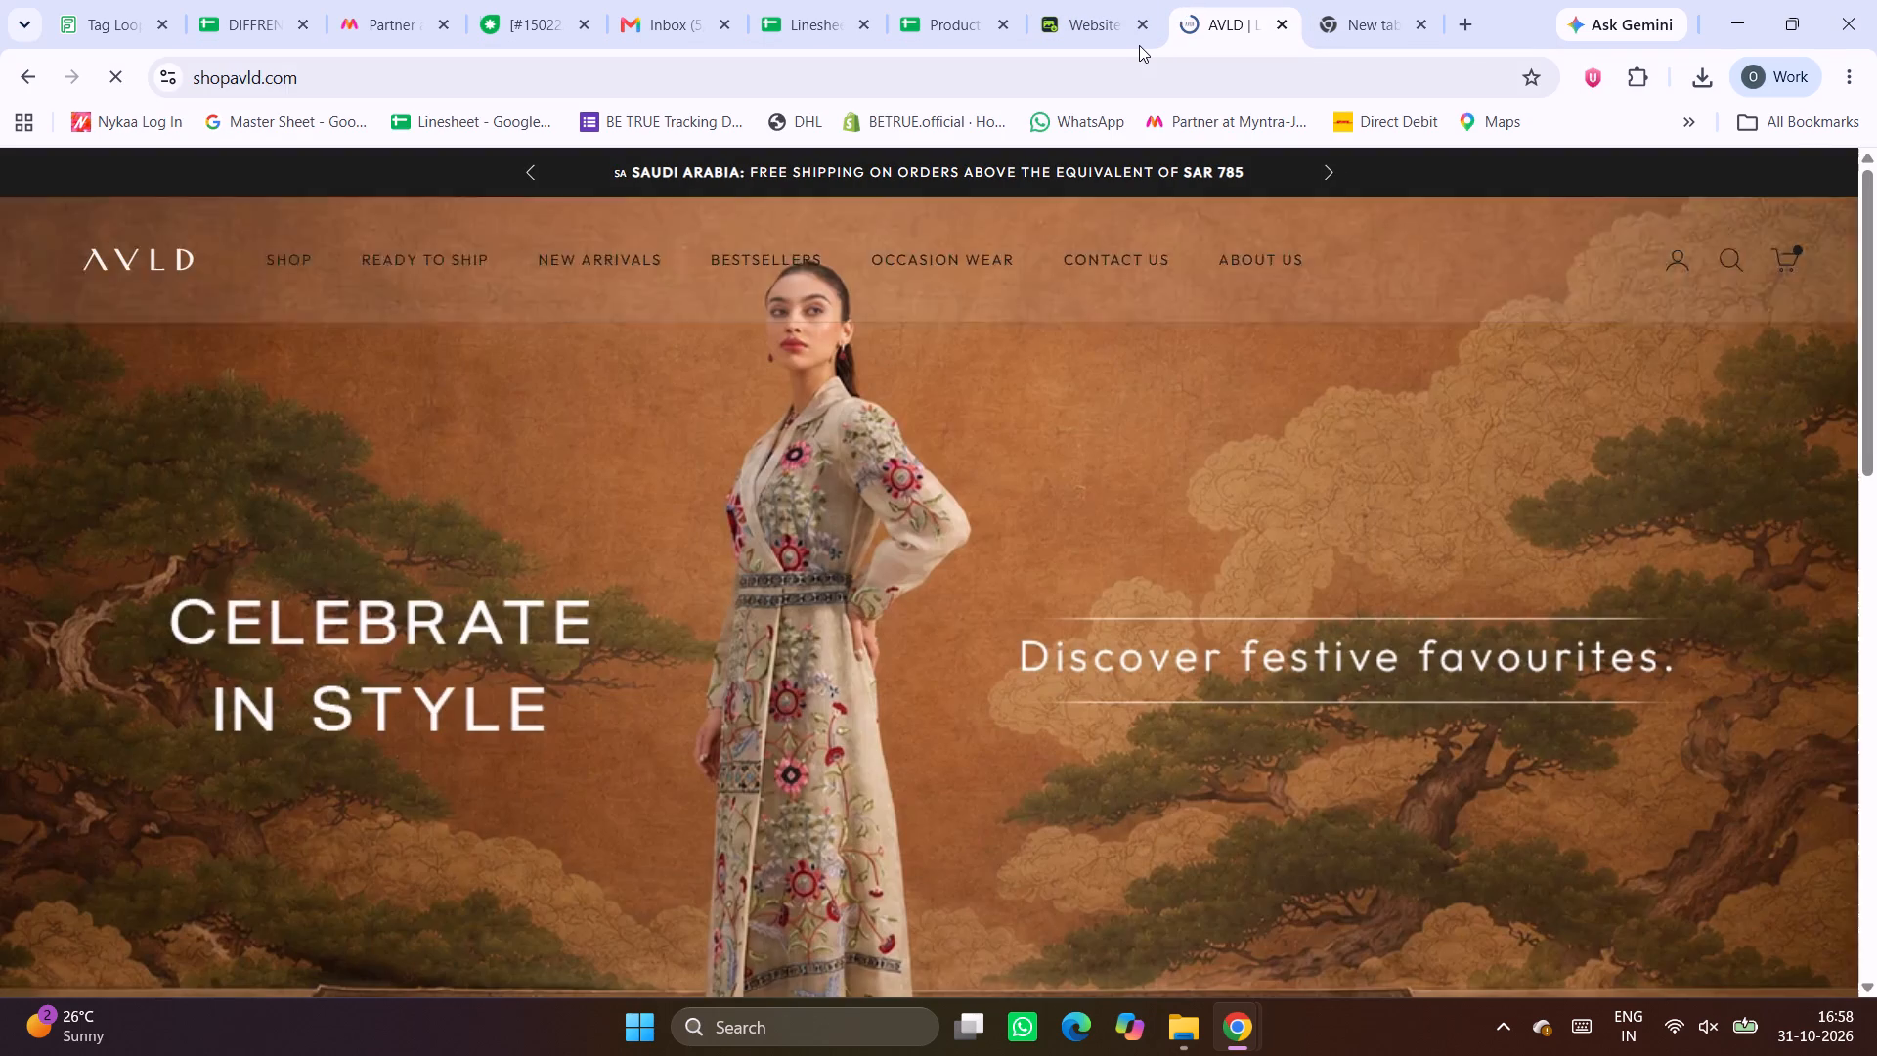
# Search the AVLD store for "ella floral stripe shirt", dismissing the 10% discount sign-up offer.
pyautogui.click(1731, 251)
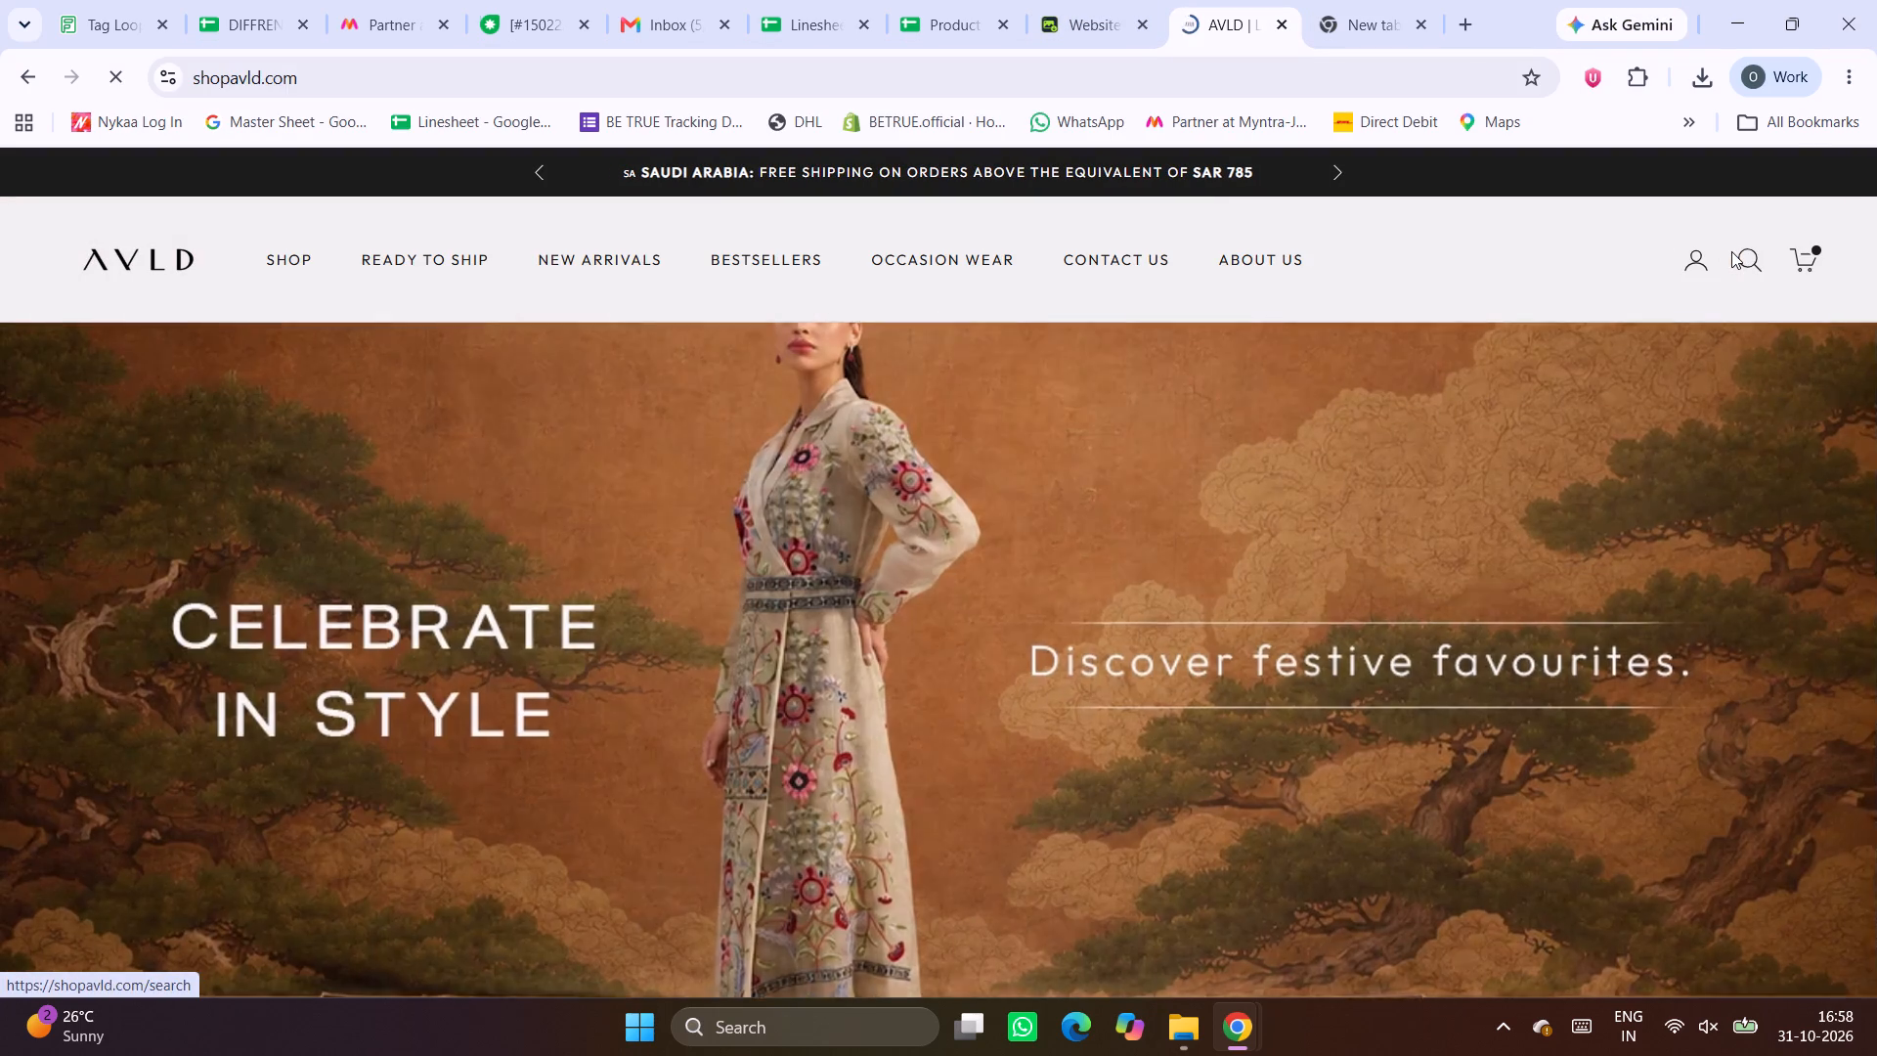
pyautogui.press('e')
pyautogui.write('lls')
pyautogui.press('BackSpace')
pyautogui.press('a')
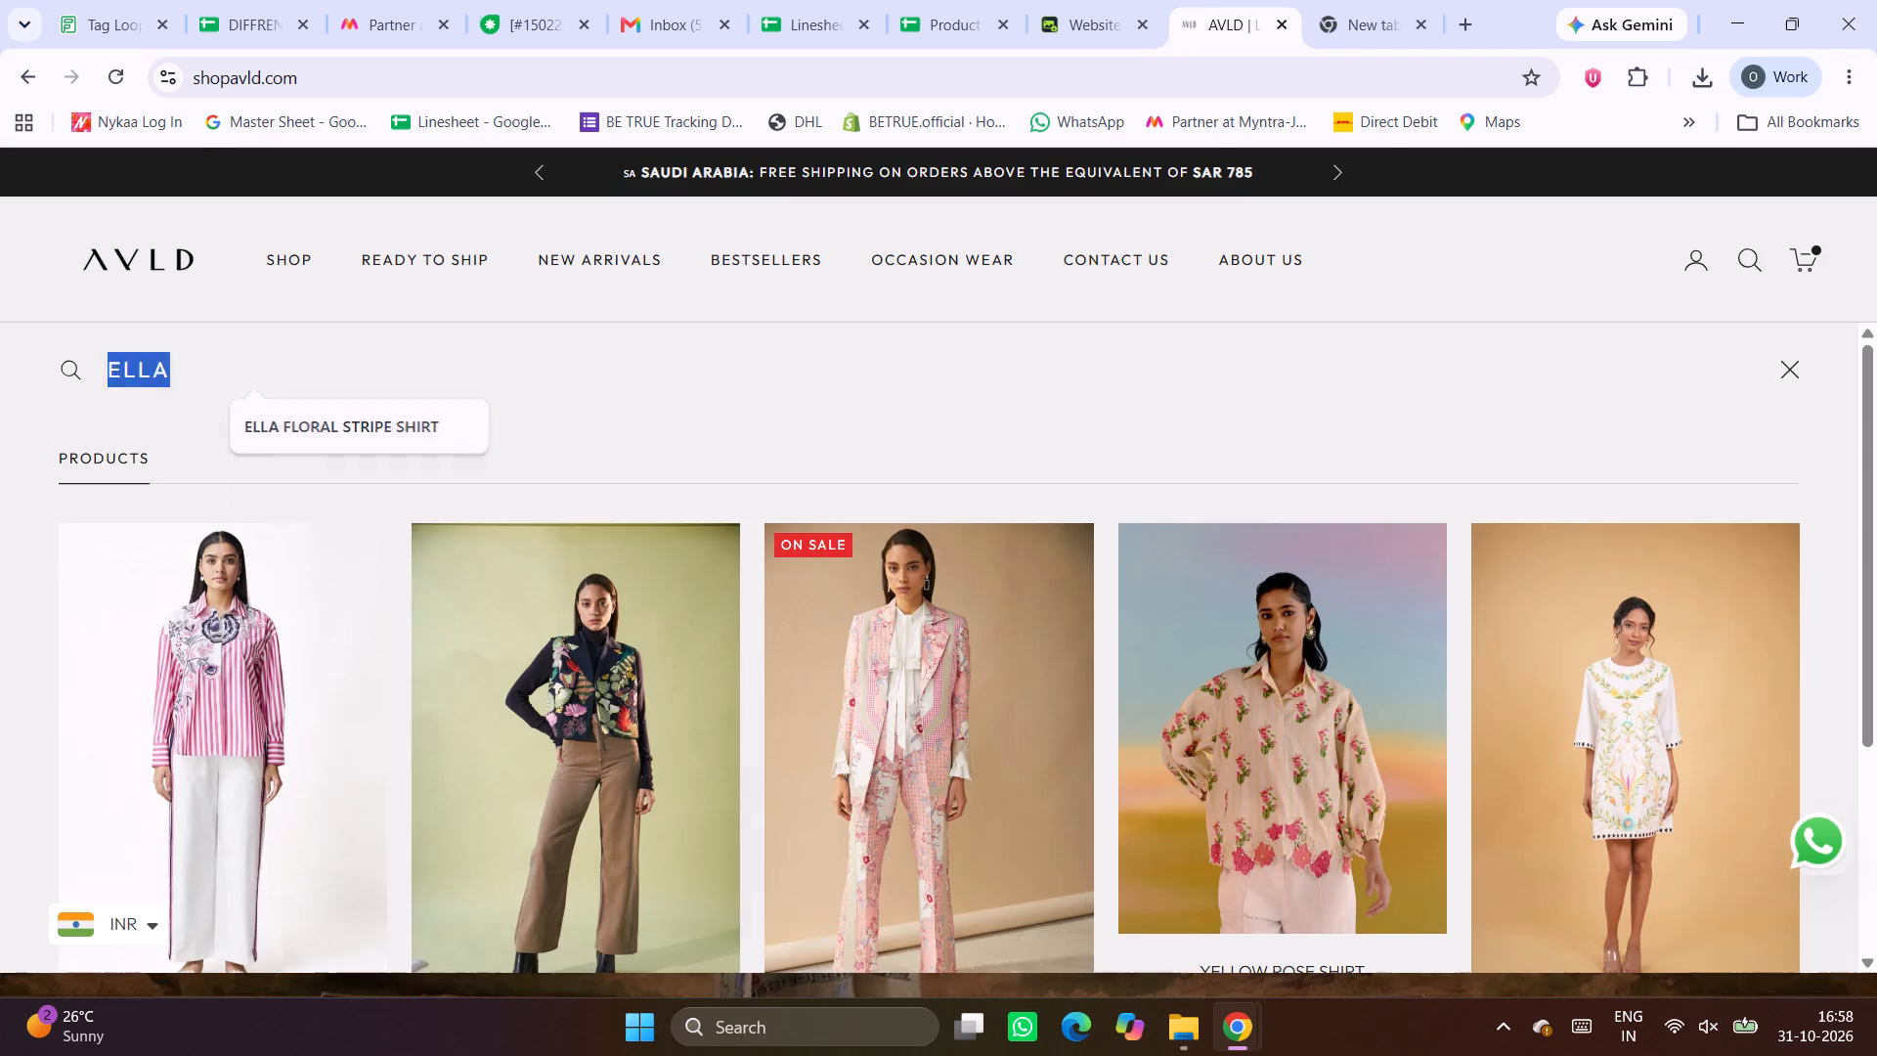
pyautogui.press('space')
pyautogui.write('floral stripe')
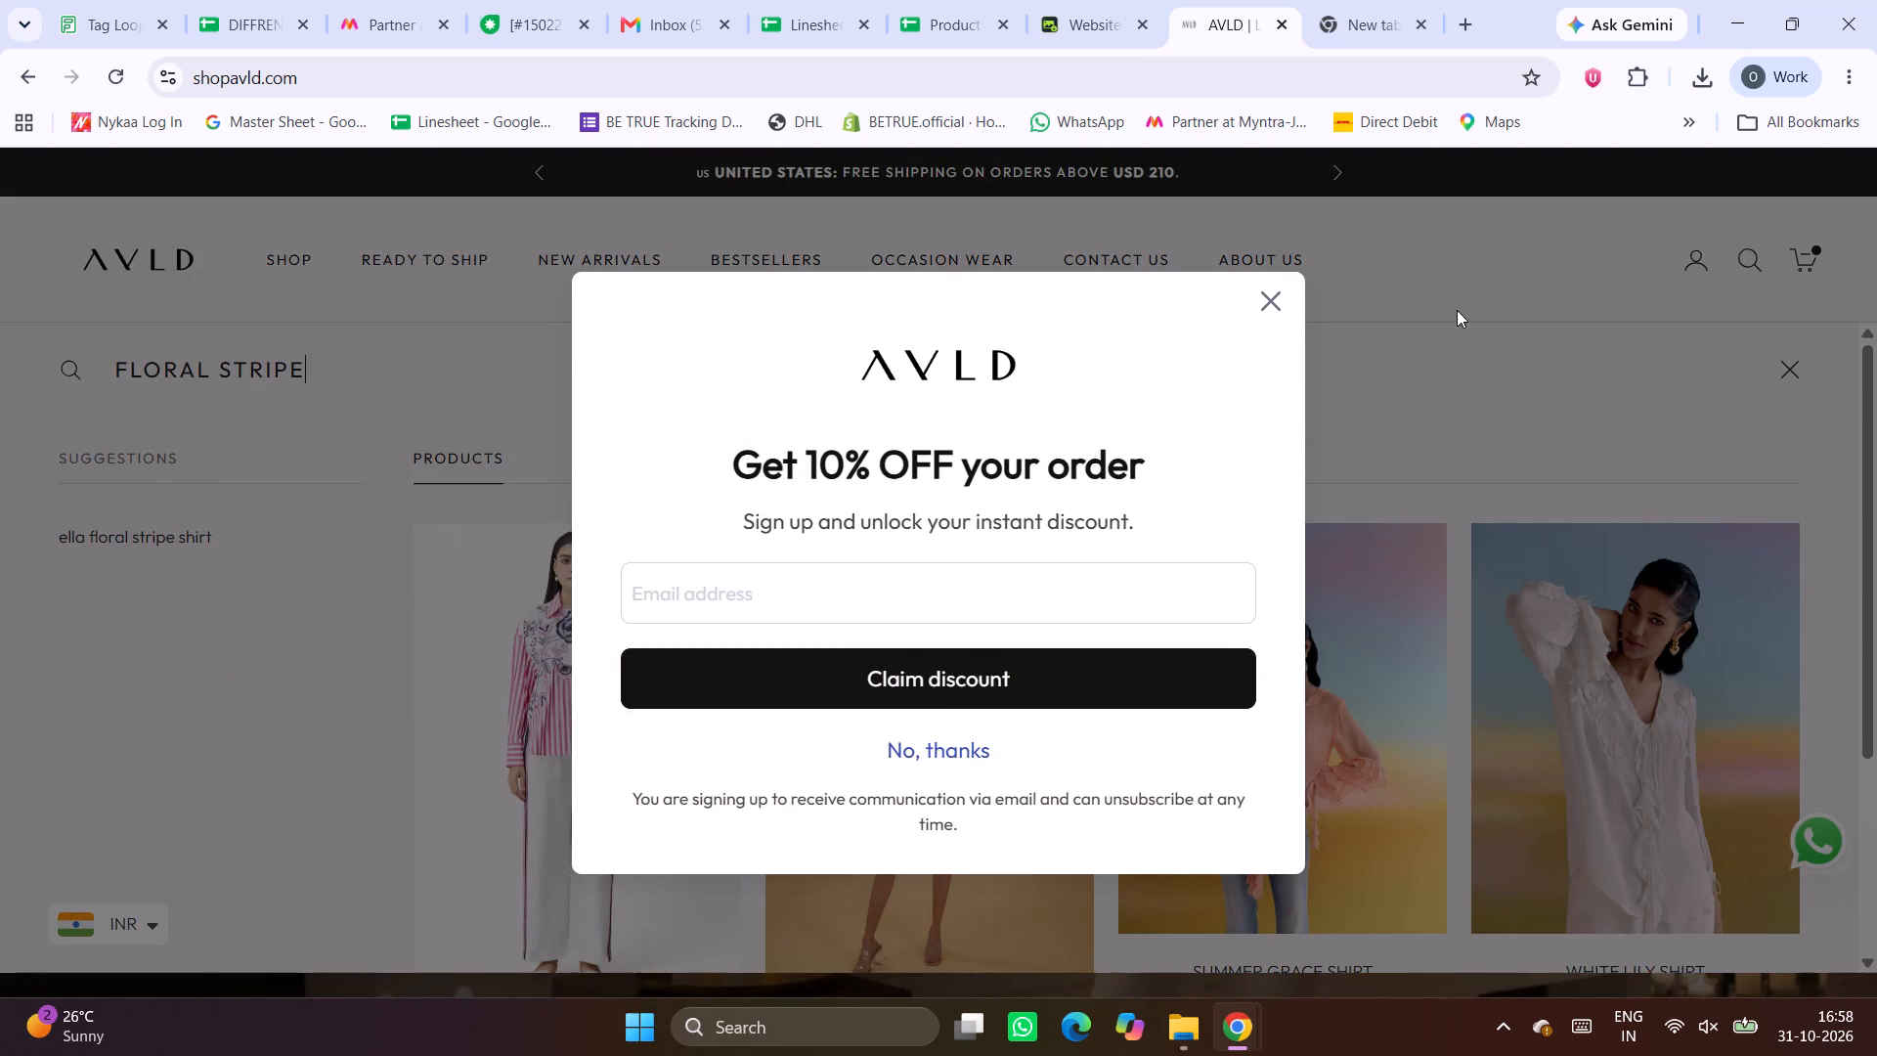
pyautogui.click(1264, 293)
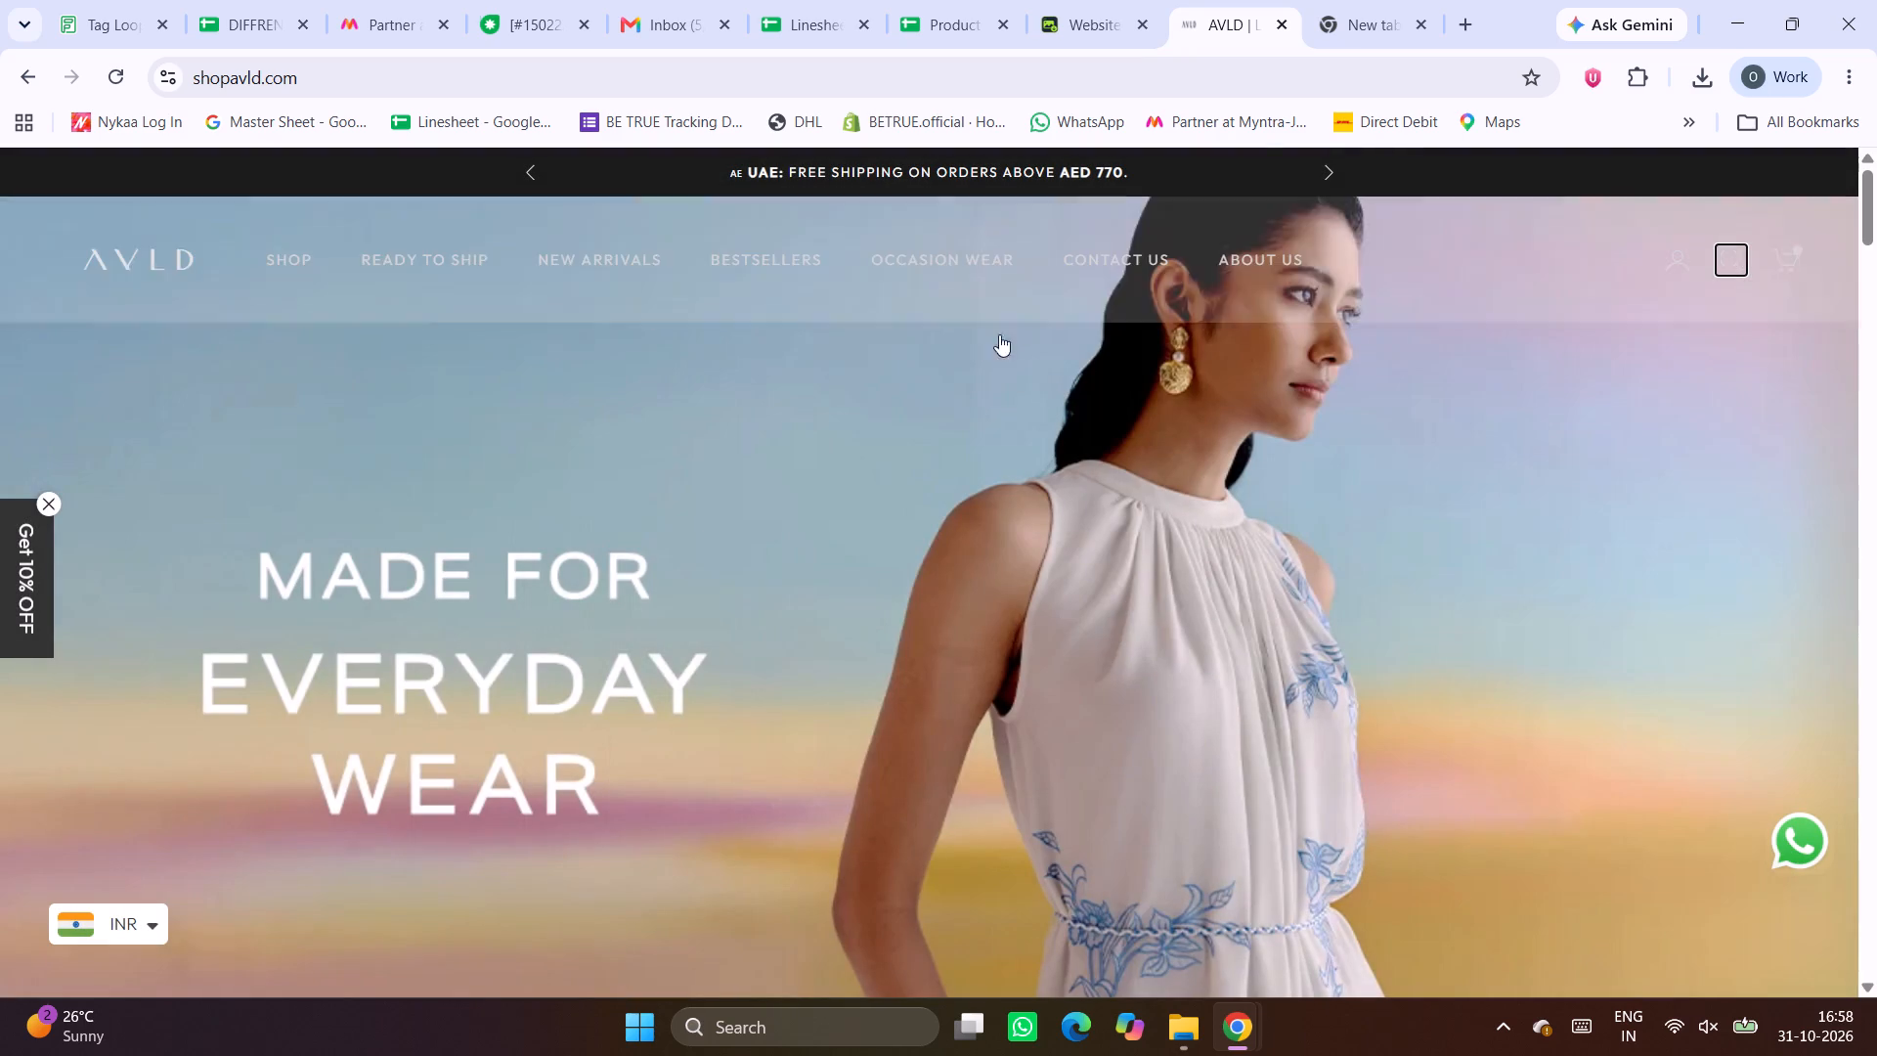
pyautogui.click(1724, 244)
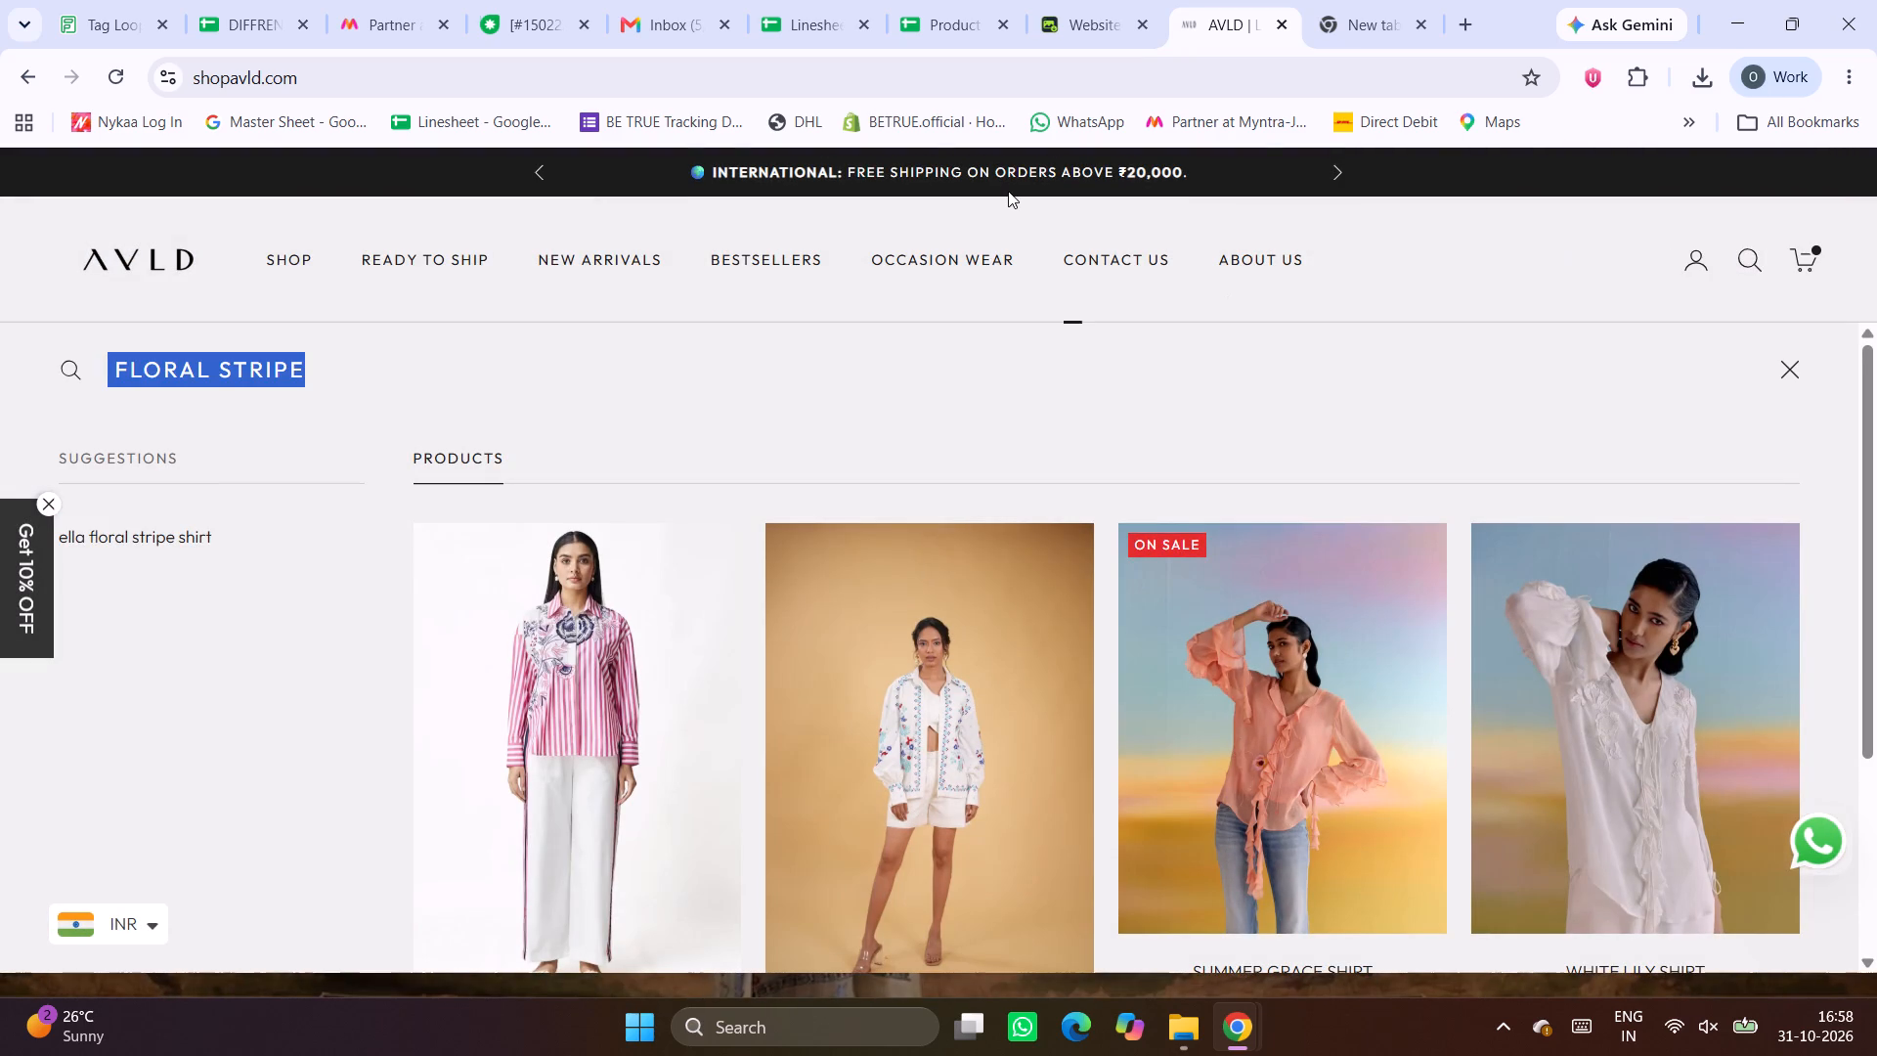
pyautogui.write('ella')
pyautogui.press('space')
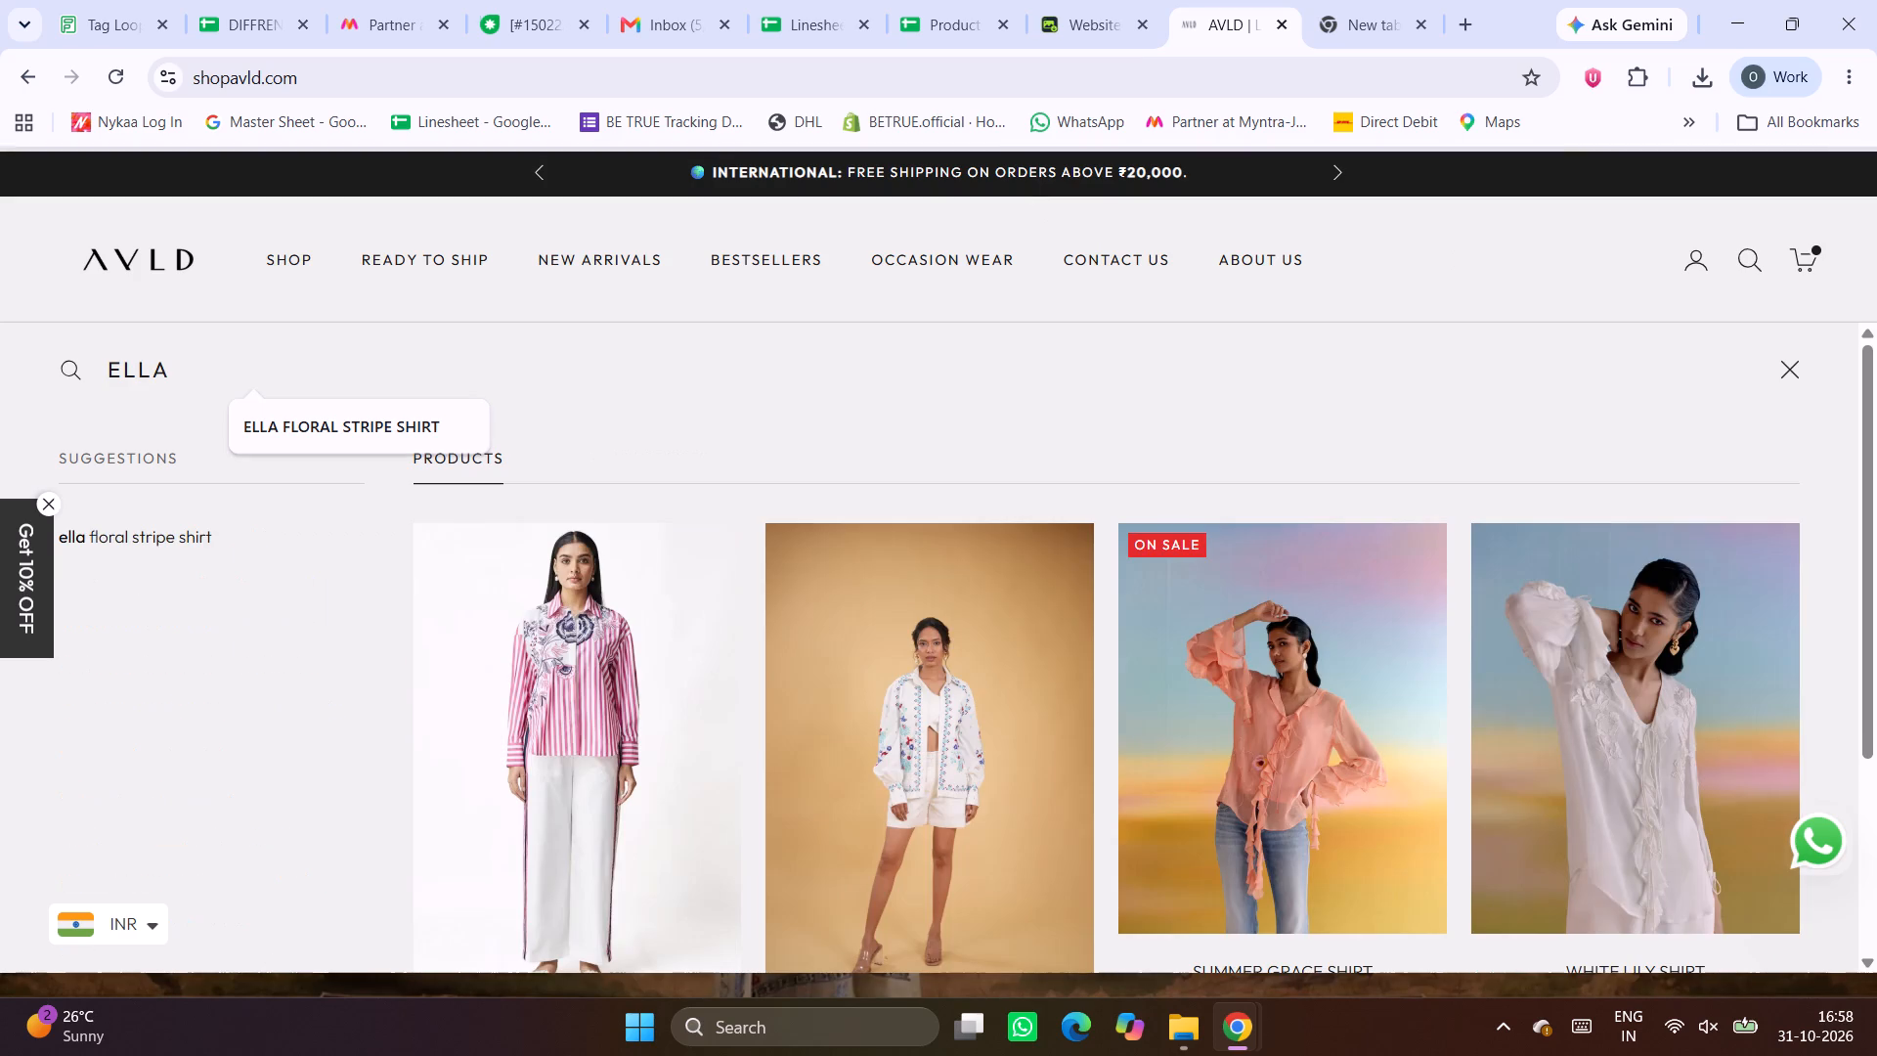
pyautogui.click(307, 446)
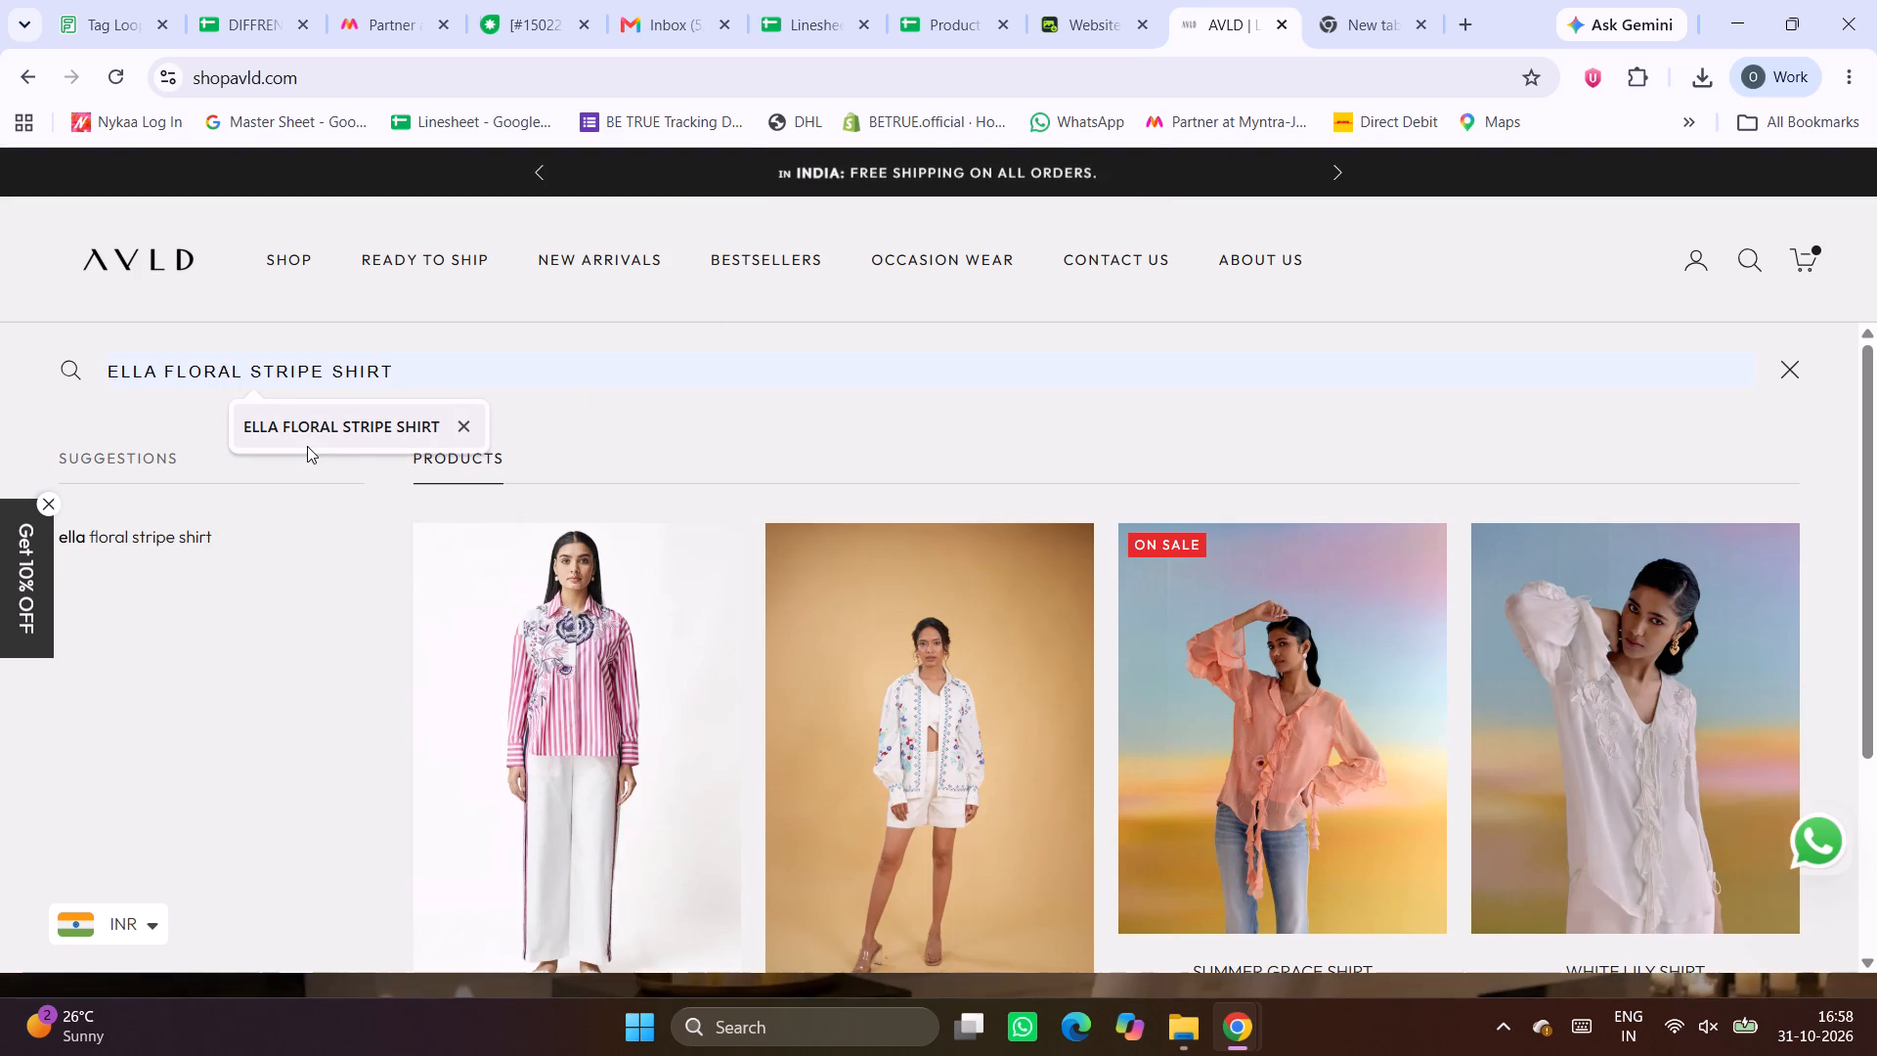
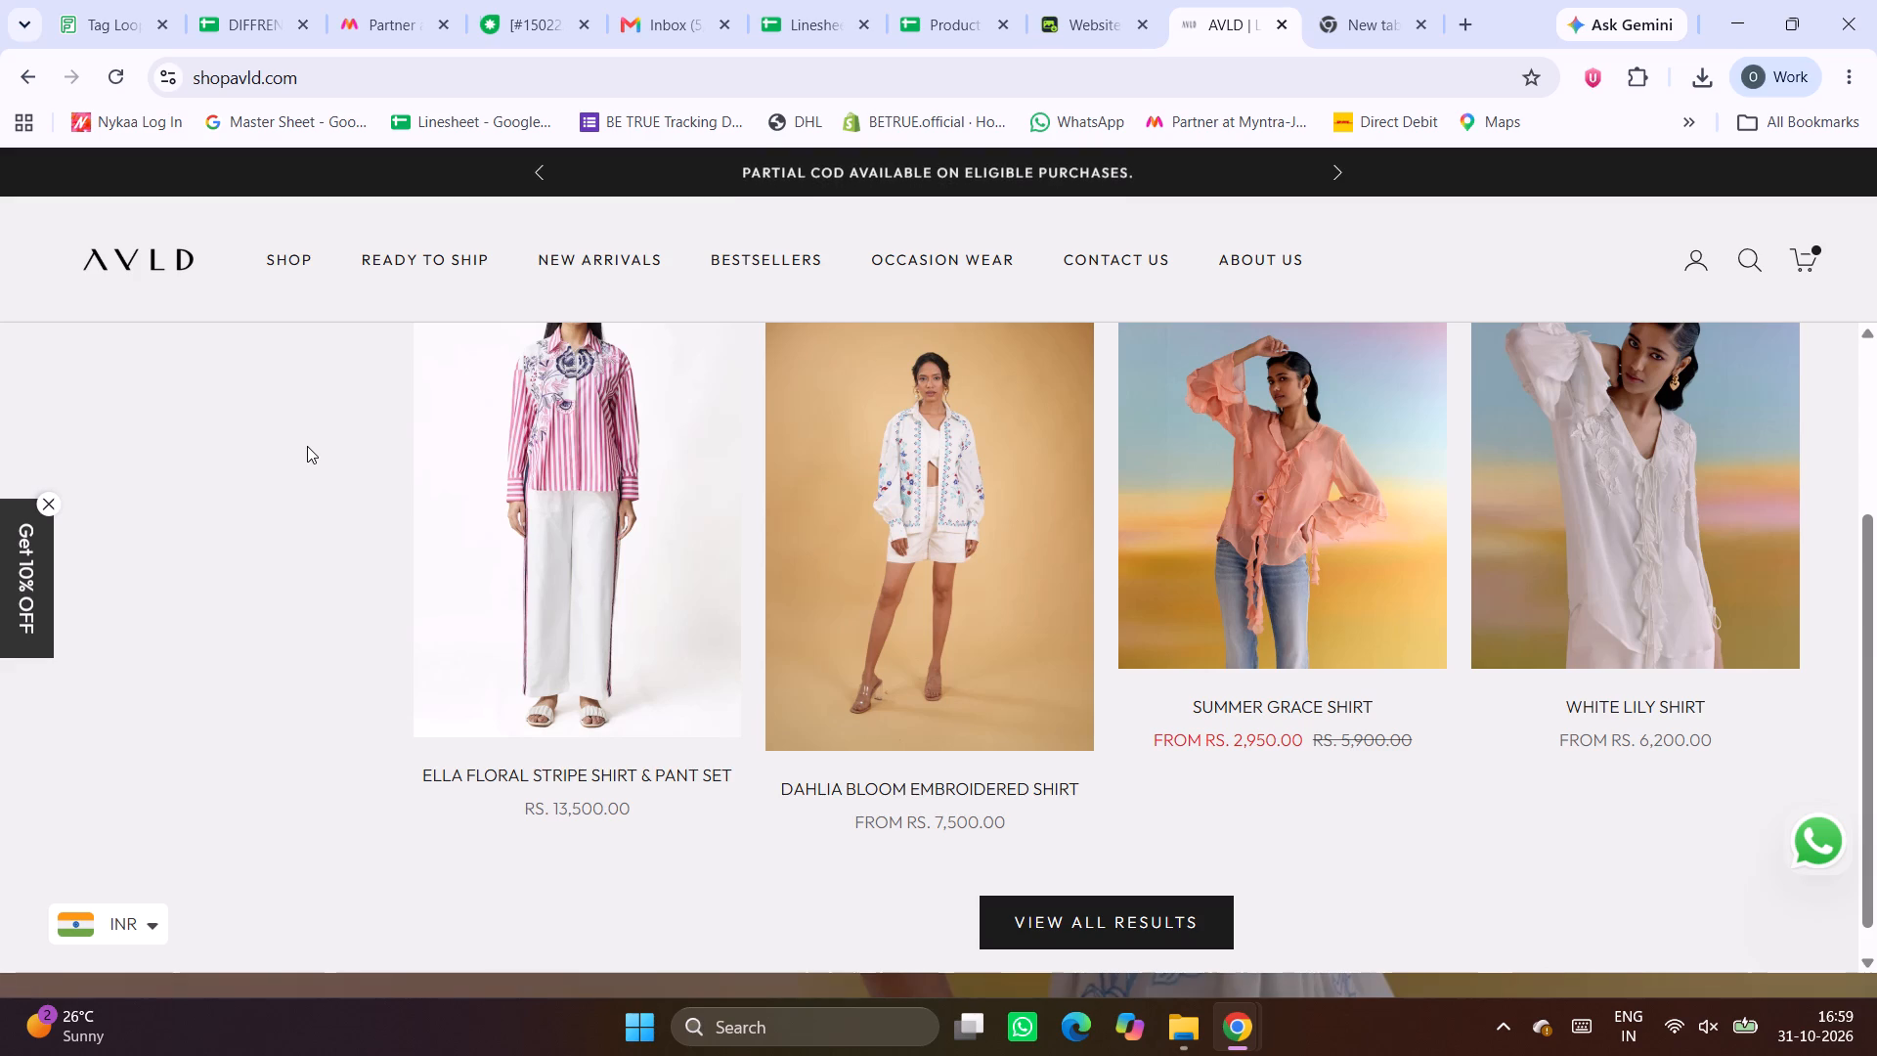
# Look through the style numbers and product names down to the last row of the Linesheet's BP Collection Sverve sheet.
pyautogui.click(905, 0)
pyautogui.click(881, 0)
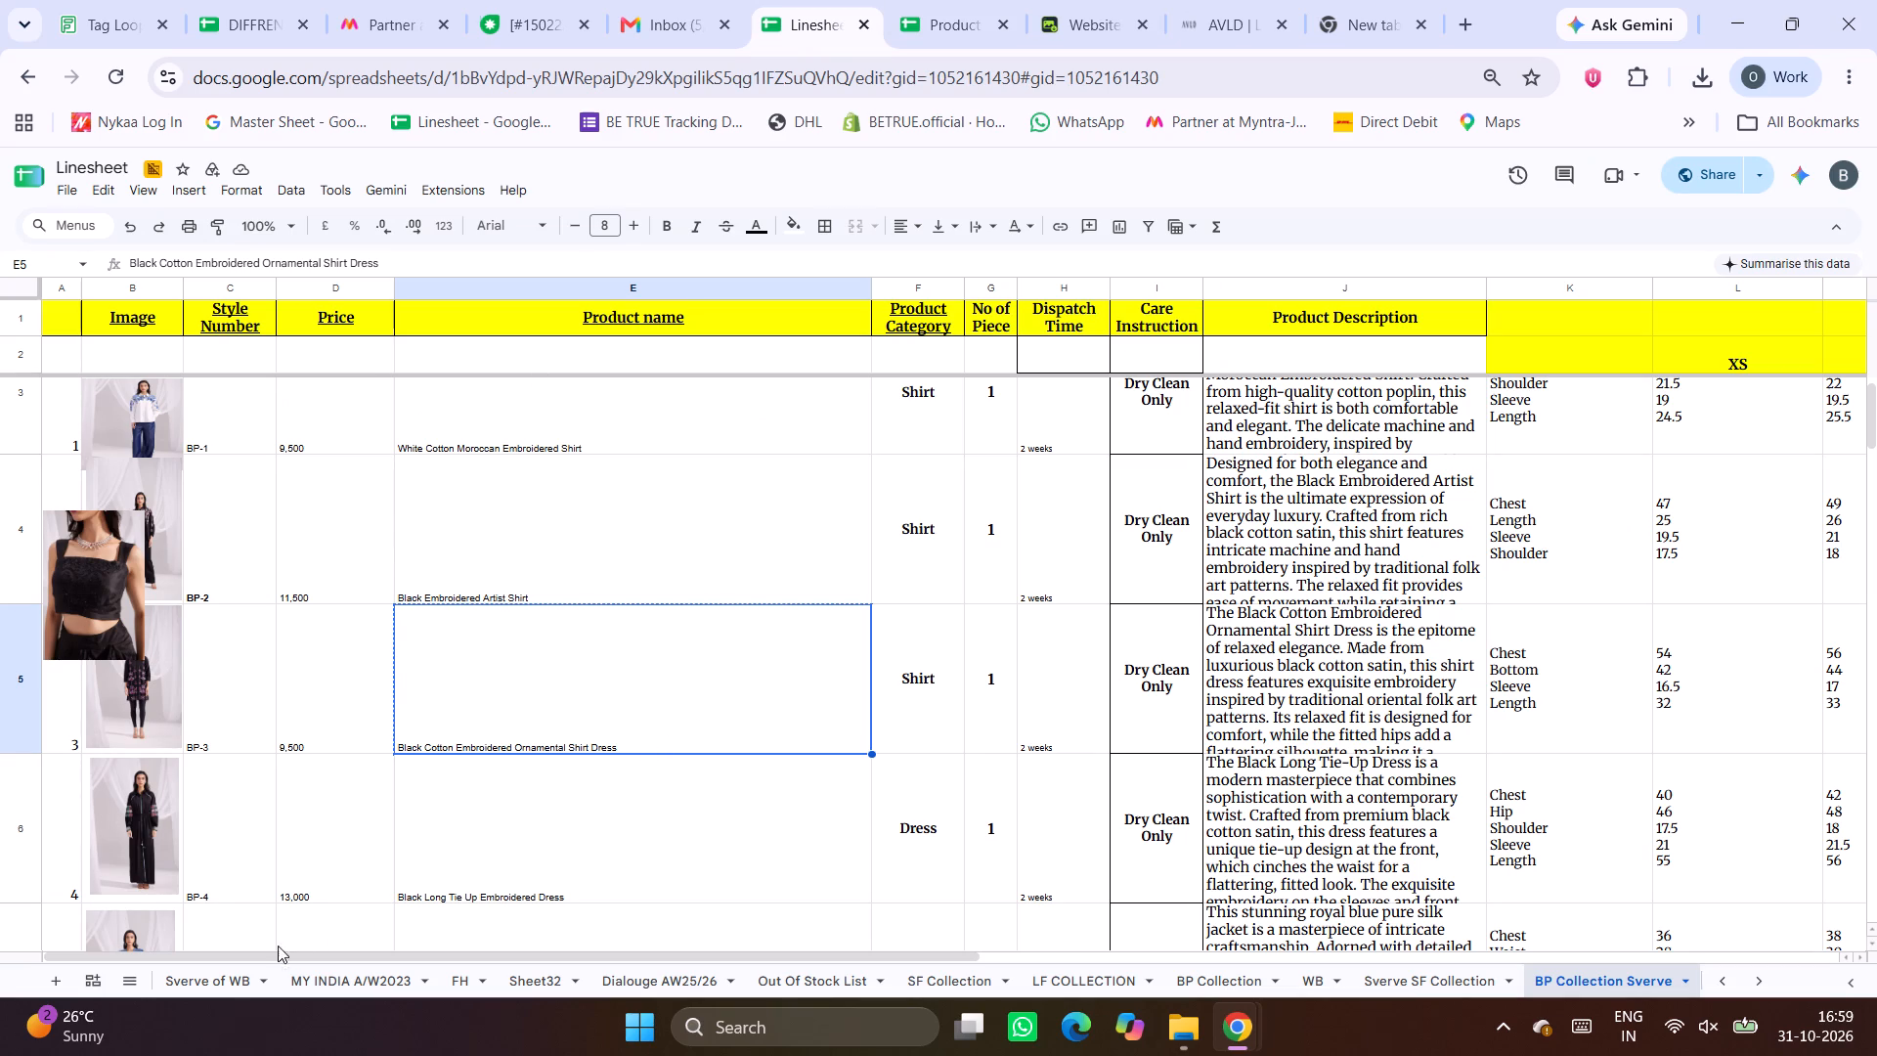
pyautogui.scroll(-8, 380, 828)
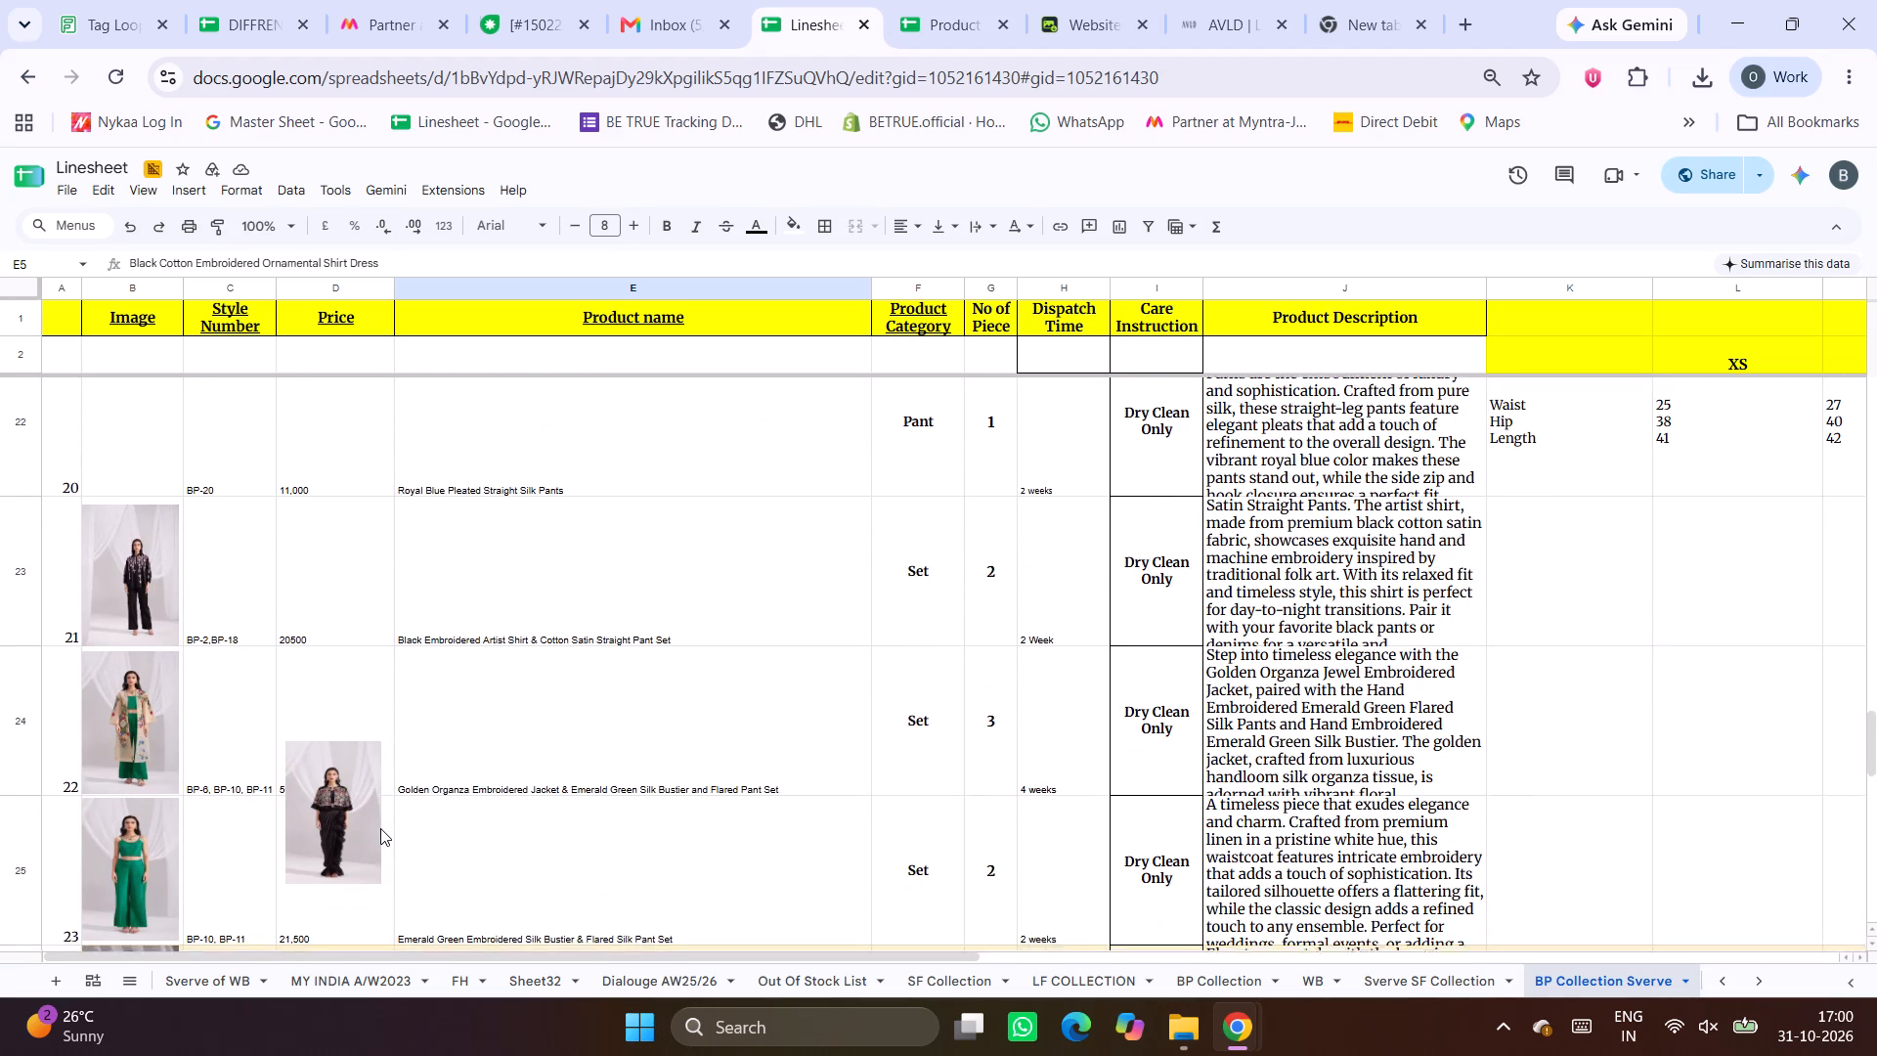
pyautogui.scroll(-5, 380, 828)
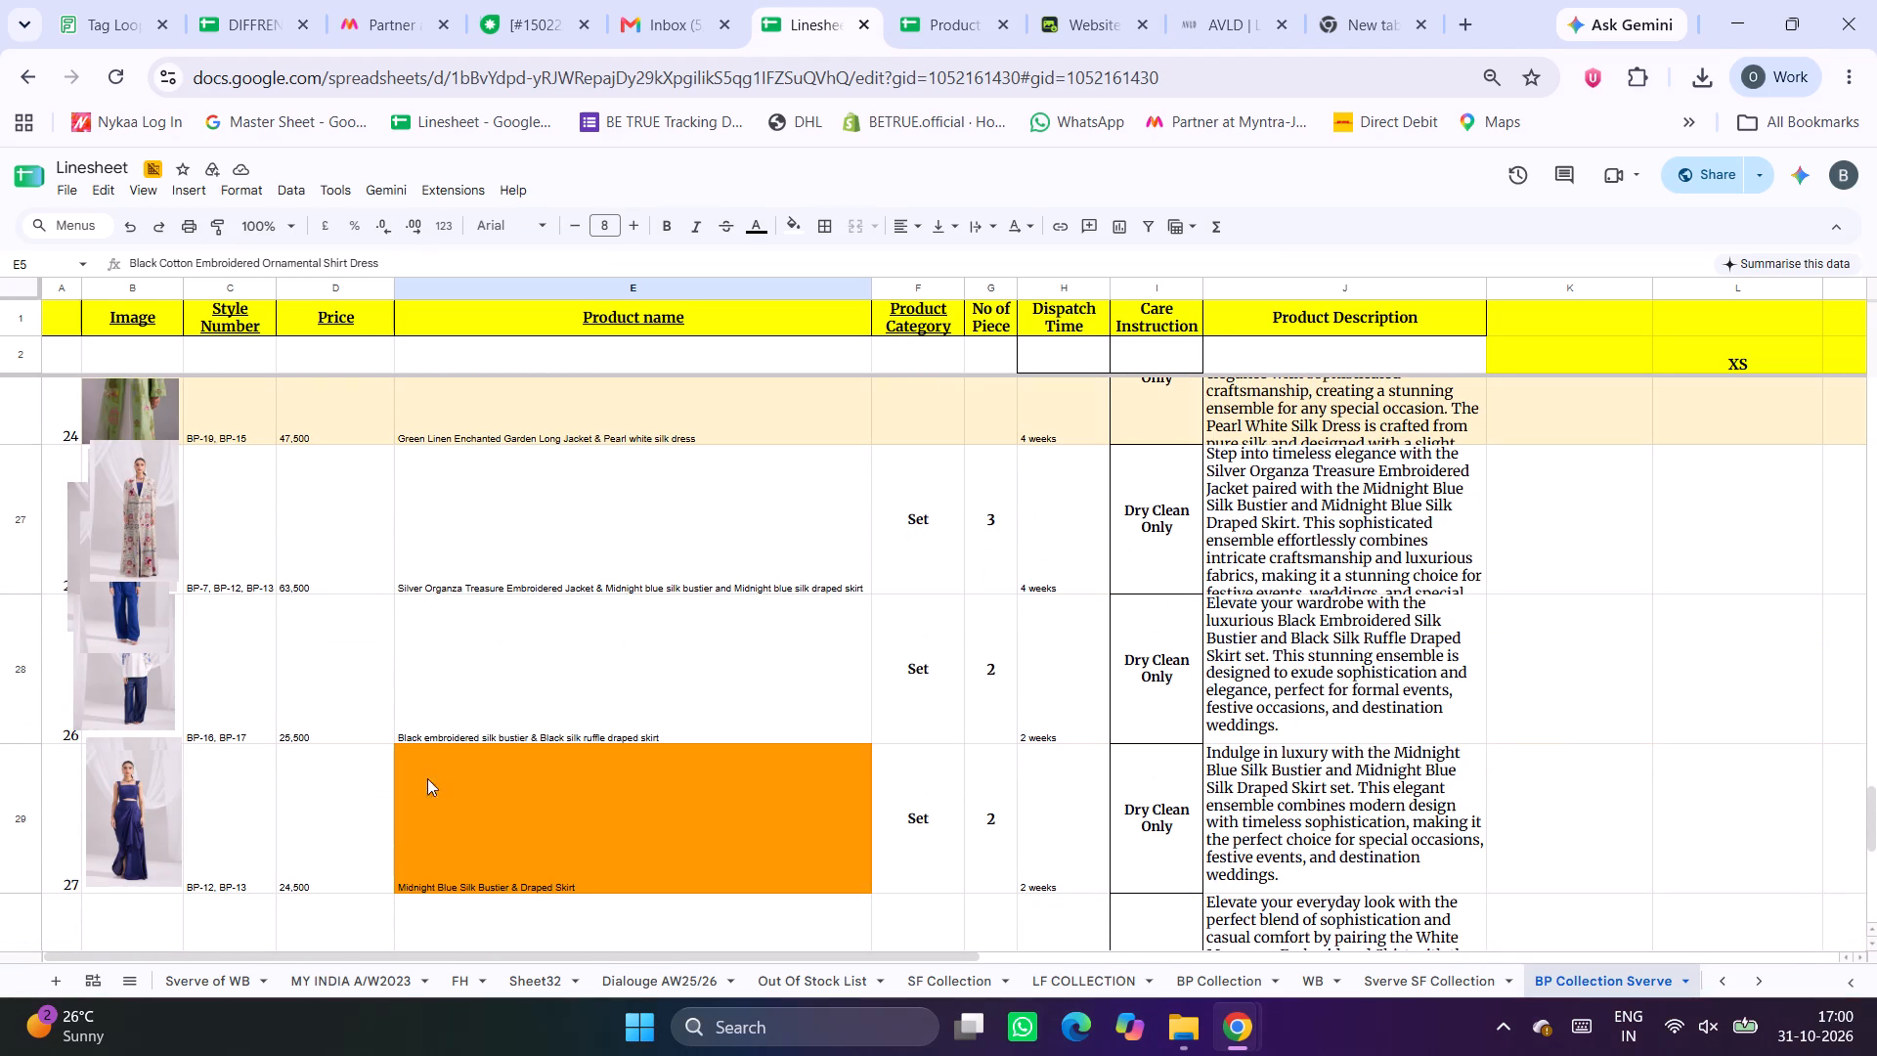
pyautogui.scroll(-3, 331, 695)
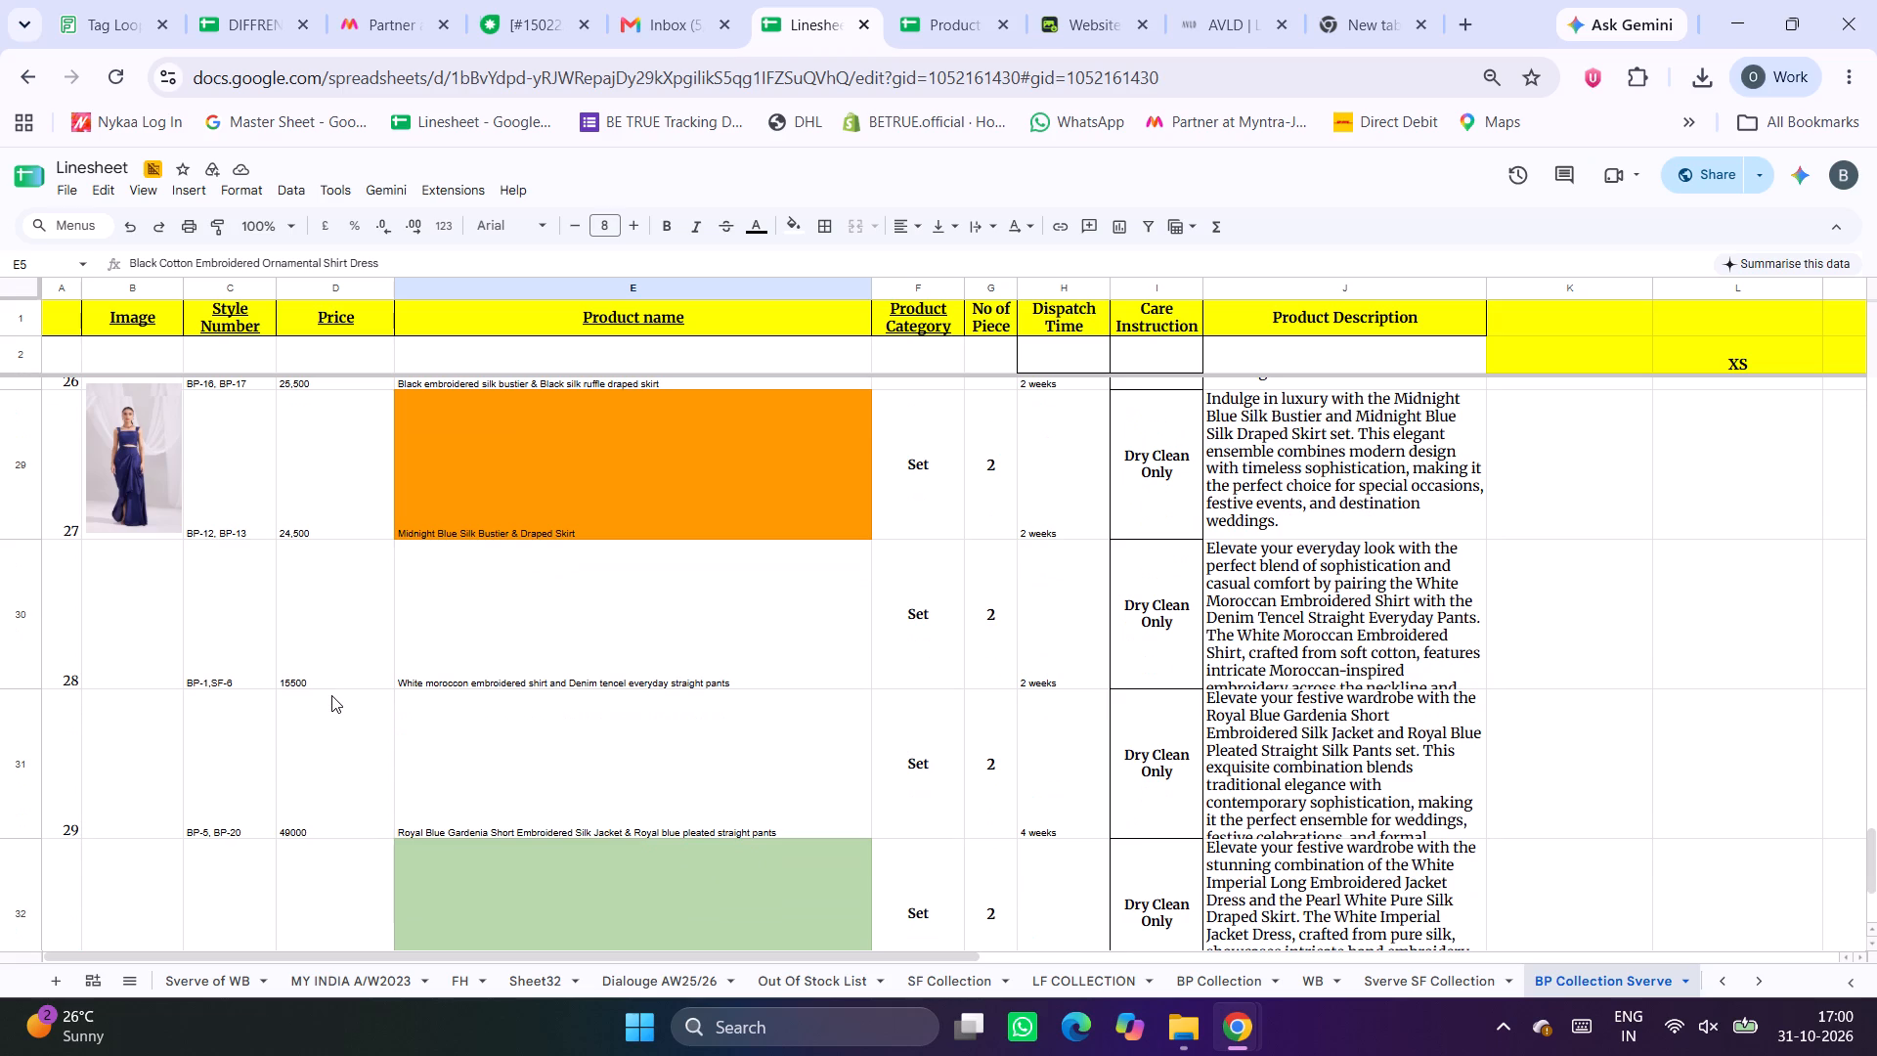
pyautogui.scroll(-5, 331, 695)
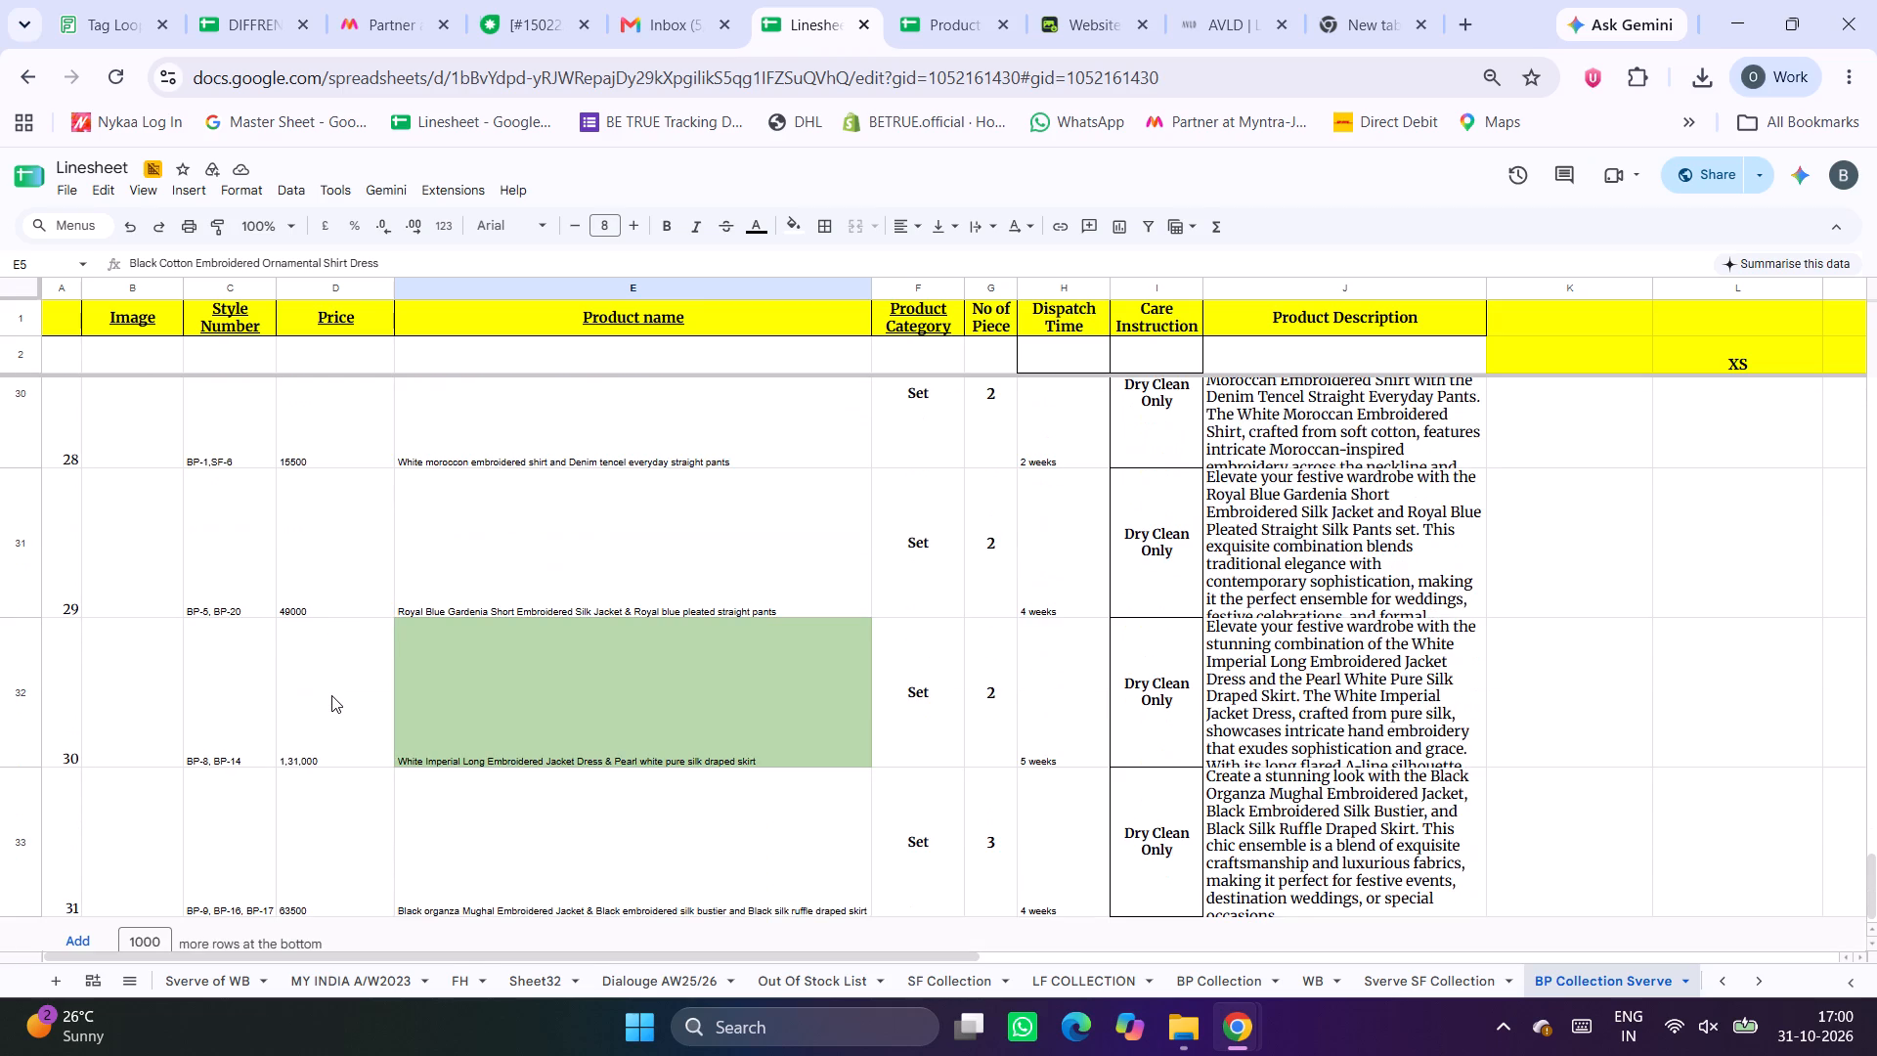
pyautogui.scroll(-4, 254, 758)
pyautogui.click(232, 830)
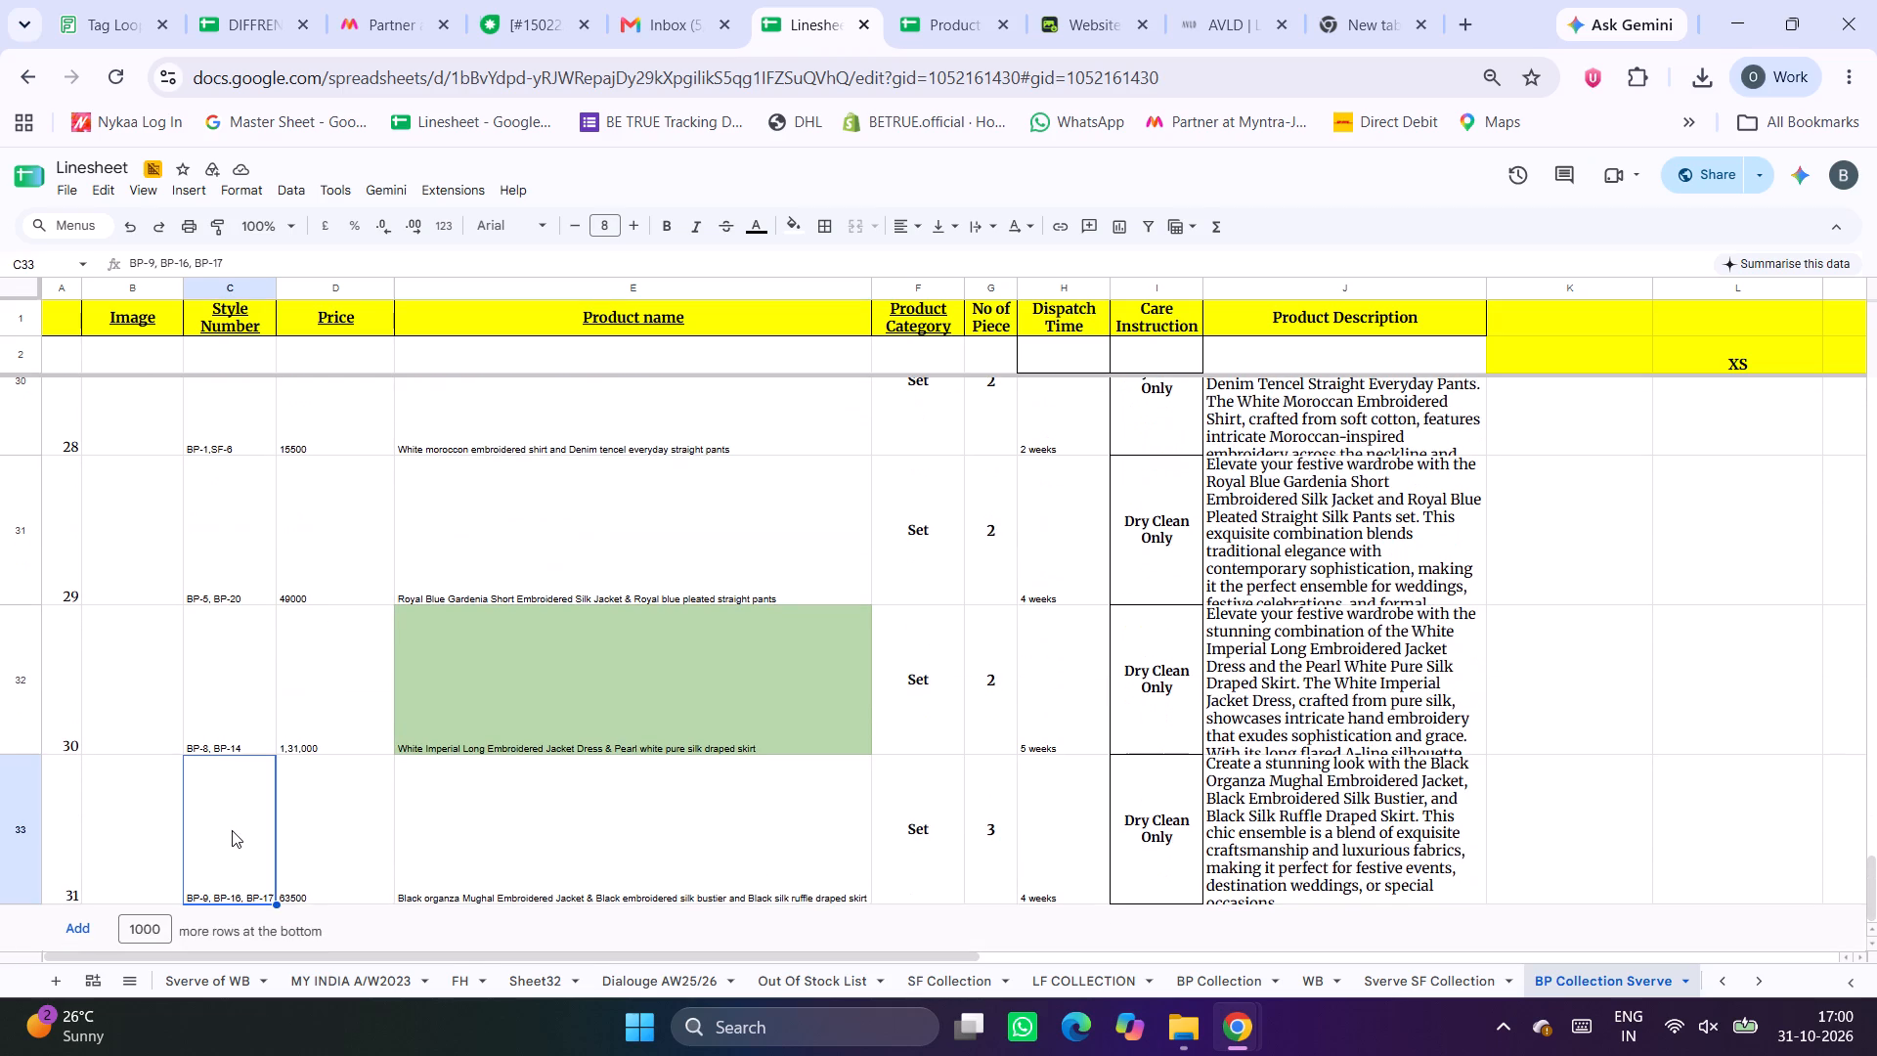
pyautogui.scroll(-5, 572, 834)
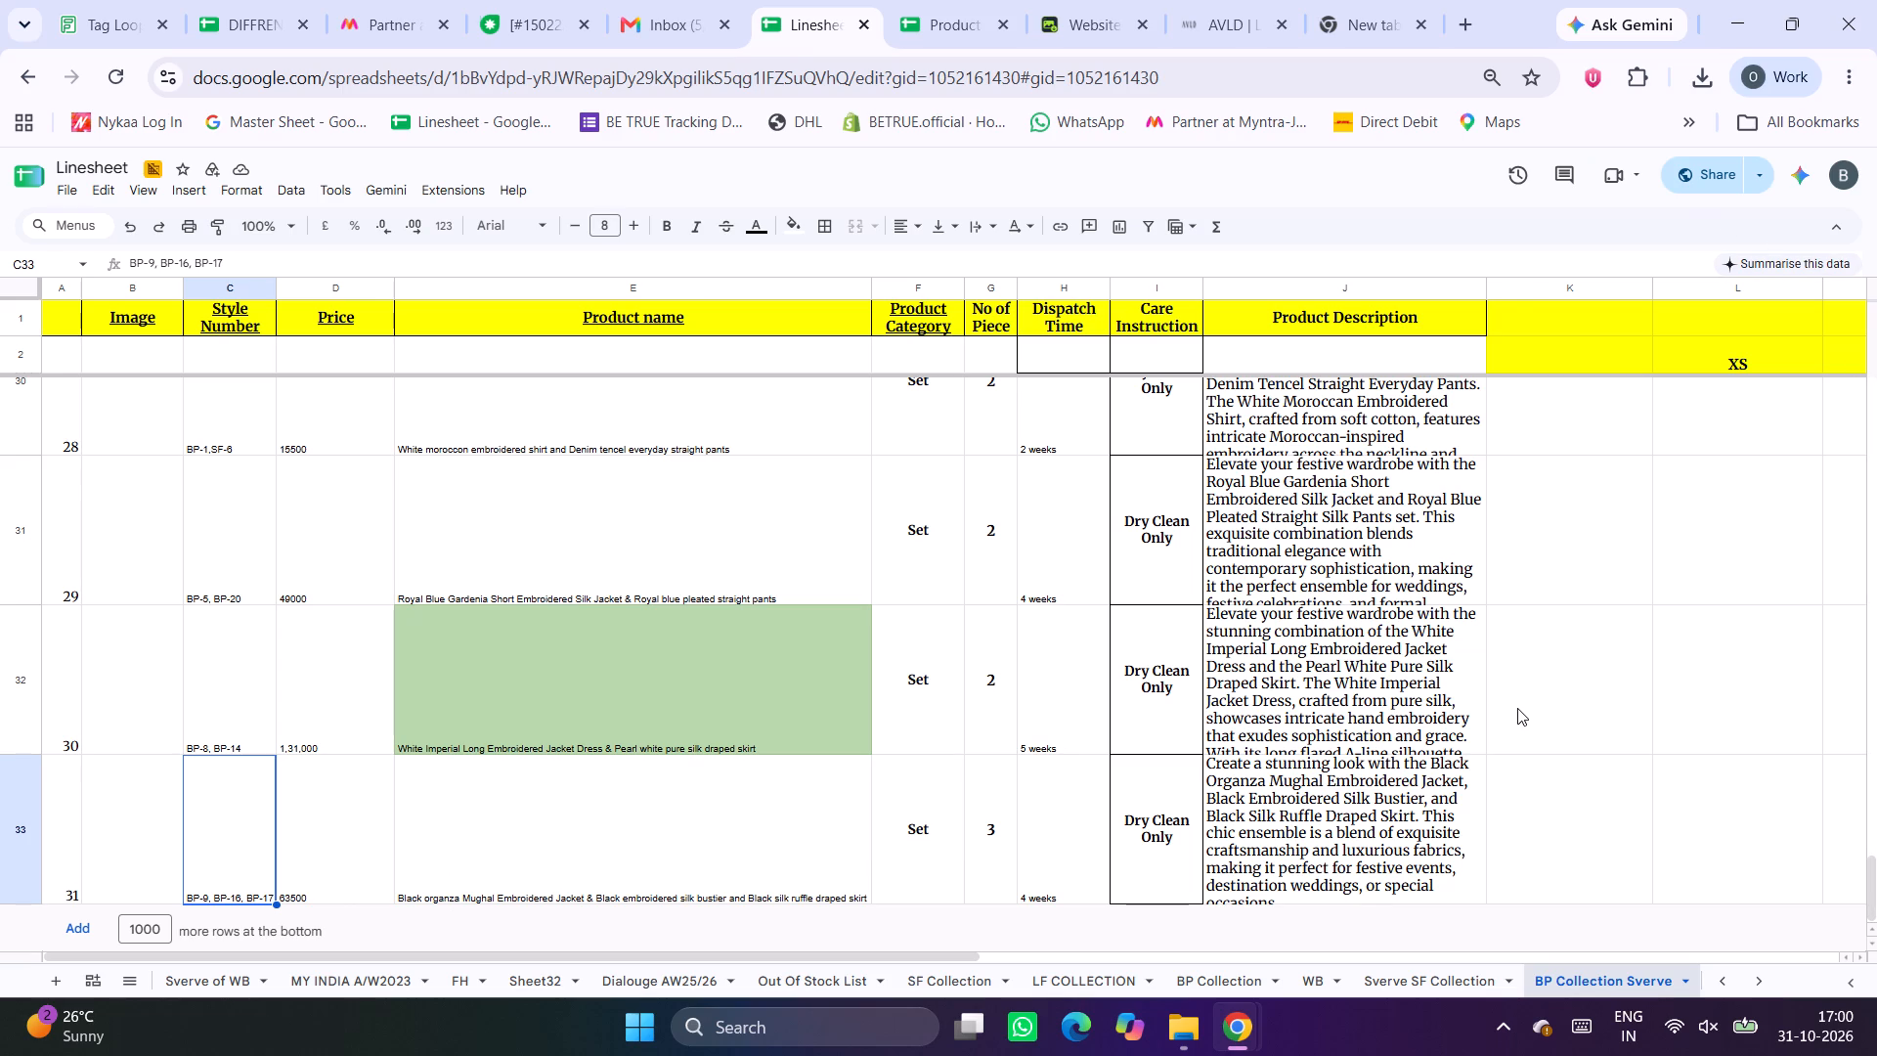
# Search all sheets of the Linesheet for the style number "bp-26" and view the matching product row.
pyautogui.hotkey('ctrl', 'f')
pyautogui.write('bp-26')
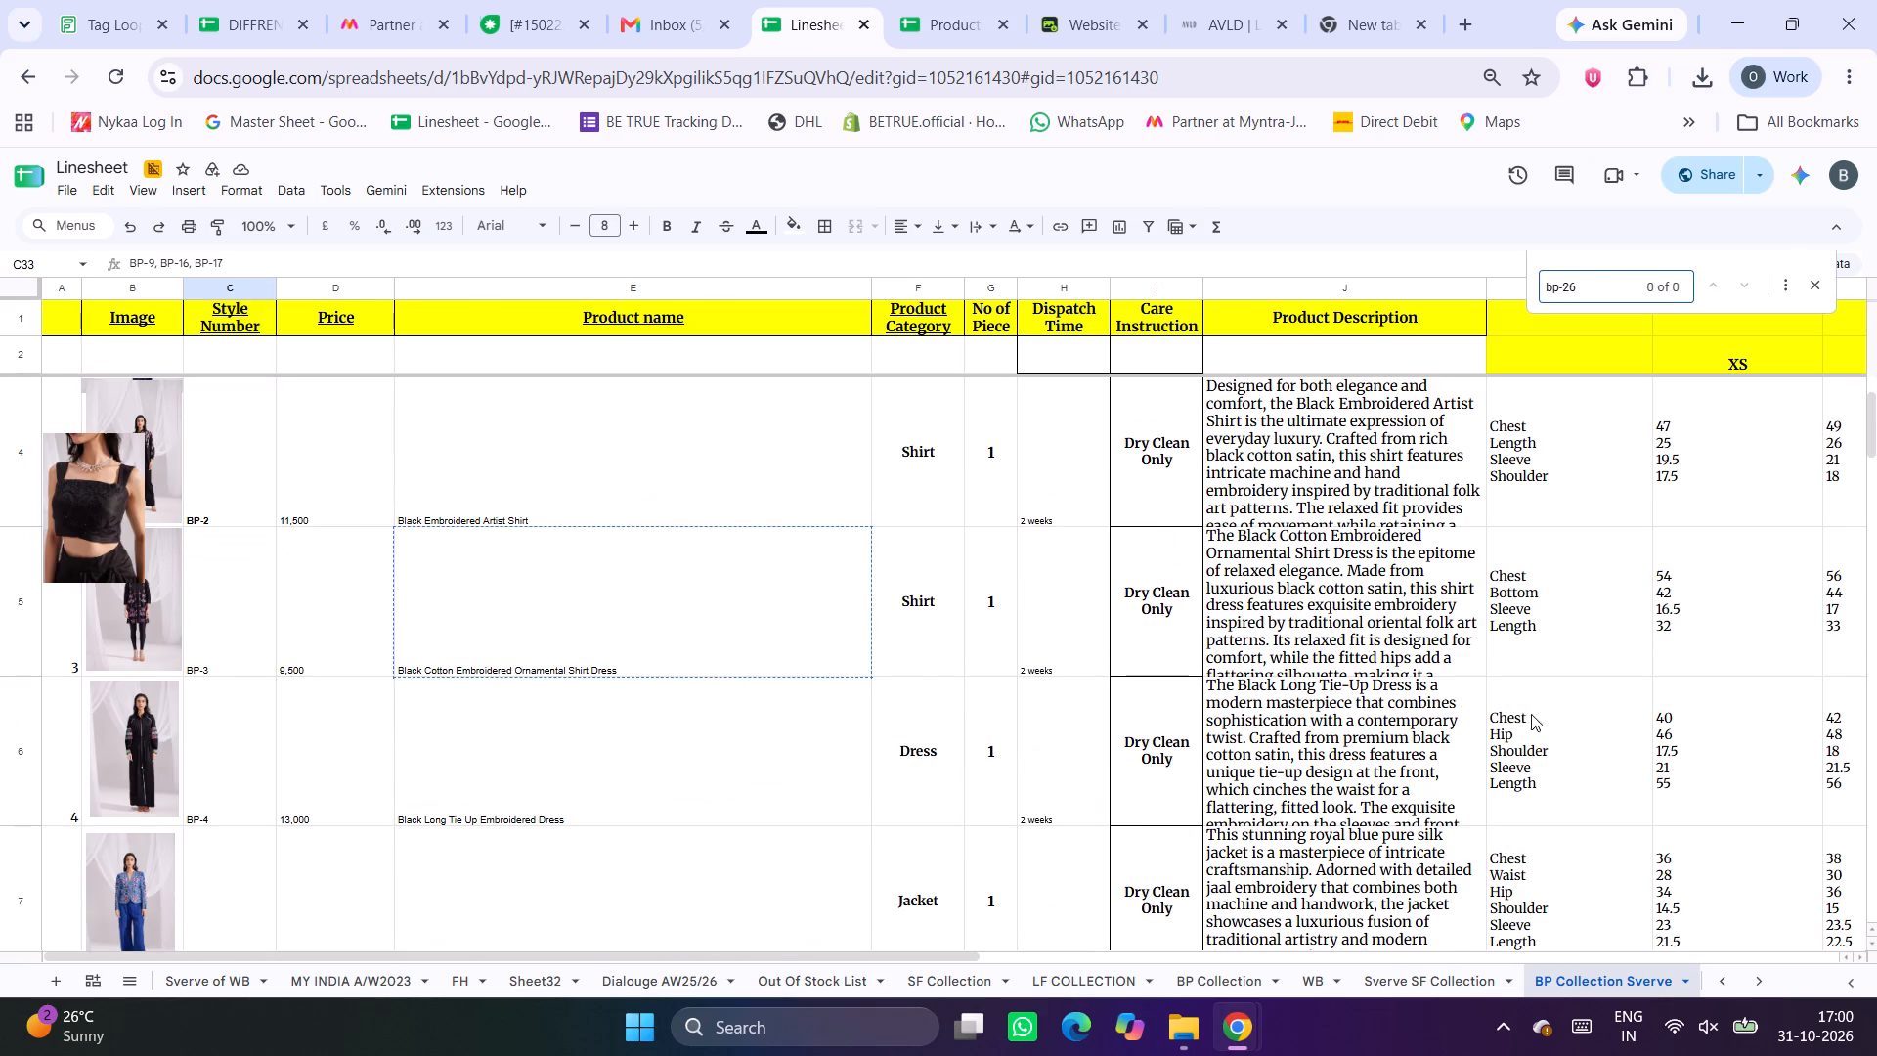
pyautogui.click(1779, 299)
pyautogui.click(1785, 290)
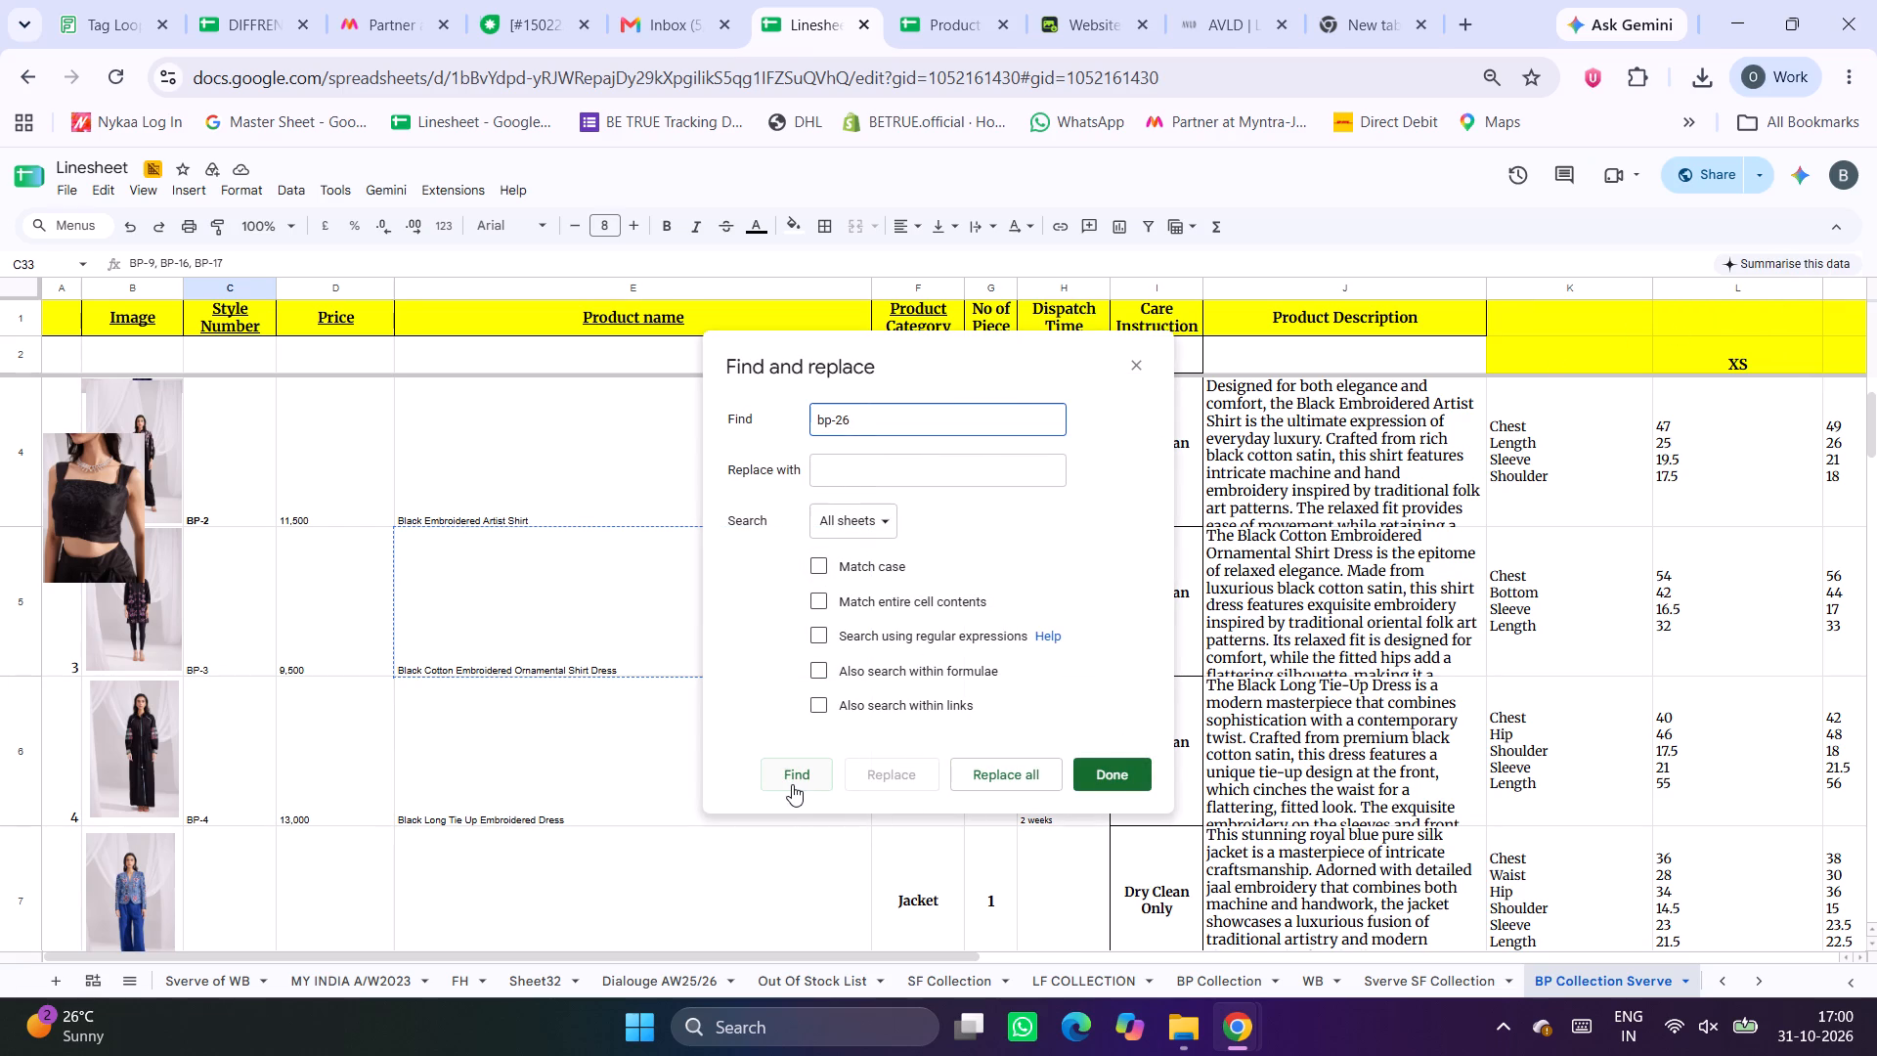
pyautogui.click(792, 784)
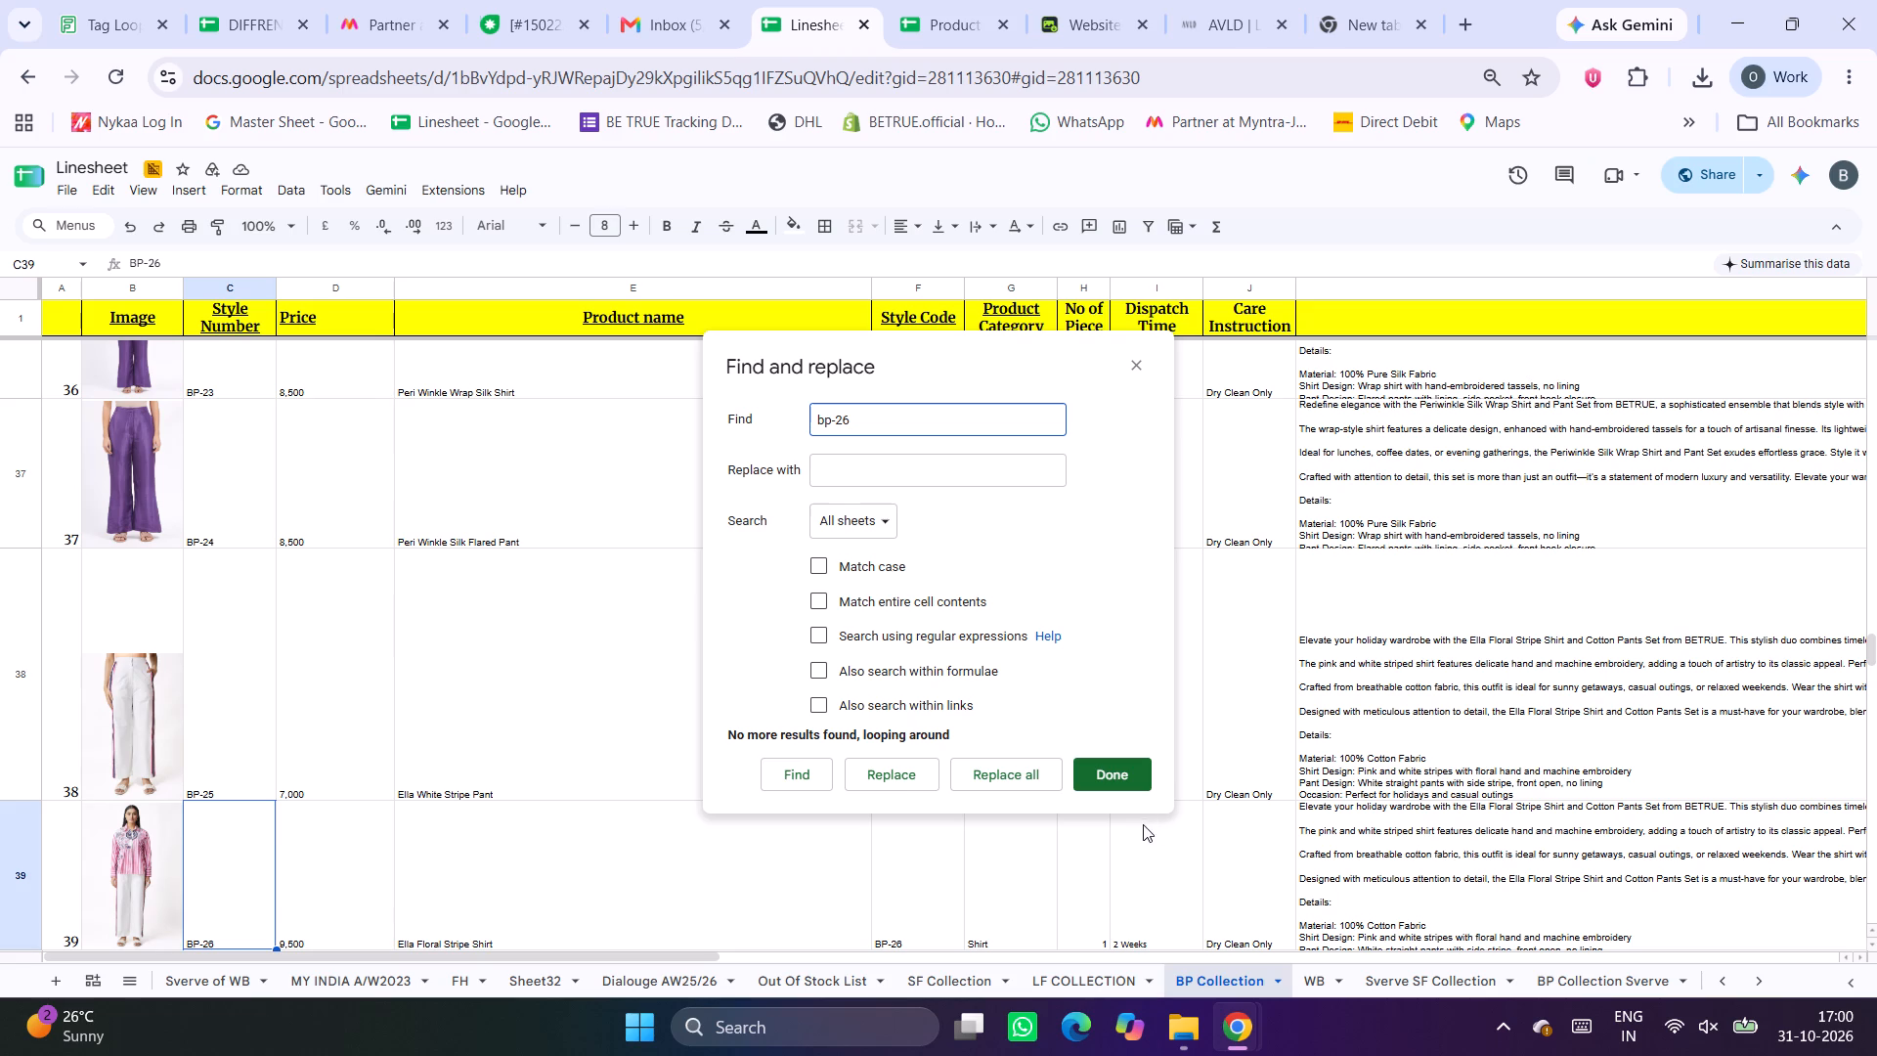
pyautogui.click(1146, 359)
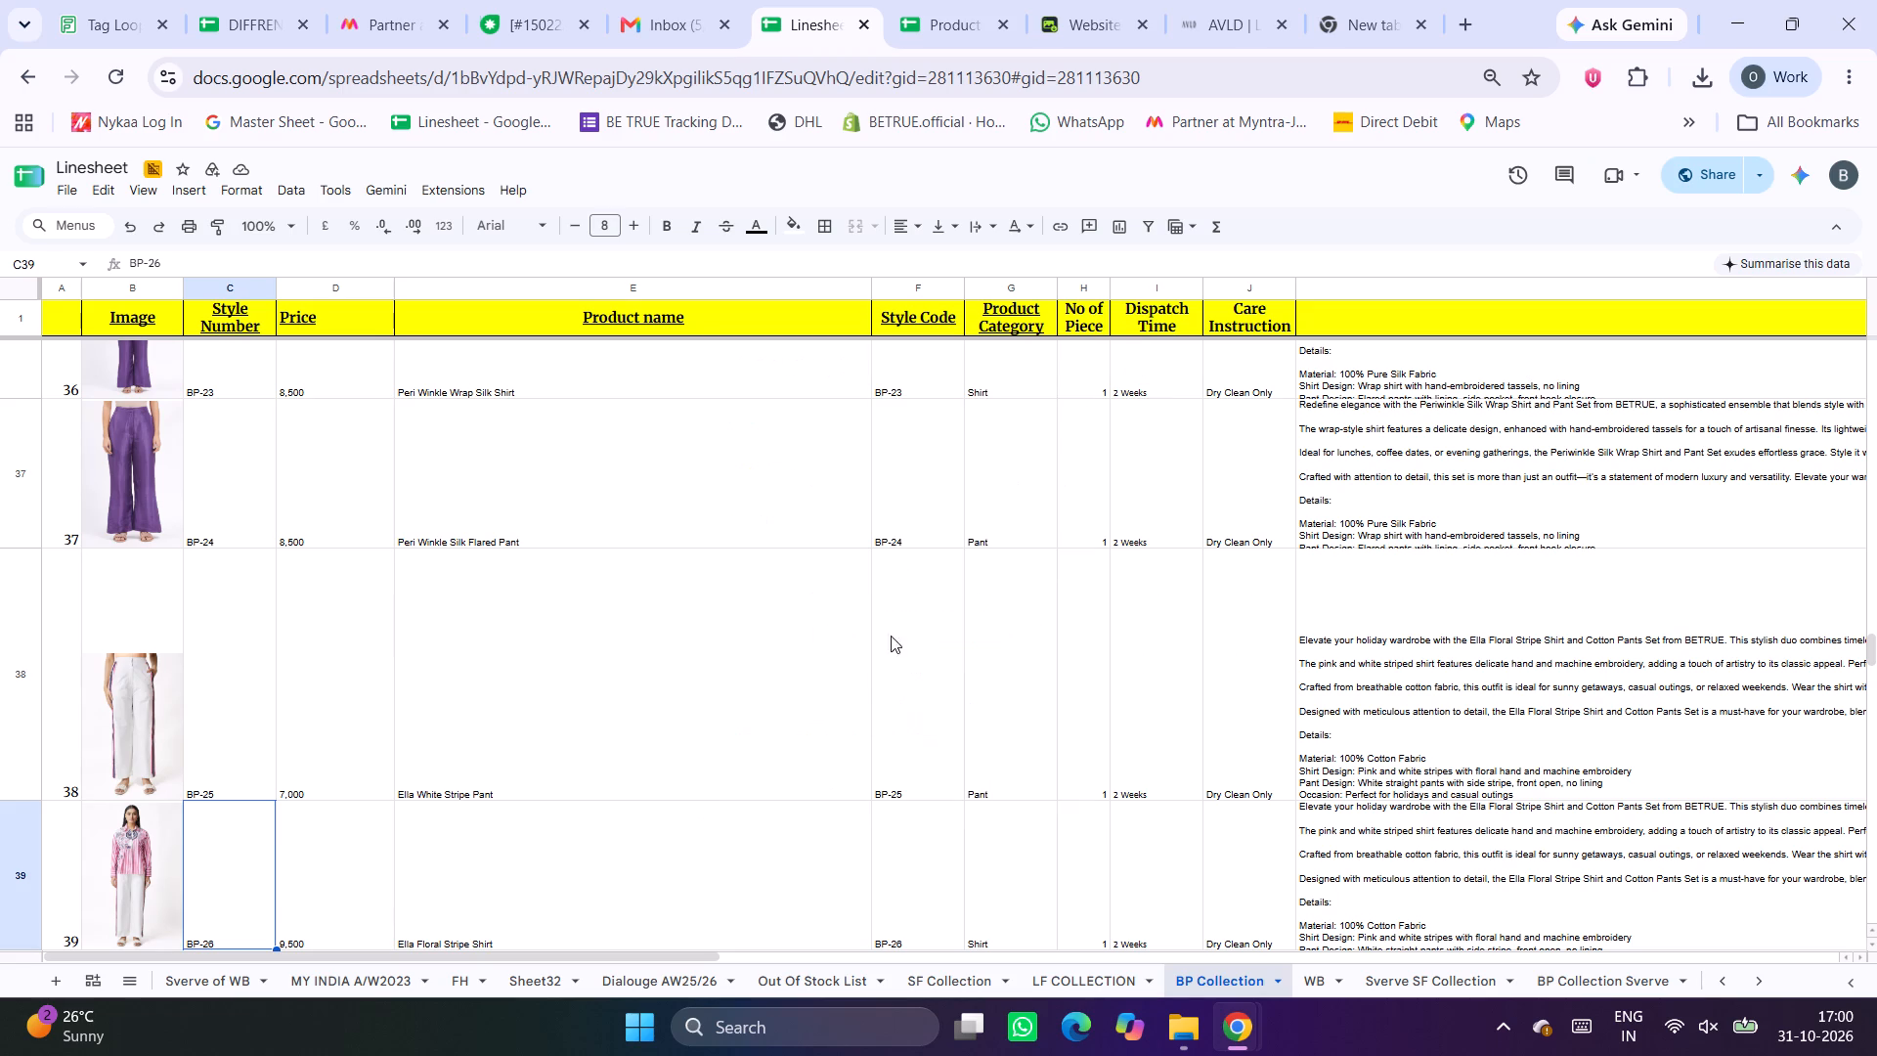
pyautogui.scroll(-2, 851, 676)
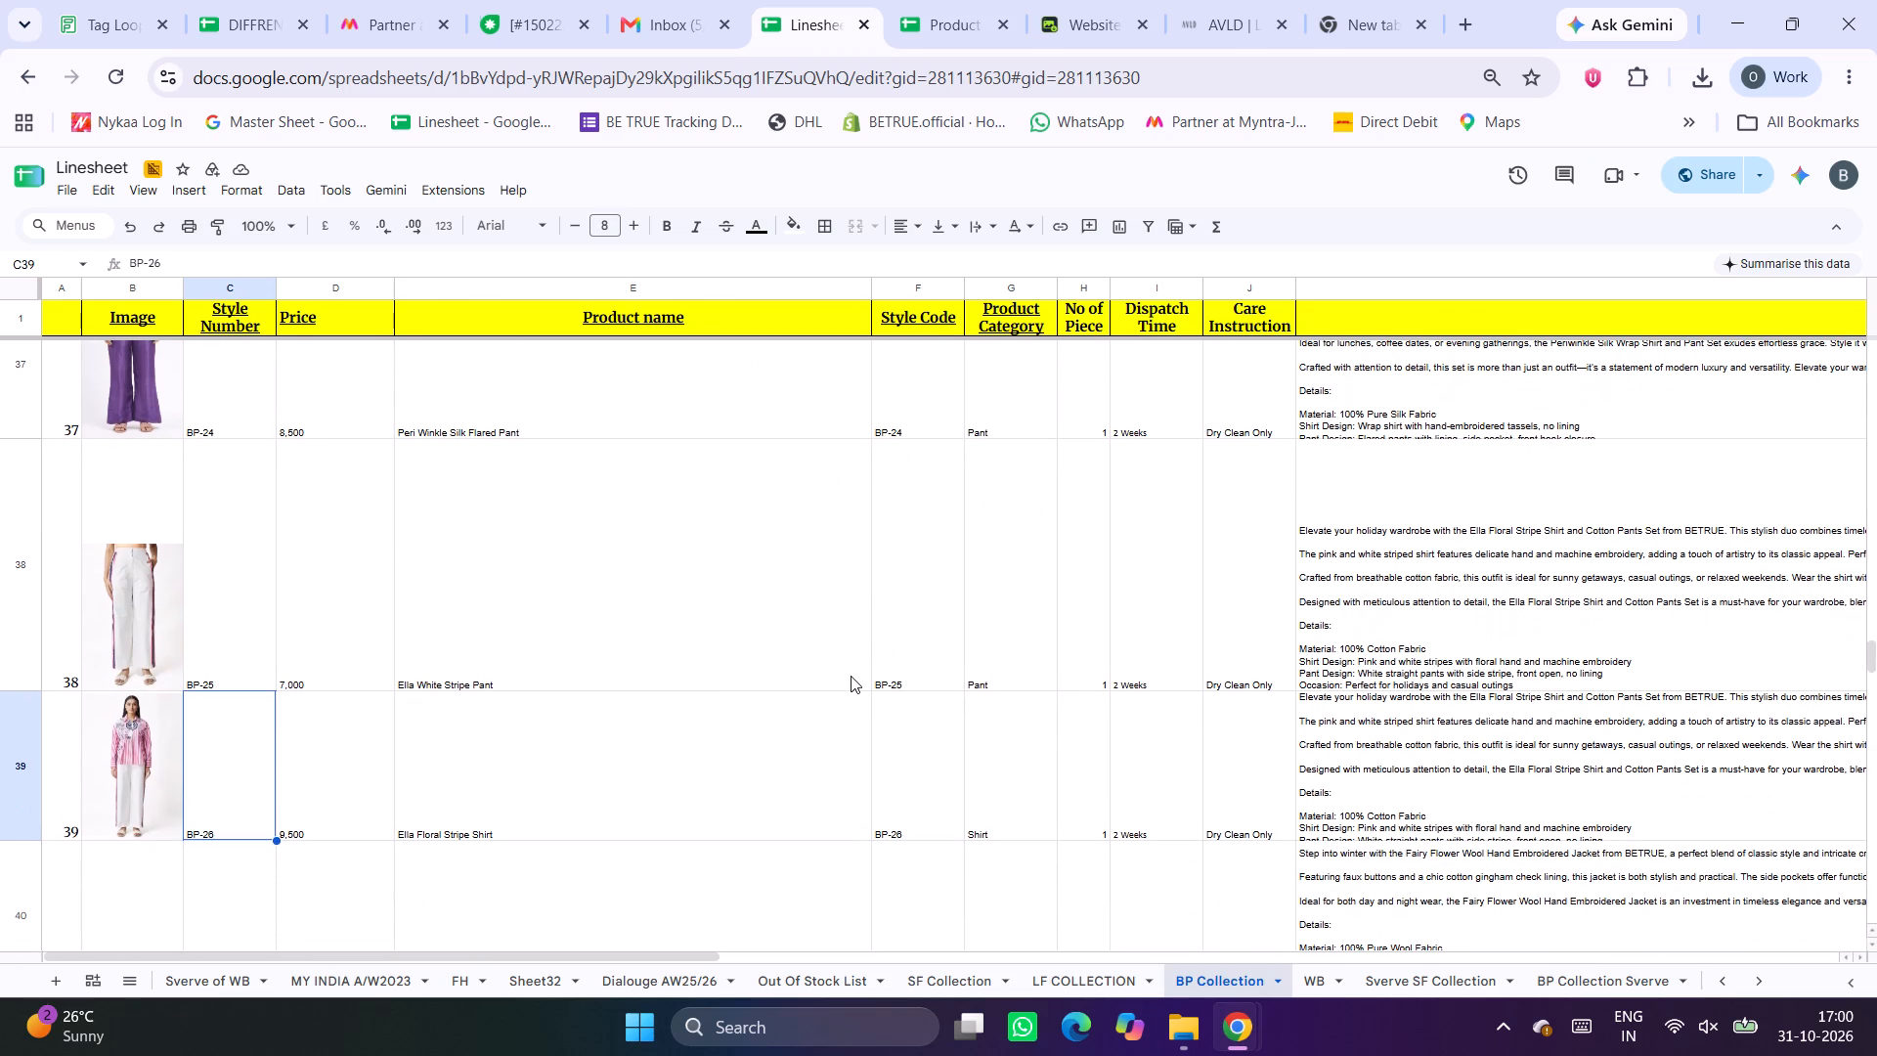
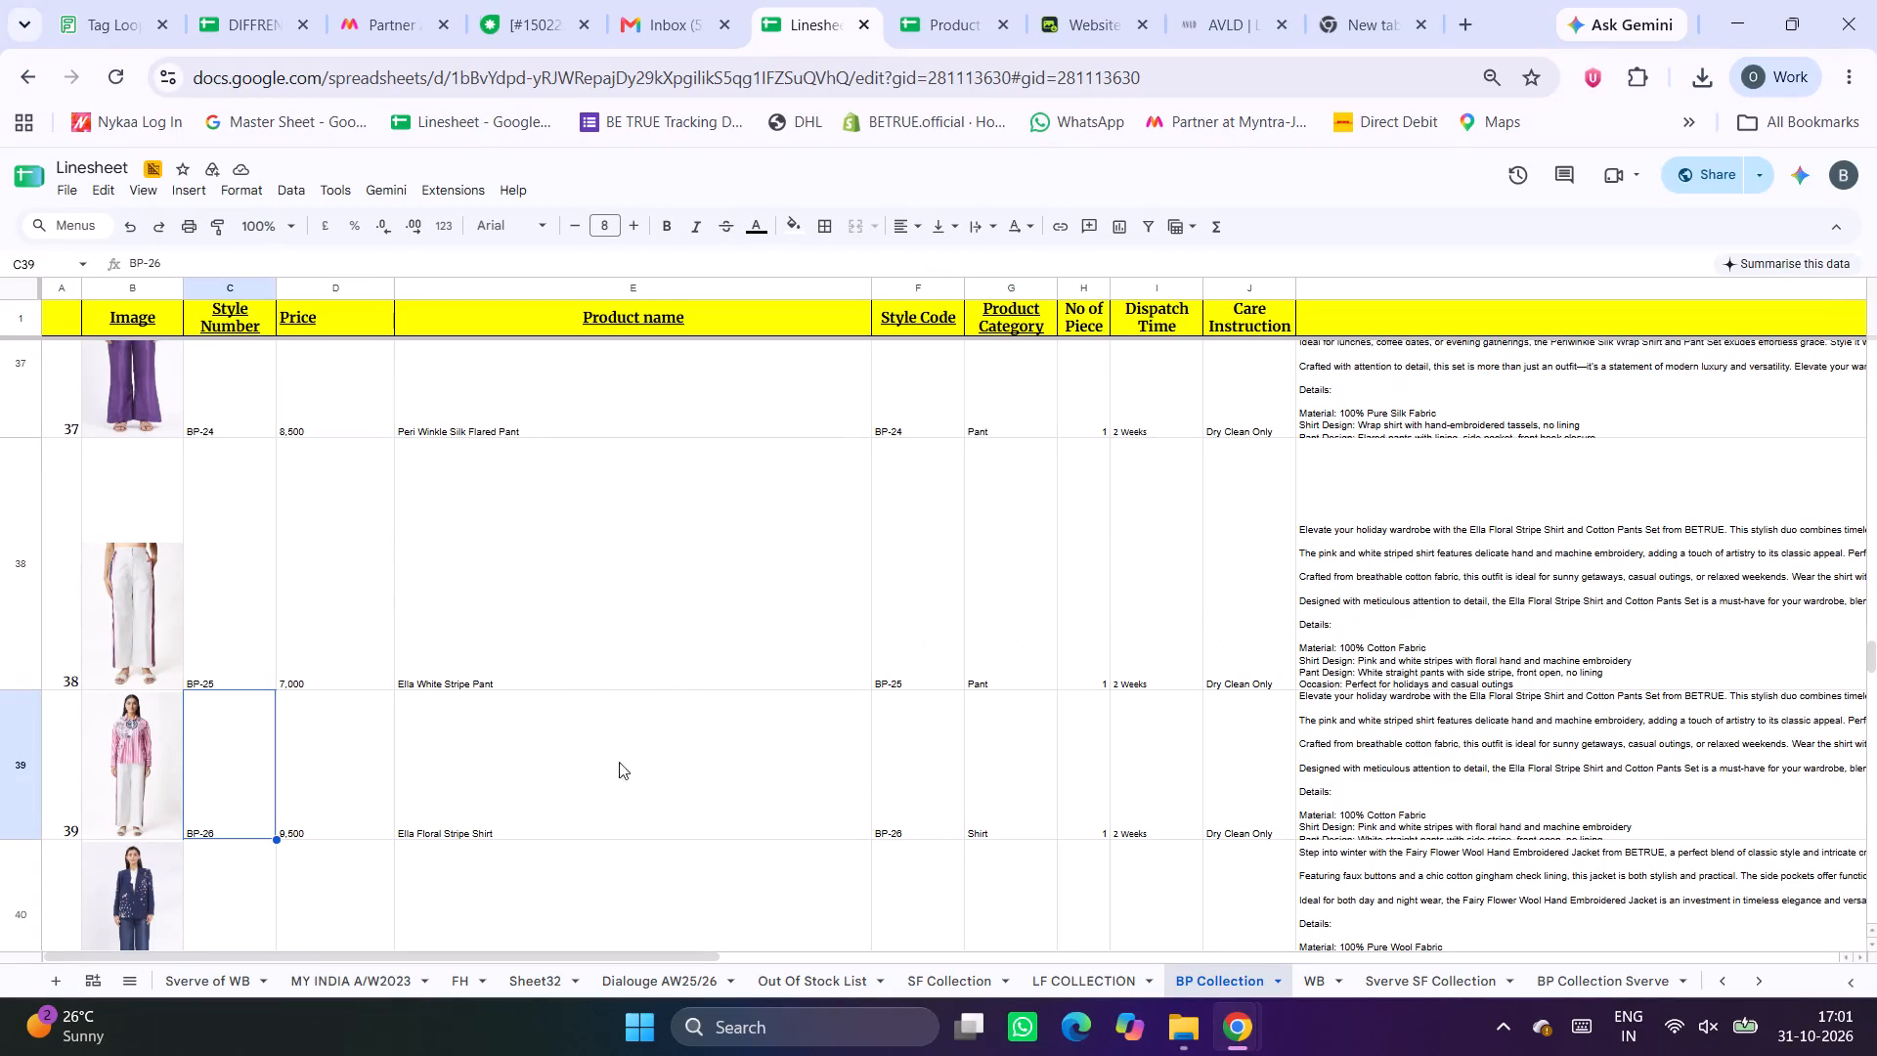
# Enter the SKU BP-26 in row 4 of the Product Listing Sheet, below the PIJ-30 product.
pyautogui.hscroll(-7, 894, 753)
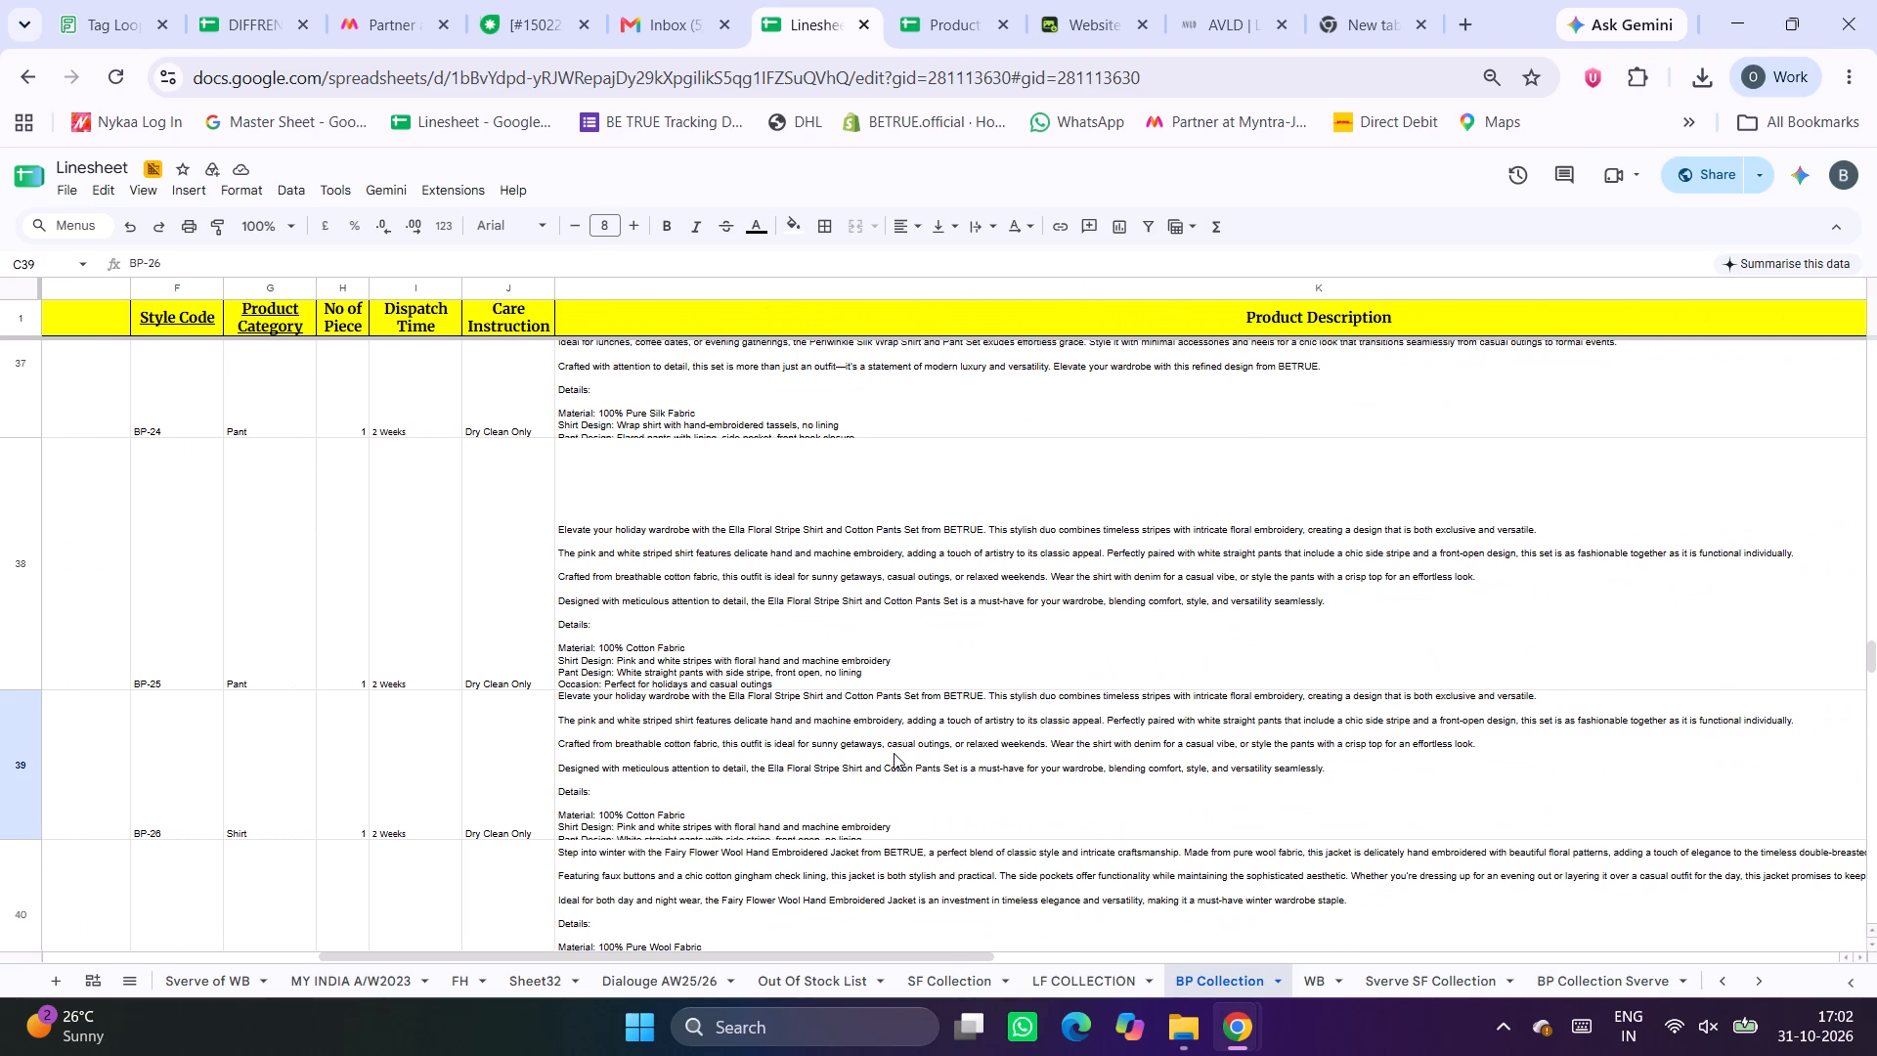
pyautogui.hscroll(6, 894, 753)
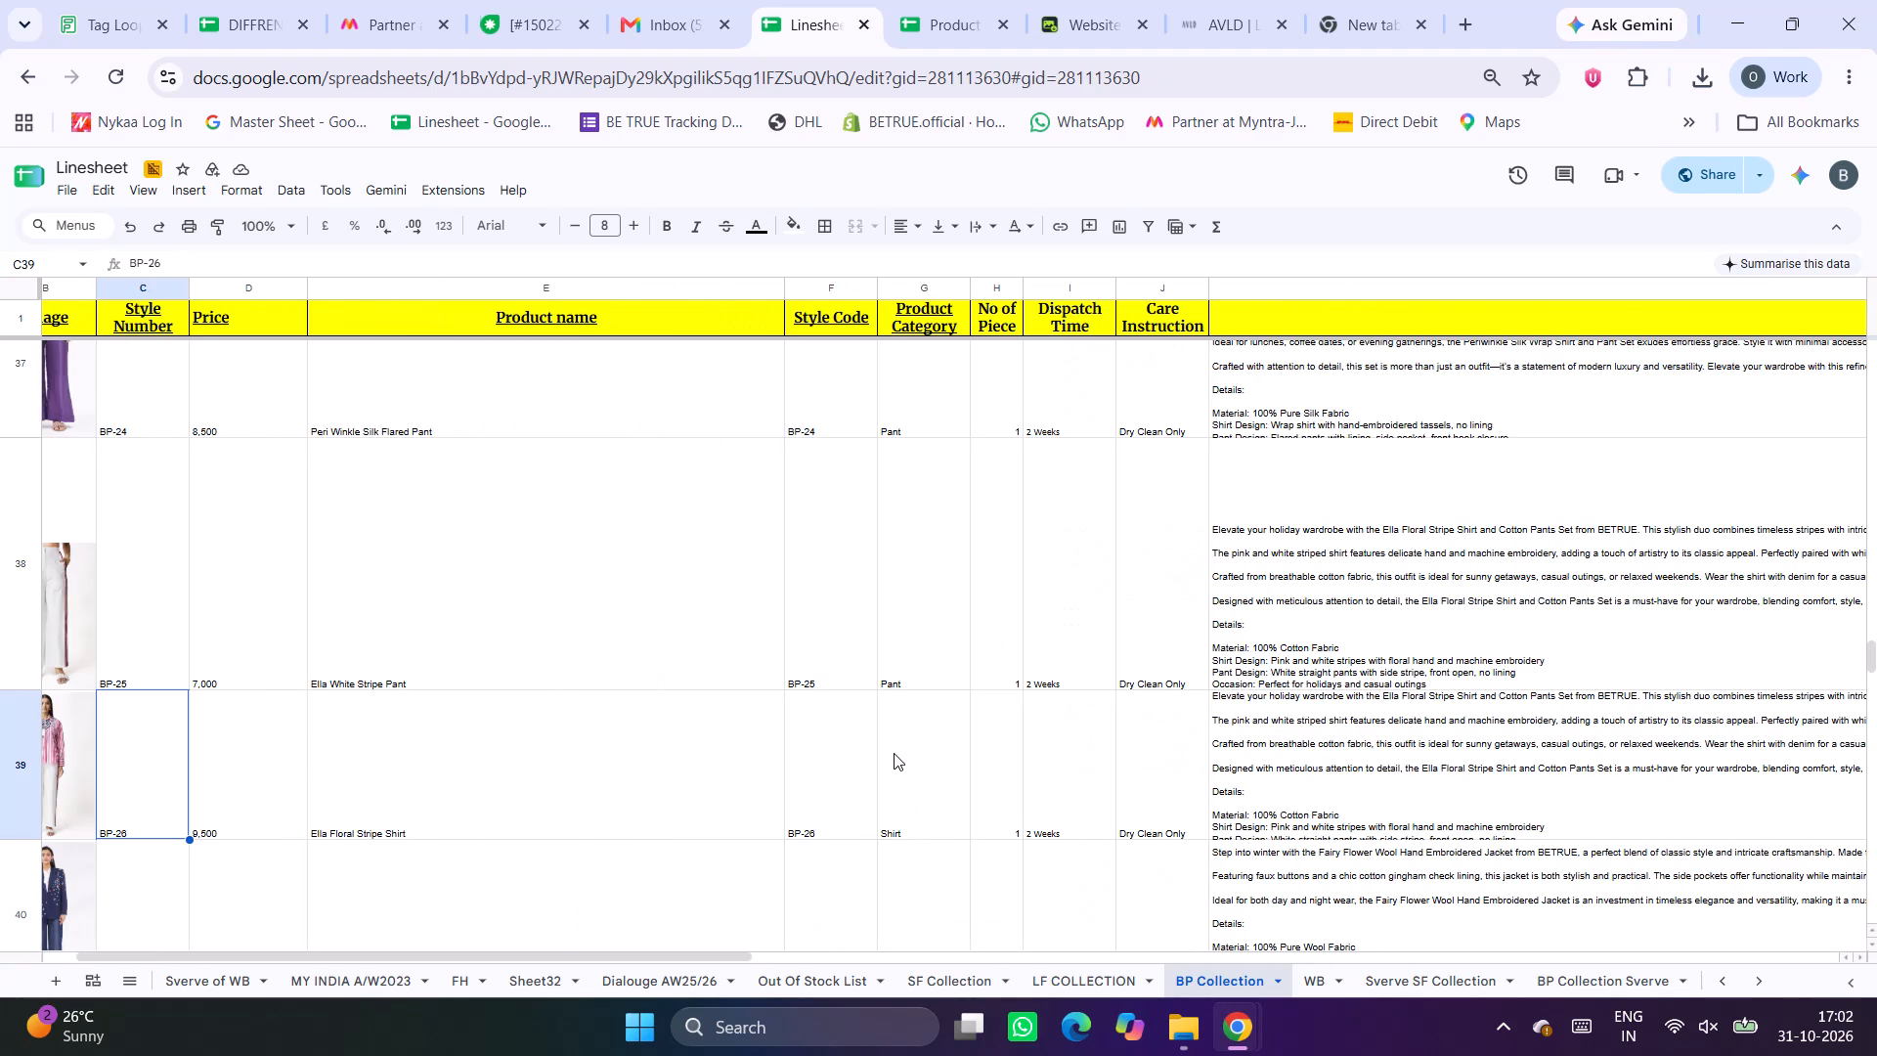
pyautogui.click(913, 0)
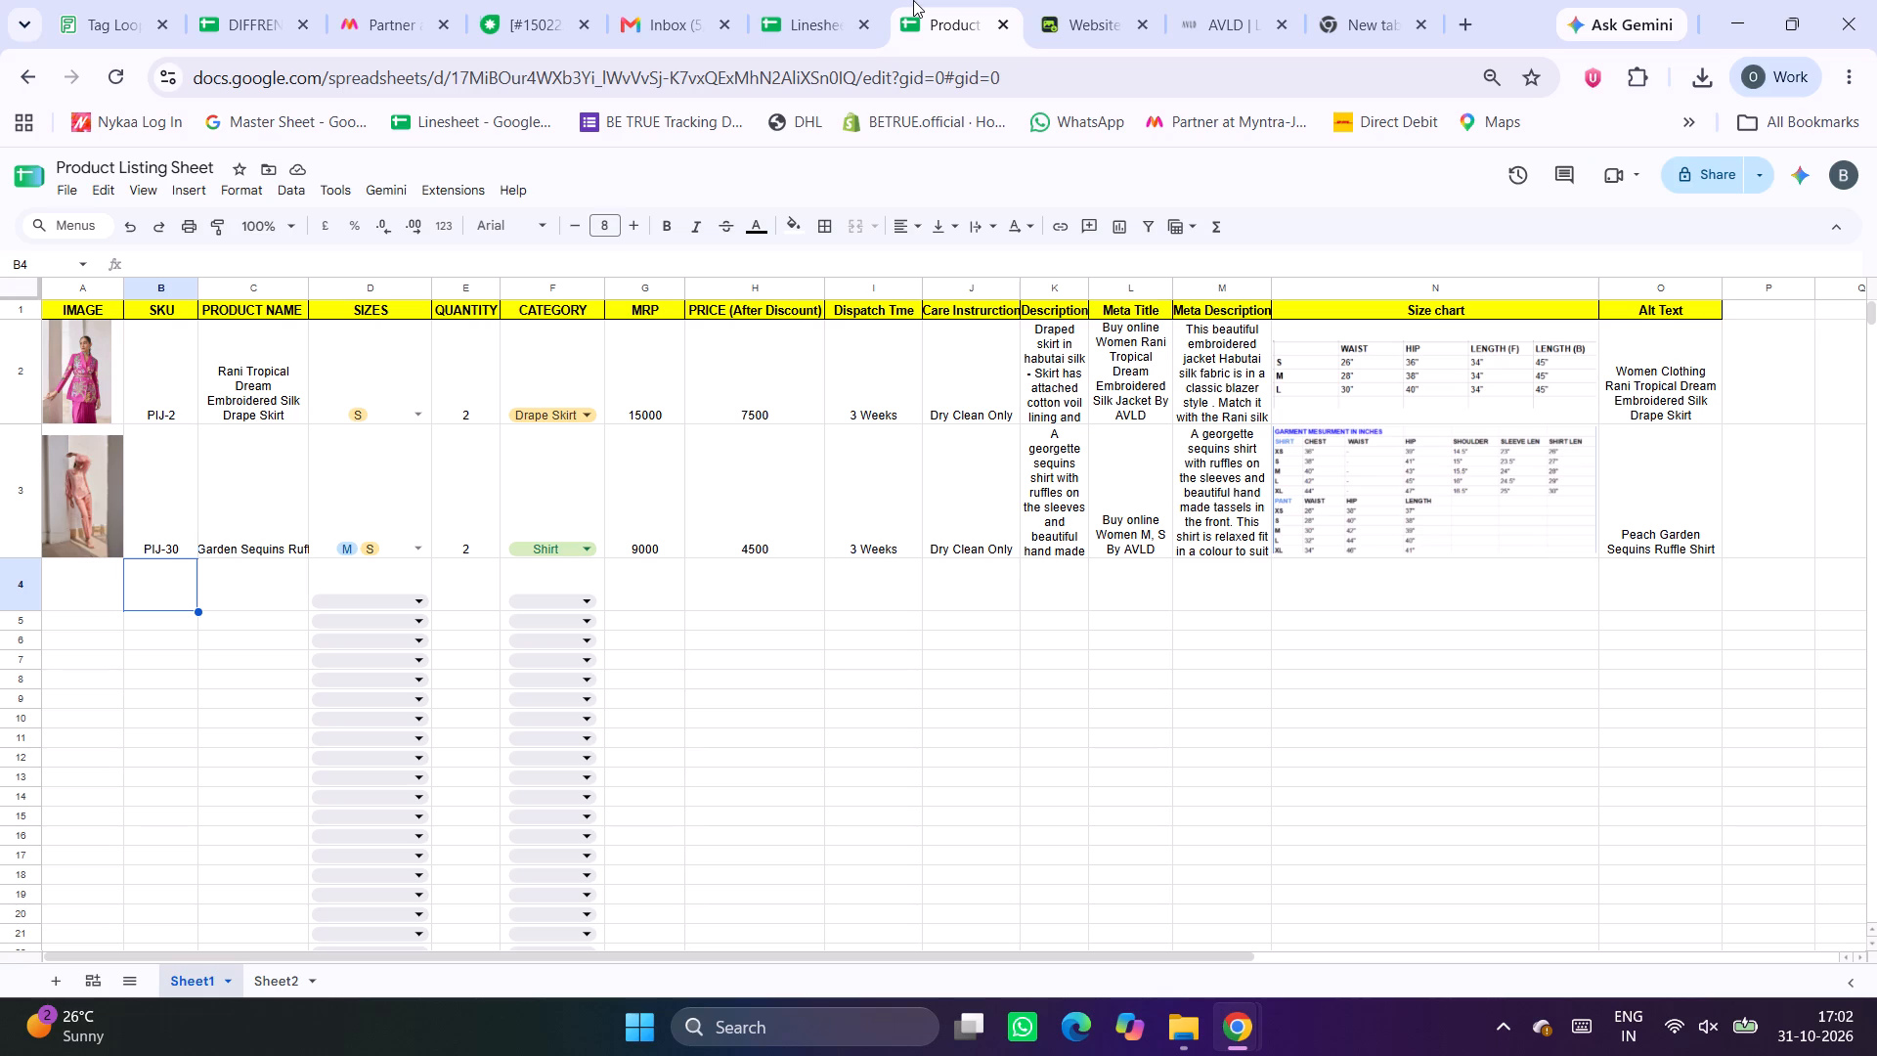
pyautogui.write('BP-')
pyautogui.write('26')
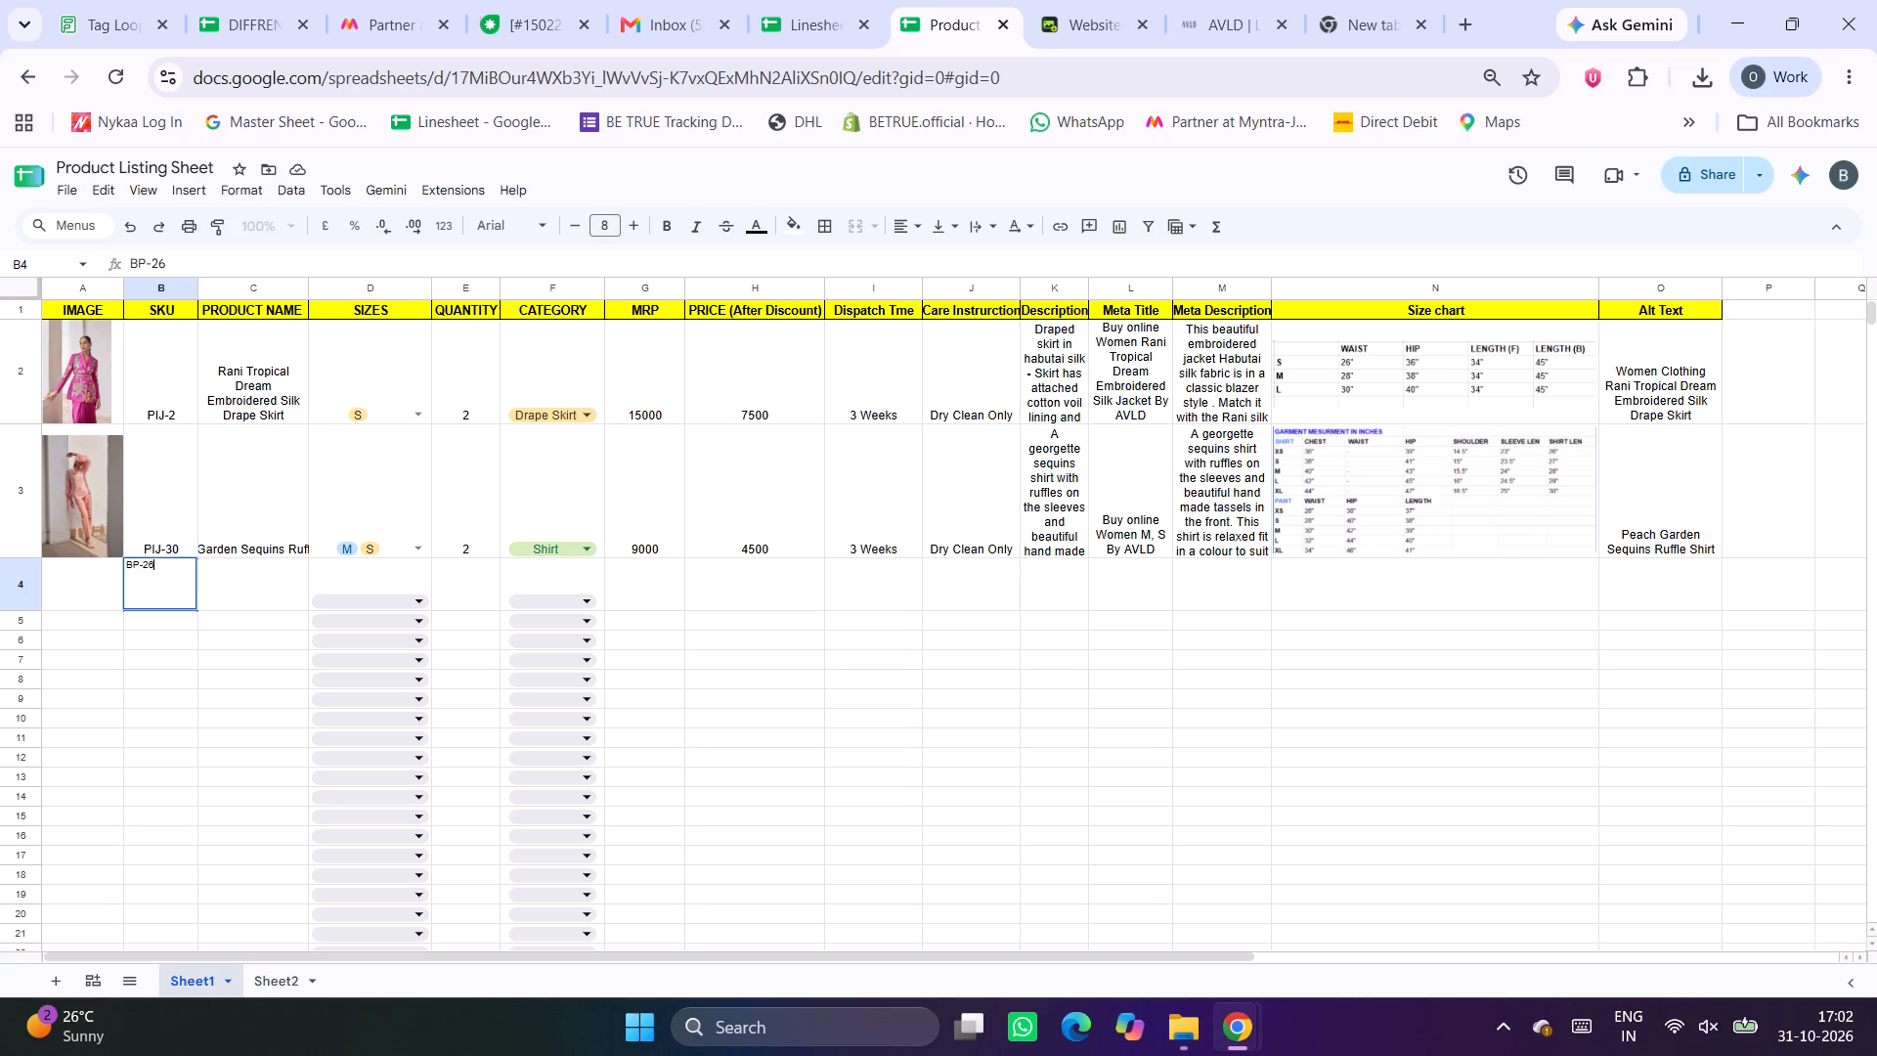
pyautogui.moveTo(913, 0); pyautogui.dragTo(798, 8)
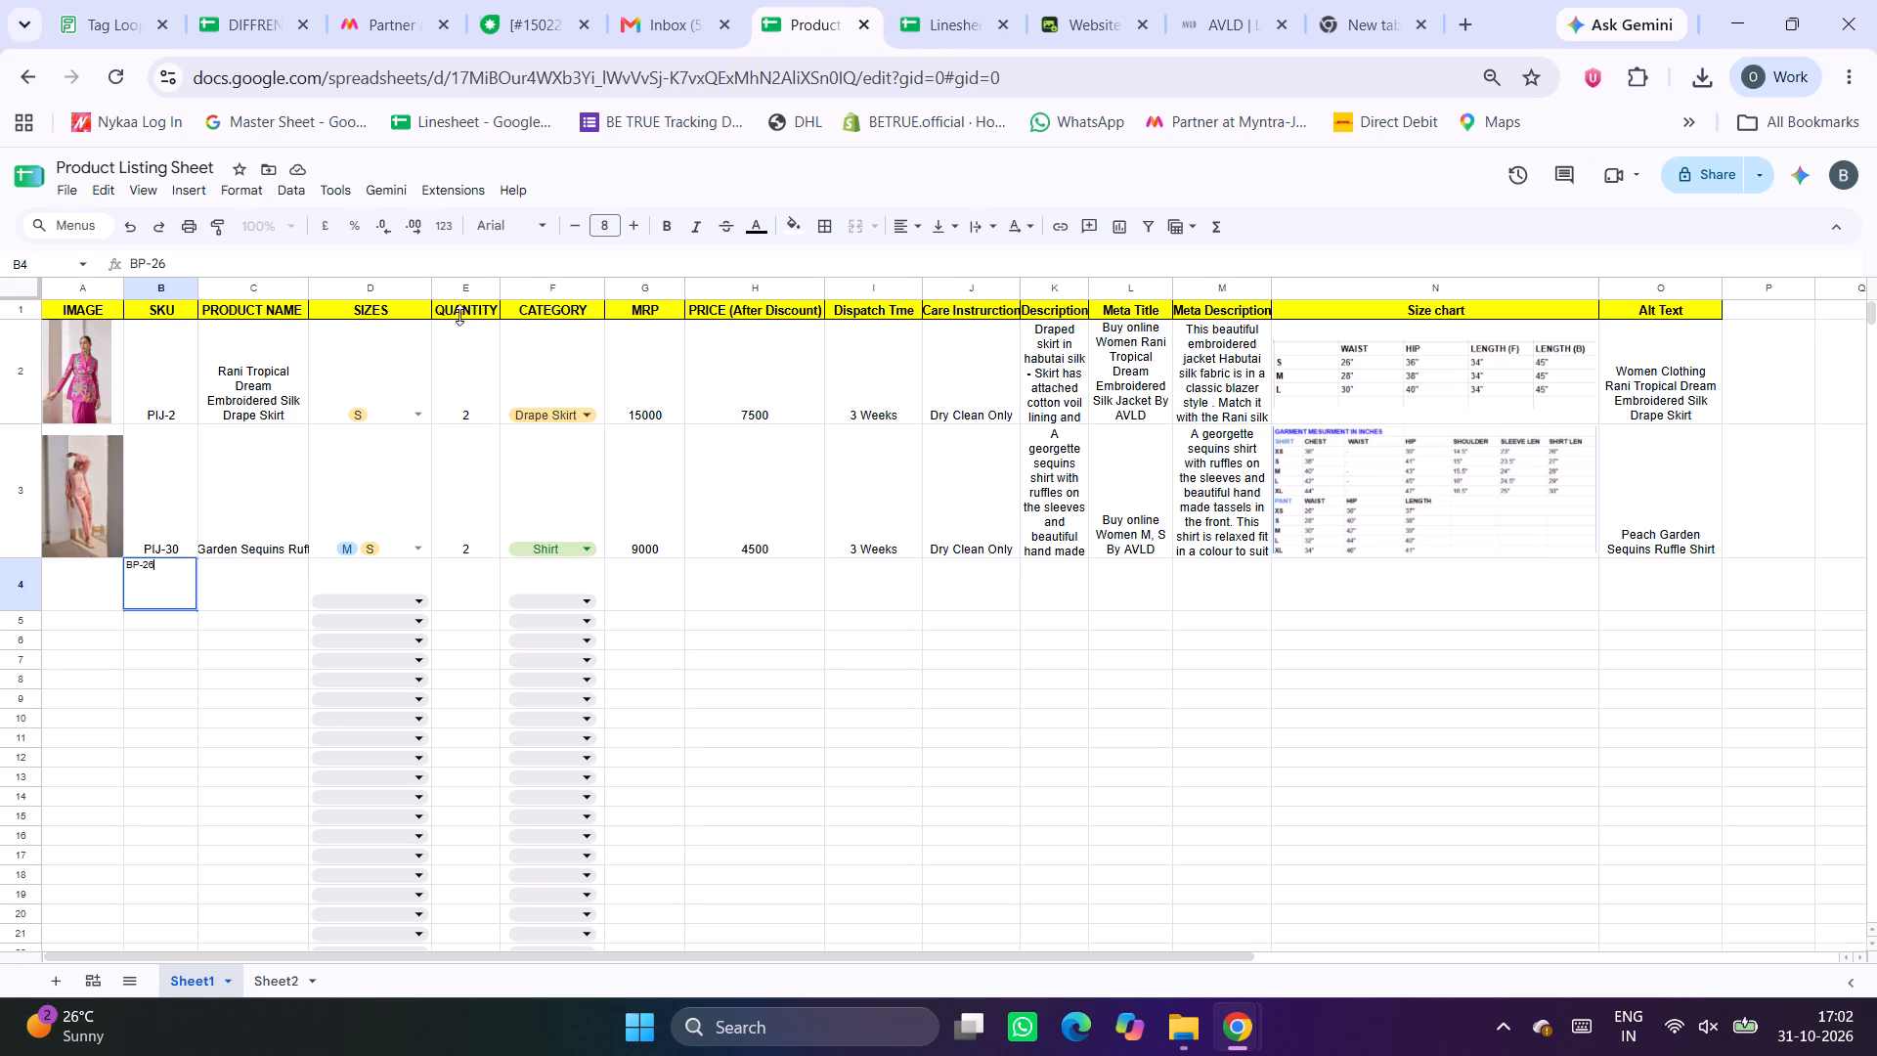
# Copy the product name Ella Floral Stripe Shirt from the Linesheet's BP-26 row into the Product Listing Sheet's row 4 product name.
pyautogui.click(254, 573)
pyautogui.click(923, 0)
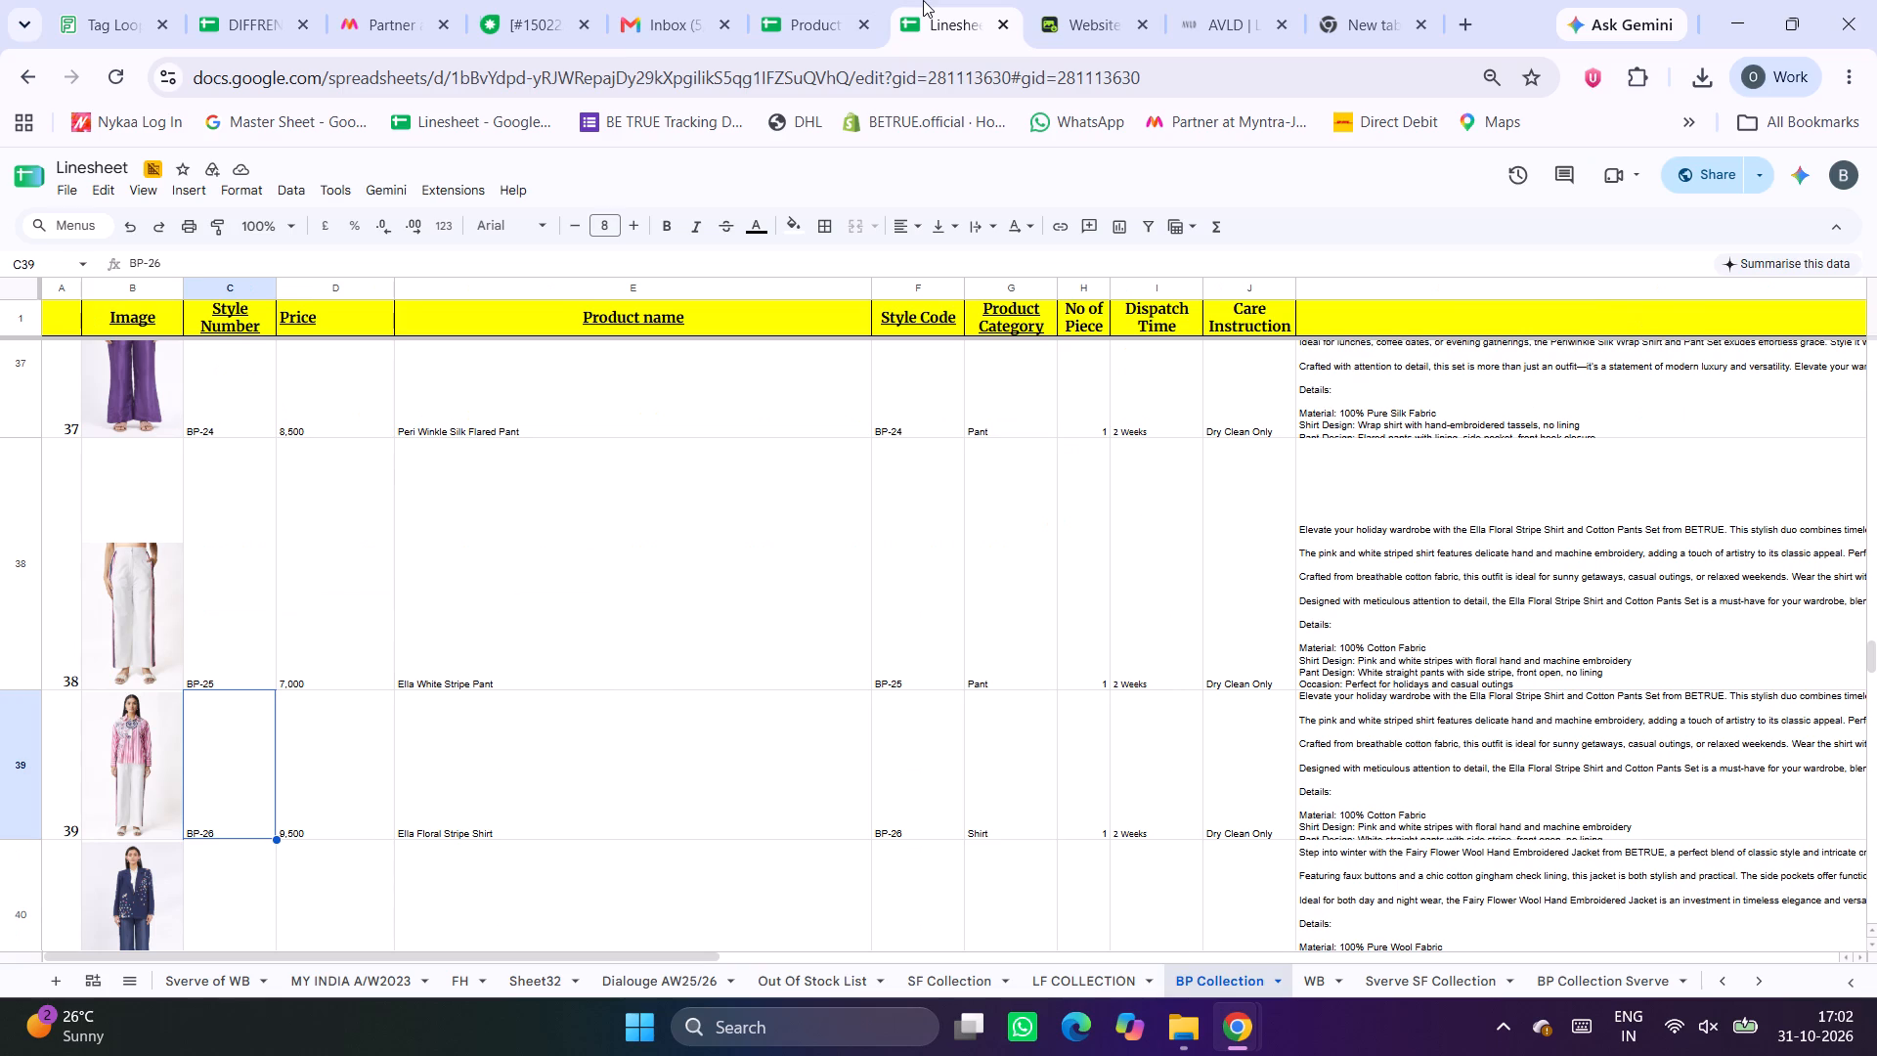
pyautogui.click(422, 800)
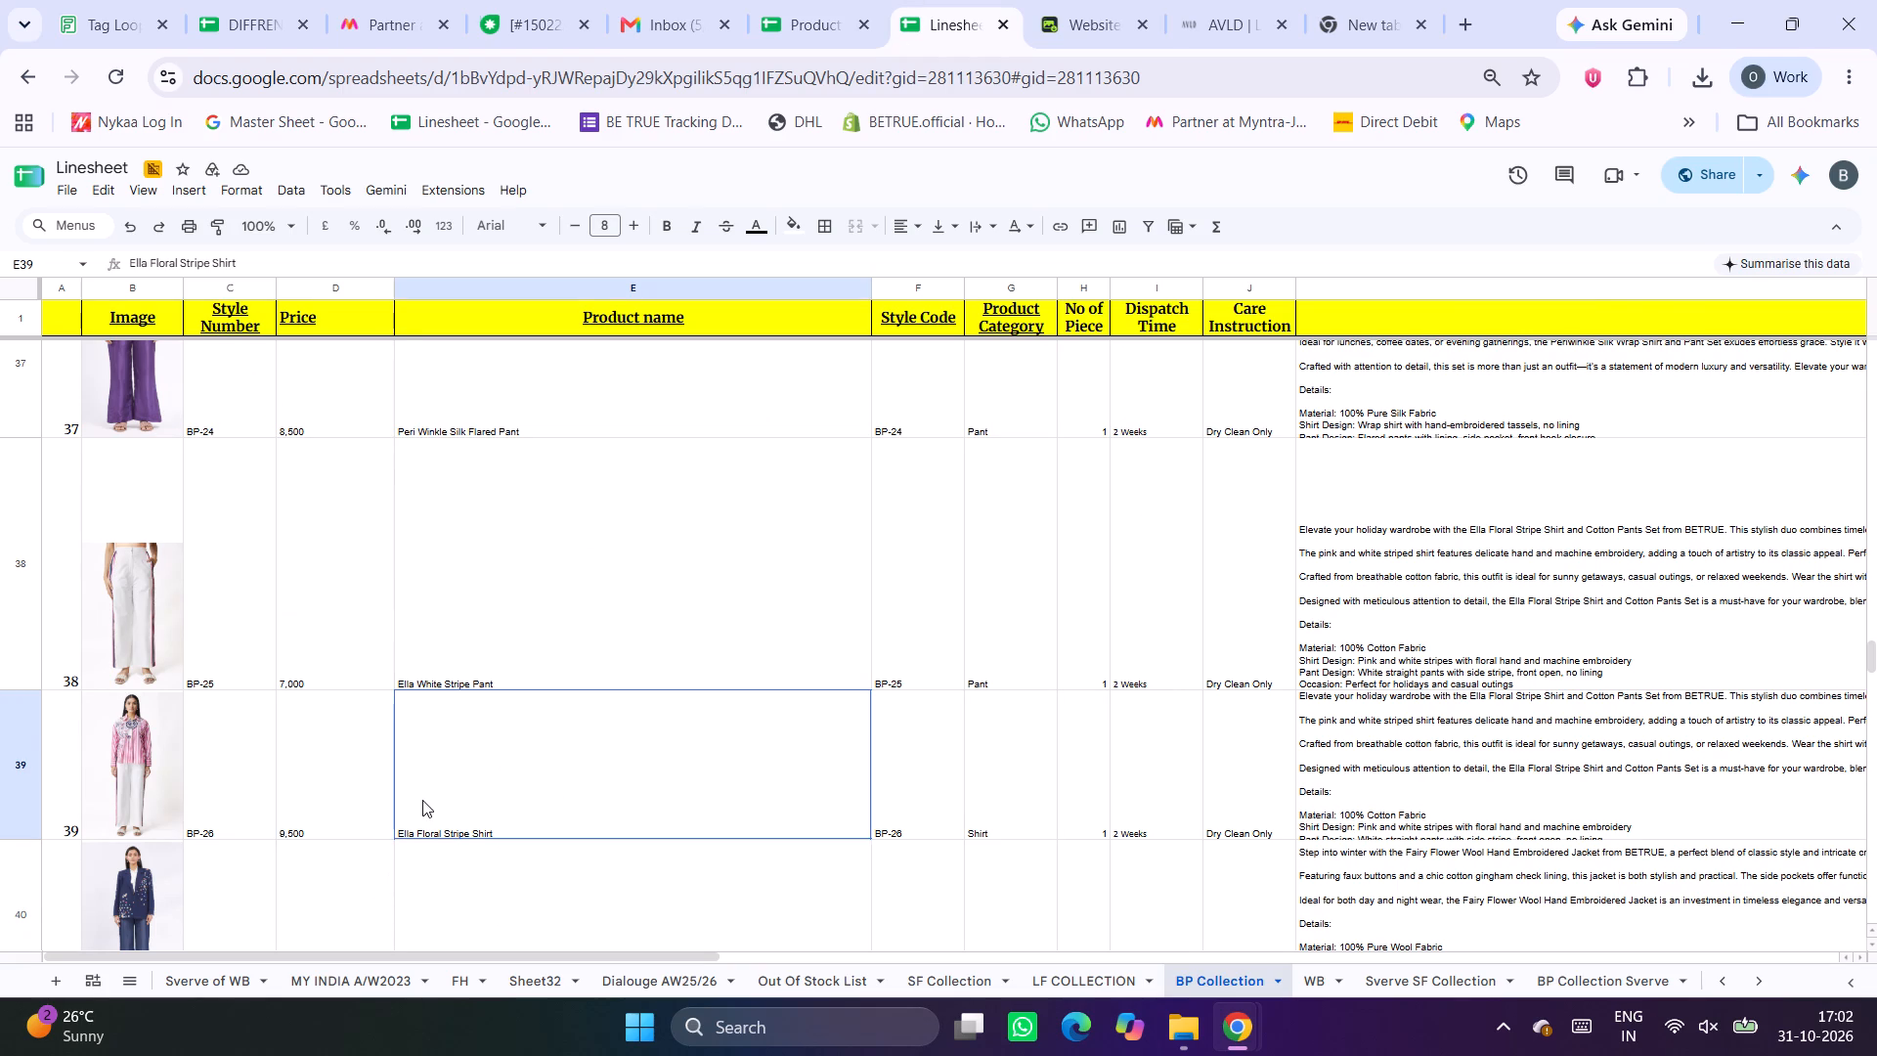
pyautogui.hotkey('ctrl', 'c')
pyautogui.click(776, 0)
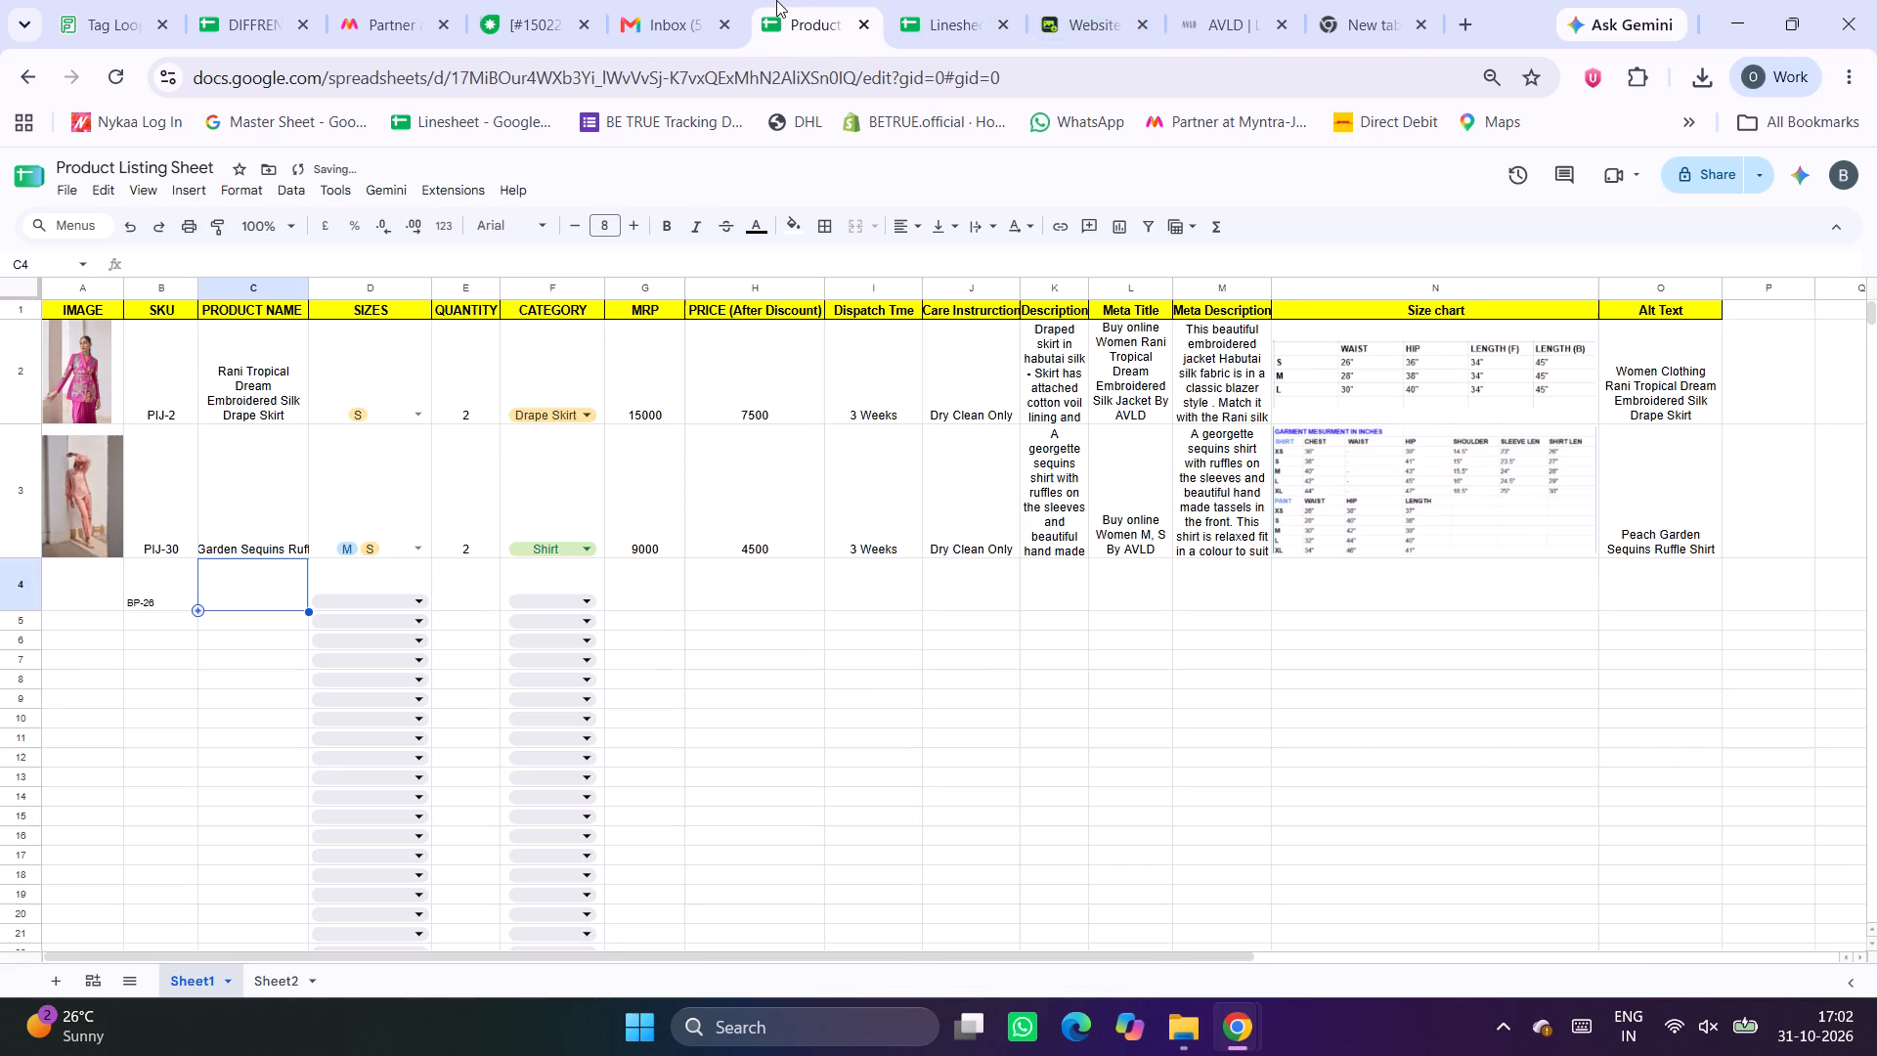
pyautogui.hotkey('ctrl', 'v')
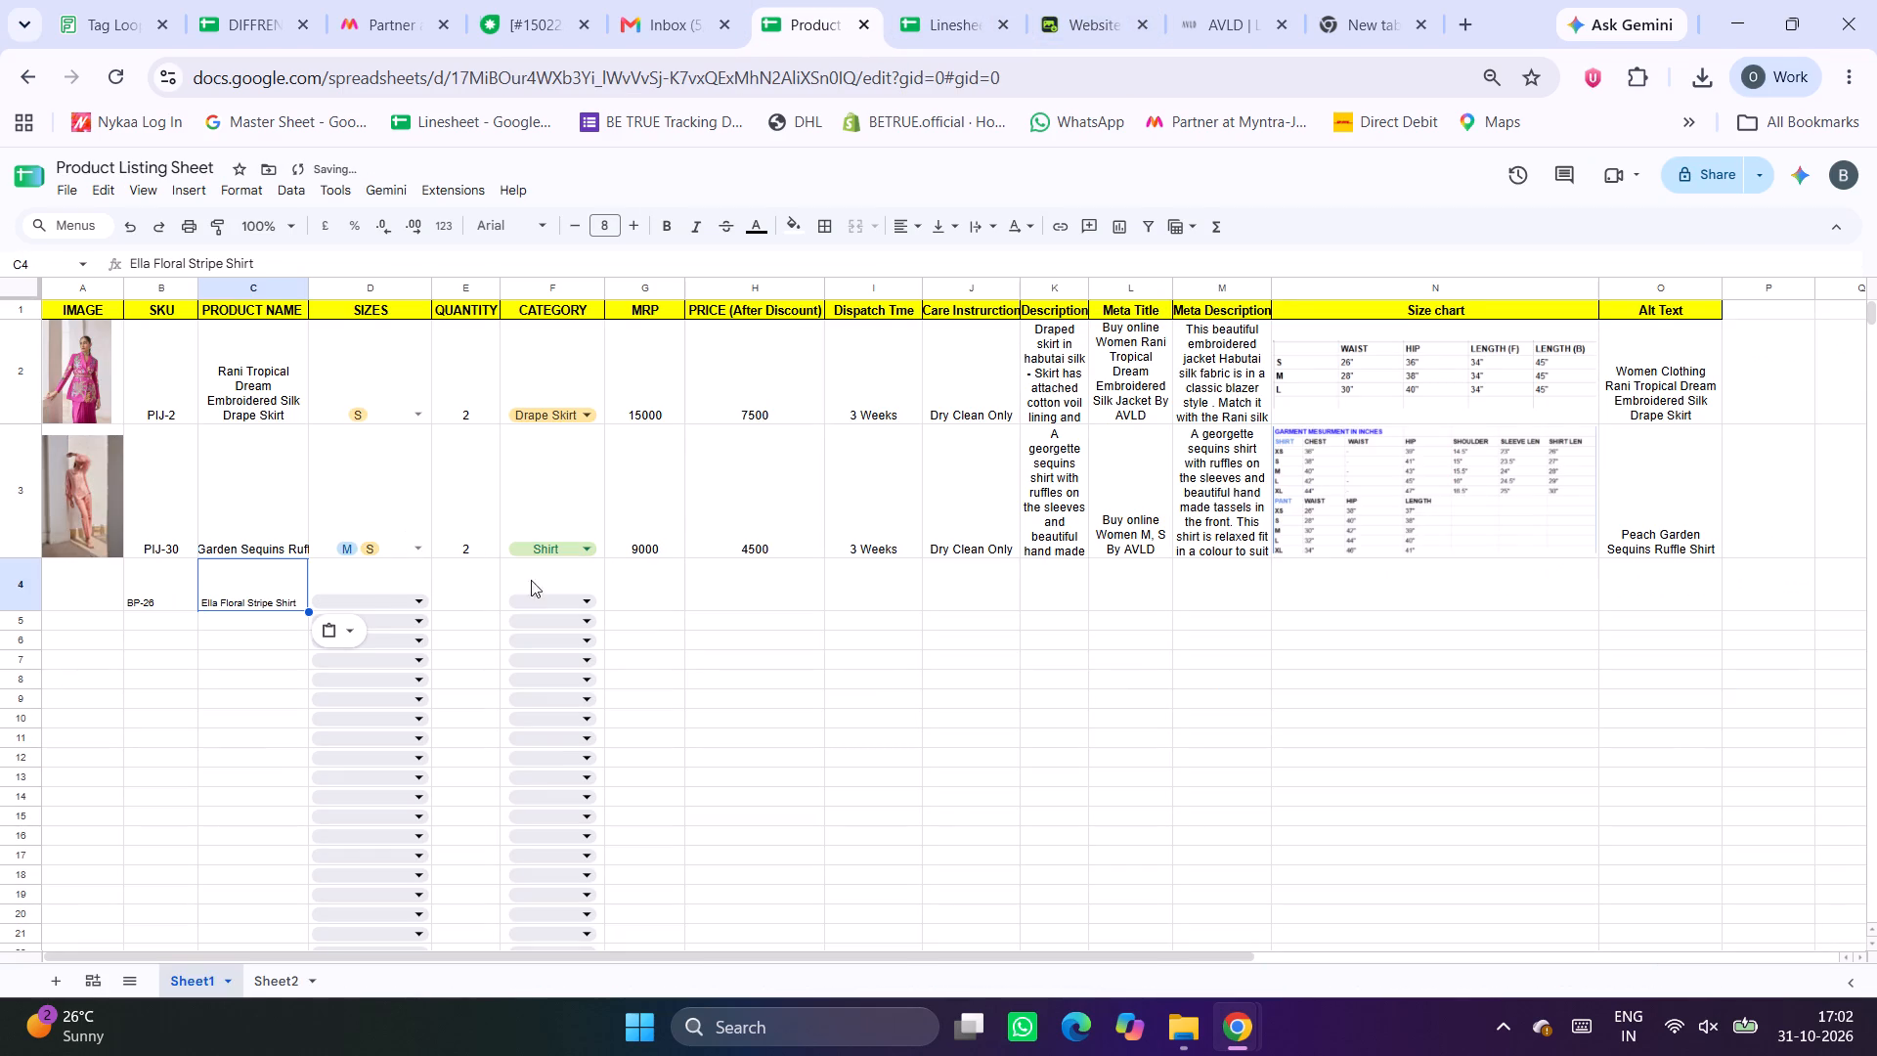
# Set the BP-26 row's size to M and its quantity to 1.
pyautogui.click(405, 600)
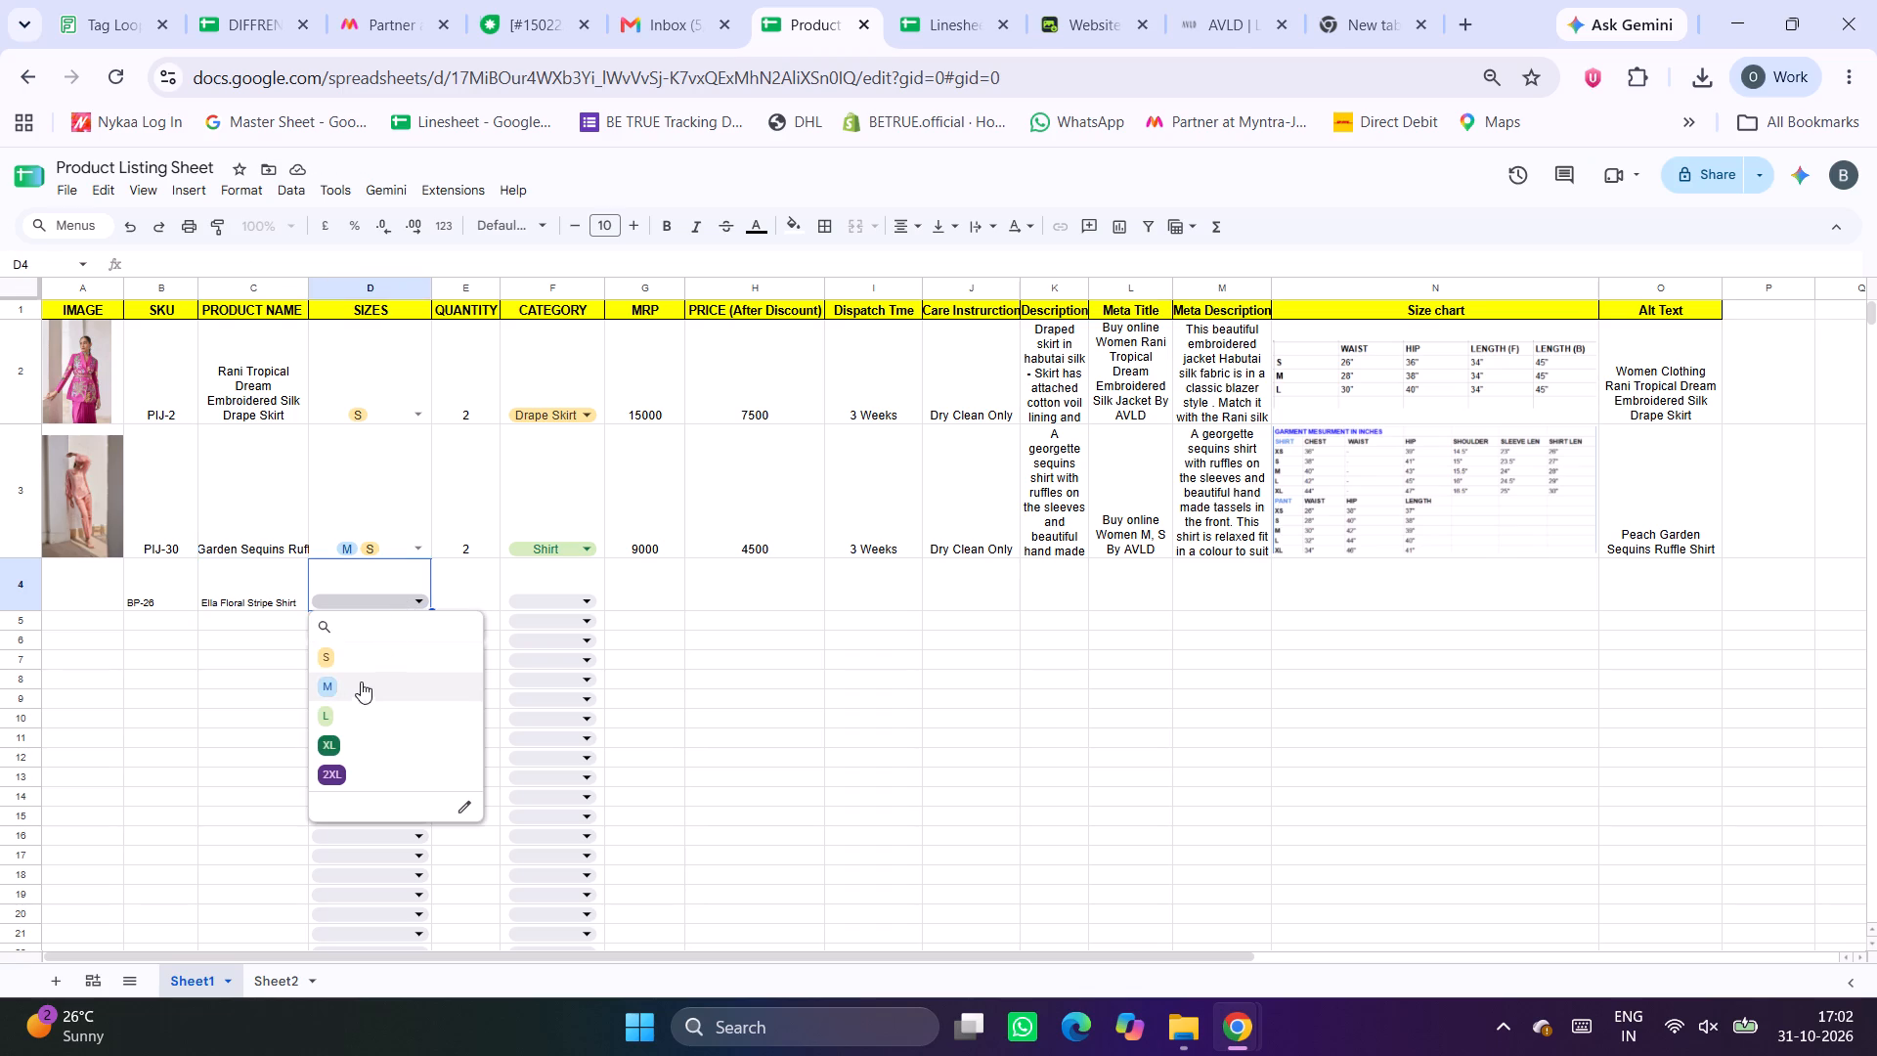
pyautogui.click(350, 689)
pyautogui.click(468, 584)
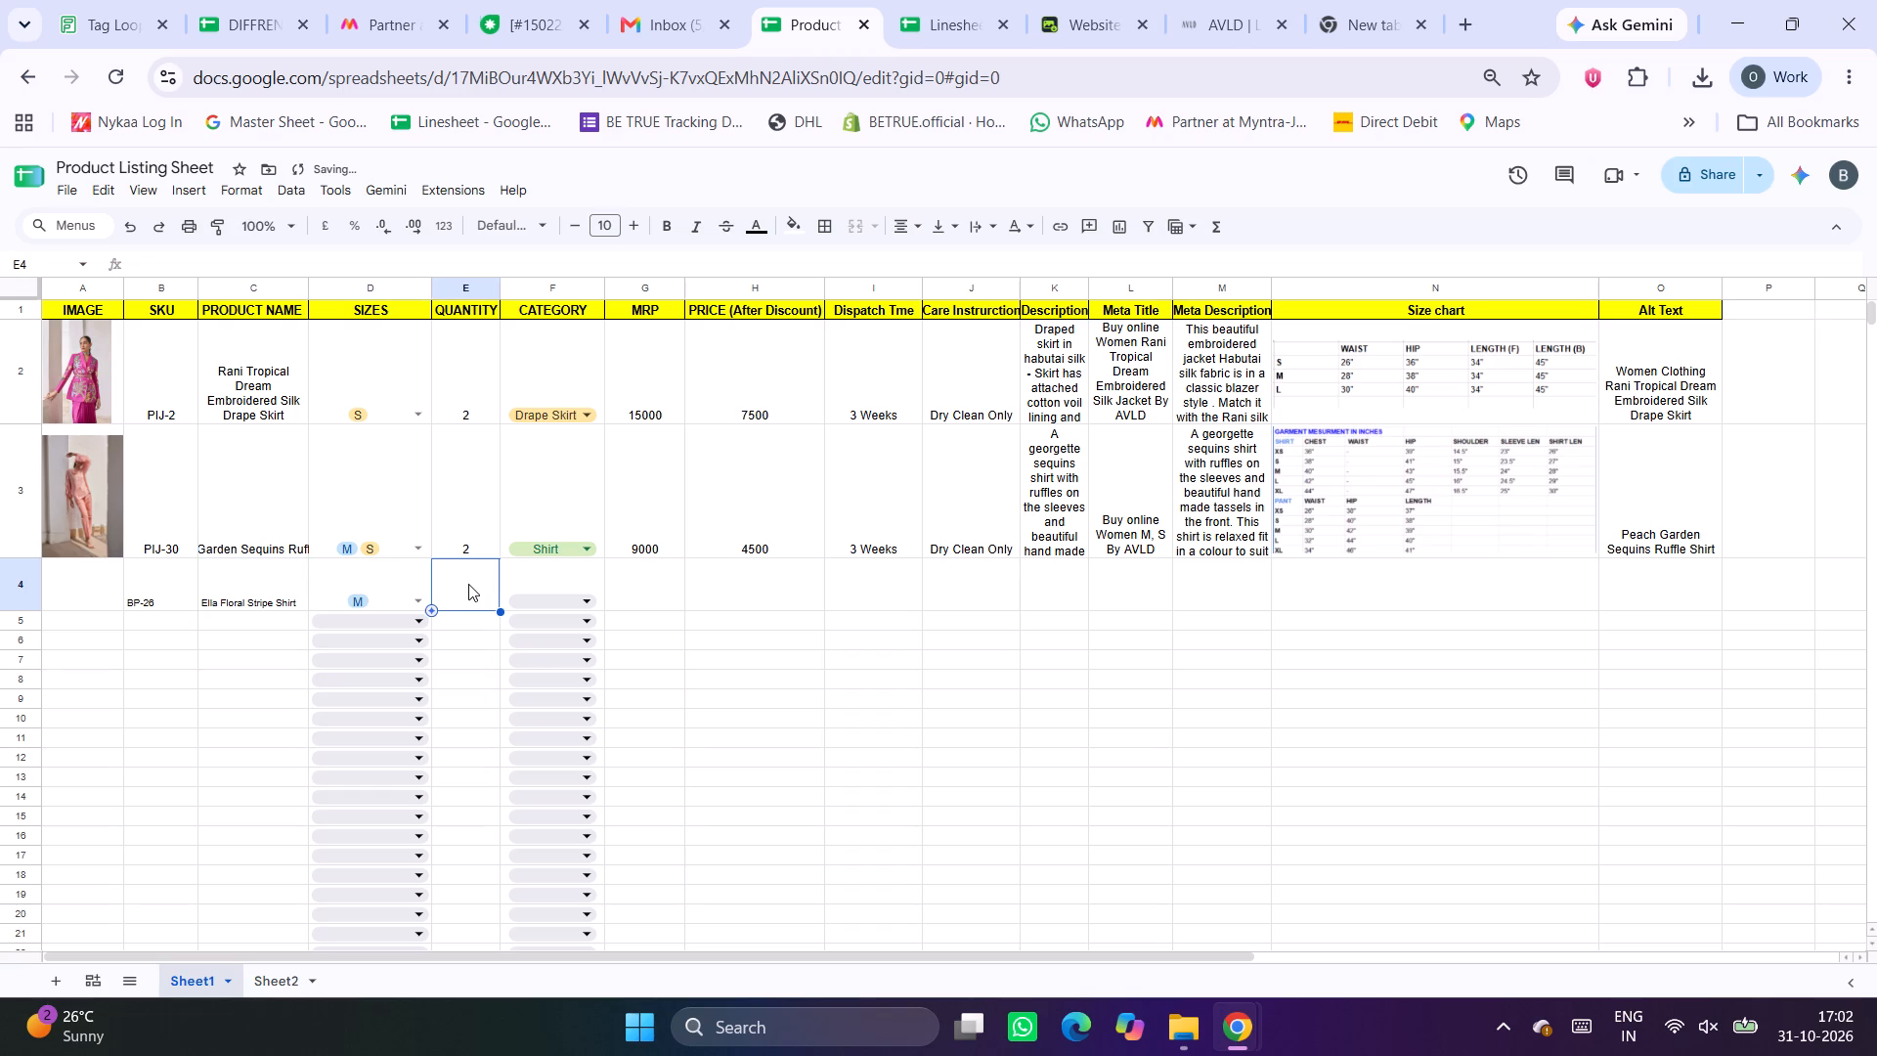
pyautogui.press('1')
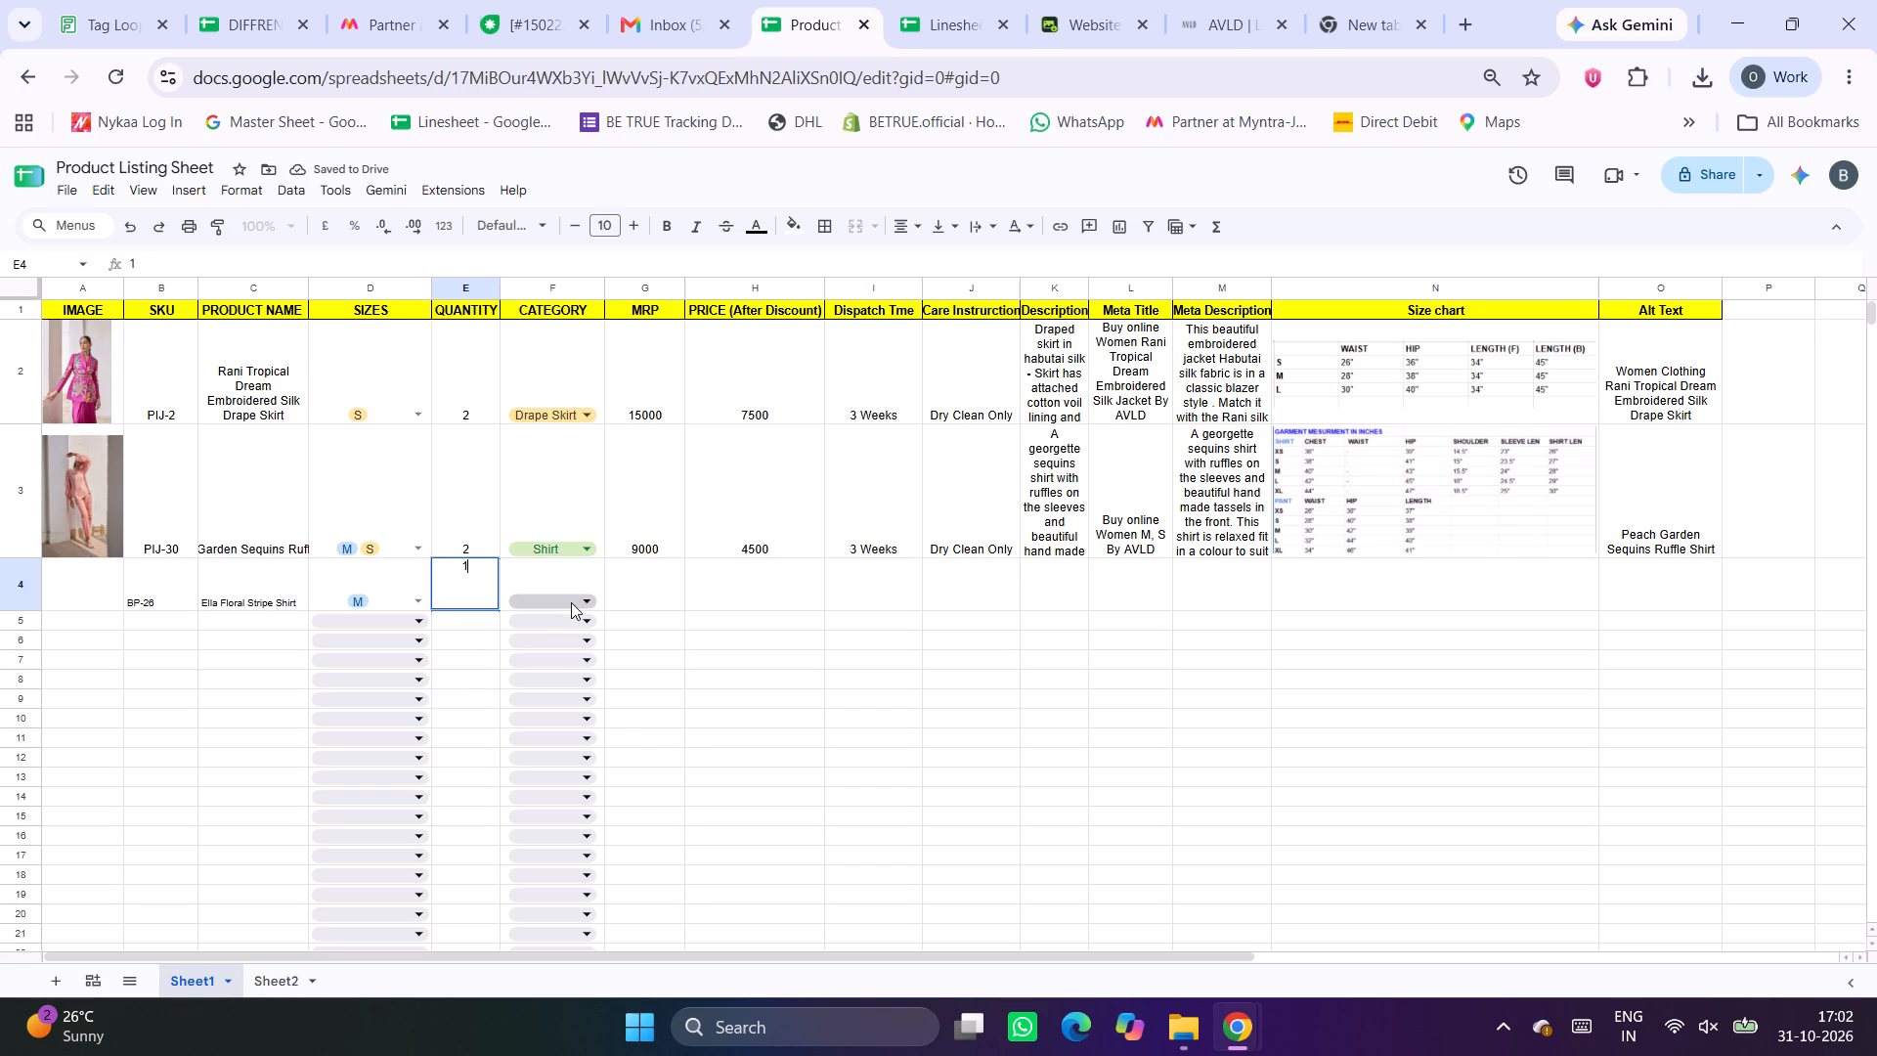
# Set the BP-26 row's category to Shirt.
pyautogui.click(571, 602)
pyautogui.click(553, 653)
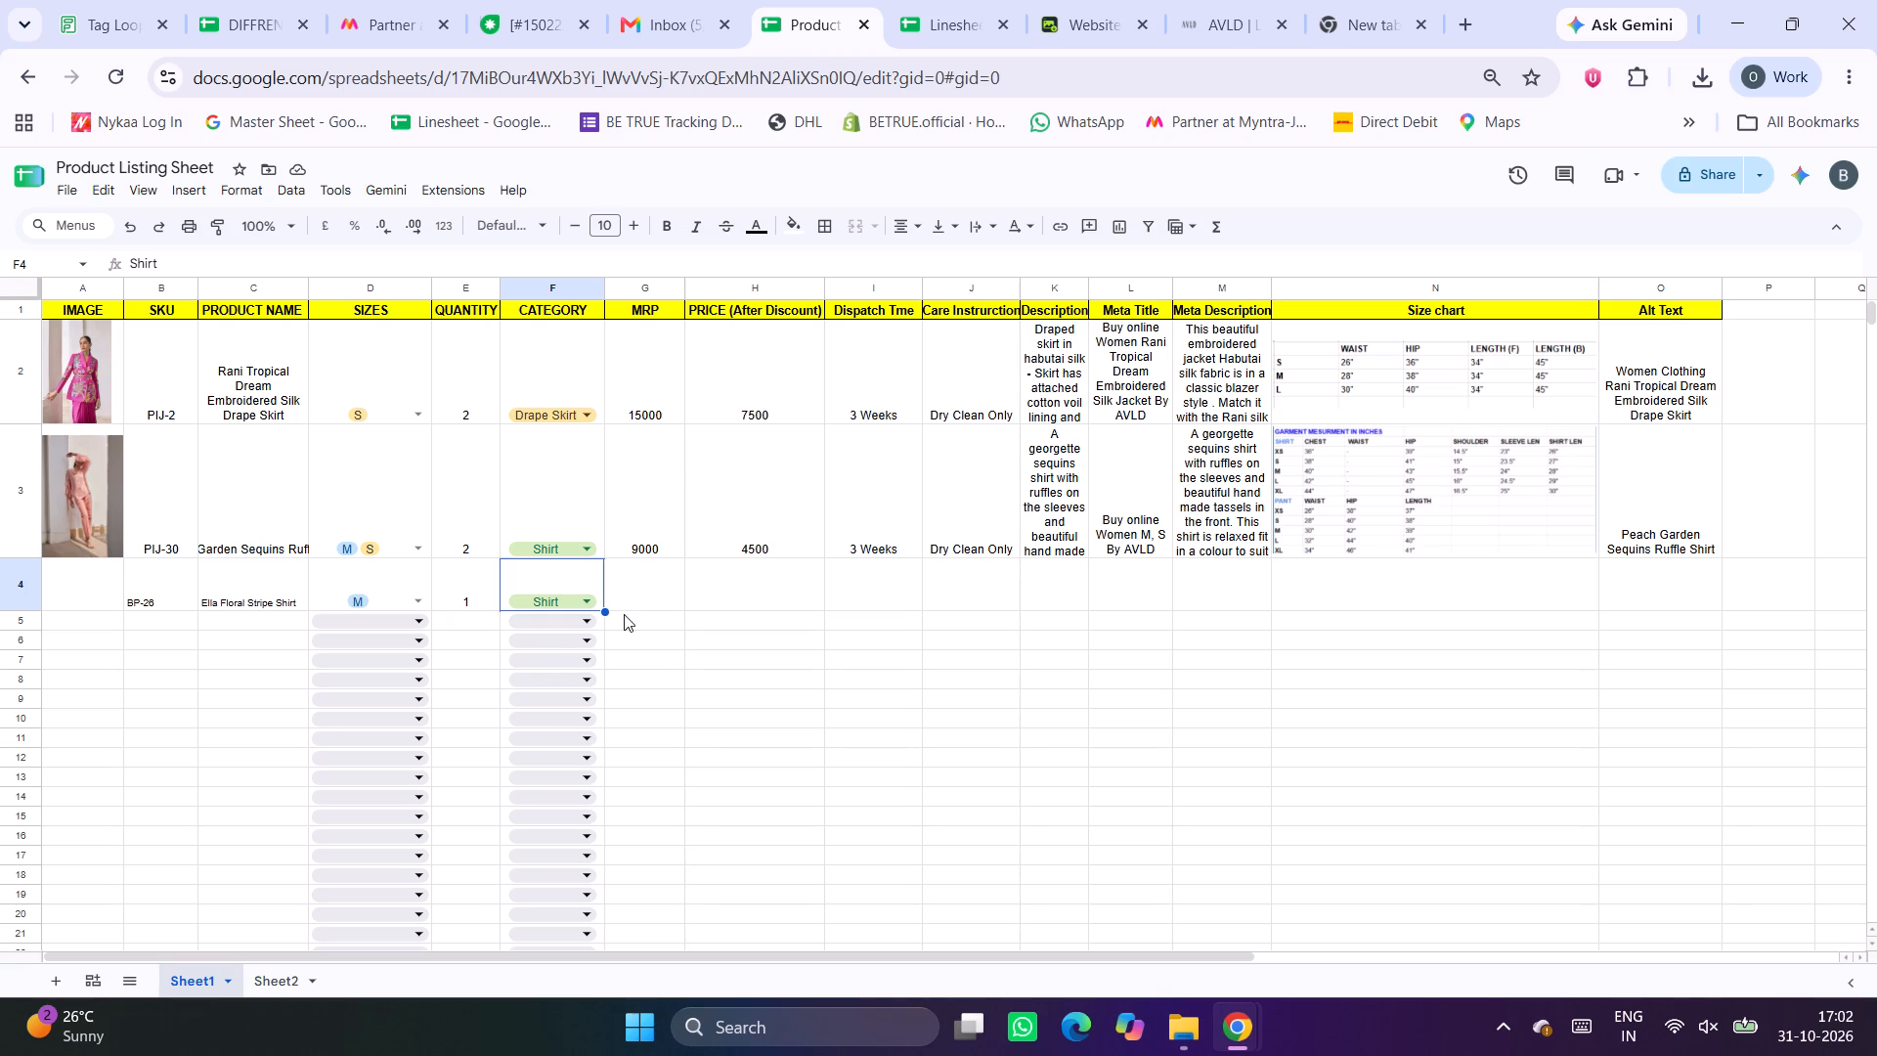
# Check the BP-26 price in the Linesheet and enter 9500 as its MRP in the Product Listing Sheet.
pyautogui.click(636, 587)
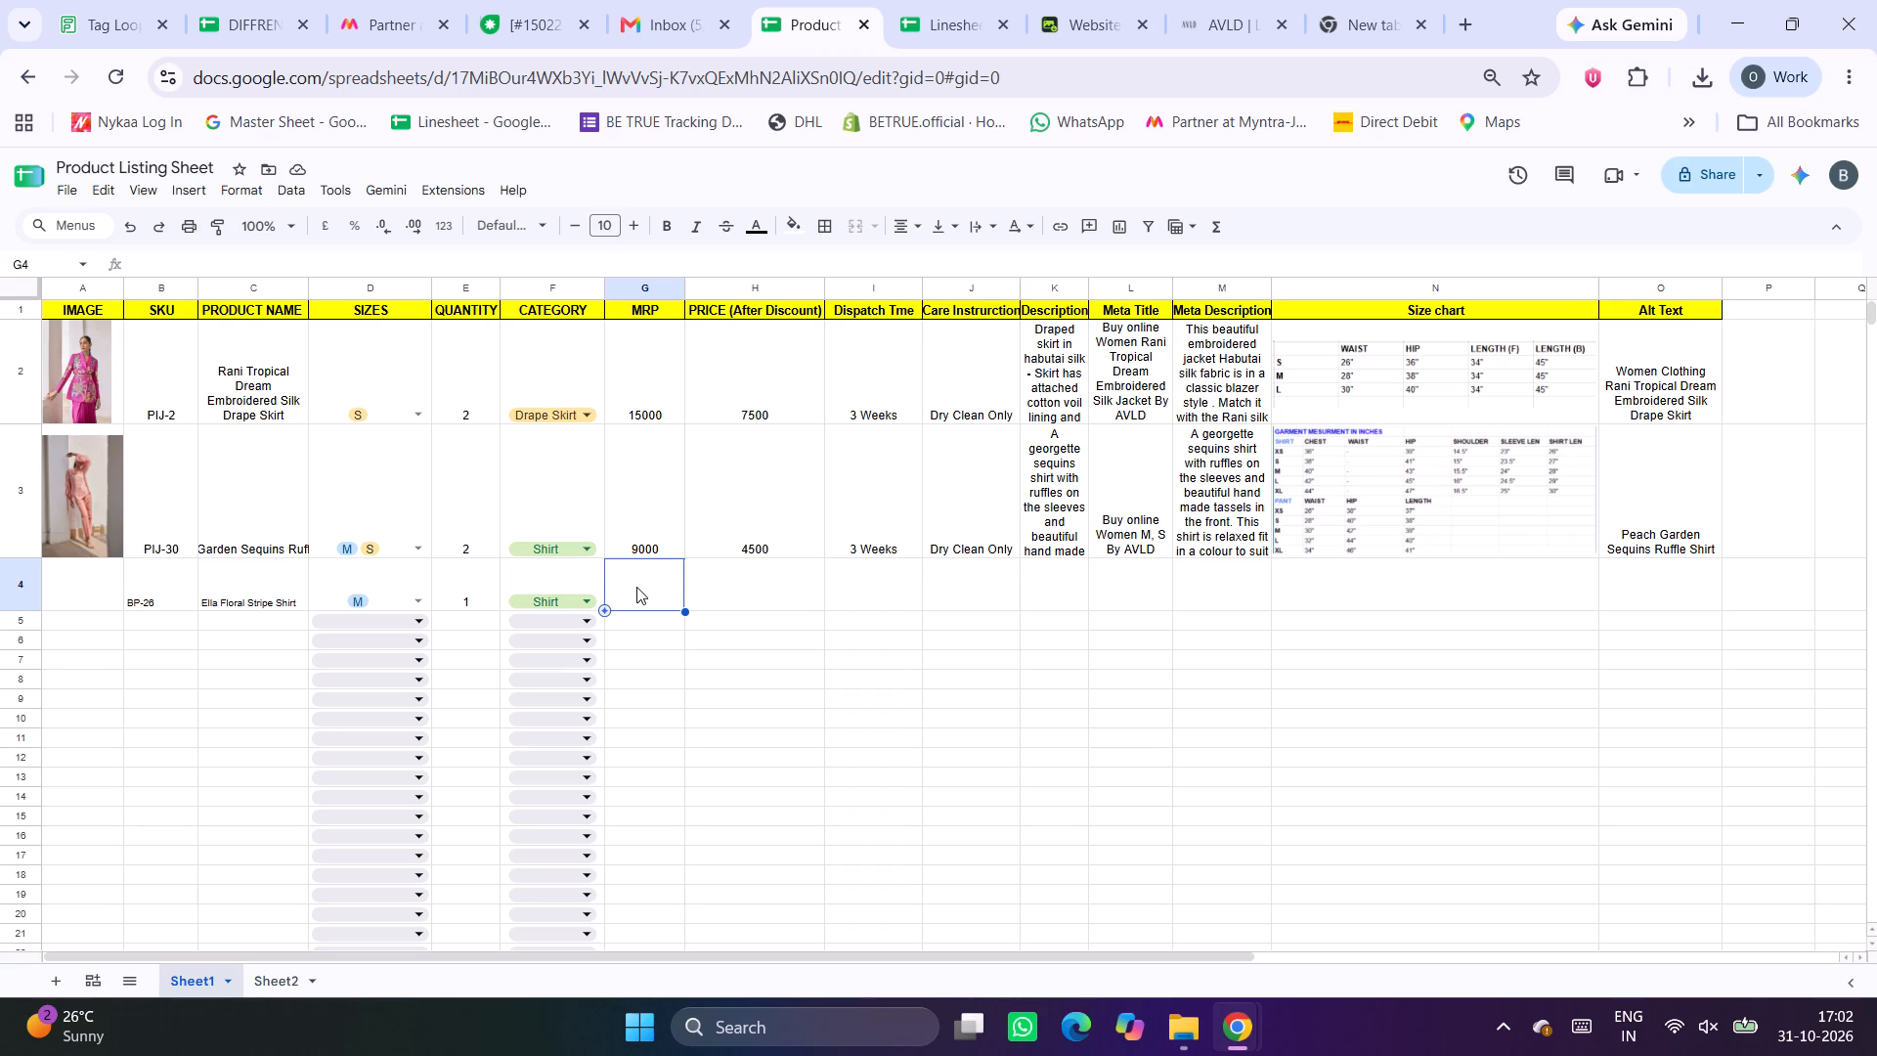
pyautogui.click(932, 0)
pyautogui.moveTo(932, 0); pyautogui.dragTo(788, 0)
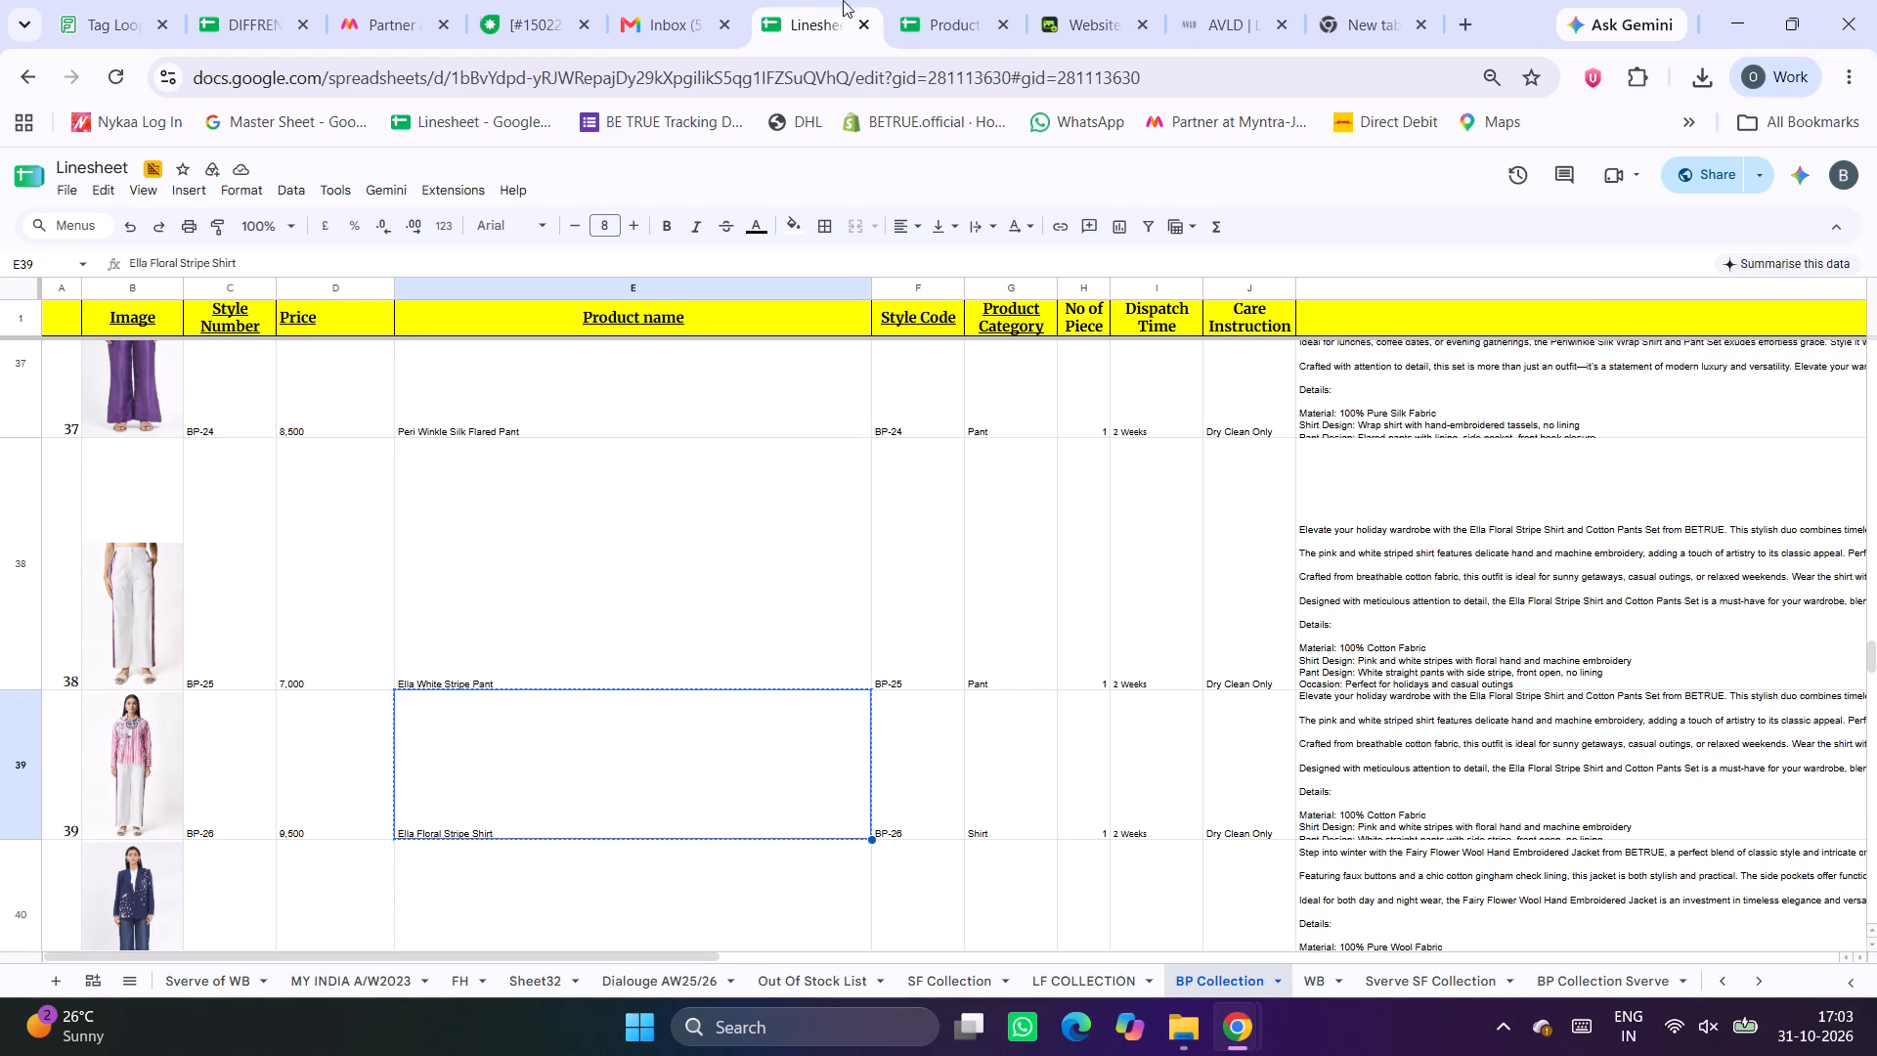
pyautogui.click(930, 0)
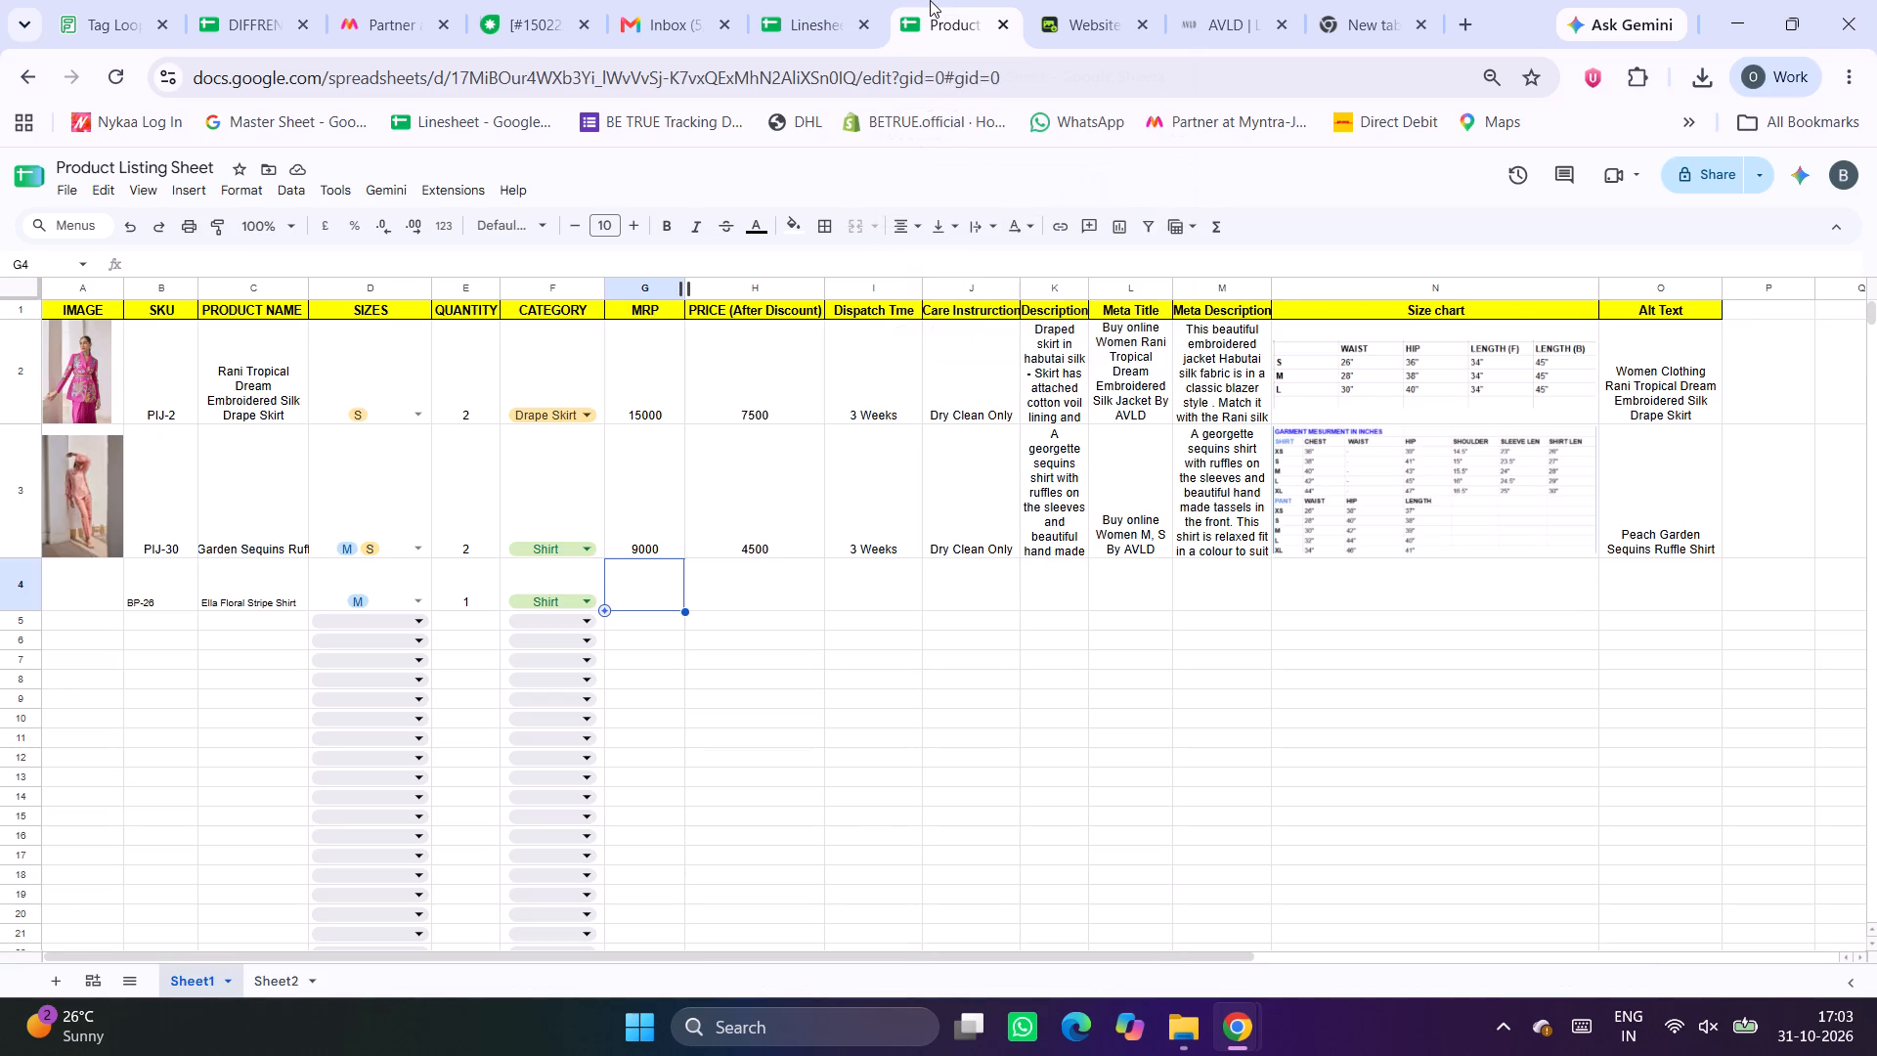
pyautogui.write('9500')
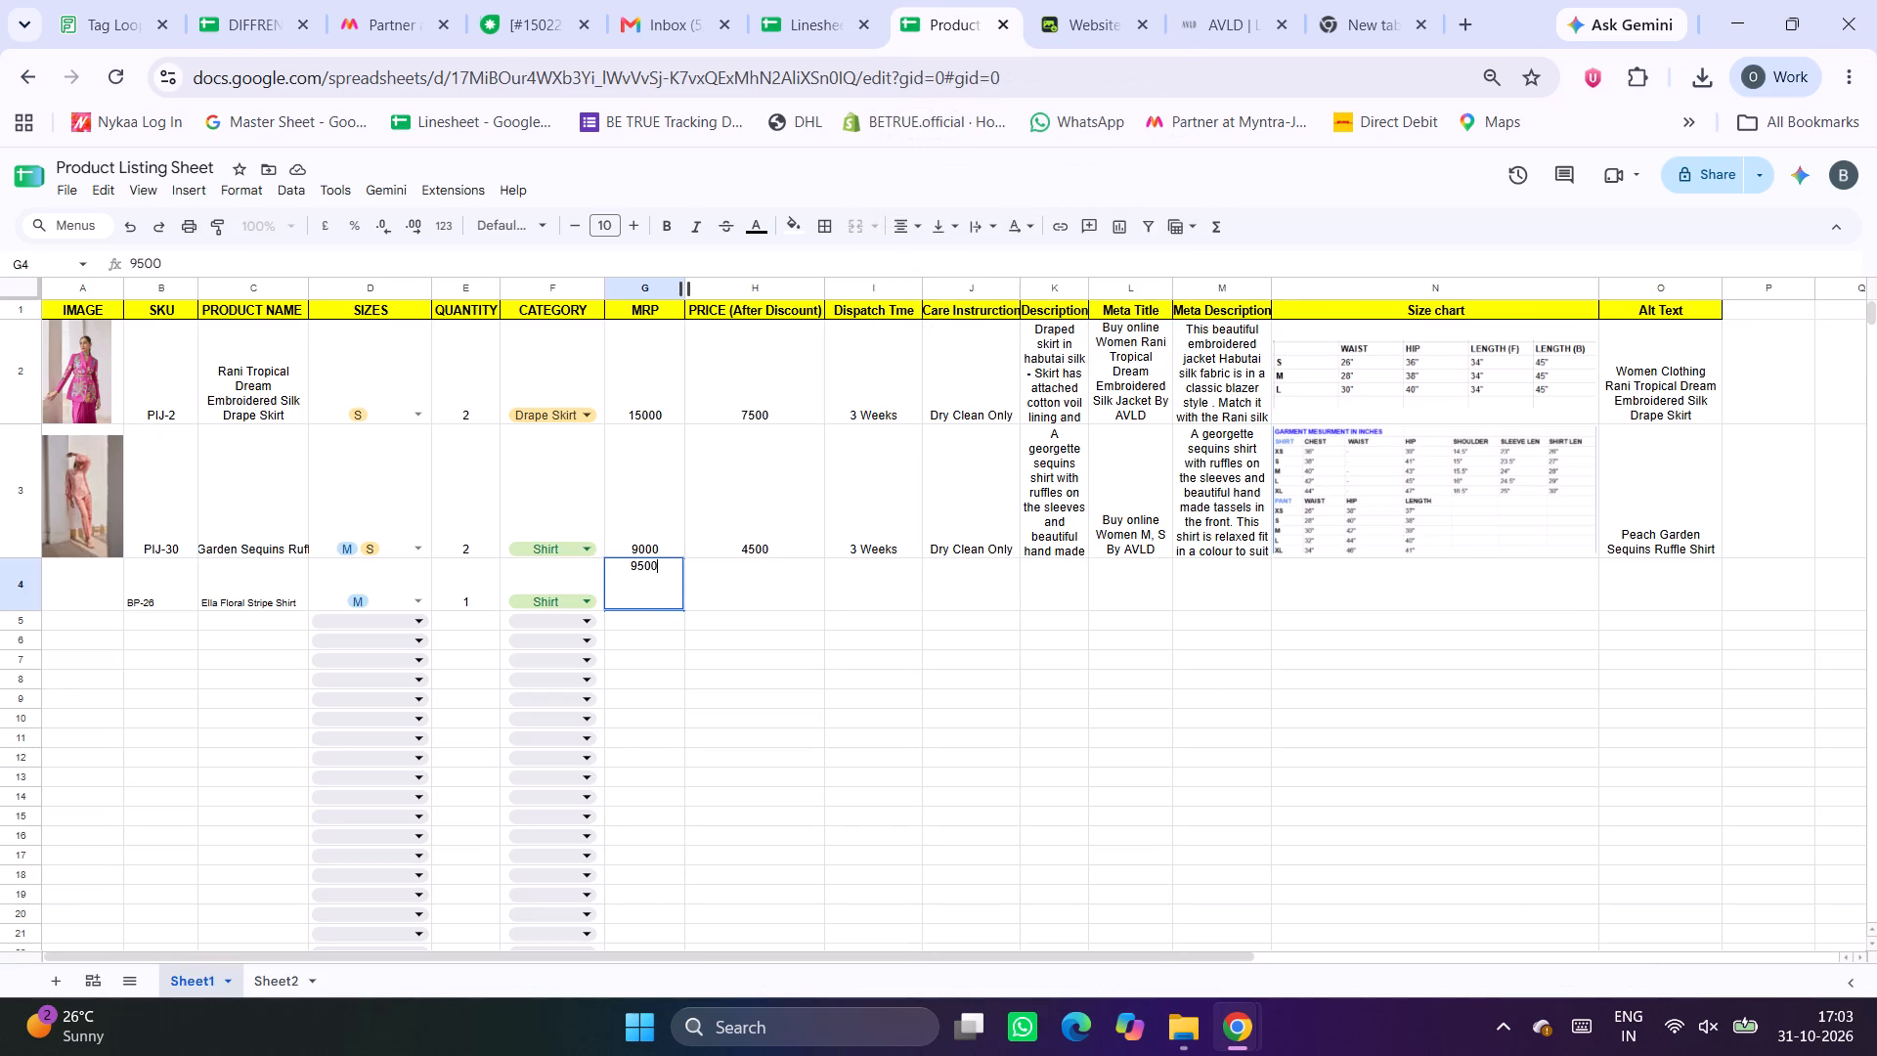
pyautogui.press('Tab')
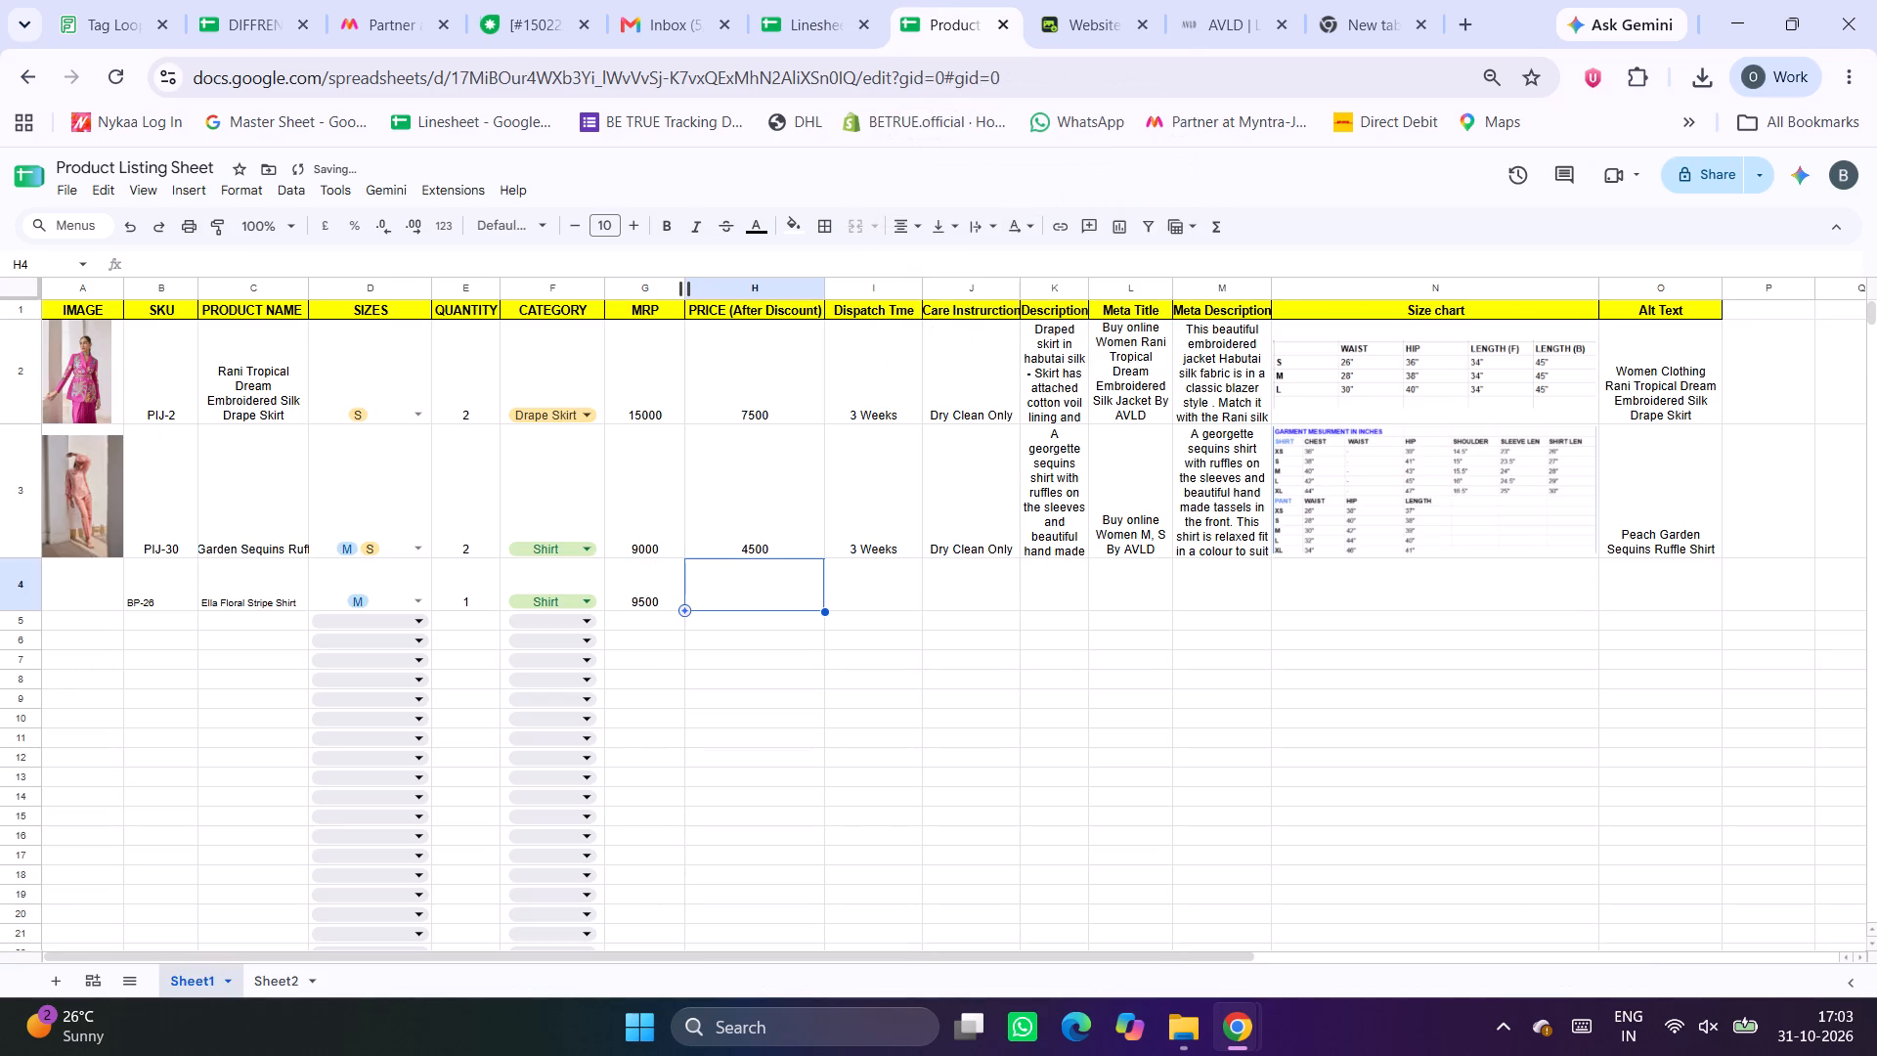
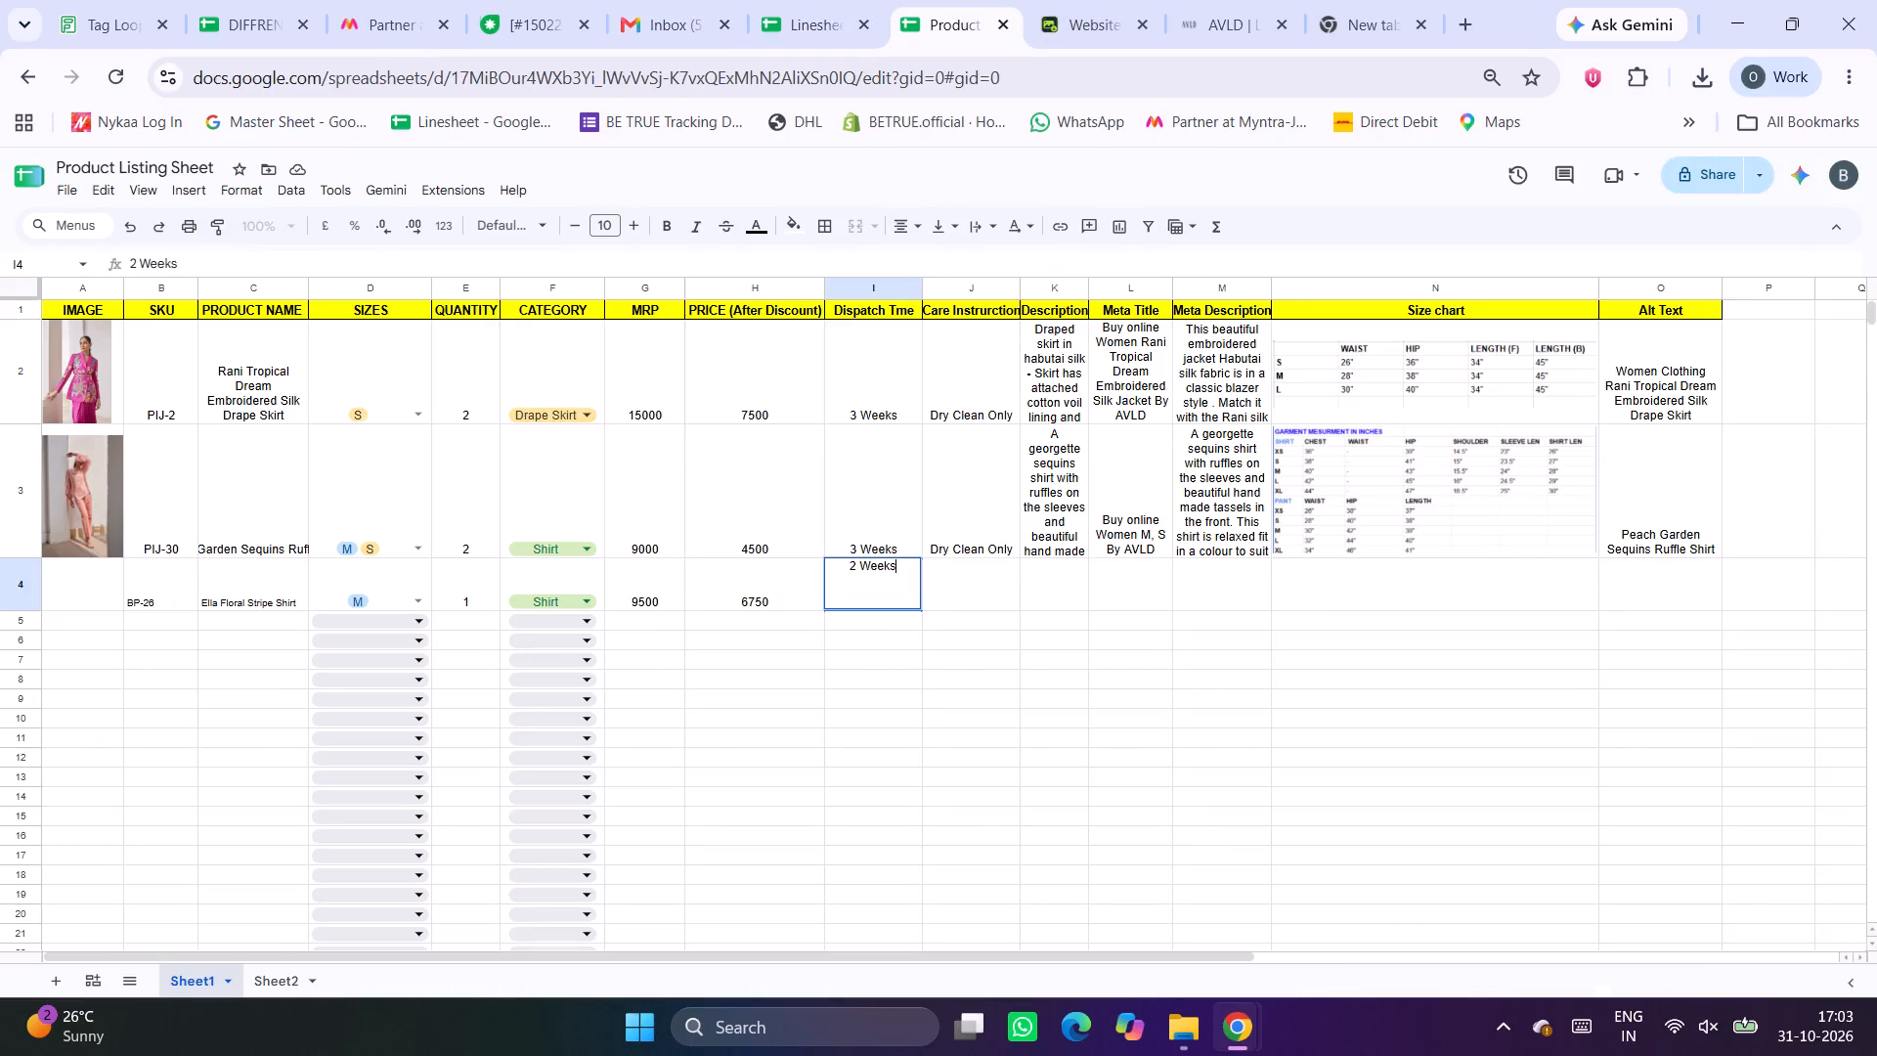
# Check BP-26's care instruction in the Linesheet and enter Dry Clean Only in its Product Listing Sheet row.
pyautogui.click(878, 0)
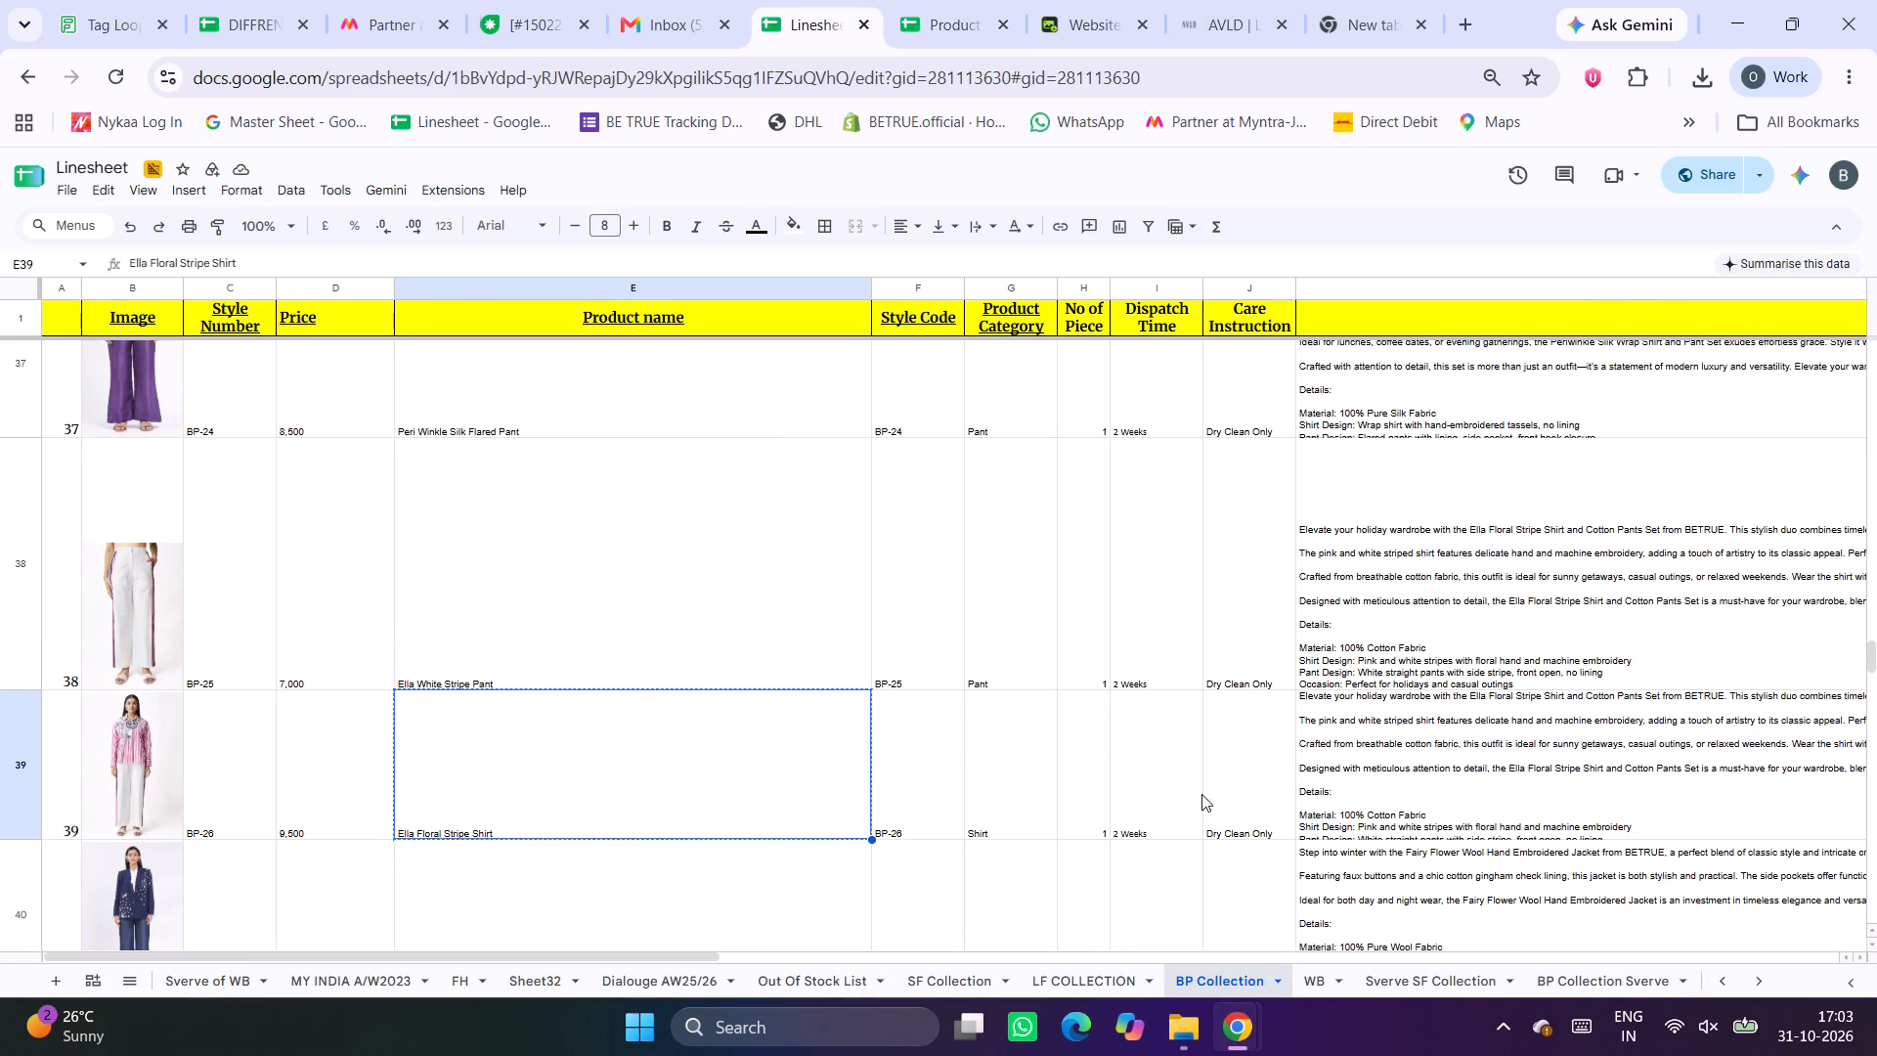
pyautogui.click(1216, 794)
pyautogui.click(976, 0)
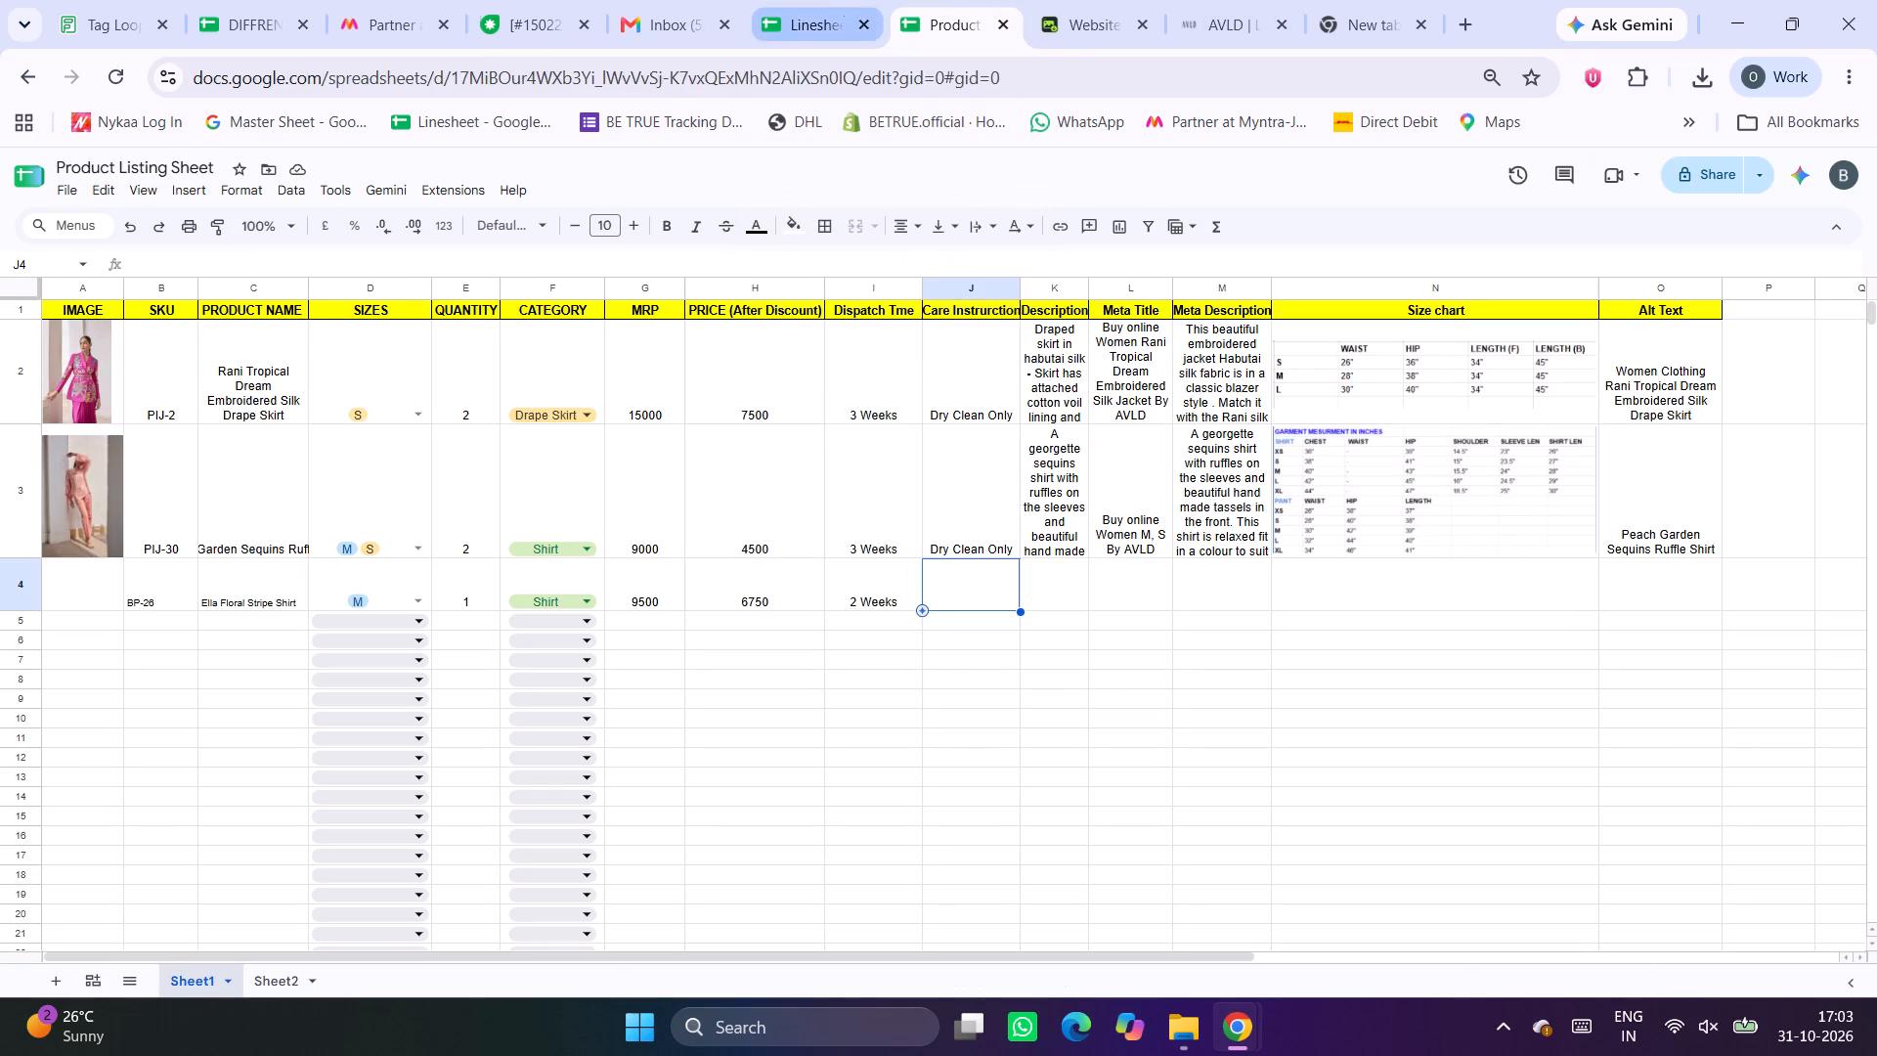
pyautogui.press('d')
pyautogui.press('Tab')
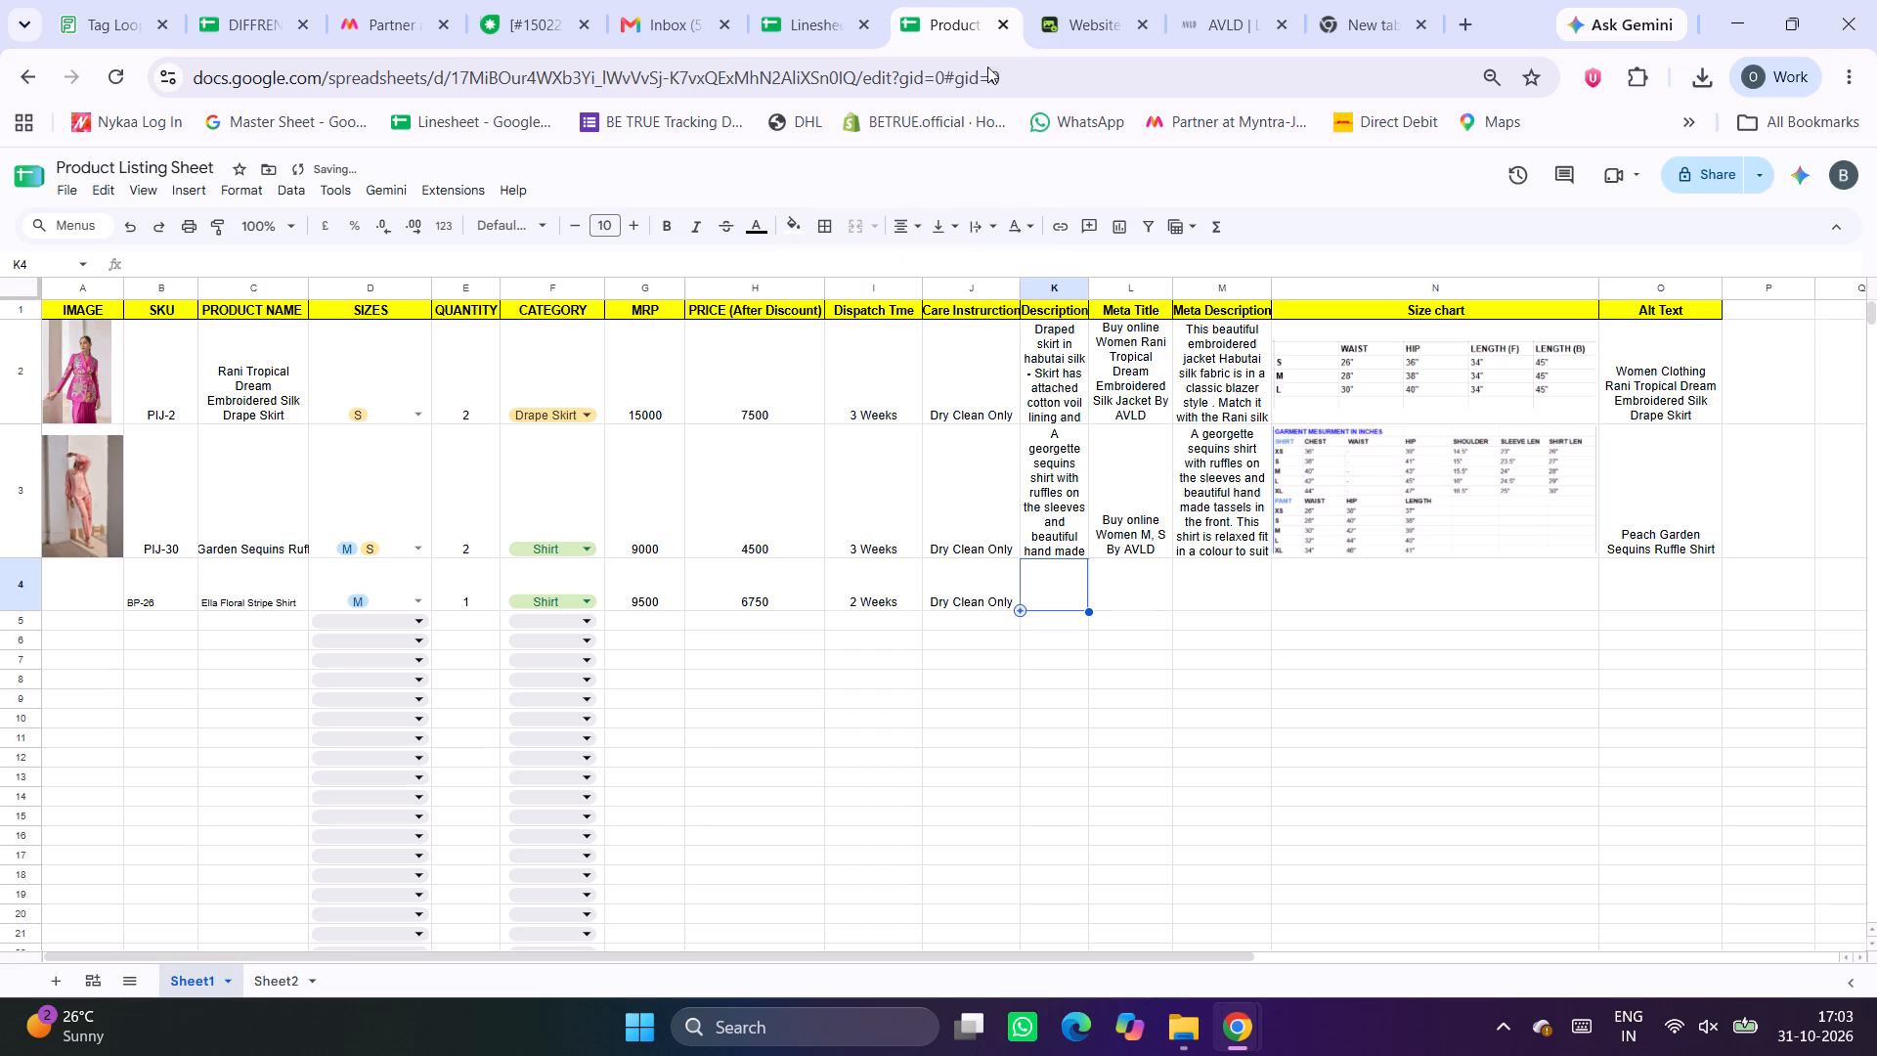
# Copy the BP-26 product description from the Linesheet into the Description cell of row 4 in the Product Listing Sheet.
pyautogui.click(842, 0)
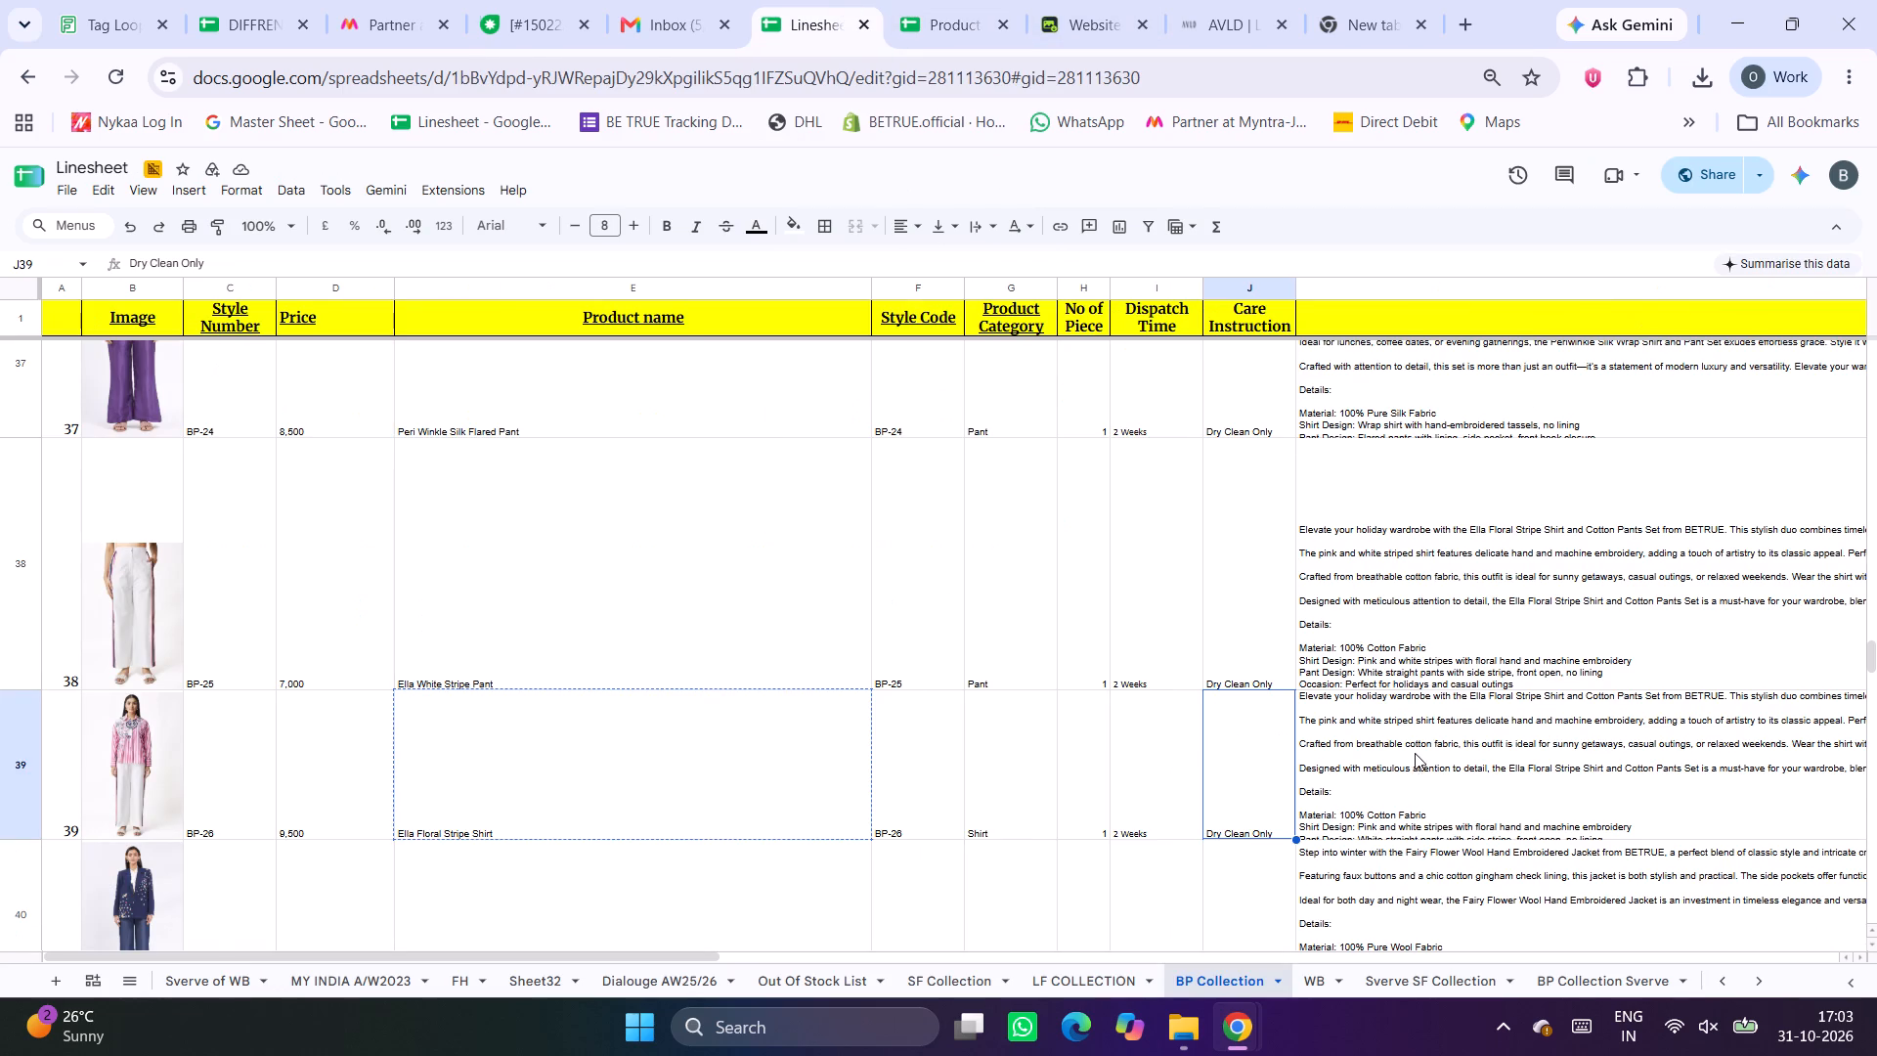
pyautogui.click(1416, 754)
pyautogui.hscroll(-4, 1416, 754)
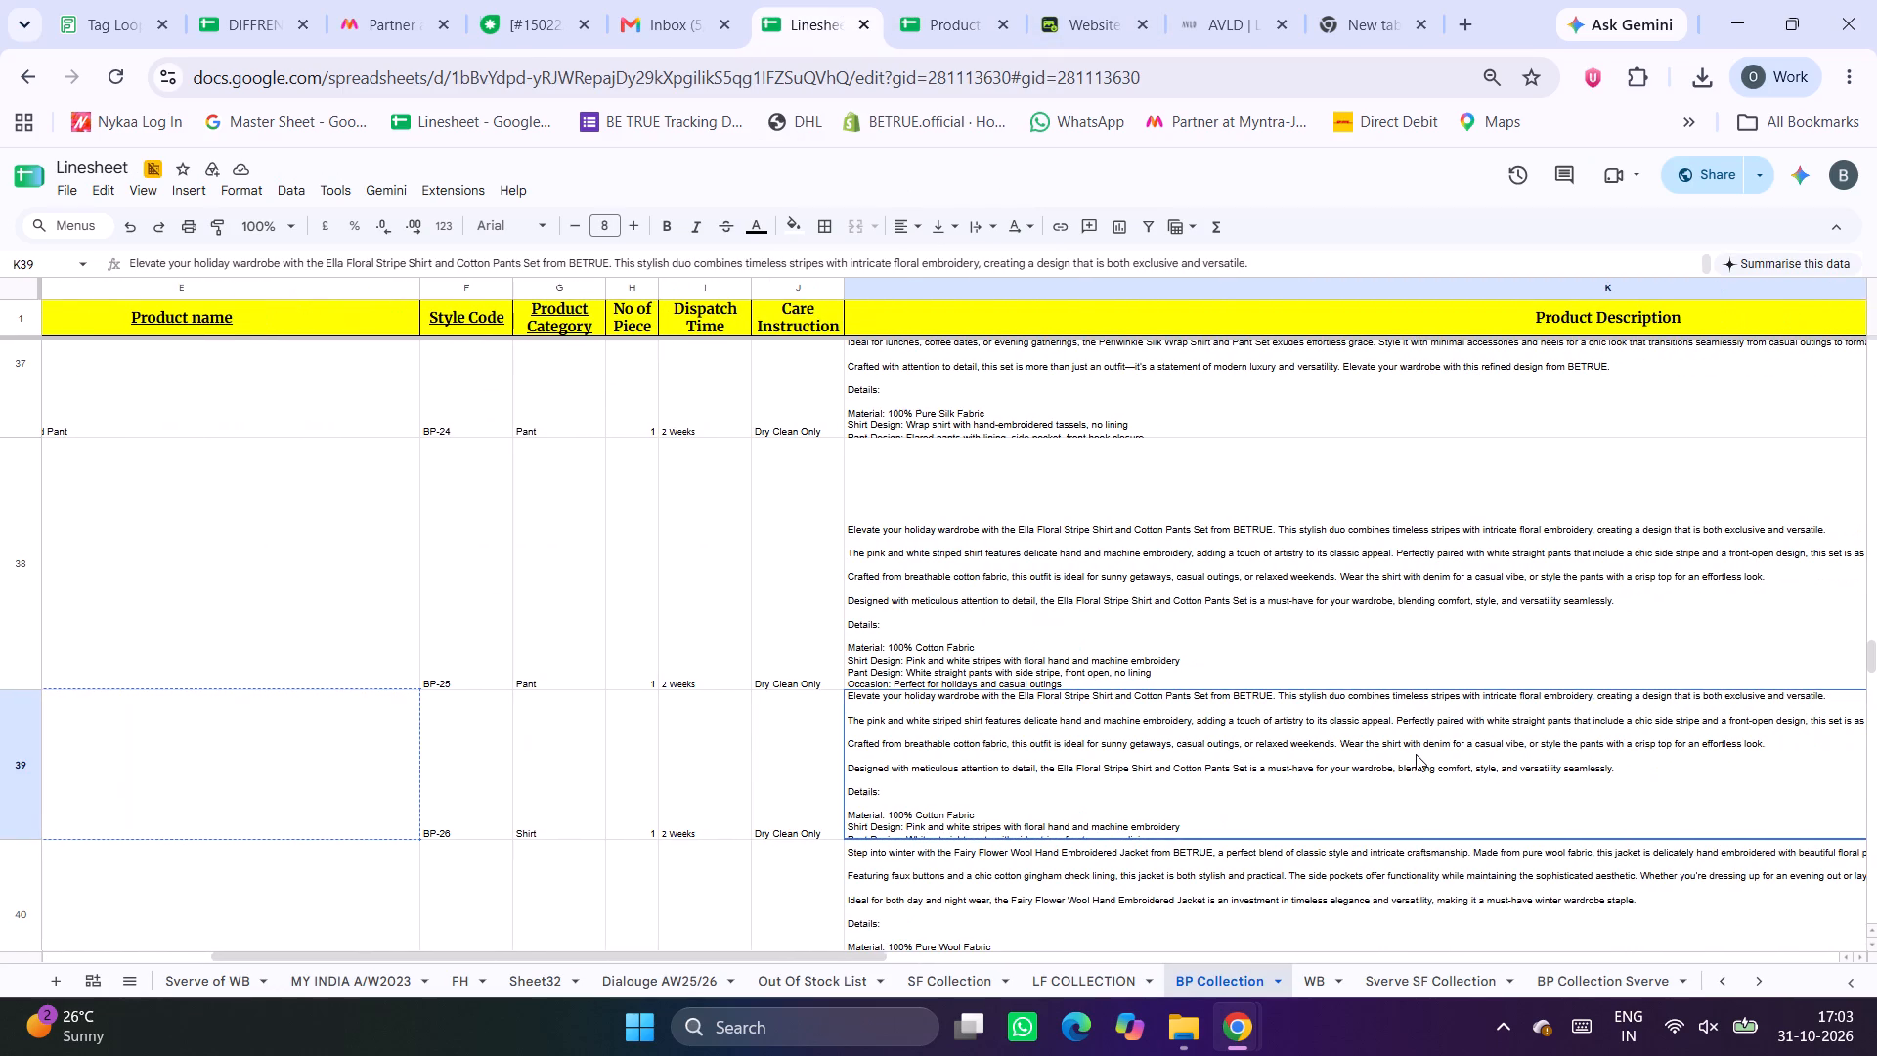
pyautogui.hscroll(-3, 1416, 754)
pyautogui.hotkey('ctrl', 'c')
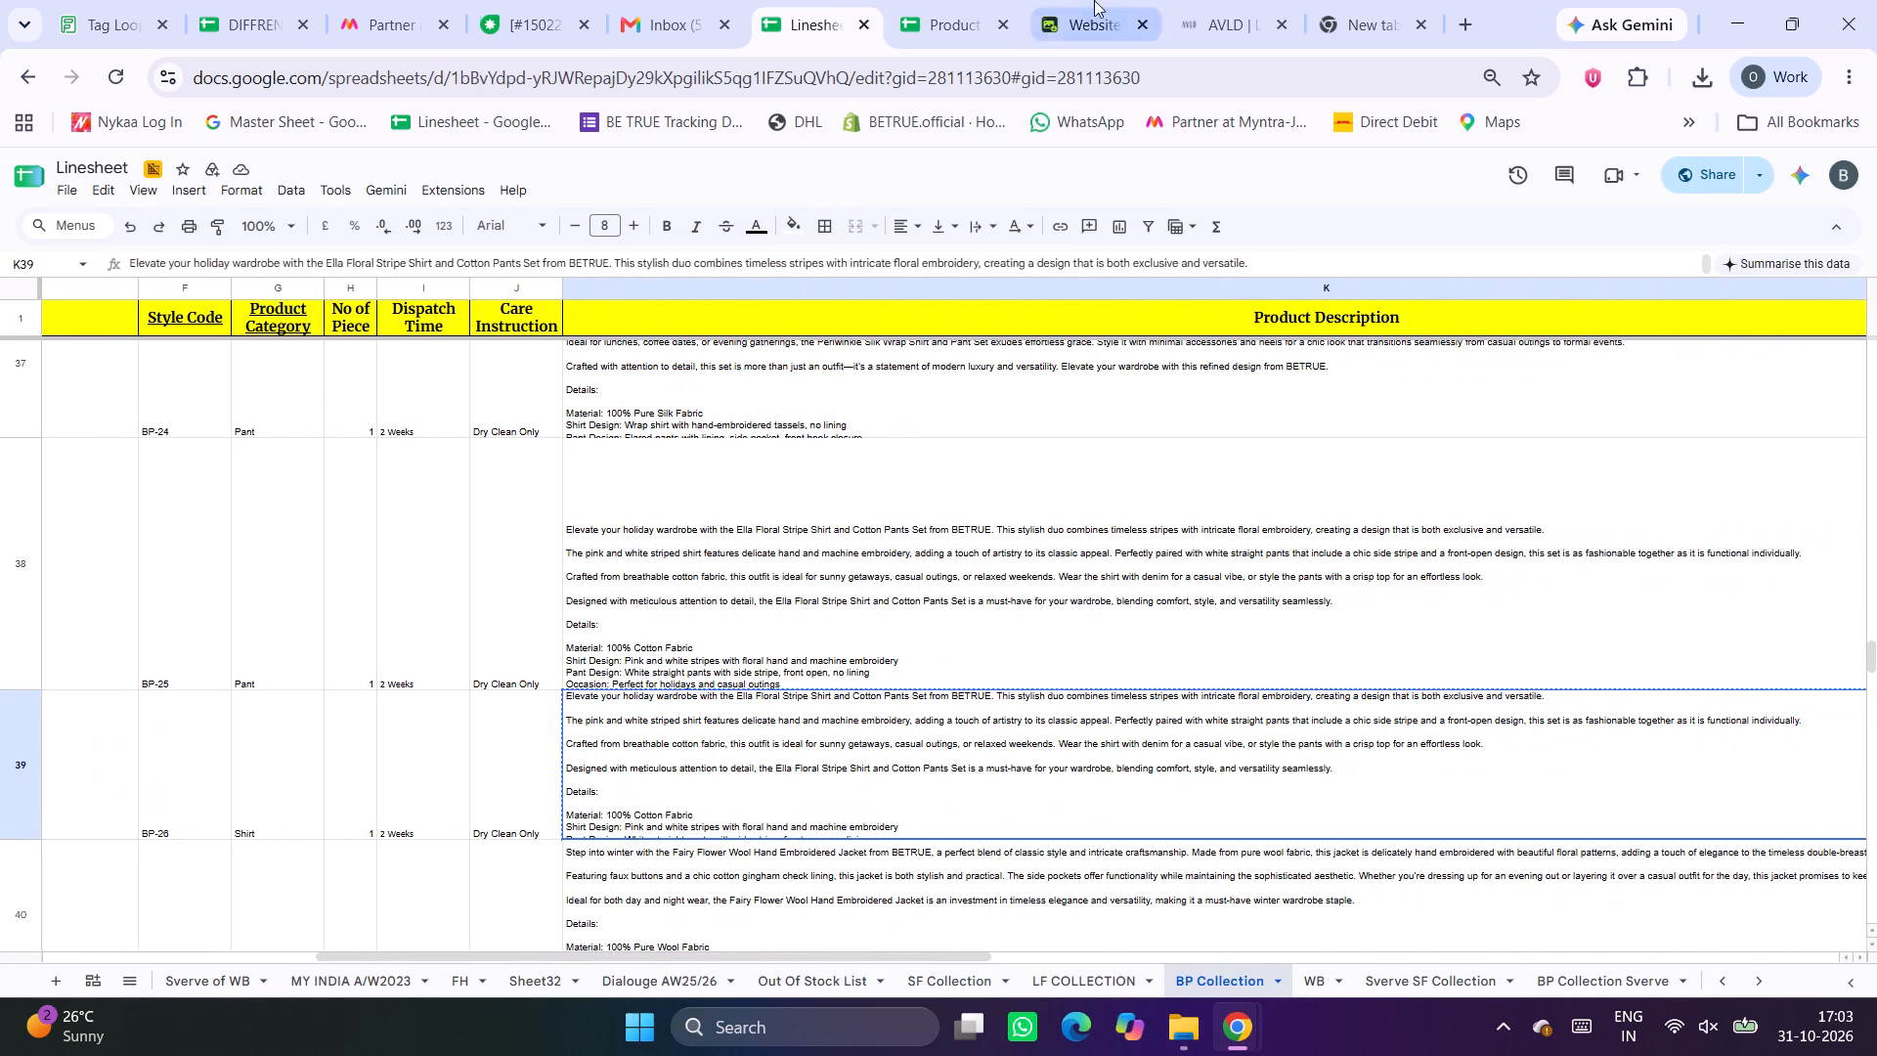
pyautogui.click(929, 0)
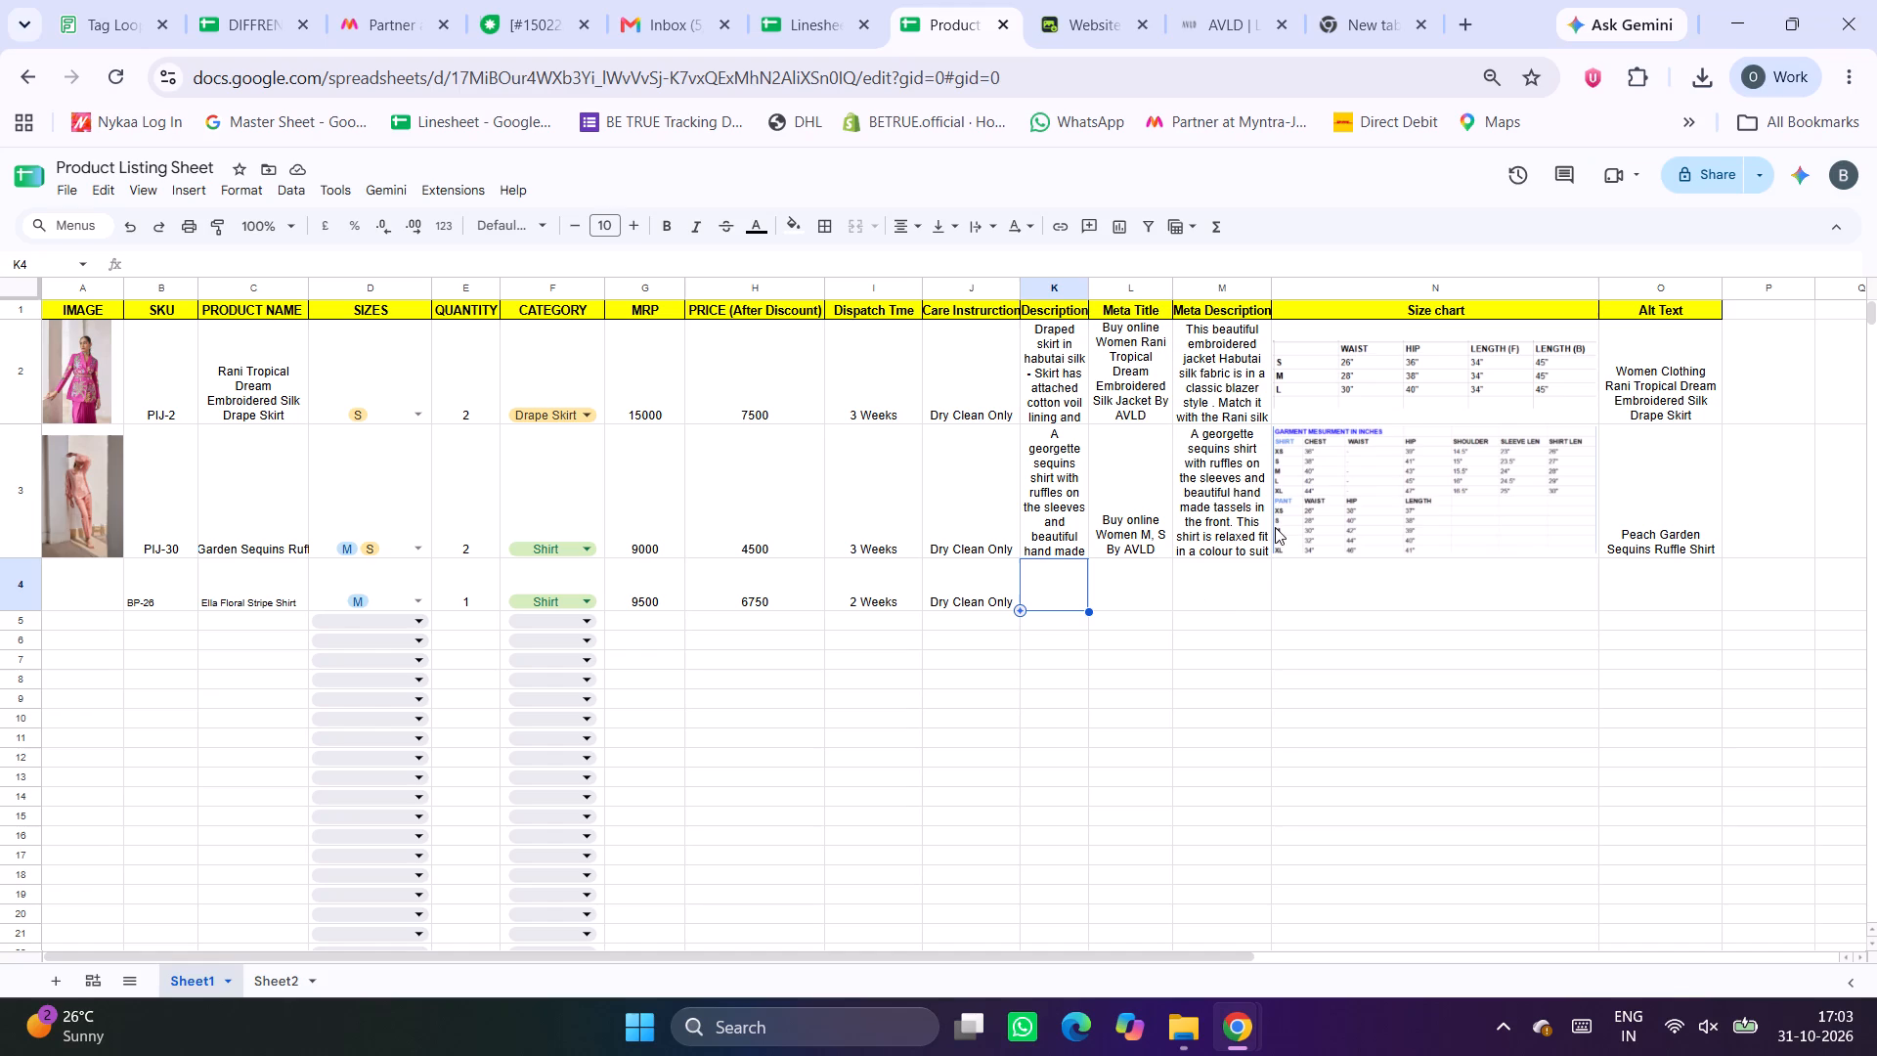
pyautogui.click(816, 259)
pyautogui.hotkey('ctrl', 'v')
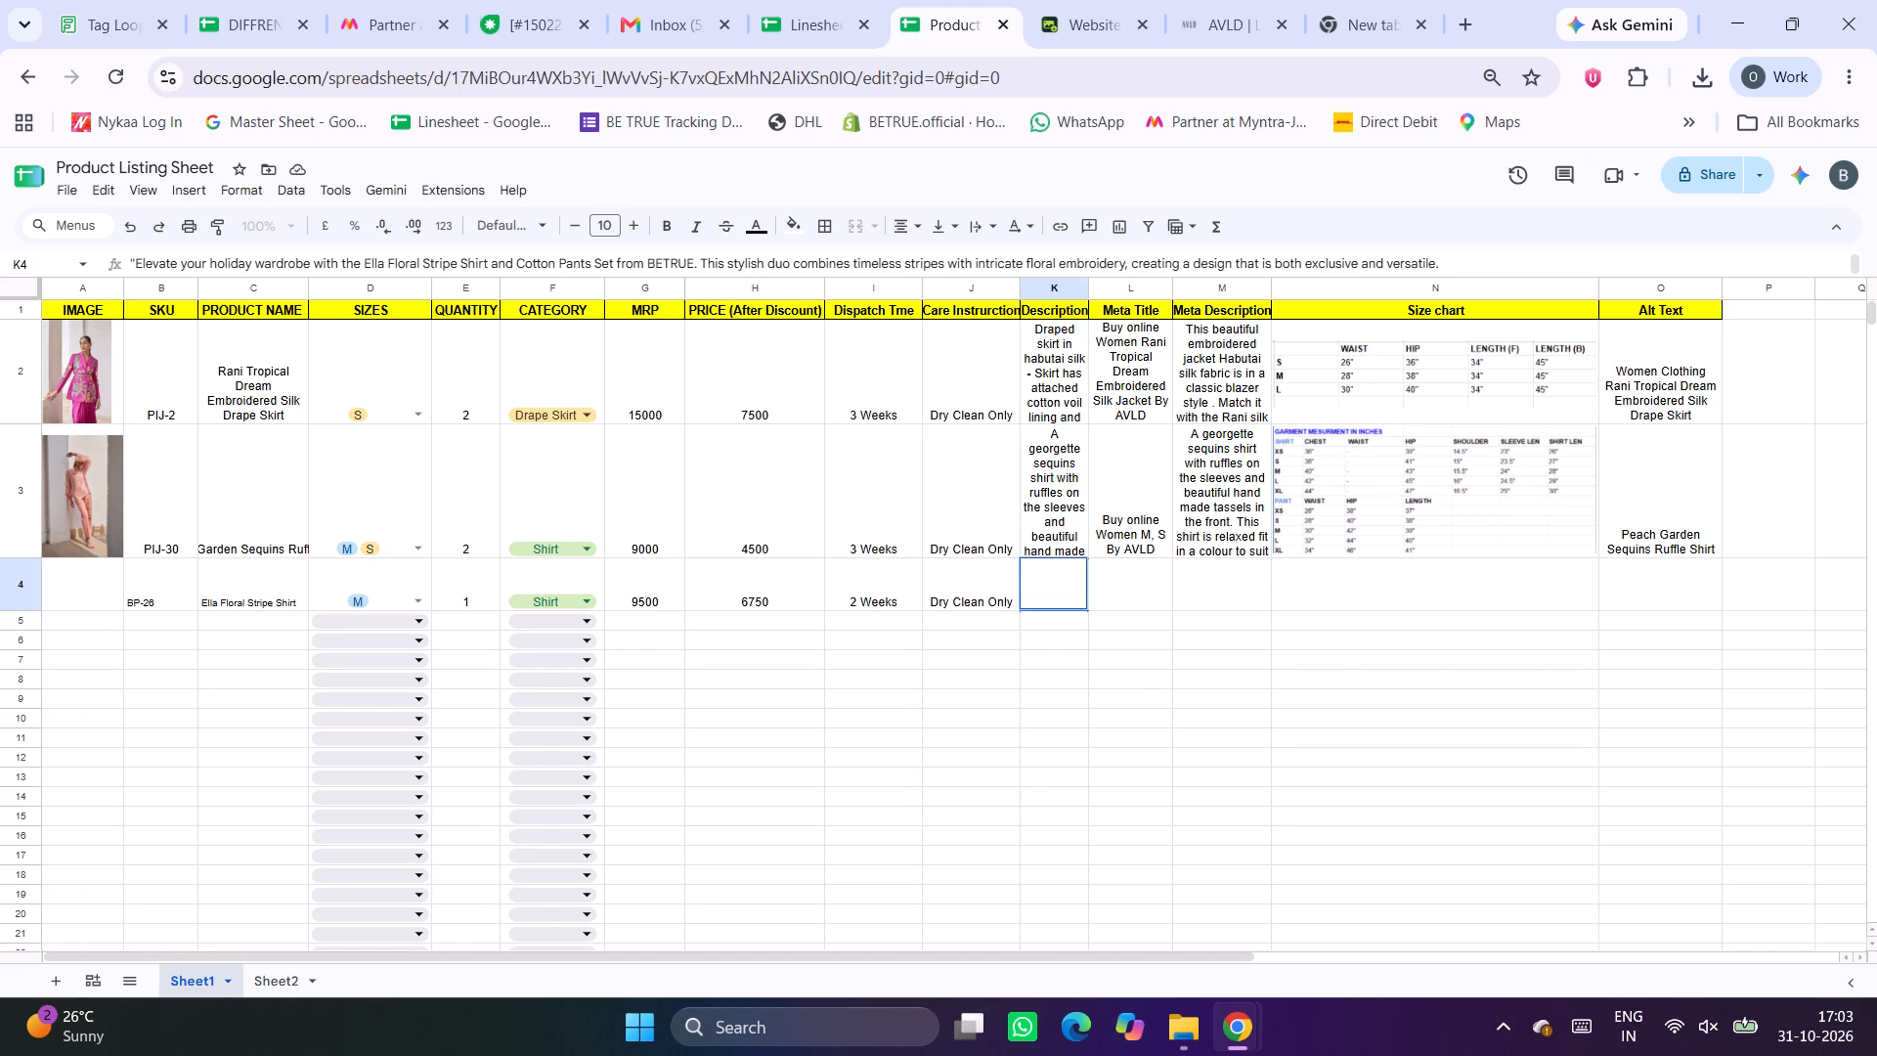
pyautogui.click(1001, 860)
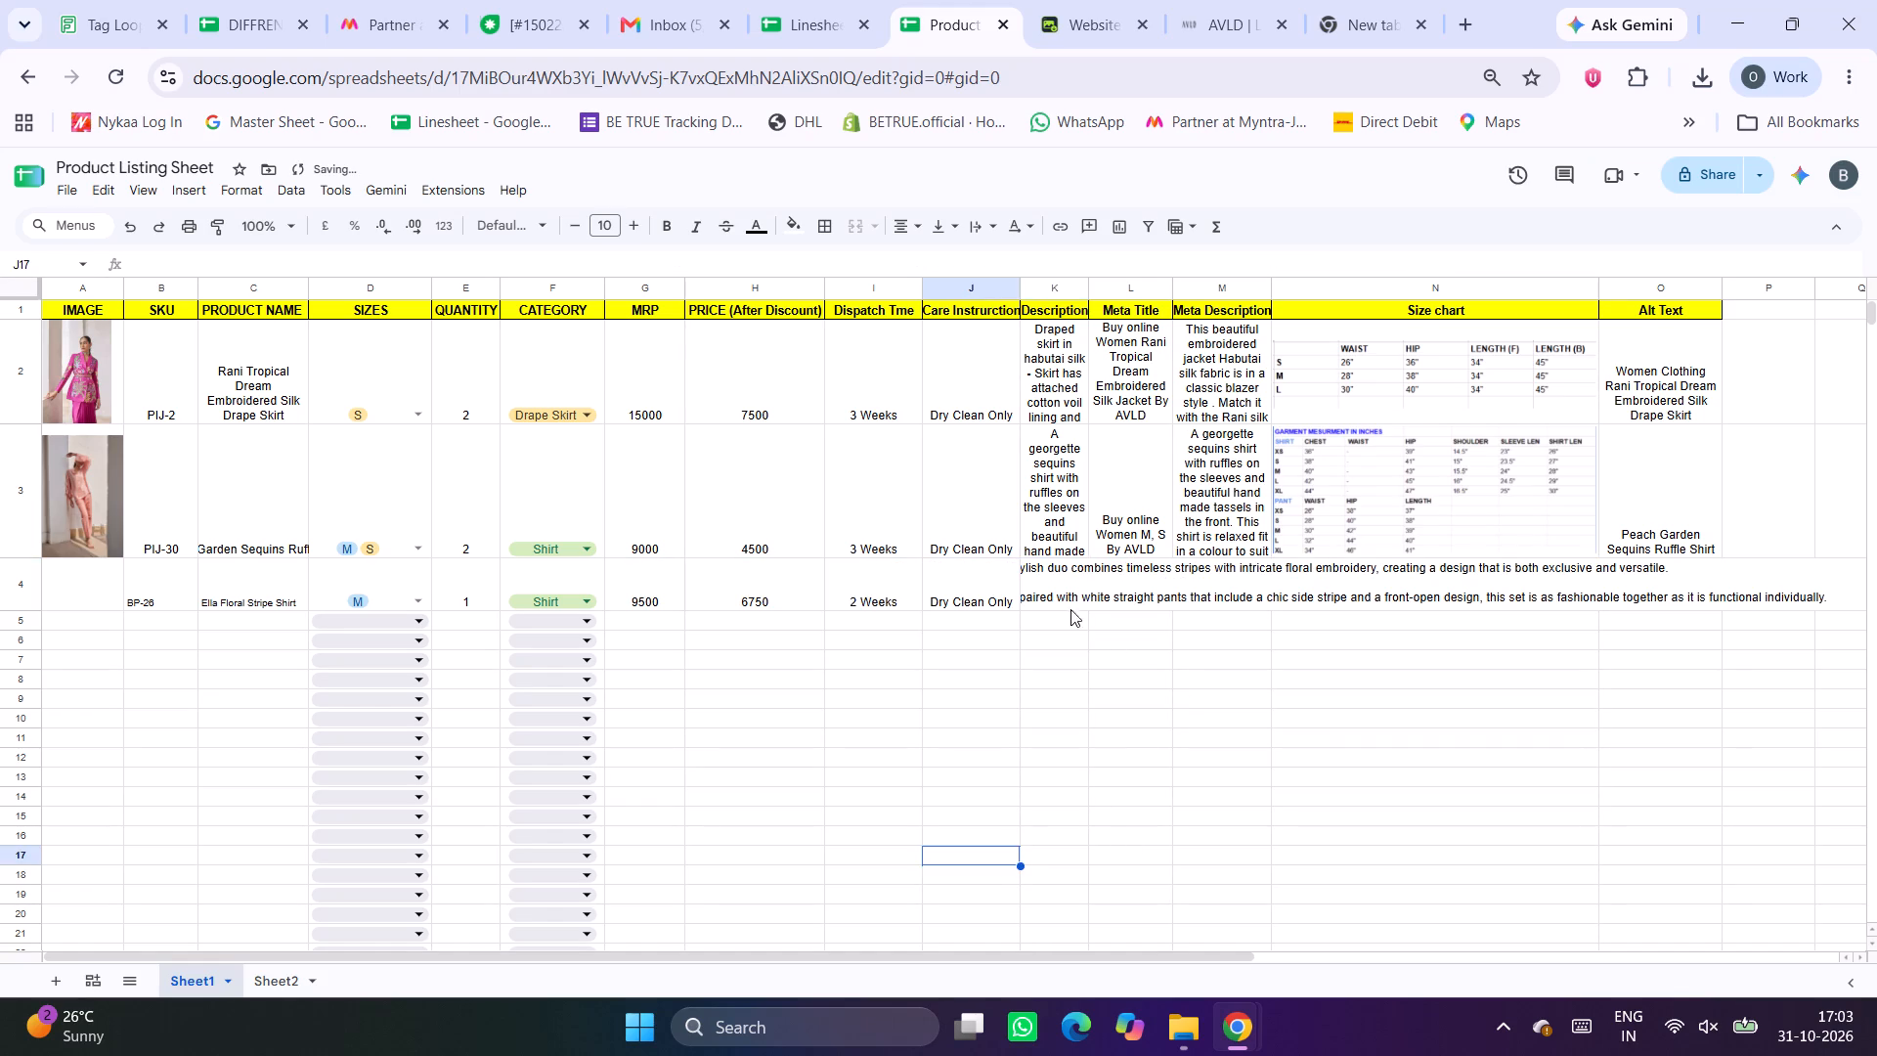
# Wrap the text in the BP-26 row's Description cell.
pyautogui.click(1056, 587)
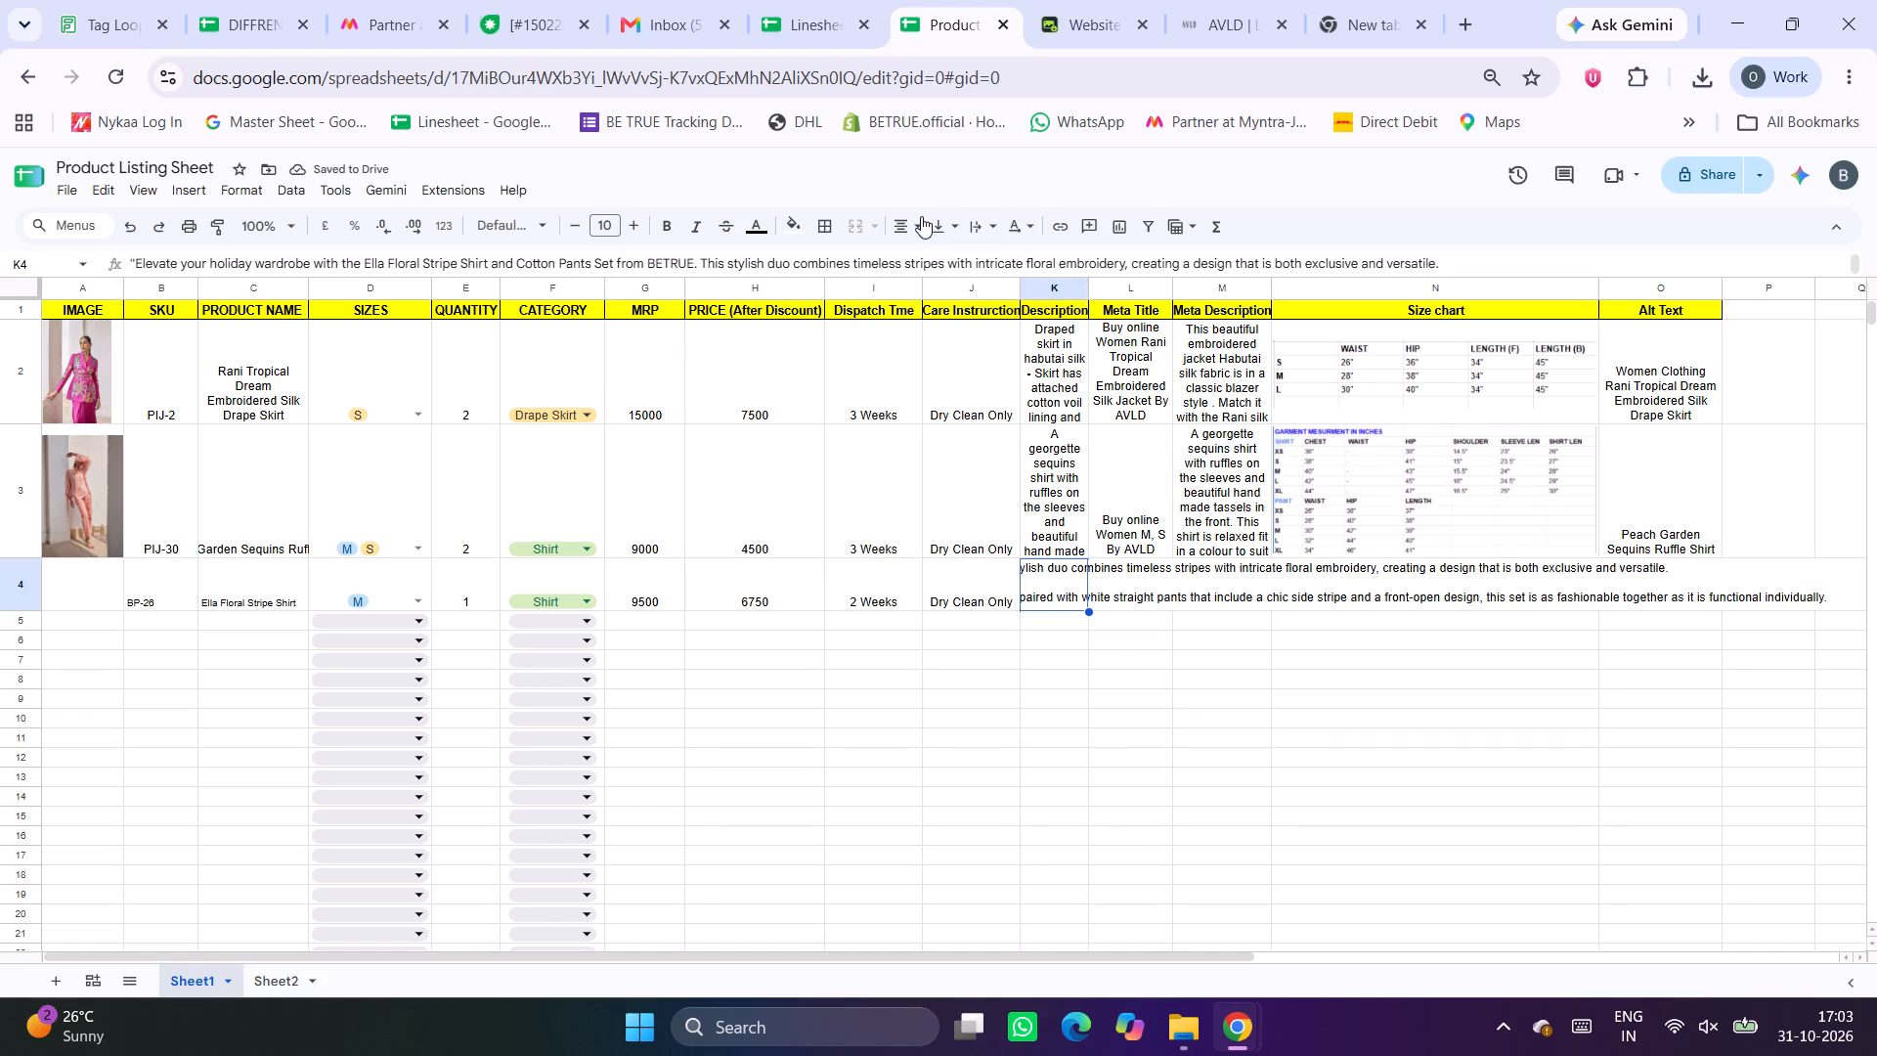
pyautogui.click(996, 223)
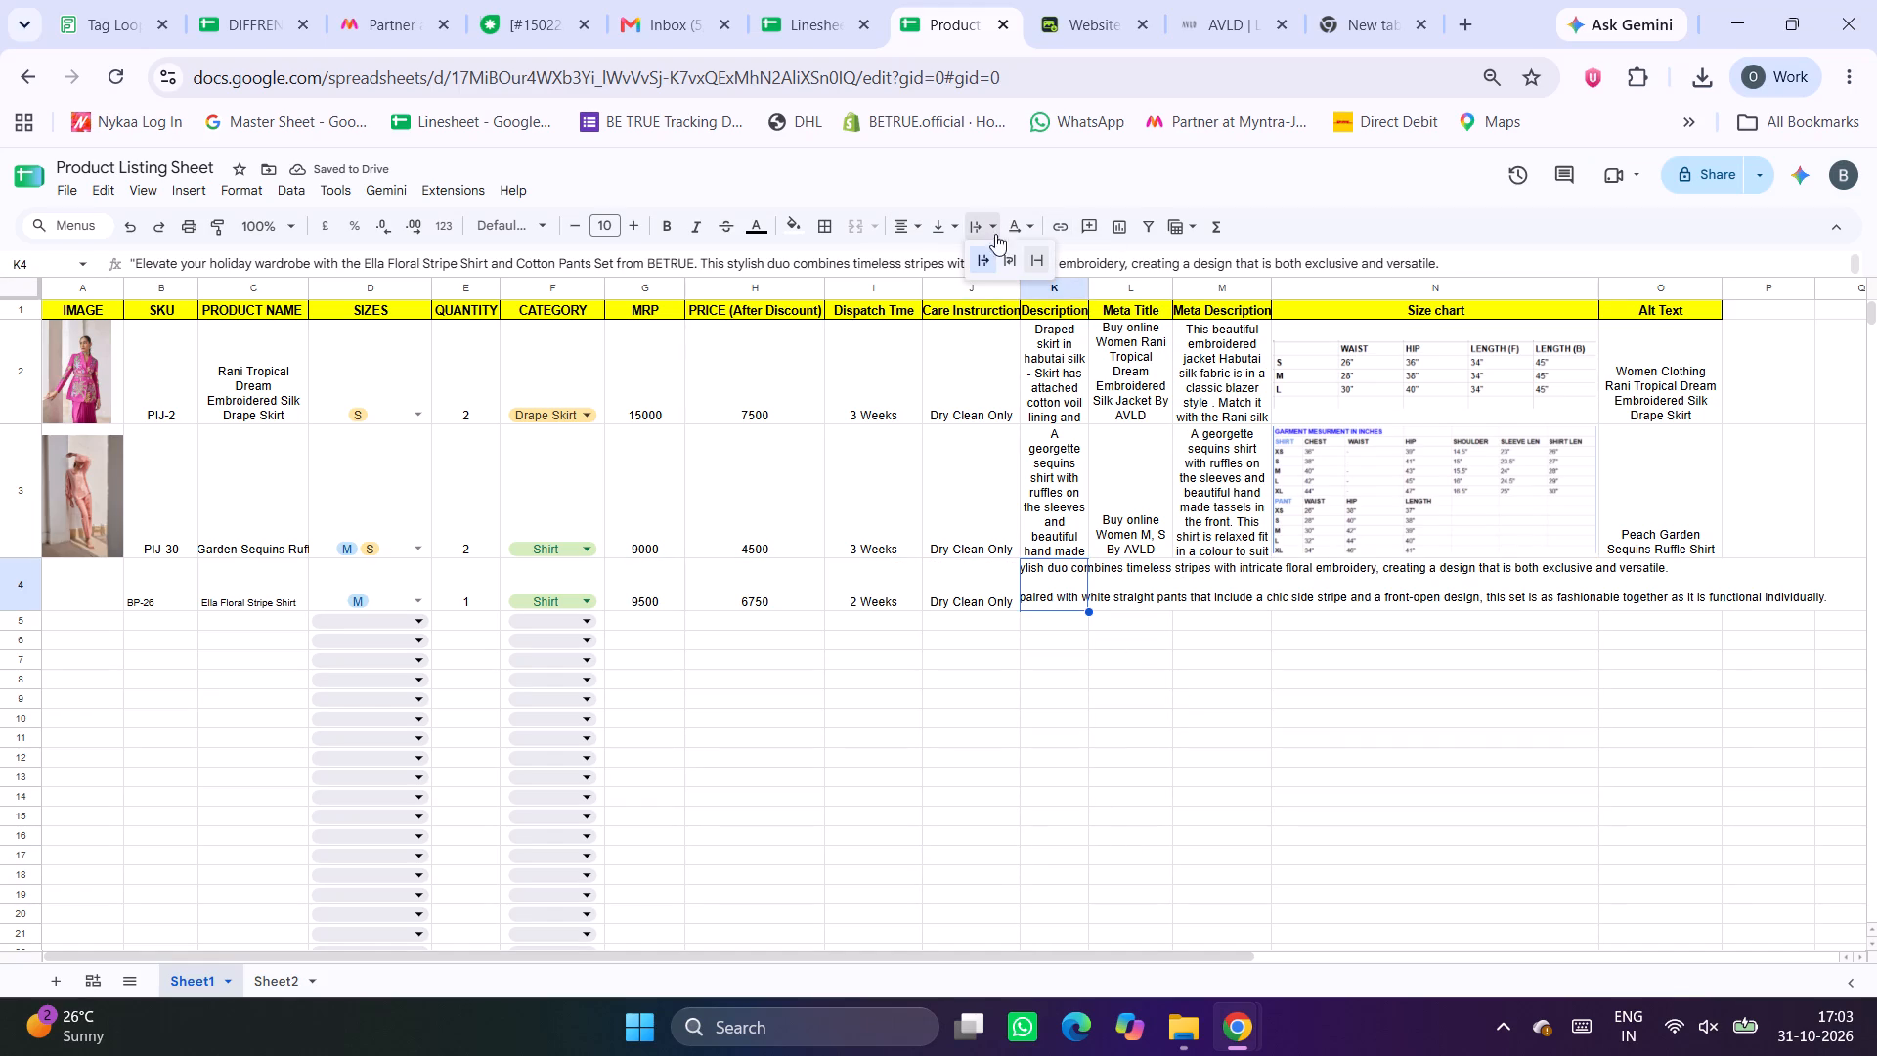
pyautogui.click(1004, 253)
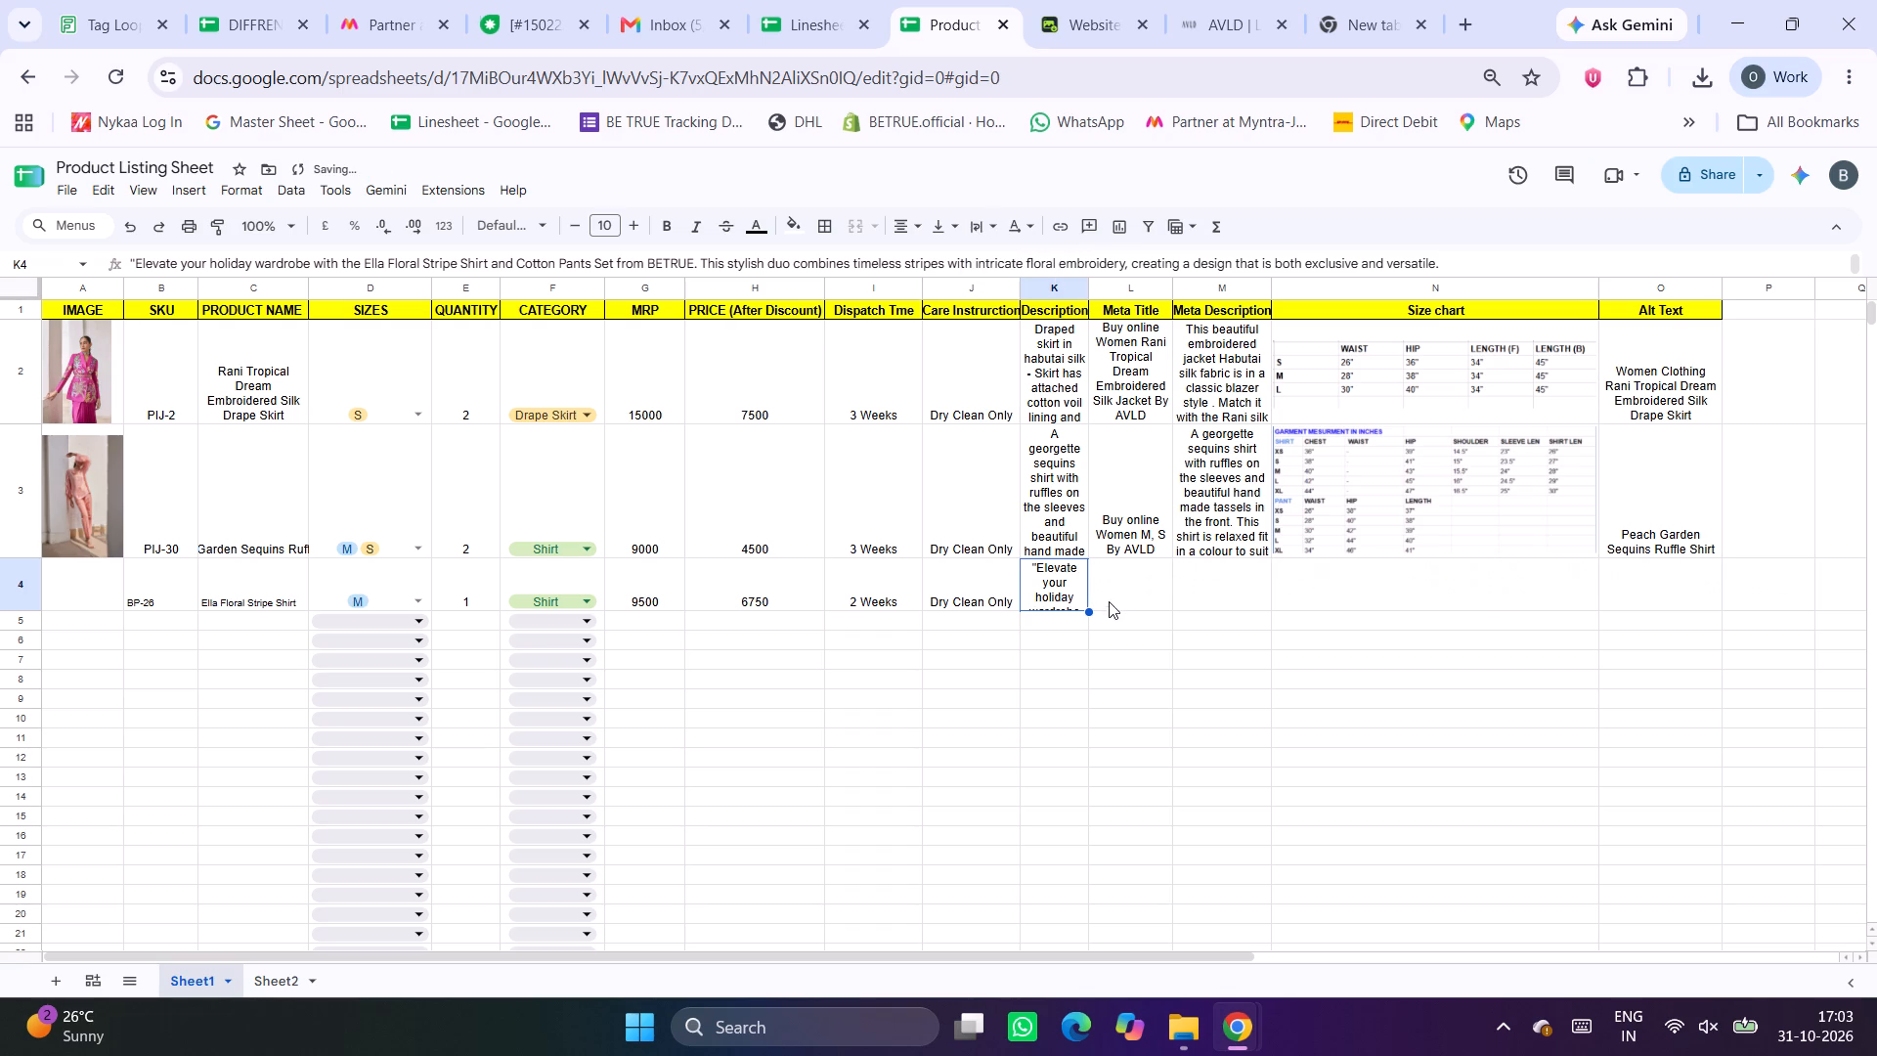
# Examine the BP-26 row in the Linesheet, including its size columns, for the details still missing from the Product Listing Sheet.
pyautogui.click(1117, 591)
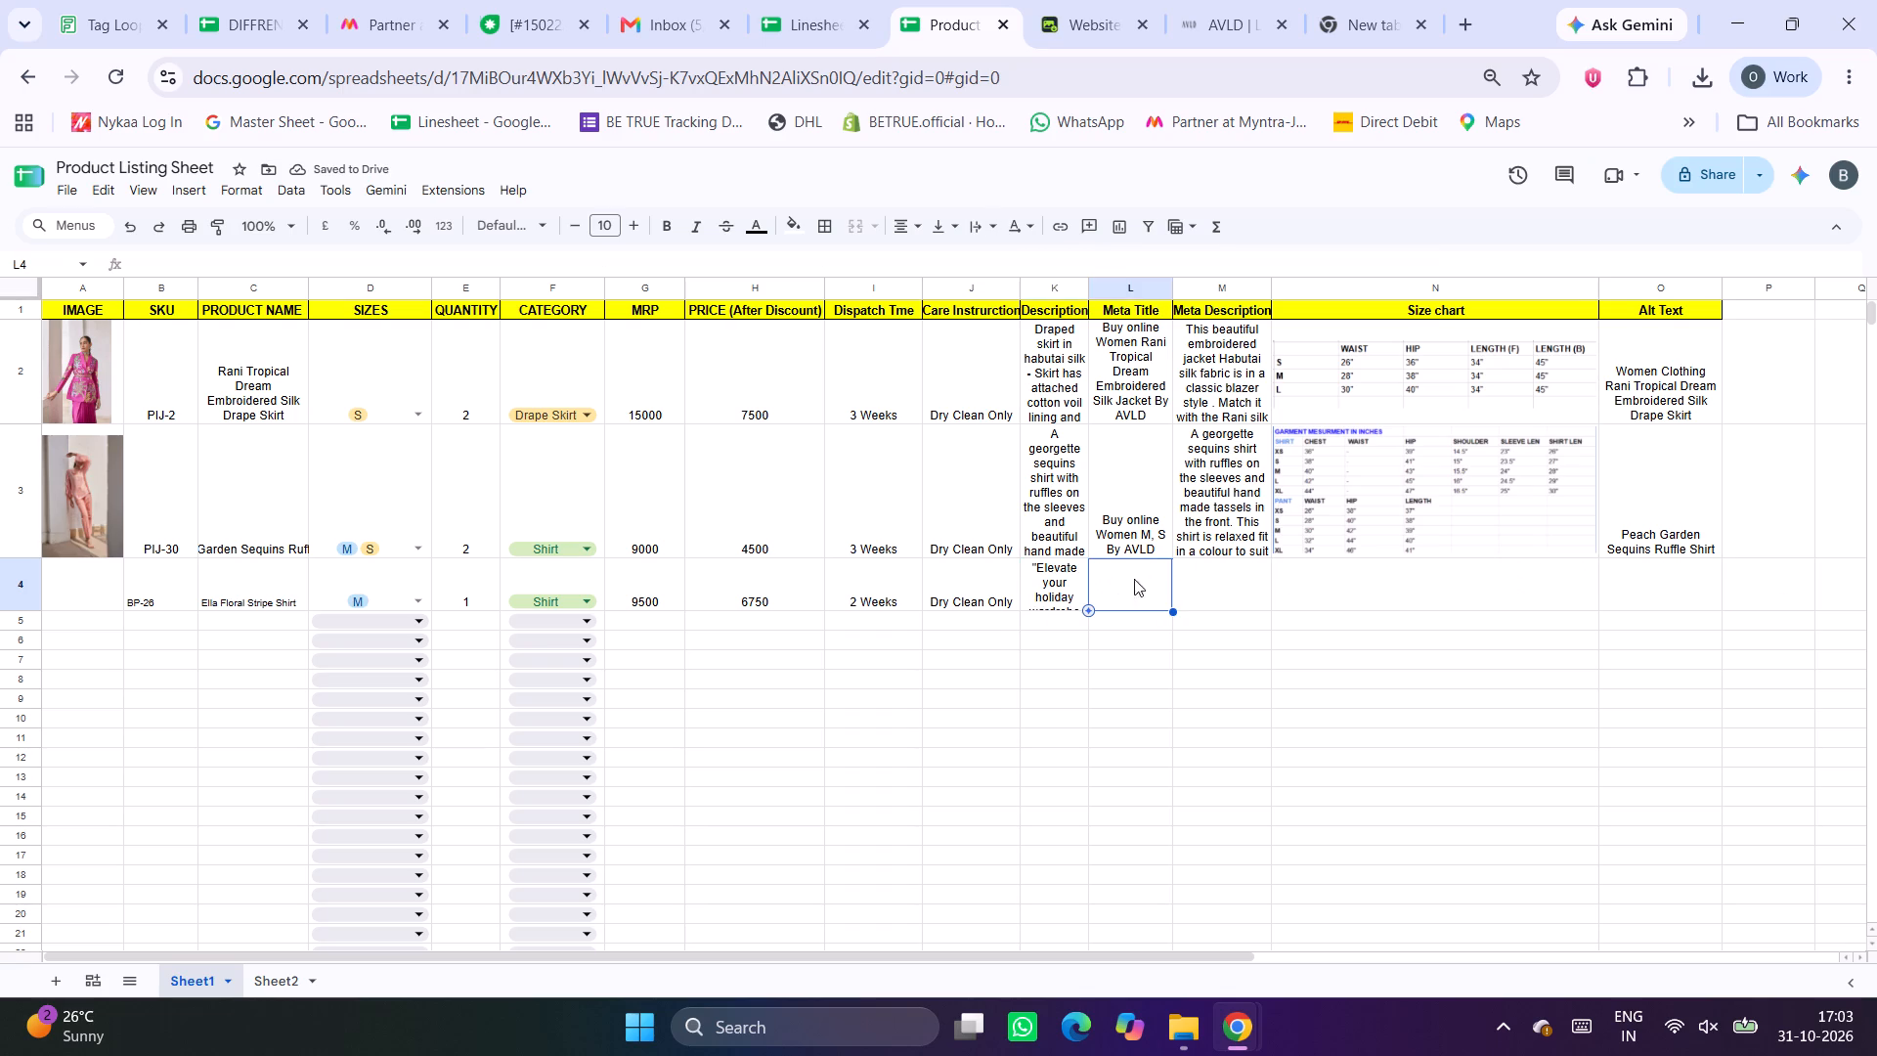
pyautogui.click(859, 0)
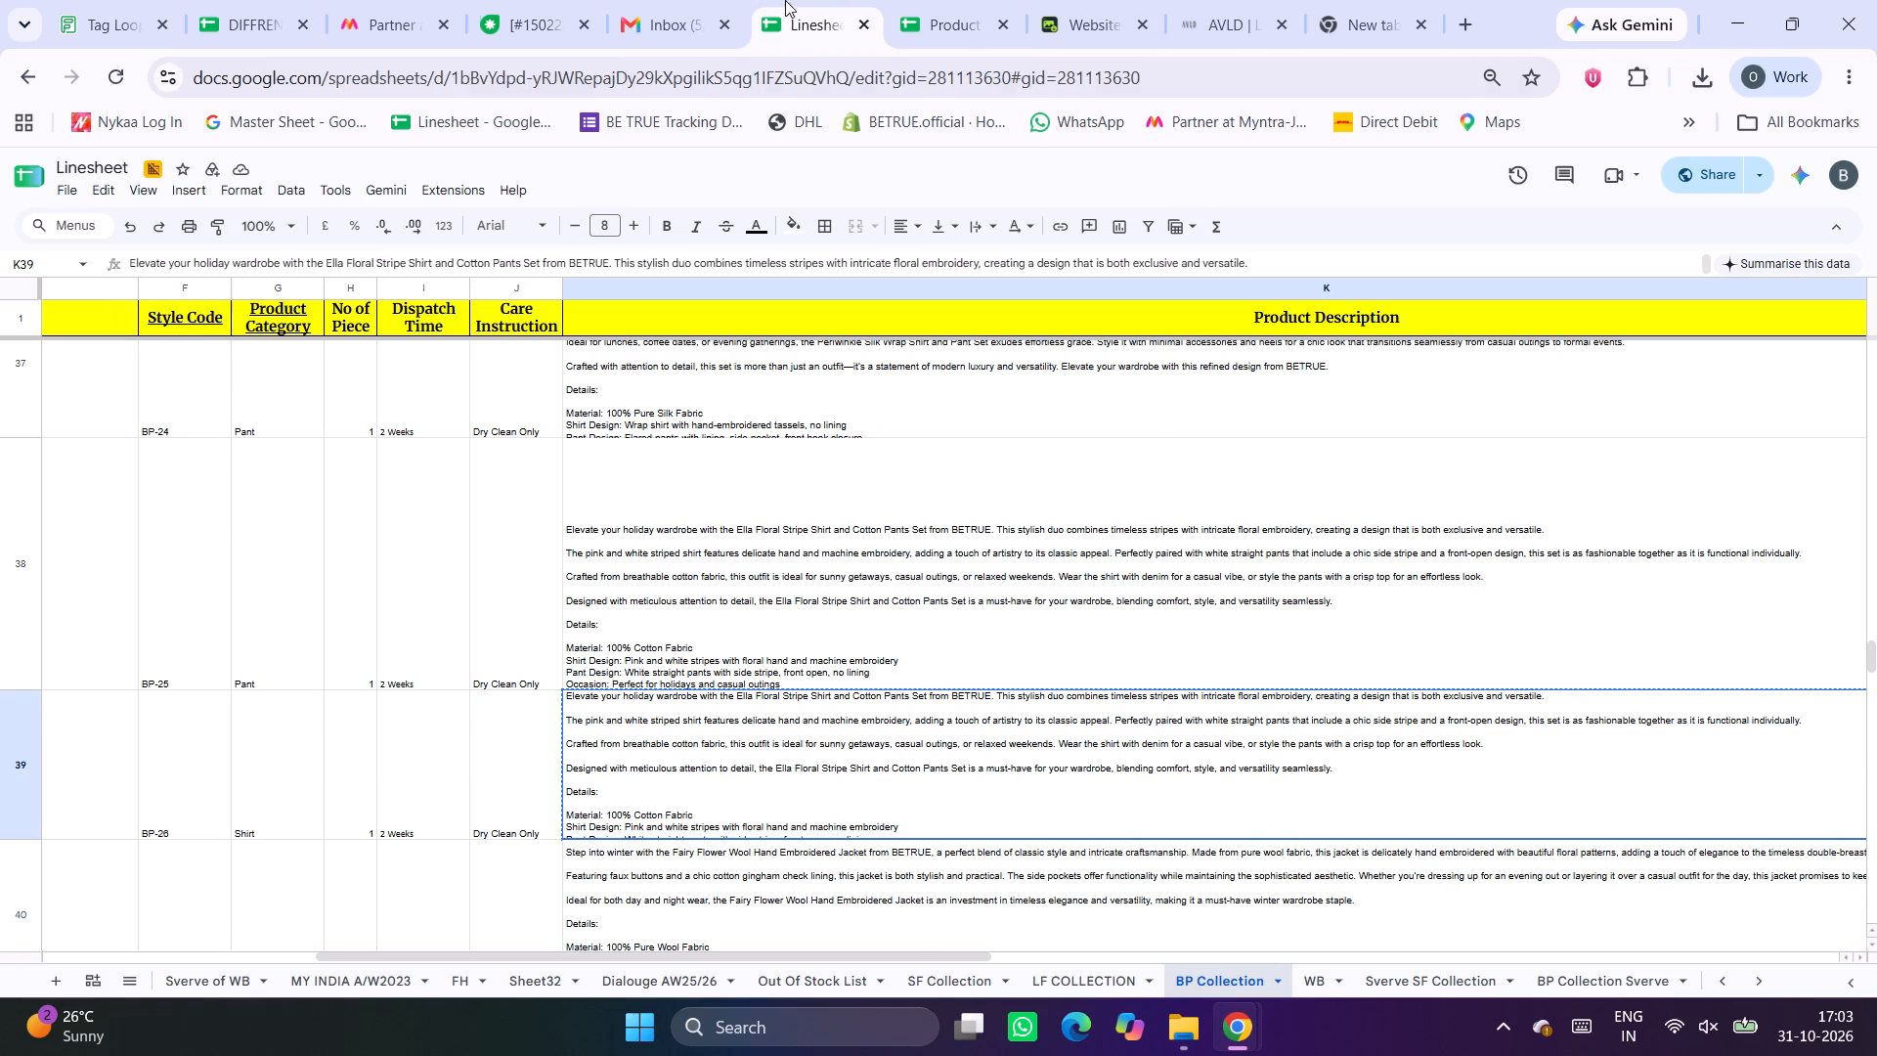
pyautogui.click(940, 0)
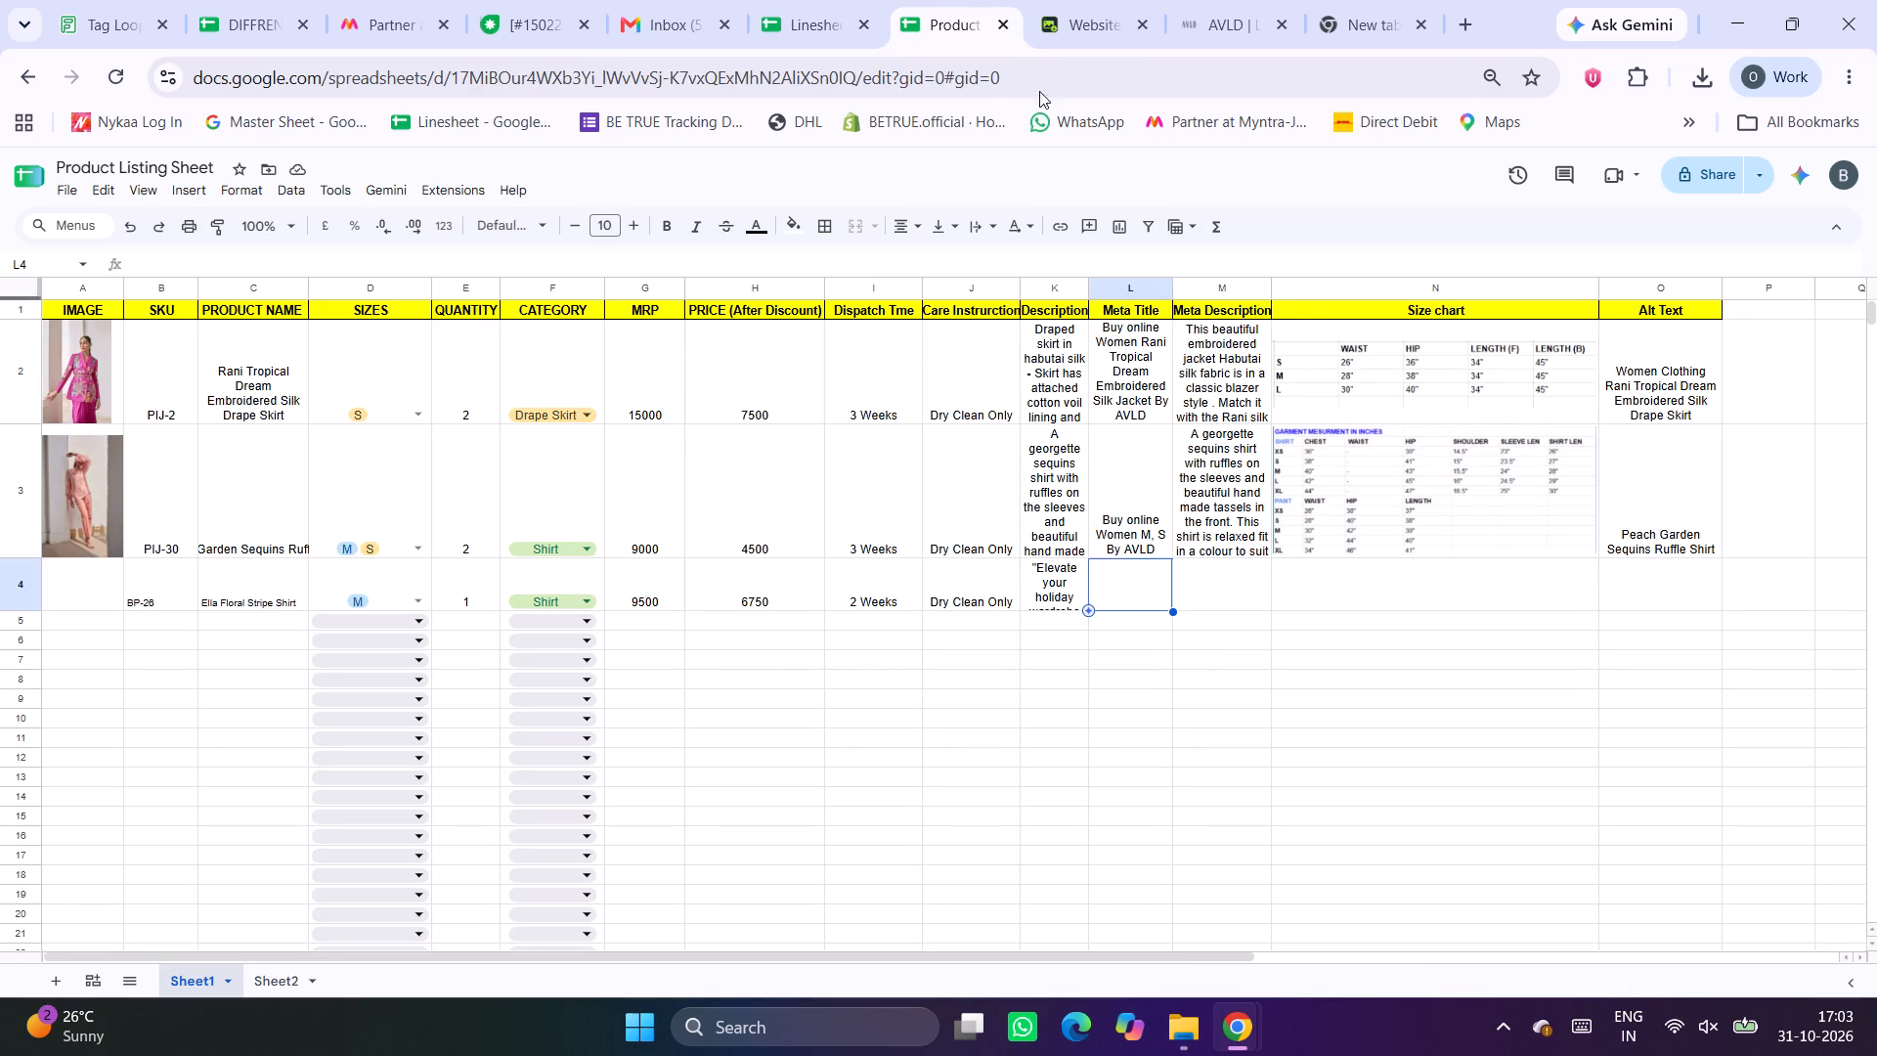
pyautogui.click(837, 0)
pyautogui.hscroll(-4, 1168, 843)
pyautogui.hscroll(1, 1168, 843)
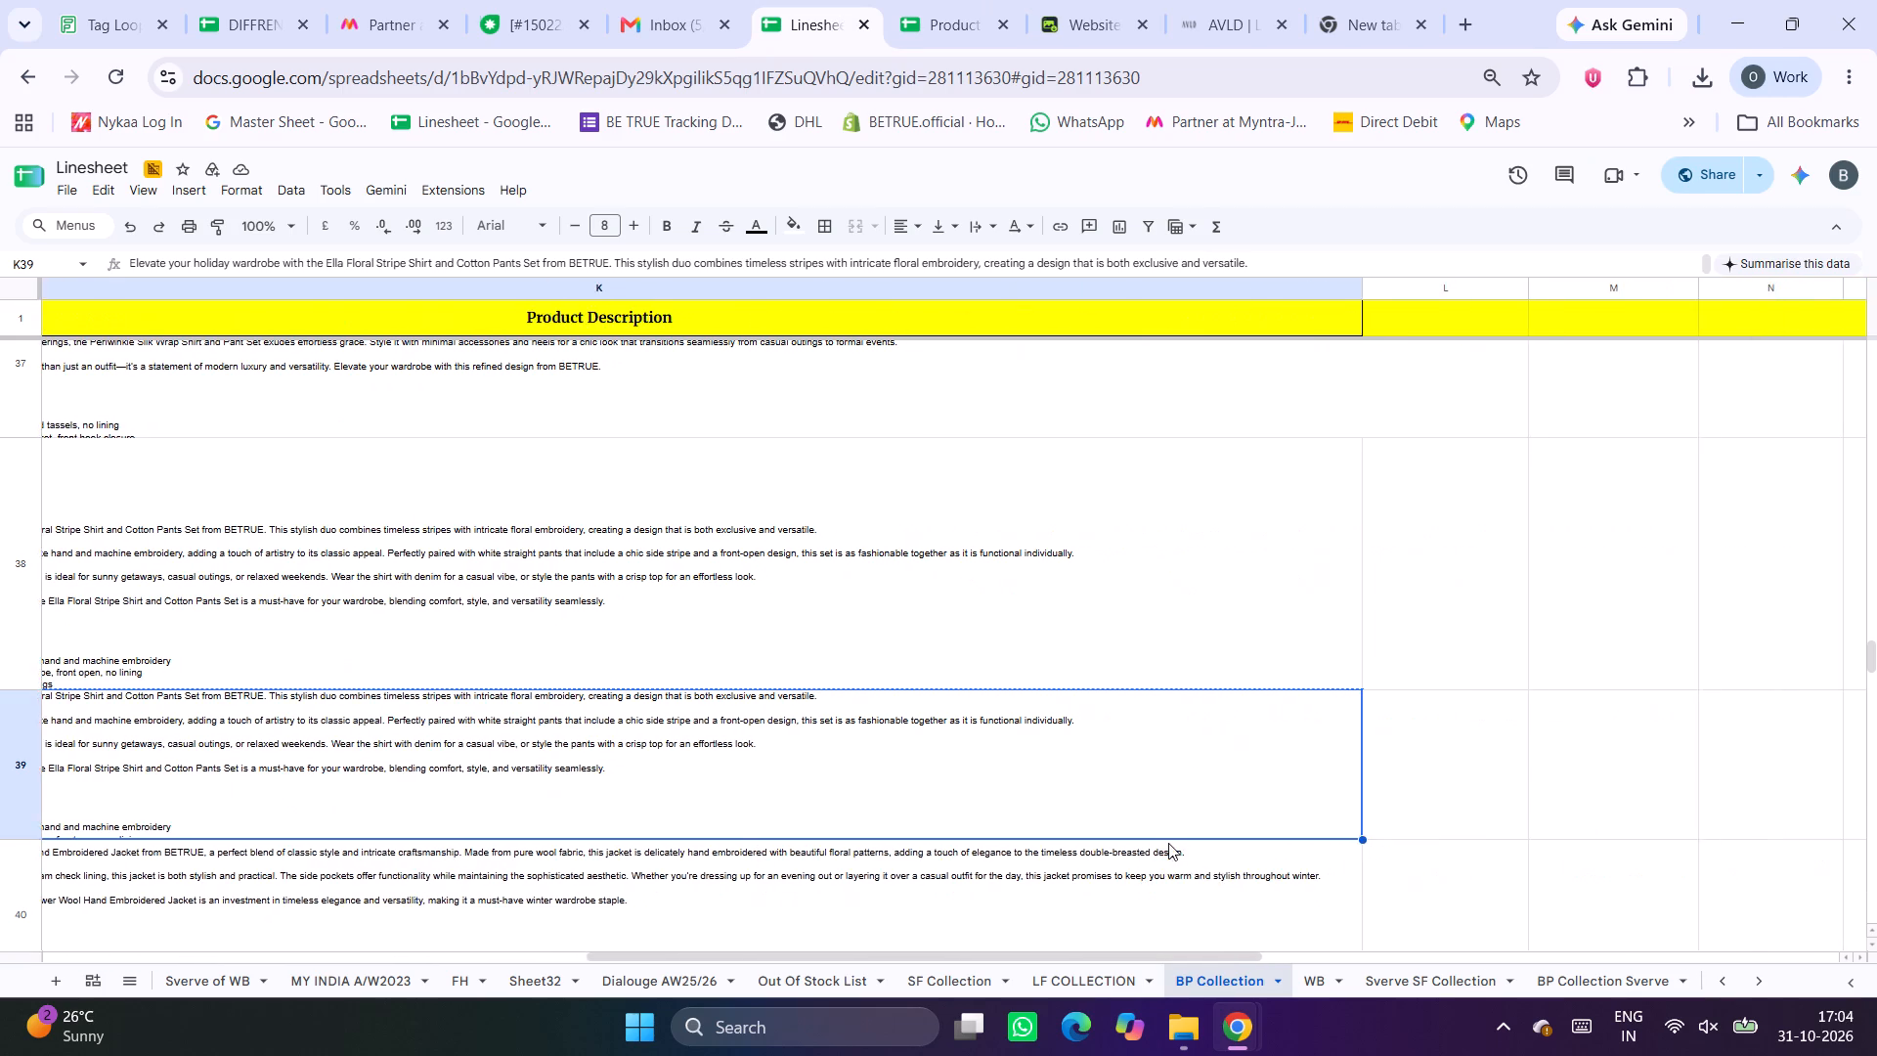
pyautogui.hscroll(4, 1168, 843)
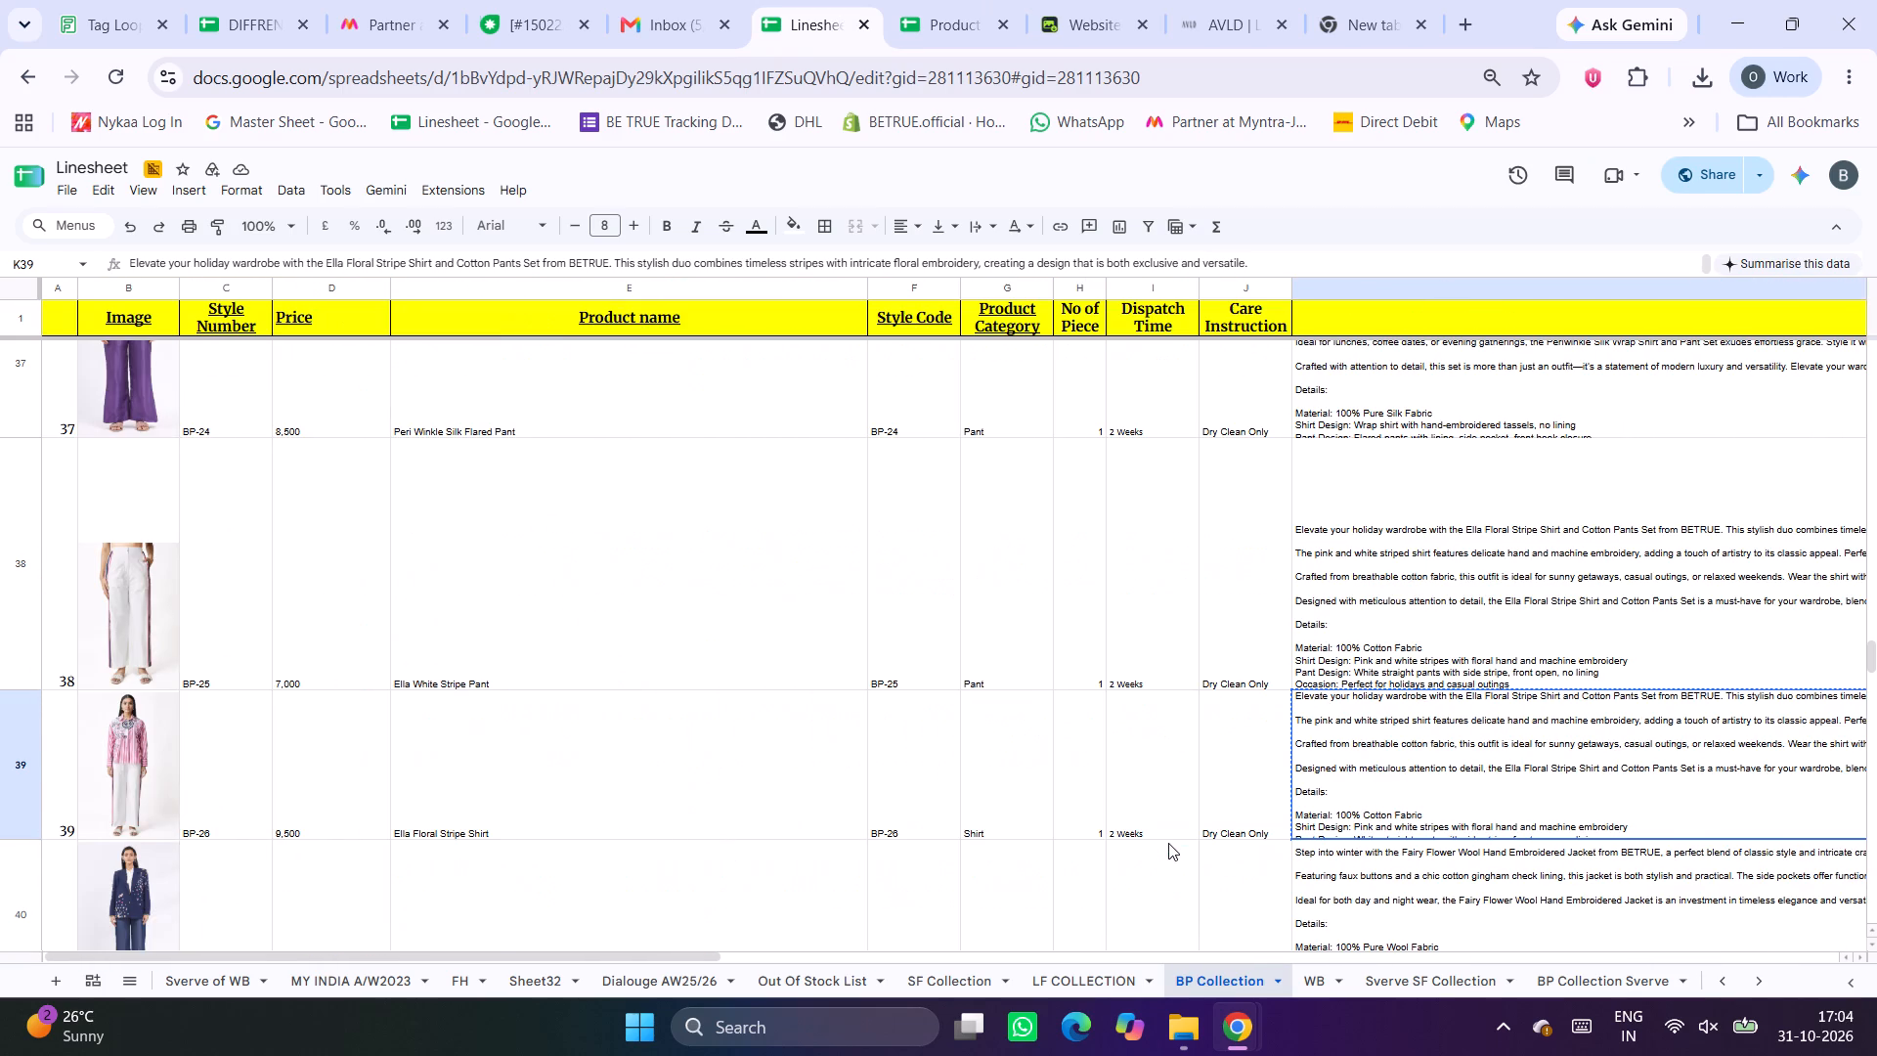
pyautogui.click(961, 0)
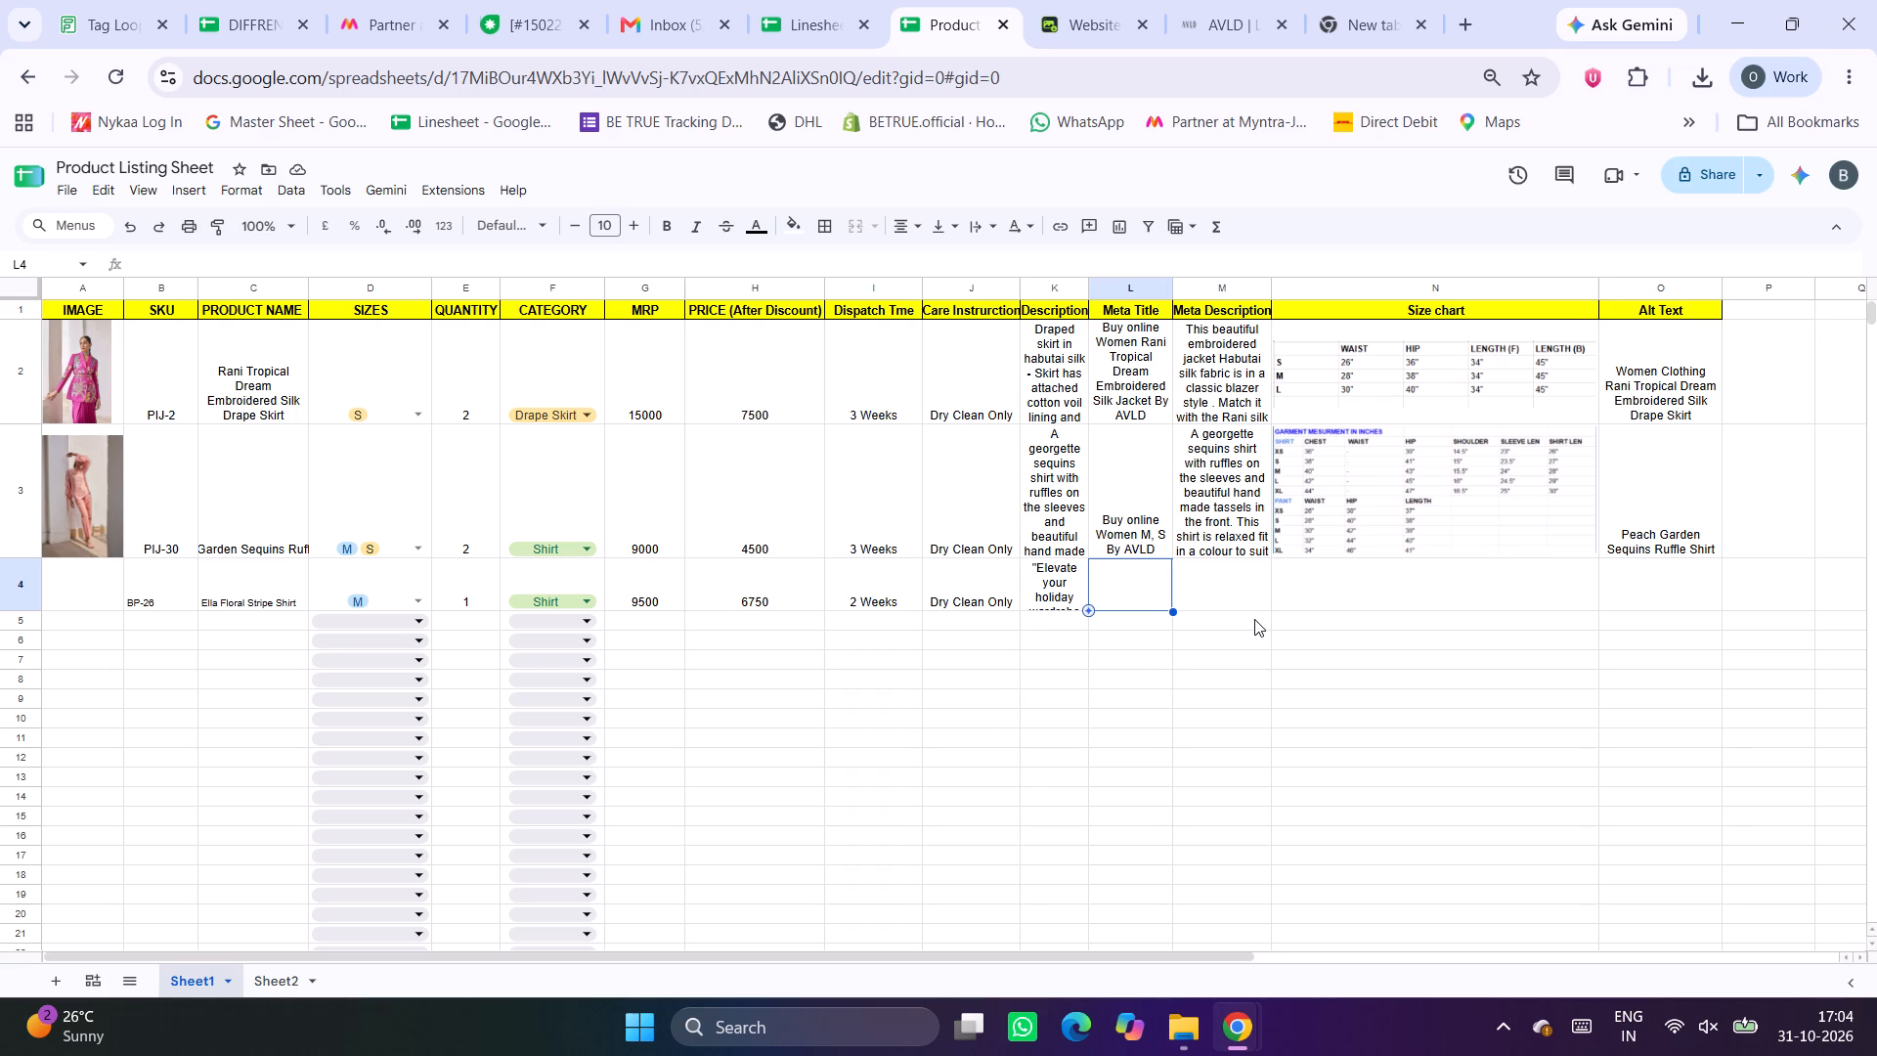
pyautogui.click(1351, 606)
pyautogui.click(836, 0)
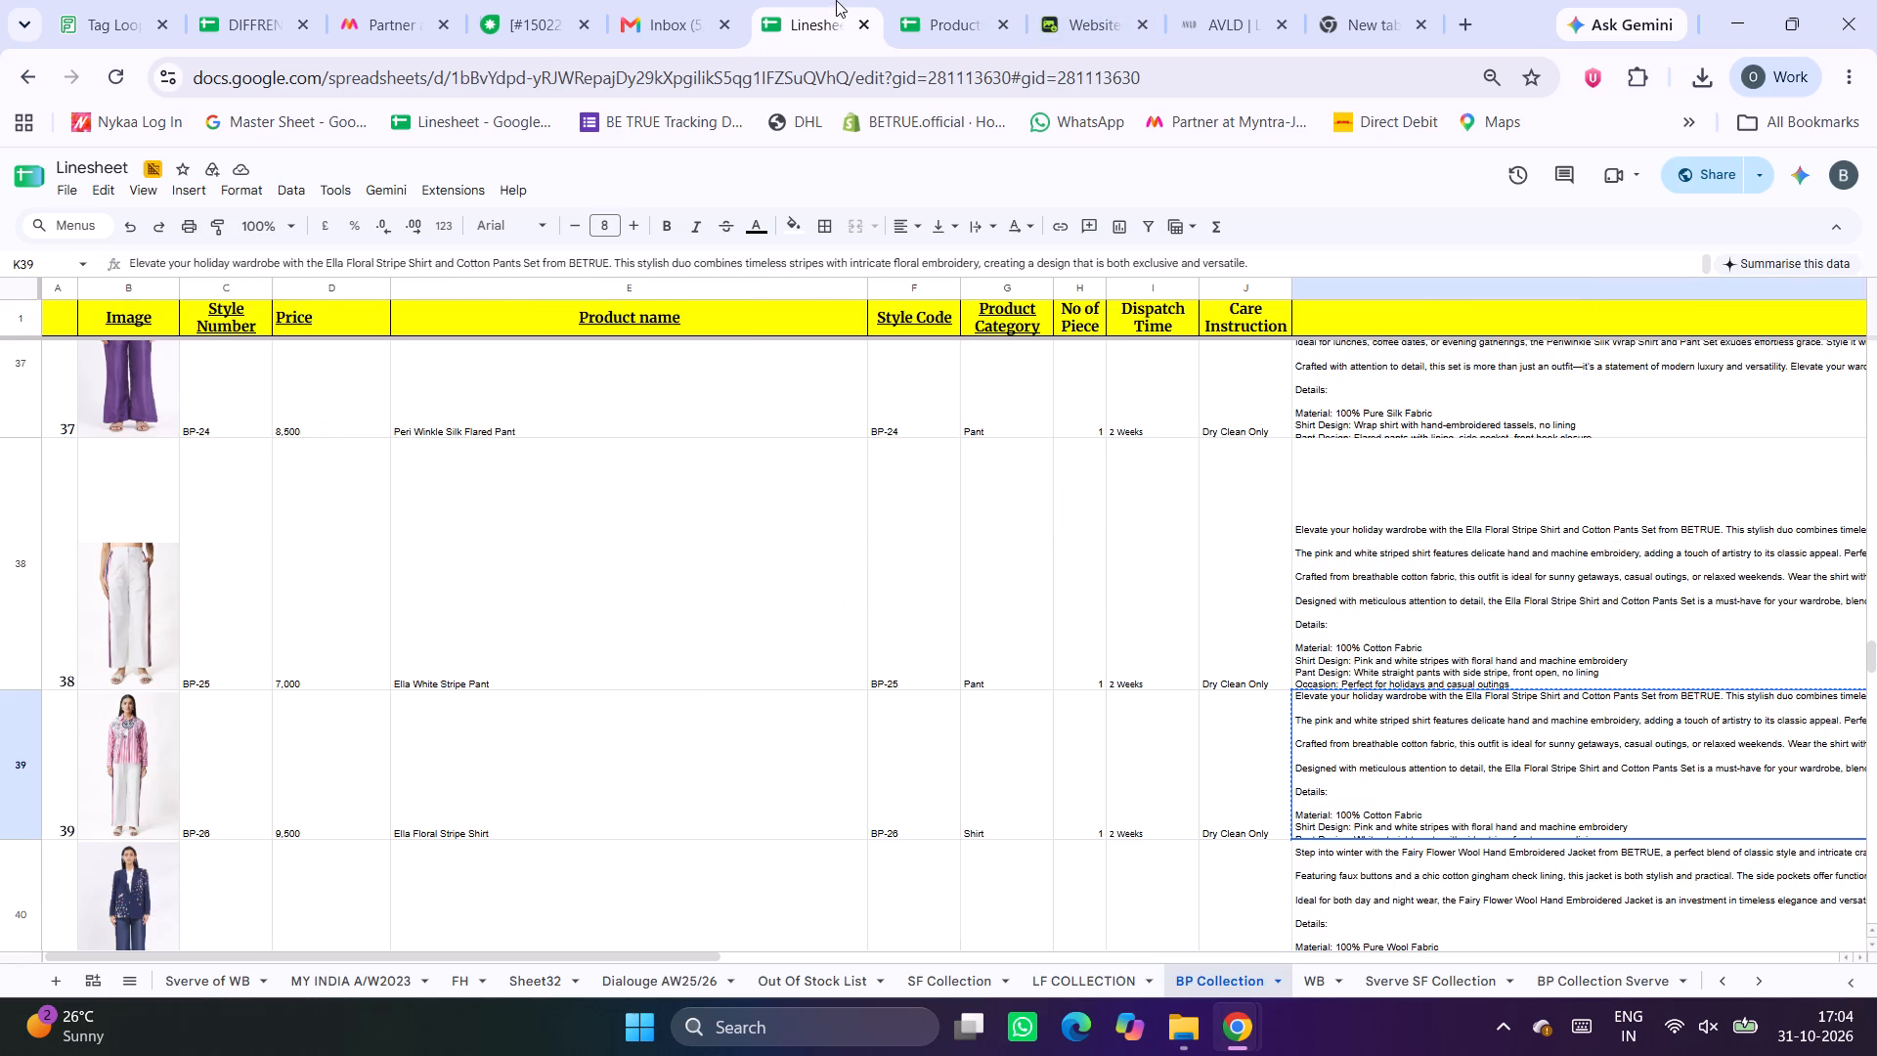
pyautogui.hscroll(-14, 1329, 651)
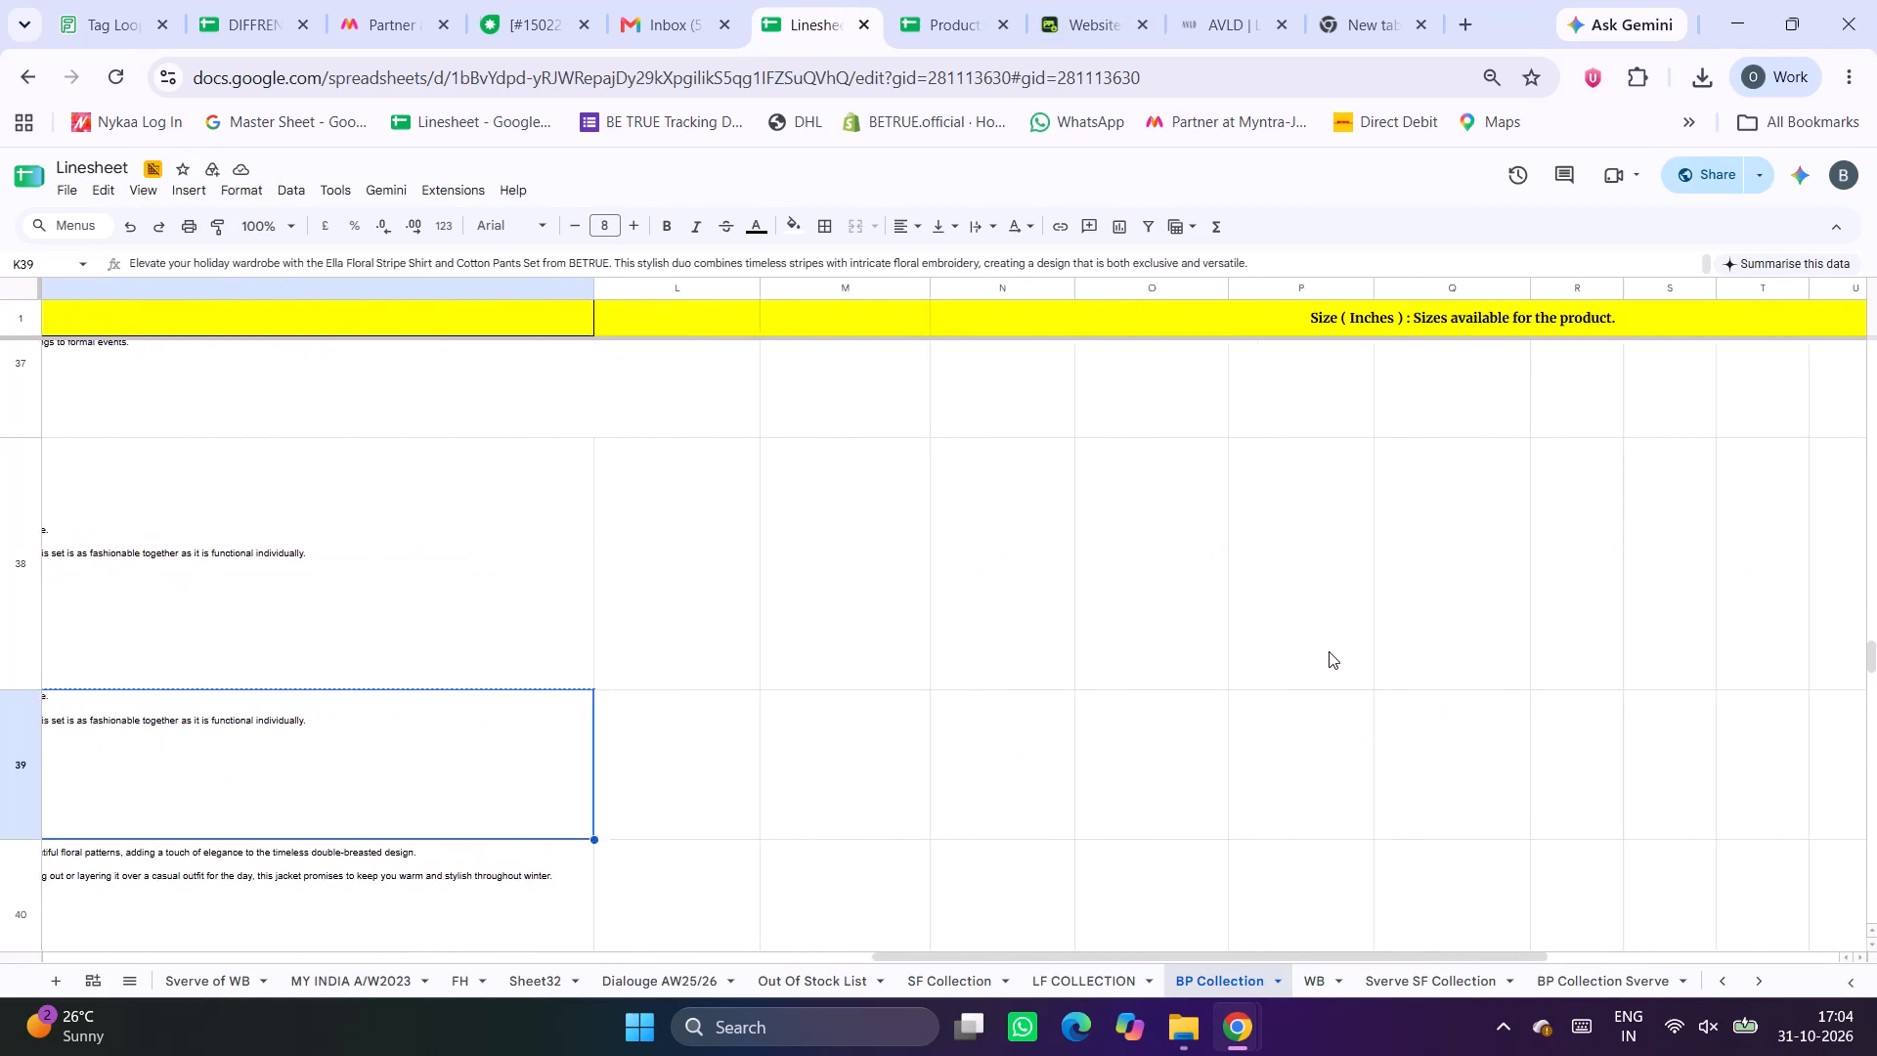
pyautogui.hscroll(-4, 1329, 651)
pyautogui.hscroll(4, 1329, 651)
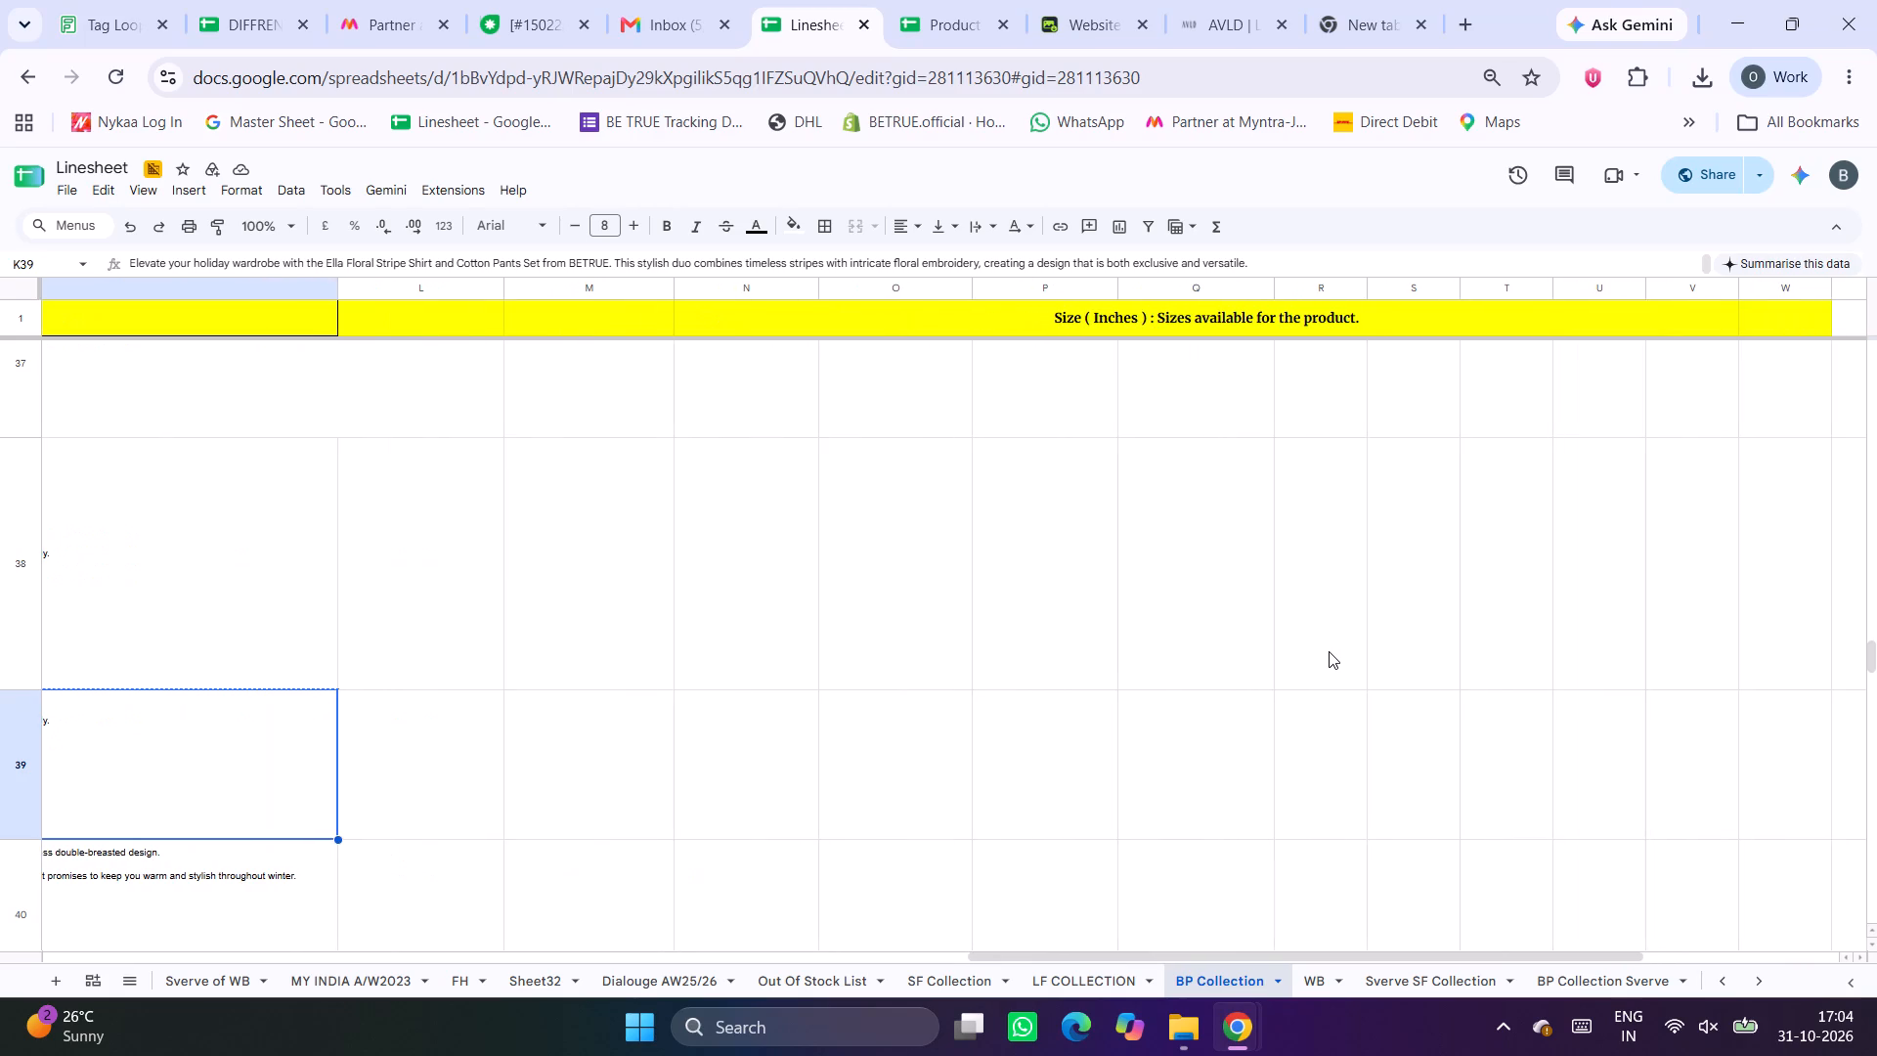
pyautogui.hscroll(13, 1329, 651)
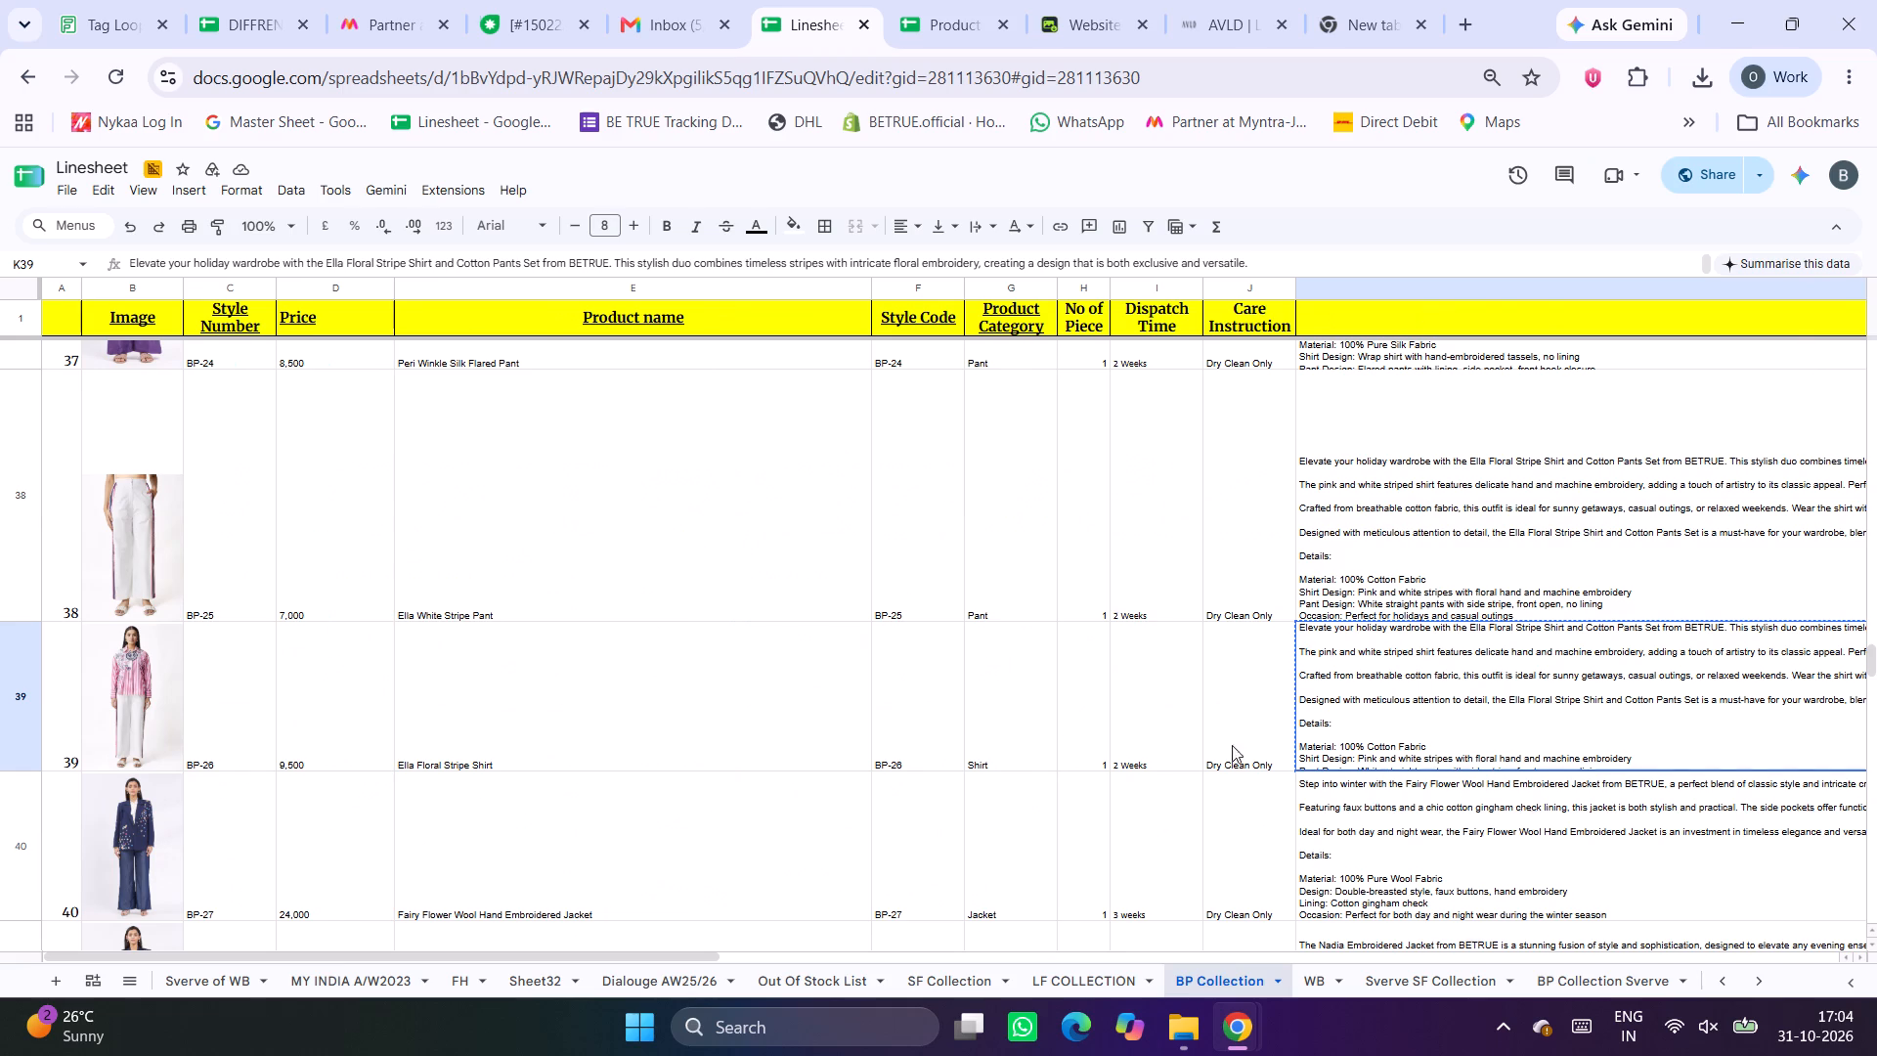
pyautogui.click(1262, 745)
pyautogui.click(1416, 745)
pyautogui.hscroll(-6, 1124, 718)
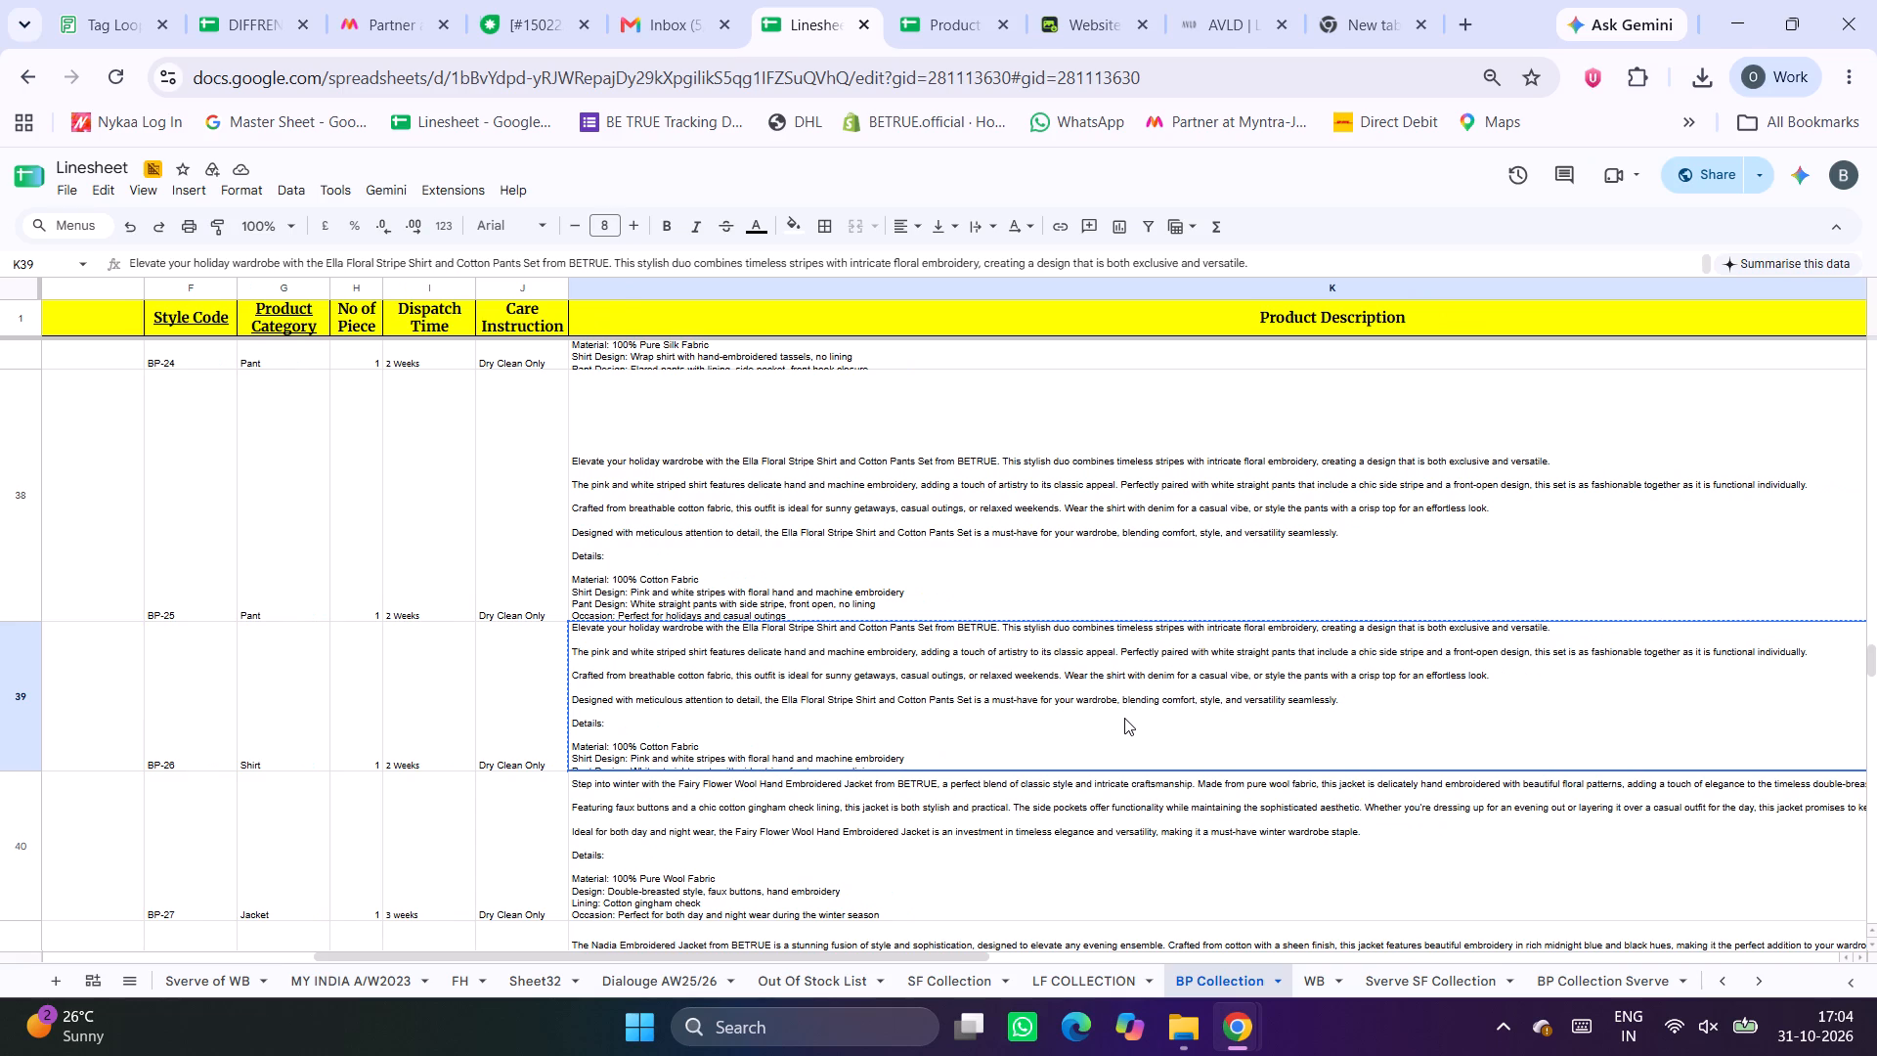
pyautogui.hscroll(-6, 1188, 706)
pyautogui.hscroll(5, 1188, 706)
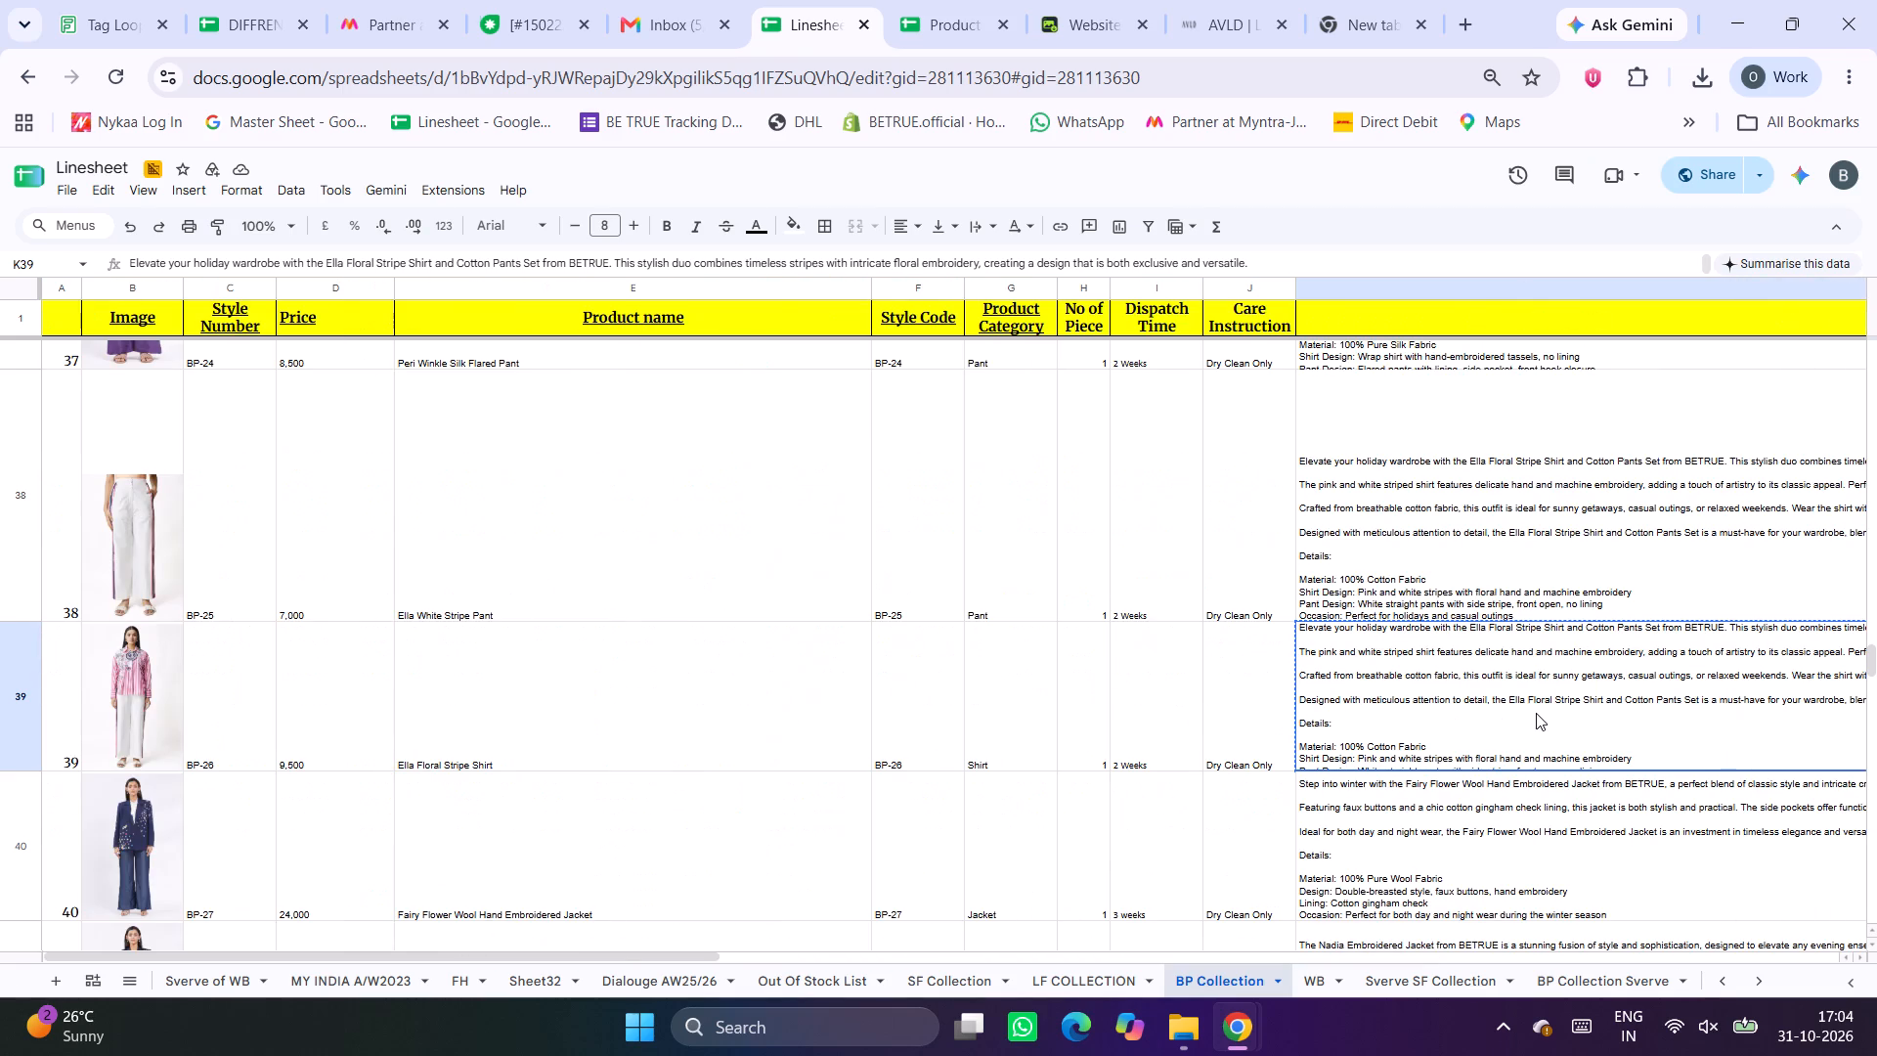
pyautogui.hscroll(-1, 1536, 713)
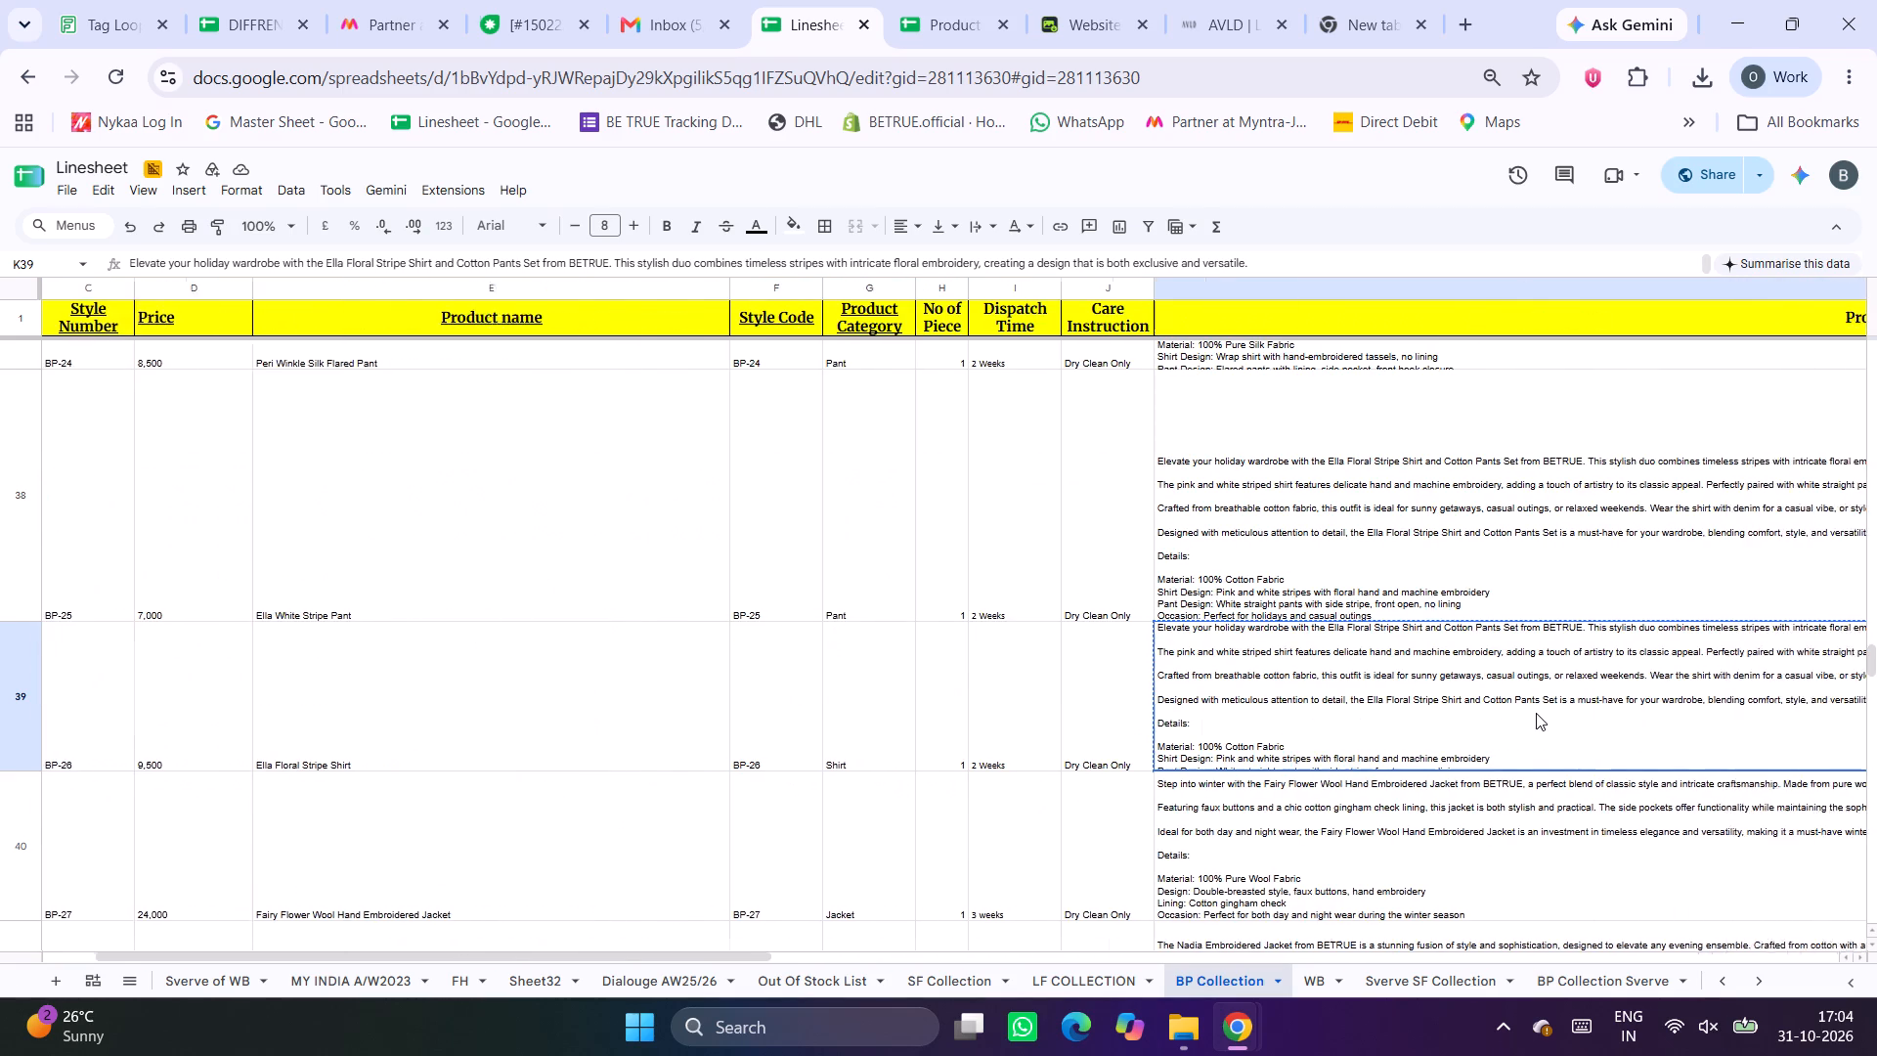
pyautogui.hscroll(-7, 1536, 713)
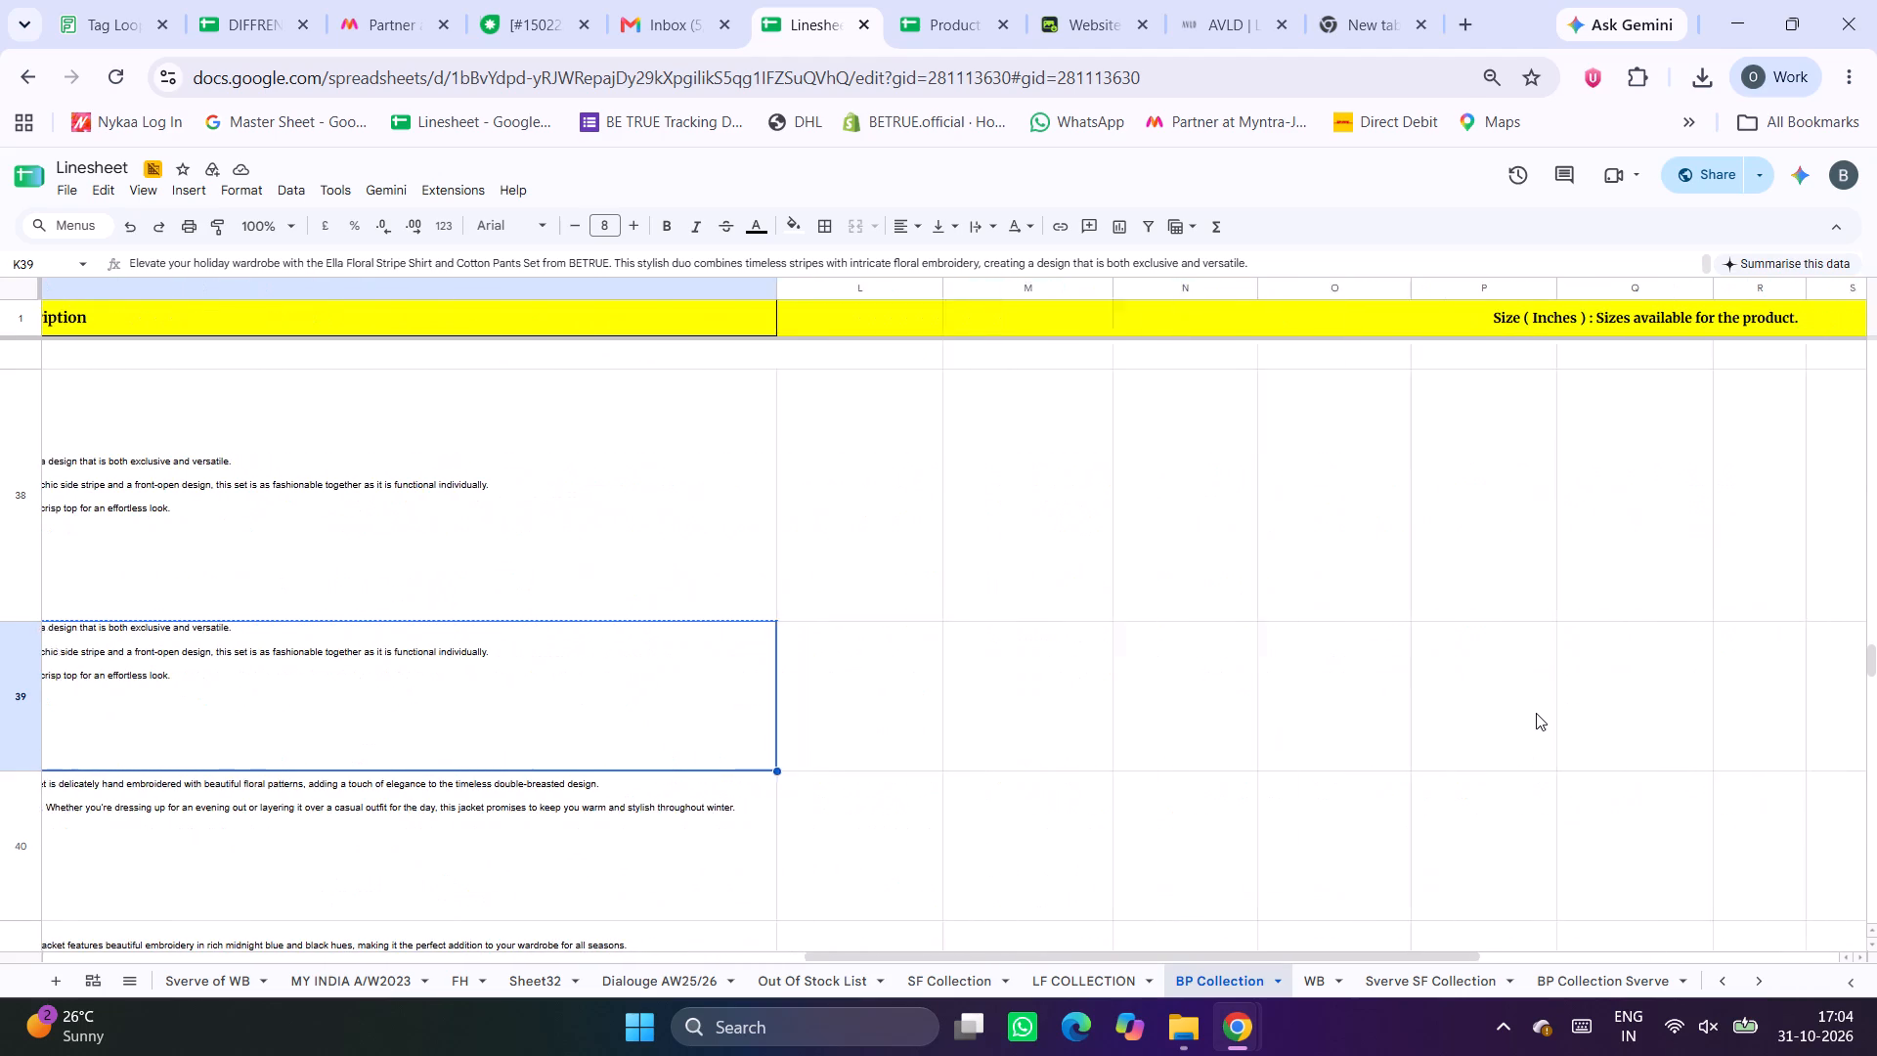
pyautogui.hscroll(3, 1536, 713)
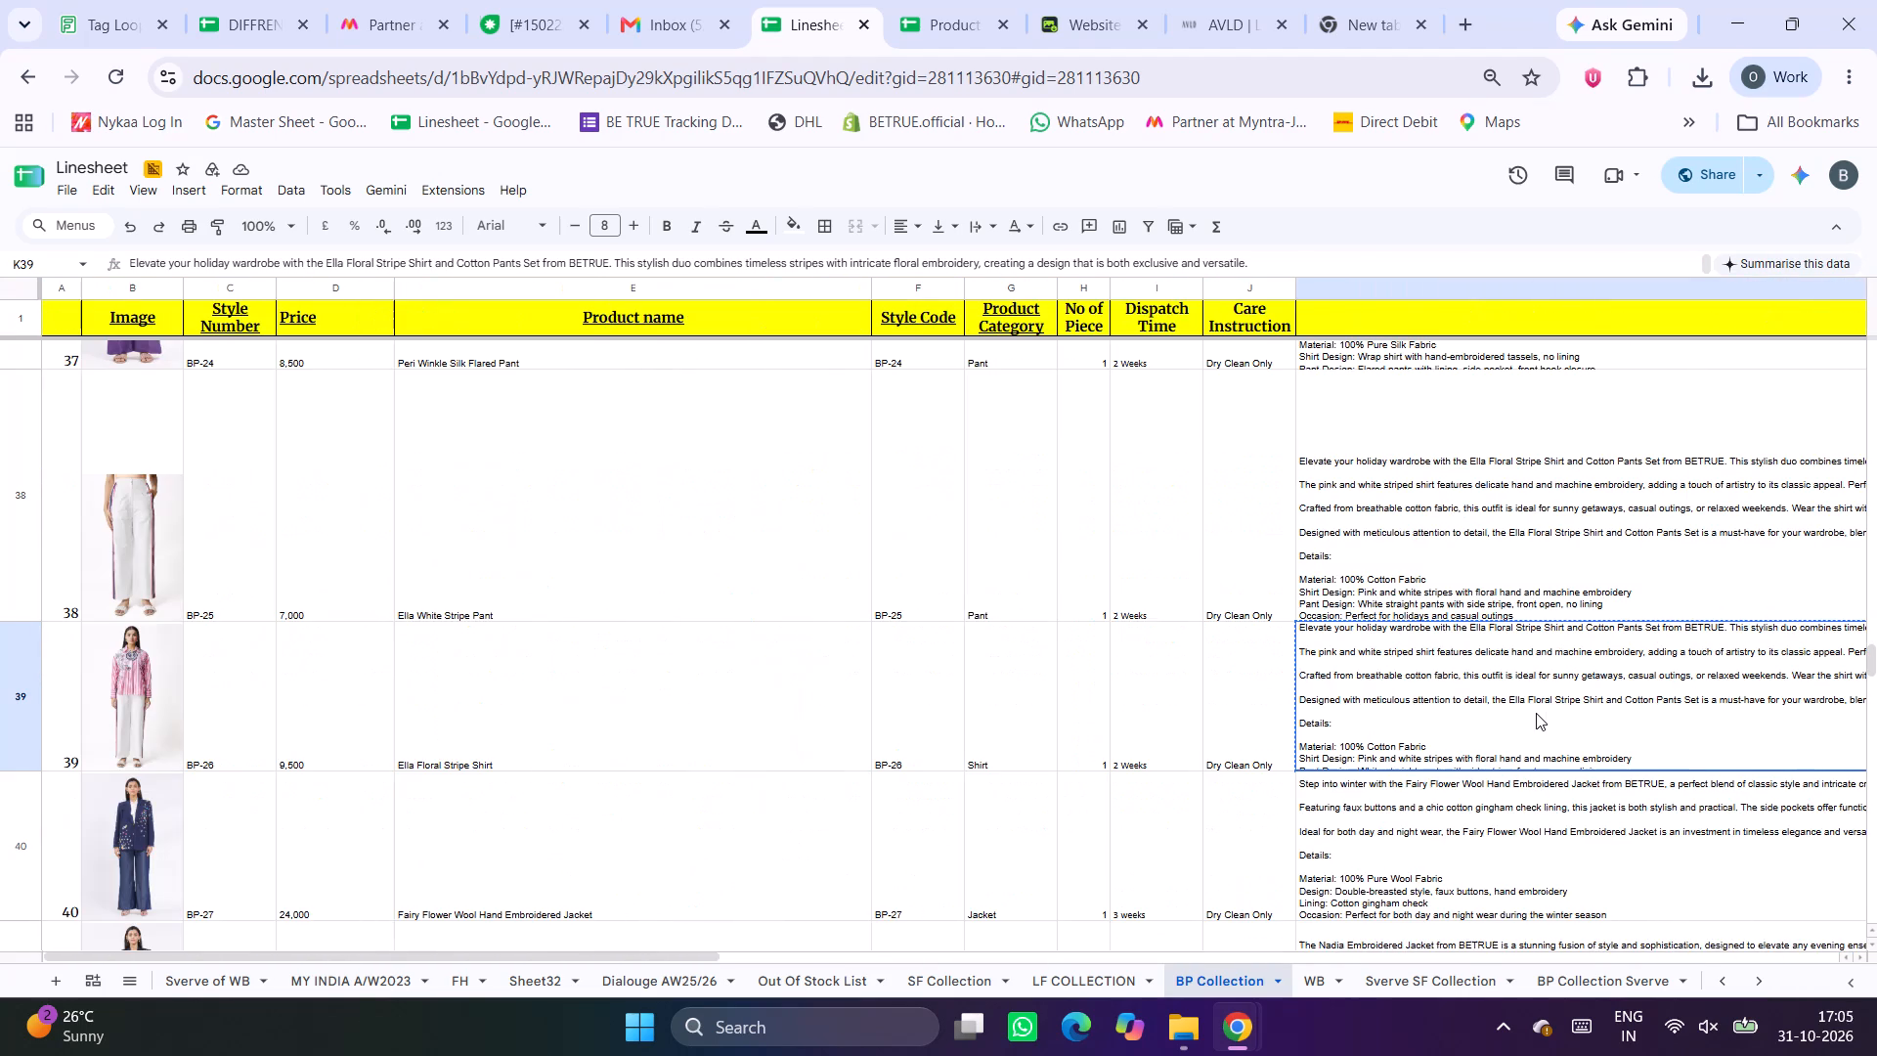
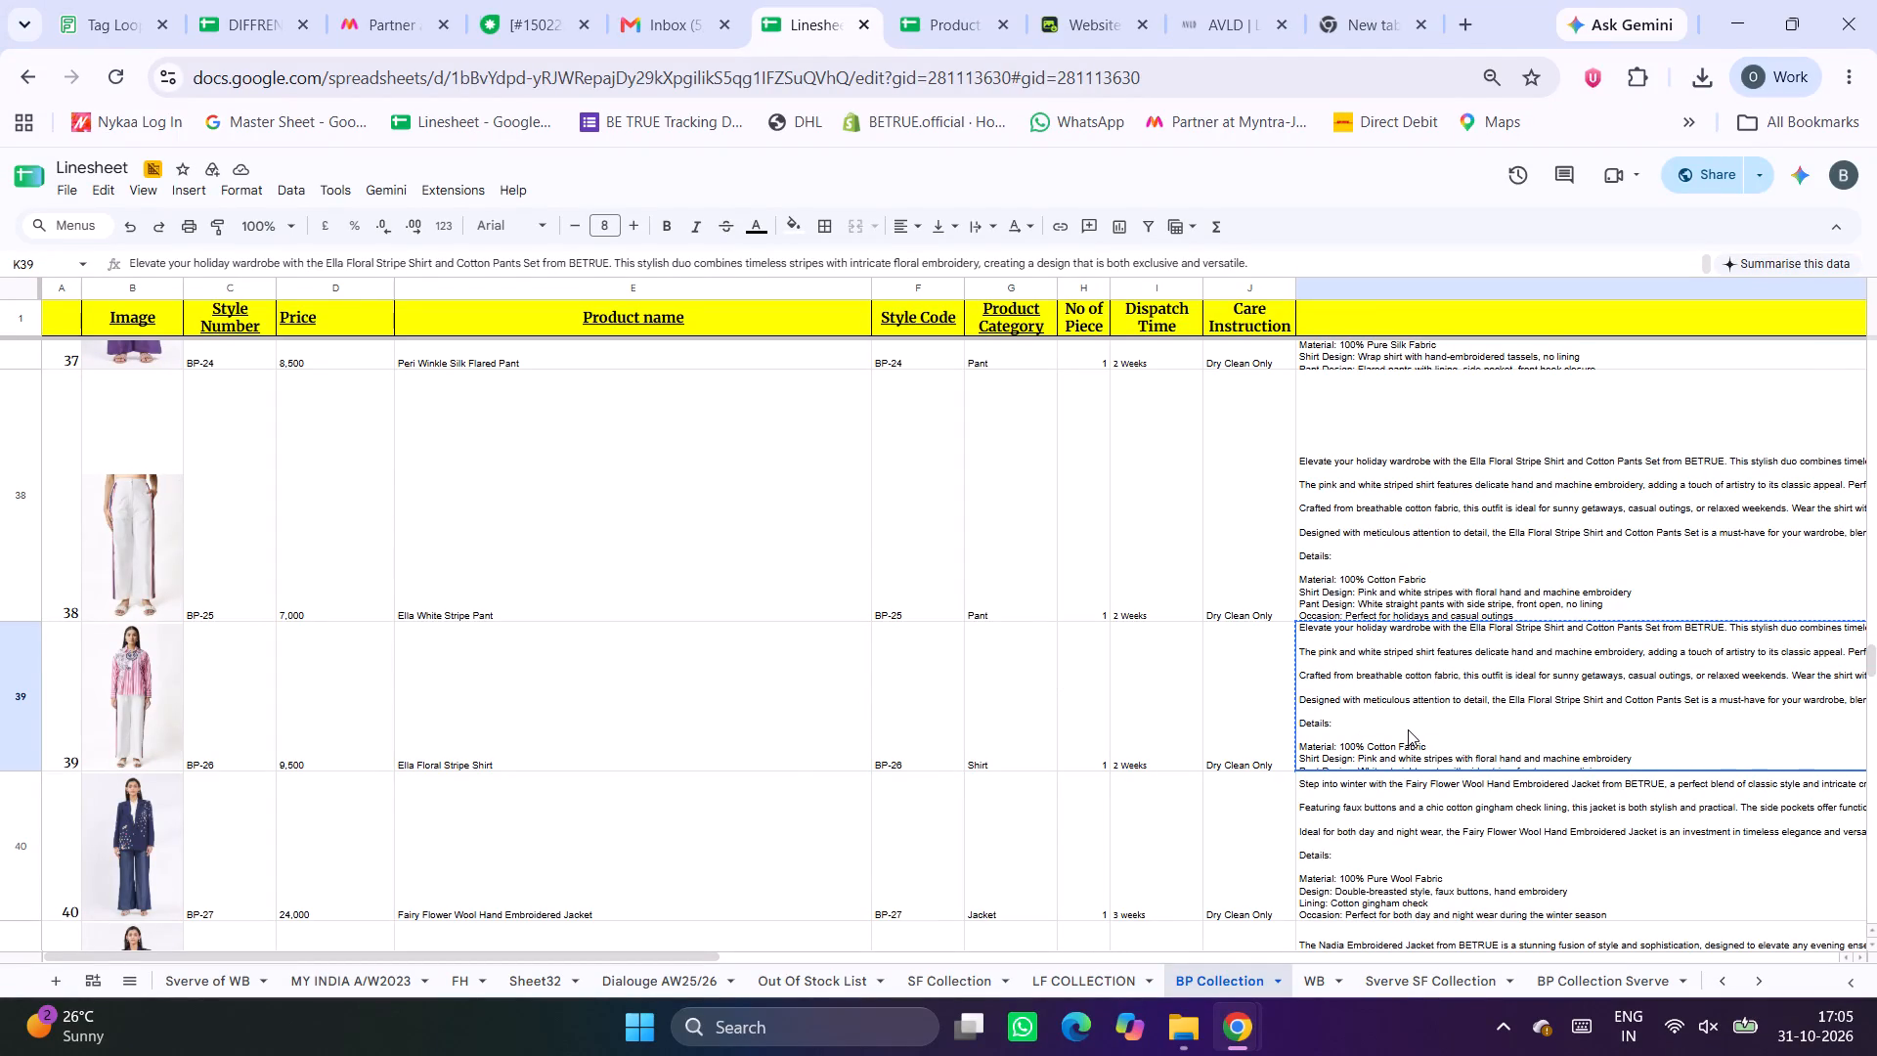
# Check the Meta Title, Meta Description and Size chart cells of the BP-26 row in the Product Listing Sheet.
pyautogui.click(1020, 0)
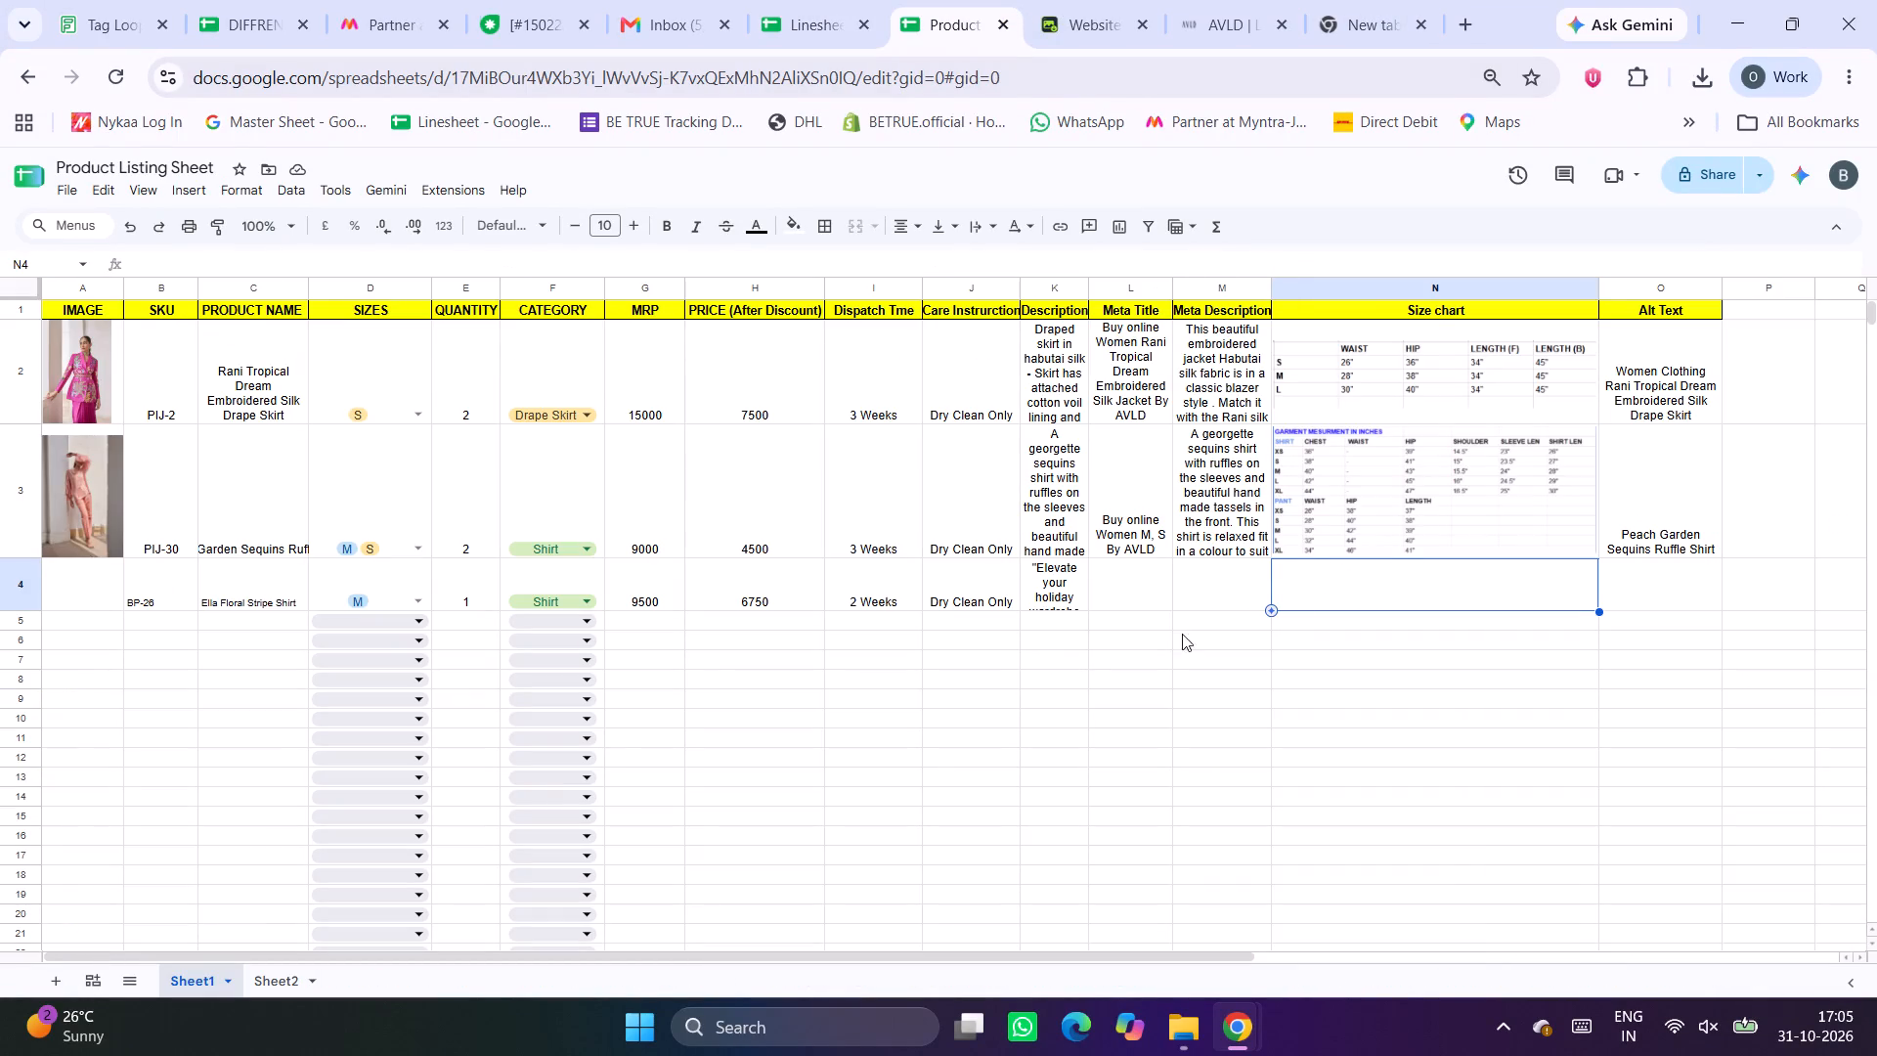
pyautogui.click(1113, 585)
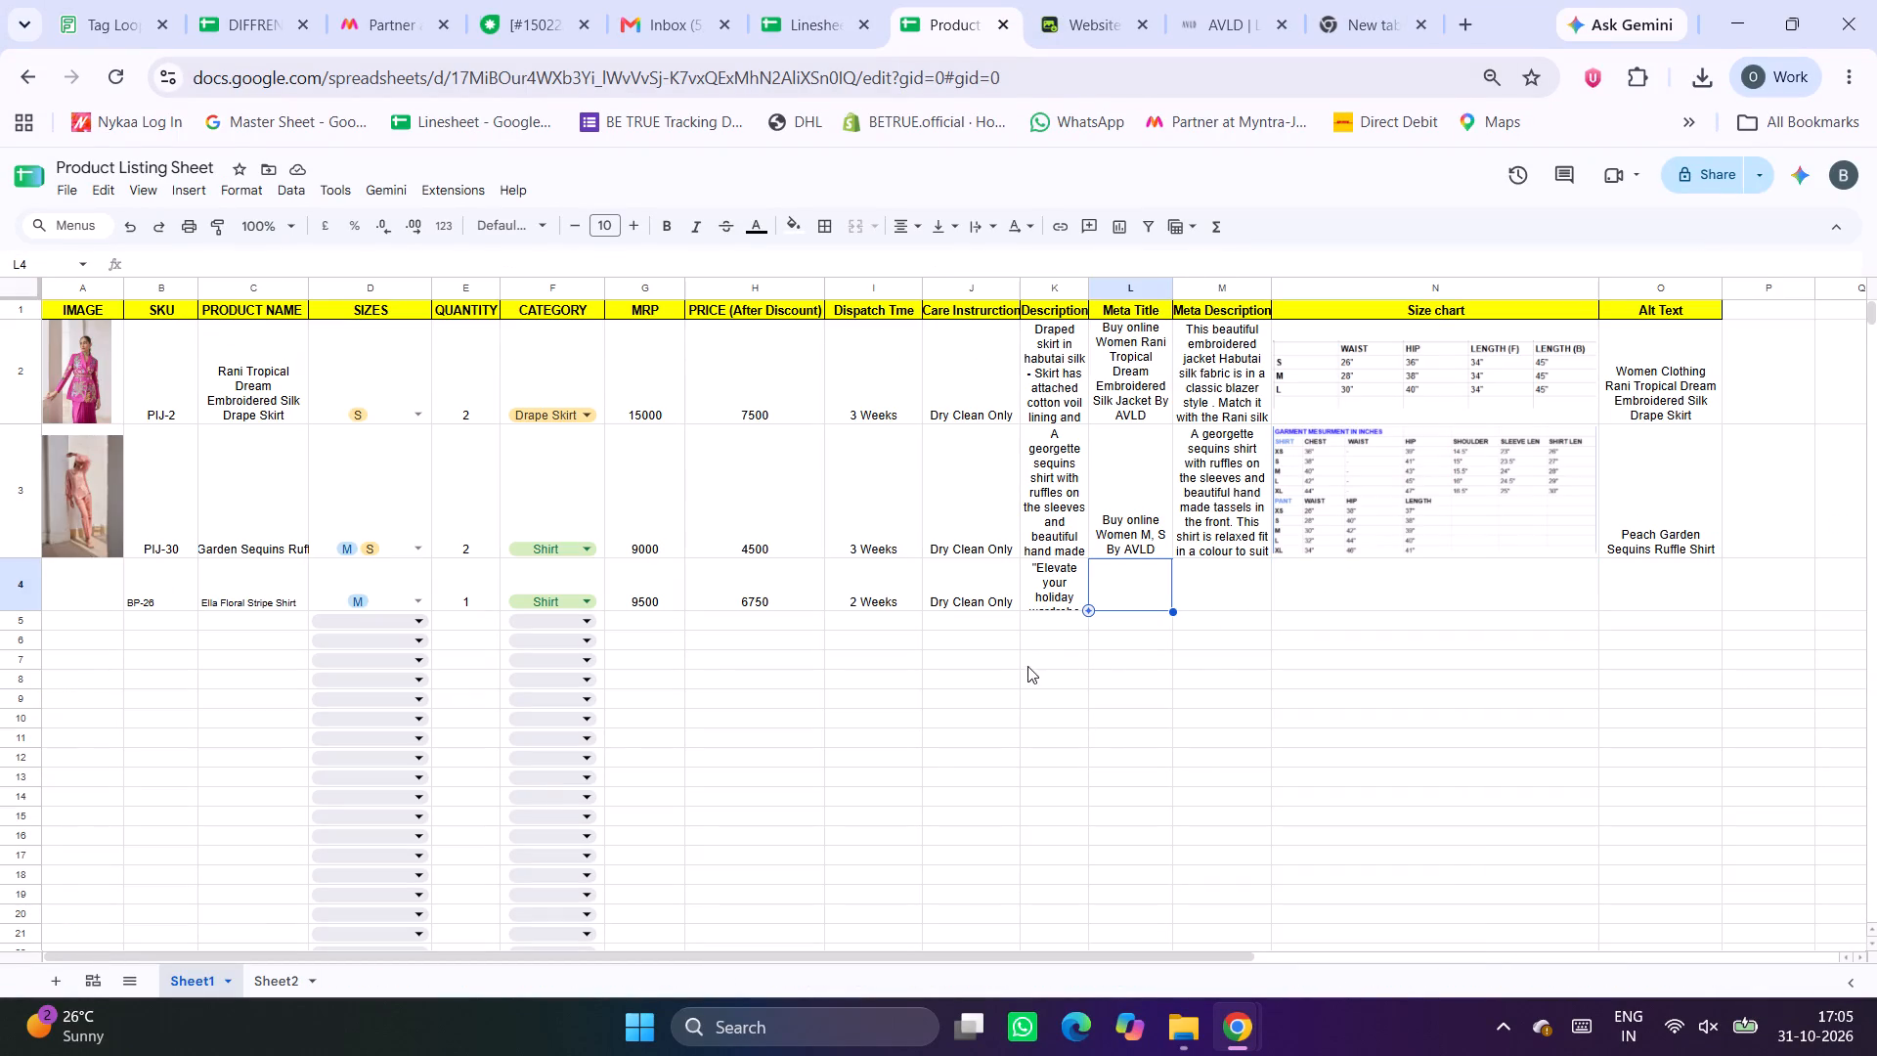
pyautogui.click(1242, 590)
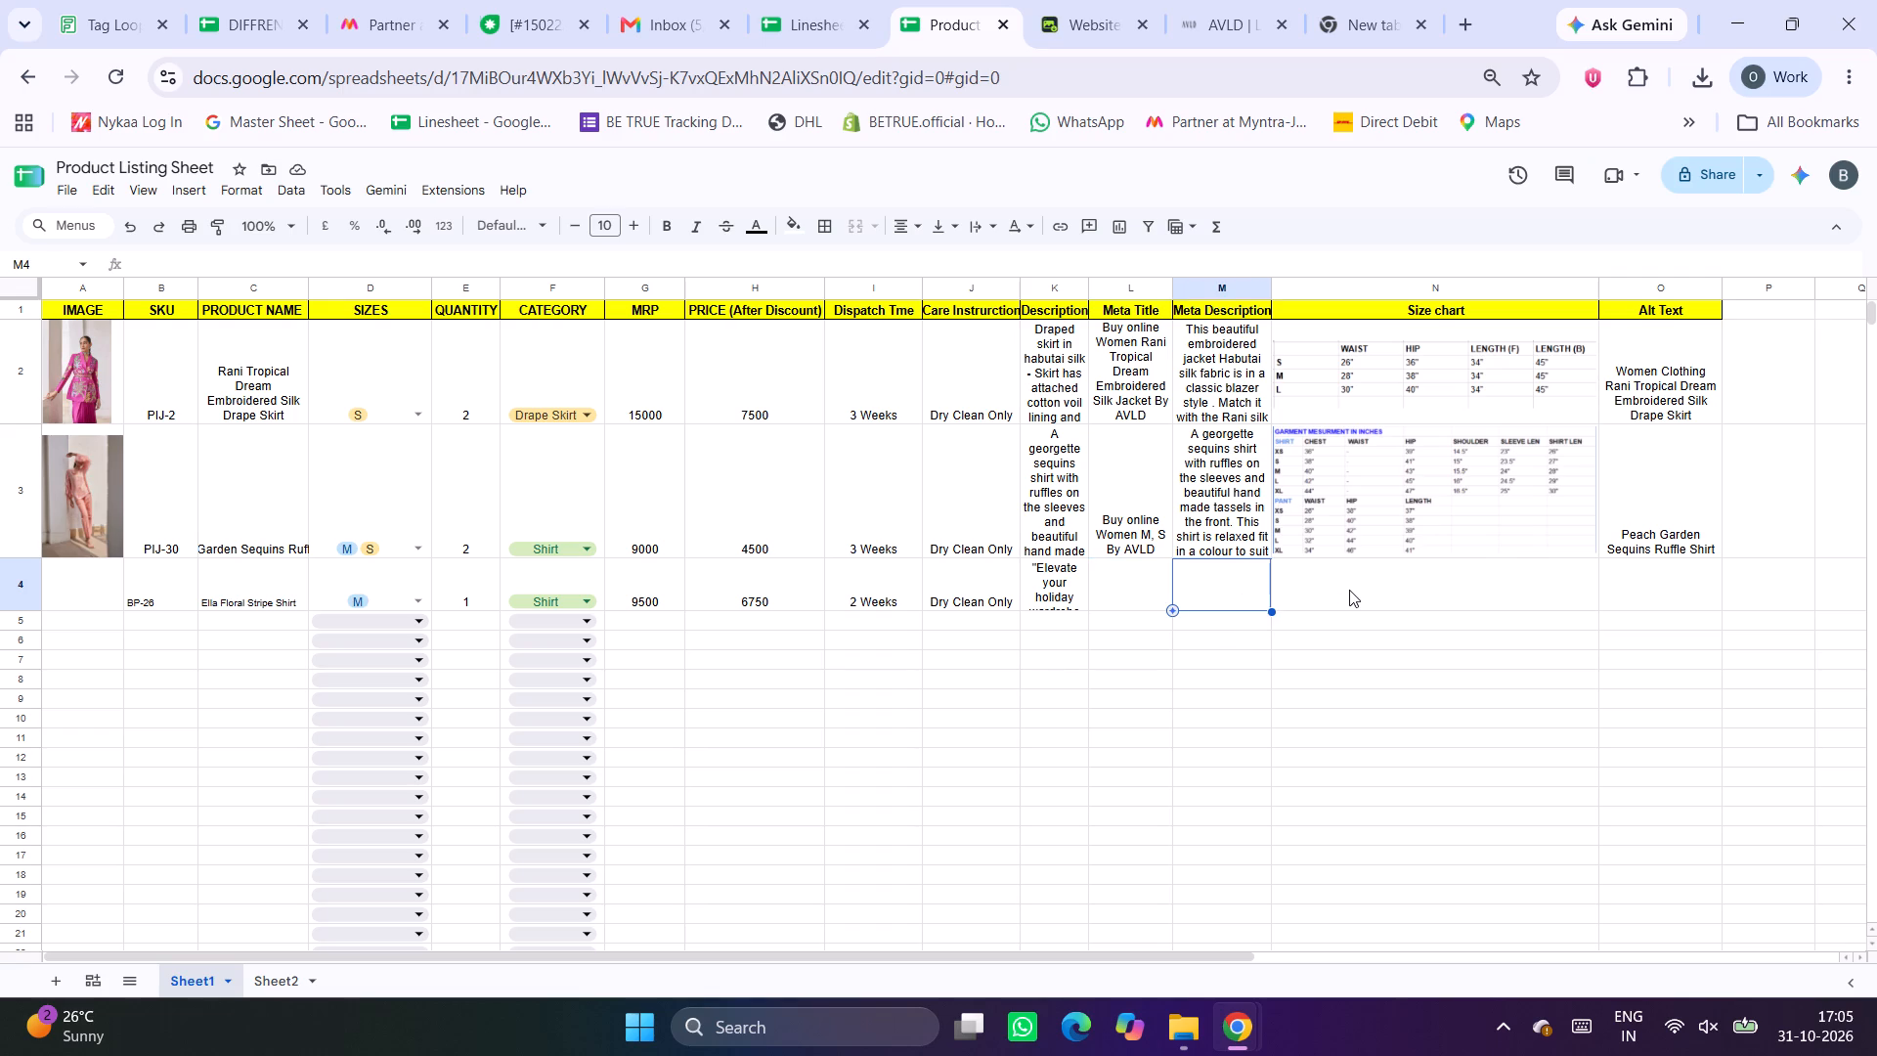
pyautogui.click(1349, 590)
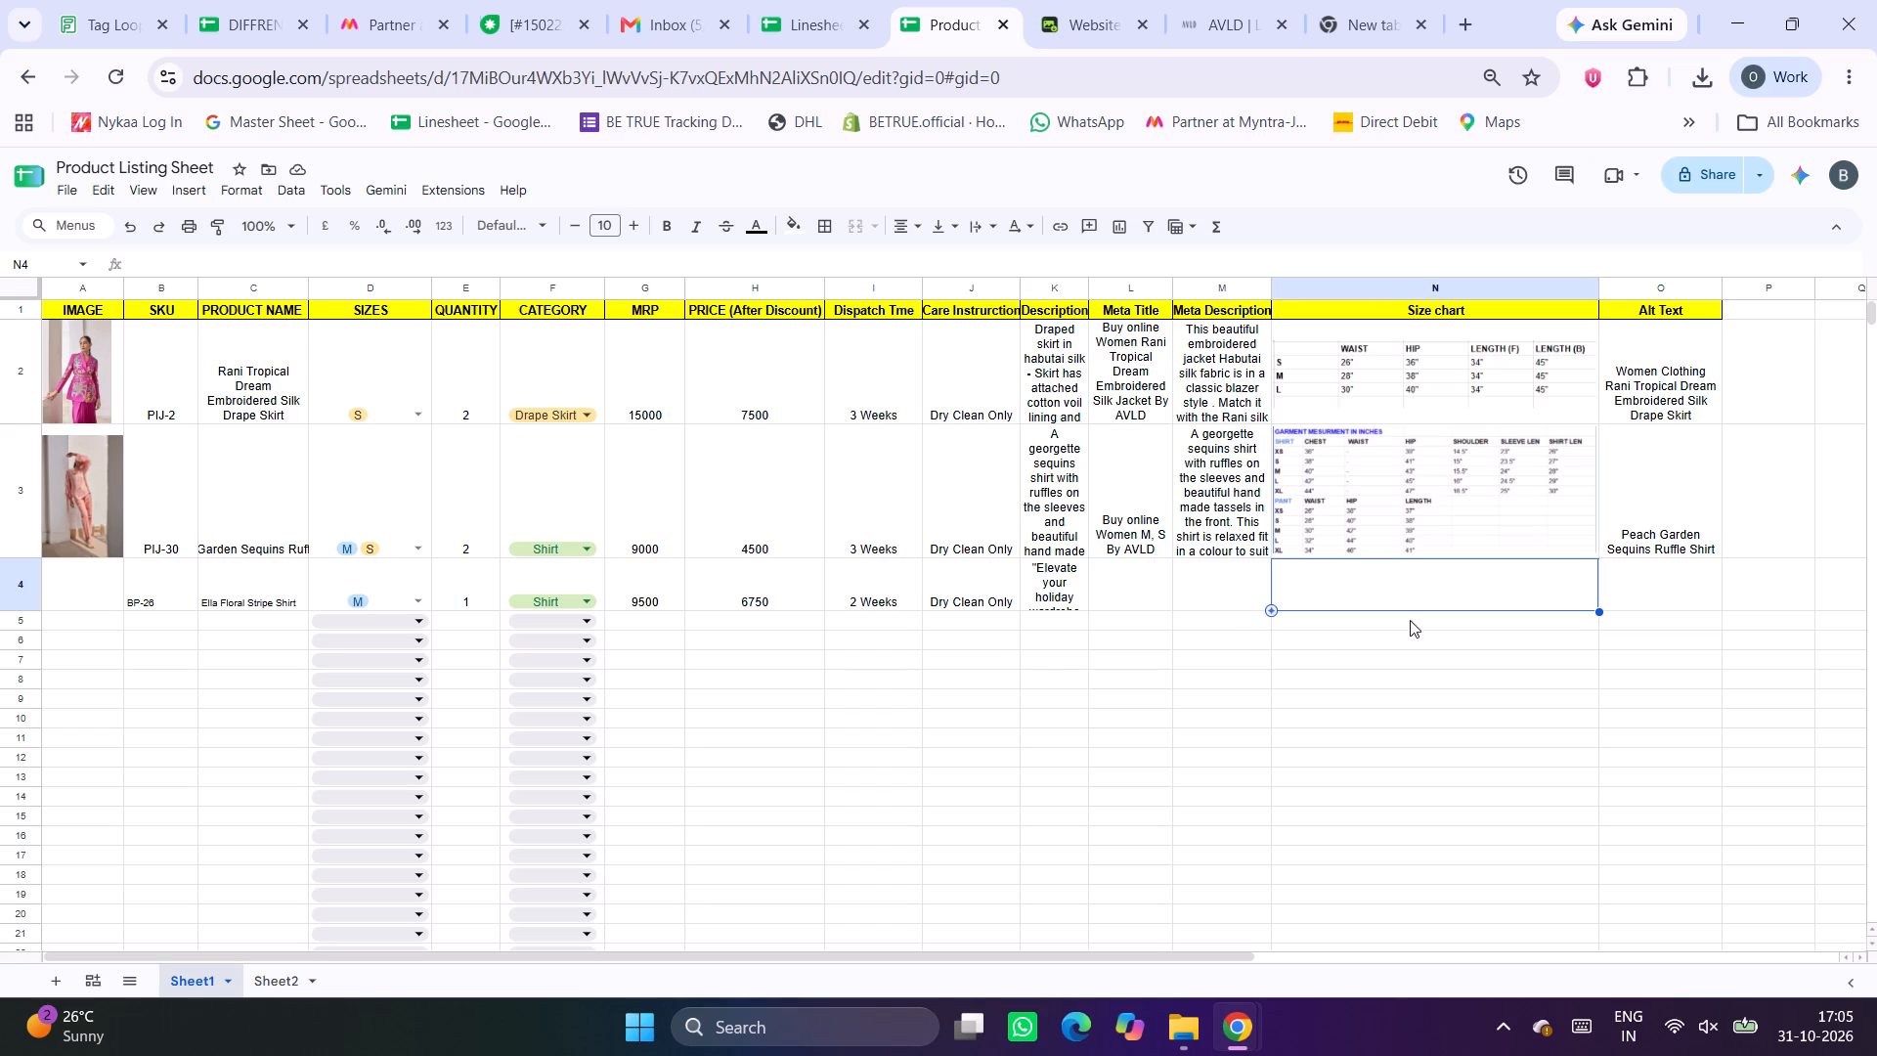
# Search the web for the BP-26 name copied from the Linesheet, Ella Floral Stripe Shirt, and open its AVLD product page.
pyautogui.click(871, 0)
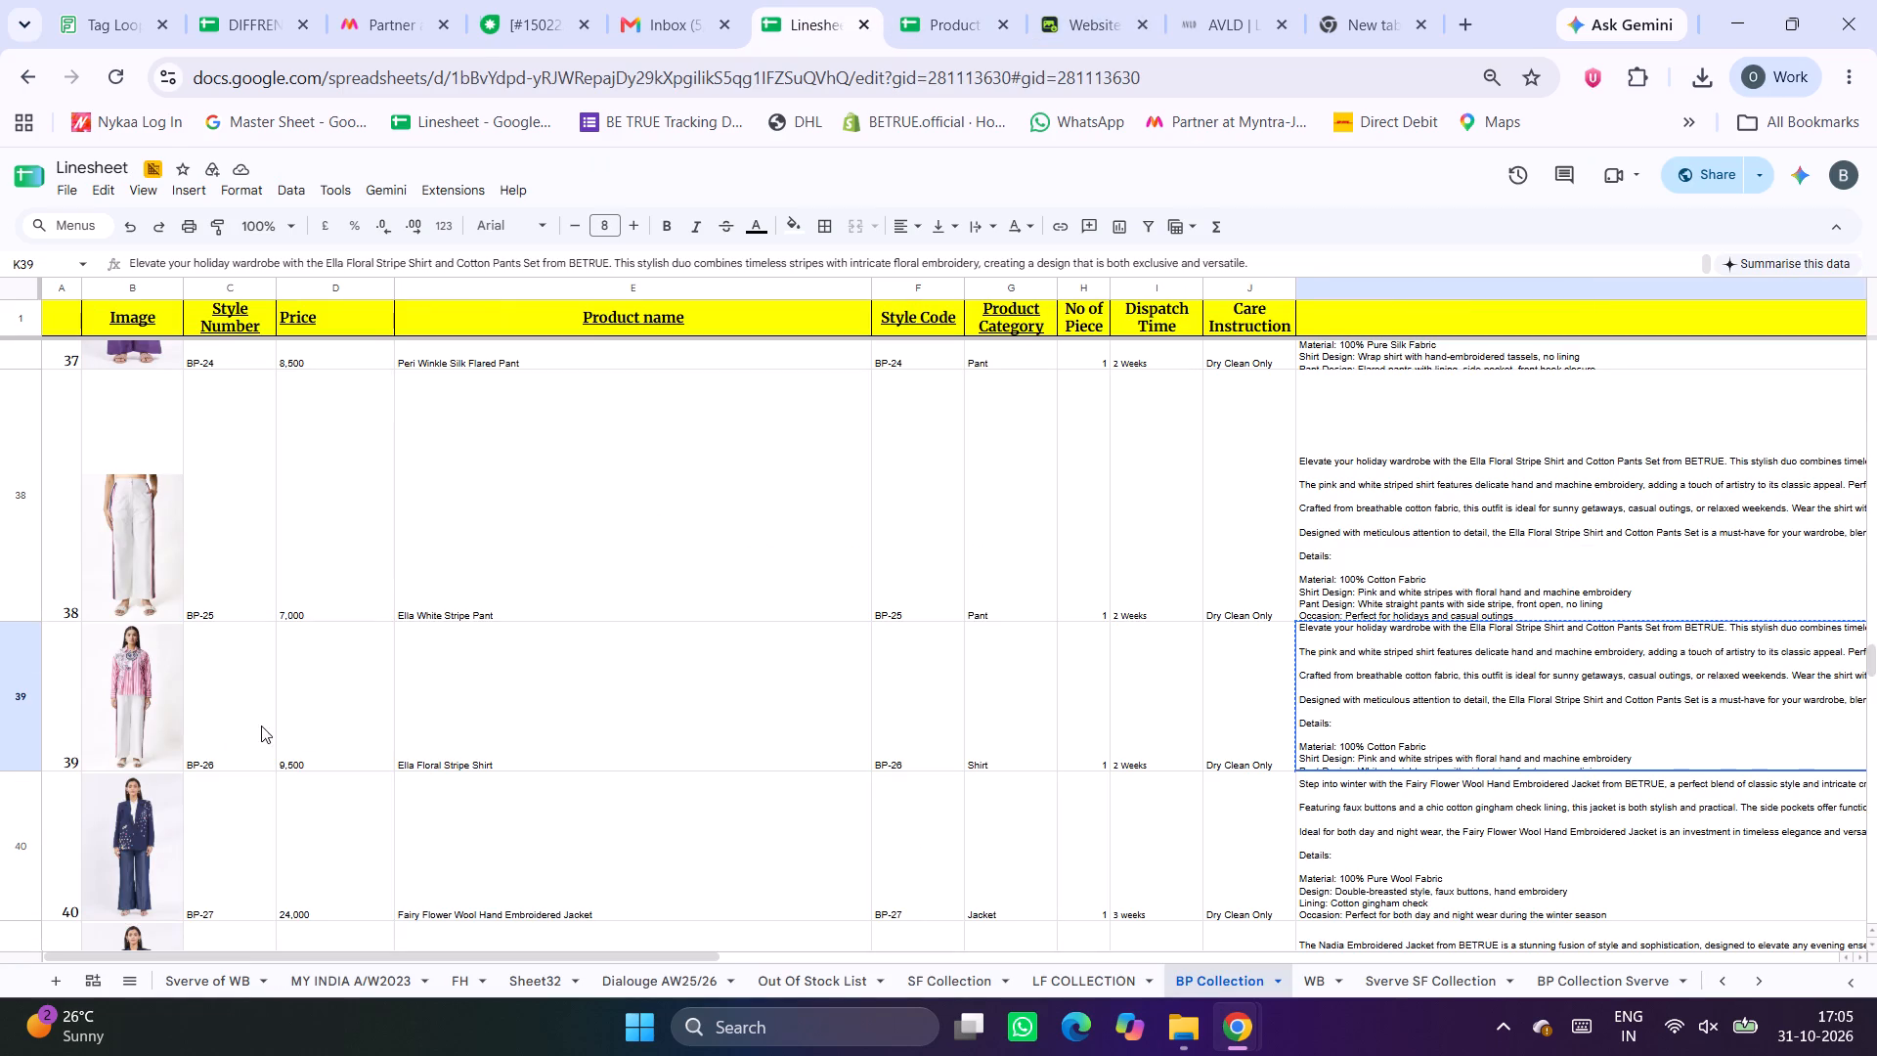
pyautogui.click(611, 721)
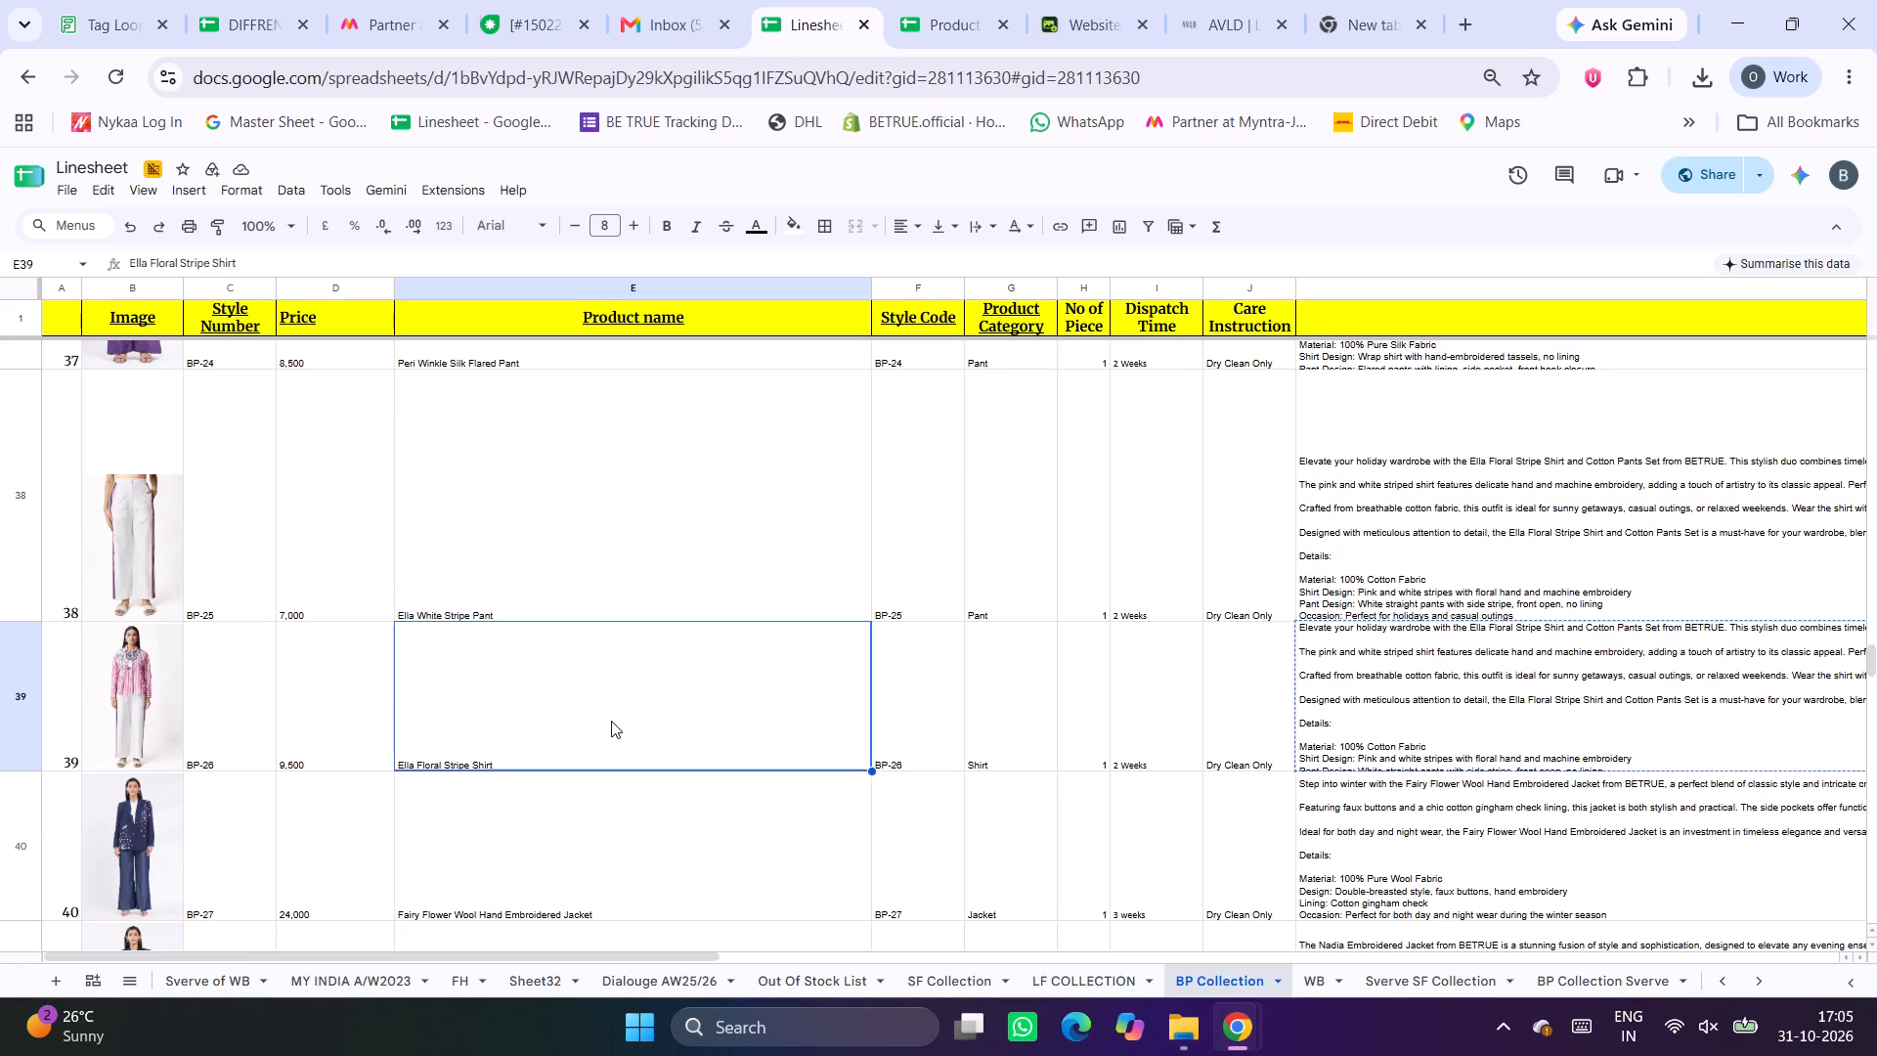
pyautogui.hotkey('ctrl', 'c')
pyautogui.click(1292, 0)
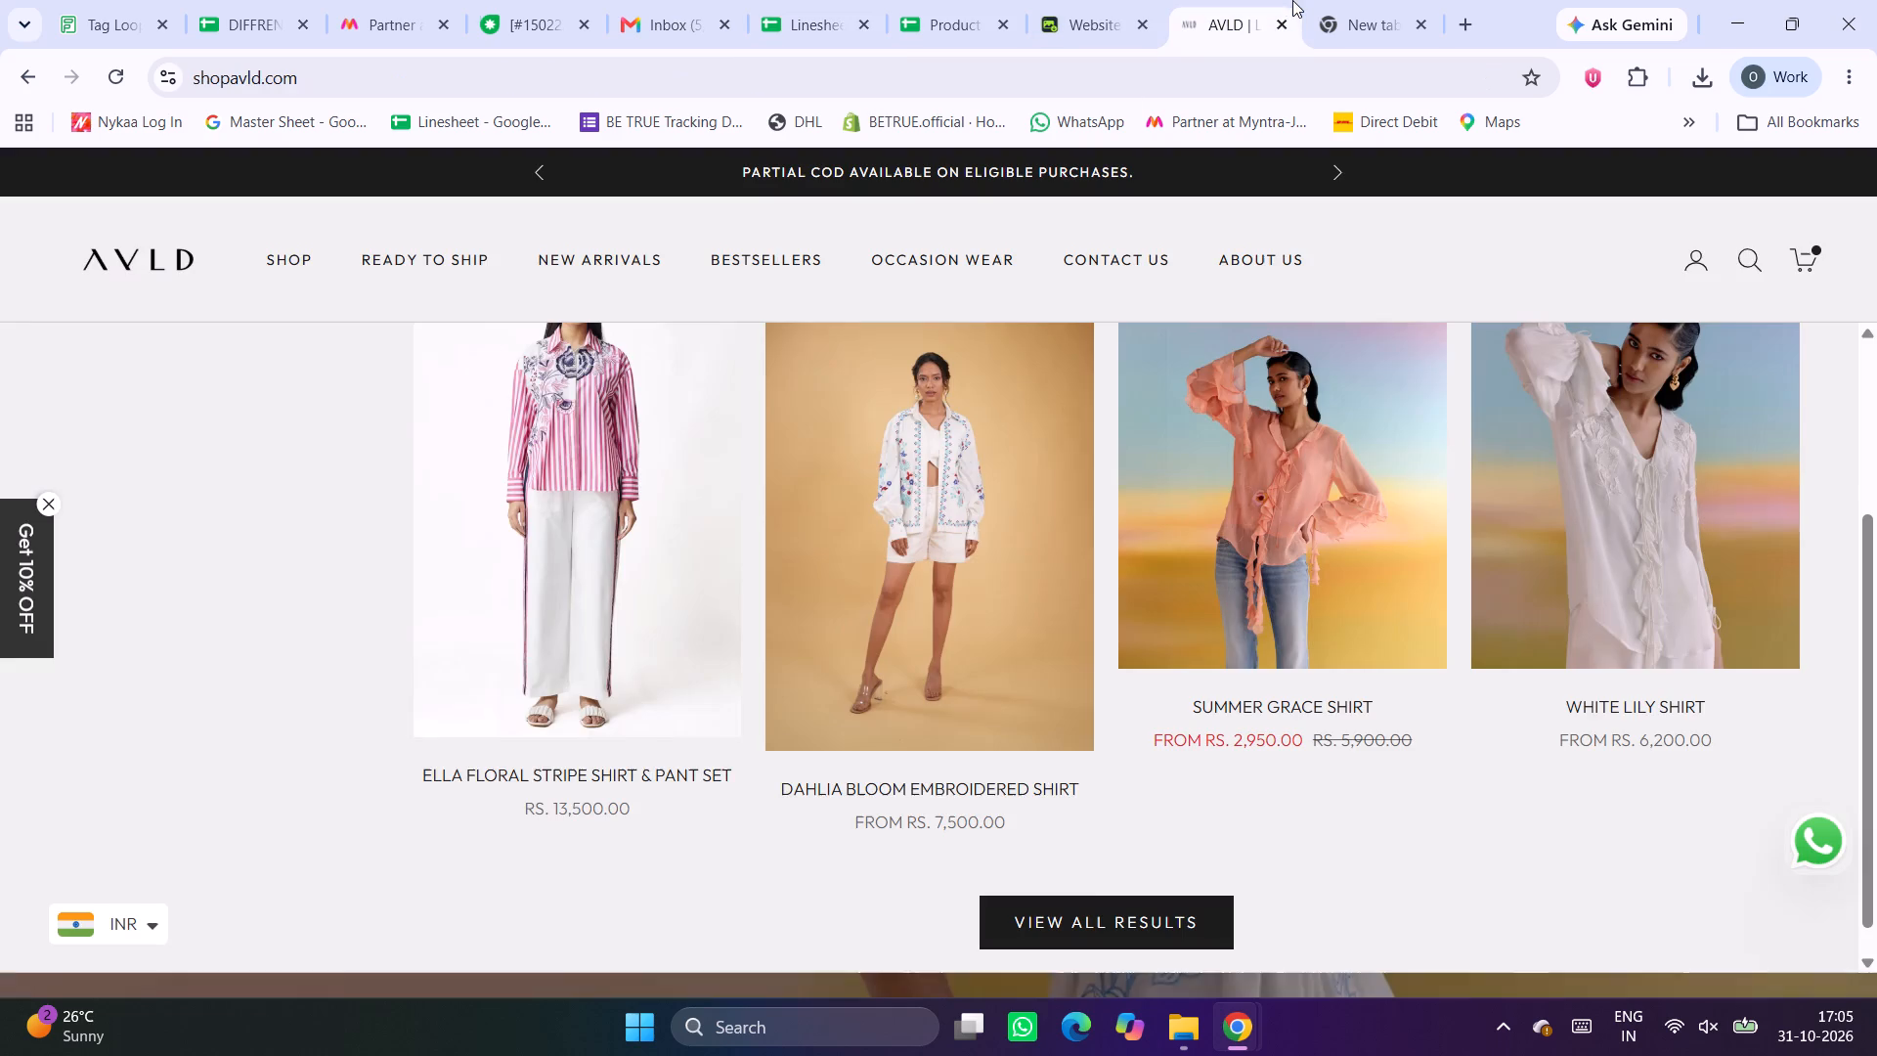
pyautogui.click(1069, 69)
pyautogui.hotkey('ctrl', 'v')
pyautogui.press('Return')
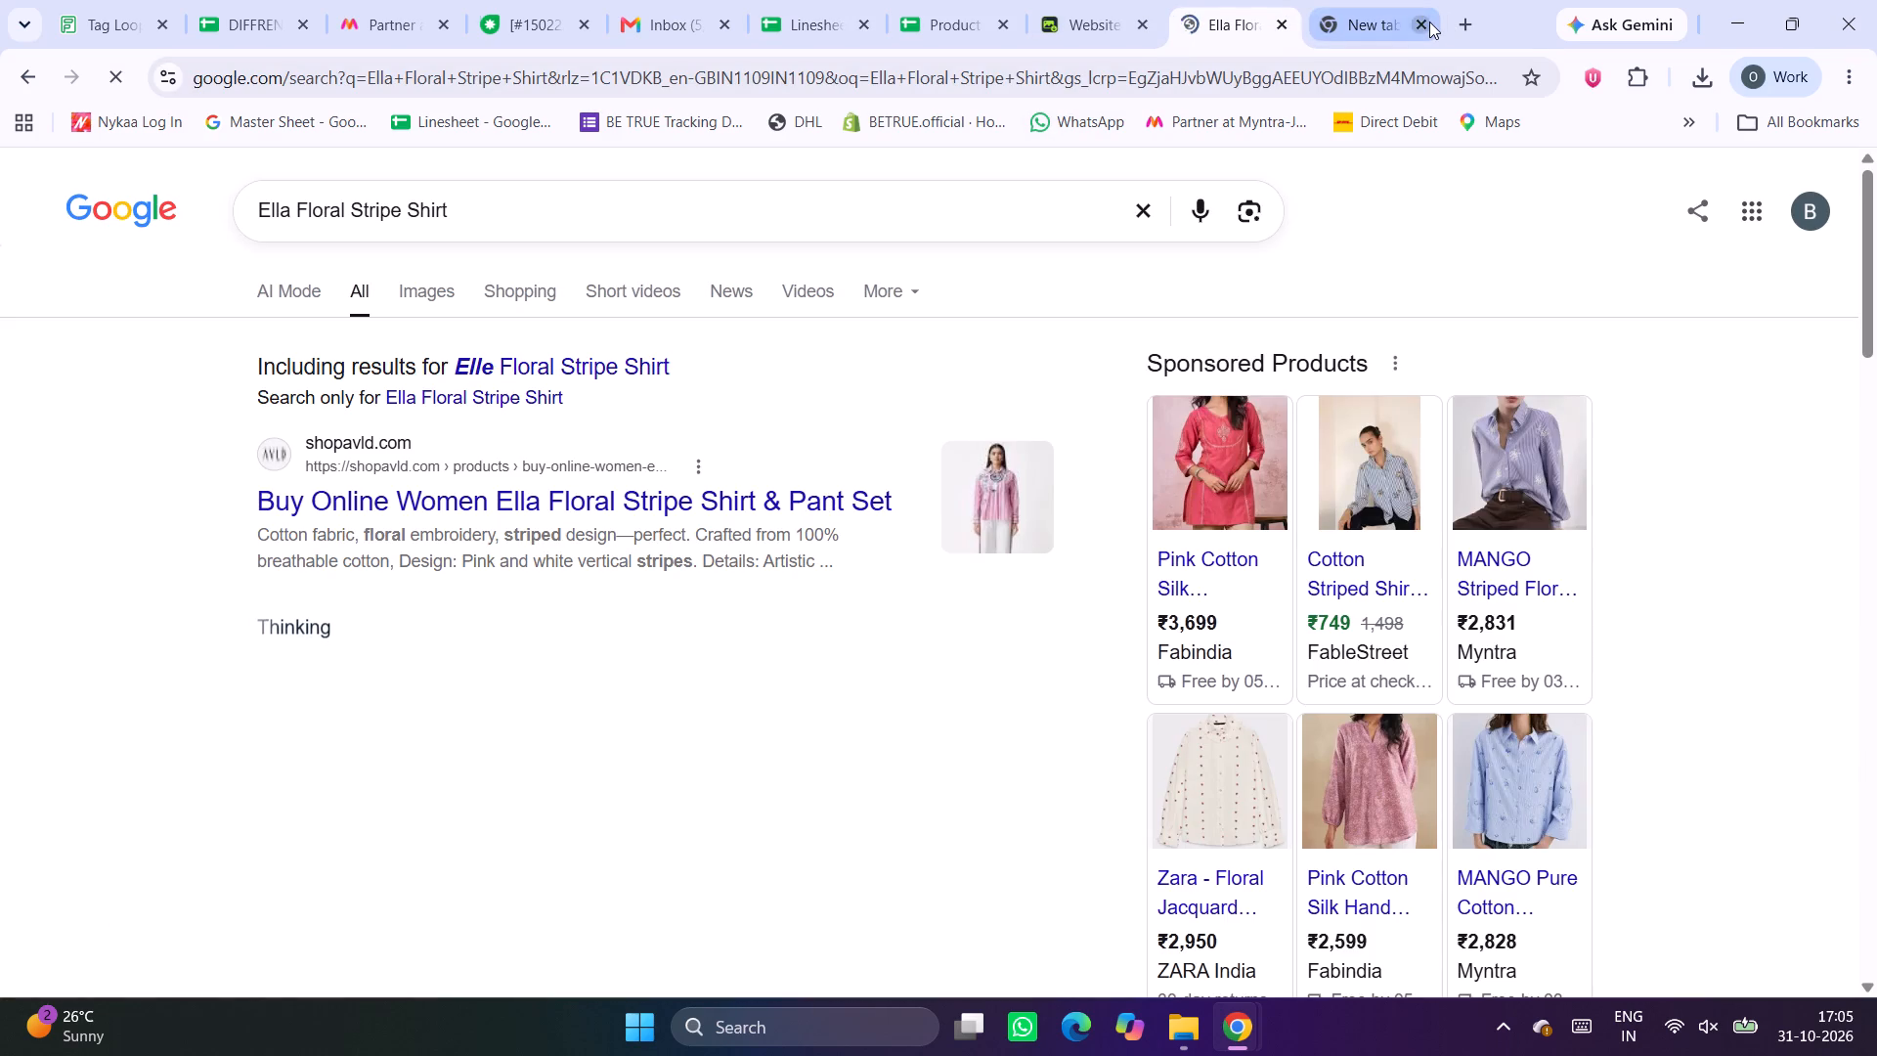
pyautogui.click(1429, 22)
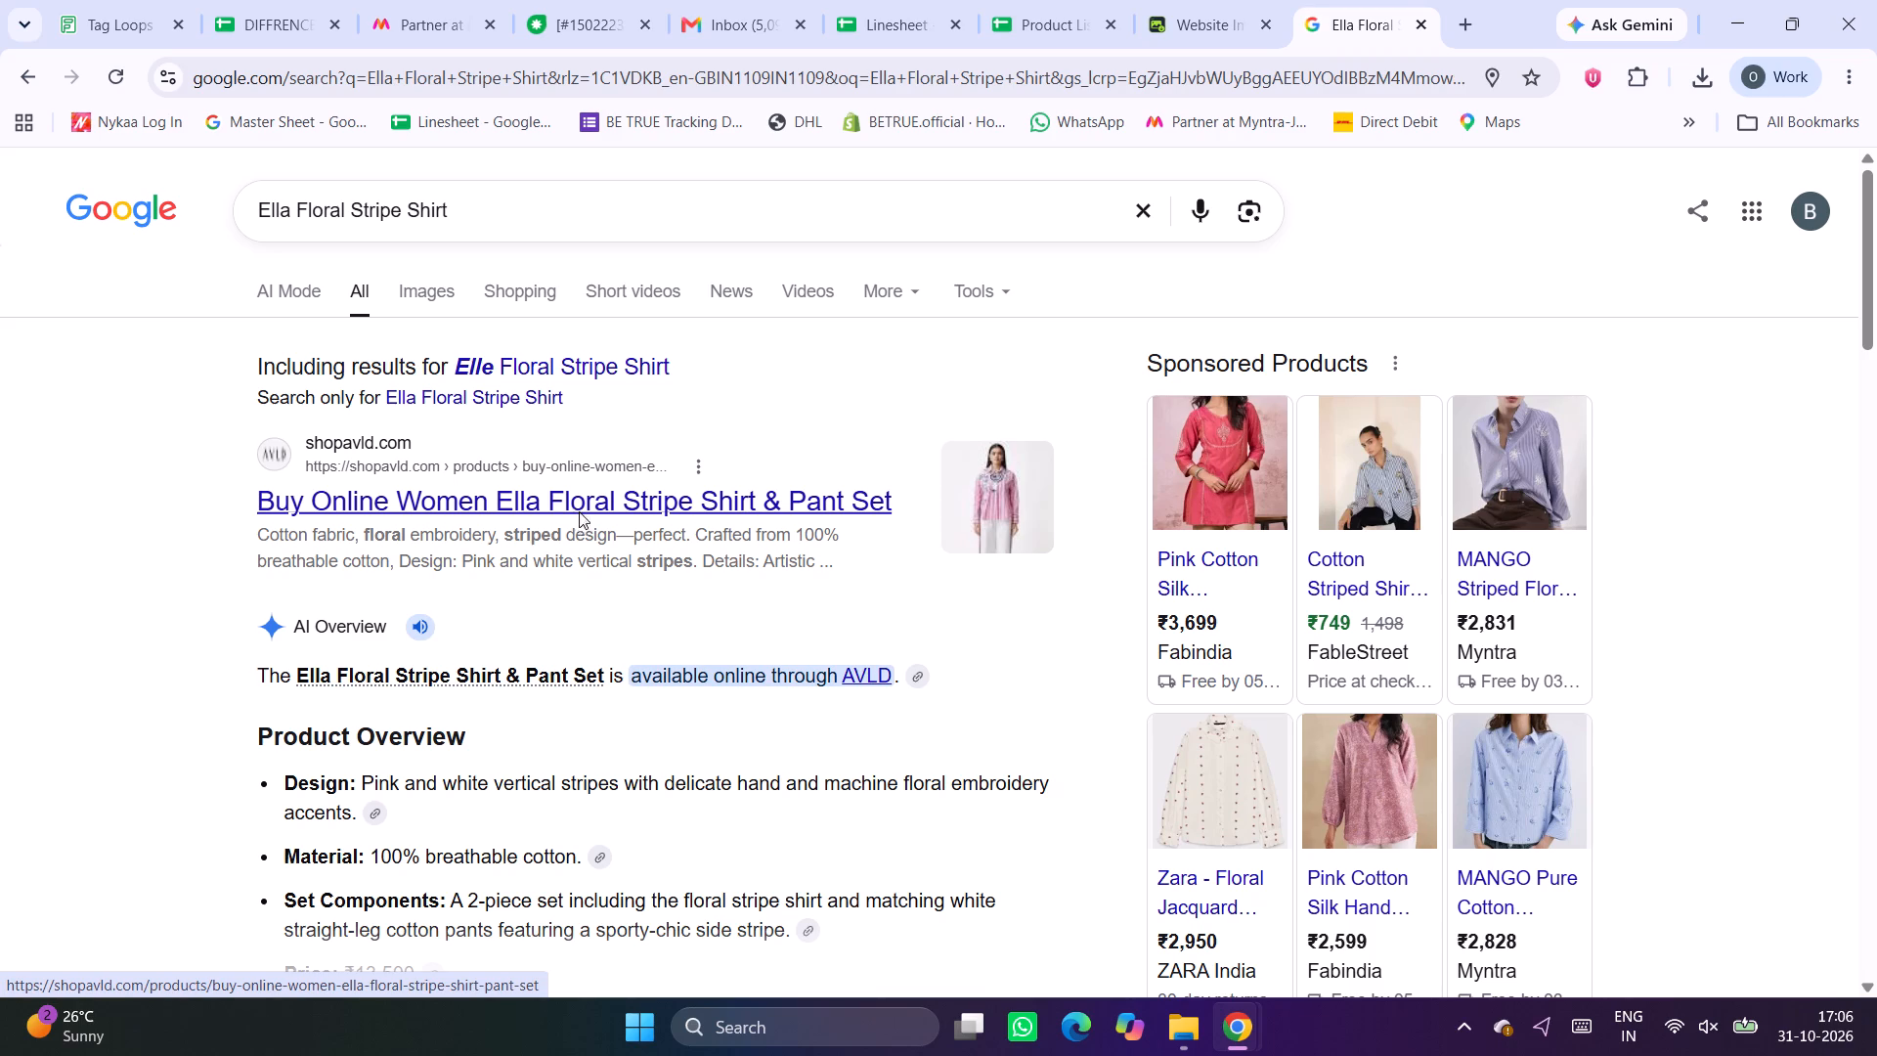
pyautogui.scroll(-5, 864, 580)
pyautogui.hscroll(1, 864, 580)
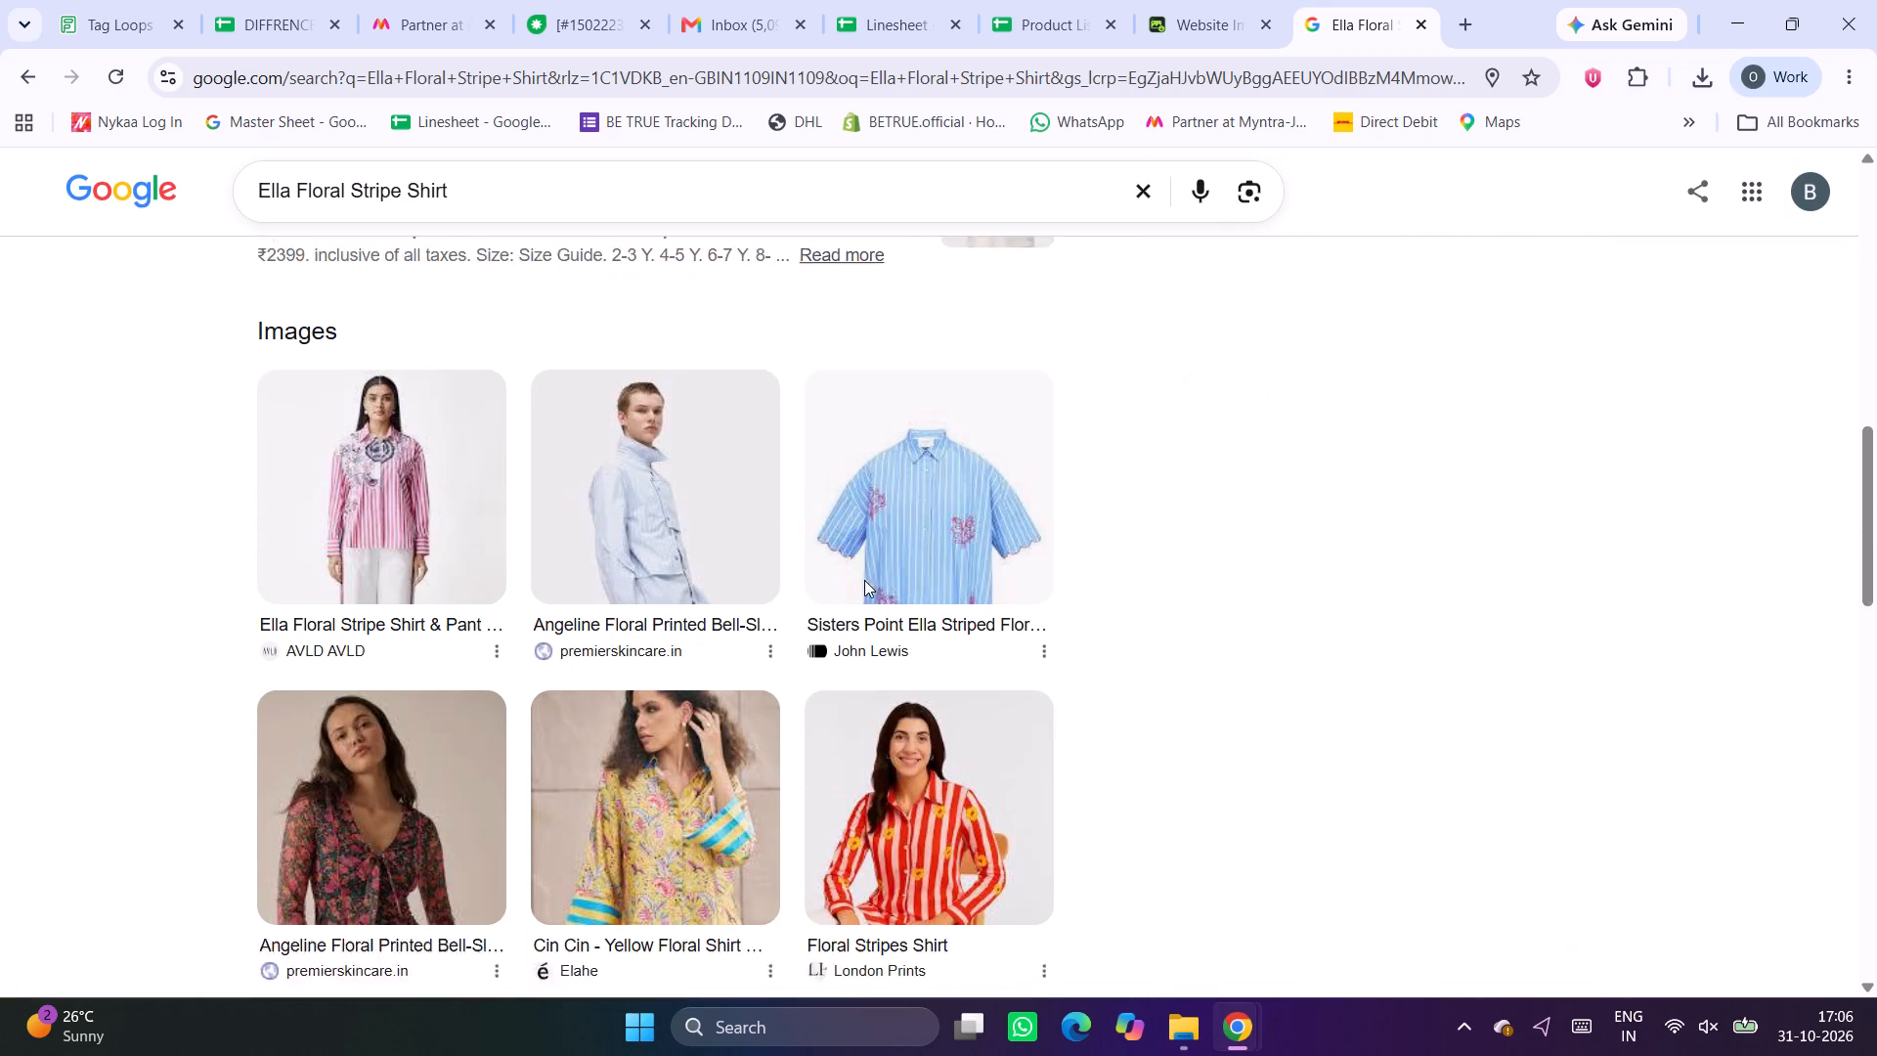
pyautogui.hscroll(2, 864, 580)
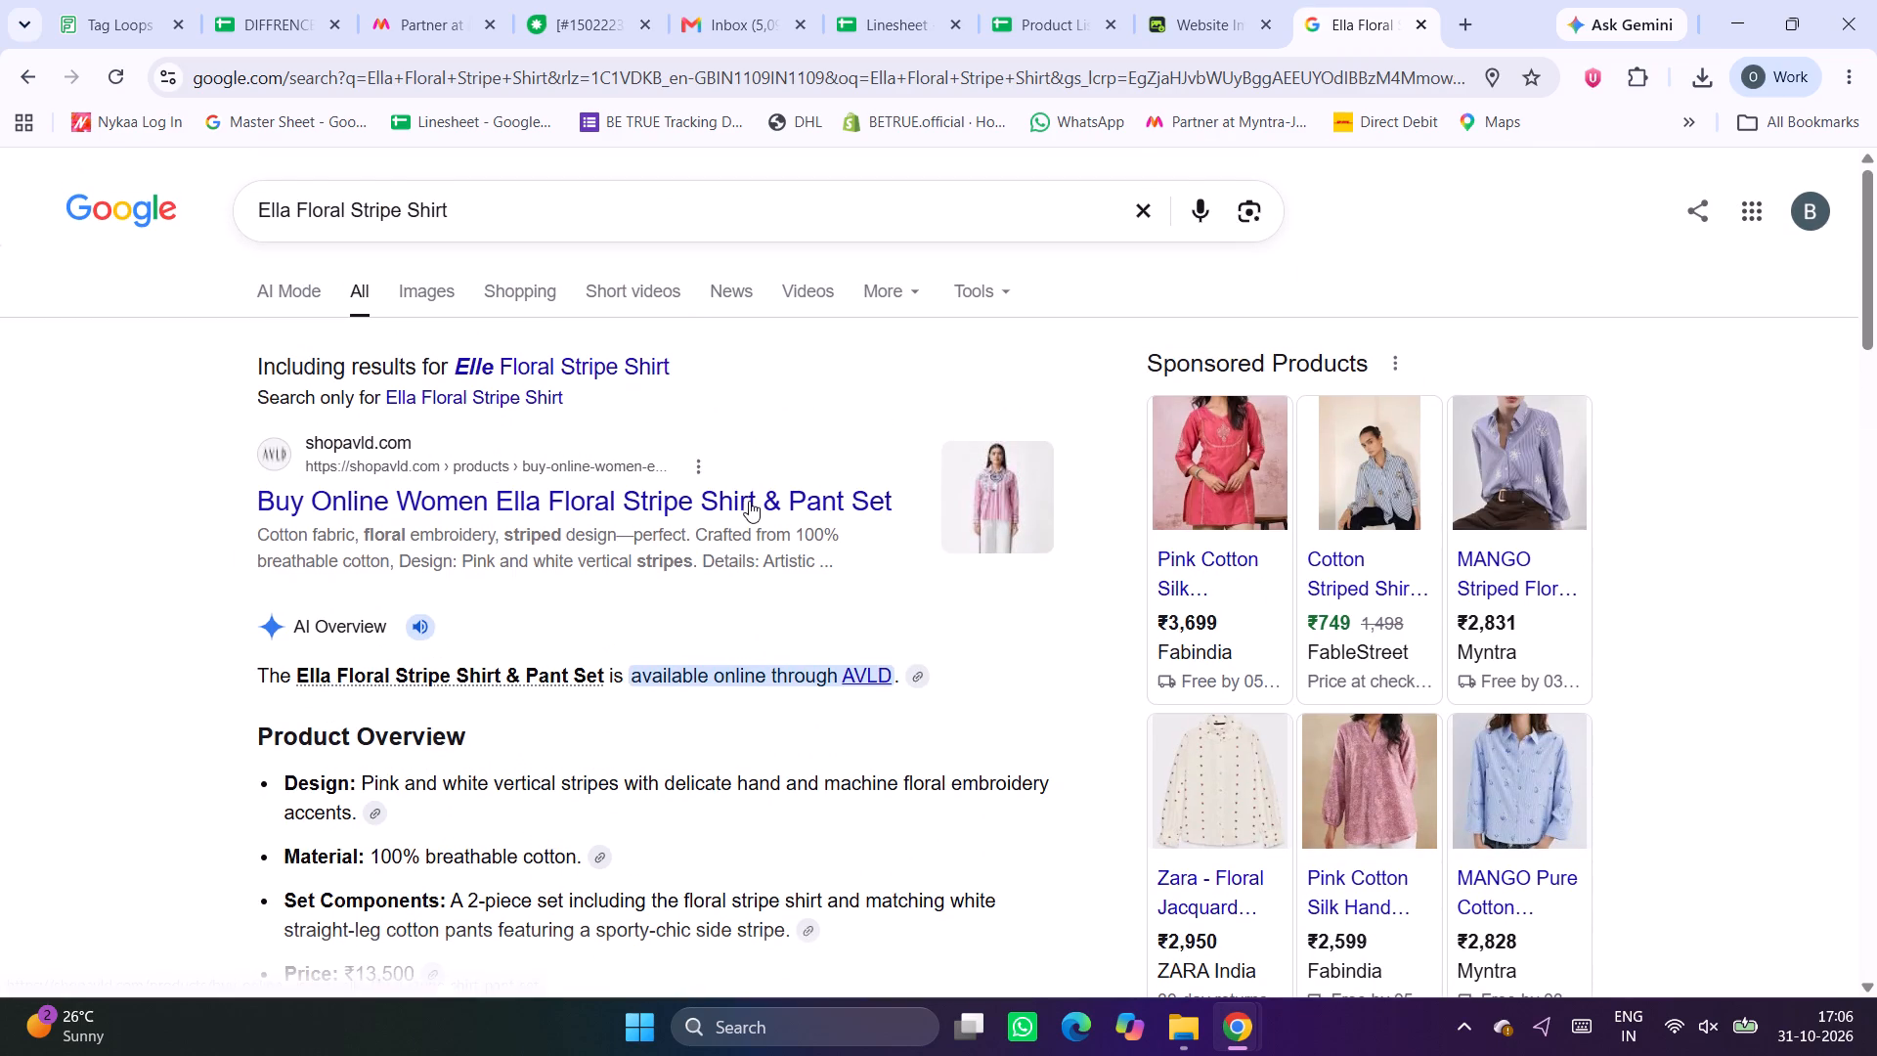
pyautogui.click(749, 500)
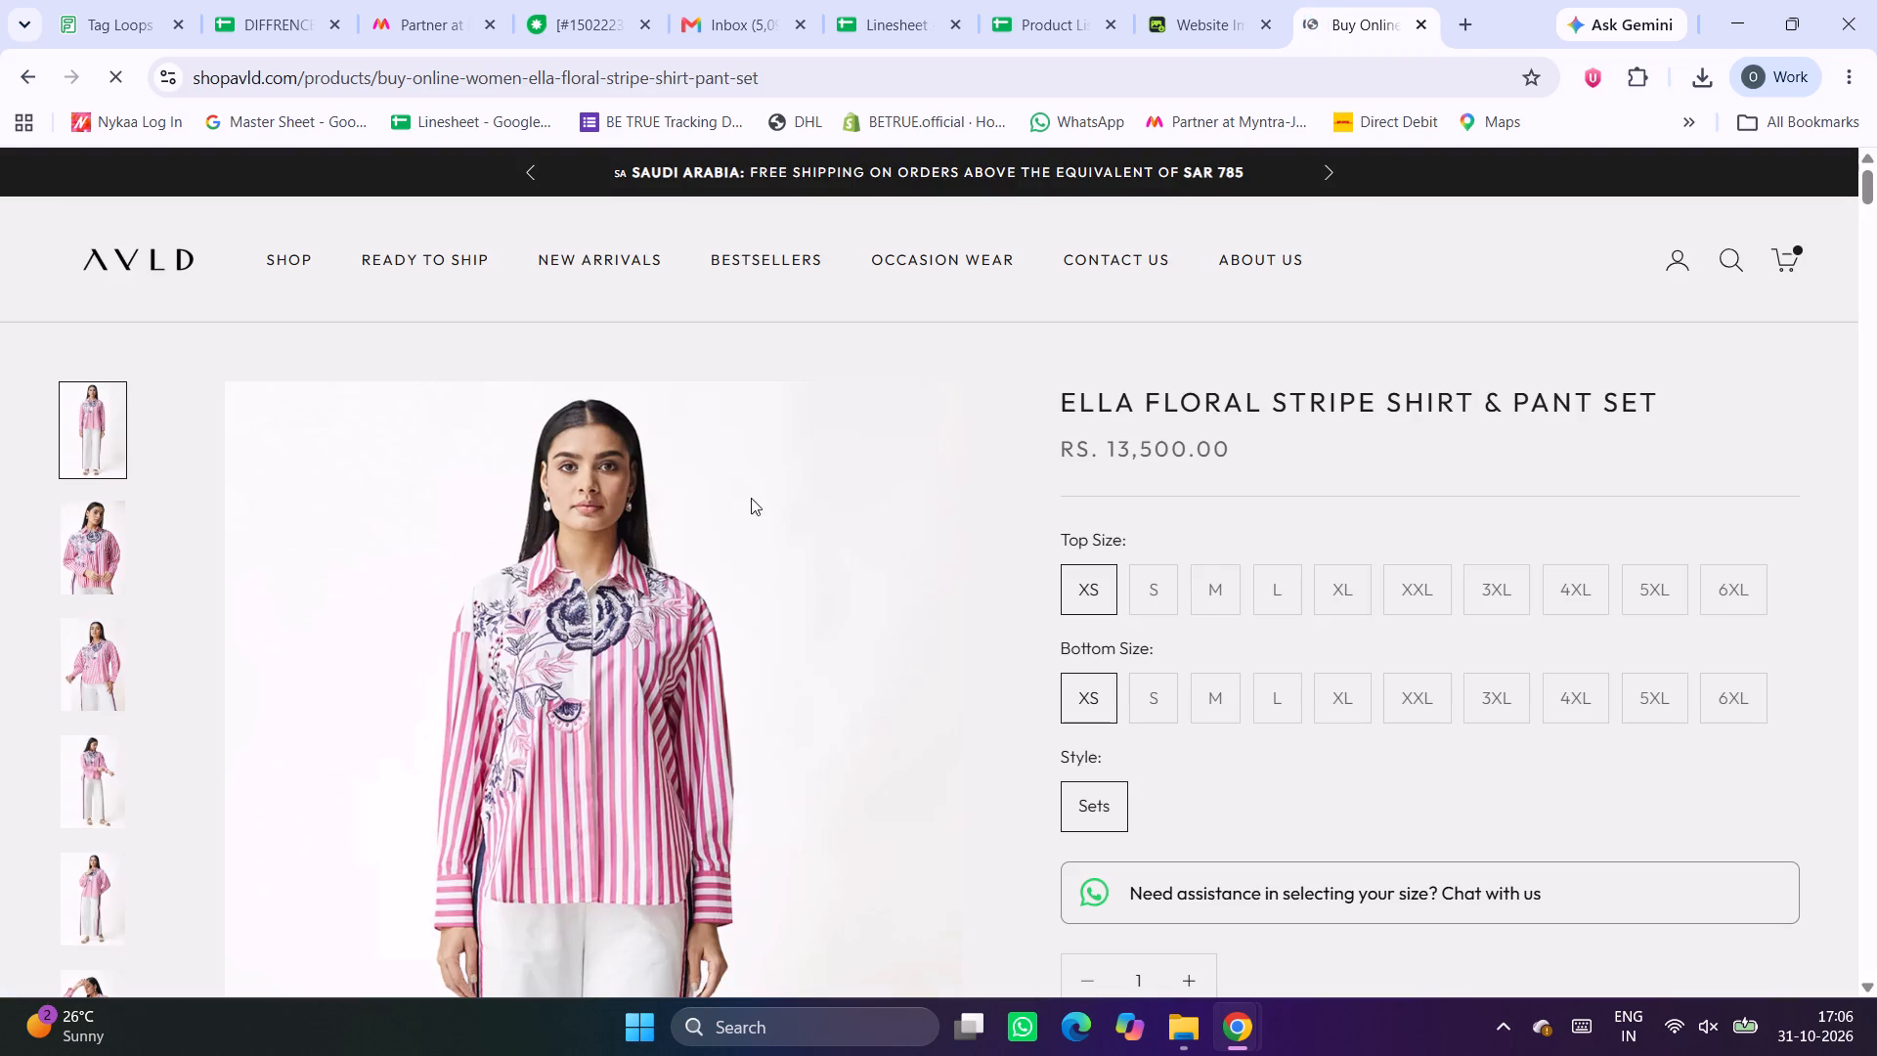
# Examine the Ella Floral Stripe Shirt & Pant Set page, including its Fit & Customisation section, for sizing information.
pyautogui.scroll(-1, 1445, 534)
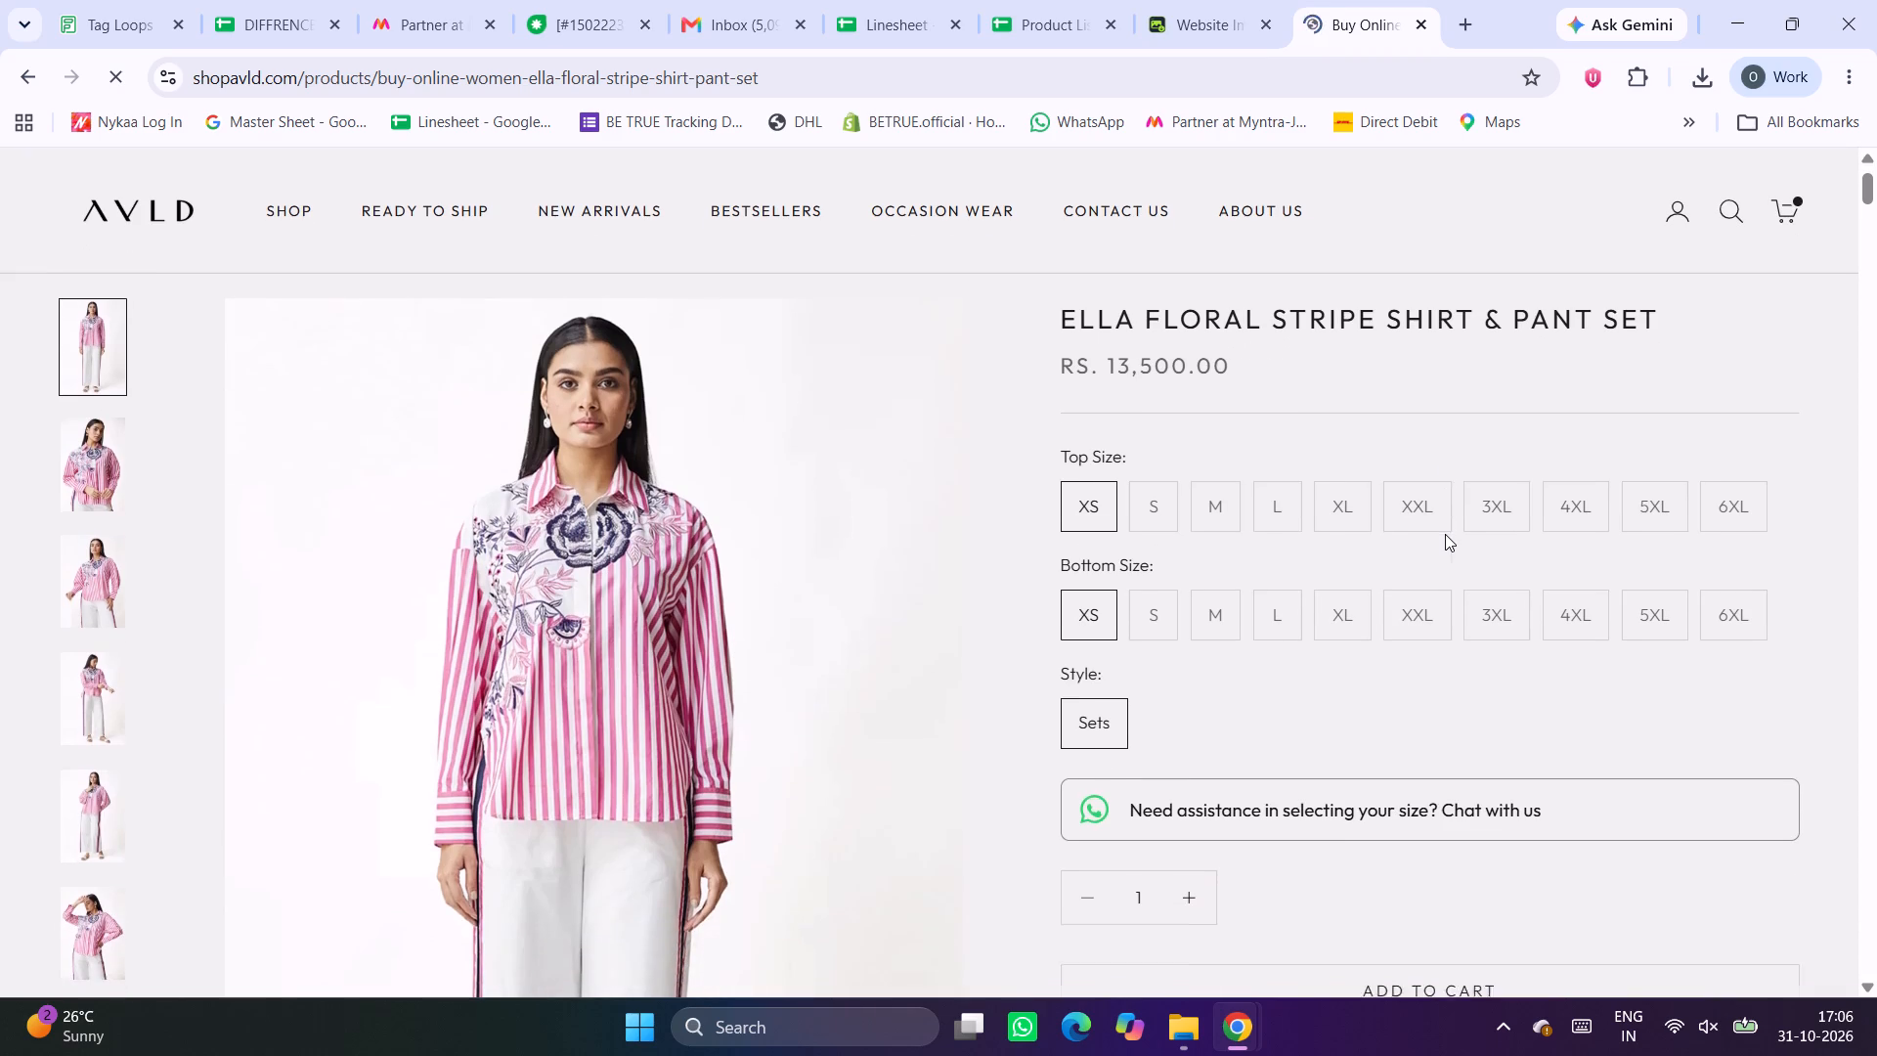
pyautogui.scroll(-1, 1445, 534)
pyautogui.scroll(-3, 1087, 538)
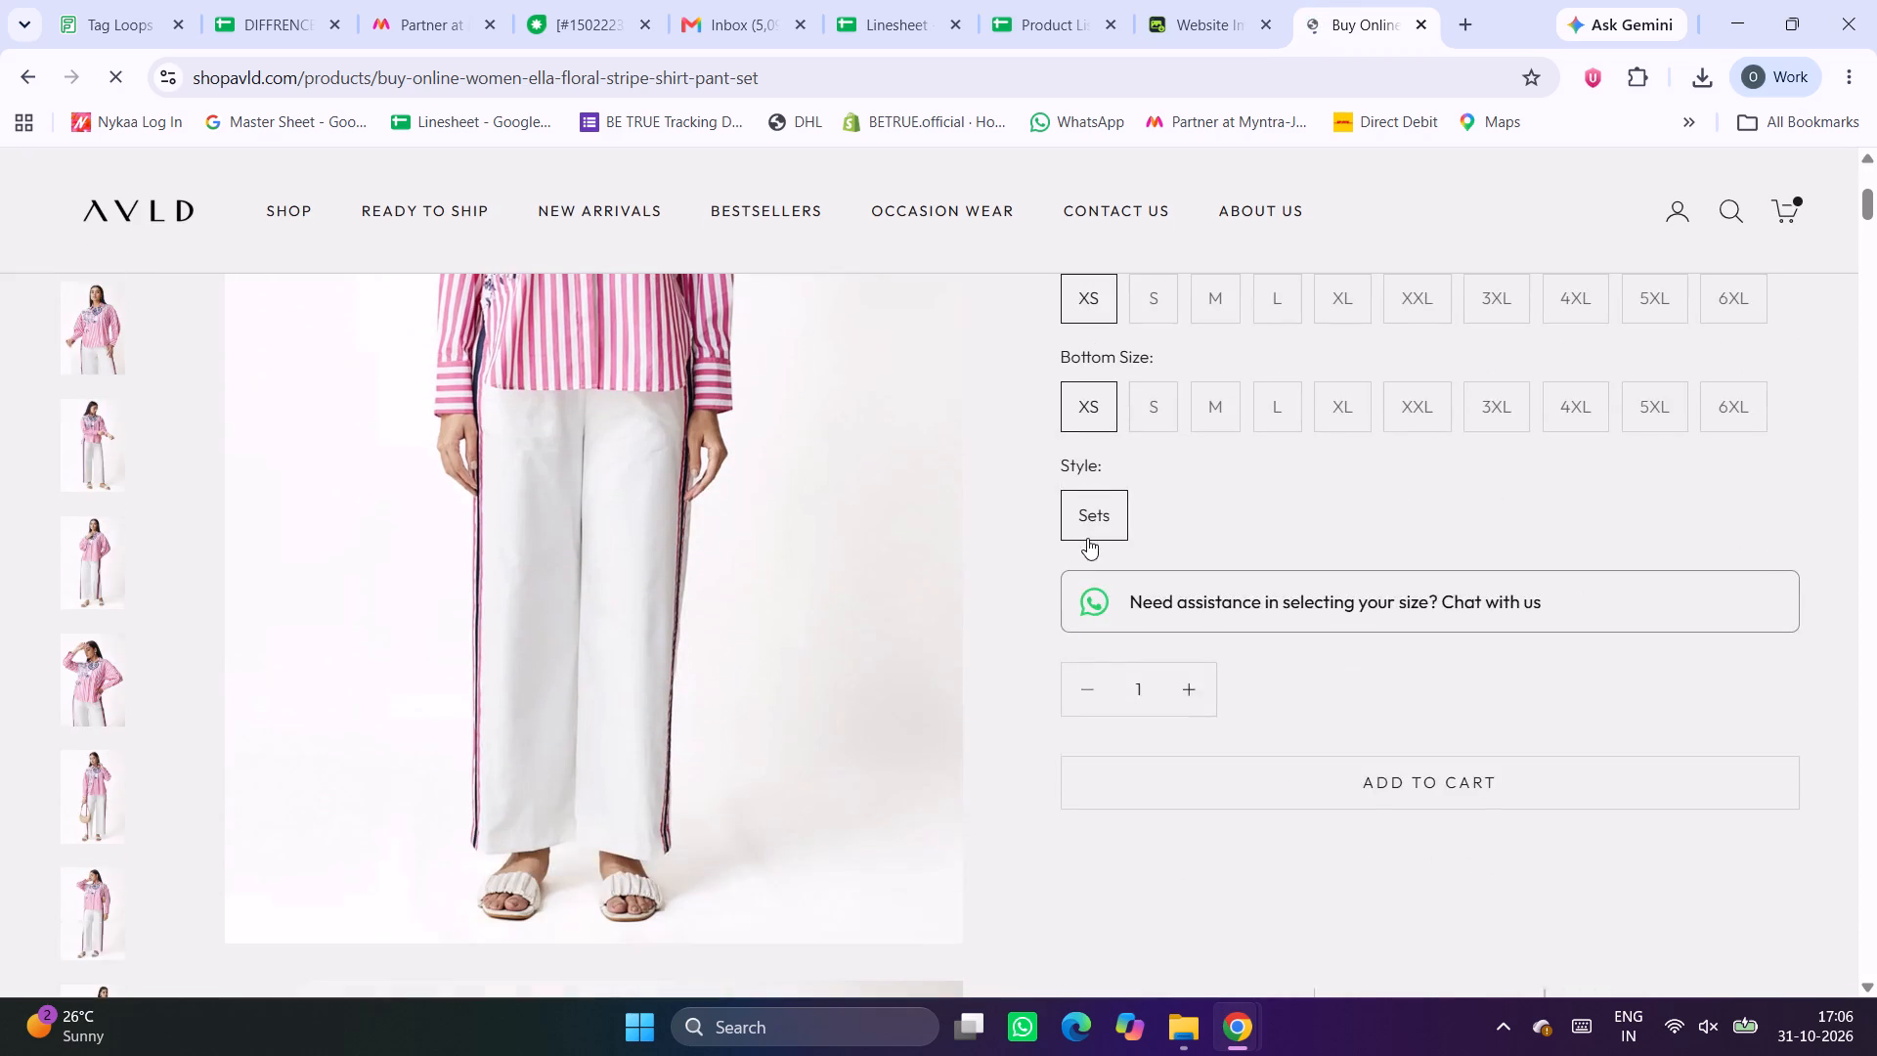
pyautogui.hscroll(1, 1428, 486)
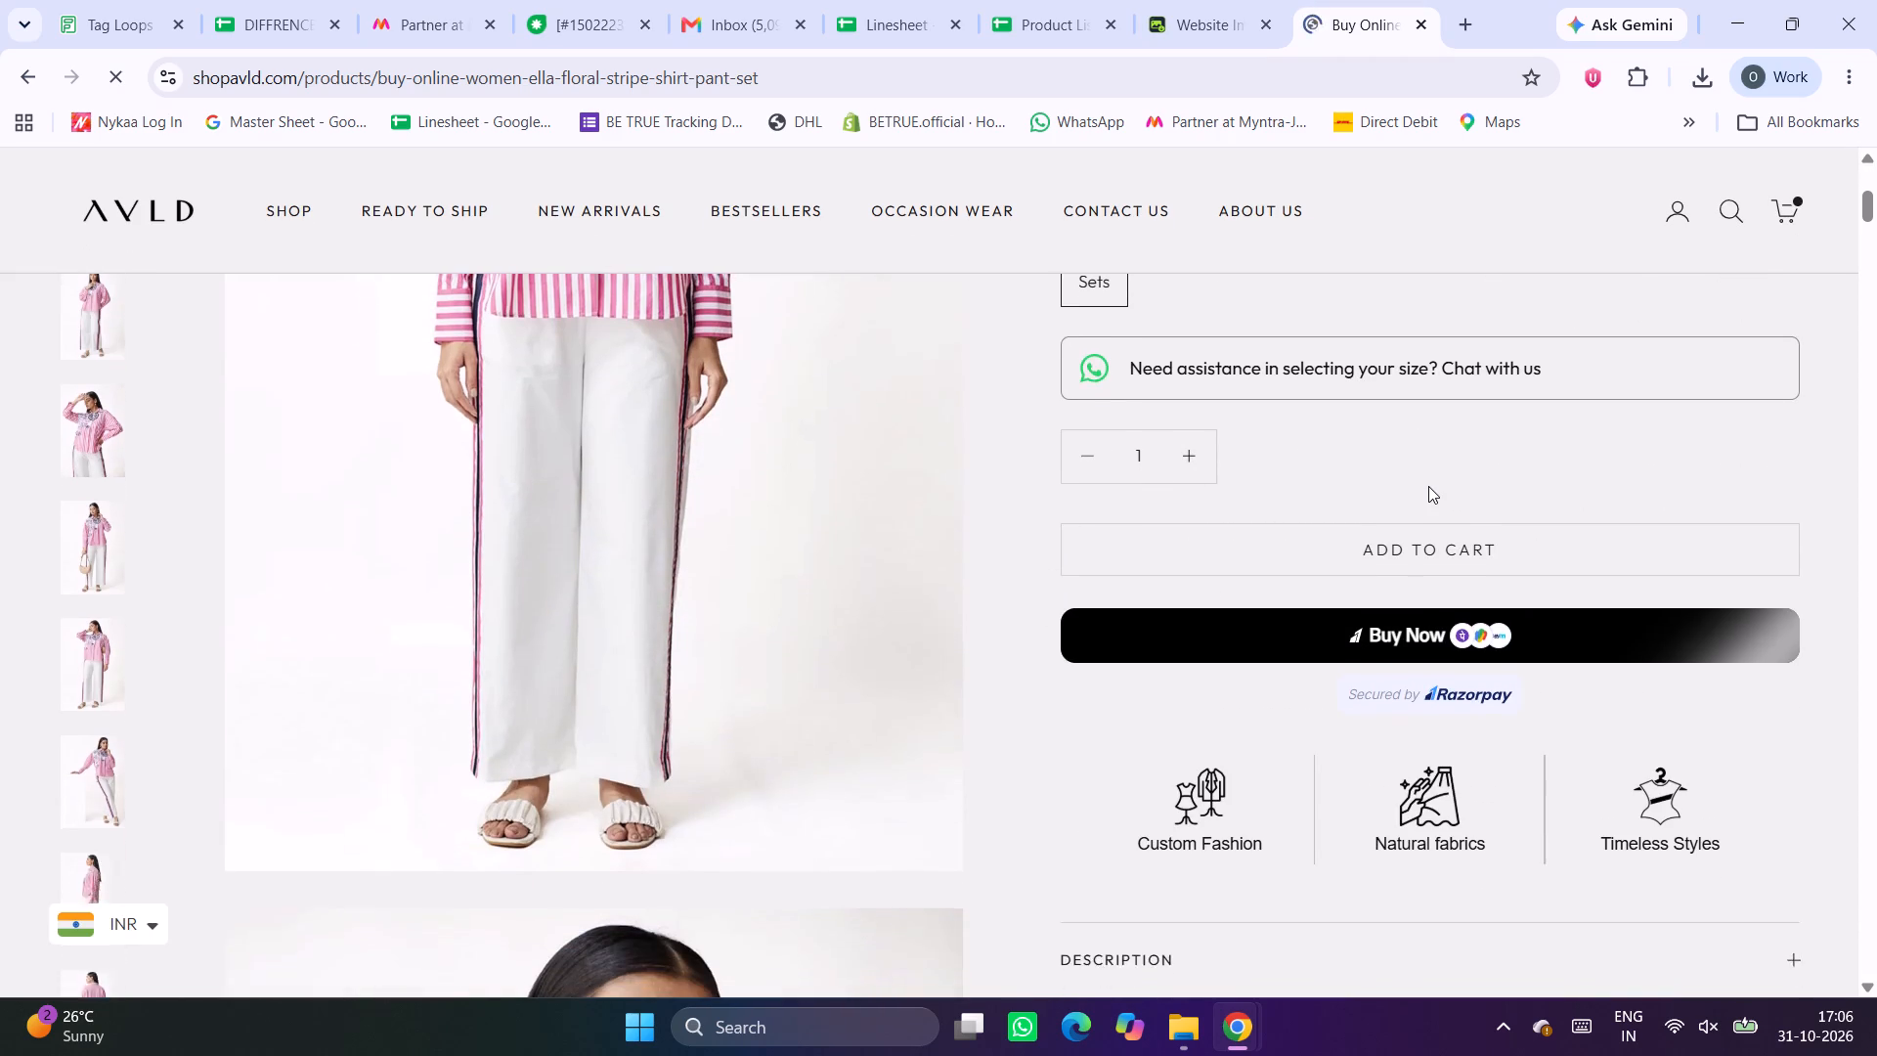
pyautogui.hscroll(2, 1428, 486)
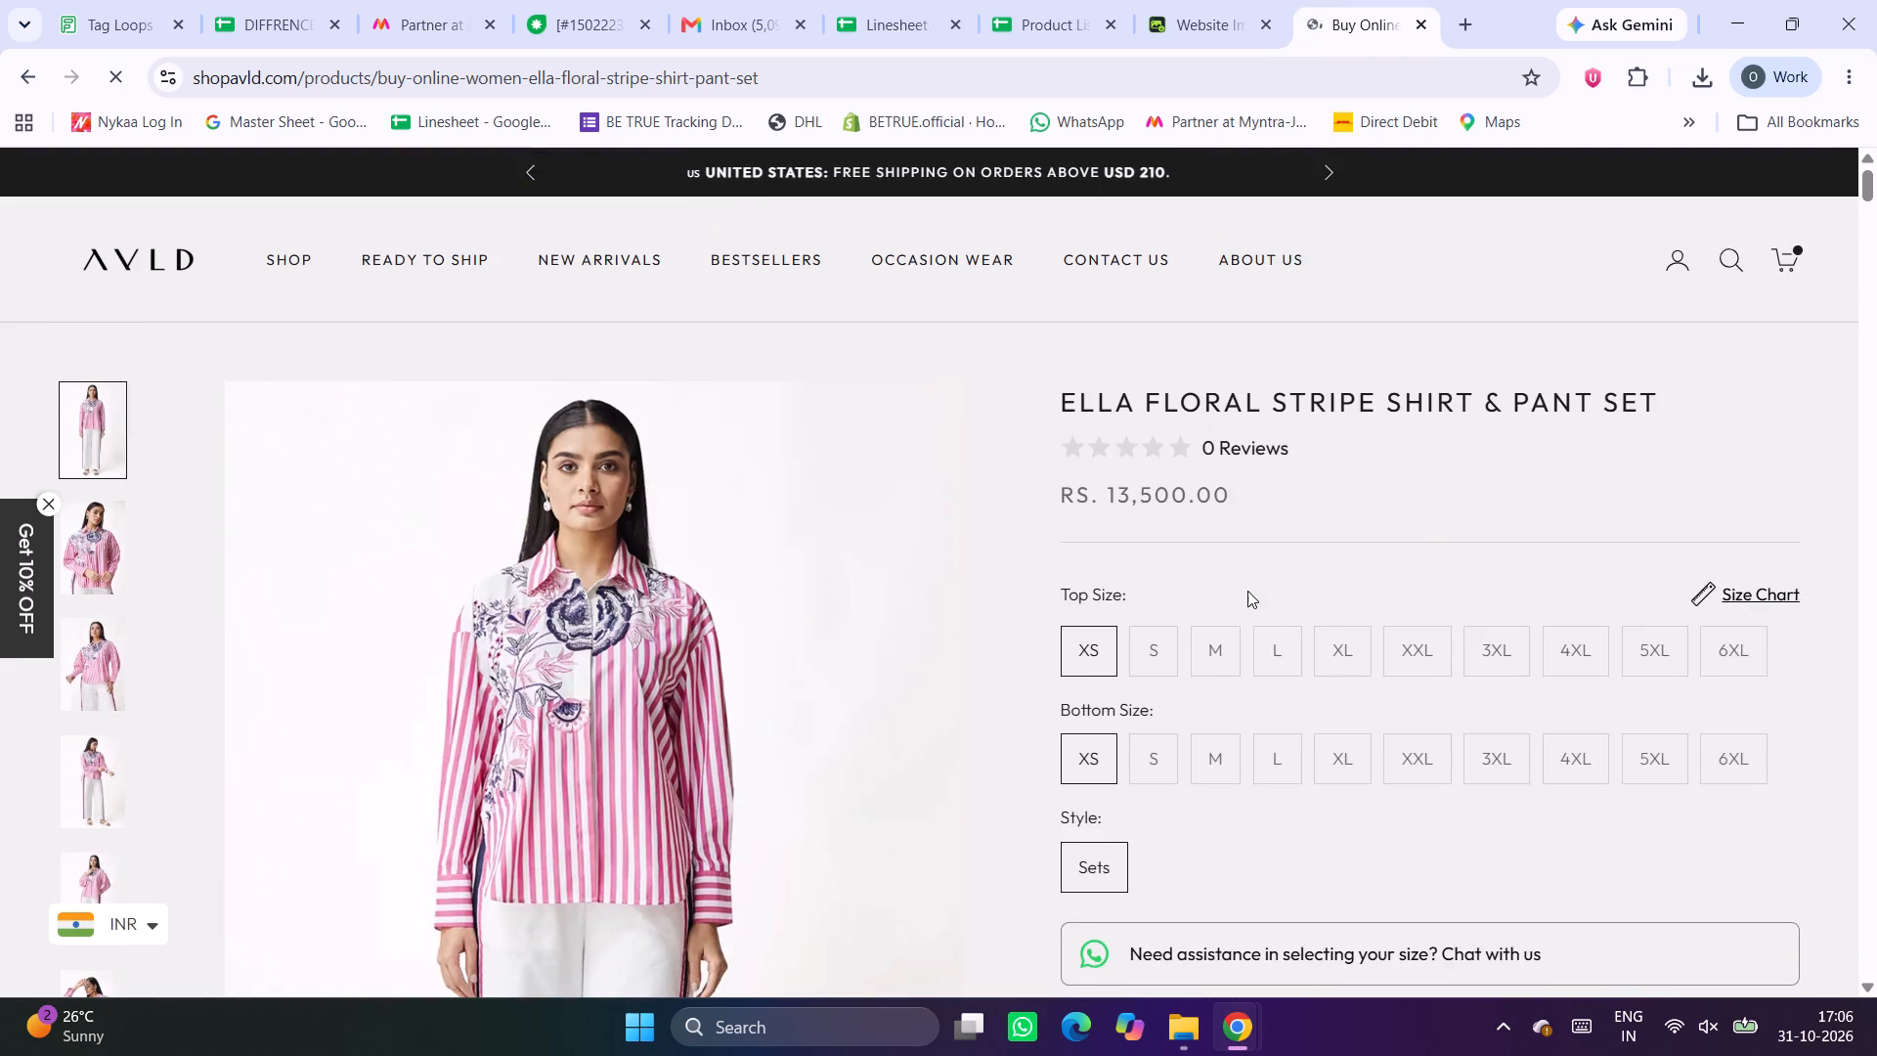
pyautogui.scroll(-8, 1247, 591)
pyautogui.click(1161, 643)
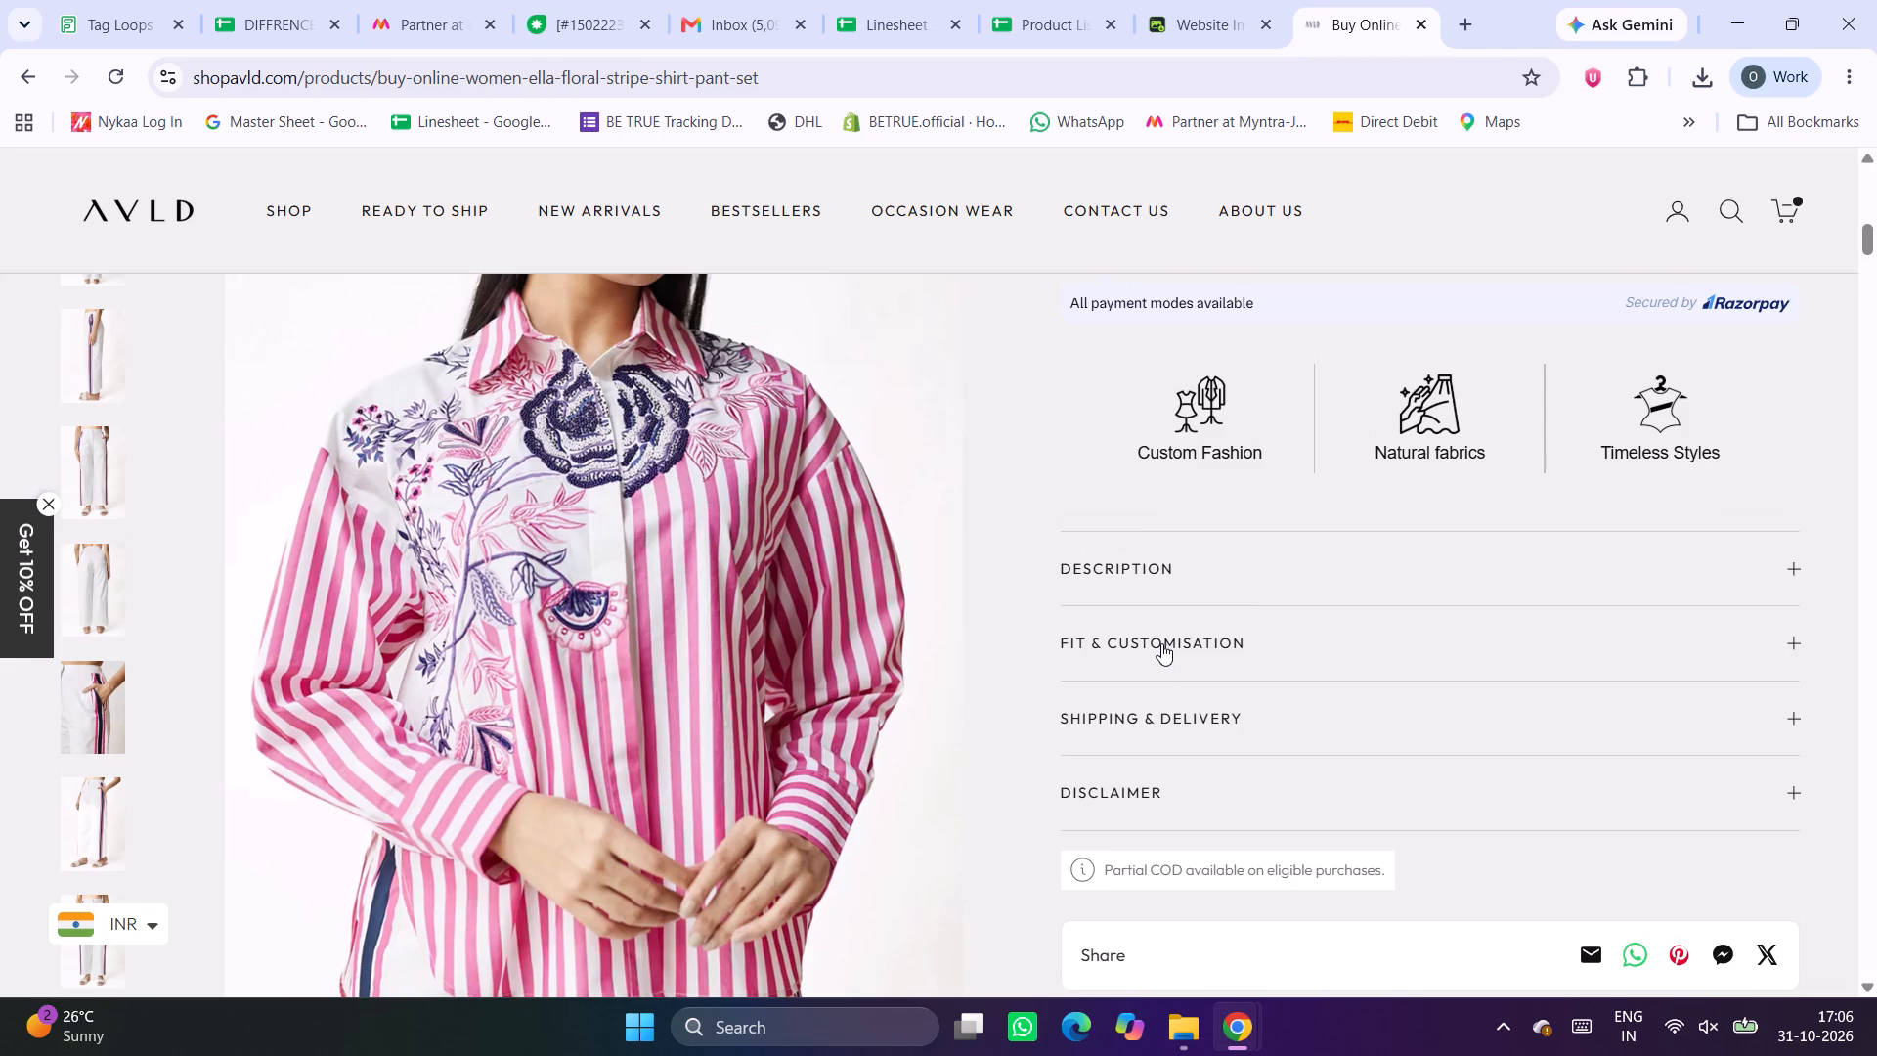
pyautogui.scroll(-5, 1323, 654)
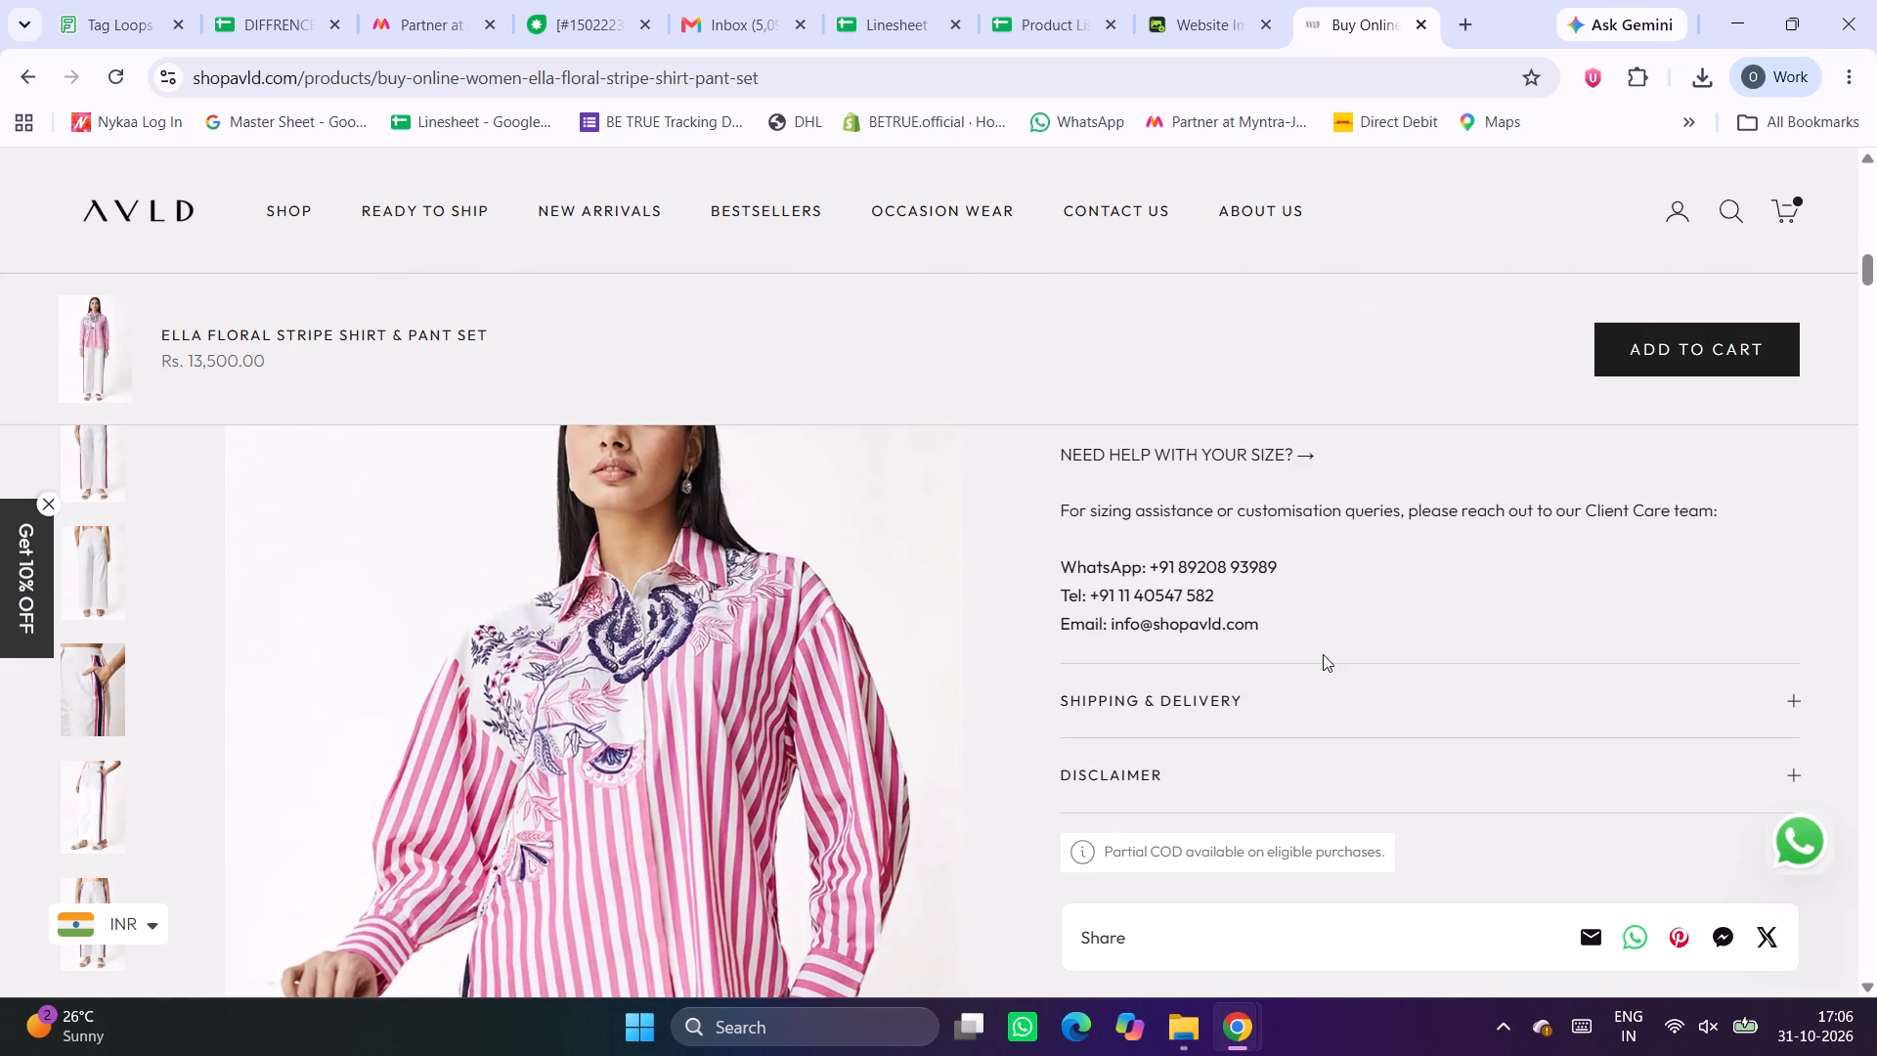
pyautogui.scroll(-1, 1323, 654)
pyautogui.scroll(-7, 1243, 697)
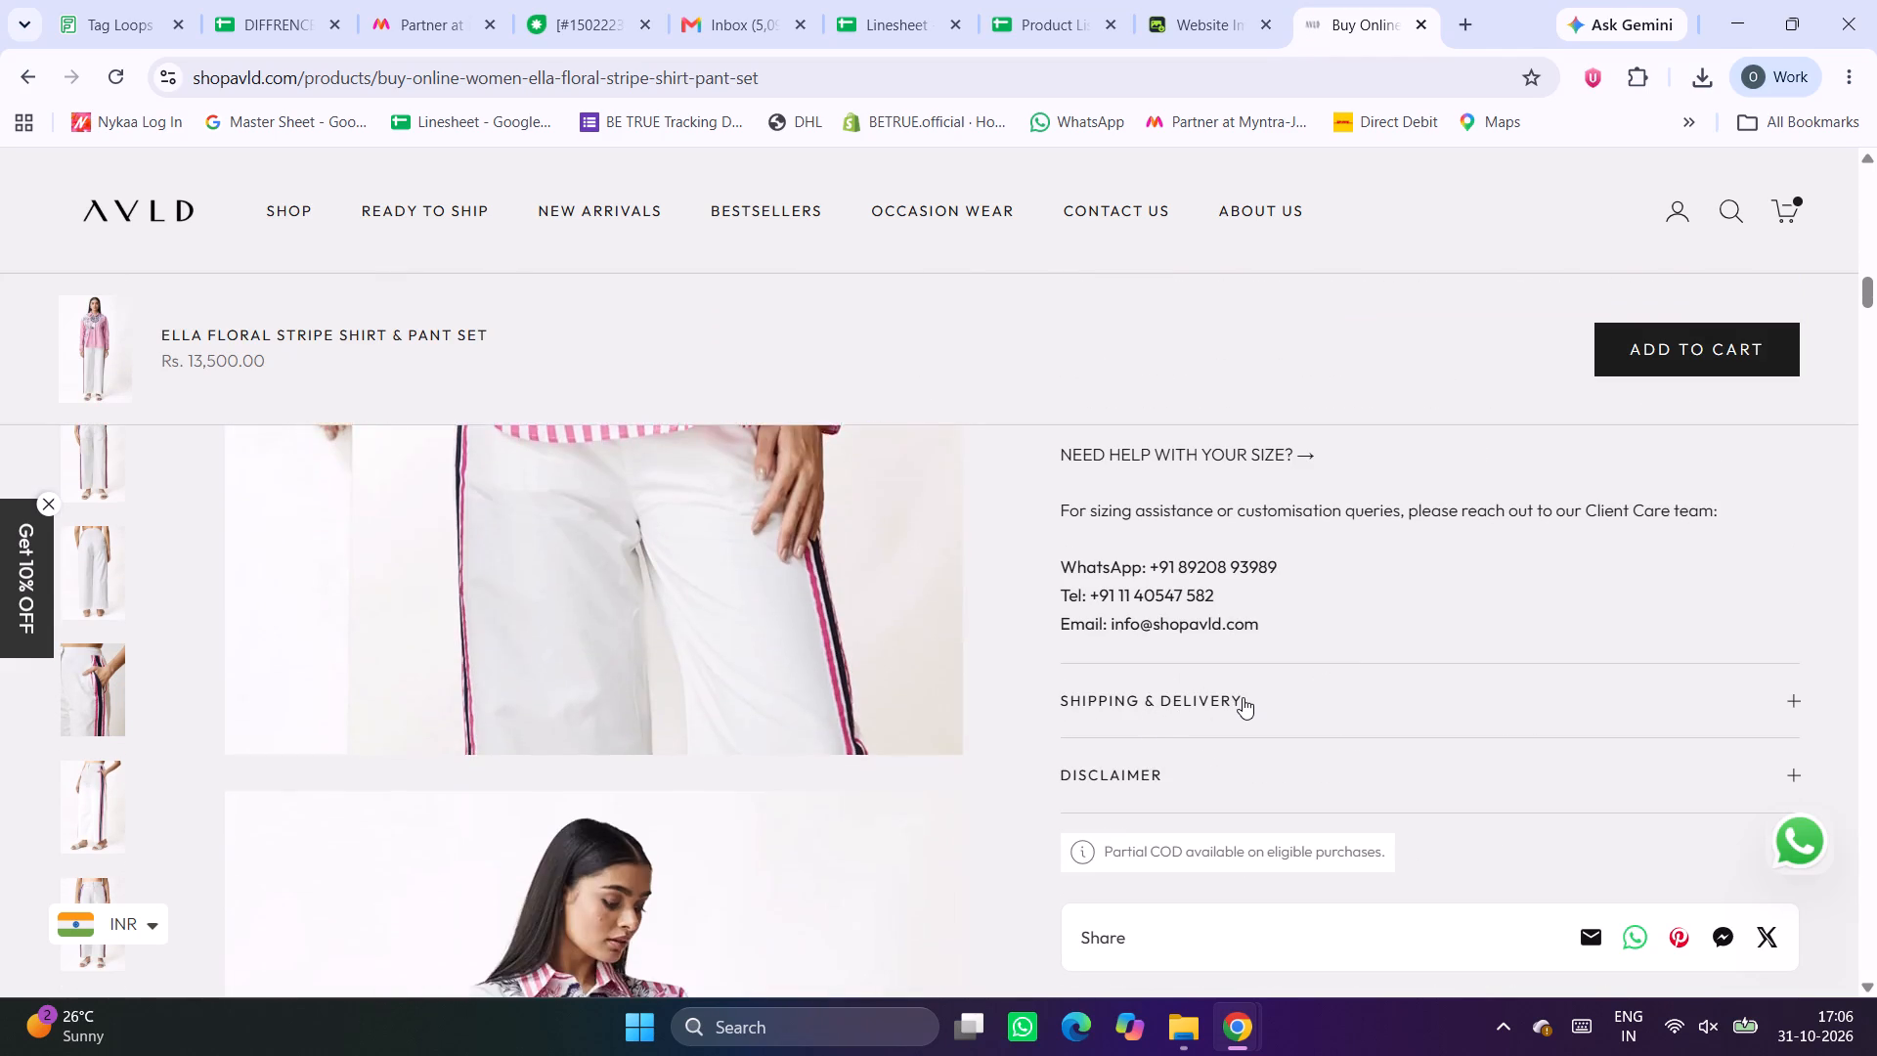
pyautogui.scroll(-3, 1243, 697)
pyautogui.scroll(14, 1243, 697)
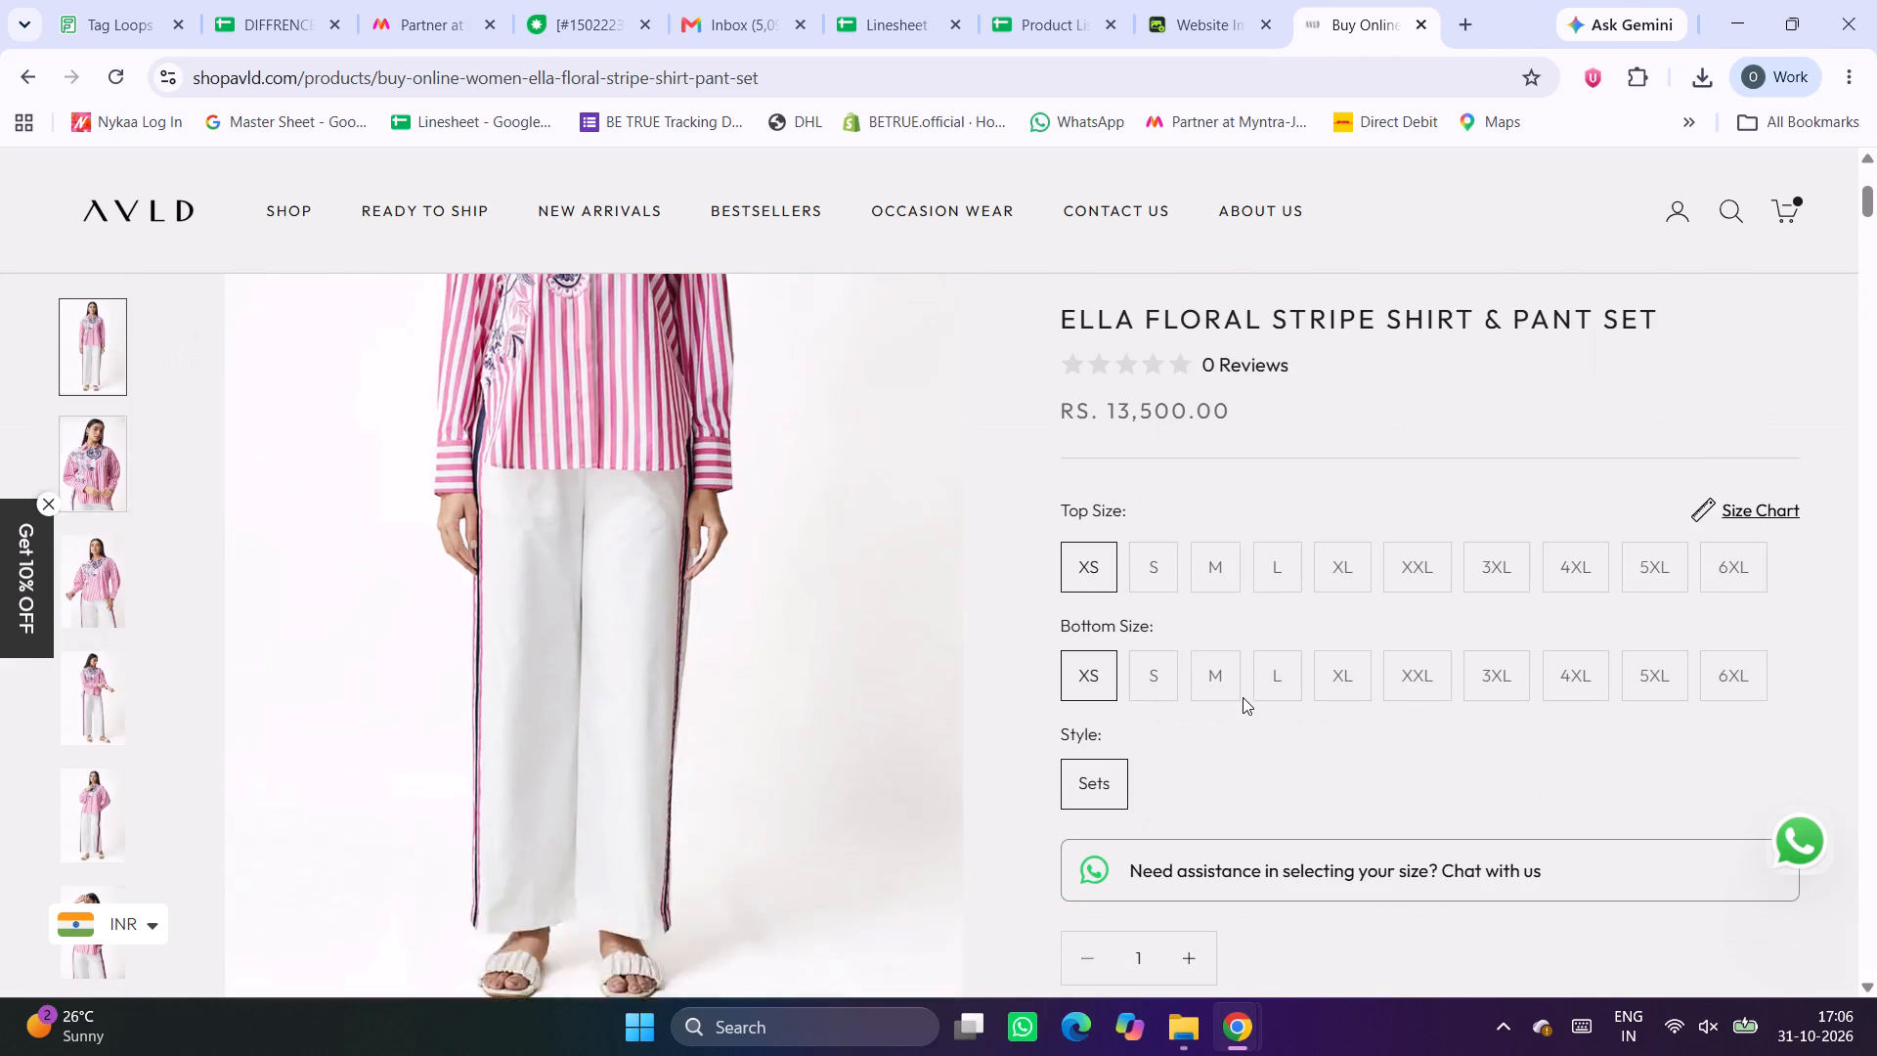
# Open the size chart of the Ella Floral Stripe Shirt & Pant Set and display it in inches.
pyautogui.moveTo(1789, 525); pyautogui.dragTo(1777, 519)
pyautogui.click(1777, 519)
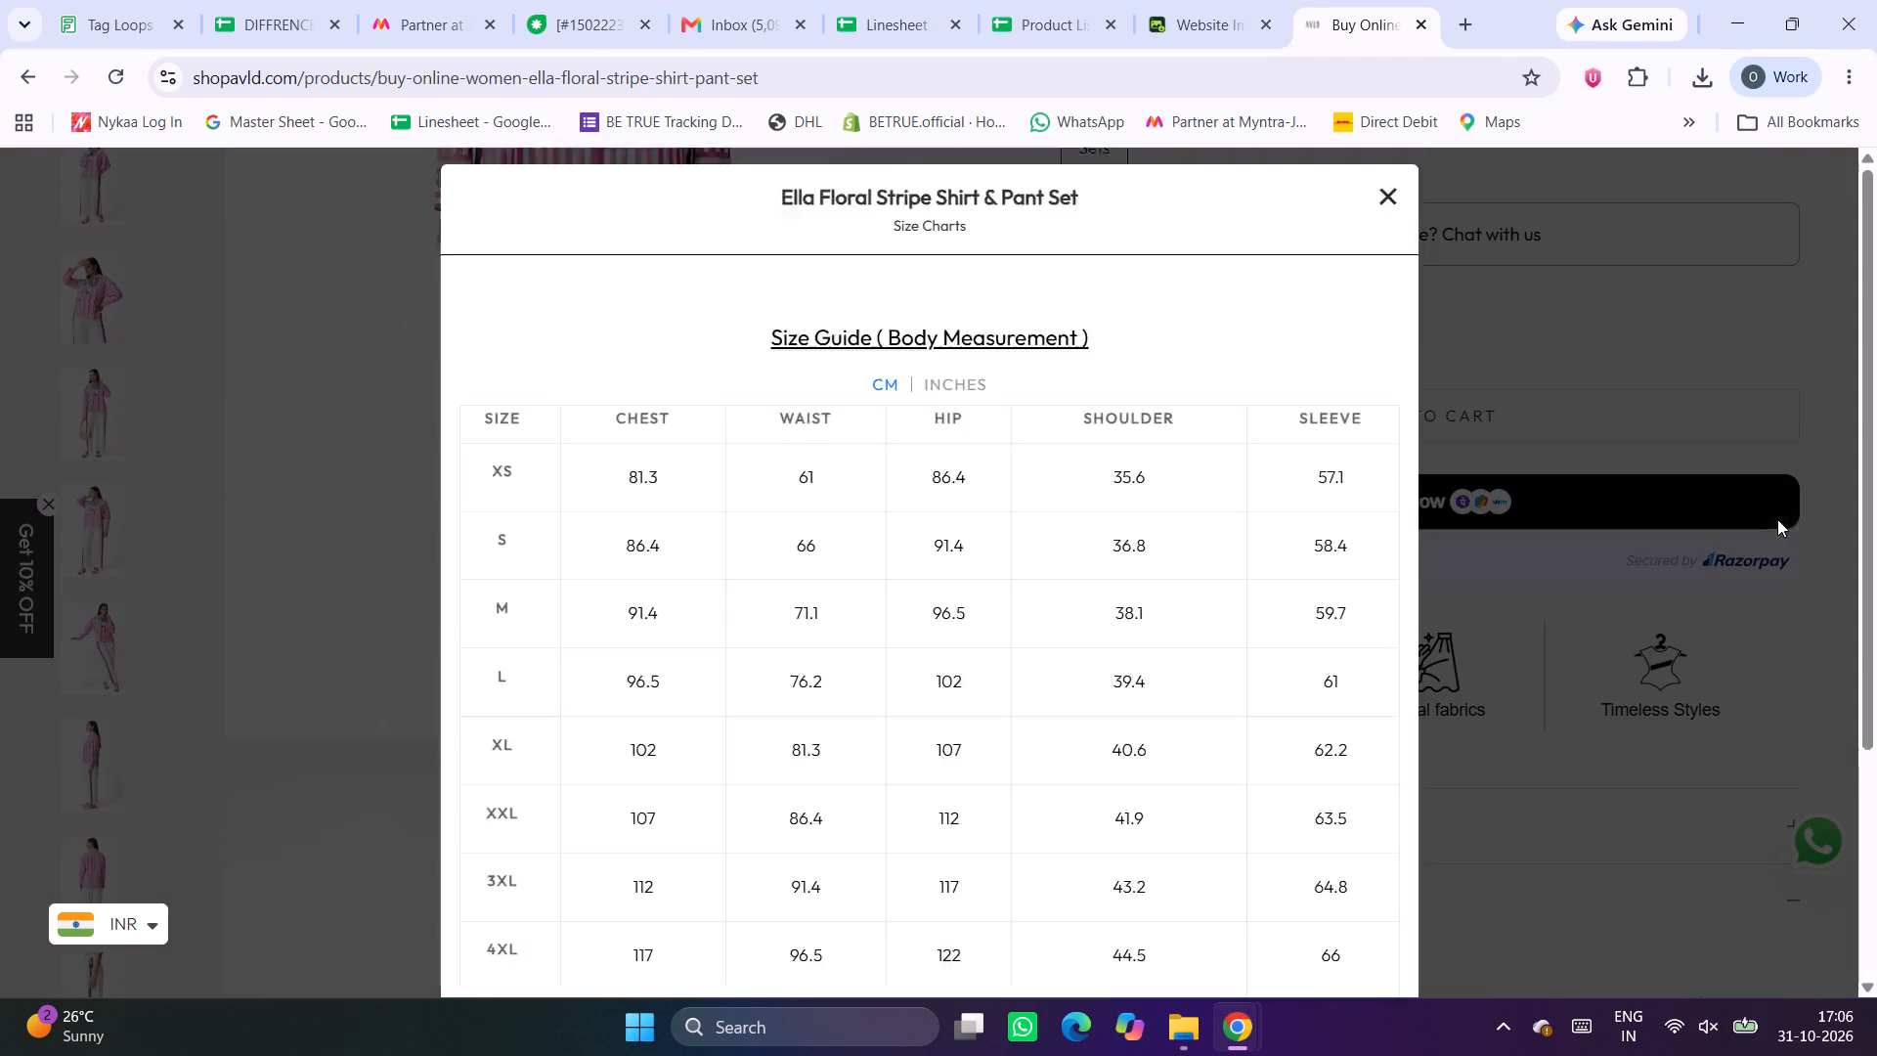
pyautogui.scroll(-3, 1036, 492)
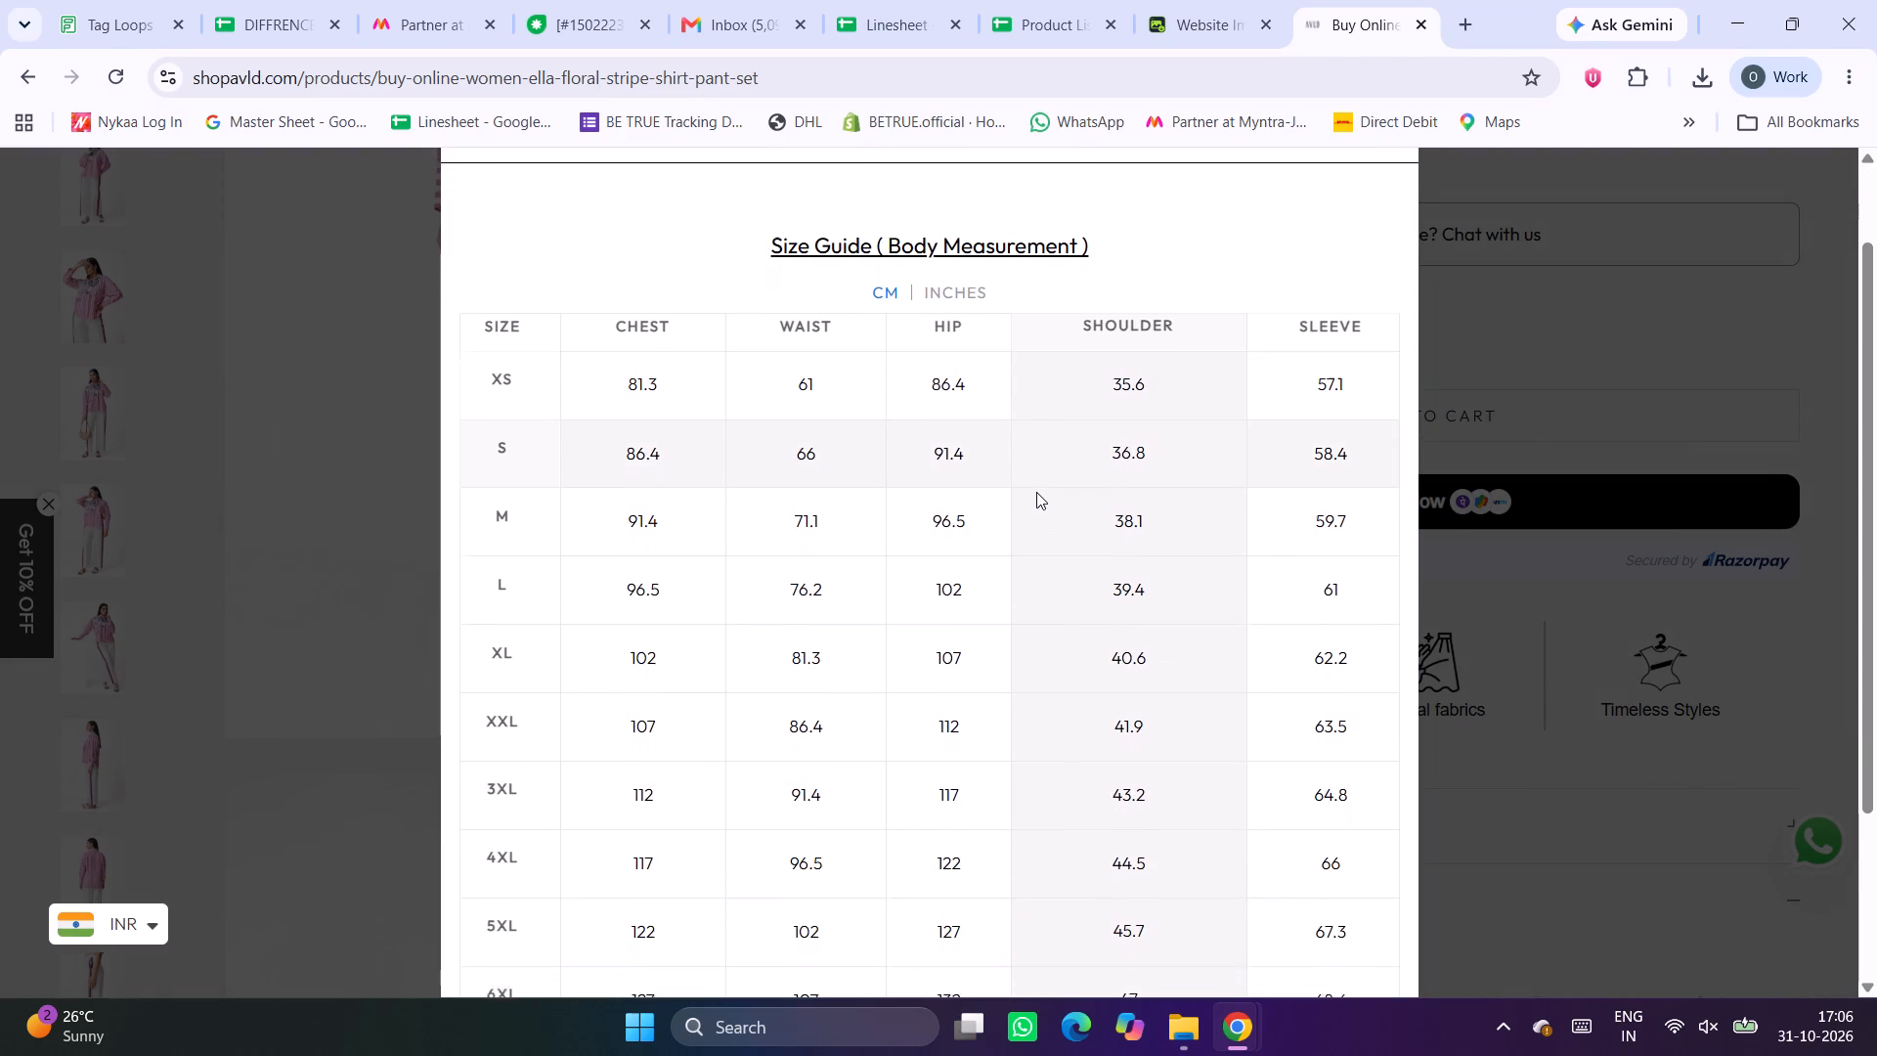
pyautogui.scroll(-4, 1036, 492)
pyautogui.scroll(5, 1036, 492)
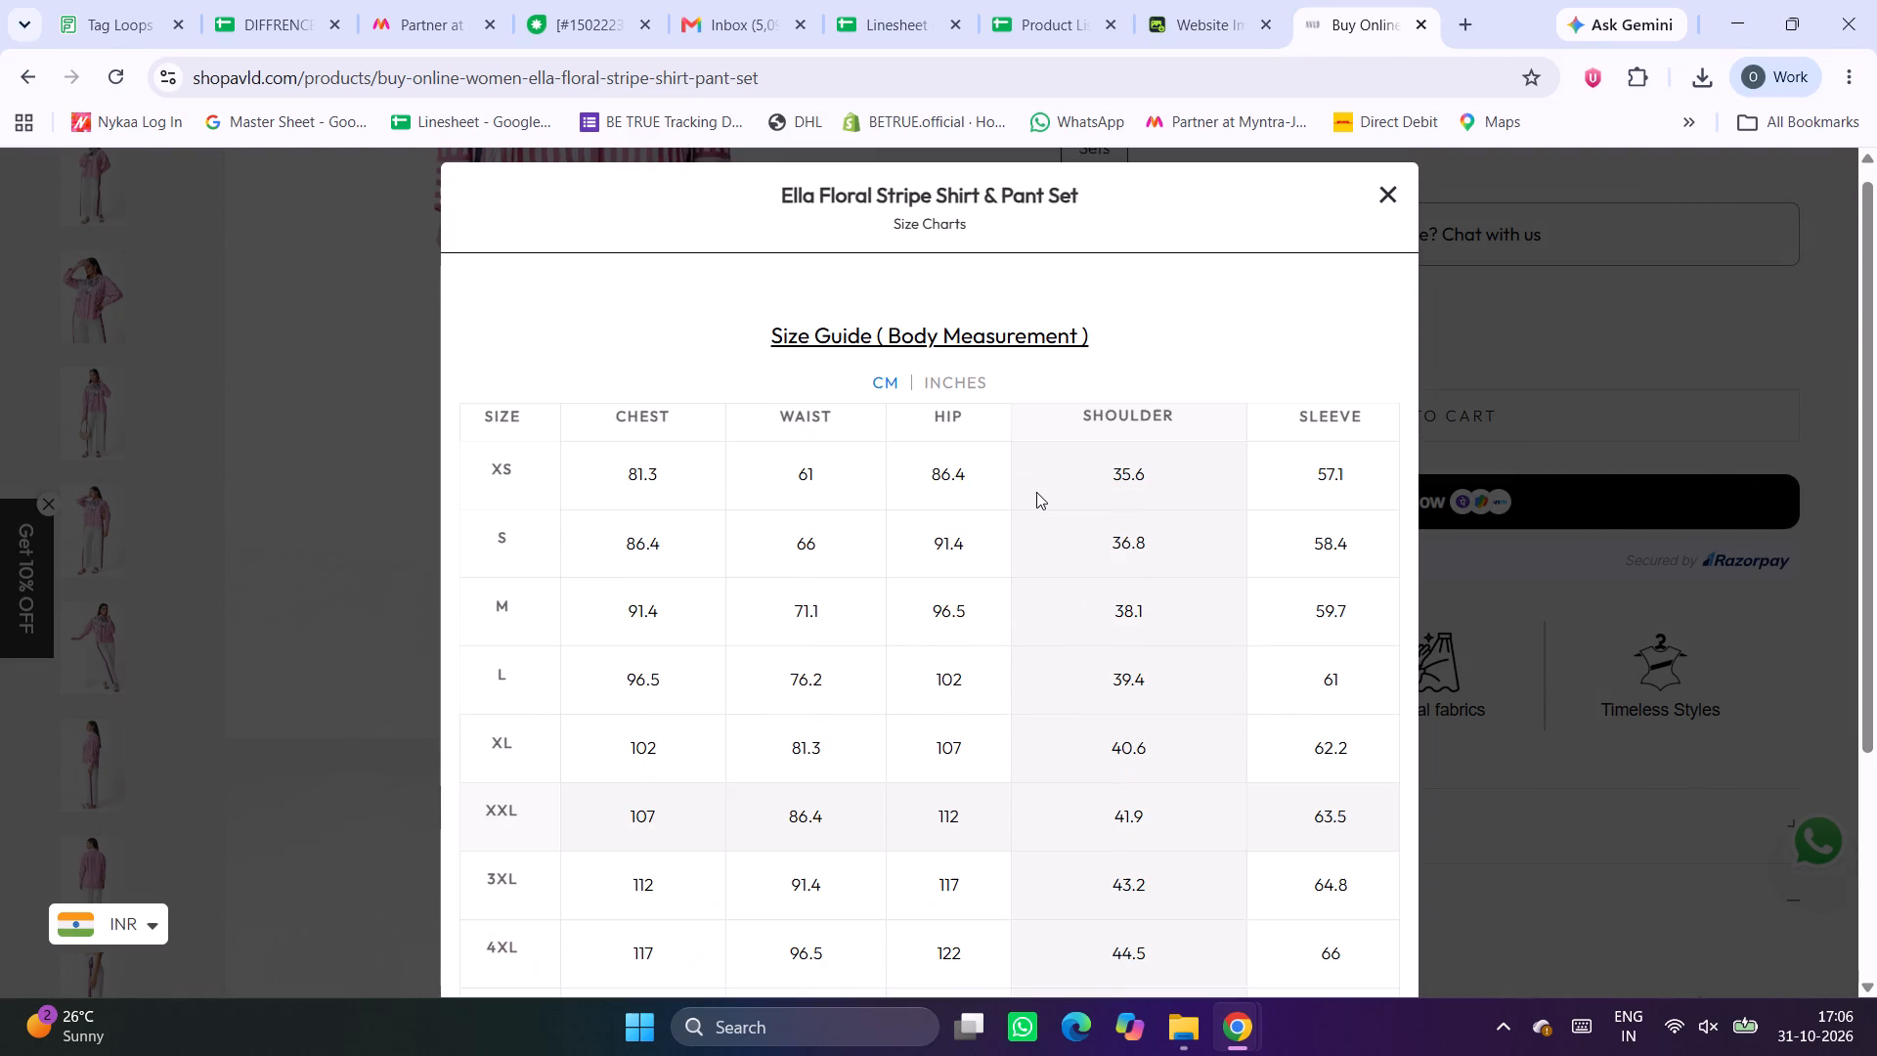
pyautogui.click(983, 398)
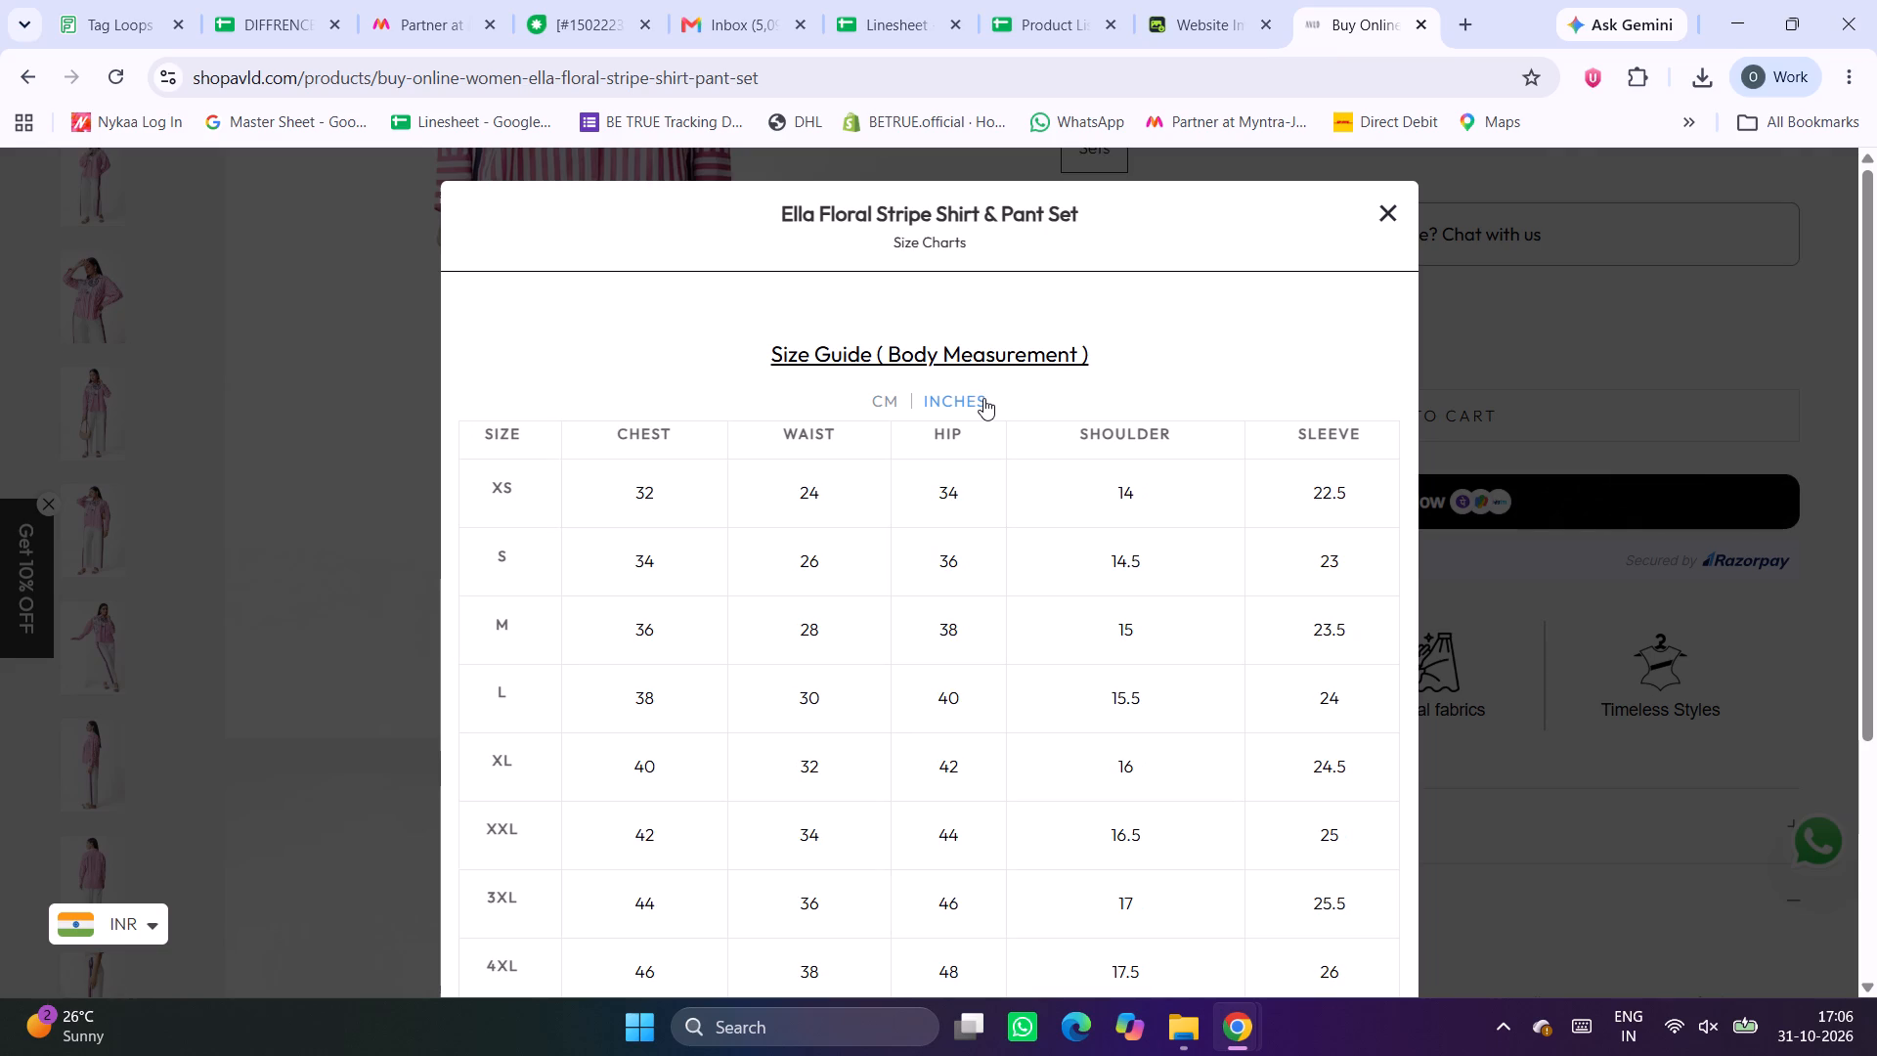
# Examine the body measurements in inches for sizes XS to 6XL in the set's size chart, with the notes below it.
pyautogui.scroll(-1, 1055, 652)
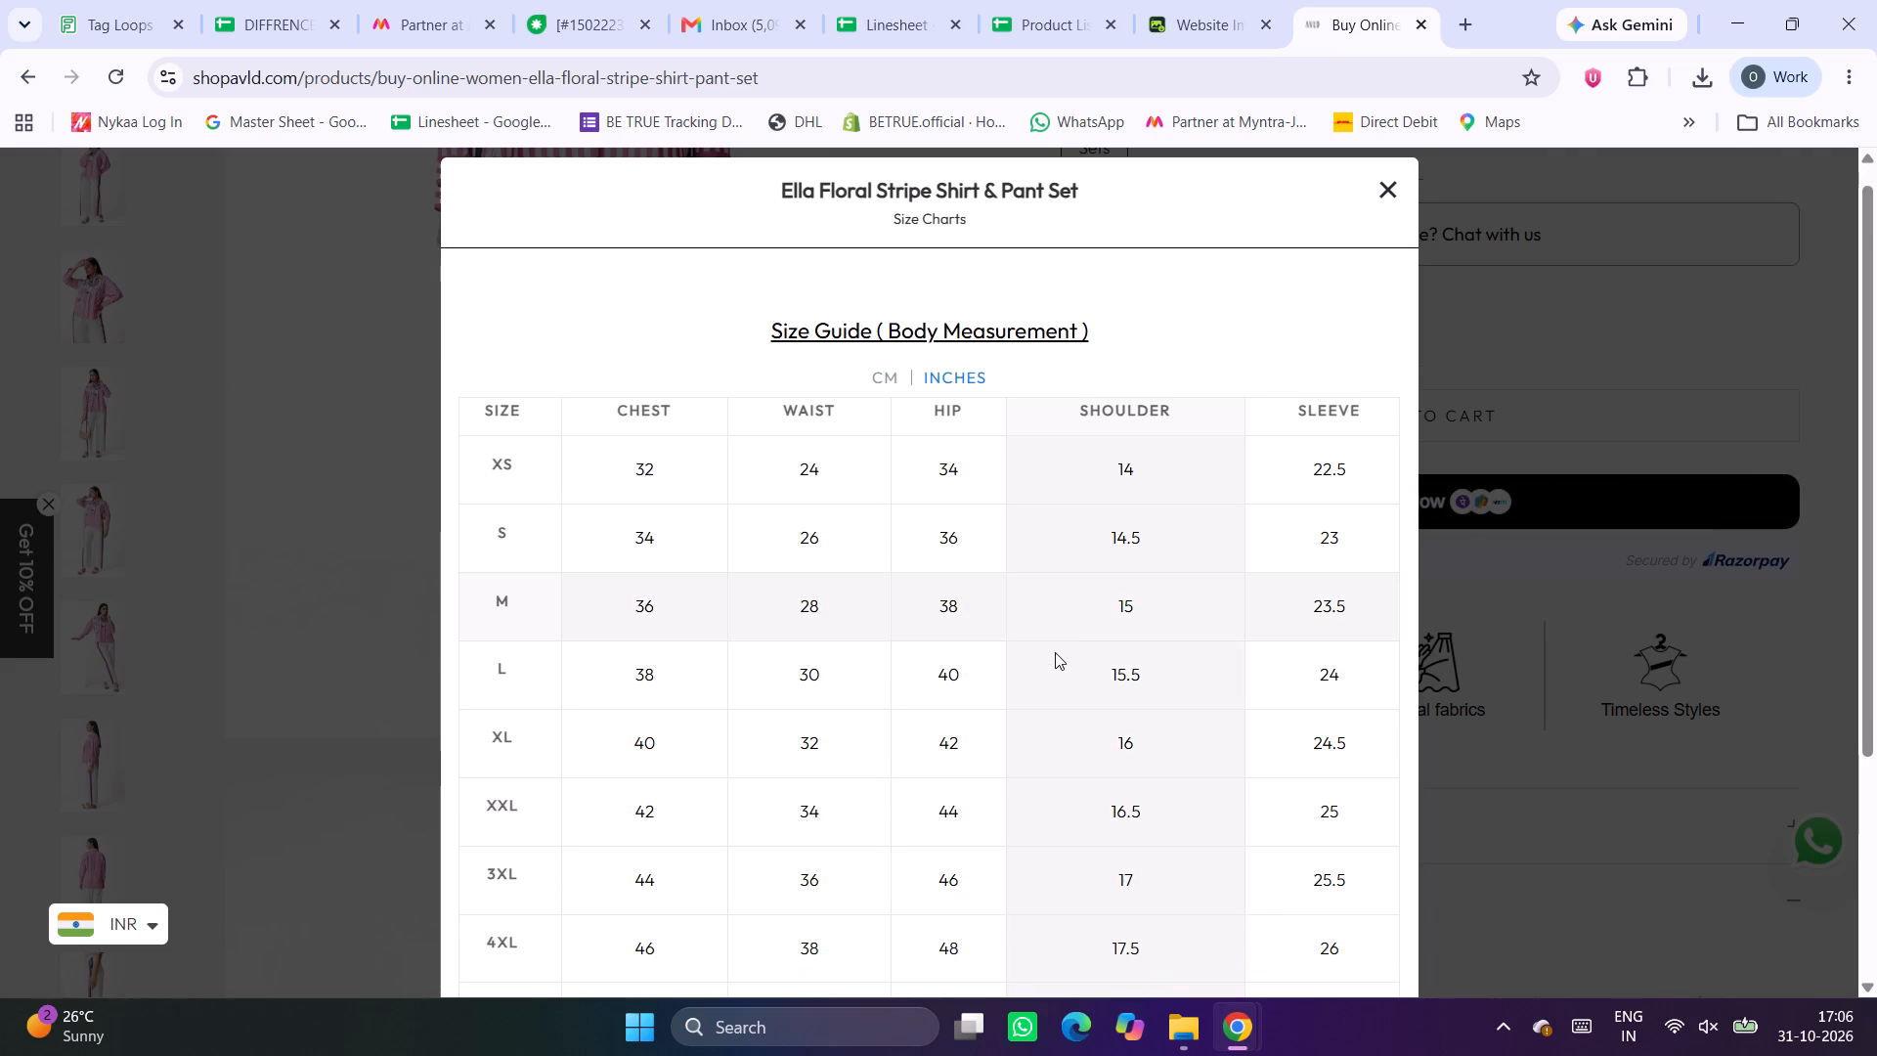
pyautogui.scroll(-2, 1055, 652)
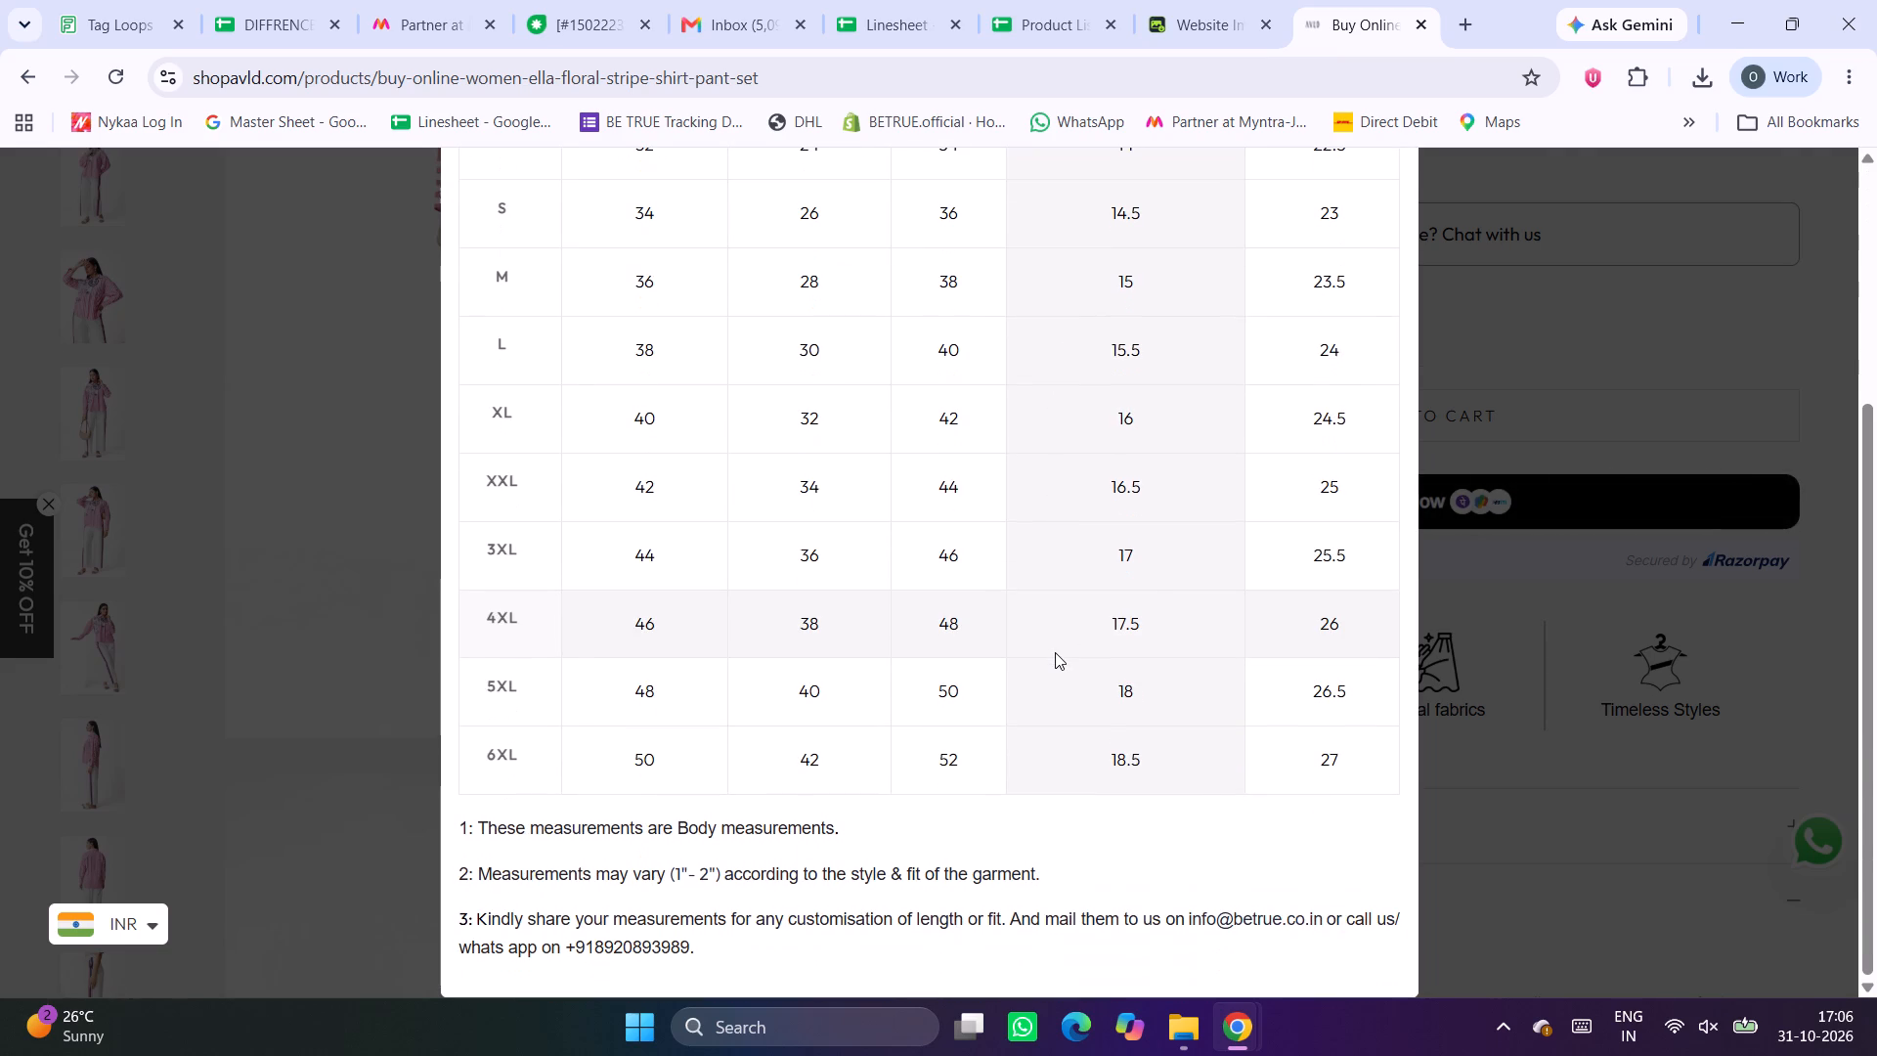
pyautogui.scroll(4, 1104, 469)
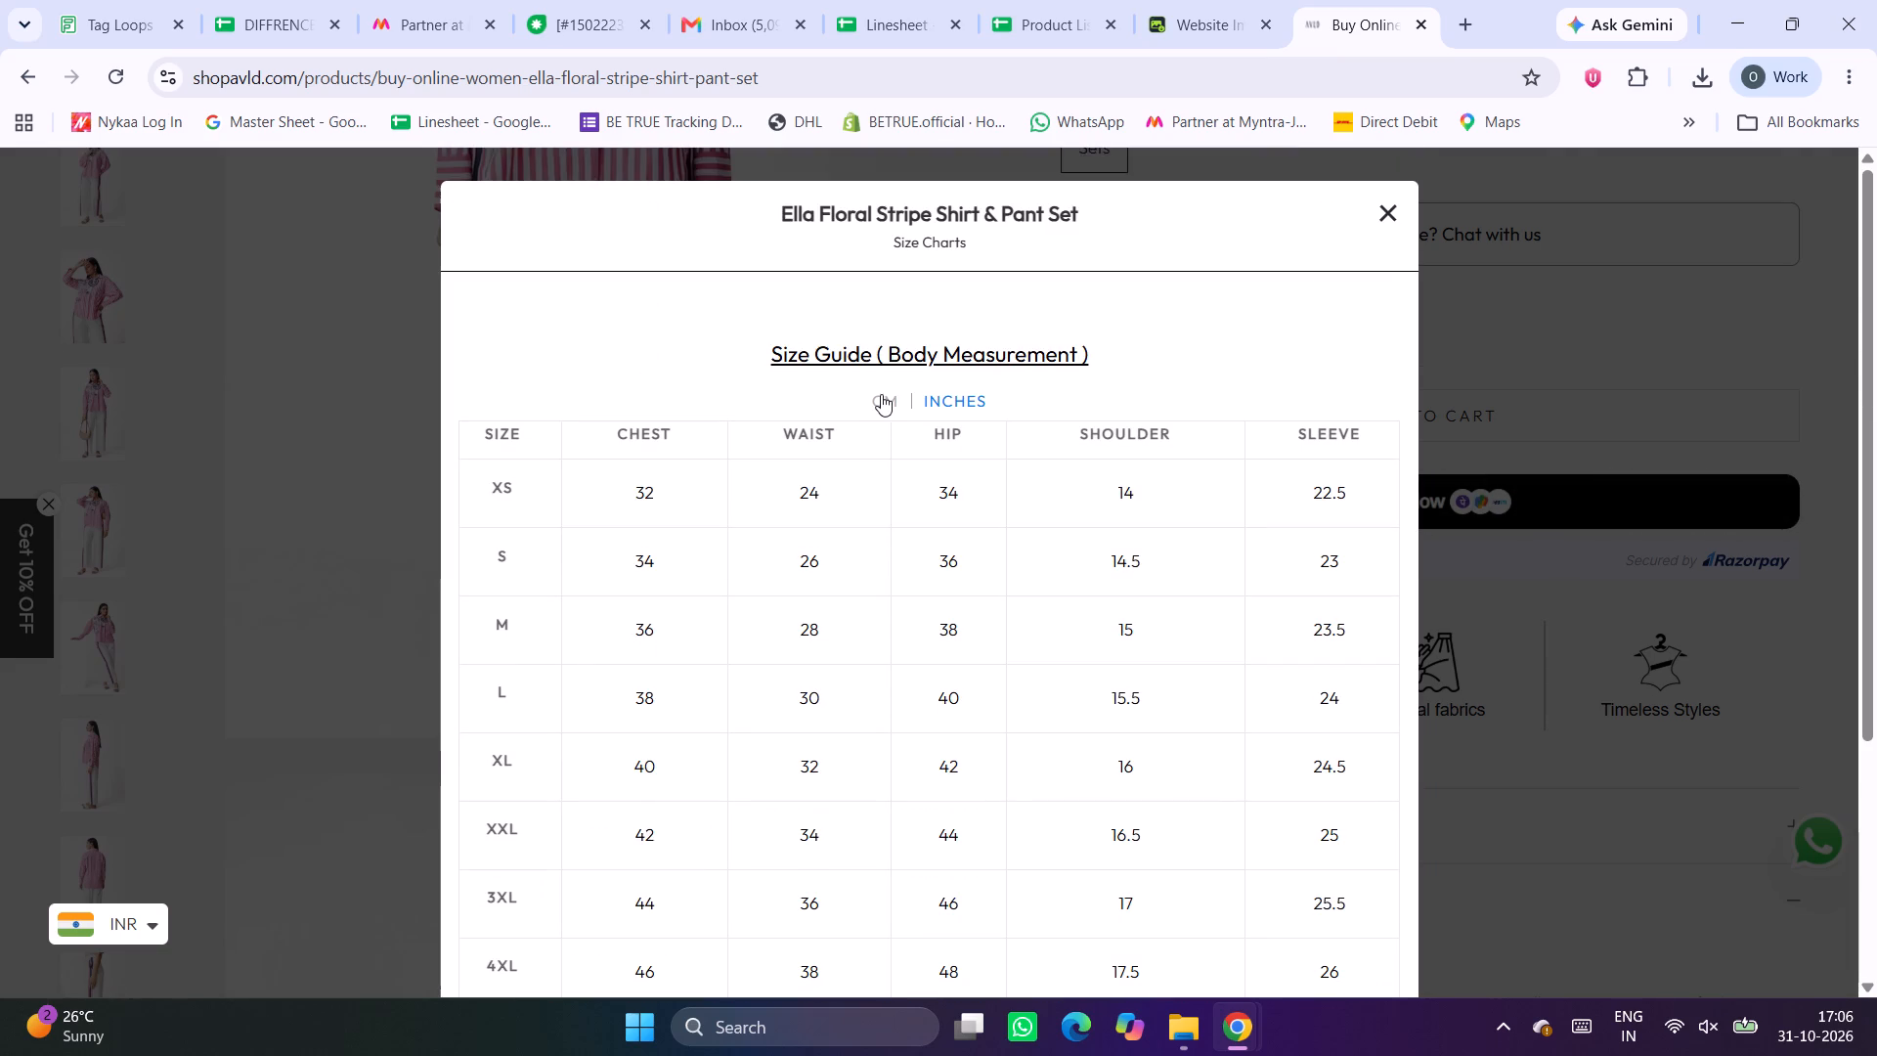
pyautogui.click(881, 394)
pyautogui.click(918, 401)
pyautogui.scroll(-8, 1002, 640)
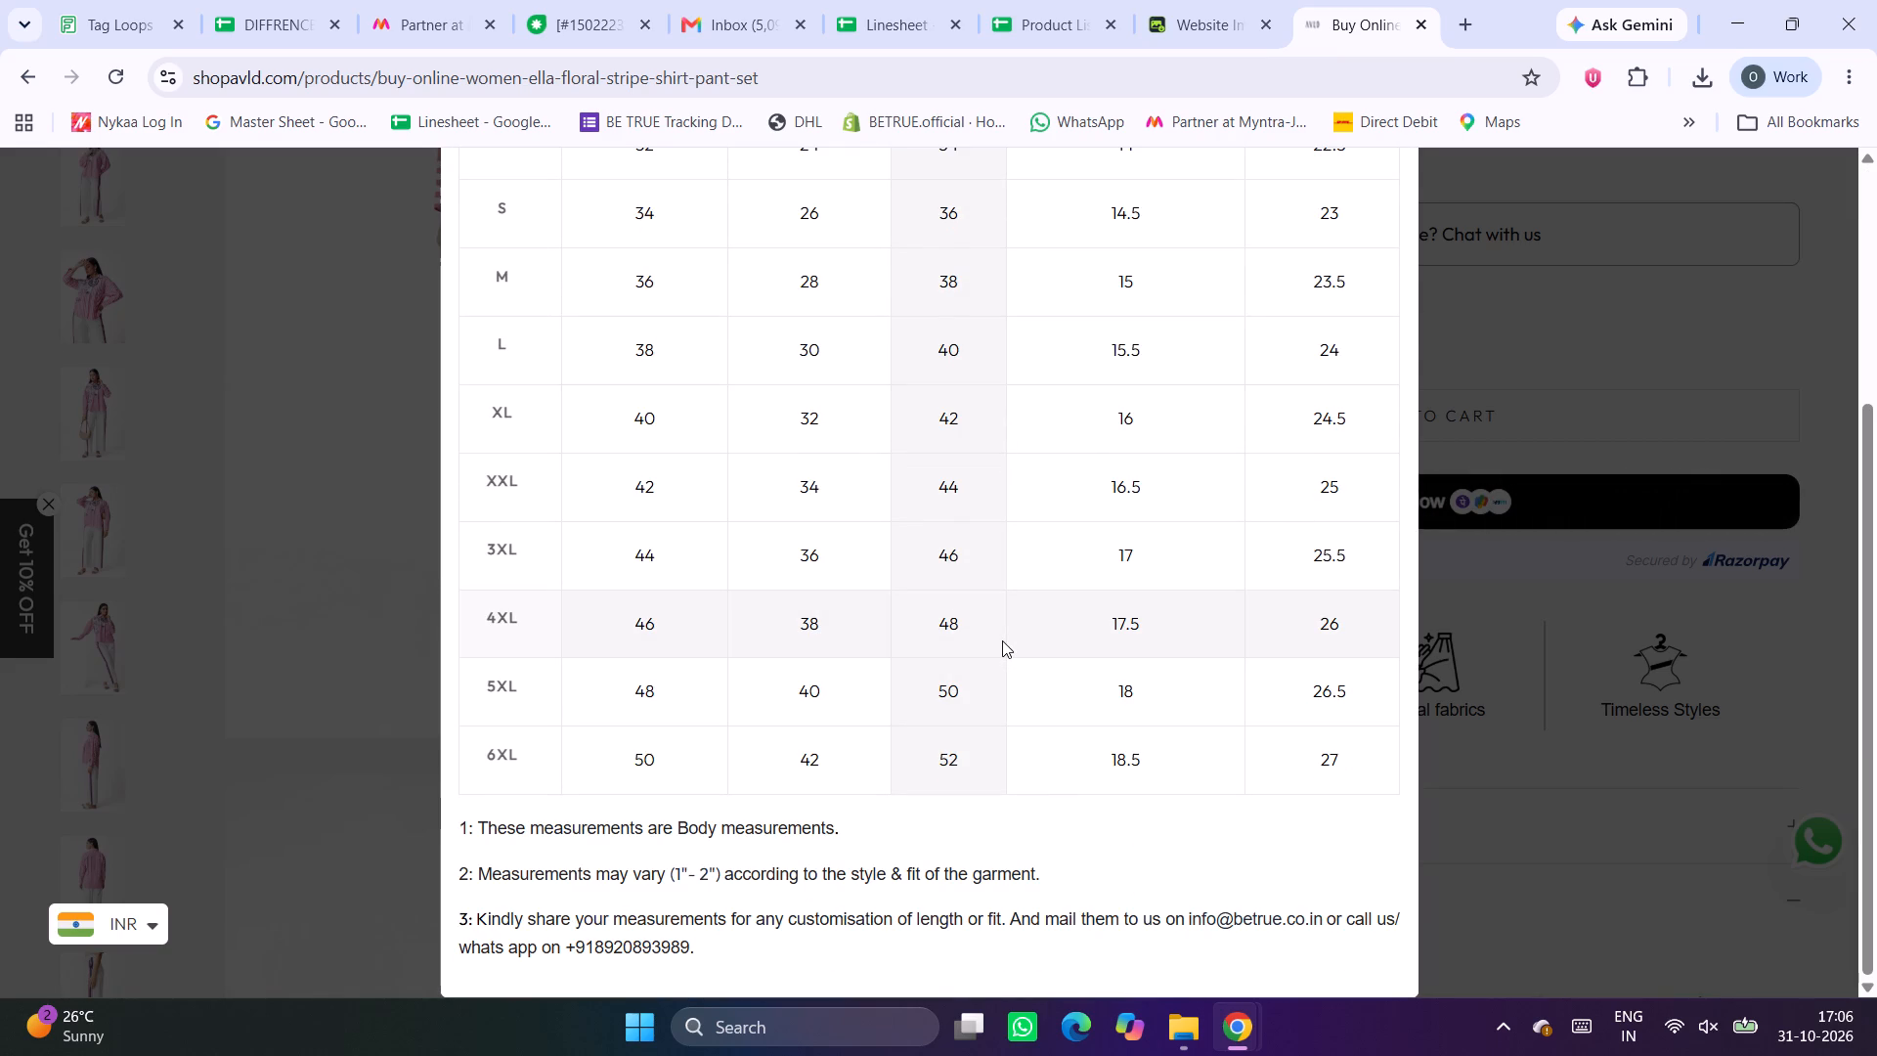
pyautogui.scroll(2, 1111, 437)
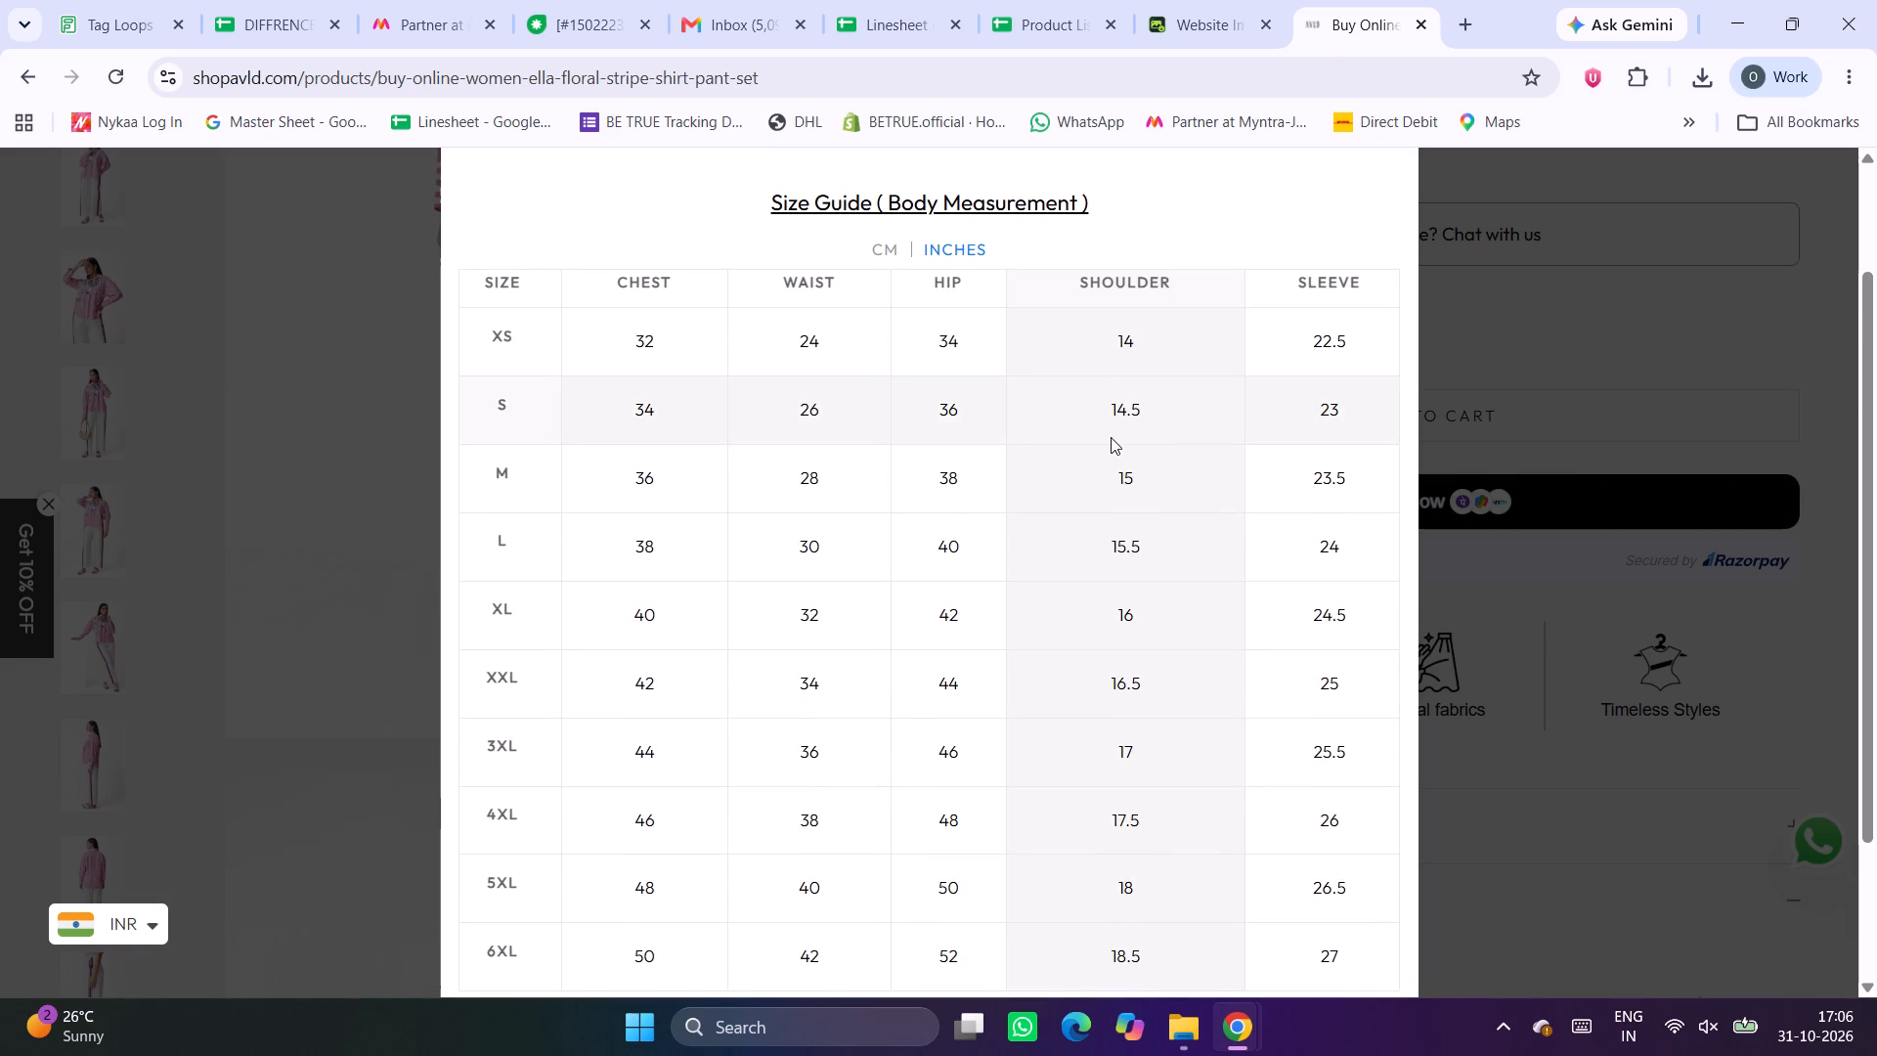
pyautogui.scroll(4, 1111, 437)
pyautogui.scroll(-3, 1111, 437)
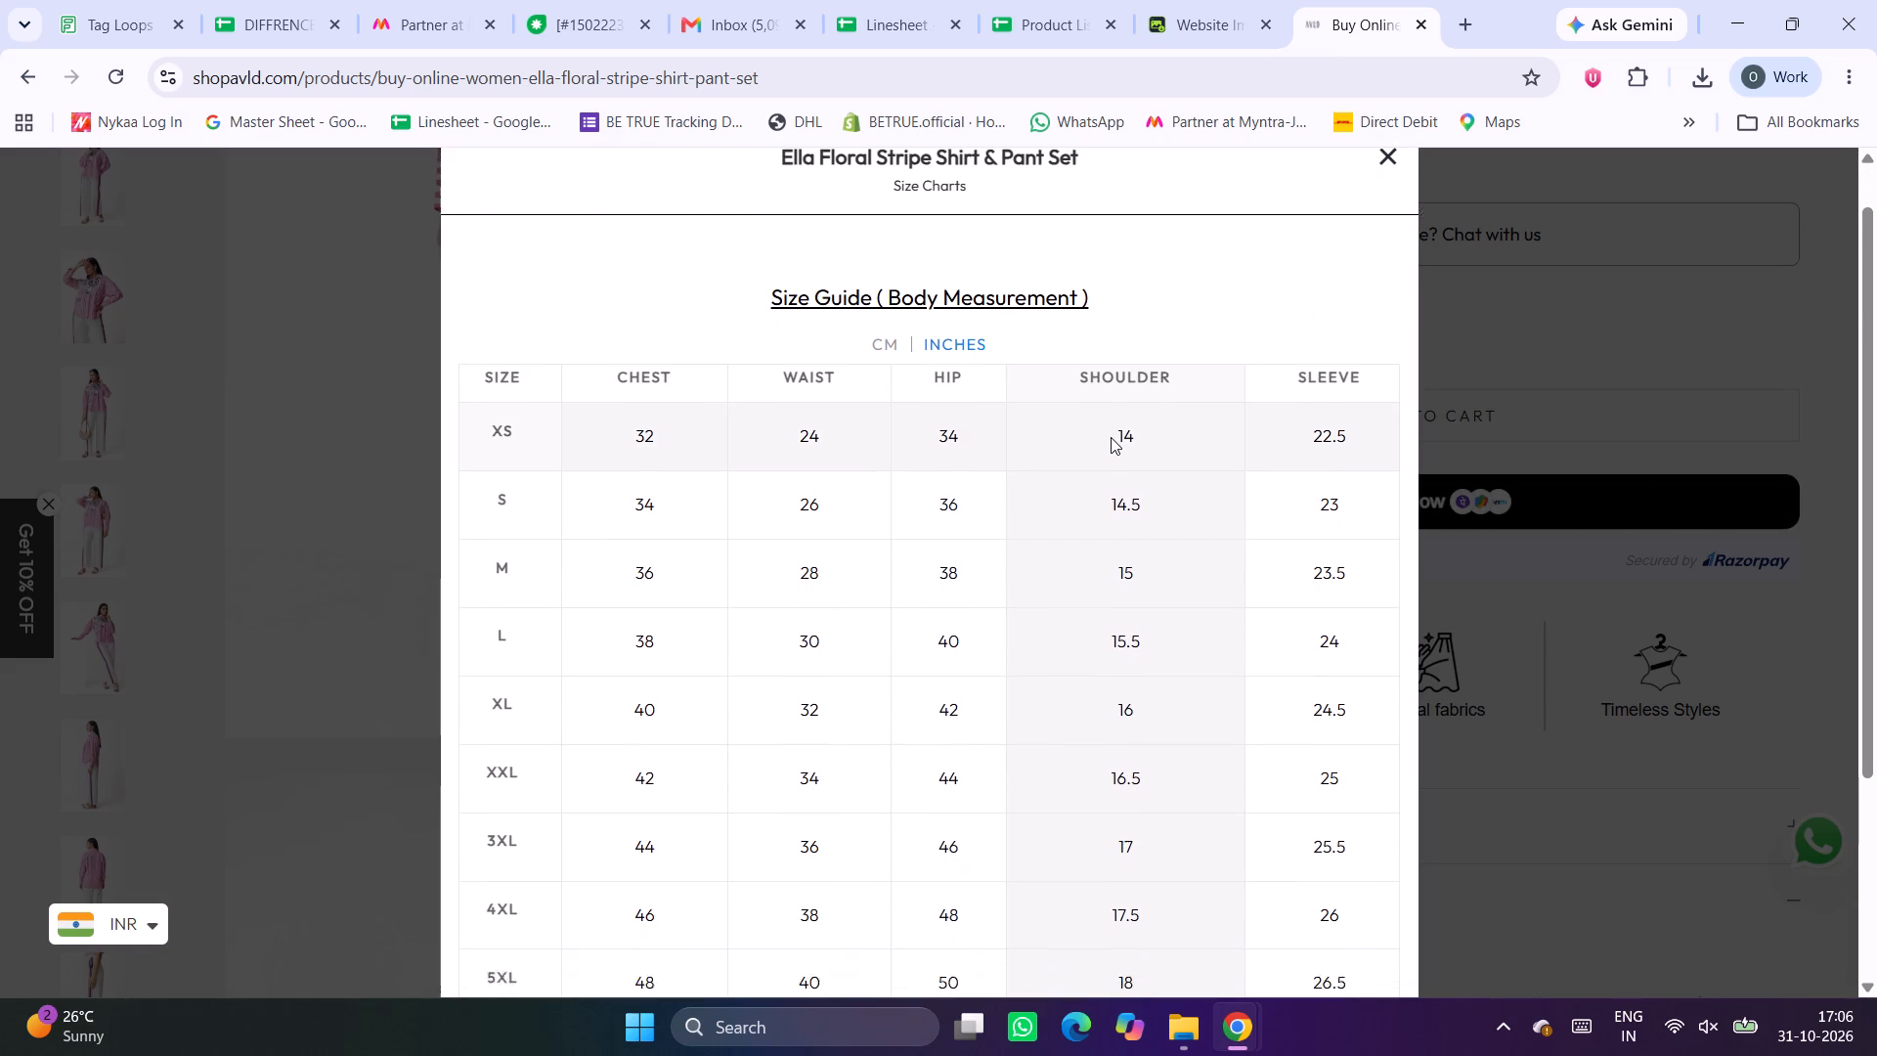
pyautogui.scroll(-5, 1111, 437)
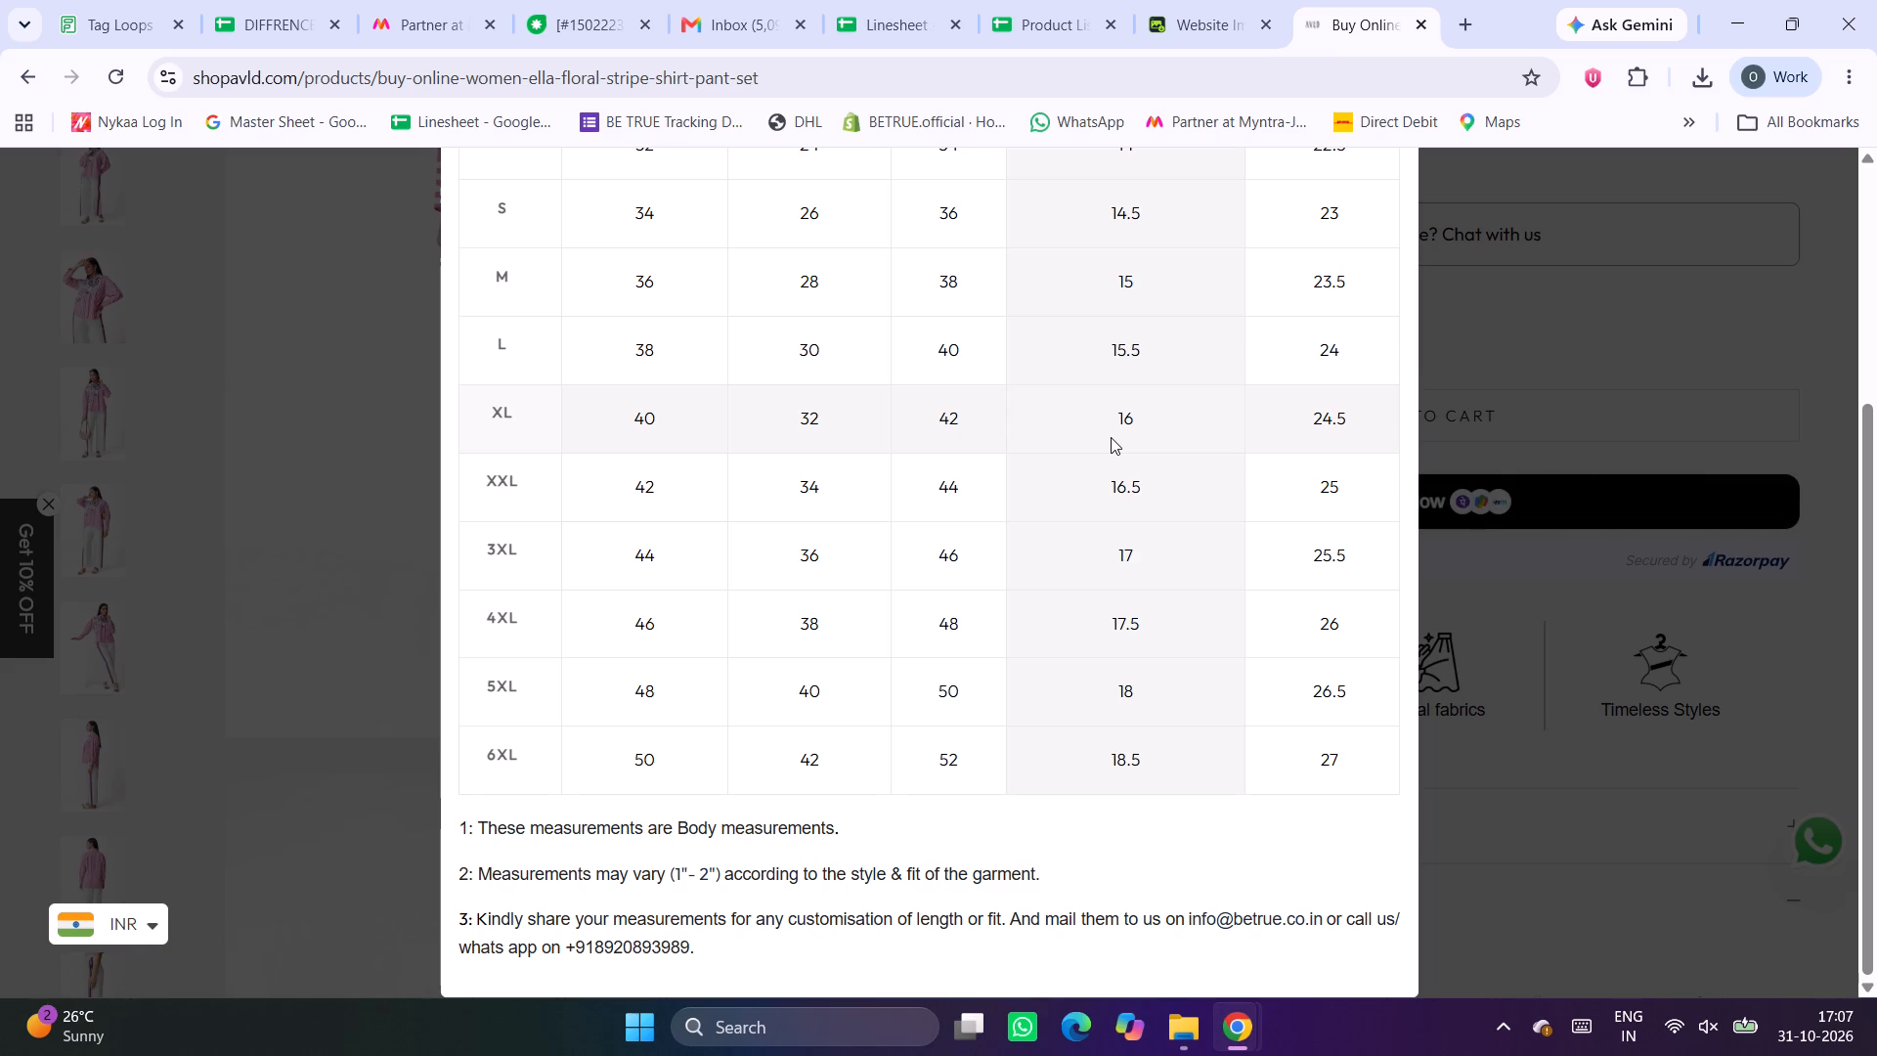
pyautogui.scroll(5, 1111, 437)
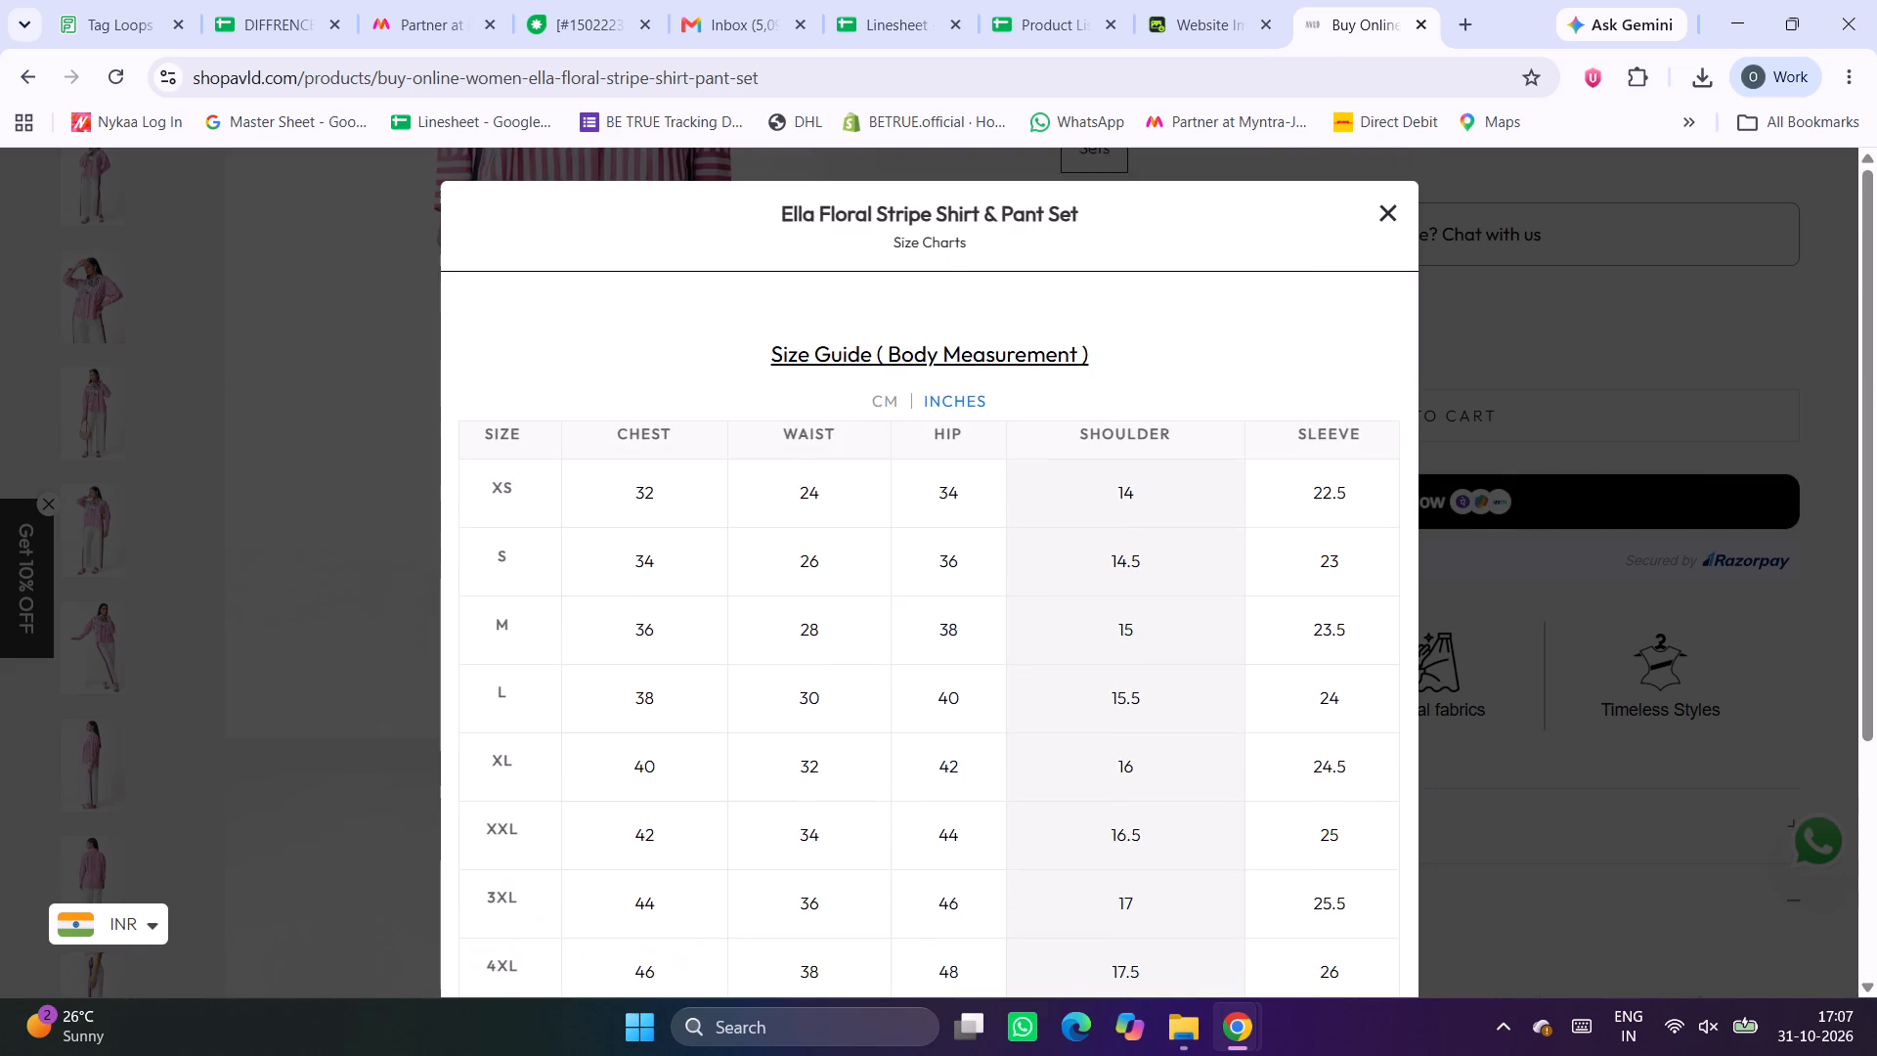
pyautogui.scroll(-2, 1111, 437)
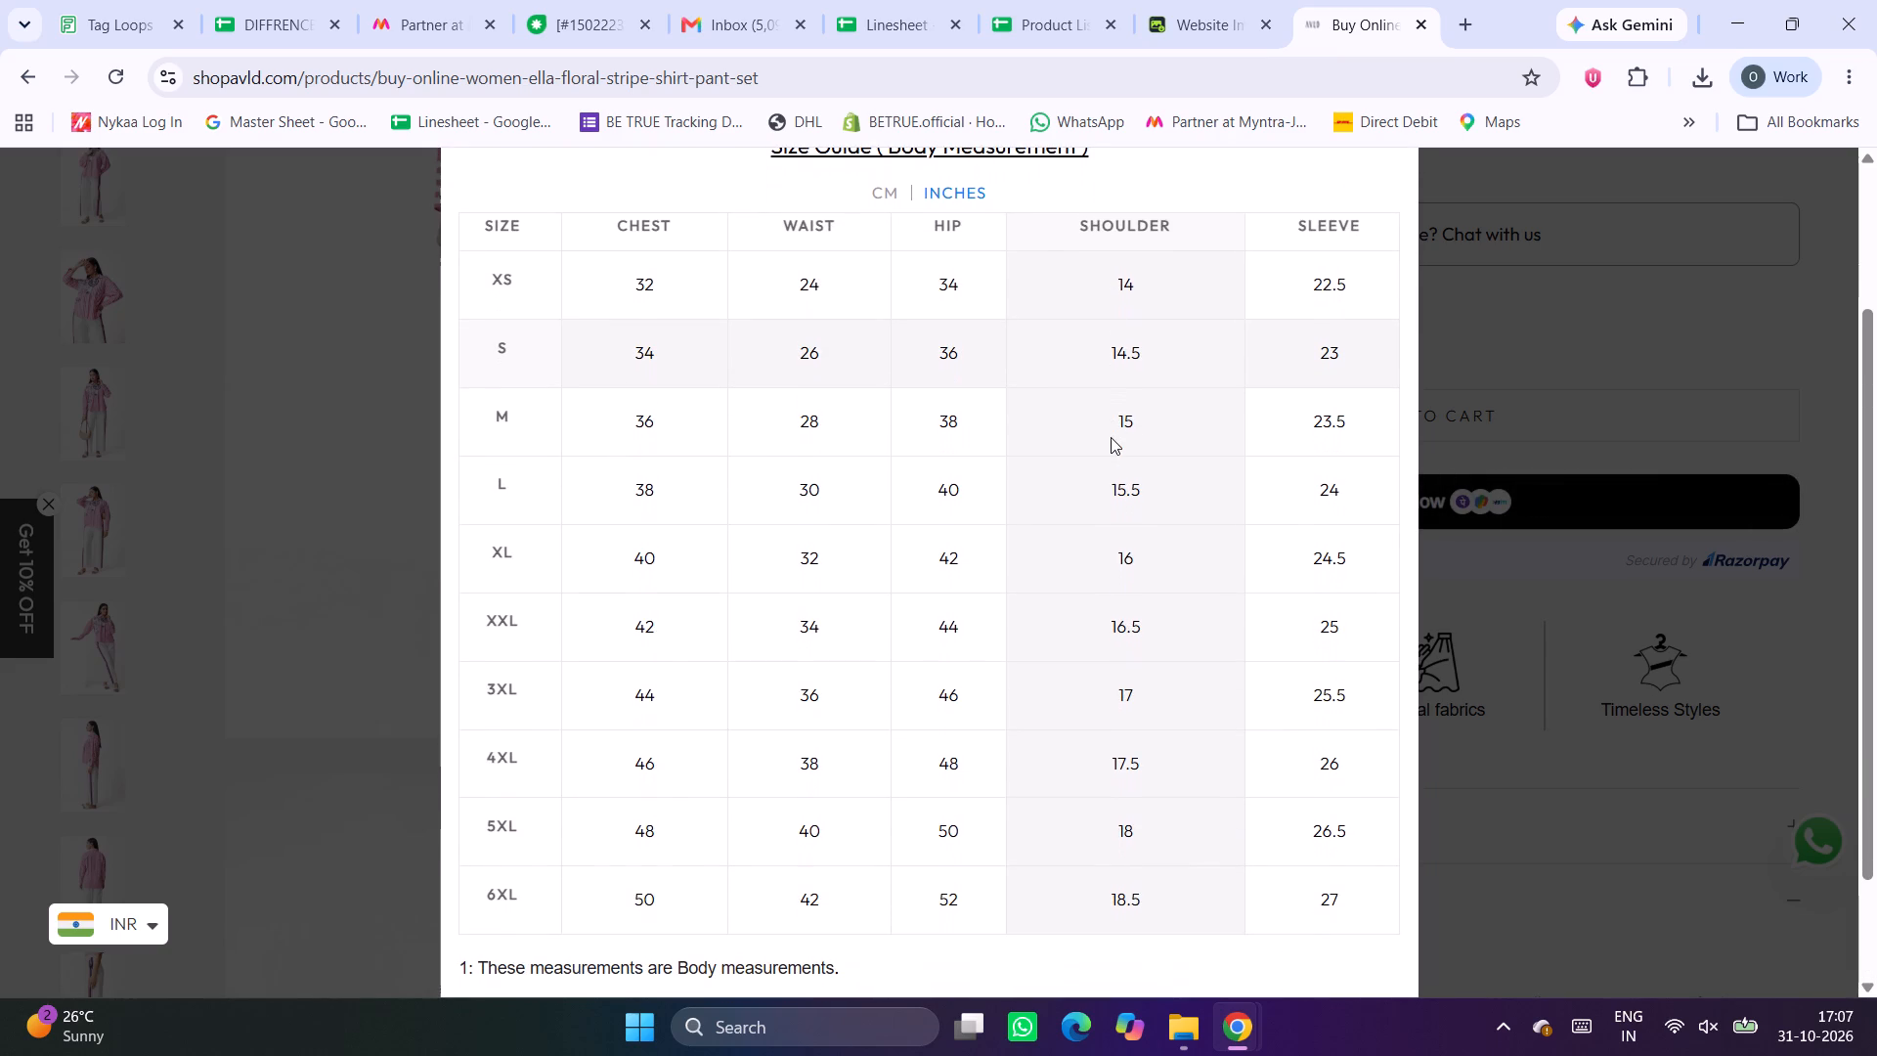
pyautogui.scroll(-1, 1111, 437)
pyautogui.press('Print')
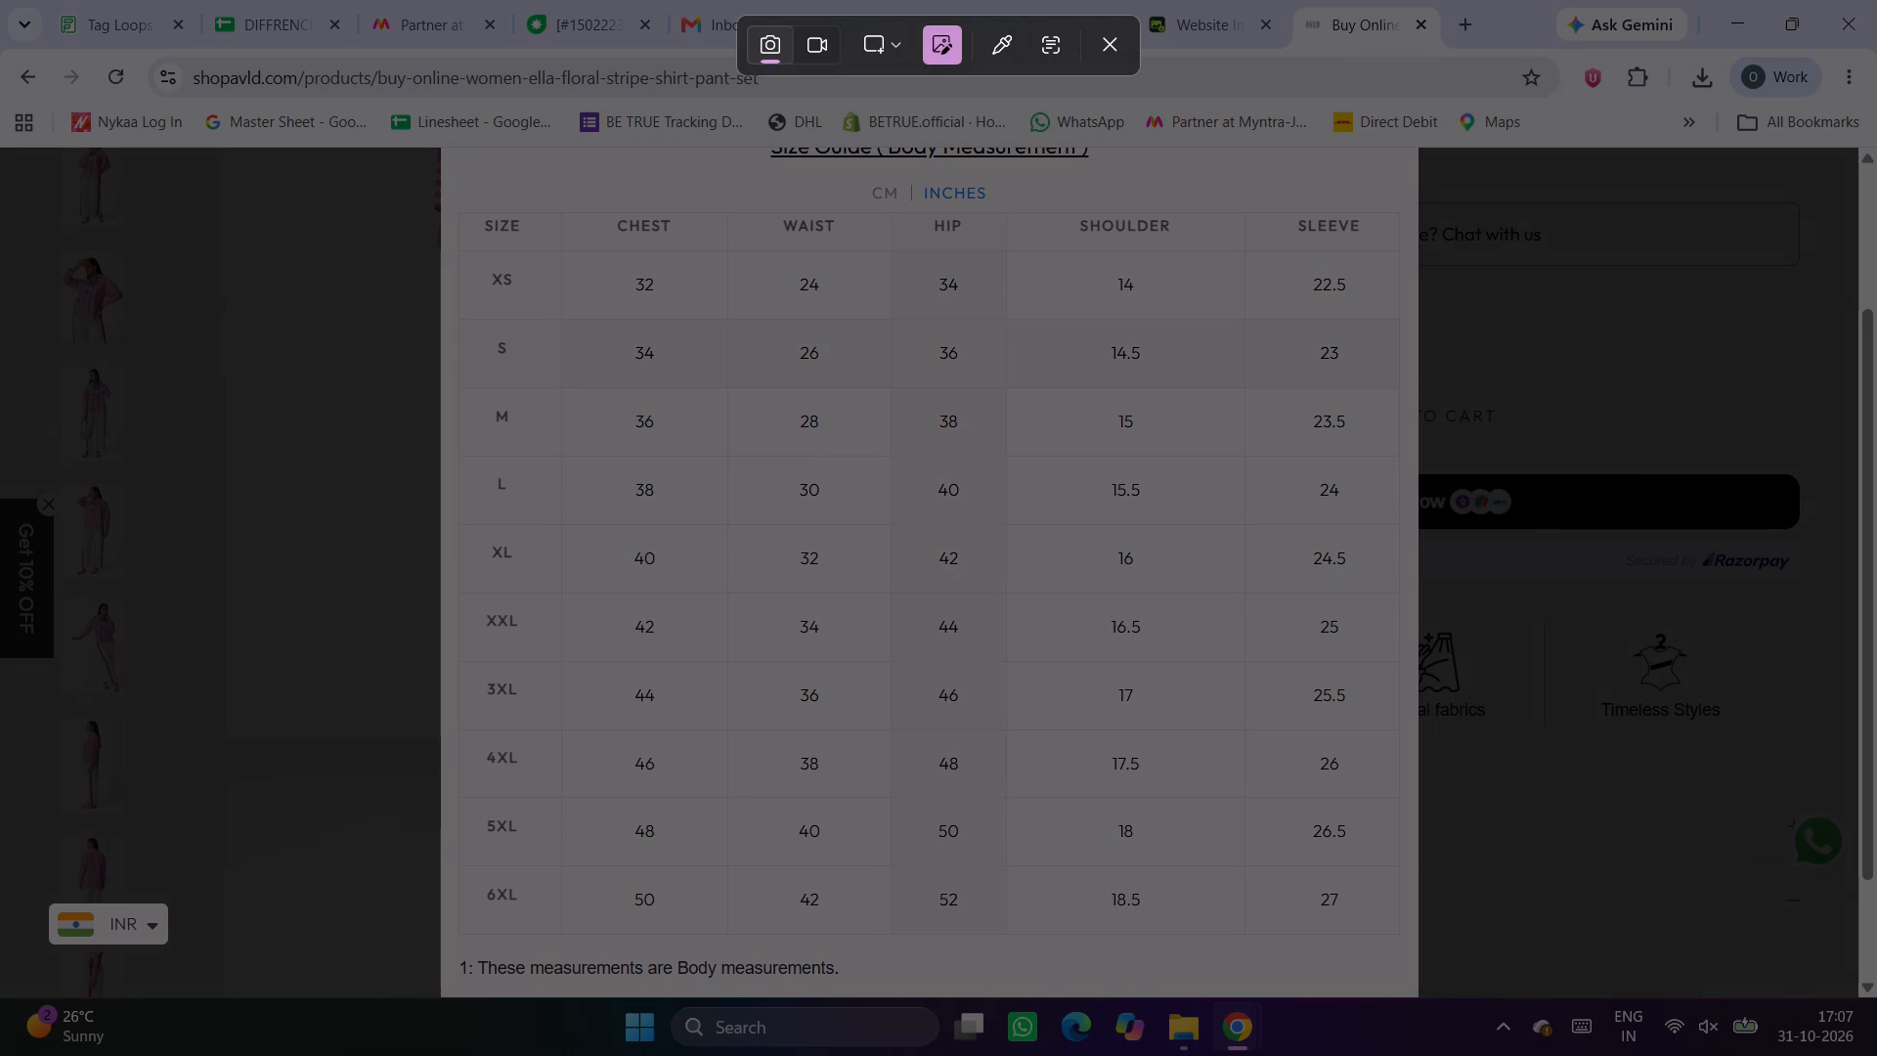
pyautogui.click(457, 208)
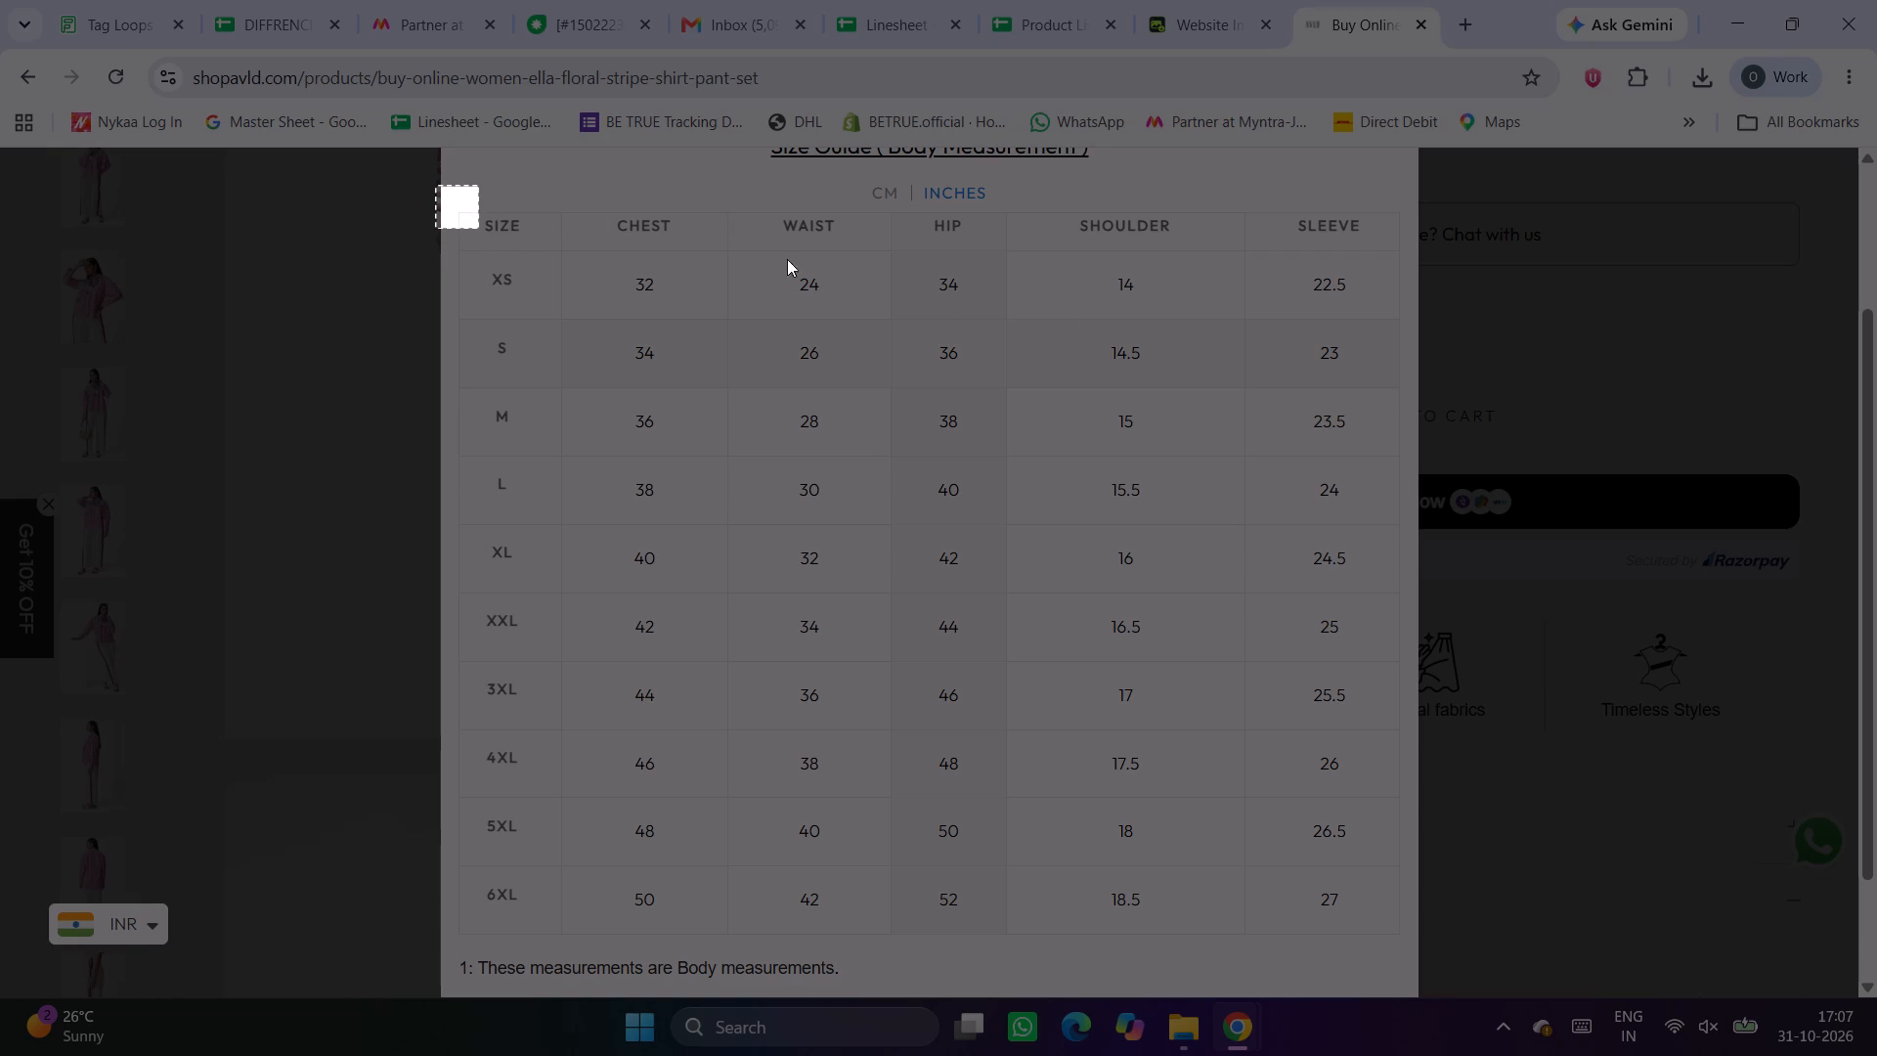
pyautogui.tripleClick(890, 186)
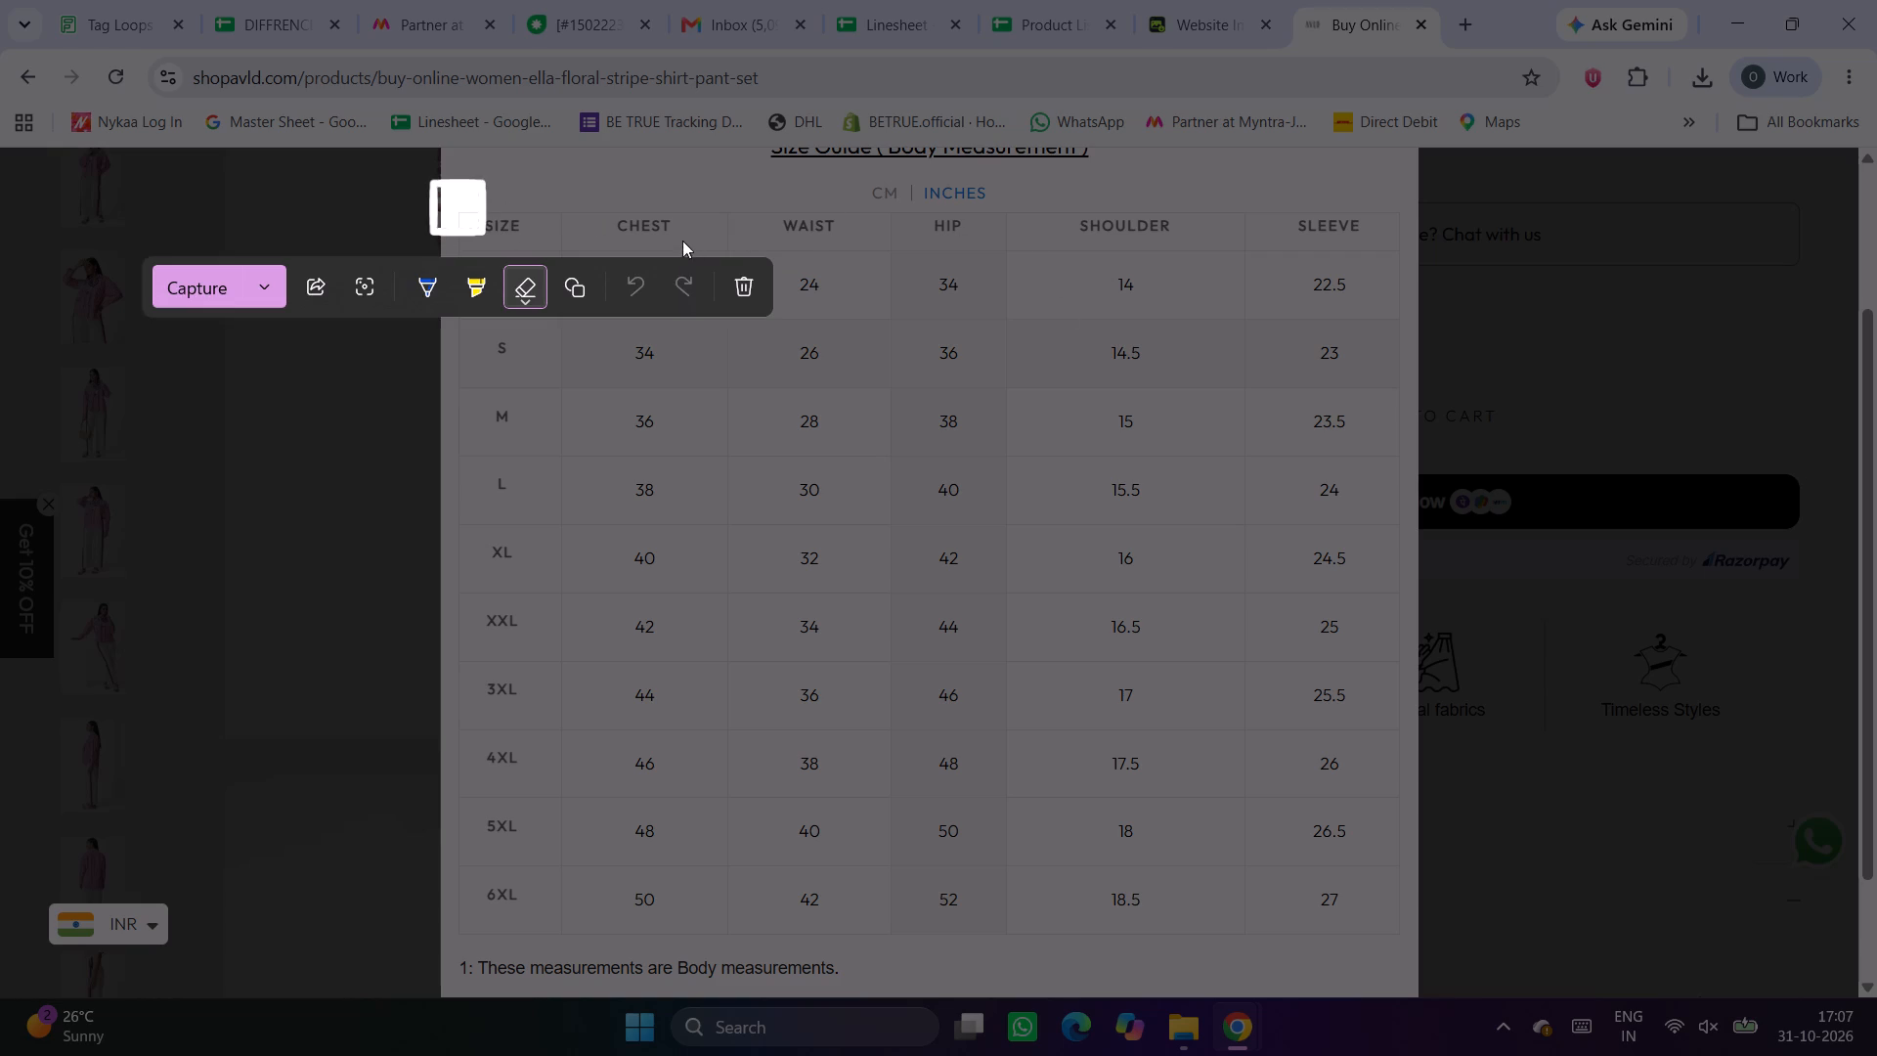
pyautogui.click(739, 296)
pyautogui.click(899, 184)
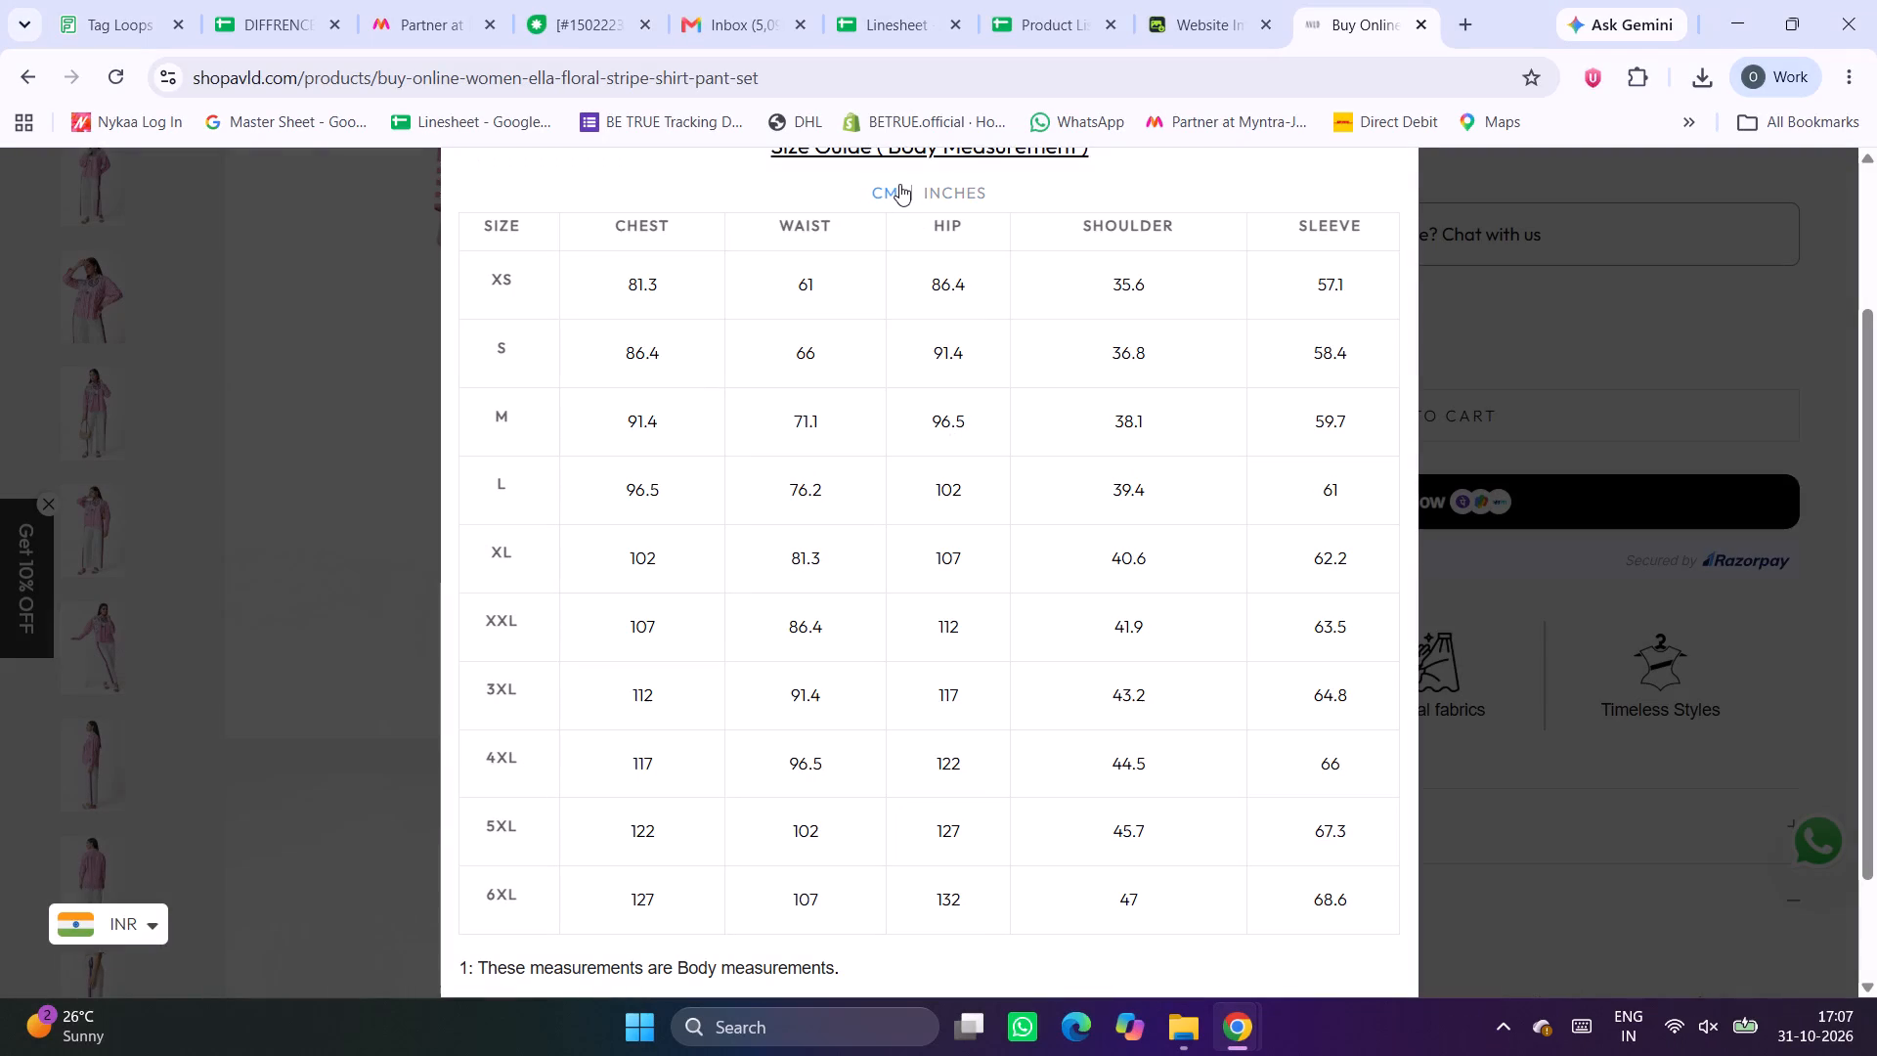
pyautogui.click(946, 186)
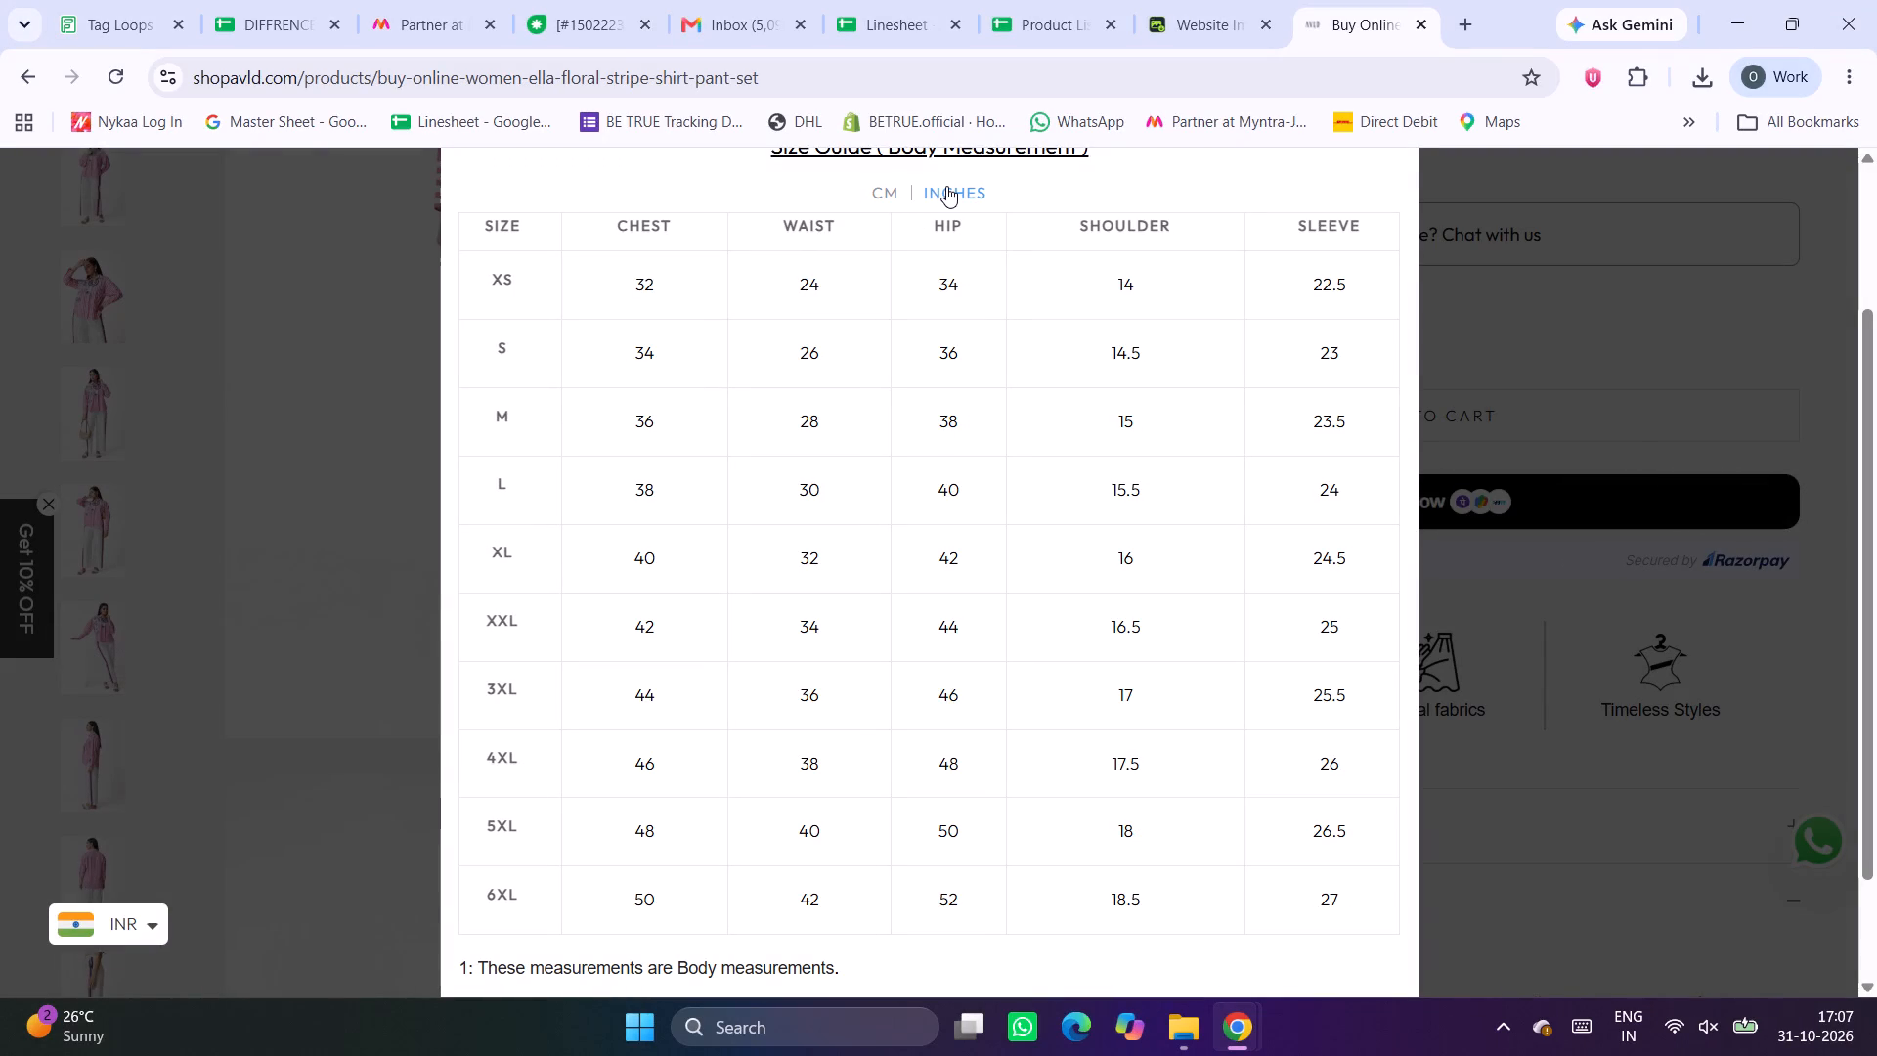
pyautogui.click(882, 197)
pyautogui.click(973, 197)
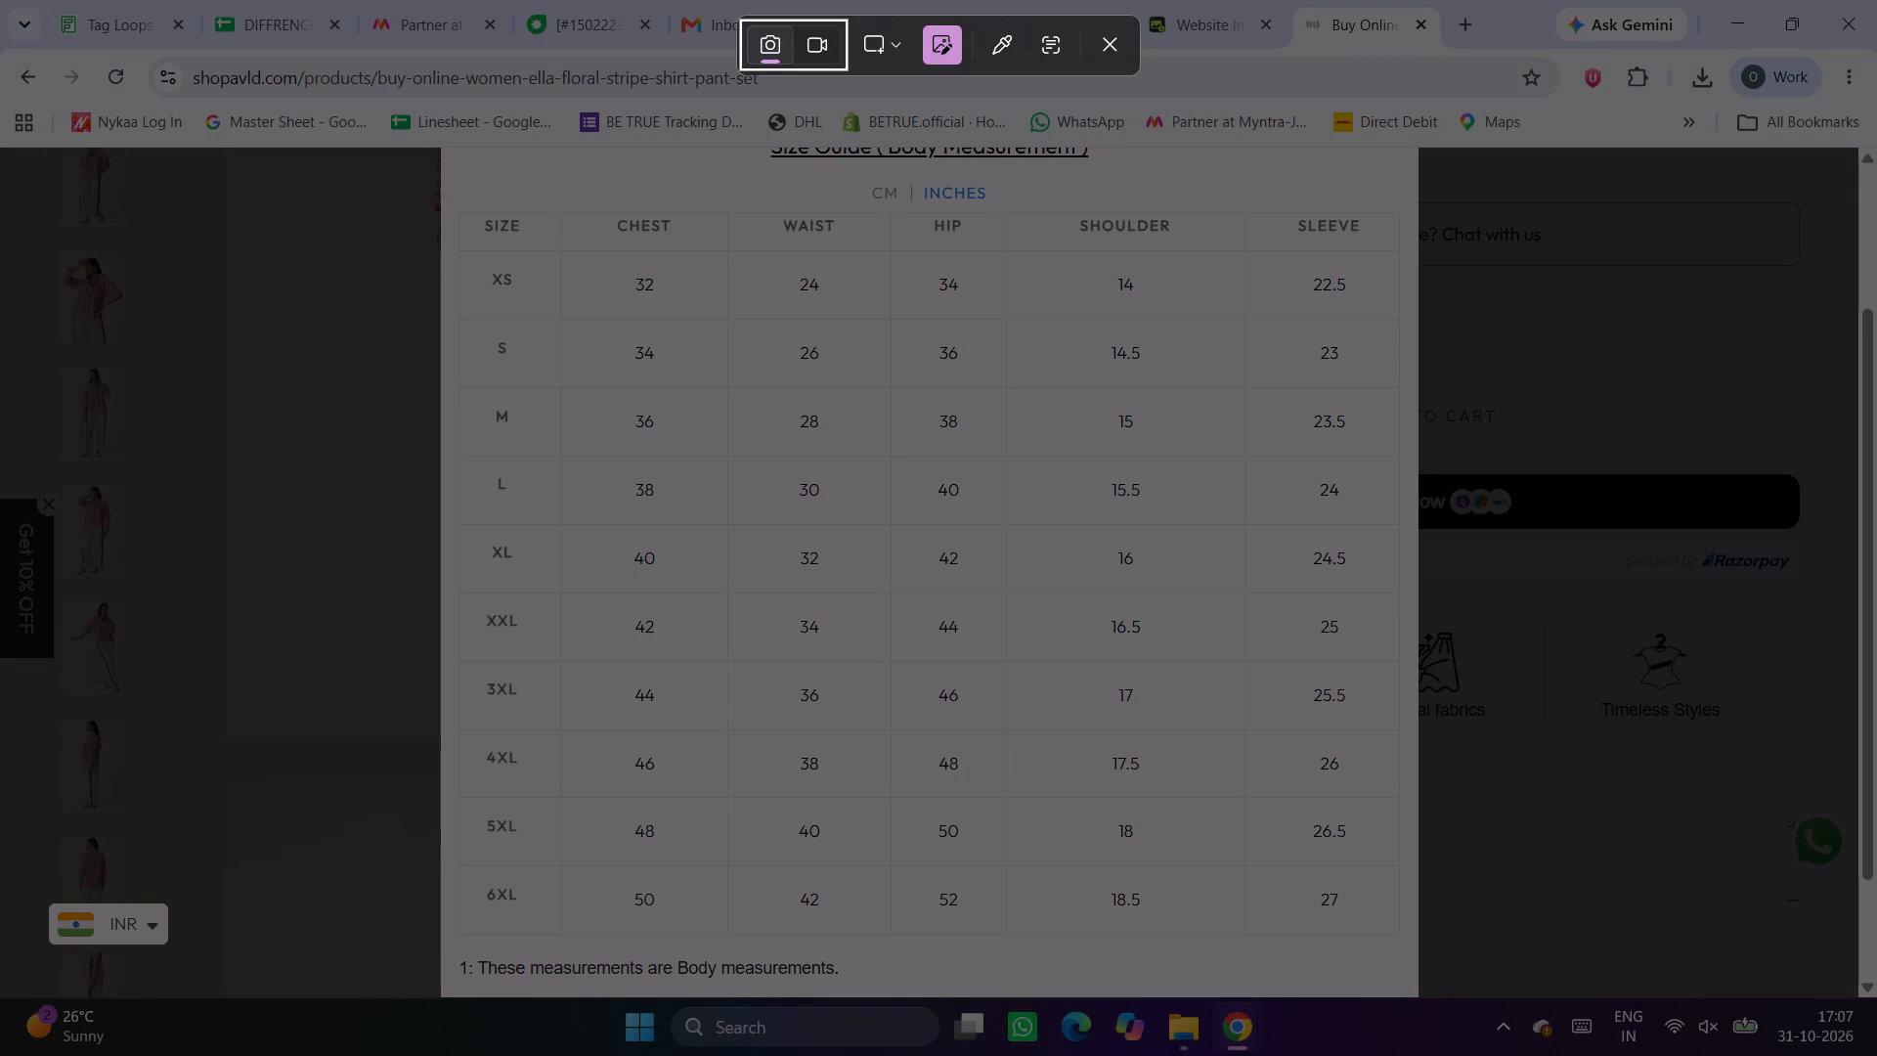
# Capture the size chart table in inches, from the header row through 6XL, and copy the snip without saving it.
pyautogui.moveTo(460, 213); pyautogui.dragTo(1365, 906)
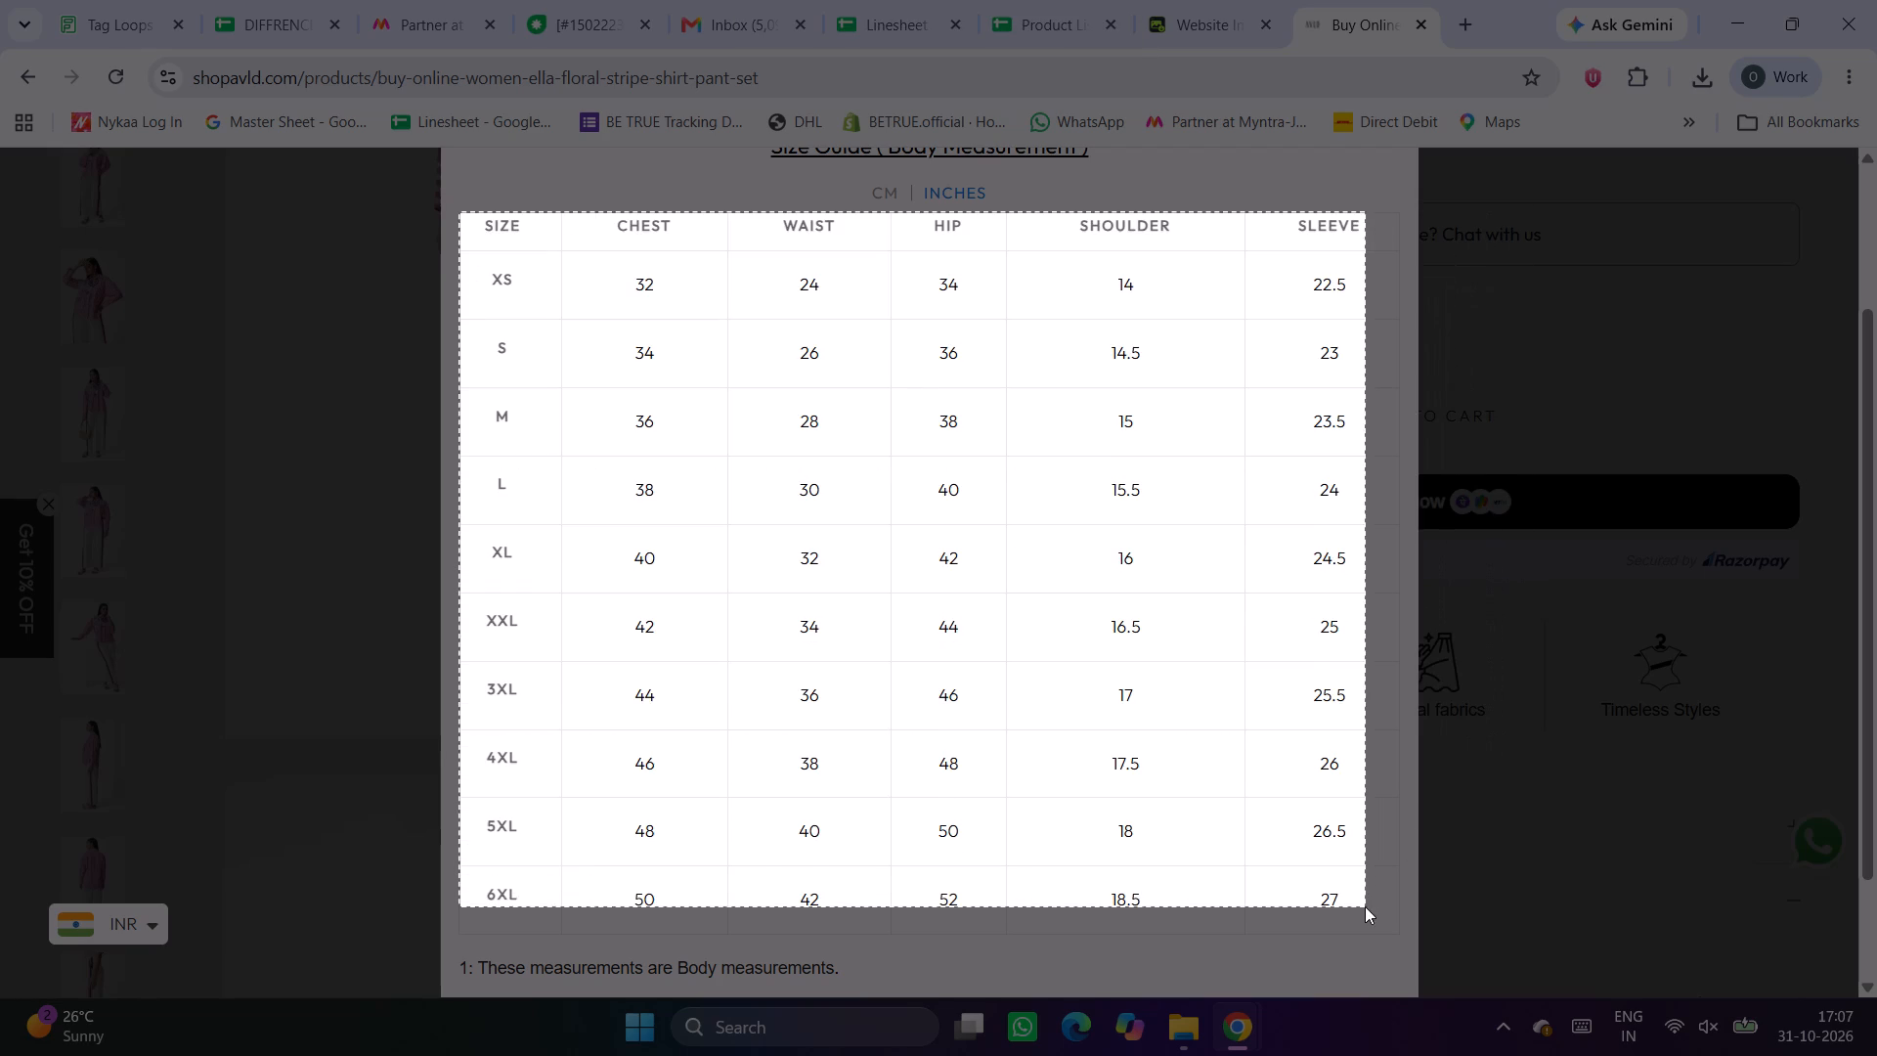
pyautogui.moveTo(1365, 906); pyautogui.dragTo(1396, 935)
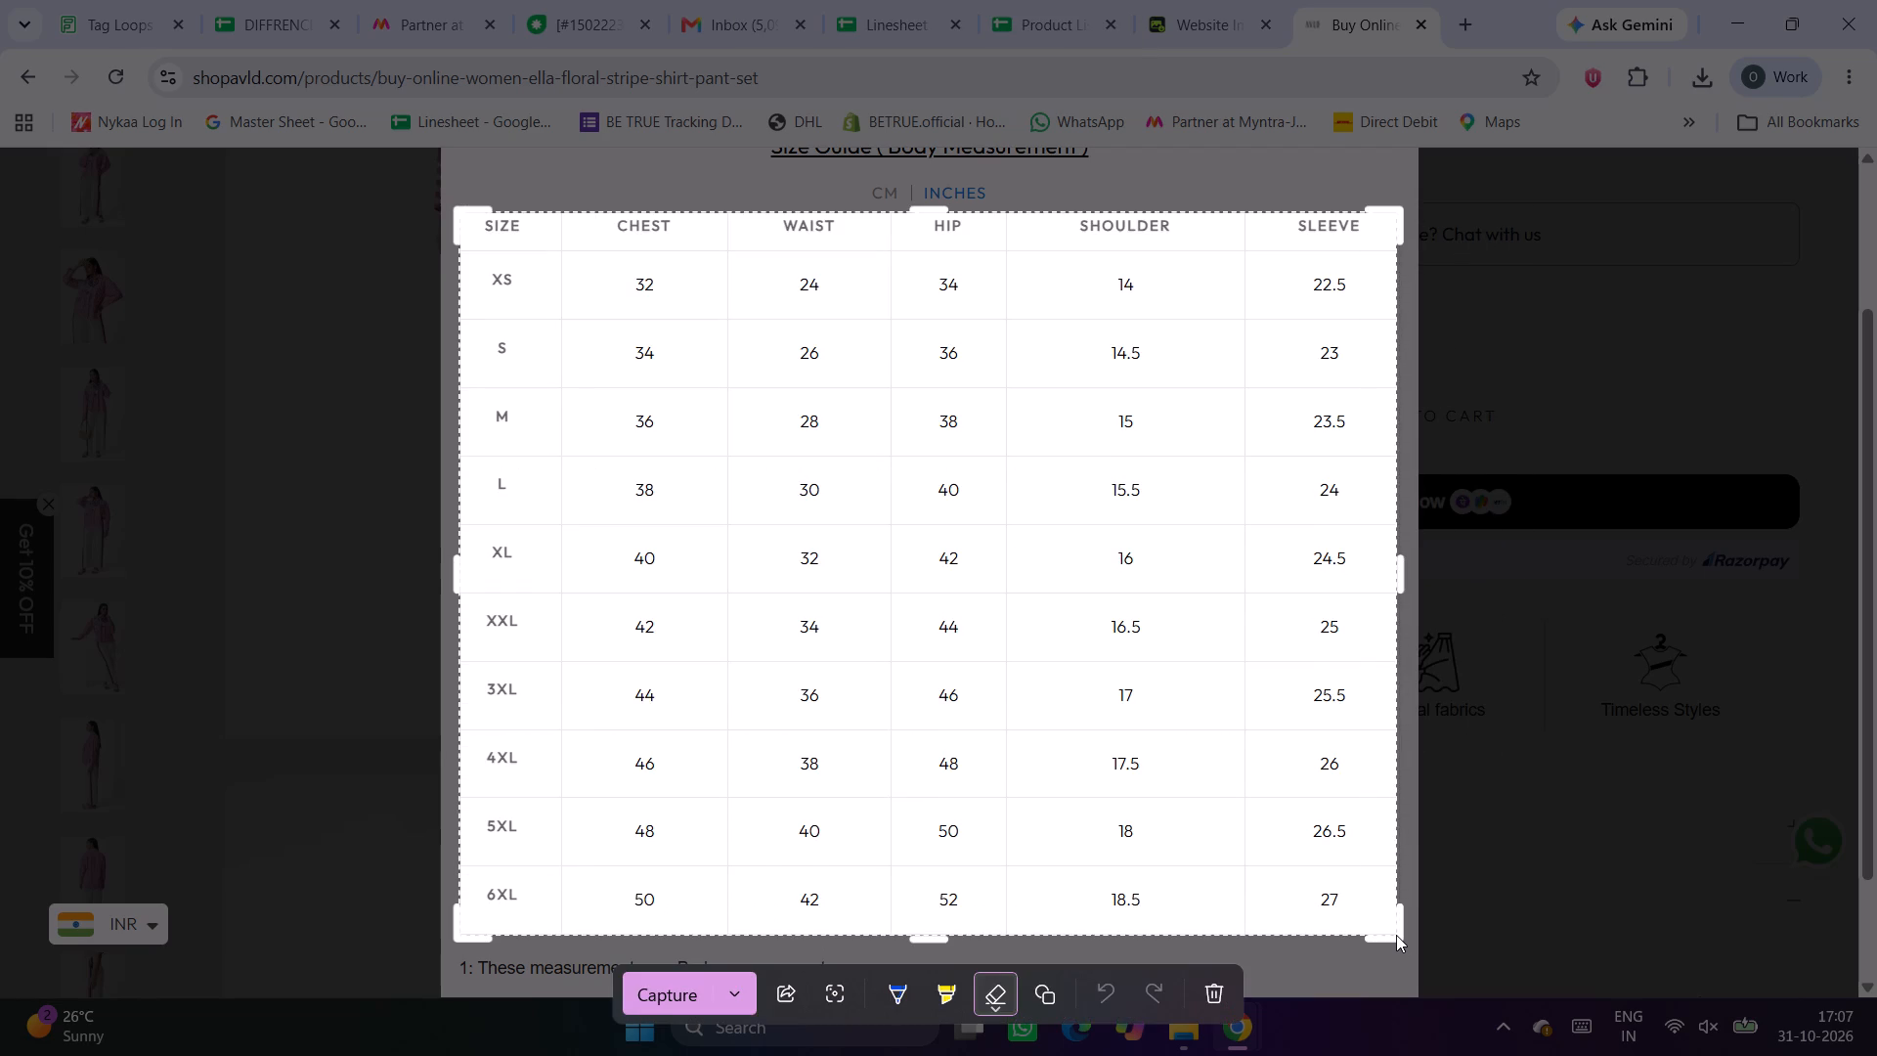
pyautogui.click(743, 982)
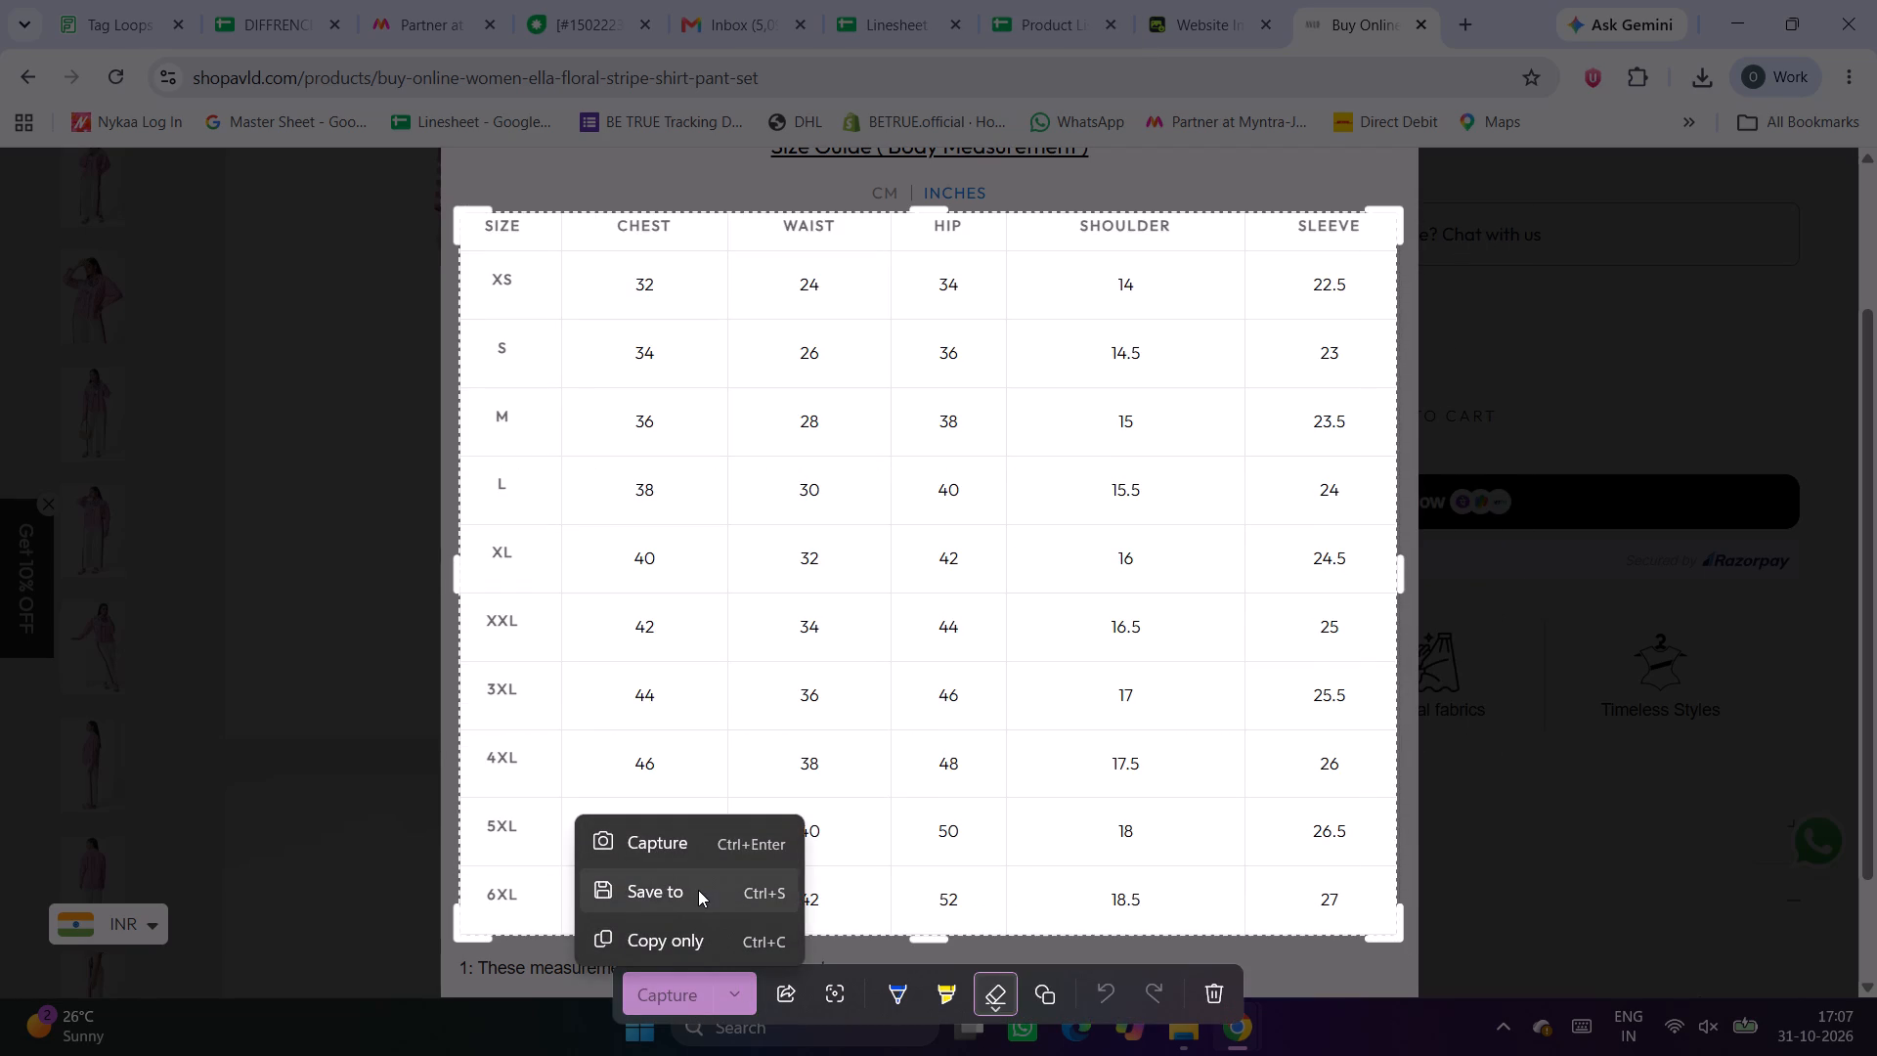
pyautogui.click(661, 930)
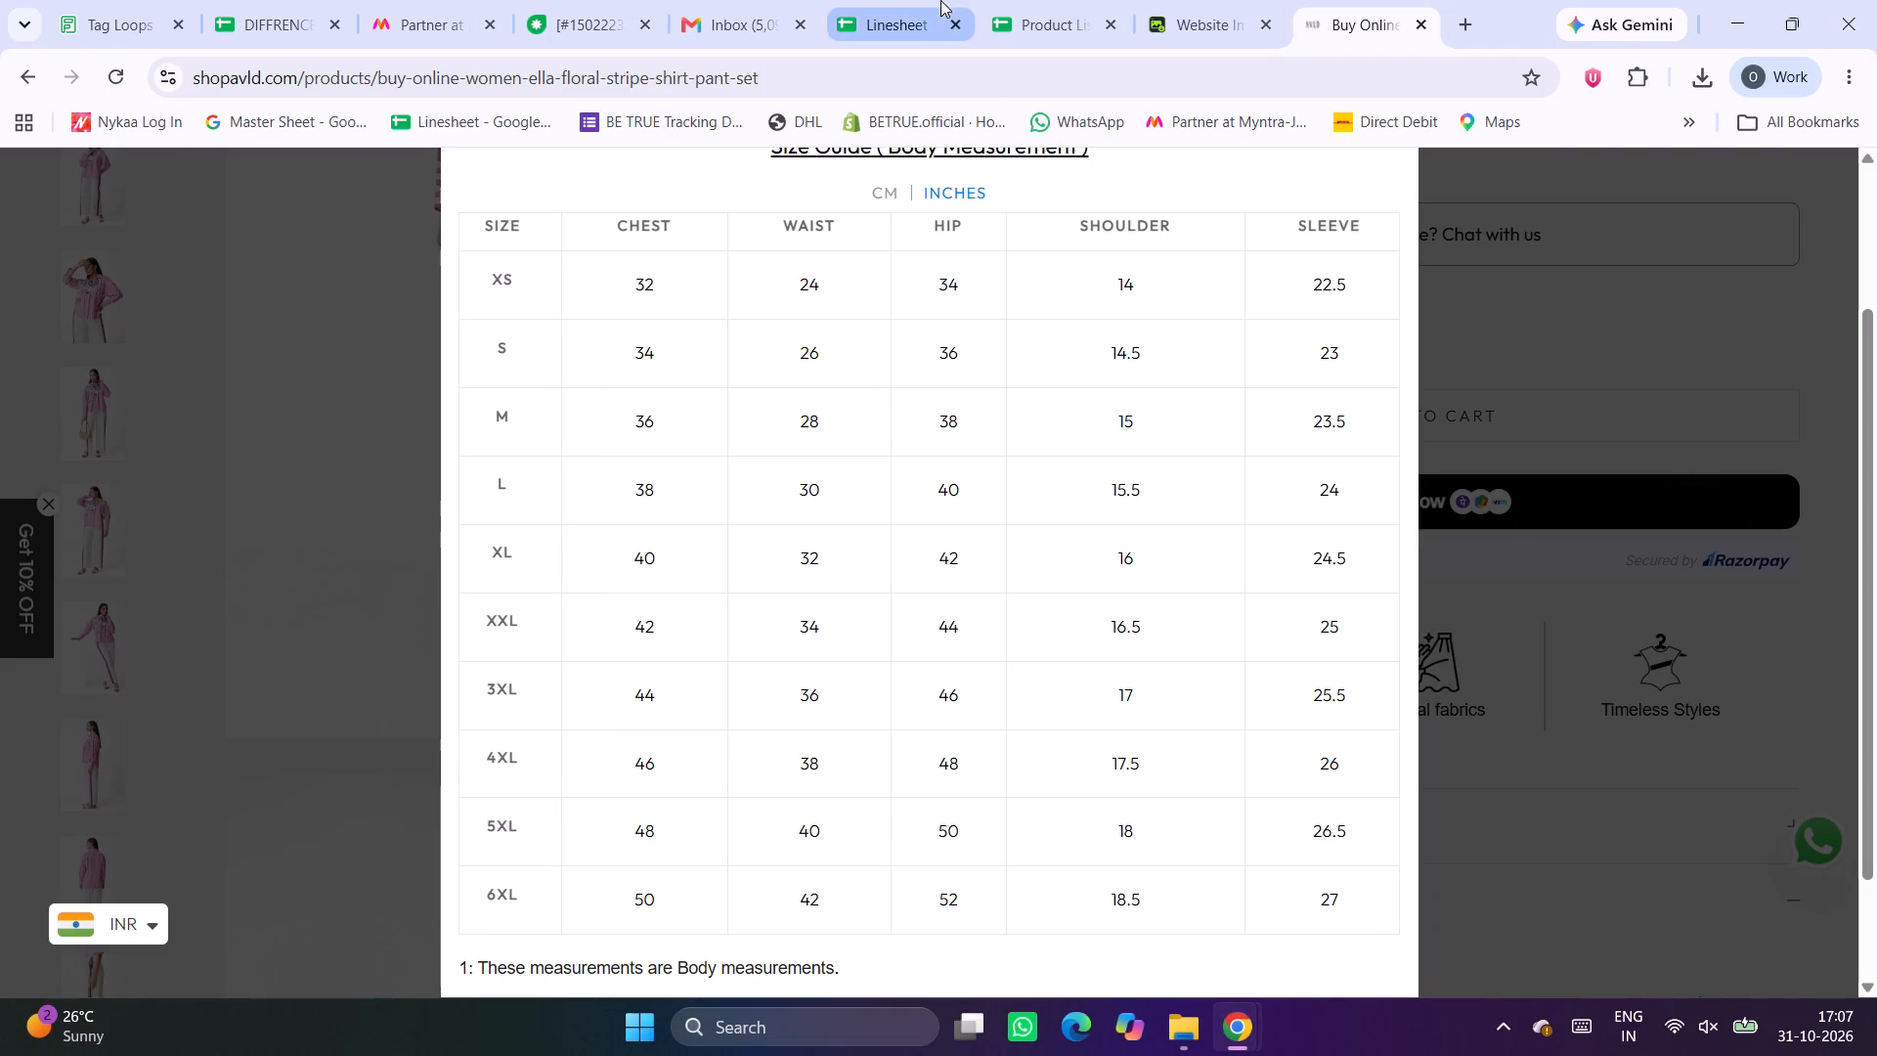
# In the Product Listing Sheet, start an in-cell image insertion for BP-26's Size chart cell and try pasting the copied chart as an upload.
pyautogui.click(1058, 0)
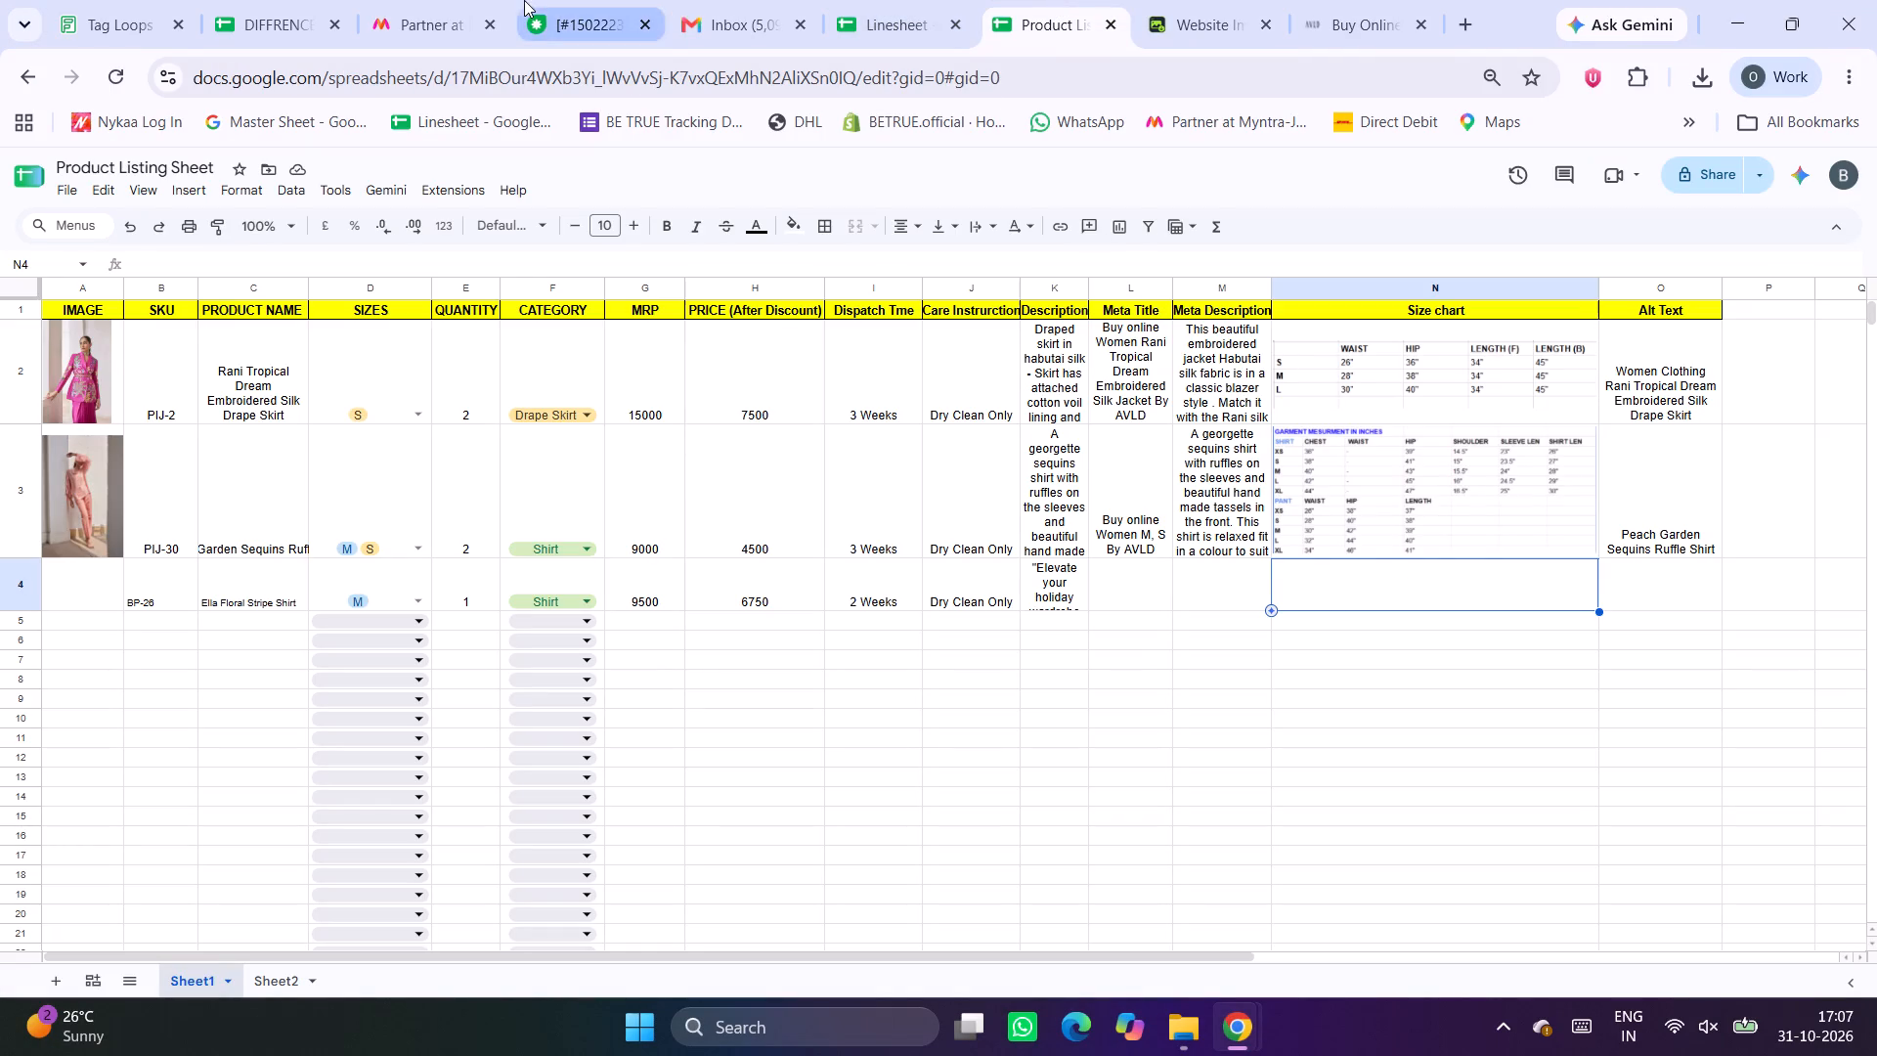
pyautogui.click(188, 191)
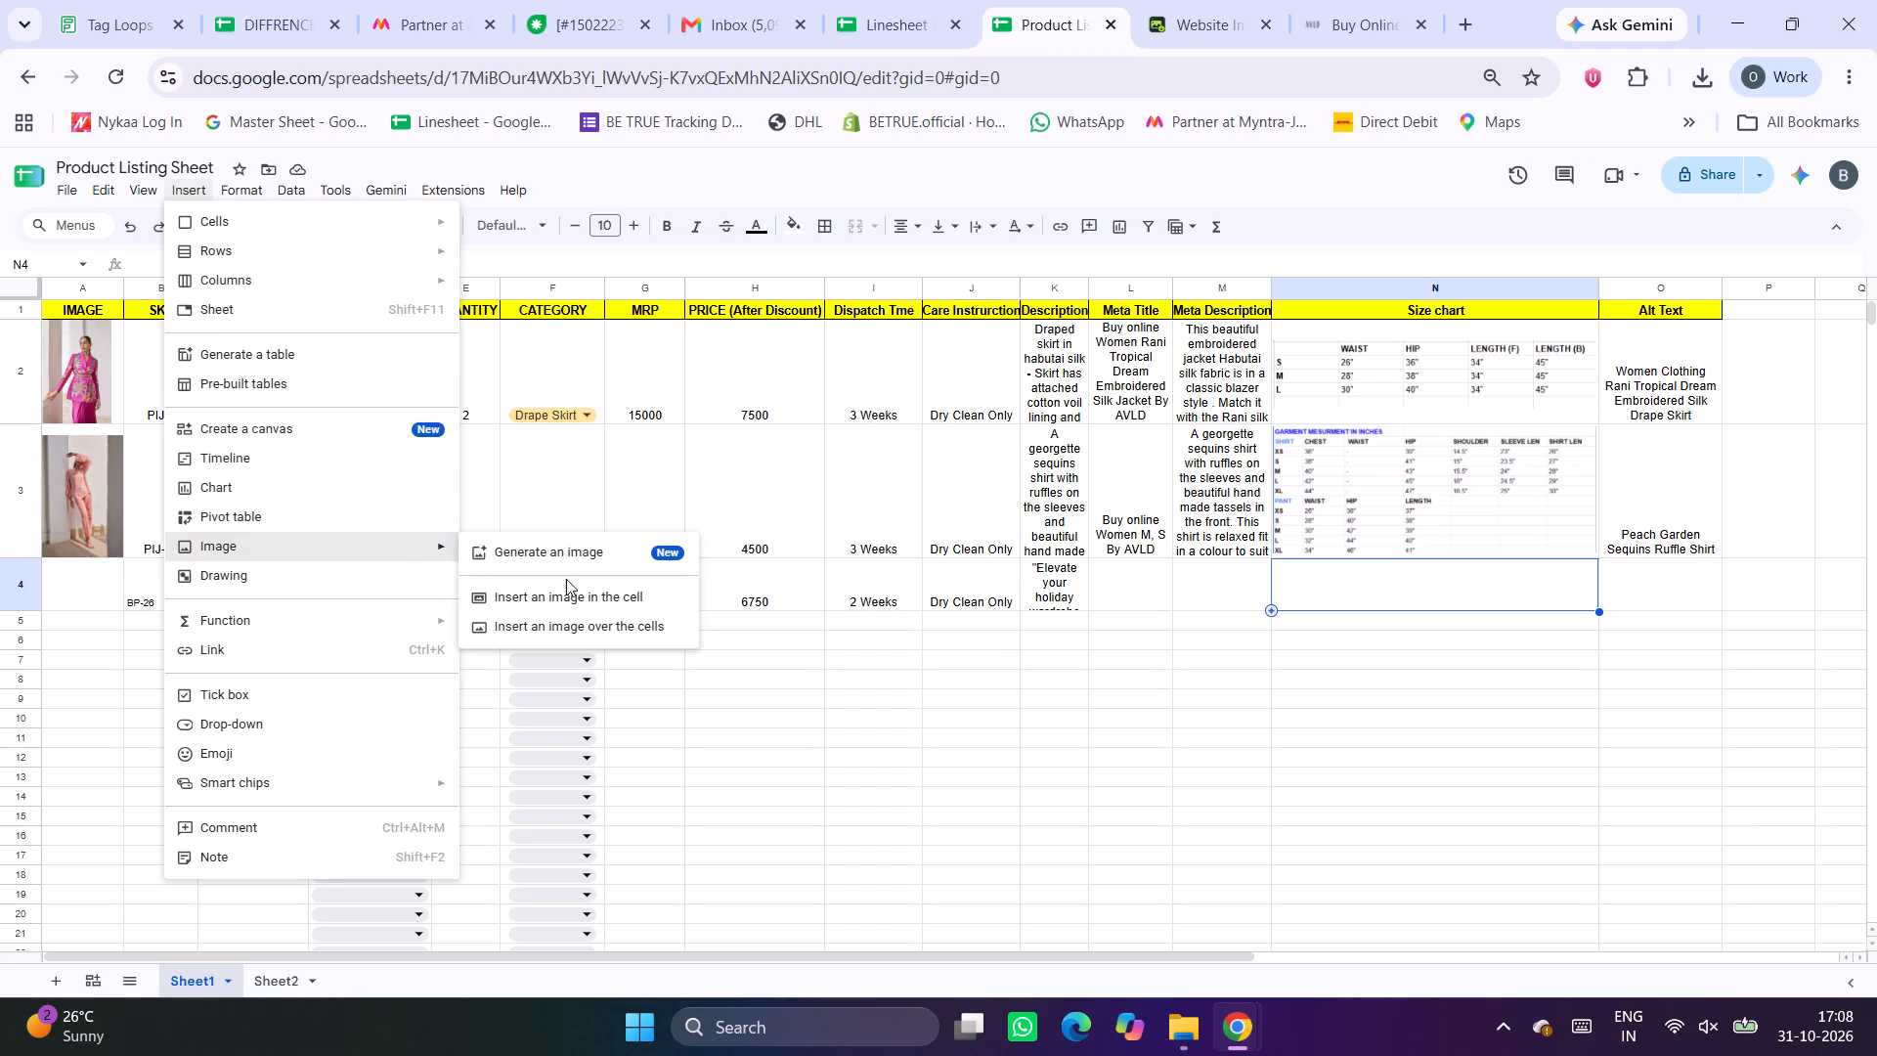
pyautogui.click(588, 601)
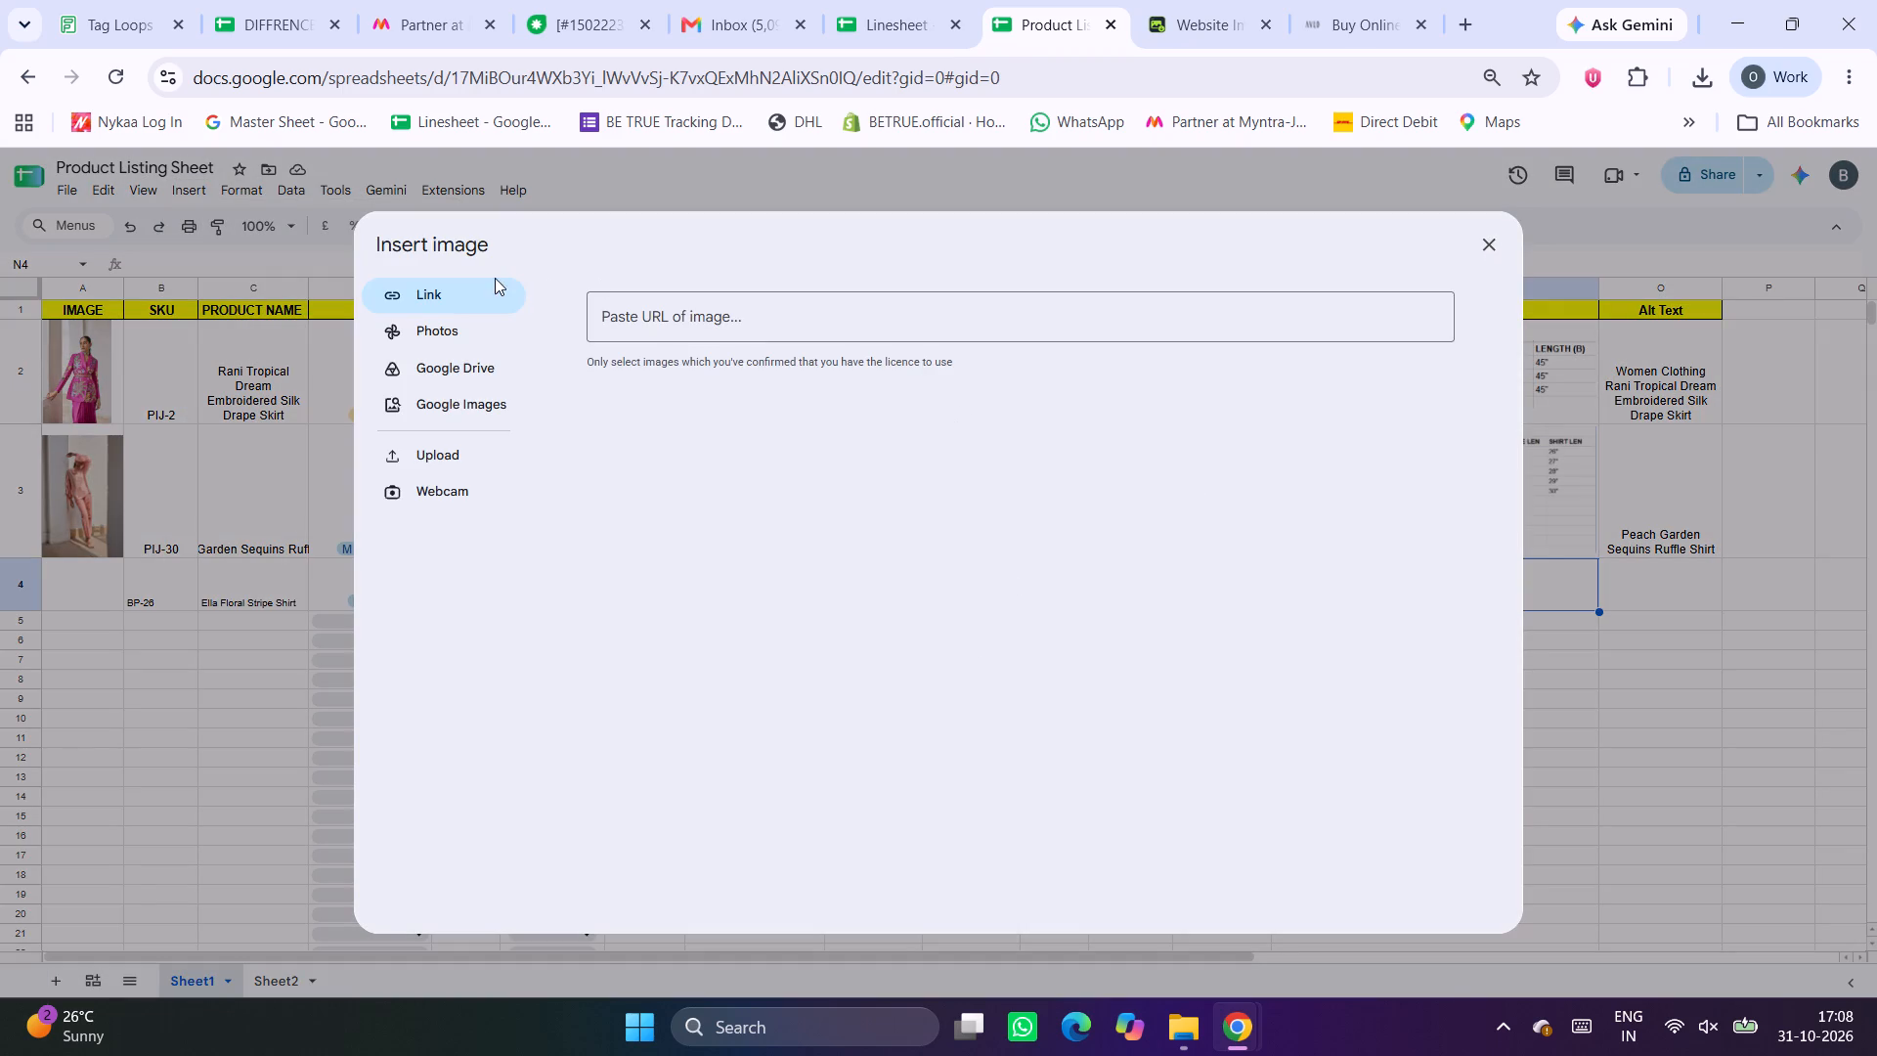
pyautogui.click(450, 442)
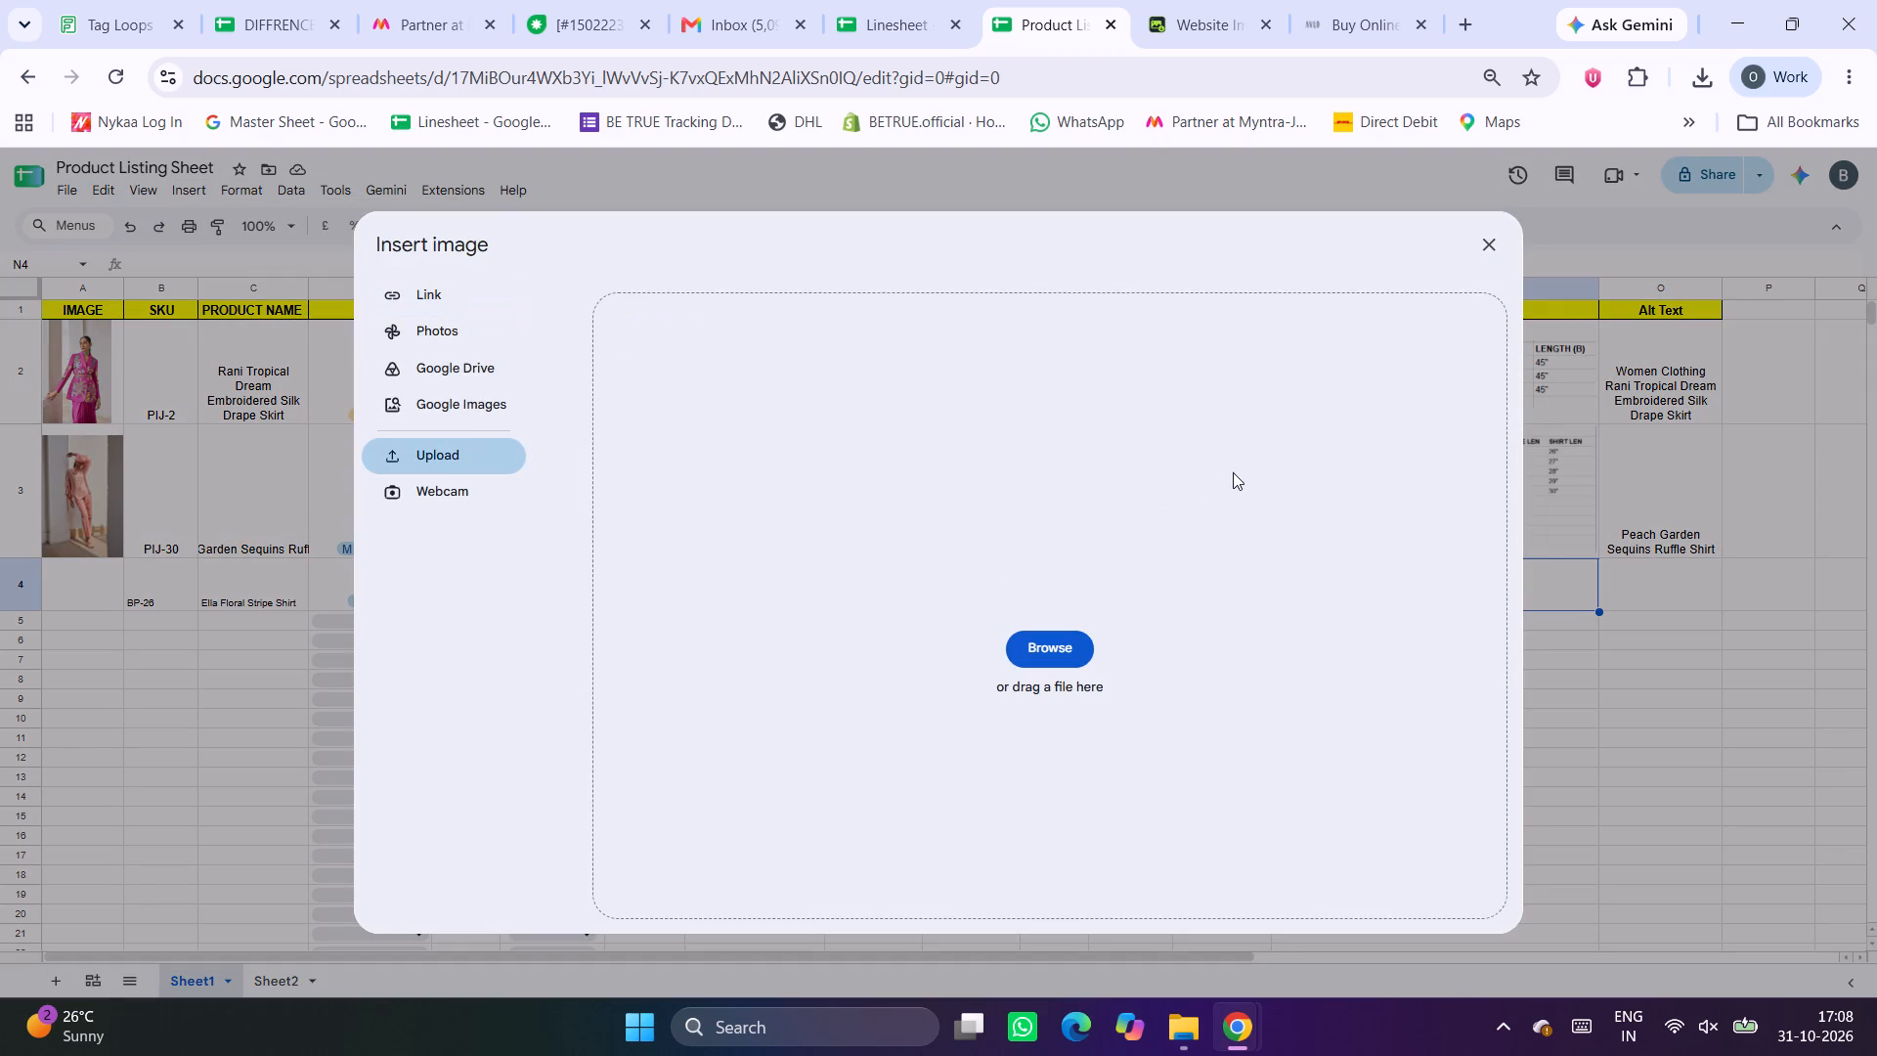
pyautogui.click(1233, 472)
pyautogui.hotkey('ctrl', 'v')
pyautogui.tripleClick(902, 479)
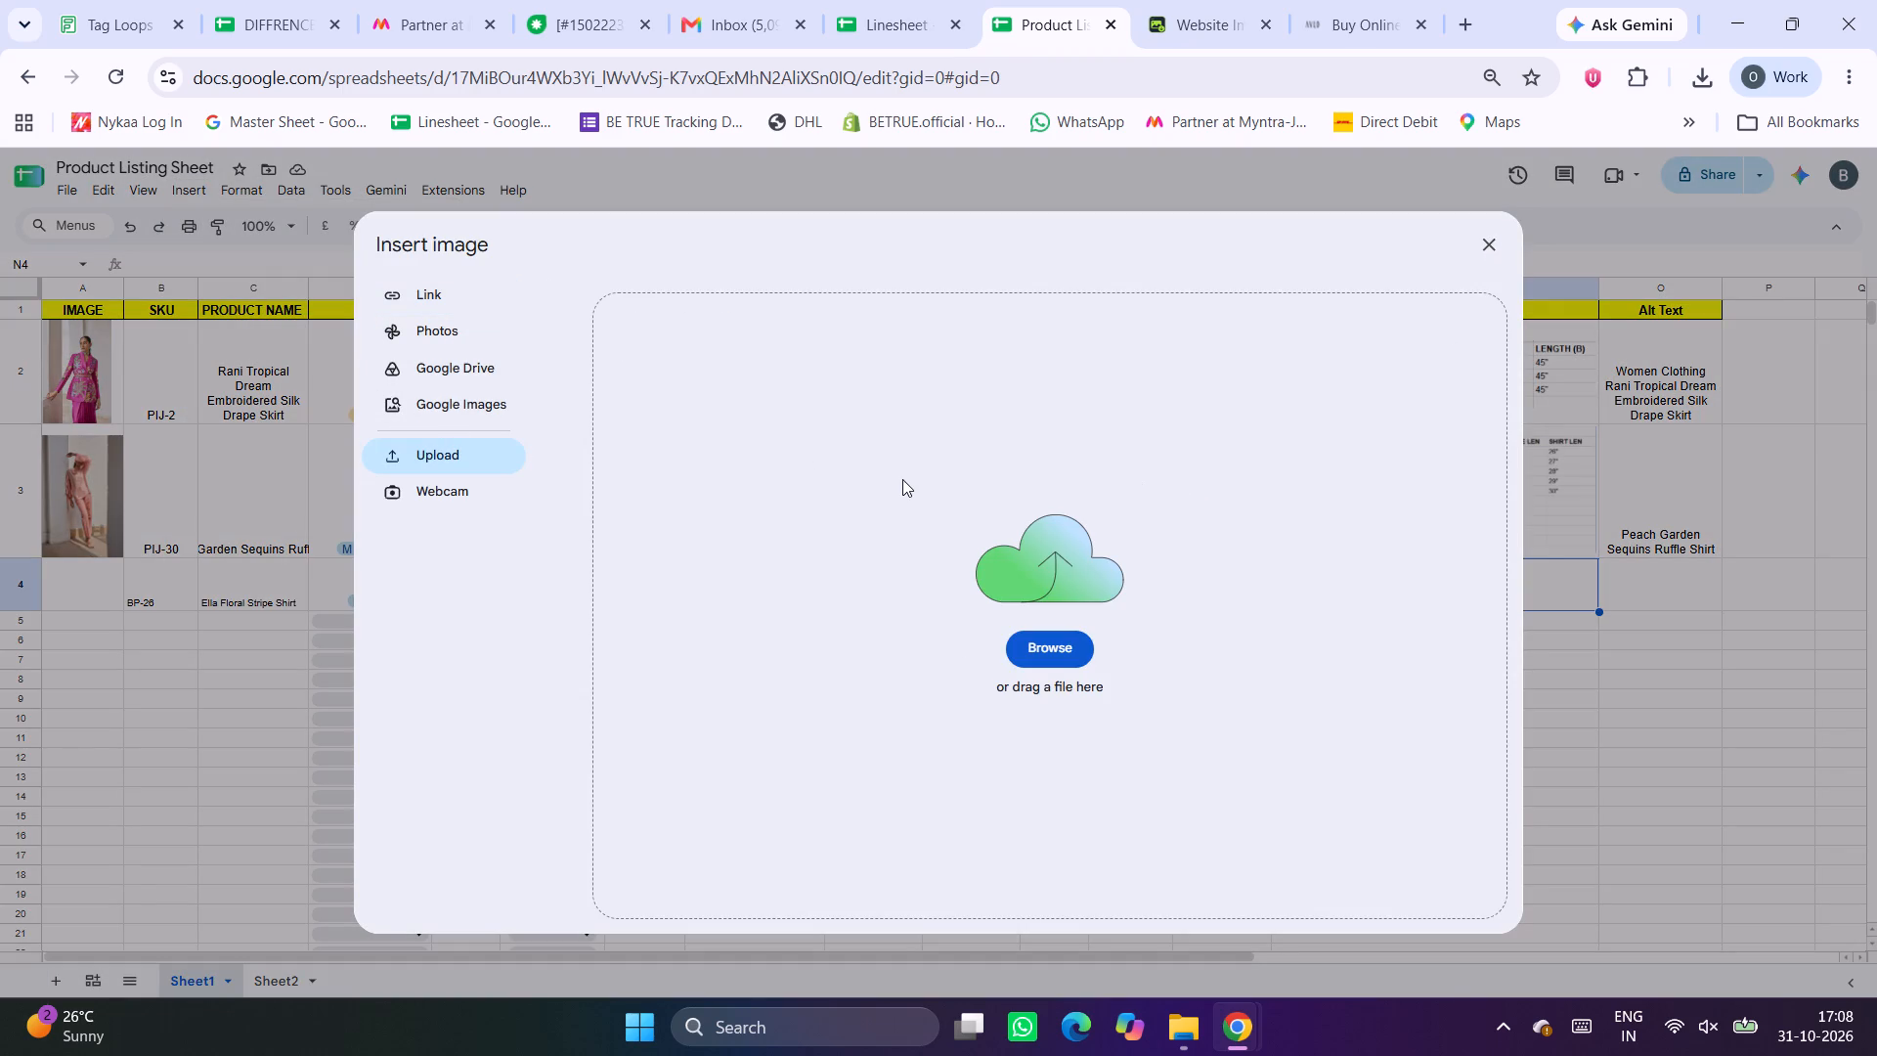
pyautogui.hotkey('ctrl', 'v')
pyautogui.hotkey('ctrl', 'v')
# Look through the Google Photos library for a size chart image to insert in the BP-26 row.
pyautogui.click(418, 332)
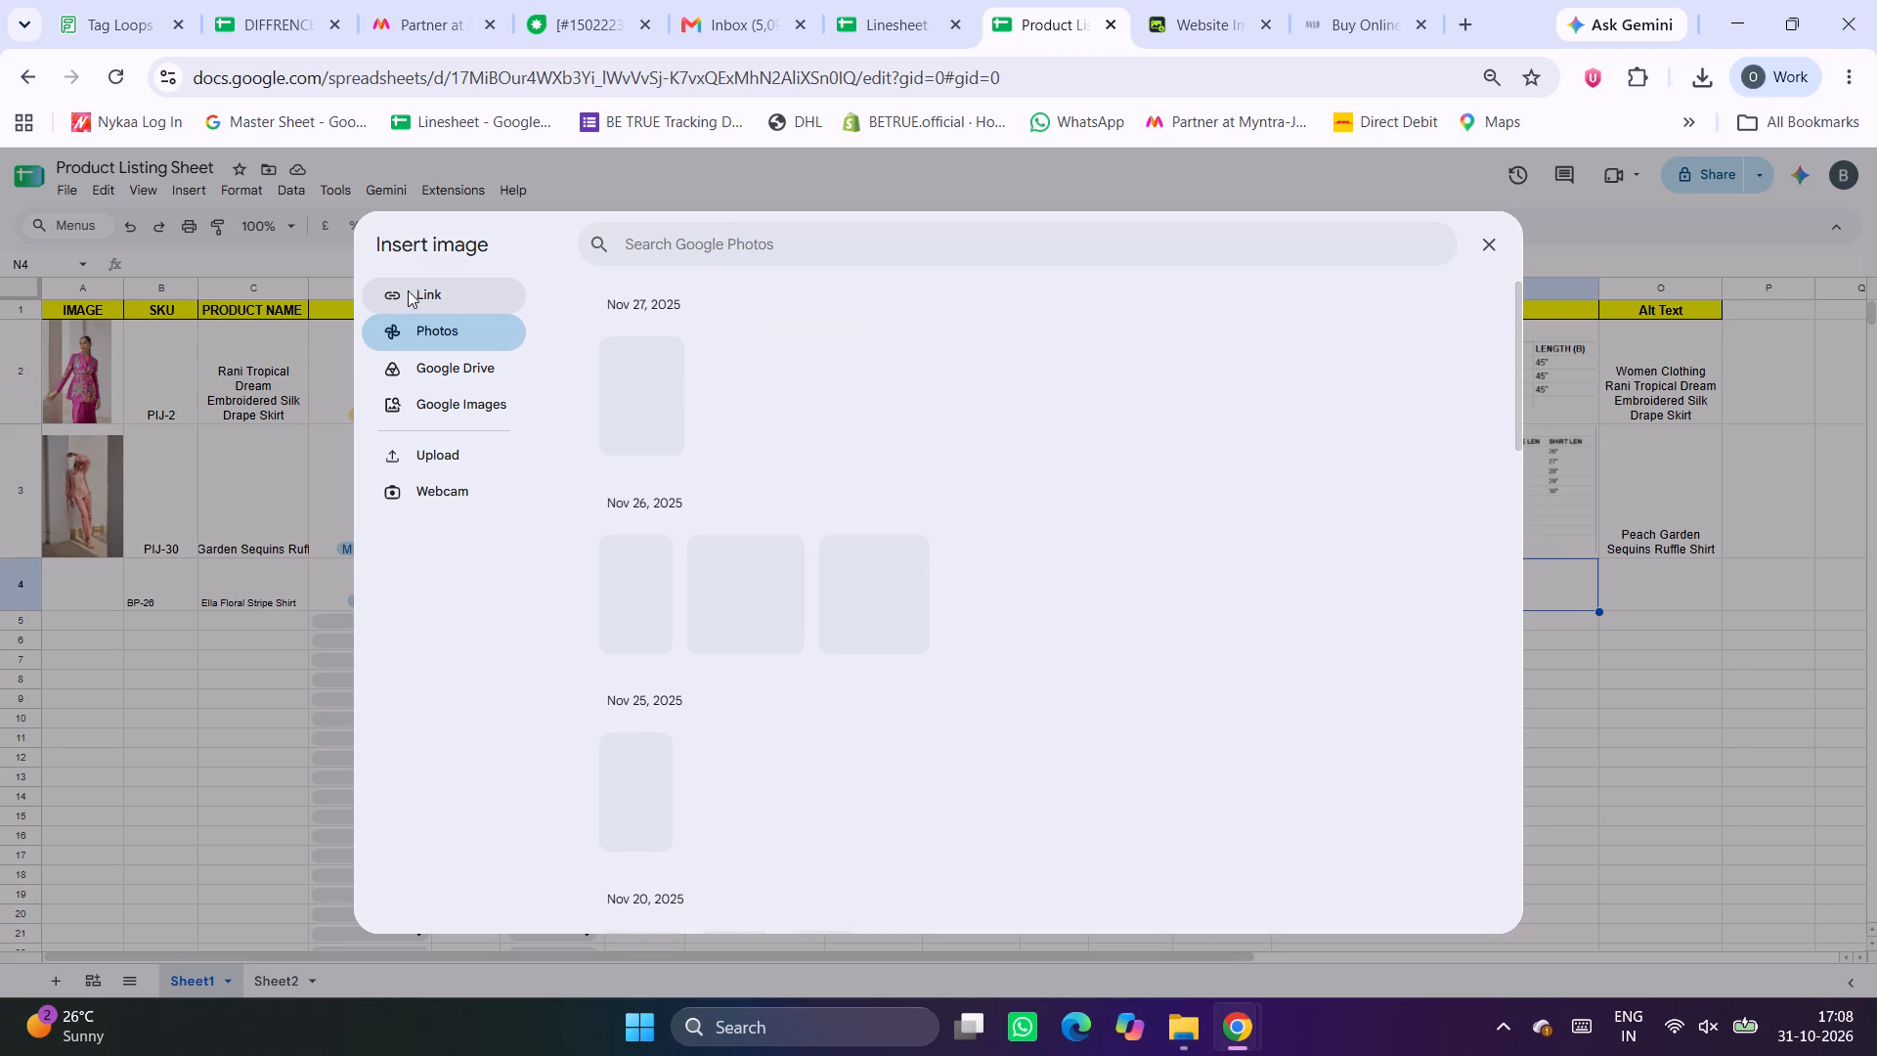
pyautogui.scroll(-8, 958, 552)
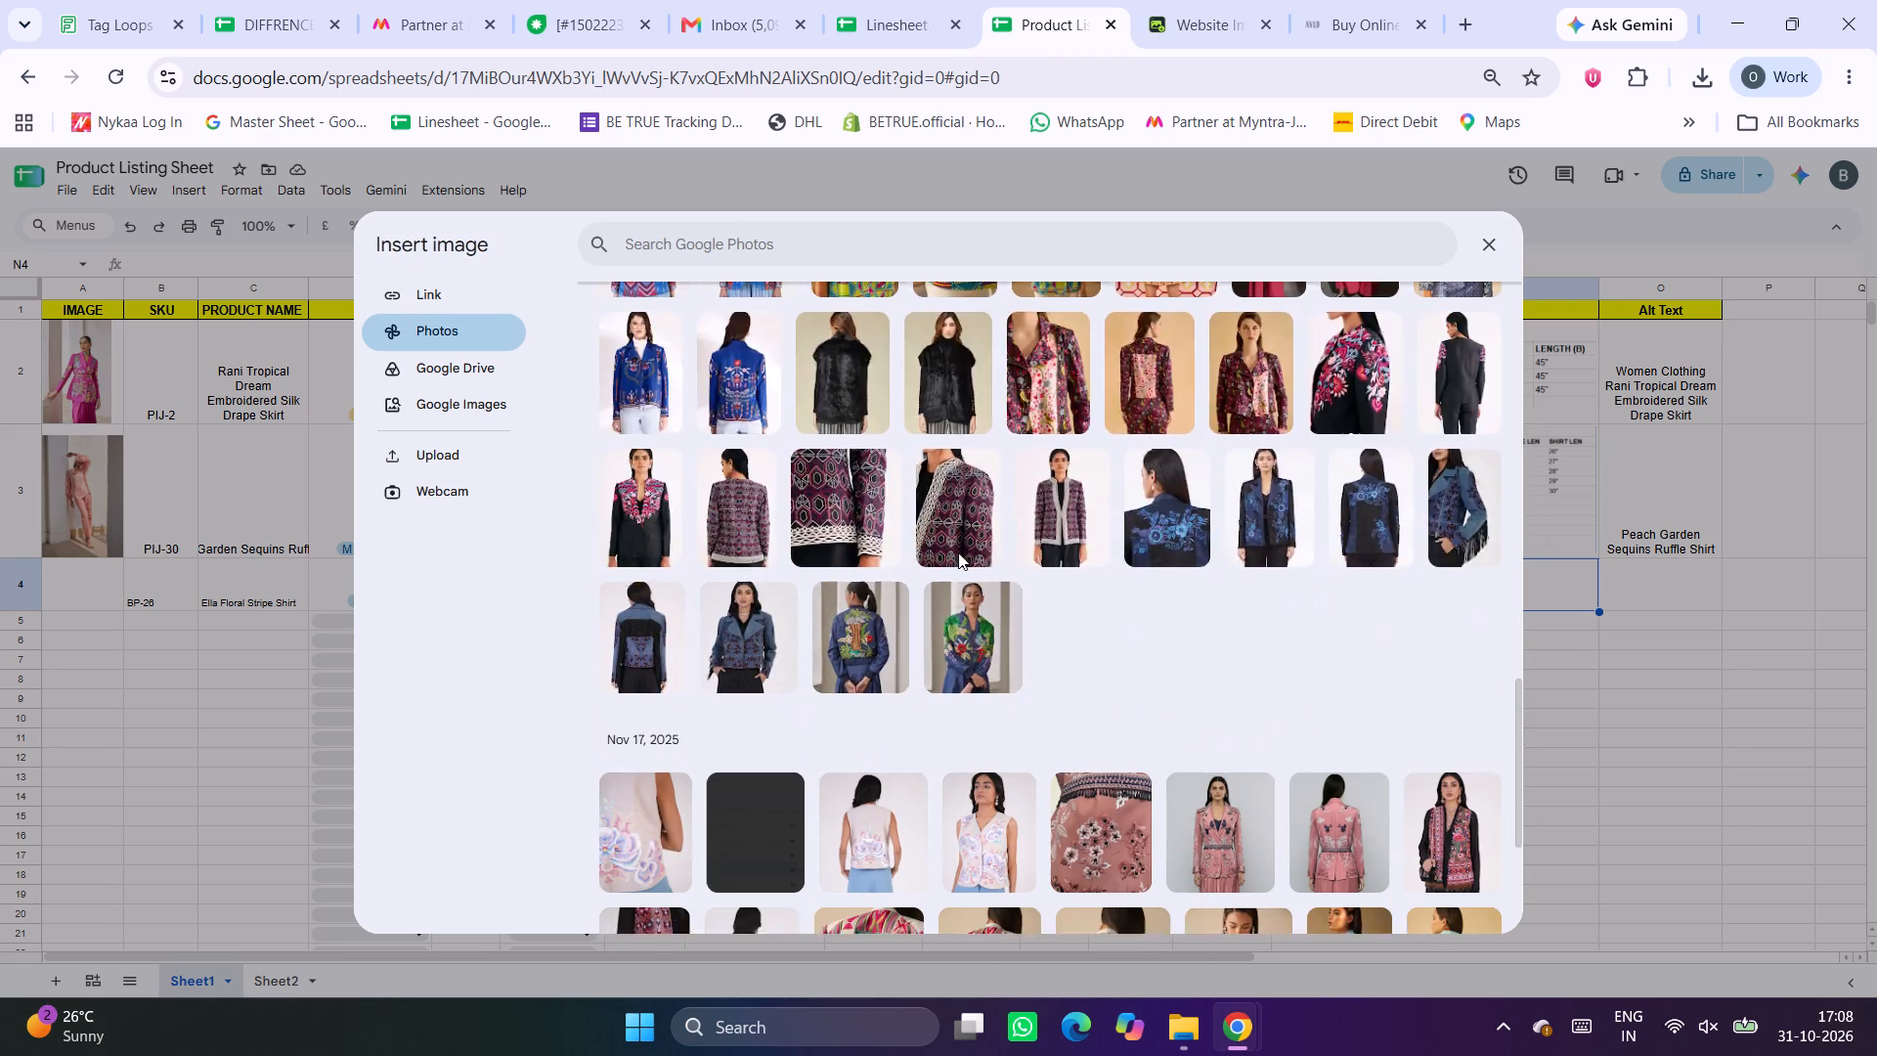
pyautogui.scroll(-8, 958, 552)
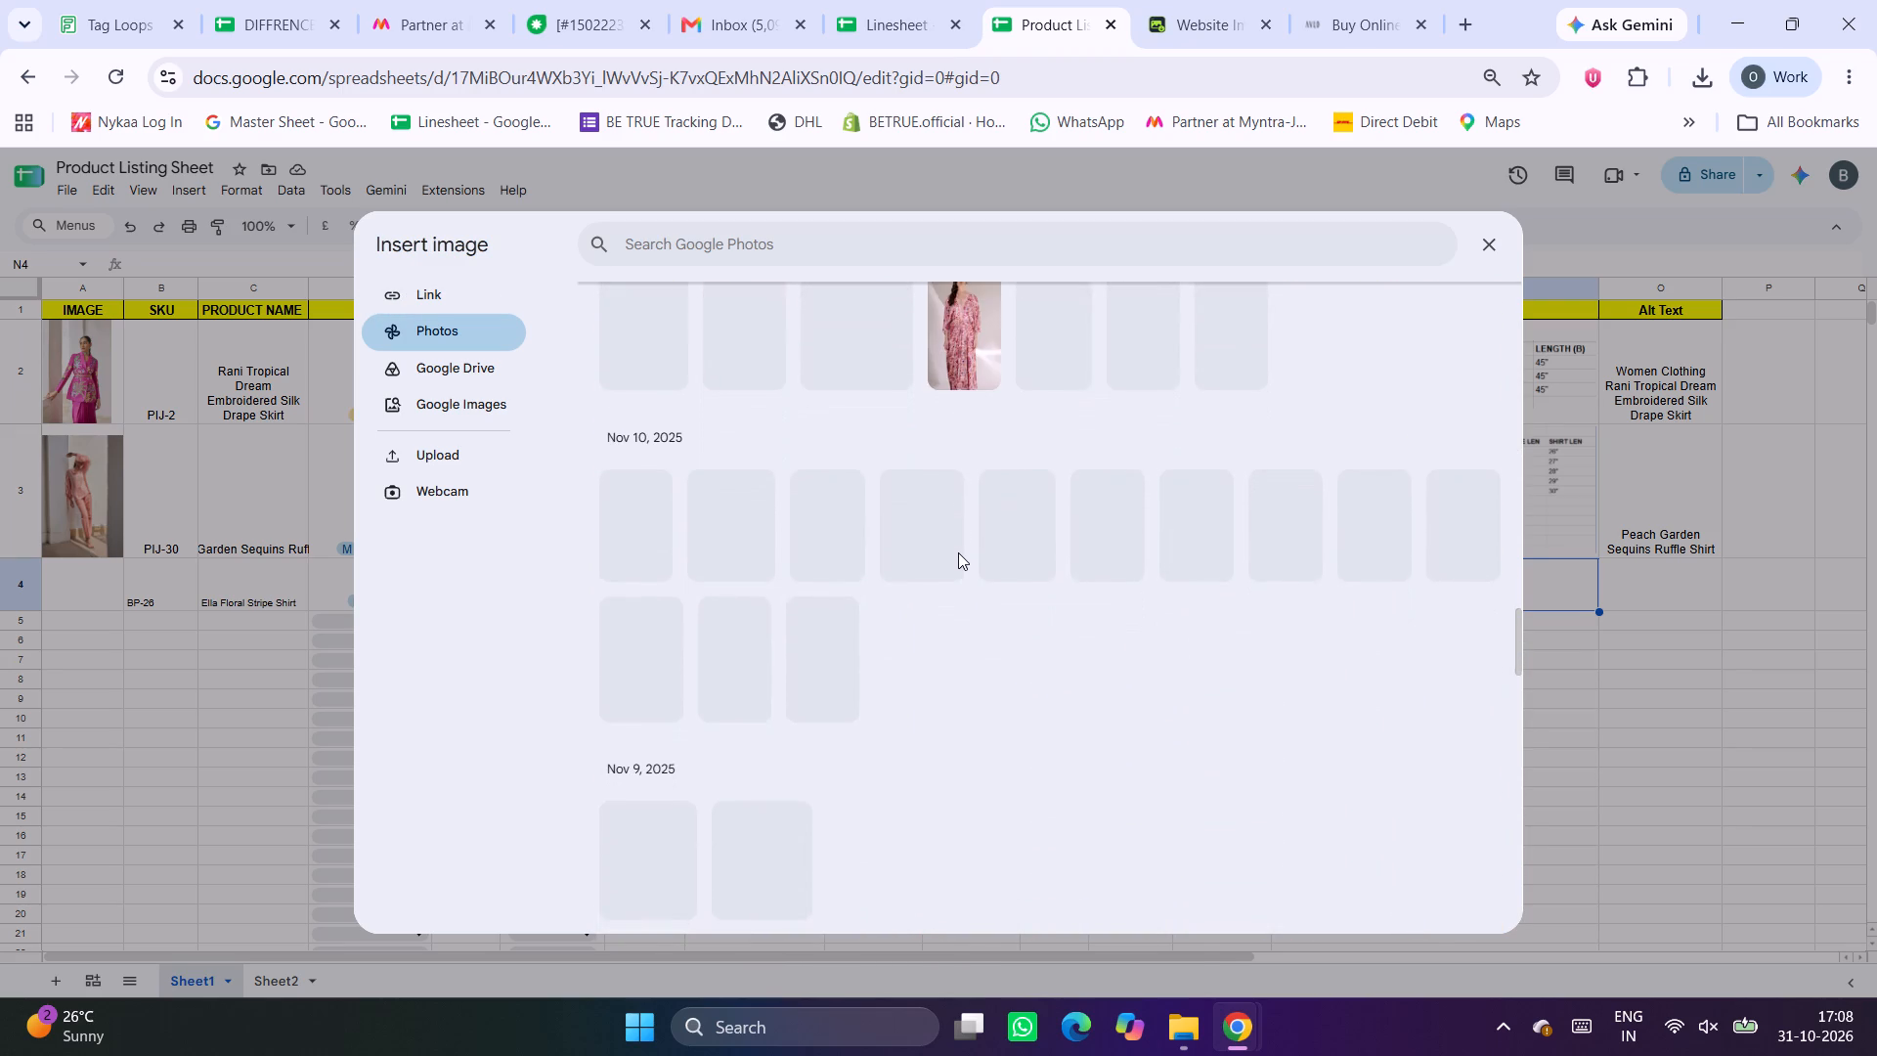
pyautogui.scroll(-19, 958, 552)
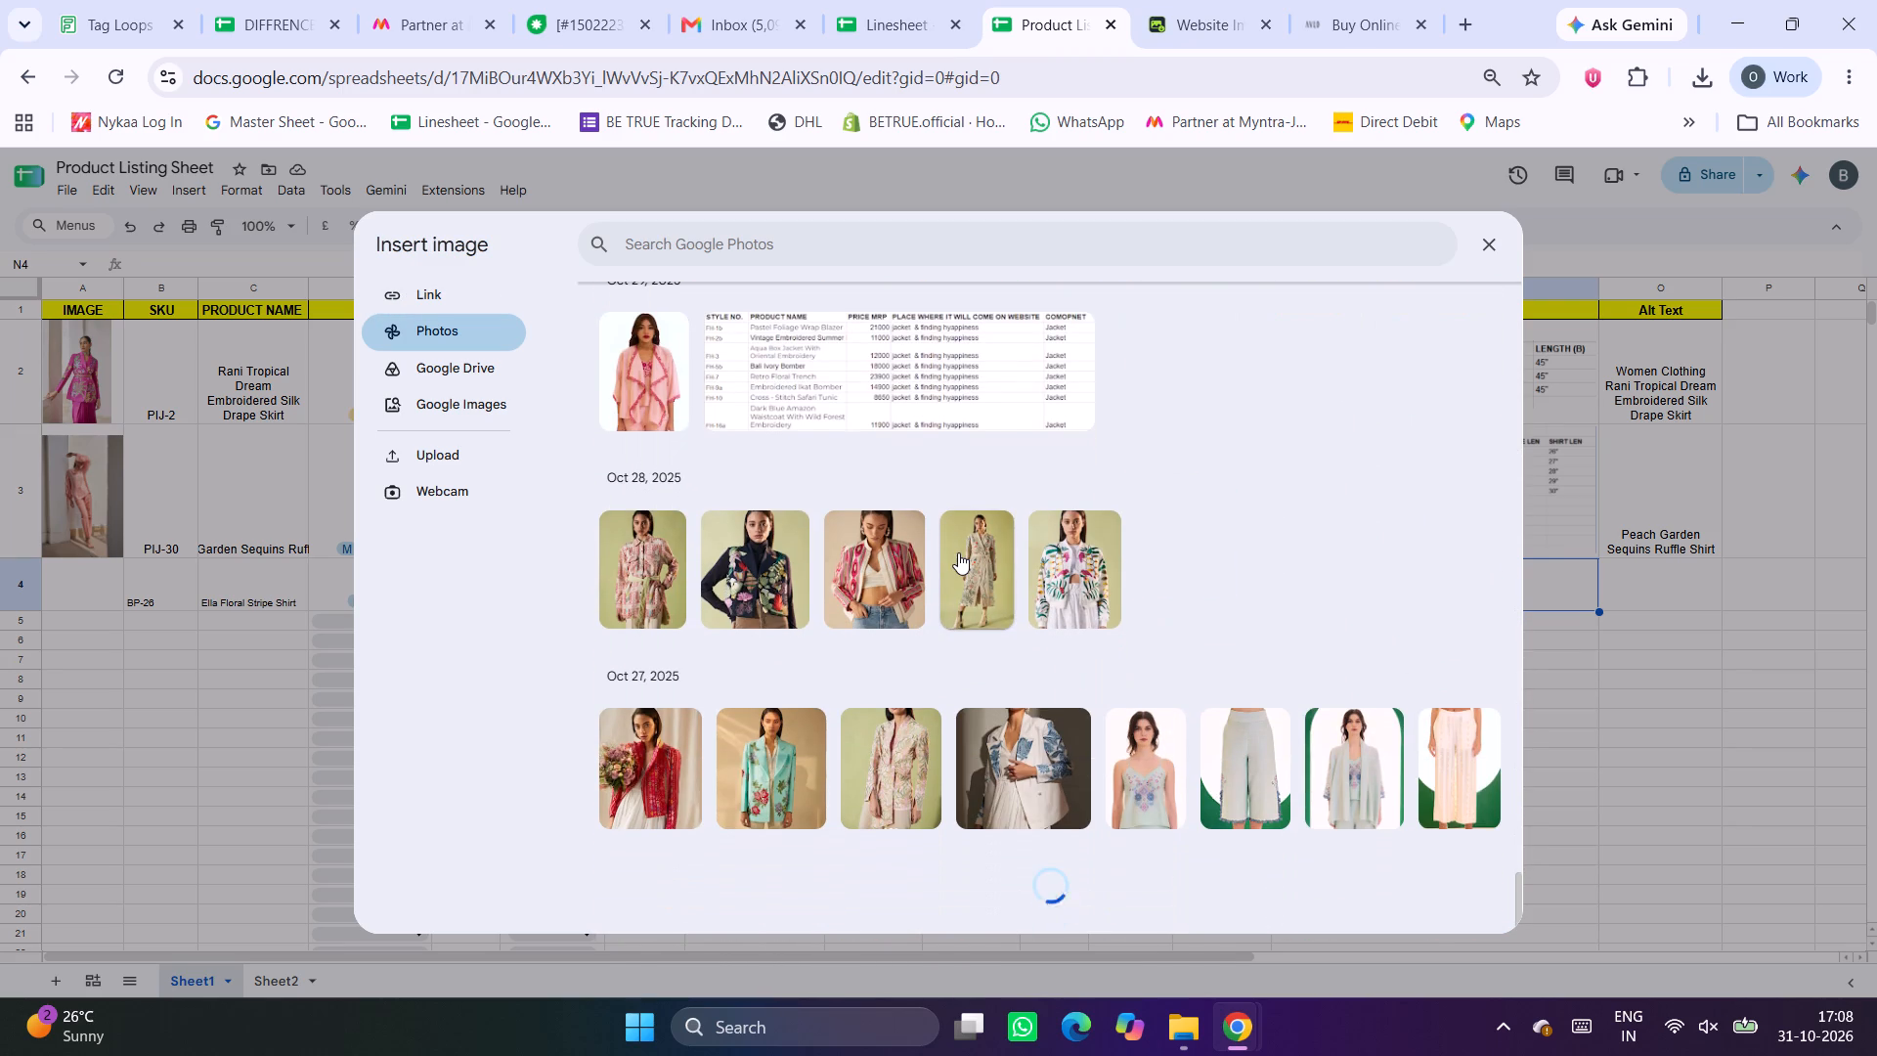
pyautogui.scroll(-15, 958, 552)
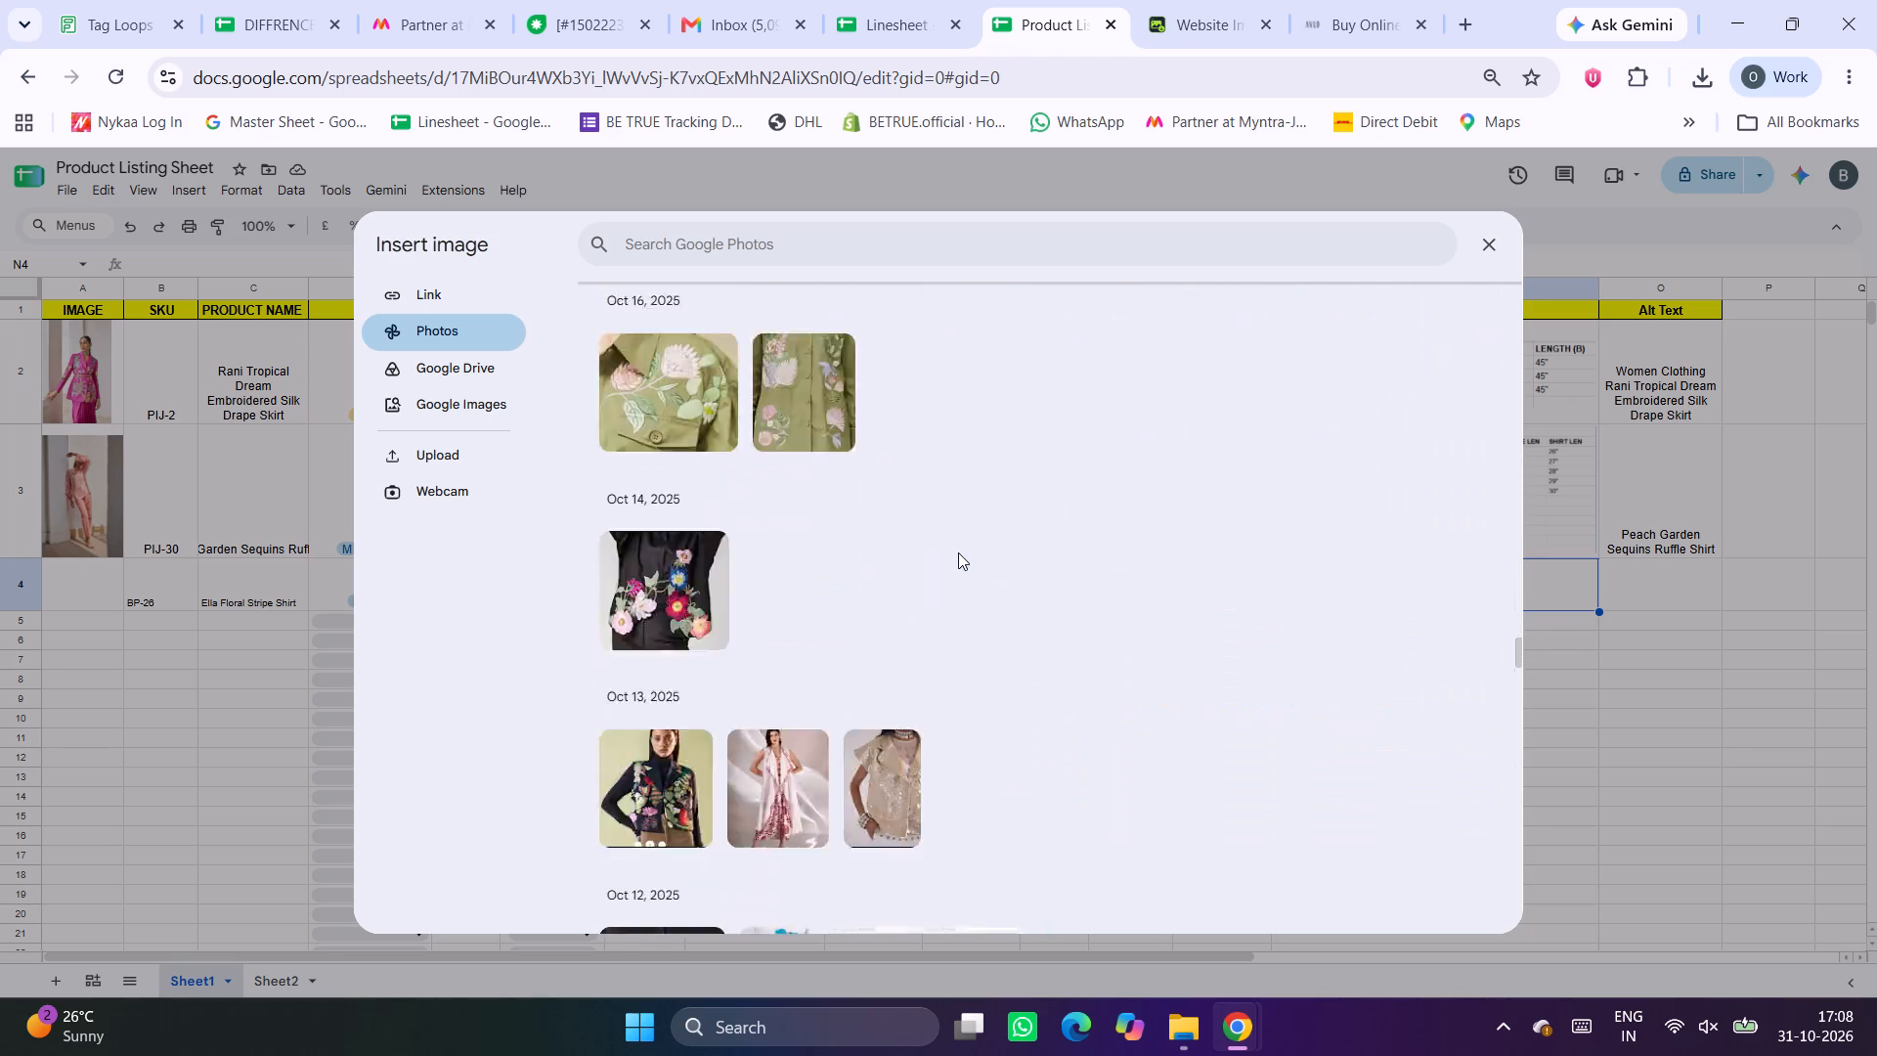
pyautogui.scroll(-15, 958, 552)
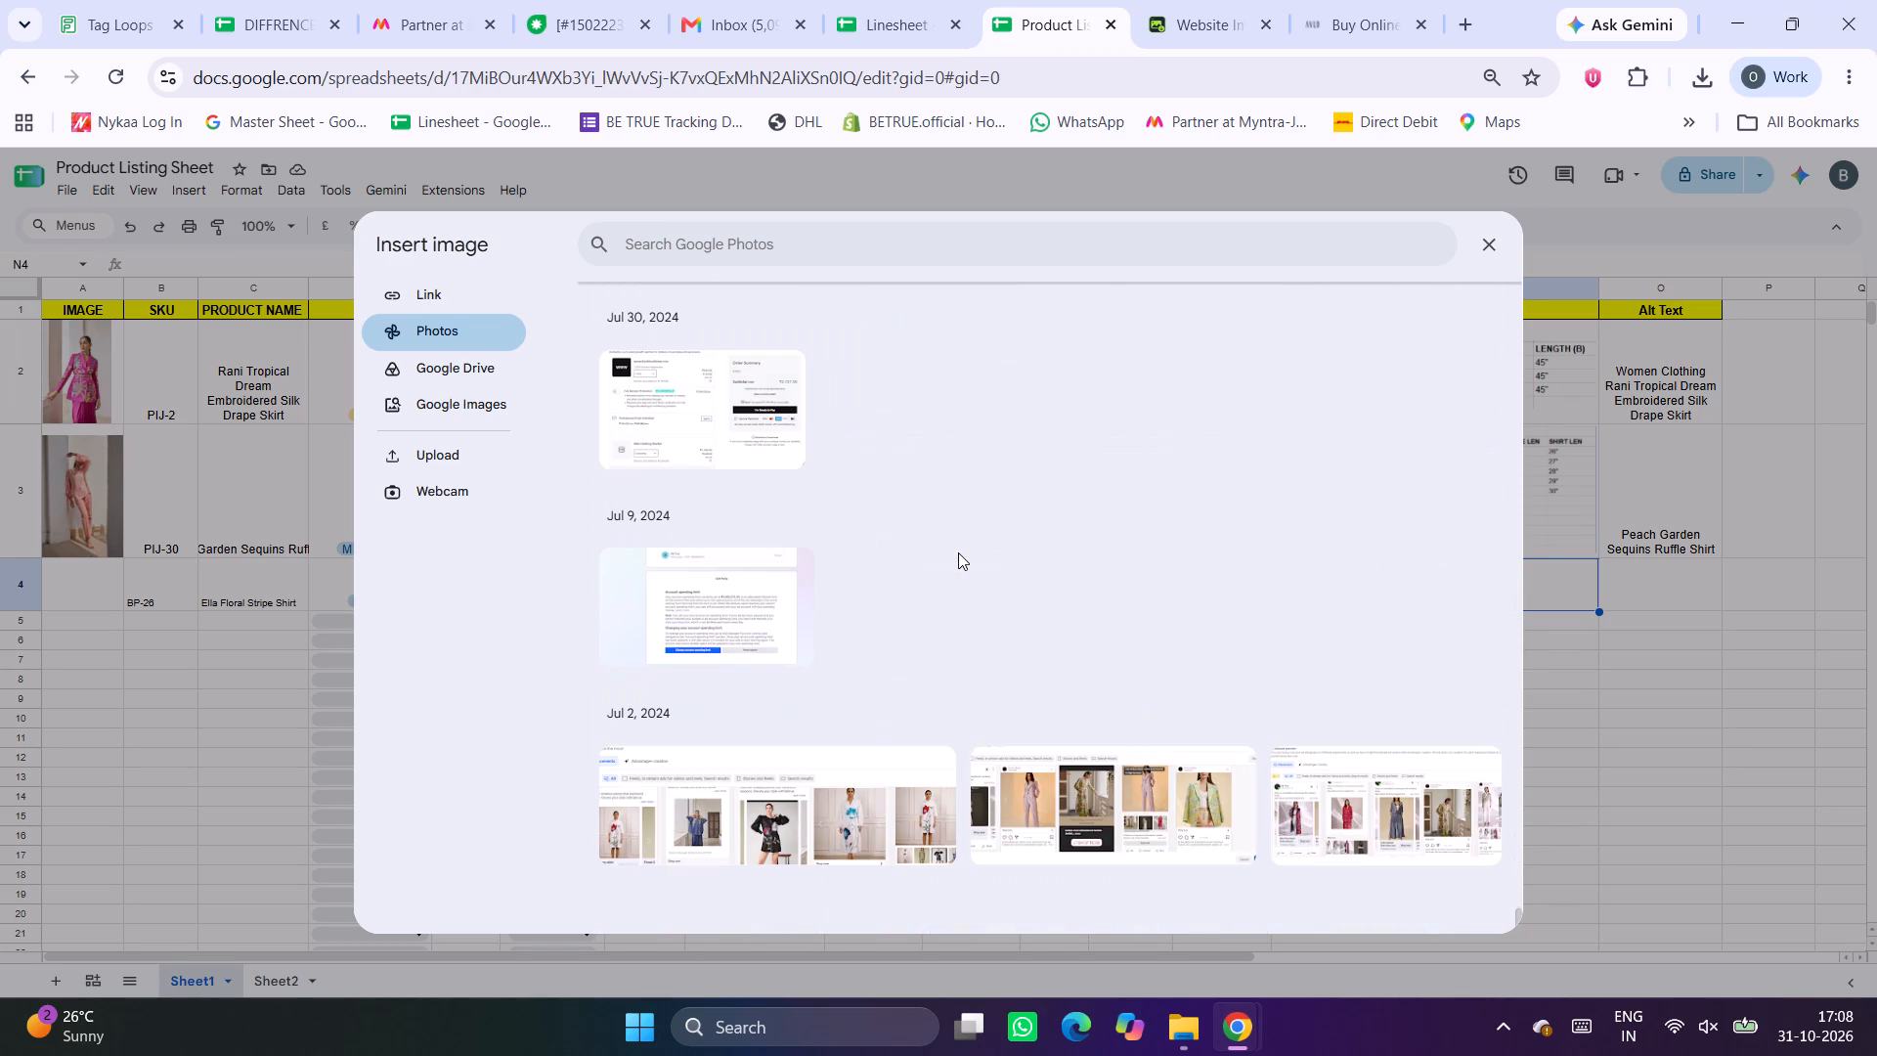
pyautogui.scroll(-12, 958, 552)
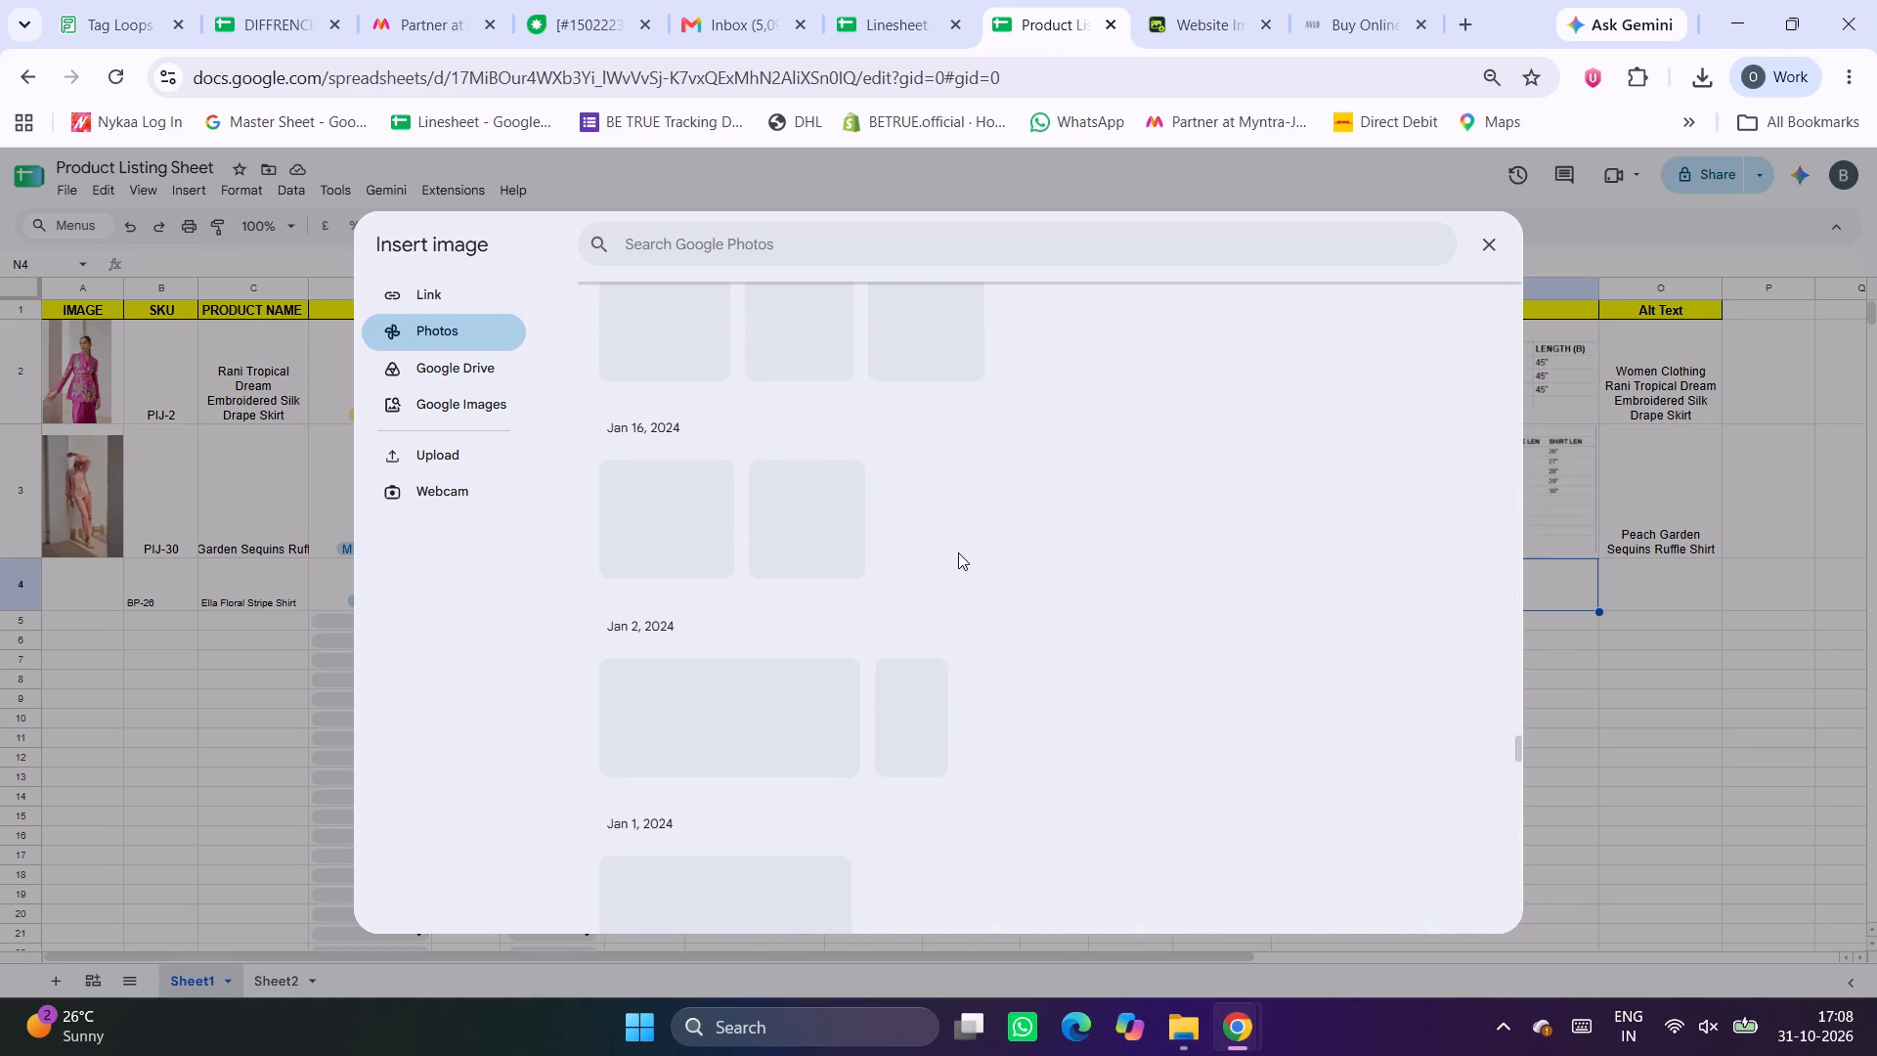
pyautogui.scroll(-9, 958, 552)
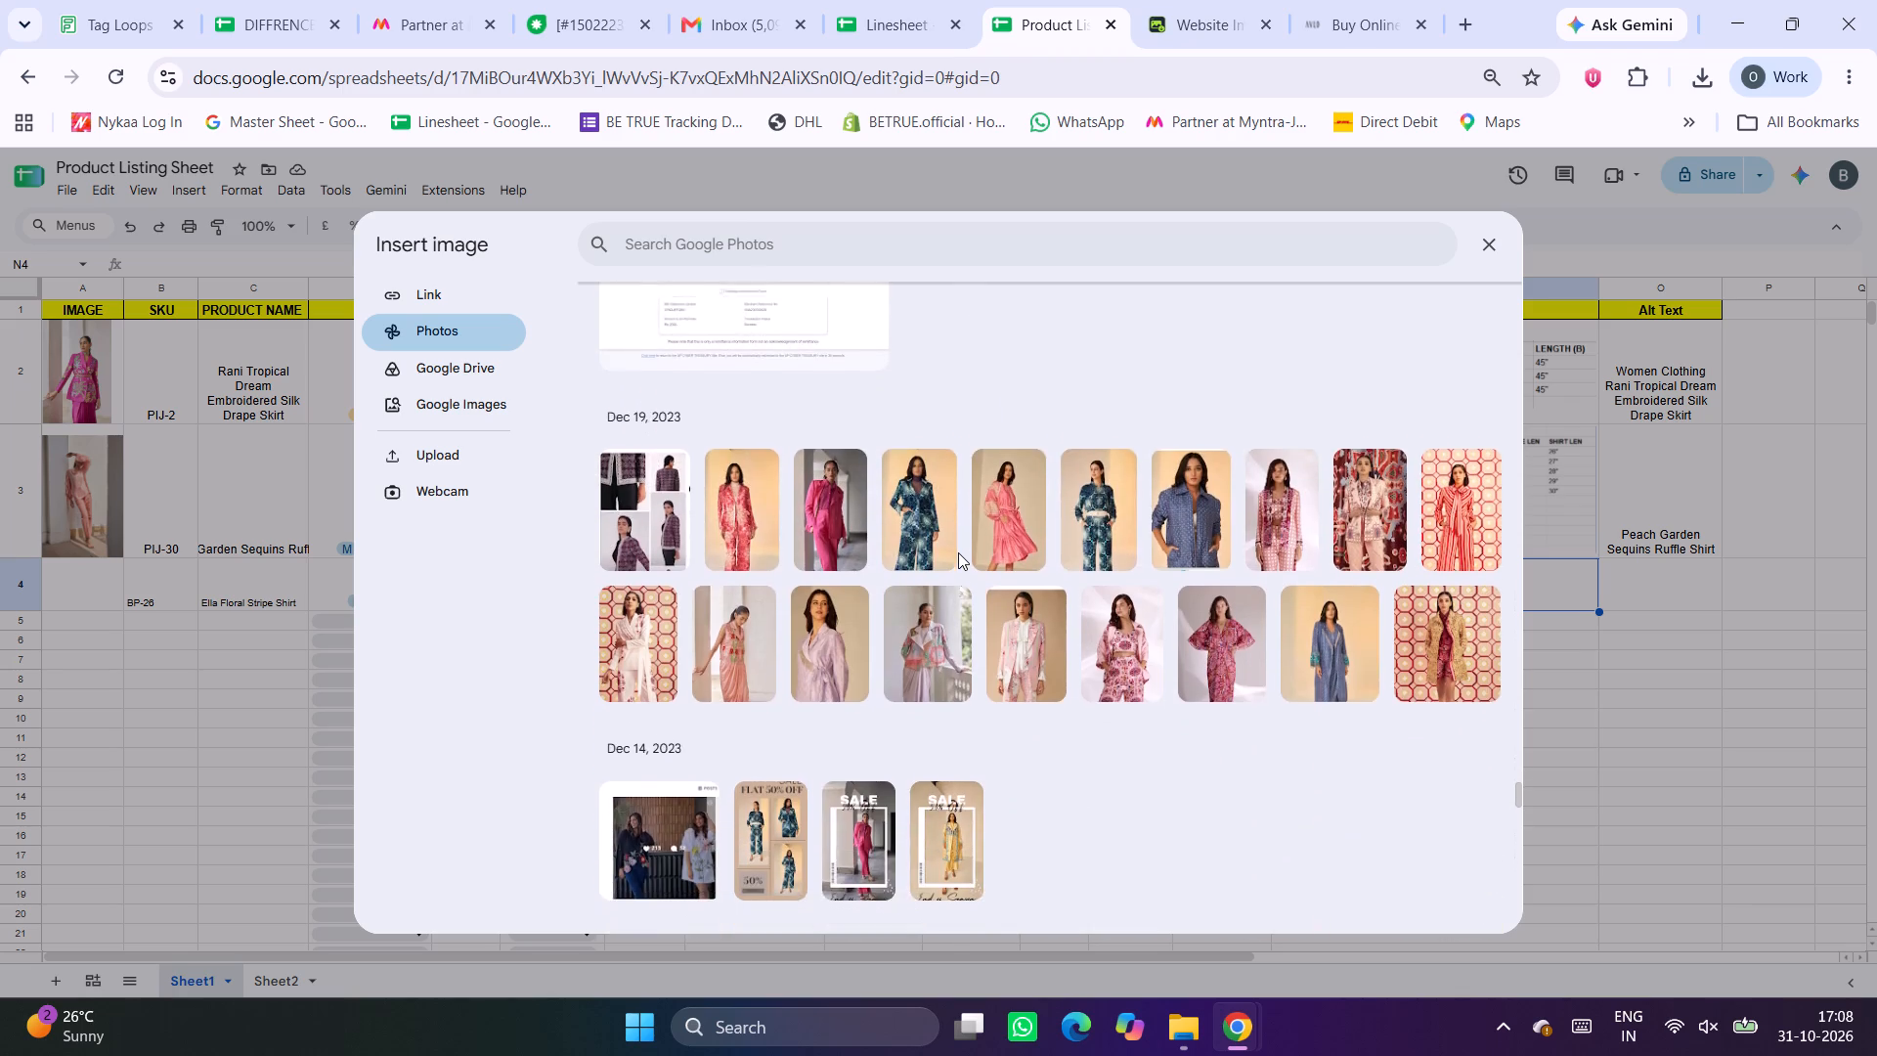
pyautogui.scroll(-7, 958, 552)
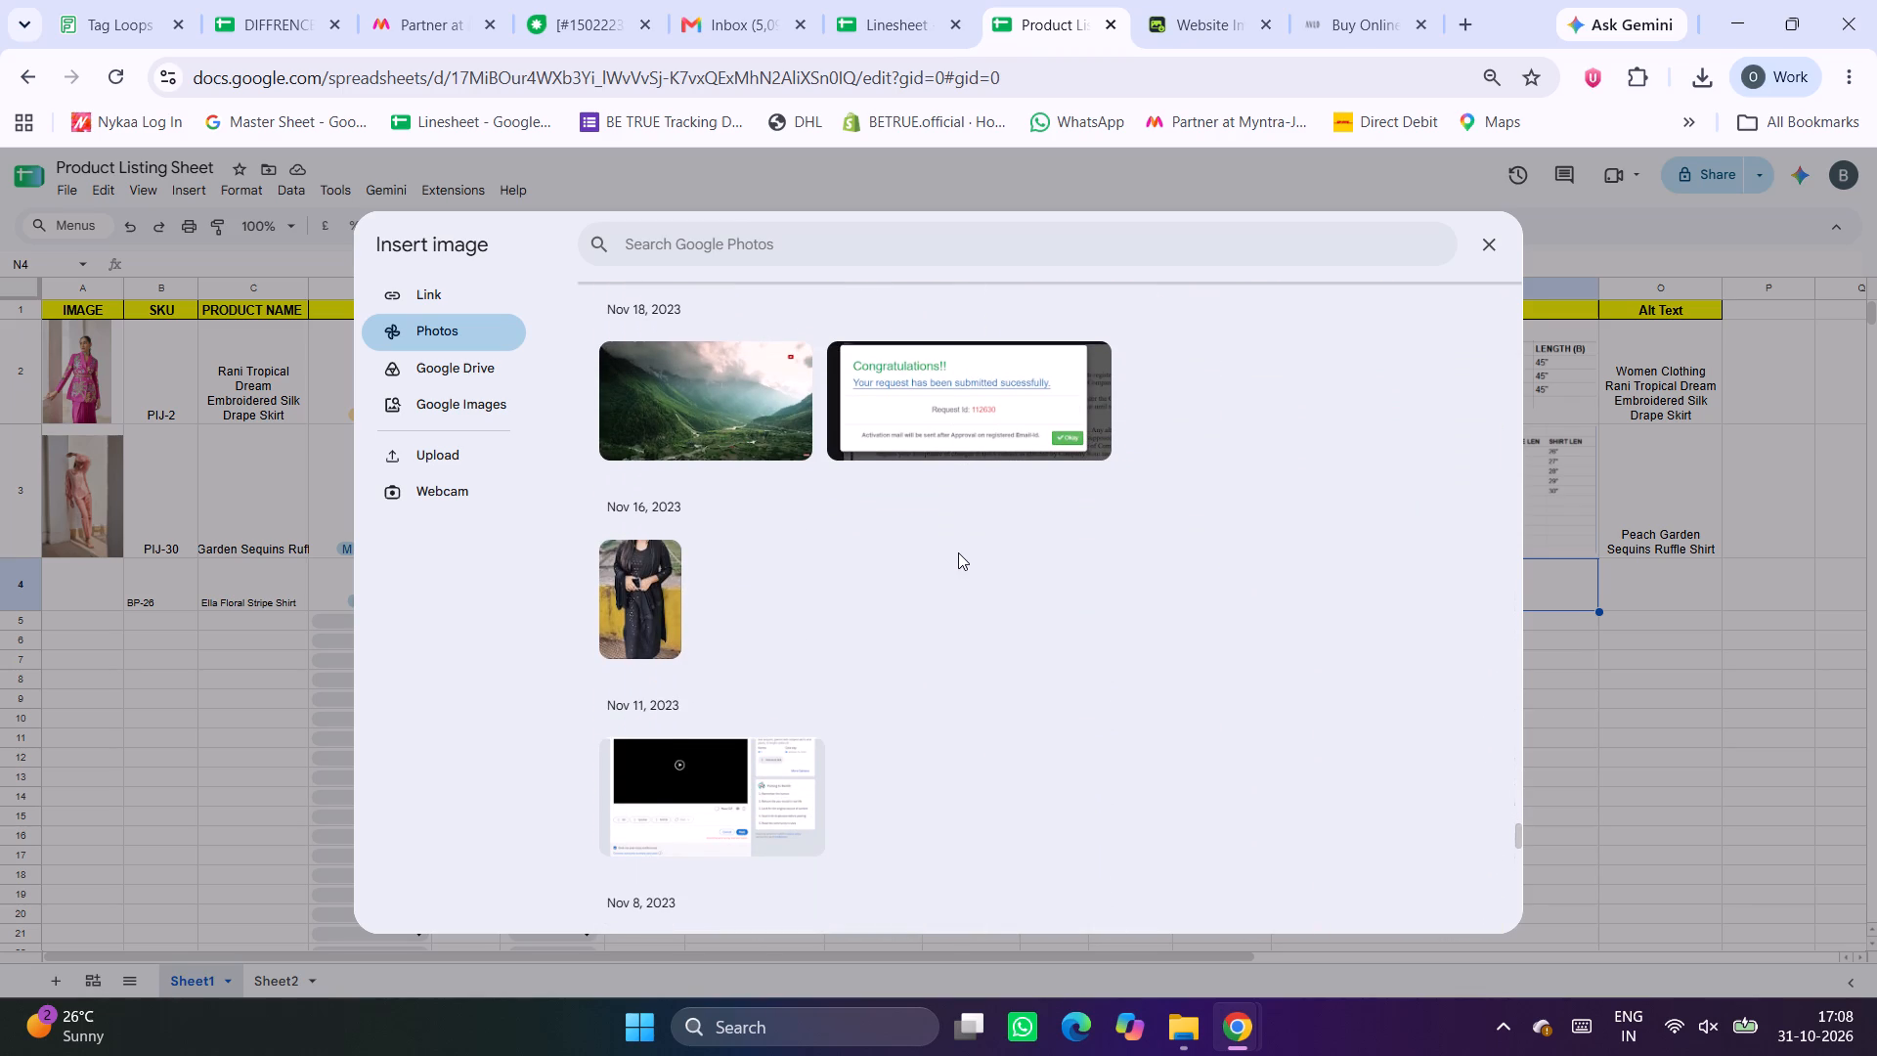
pyautogui.scroll(-5, 958, 552)
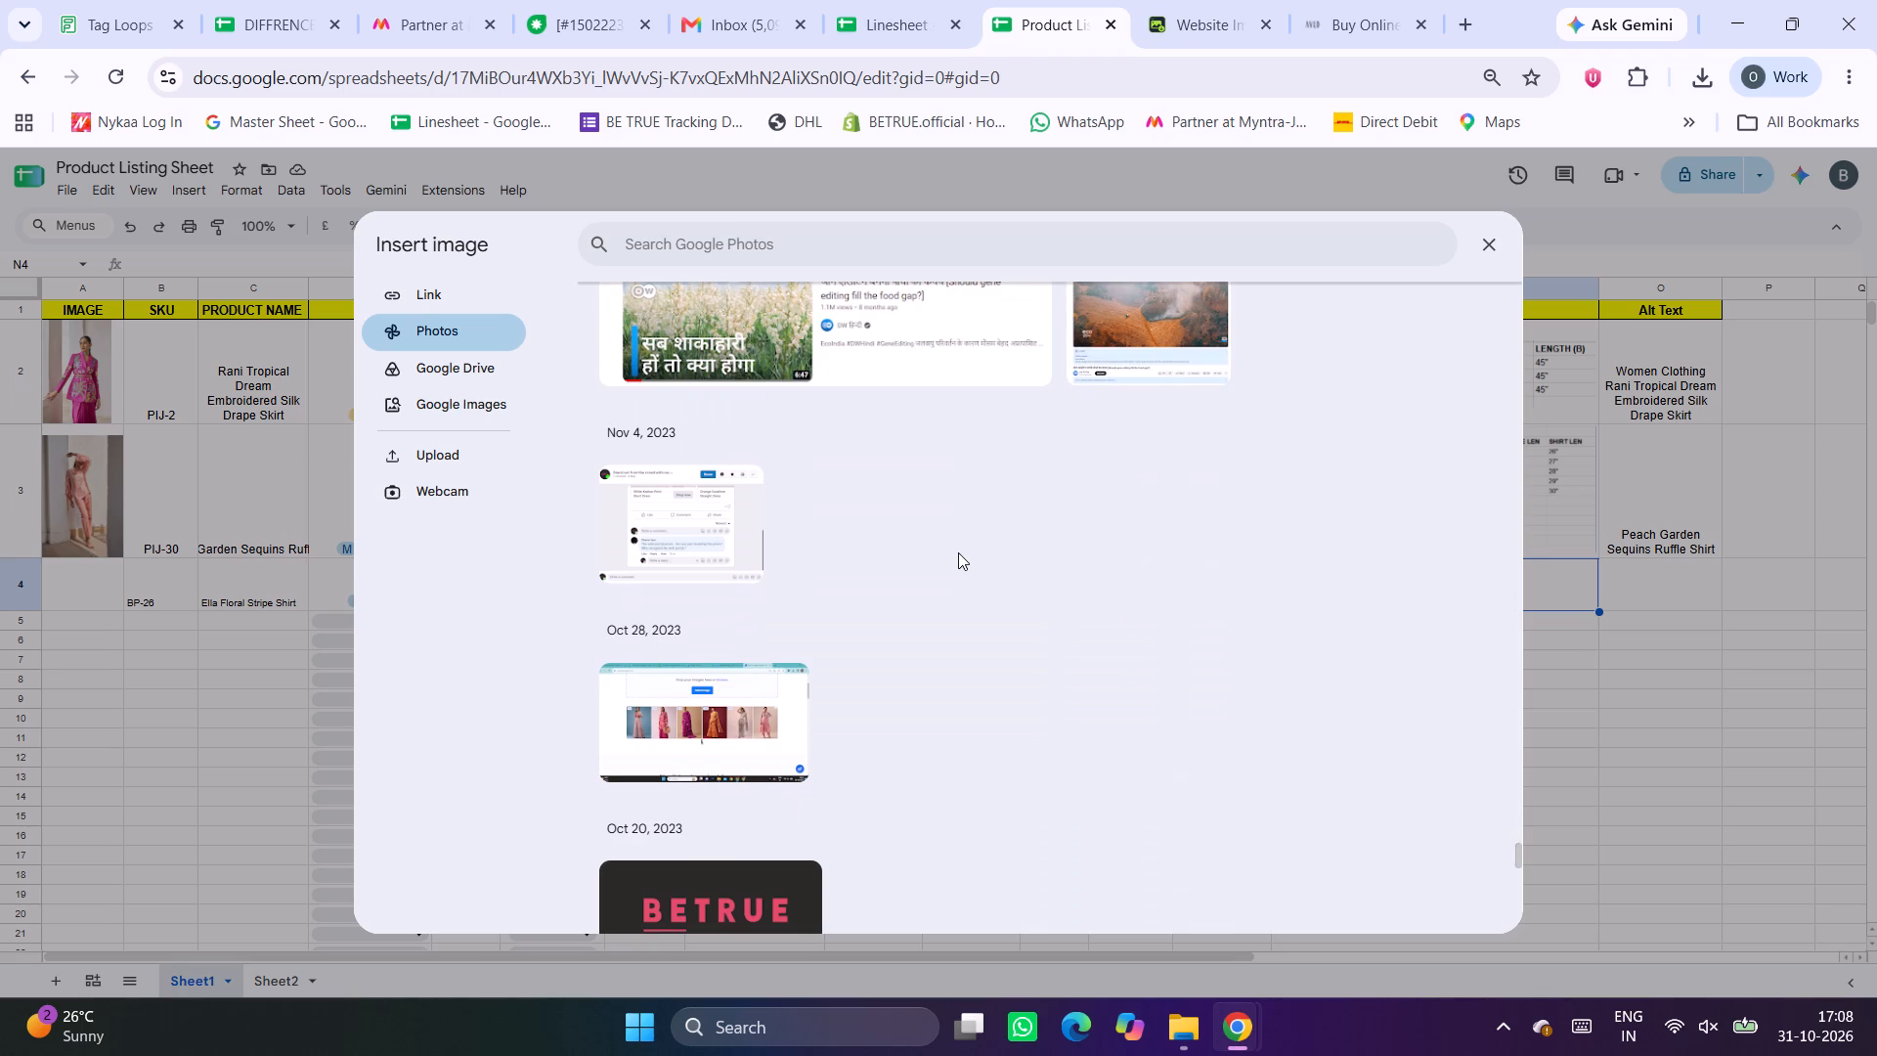
pyautogui.scroll(1, 958, 552)
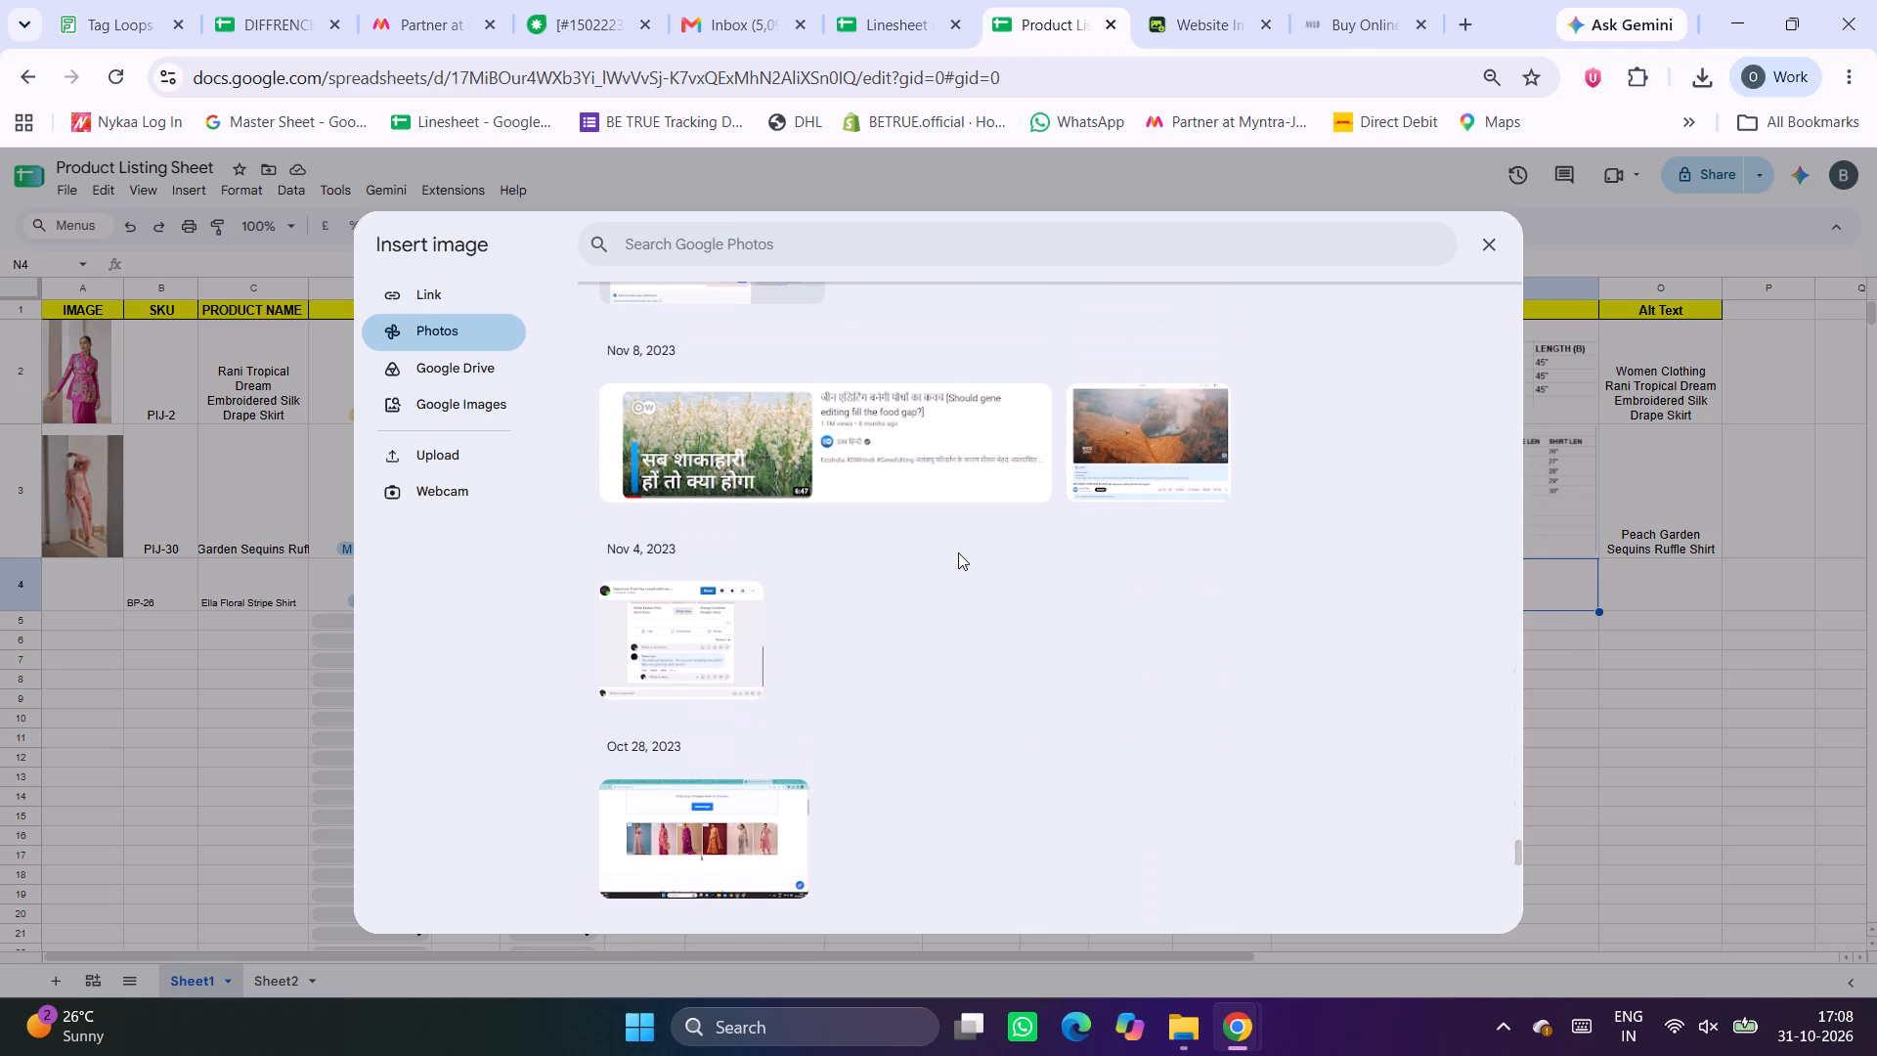
pyautogui.scroll(-2, 958, 552)
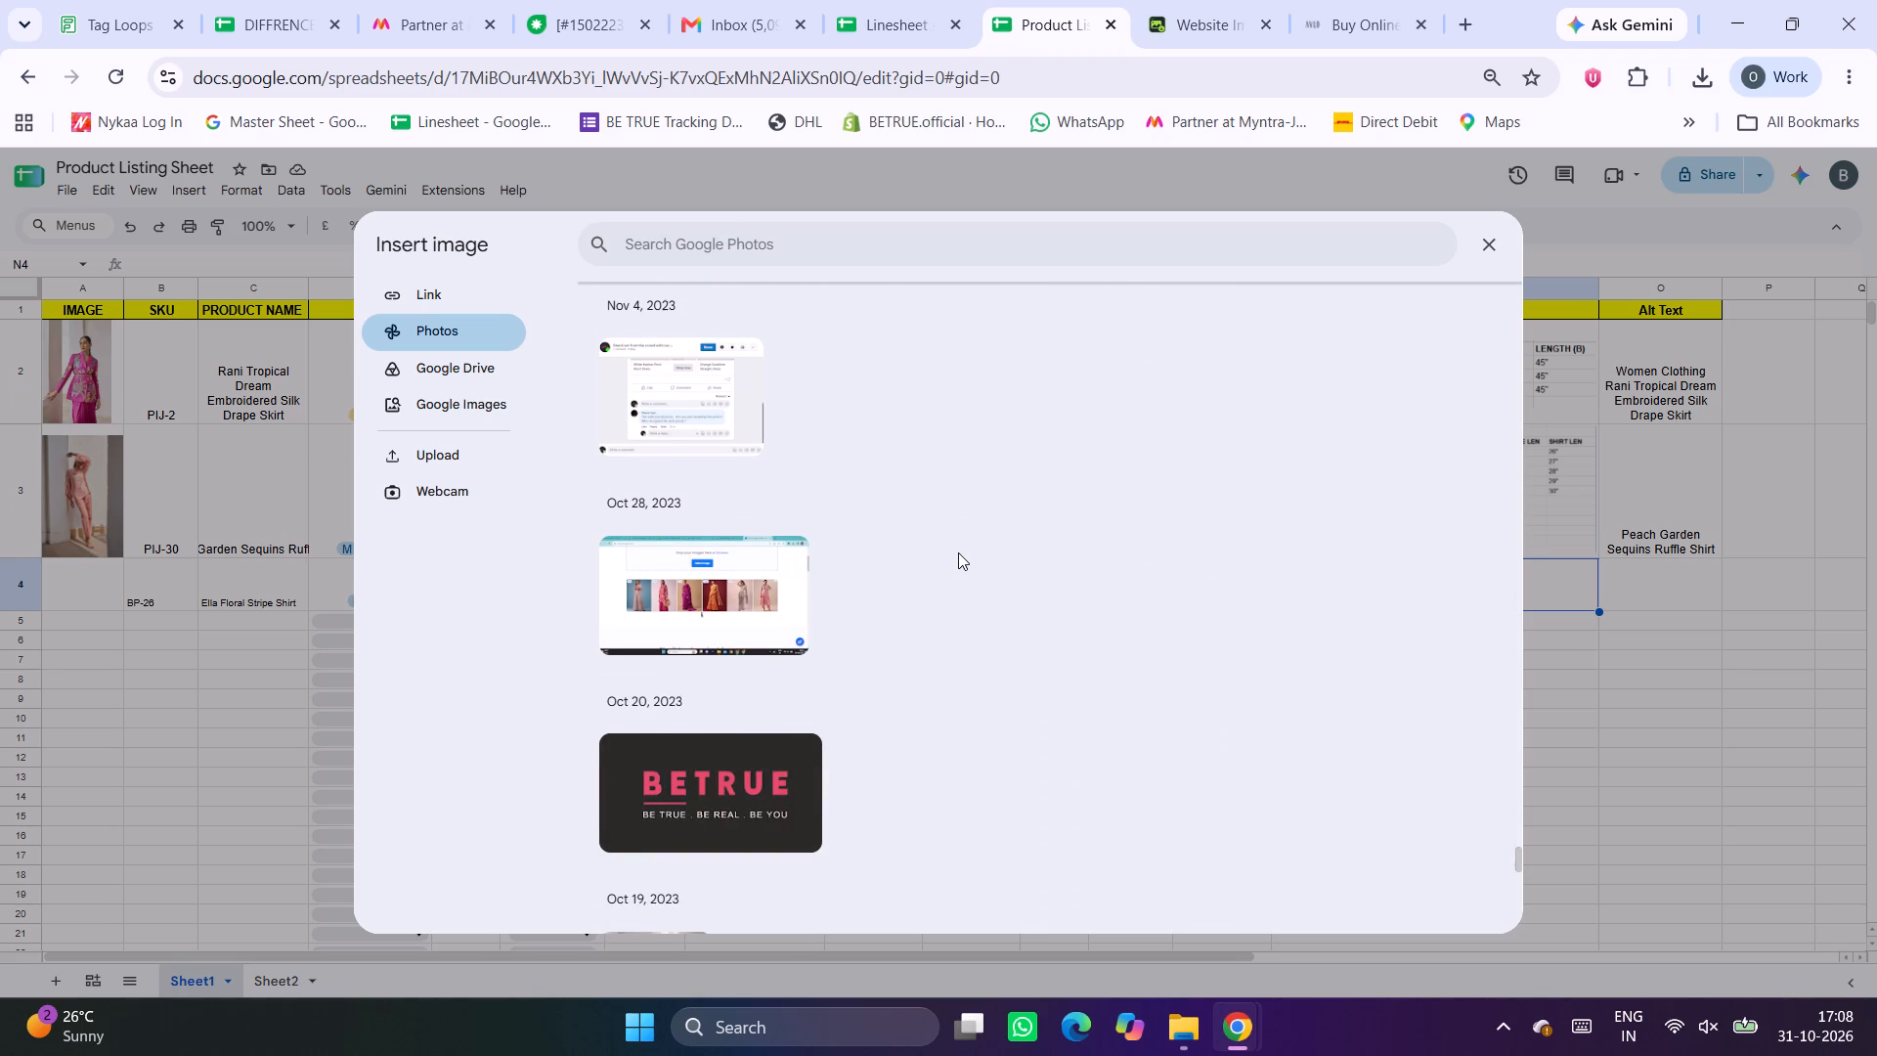
pyautogui.scroll(-5, 958, 552)
pyautogui.scroll(1, 958, 552)
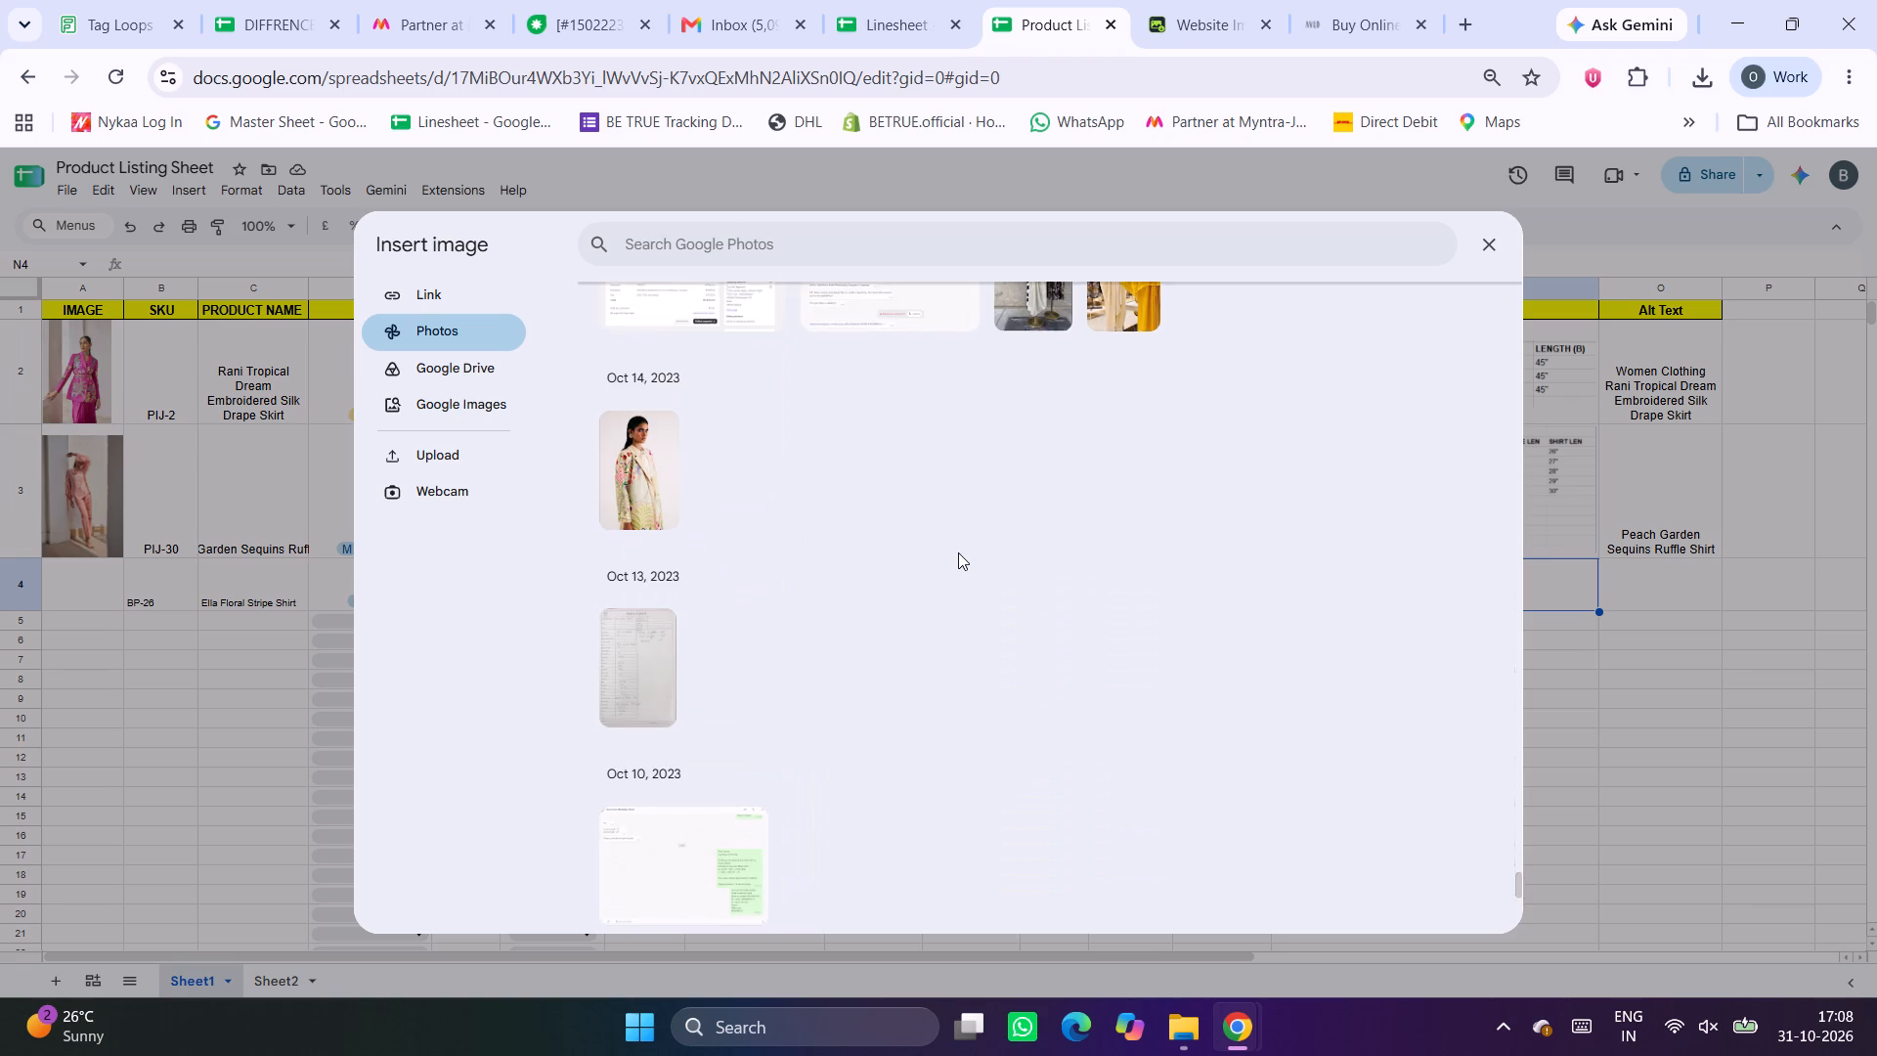
pyautogui.scroll(2, 958, 552)
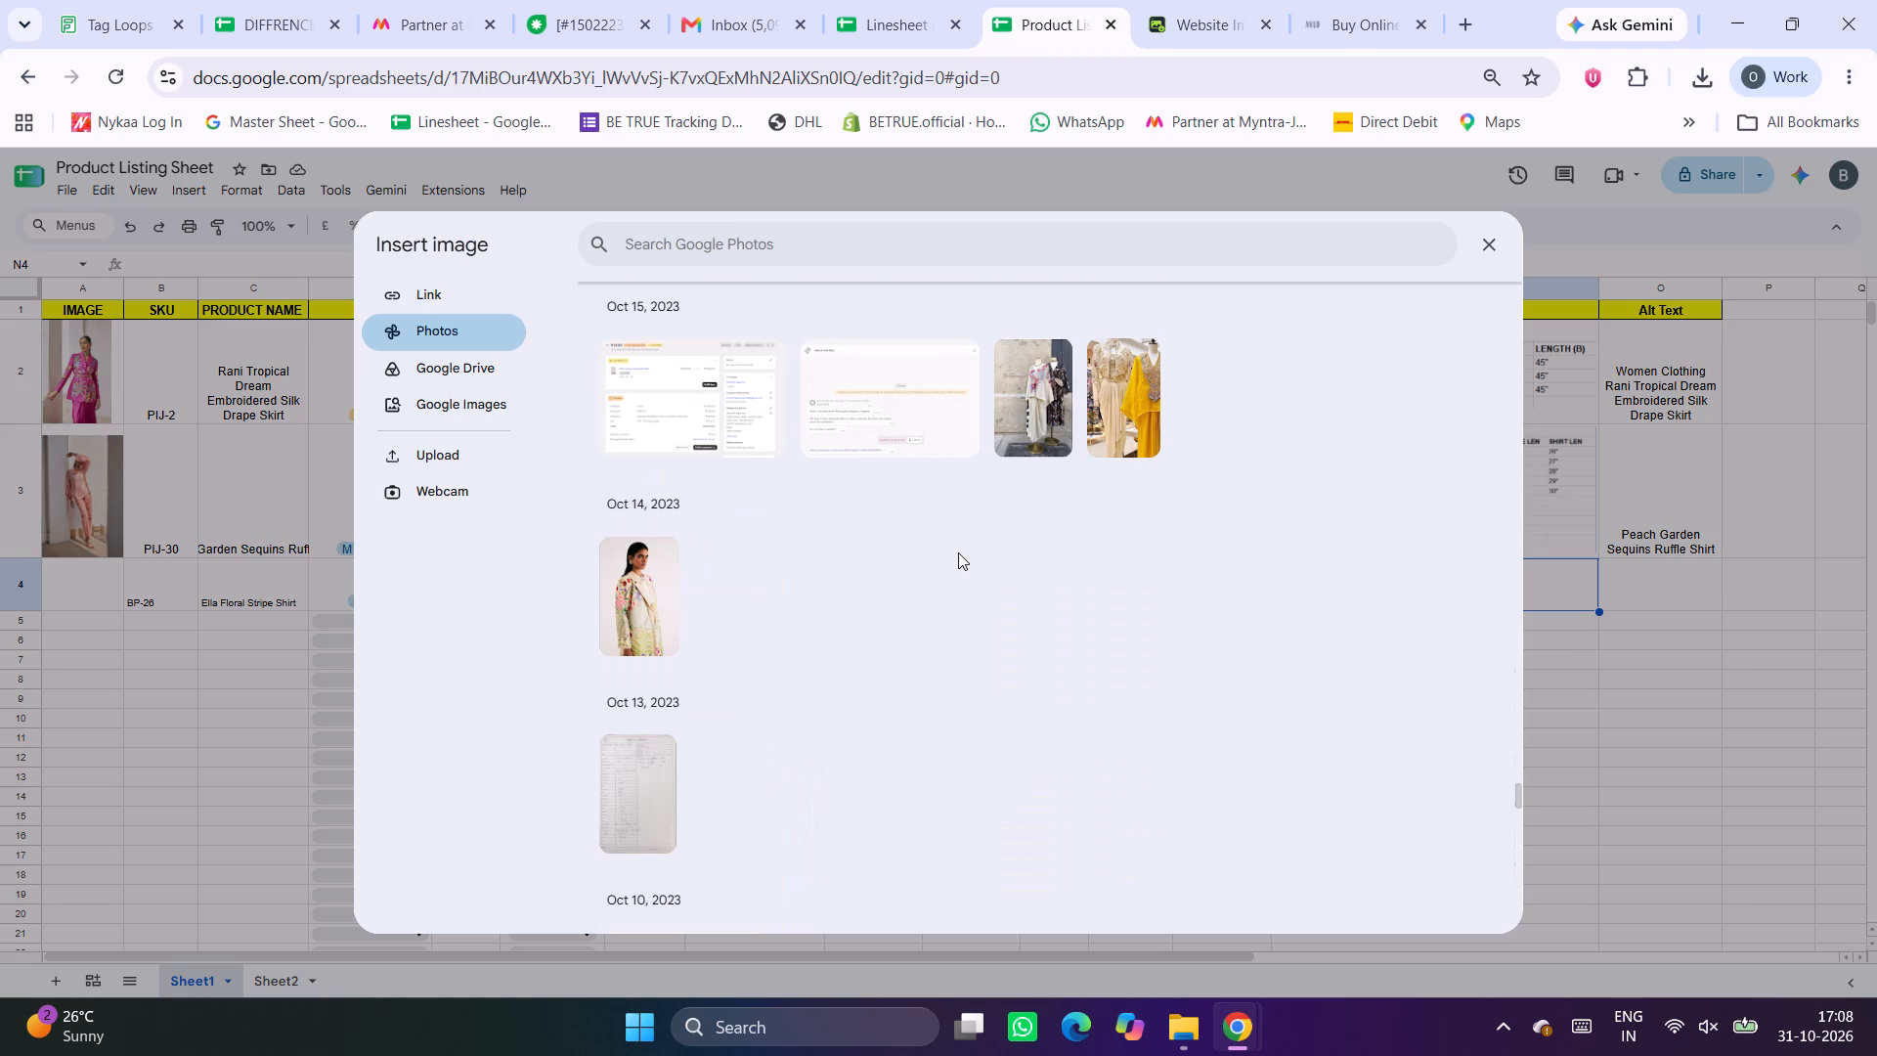
pyautogui.scroll(-5, 958, 552)
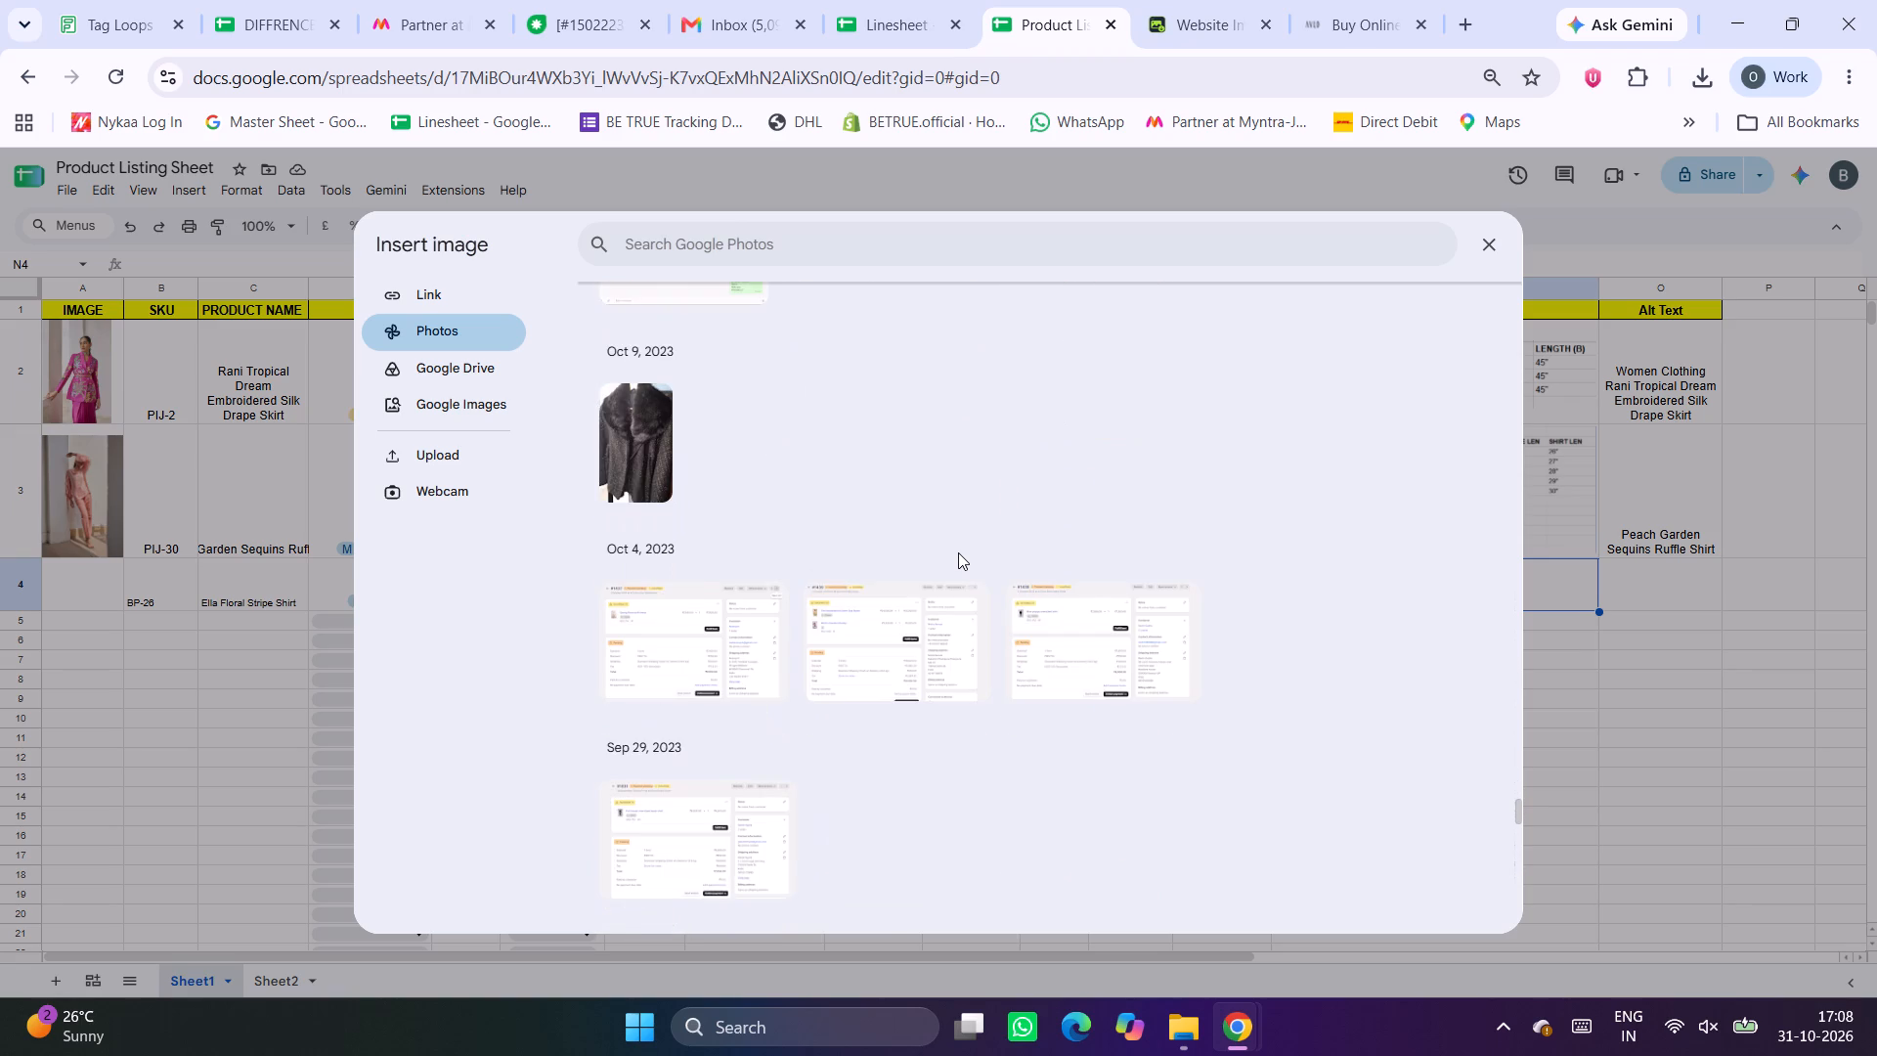
pyautogui.scroll(-3, 958, 552)
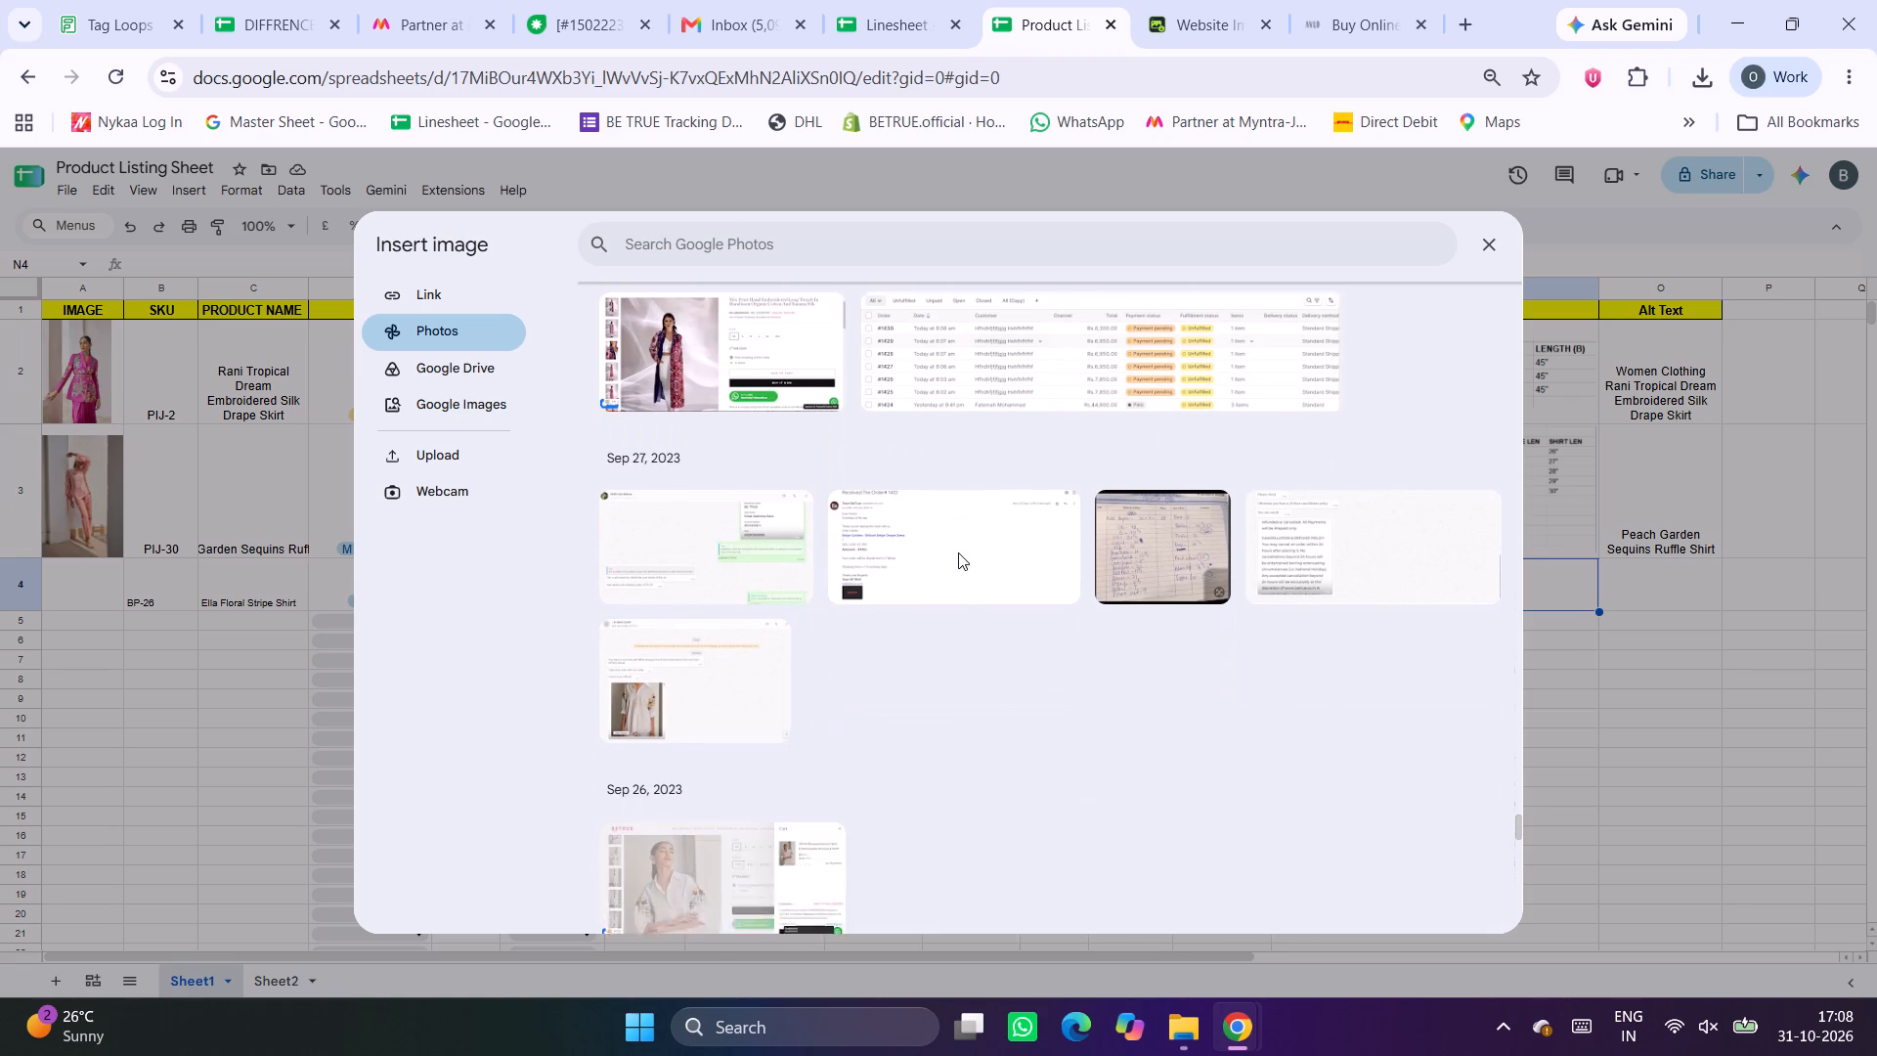
pyautogui.scroll(-7, 958, 552)
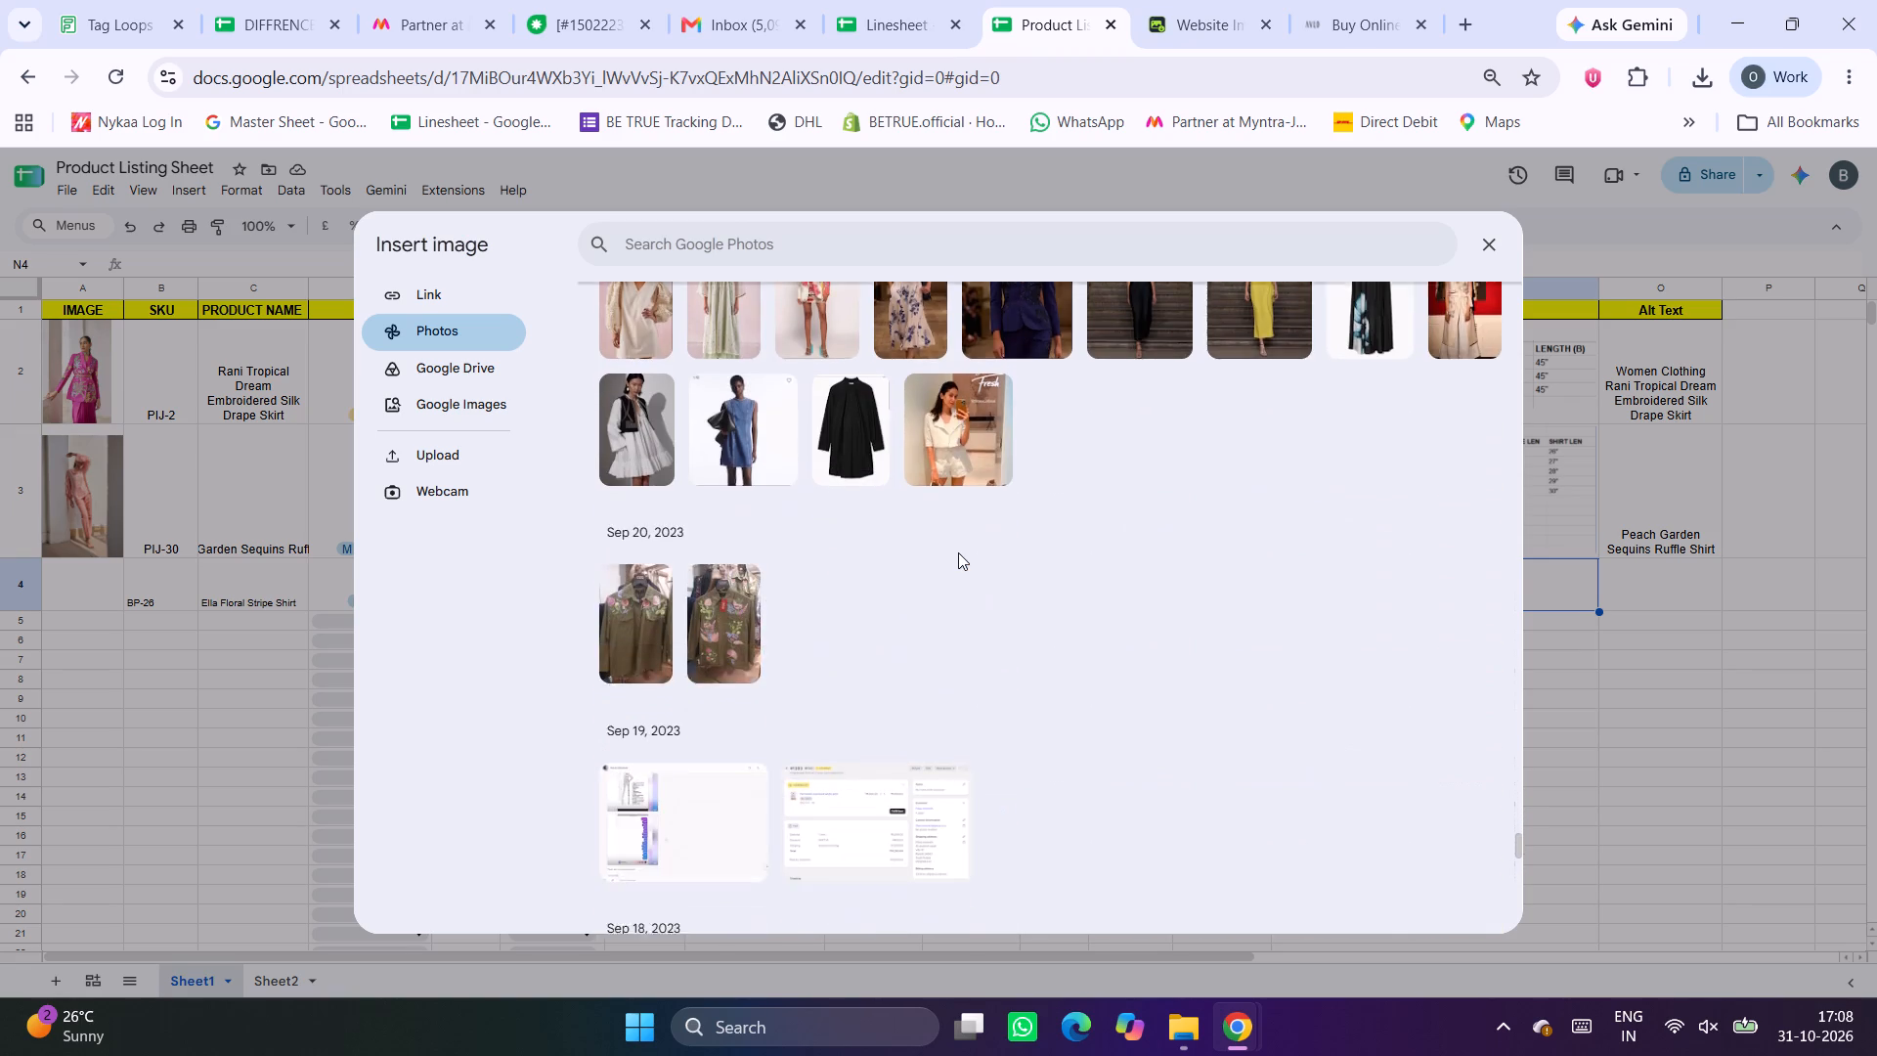
pyautogui.scroll(-5, 958, 552)
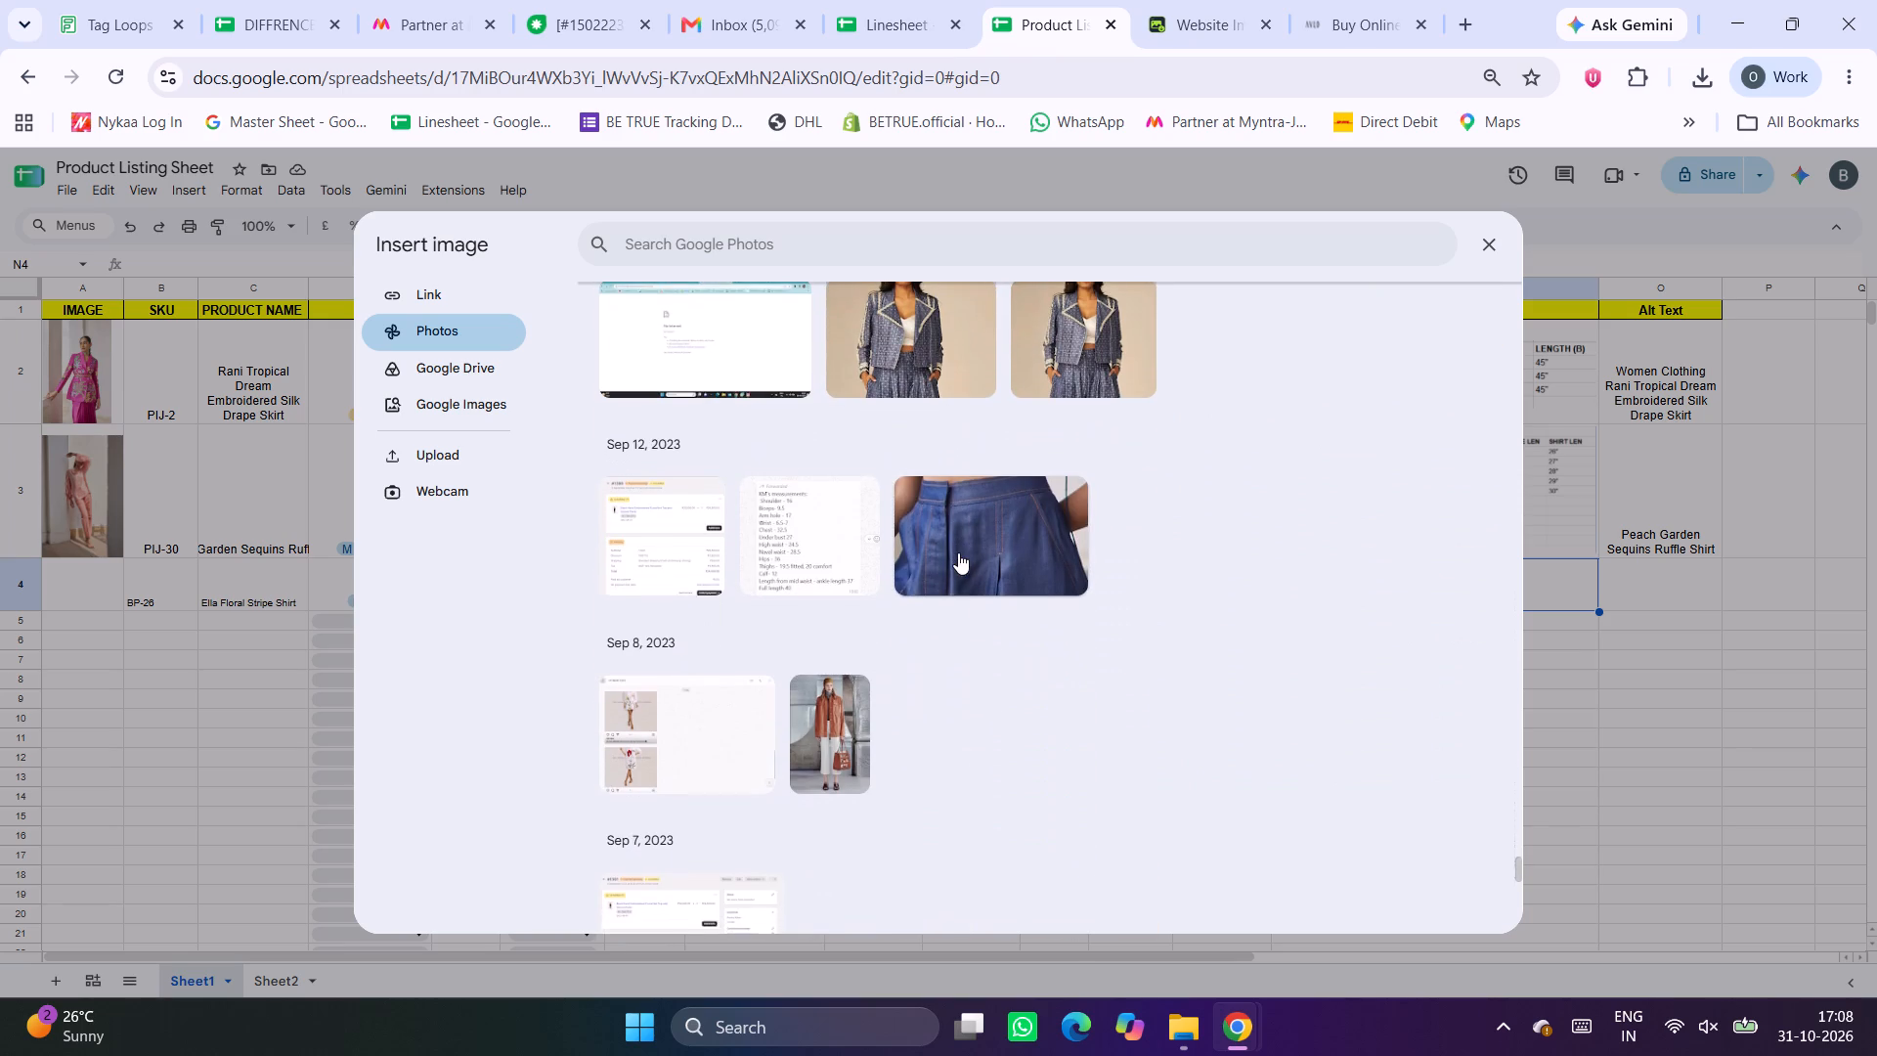
pyautogui.scroll(-5, 958, 552)
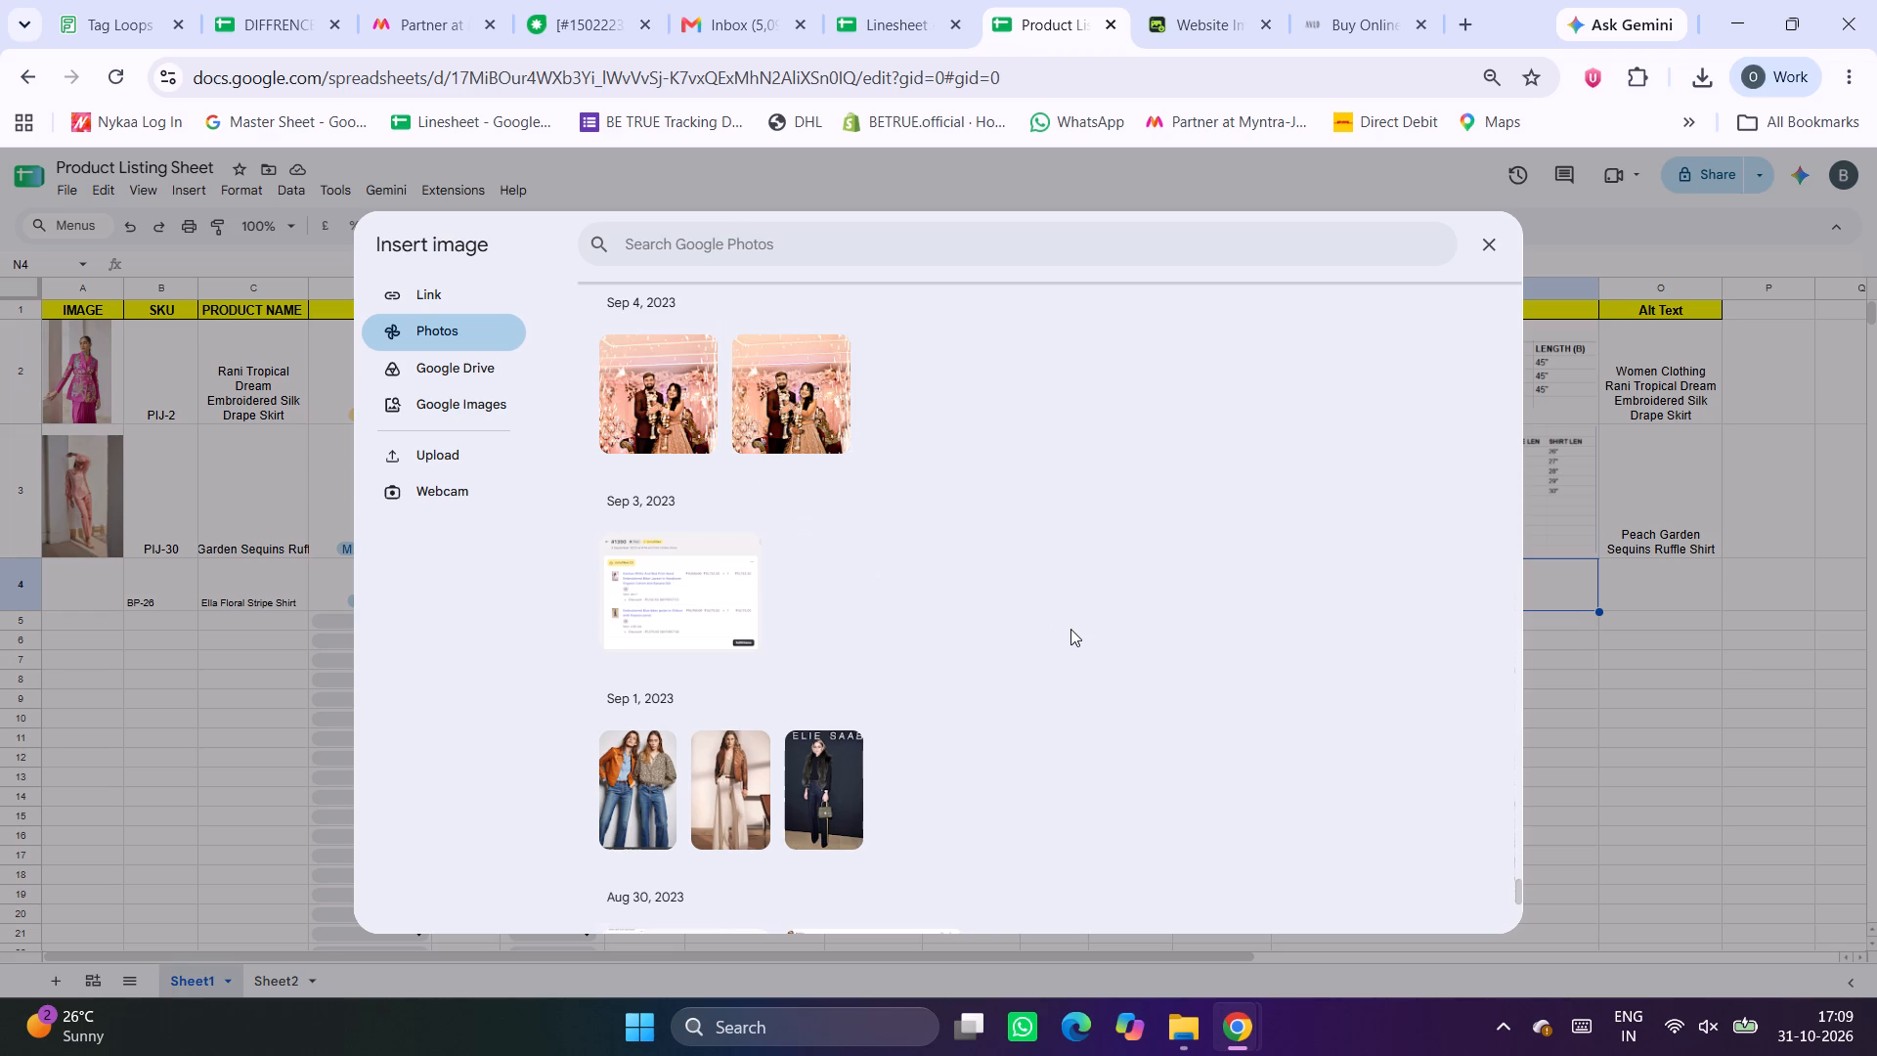
pyautogui.scroll(-7, 1070, 629)
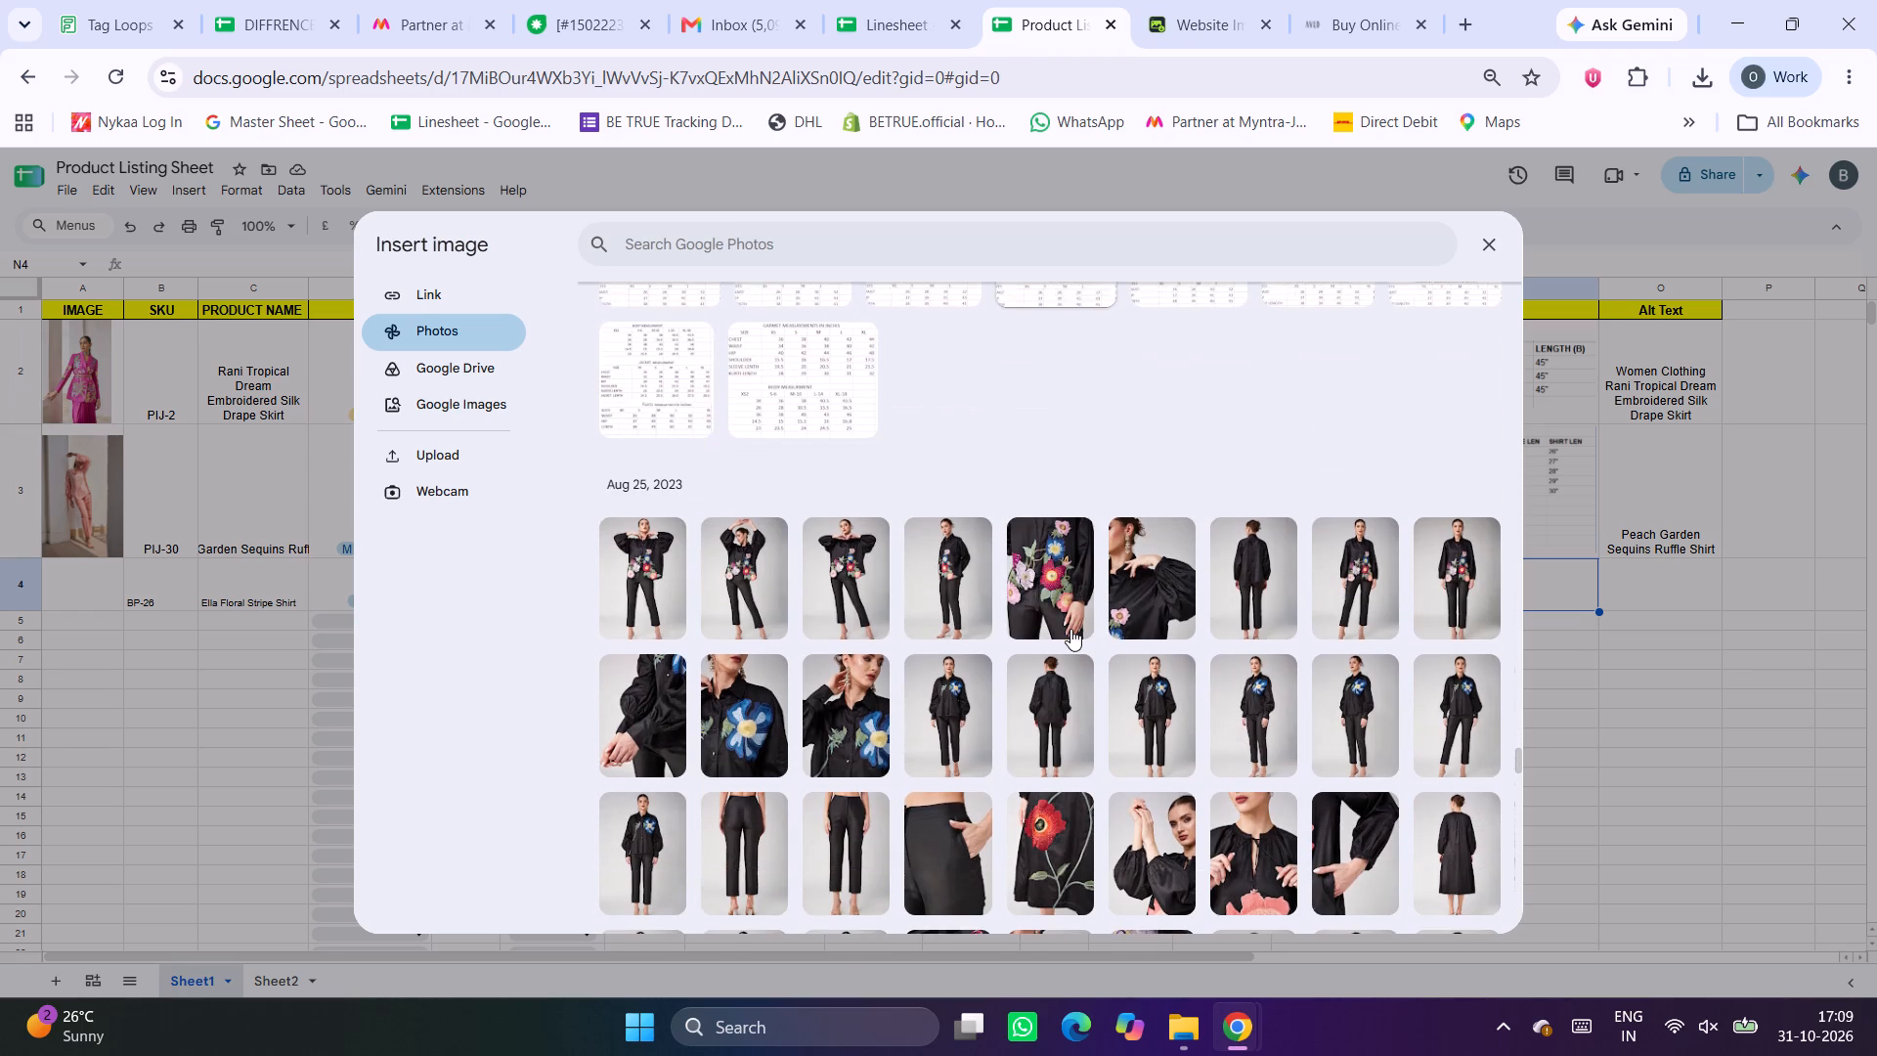
# Look through the older images in the Google Photos library for a size chart, and leave the image picker without inserting one.
pyautogui.hscroll(2, 1070, 629)
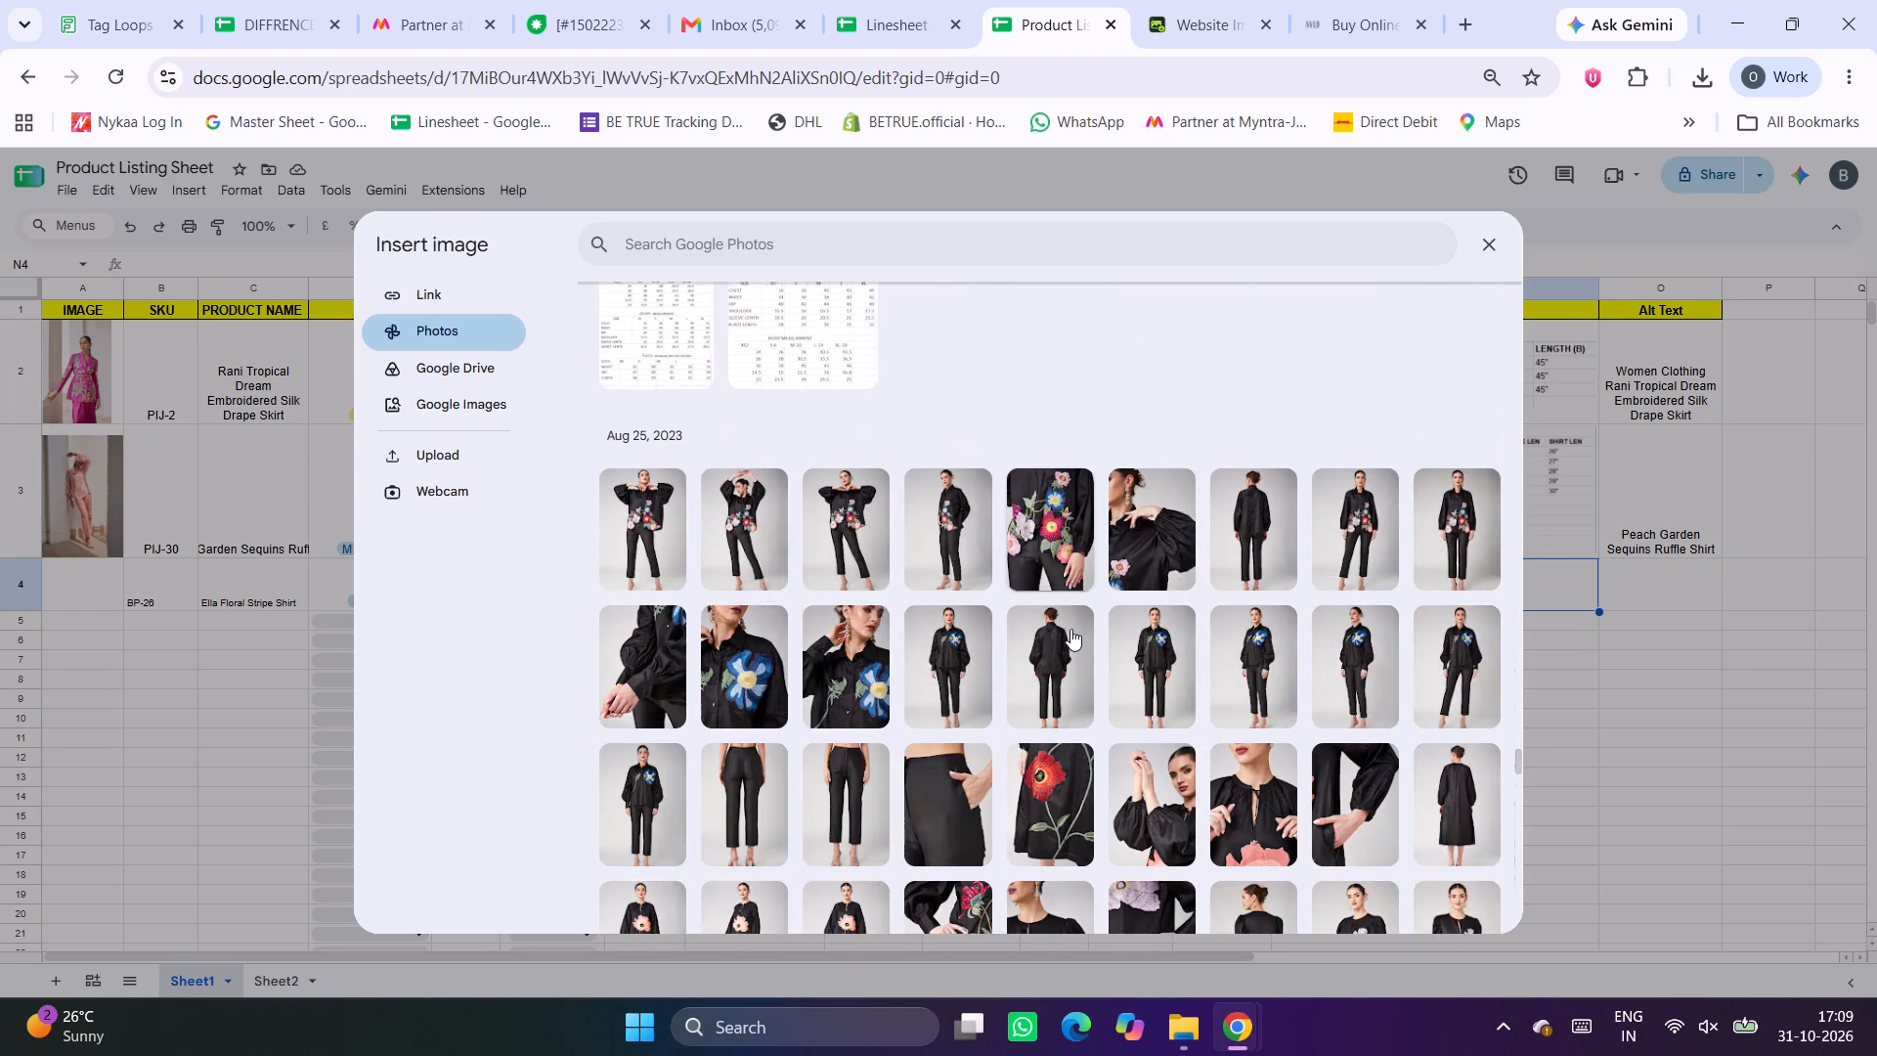
pyautogui.hscroll(1, 1070, 629)
pyautogui.scroll(-8, 1070, 629)
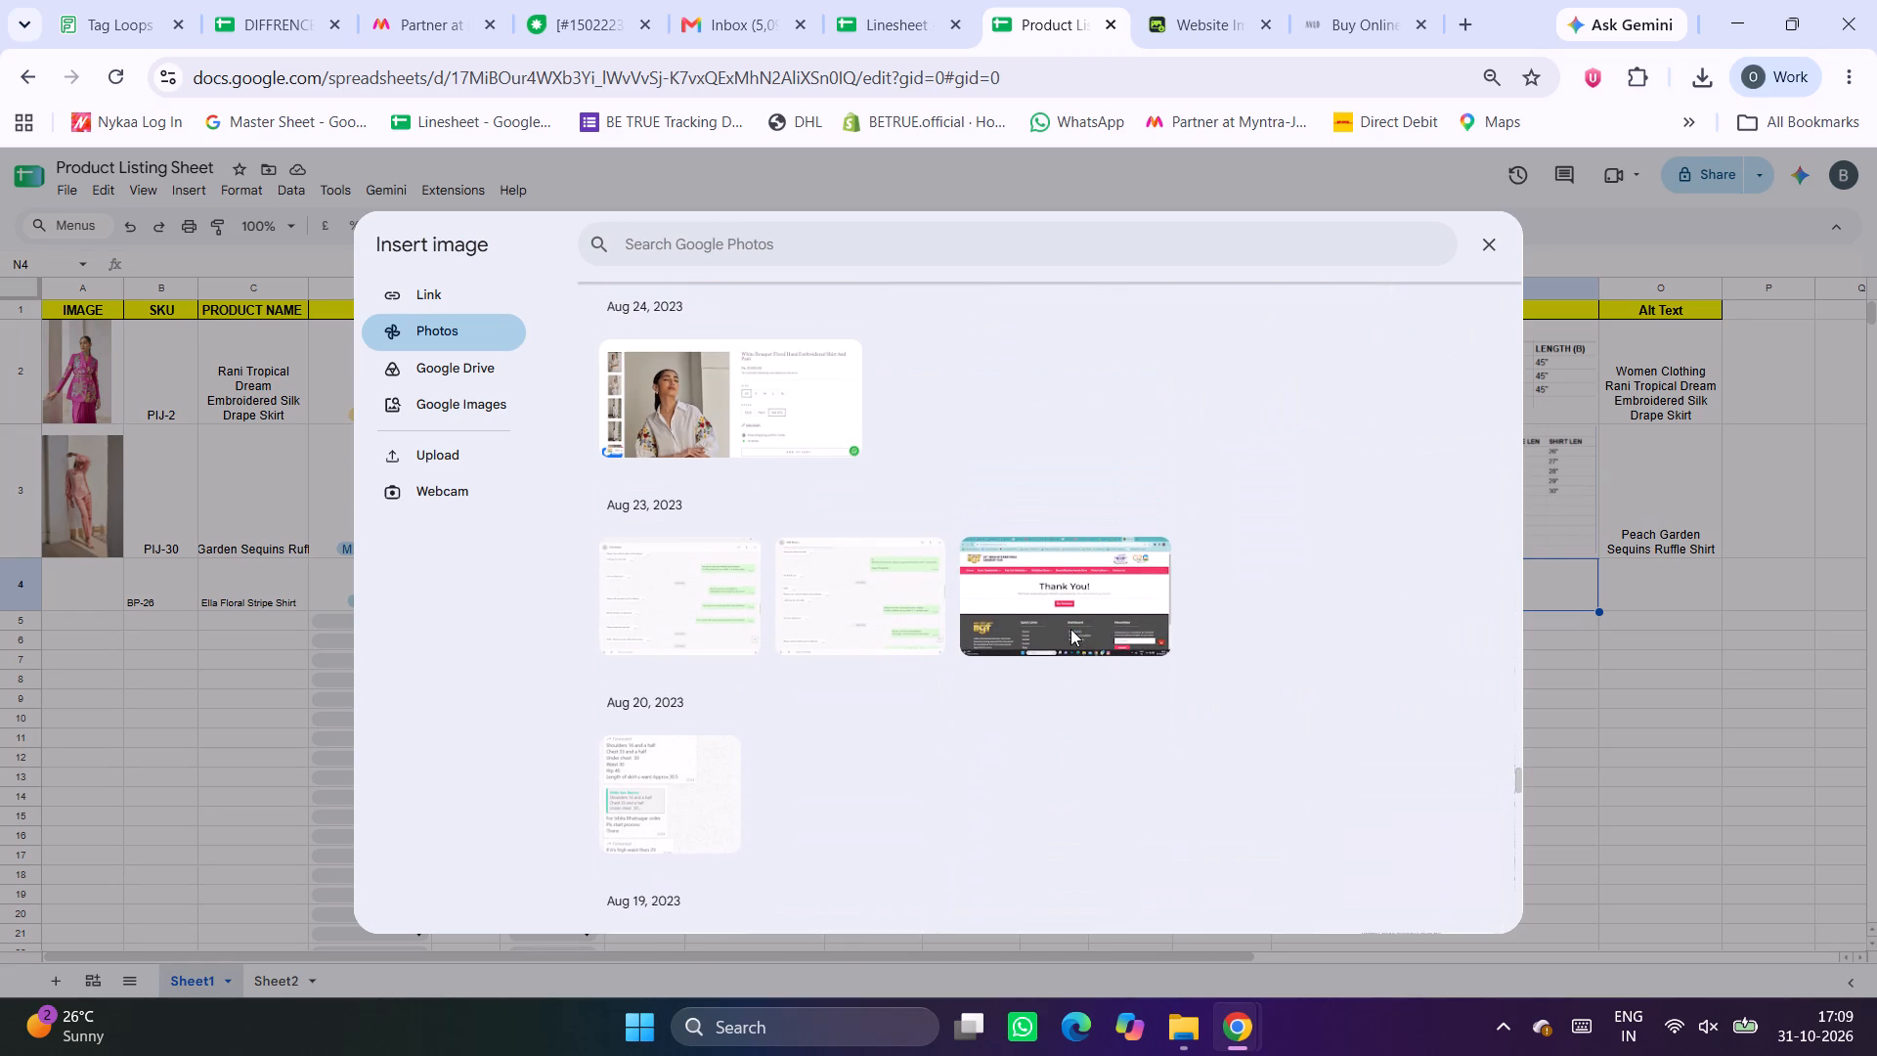
pyautogui.scroll(-1, 1070, 629)
pyautogui.scroll(3, 1070, 629)
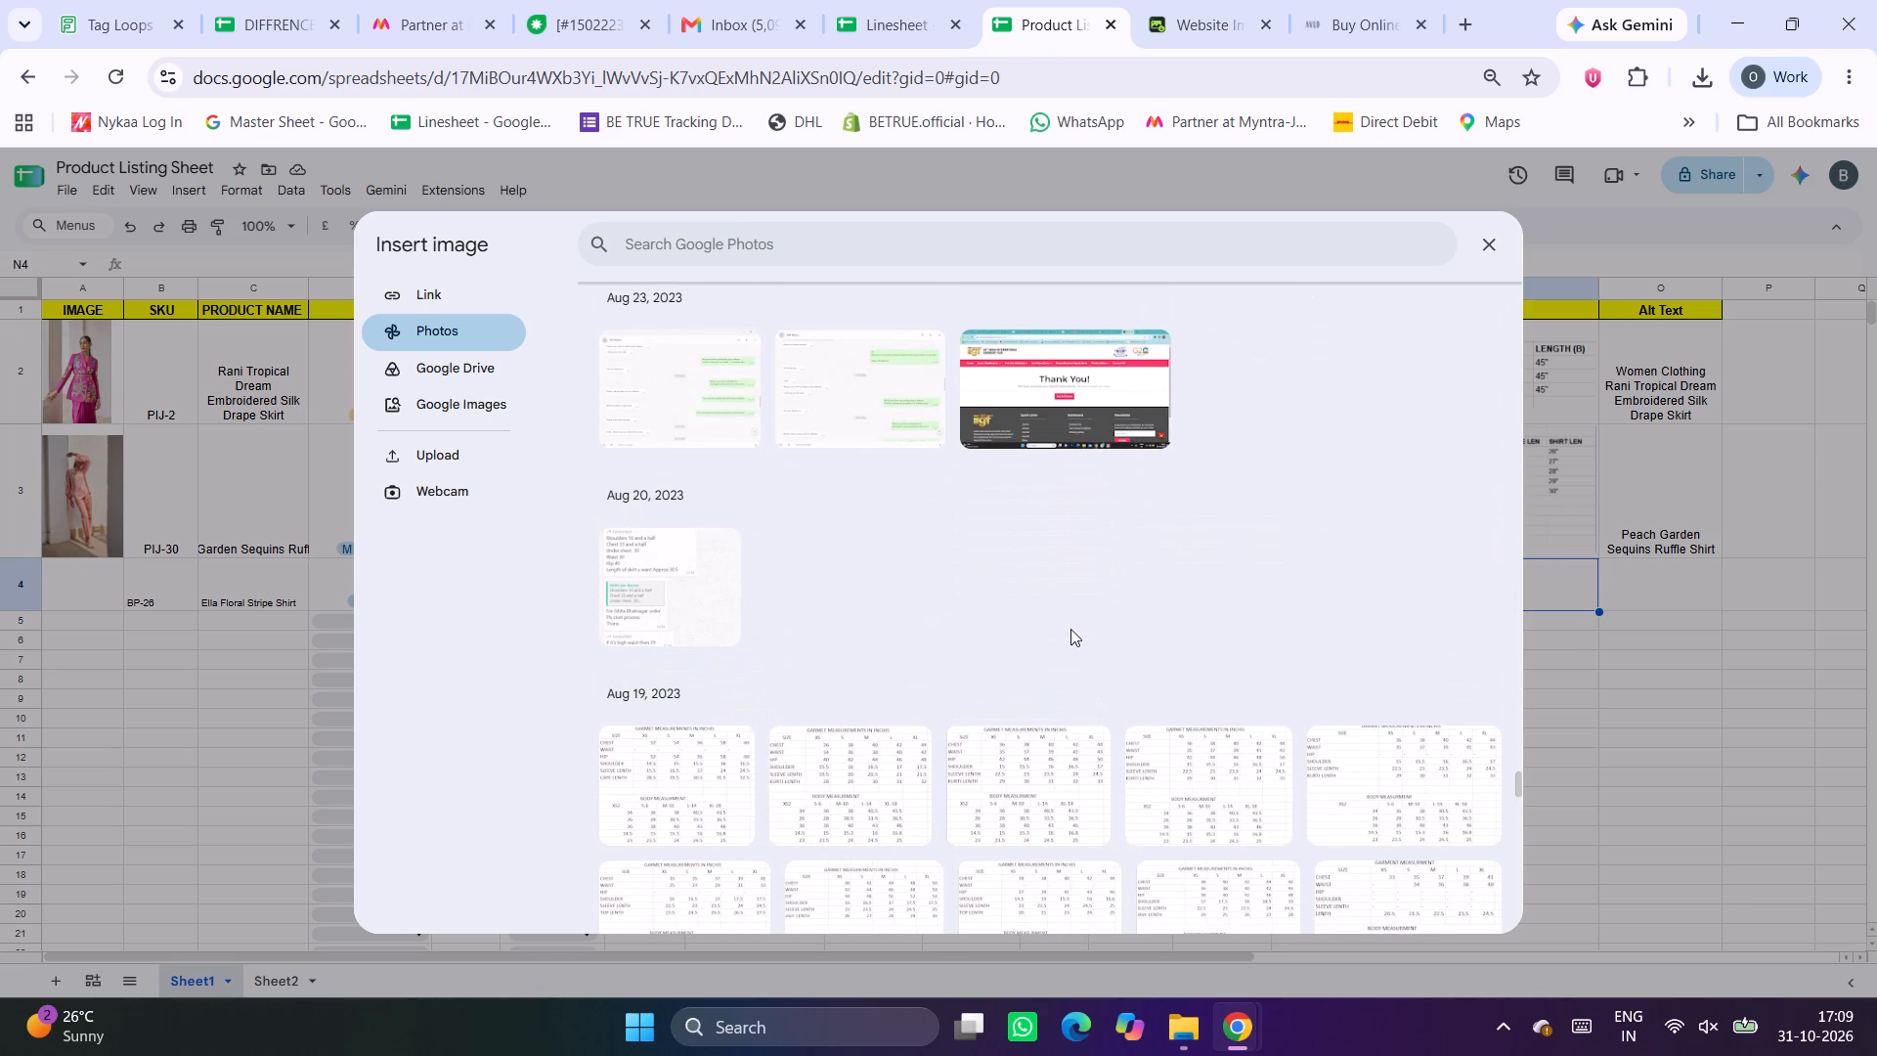
pyautogui.scroll(-4, 1190, 596)
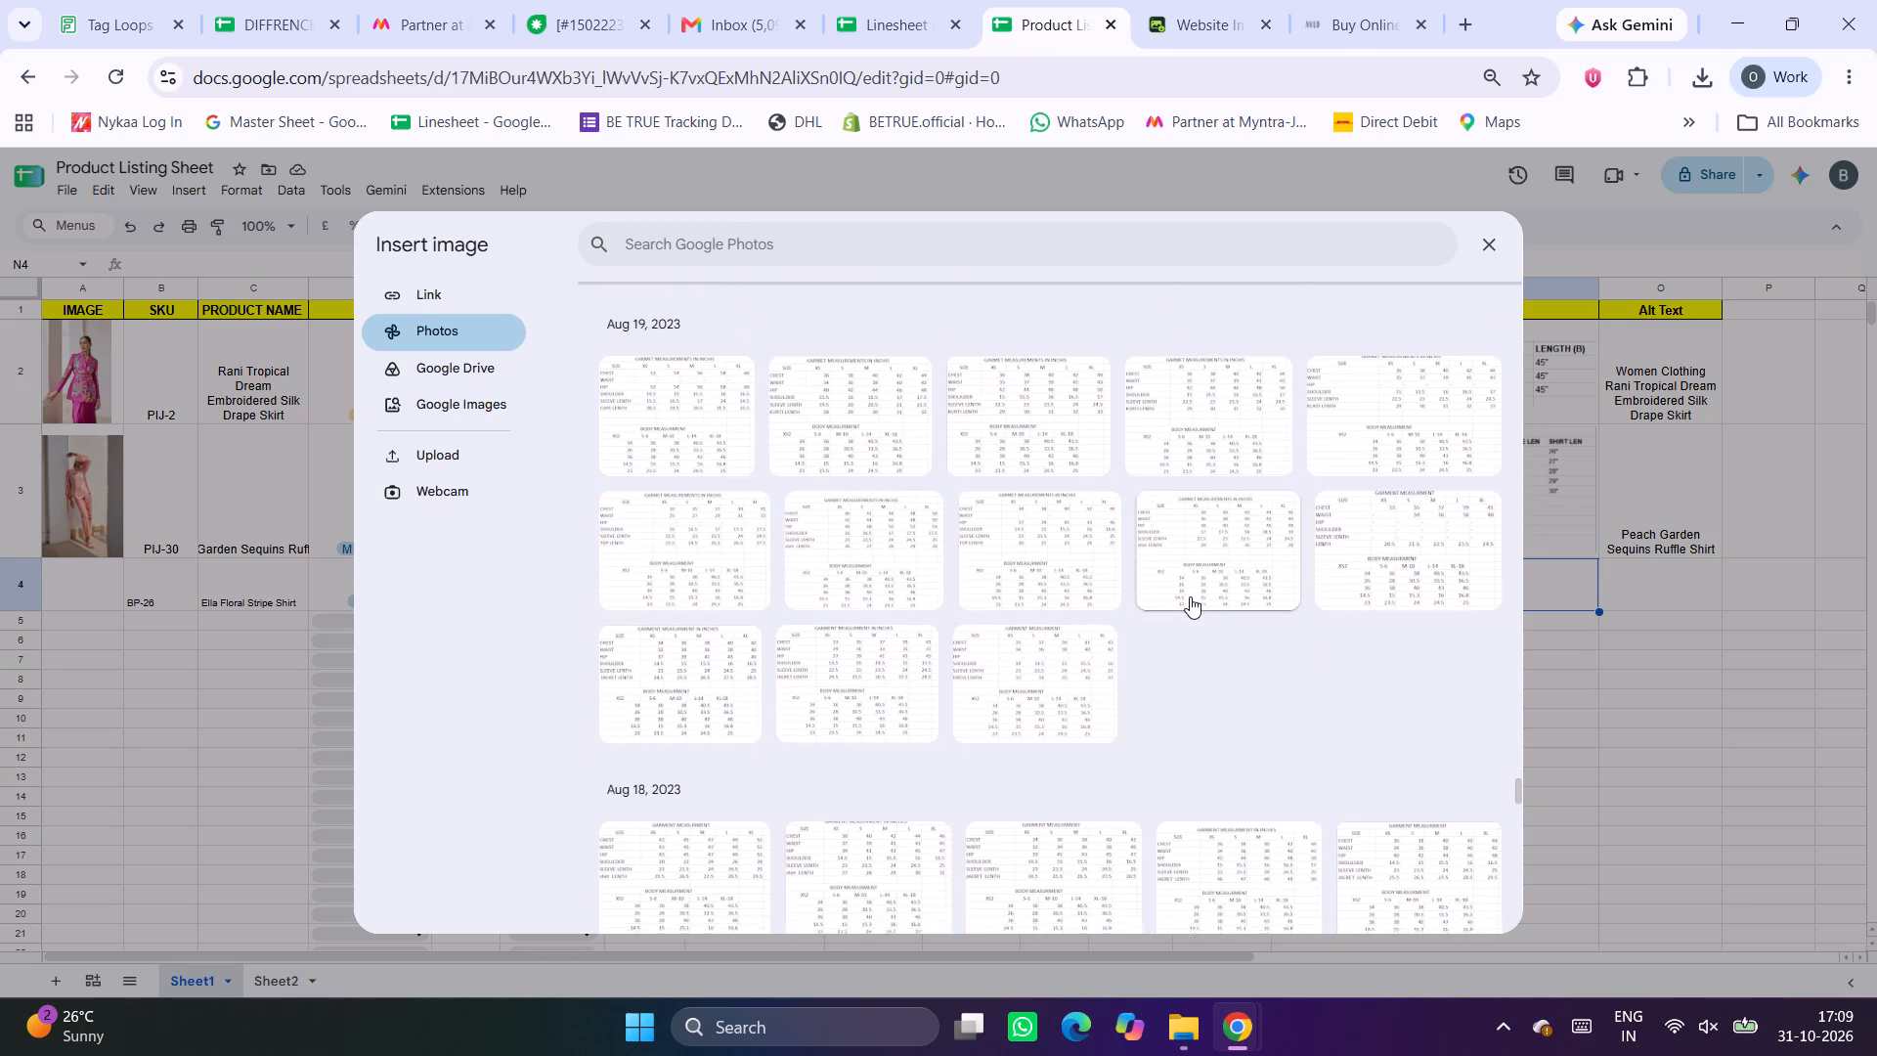
pyautogui.scroll(-8, 1190, 596)
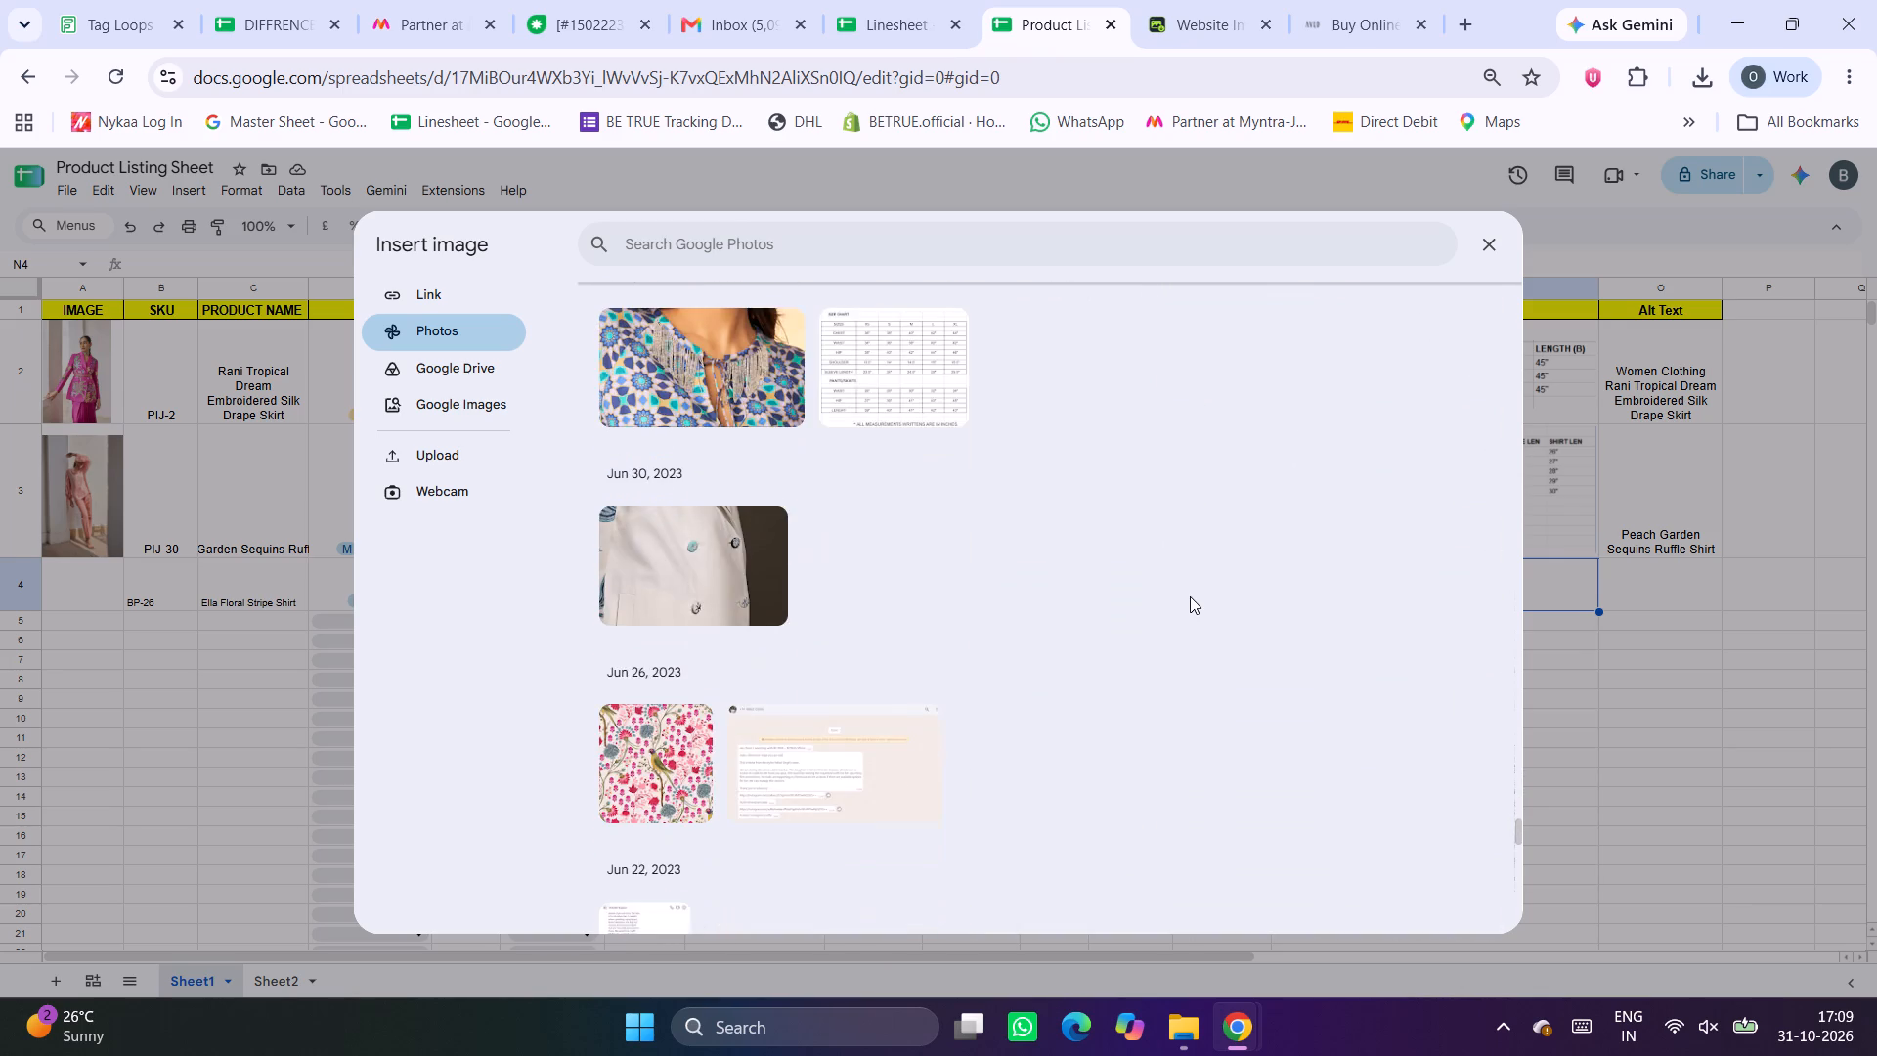
pyautogui.scroll(-6, 1190, 596)
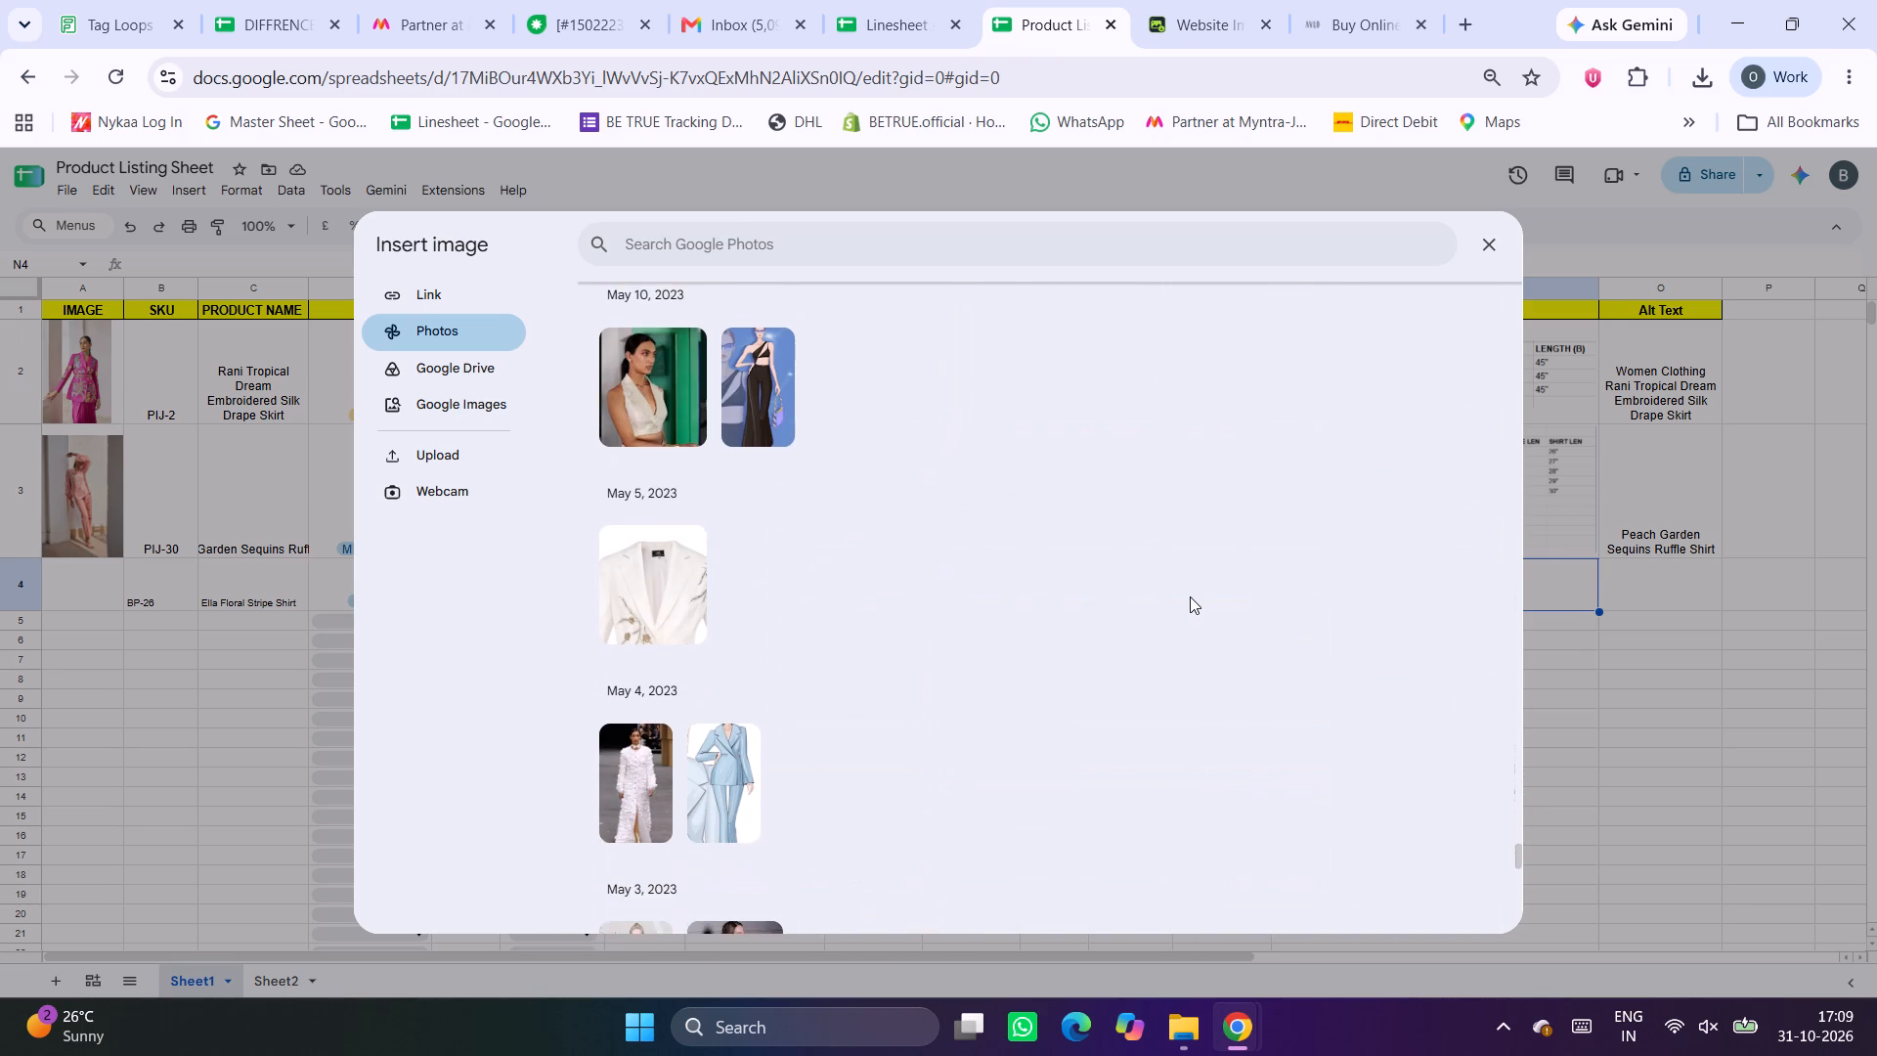
pyautogui.scroll(-5, 1190, 596)
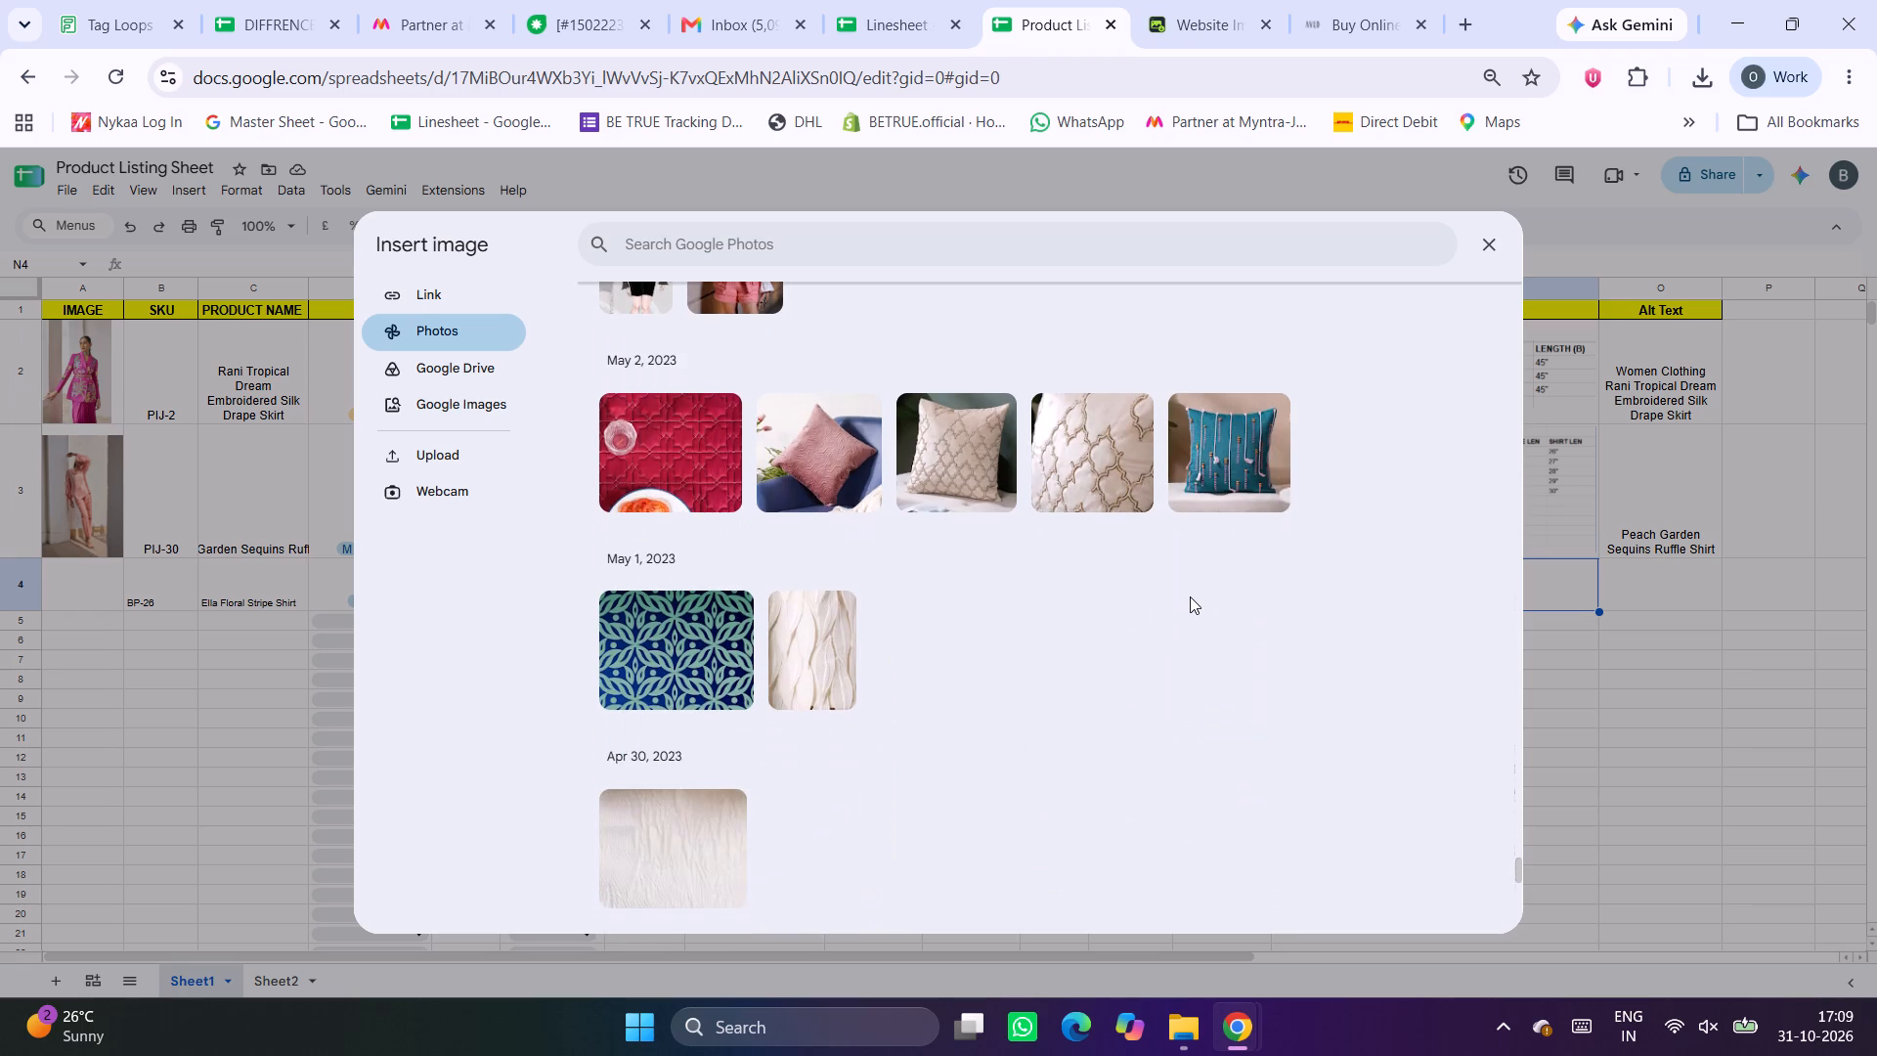
pyautogui.scroll(-5, 1190, 596)
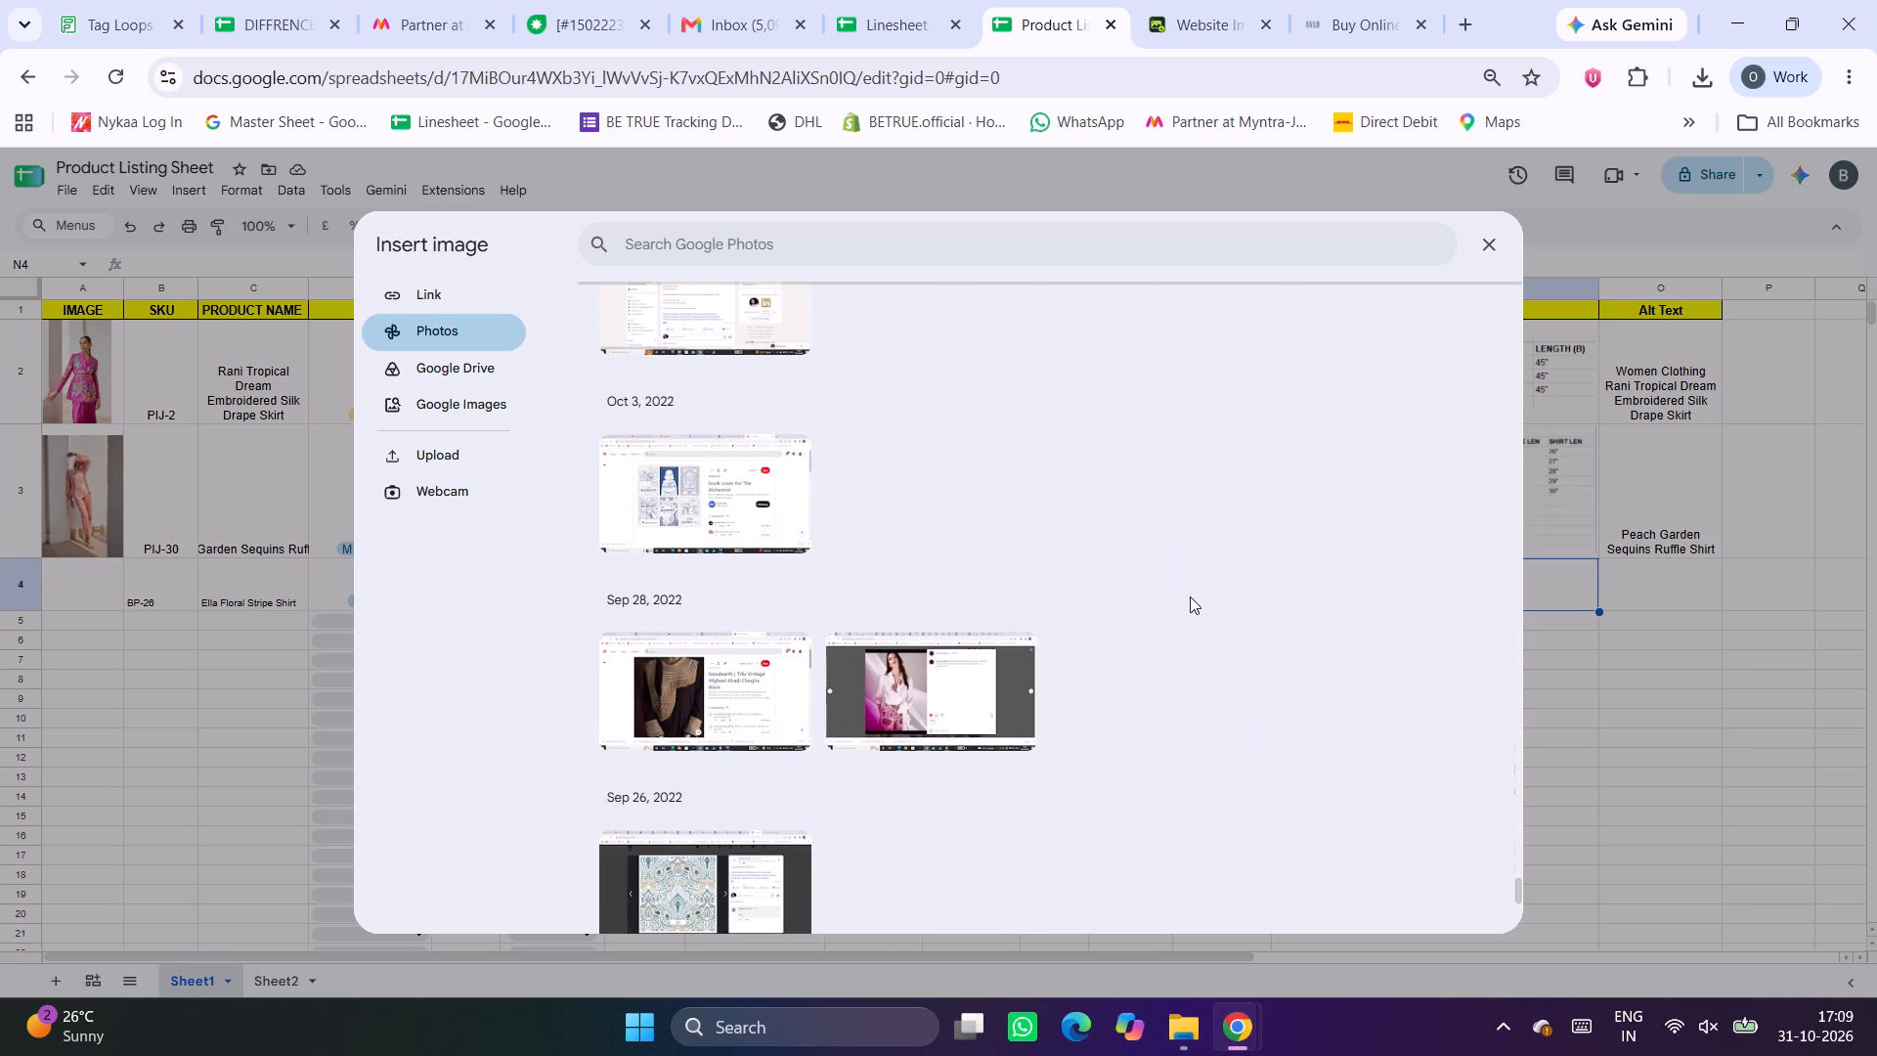
pyautogui.scroll(1, 1190, 596)
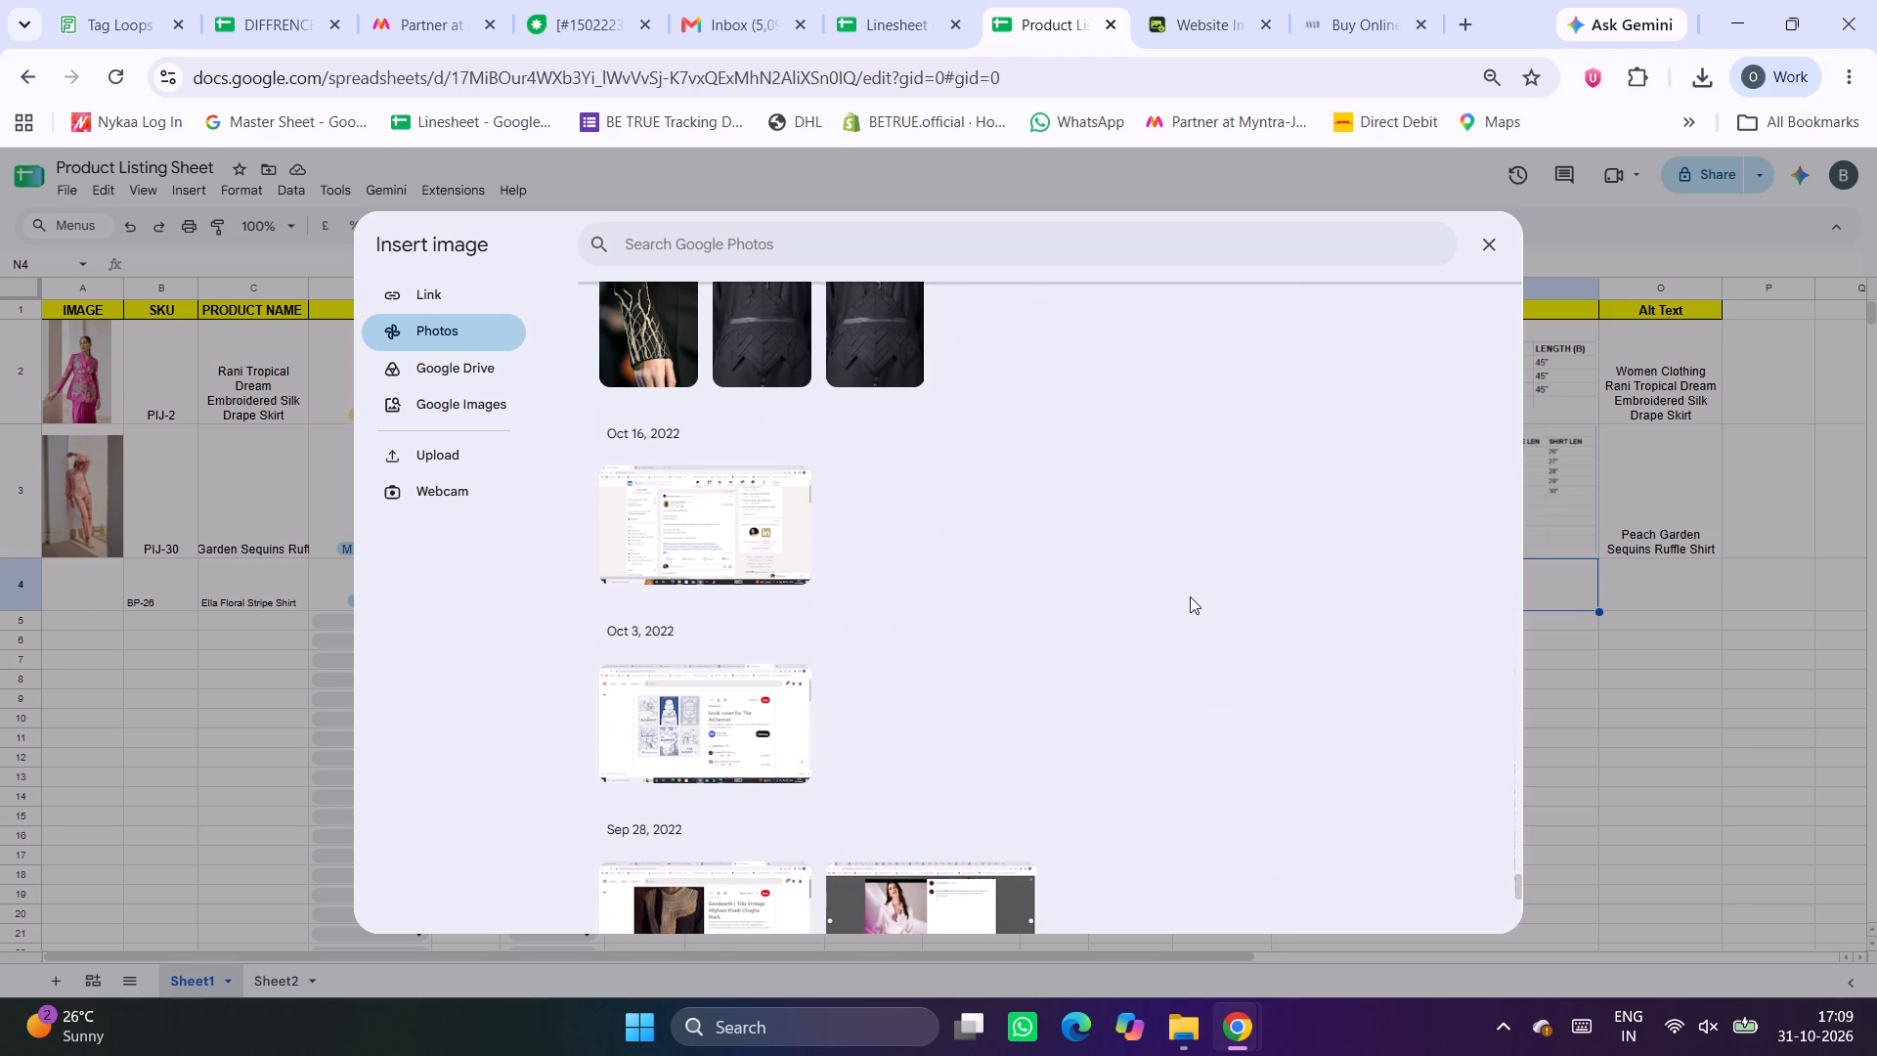
pyautogui.scroll(-4, 1190, 596)
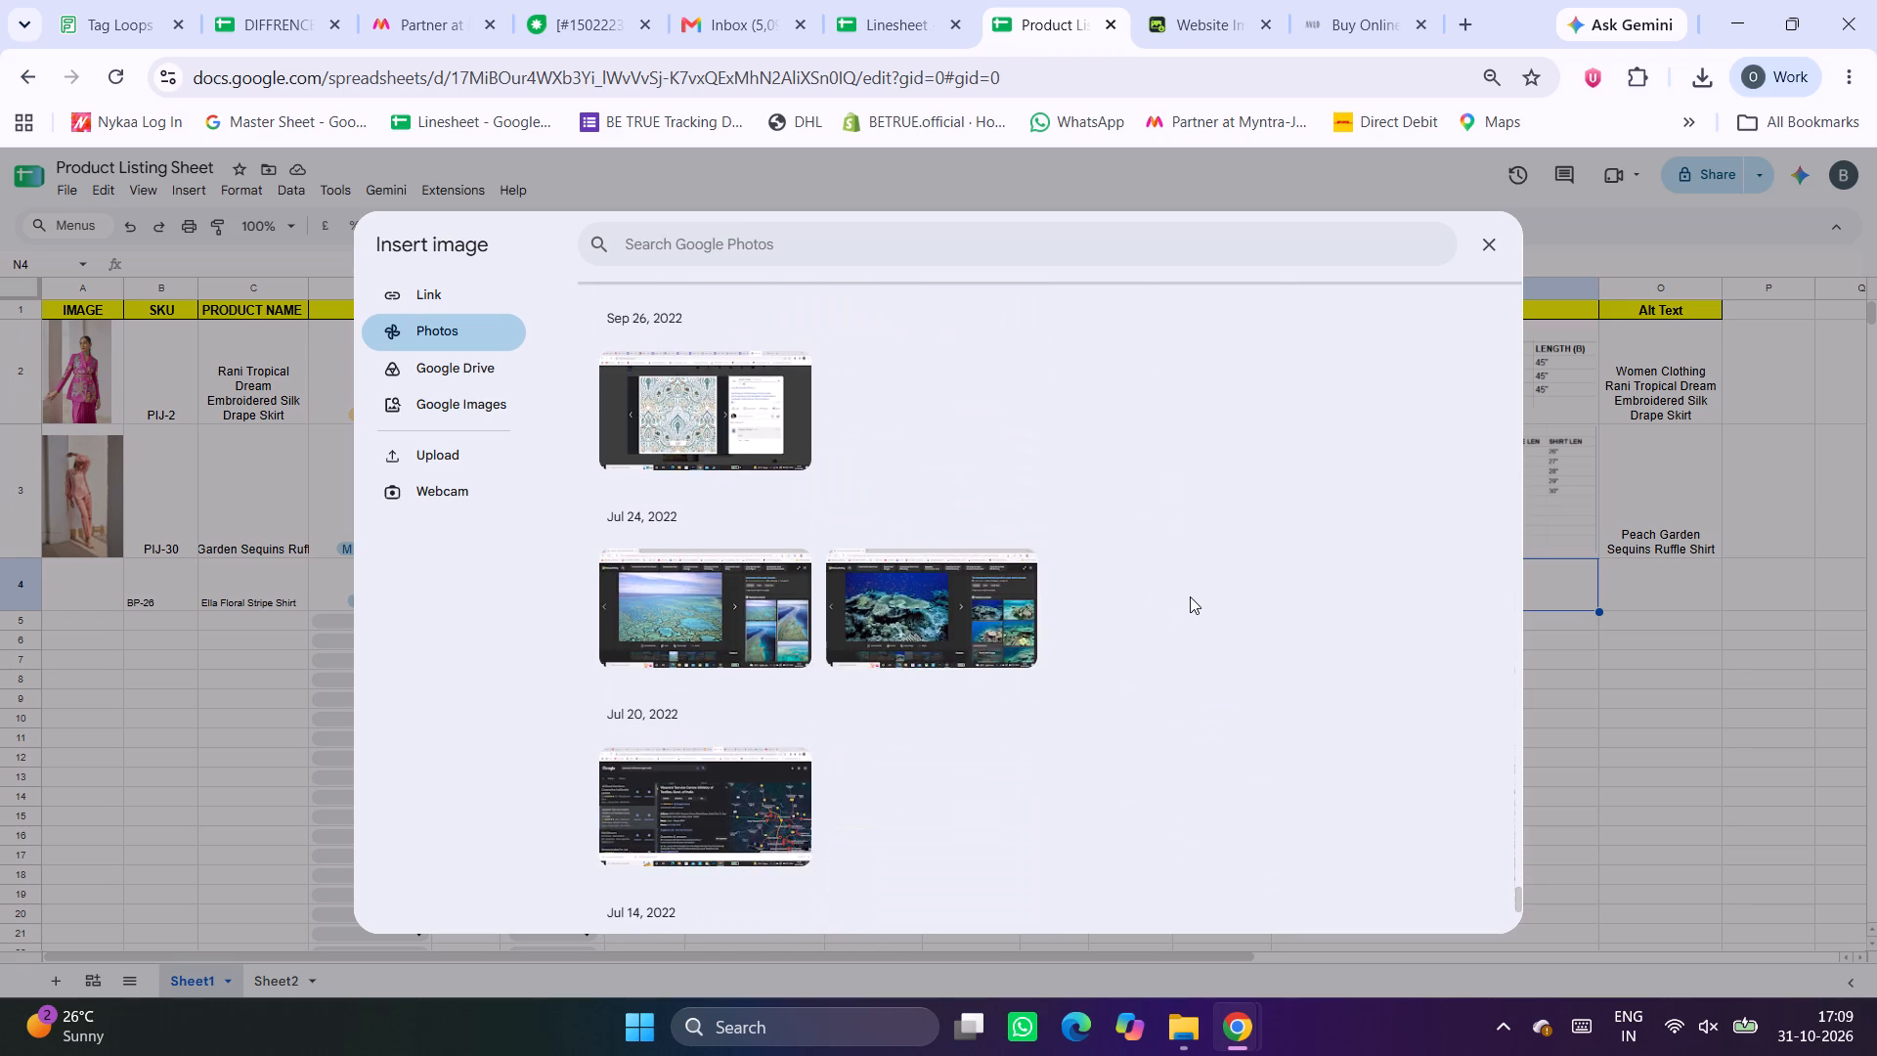
pyautogui.scroll(-4, 1190, 596)
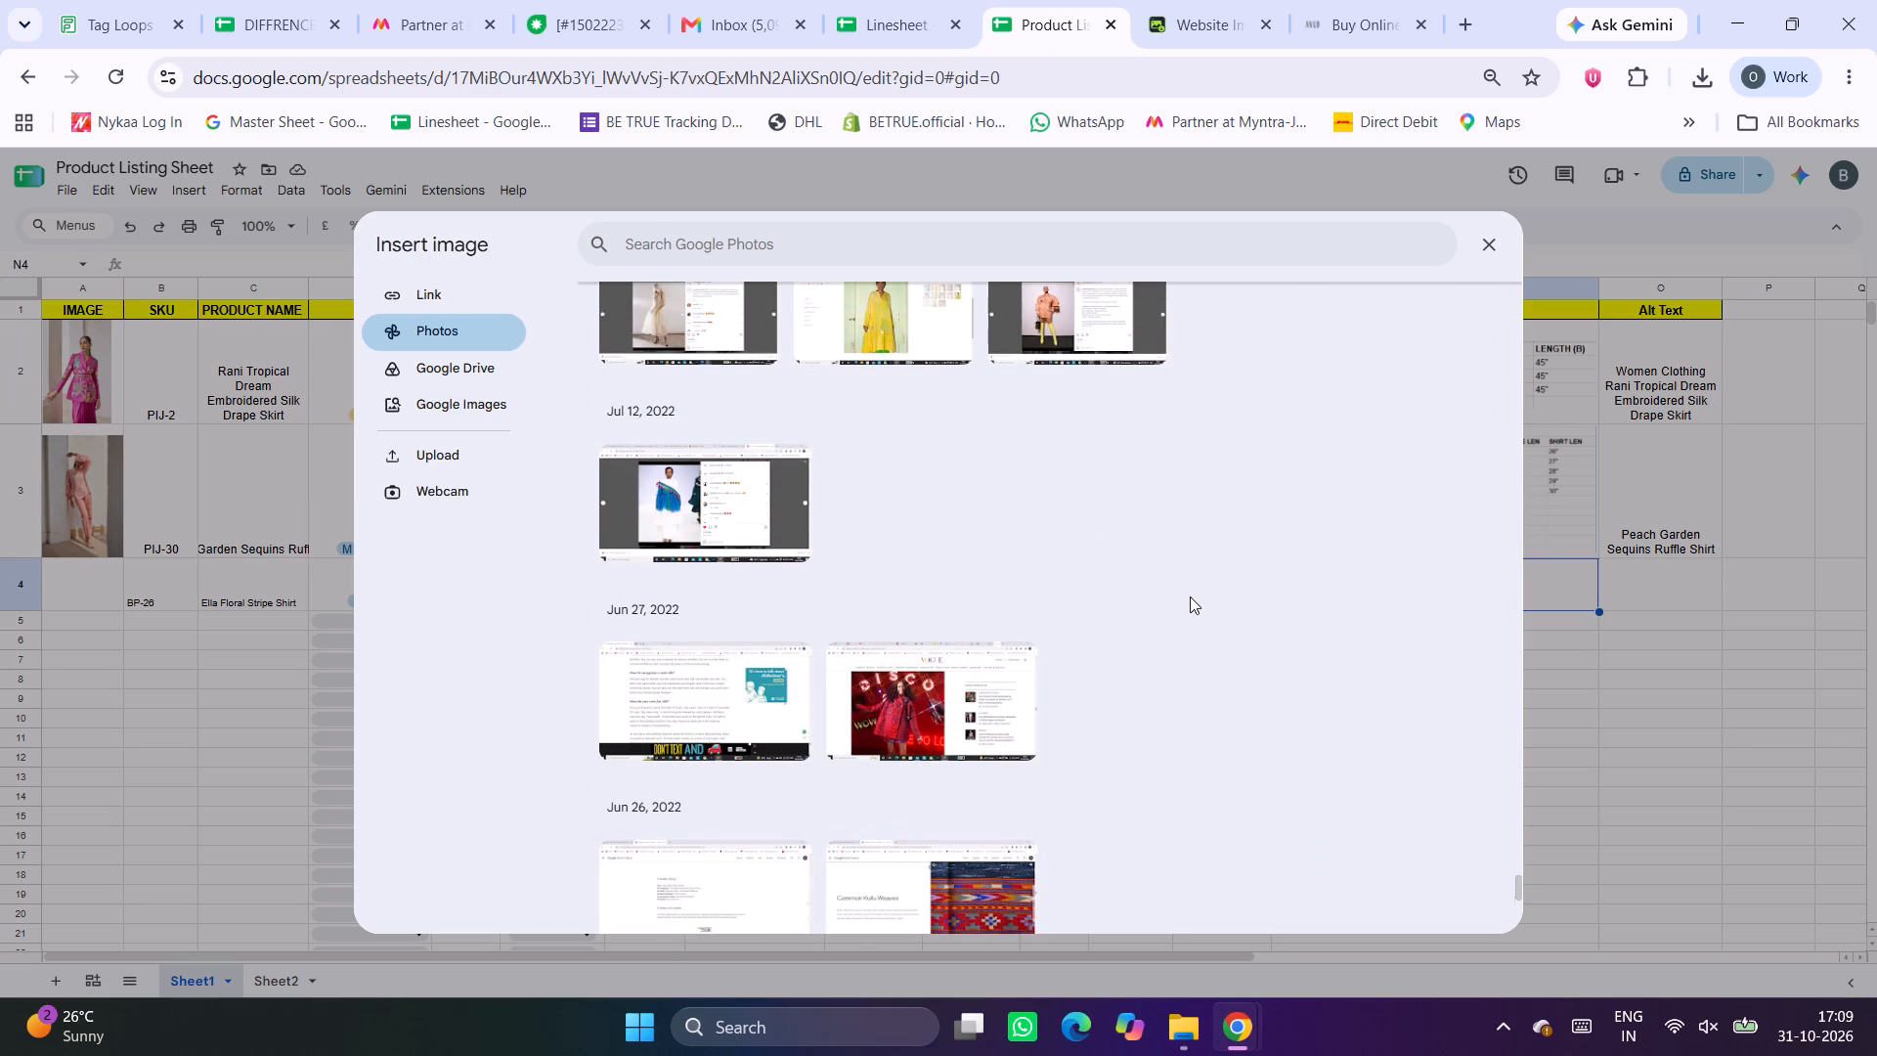
pyautogui.scroll(-8, 1190, 596)
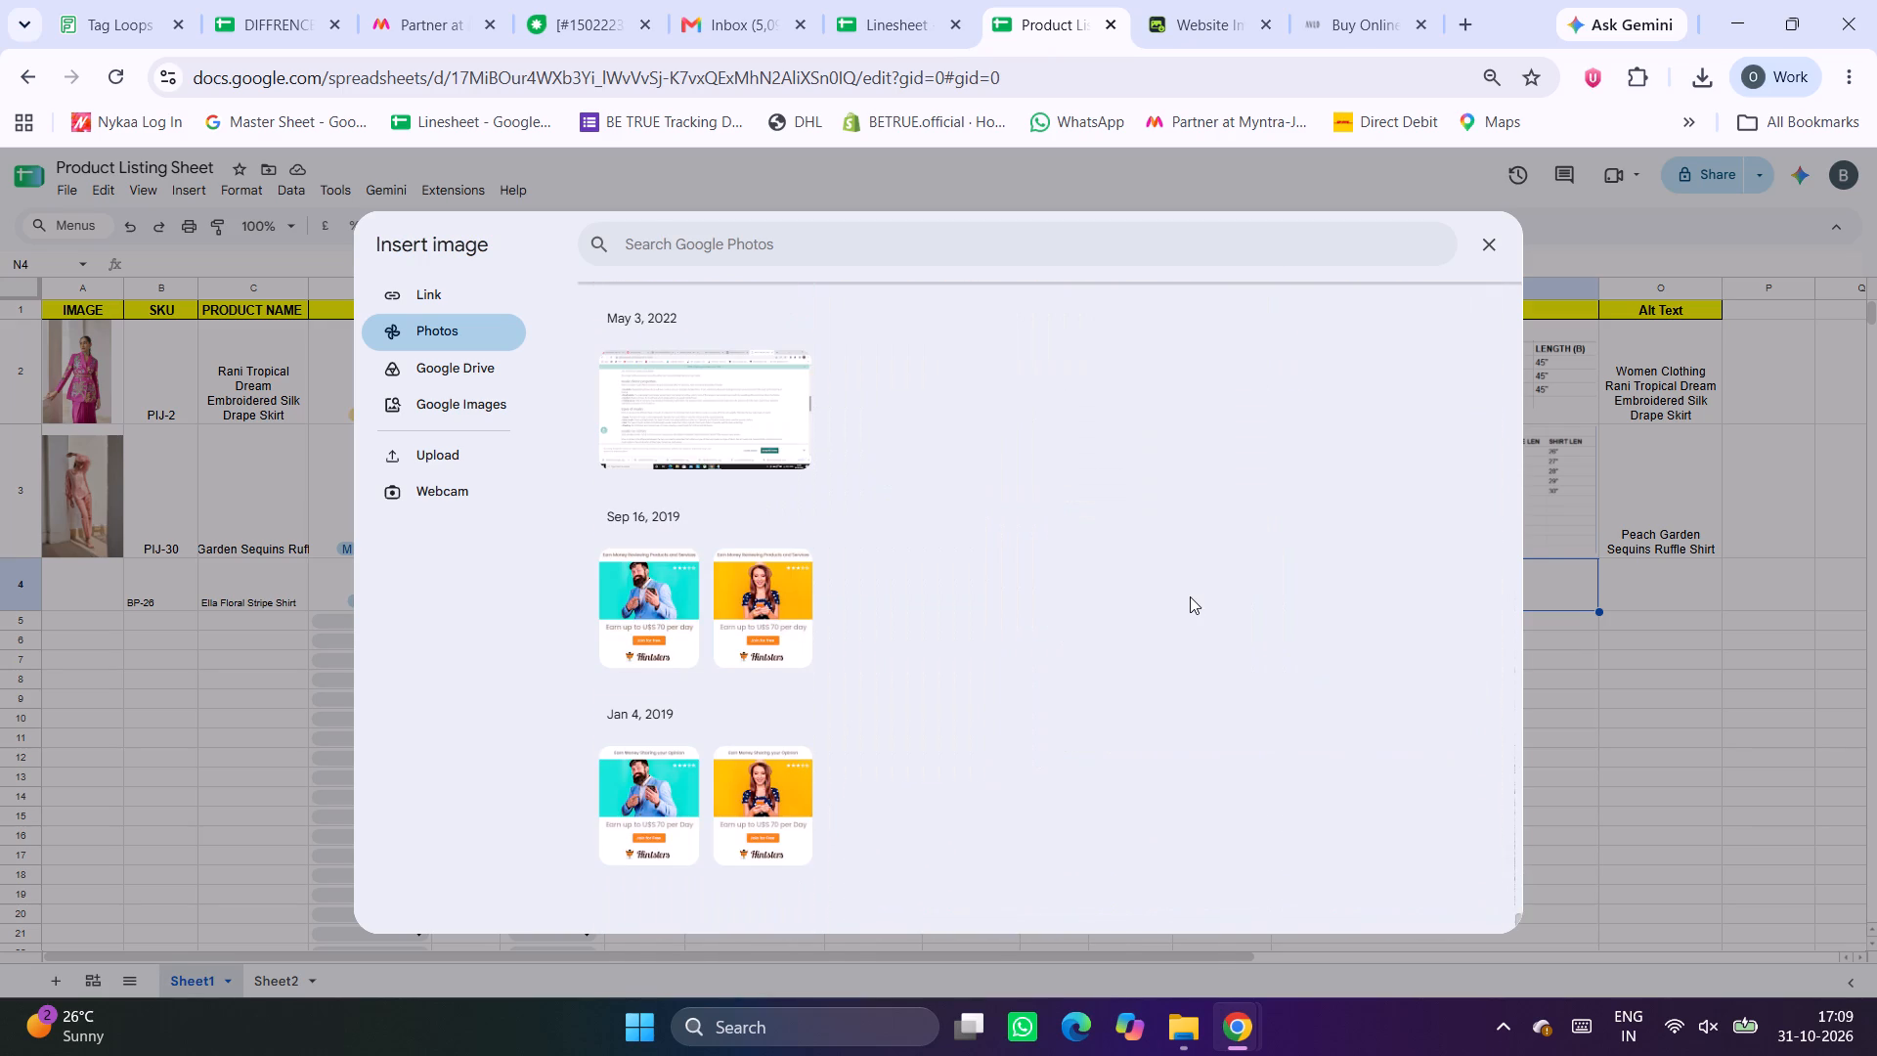
pyautogui.scroll(-4, 1190, 596)
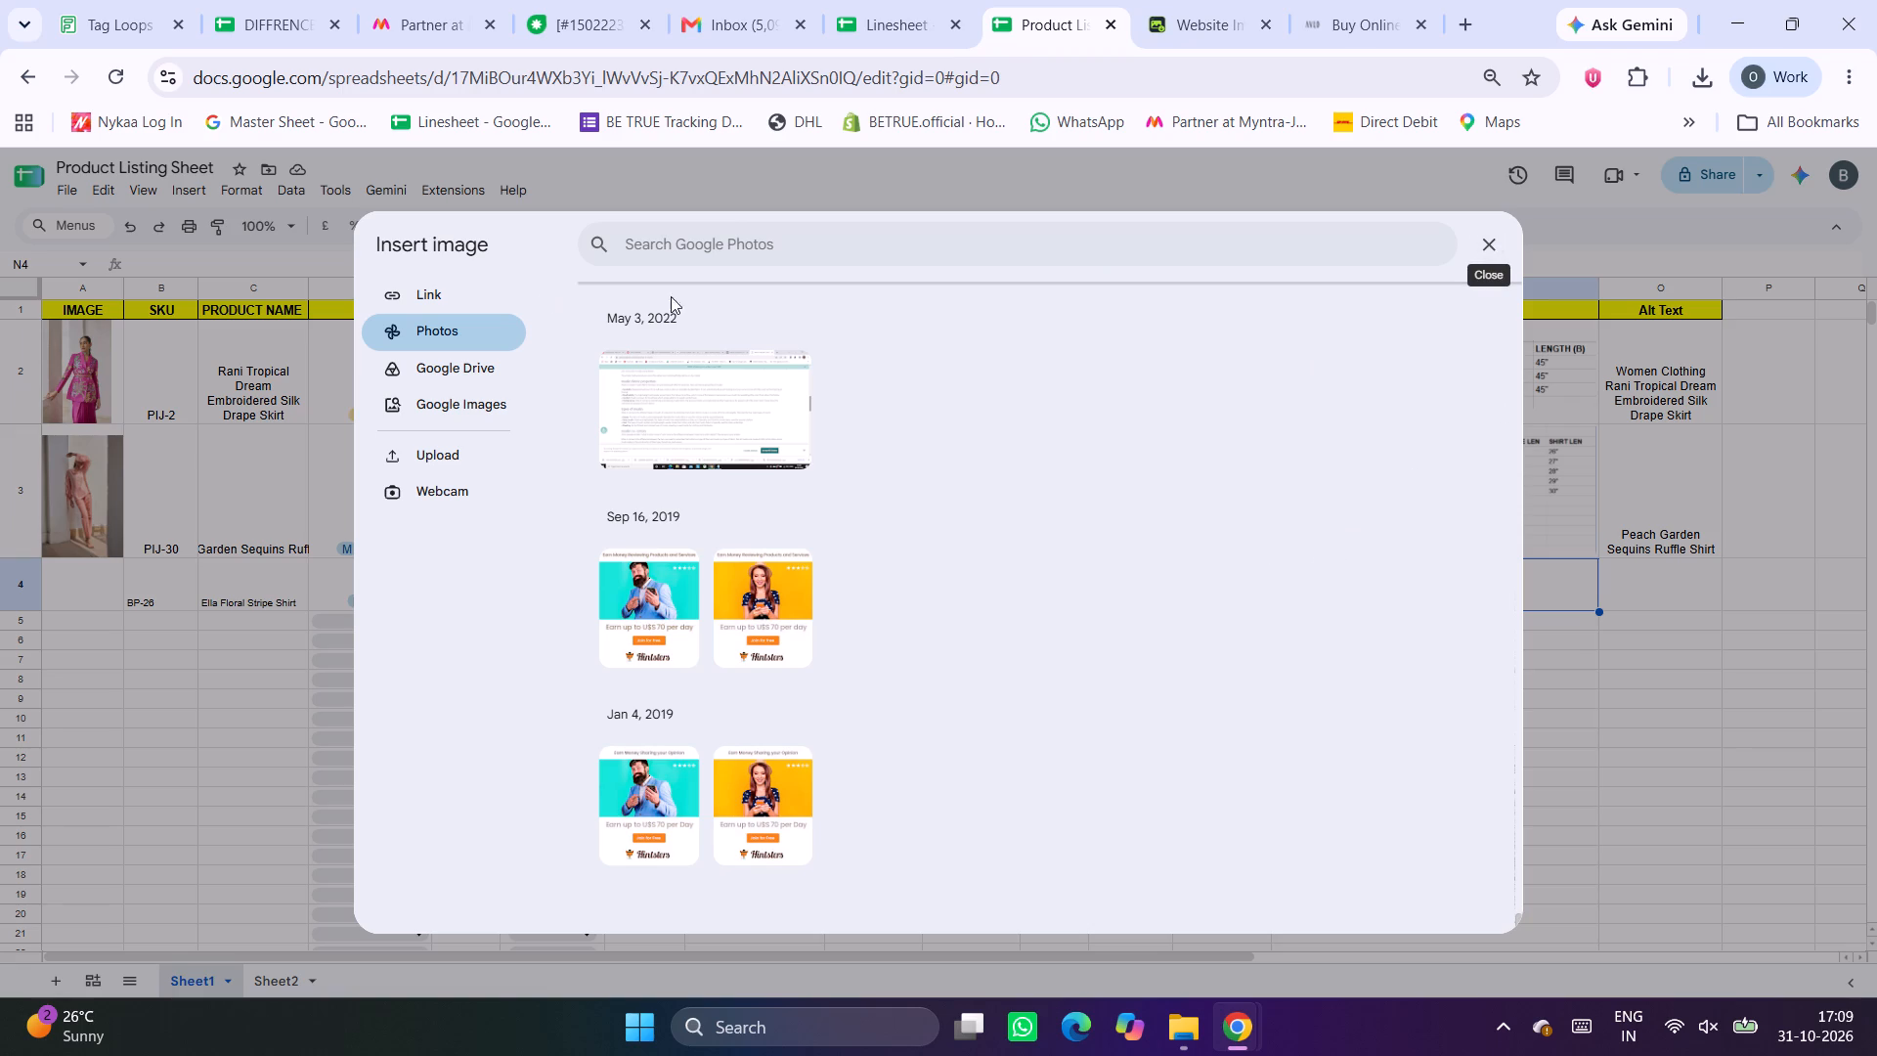
pyautogui.click(1490, 243)
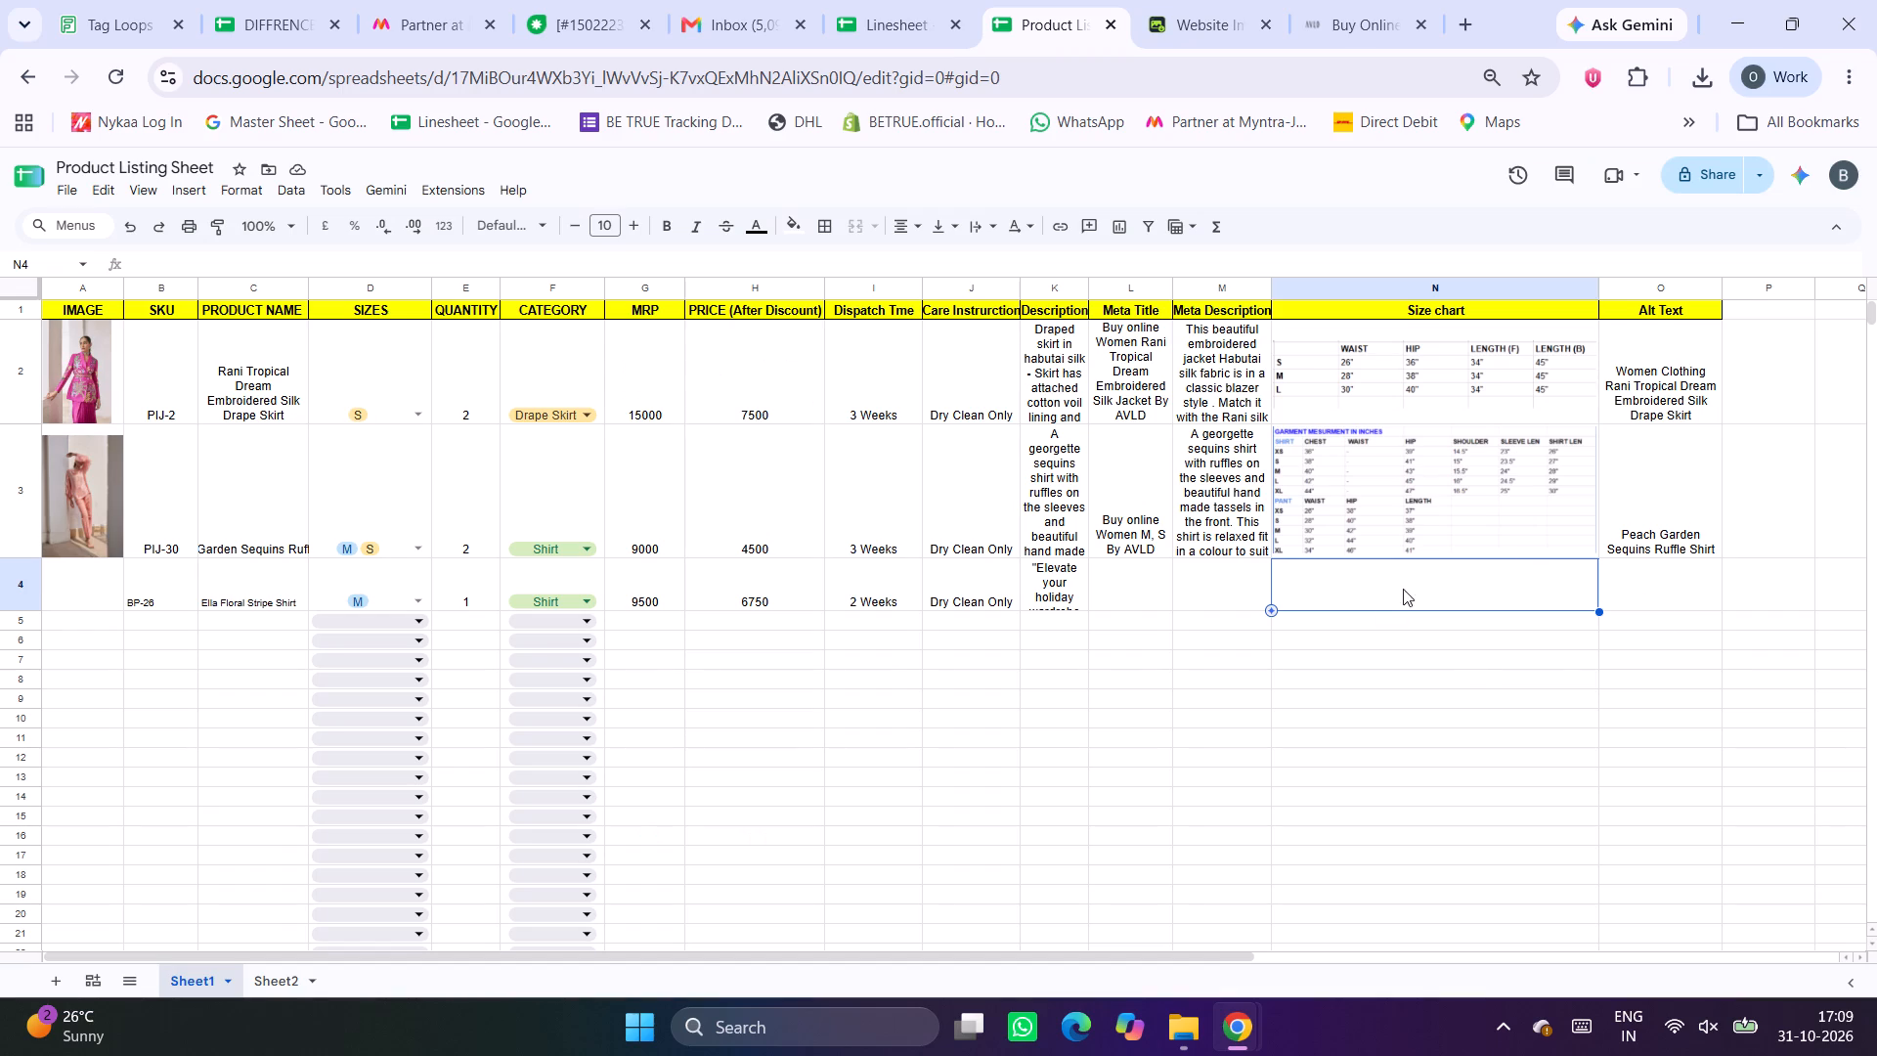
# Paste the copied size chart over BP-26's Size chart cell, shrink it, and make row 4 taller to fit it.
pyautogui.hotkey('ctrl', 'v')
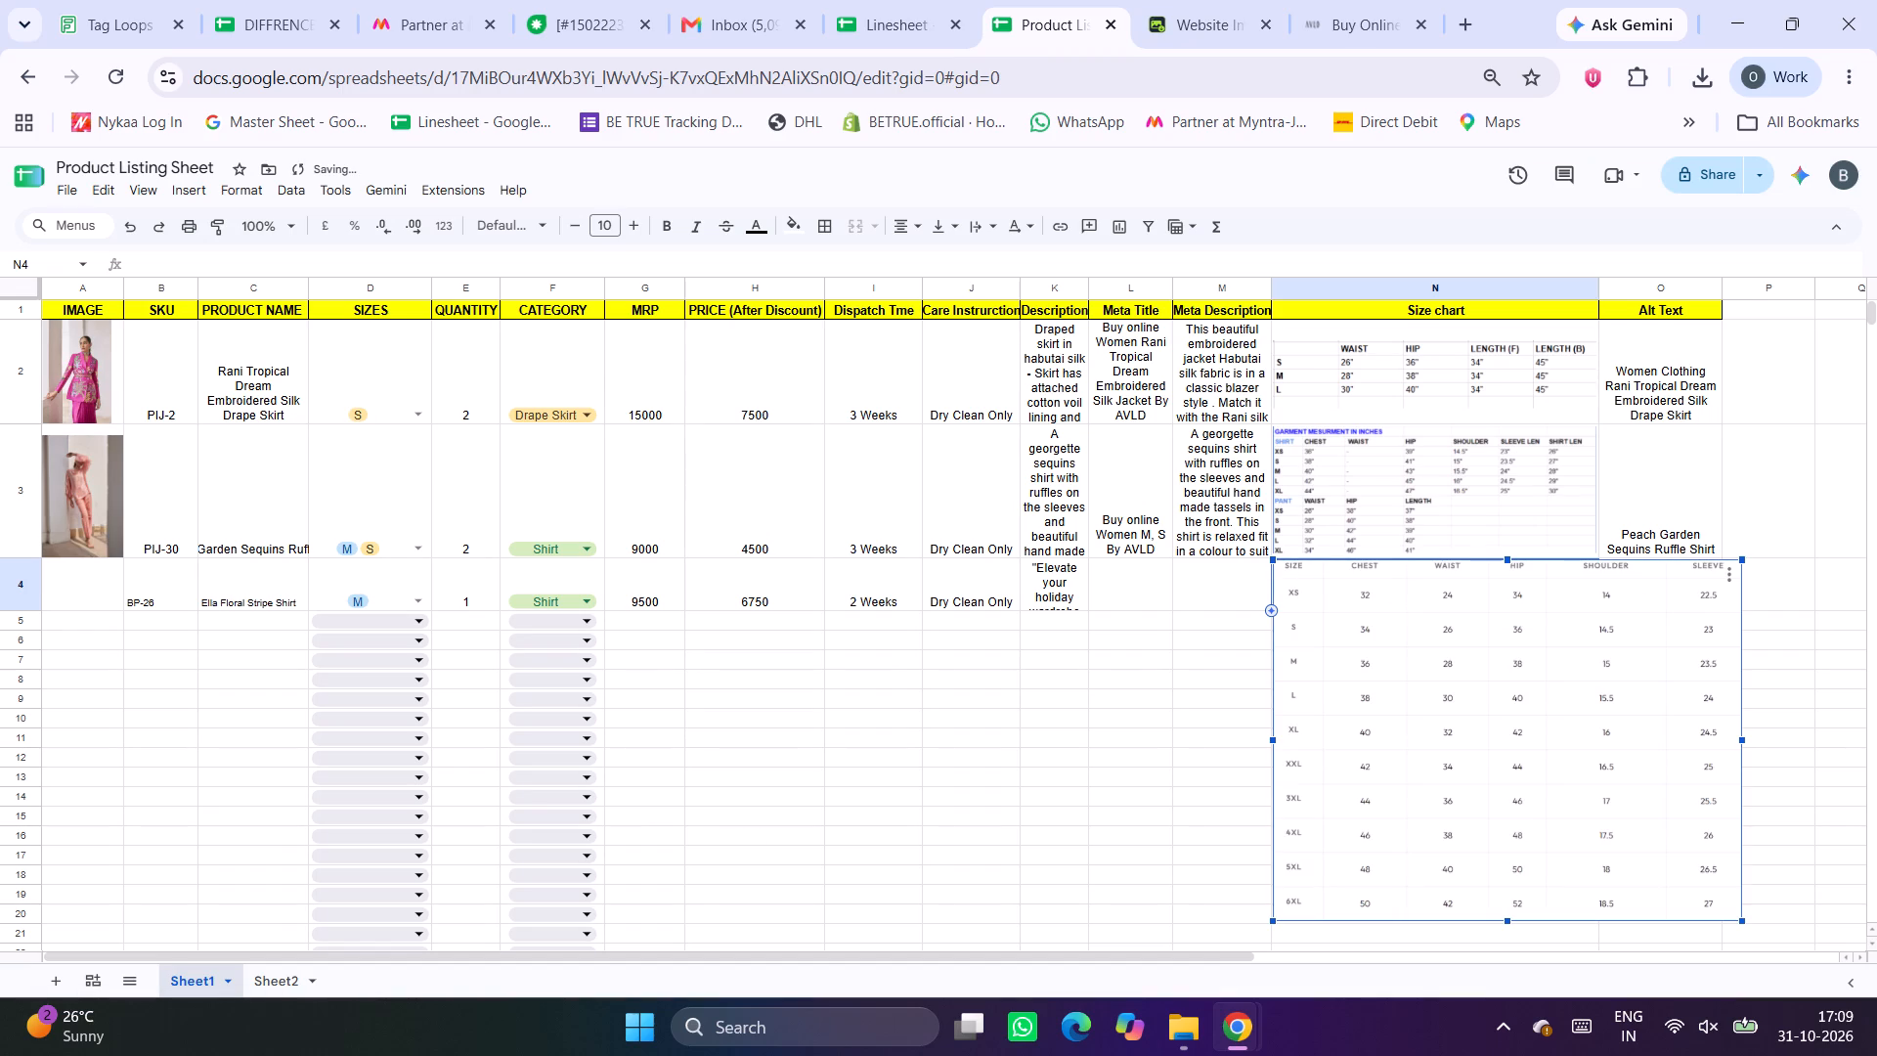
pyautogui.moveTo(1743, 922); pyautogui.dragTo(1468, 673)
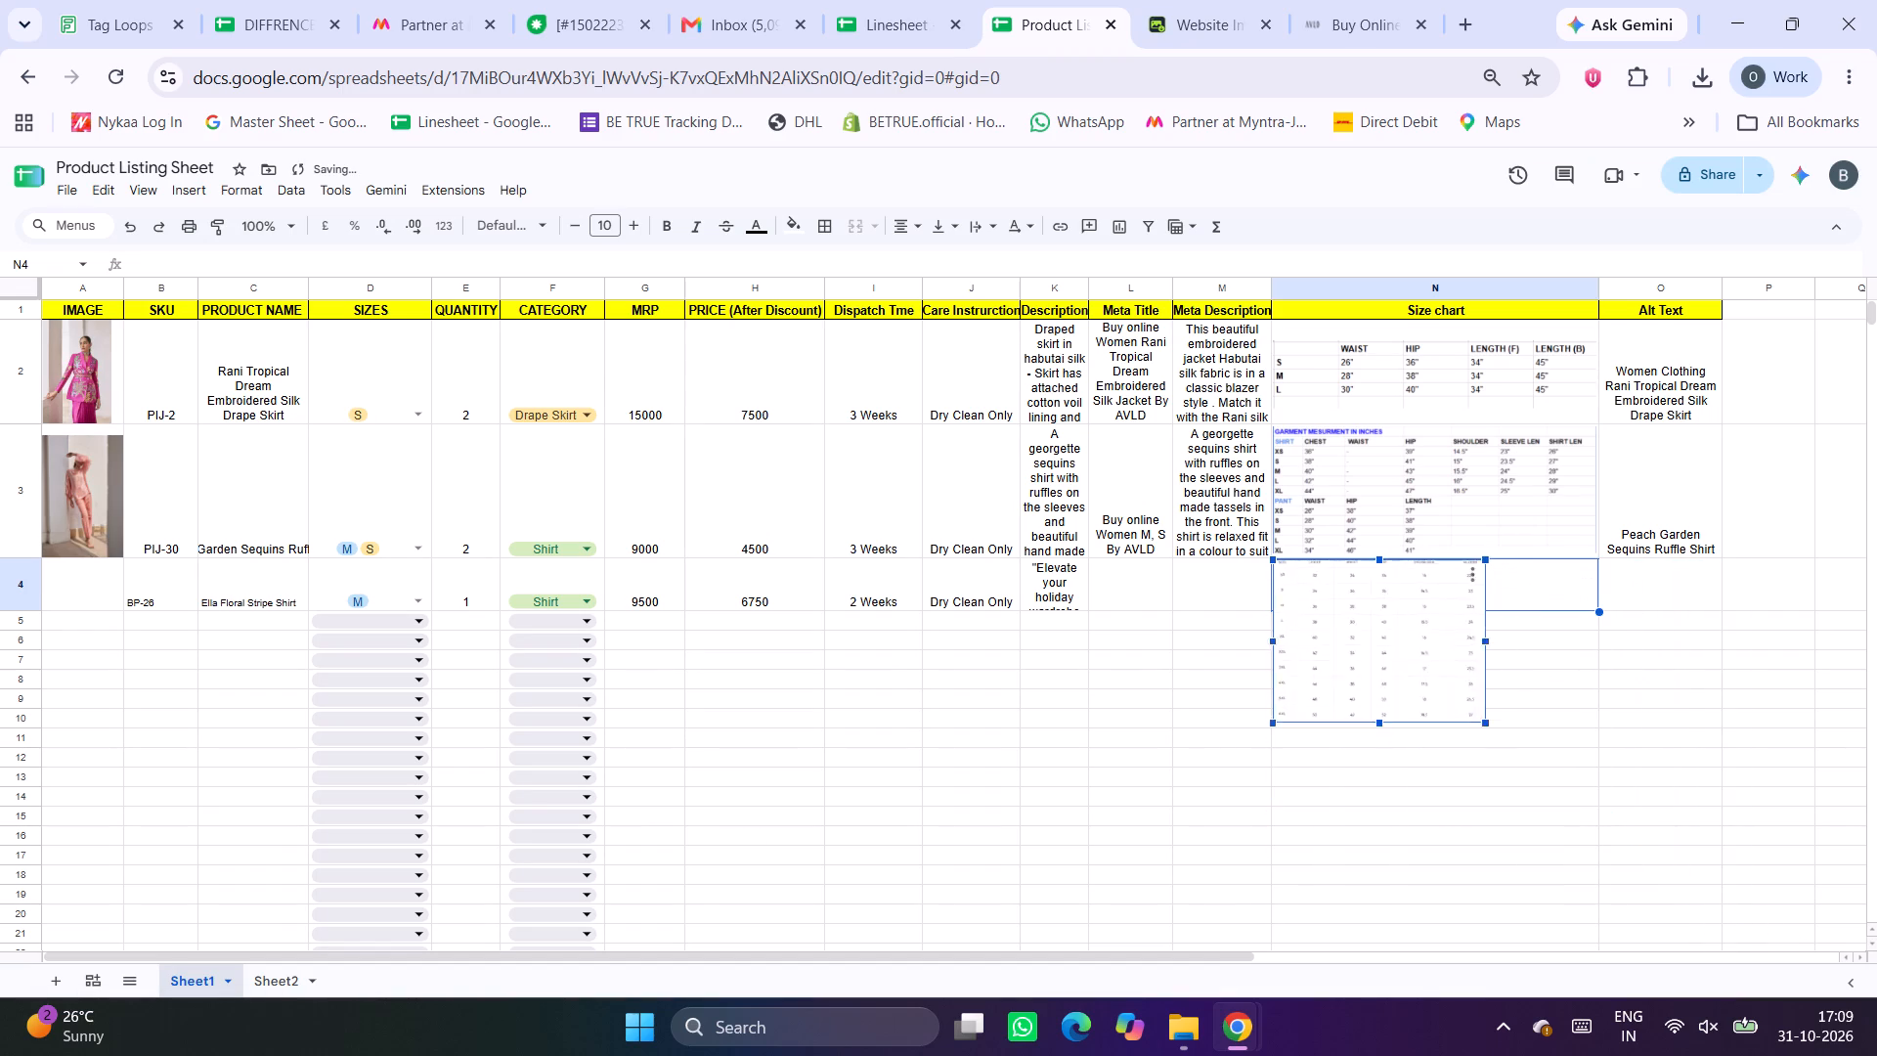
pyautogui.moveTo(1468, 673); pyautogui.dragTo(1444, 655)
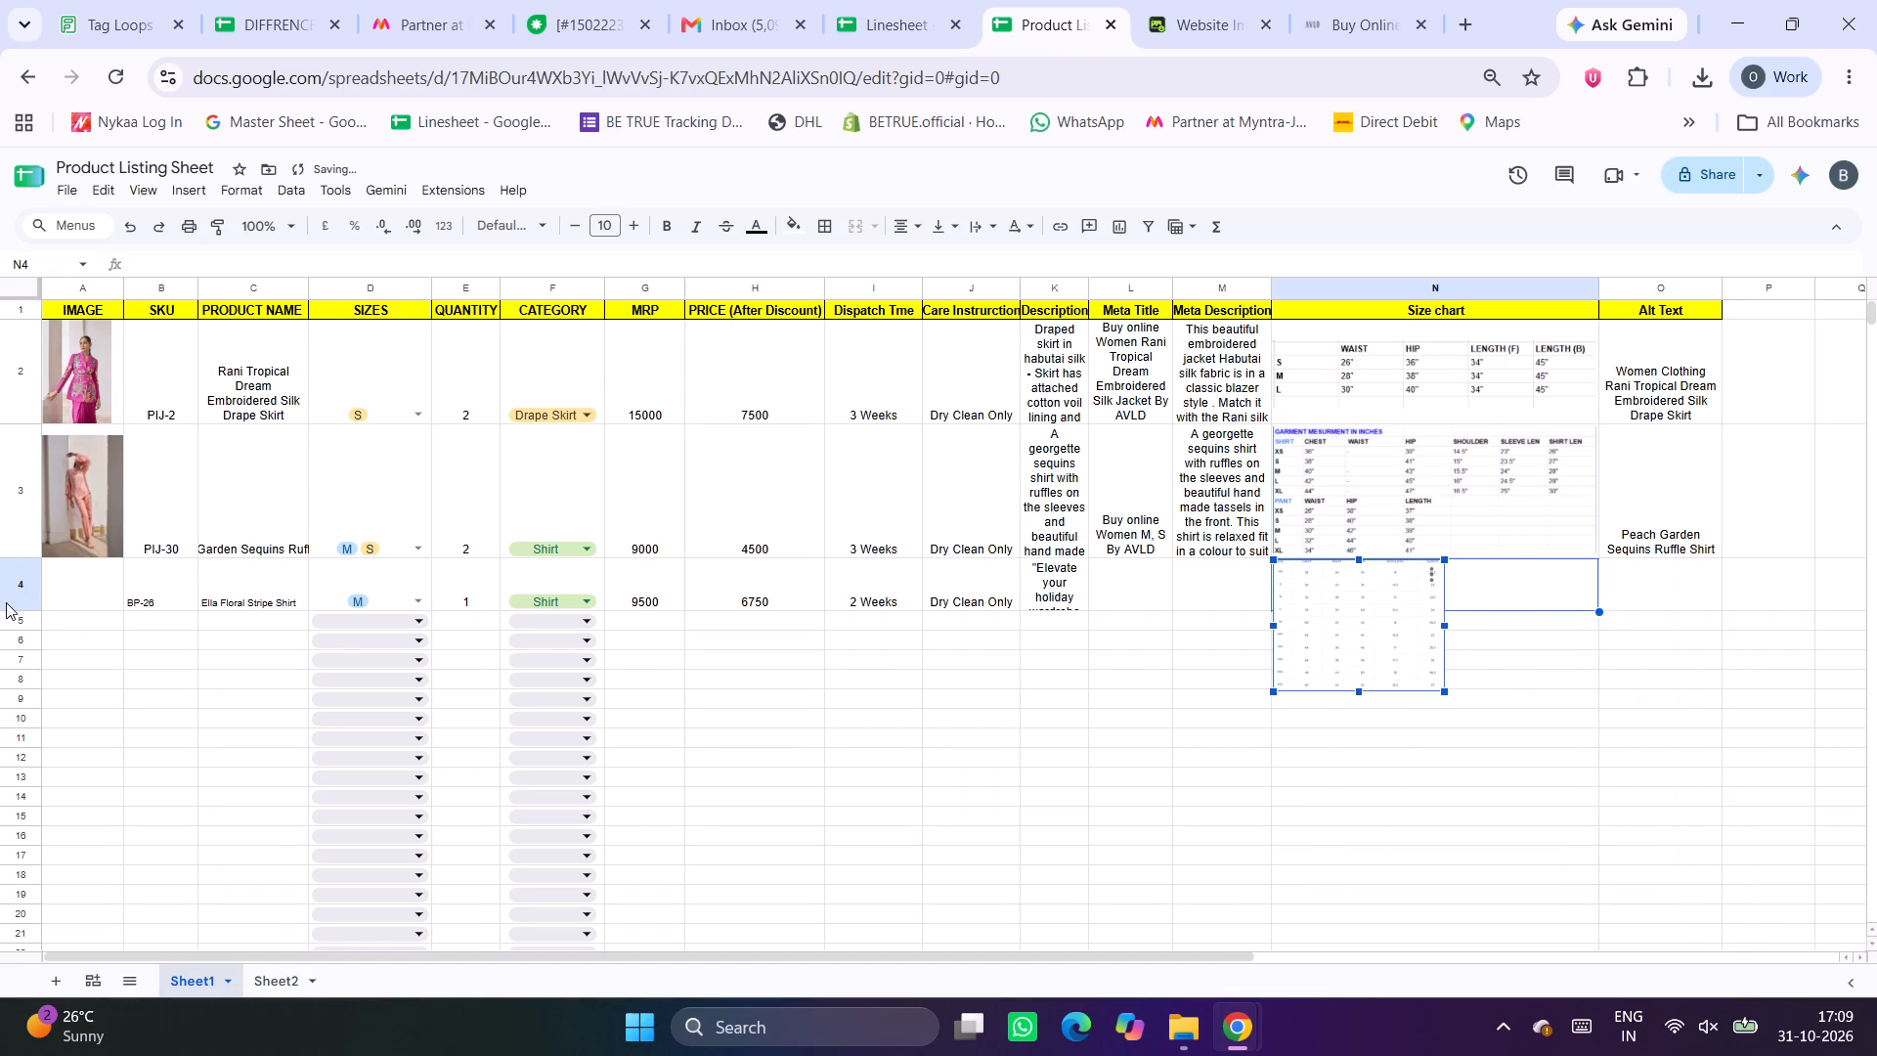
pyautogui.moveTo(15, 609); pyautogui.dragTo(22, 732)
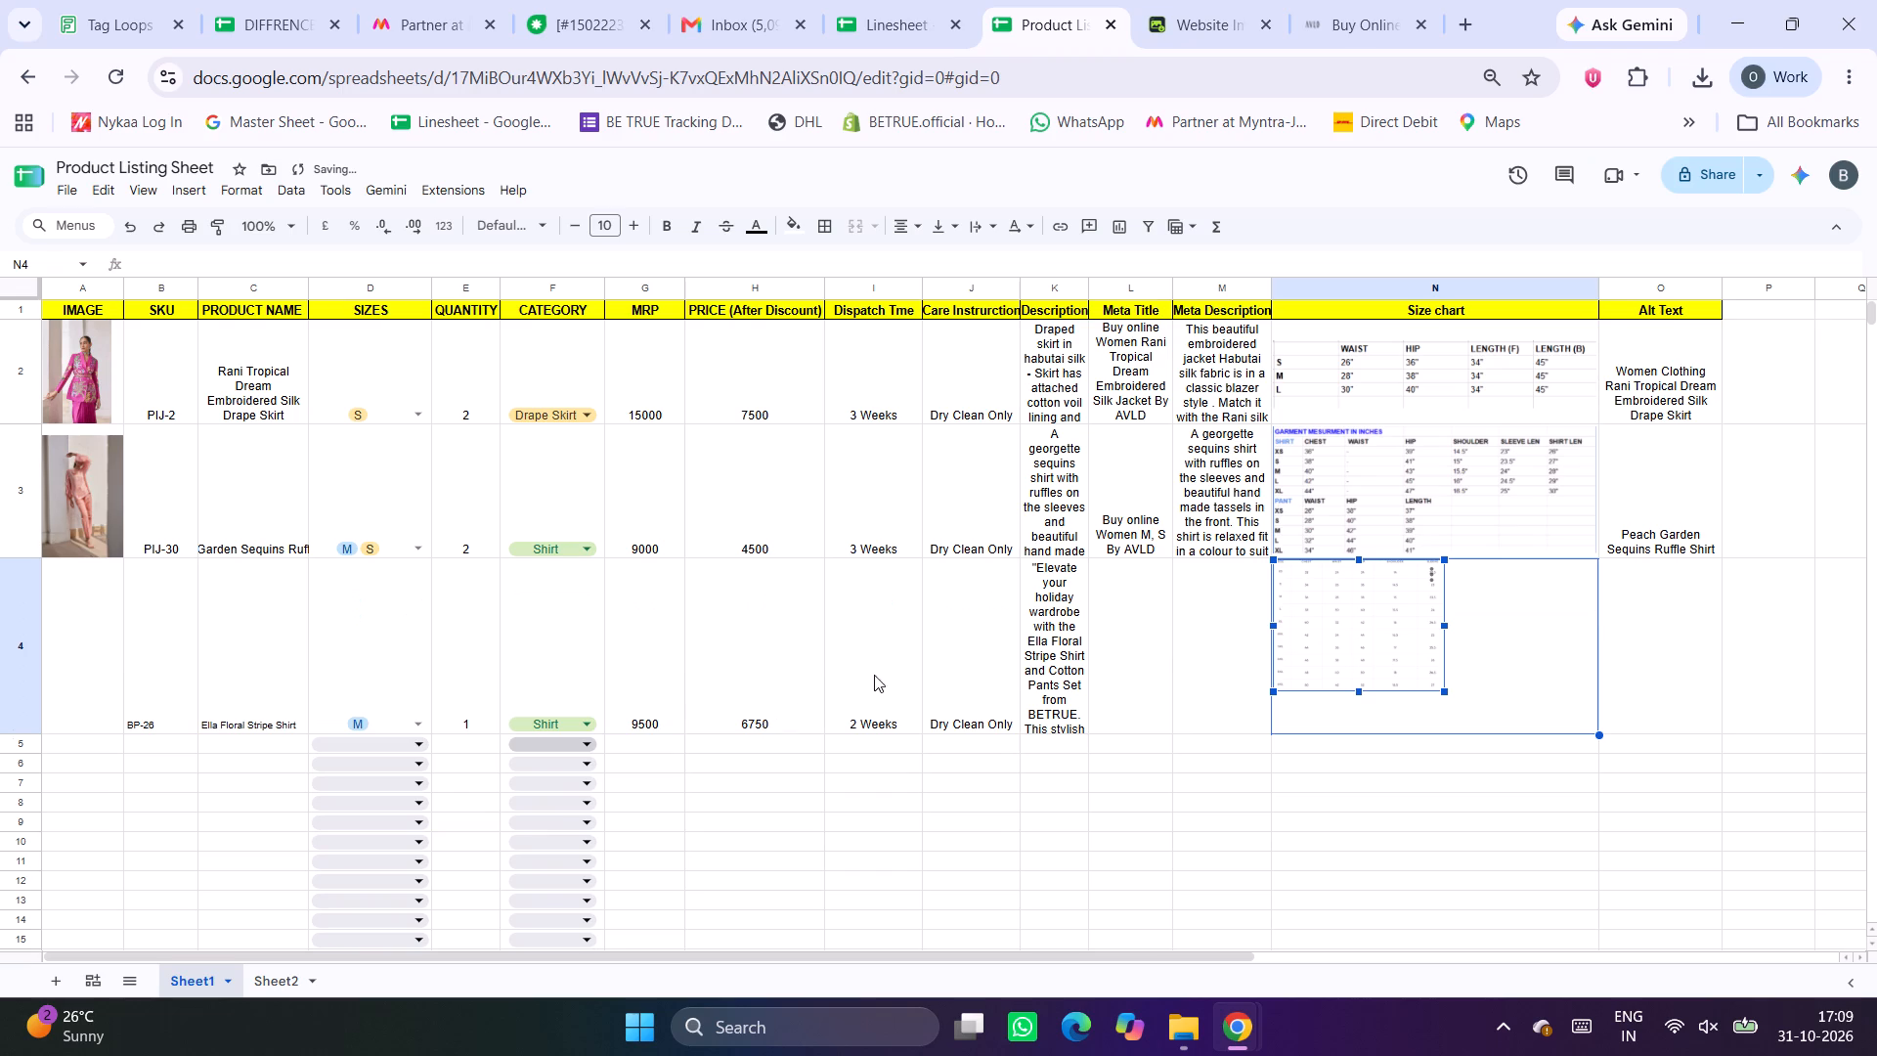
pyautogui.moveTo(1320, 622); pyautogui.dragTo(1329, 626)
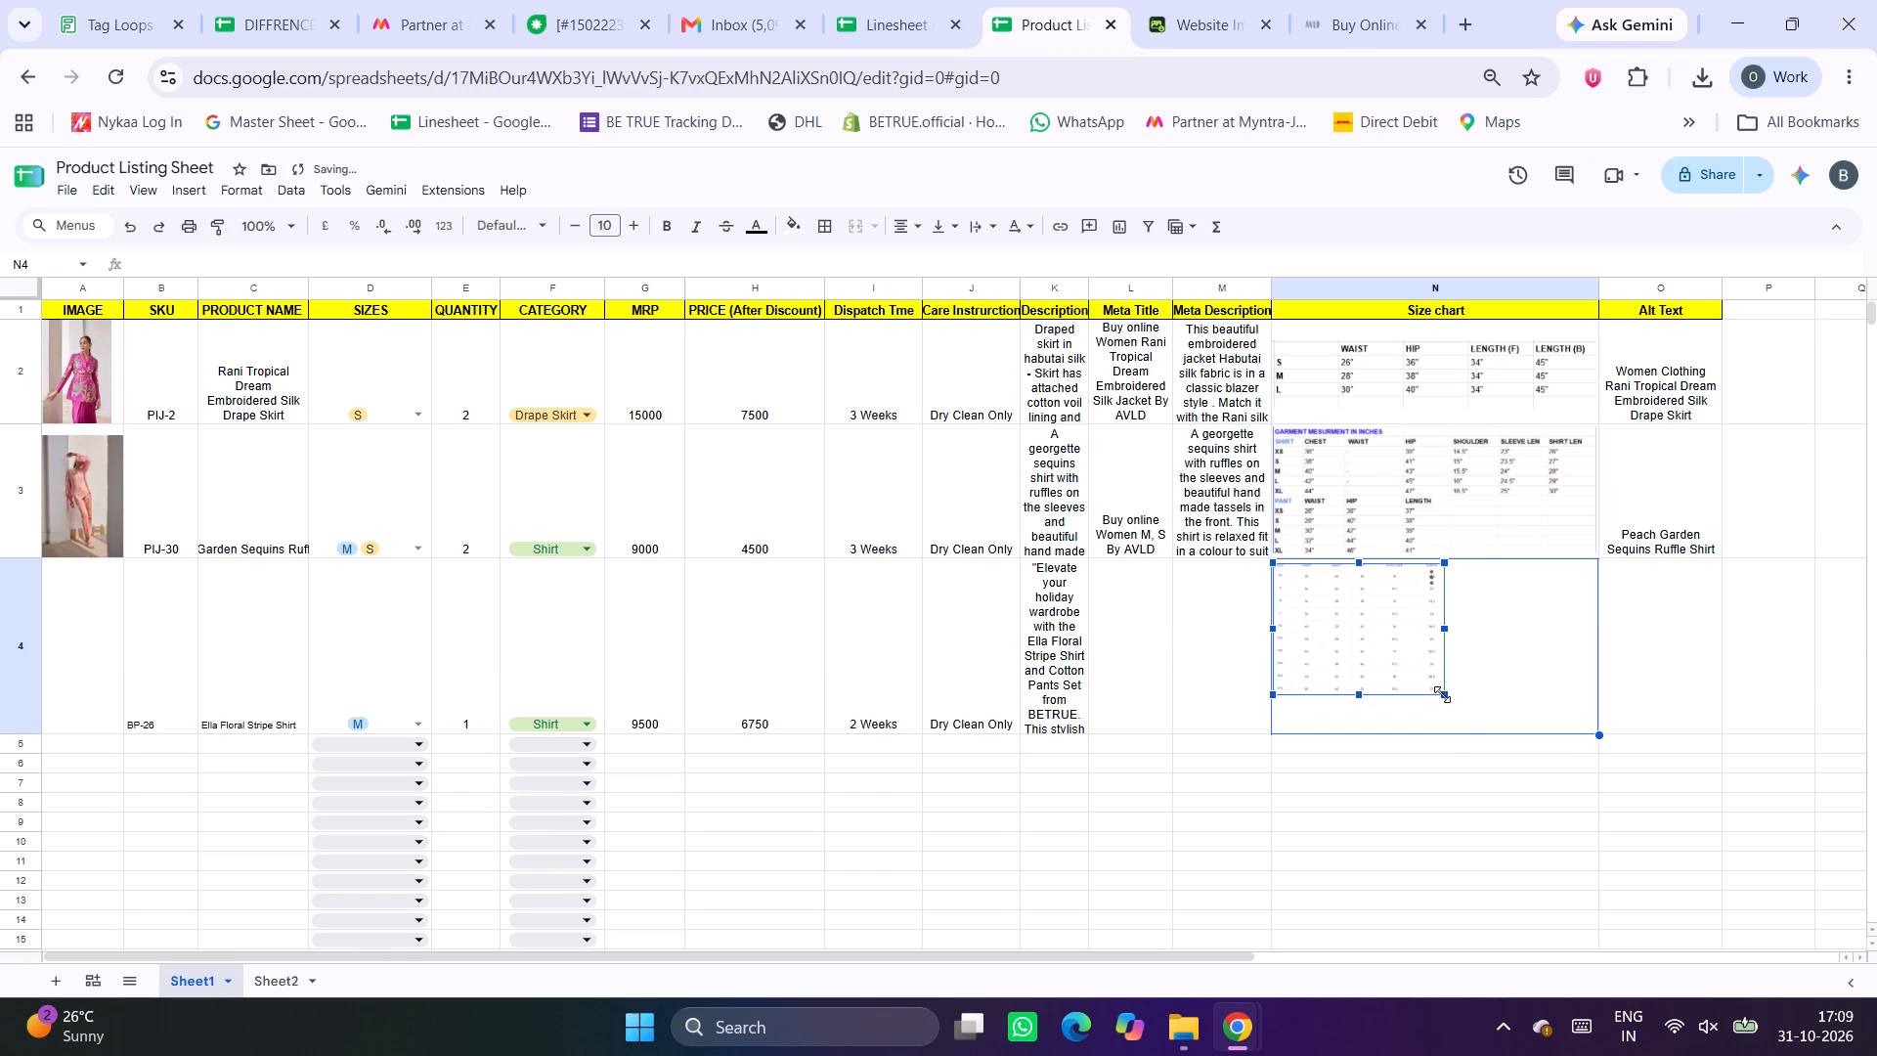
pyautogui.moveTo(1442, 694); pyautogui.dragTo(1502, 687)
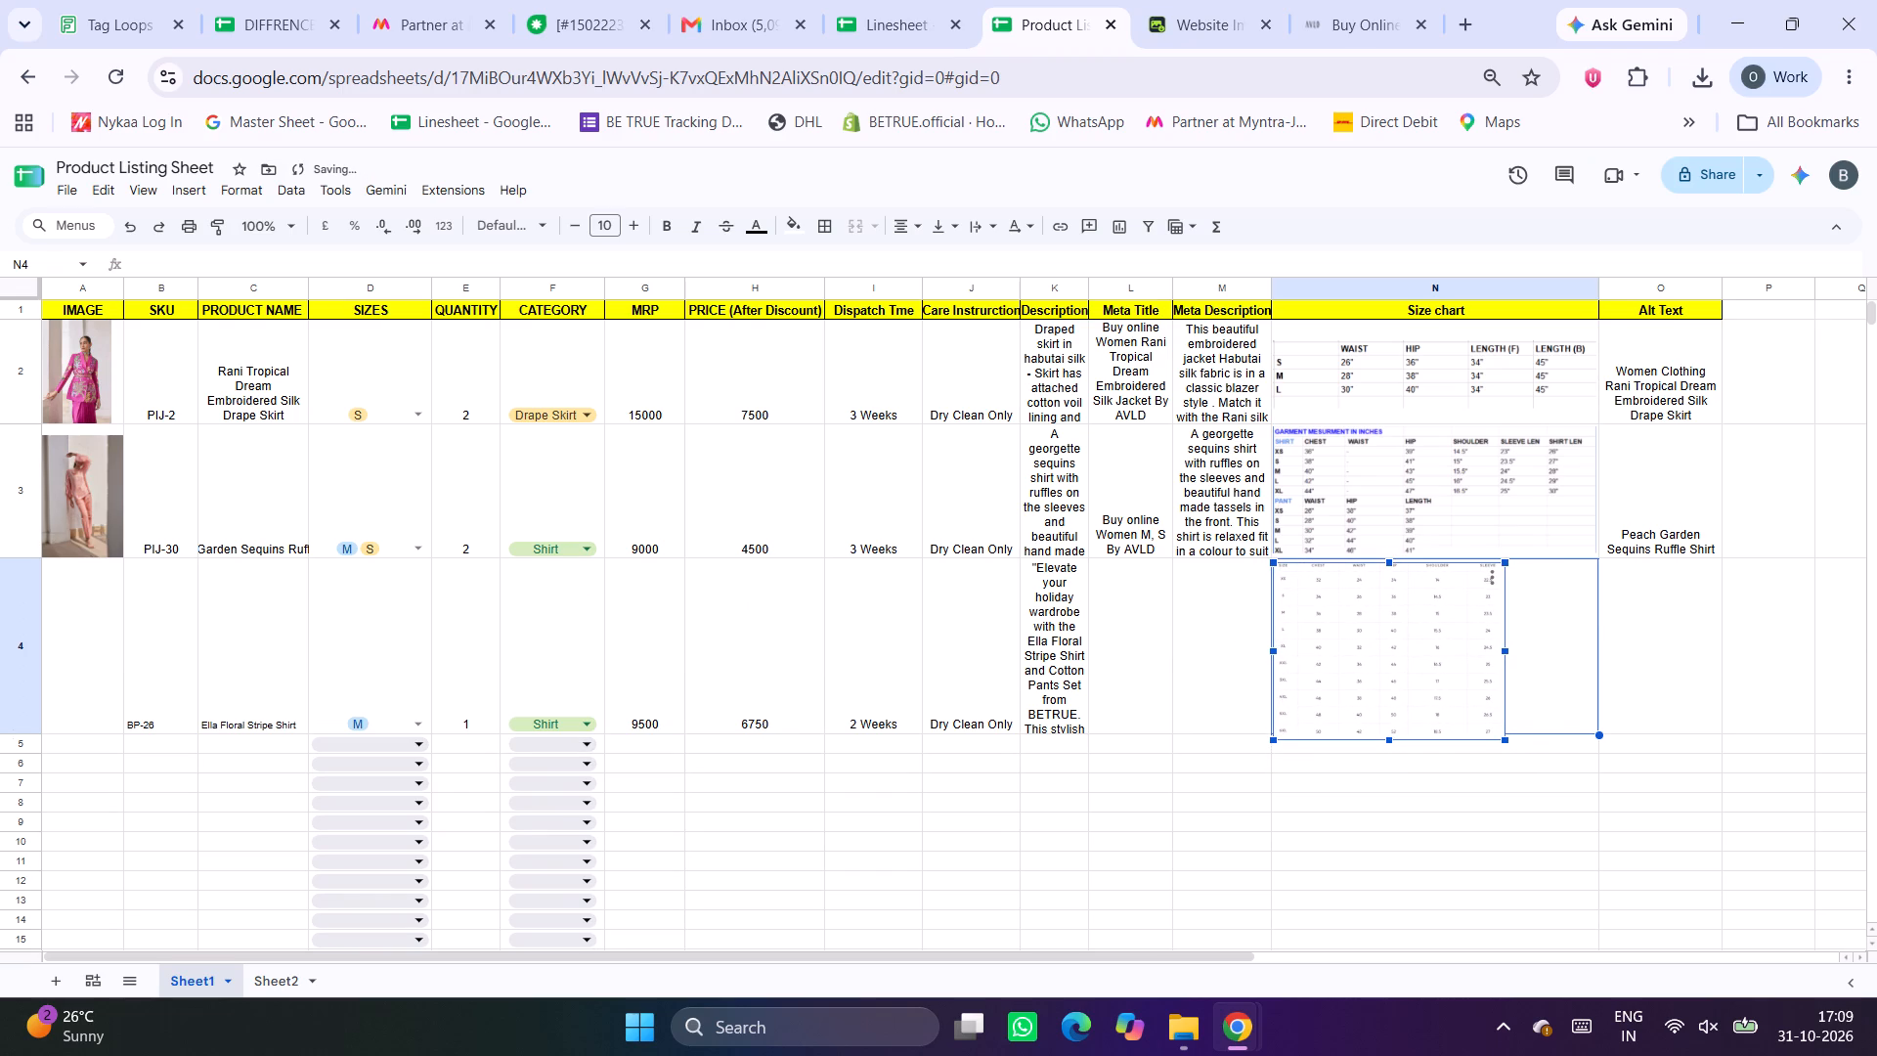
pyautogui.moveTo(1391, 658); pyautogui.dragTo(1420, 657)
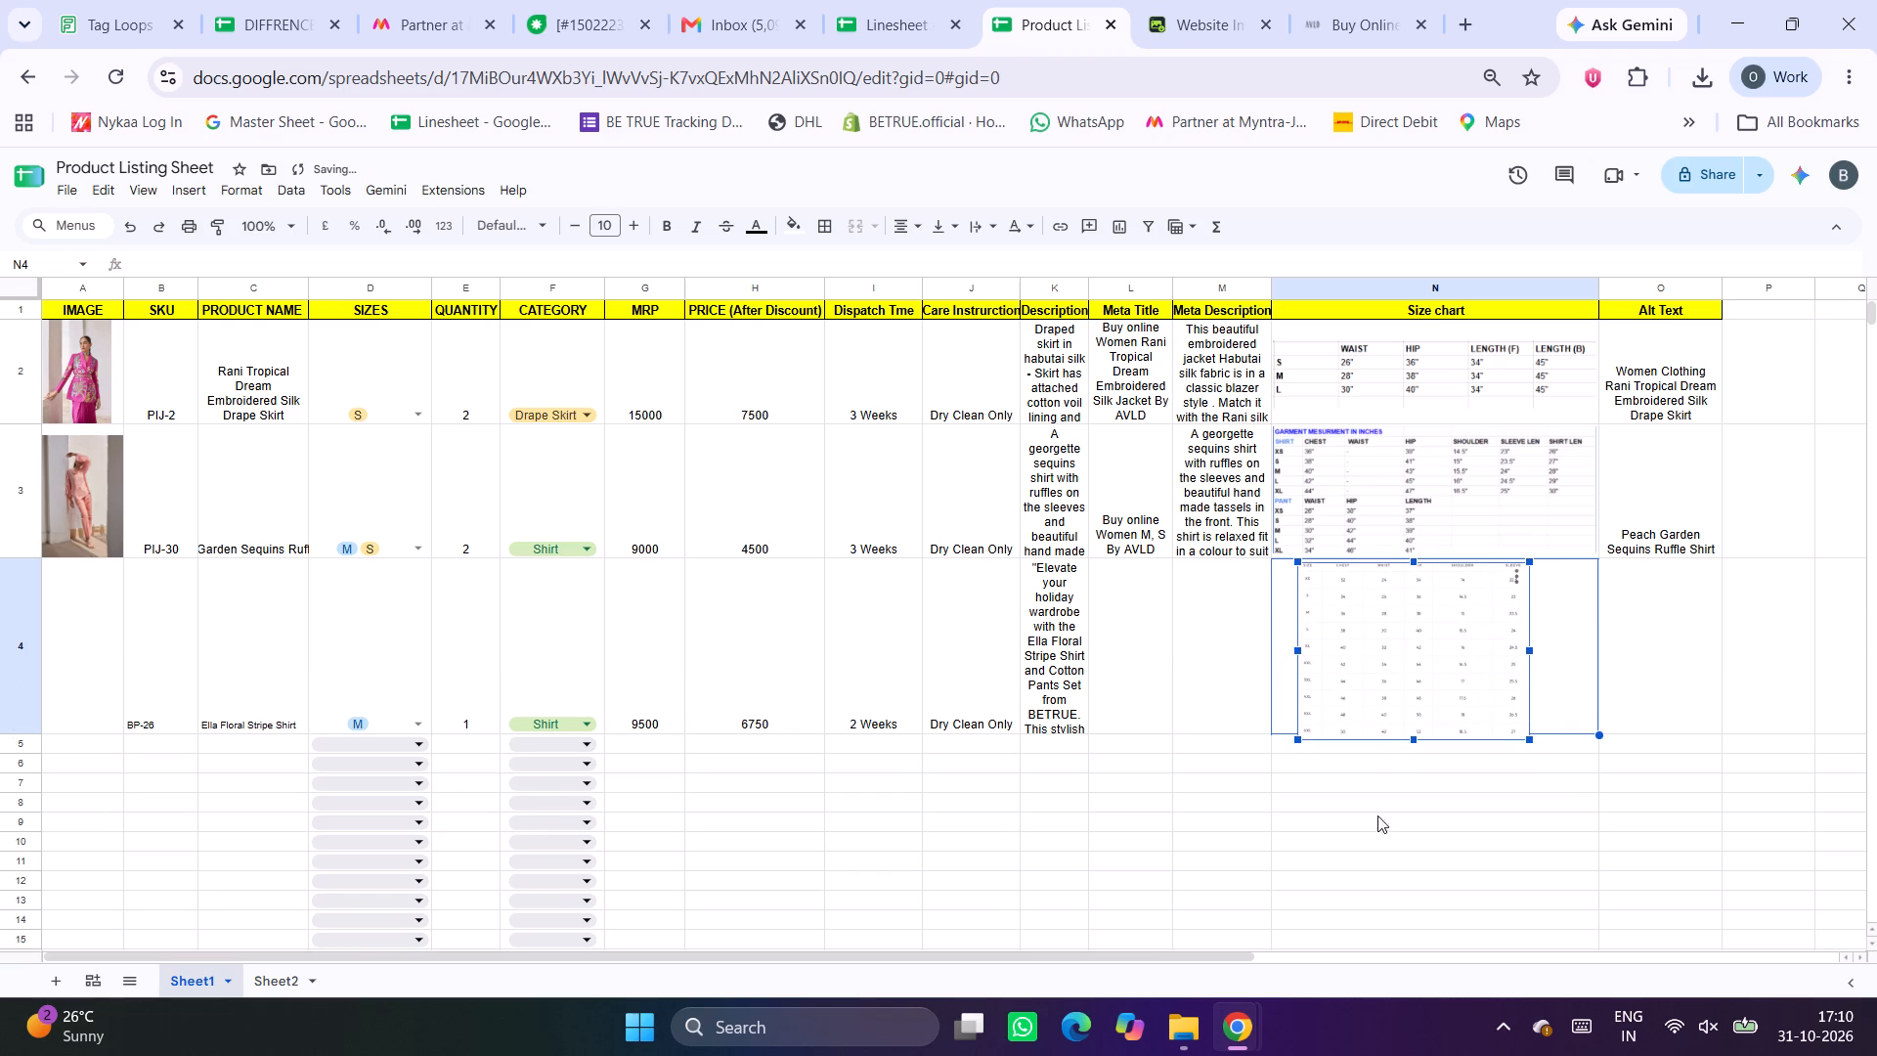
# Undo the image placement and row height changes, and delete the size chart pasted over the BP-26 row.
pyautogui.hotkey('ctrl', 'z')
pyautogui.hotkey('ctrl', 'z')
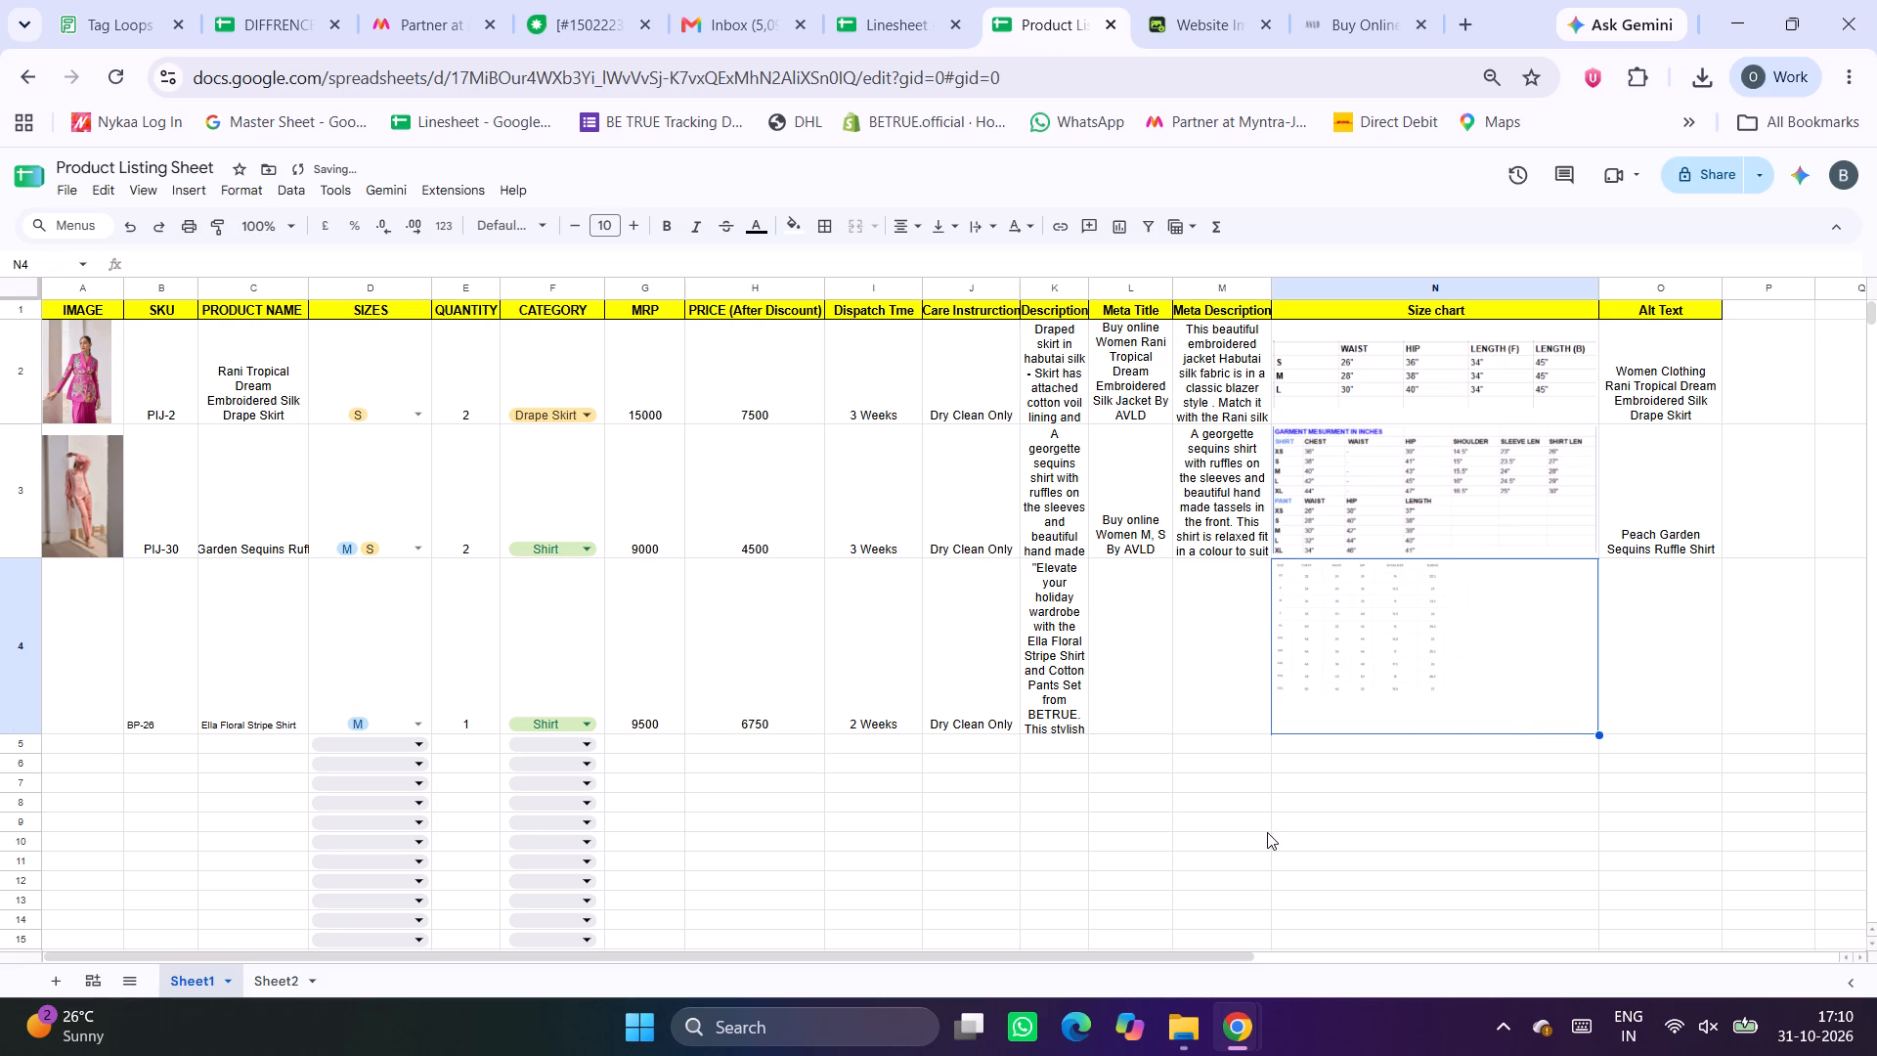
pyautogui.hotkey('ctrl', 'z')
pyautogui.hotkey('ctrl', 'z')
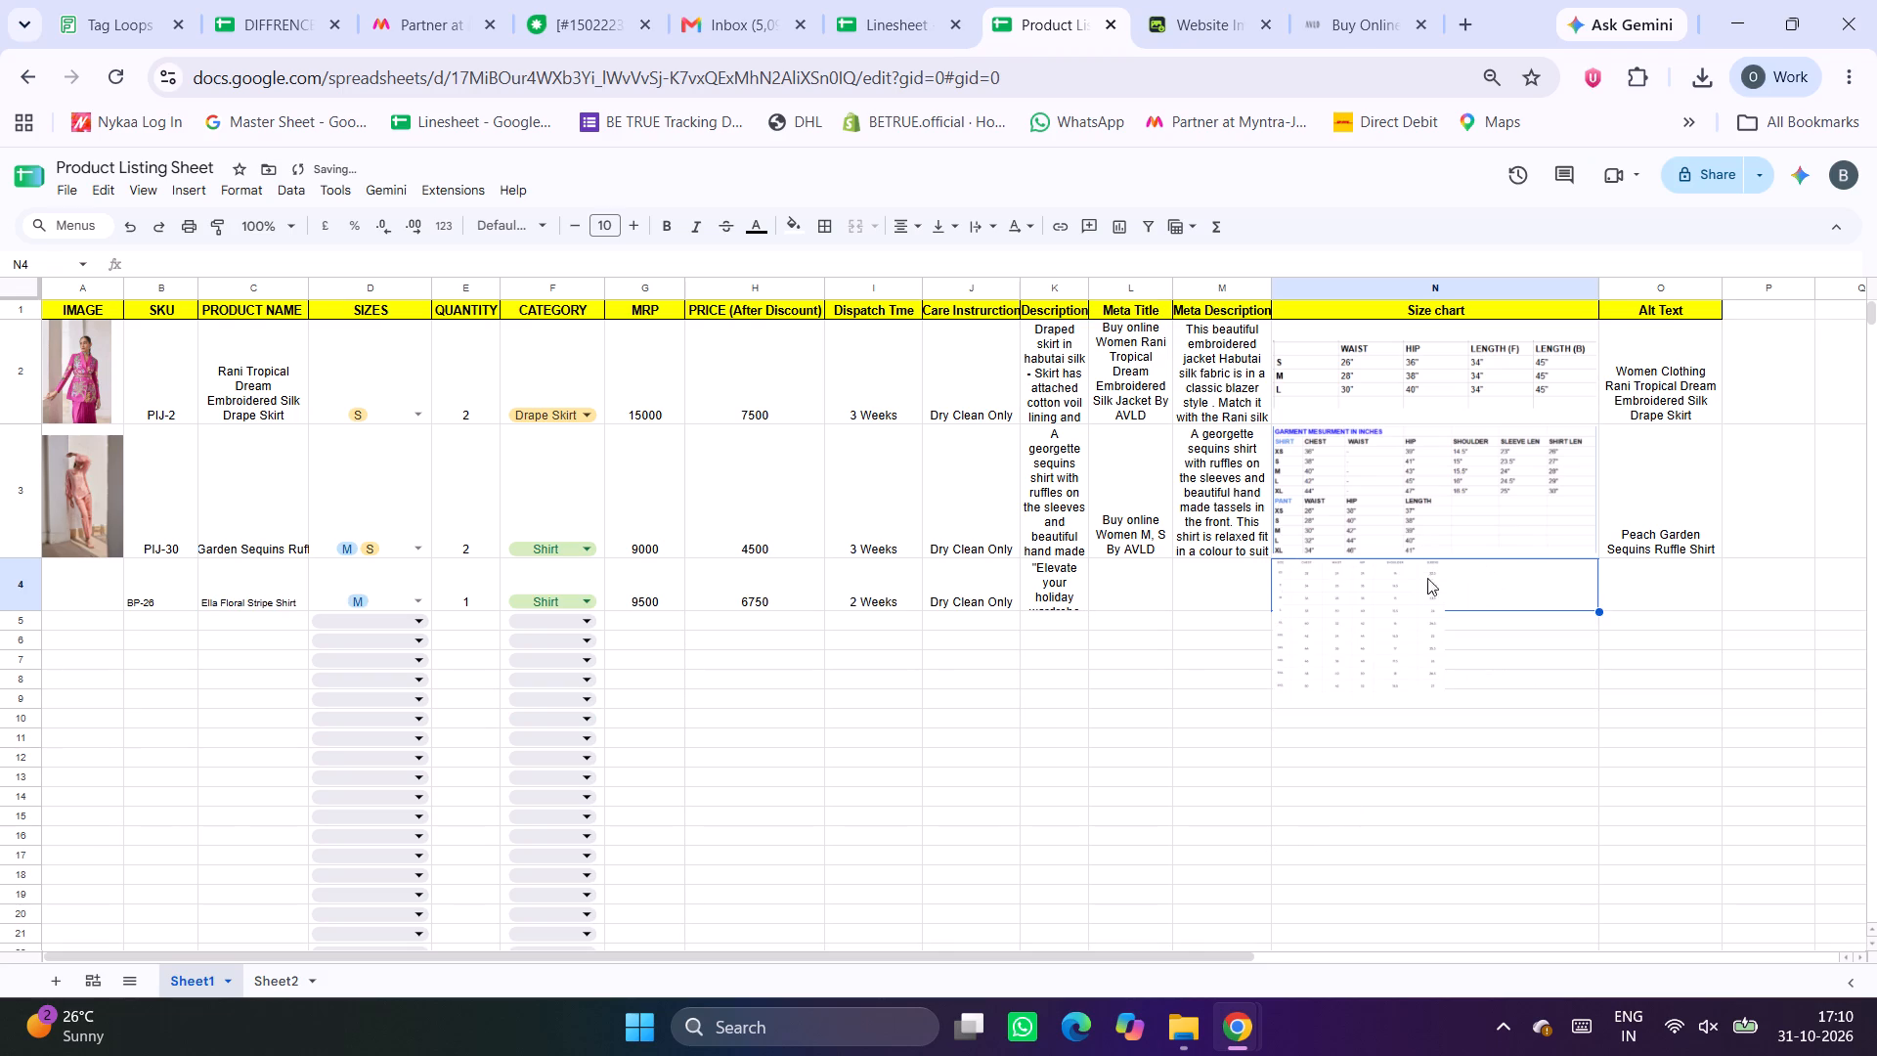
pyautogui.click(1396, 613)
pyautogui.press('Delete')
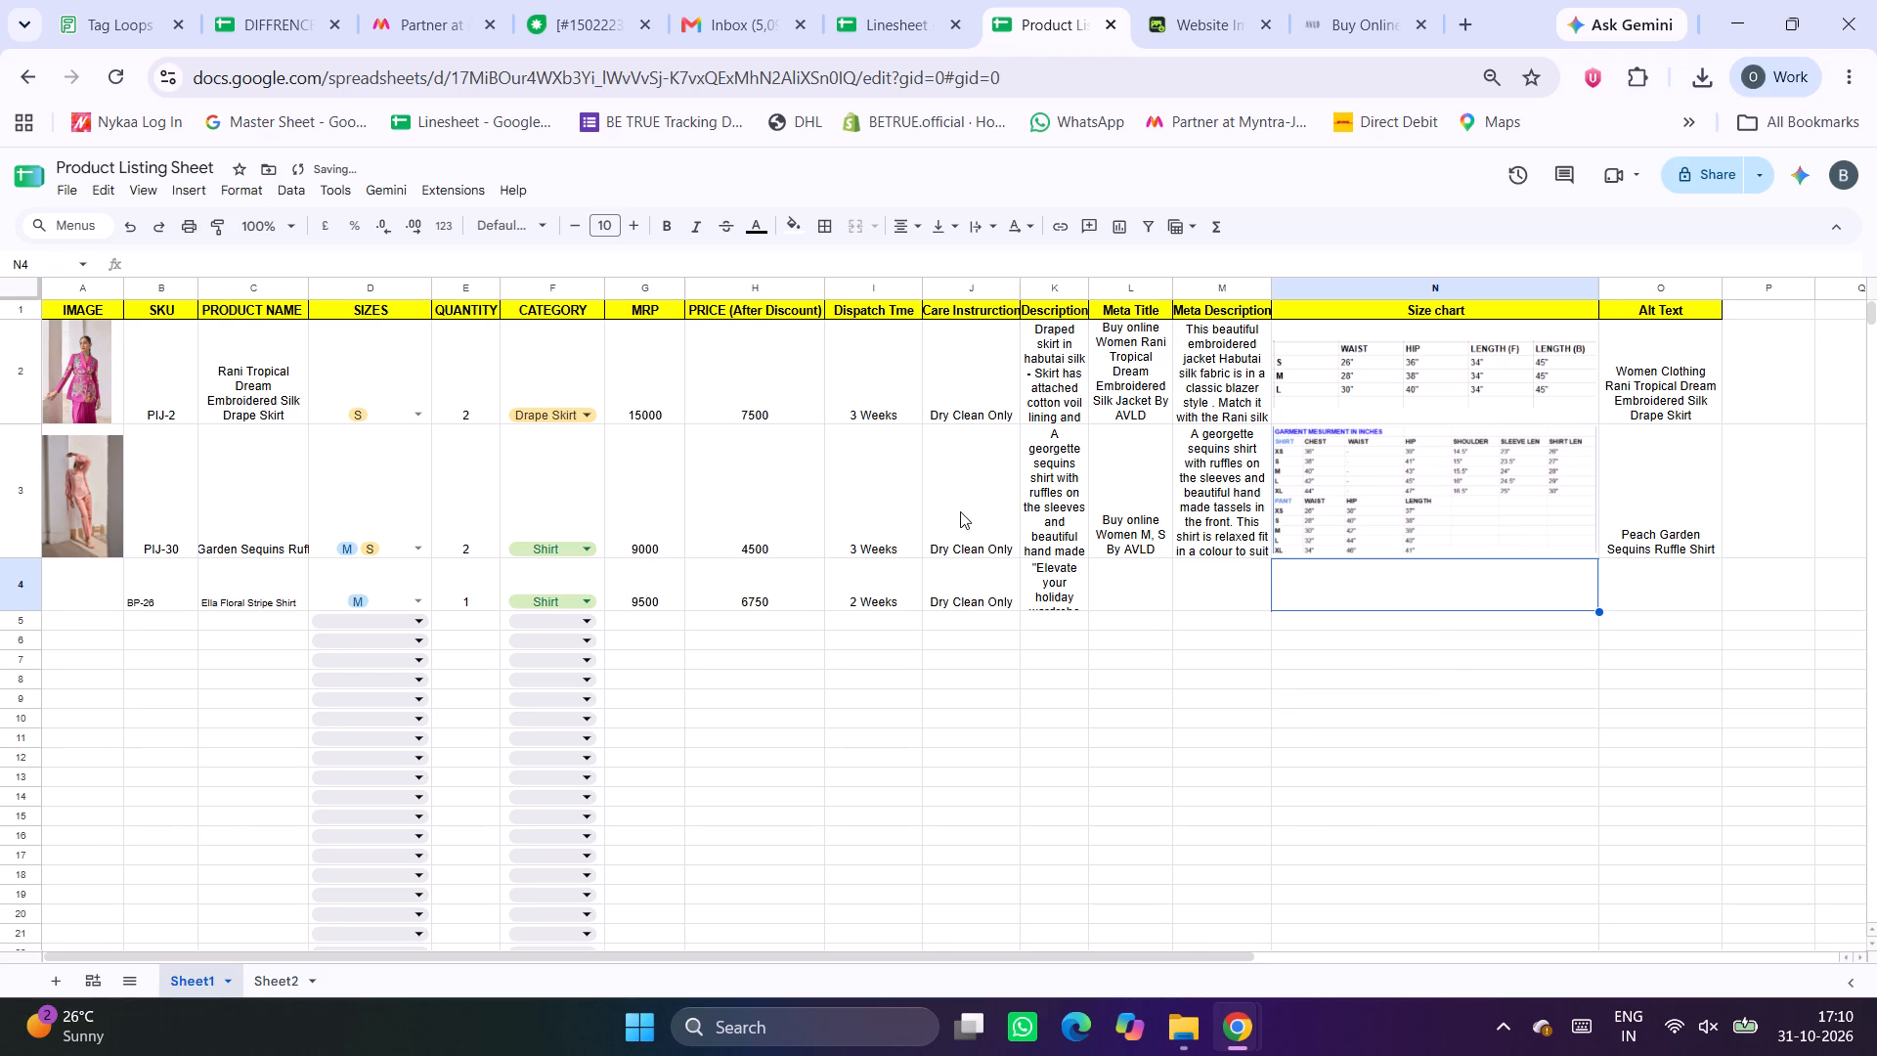
# On the Ella Floral Stripe product page, capture the inches size chart from header row through 6XL and save it as a JPG in Downloads.
pyautogui.click(1216, 0)
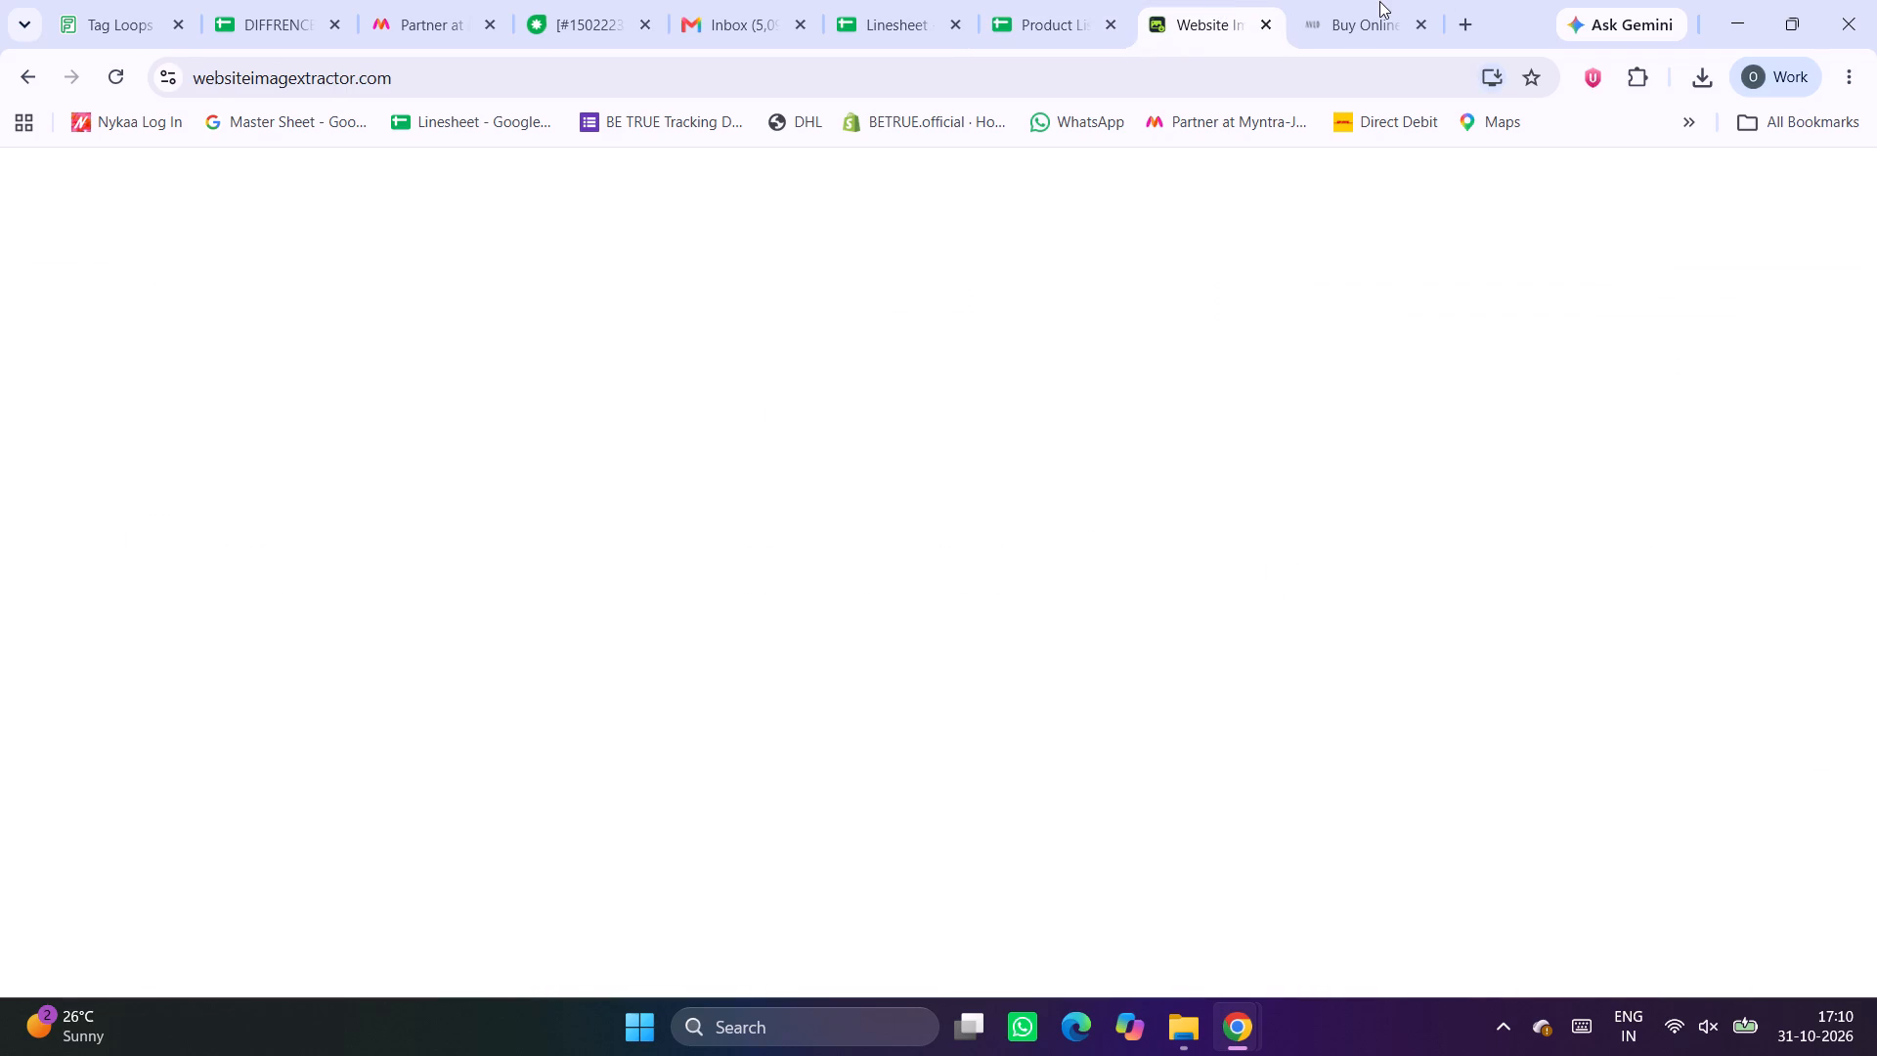
pyautogui.click(1379, 1)
pyautogui.click(1371, 11)
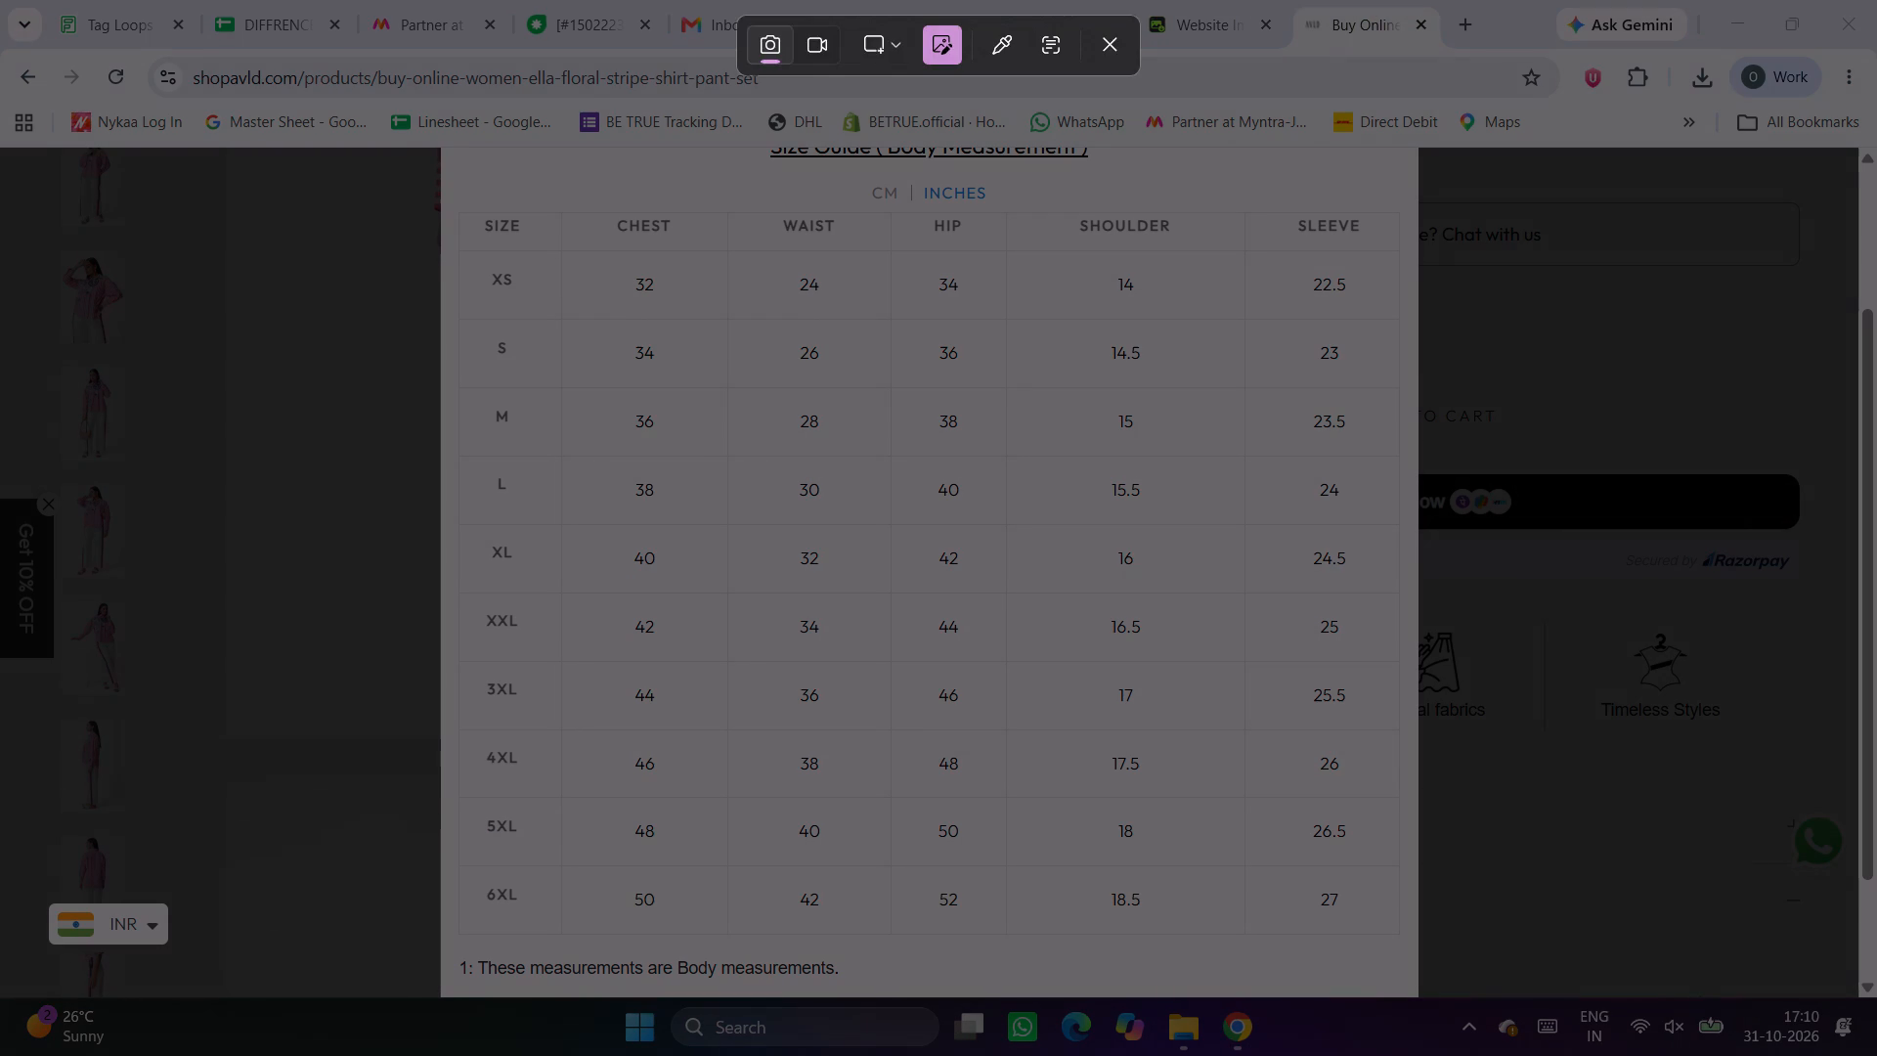
pyautogui.moveTo(458, 206); pyautogui.dragTo(1401, 952)
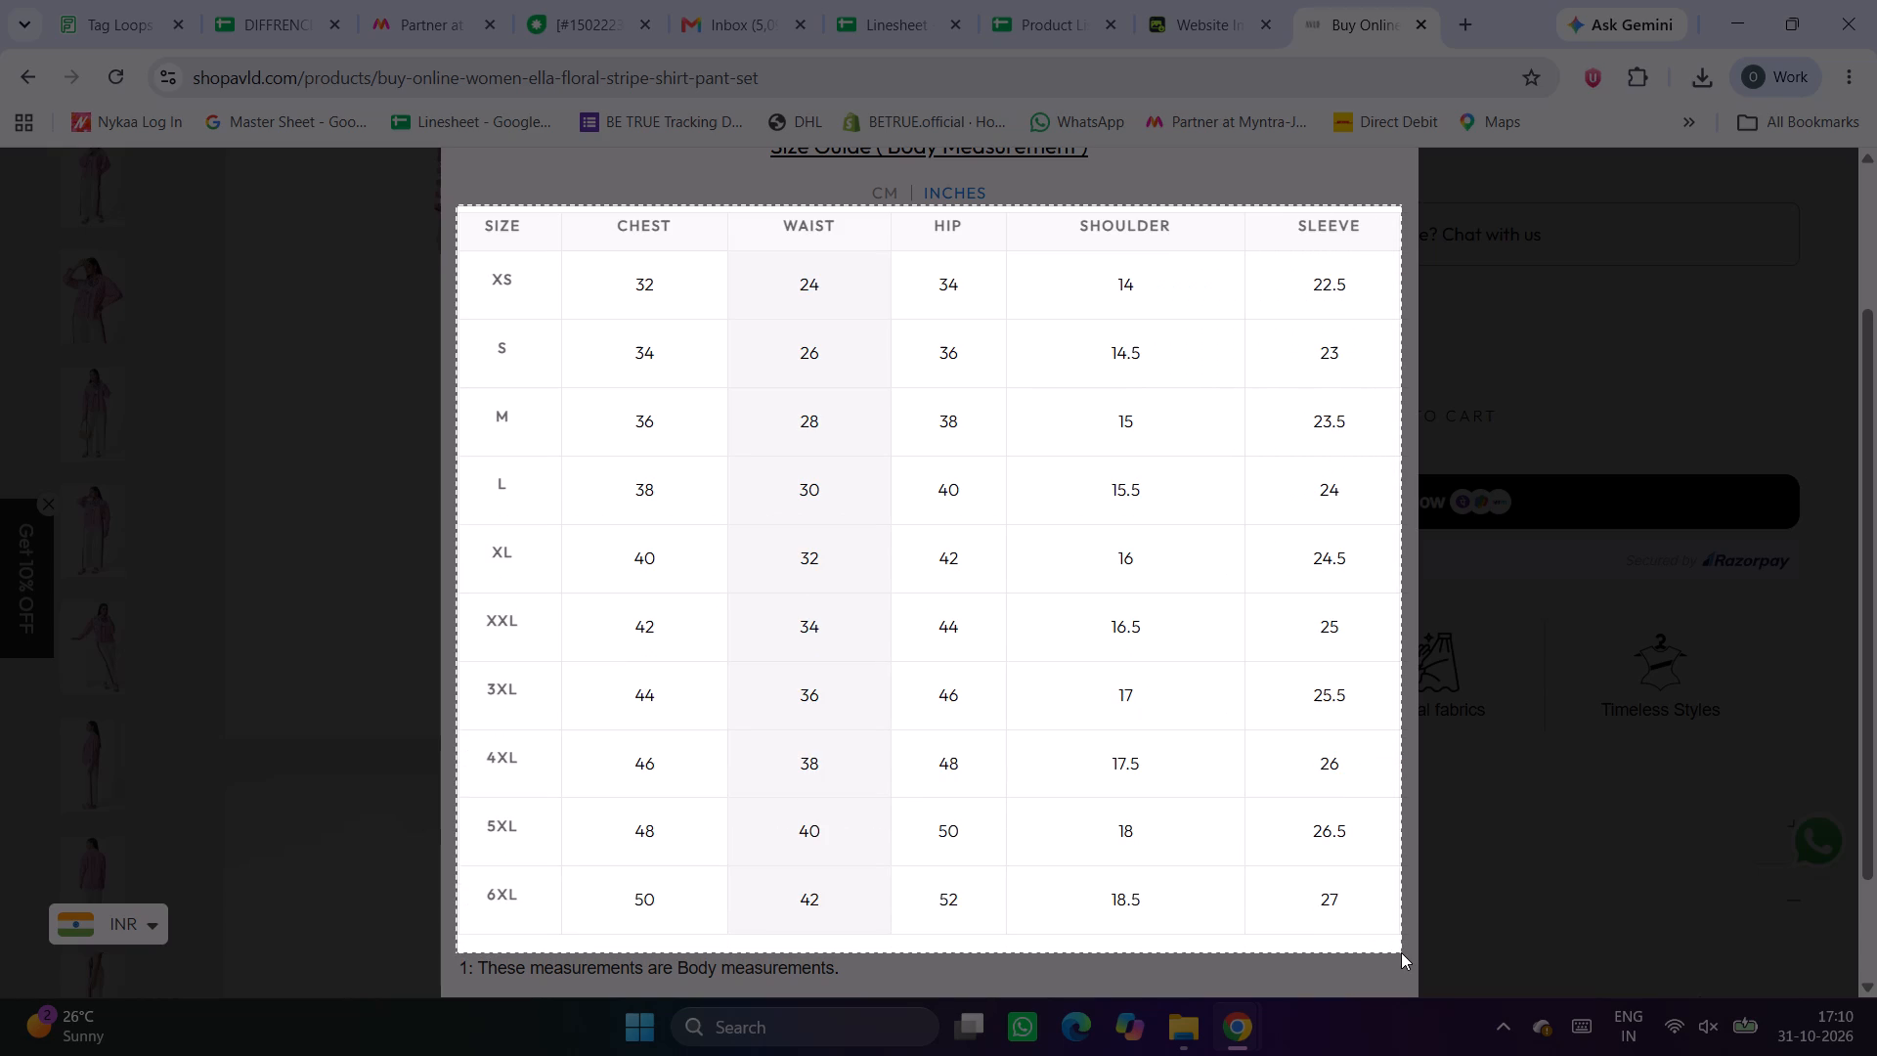
pyautogui.moveTo(1401, 952); pyautogui.dragTo(1402, 931)
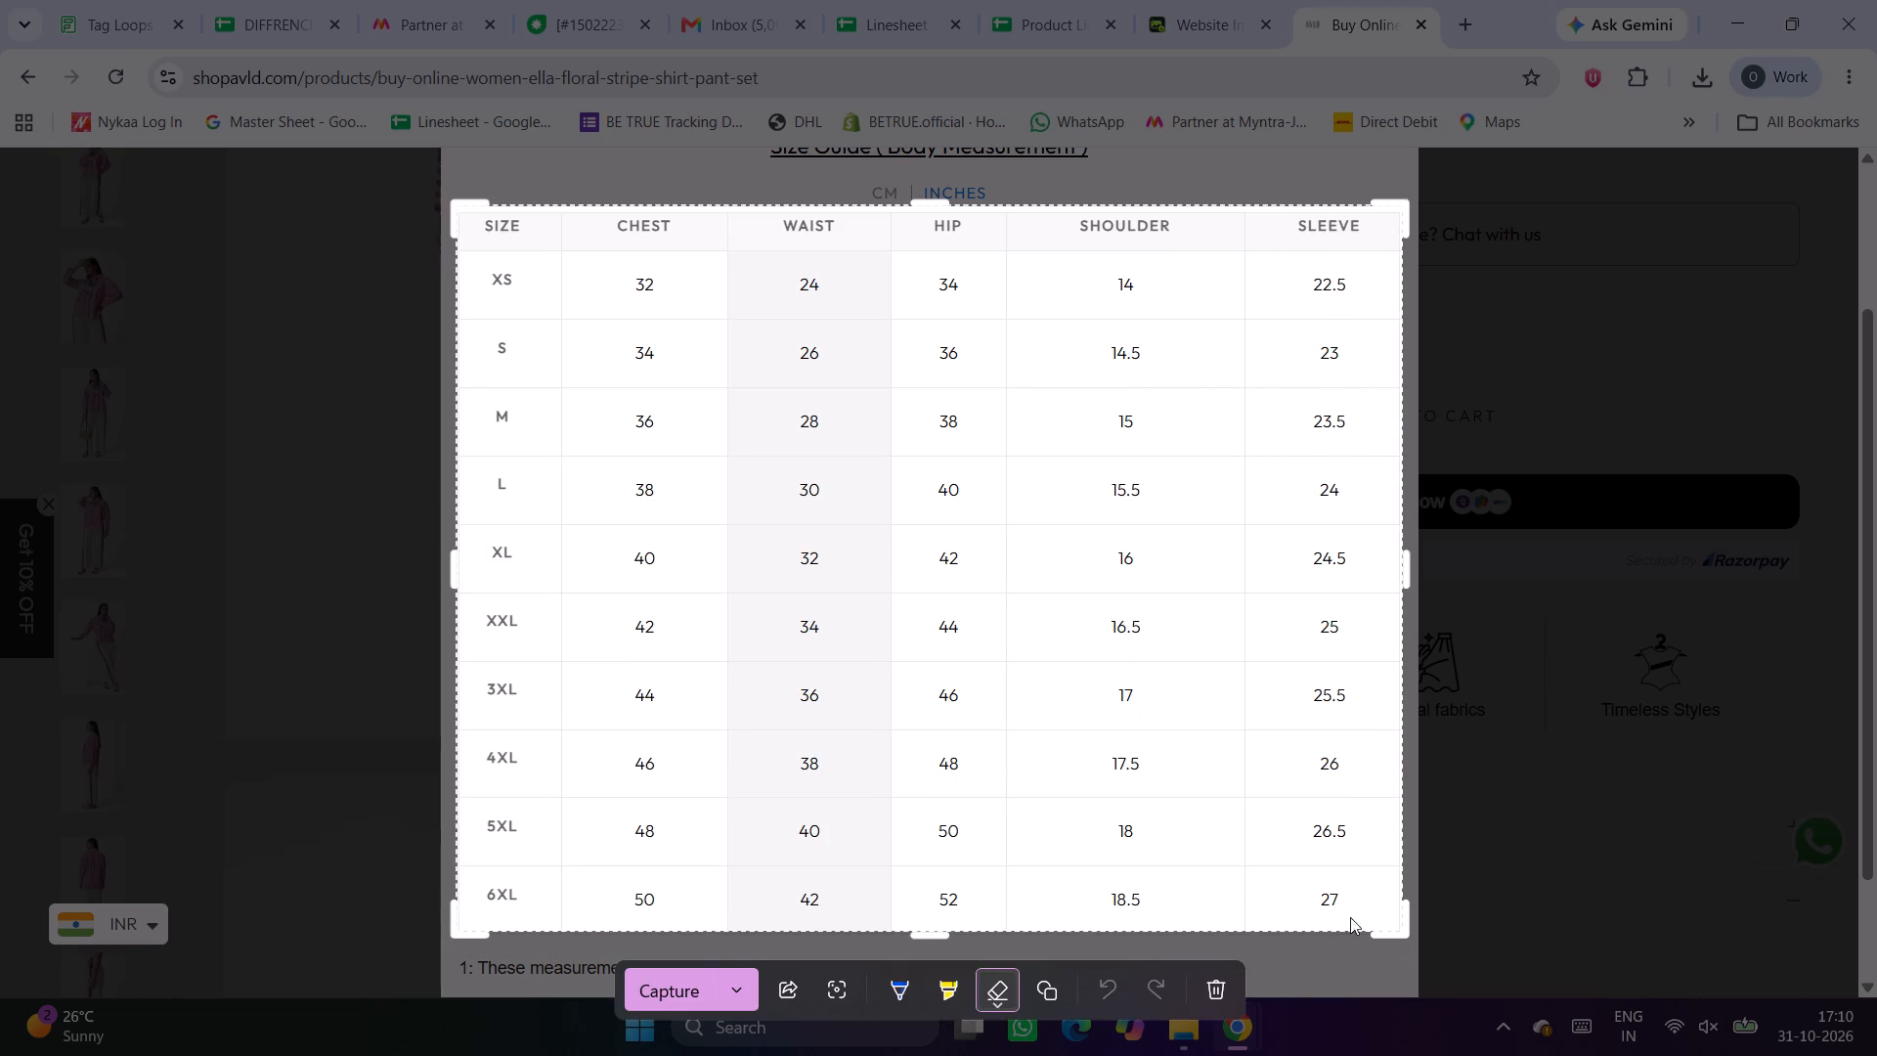
pyautogui.click(750, 975)
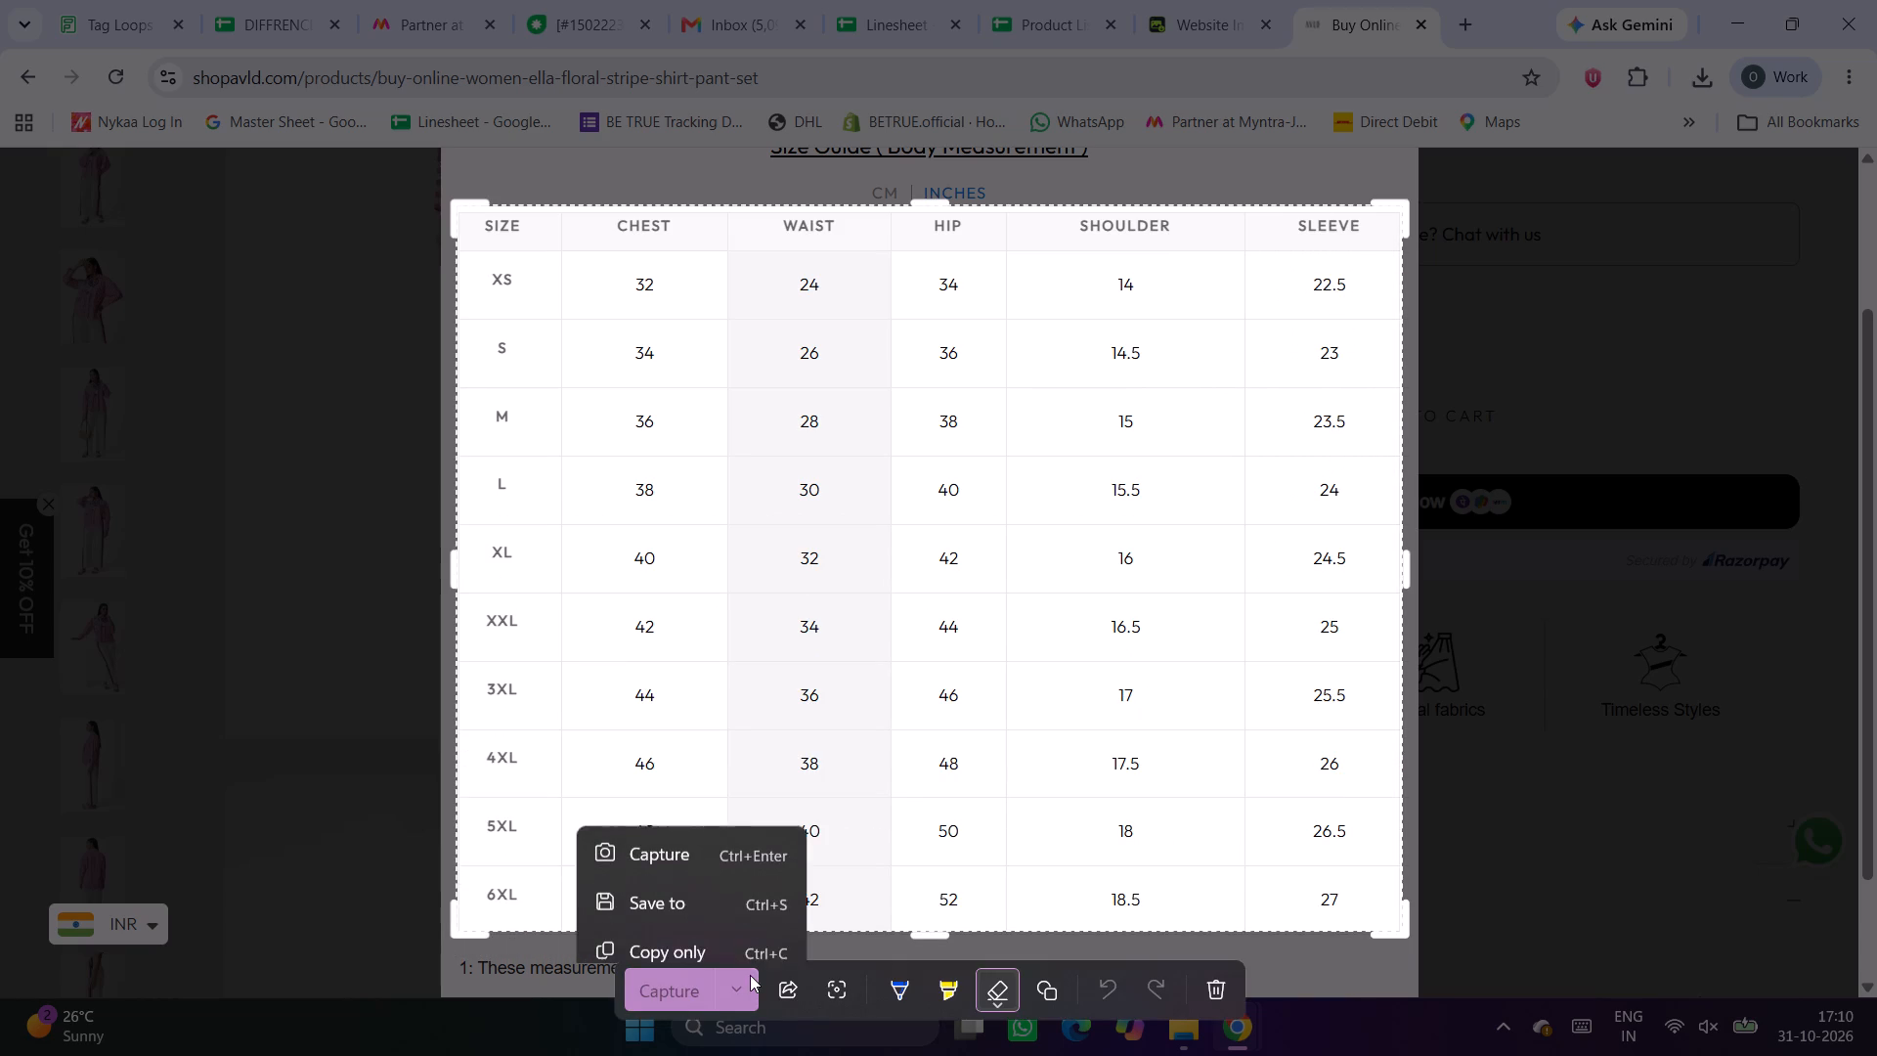
pyautogui.click(694, 899)
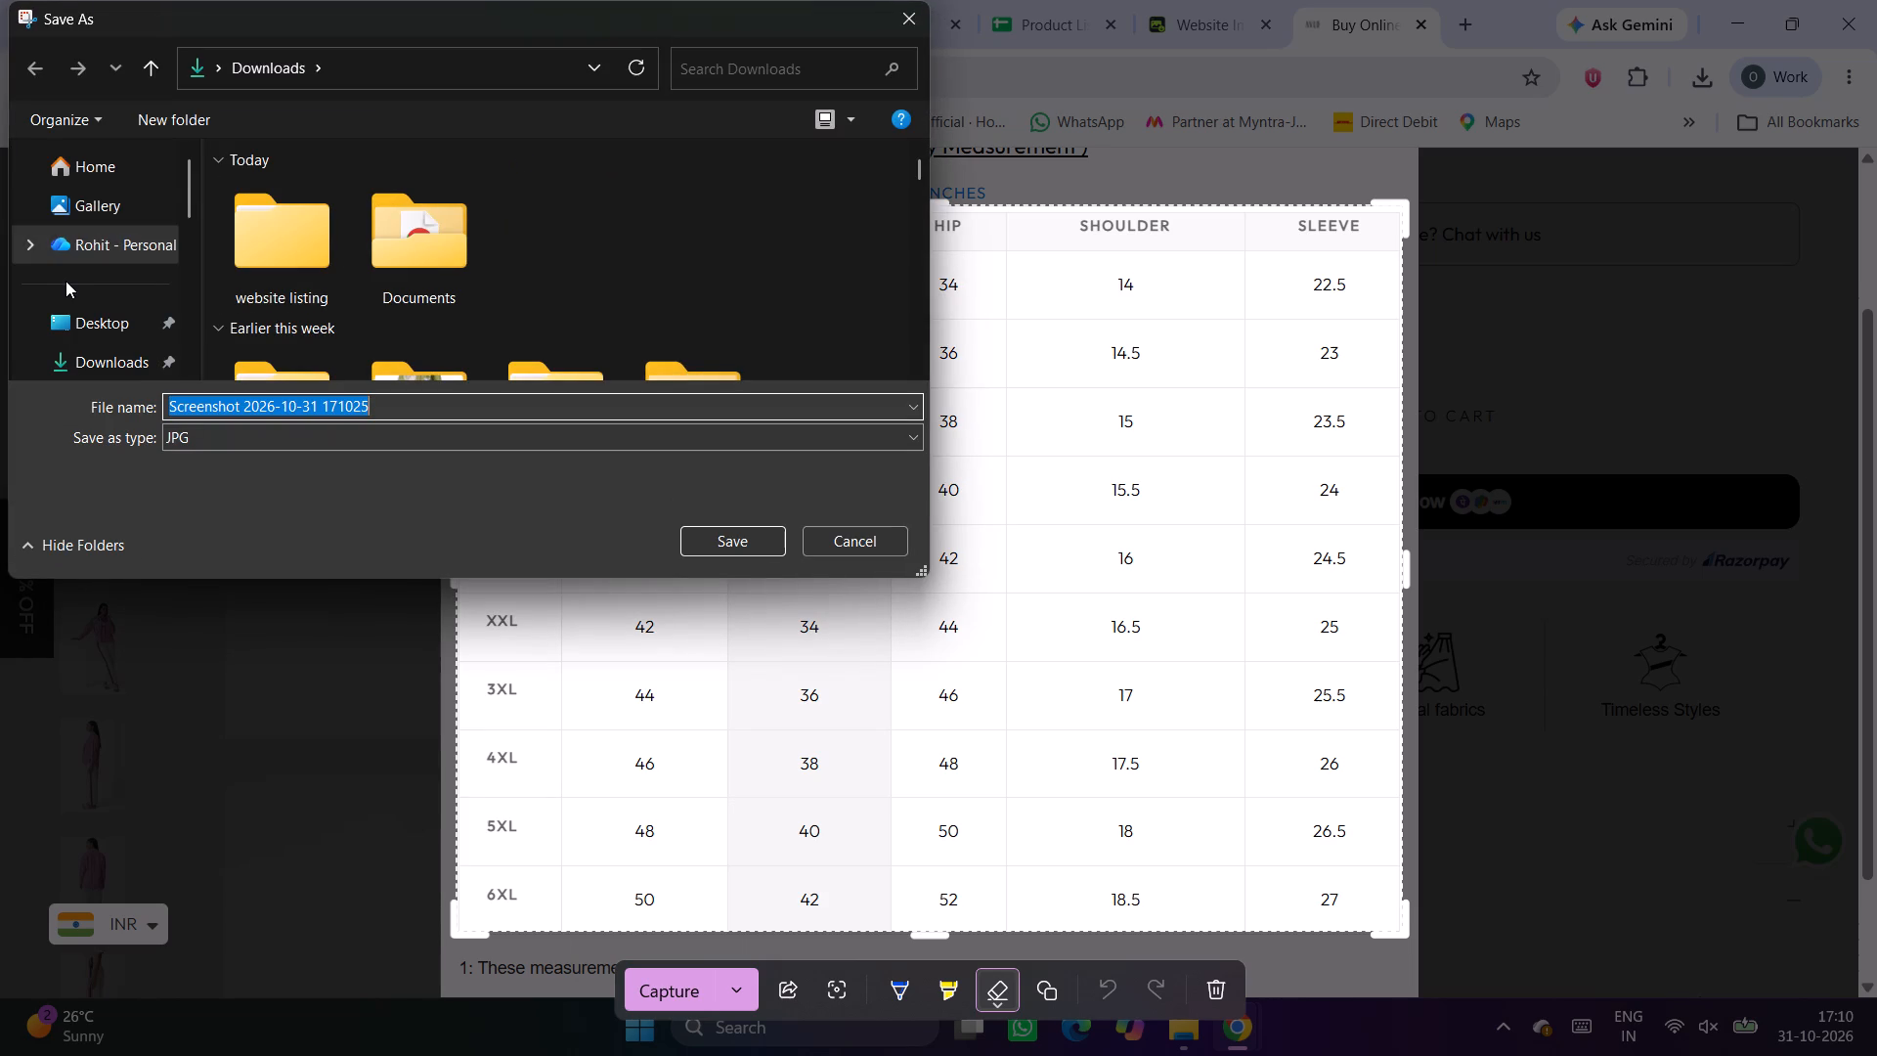
pyautogui.click(737, 541)
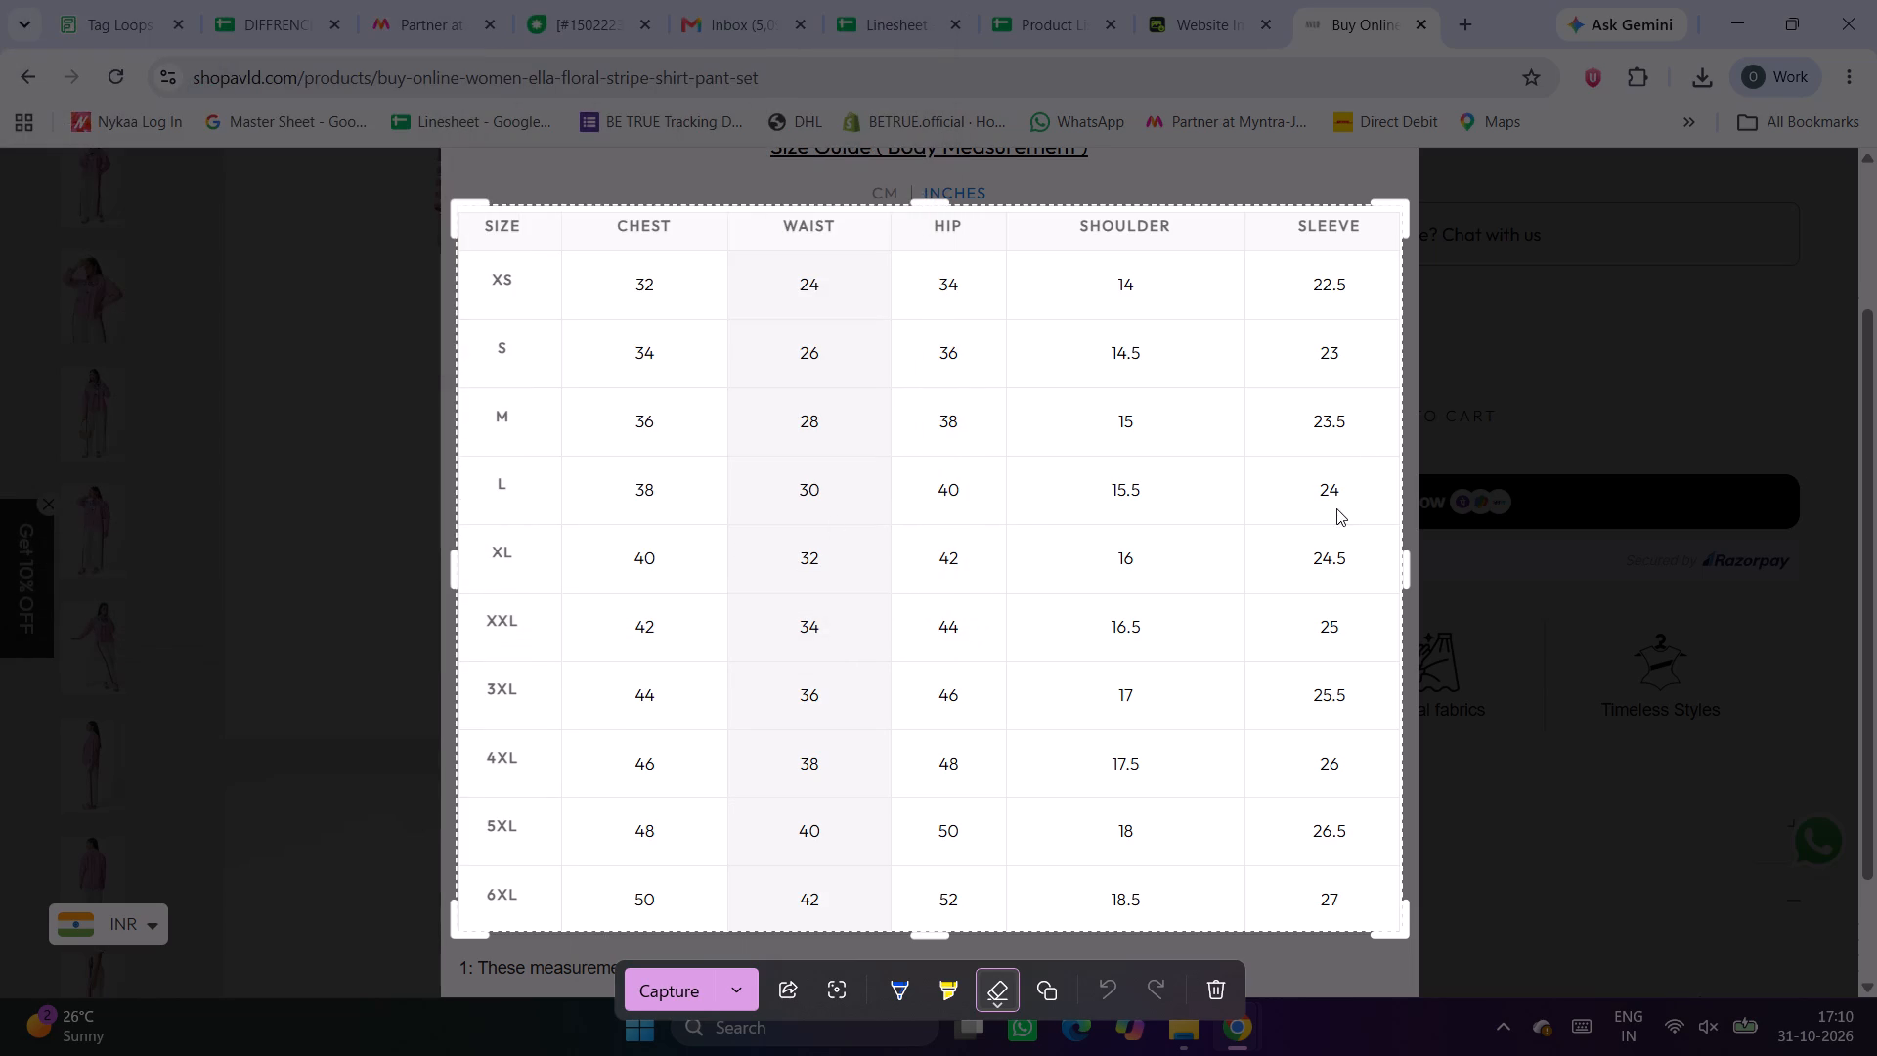
# In the Product Listing Sheet, insert the size chart screenshot from Downloads as an in-cell image in BP-26's Size chart cell.
pyautogui.click(1073, 0)
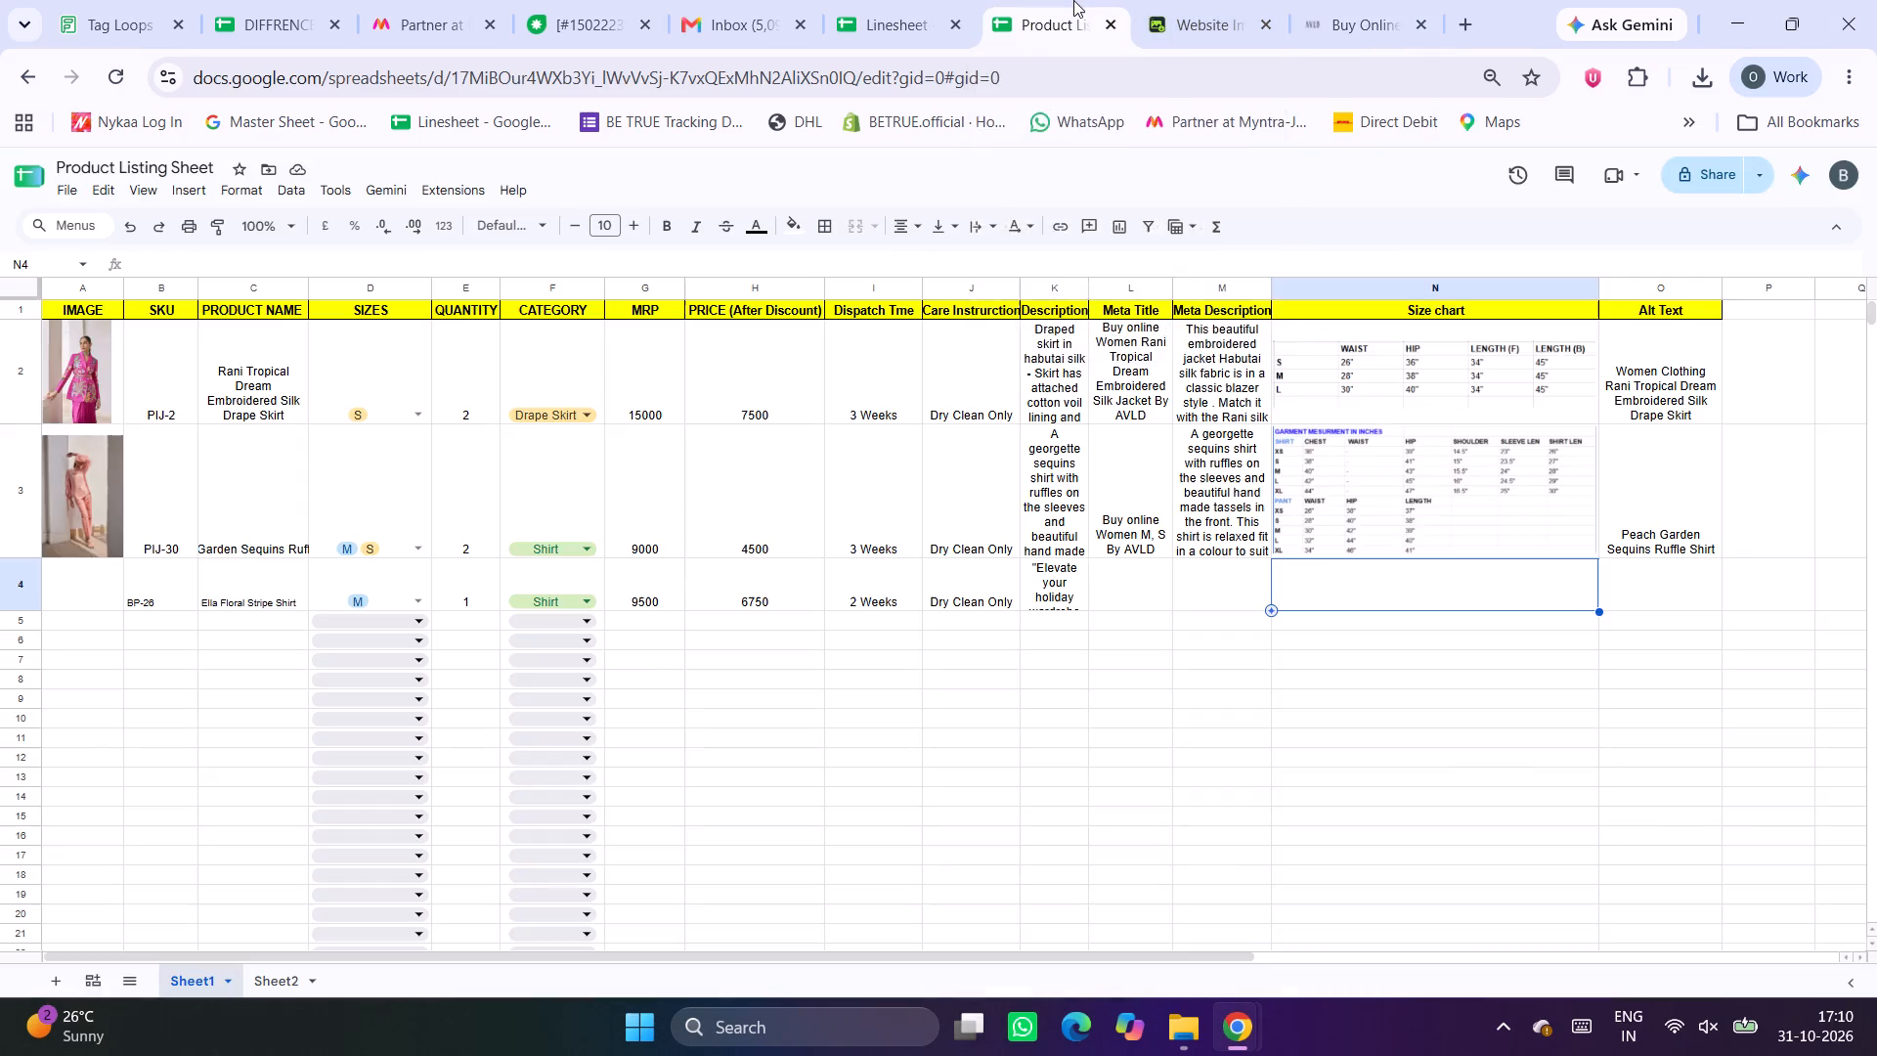
pyautogui.click(187, 199)
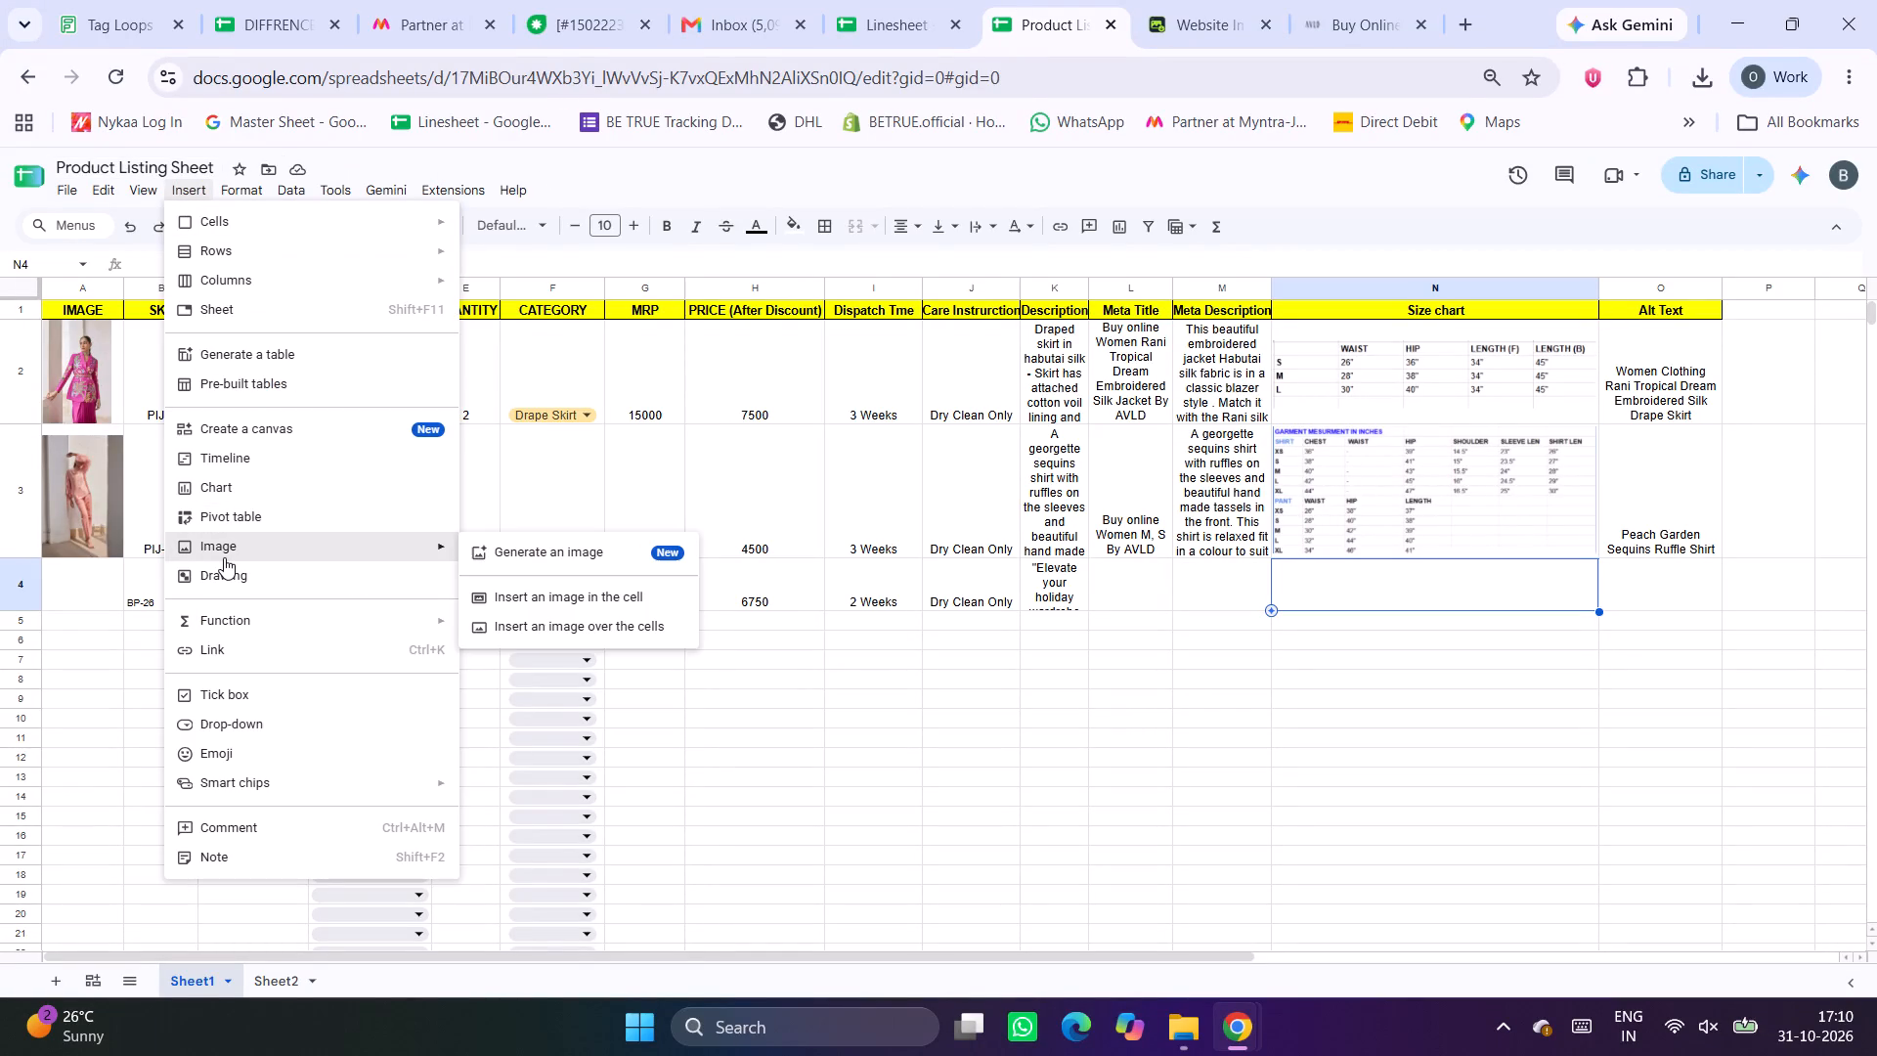
pyautogui.click(654, 593)
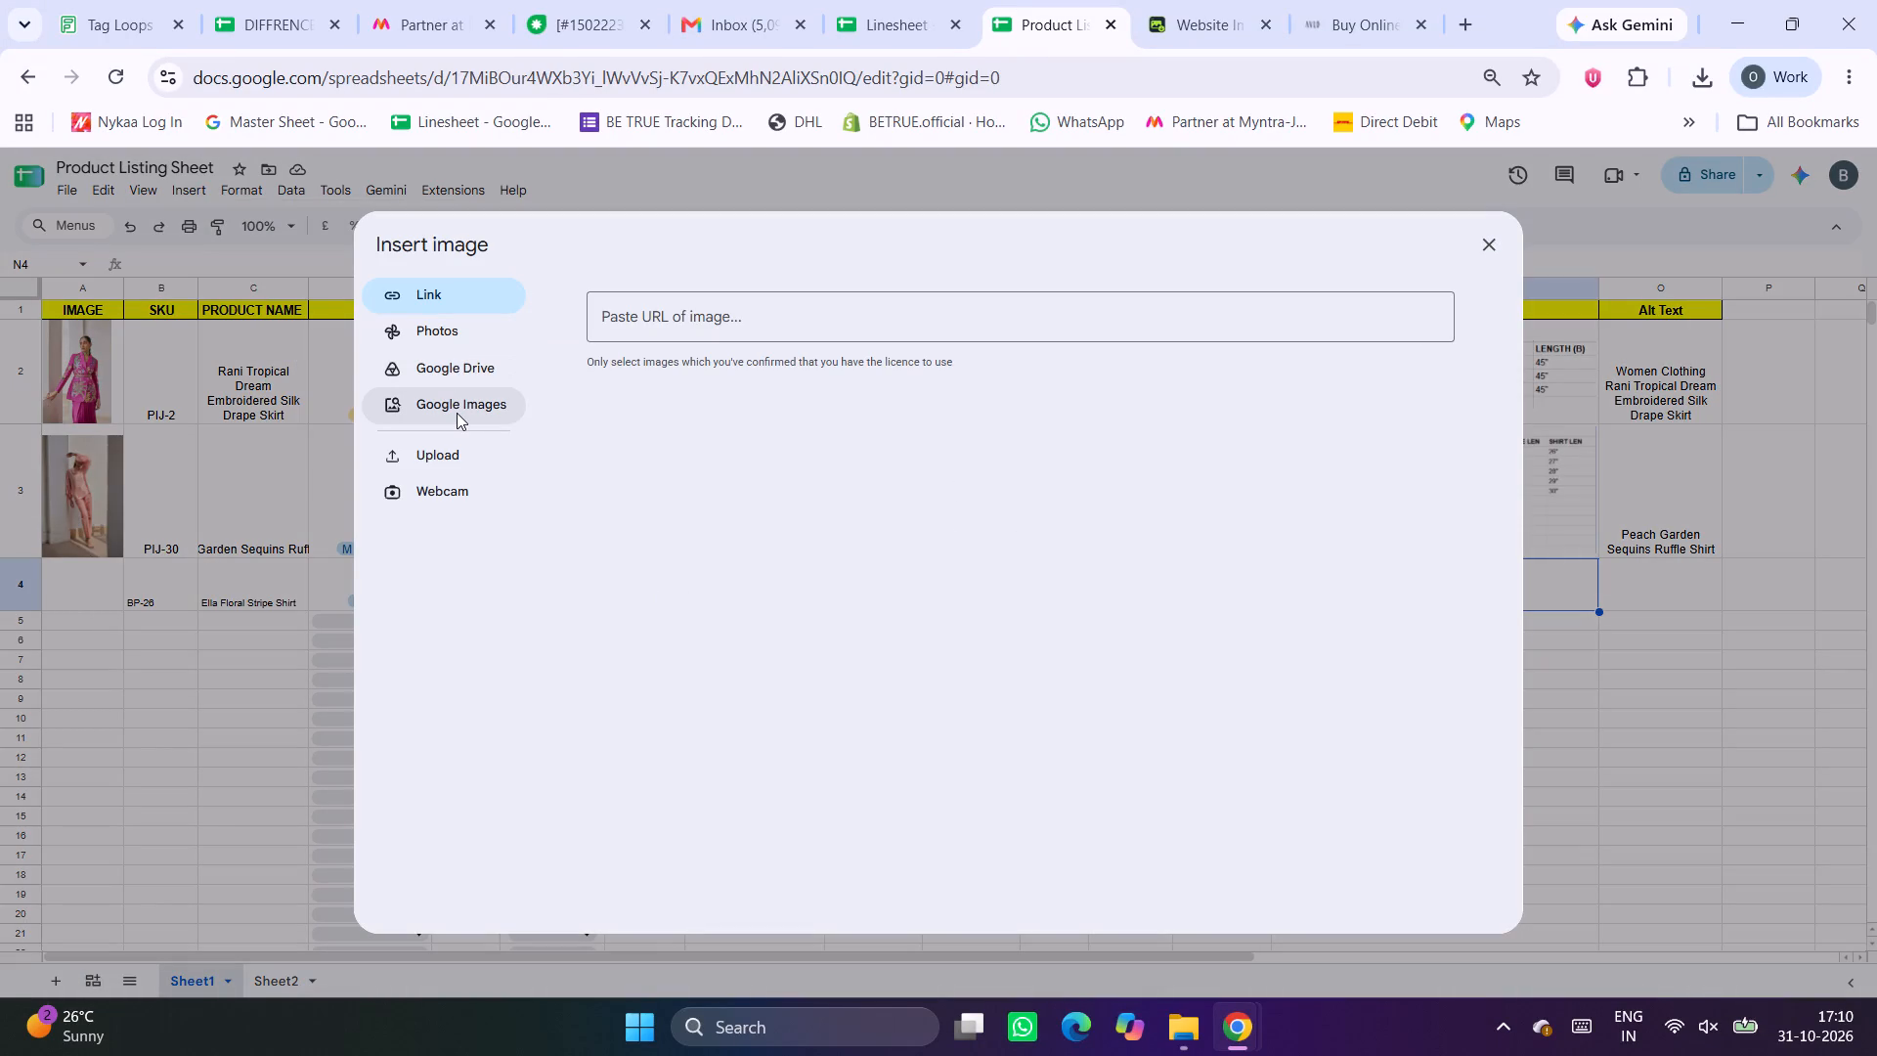
pyautogui.click(457, 413)
pyautogui.click(460, 448)
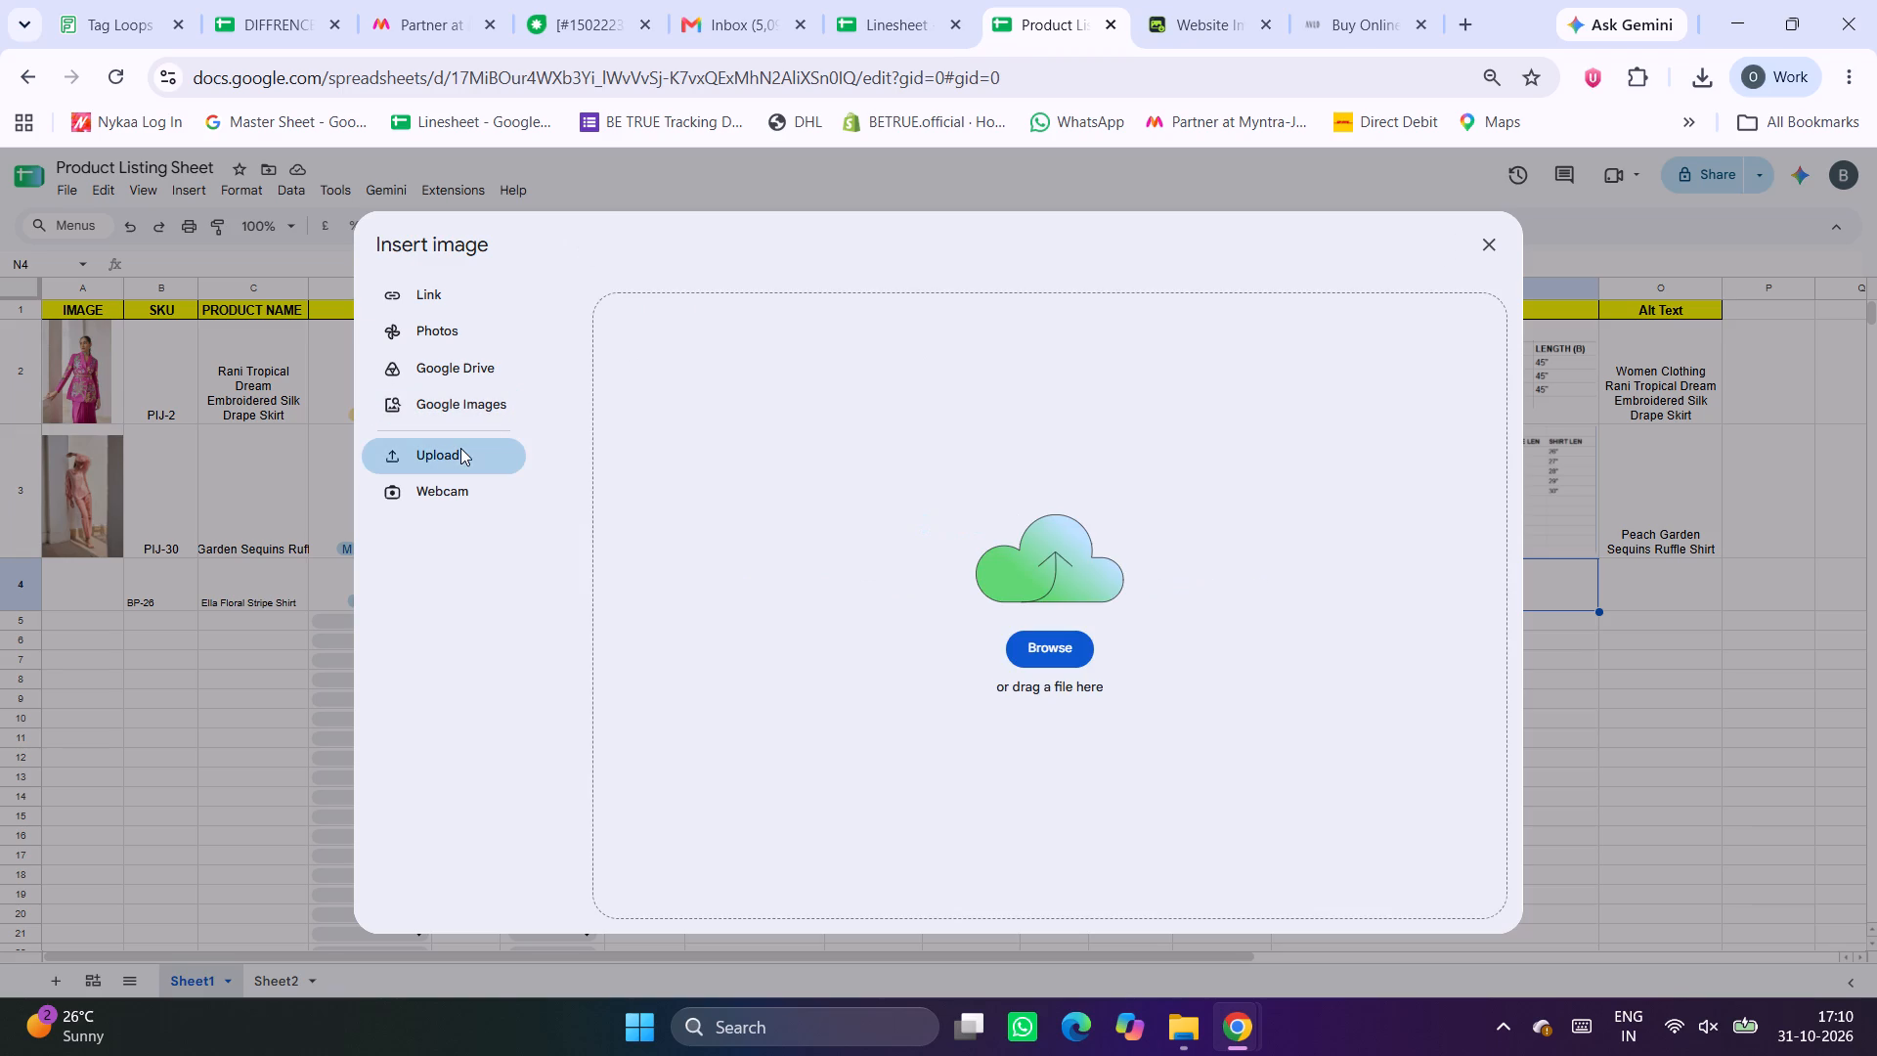
pyautogui.click(1049, 637)
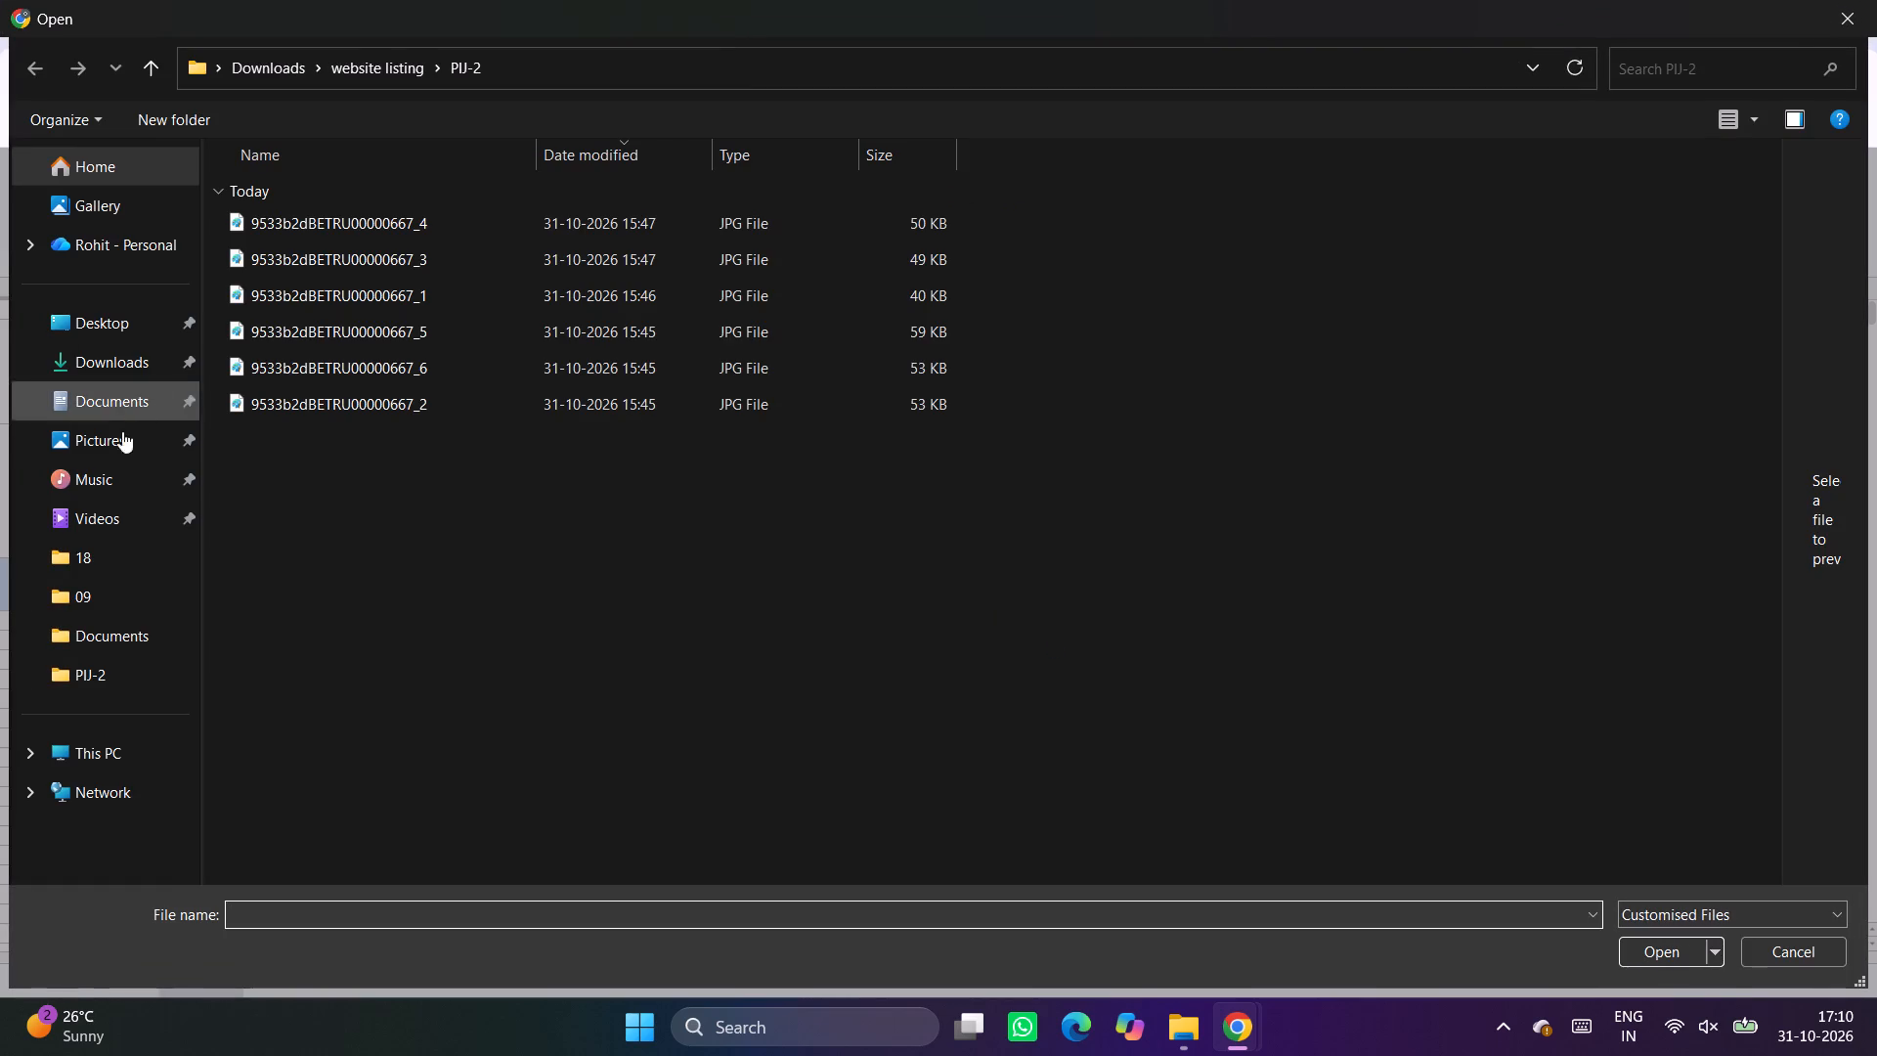
pyautogui.click(114, 375)
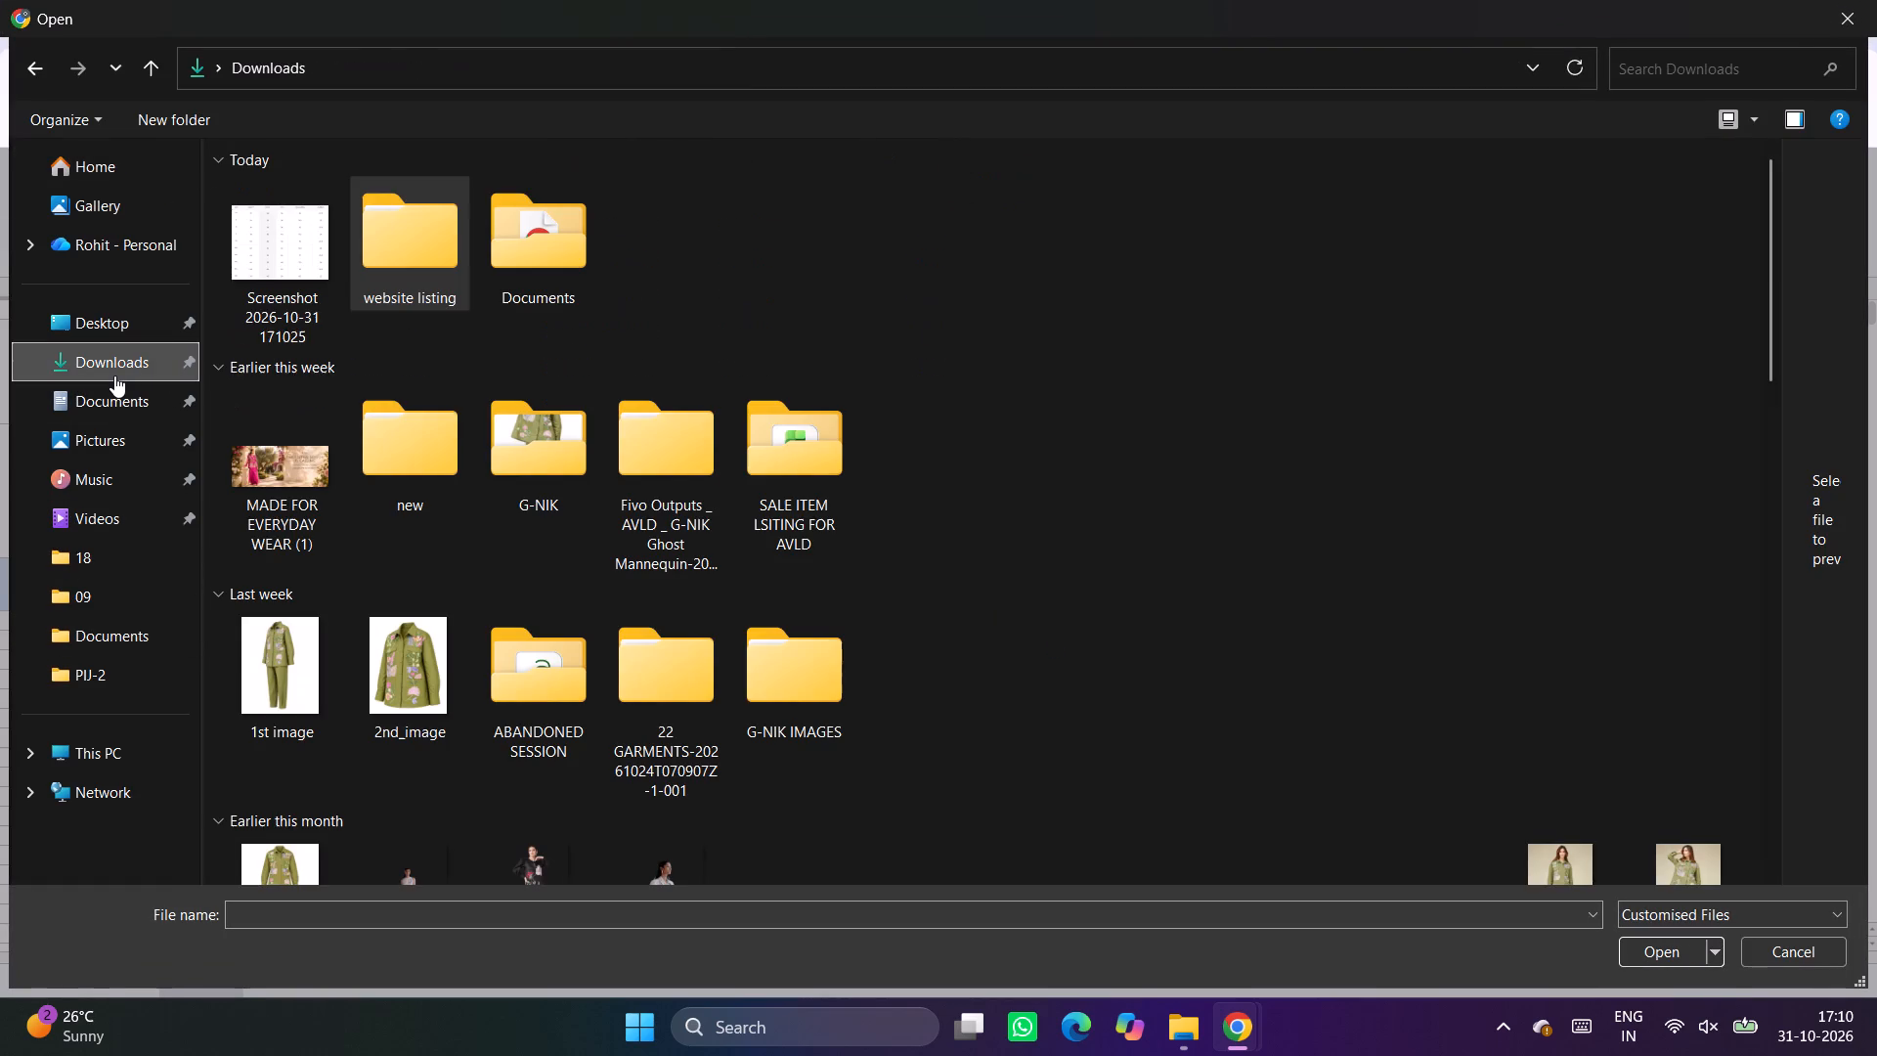
pyautogui.doubleClick(272, 228)
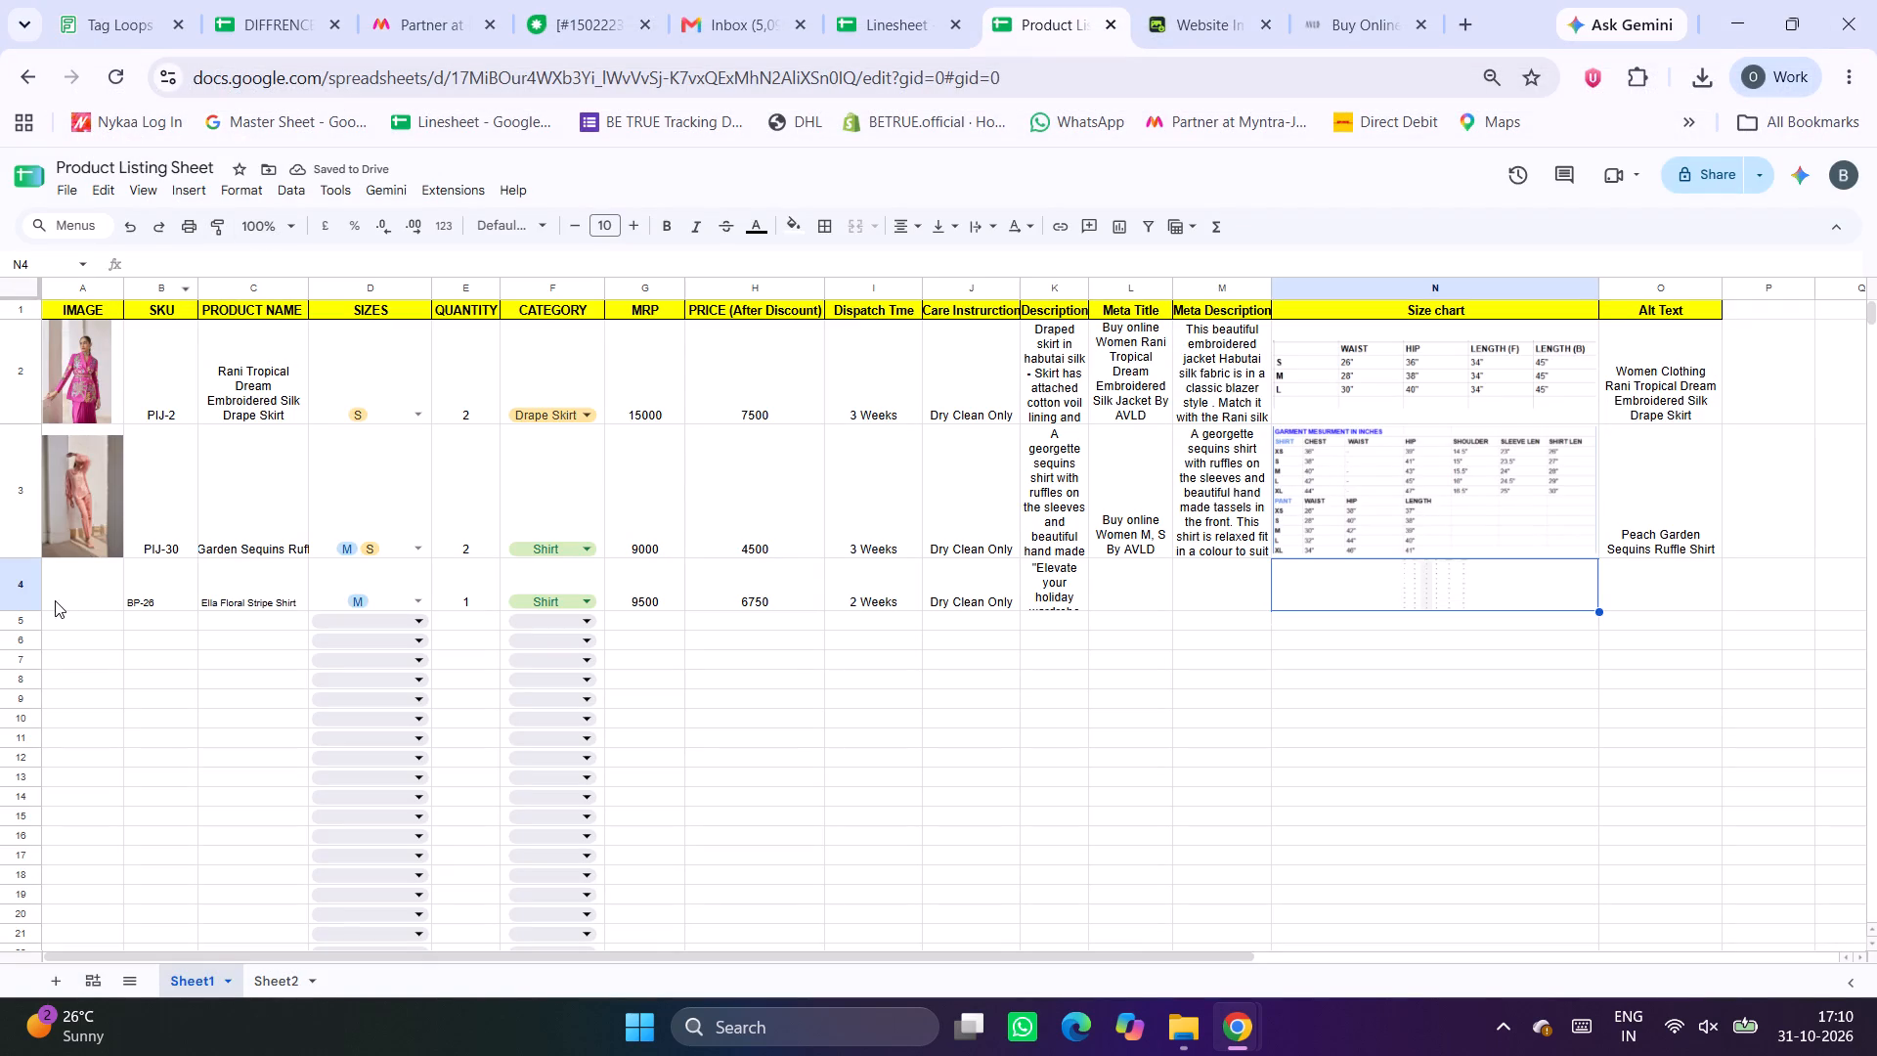
# Increase the height of row 4 so the size chart image fills more of BP-26's Size chart cell.
pyautogui.moveTo(19, 609); pyautogui.dragTo(44, 717)
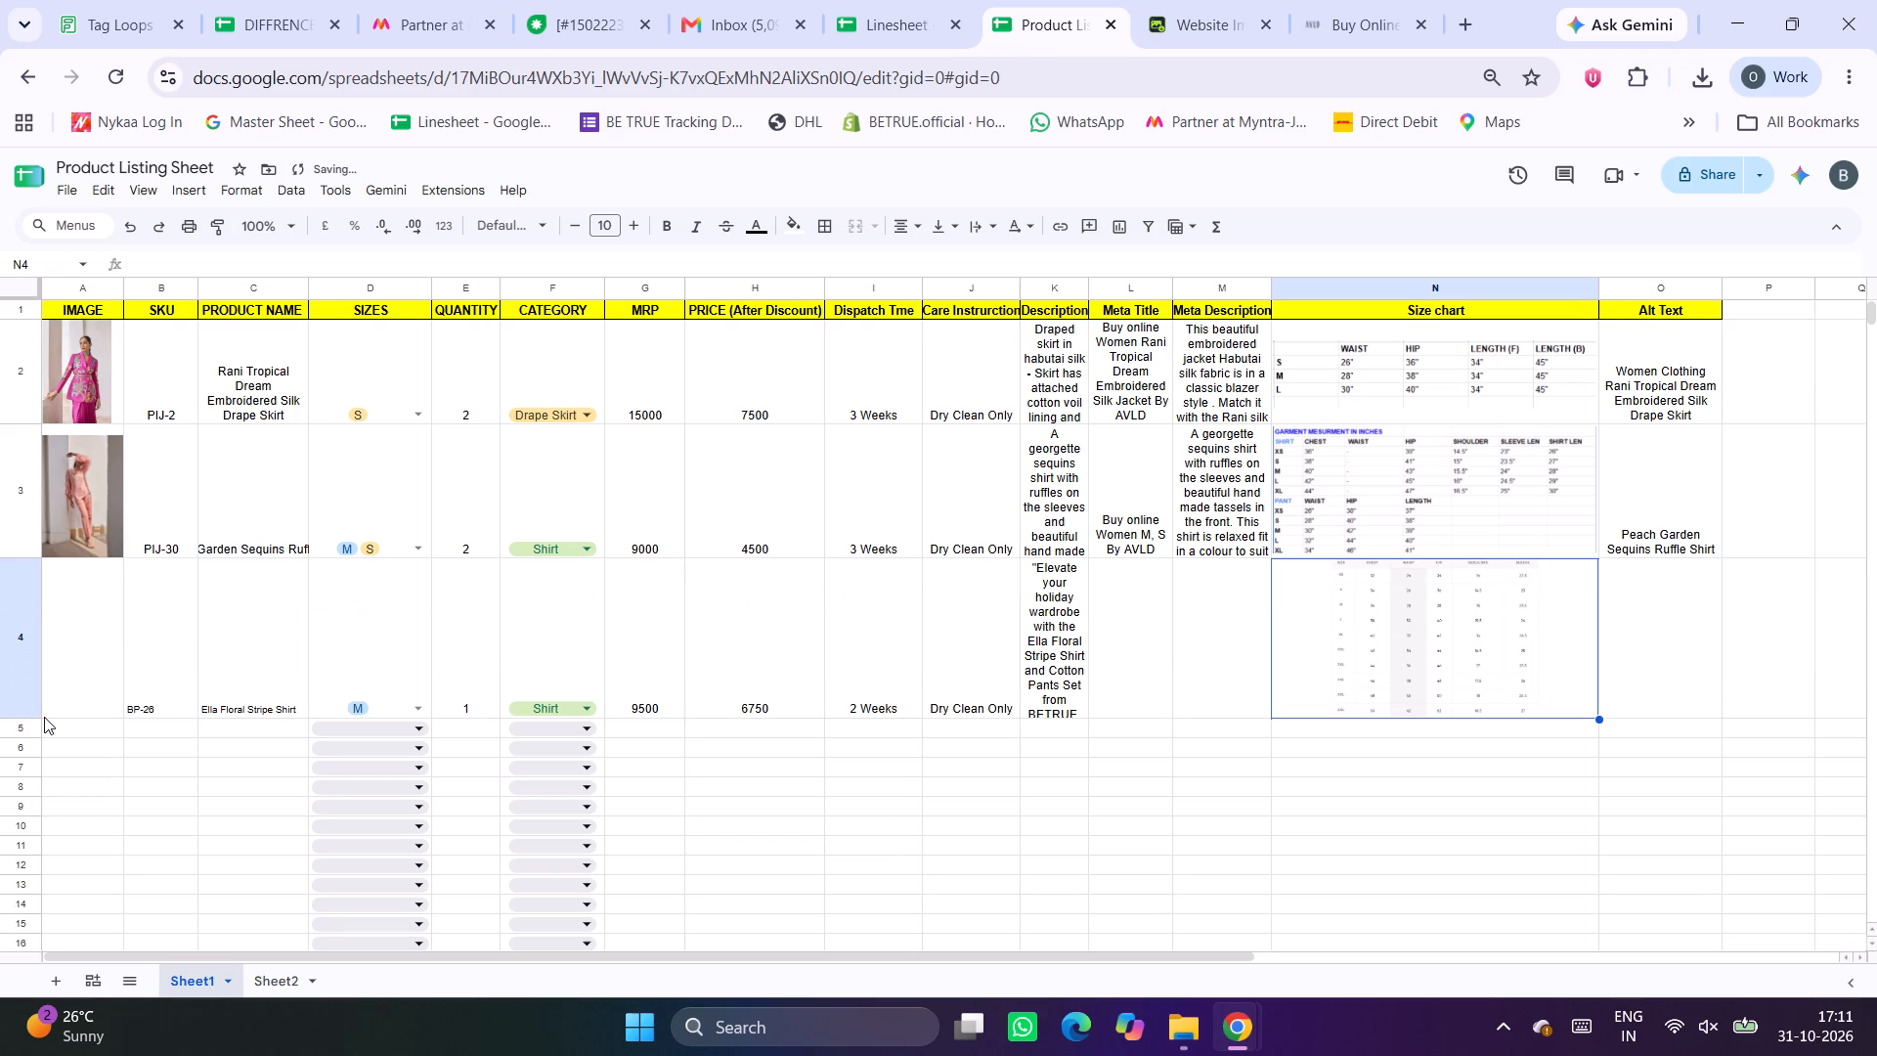
pyautogui.click(28, 719)
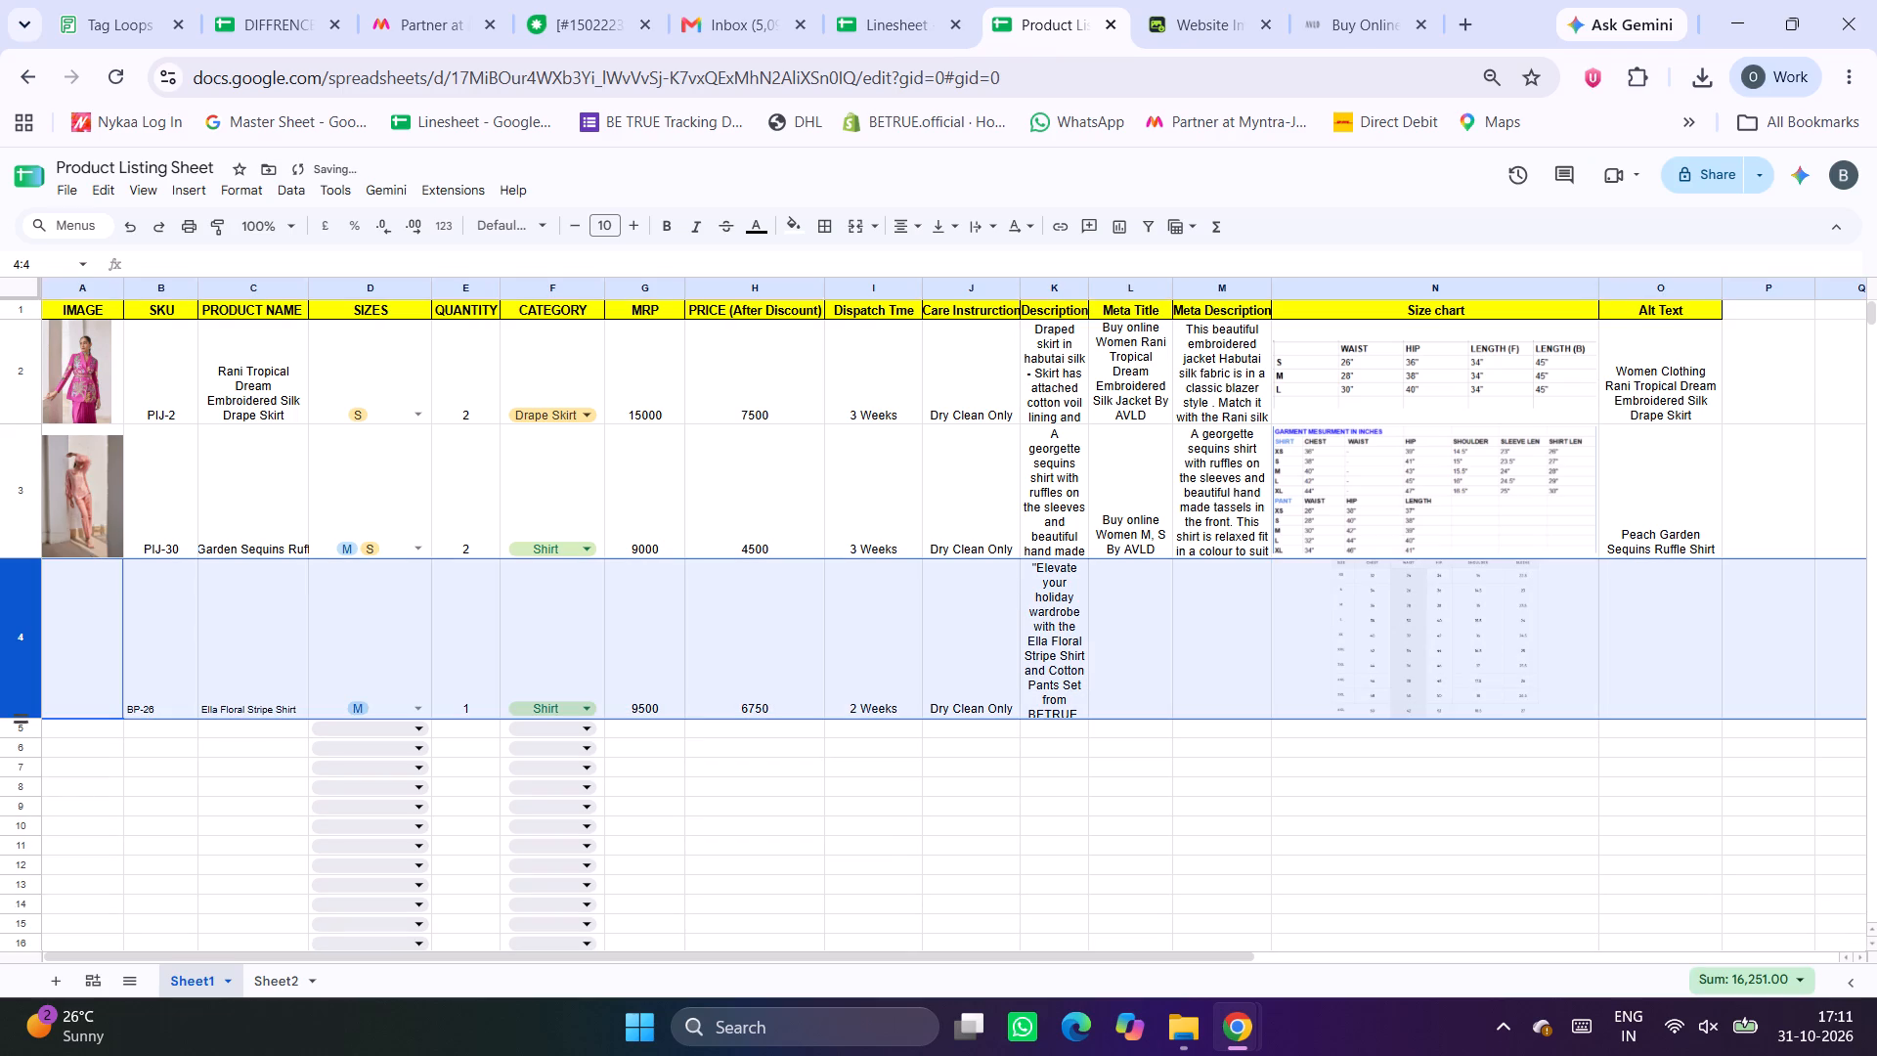
pyautogui.moveTo(18, 719); pyautogui.dragTo(21, 760)
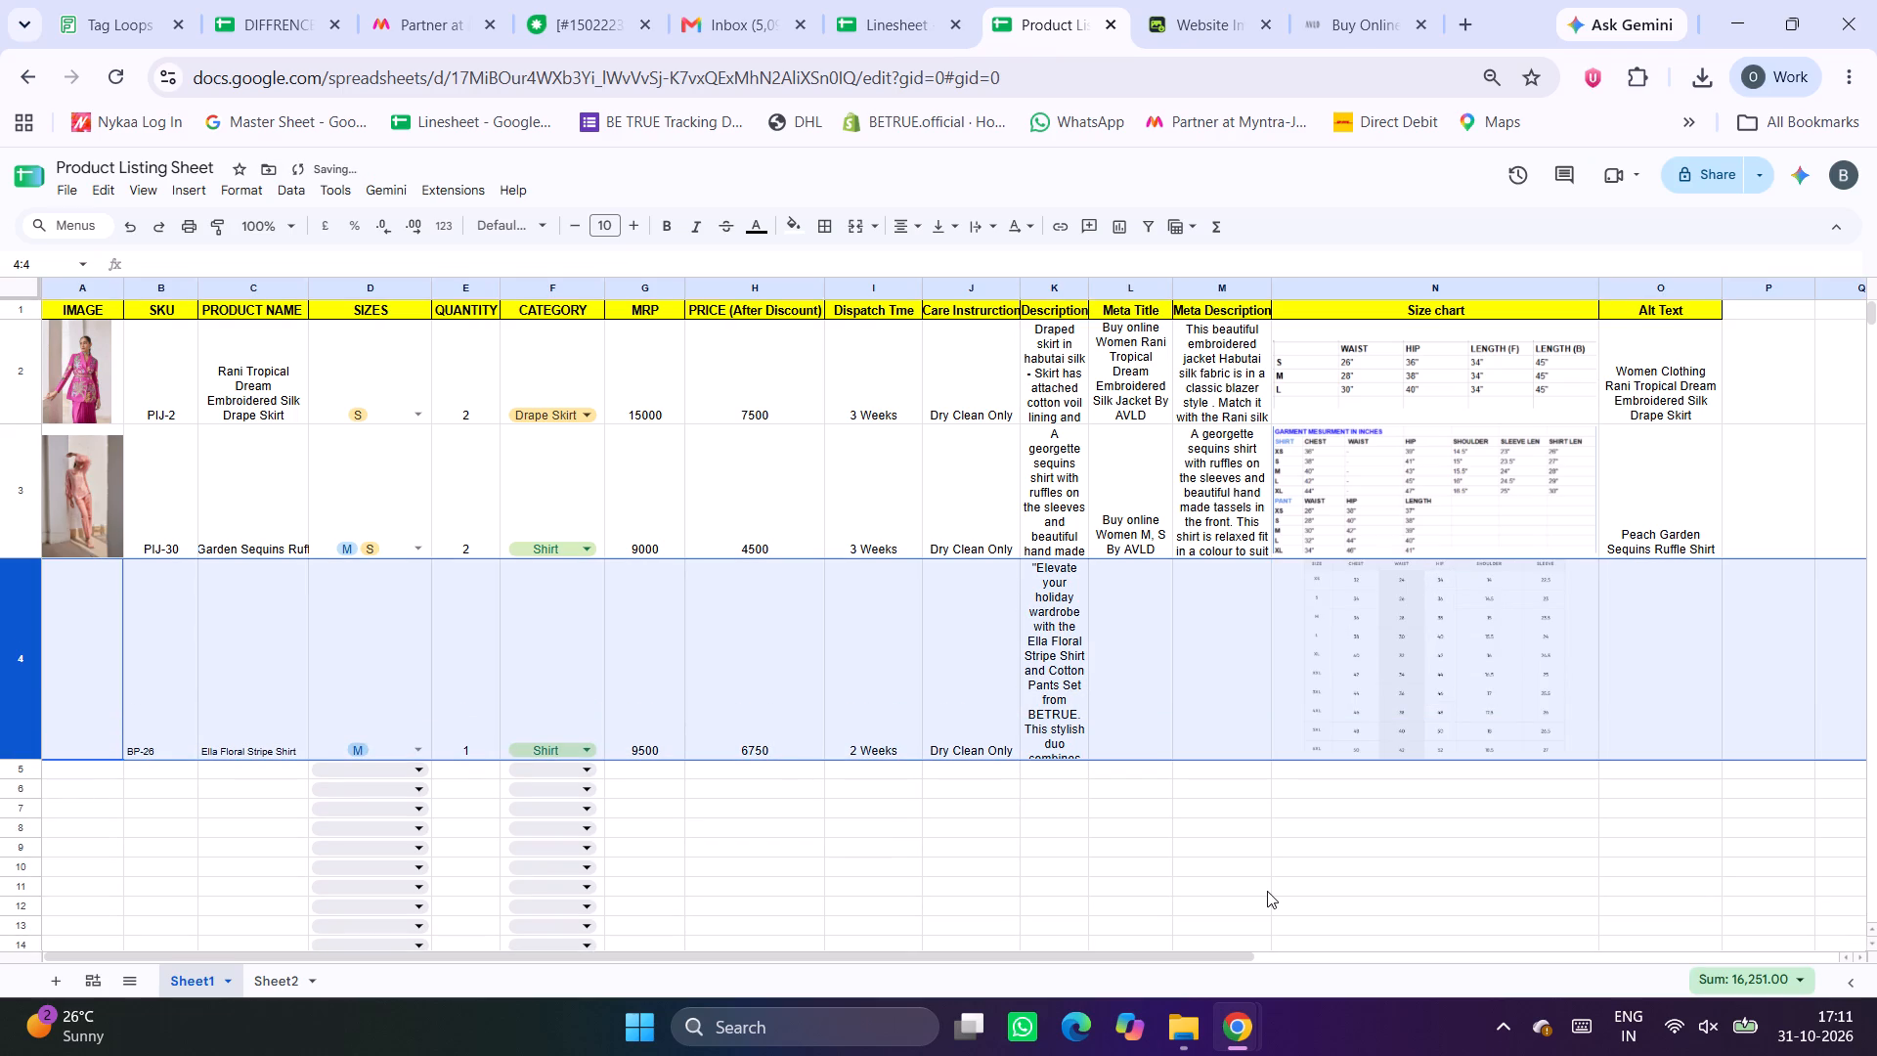
pyautogui.click(1267, 891)
pyautogui.click(1438, 674)
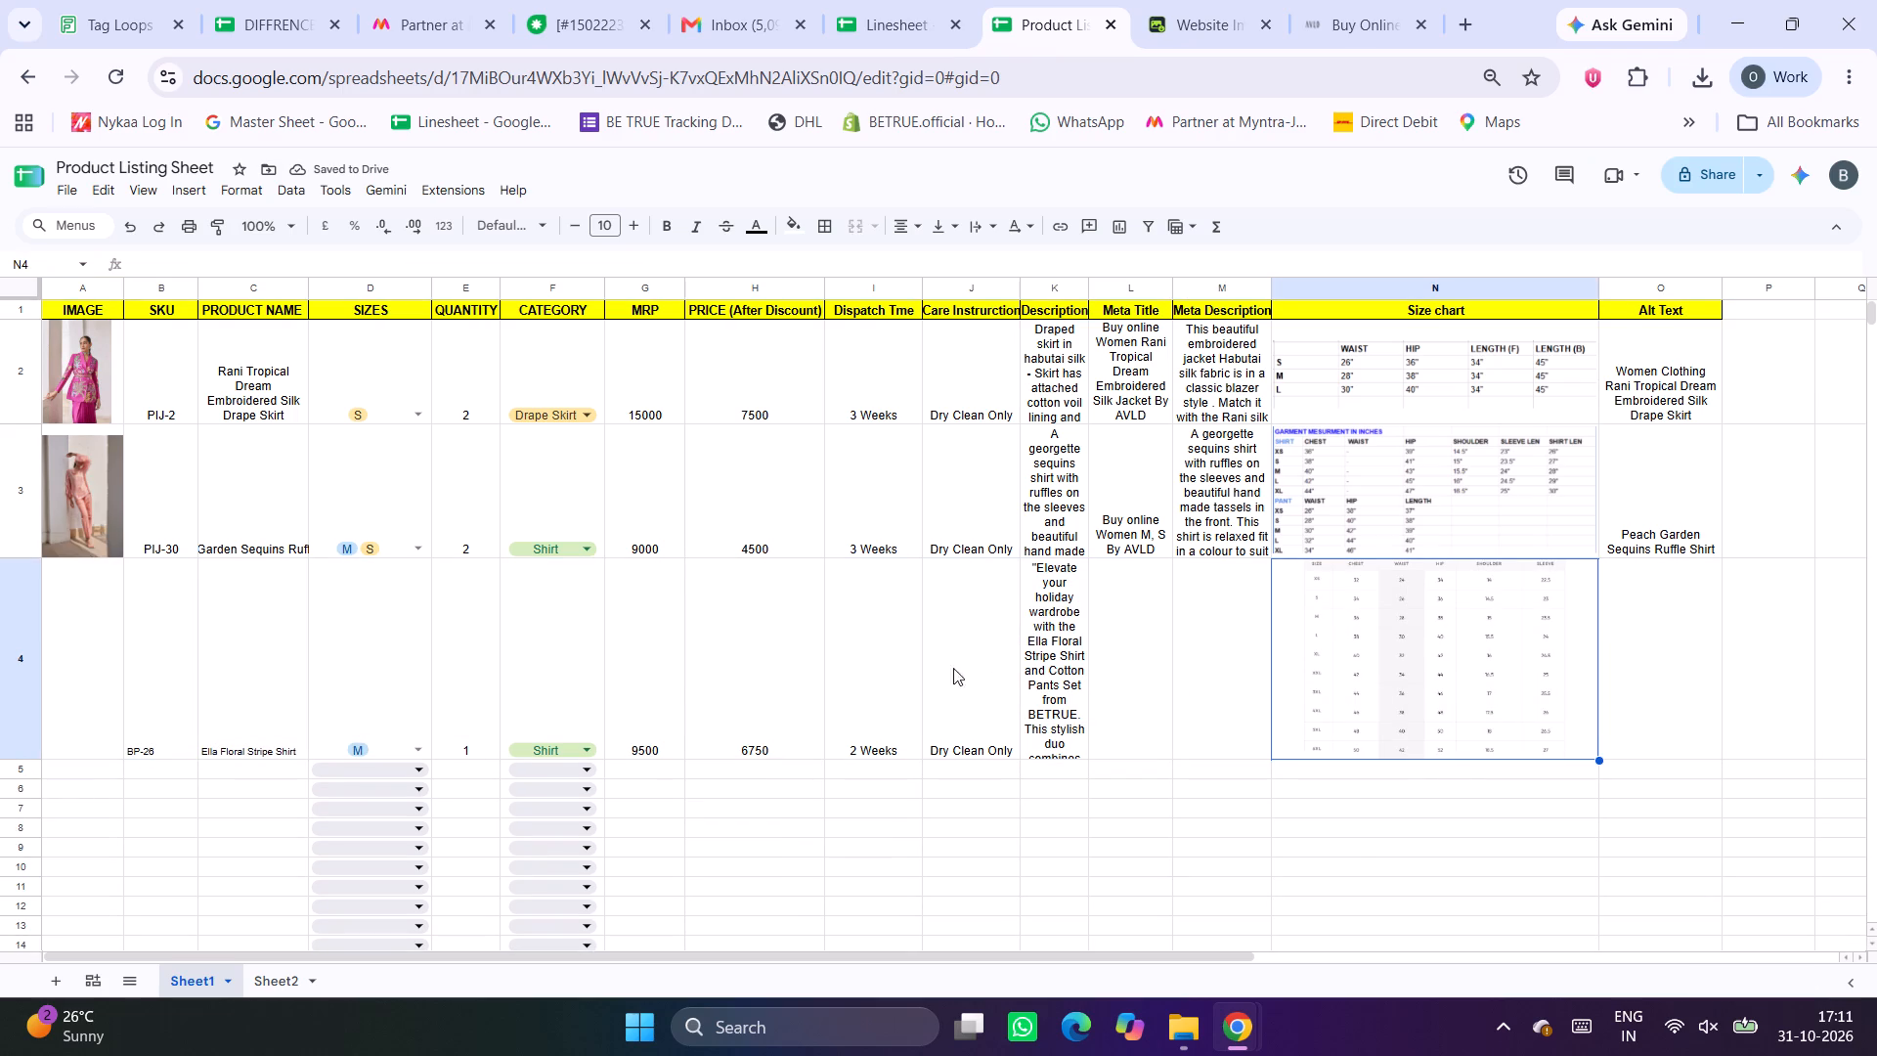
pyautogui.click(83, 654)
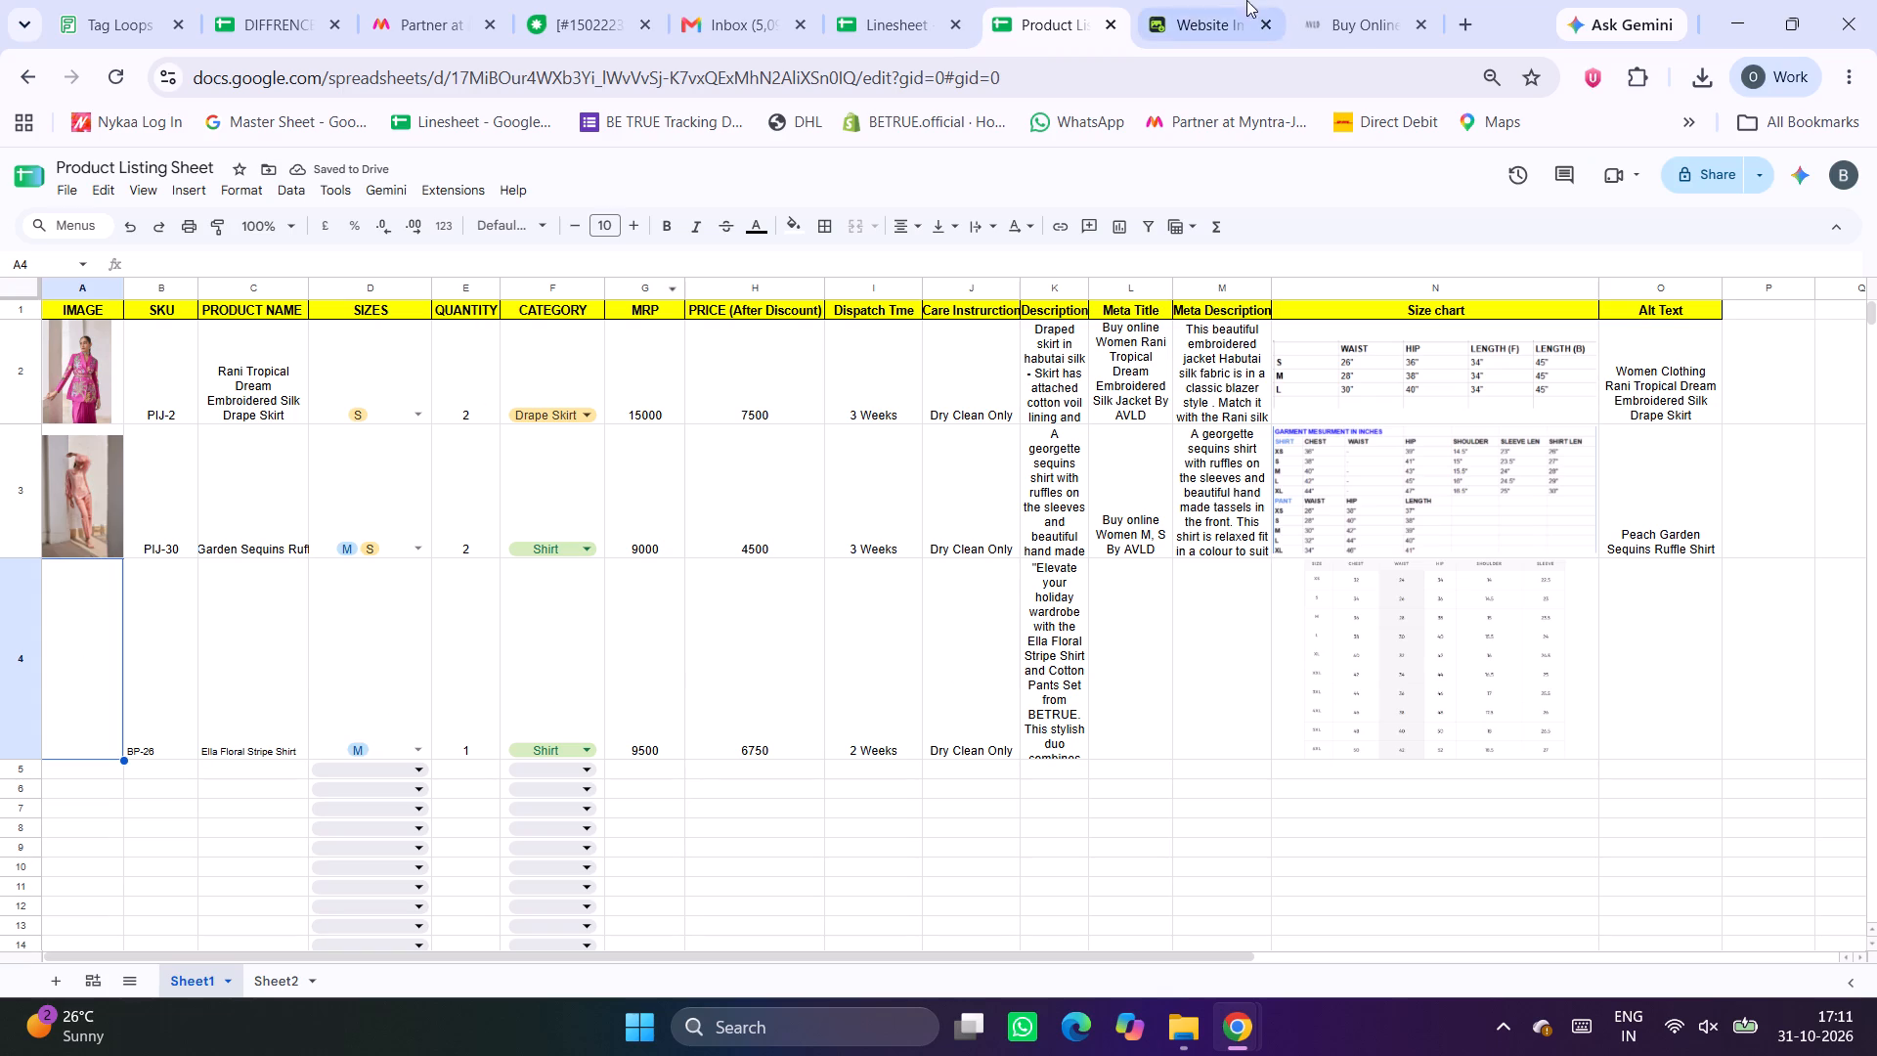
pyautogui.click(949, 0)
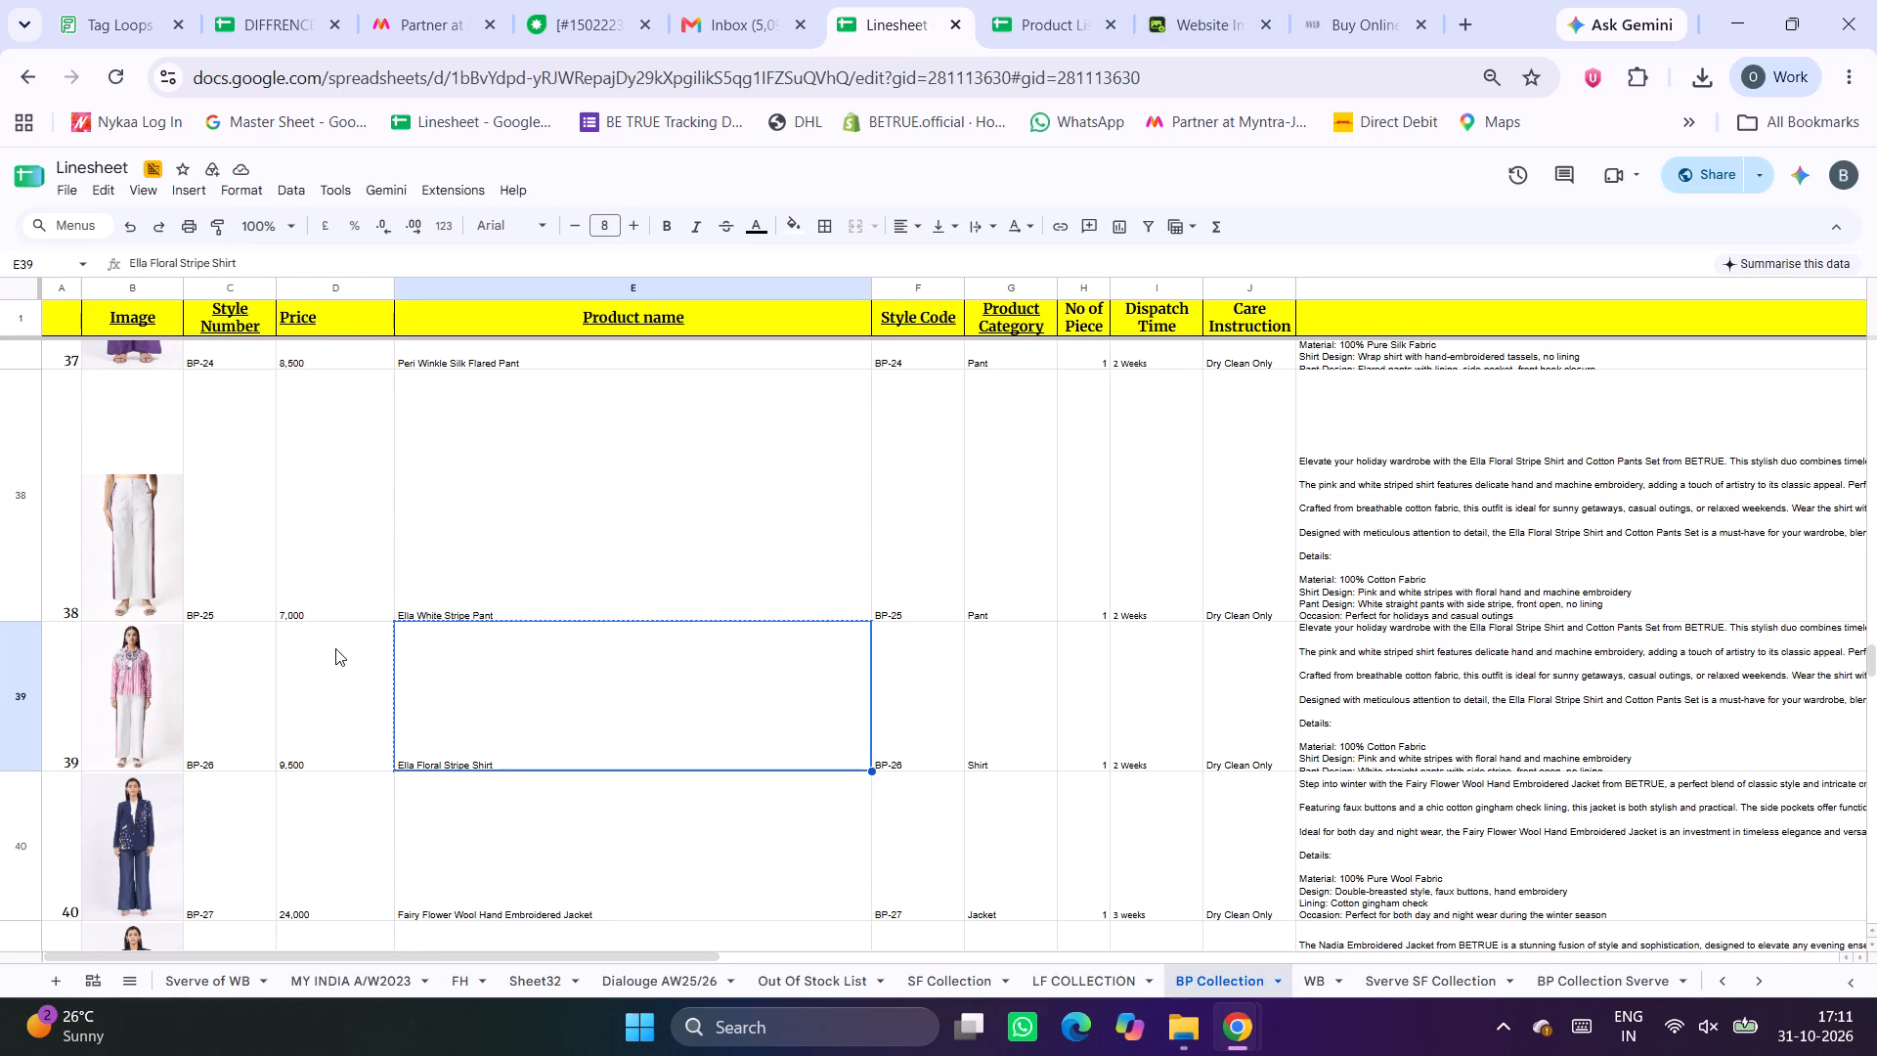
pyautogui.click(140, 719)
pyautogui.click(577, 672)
# Copy the URL of the Ella Floral Stripe Shirt & Pant Set product page and extract its images in Website Image Extractor.
pyautogui.click(1365, 0)
pyautogui.click(1391, 424)
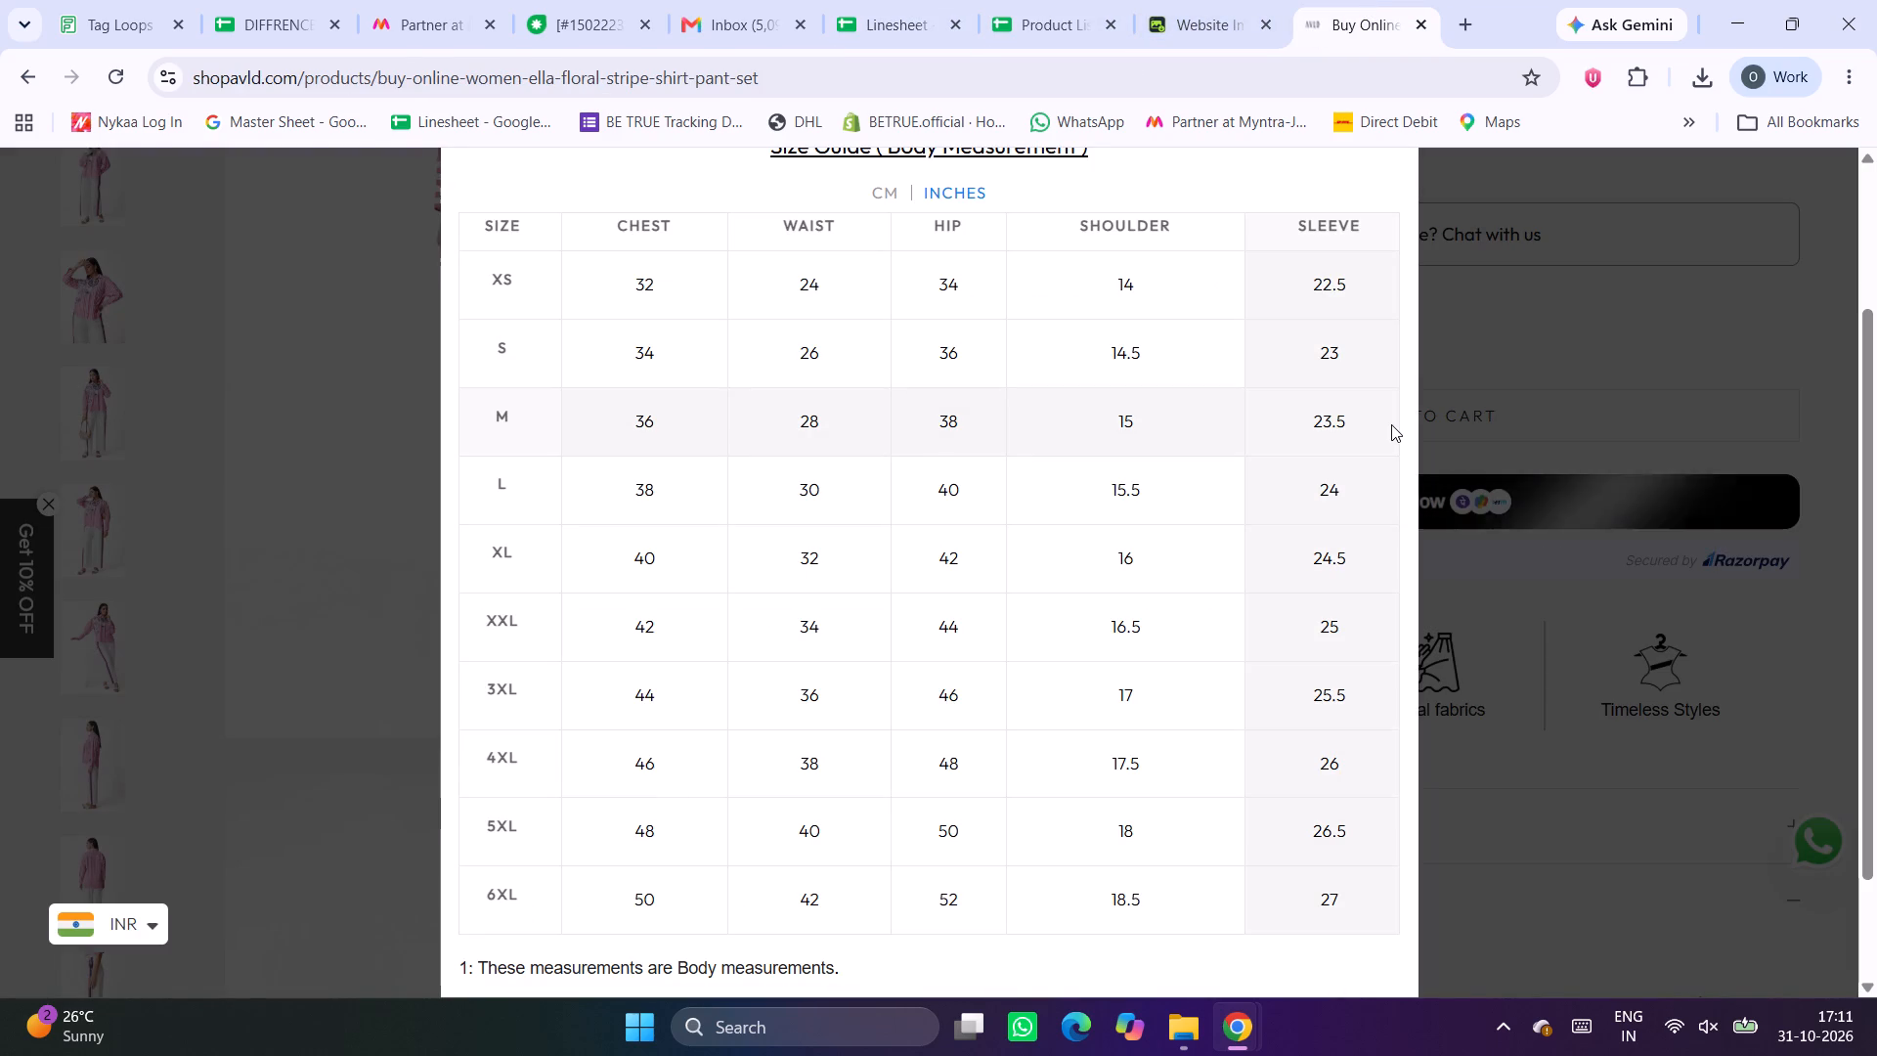
pyautogui.click(1614, 348)
pyautogui.scroll(2, 720, 531)
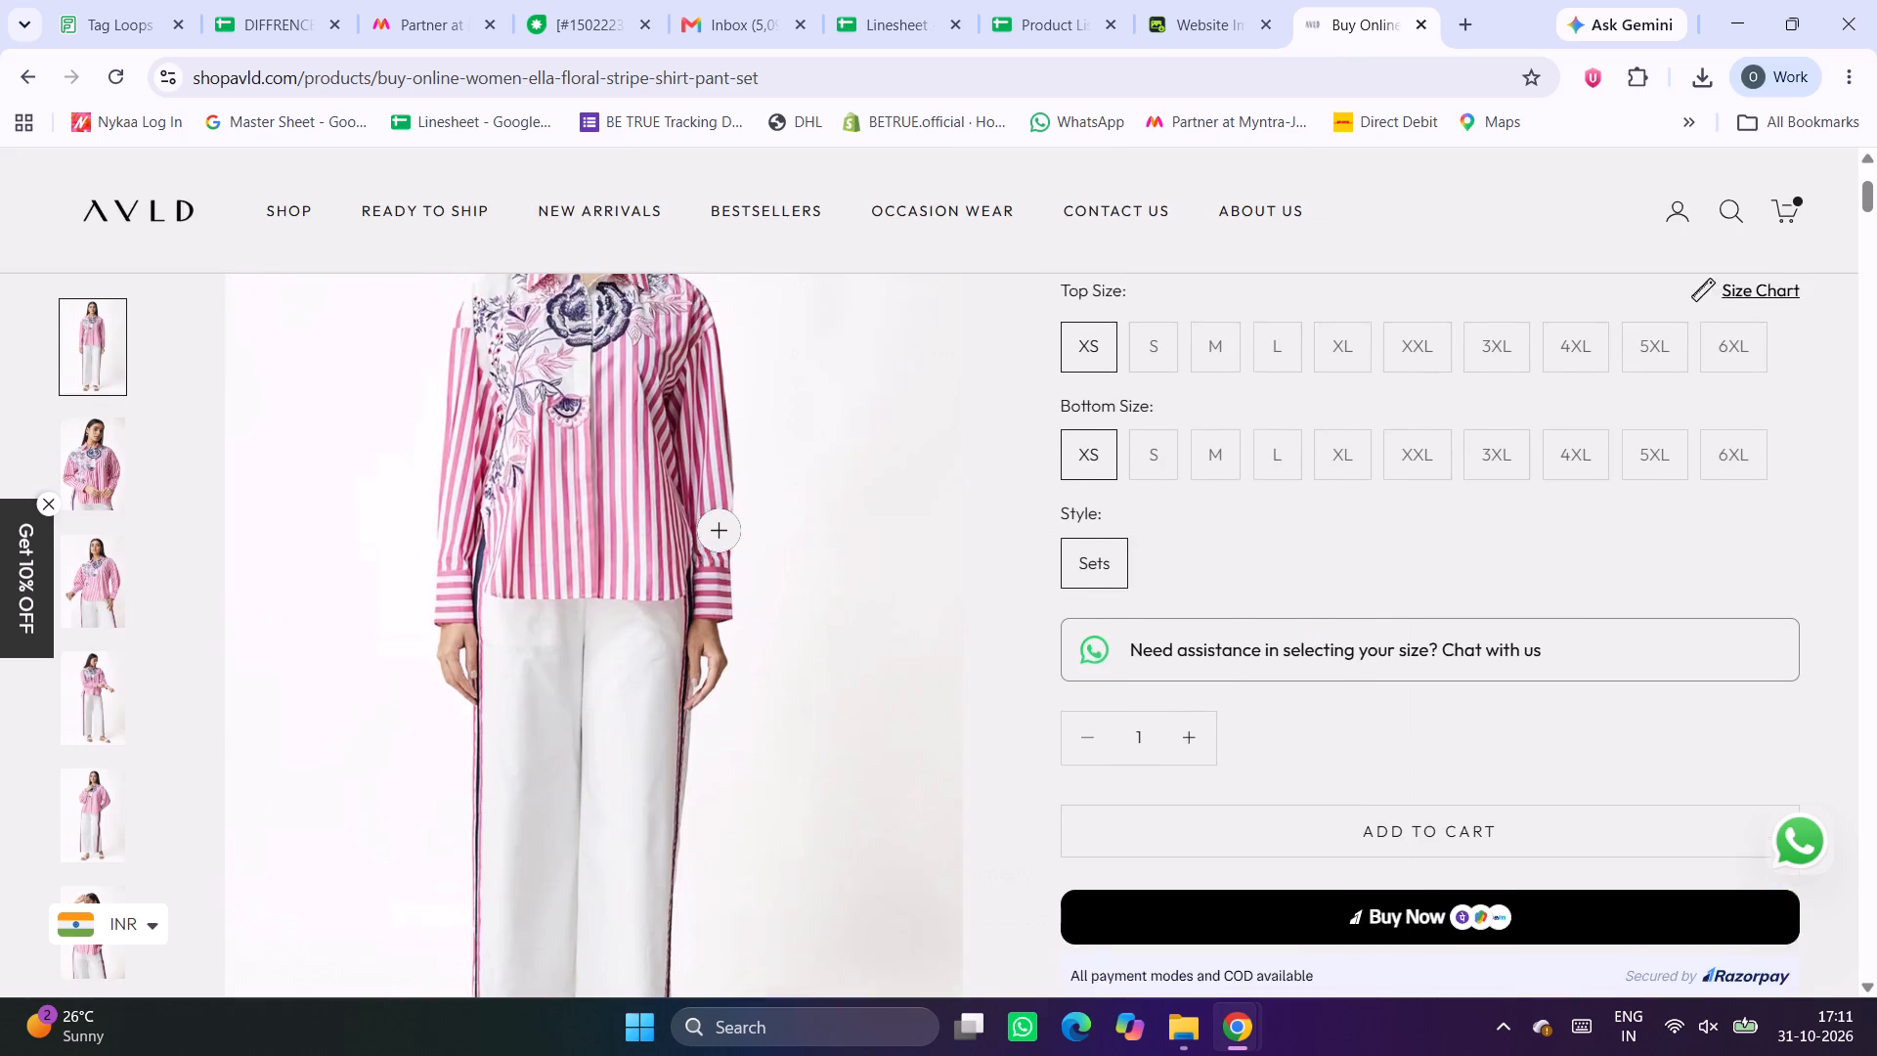
pyautogui.scroll(2, 720, 531)
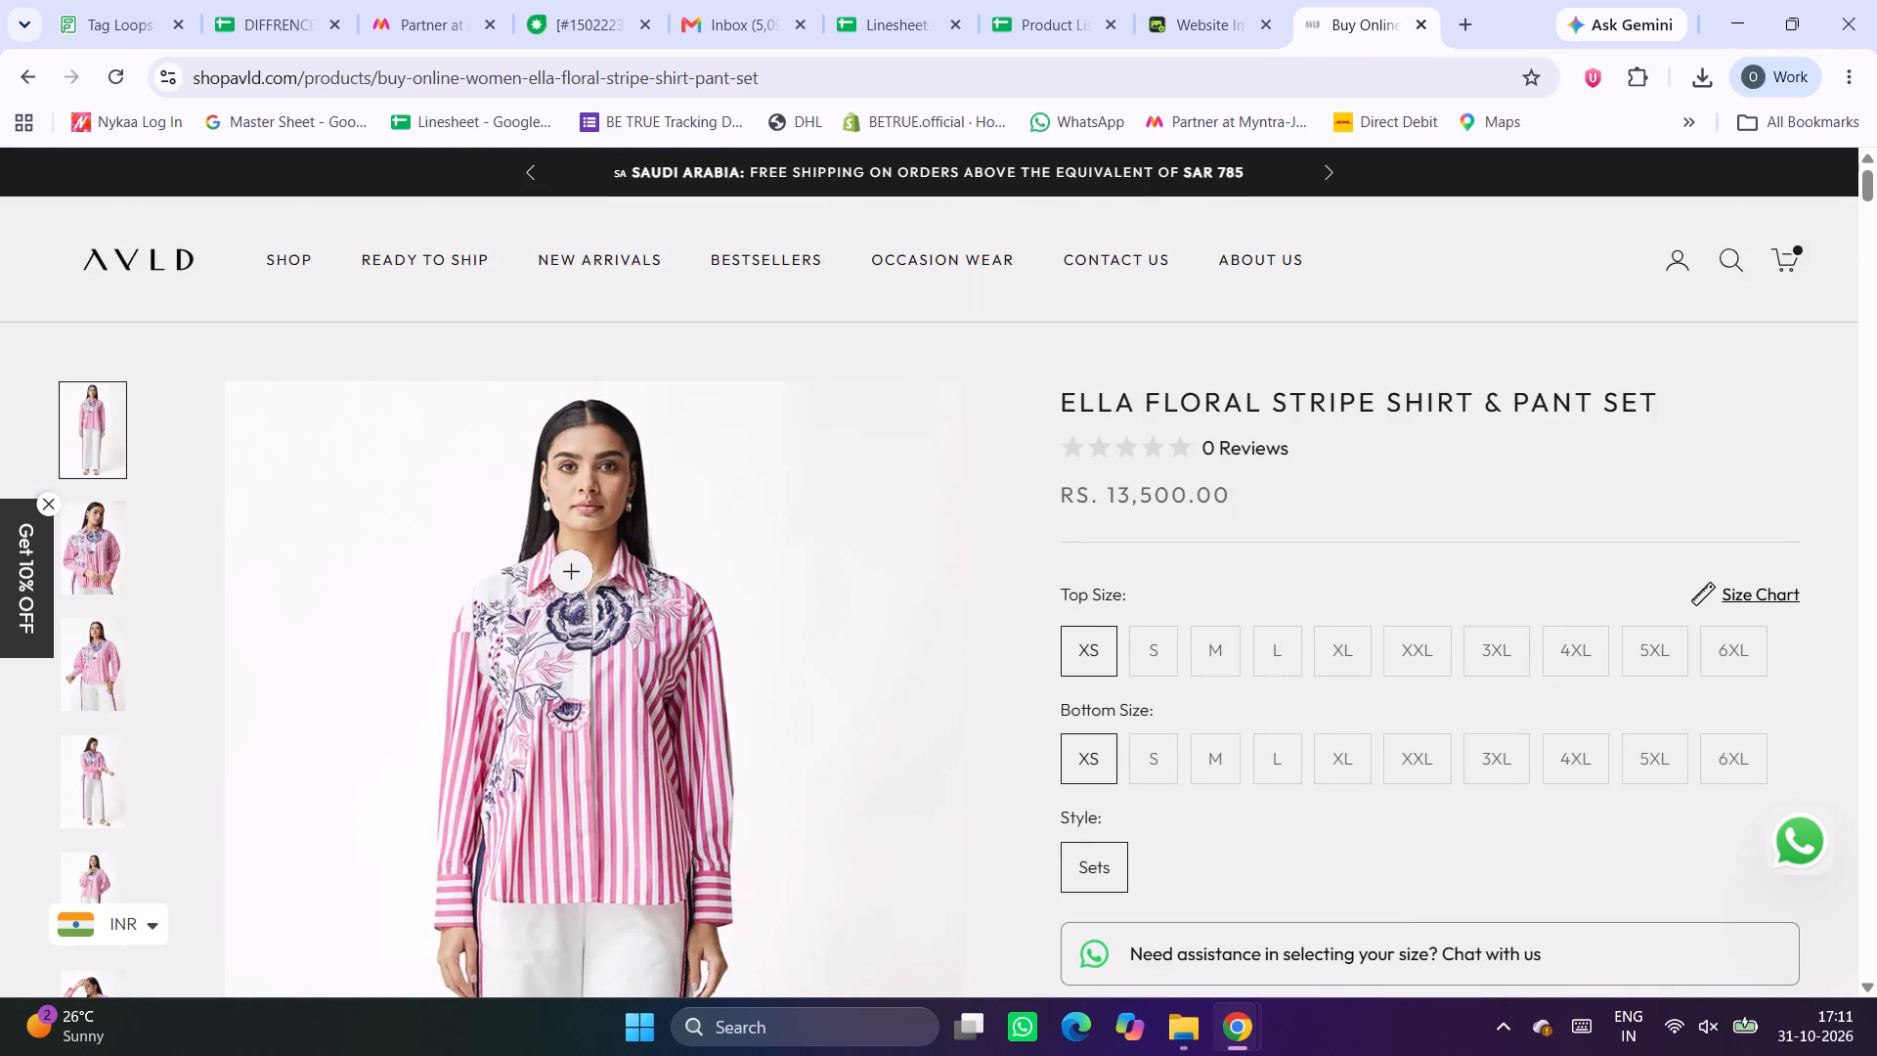
pyautogui.click(761, 72)
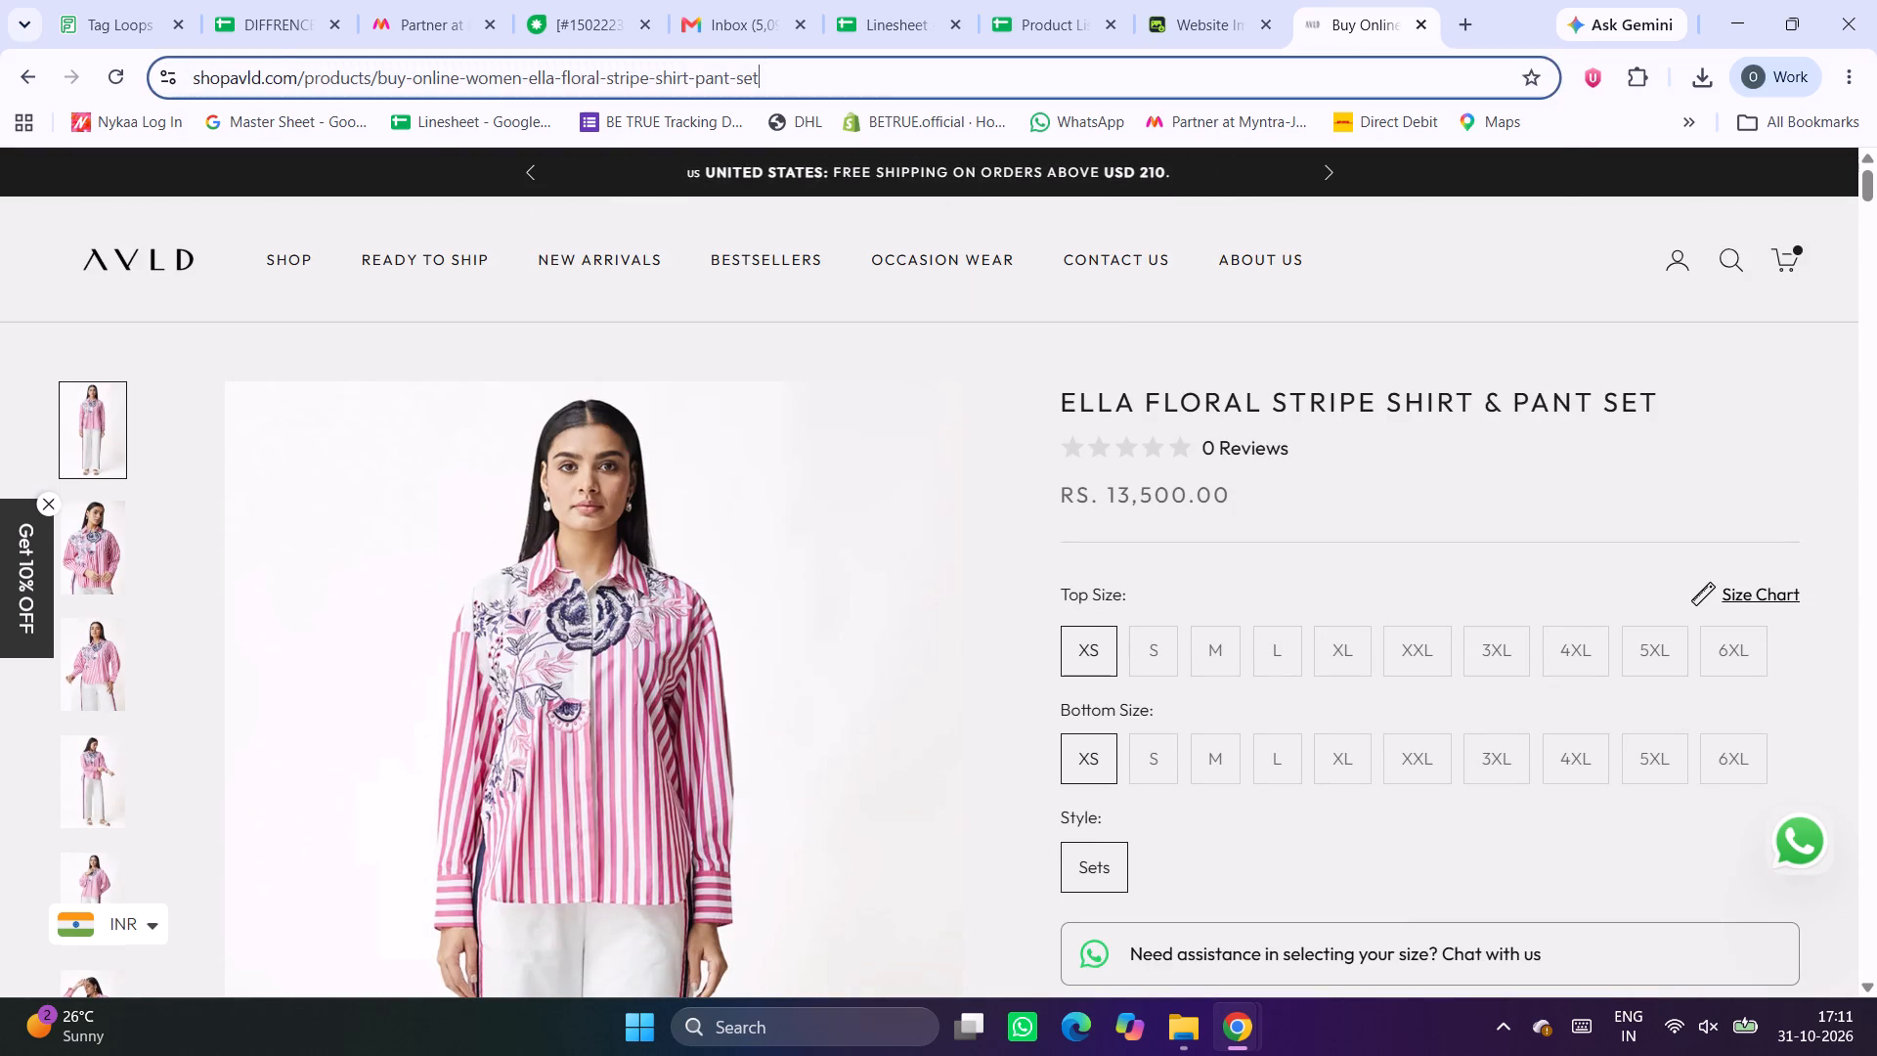
pyautogui.hotkey('ctrl', 'x')
pyautogui.click(1277, 0)
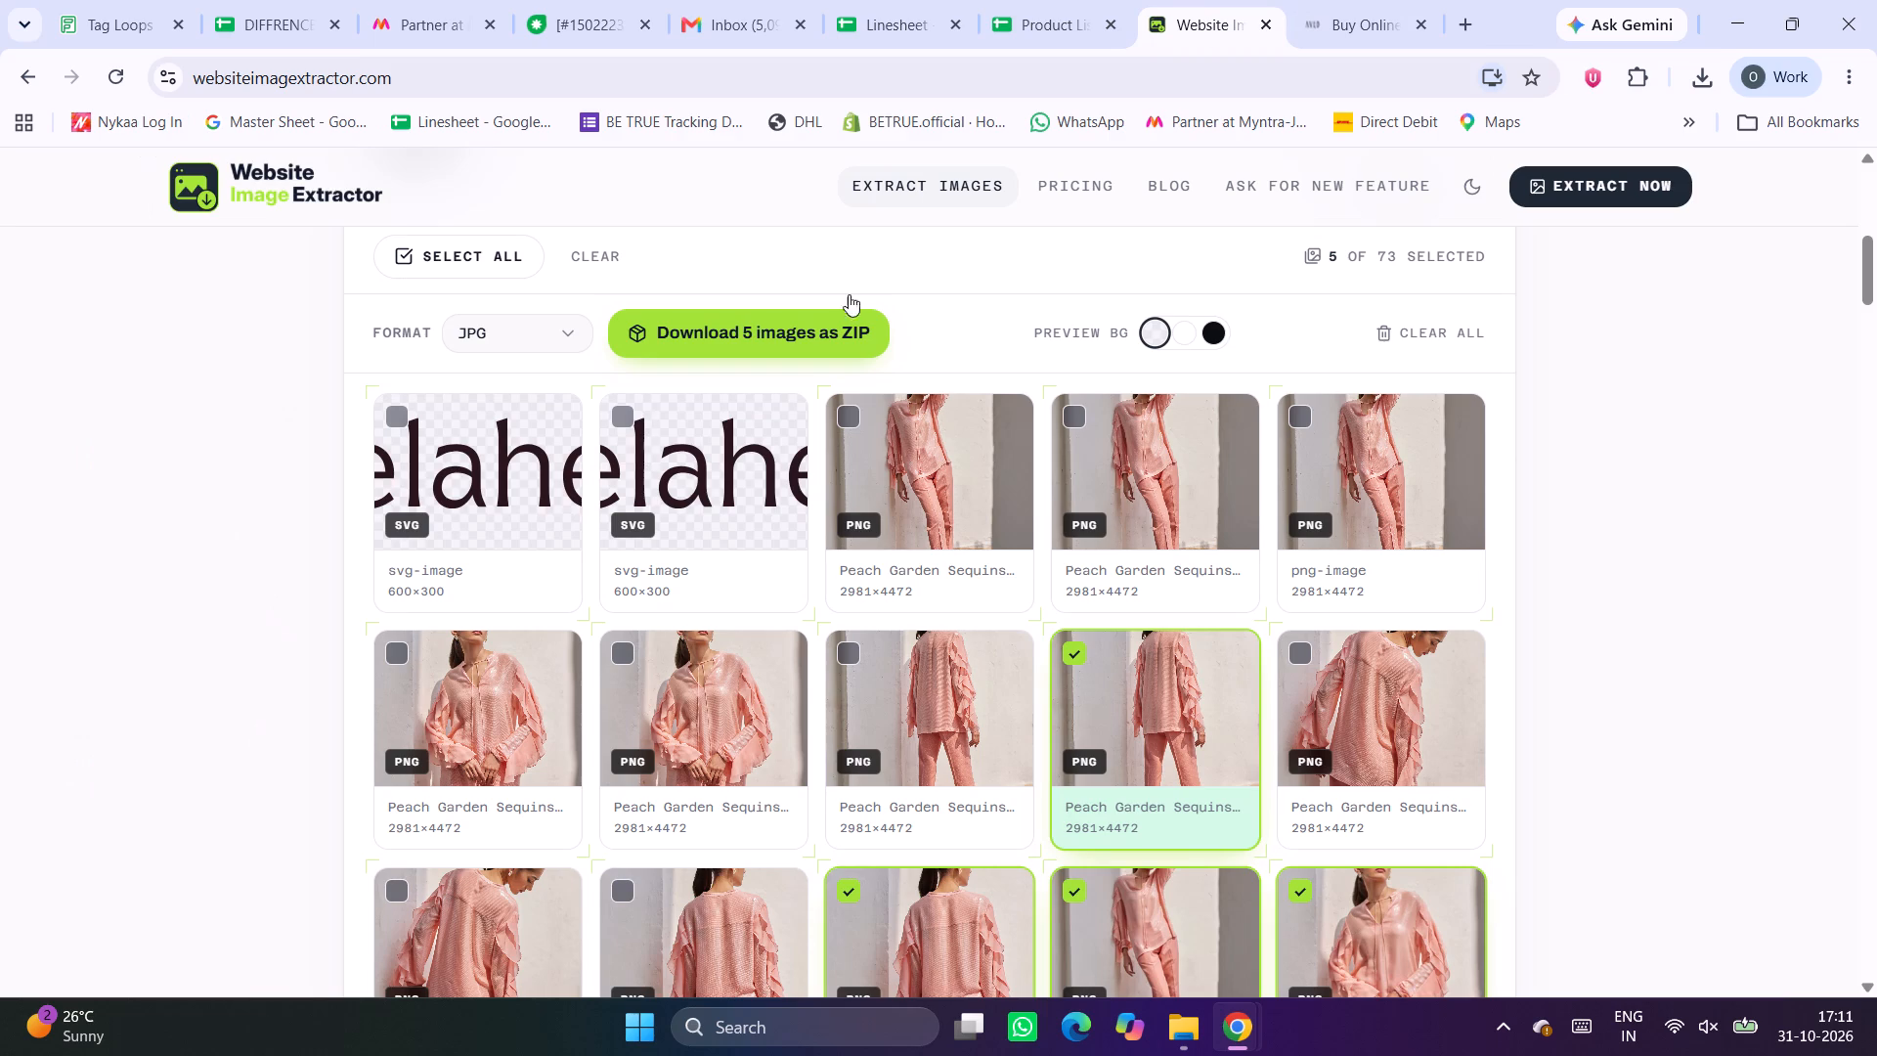
pyautogui.scroll(6, 718, 711)
pyautogui.tripleClick(824, 654)
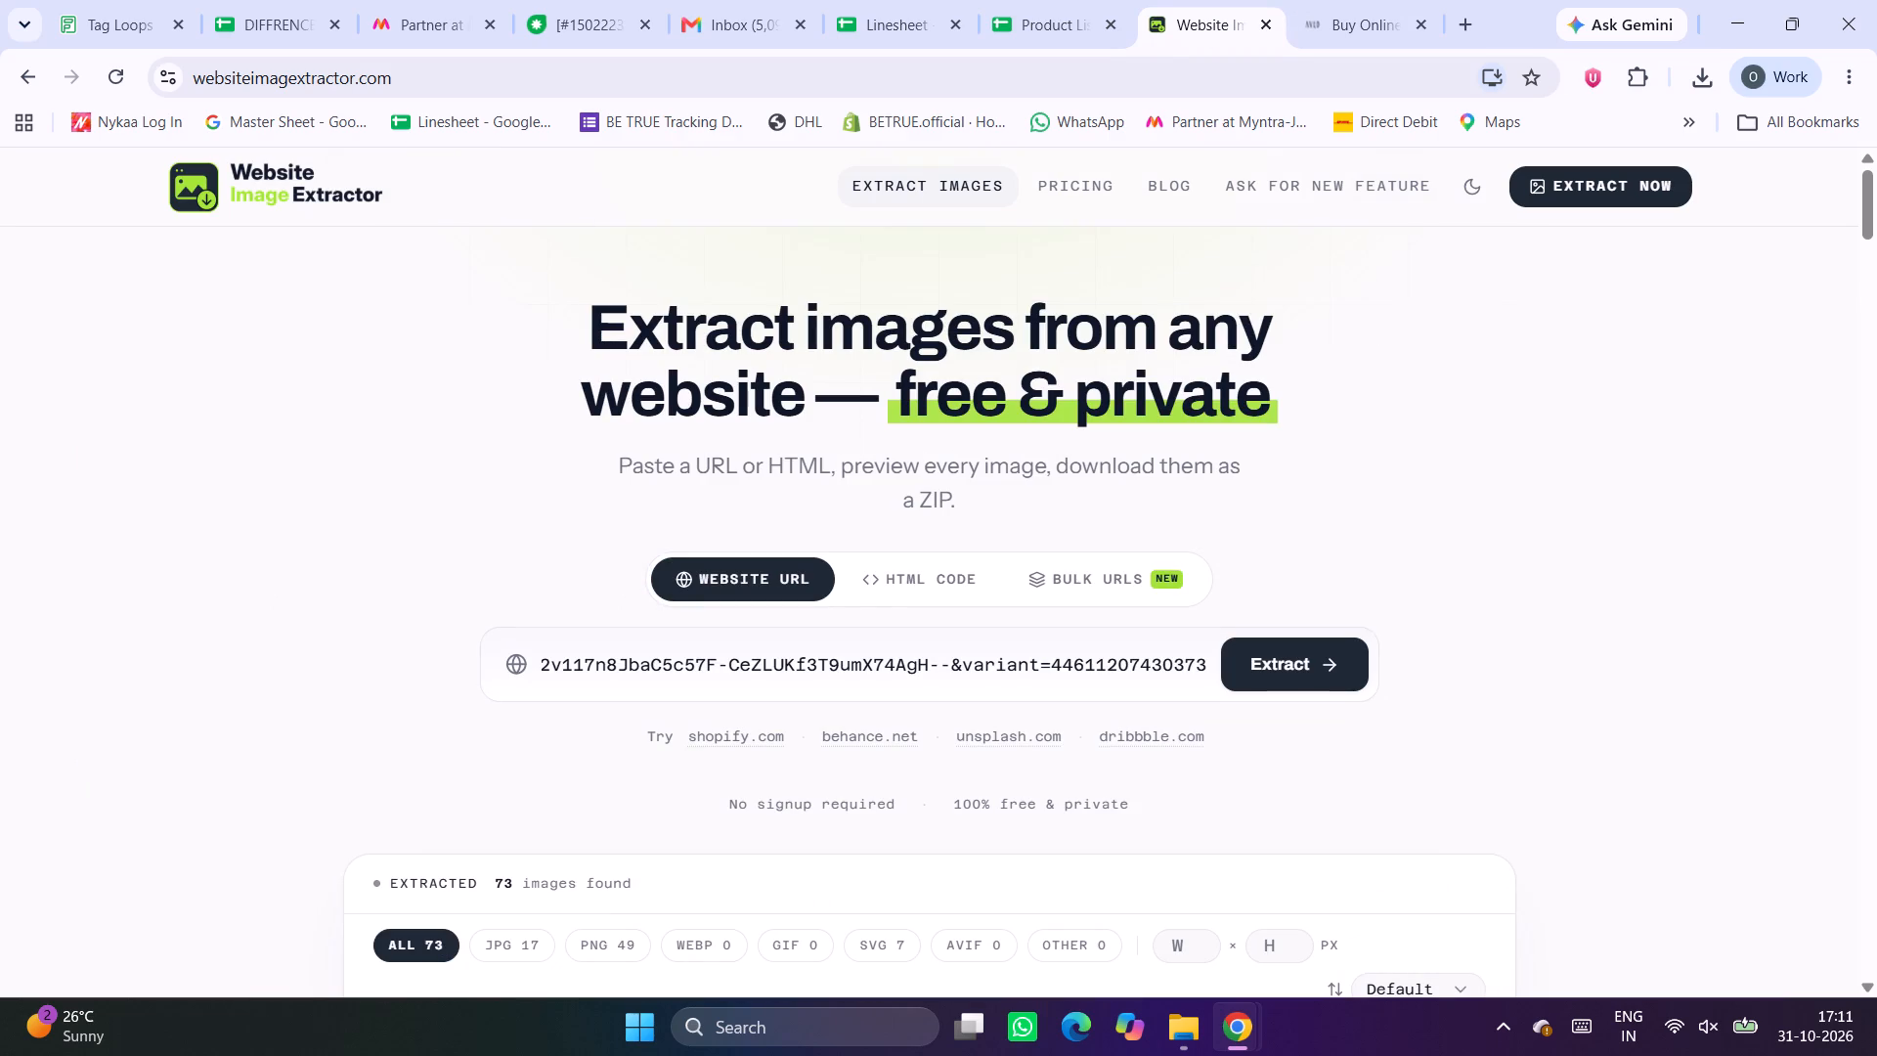
pyautogui.click(824, 654)
pyautogui.hotkey('ctrl', 'v')
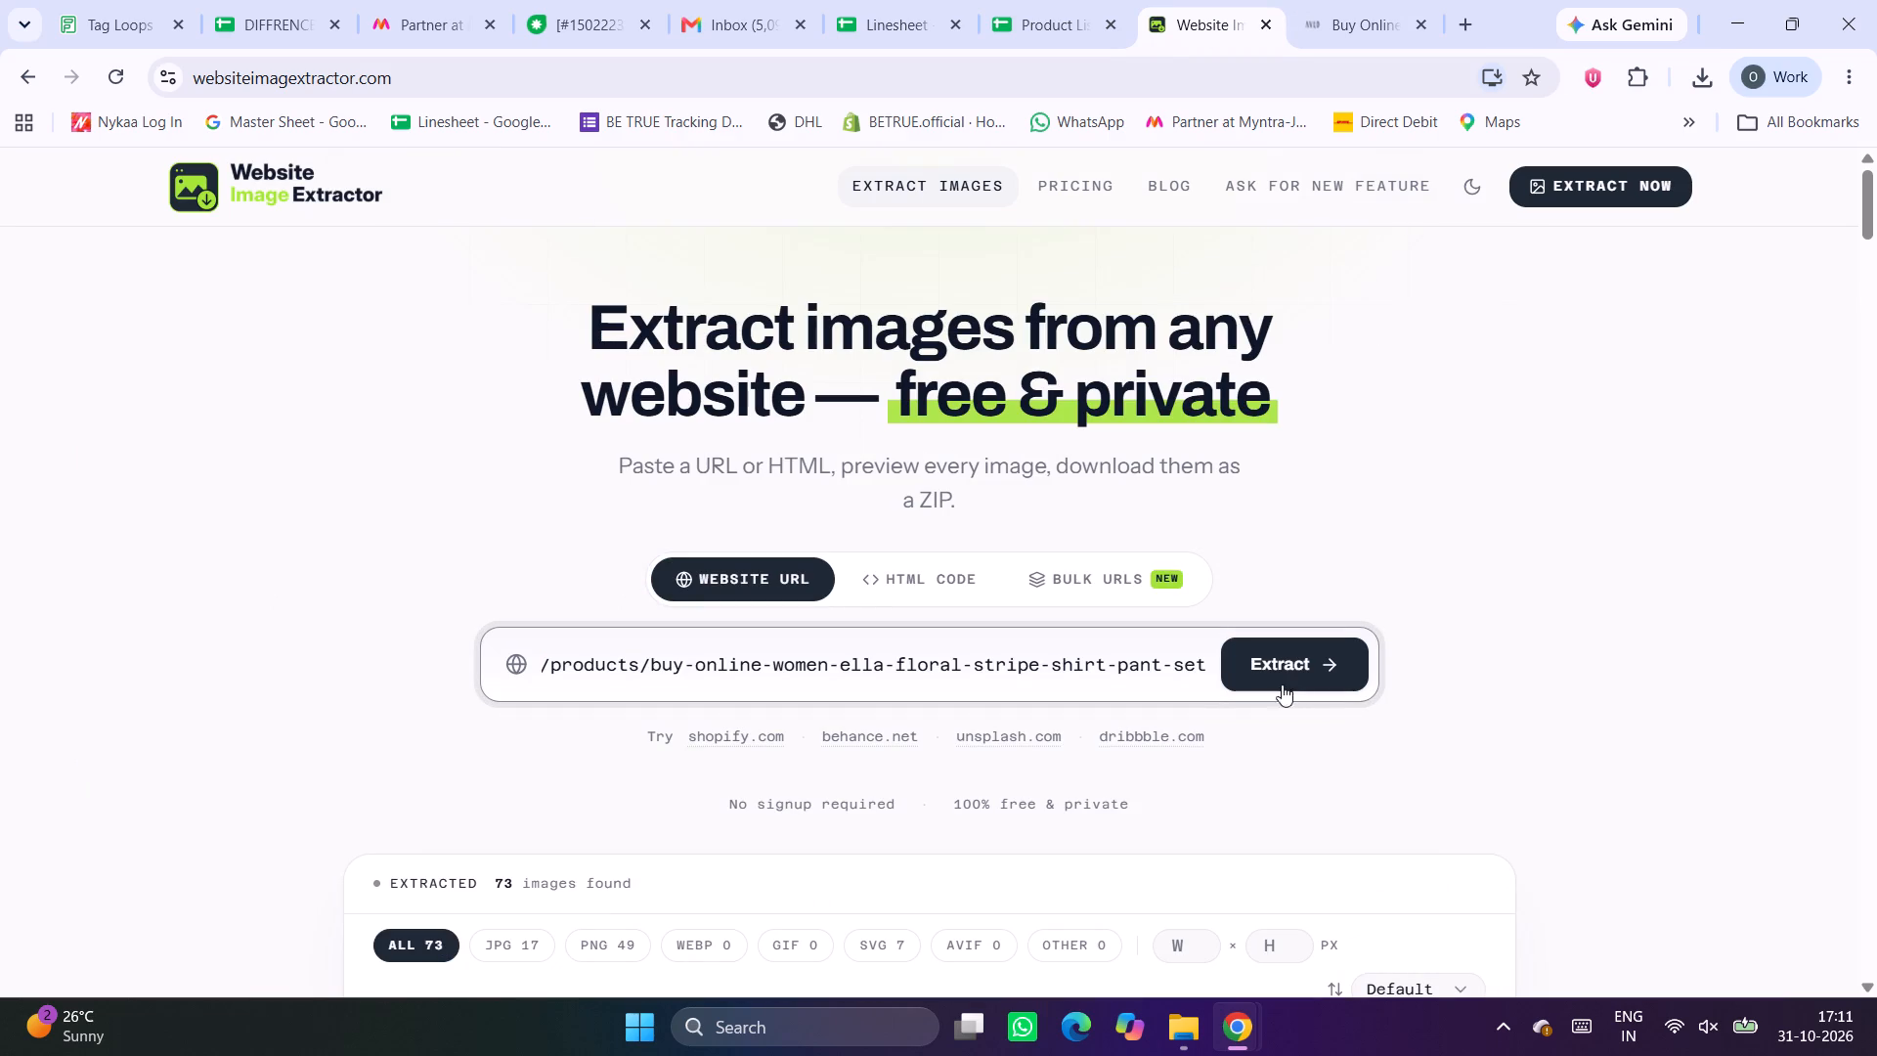
pyautogui.click(1295, 682)
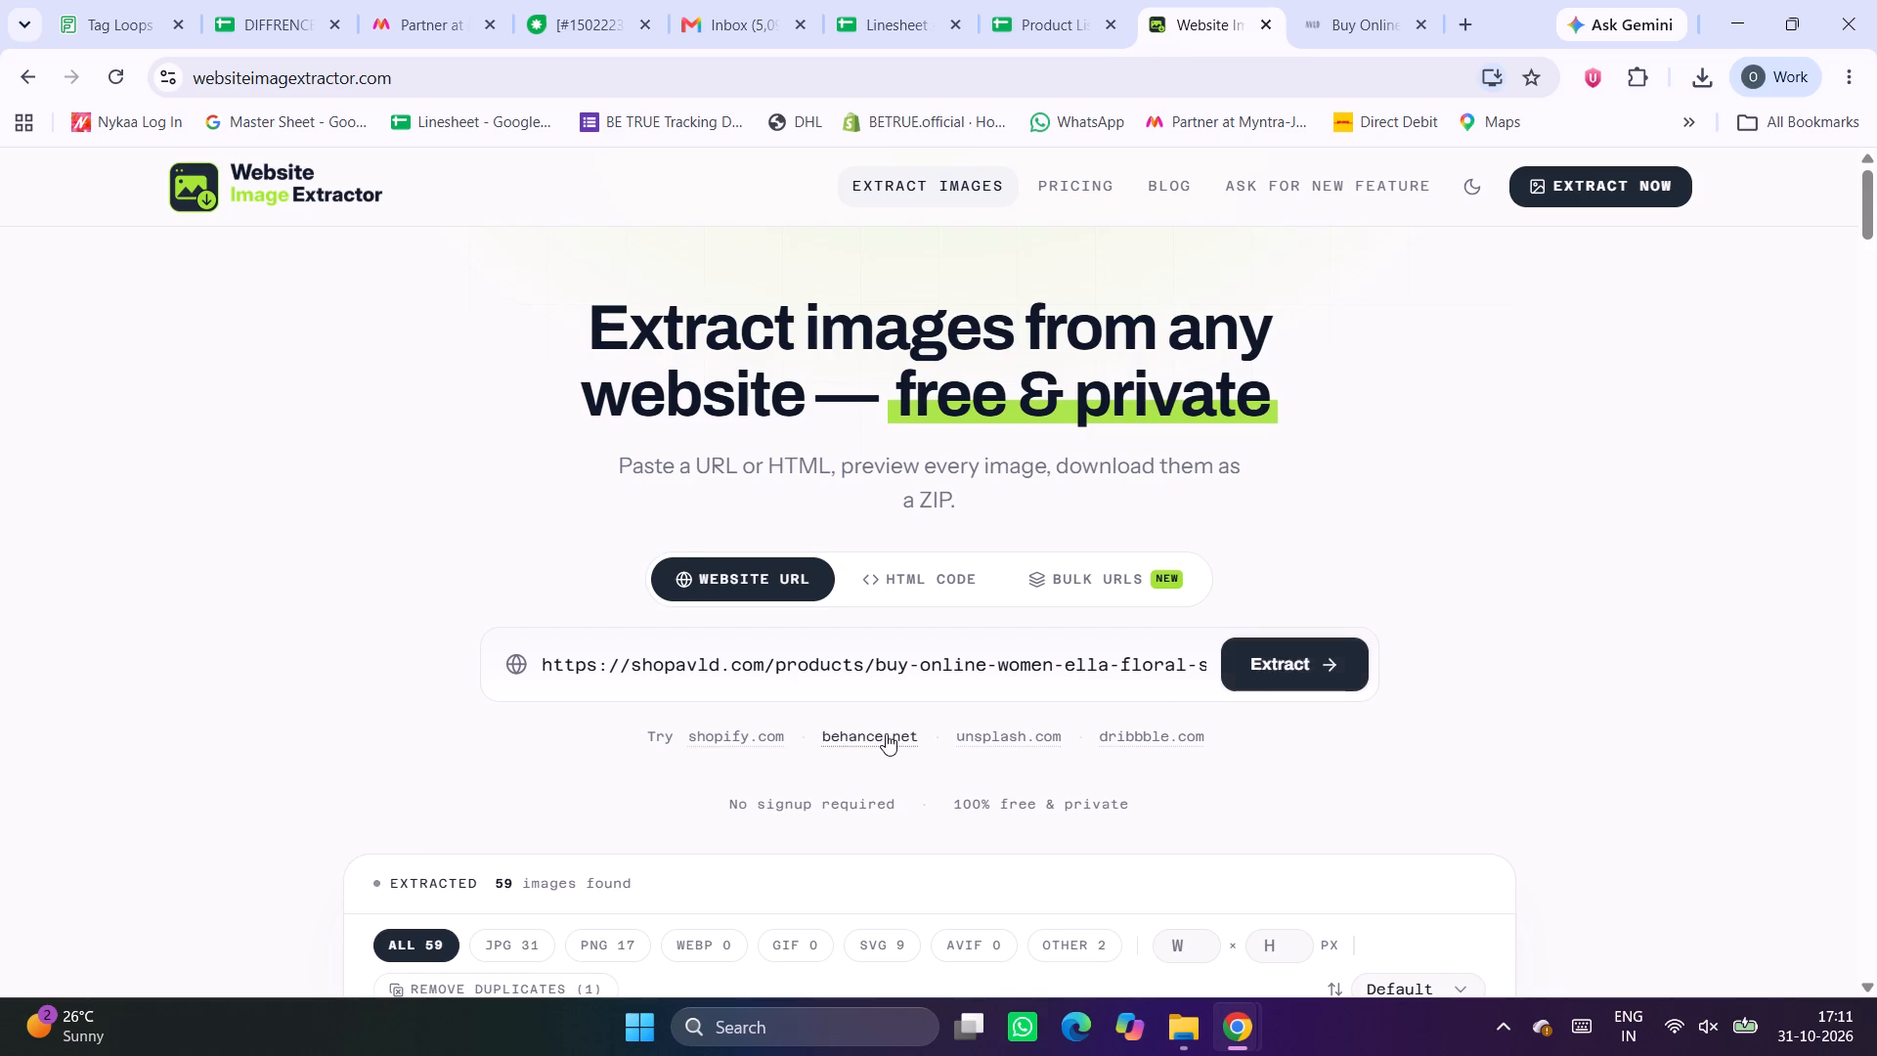
# Among the extracted images, select the first four Ella Floral Stripe photos, starting with the full-length front view.
pyautogui.scroll(-6, 886, 733)
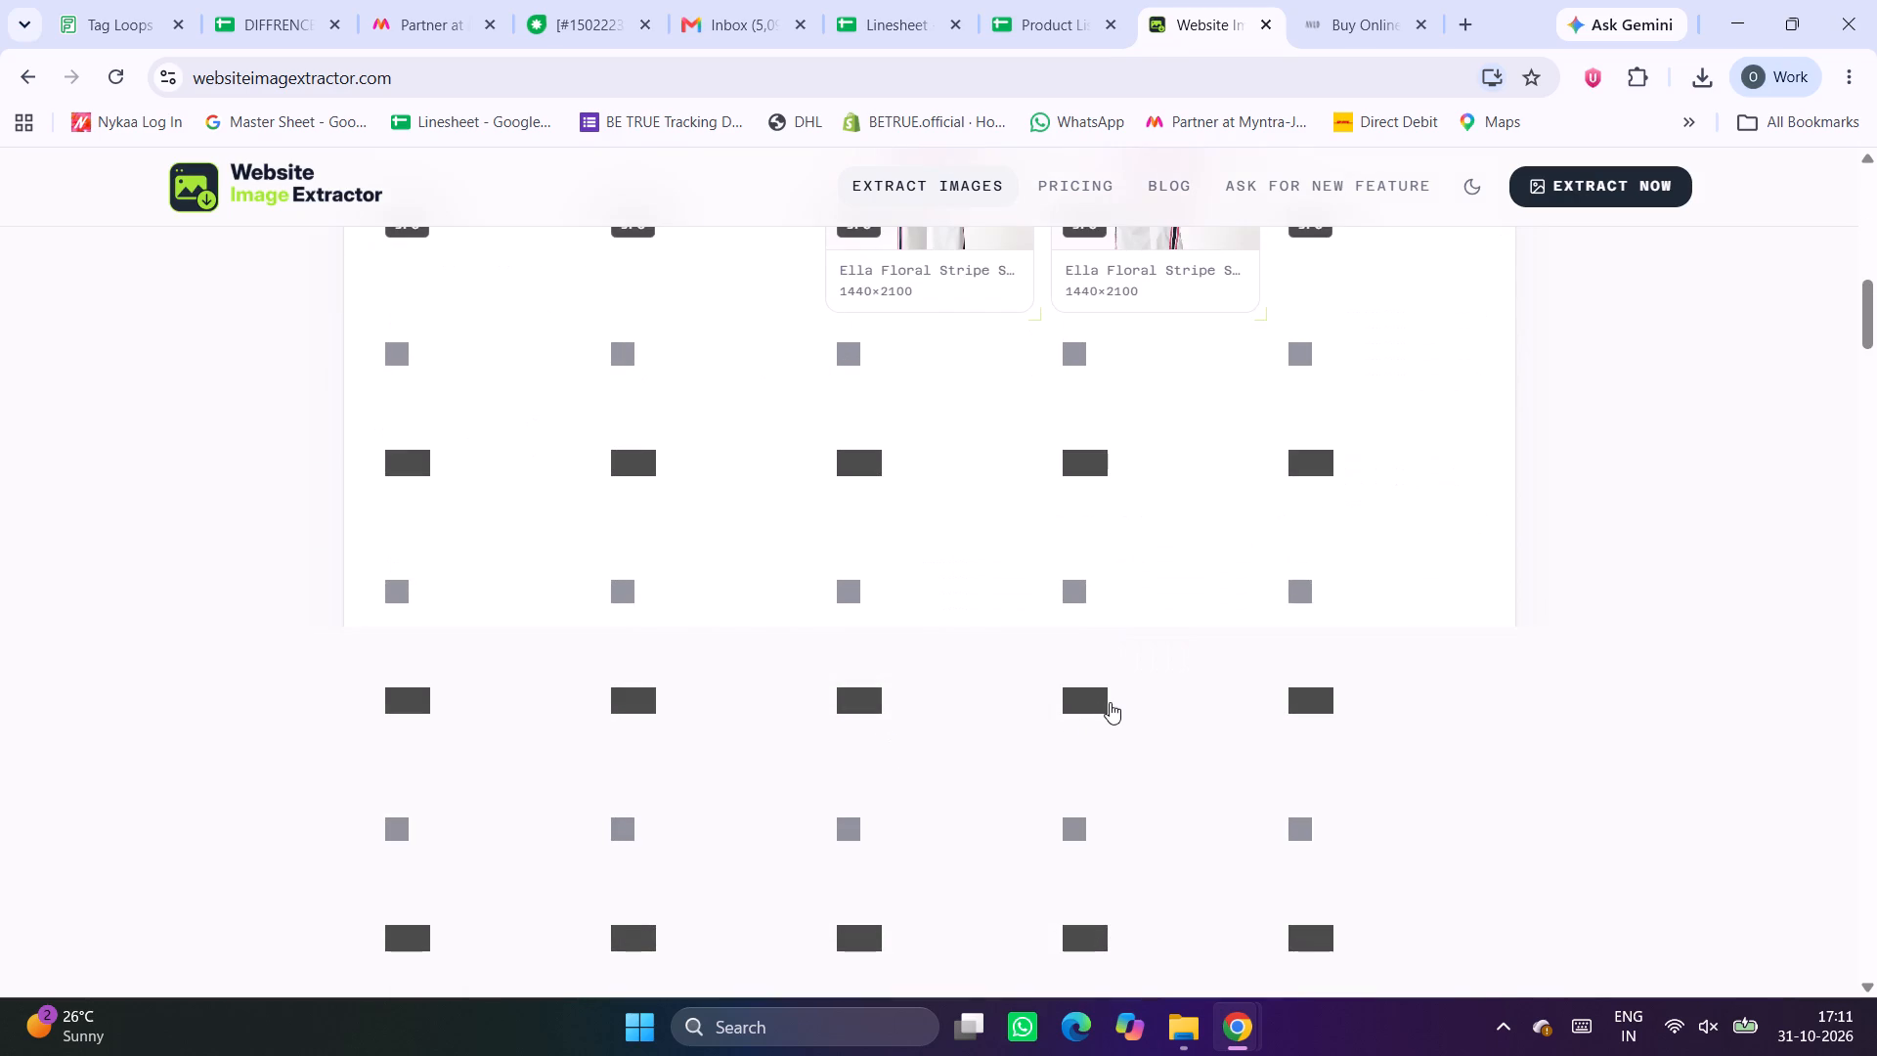
pyautogui.scroll(2, 1110, 702)
pyautogui.scroll(1, 933, 513)
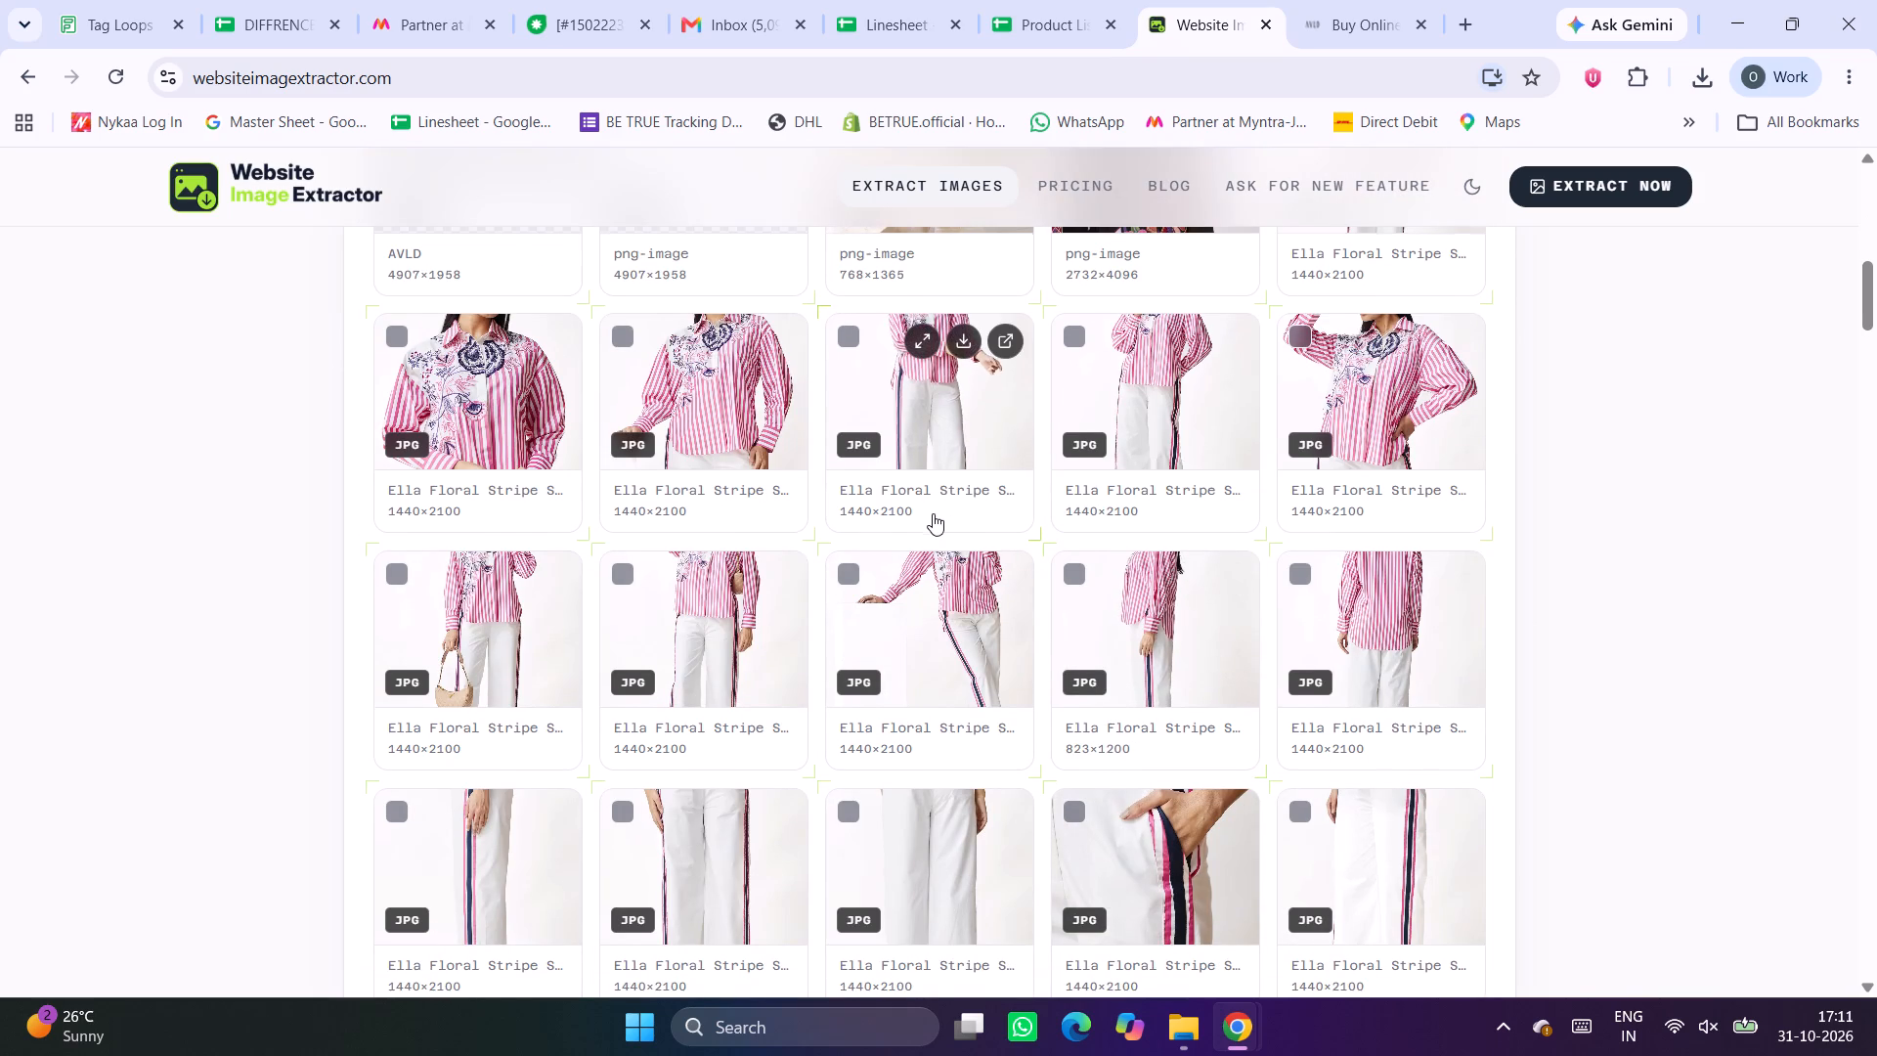
pyautogui.scroll(1, 933, 513)
pyautogui.click(402, 406)
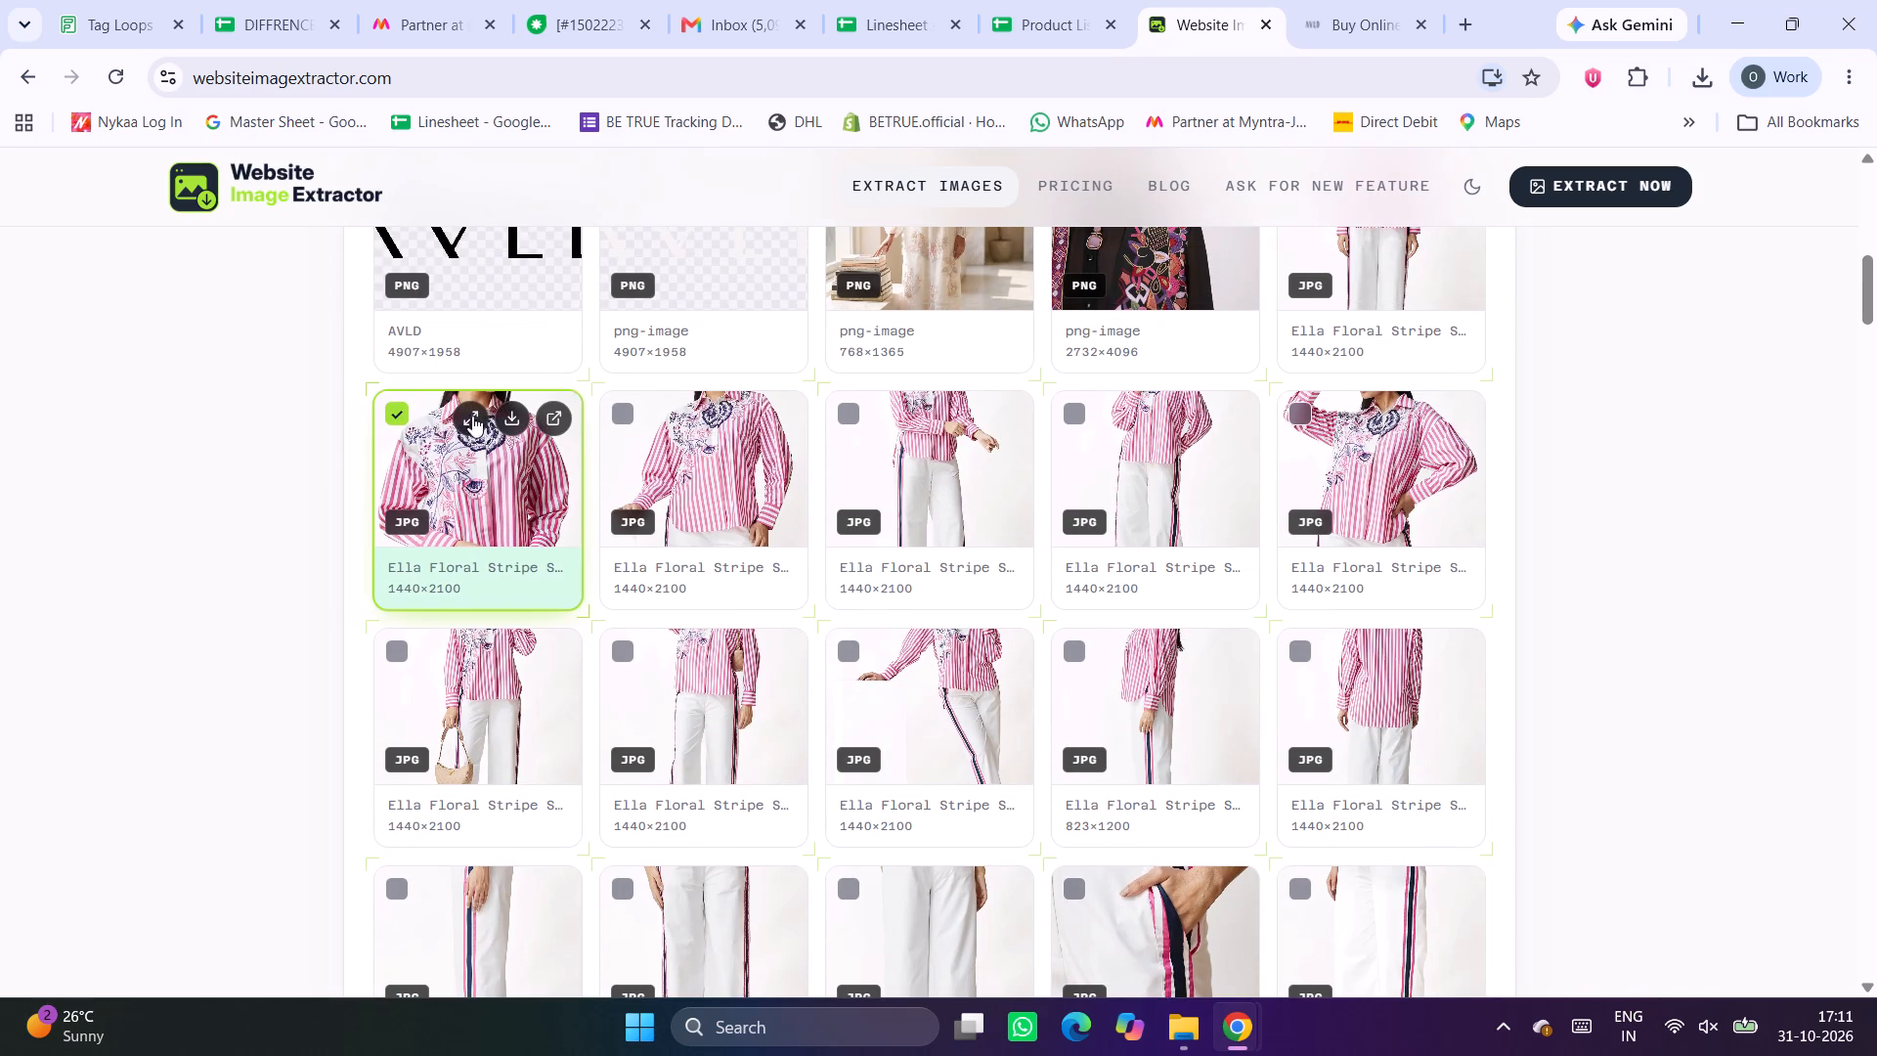
pyautogui.click(617, 406)
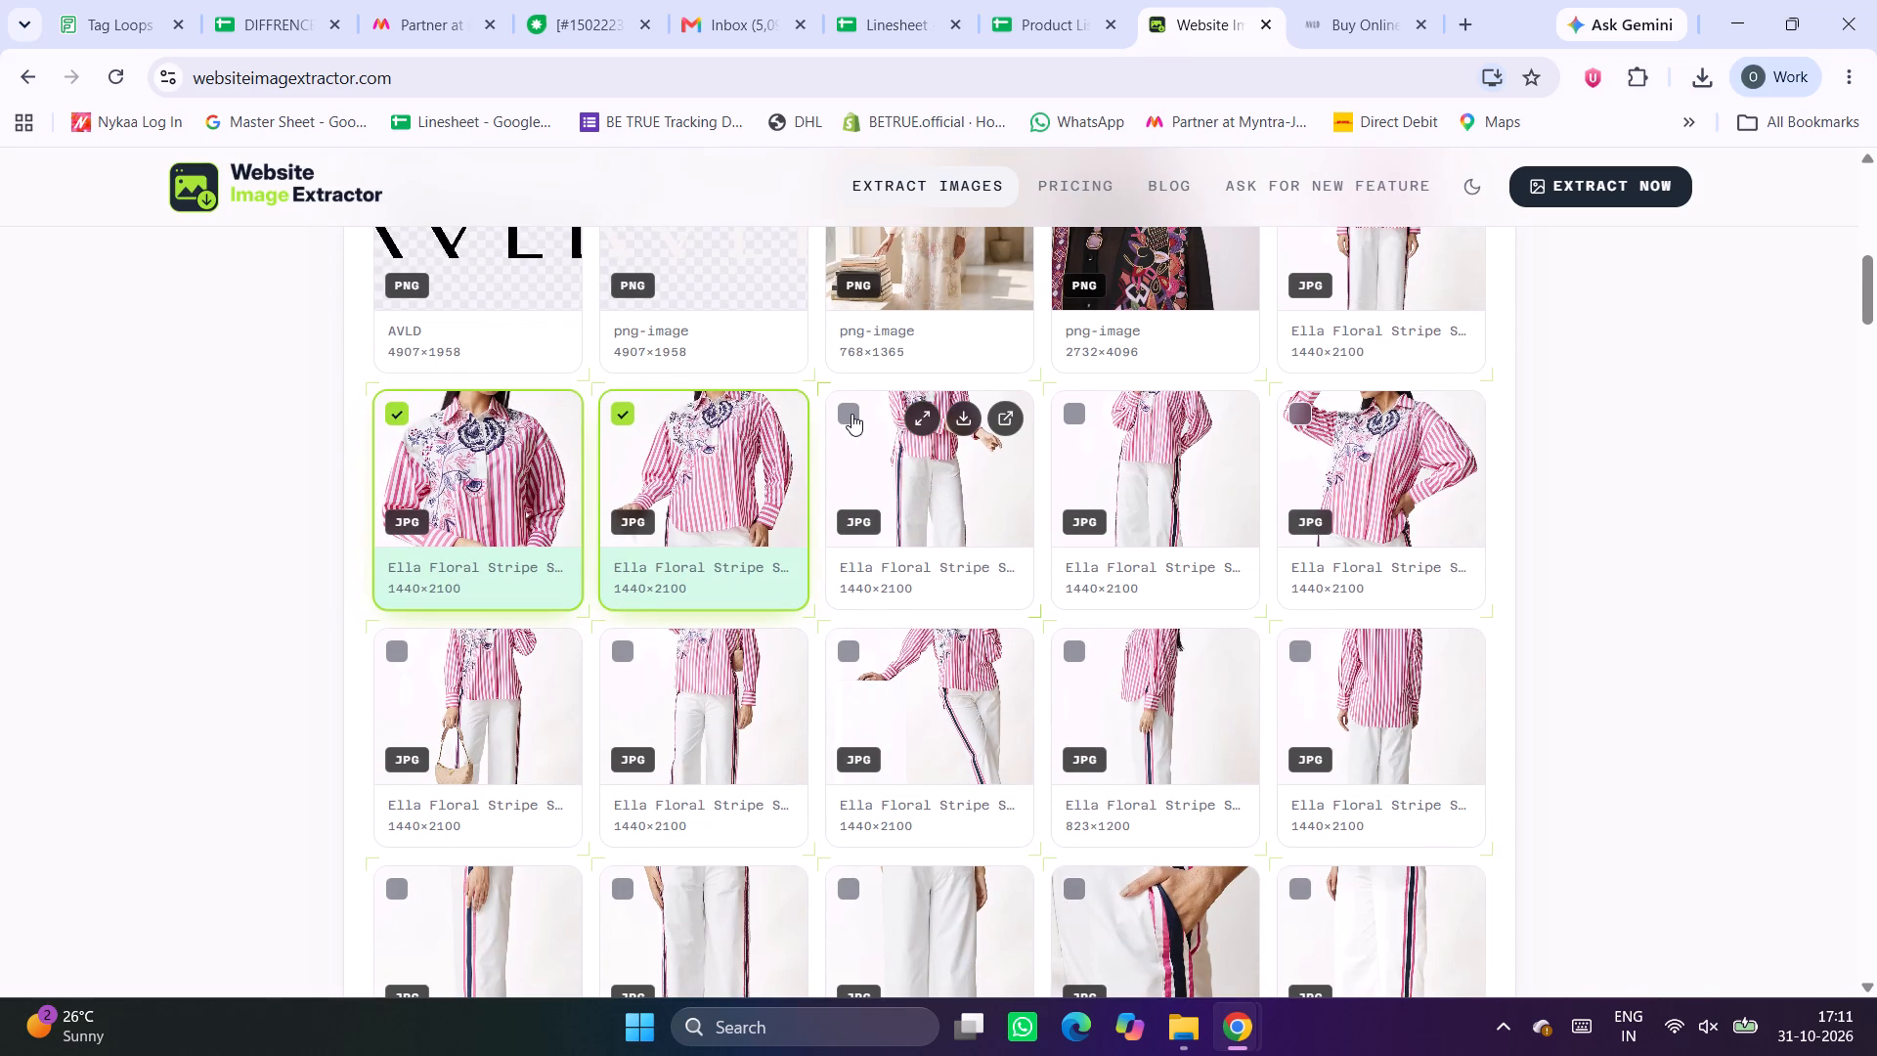
pyautogui.click(851, 414)
pyautogui.scroll(1, 1400, 422)
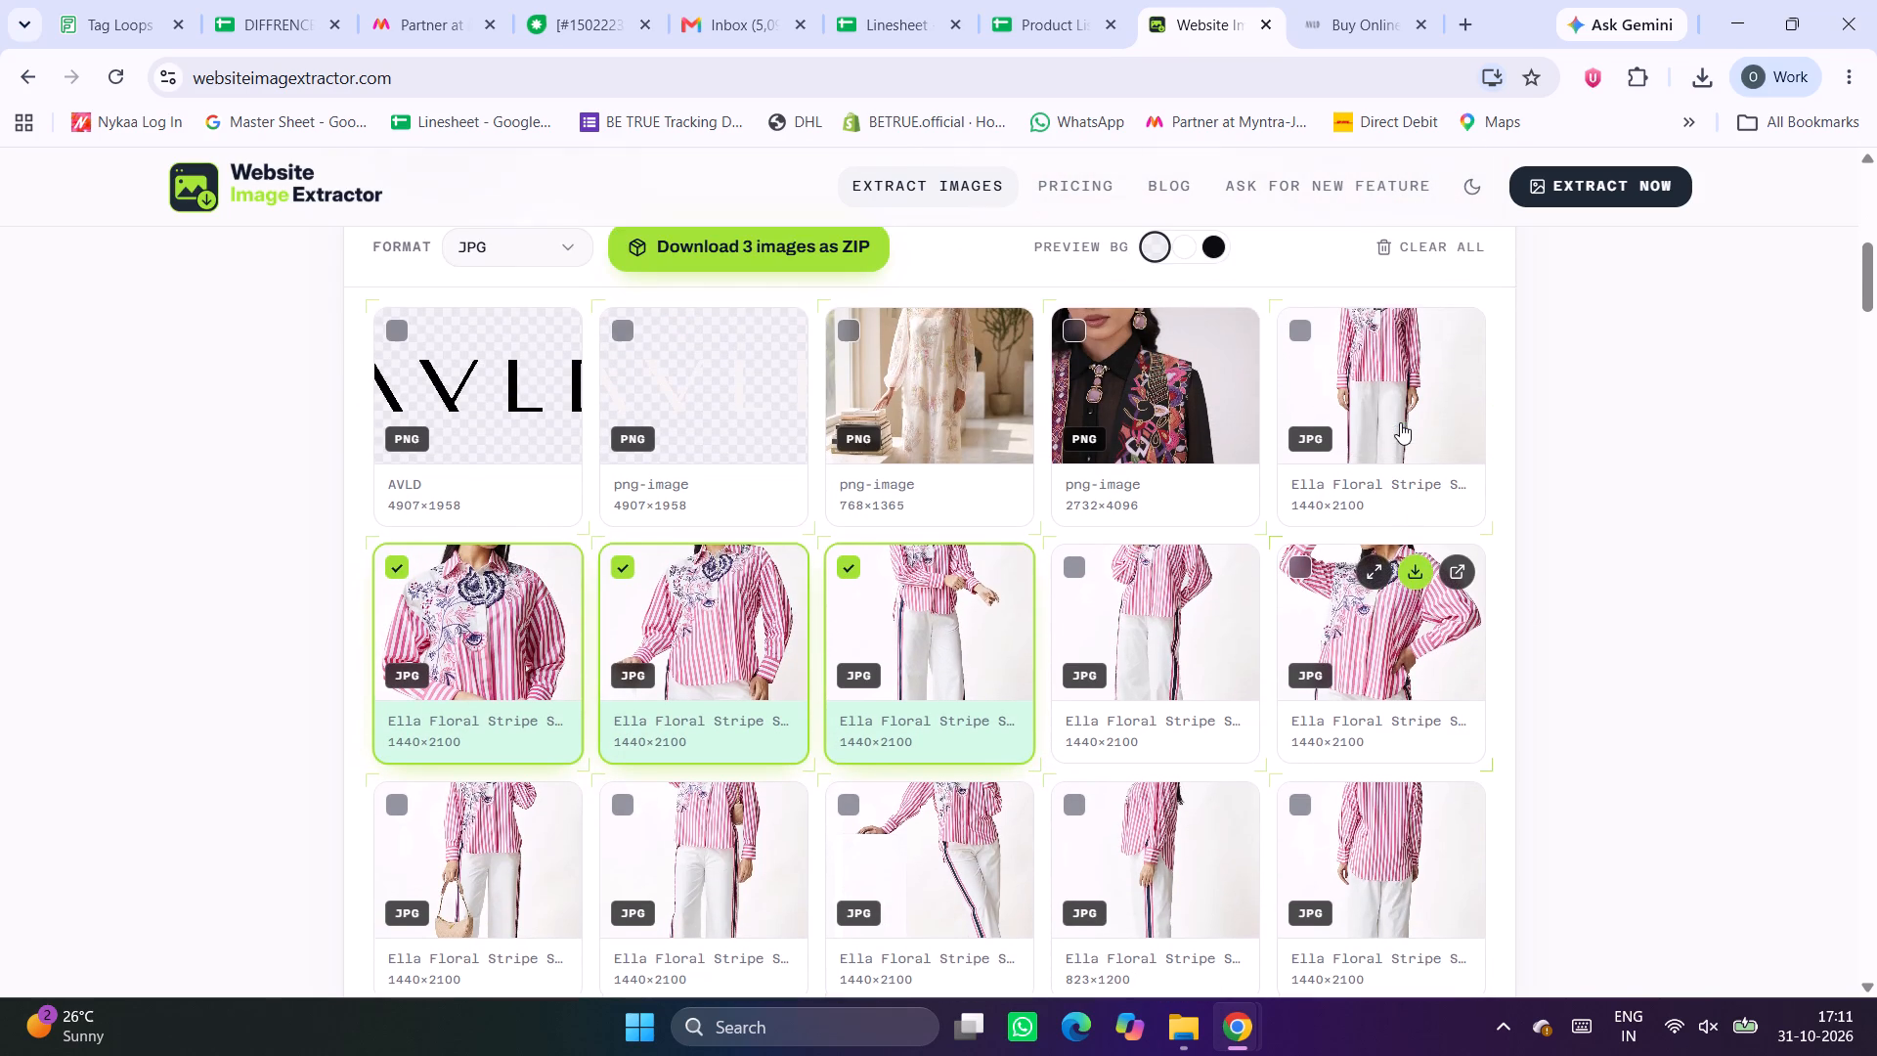
pyautogui.scroll(1, 1400, 422)
pyautogui.click(1303, 339)
# Add four more Ella Floral Stripe photos to the selection: the handbag pose, the outstretched-arm pose, the side view and the back view.
pyautogui.scroll(-1, 1208, 613)
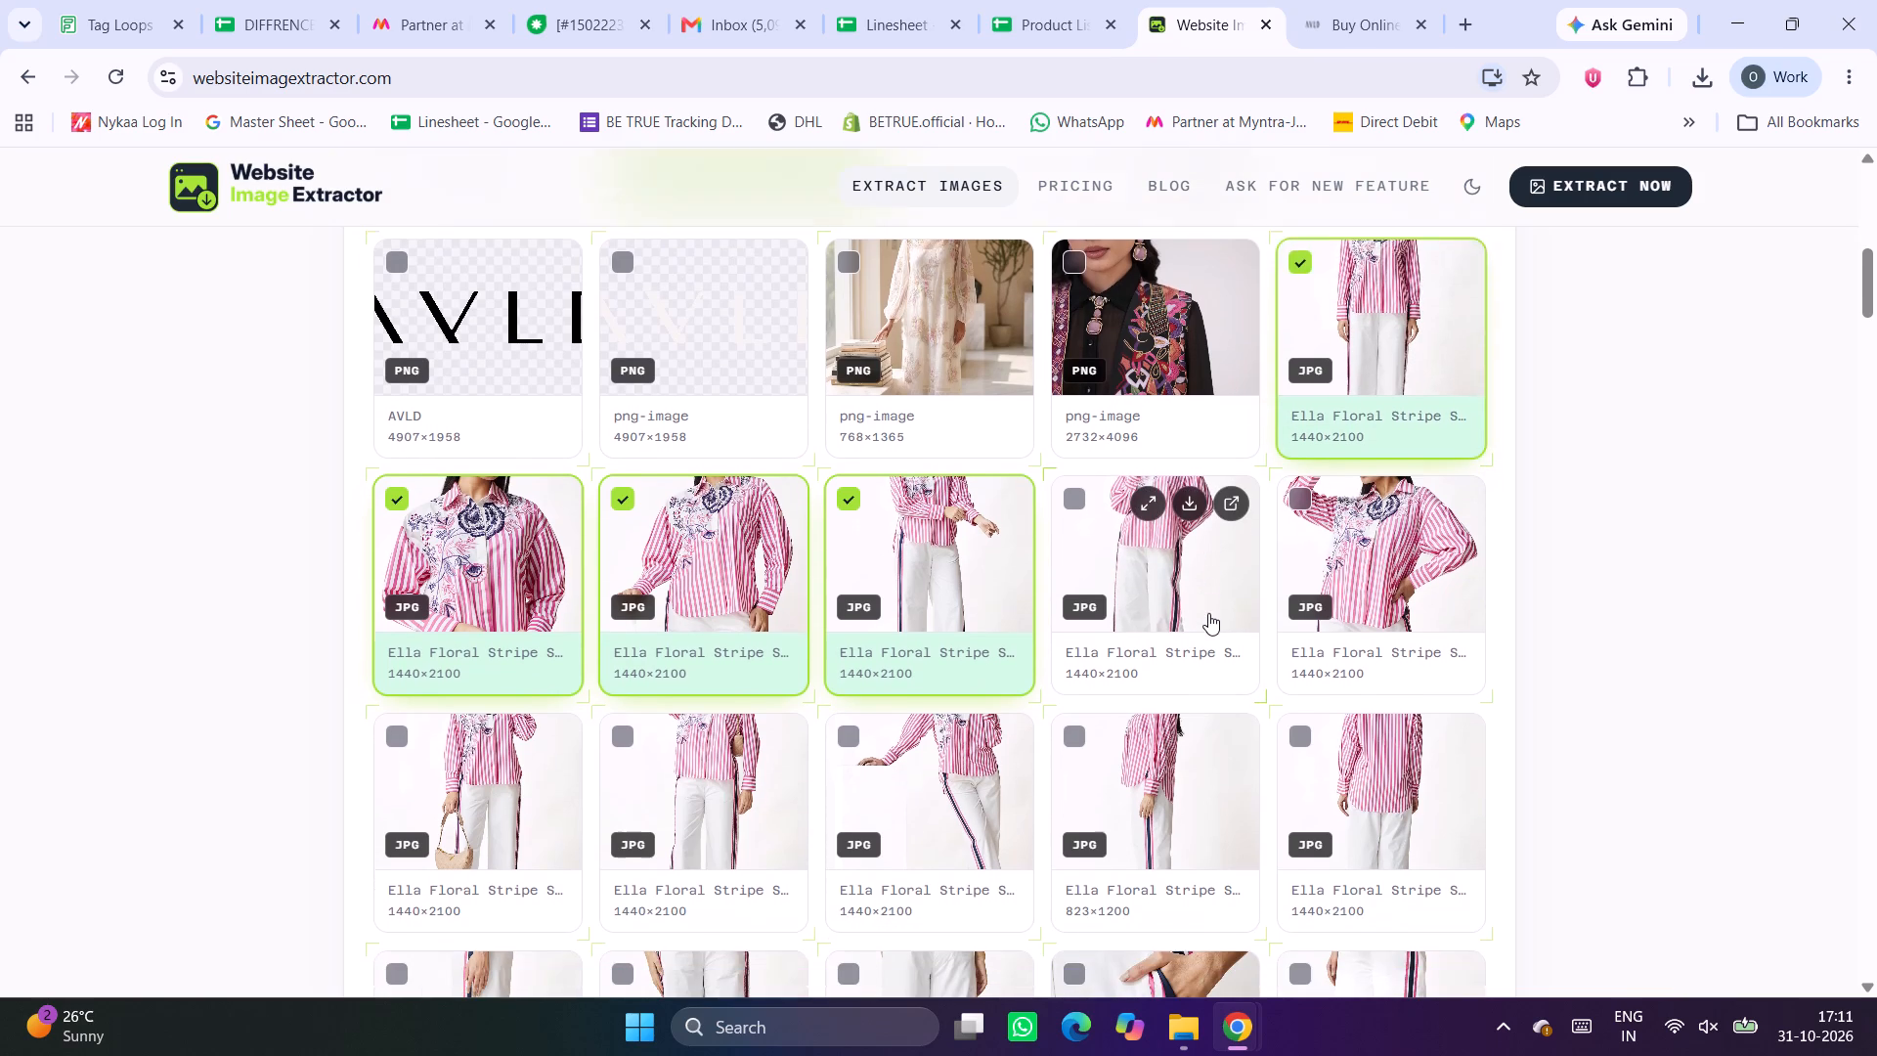
pyautogui.scroll(-1, 1208, 613)
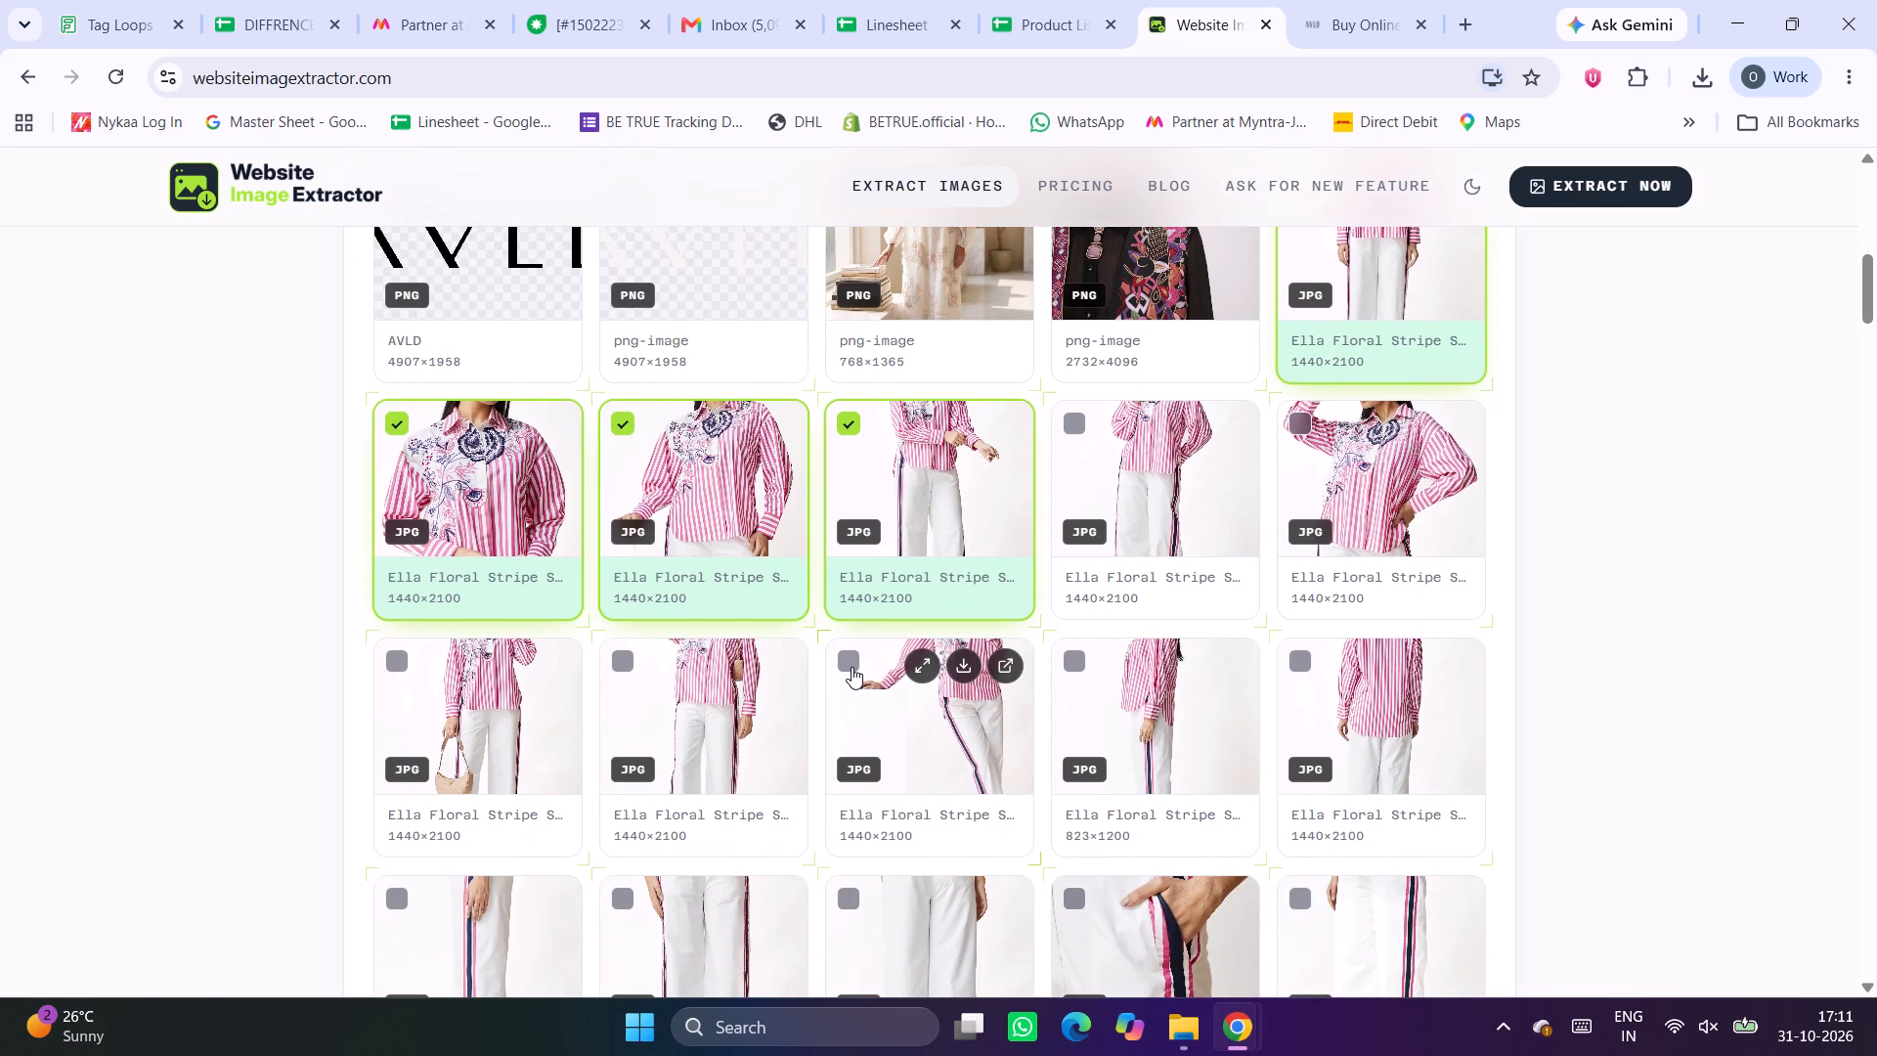
pyautogui.click(851, 667)
pyautogui.click(400, 658)
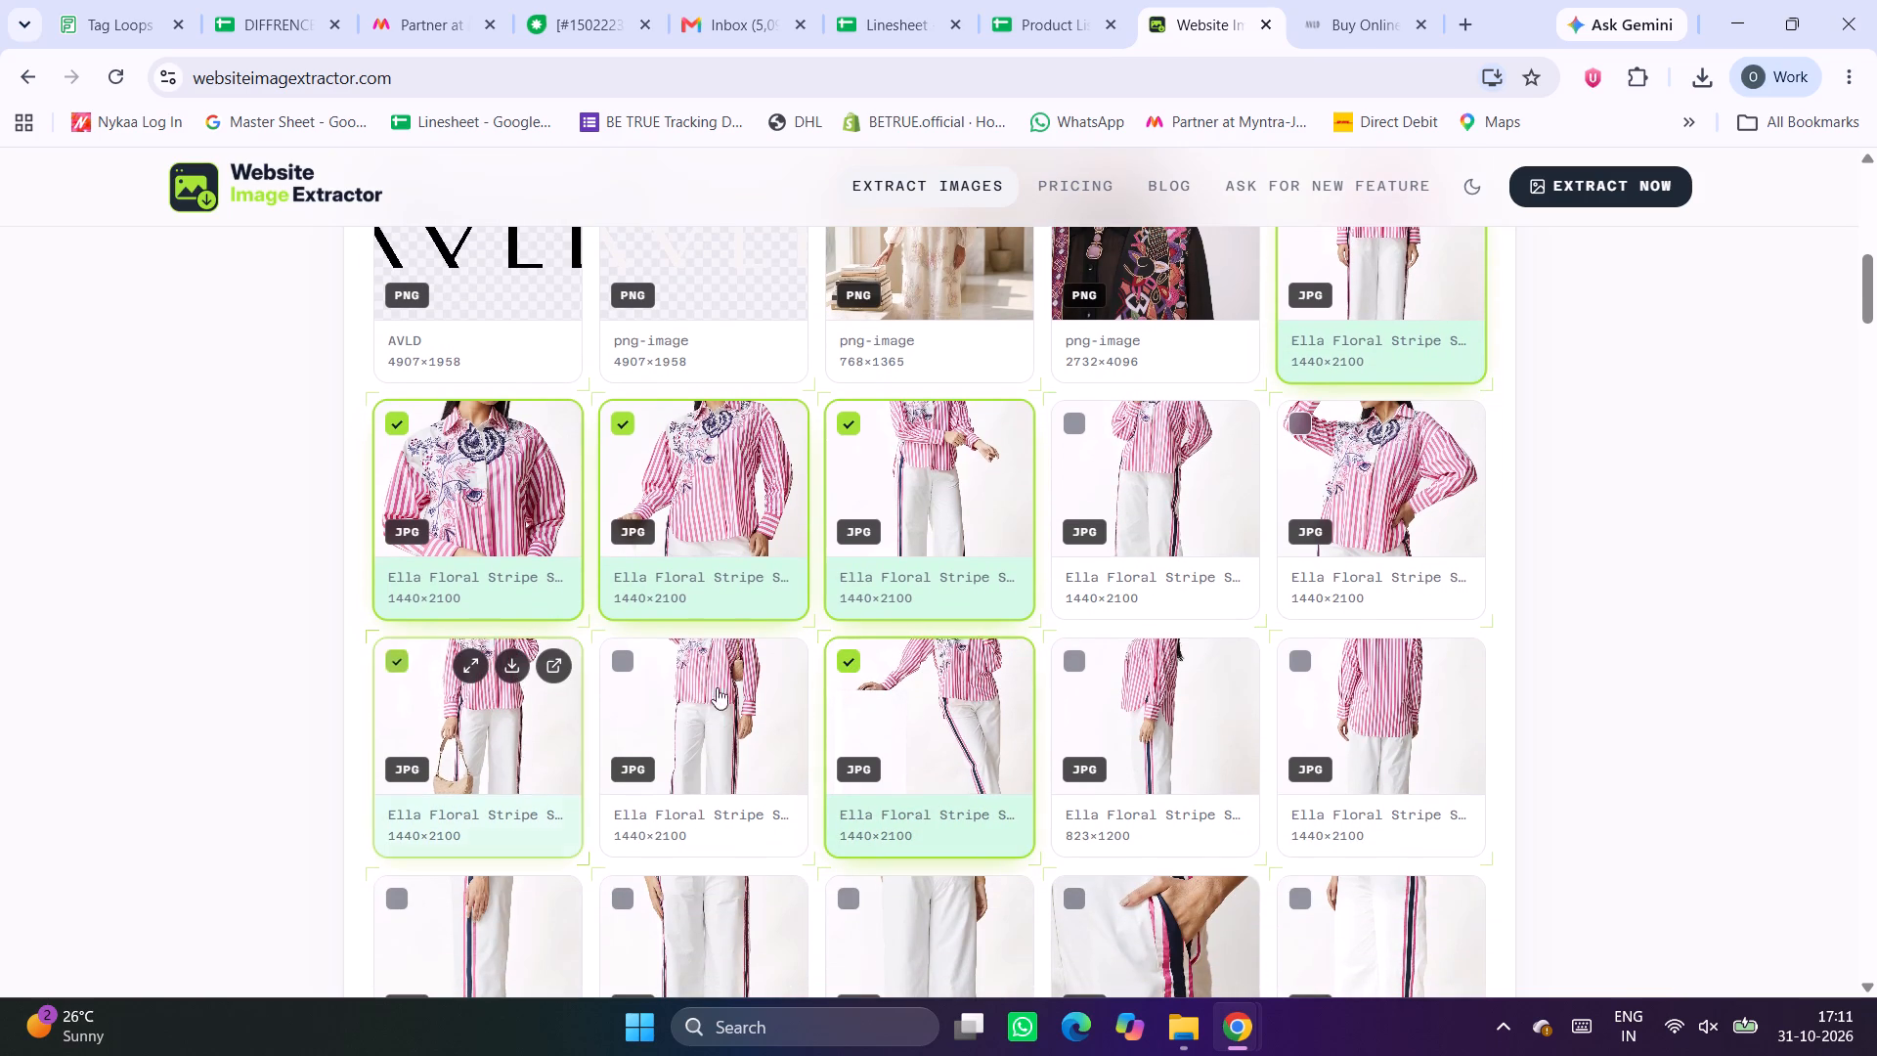
pyautogui.click(1293, 663)
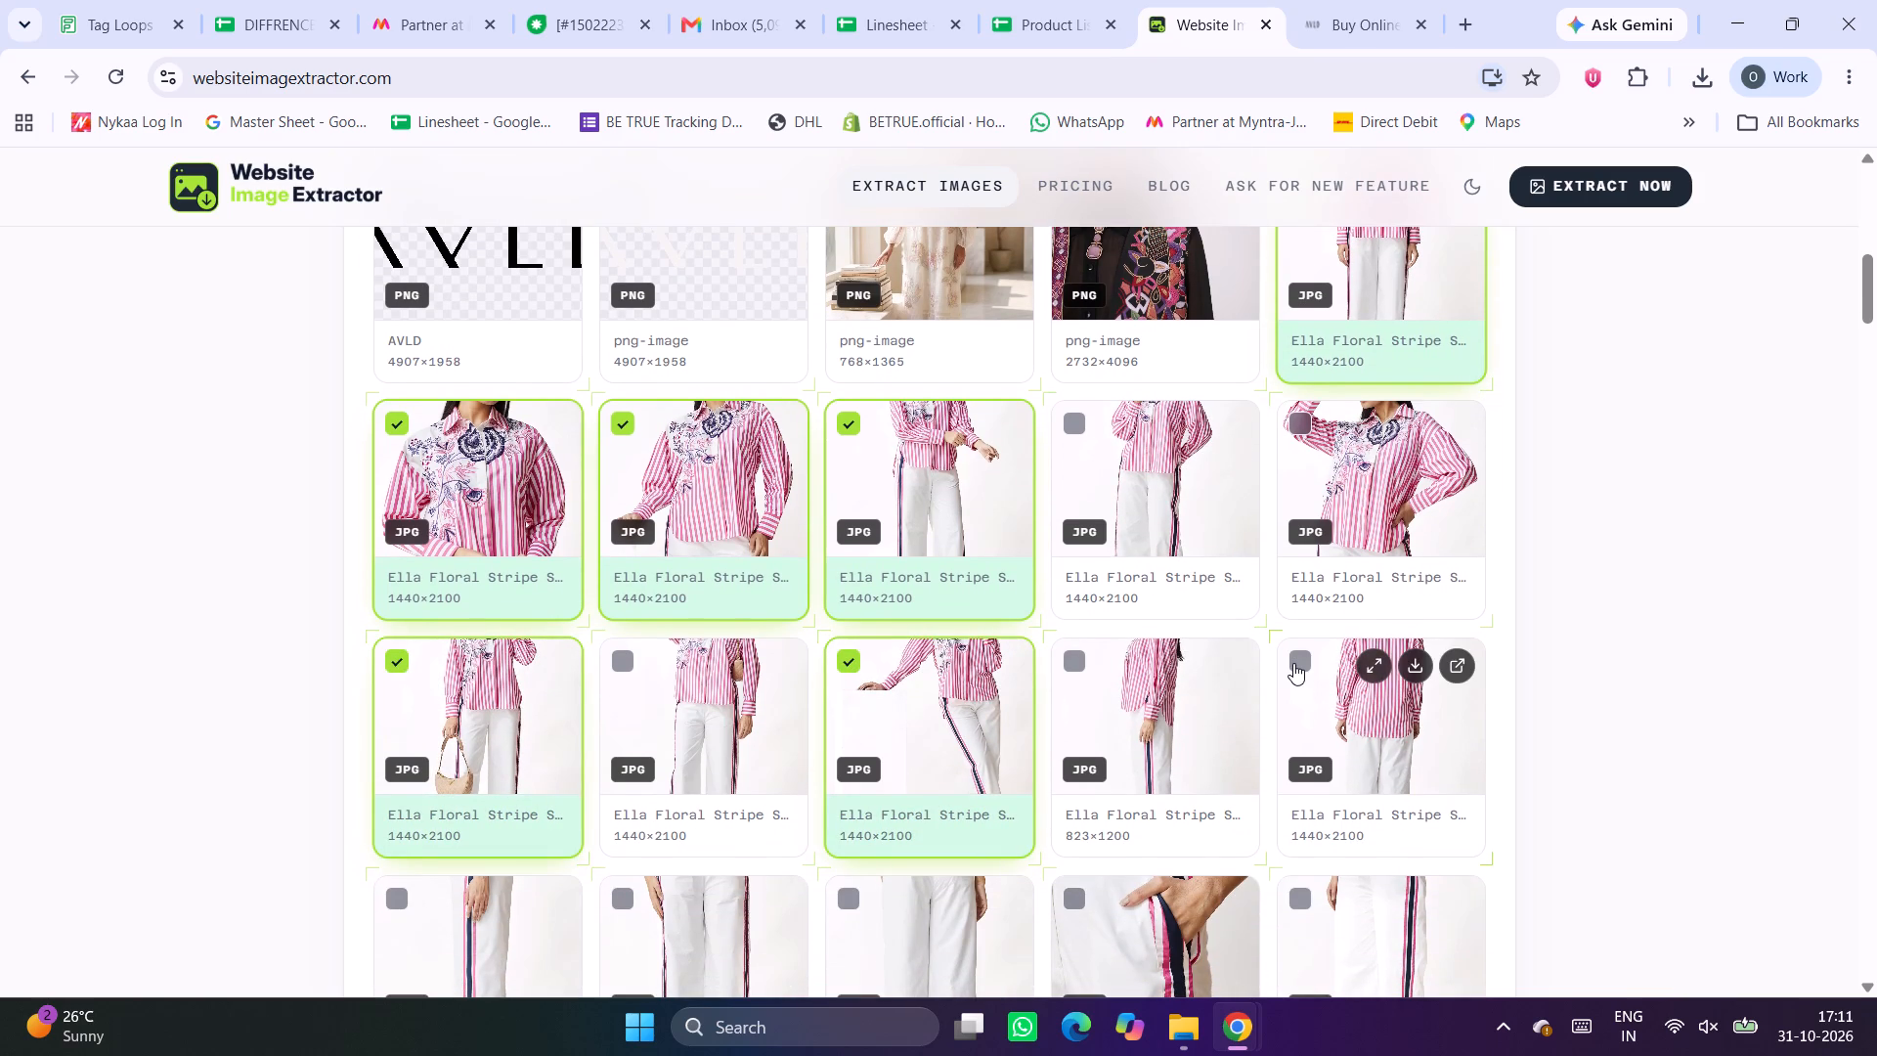
pyautogui.click(1076, 662)
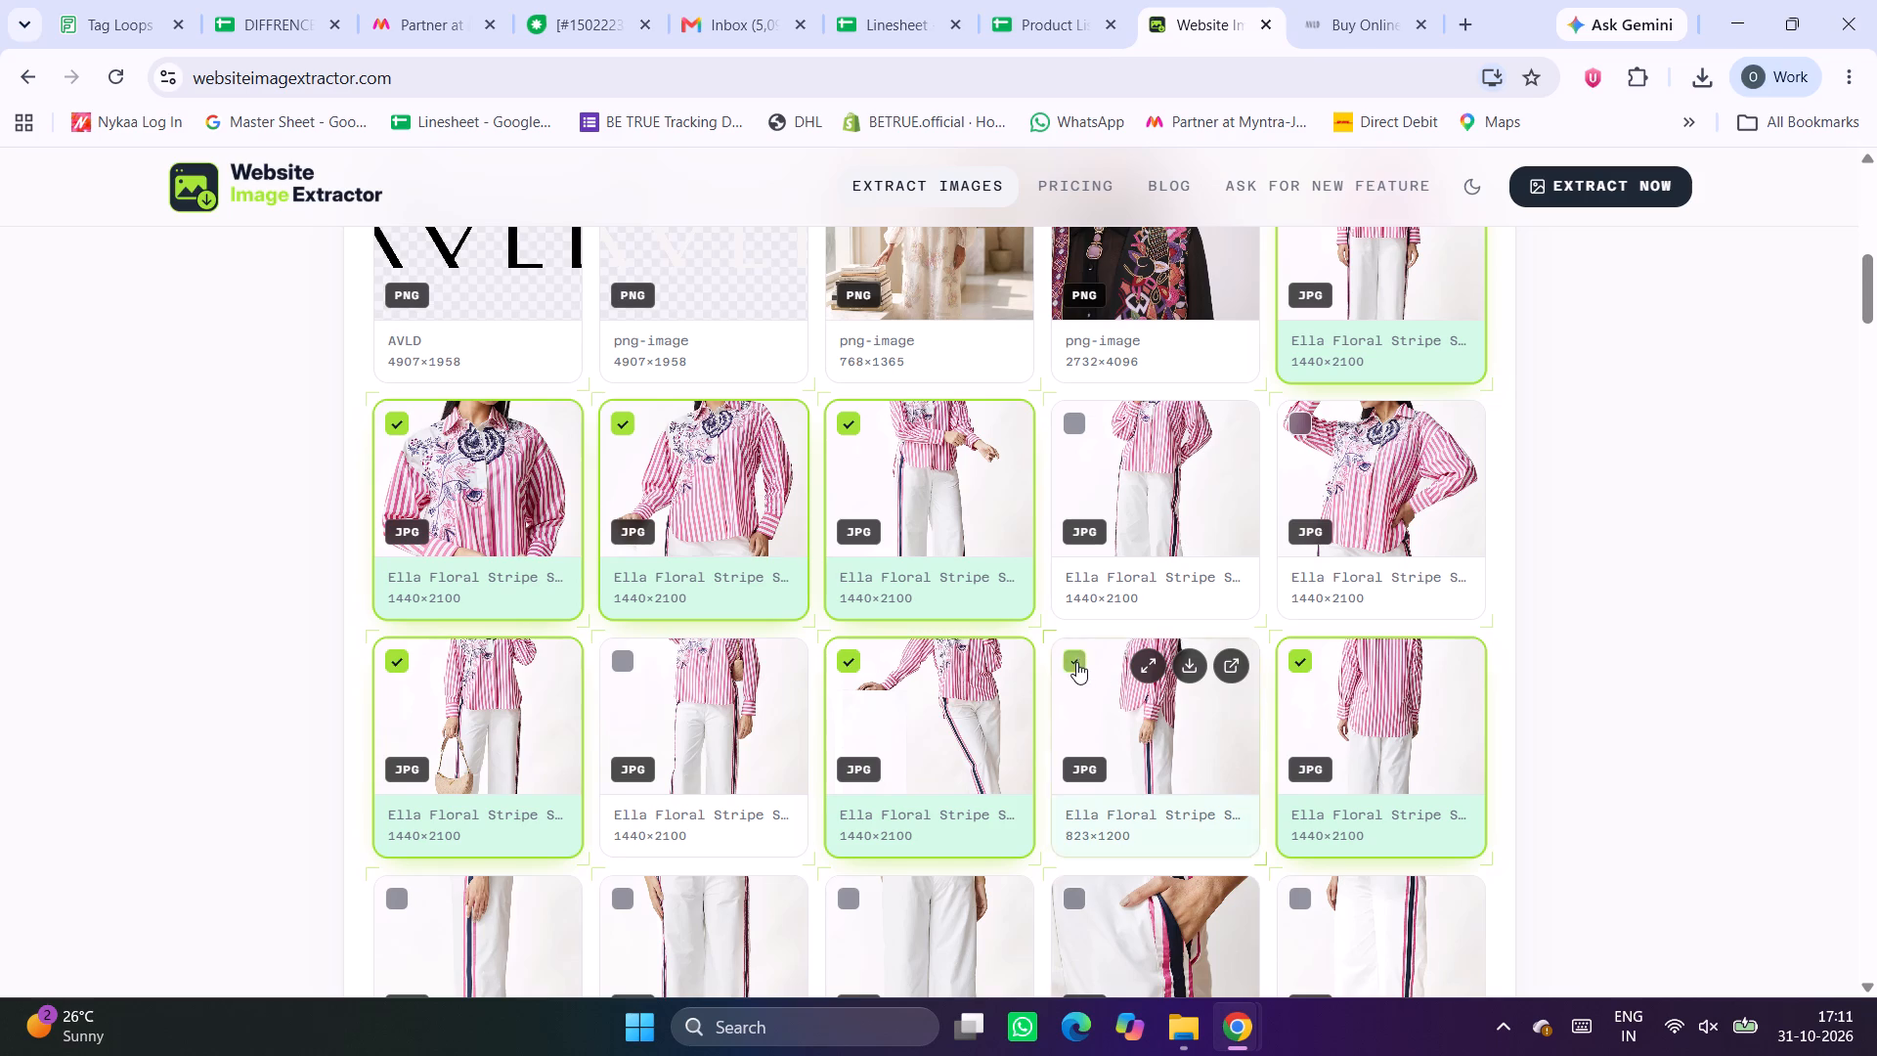
pyautogui.hscroll(2, 1076, 662)
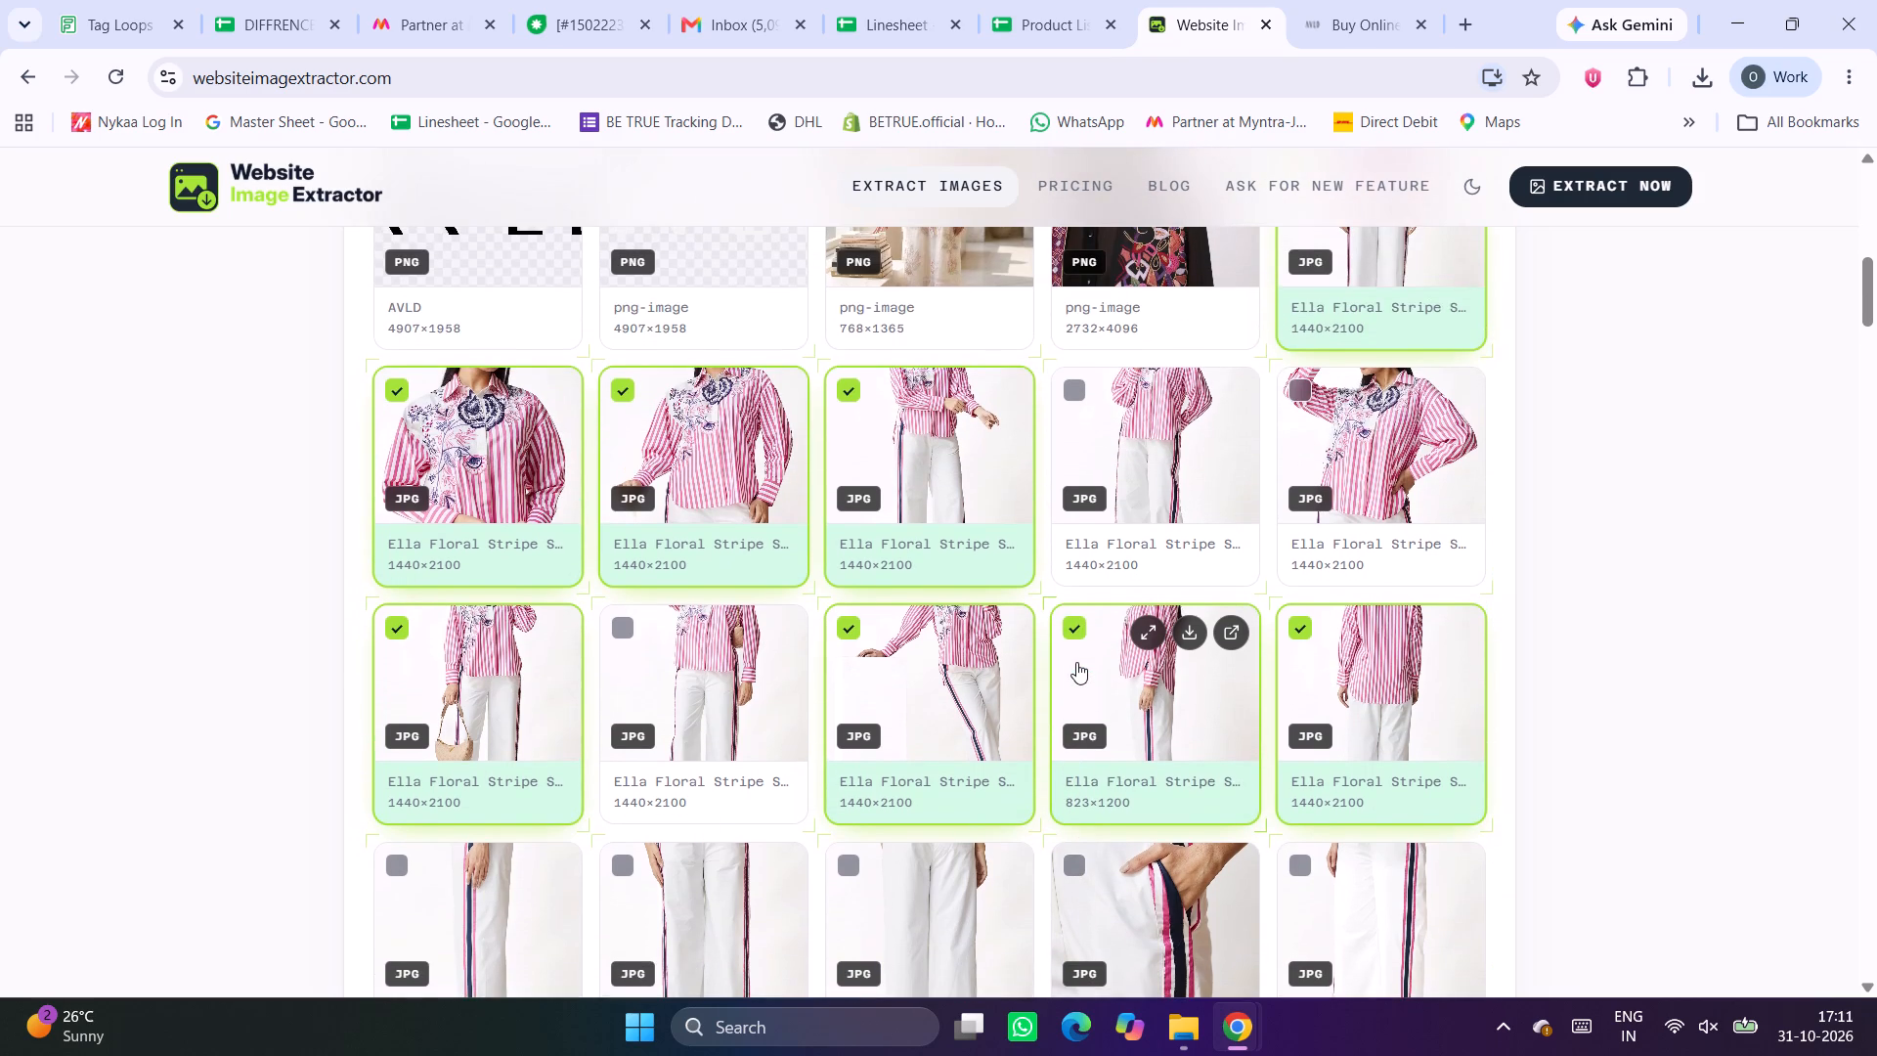
# Download the 8 selected product images as a ZIP in JPG format.
pyautogui.scroll(4, 784, 567)
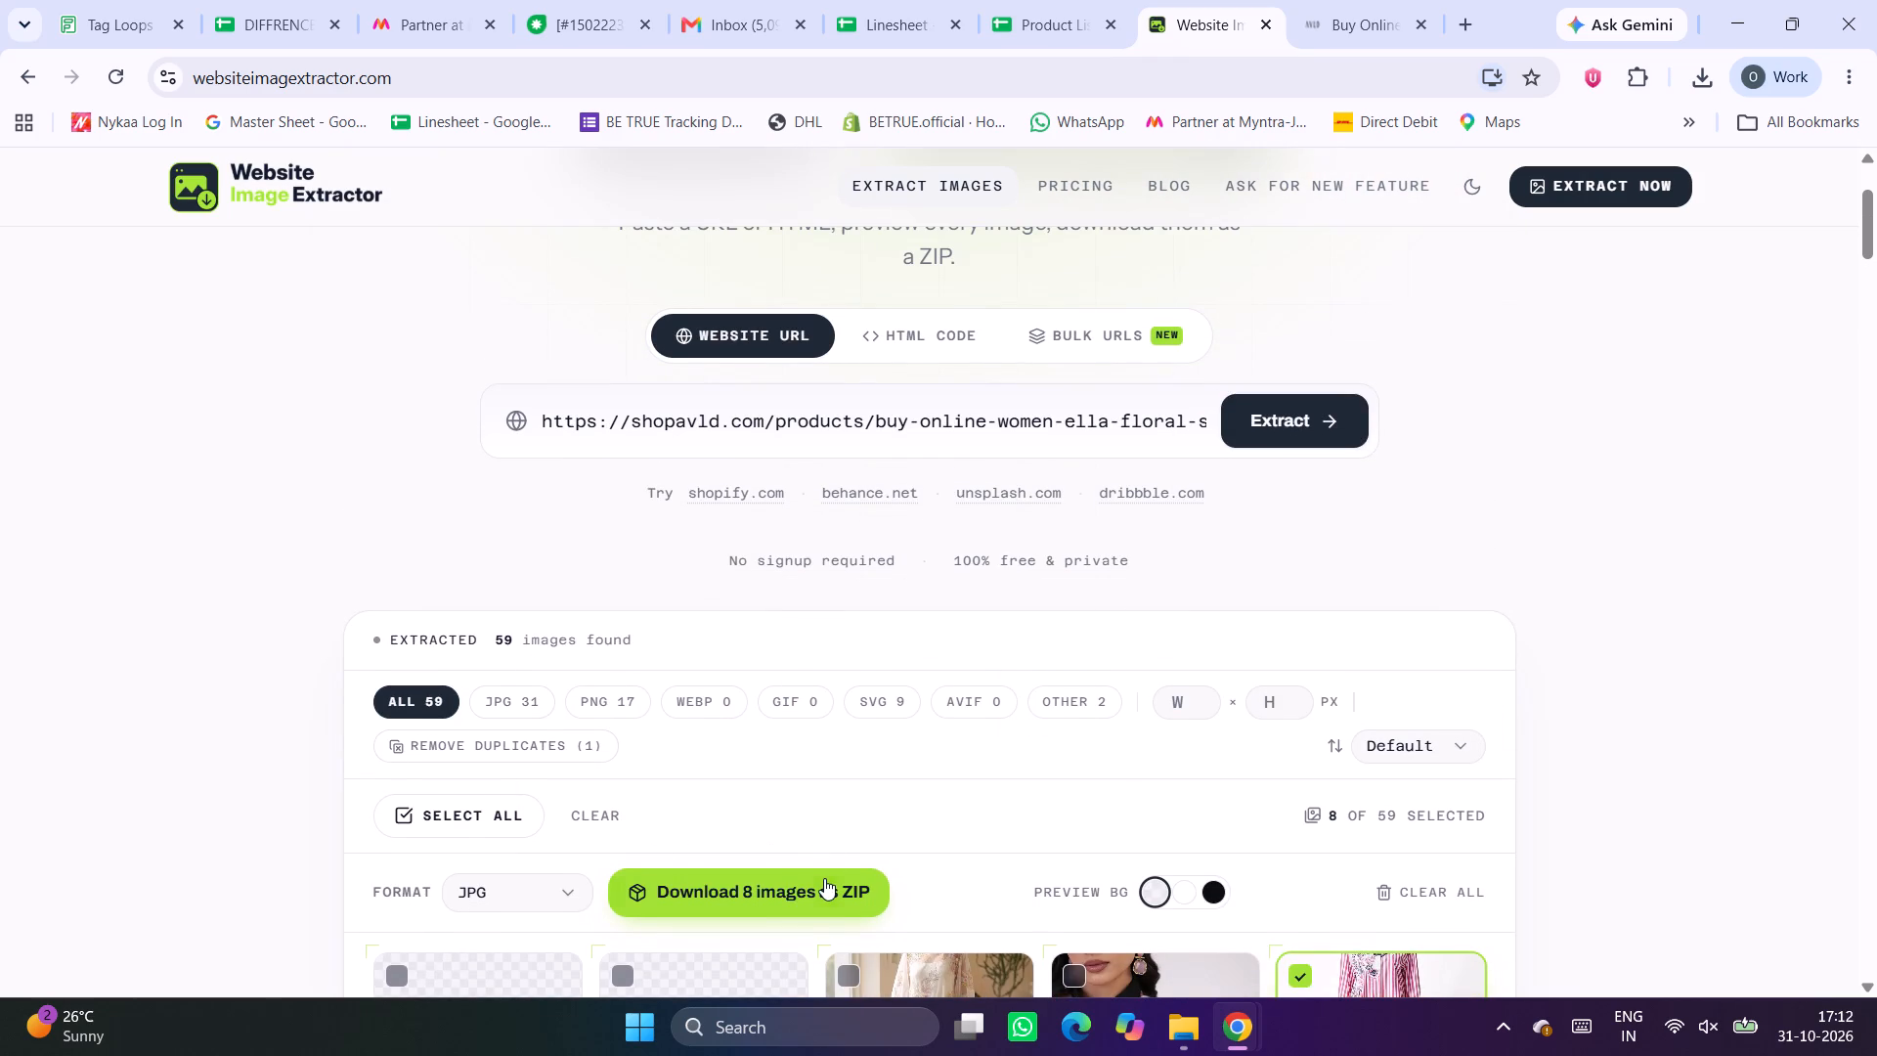
pyautogui.click(824, 878)
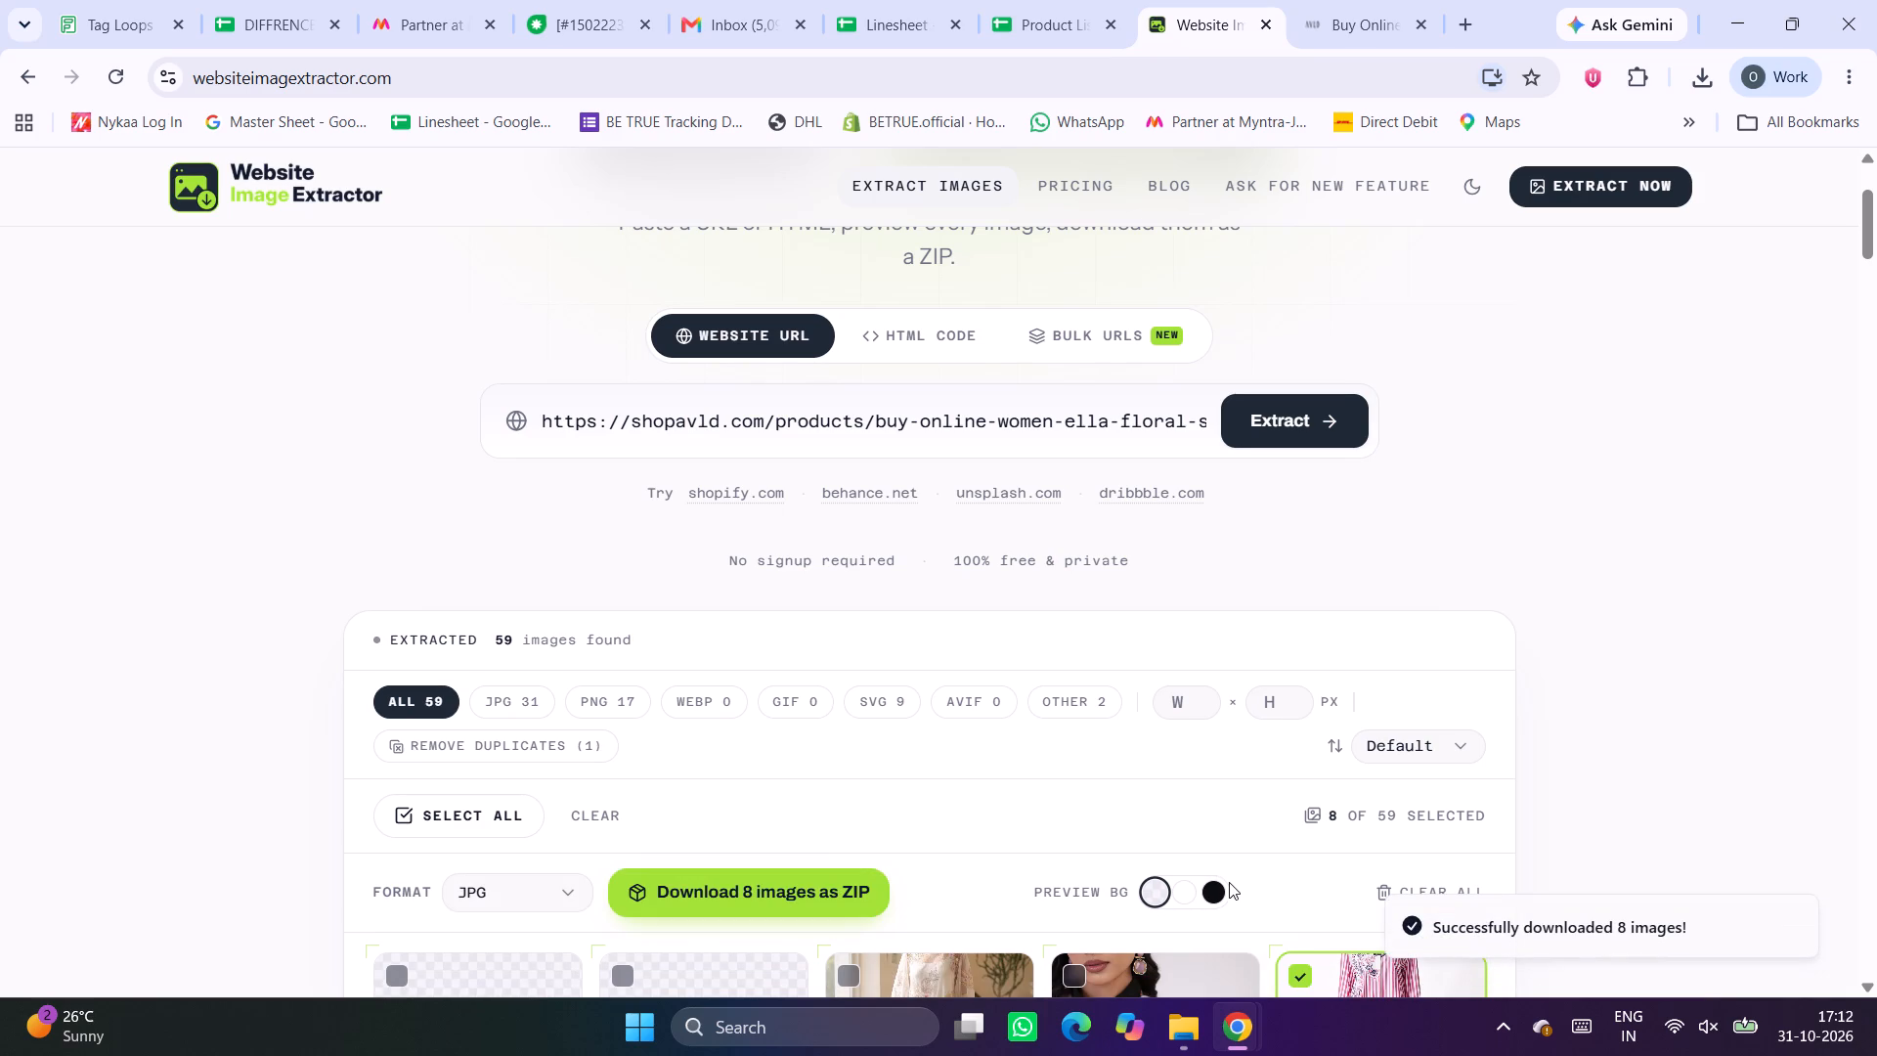
# Save the images_2026-10-31 ZIP in the website listing folder under Downloads.
pyautogui.moveTo(1229, 882); pyautogui.dragTo(907, 517)
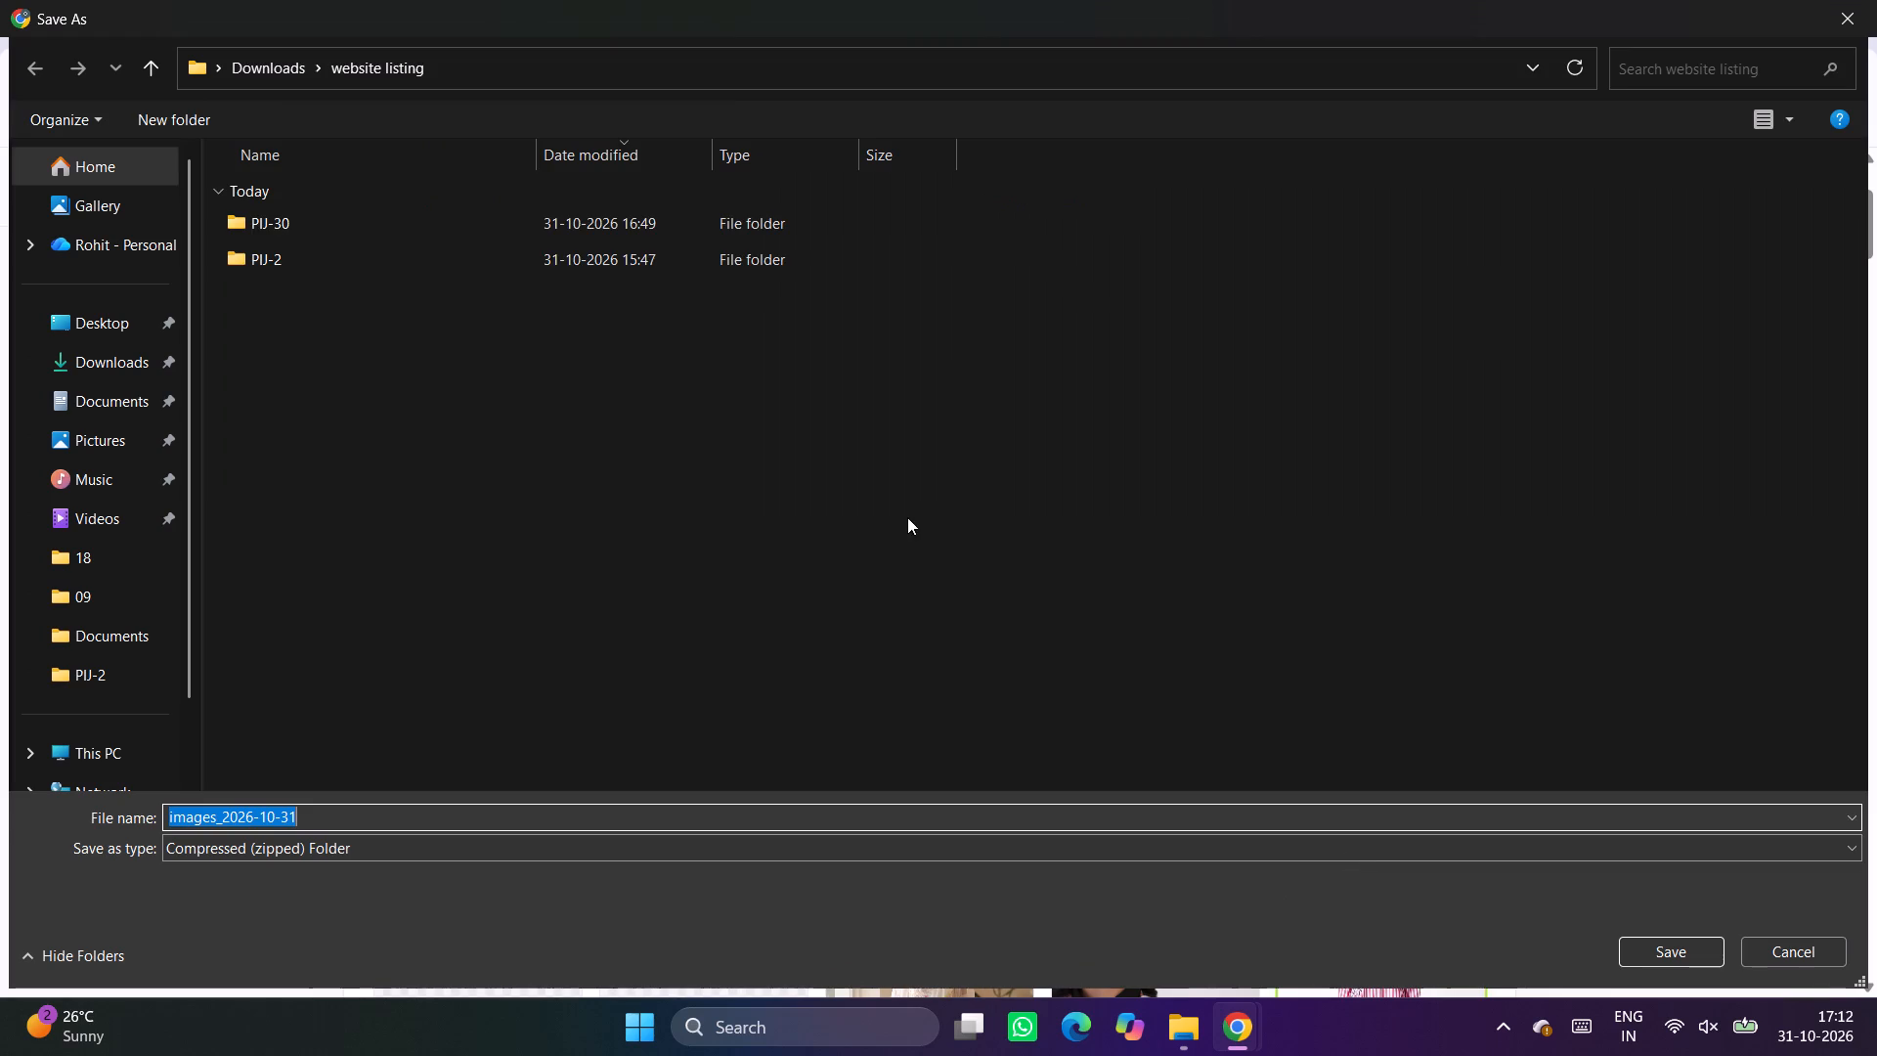
pyautogui.click(1684, 949)
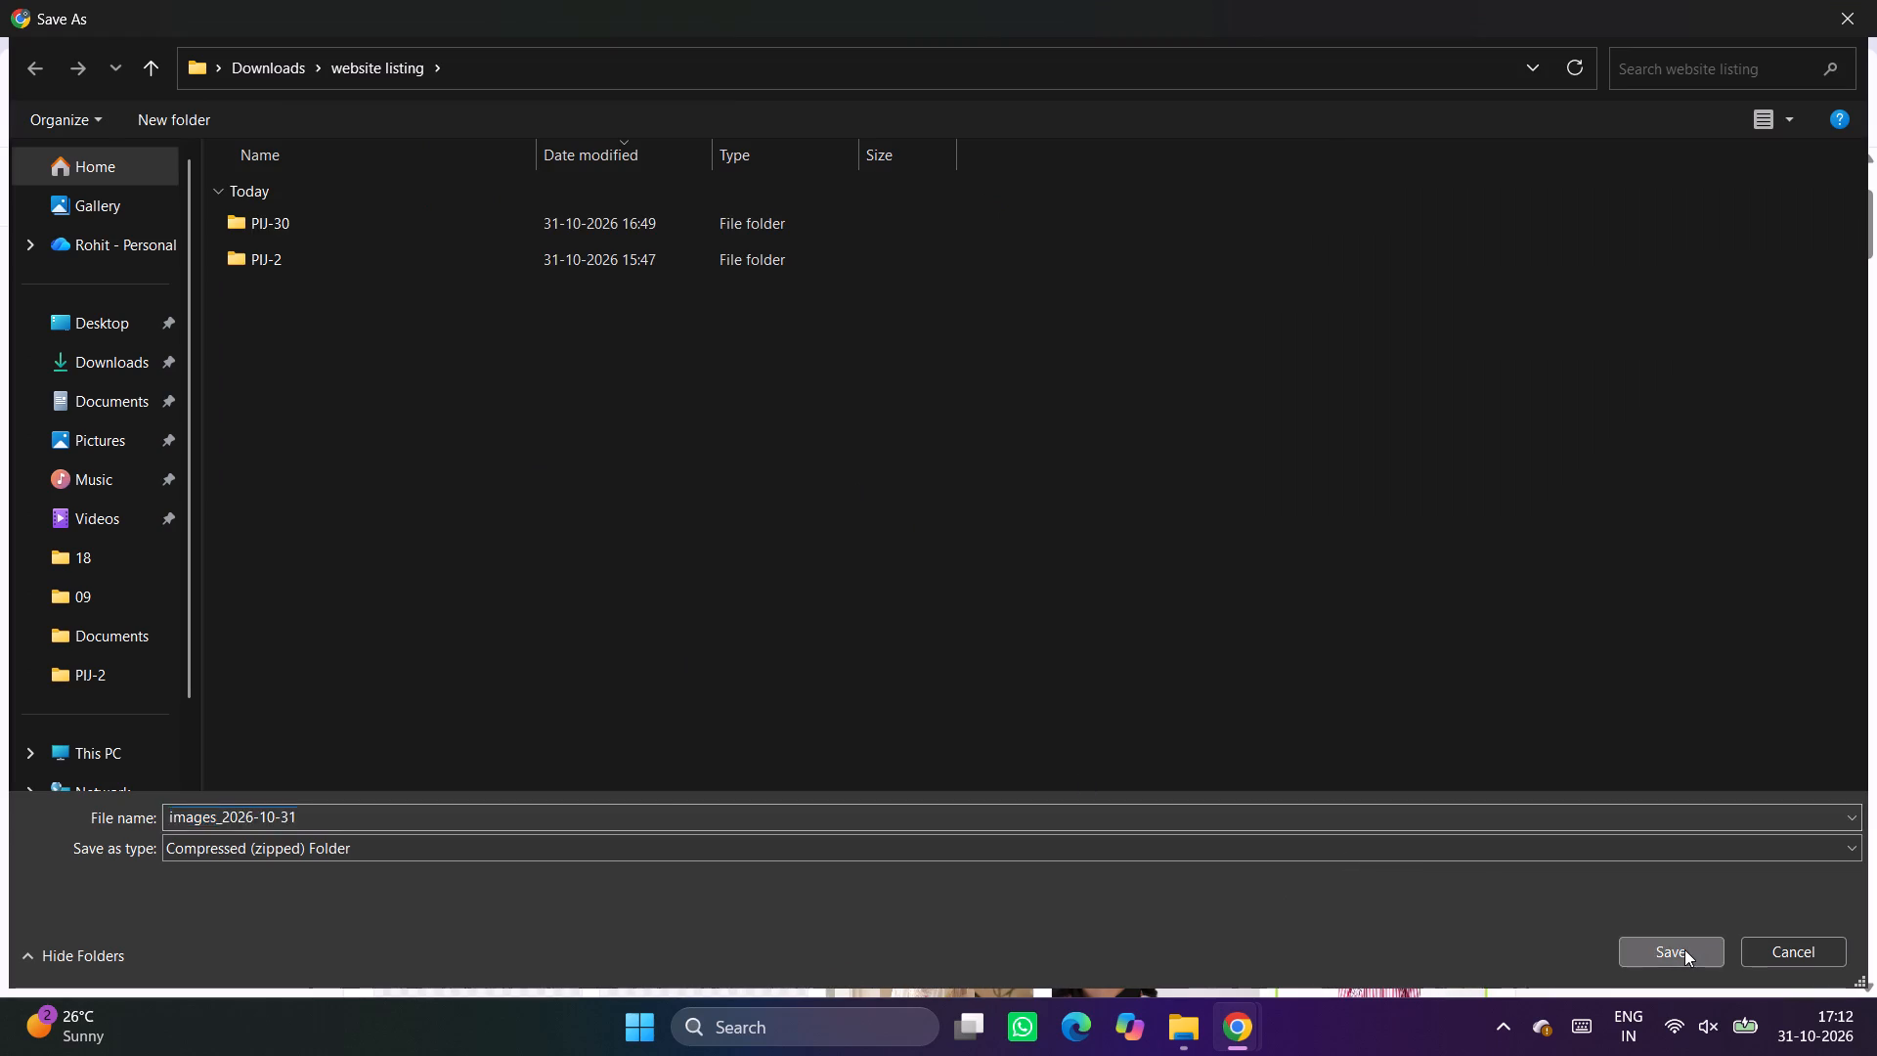
# In File Explorer, extract the images_2026-10-31 ZIP to its suggested destination in website listing and delete the original archive.
pyautogui.click(1182, 1012)
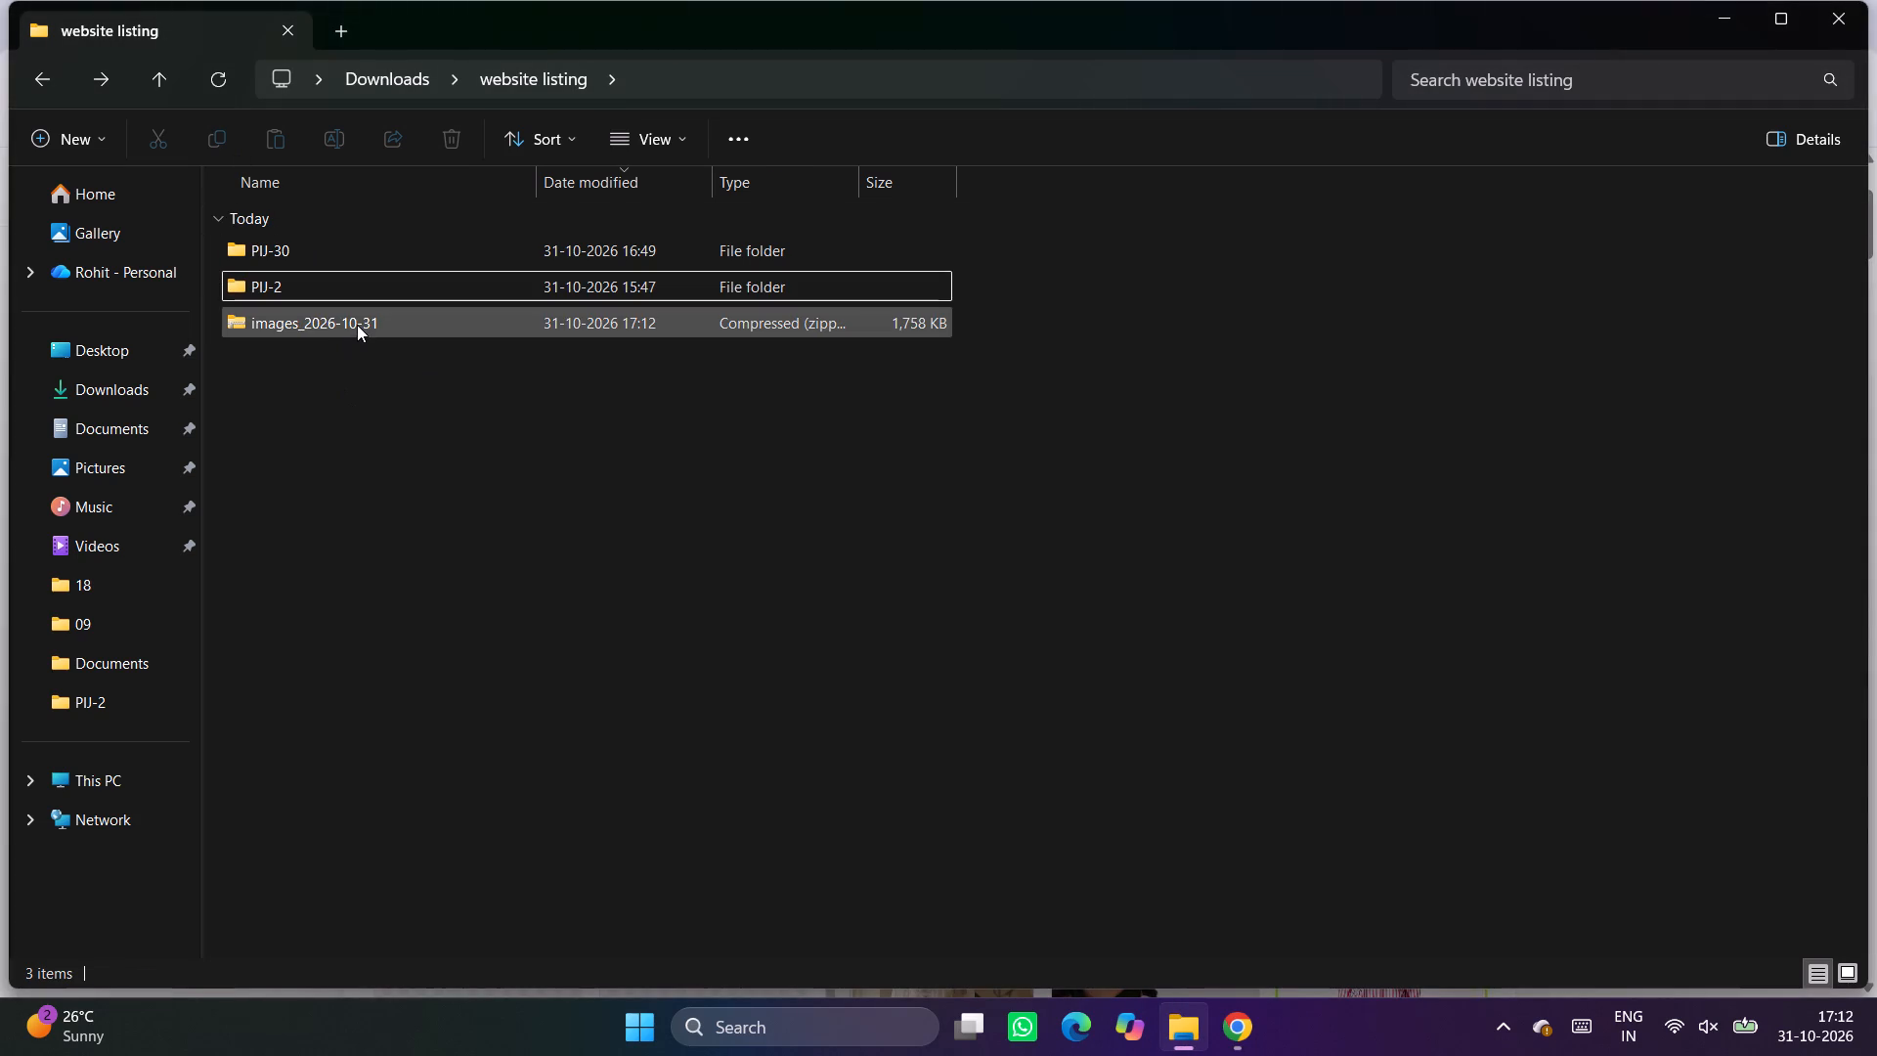
pyautogui.click(357, 325)
pyautogui.click(753, 133)
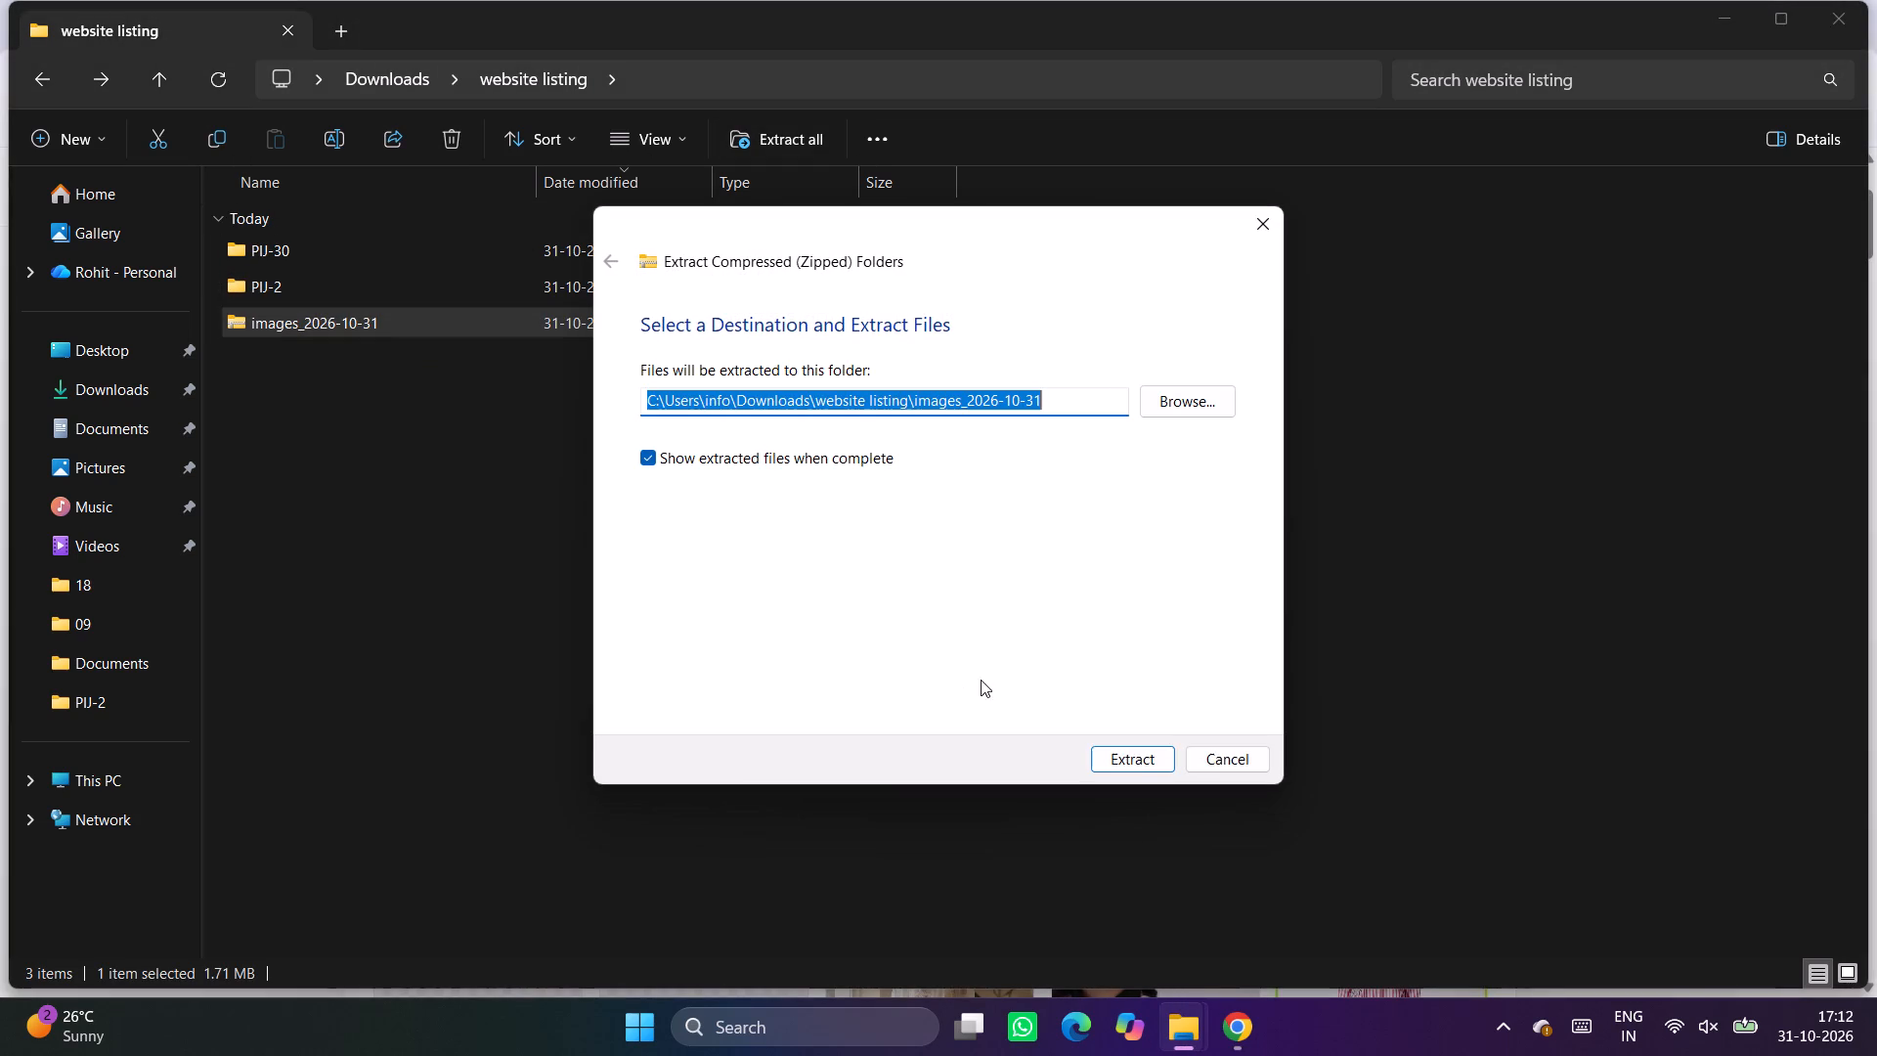
pyautogui.click(1136, 763)
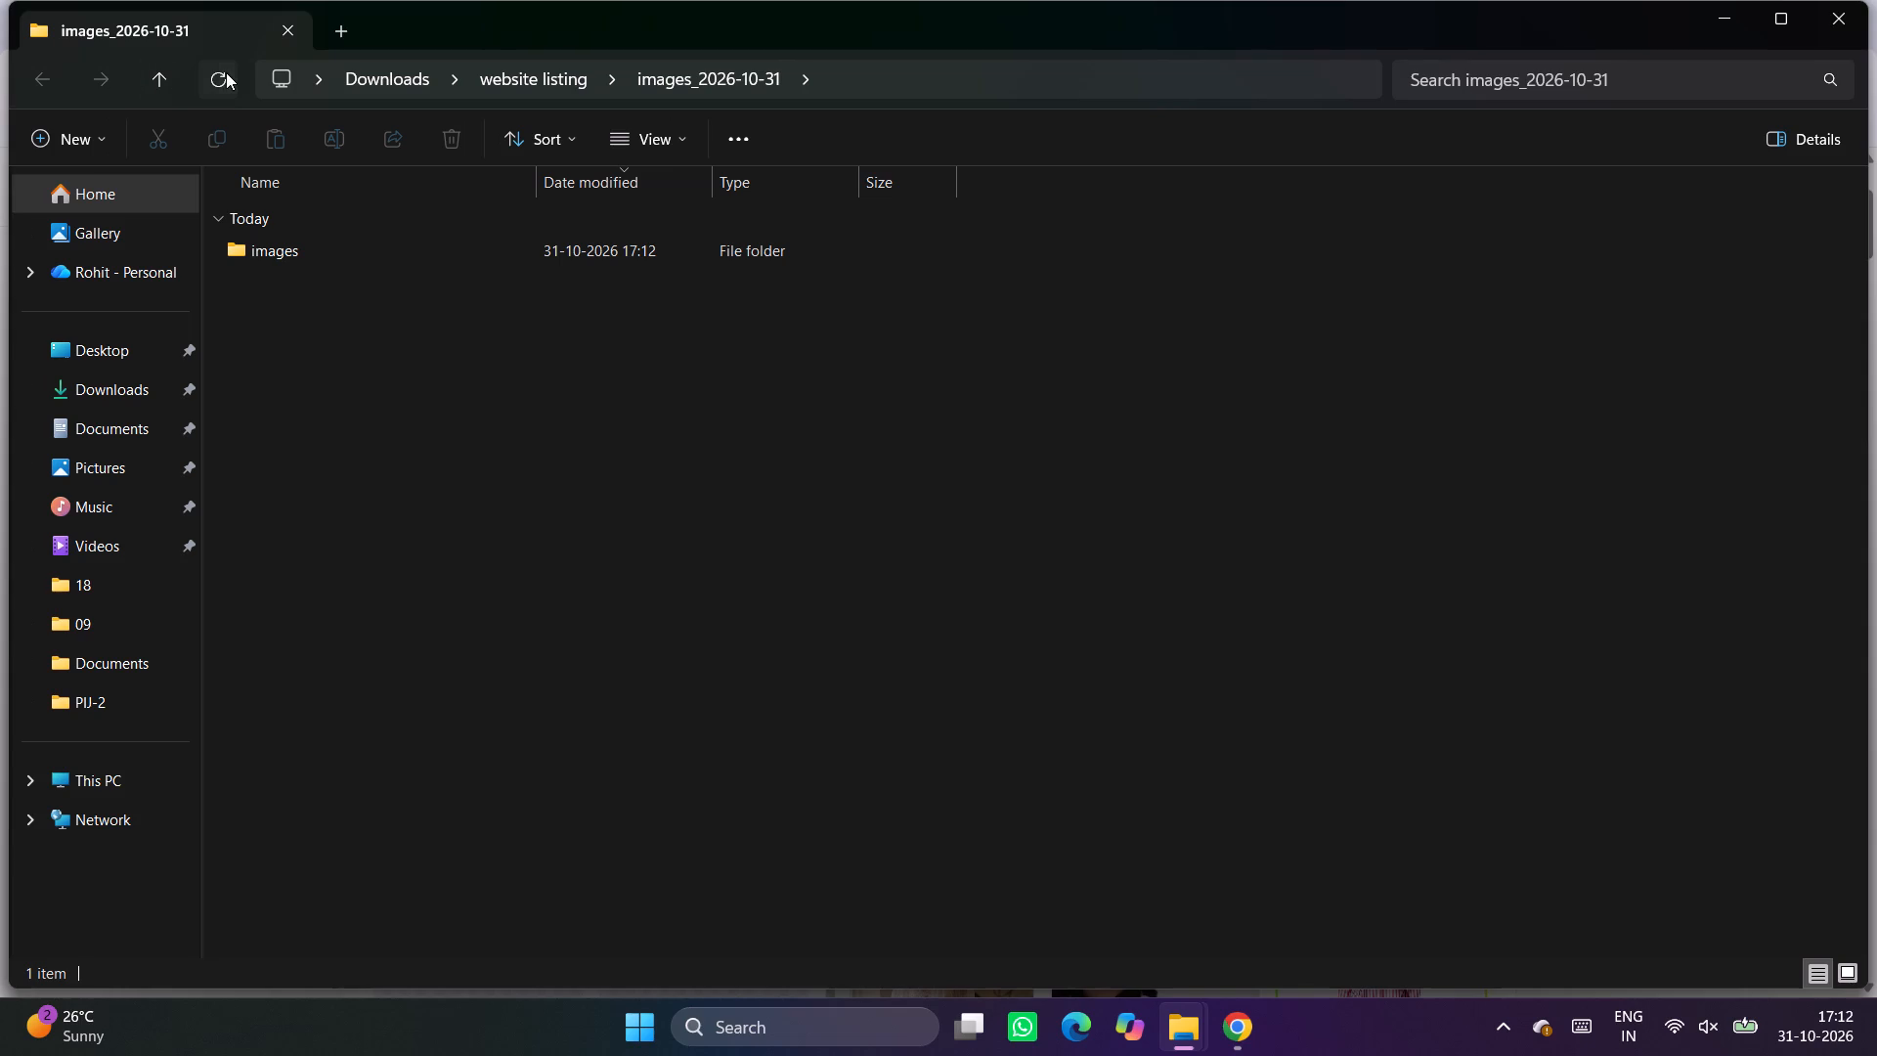
pyautogui.click(277, 29)
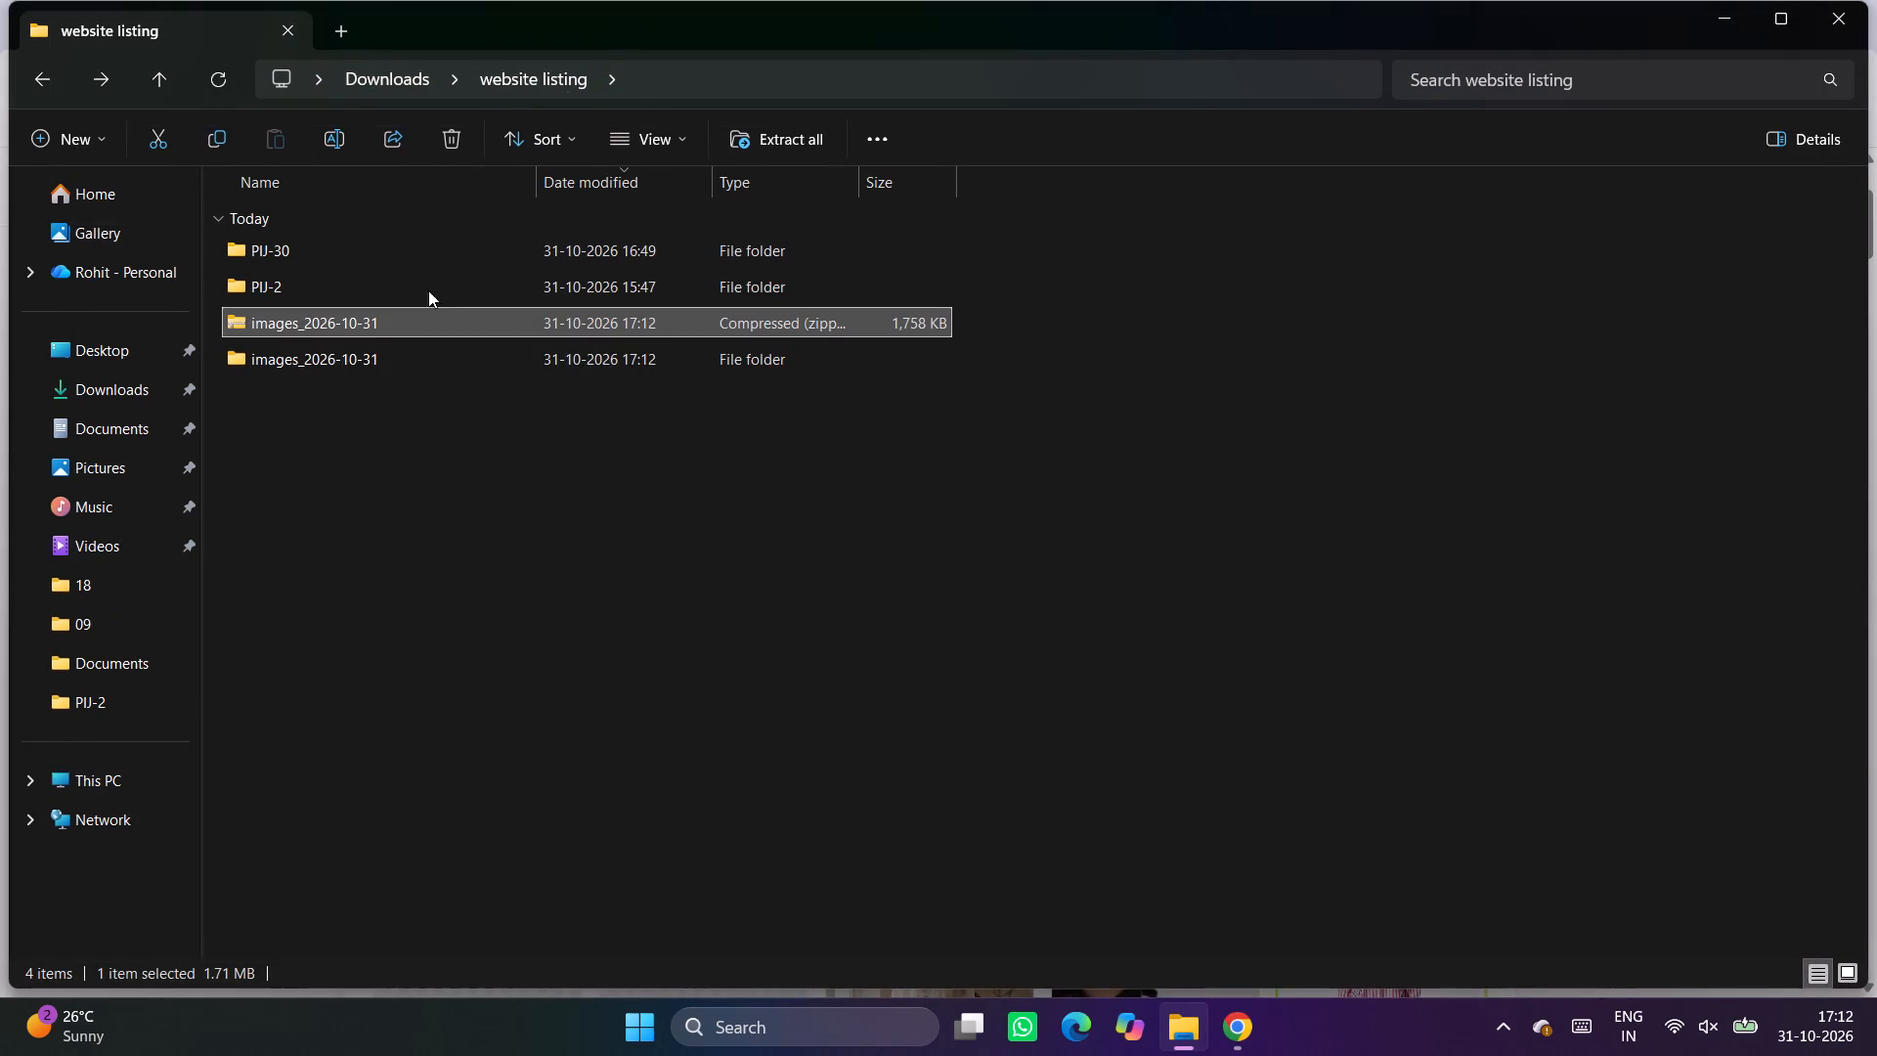
pyautogui.click(439, 143)
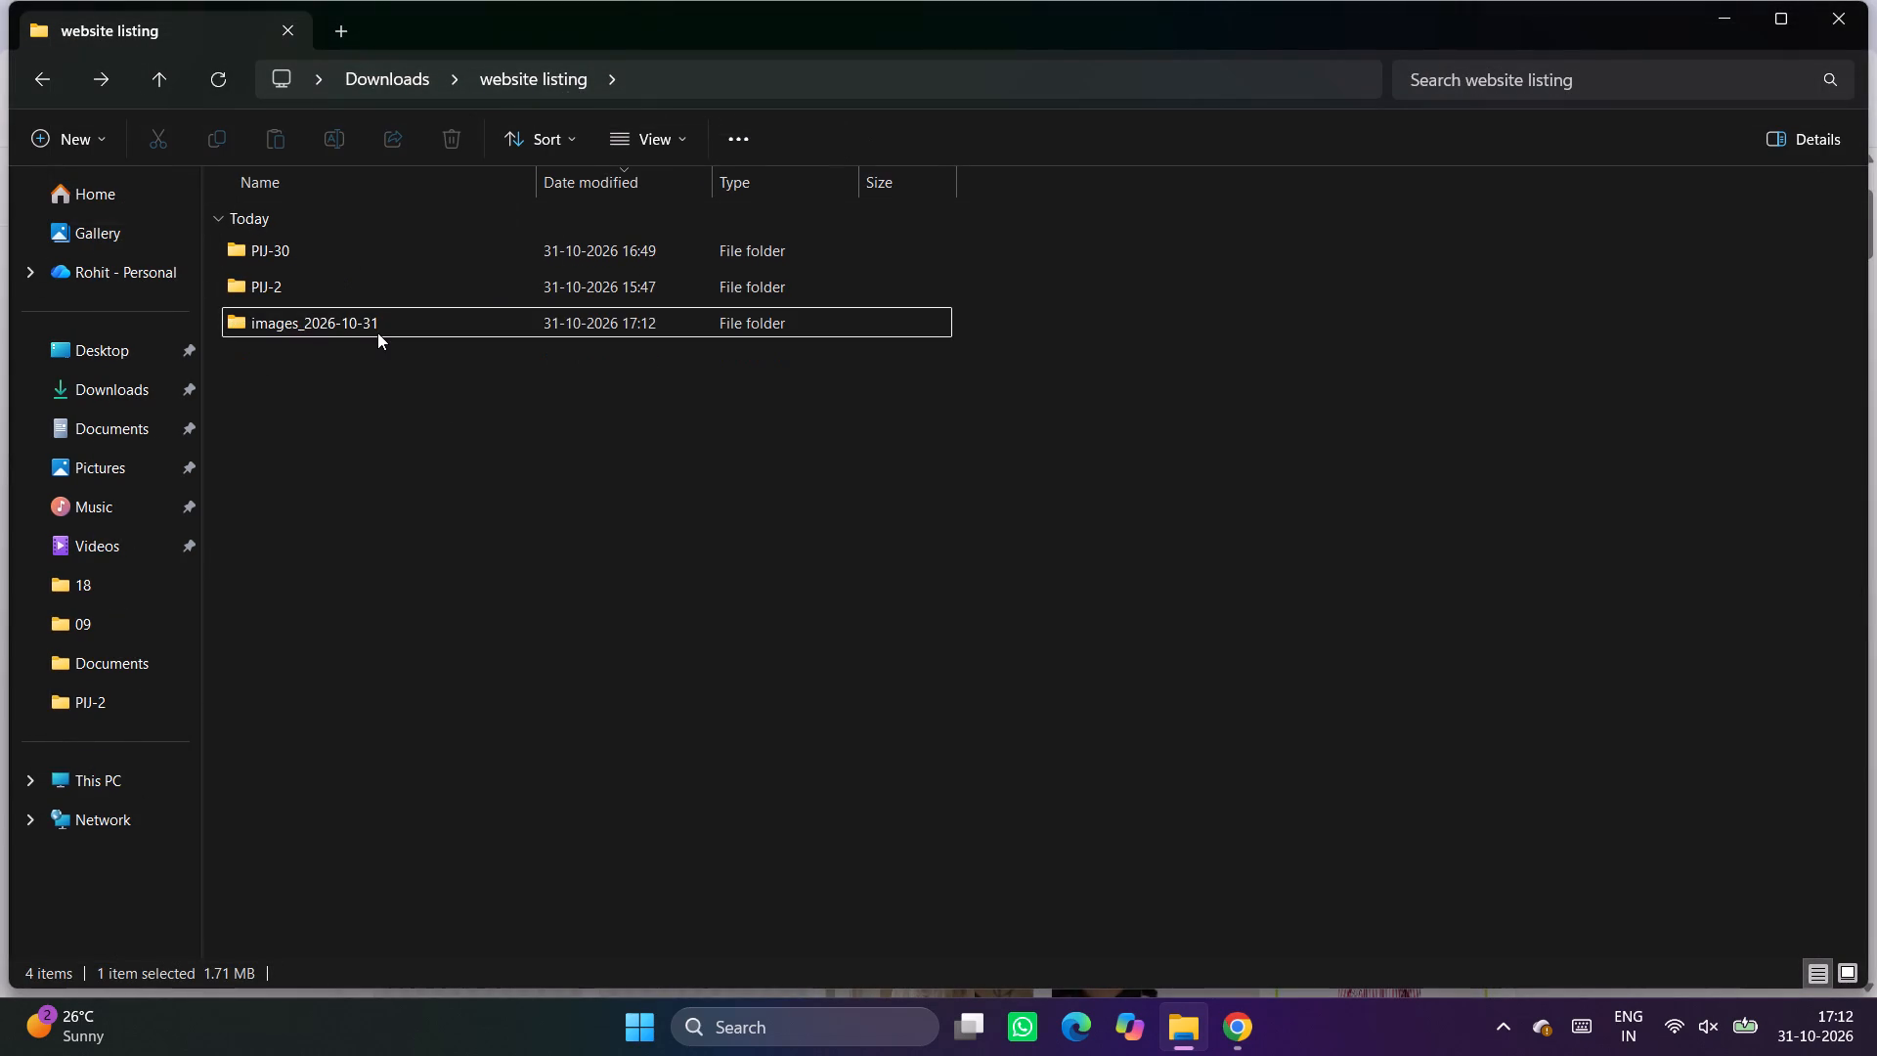
# Move all the extracted Ella Floral Stripe Shirt JPGs into a new folder named BP-26 inside website listing.
pyautogui.doubleClick(377, 332)
pyautogui.doubleClick(351, 262)
pyautogui.moveTo(360, 673); pyautogui.dragTo(1088, 254)
pyautogui.hotkey('ctrl', 'x')
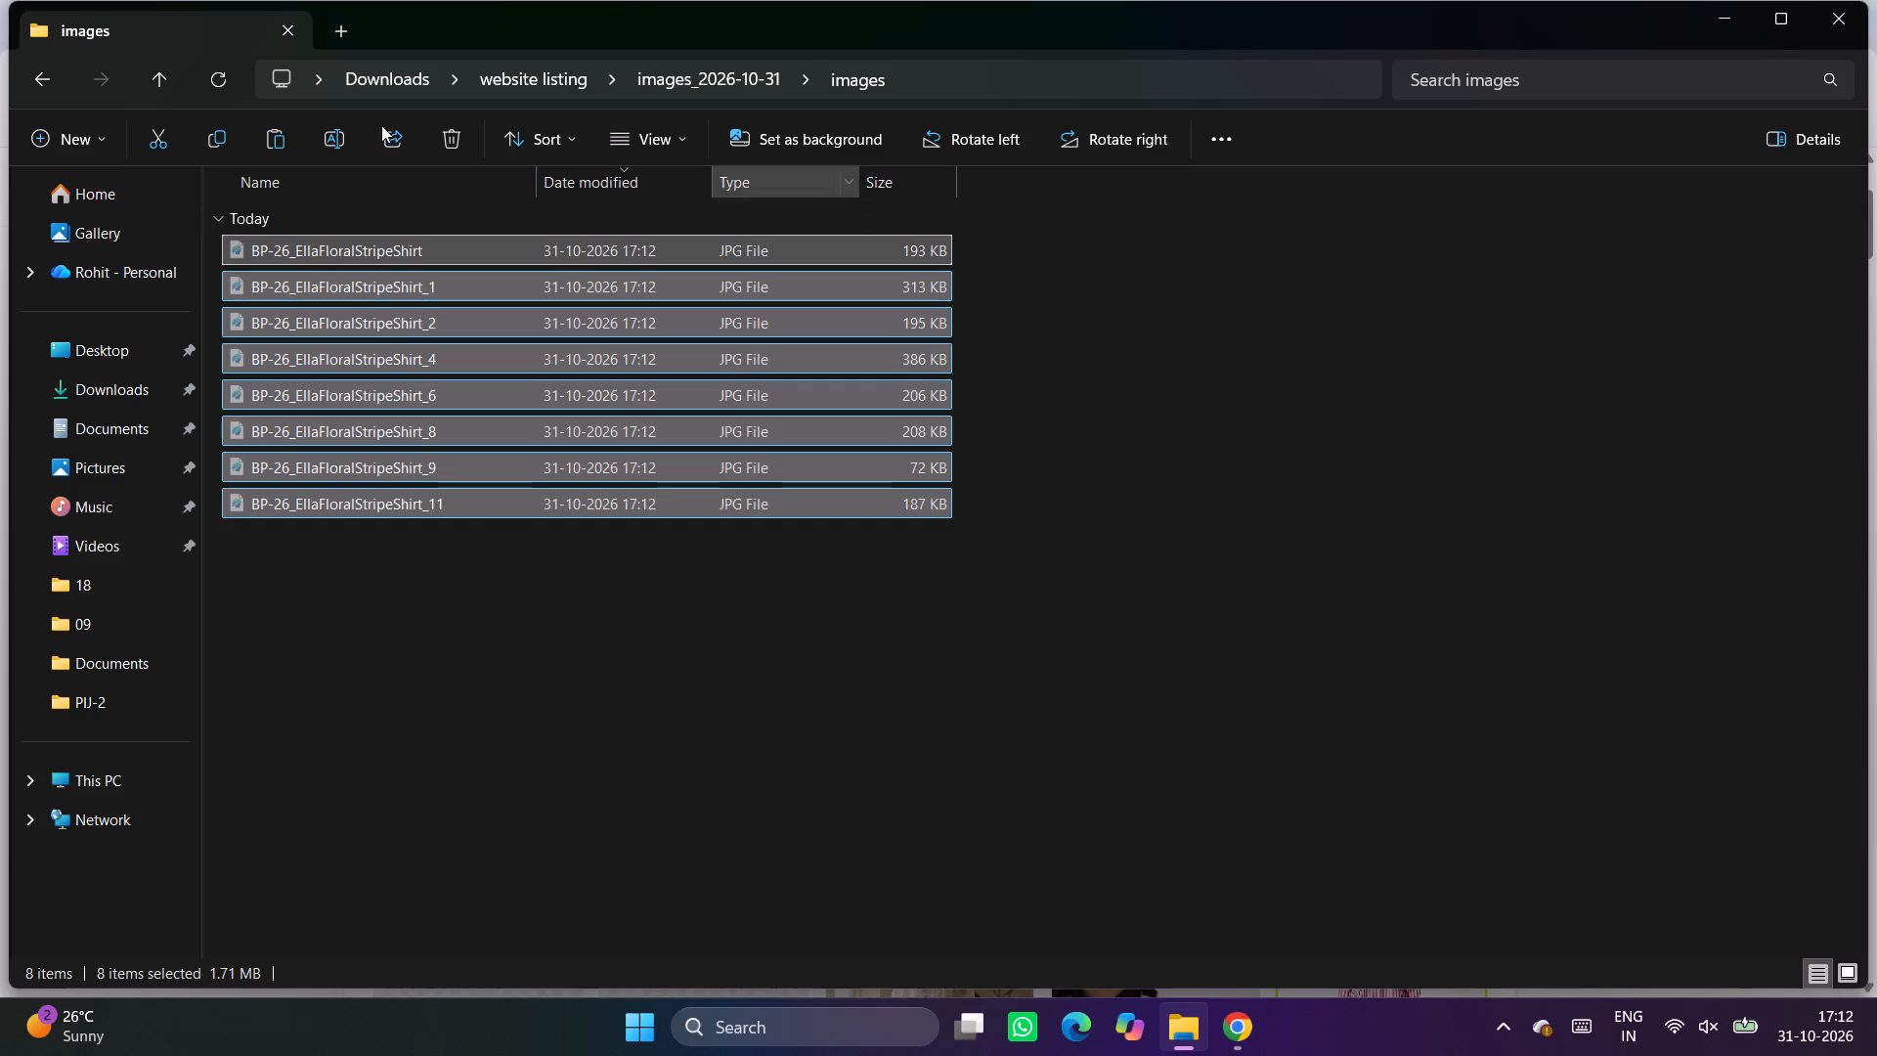
pyautogui.click(44, 88)
pyautogui.click(44, 88)
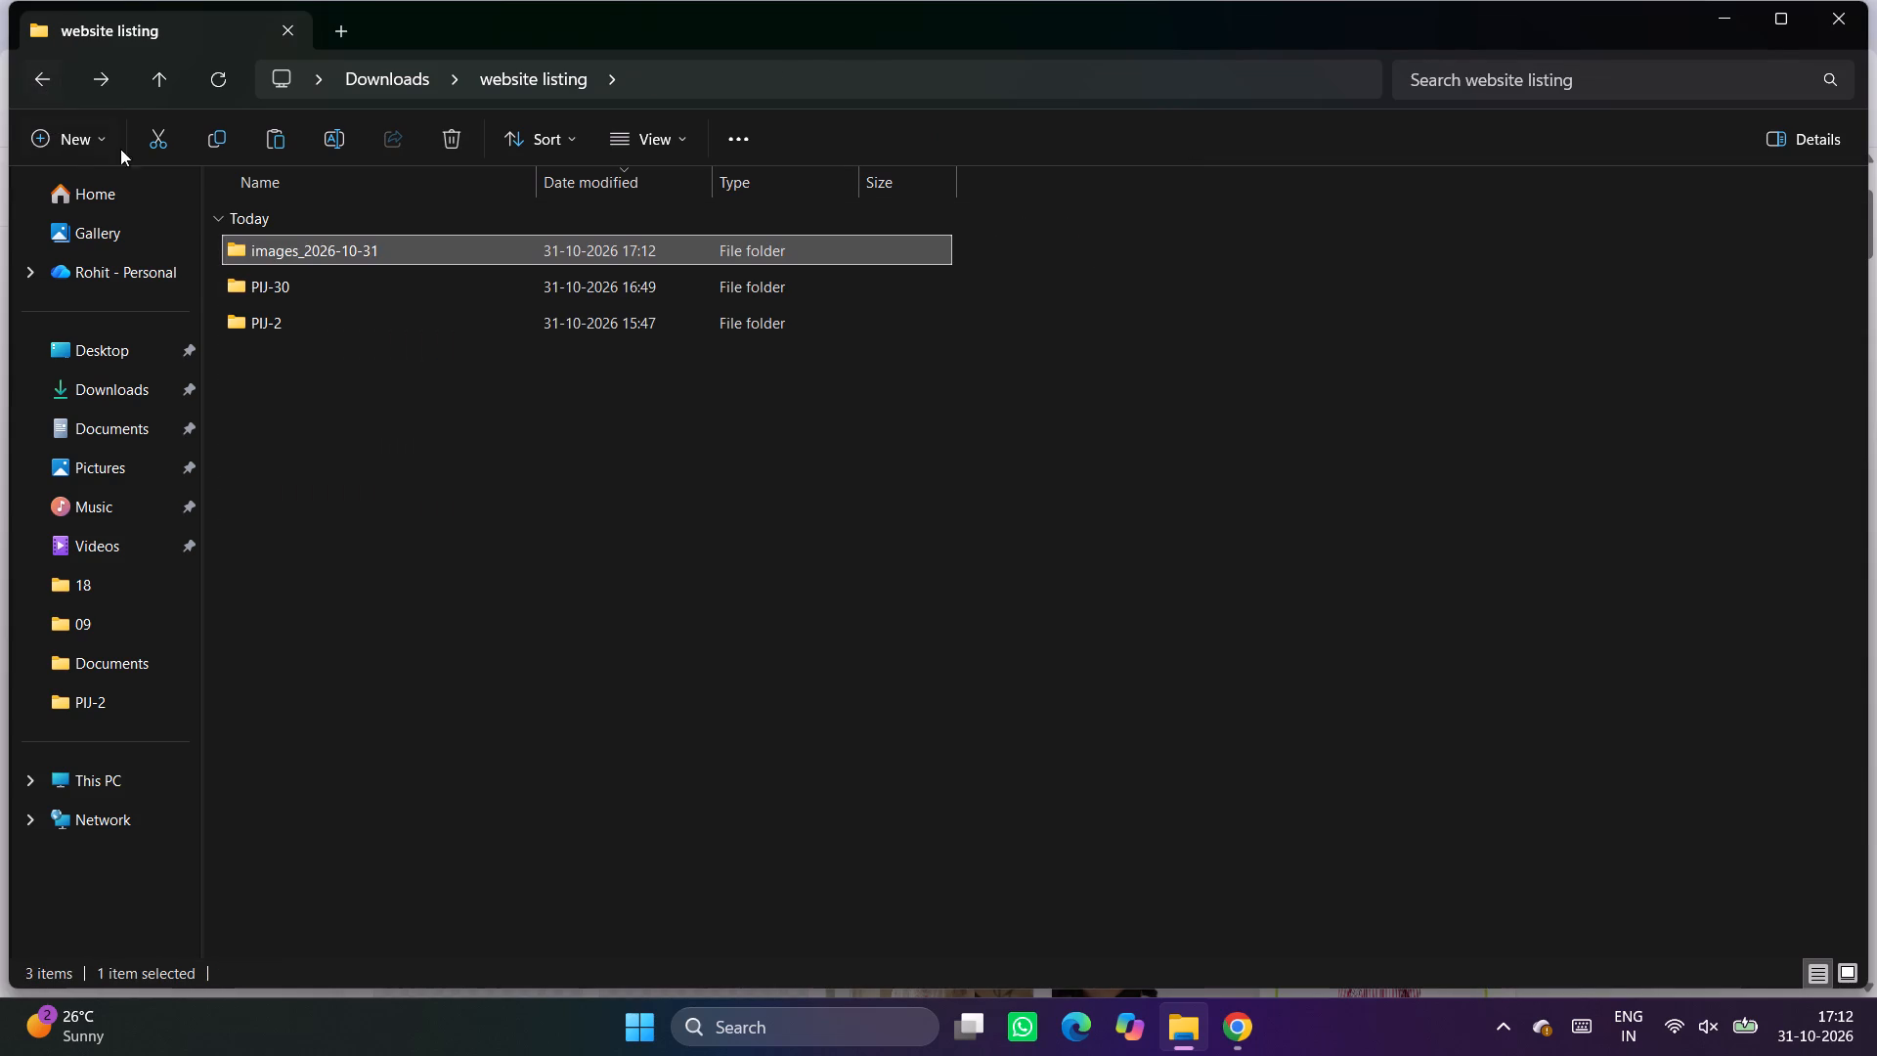
pyautogui.click(54, 149)
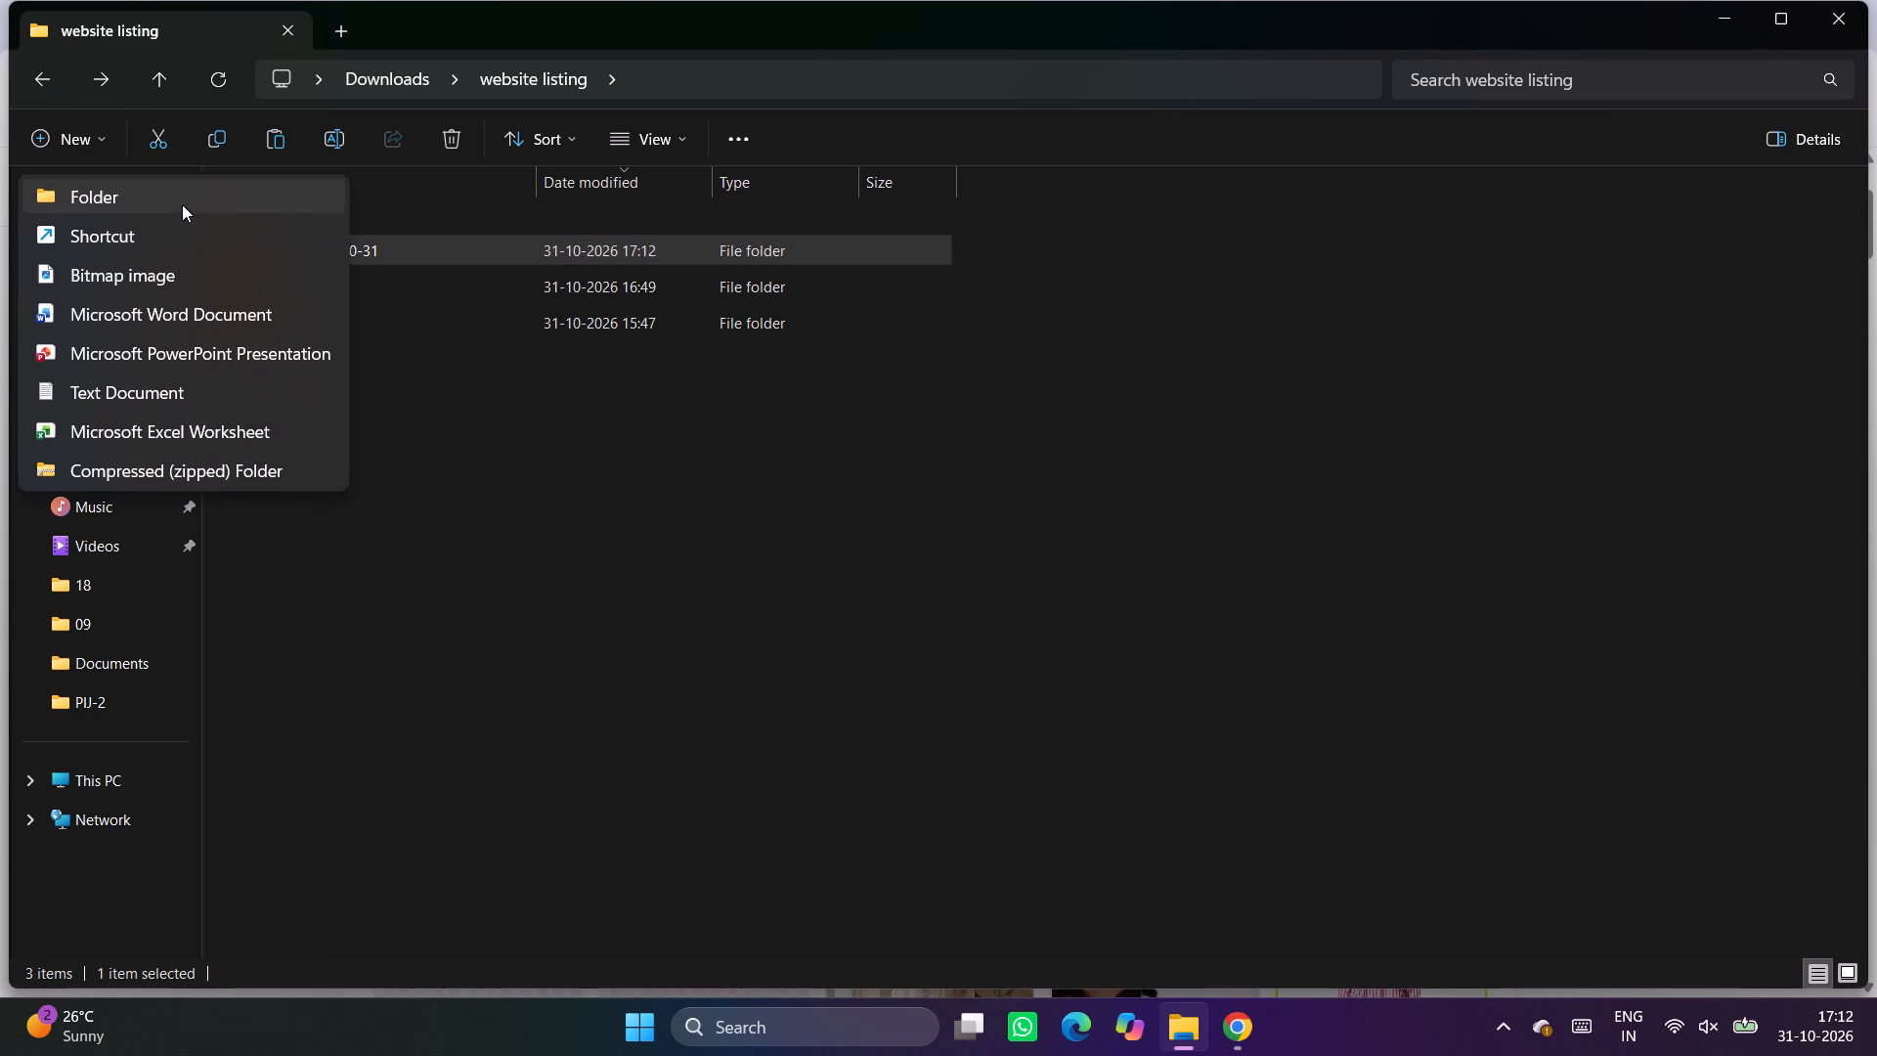
pyautogui.click(182, 204)
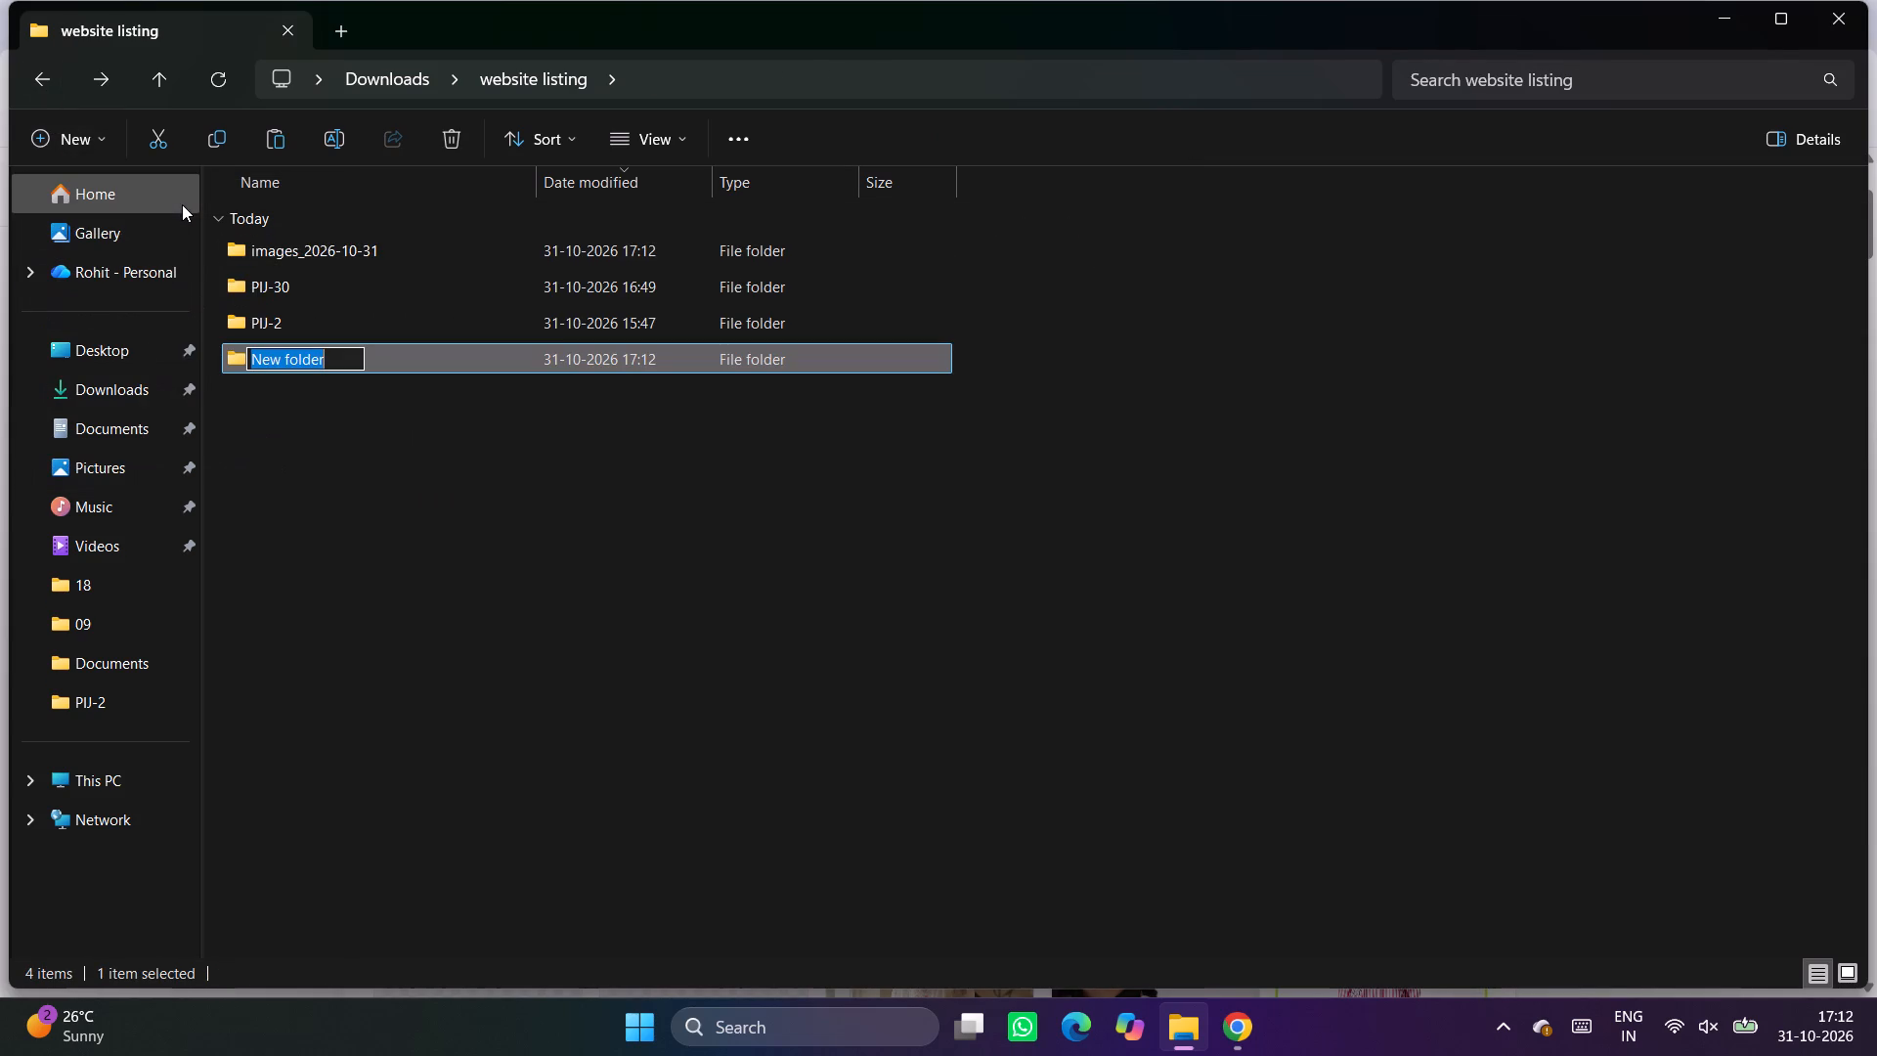
pyautogui.write('BP-26')
pyautogui.click(325, 521)
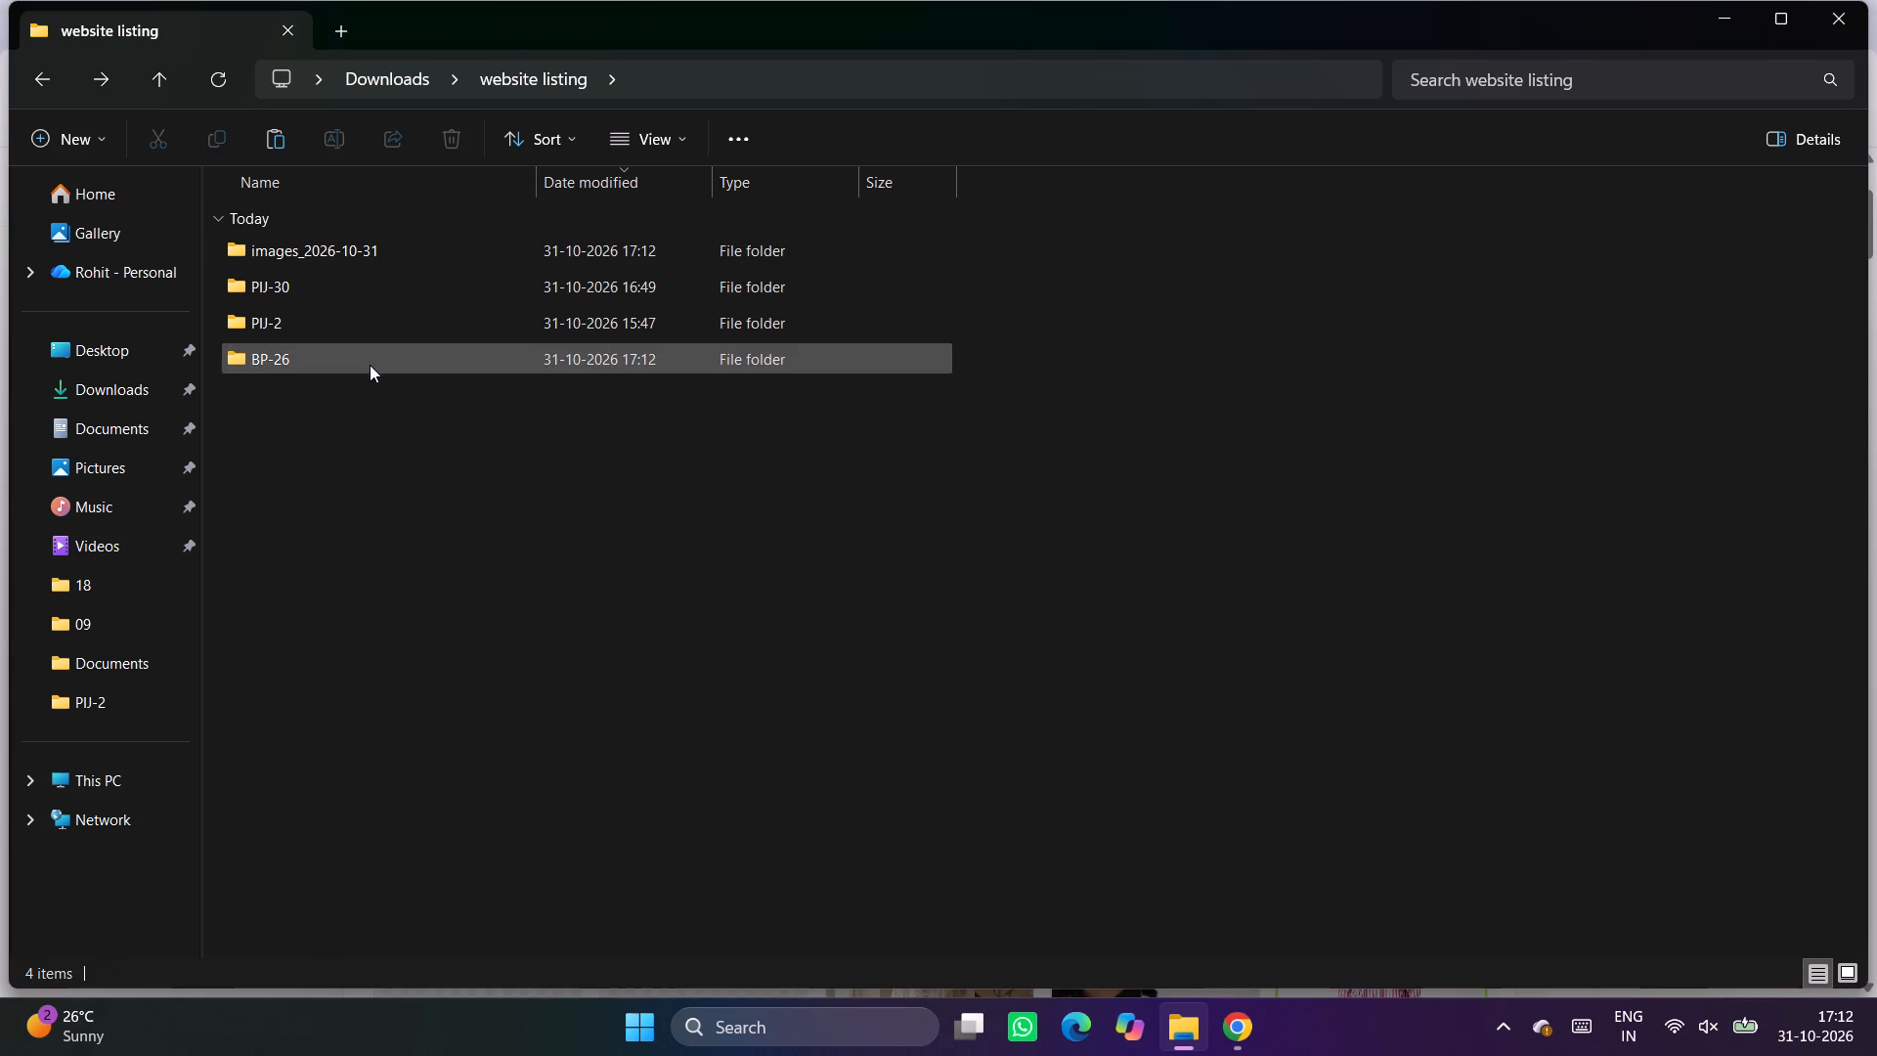
pyautogui.doubleClick(363, 361)
pyautogui.hotkey('ctrl', 'v')
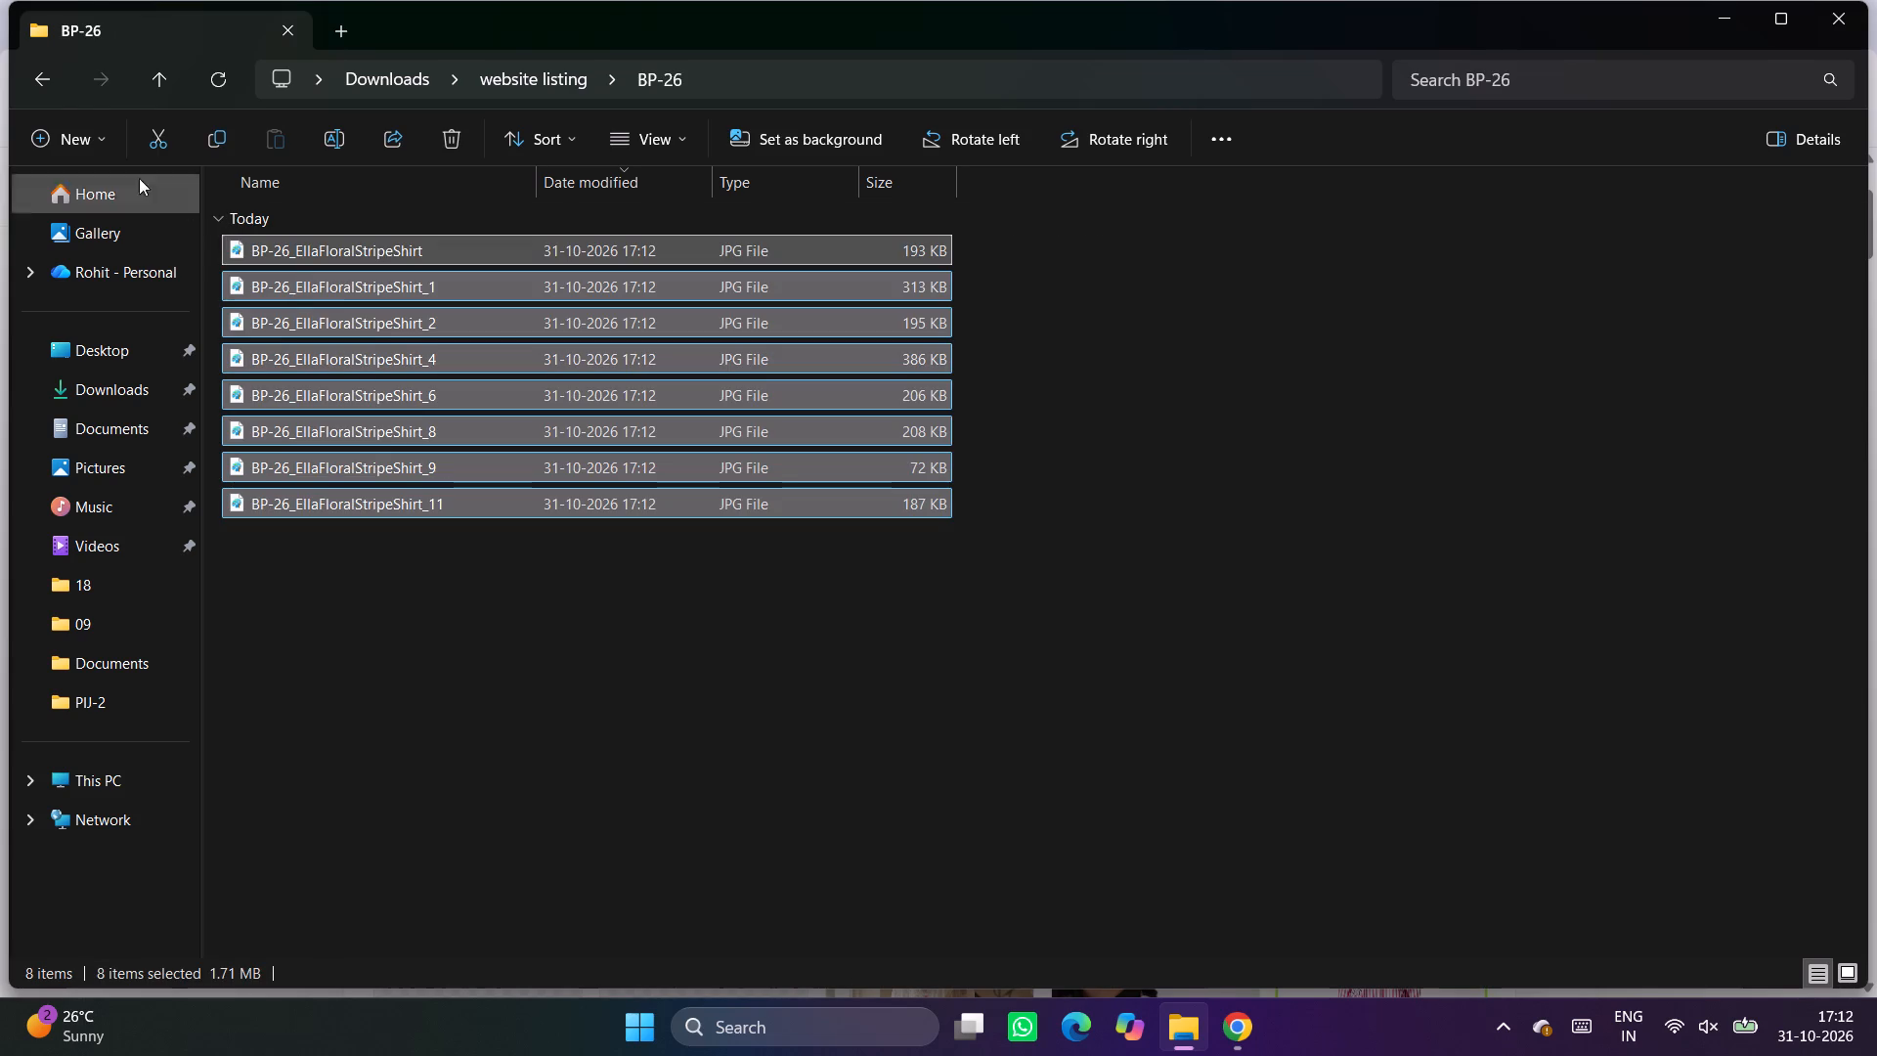
# Delete the emptied images_2026-10-31 folder from website listing.
pyautogui.click(49, 89)
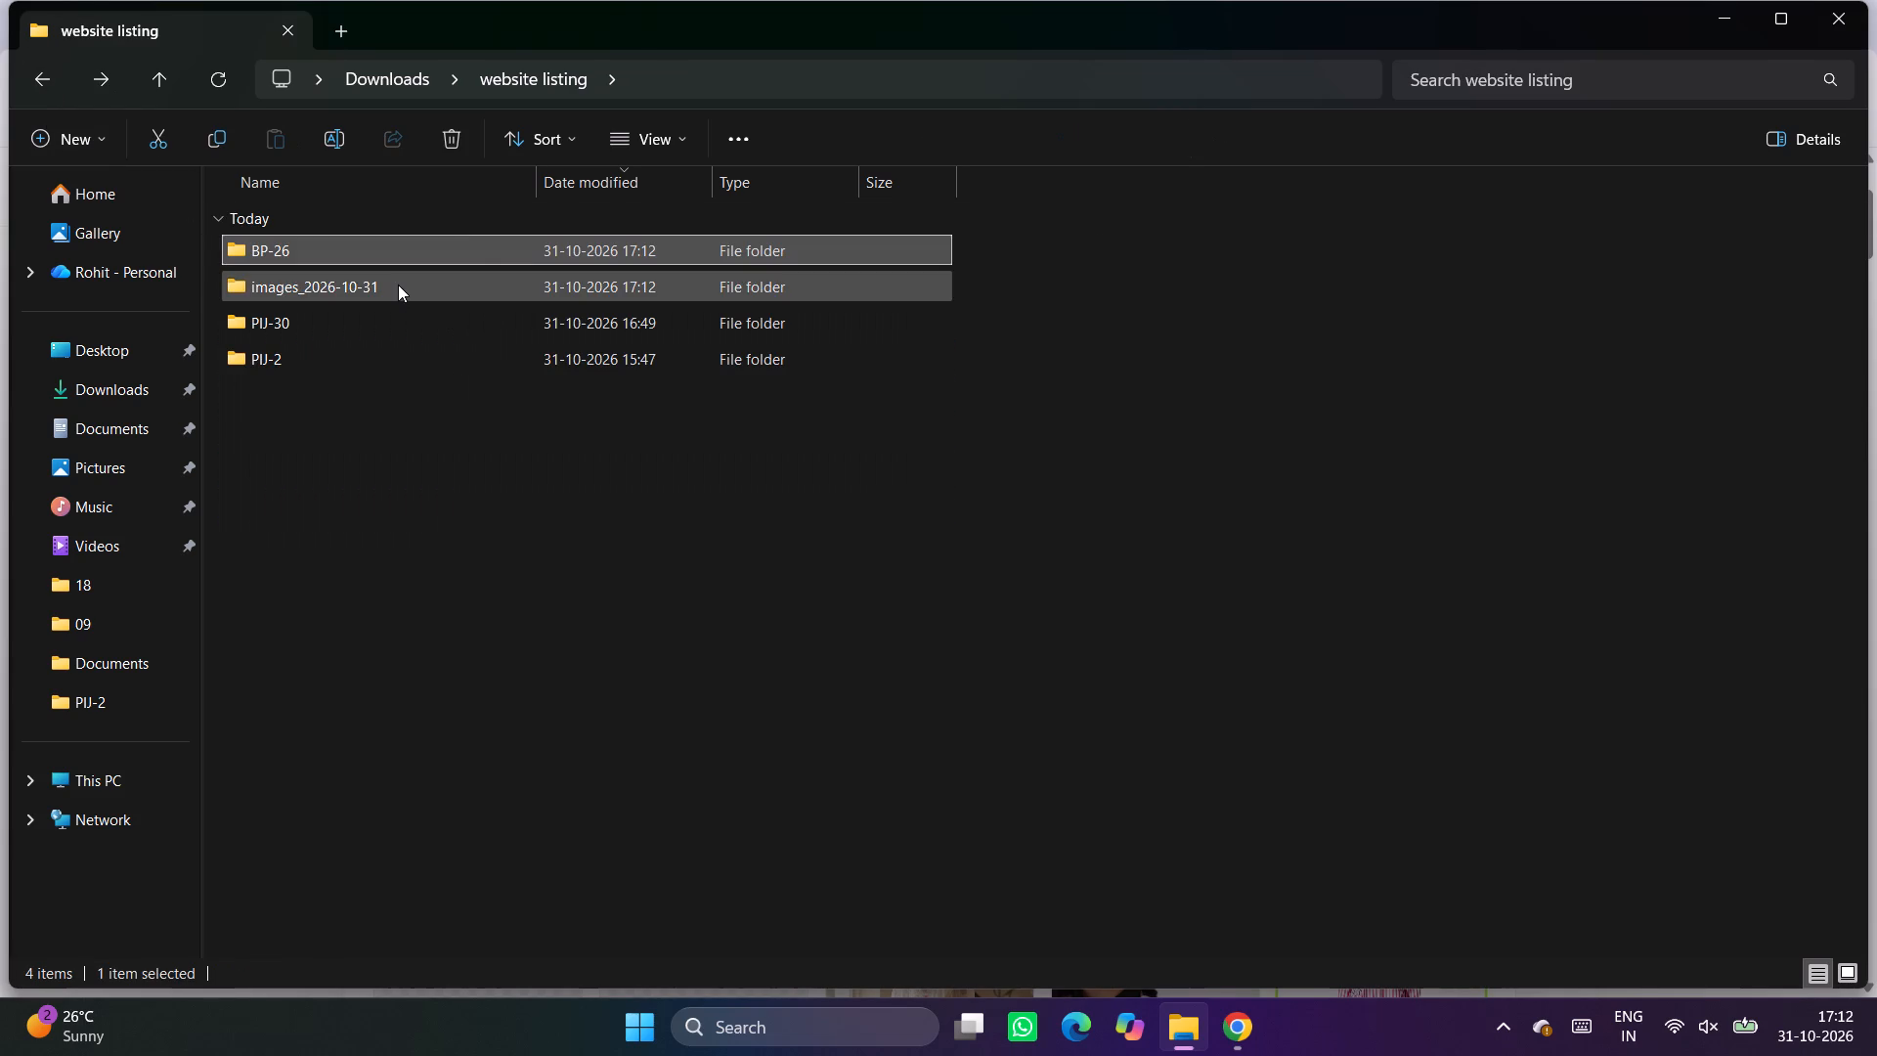
pyautogui.click(398, 285)
pyautogui.press('Delete')
pyautogui.click(1332, 647)
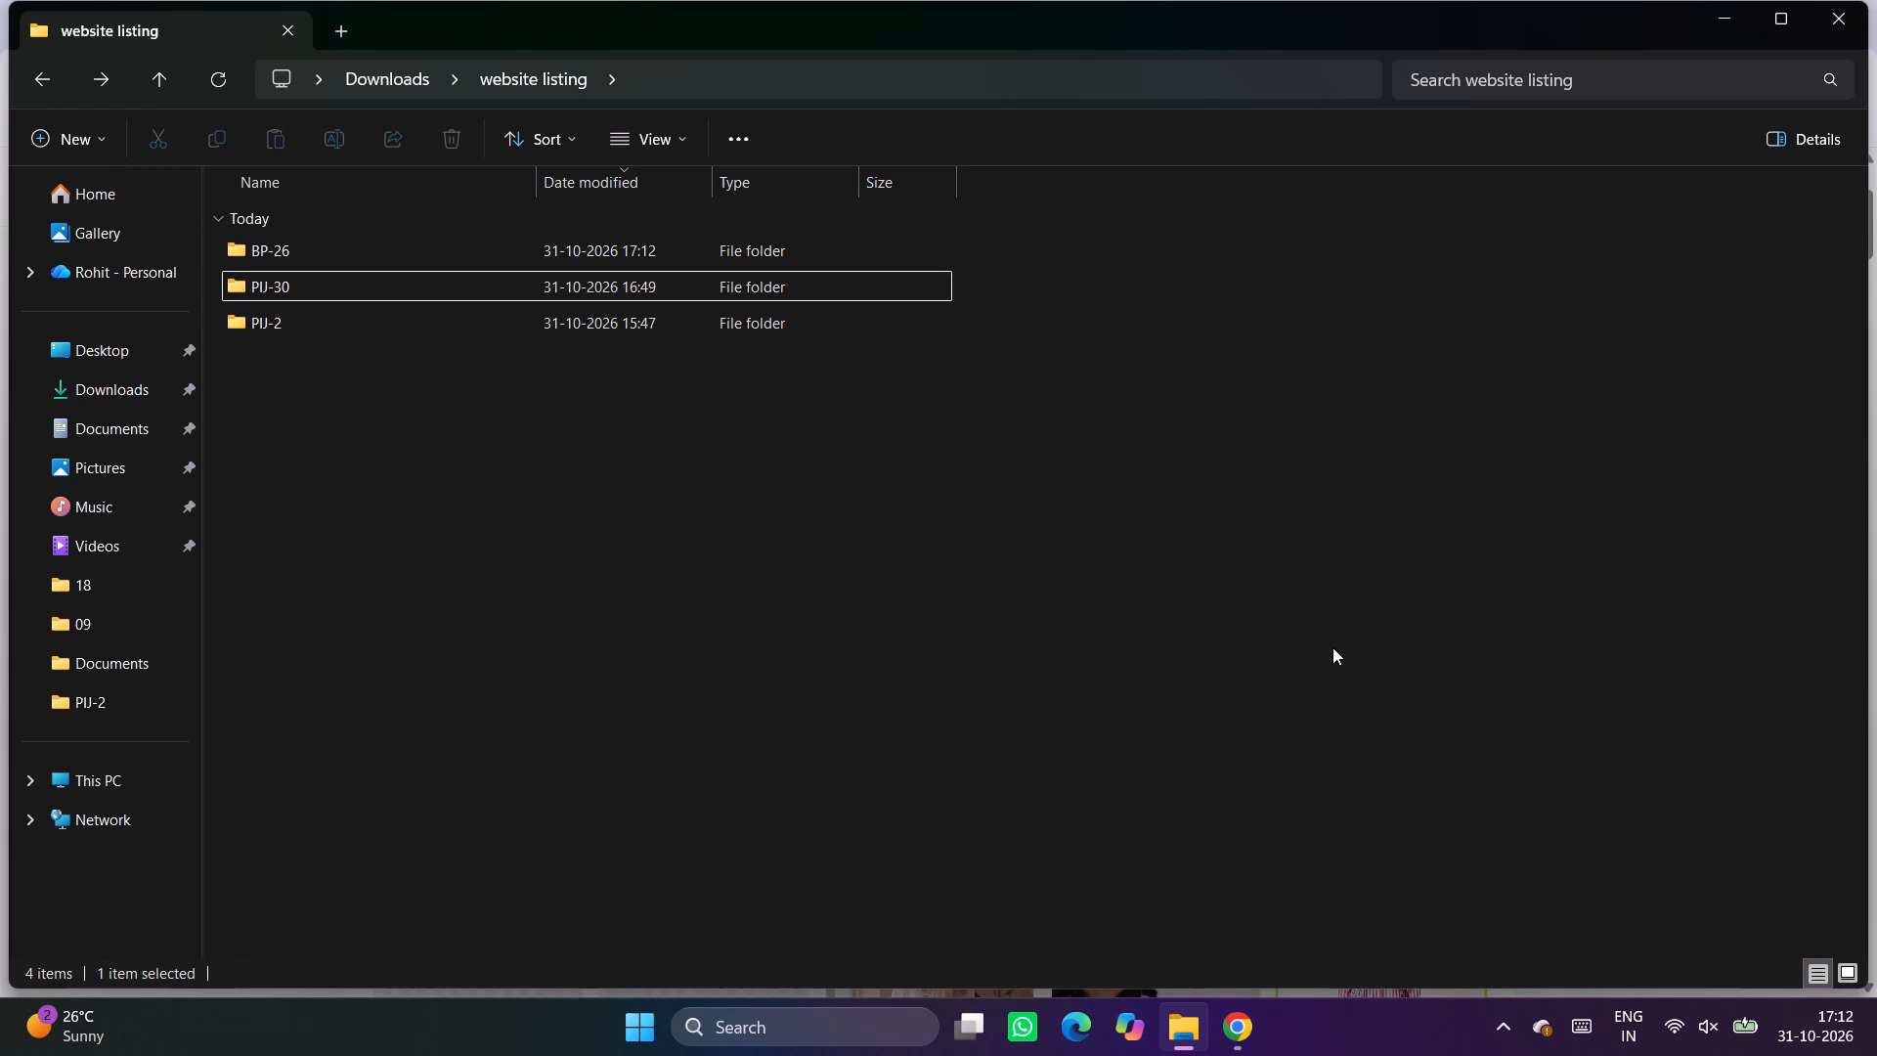
# In the Product Listing Sheet in Chrome, insert the full-length front-view photo from the BP-26 folder into image cell A4.
pyautogui.click(1155, 942)
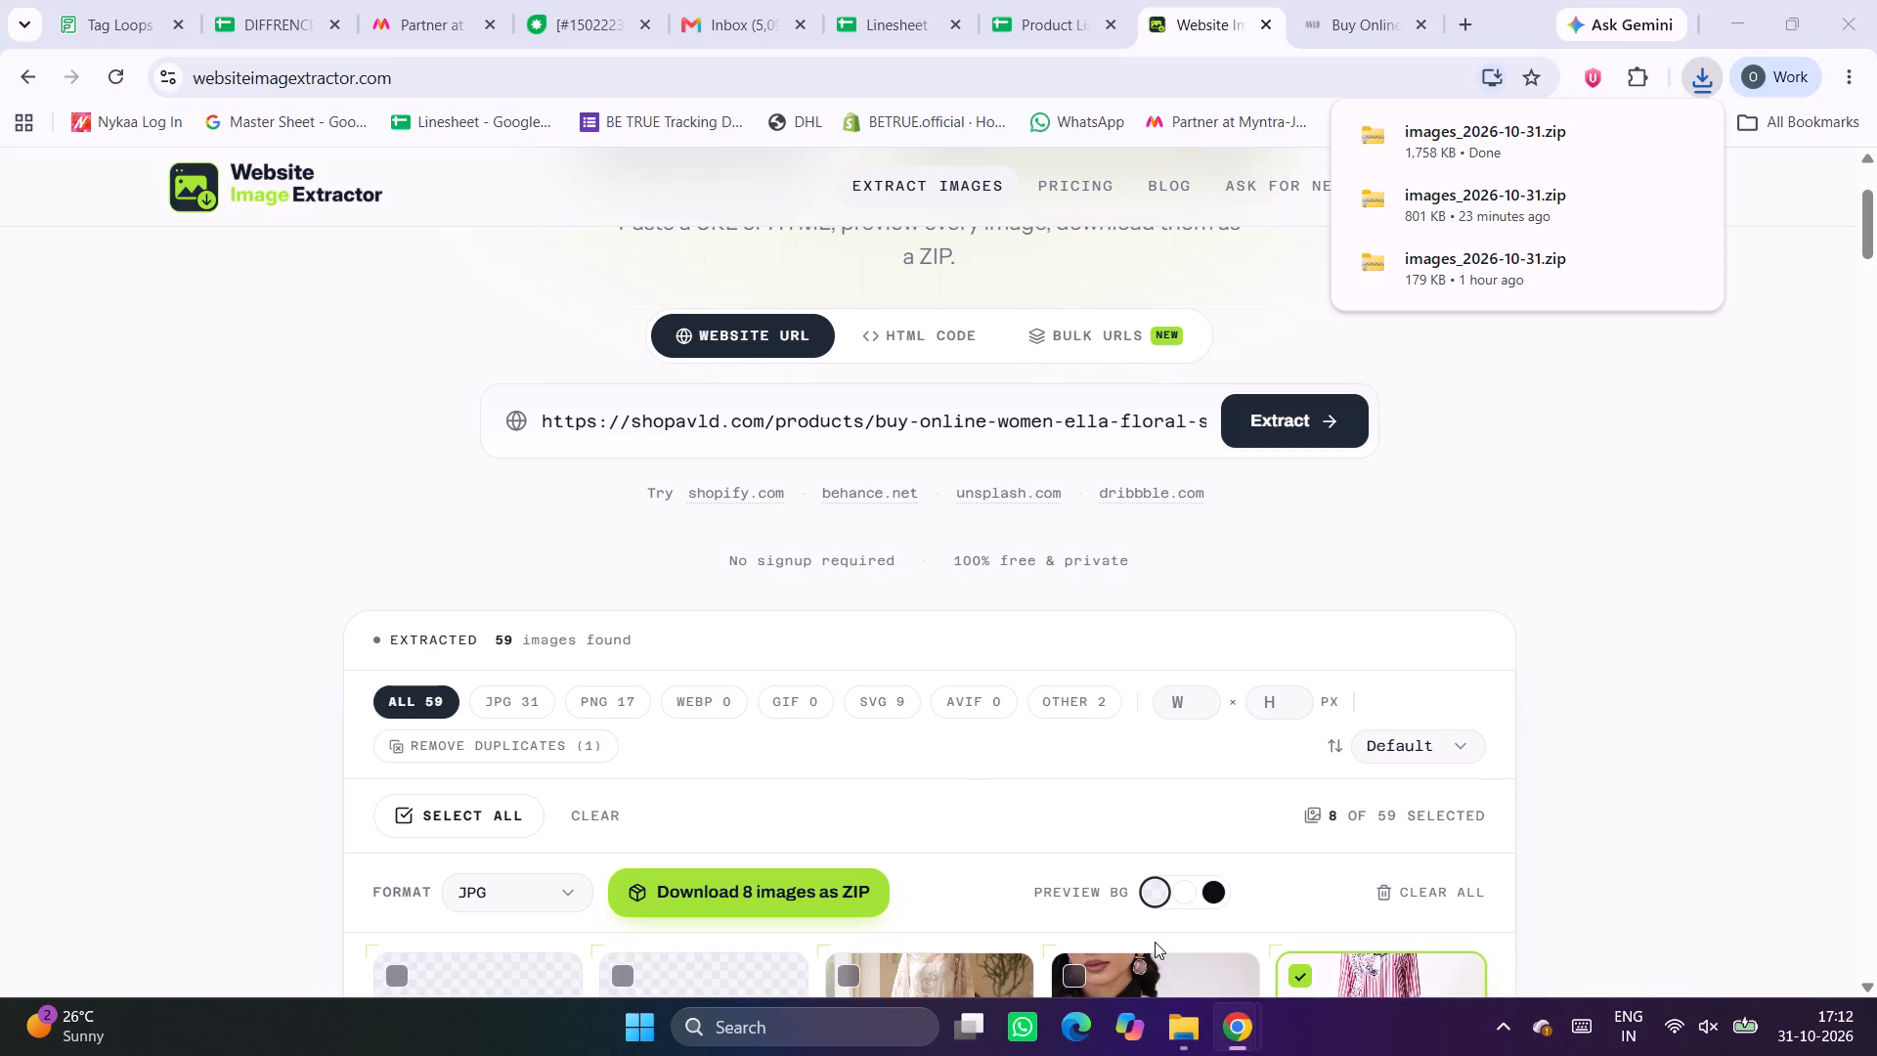
pyautogui.click(971, 0)
pyautogui.click(1105, 0)
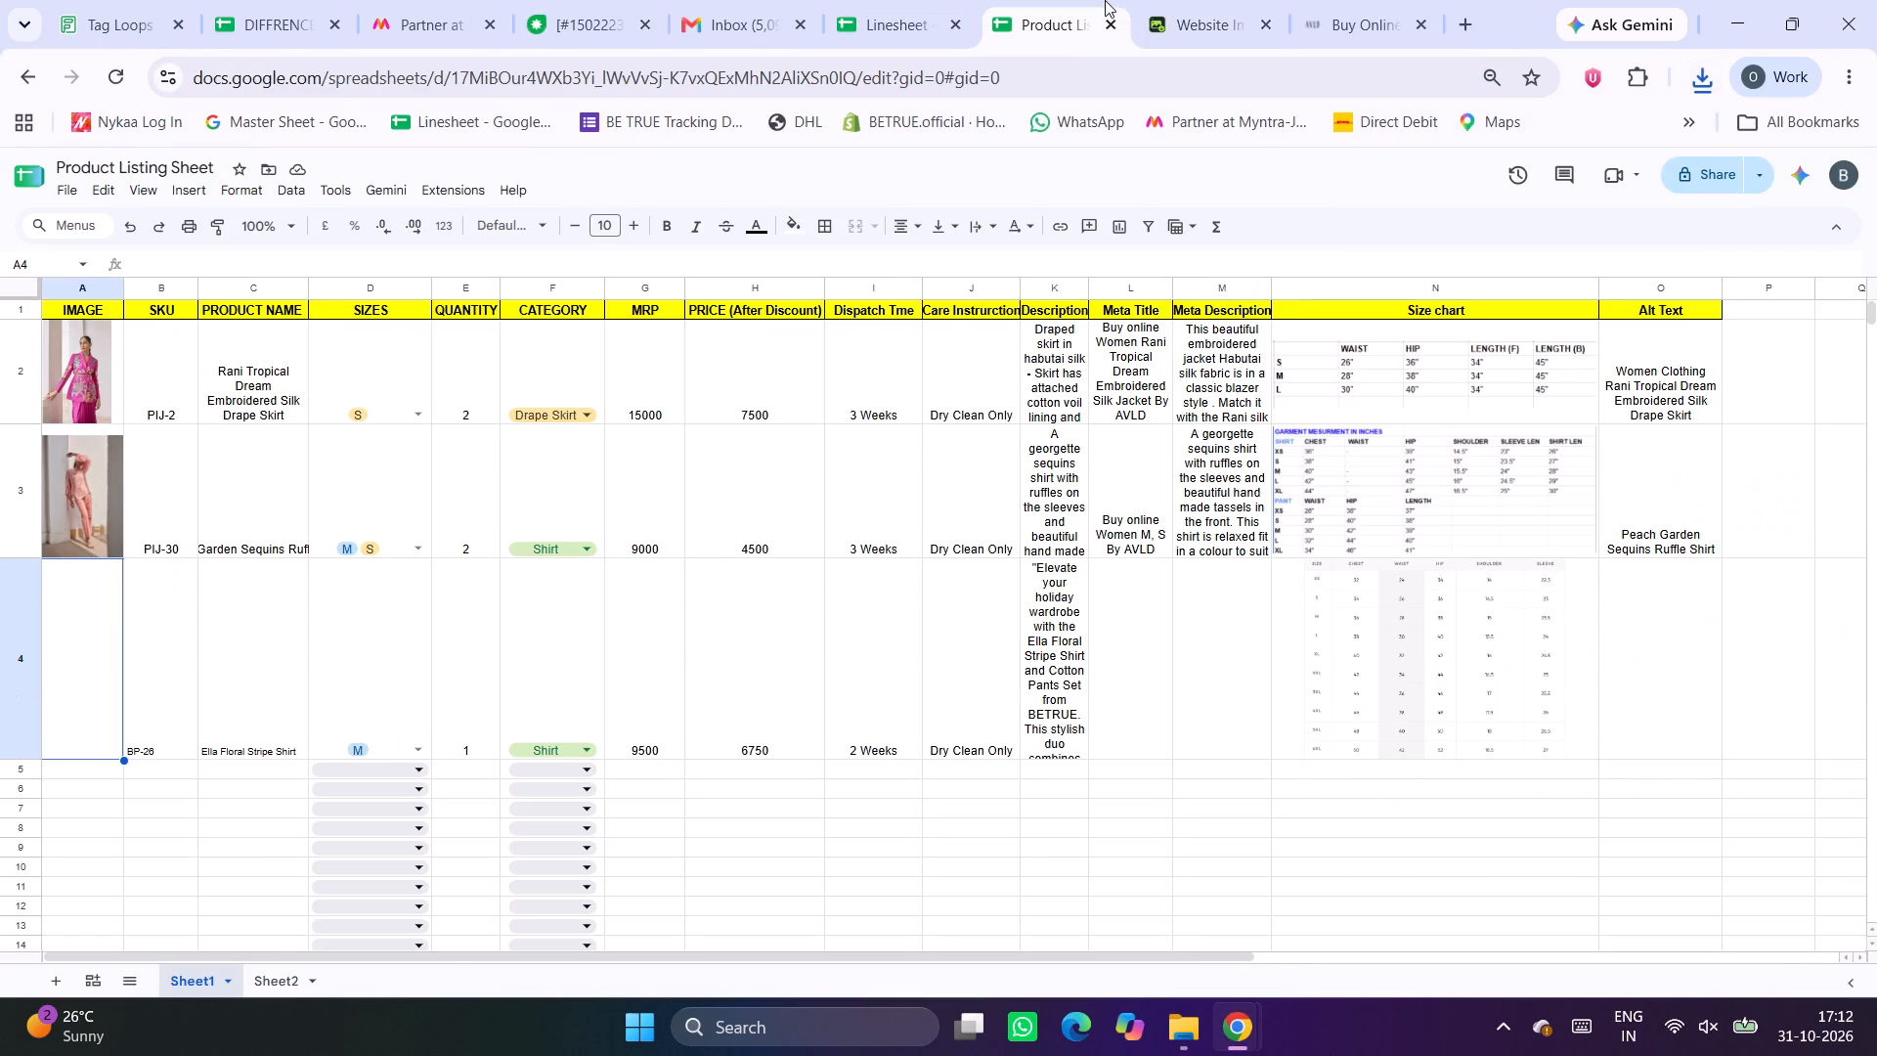
pyautogui.scroll(-2, 1186, 838)
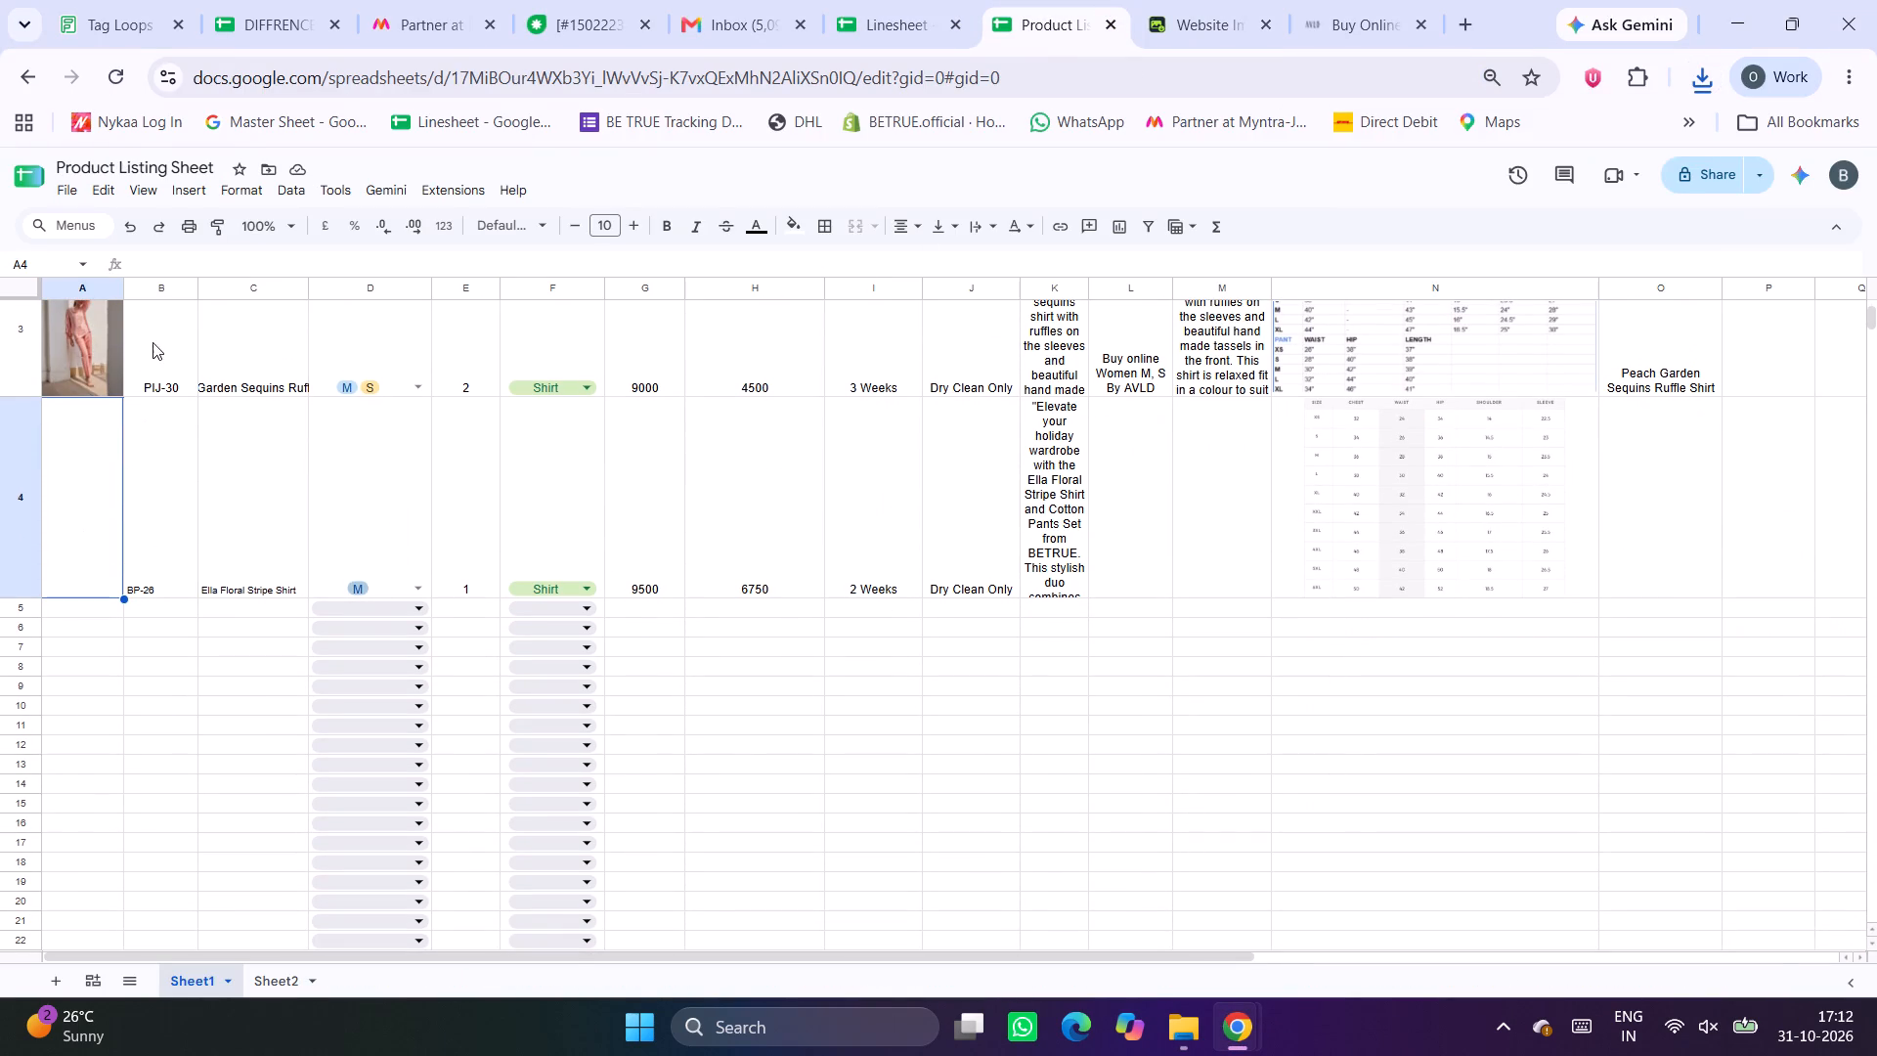
pyautogui.click(181, 183)
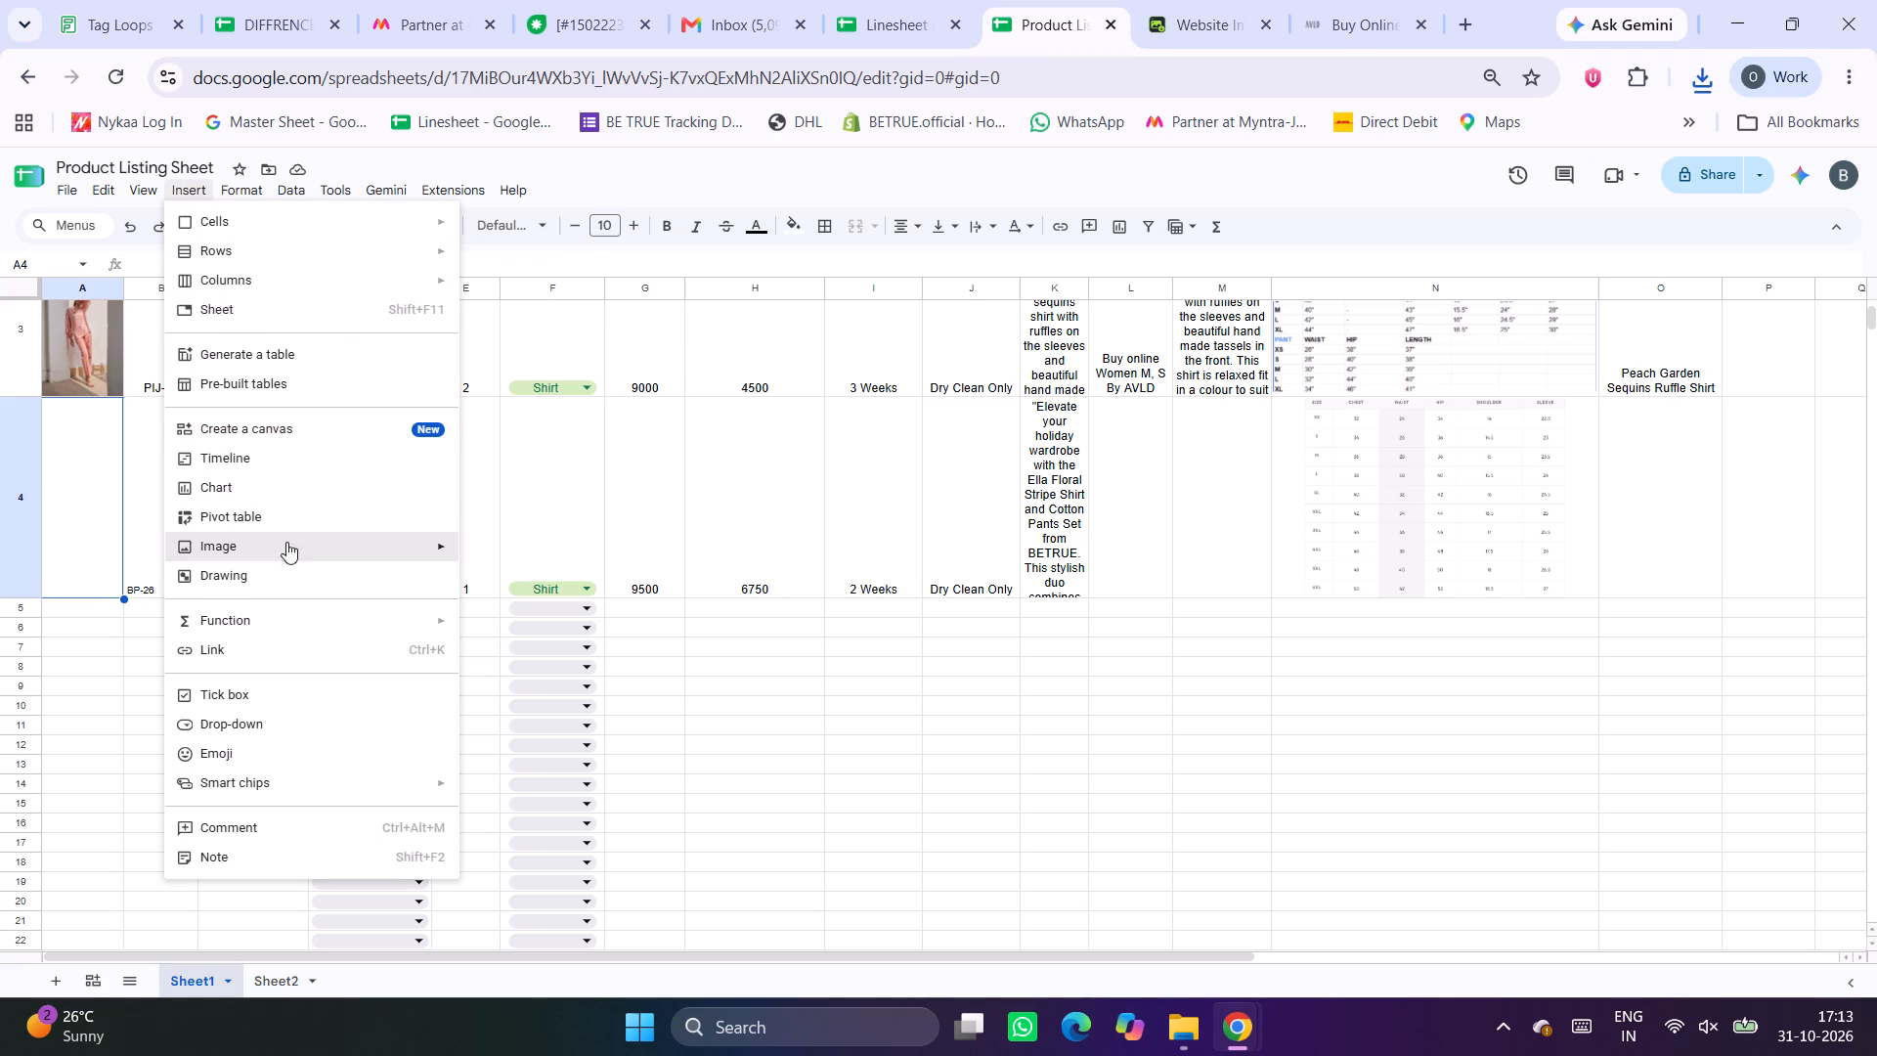
pyautogui.click(606, 593)
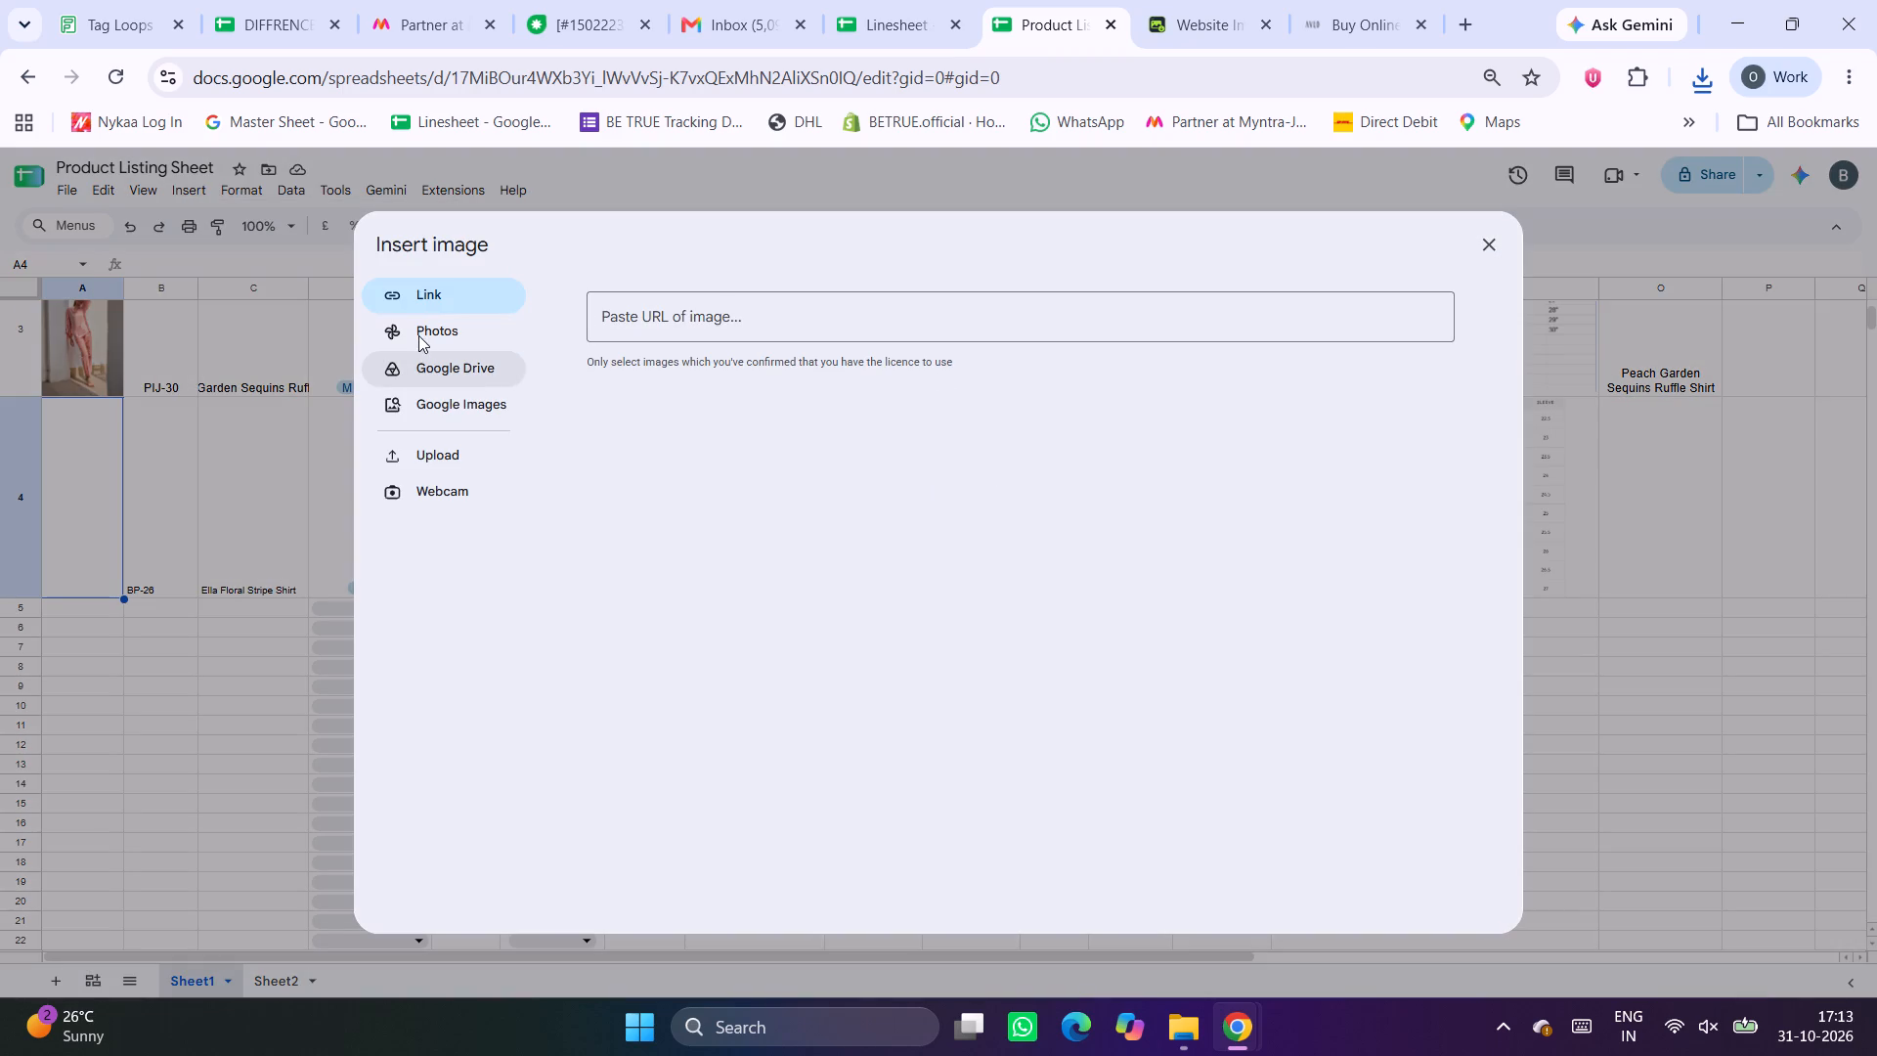
pyautogui.click(418, 335)
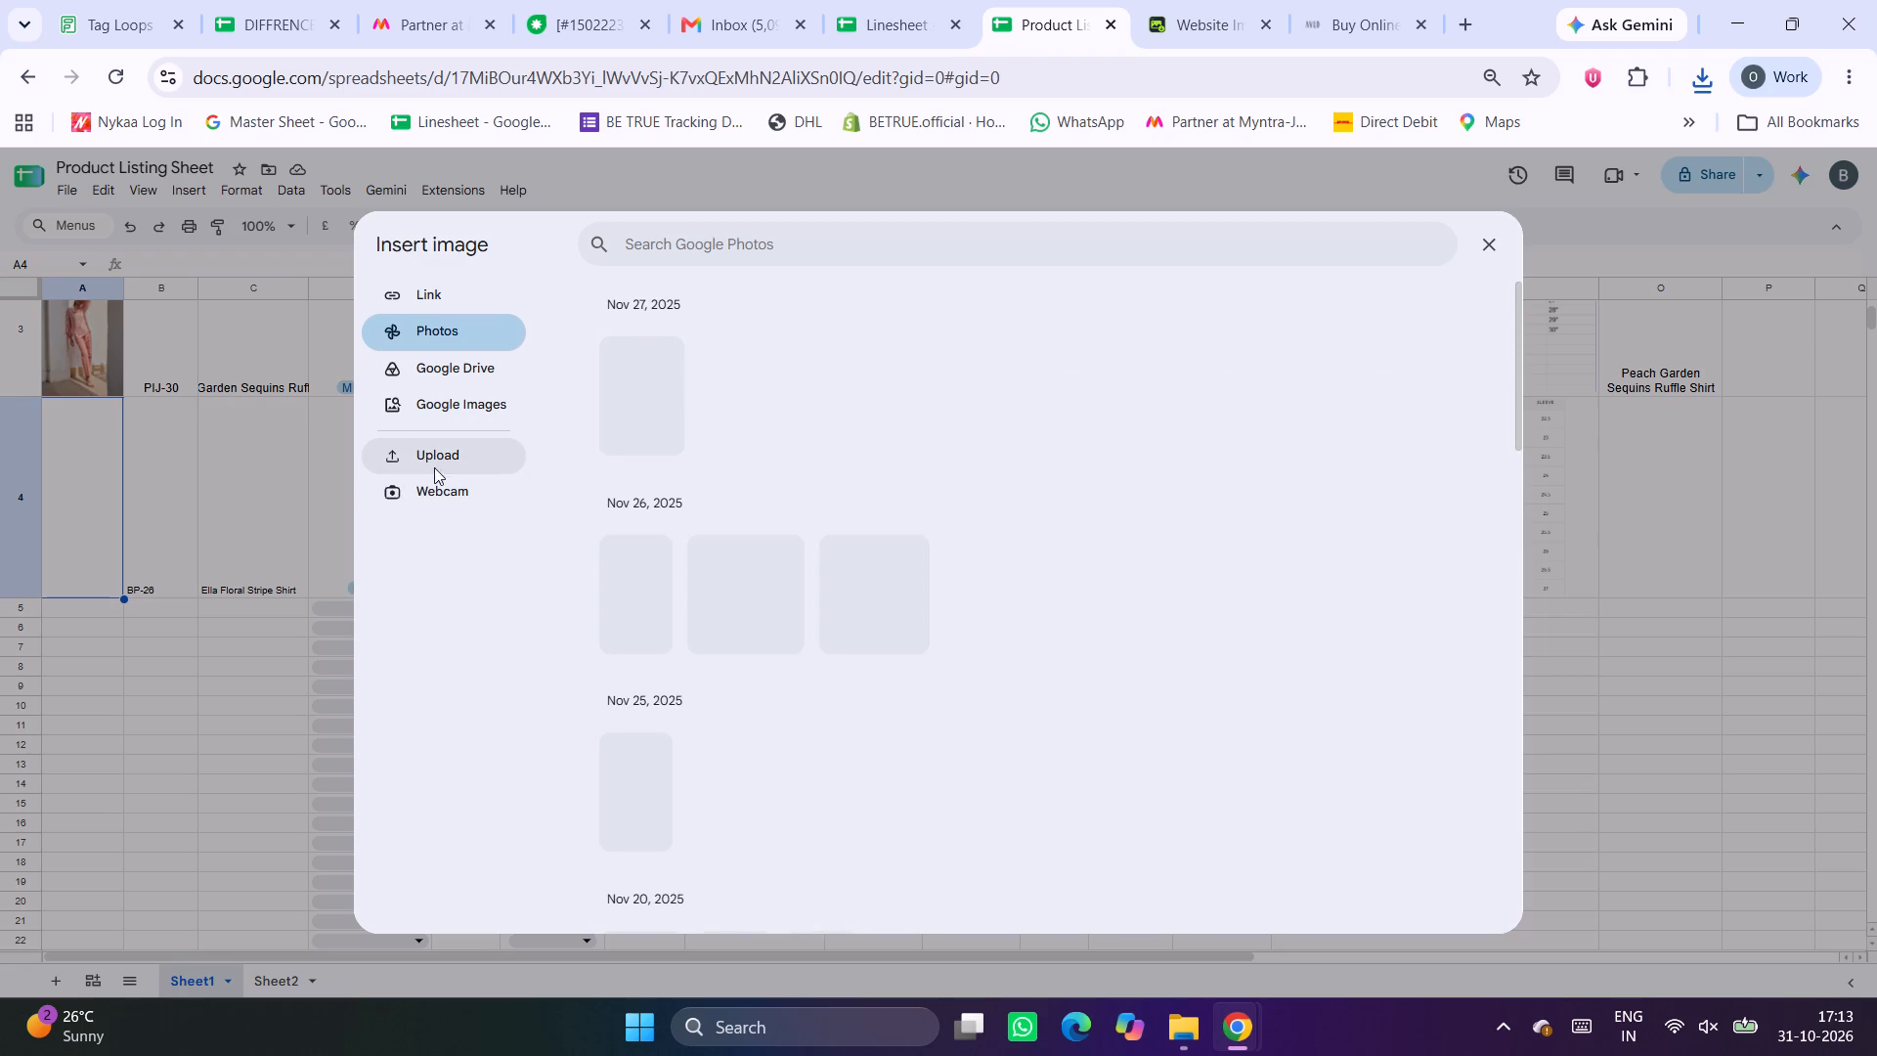
pyautogui.click(439, 459)
pyautogui.click(1061, 643)
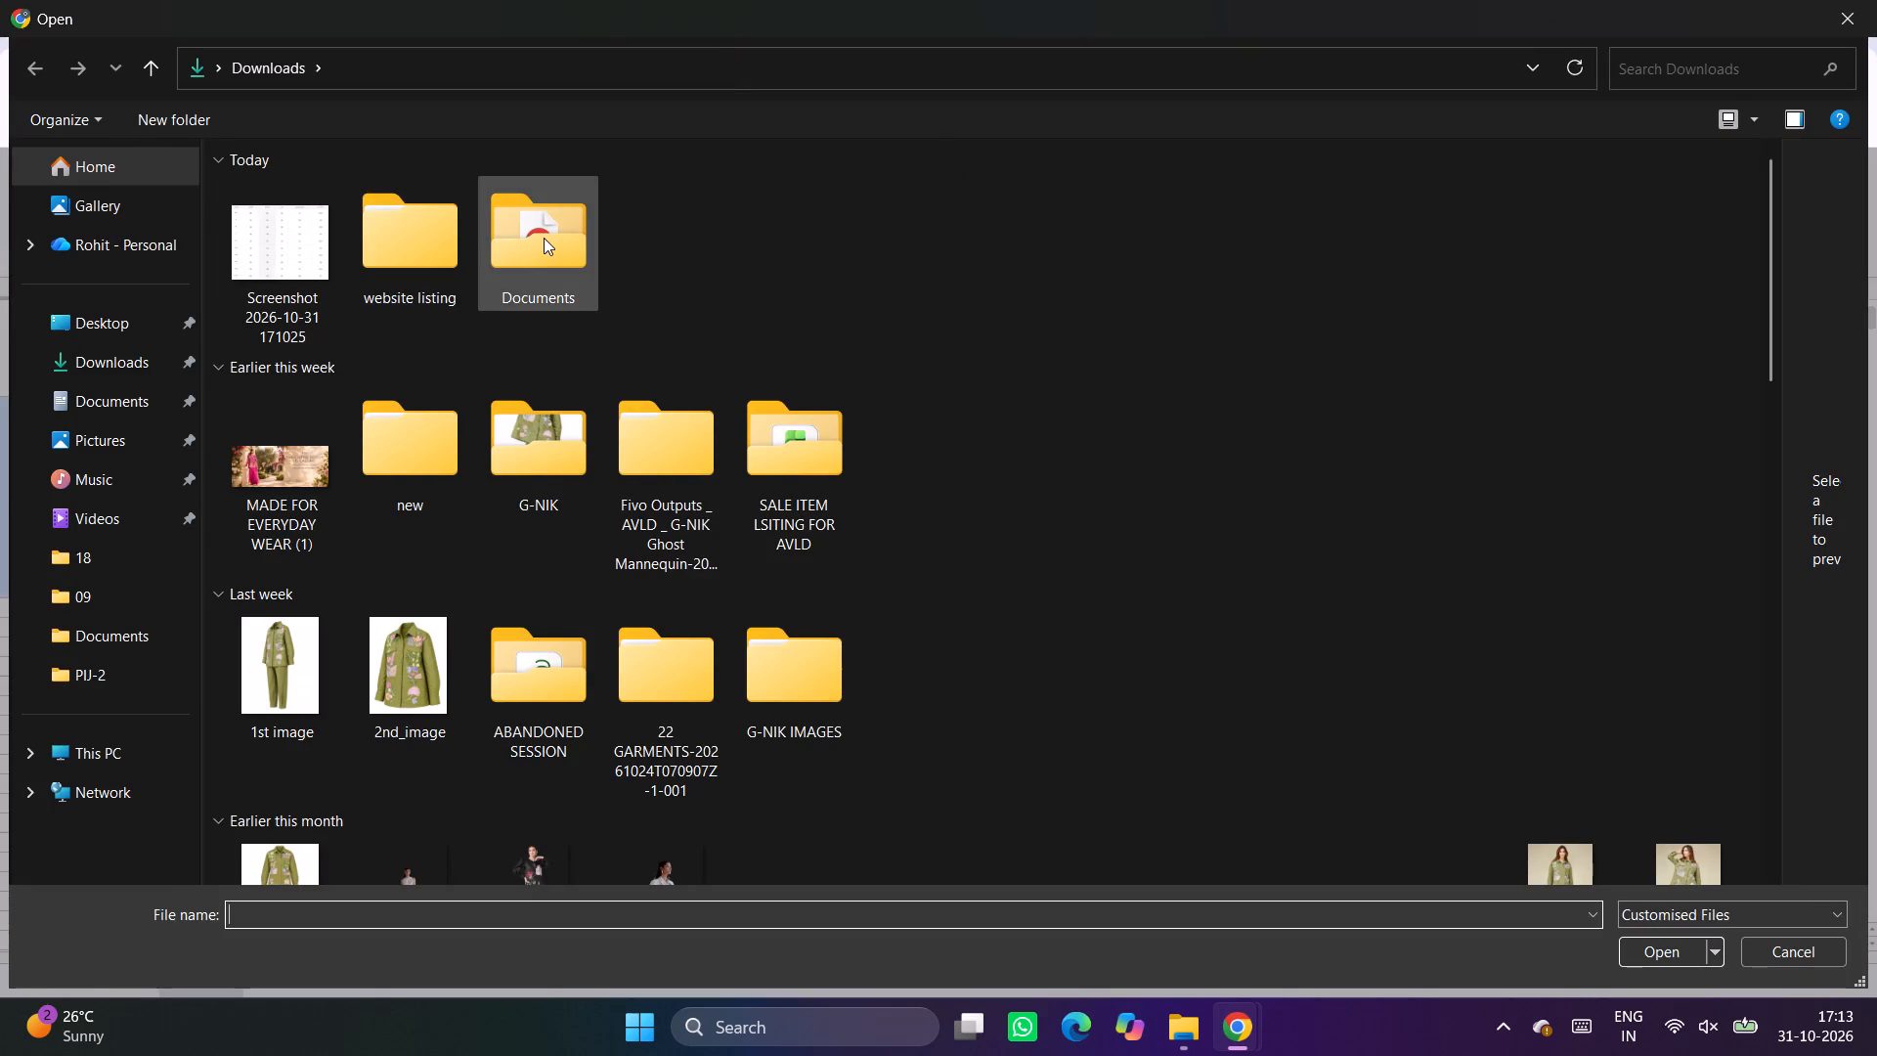
pyautogui.doubleClick(432, 255)
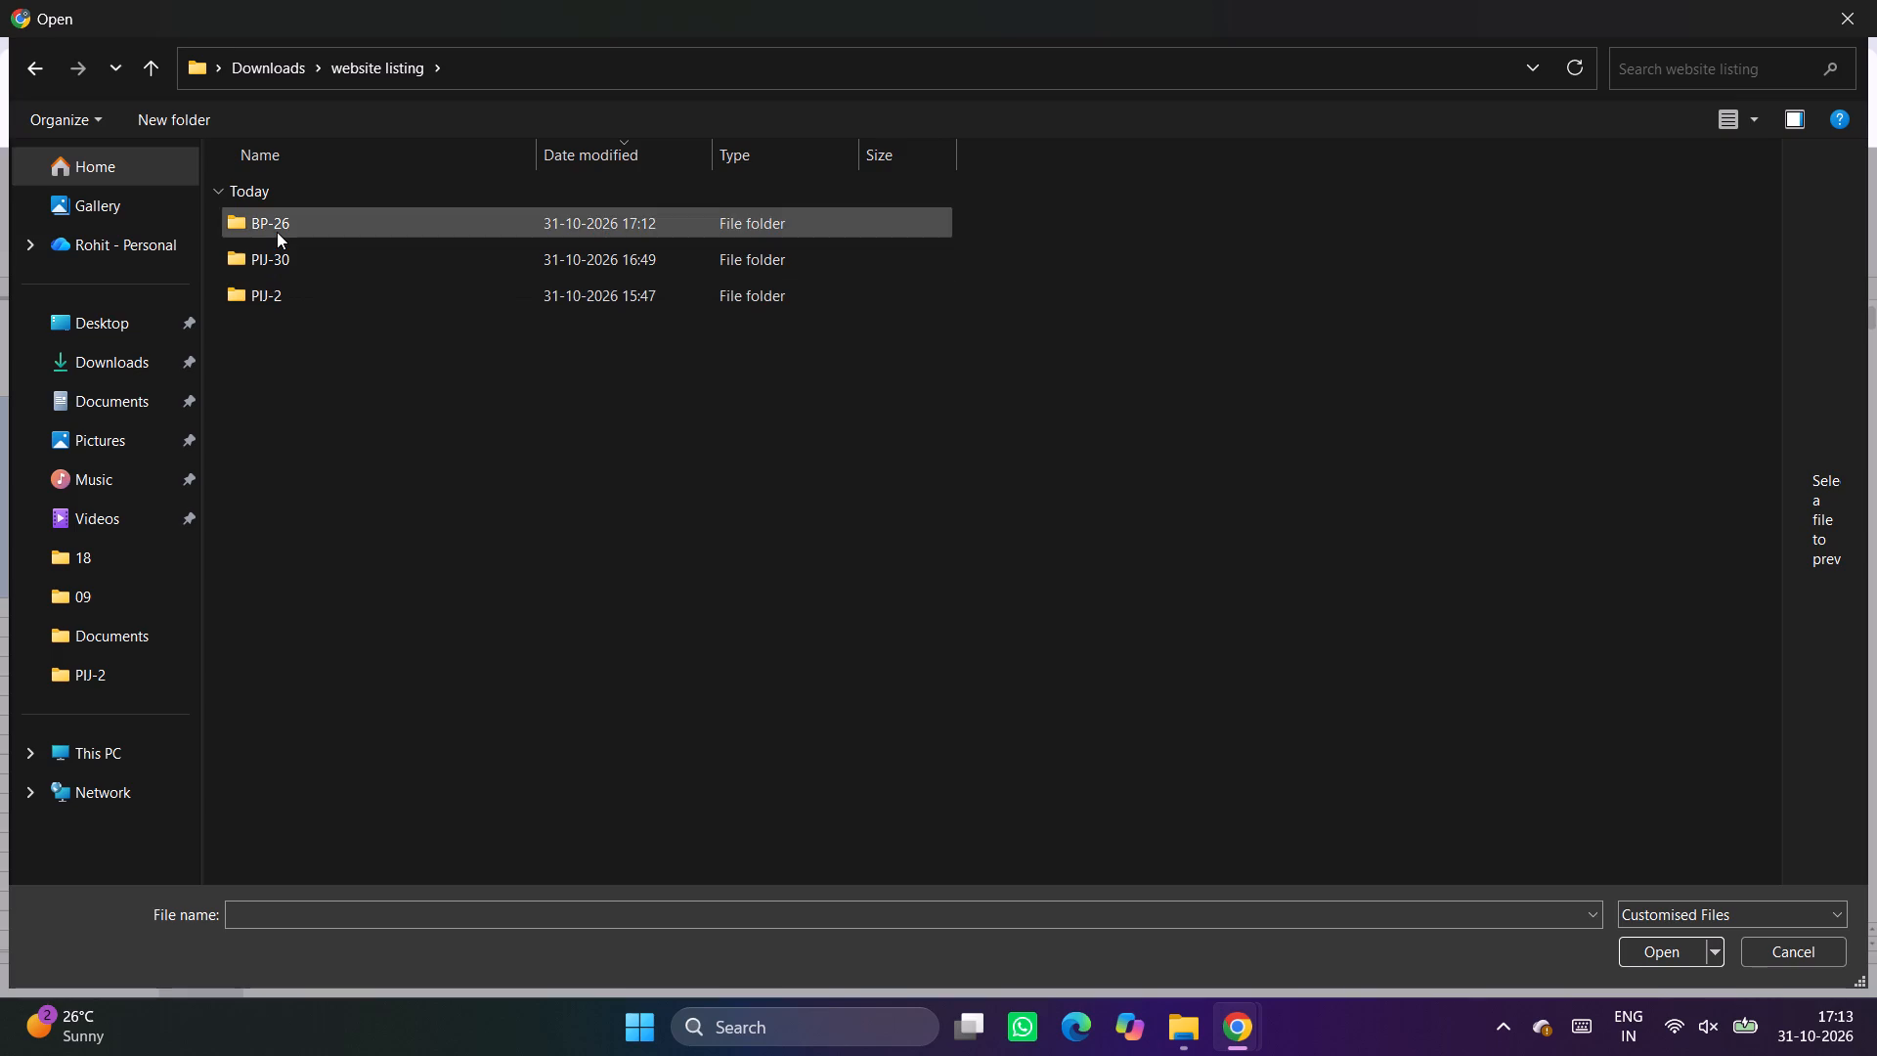
pyautogui.doubleClick(277, 232)
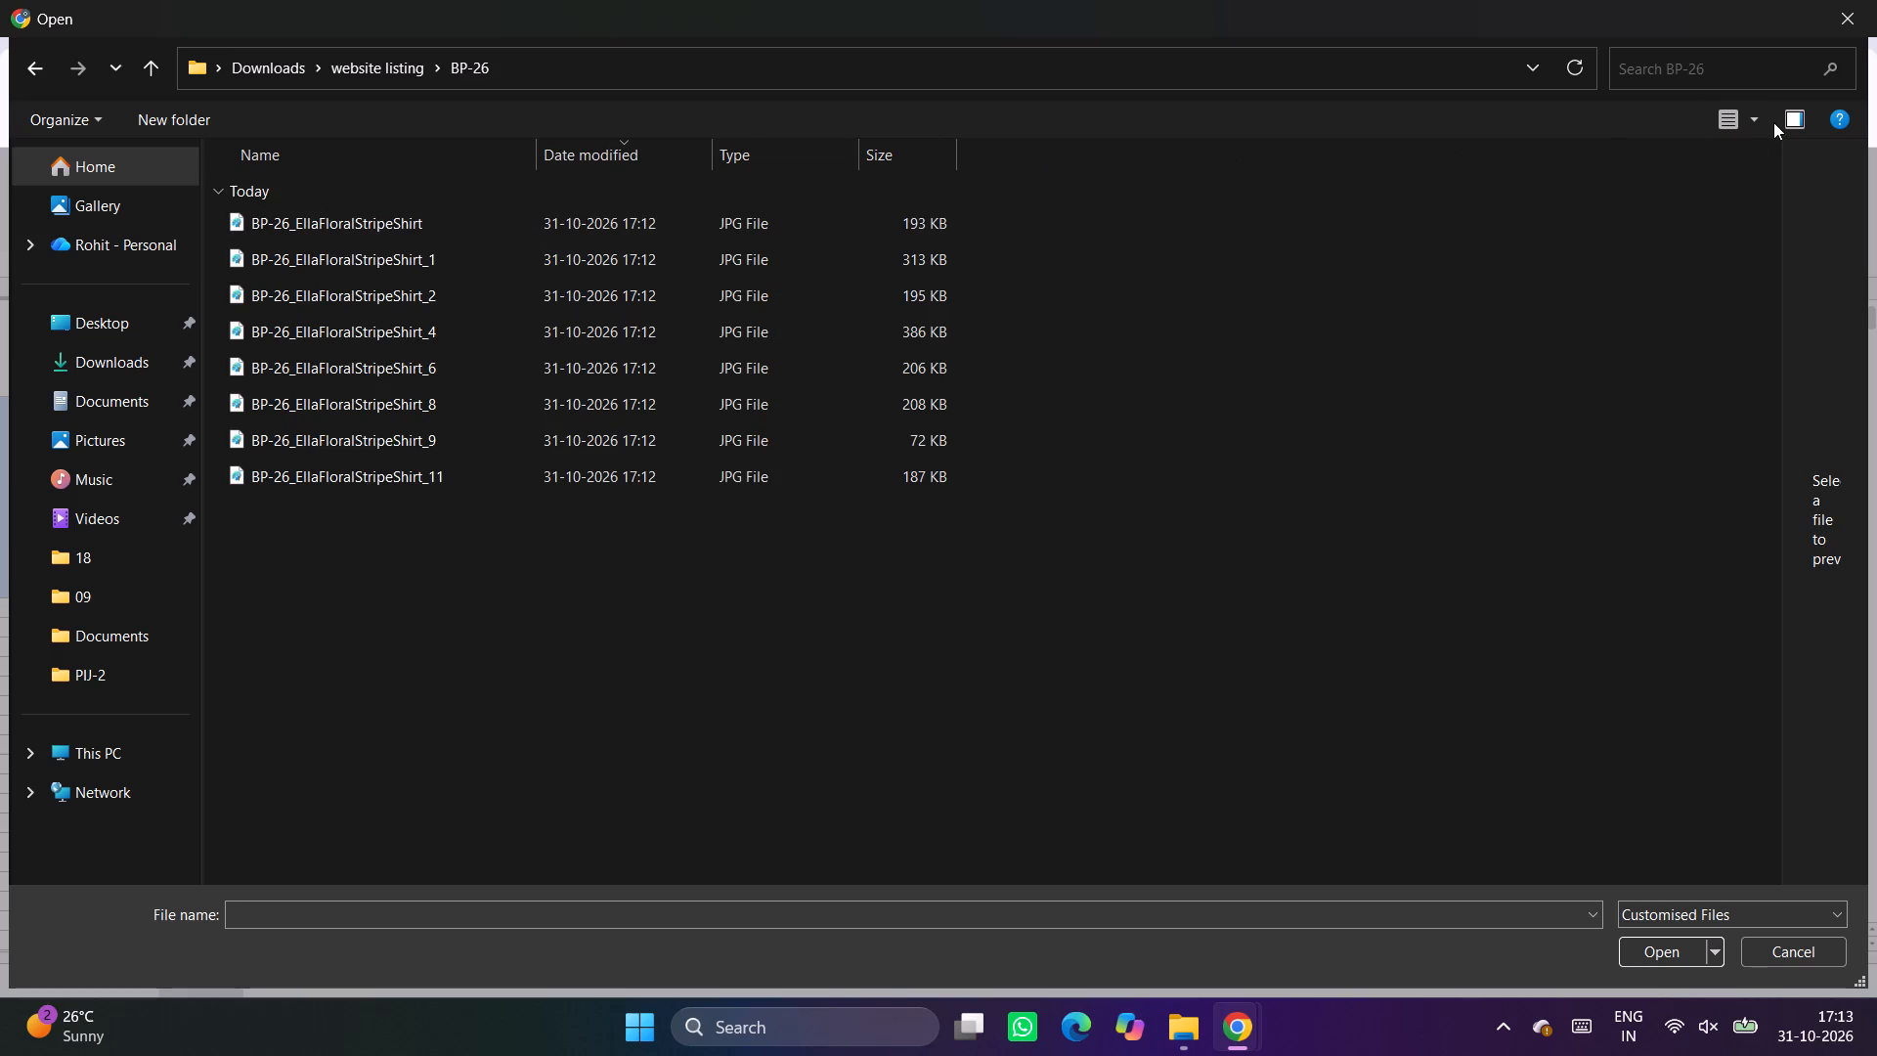
pyautogui.click(1753, 122)
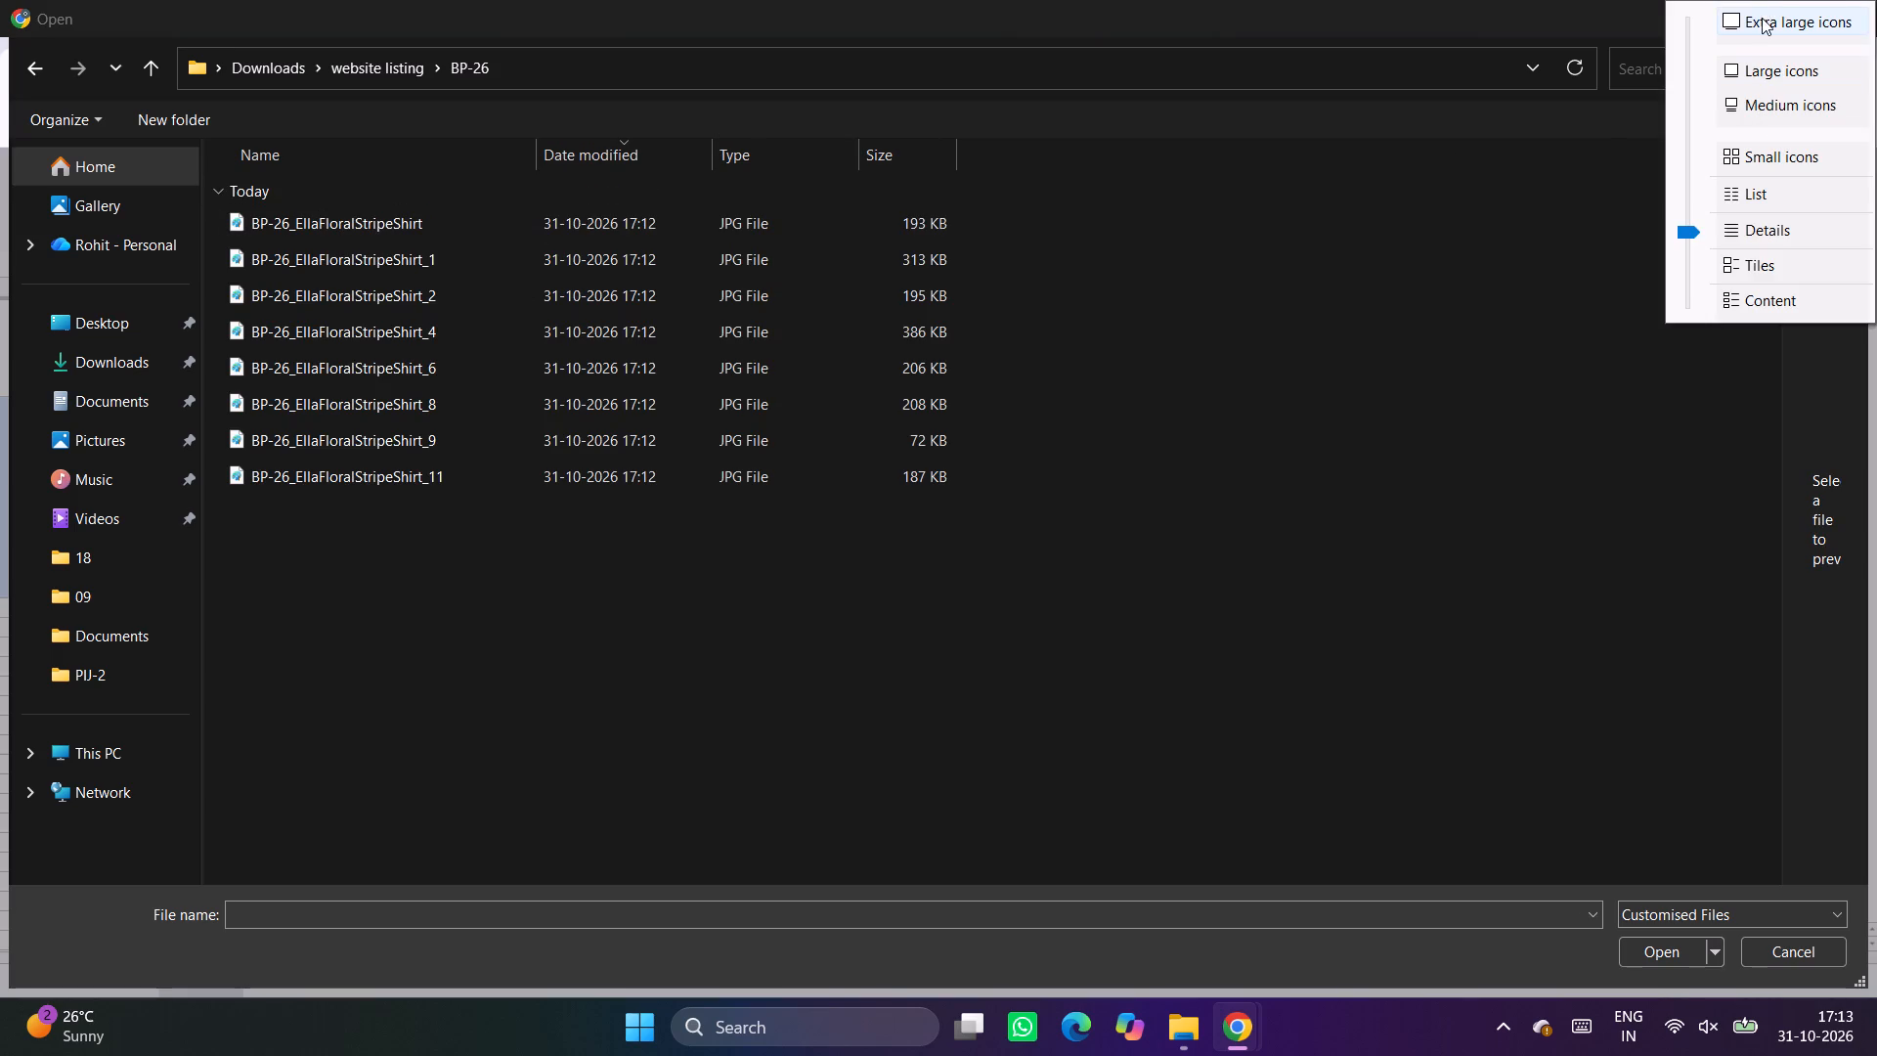
pyautogui.click(1762, 18)
pyautogui.doubleClick(399, 309)
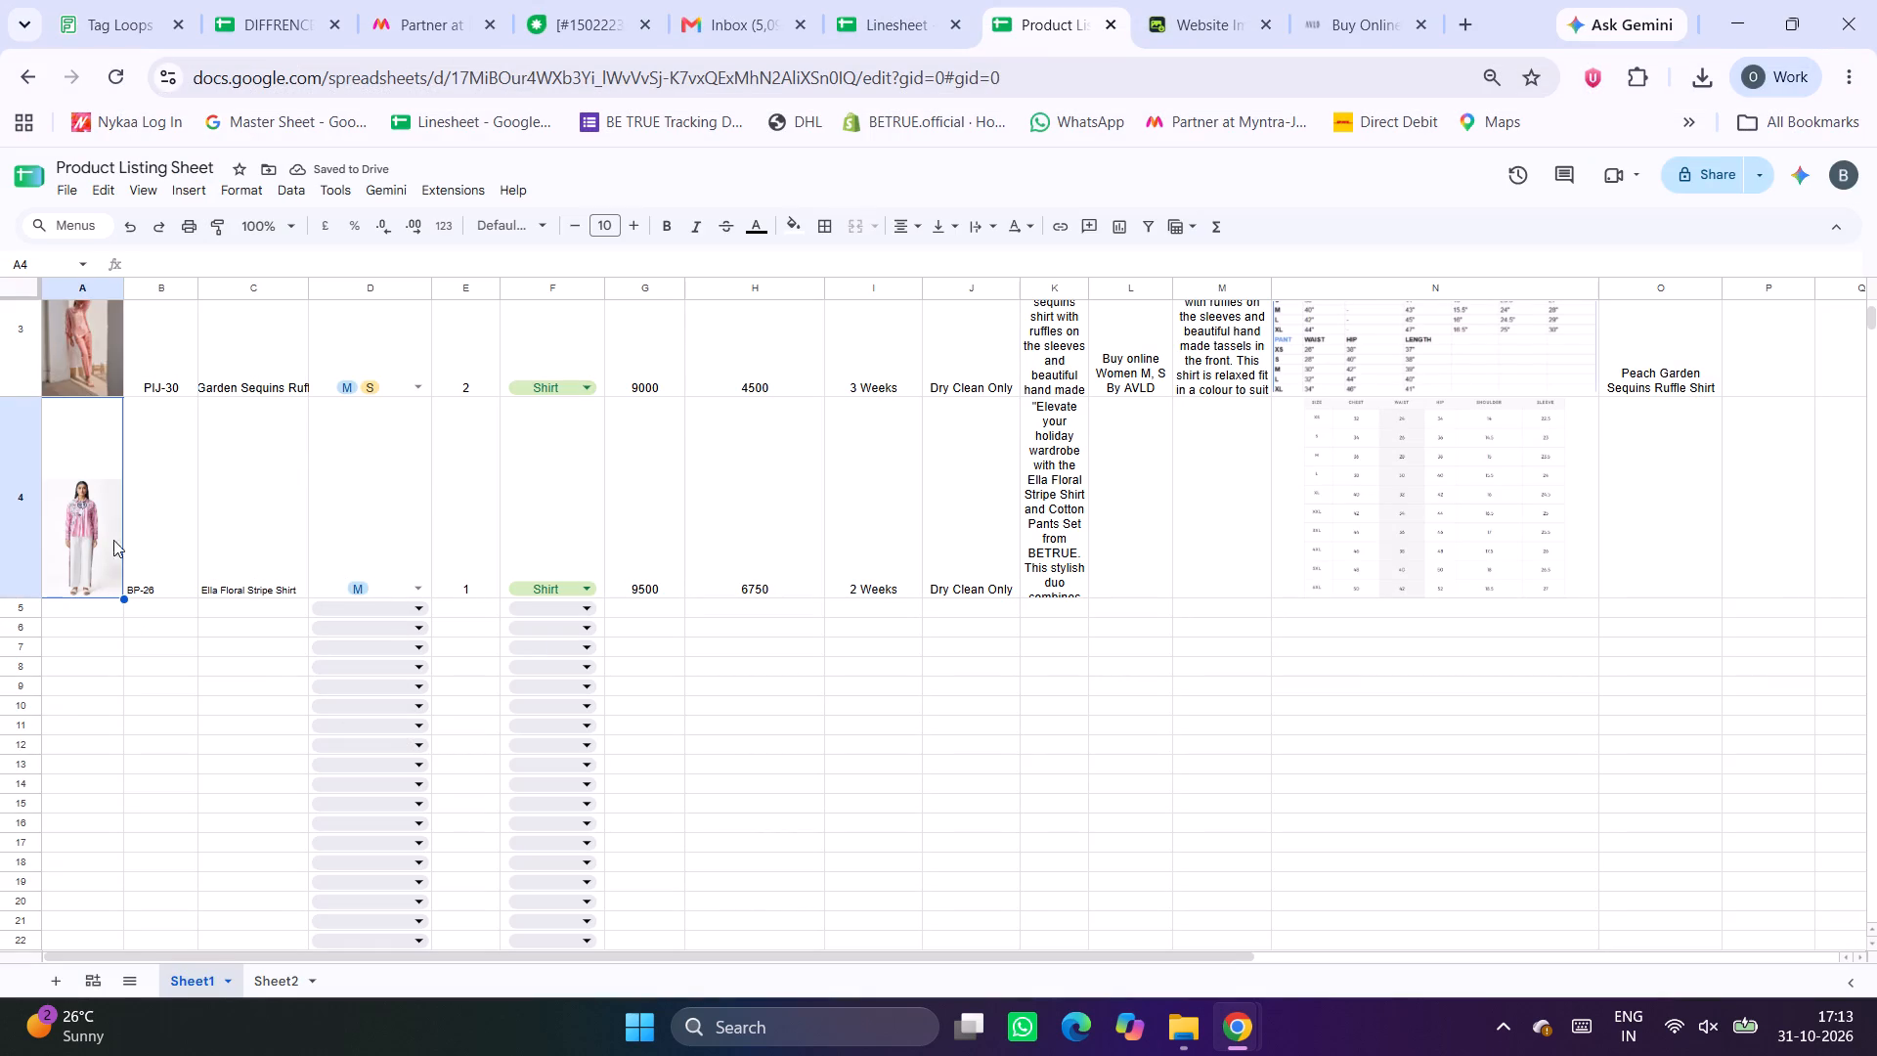
# Make row 4 slightly taller and set the horizontal alignment of image cell A4 to left.
pyautogui.click(19, 596)
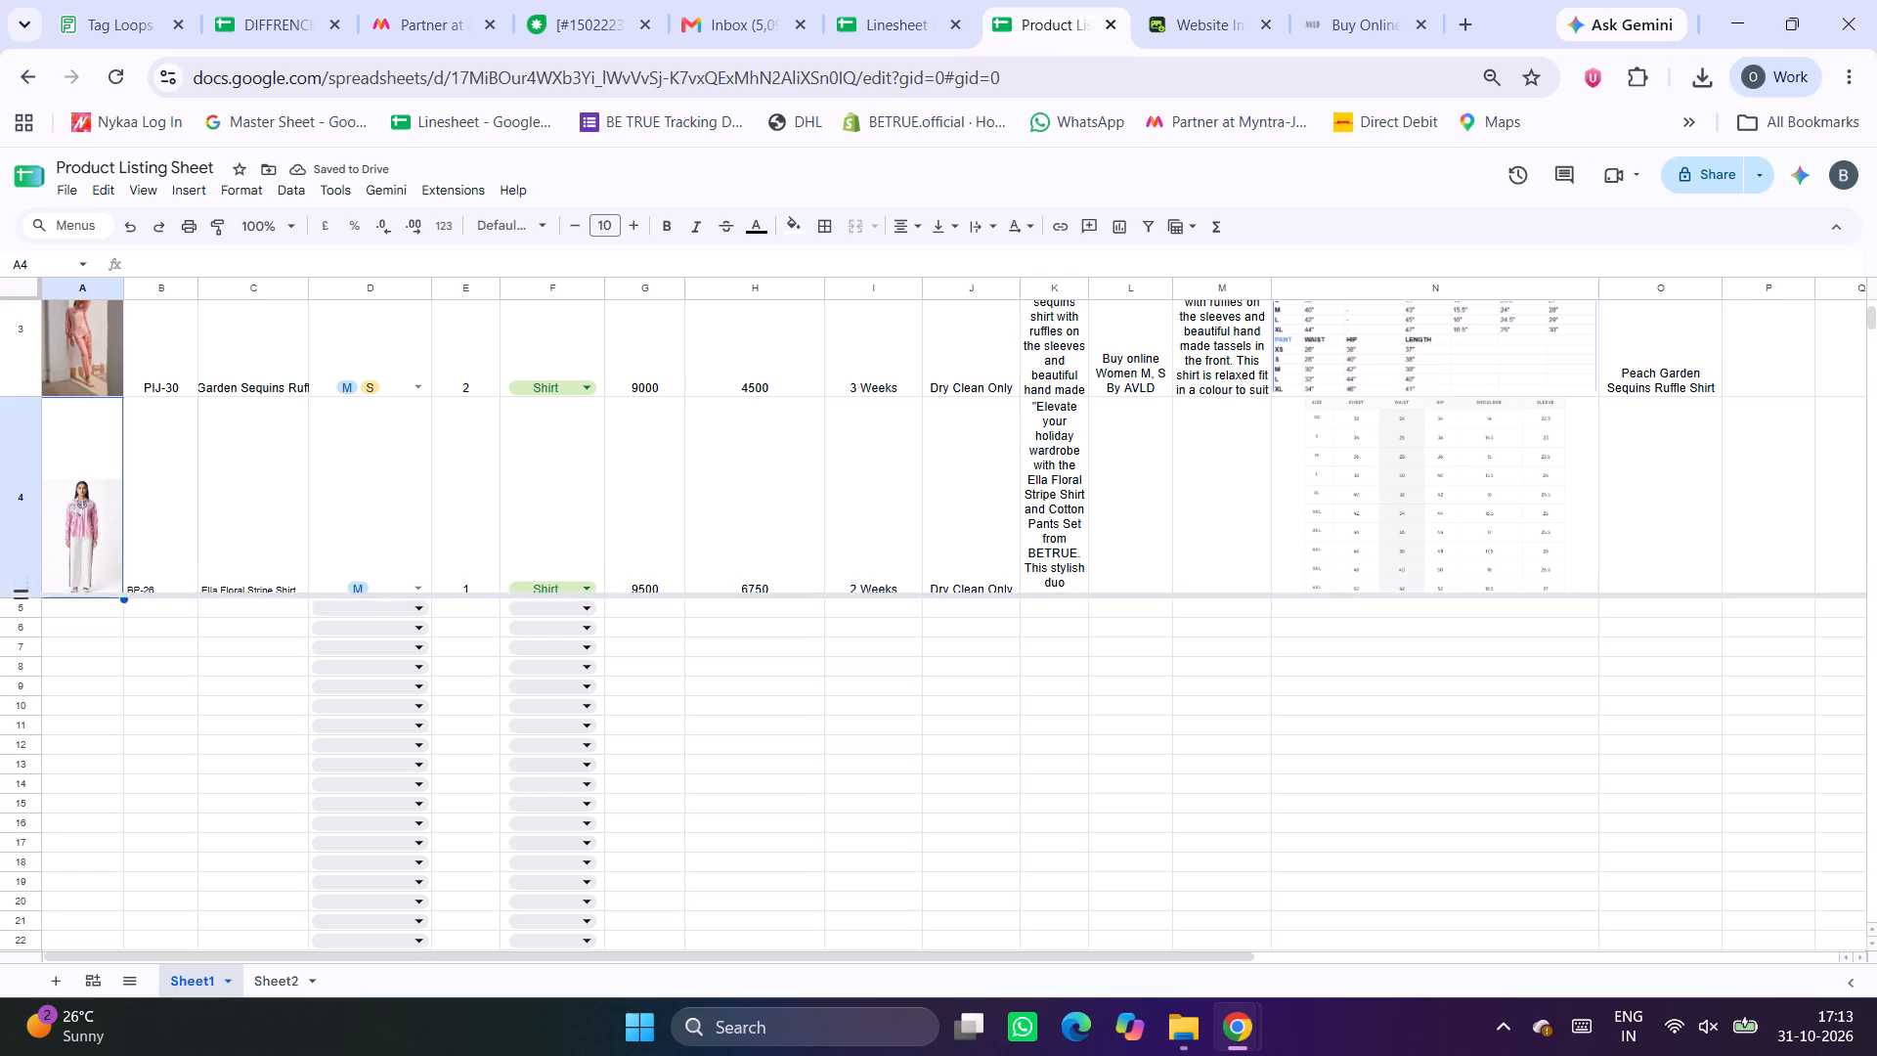
pyautogui.click(104, 447)
pyautogui.click(911, 225)
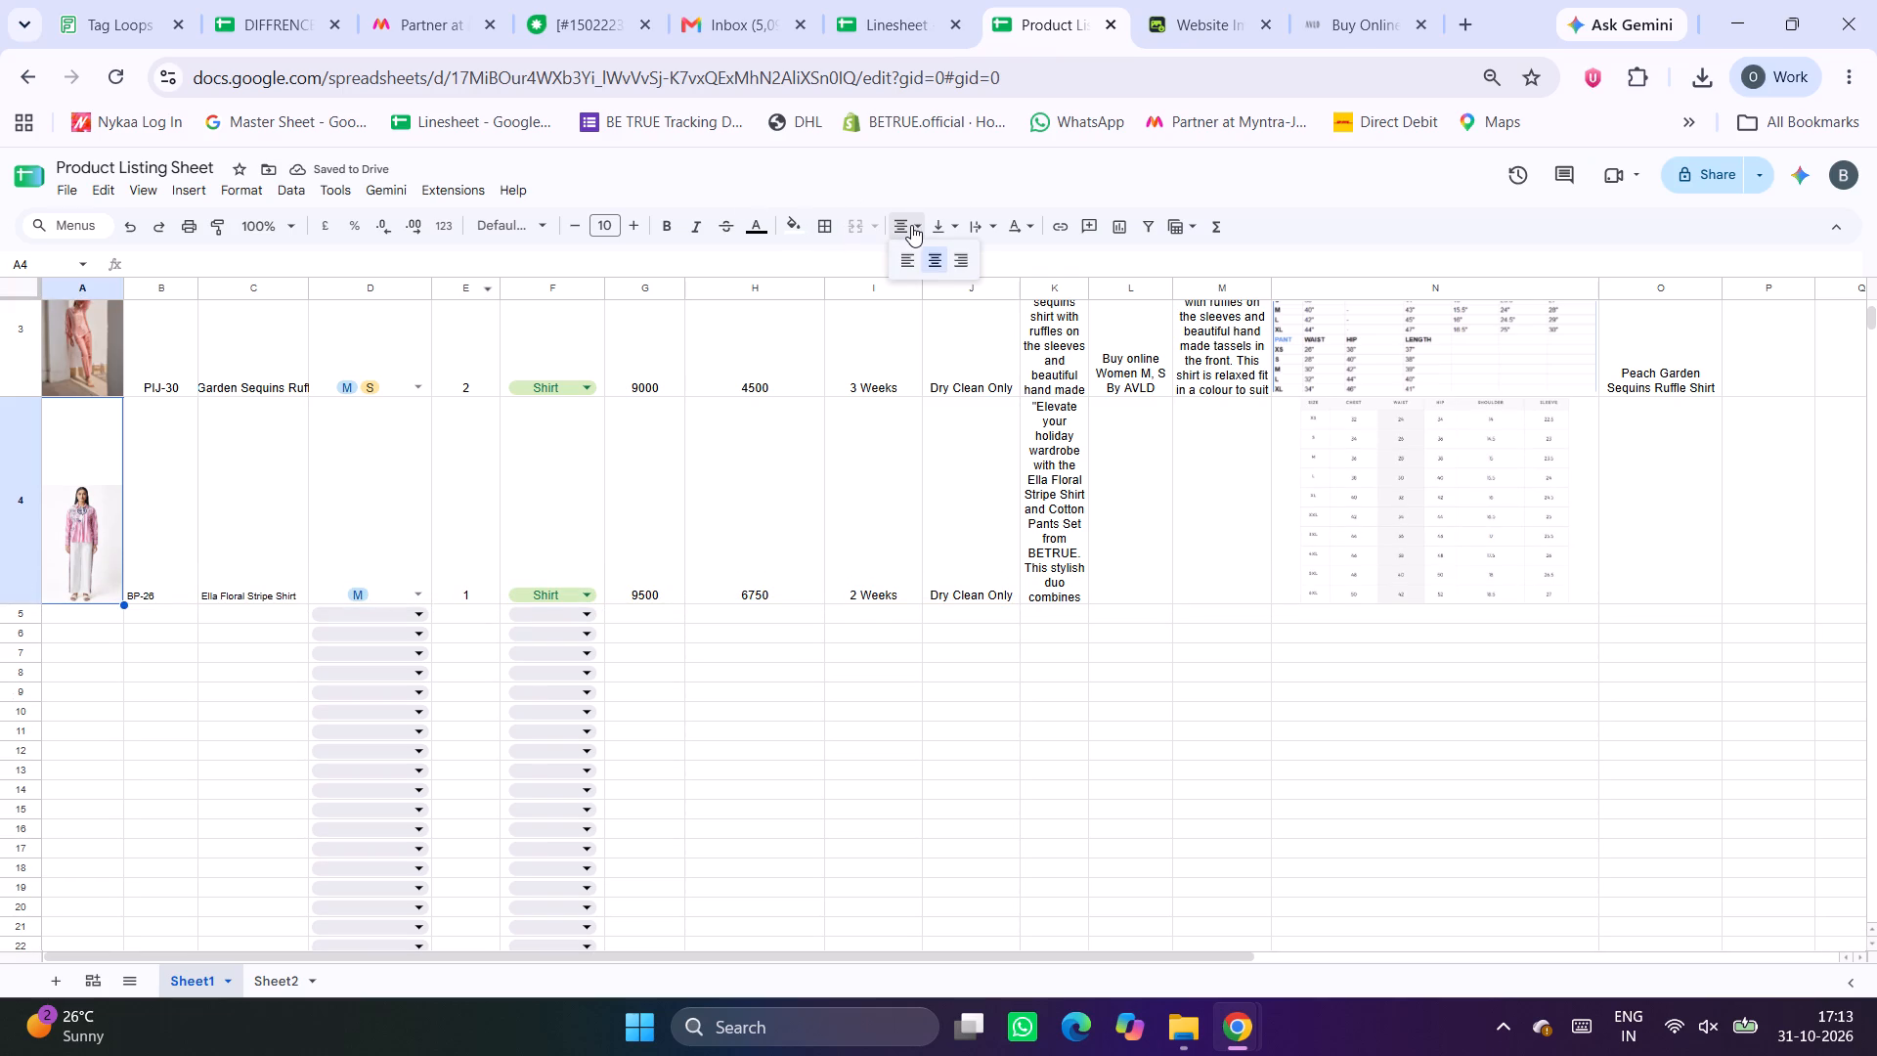
pyautogui.click(913, 250)
pyautogui.click(220, 715)
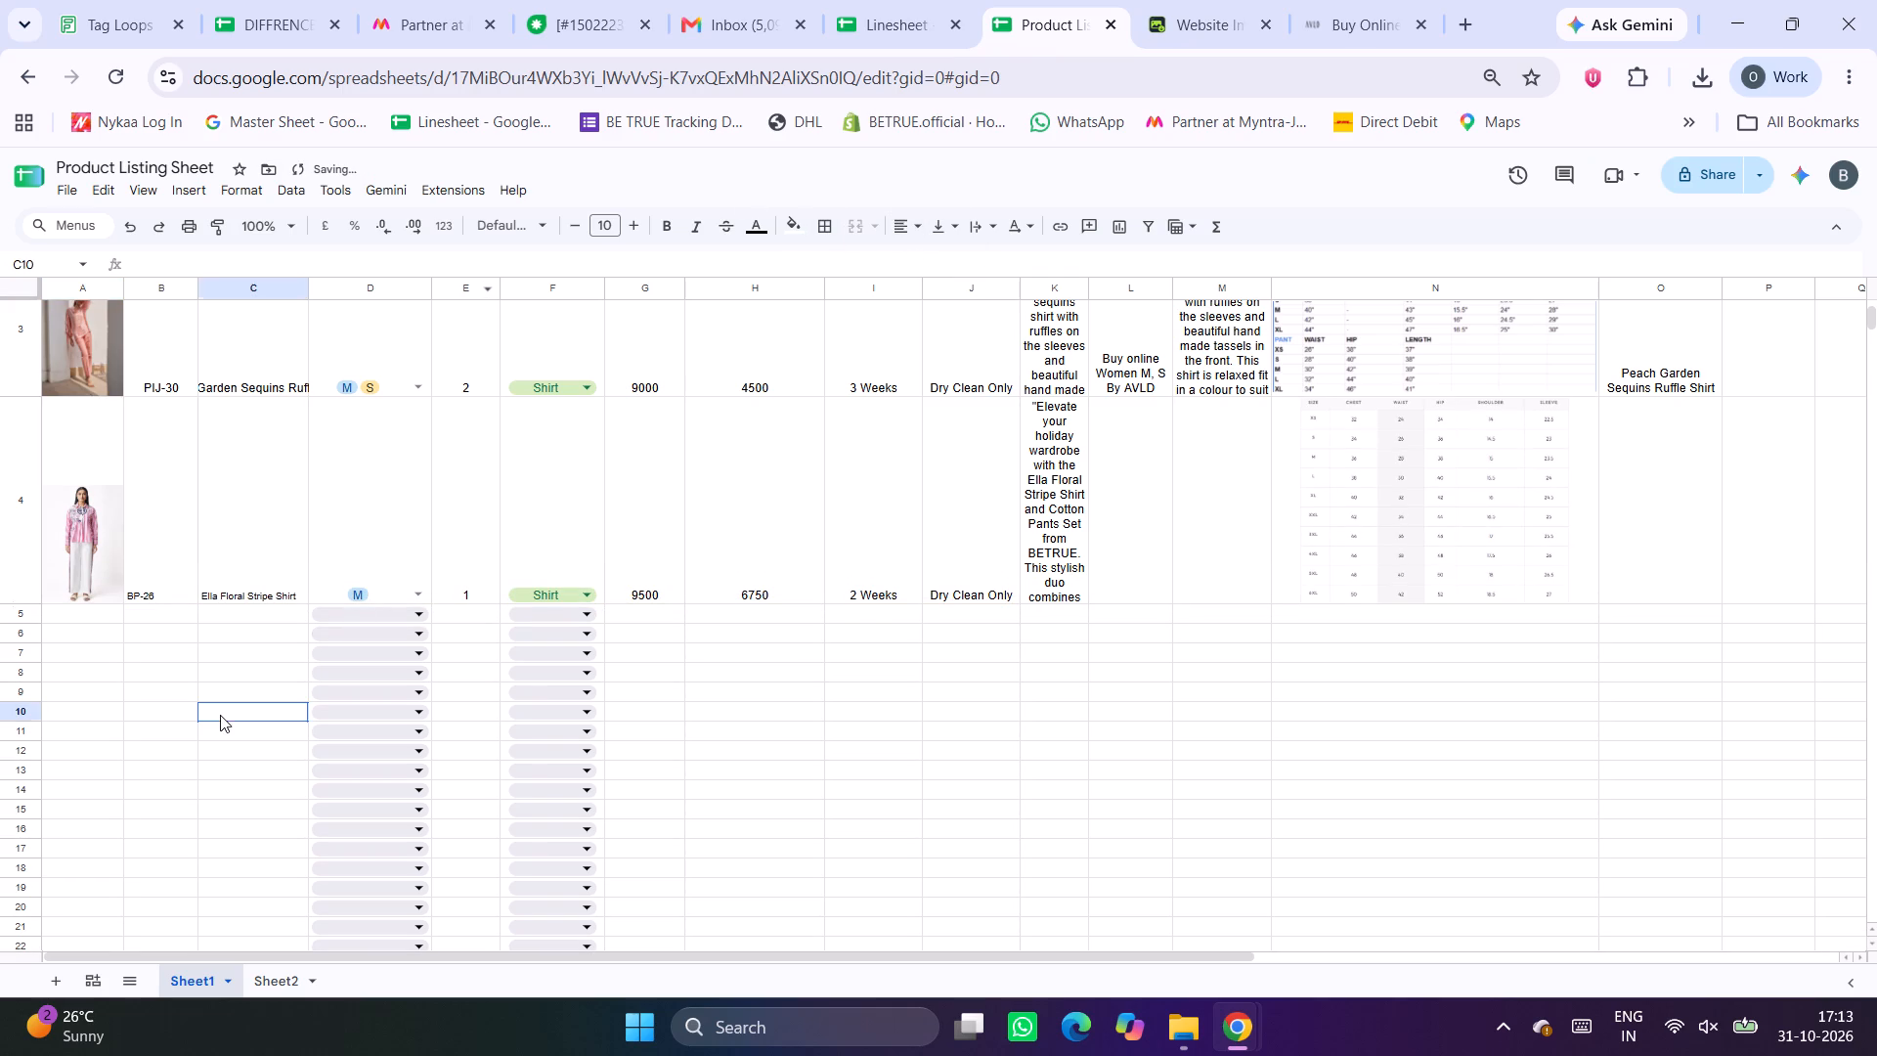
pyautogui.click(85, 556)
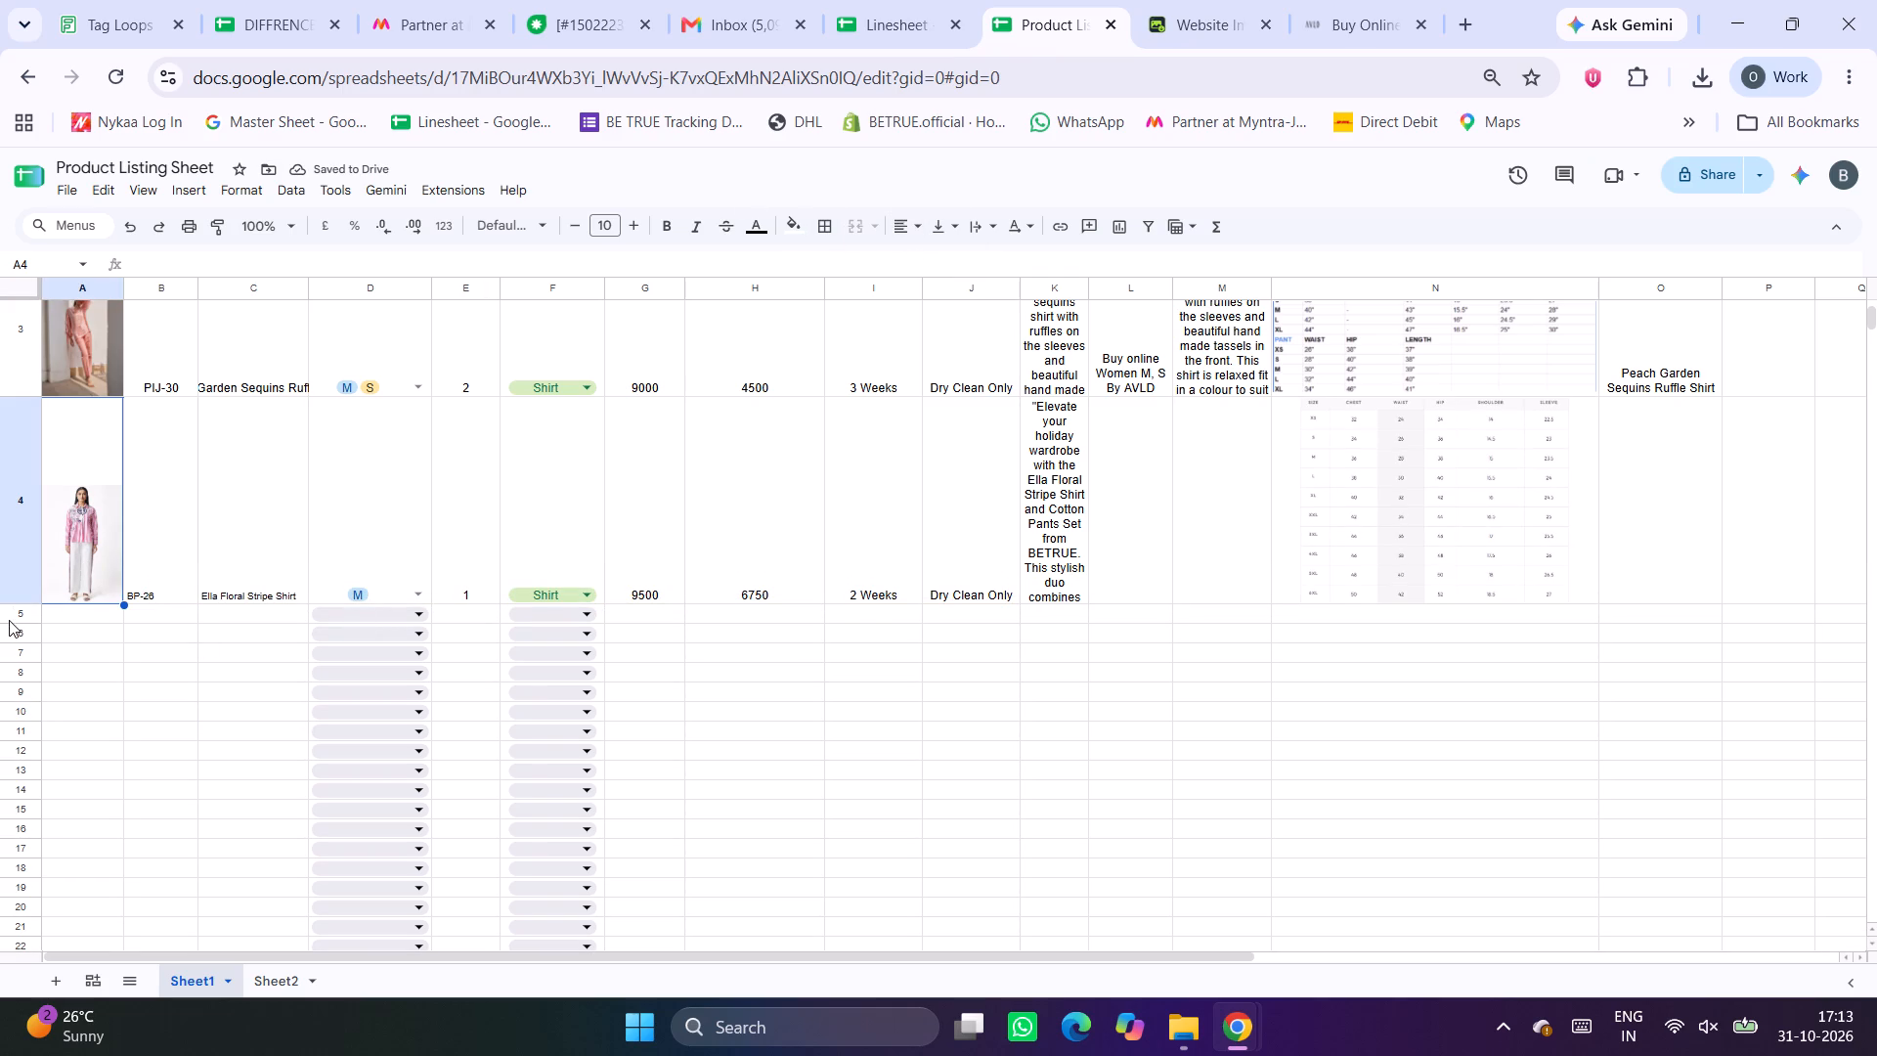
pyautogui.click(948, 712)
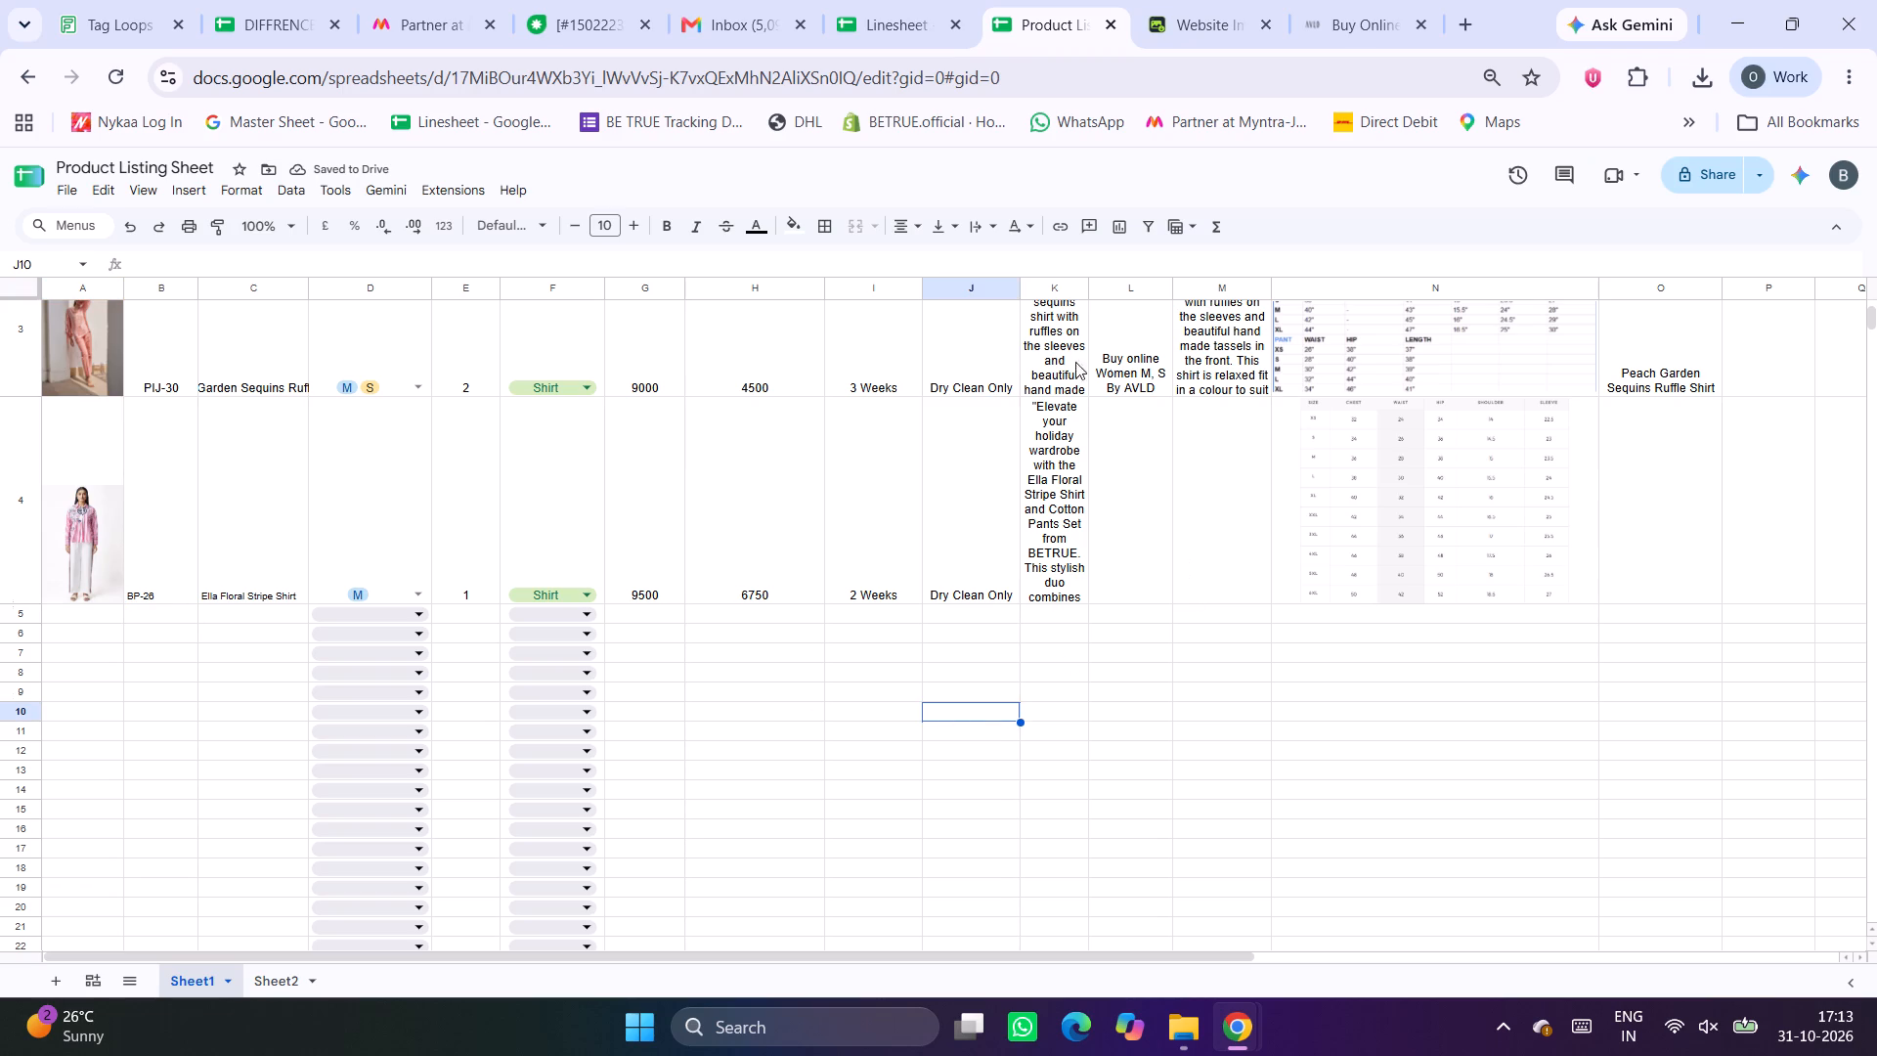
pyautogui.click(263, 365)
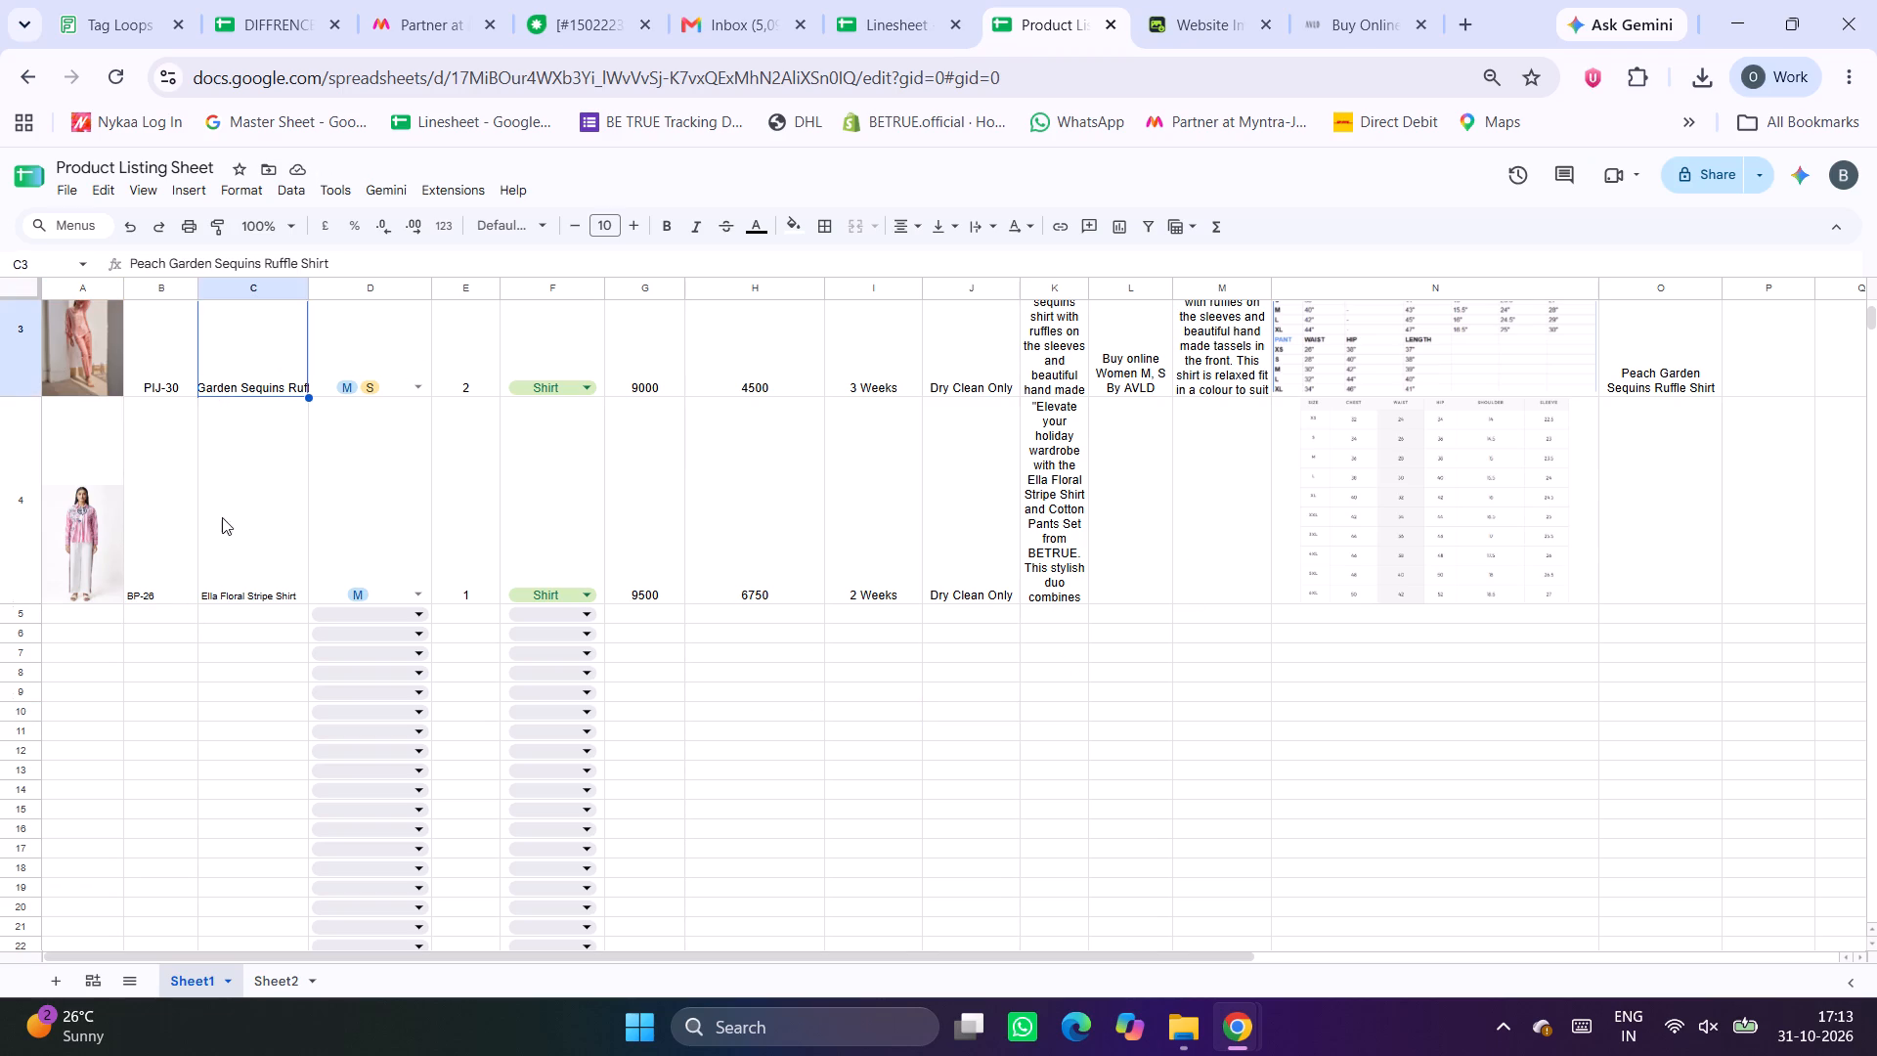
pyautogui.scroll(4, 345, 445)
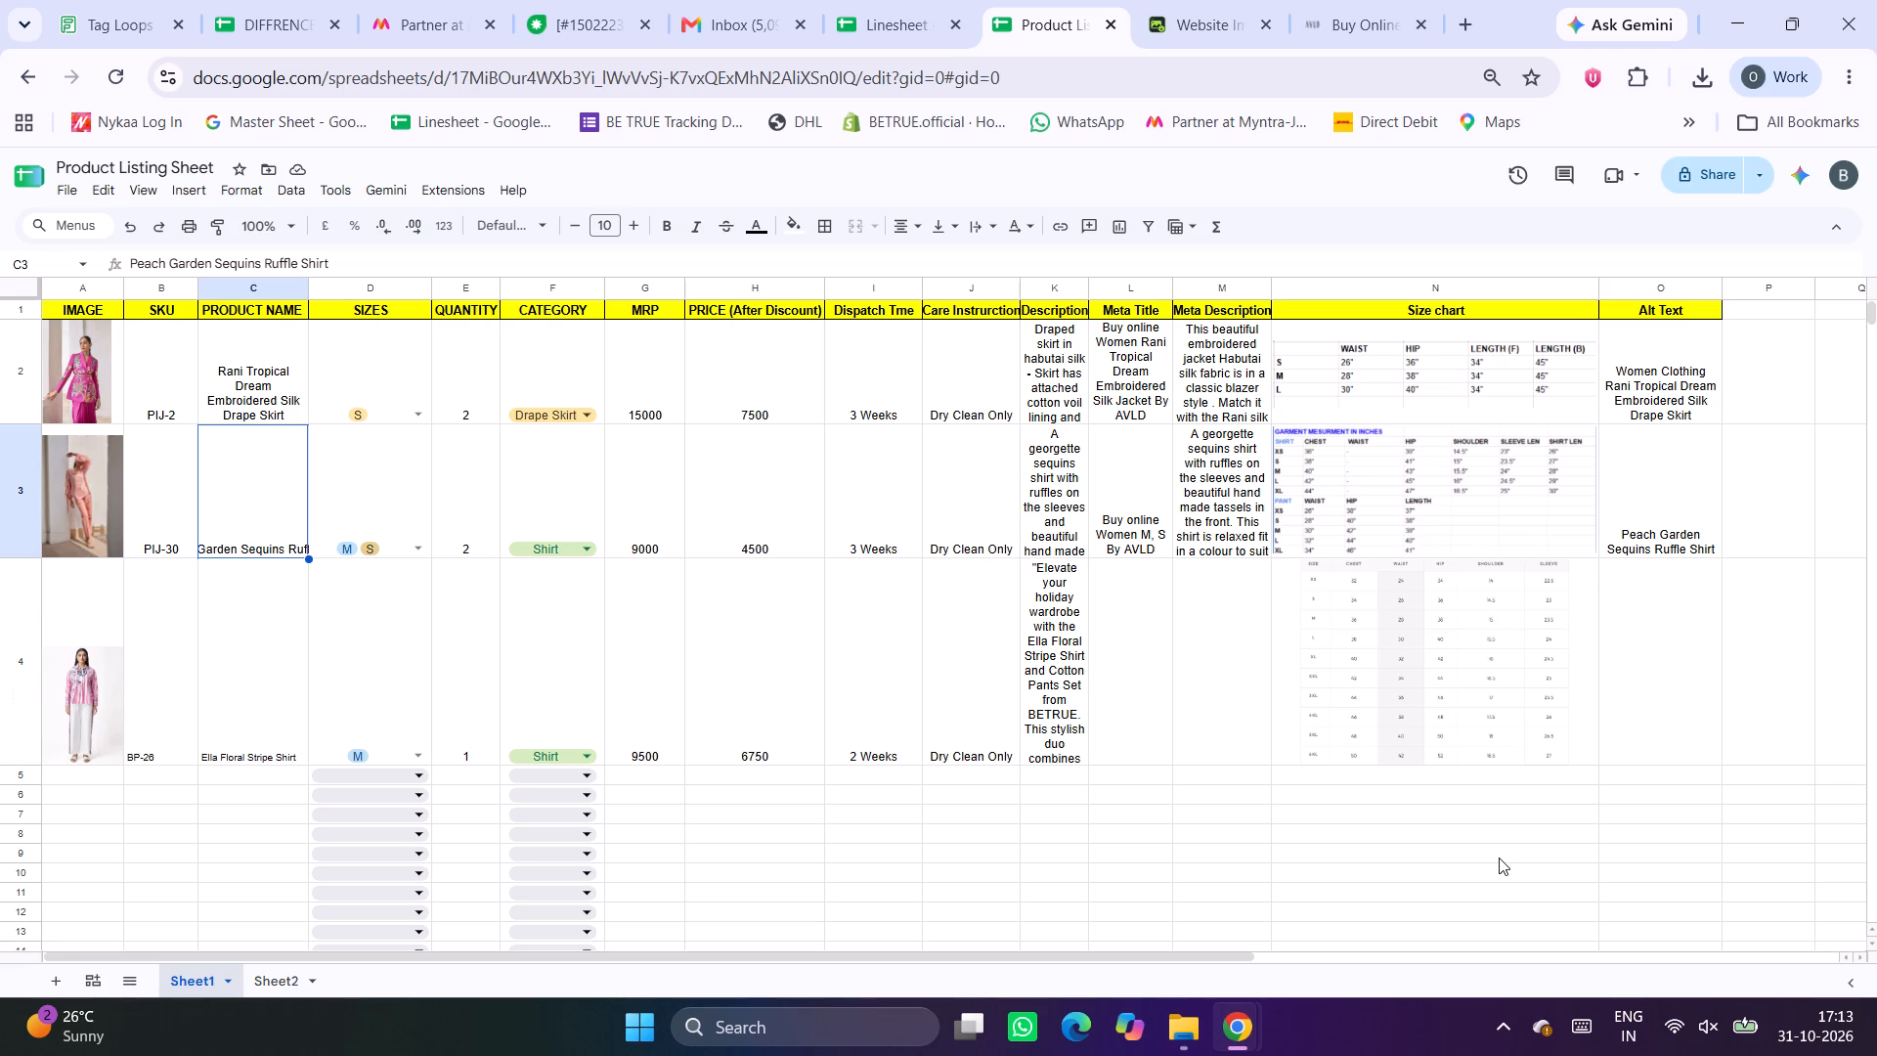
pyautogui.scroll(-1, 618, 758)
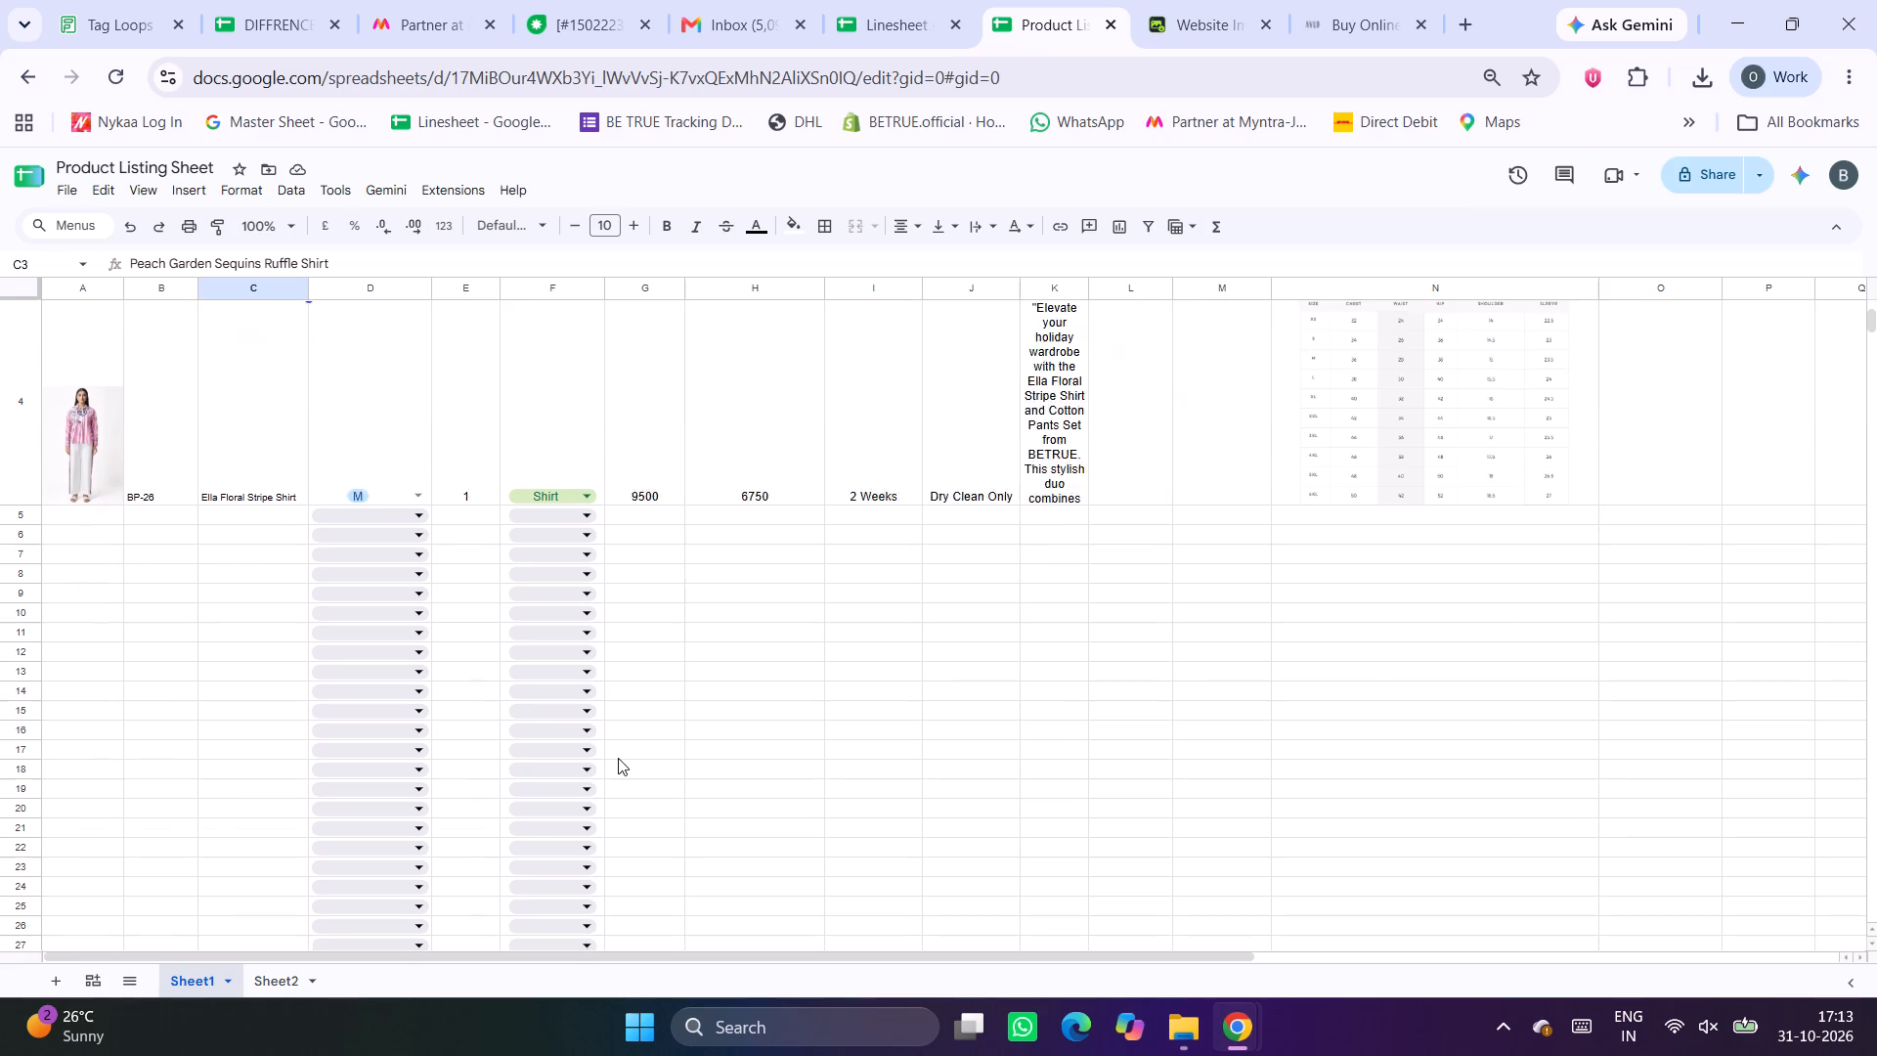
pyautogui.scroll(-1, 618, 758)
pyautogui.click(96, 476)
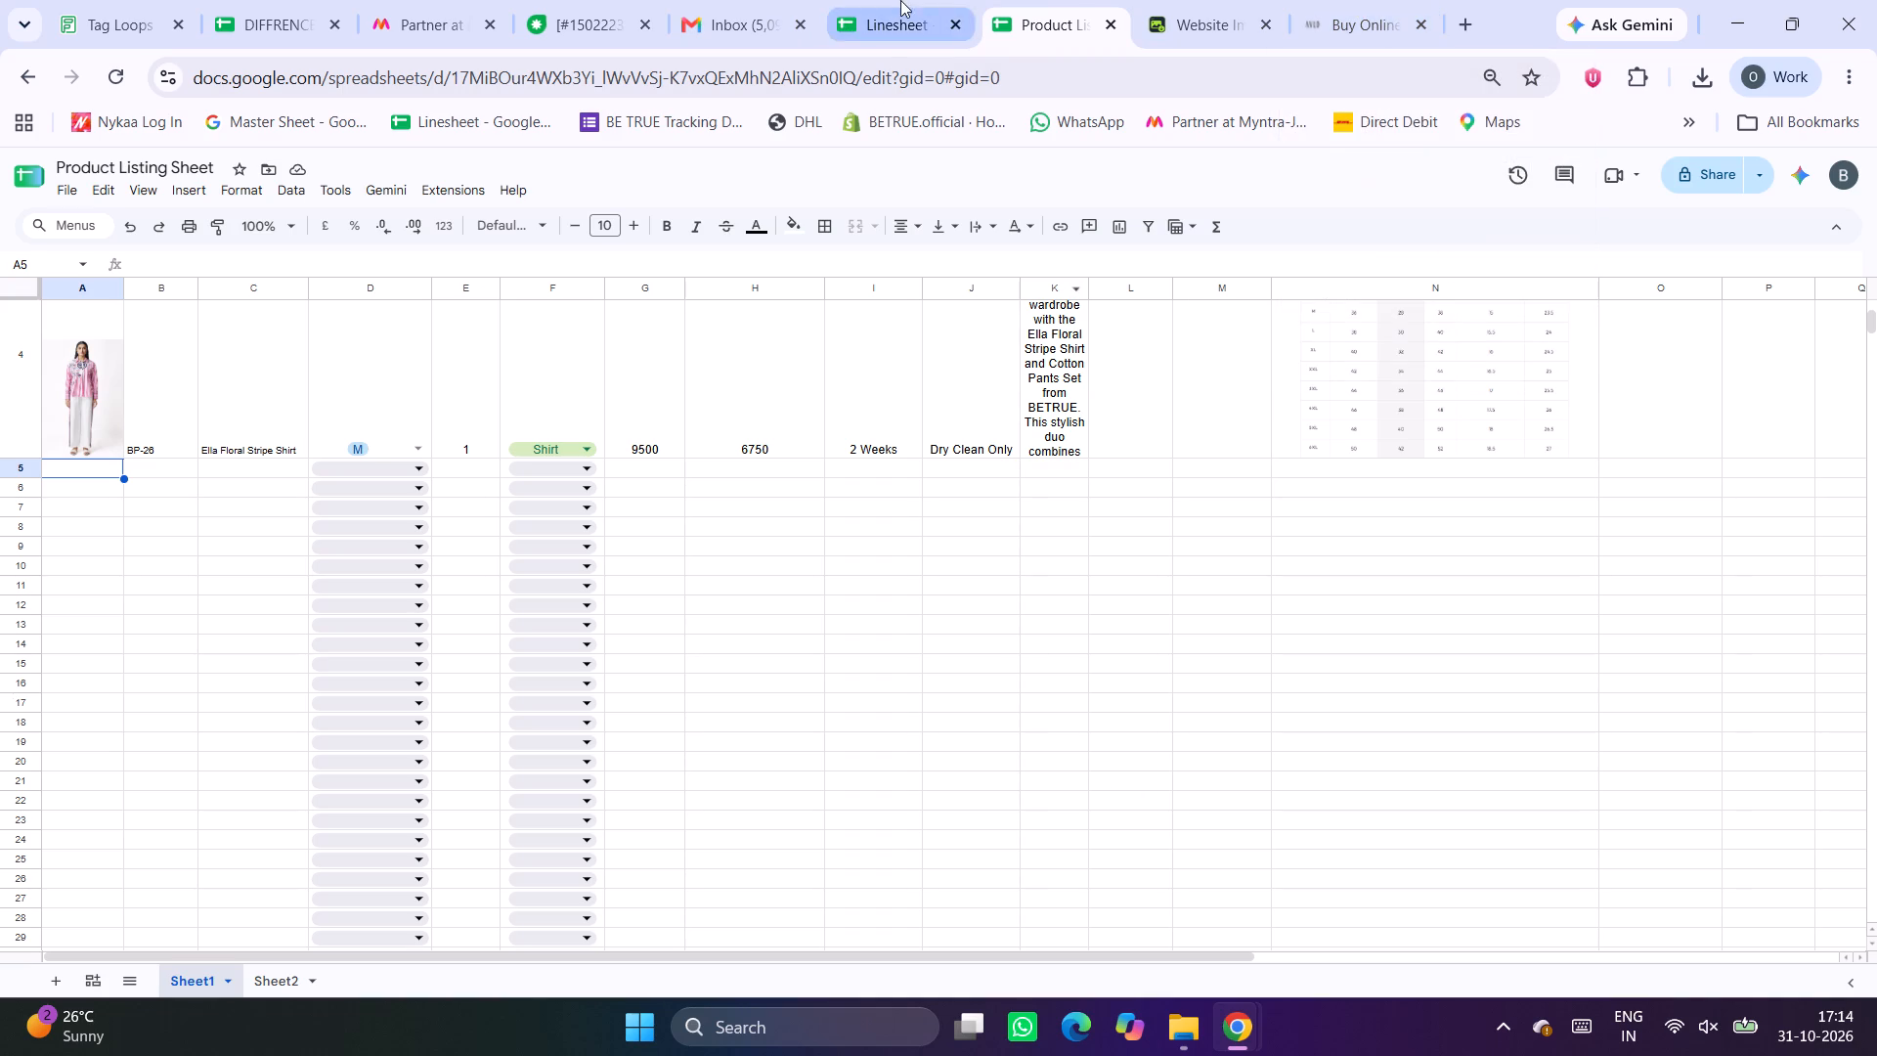
# Search the Linesheet for SF-42, extending the search to all of its sheets.
pyautogui.click(939, 0)
pyautogui.click(1060, 494)
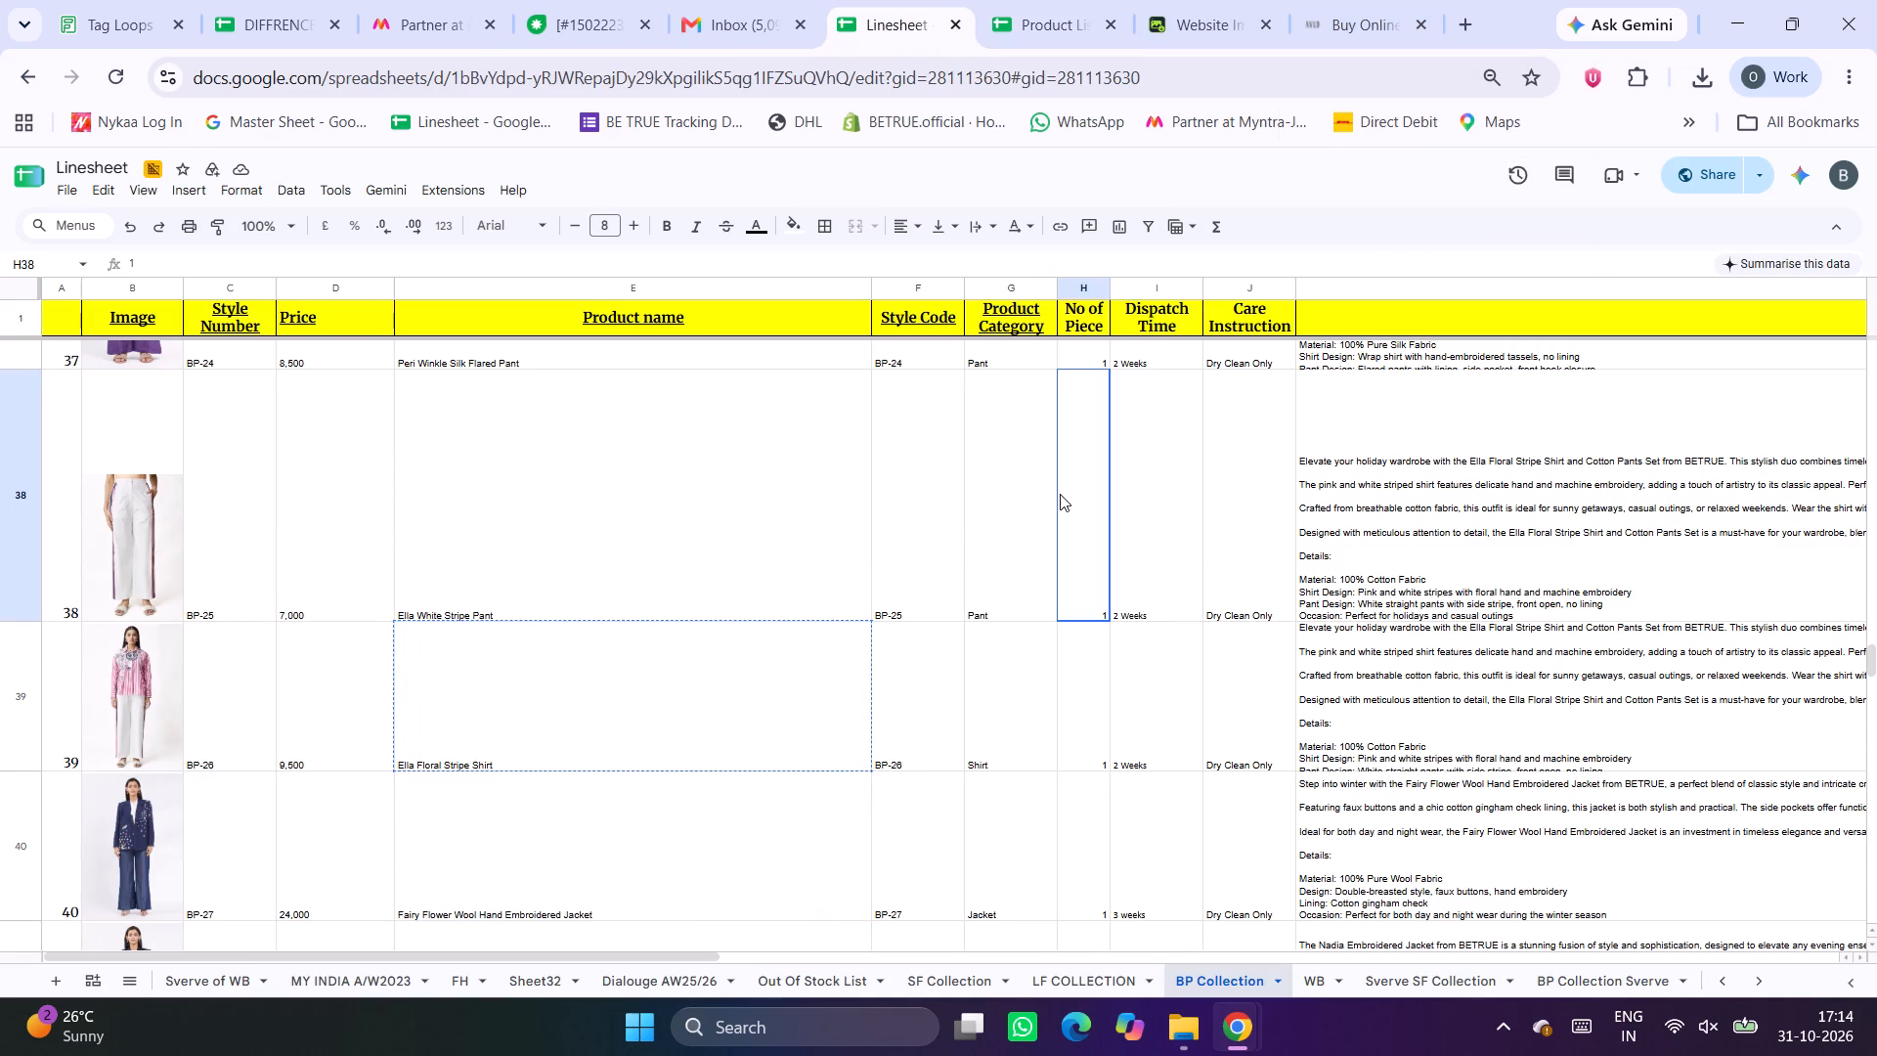
pyautogui.hotkey('ctrl', 'f')
pyautogui.write('SF-')
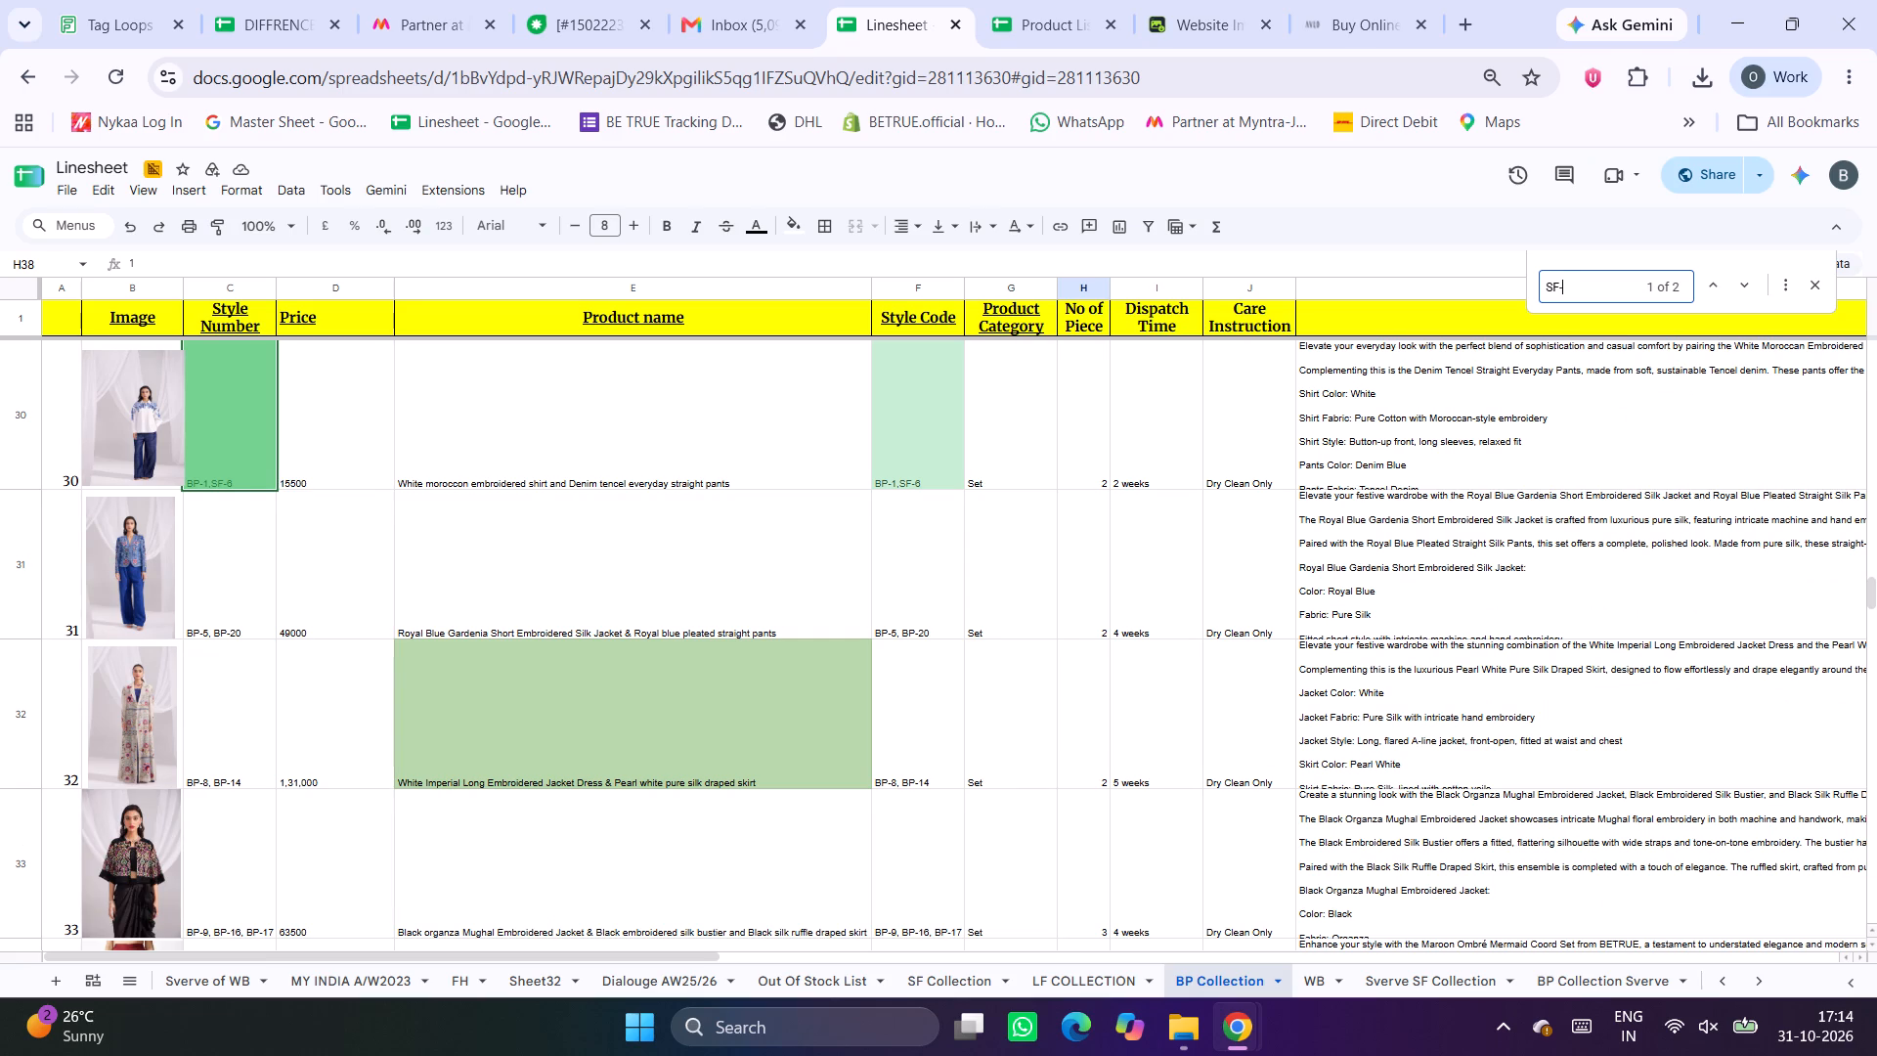
pyautogui.write('42')
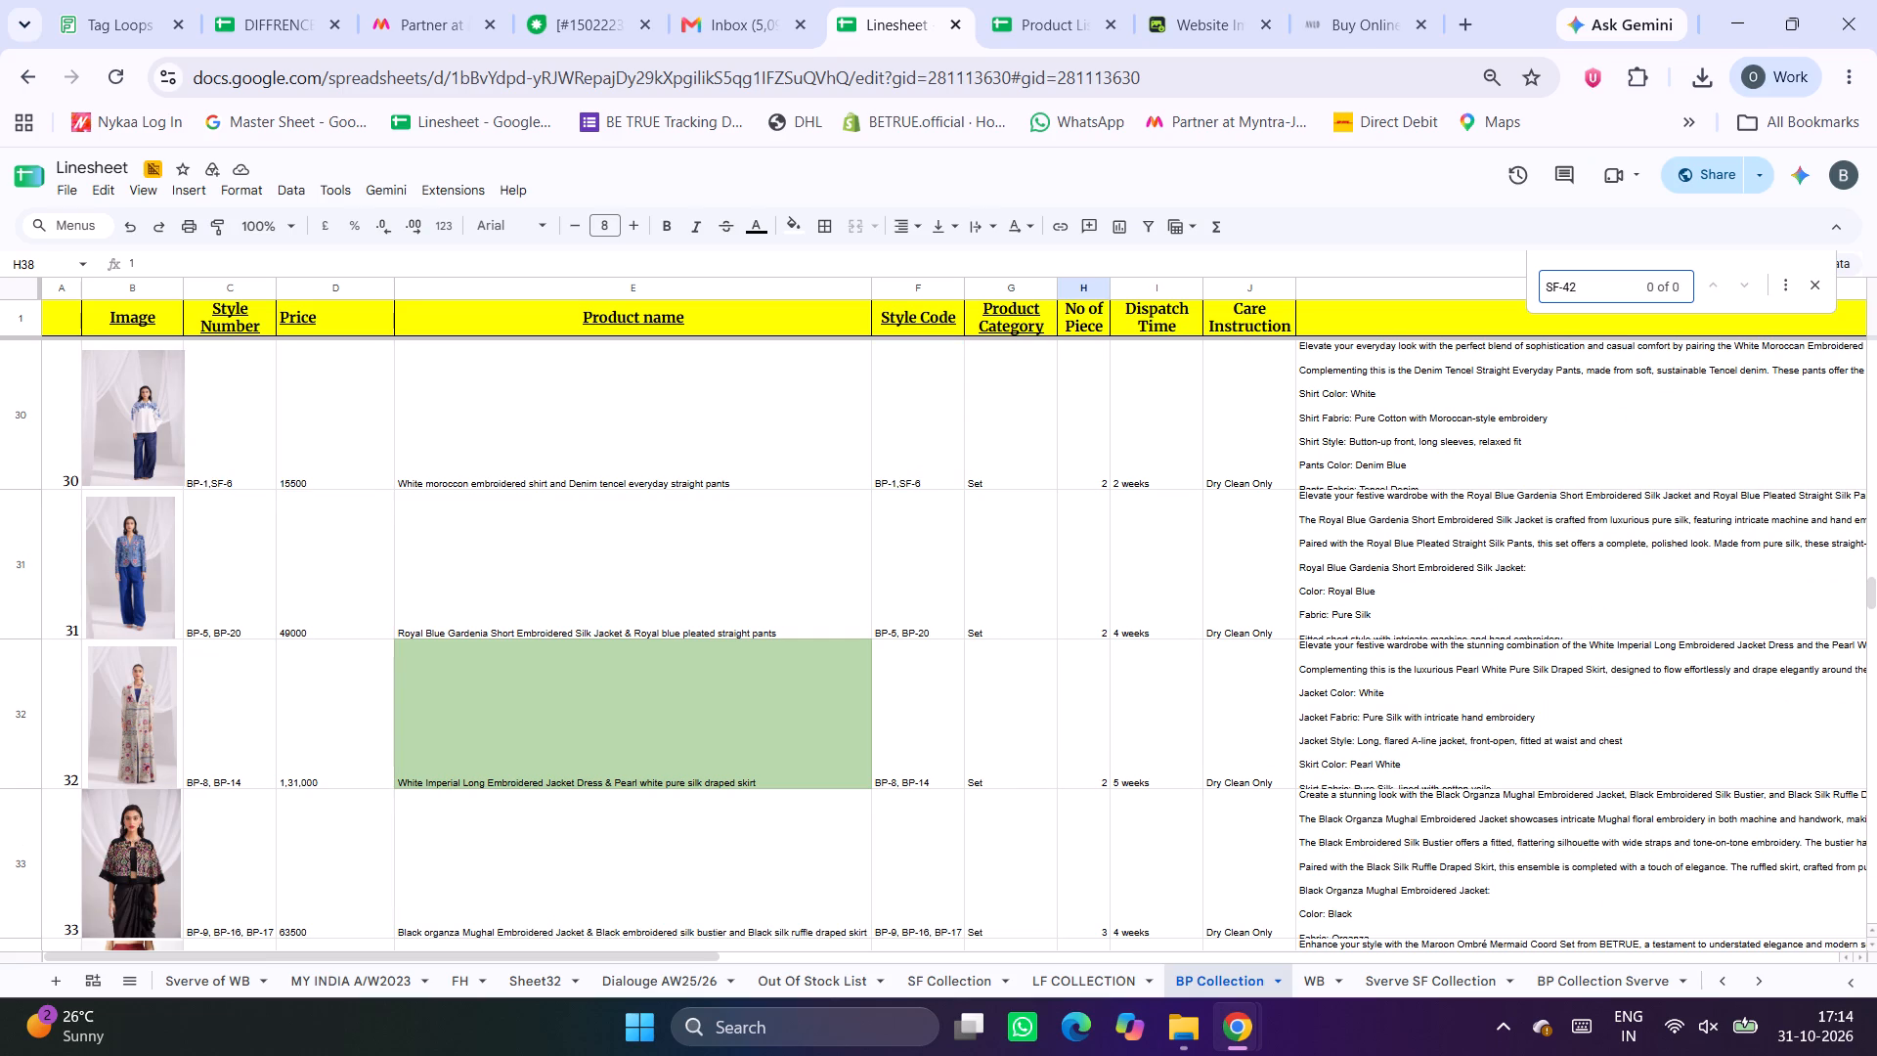
pyautogui.click(1790, 288)
pyautogui.click(810, 784)
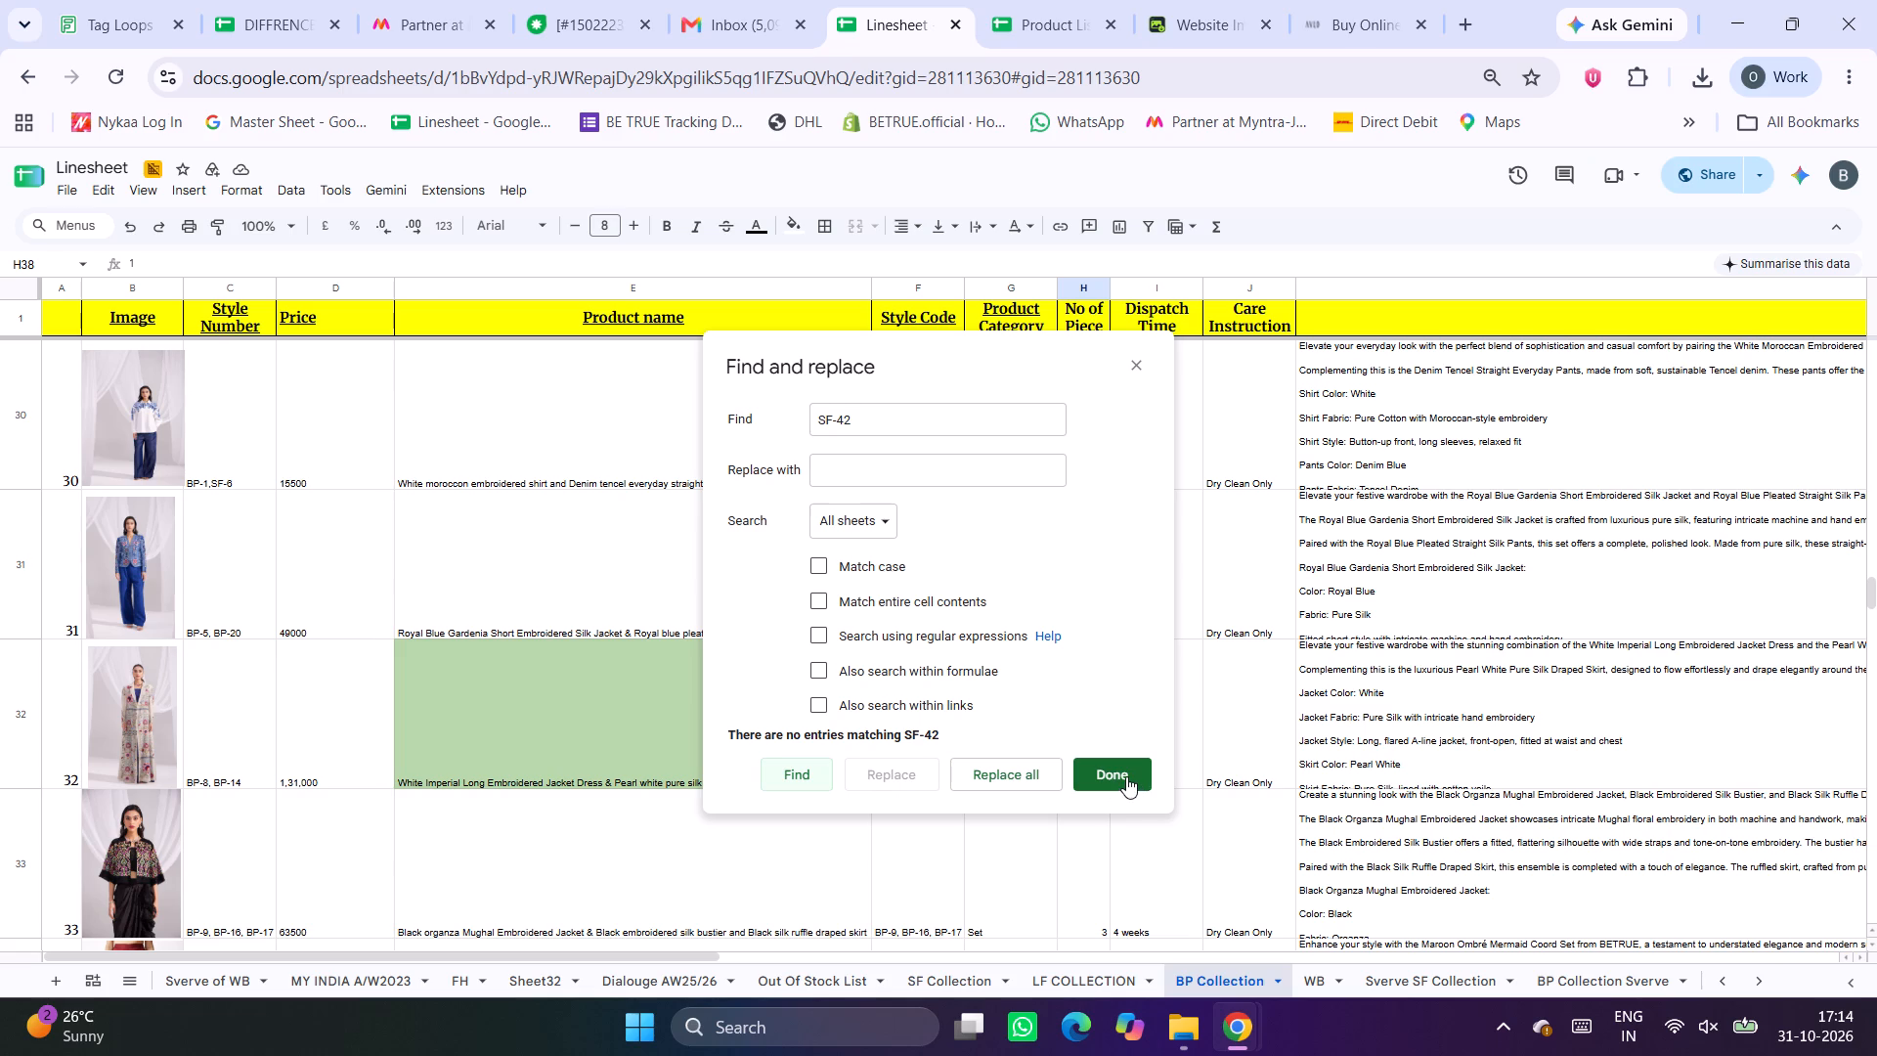
pyautogui.tripleClick(869, 420)
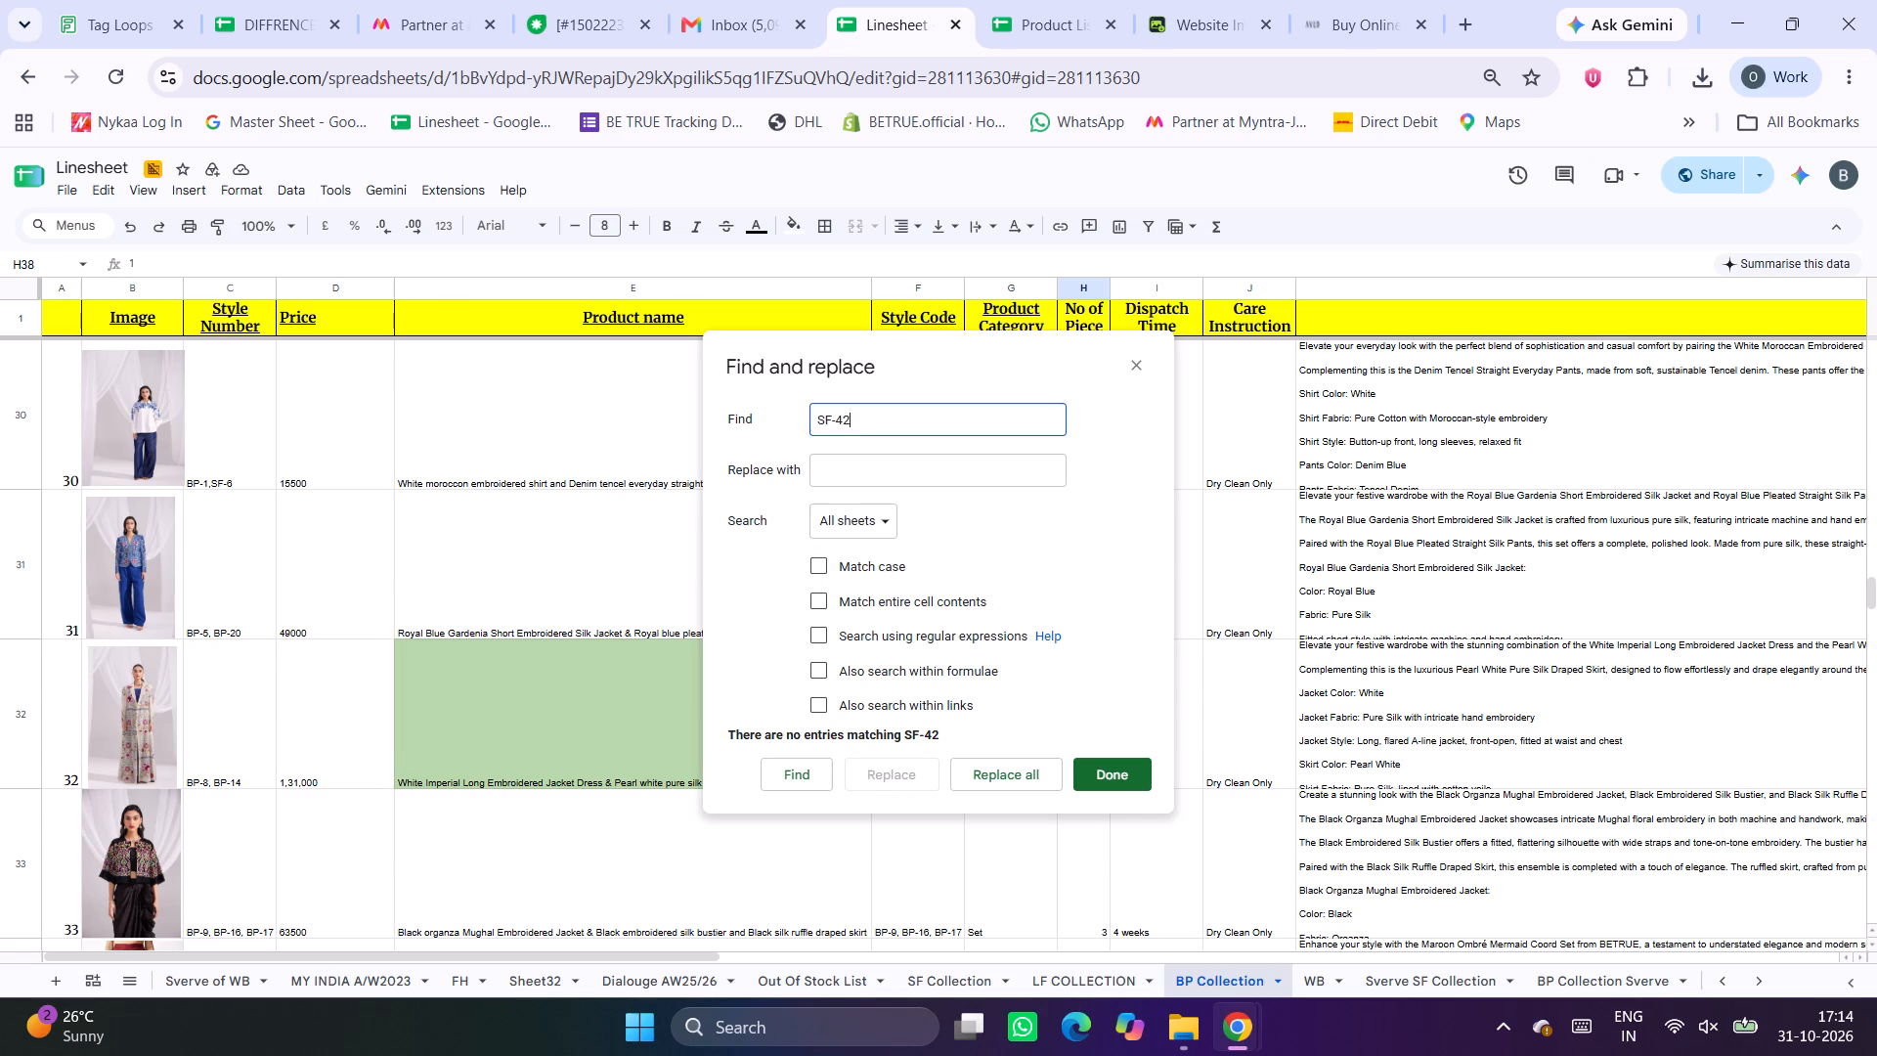
pyautogui.click(869, 420)
pyautogui.click(1128, 359)
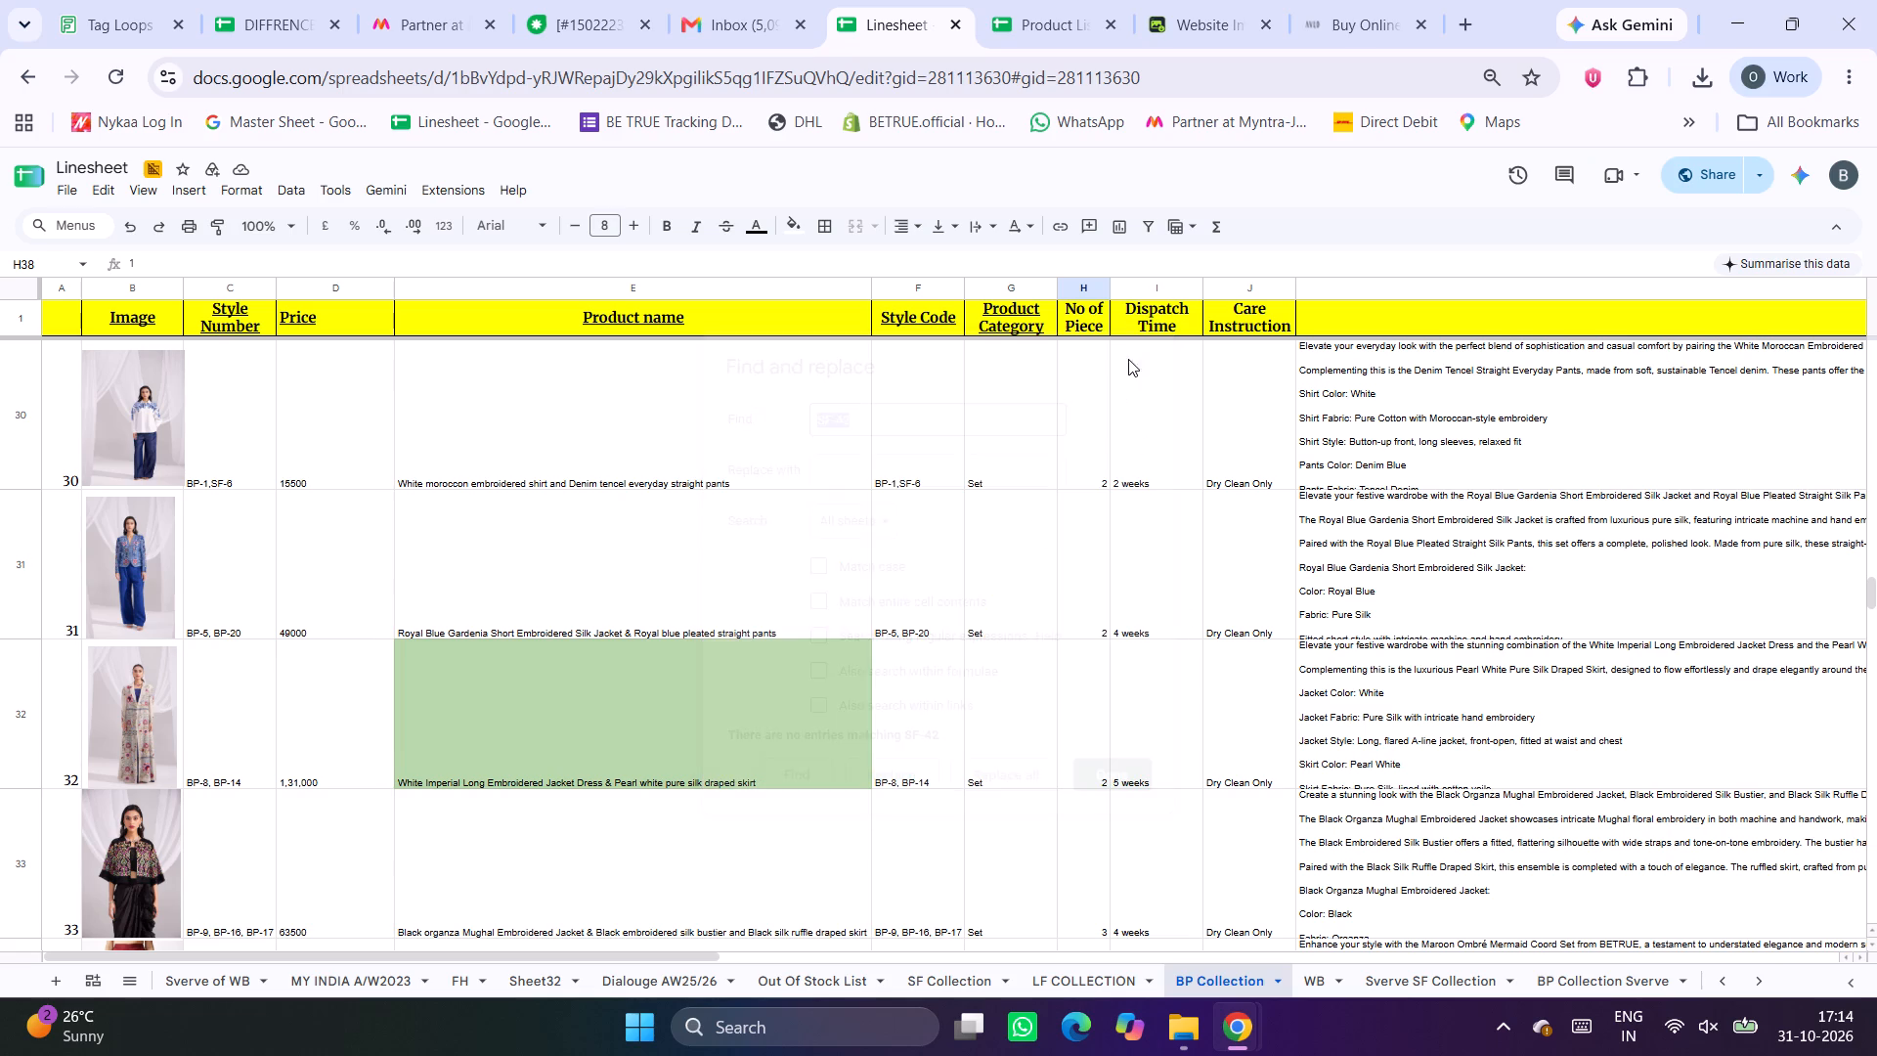
pyautogui.click(447, 581)
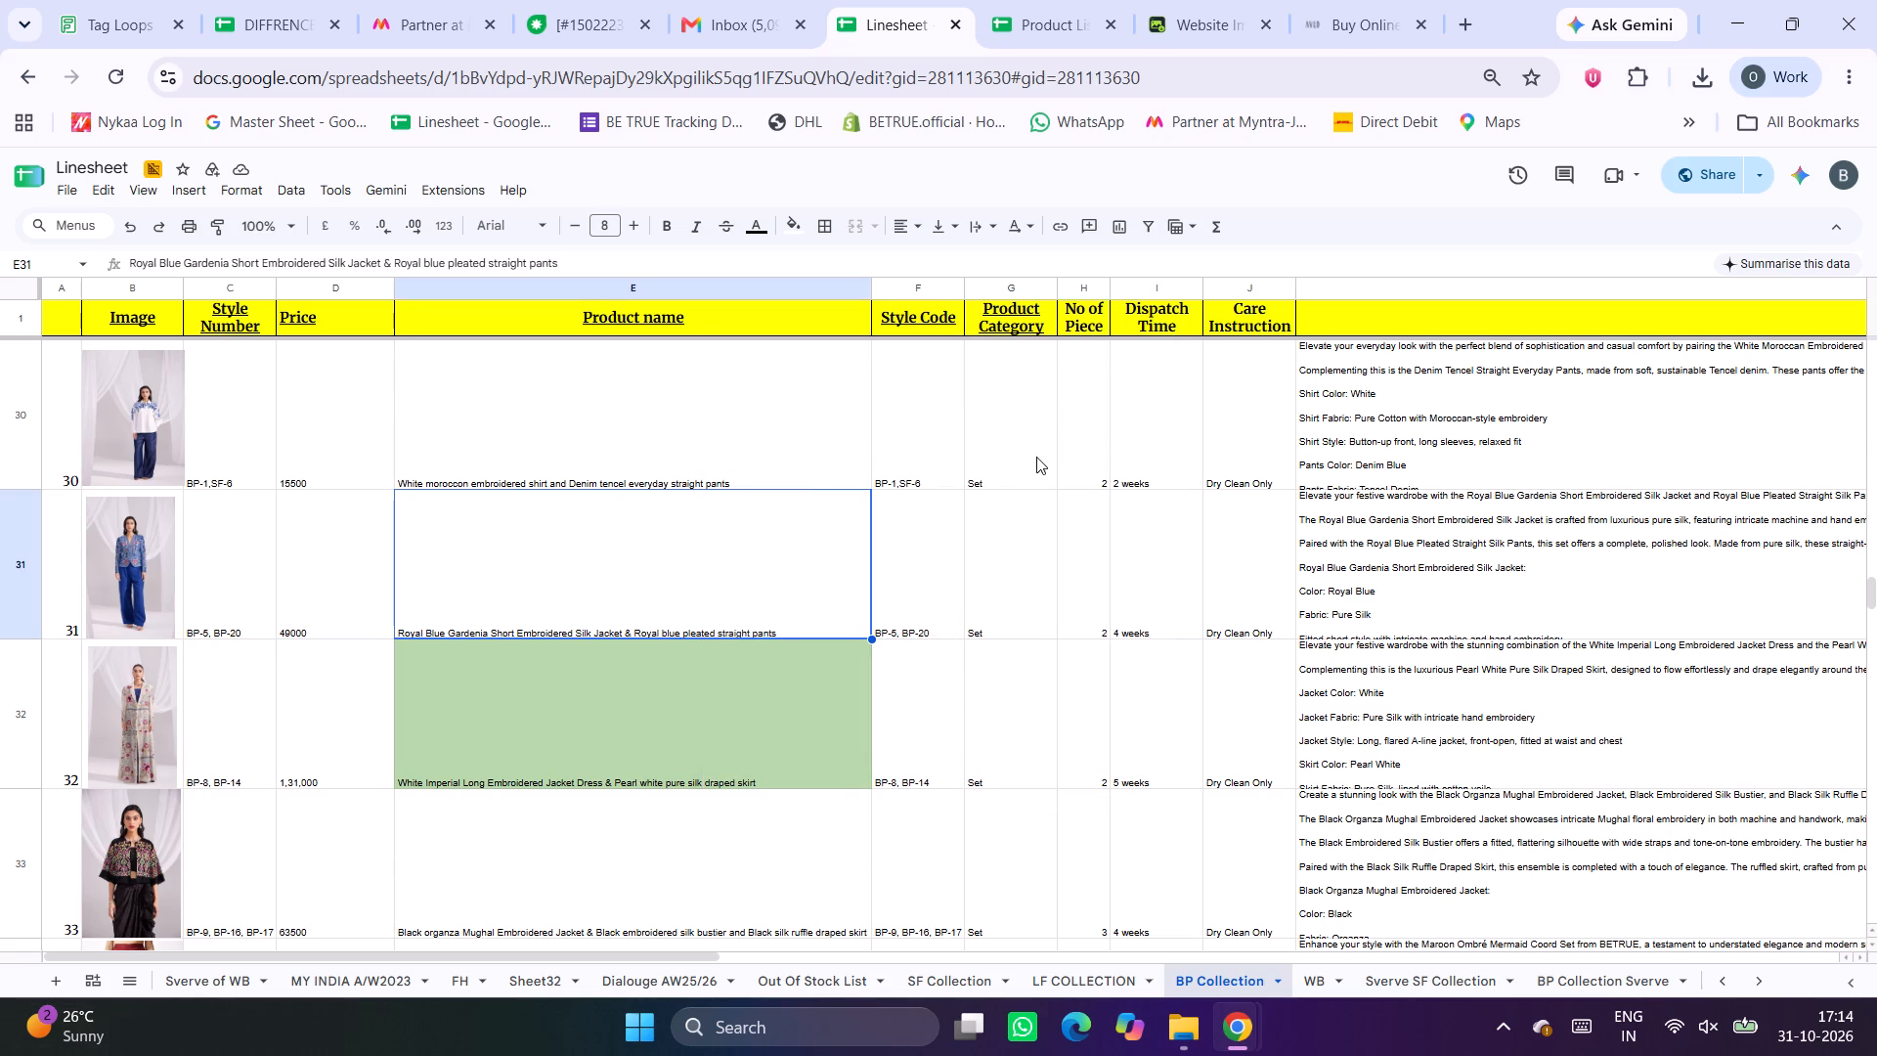
# Open the Linesheet's SF Collection sheet, locate style SF 42 and copy its product name, Emerald Green chanderi shorts.
pyautogui.click(134, 982)
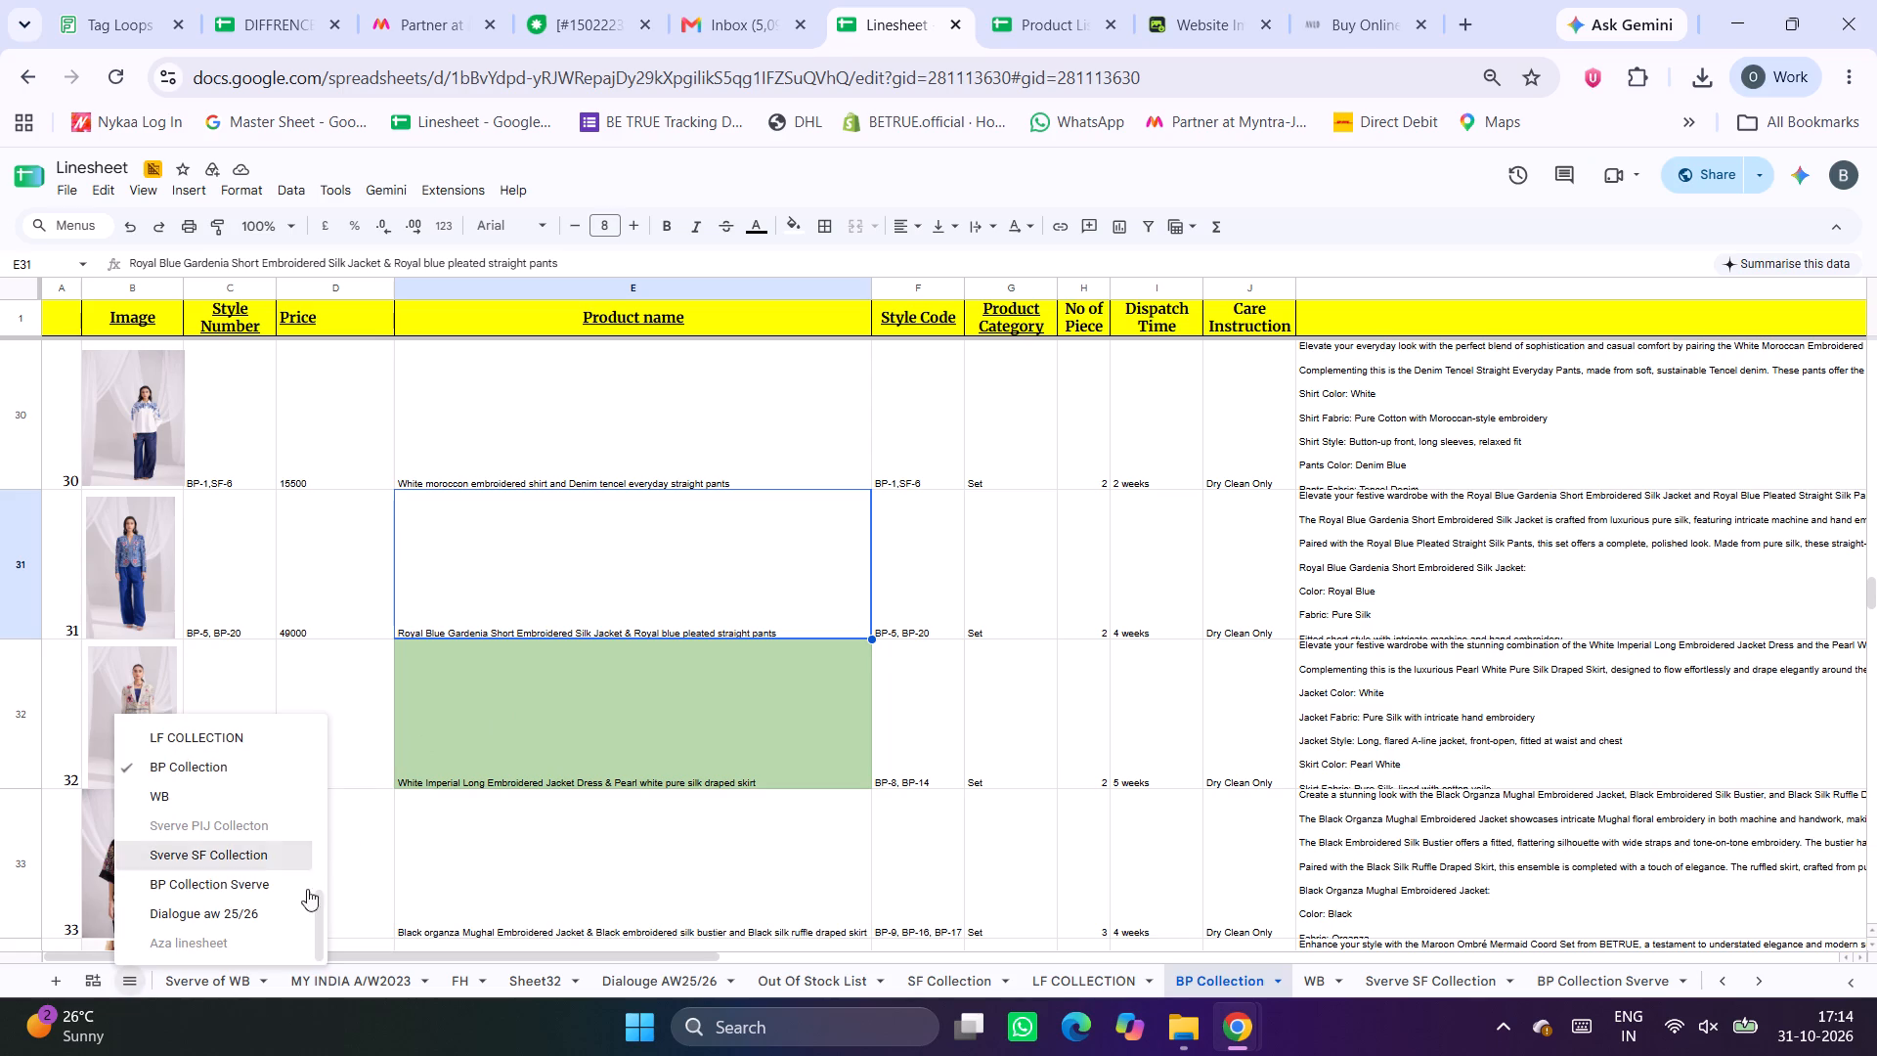
pyautogui.moveTo(312, 936); pyautogui.dragTo(315, 751)
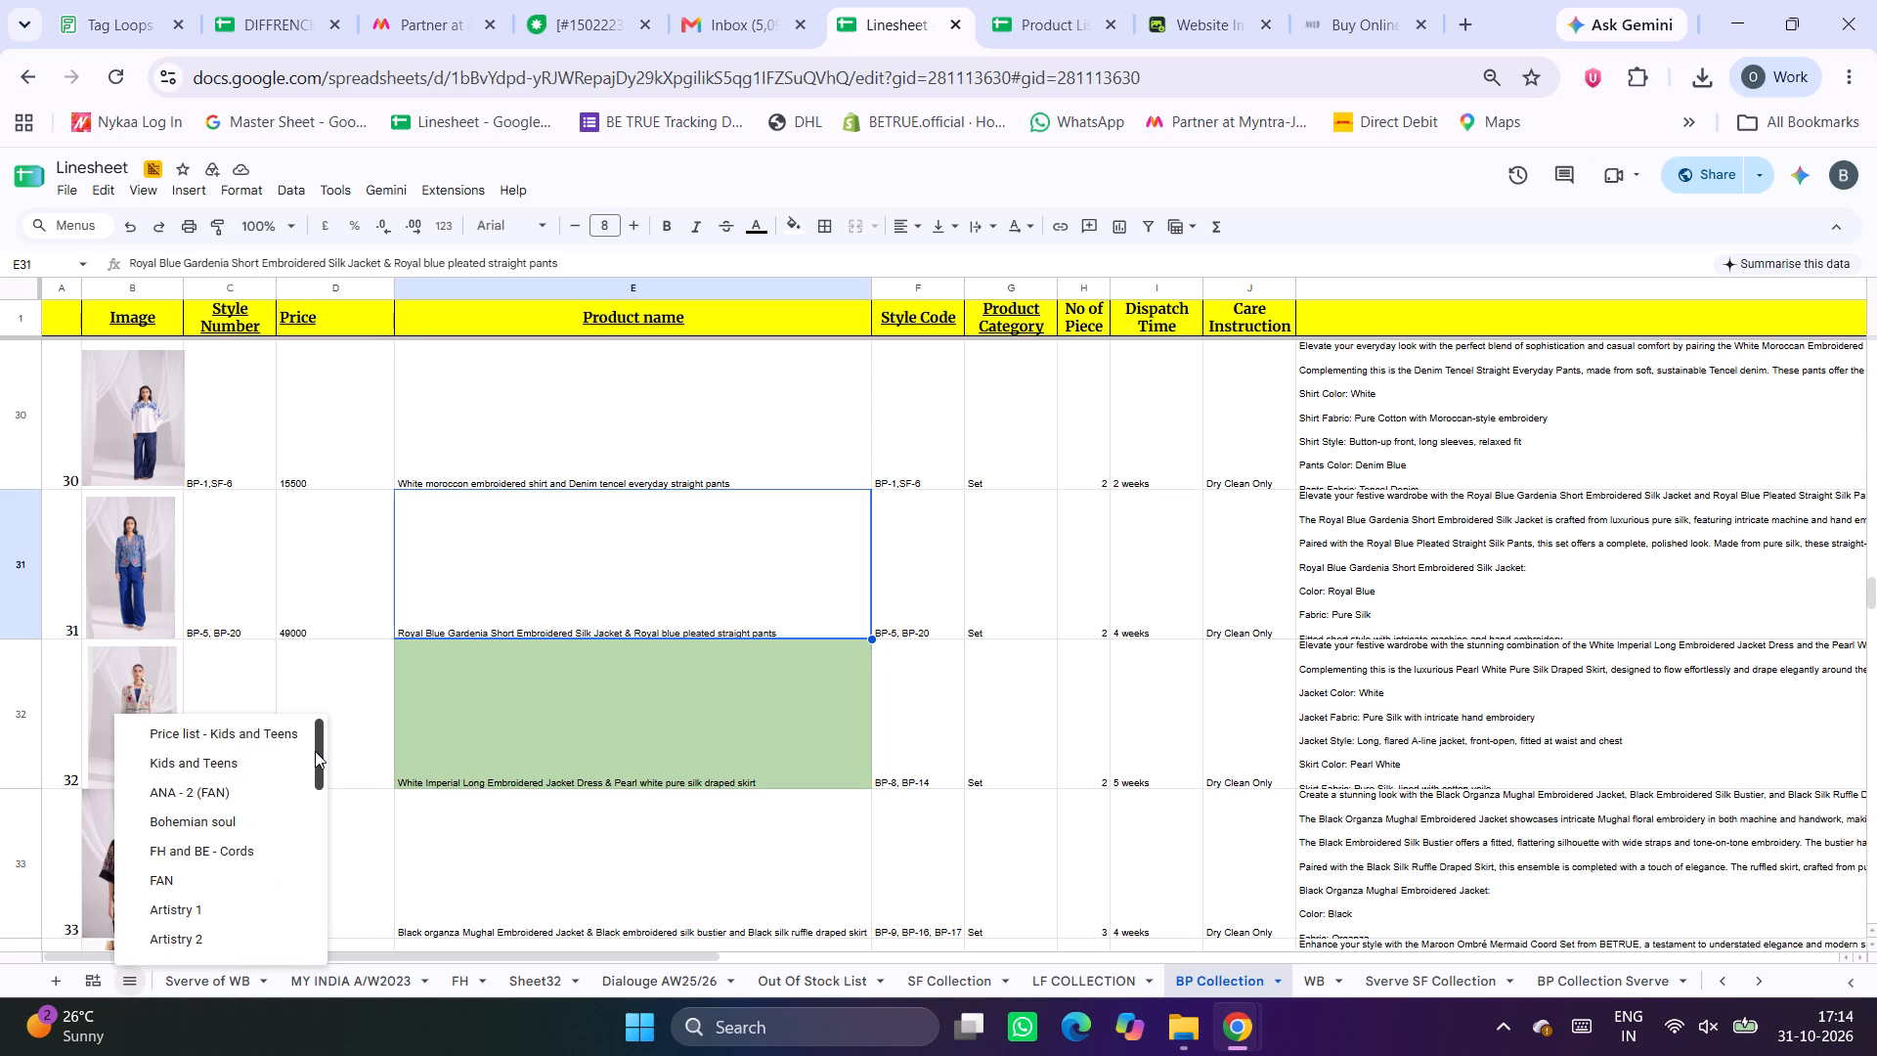
pyautogui.moveTo(315, 751); pyautogui.dragTo(316, 828)
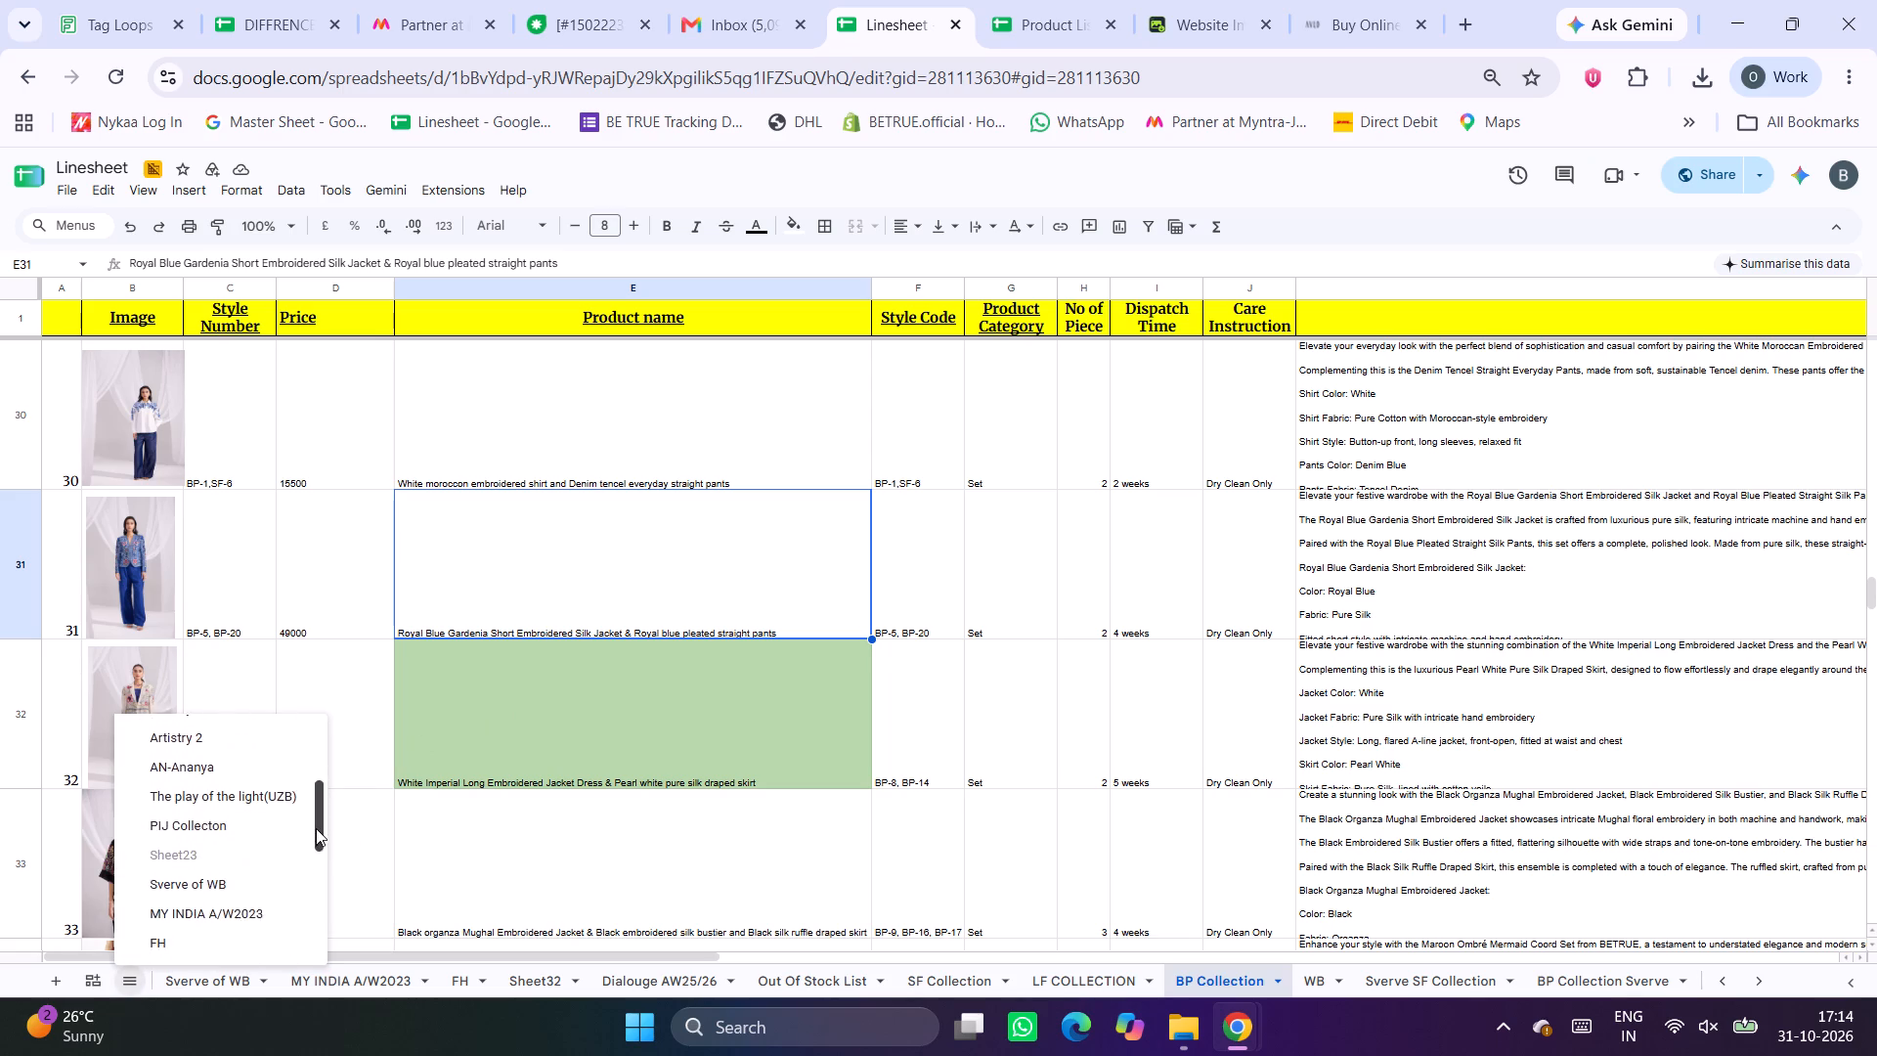
pyautogui.moveTo(316, 828); pyautogui.dragTo(316, 907)
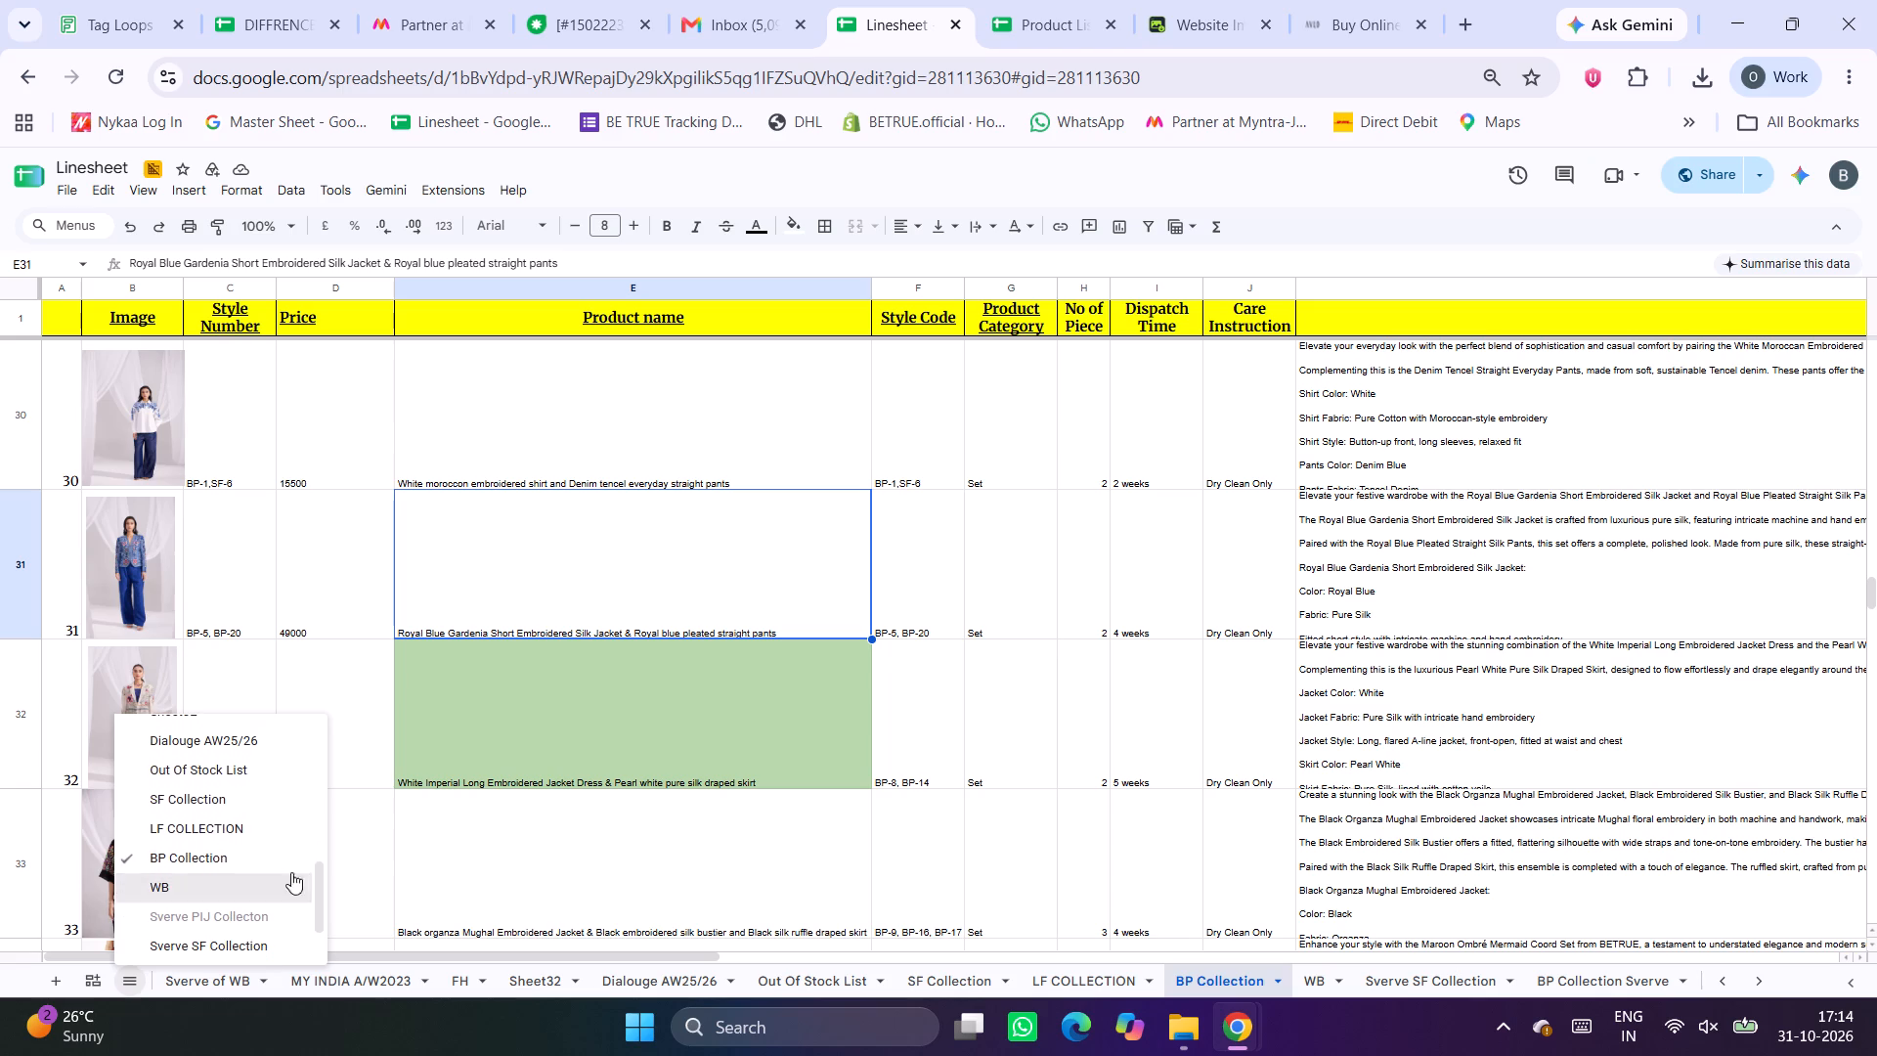
pyautogui.click(204, 806)
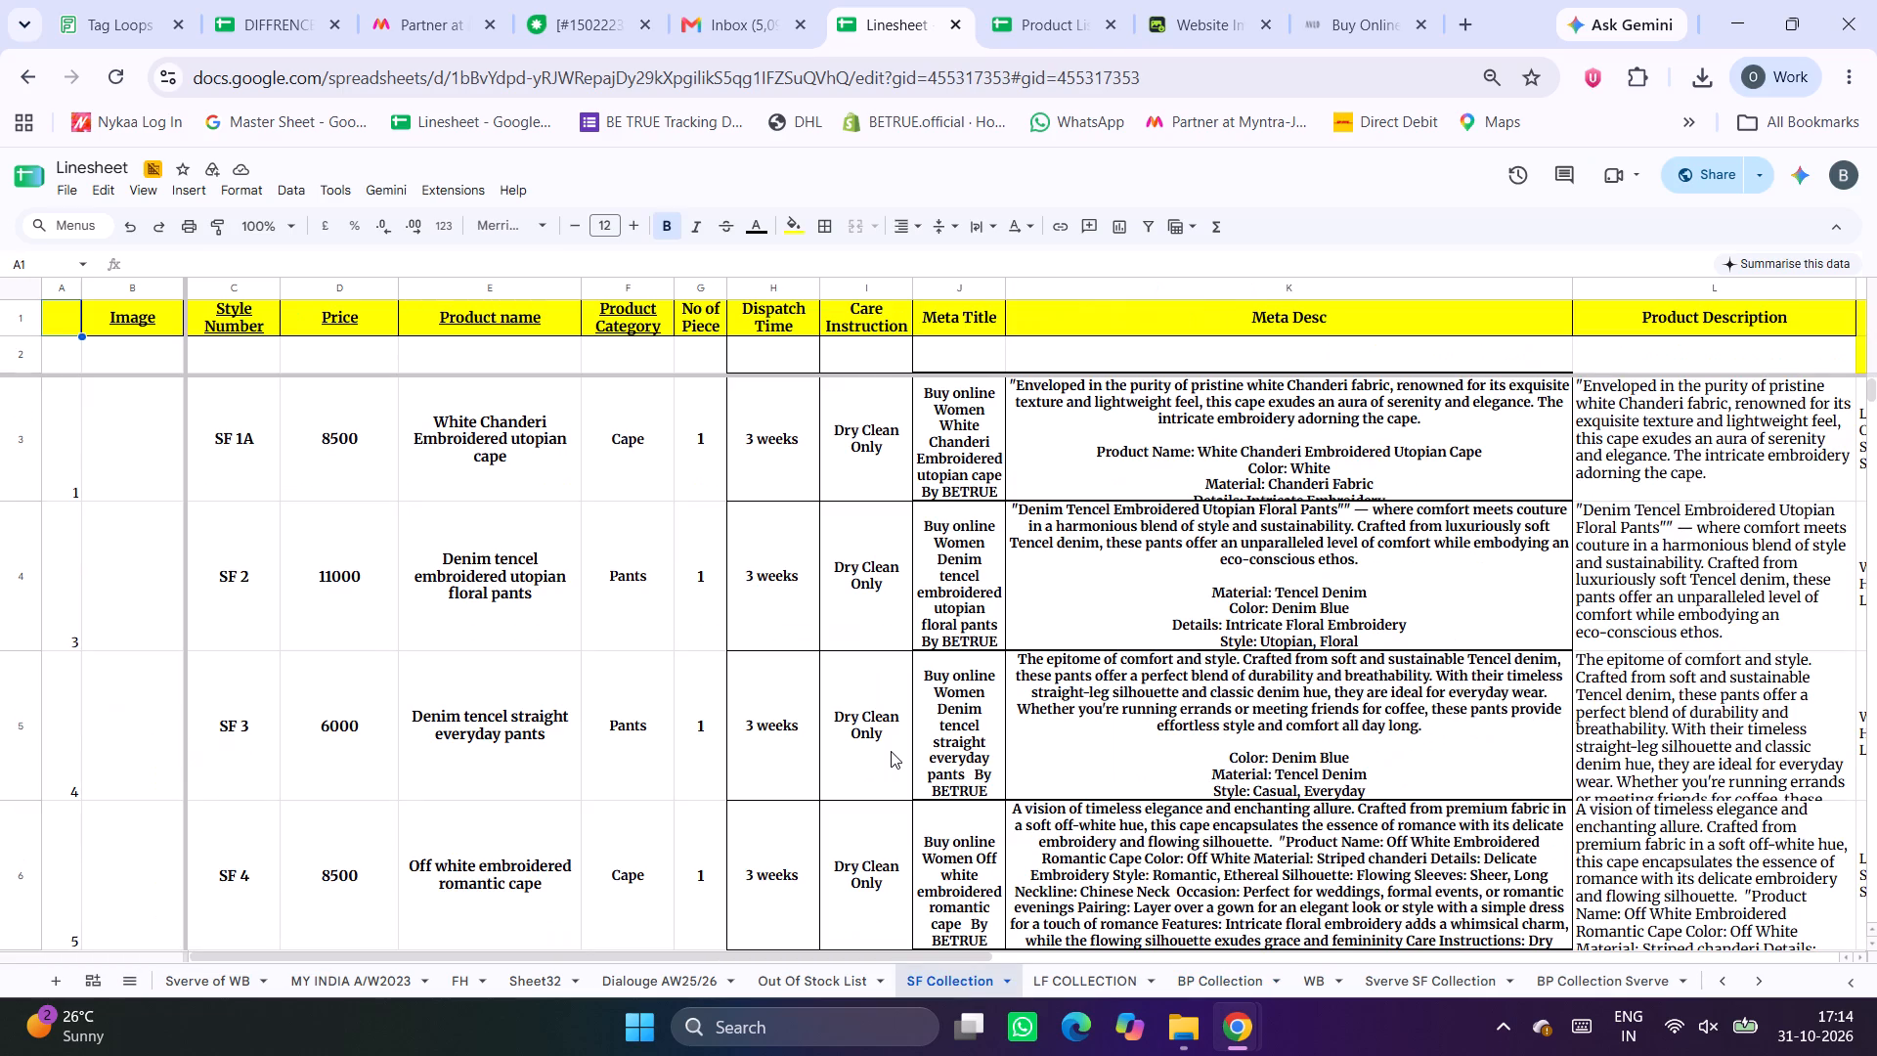
pyautogui.scroll(-20, 891, 751)
pyautogui.scroll(-1, 891, 751)
pyautogui.scroll(2, 891, 751)
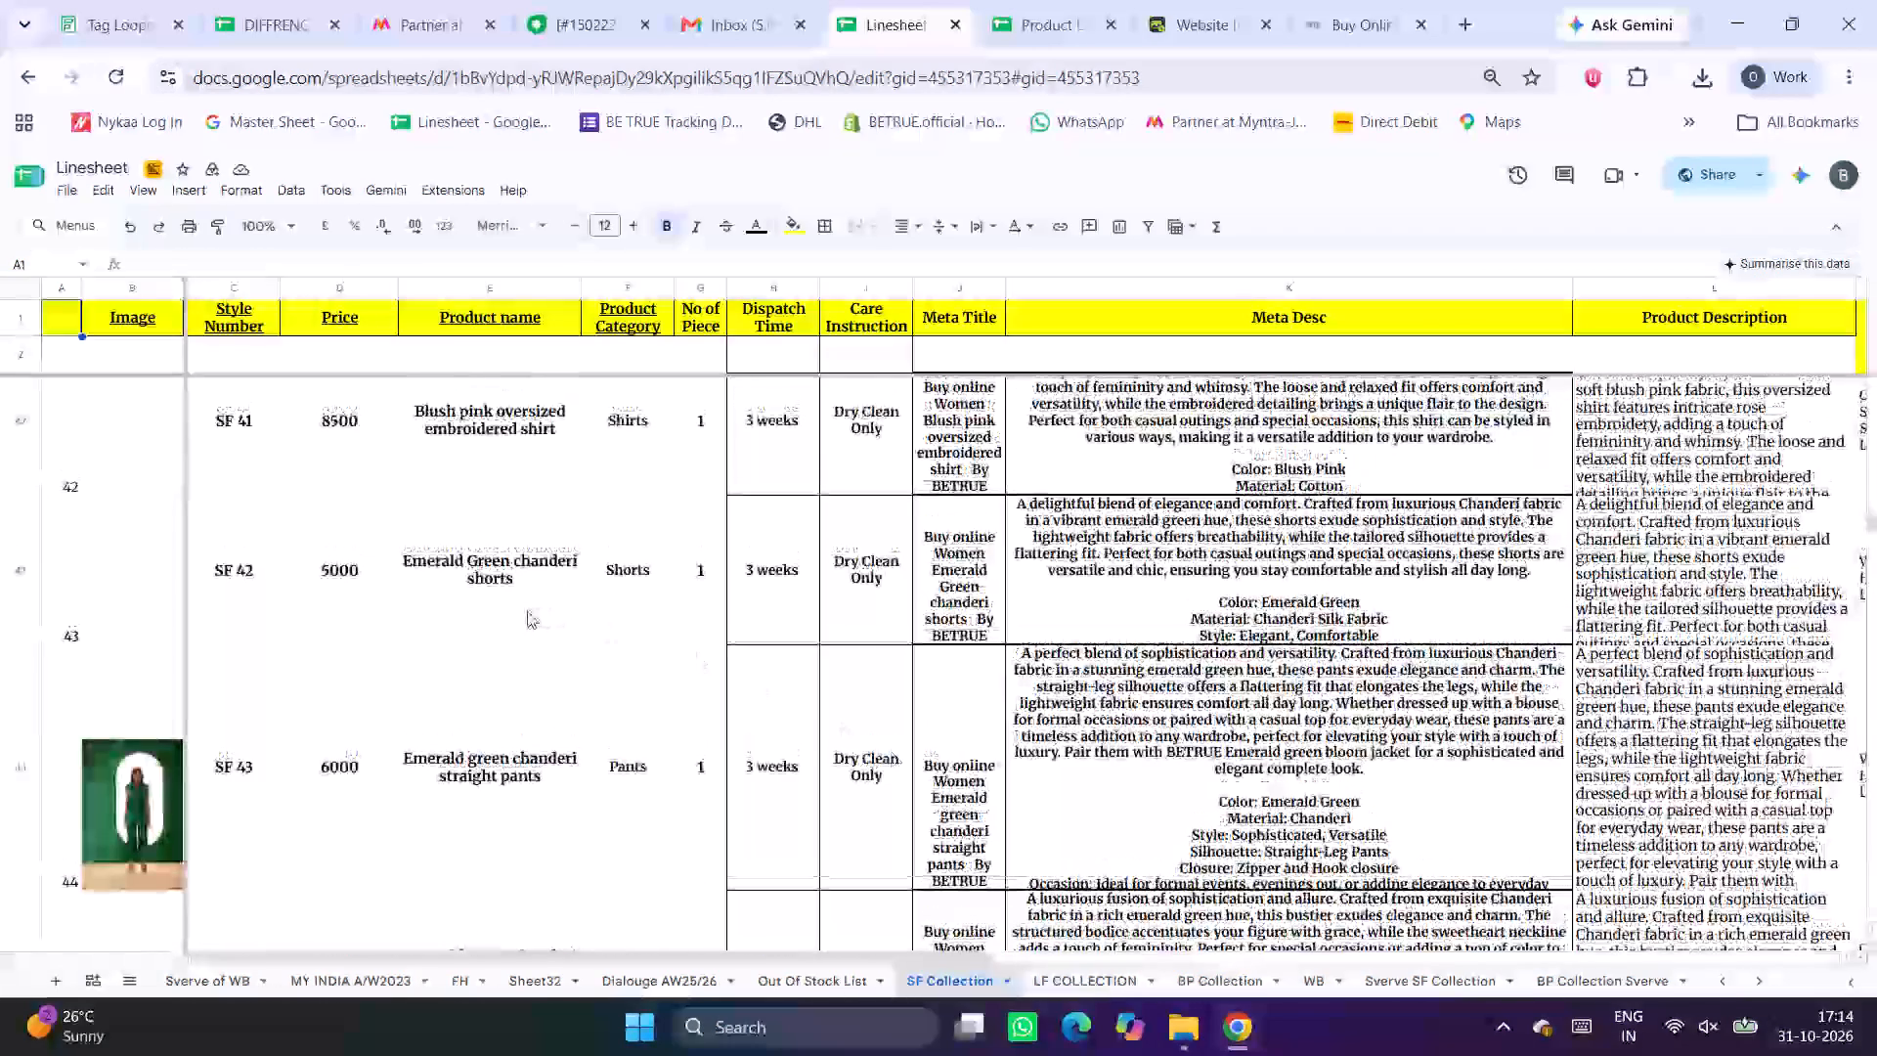
pyautogui.click(527, 611)
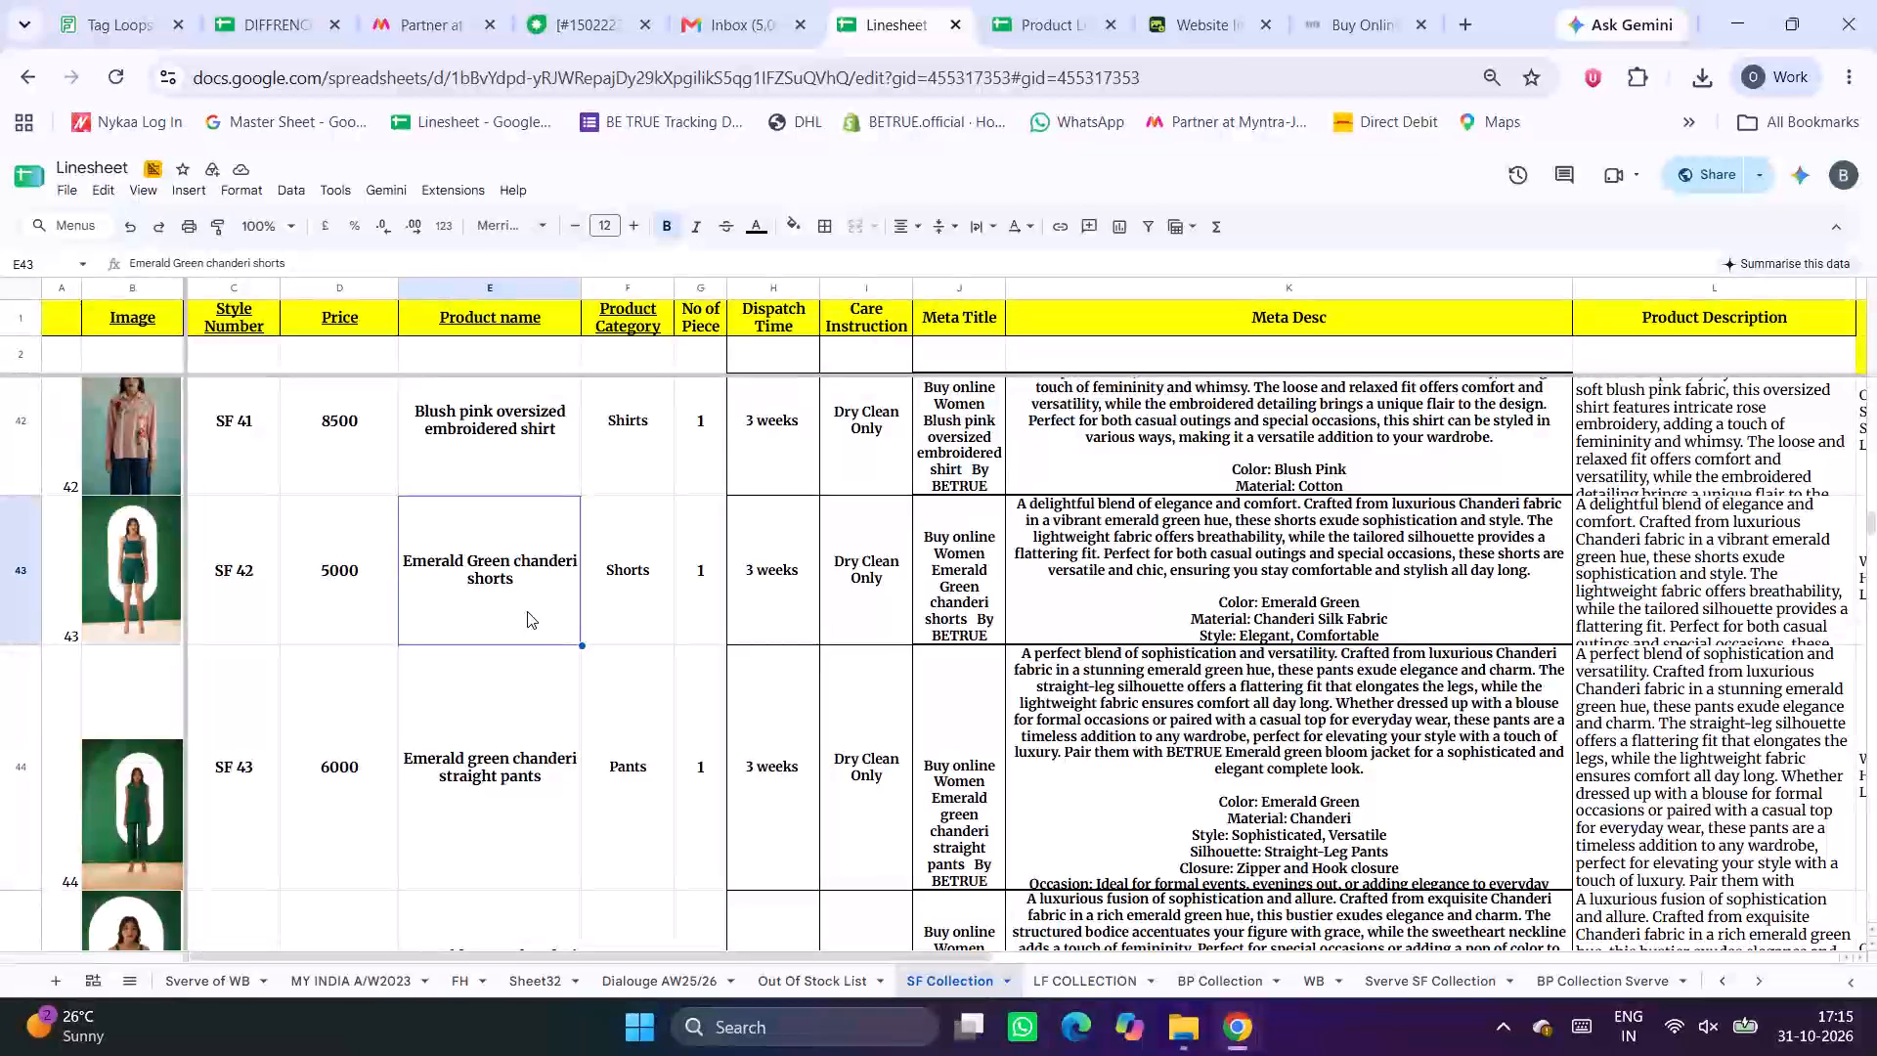
pyautogui.hotkey('ctrl', 'c')
# Search the AVLD store website for the copied name, Emerald Green chanderi shorts, and look through the suggested products.
pyautogui.click(1354, 0)
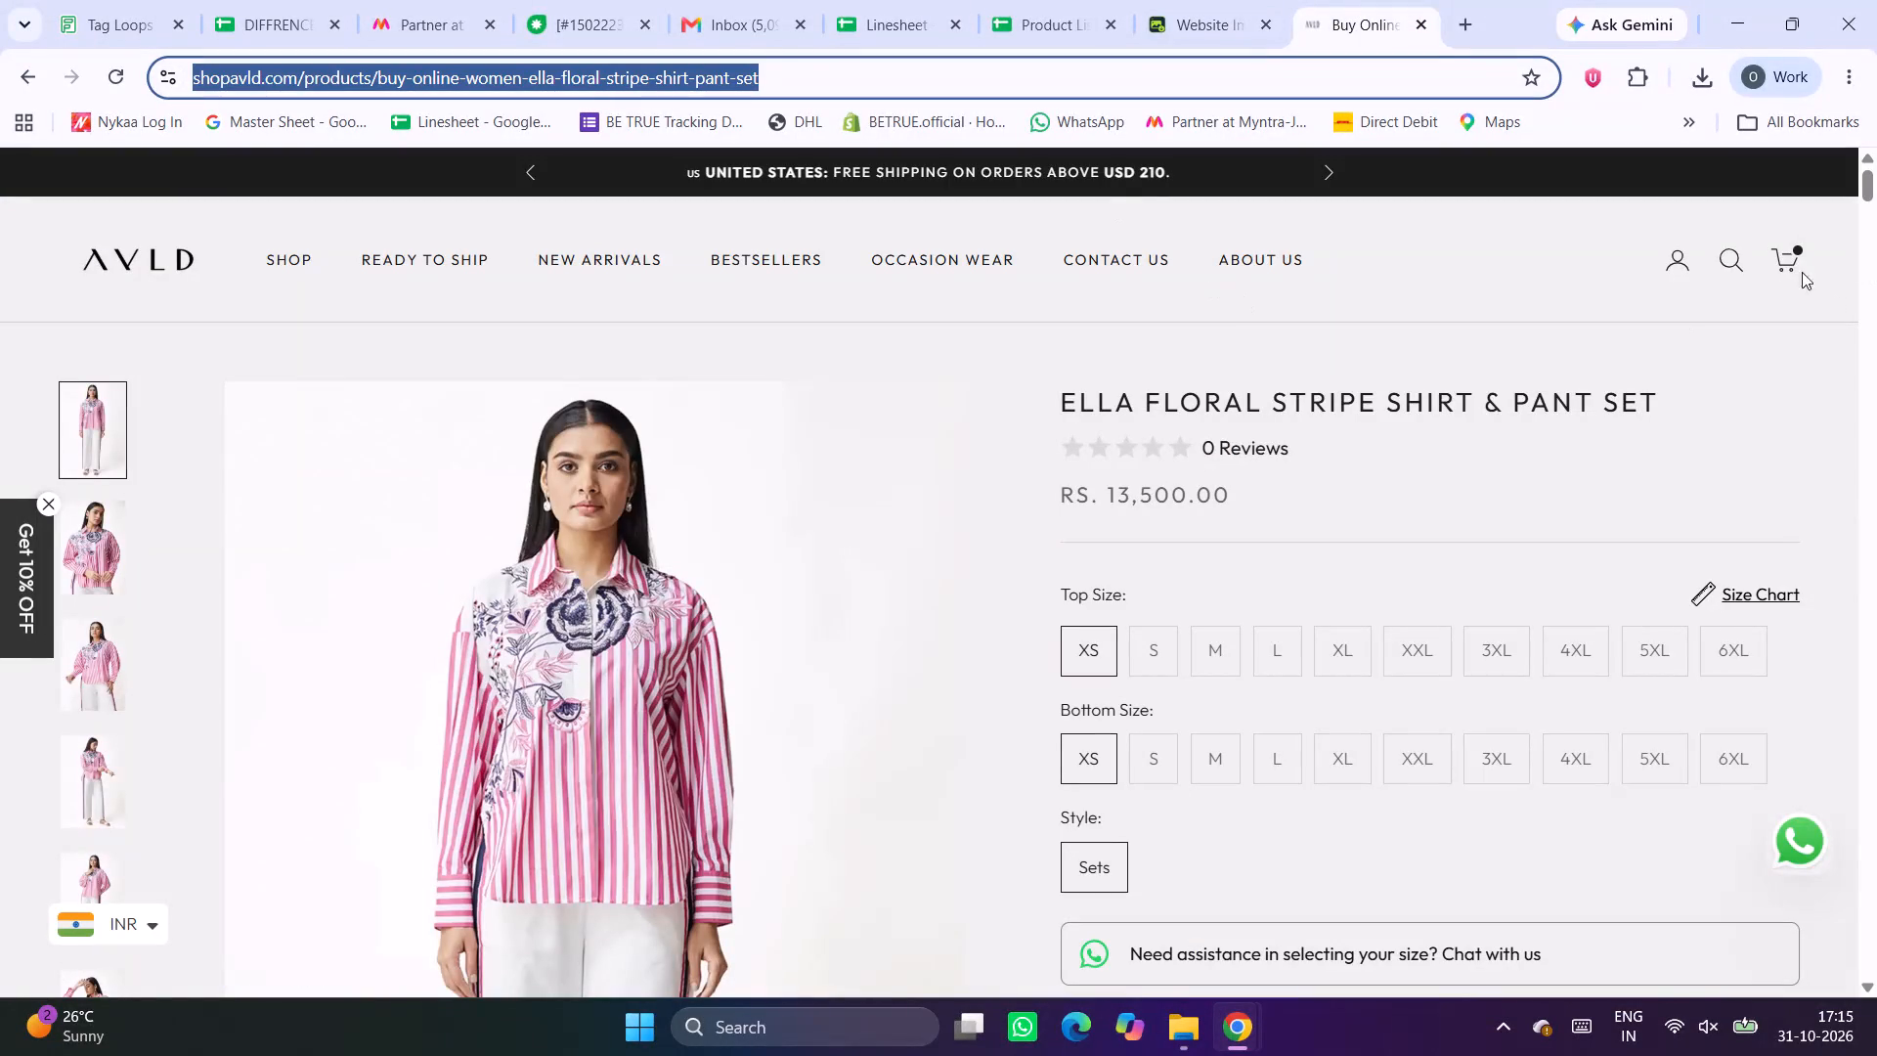
pyautogui.click(1725, 257)
pyautogui.hotkey('ctrl', 'v')
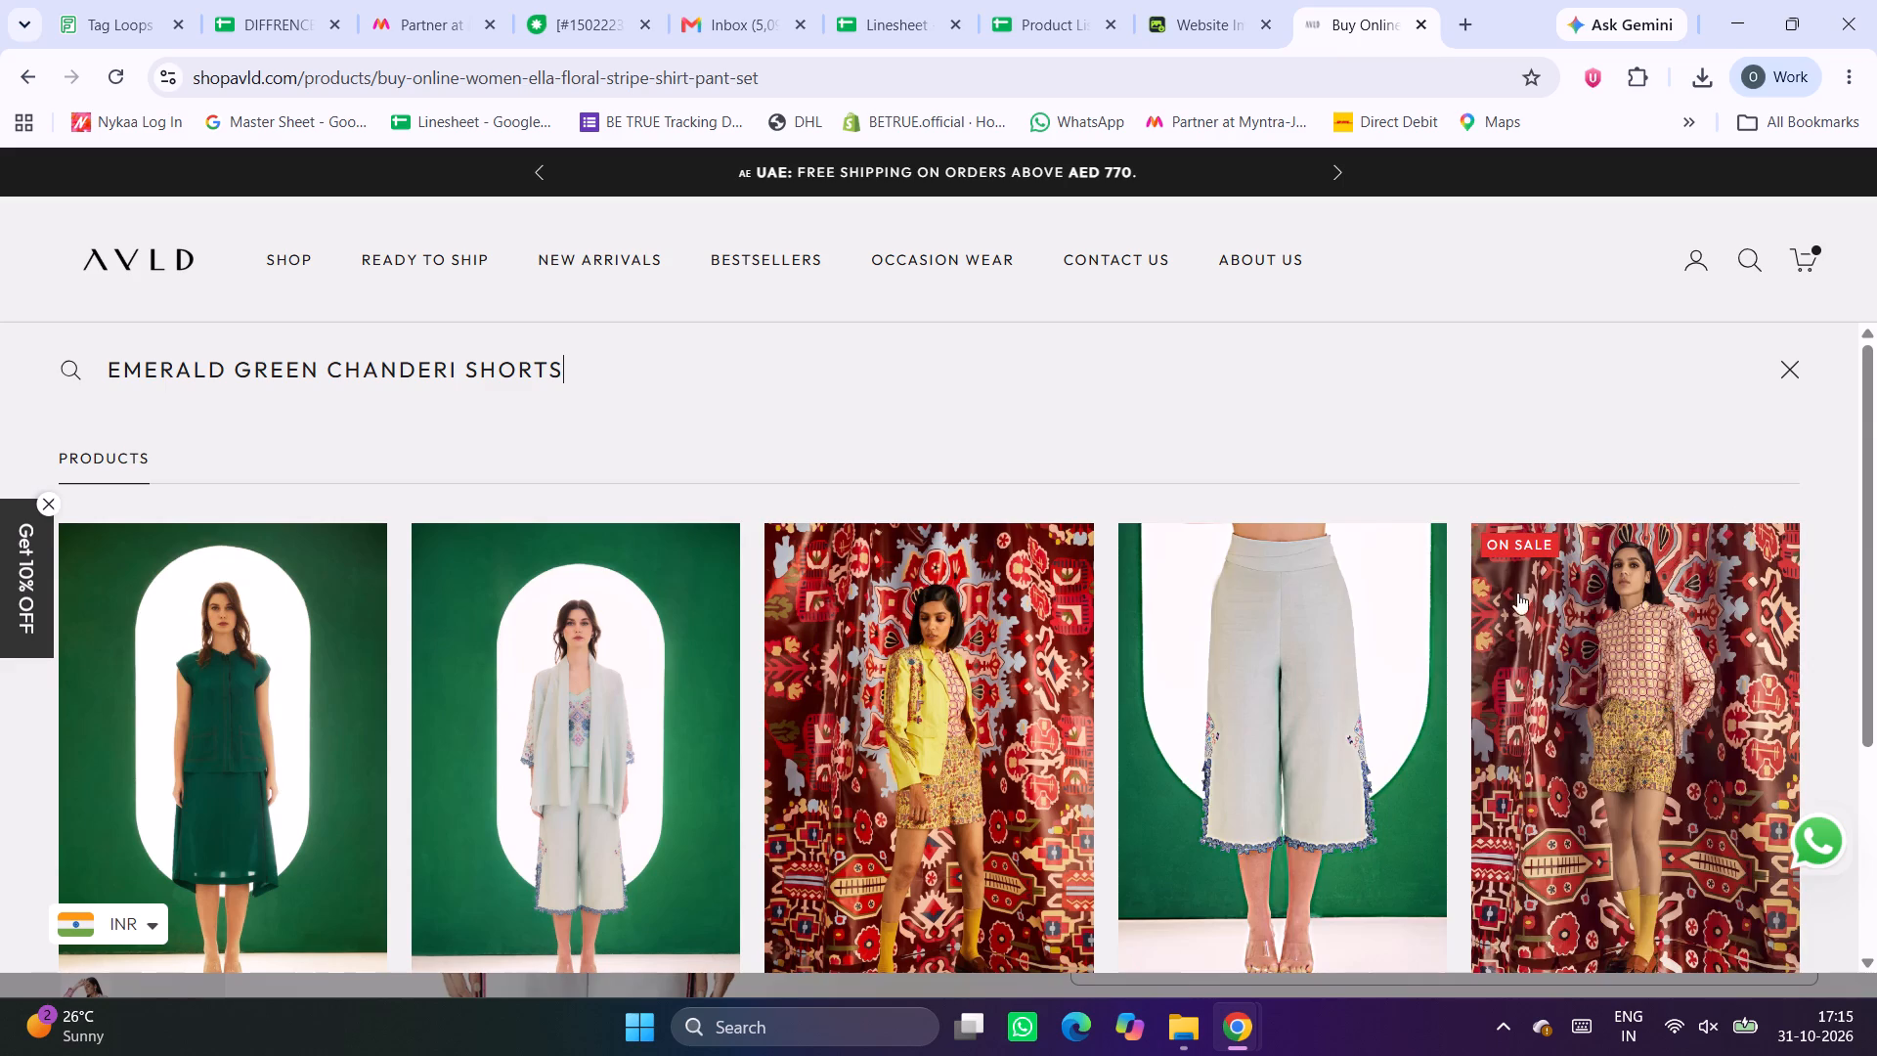
pyautogui.scroll(-3, 1119, 557)
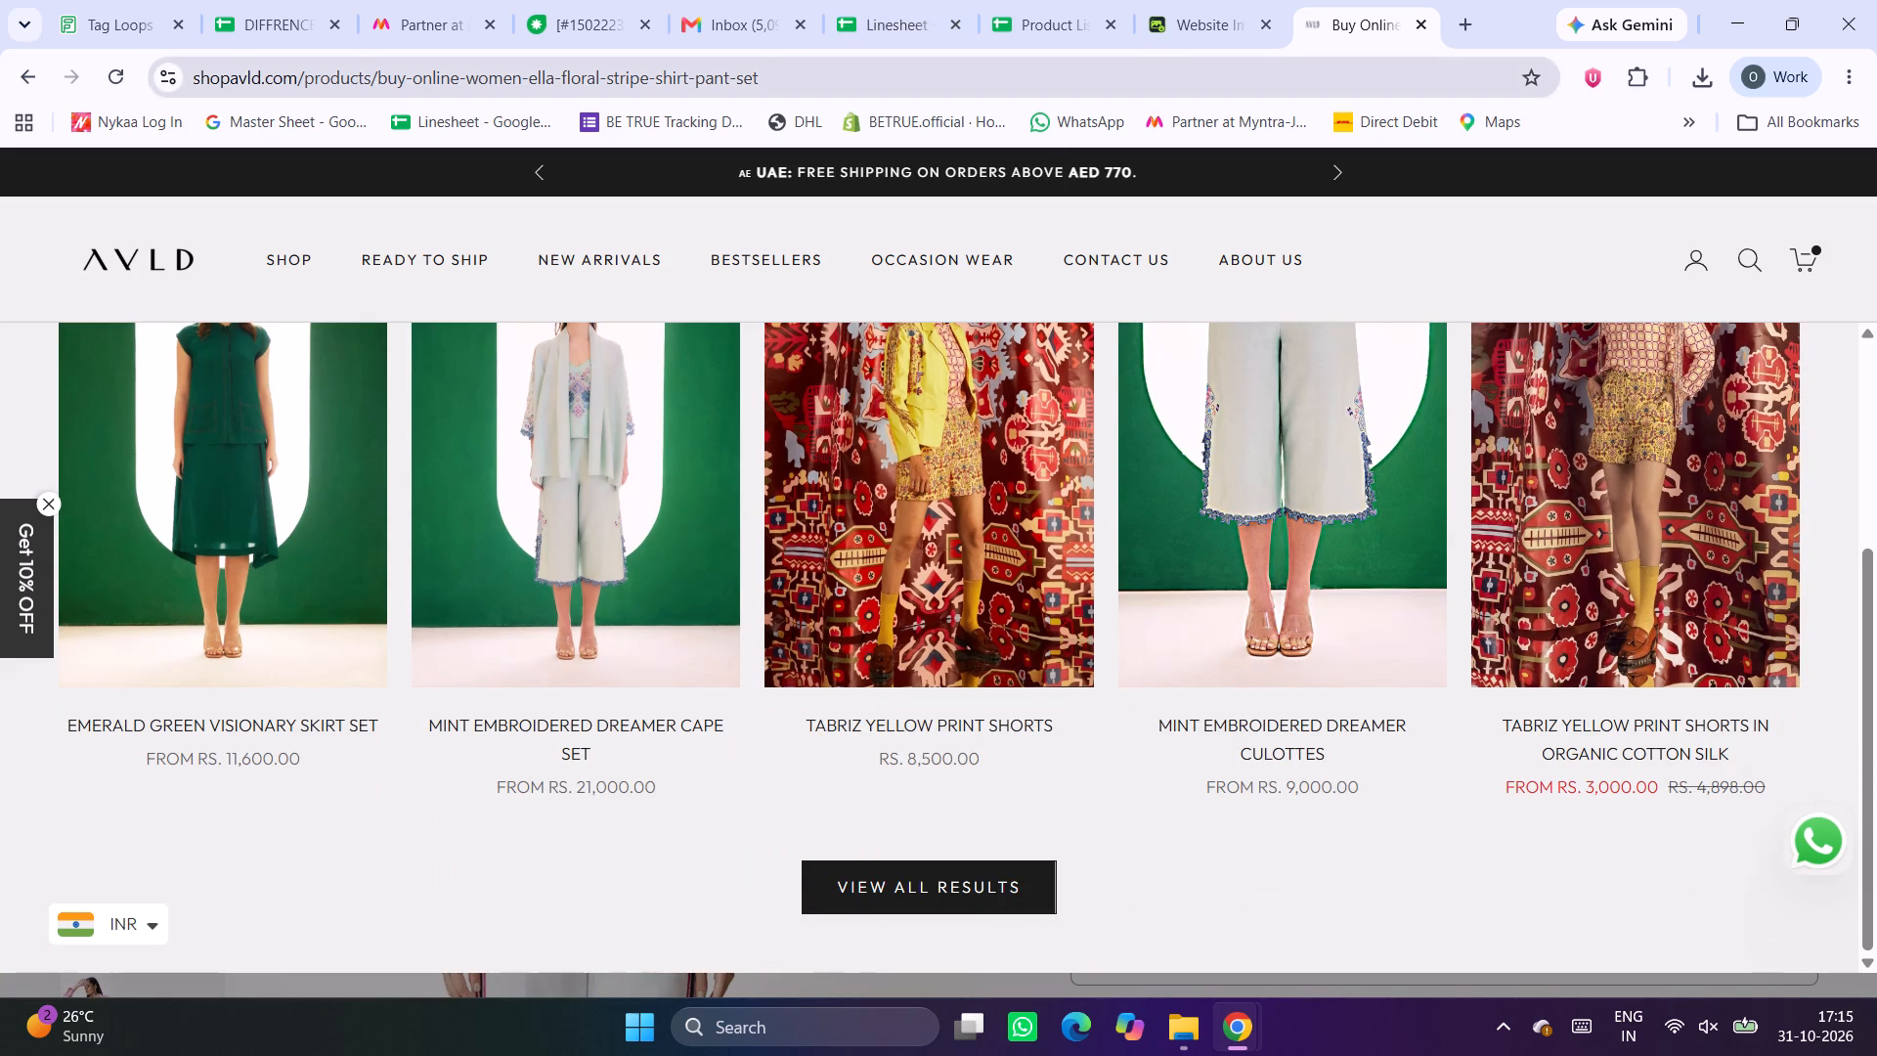
# Search Google for Emerald Green chanderi shorts and examine the results and images for the matching product.
pyautogui.click(810, 67)
pyautogui.hotkey('ctrl', 'v')
pyautogui.press('Return')
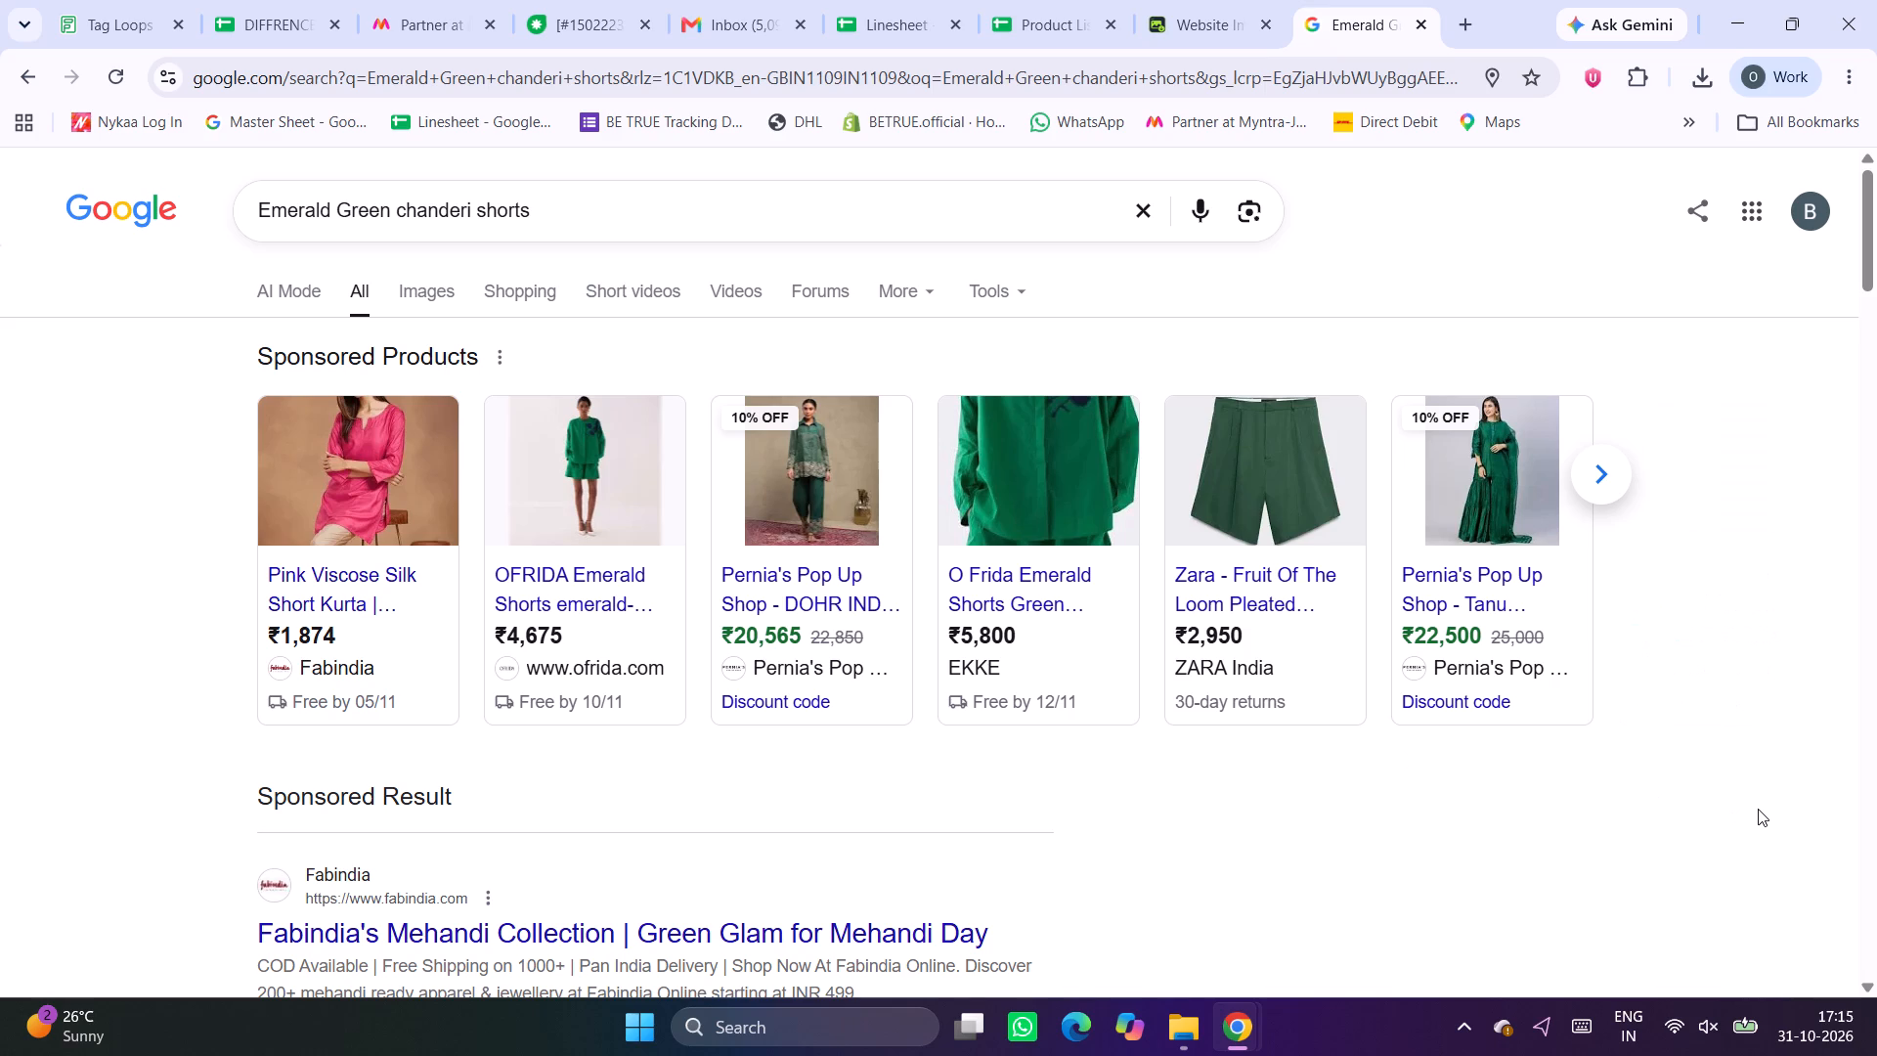
pyautogui.scroll(-6, 1758, 809)
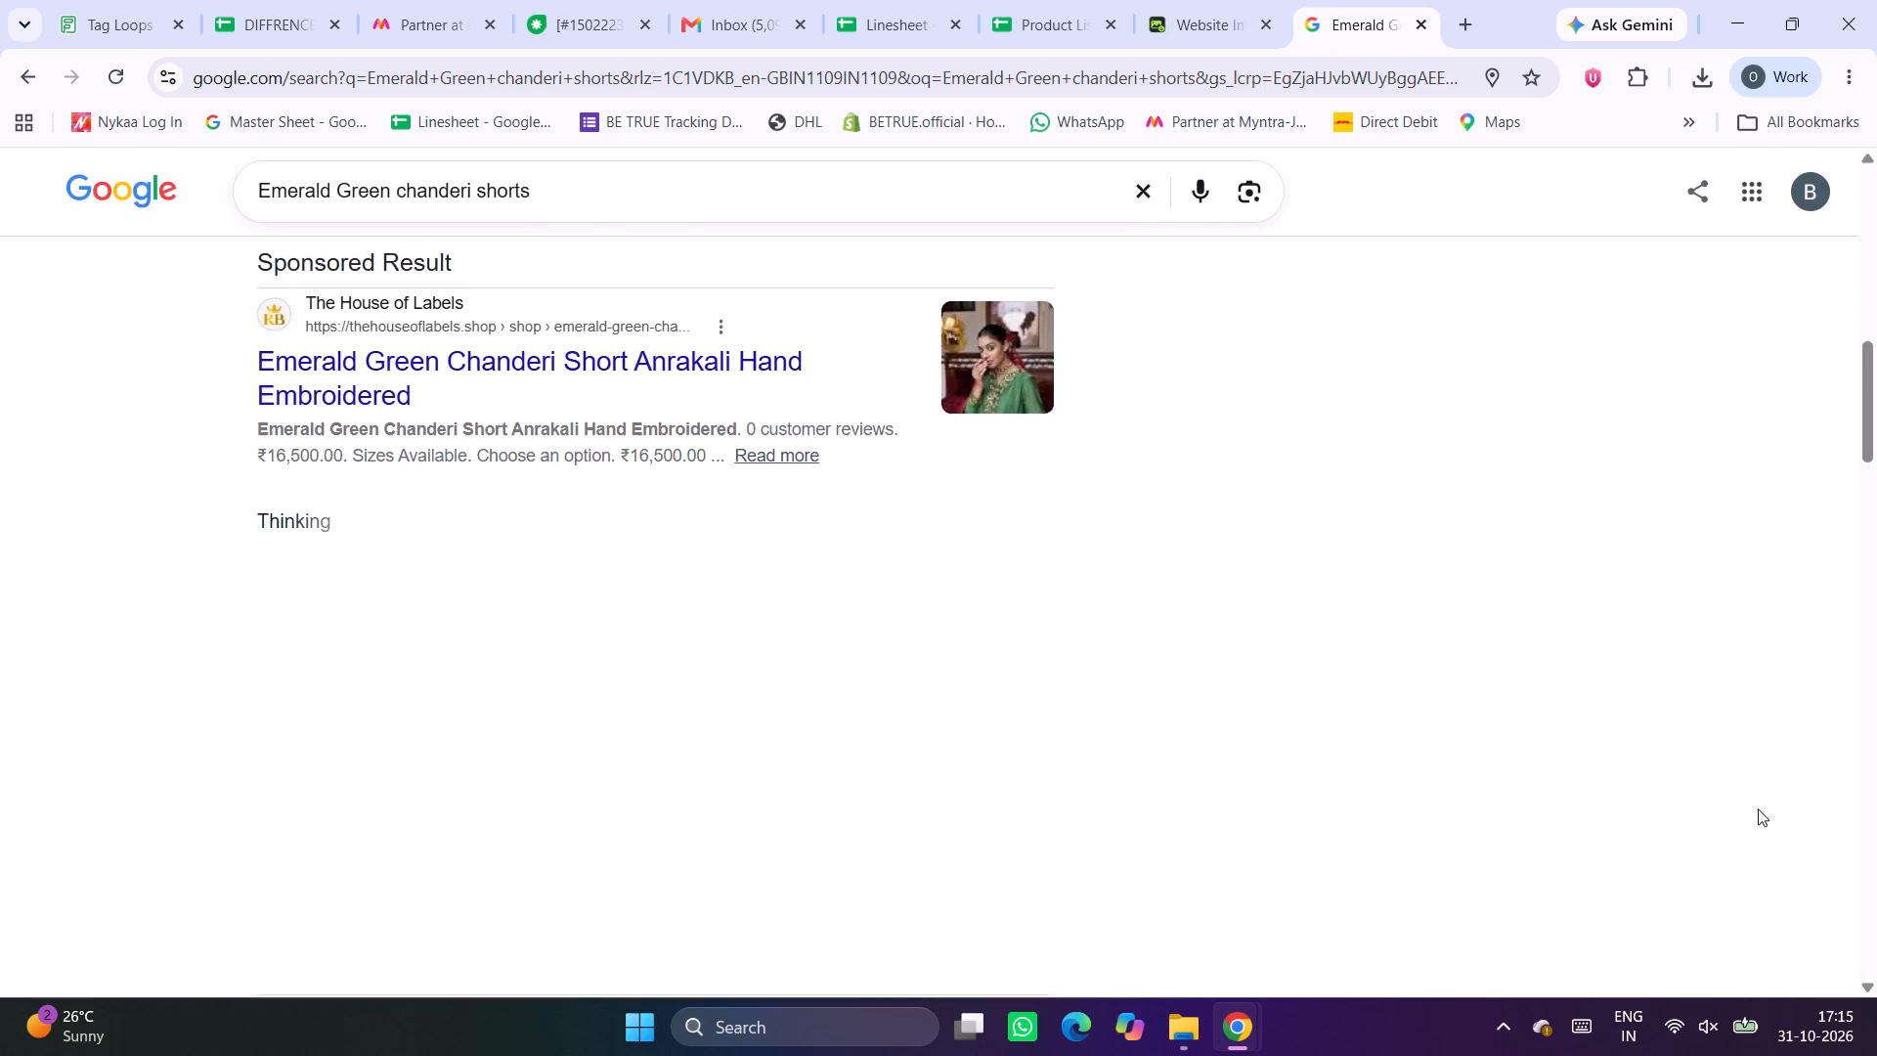
pyautogui.scroll(-2, 1758, 809)
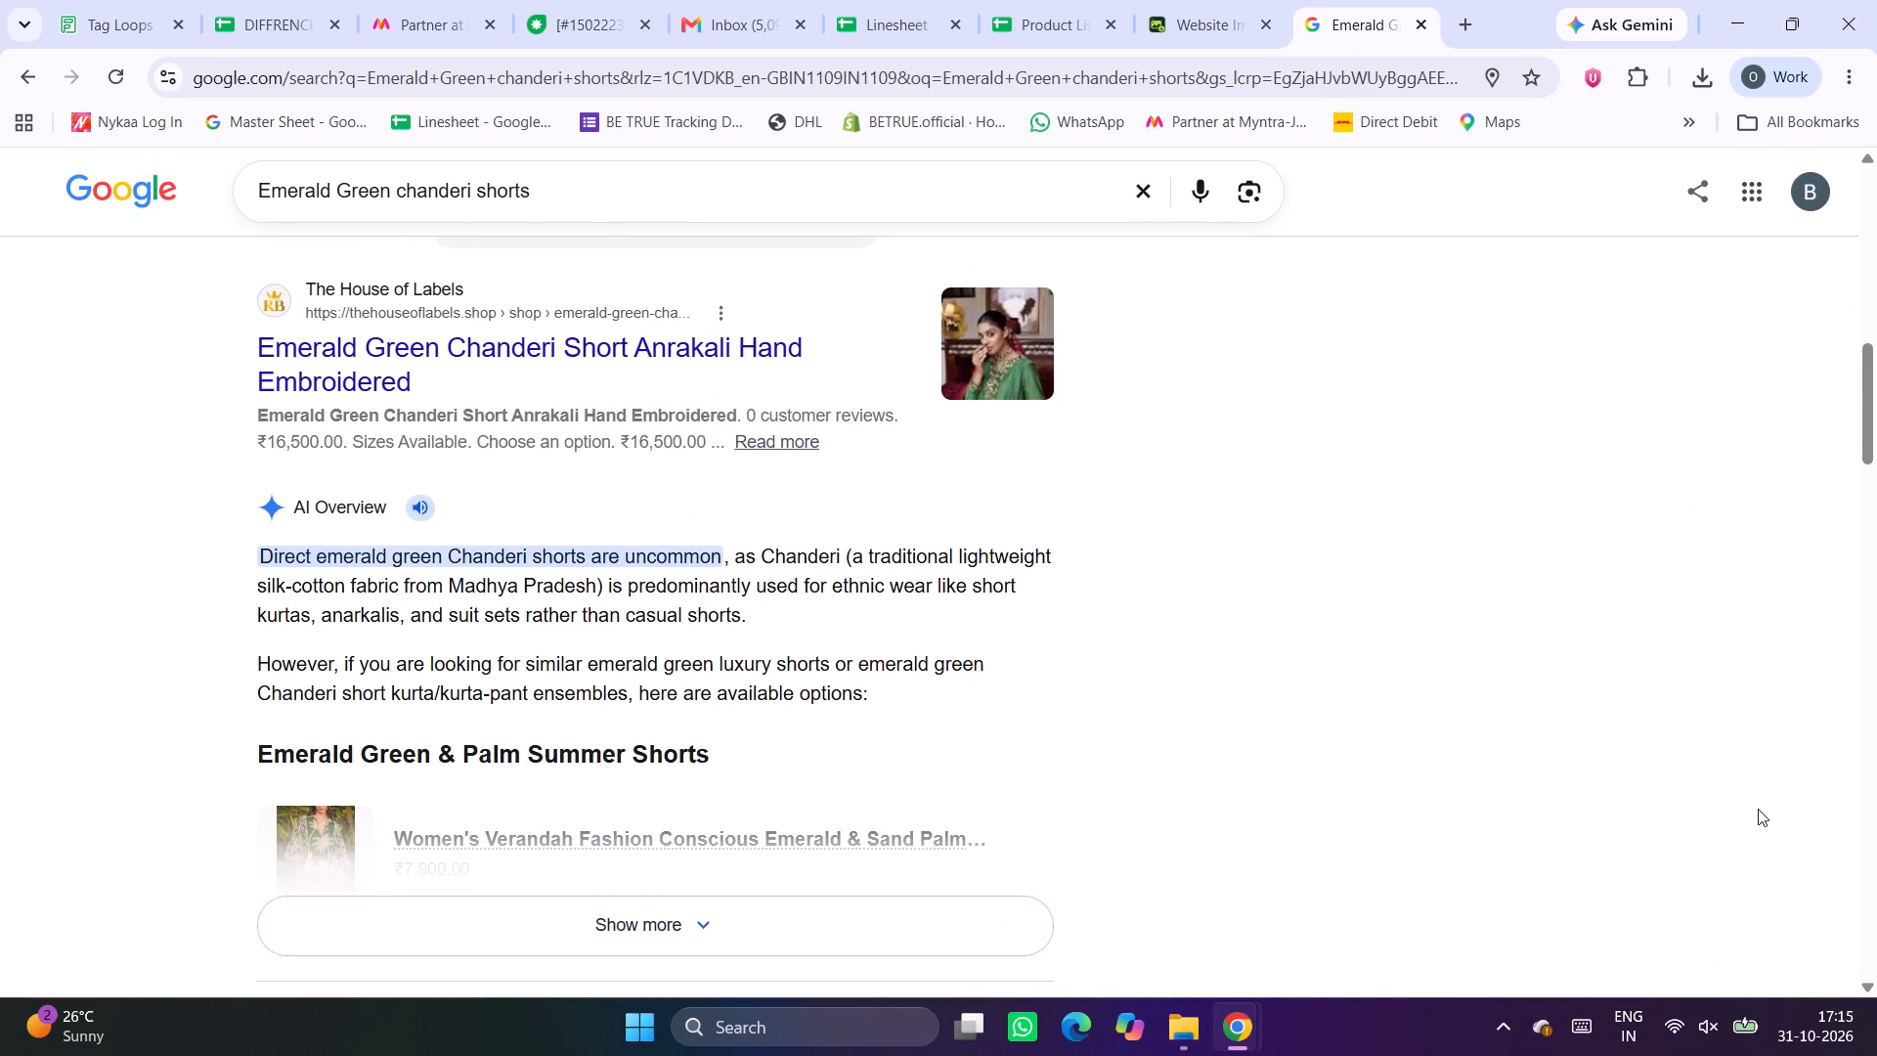
pyautogui.scroll(-3, 1758, 809)
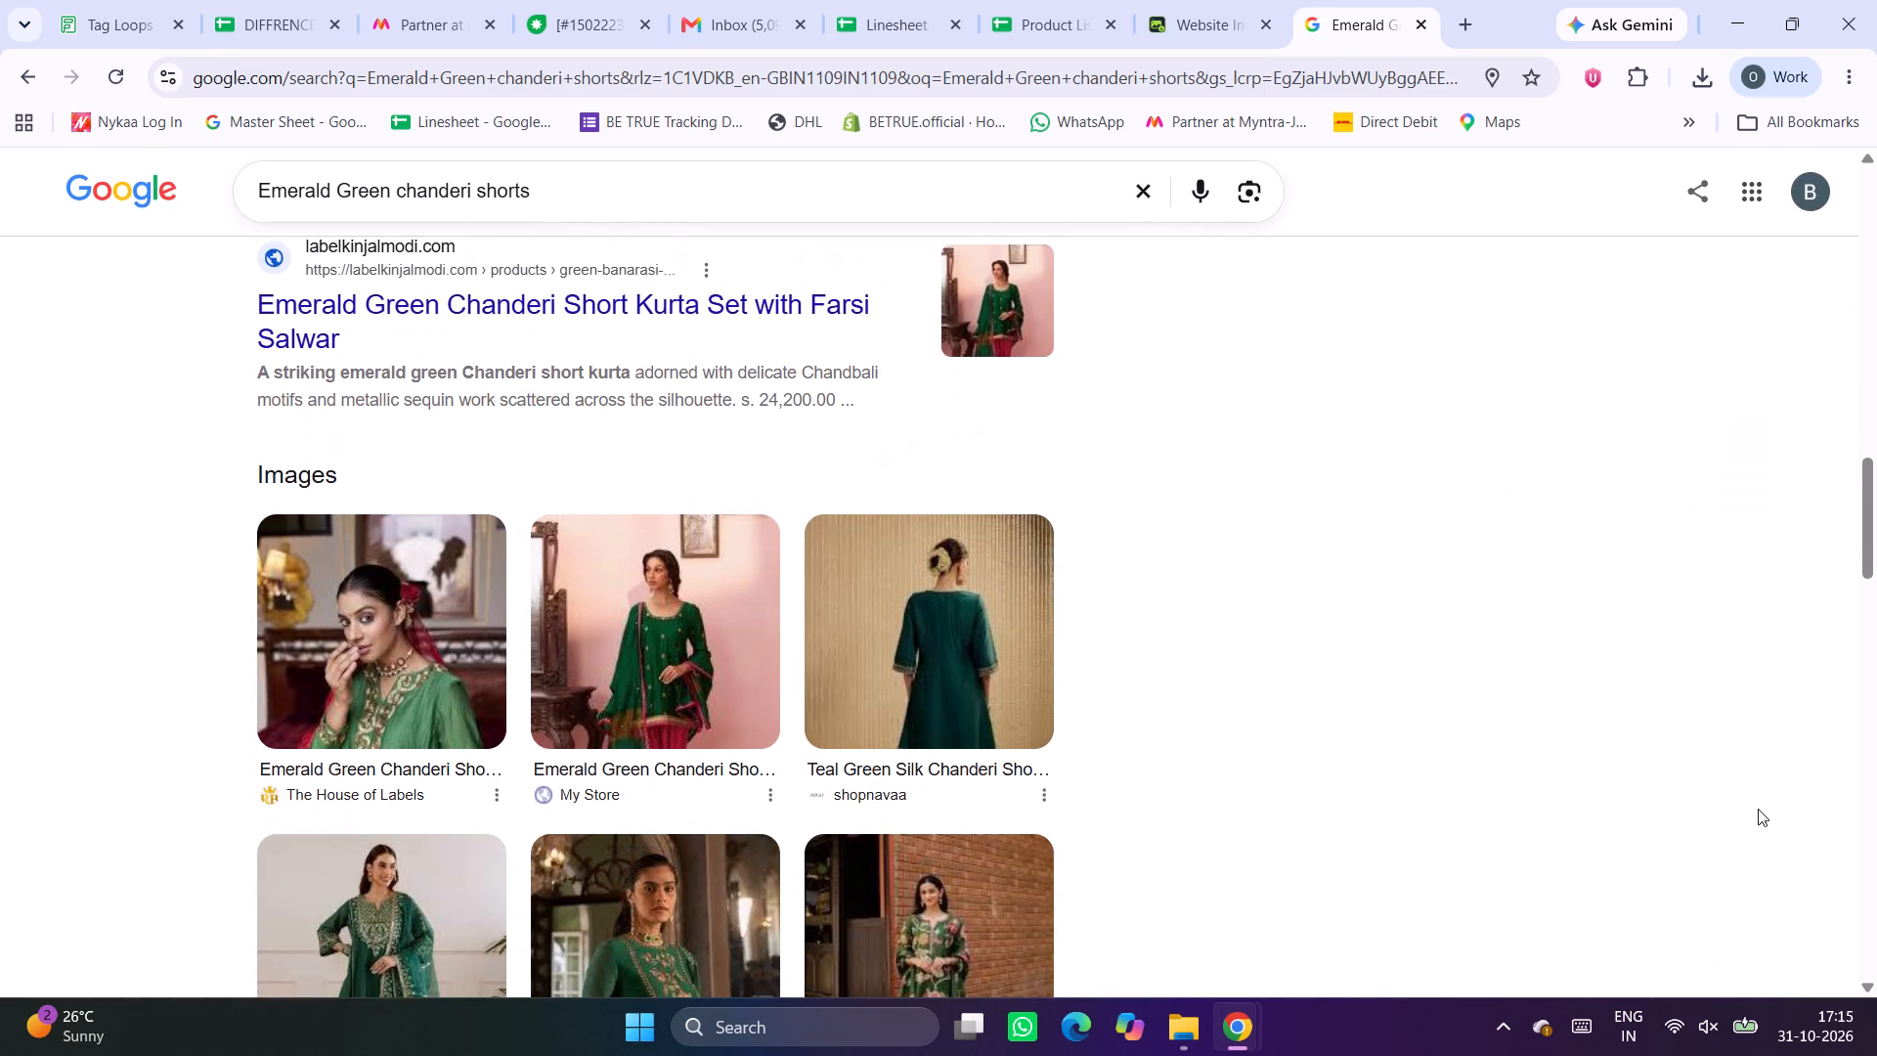
pyautogui.scroll(-1, 1758, 809)
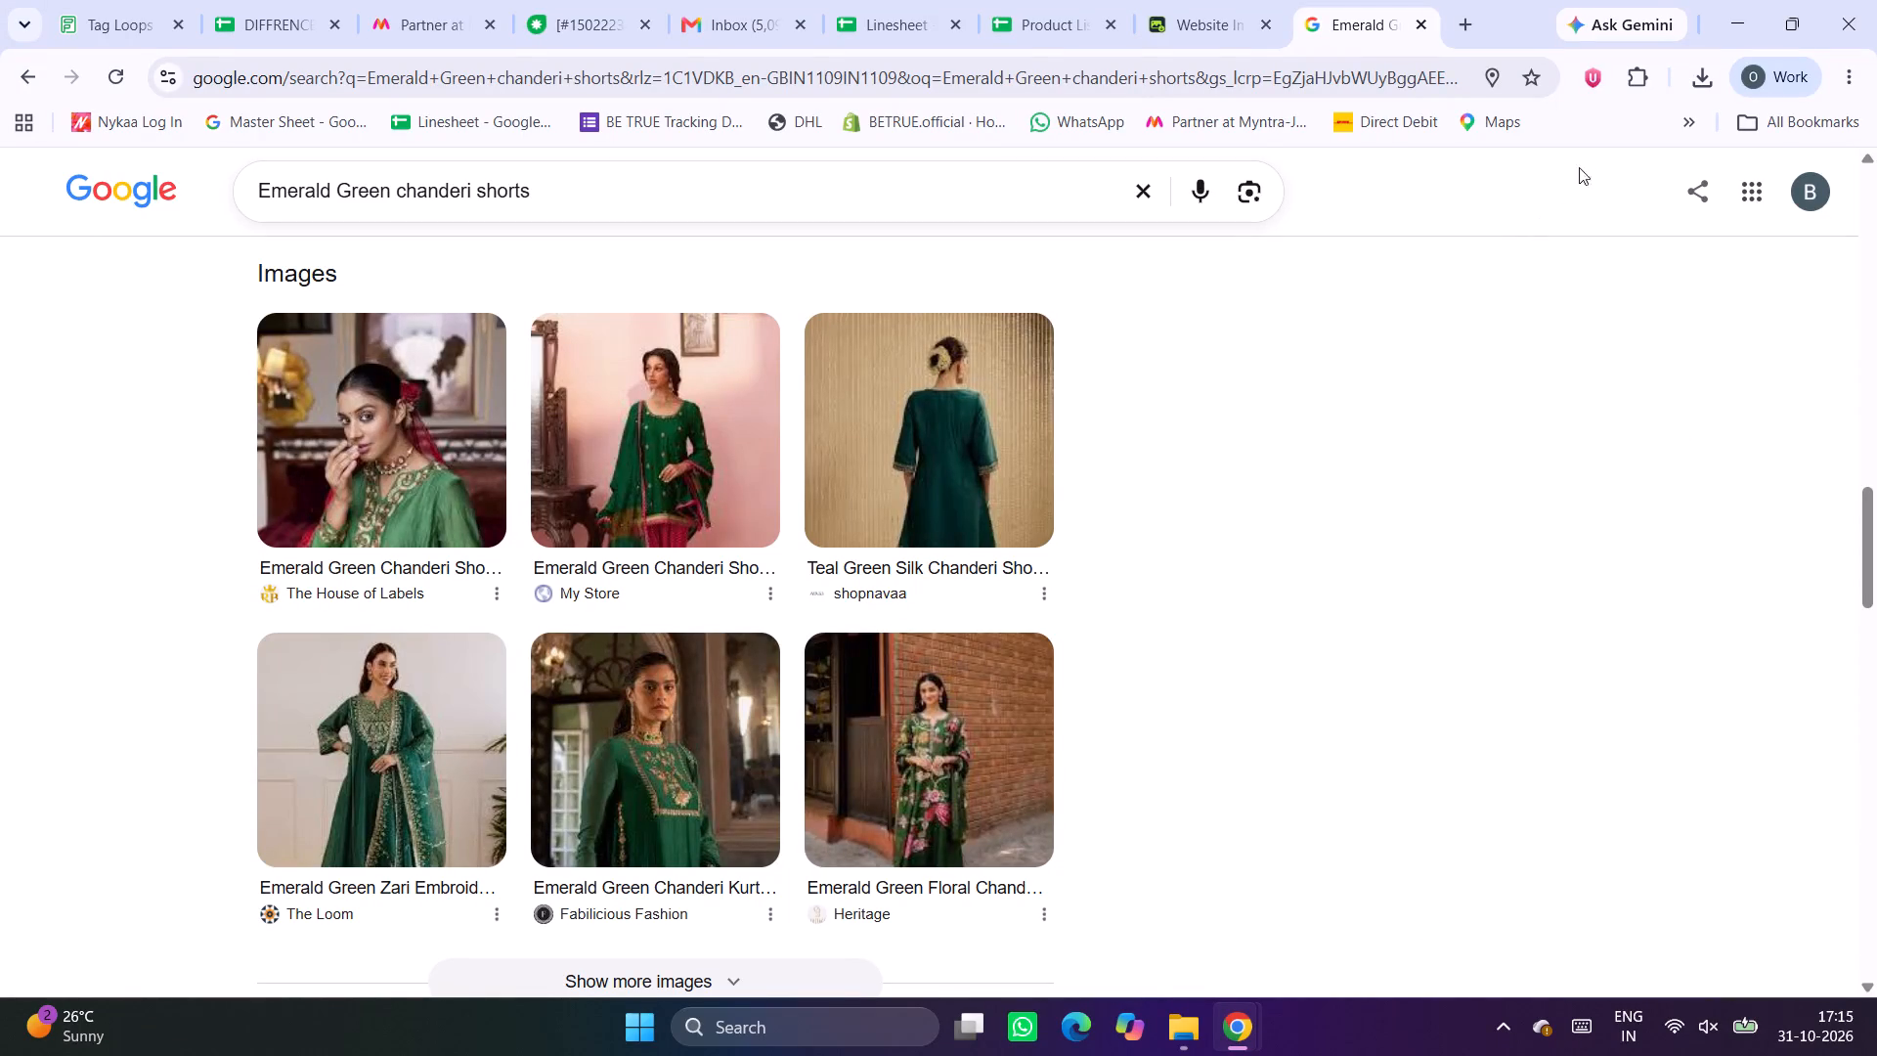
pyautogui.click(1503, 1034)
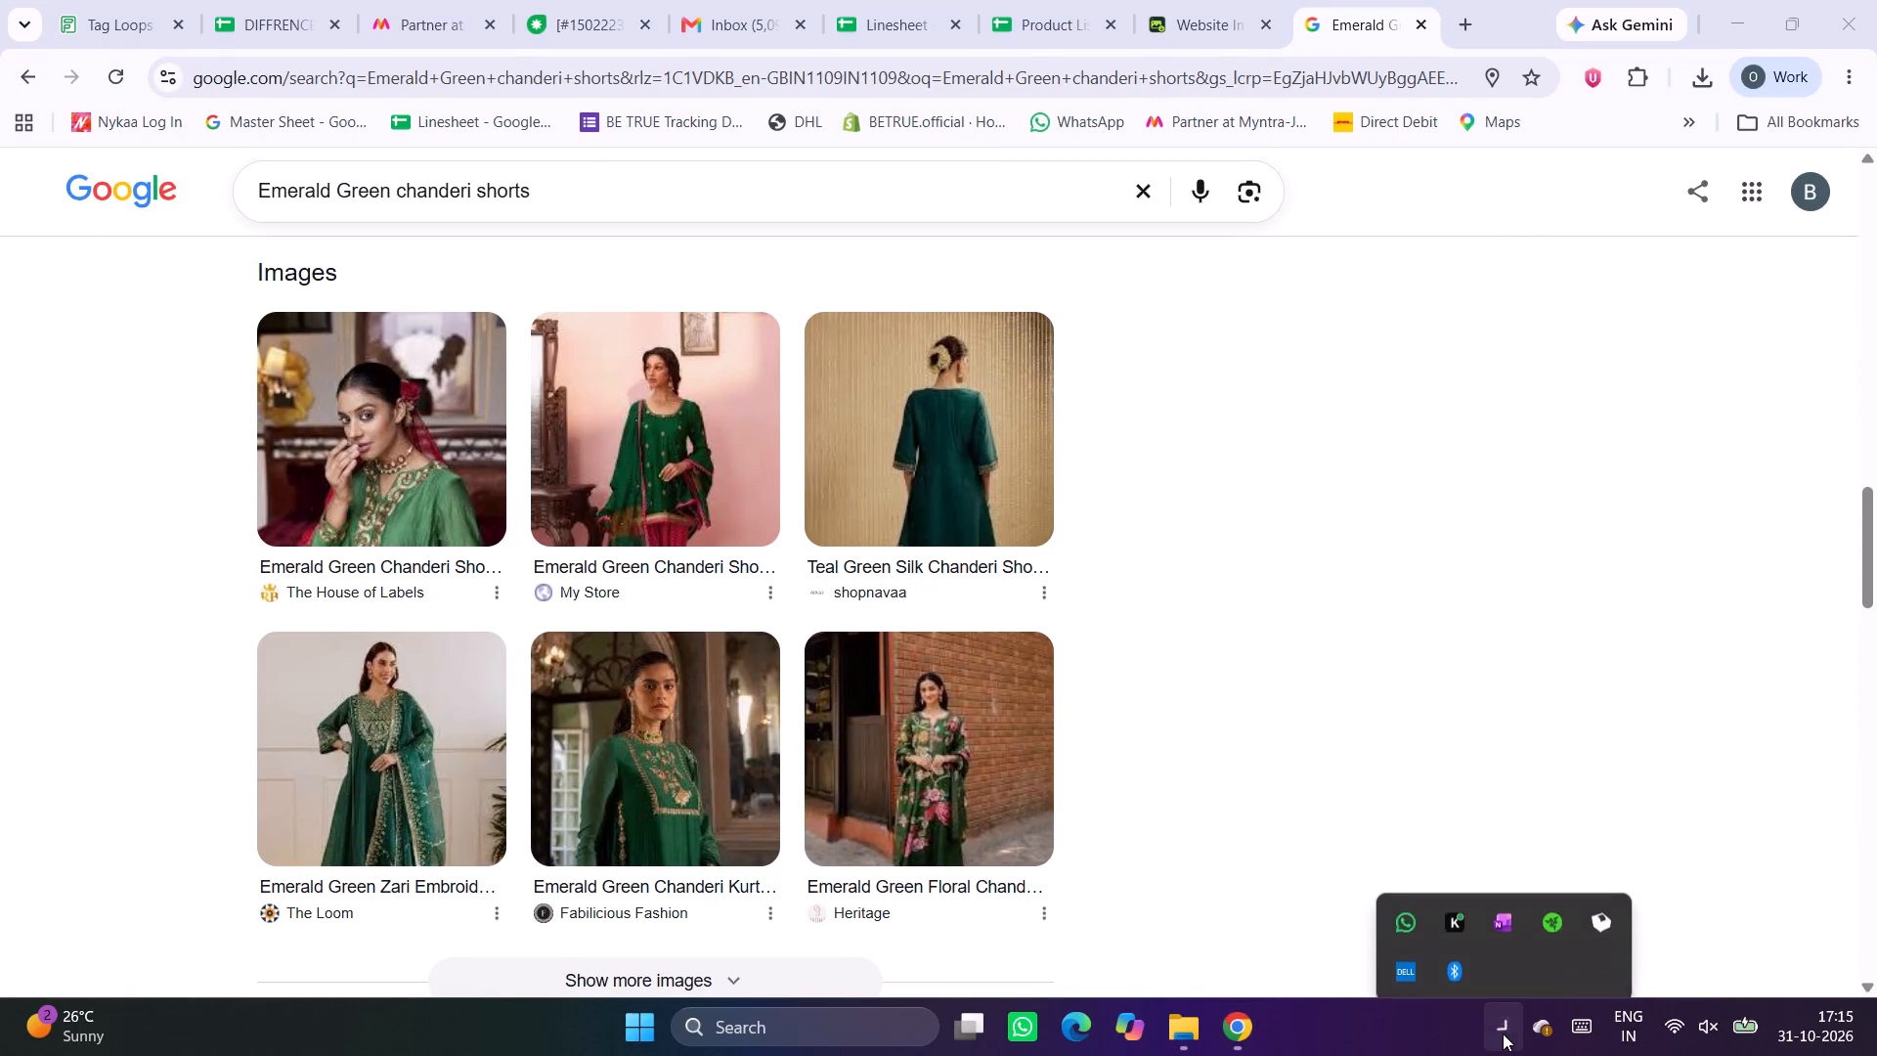
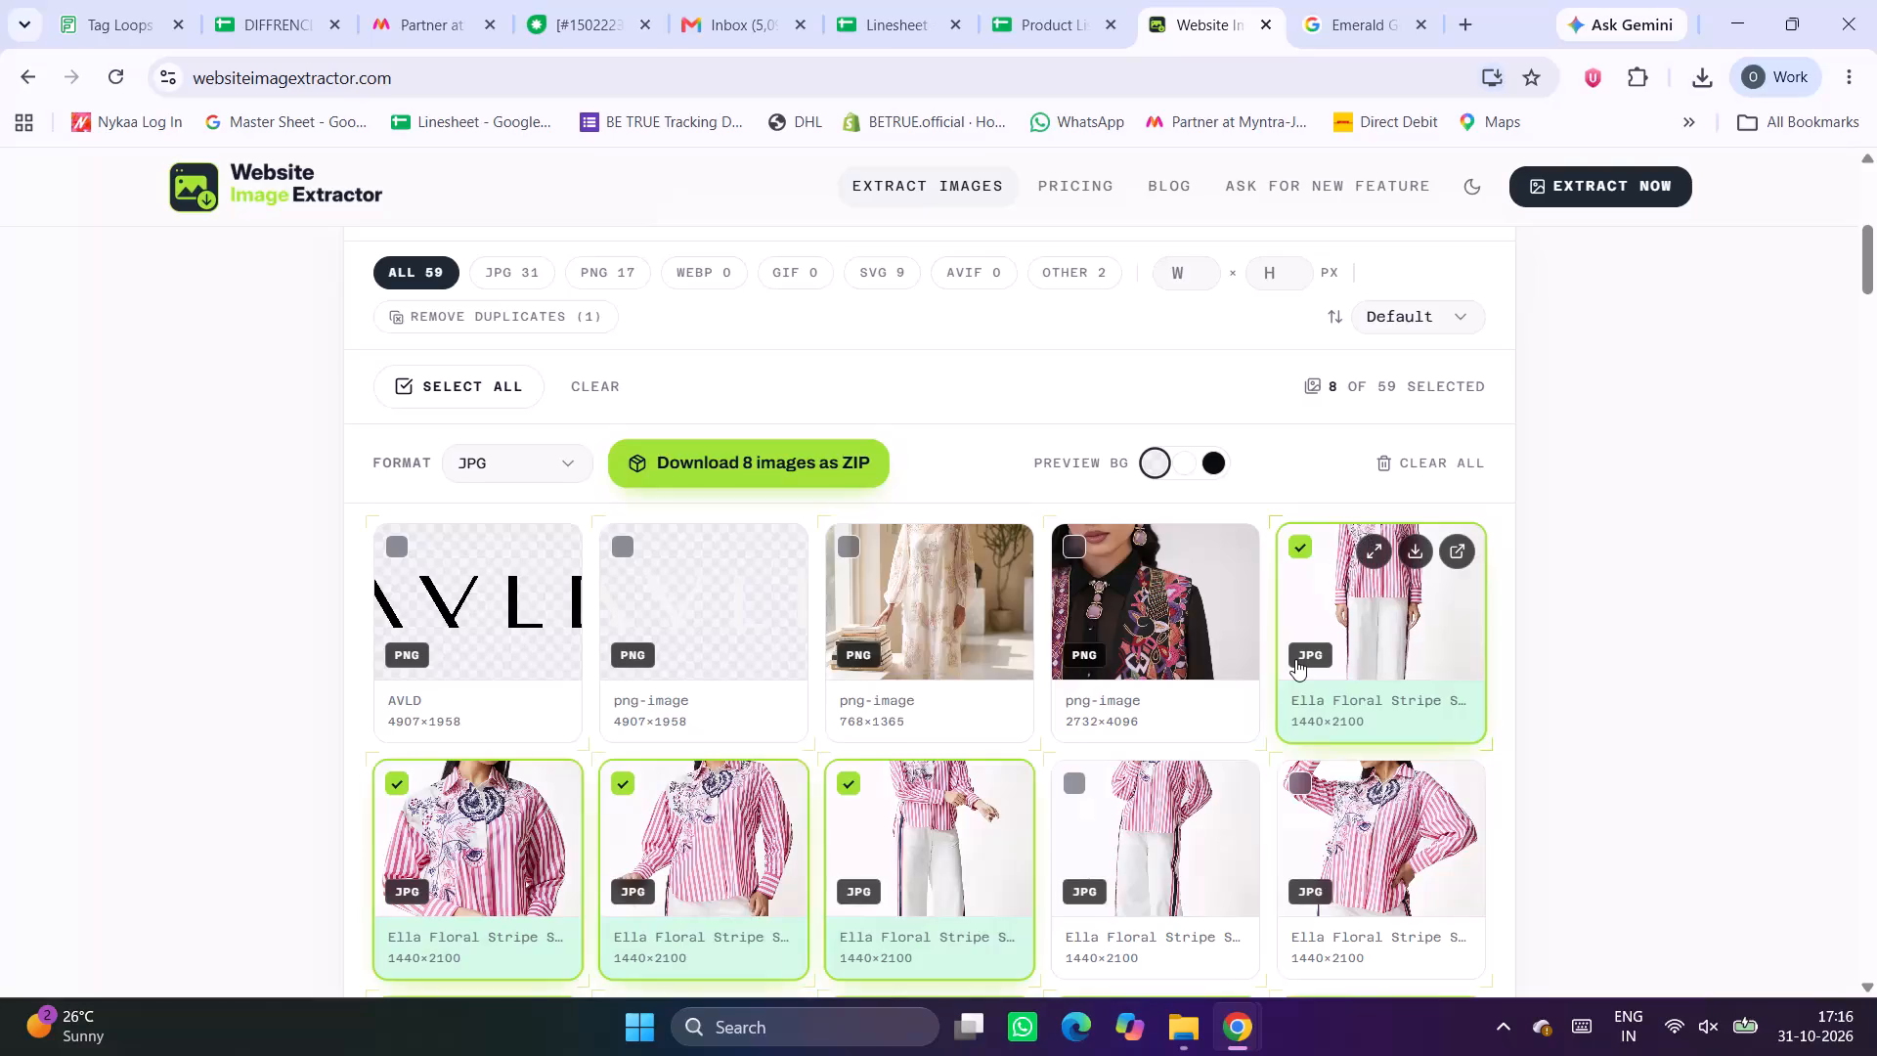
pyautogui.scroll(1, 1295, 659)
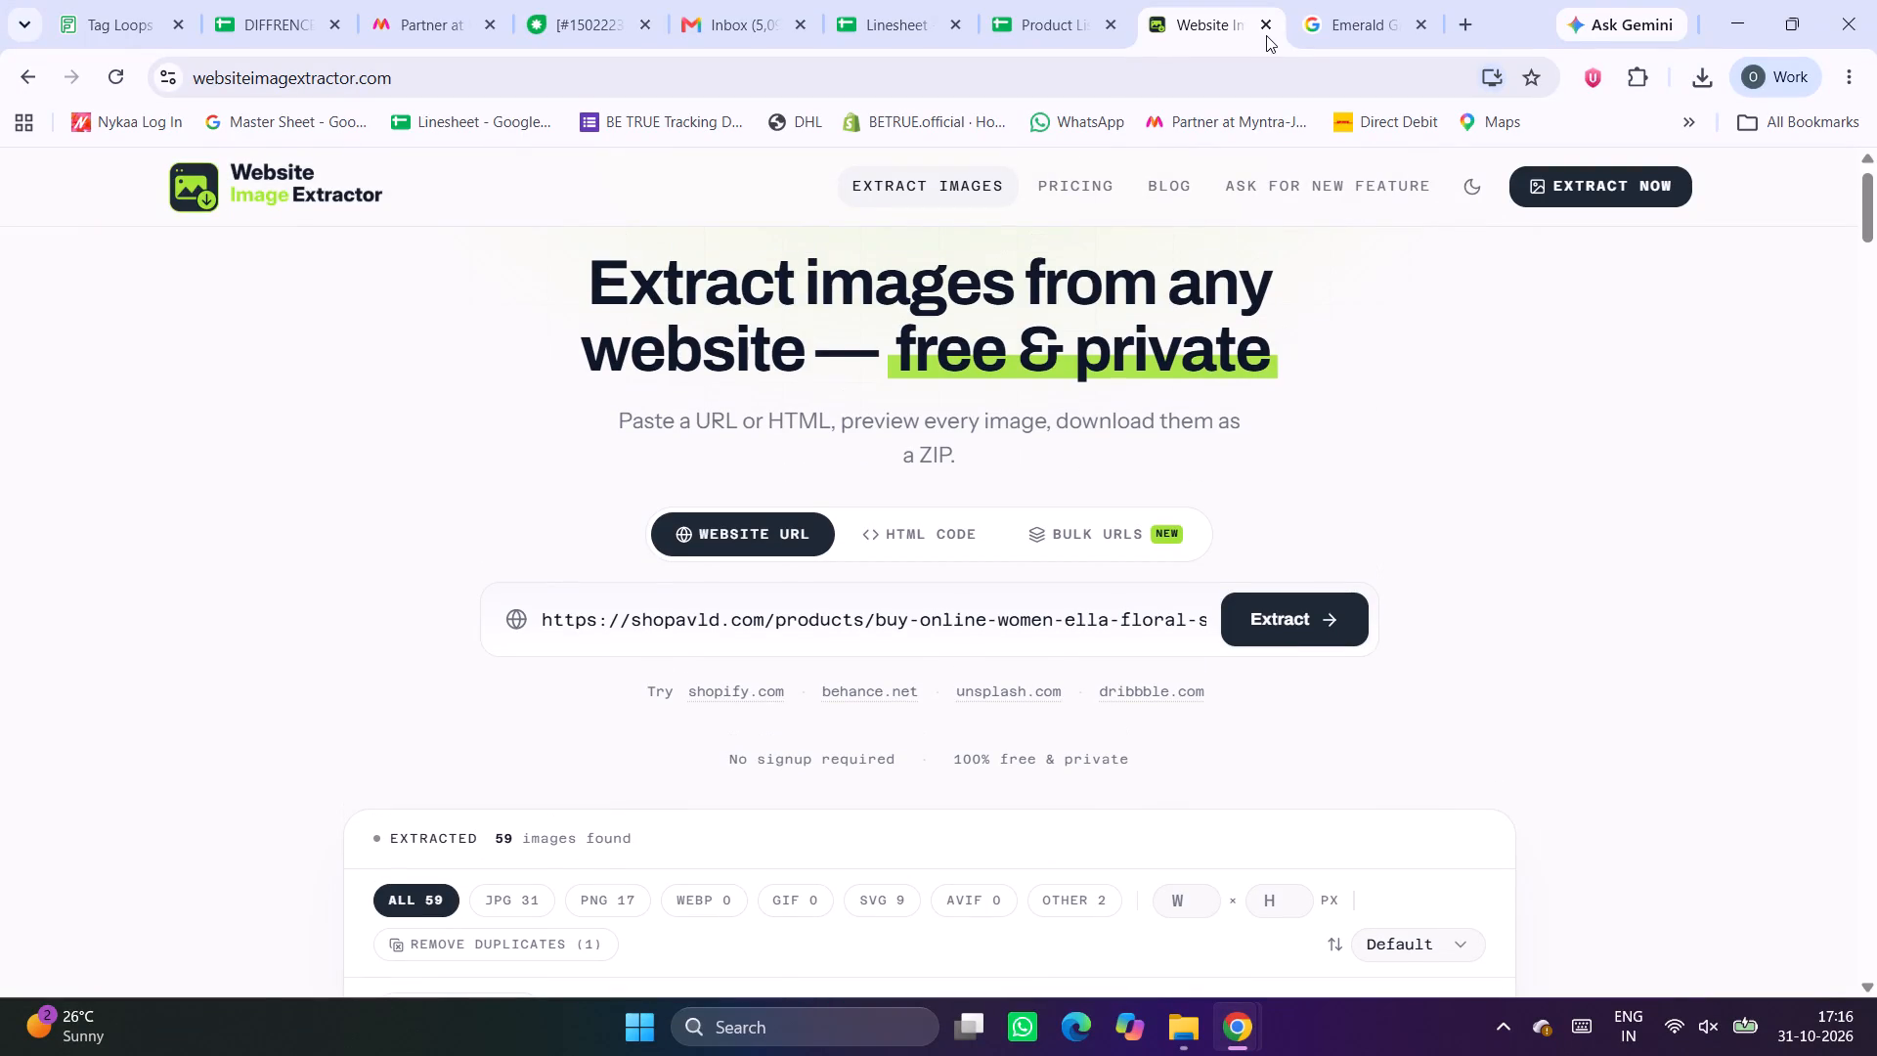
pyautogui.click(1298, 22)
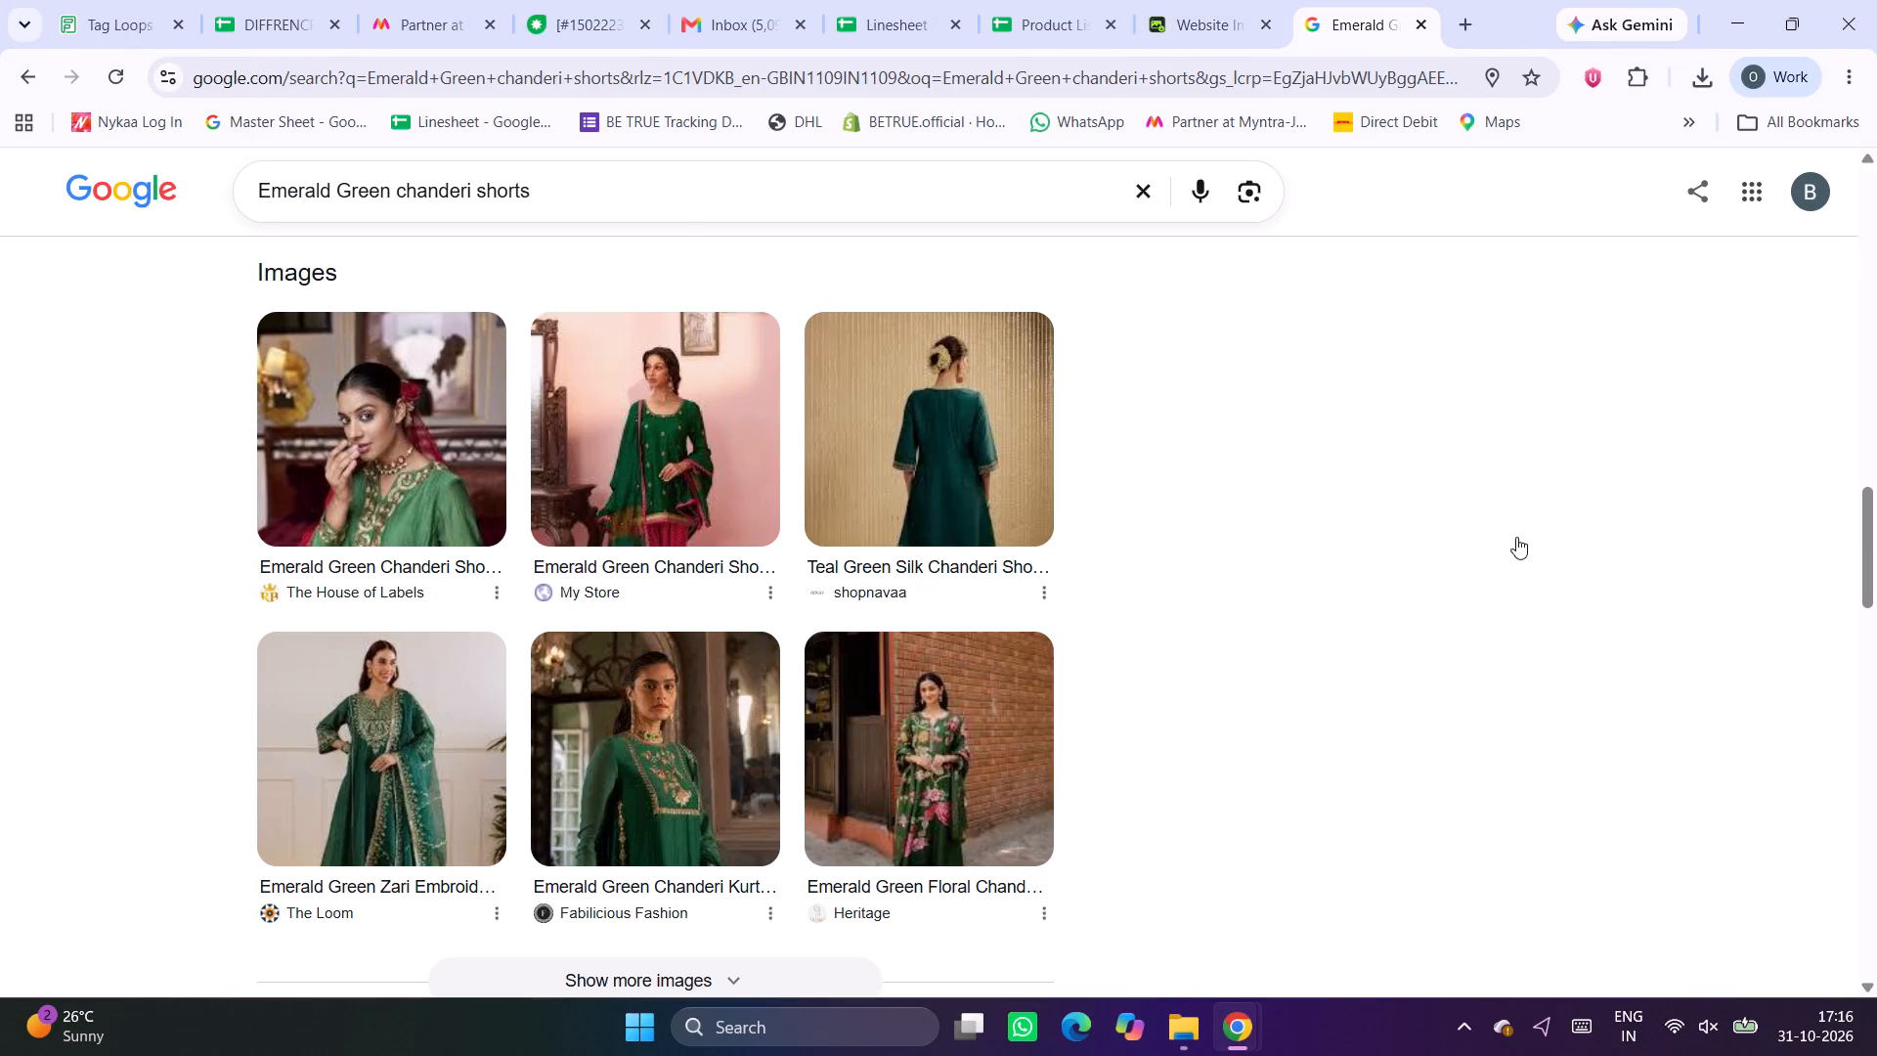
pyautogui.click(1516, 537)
# Switch to File Explorer and look through the Downloads folder, including images_2026-10-12, for a folder holding the SF-42 product images.
pyautogui.click(1170, 1045)
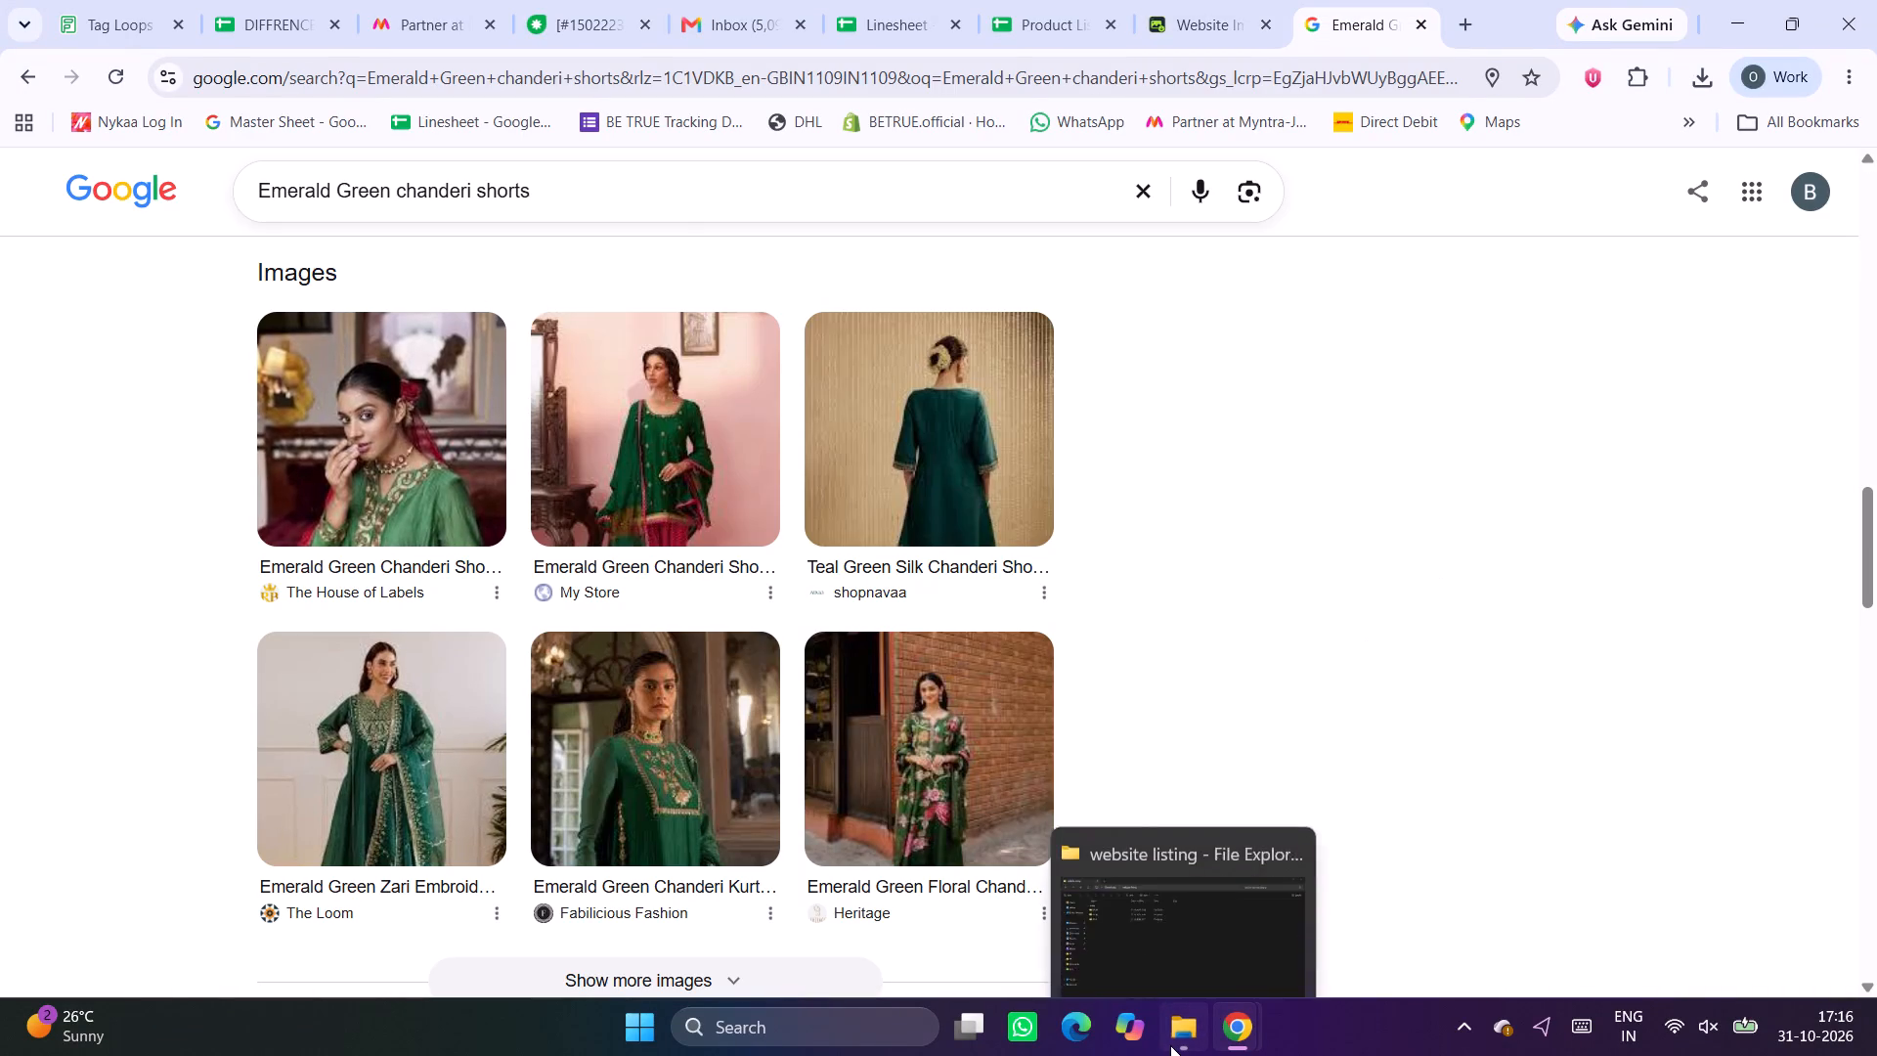
pyautogui.click(53, 83)
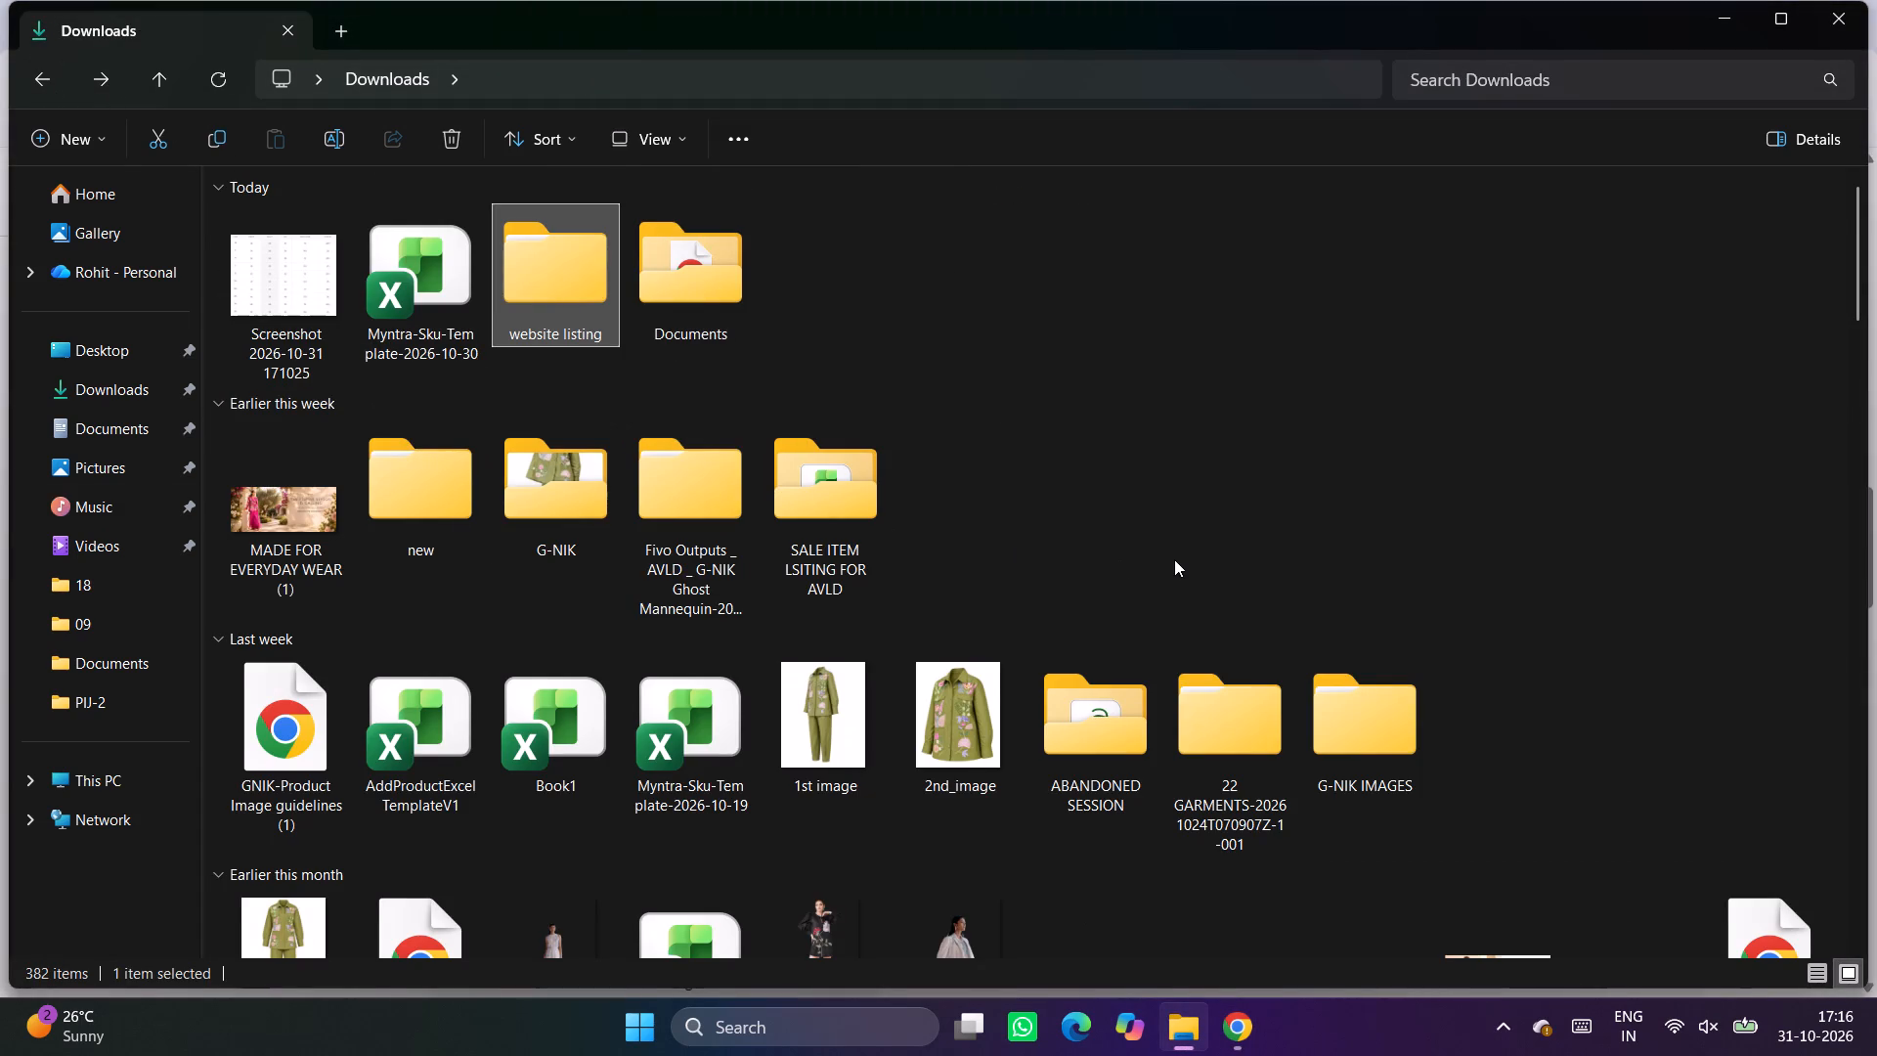
pyautogui.scroll(-1, 1174, 559)
pyautogui.scroll(-1, 1410, 645)
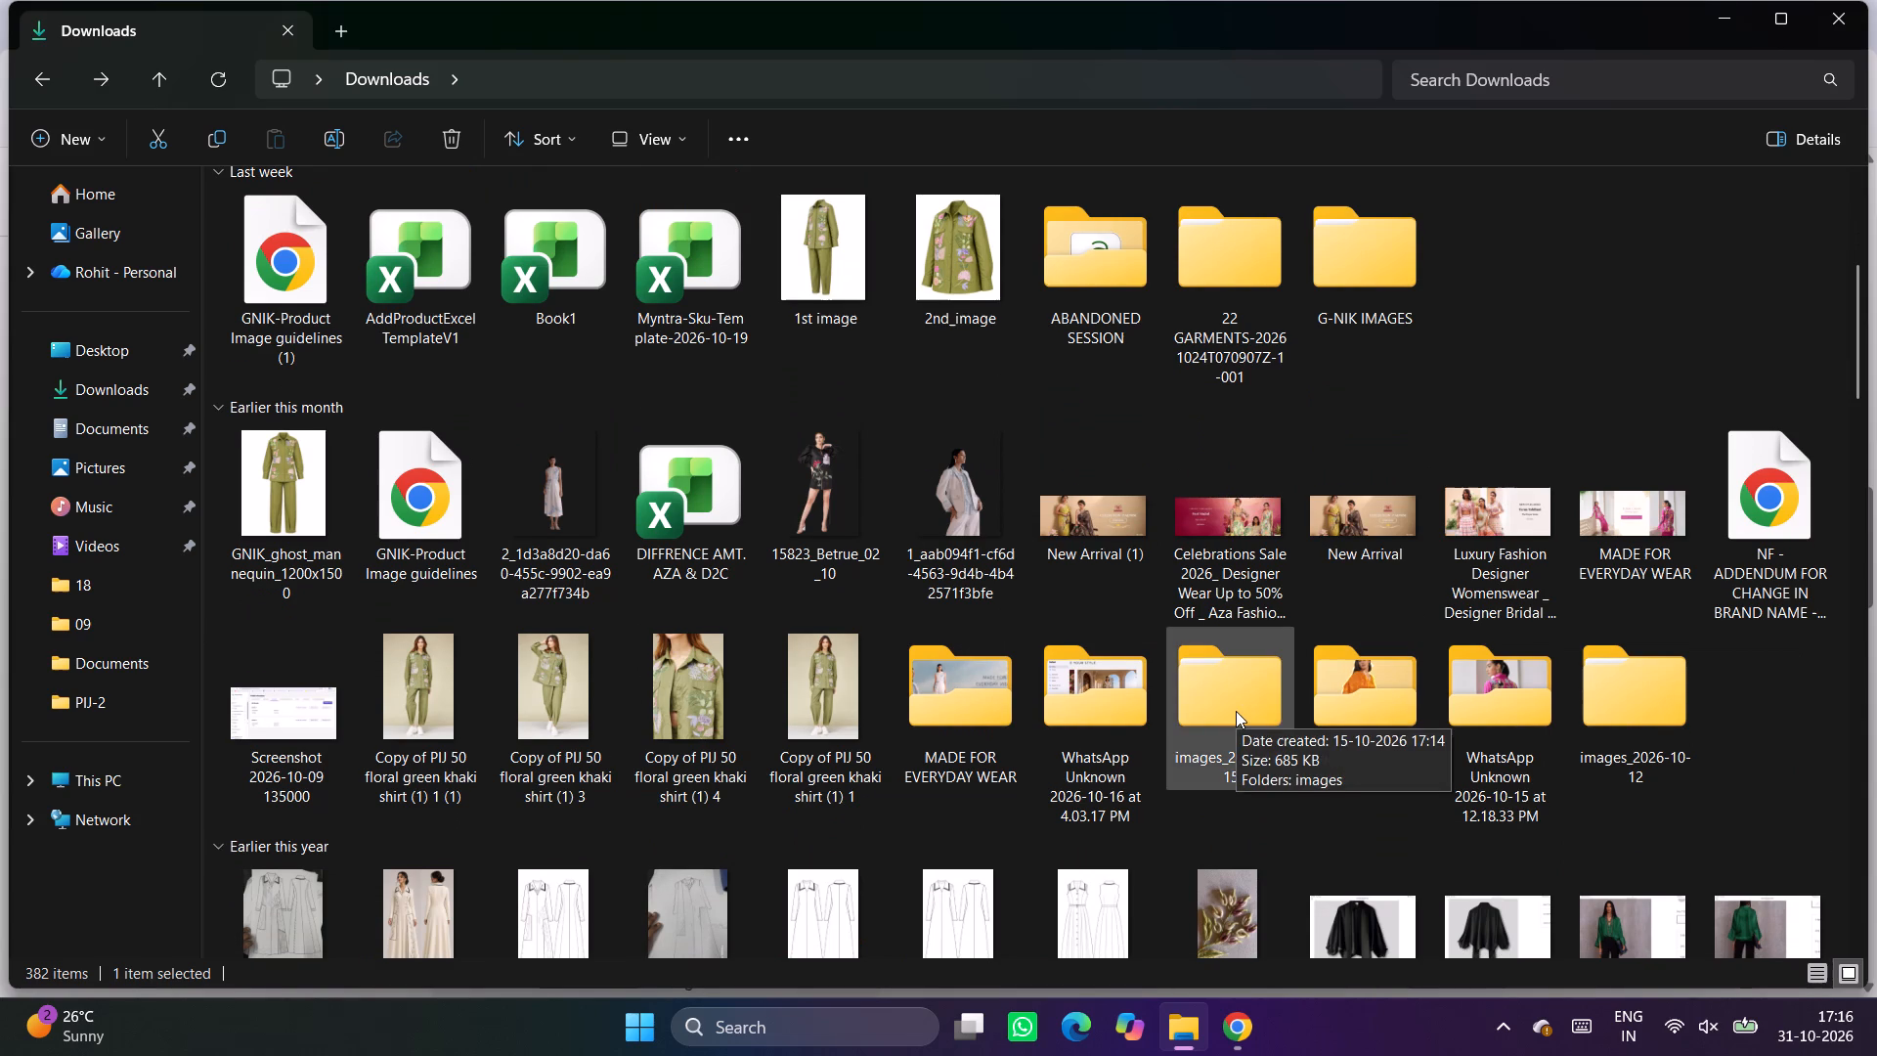
pyautogui.doubleClick(1649, 750)
pyautogui.doubleClick(291, 238)
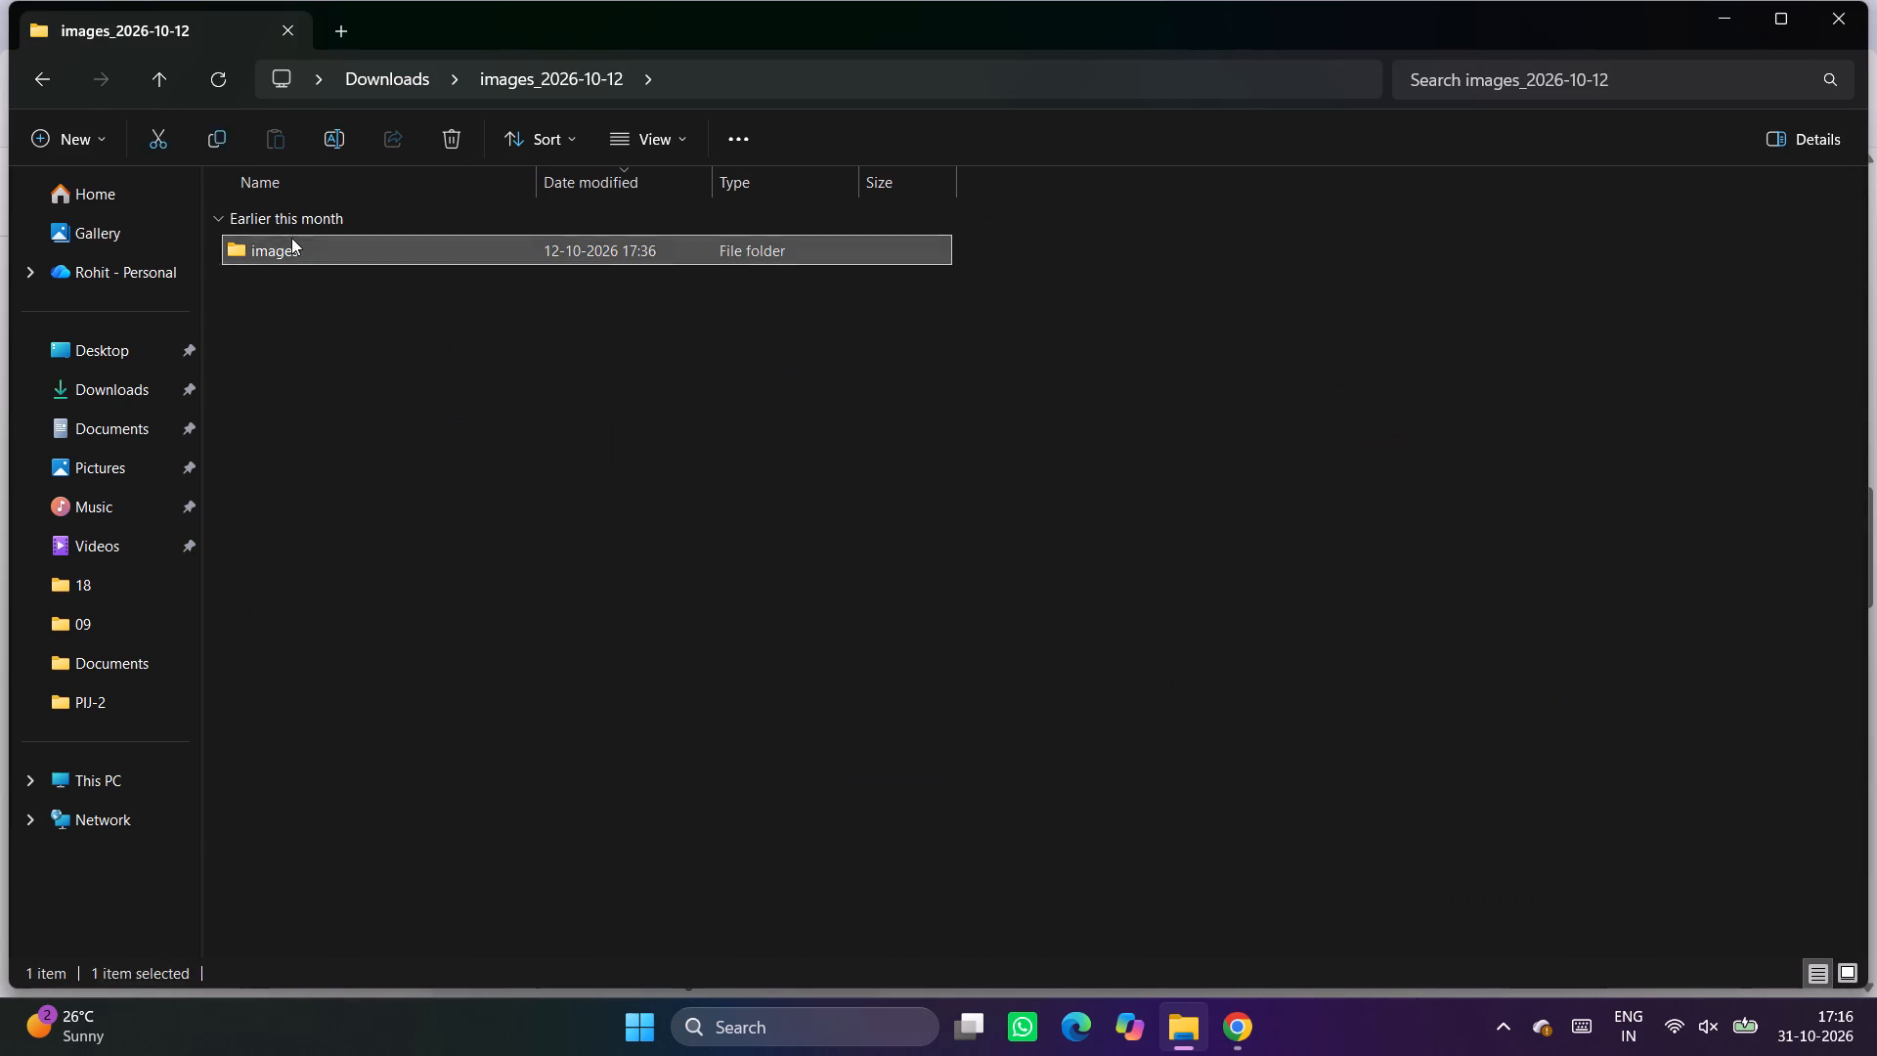
pyautogui.click(25, 72)
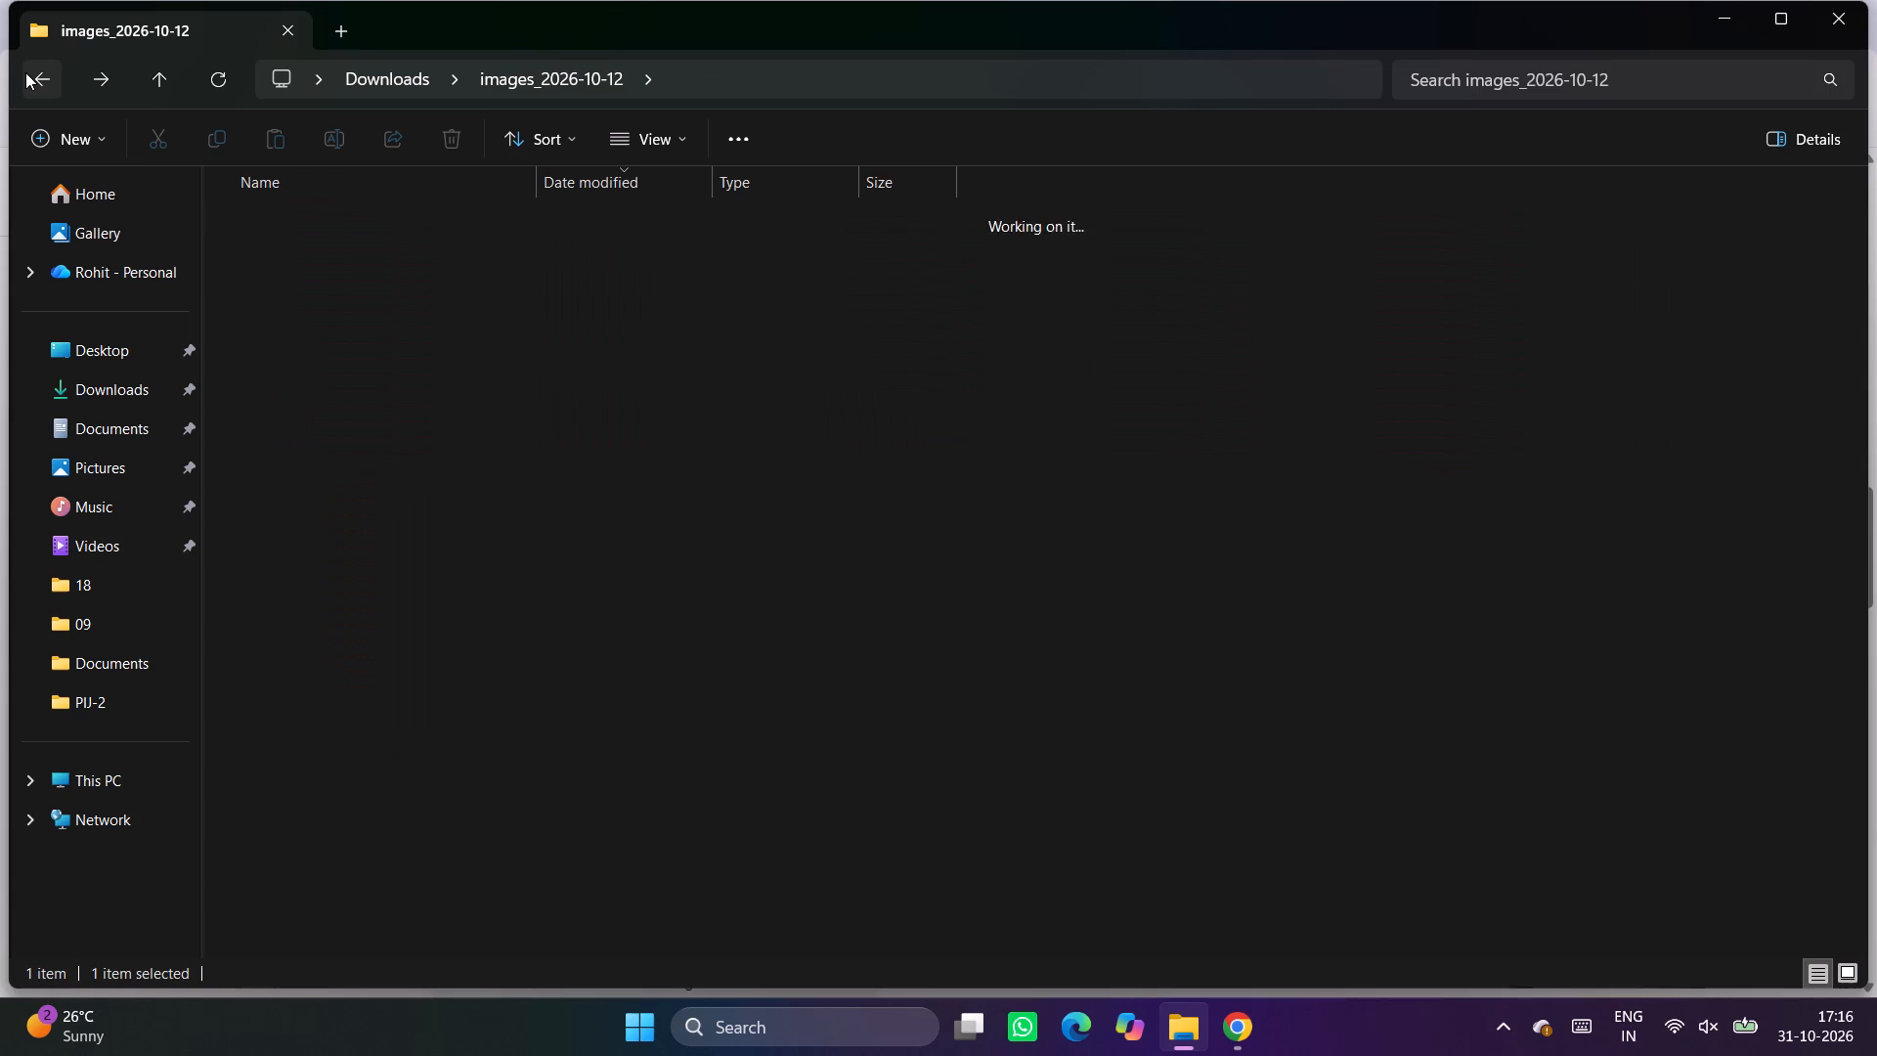
pyautogui.click(25, 72)
pyautogui.scroll(-3, 1241, 569)
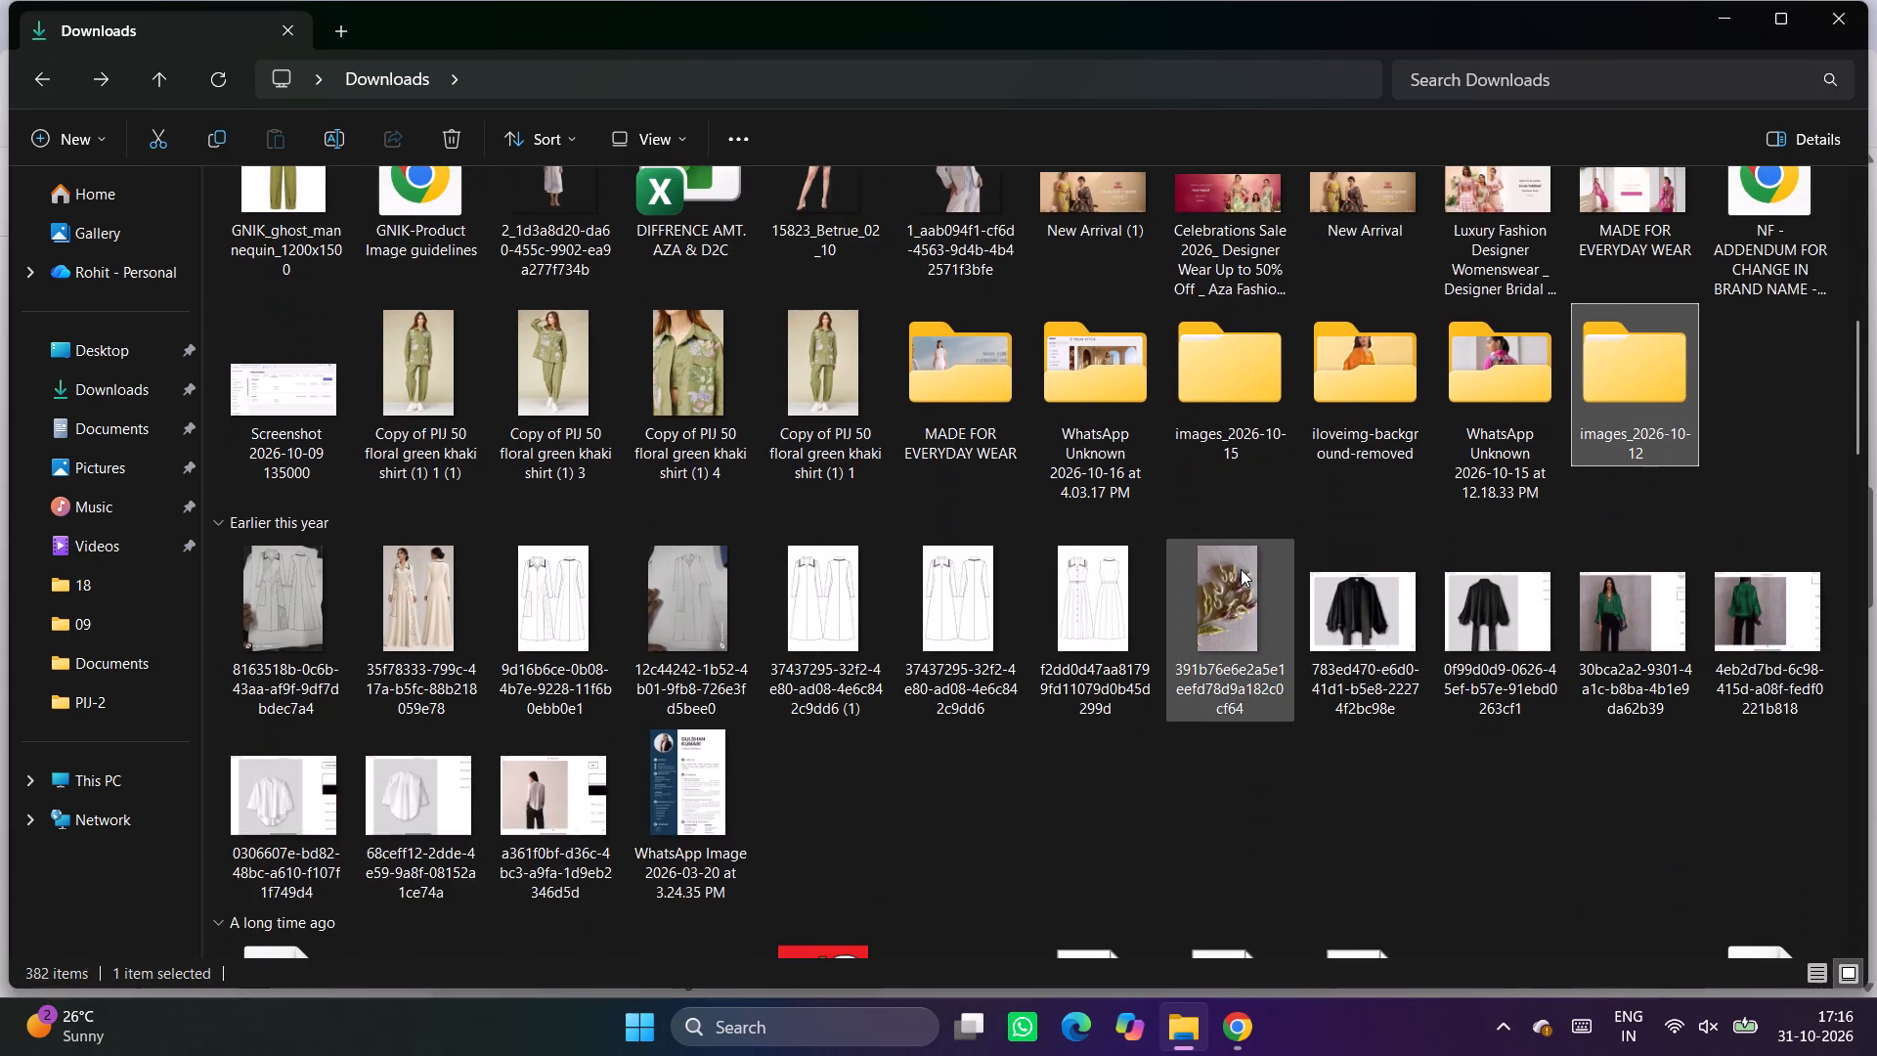
pyautogui.scroll(-2, 1241, 569)
pyautogui.scroll(2, 1241, 569)
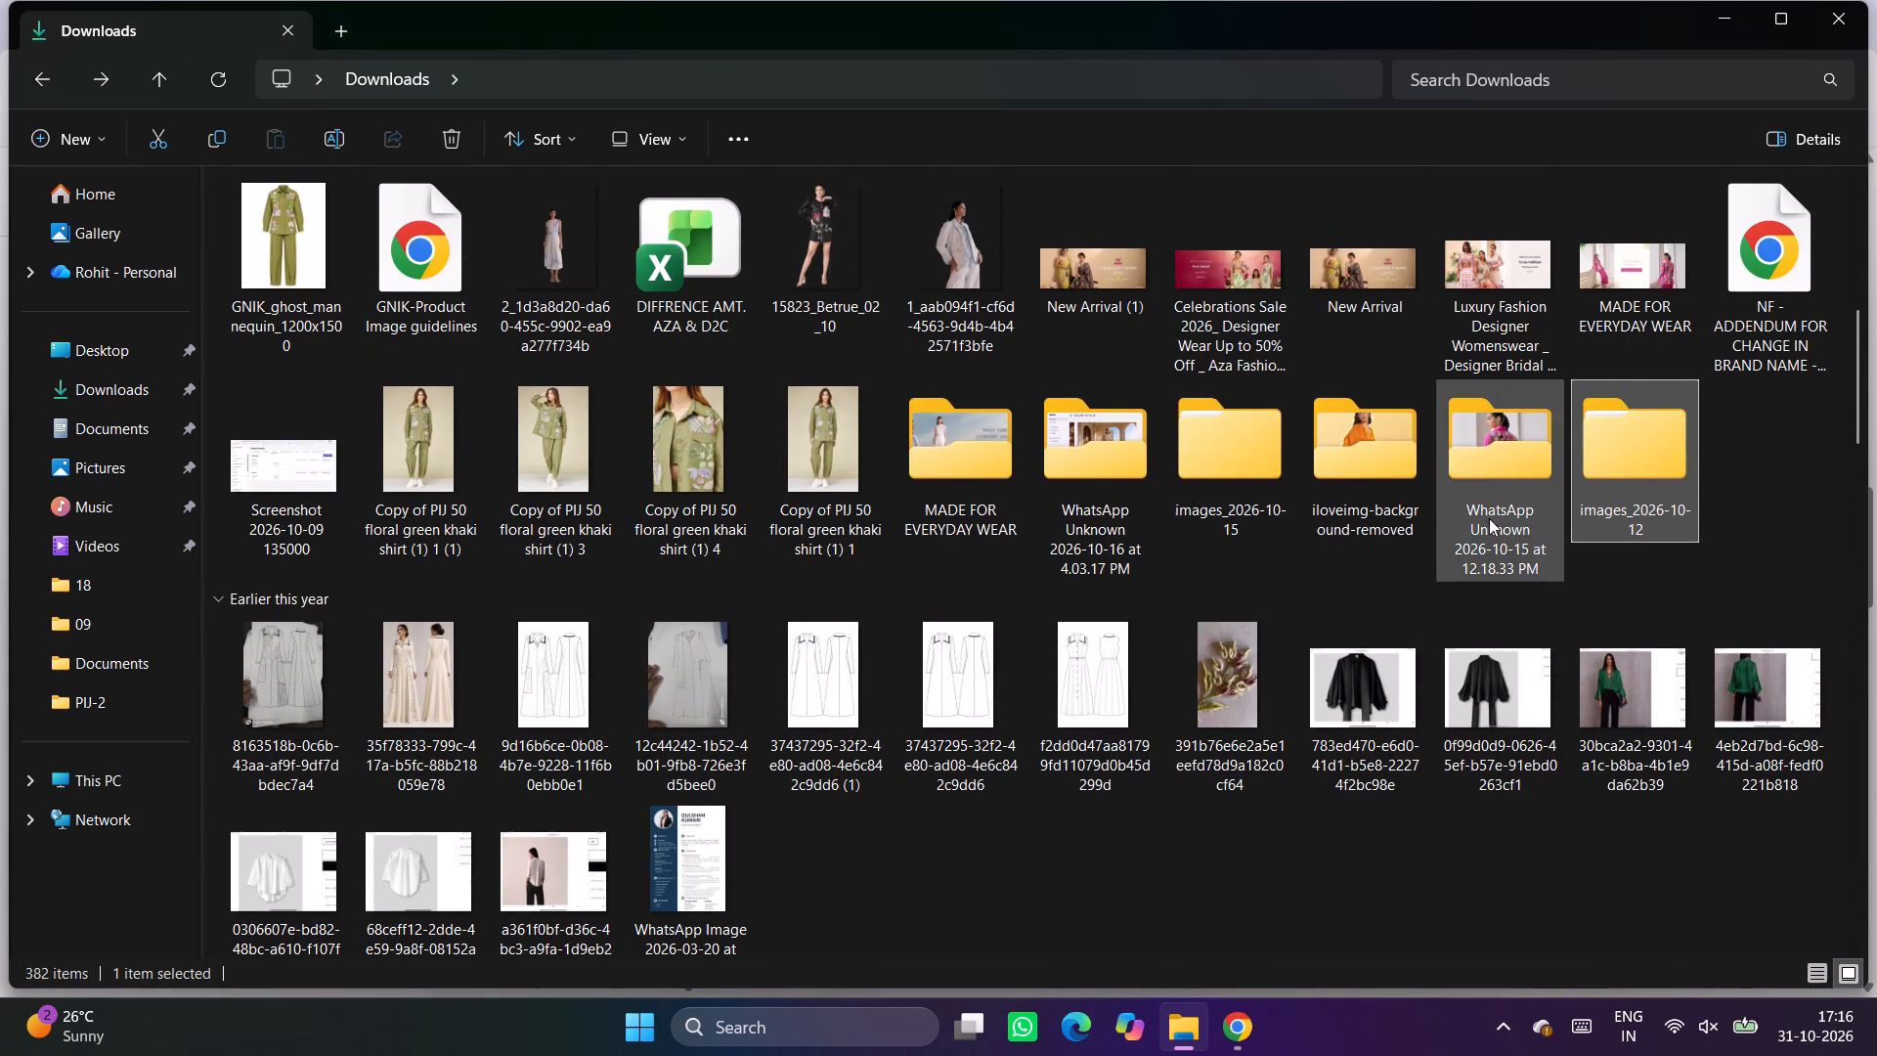
pyautogui.scroll(3, 779, 567)
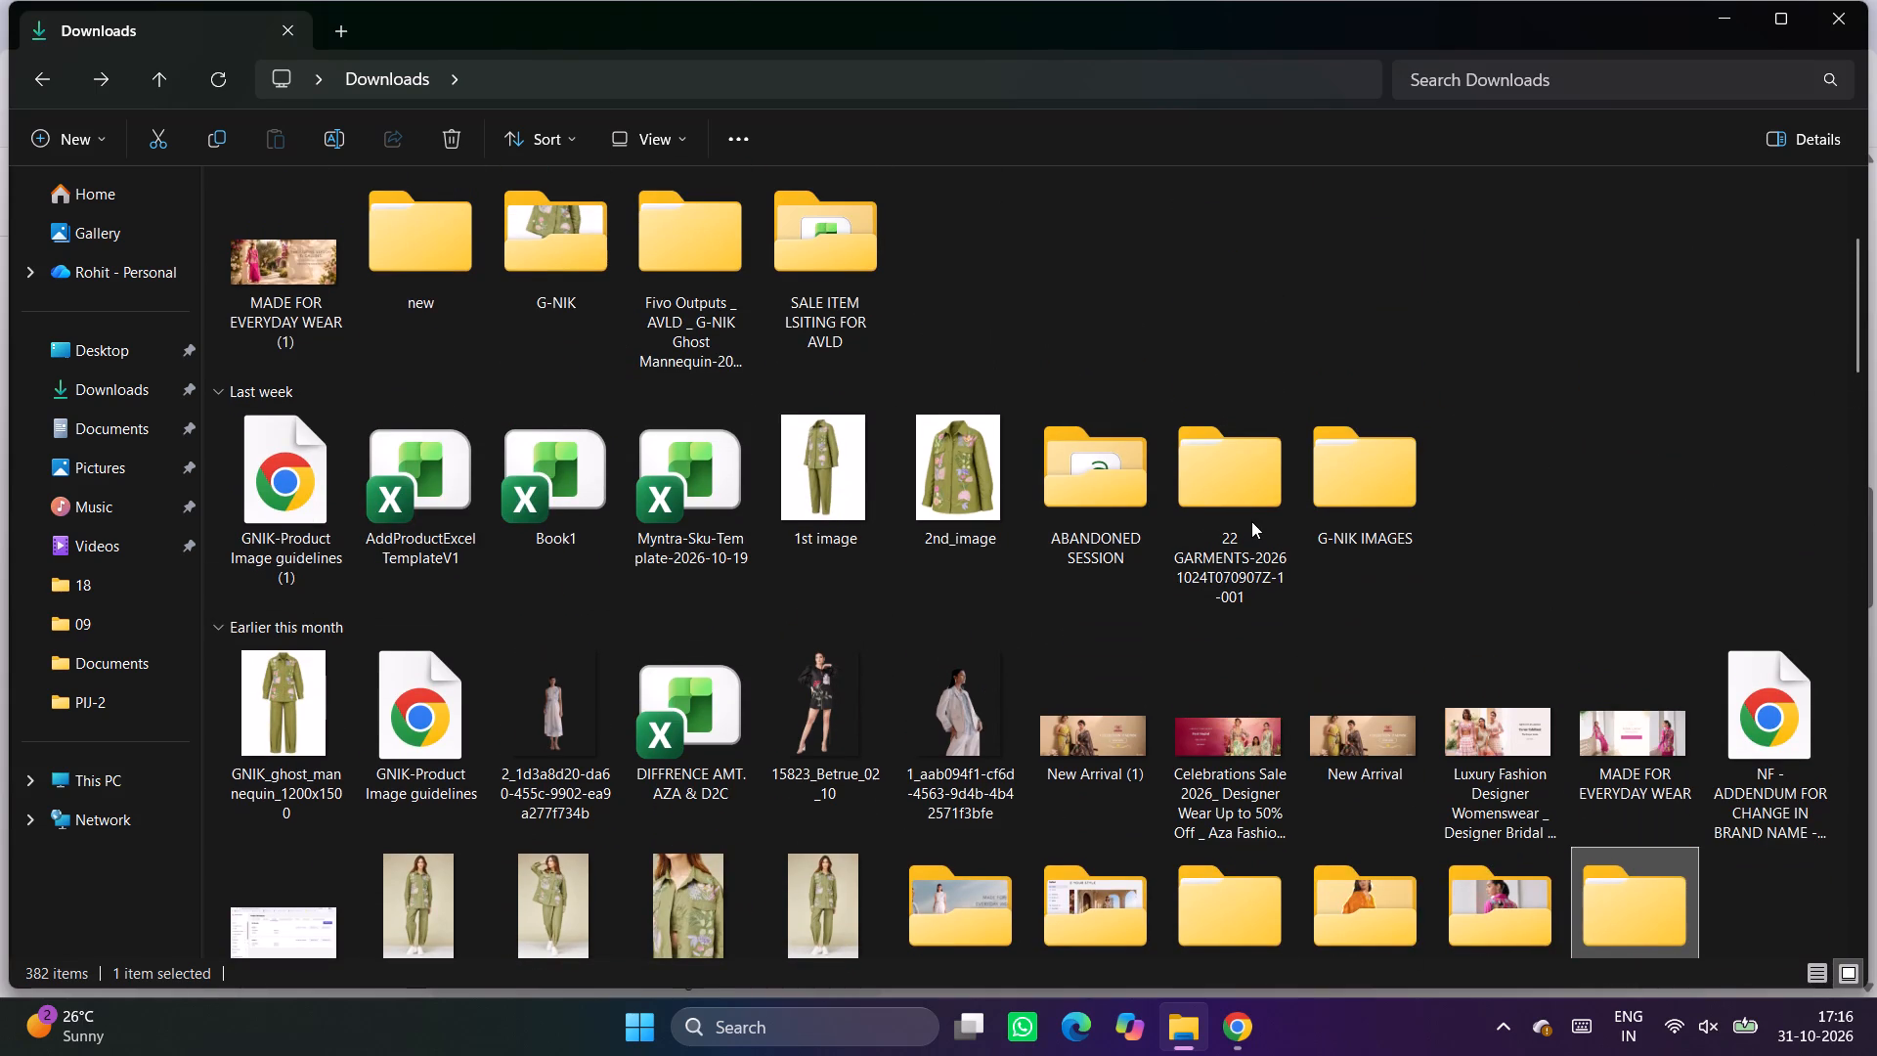
pyautogui.scroll(-2, 1099, 695)
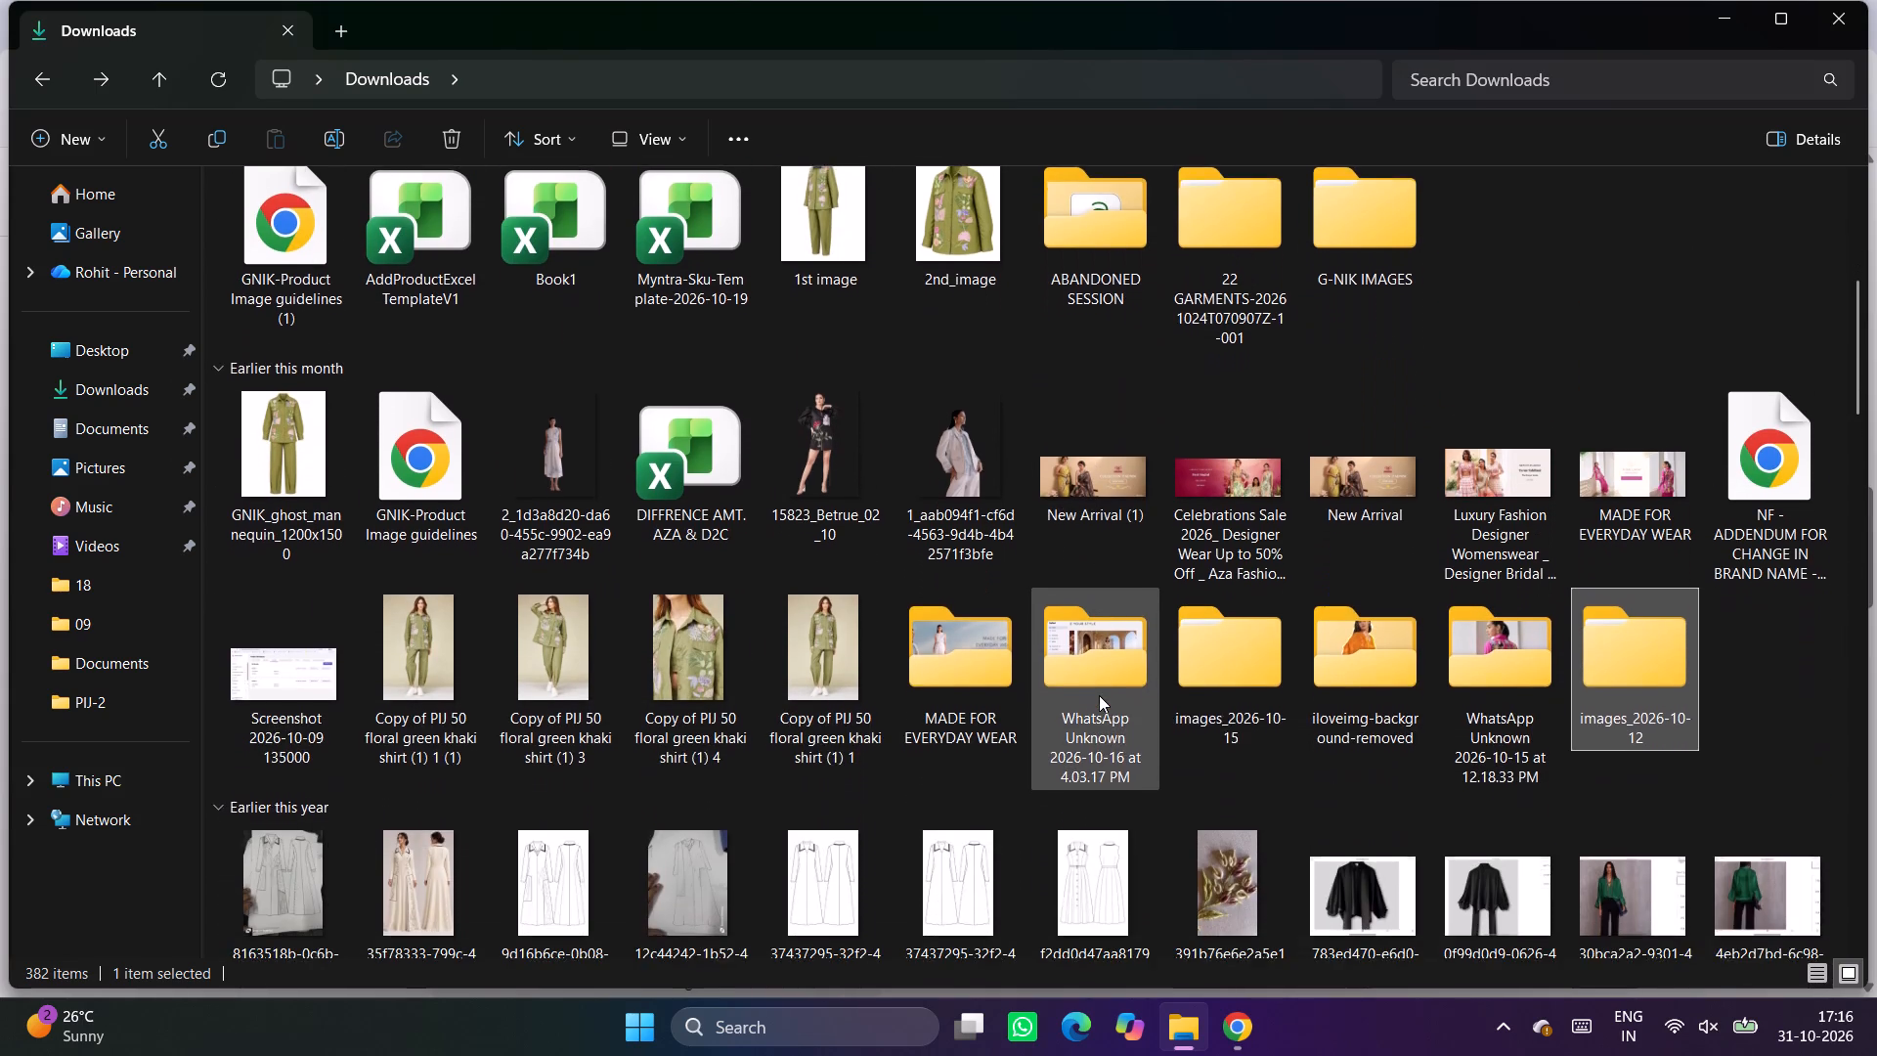
pyautogui.scroll(-3, 1099, 695)
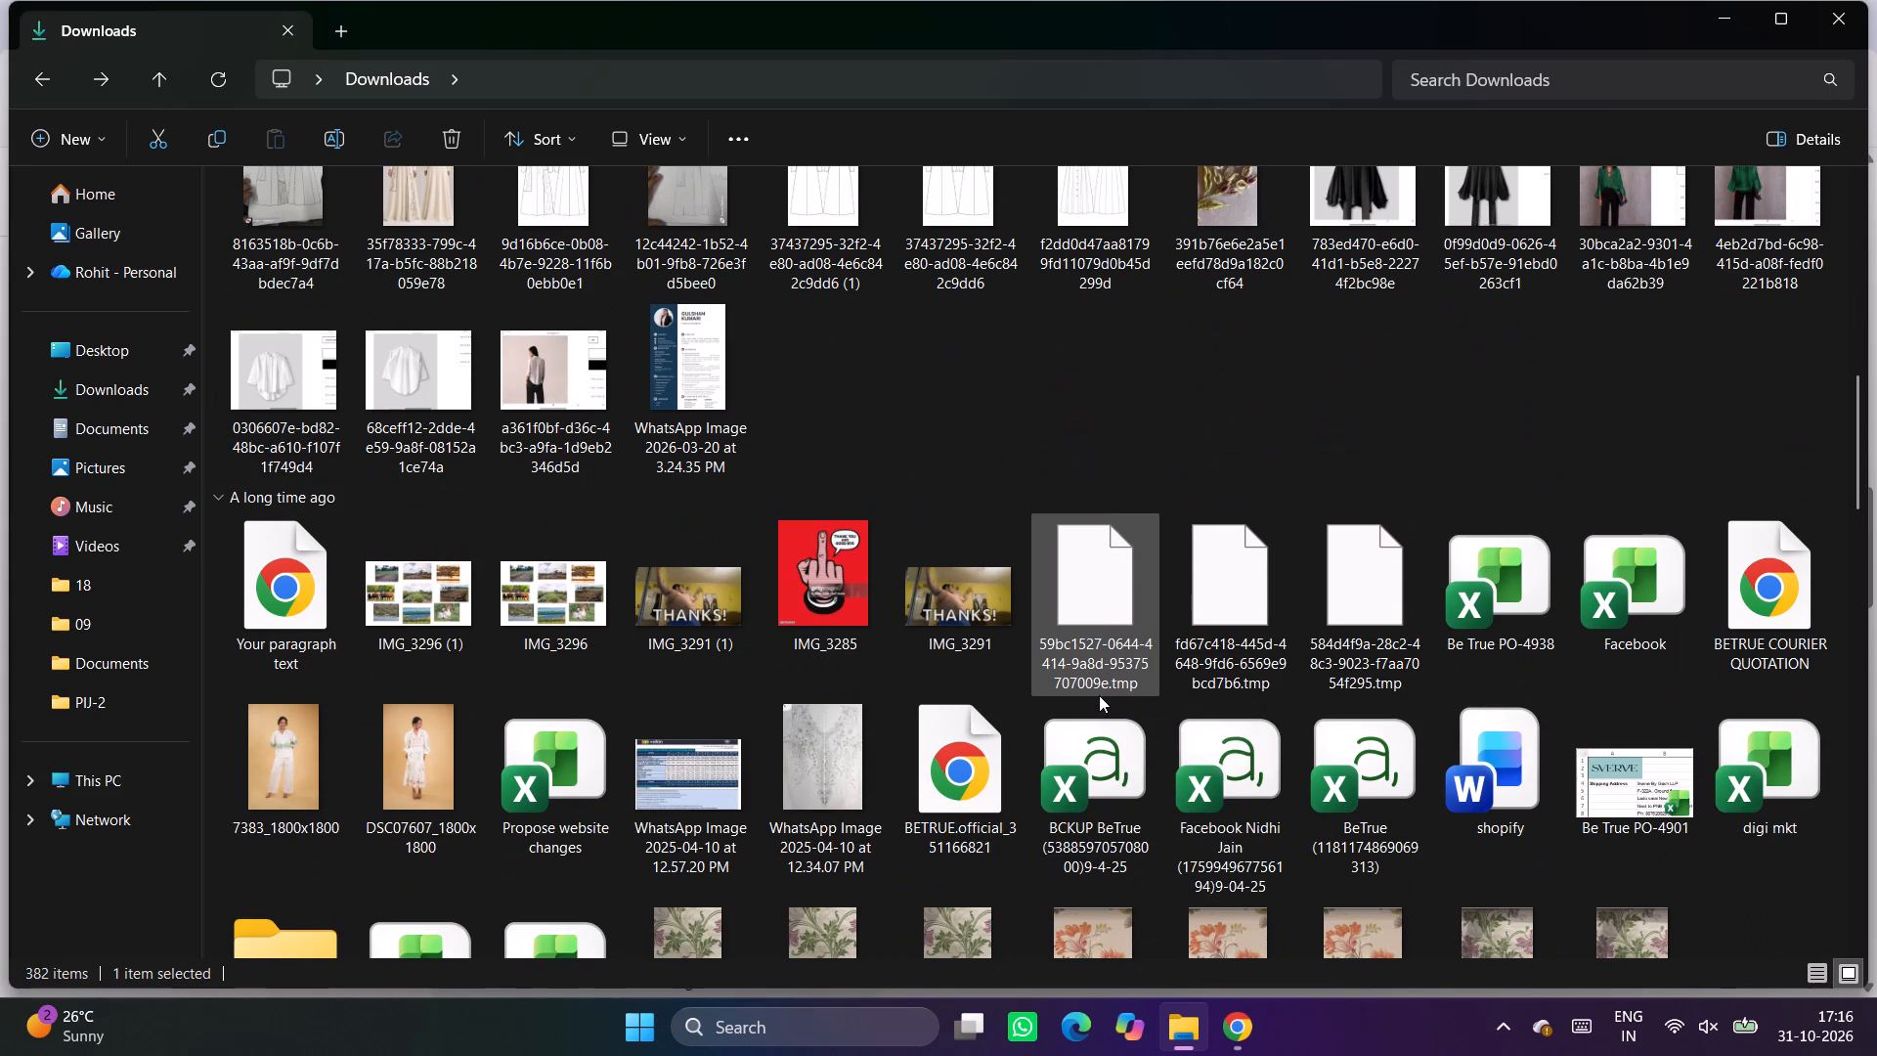
pyautogui.hscroll(1, 1099, 695)
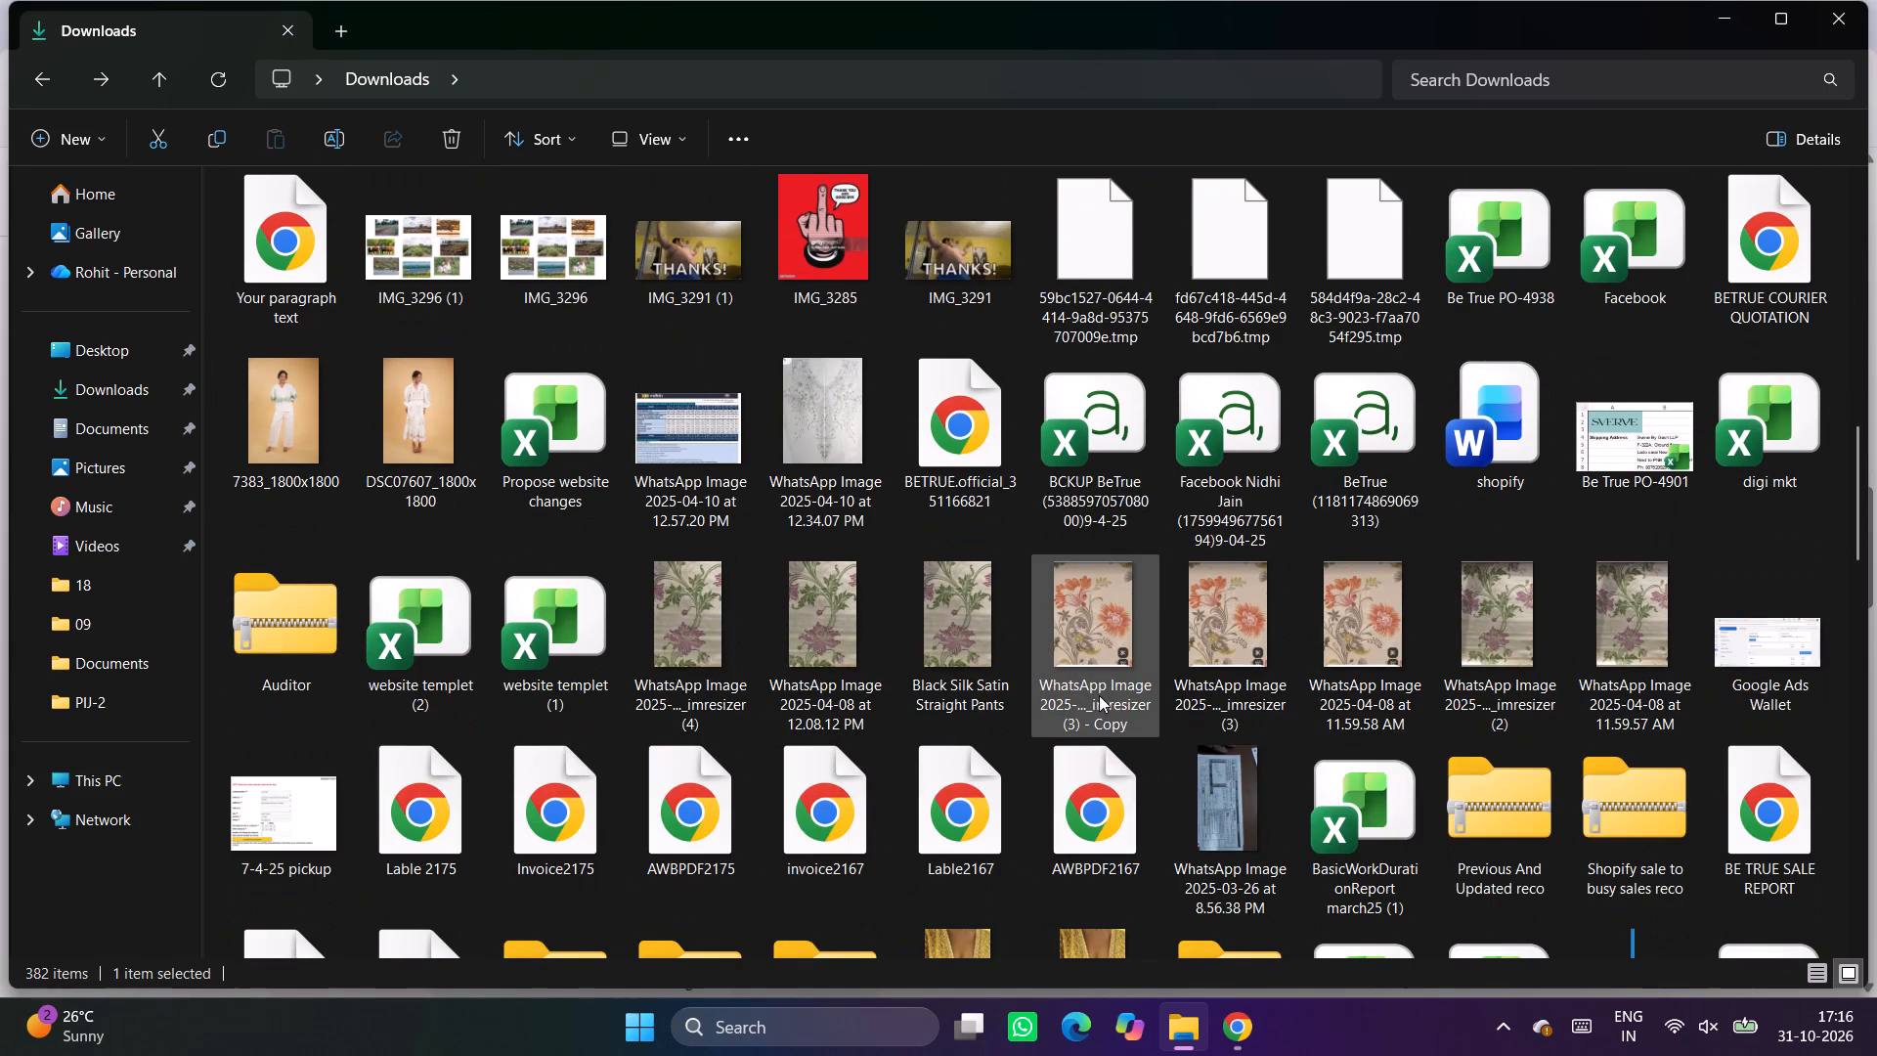
pyautogui.hscroll(1, 1099, 695)
pyautogui.scroll(1, 1099, 695)
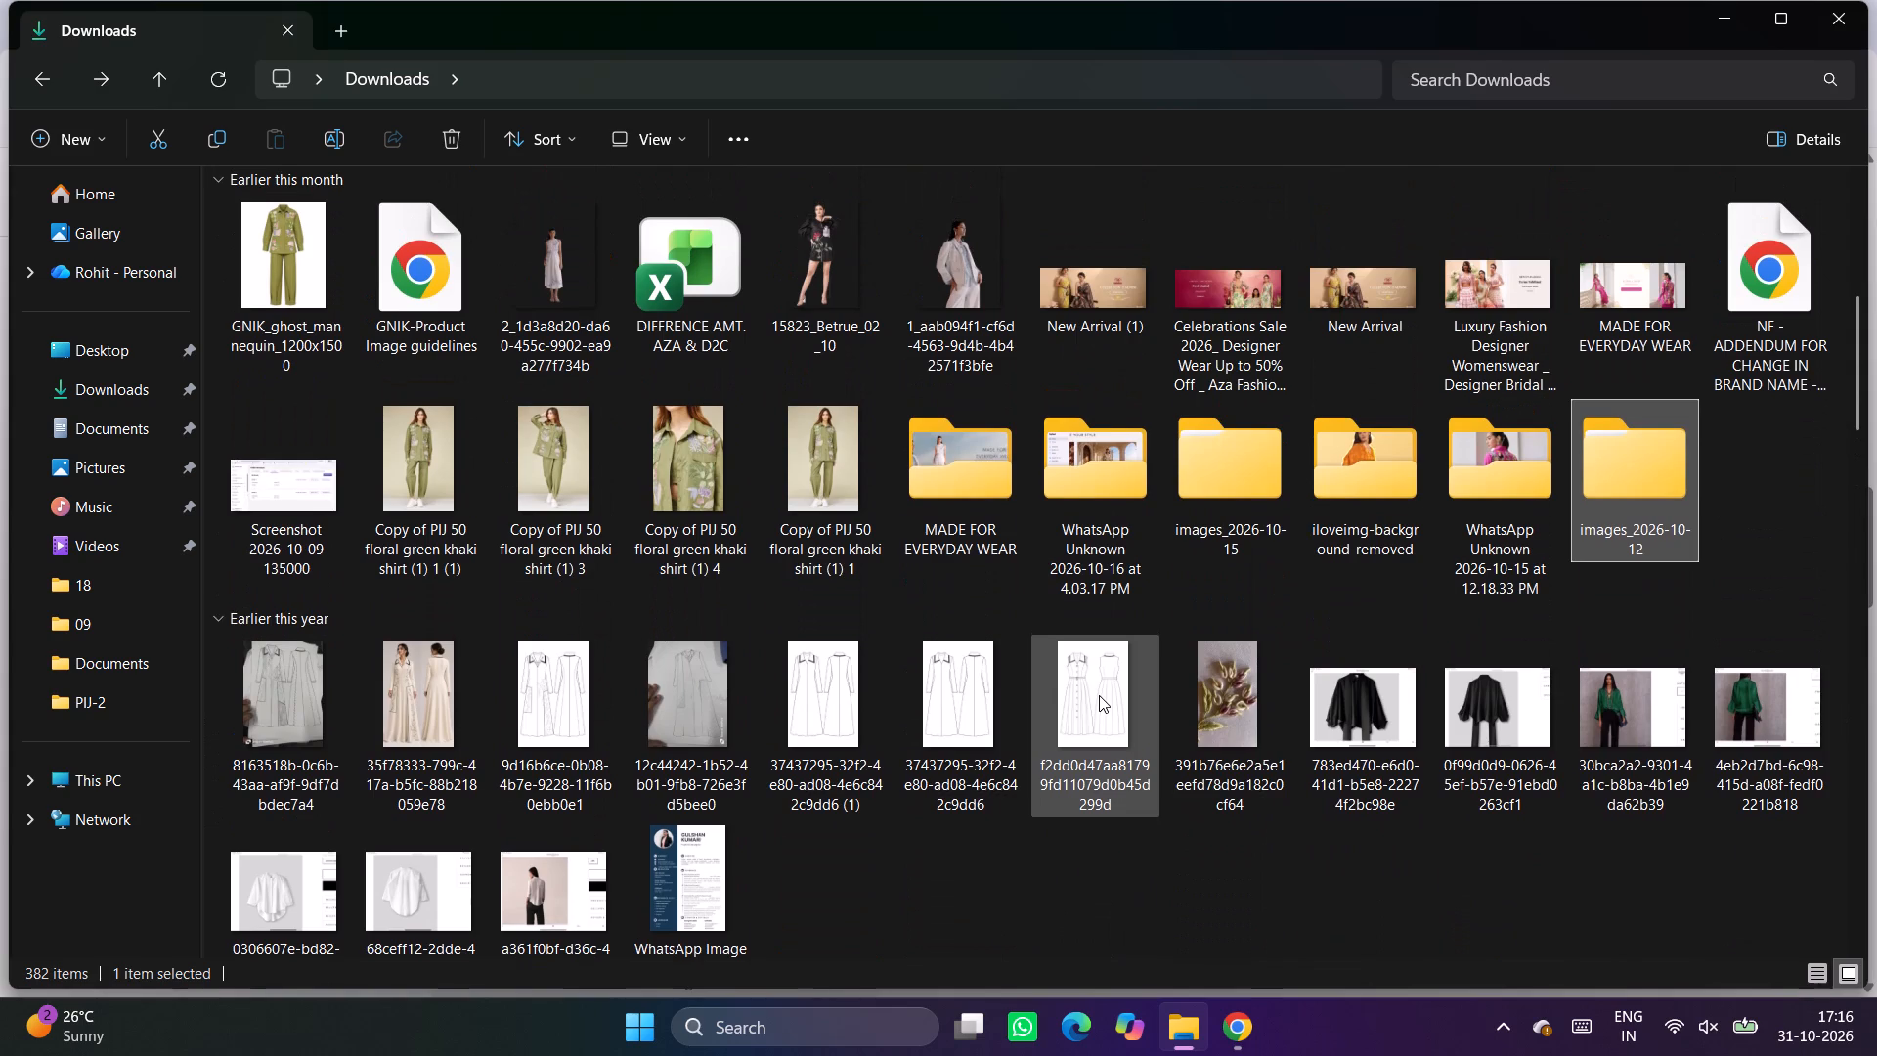
pyautogui.scroll(4, 1099, 695)
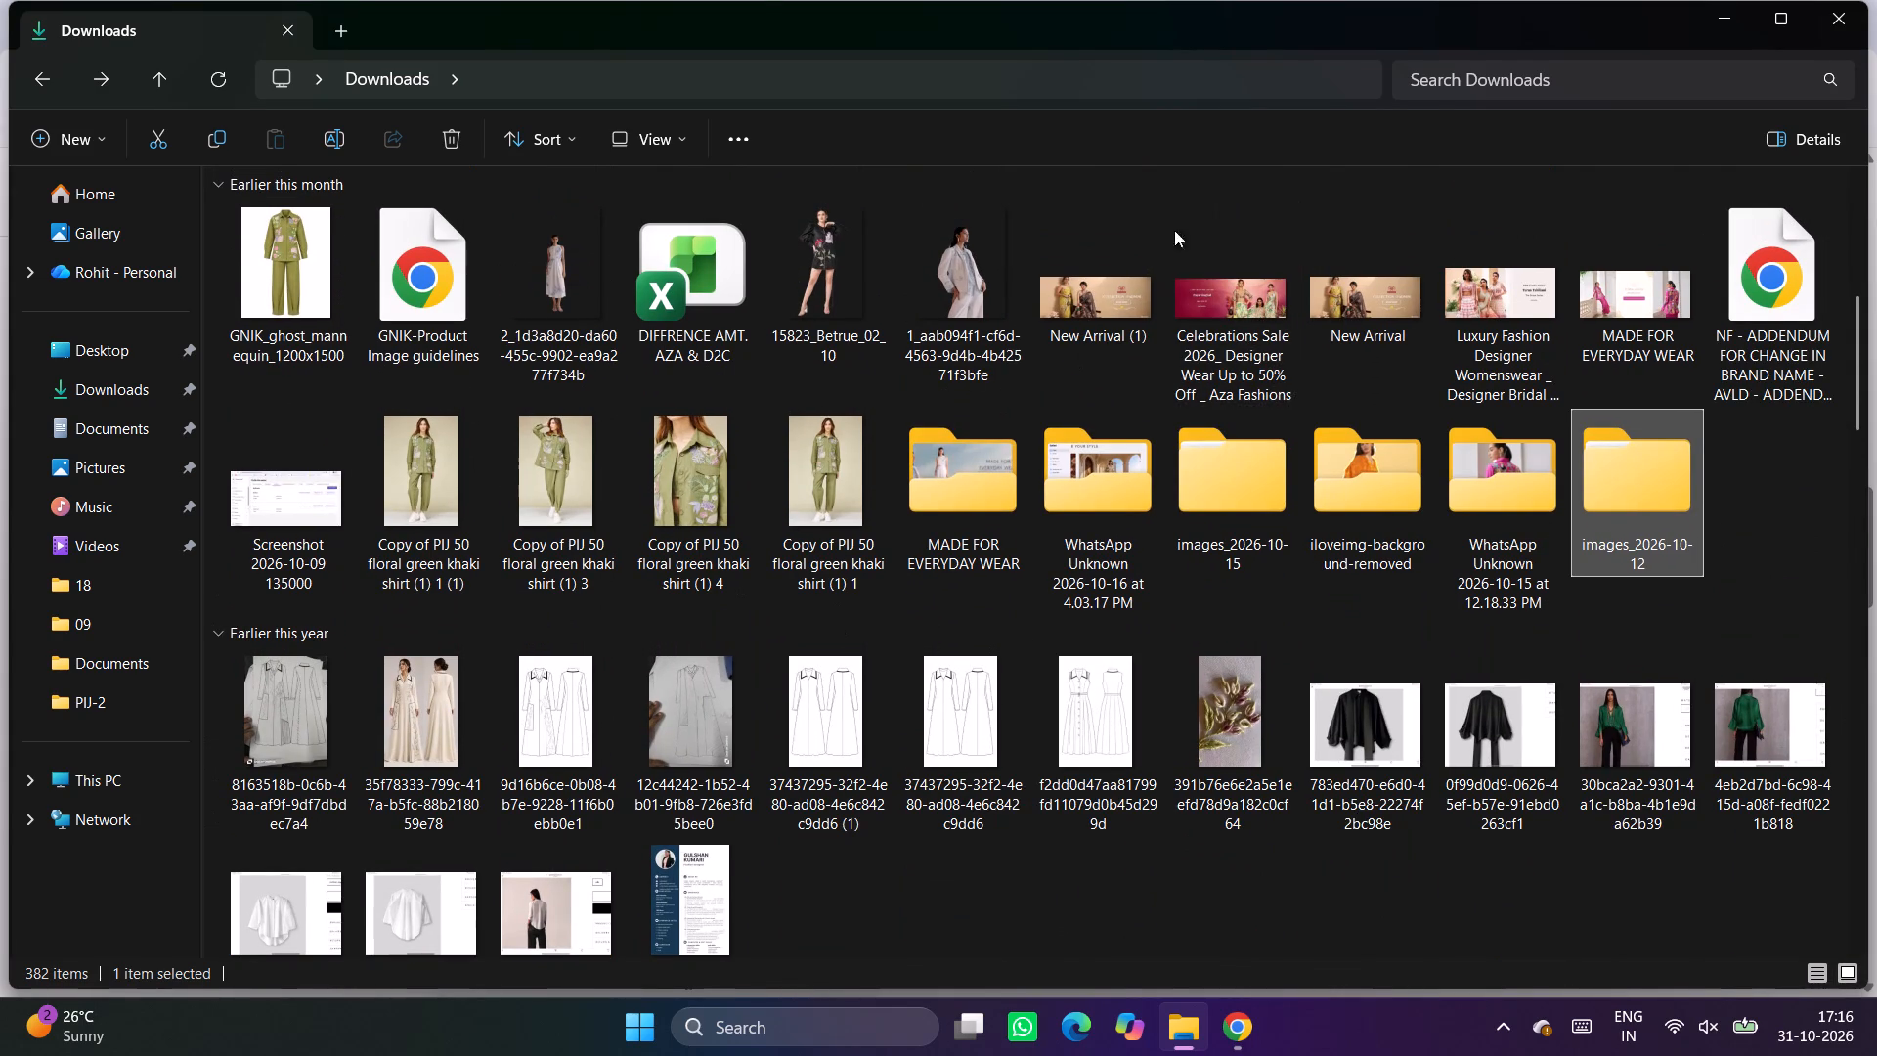
pyautogui.scroll(4, 1157, 248)
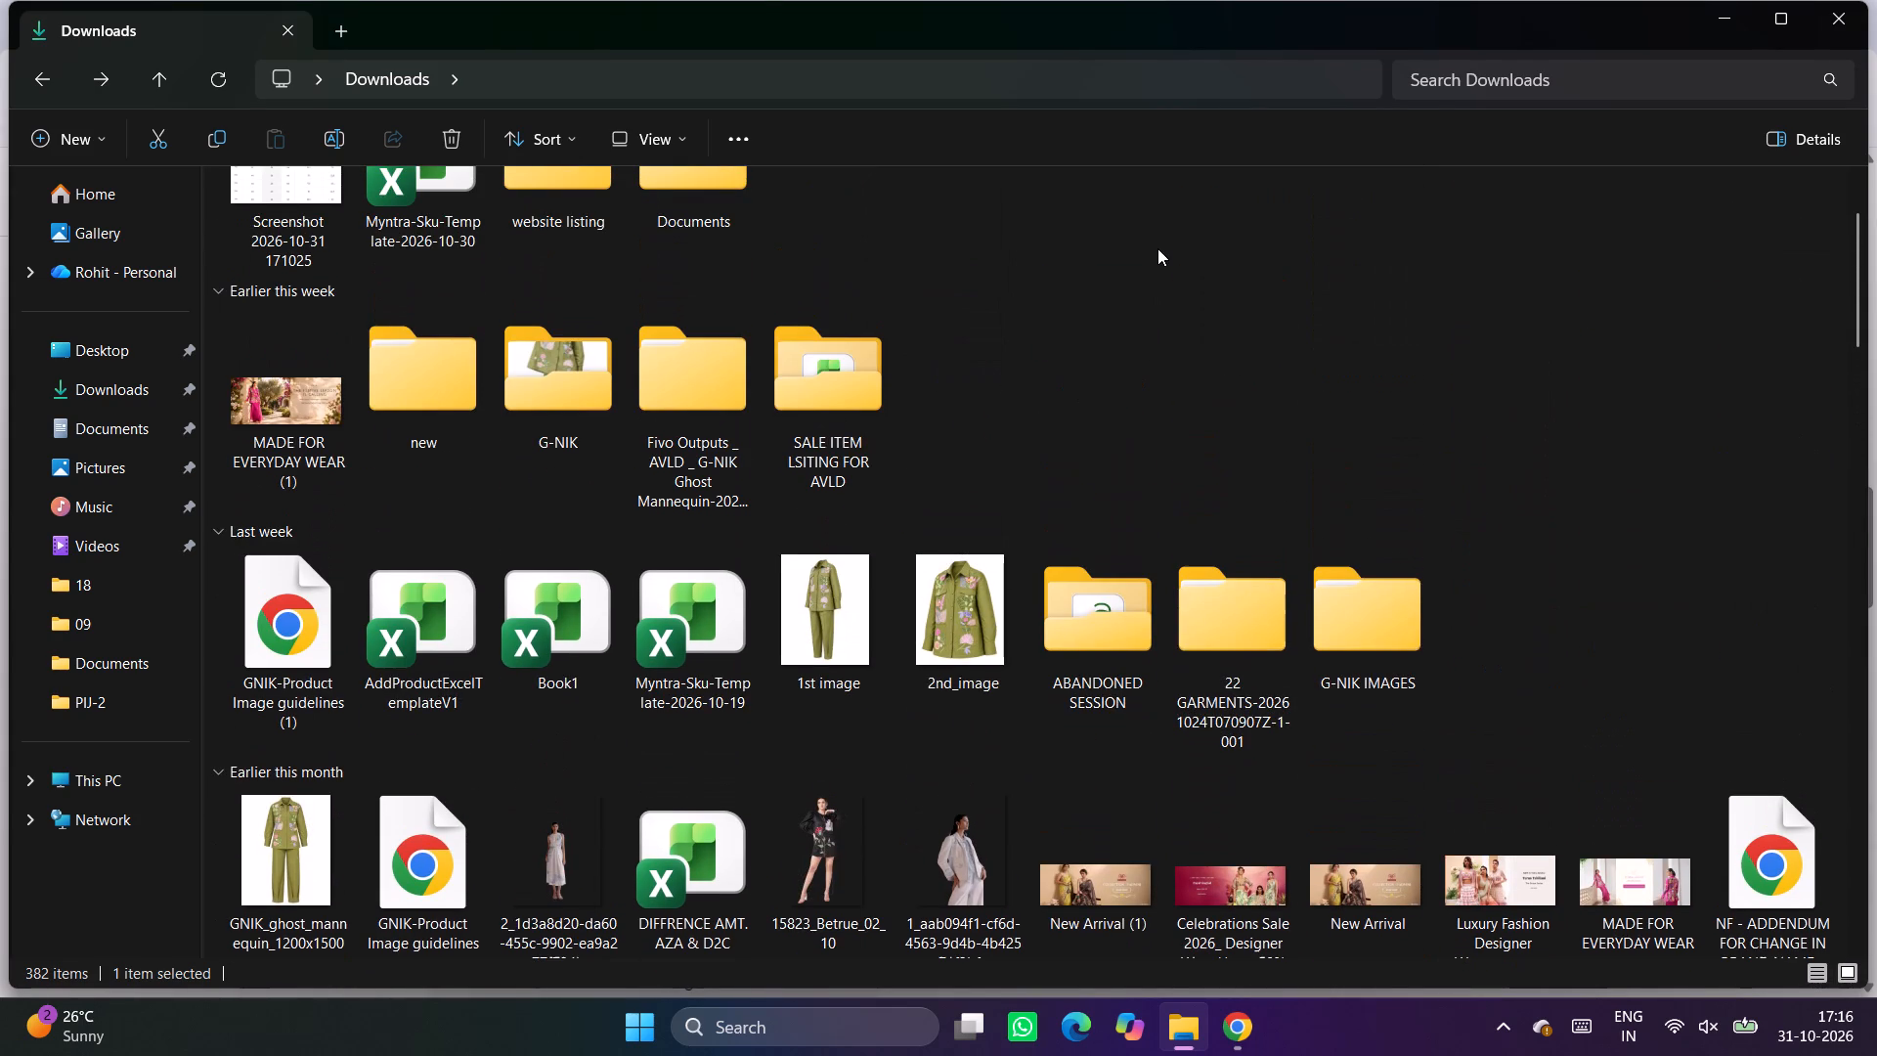
pyautogui.moveTo(1157, 248); pyautogui.dragTo(1262, 399)
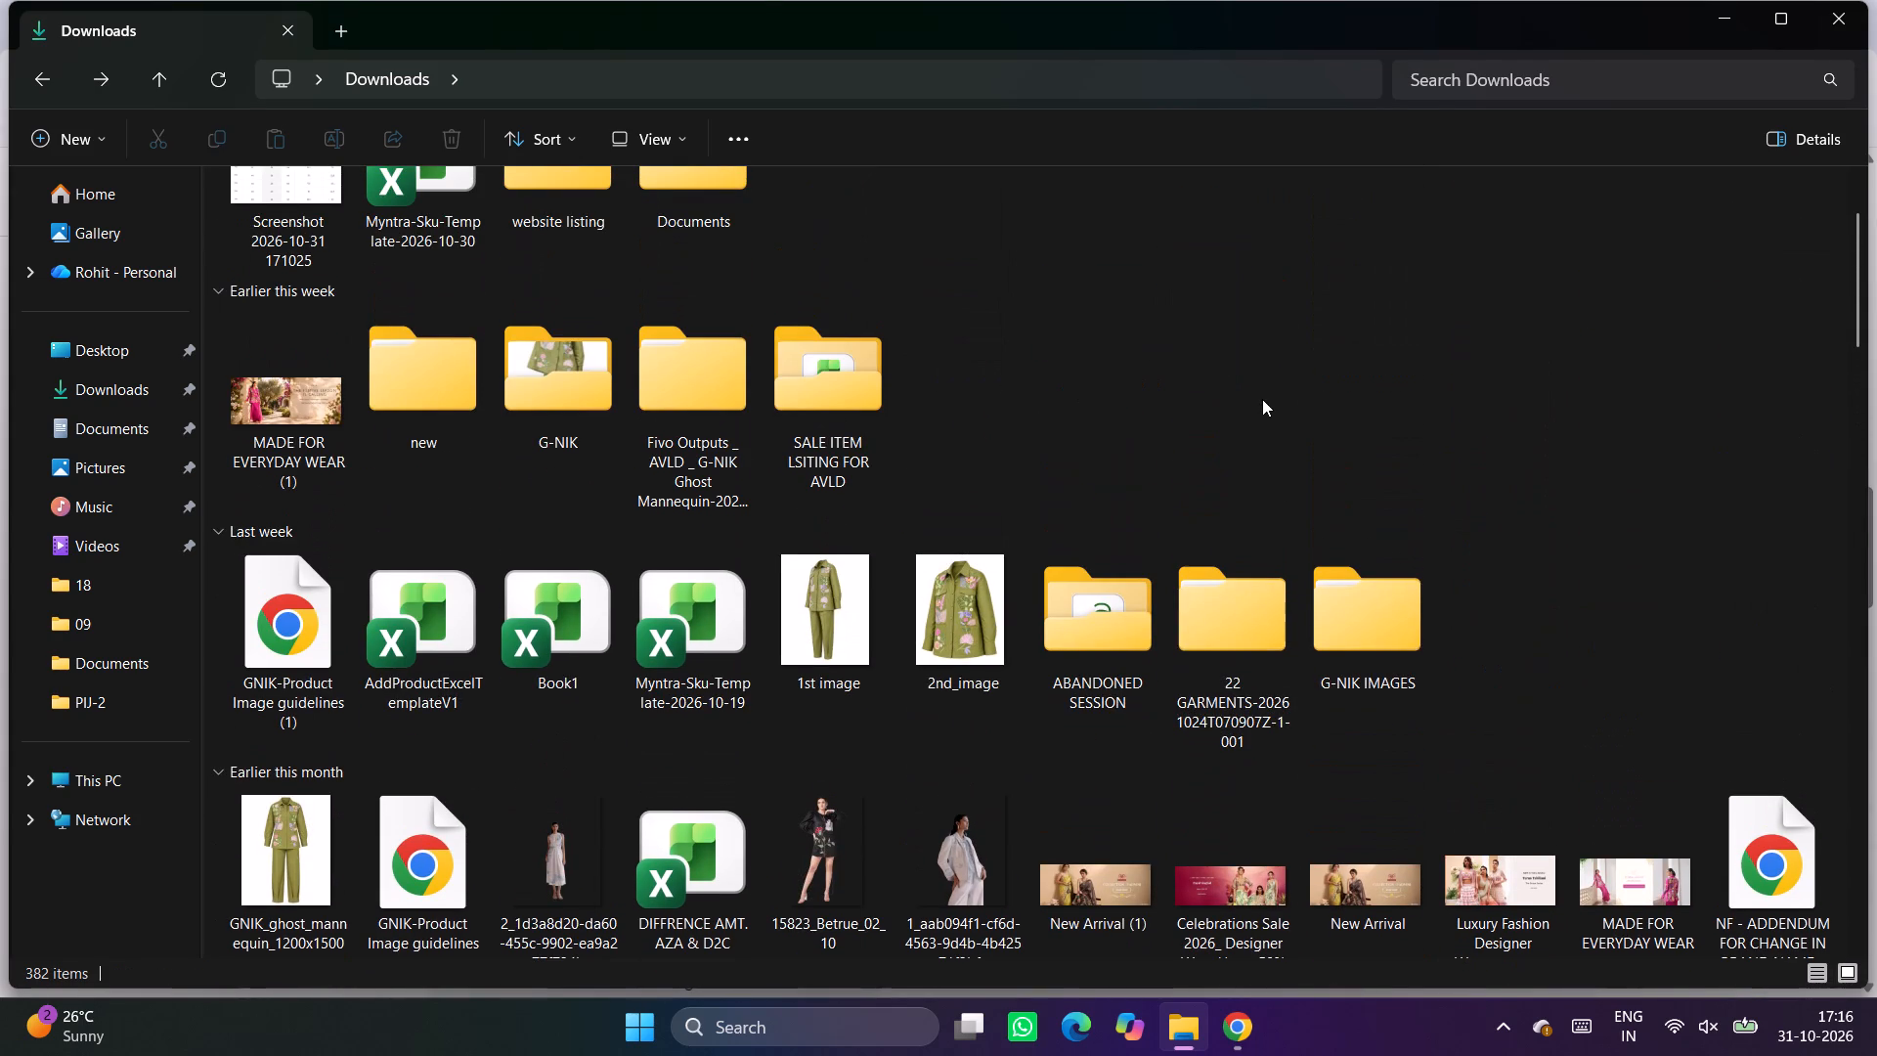
pyautogui.scroll(1, 735, 333)
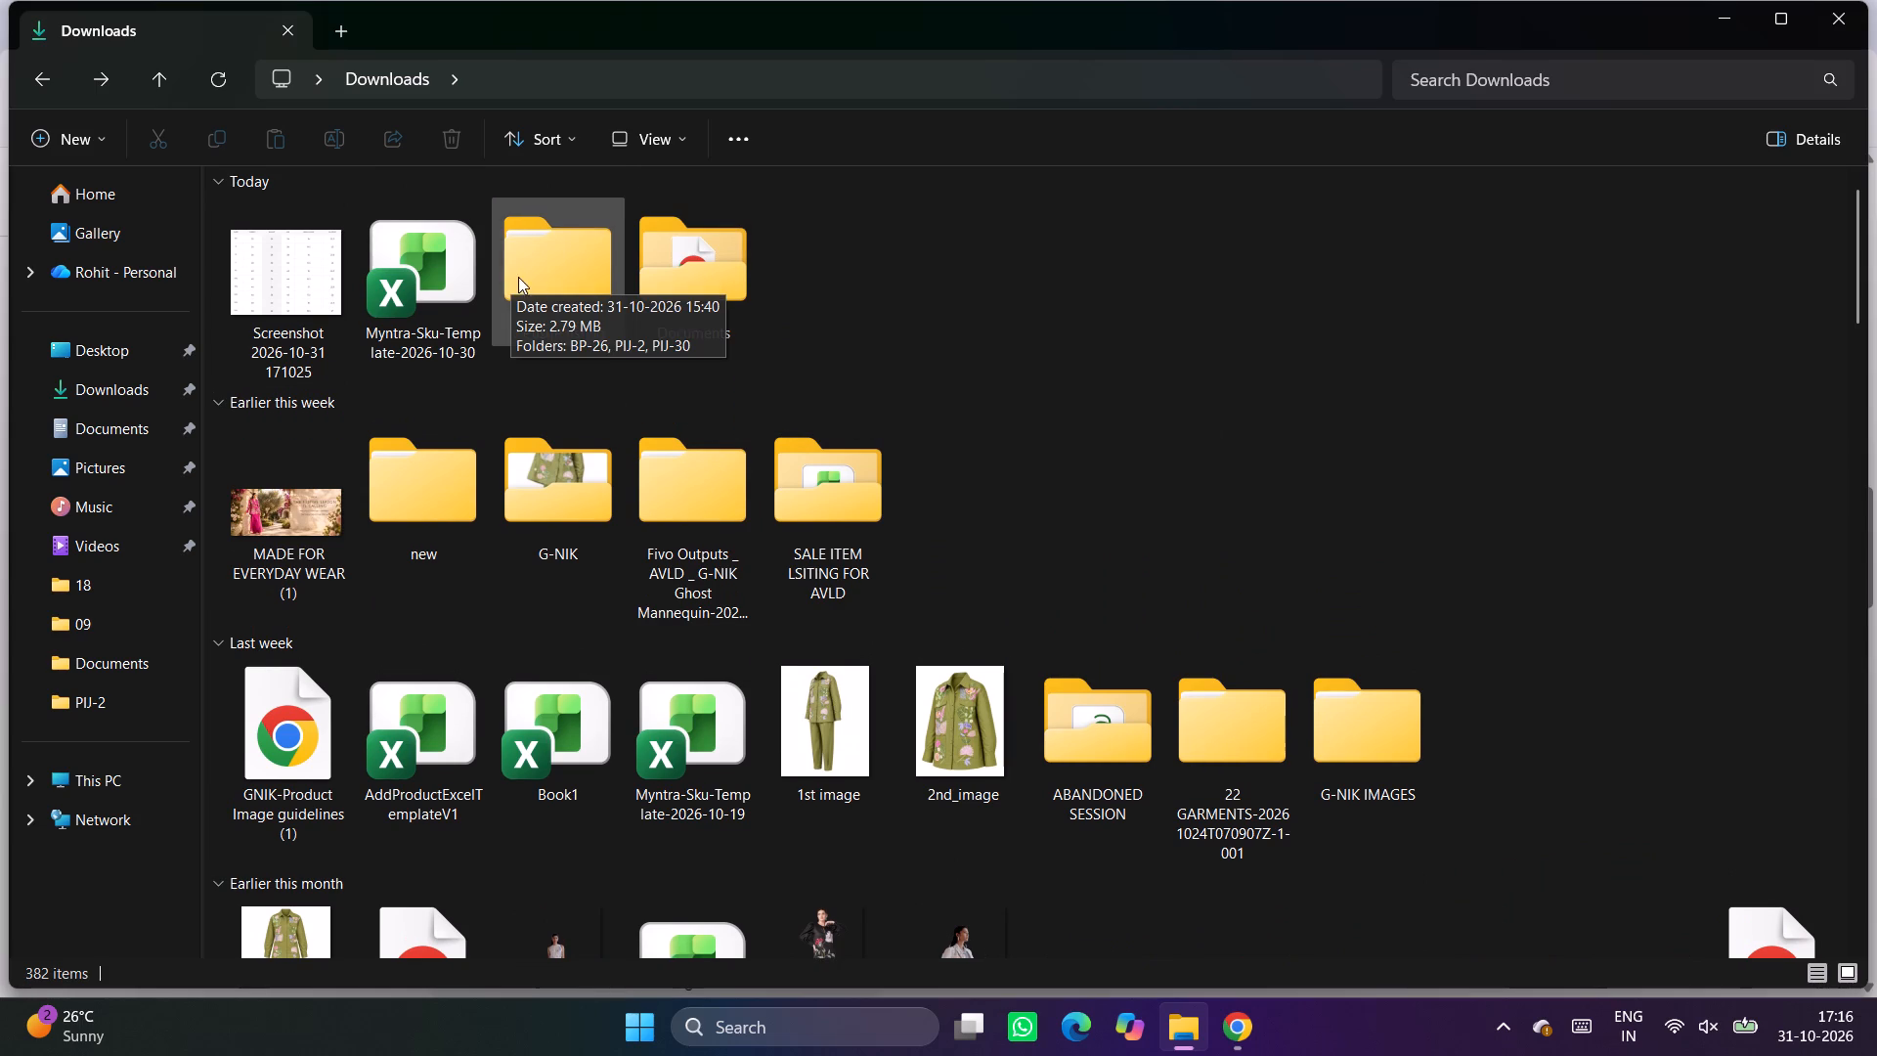
# Open the SF-42 folder inside SALE ITEM LSITING FOR AVLD and display its photos as large thumbnails.
pyautogui.doubleClick(812, 520)
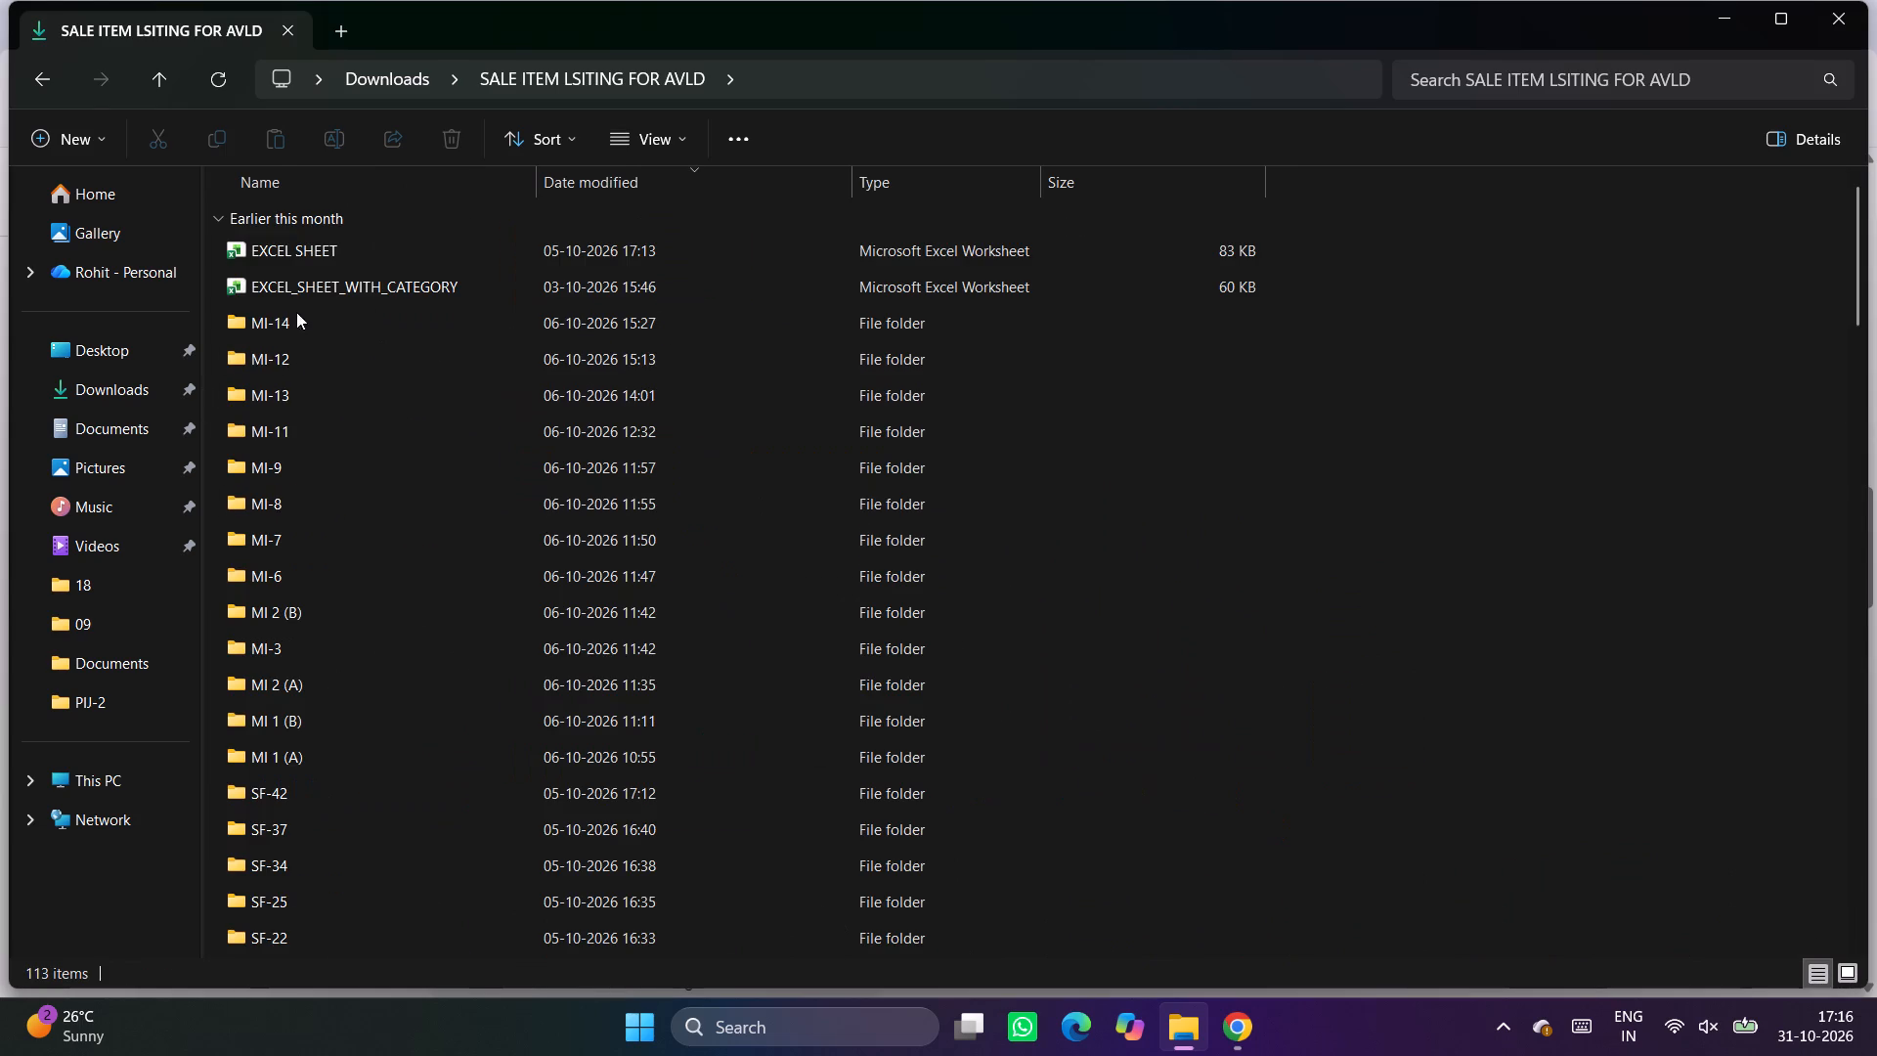
pyautogui.scroll(-5, 913, 686)
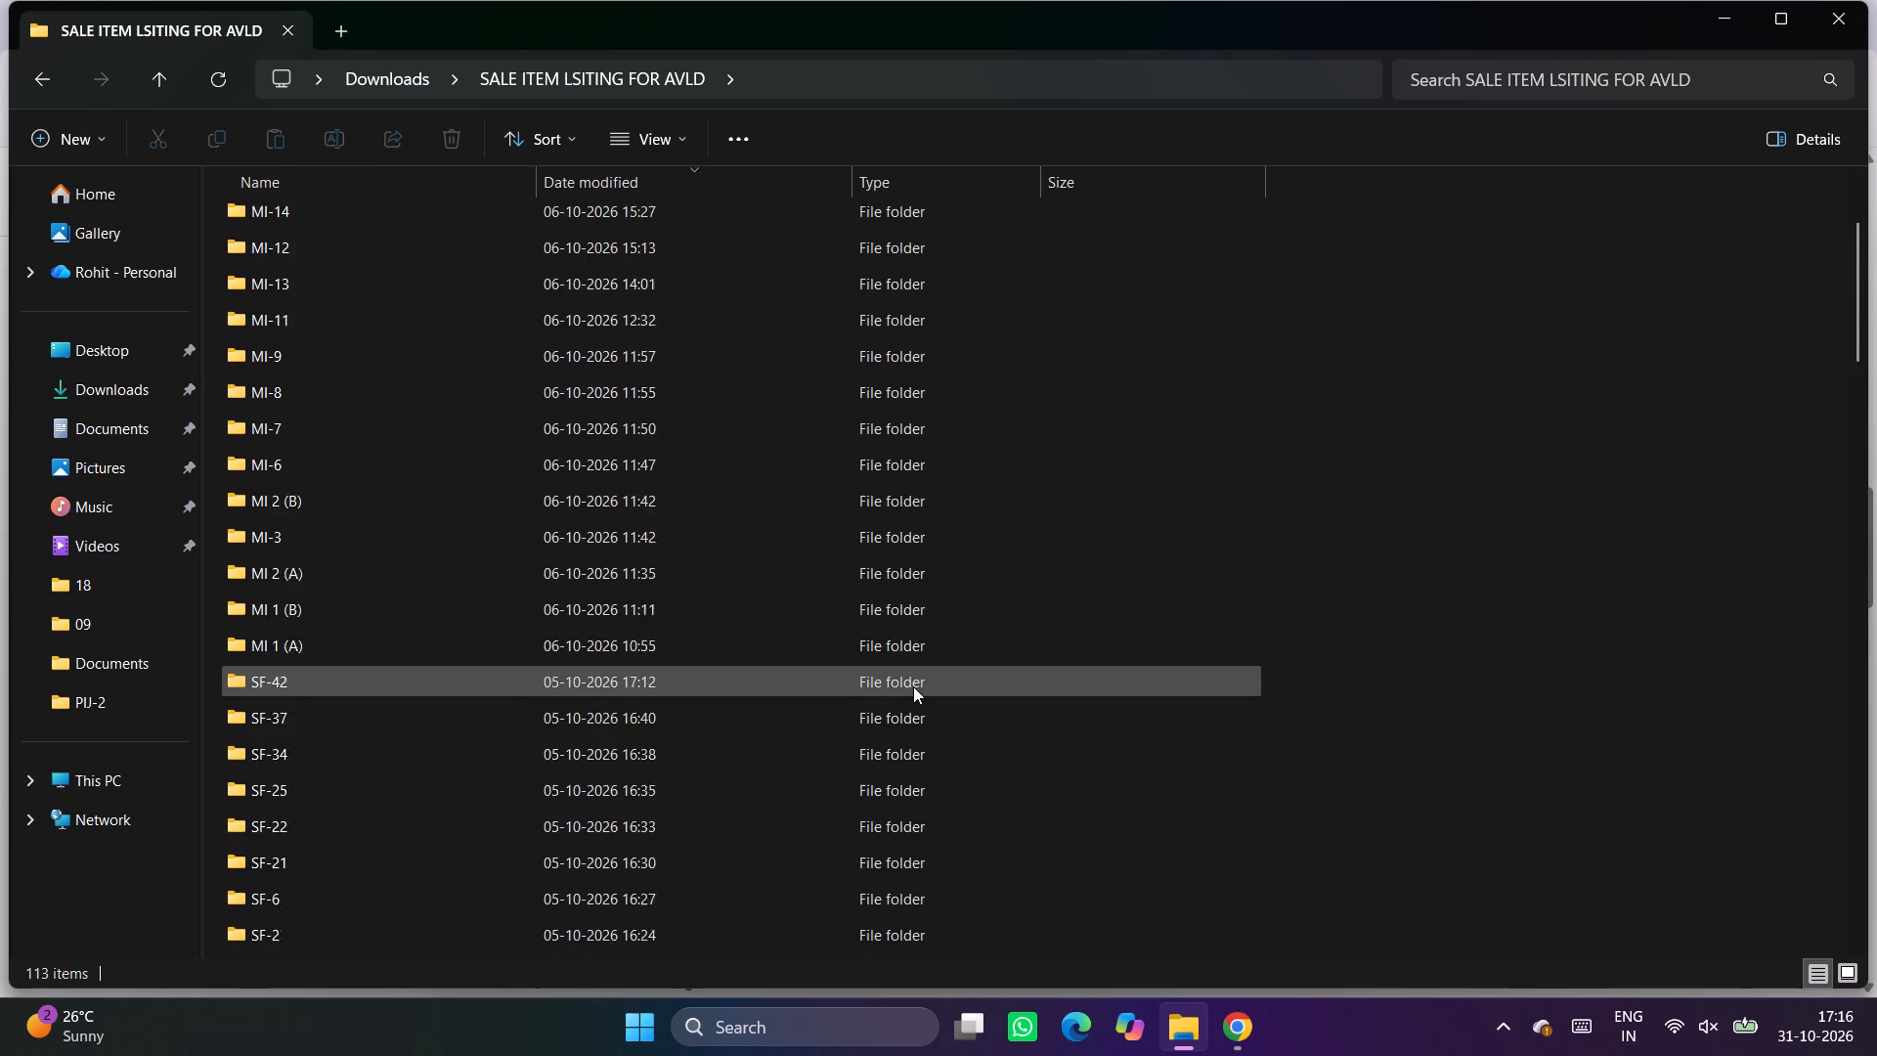
pyautogui.scroll(-3, 913, 686)
pyautogui.scroll(6, 913, 686)
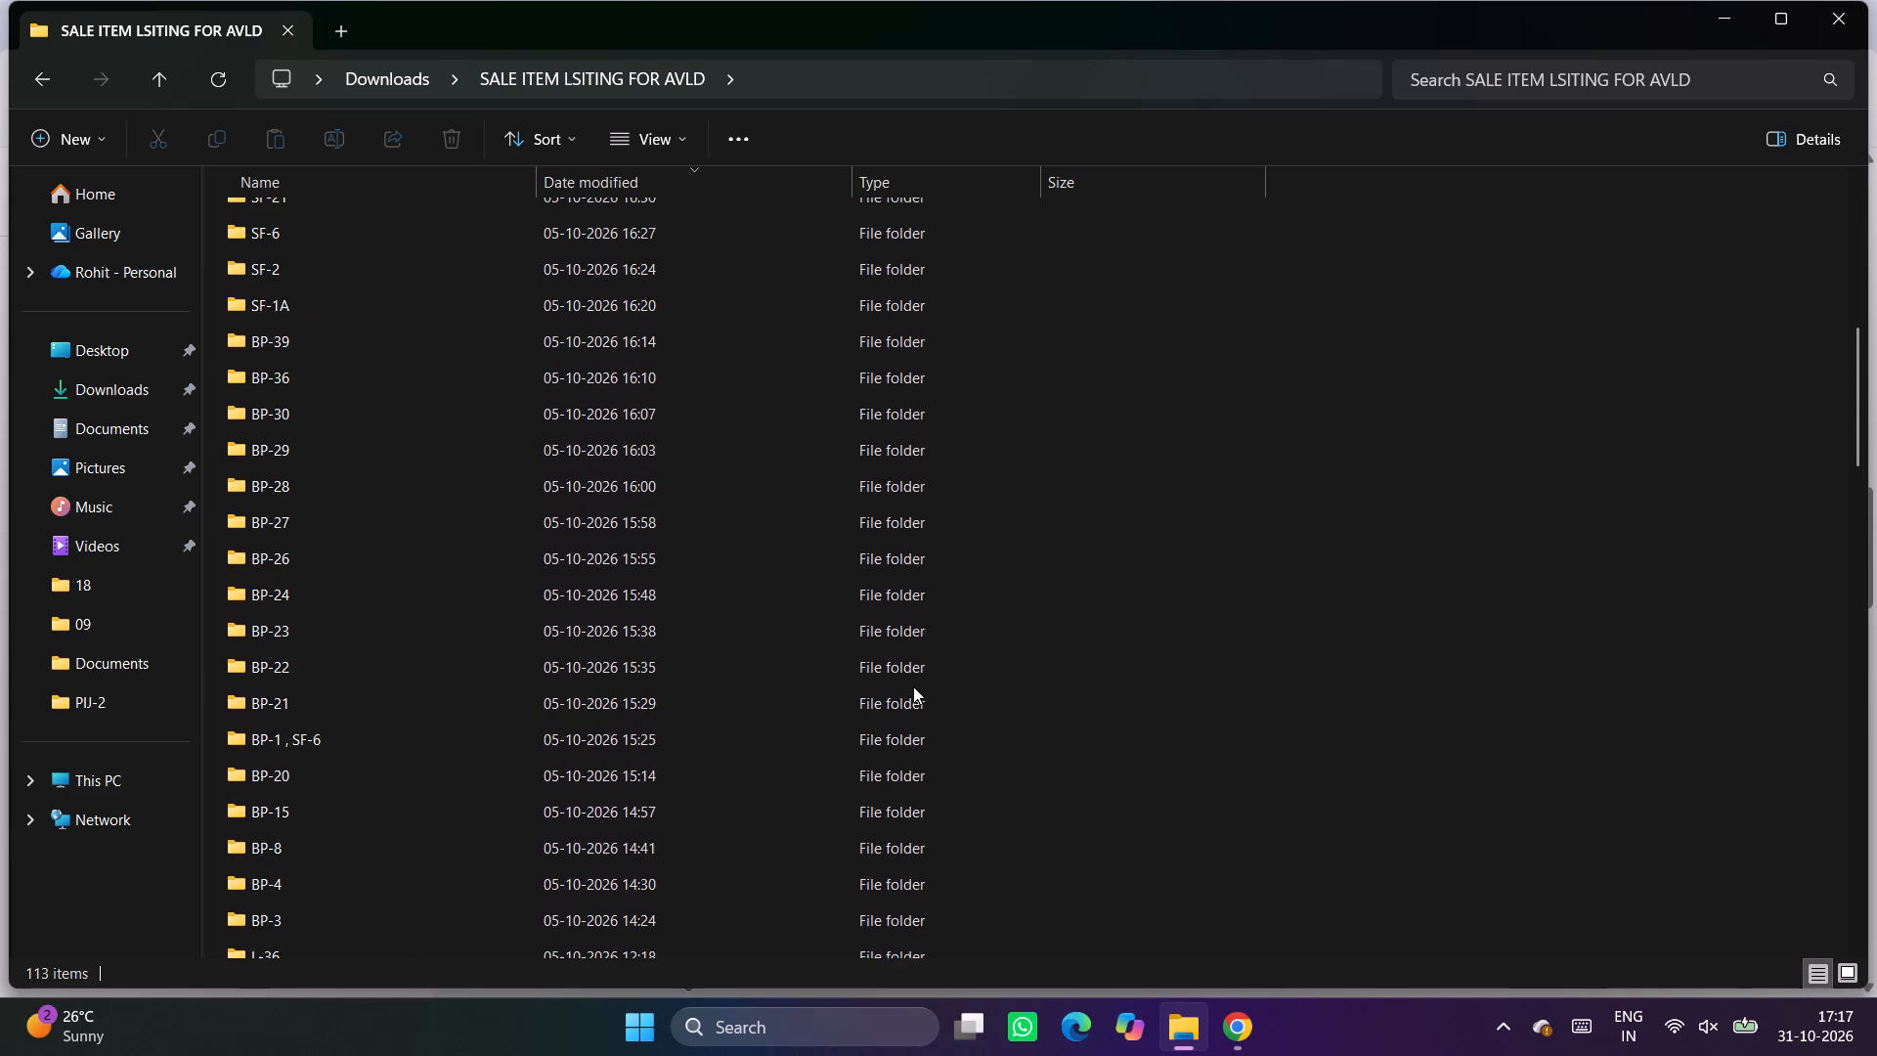
pyautogui.scroll(1, 913, 686)
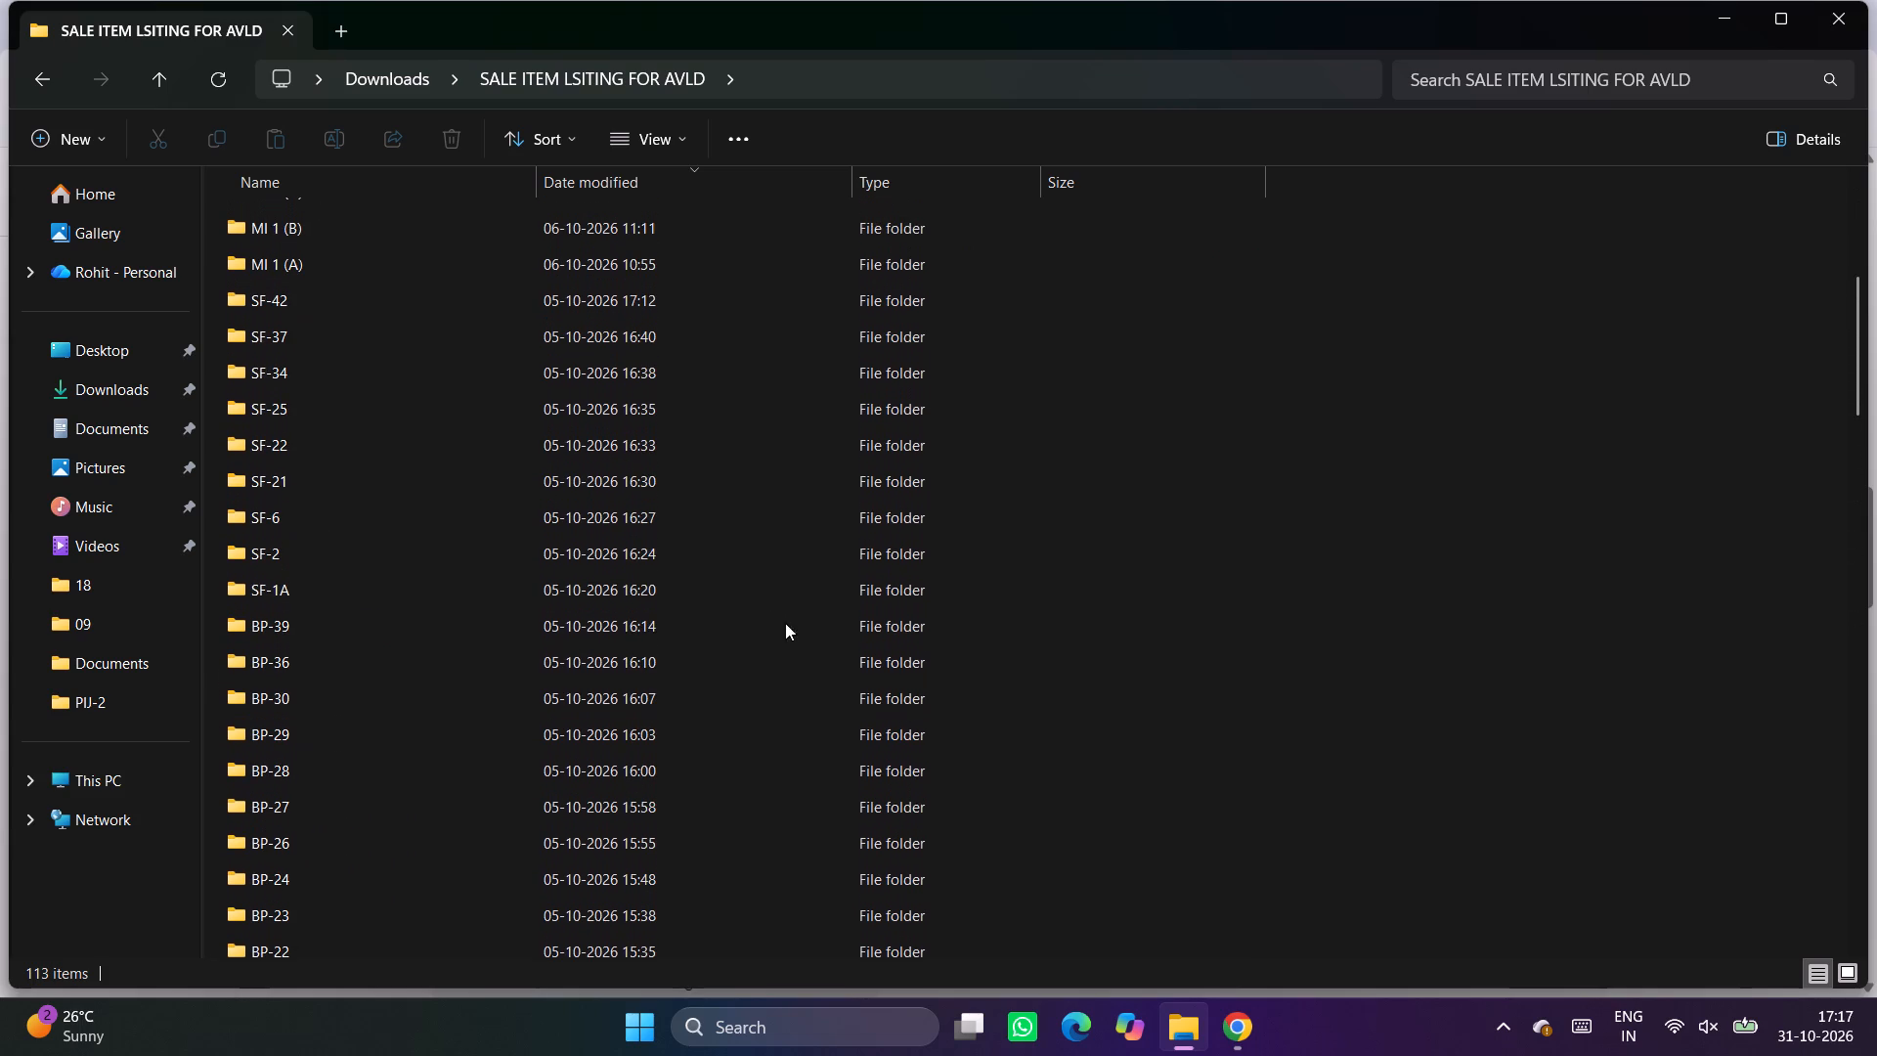
pyautogui.doubleClick(304, 300)
pyautogui.click(663, 123)
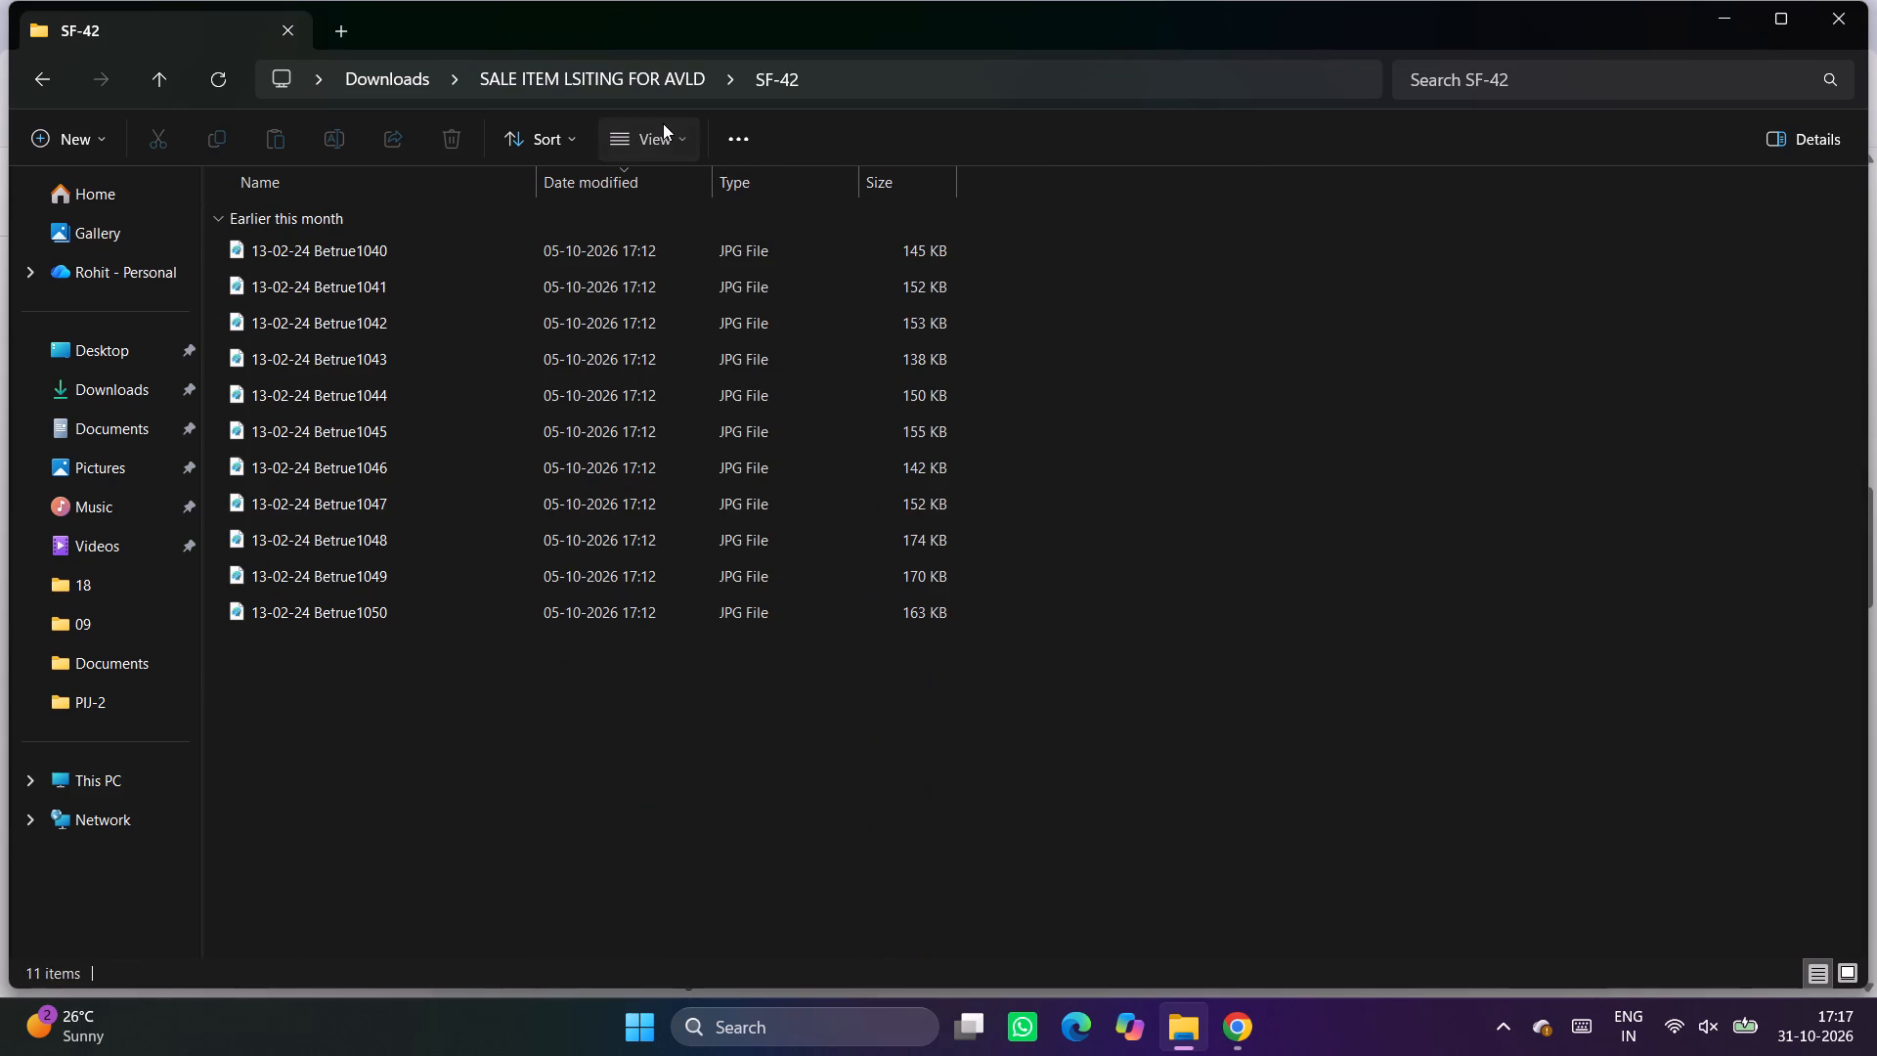
pyautogui.click(642, 194)
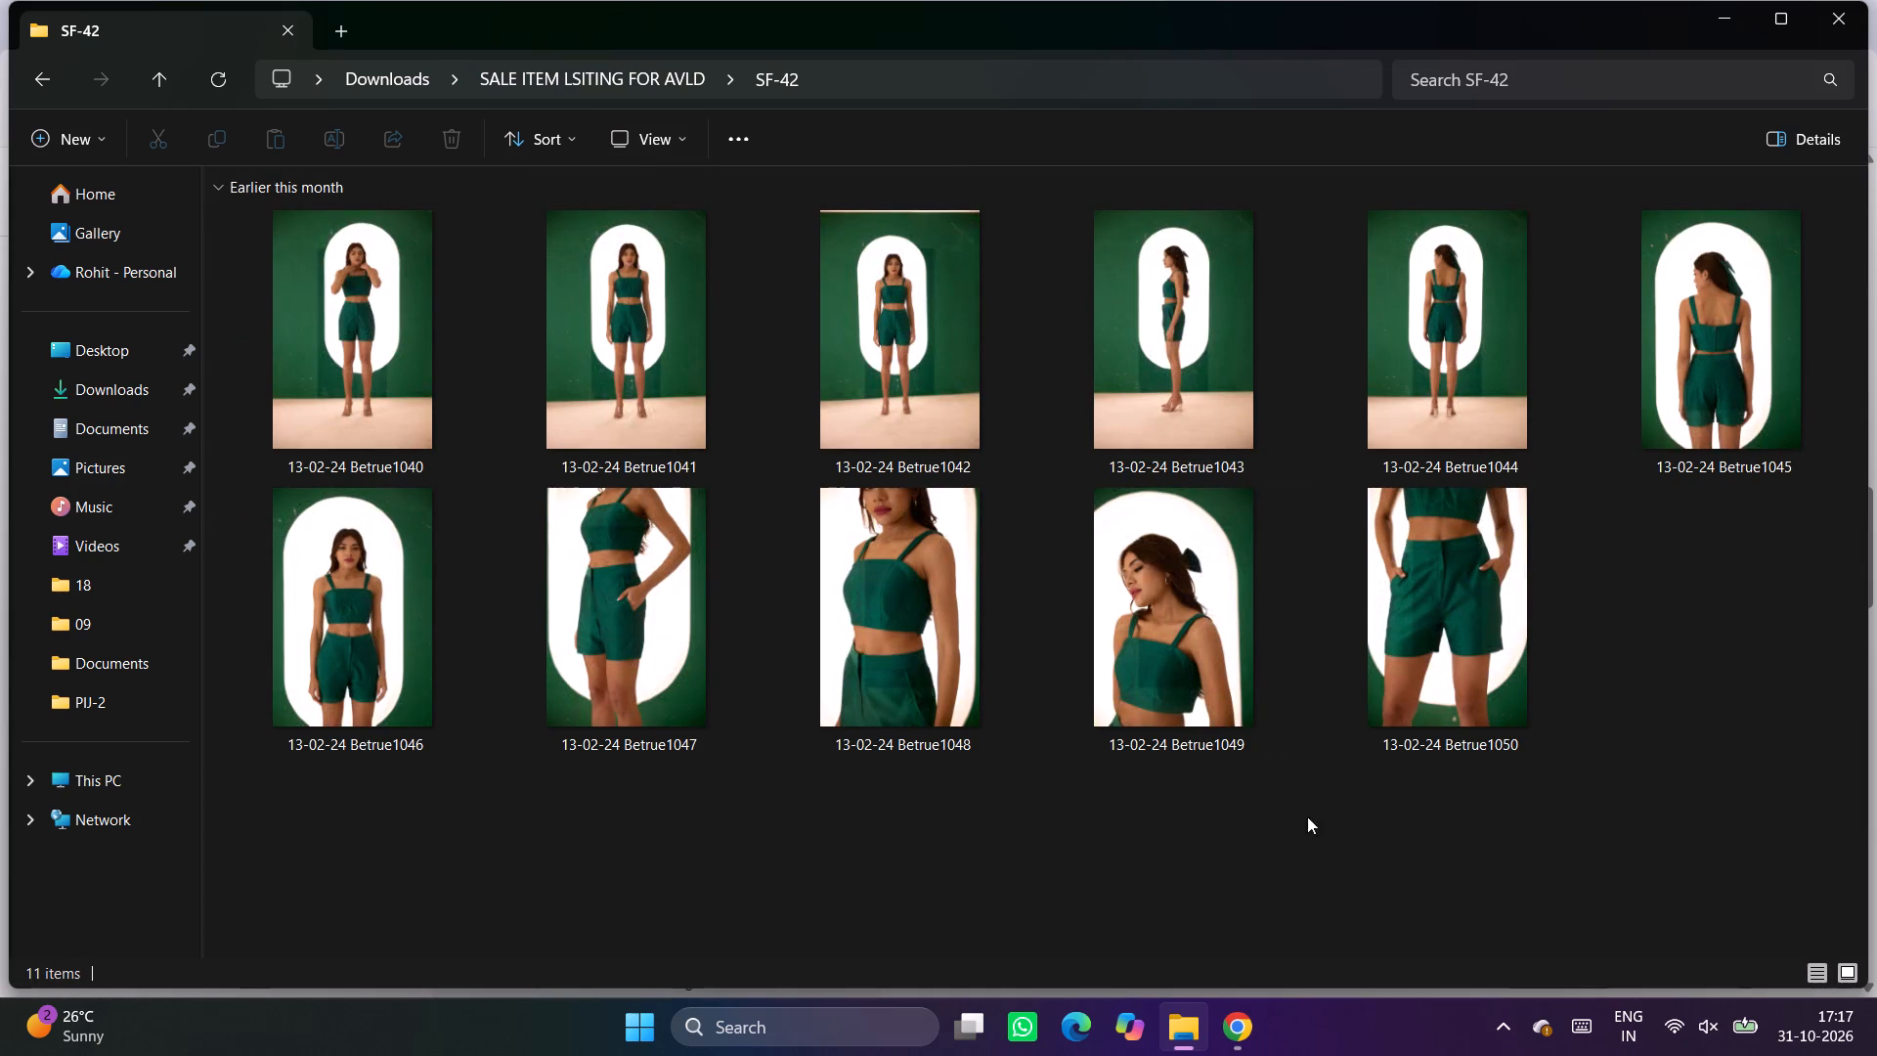
pyautogui.click(959, 881)
# In a separate File Explorer tab, create a folder named SF-42 inside Downloads' website listing folder and open it.
pyautogui.click(343, 36)
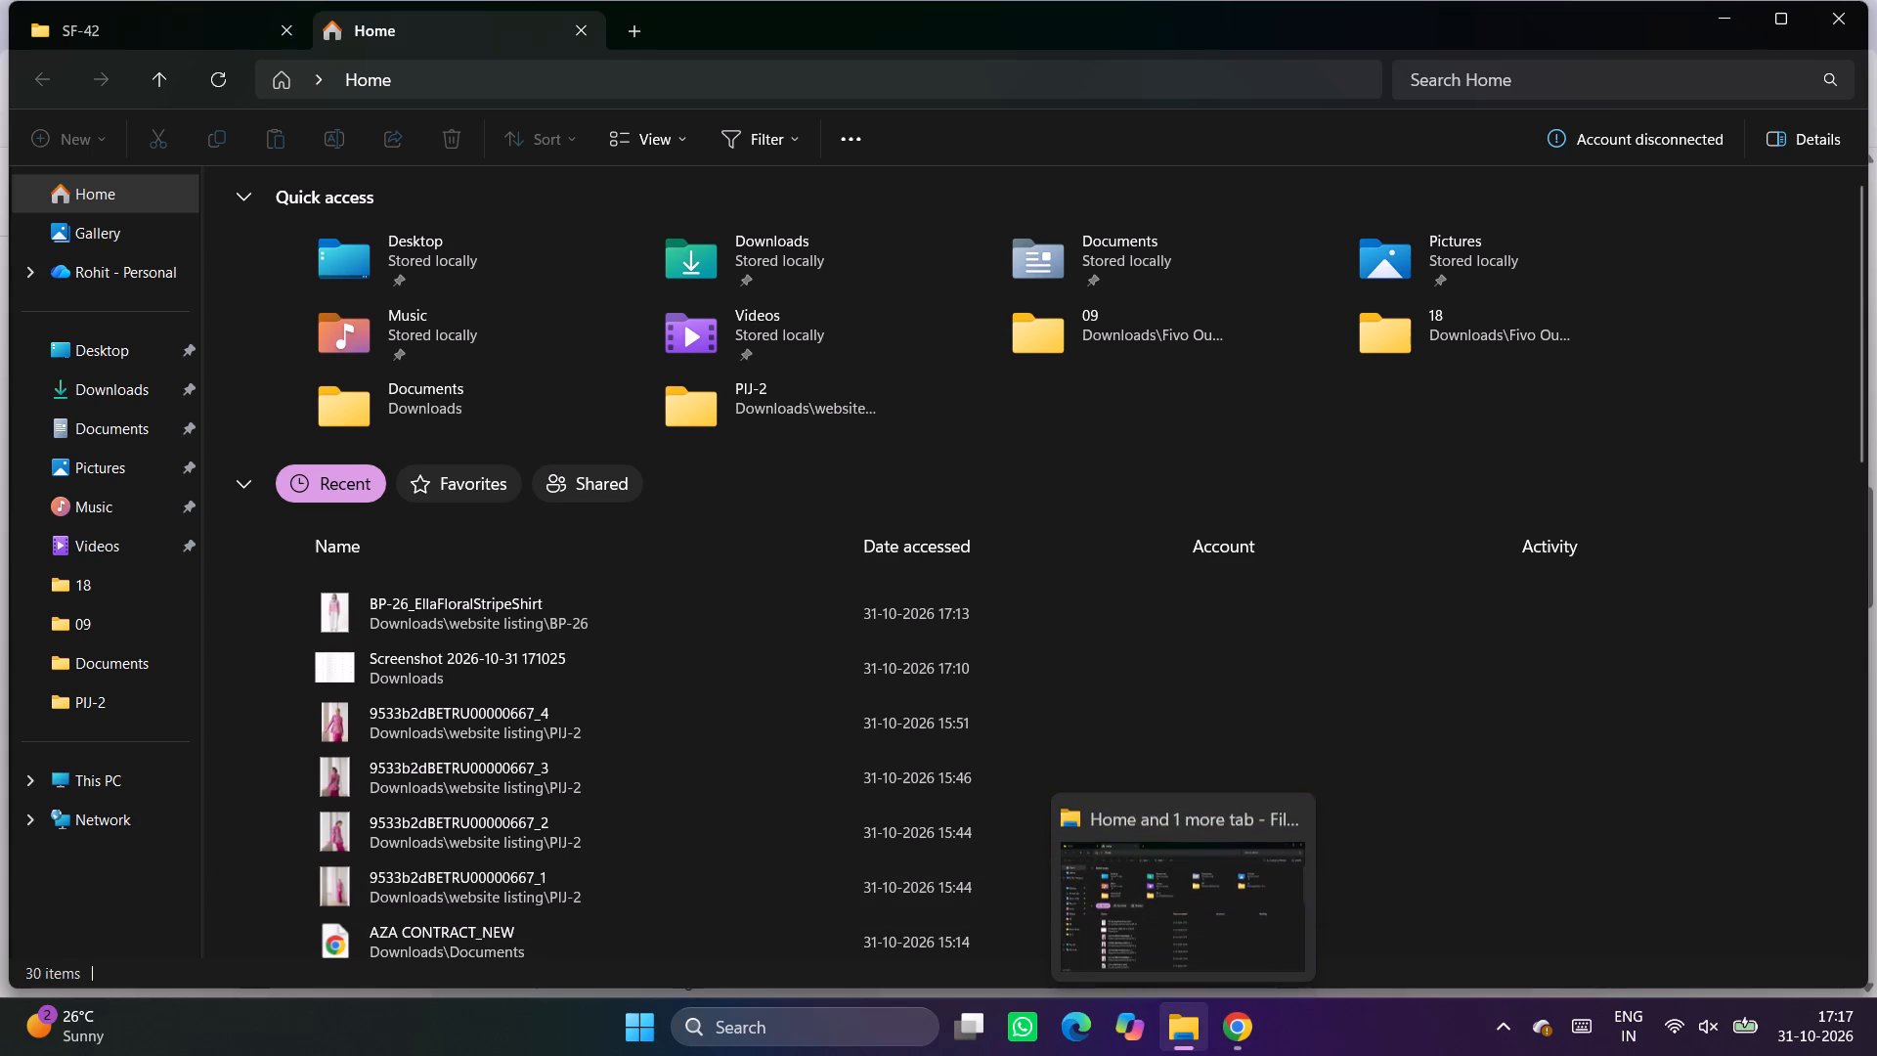
pyautogui.click(85, 381)
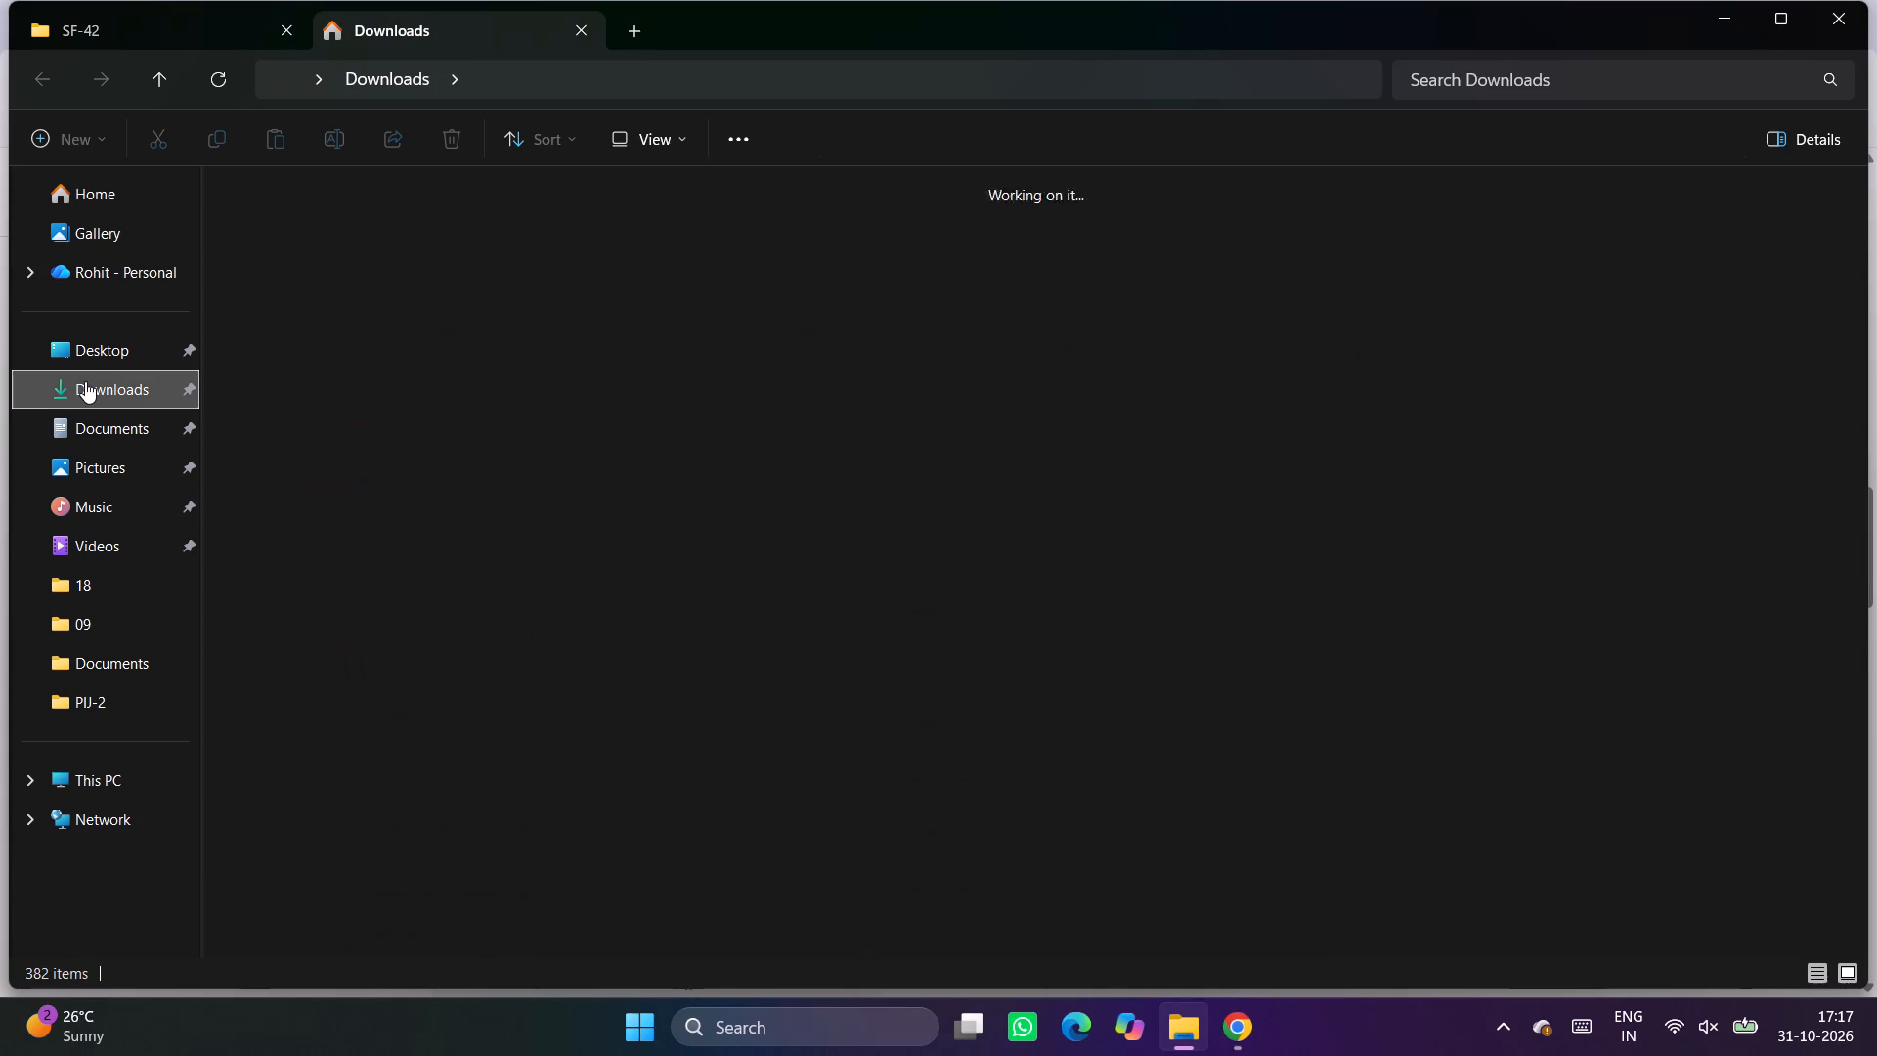
pyautogui.doubleClick(575, 282)
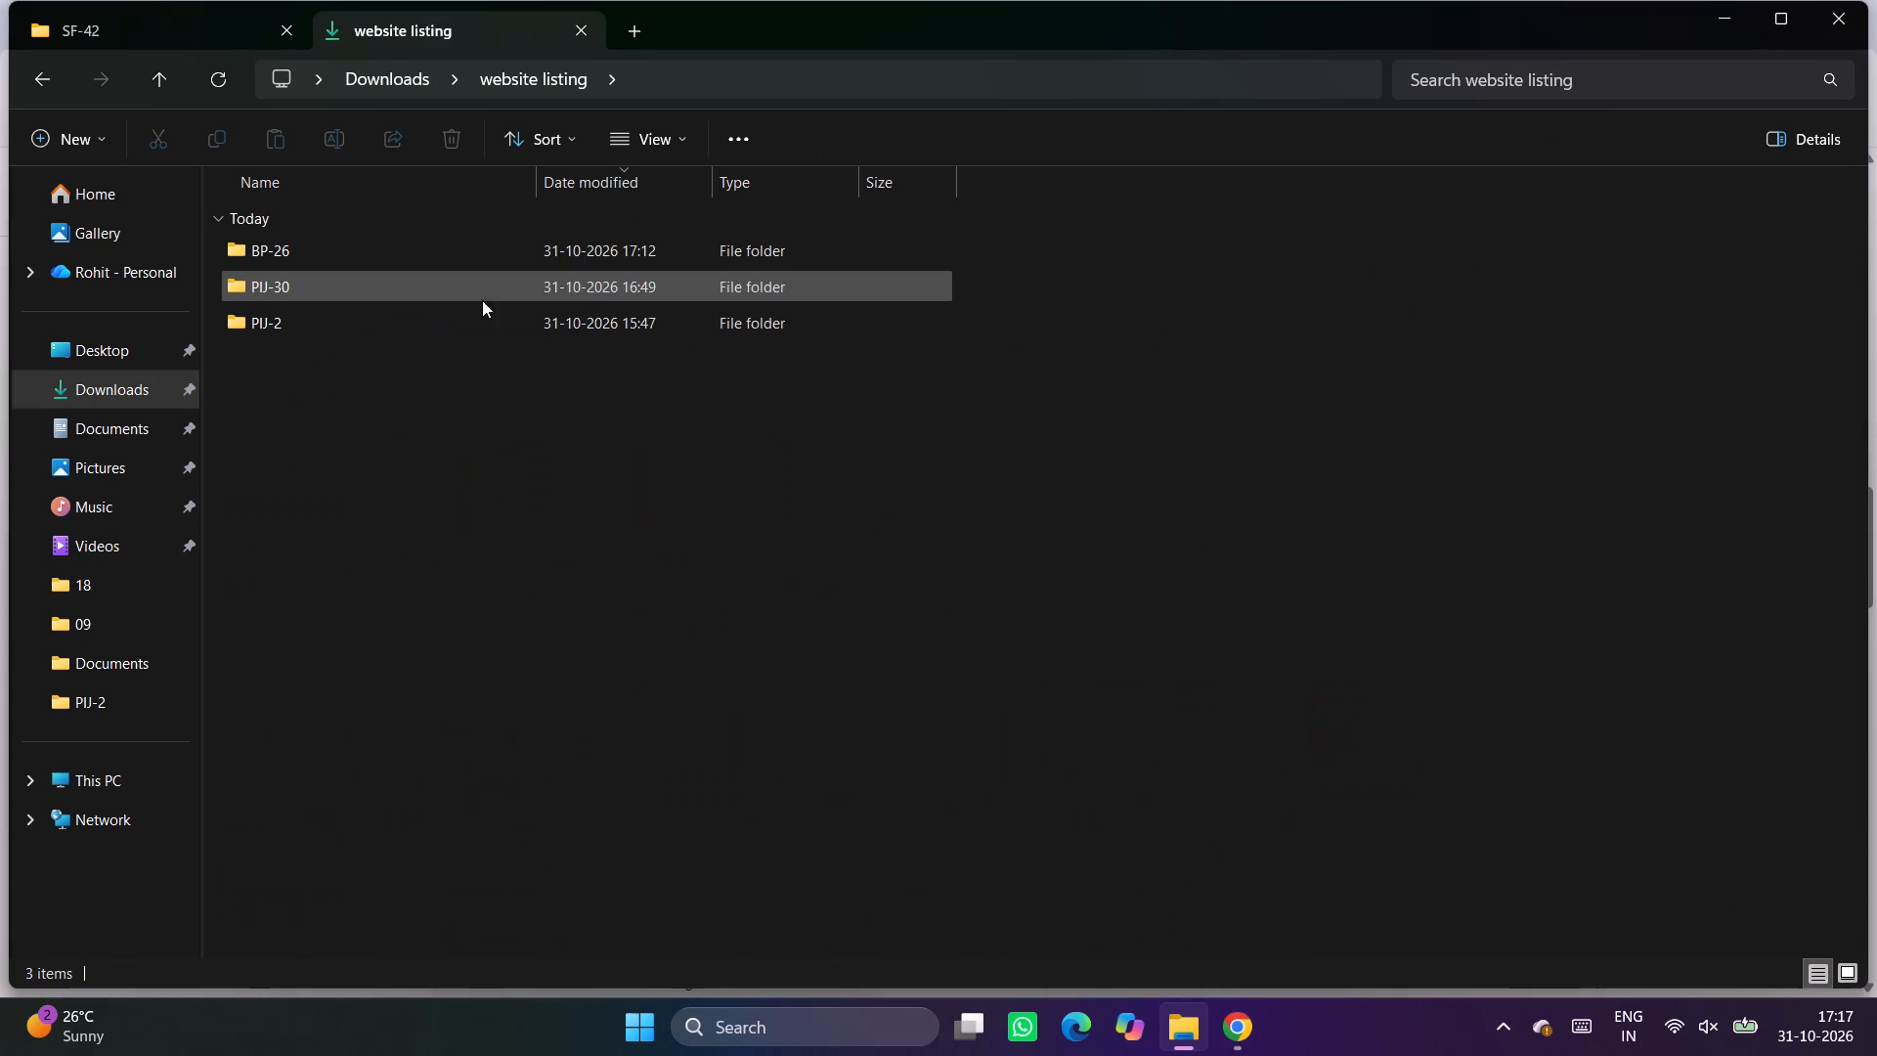
pyautogui.click(37, 124)
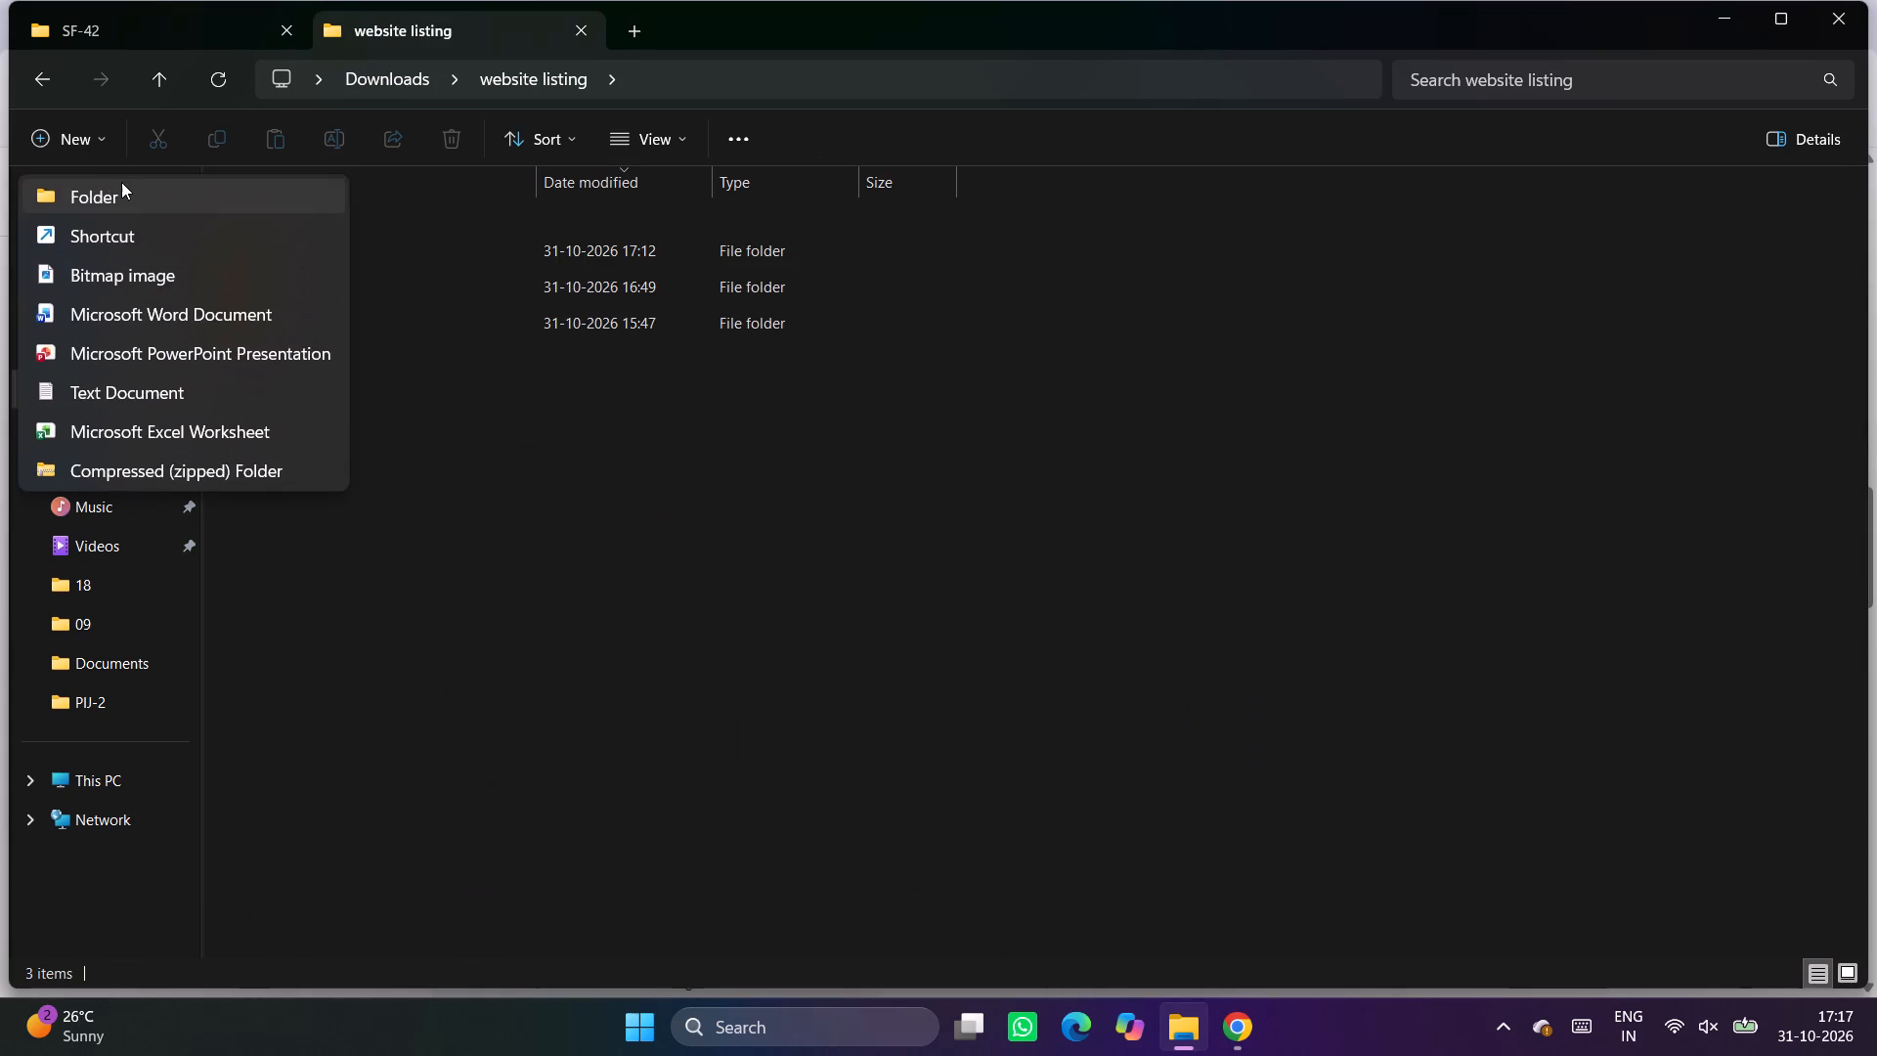
pyautogui.click(134, 182)
pyautogui.write('SF-')
pyautogui.write('42')
pyautogui.press('Return')
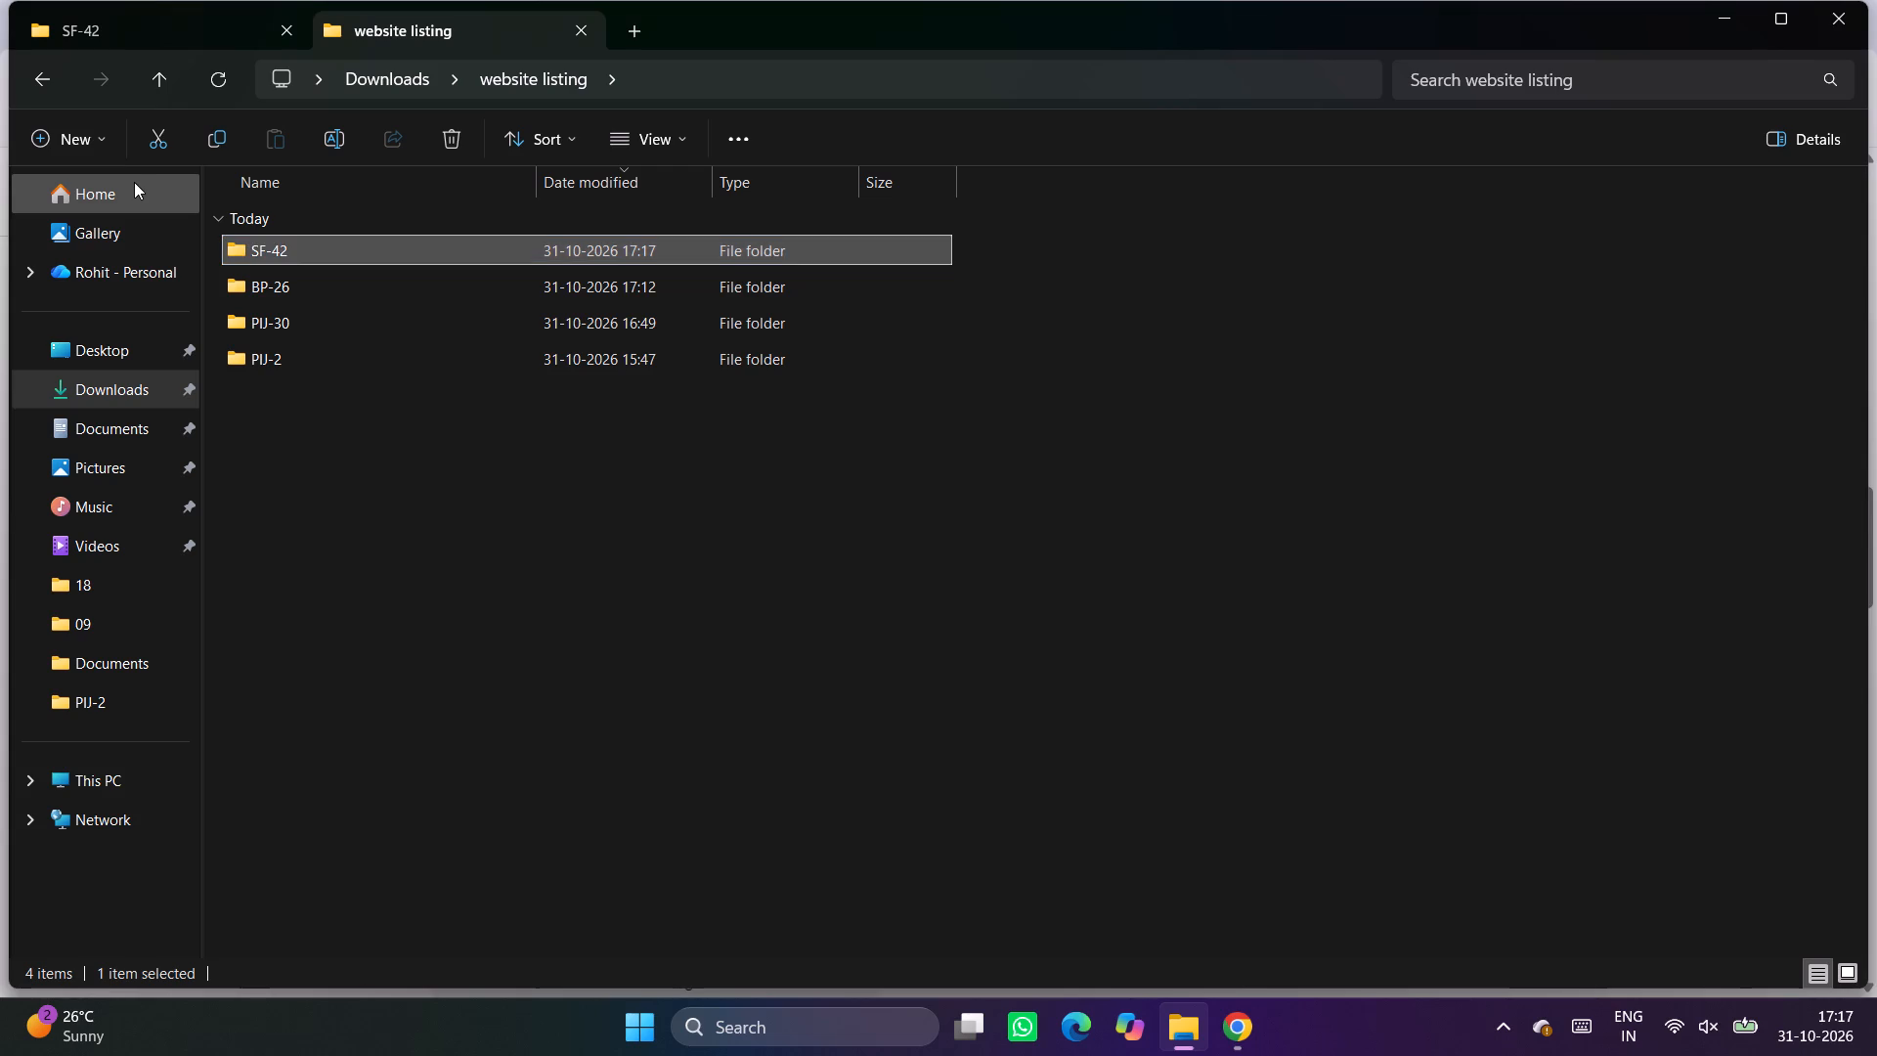
pyautogui.press('Return')
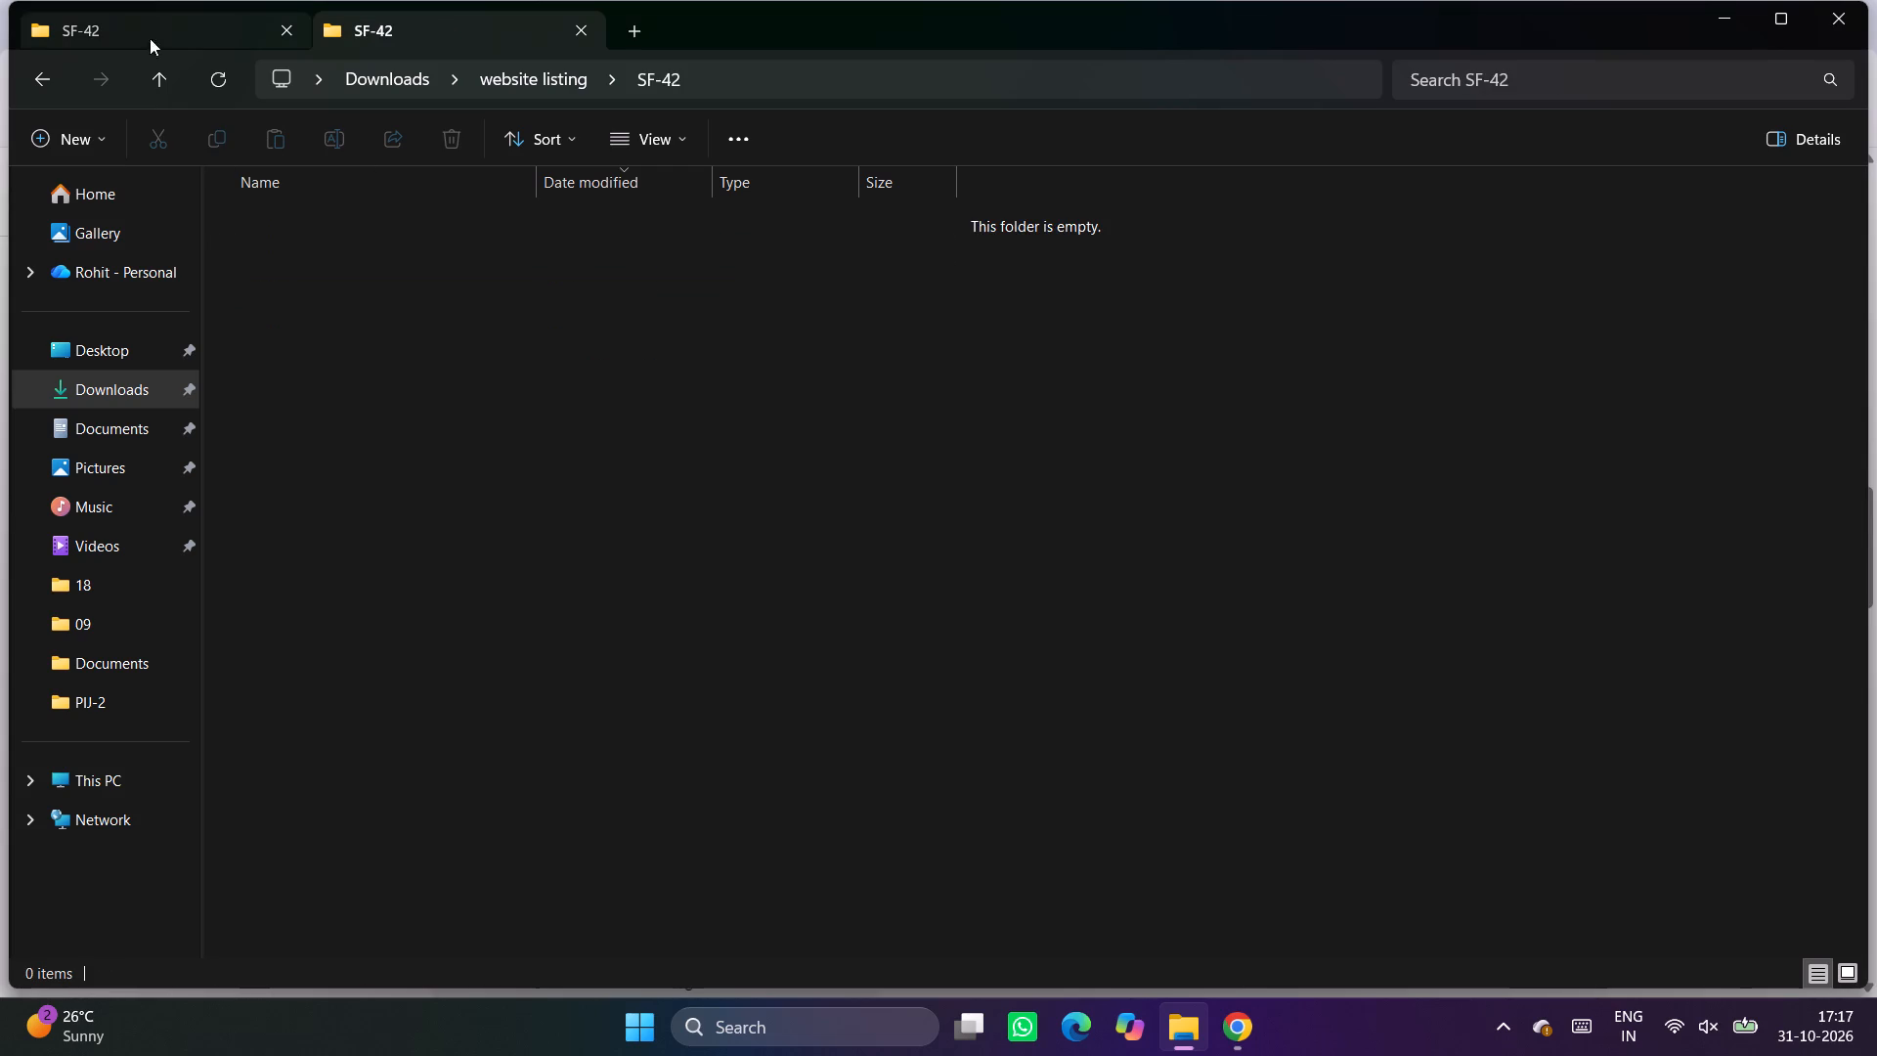
# Copy all photos from the sale item SF-42 folder into the website listing SF-42 folder, then return to website listing.
pyautogui.click(172, 24)
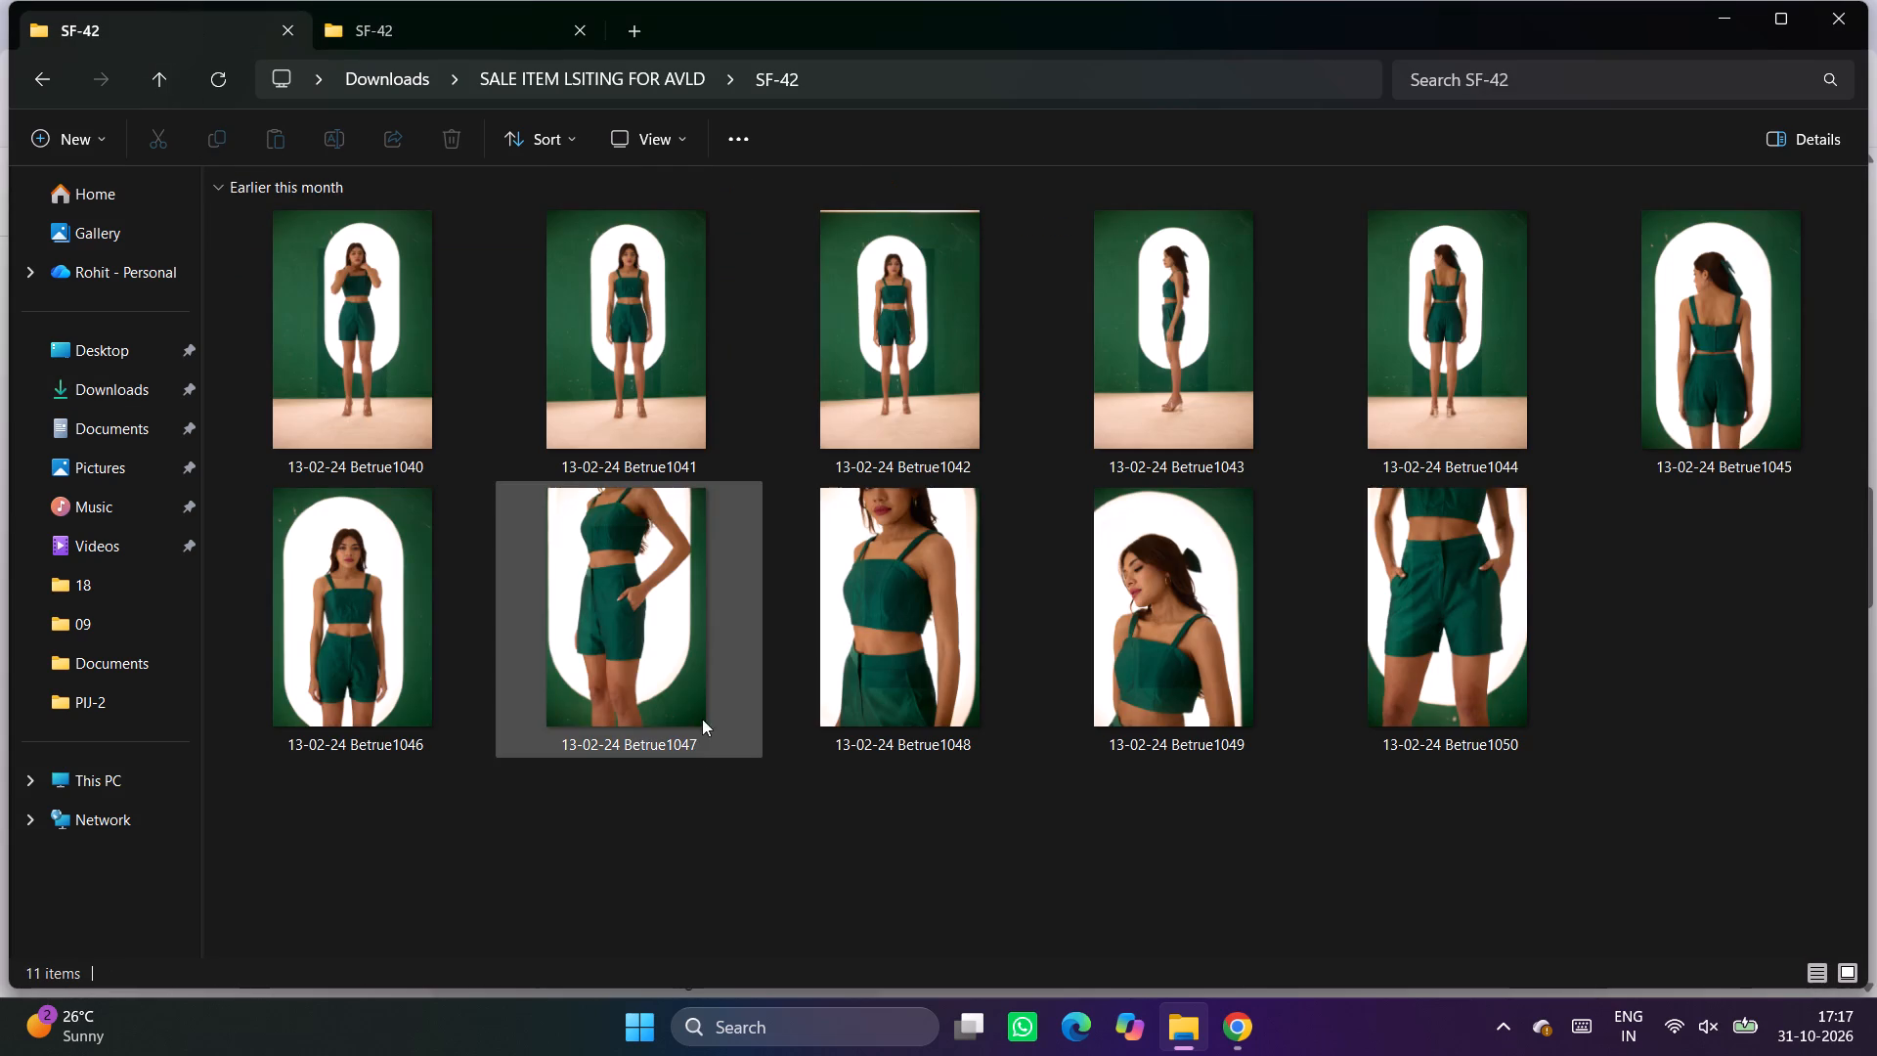
pyautogui.click(636, 869)
pyautogui.hotkey('ctrl', 'a')
pyautogui.hotkey('ctrl', 'c')
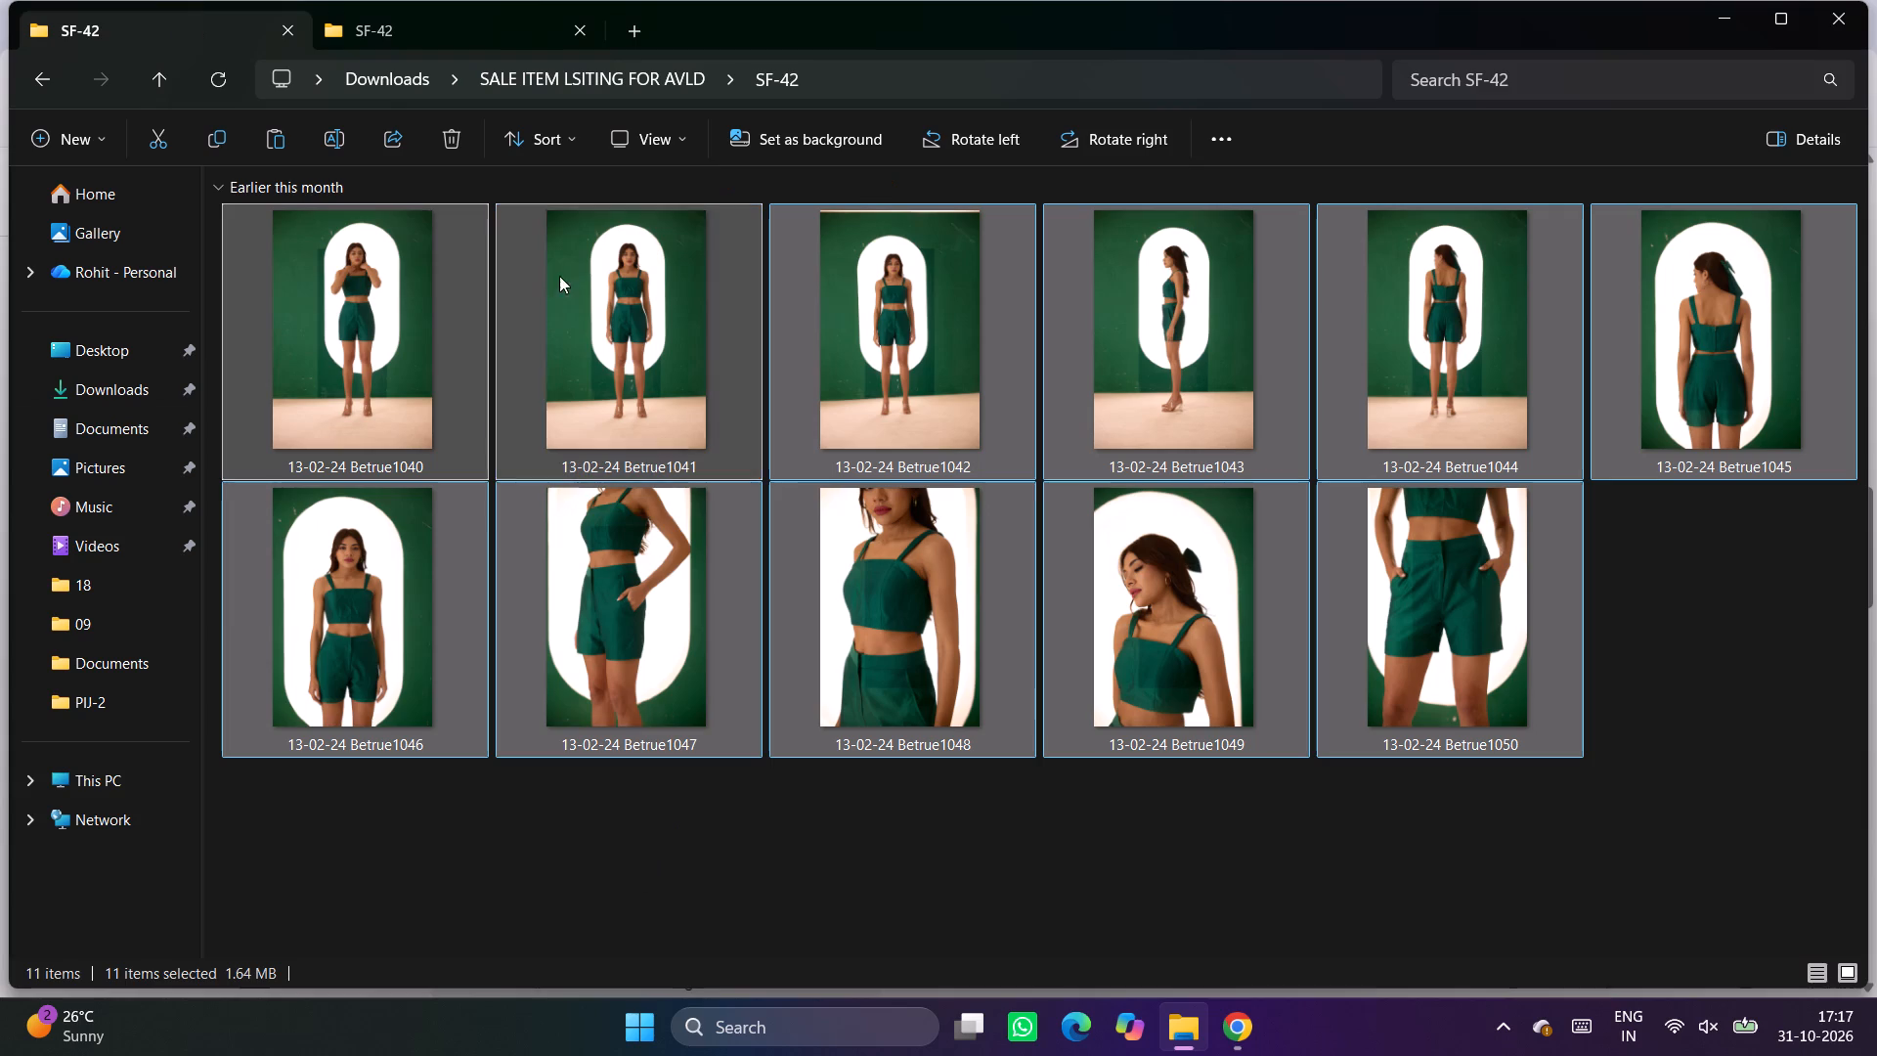
pyautogui.click(431, 35)
pyautogui.hotkey('ctrl', 'v')
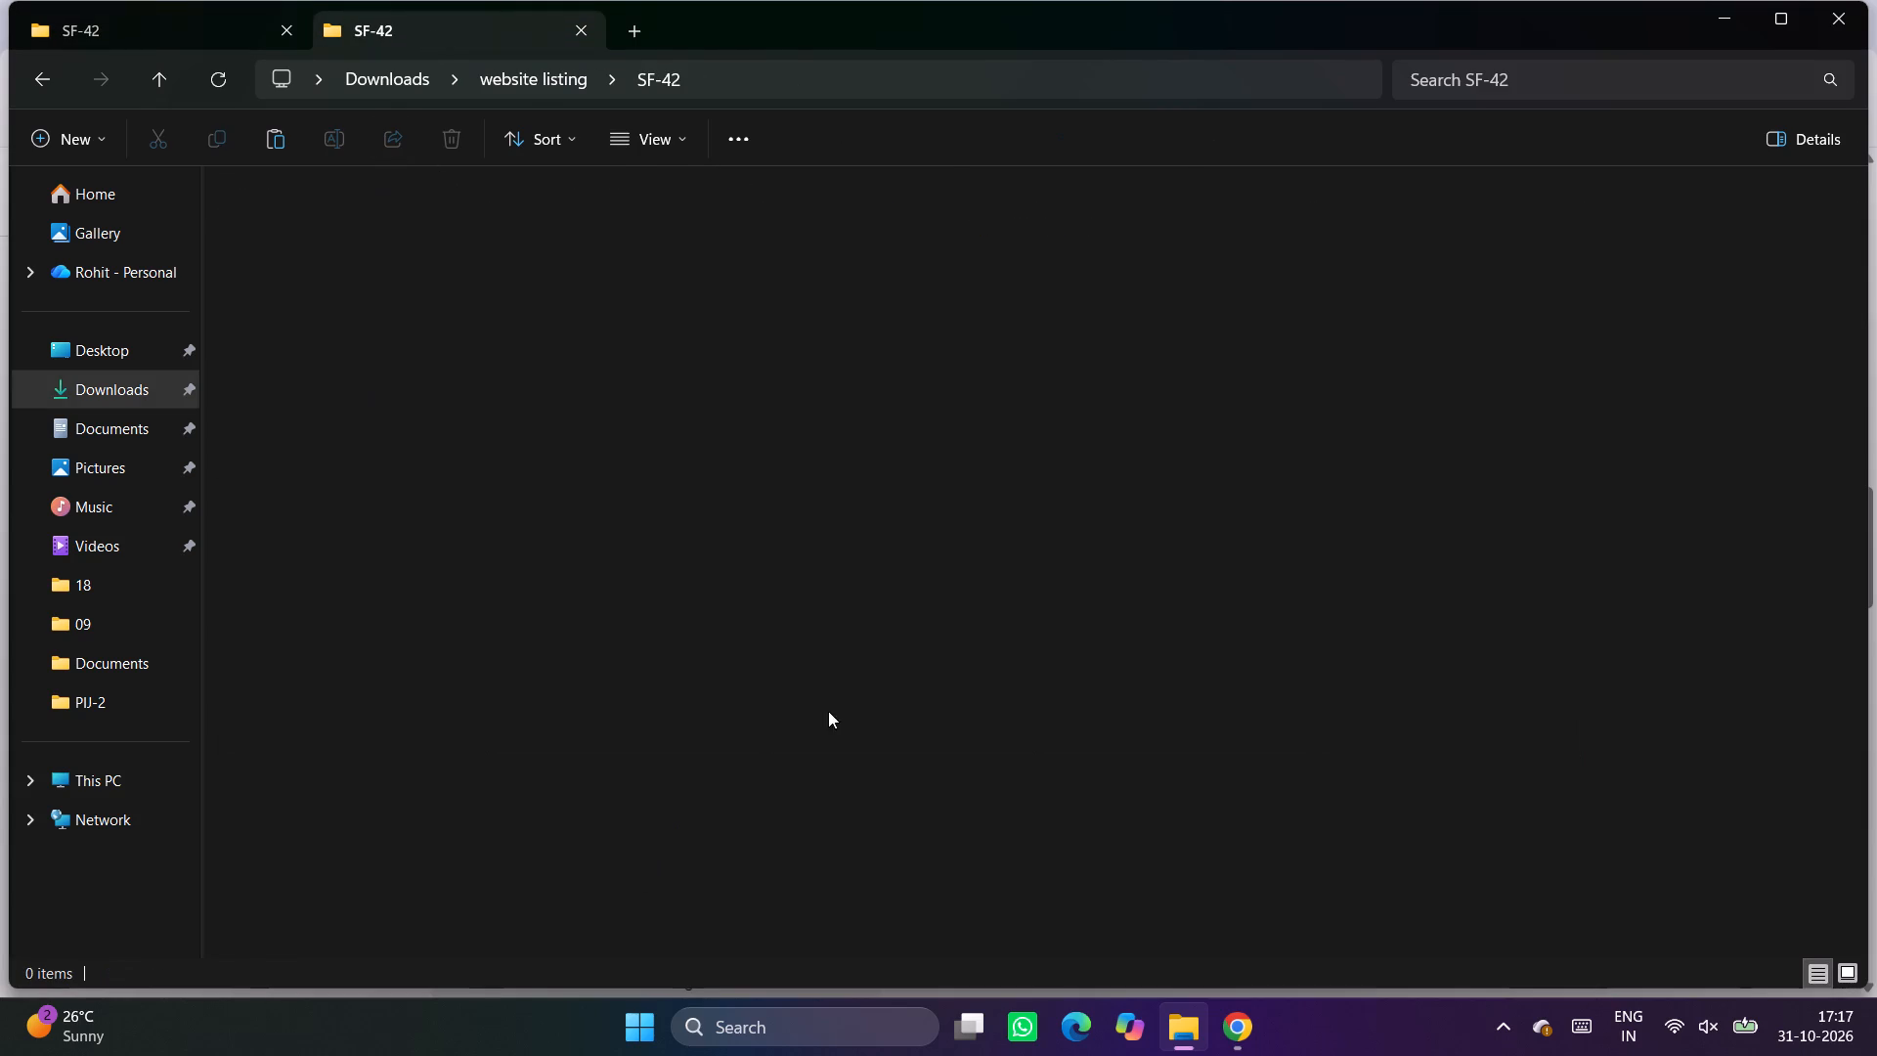
pyautogui.click(49, 72)
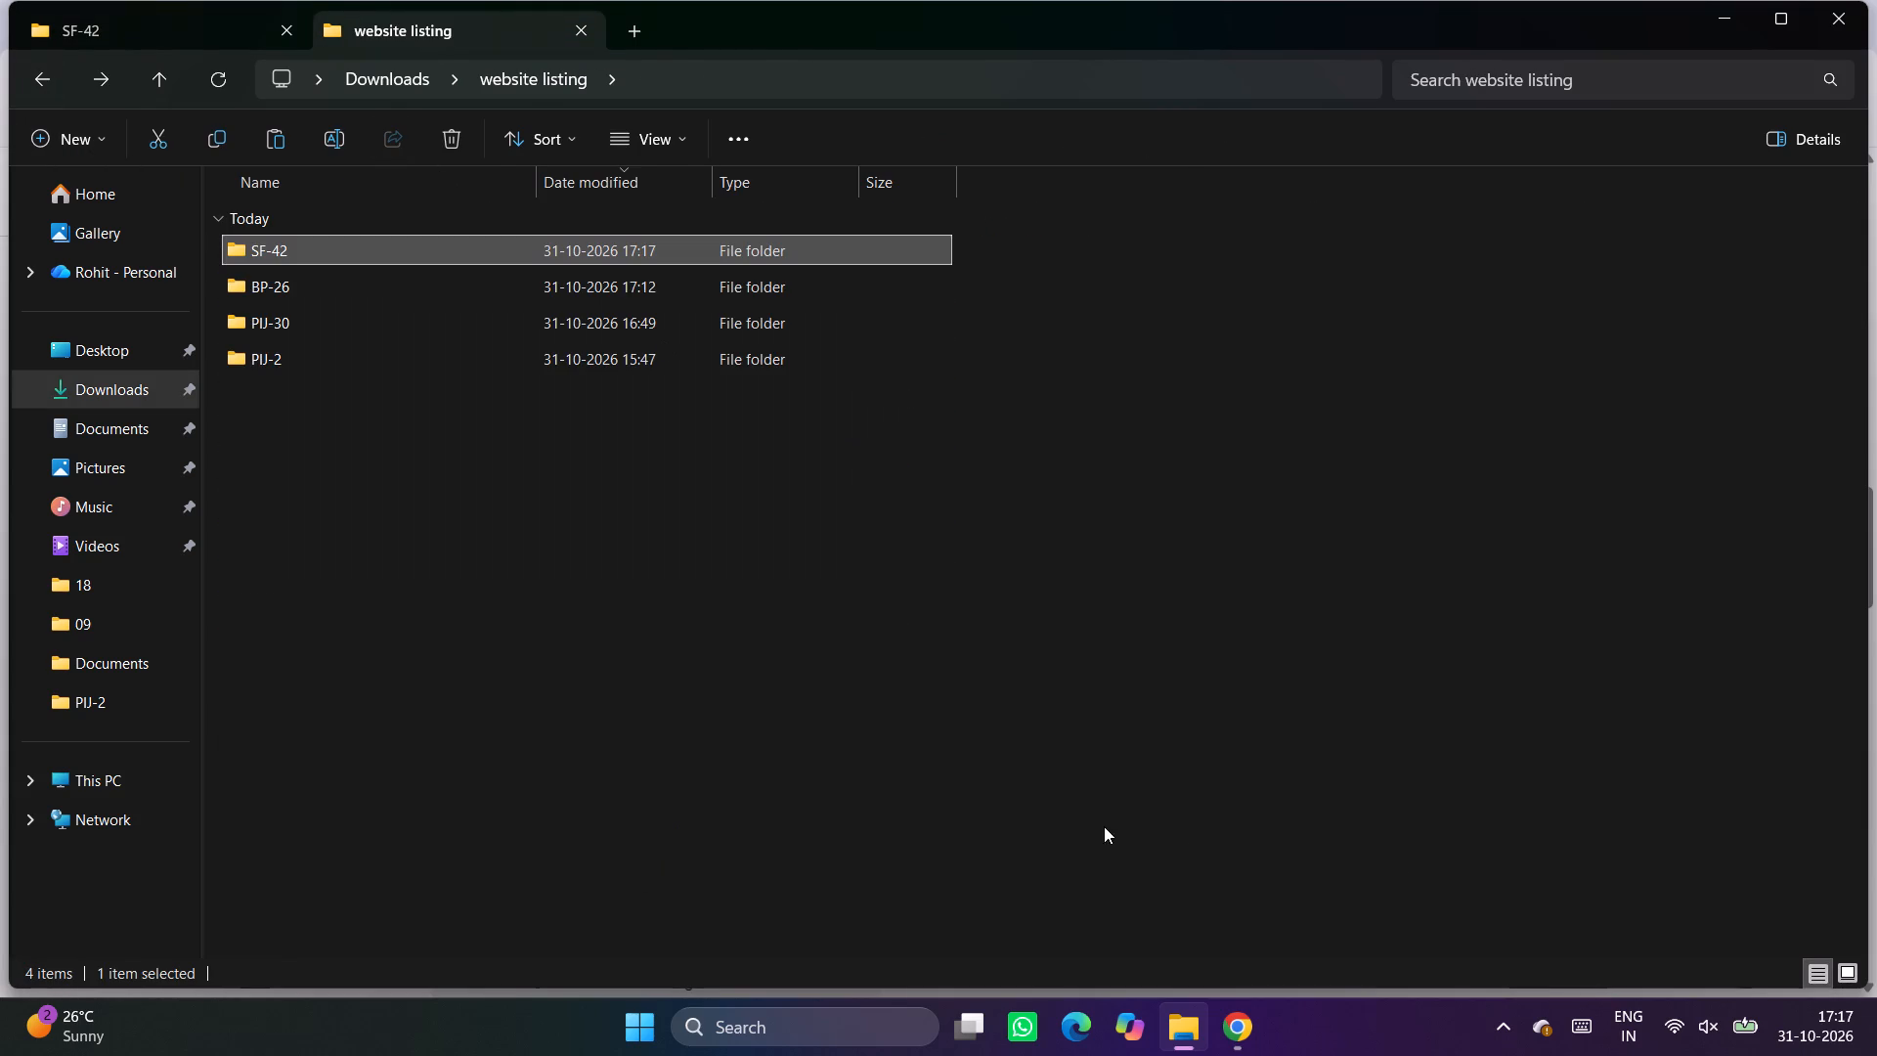
# Switch to Chrome and copy style number SF 42 from the Linesheet into SKU cell B5 of the Product Listing Sheet.
pyautogui.click(1148, 914)
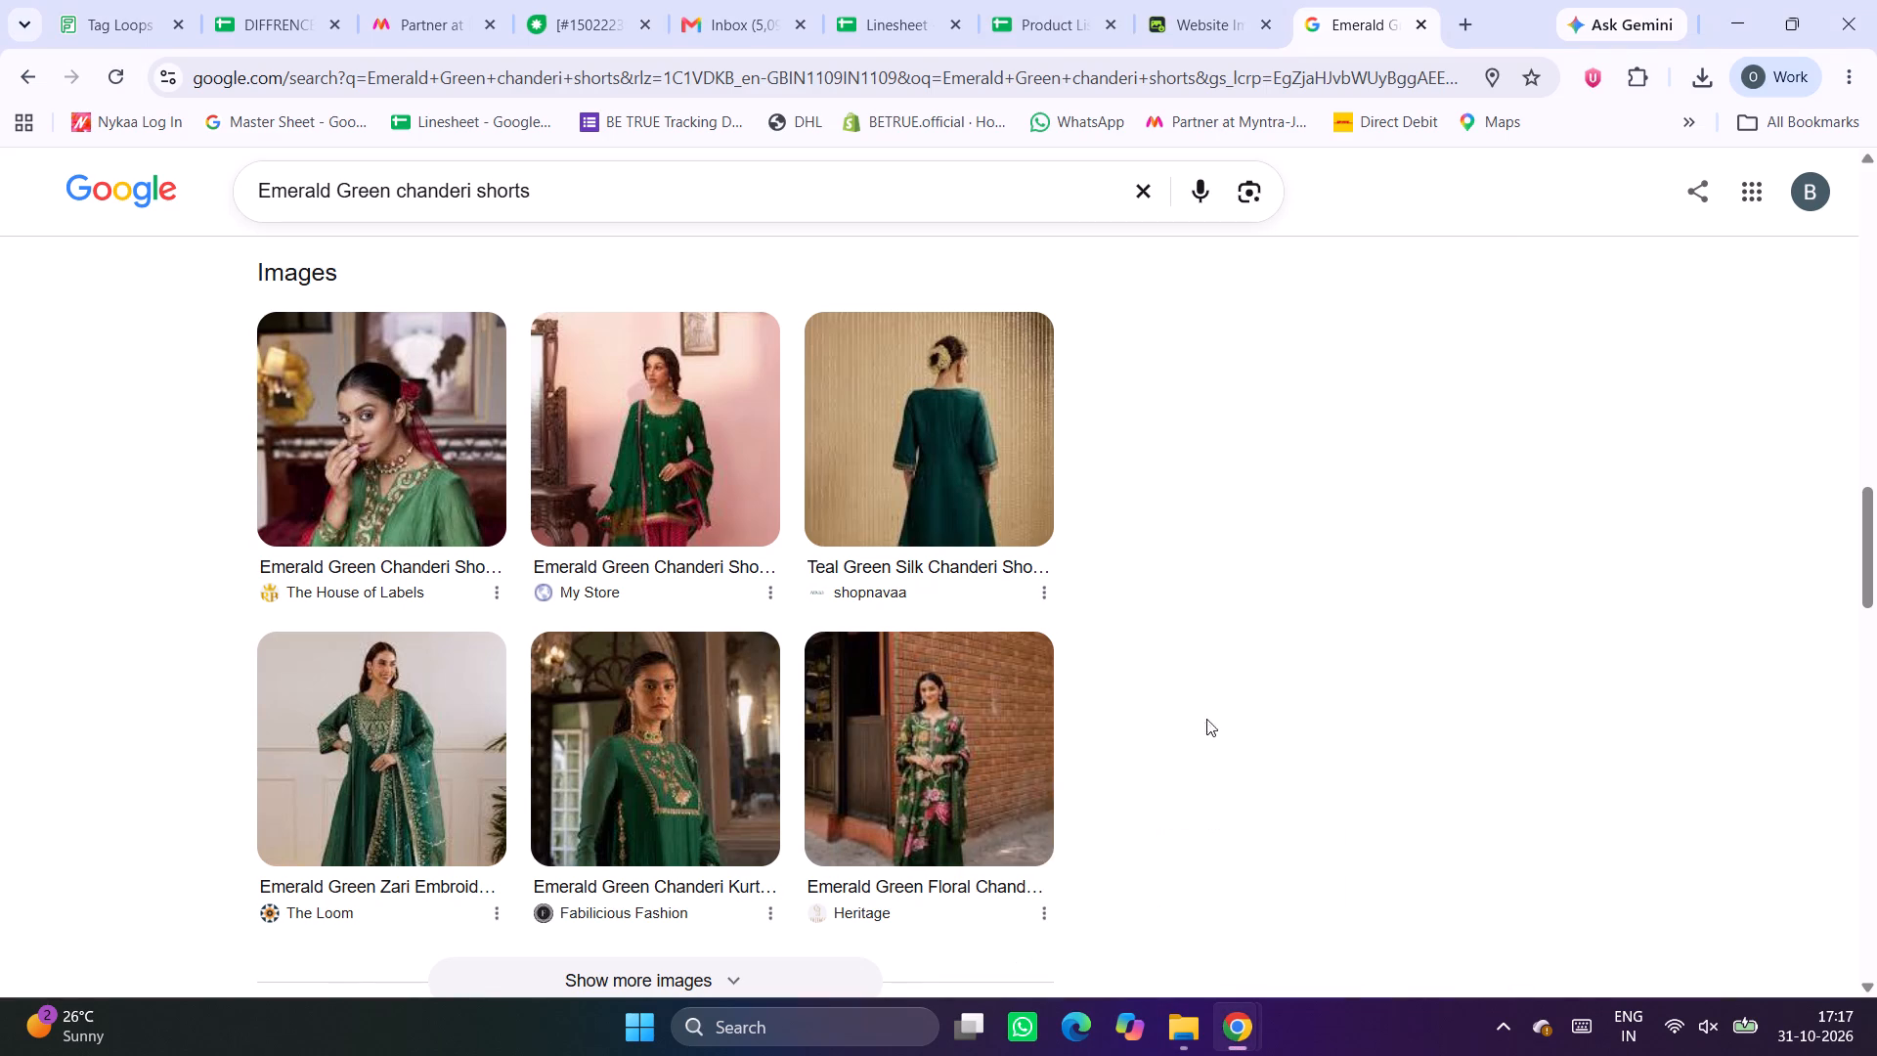
pyautogui.click(1055, 0)
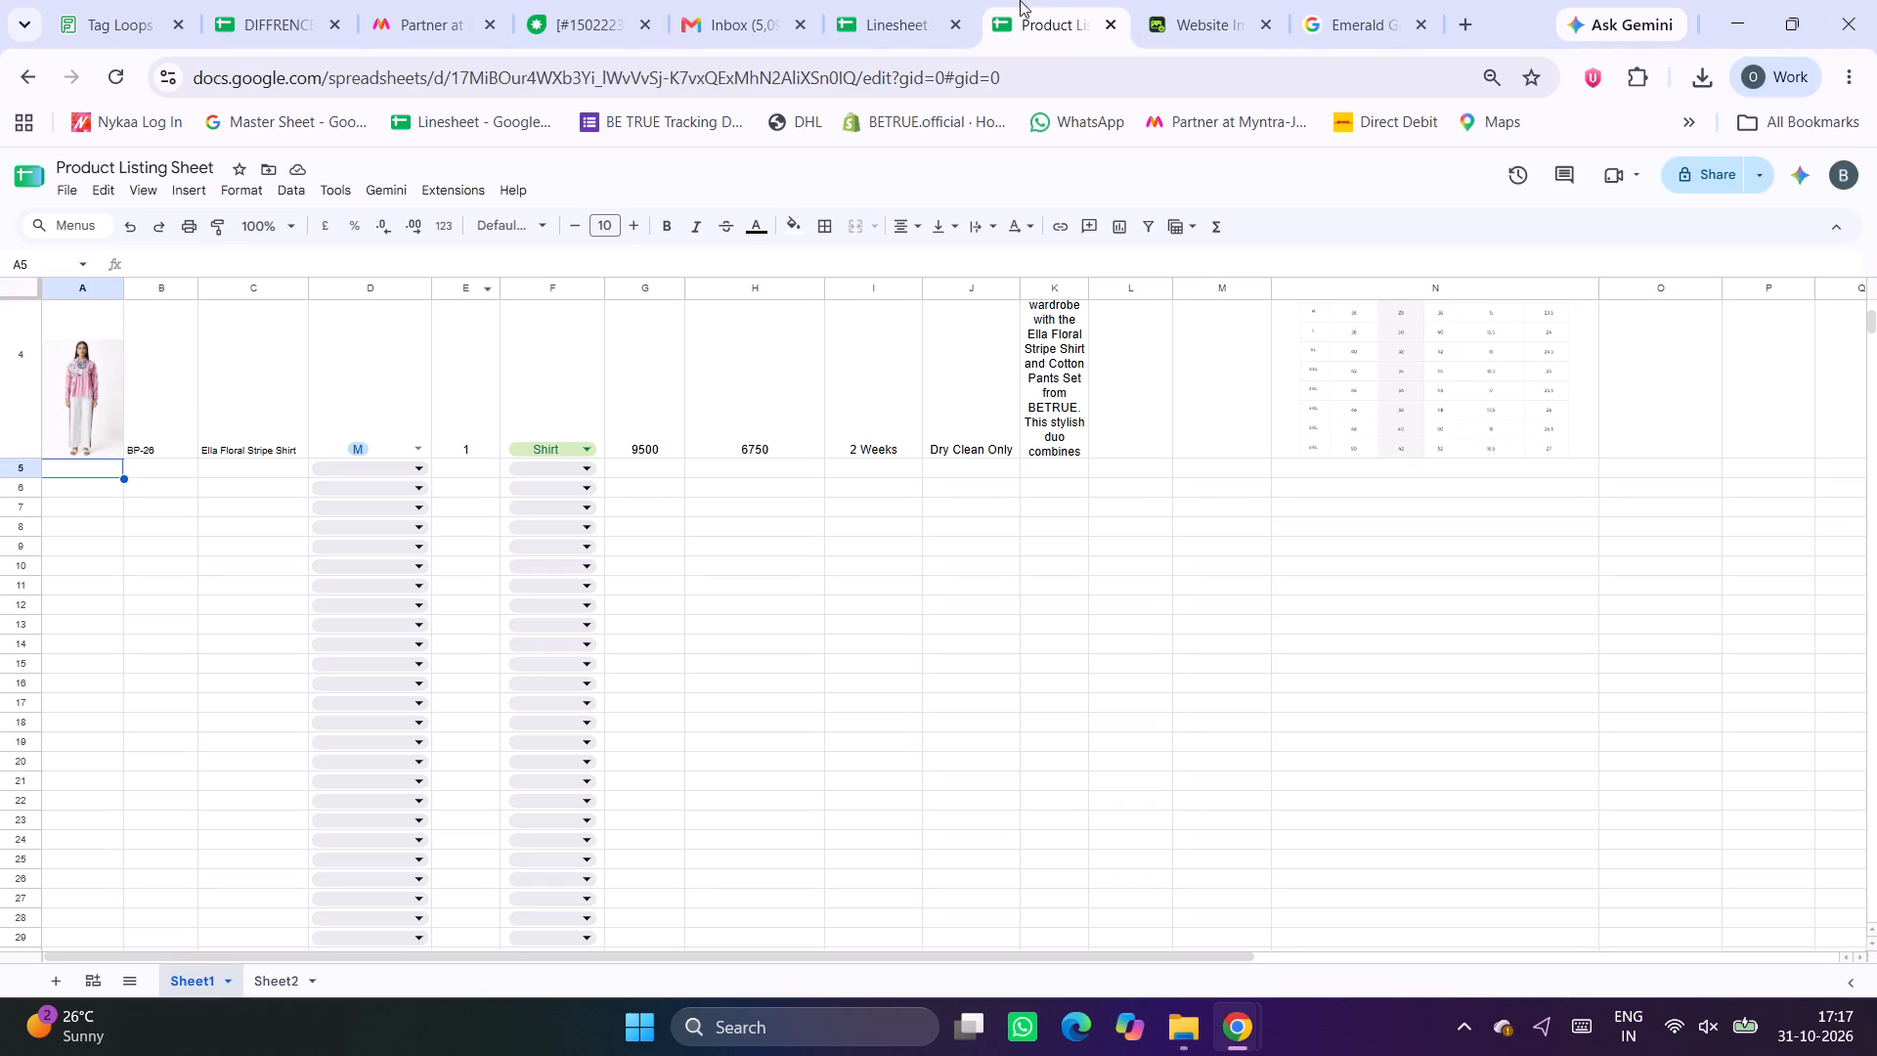
pyautogui.click(932, 0)
pyautogui.click(237, 581)
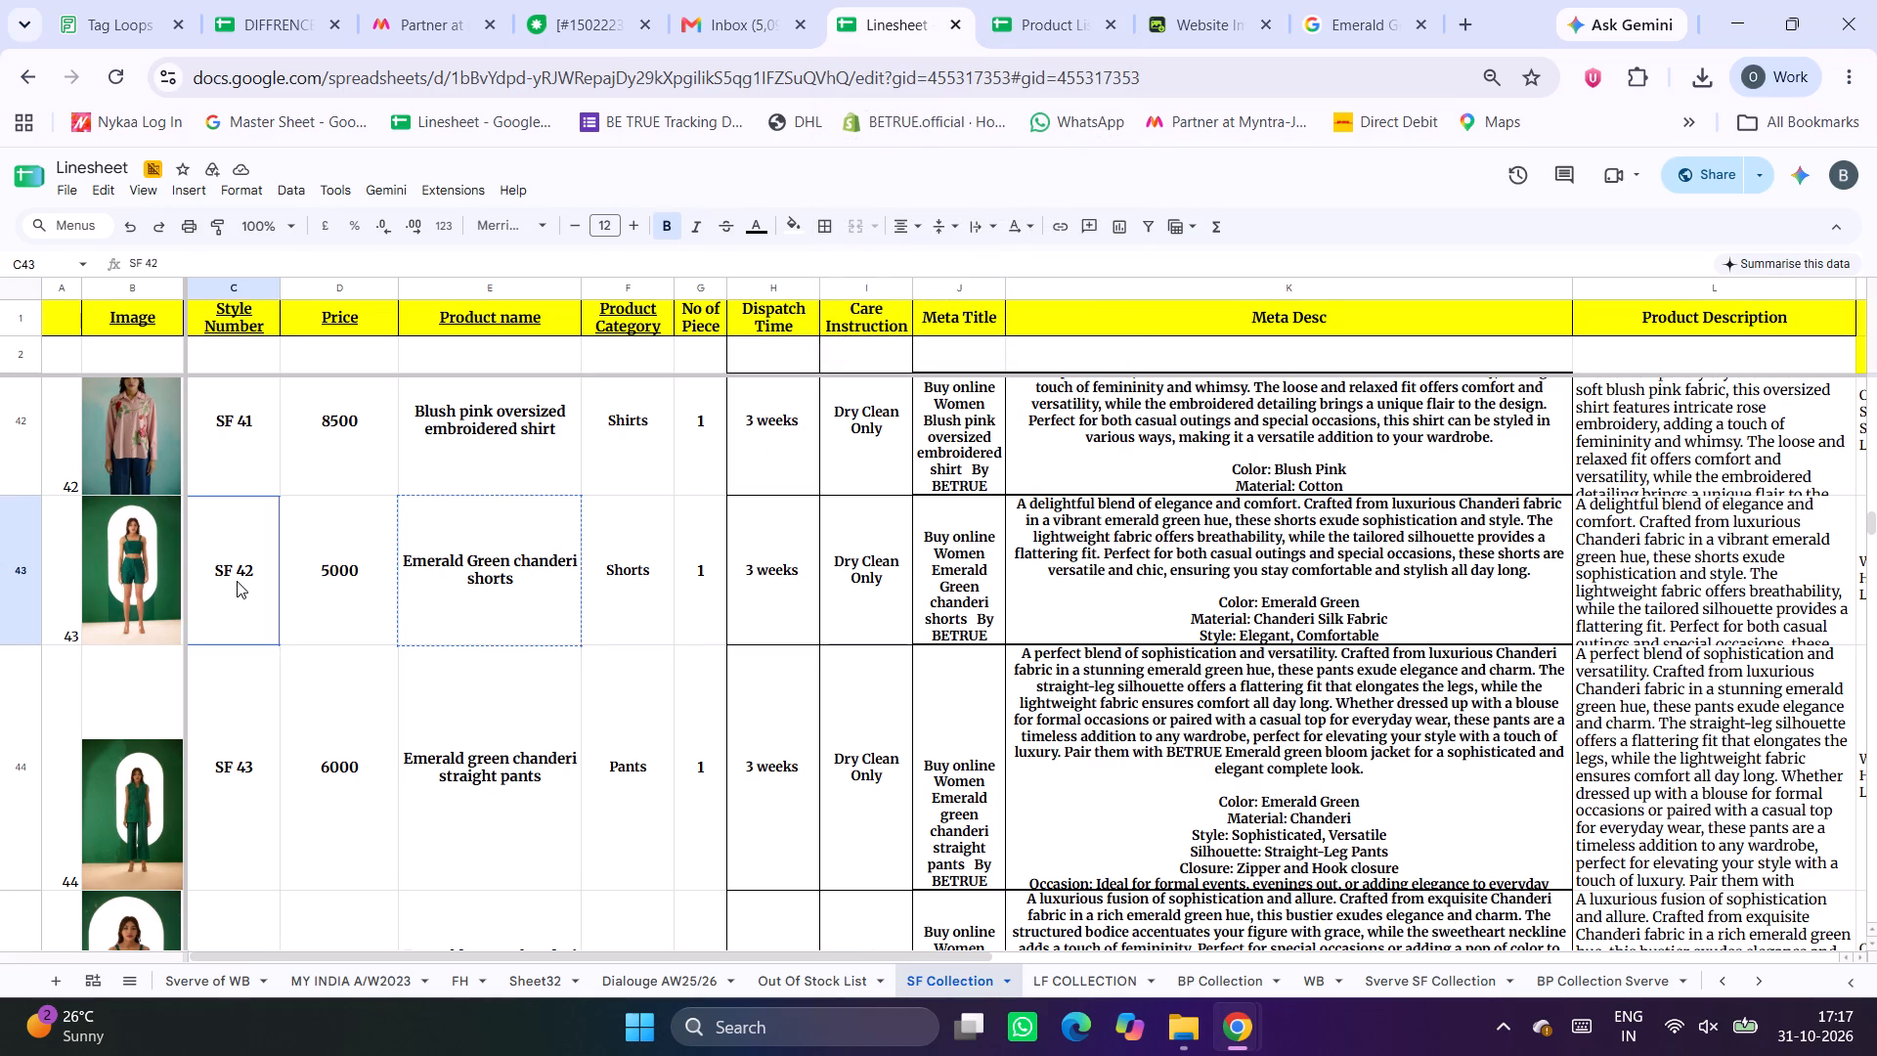
pyautogui.hotkey('ctrl', 'c')
pyautogui.click(1032, 32)
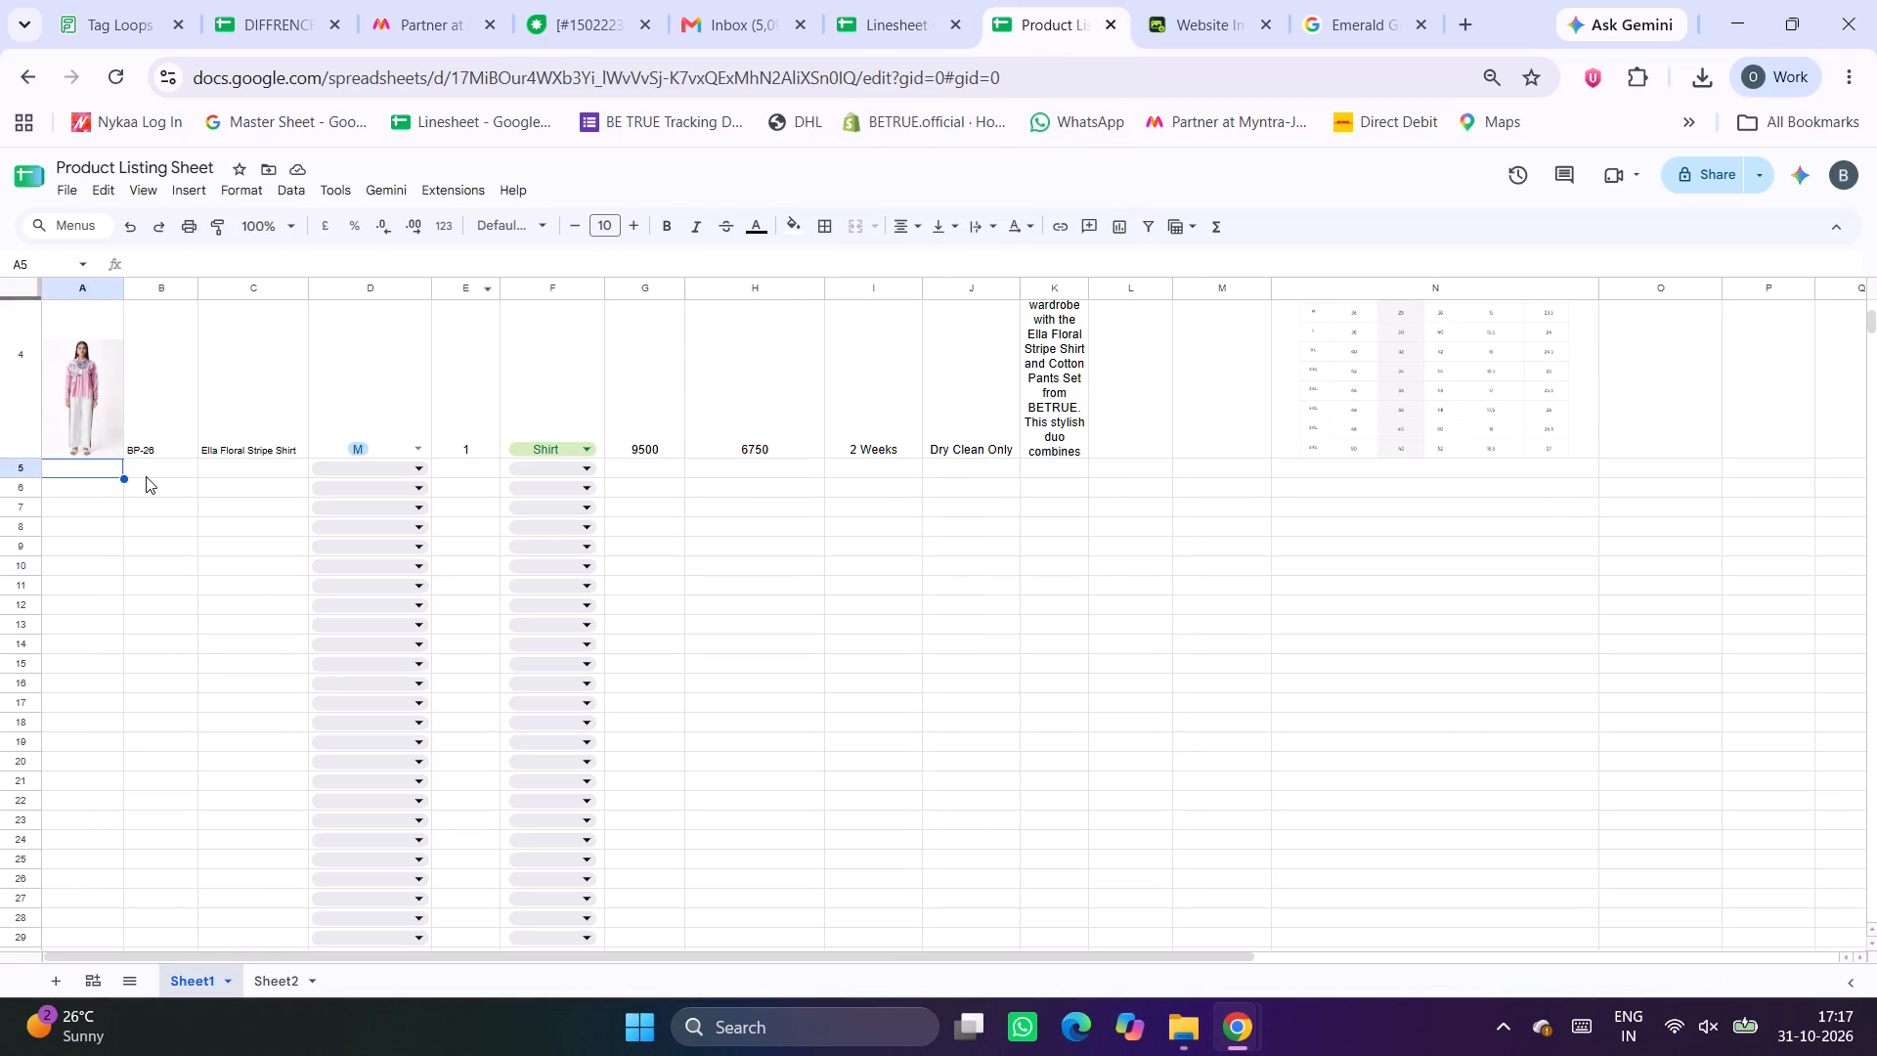
pyautogui.click(144, 477)
pyautogui.hotkey('ctrl', 'v')
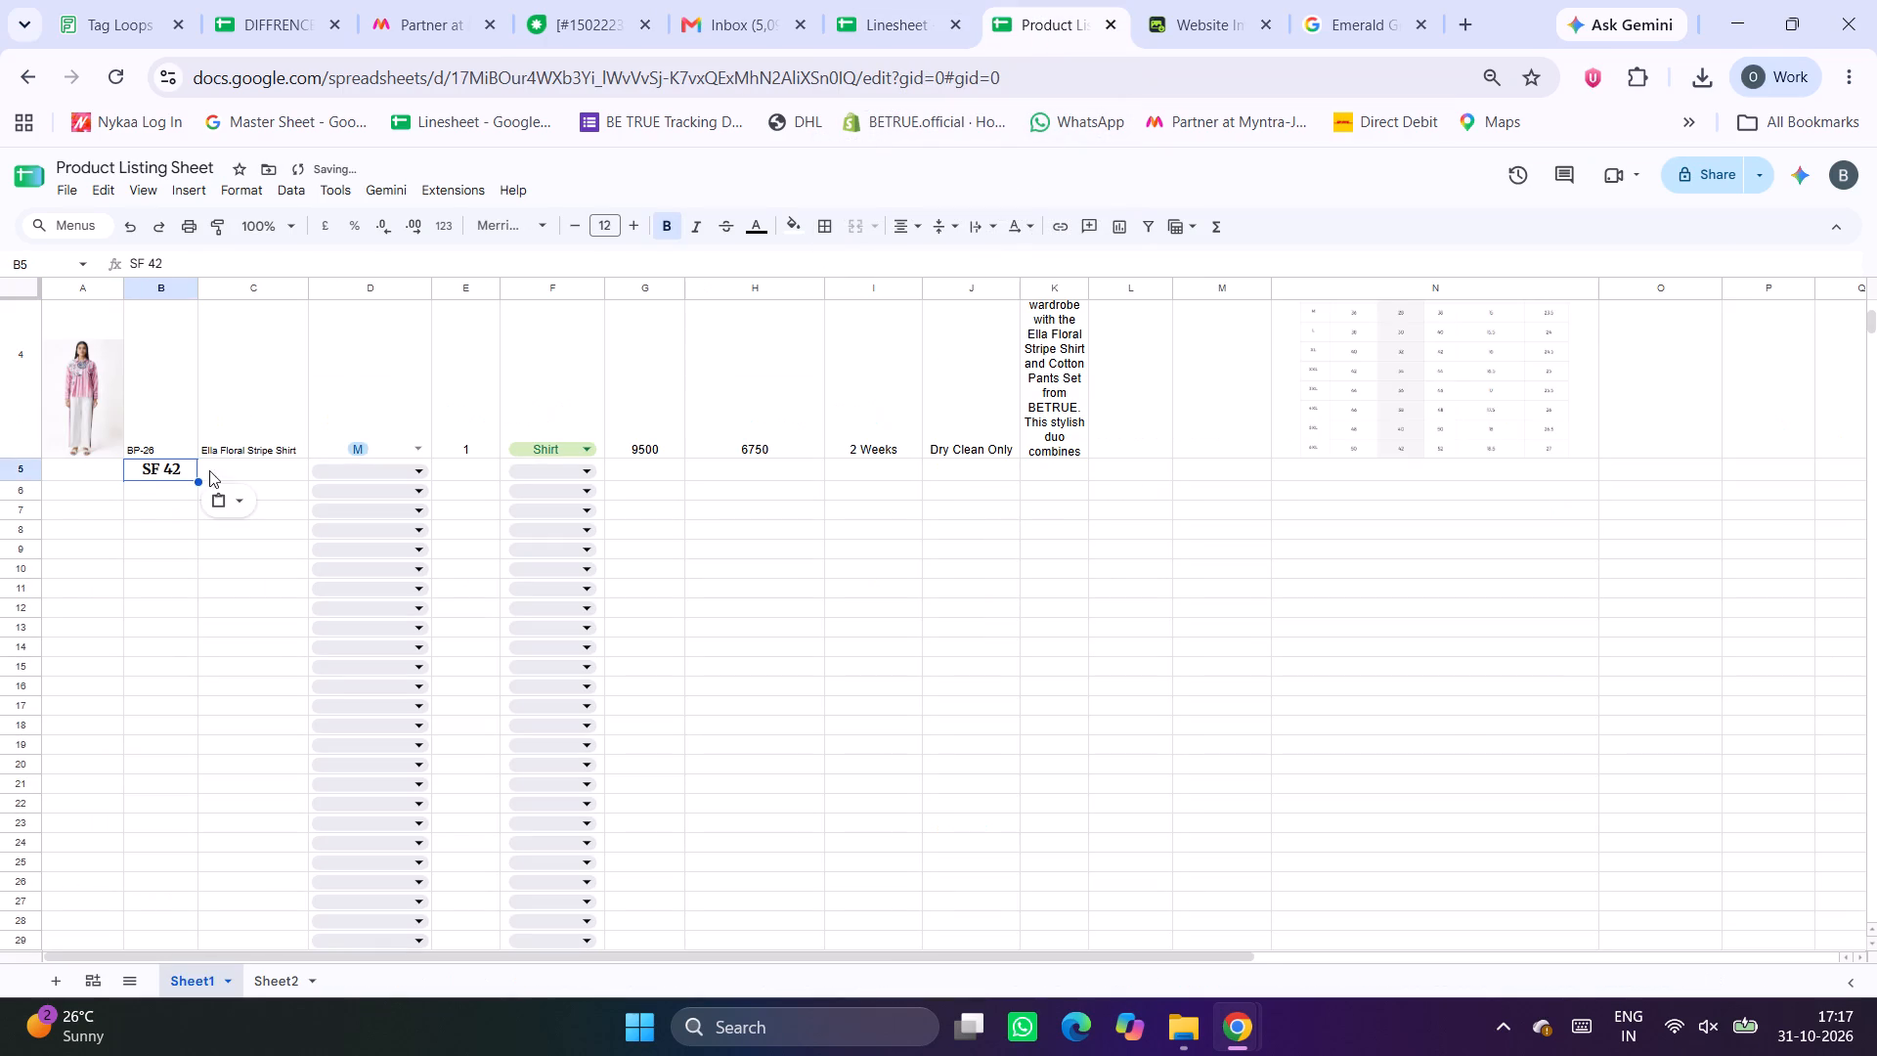
pyautogui.click(222, 469)
# Copy the SF 42 cell's formatting onto rows 2 to 4, from the SKU column through the Alt Text column.
pyautogui.click(152, 465)
pyautogui.scroll(1, 160, 699)
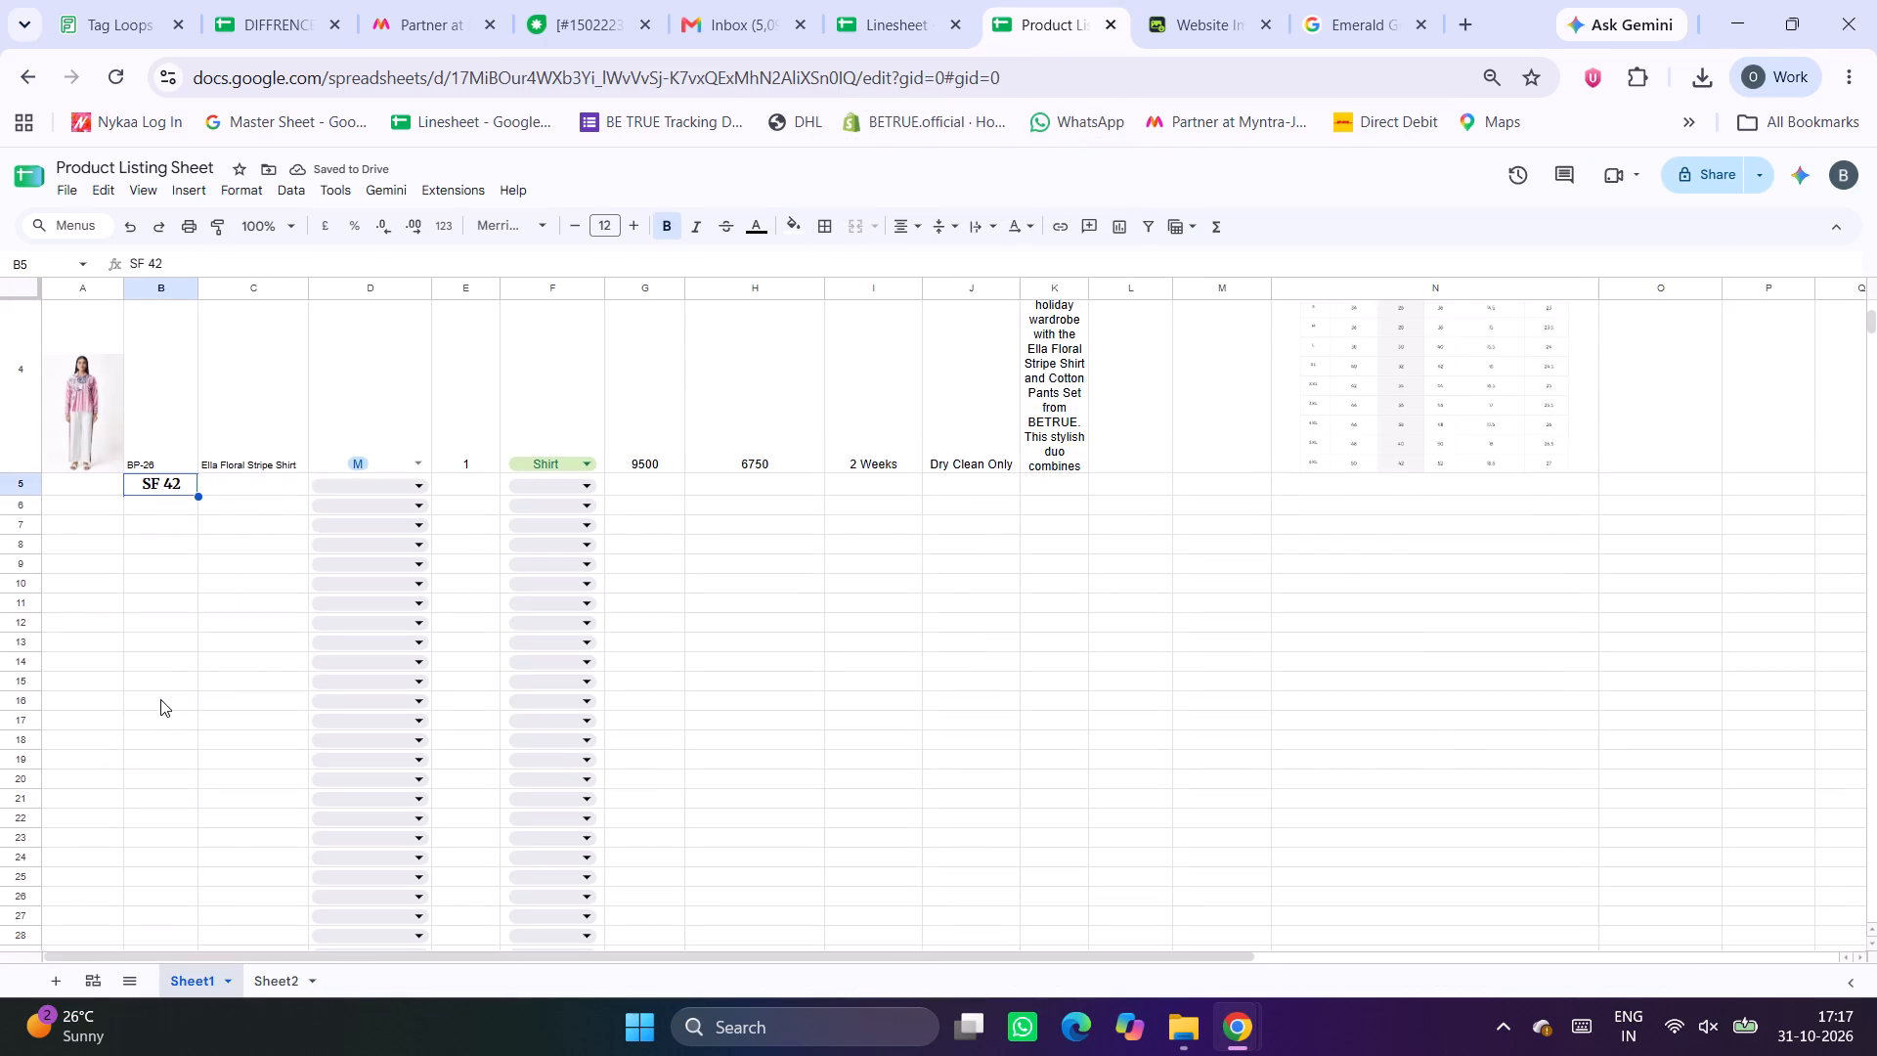
pyautogui.scroll(2, 160, 699)
pyautogui.click(221, 222)
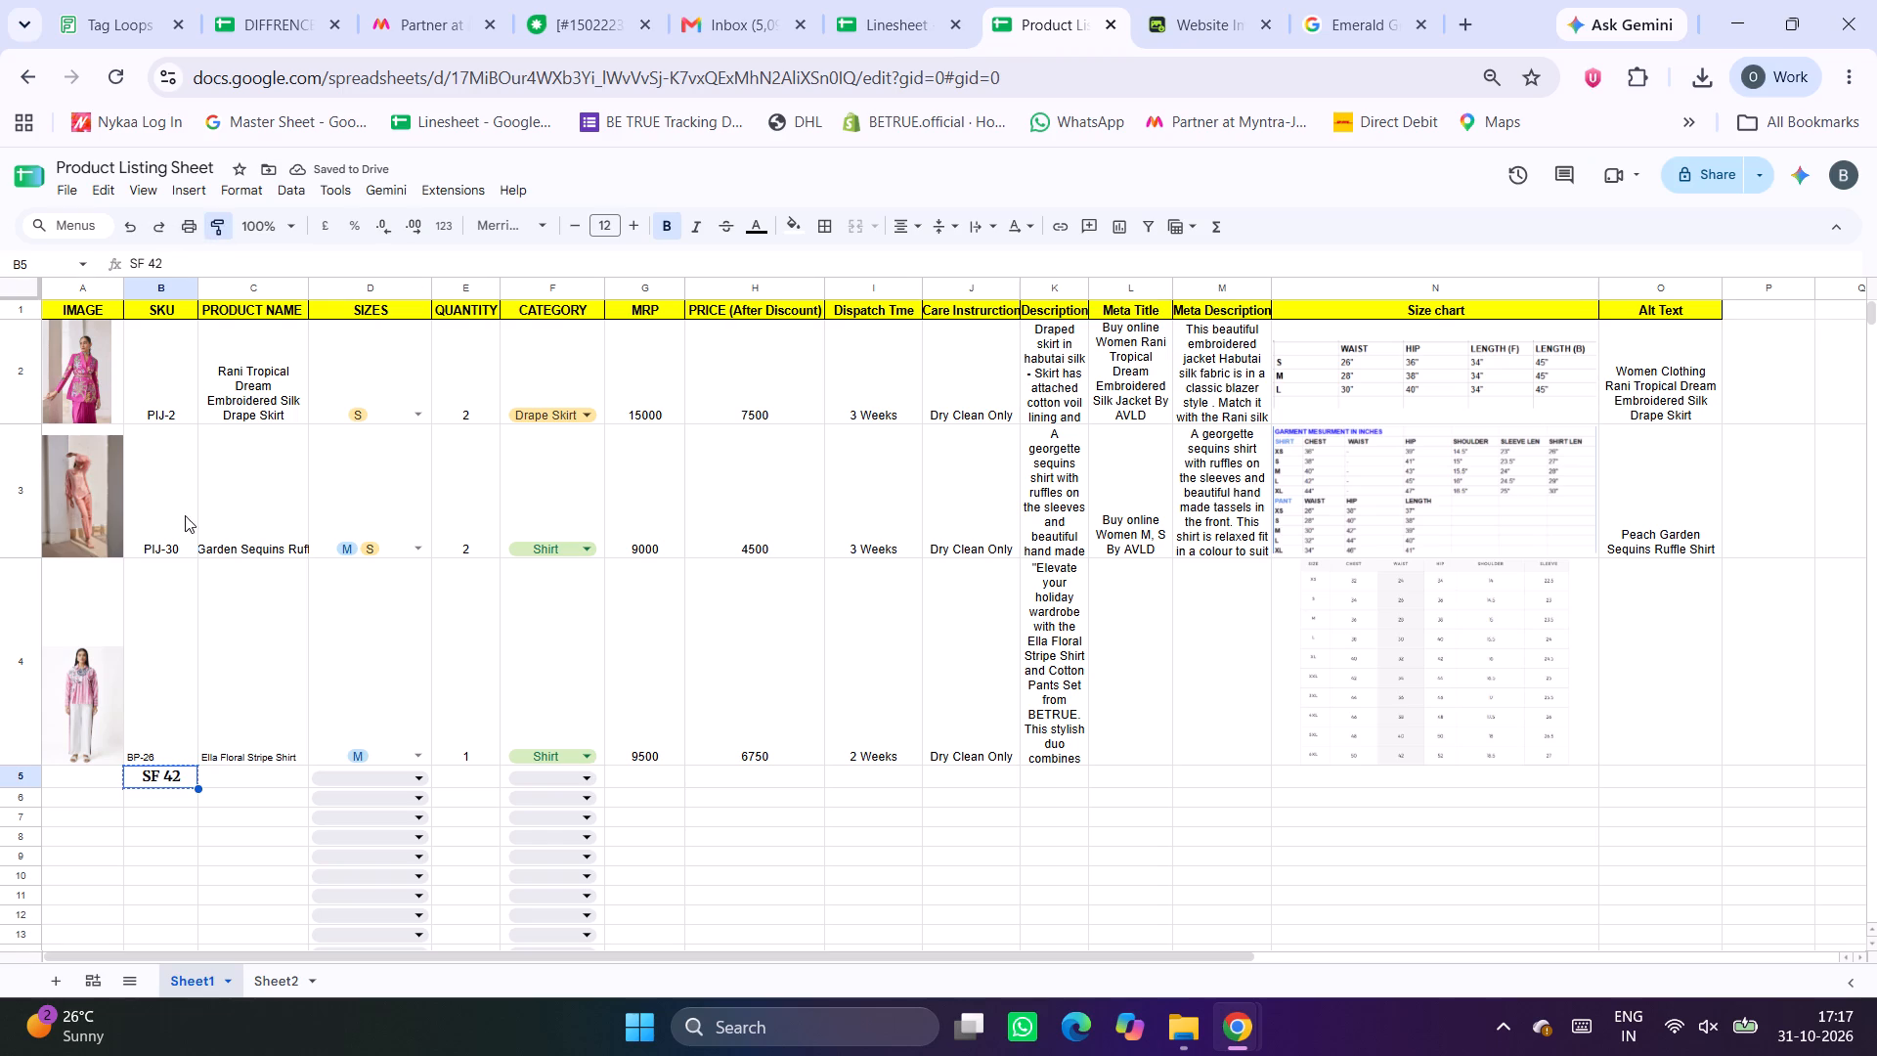
pyautogui.moveTo(174, 397); pyautogui.dragTo(173, 631)
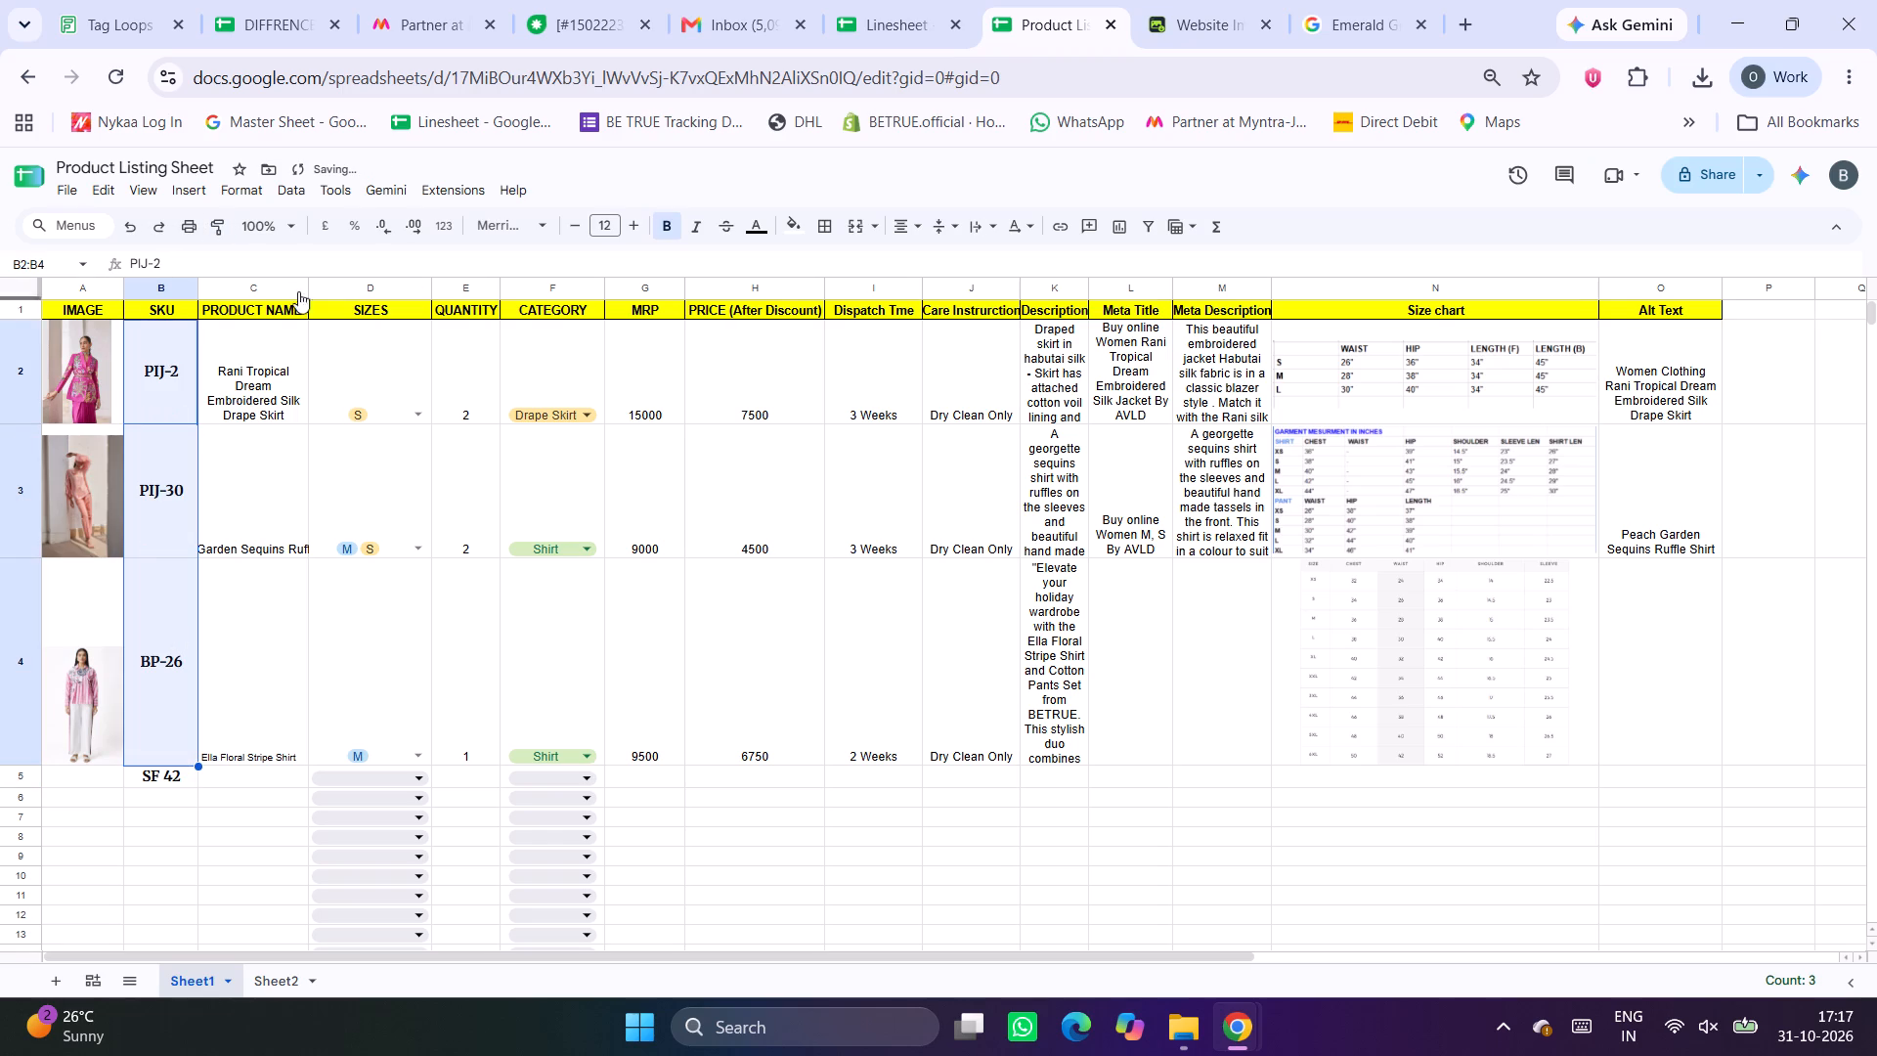
pyautogui.click(210, 224)
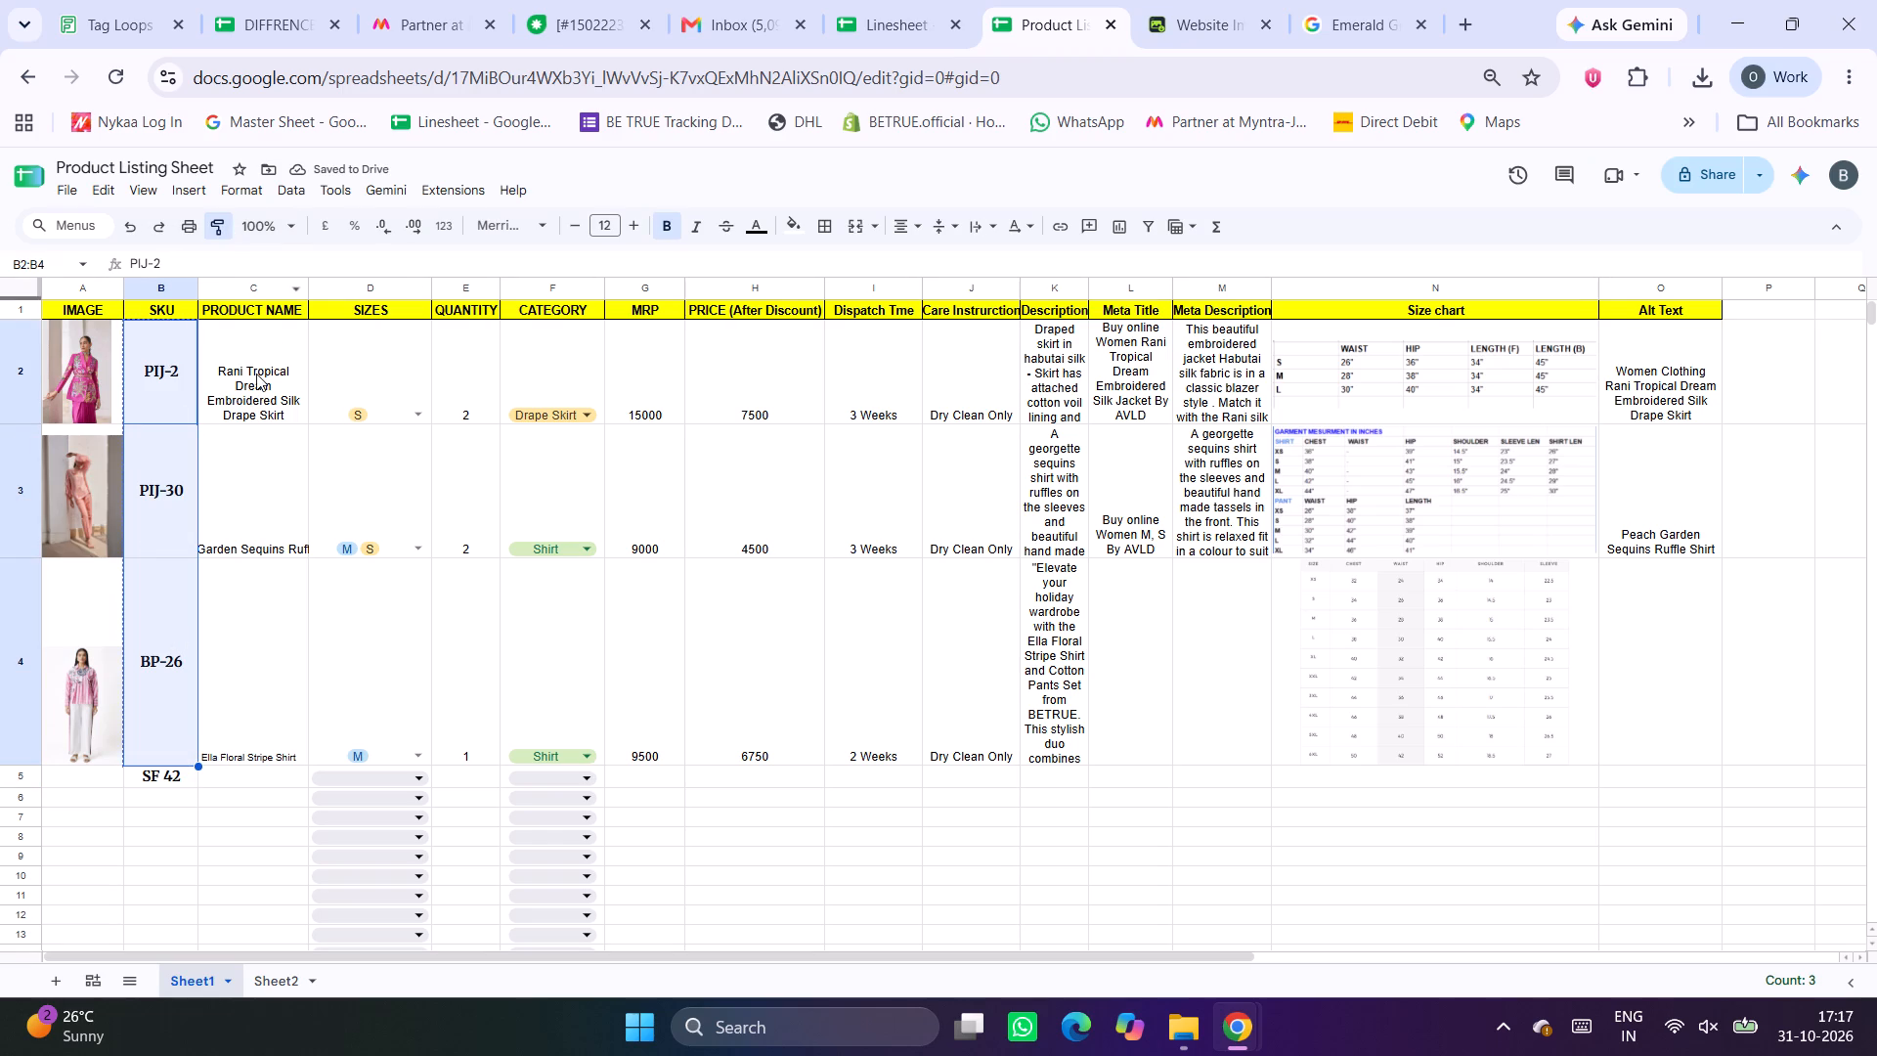
pyautogui.moveTo(256, 374); pyautogui.dragTo(1283, 613)
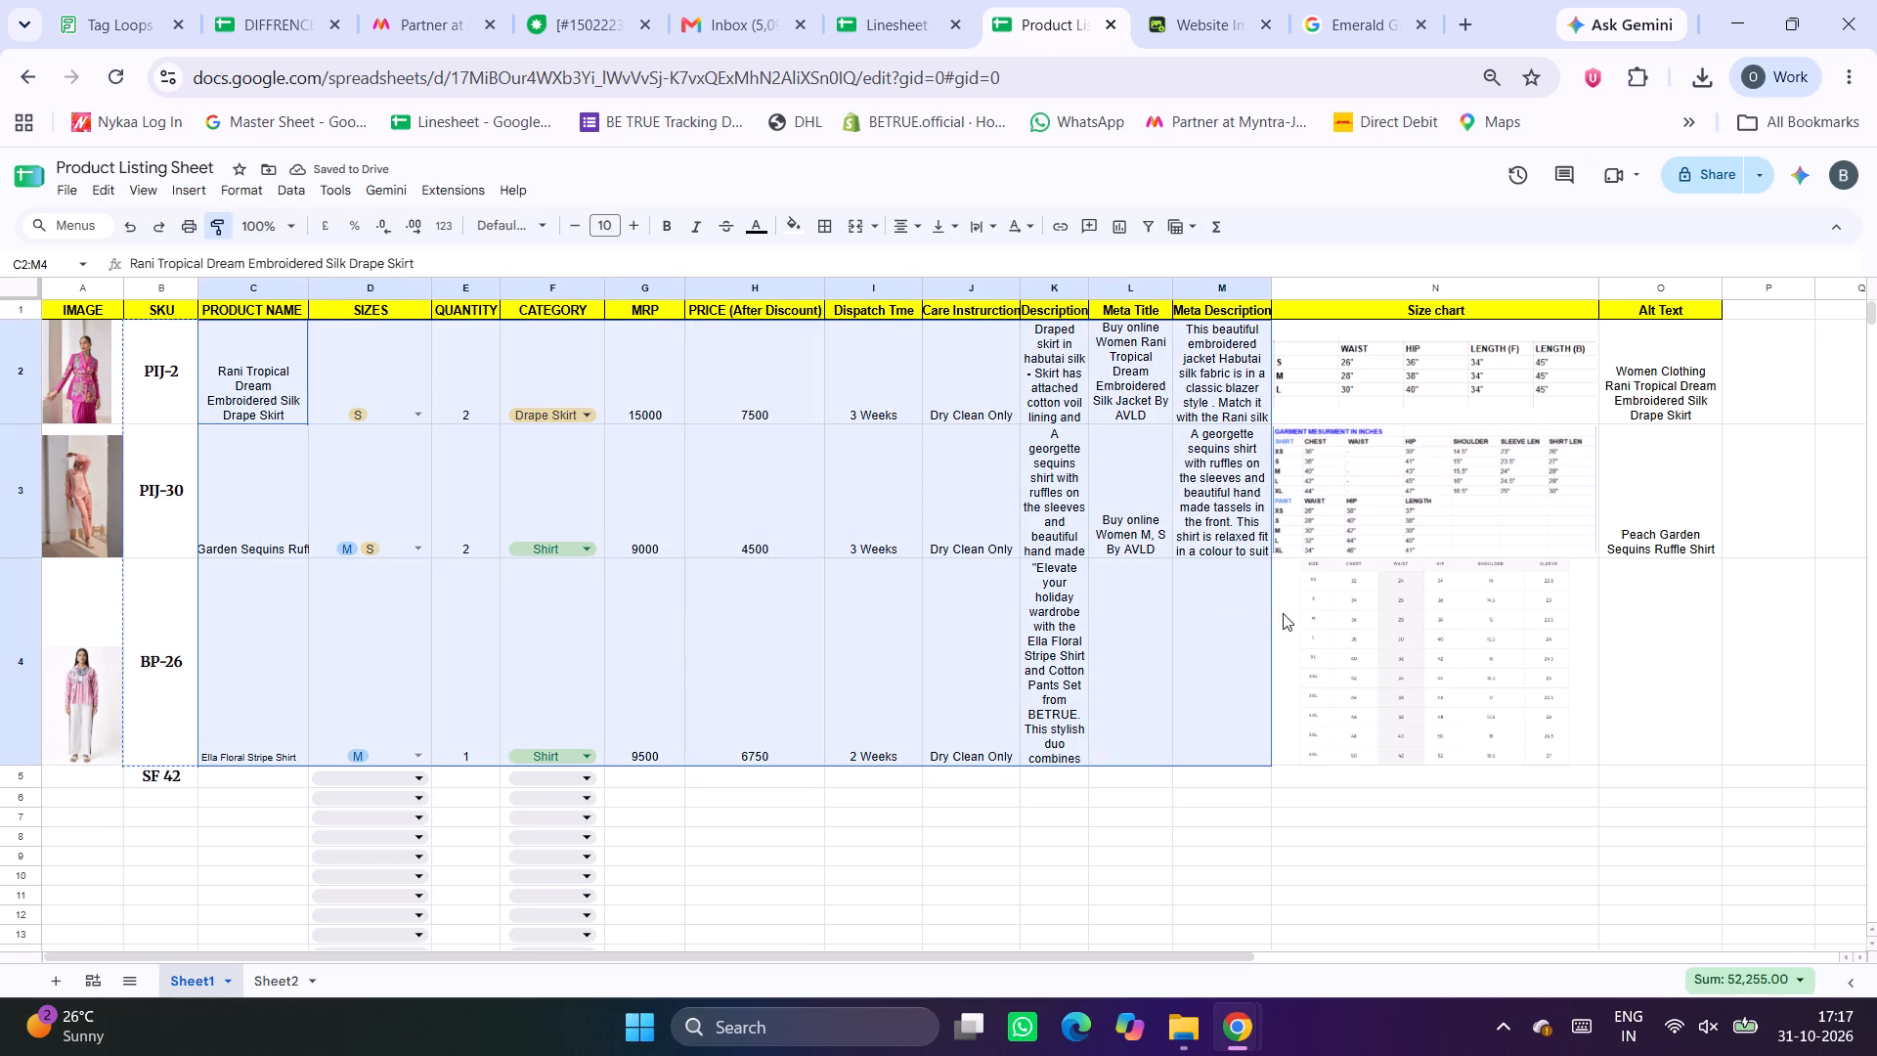
pyautogui.moveTo(1283, 613); pyautogui.dragTo(1668, 613)
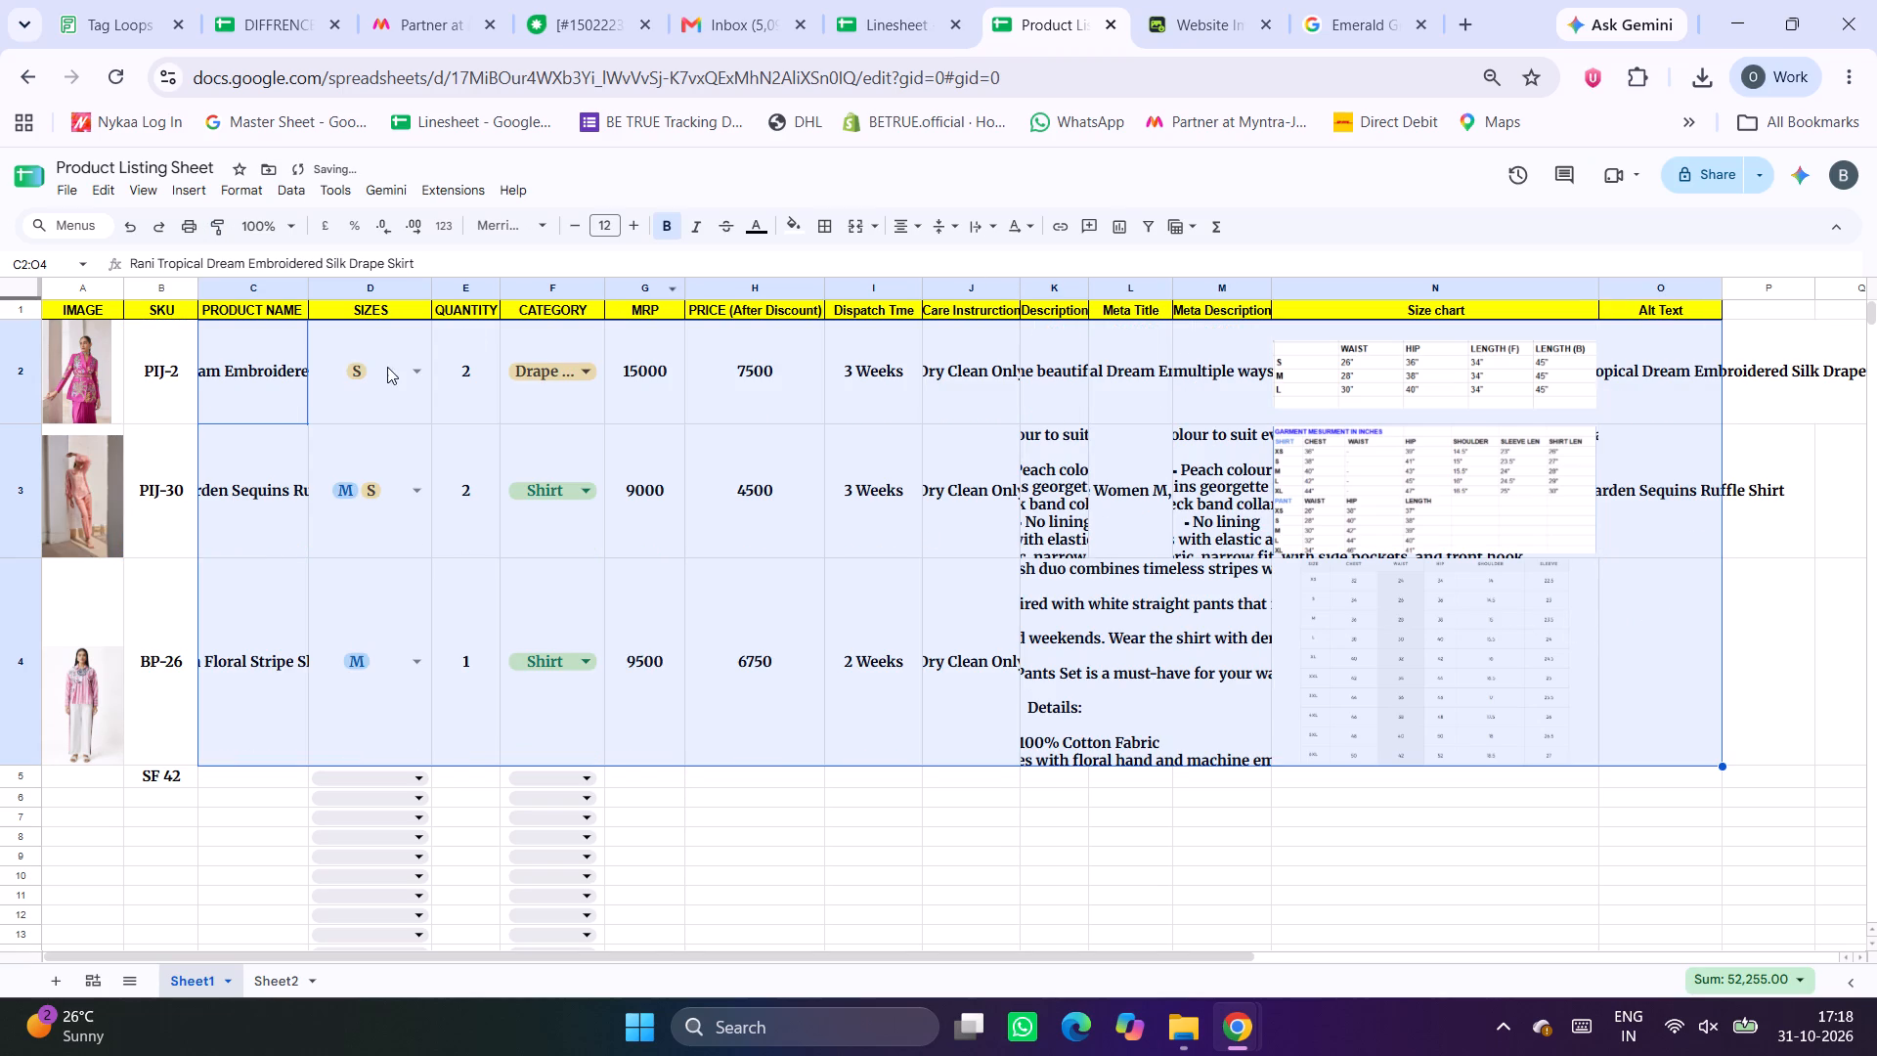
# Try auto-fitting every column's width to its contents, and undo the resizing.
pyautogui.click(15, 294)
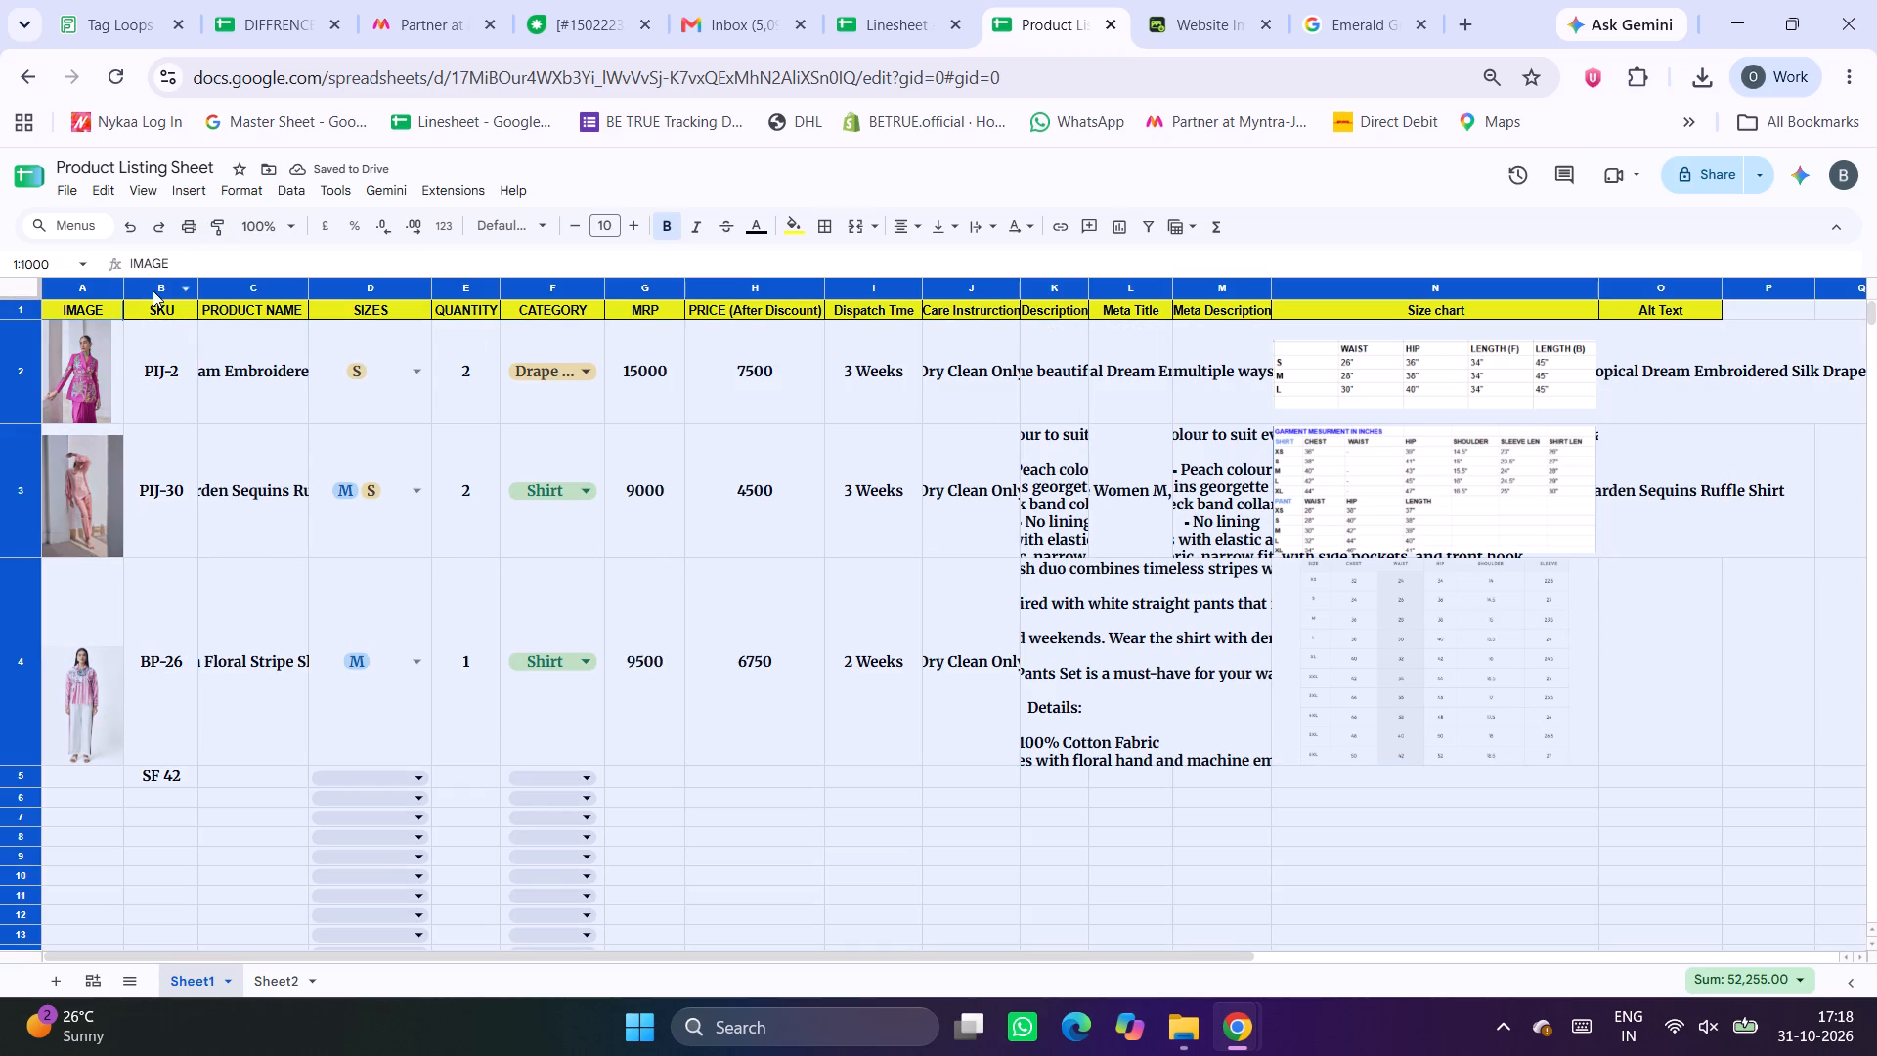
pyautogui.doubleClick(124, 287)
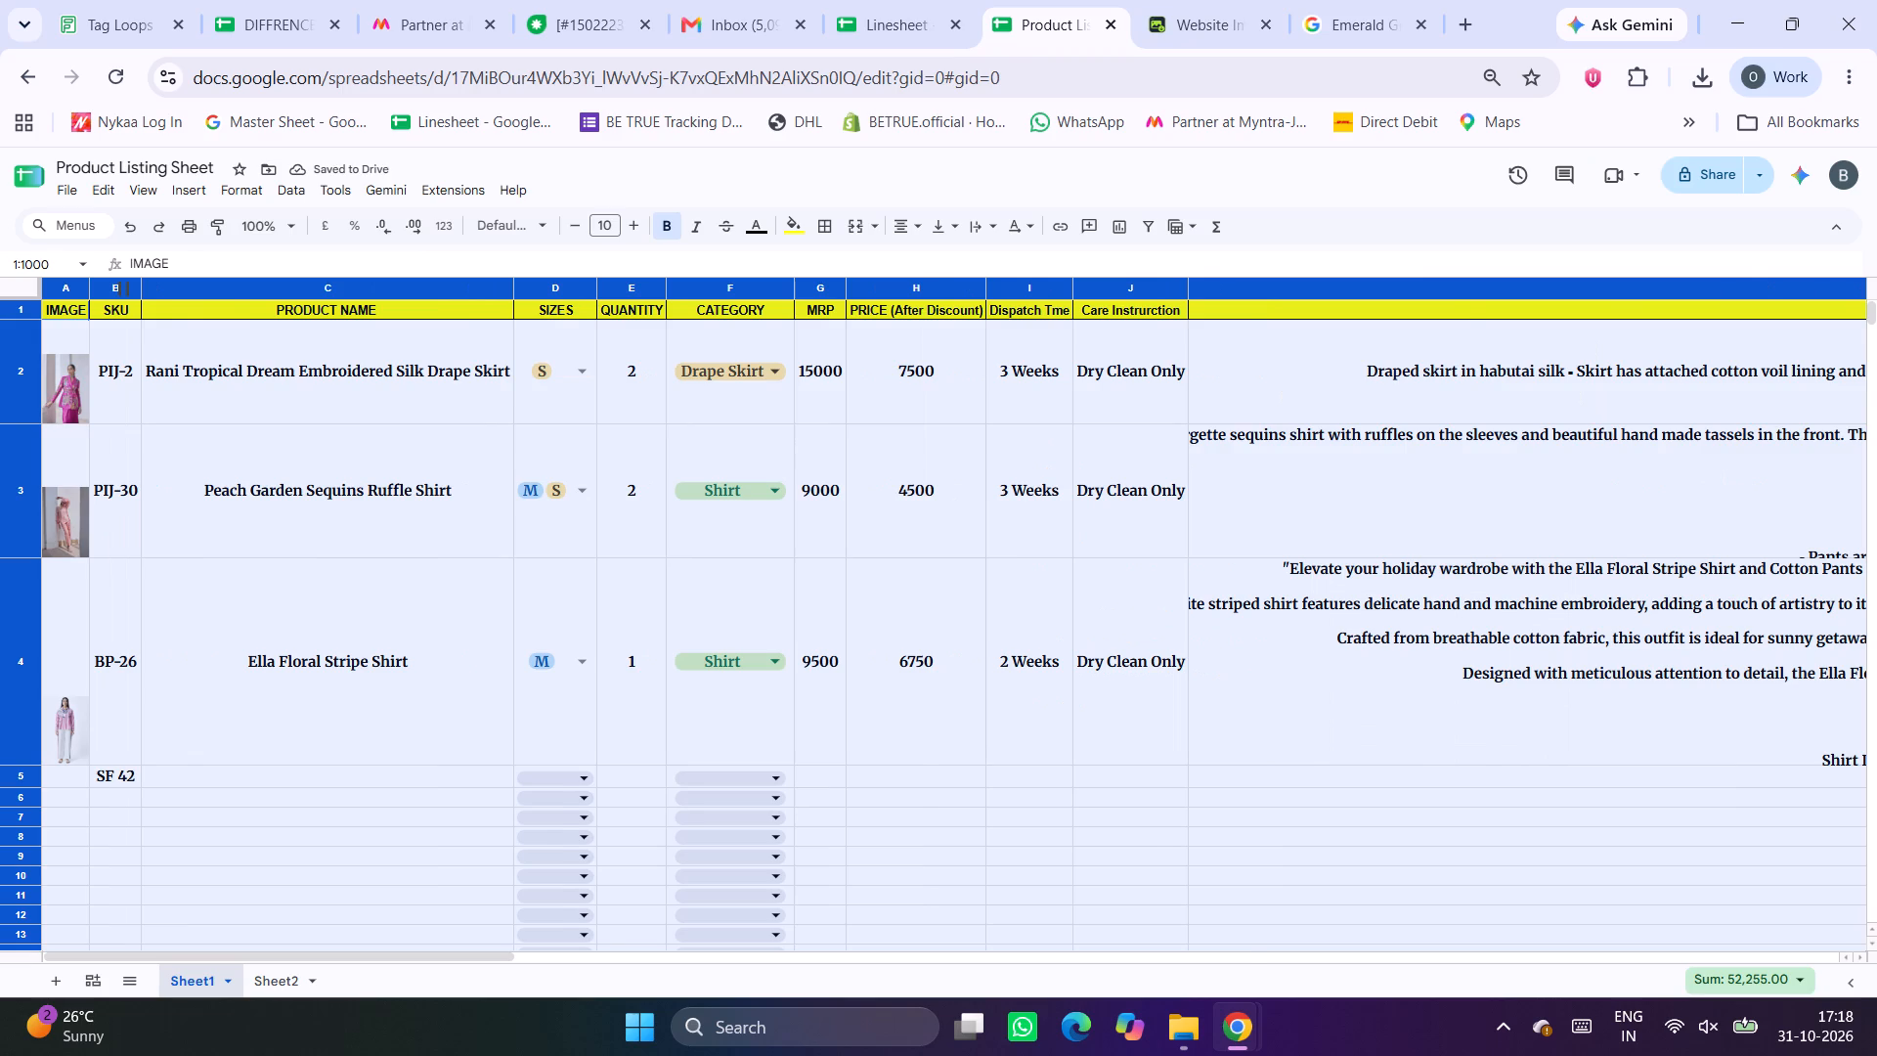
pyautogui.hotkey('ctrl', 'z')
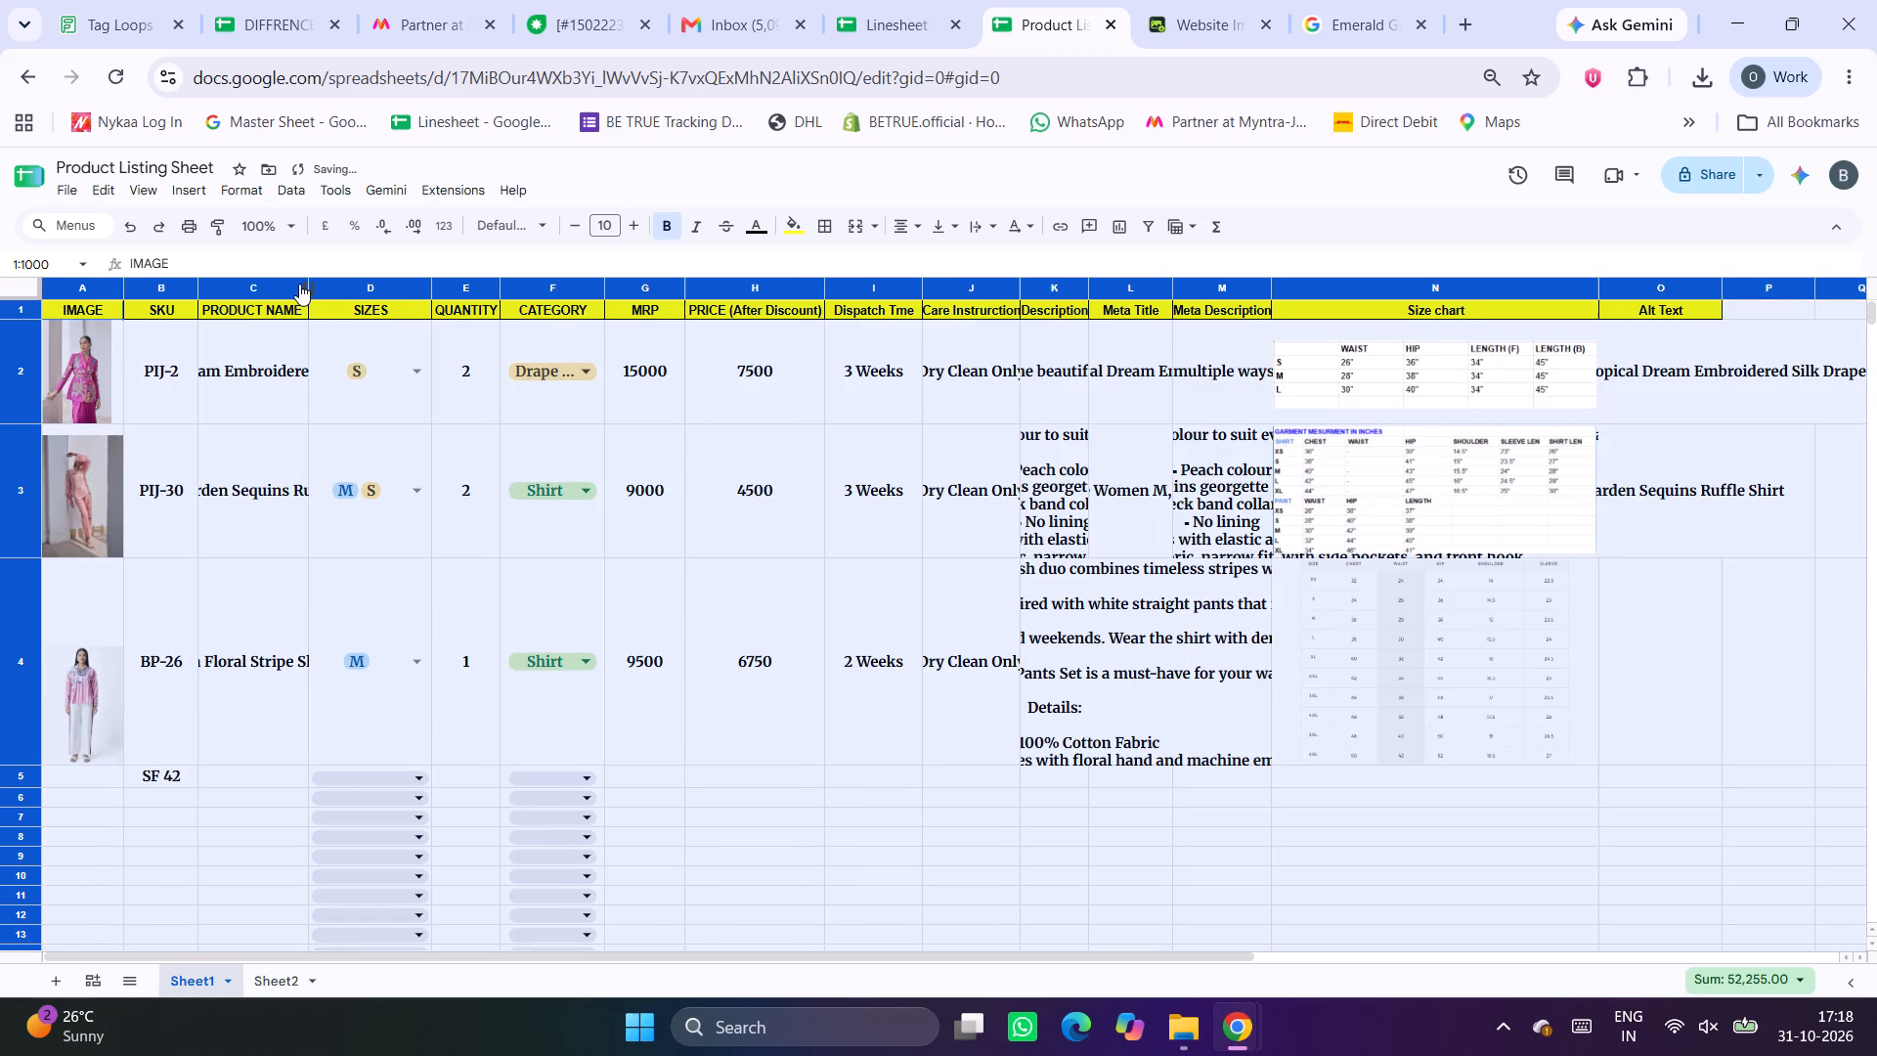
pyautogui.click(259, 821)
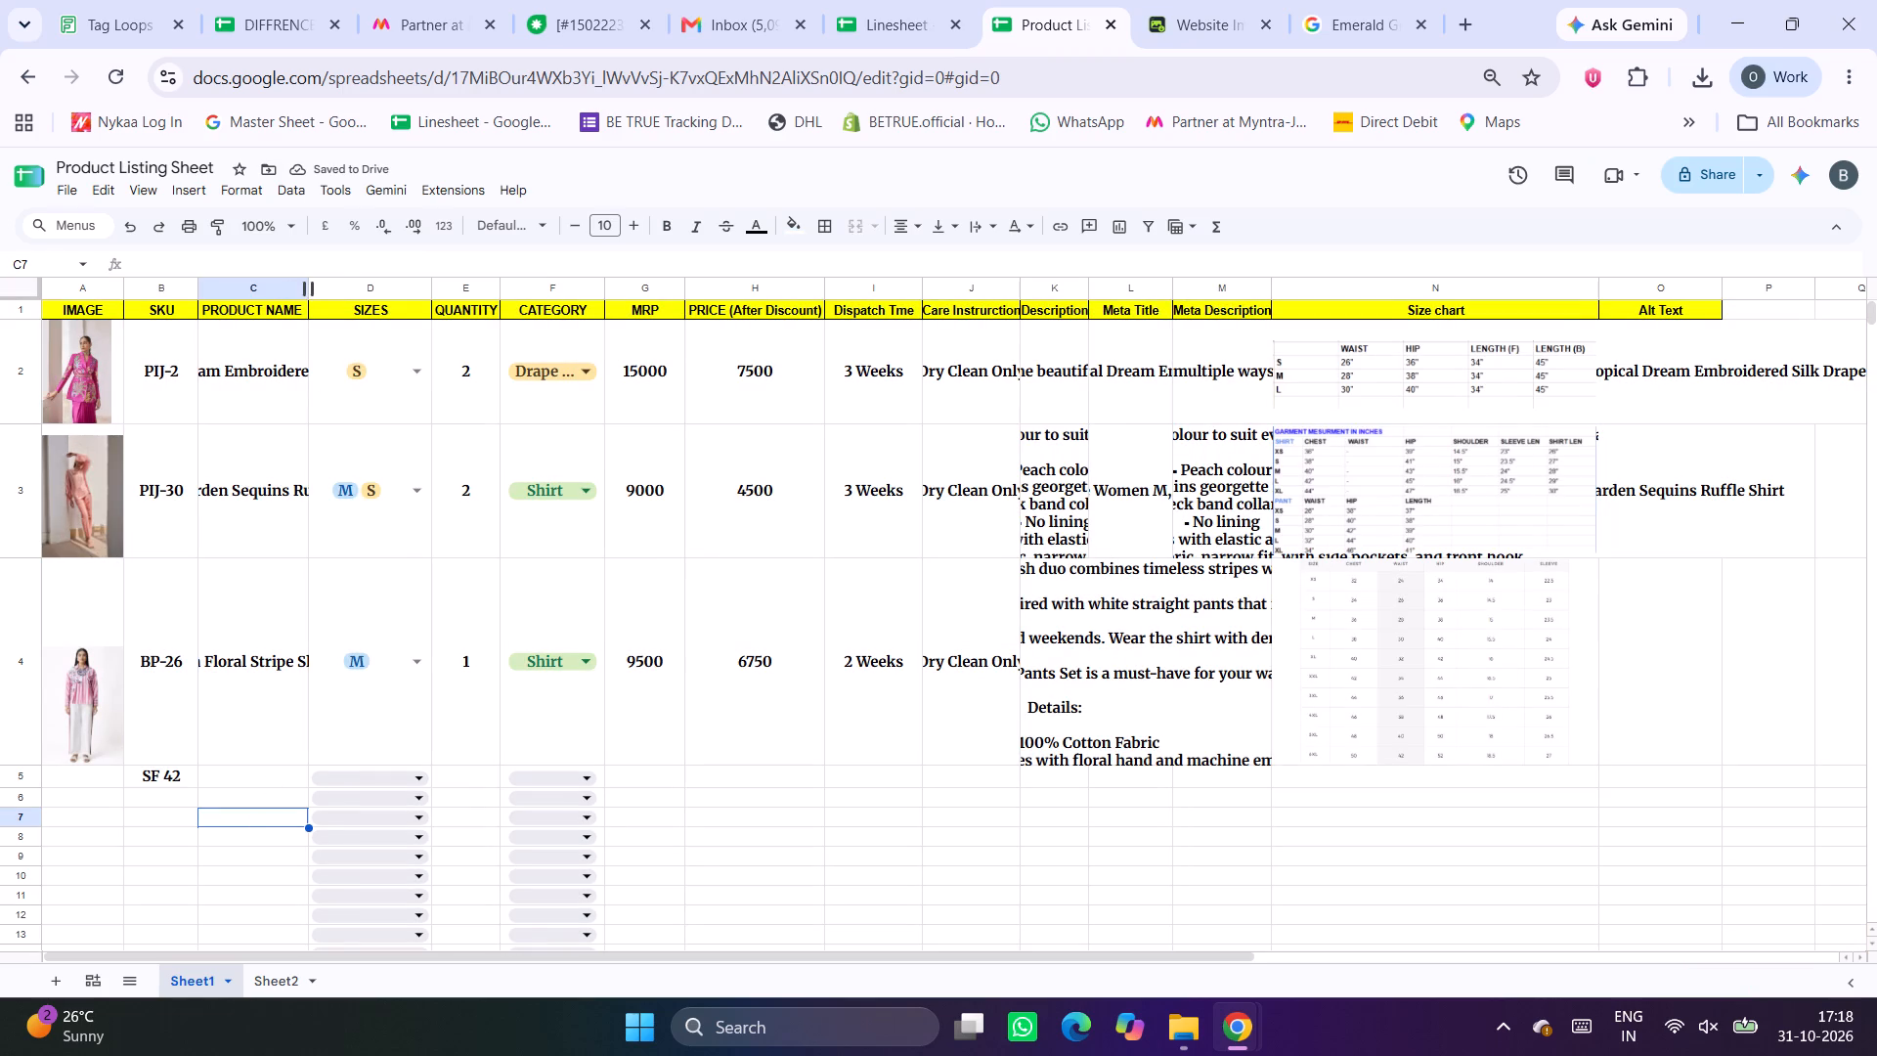
# Widen the PRODUCT NAME column slightly and set its text to wrap, centred horizontally.
pyautogui.moveTo(306, 283); pyautogui.dragTo(342, 286)
pyautogui.click(250, 388)
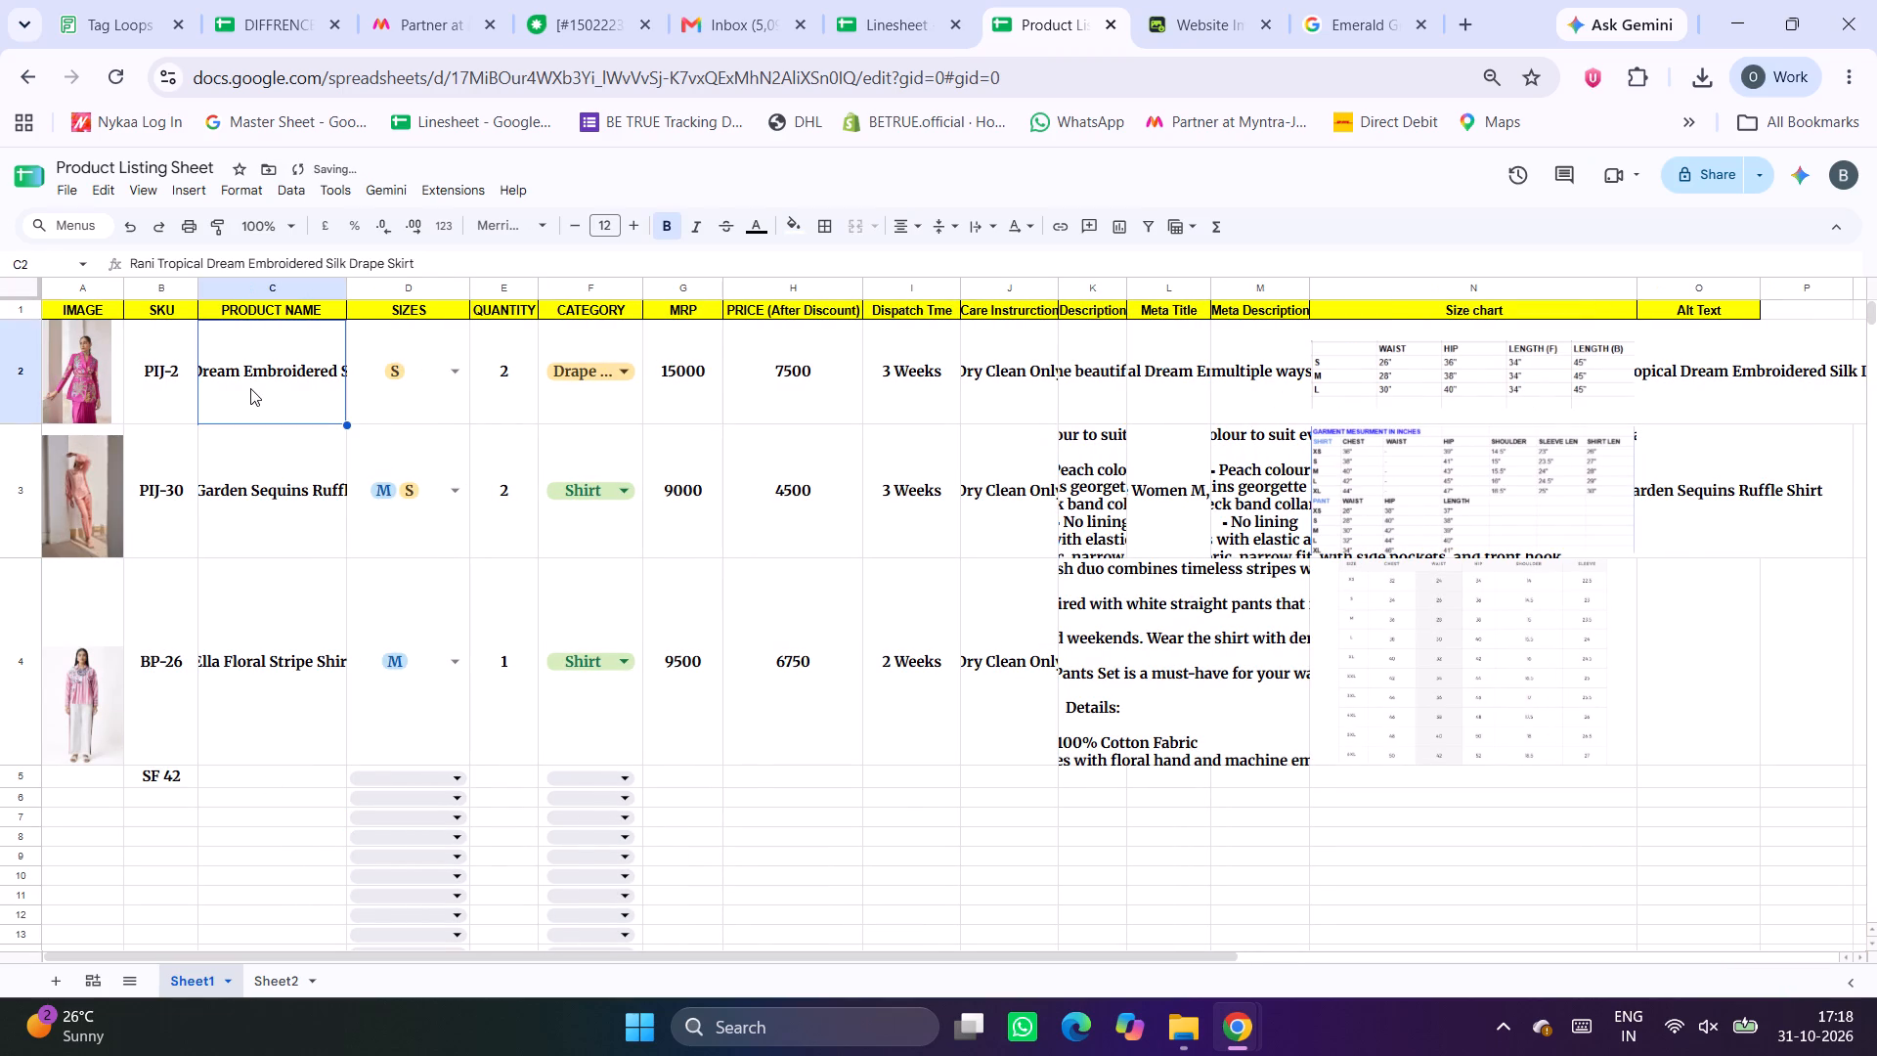
pyautogui.click(276, 293)
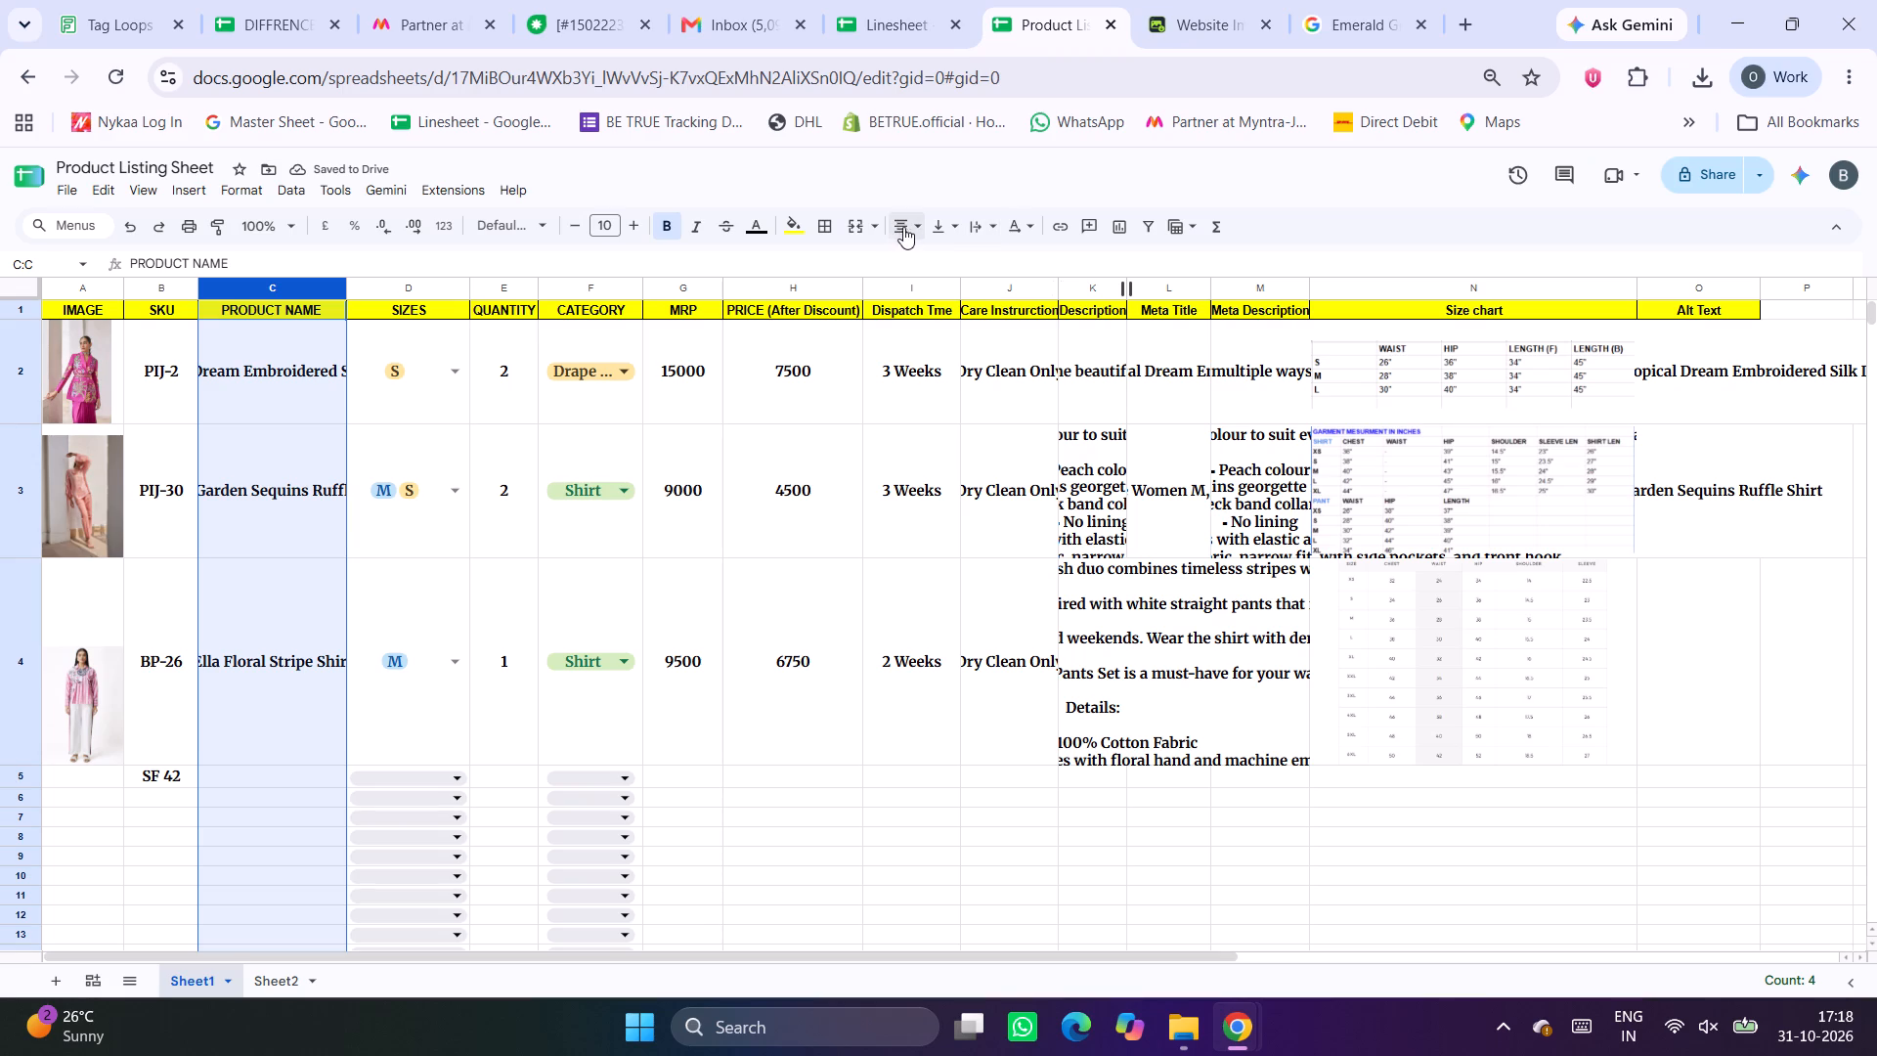
pyautogui.click(913, 222)
pyautogui.click(912, 264)
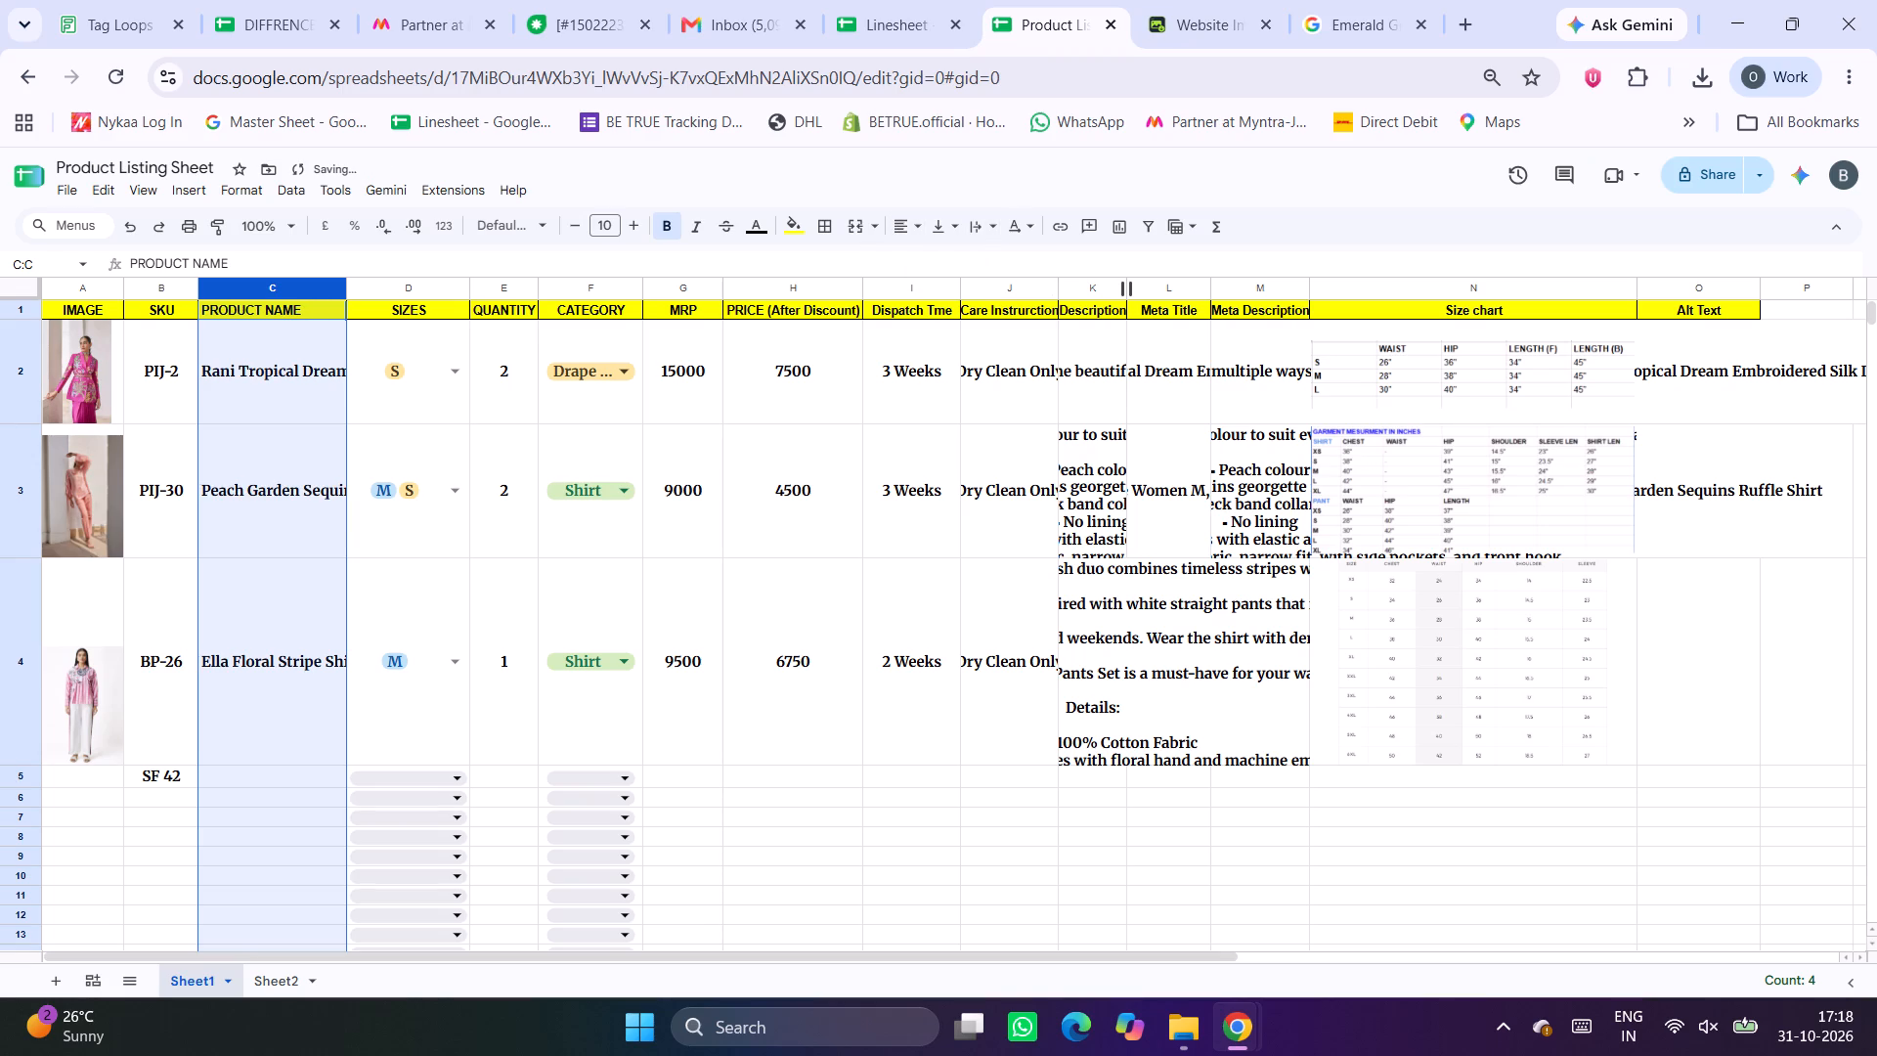
pyautogui.click(995, 227)
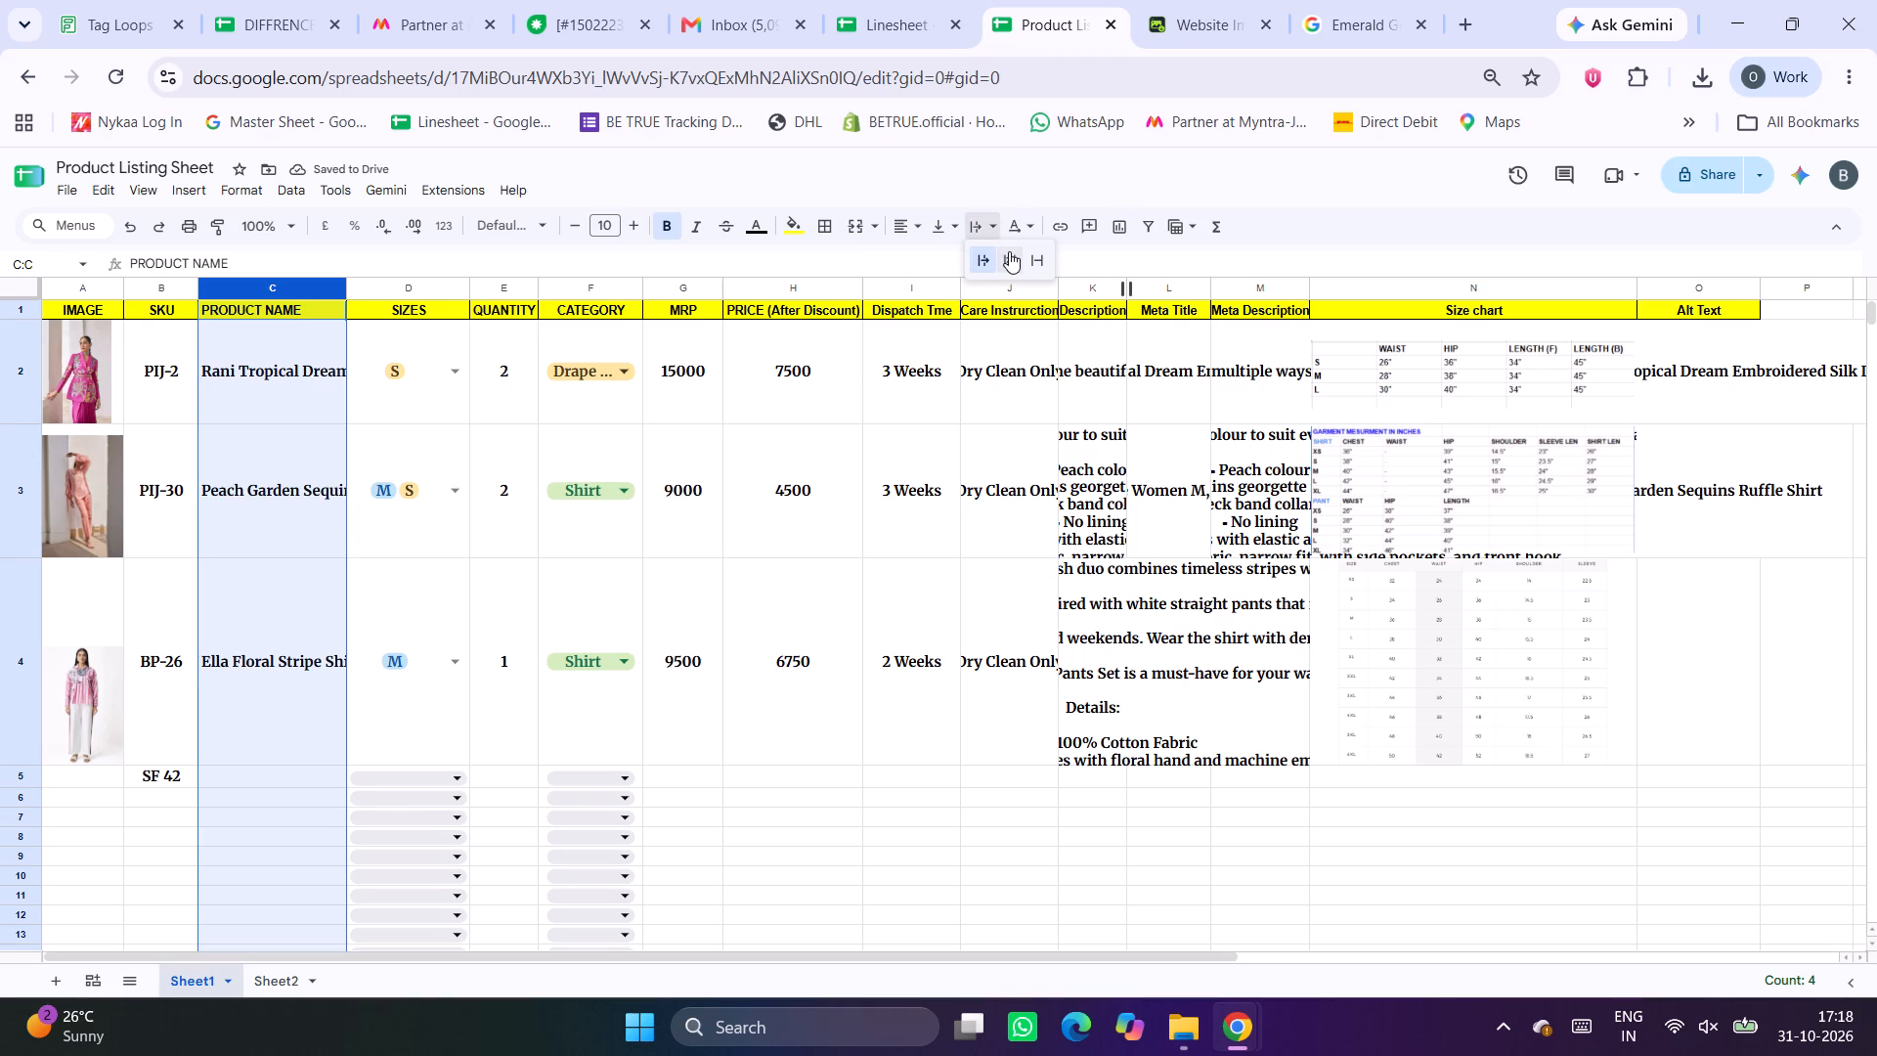
pyautogui.click(1009, 251)
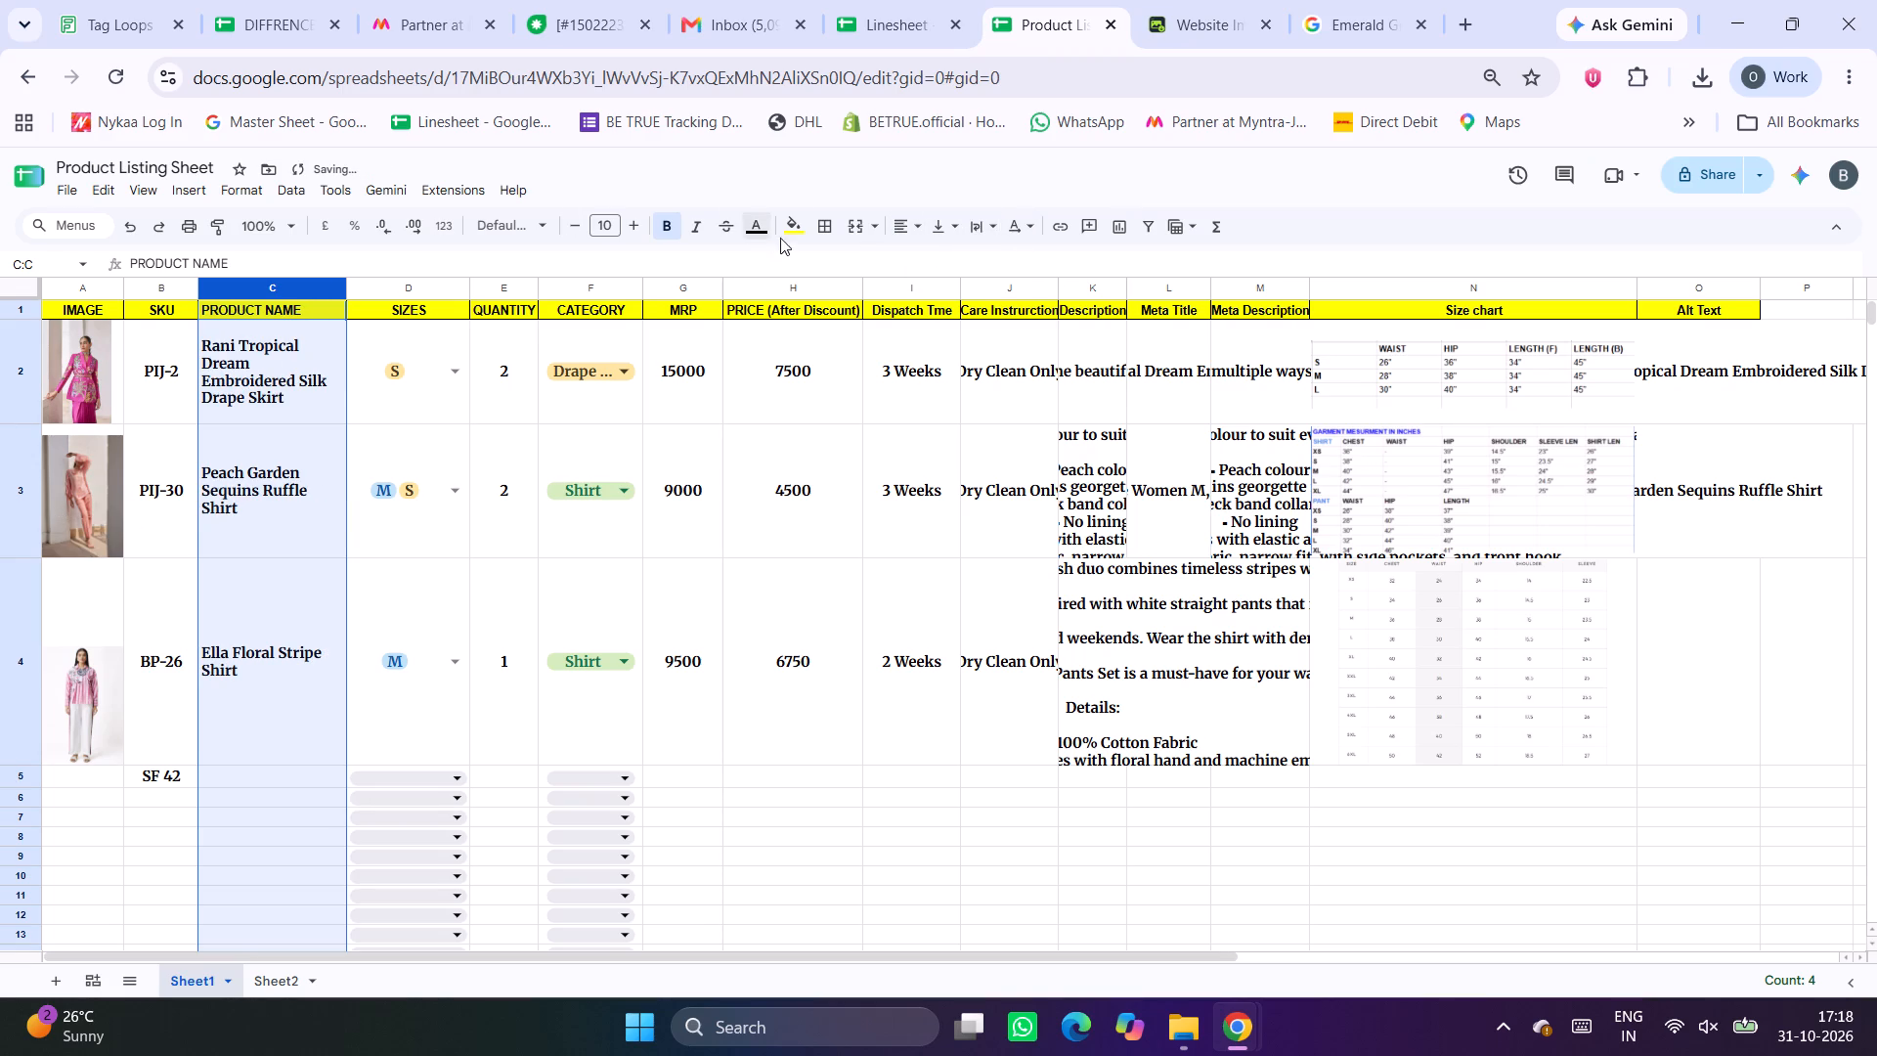
pyautogui.click(895, 230)
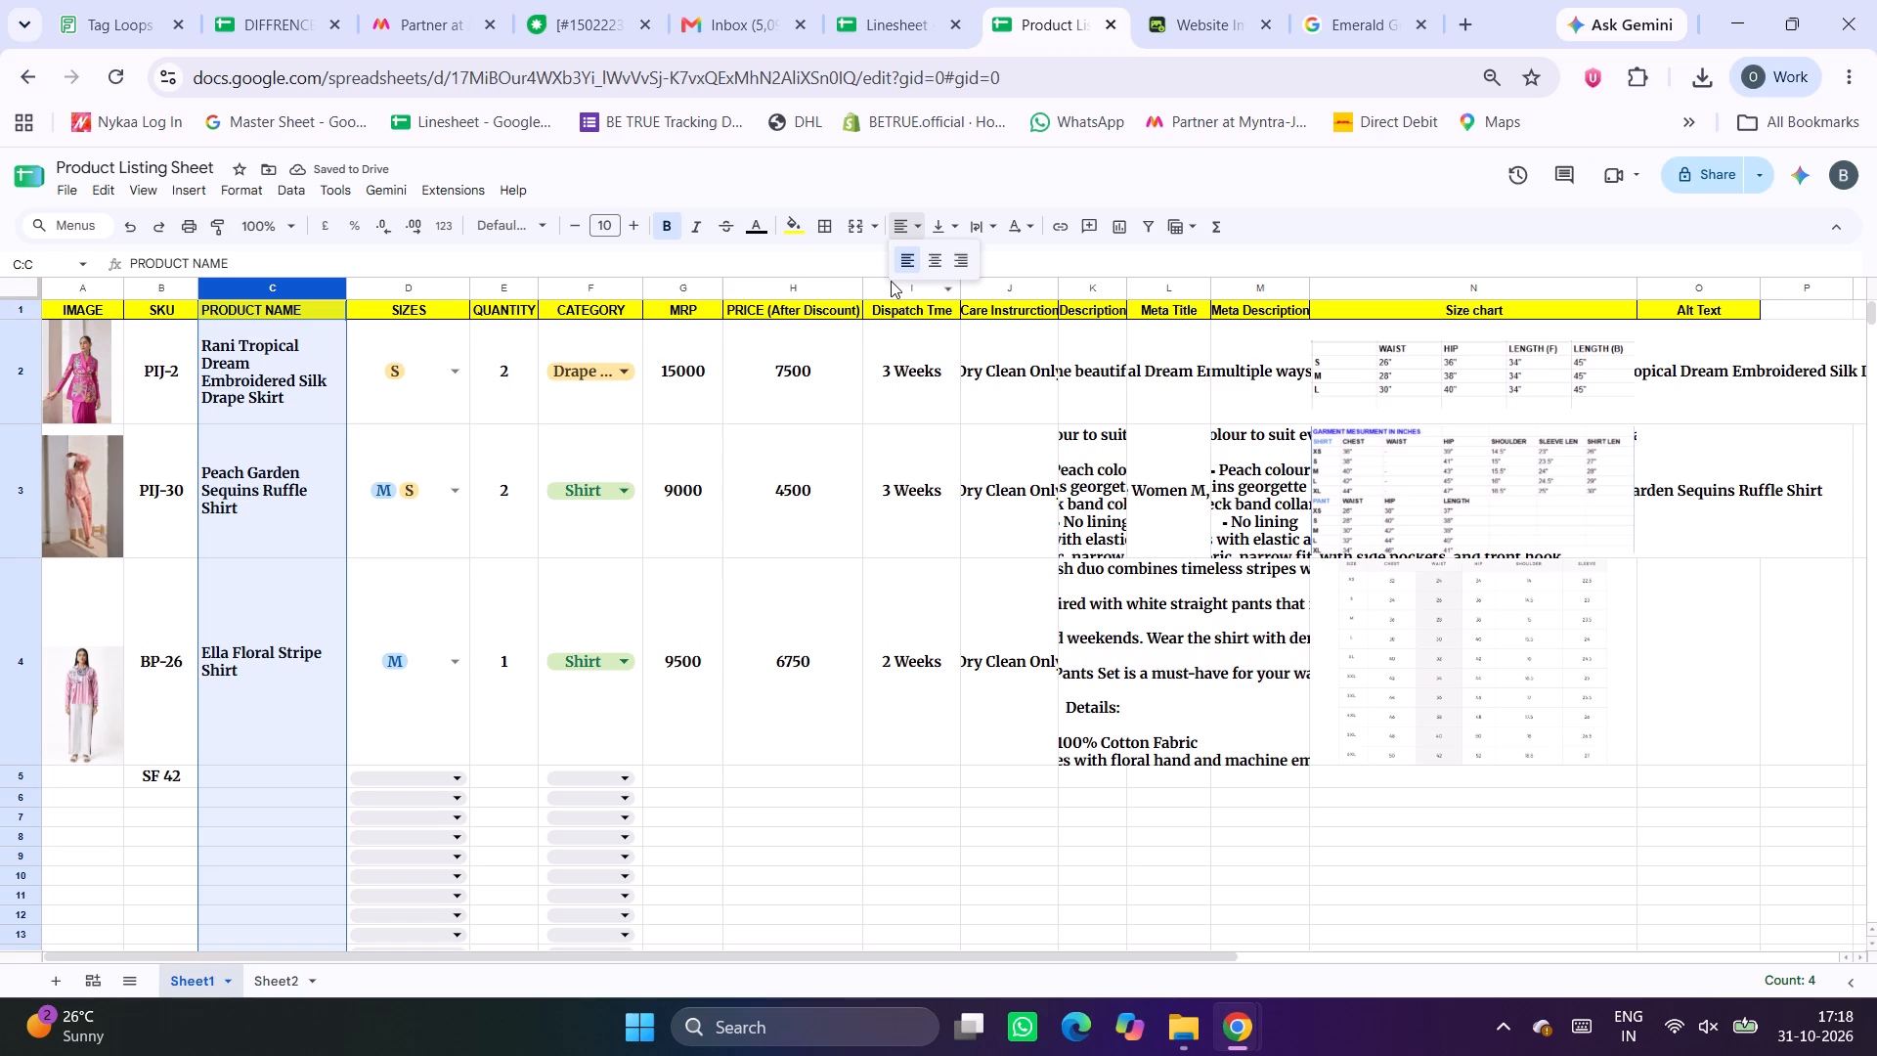
pyautogui.click(936, 265)
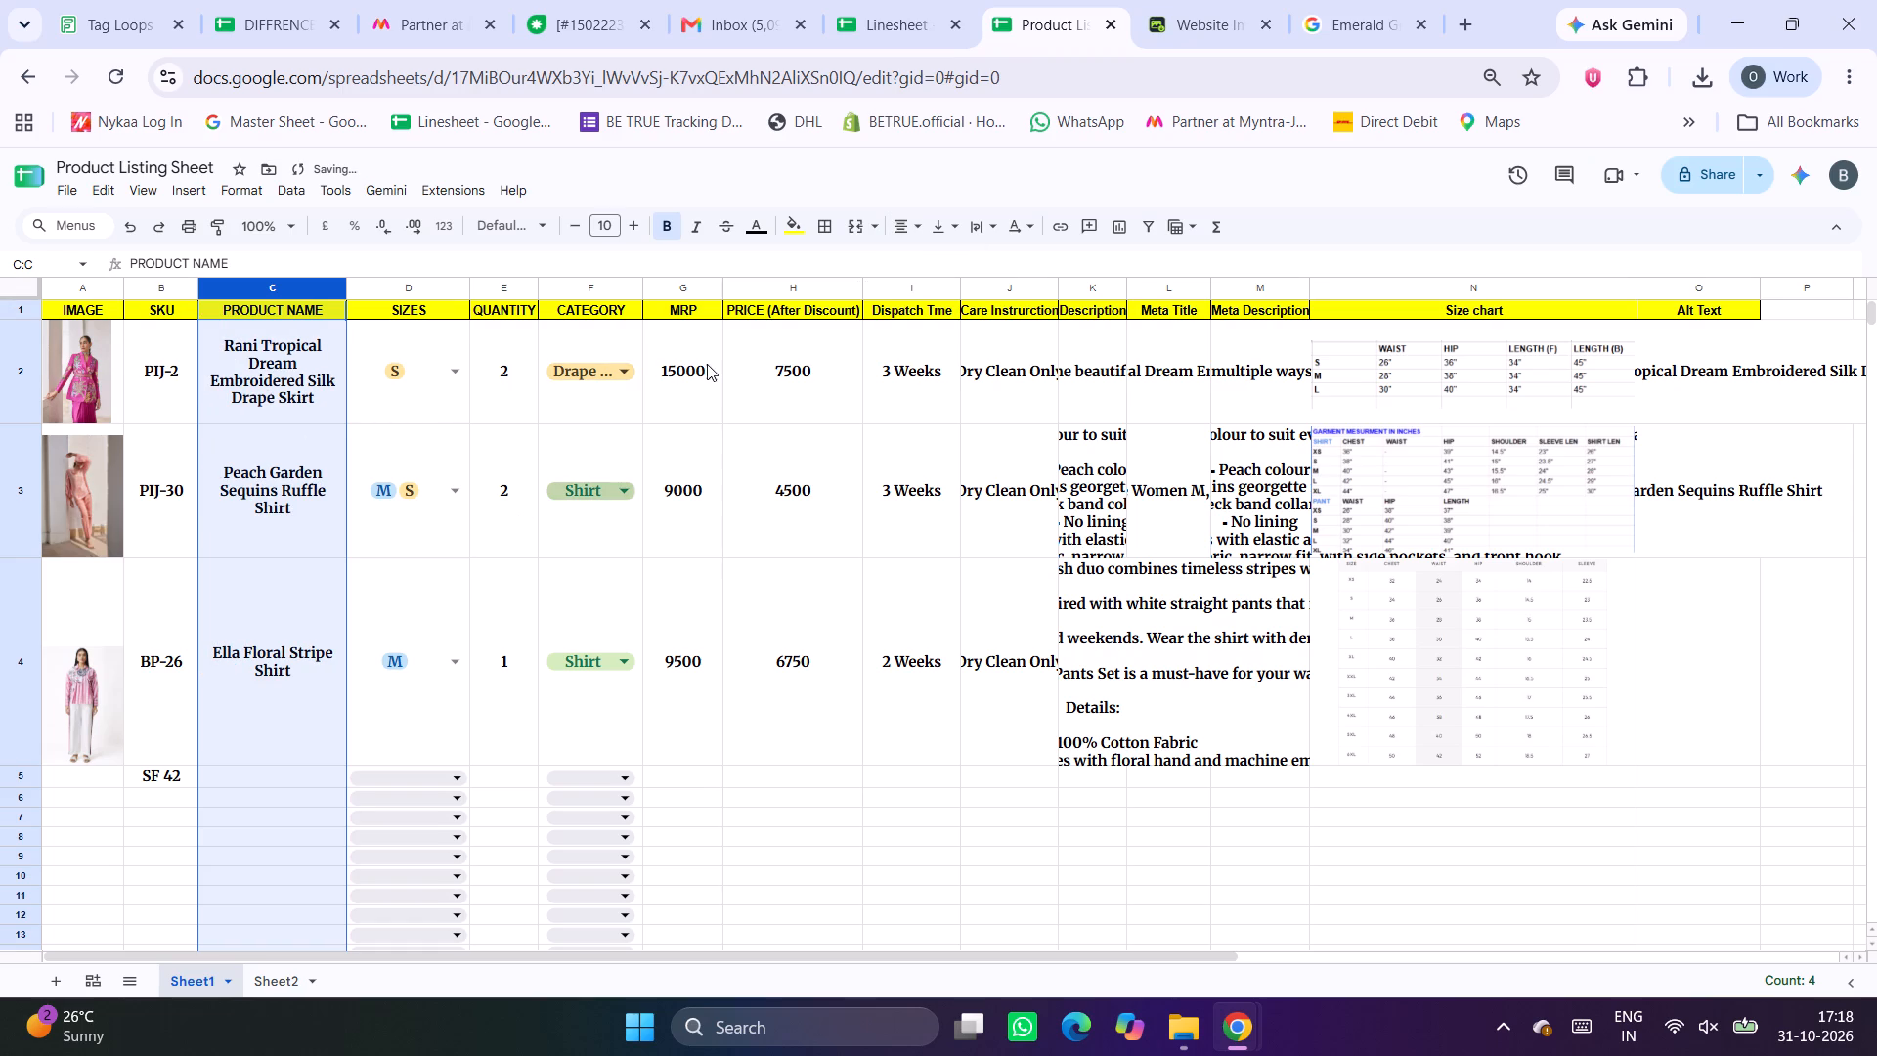
# Wrap the text in the Care Instruction through Meta Description columns and in the Alt Text column.
pyautogui.click(1024, 350)
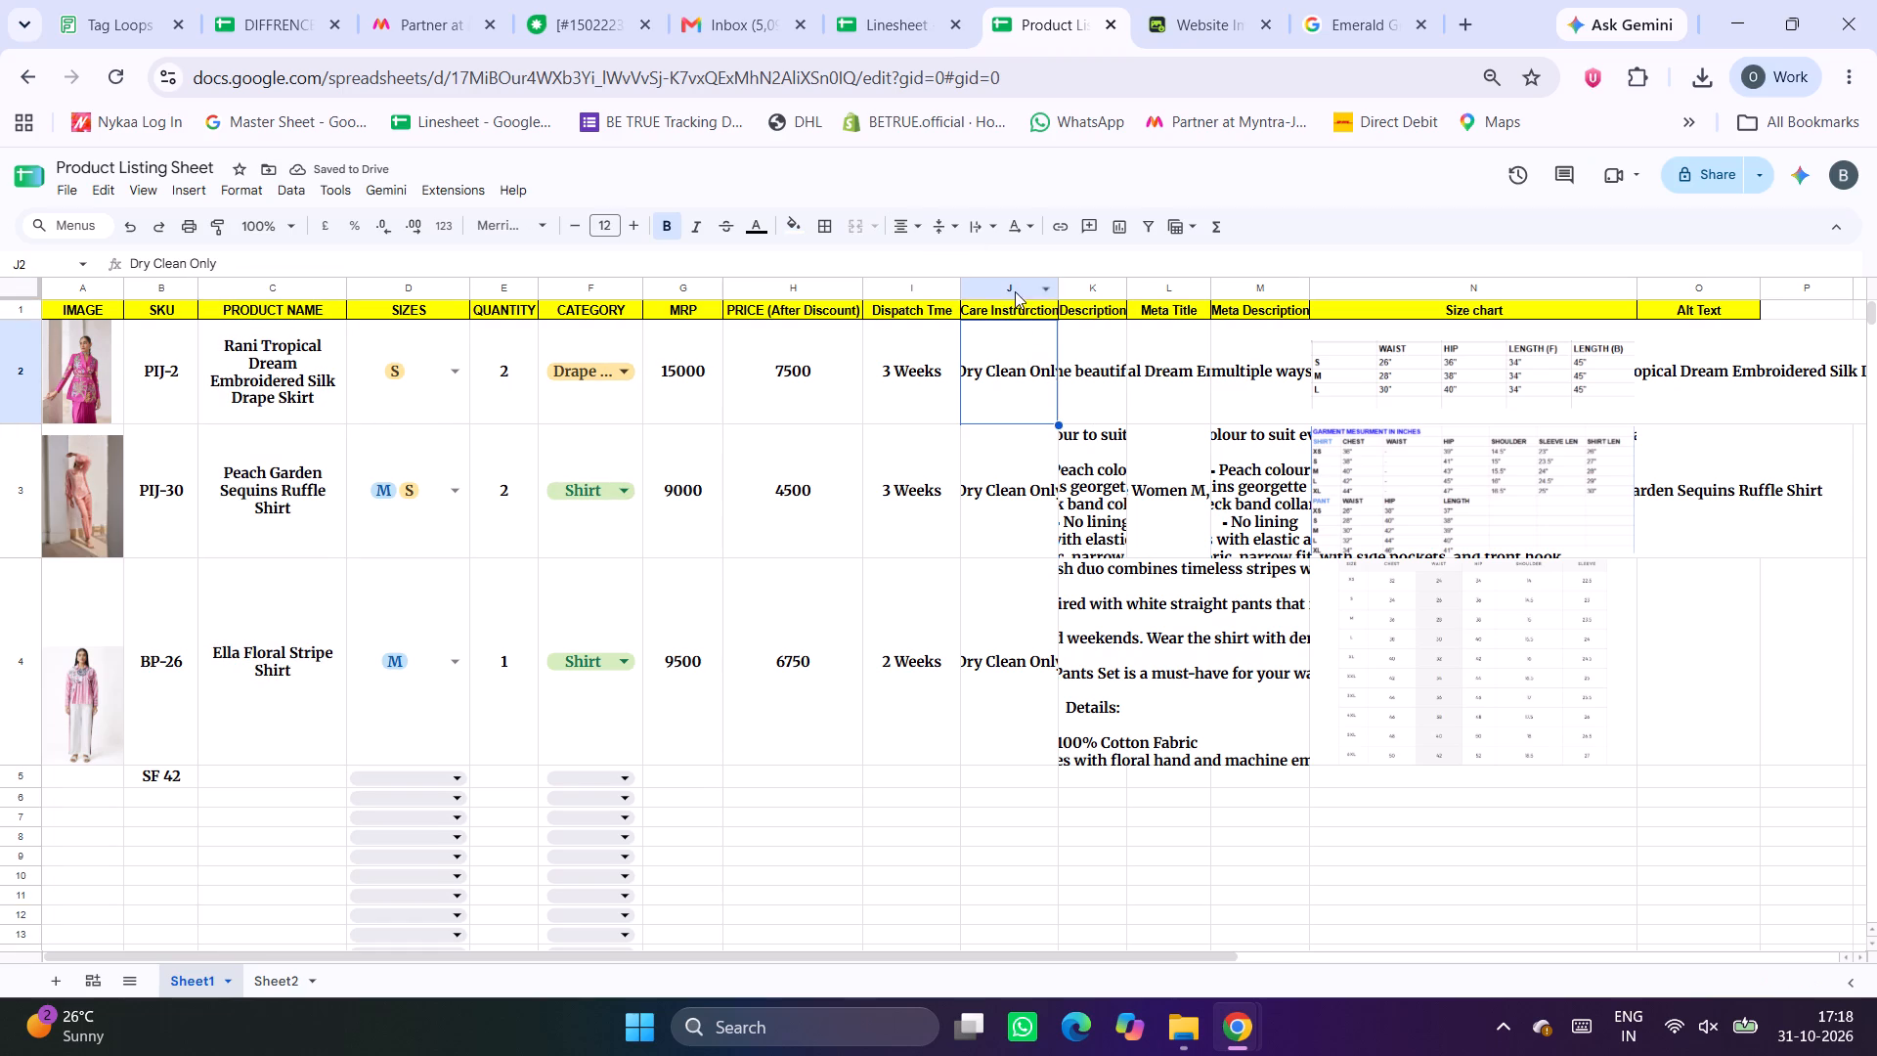
pyautogui.click(1015, 291)
pyautogui.hotkey('shift', 'Right')
pyautogui.hotkey('shift', 'Right')
pyautogui.hotkey('shift', 'Right')
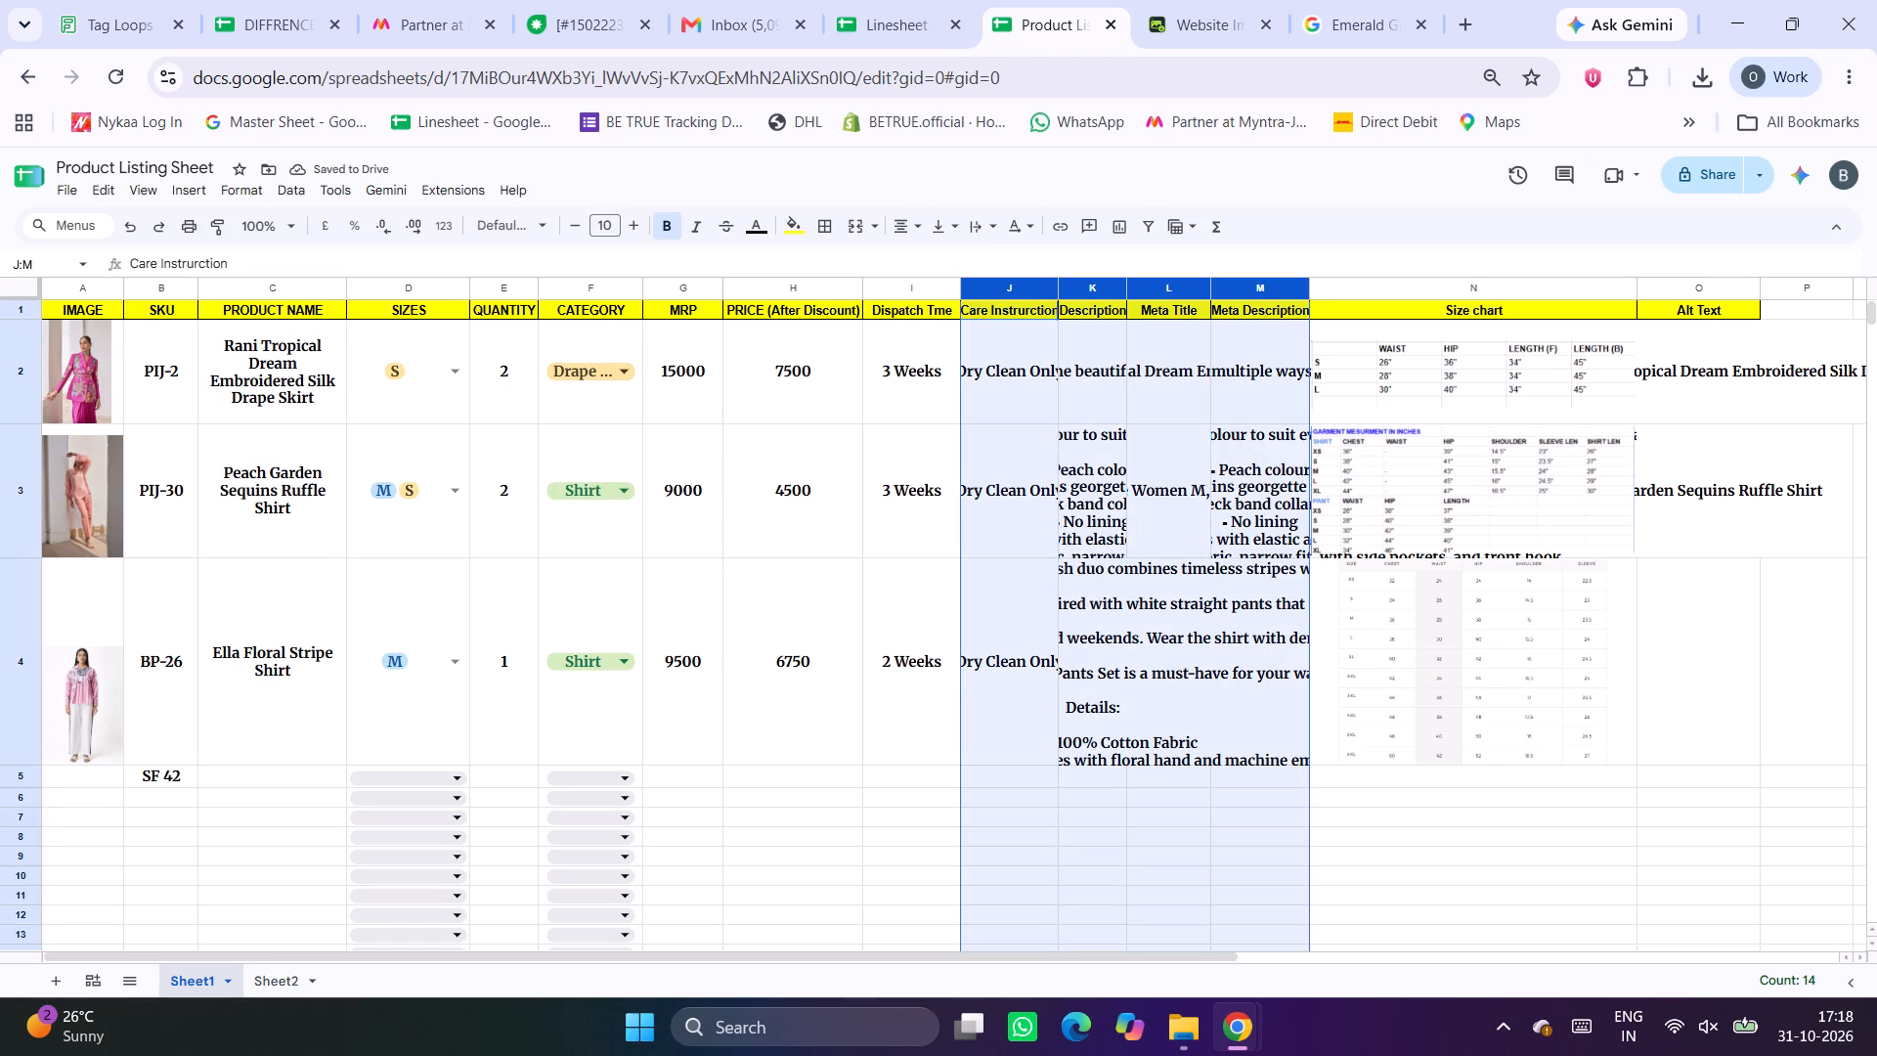
pyautogui.click(984, 232)
pyautogui.click(1009, 260)
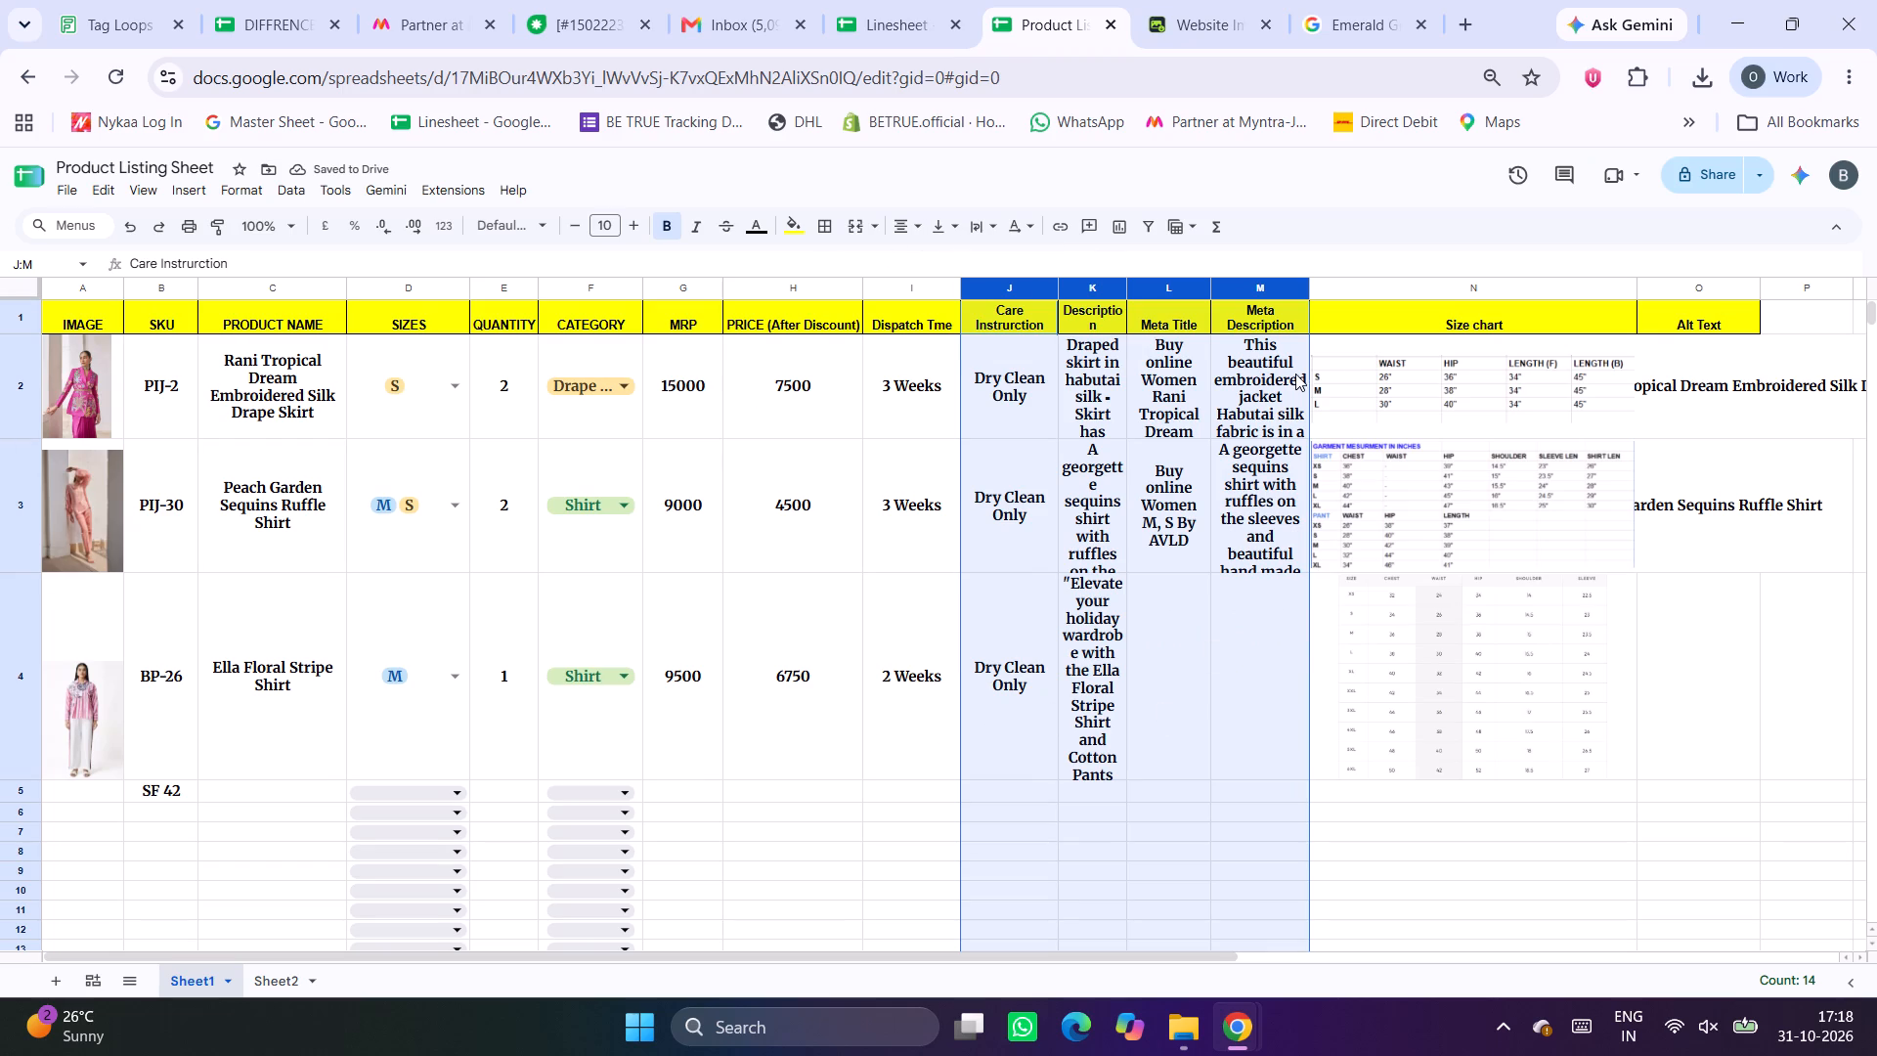
pyautogui.click(1676, 295)
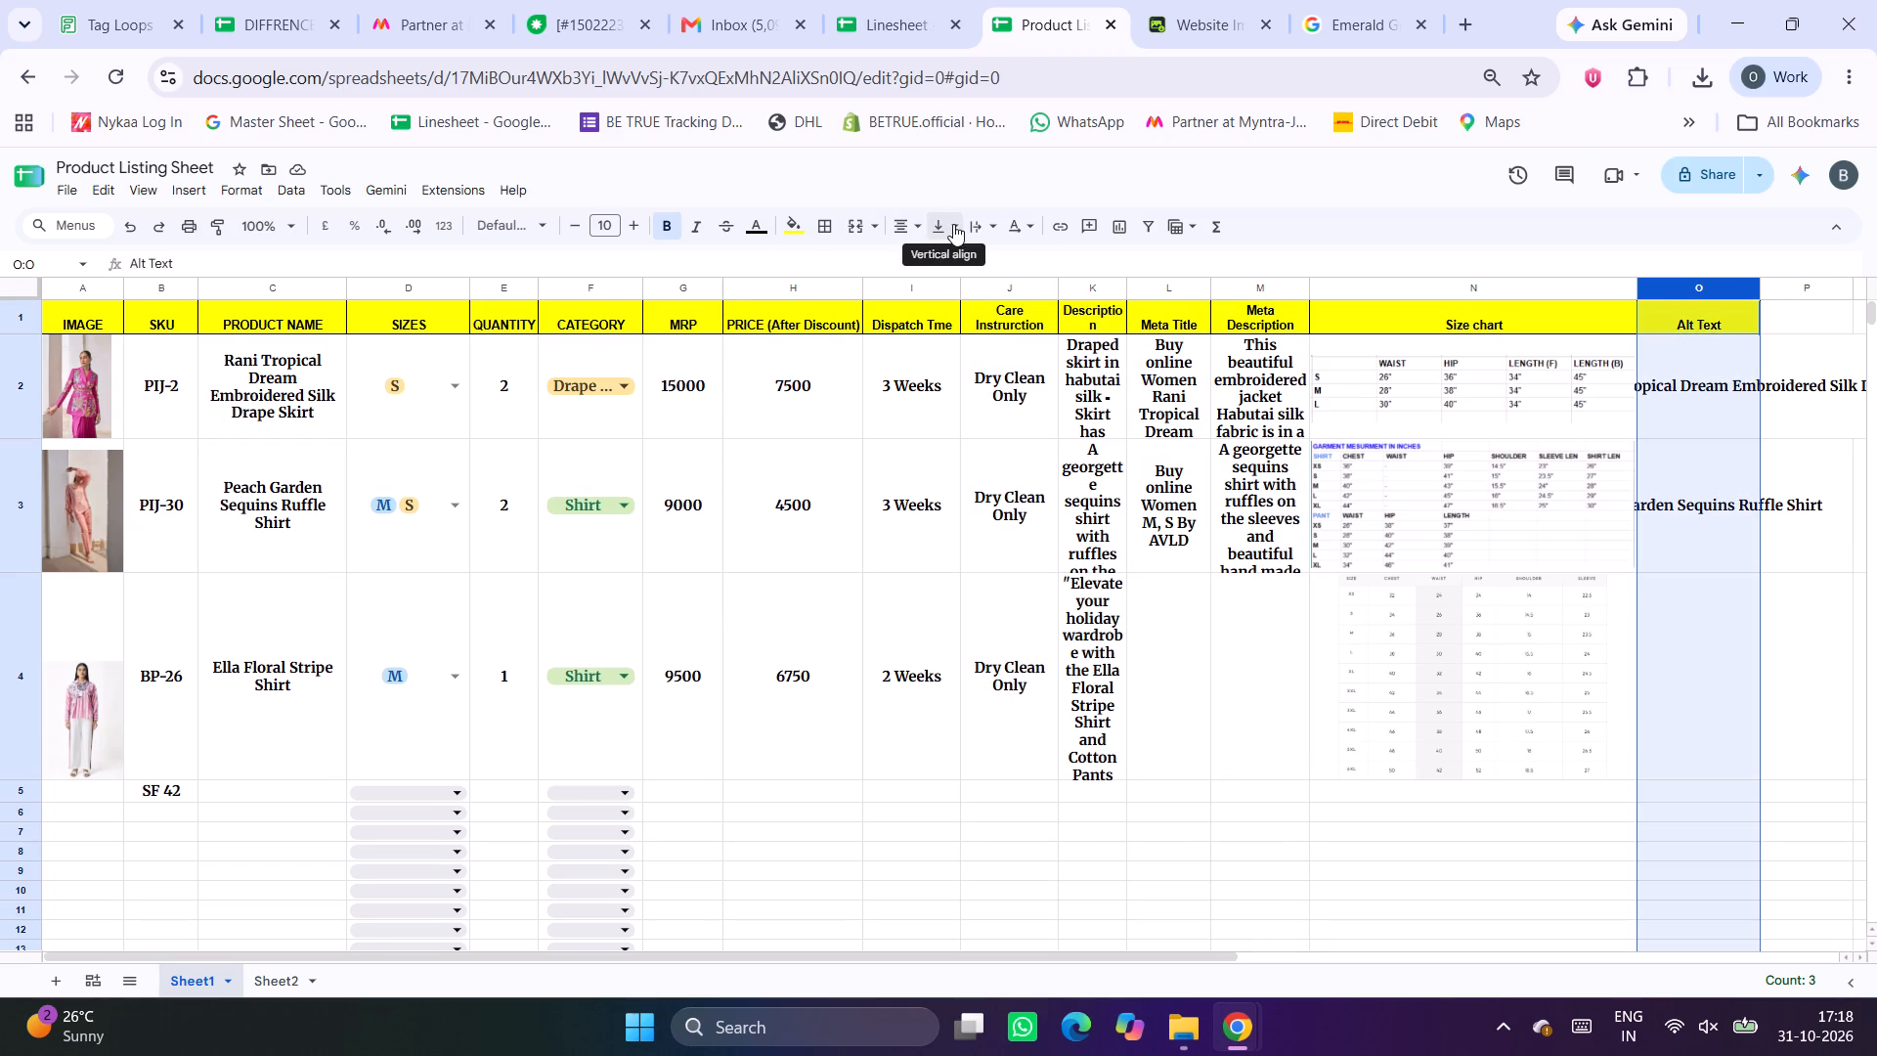
pyautogui.click(987, 227)
pyautogui.click(1012, 260)
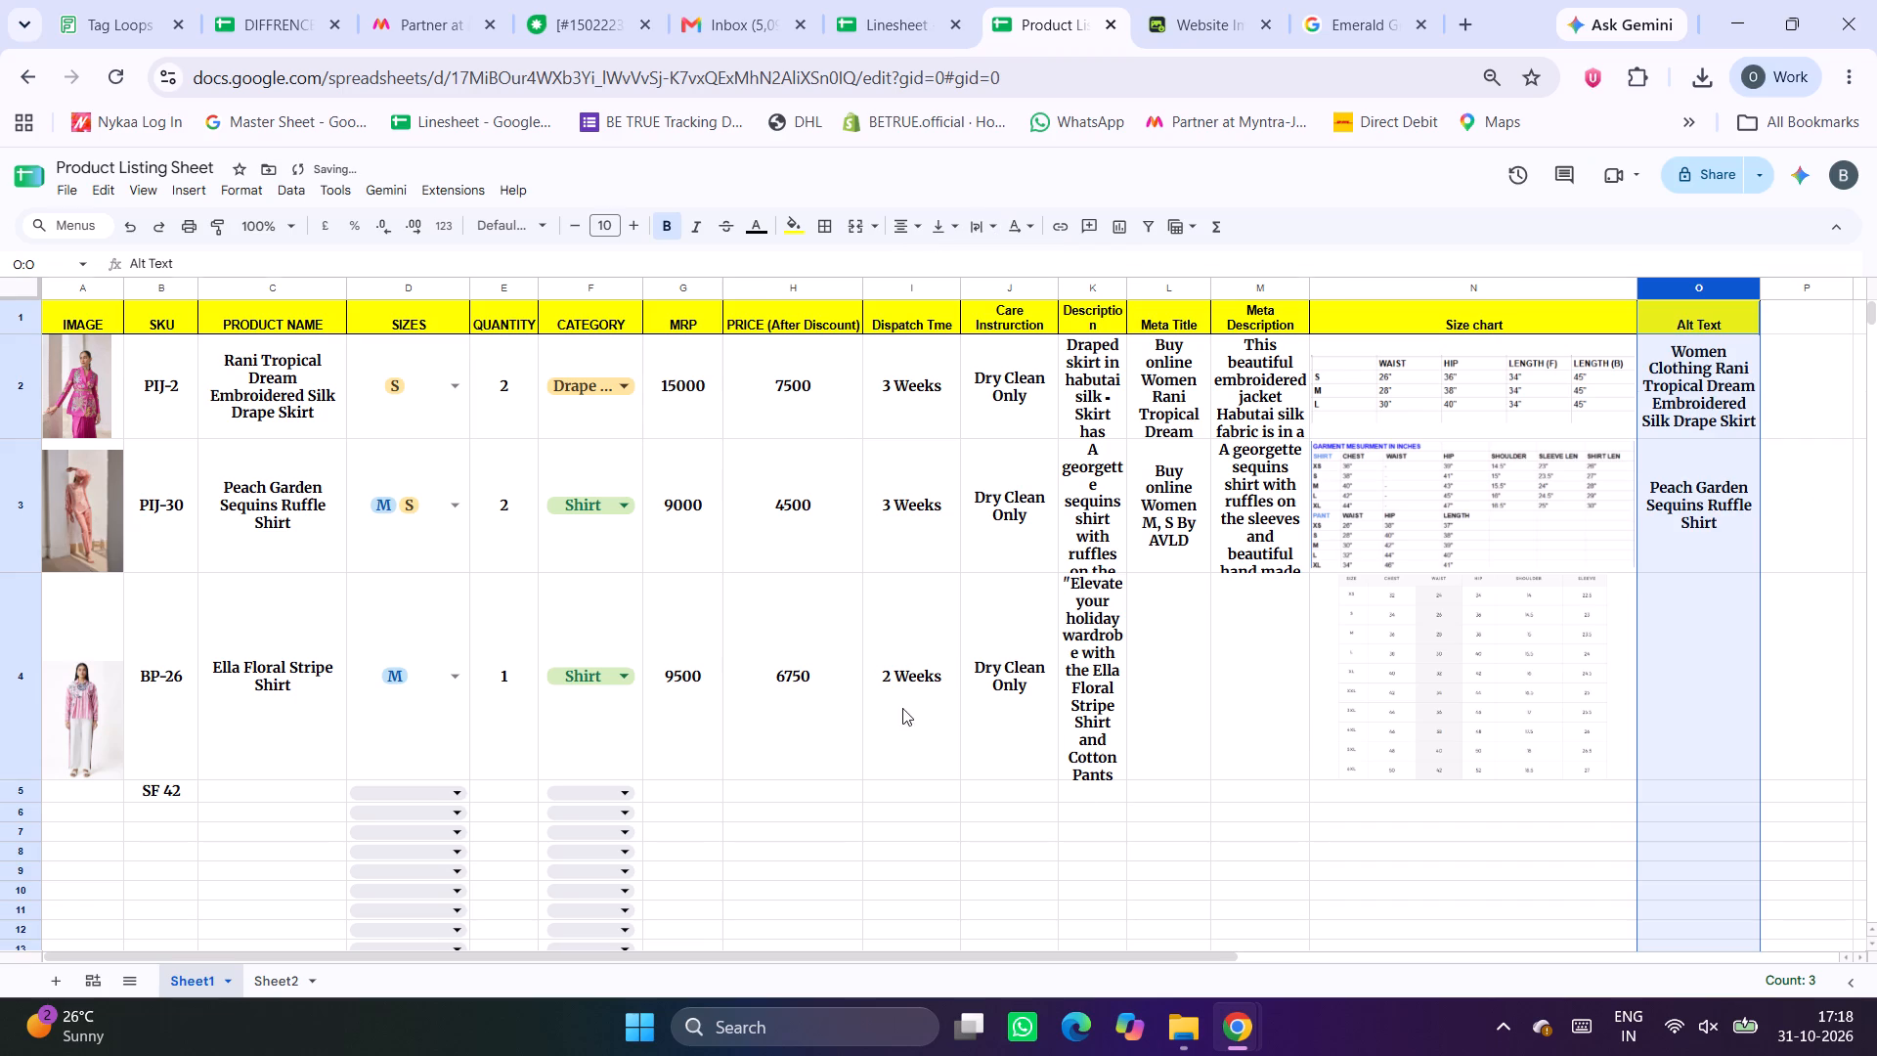
pyautogui.click(1280, 789)
# Insert the photo 13-02-24 Betrue1050 from the website listing SF-42 folder into the SF 42 row's IMAGE cell.
pyautogui.scroll(-2, 877, 844)
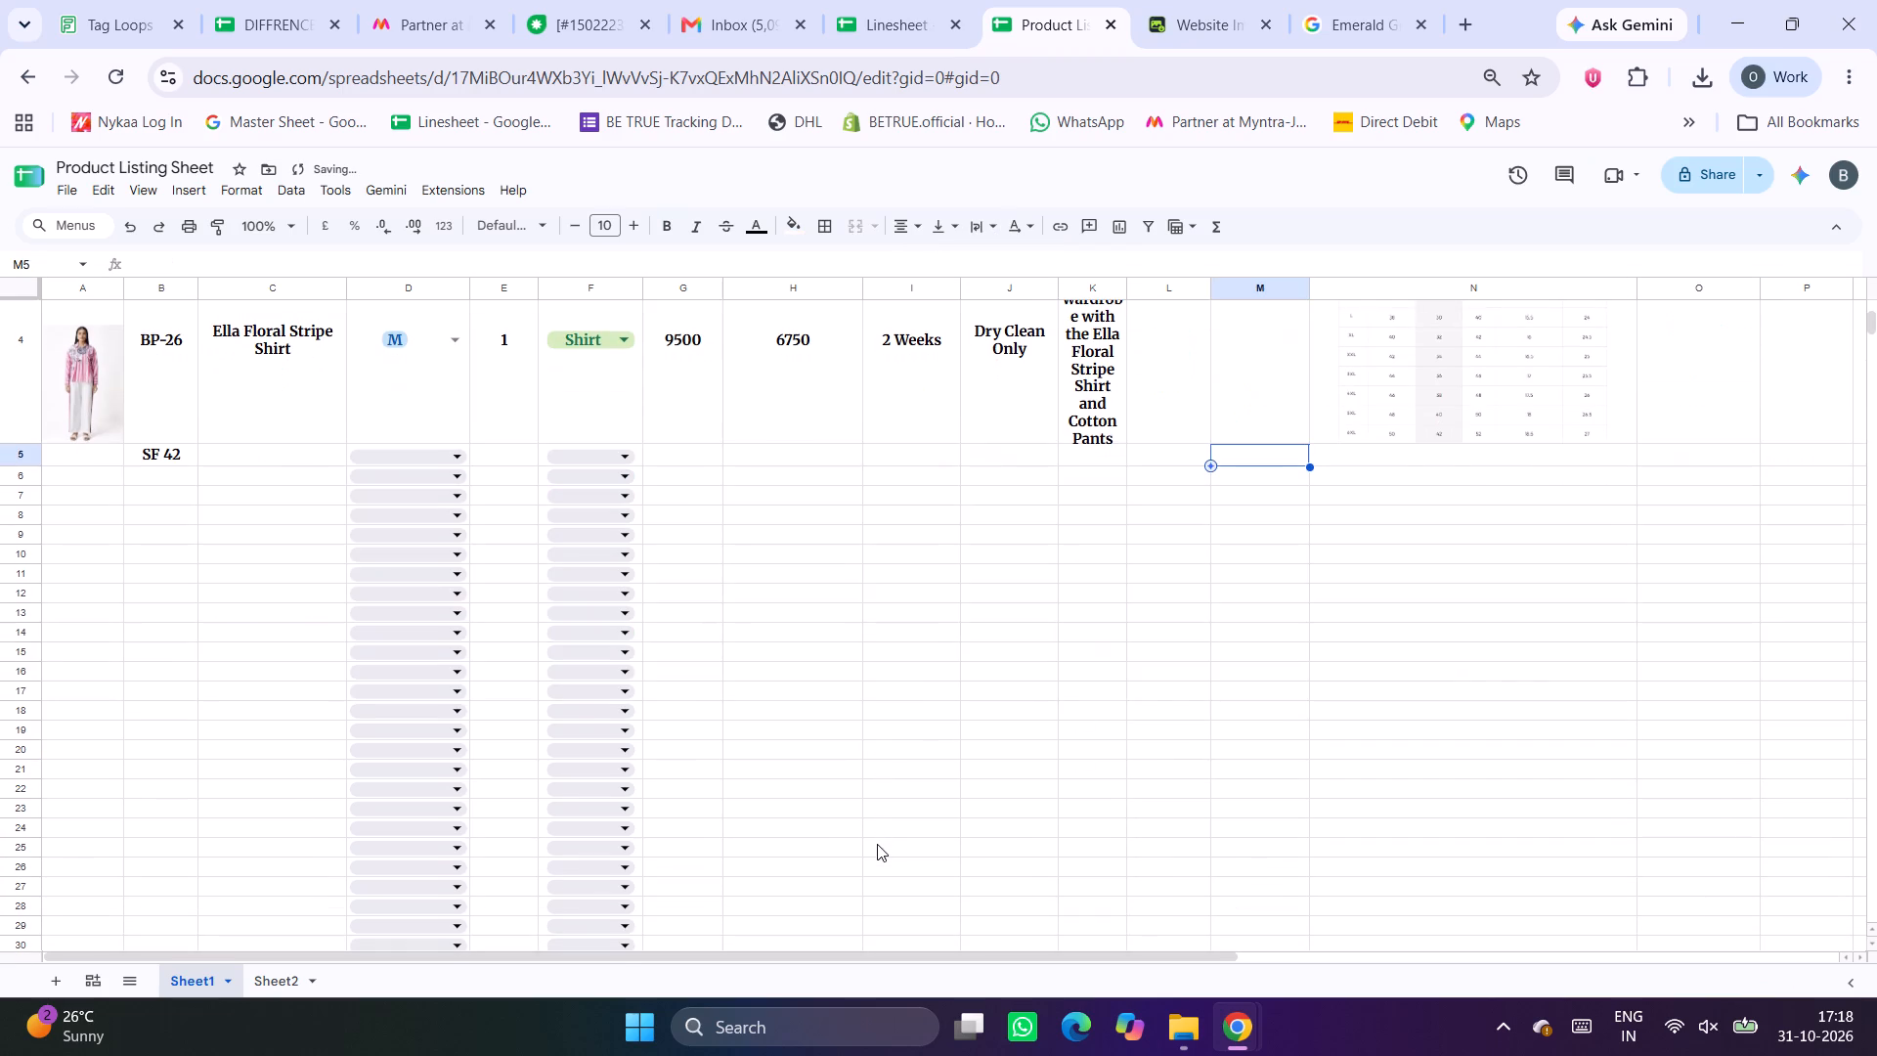
pyautogui.scroll(1, 943, 768)
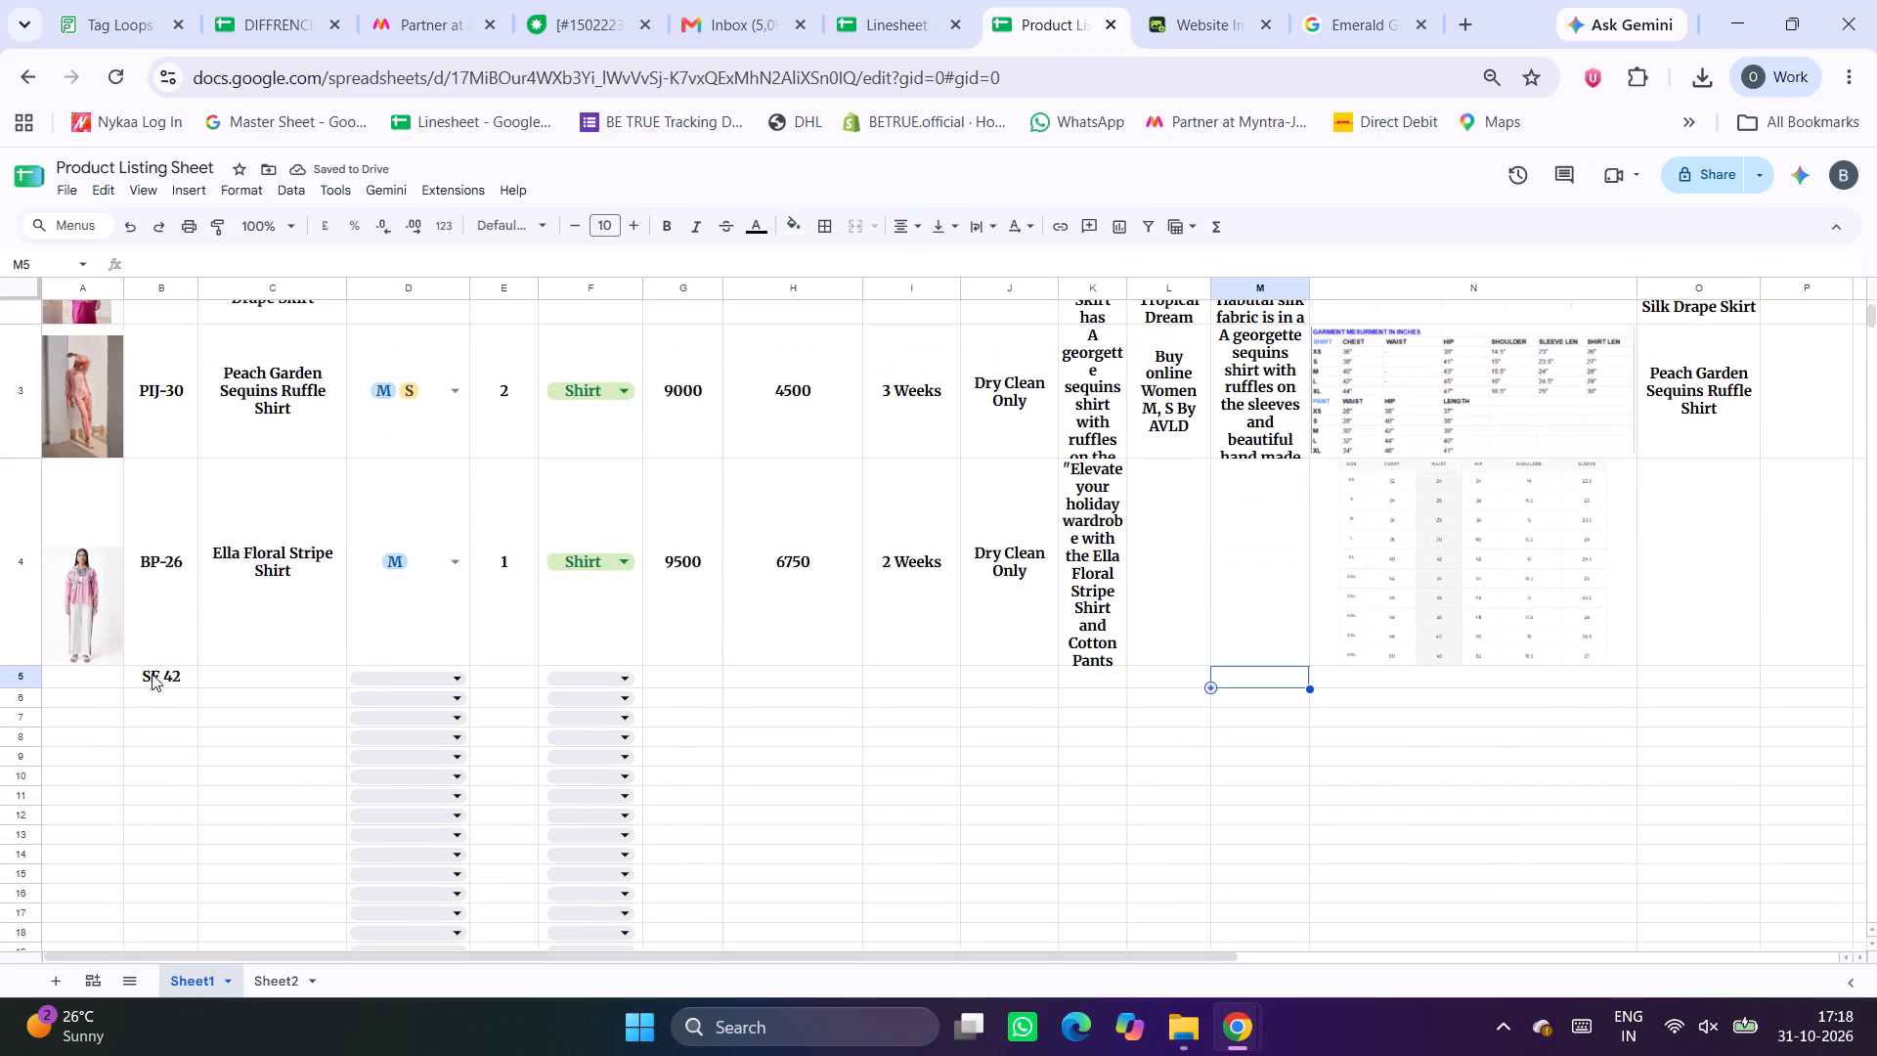
pyautogui.click(109, 680)
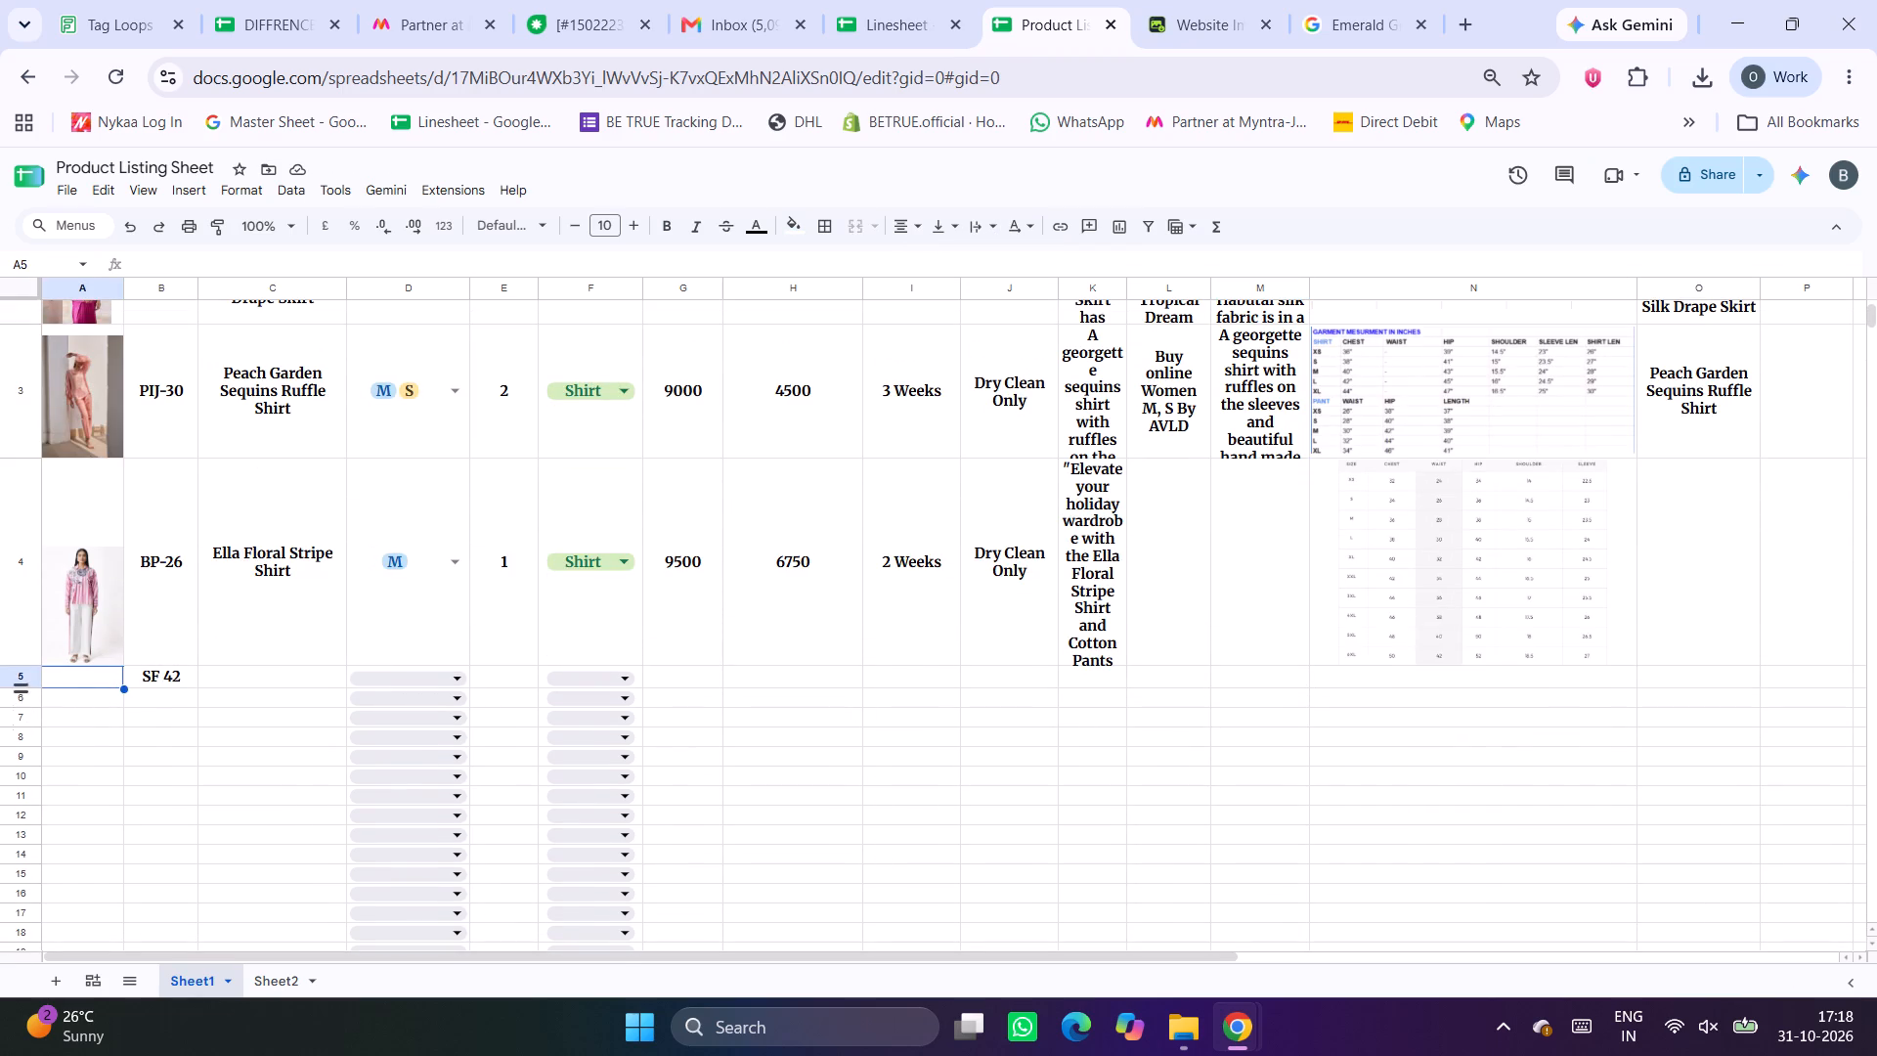
pyautogui.click(190, 188)
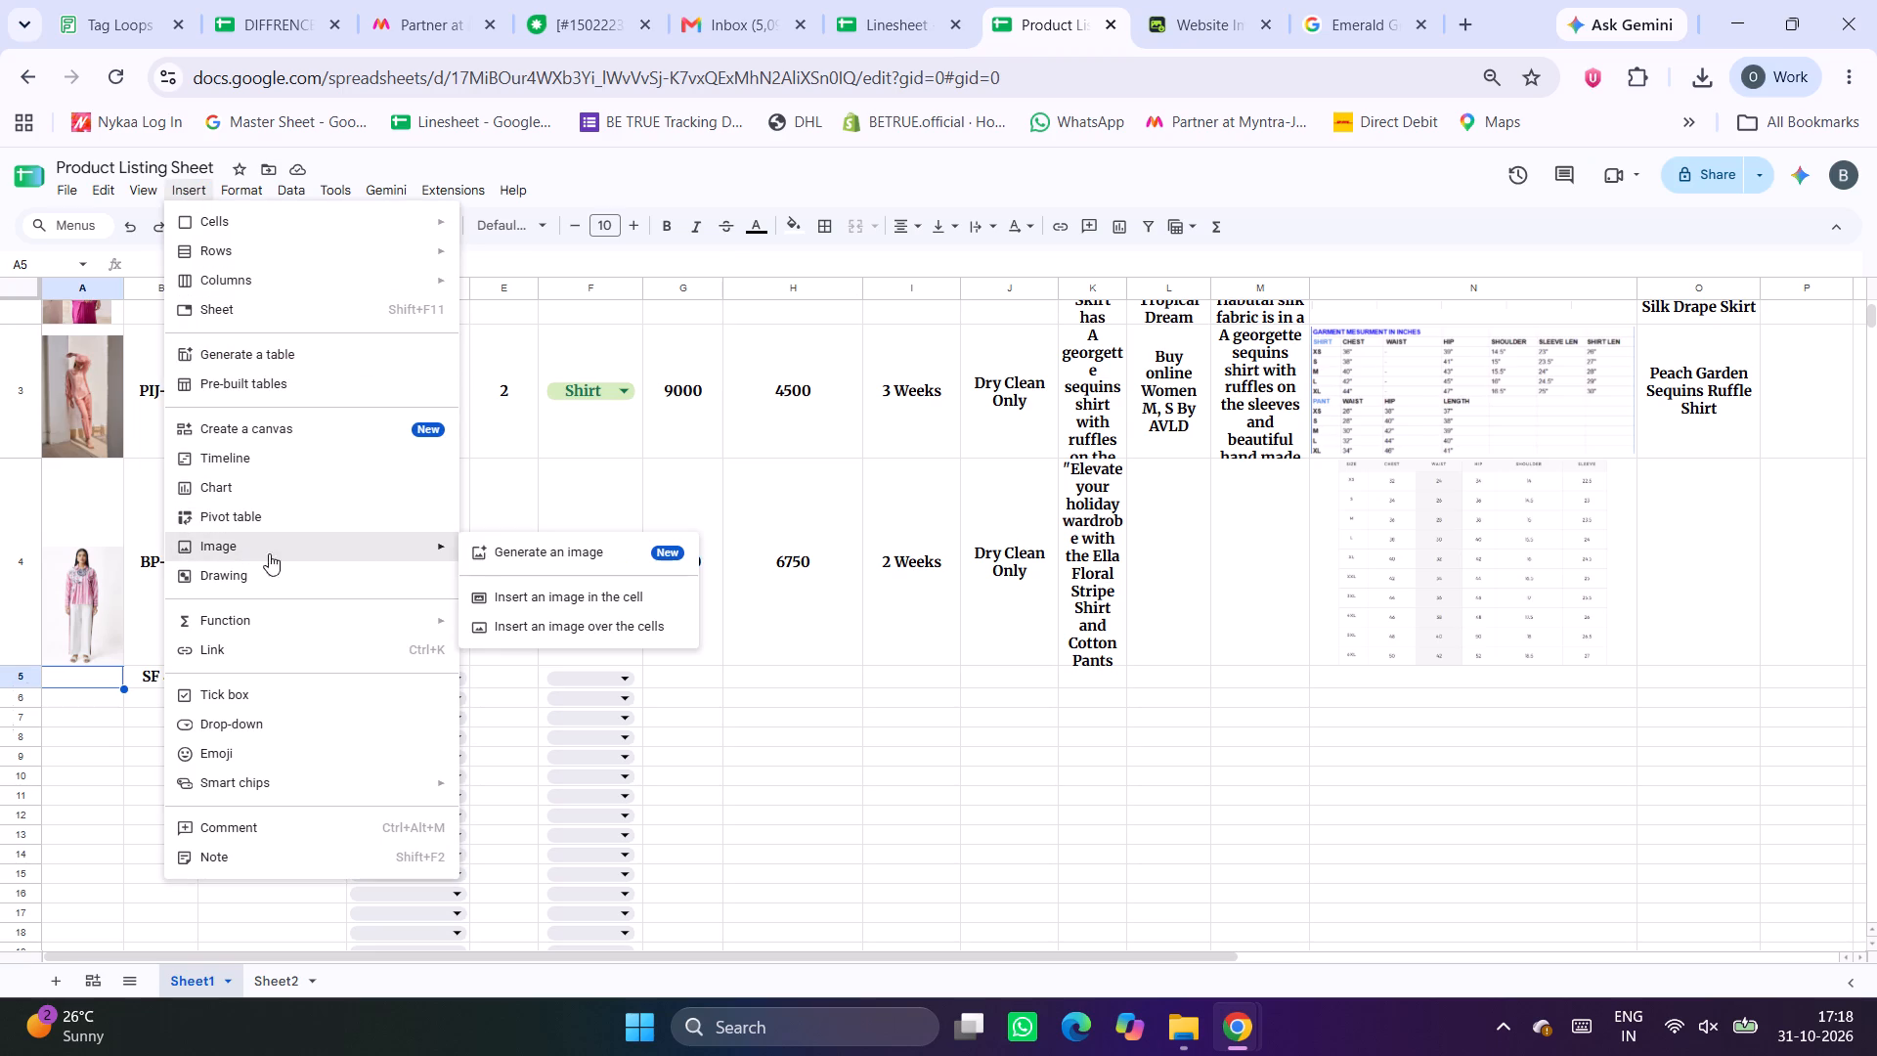
pyautogui.click(593, 596)
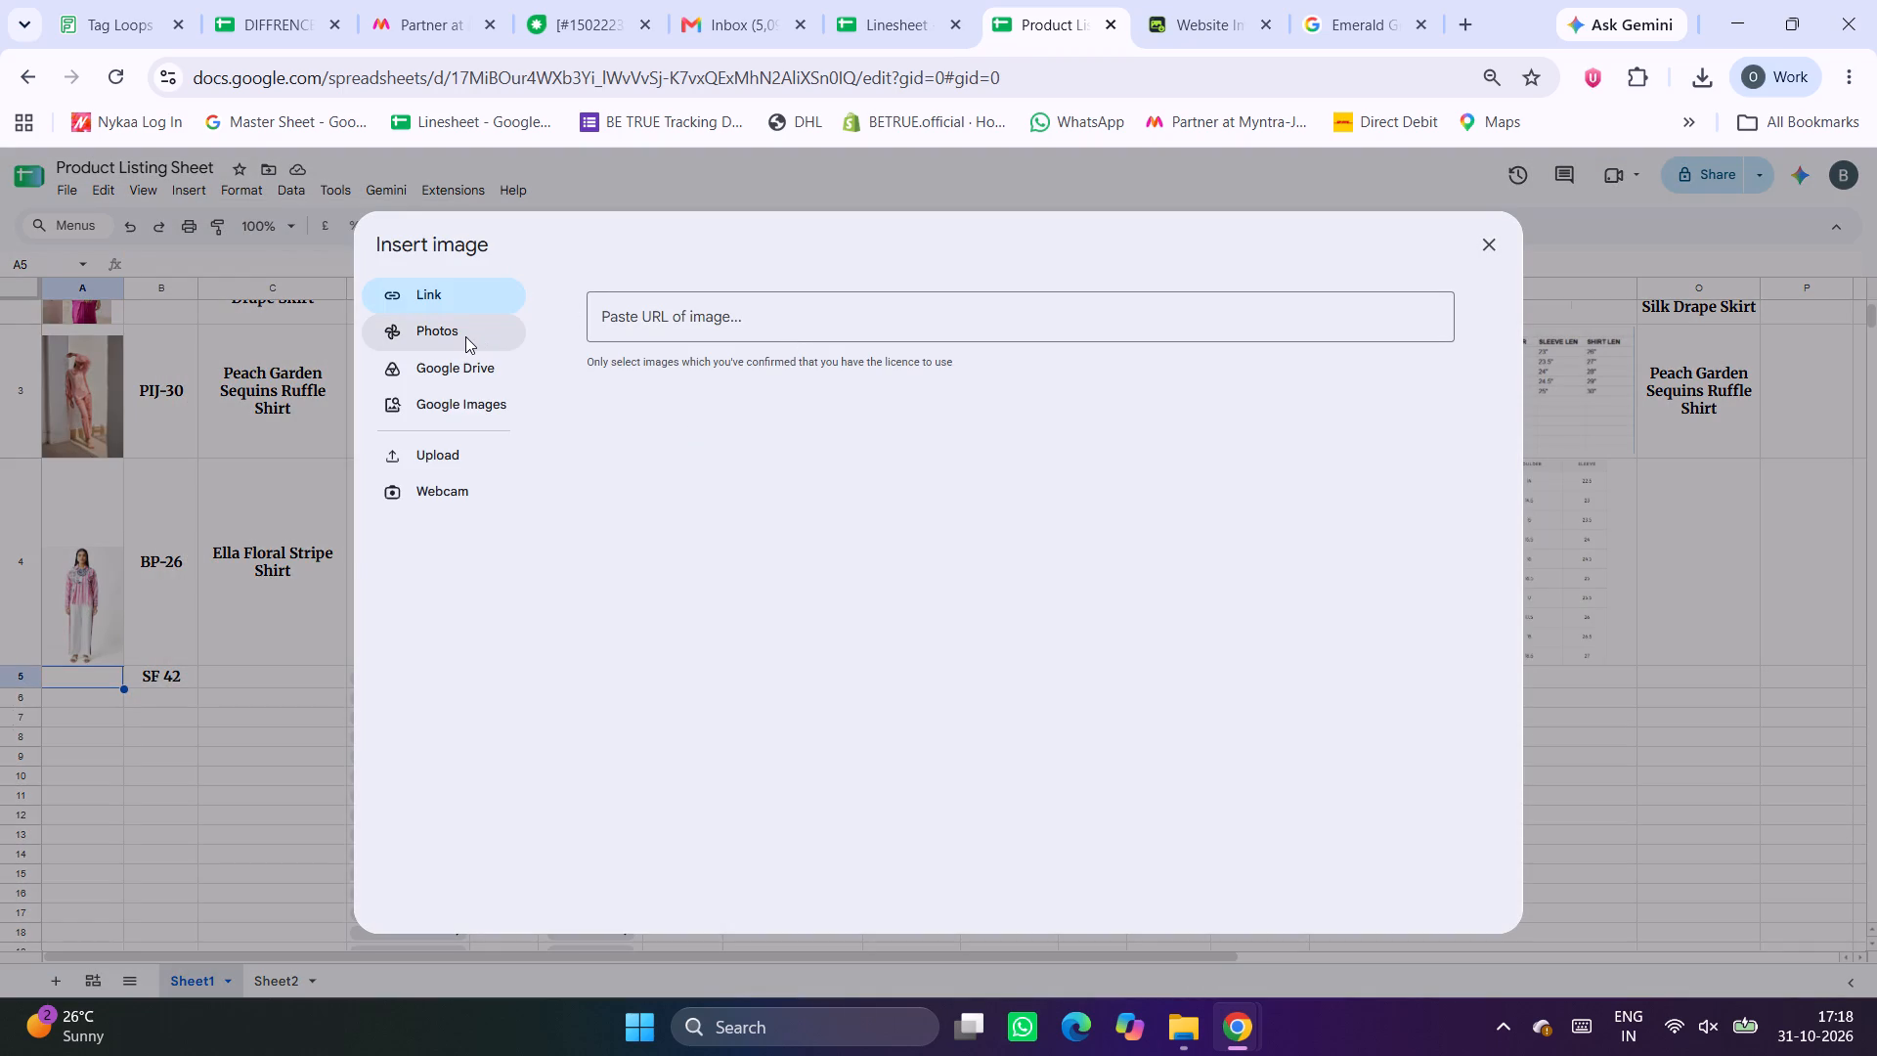
pyautogui.click(437, 455)
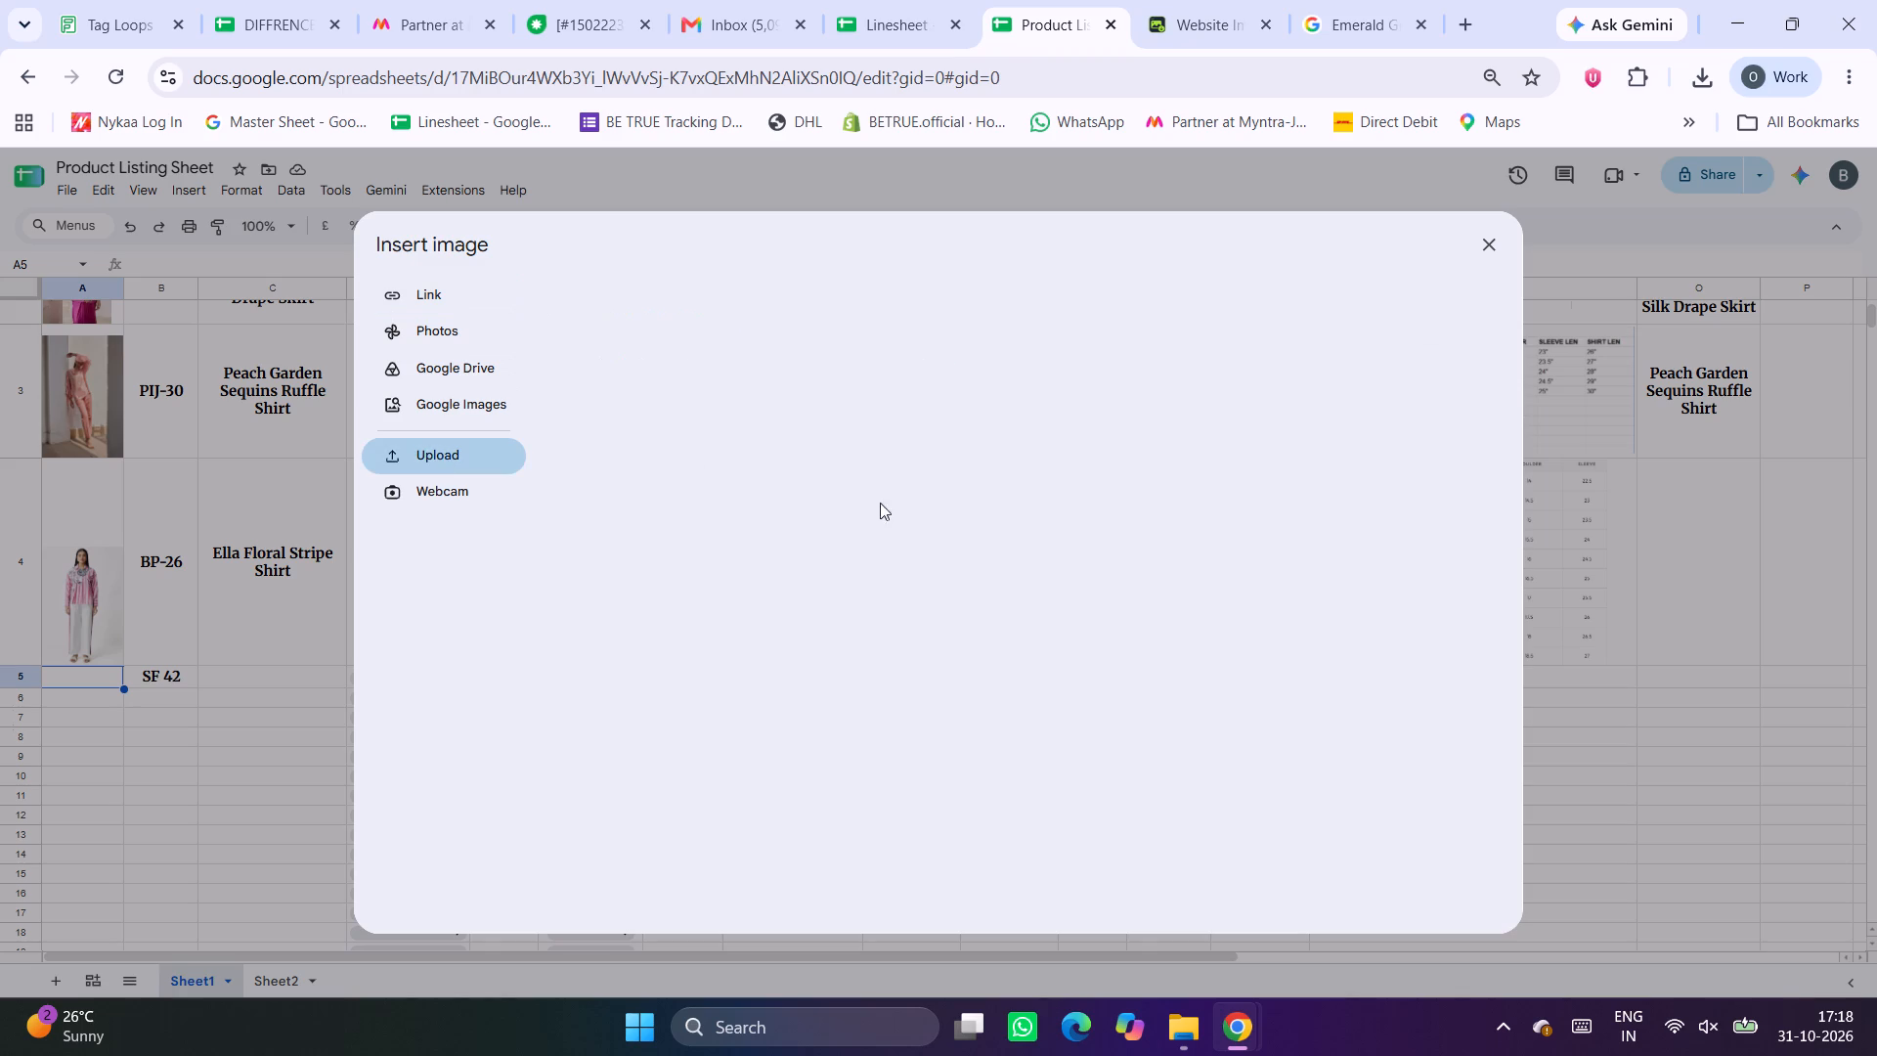
pyautogui.click(1036, 650)
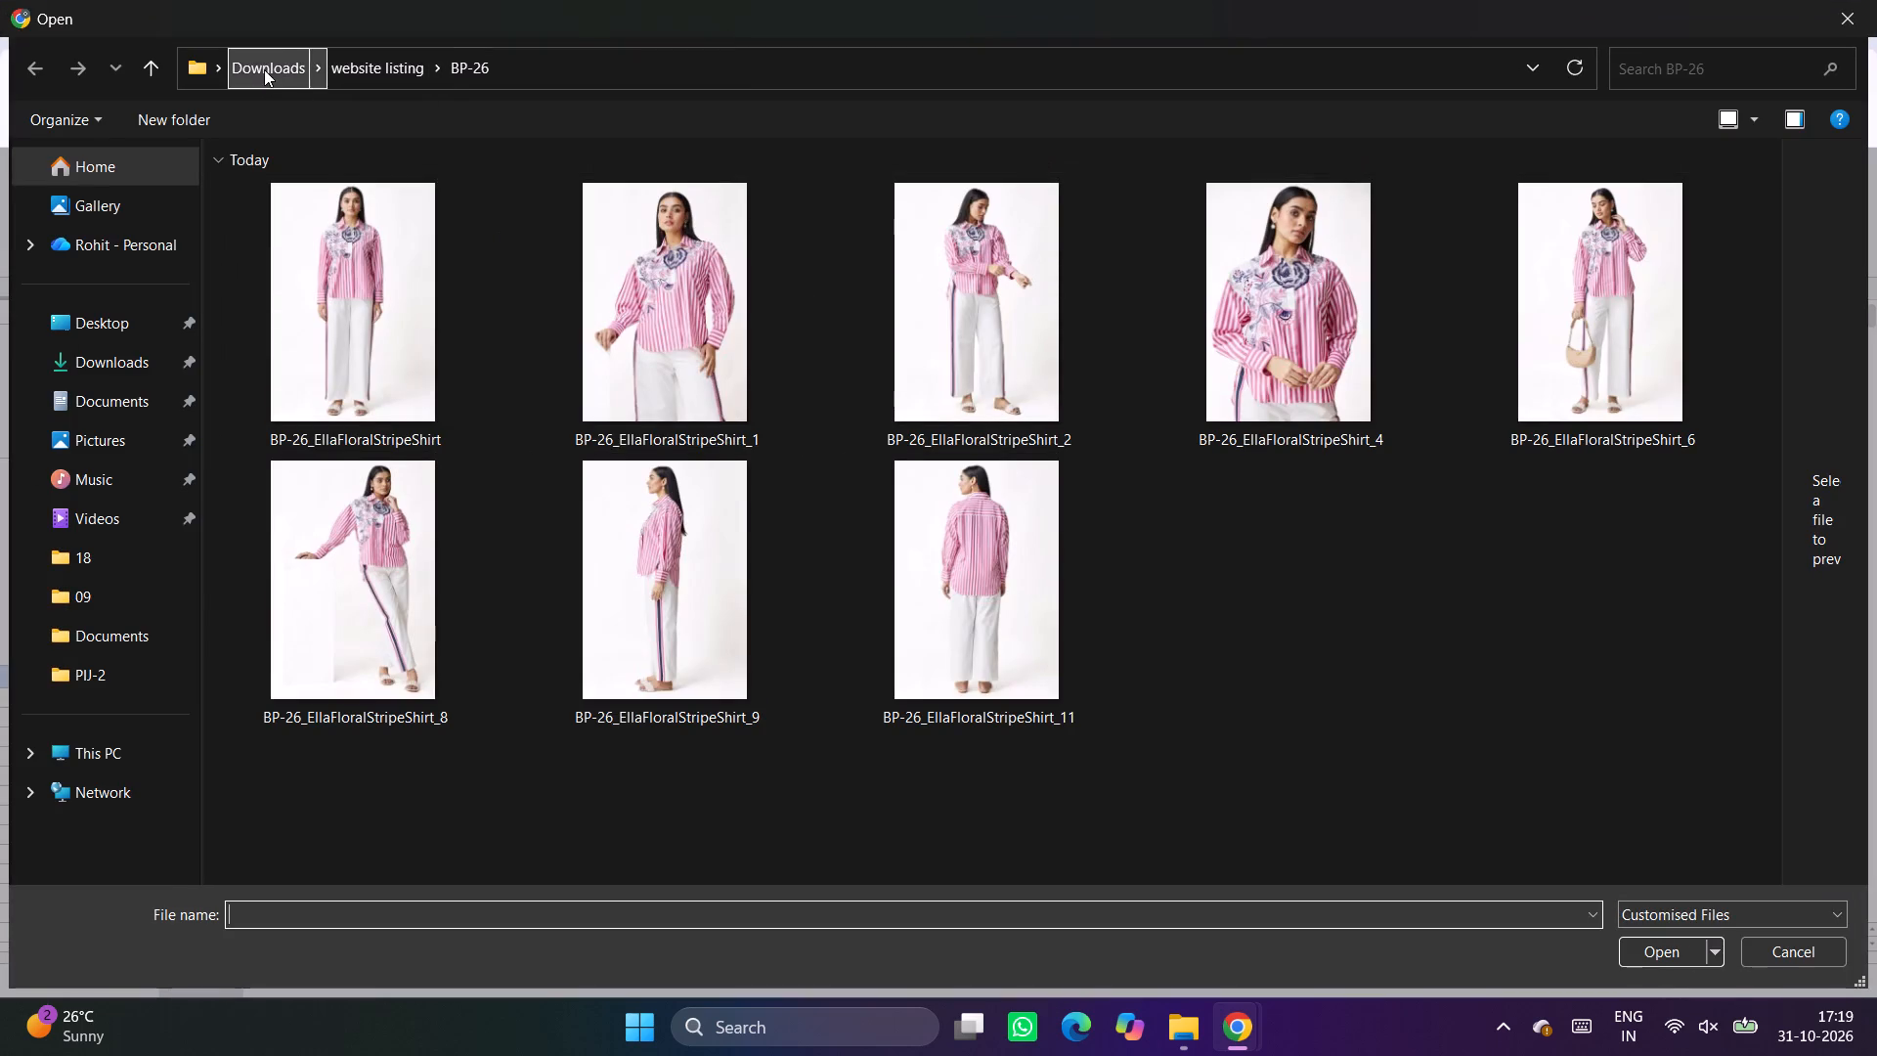
pyautogui.click(264, 69)
pyautogui.doubleClick(402, 258)
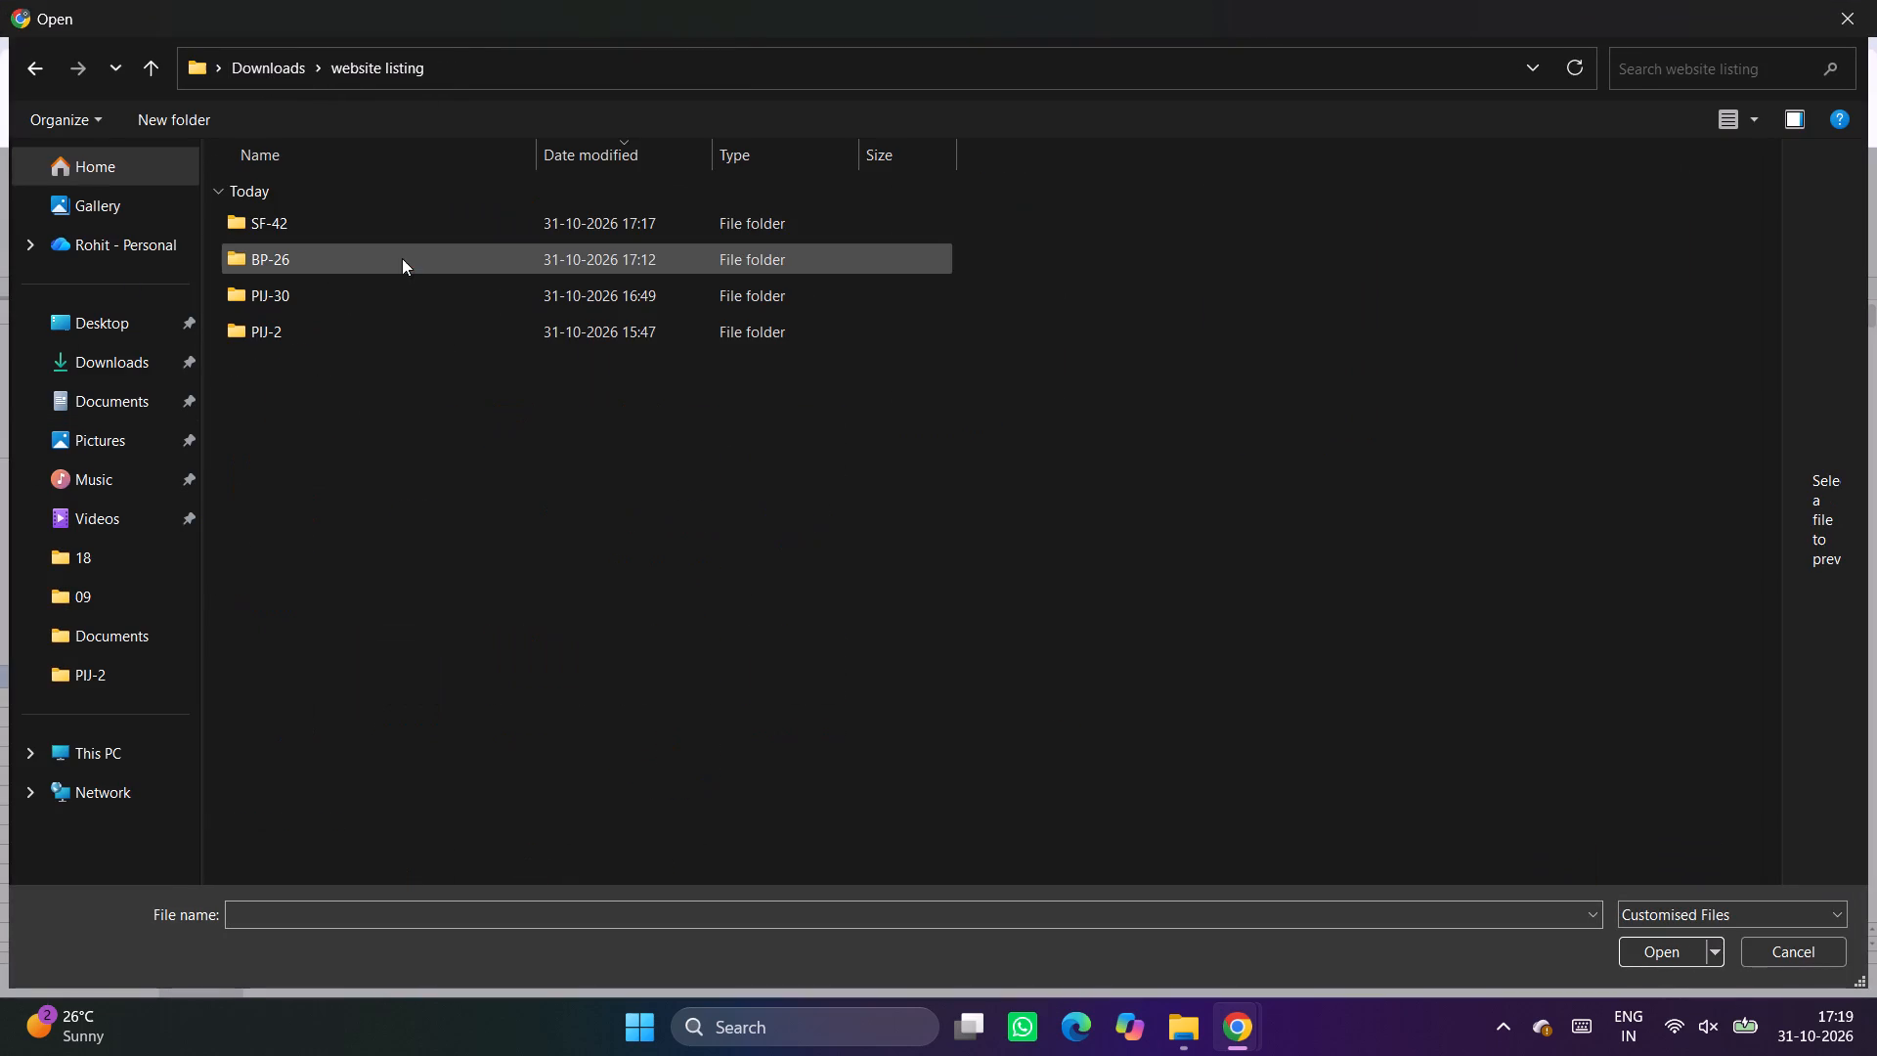
pyautogui.doubleClick(304, 226)
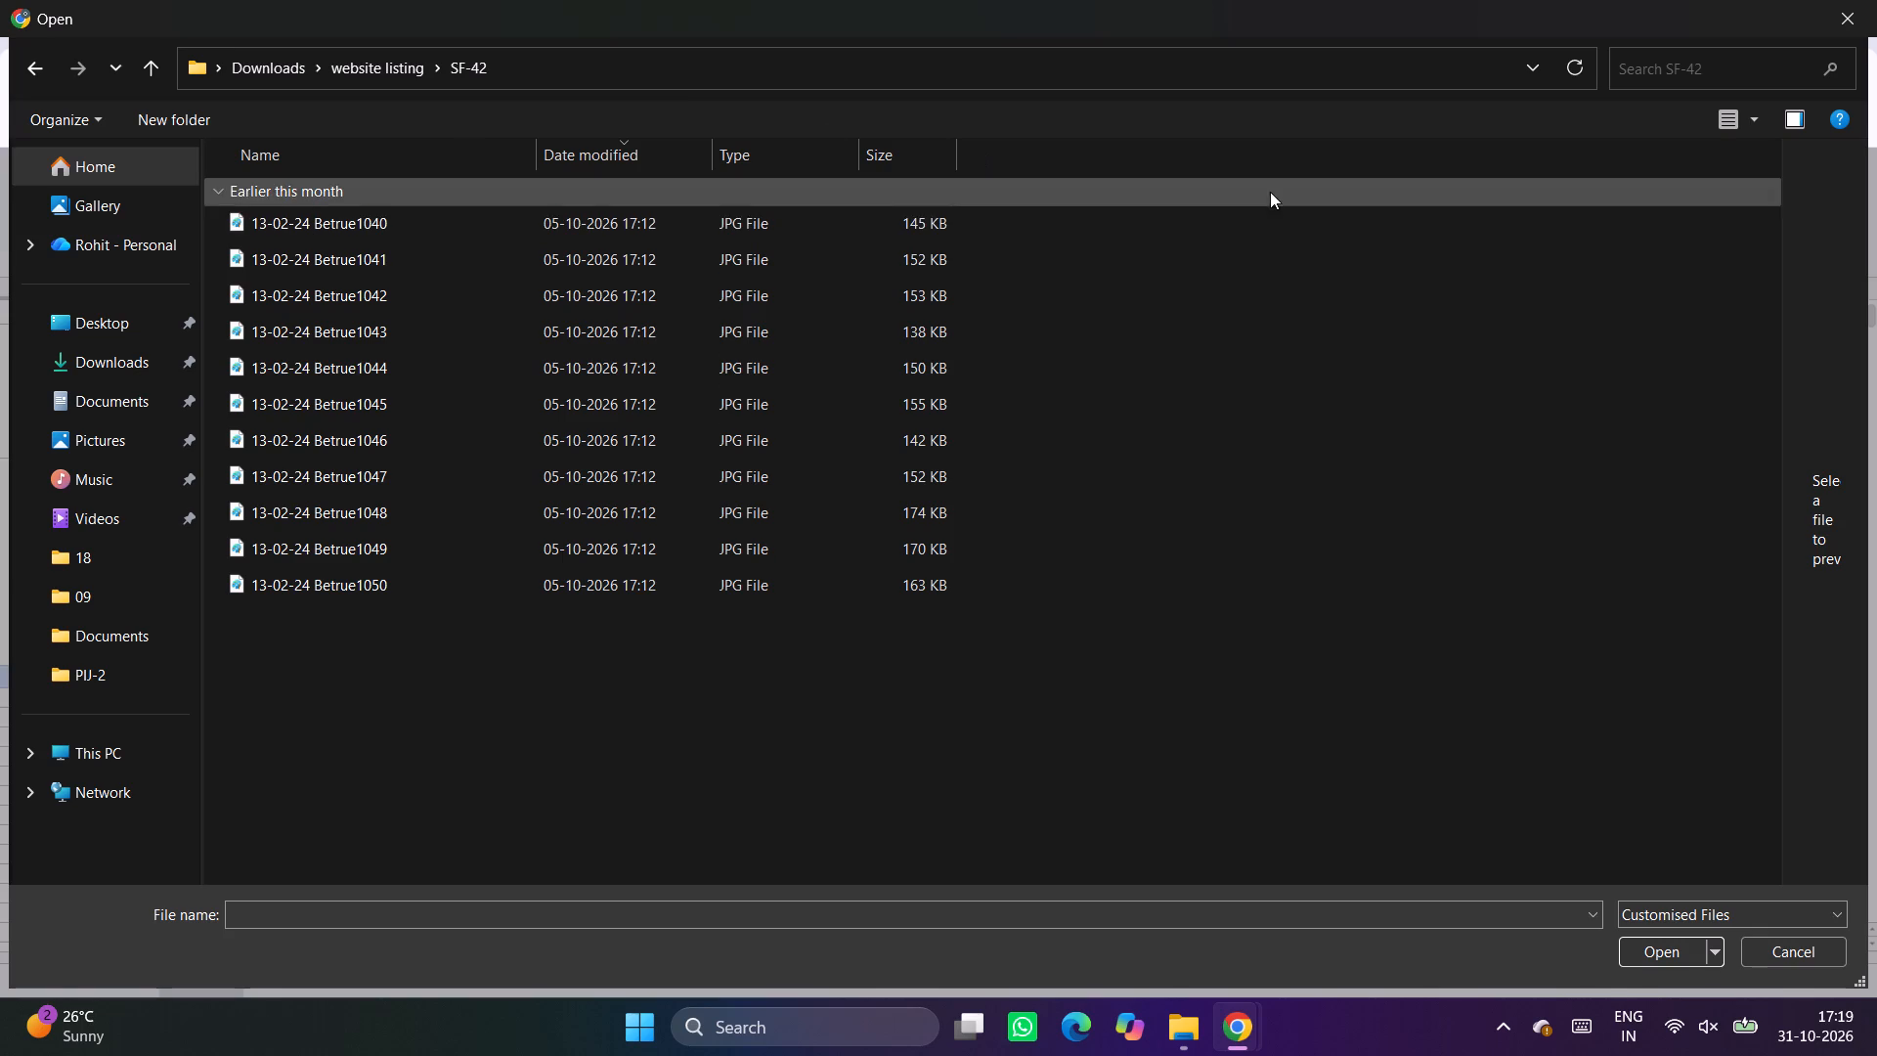
pyautogui.click(1749, 110)
pyautogui.click(1771, 23)
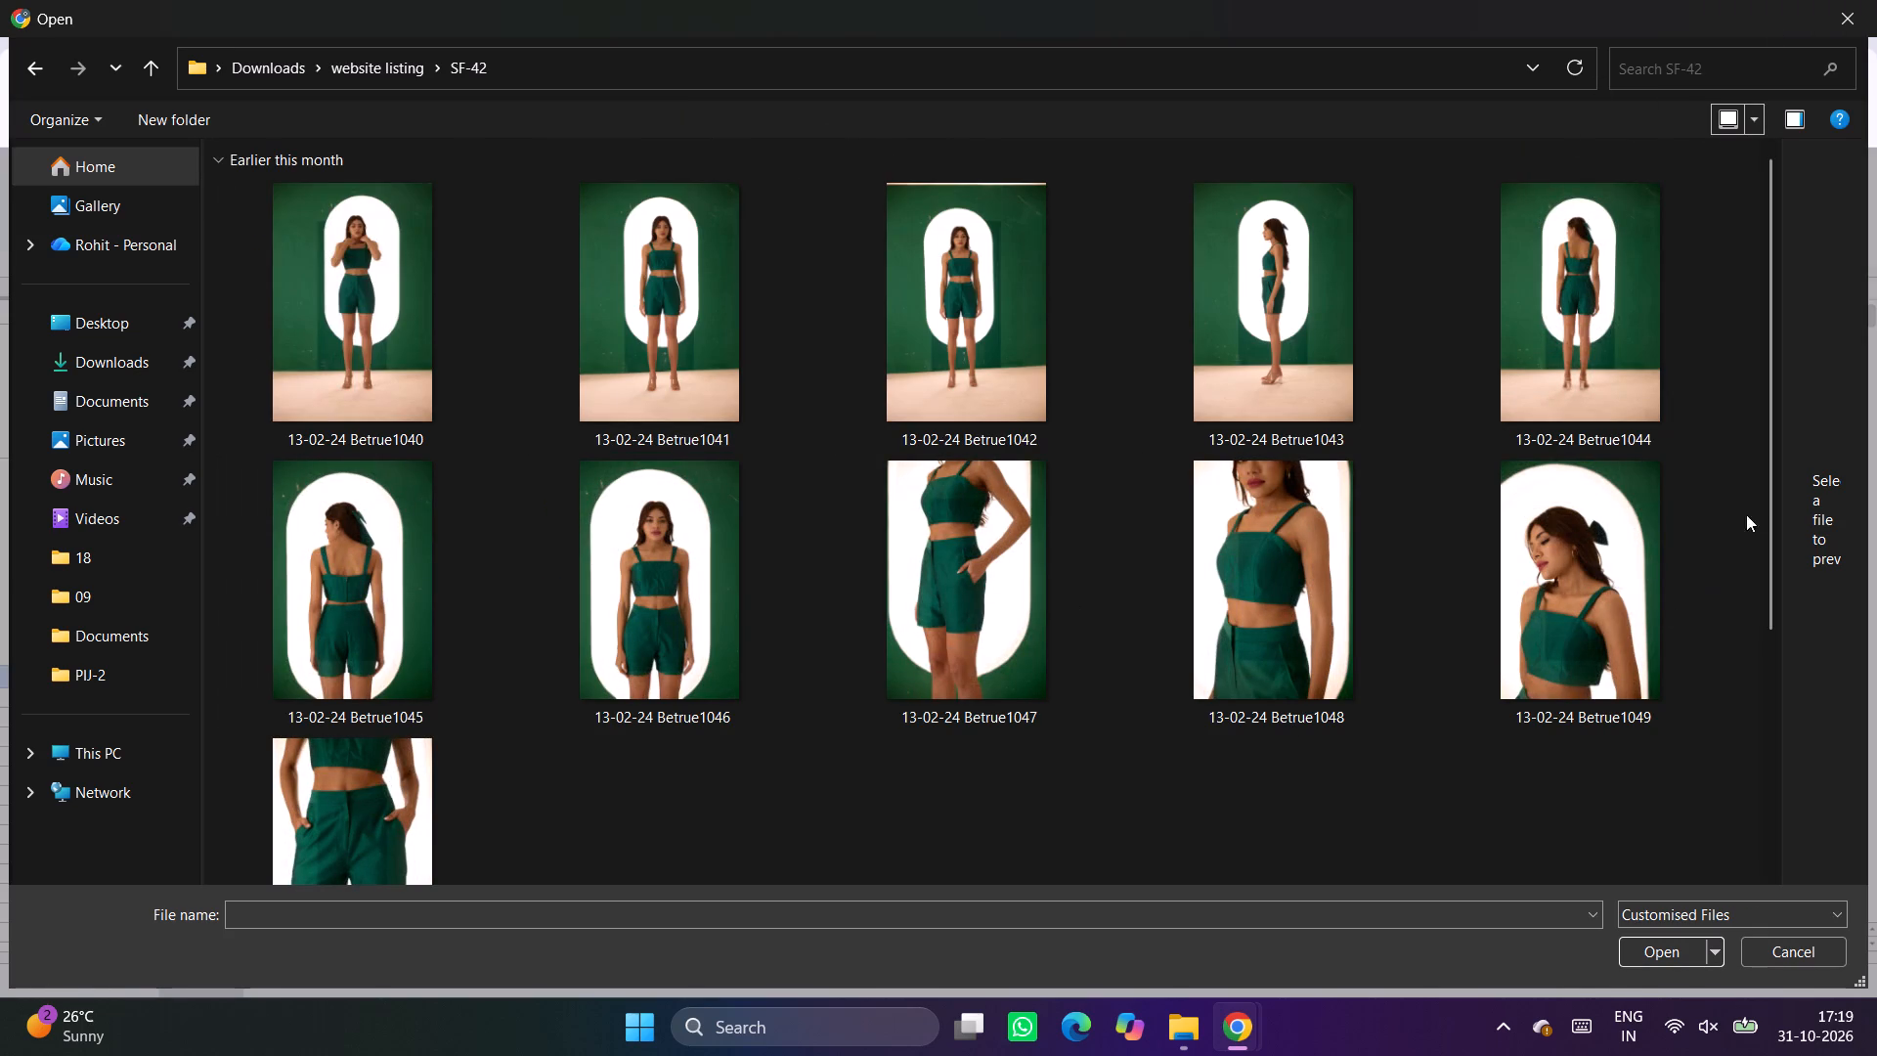
pyautogui.doubleClick(426, 763)
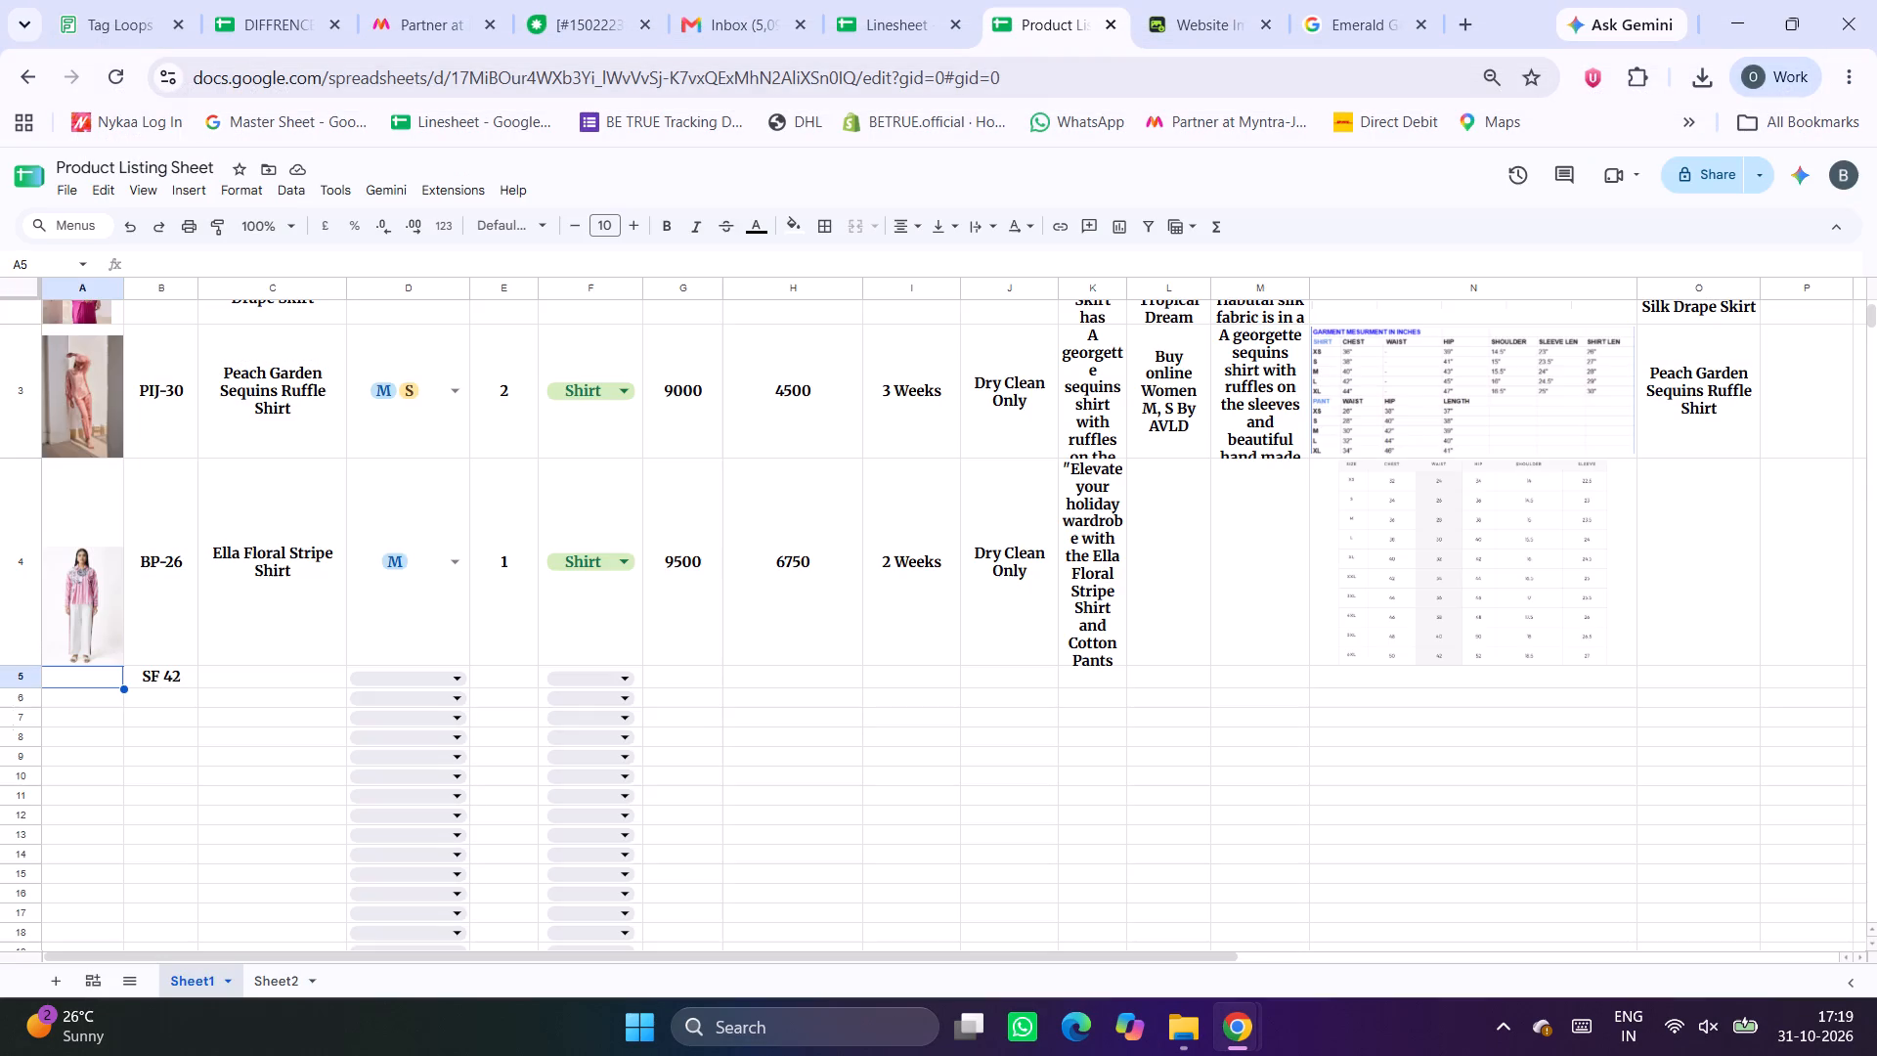
# Increase the height of the SF 42 row so the inserted shorts photo shows larger.
pyautogui.moveTo(18, 692); pyautogui.dragTo(20, 734)
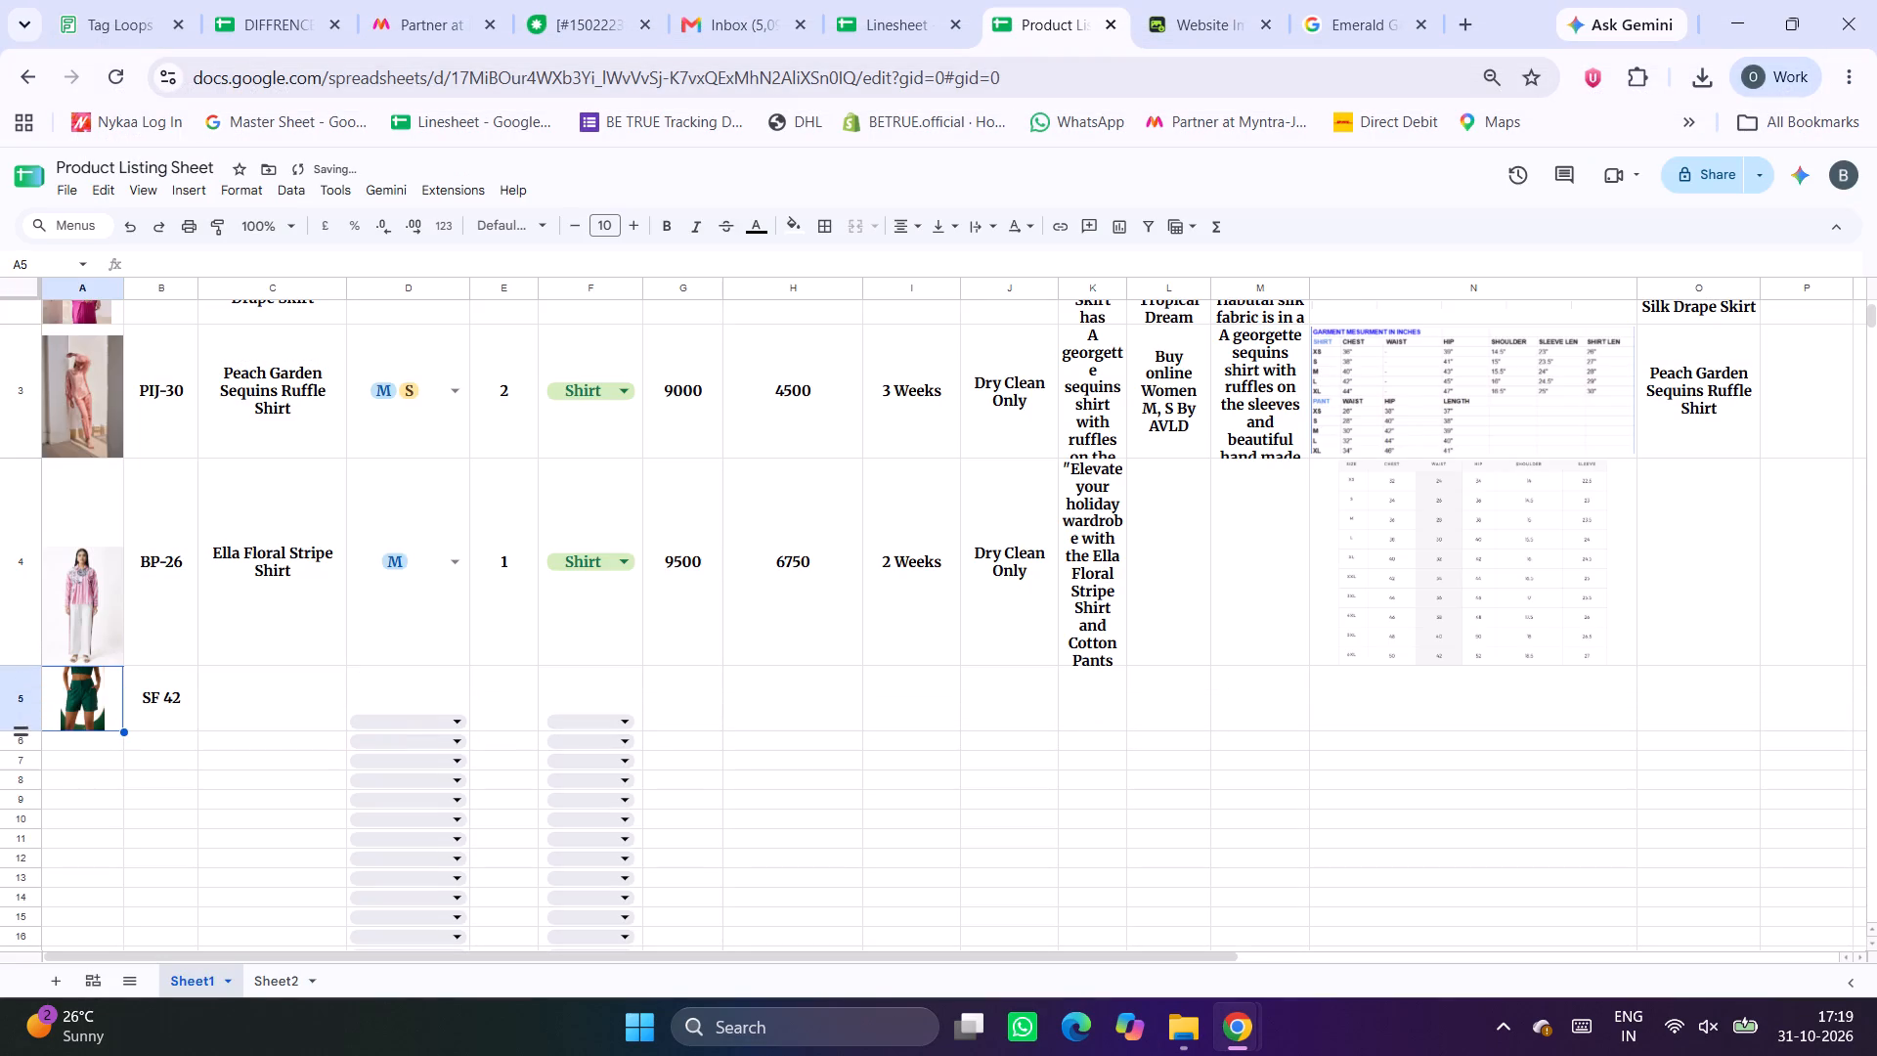
pyautogui.moveTo(18, 734); pyautogui.dragTo(16, 757)
# Copy the product name Emerald Green chanderi shorts from the Linesheet into the SF 42 row's PRODUCT NAME cell.
pyautogui.click(351, 685)
pyautogui.click(273, 707)
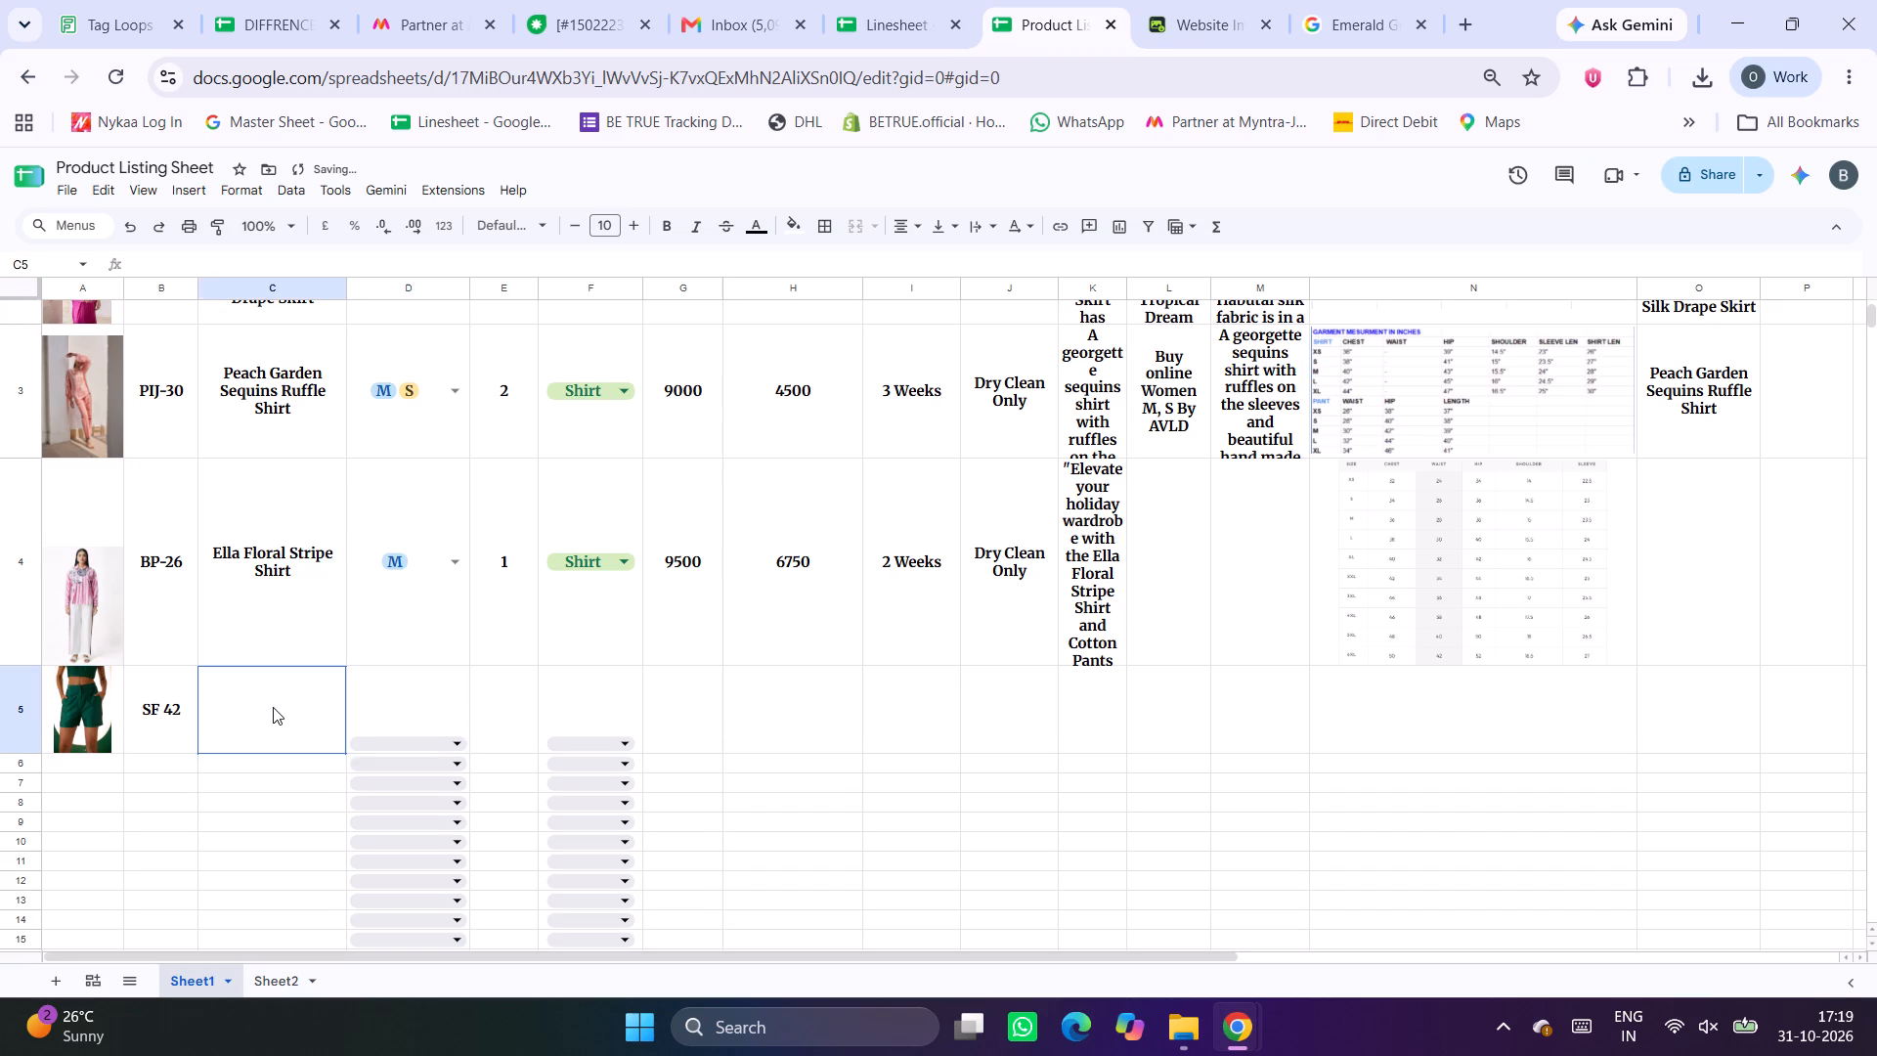
pyautogui.scroll(-2, 843, 578)
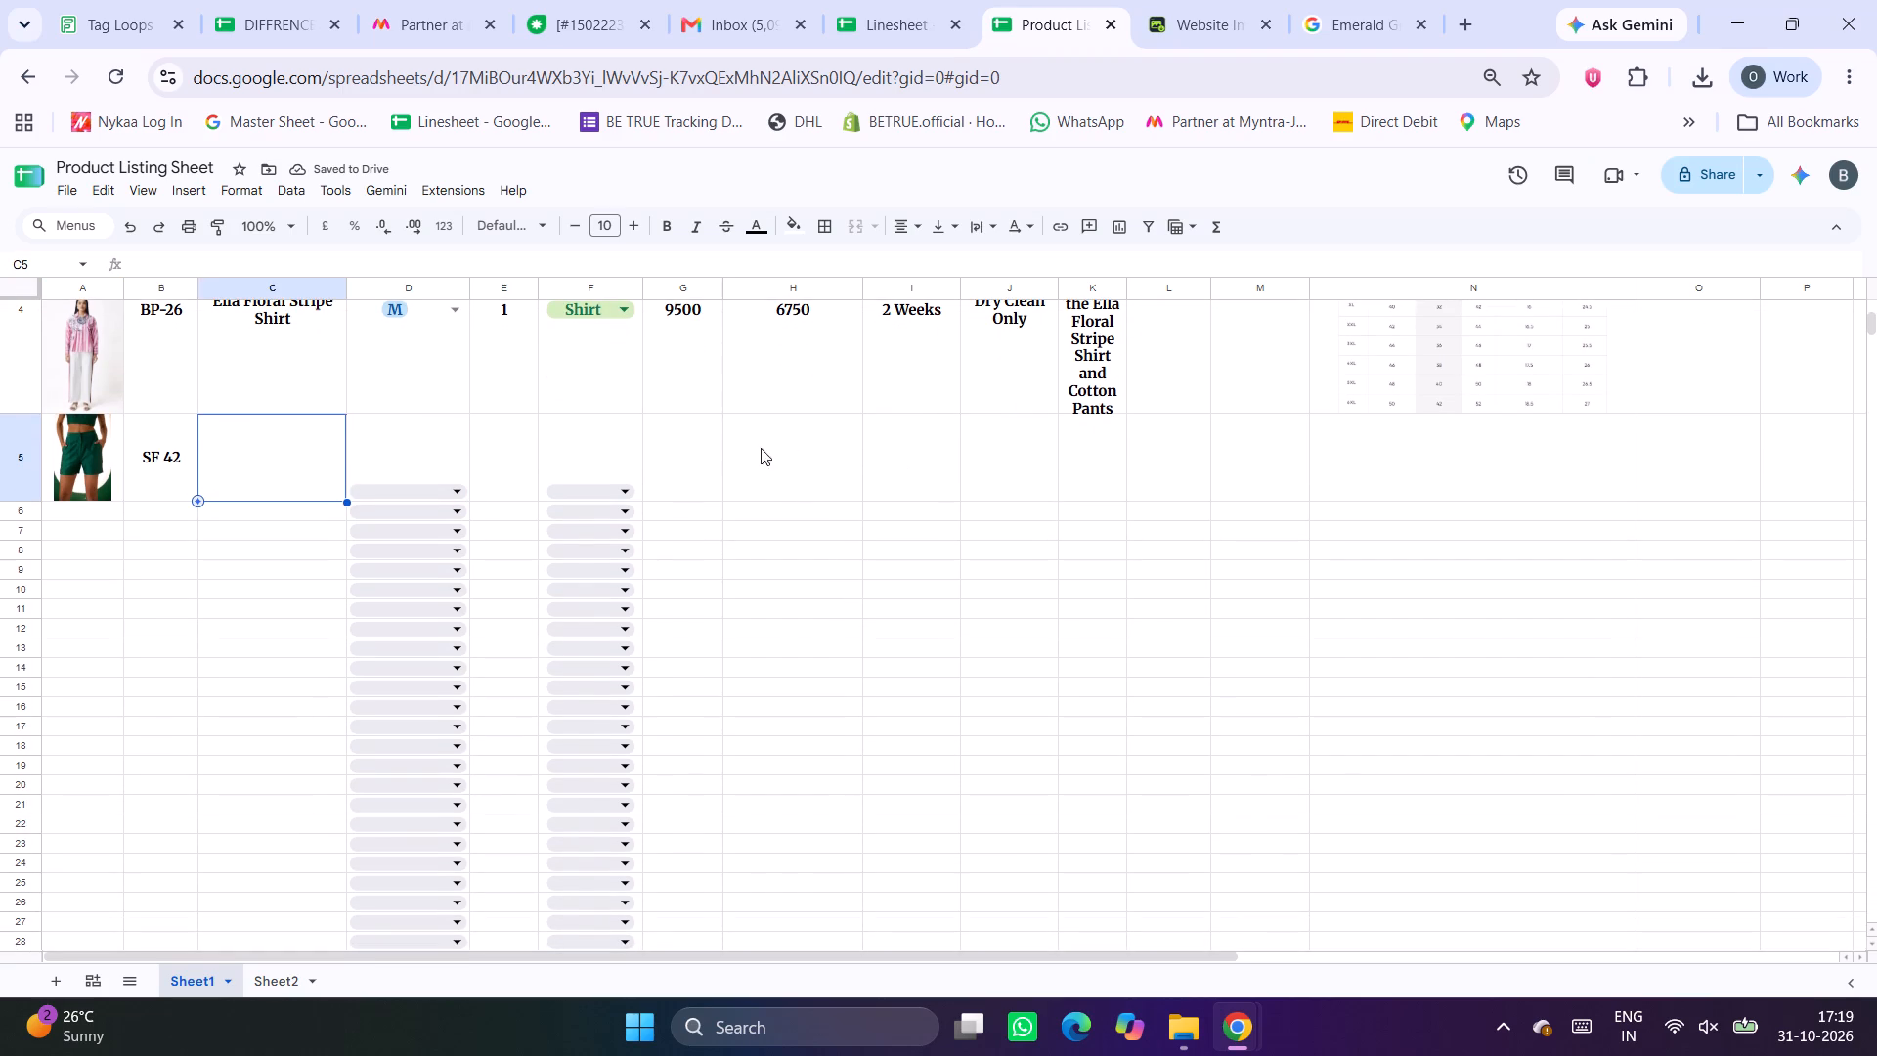
pyautogui.click(901, 10)
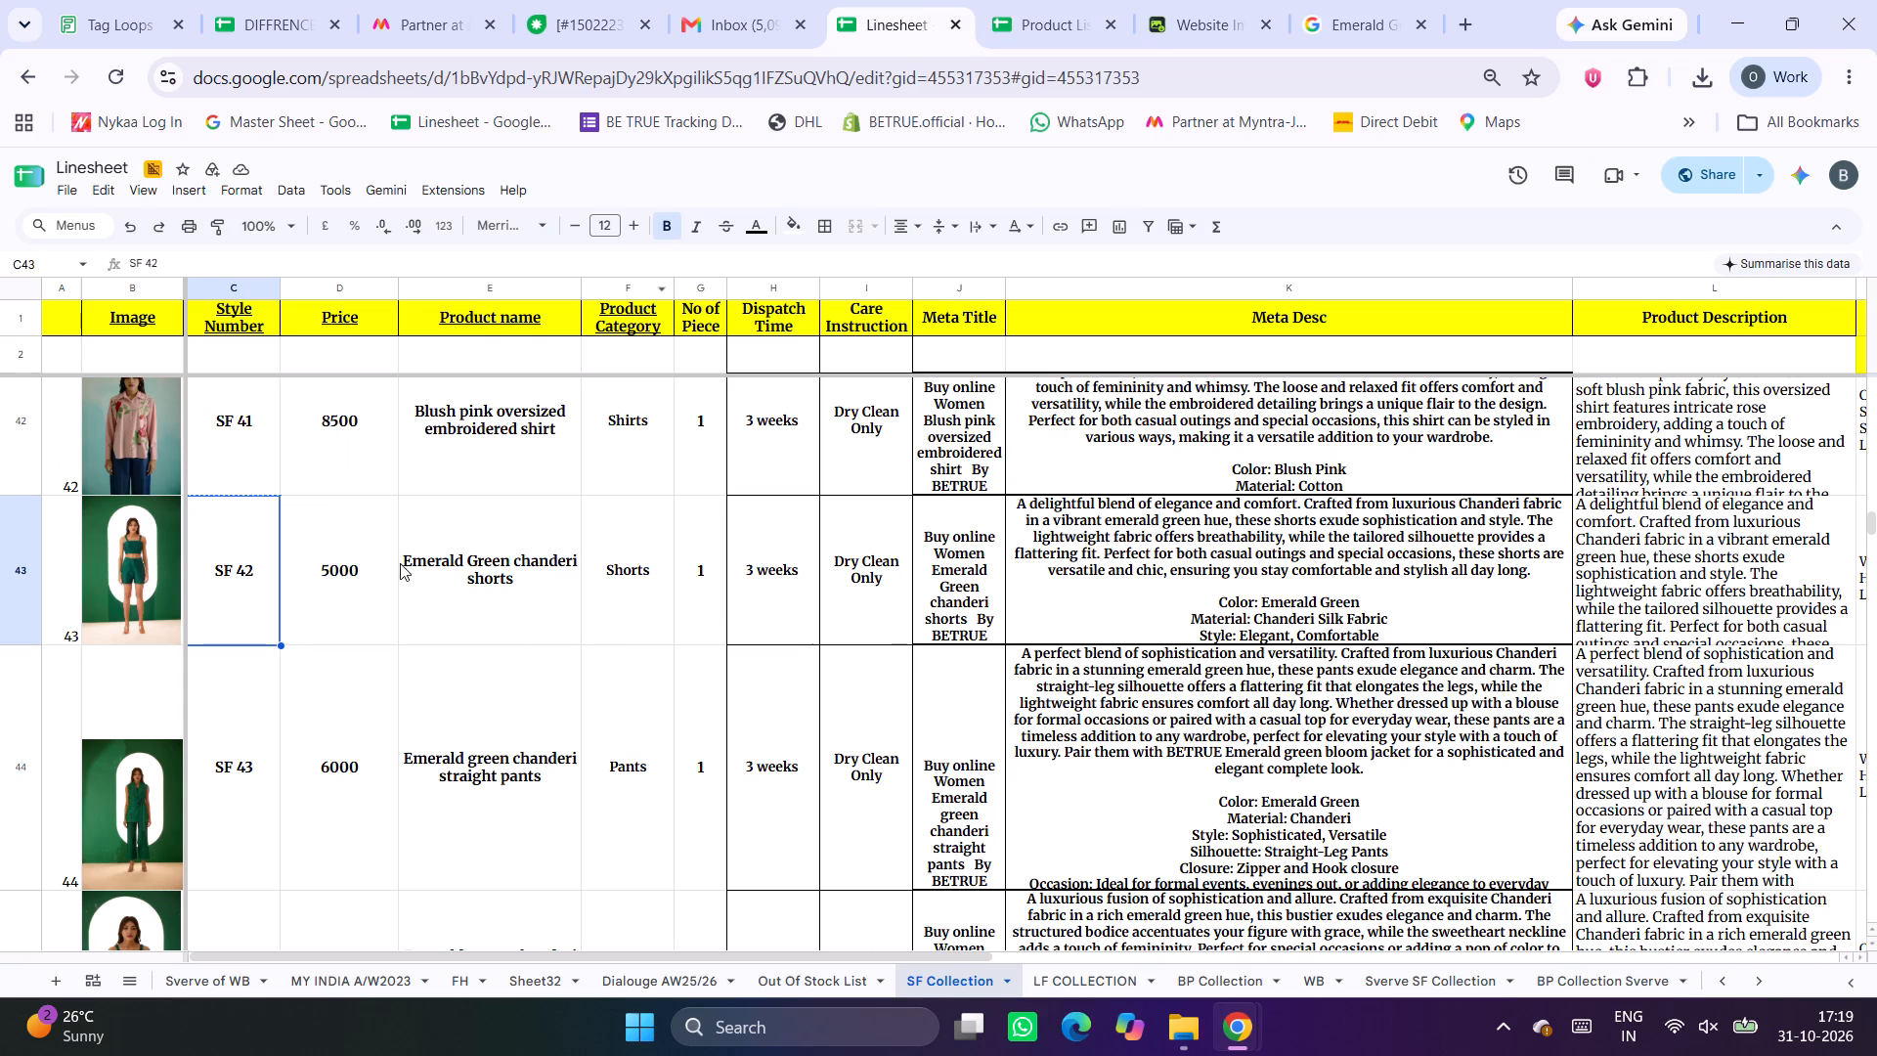
pyautogui.click(444, 578)
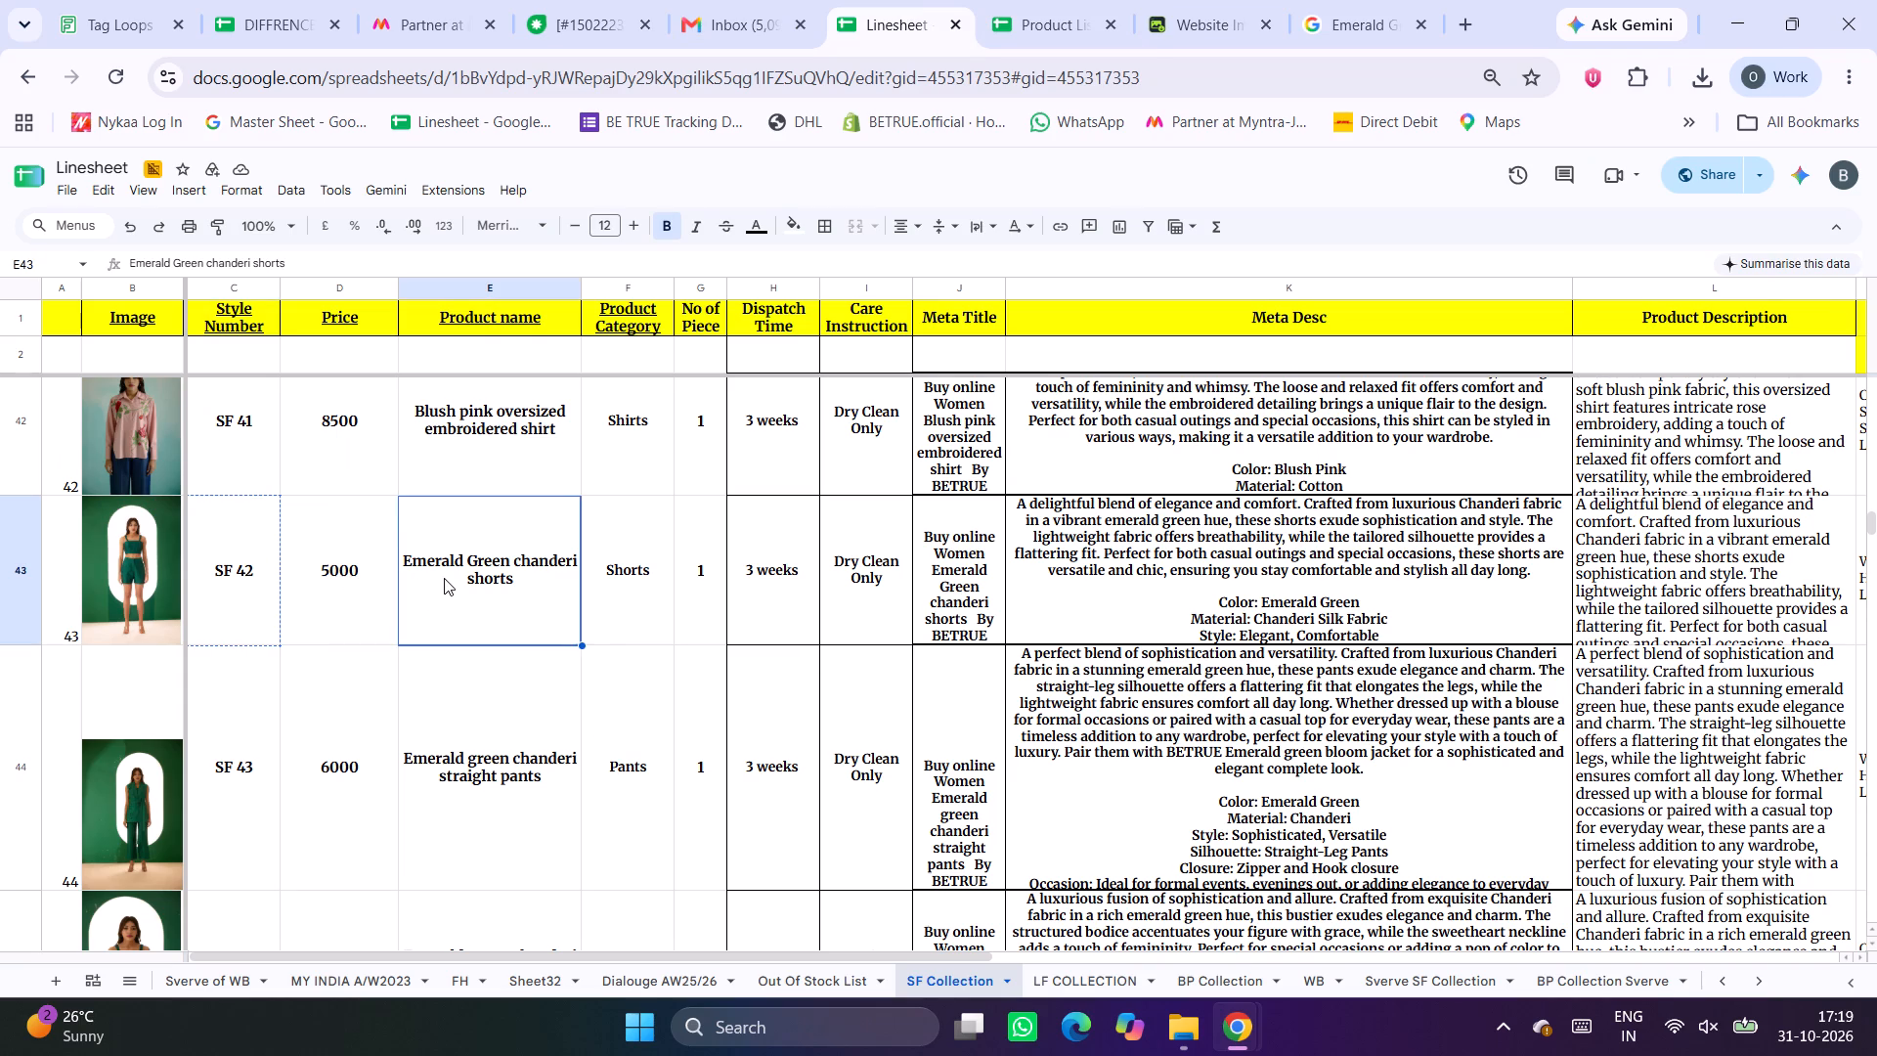
pyautogui.hotkey('ctrl', 'c')
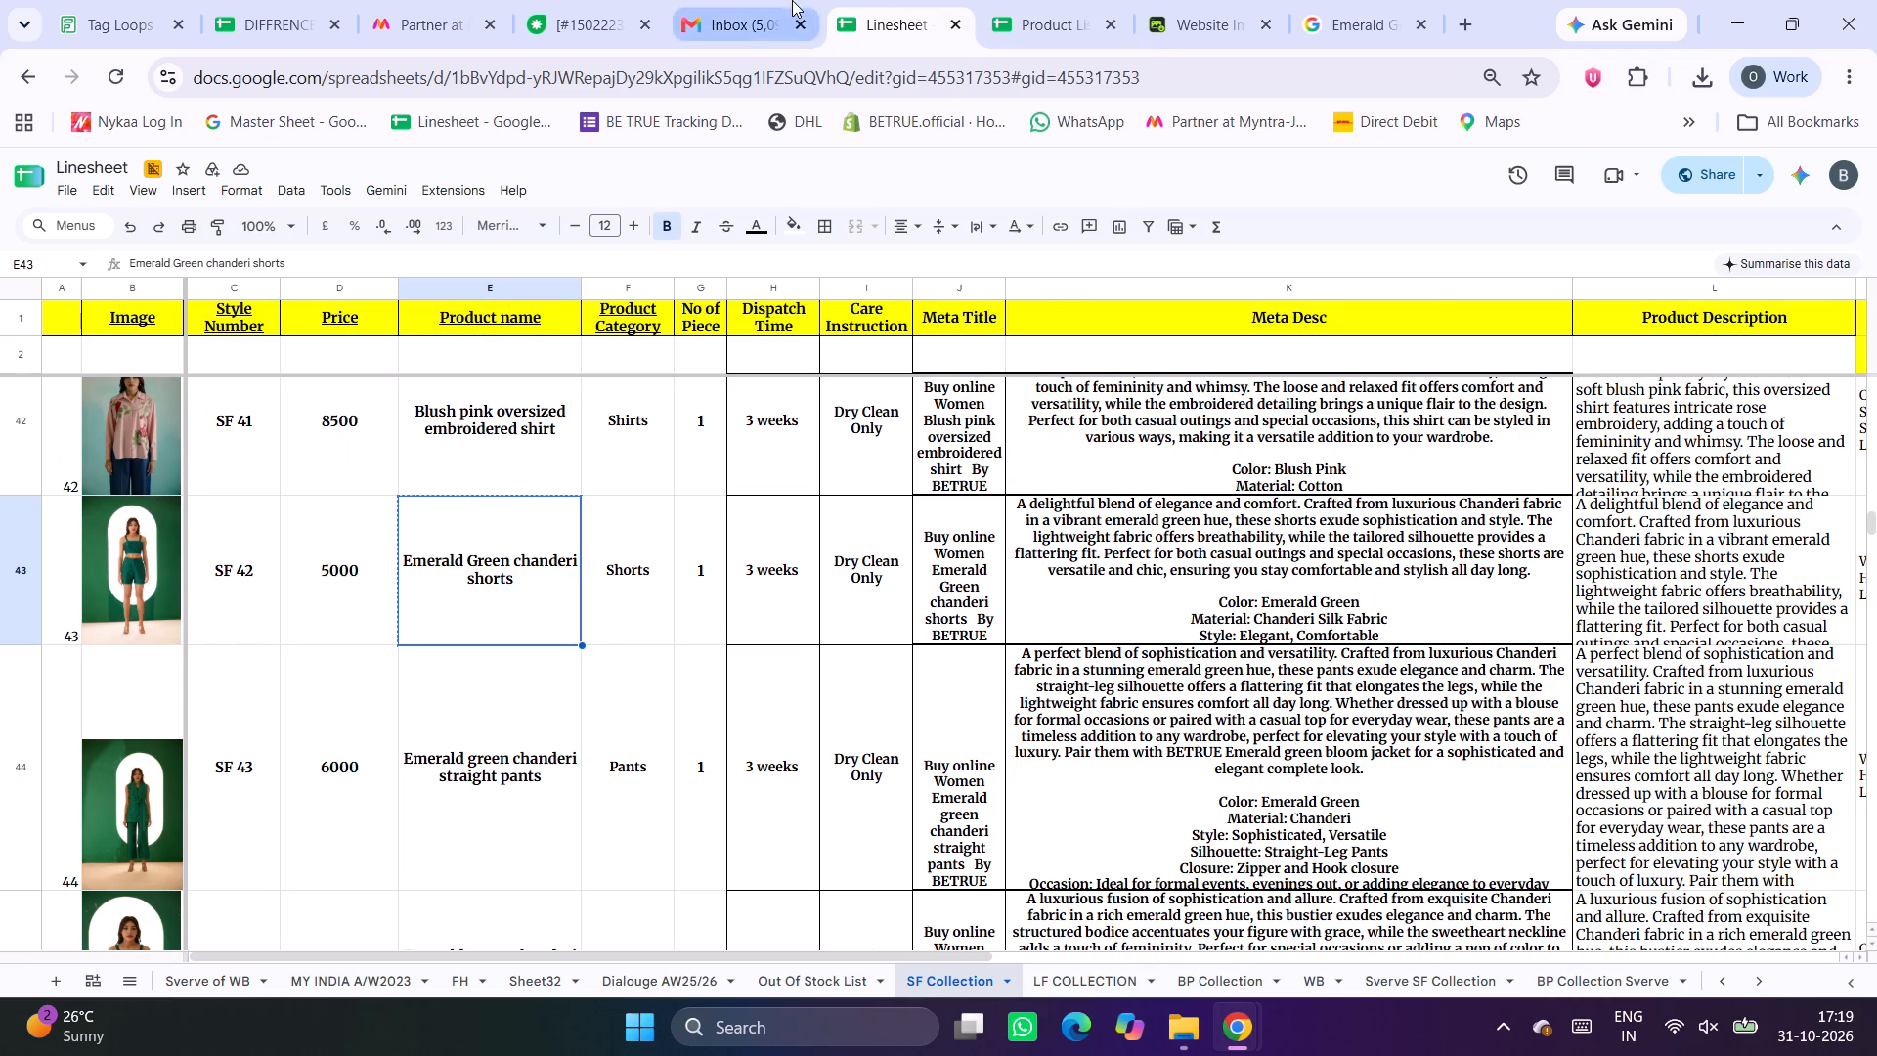
pyautogui.click(1012, 0)
pyautogui.hotkey('ctrl', 'v')
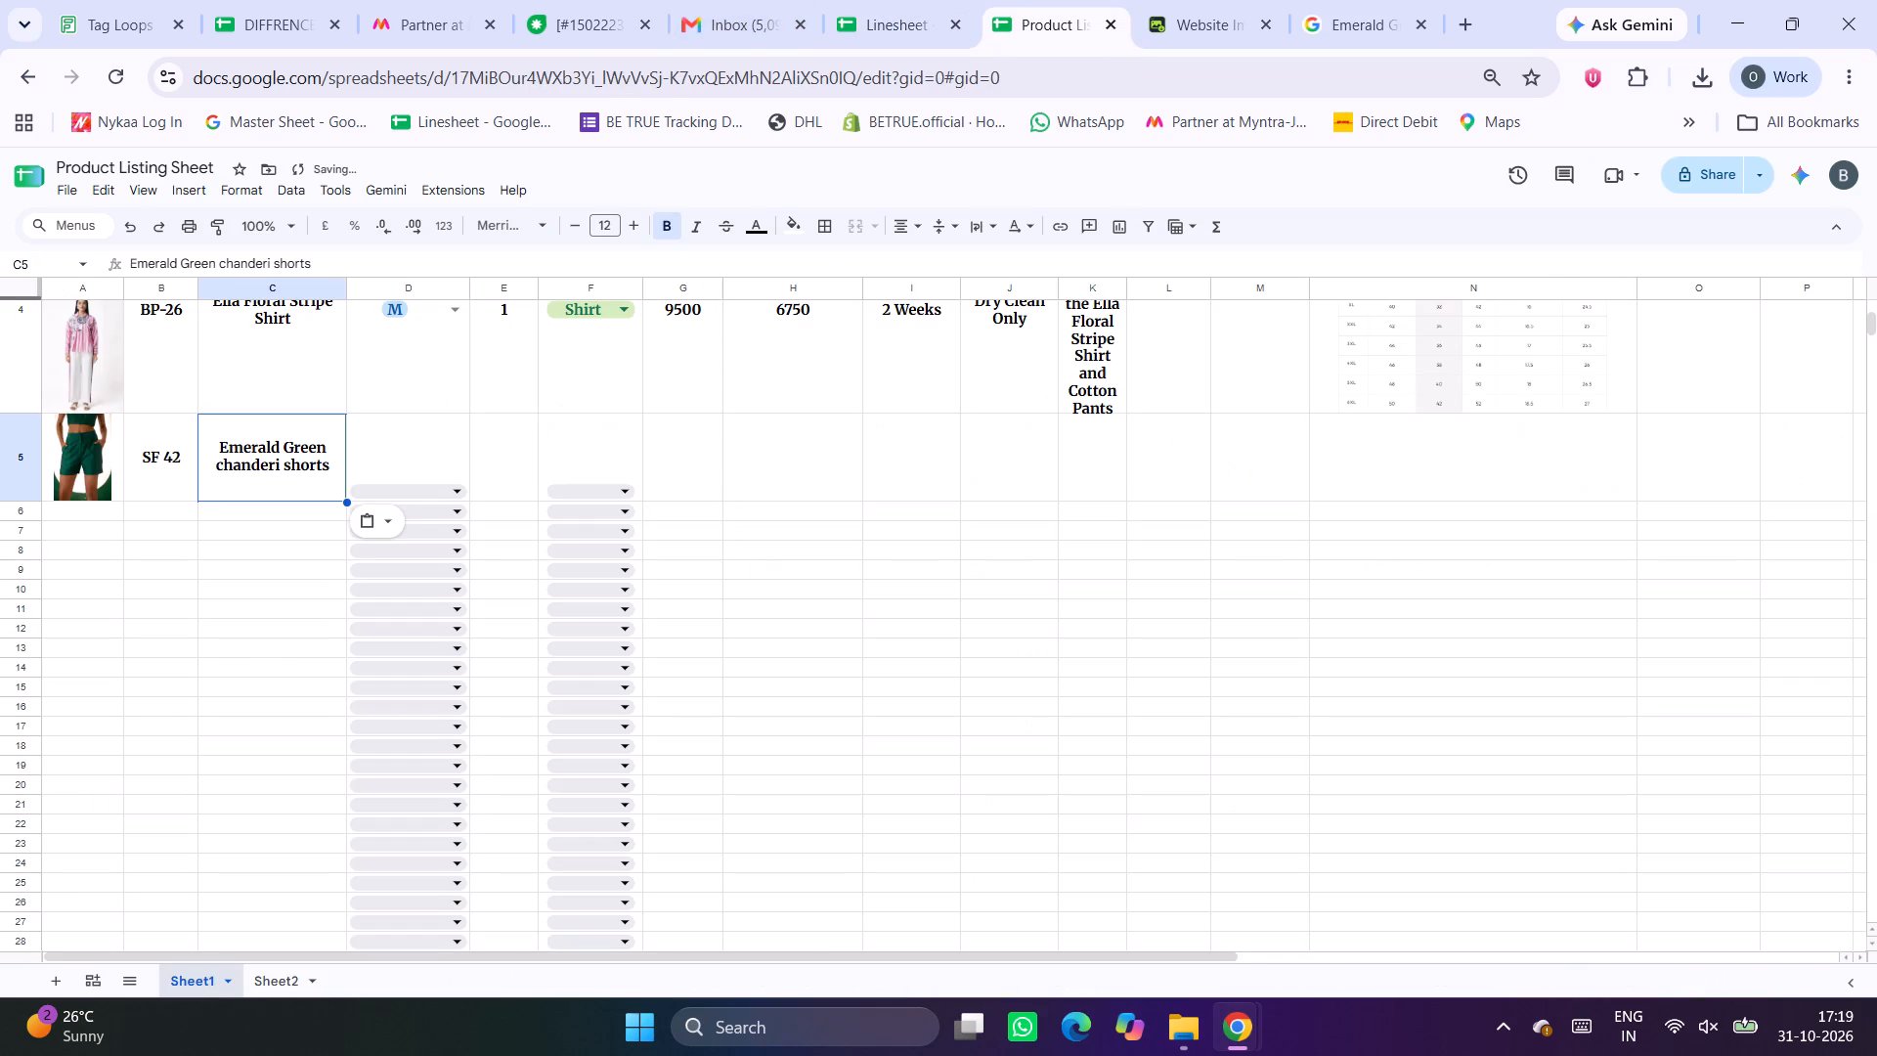
# Set the SF 42 row's size to S and its quantity to 1.
pyautogui.click(434, 494)
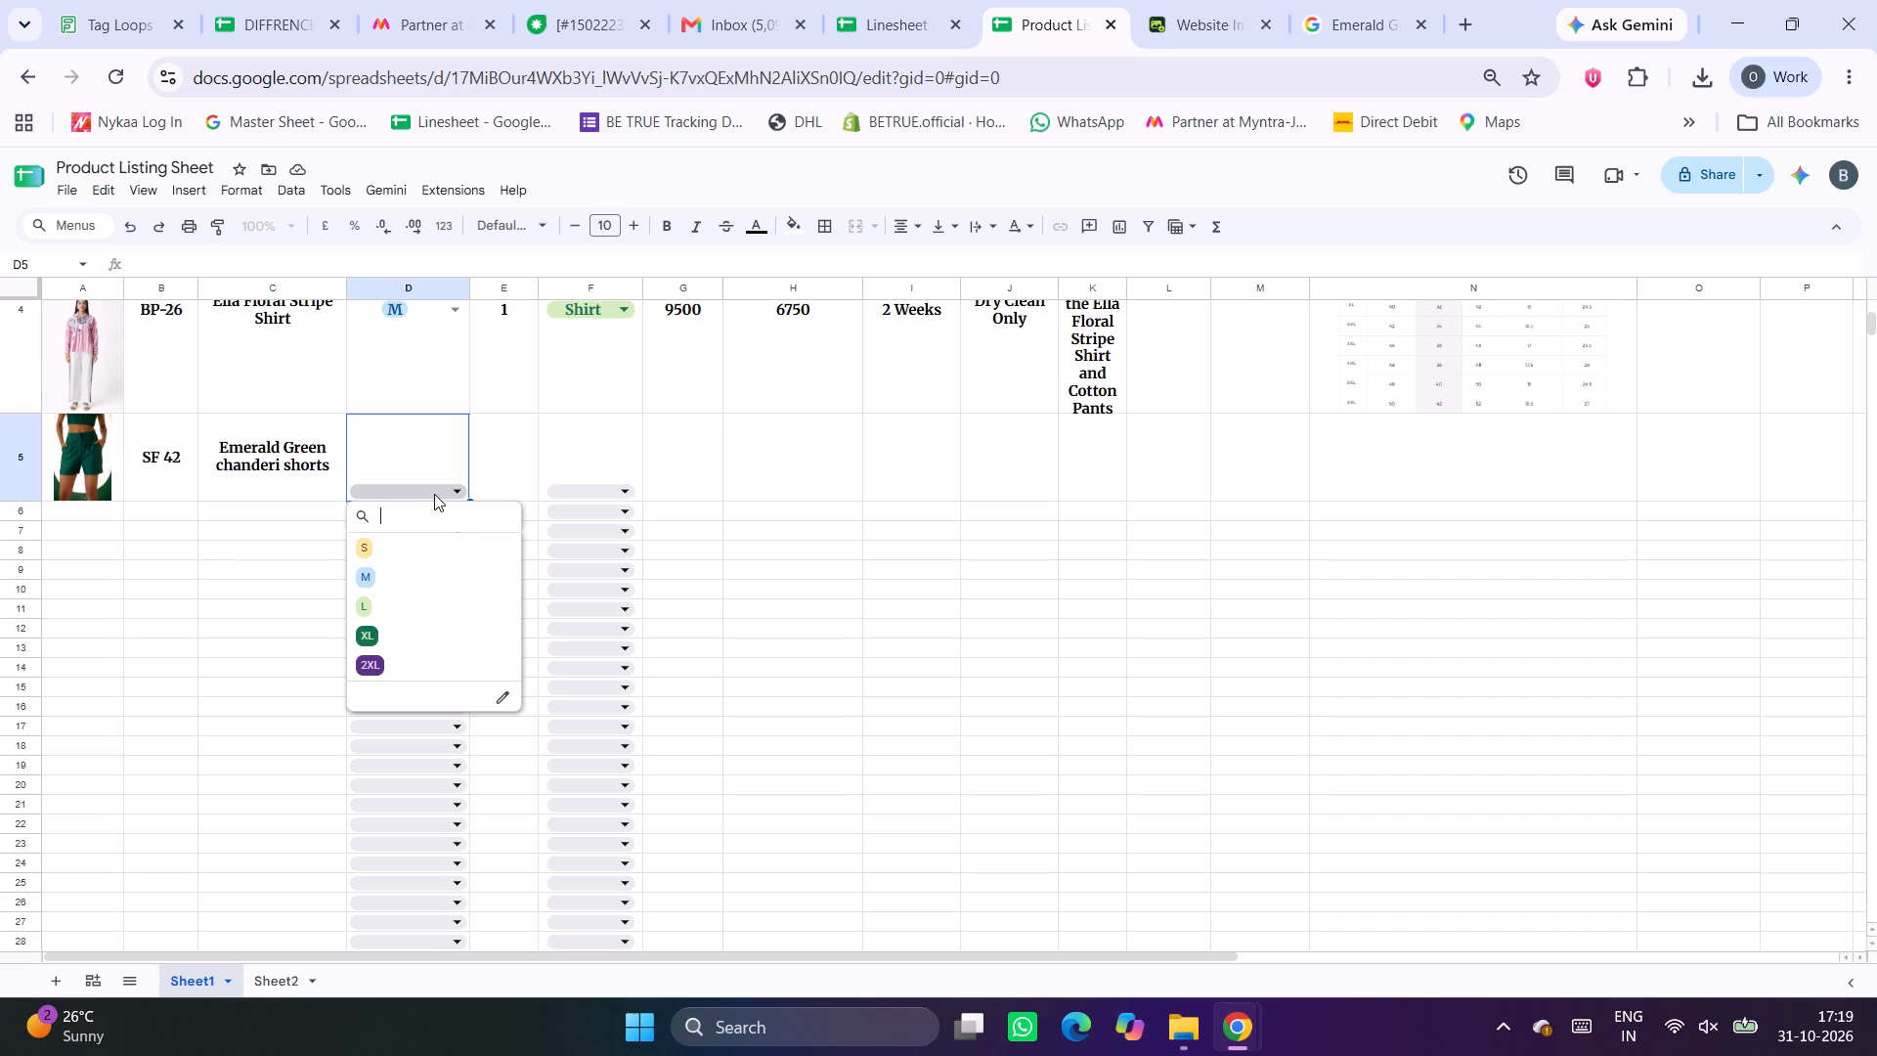
pyautogui.click(375, 549)
pyautogui.click(496, 462)
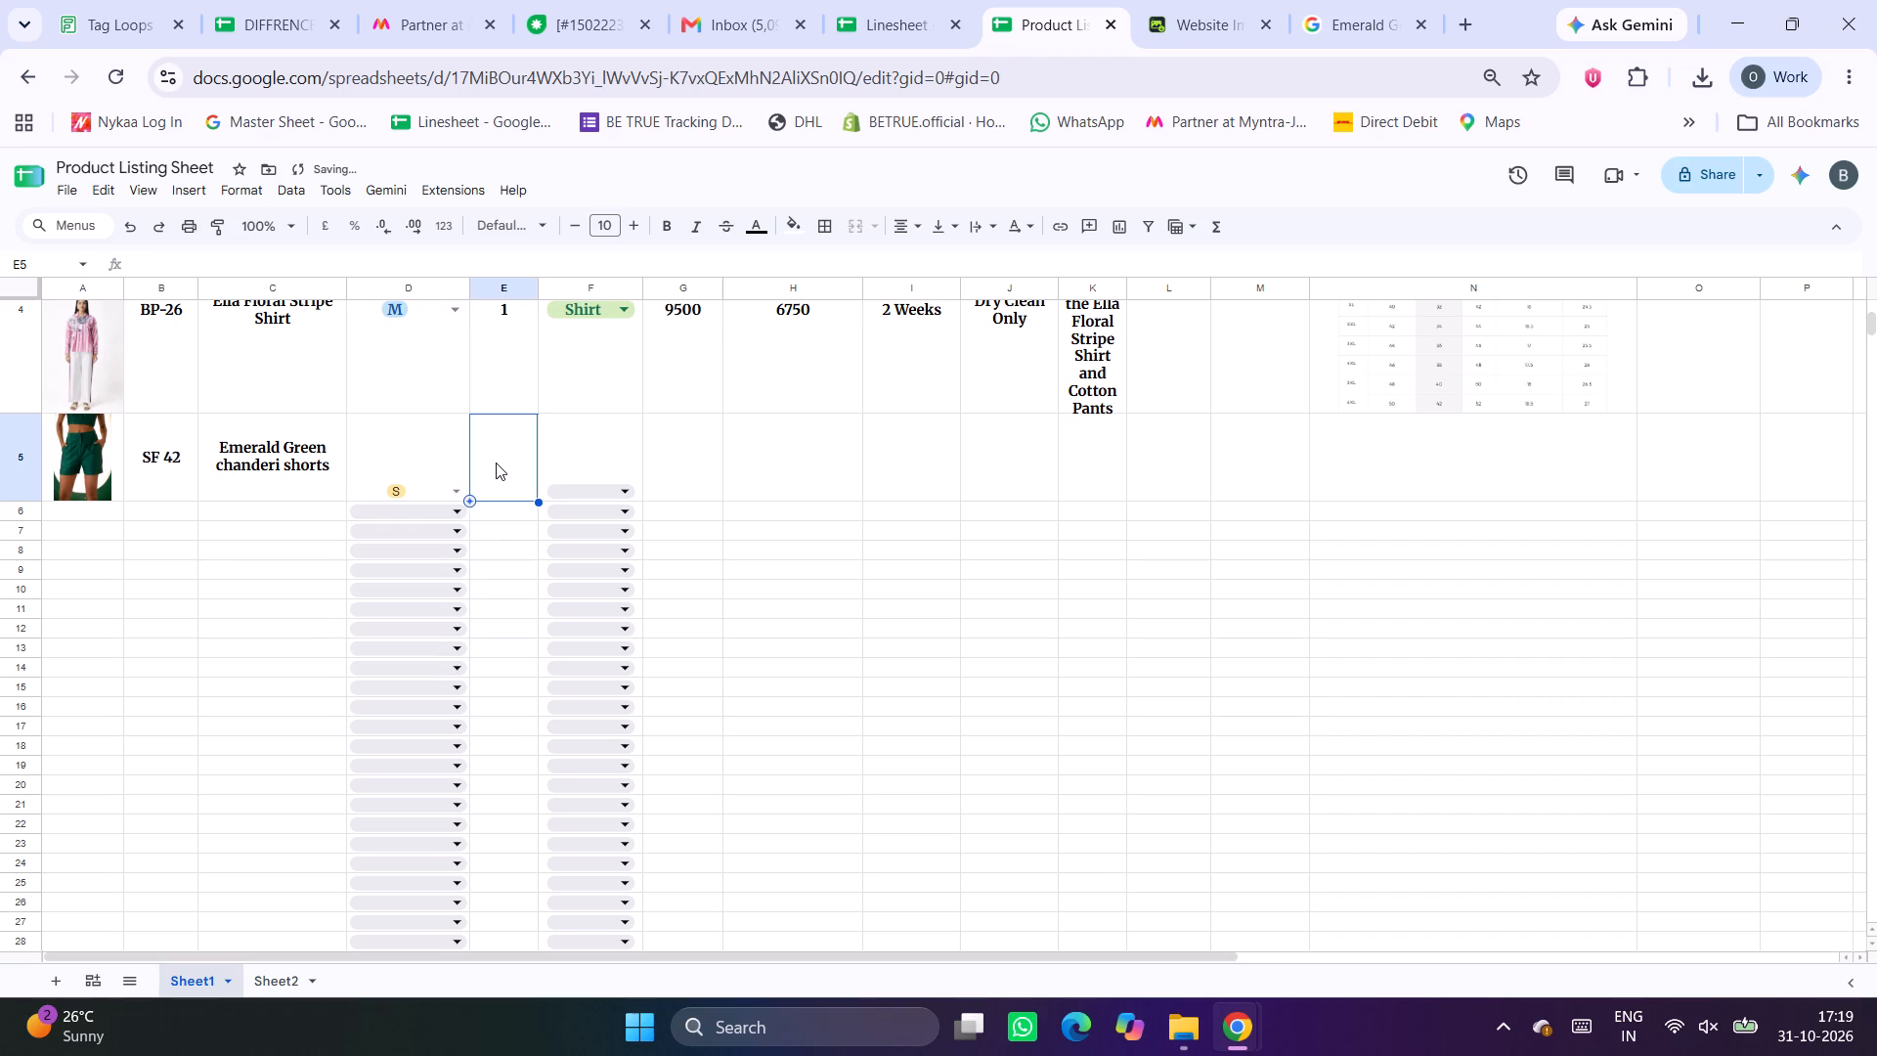
pyautogui.press('1')
# Add a light red Shorts option to all matching CATEGORY drop-downs and select it for SF 42.
pyautogui.click(618, 486)
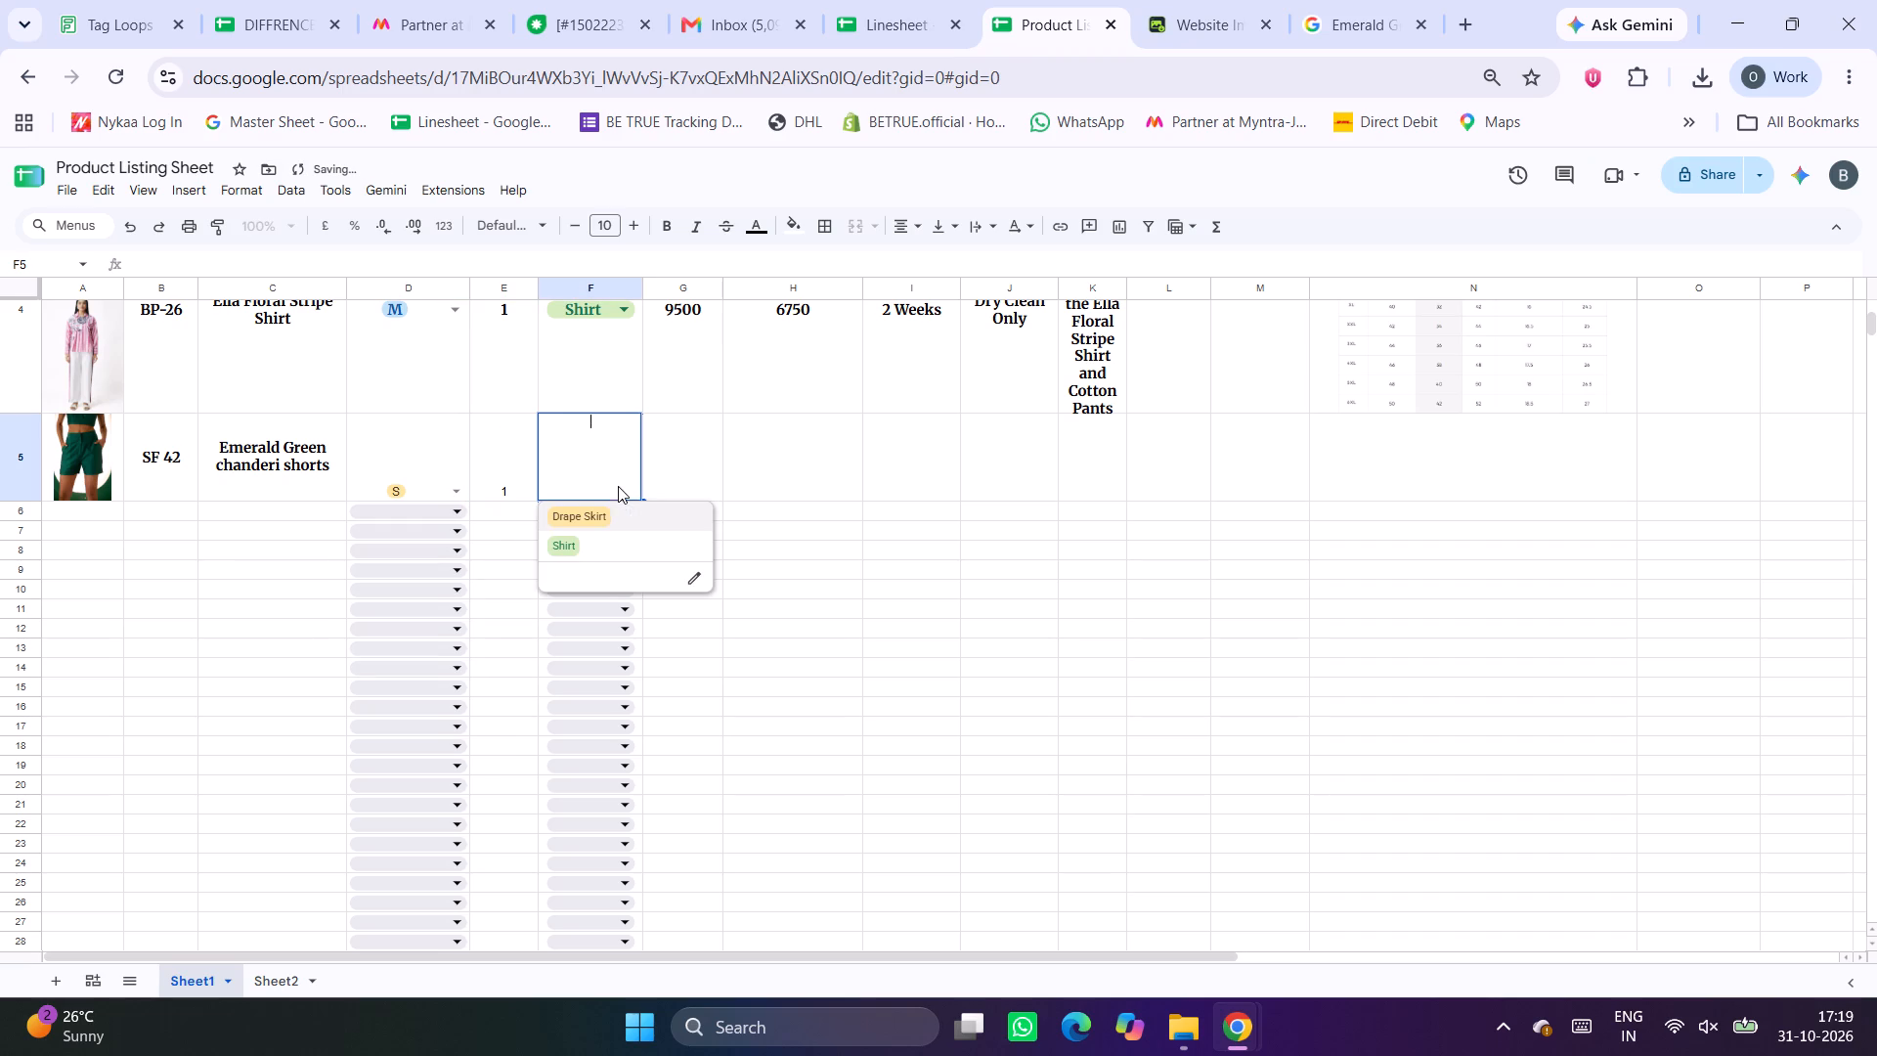
pyautogui.click(693, 581)
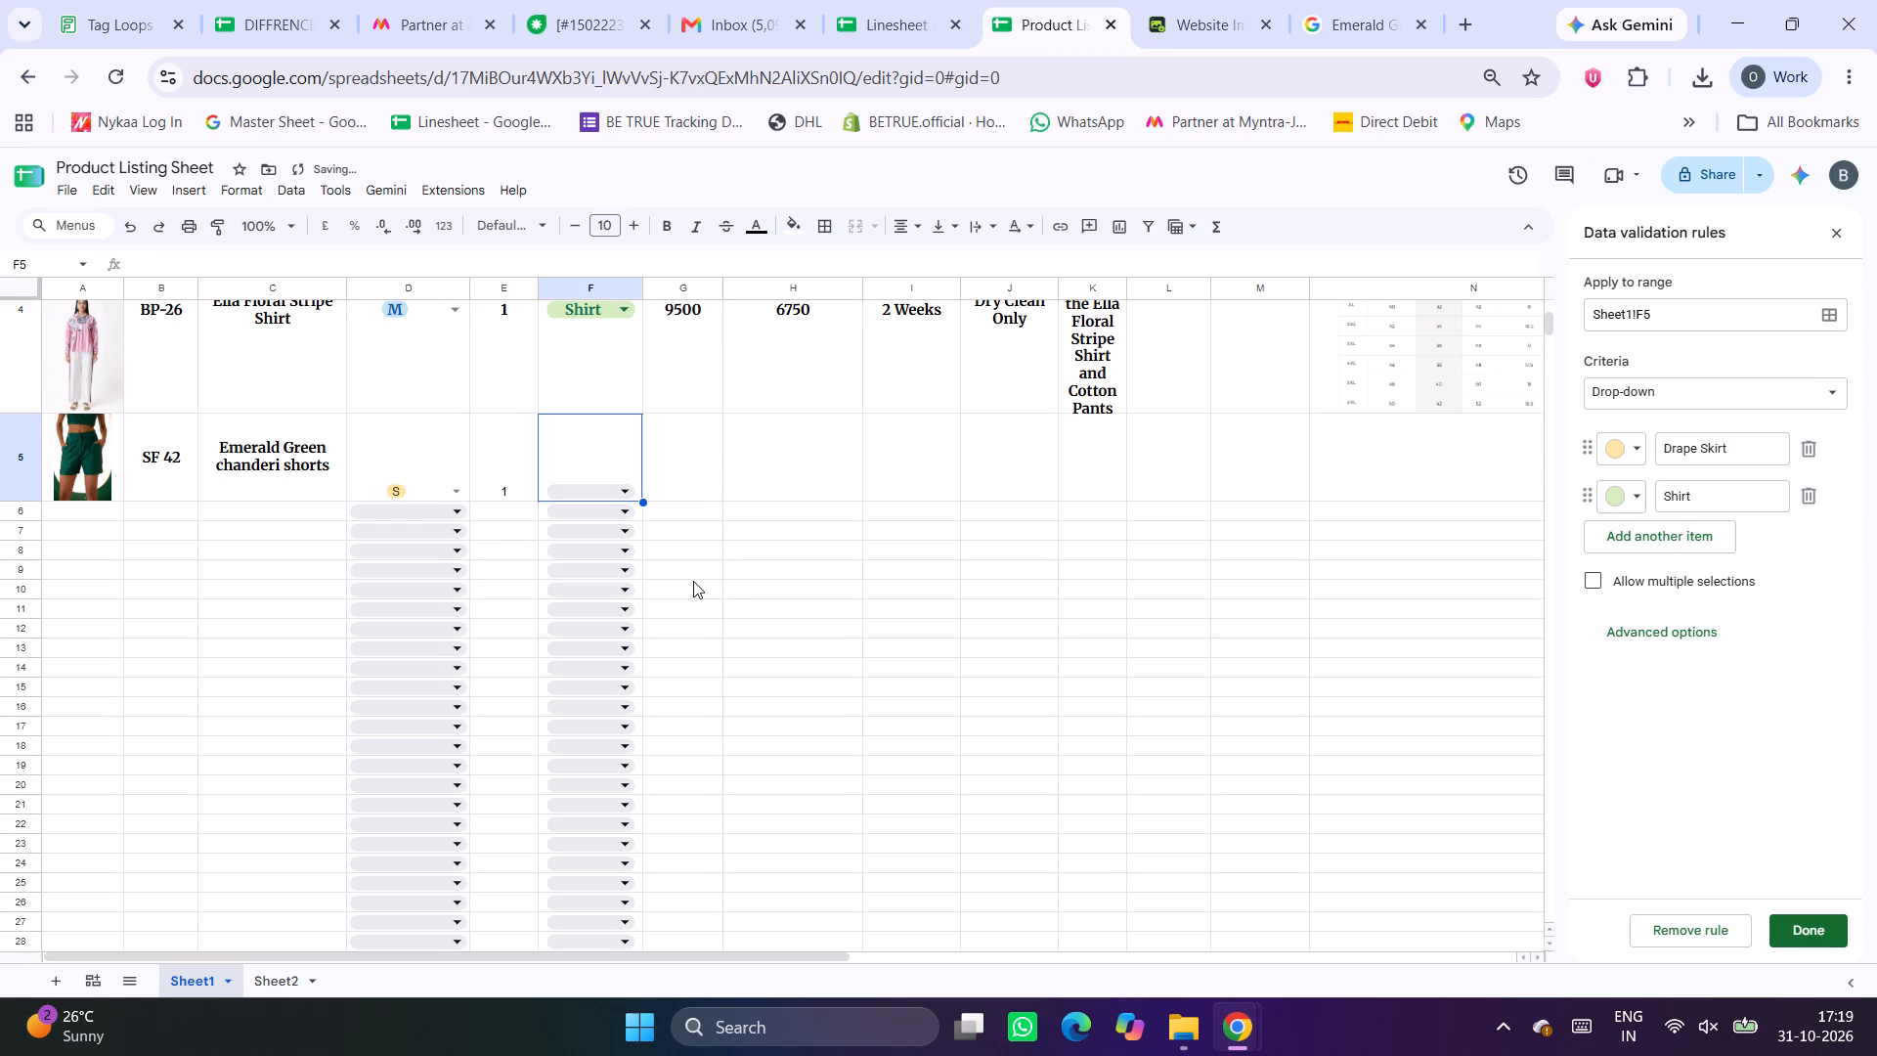
pyautogui.click(1658, 536)
pyautogui.click(1625, 549)
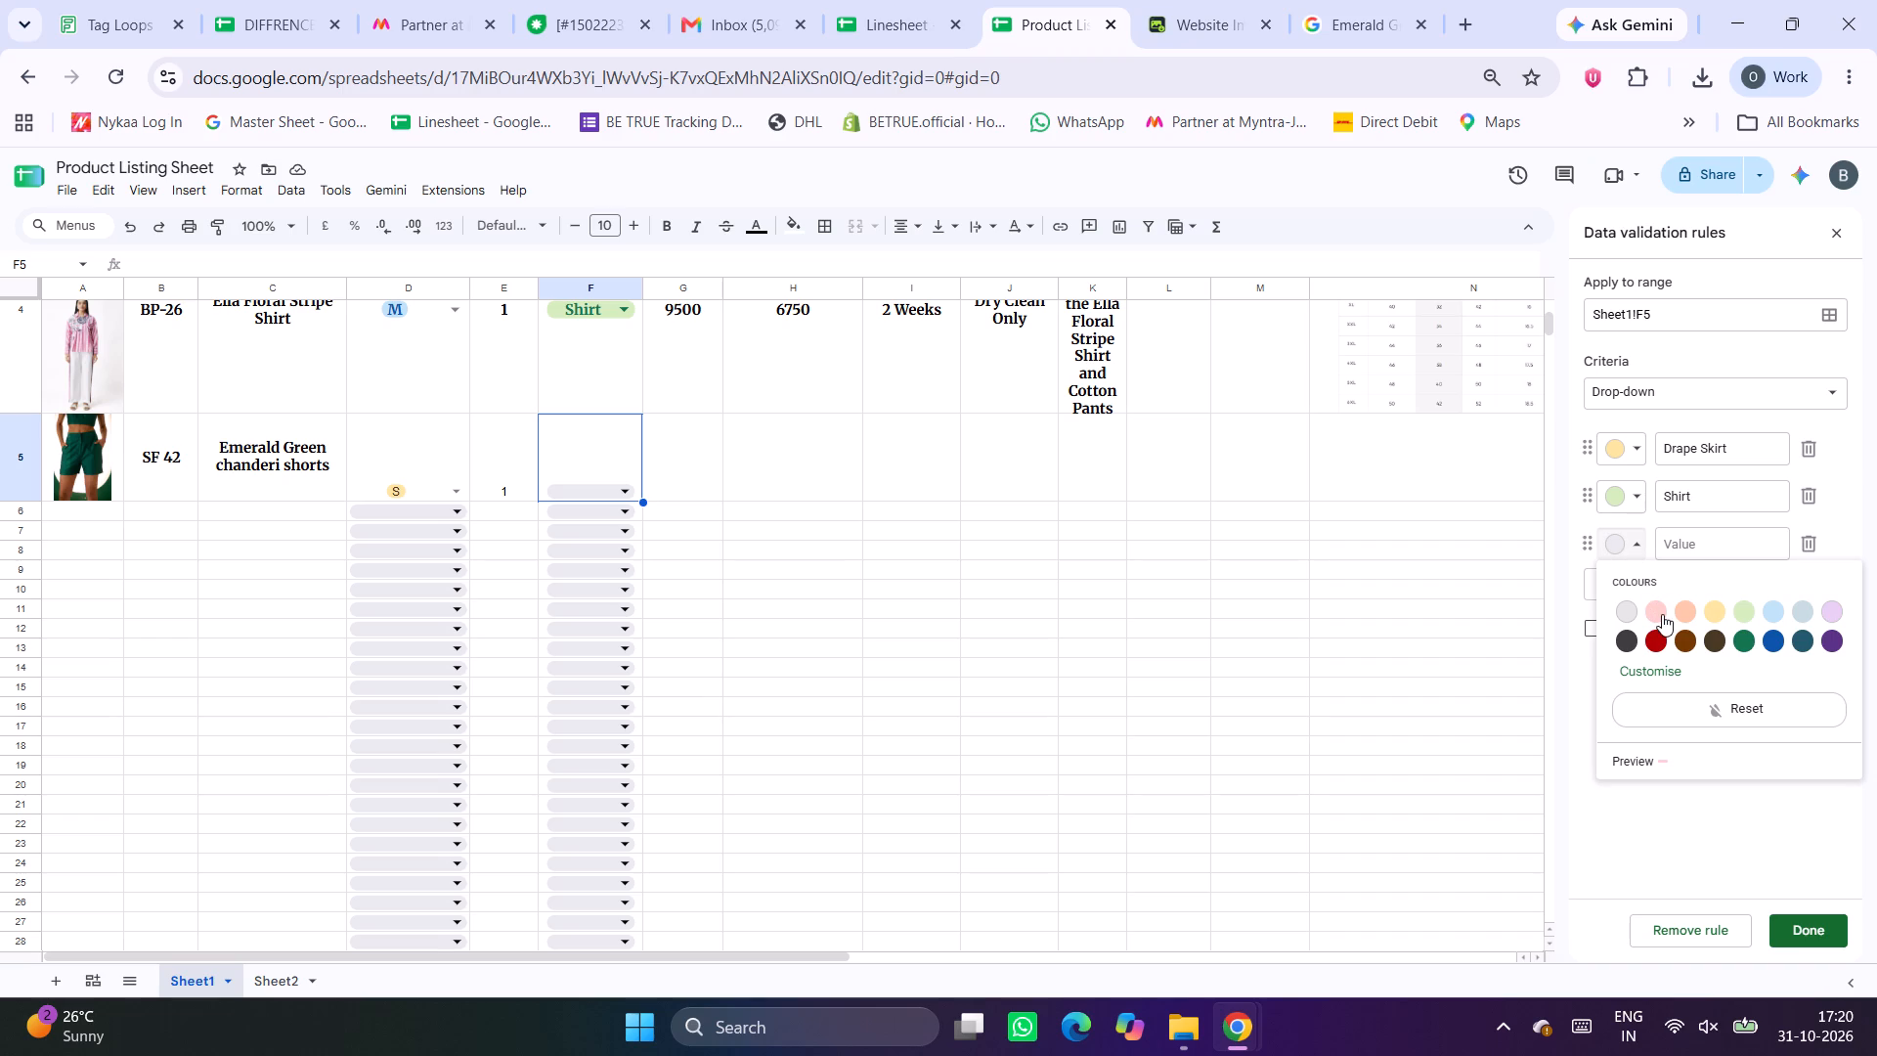
pyautogui.click(1662, 614)
pyautogui.click(1683, 547)
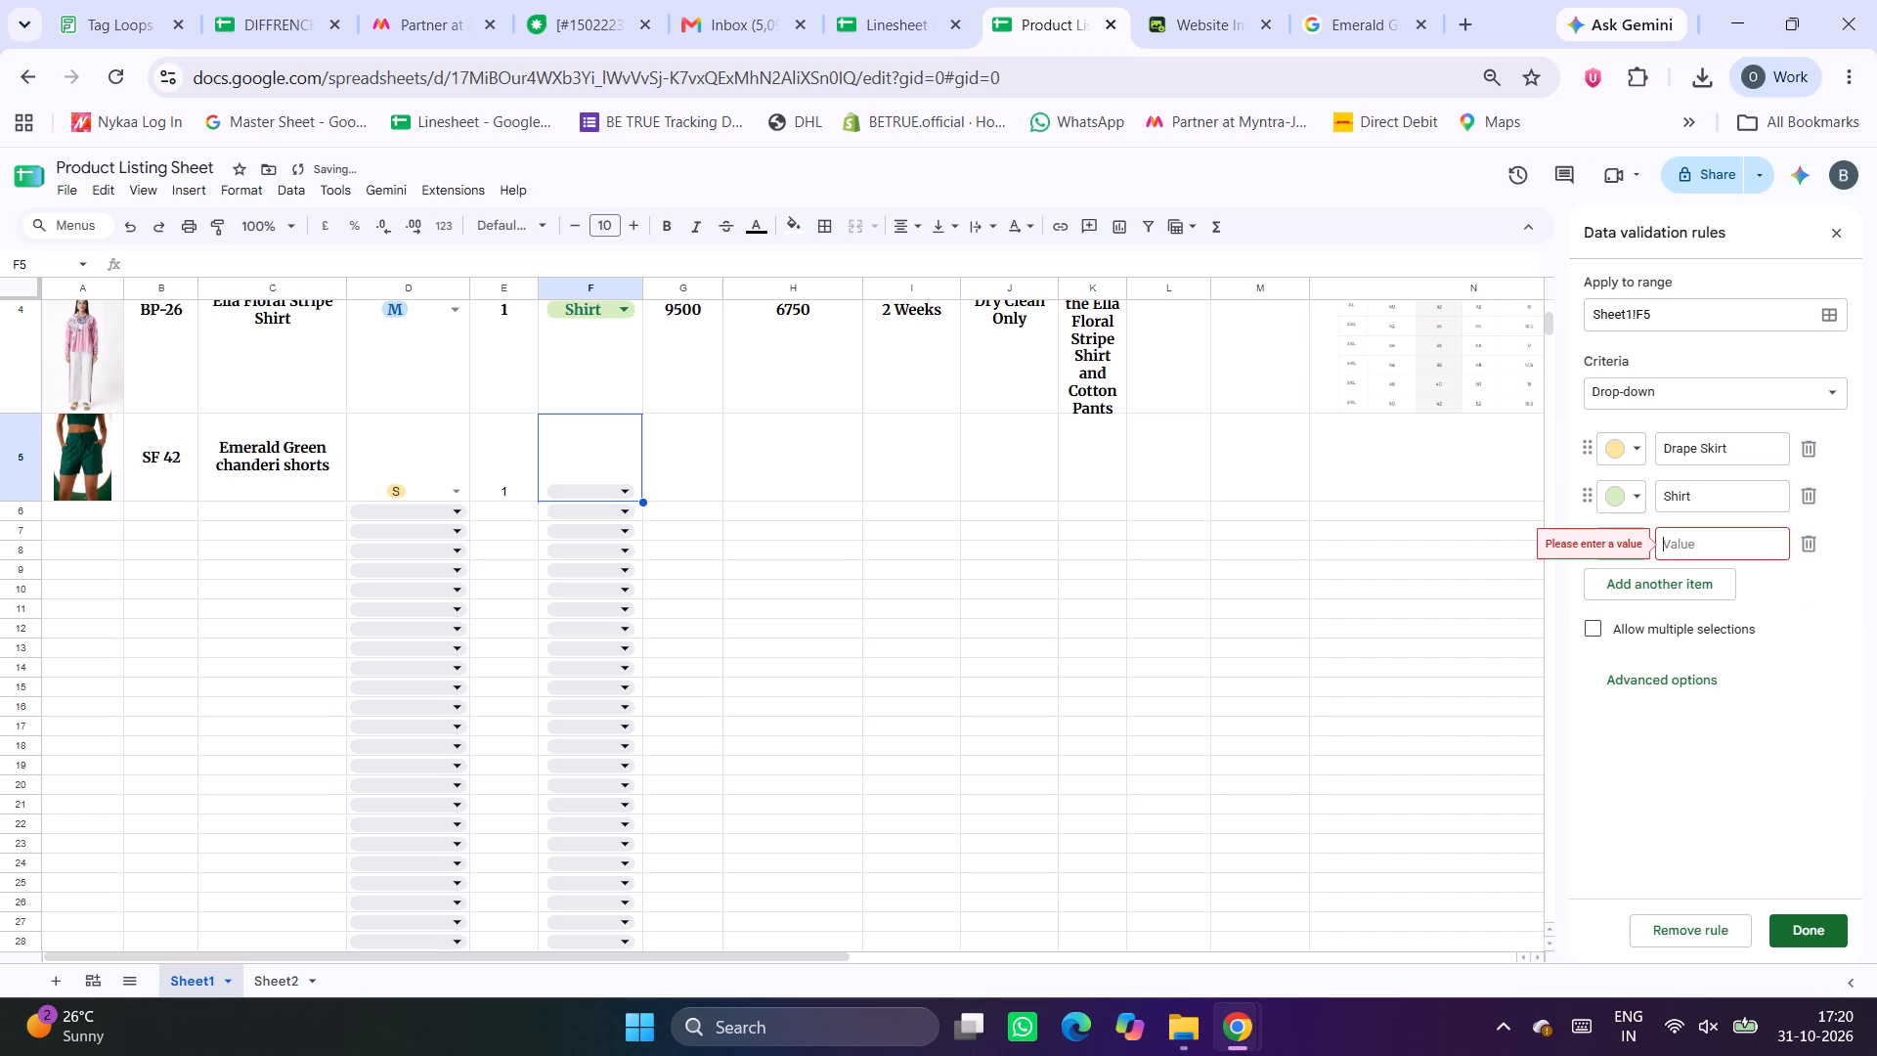
pyautogui.press('s')
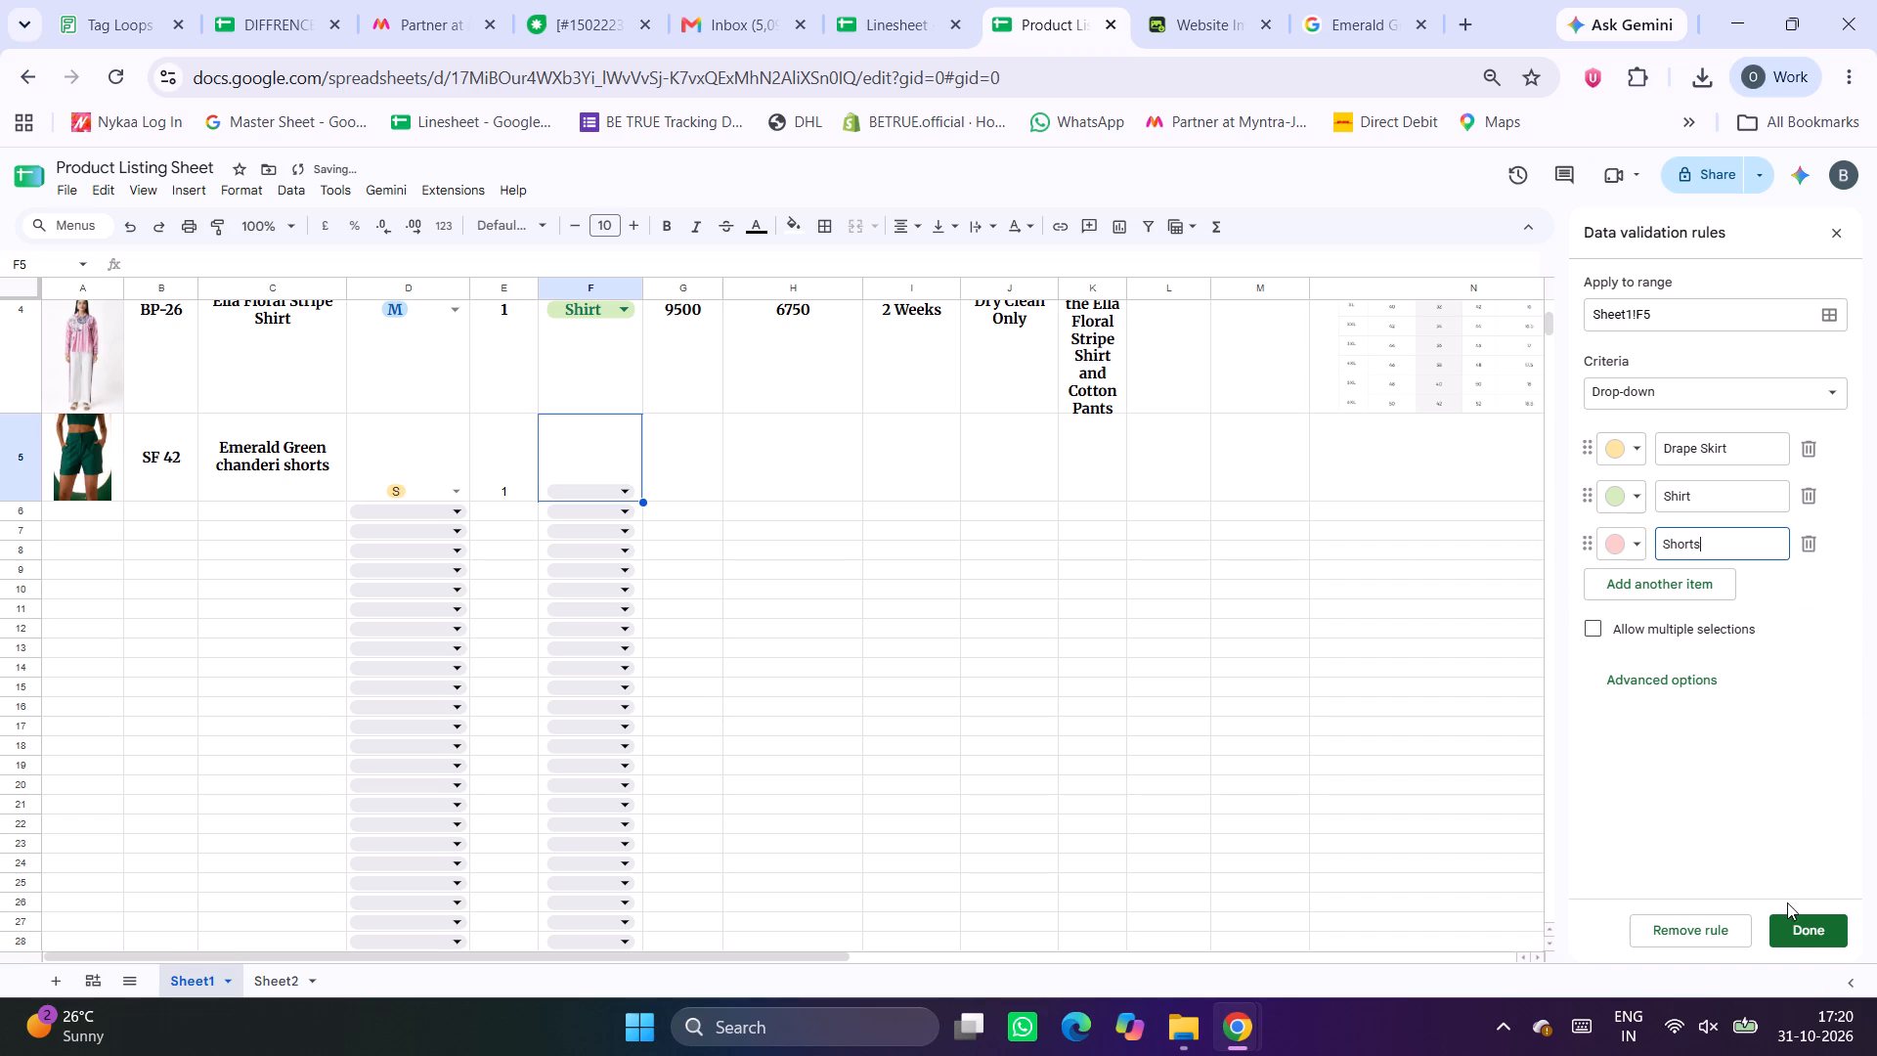
pyautogui.click(1798, 946)
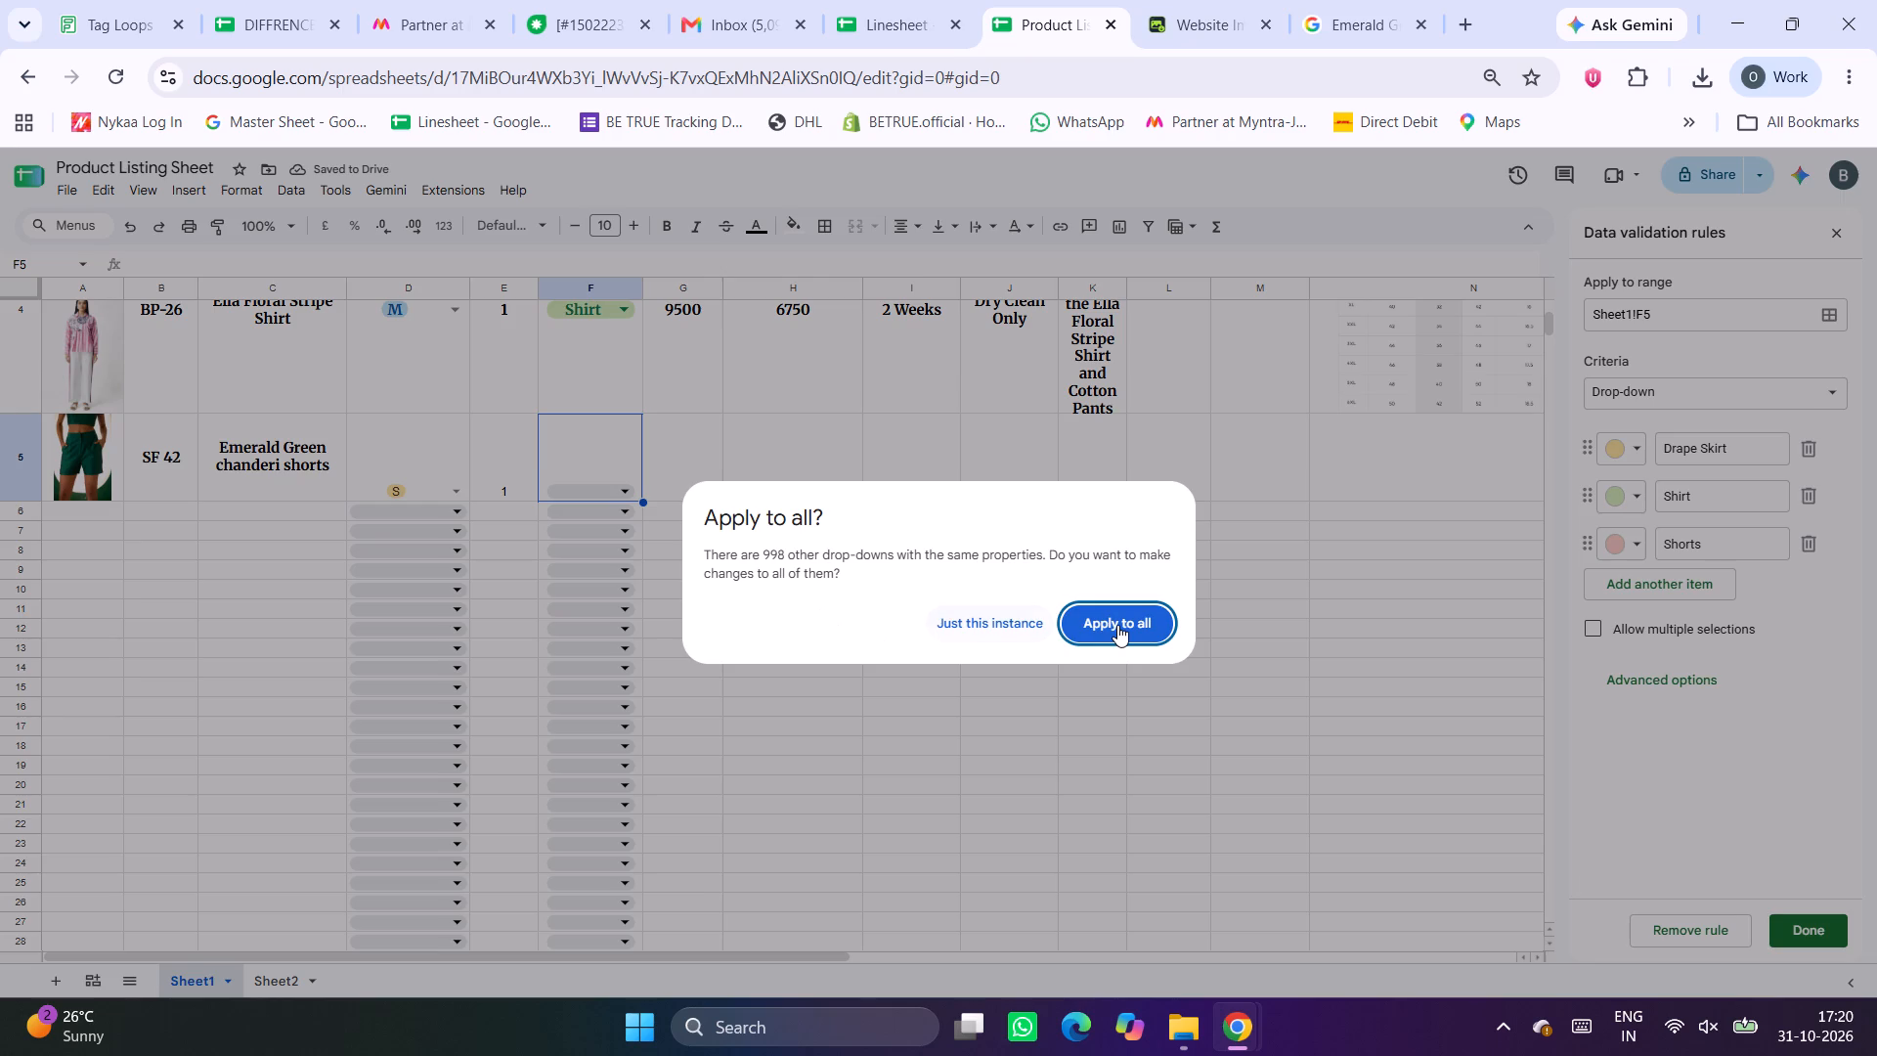
pyautogui.click(1117, 625)
pyautogui.click(619, 489)
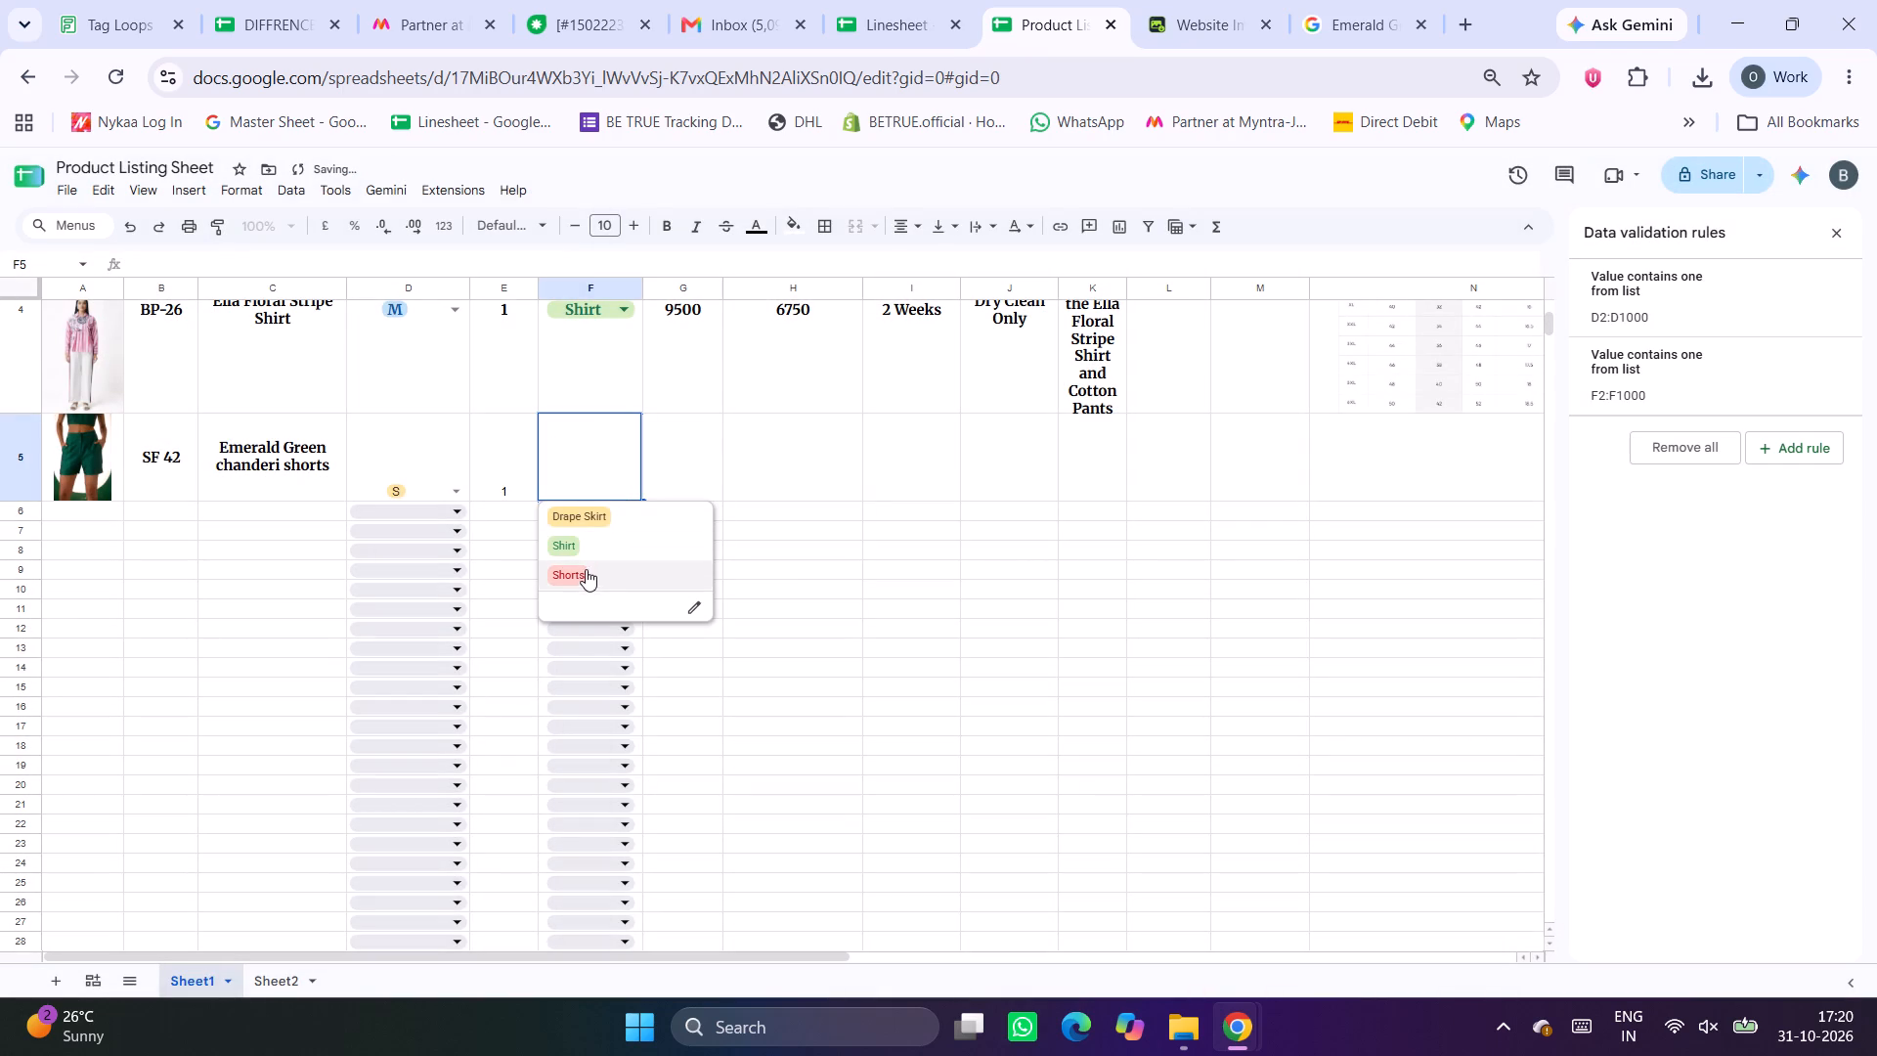
pyautogui.click(582, 573)
# Look up the SF 42 price in the Linesheet and enter MRP 5000 and a discounted price of 2500.
pyautogui.click(650, 420)
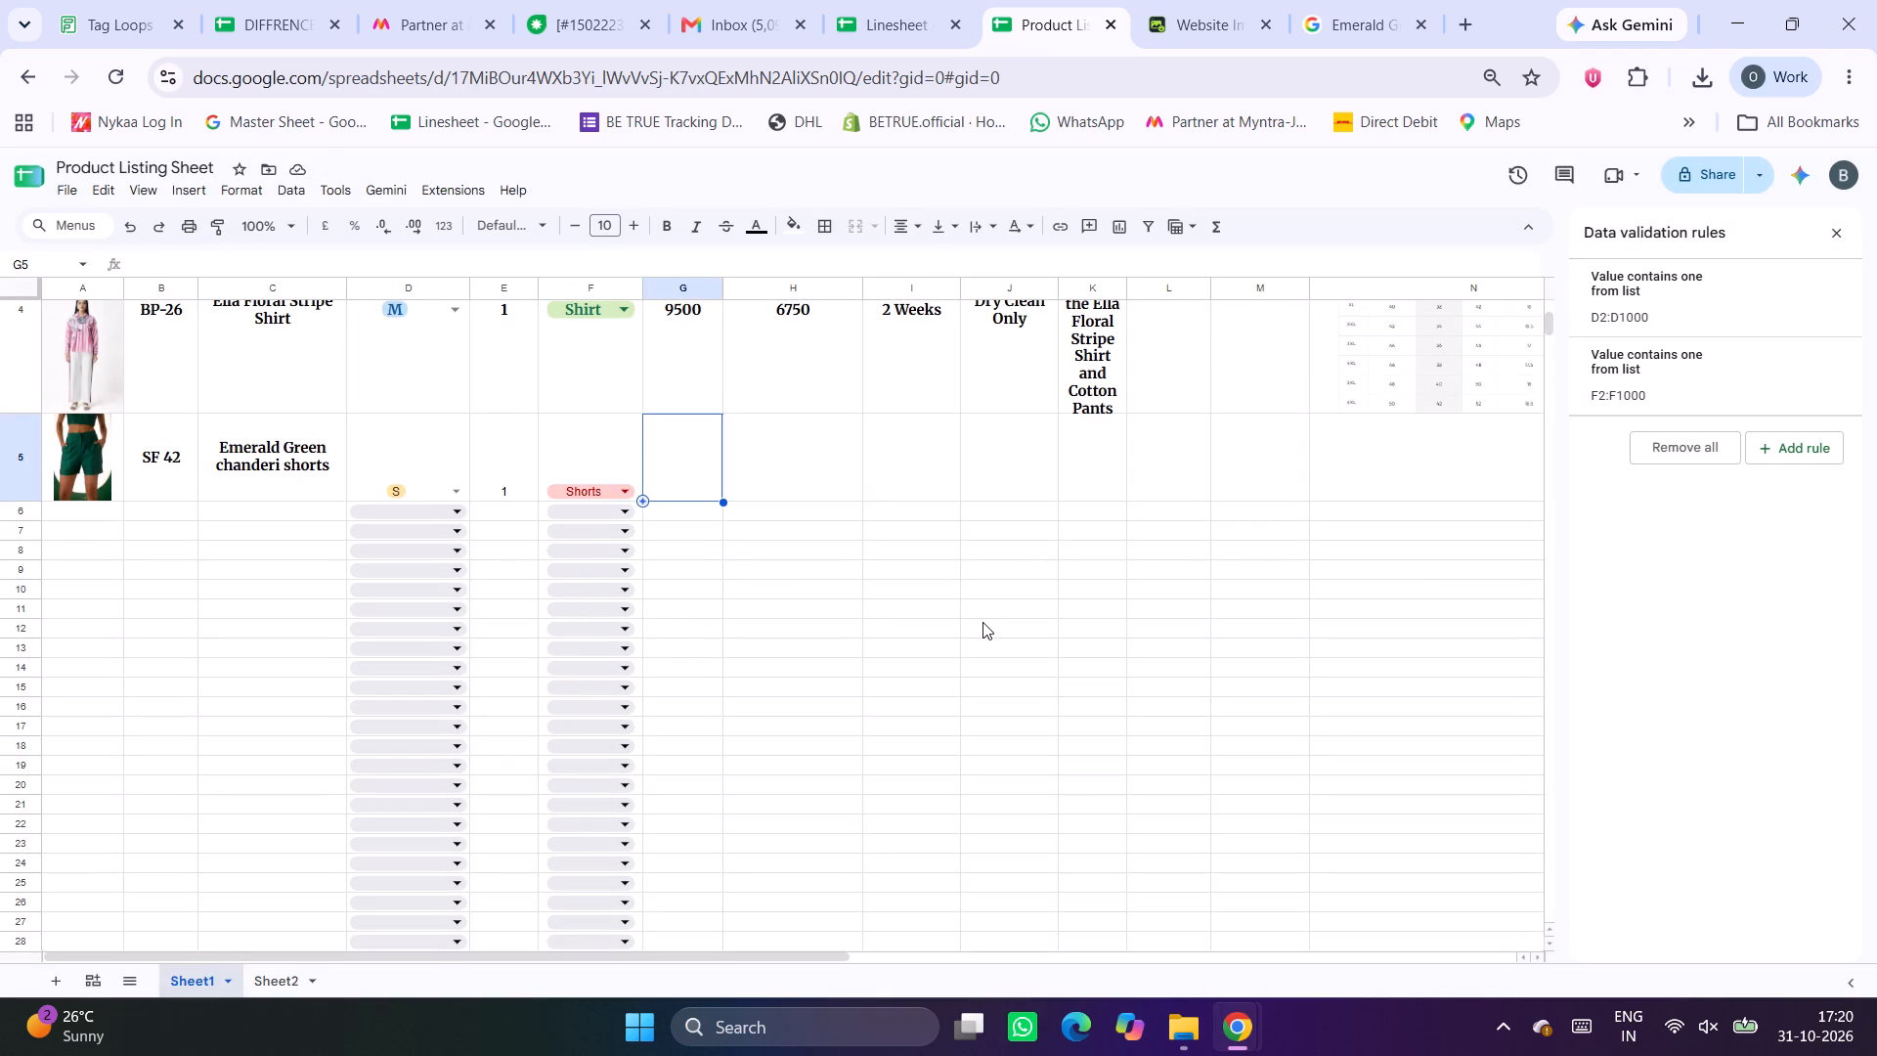
pyautogui.click(915, 0)
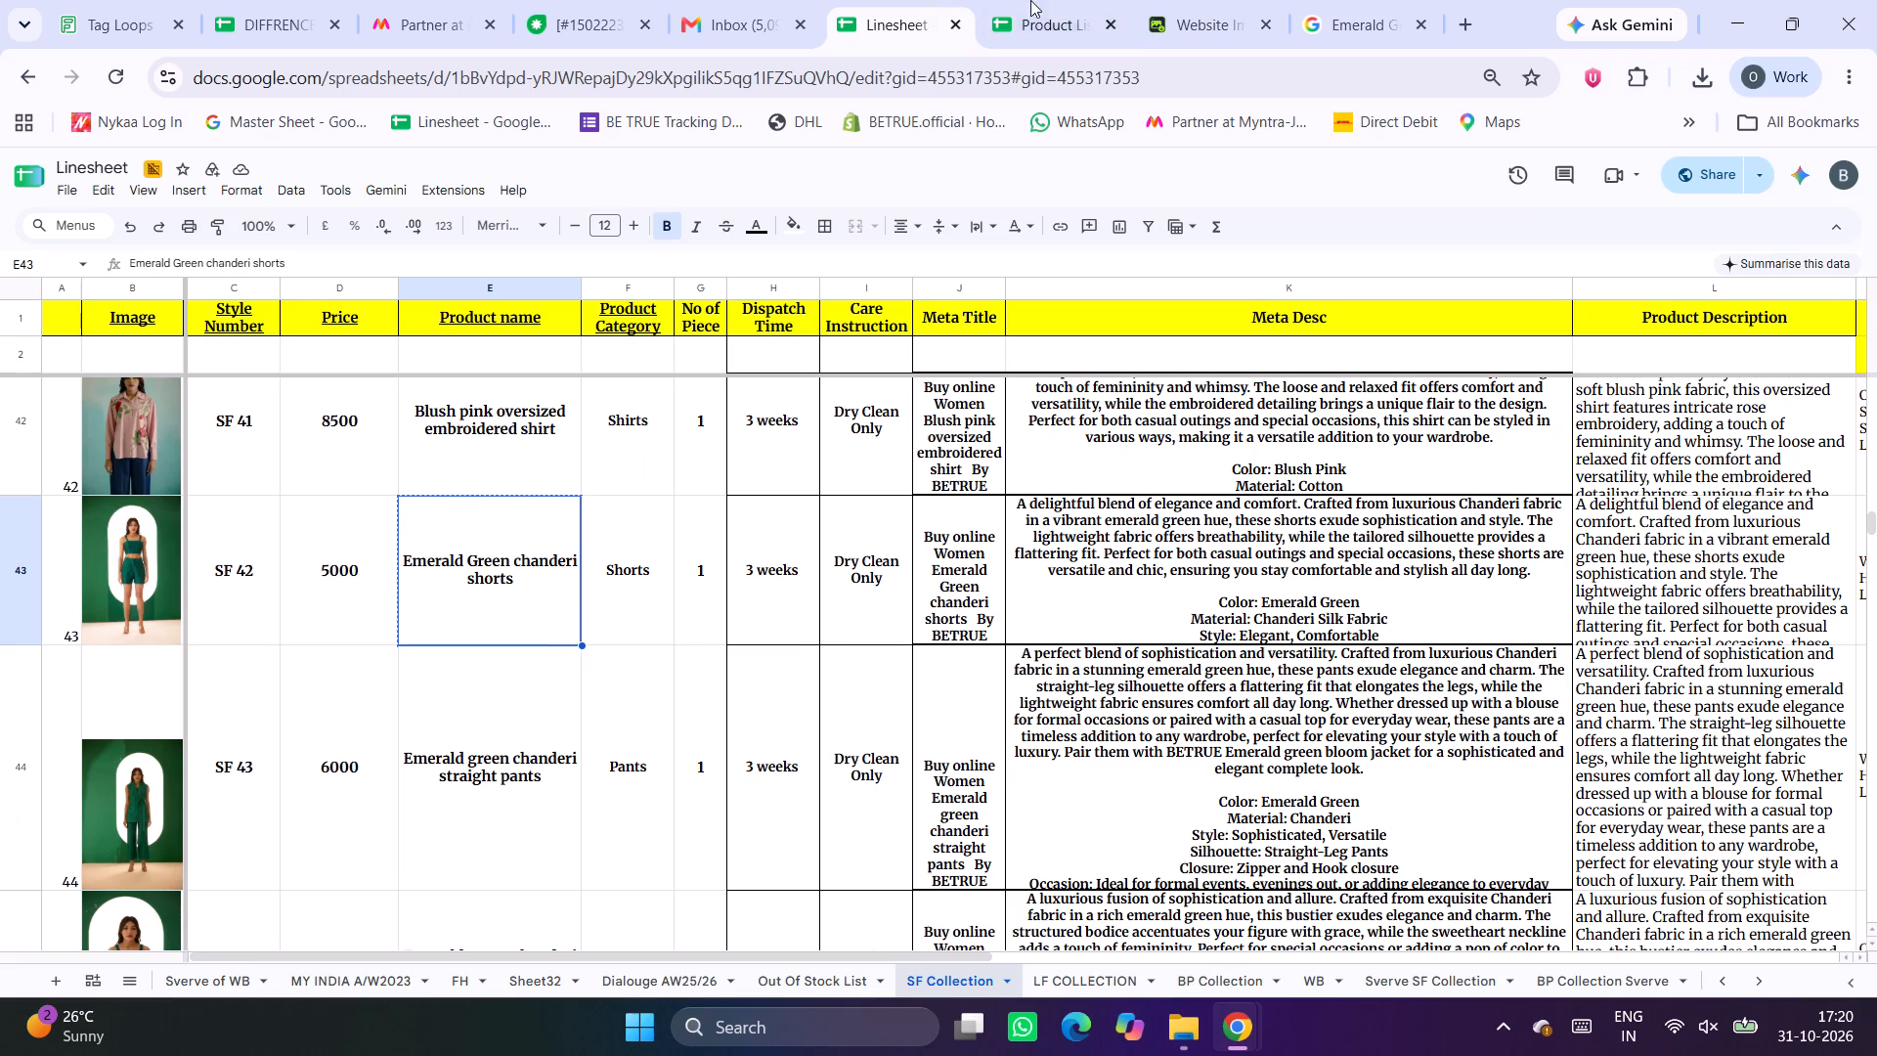
pyautogui.click(1065, 0)
pyautogui.write('5000')
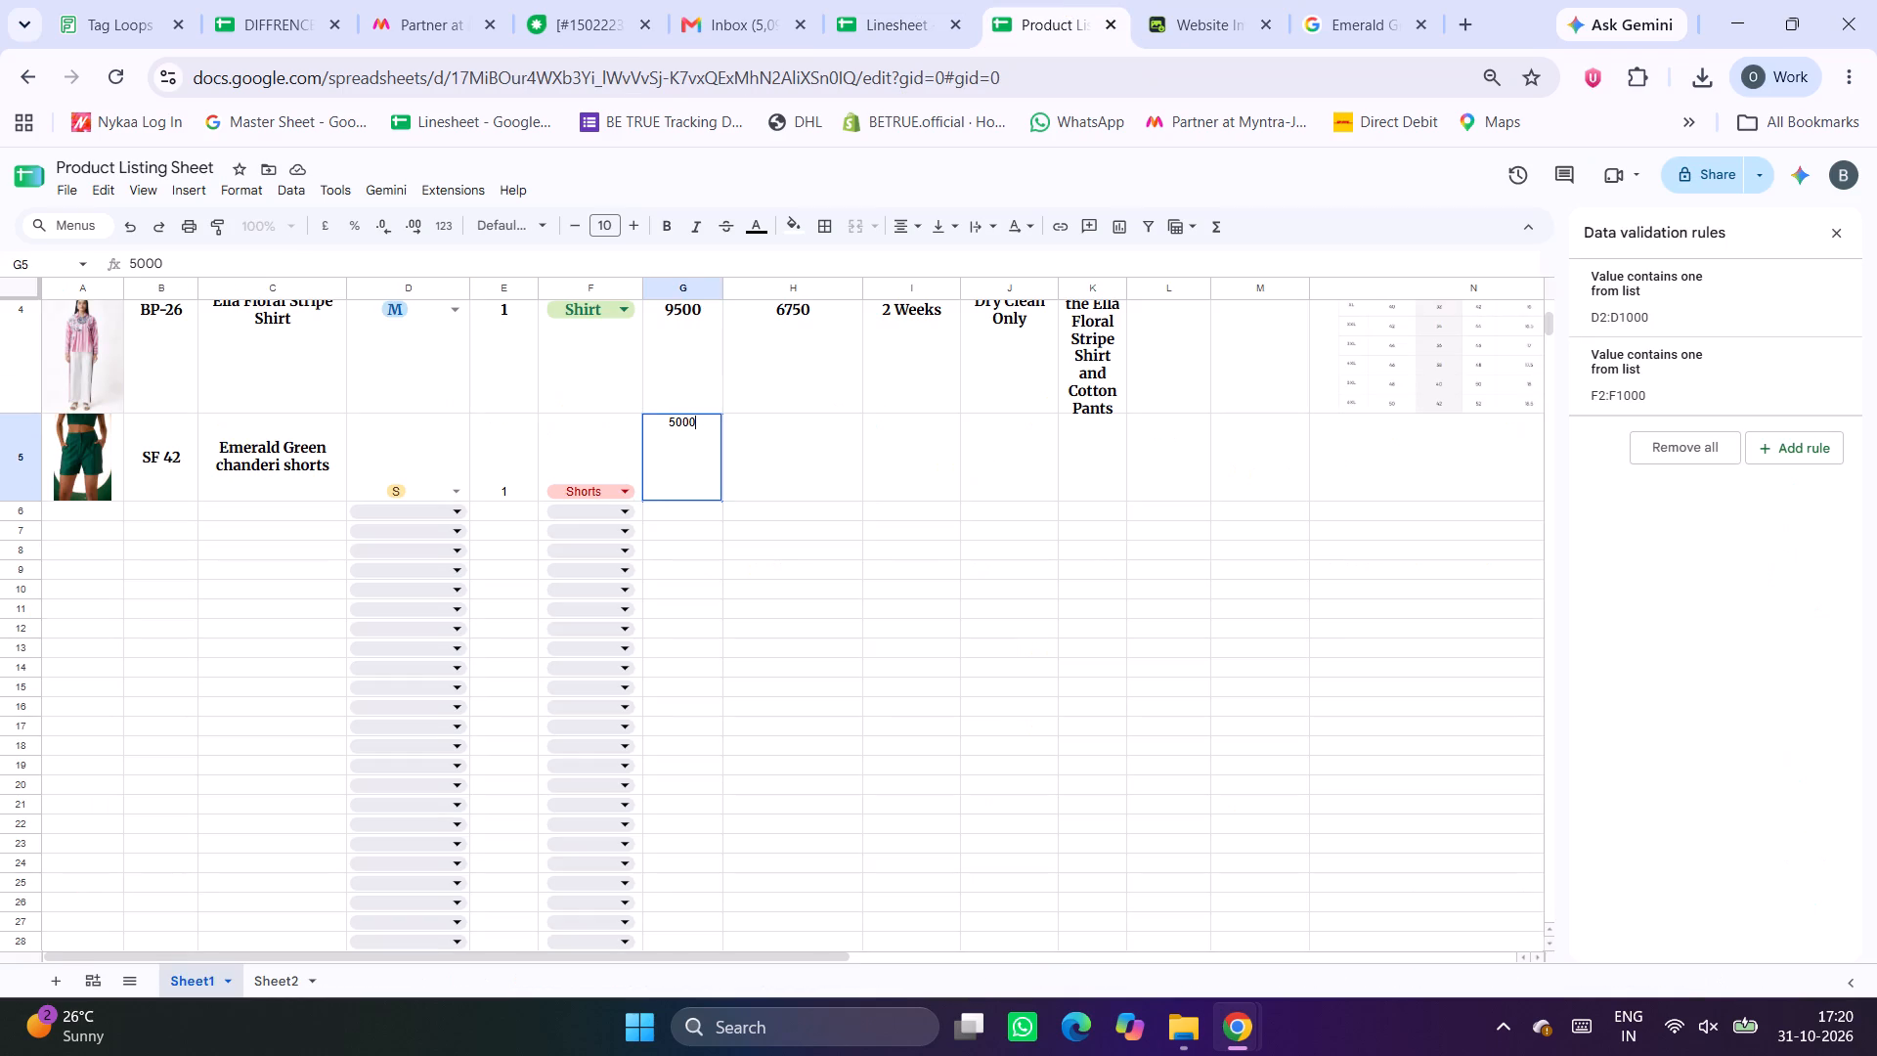
pyautogui.press('Right')
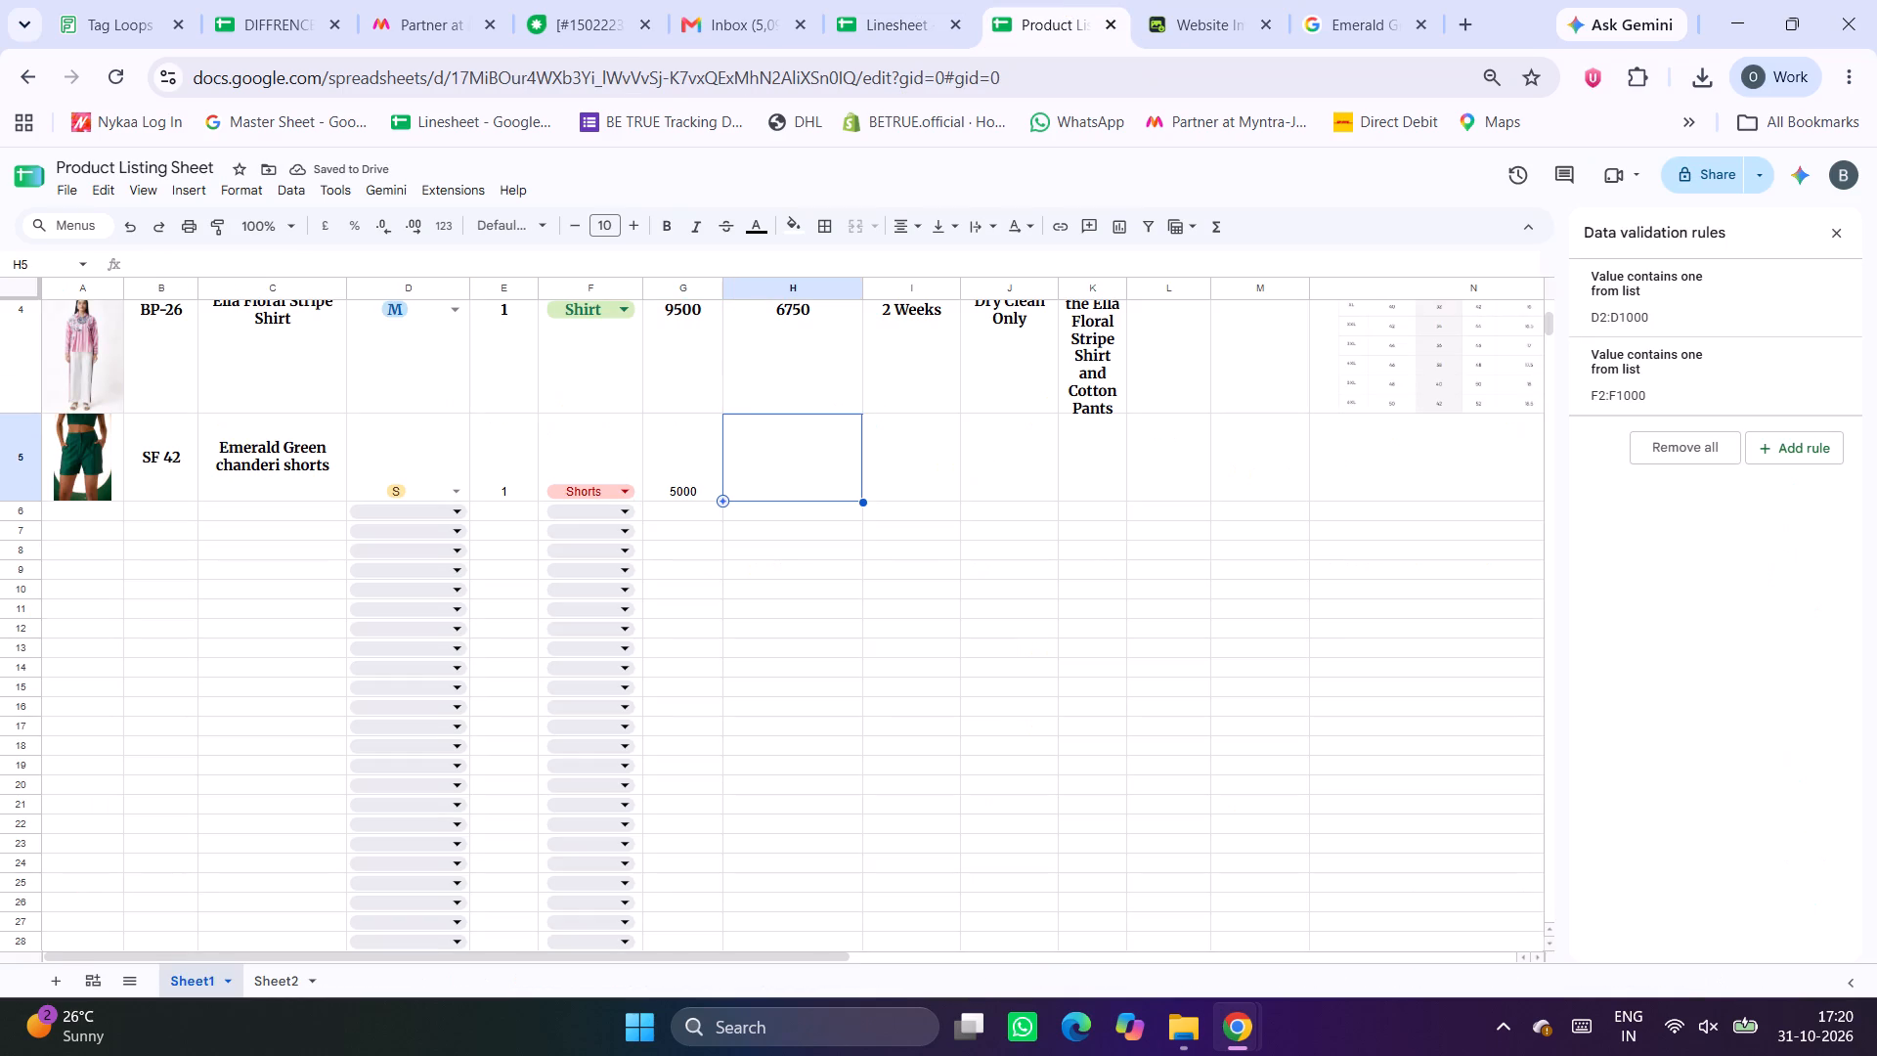
pyautogui.write('2500')
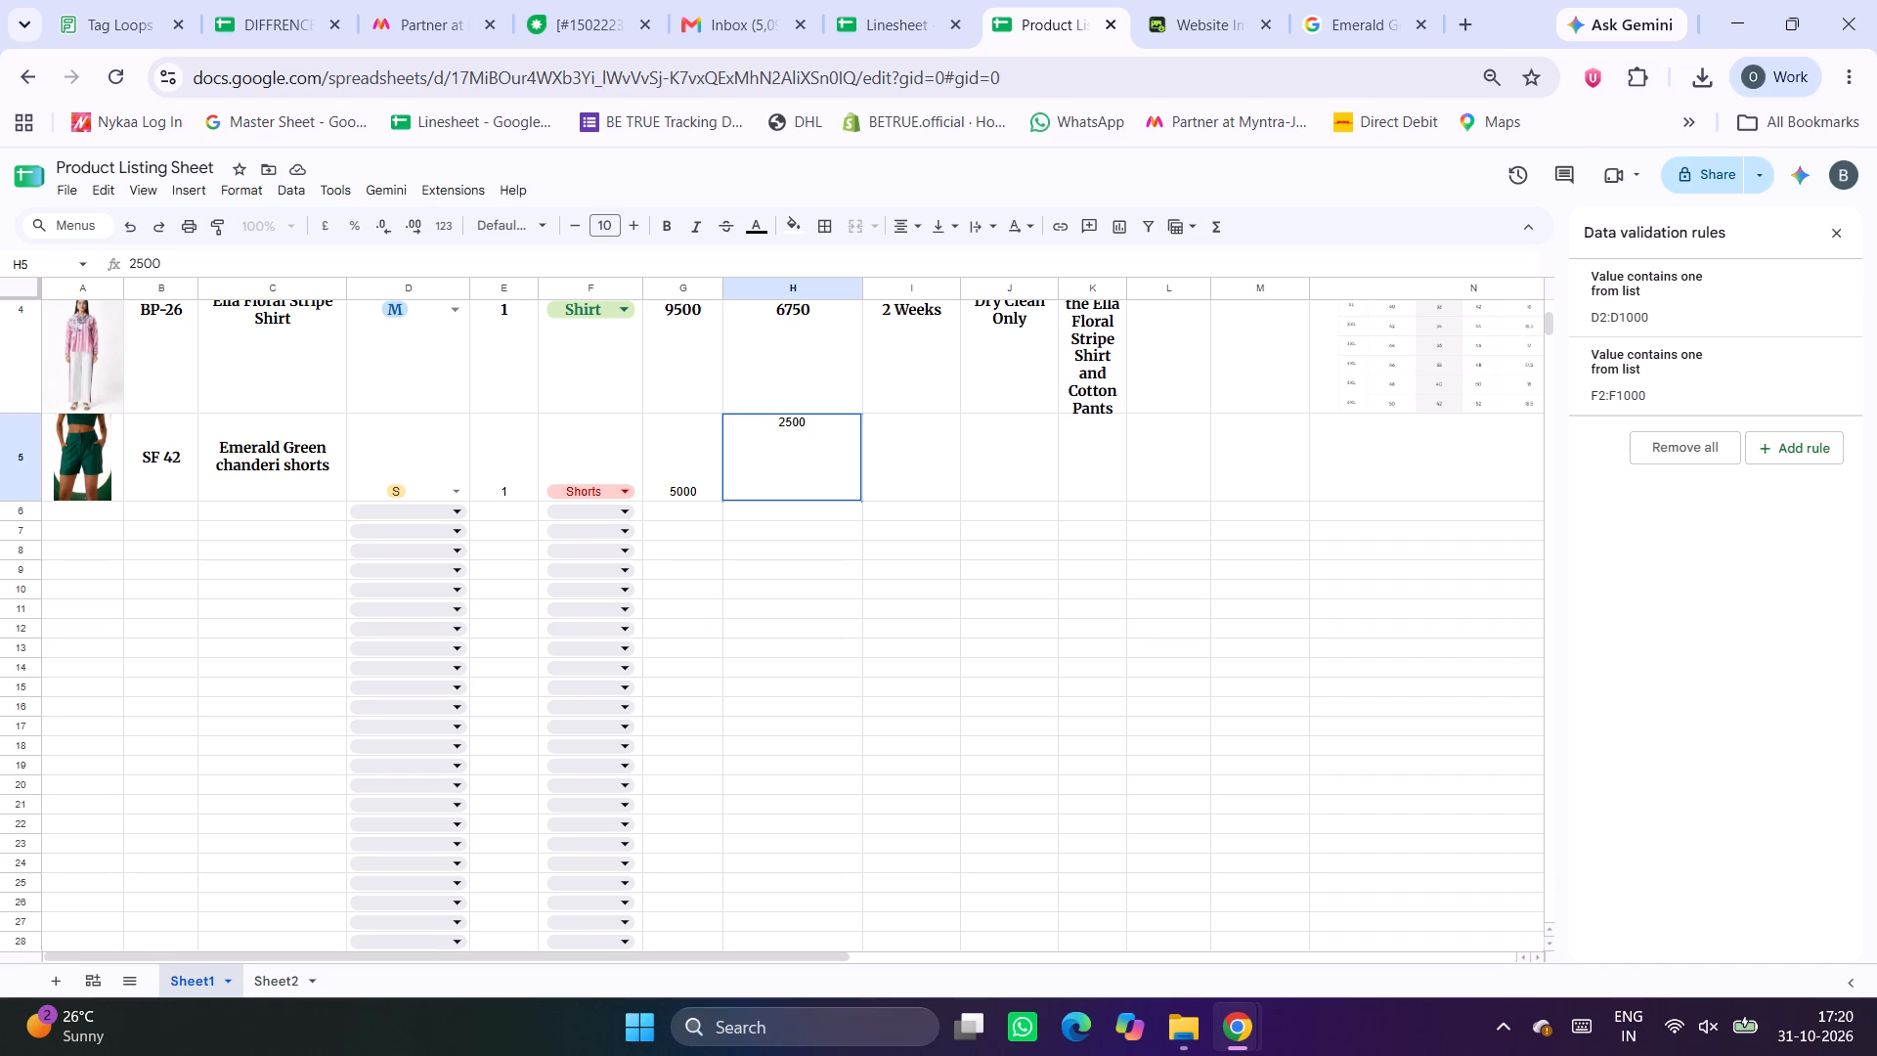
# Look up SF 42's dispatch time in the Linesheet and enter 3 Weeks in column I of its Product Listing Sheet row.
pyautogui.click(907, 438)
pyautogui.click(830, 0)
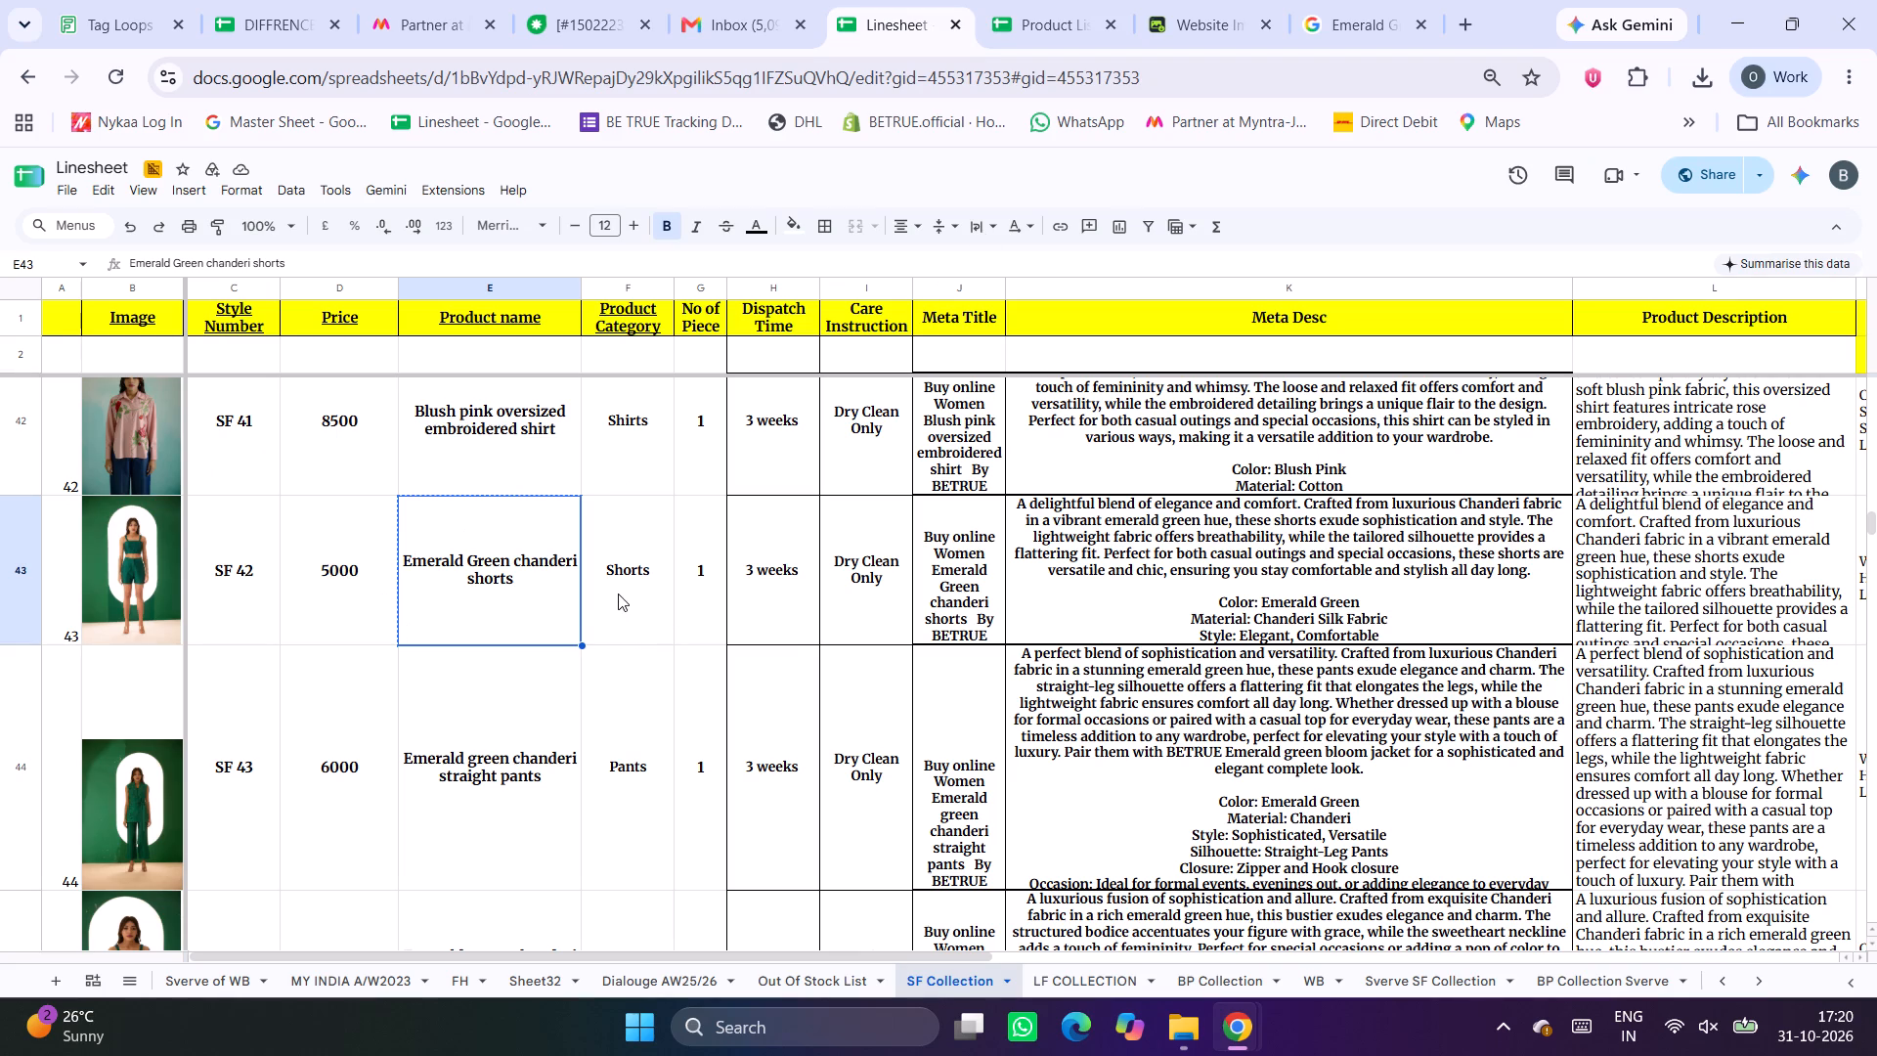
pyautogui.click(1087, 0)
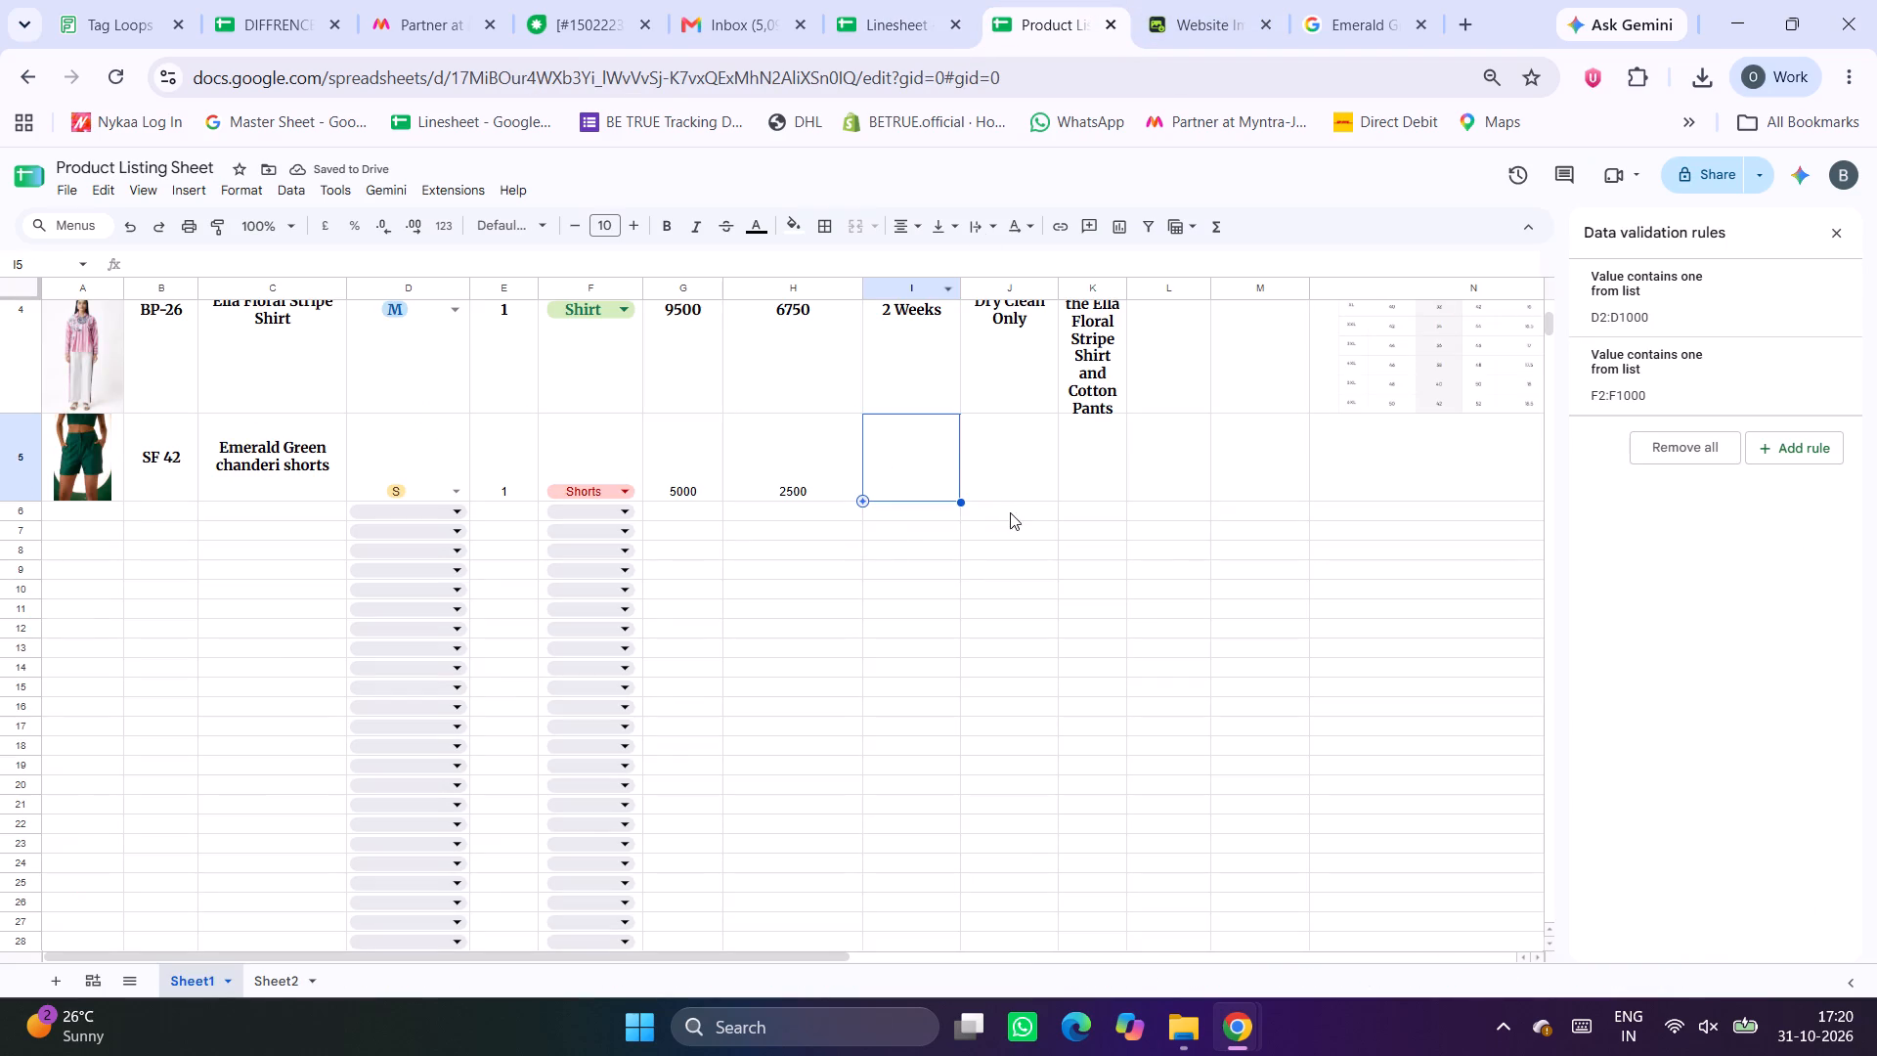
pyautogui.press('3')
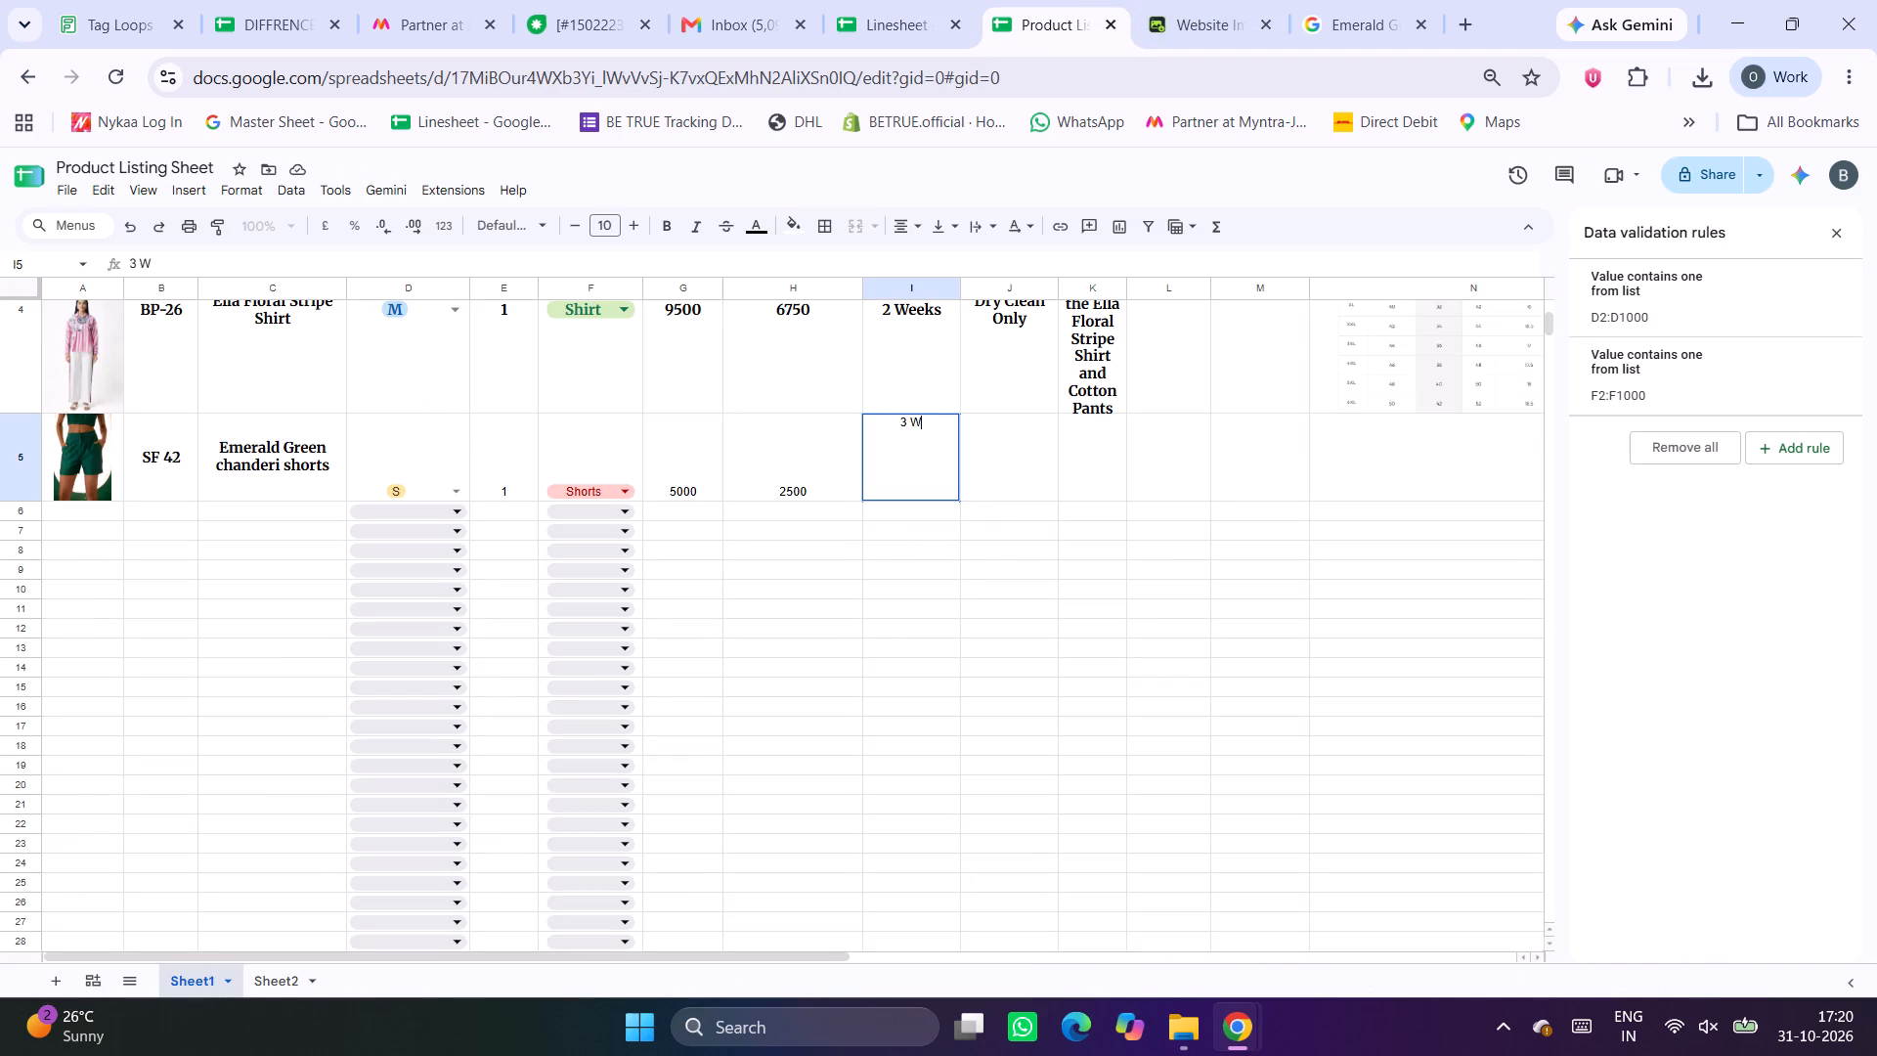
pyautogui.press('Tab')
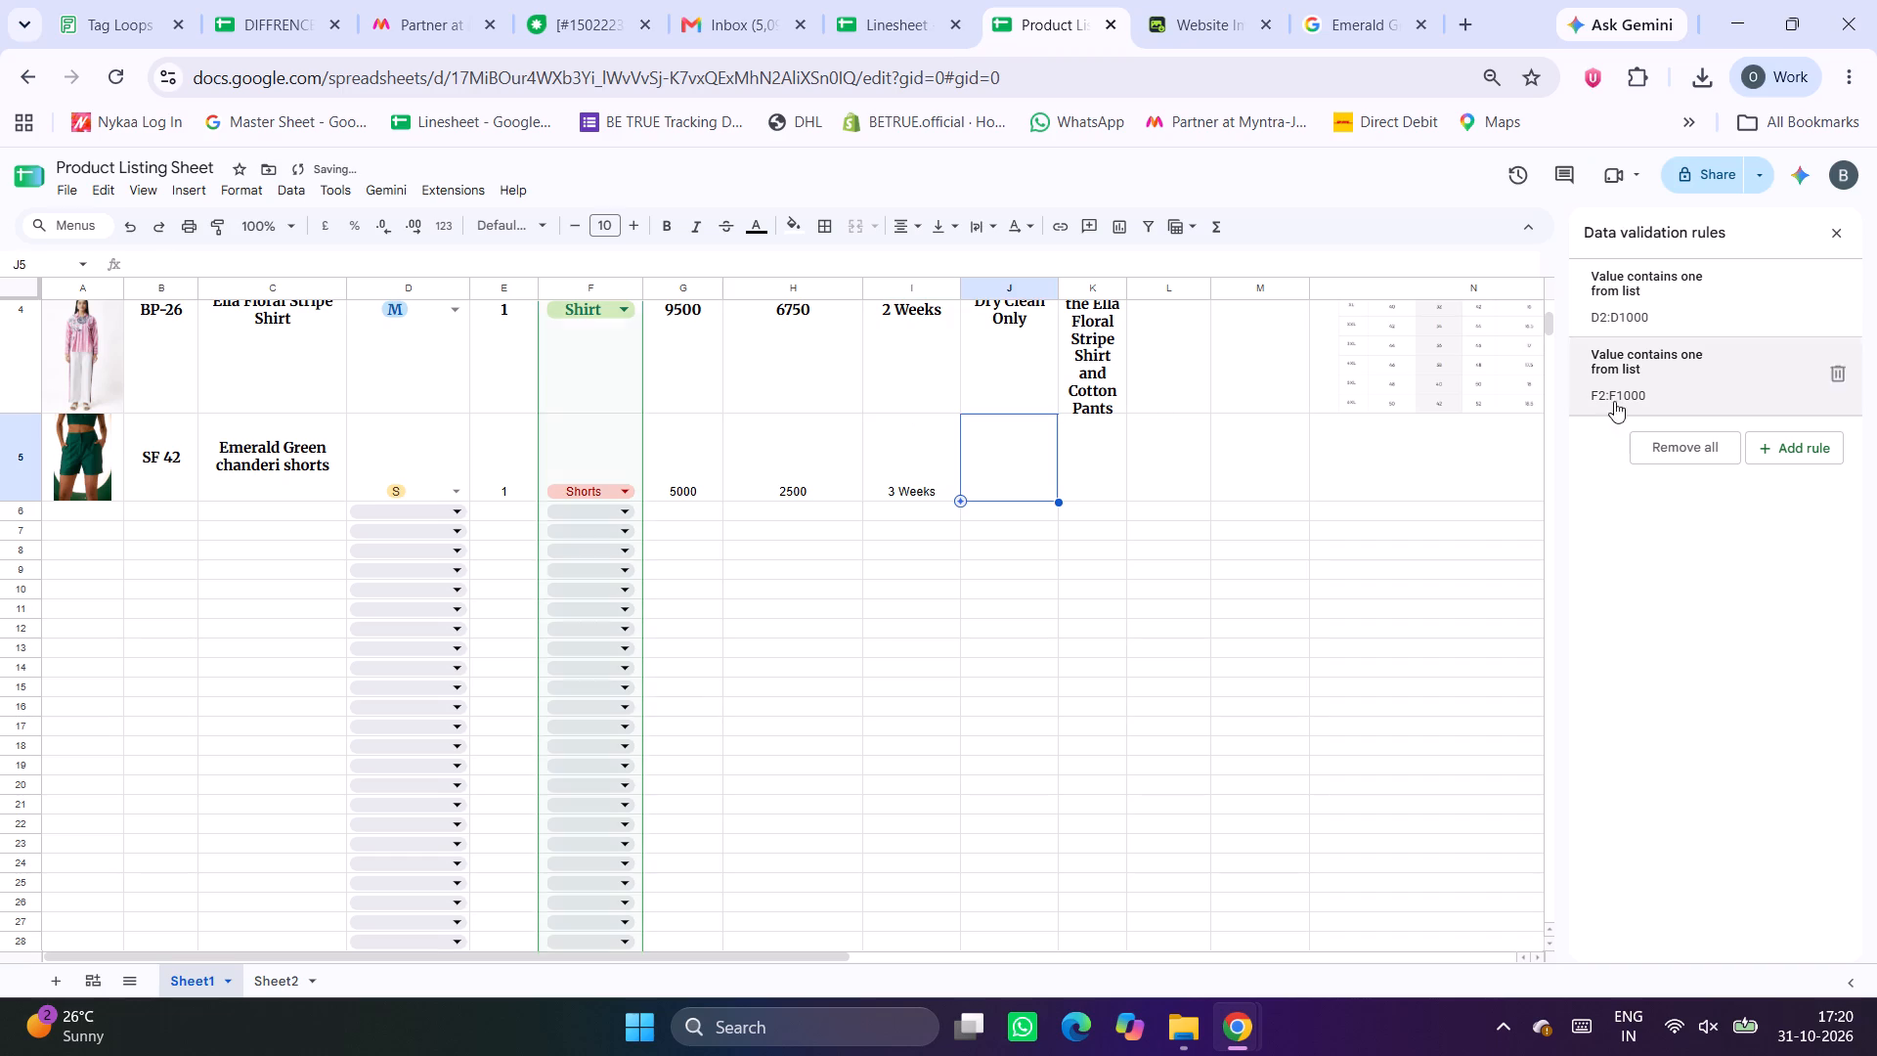
# Copy SF 42's dispatch time and care instruction from the Linesheet into its Product Listing Sheet row, starting at cell I5.
pyautogui.click(961, 0)
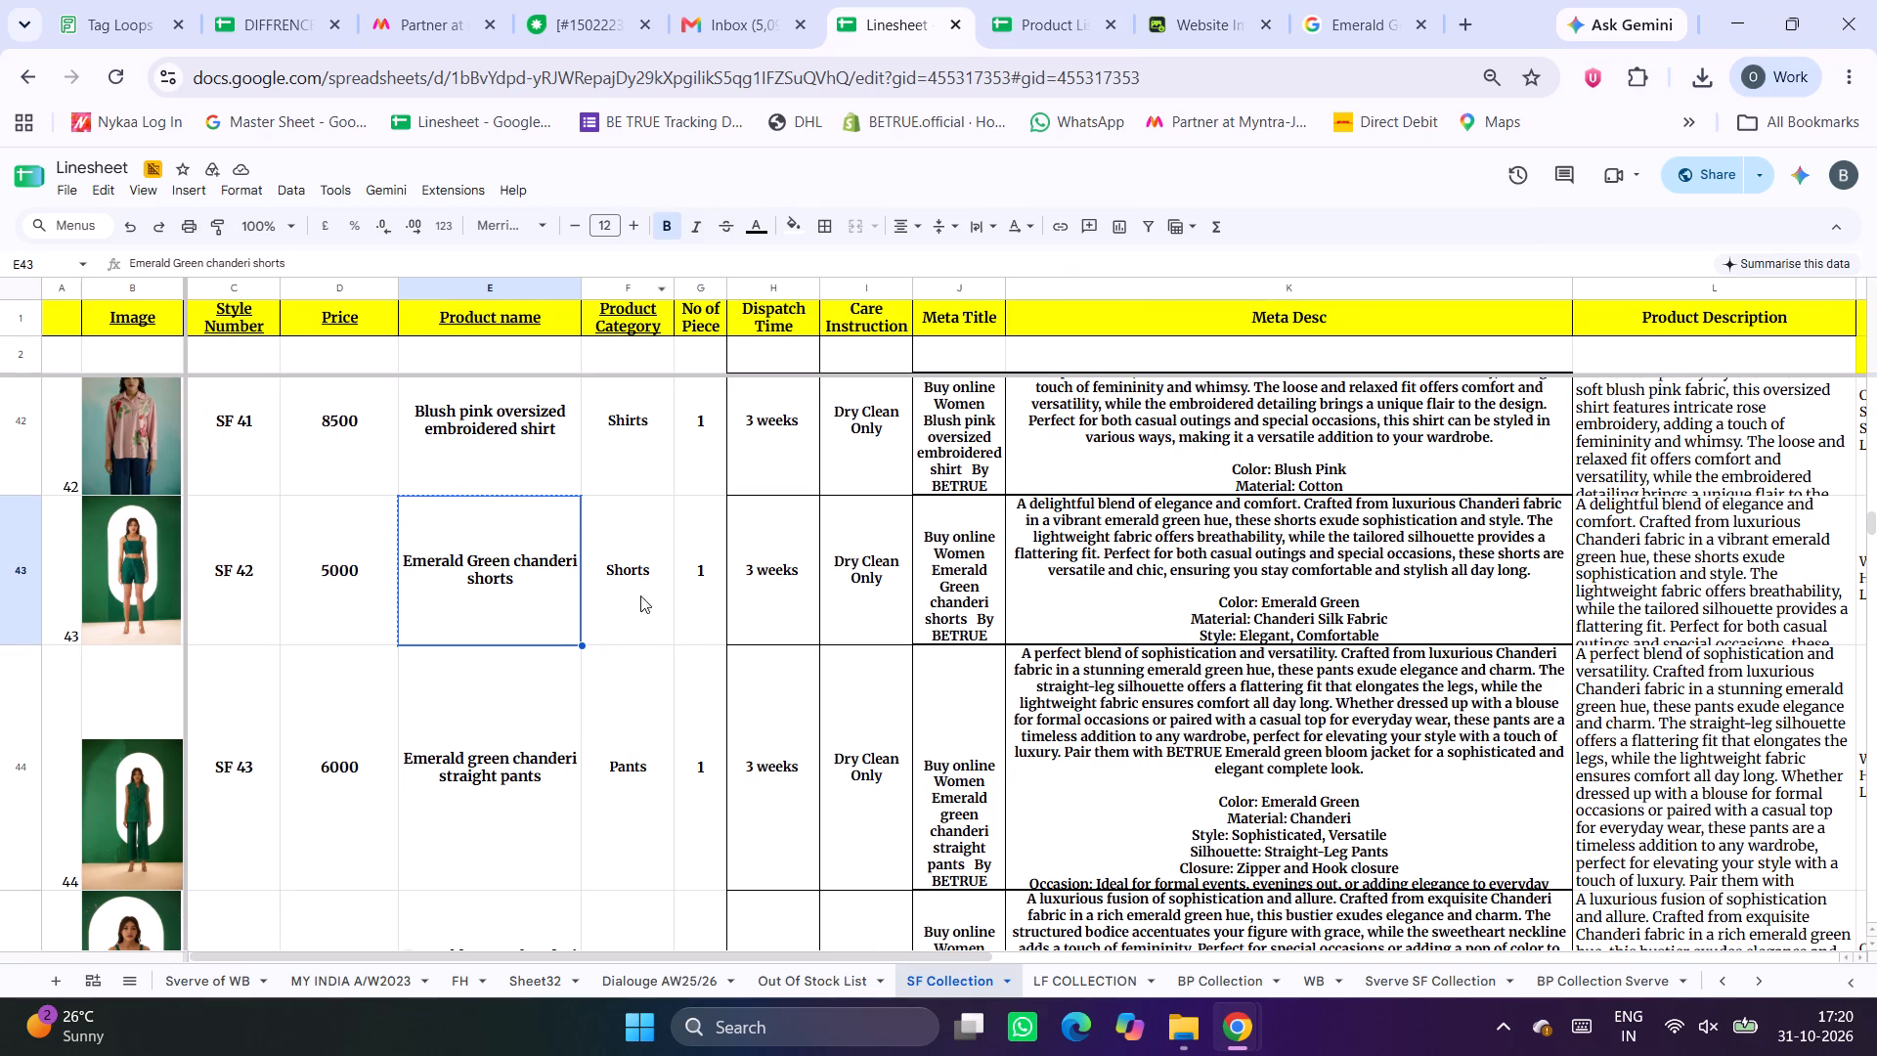
pyautogui.moveTo(775, 594); pyautogui.dragTo(845, 592)
pyautogui.hotkey('ctrl', 'c')
pyautogui.click(1122, 0)
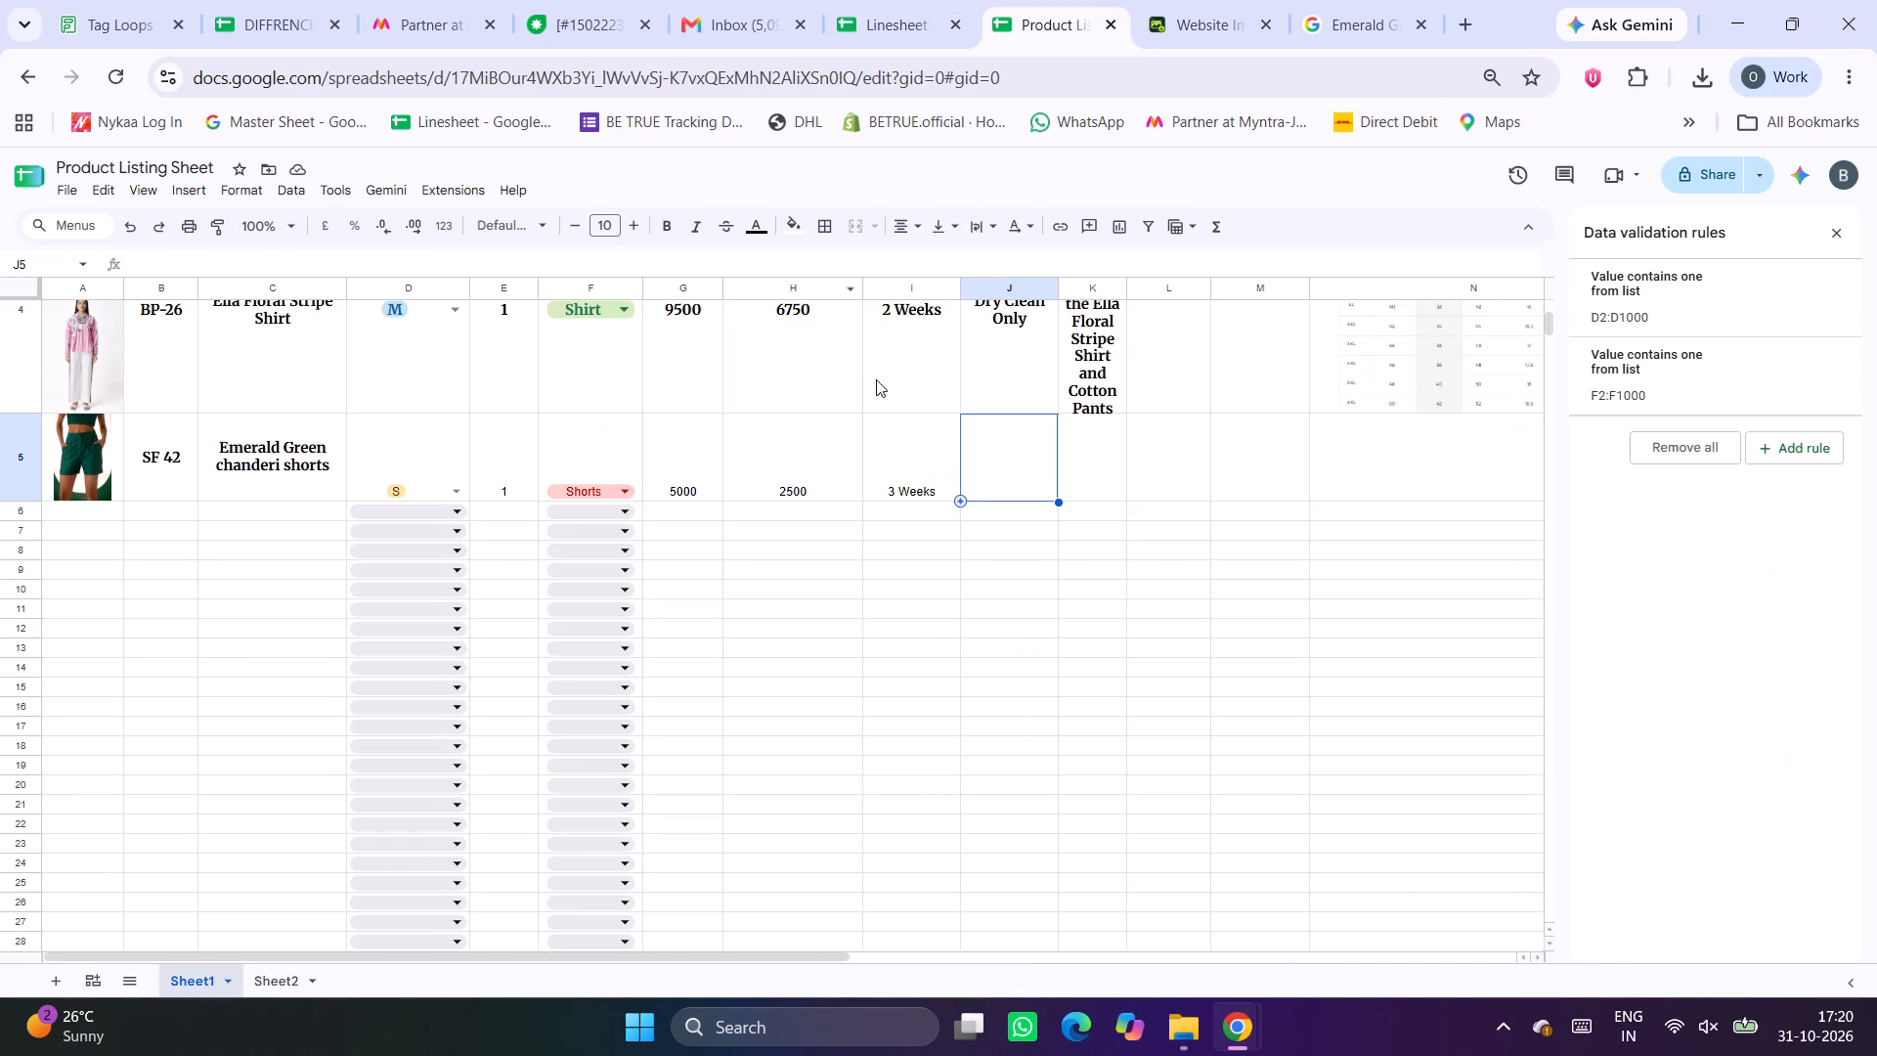
pyautogui.click(937, 481)
pyautogui.hotkey('ctrl', 'v')
# Copy SF 42's meta title, meta description and product description from the Linesheet into its Product Listing Sheet row, starting at cell K5.
pyautogui.click(1163, 470)
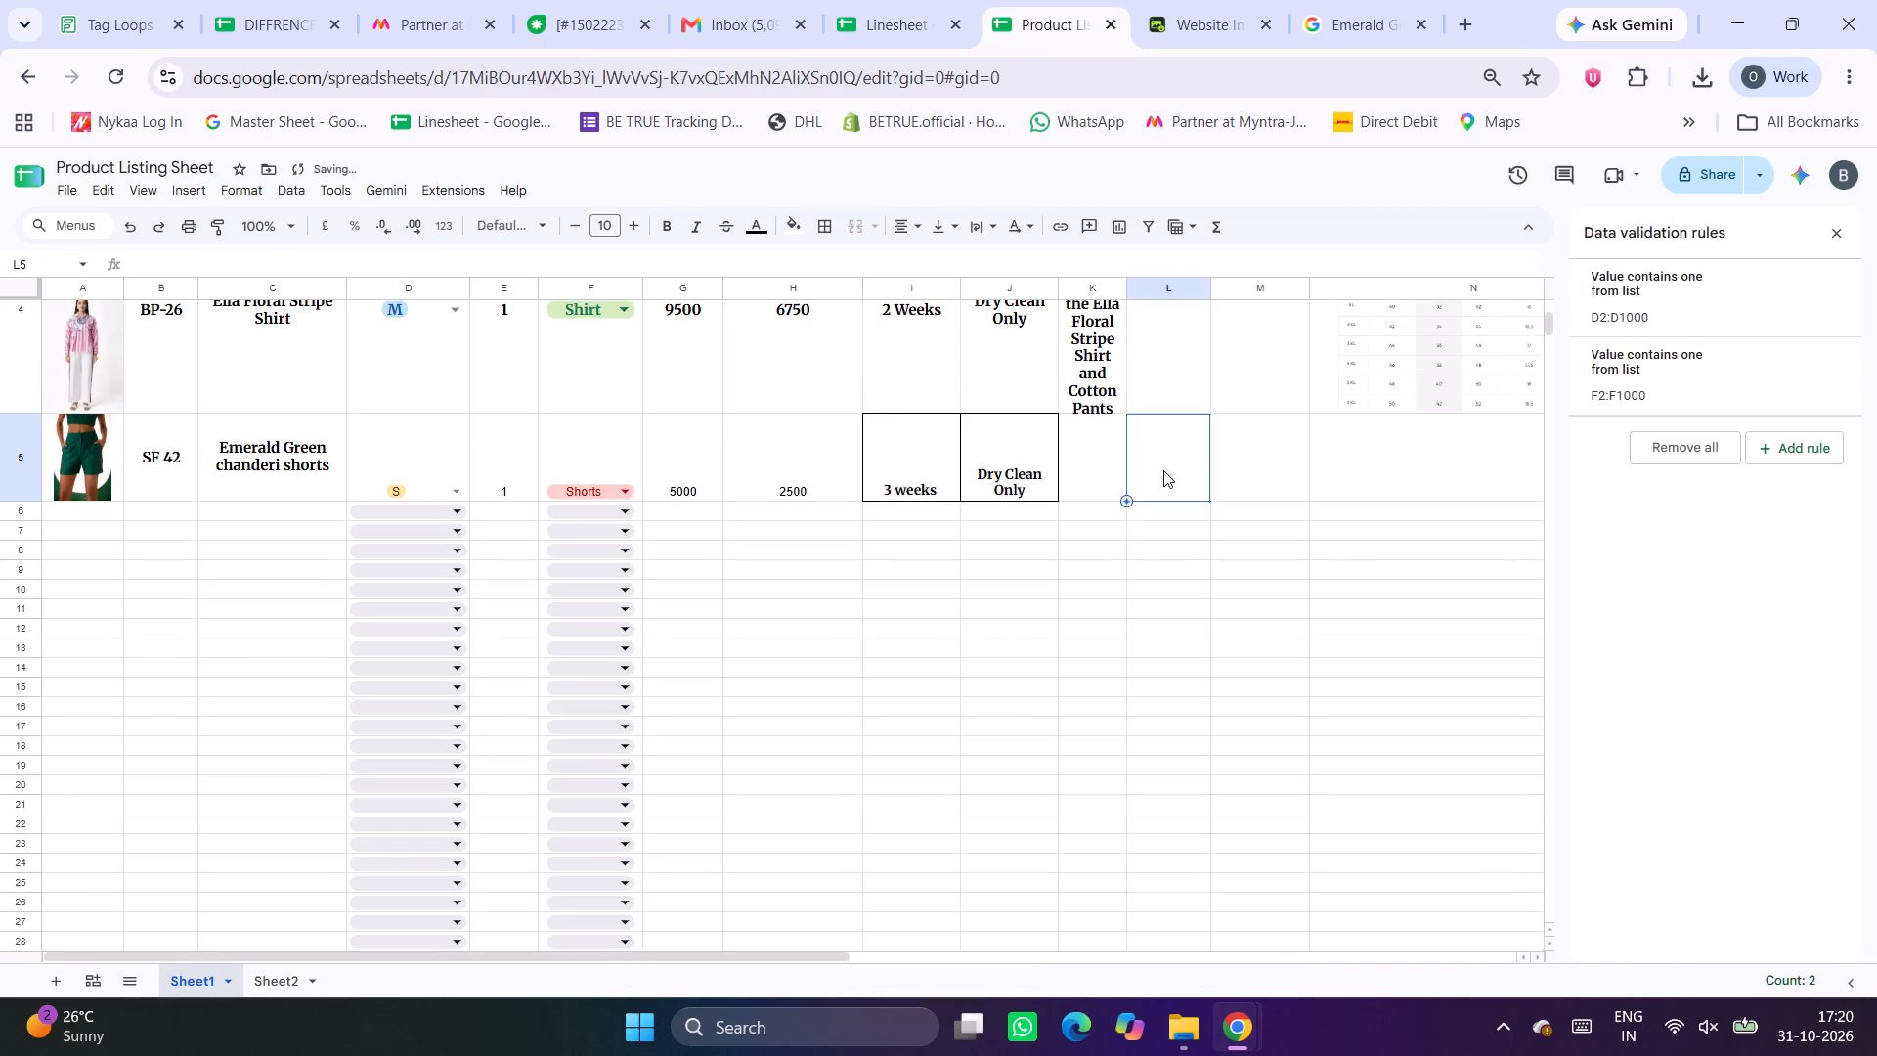
pyautogui.click(1092, 466)
pyautogui.click(873, 0)
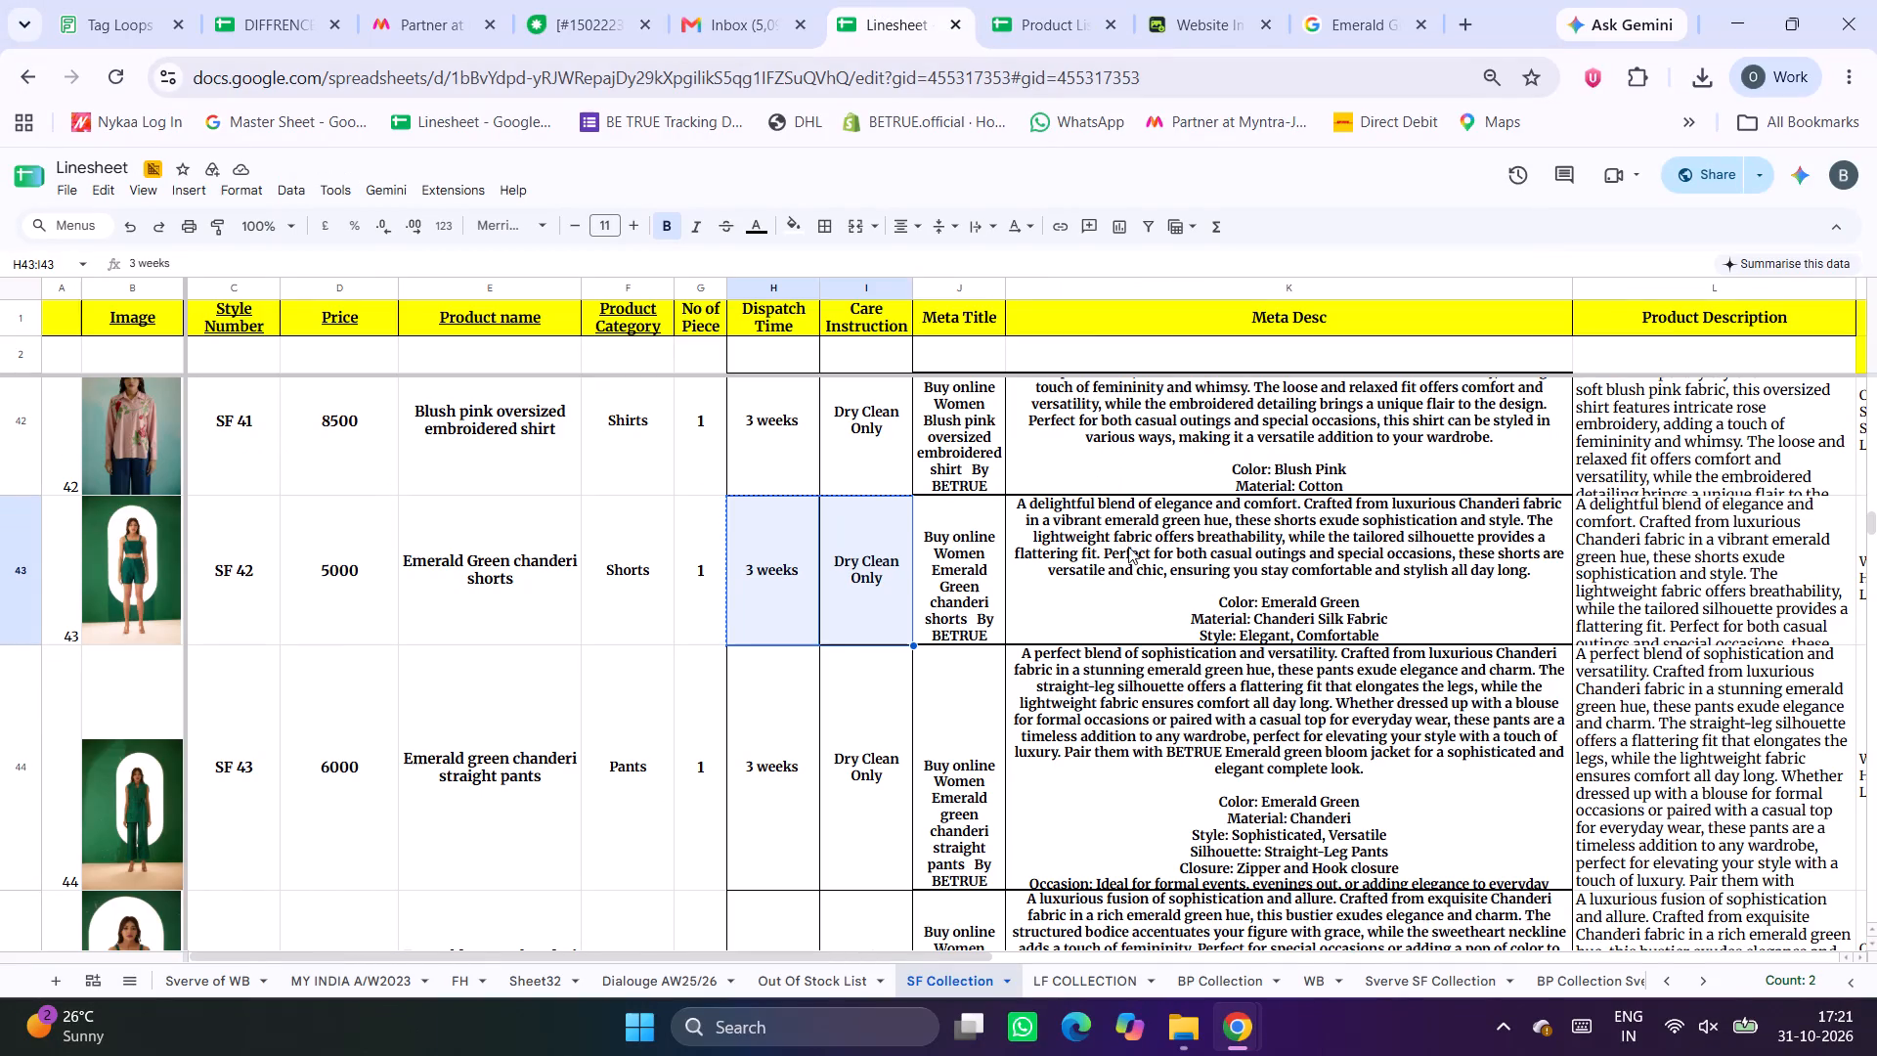
pyautogui.click(960, 589)
pyautogui.moveTo(960, 589); pyautogui.dragTo(1748, 580)
pyautogui.hscroll(-3, 1748, 580)
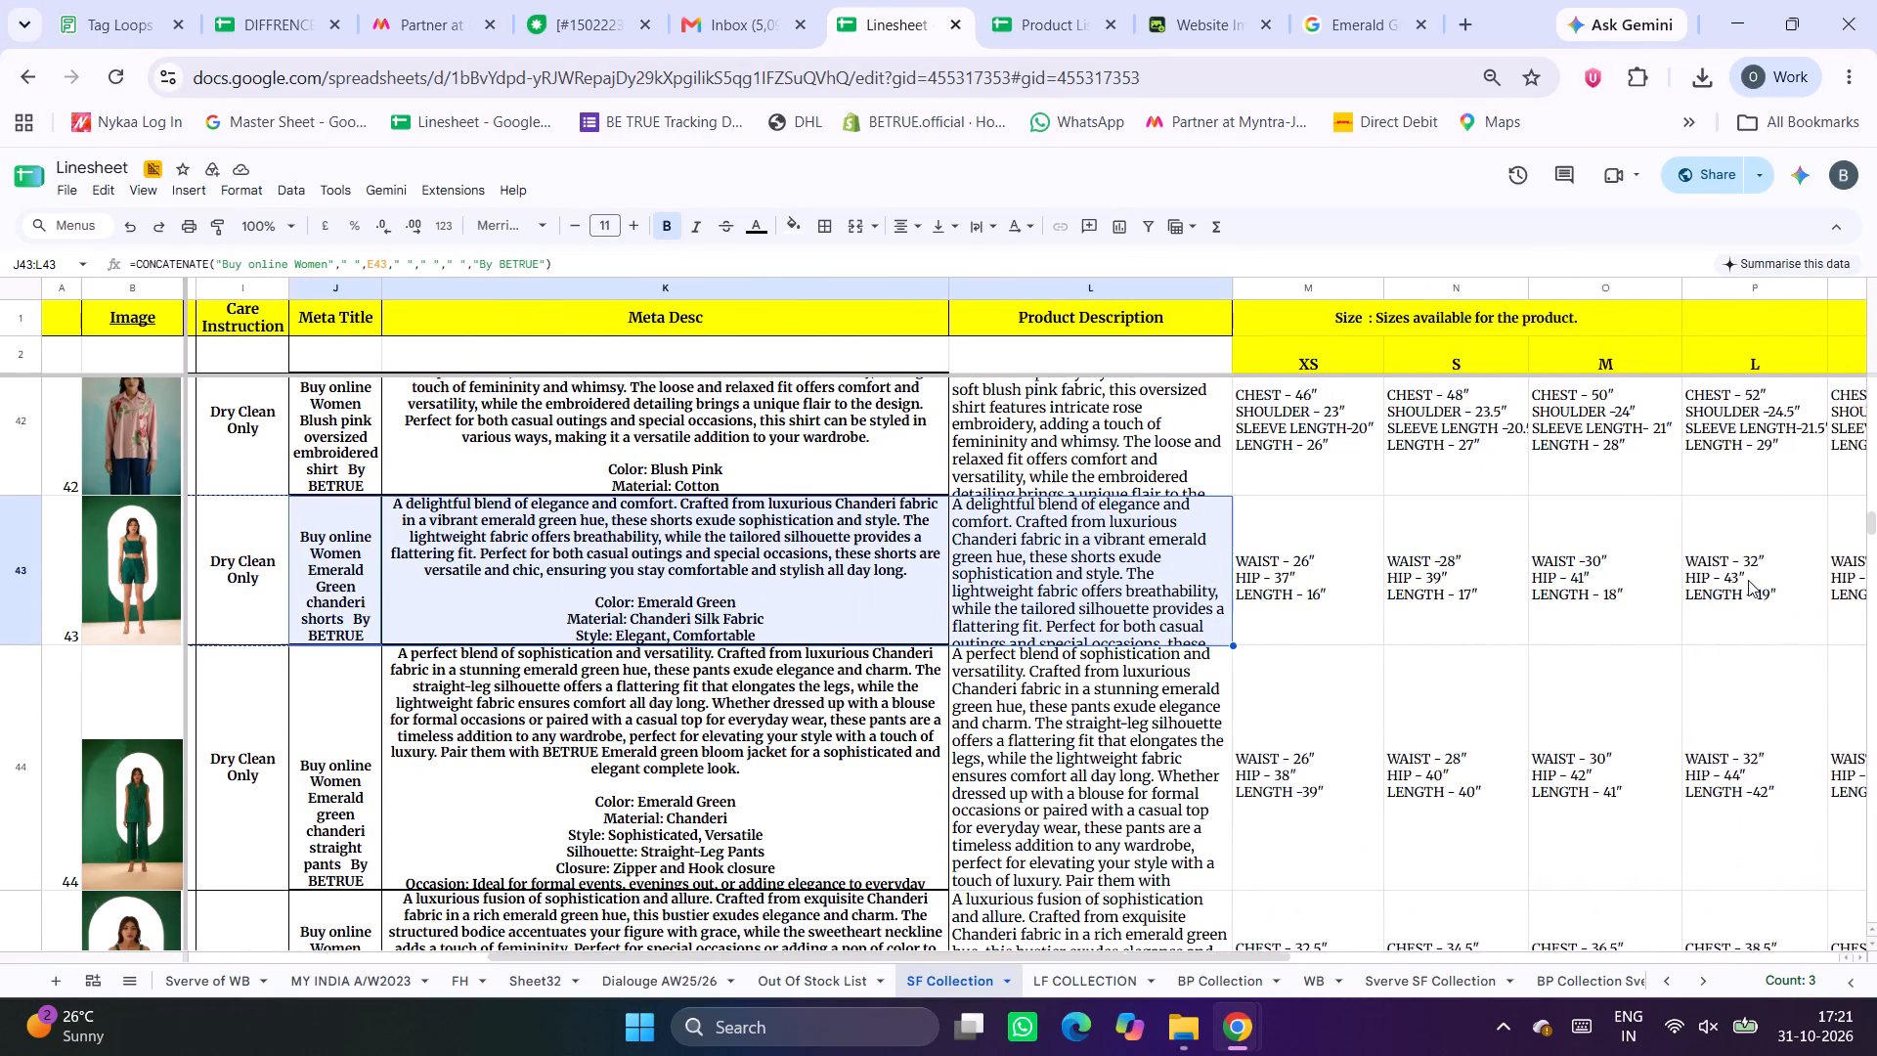
pyautogui.hscroll(-1, 1748, 580)
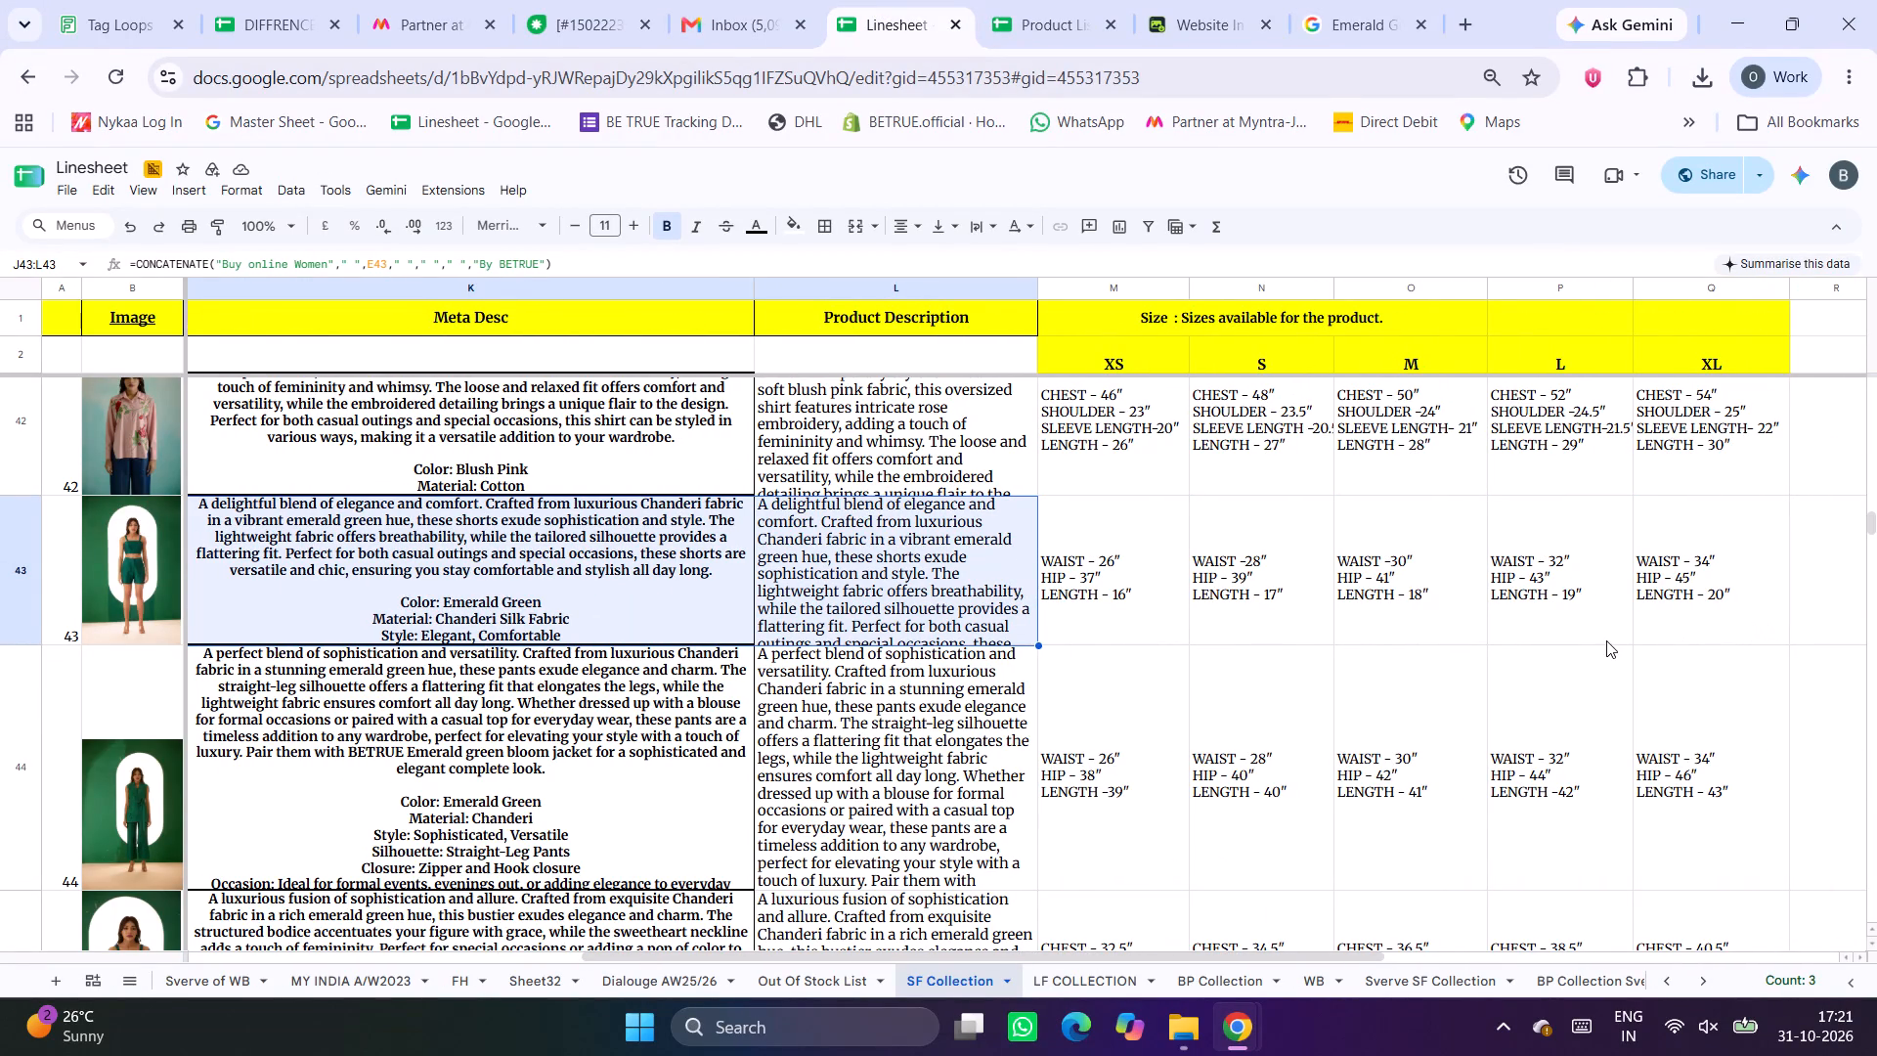
pyautogui.hotkey('ctrl', 'c')
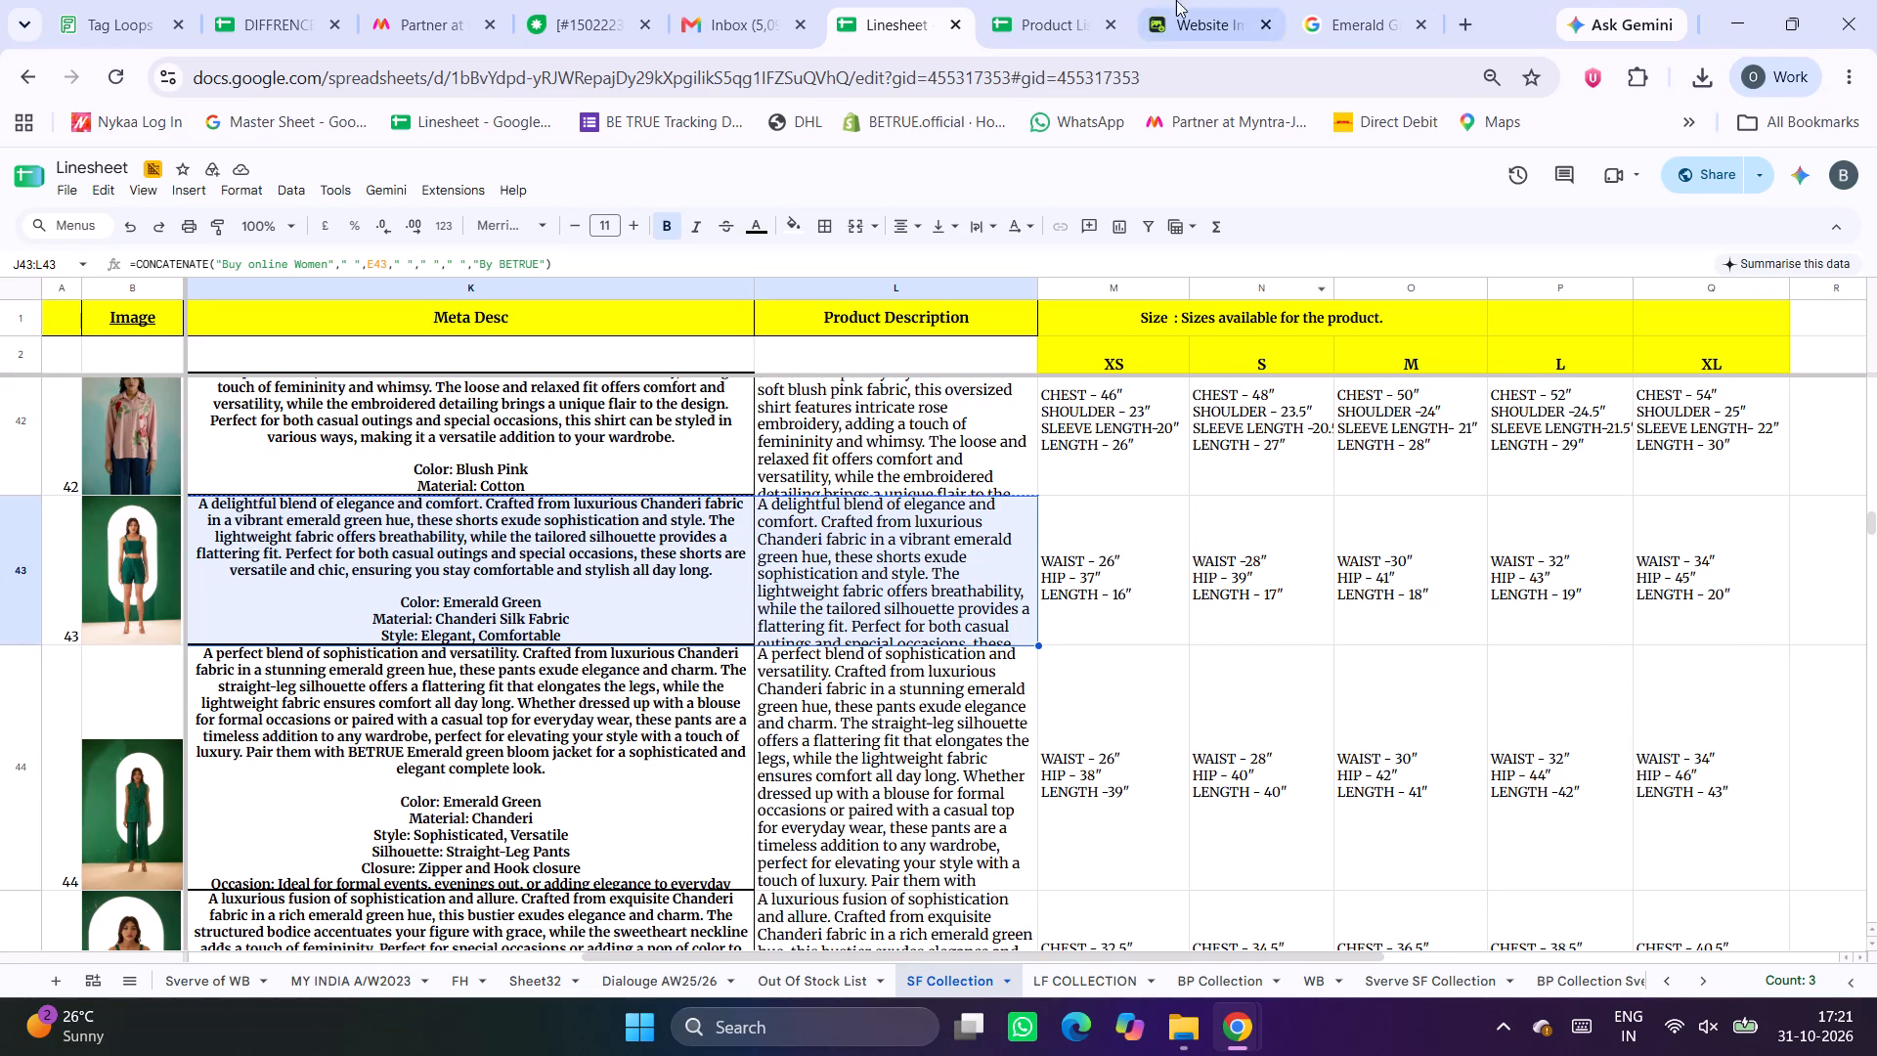
pyautogui.click(1022, 0)
pyautogui.click(1098, 470)
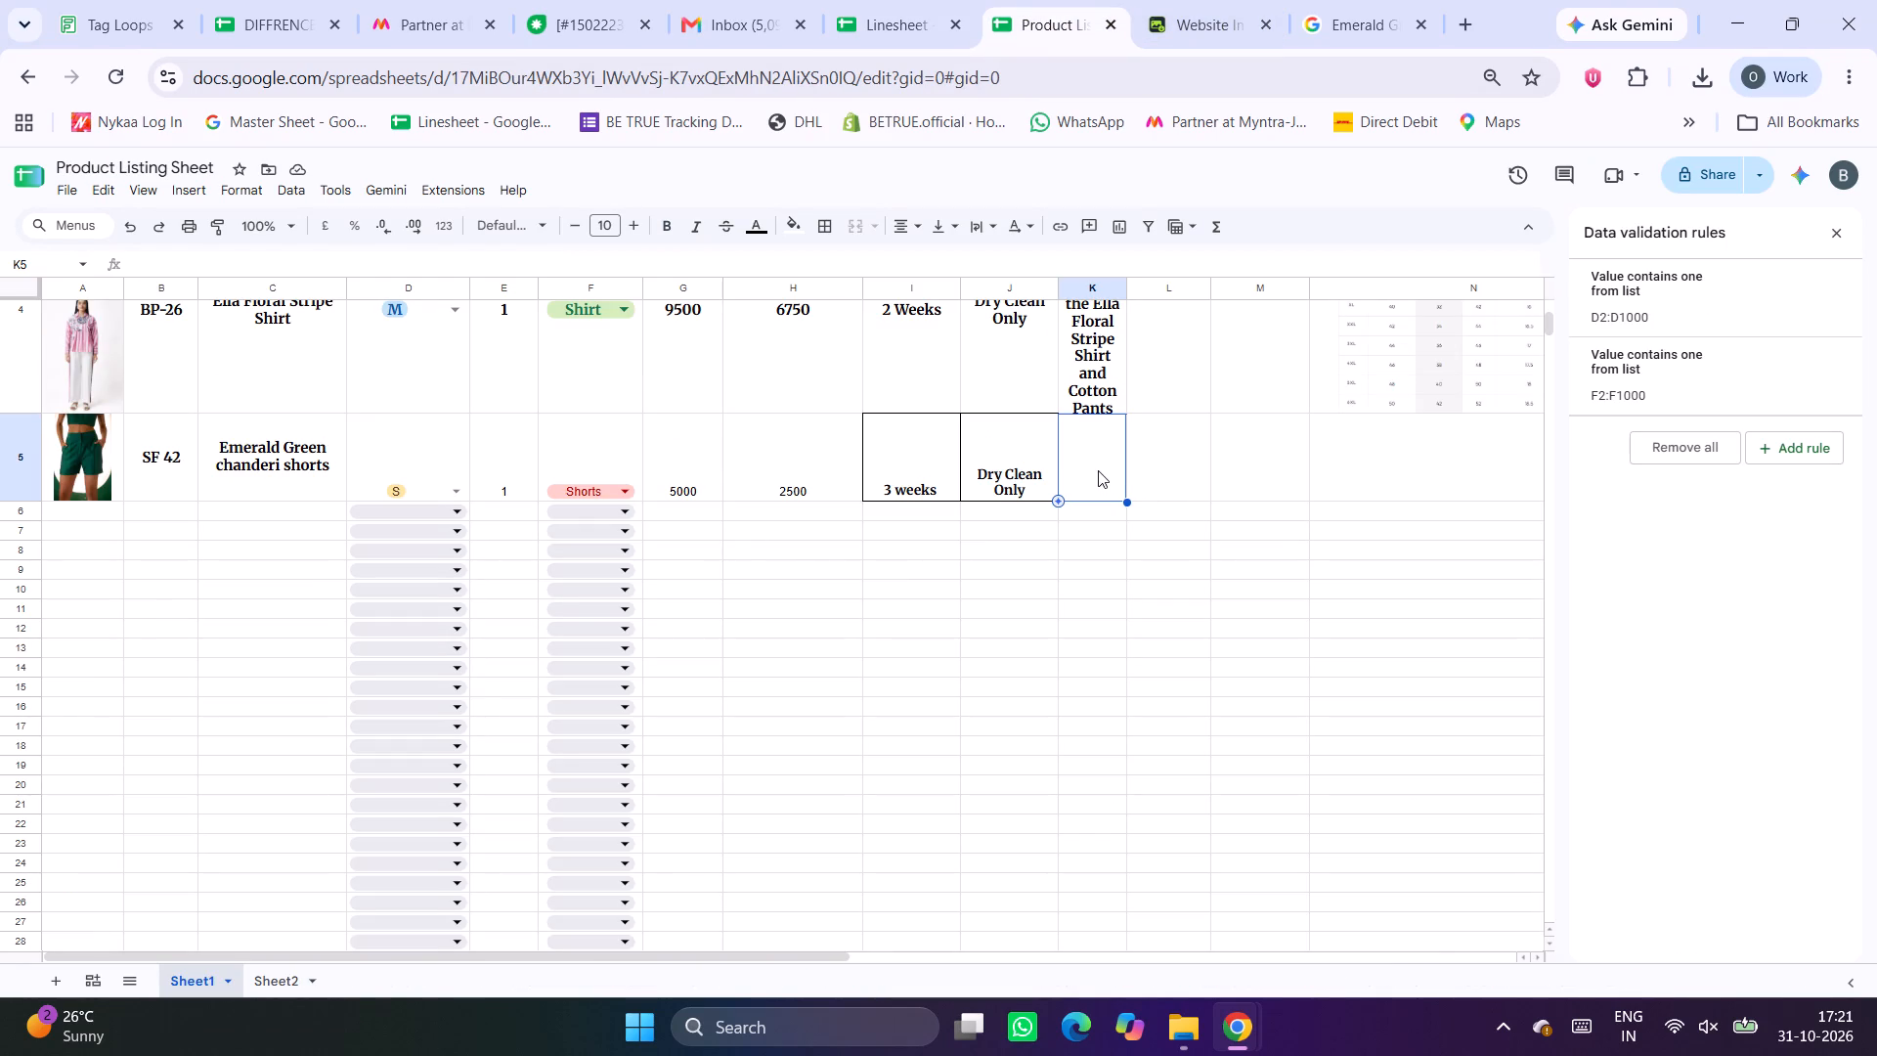
pyautogui.hotkey('ctrl', 'v')
pyautogui.click(1190, 657)
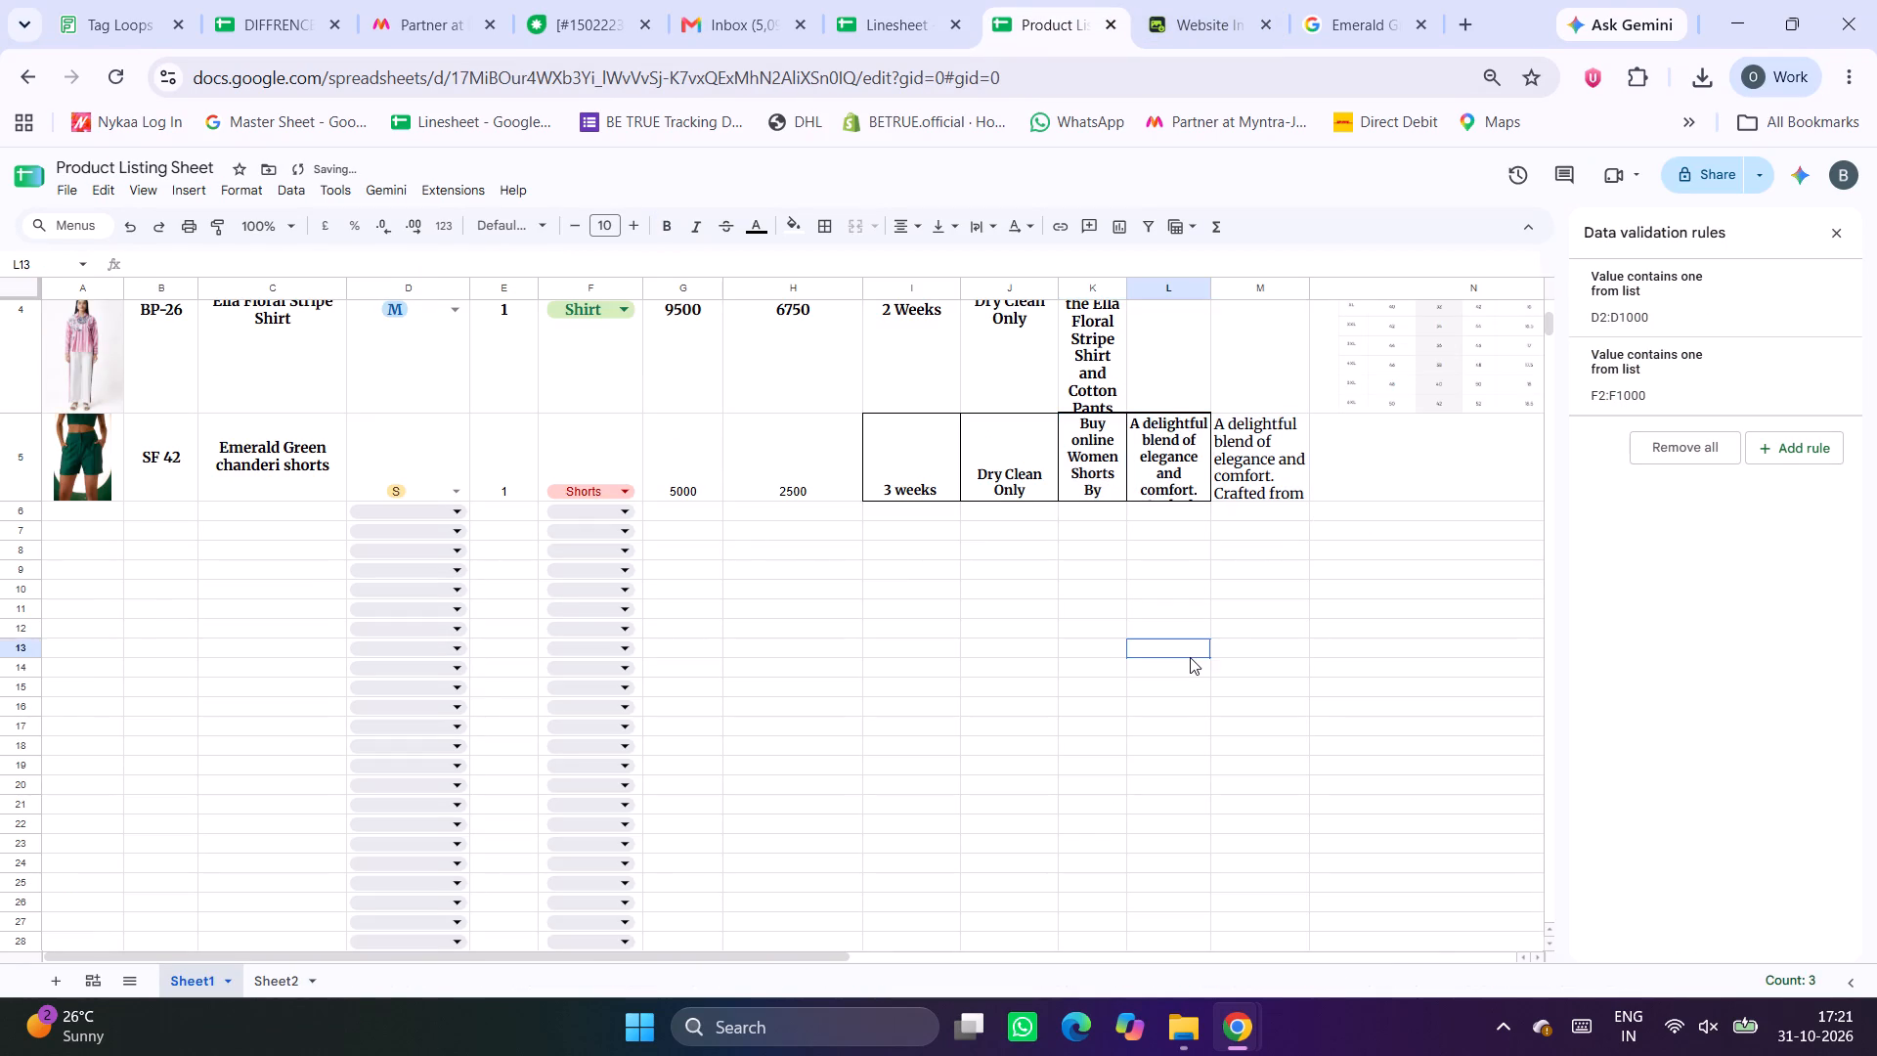
# Close the data validation rules and copy SF 42's size S measurements from the Linesheet into cell N5 of the Product Listing Sheet.
pyautogui.scroll(4, 1190, 657)
pyautogui.scroll(-2, 1190, 657)
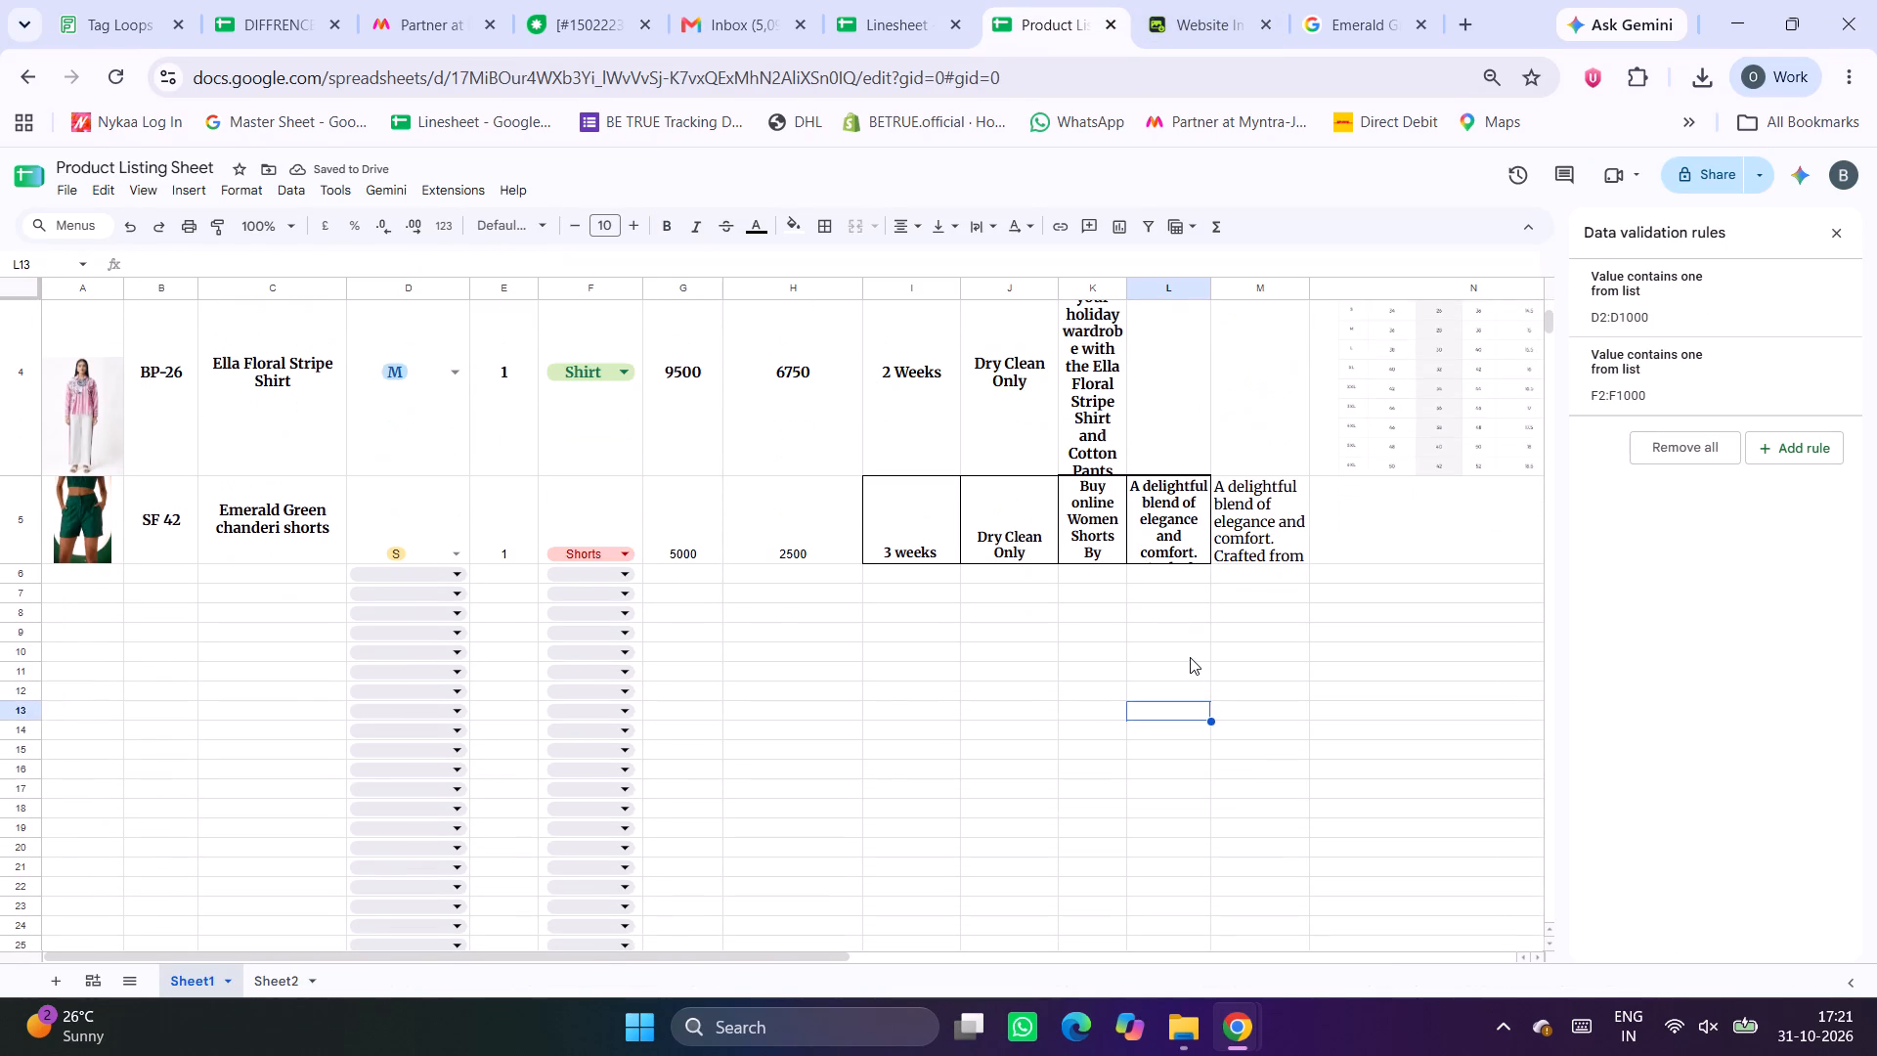
pyautogui.scroll(-1, 1190, 657)
pyautogui.click(1377, 562)
pyautogui.hscroll(-4, 1377, 562)
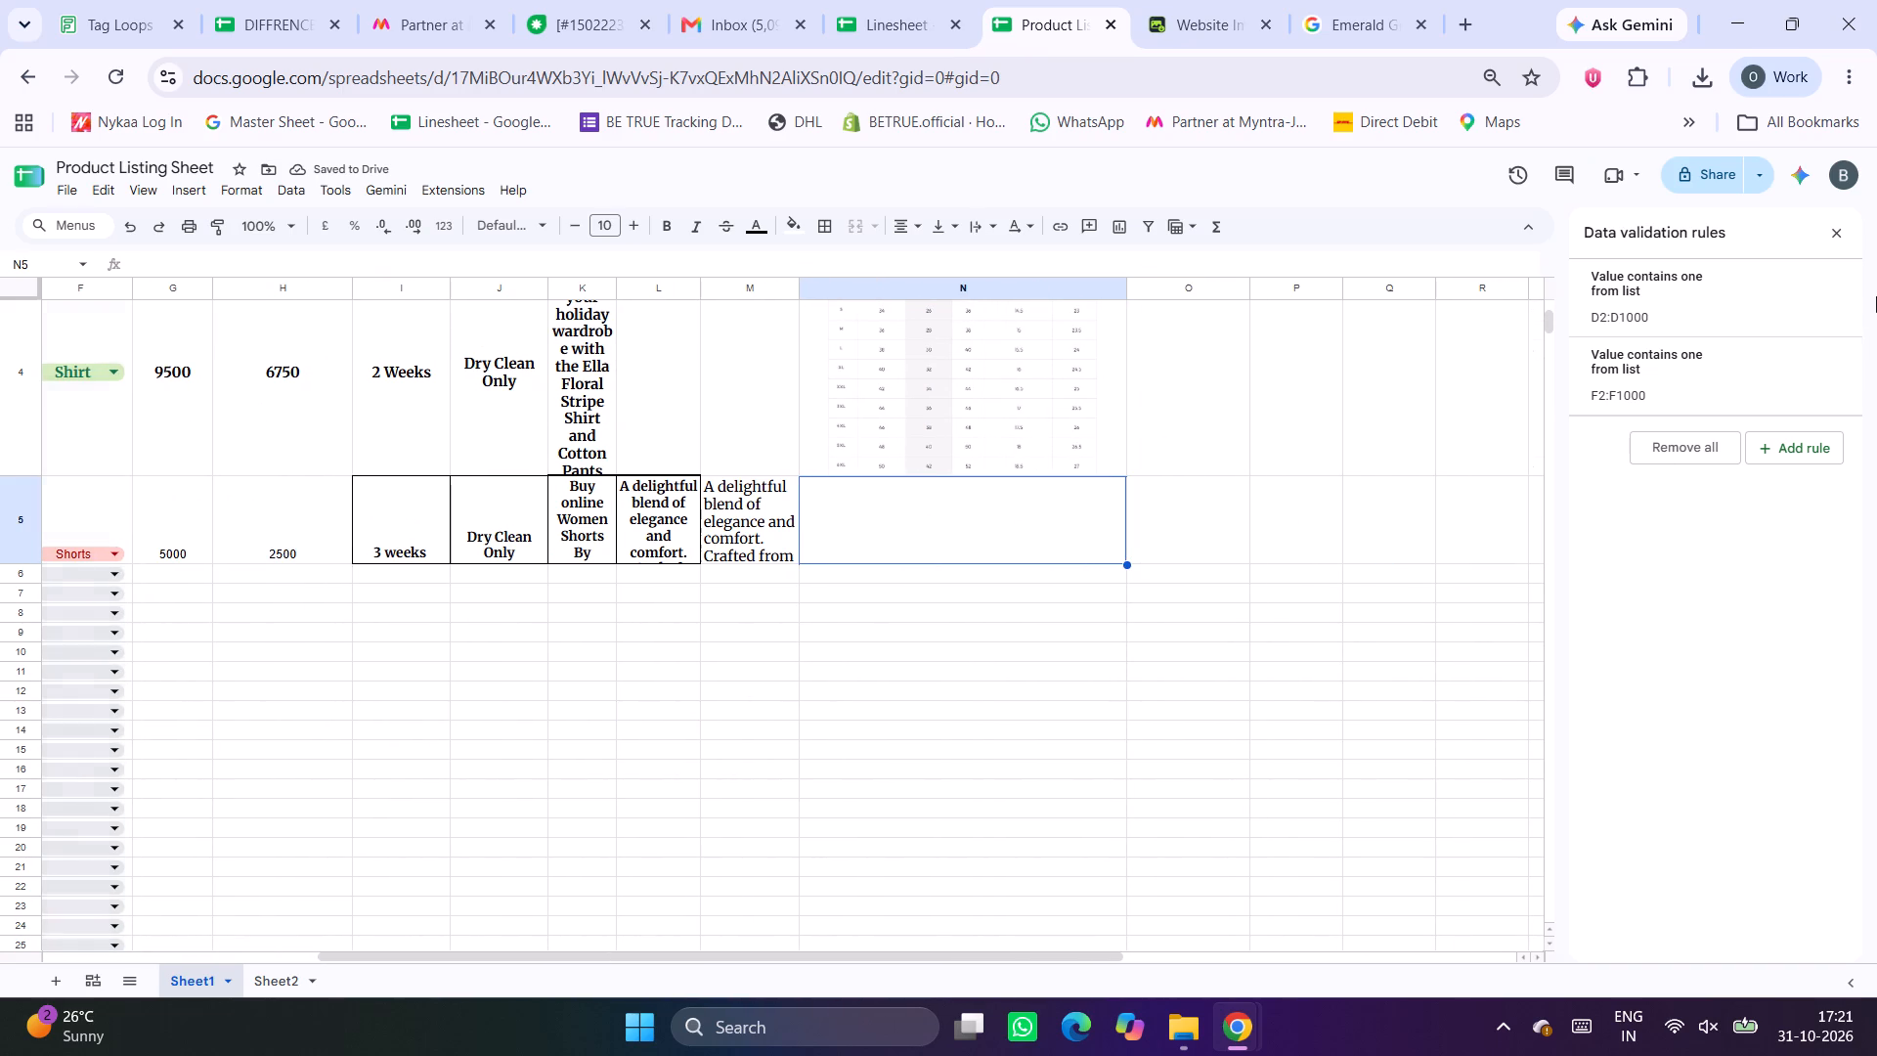
pyautogui.click(1837, 234)
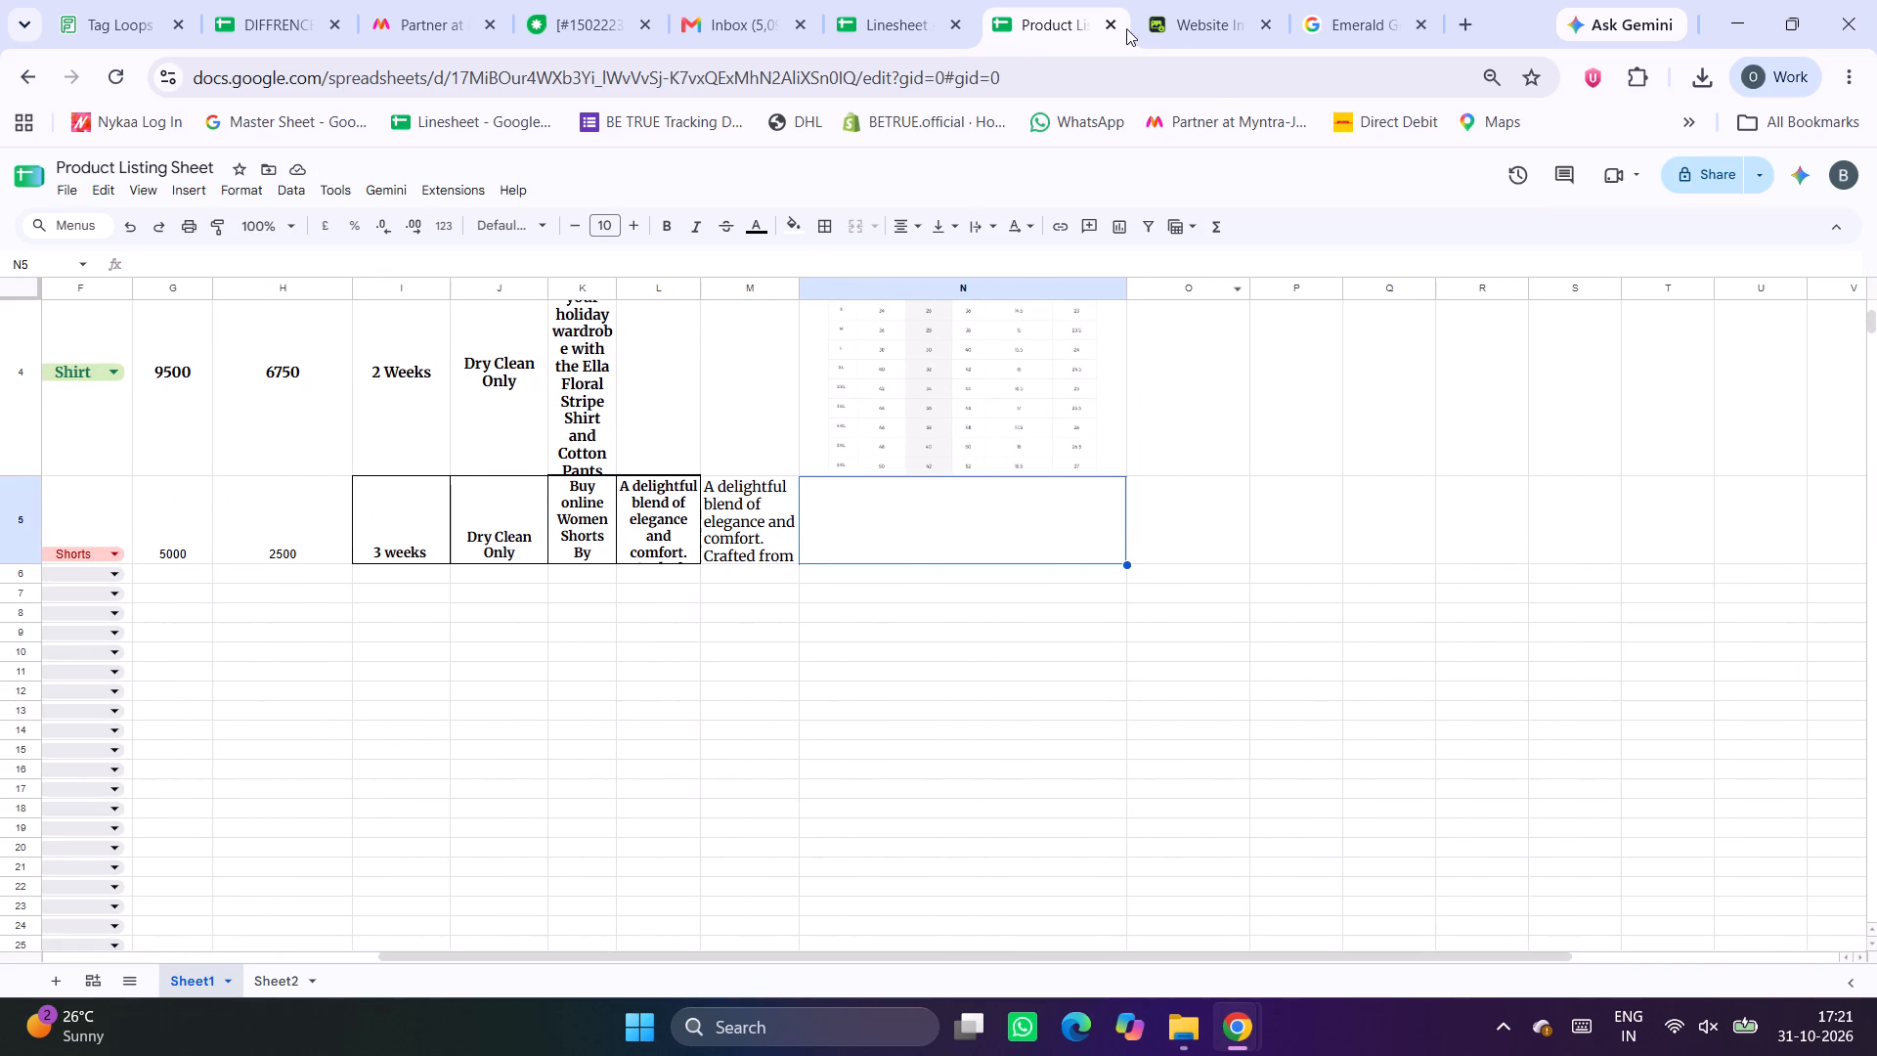
pyautogui.click(1218, 0)
pyautogui.click(879, 0)
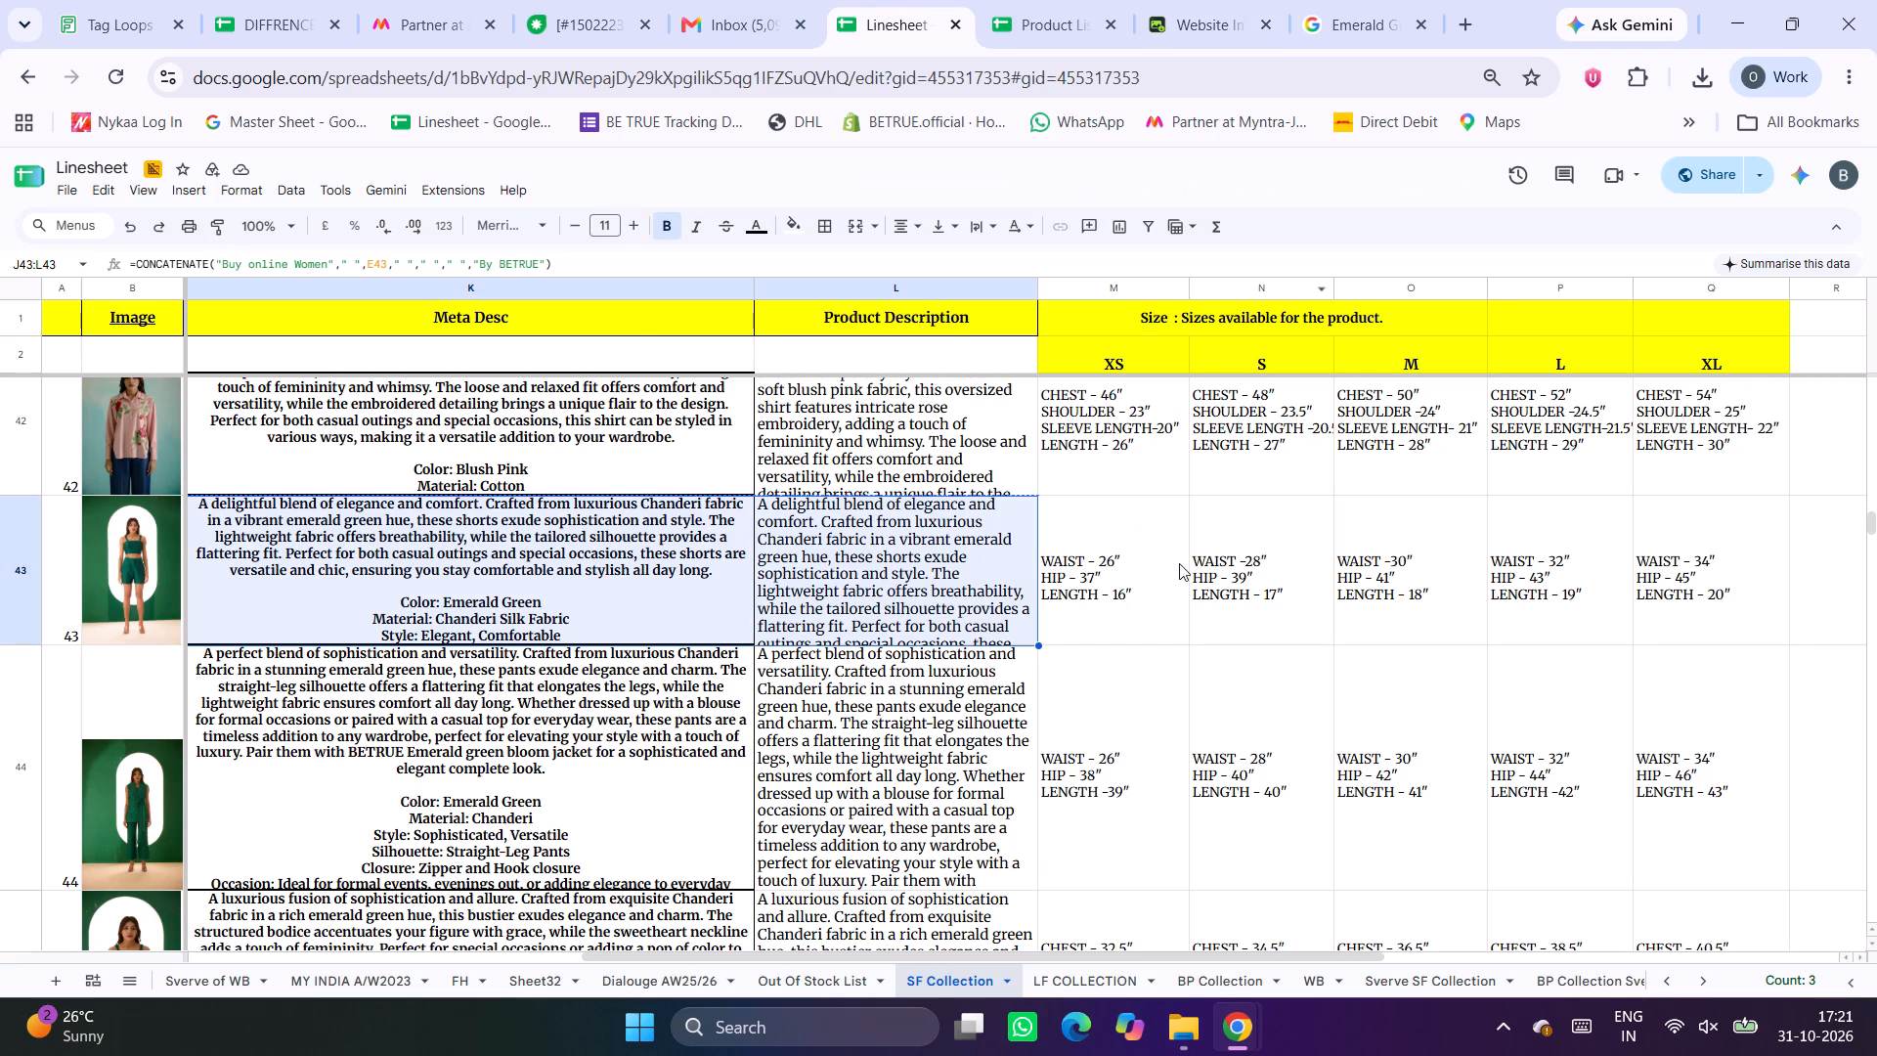
pyautogui.click(1313, 601)
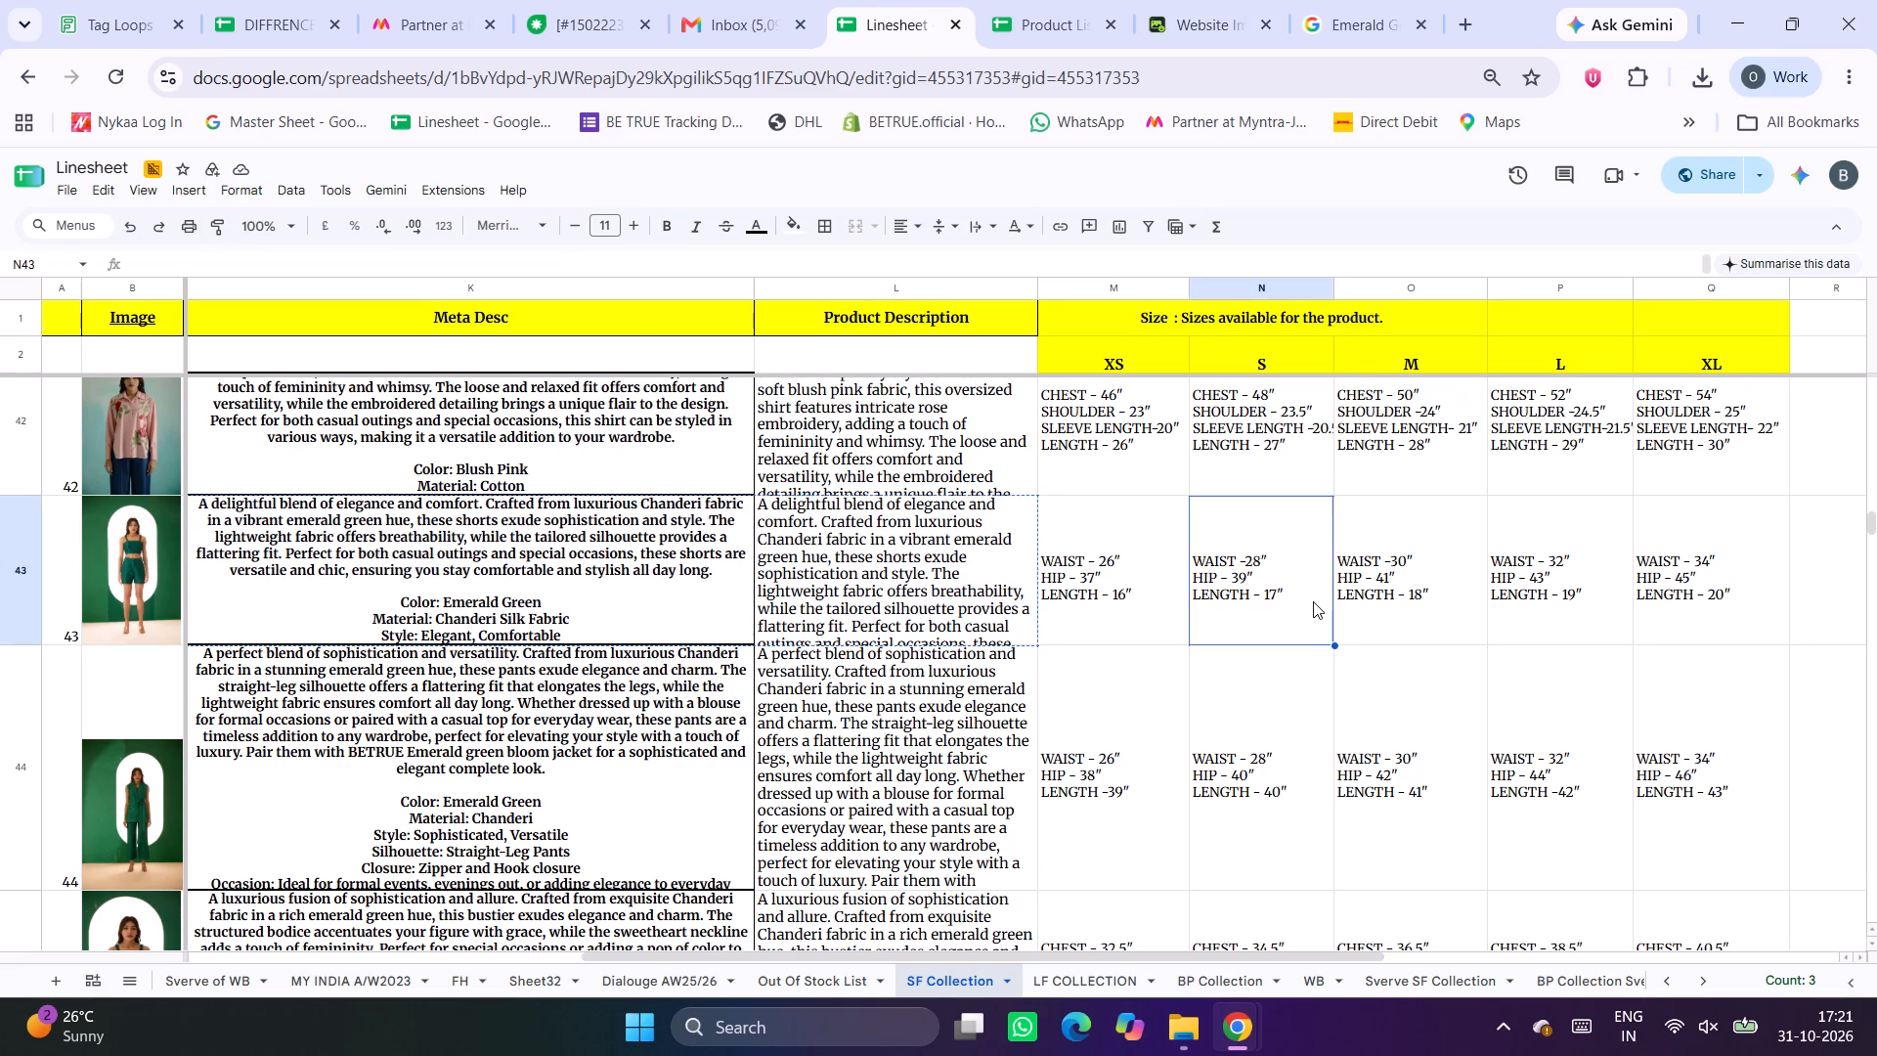
pyautogui.hotkey('ctrl', 'c')
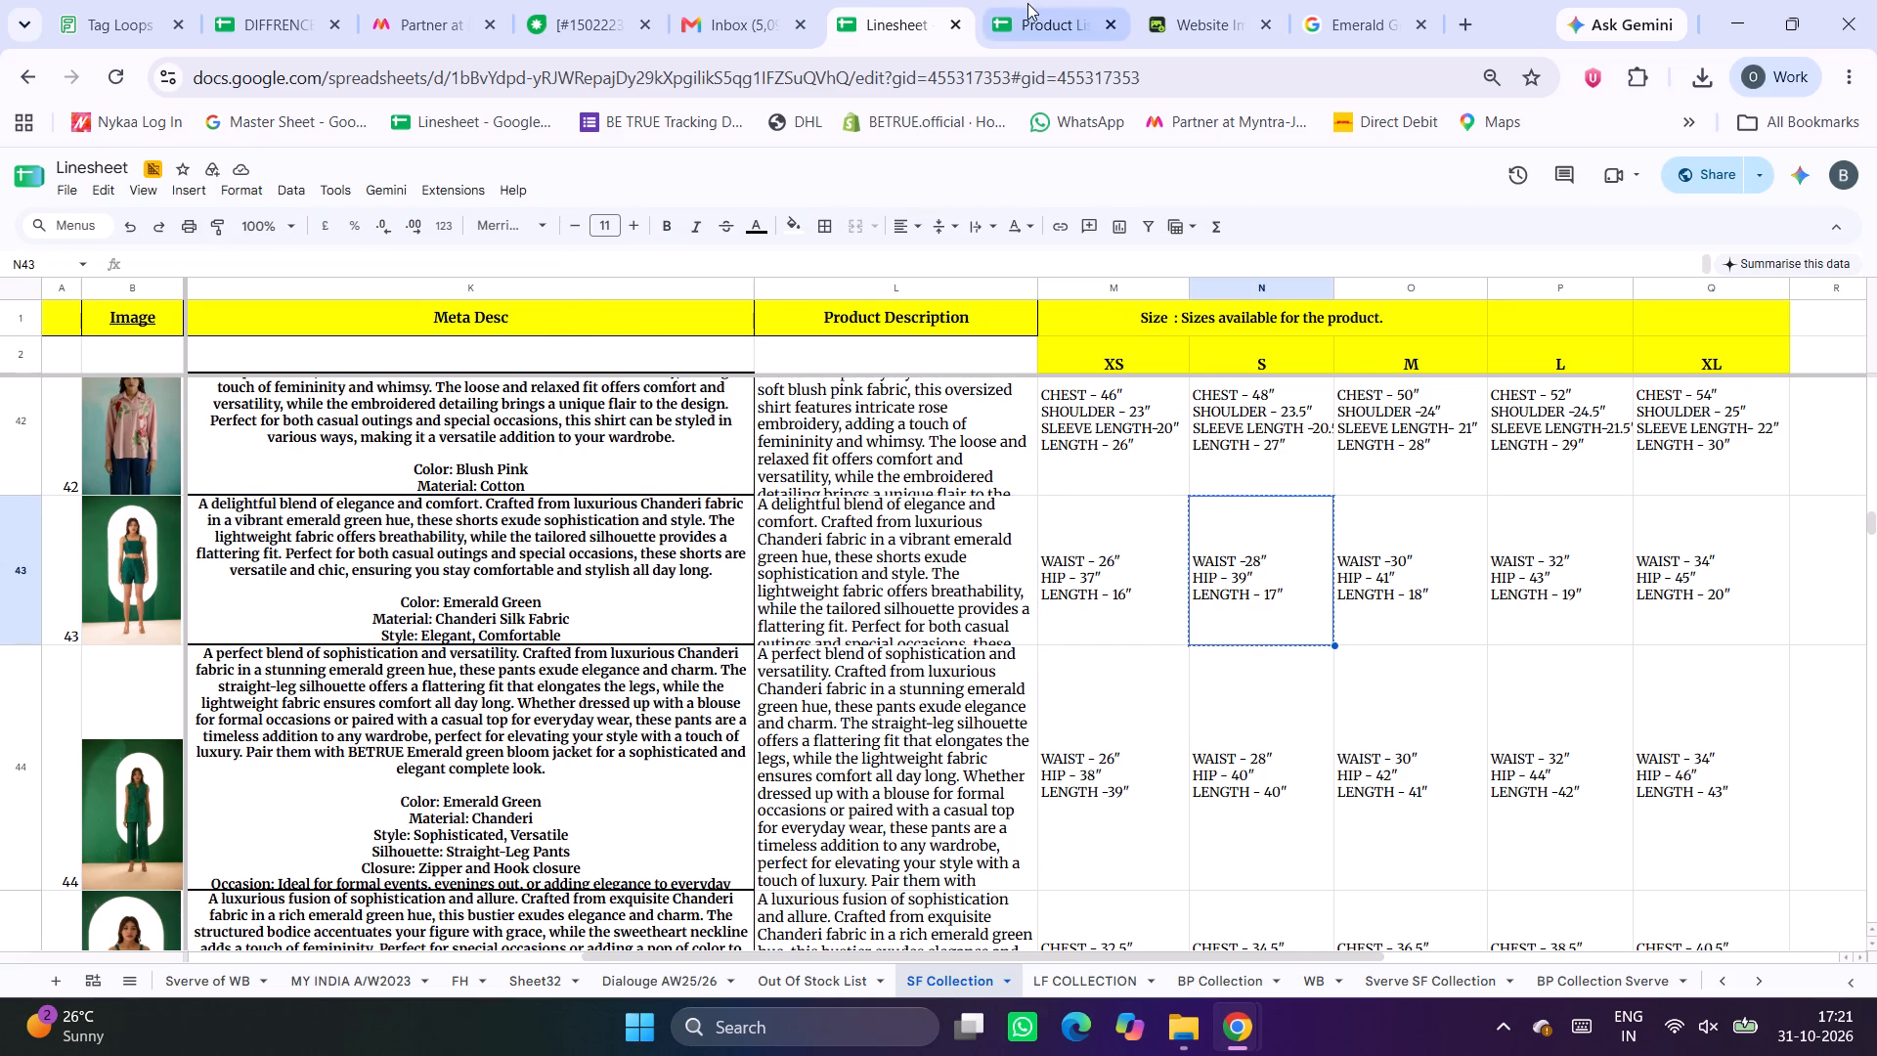
pyautogui.click(1027, 3)
pyautogui.hotkey('ctrl', 'v')
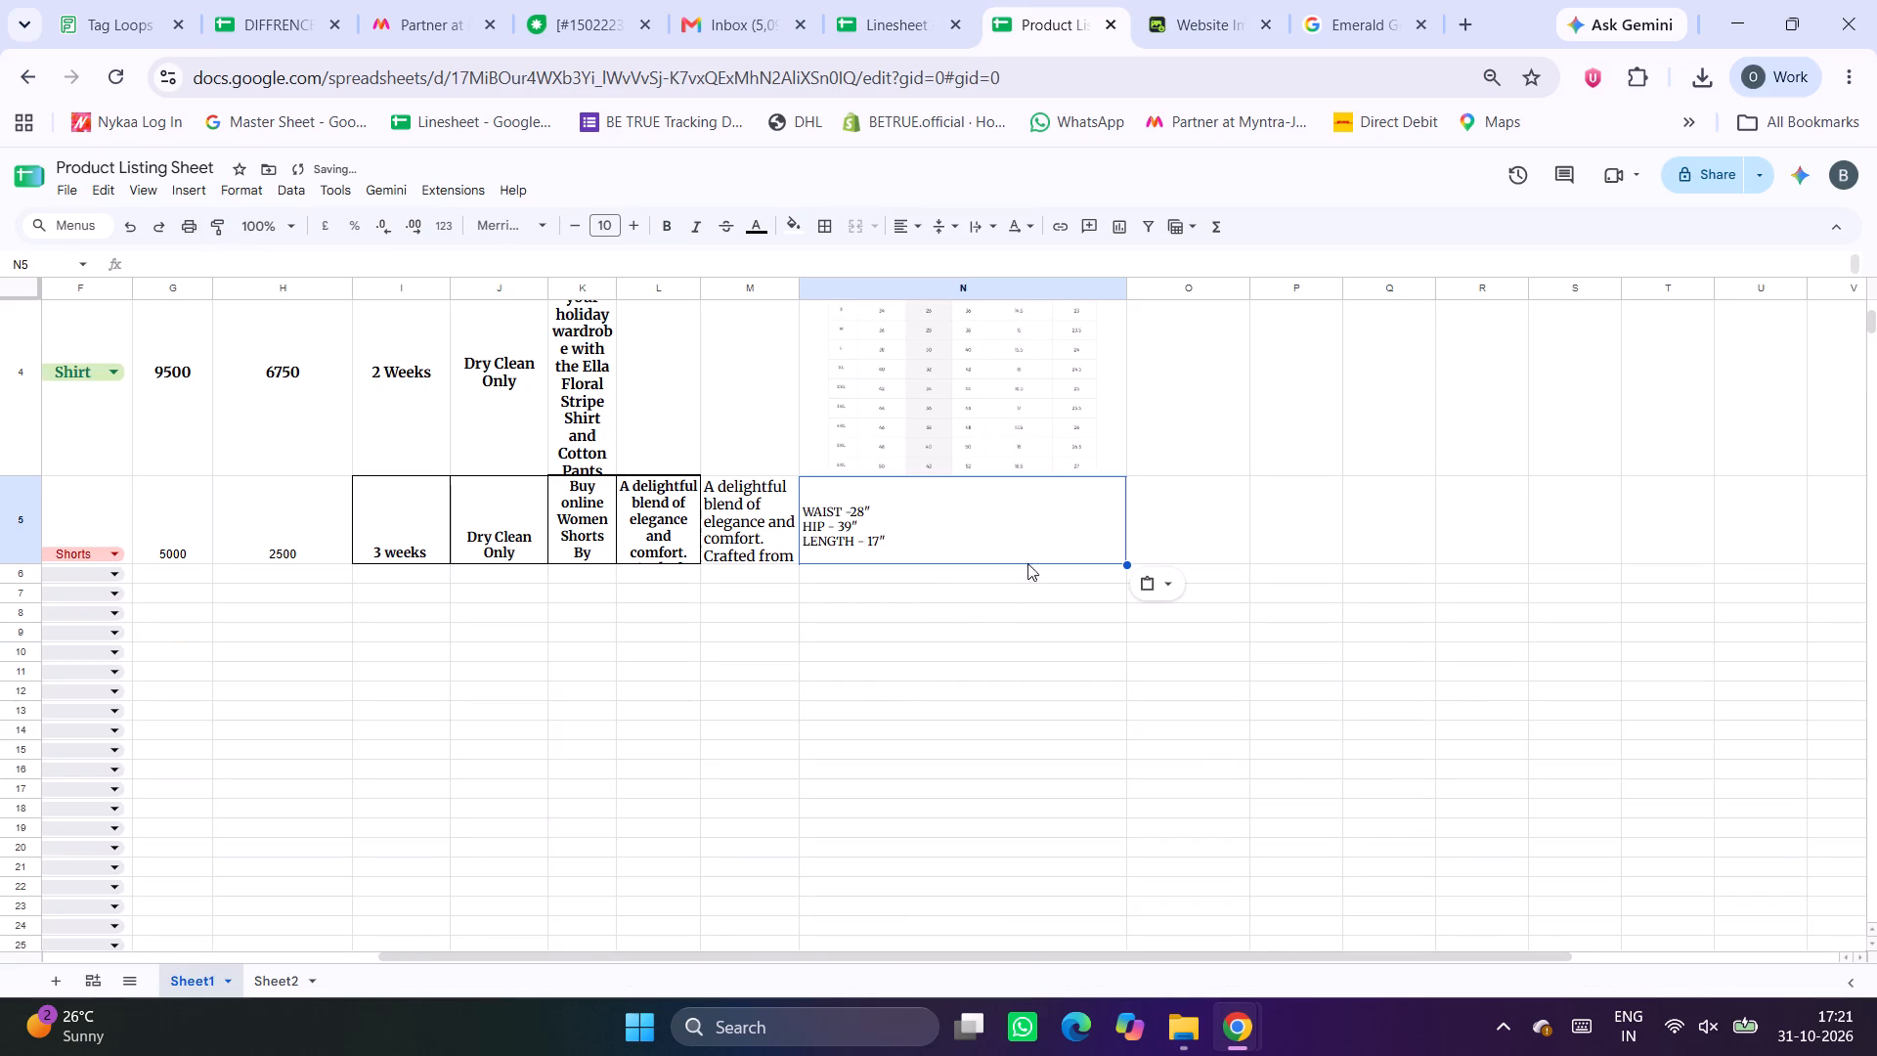
# Copy the formatting of SF 42's product description in cell M5 onto its size S measurements in cell N5.
pyautogui.click(843, 653)
pyautogui.click(982, 531)
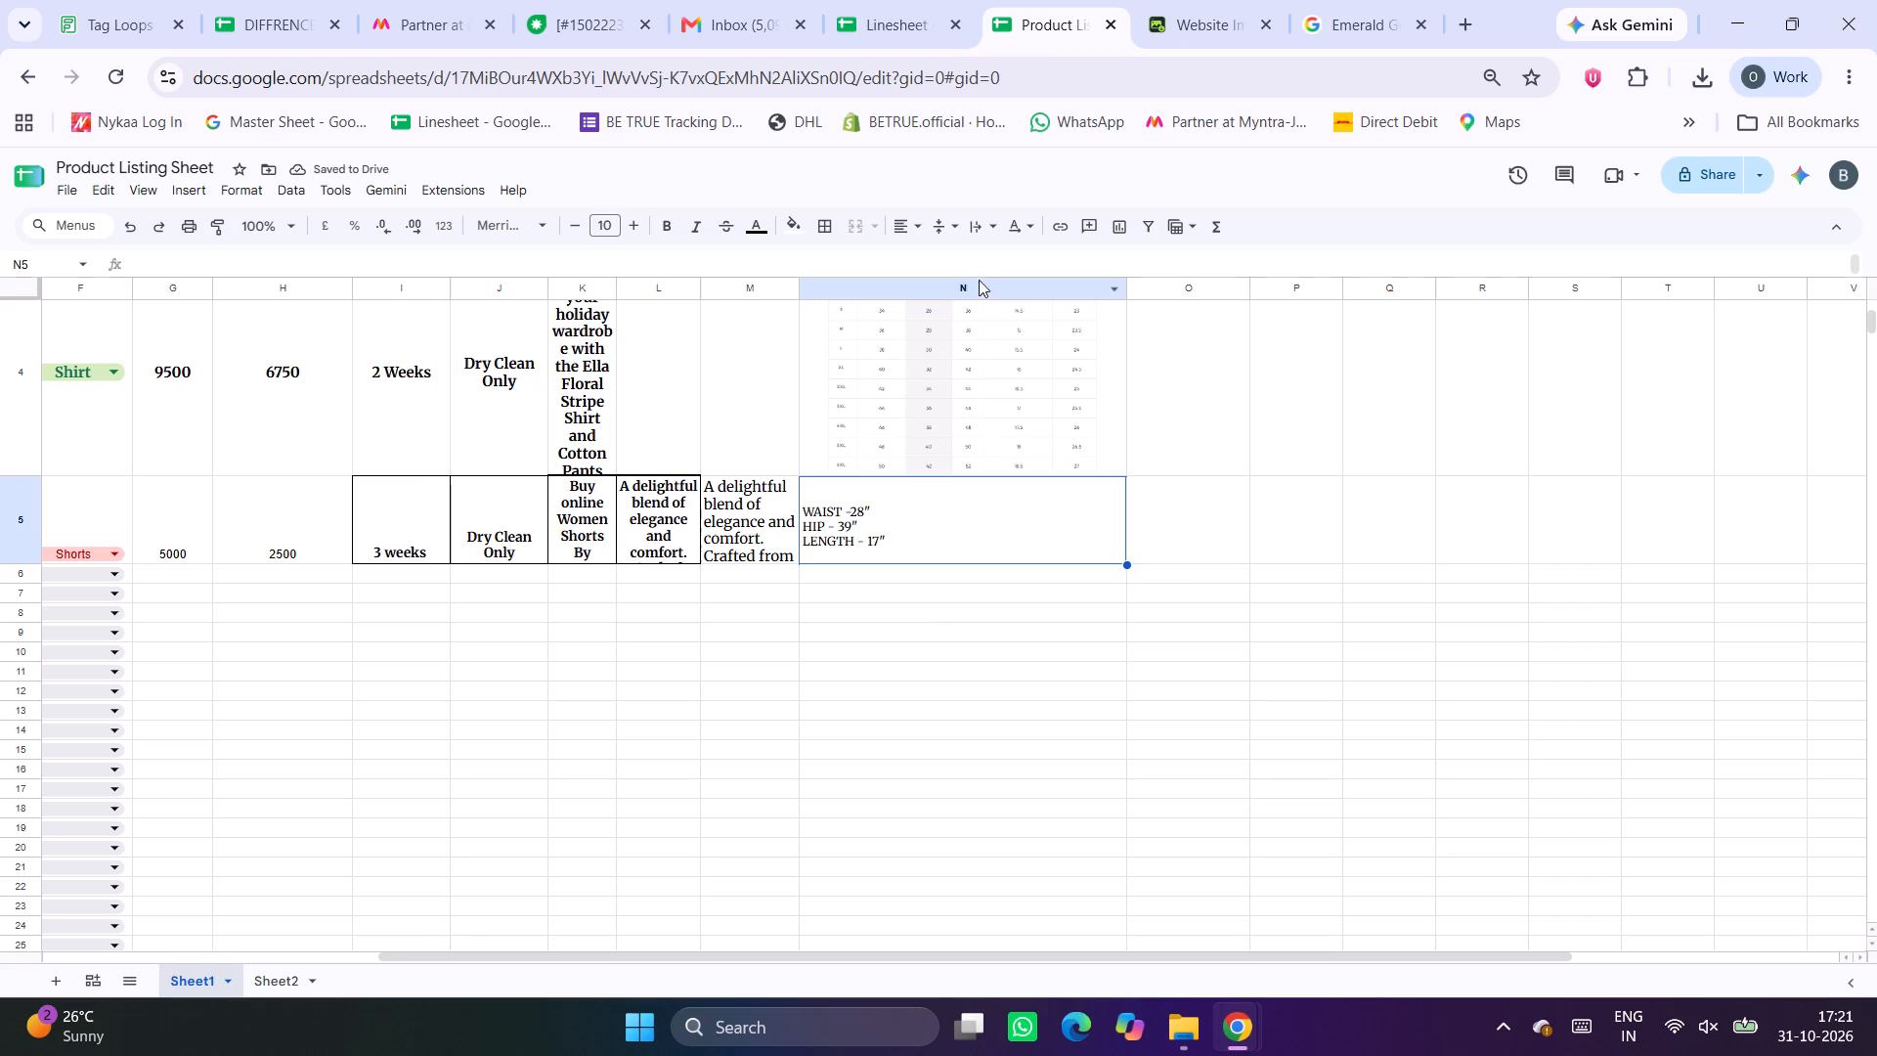
pyautogui.click(766, 525)
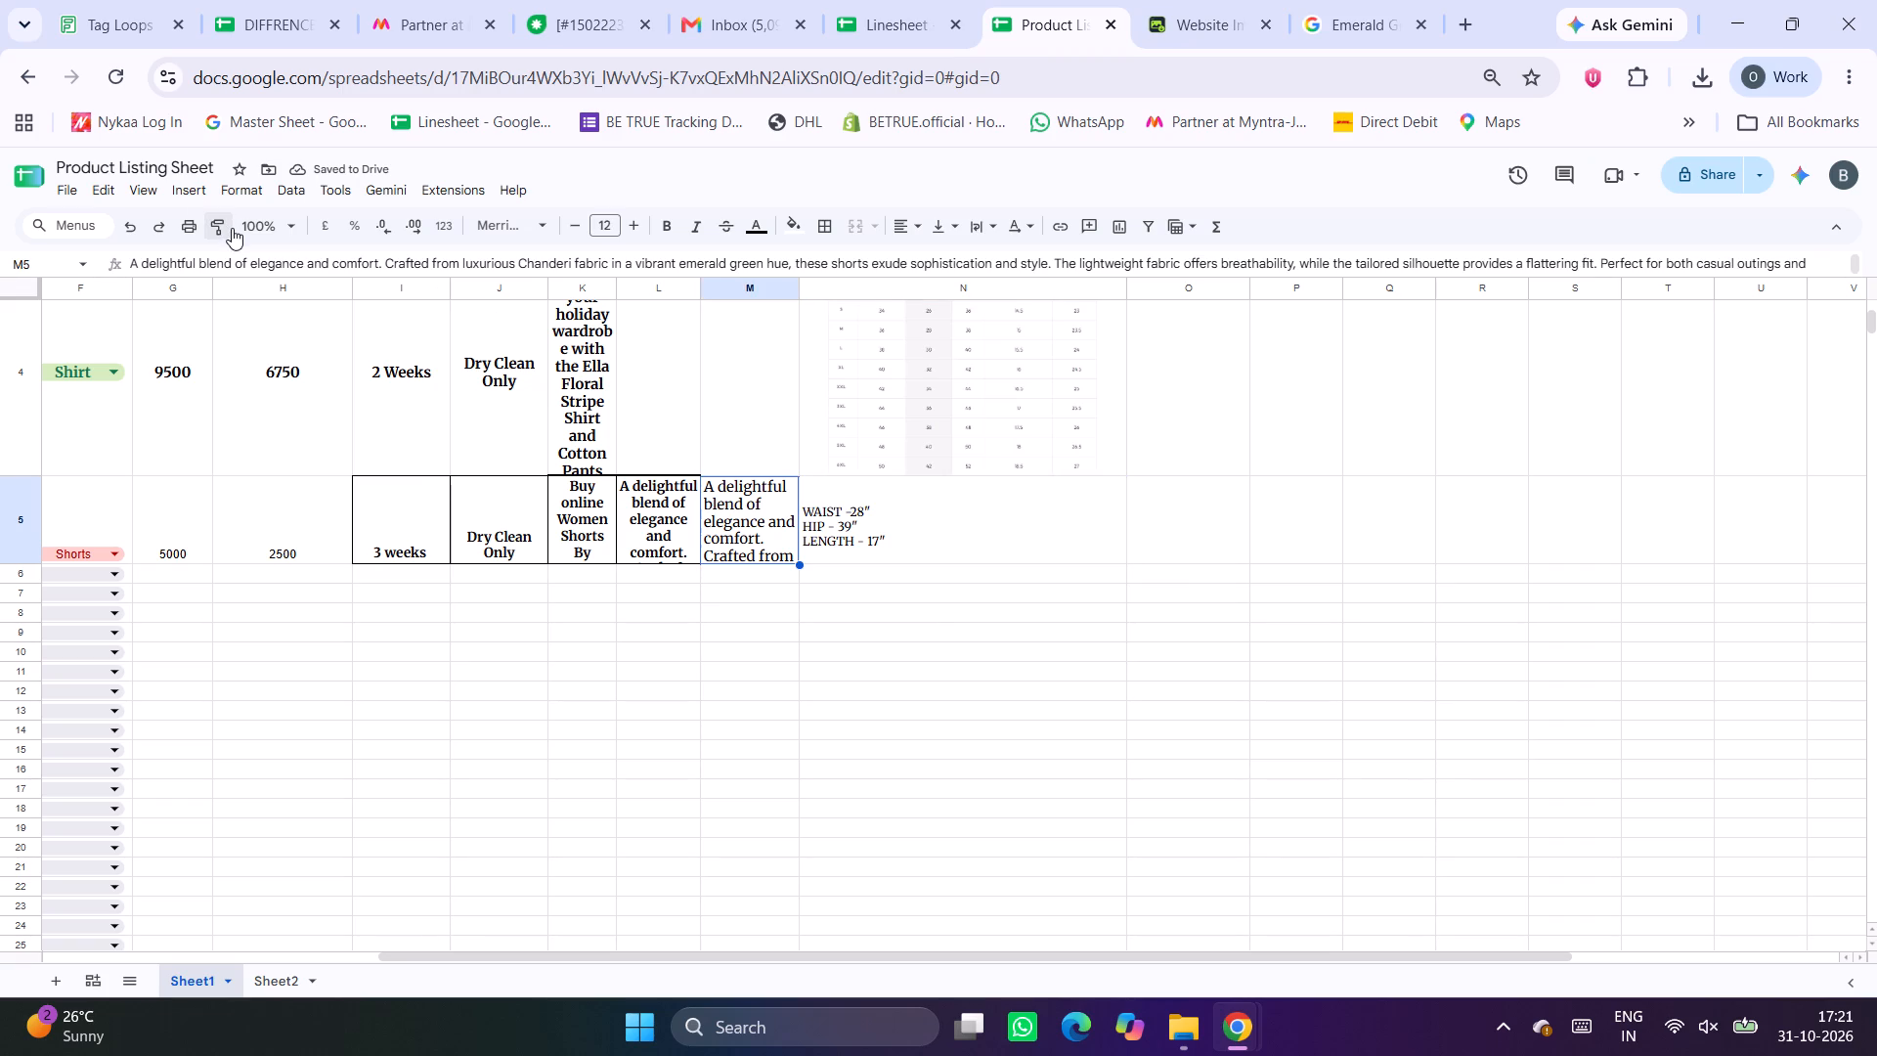
pyautogui.click(232, 229)
pyautogui.click(946, 503)
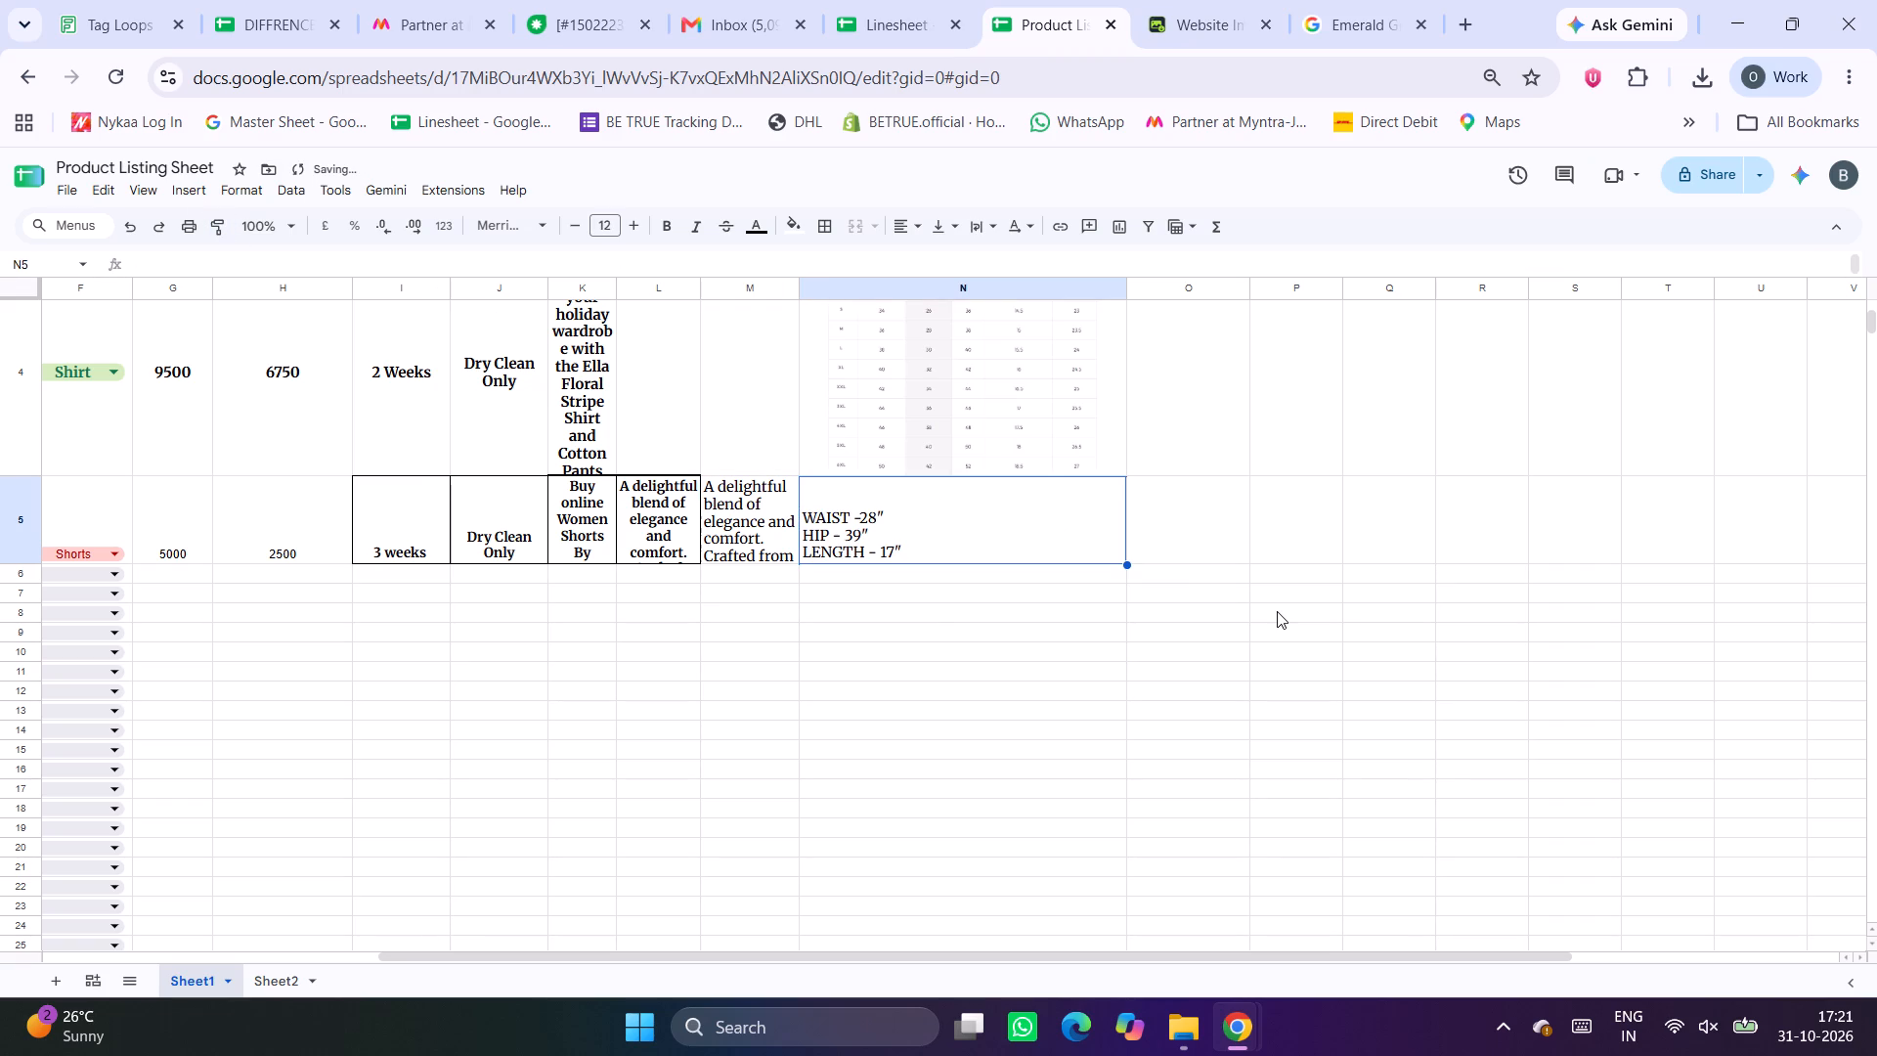
pyautogui.click(1277, 611)
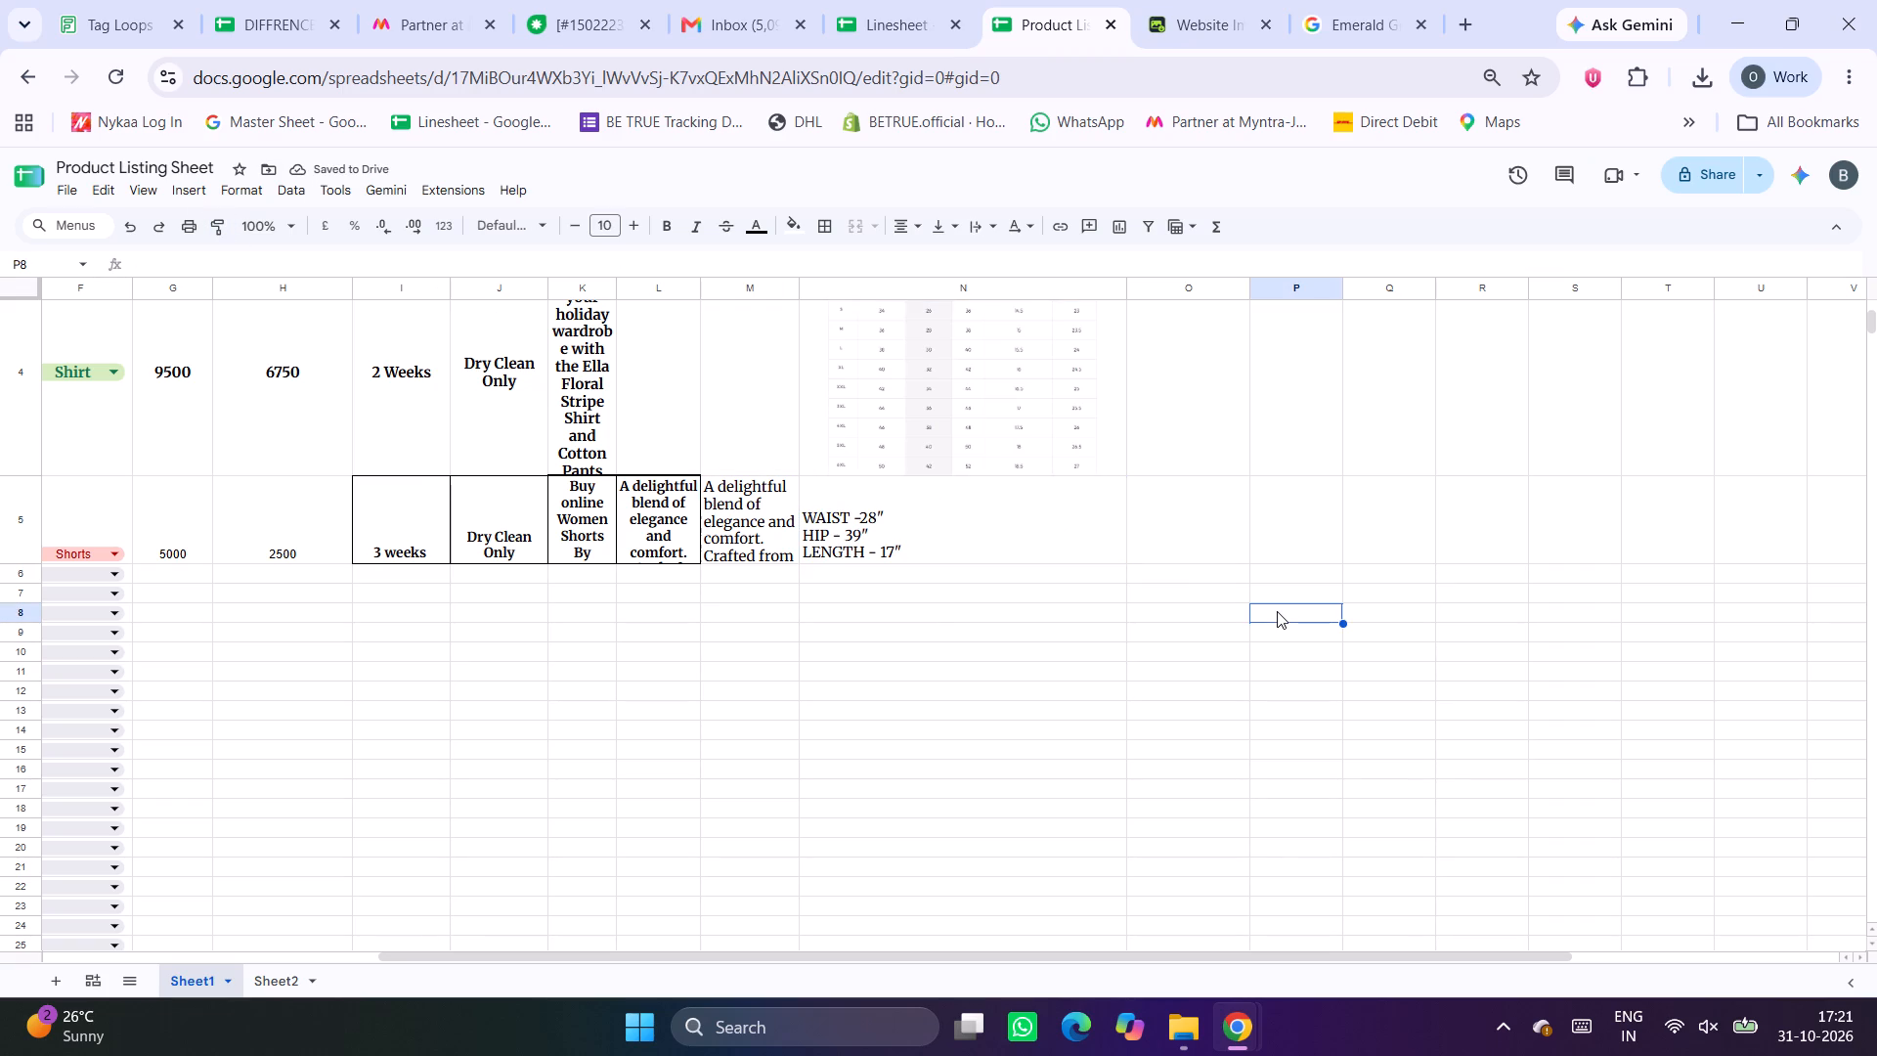
# Return to the SF Collection in the Linesheet and look over the product rows around SF 42.
pyautogui.hscroll(3, 844, 639)
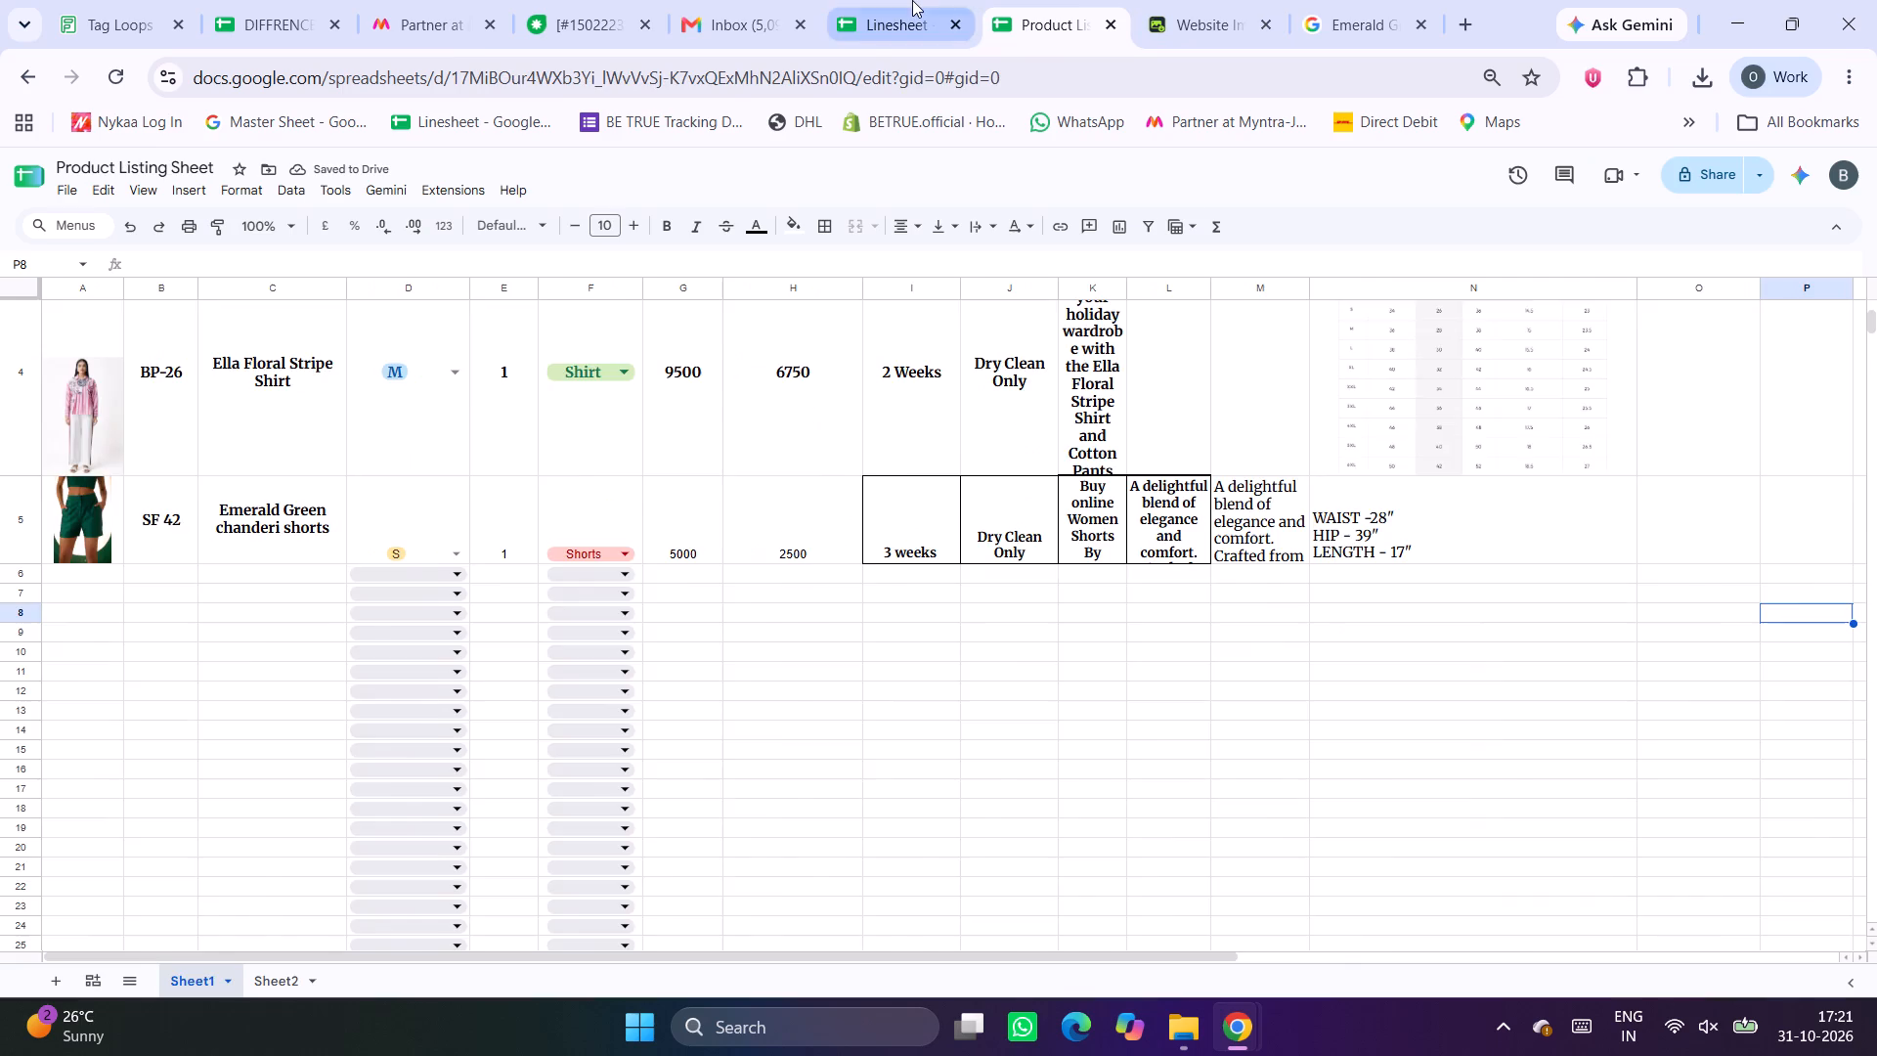
pyautogui.click(912, 0)
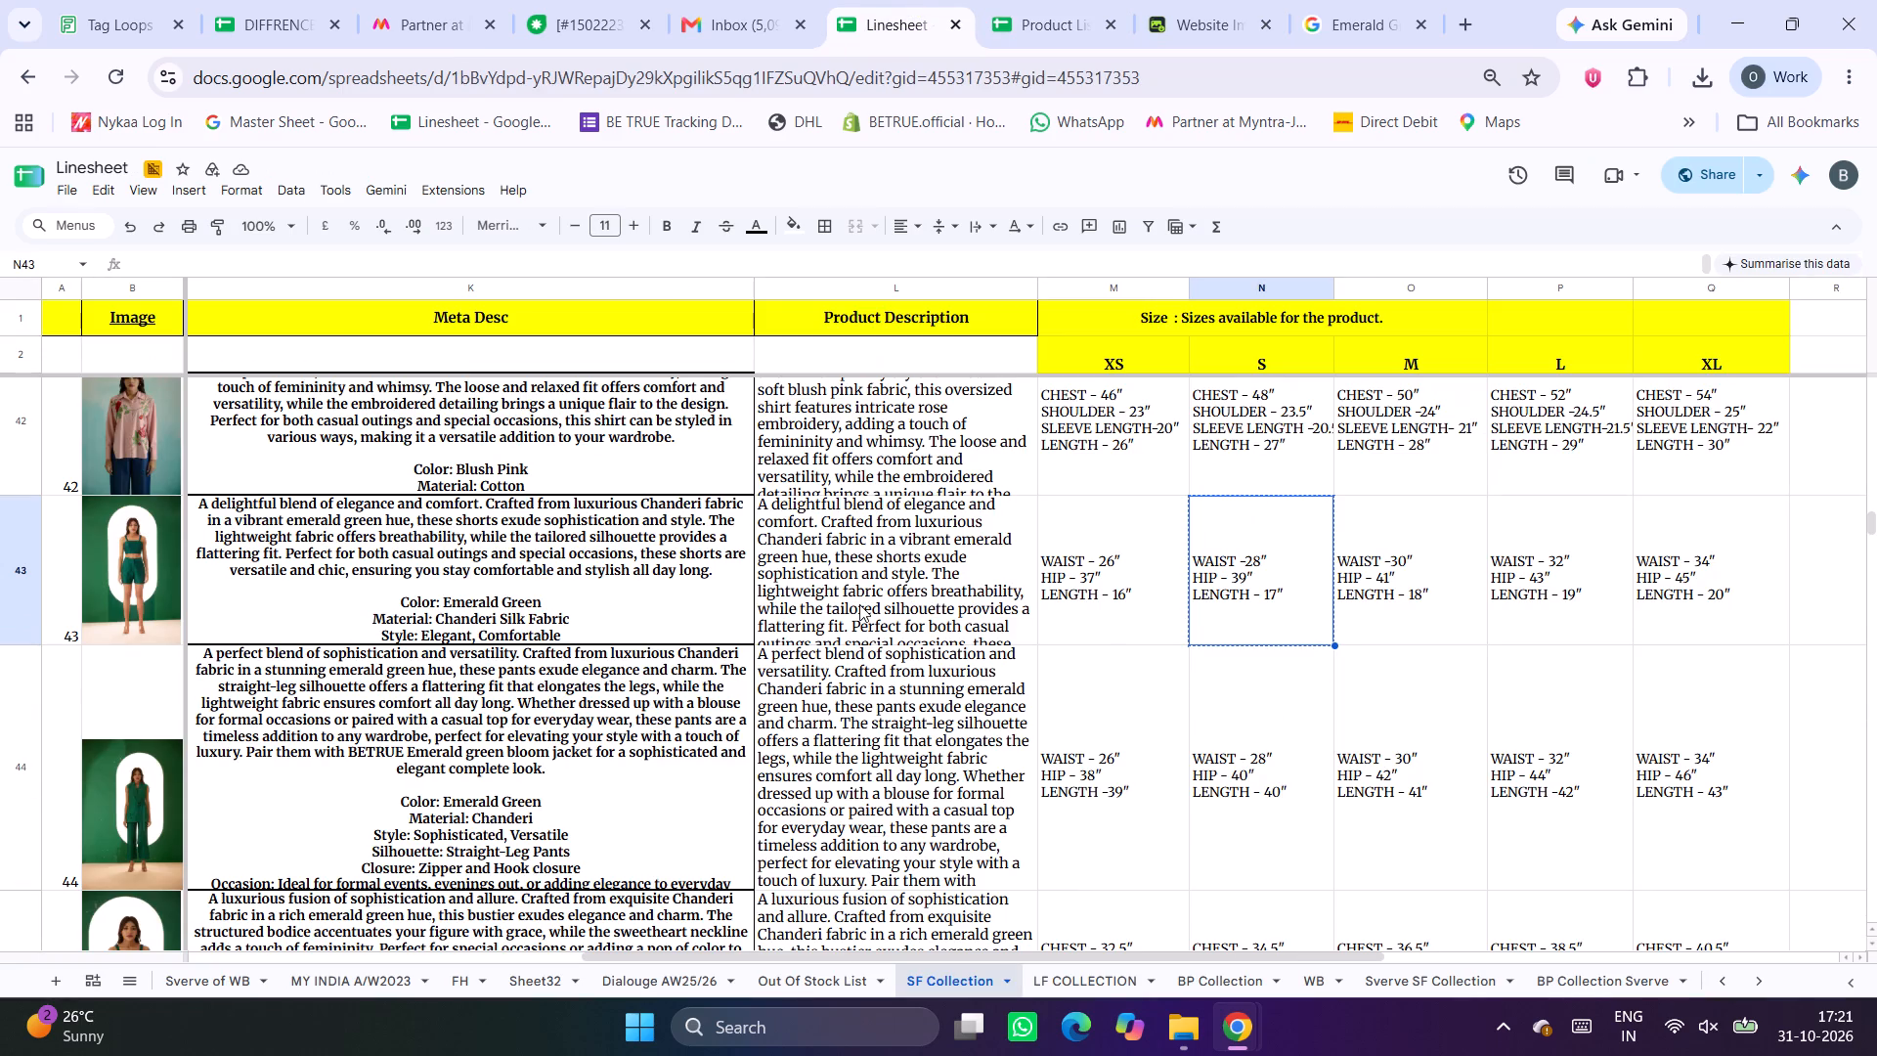
pyautogui.hscroll(16, 360, 749)
pyautogui.scroll(-1, 360, 749)
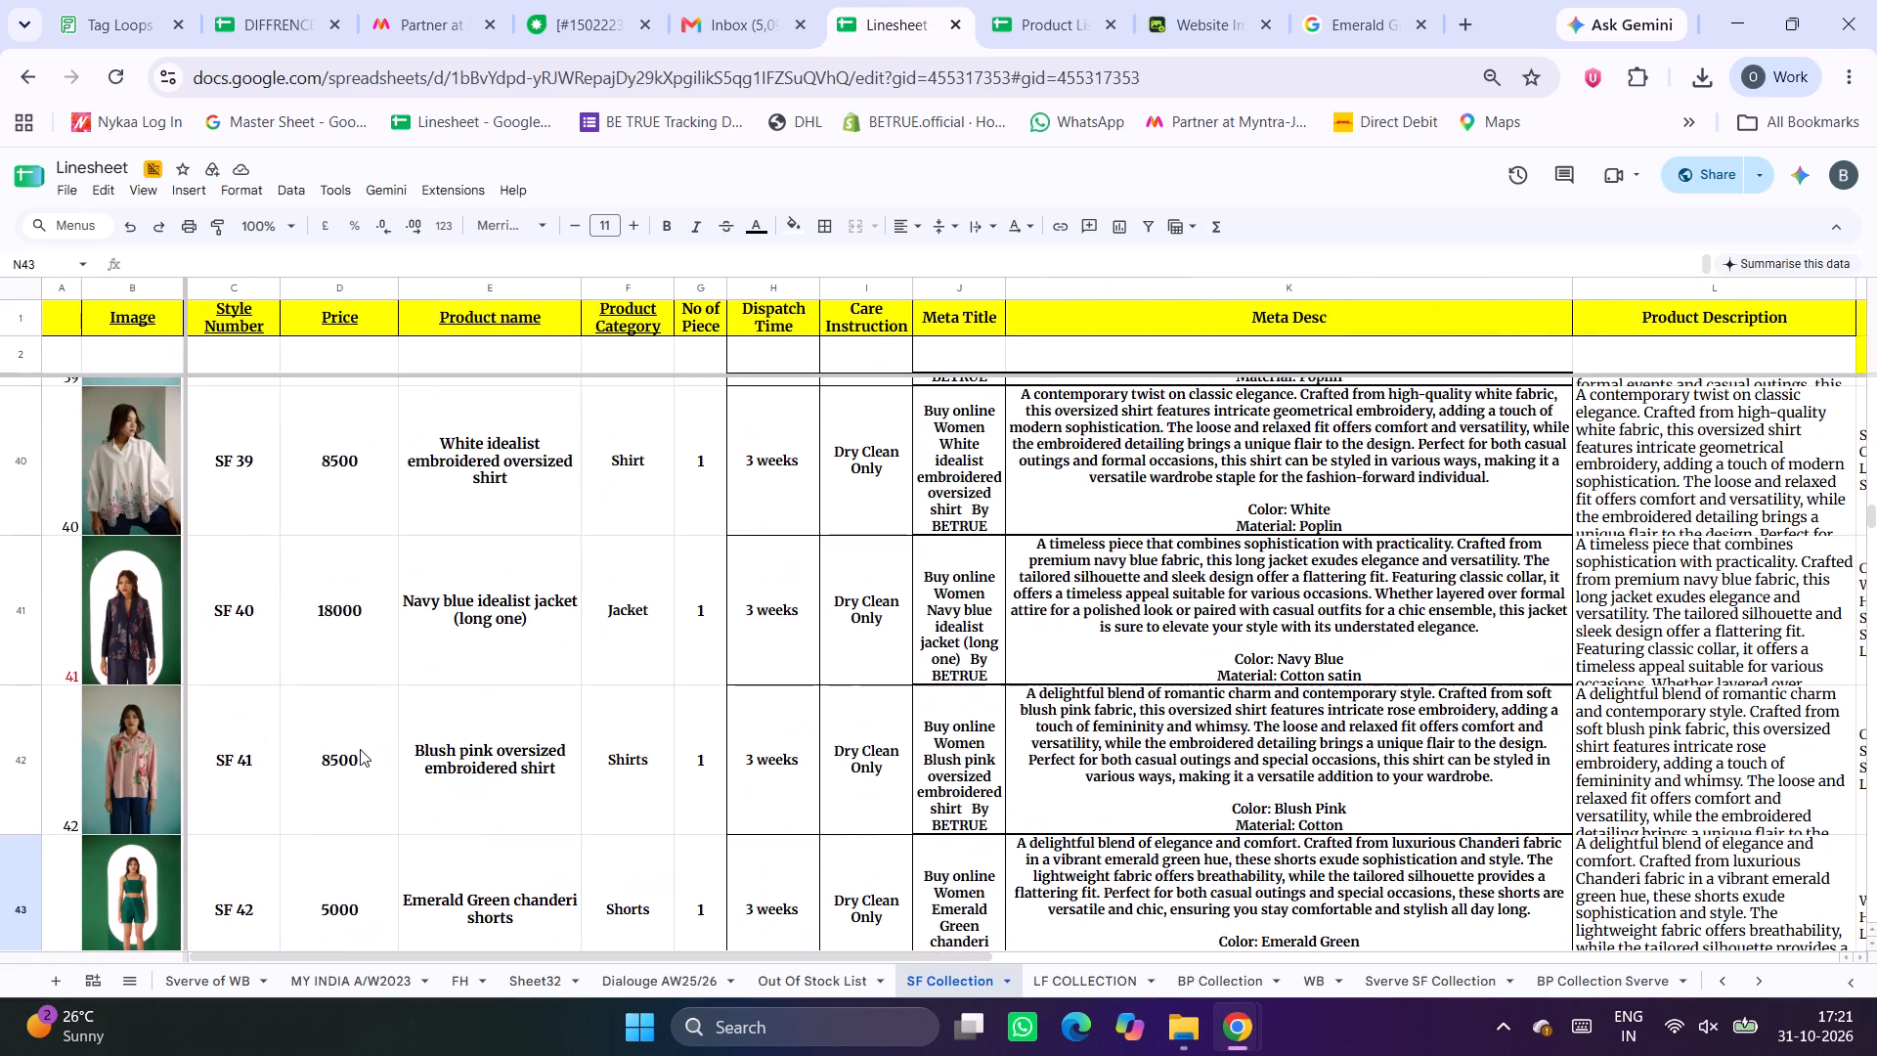
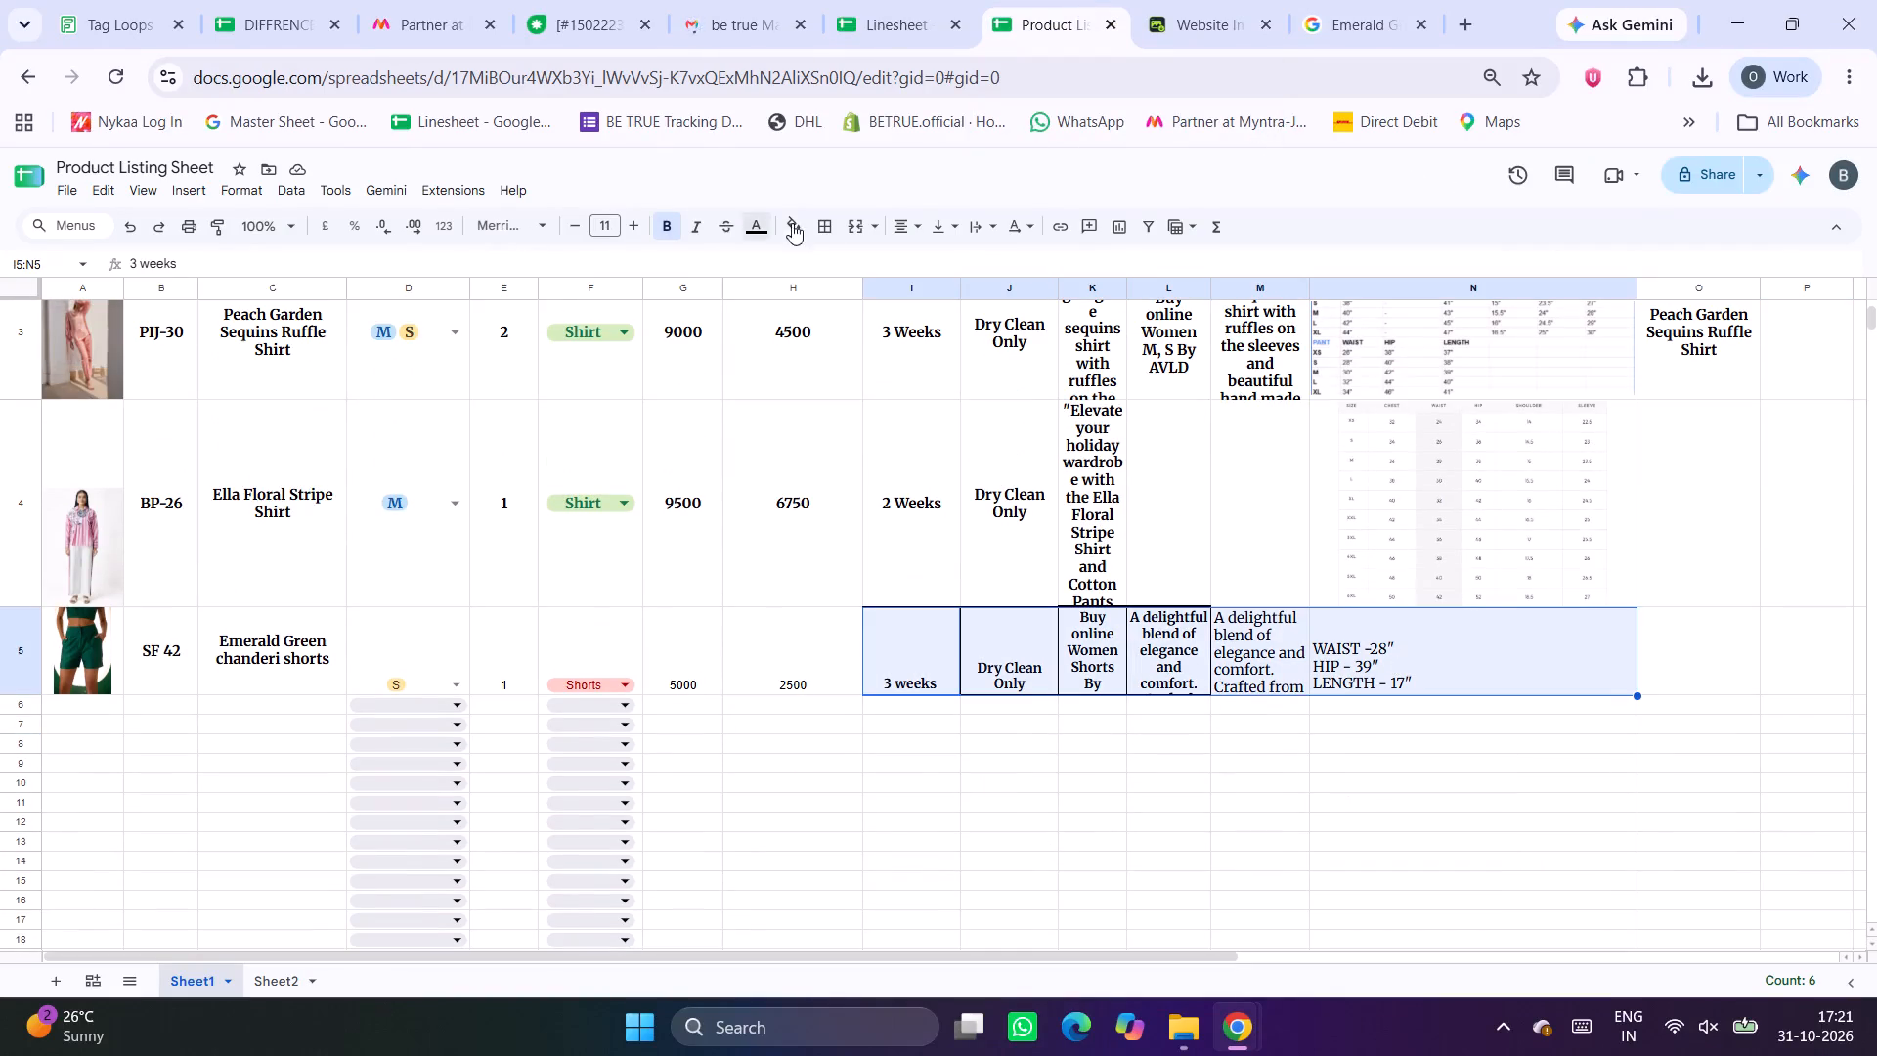
# Remove the cell borders from SF 42's copied details in cells I5:N5 of the Product Listing Sheet.
pyautogui.click(827, 220)
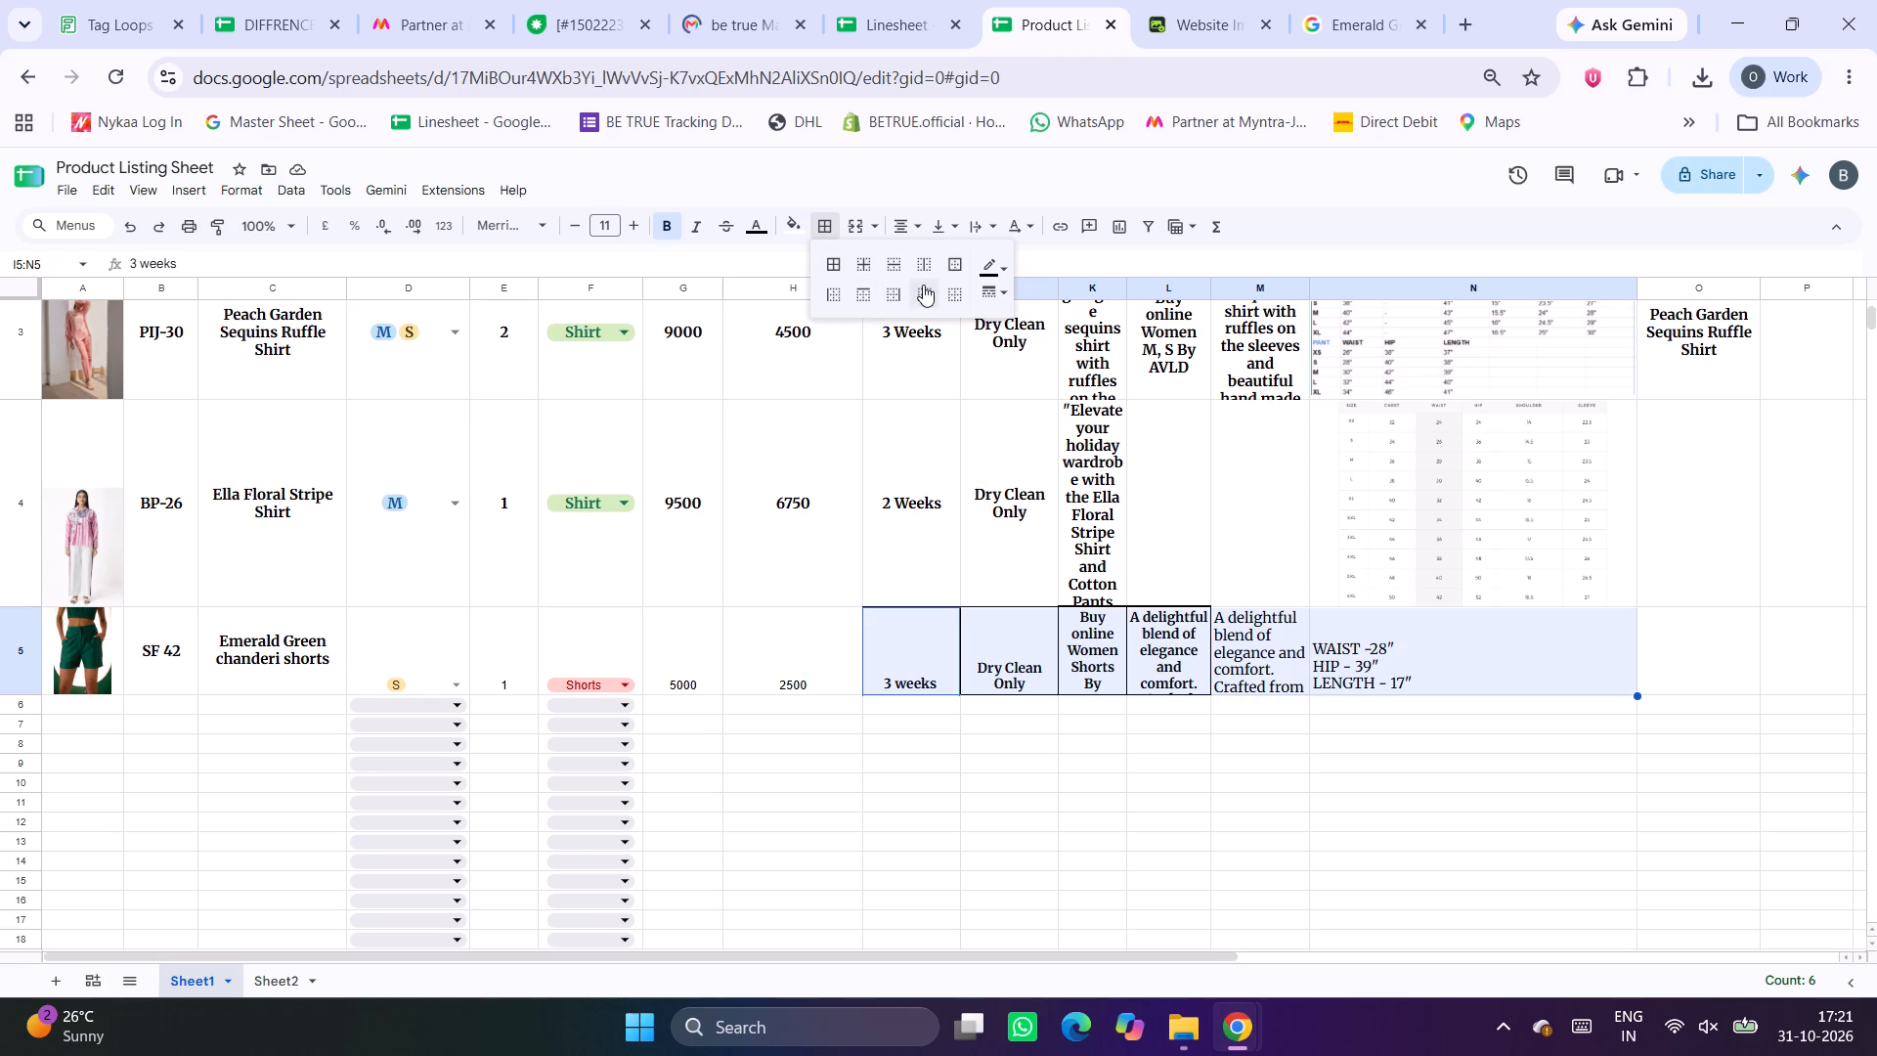
pyautogui.click(961, 301)
pyautogui.click(1284, 833)
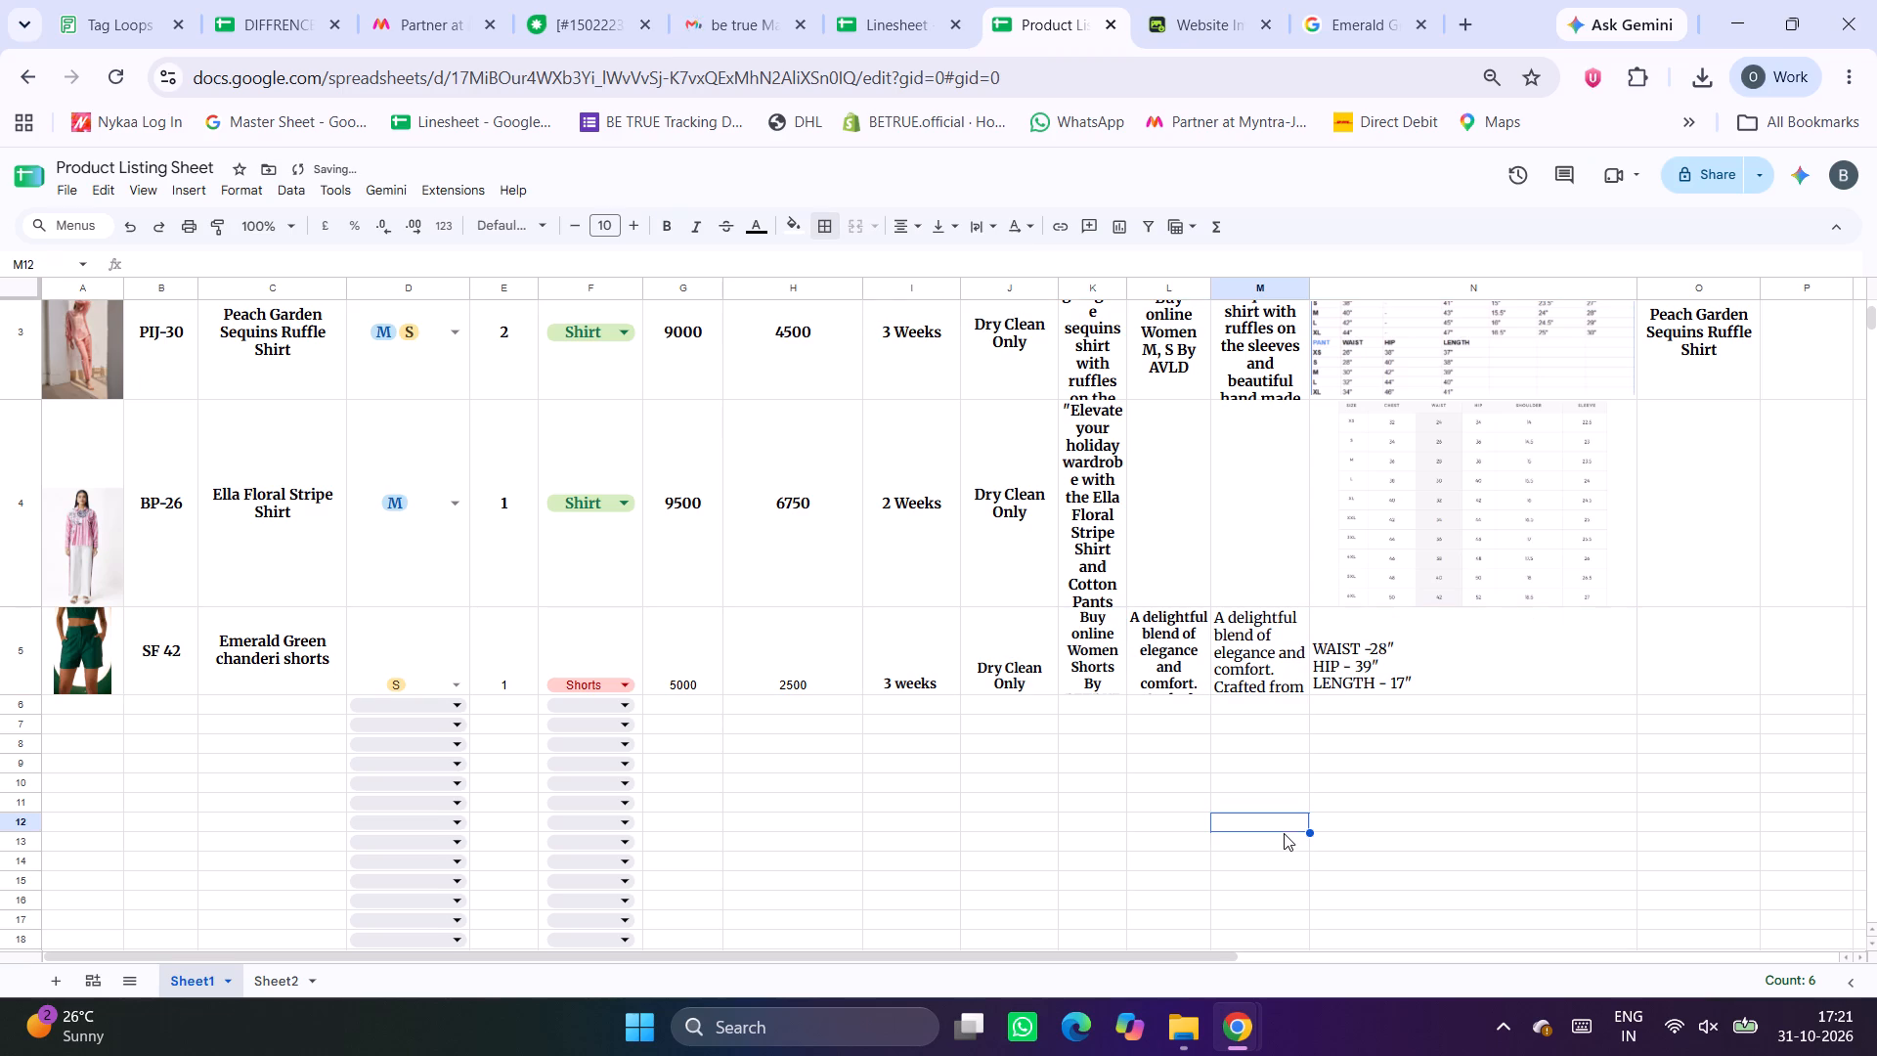
# Return to the Linesheet's SF Collection sheet and look through the product details around SF 42's row.
pyautogui.scroll(3, 1644, 733)
pyautogui.scroll(-1, 1644, 733)
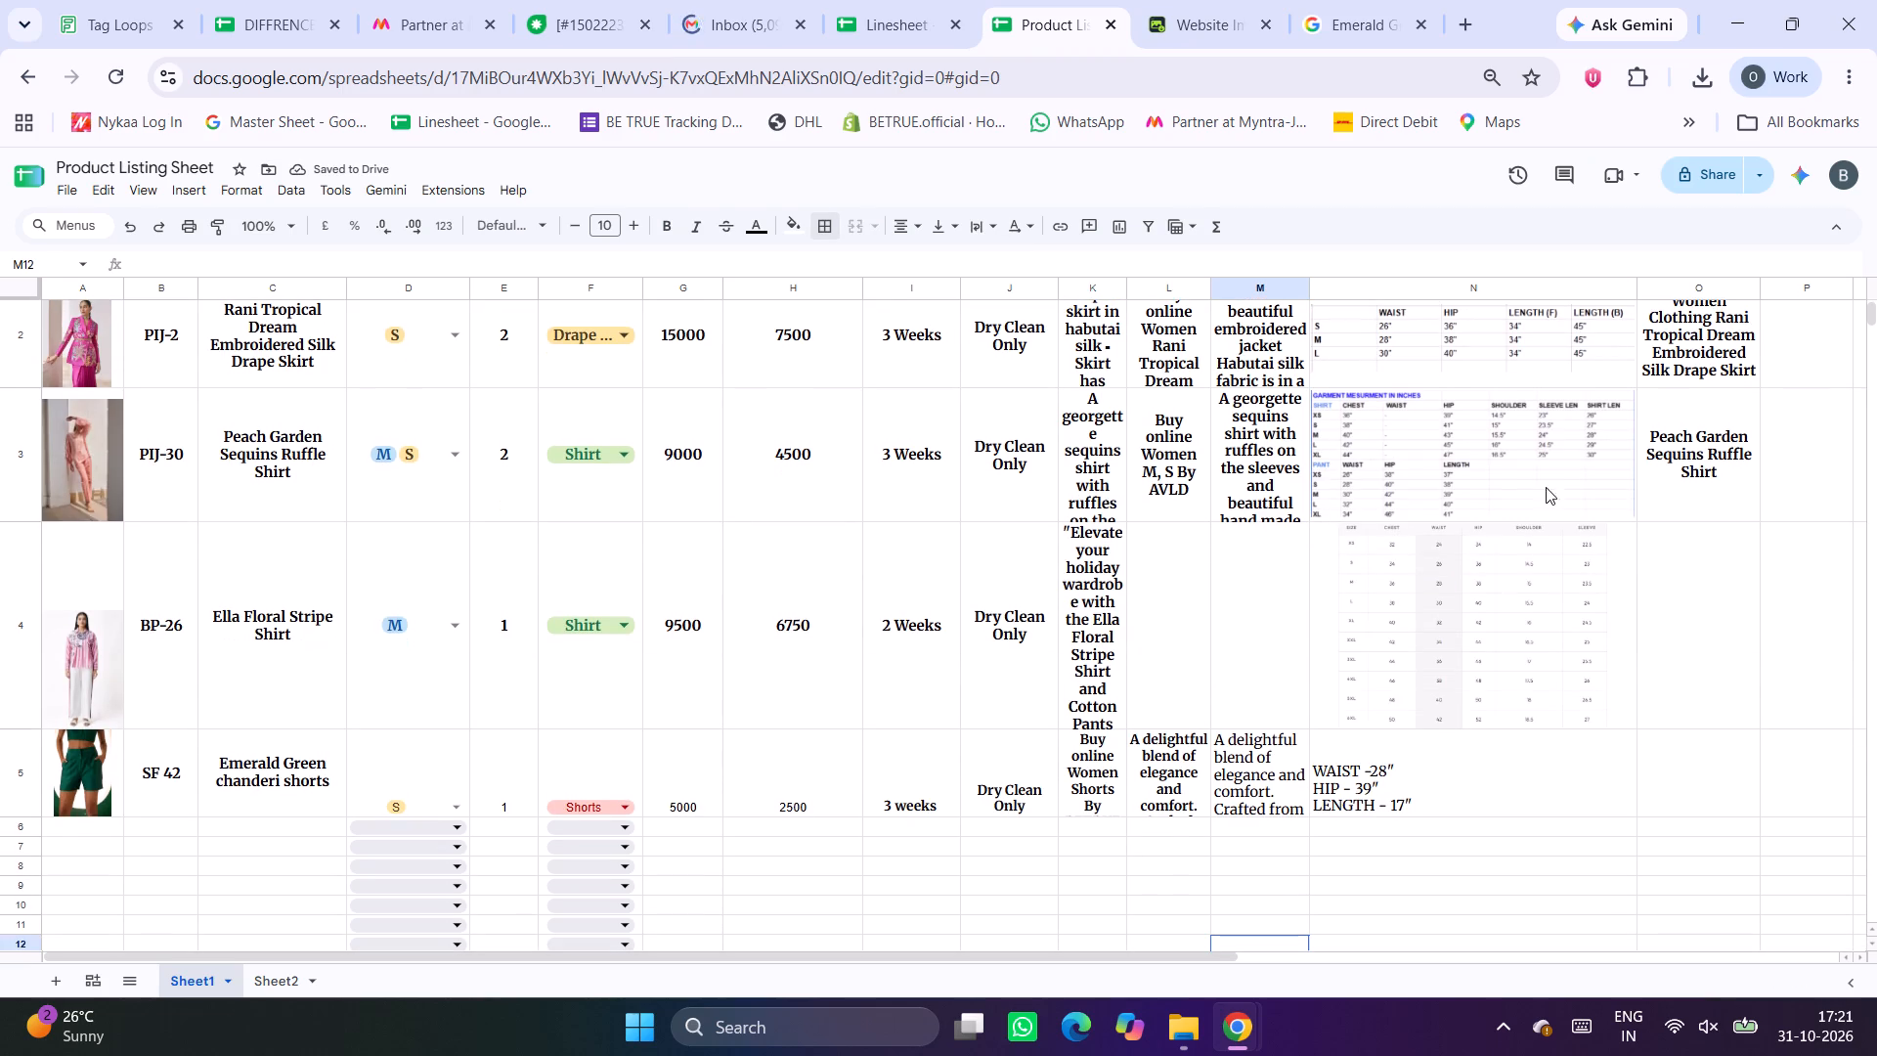
pyautogui.click(860, 0)
pyautogui.hscroll(-7, 1208, 488)
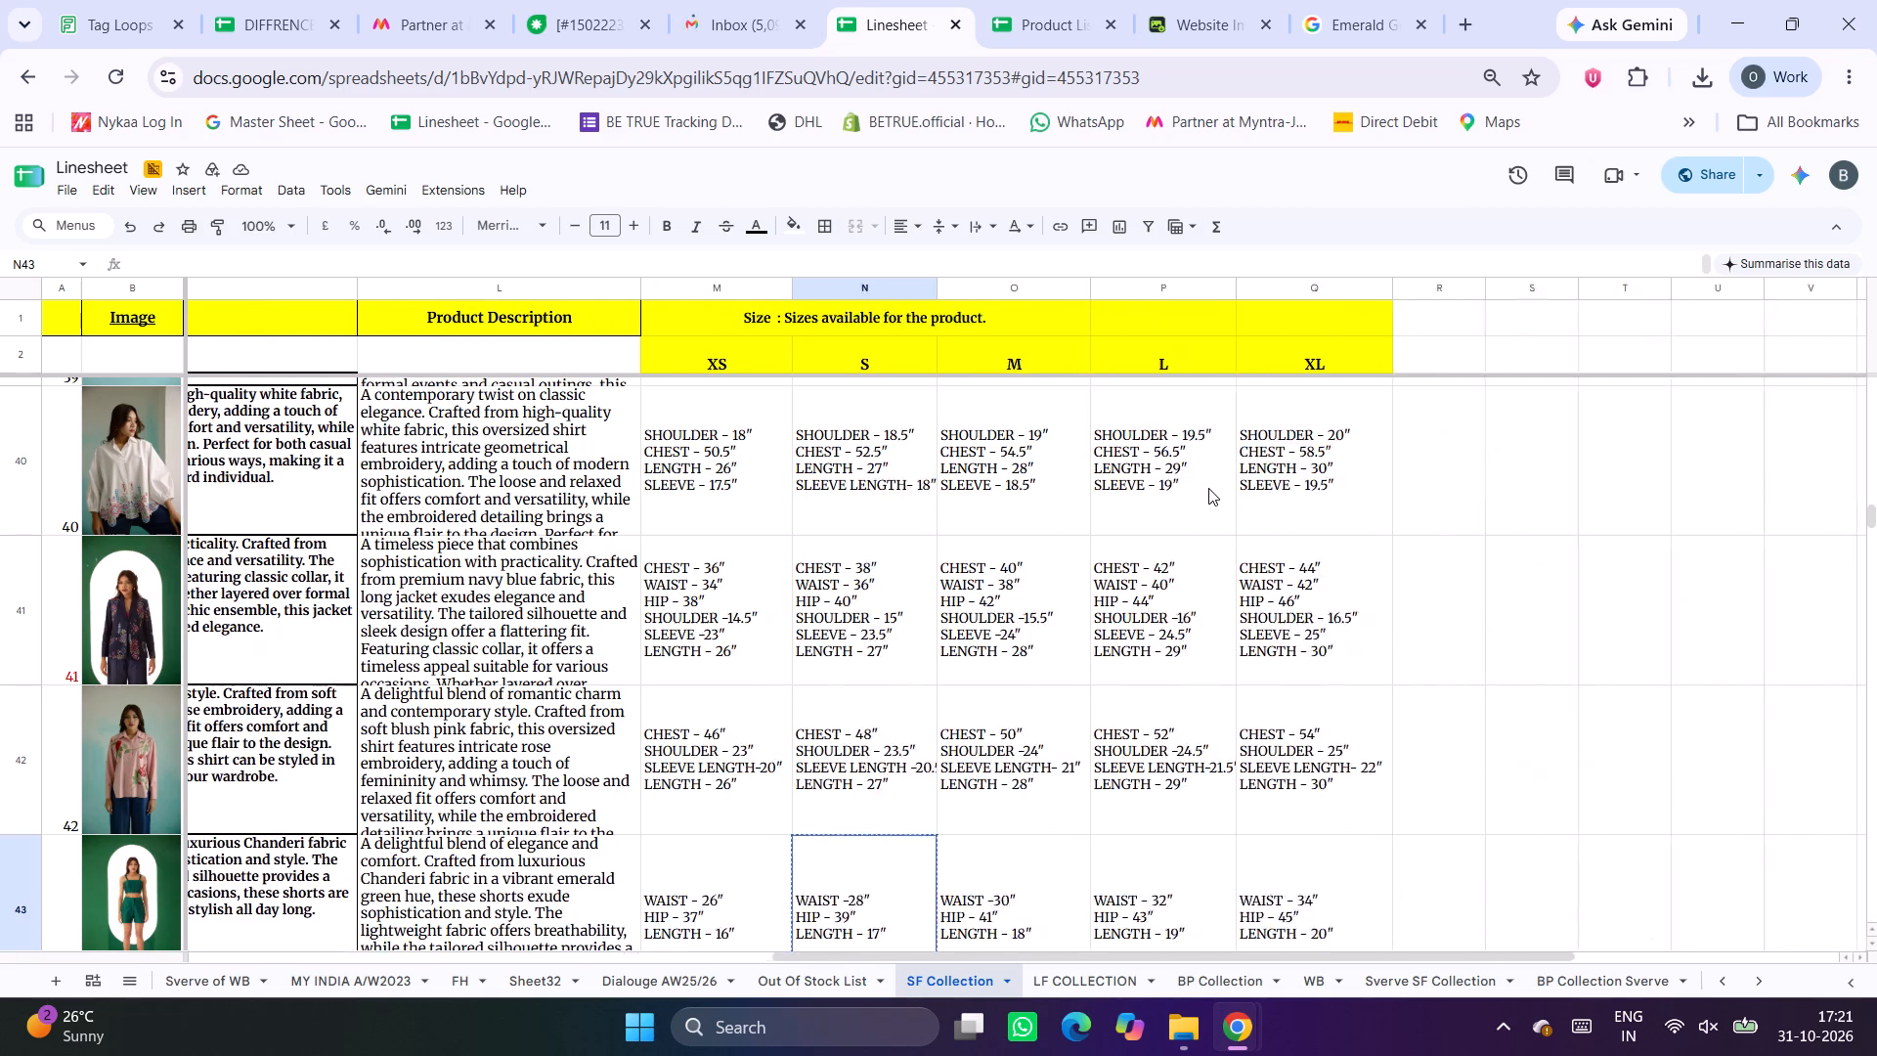
# Copy SF 42's product name, Emerald Green chanderi shorts, from cell C5 into its Alt Text cell O5 in the Product Listing Sheet.
pyautogui.hscroll(2, 1208, 488)
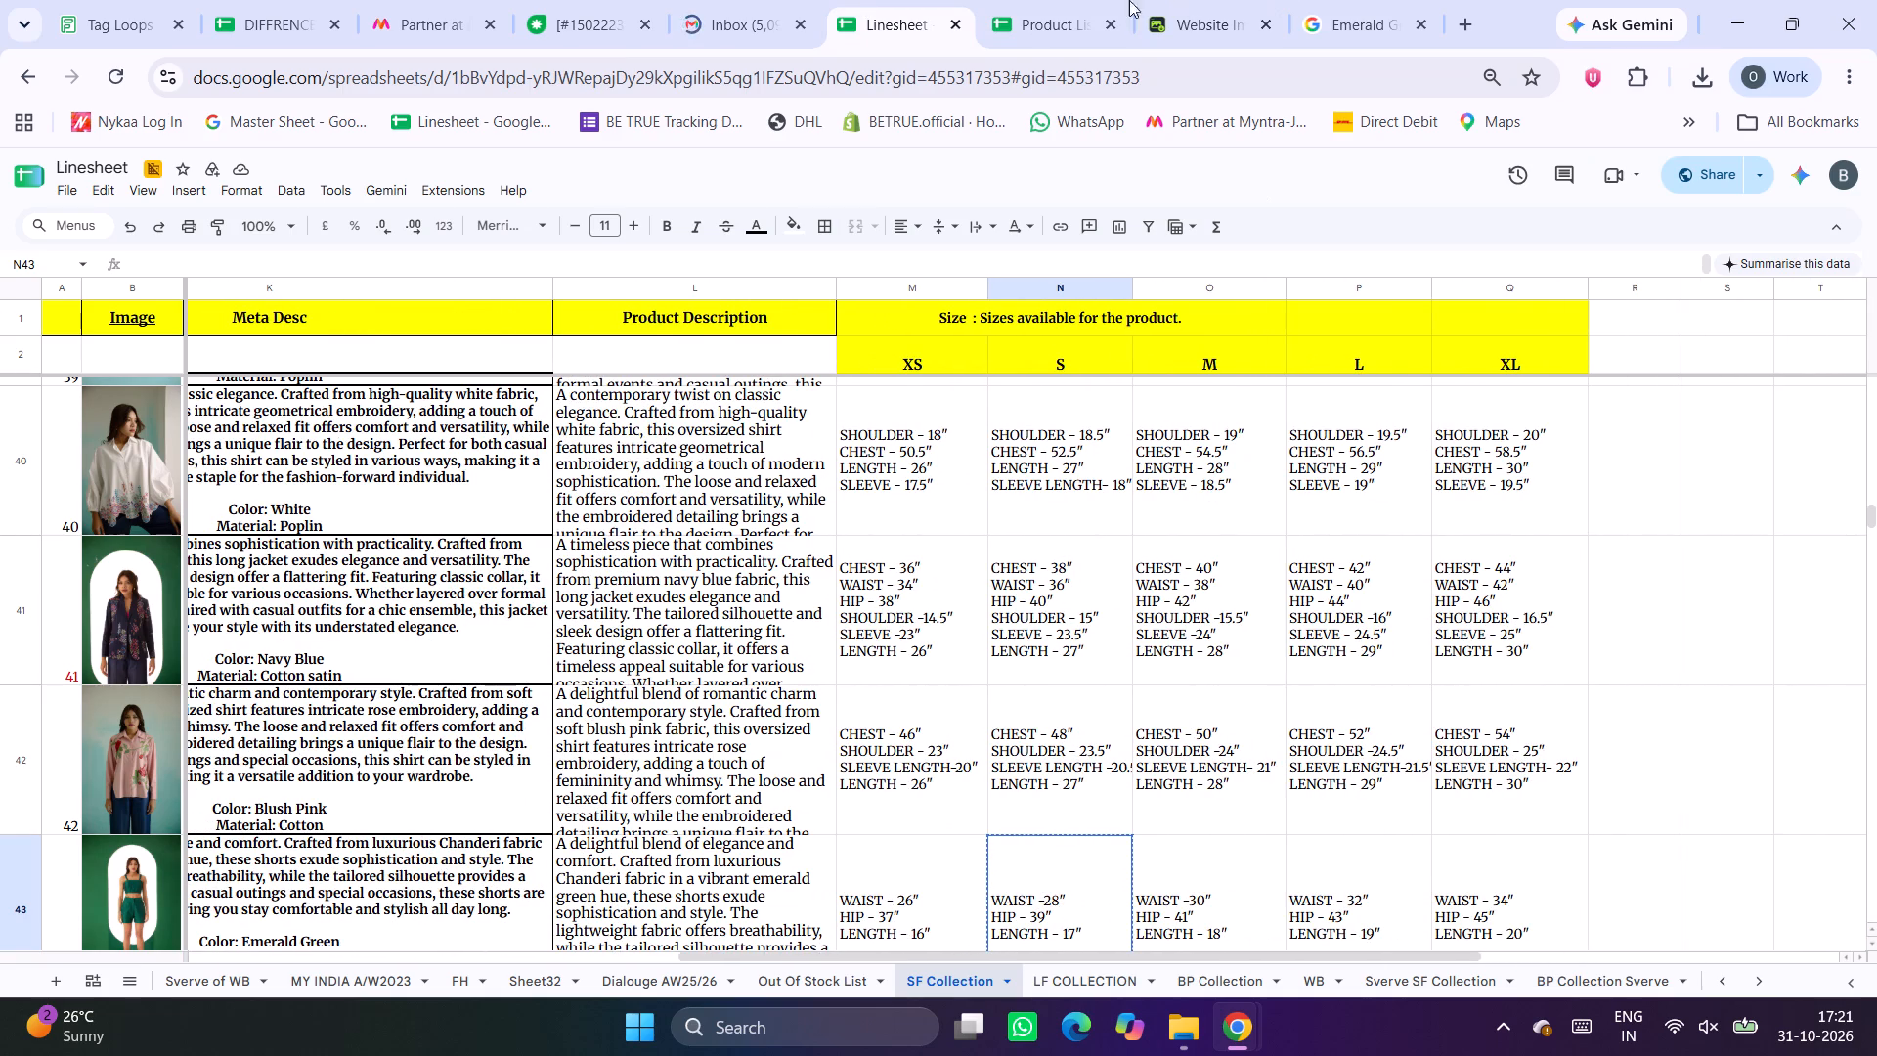
pyautogui.click(1073, 0)
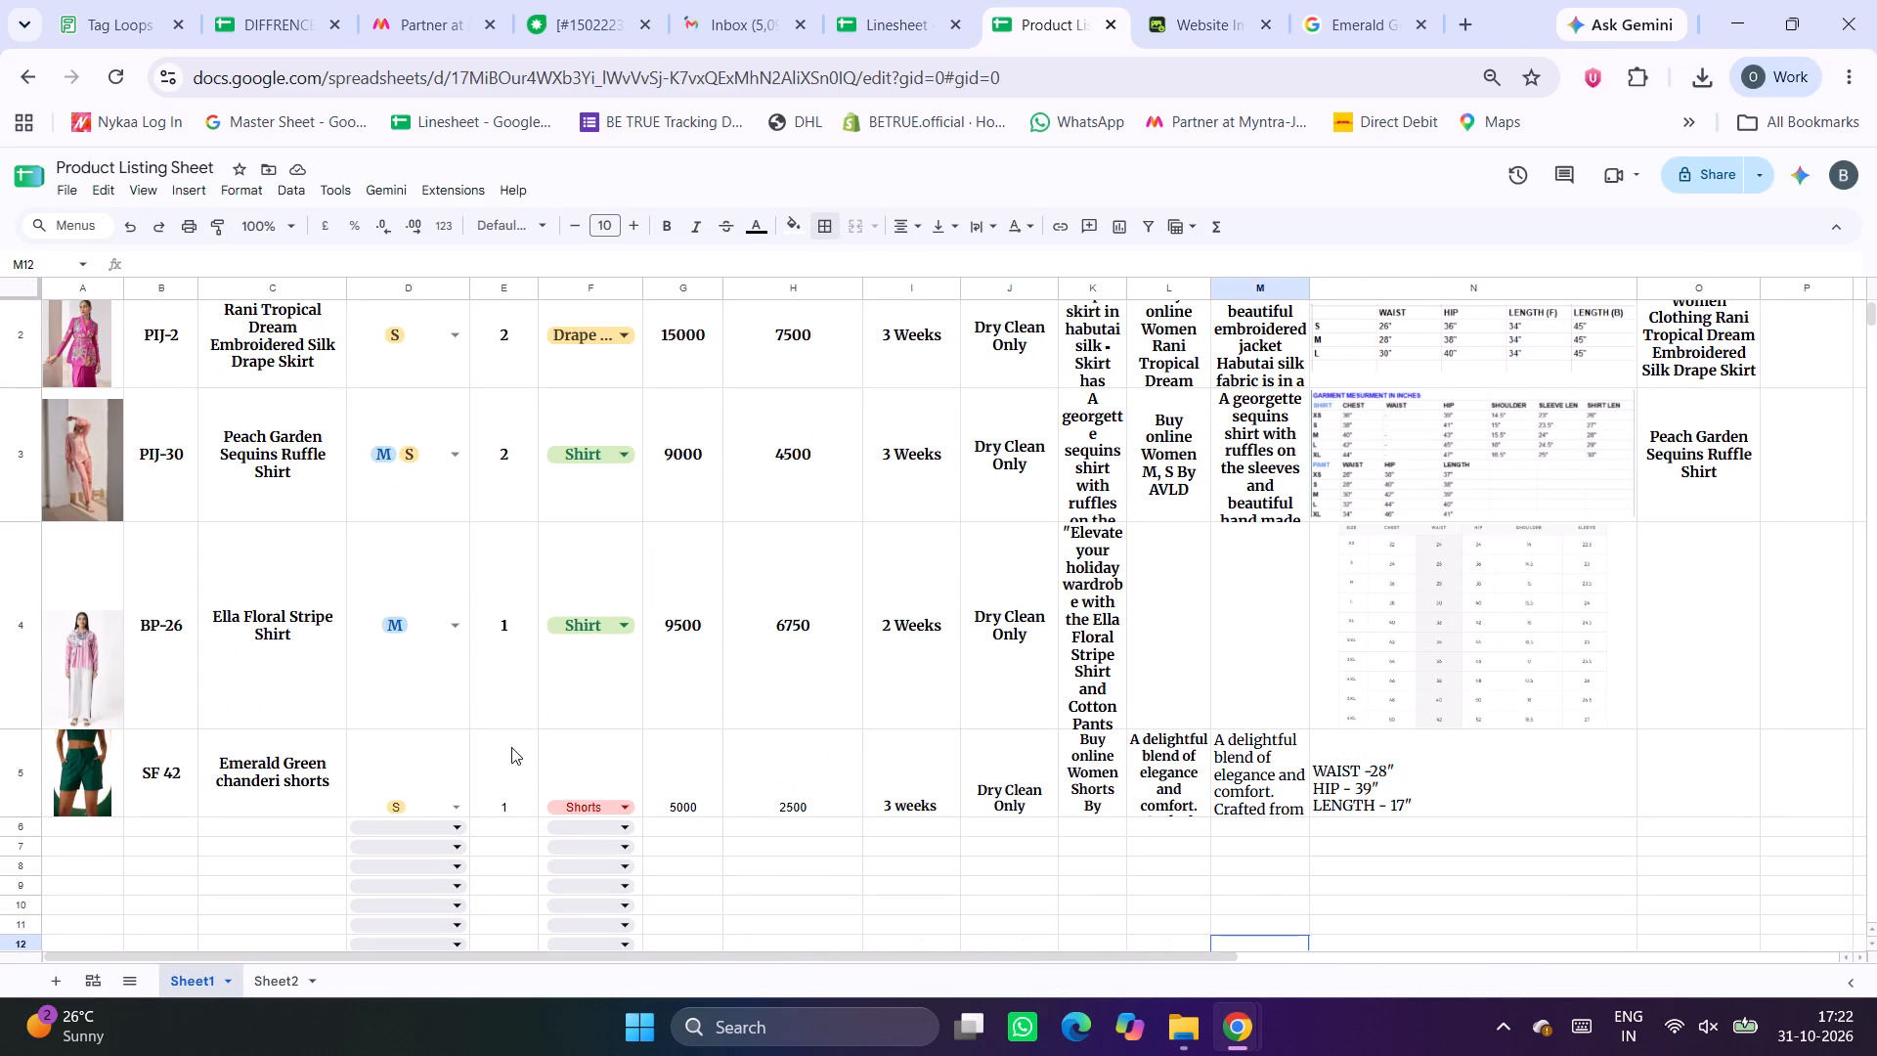
pyautogui.click(252, 780)
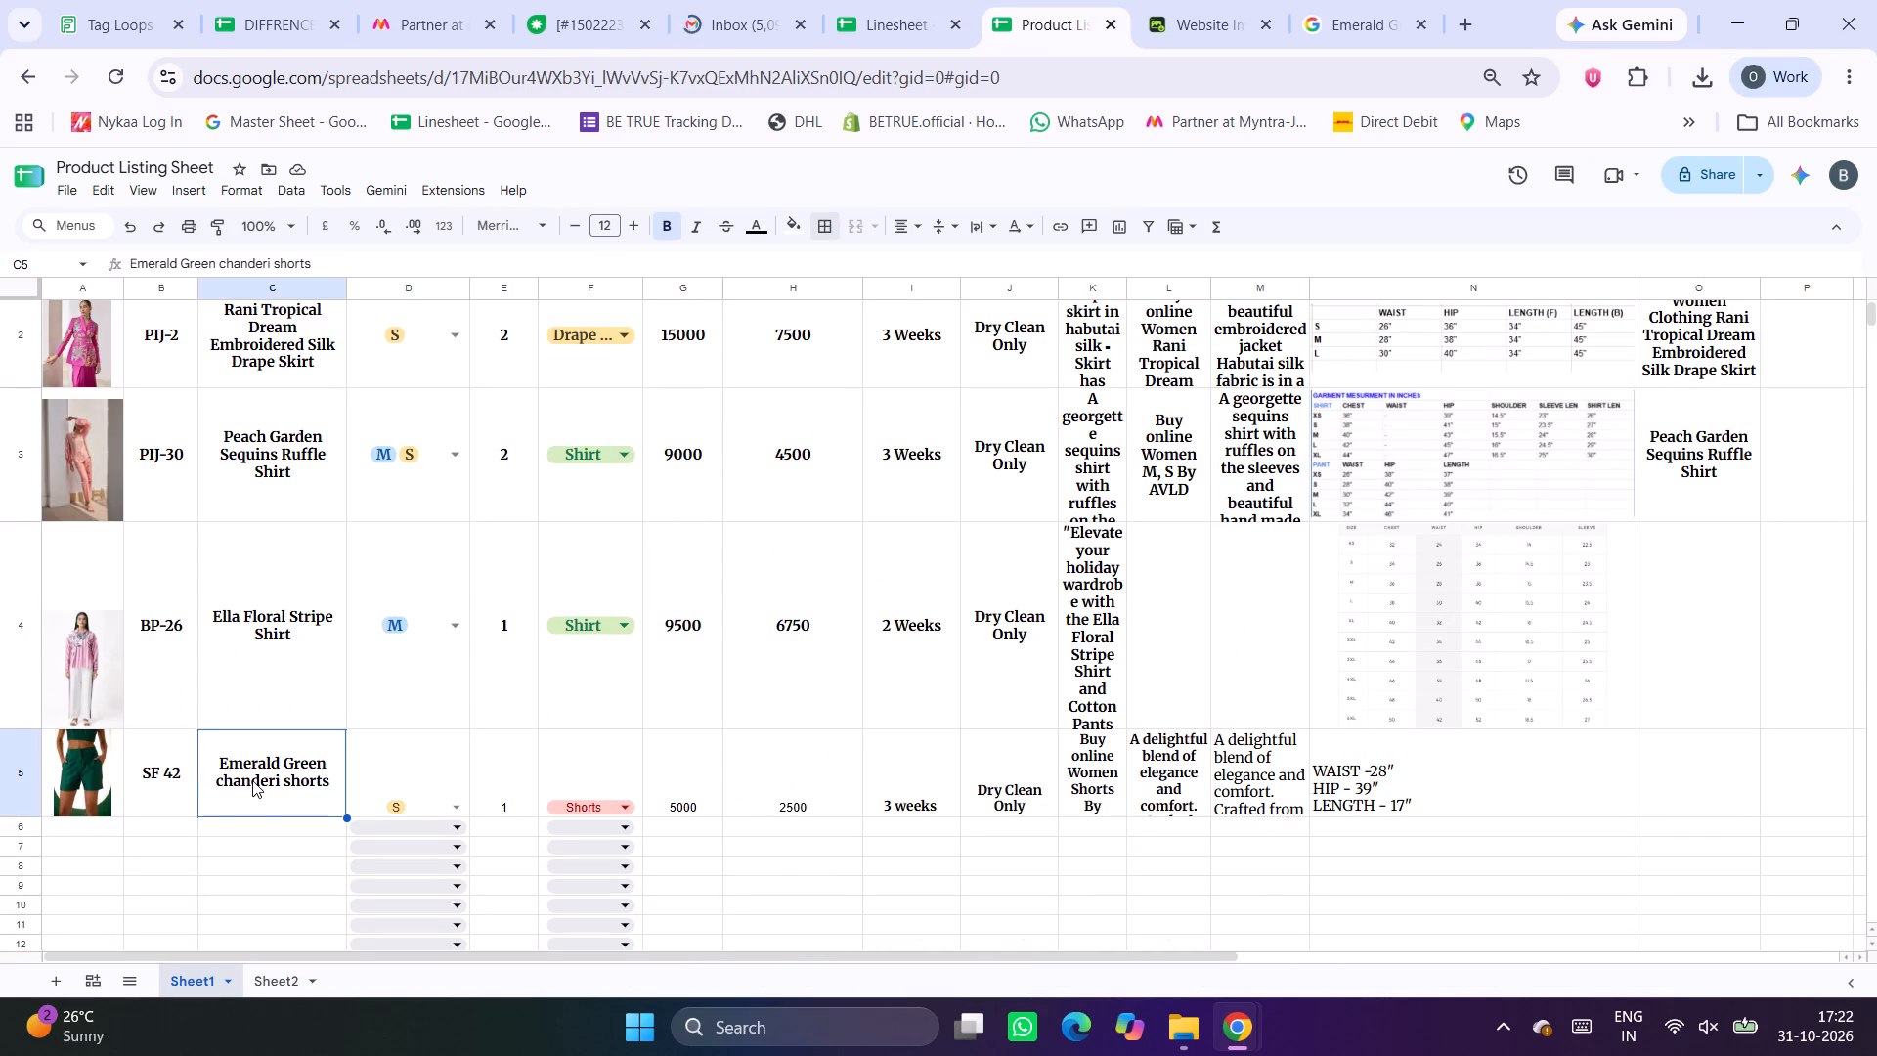
pyautogui.hotkey('ctrl', 'c')
pyautogui.click(1658, 776)
pyautogui.hotkey('ctrl', 'v')
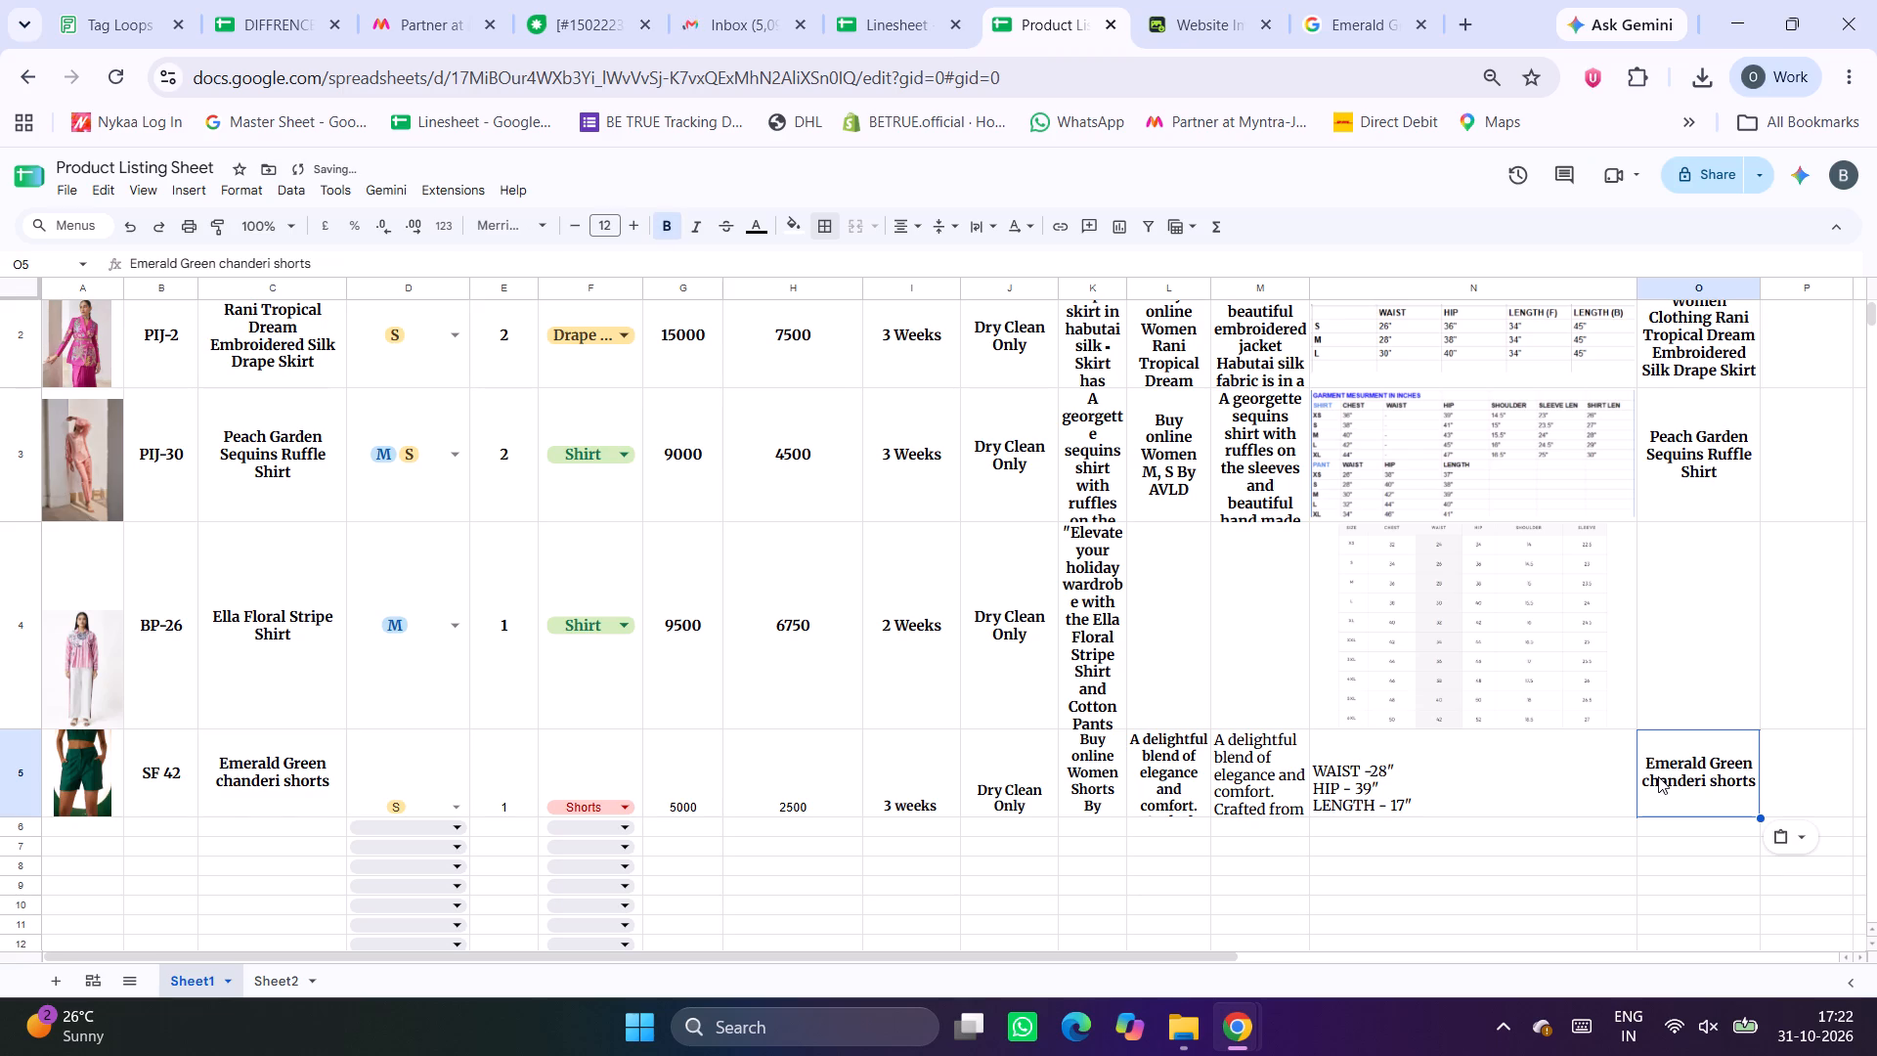
pyautogui.click(1691, 629)
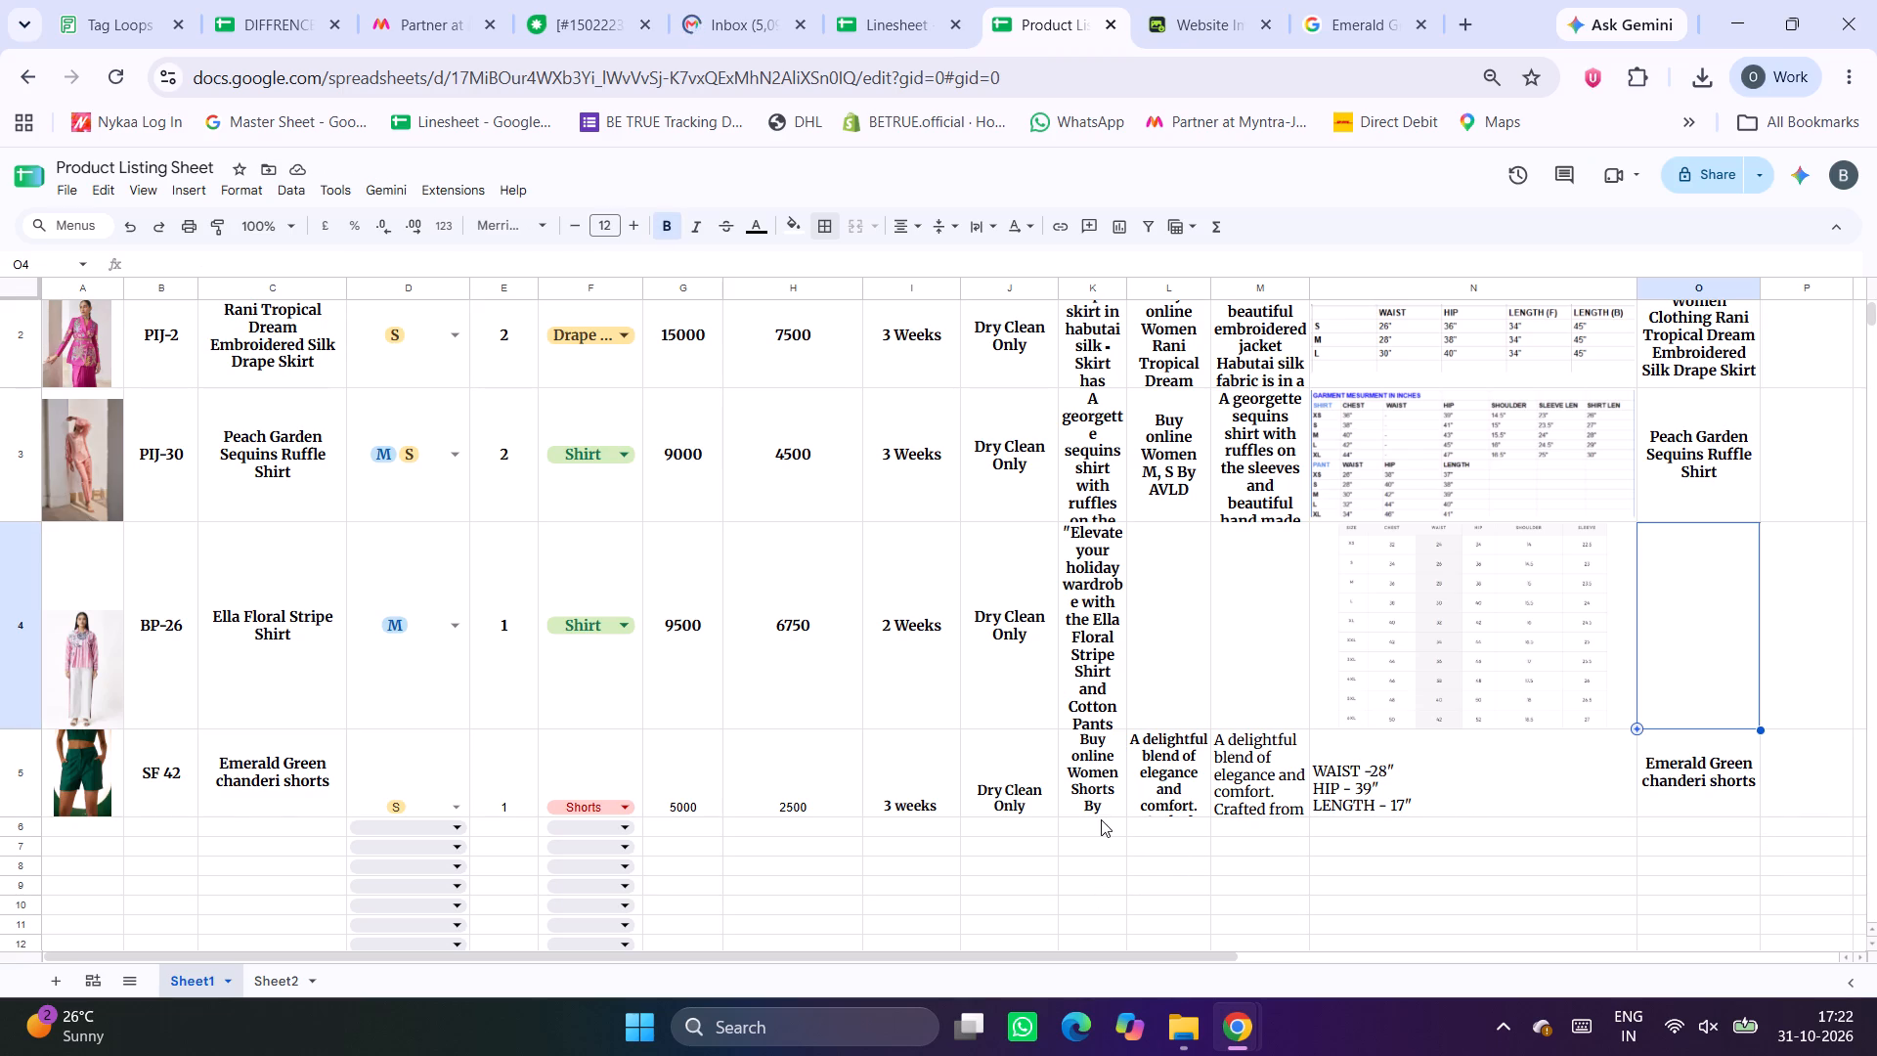
pyautogui.click(108, 833)
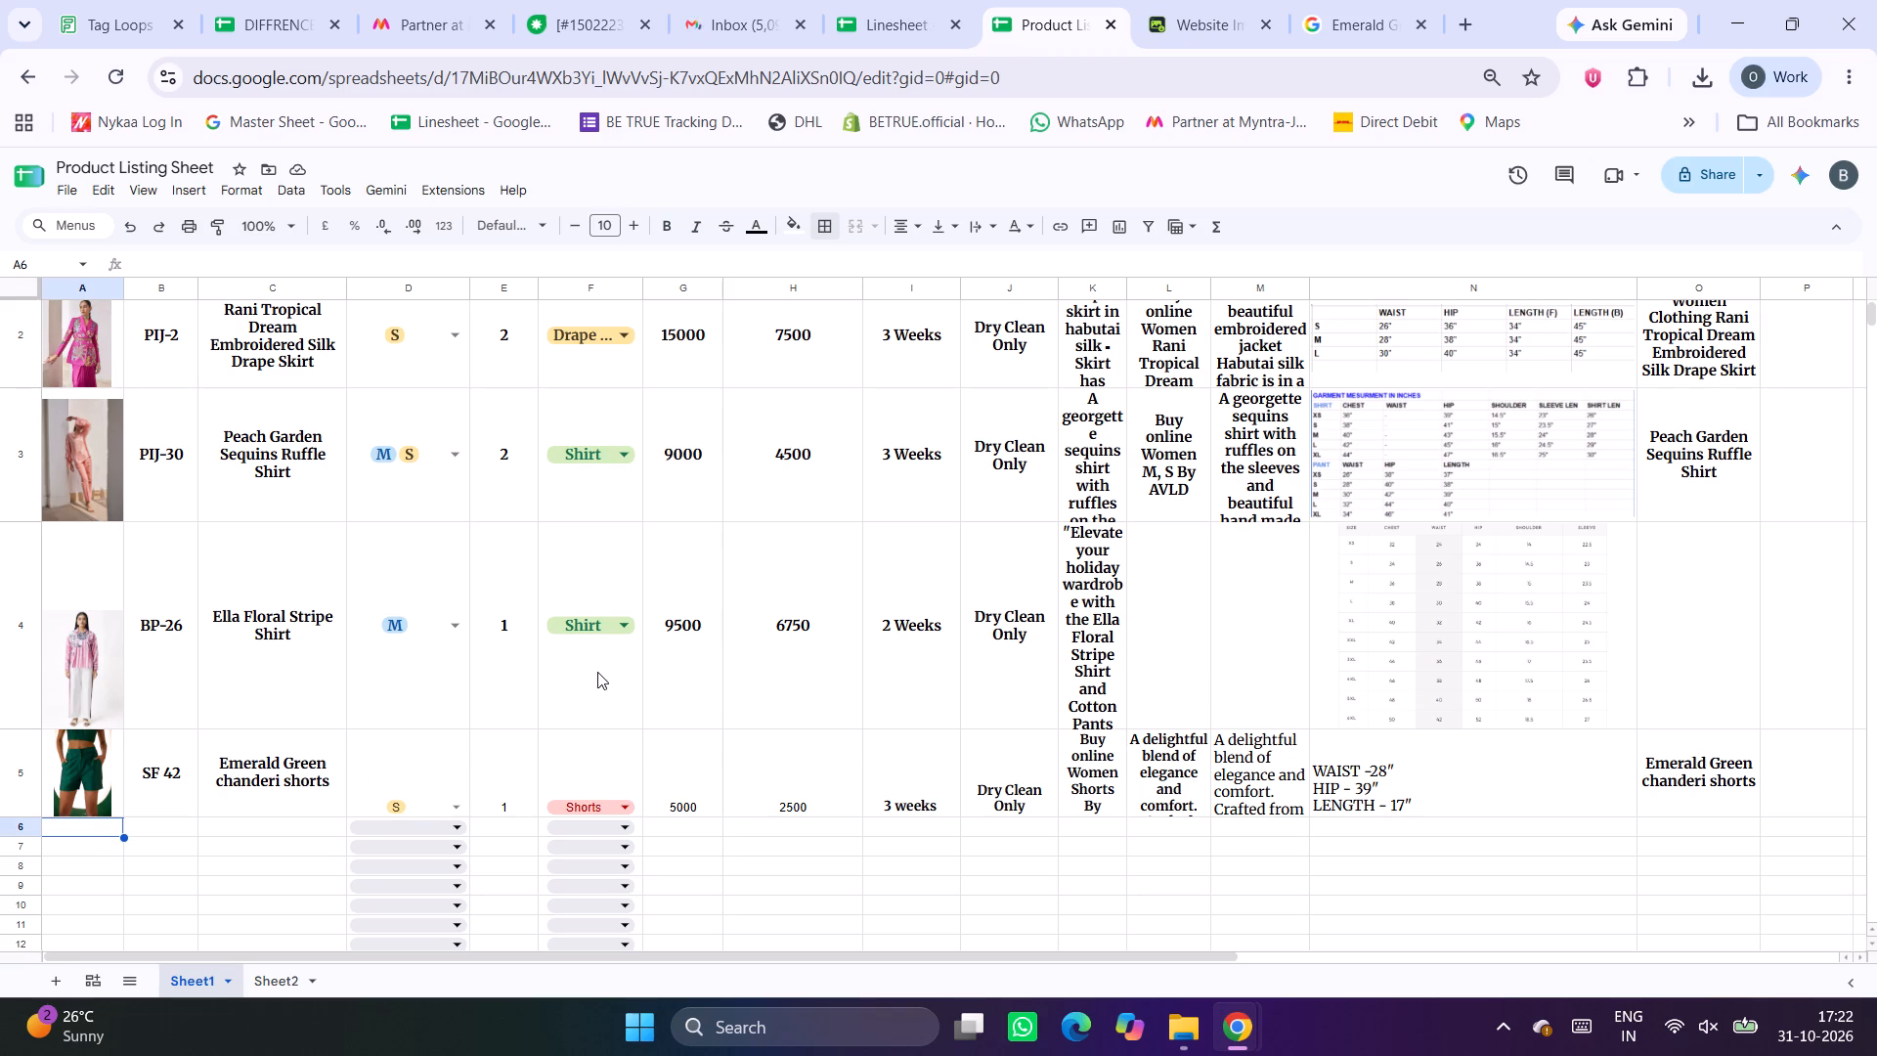
# Resize the text columns, widening Description and Size chart and keeping Meta Title and Meta Description narrow.
pyautogui.scroll(1, 597, 672)
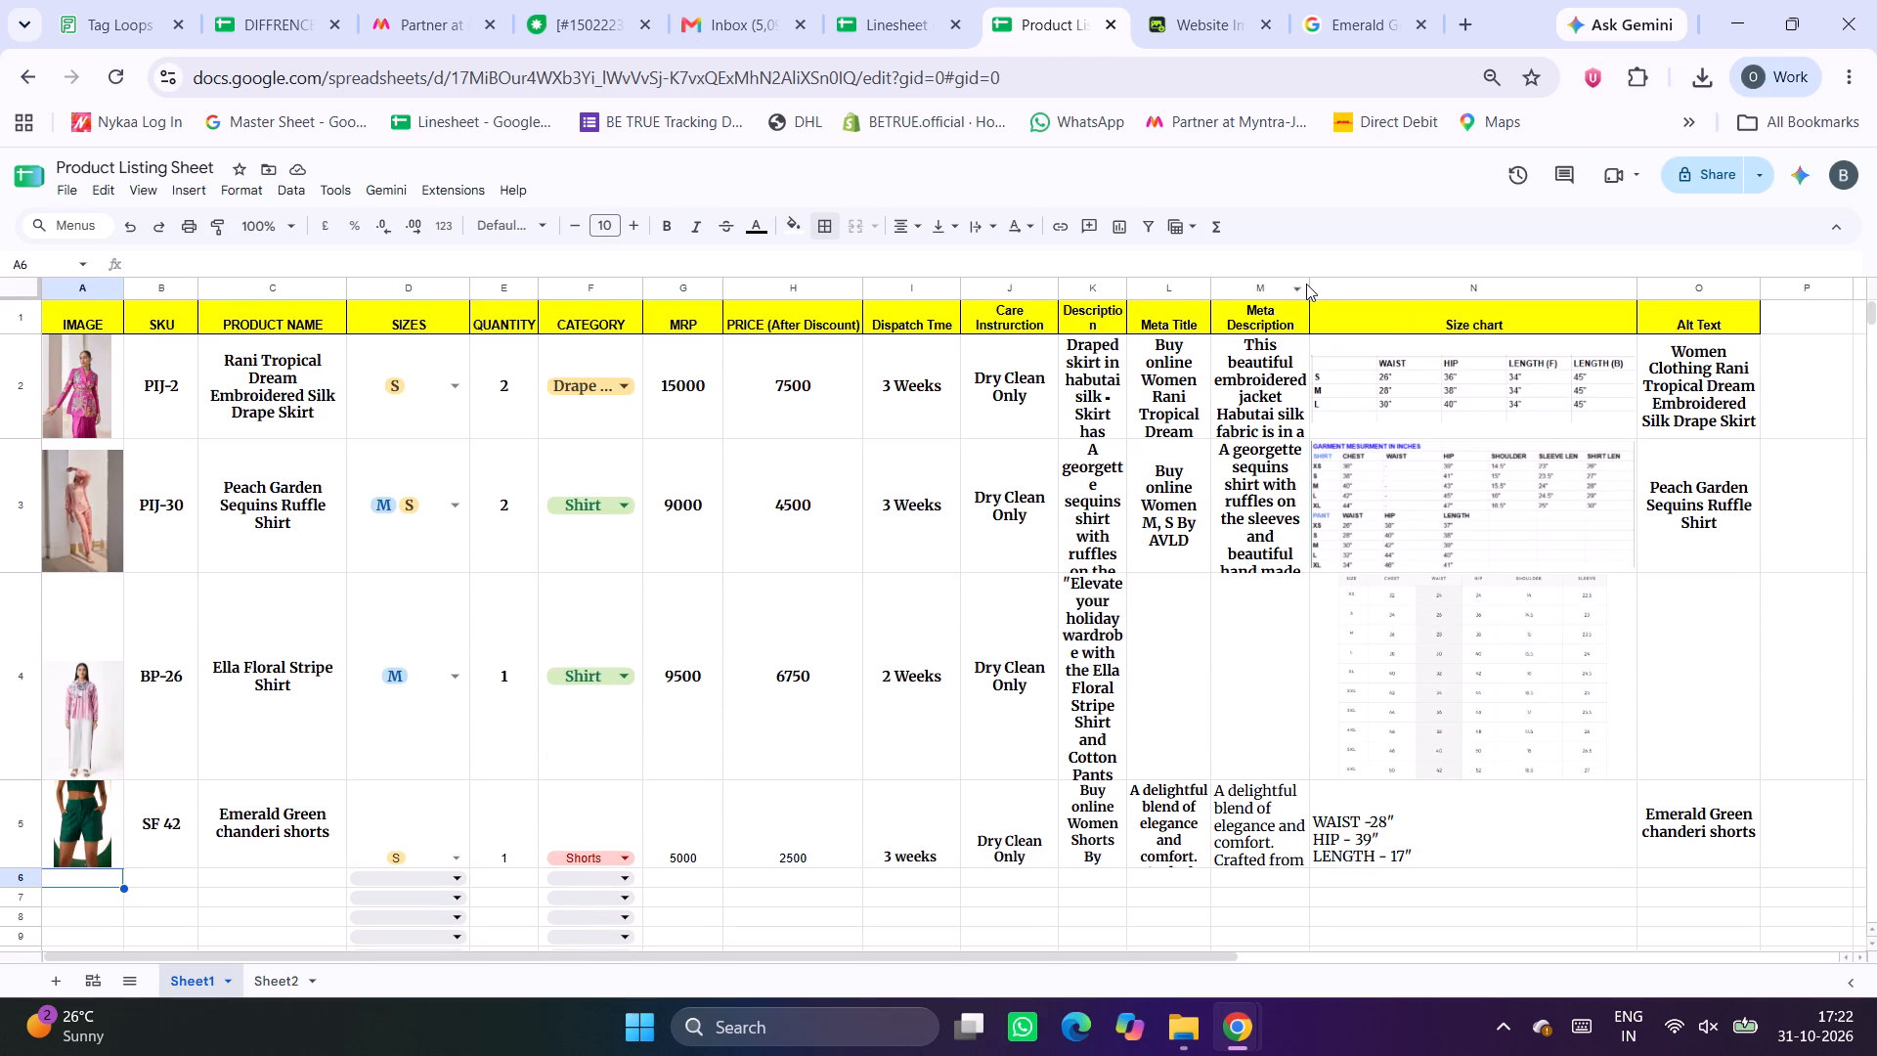
pyautogui.moveTo(1213, 286); pyautogui.dragTo(1260, 287)
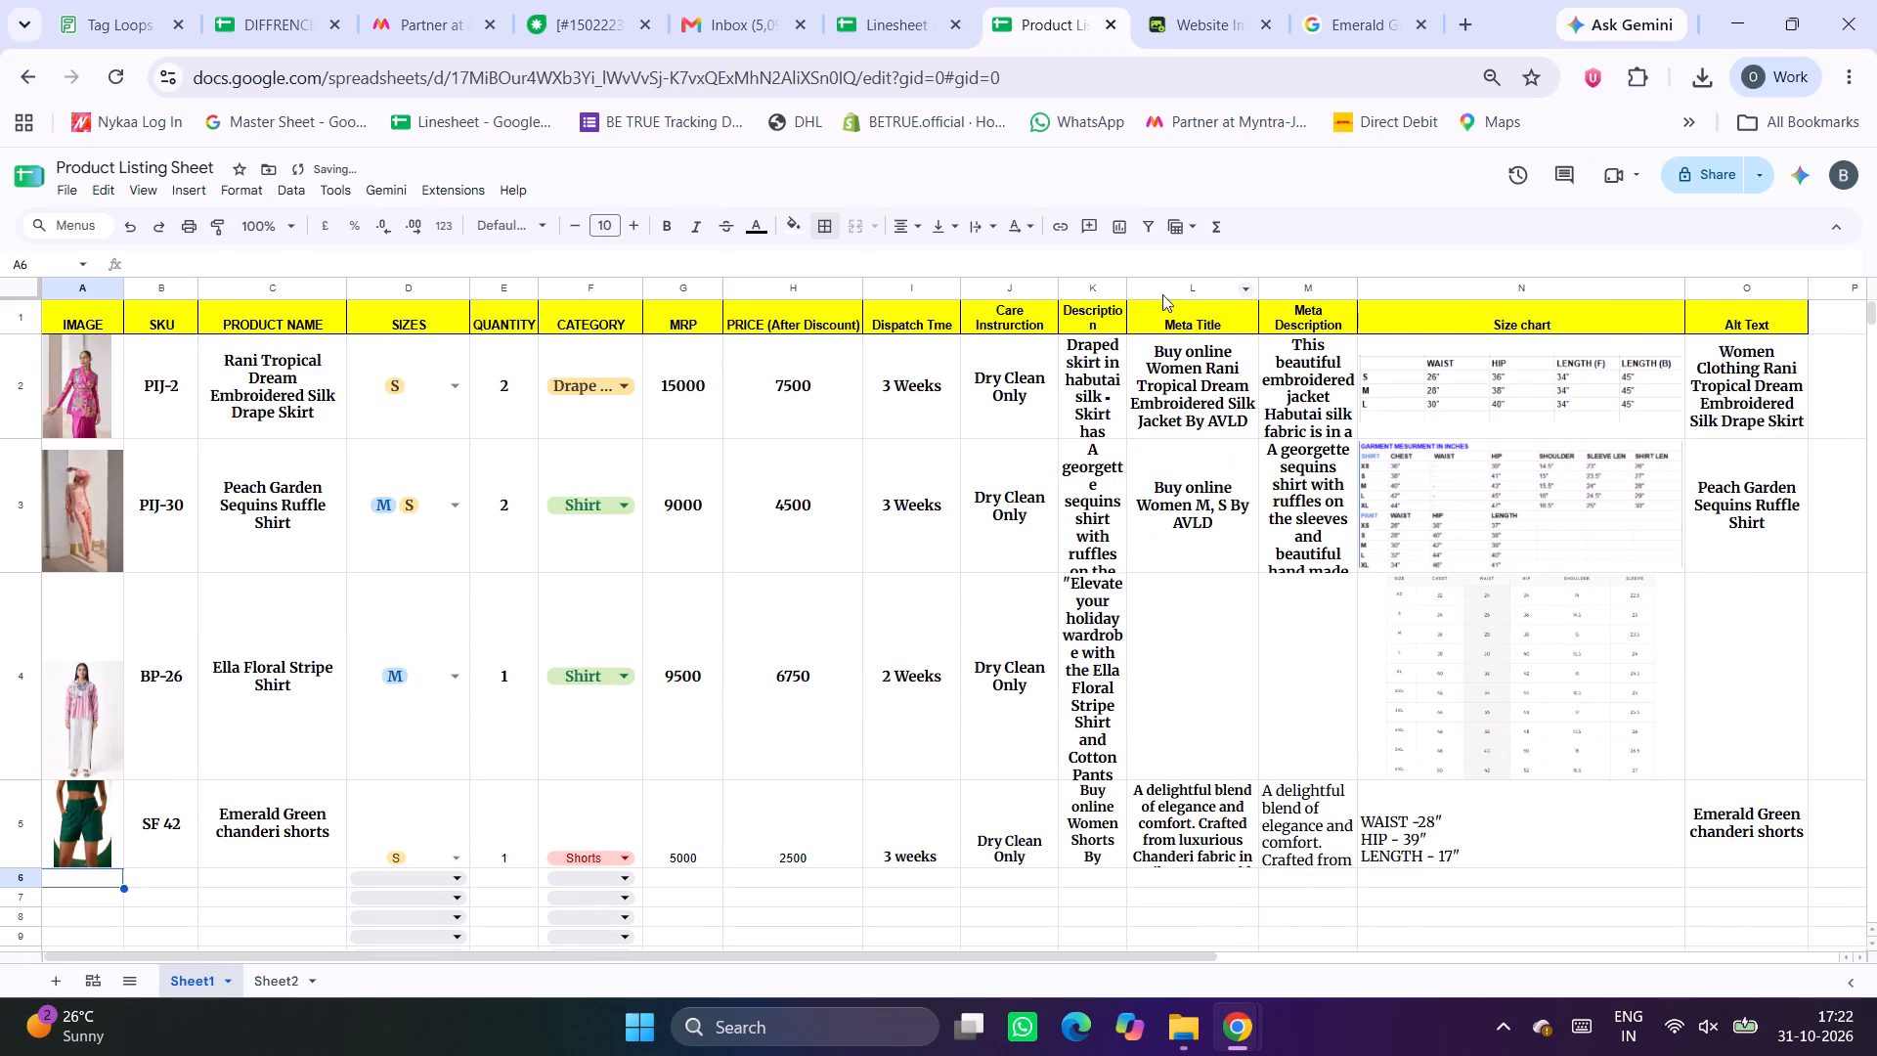
pyautogui.moveTo(1127, 289); pyautogui.dragTo(1185, 289)
pyautogui.moveTo(1185, 289); pyautogui.dragTo(1235, 295)
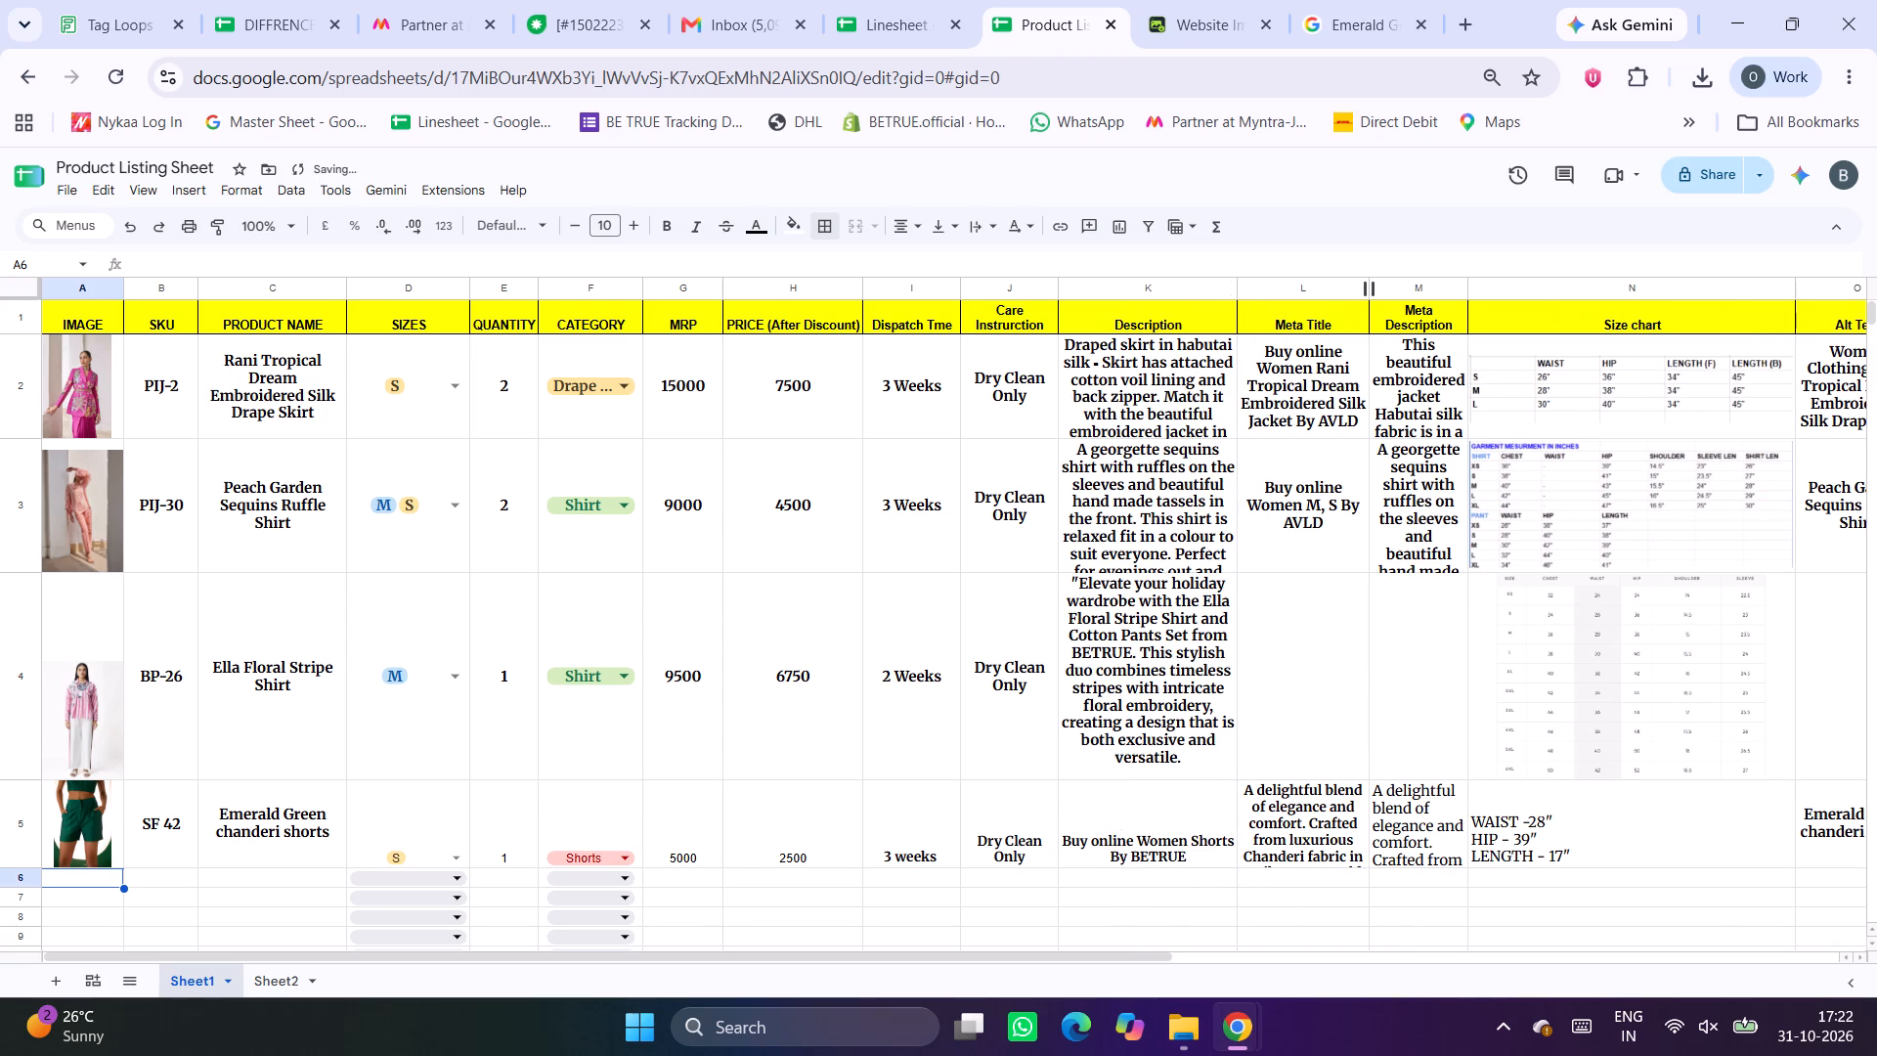
pyautogui.moveTo(1370, 292); pyautogui.dragTo(1324, 294)
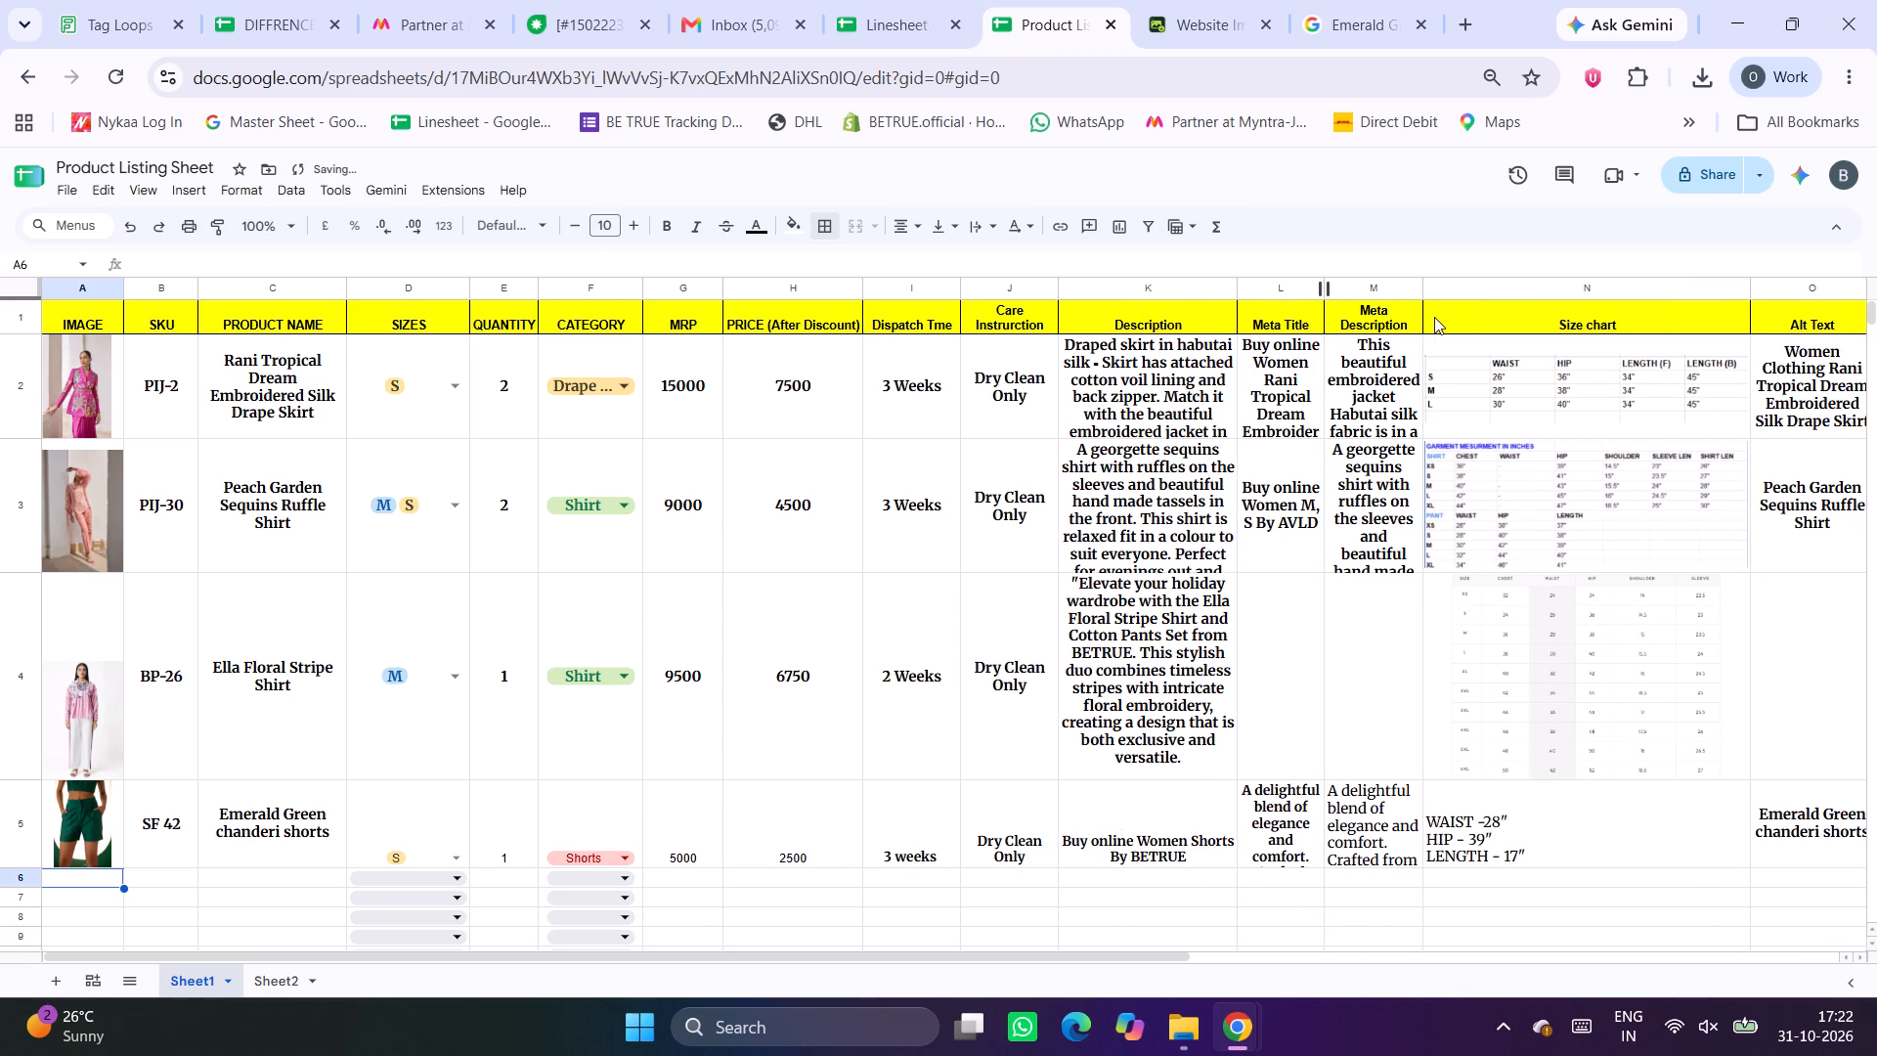
pyautogui.moveTo(1423, 290); pyautogui.dragTo(1408, 292)
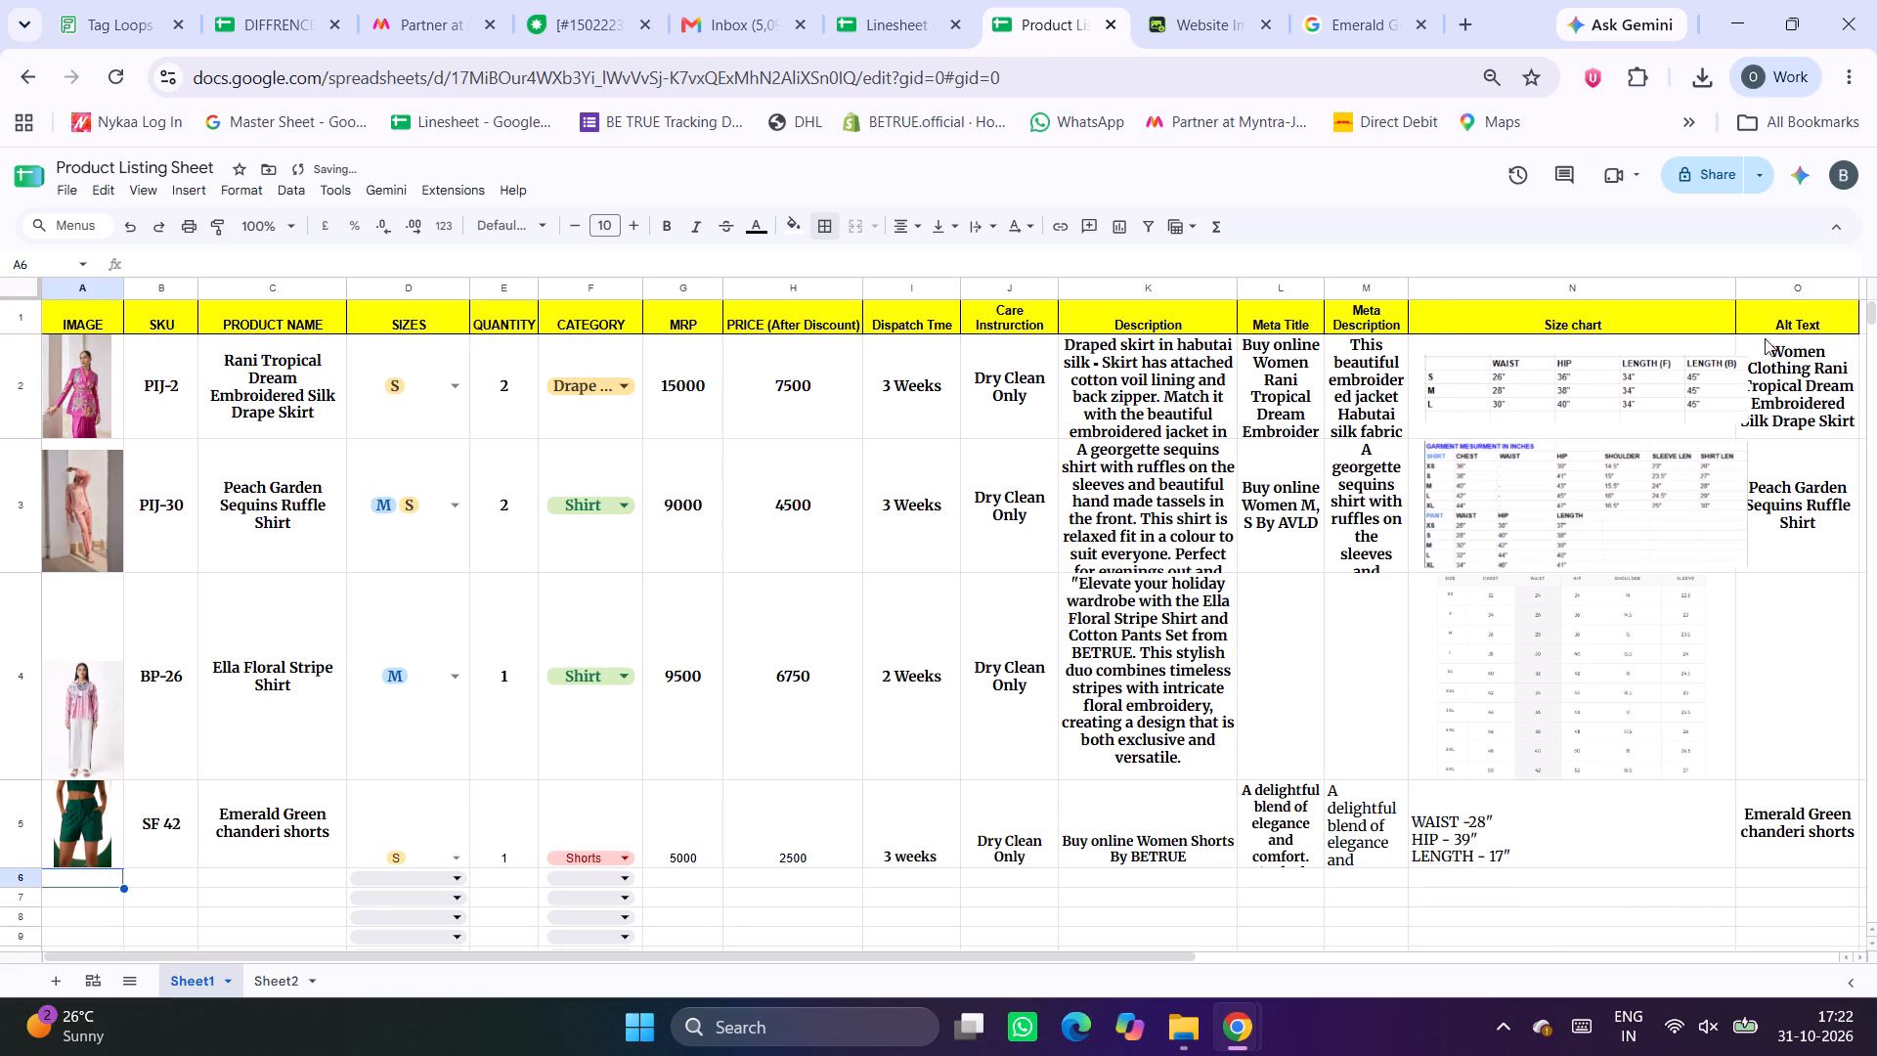
pyautogui.scroll(-1, 1454, 715)
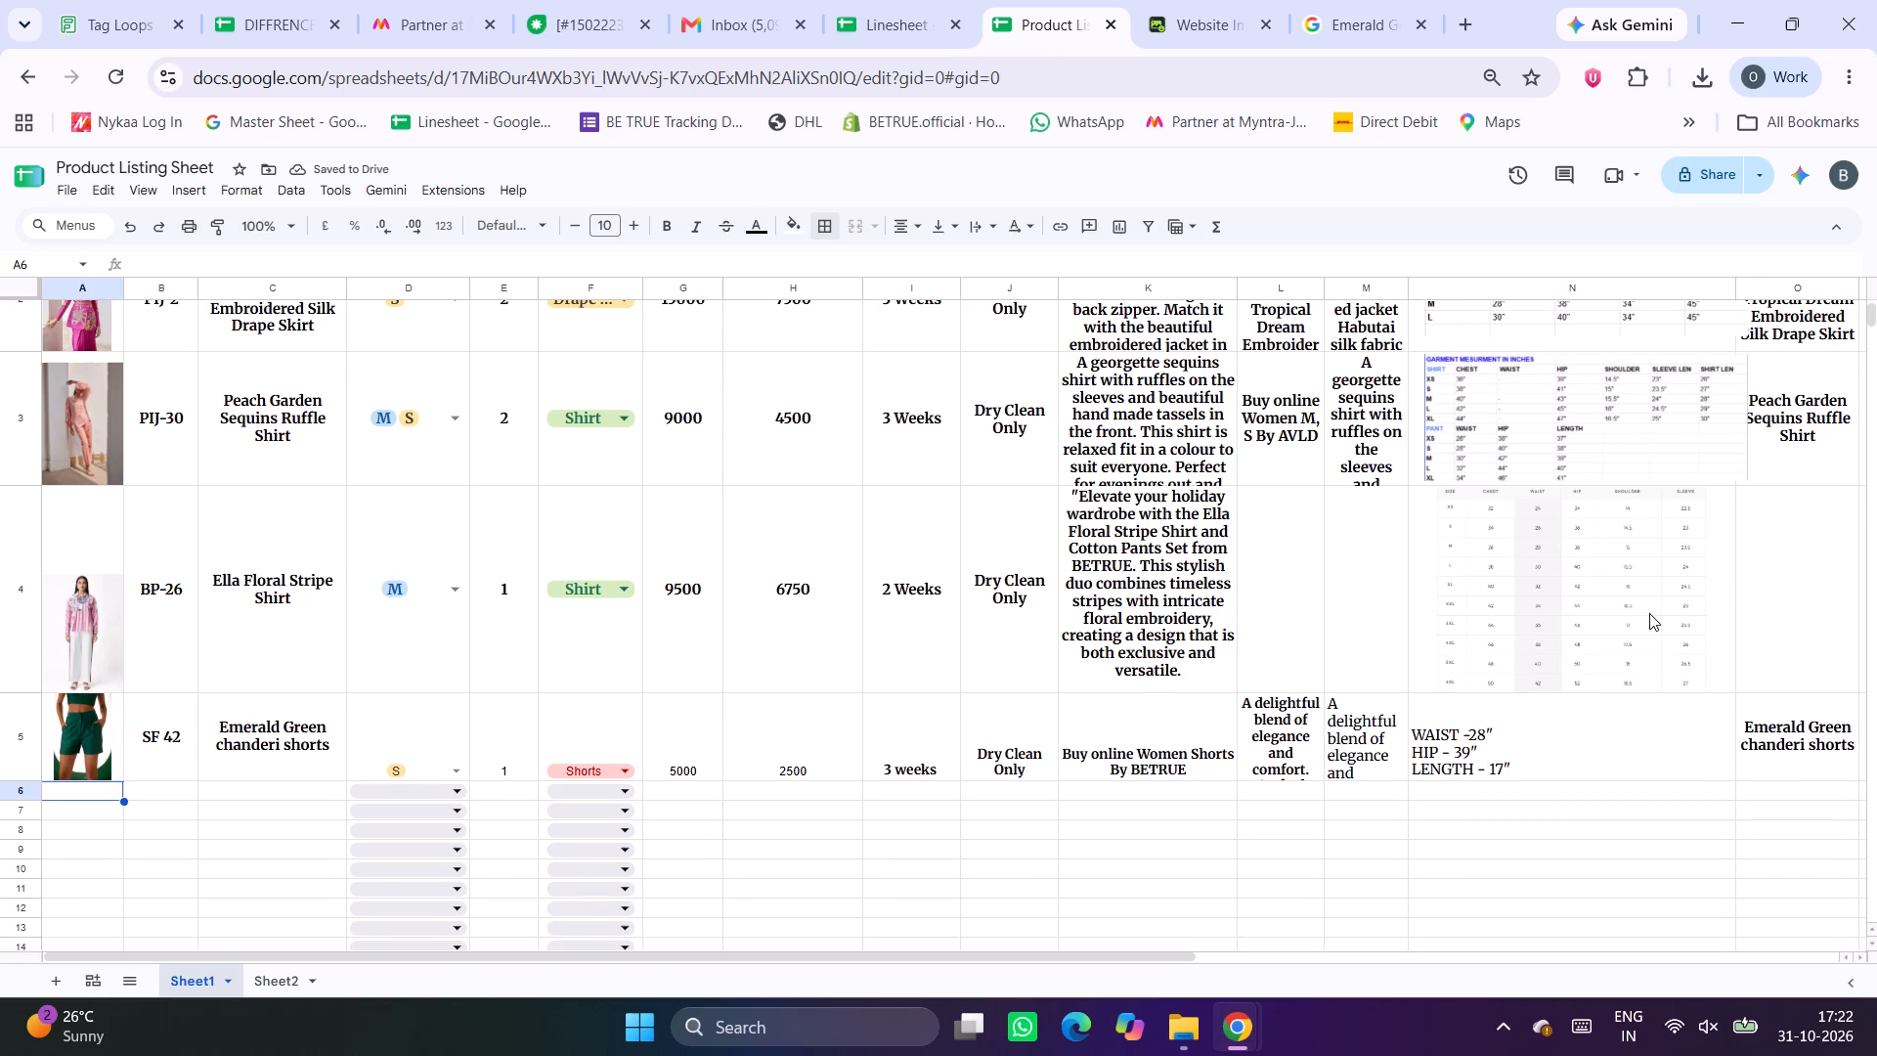
pyautogui.scroll(2, 1649, 613)
pyautogui.moveTo(1737, 291); pyautogui.dragTo(1783, 286)
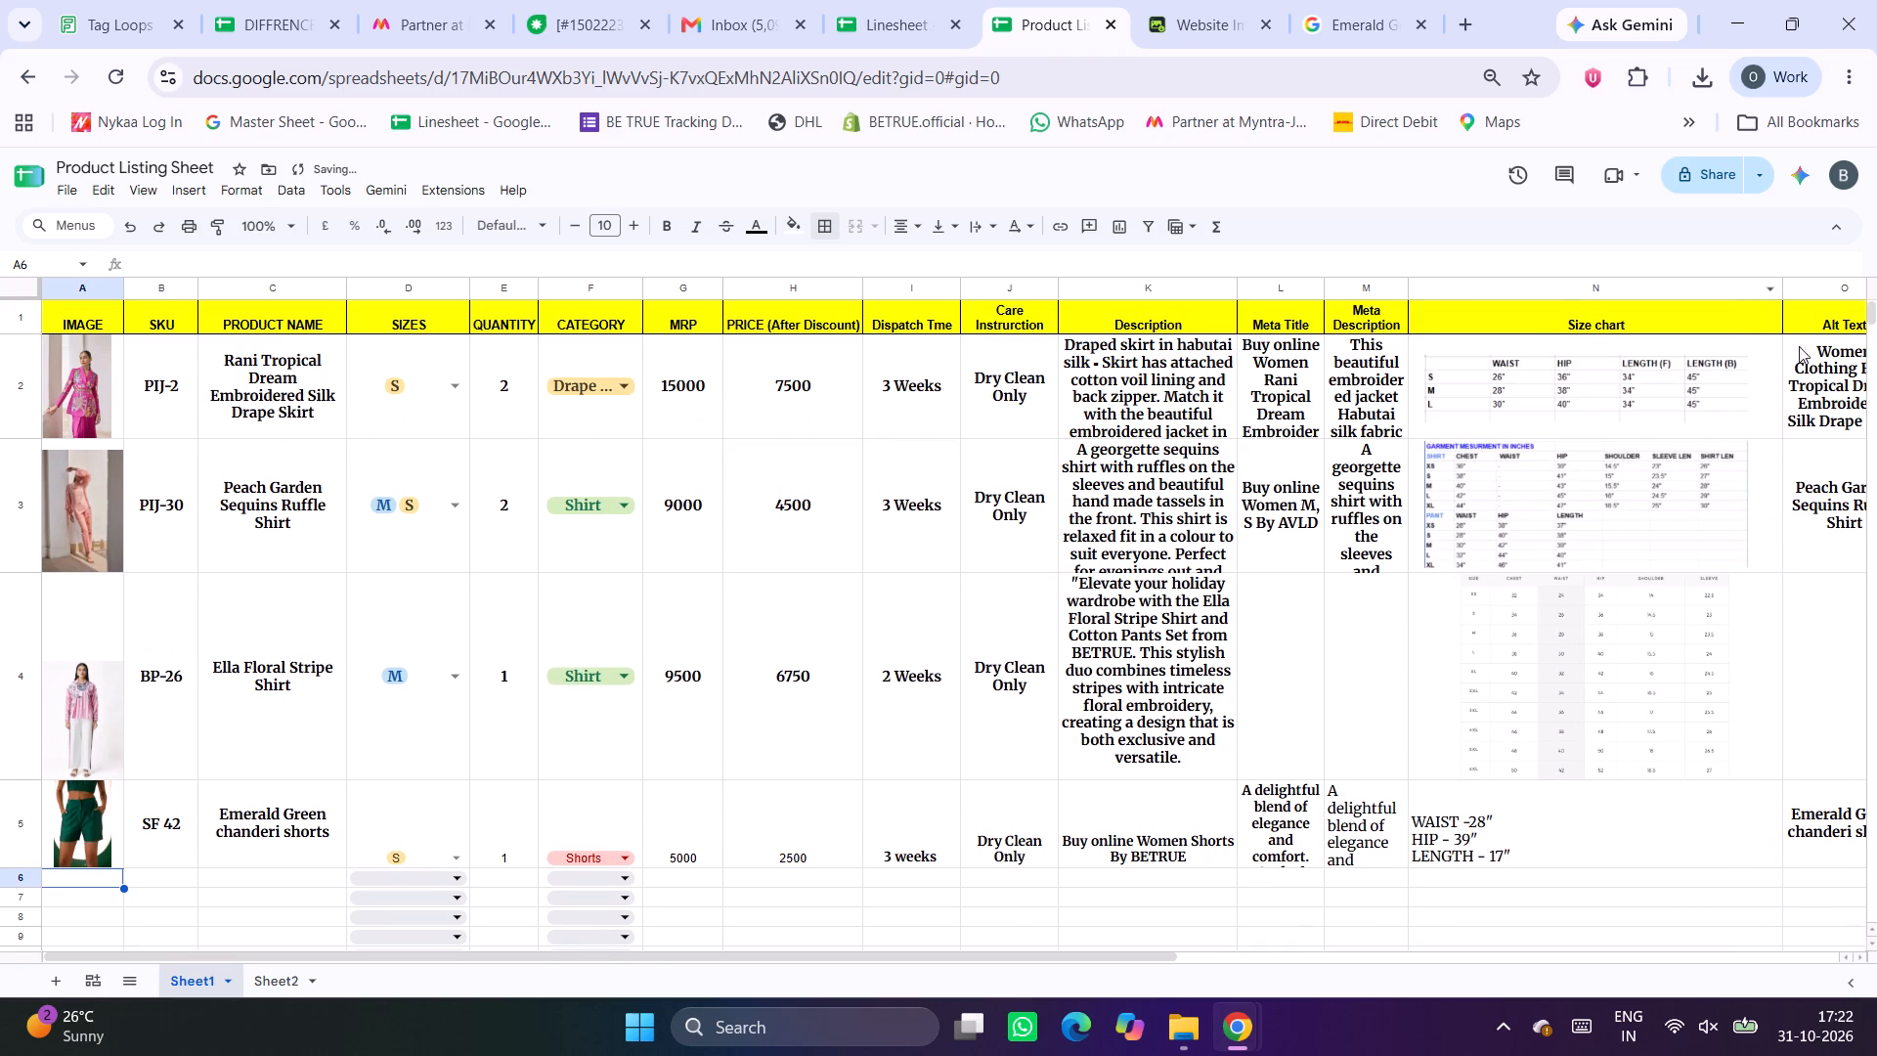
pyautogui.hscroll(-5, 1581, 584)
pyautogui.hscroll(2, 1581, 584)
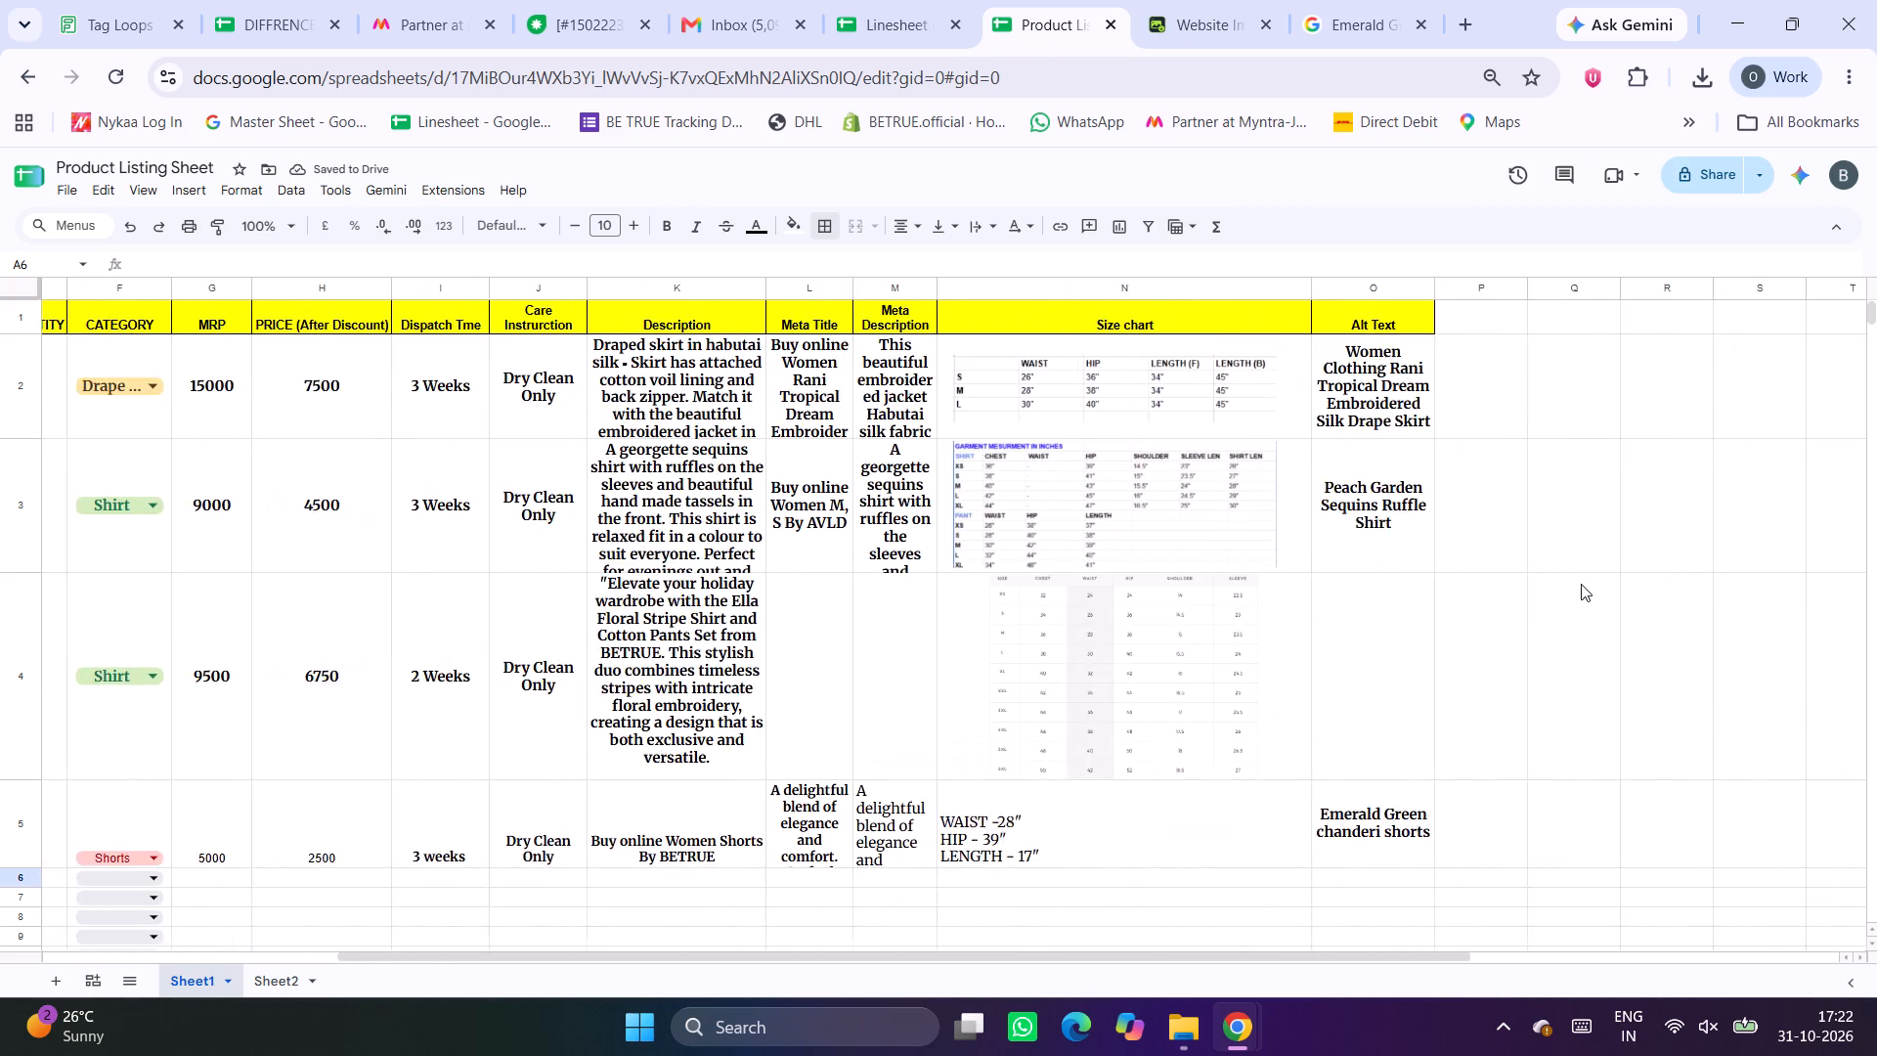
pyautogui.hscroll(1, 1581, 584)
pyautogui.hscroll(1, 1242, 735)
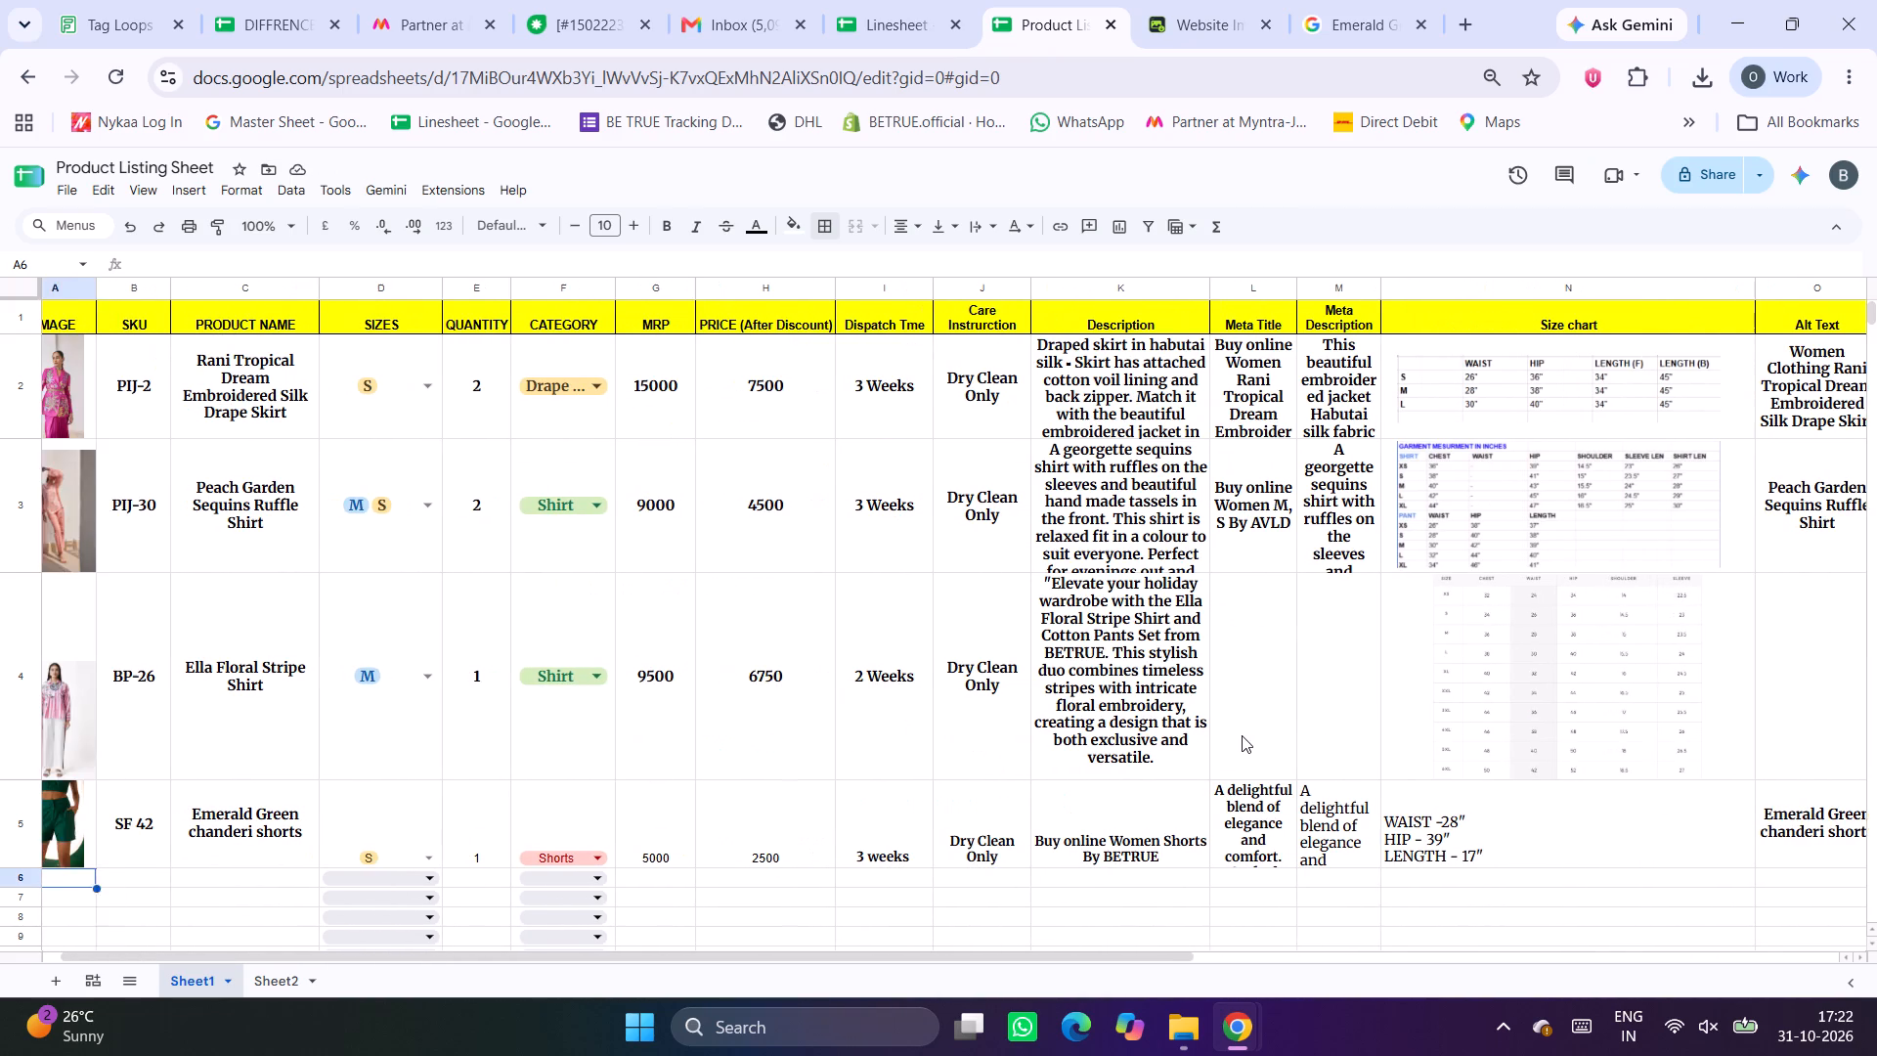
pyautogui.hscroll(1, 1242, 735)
# Copy the formatting of SF 42's product name cell C5 onto its quantity through care instruction cells, E5:J5.
pyautogui.scroll(-3, 1316, 910)
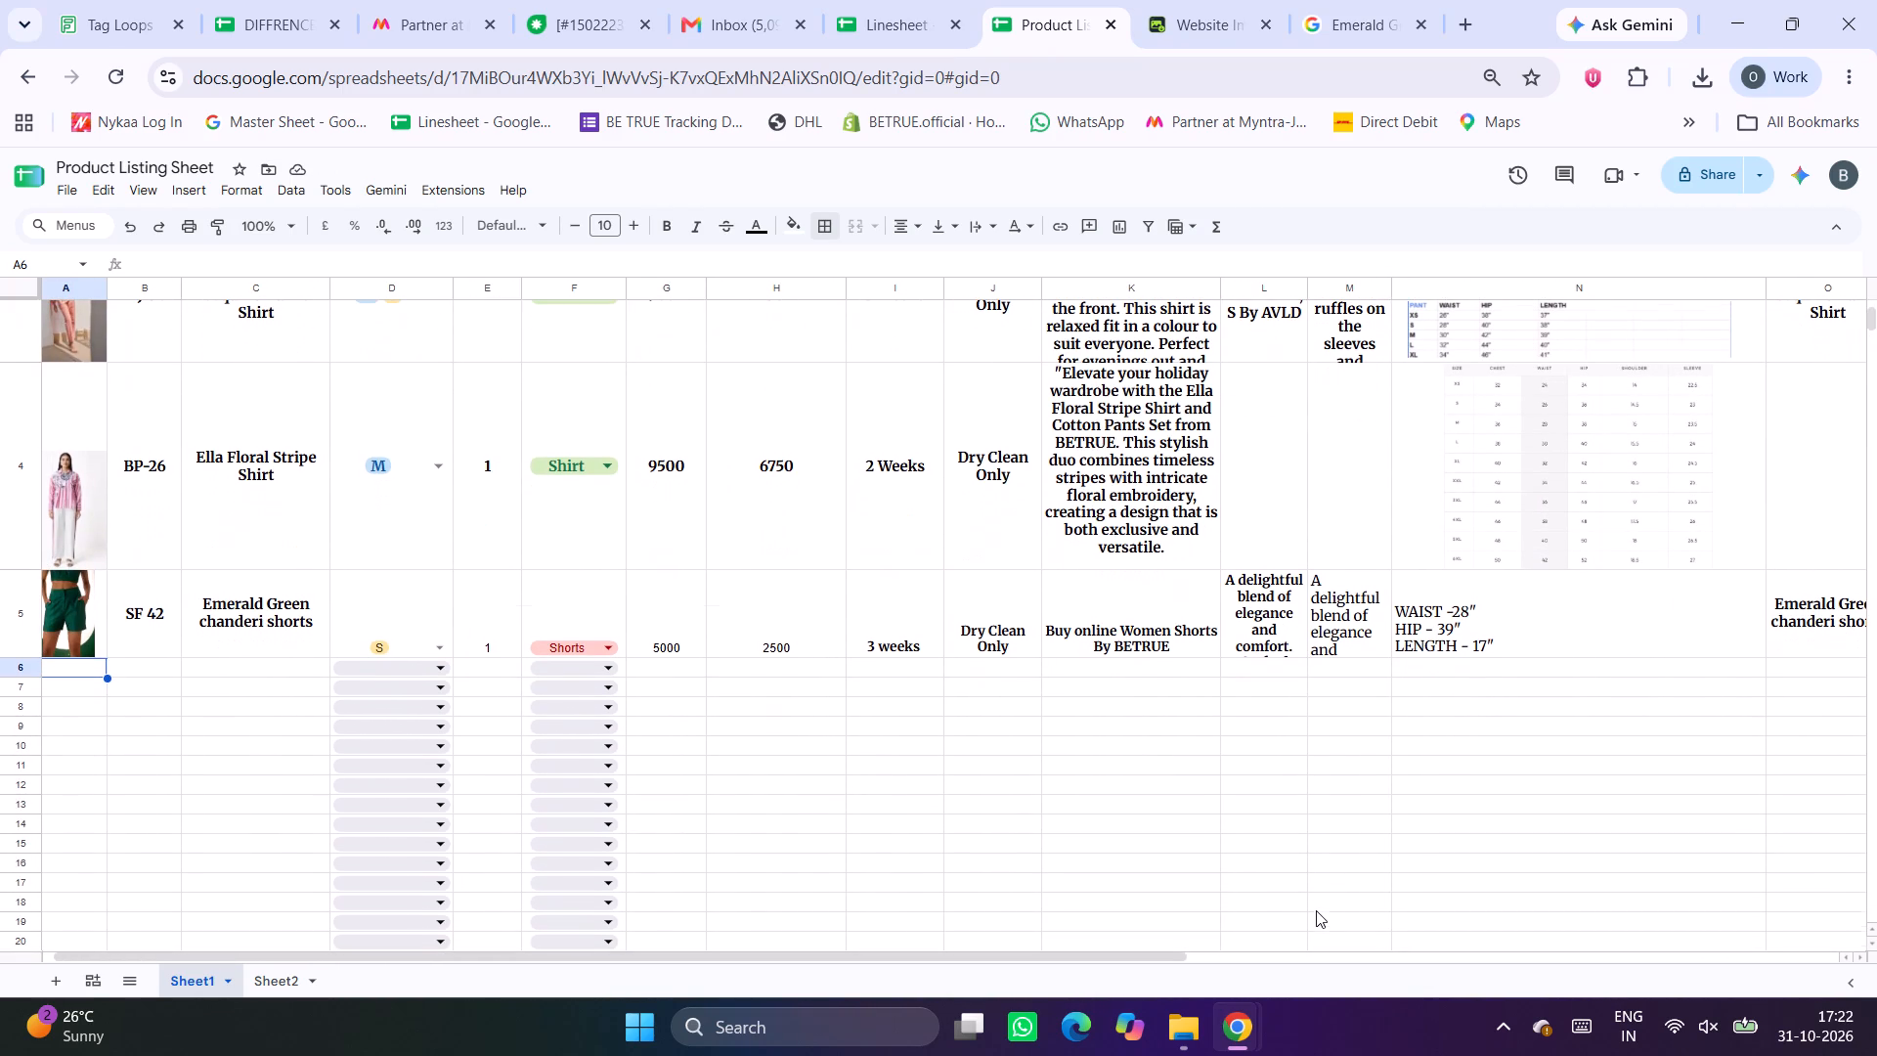
pyautogui.click(277, 627)
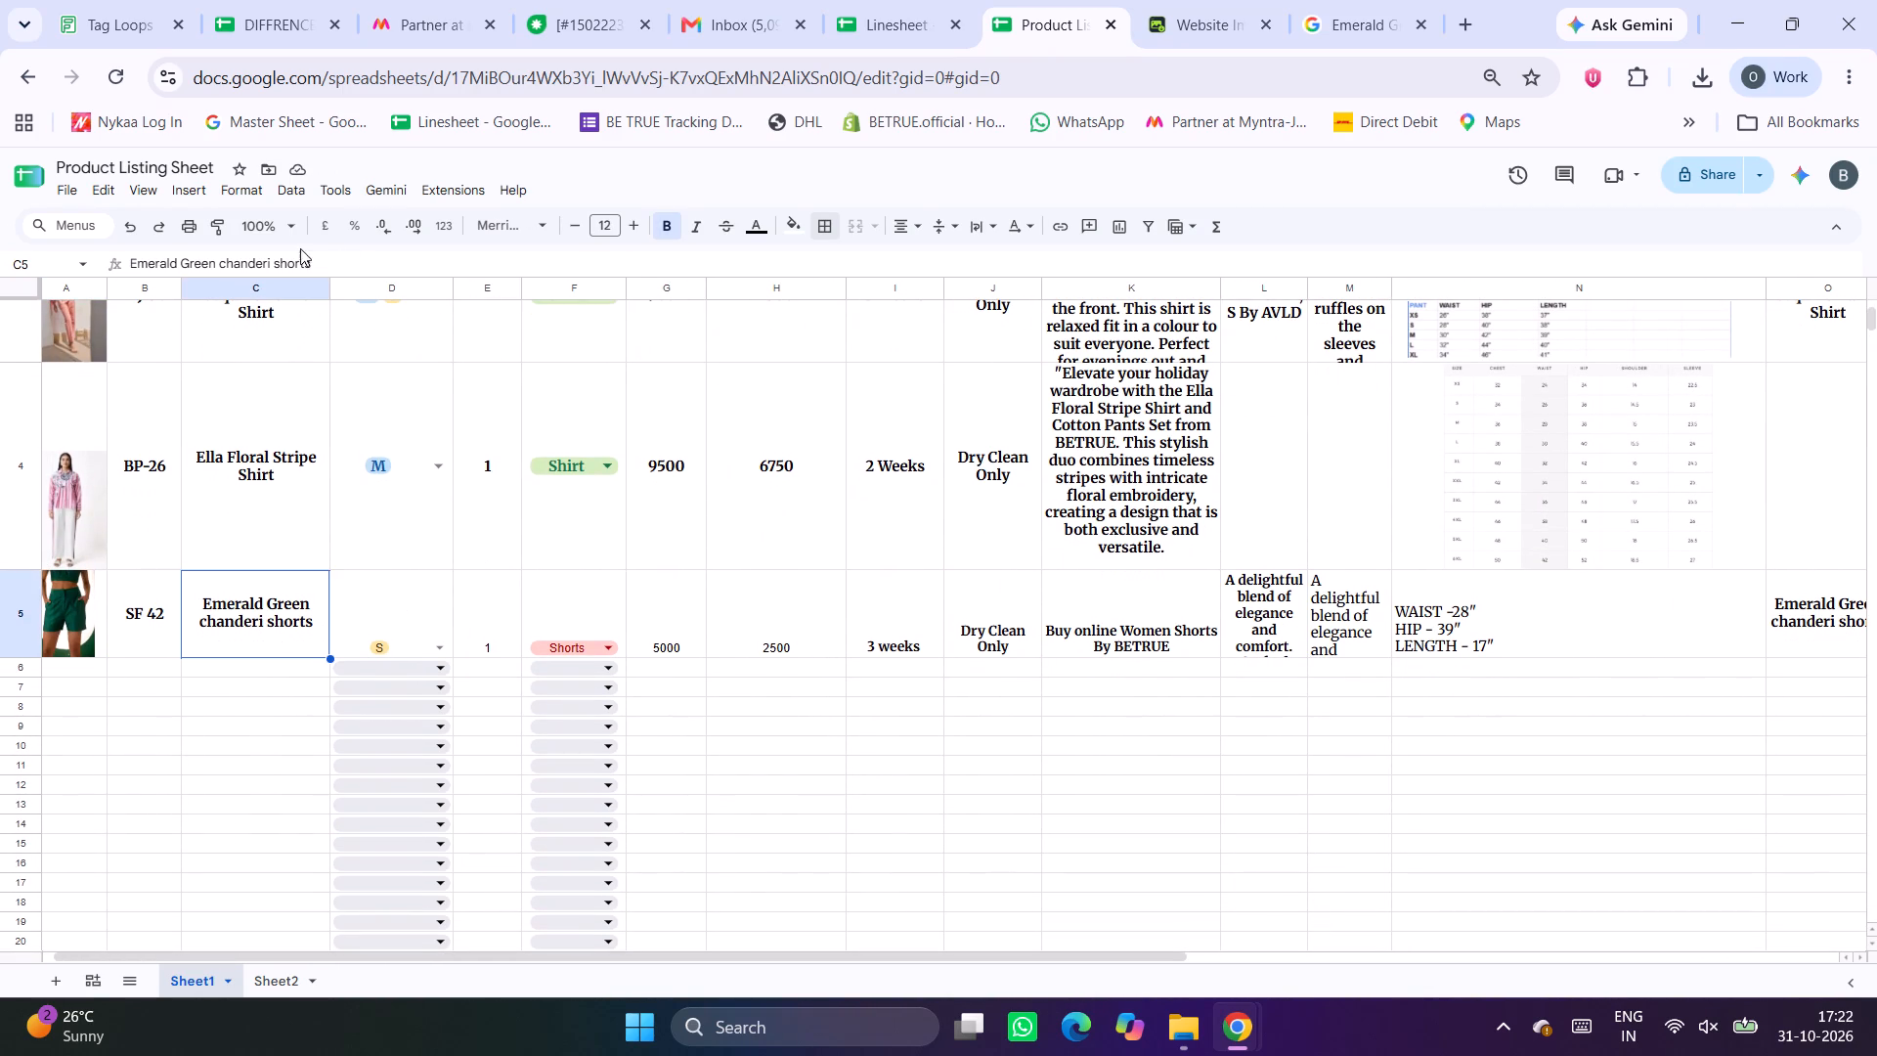
pyautogui.click(209, 228)
pyautogui.moveTo(480, 598); pyautogui.dragTo(999, 606)
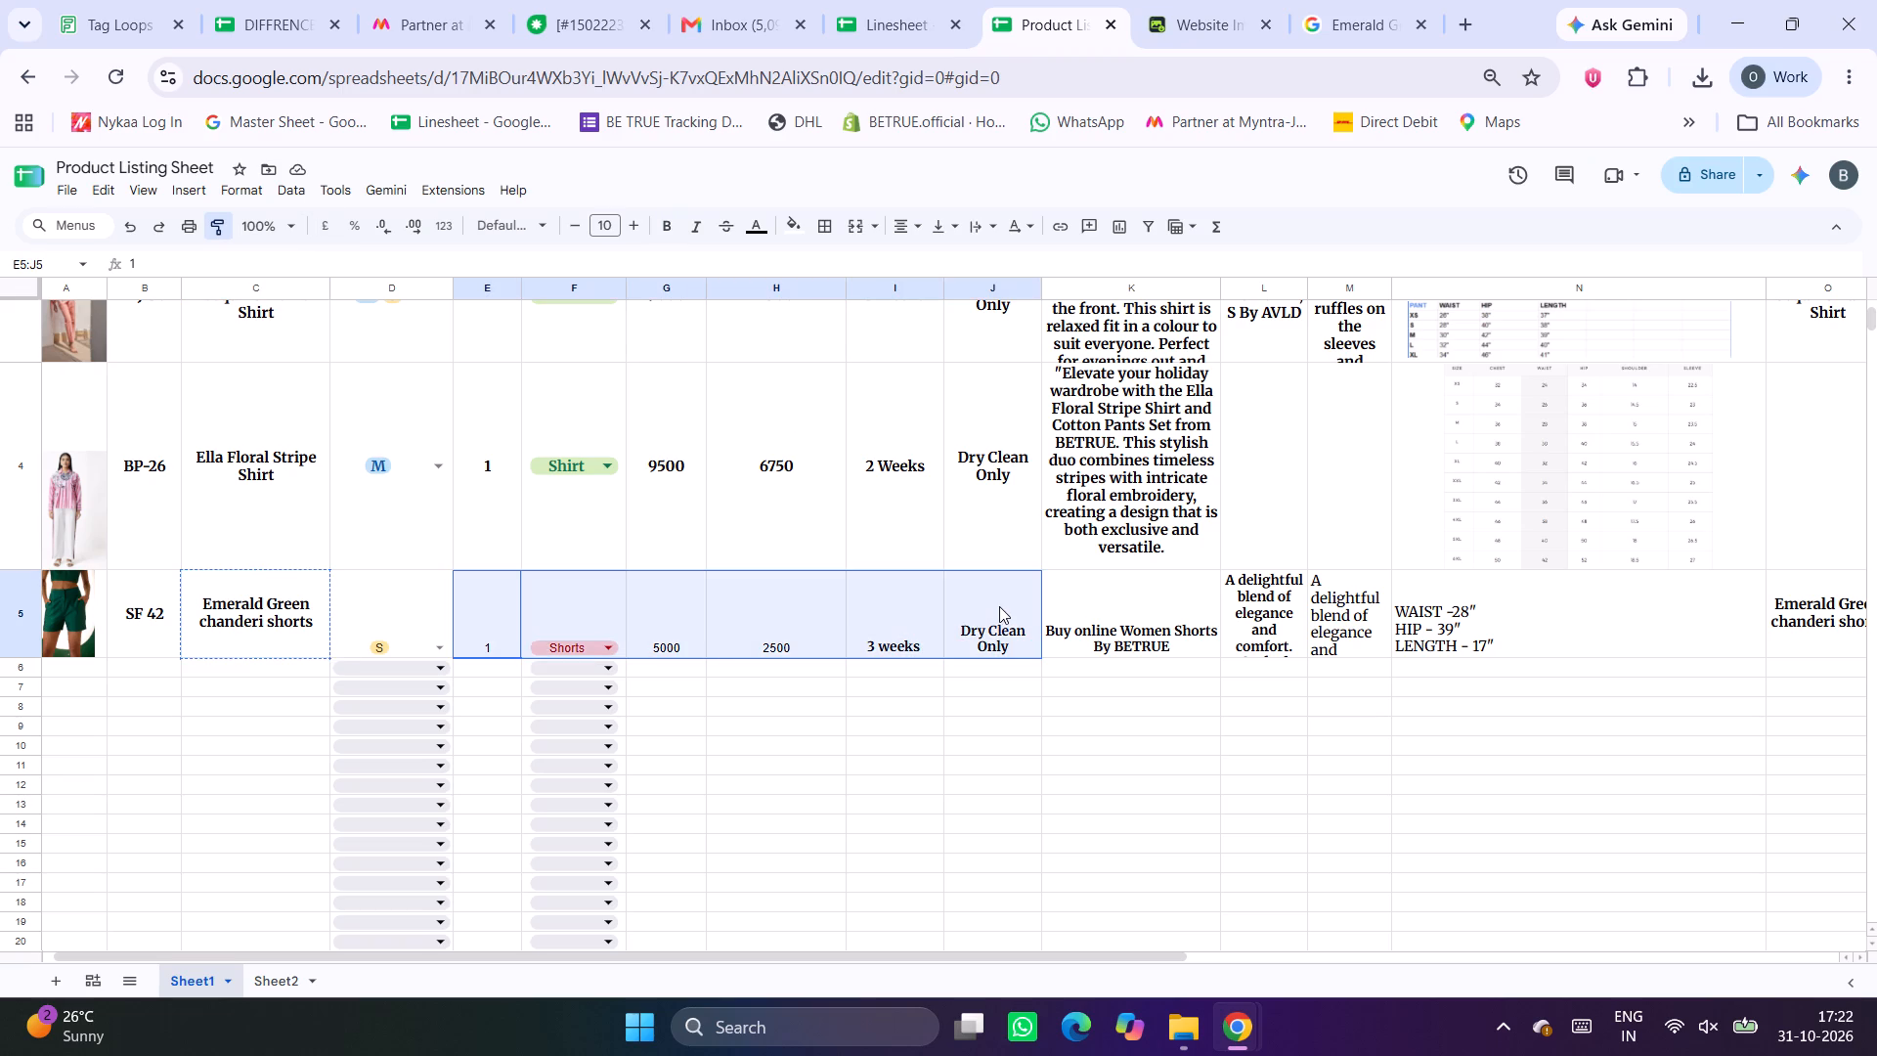
pyautogui.moveTo(999, 606); pyautogui.dragTo(1009, 609)
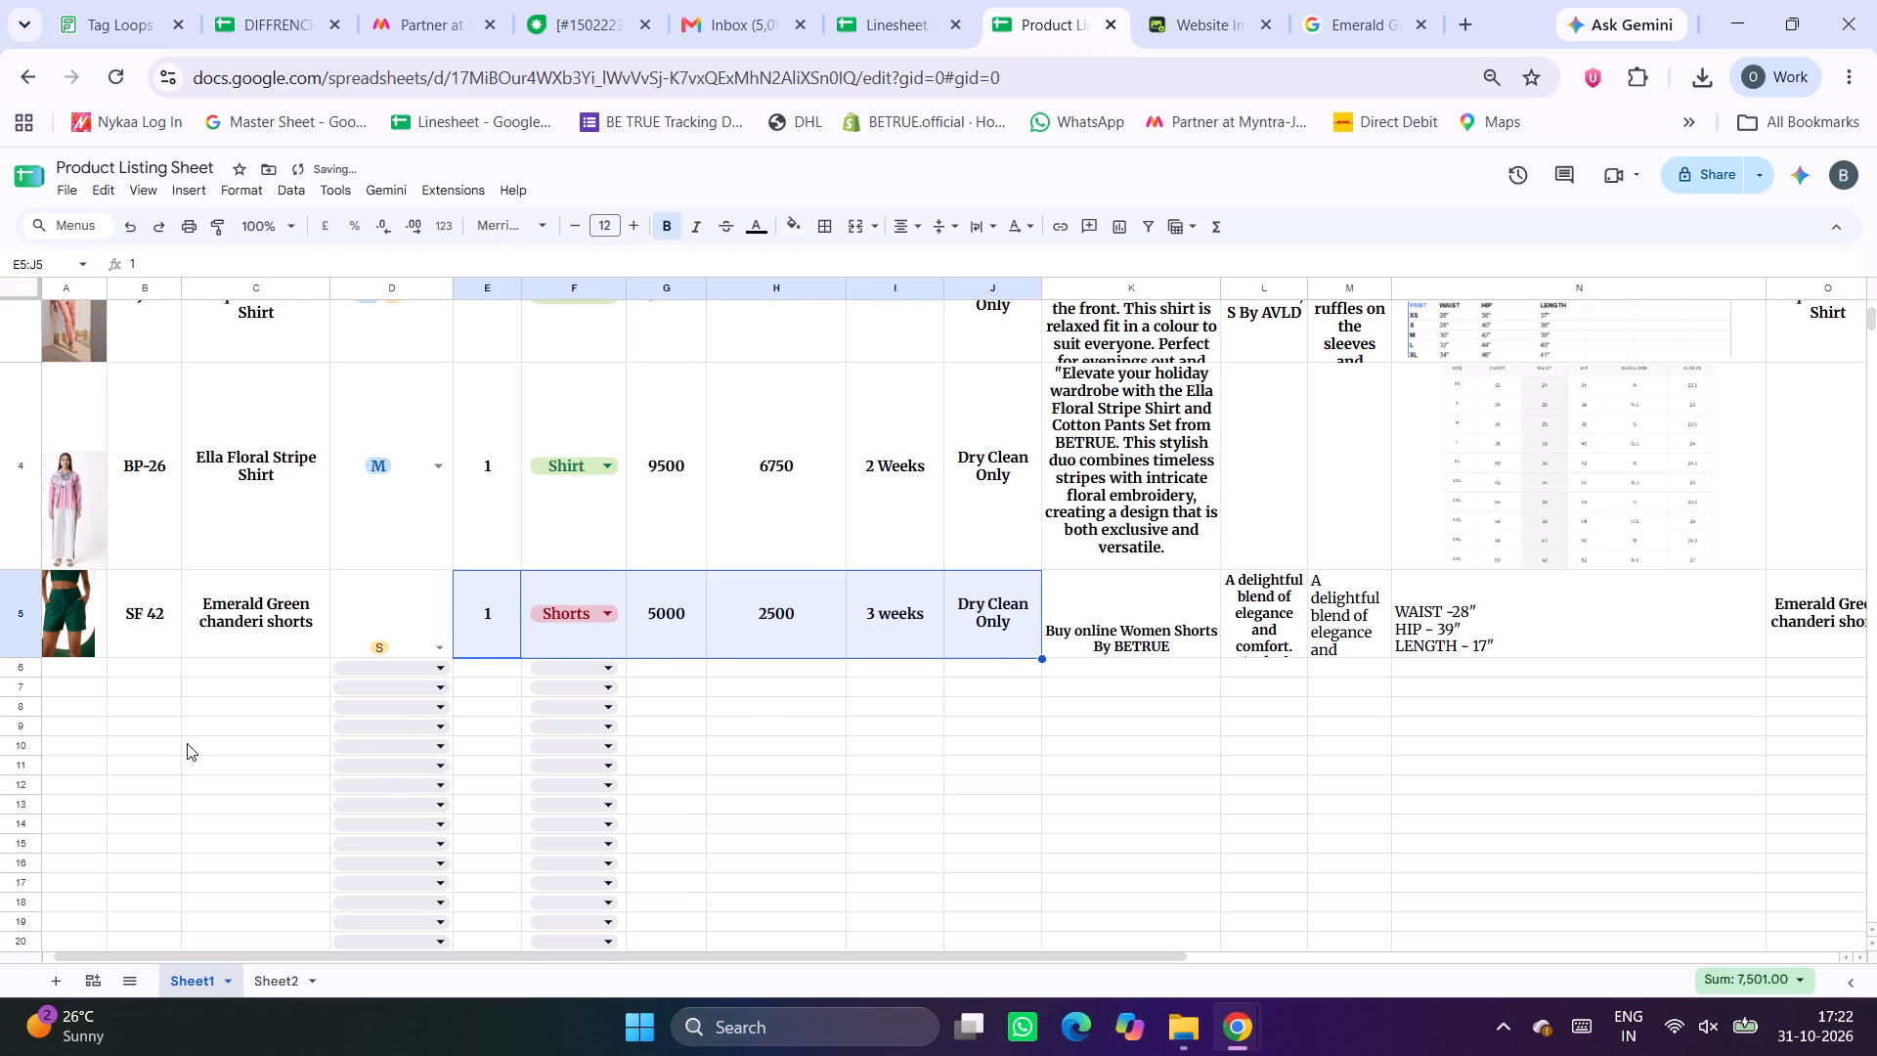
pyautogui.click(187, 743)
# Copy the formatting of product name cell C2 onto the entire SIZES column D.
pyautogui.scroll(2, 512, 558)
pyautogui.click(244, 392)
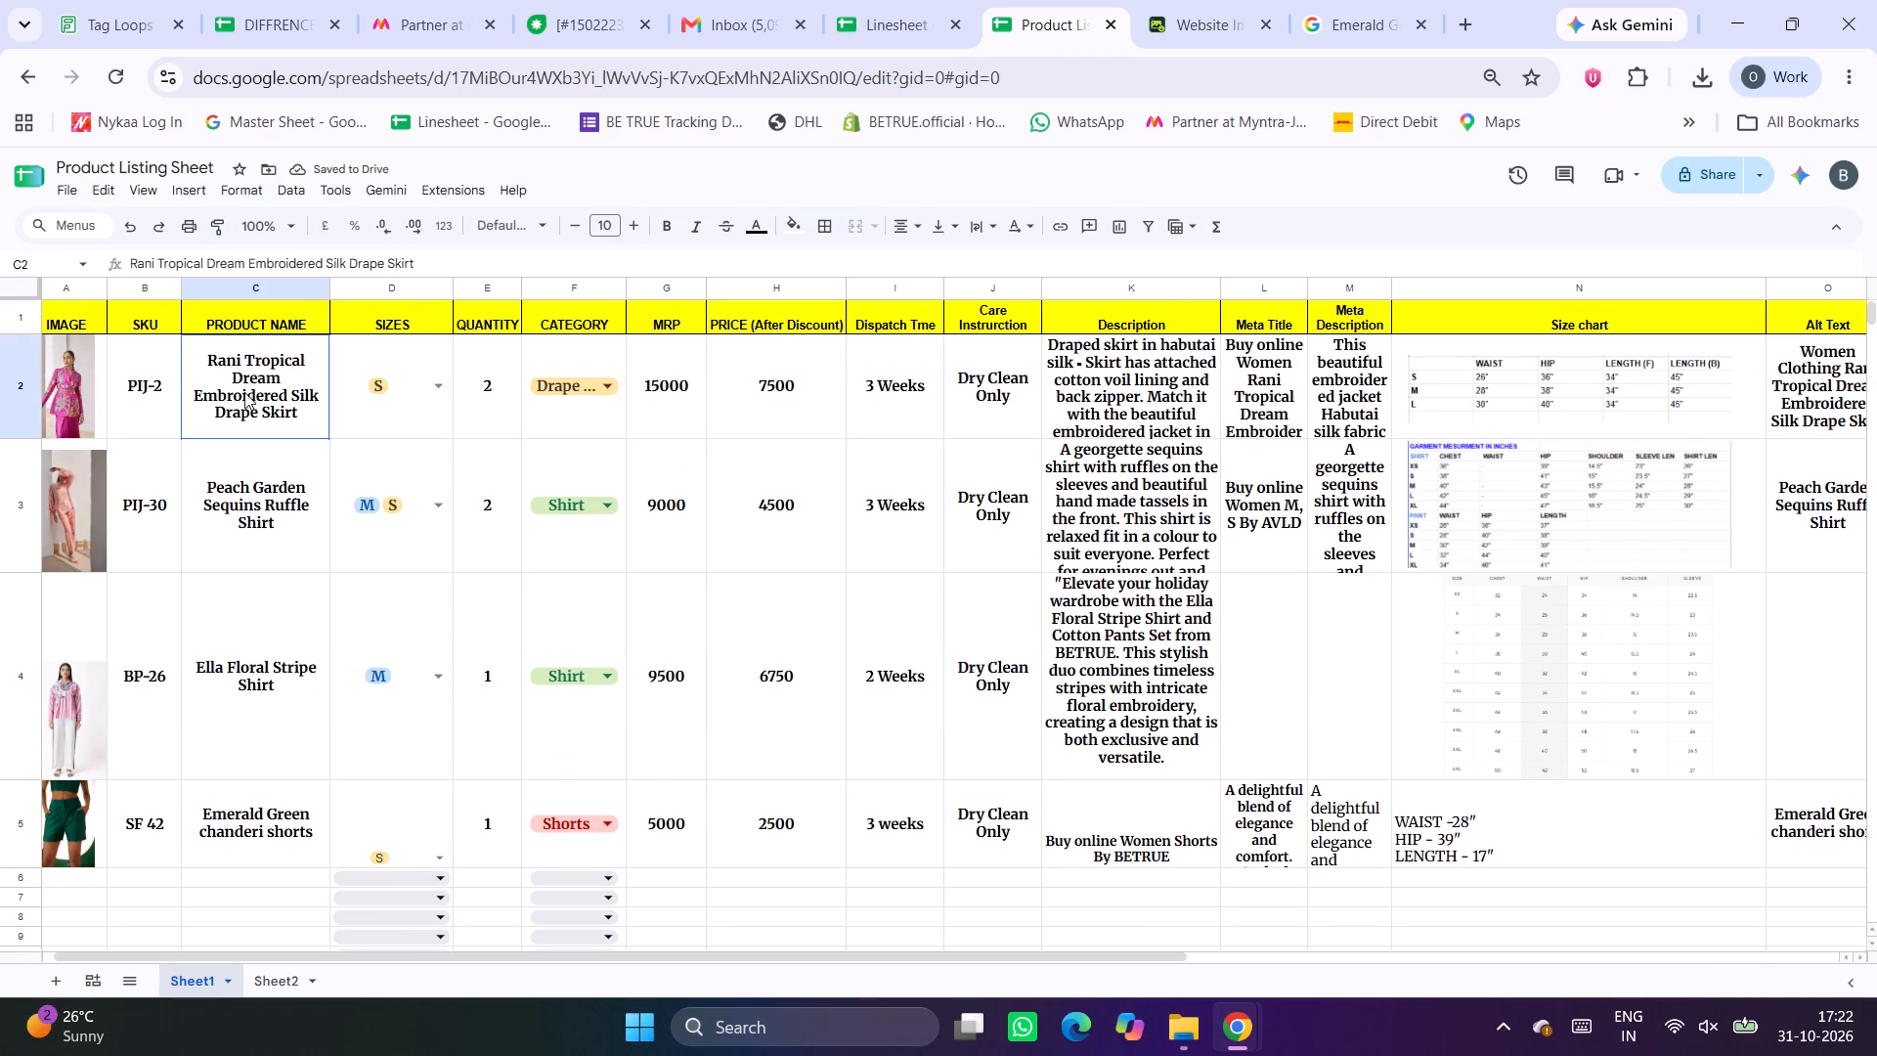
pyautogui.click(222, 225)
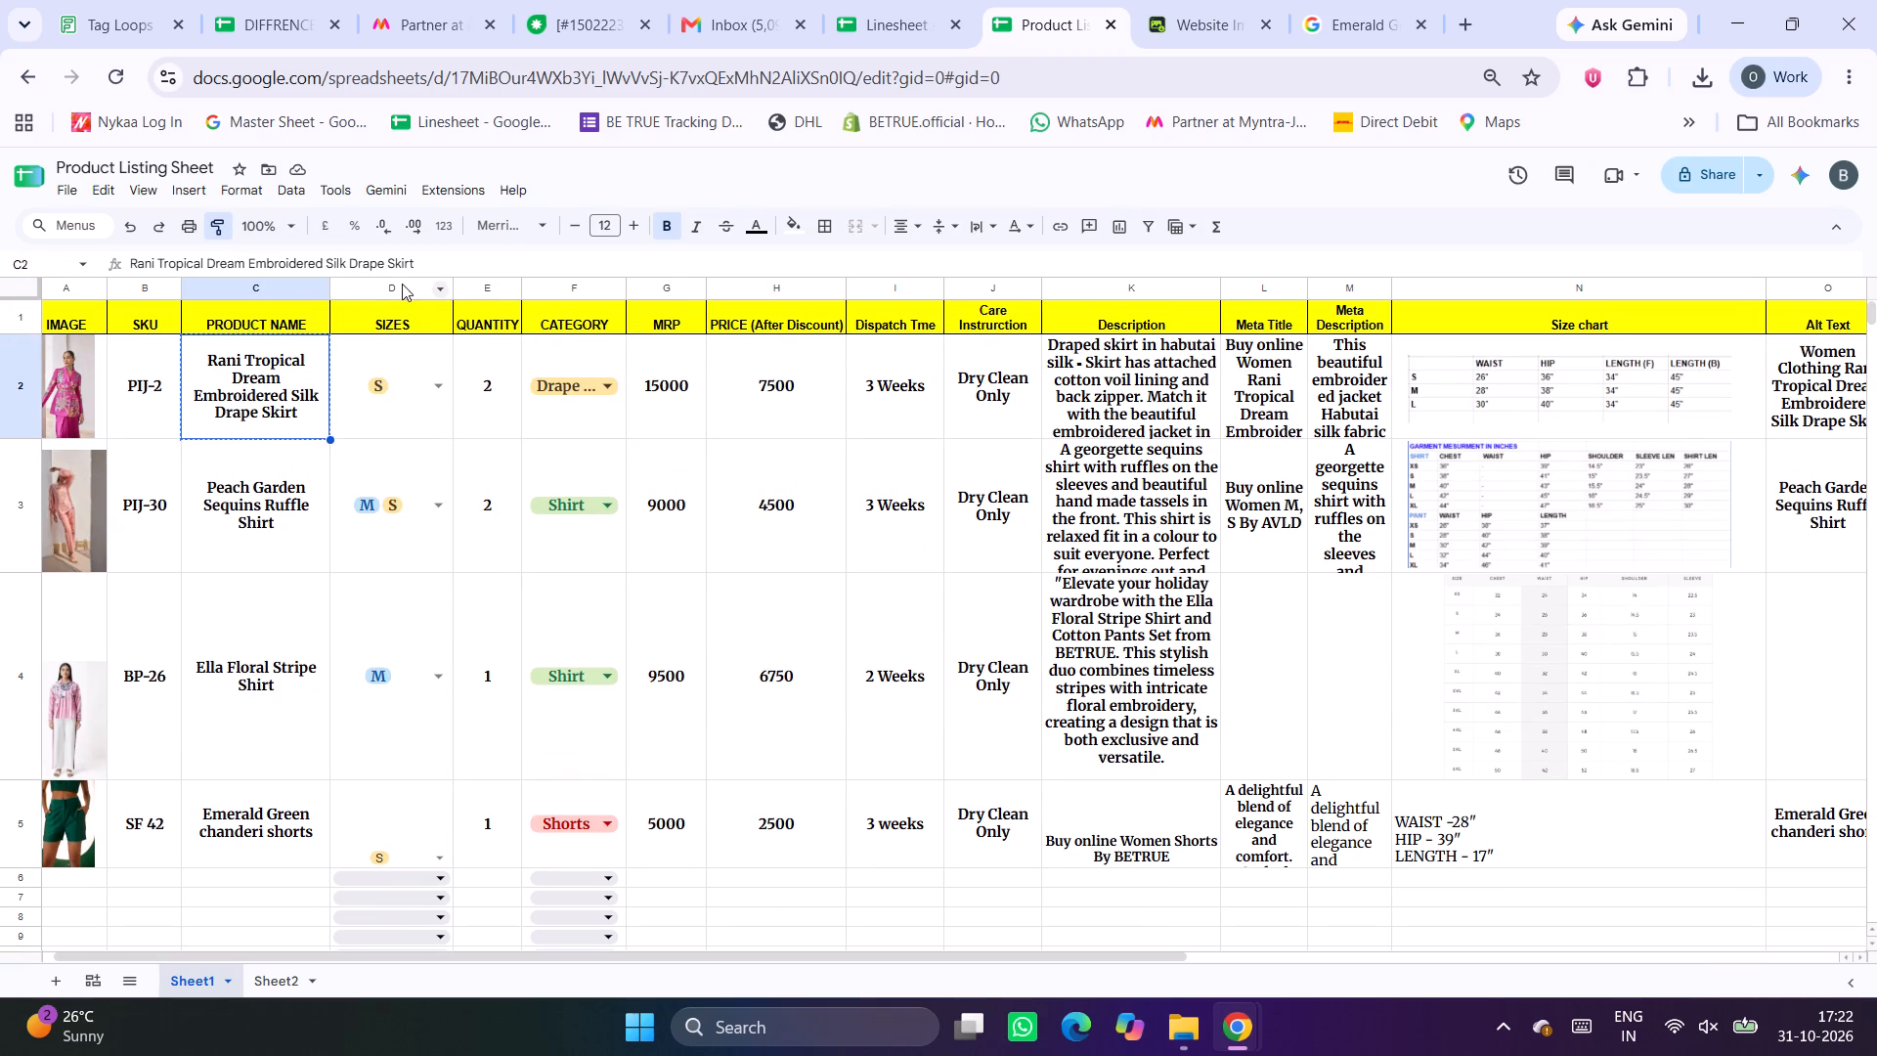
pyautogui.click(402, 284)
pyautogui.click(212, 913)
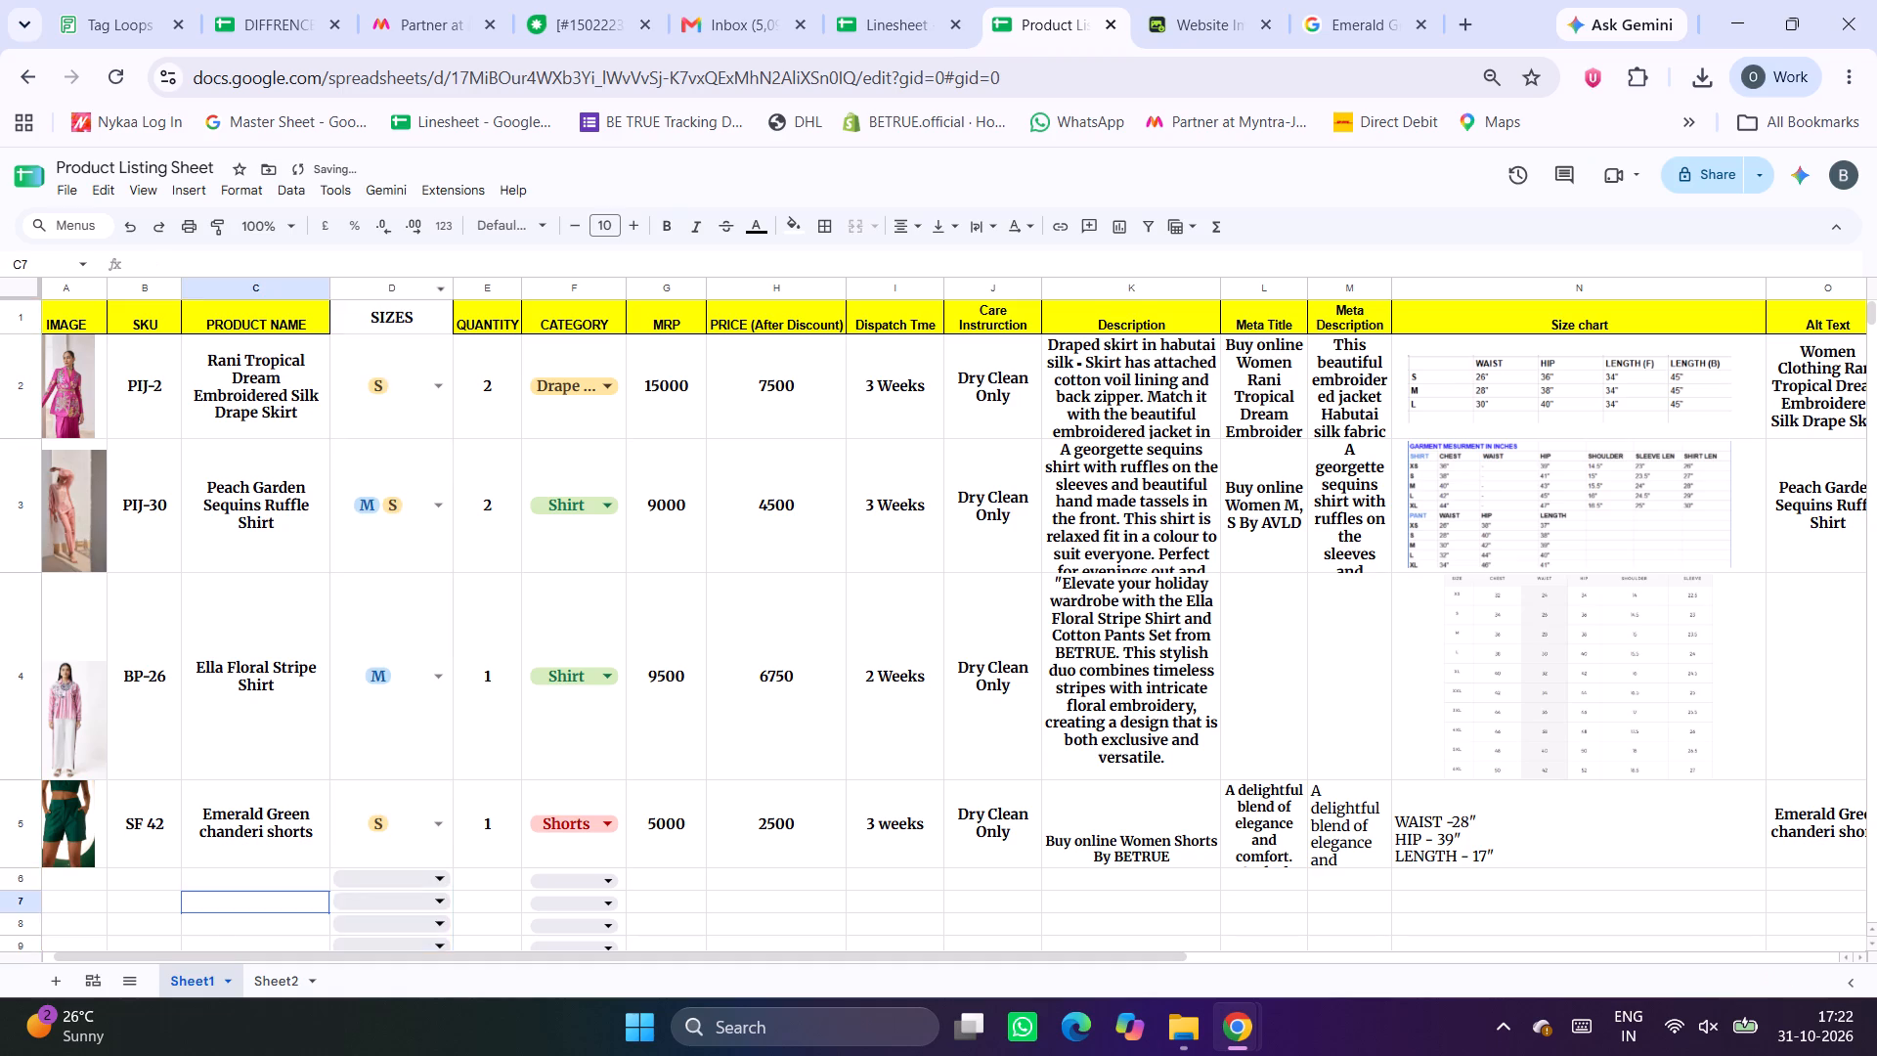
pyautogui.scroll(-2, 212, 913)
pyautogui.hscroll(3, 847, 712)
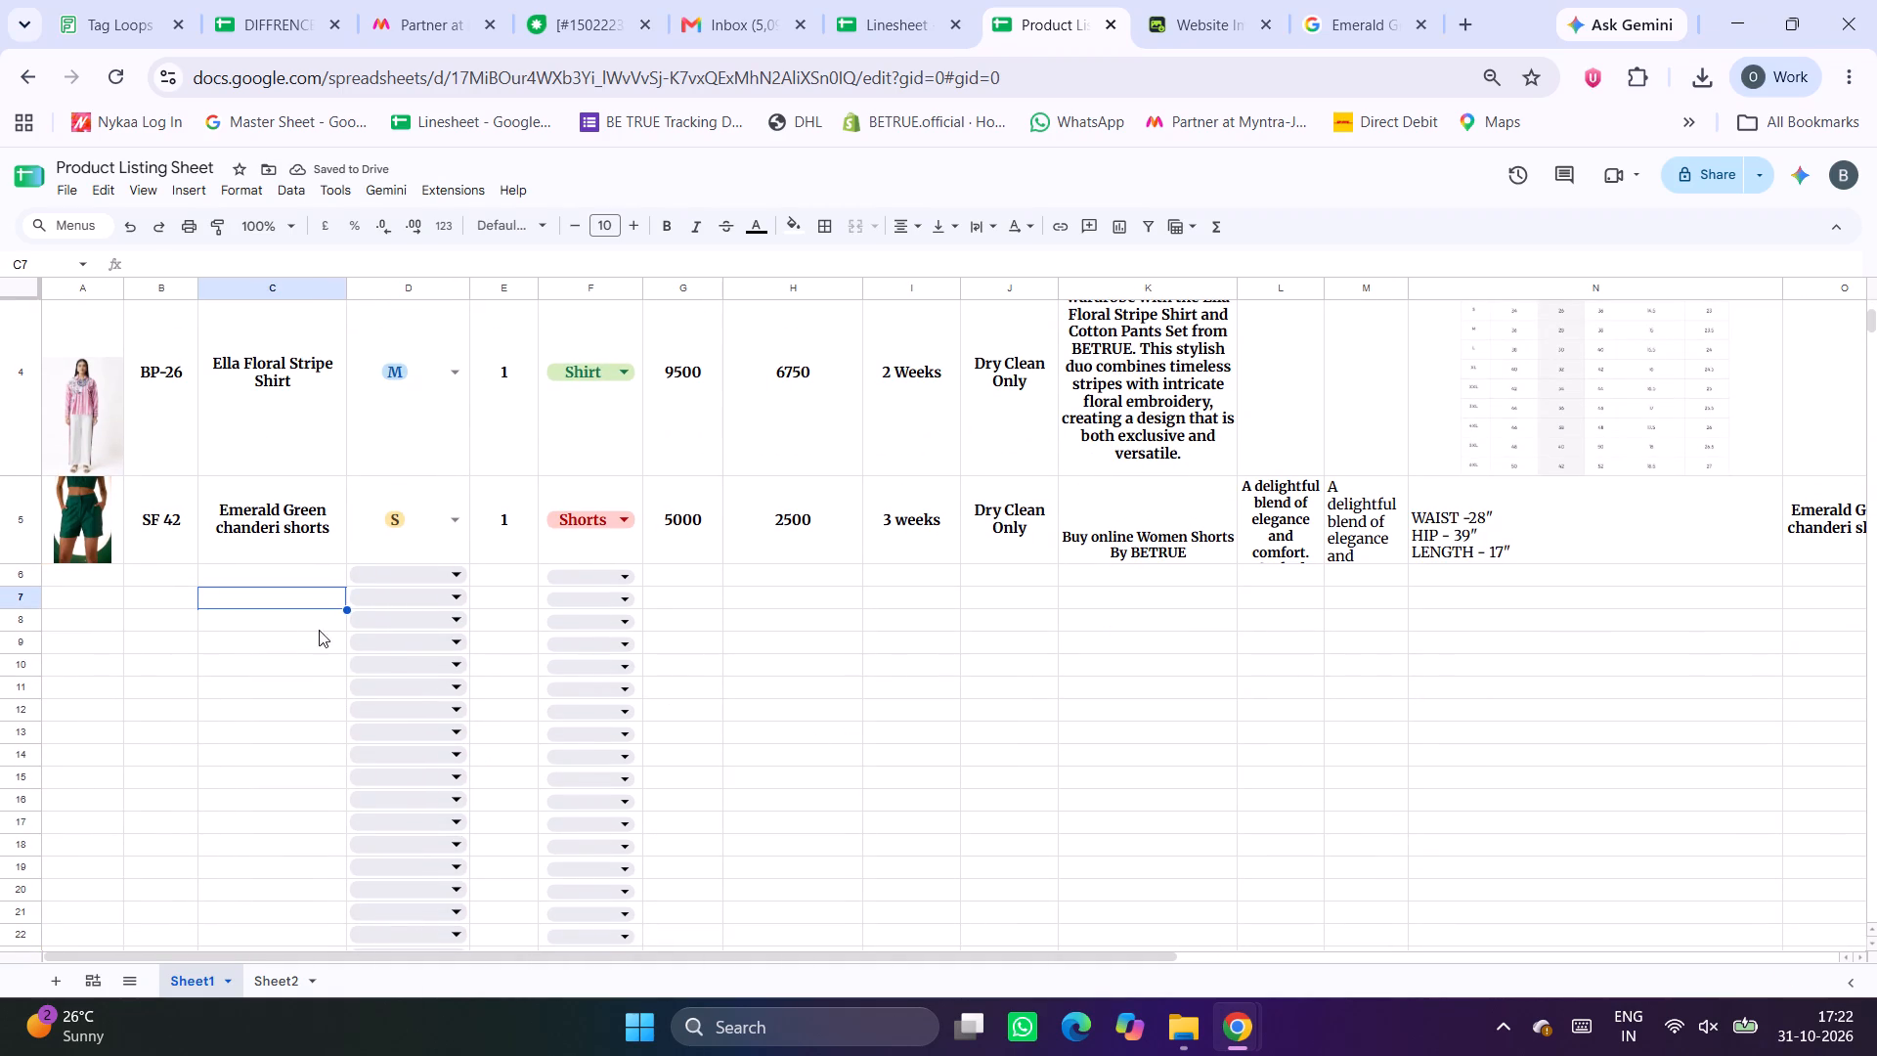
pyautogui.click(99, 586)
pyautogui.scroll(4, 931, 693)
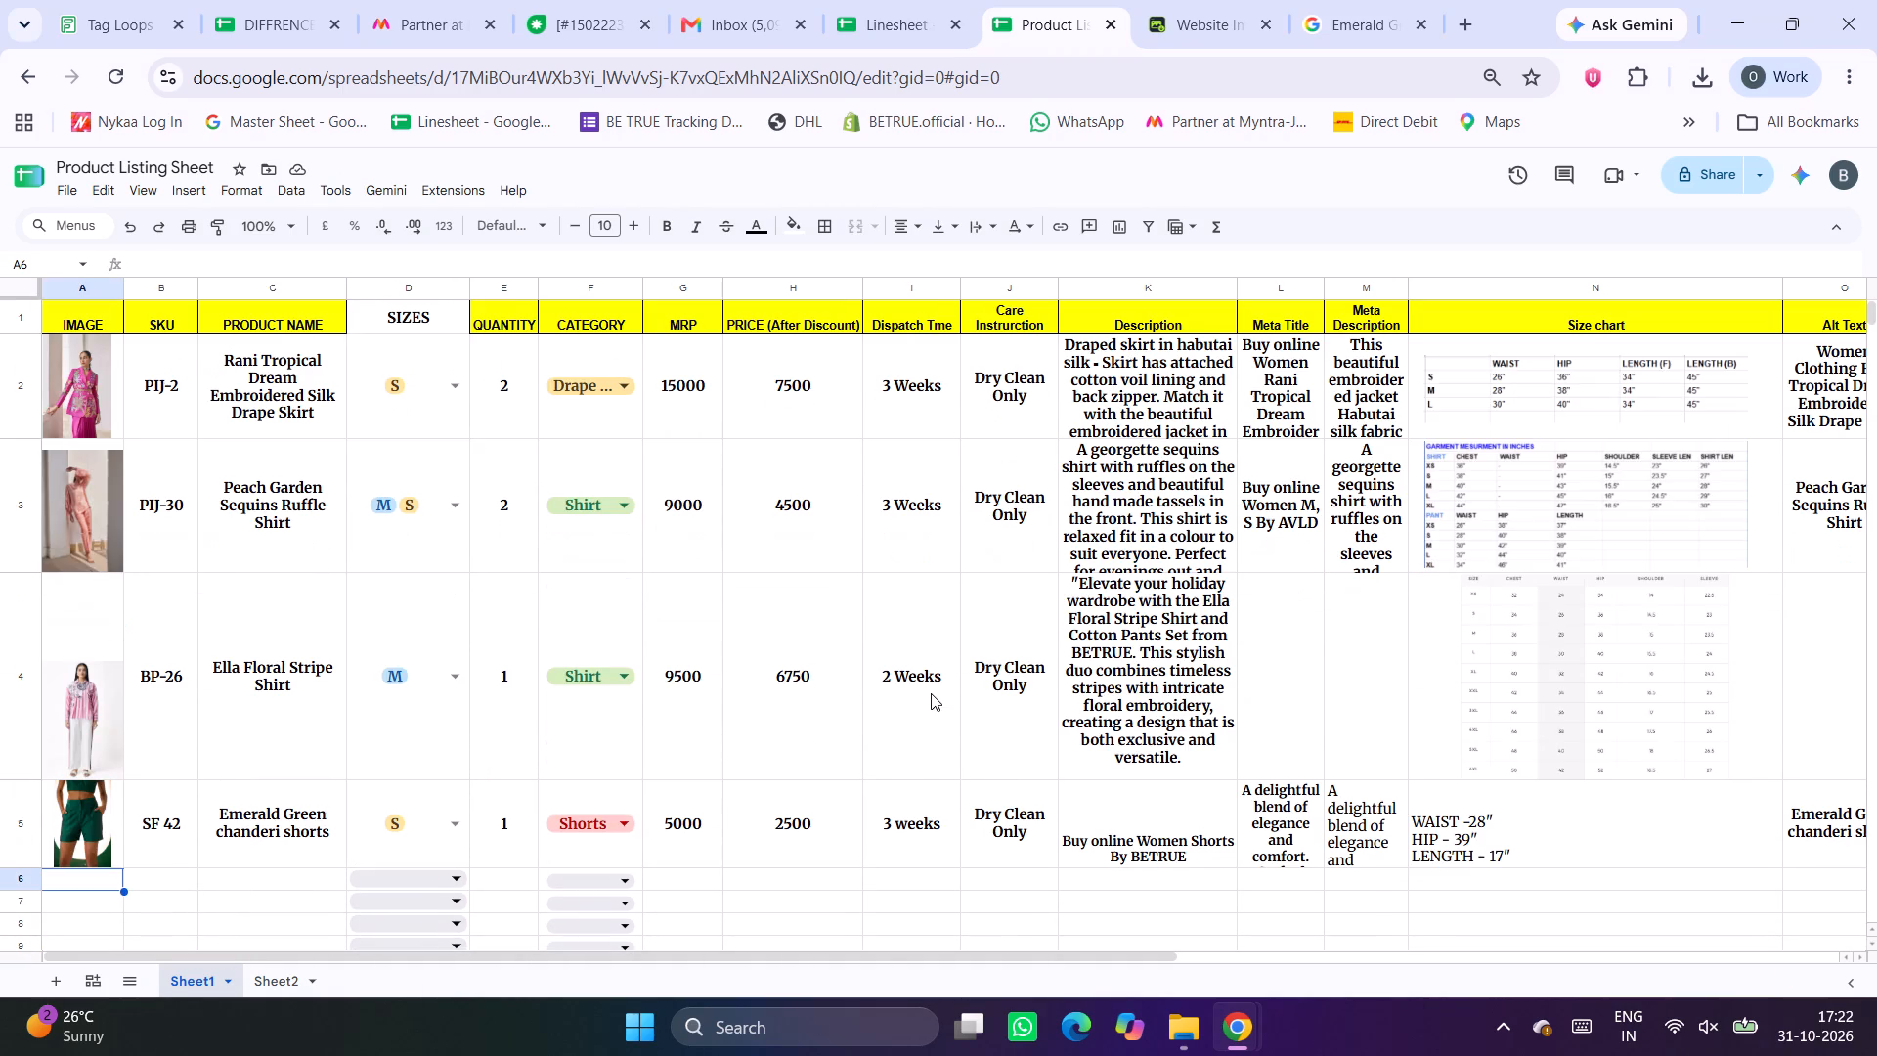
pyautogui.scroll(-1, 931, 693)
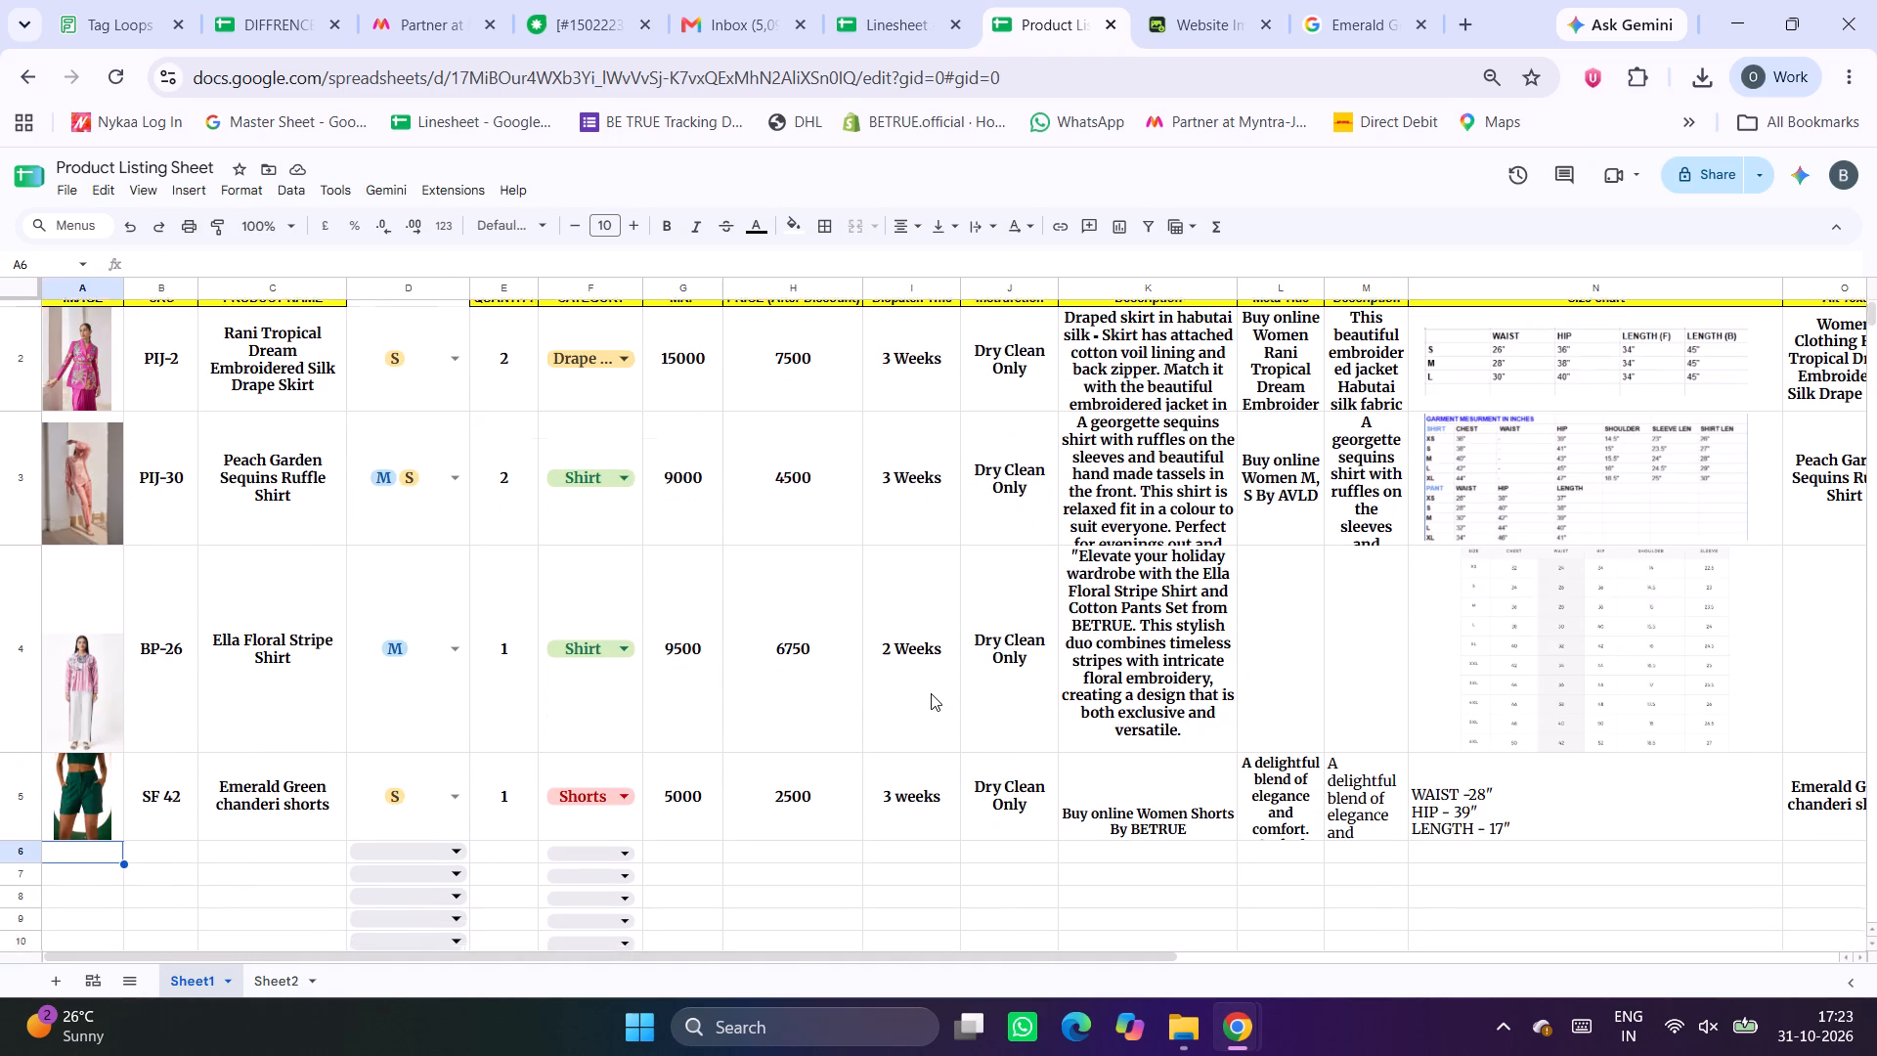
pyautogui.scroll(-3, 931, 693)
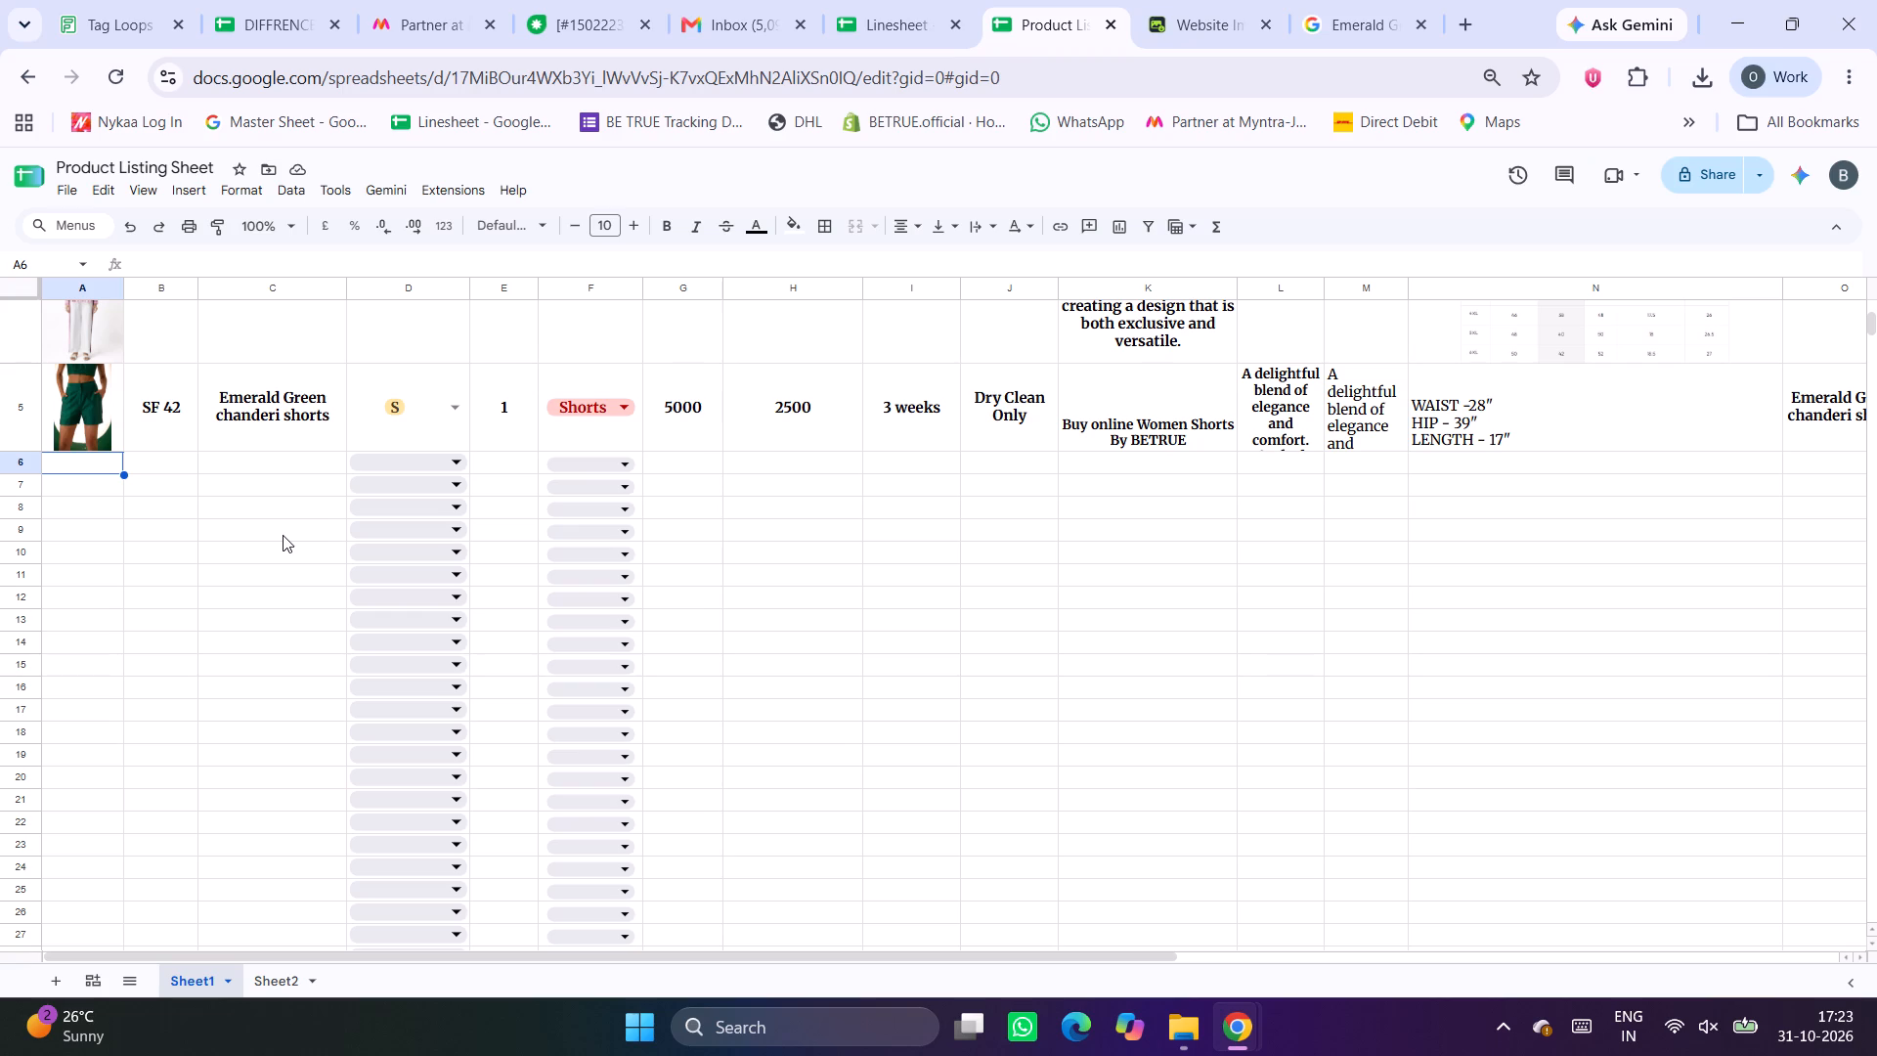
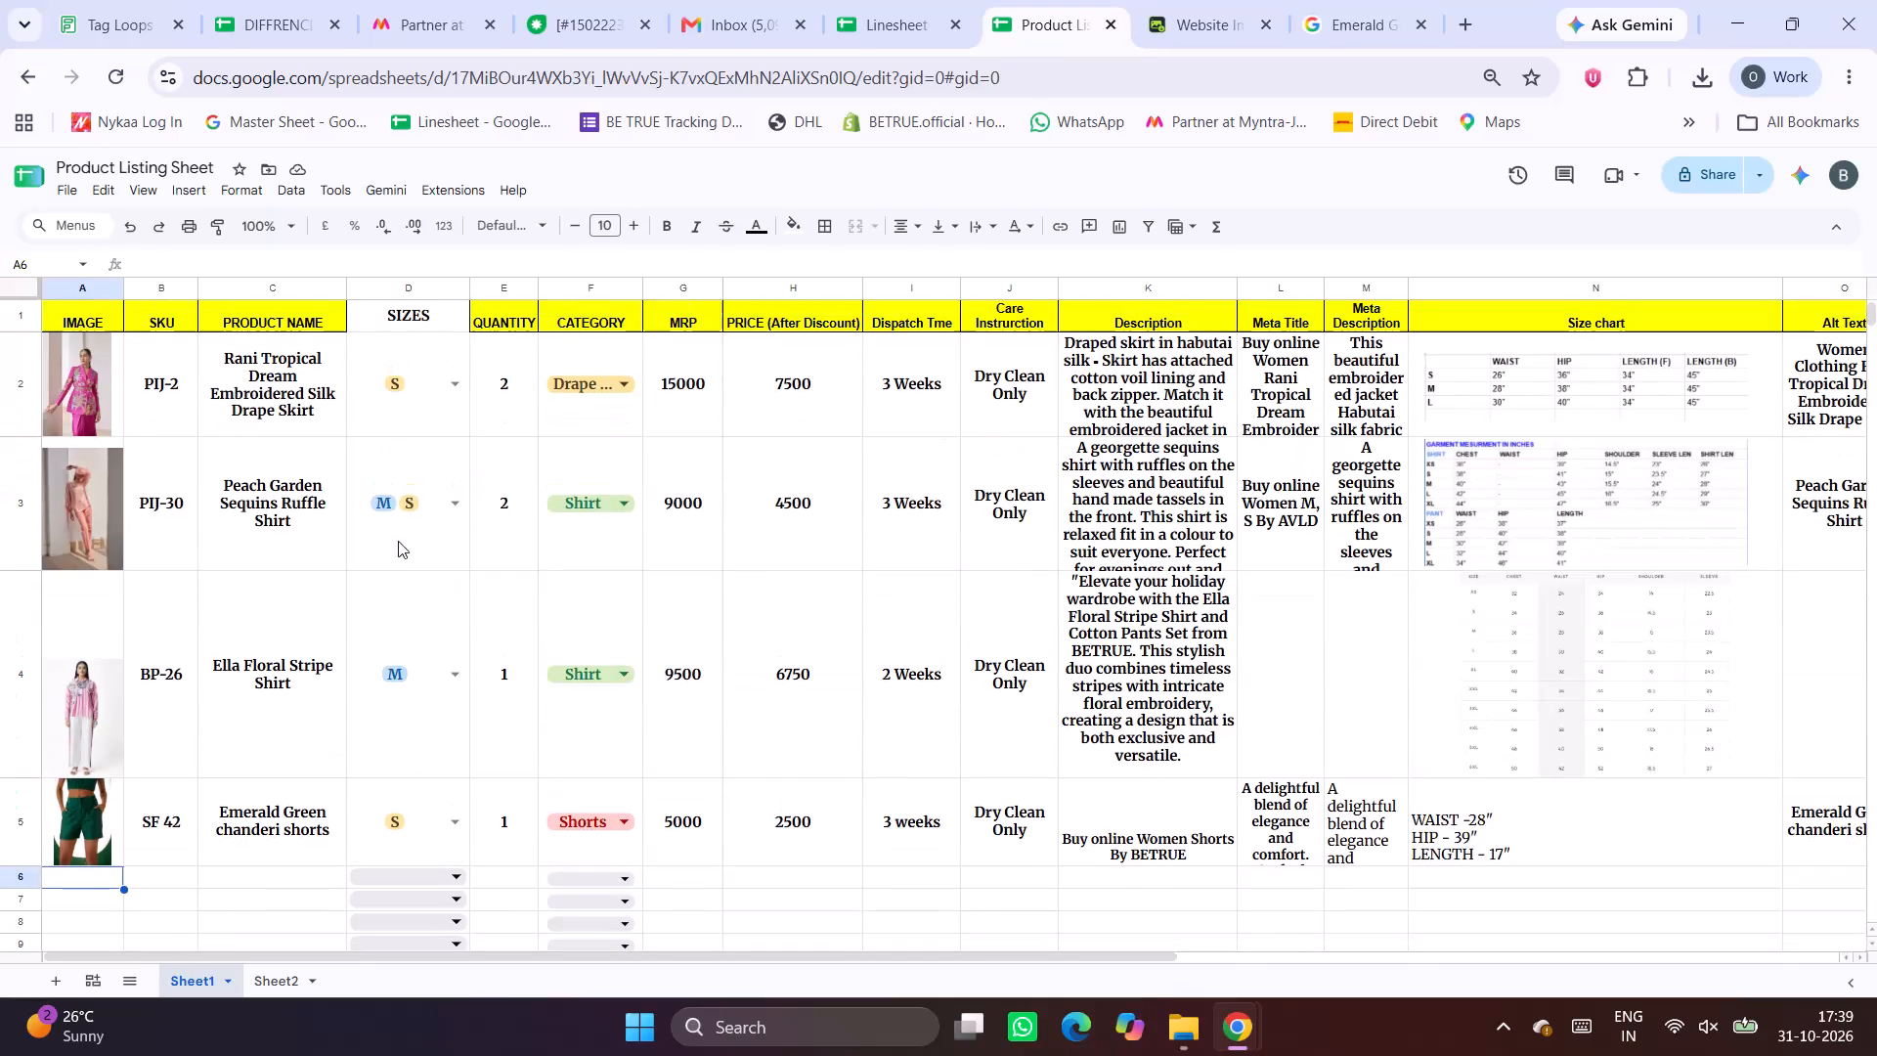
# Search Google for "black indian print hand embroidered kurta avld", view the shopavld.com product page, and close it.
pyautogui.scroll(1, 398, 541)
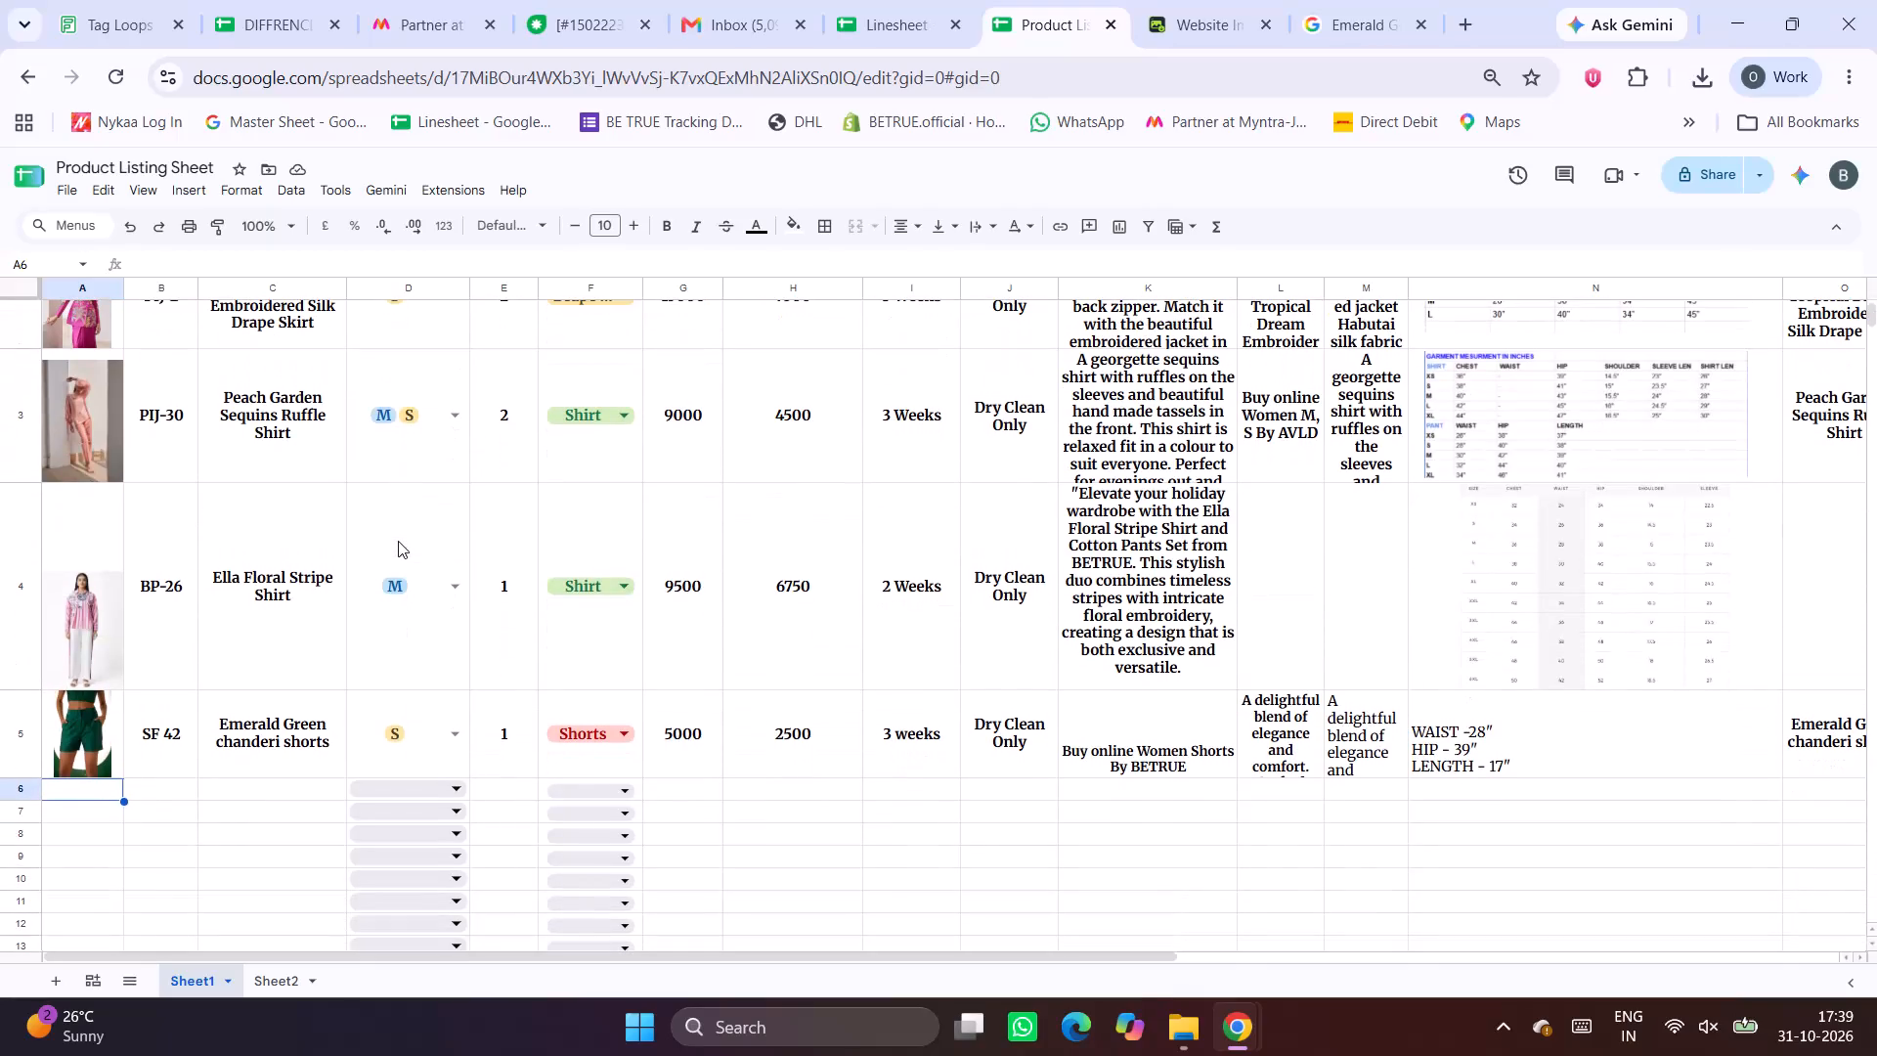
pyautogui.scroll(1, 398, 541)
pyautogui.click(1345, 0)
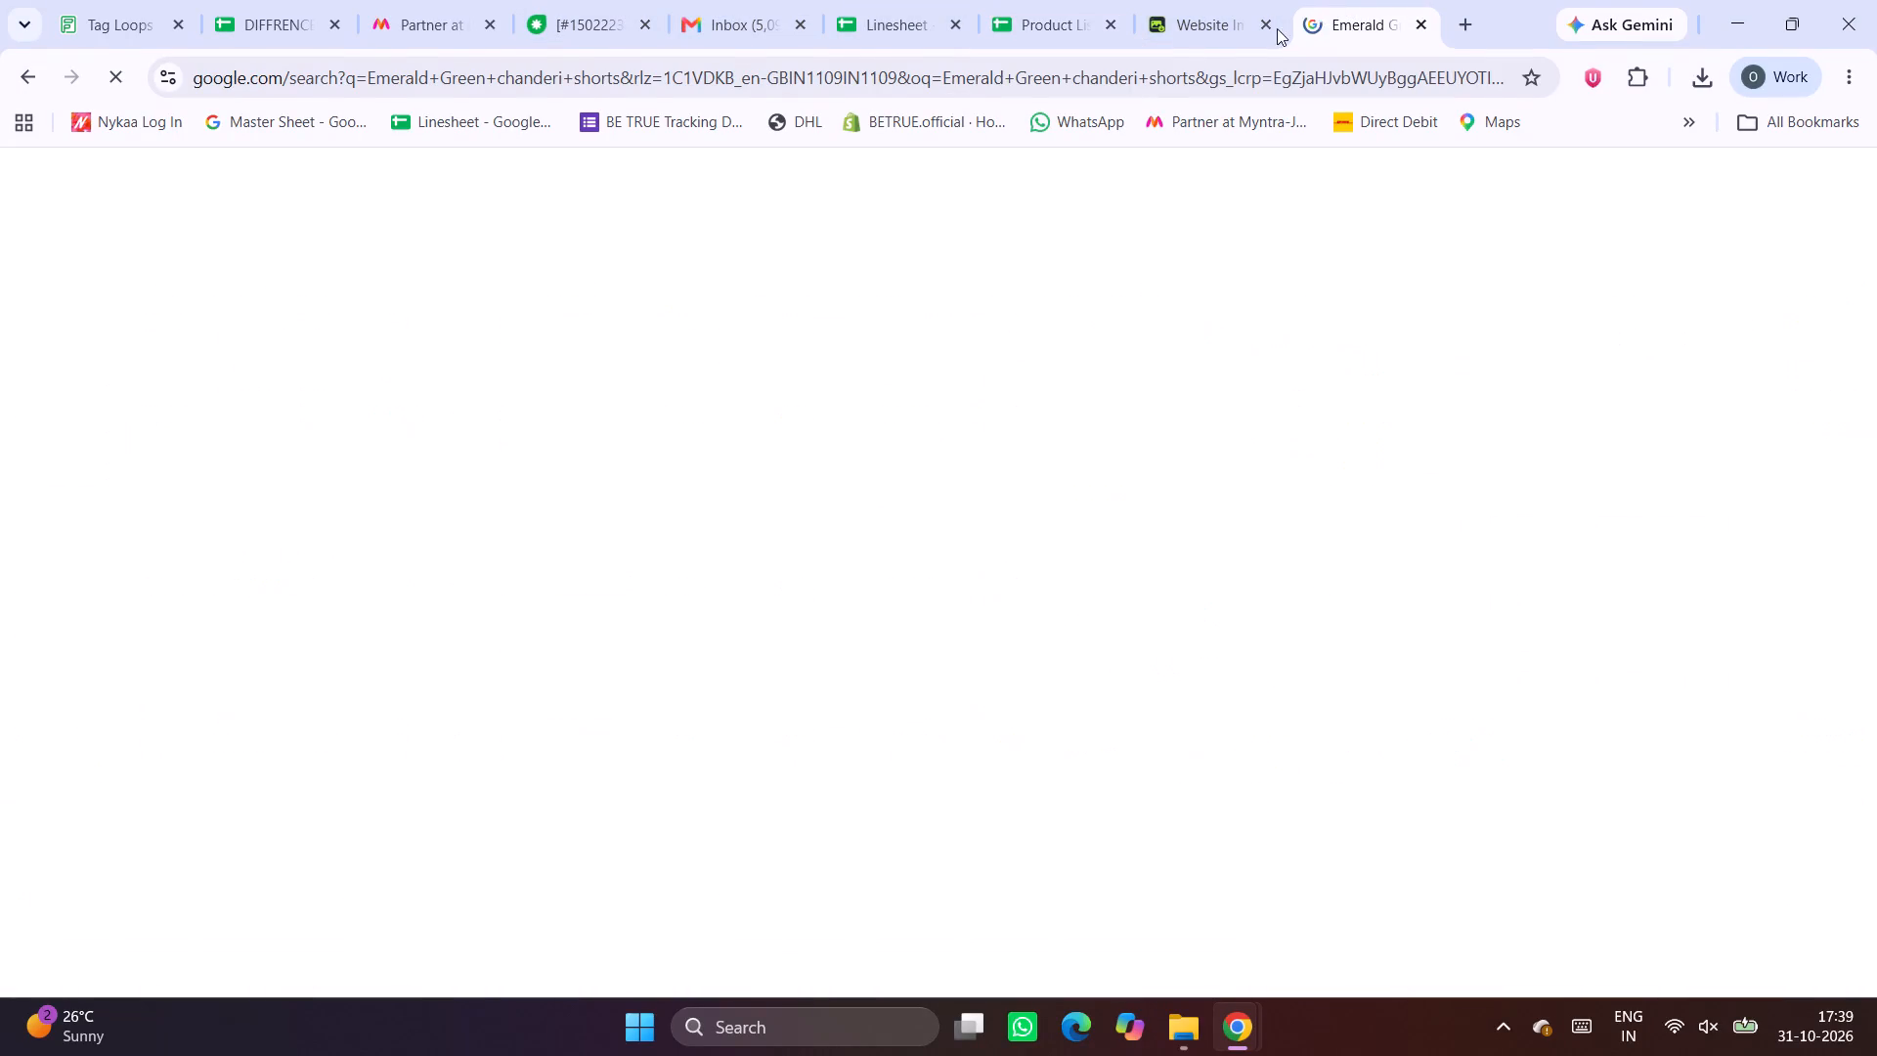
pyautogui.click(1116, 74)
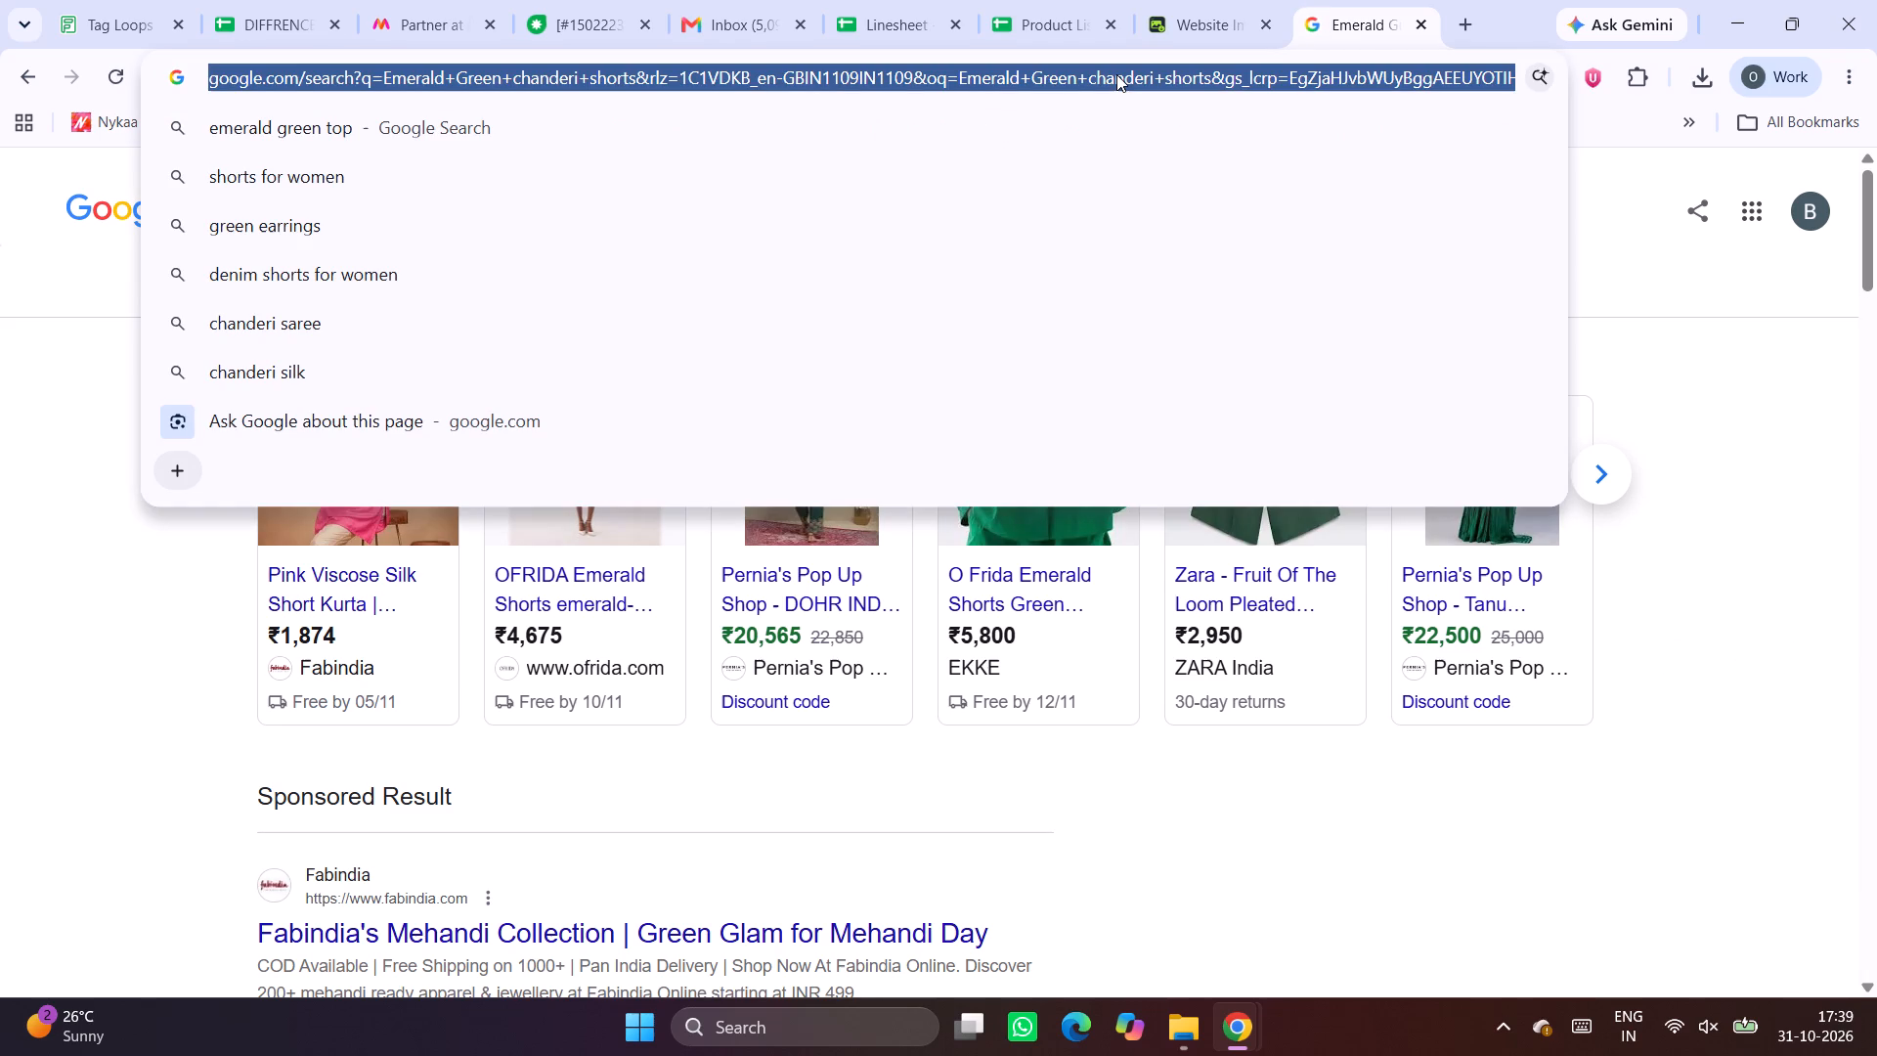
pyautogui.write('black indian print')
pyautogui.press('space')
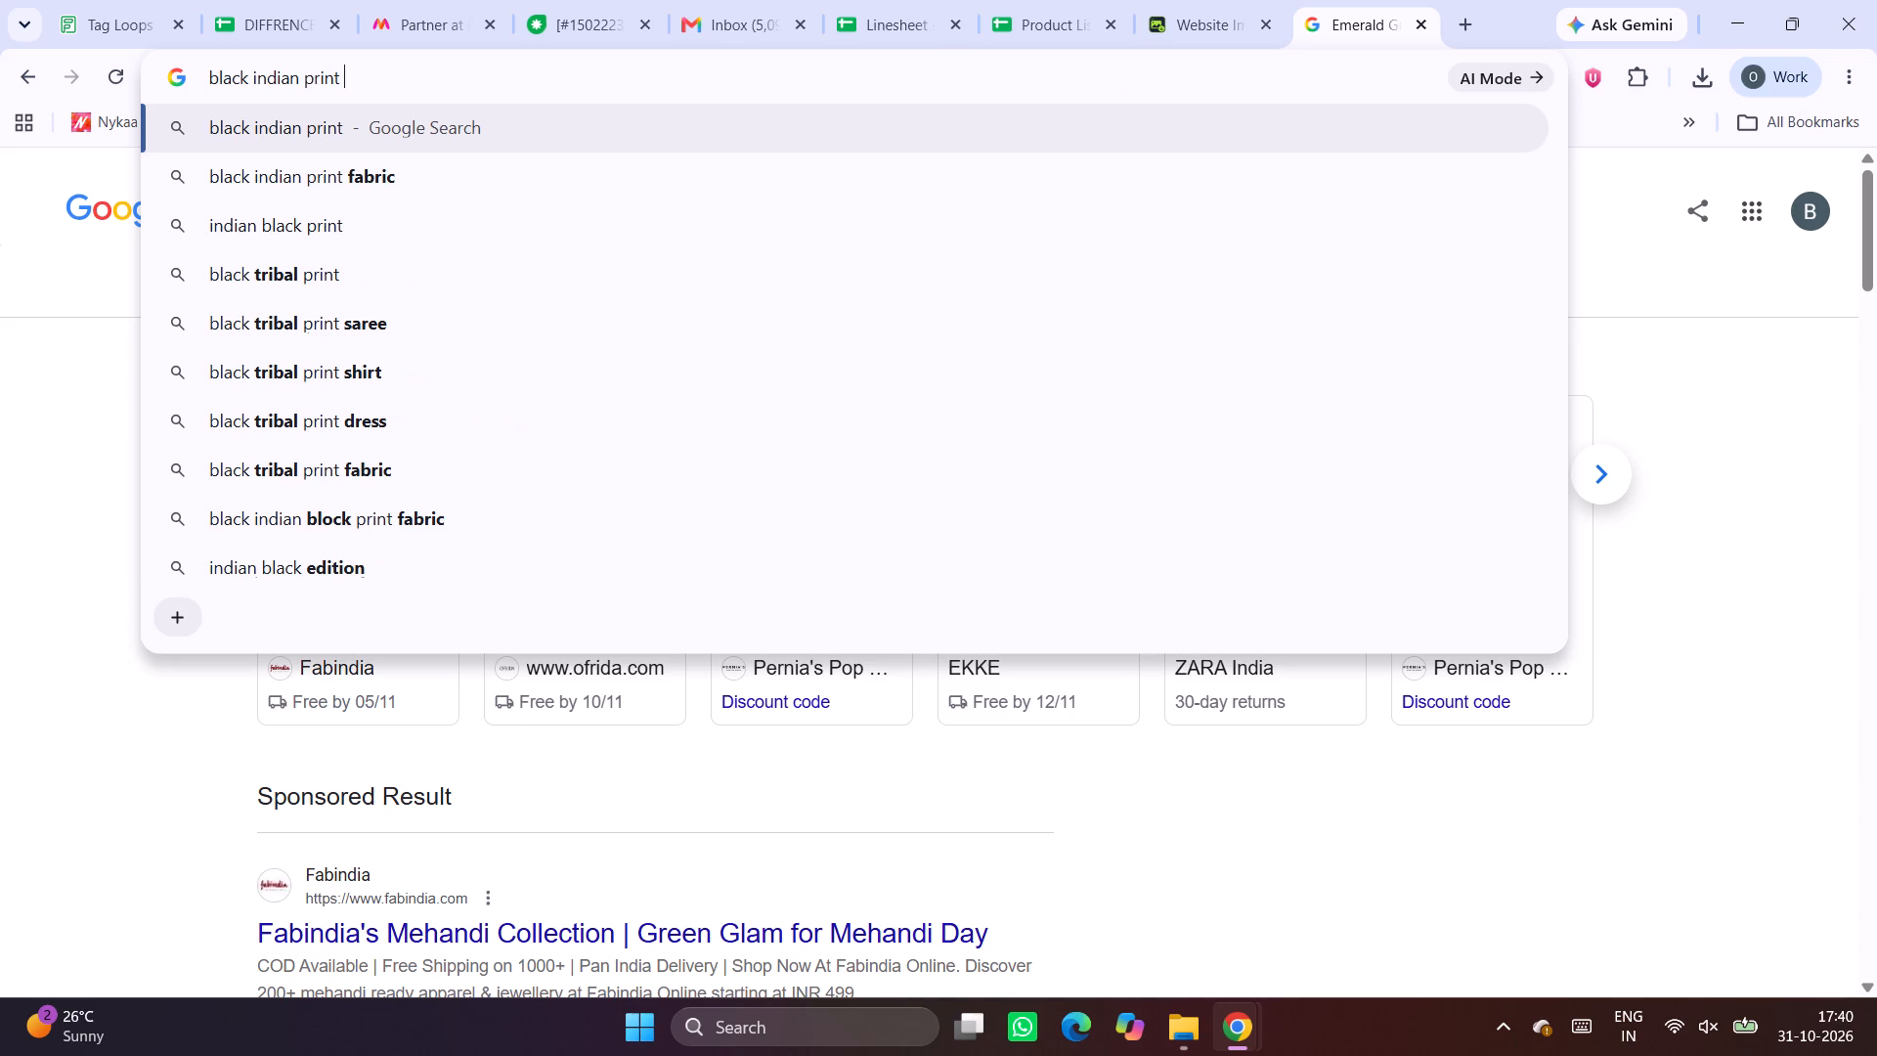
pyautogui.write('hand embroidered')
pyautogui.press('space')
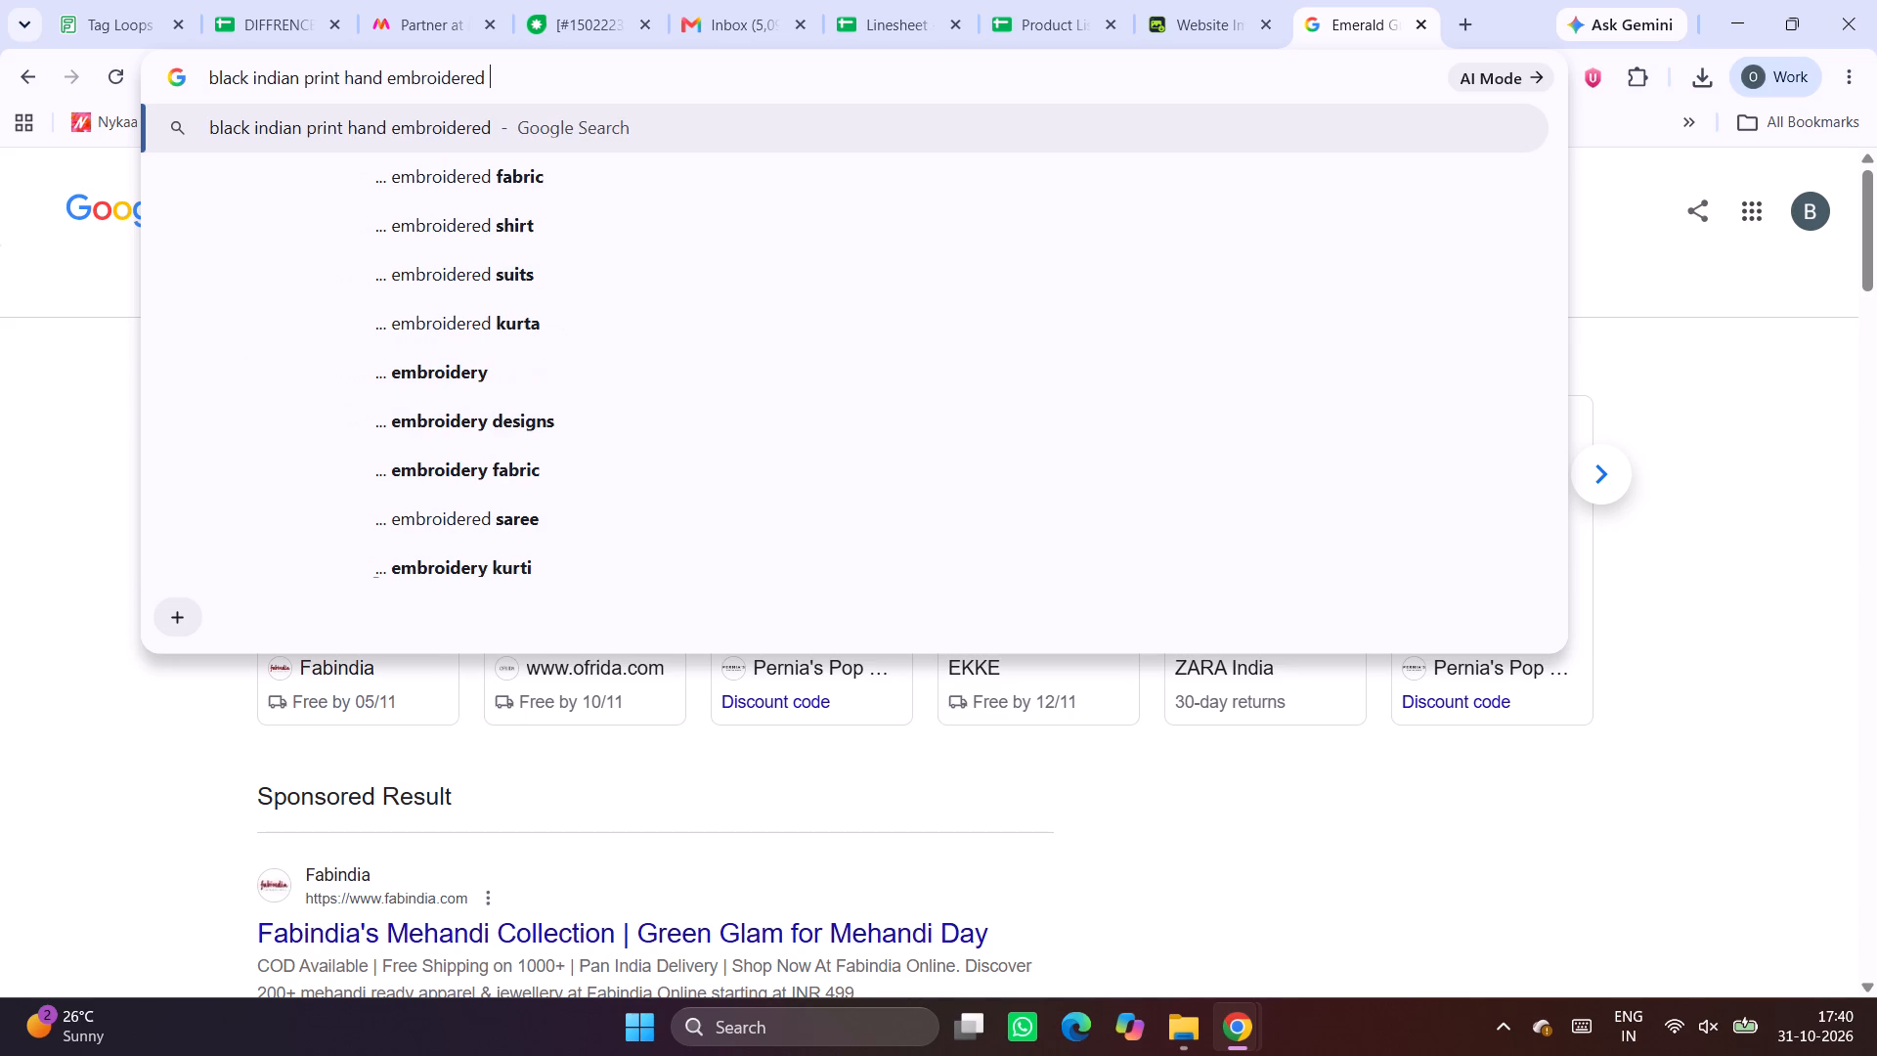
pyautogui.write('kurta avld')
pyautogui.press('Return')
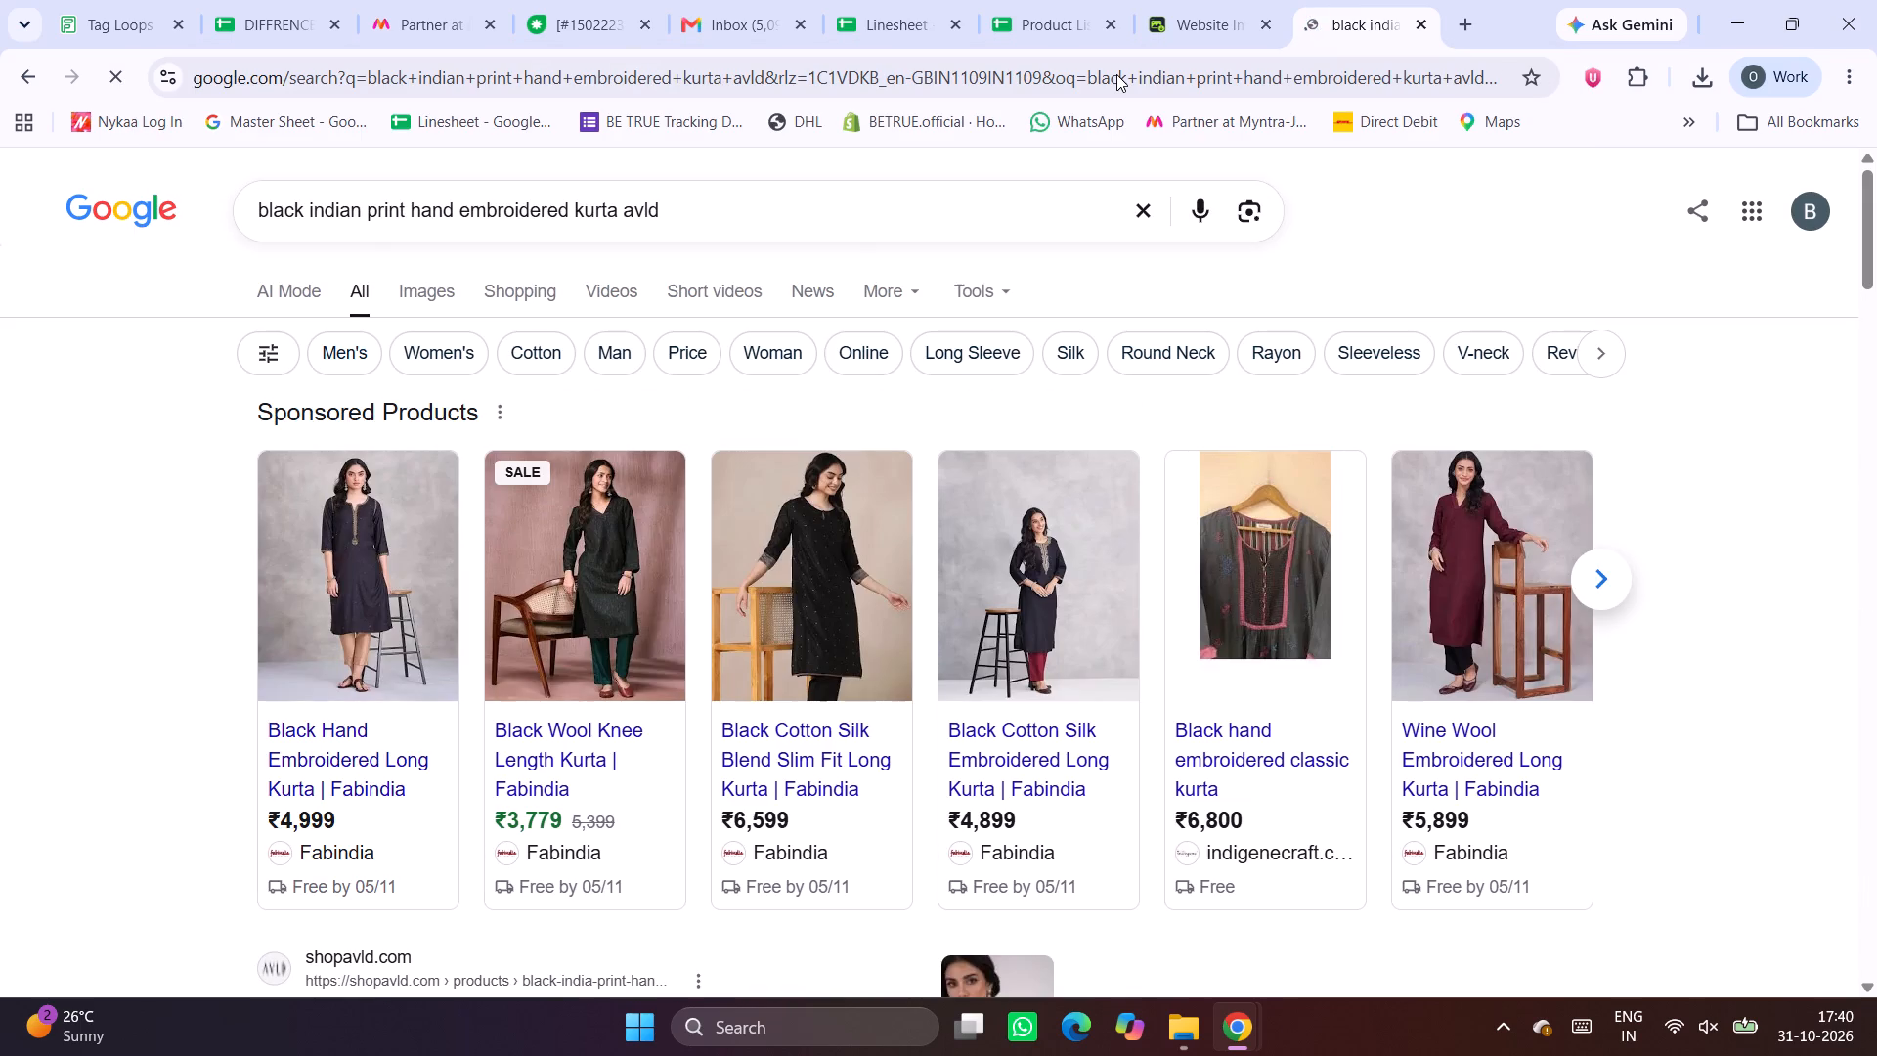
pyautogui.scroll(-4, 1051, 712)
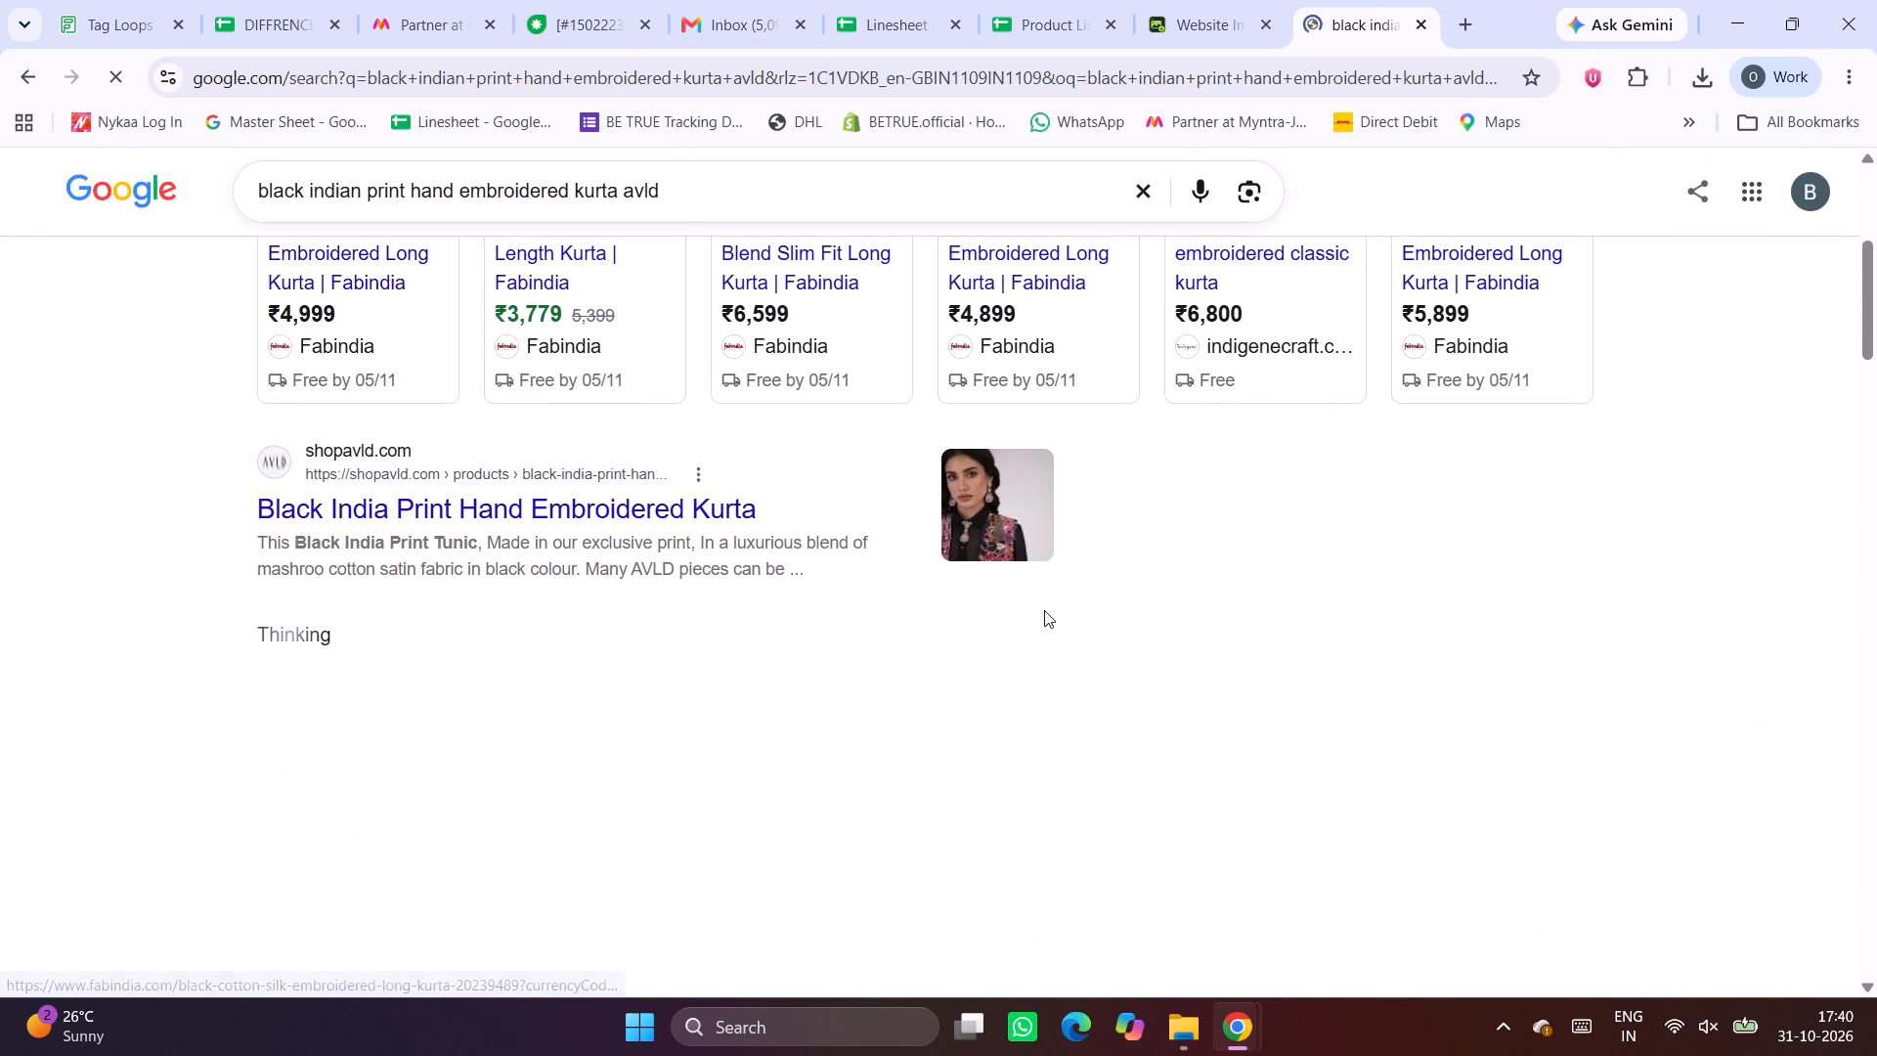
pyautogui.click(658, 517)
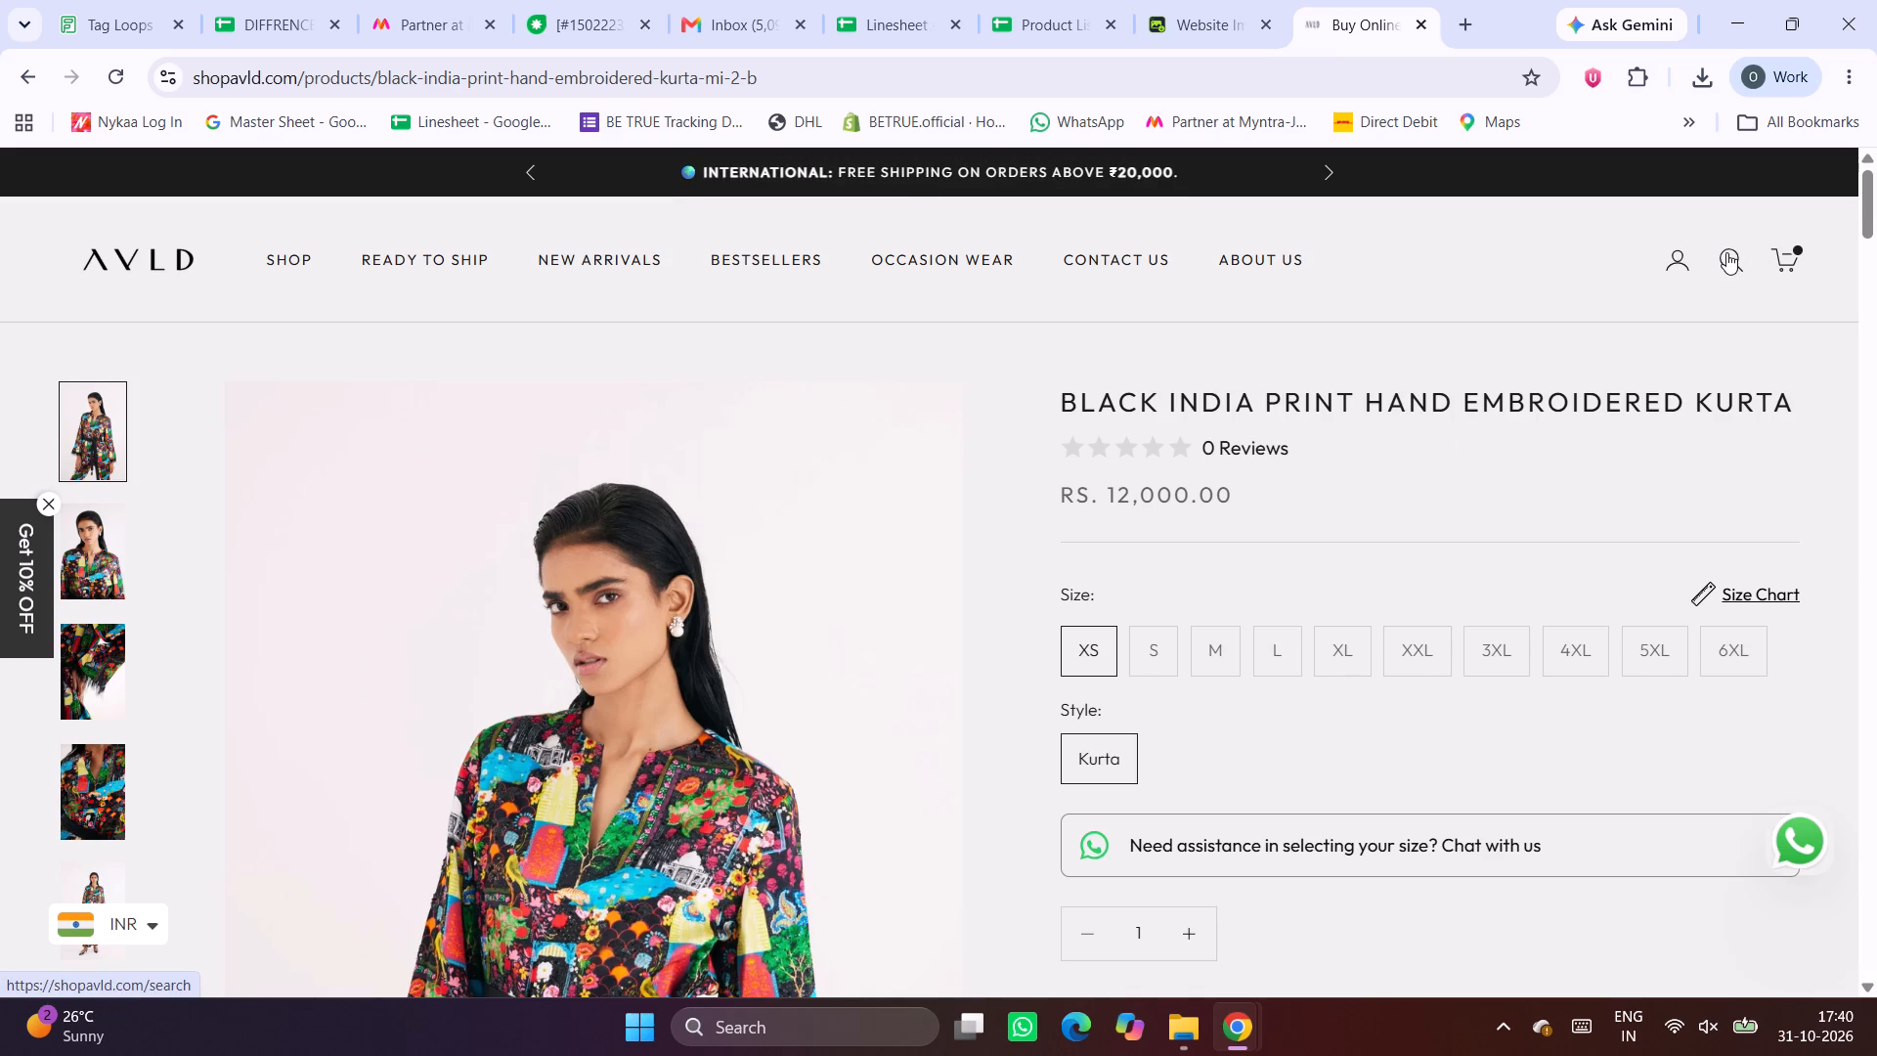
pyautogui.click(1419, 28)
# Search all sheets of the Linesheet for style number MI-9, and again as MI-09.
pyautogui.click(929, 0)
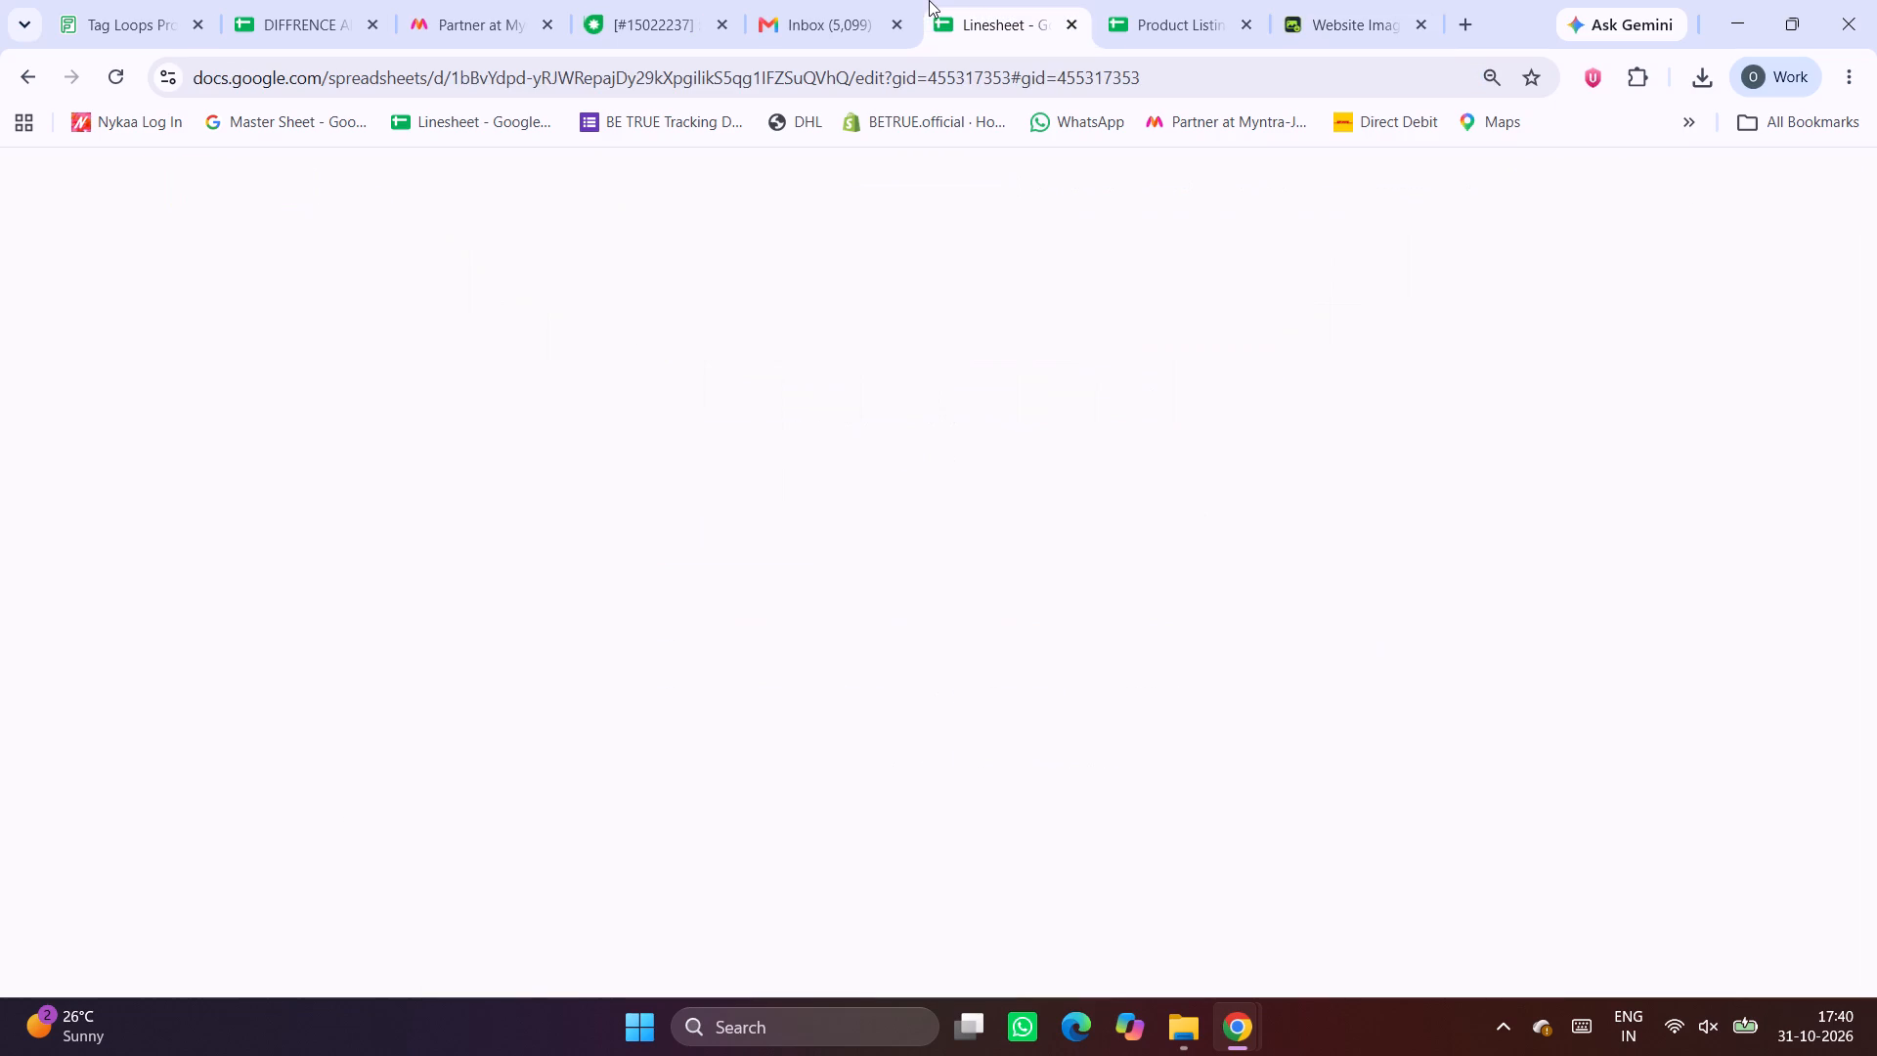
pyautogui.click(1698, 598)
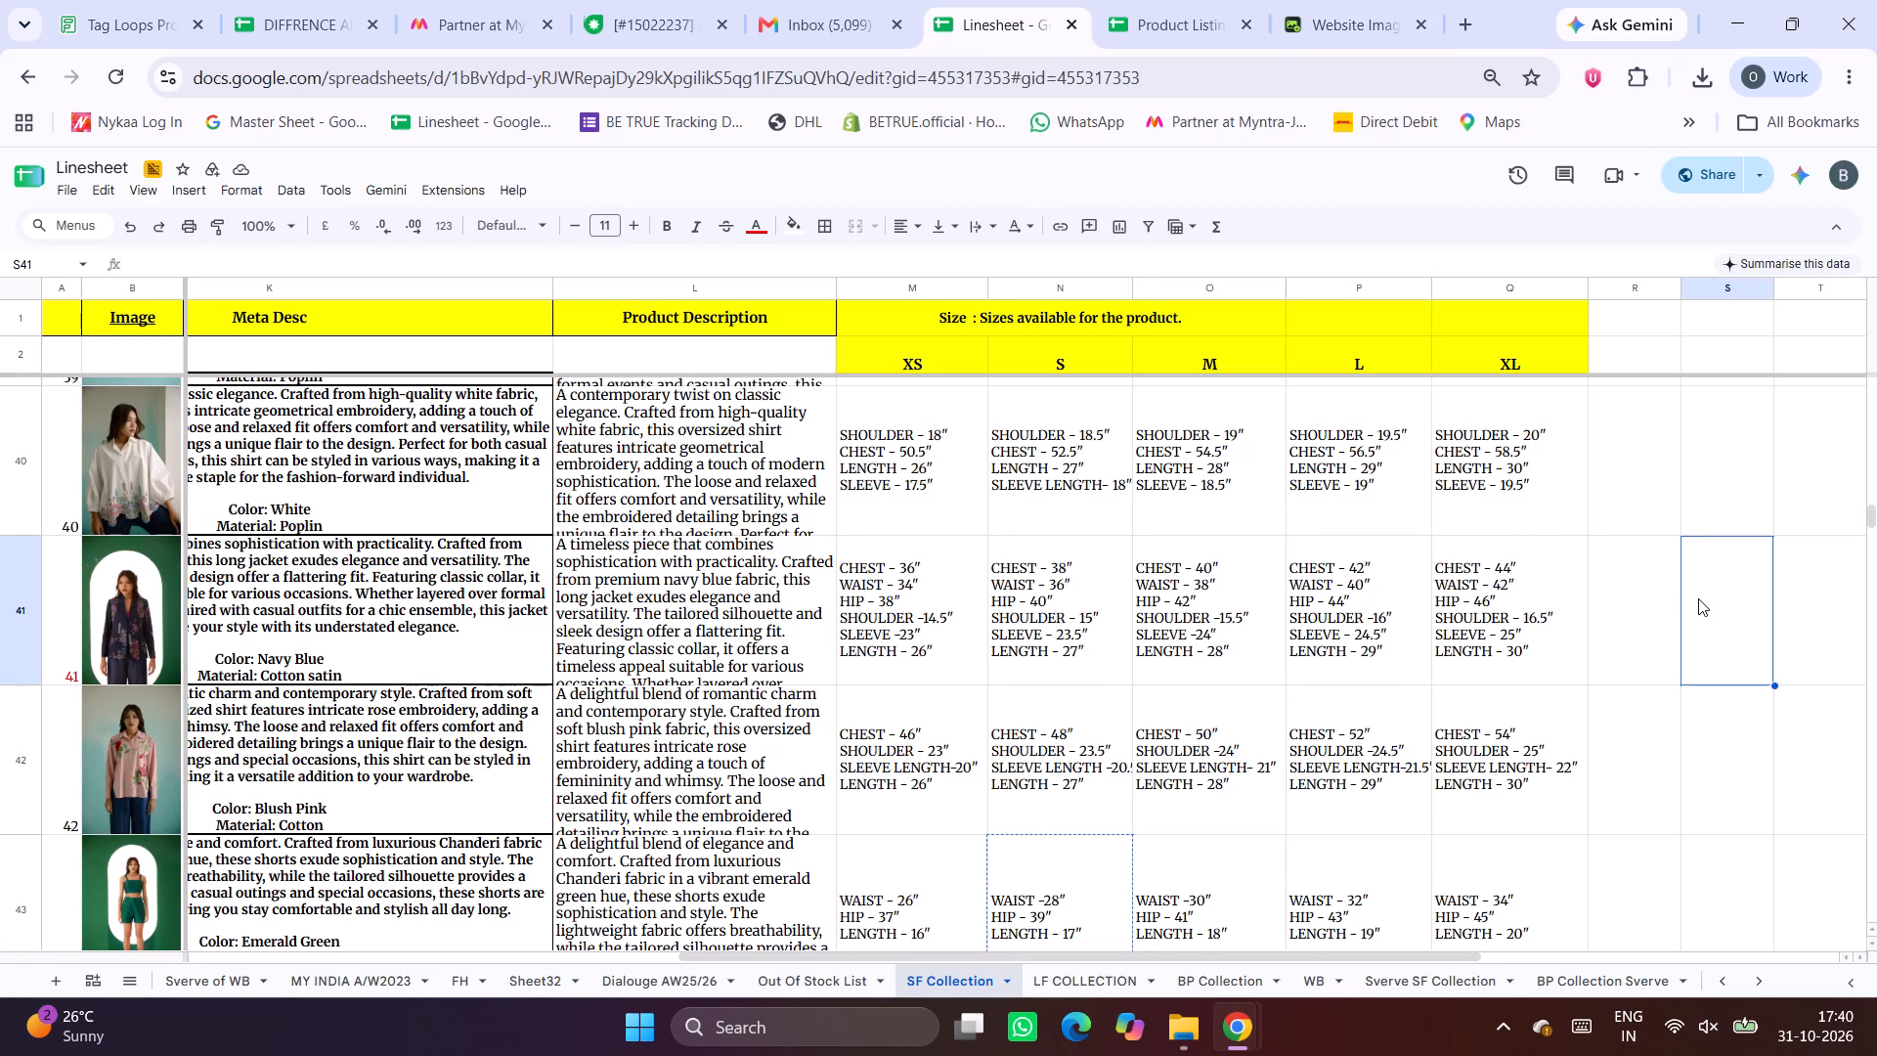
pyautogui.hotkey('ctrl', 'f')
pyautogui.write('MI-')
pyautogui.press('9')
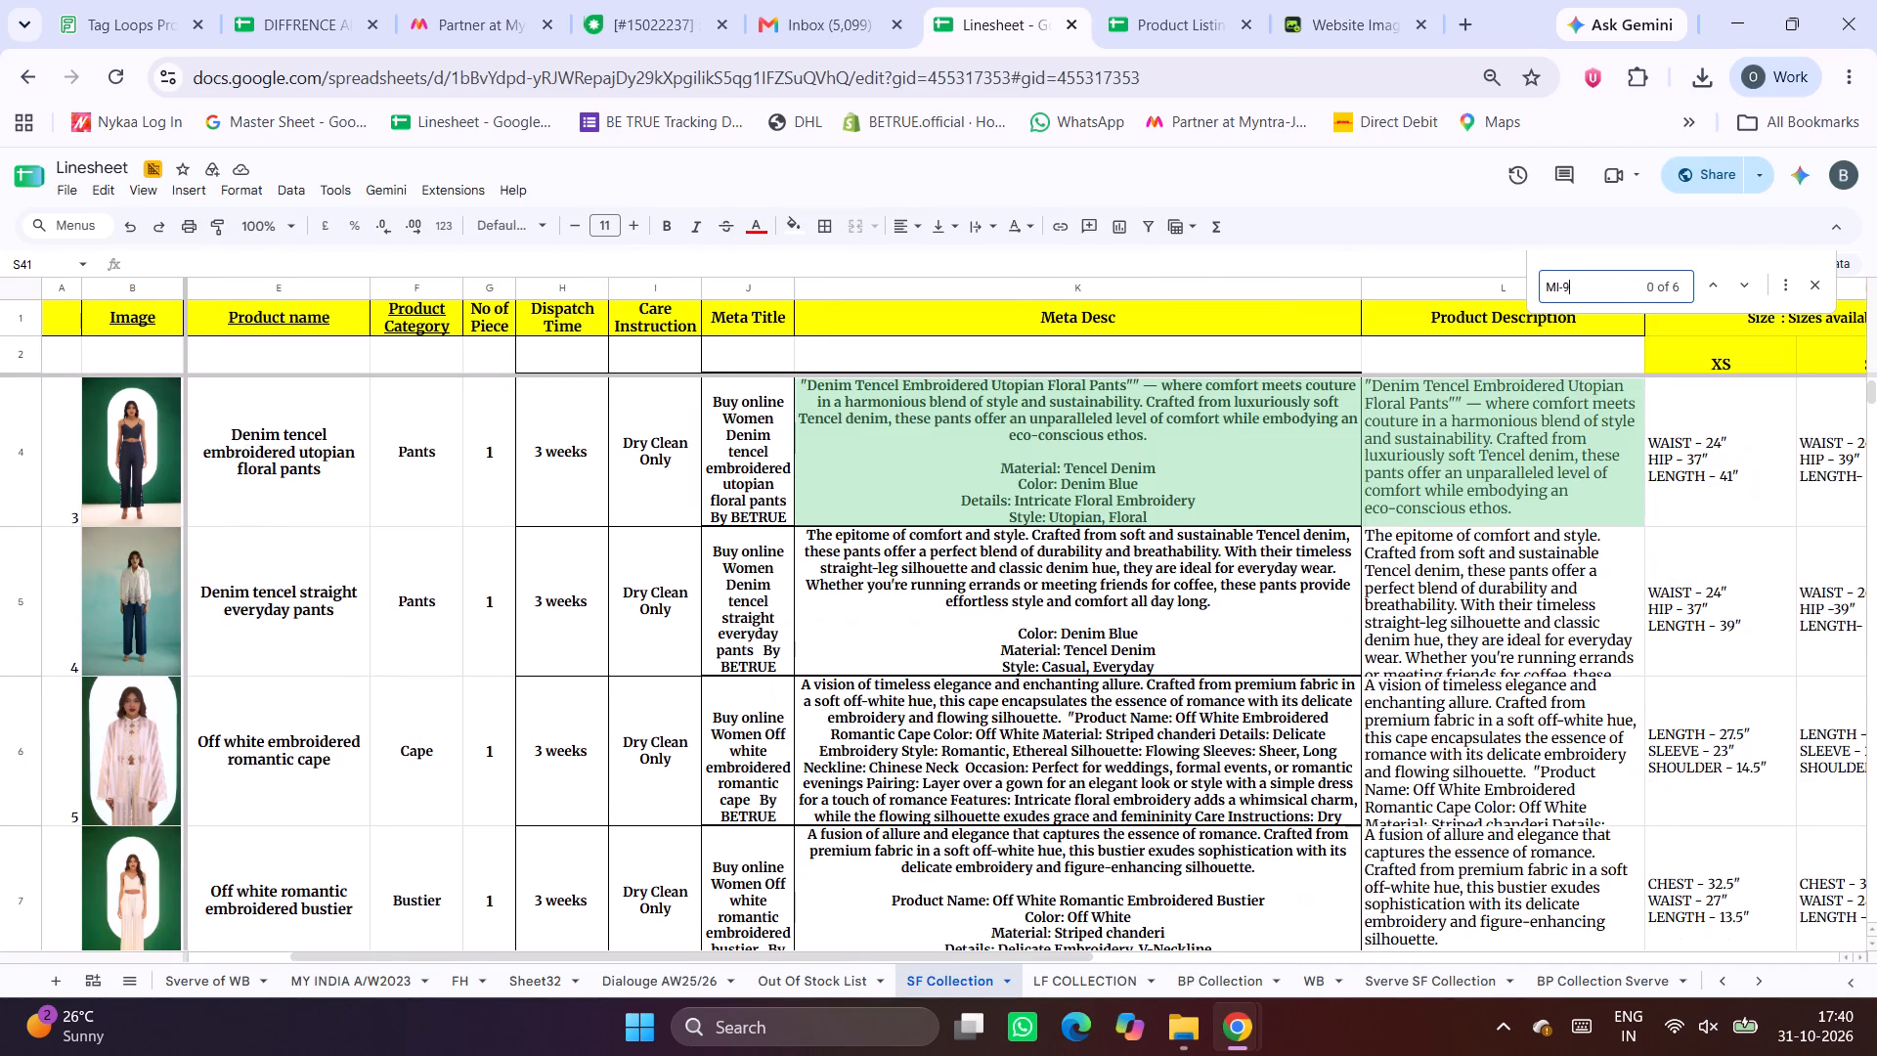
pyautogui.click(1785, 289)
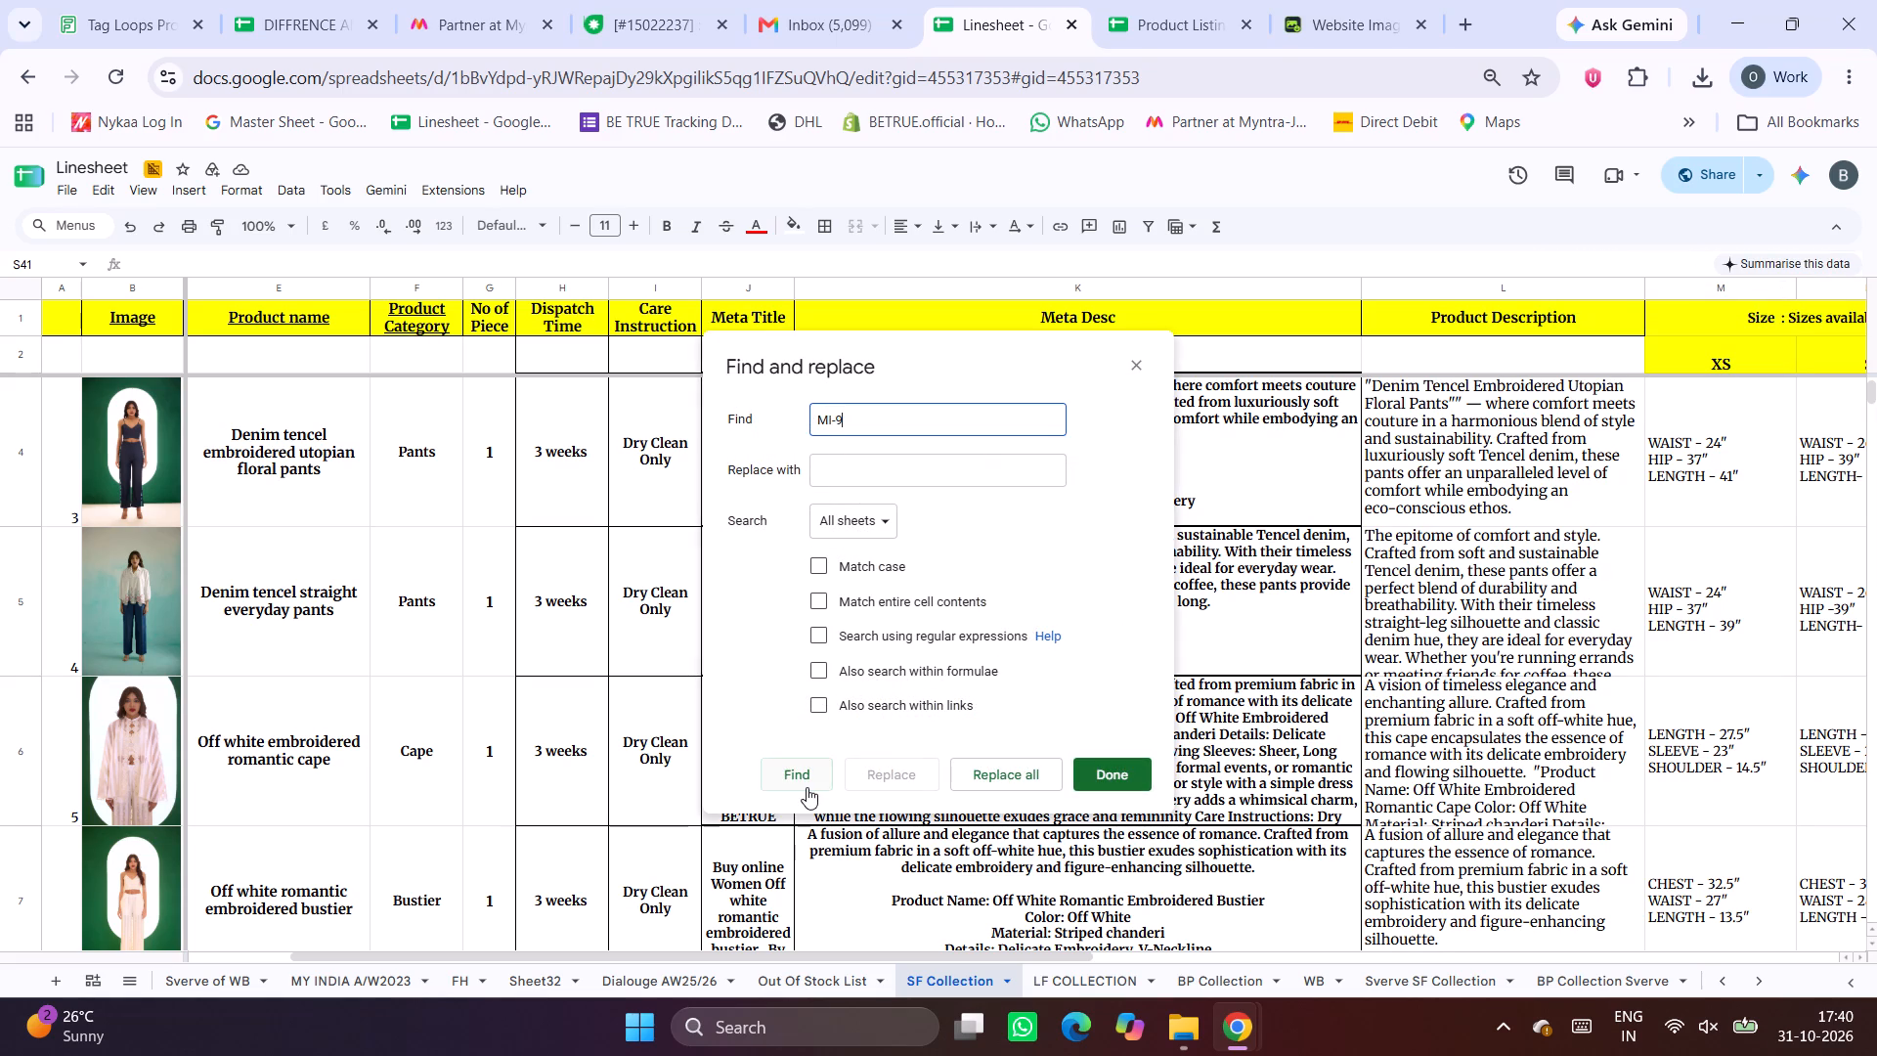
pyautogui.click(807, 787)
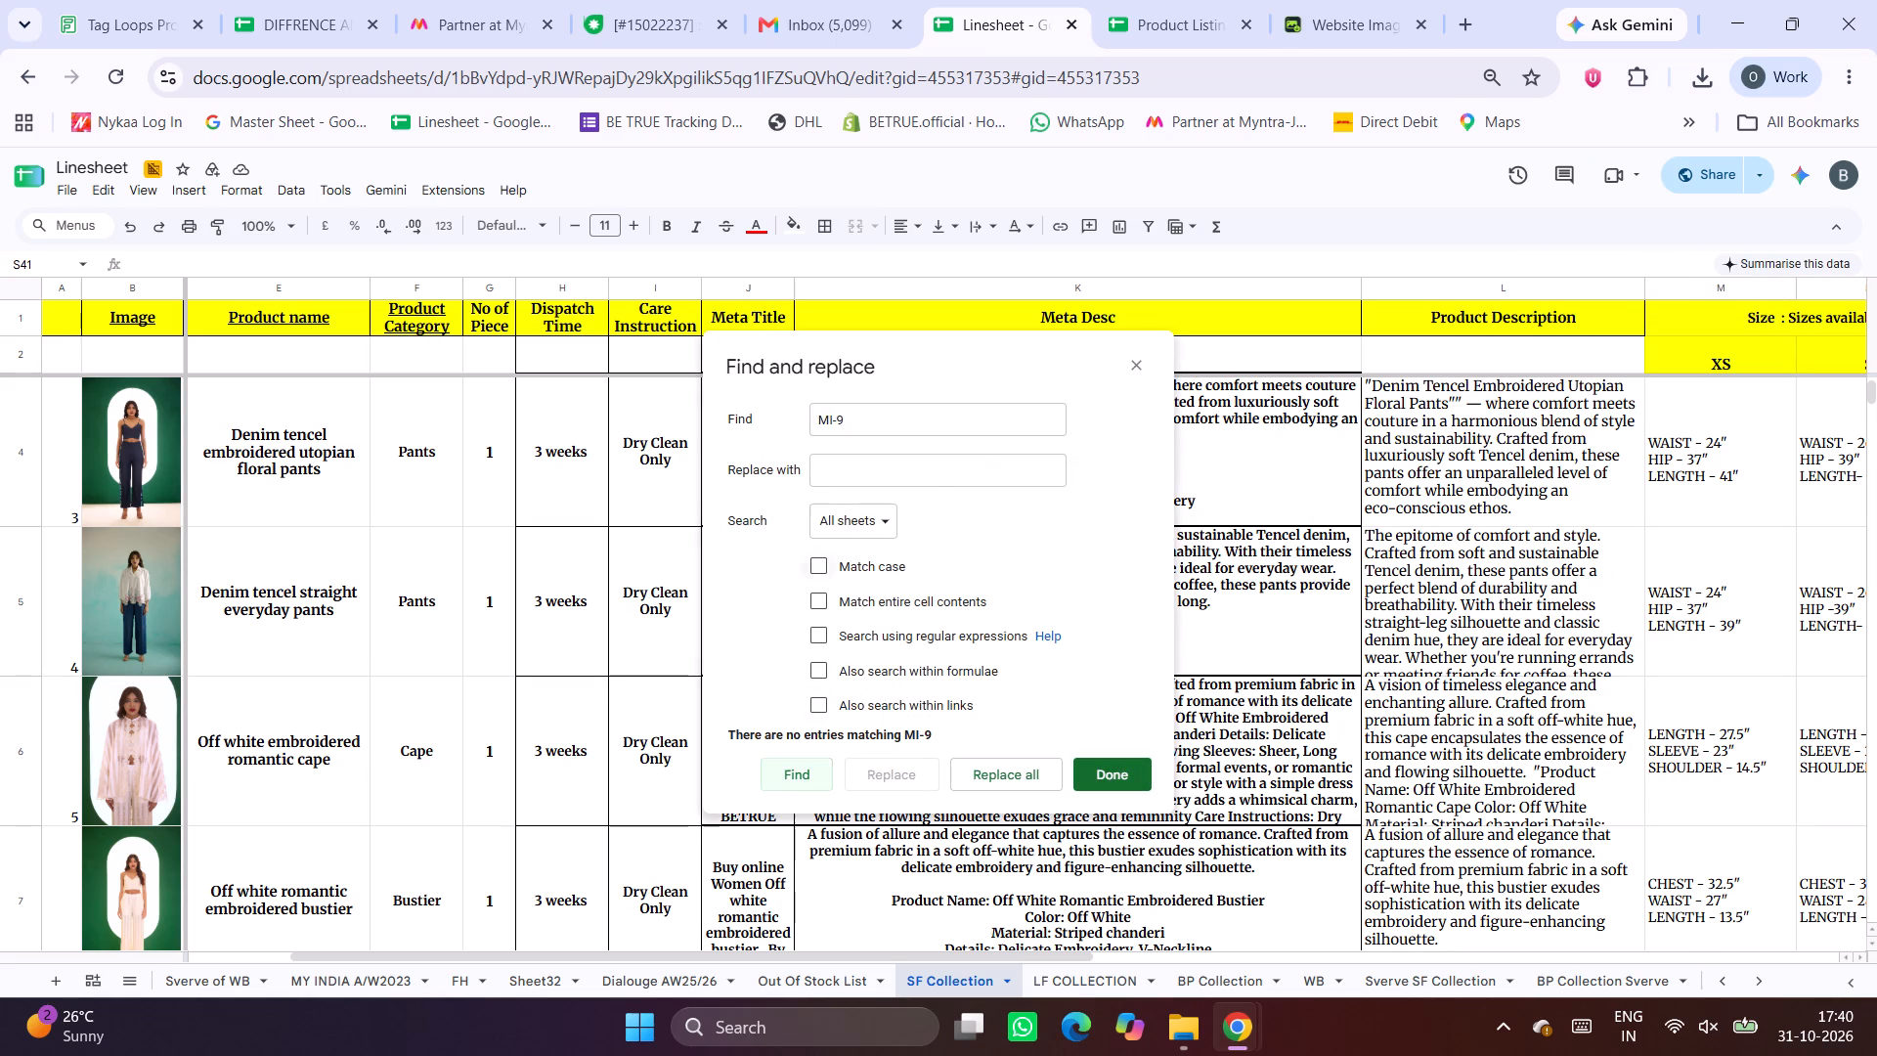
pyautogui.click(837, 419)
pyautogui.press('0')
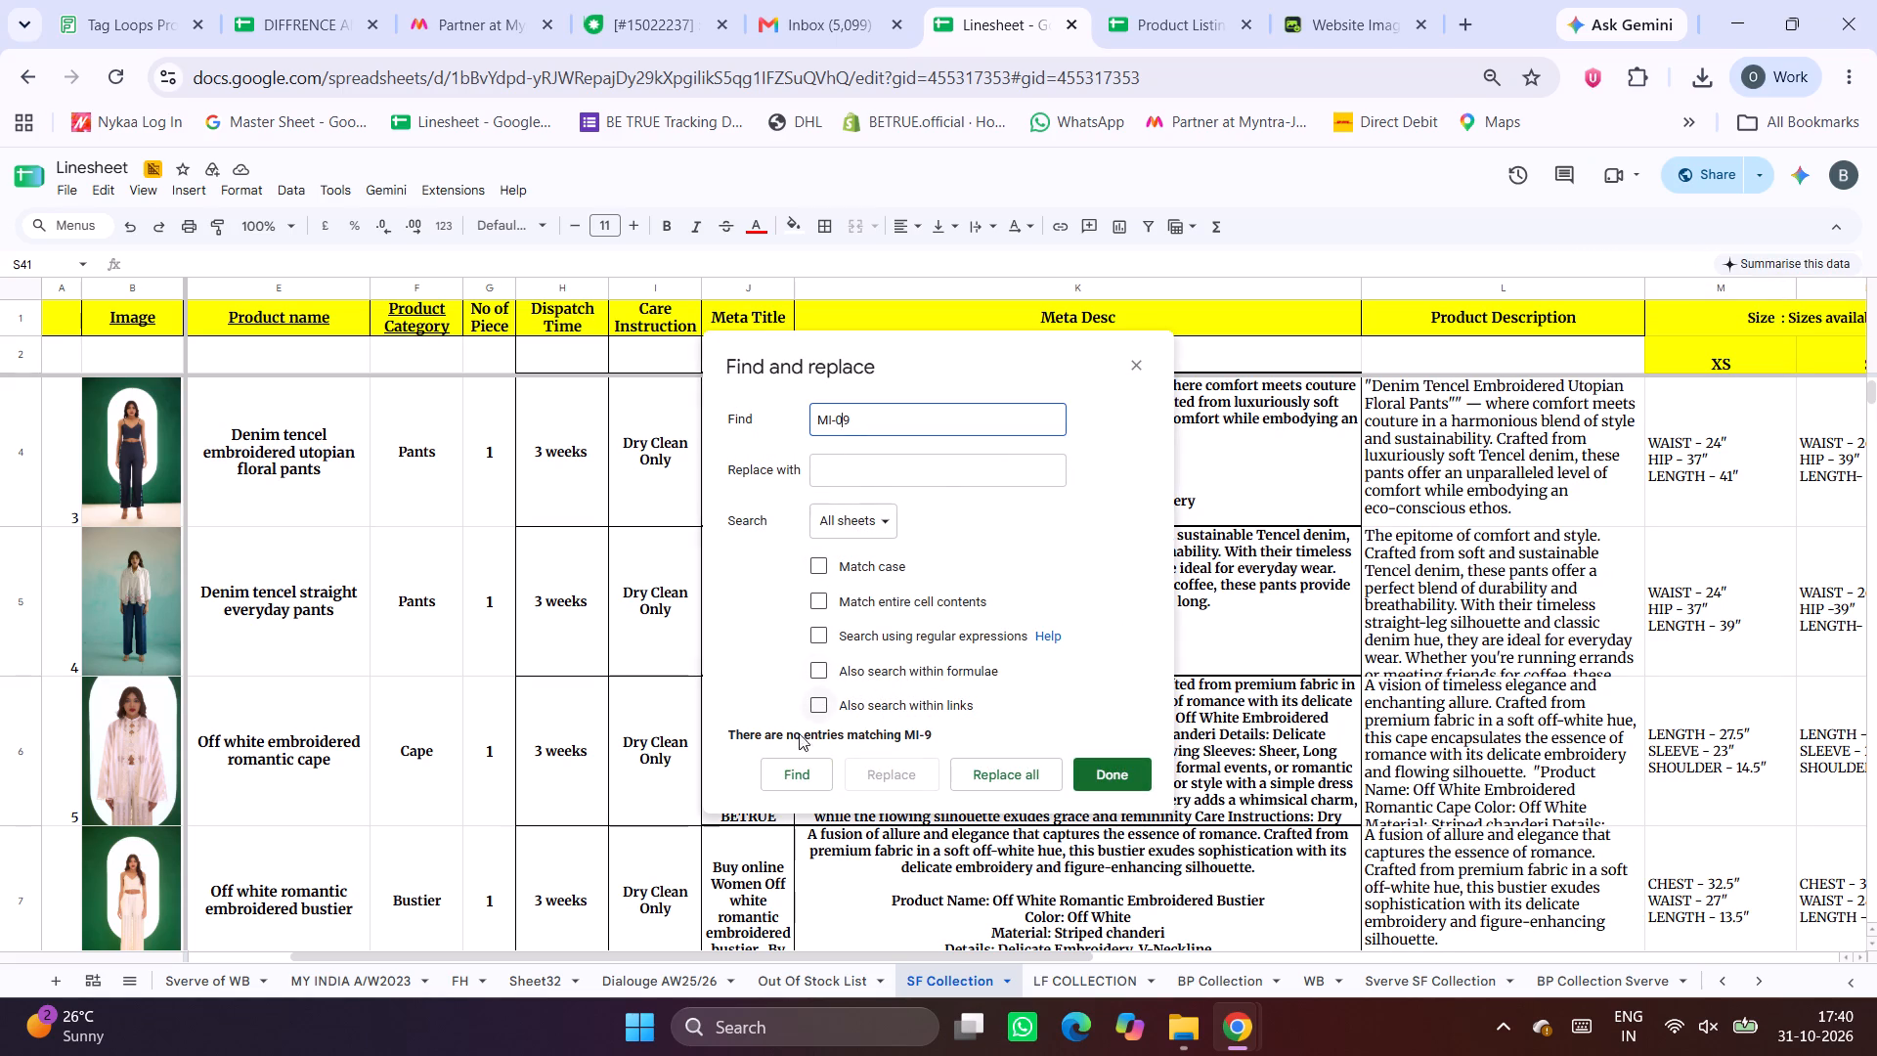
pyautogui.click(790, 772)
pyautogui.click(1114, 768)
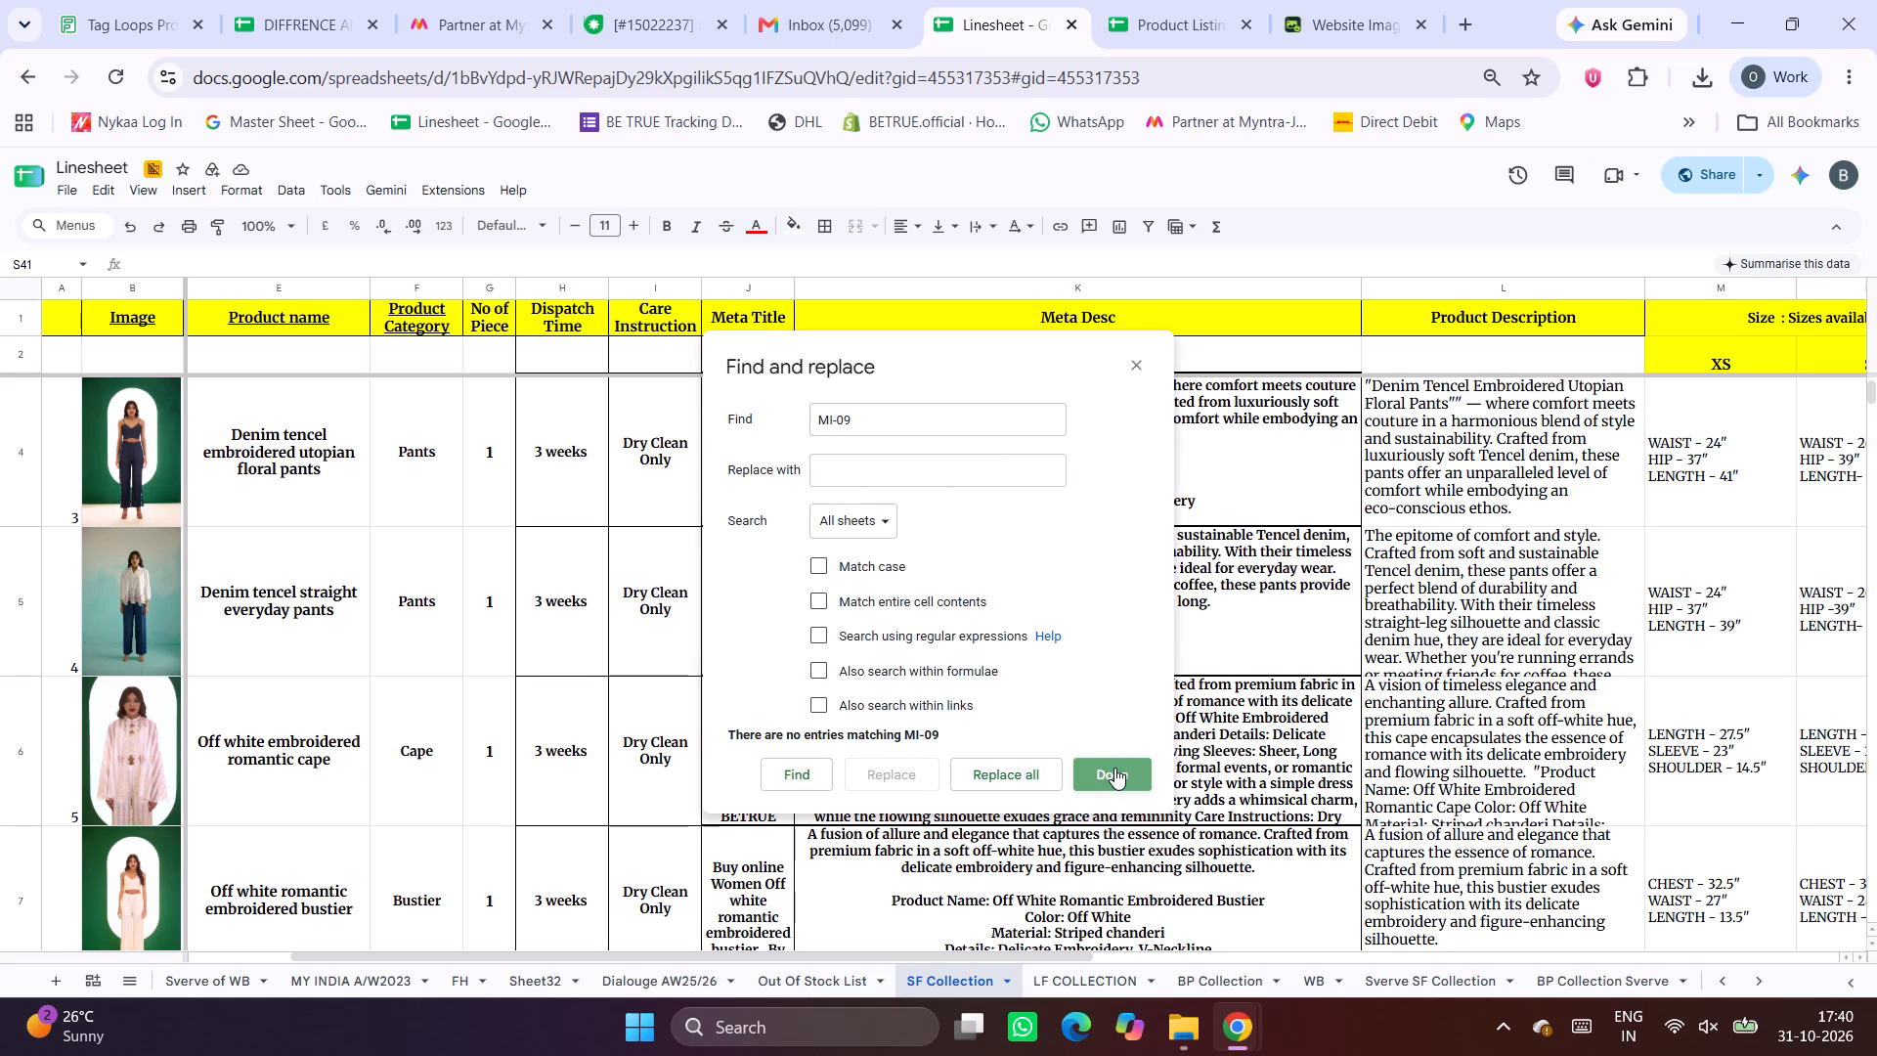
# Open the Linesheet's MY INDIA A/W2023 sheet and locate the row for style MI 9.
pyautogui.click(129, 983)
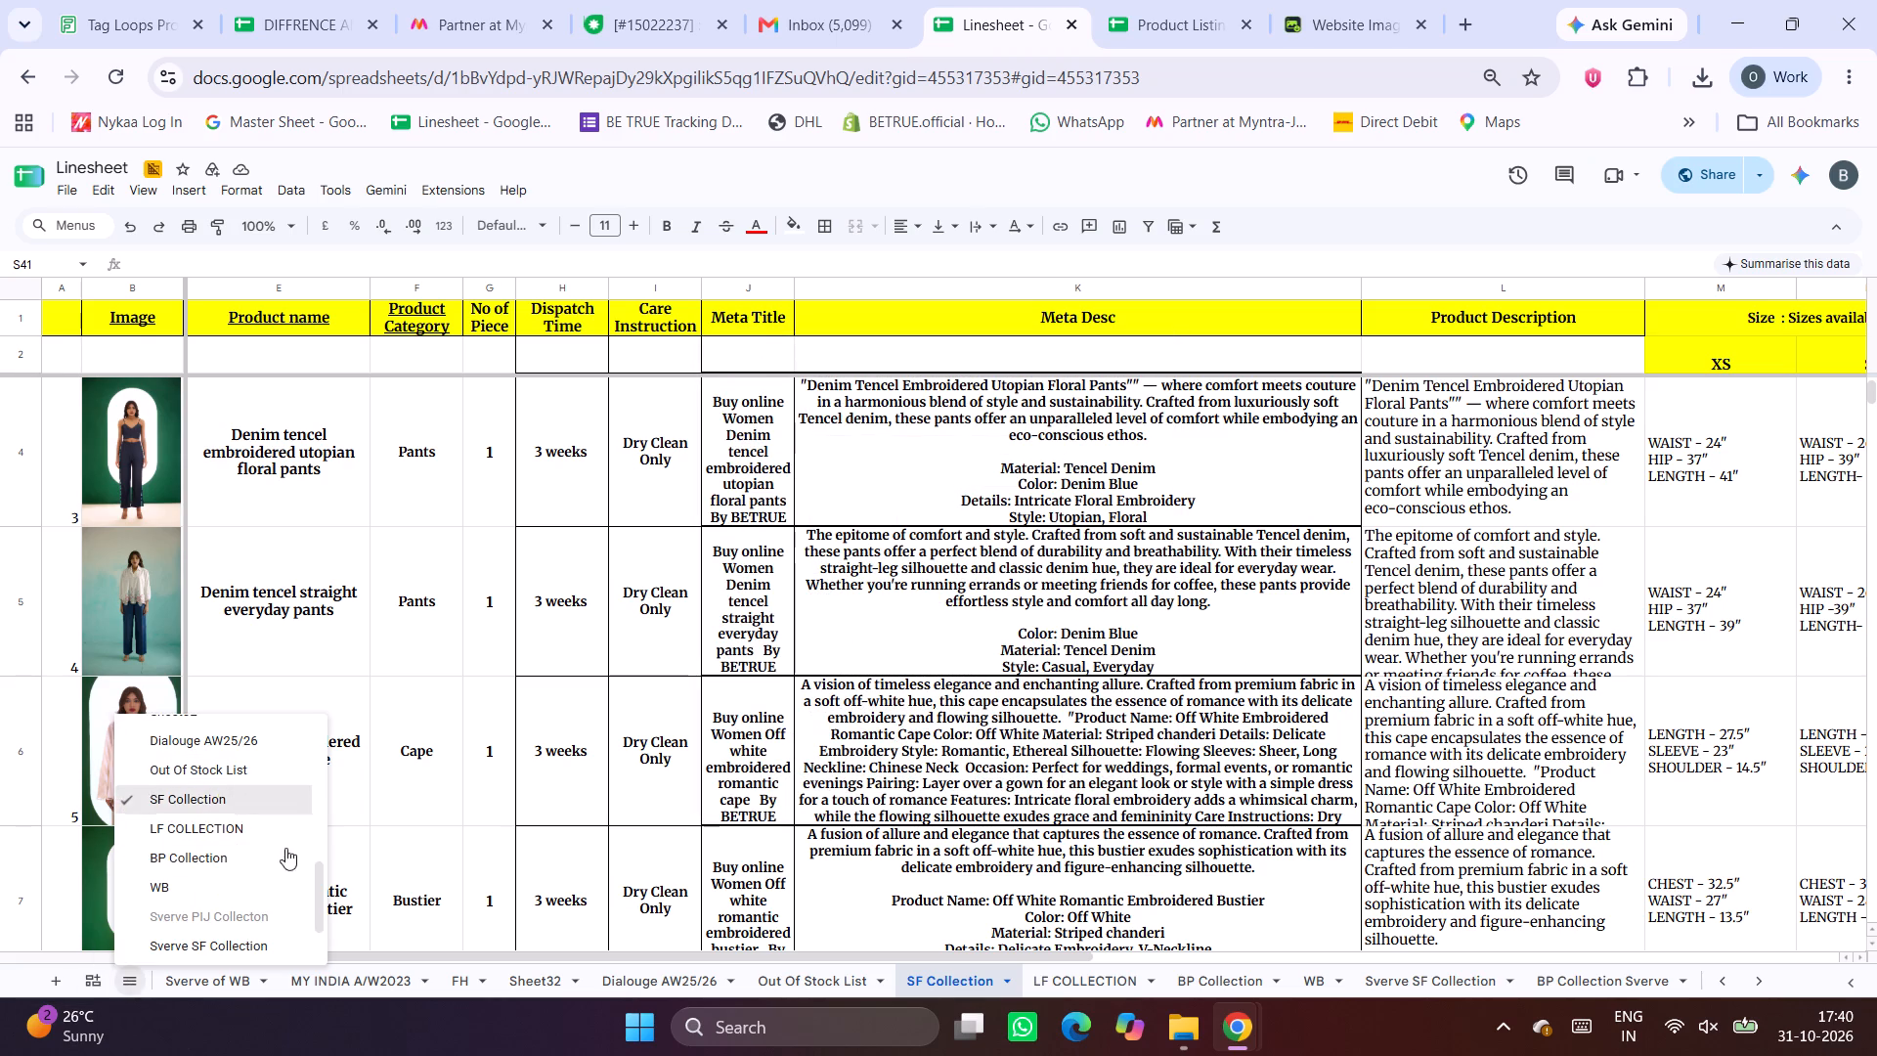
pyautogui.moveTo(316, 902); pyautogui.dragTo(319, 739)
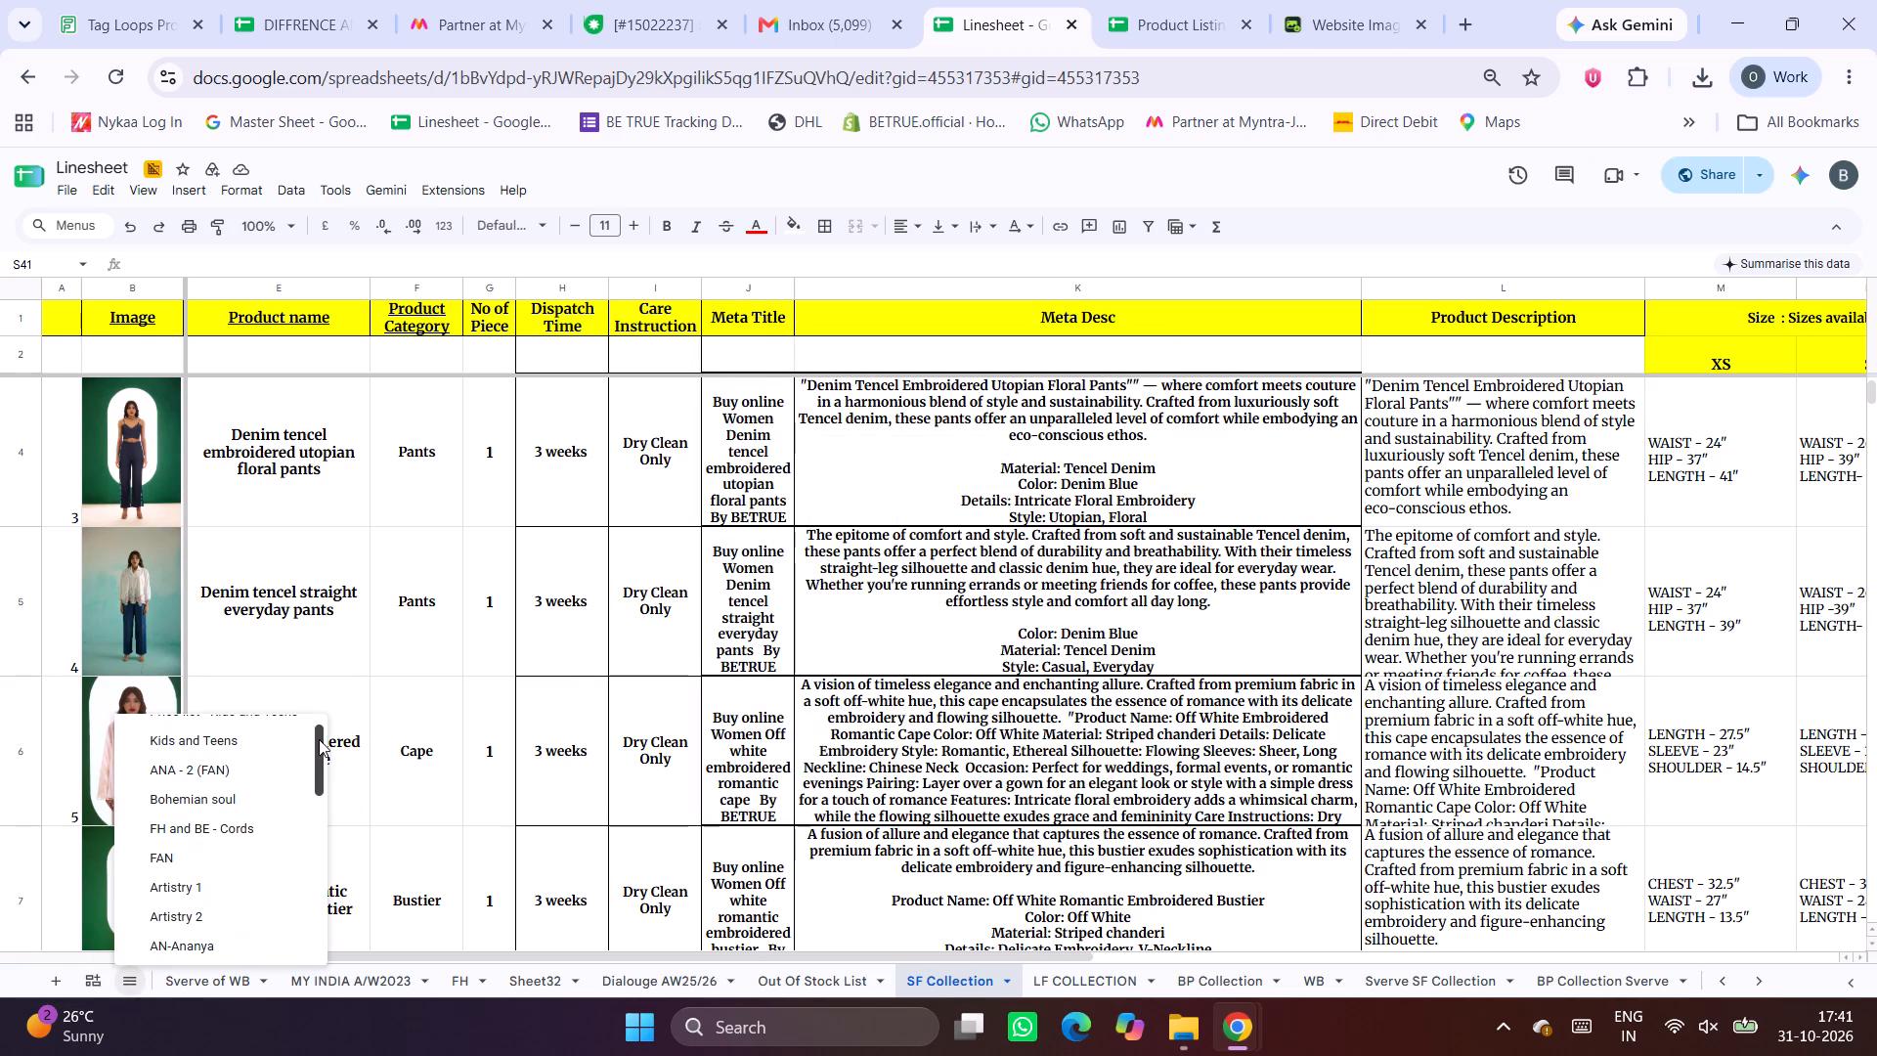
pyautogui.moveTo(319, 739); pyautogui.dragTo(316, 775)
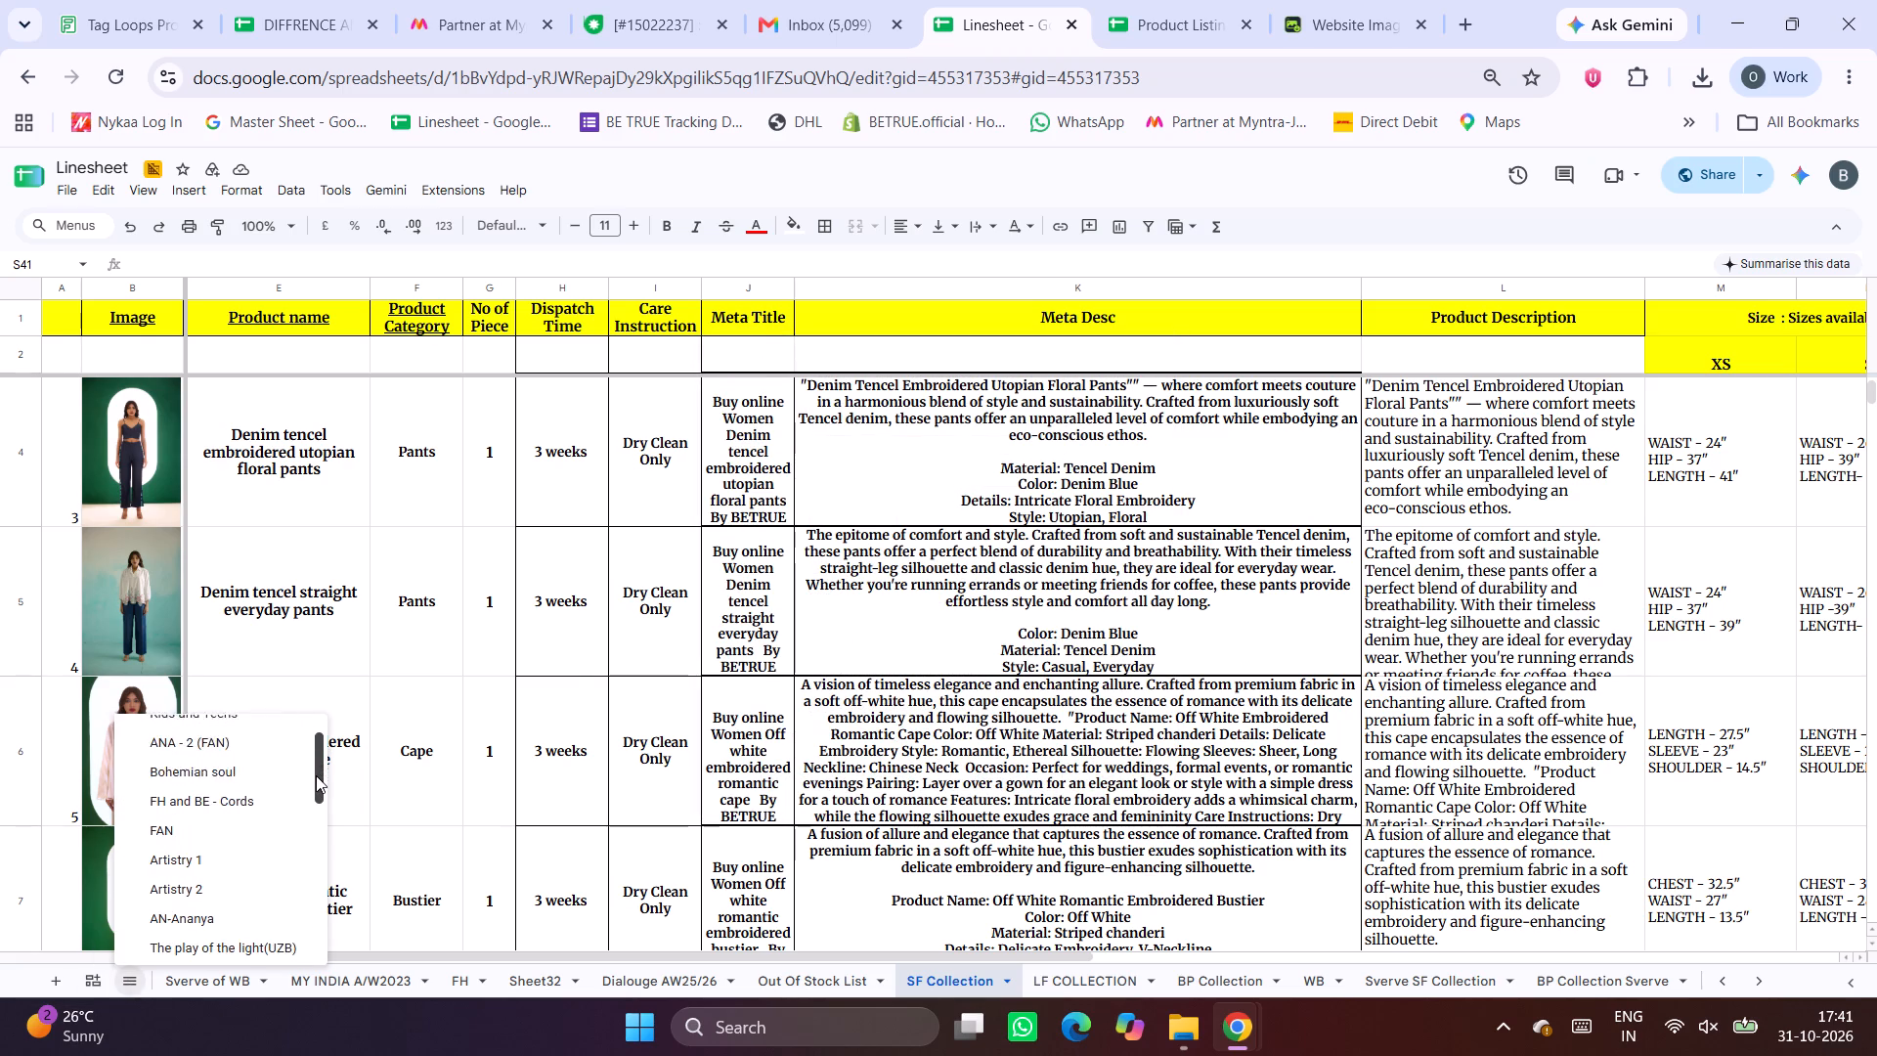
pyautogui.moveTo(316, 775); pyautogui.dragTo(315, 864)
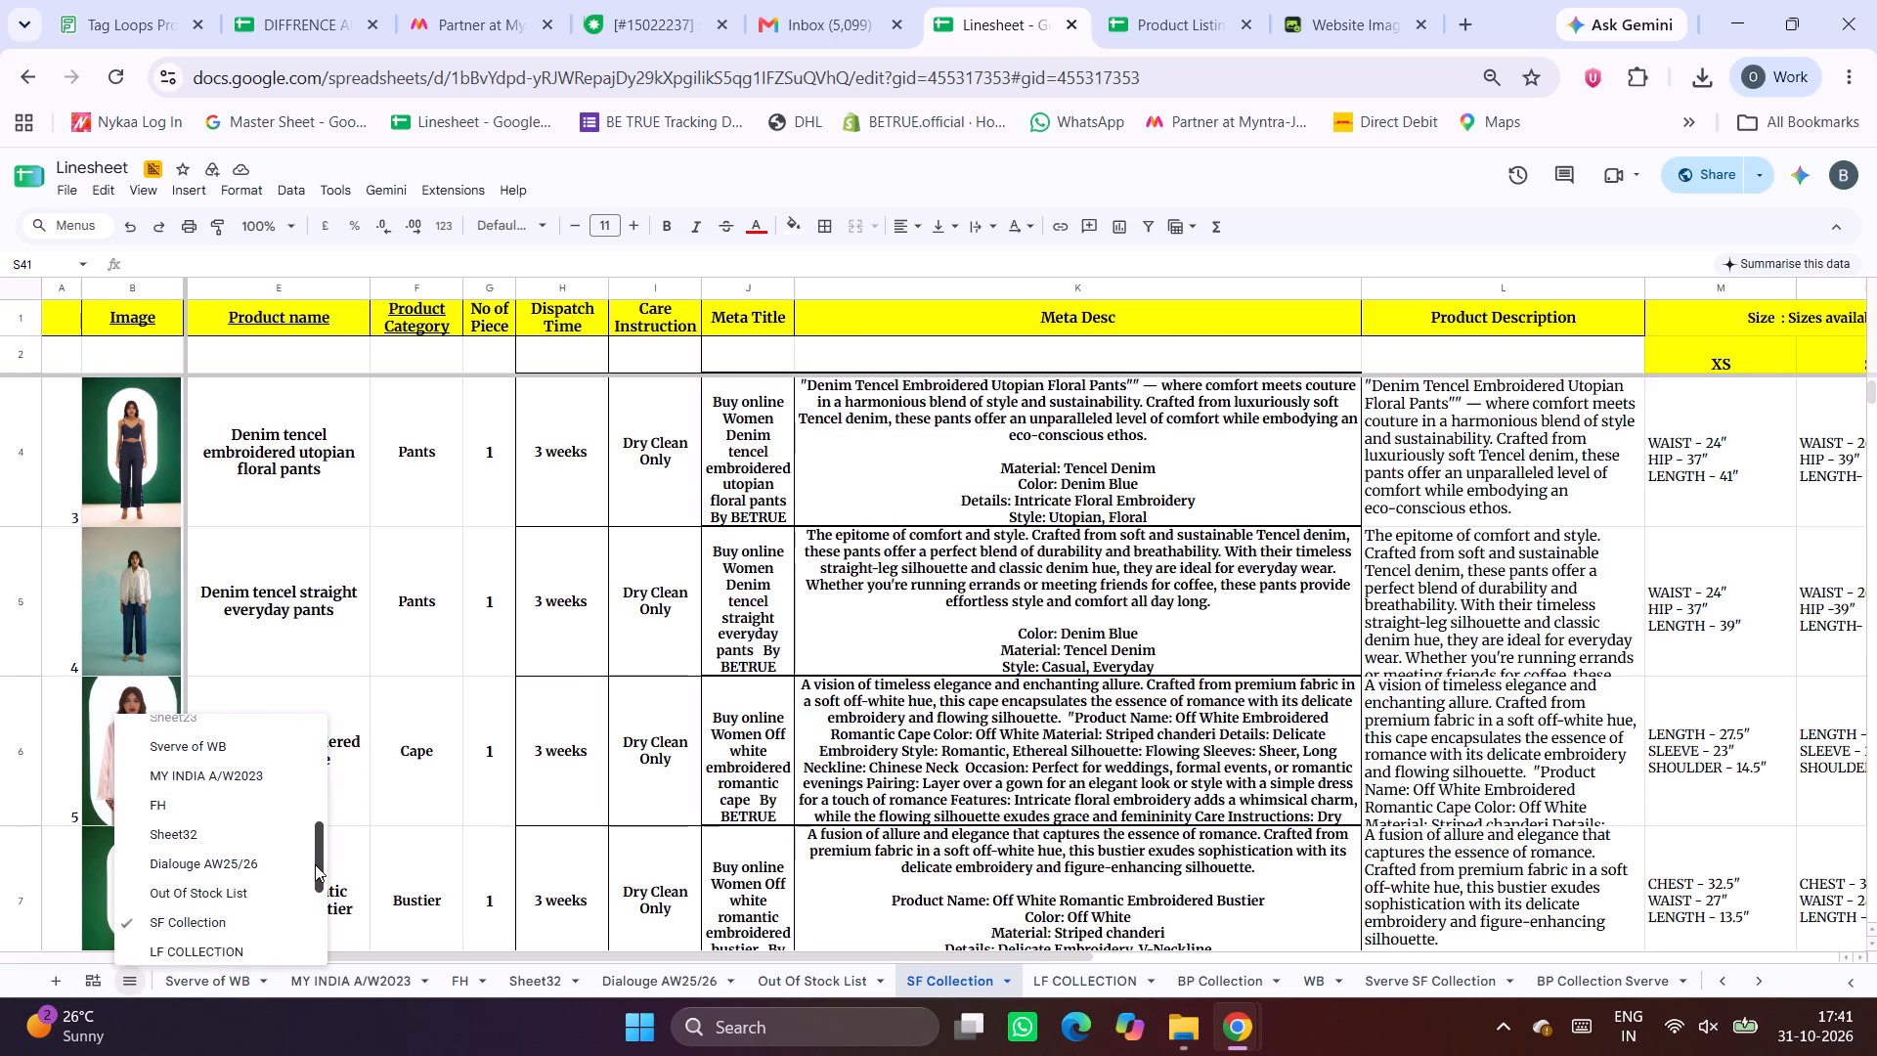
pyautogui.moveTo(315, 864); pyautogui.dragTo(314, 896)
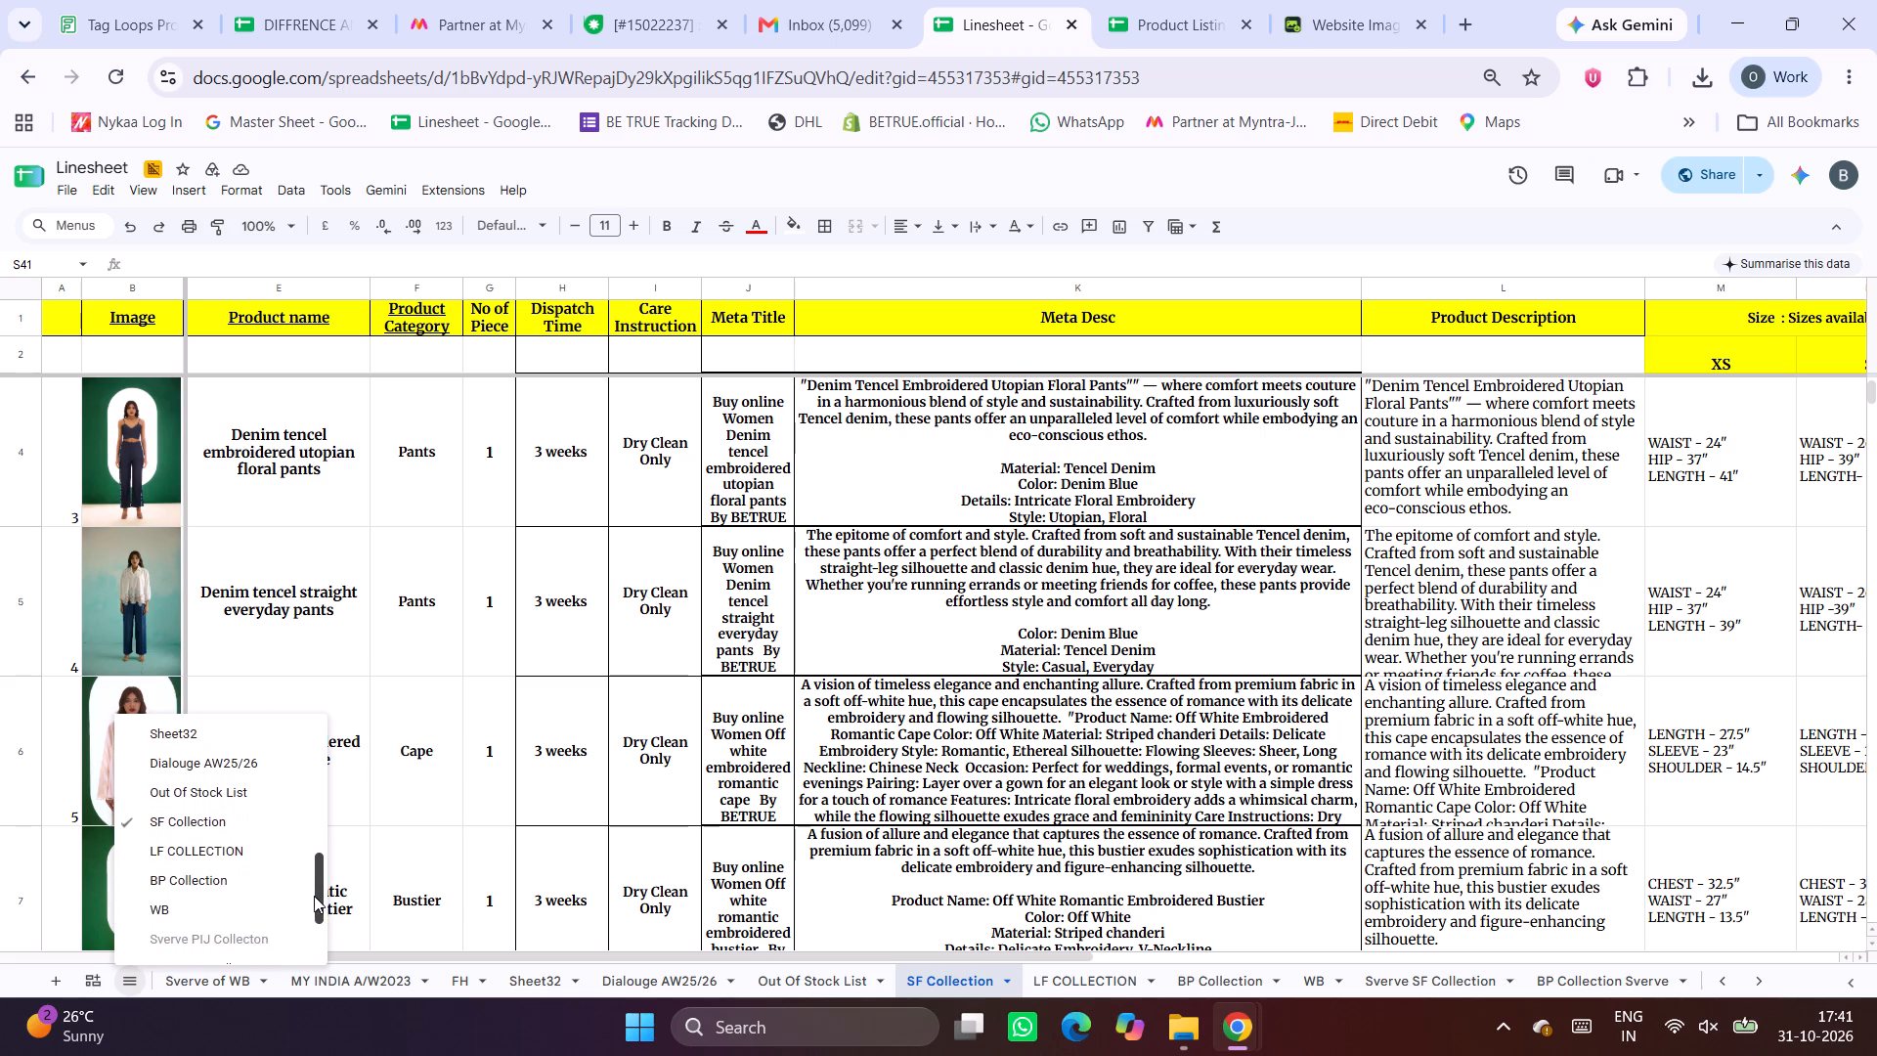
pyautogui.moveTo(314, 896); pyautogui.dragTo(301, 902)
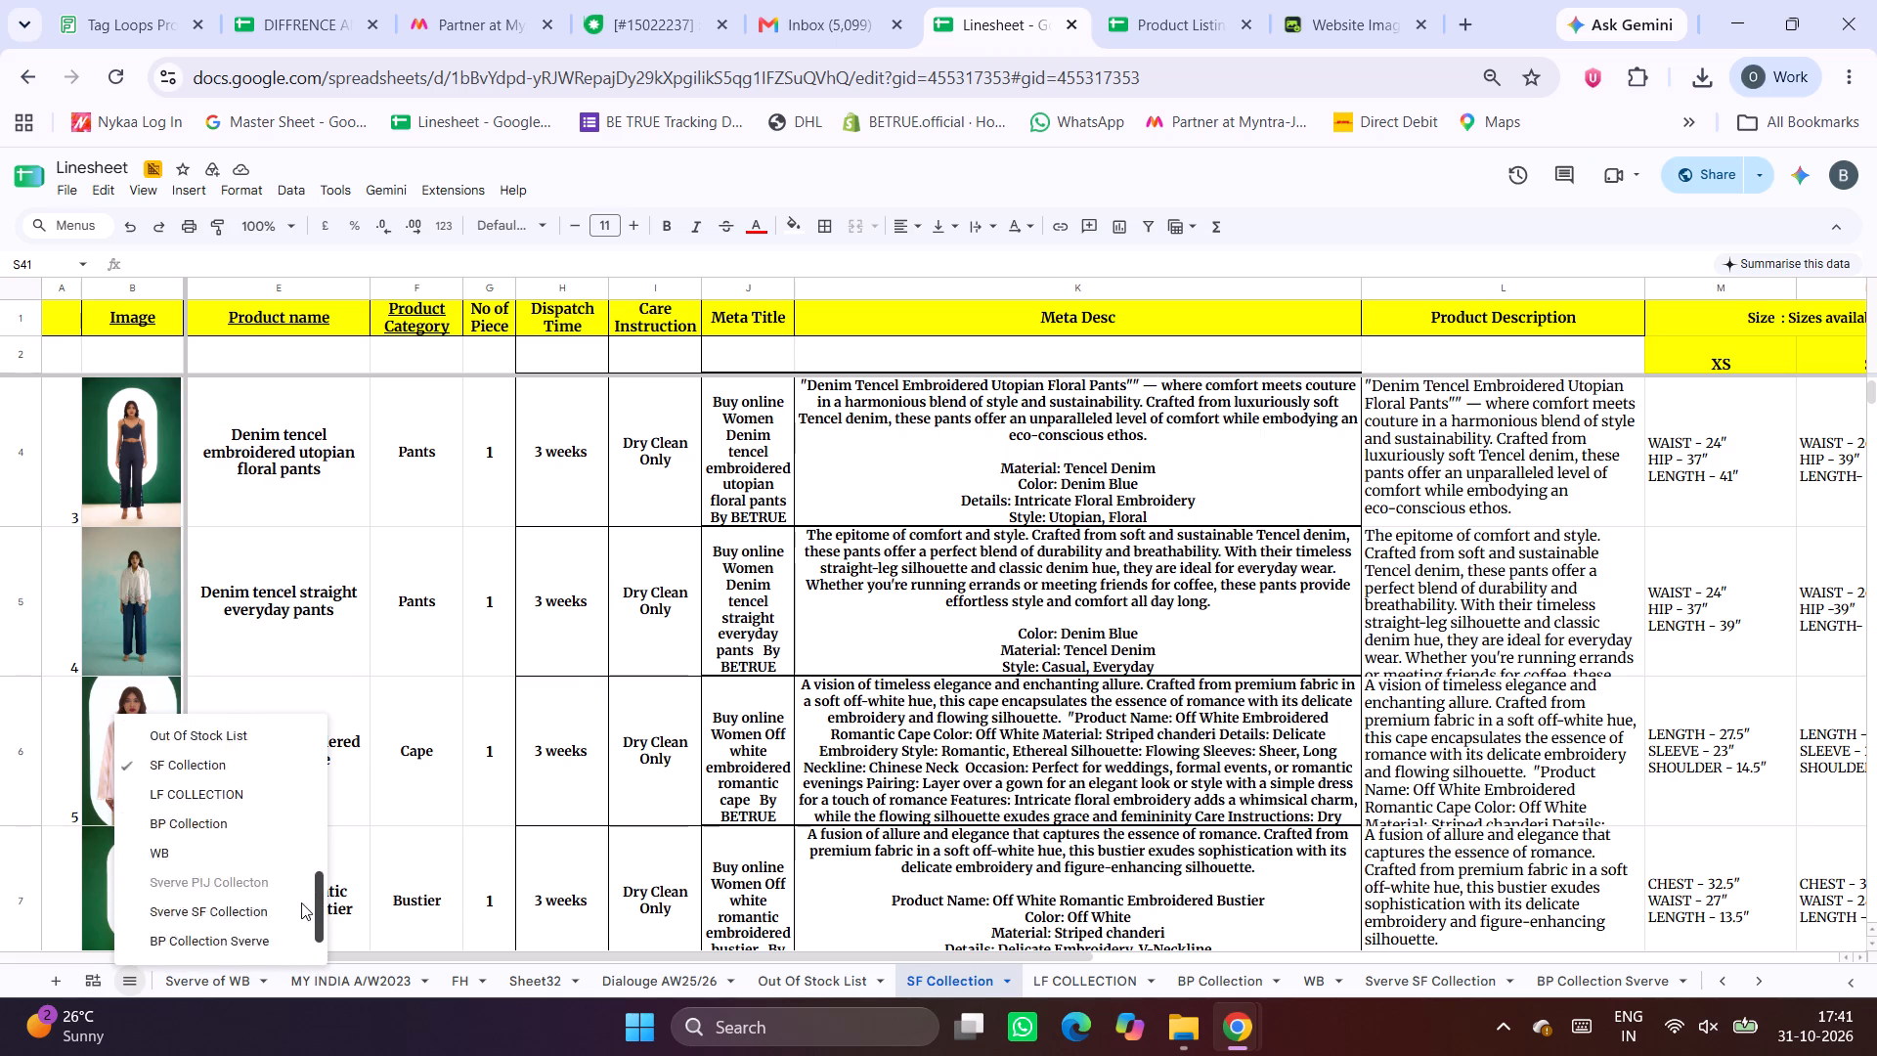
pyautogui.moveTo(301, 902); pyautogui.dragTo(295, 830)
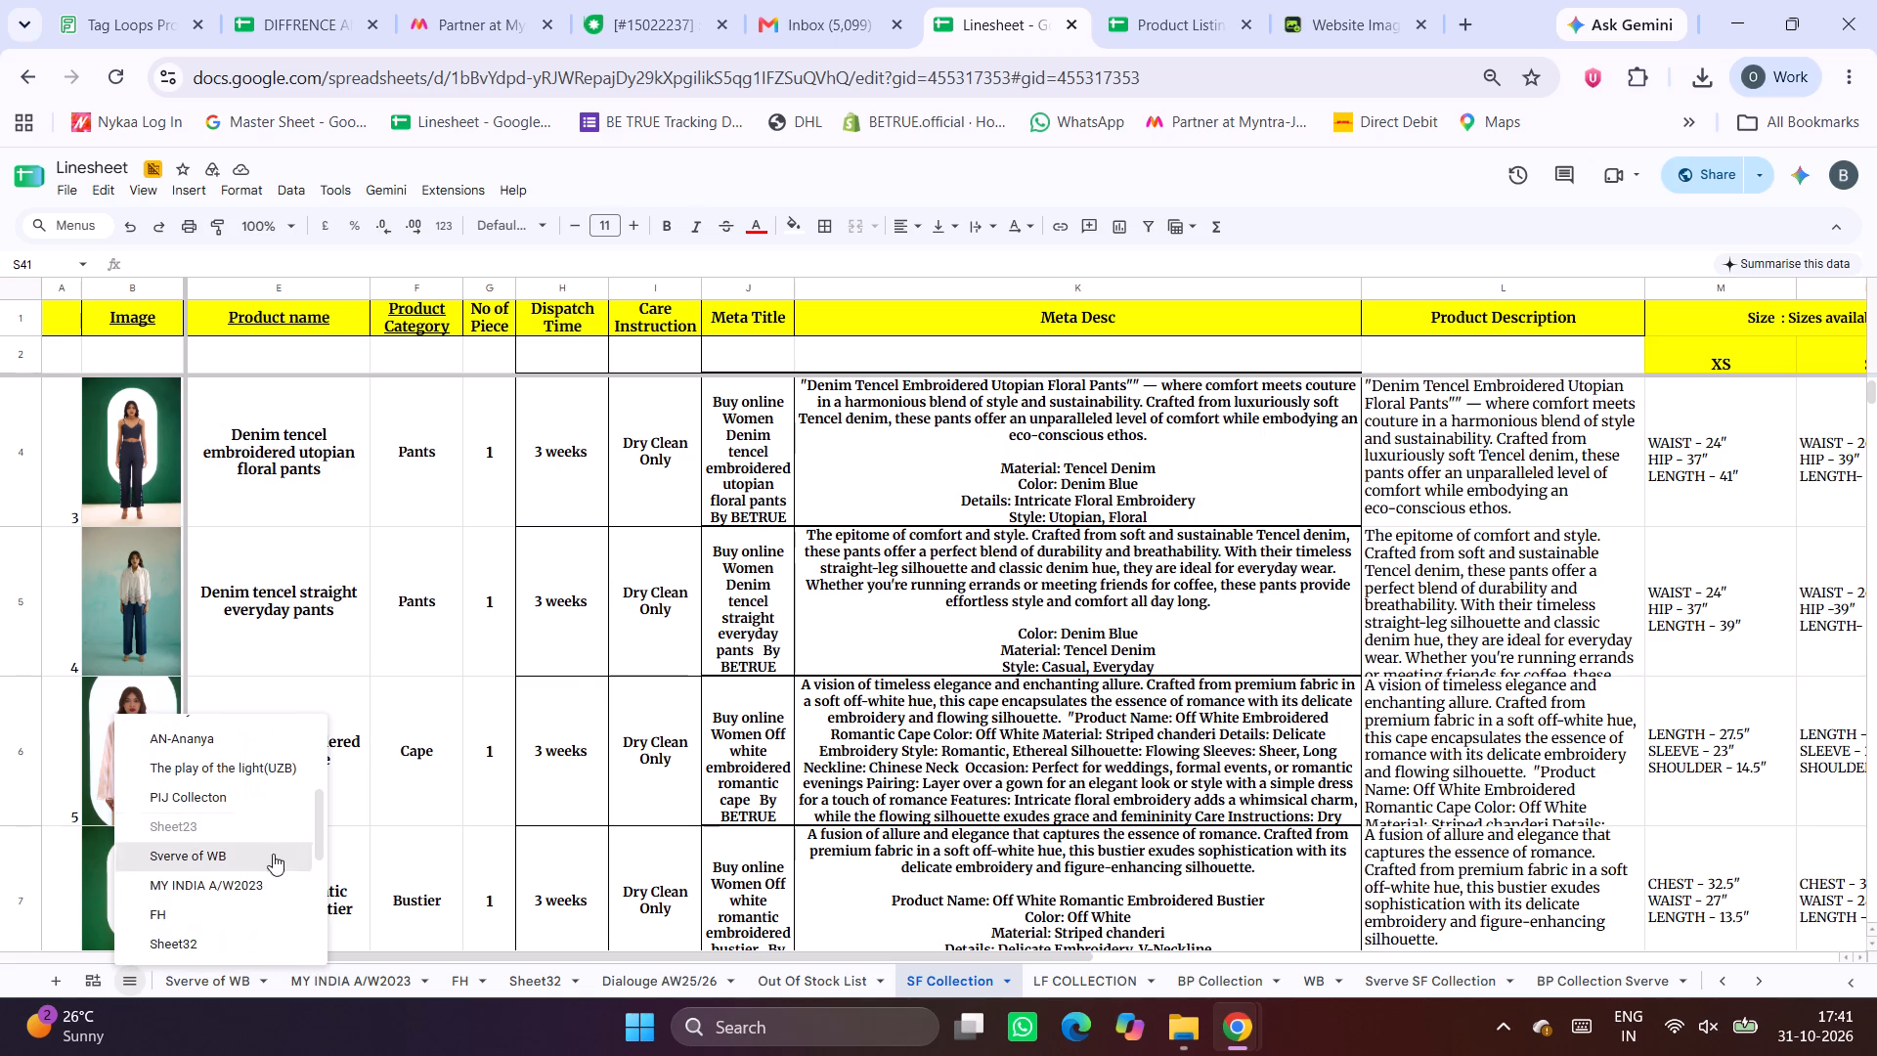
pyautogui.click(241, 887)
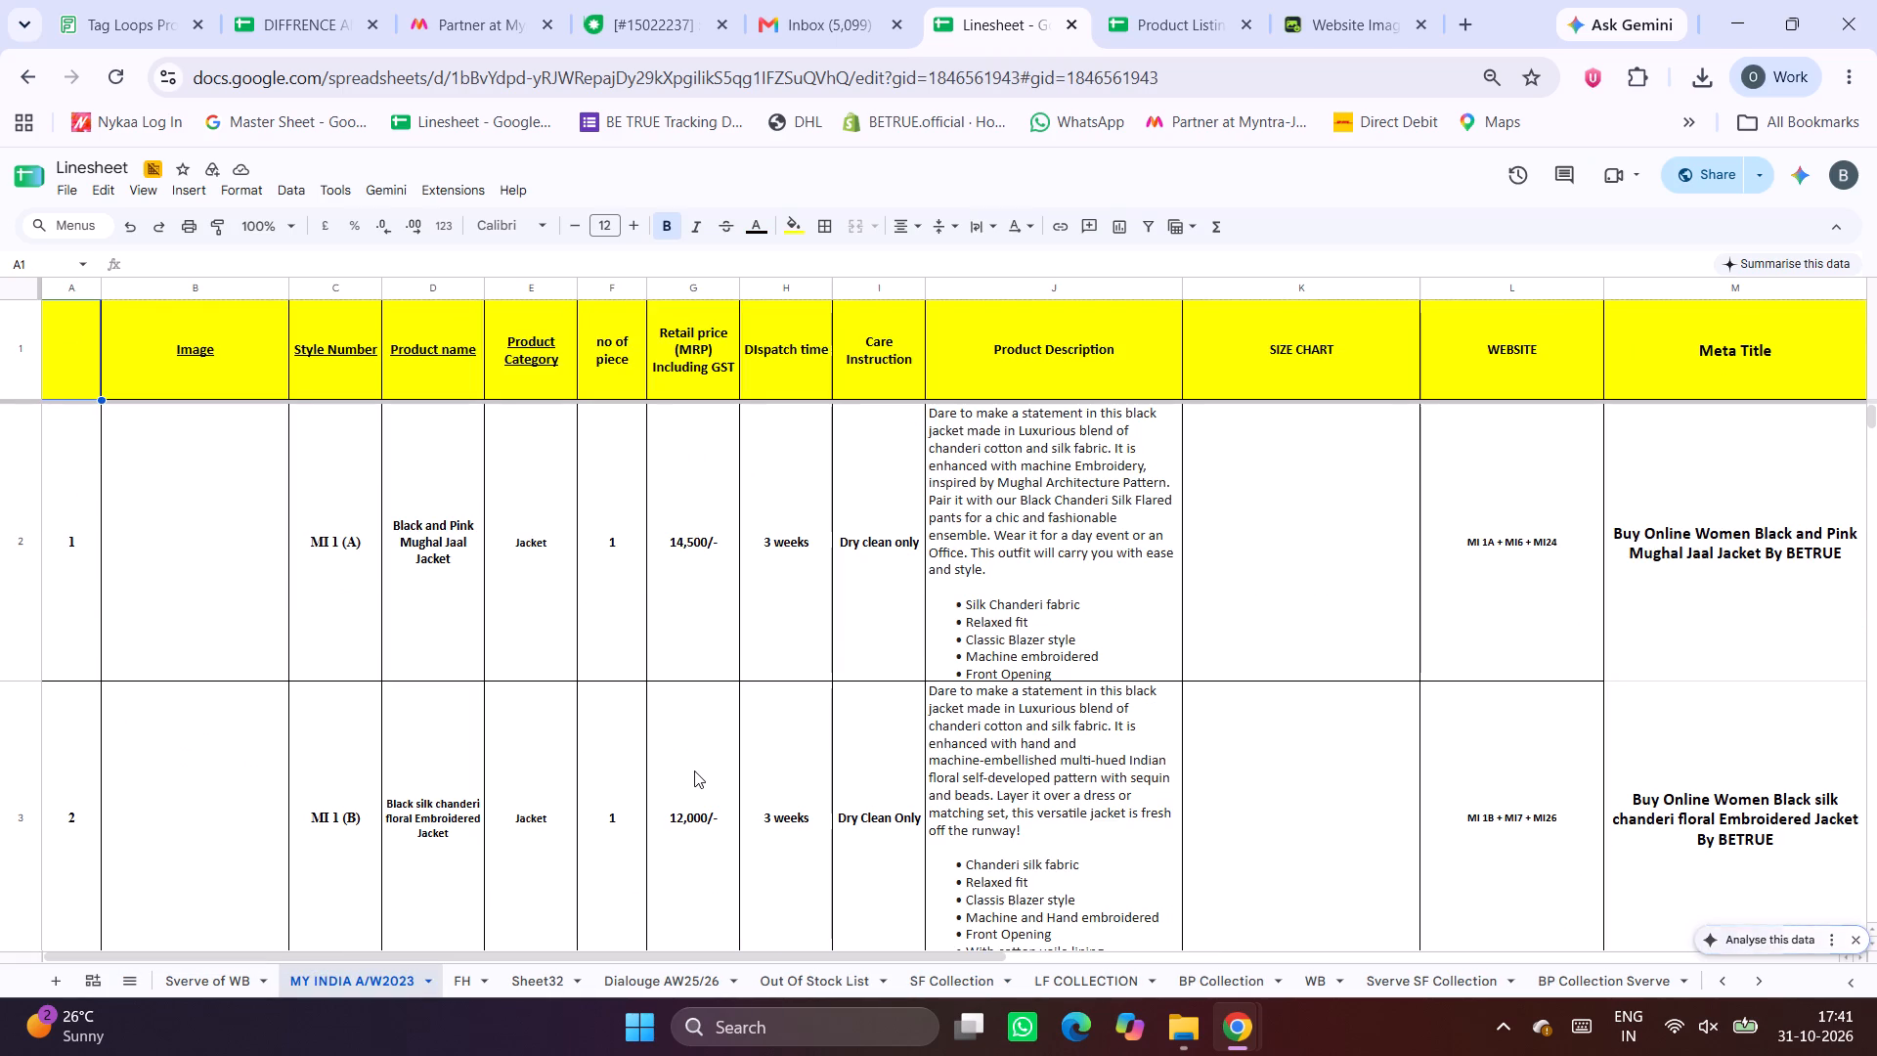
pyautogui.scroll(-12, 694, 770)
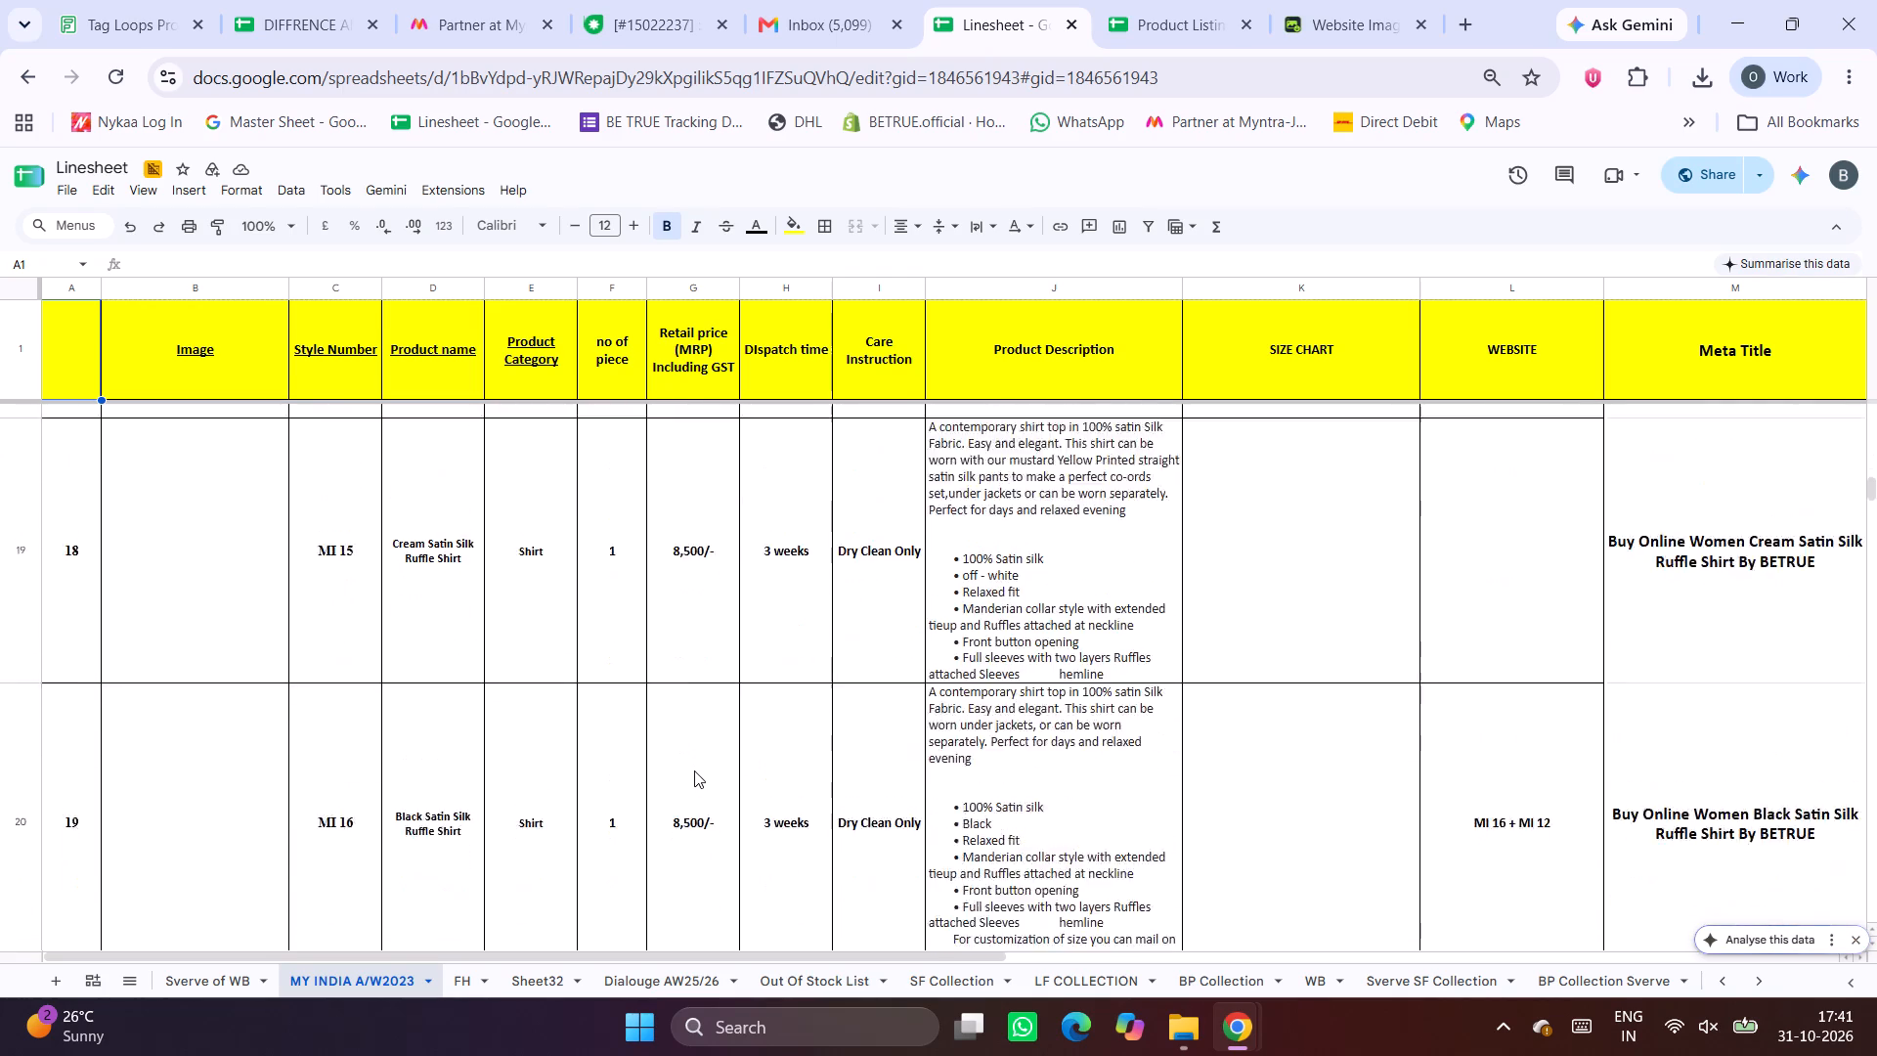
pyautogui.scroll(5, 694, 770)
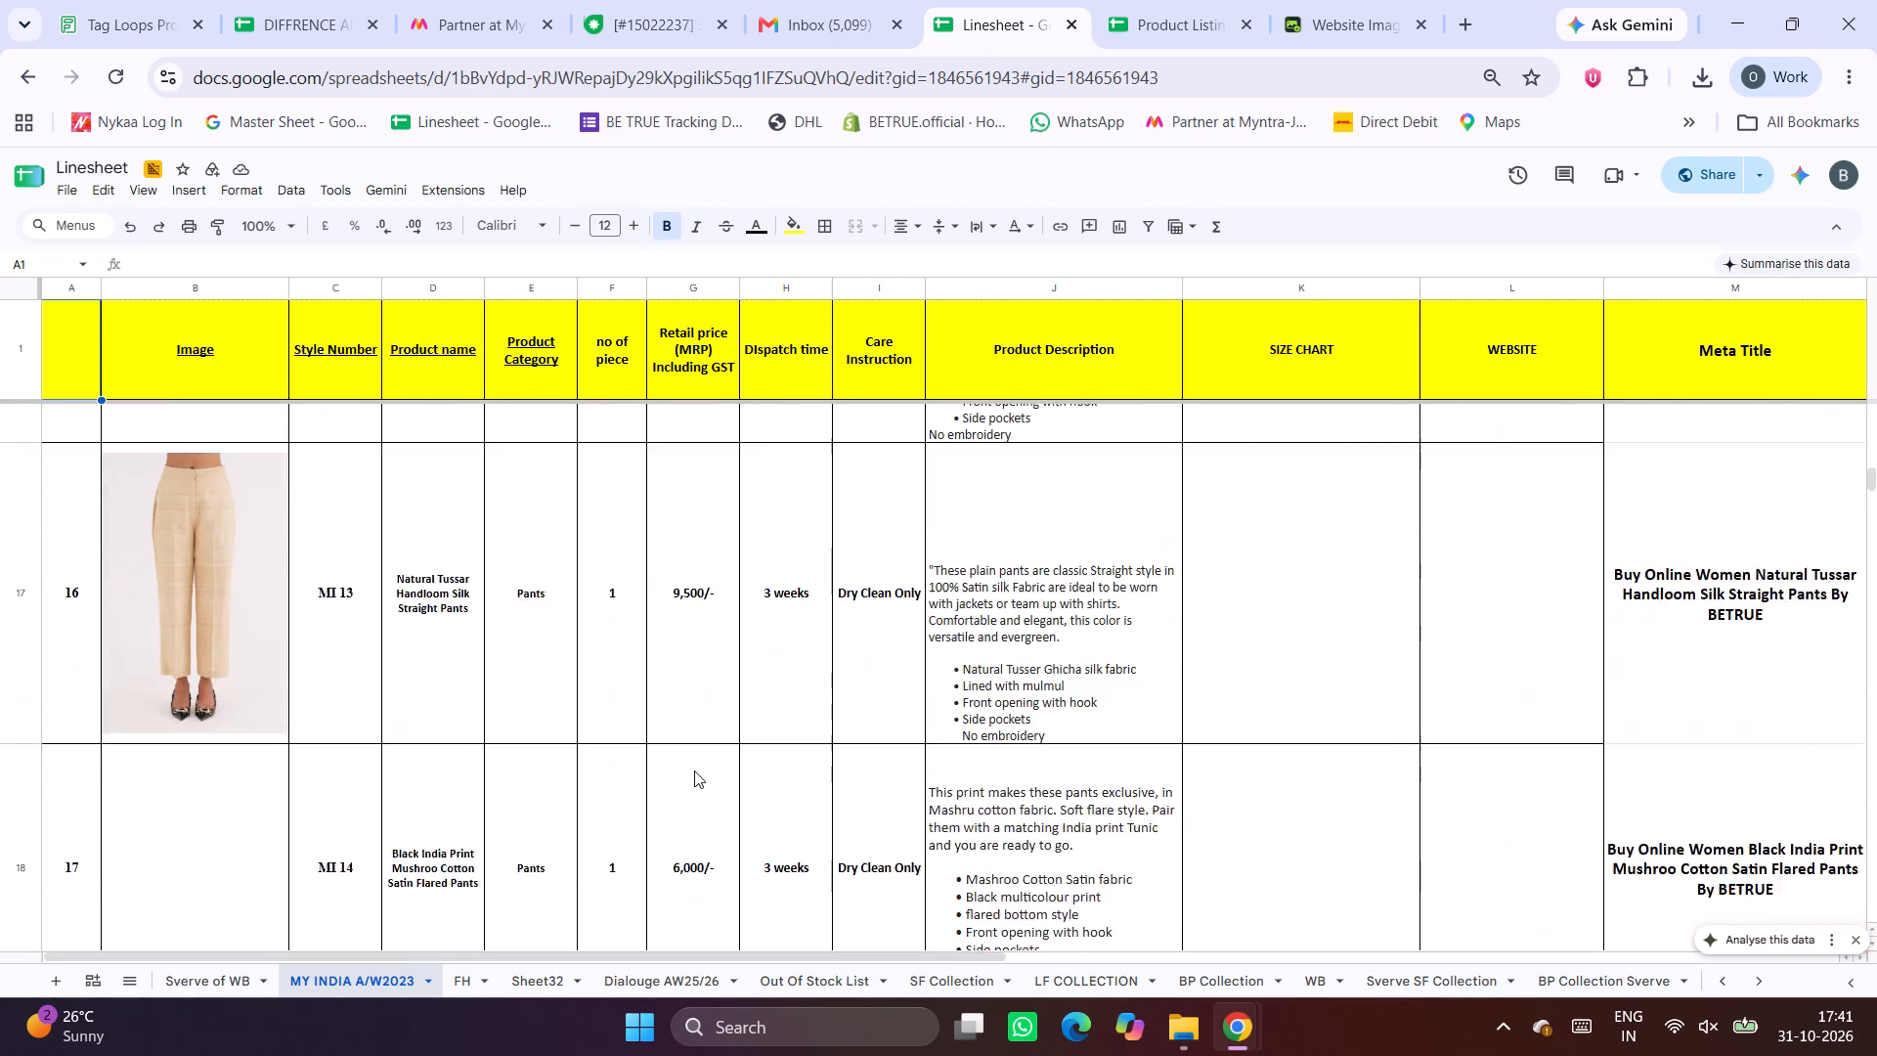
pyautogui.scroll(4, 694, 770)
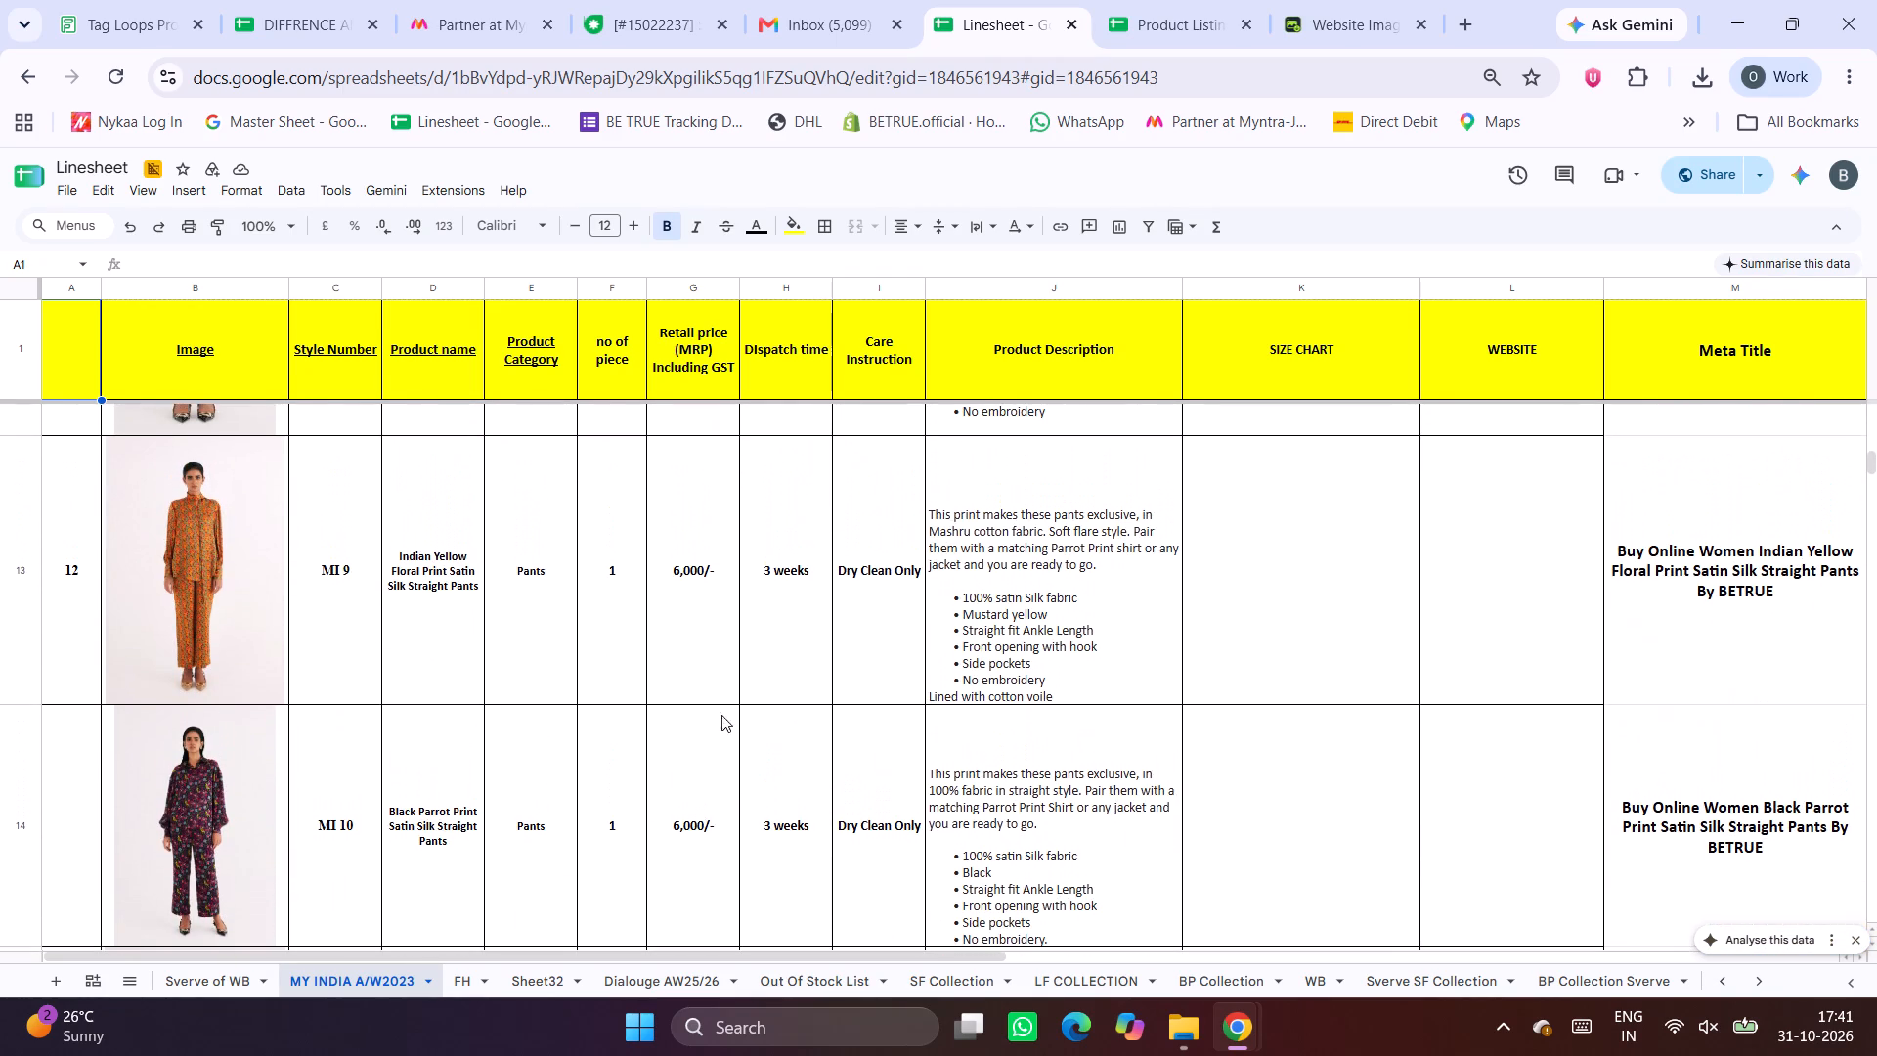
# Copy MI 9's product name, Indian Yellow Floral Print Satin Silk Straight Pants, from D13 and search Google for it in a new tab.
pyautogui.click(433, 671)
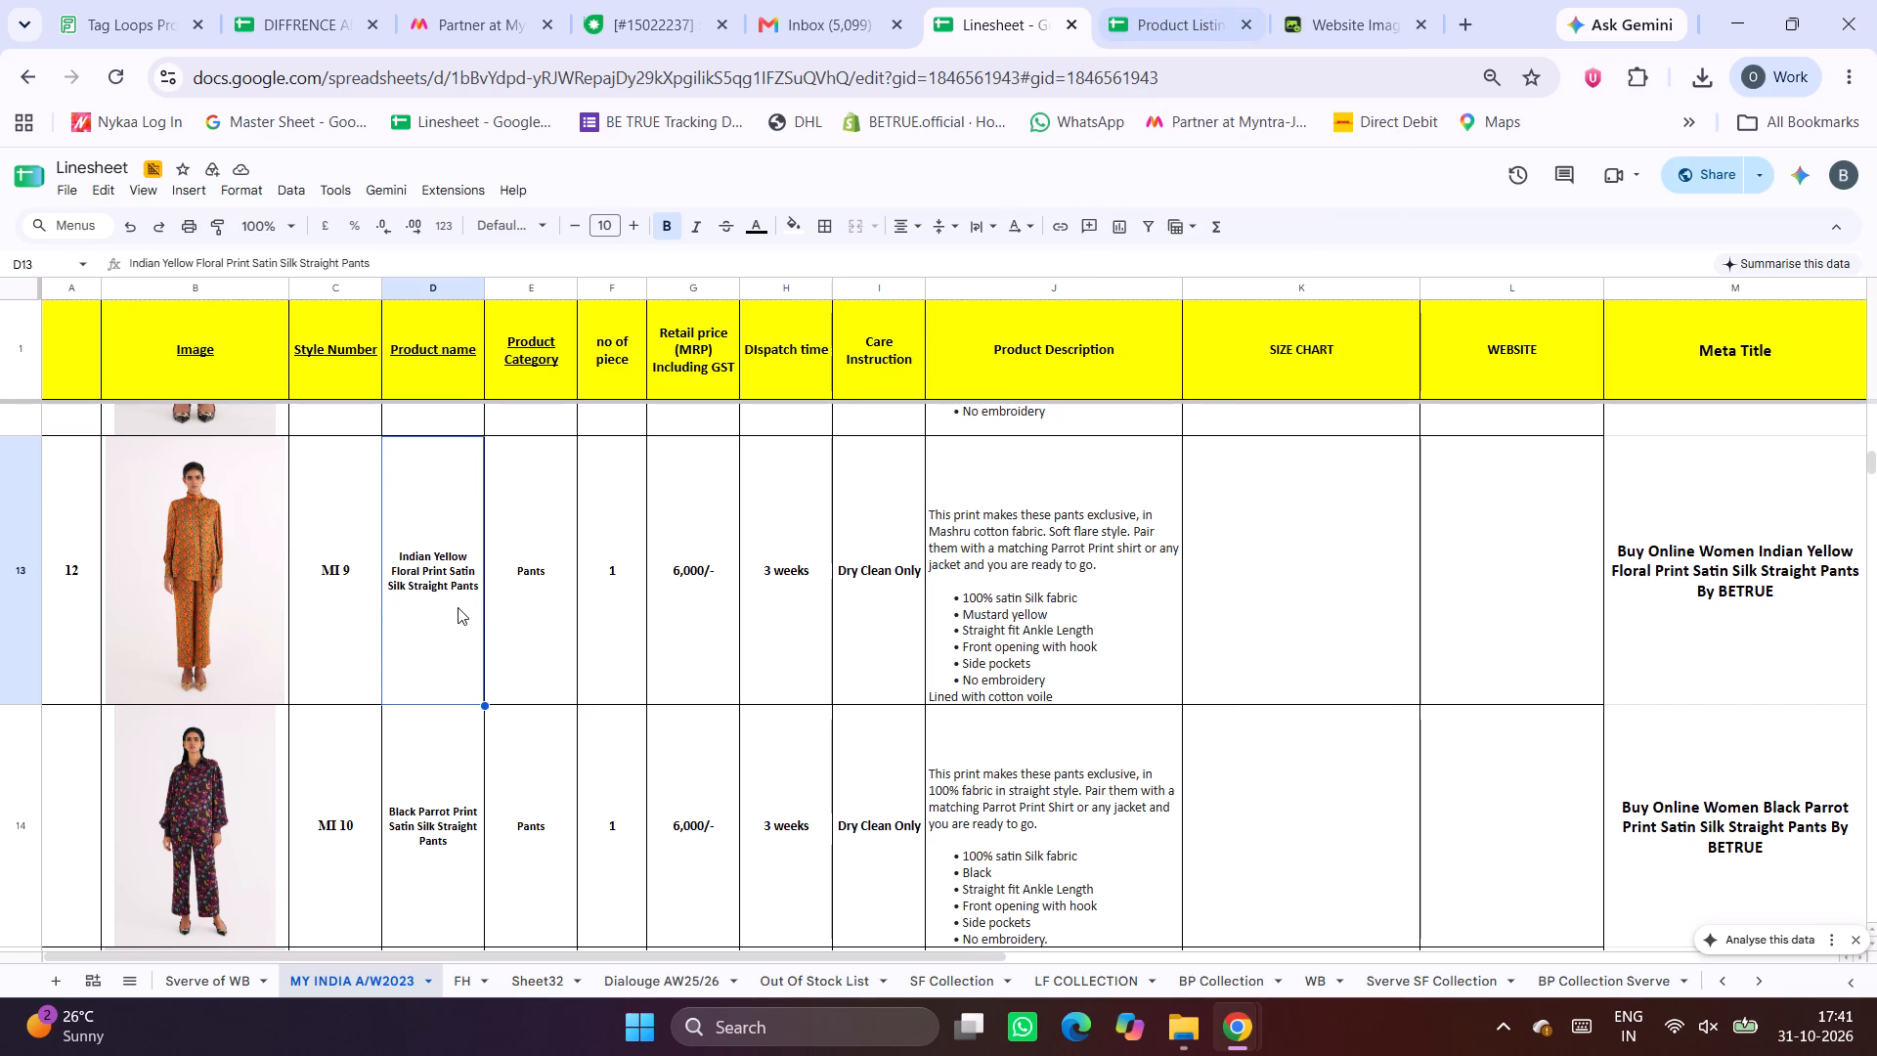
pyautogui.hotkey('ctrl', 'c')
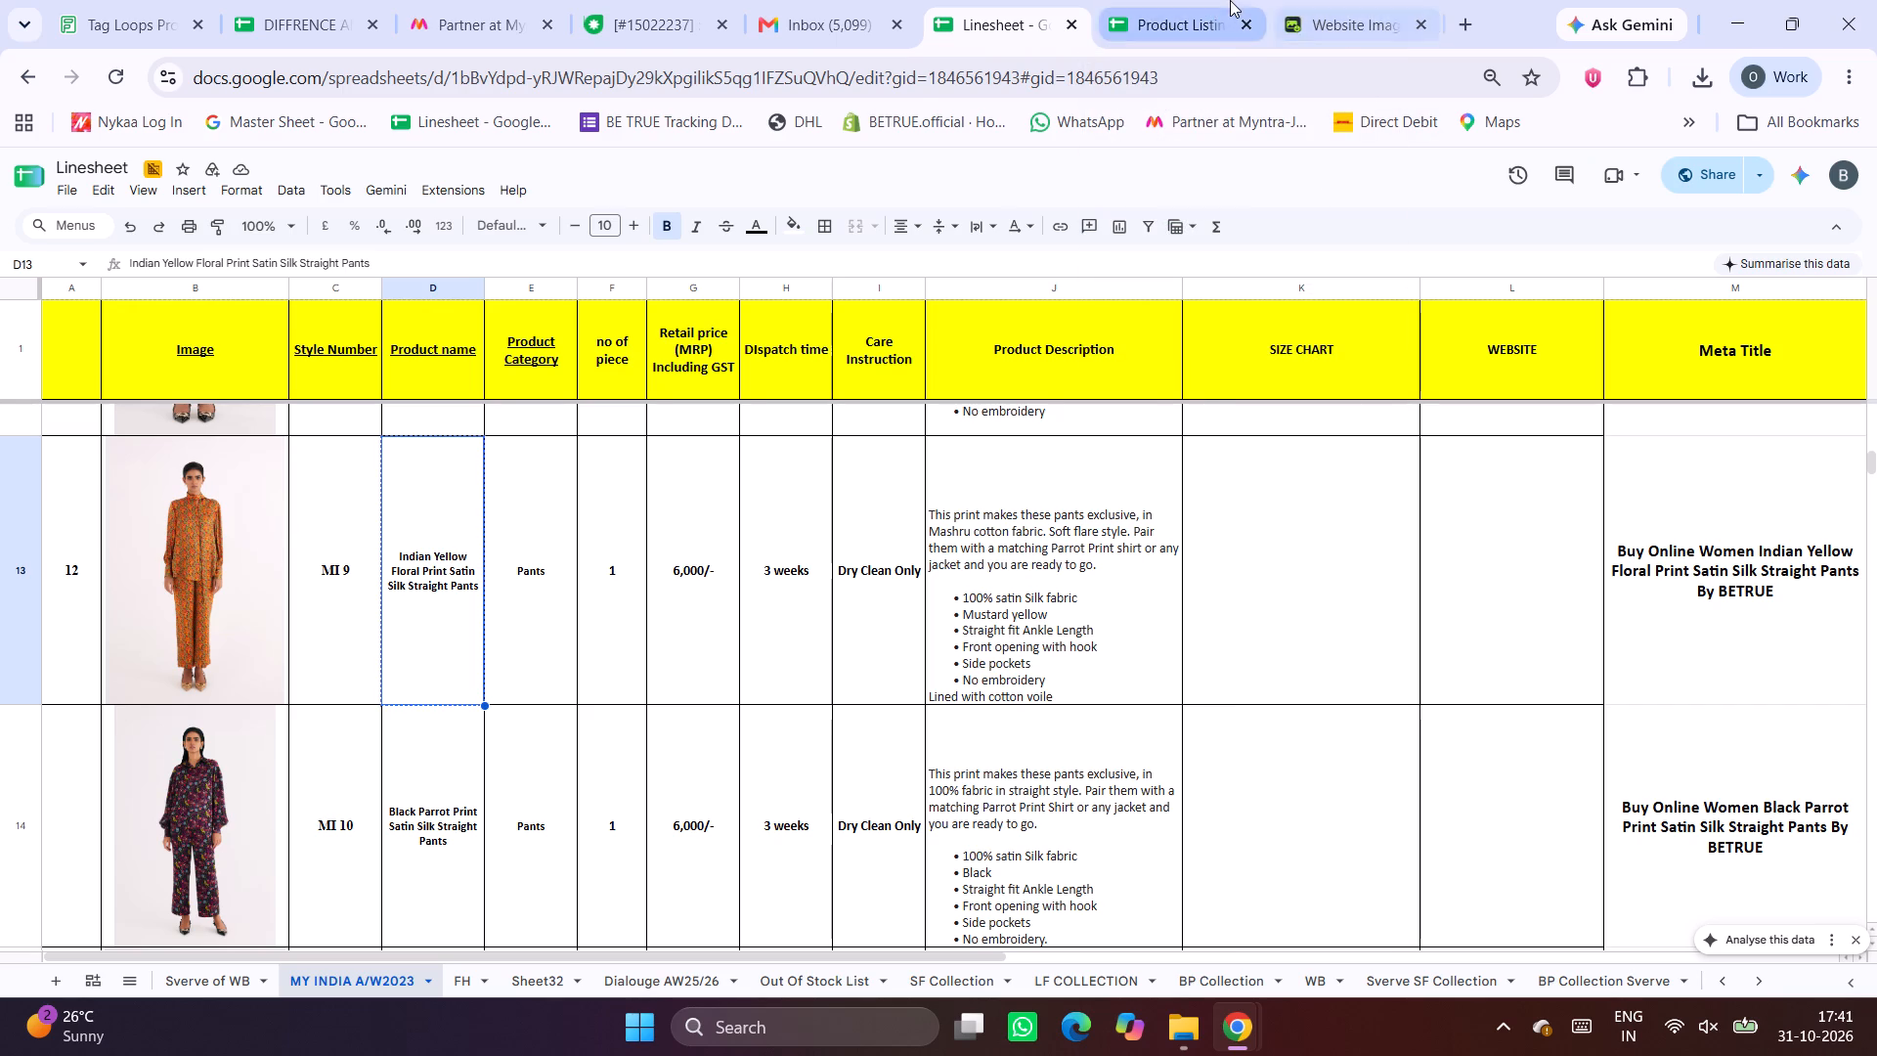
pyautogui.click(1230, 0)
pyautogui.click(1375, 0)
pyautogui.click(1465, 22)
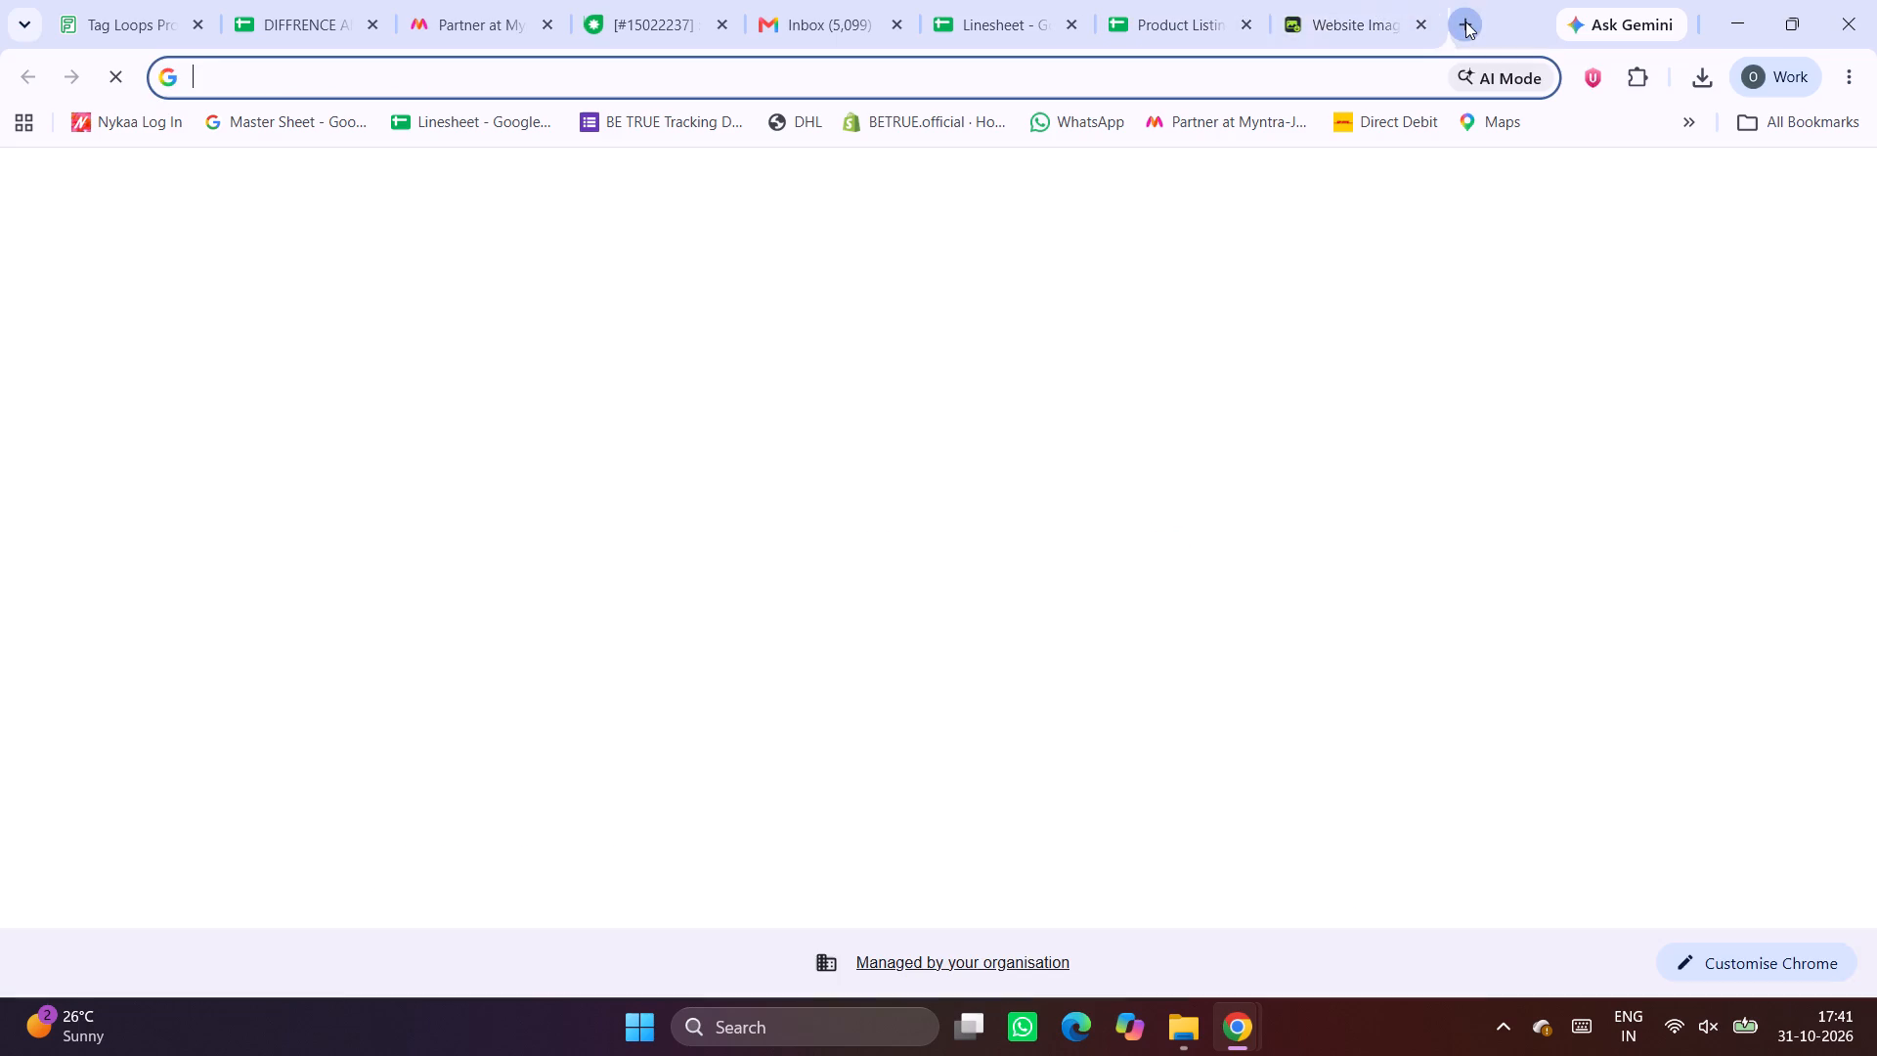
pyautogui.hotkey('ctrl', 'v')
pyautogui.press('Return')
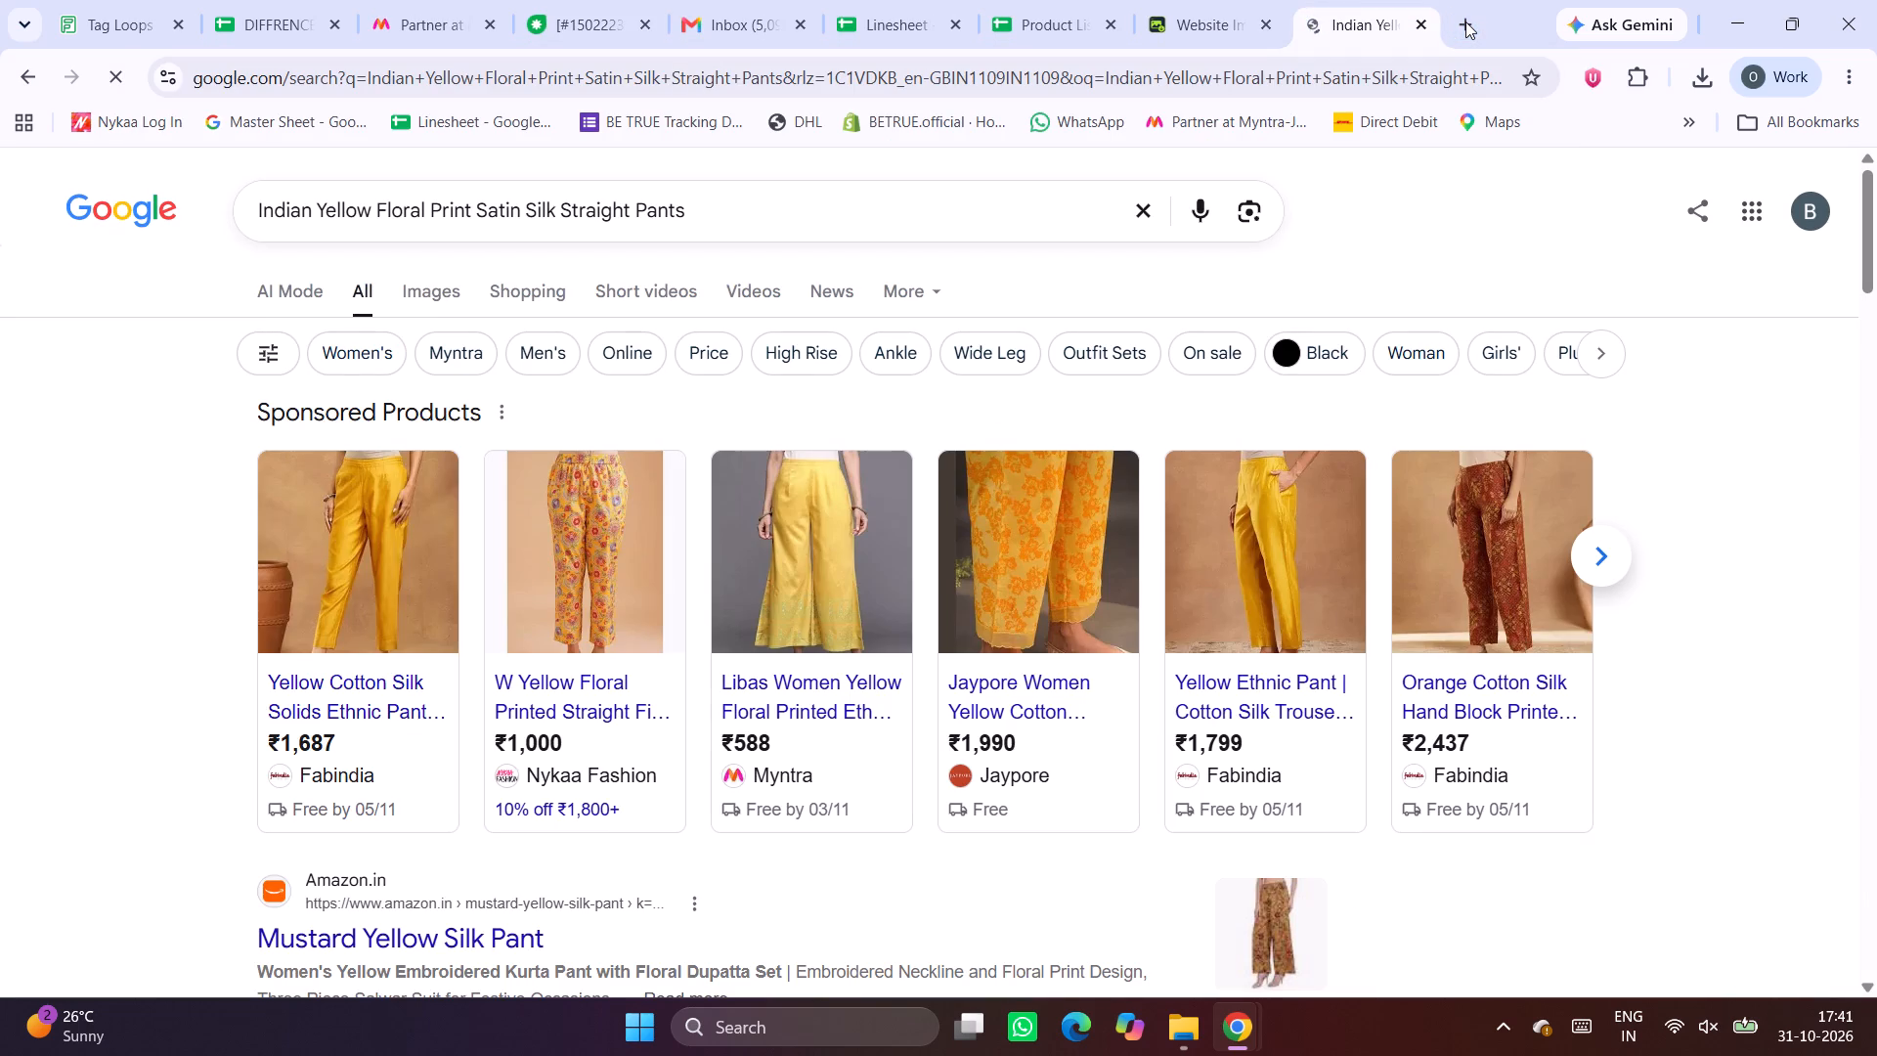
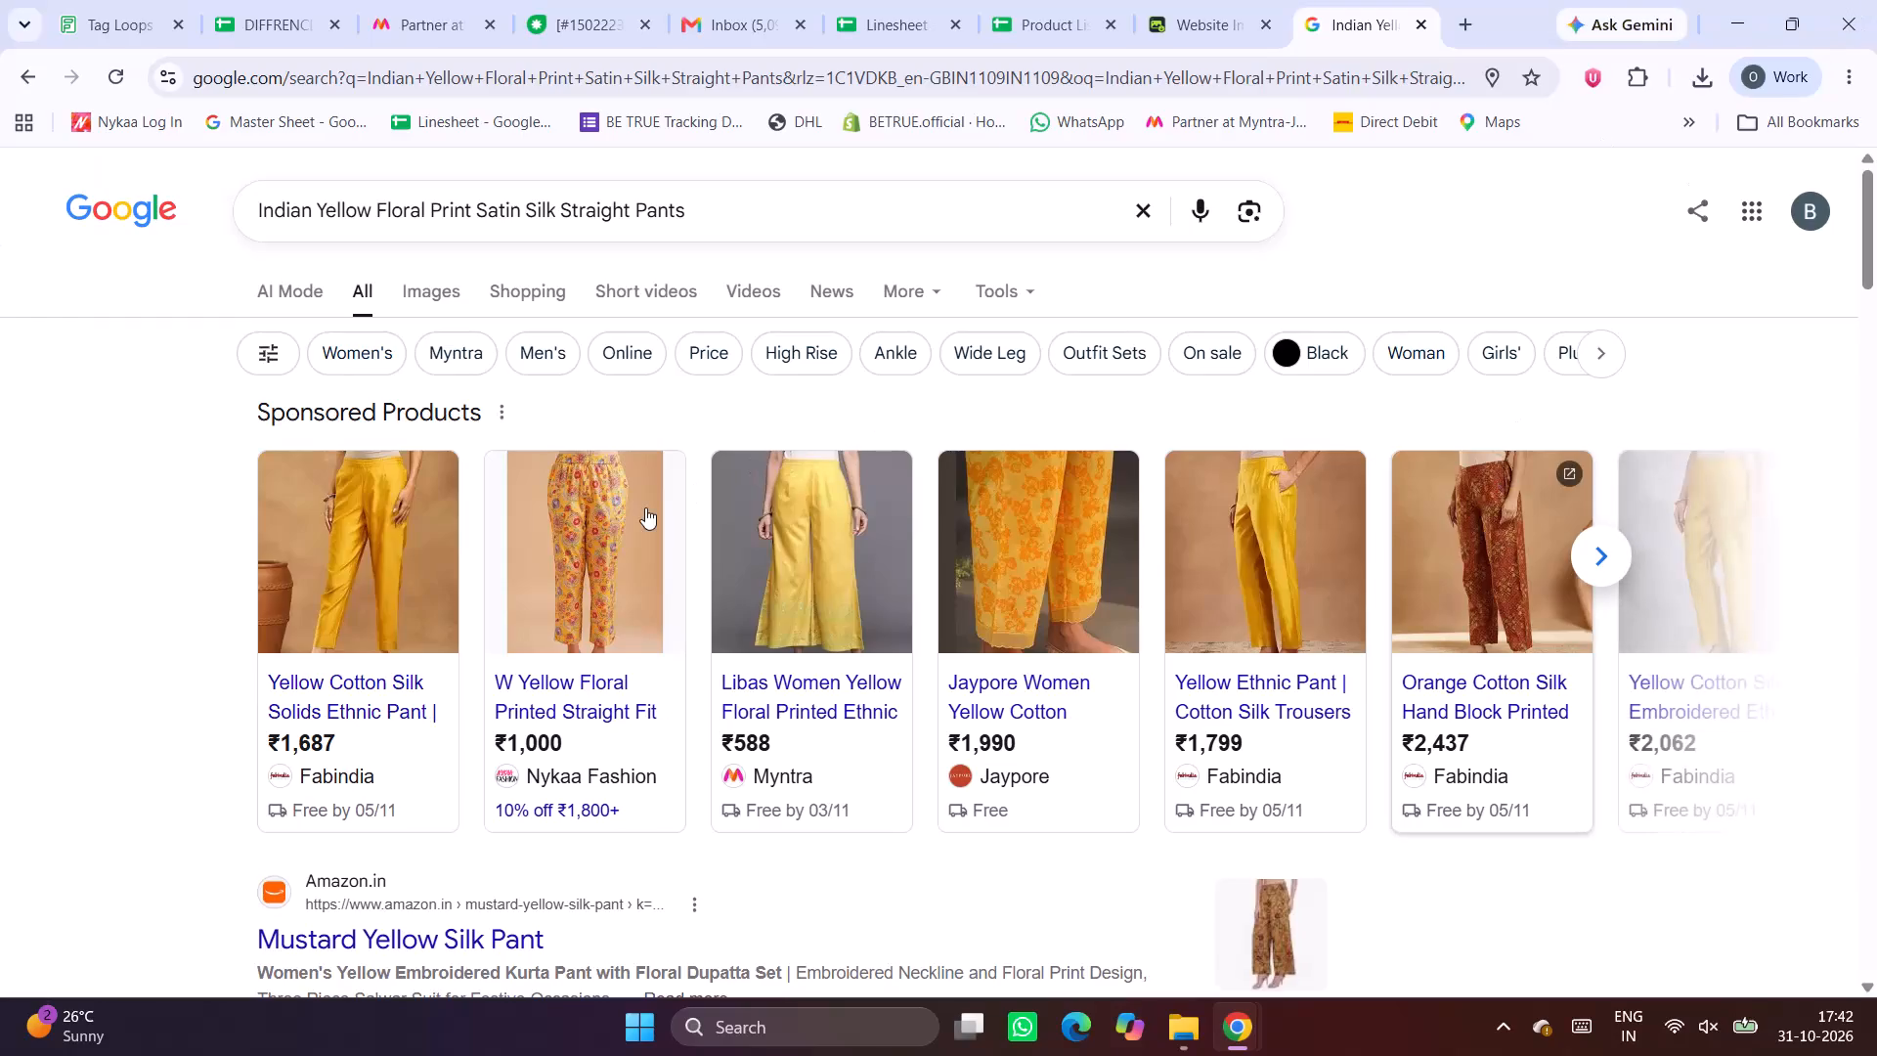
# Open the AVLD website, search it for Indian Yellow Floral Print Satin Silk Straight Pants, and open the matching shirt and straight pants set page.
pyautogui.scroll(-3, 645, 507)
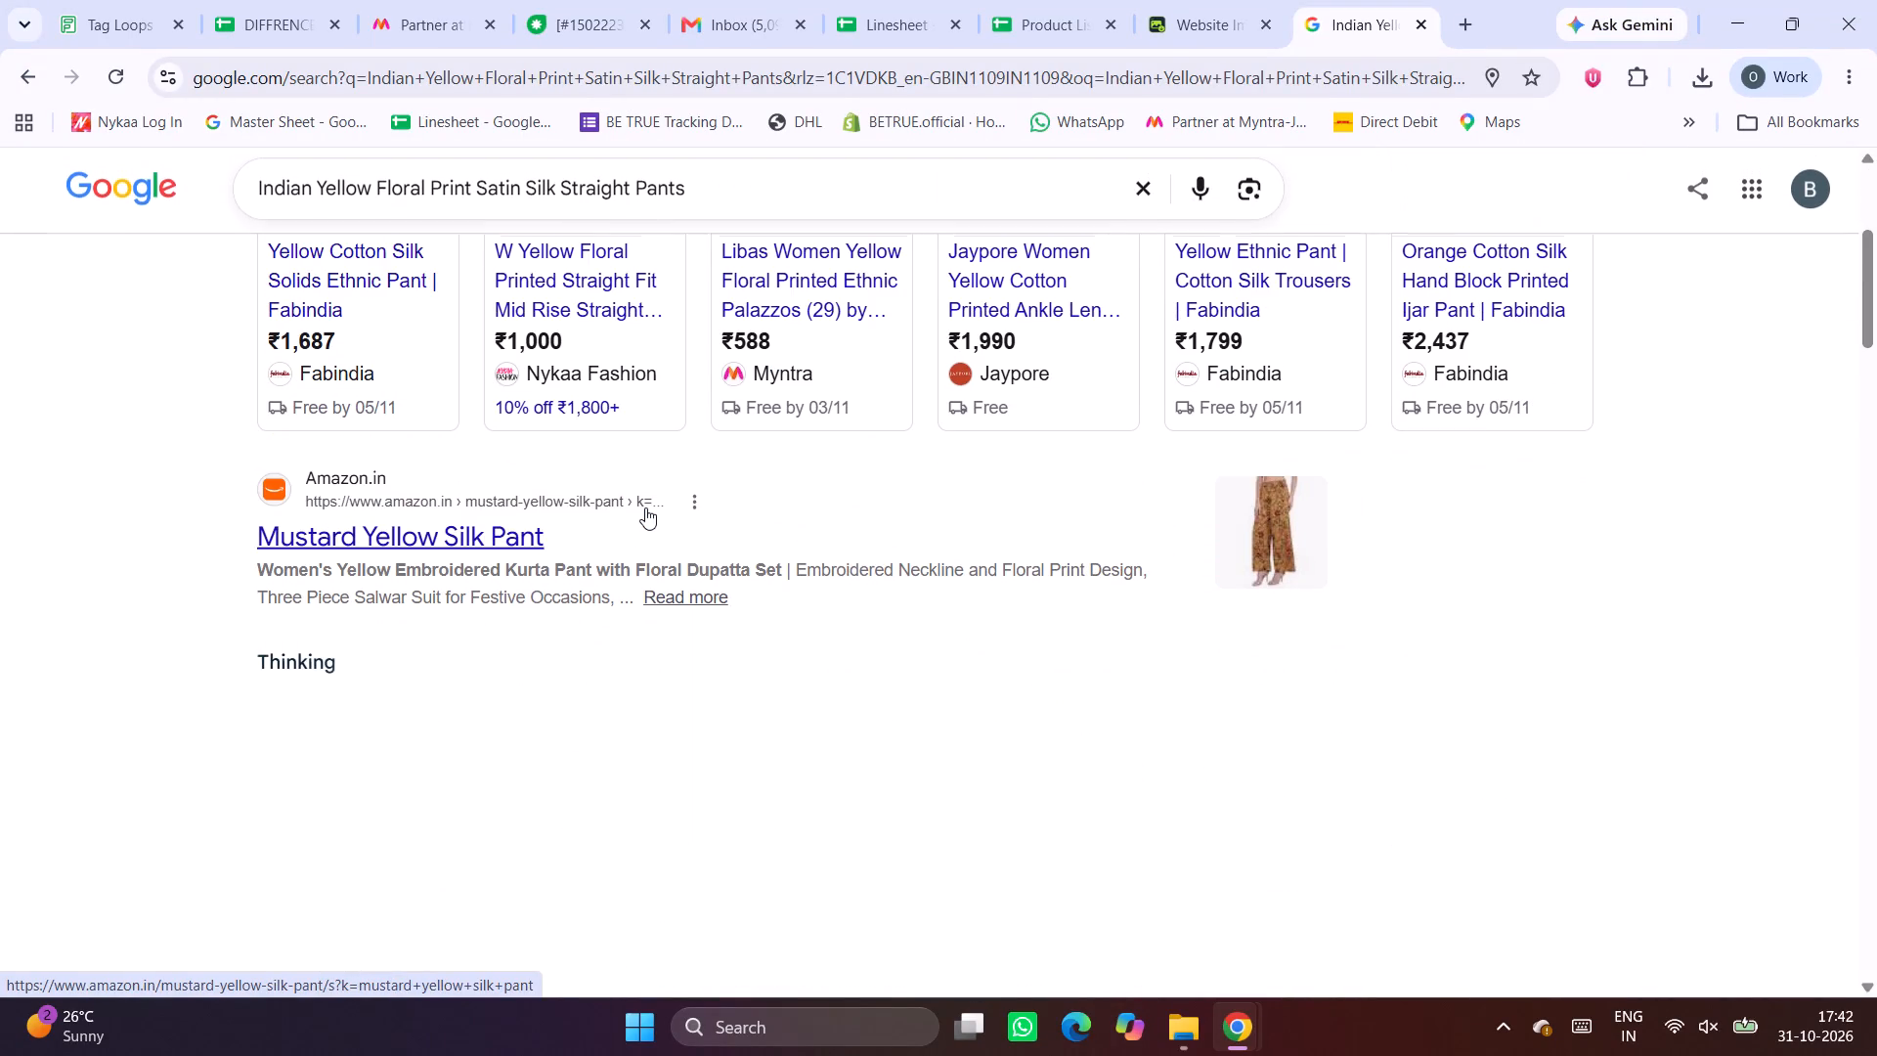
pyautogui.scroll(5, 645, 507)
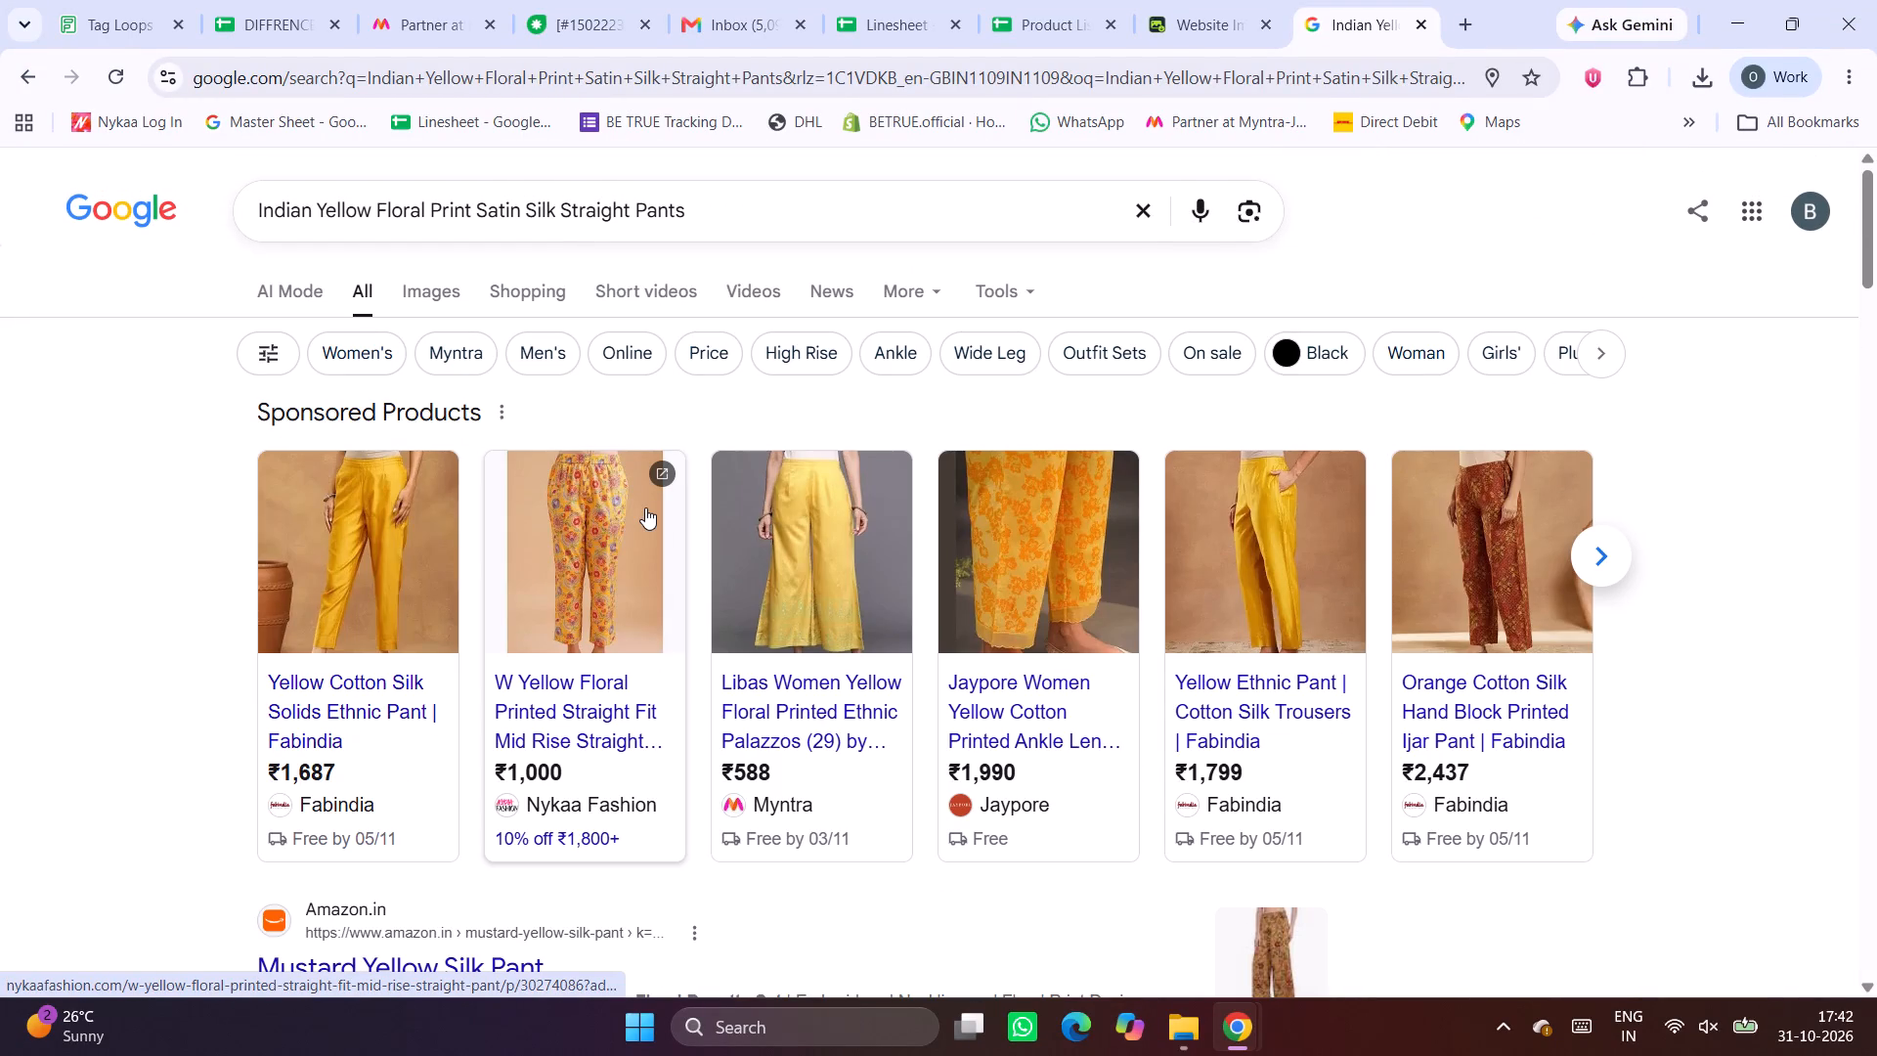
pyautogui.click(718, 75)
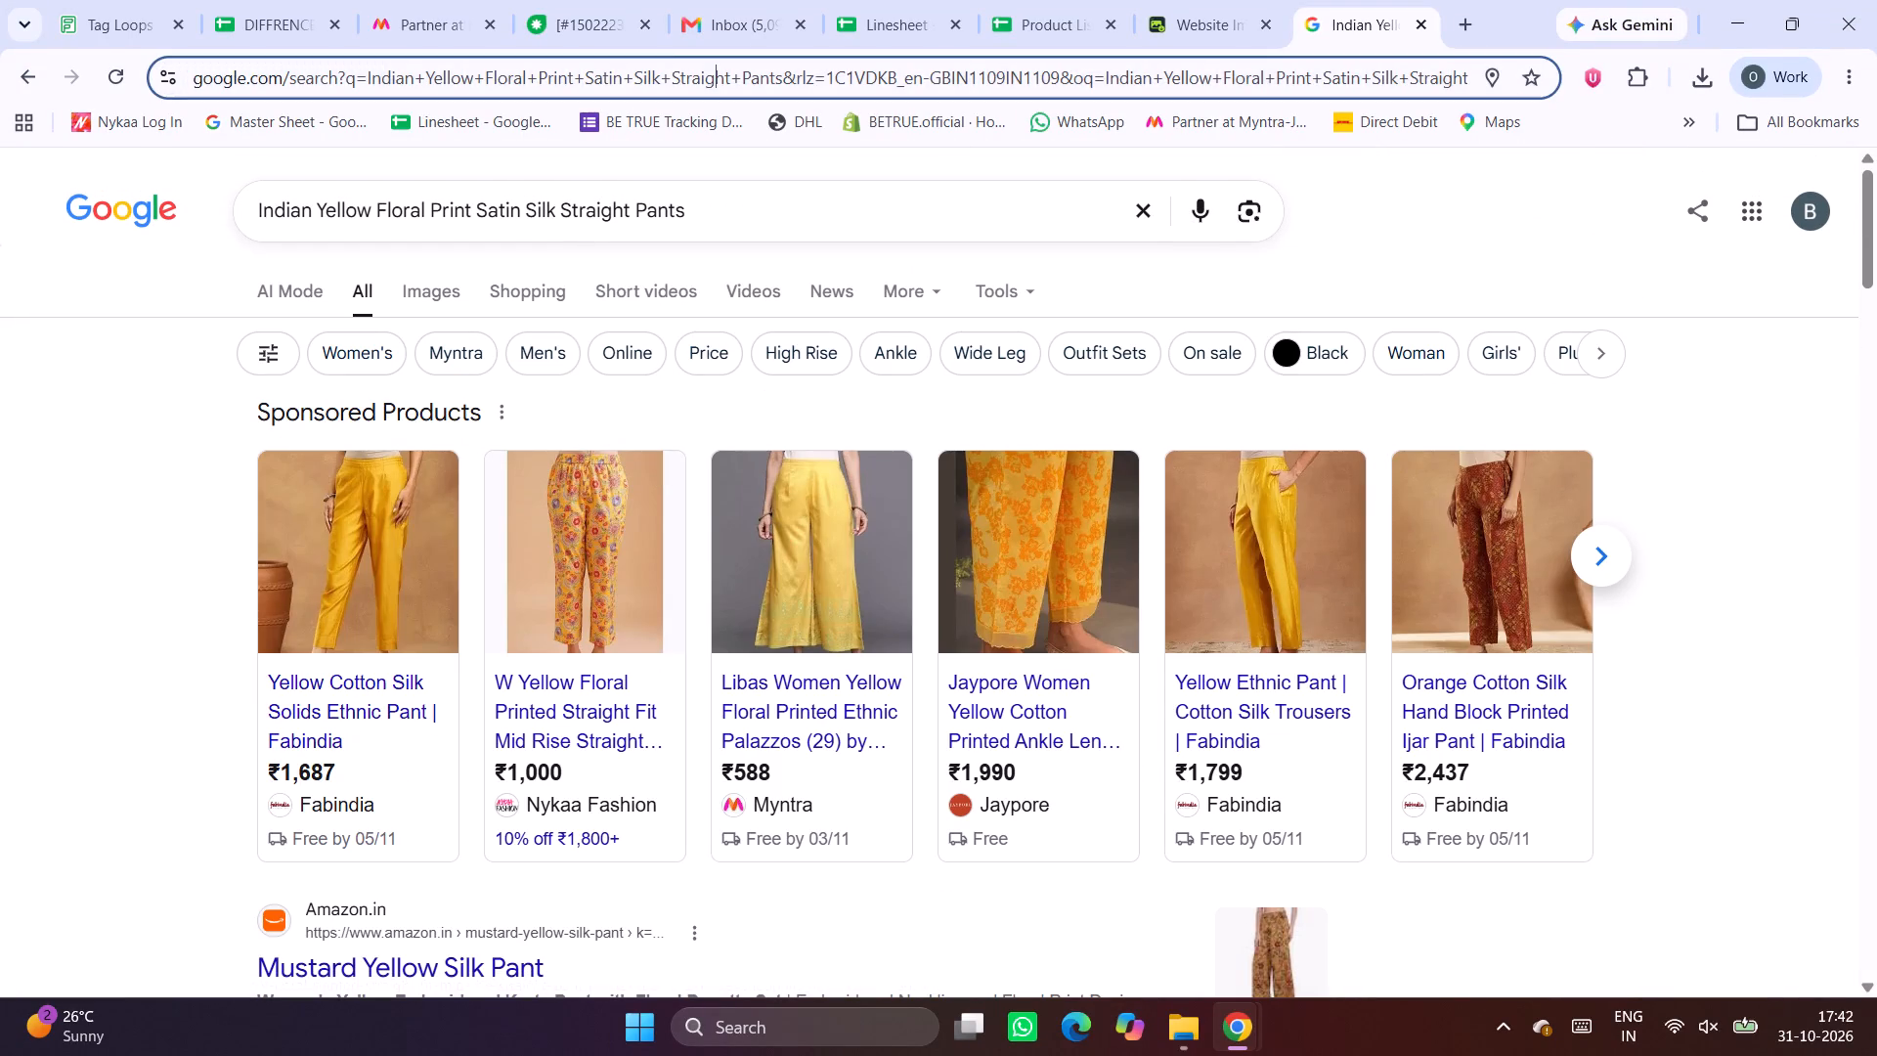
pyautogui.write('AVLD')
pyautogui.press('Return')
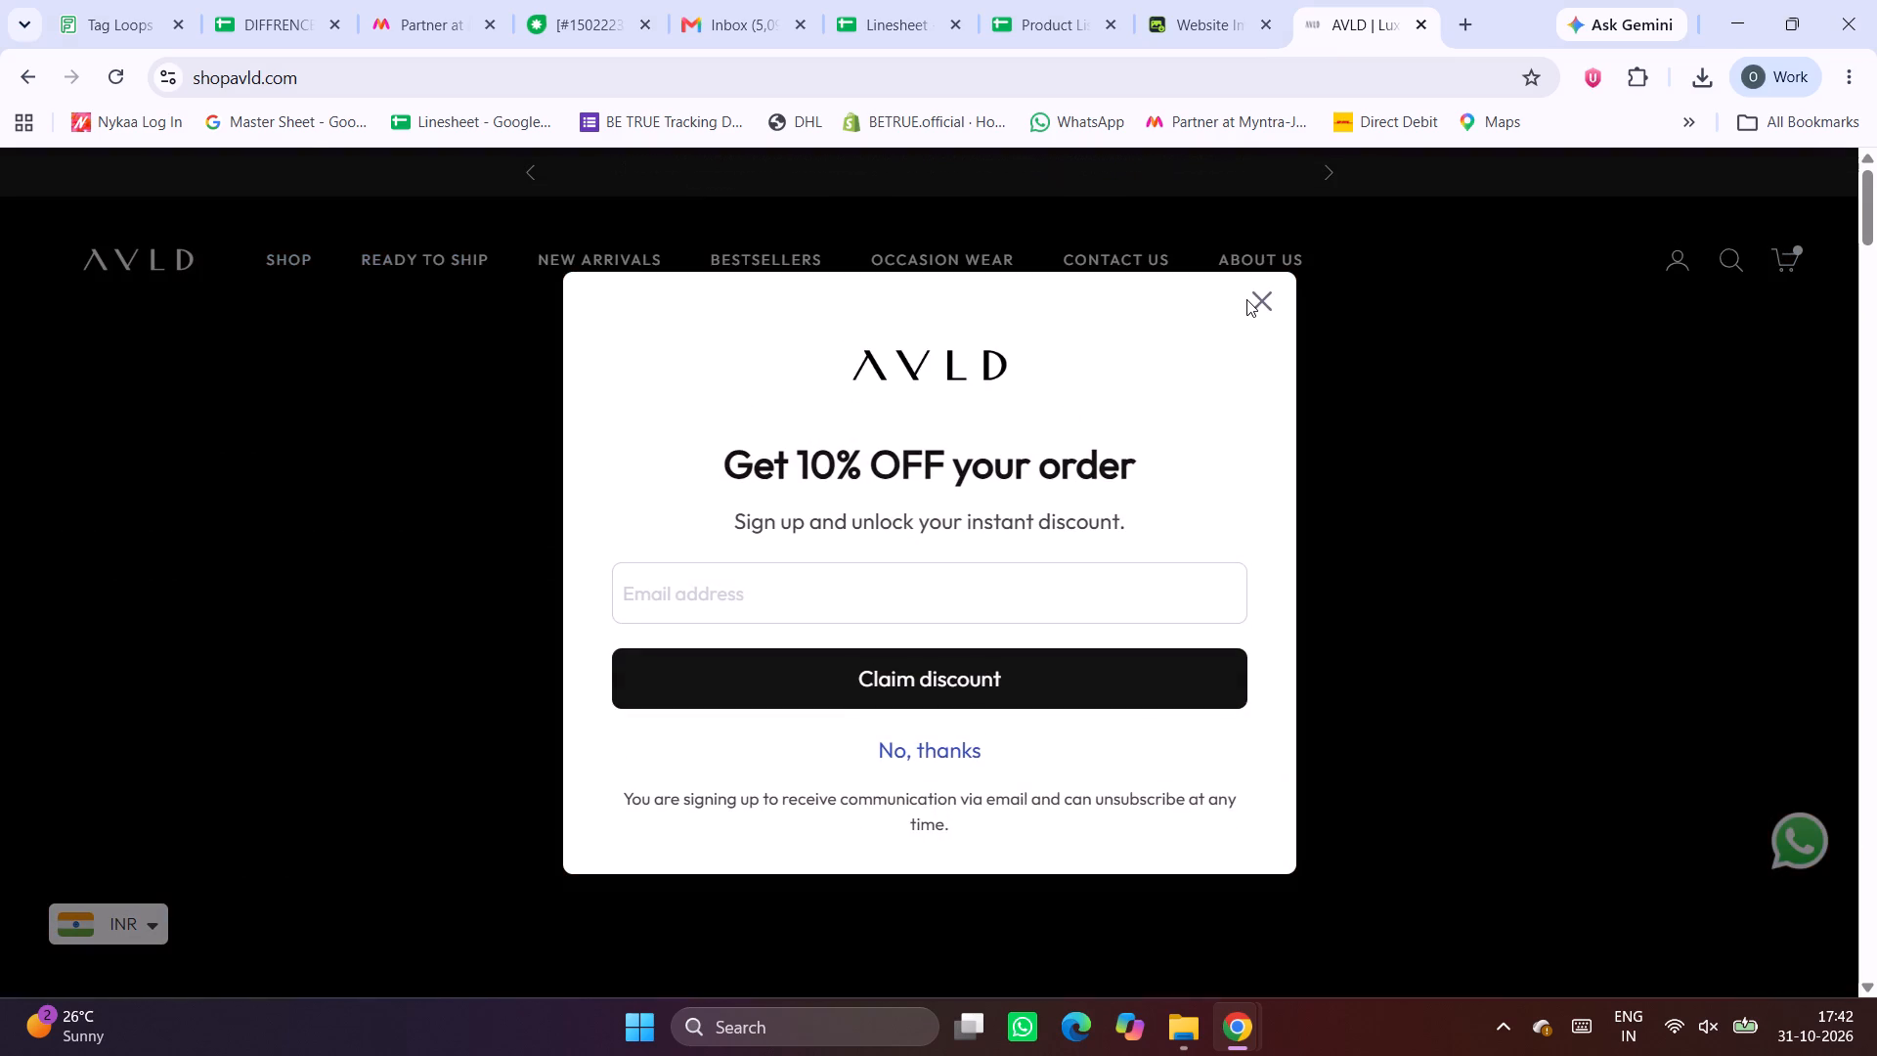
pyautogui.click(1246, 299)
pyautogui.click(1267, 297)
pyautogui.click(1740, 266)
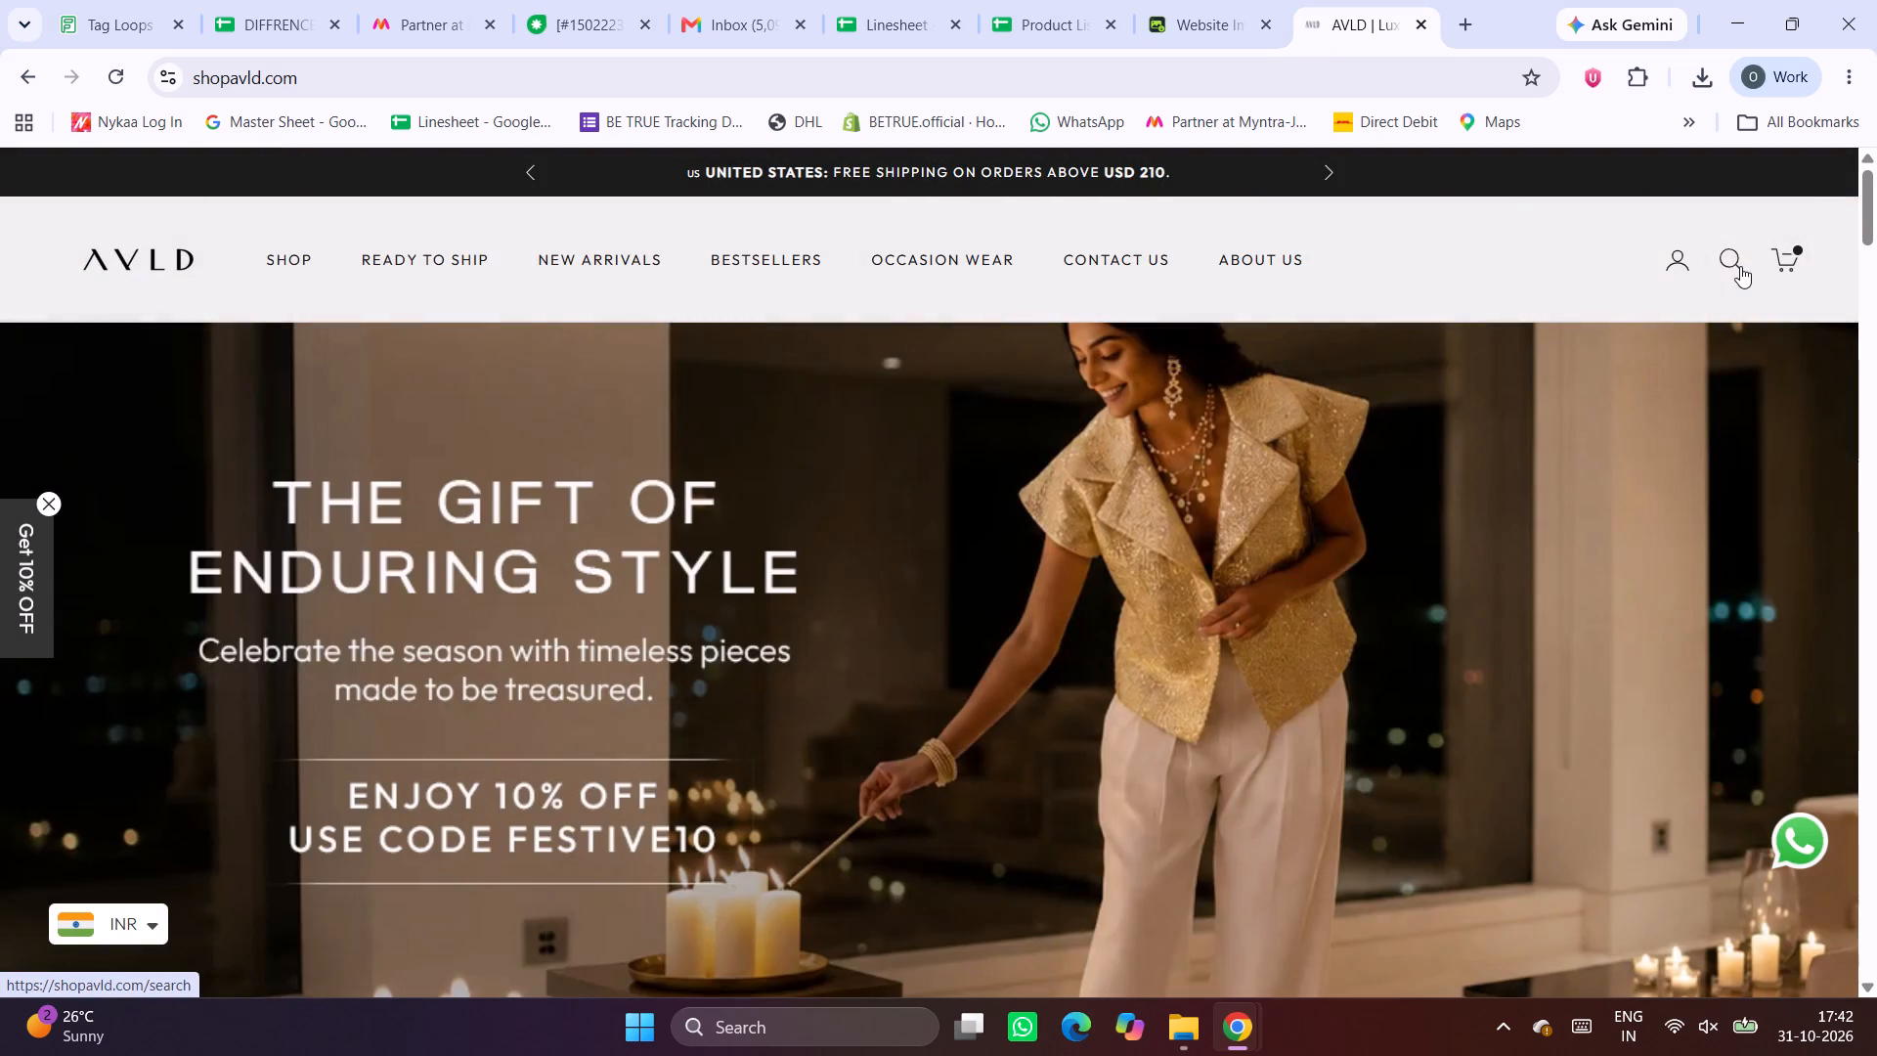
pyautogui.hotkey('ctrl', 'v')
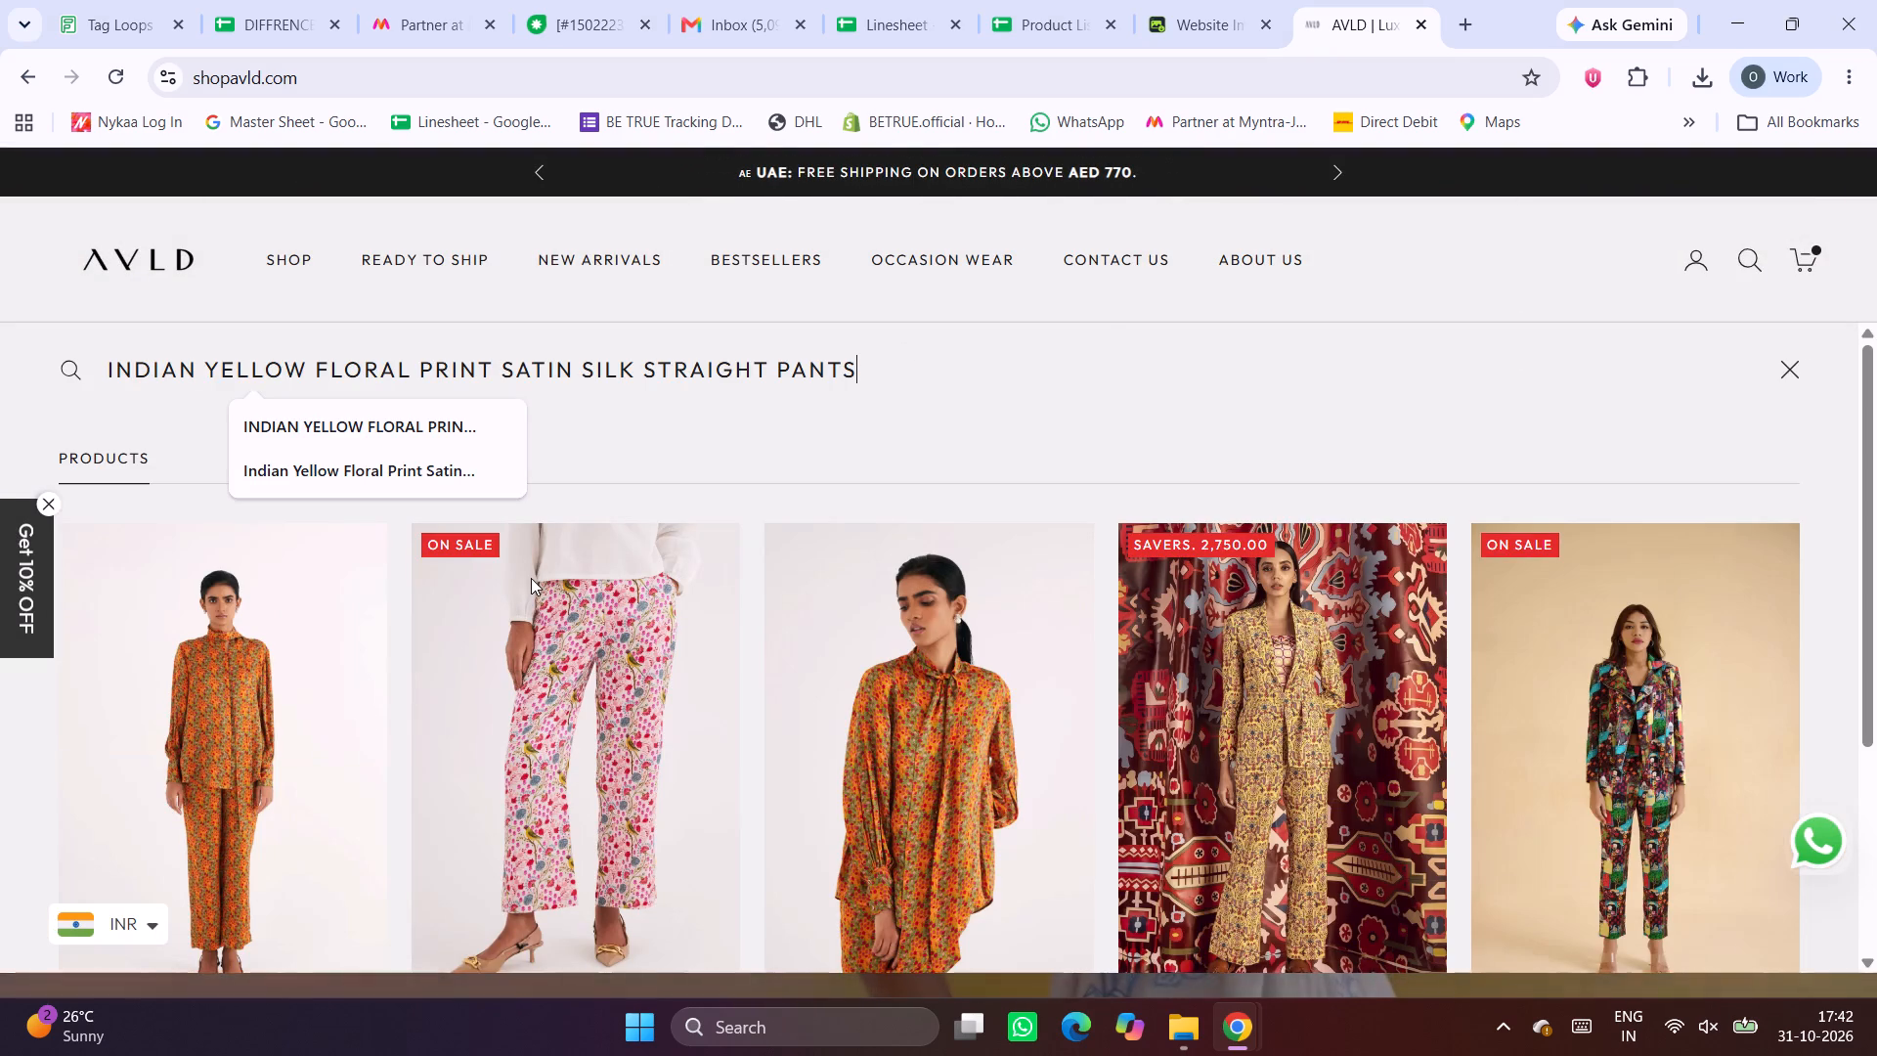
pyautogui.click(228, 785)
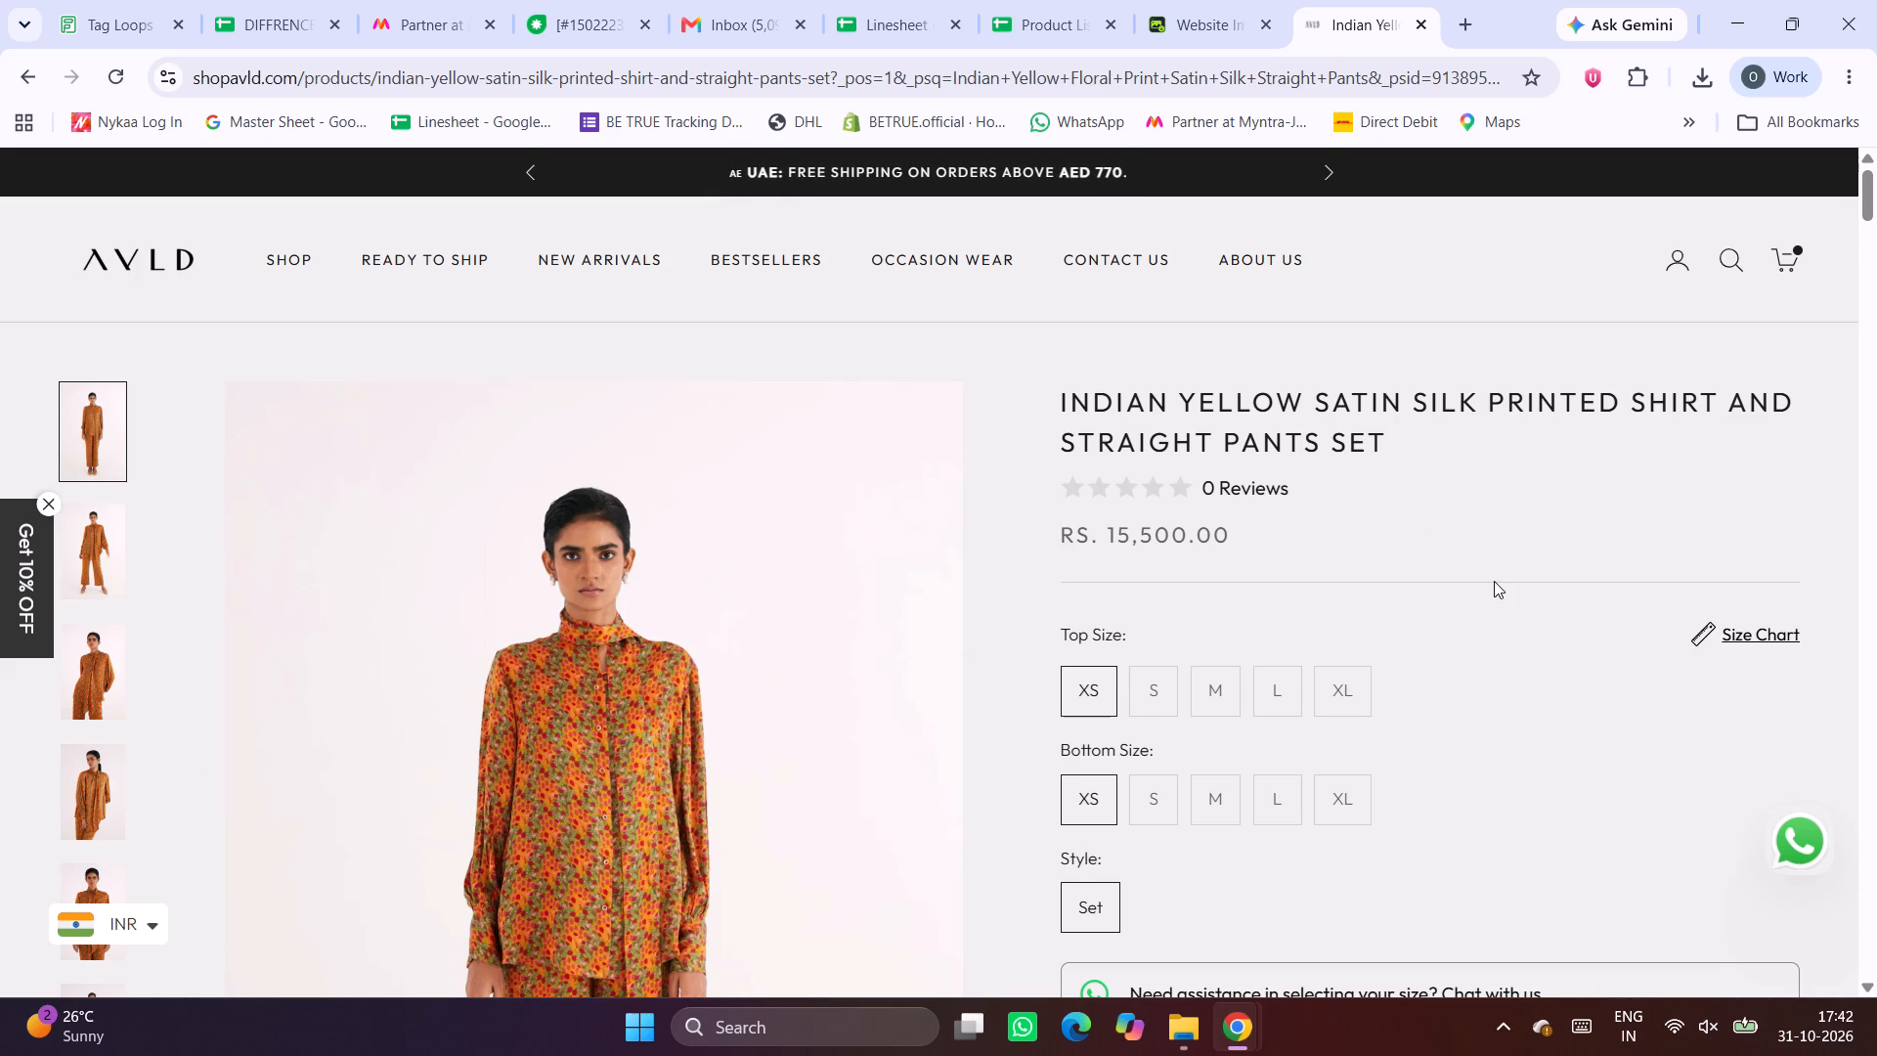
pyautogui.scroll(-3, 1494, 581)
pyautogui.scroll(4, 1494, 581)
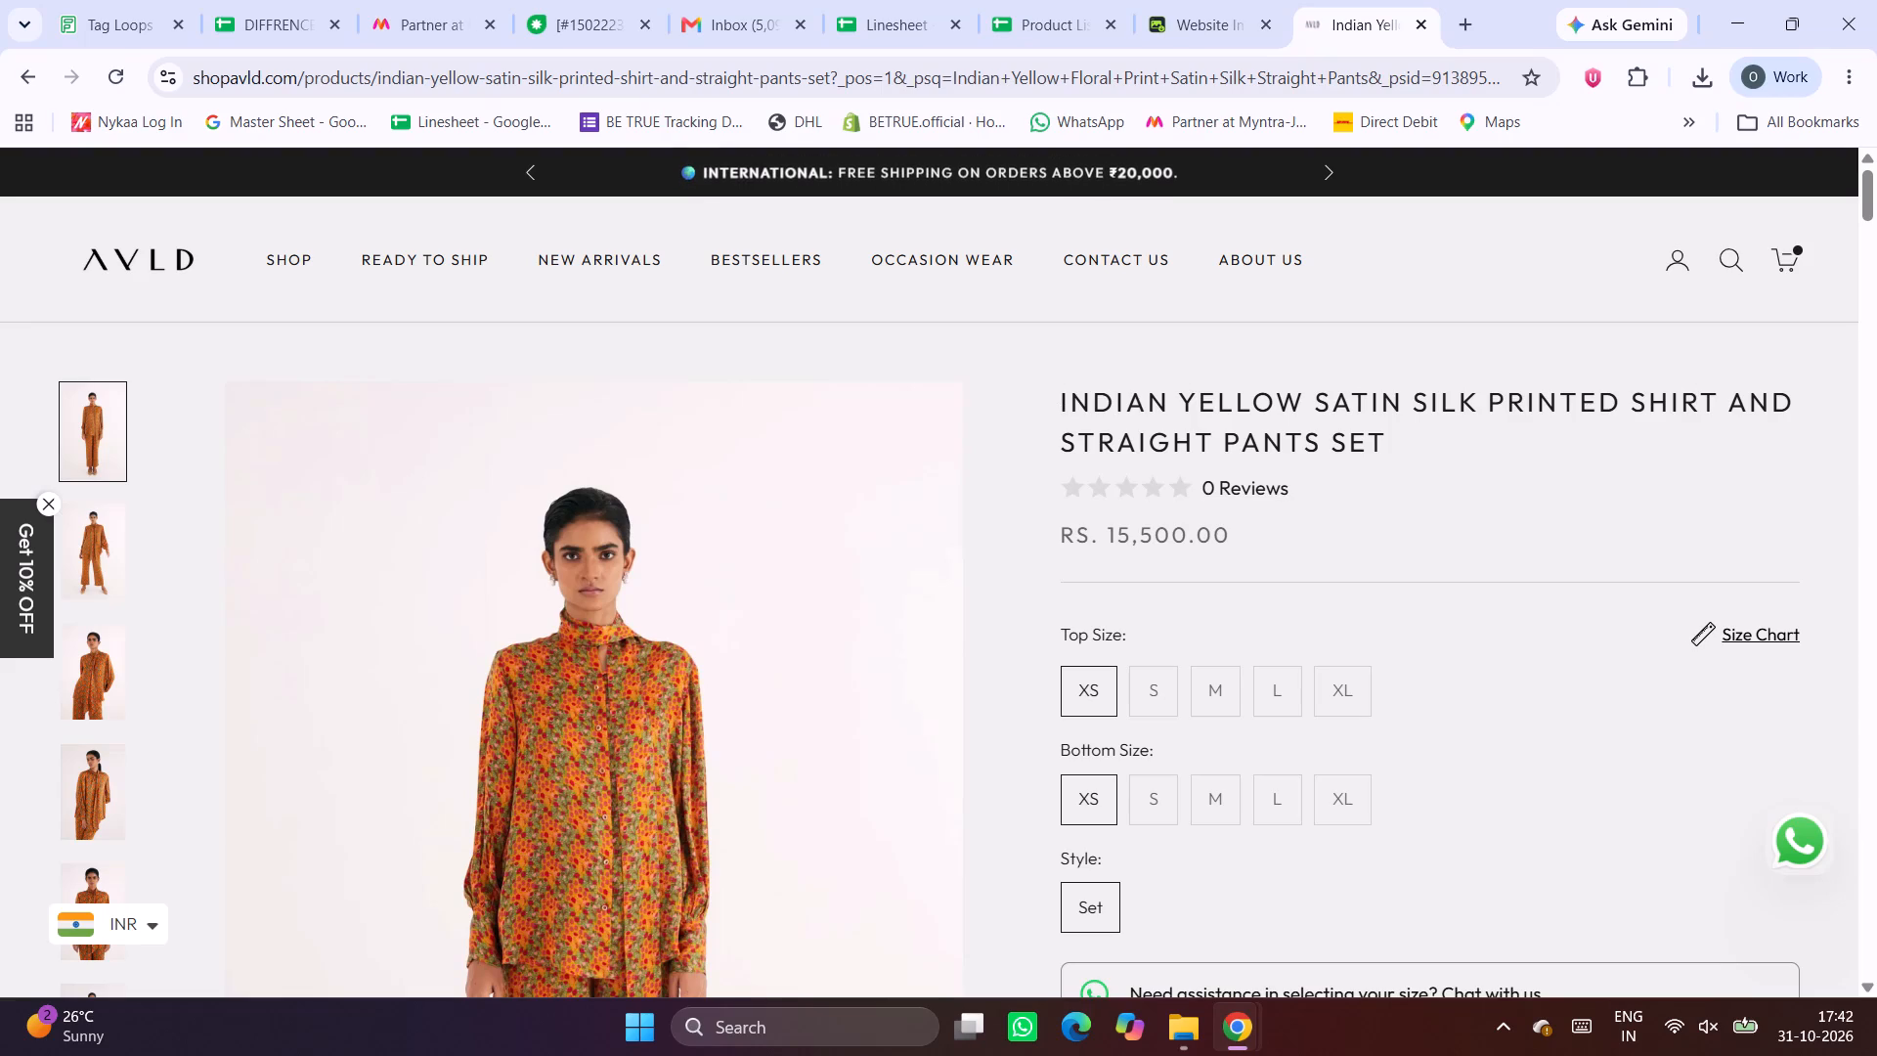
# Copy the product name Indian Yellow Floral Print Satin Silk Straight Pants from the Linesheet into C6 of the Product Listing Sheet.
pyautogui.click(1041, 0)
pyautogui.click(884, 0)
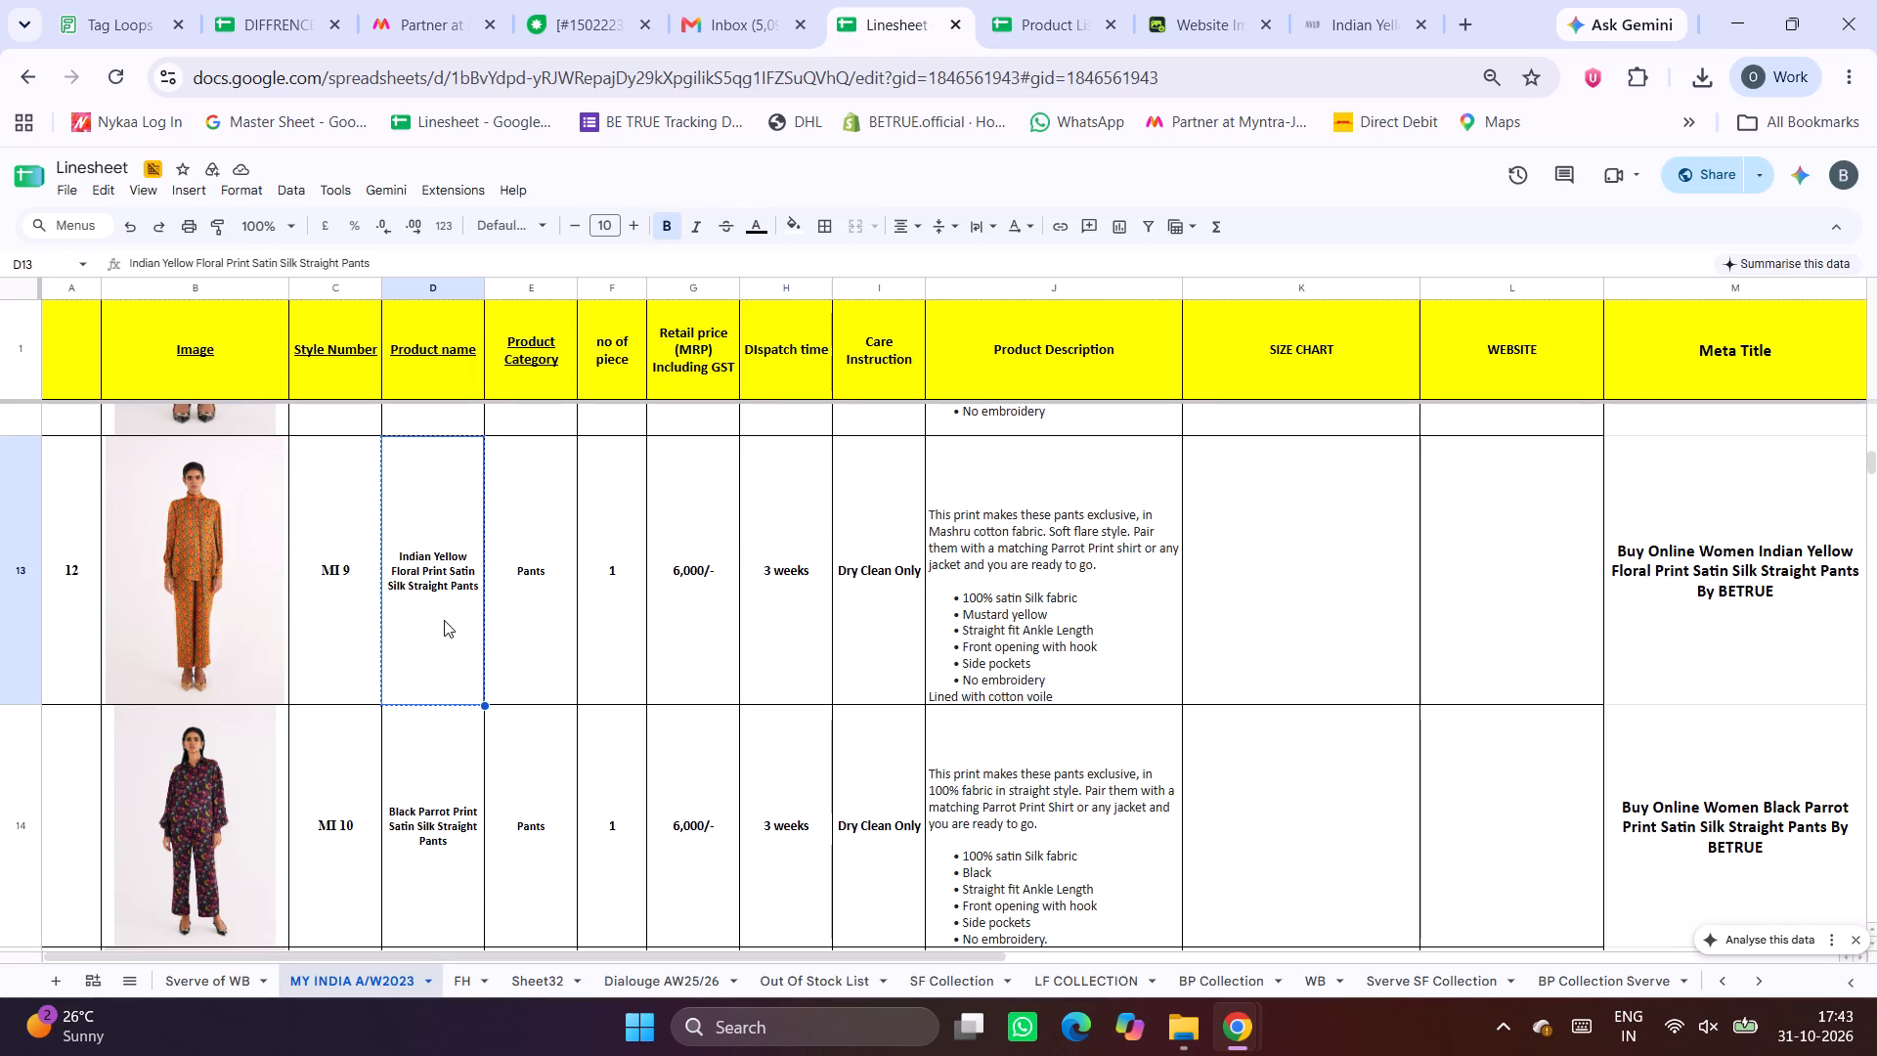
pyautogui.hotkey('ctrl', 'c')
pyautogui.click(1063, 0)
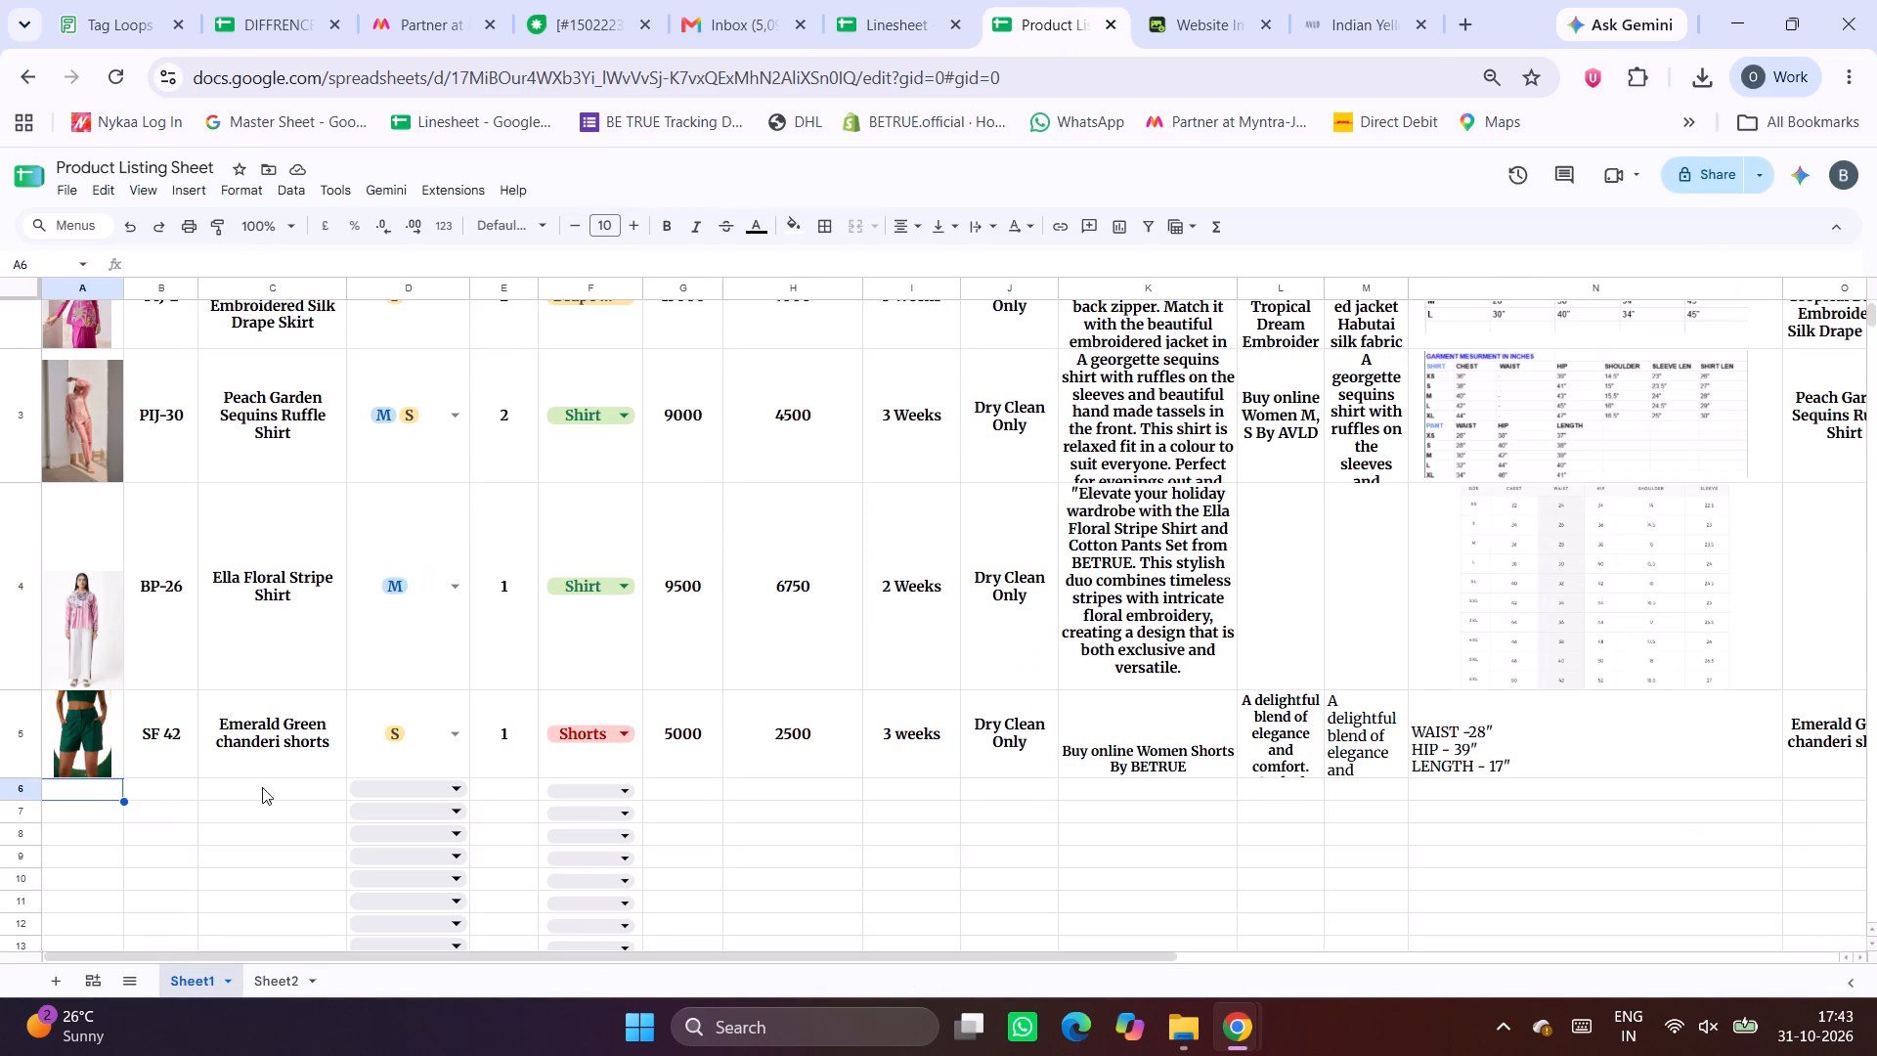
pyautogui.click(249, 795)
pyautogui.hotkey('ctrl', 'v')
# Copy the style number MI 9 from the Linesheet into B6 of the Product Listing Sheet.
pyautogui.click(166, 803)
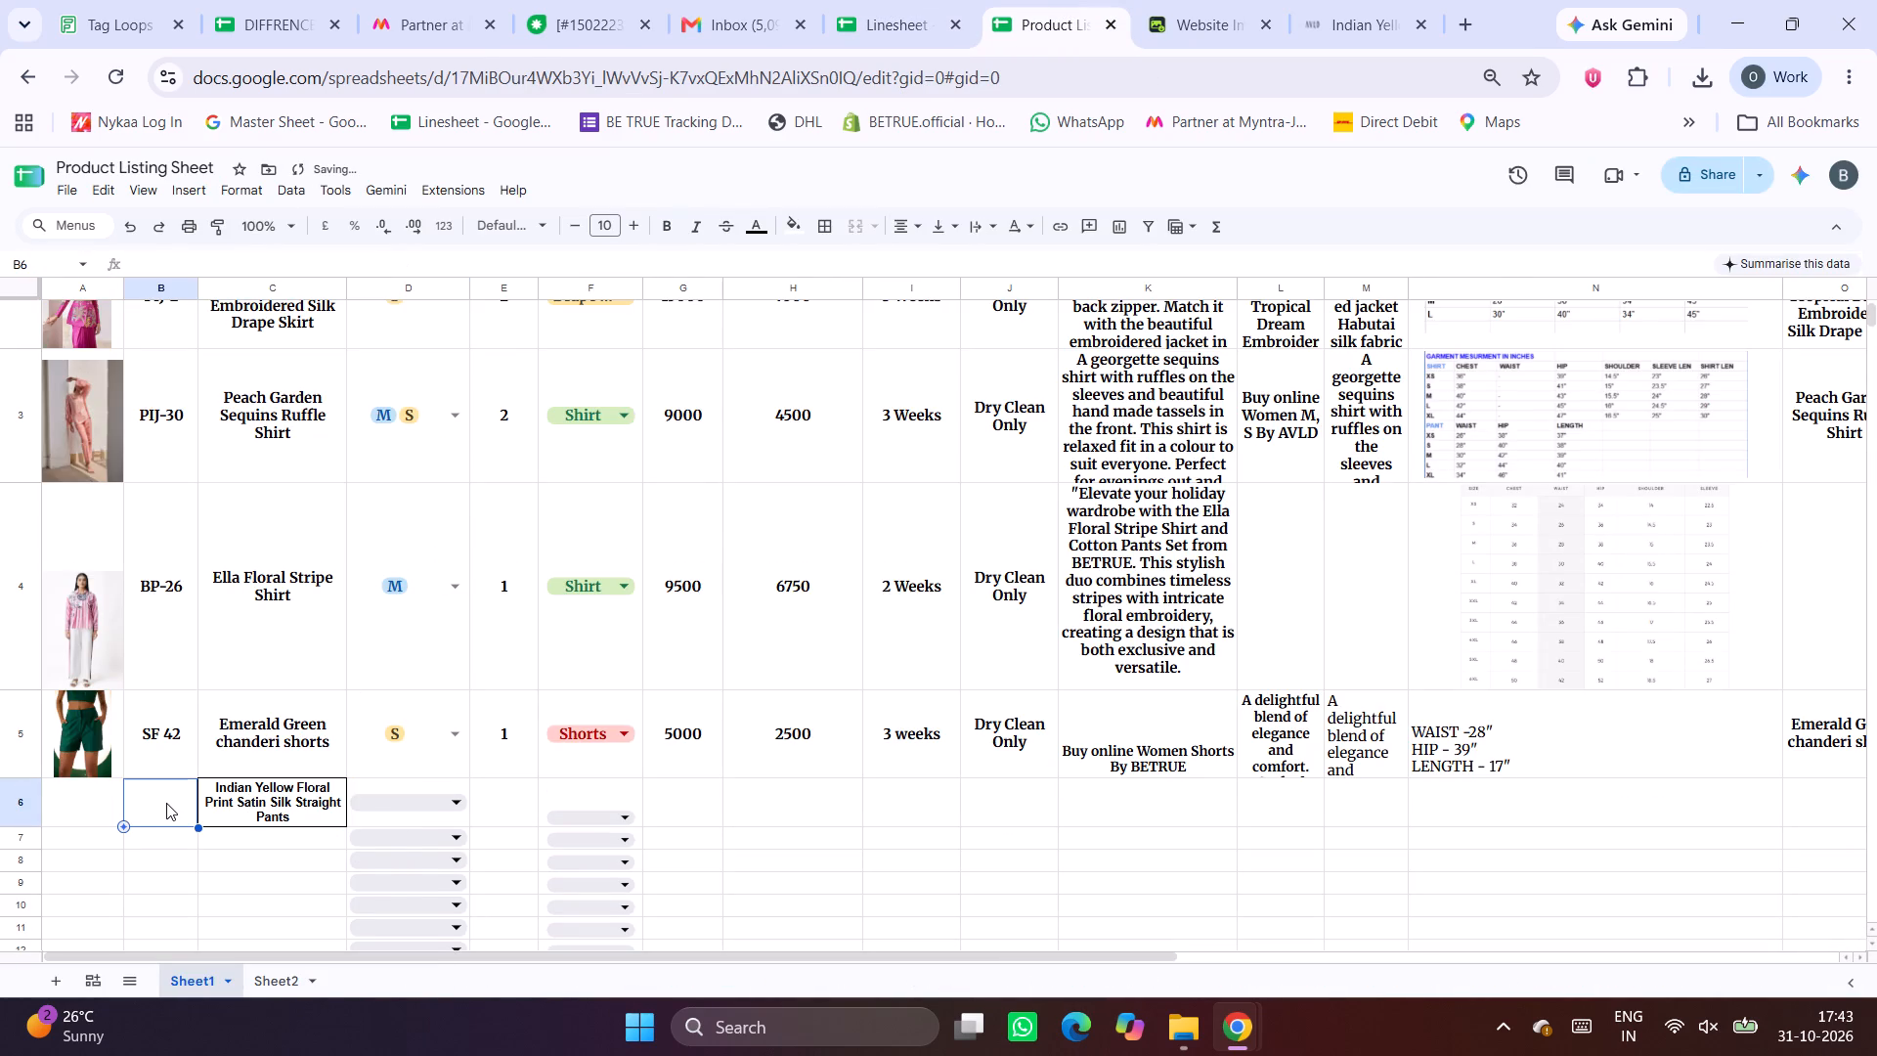
pyautogui.click(902, 0)
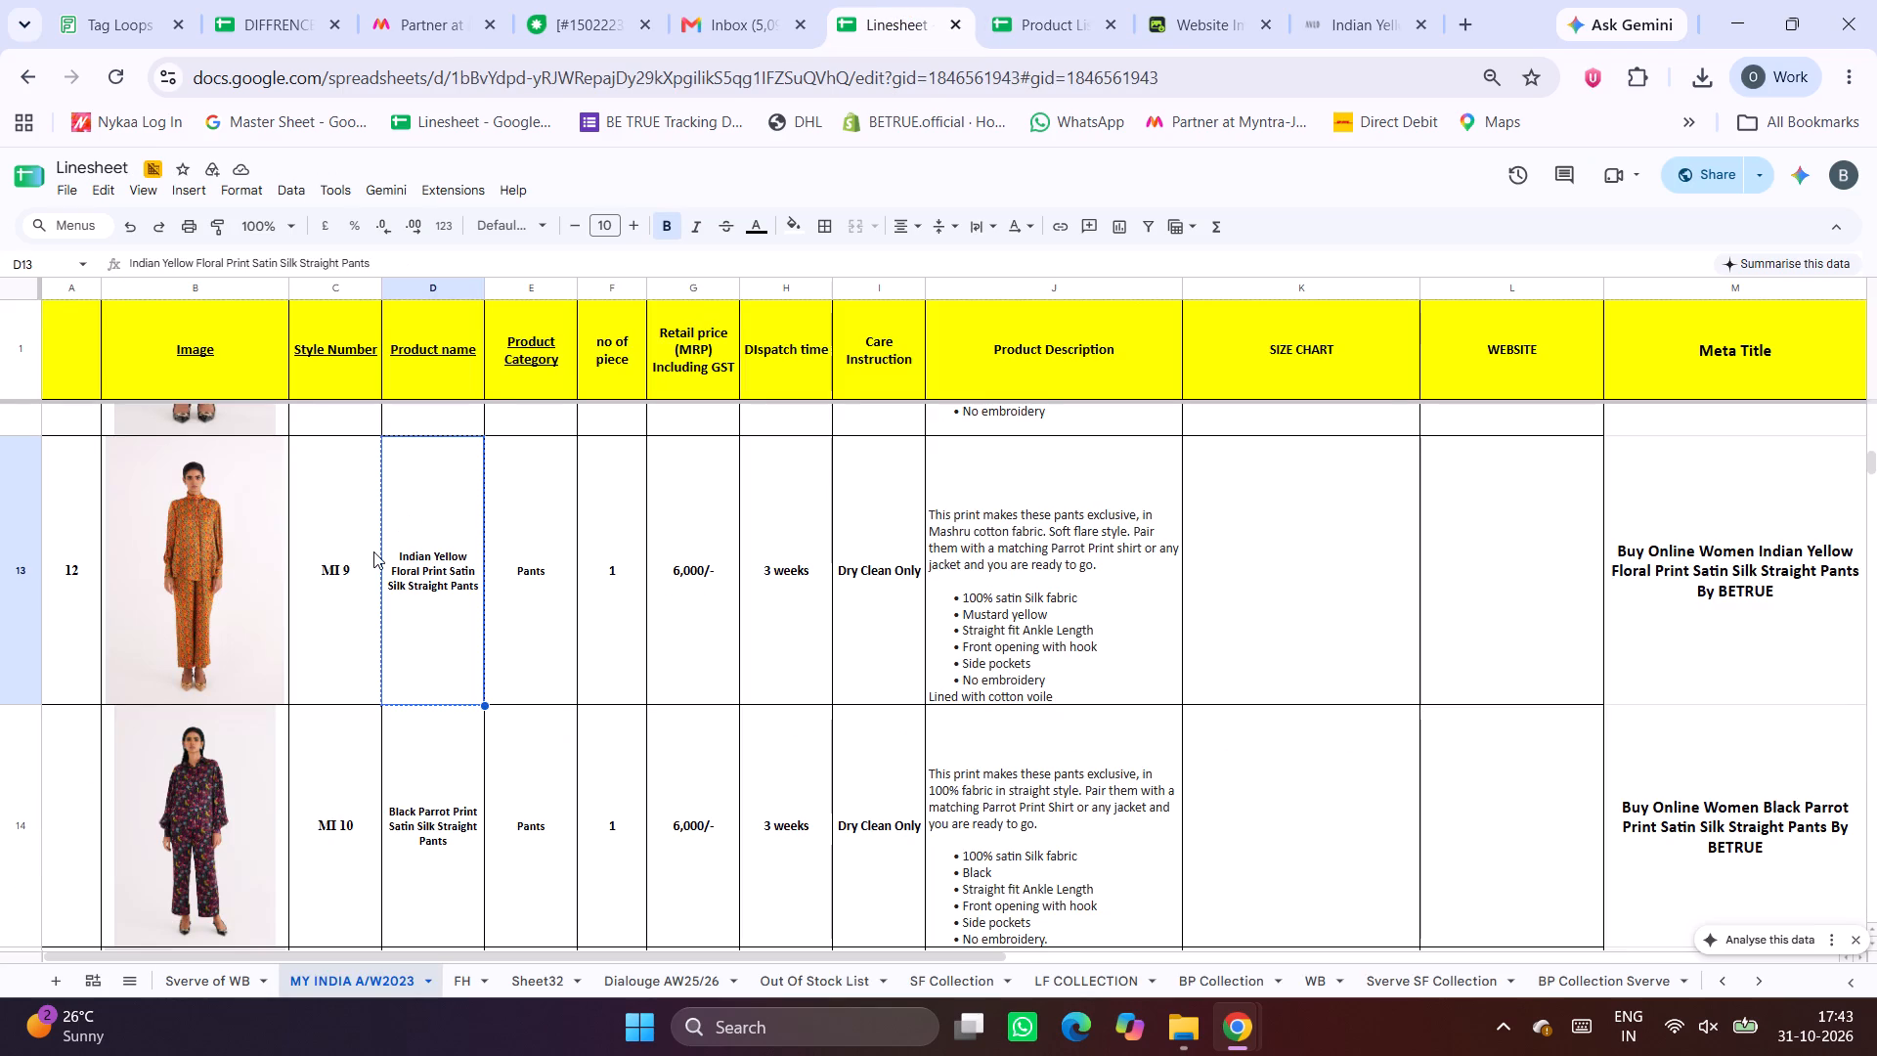
pyautogui.click(373, 551)
pyautogui.hotkey('ctrl', 'c')
pyautogui.click(1041, 0)
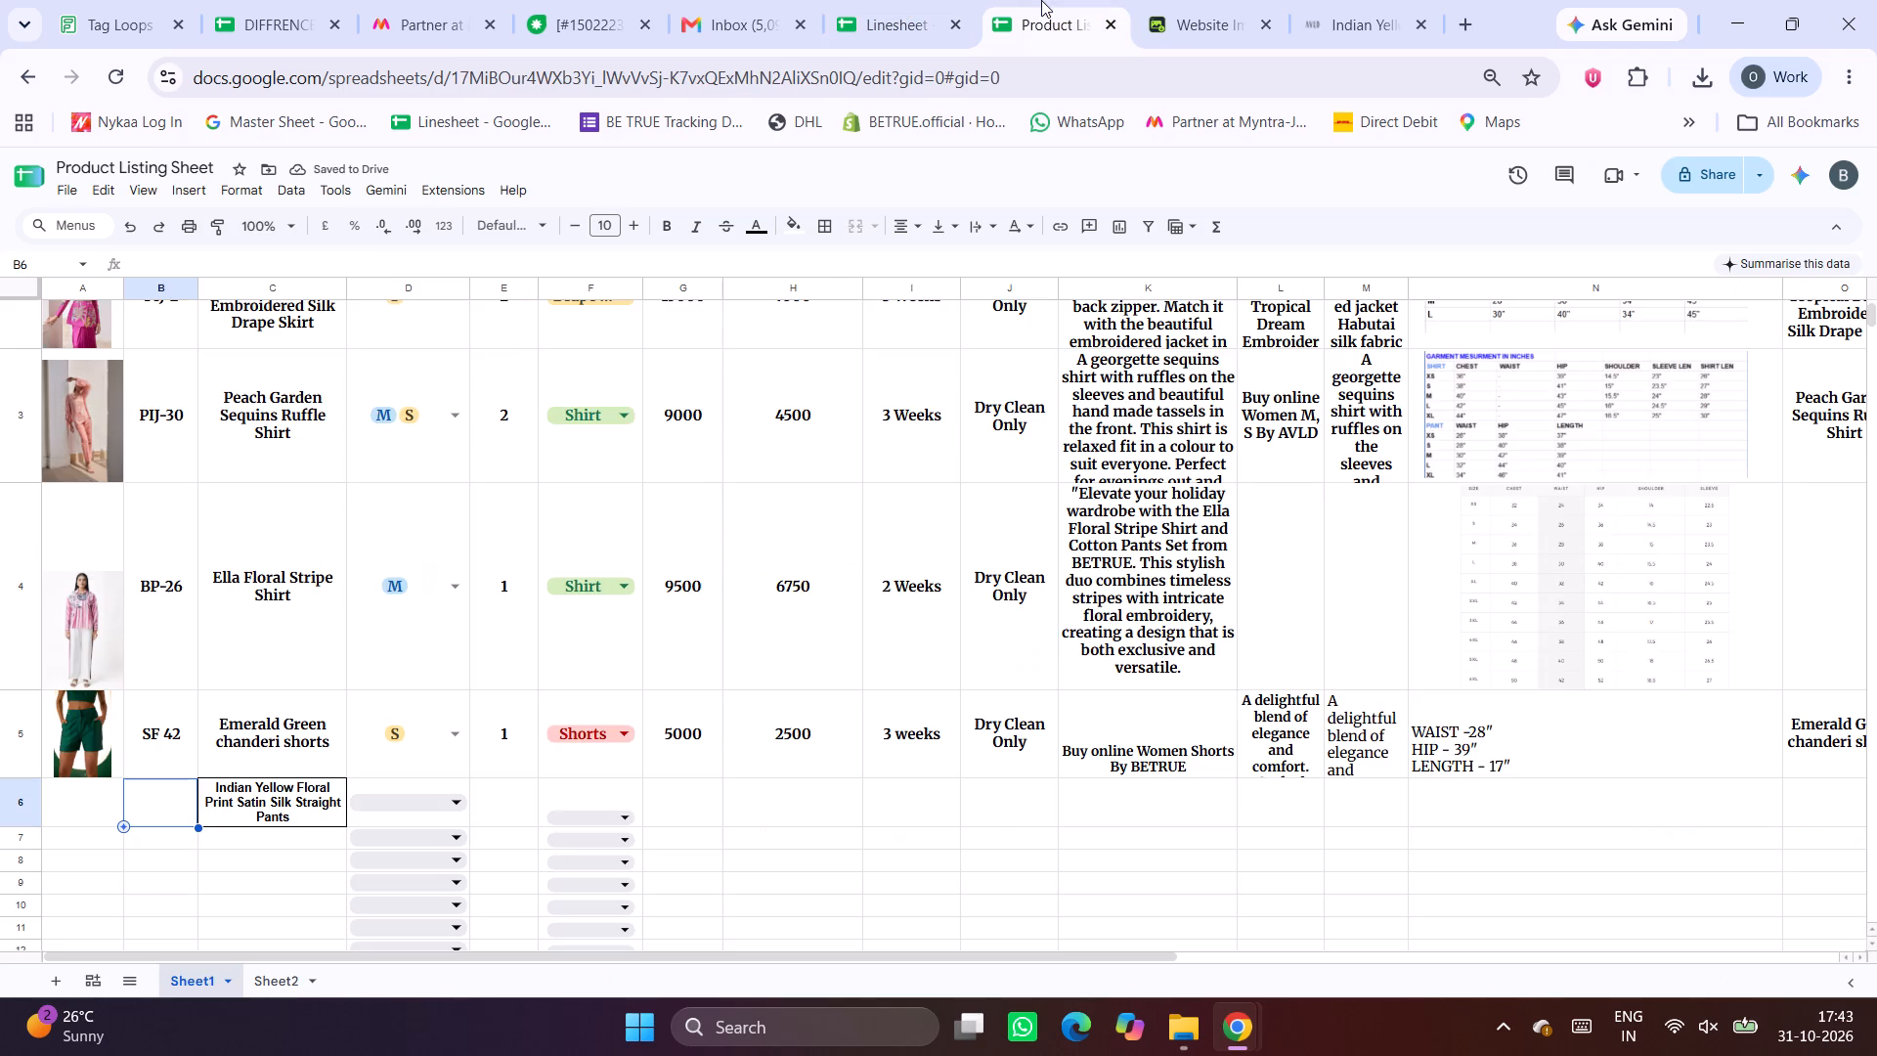
pyautogui.hotkey('ctrl', 'v')
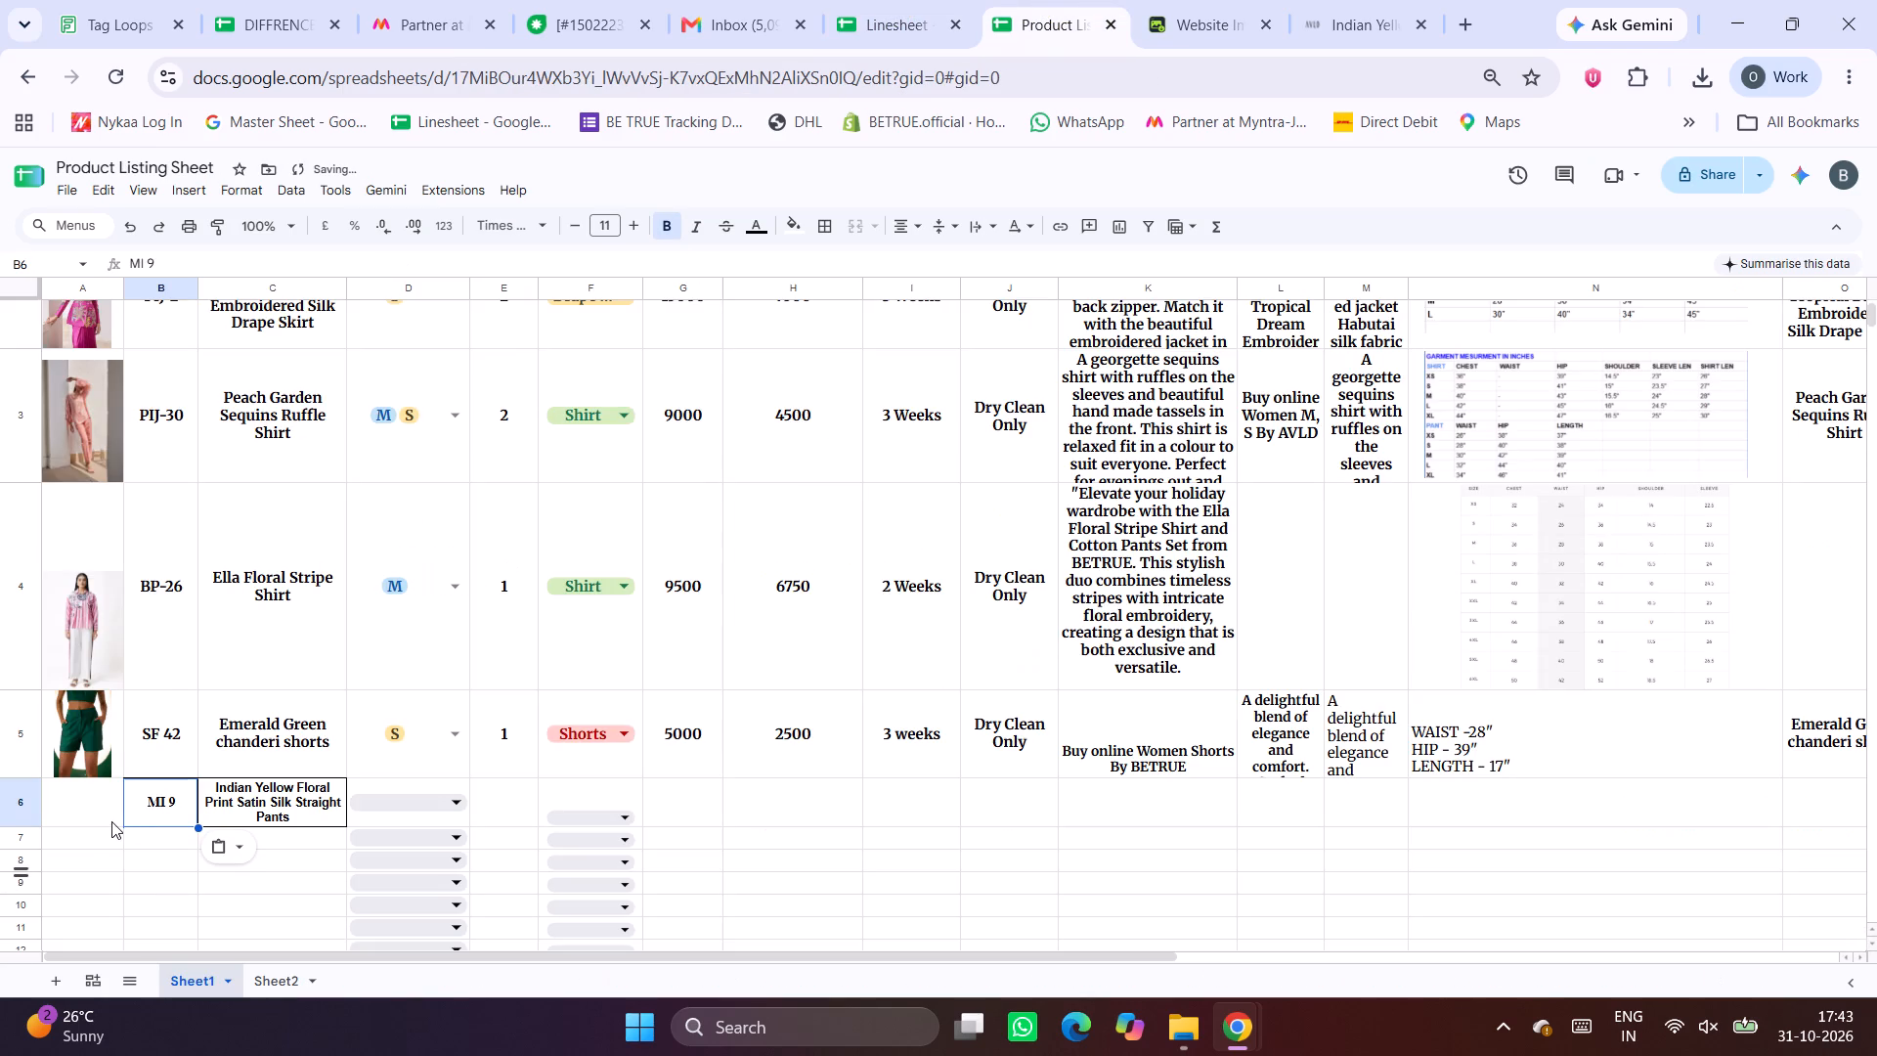
# Take the AVLD product page's URL for the Indian Yellow set and extract its images in Website Image Extractor.
pyautogui.click(111, 821)
pyautogui.click(909, 0)
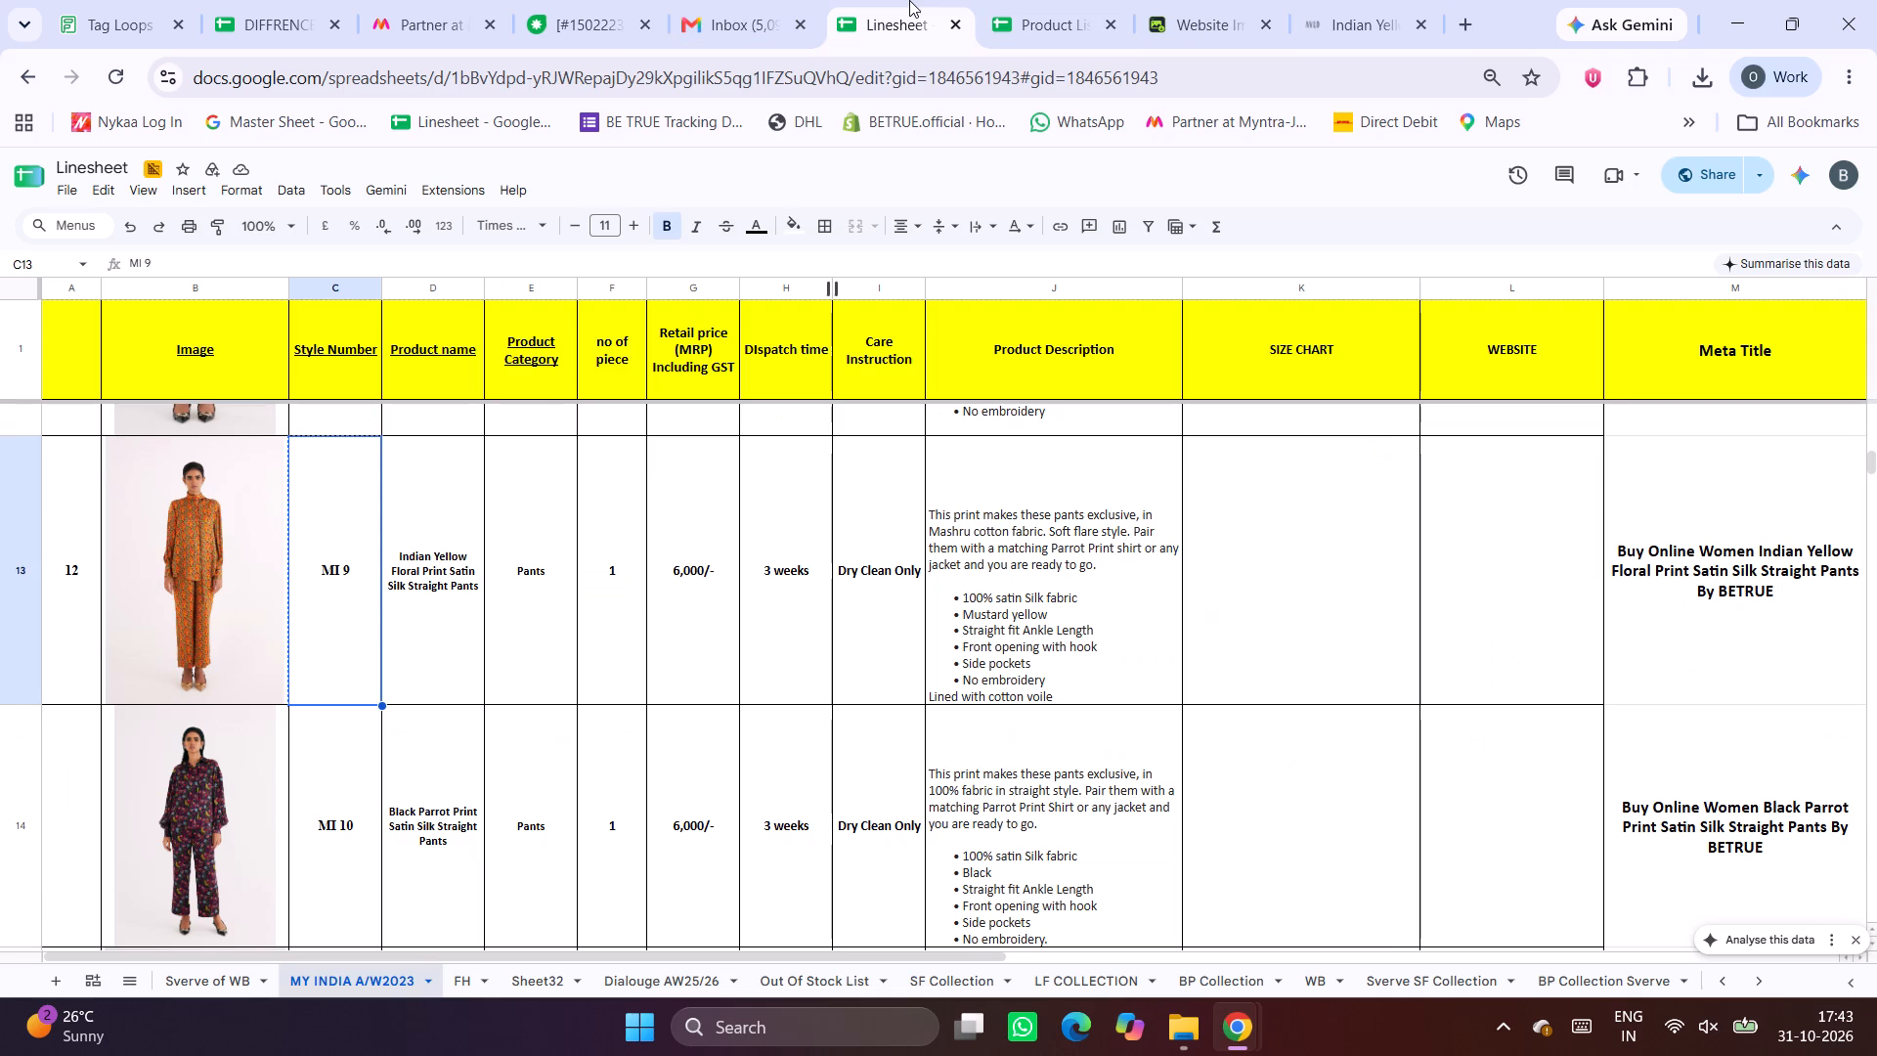
pyautogui.click(1181, 0)
pyautogui.click(1376, 0)
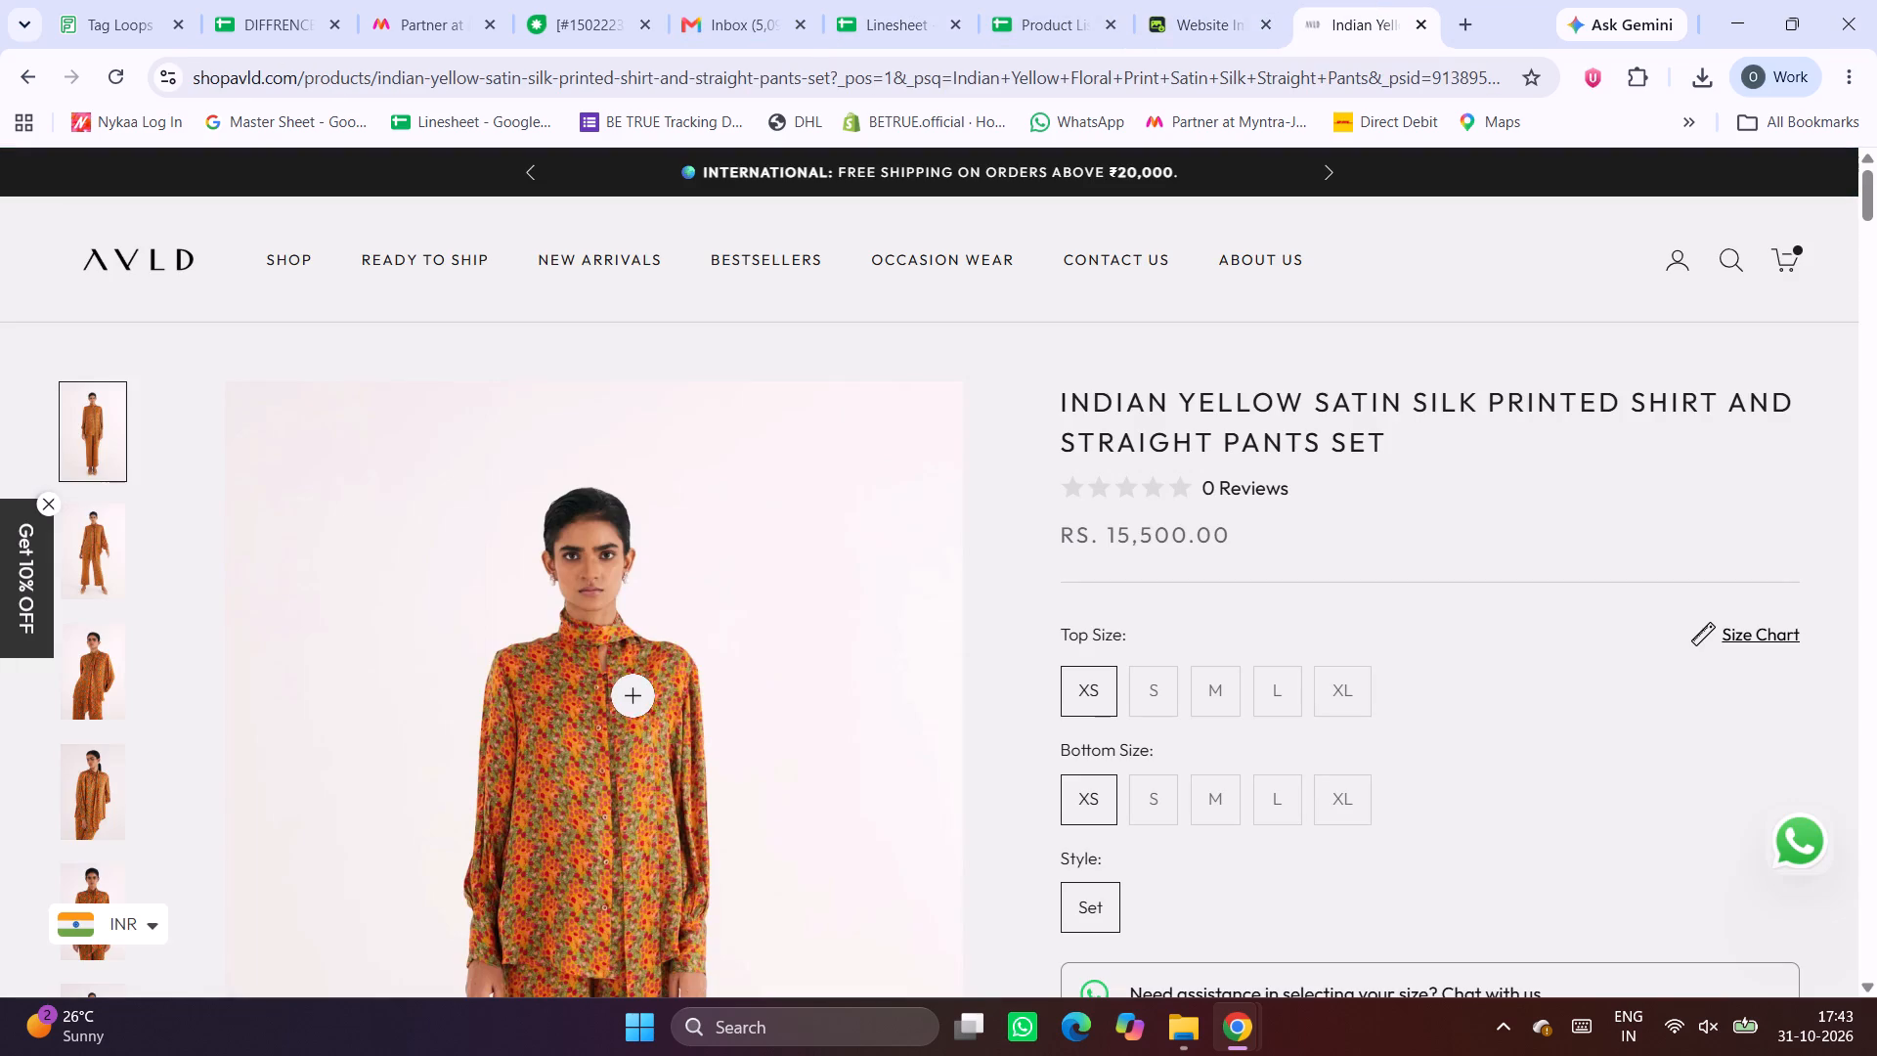
pyautogui.scroll(-2, 630, 714)
pyautogui.click(767, 76)
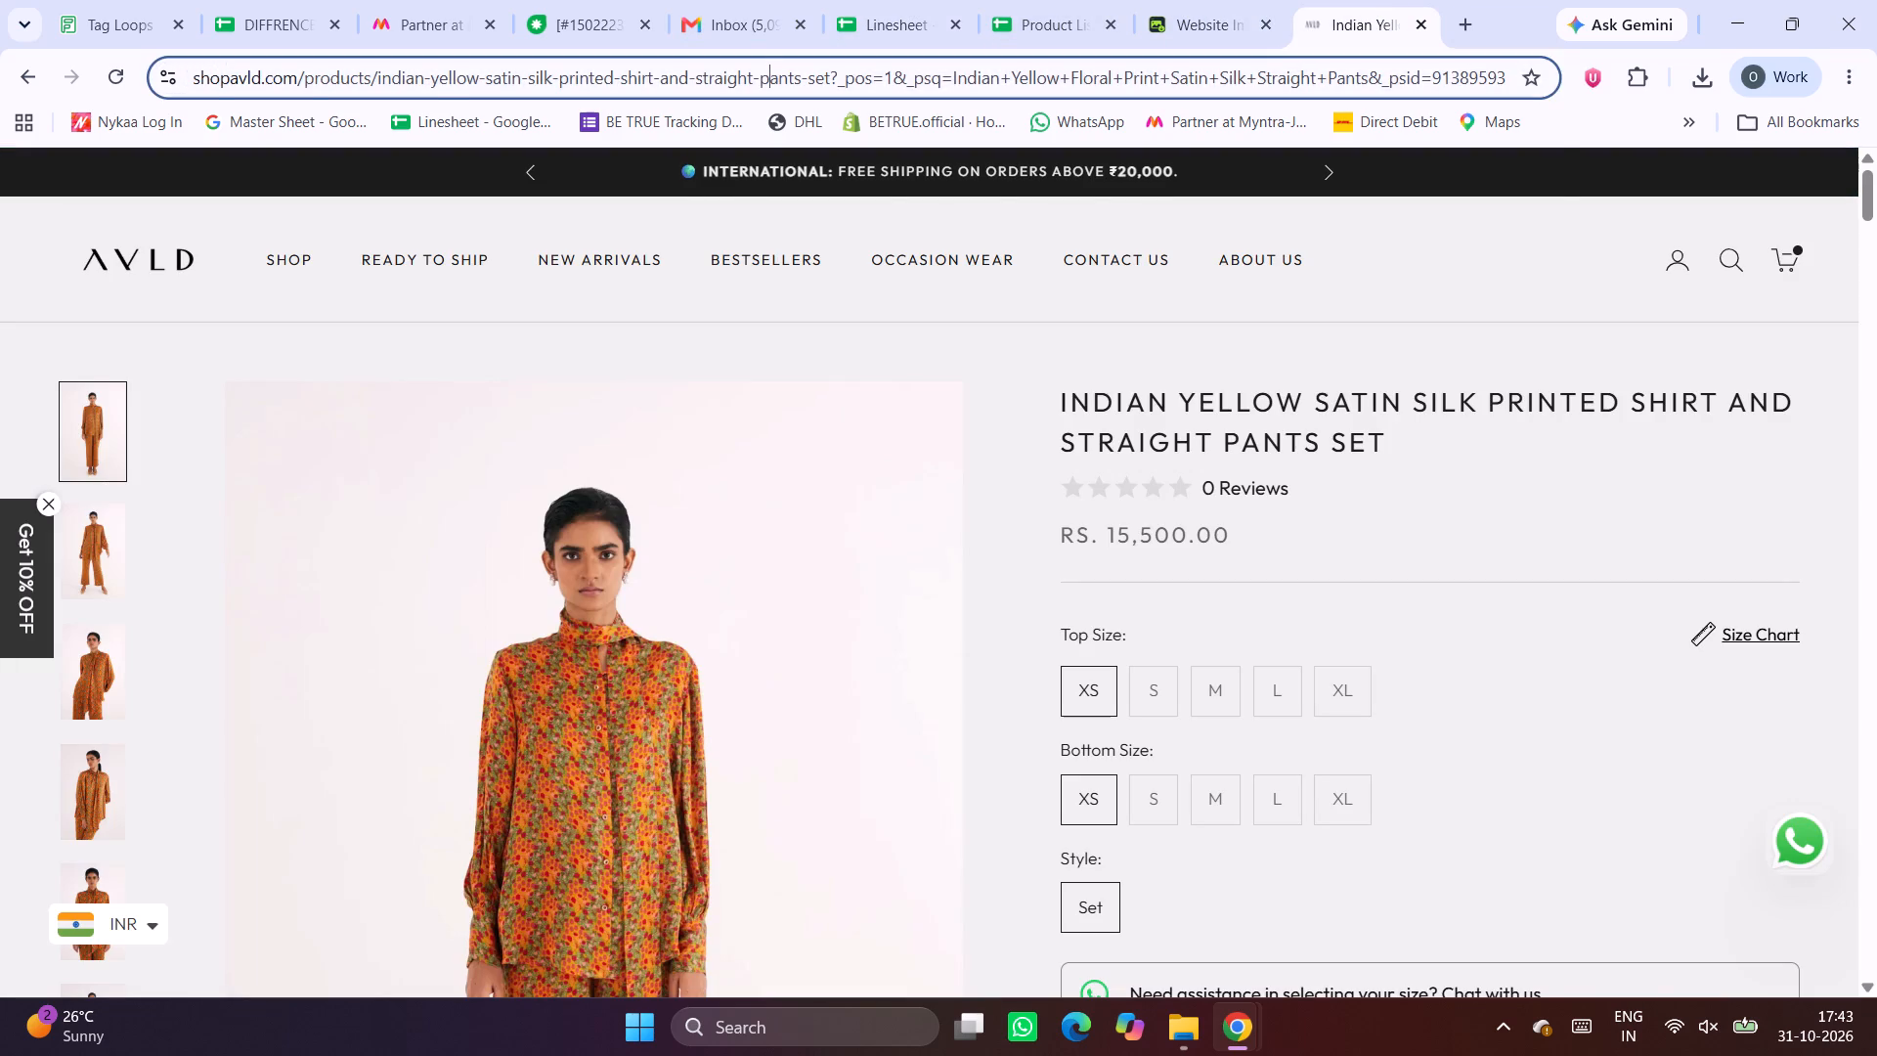
pyautogui.hotkey('ctrl', 'x')
pyautogui.click(1207, 0)
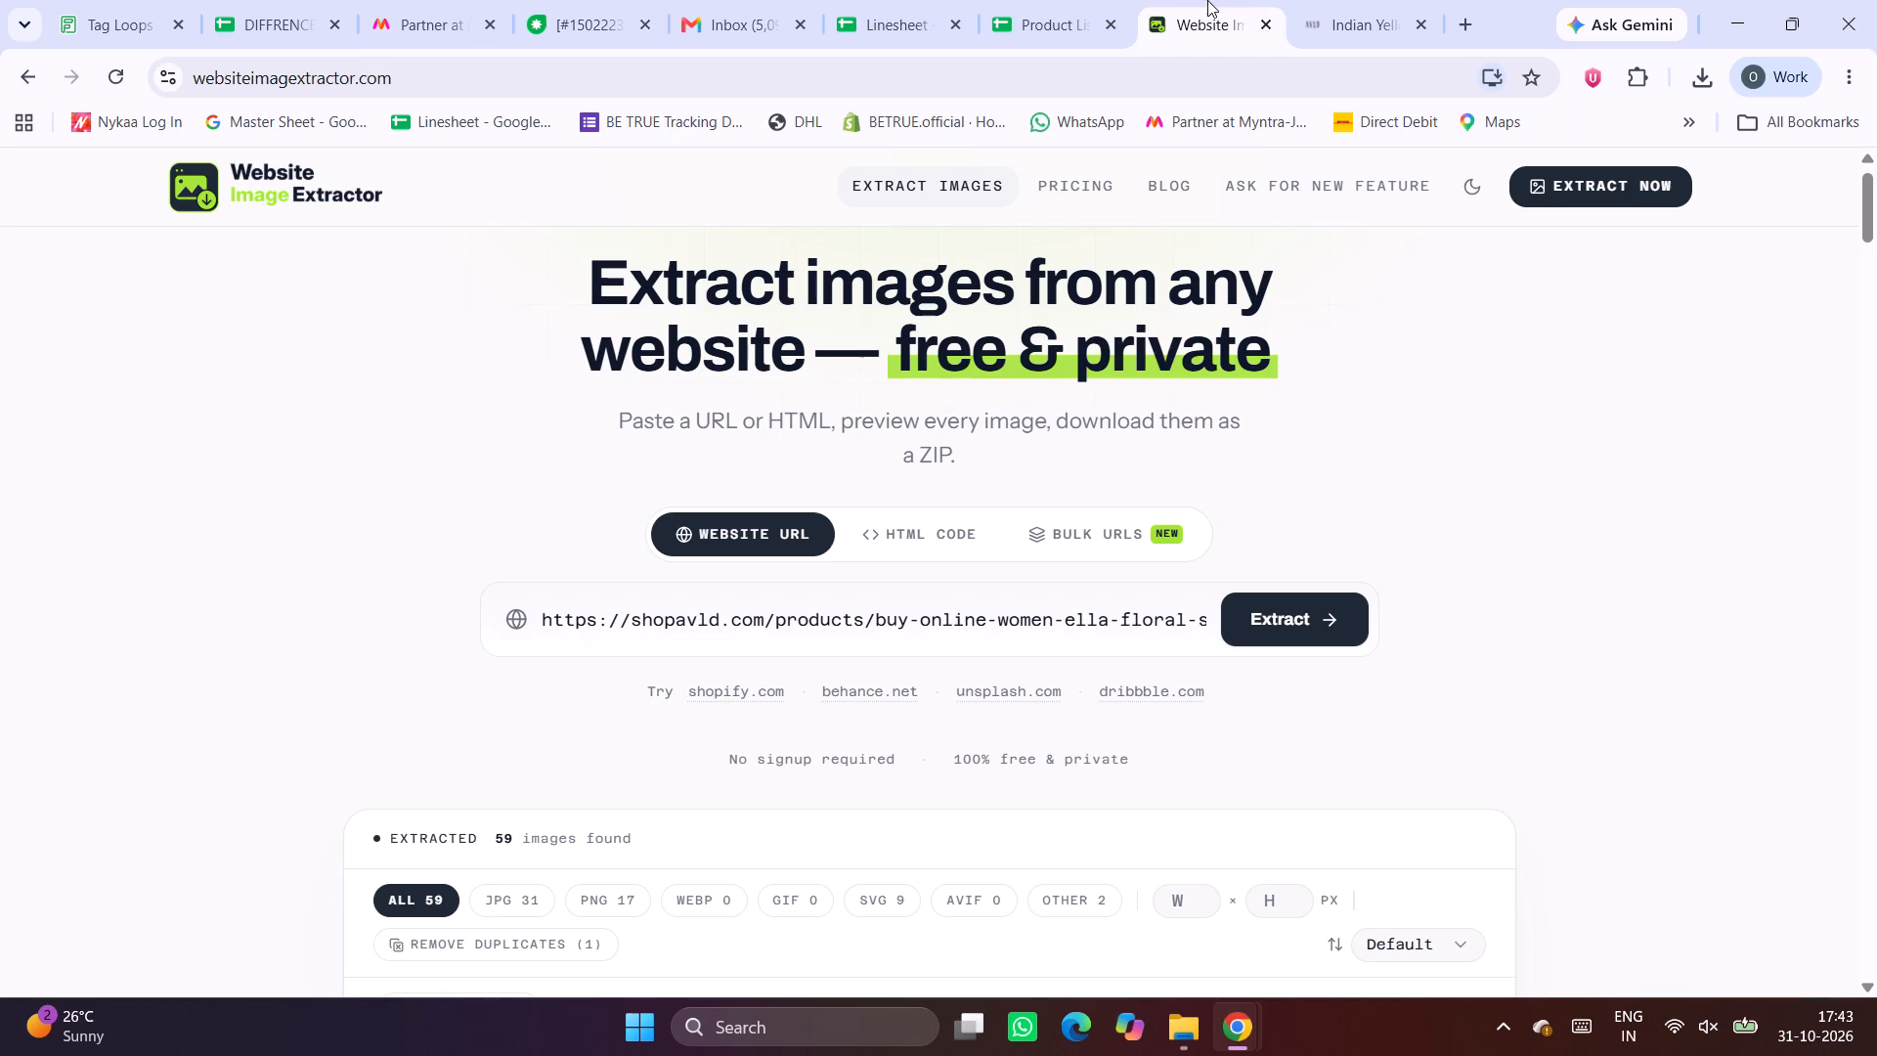
pyautogui.tripleClick(841, 631)
pyautogui.click(841, 631)
pyautogui.hotkey('ctrl', 'v')
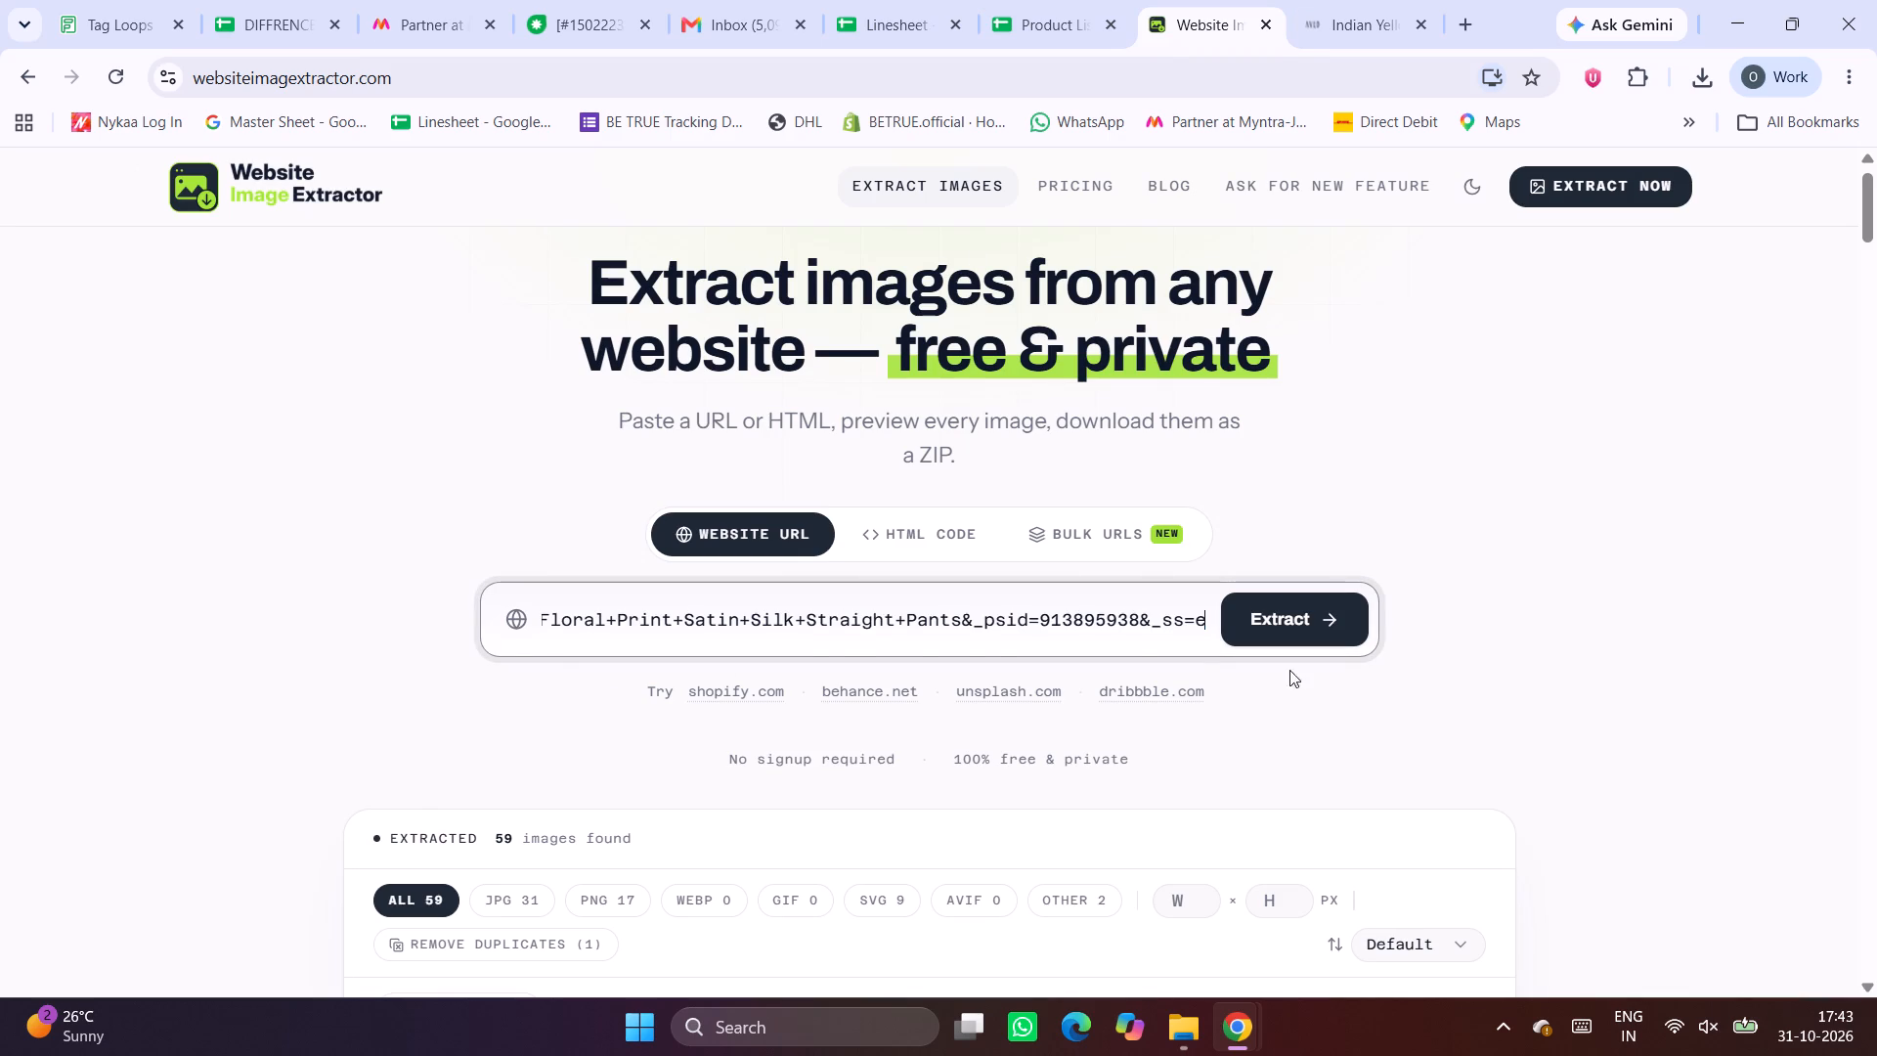
pyautogui.click(1296, 628)
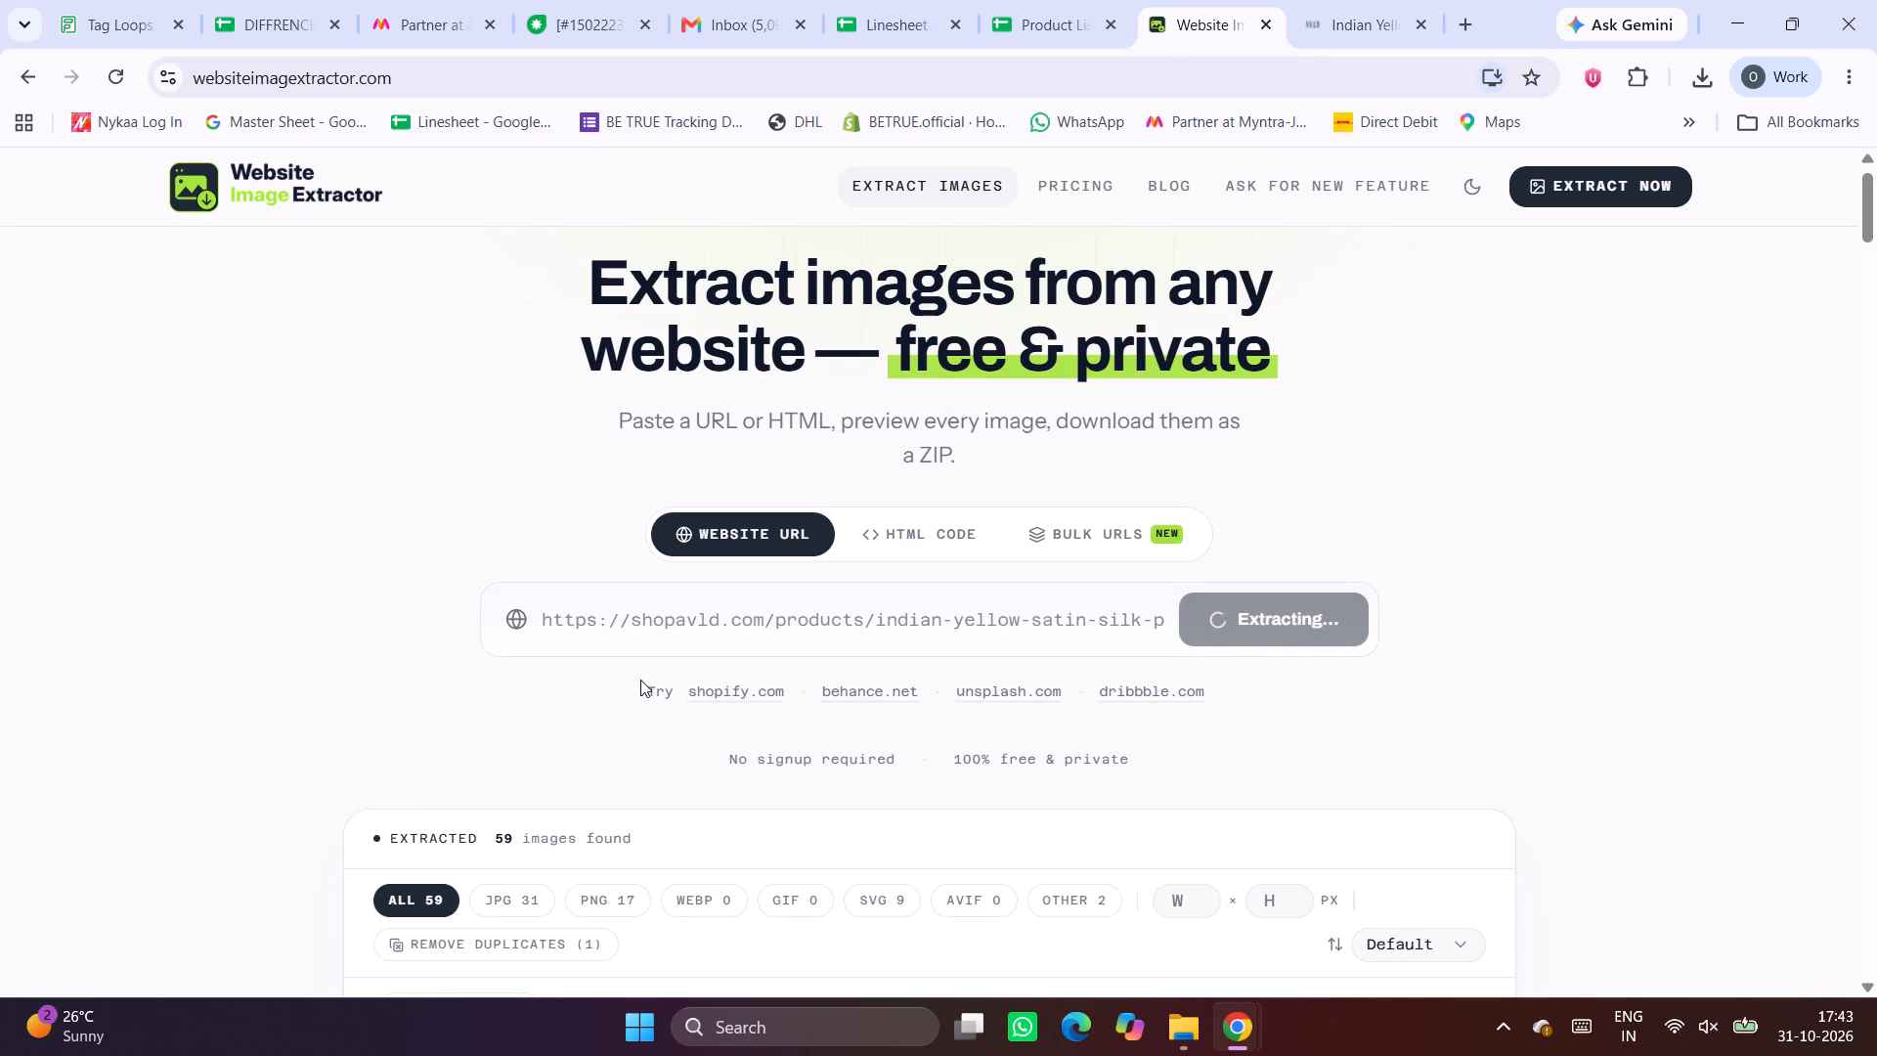
# Select five Indian Yellow Satin outfit images and save them as the ZIP images_2026-10-31 in the website listing folder.
pyautogui.scroll(-2, 640, 680)
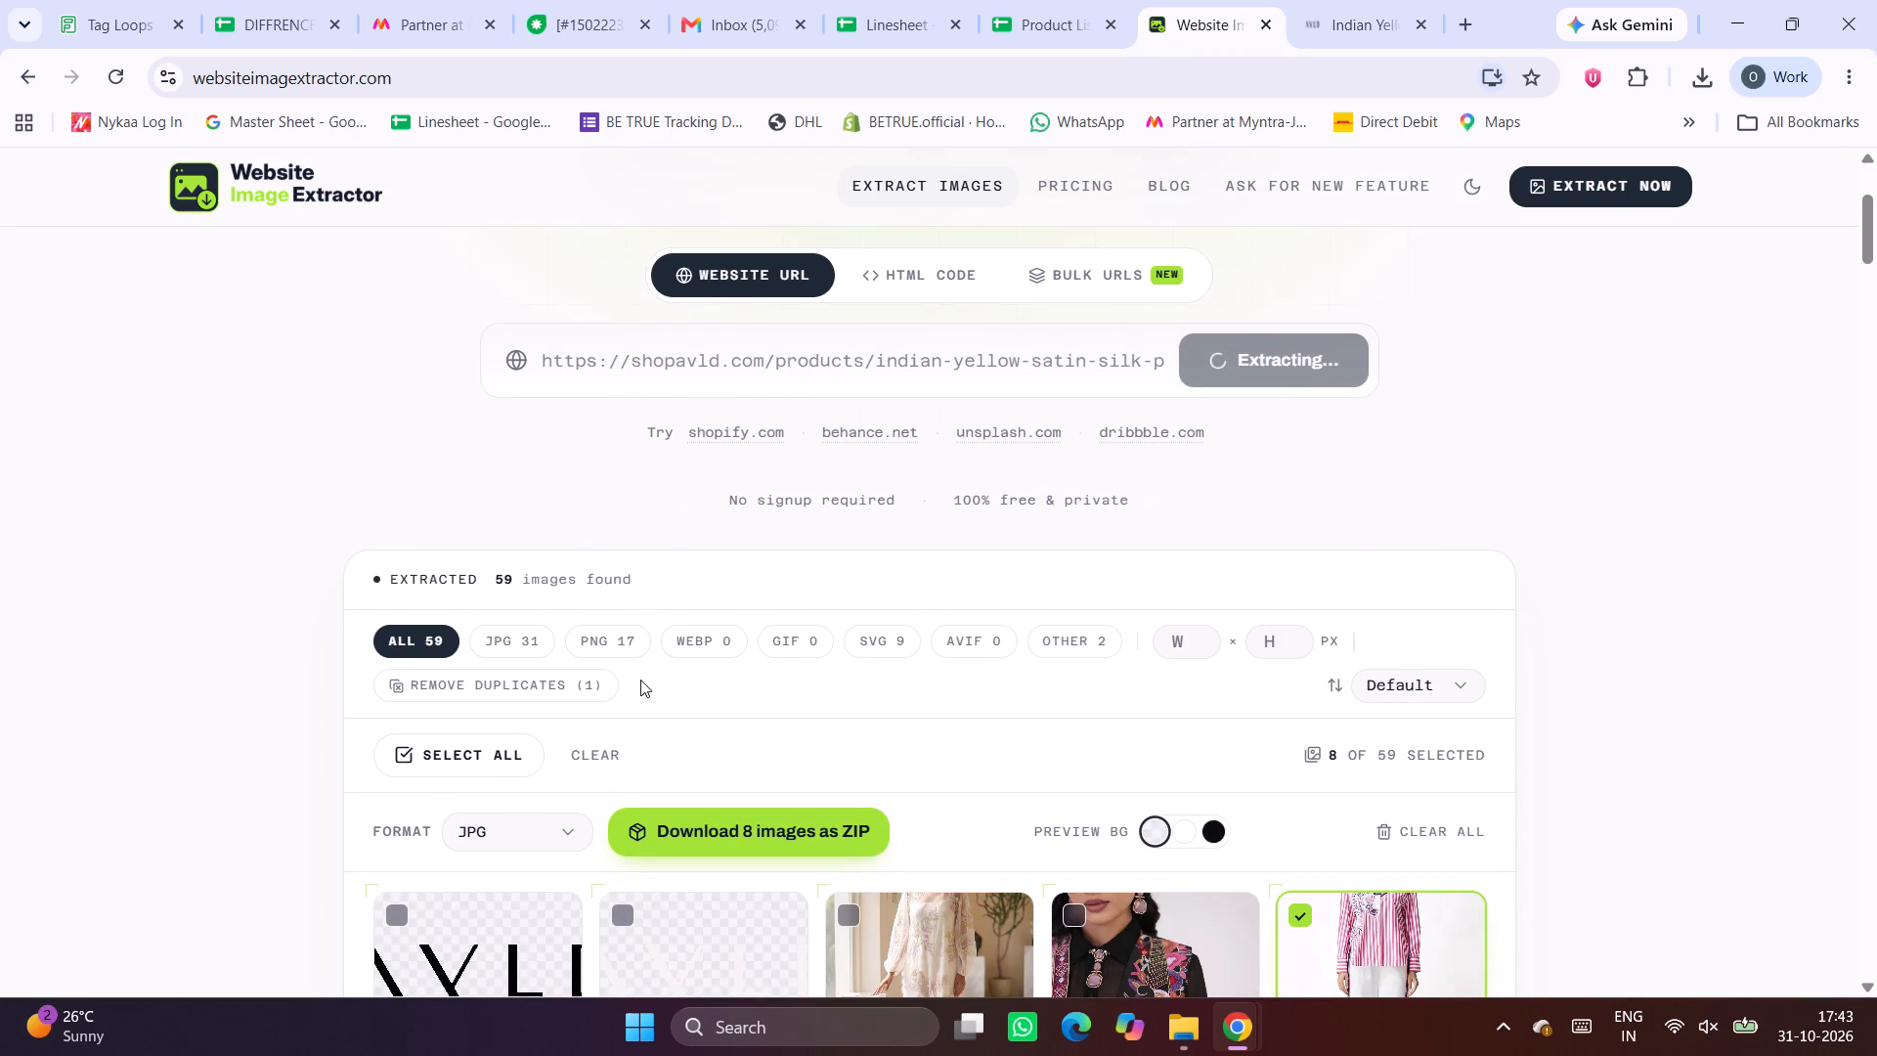
pyautogui.scroll(-1, 640, 680)
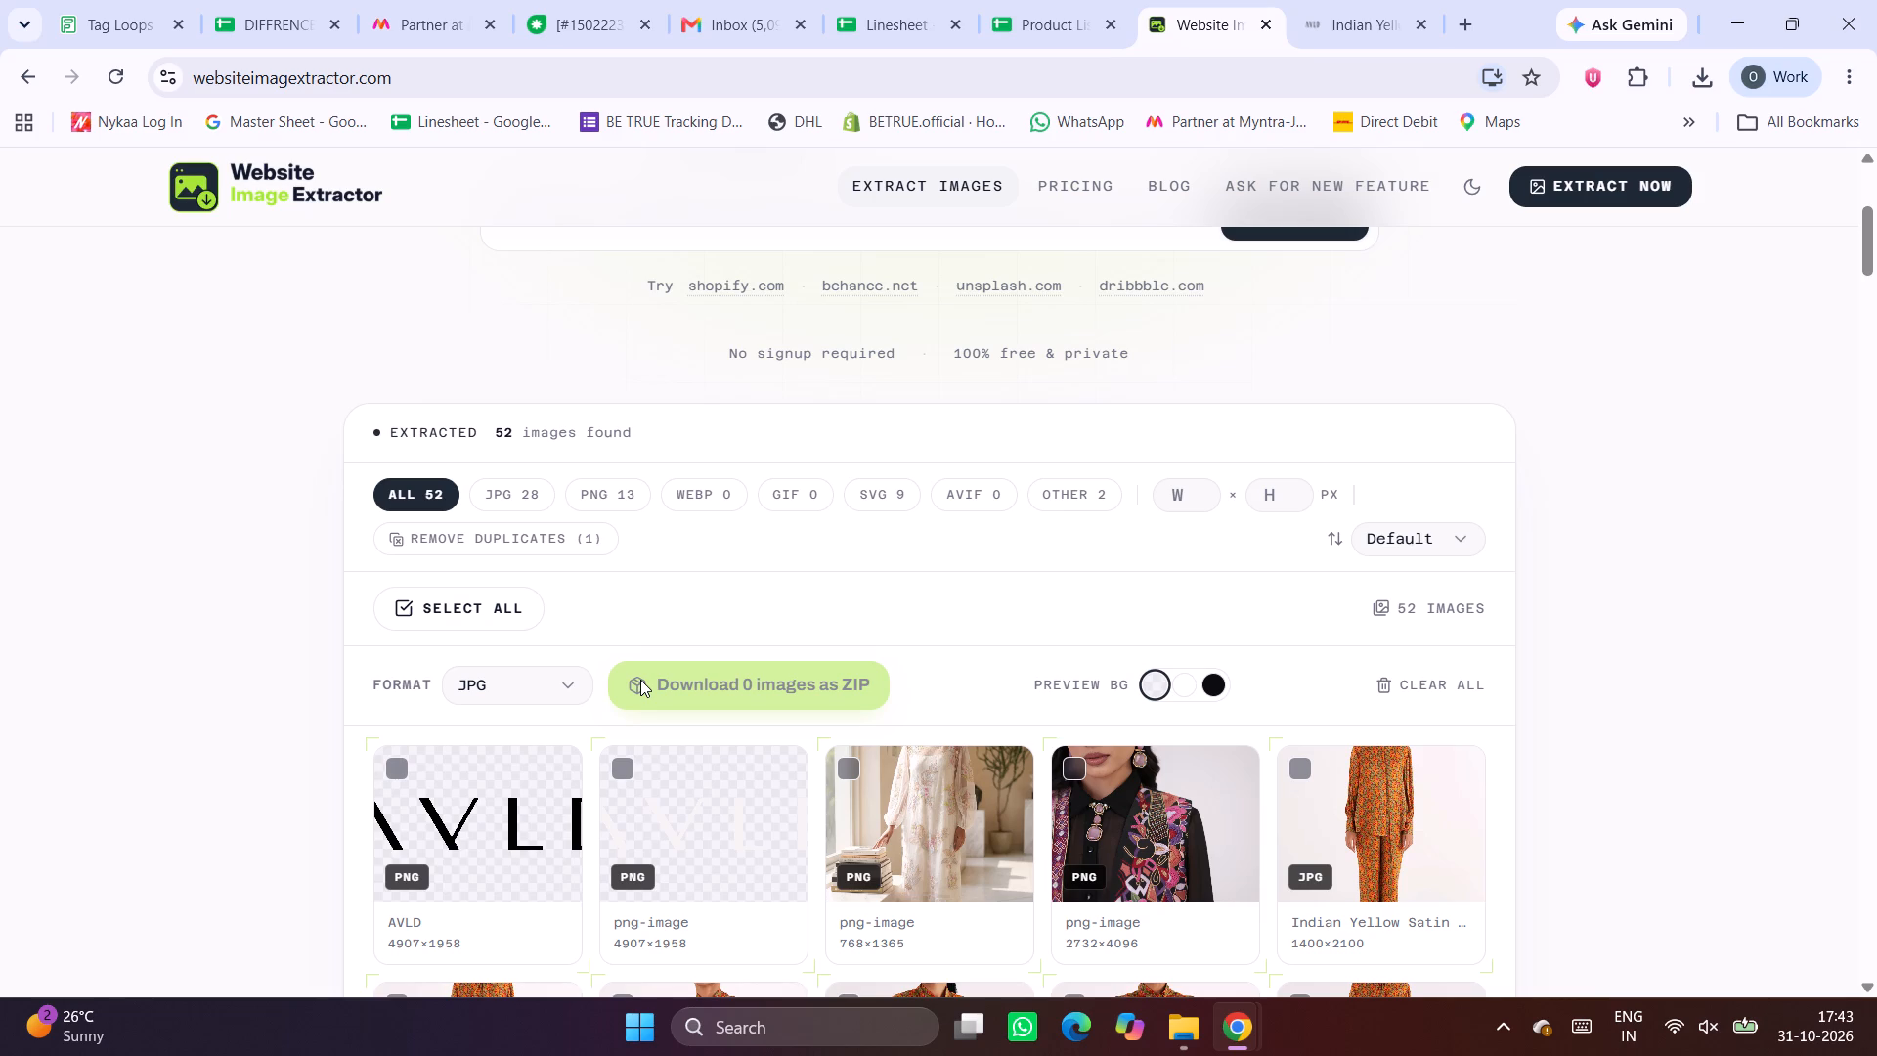
pyautogui.scroll(-1, 1364, 775)
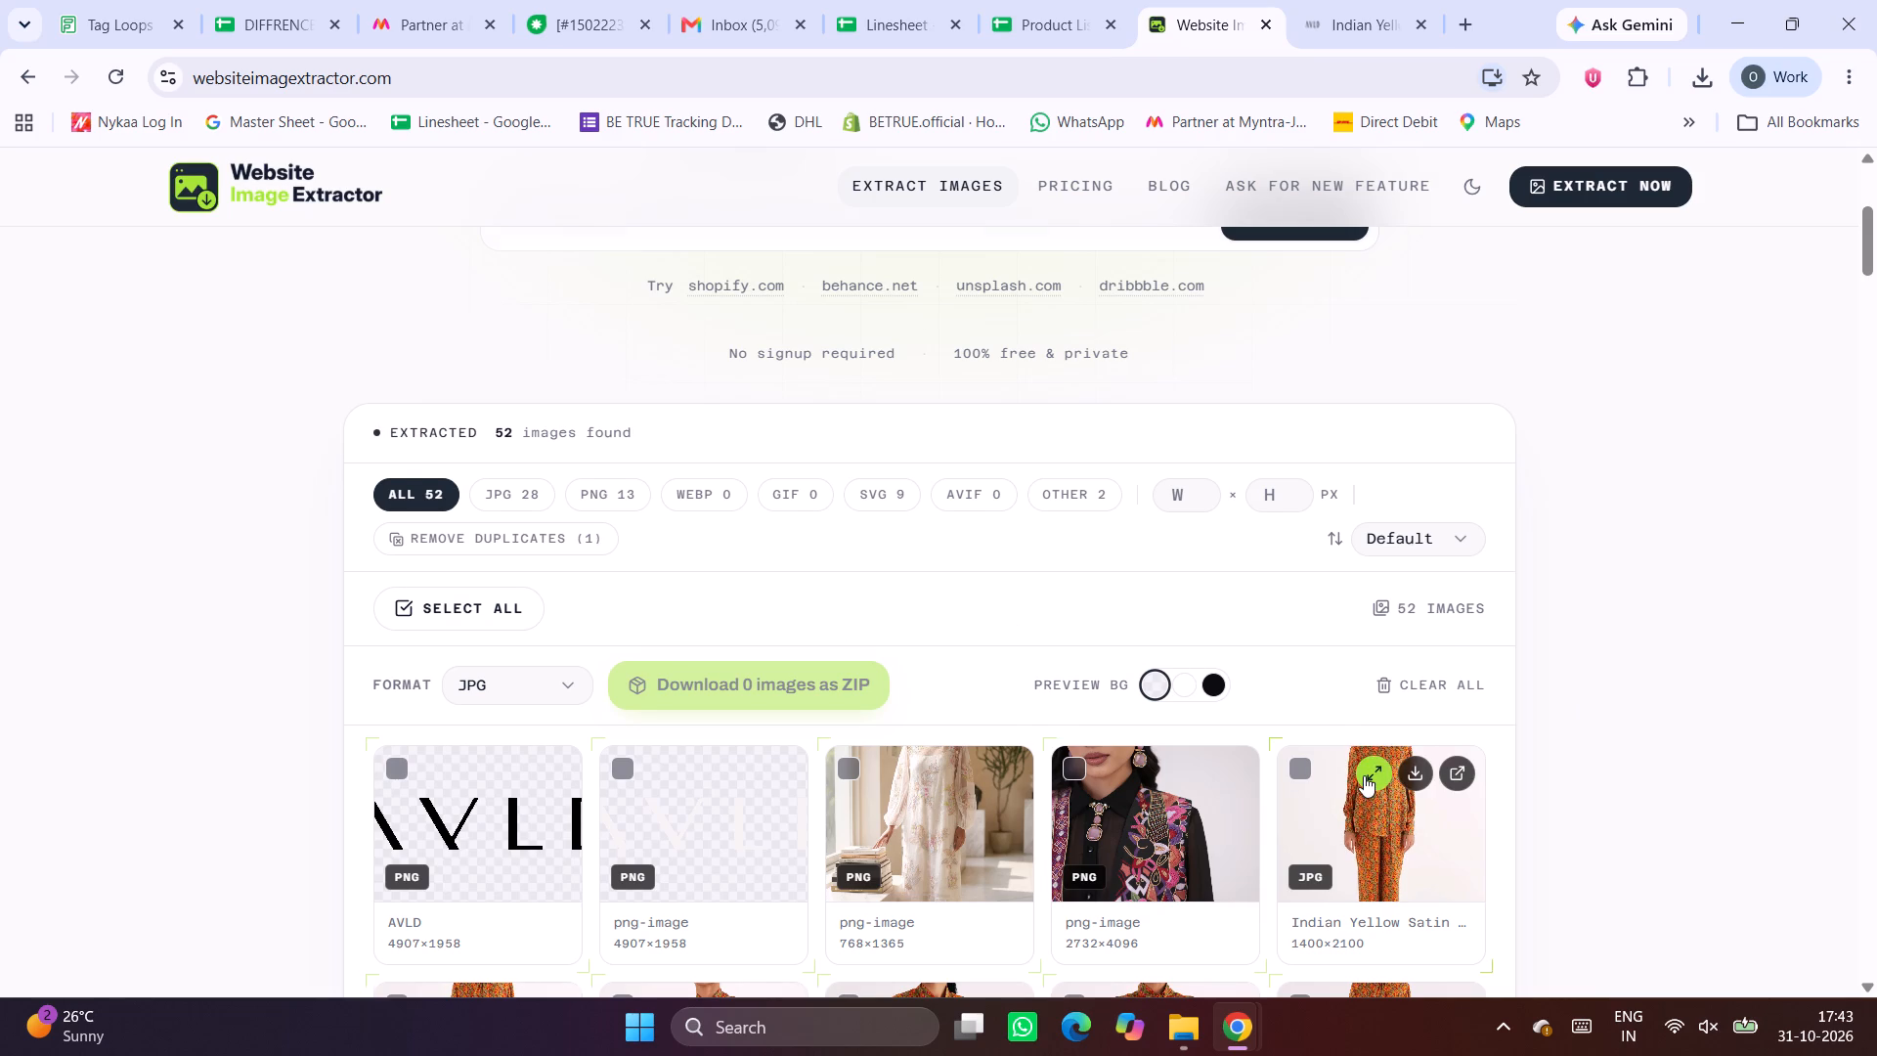
pyautogui.scroll(-1, 1364, 775)
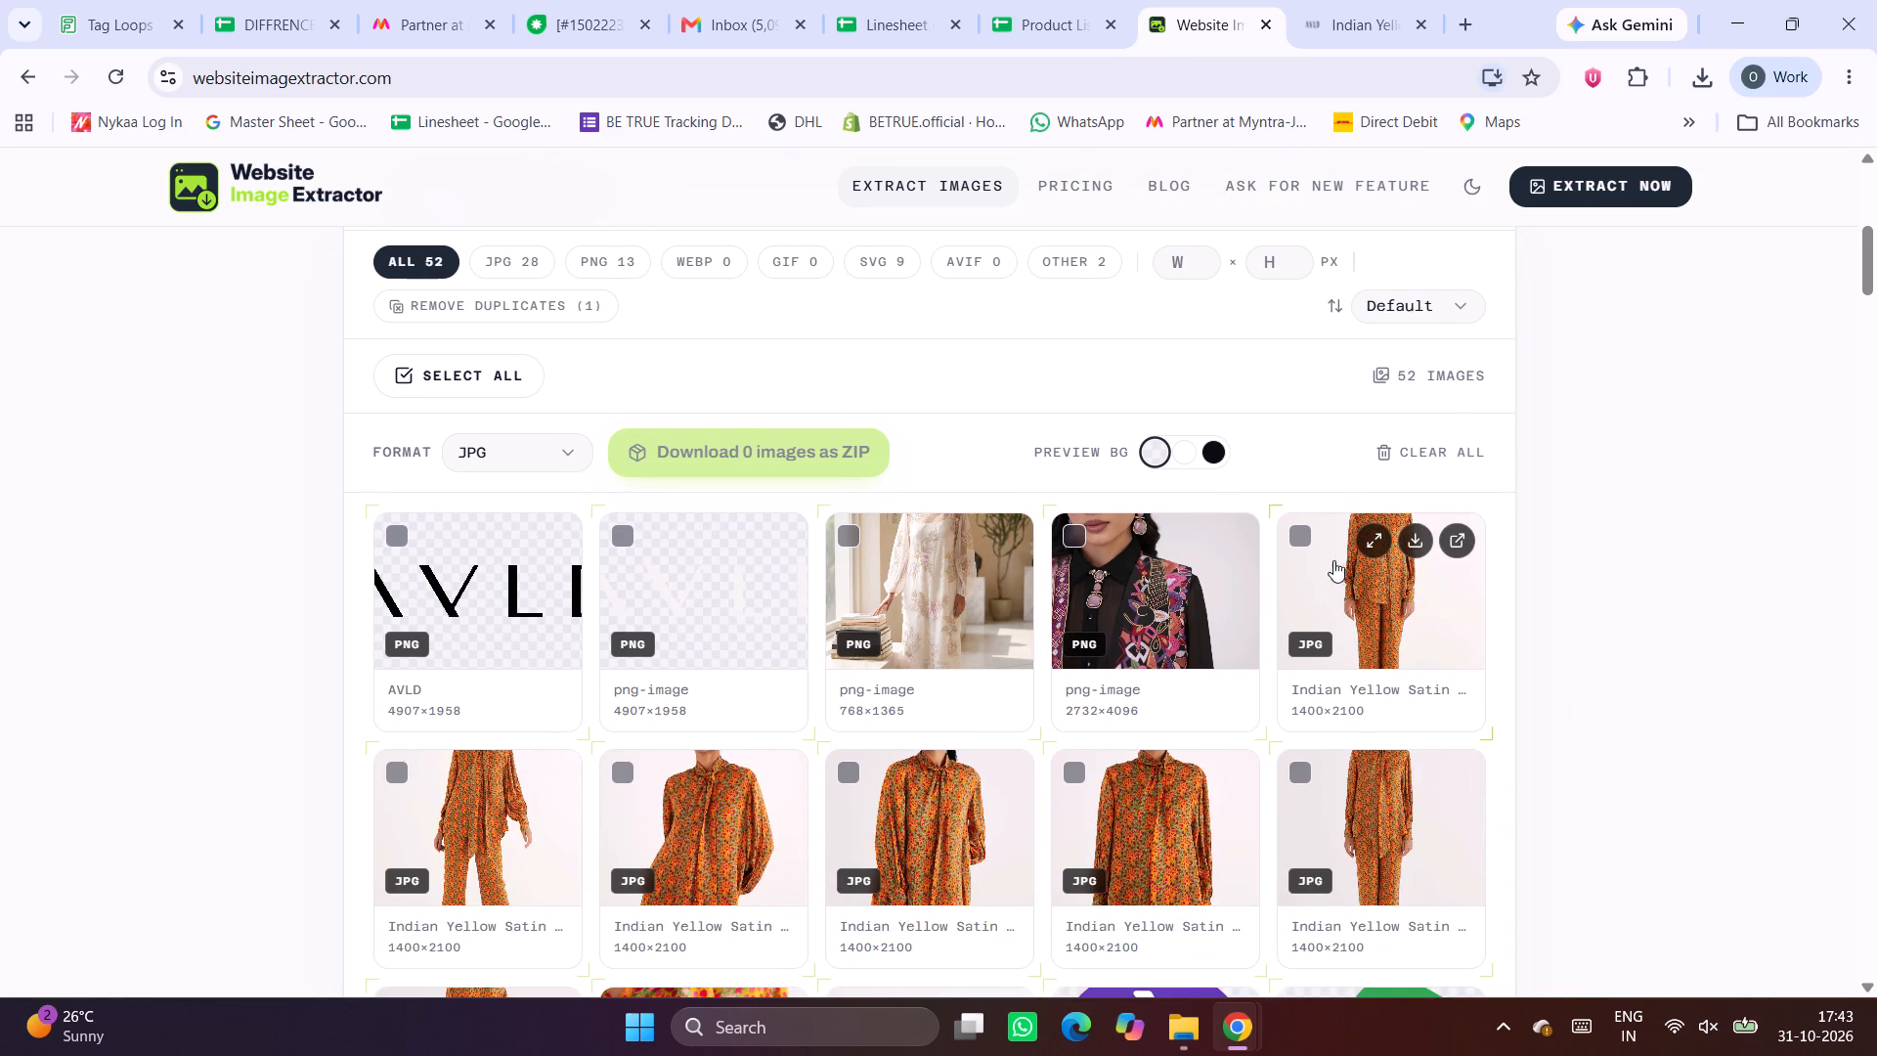
pyautogui.click(1305, 540)
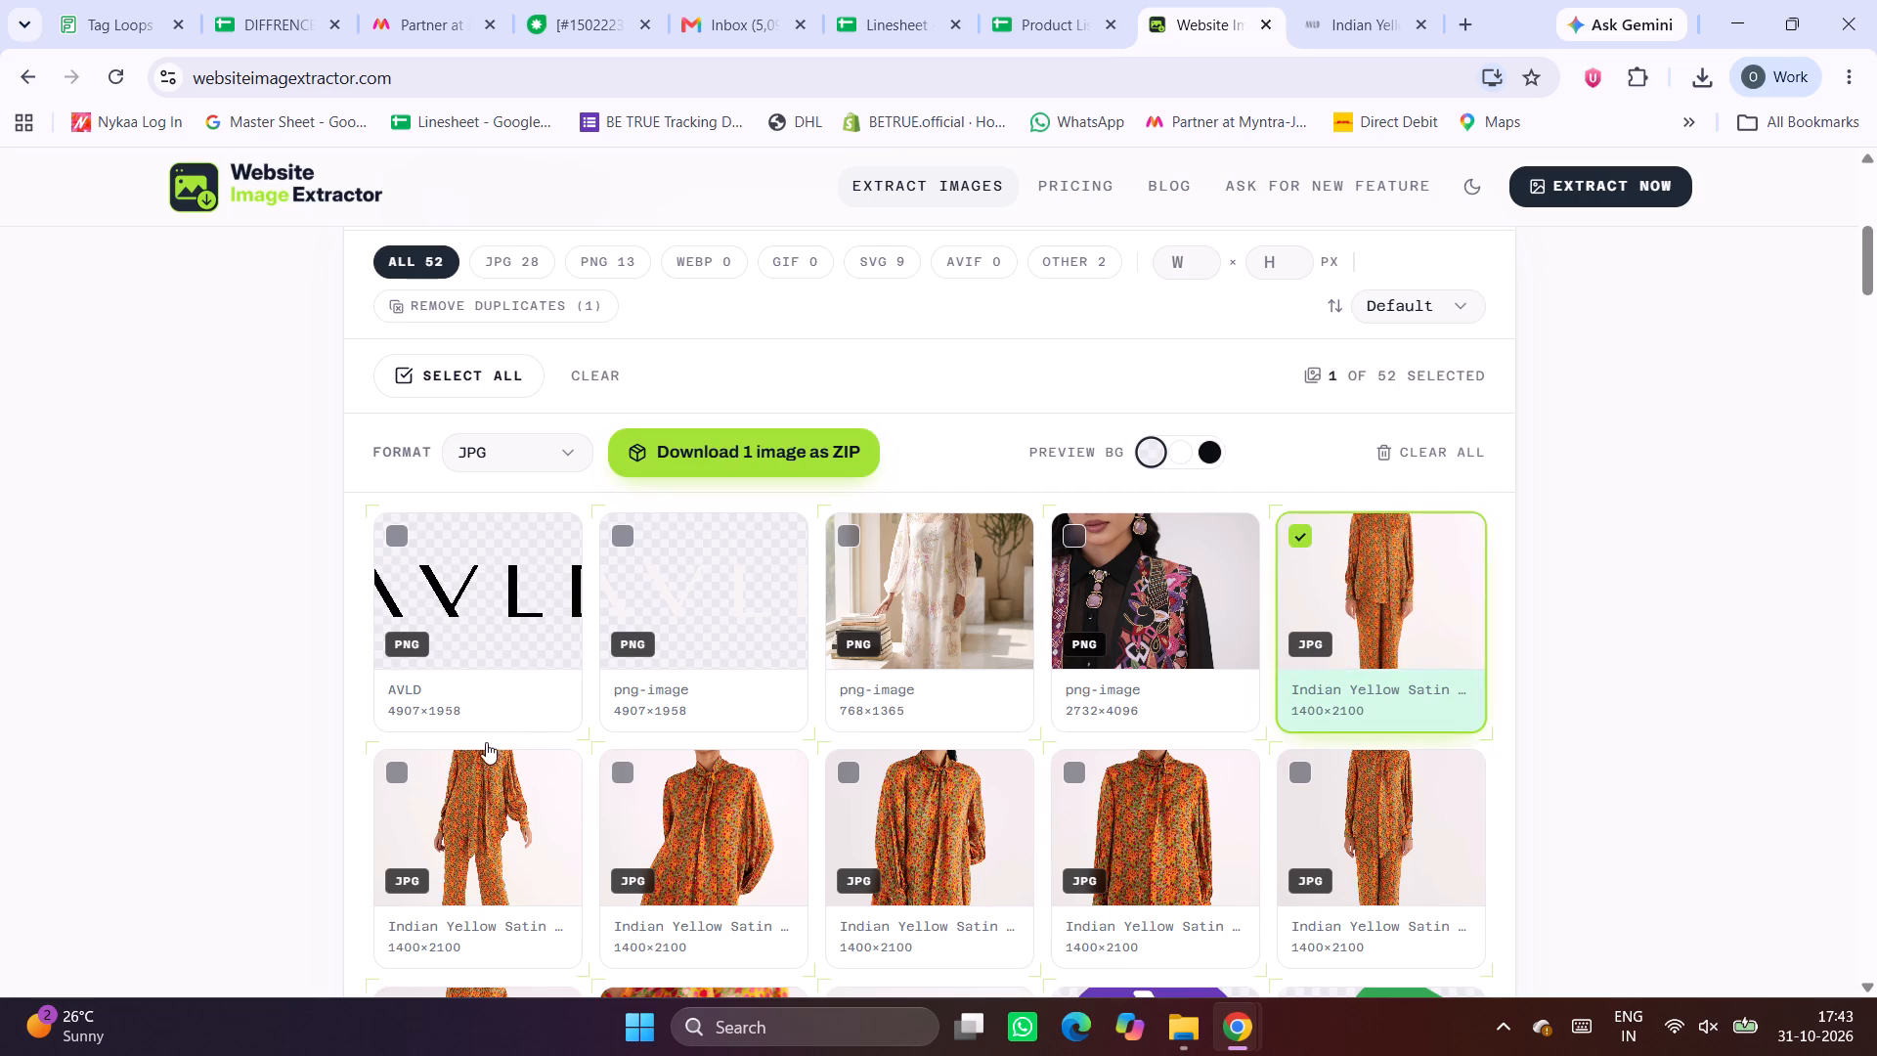
pyautogui.click(406, 772)
pyautogui.click(614, 774)
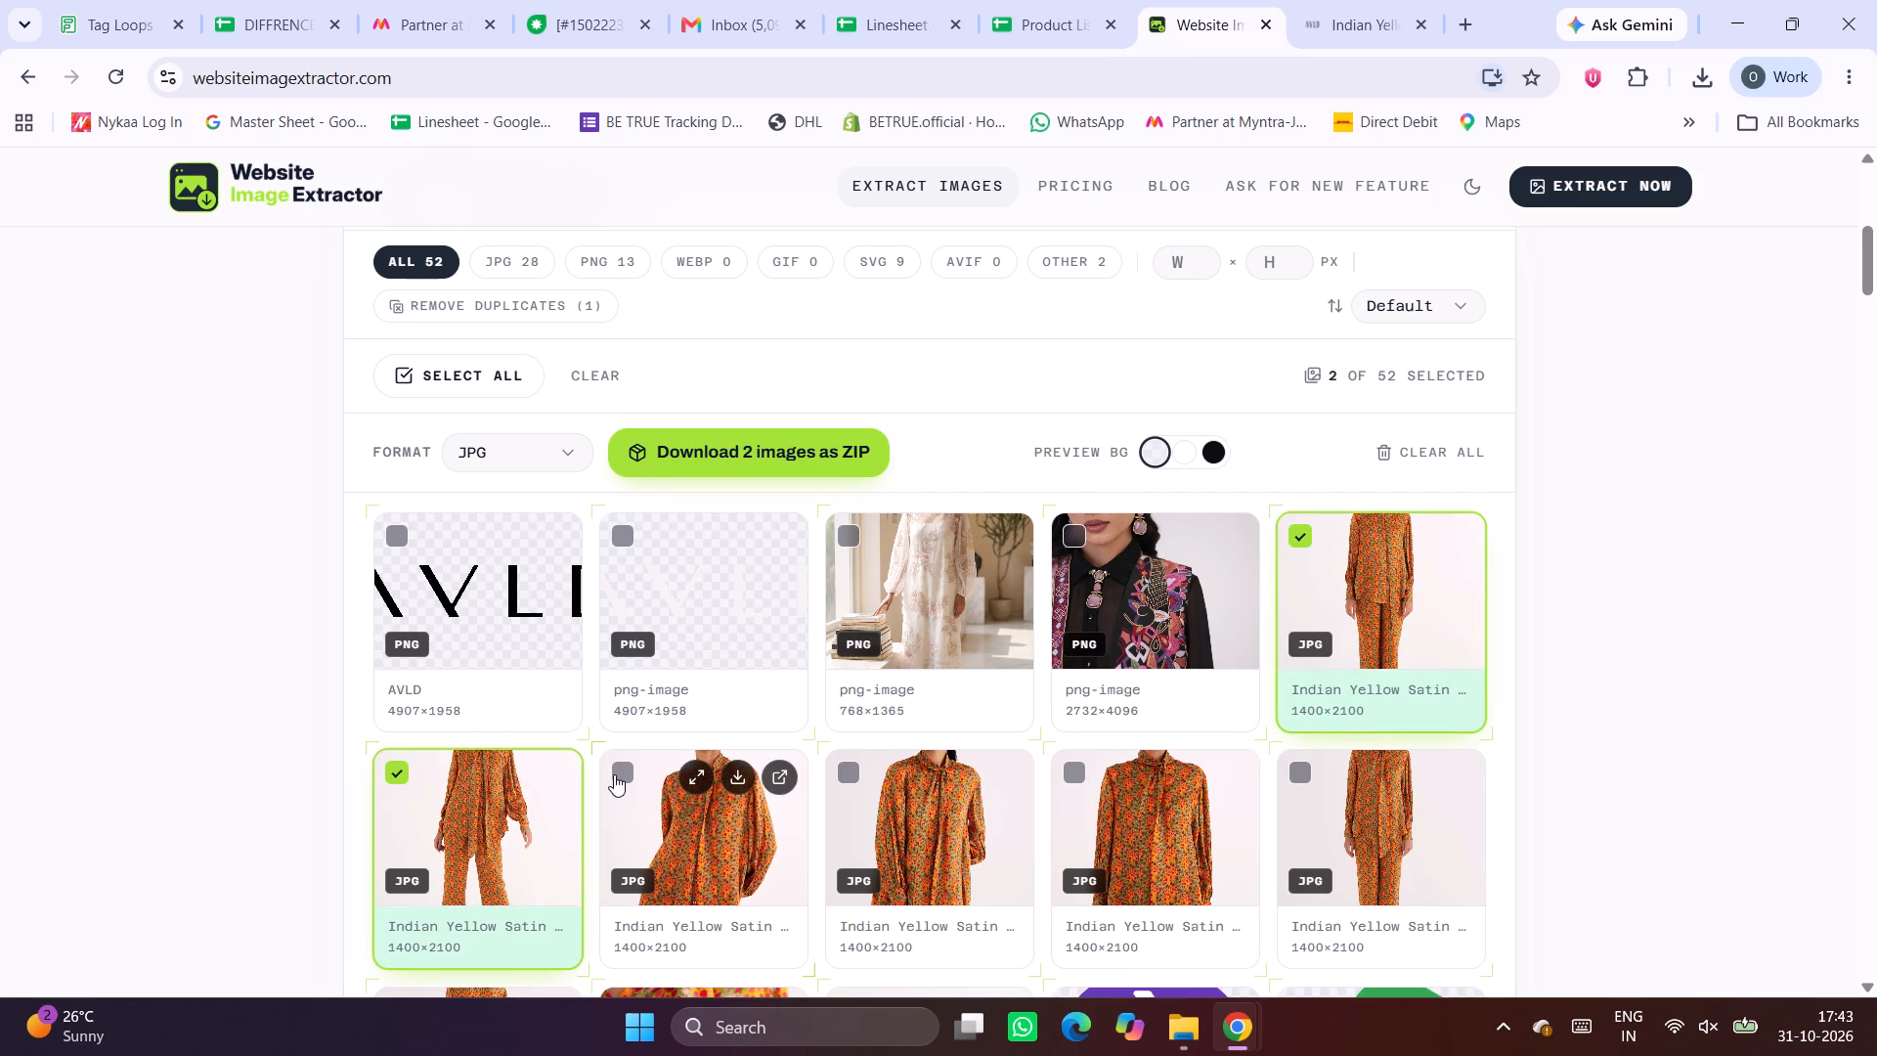
pyautogui.scroll(-3, 1217, 725)
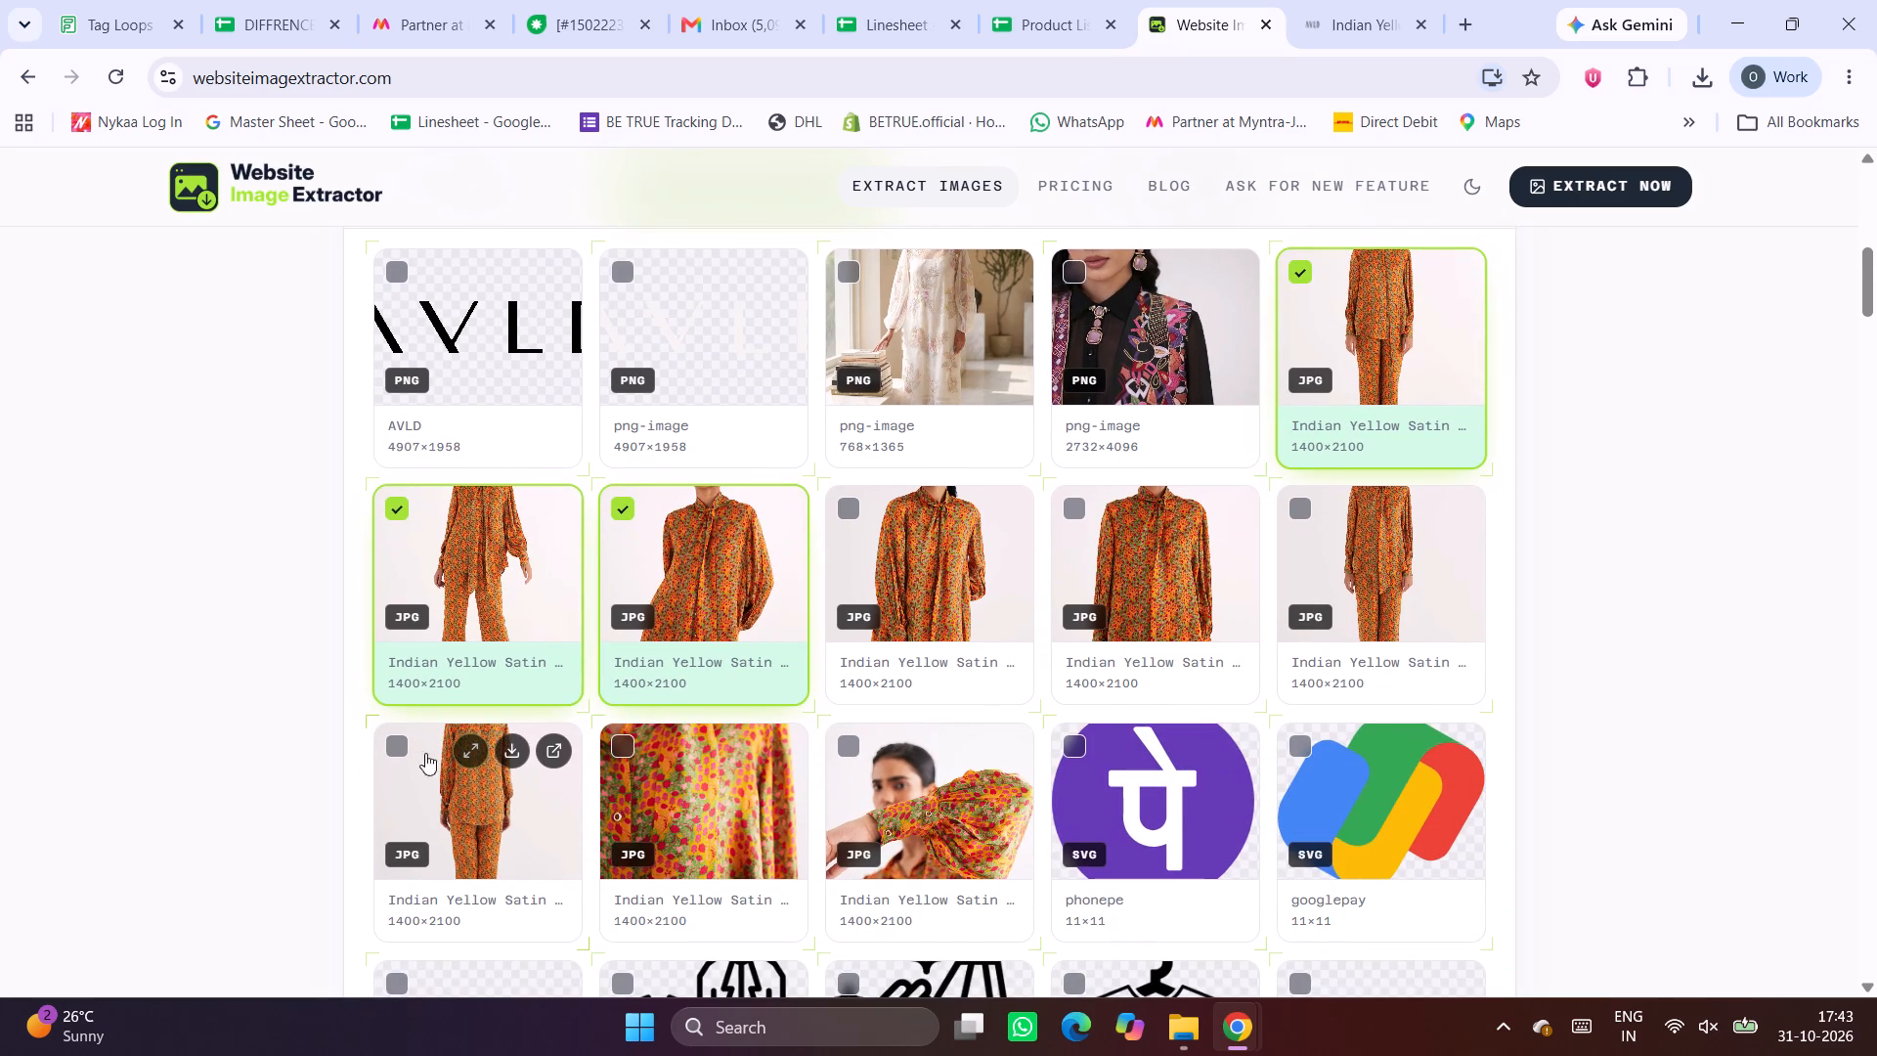
pyautogui.click(401, 750)
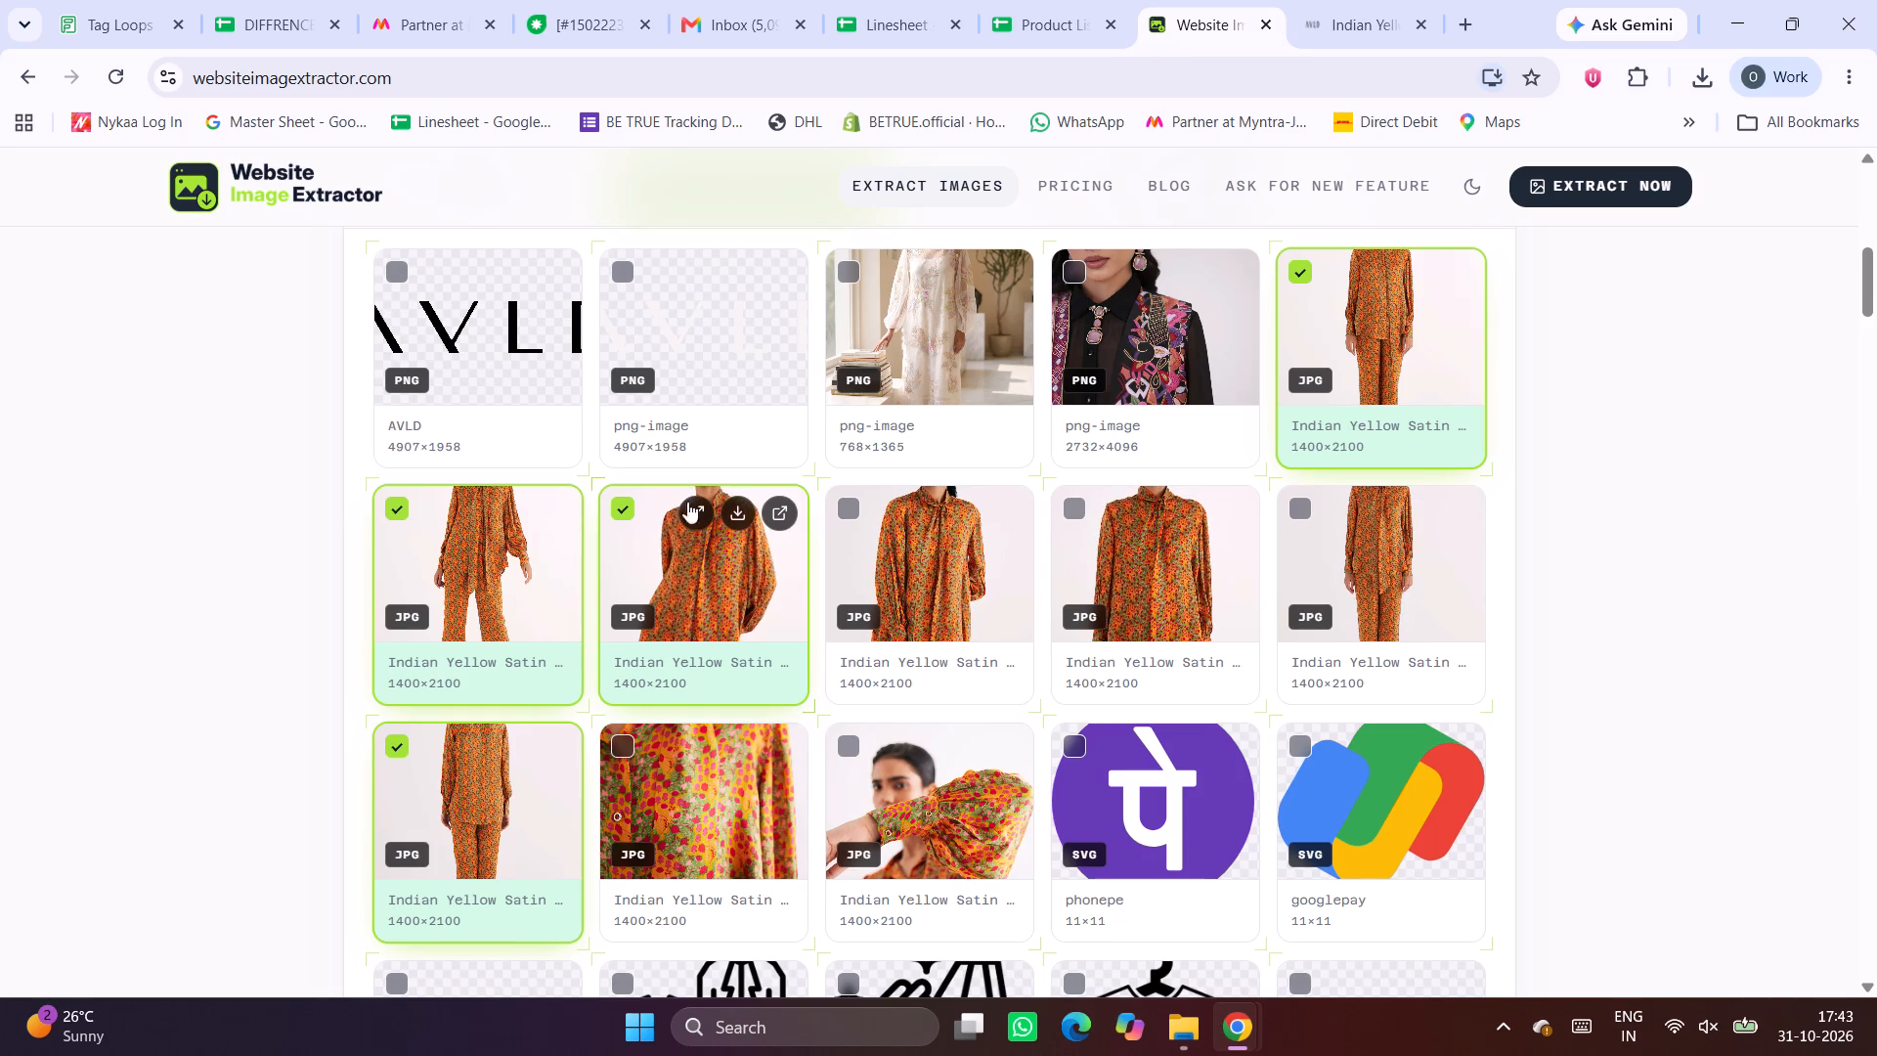
pyautogui.click(845, 509)
pyautogui.scroll(2, 1061, 504)
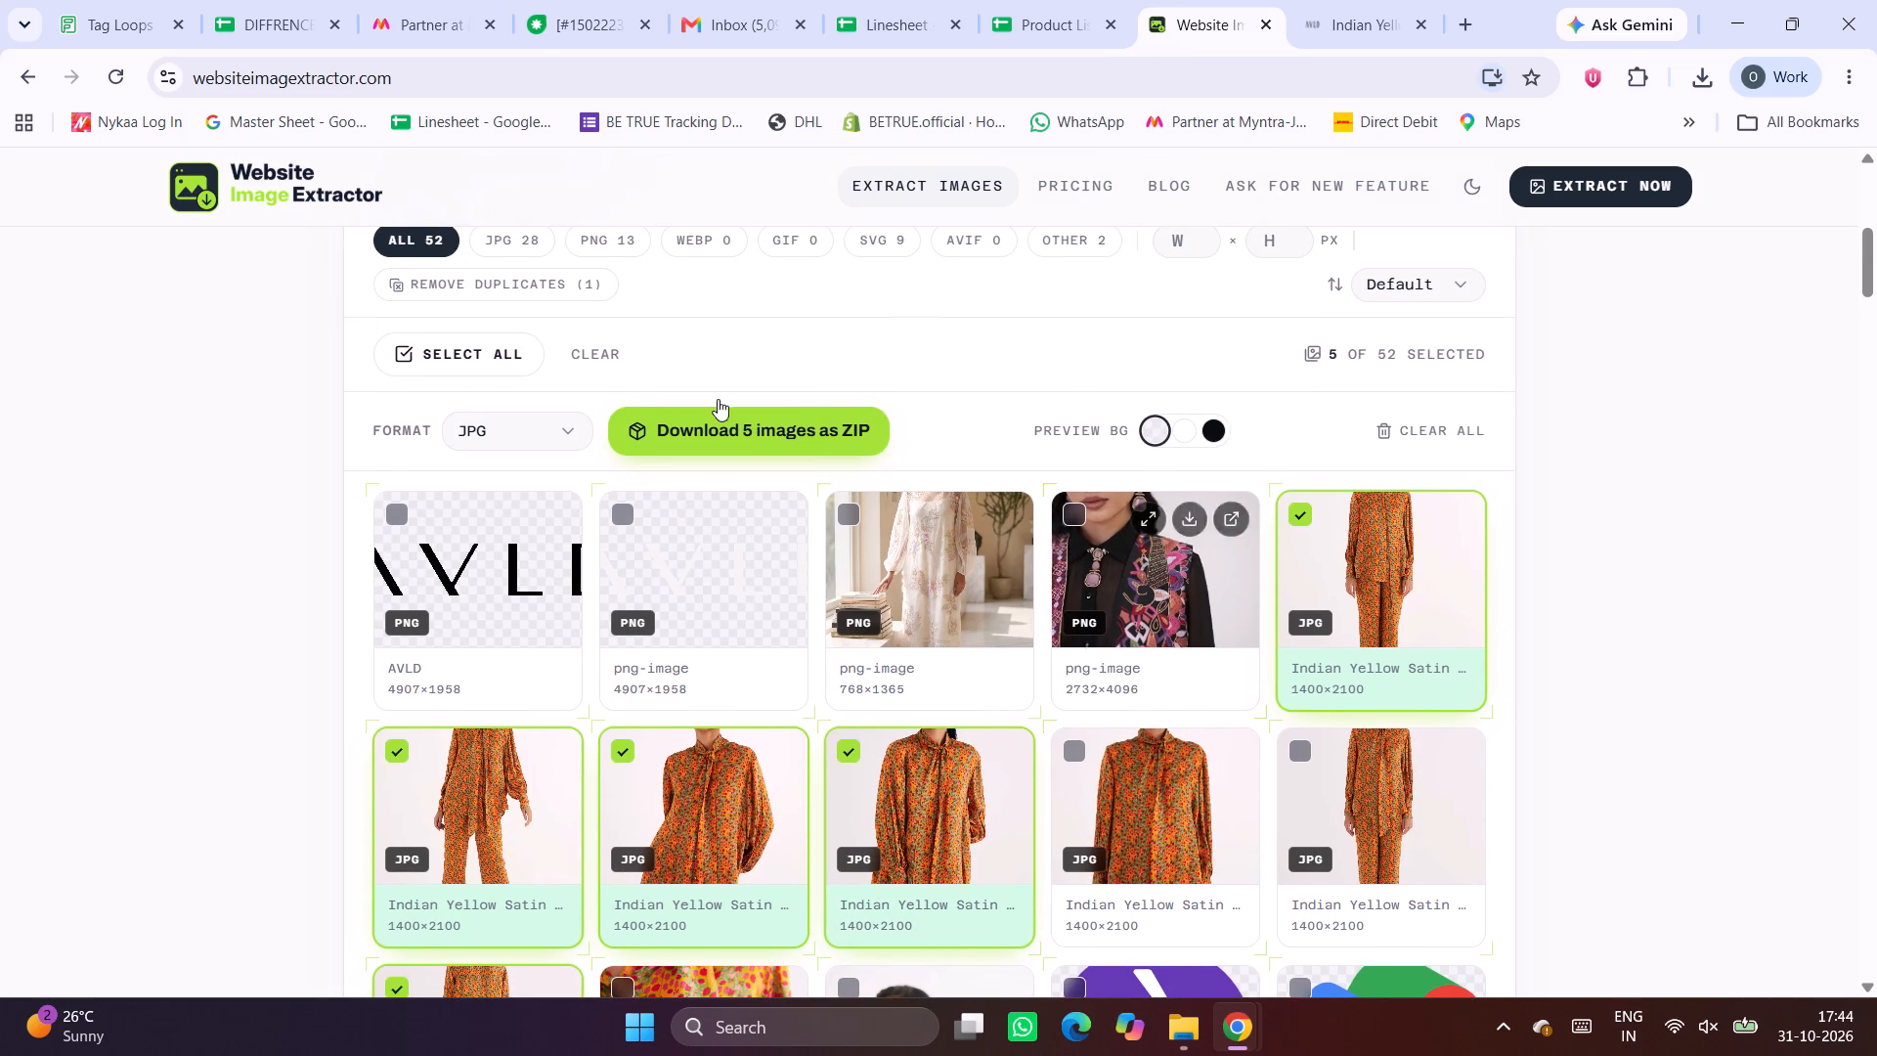
pyautogui.click(726, 421)
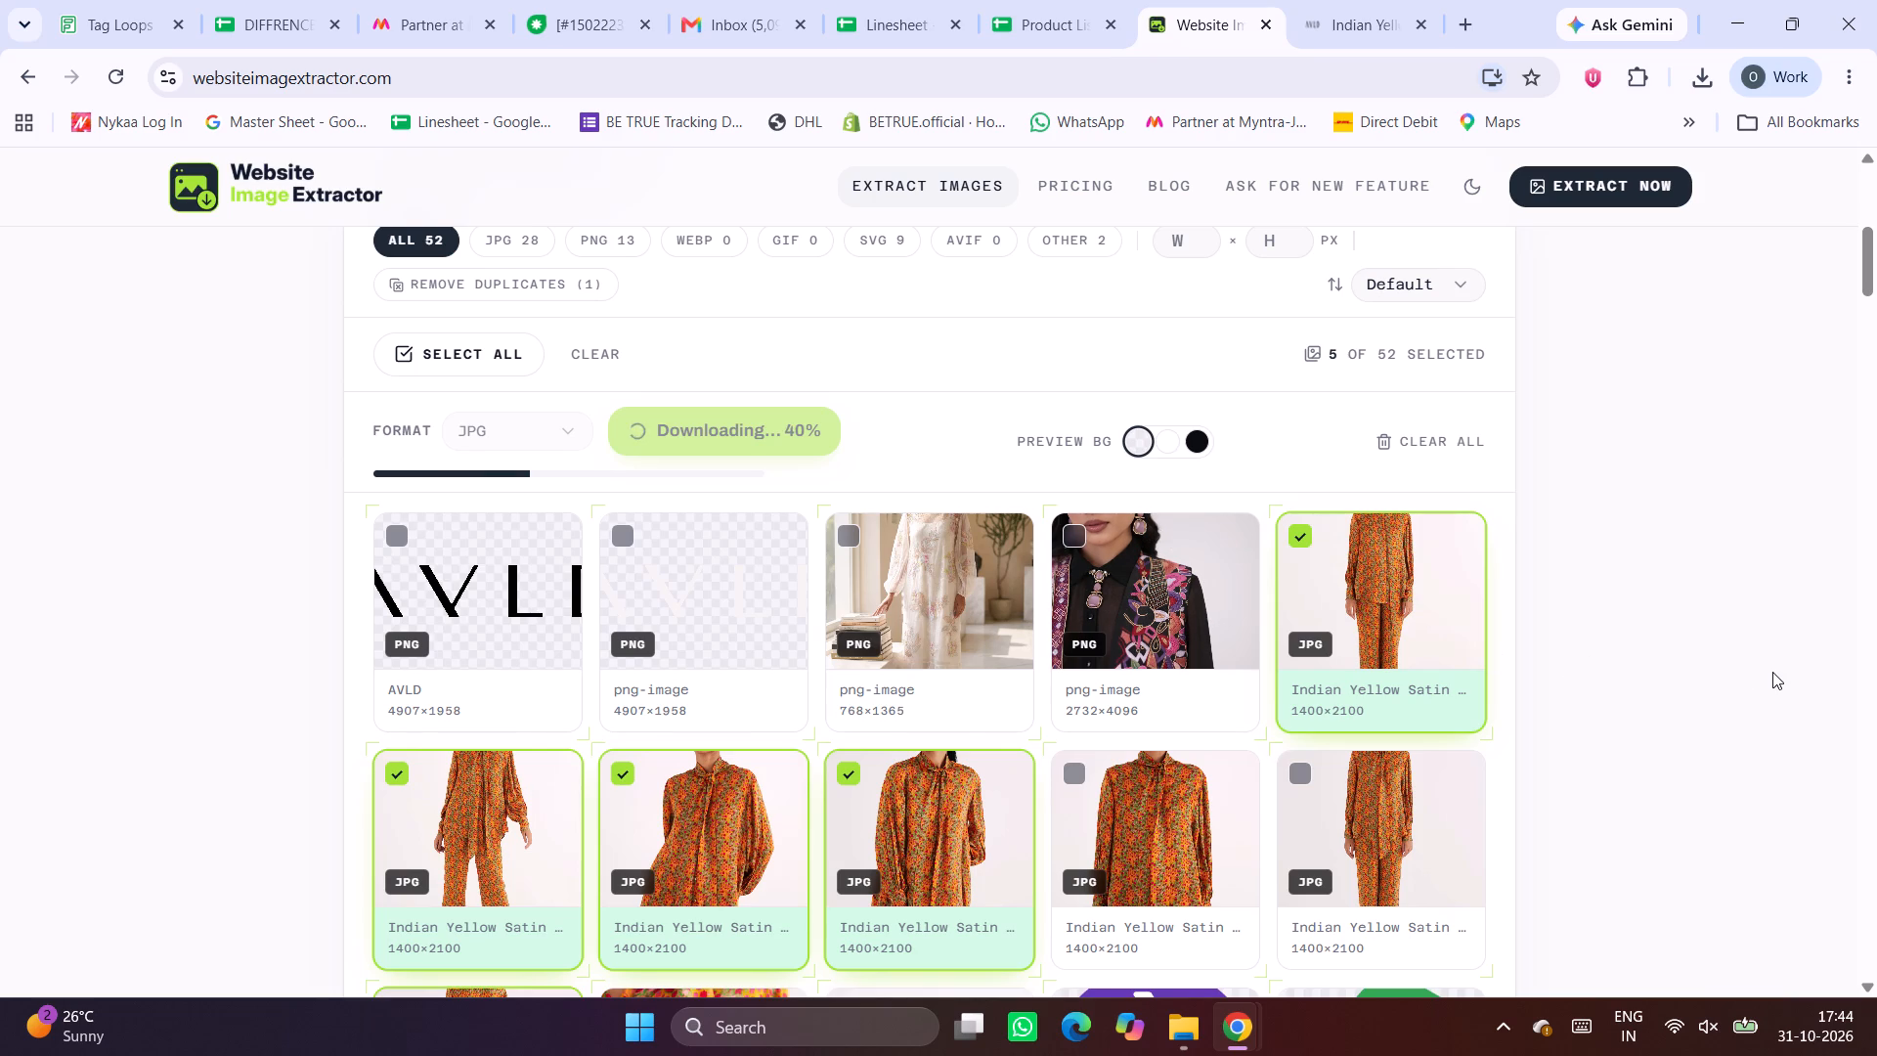
pyautogui.click(1187, 0)
pyautogui.click(1099, 0)
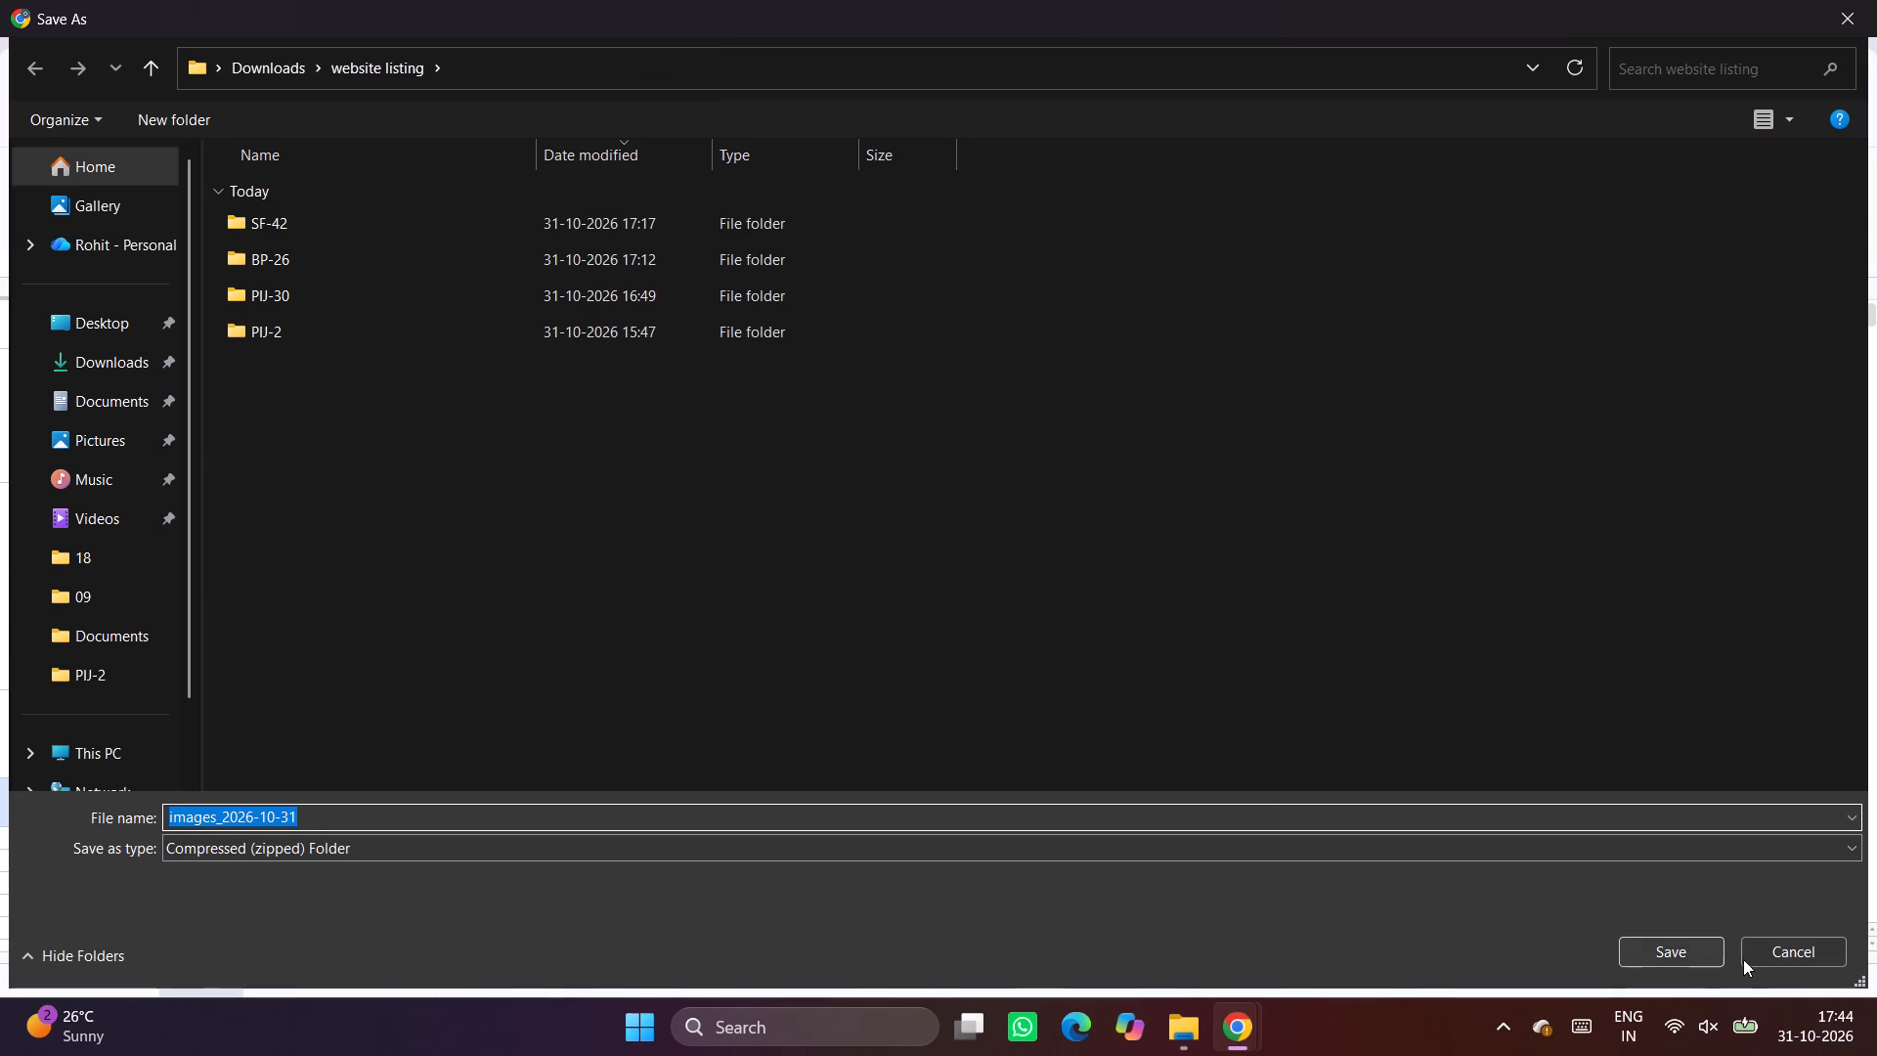
pyautogui.click(1651, 937)
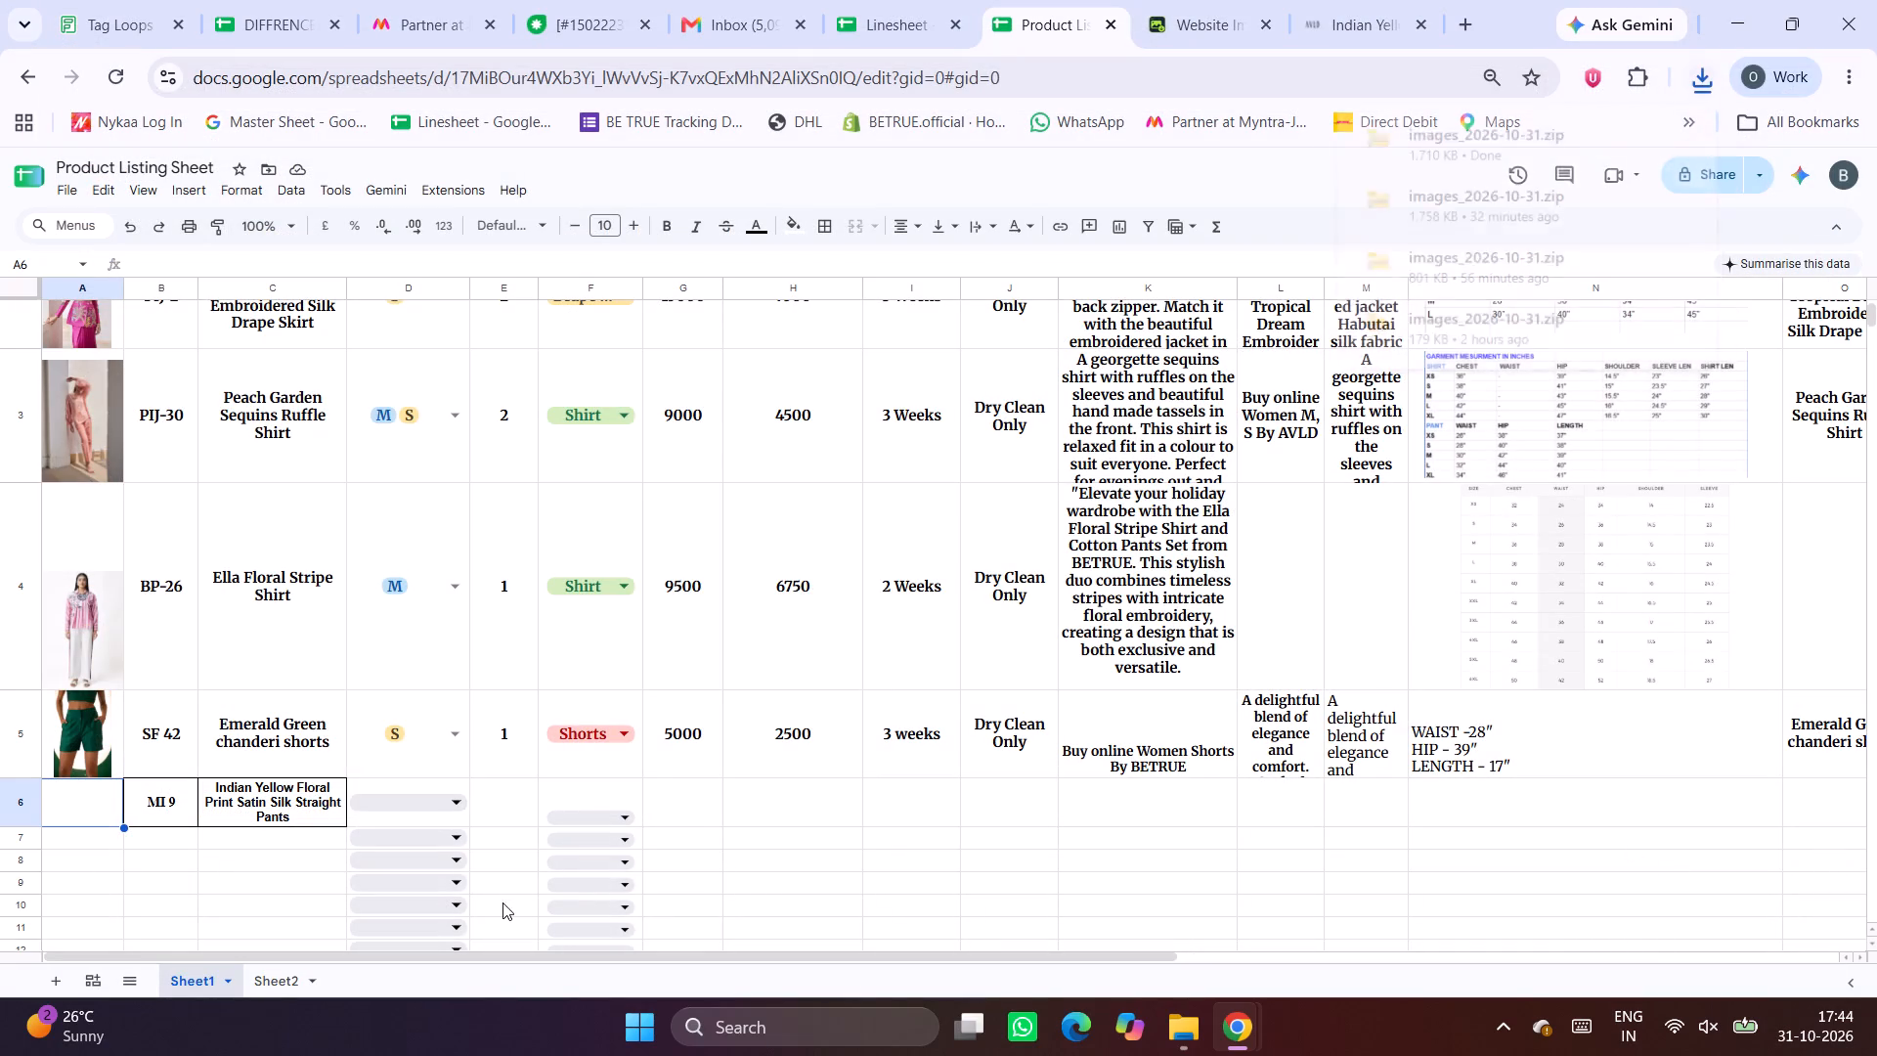
# Set the sizes for MI 9 in D6 of the Product Listing Sheet to S and M.
pyautogui.click(446, 809)
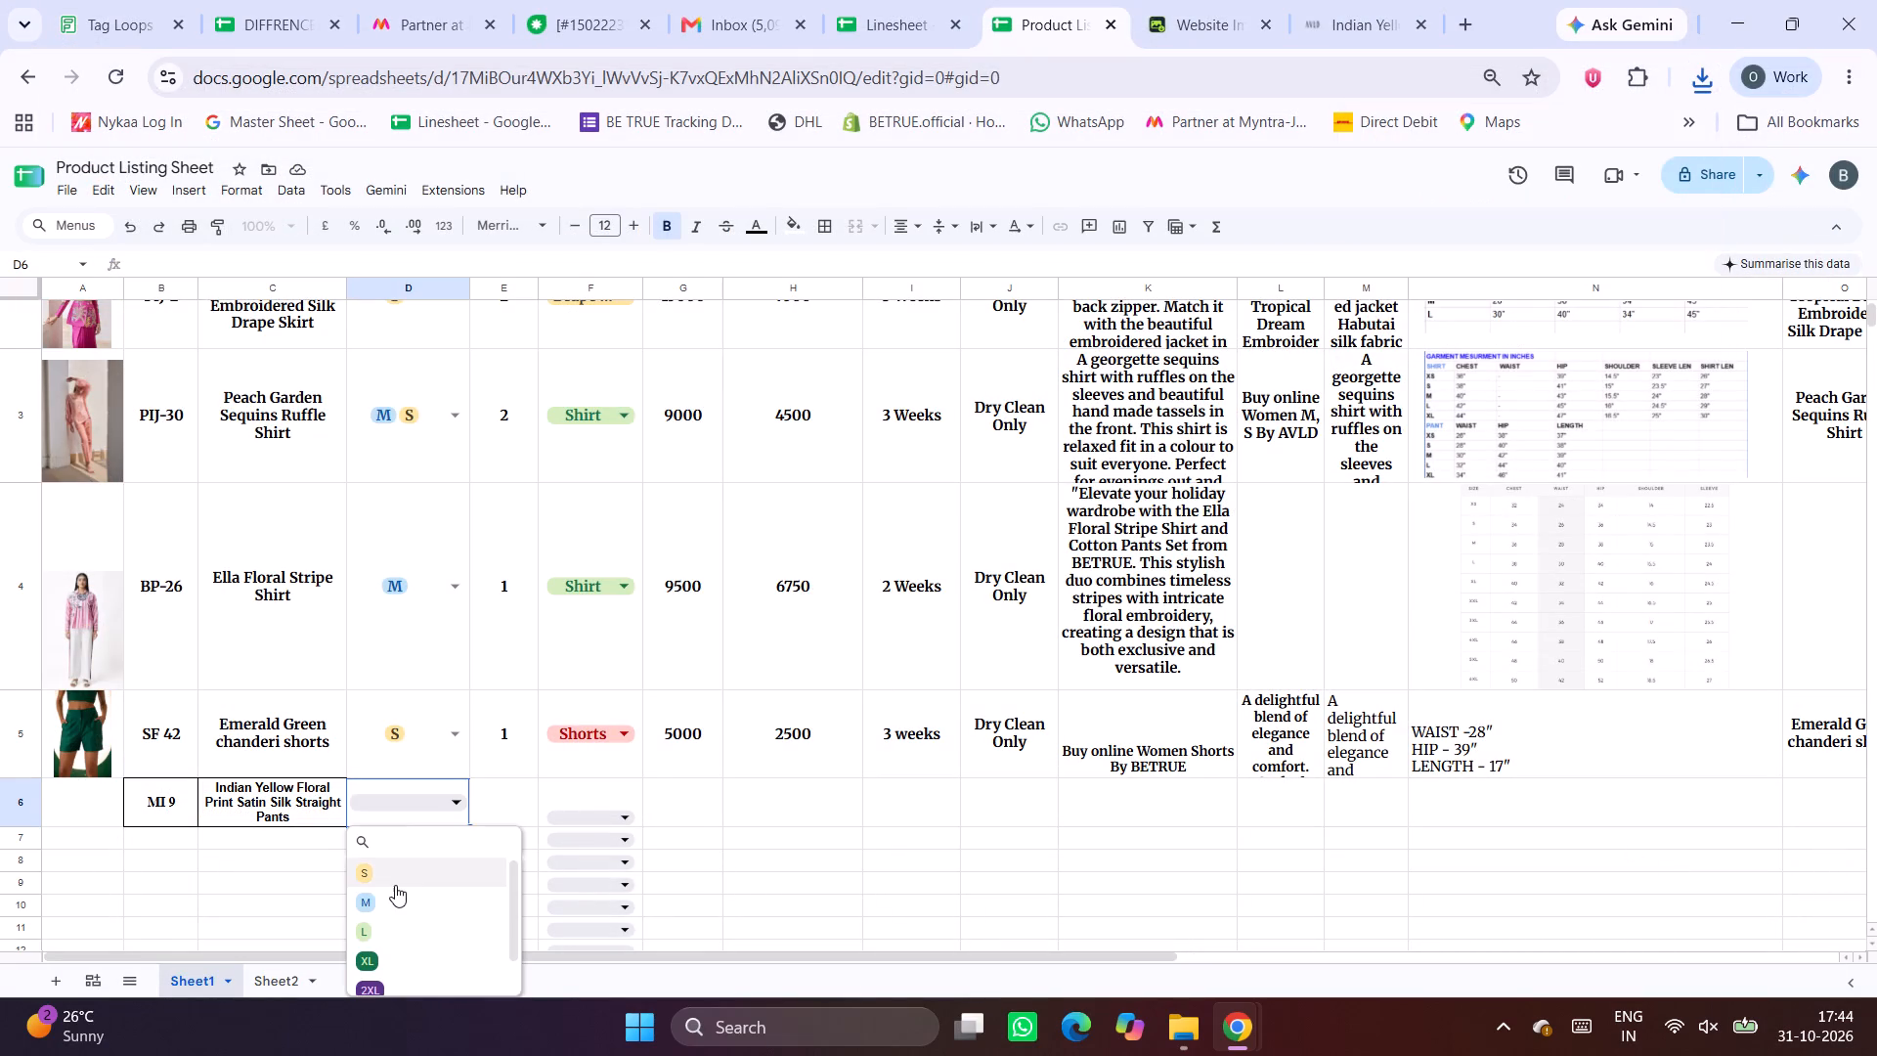
pyautogui.click(395, 885)
pyautogui.click(395, 900)
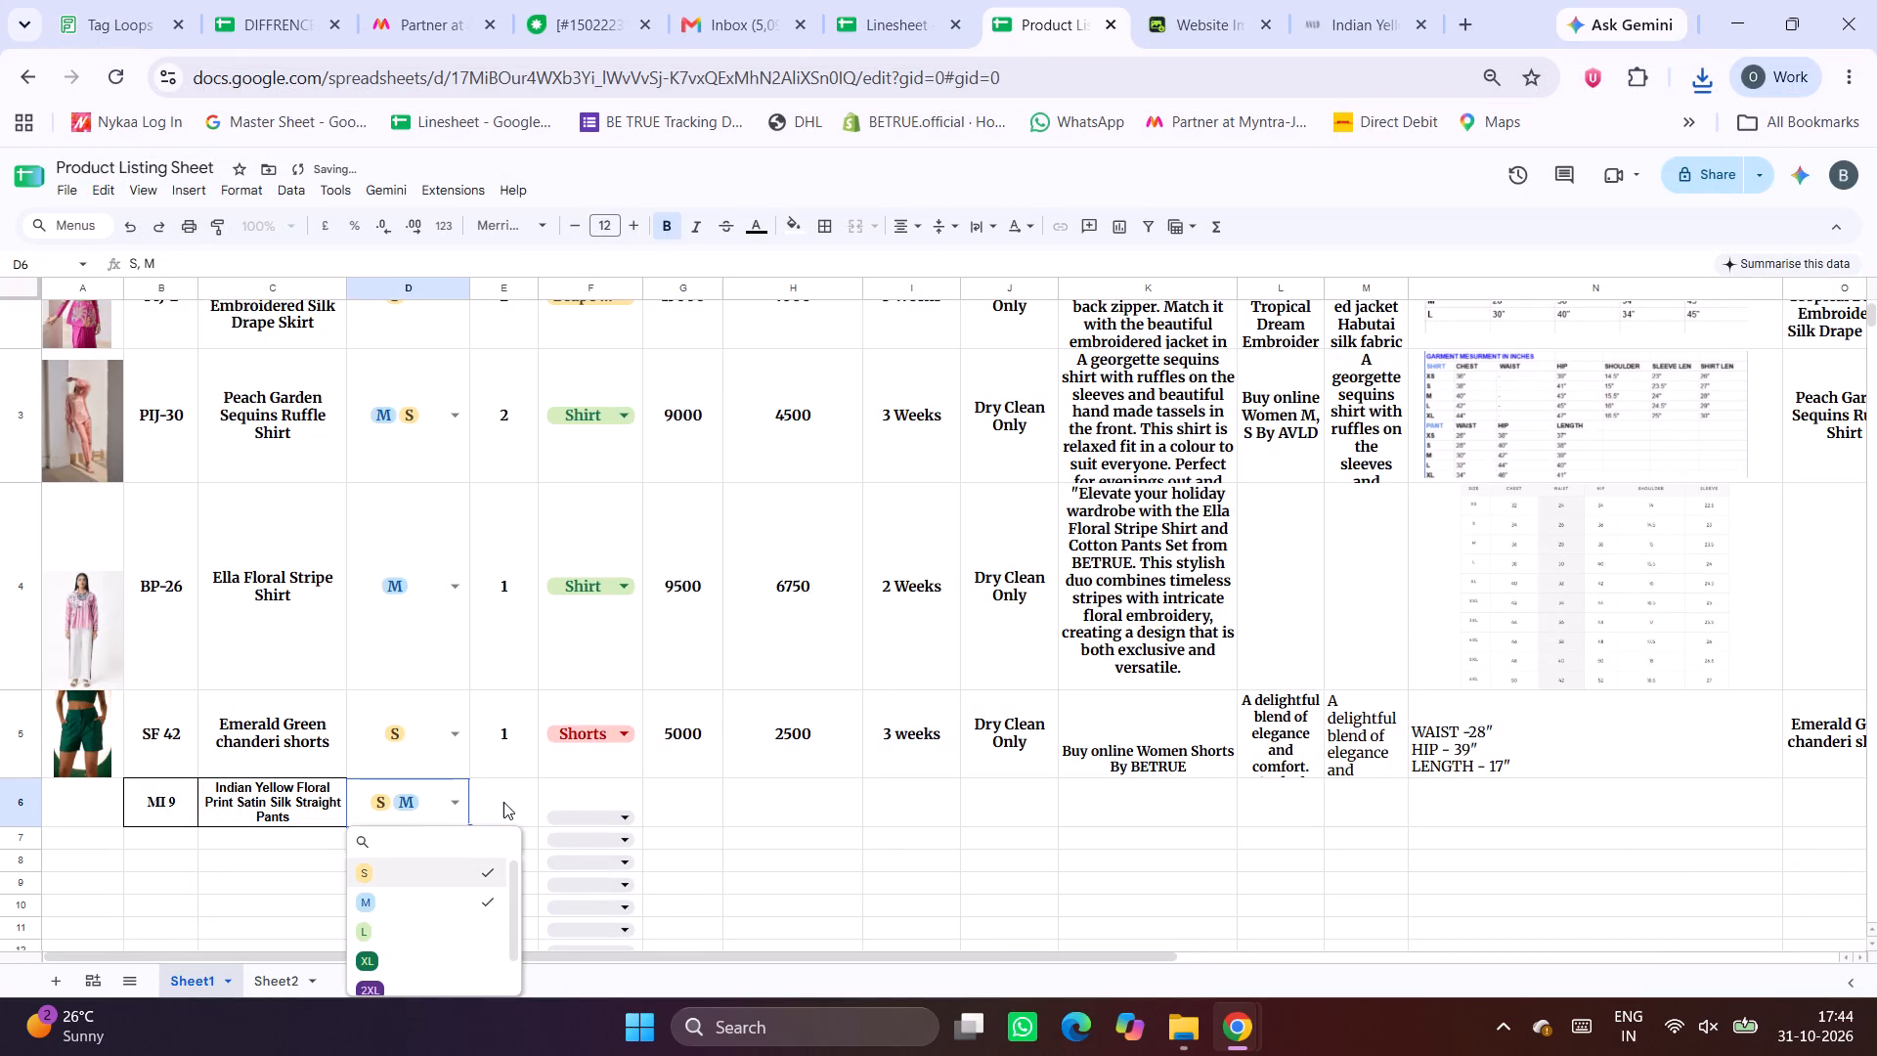
# Enter 2 in E6 of the Product Listing Sheet for style MI 9.
pyautogui.click(505, 800)
pyautogui.press('2')
pyautogui.press('Tab')
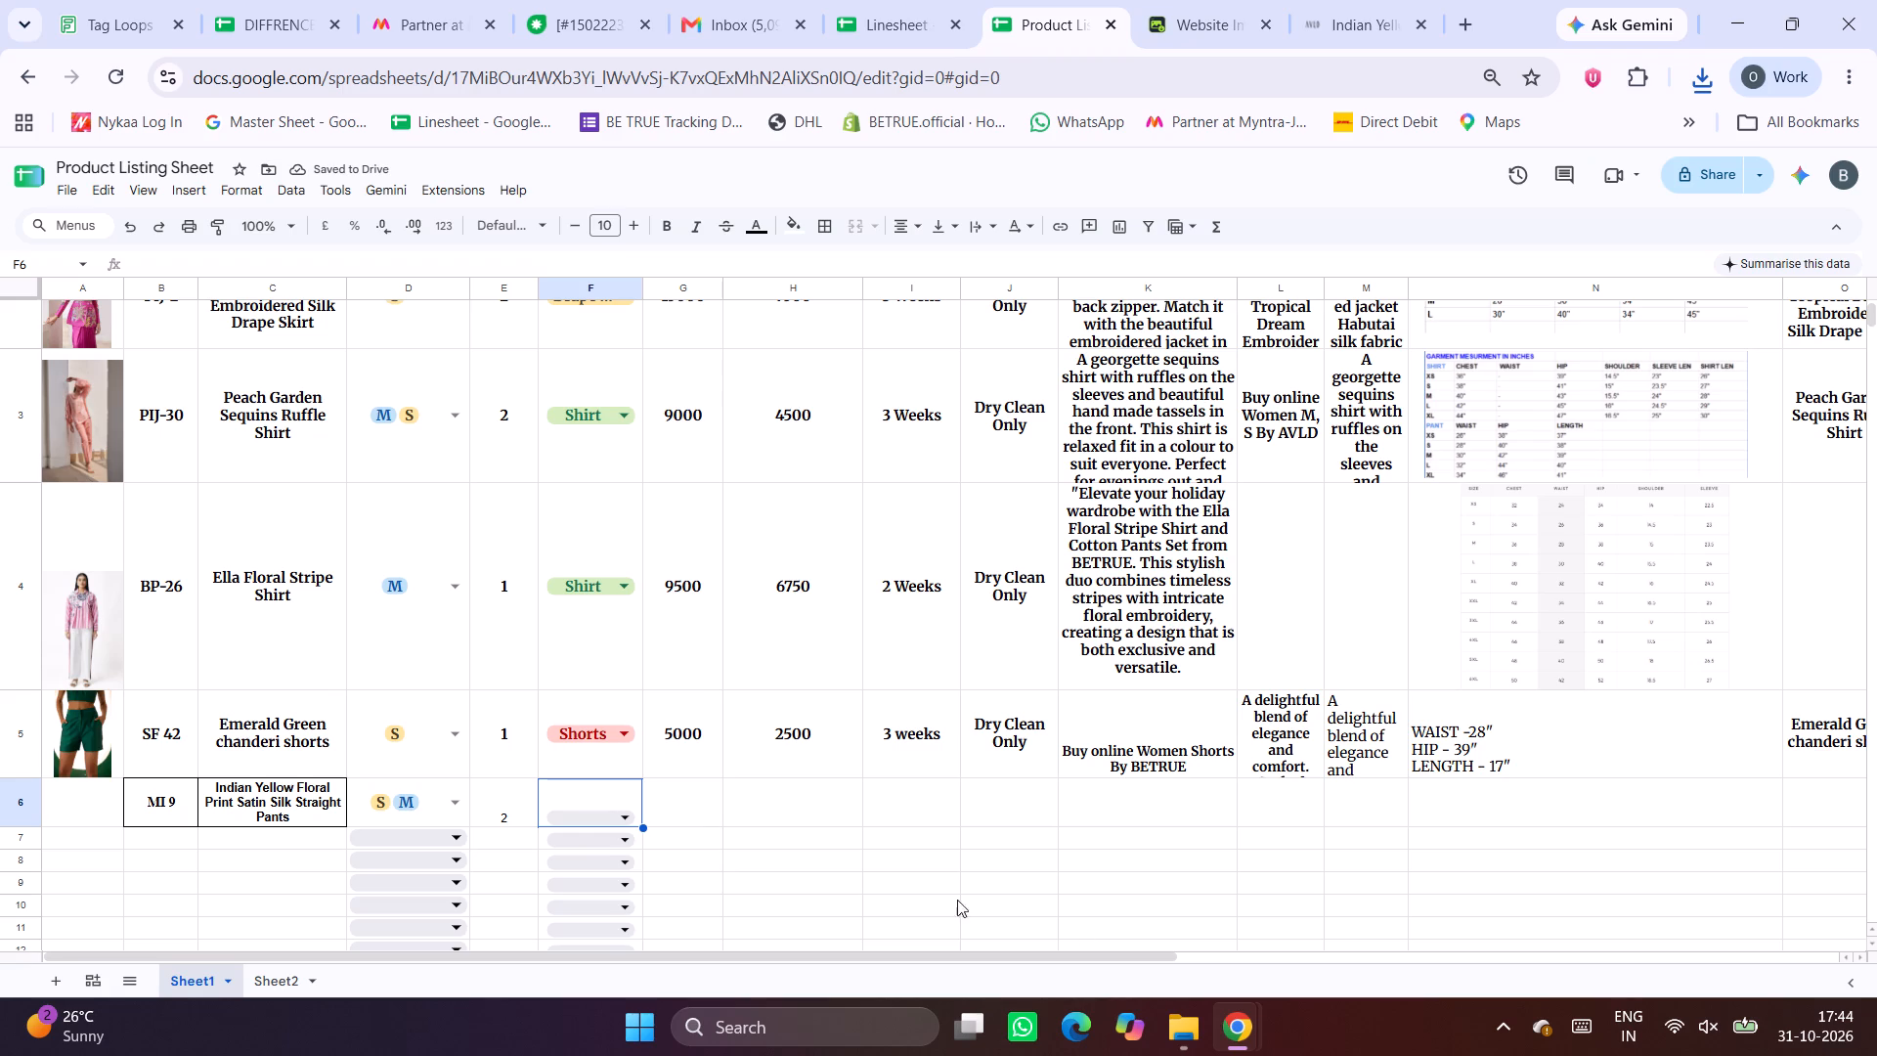
# Add a blue Pants option to the column F category drop-down and apply the change to all matching drop-downs.
pyautogui.scroll(-2, 974, 876)
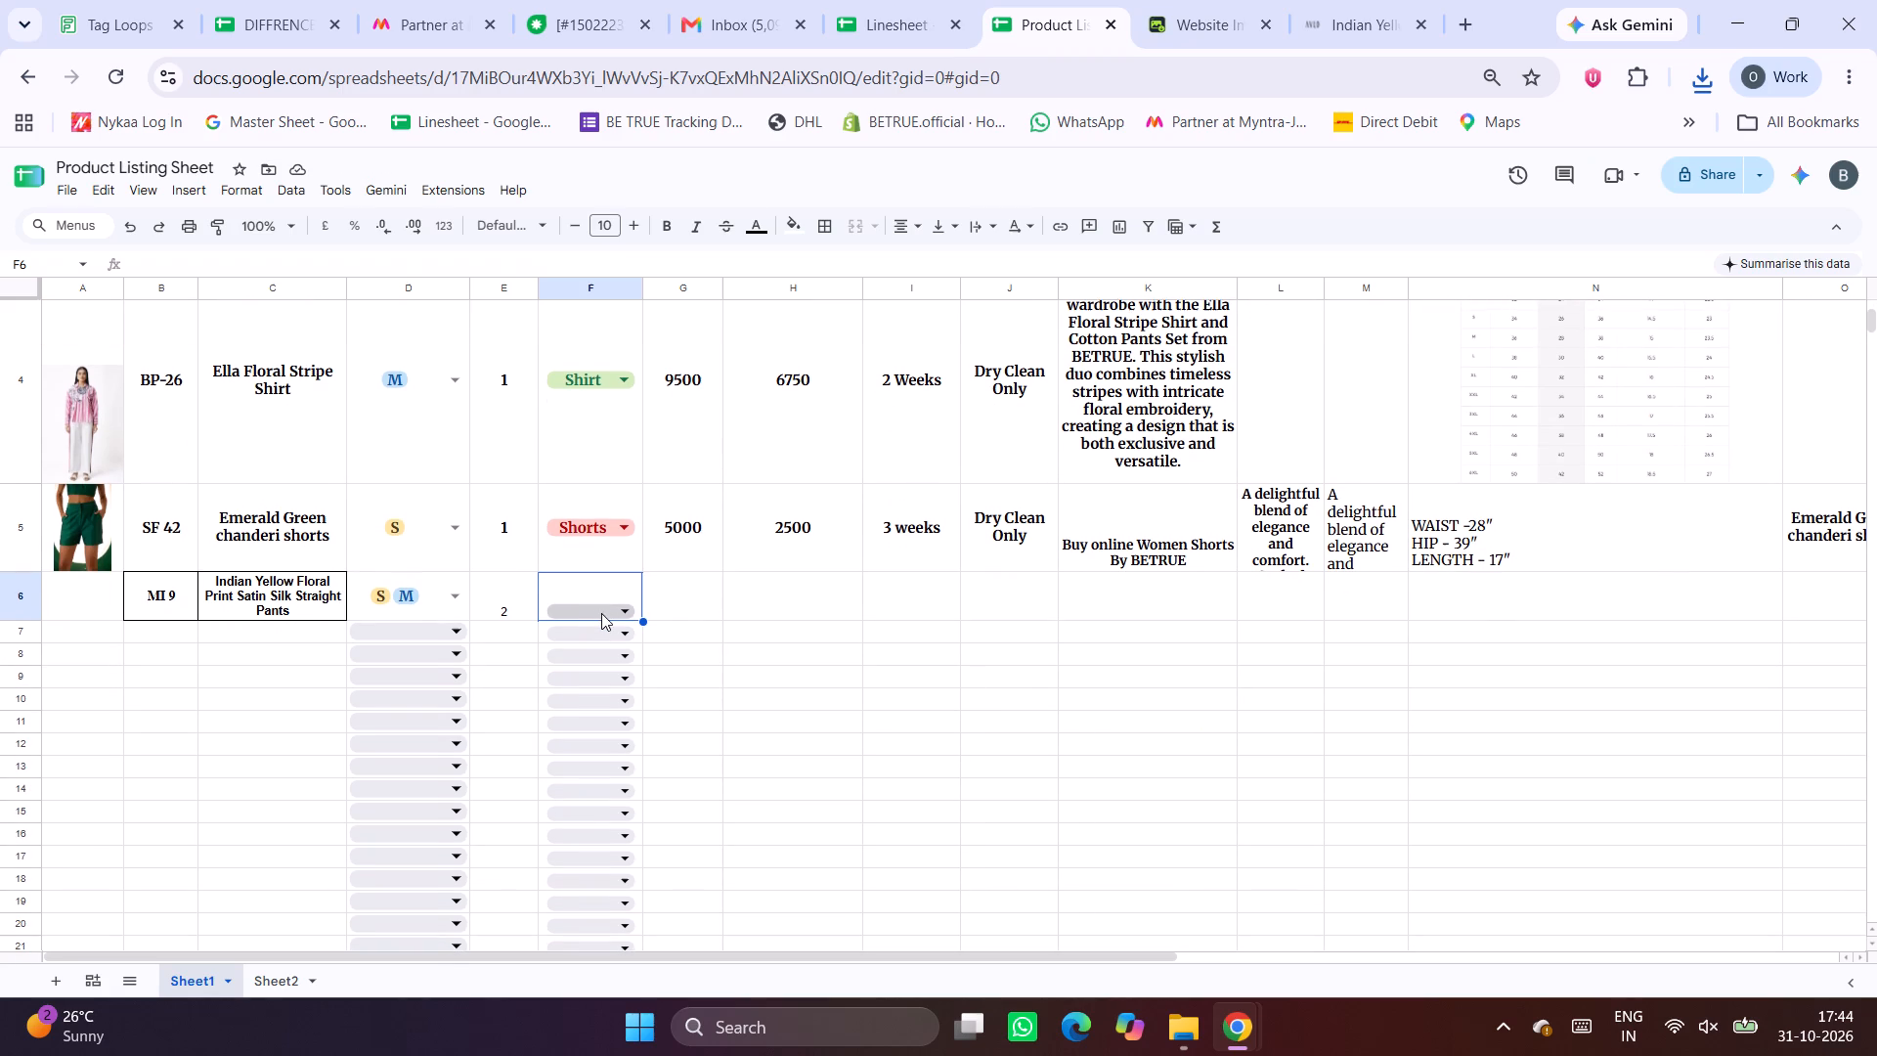
pyautogui.click(601, 613)
pyautogui.click(684, 726)
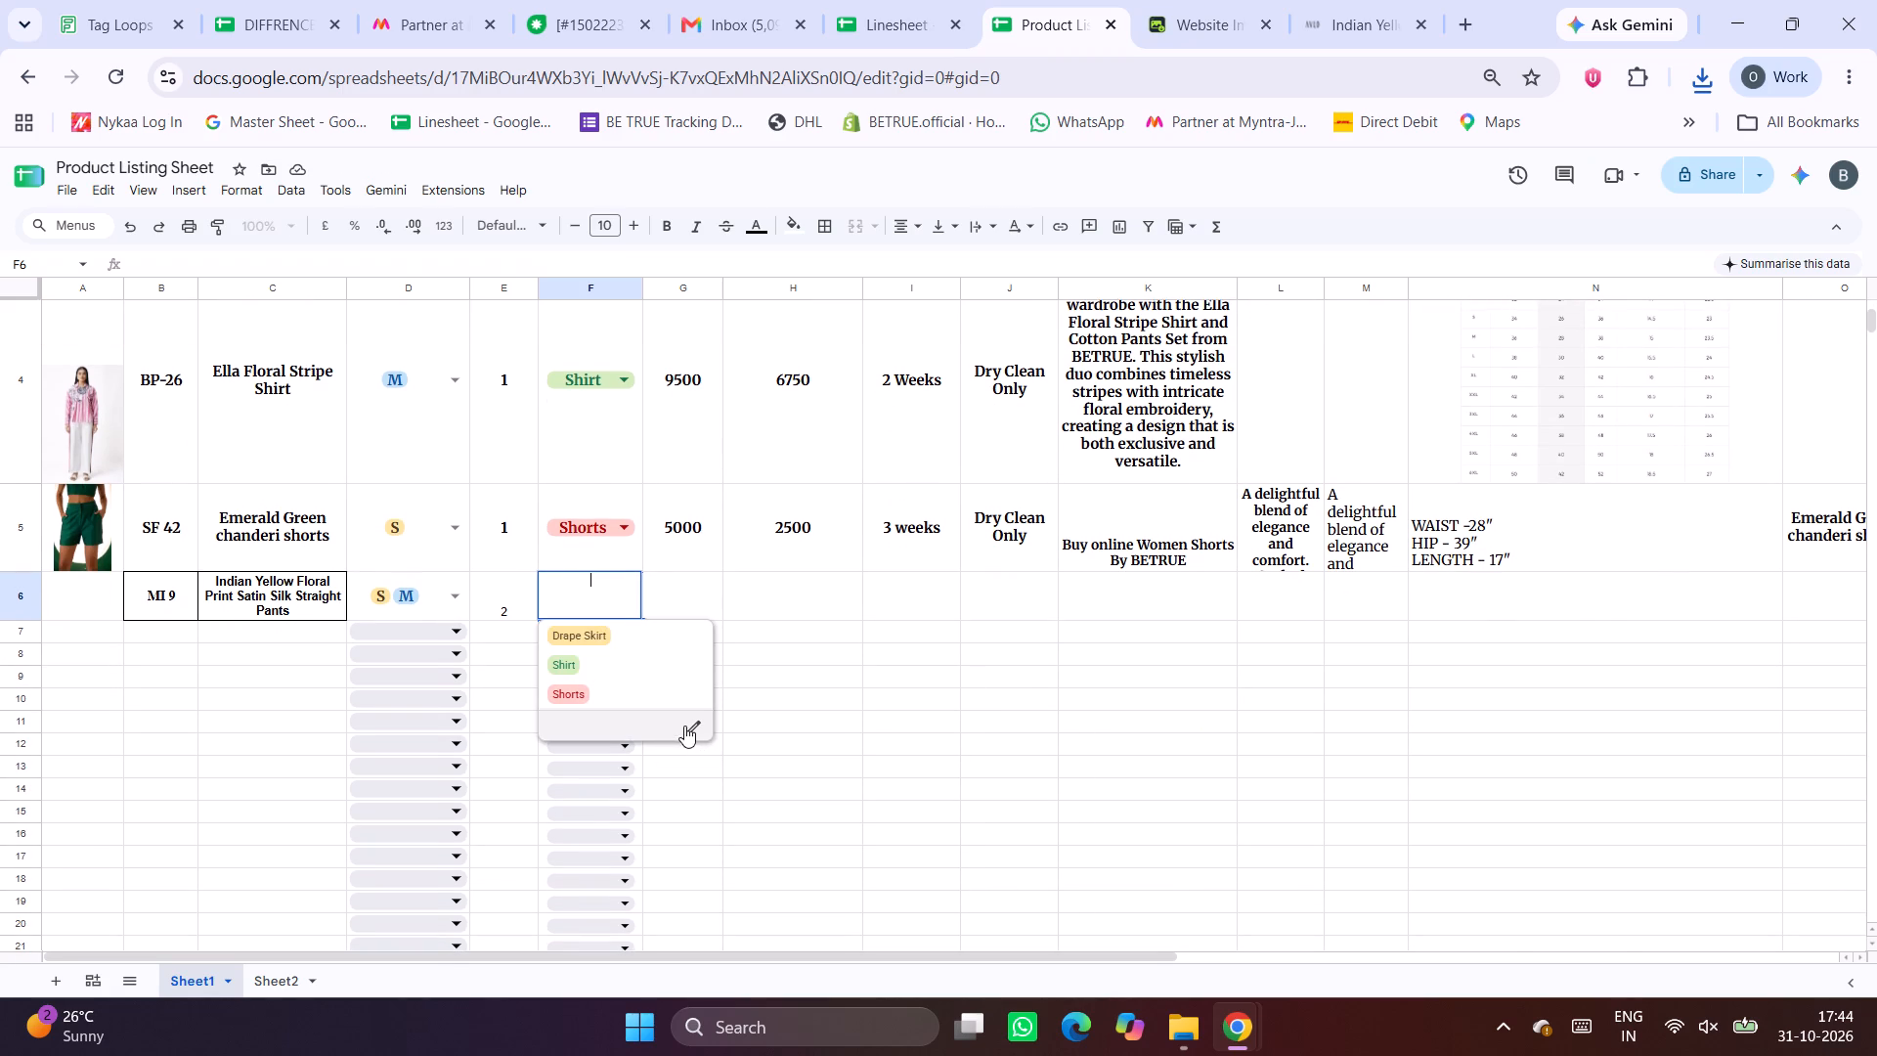
pyautogui.click(1656, 584)
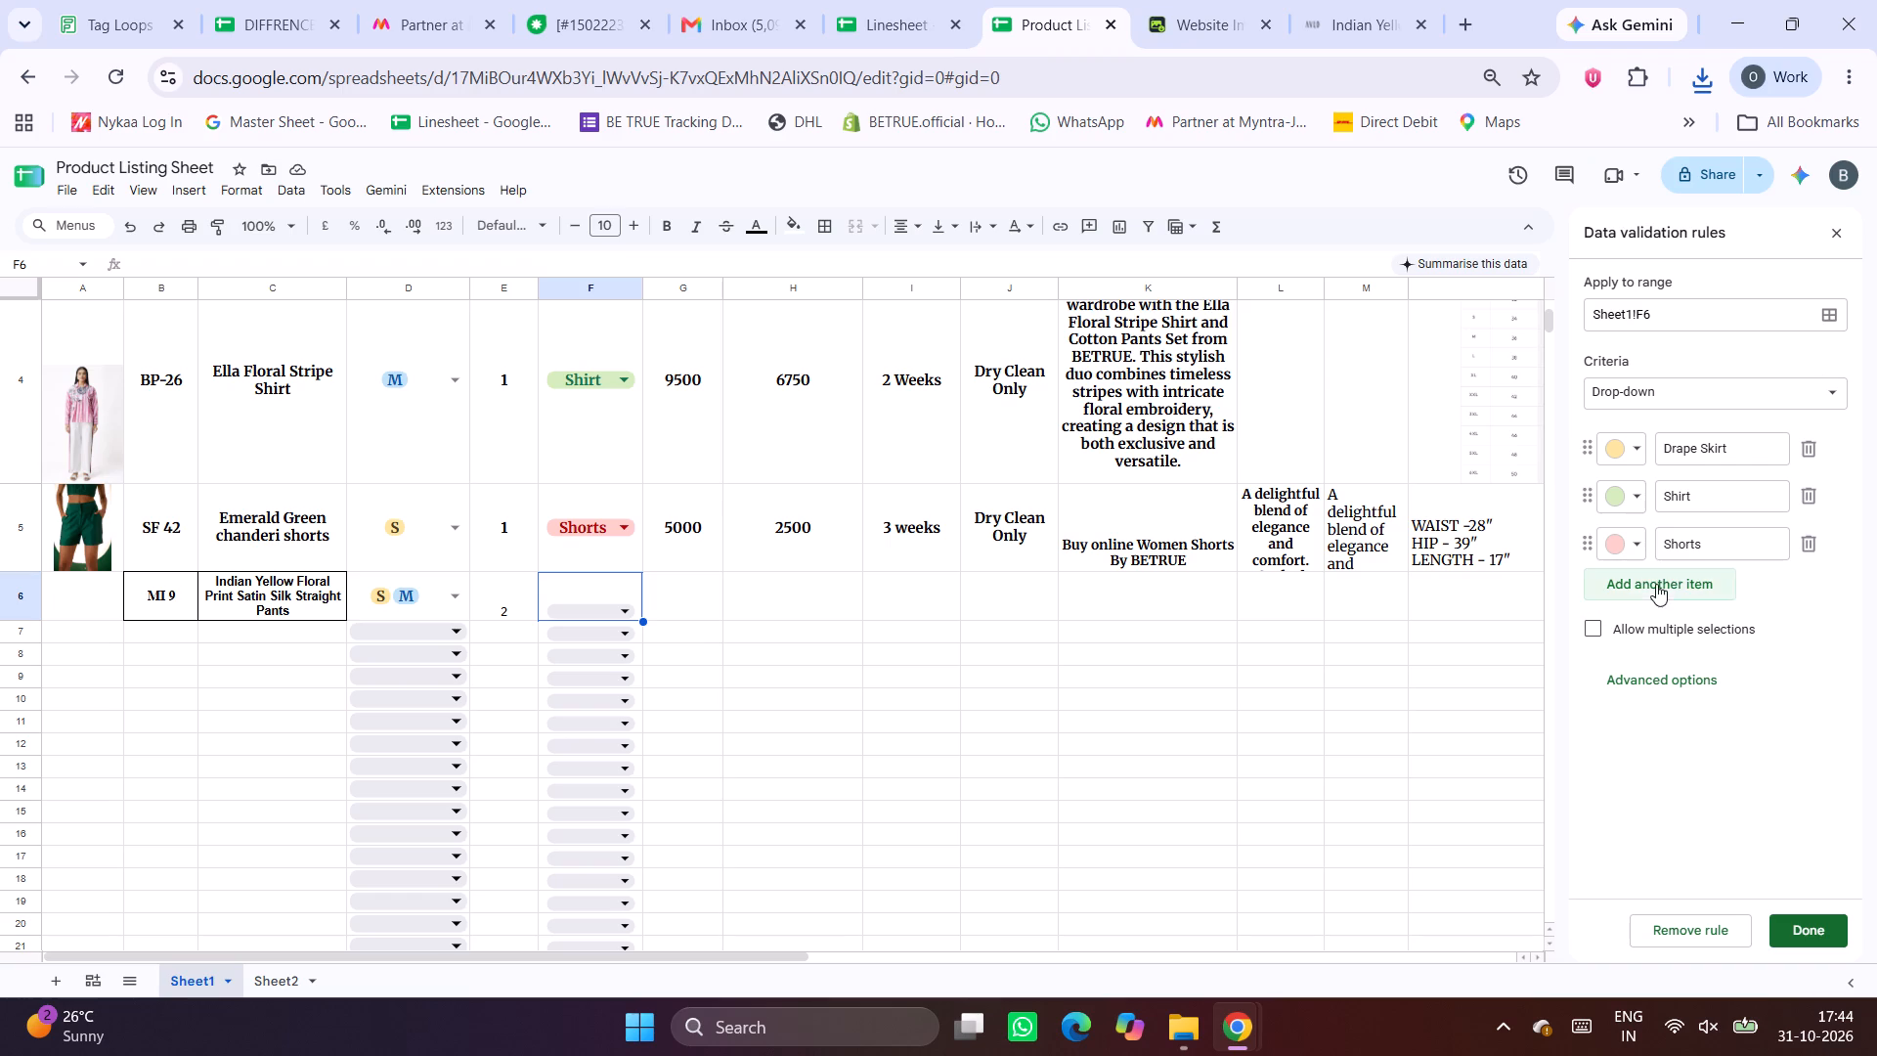
pyautogui.click(1636, 632)
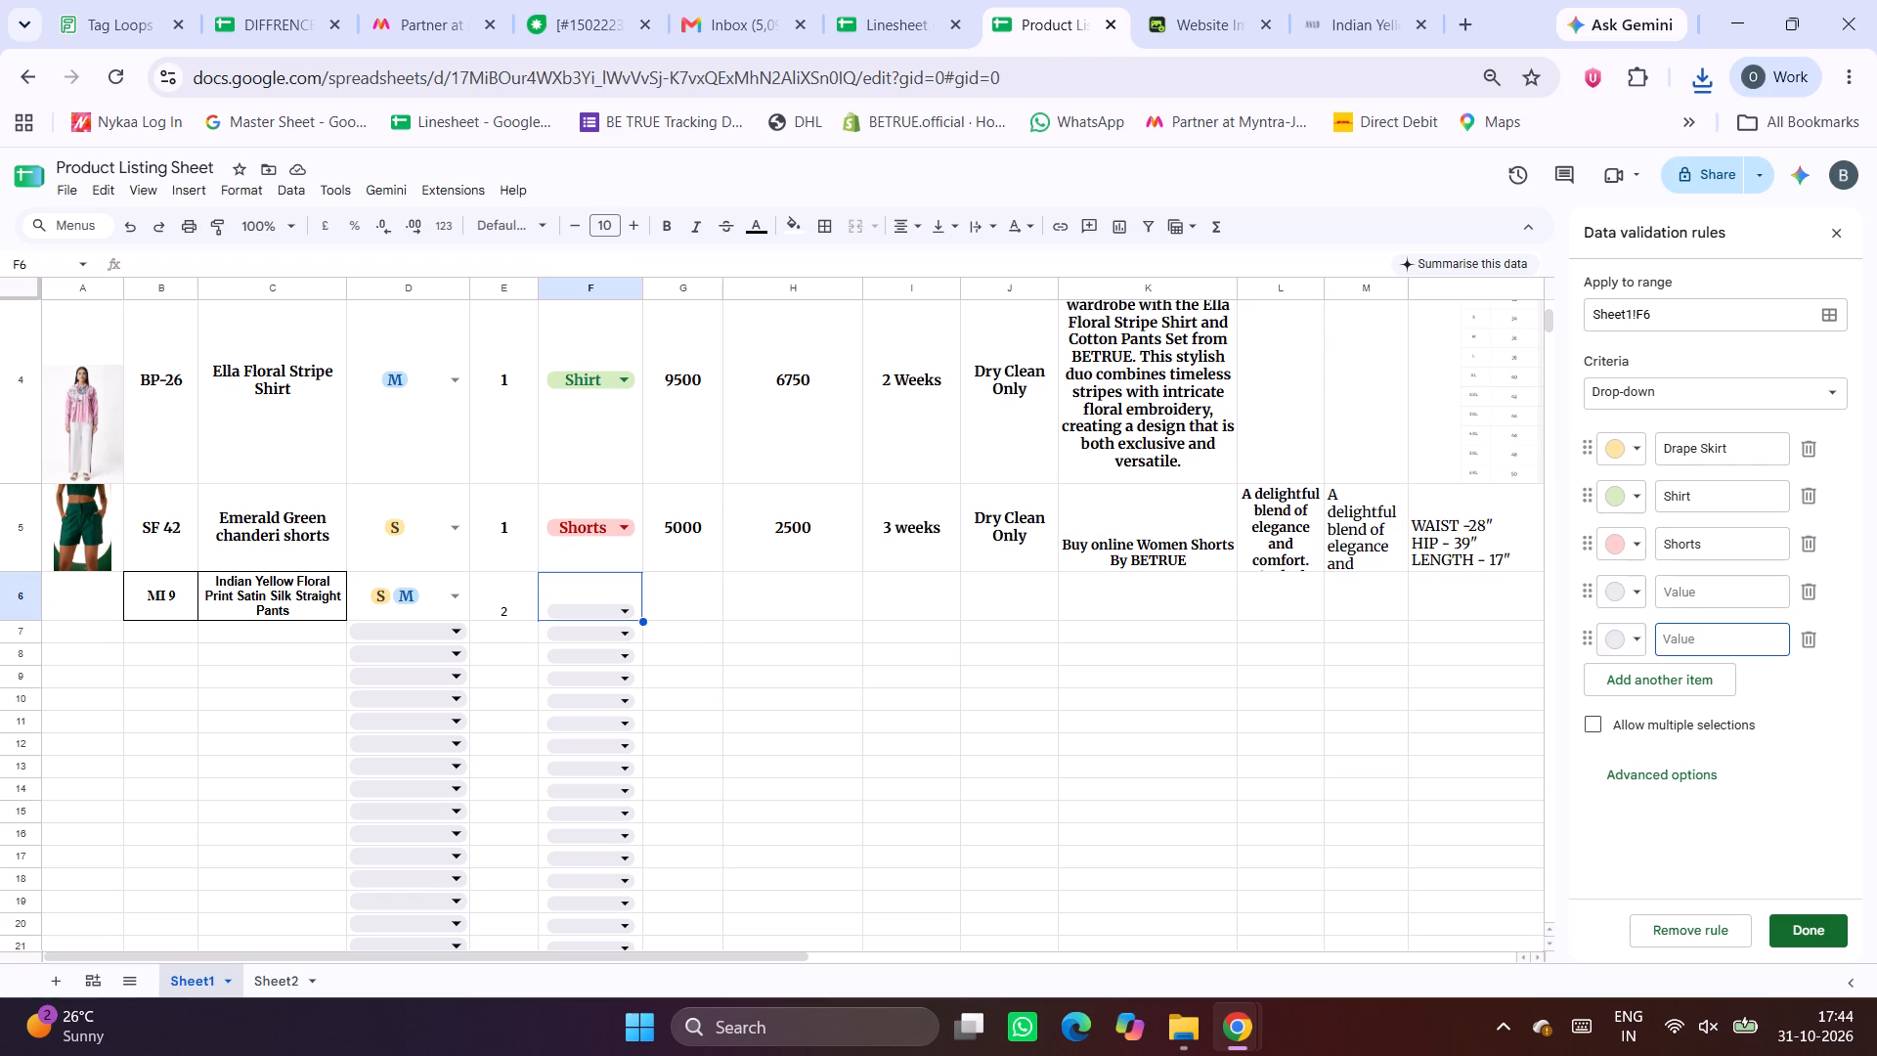
pyautogui.click(1804, 638)
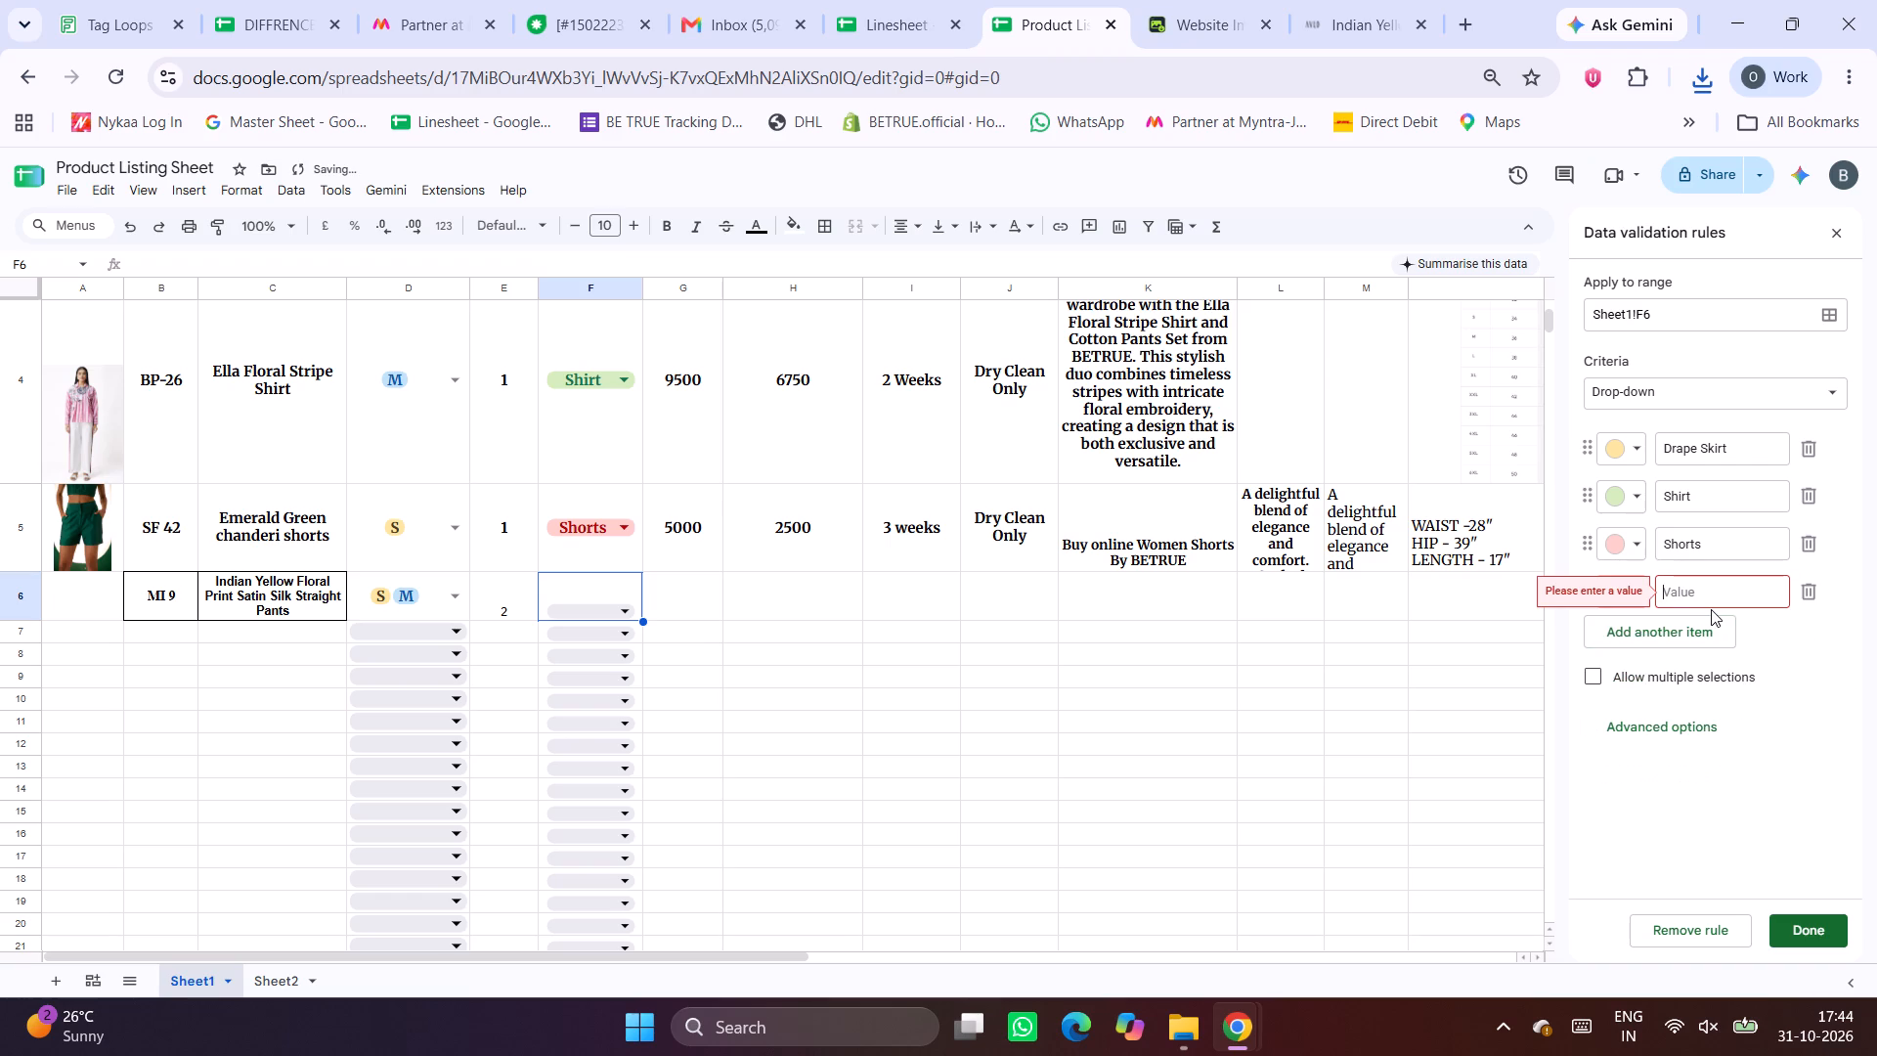
pyautogui.write('ants')
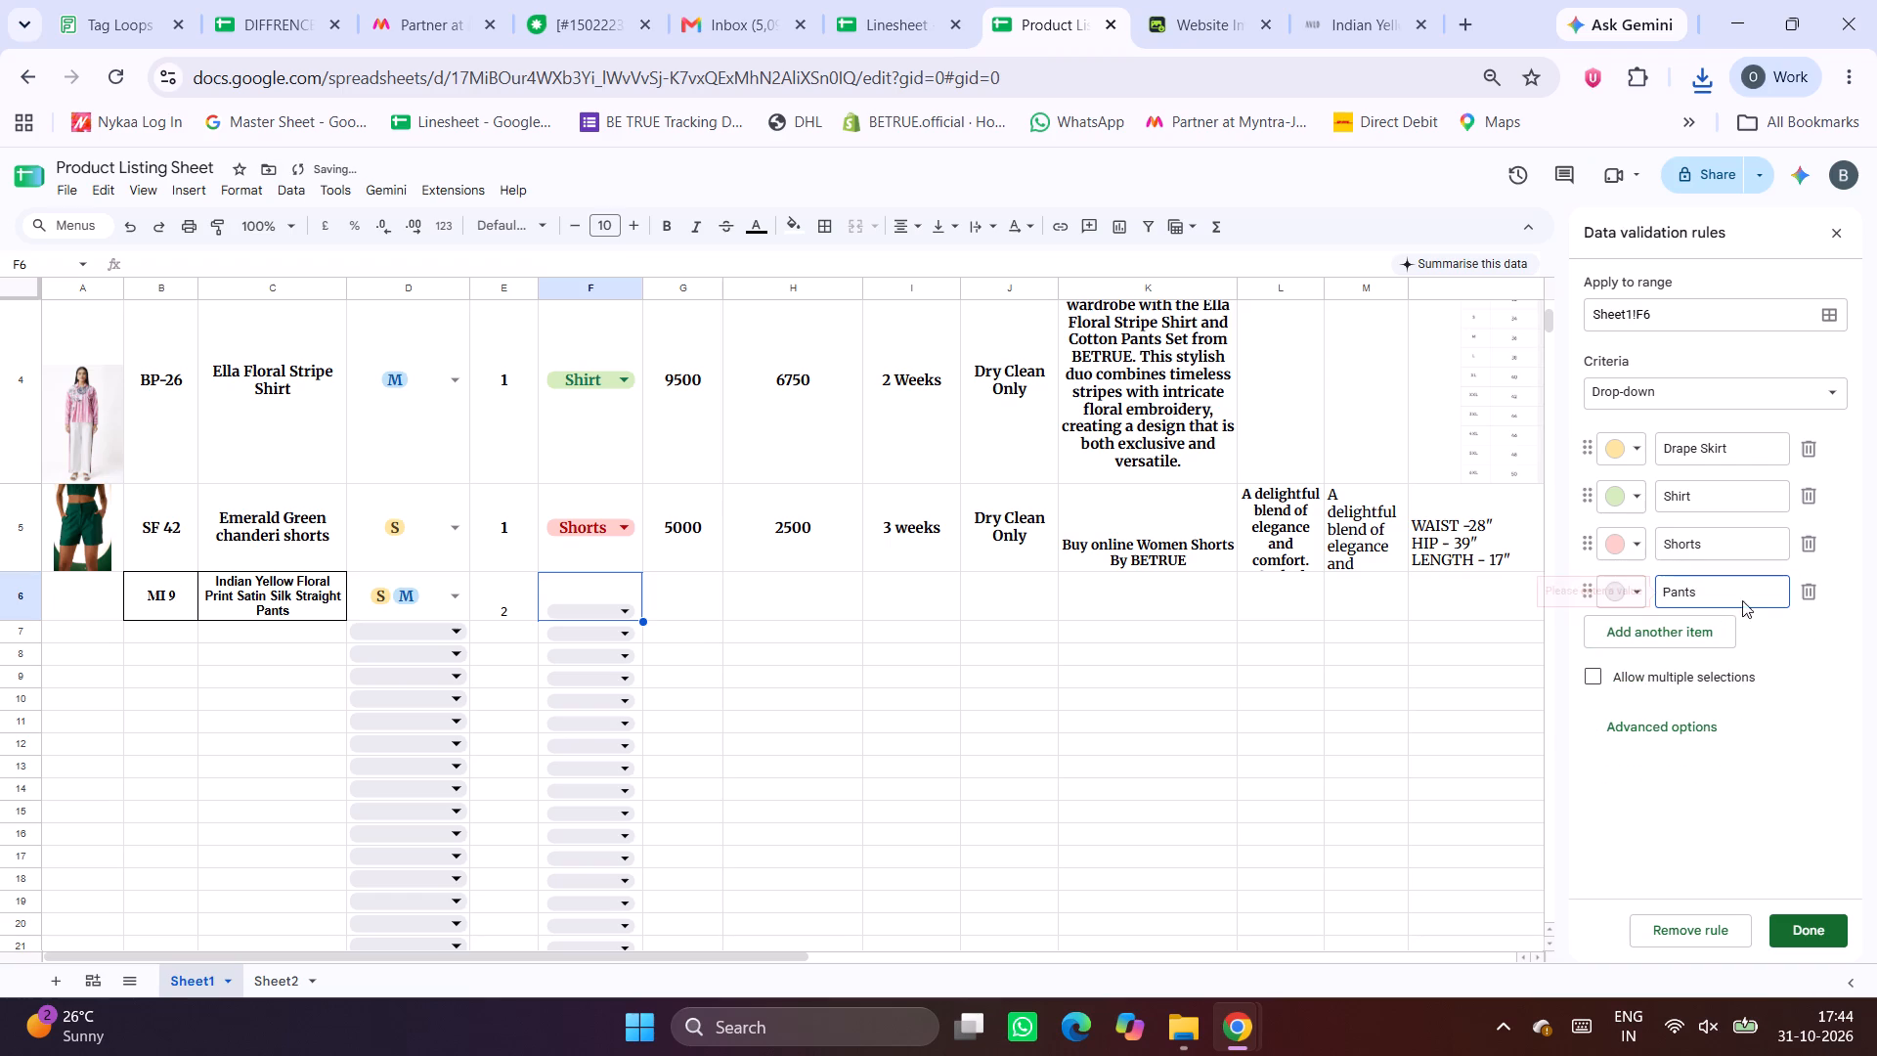
pyautogui.click(1634, 595)
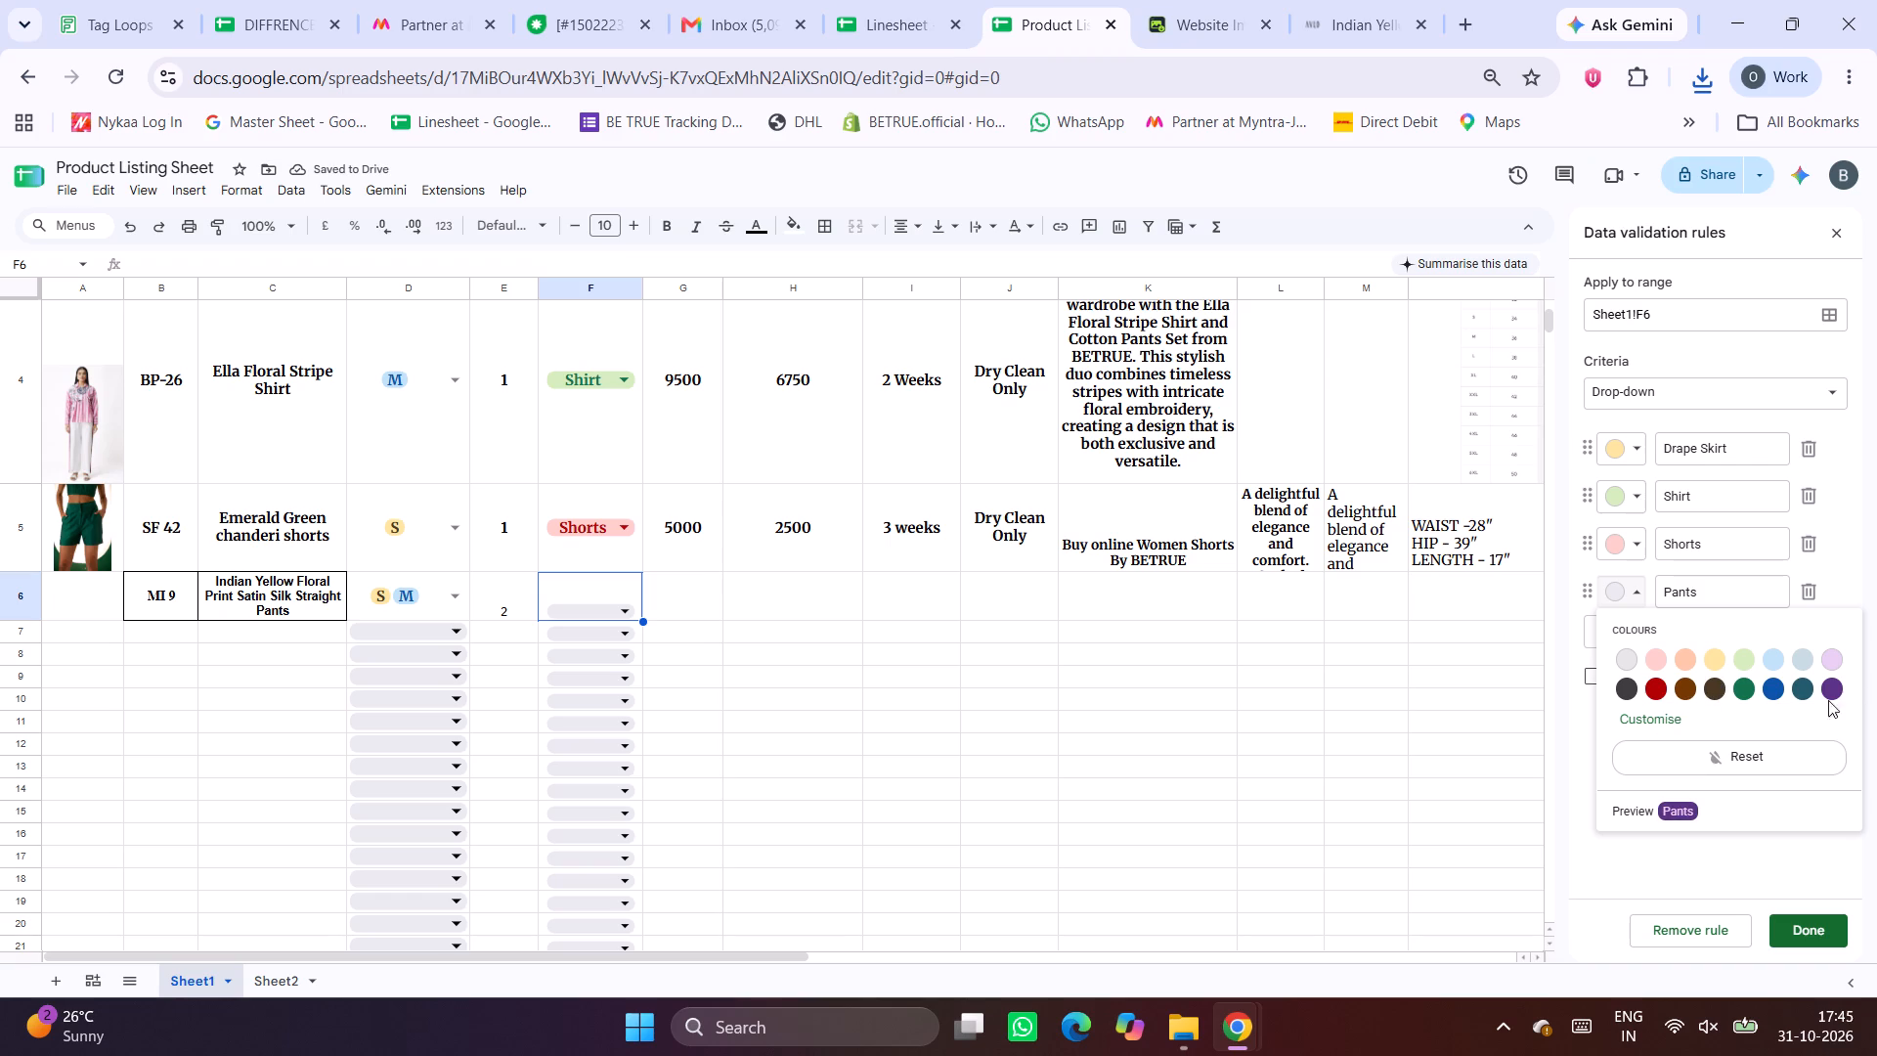
pyautogui.click(1782, 684)
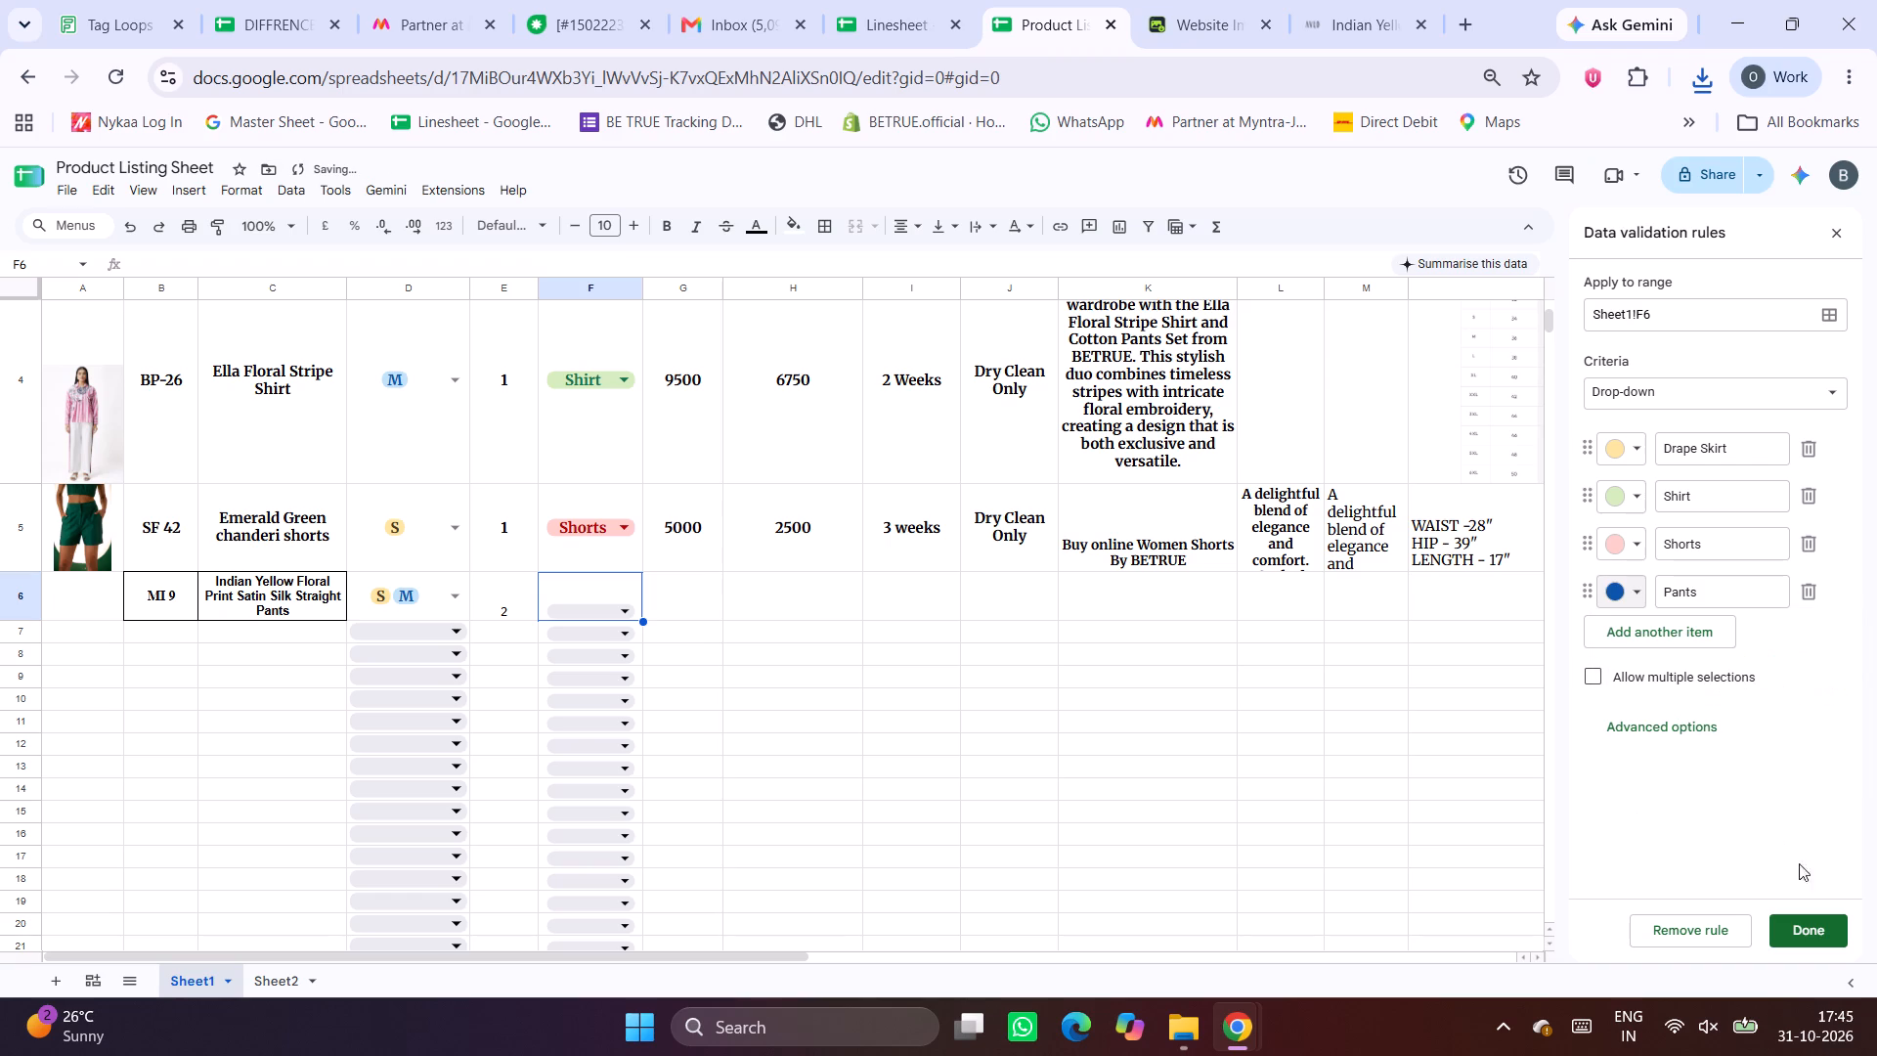
pyautogui.click(1813, 917)
pyautogui.click(1120, 637)
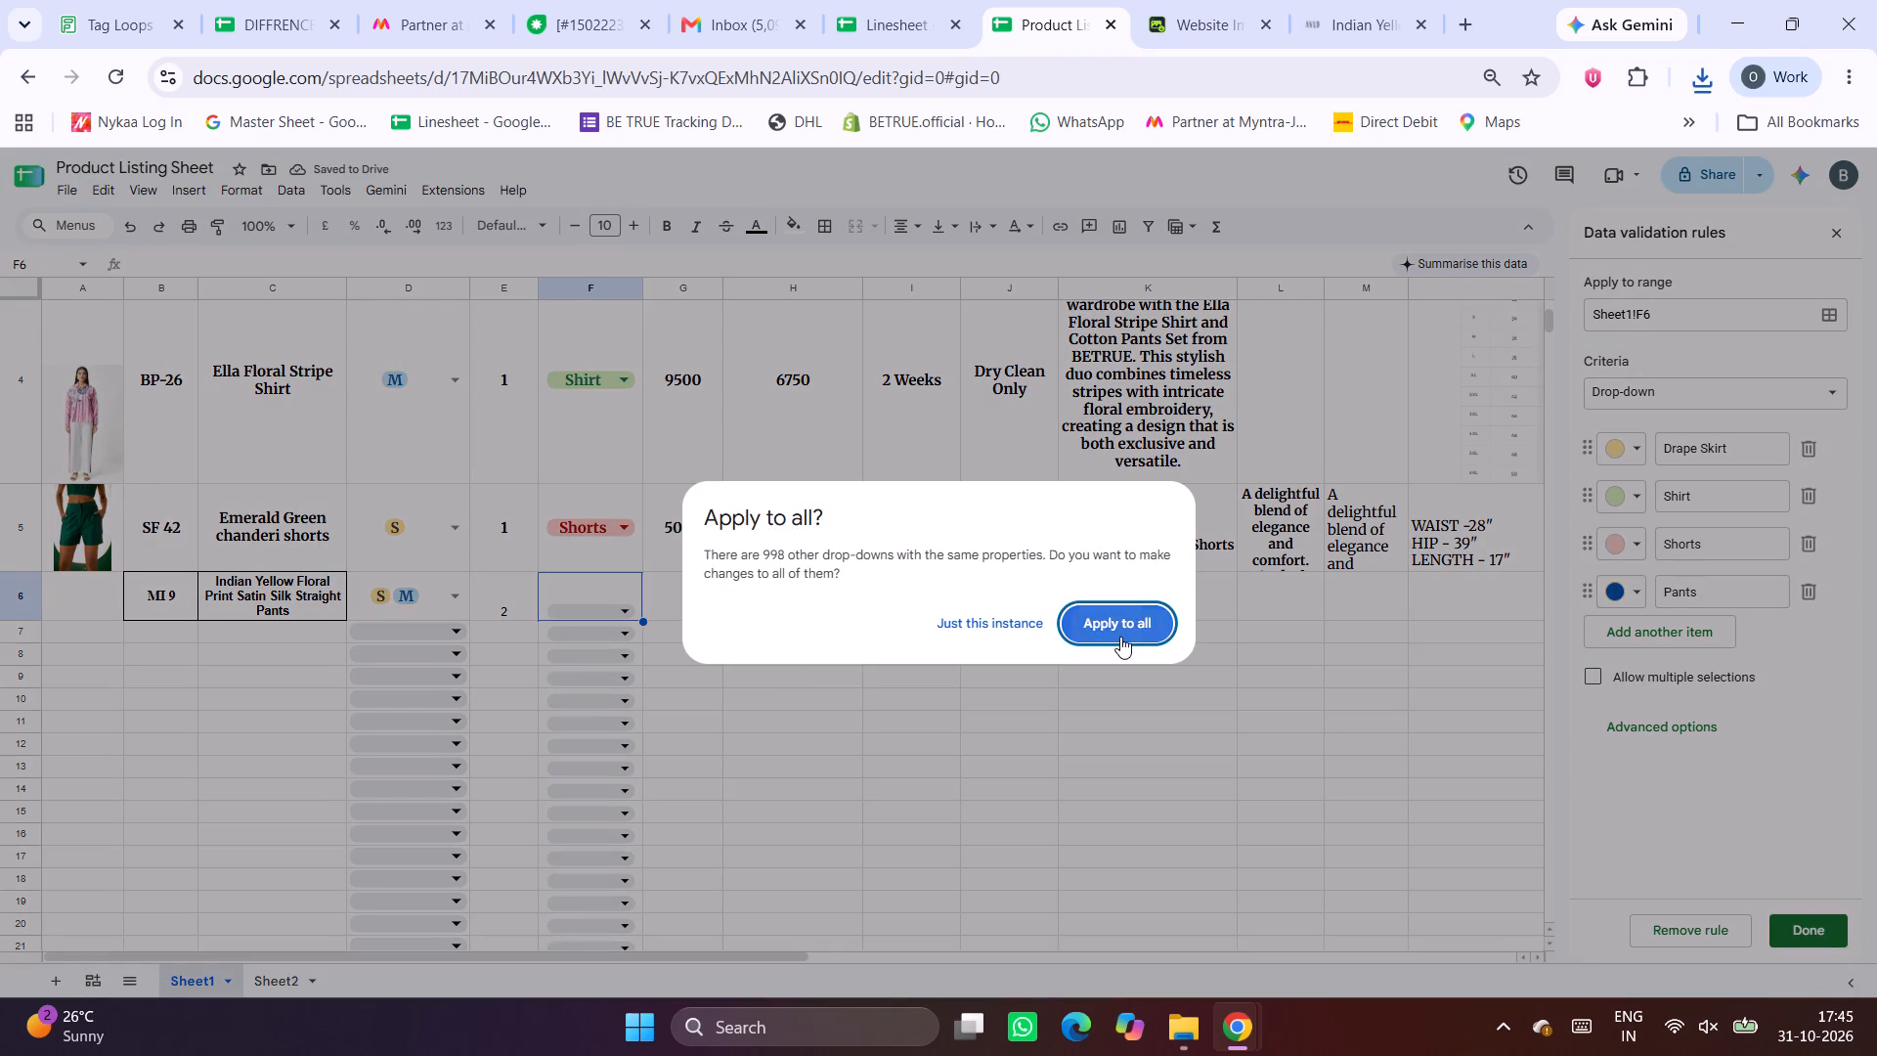
# Set the category in F6 for MI 9 to Pants.
pyautogui.click(609, 608)
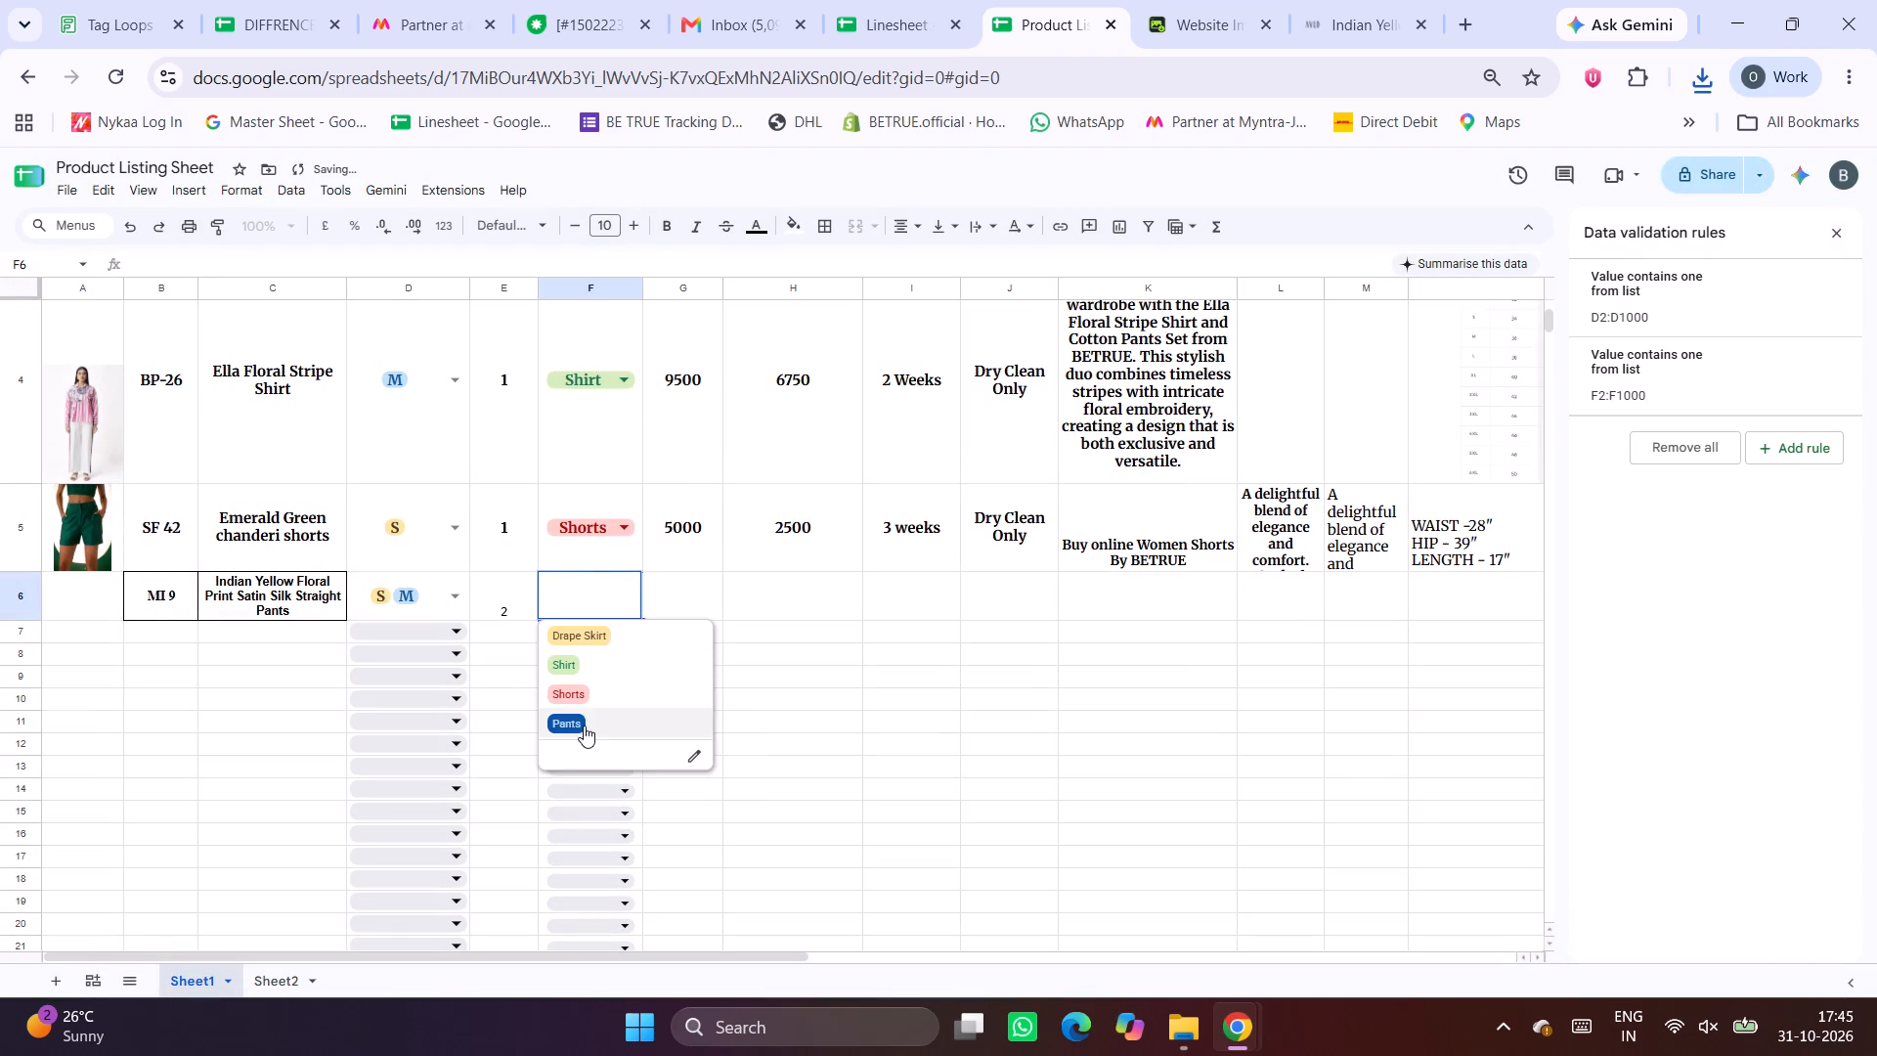
pyautogui.click(584, 726)
pyautogui.click(101, 591)
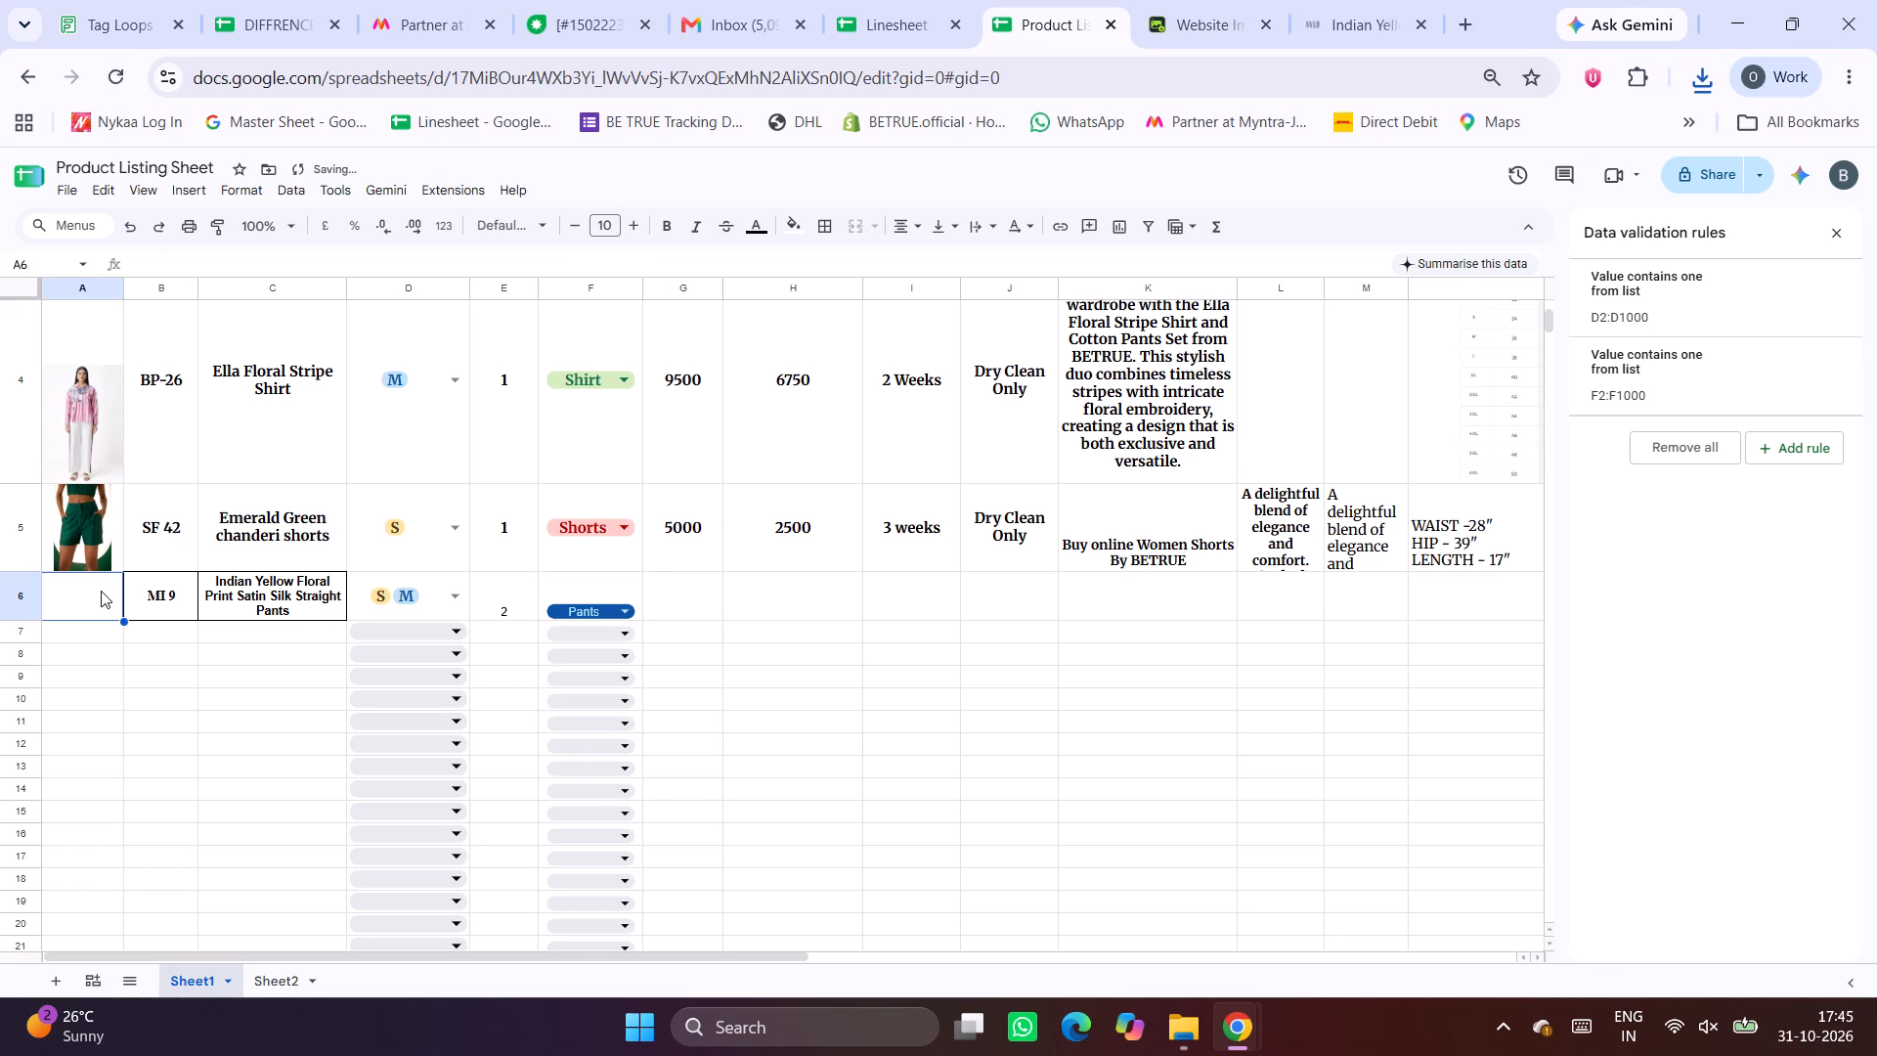
# Look up MI 9's retail price in the Linesheet, and enter 6000 in G6 and 3000 in H6 of the Product Listing Sheet.
pyautogui.click(699, 582)
pyautogui.click(910, 0)
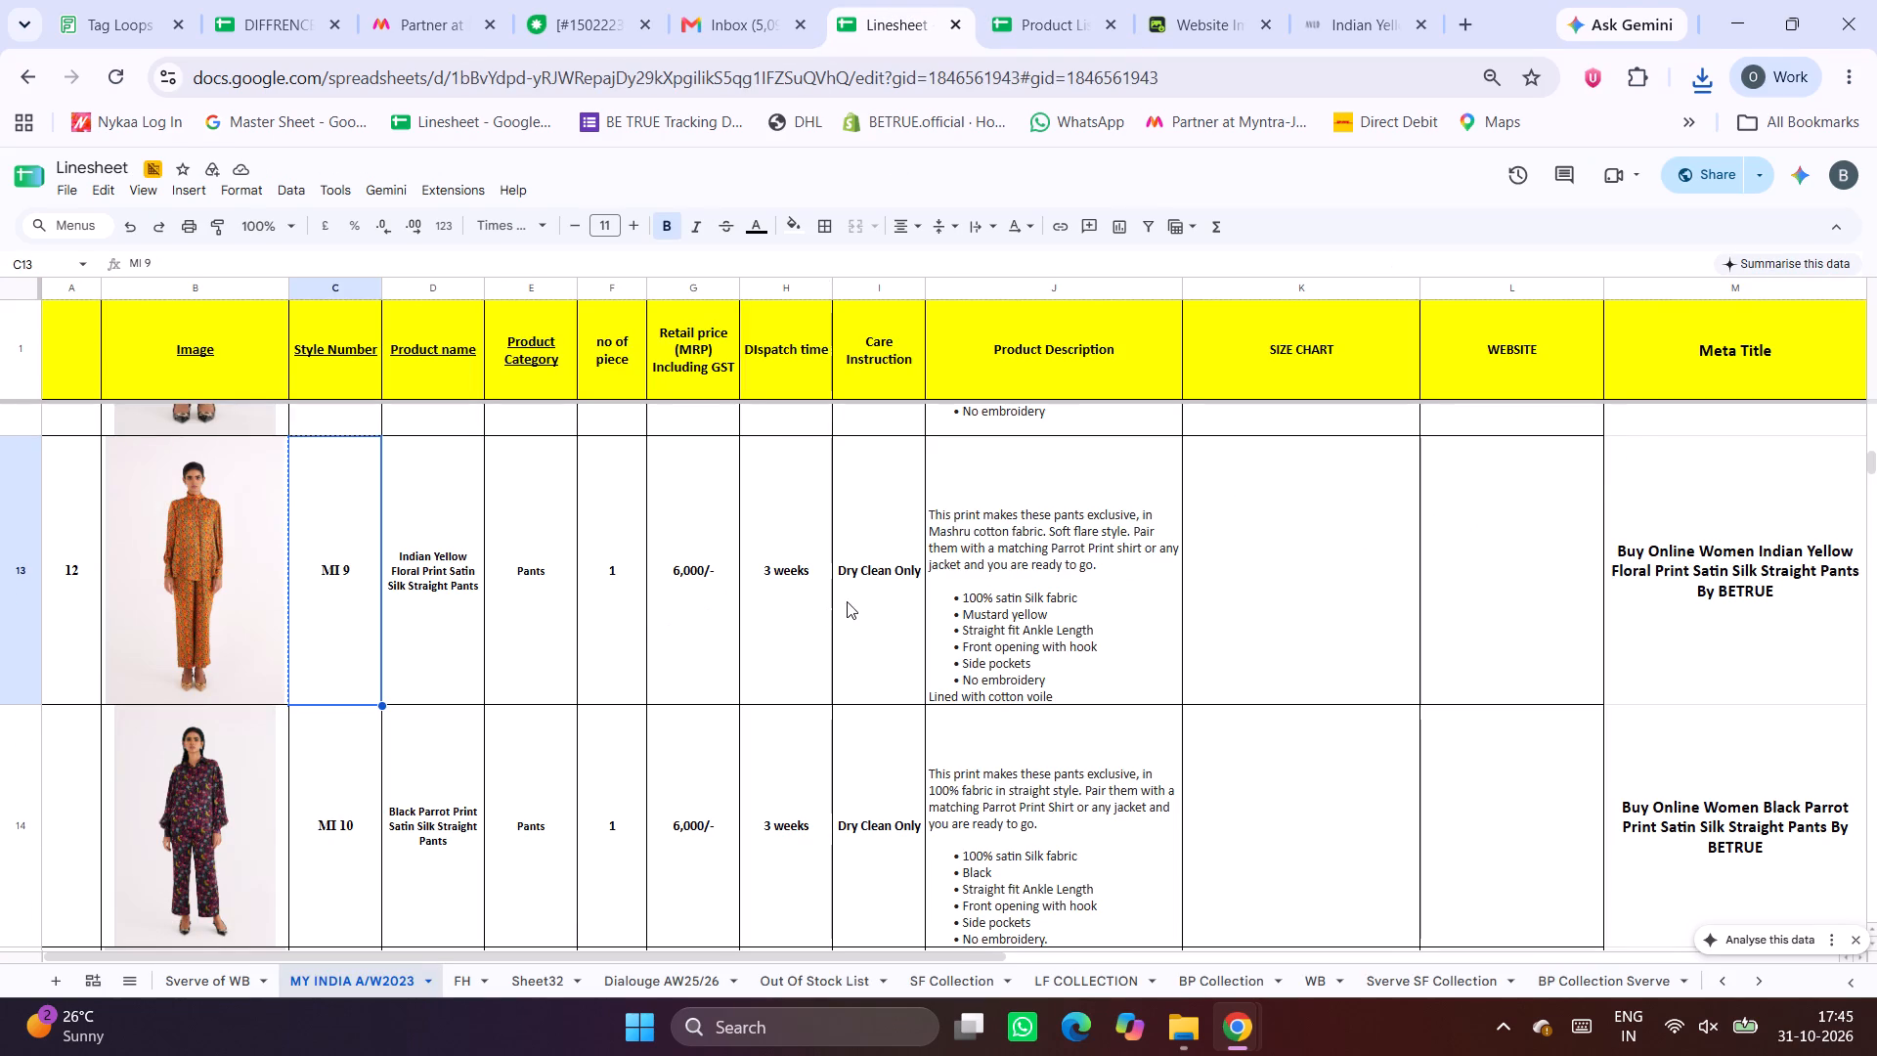
pyautogui.click(1051, 0)
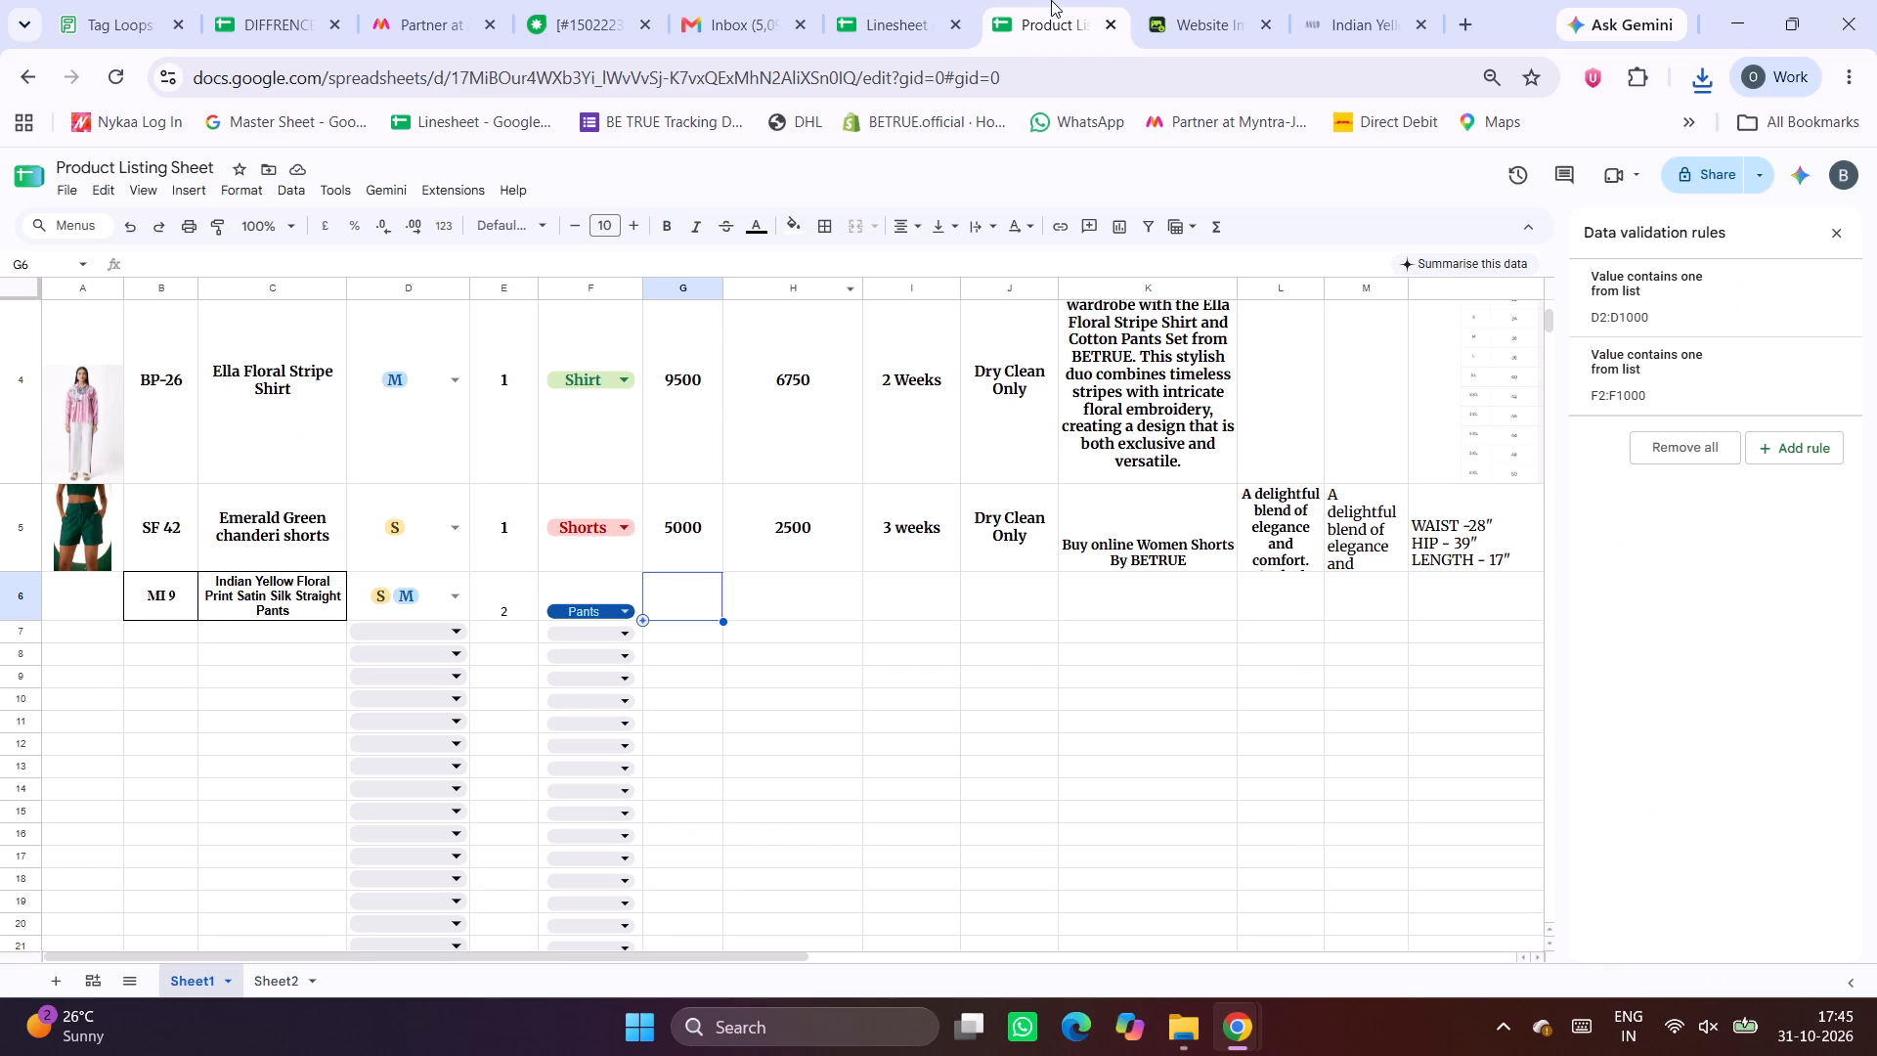
pyautogui.write('6000')
pyautogui.press('Tab')
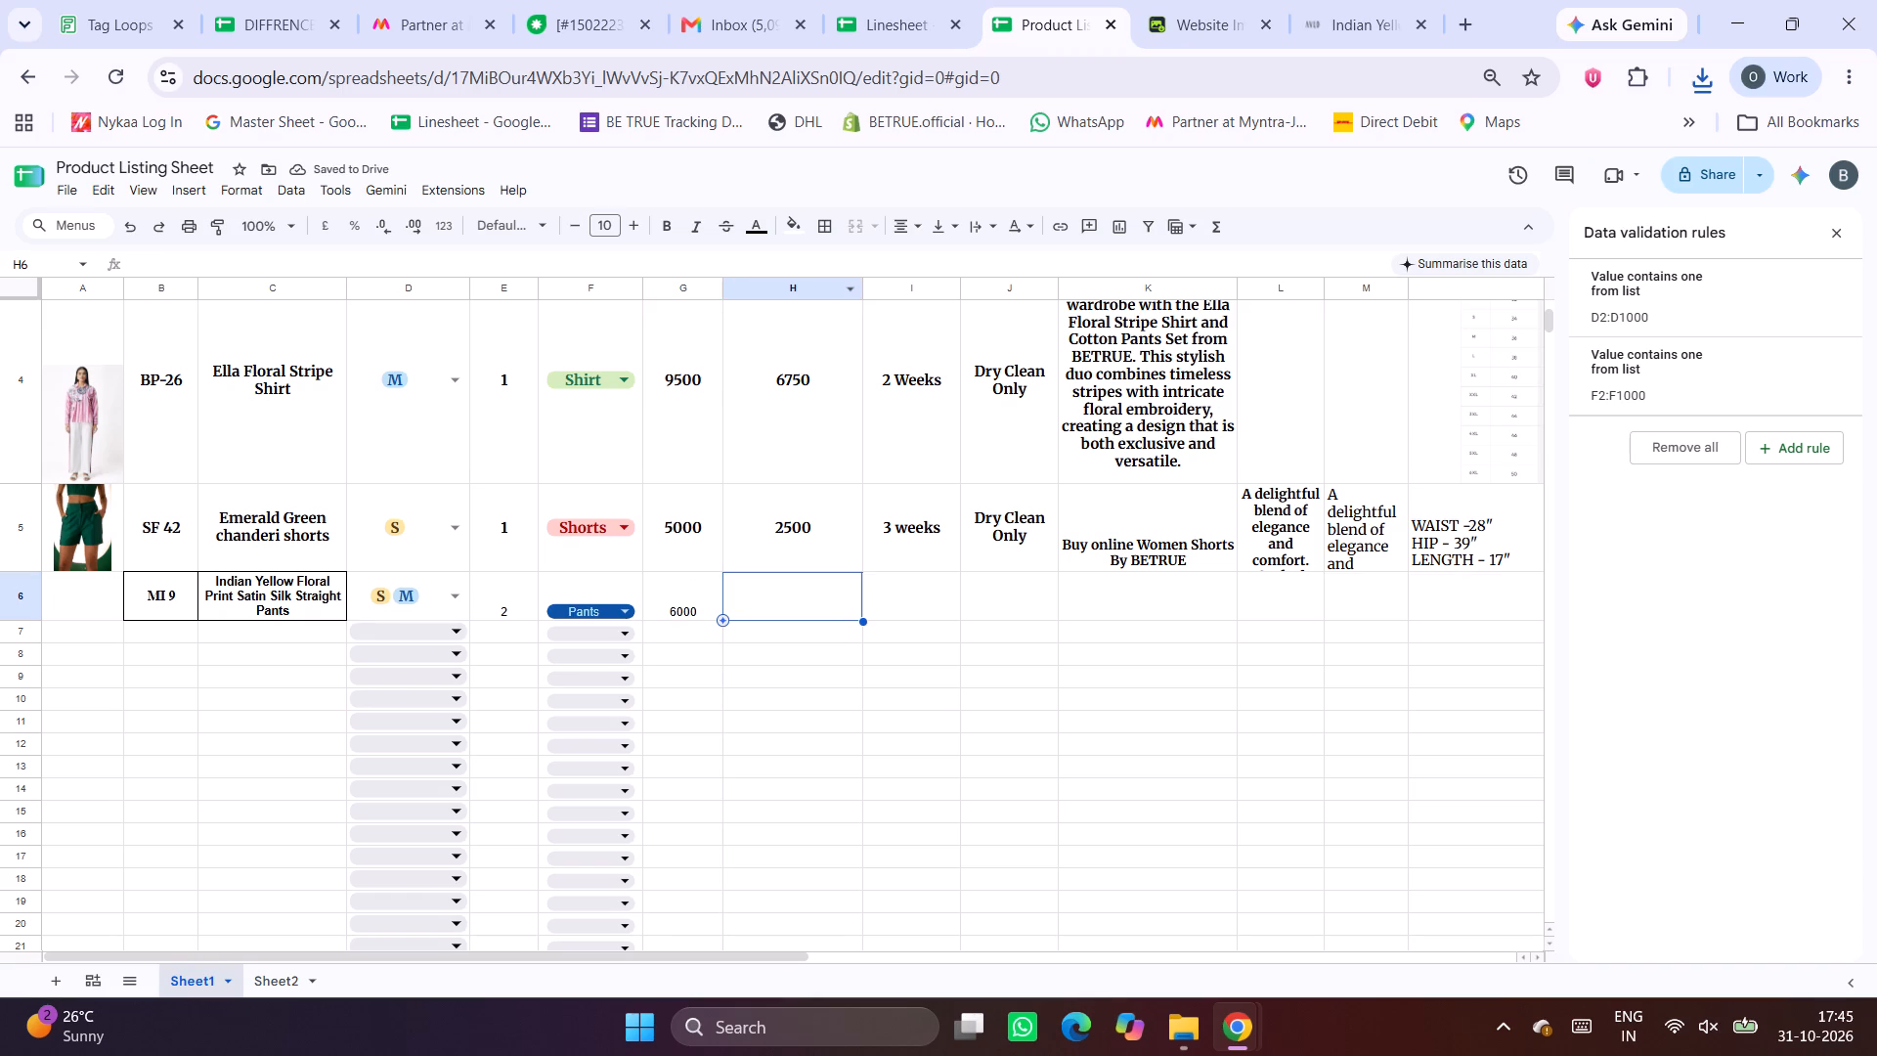
pyautogui.write('3000')
pyautogui.press('Tab')
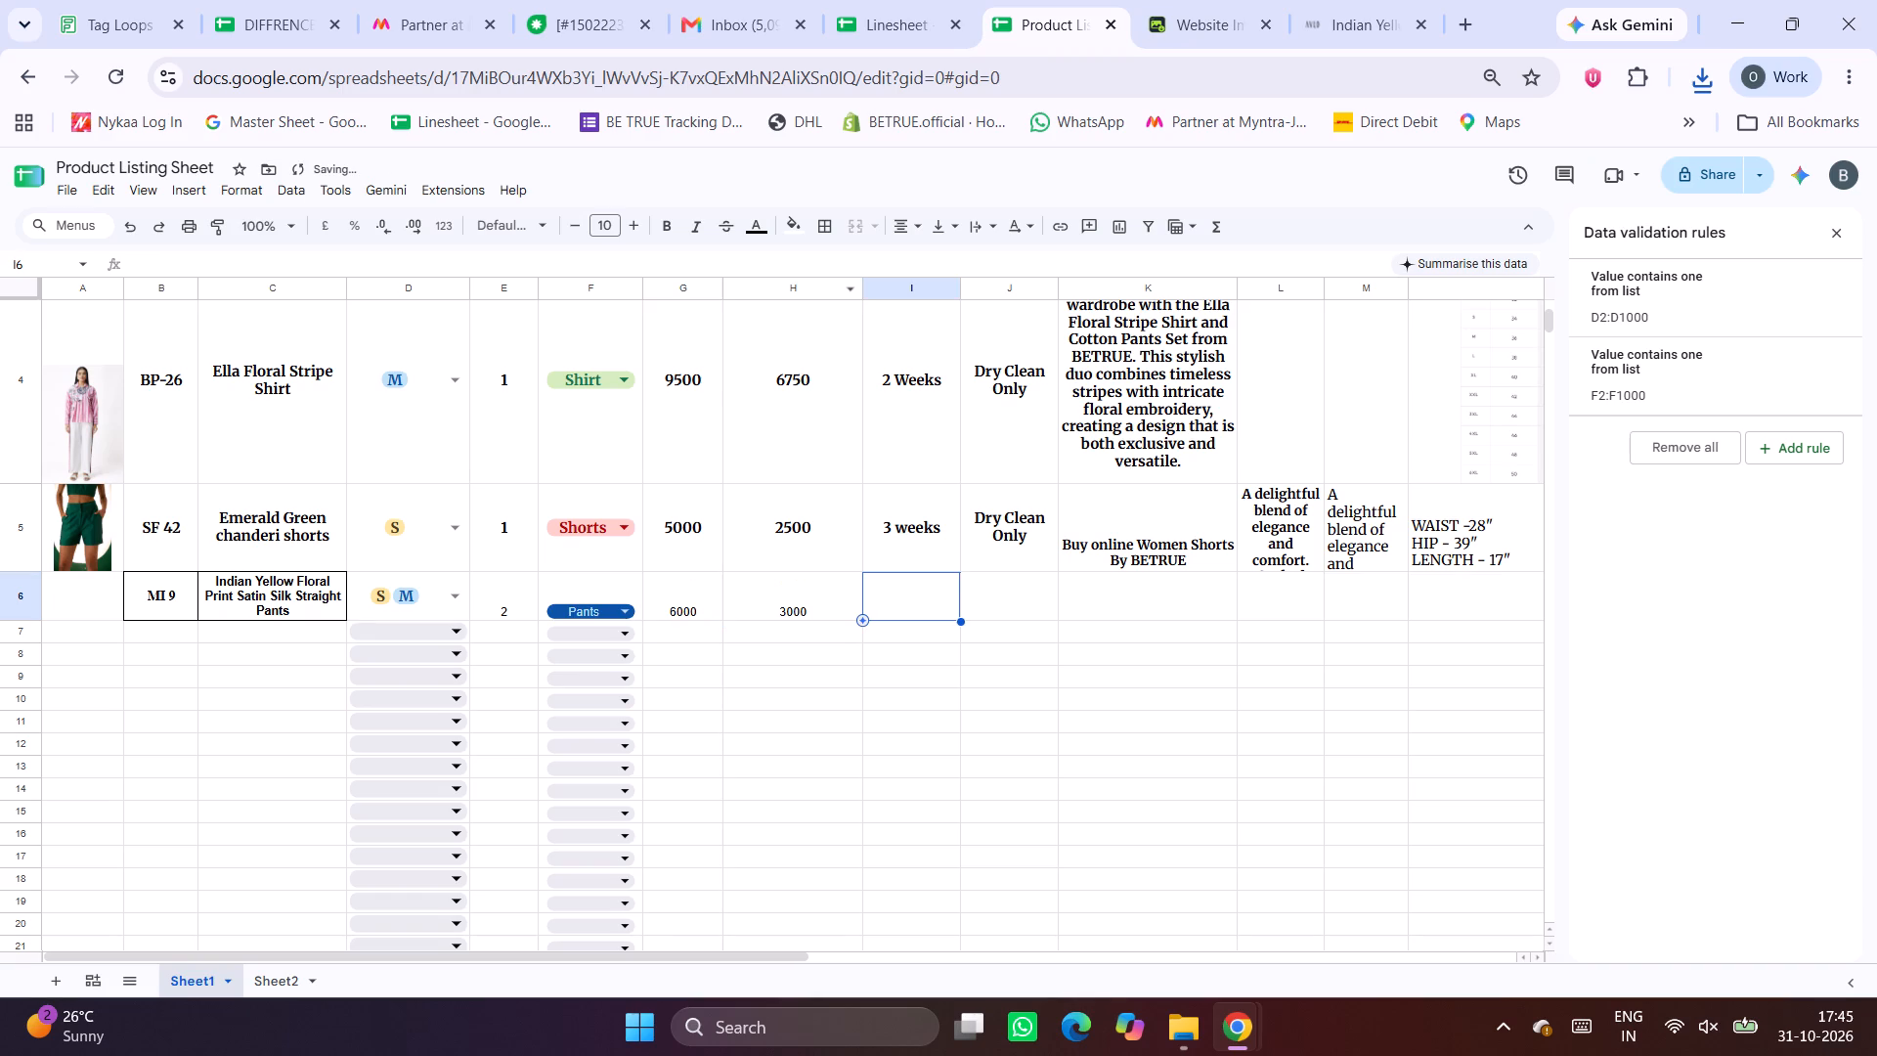
# Check MI 9's dispatch time in the Linesheet and enter 3 weeks in I6 of the Product Listing Sheet.
pyautogui.click(881, 0)
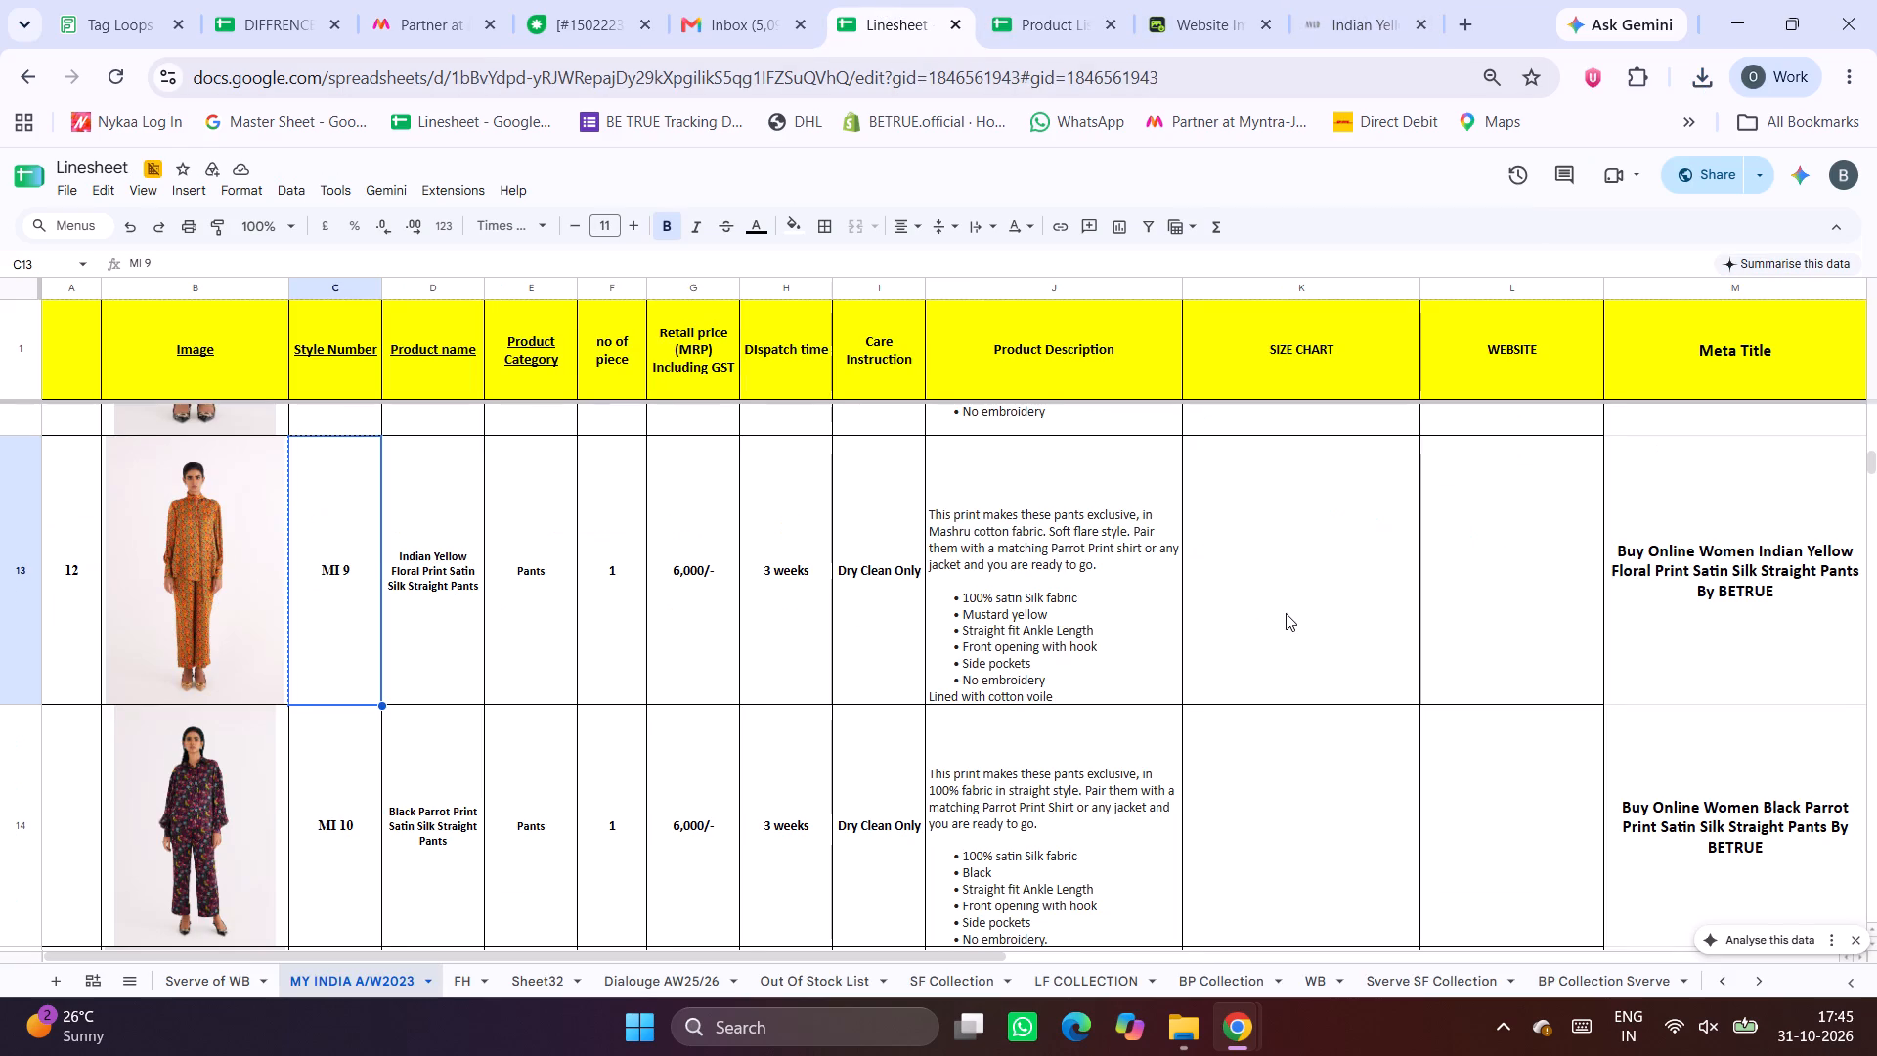
pyautogui.click(1061, 0)
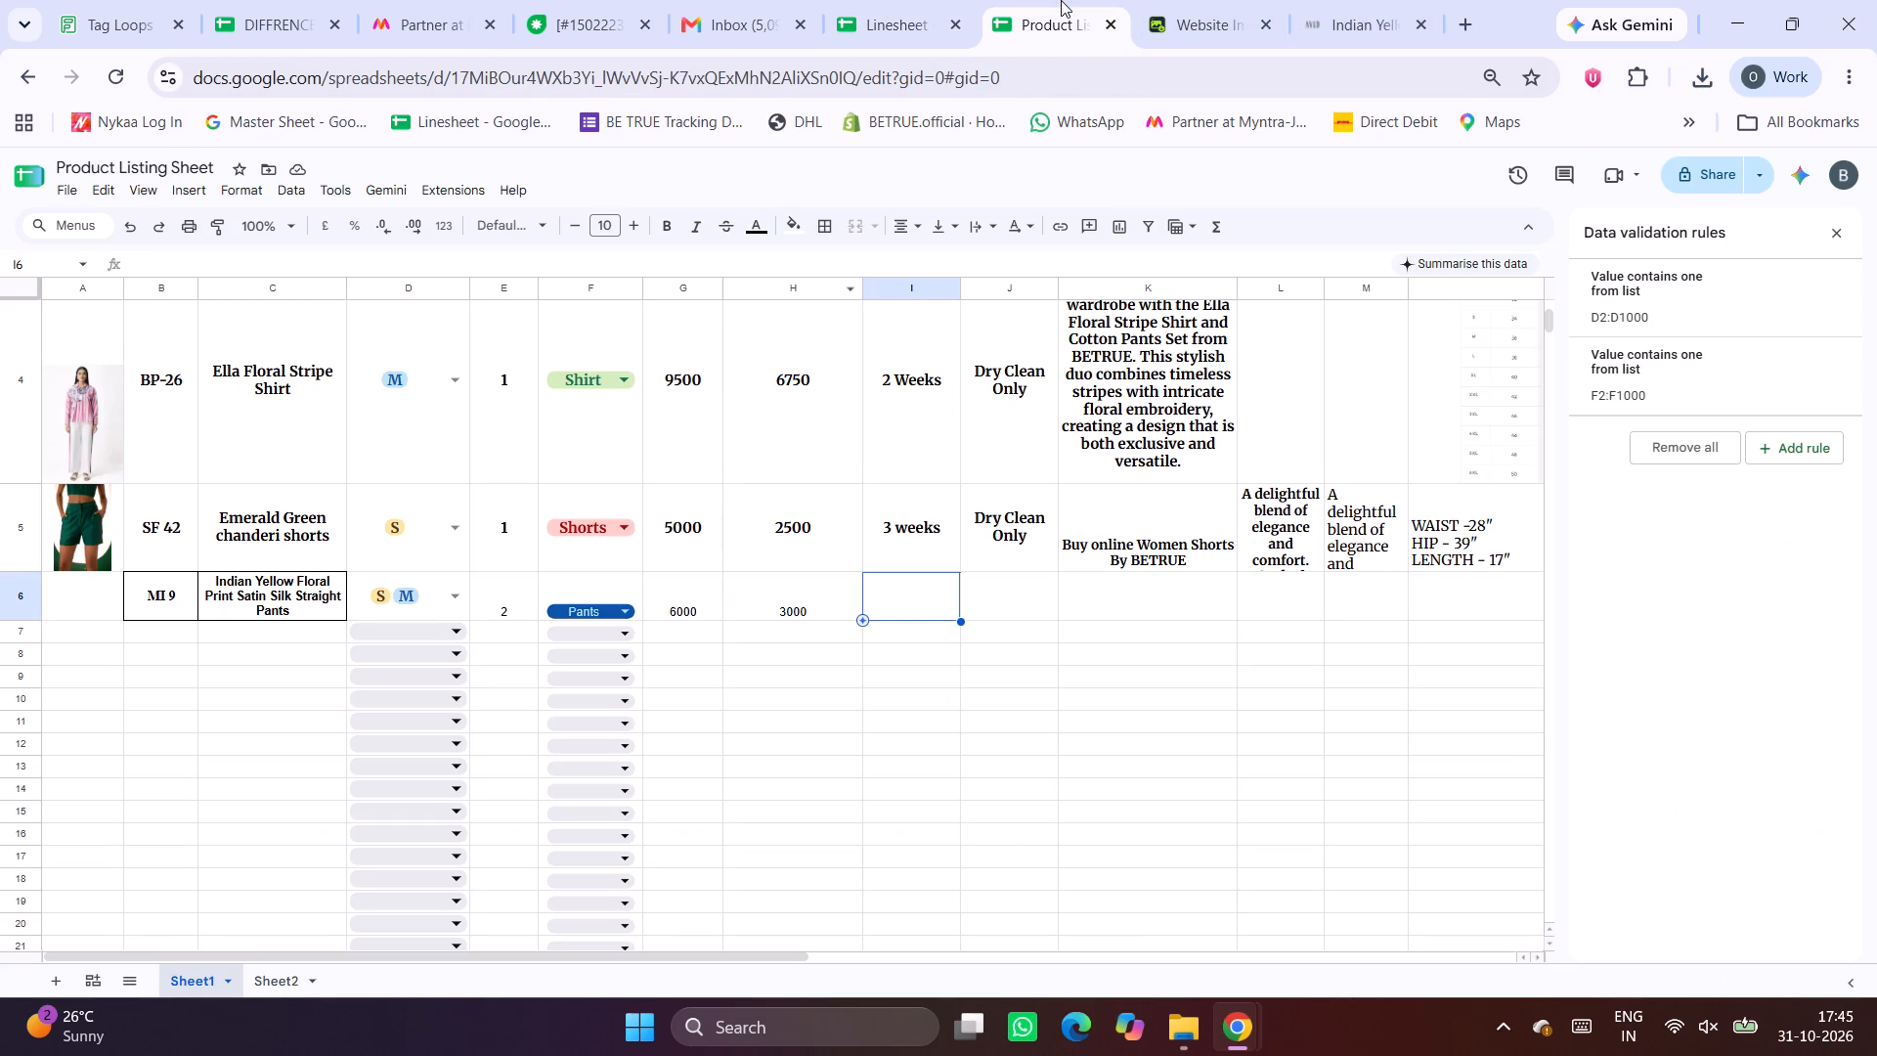
pyautogui.press('3')
pyautogui.press('space')
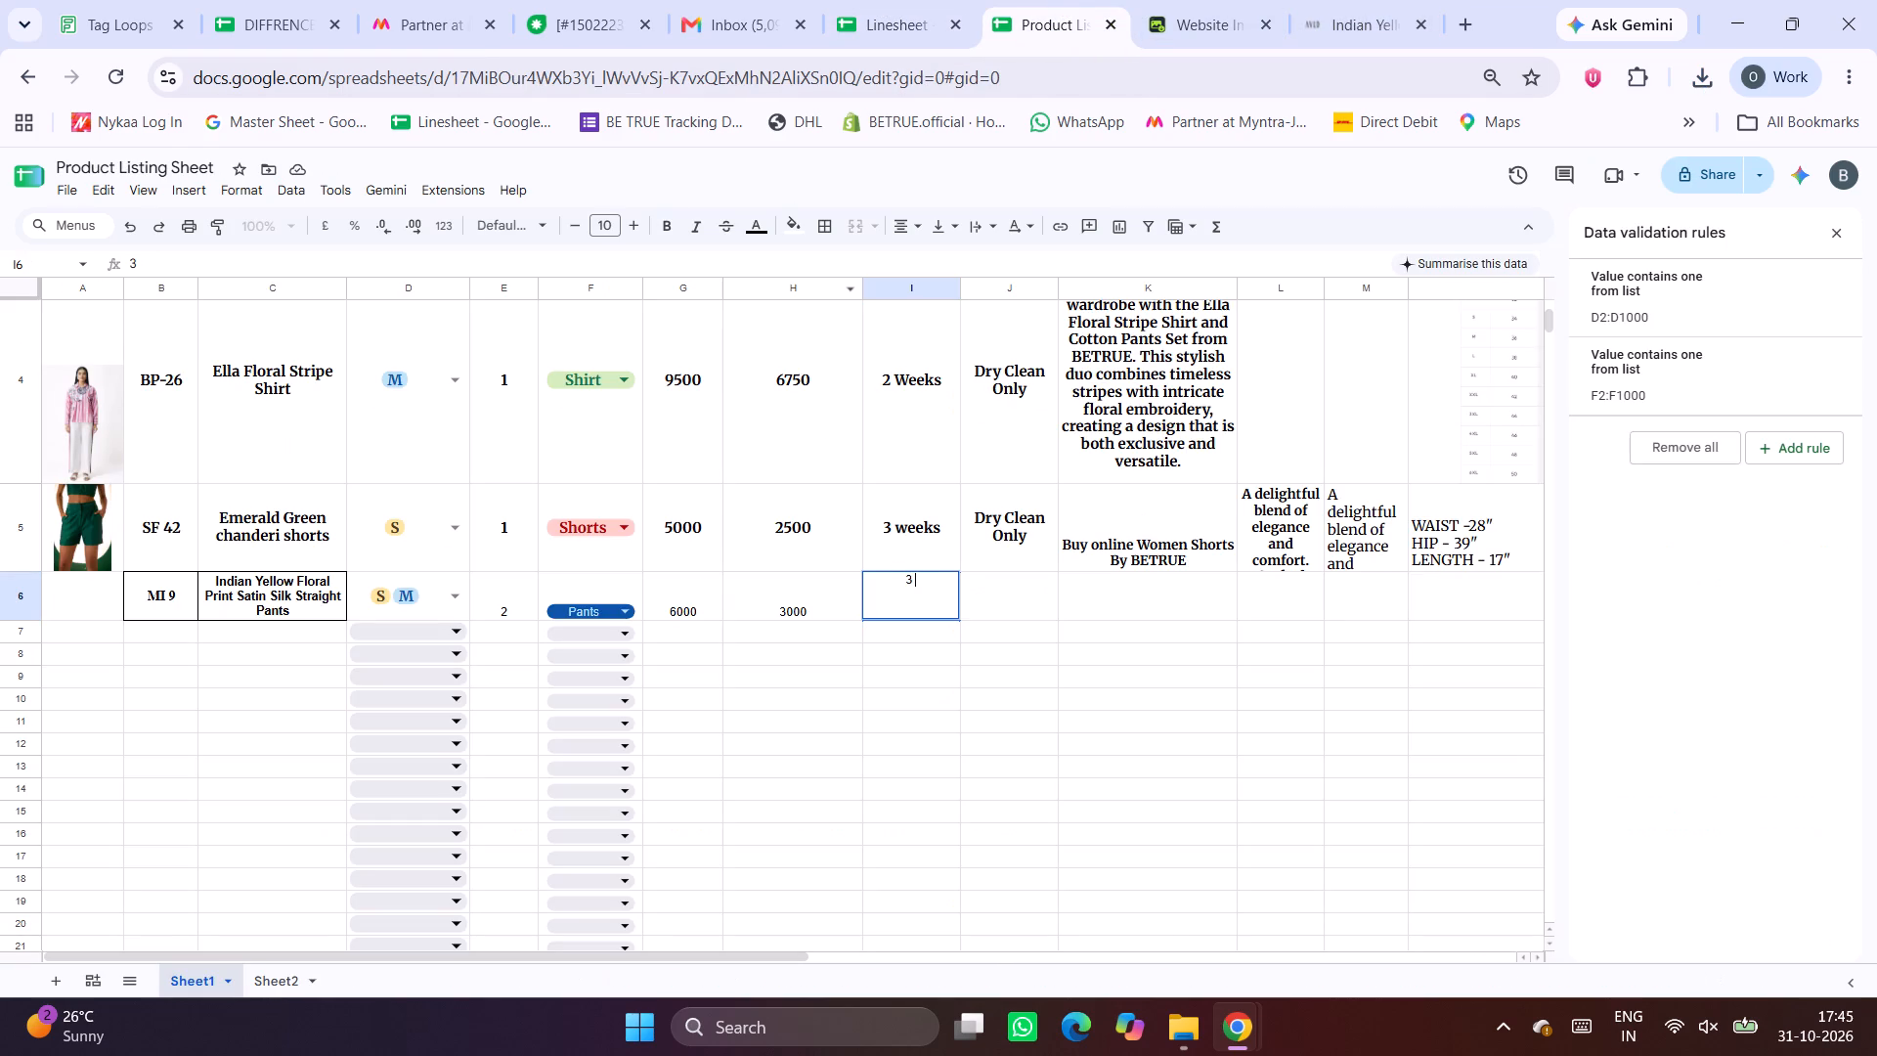
pyautogui.write('weeks')
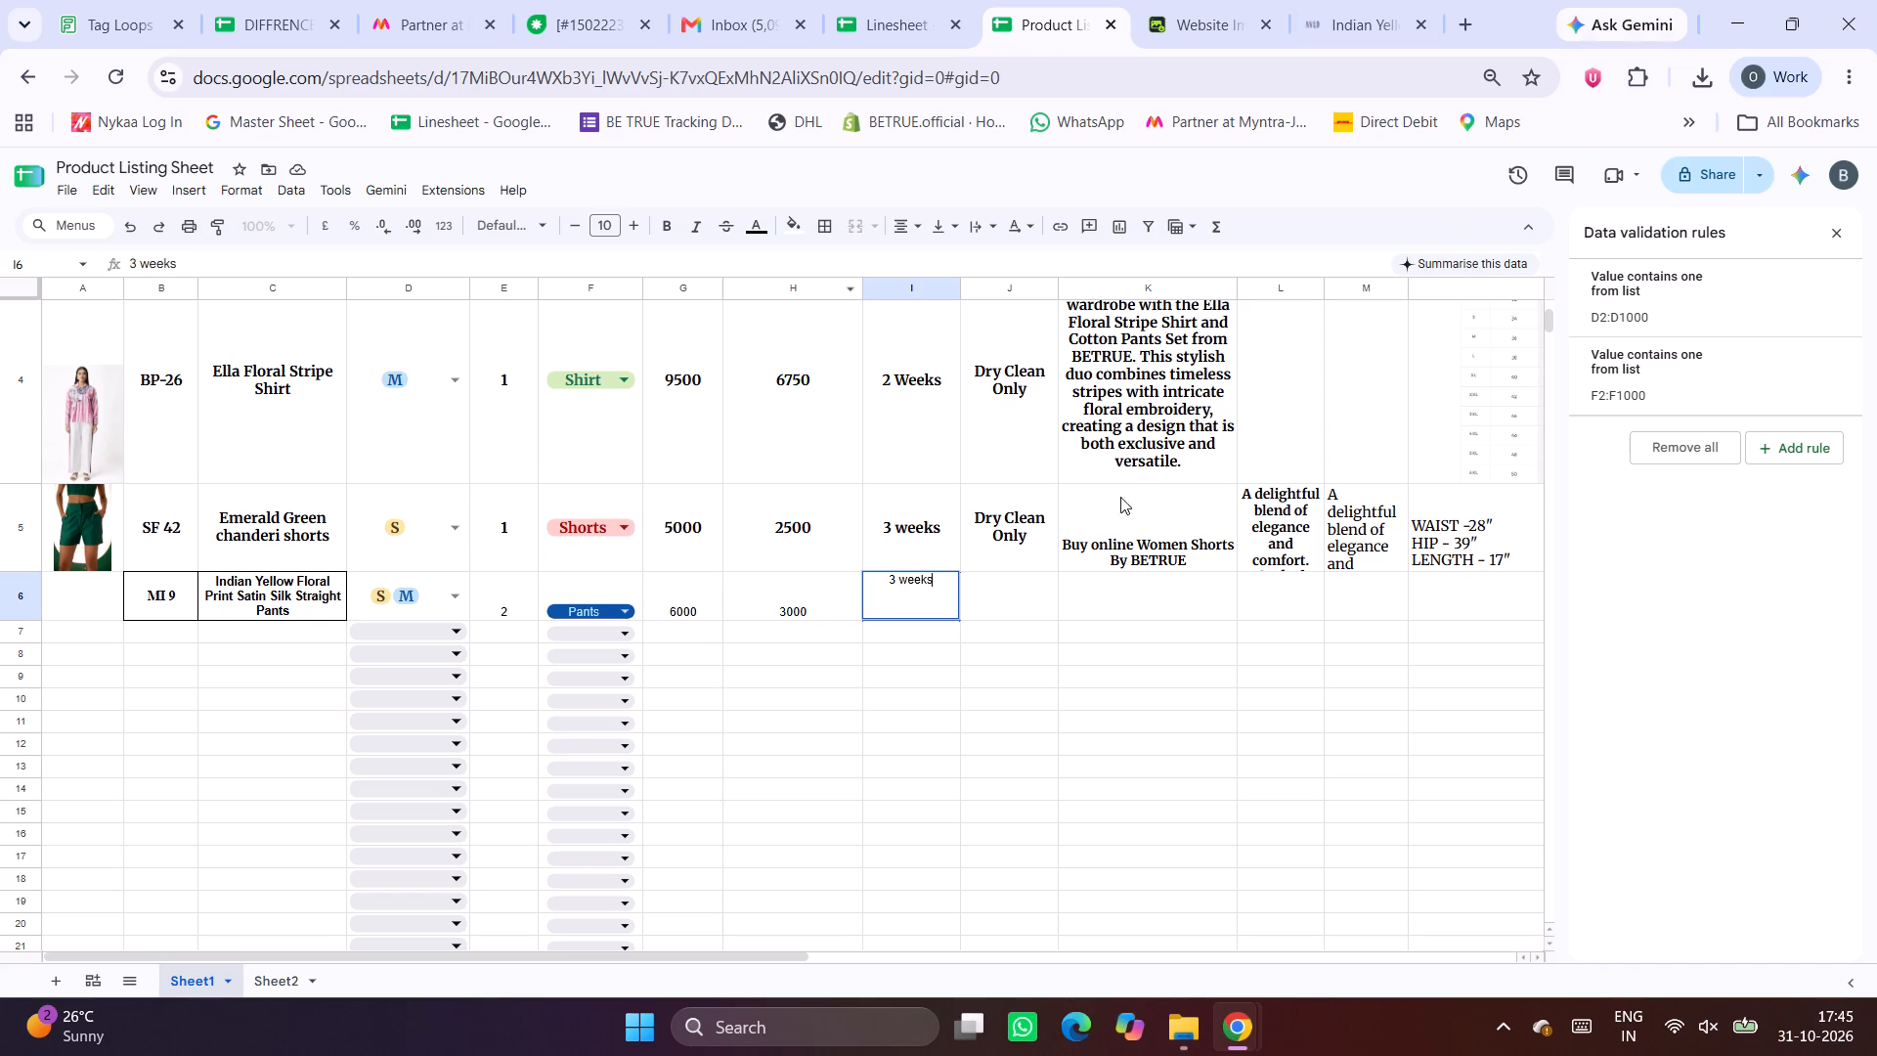
pyautogui.click(1026, 602)
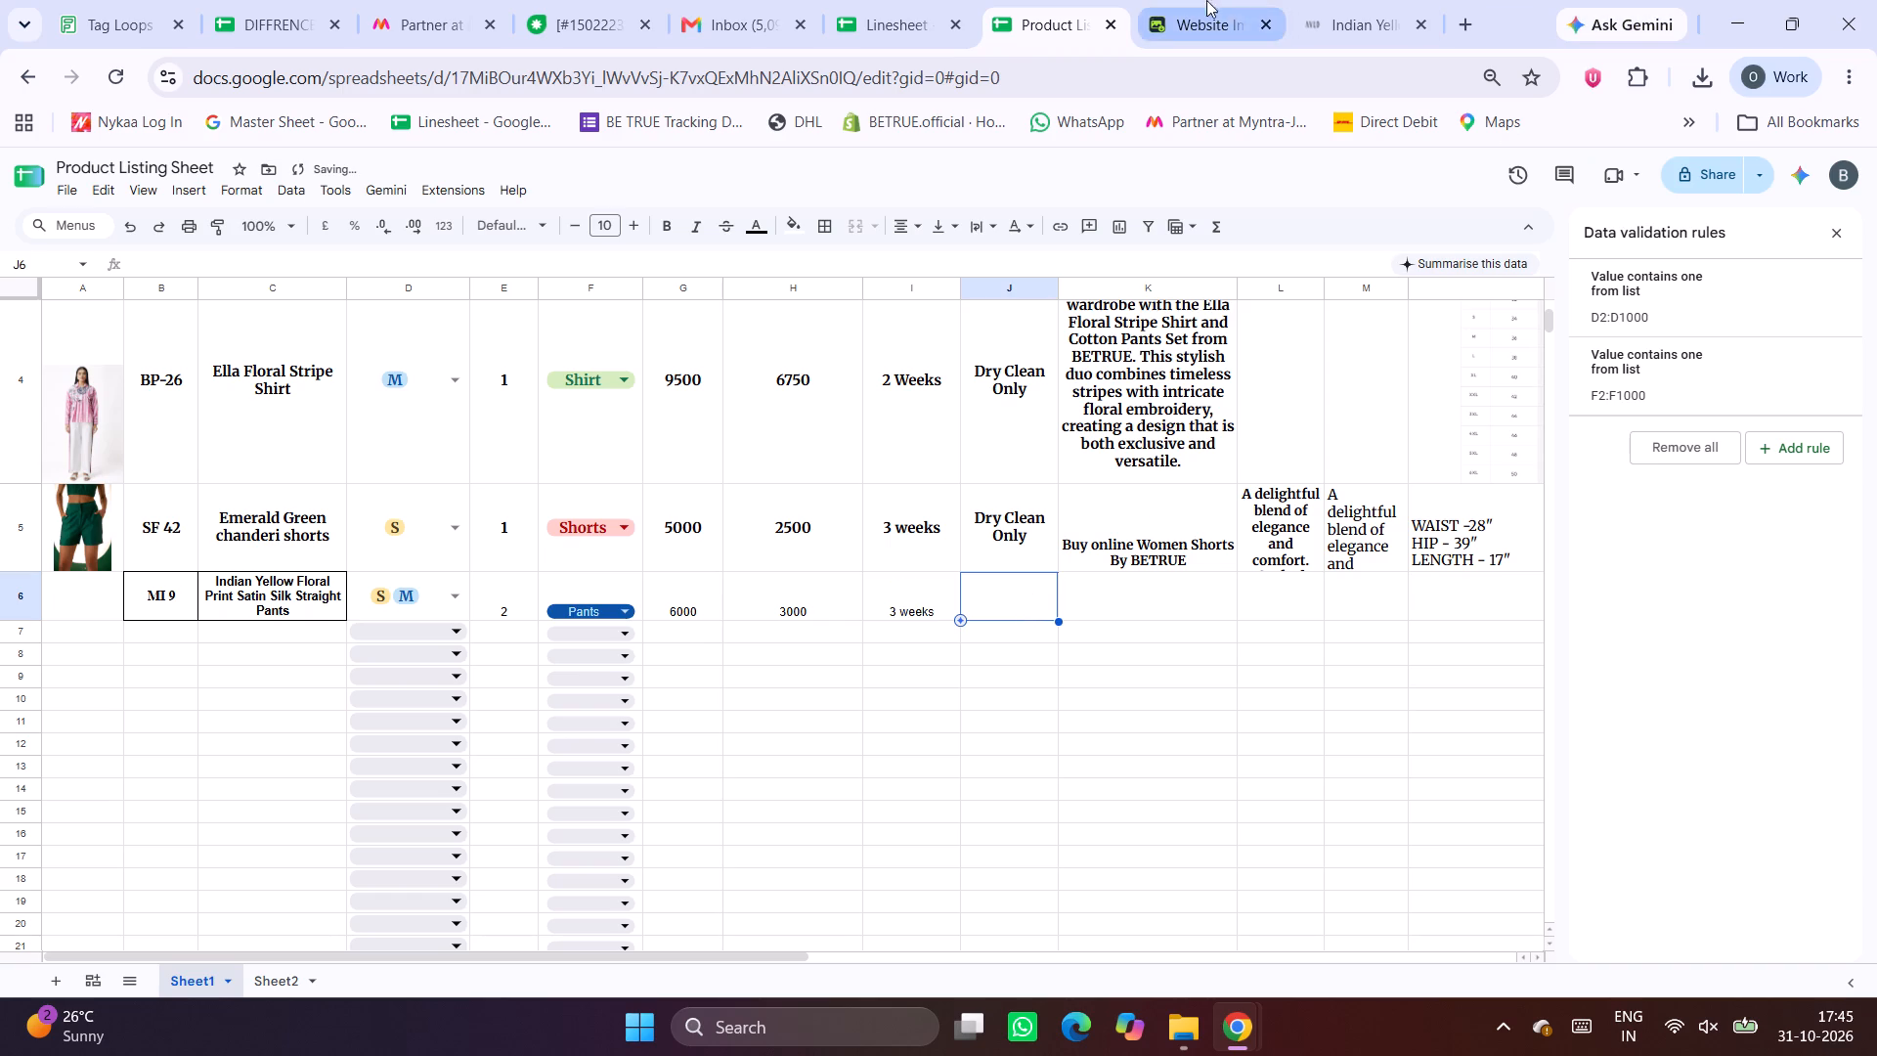
# Check MI 9's care instruction in the Linesheet and copy Dry Clean Only from J5 into J6 of the Product Listing Sheet.
pyautogui.click(1833, 225)
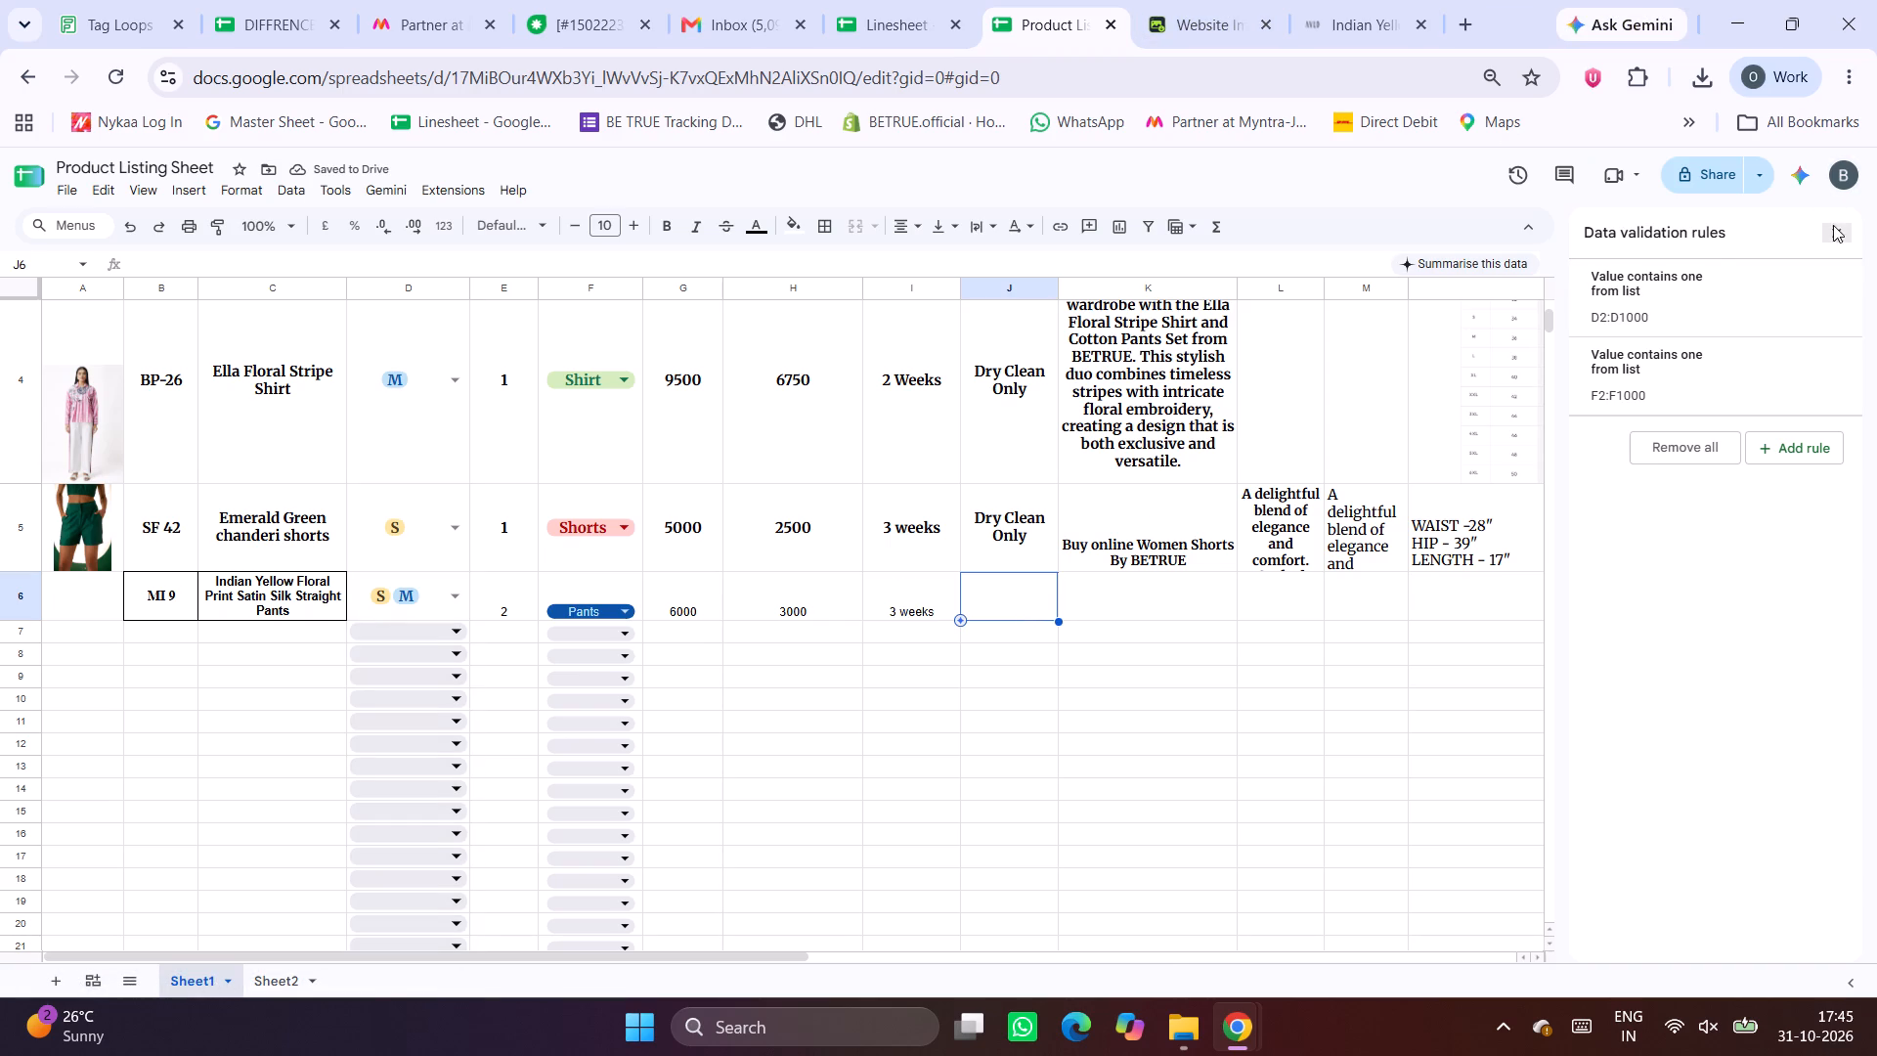
pyautogui.click(1158, 0)
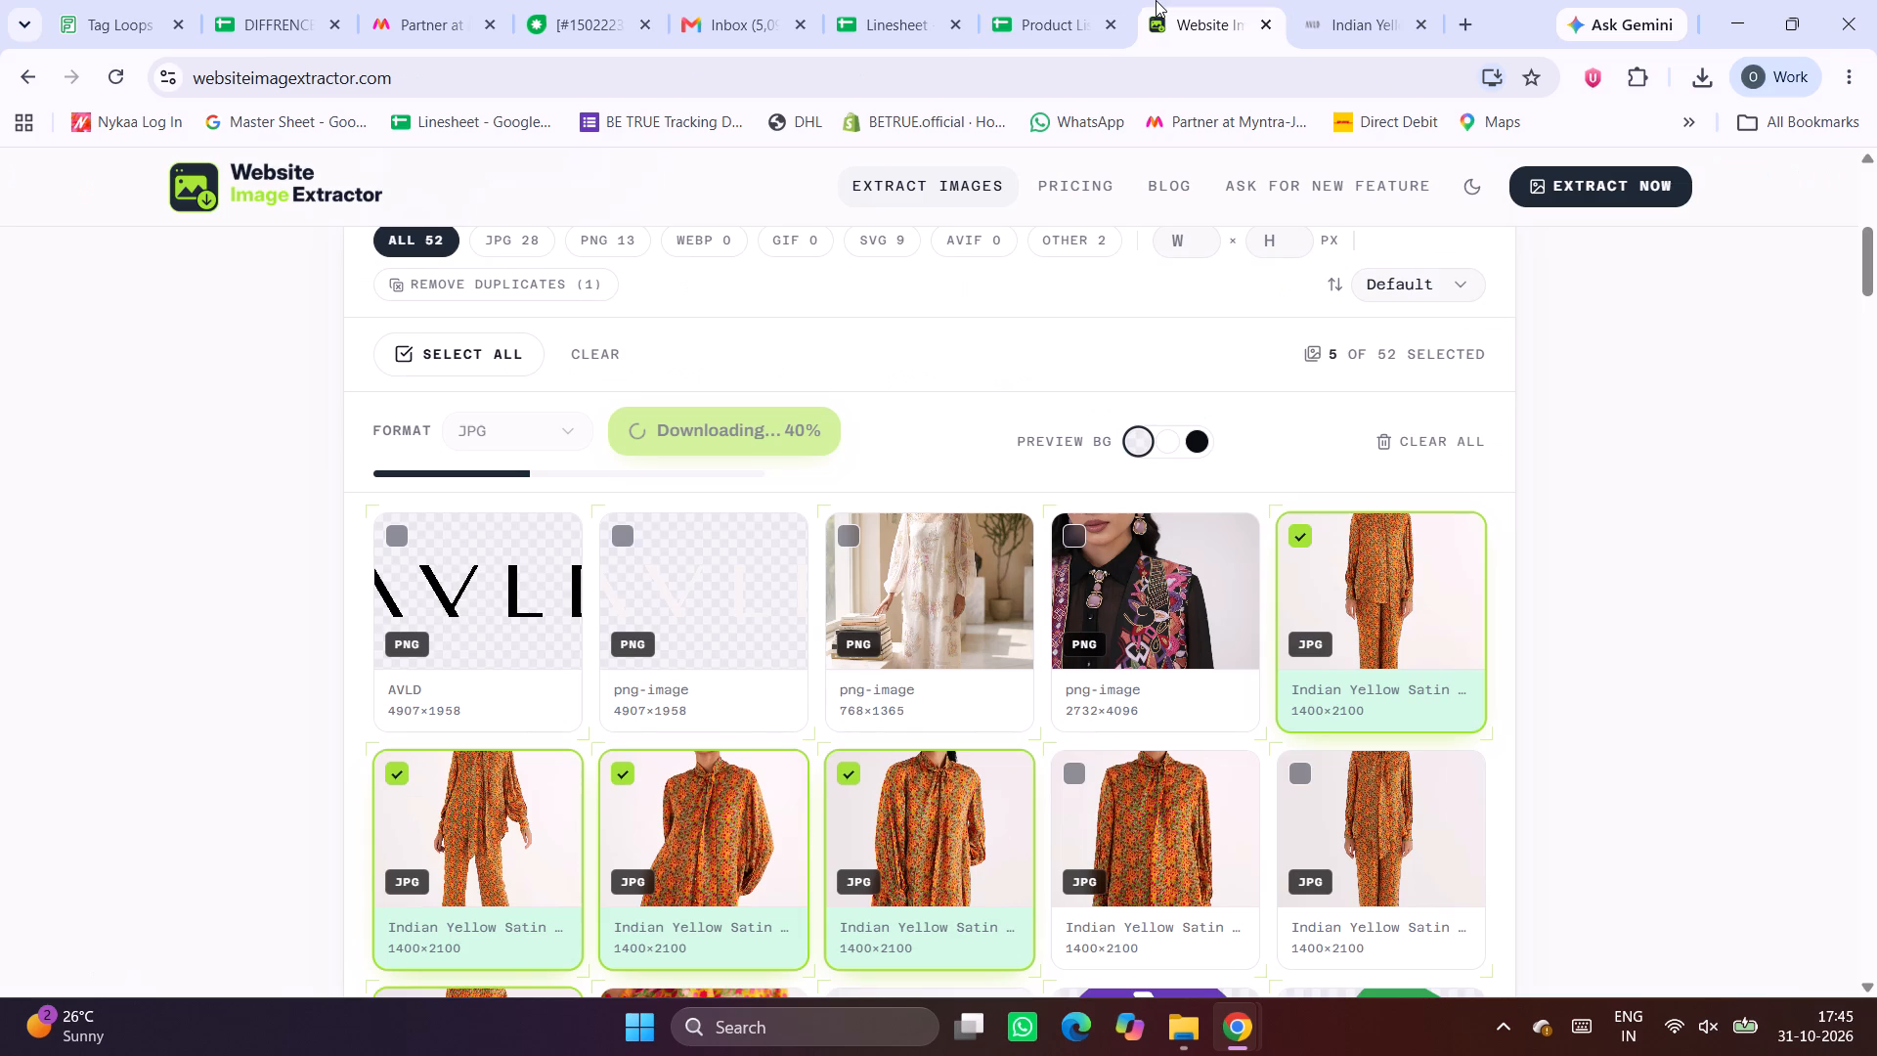
pyautogui.click(1018, 0)
pyautogui.click(912, 0)
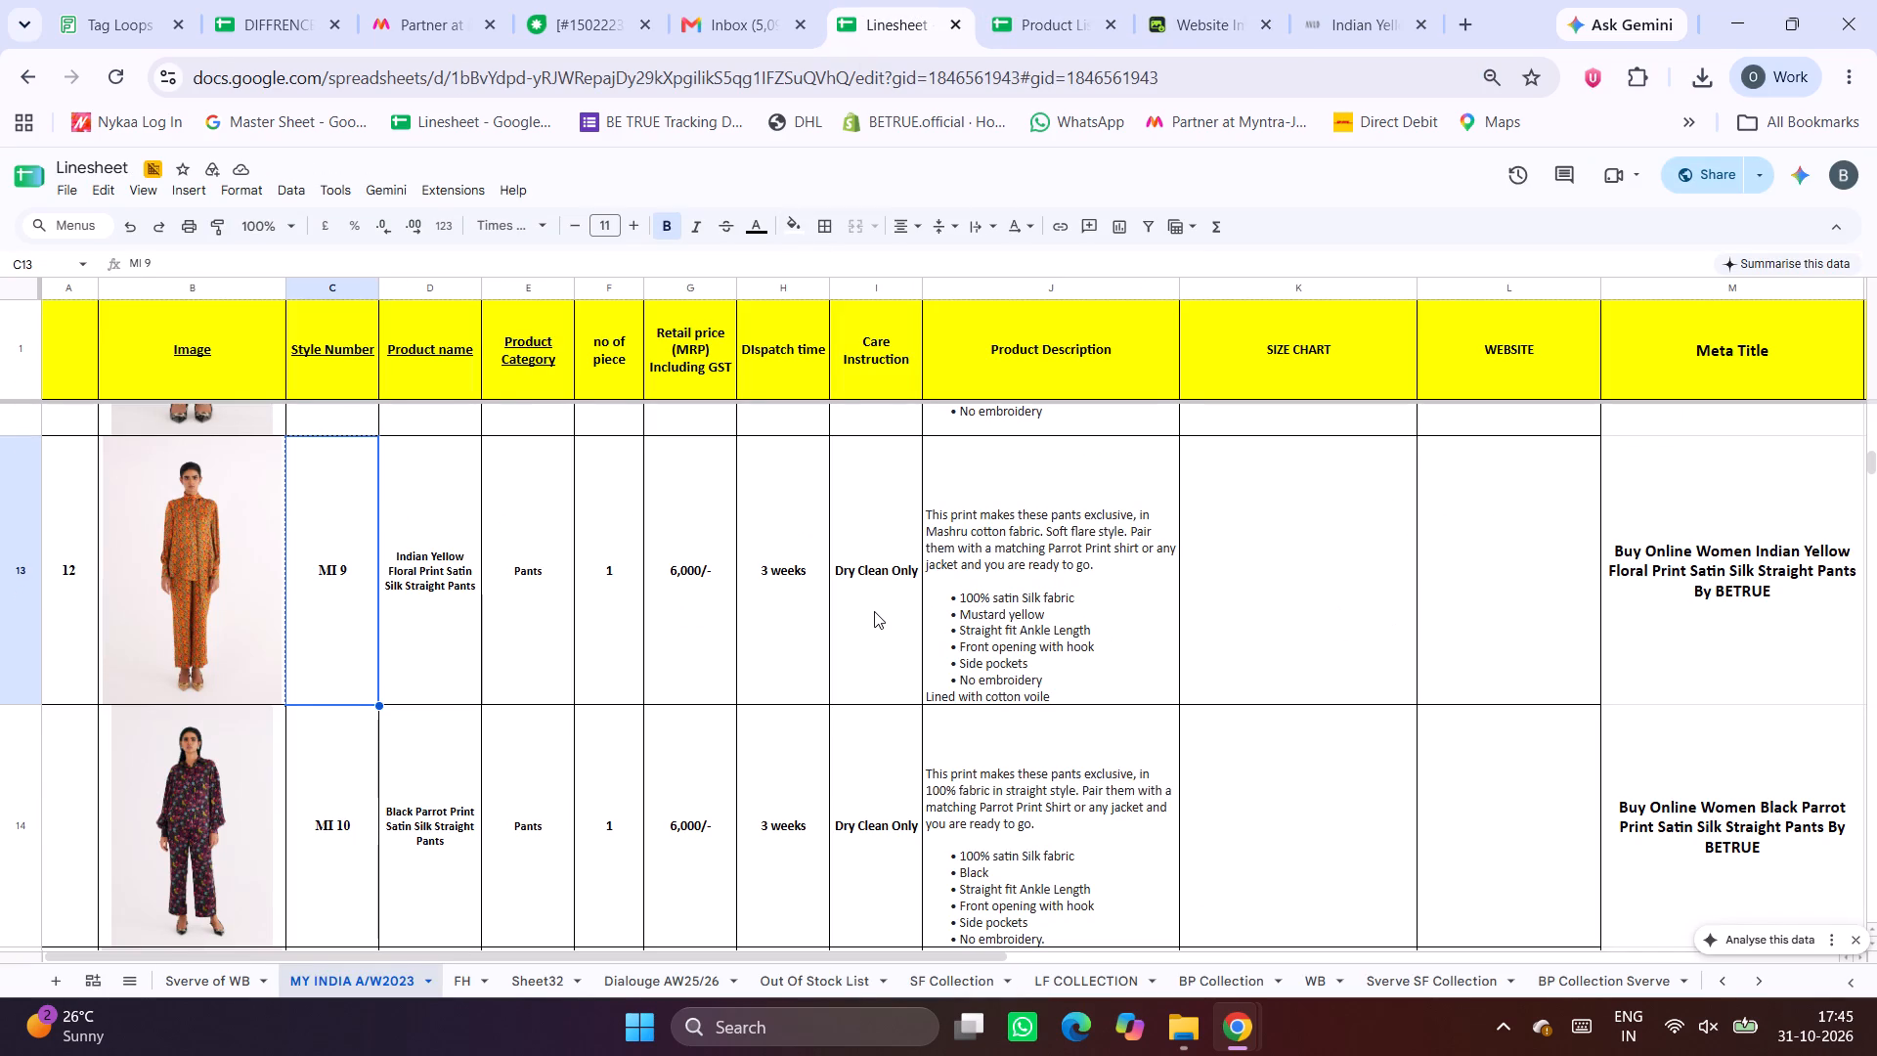
pyautogui.click(1088, 0)
pyautogui.click(1010, 535)
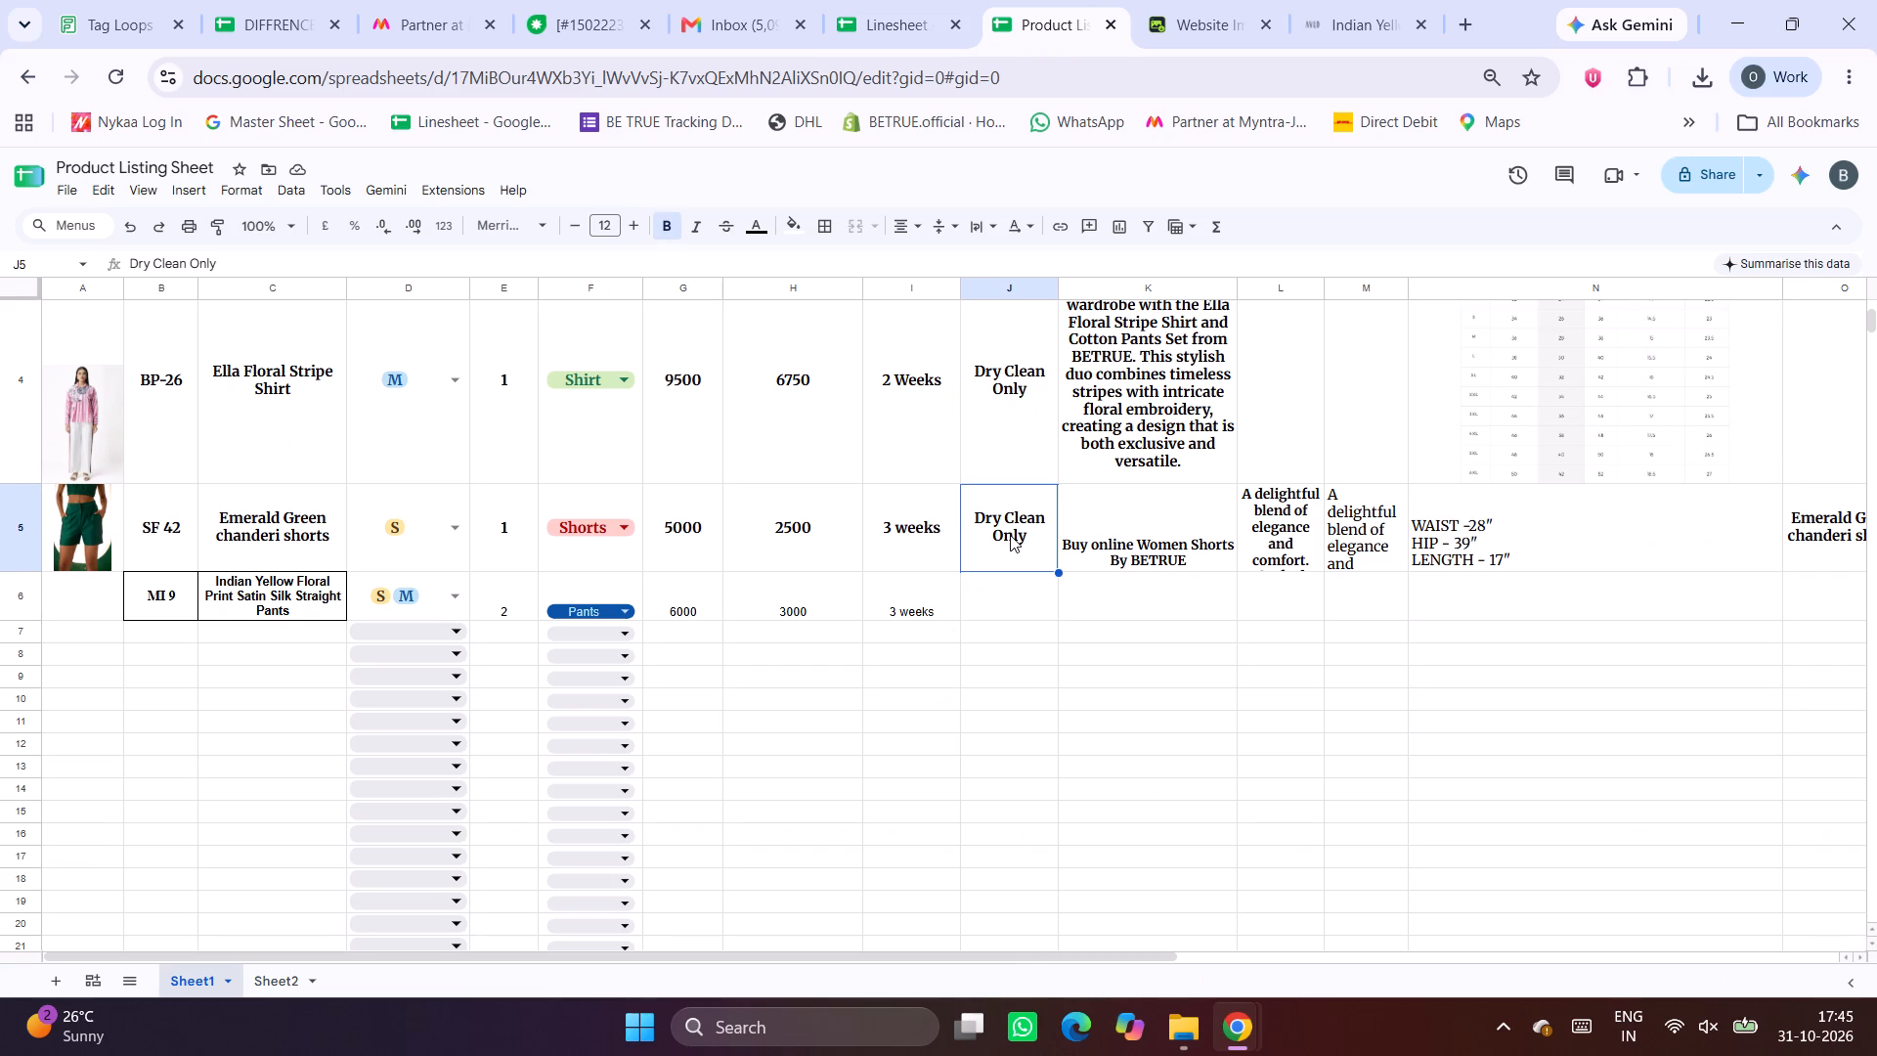
pyautogui.hotkey('ctrl', 'c')
pyautogui.click(1000, 650)
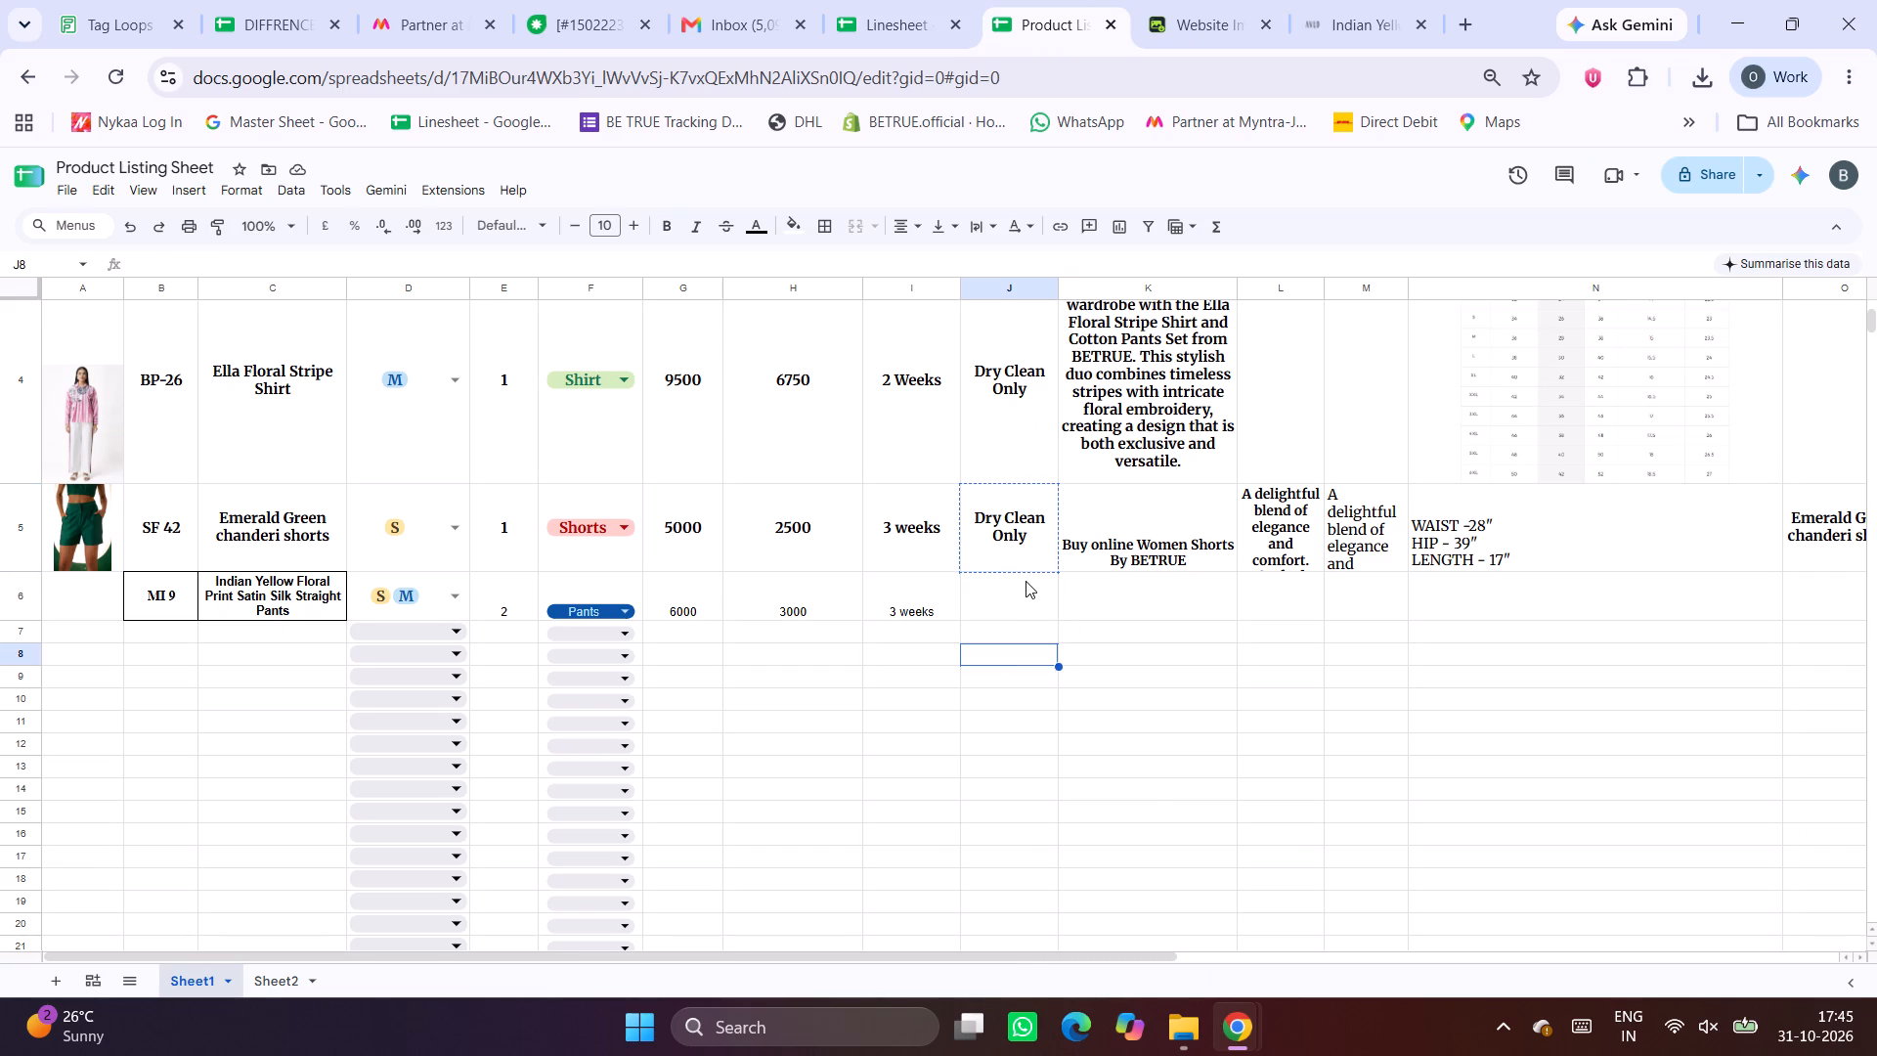
pyautogui.click(1026, 581)
pyautogui.hotkey('ctrl', 'v')
# Copy the MI 9 product description from J13 of the Linesheet into K6 of the Product Listing Sheet.
pyautogui.click(1152, 595)
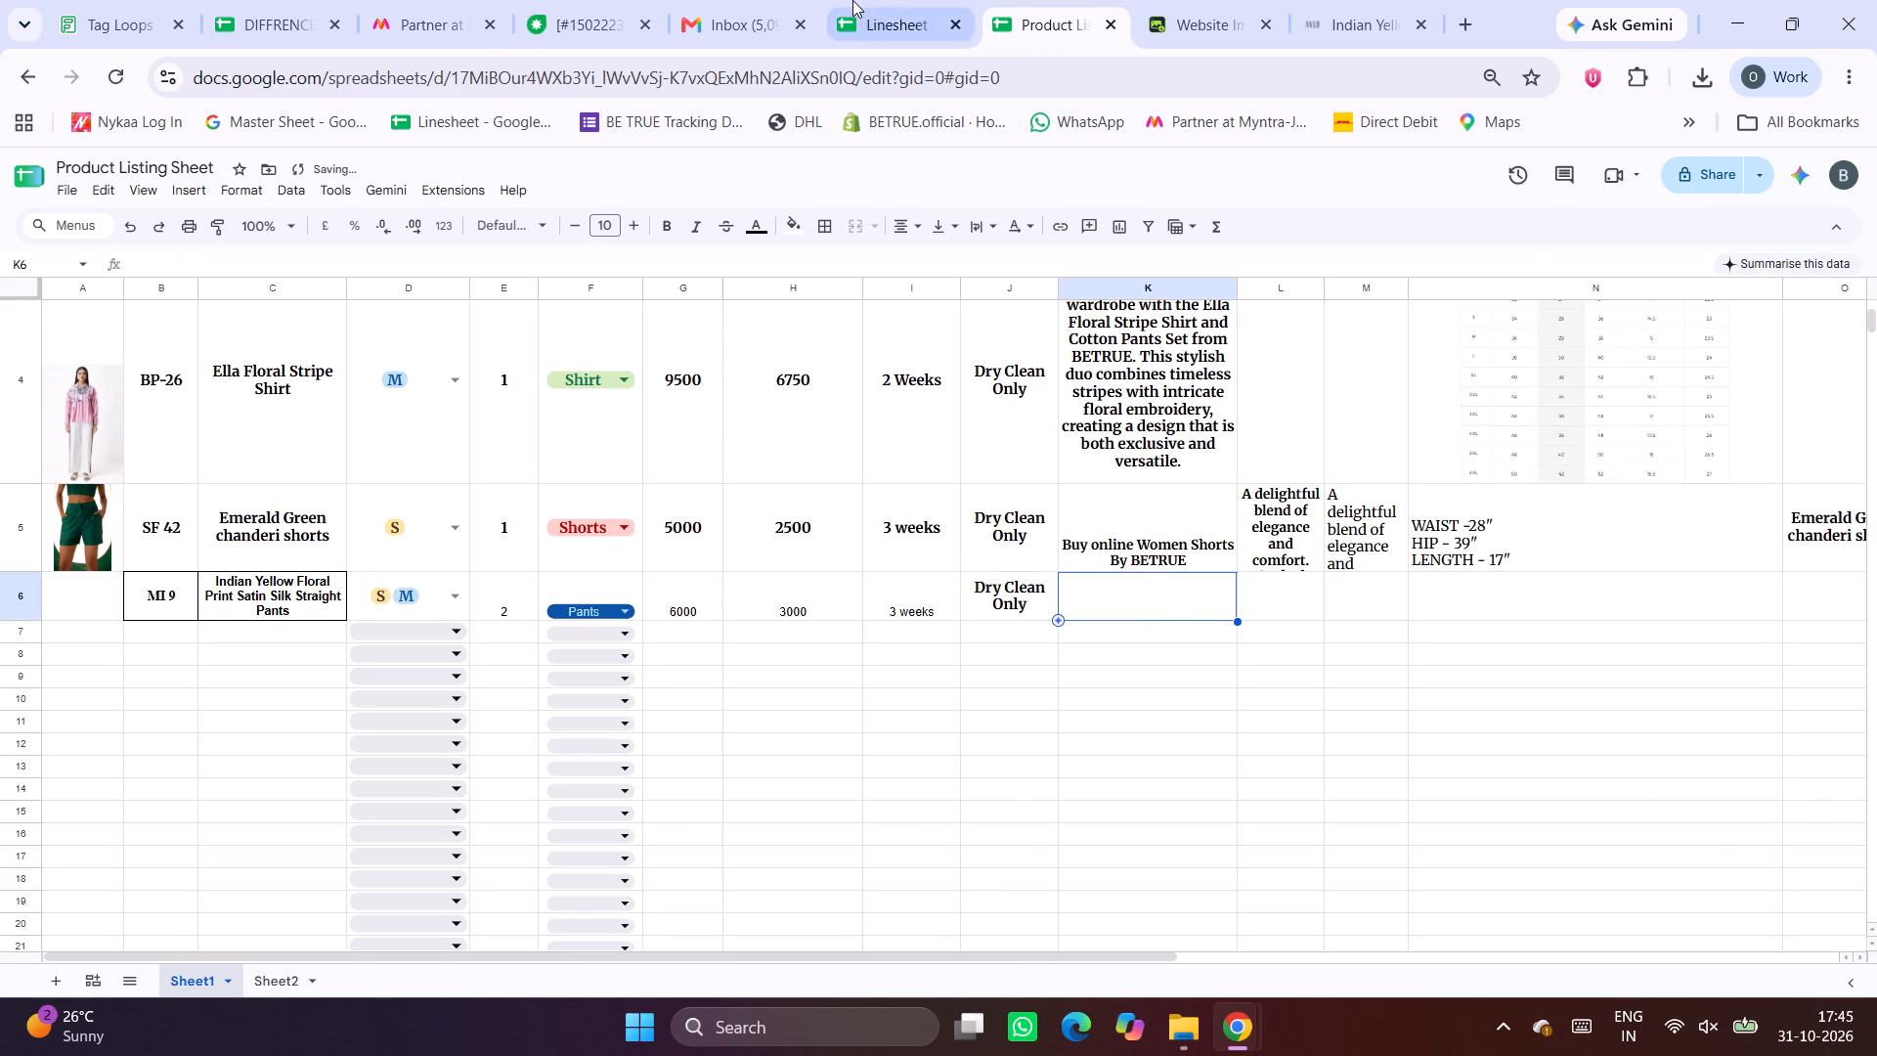
pyautogui.click(852, 0)
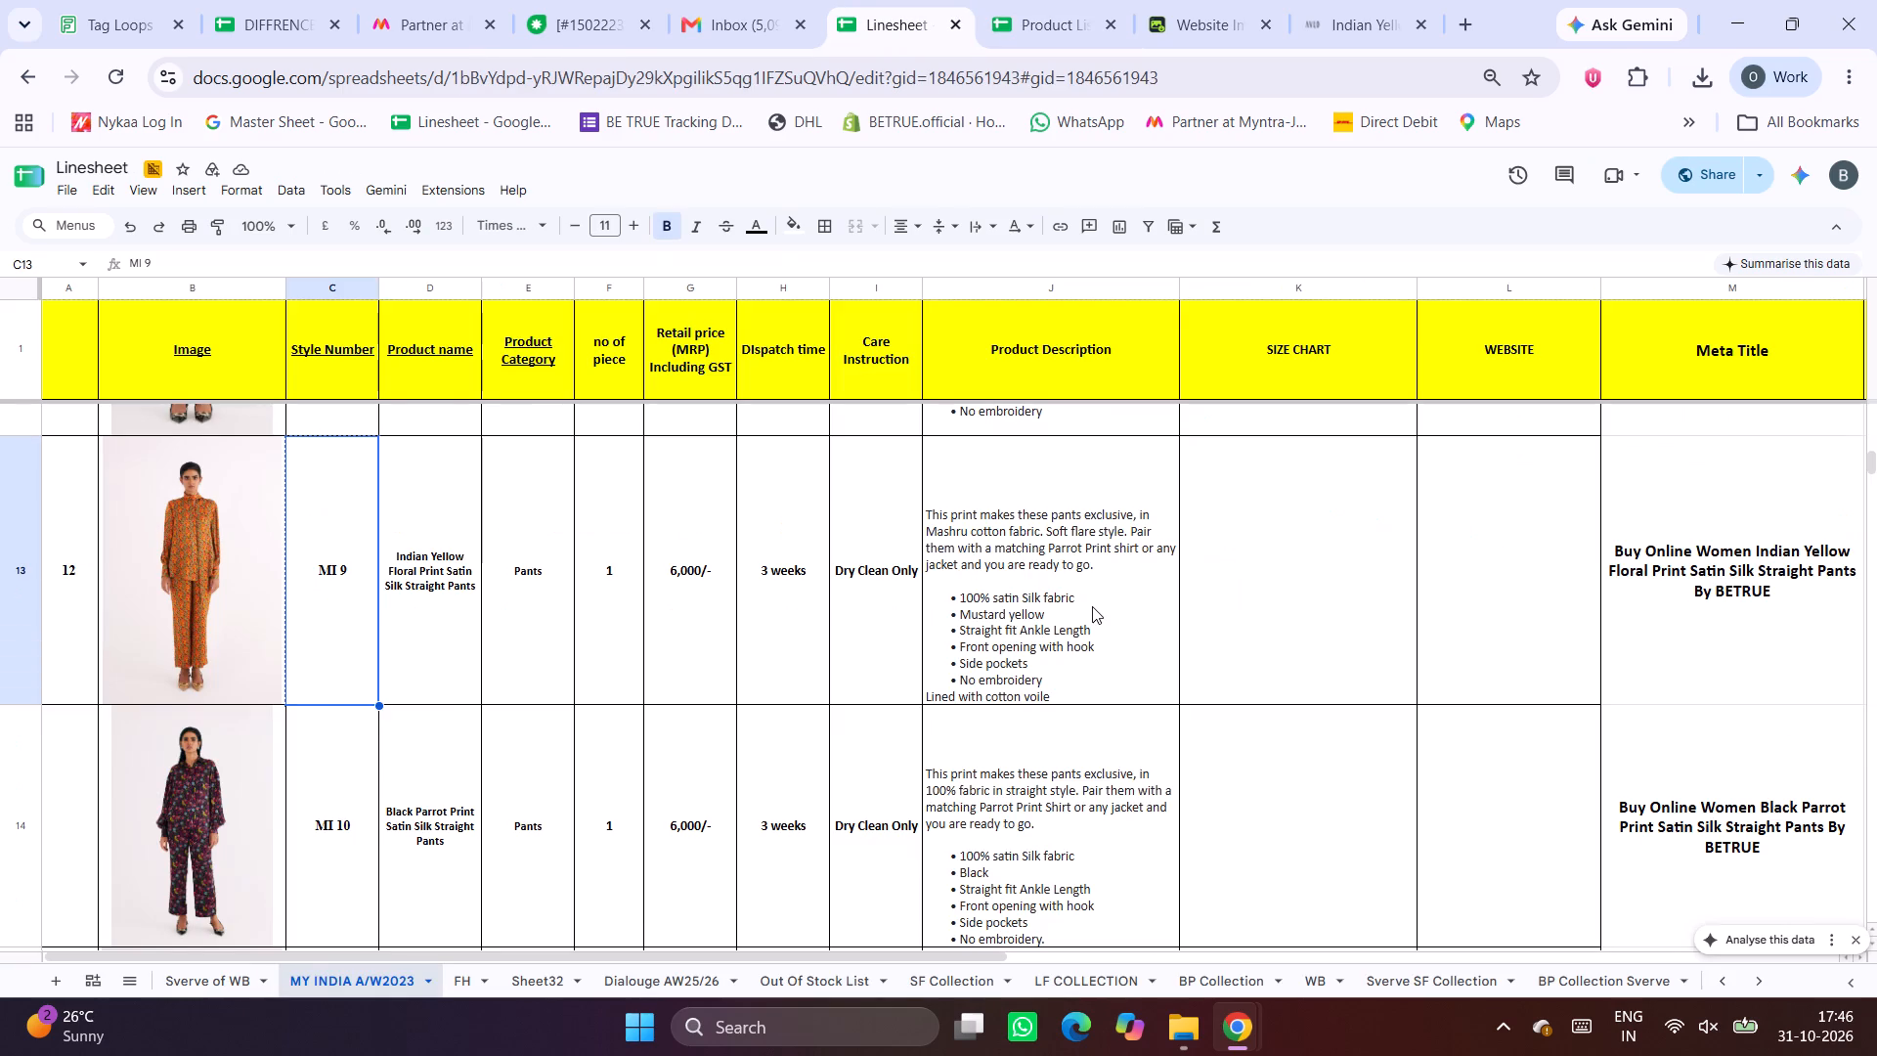
pyautogui.click(1092, 606)
pyautogui.hotkey('ctrl', 'c')
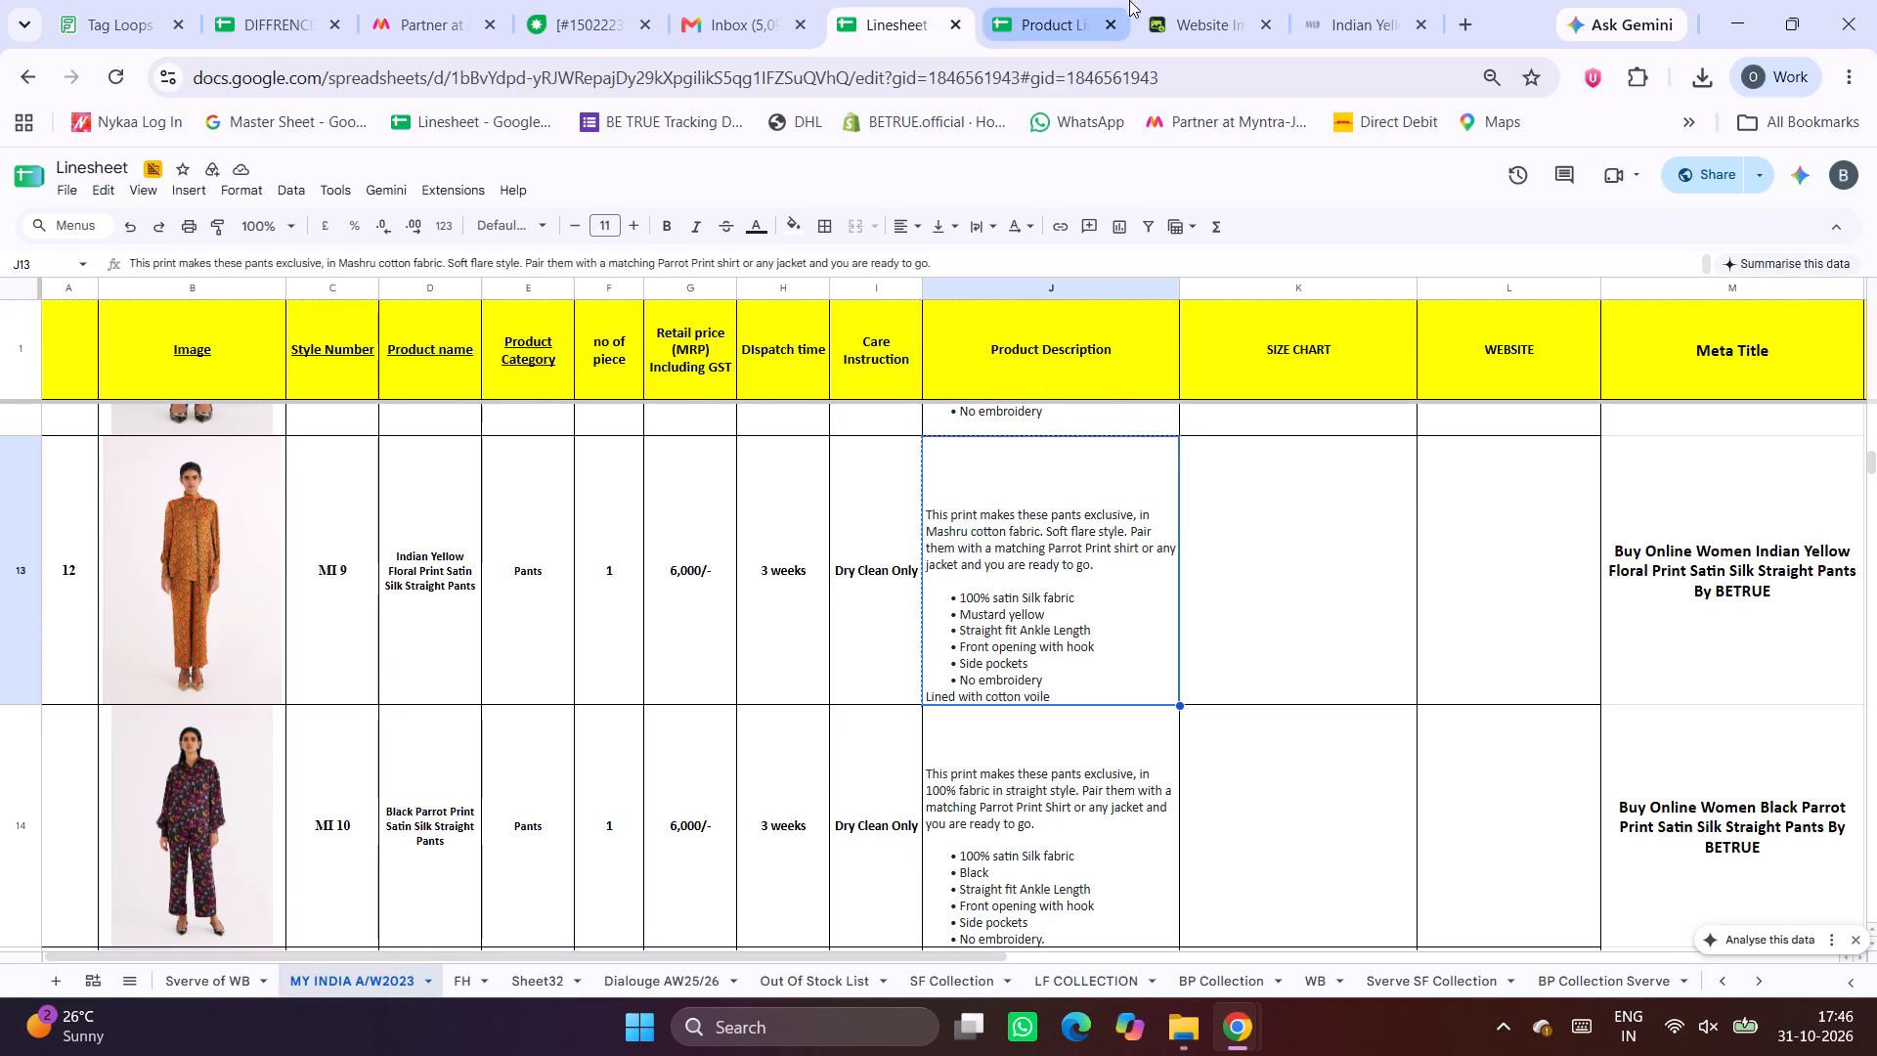
pyautogui.click(1064, 0)
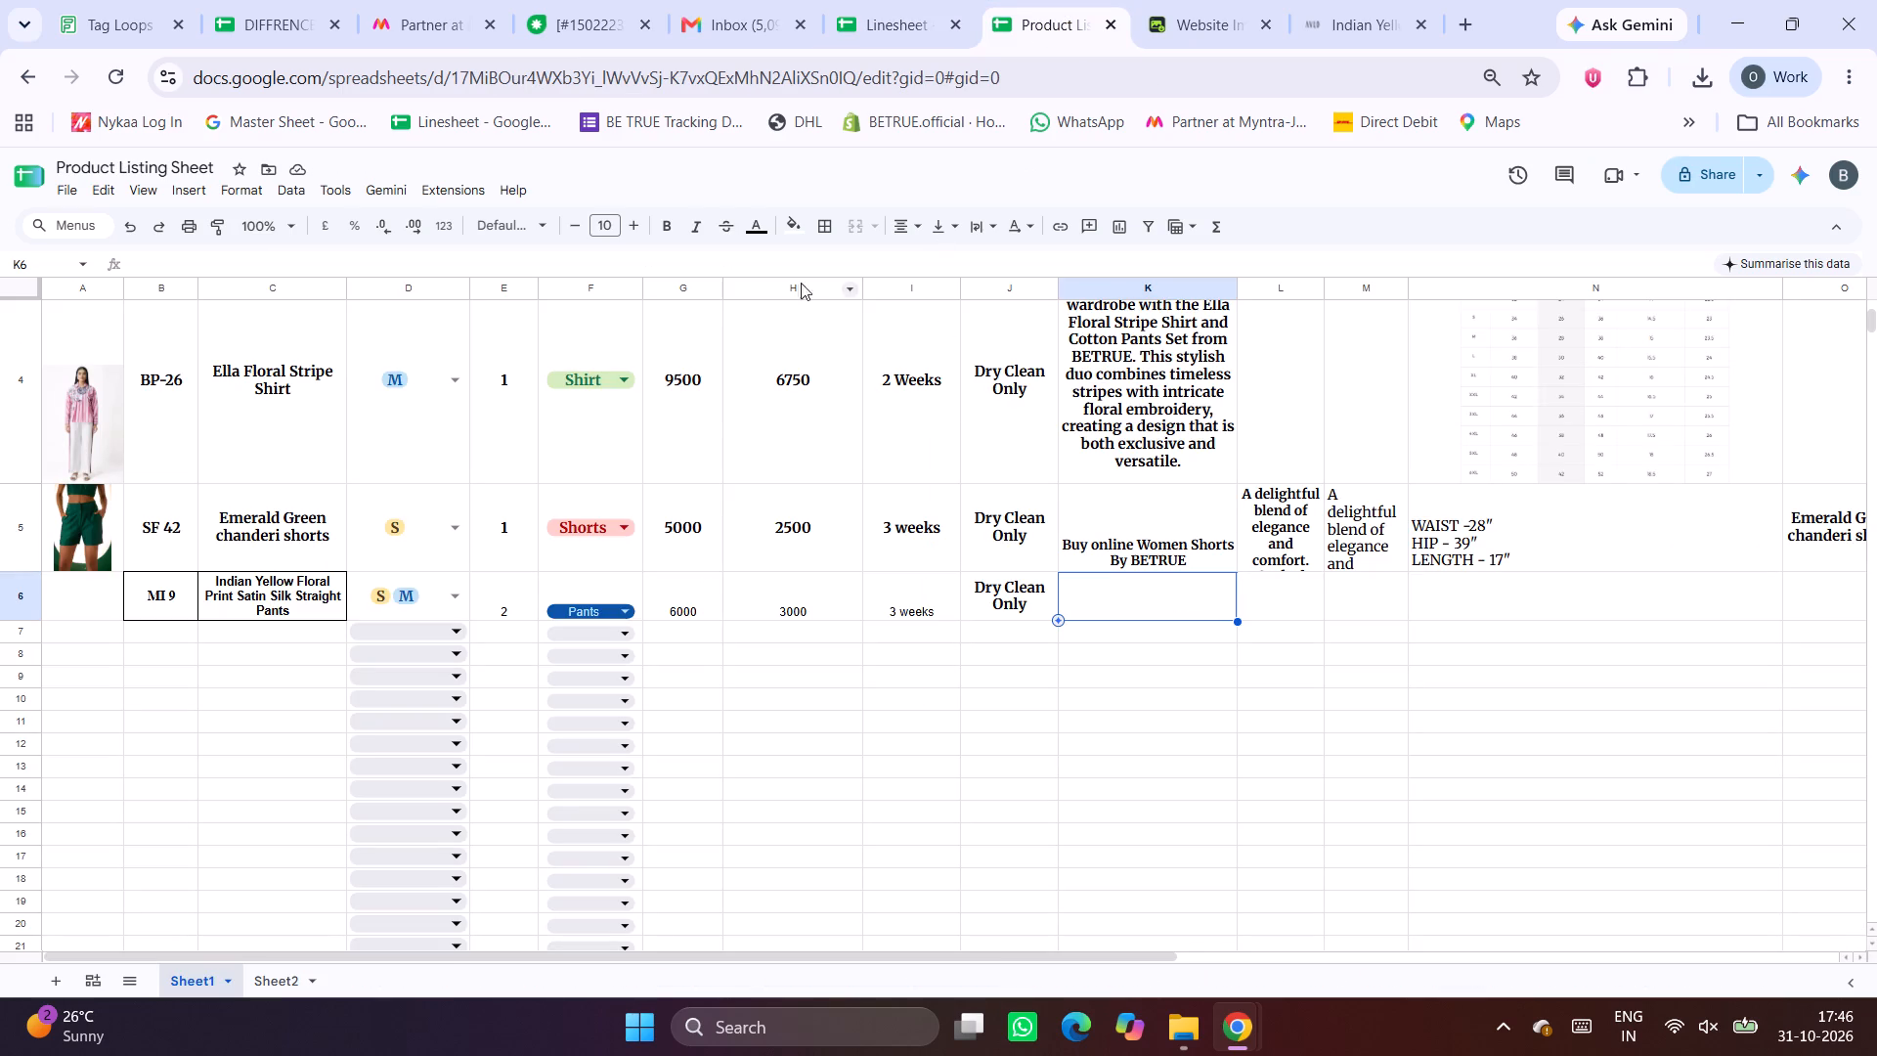
pyautogui.click(634, 259)
pyautogui.hotkey('ctrl', 'v')
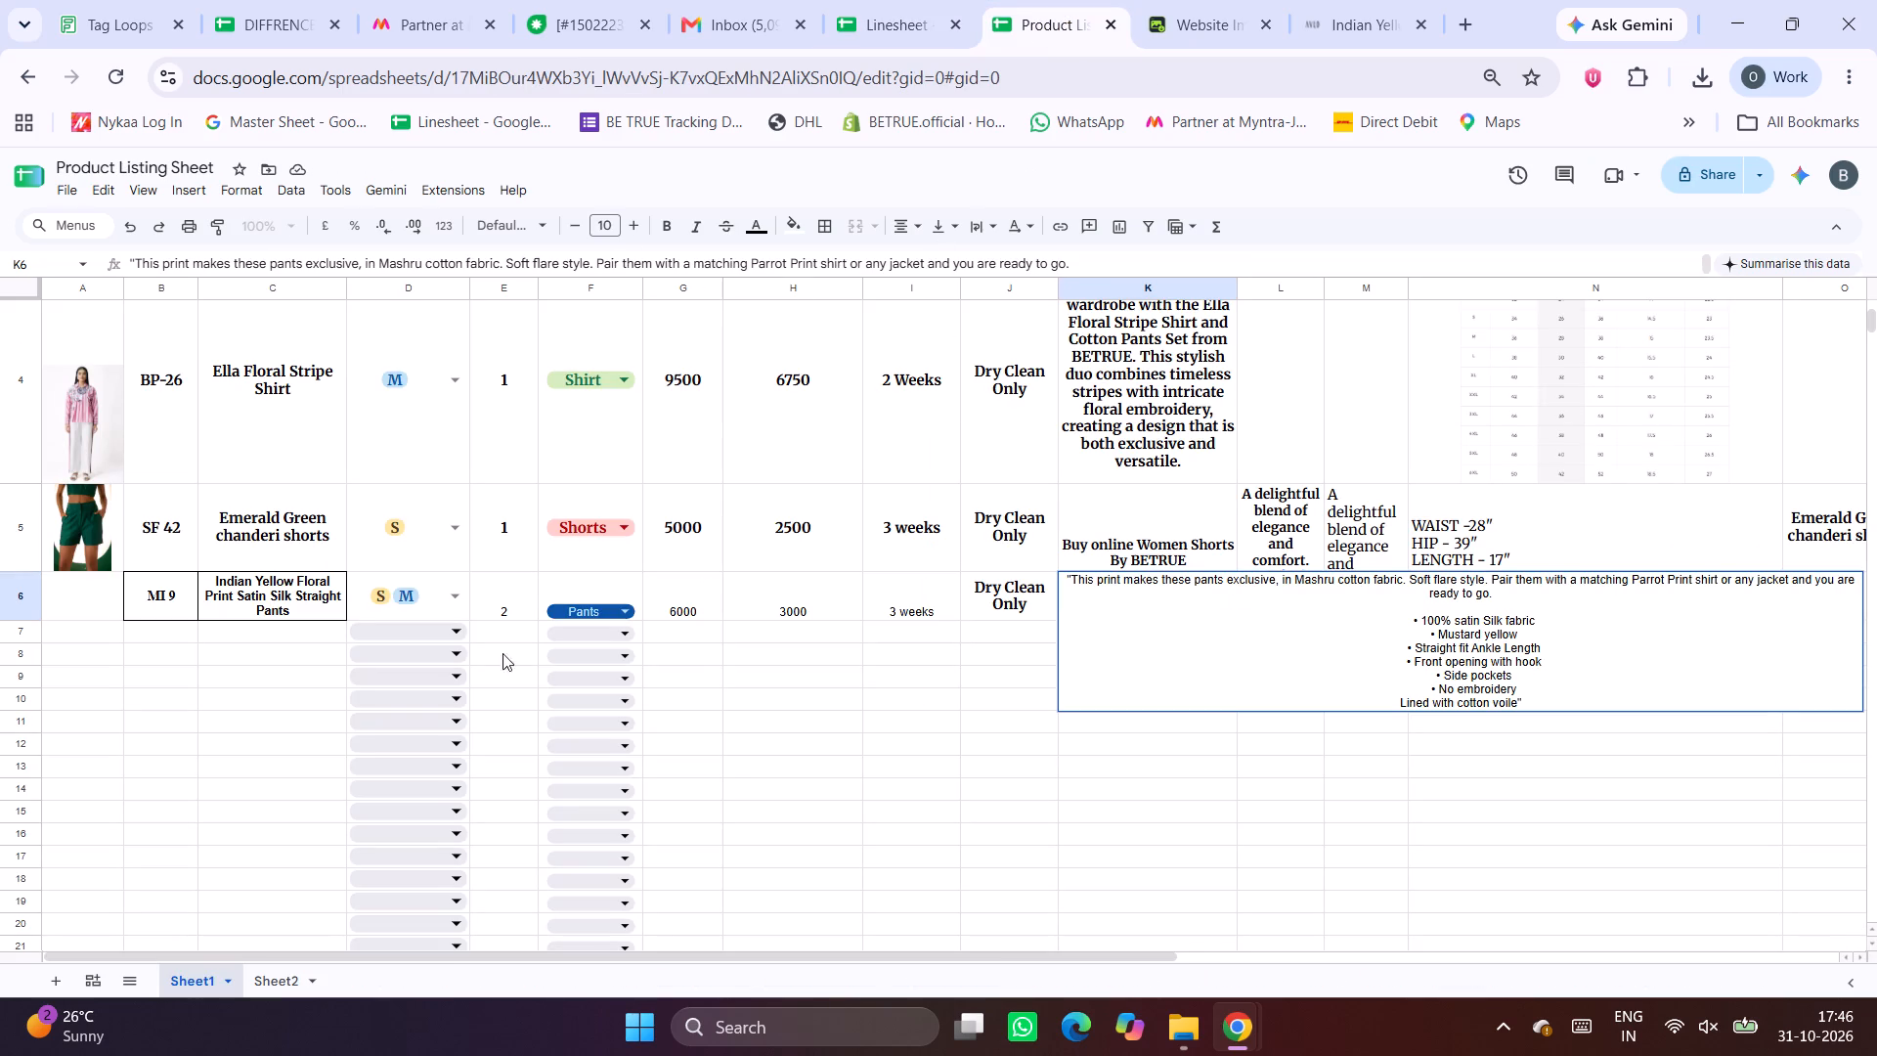
pyautogui.click(852, 809)
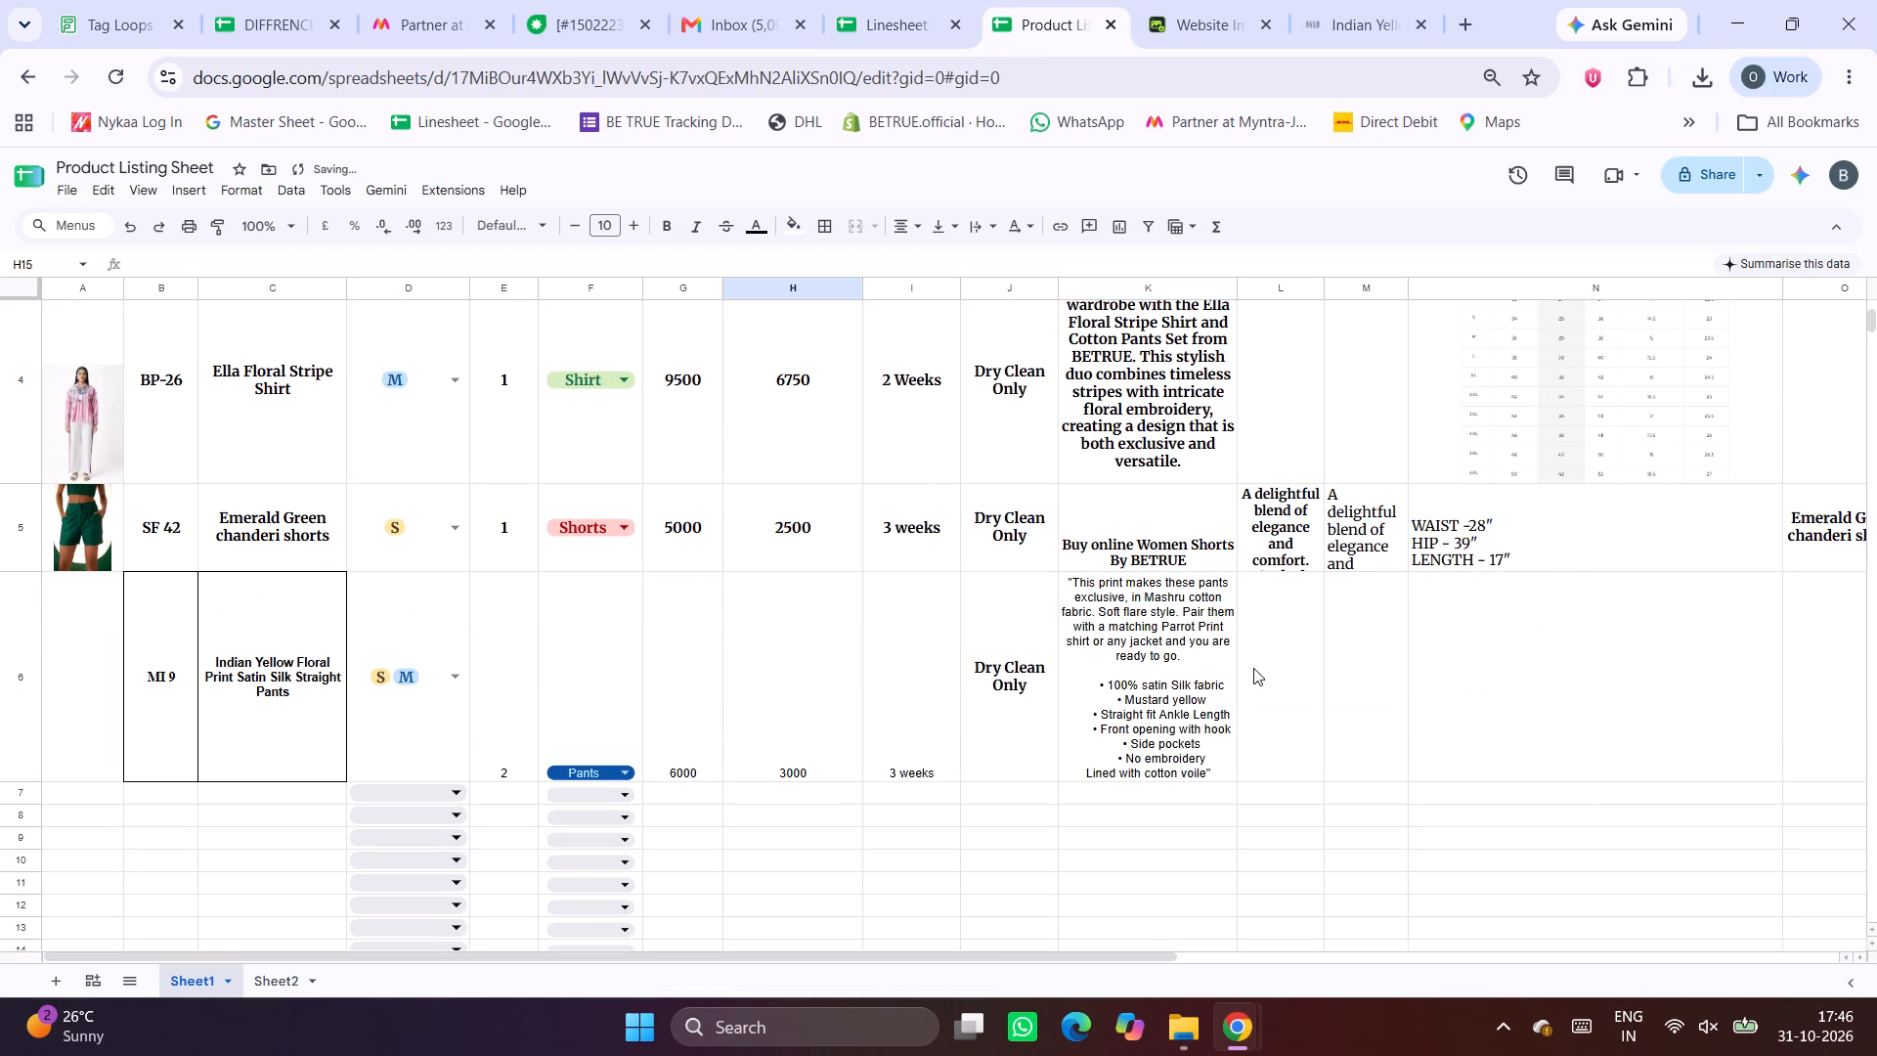
# Try to replace the brand name in K5's CONCATENATE formula with AVLD.
pyautogui.click(1186, 550)
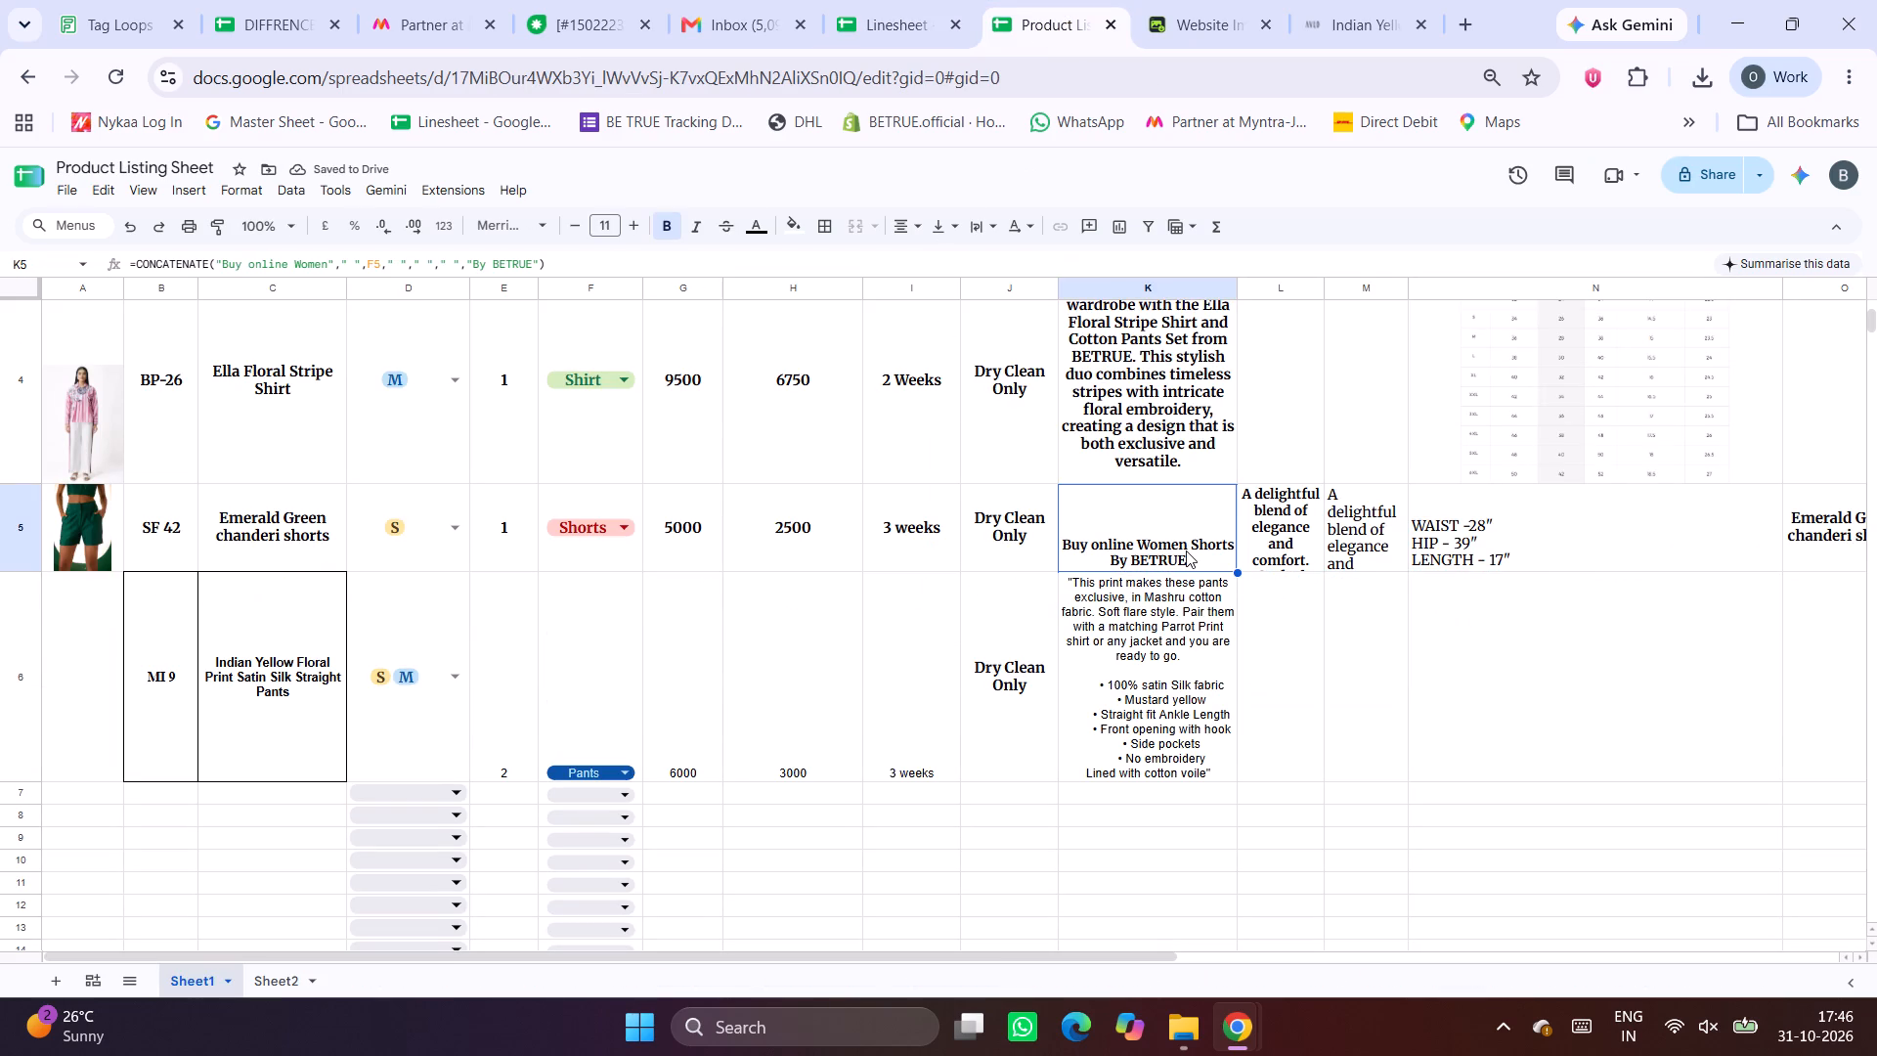
pyautogui.doubleClick(506, 266)
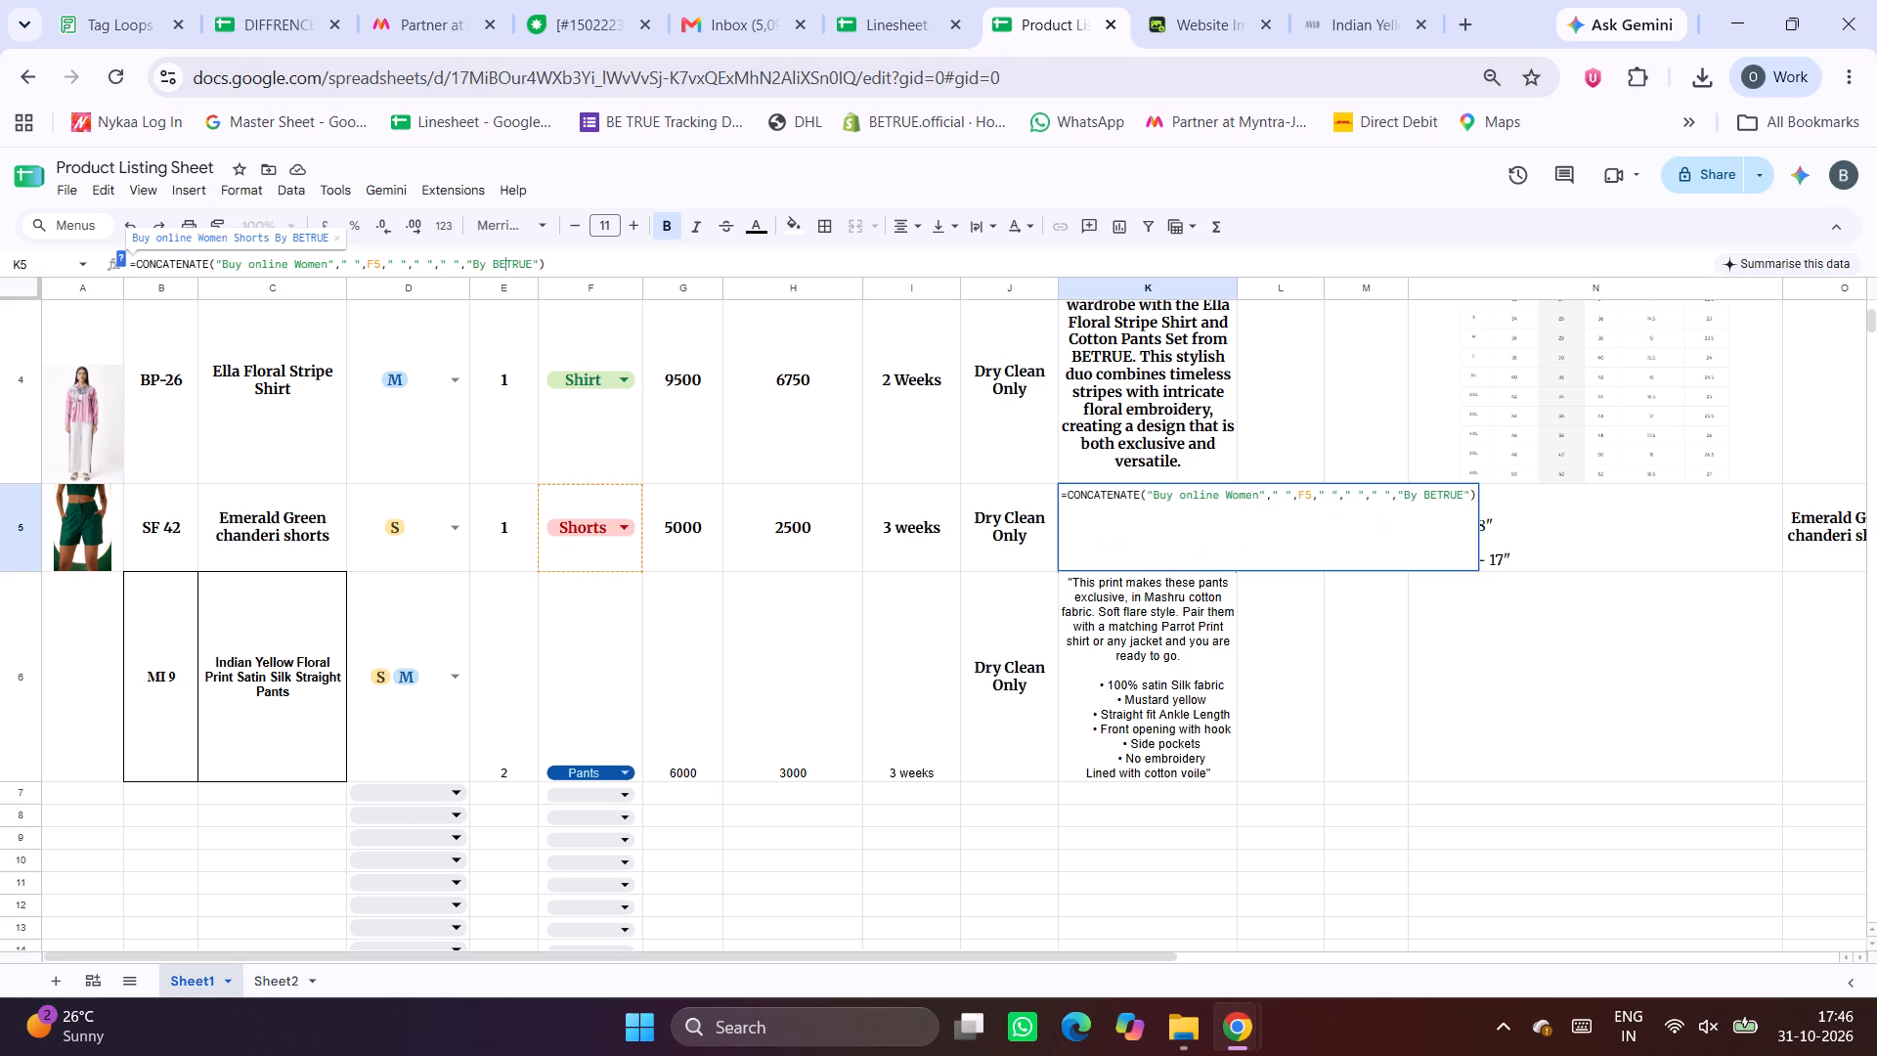
pyautogui.write('AVLD')
pyautogui.click(1607, 631)
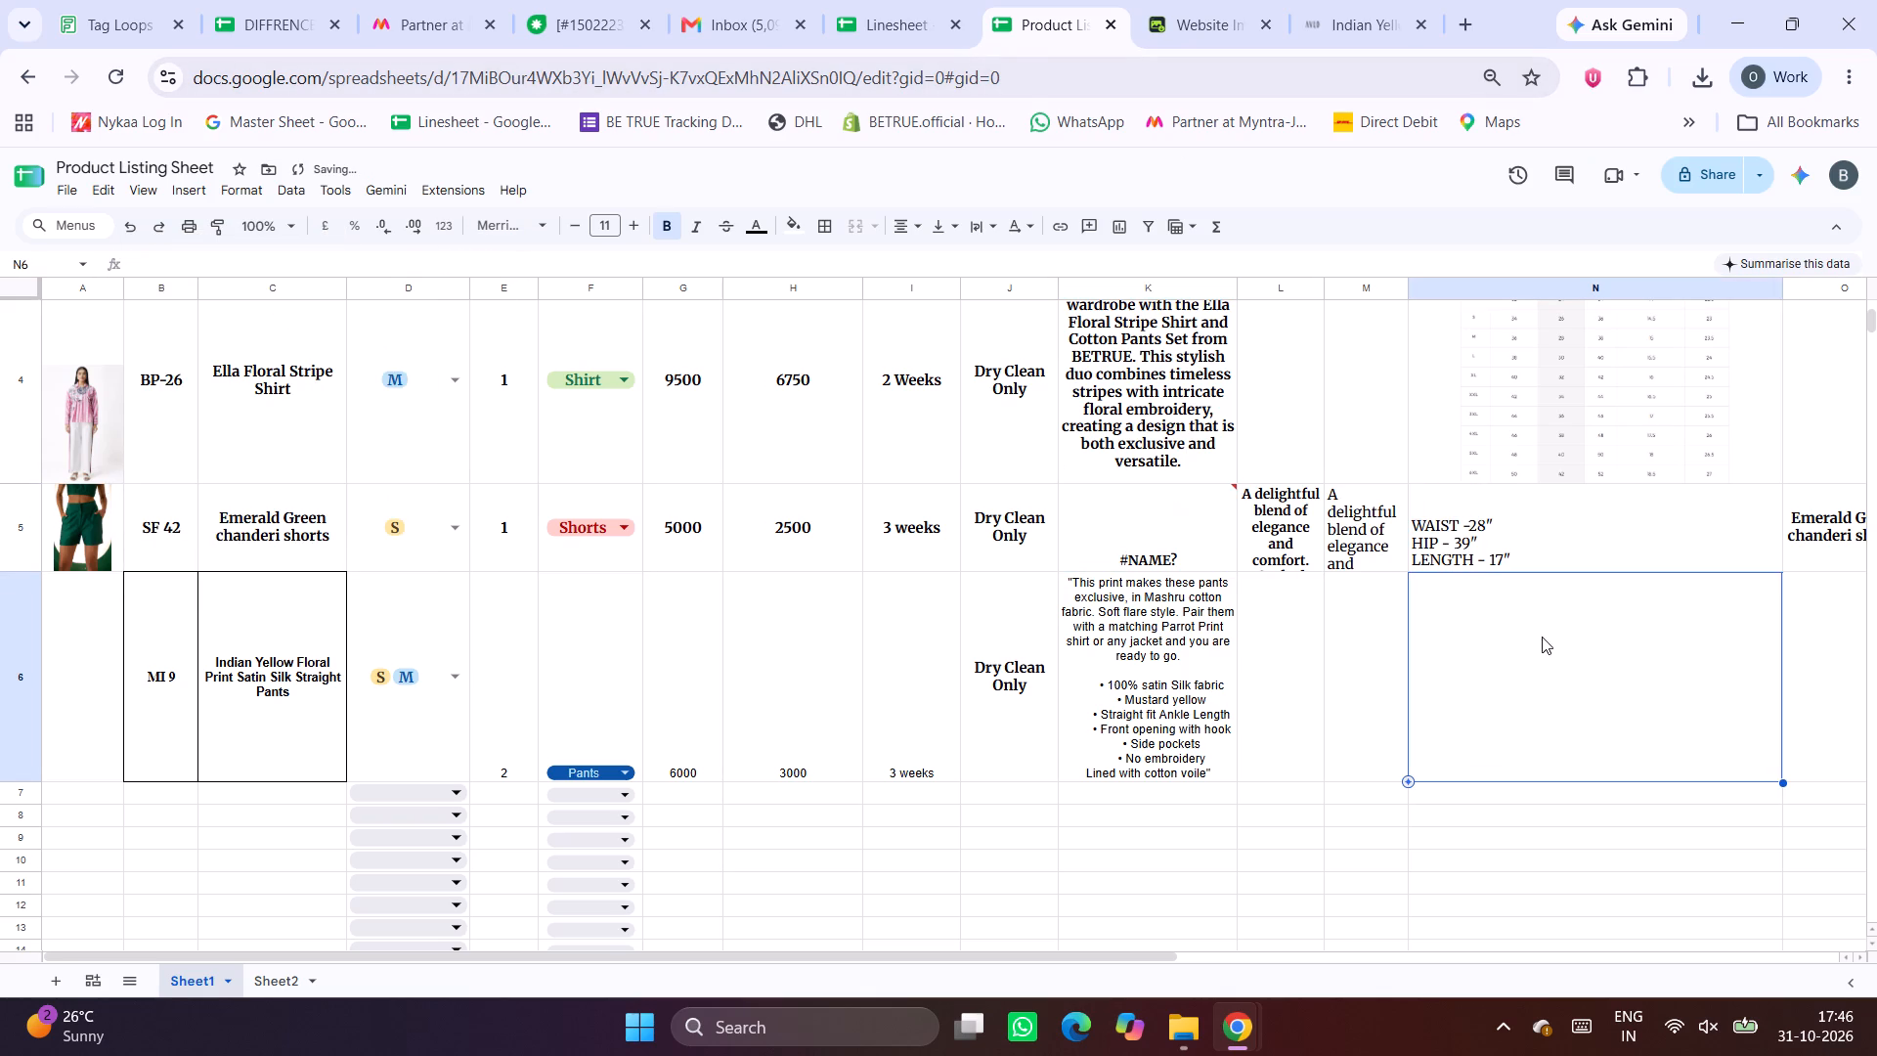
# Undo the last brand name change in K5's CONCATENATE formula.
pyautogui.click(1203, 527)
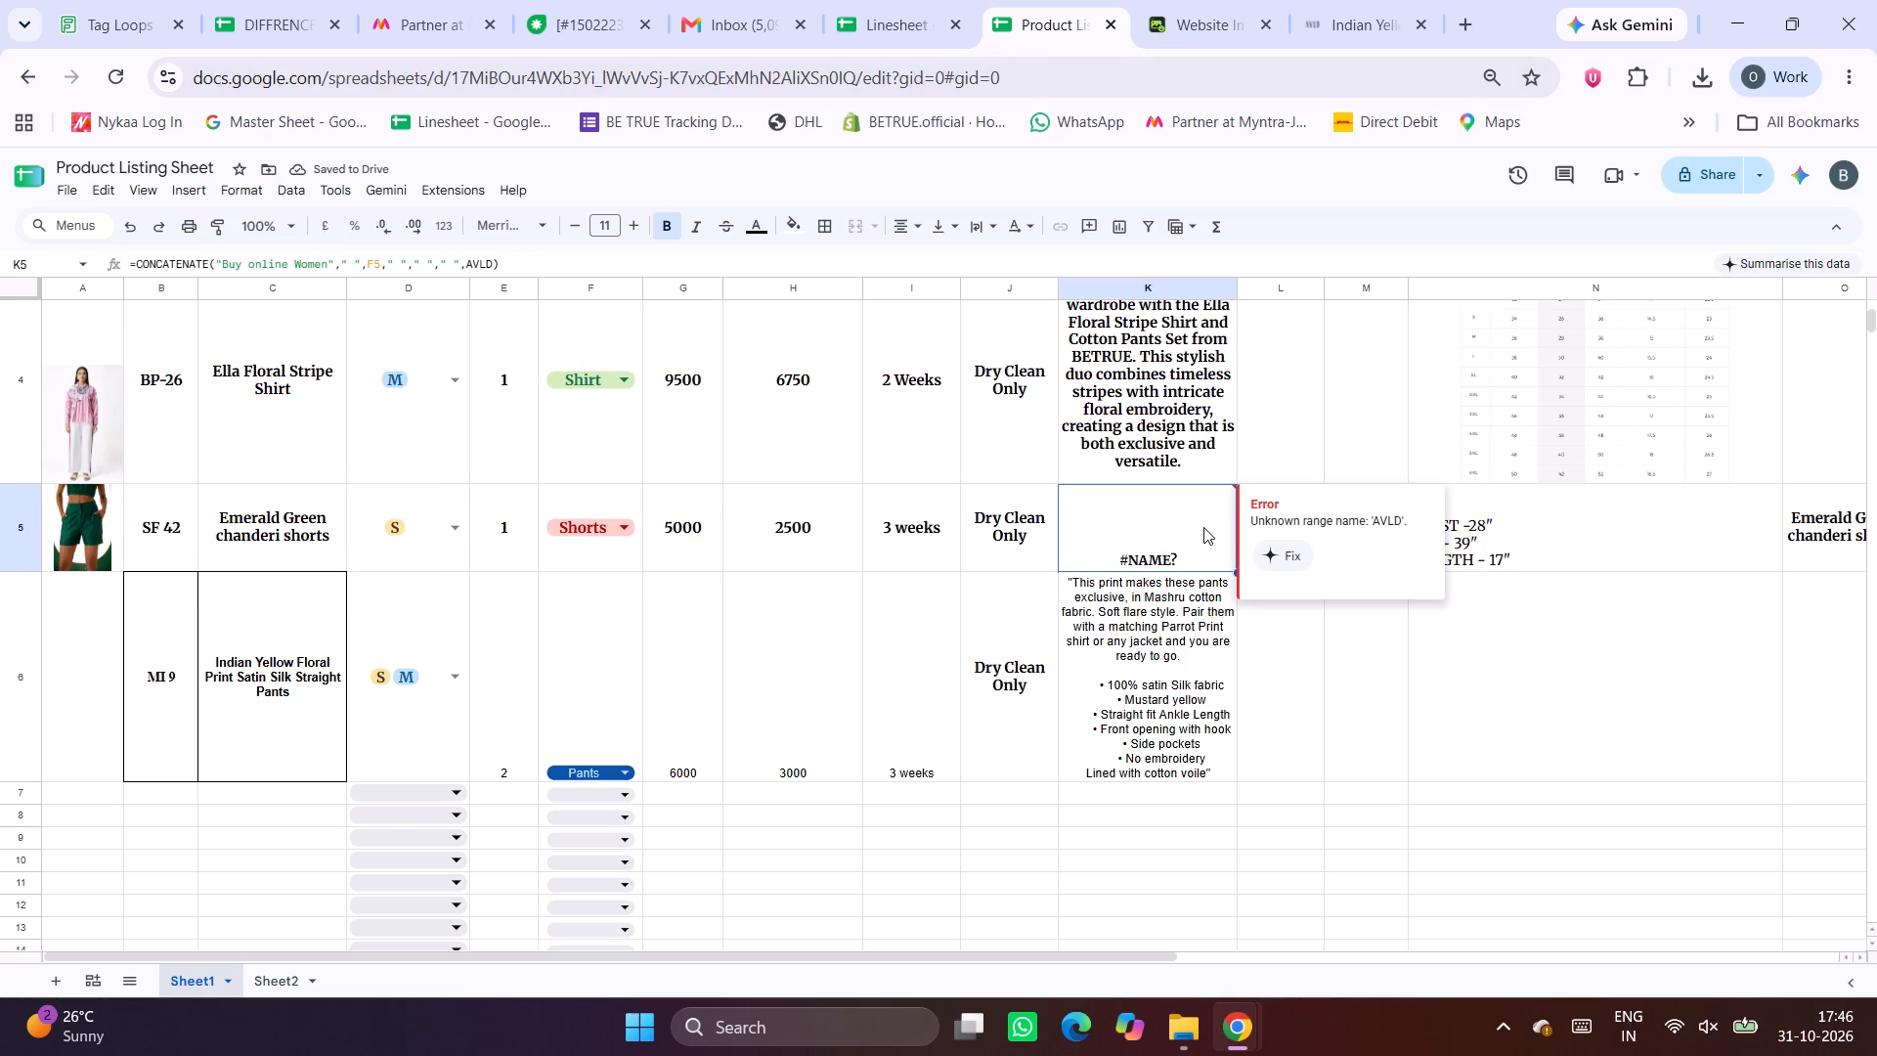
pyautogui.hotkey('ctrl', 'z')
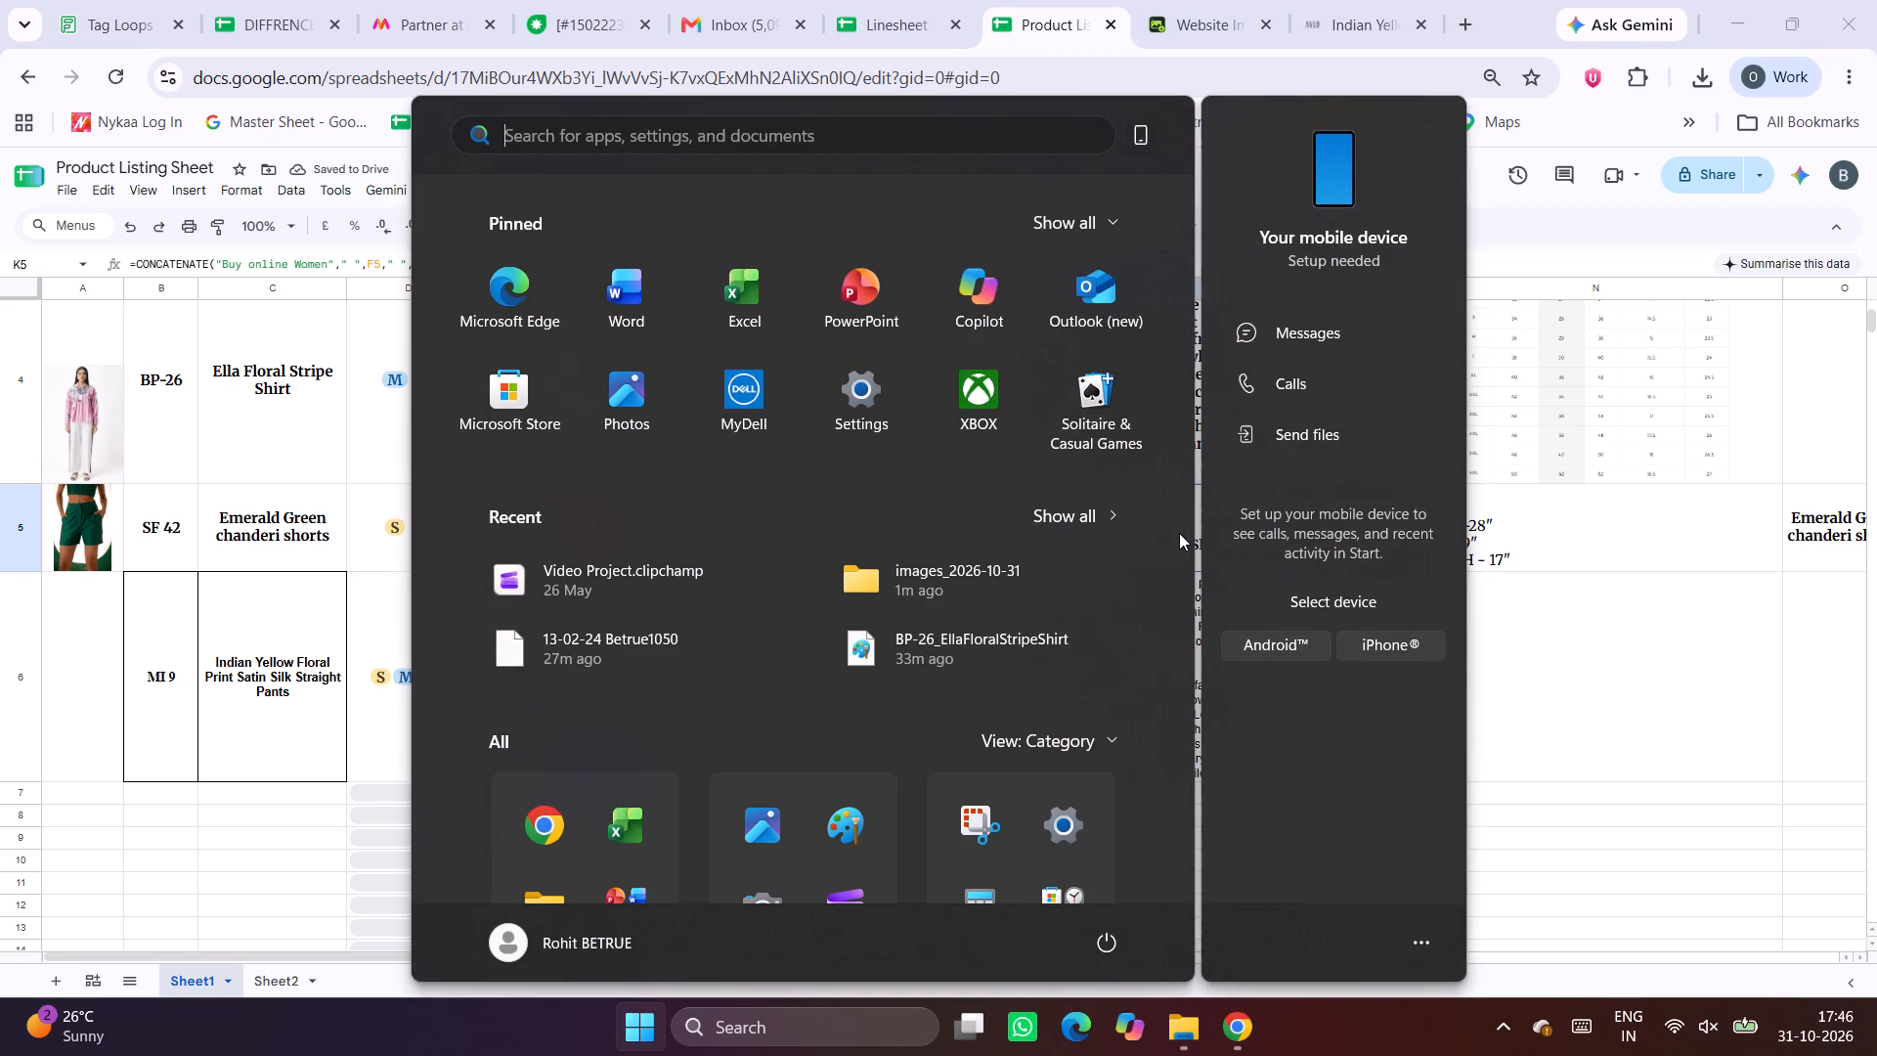
# Open Notepad and copy the K5 text from the Product Listing Sheet in as the note's only content.
pyautogui.write('note')
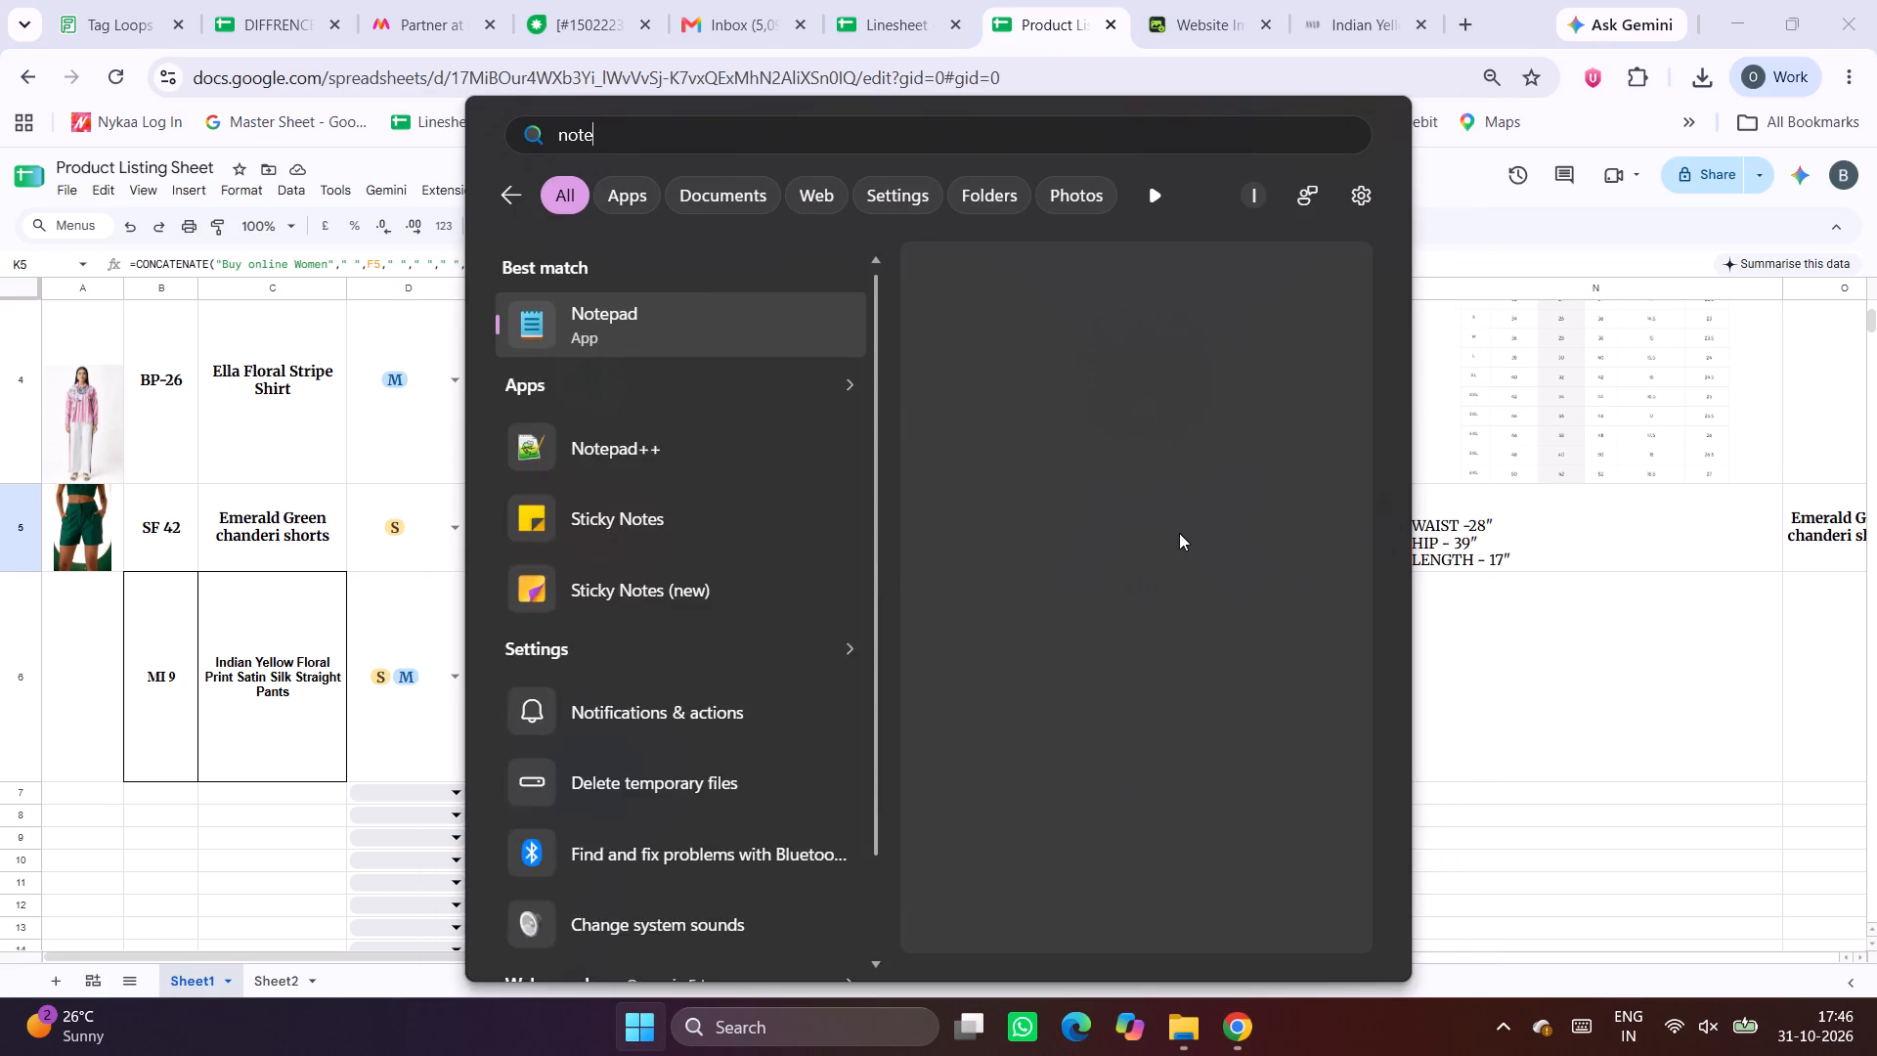
pyautogui.press('Return')
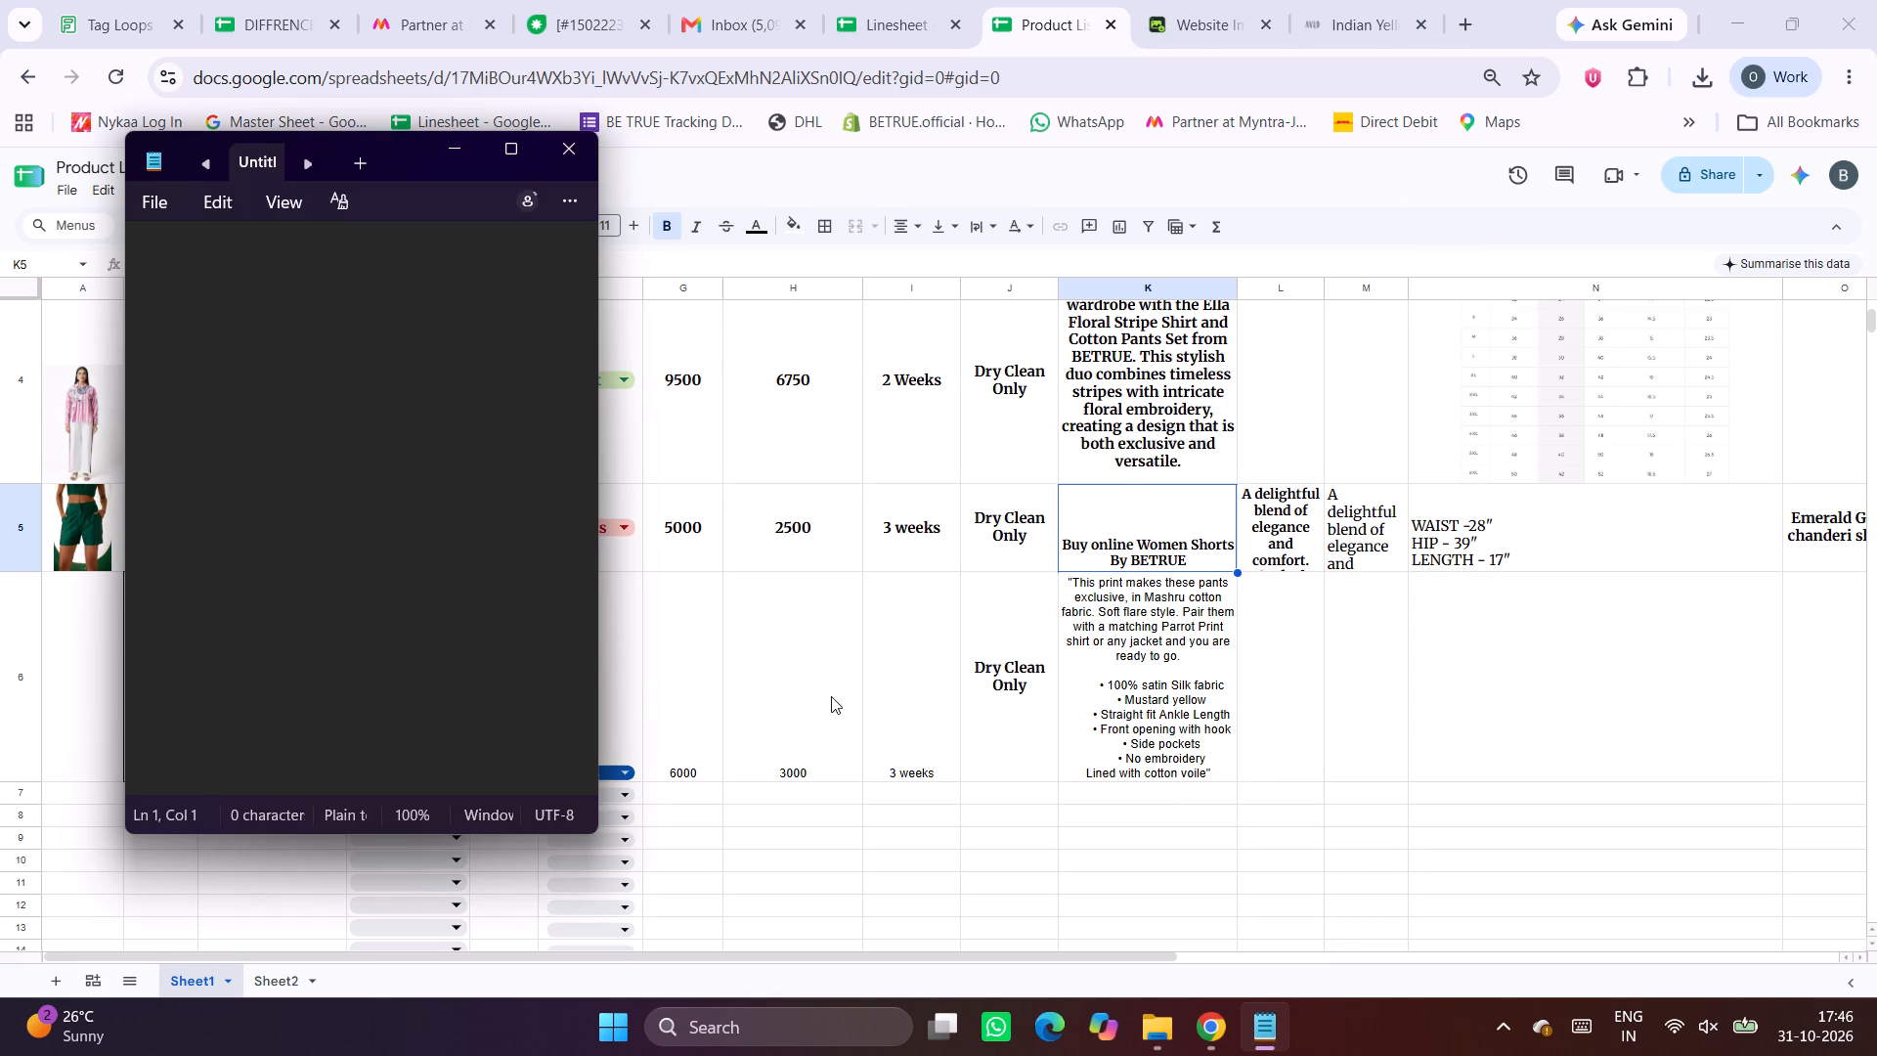
pyautogui.hotkey('ctrl', 'c')
pyautogui.click(369, 441)
pyautogui.hotkey('ctrl', 'v')
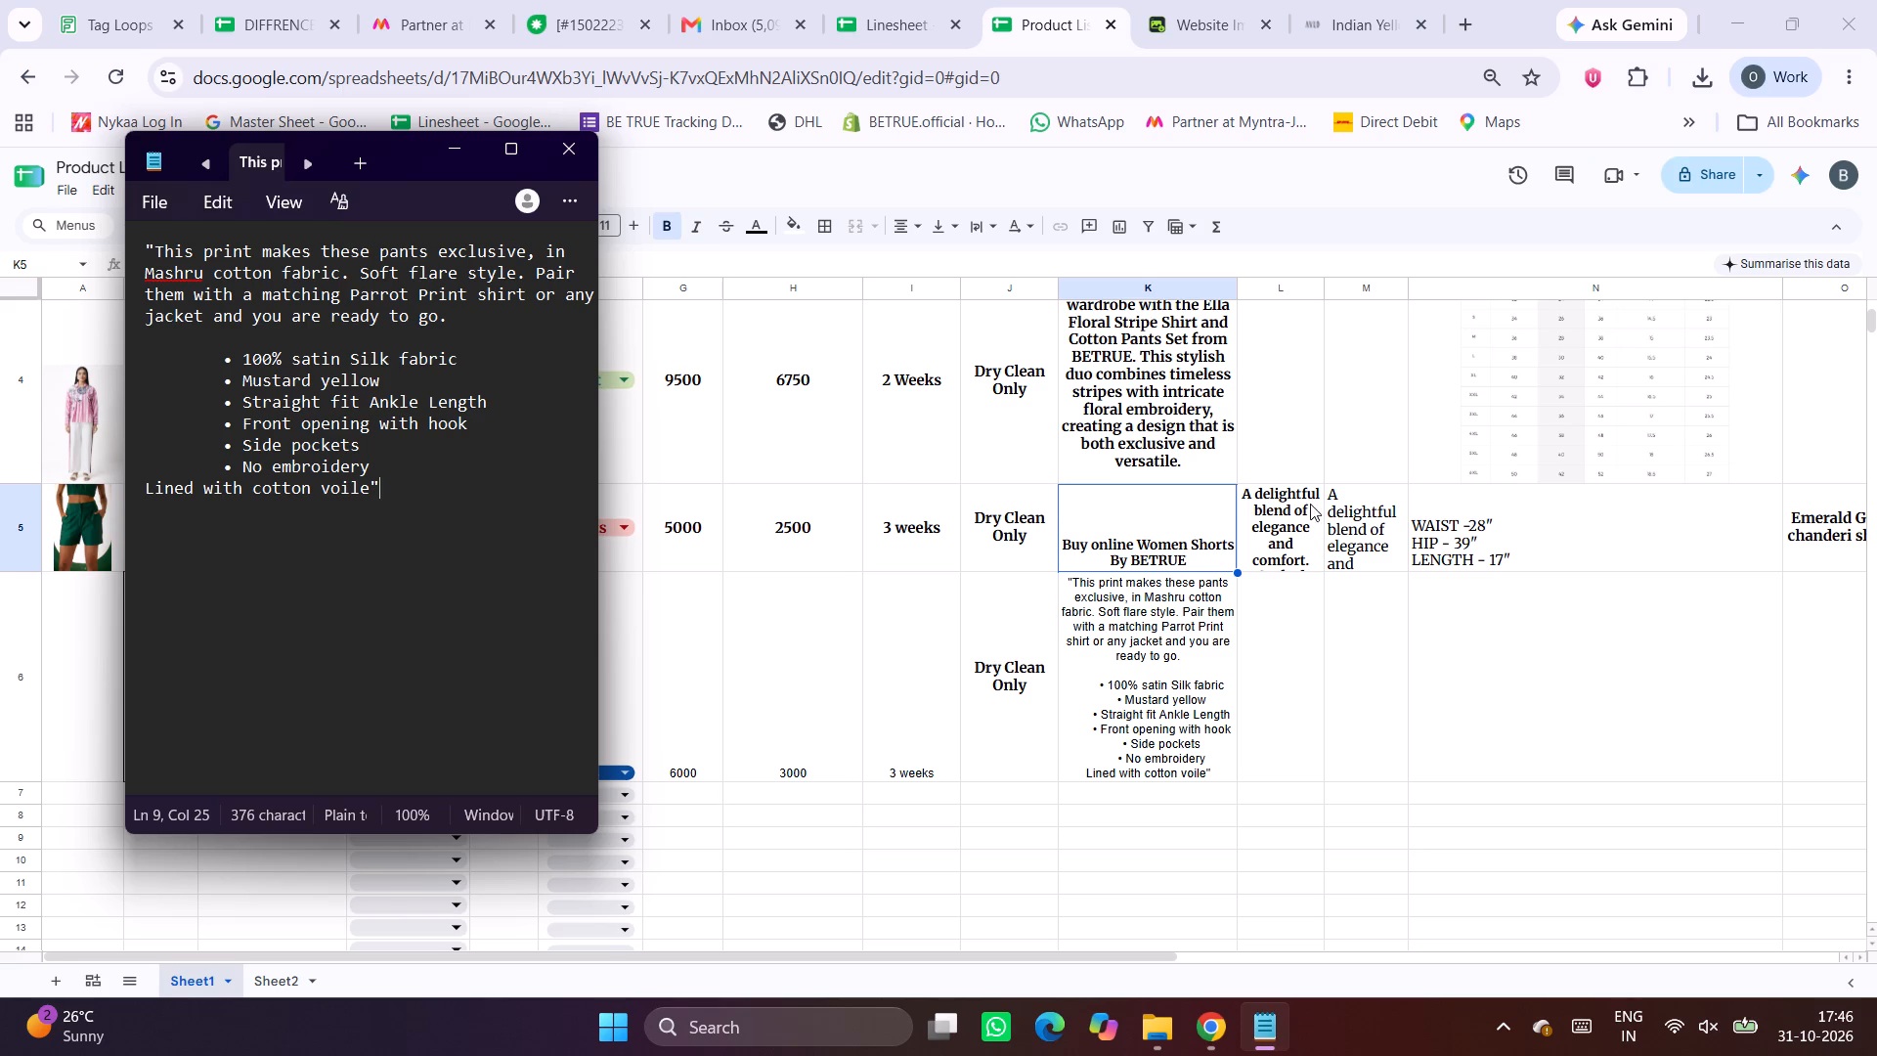
pyautogui.click(1197, 529)
pyautogui.click(1197, 529)
pyautogui.hotkey('ctrl', 'c')
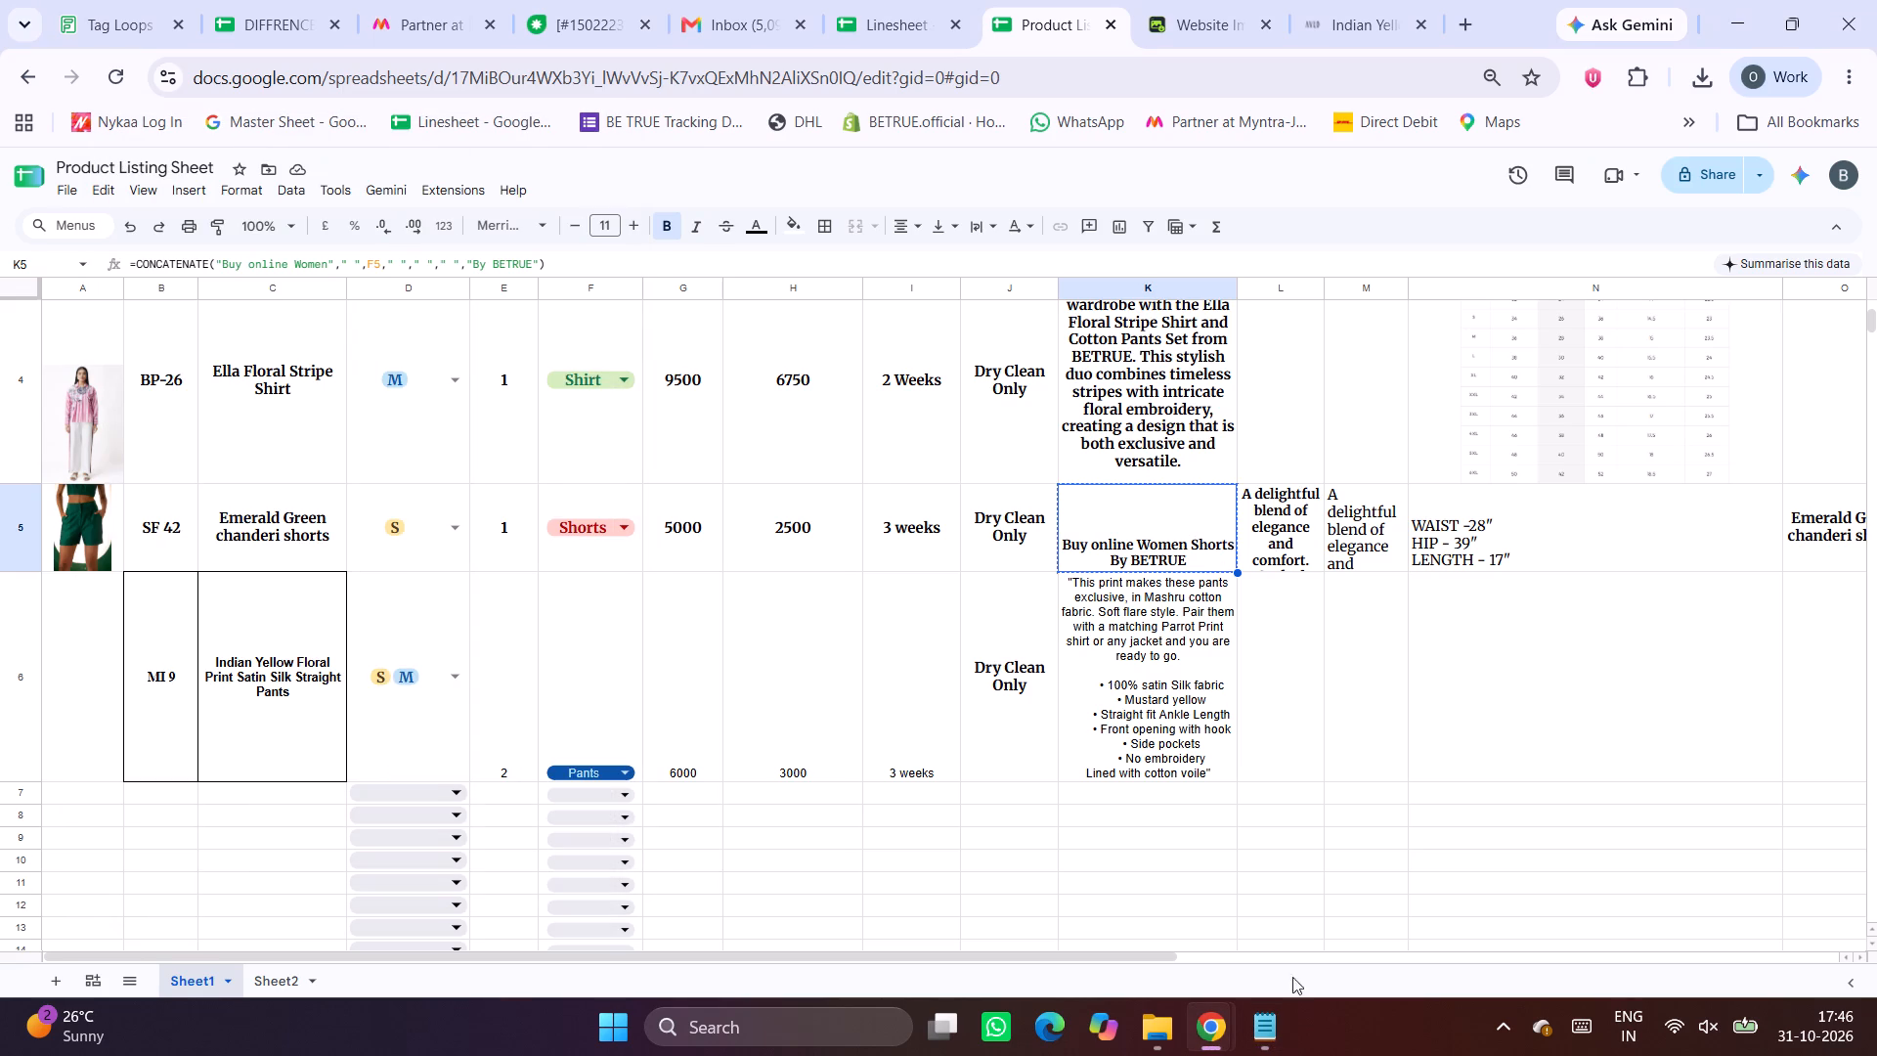
pyautogui.click(1306, 904)
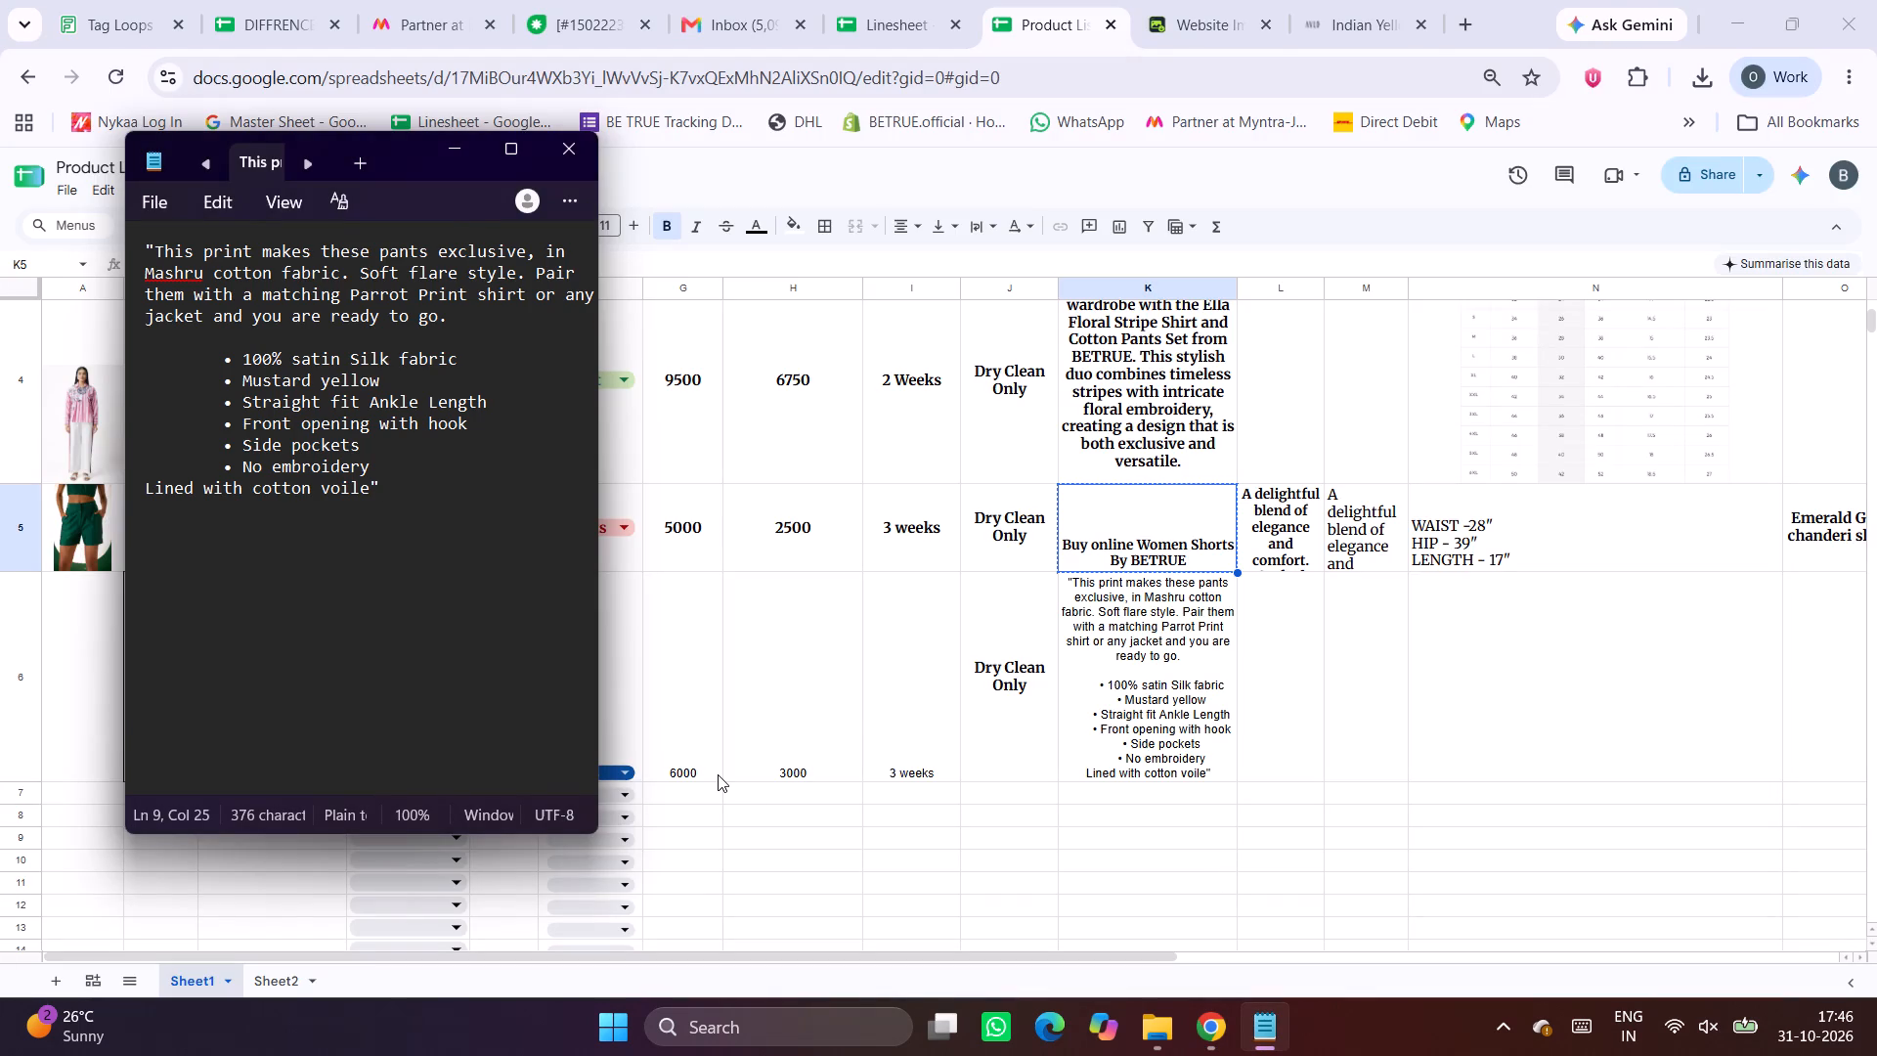
pyautogui.hotkey('ctrl', 'a')
pyautogui.hotkey('ctrl', 'v')
# Replace the brand name at the end of the Notepad line with AVLD.
pyautogui.doubleClick(439, 257)
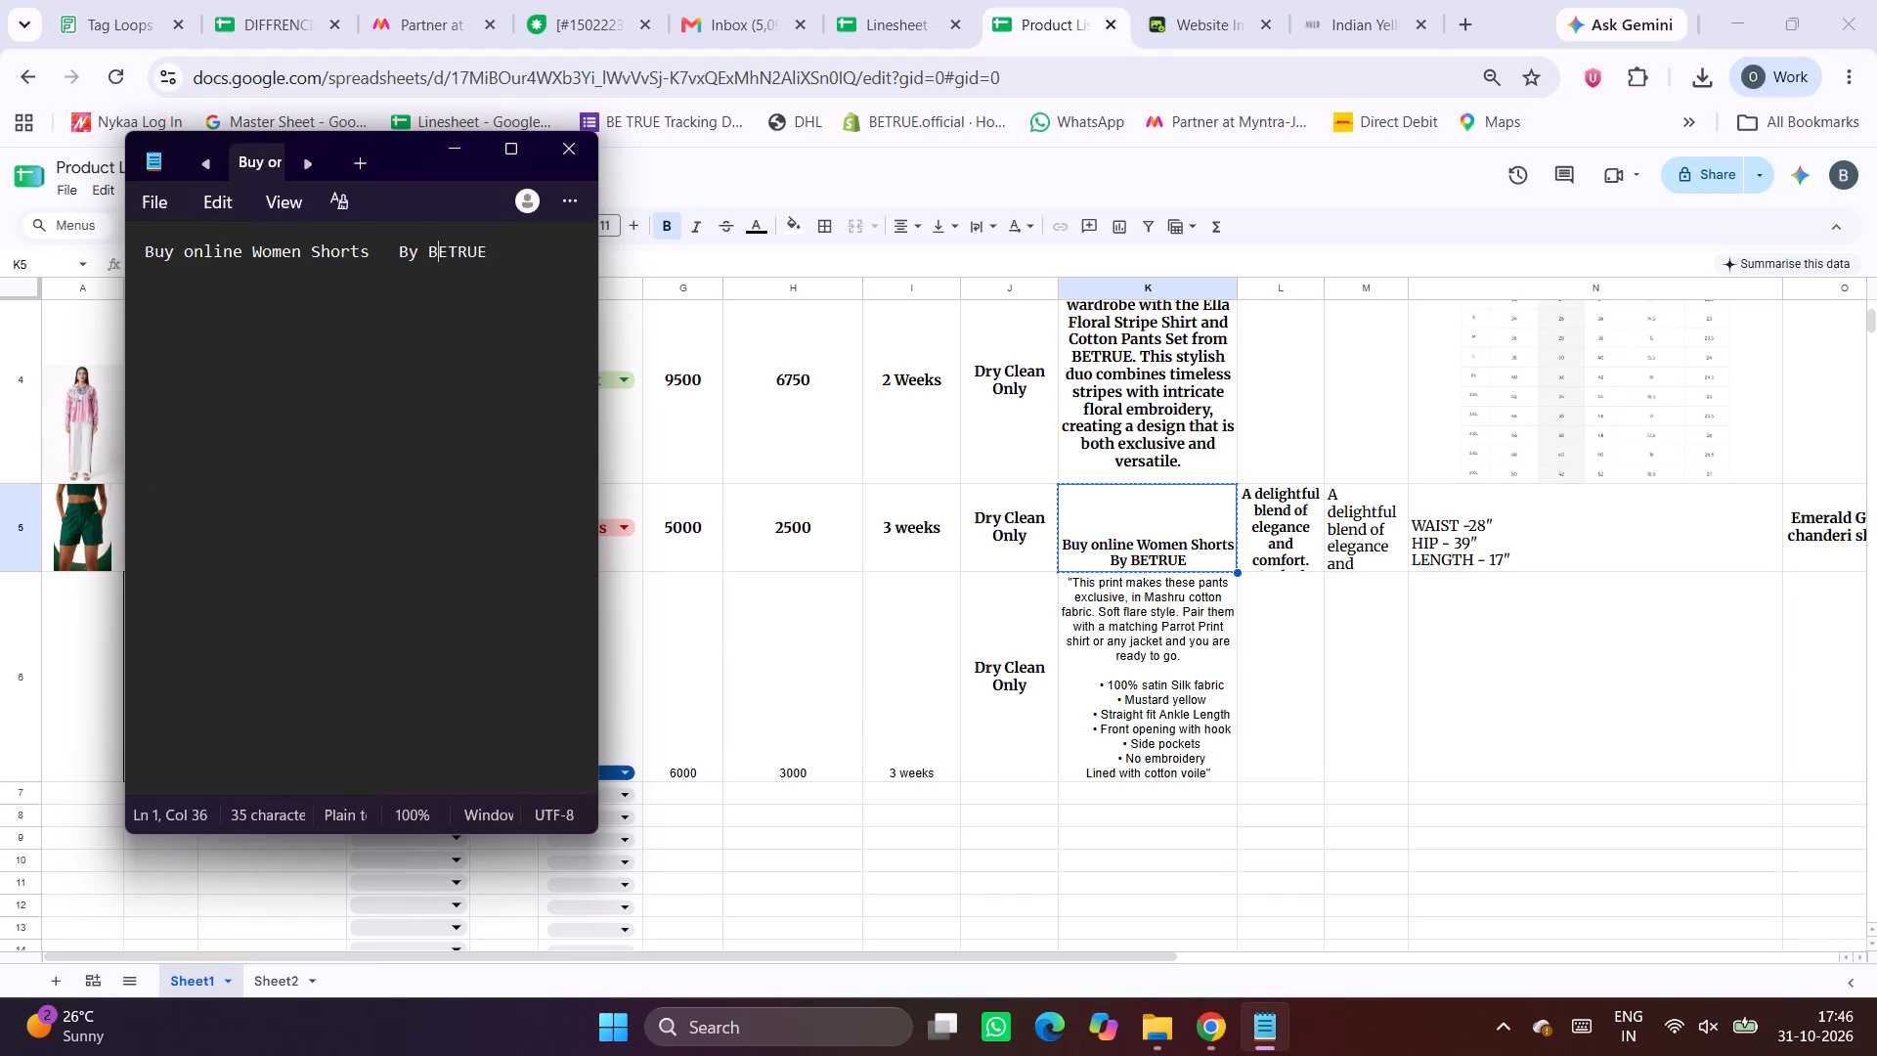
pyautogui.press('BackSpace')
pyautogui.write('VLD')
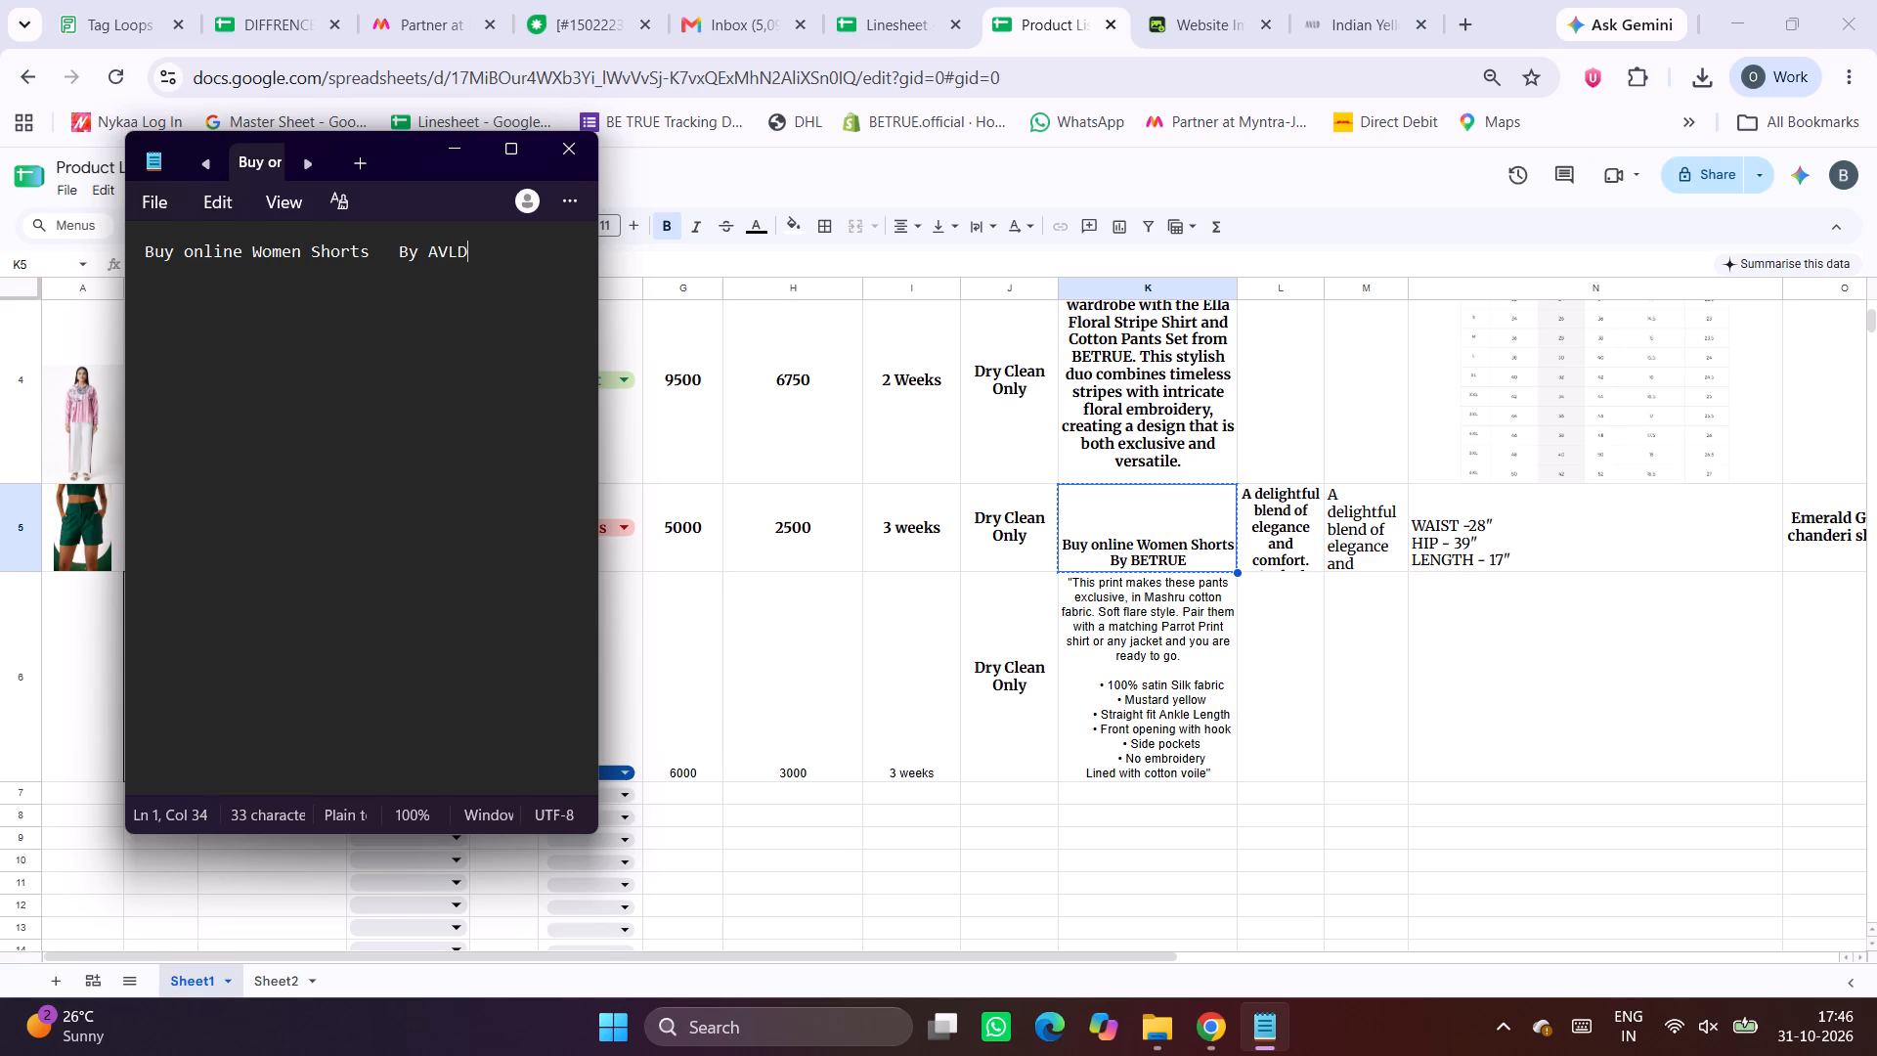
# Cut the full line Buy online Women Shorts By AVLD from the note and close Notepad.
pyautogui.tripleClick(421, 270)
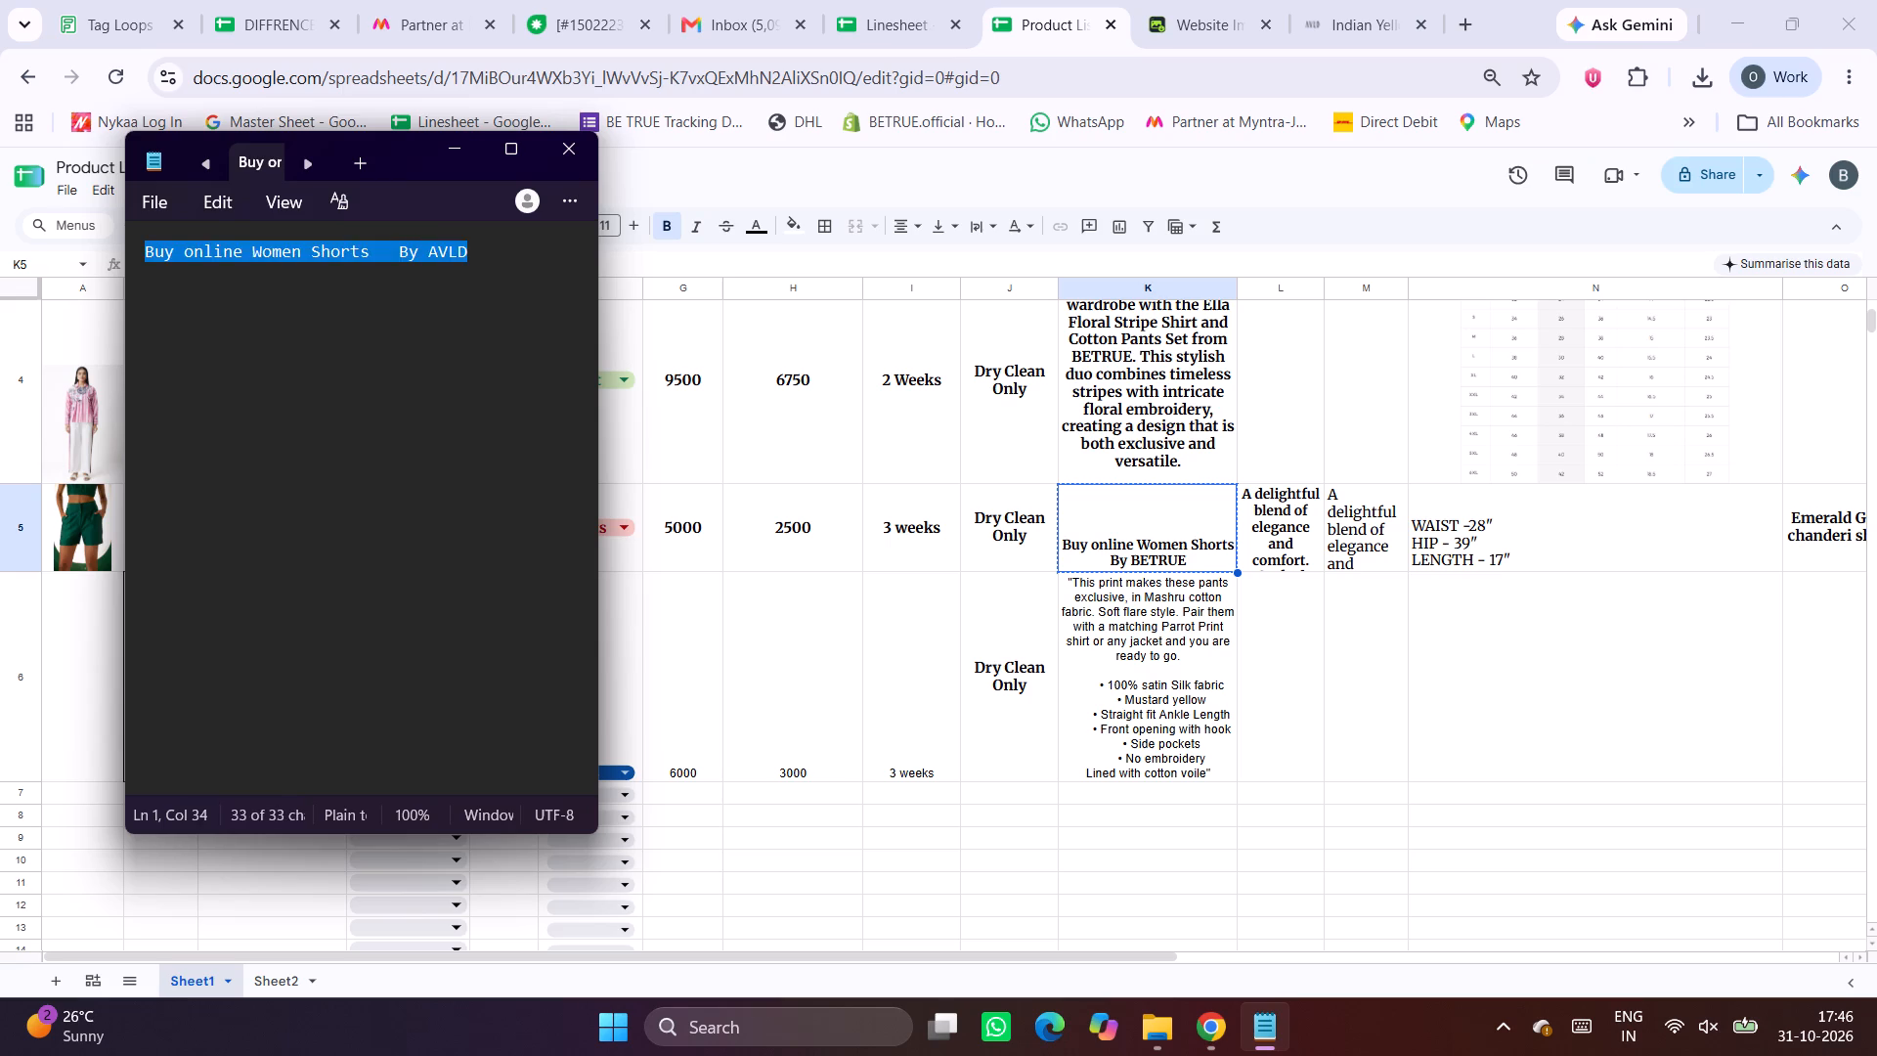
pyautogui.click(421, 270)
pyautogui.tripleClick(421, 270)
pyautogui.hotkey('ctrl', 'x')
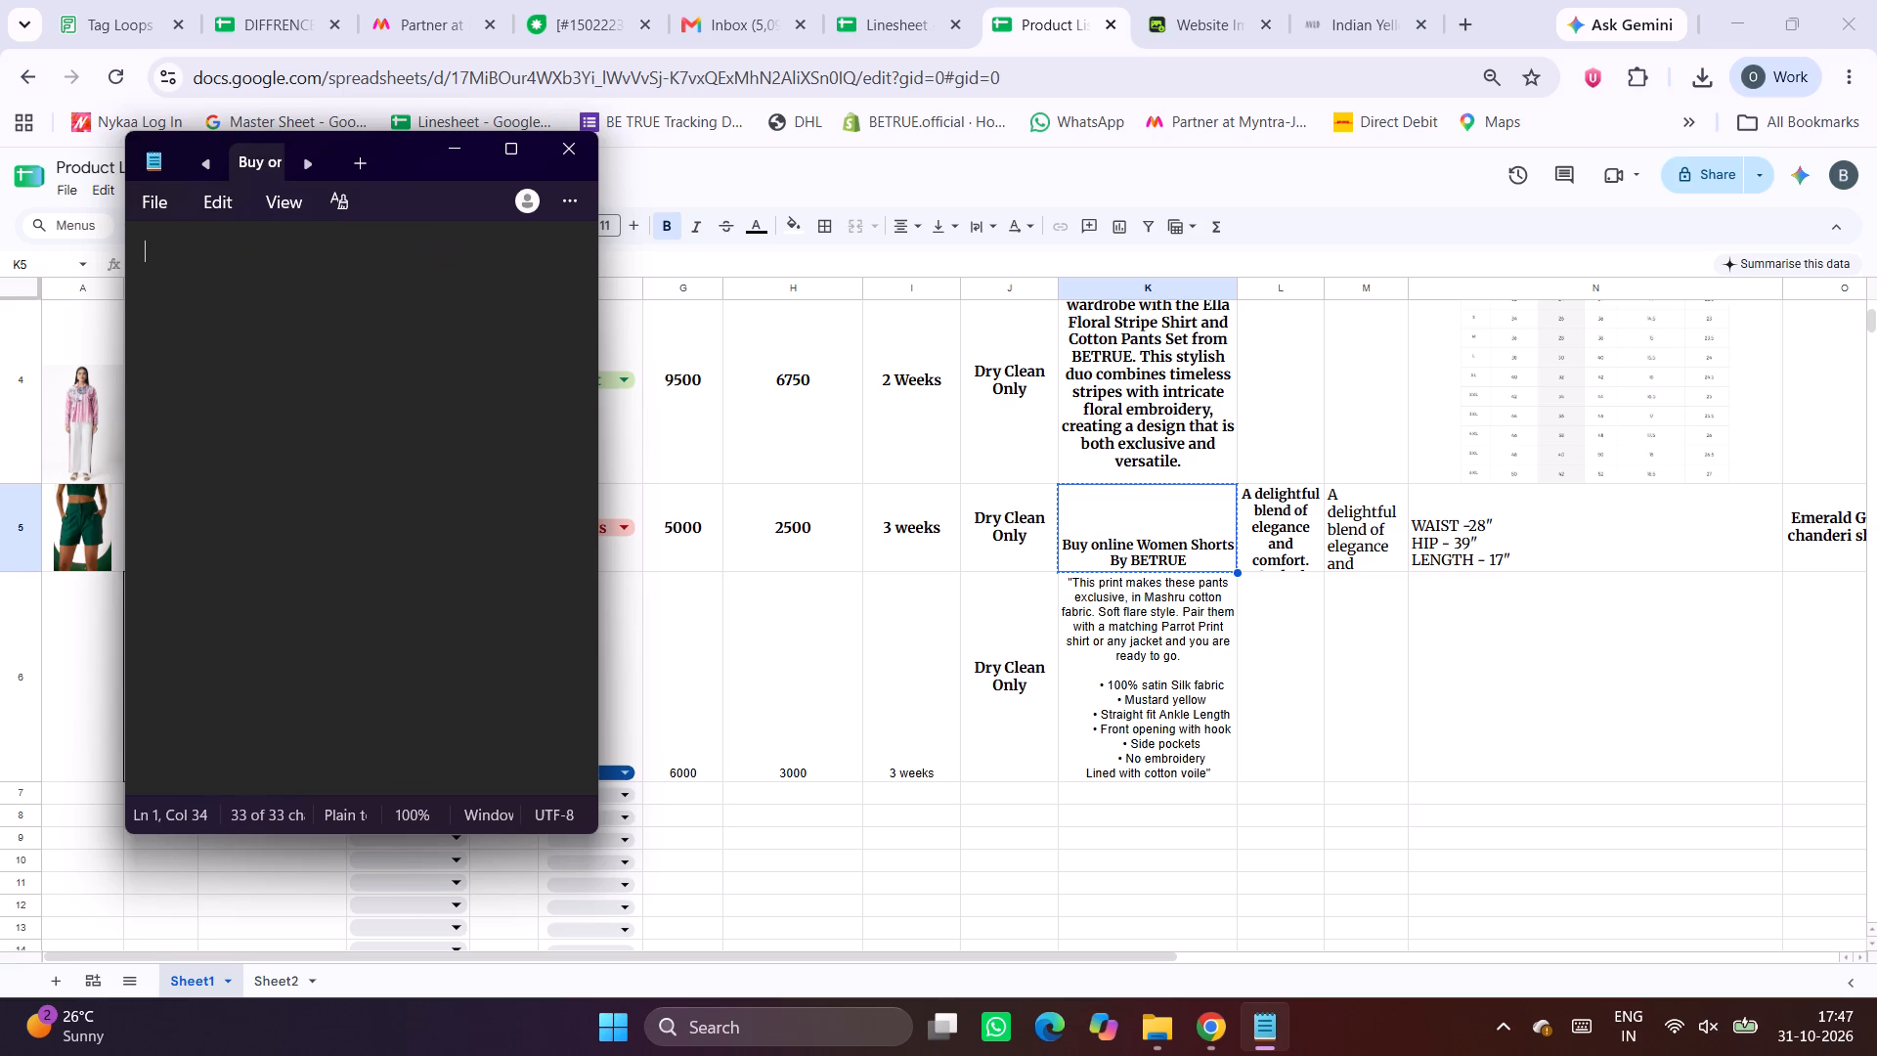
pyautogui.click(572, 147)
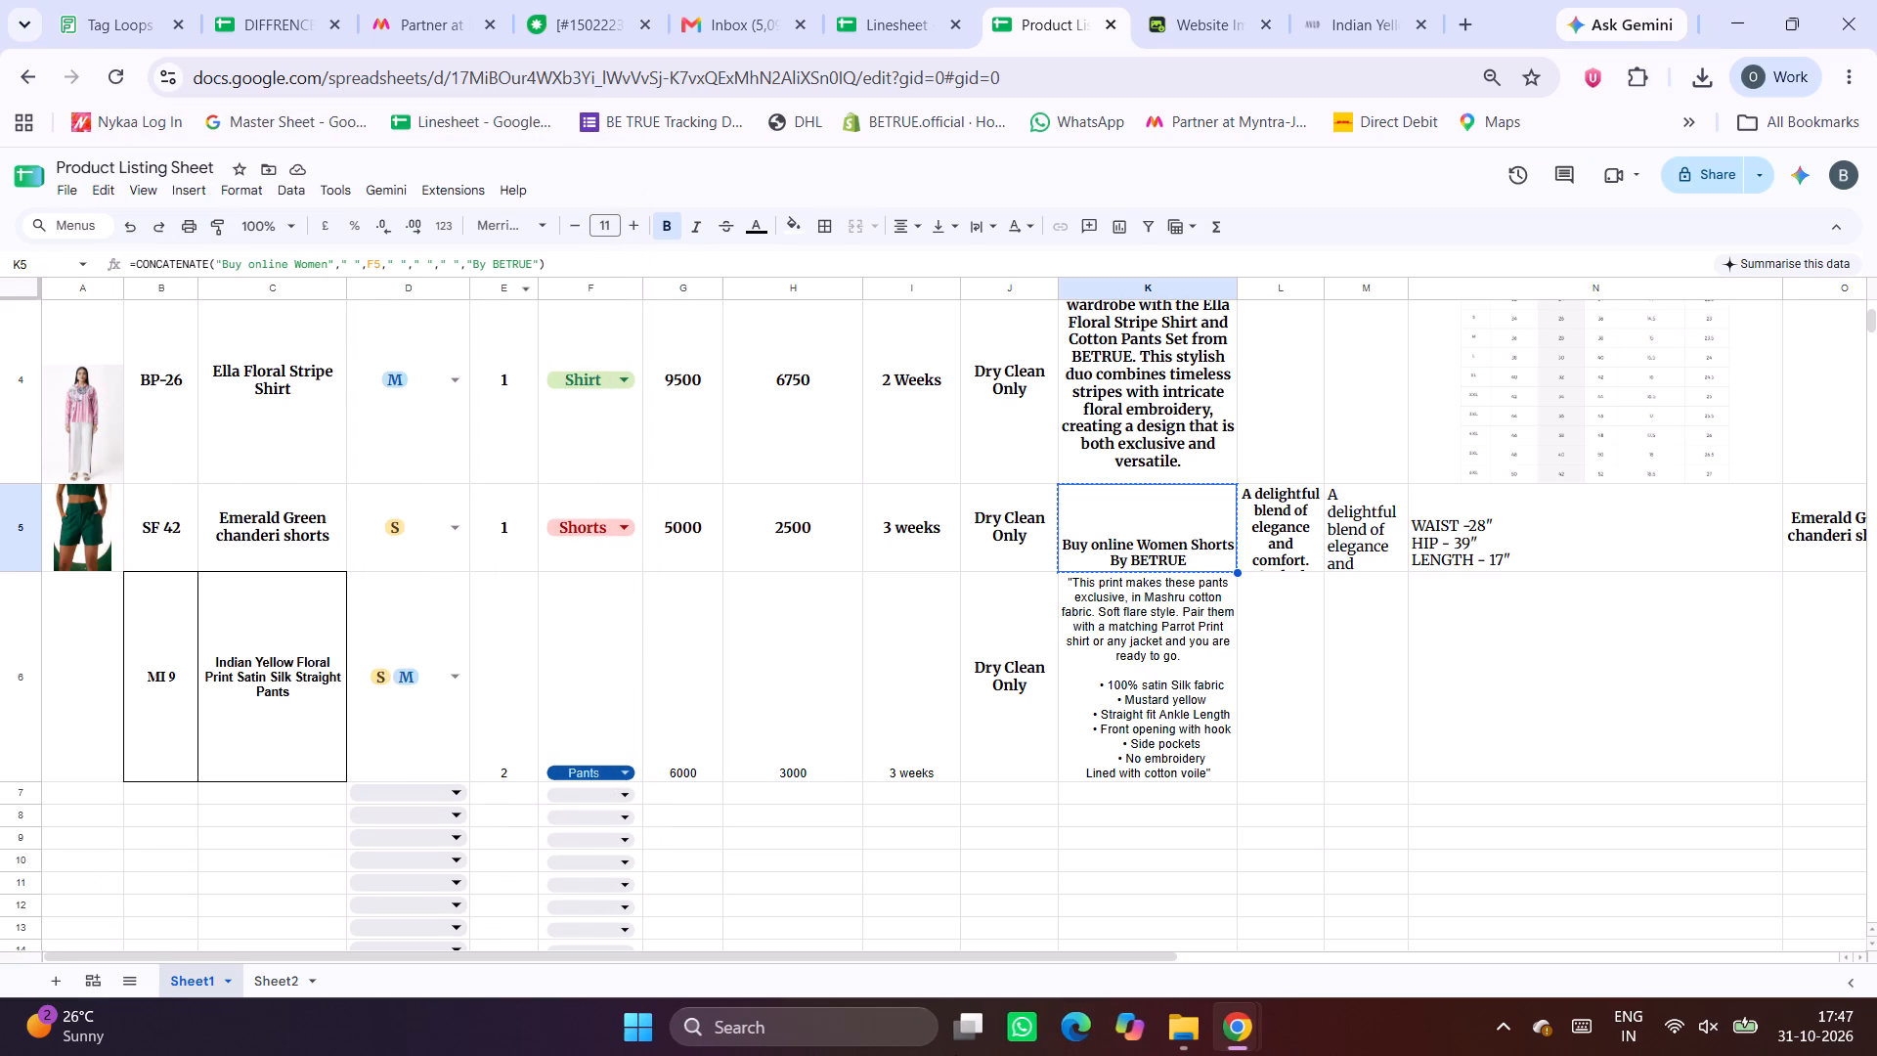
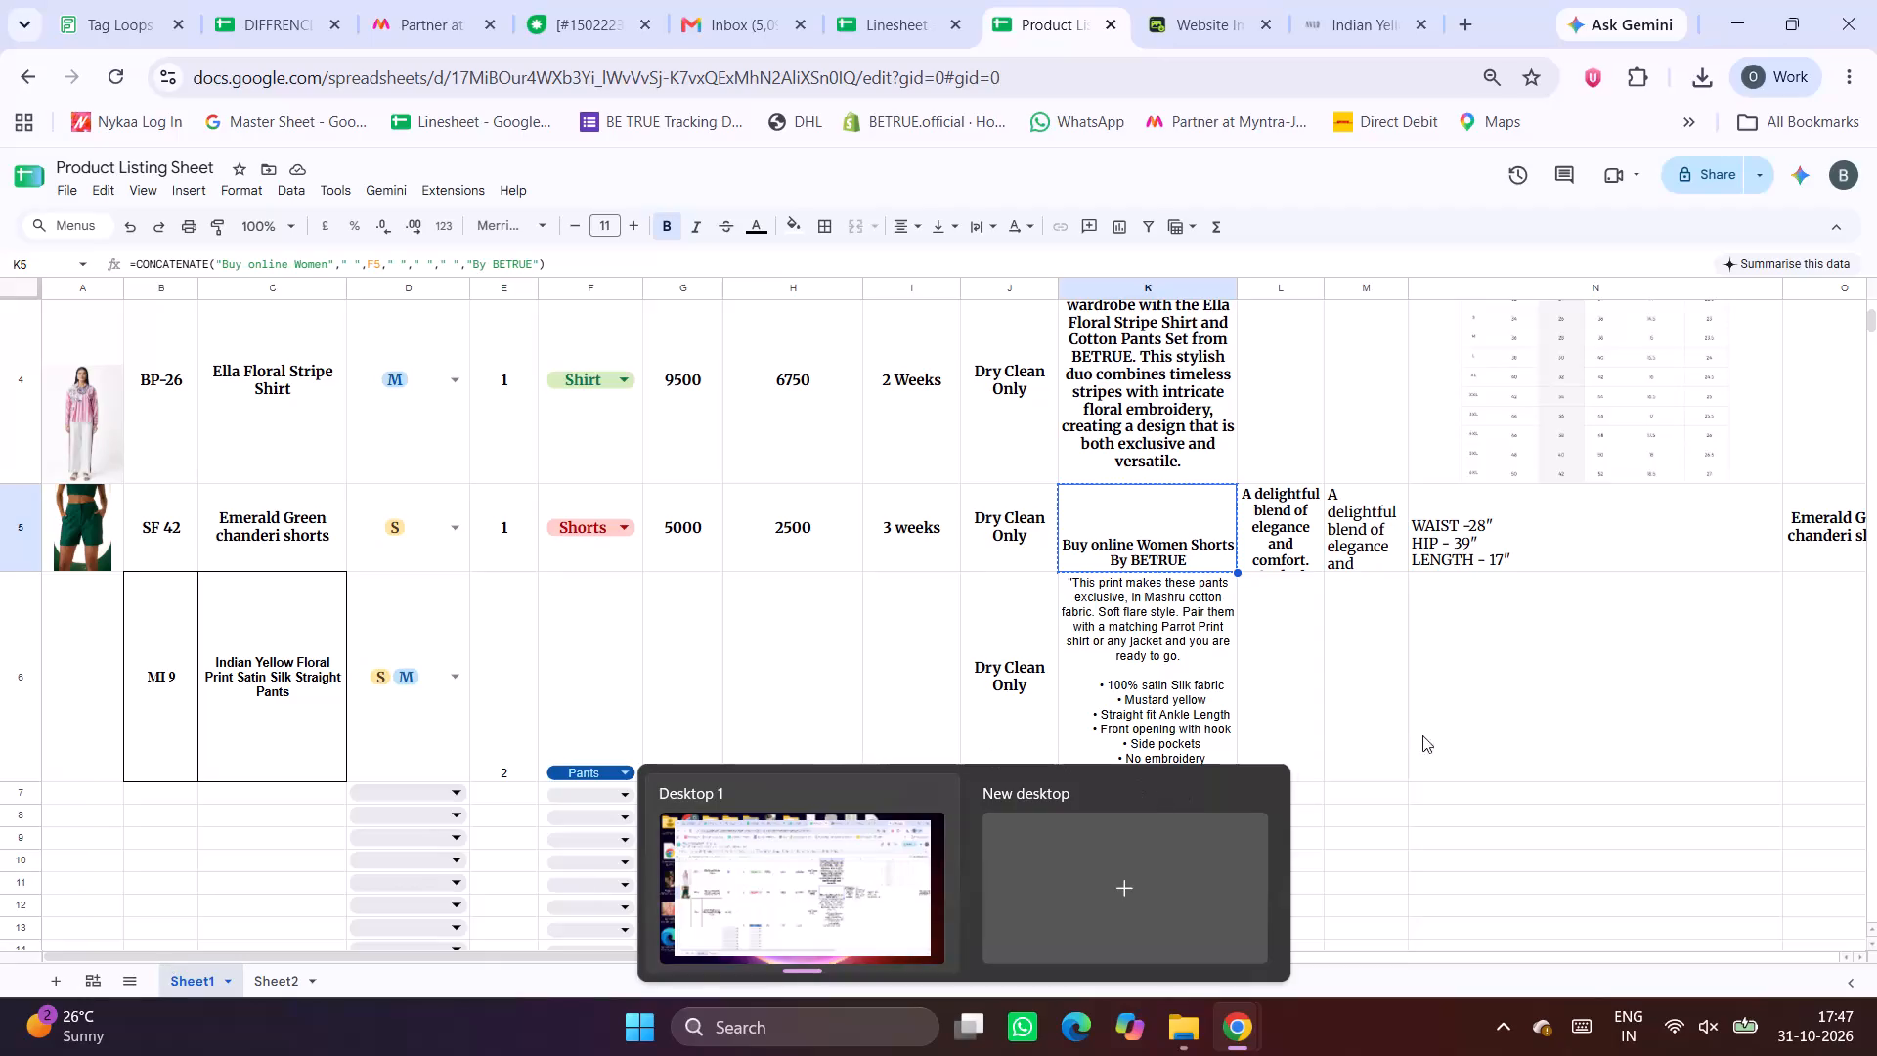
# Copy the formatting of the price cell H5 onto cells E6 to J6 of the MI 9 row.
pyautogui.click(1452, 726)
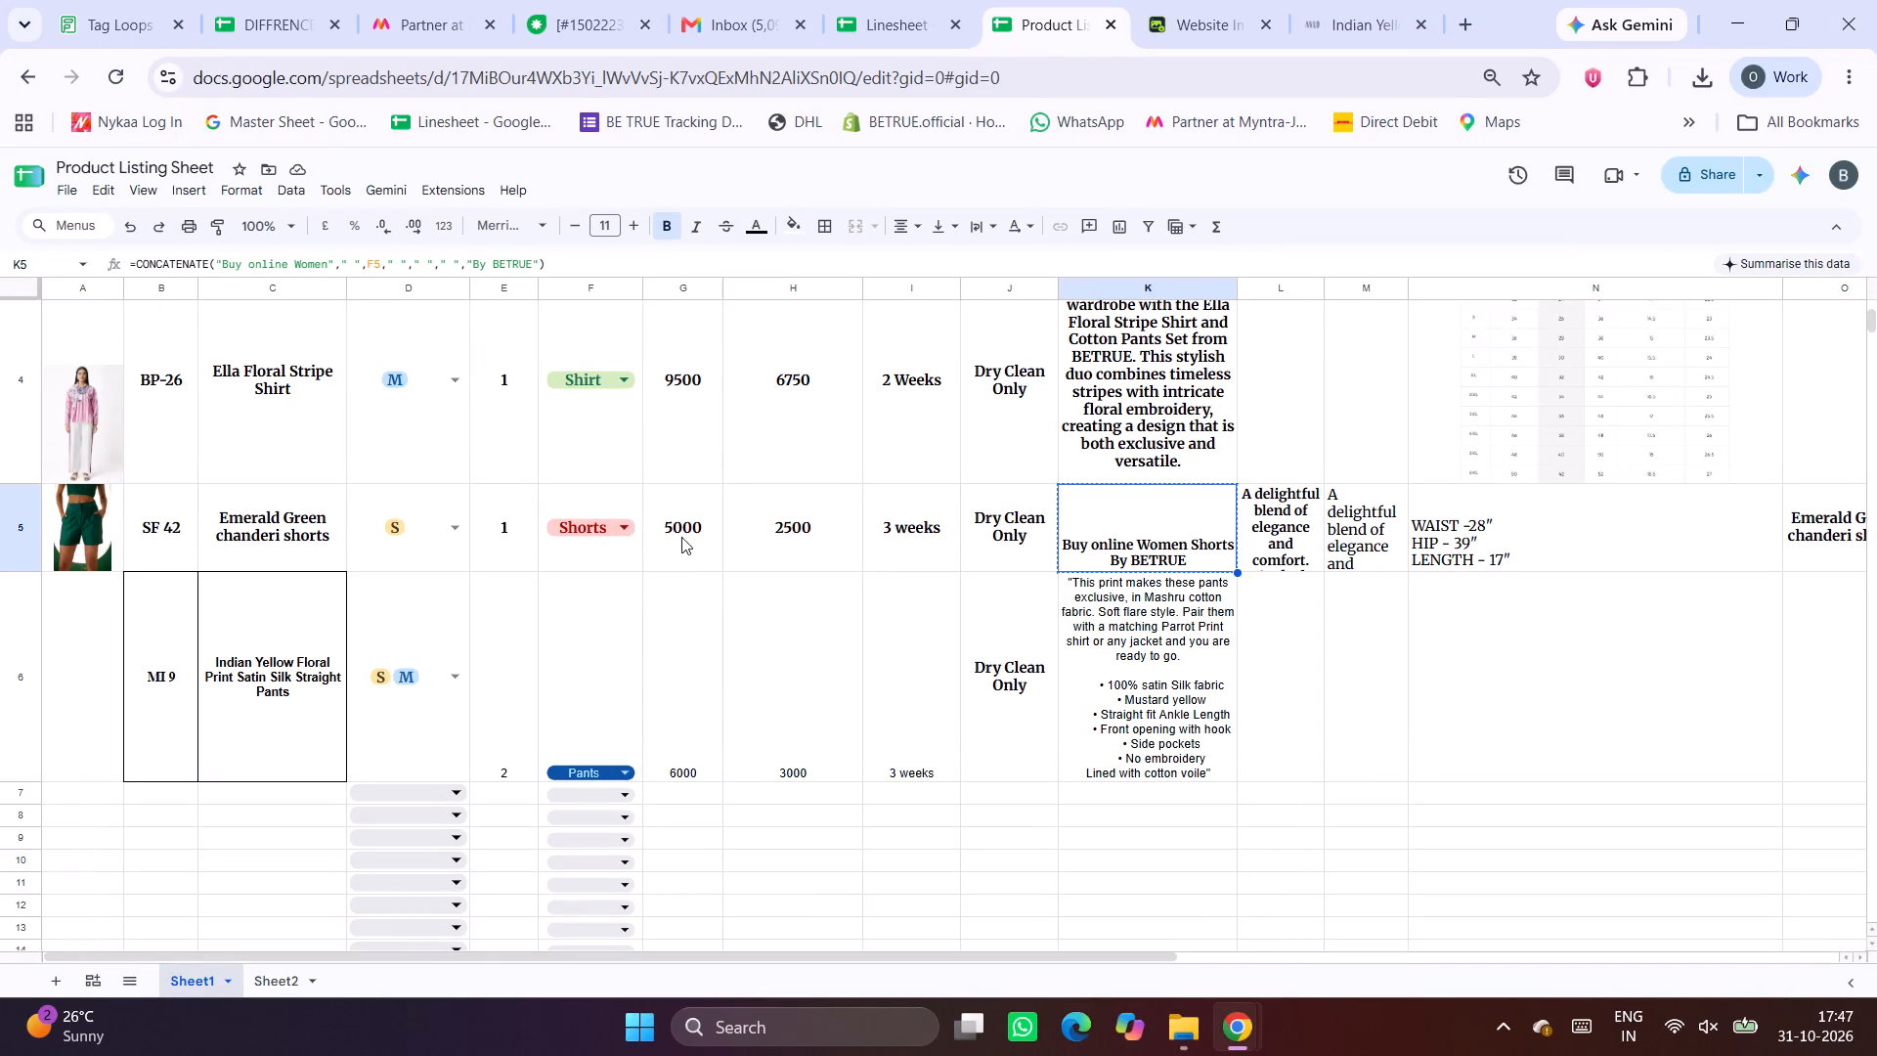
pyautogui.click(727, 536)
pyautogui.click(220, 217)
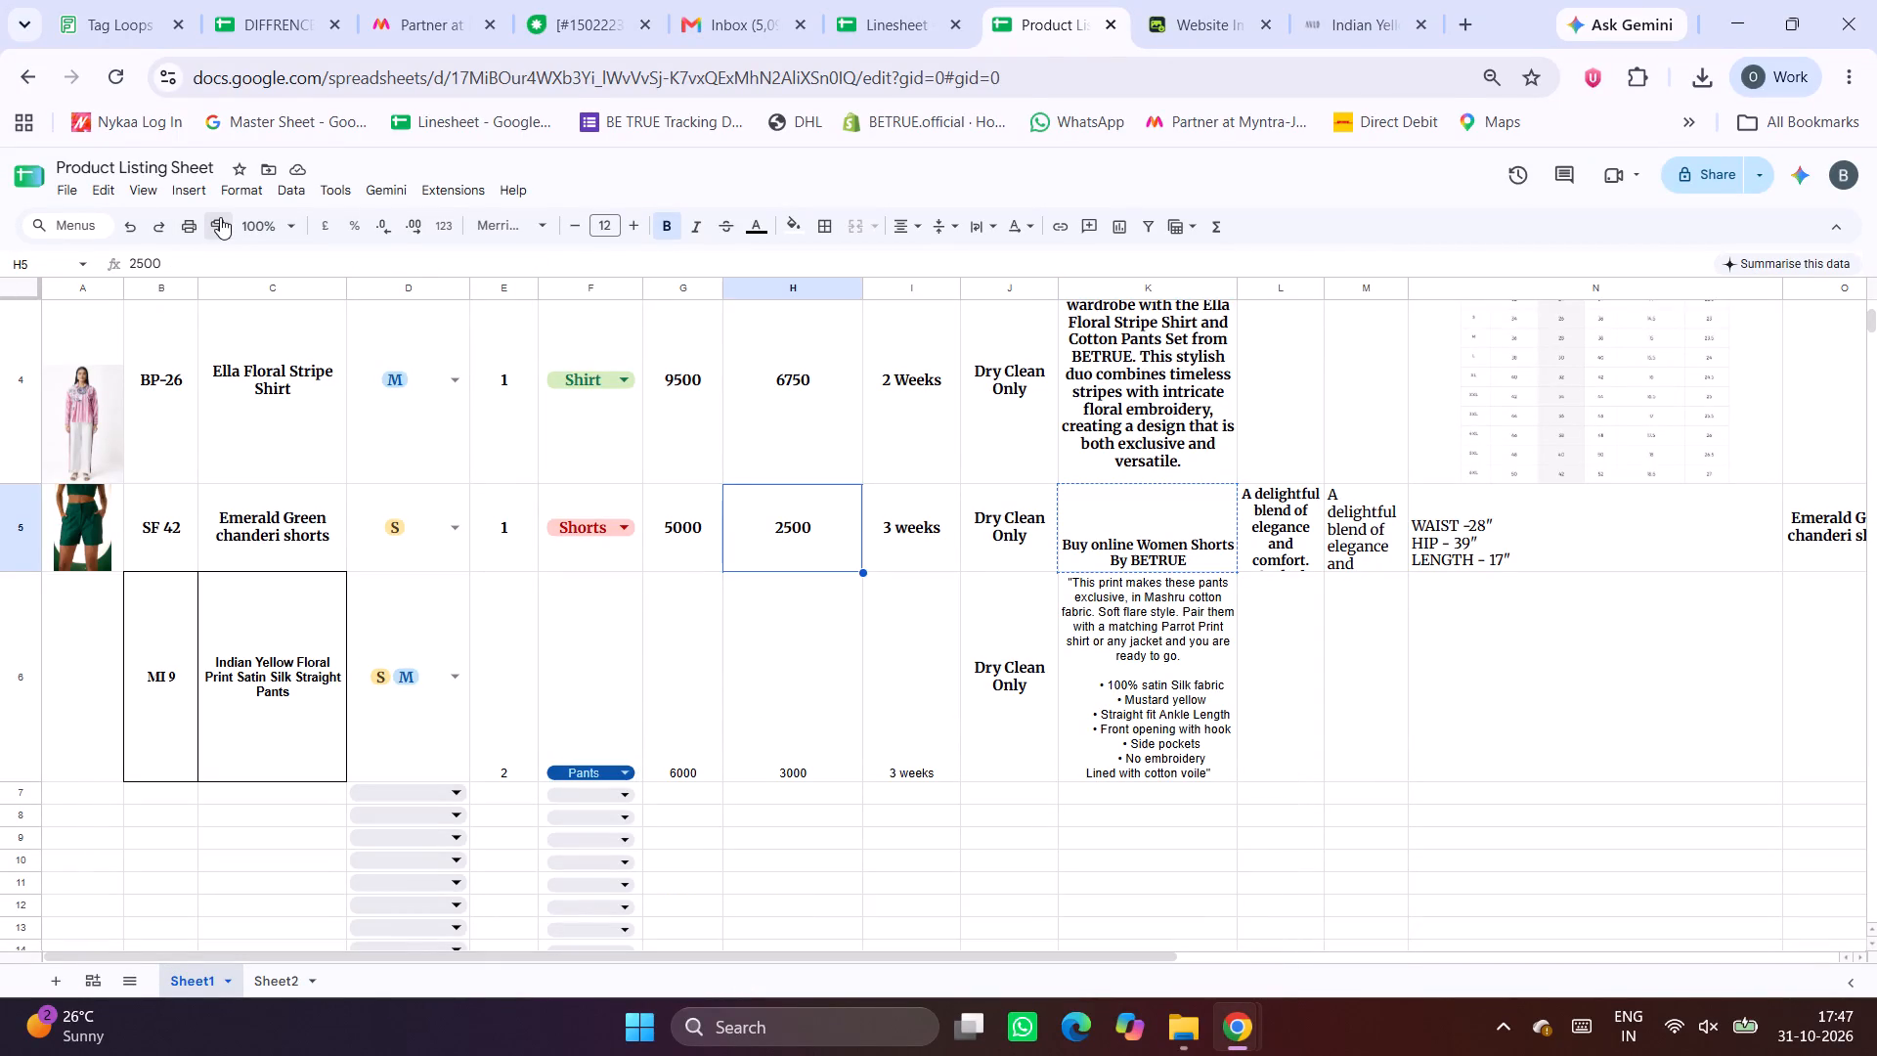
pyautogui.moveTo(517, 692); pyautogui.dragTo(953, 715)
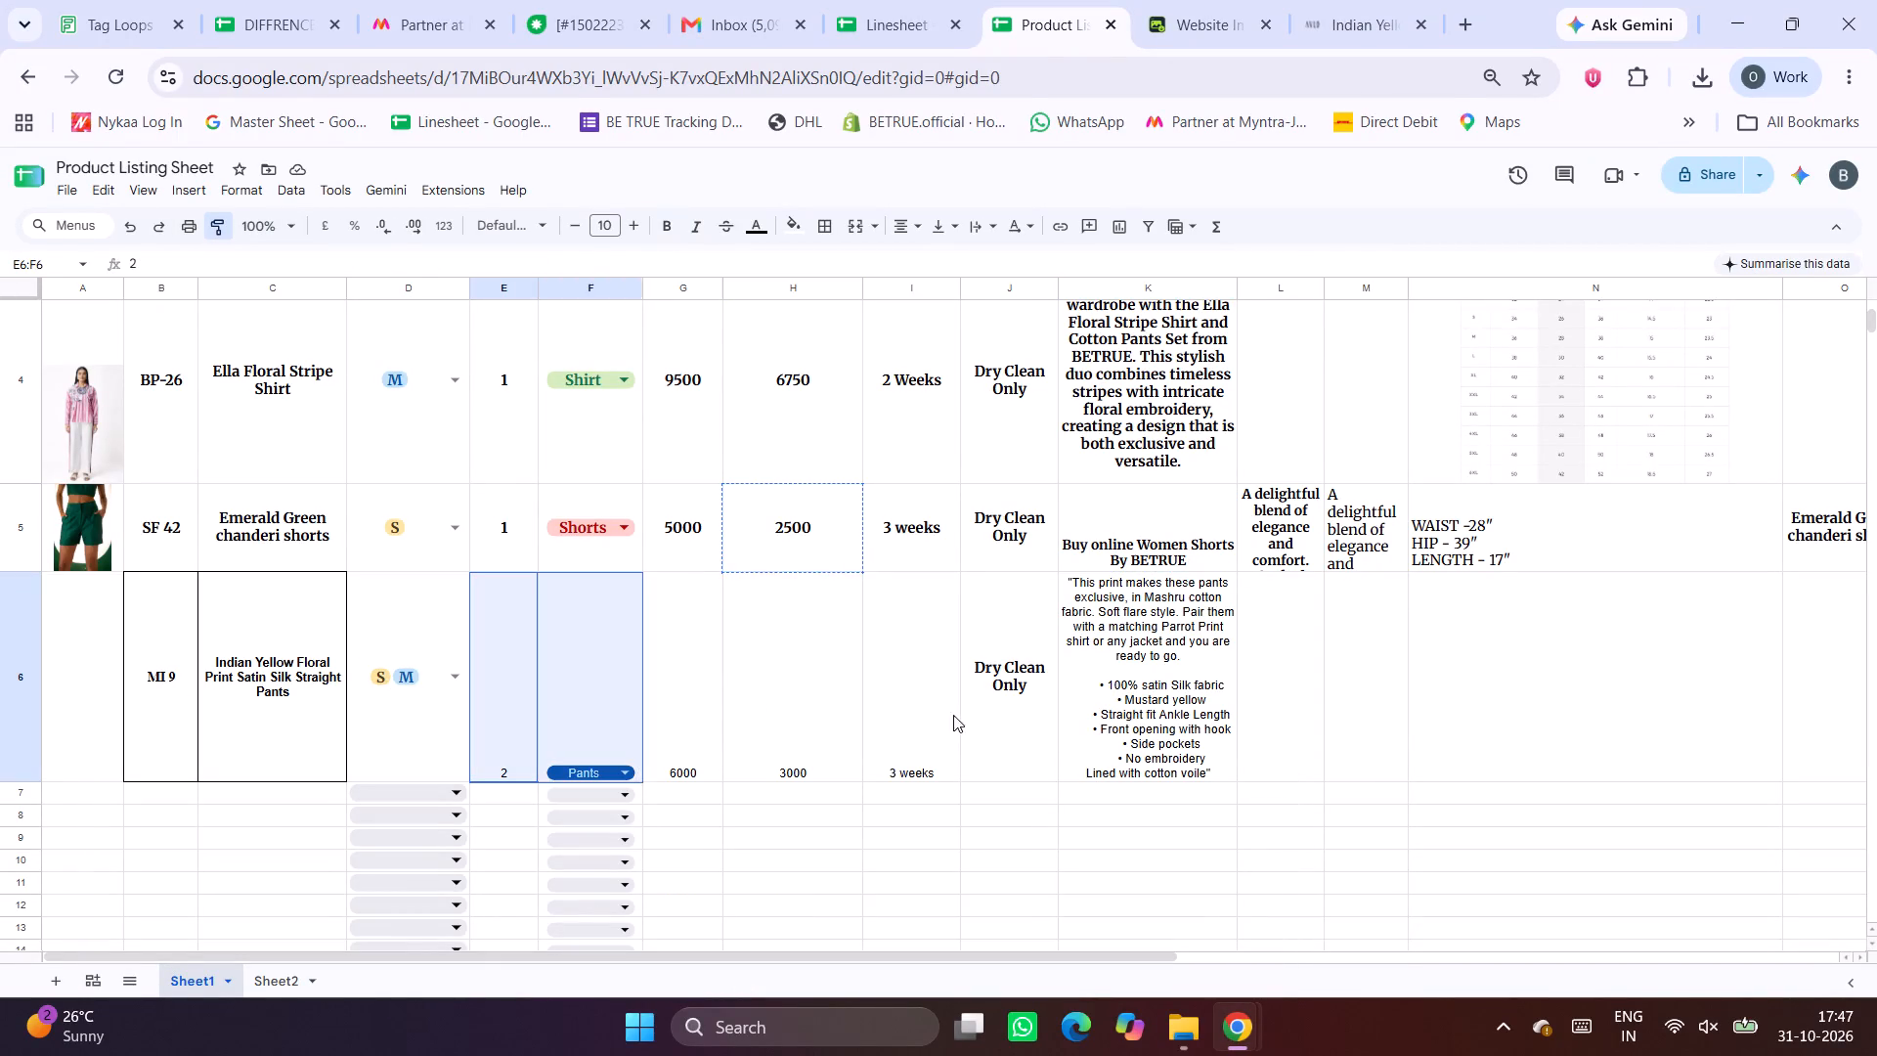
pyautogui.moveTo(953, 715); pyautogui.dragTo(1002, 718)
pyautogui.click(1413, 684)
# Replace the brand name in K5's CONCATENATE formula with Avld, so the text ends in By Avld.
pyautogui.click(1242, 676)
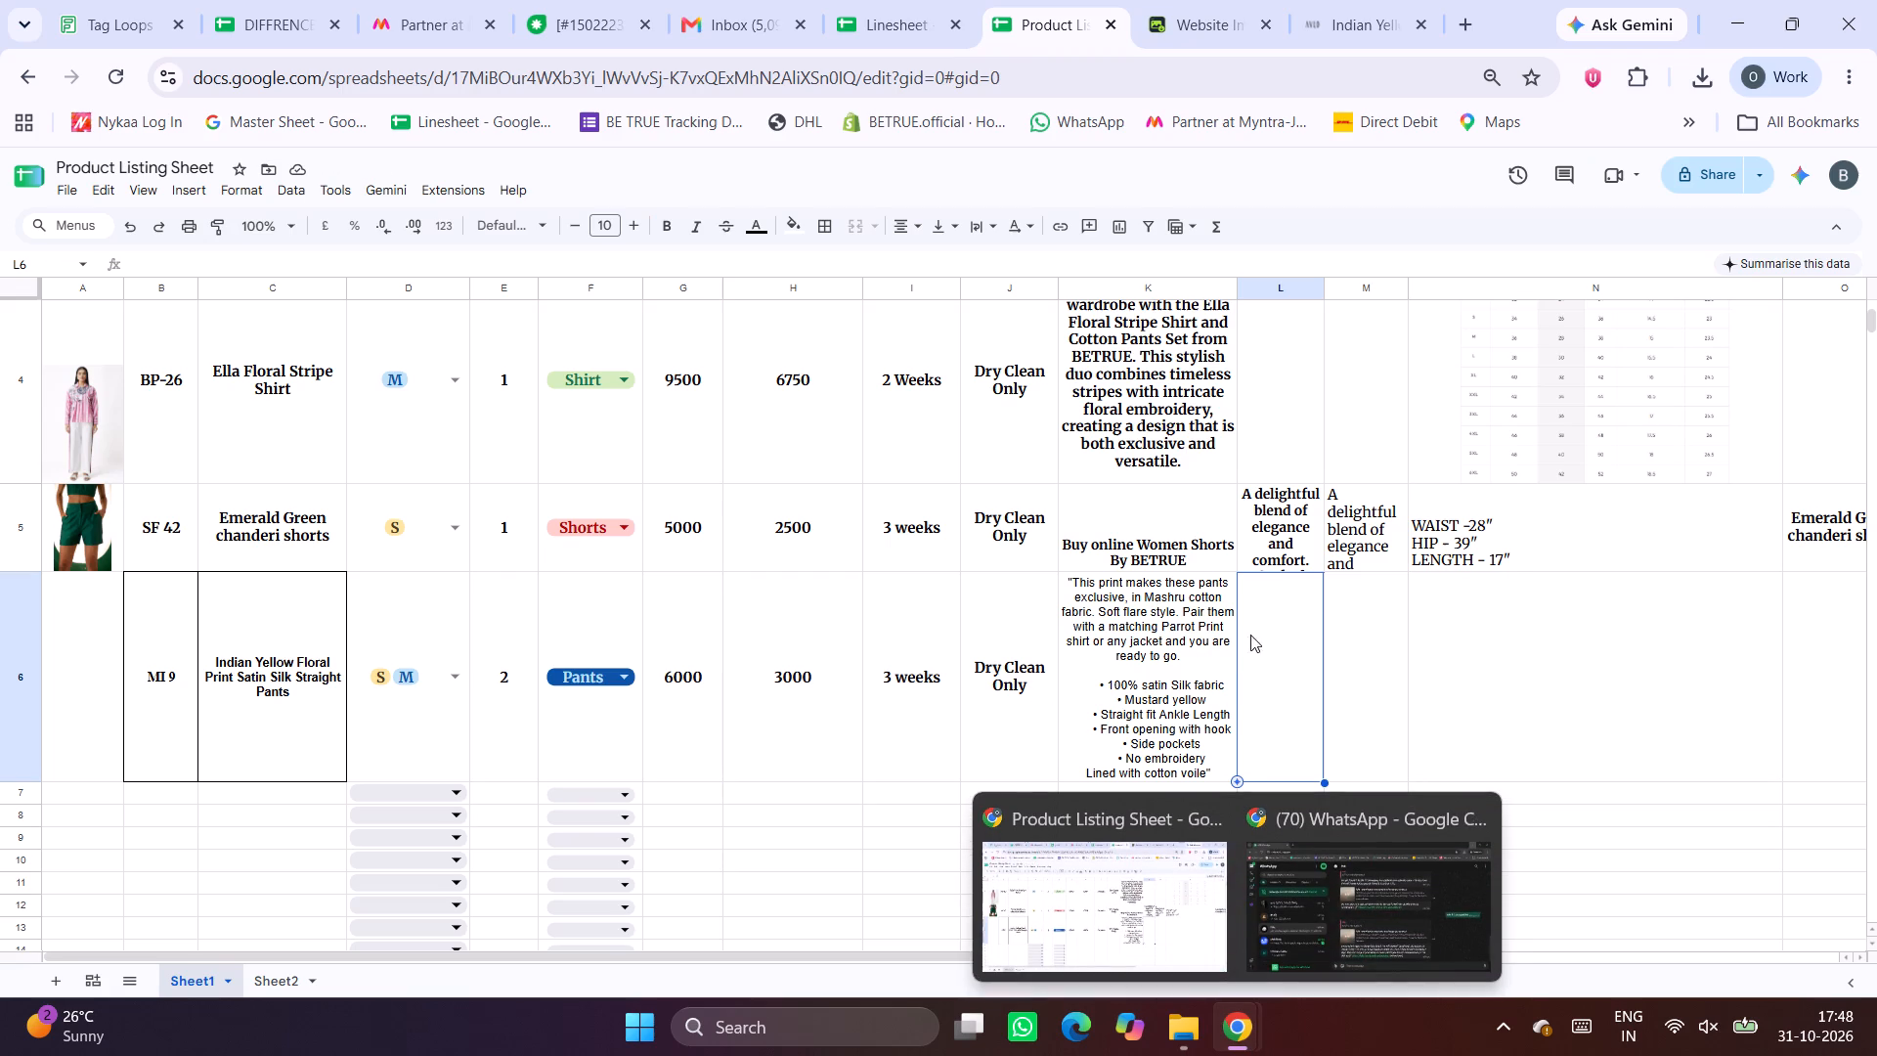
pyautogui.click(1179, 546)
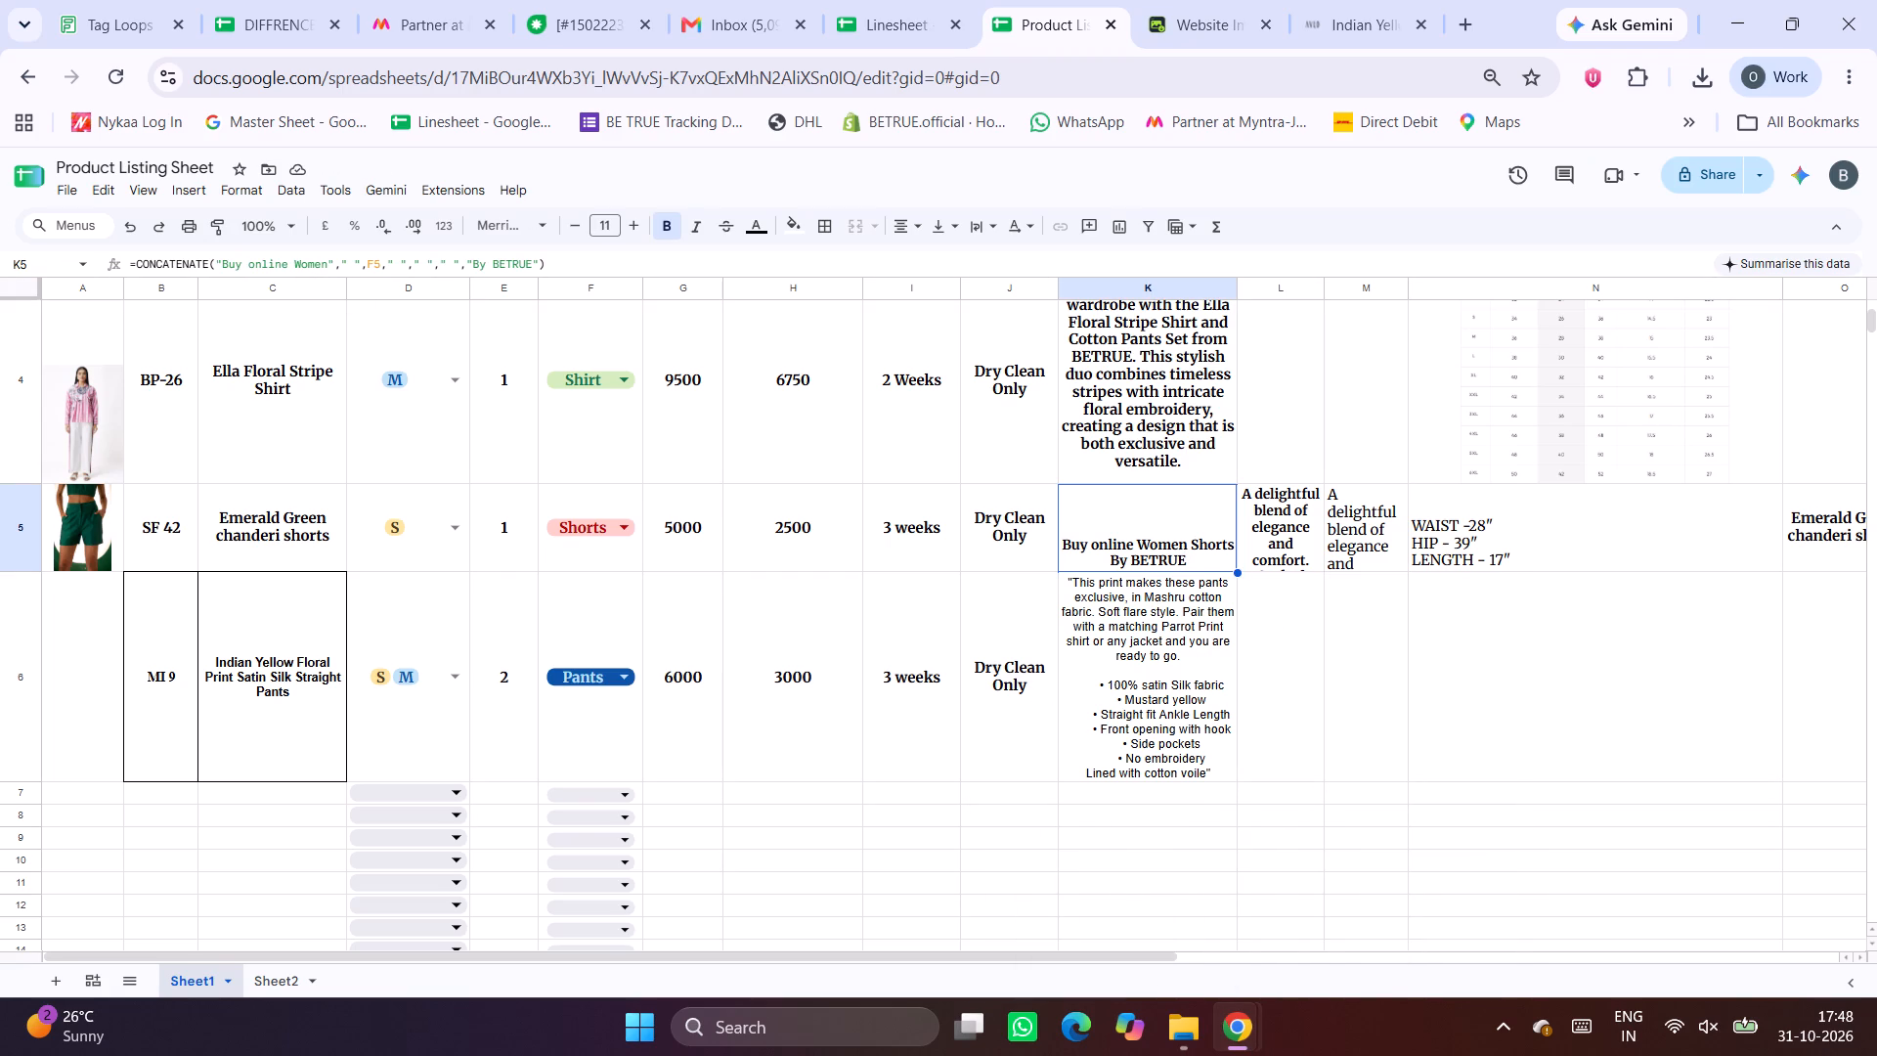
pyautogui.doubleClick(521, 263)
pyautogui.click(521, 263)
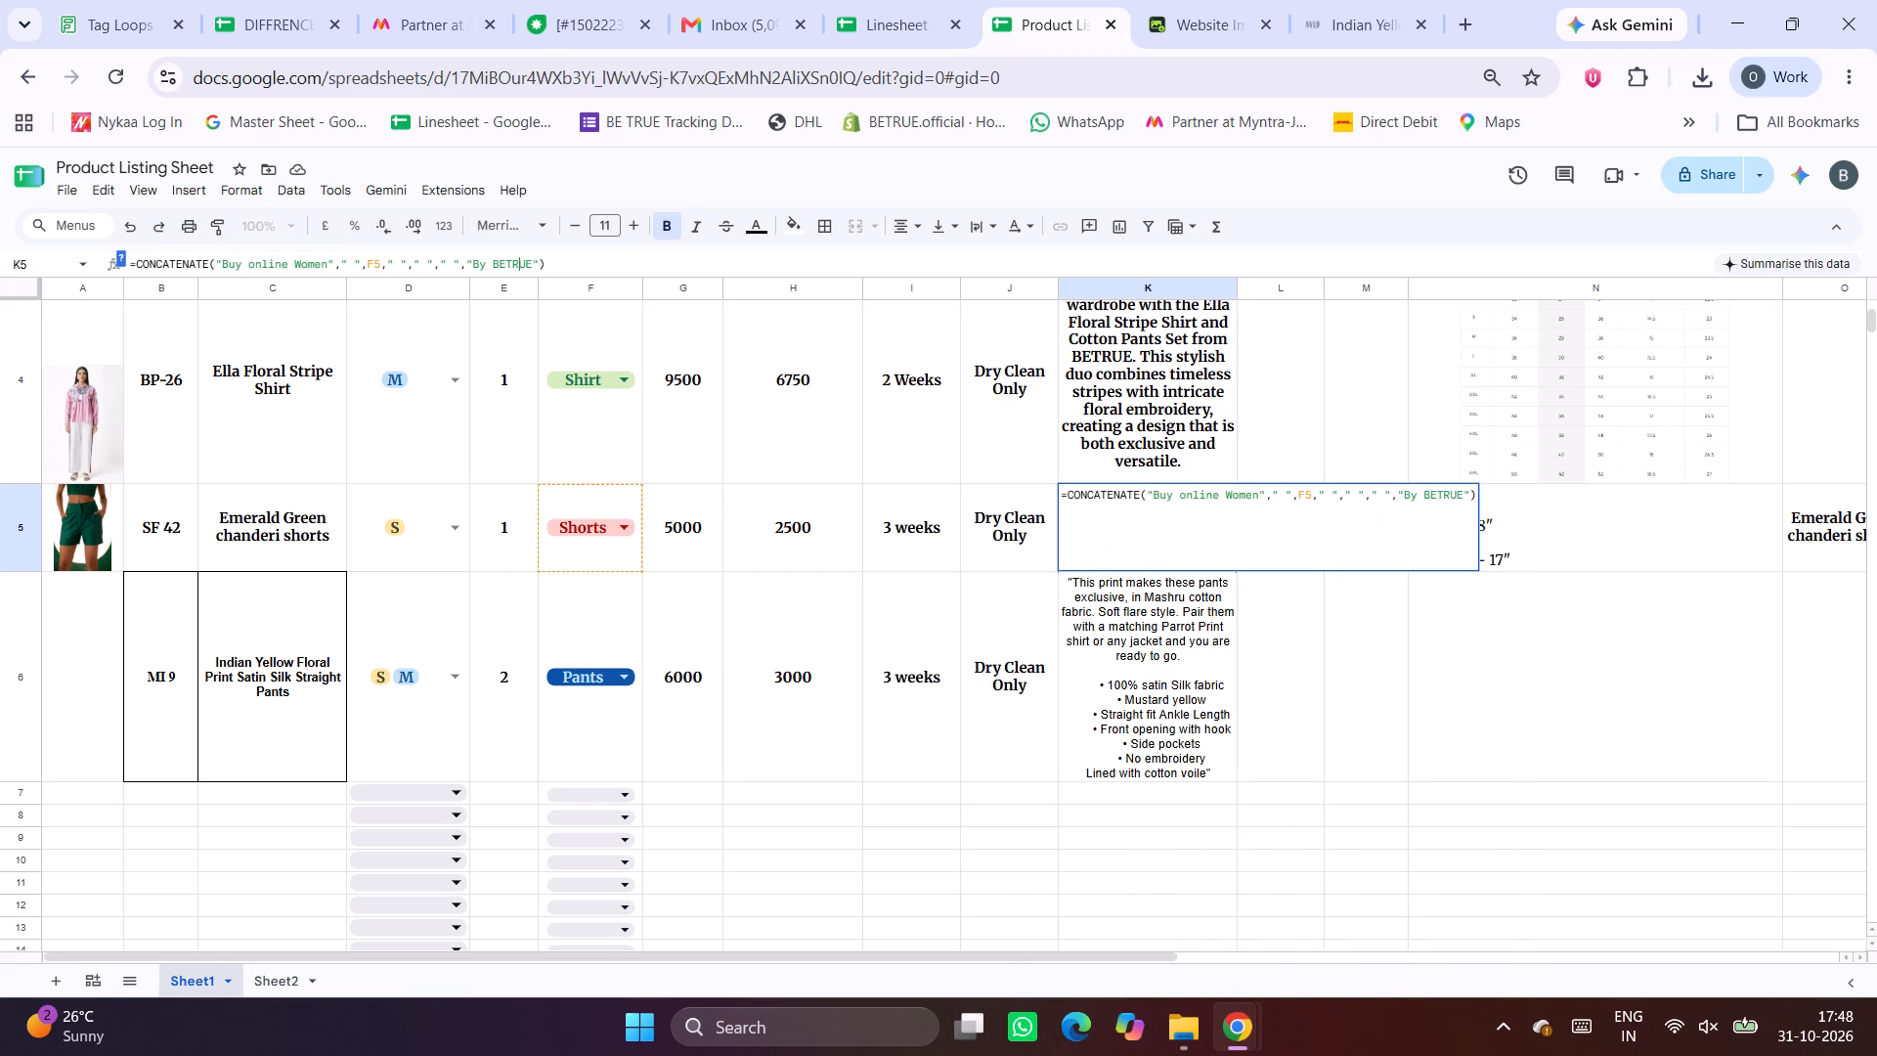
pyautogui.press('BackSpace')
pyautogui.press('Delete')
pyautogui.press('BackSpace')
pyautogui.press('BackSpace')
pyautogui.press('BackSpace')
pyautogui.press('BackSpace')
pyautogui.press('Delete')
pyautogui.press('space')
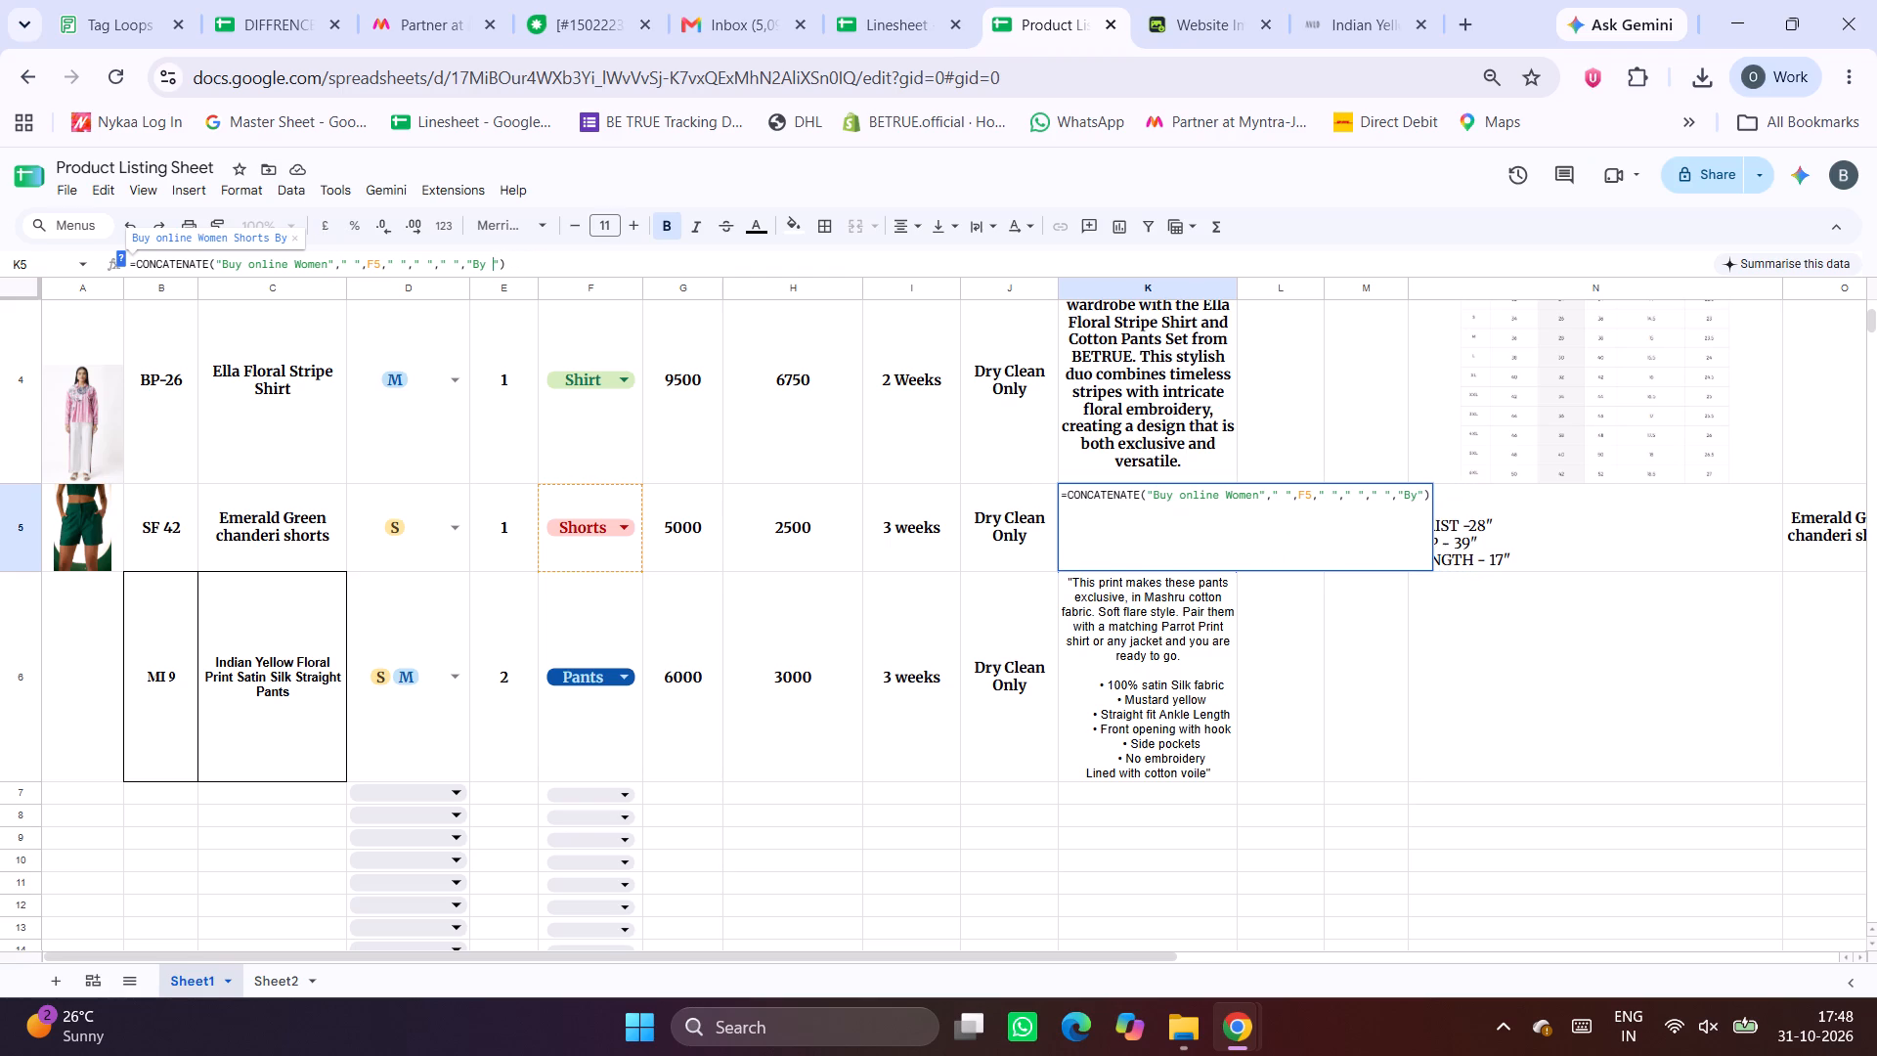
pyautogui.write('vld')
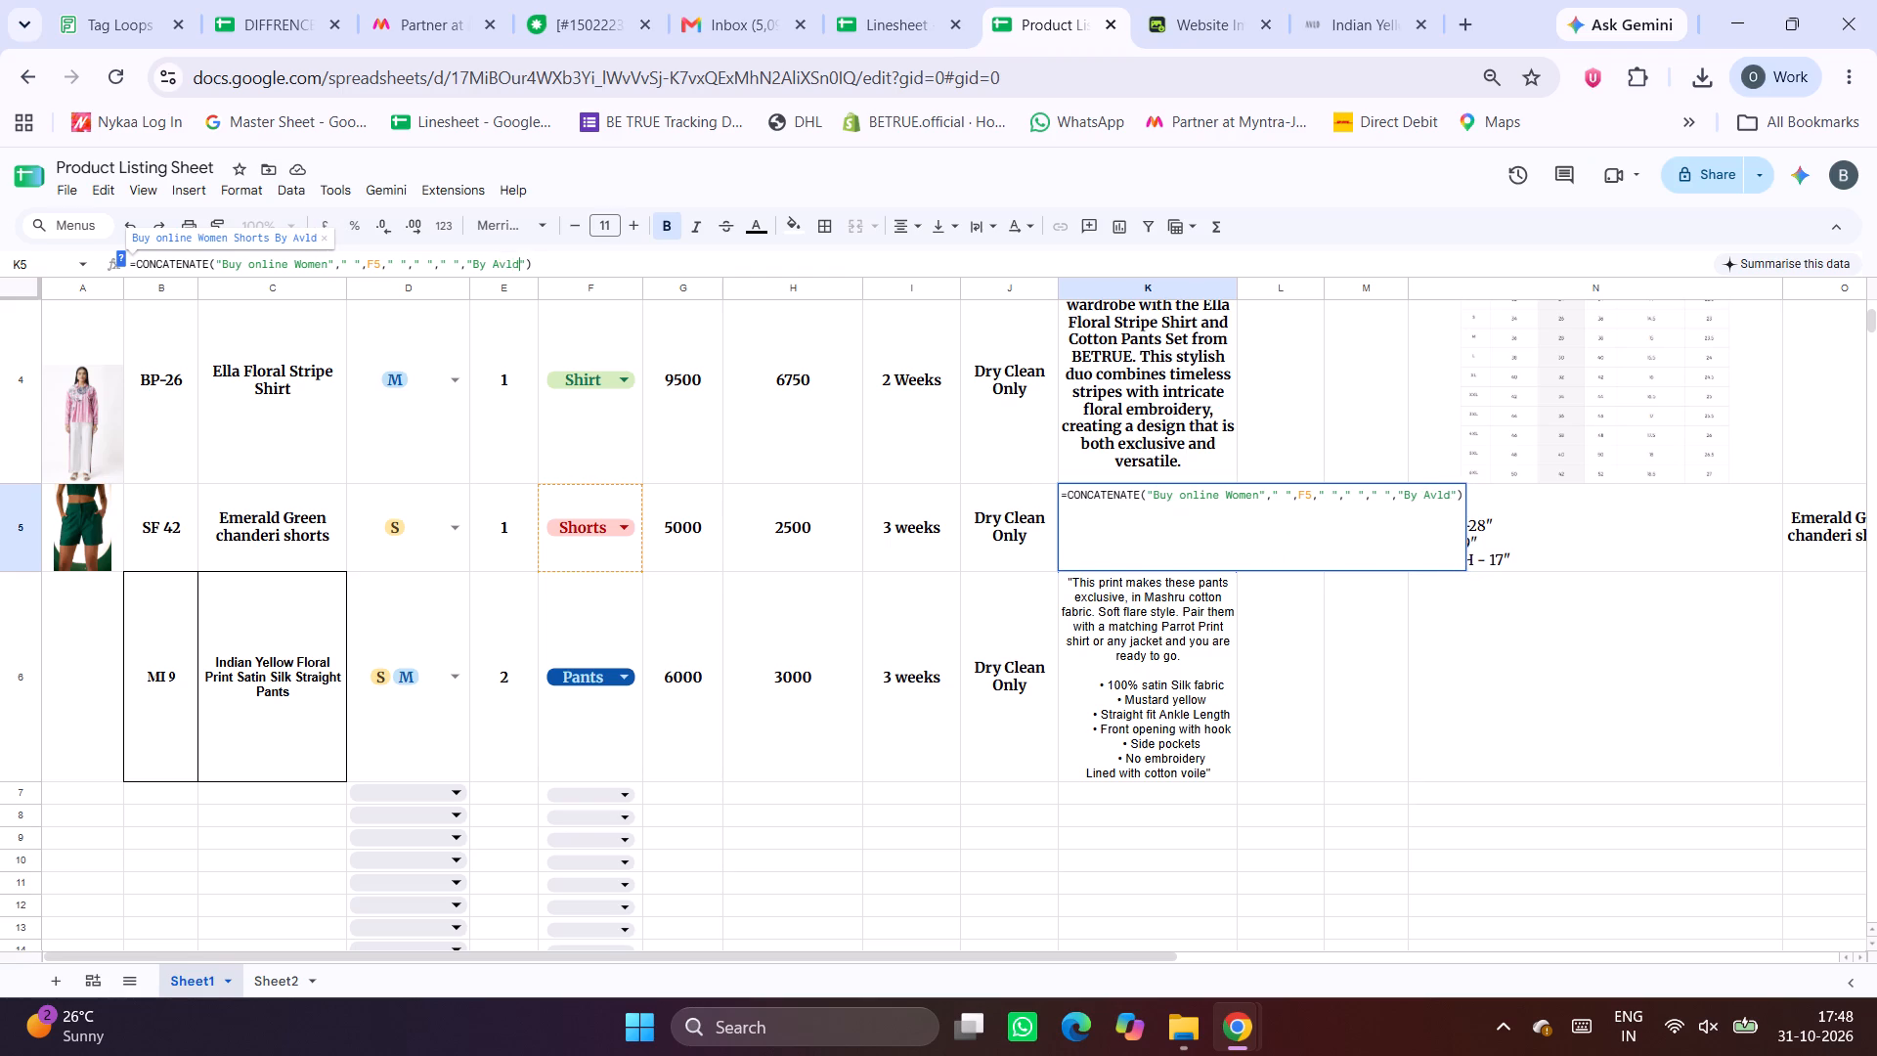
pyautogui.click(1148, 708)
# Copy the Meta Title for the Indian Yellow Floral Print pants from Linesheet cell M13 into L6 of the Product Listing Sheet.
pyautogui.click(1259, 665)
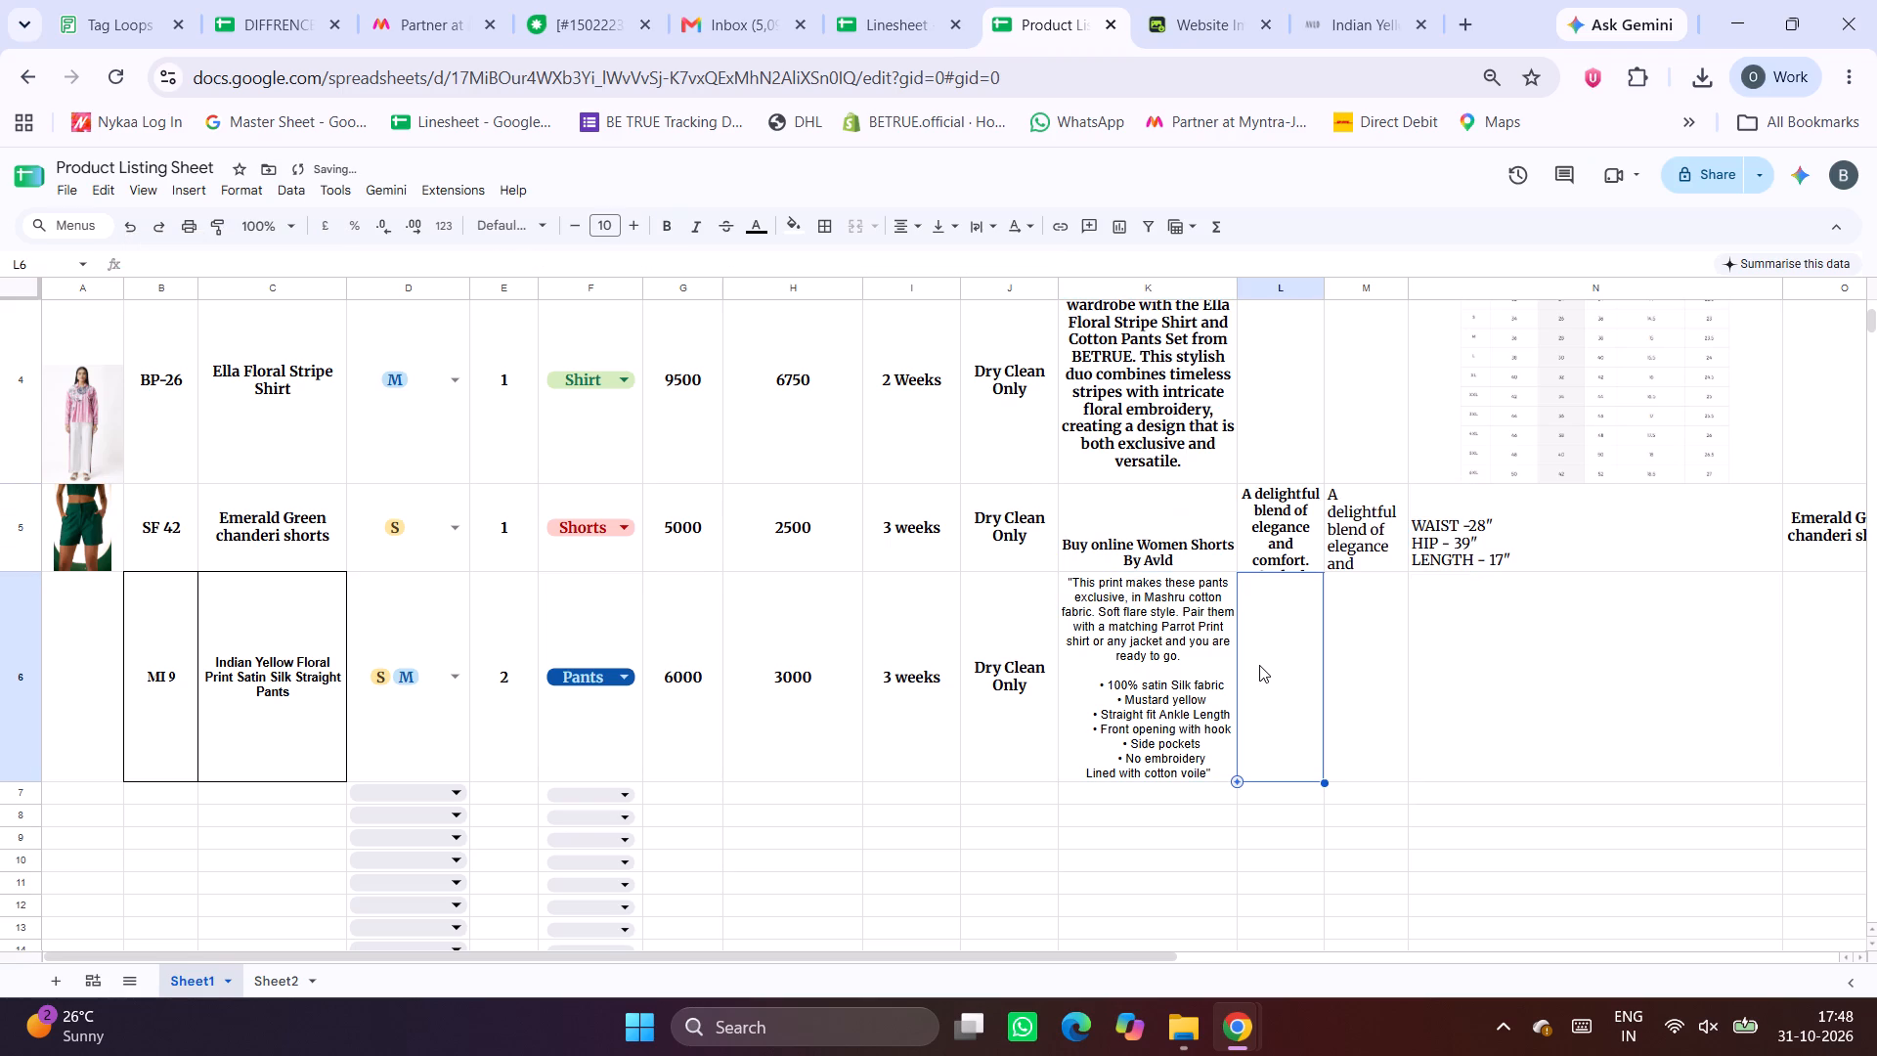
pyautogui.click(858, 0)
pyautogui.hscroll(-3, 1448, 649)
pyautogui.click(1031, 693)
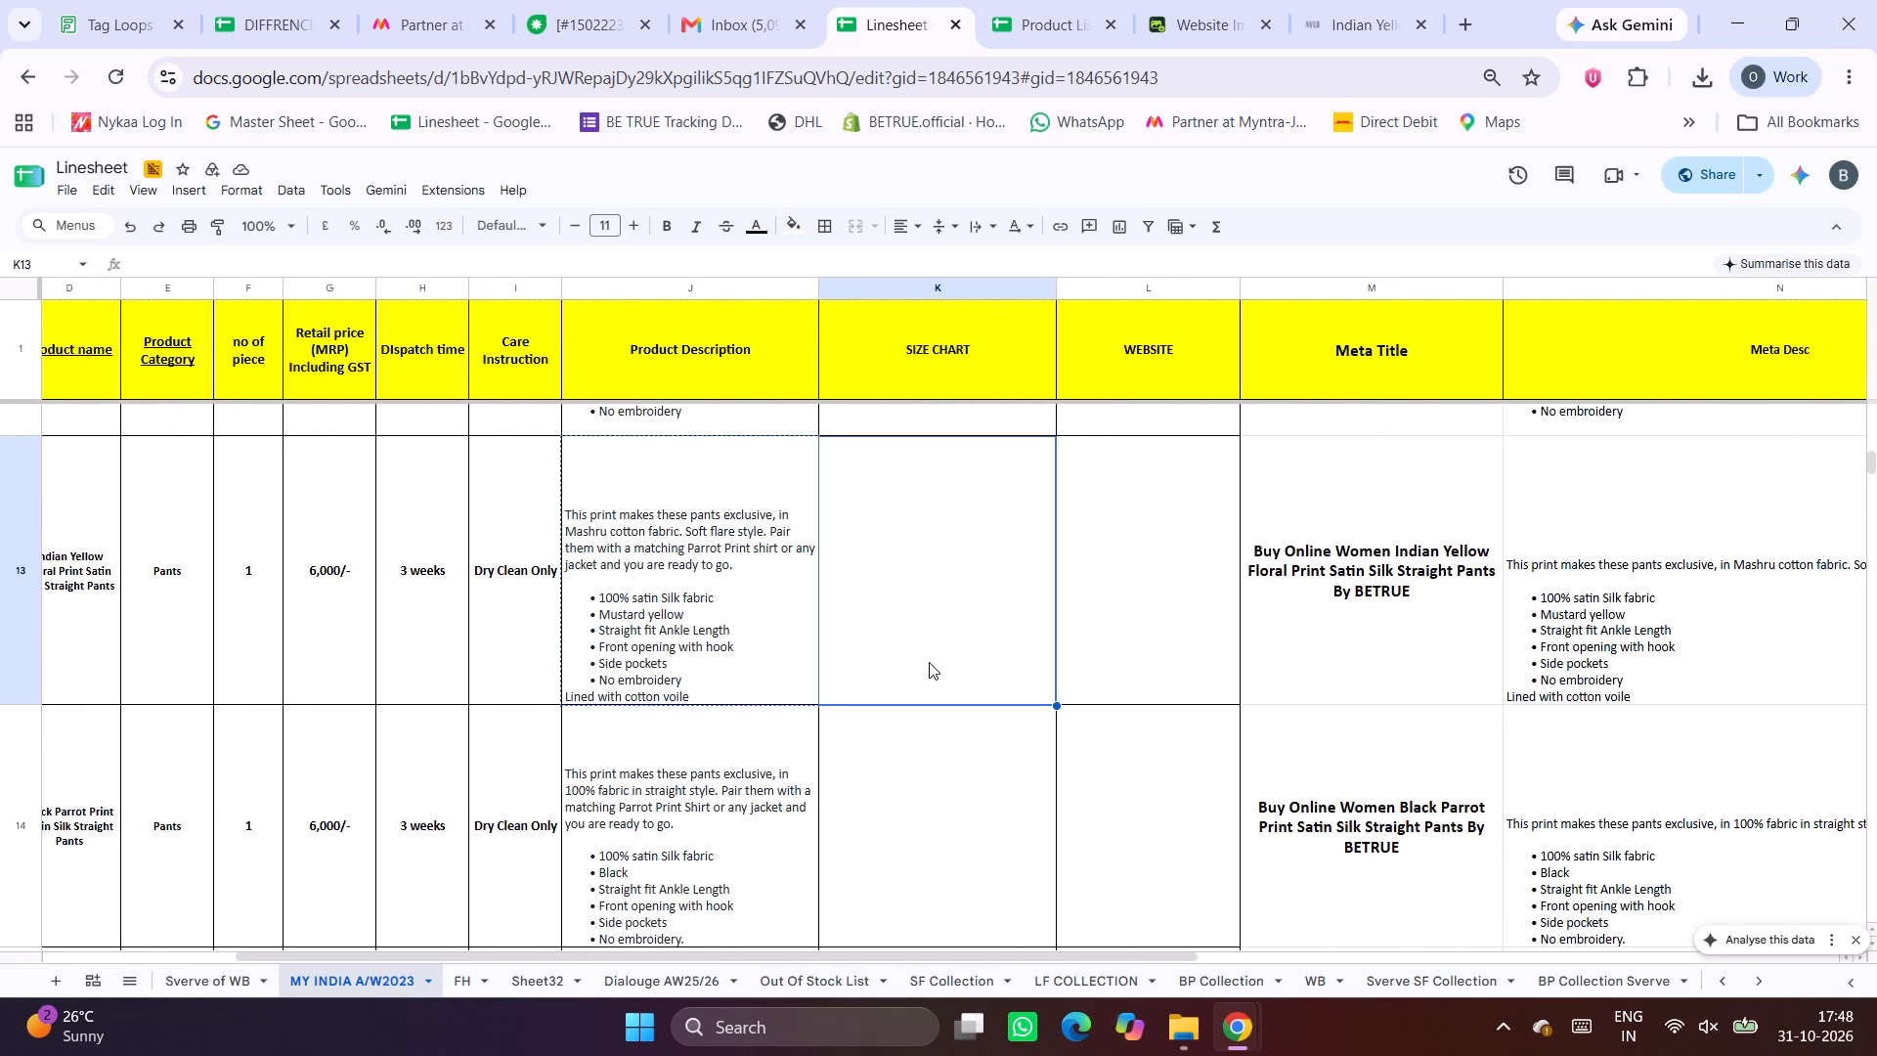
pyautogui.hscroll(2, 929, 662)
pyautogui.hscroll(-3, 929, 662)
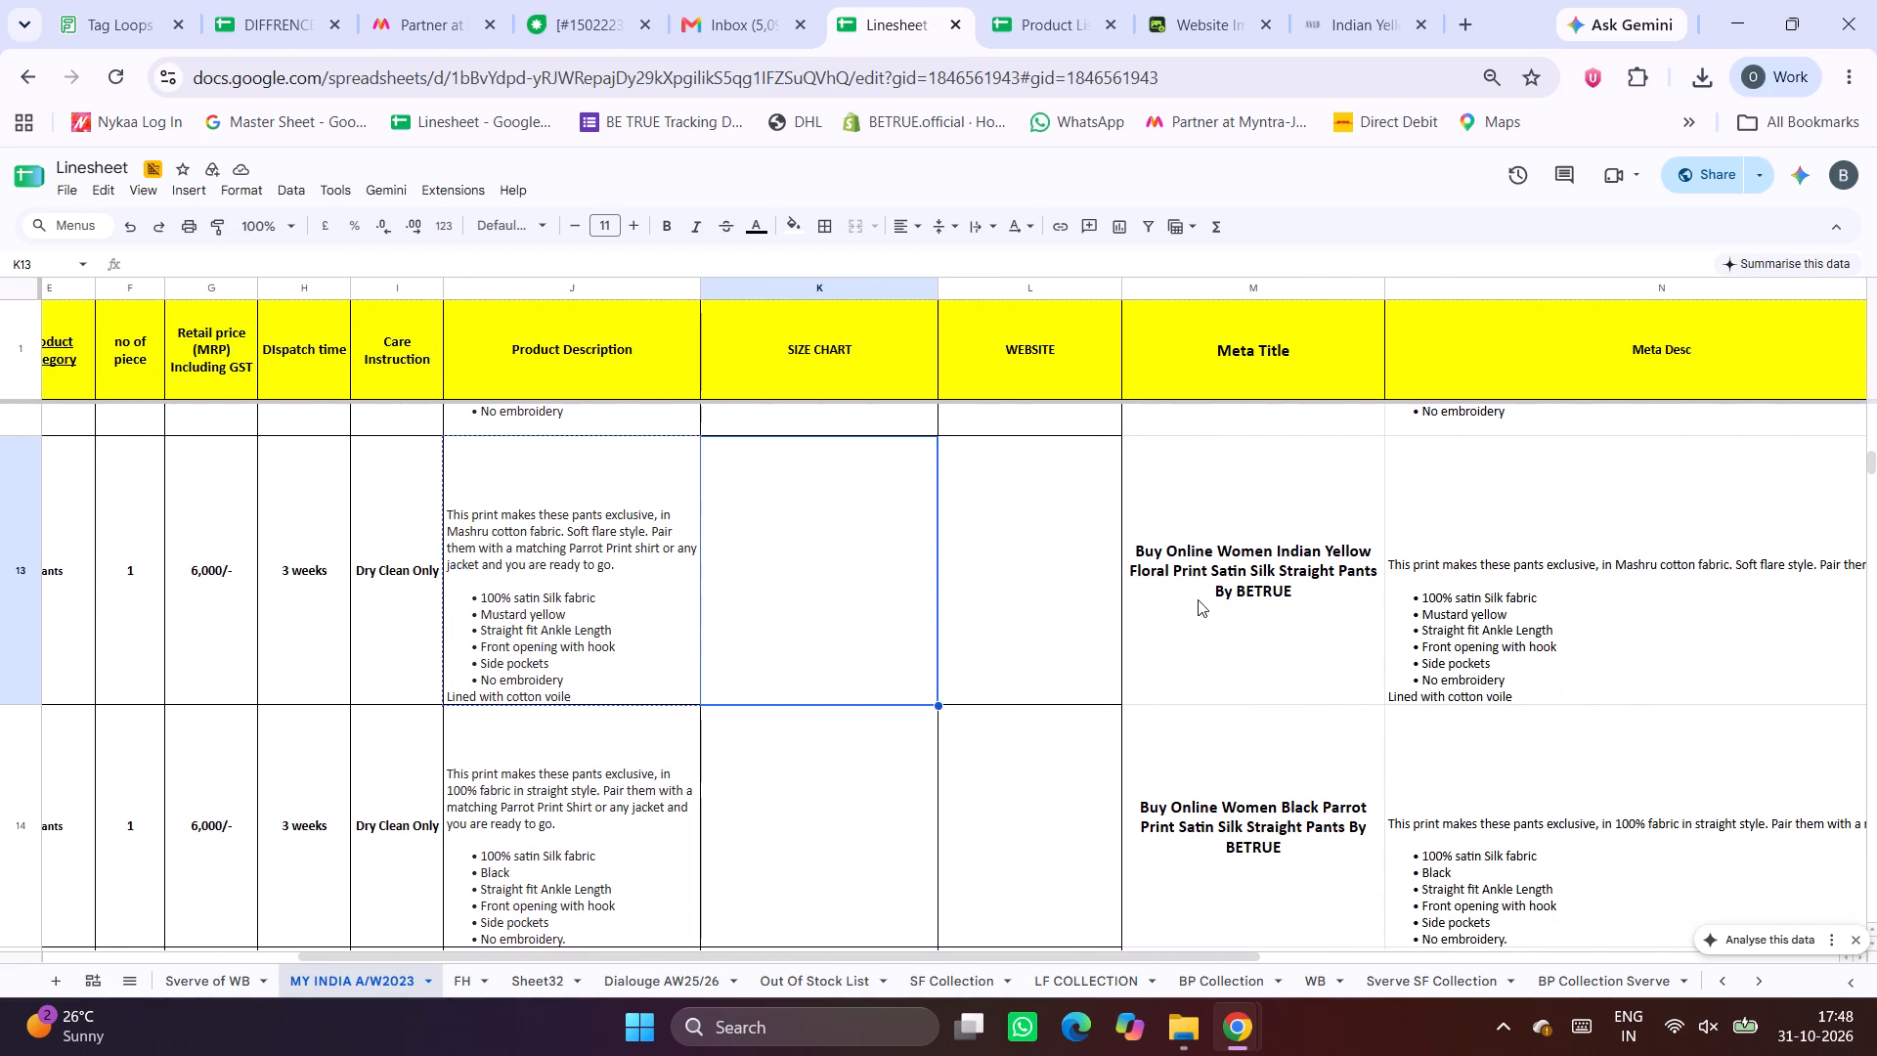
pyautogui.click(1203, 597)
pyautogui.hotkey('ctrl', 'c')
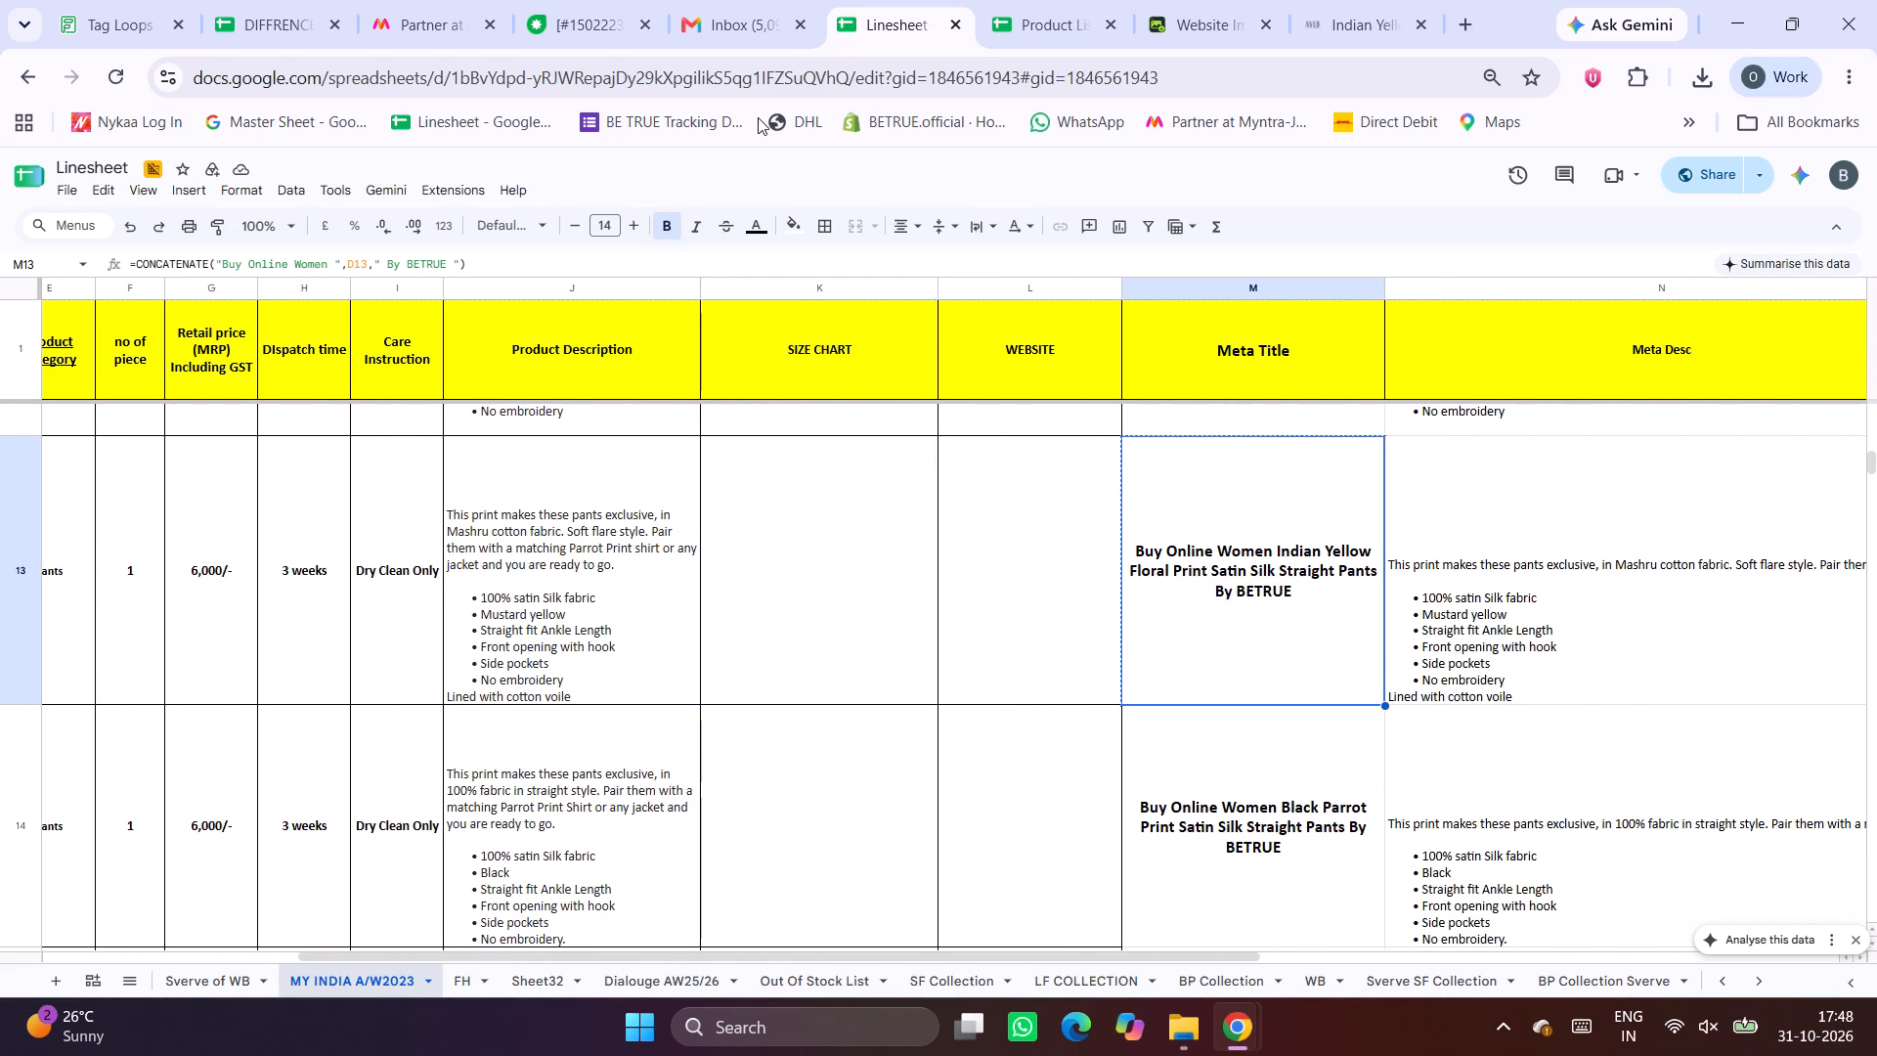
pyautogui.click(1011, 0)
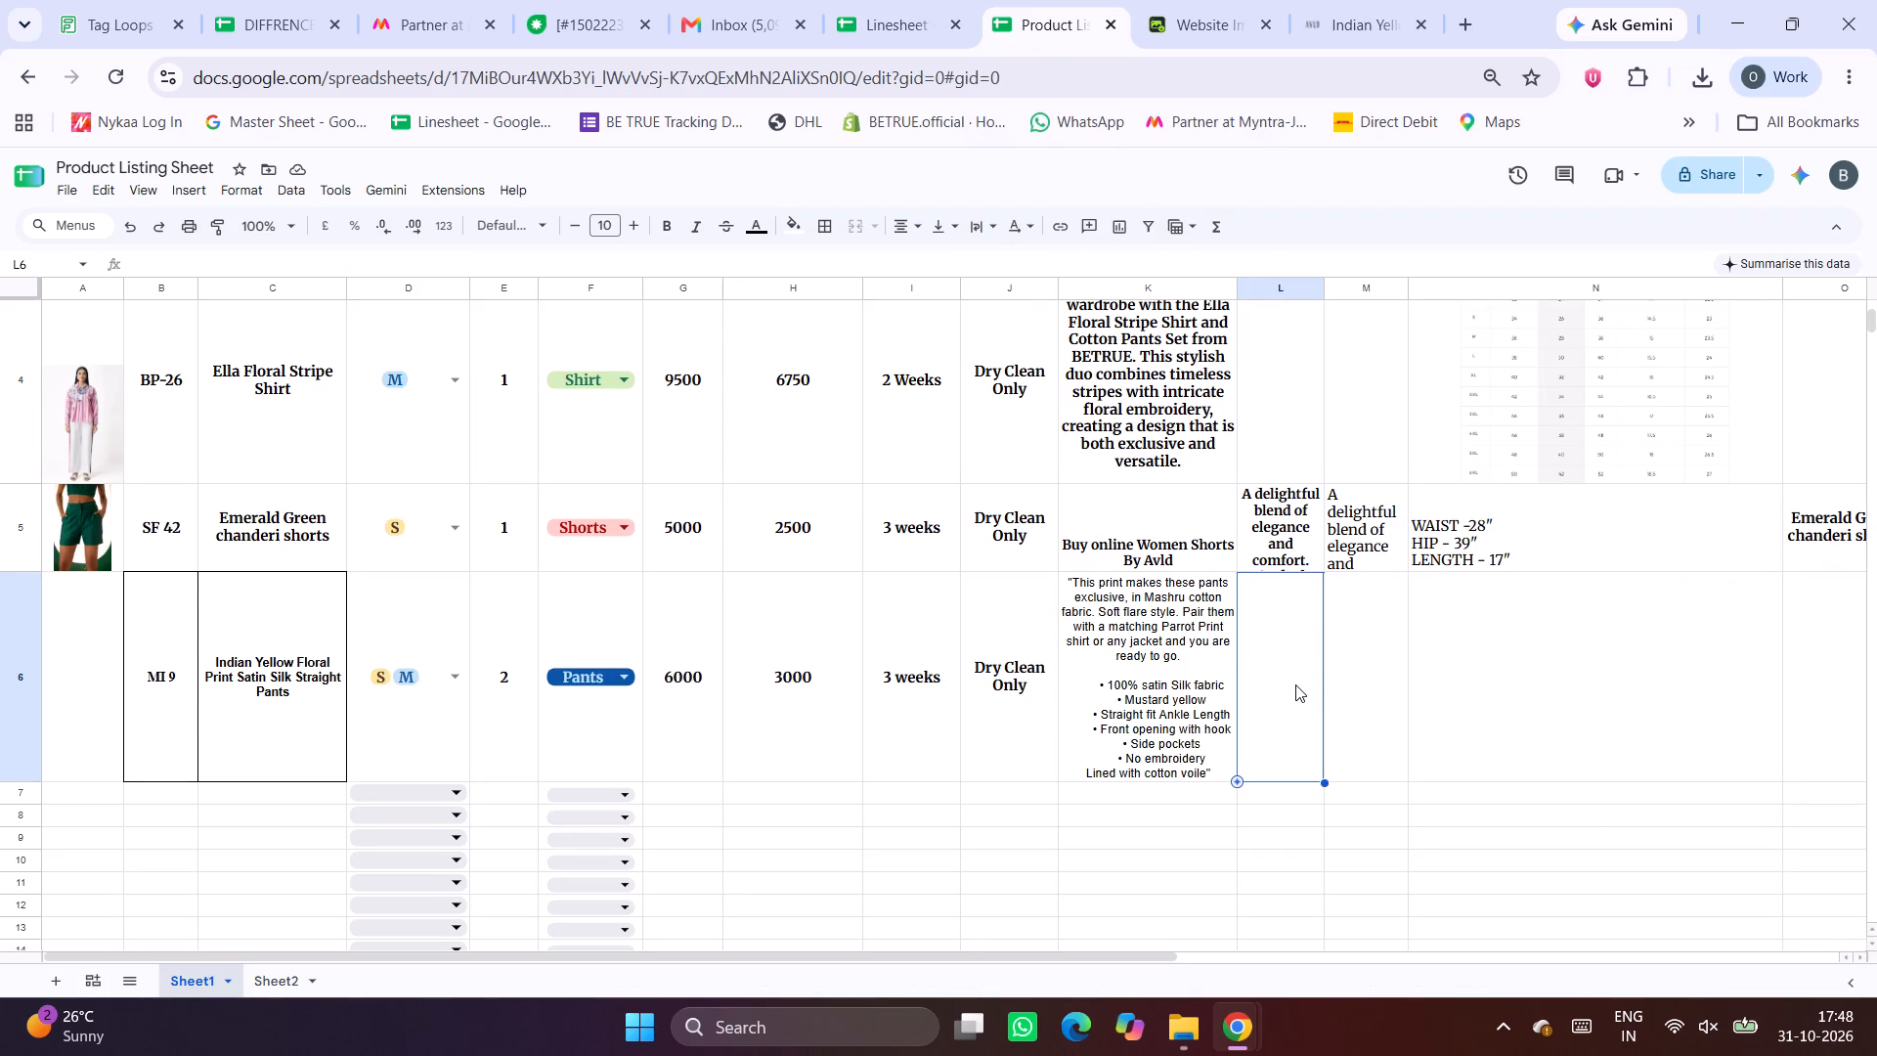
pyautogui.scroll(4, 1295, 684)
pyautogui.scroll(-1, 1295, 684)
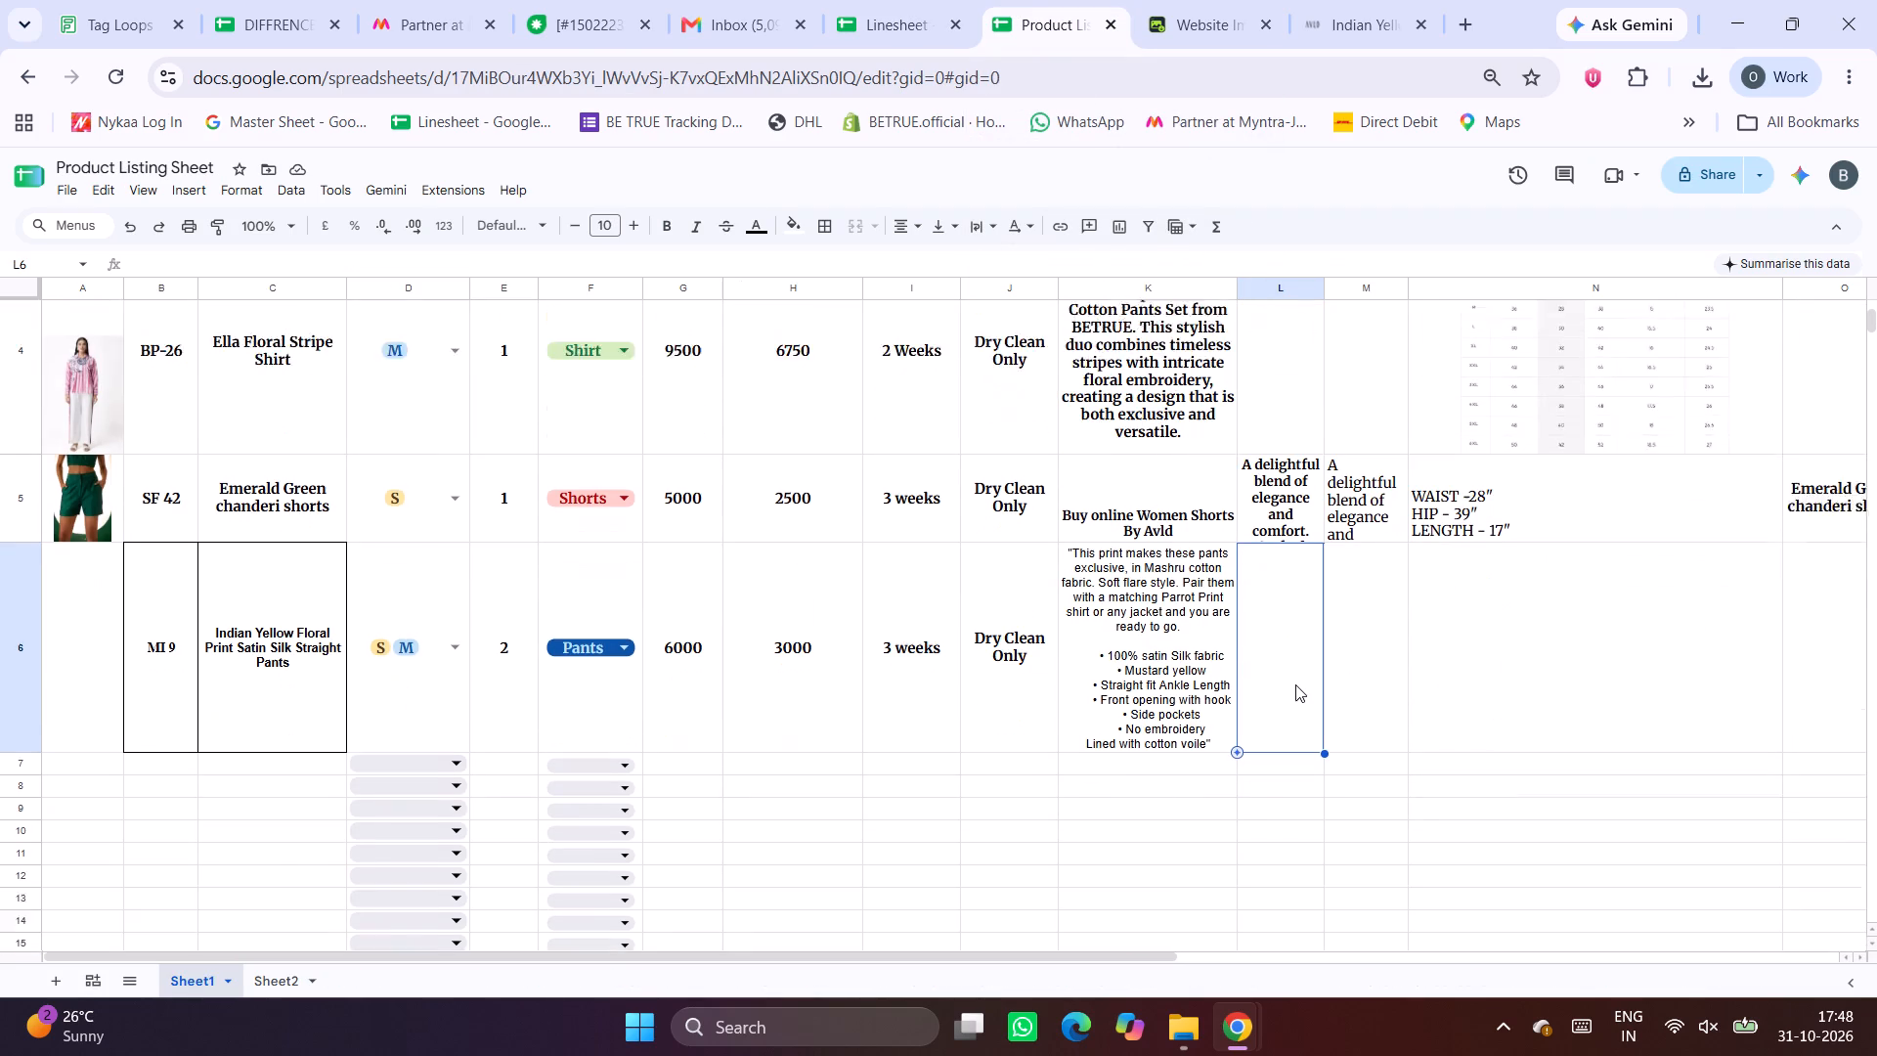
pyautogui.scroll(-2, 1295, 684)
pyautogui.hotkey('ctrl', 'v')
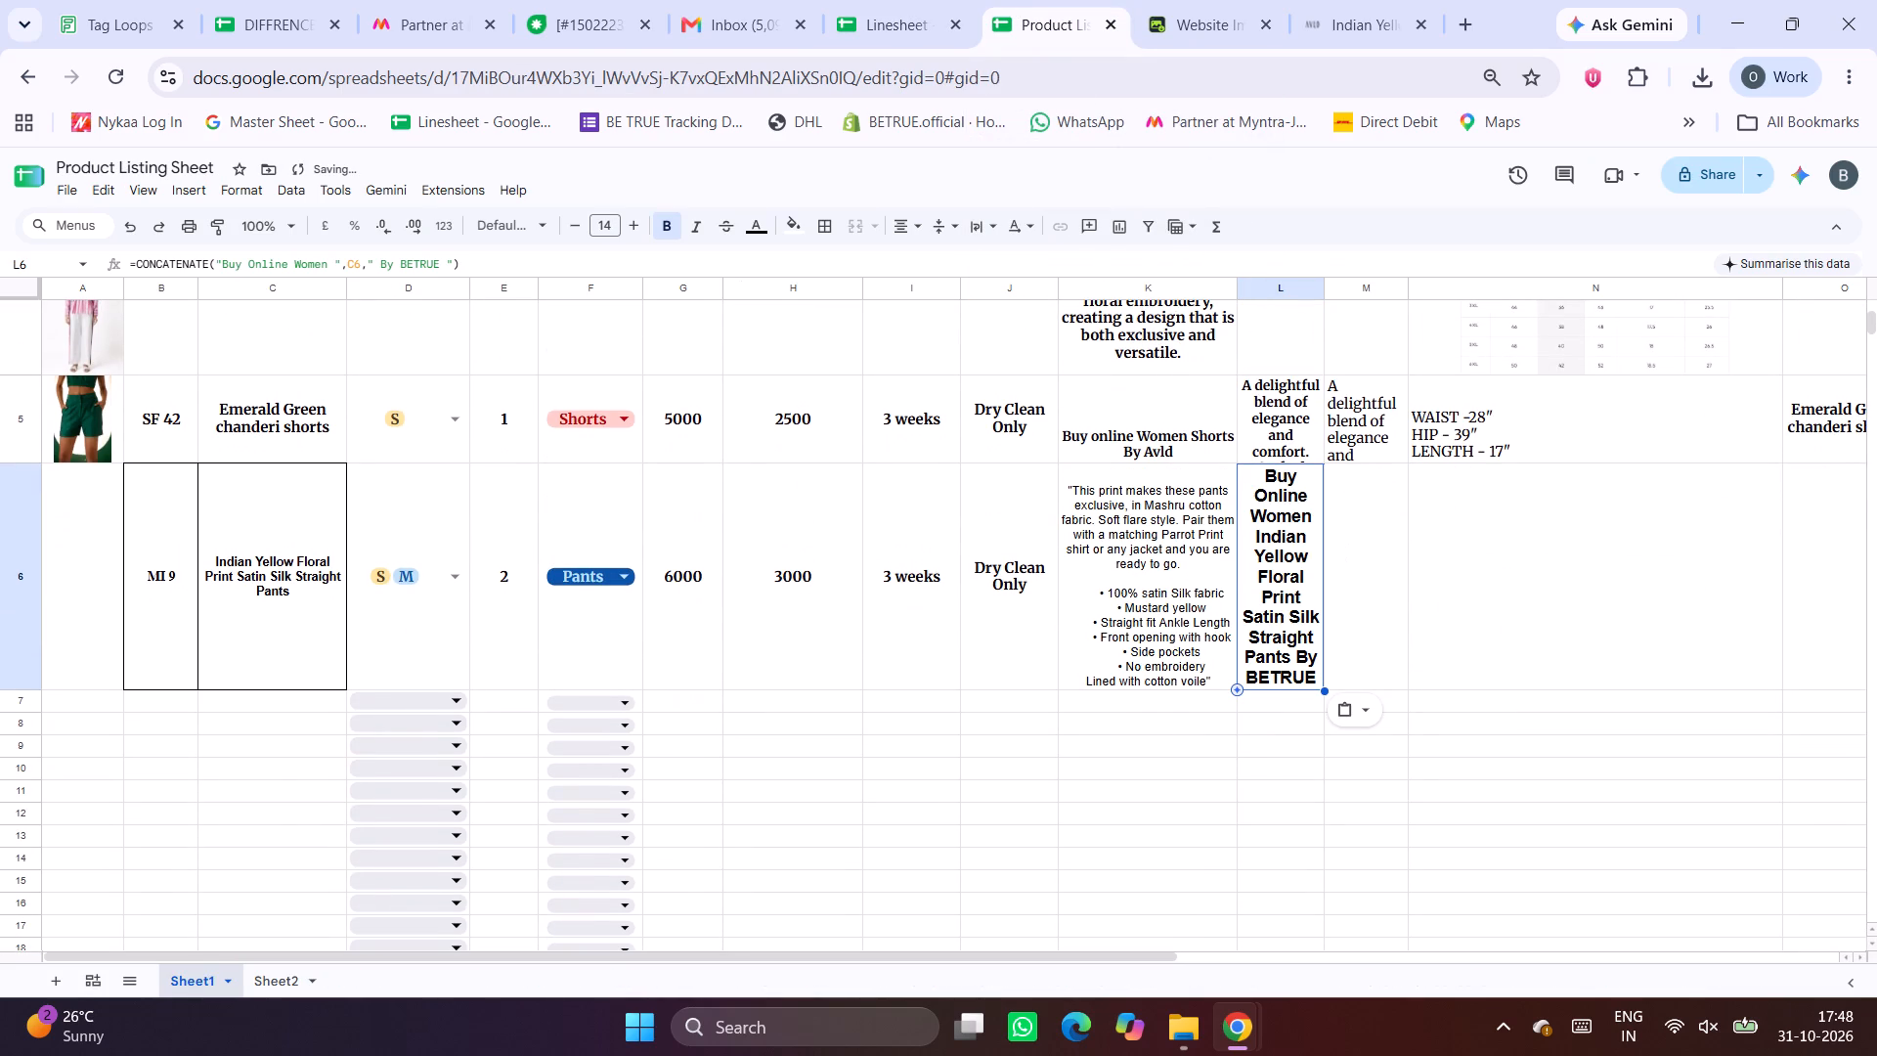
# Widen column L to roughly twice its width.
pyautogui.moveTo(1323, 289); pyautogui.dragTo(1402, 298)
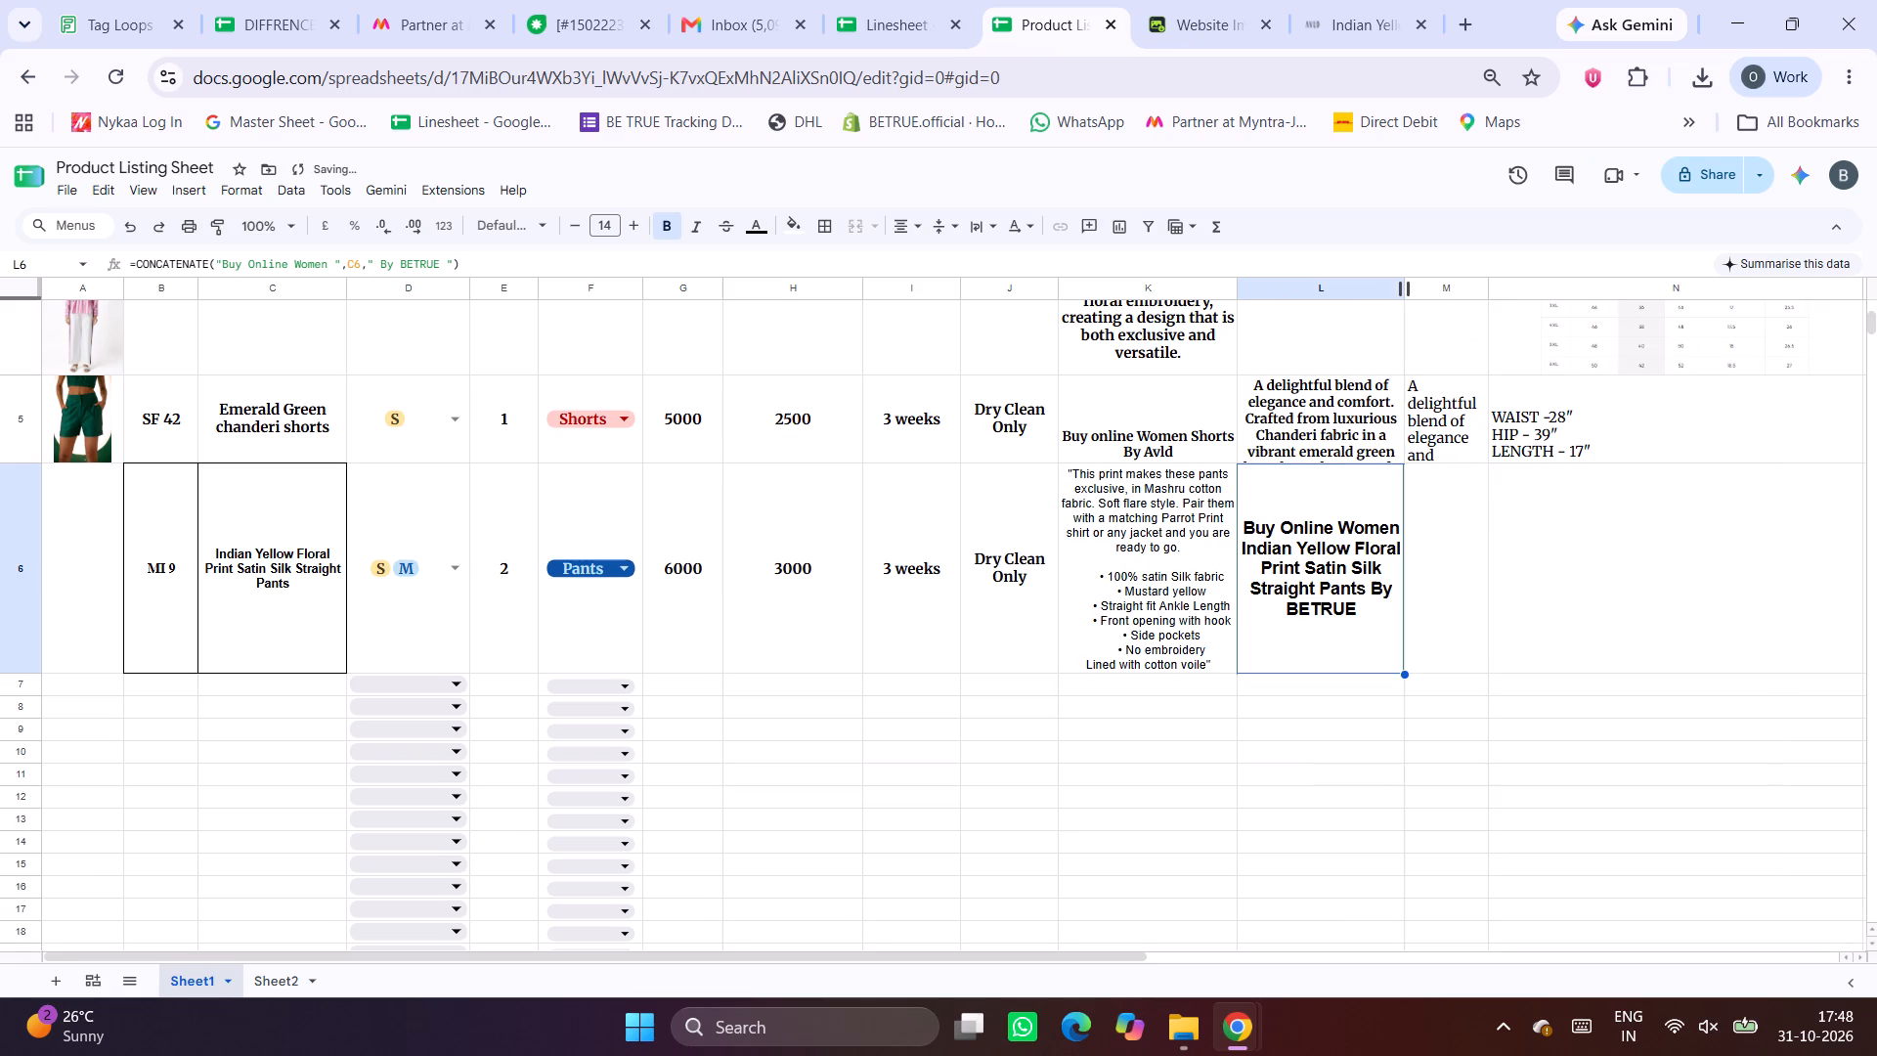
# Swap the contents of K5 and L5, using K9 as temporary storage, placing the description in K5 and the title in L5.
pyautogui.click(1356, 418)
pyautogui.hotkey('ctrl', 'x')
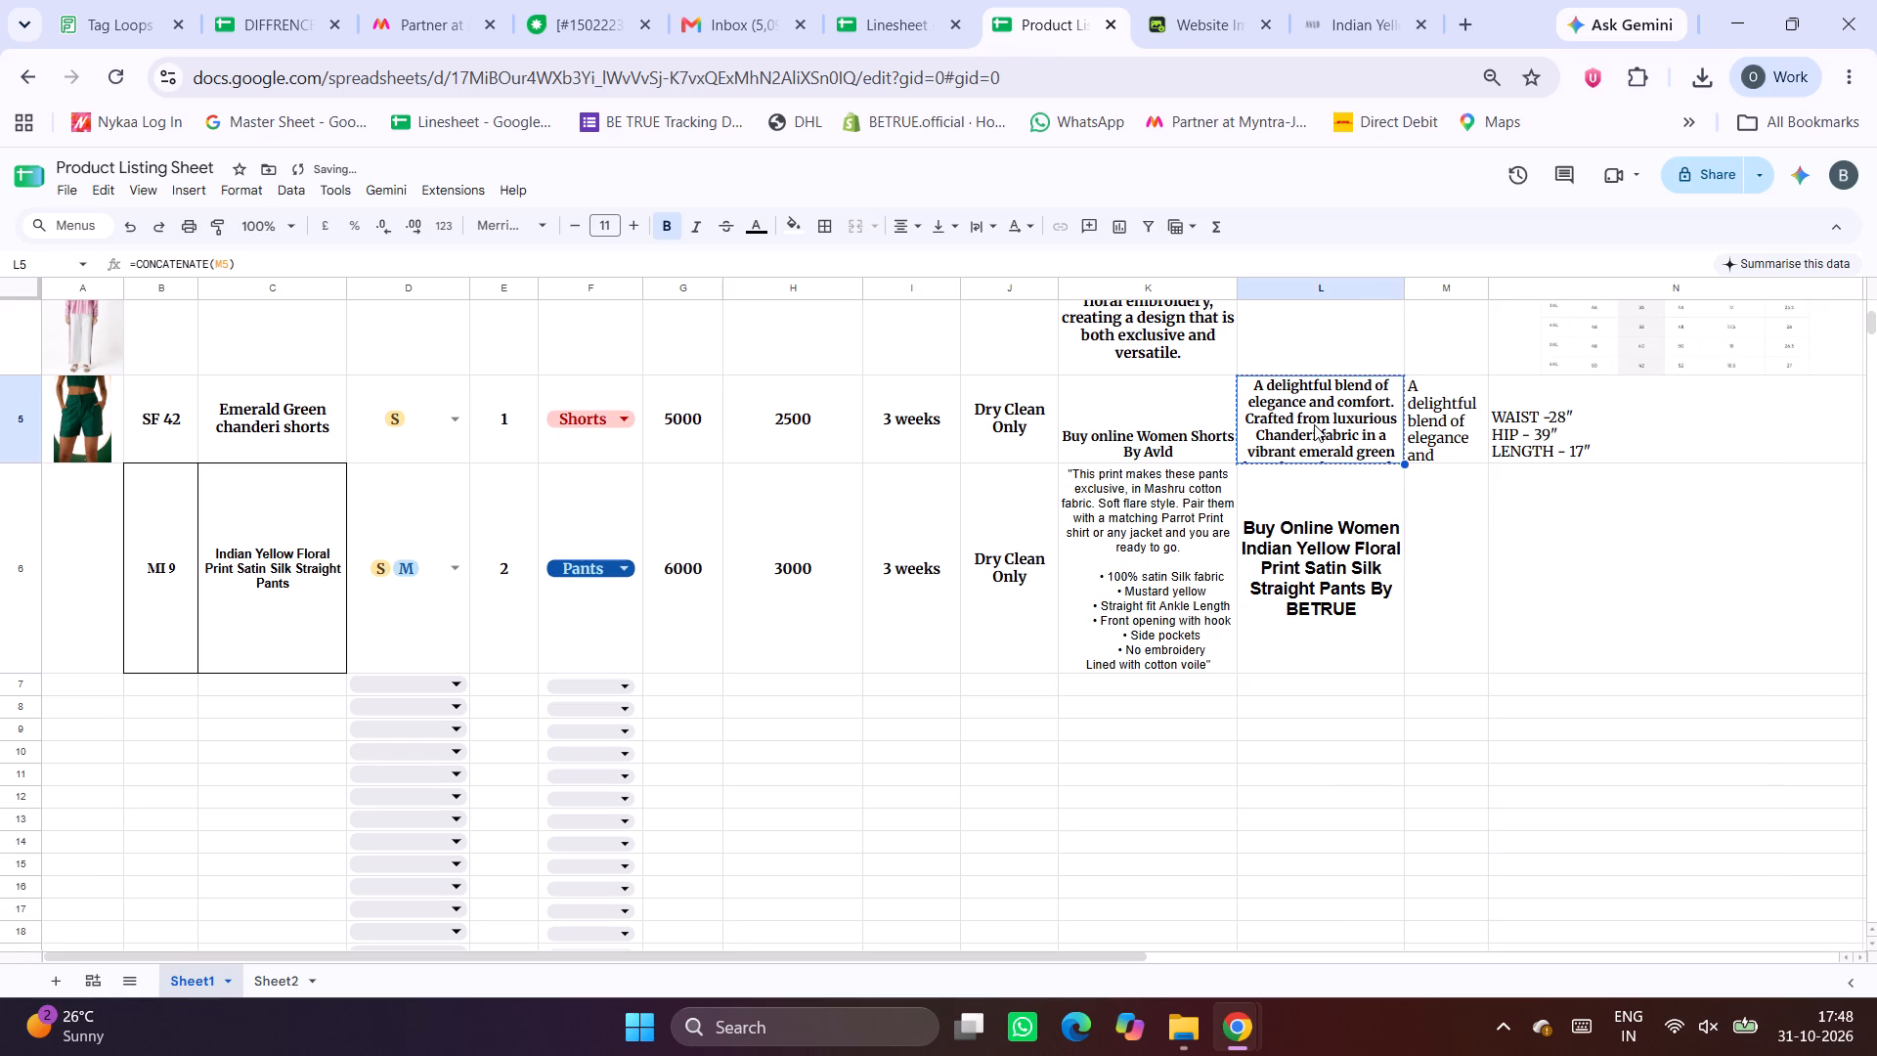
pyautogui.click(1106, 728)
pyautogui.hotkey('ctrl', 'v')
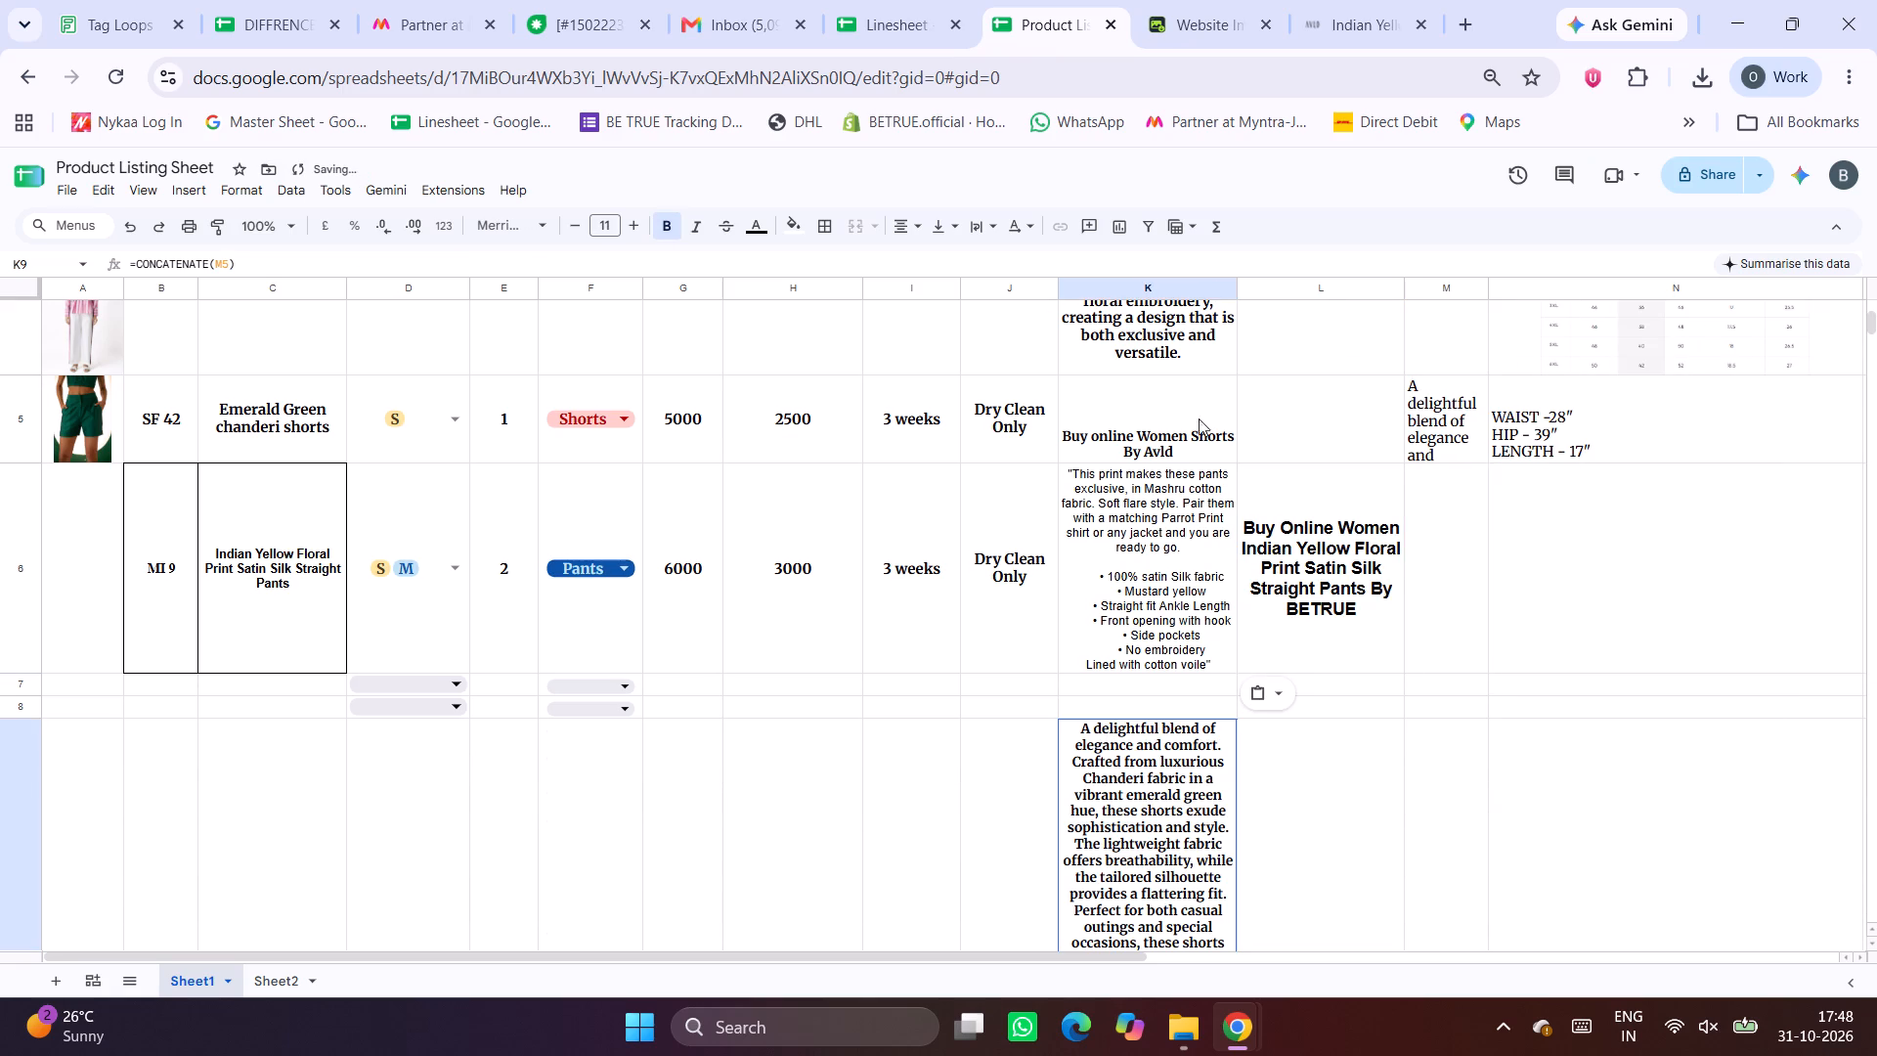
pyautogui.click(1178, 419)
pyautogui.hotkey('ctrl', 'c')
pyautogui.hotkey('ctrl', 'x')
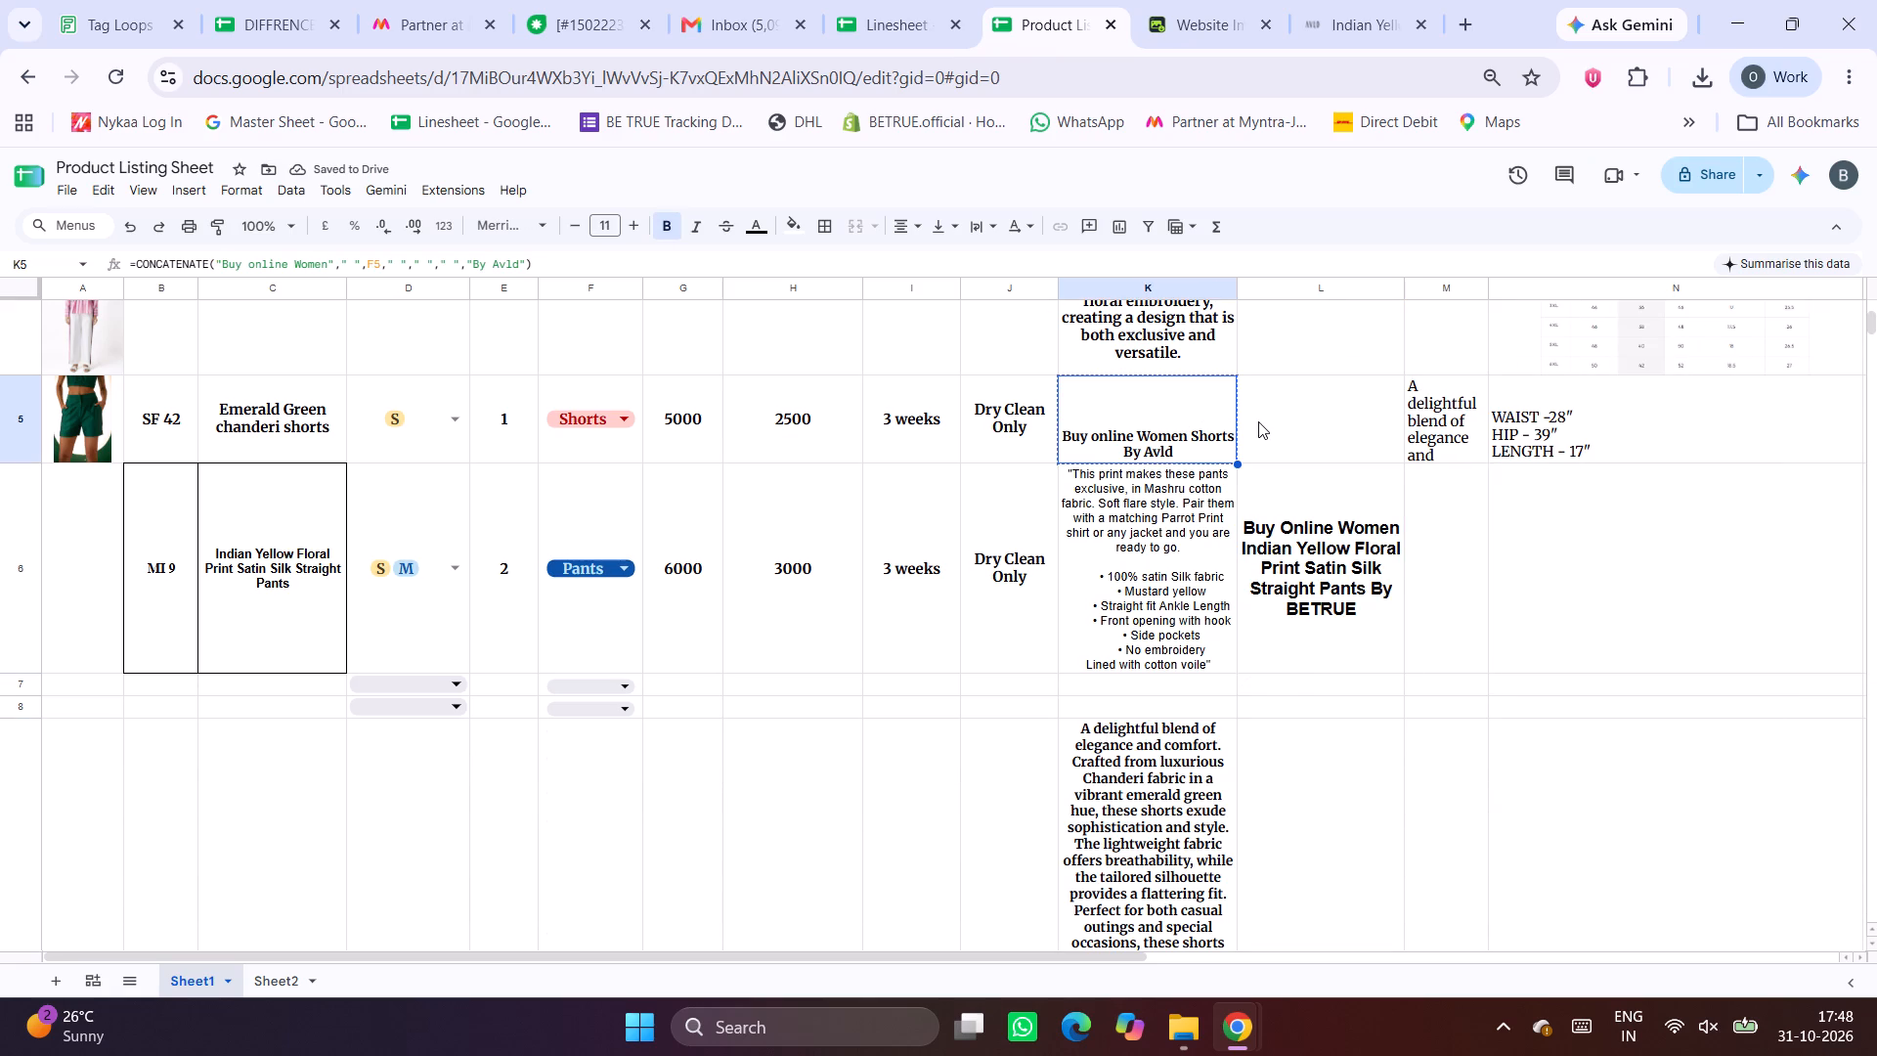
pyautogui.click(1293, 423)
pyautogui.hotkey('ctrl', 'v')
pyautogui.click(1181, 823)
pyautogui.hotkey('ctrl', 'x')
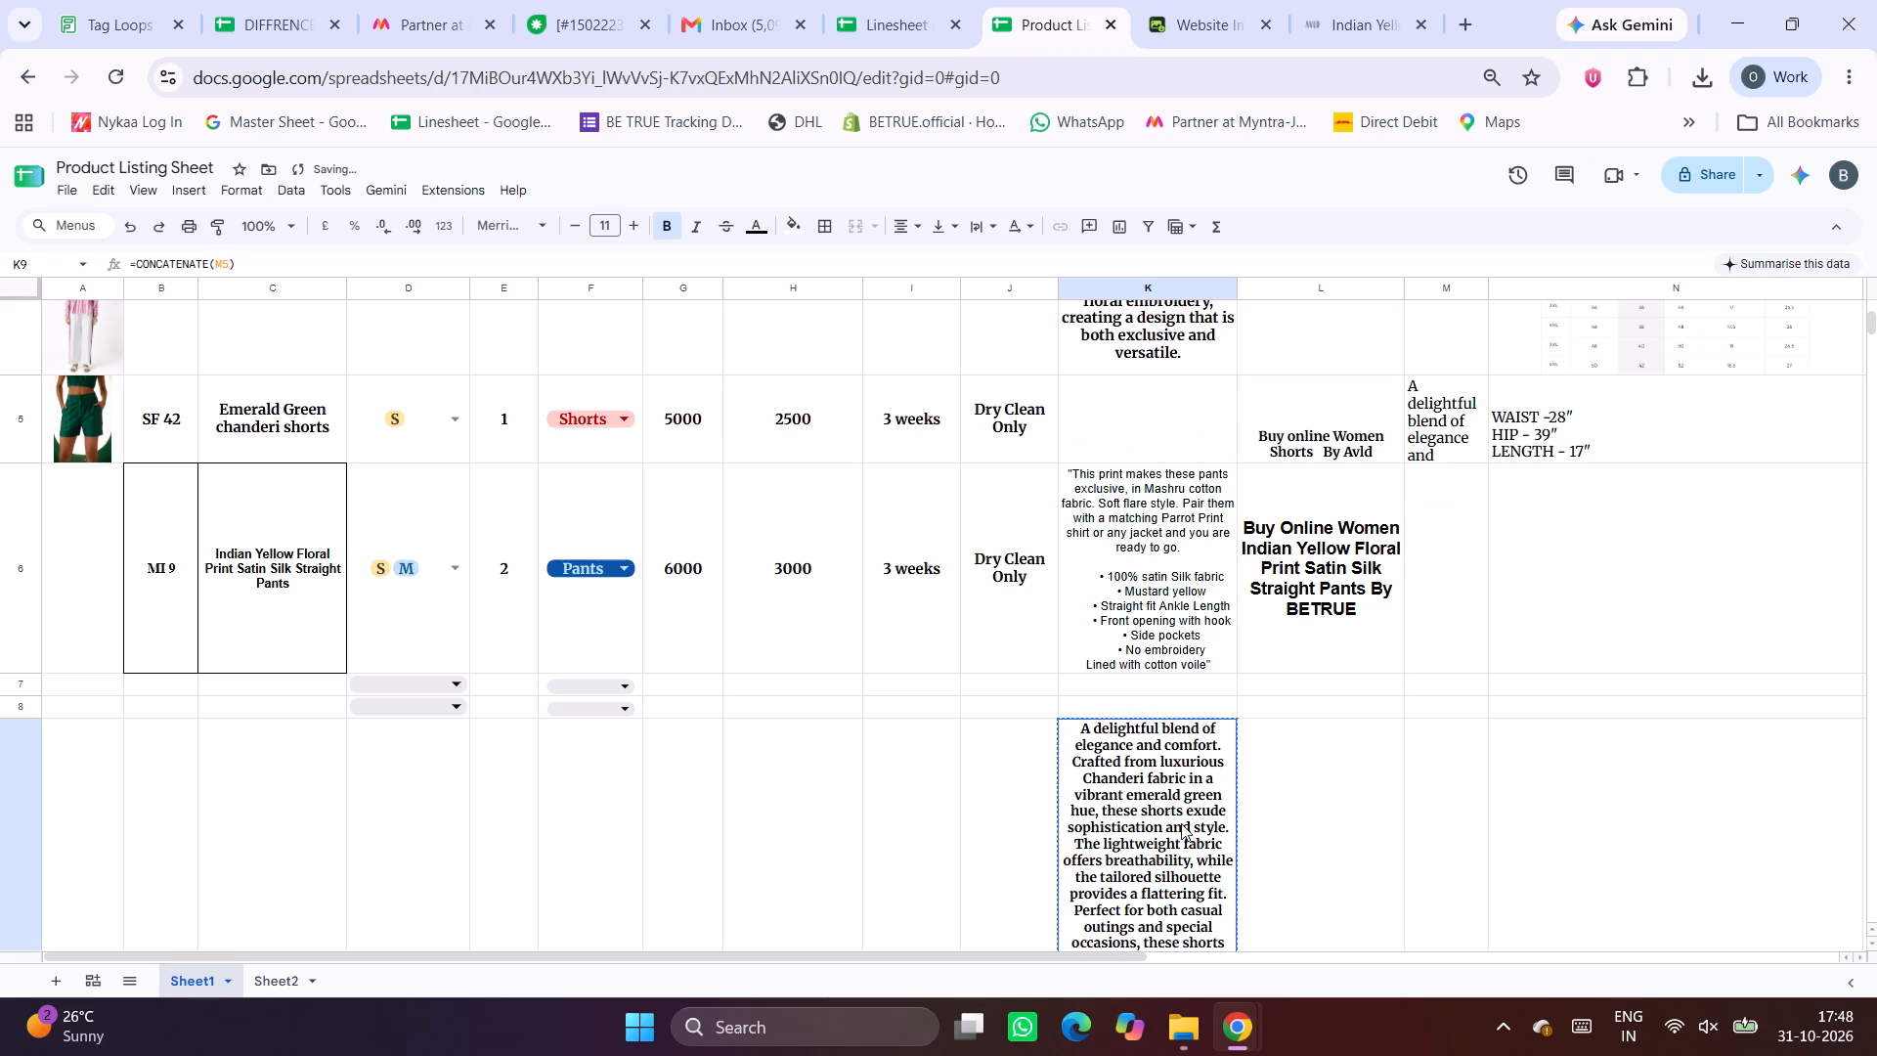
pyautogui.click(1153, 445)
pyautogui.hotkey('ctrl', 'v')
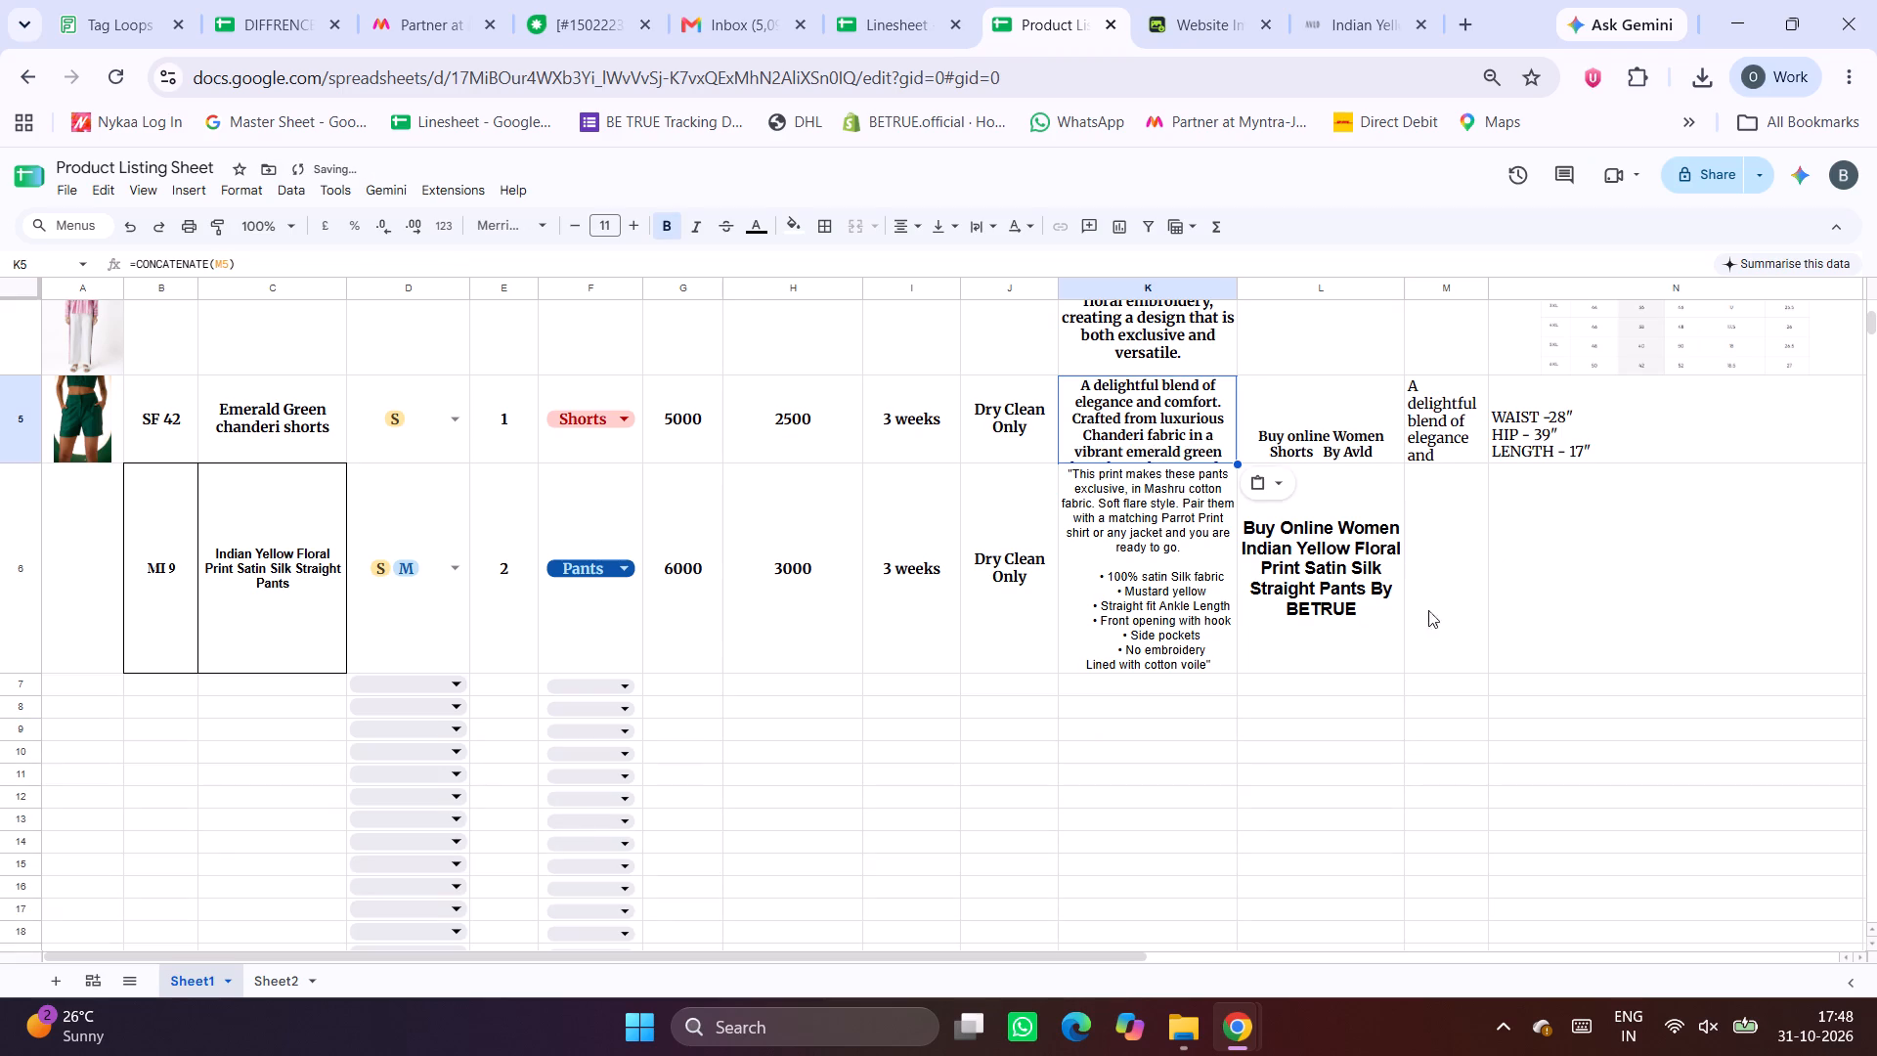
# Copy the formatting of the care instruction cell J5 onto K6 and L6.
pyautogui.click(1361, 602)
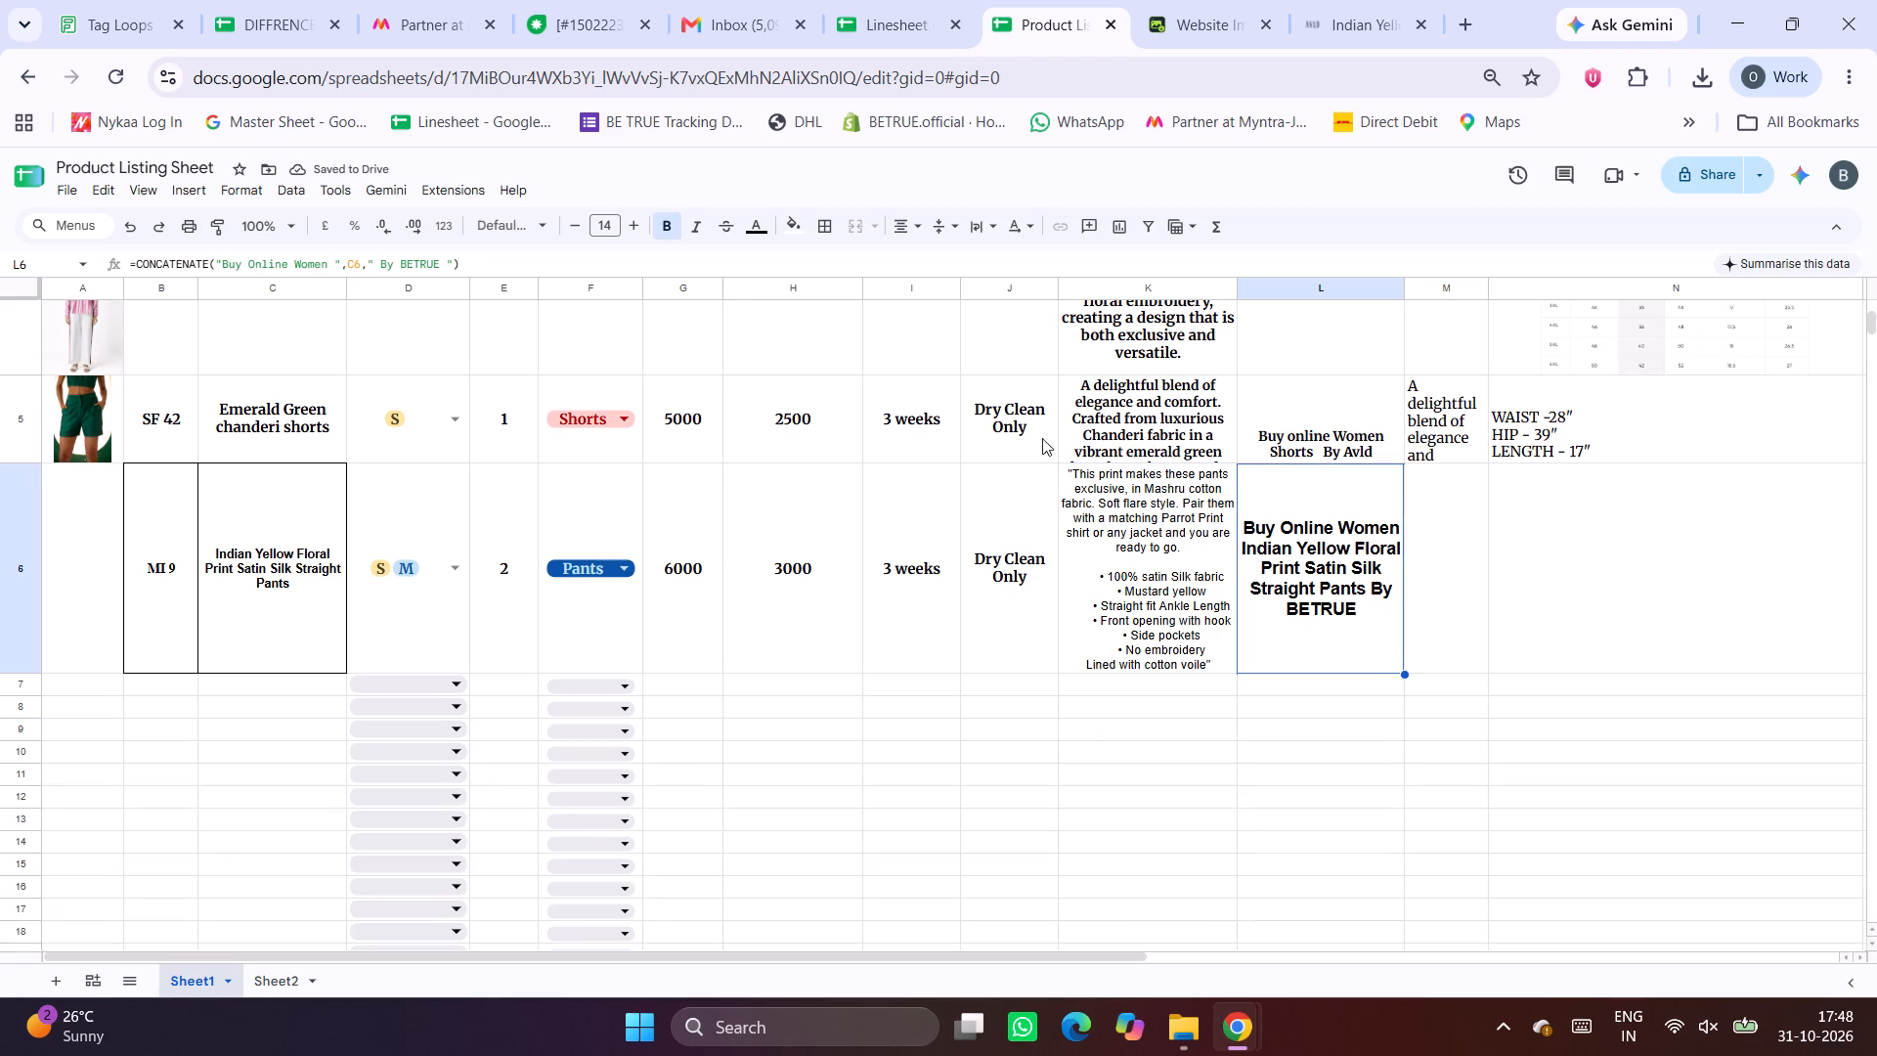
pyautogui.click(1013, 431)
pyautogui.click(216, 224)
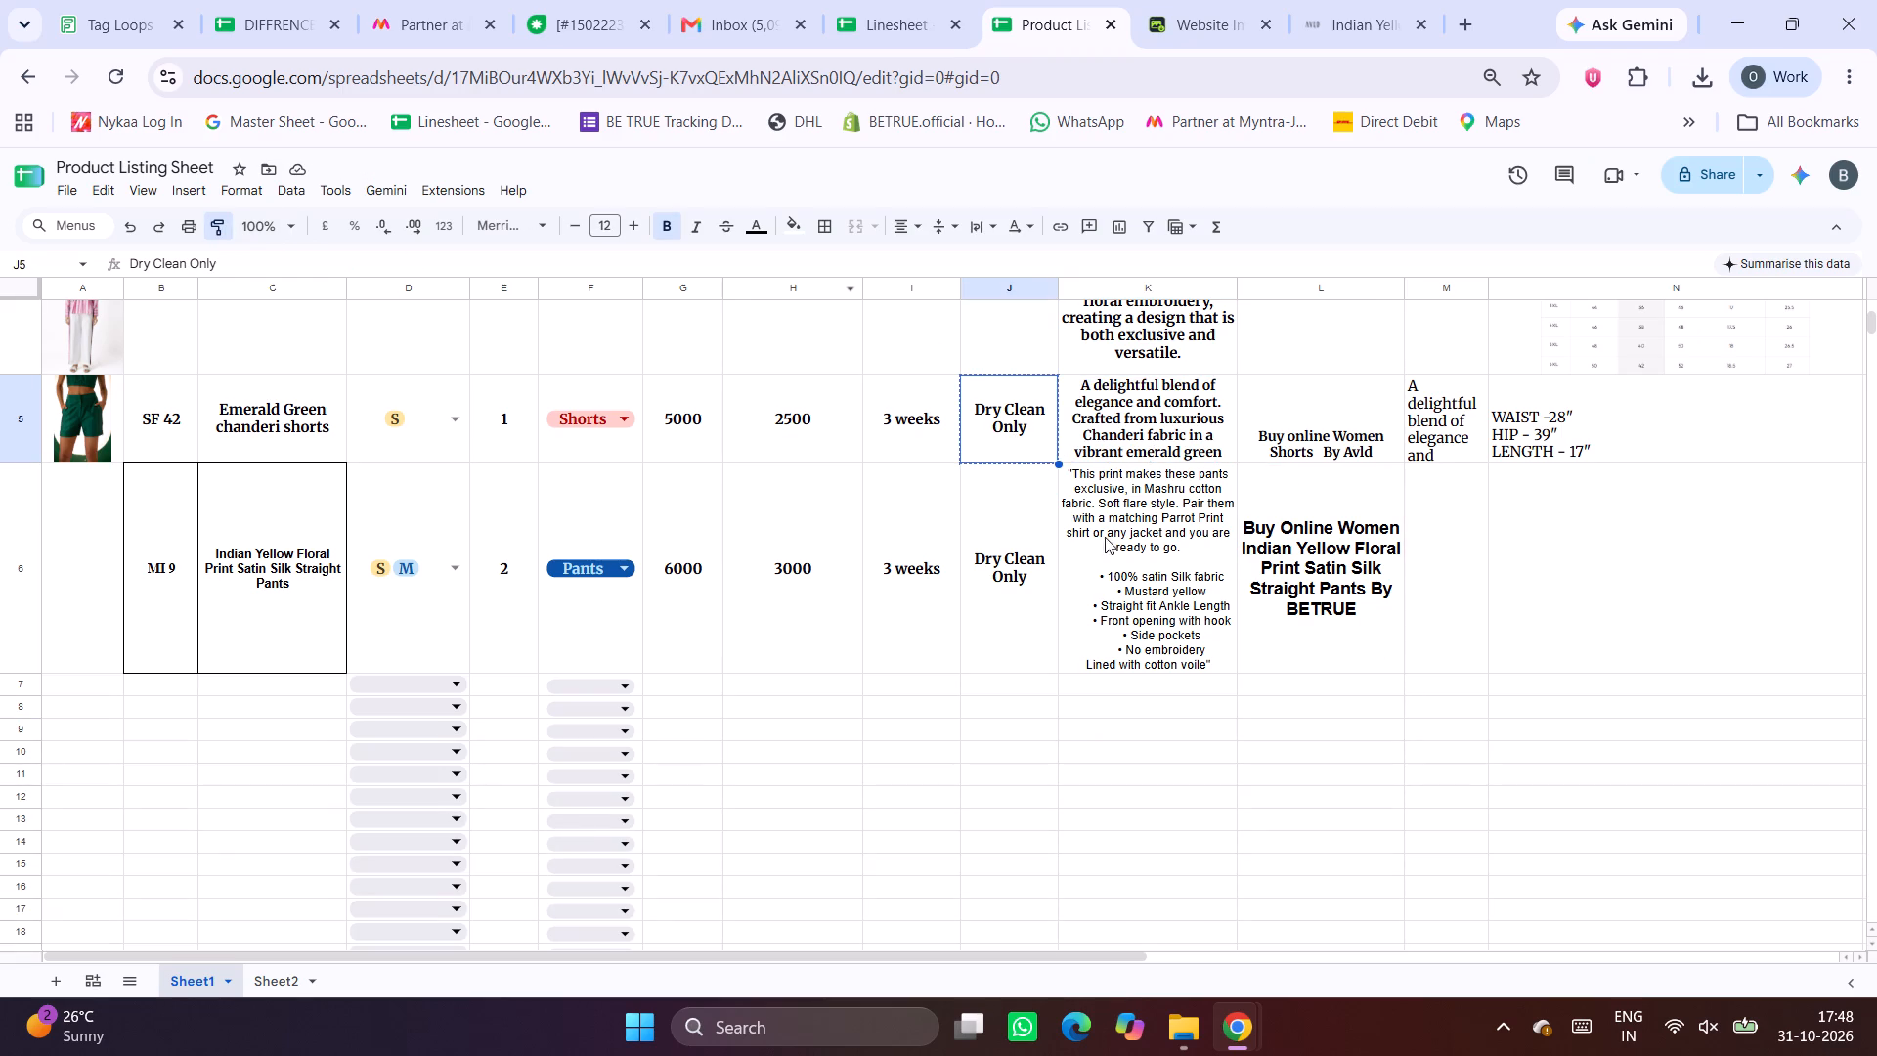
pyautogui.moveTo(1096, 561); pyautogui.dragTo(1363, 574)
# Replace the brand name in L6's CONCATENATE formula with AVLD.
pyautogui.click(1343, 708)
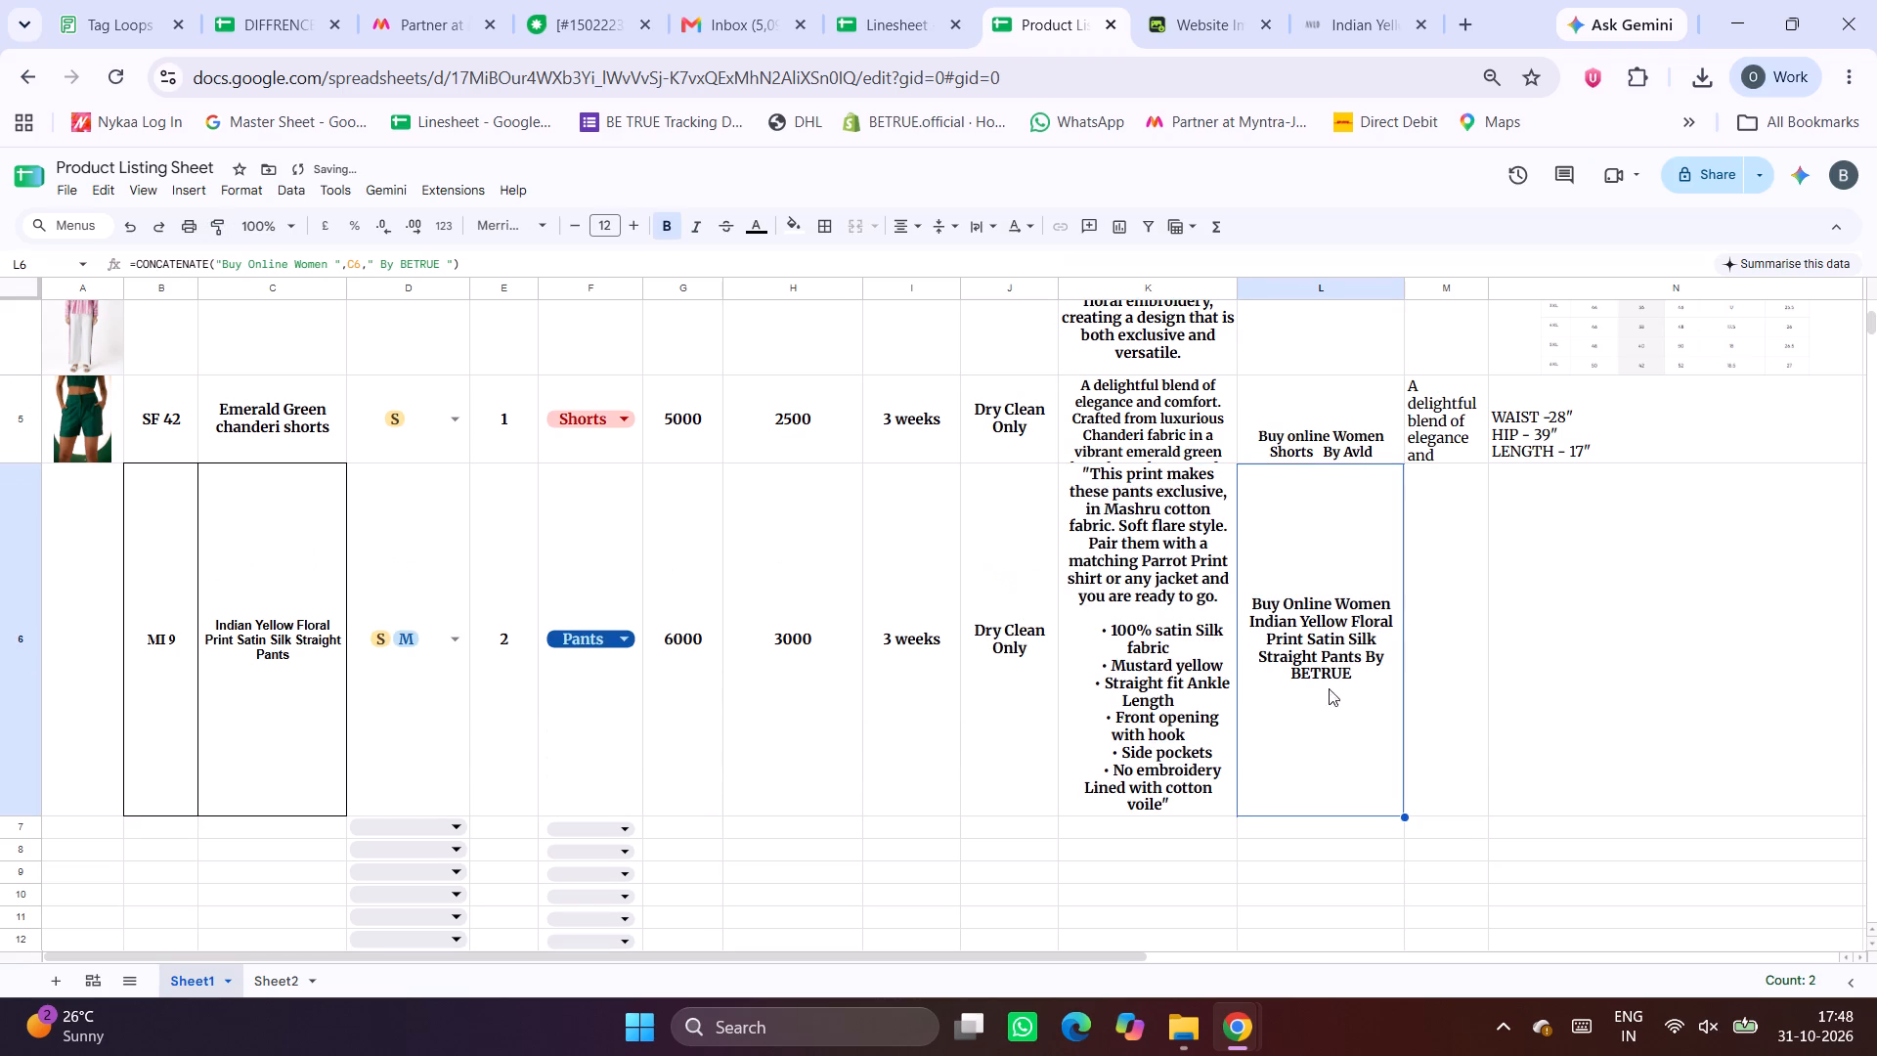
pyautogui.tripleClick(1327, 675)
pyautogui.doubleClick(1534, 480)
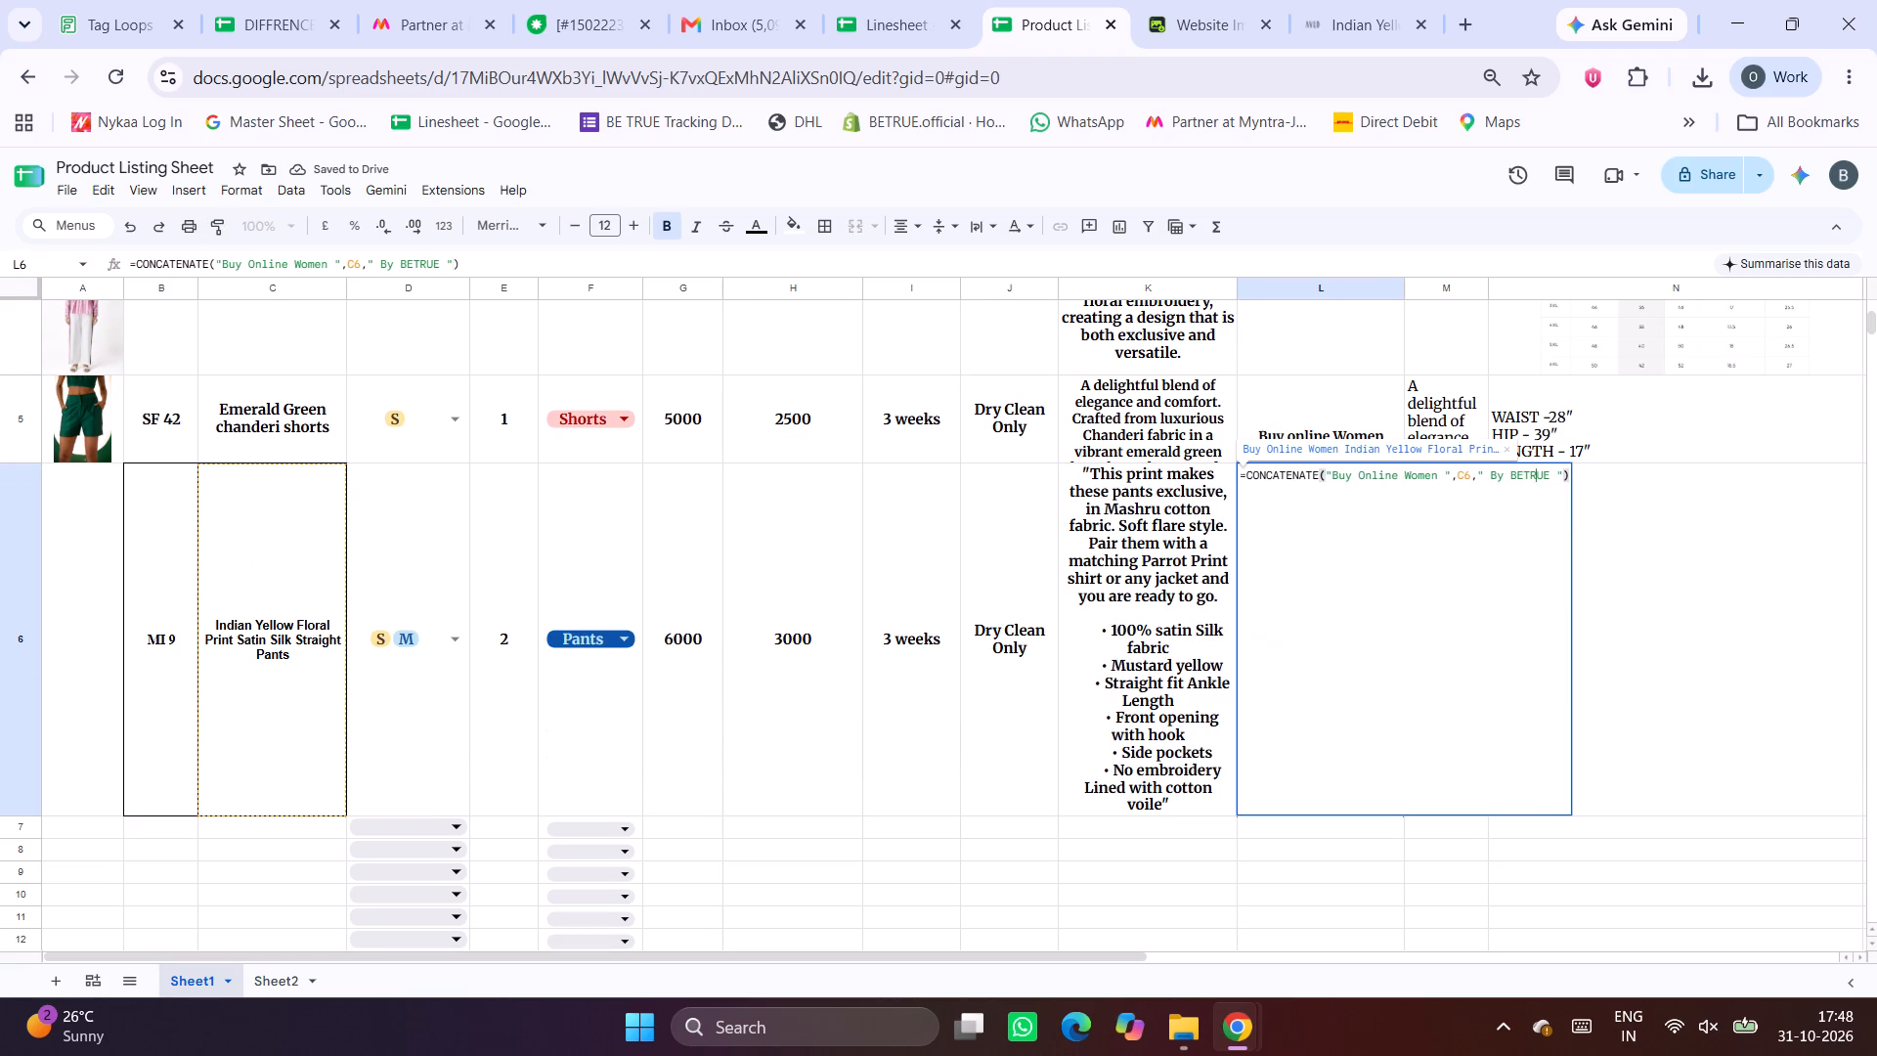
pyautogui.click(1534, 480)
pyautogui.press('BackSpace')
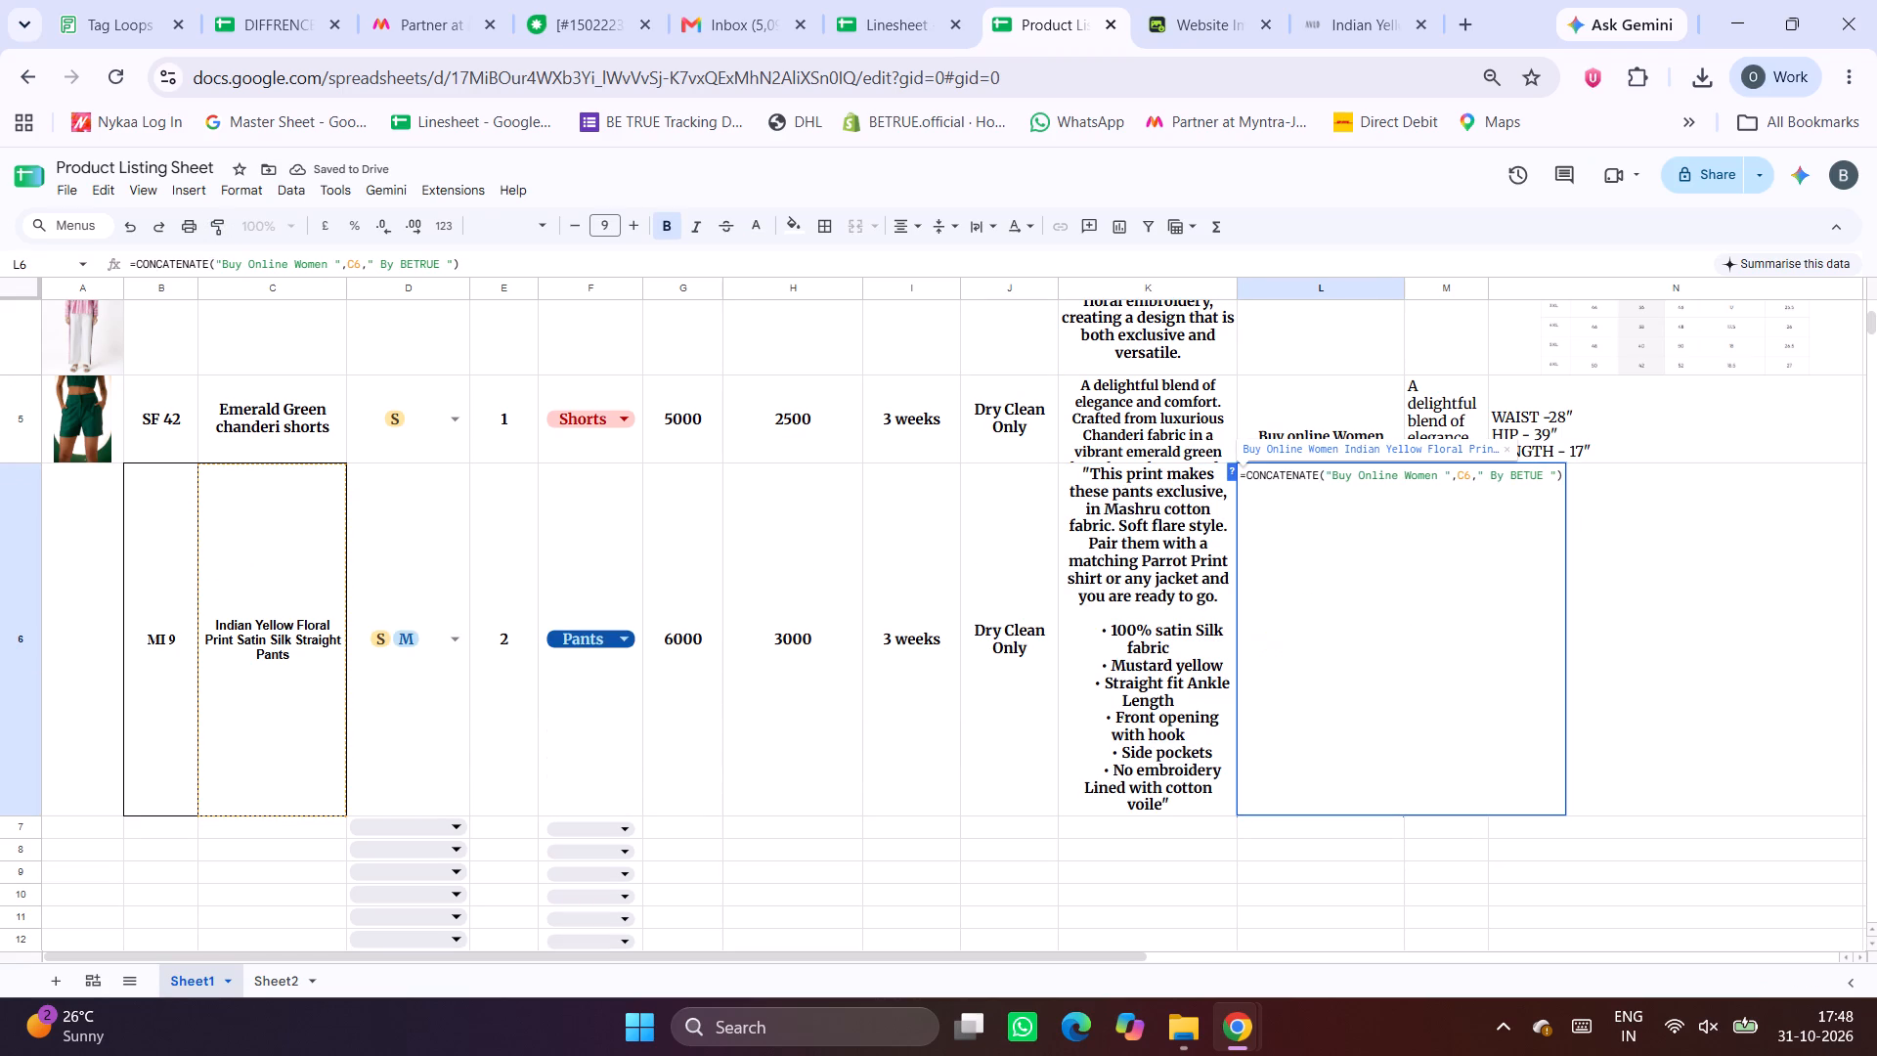
pyautogui.press('Delete')
pyautogui.press('Delete')
pyautogui.press('BackSpace')
pyautogui.press('BackSpace')
pyautogui.press('BackSpace')
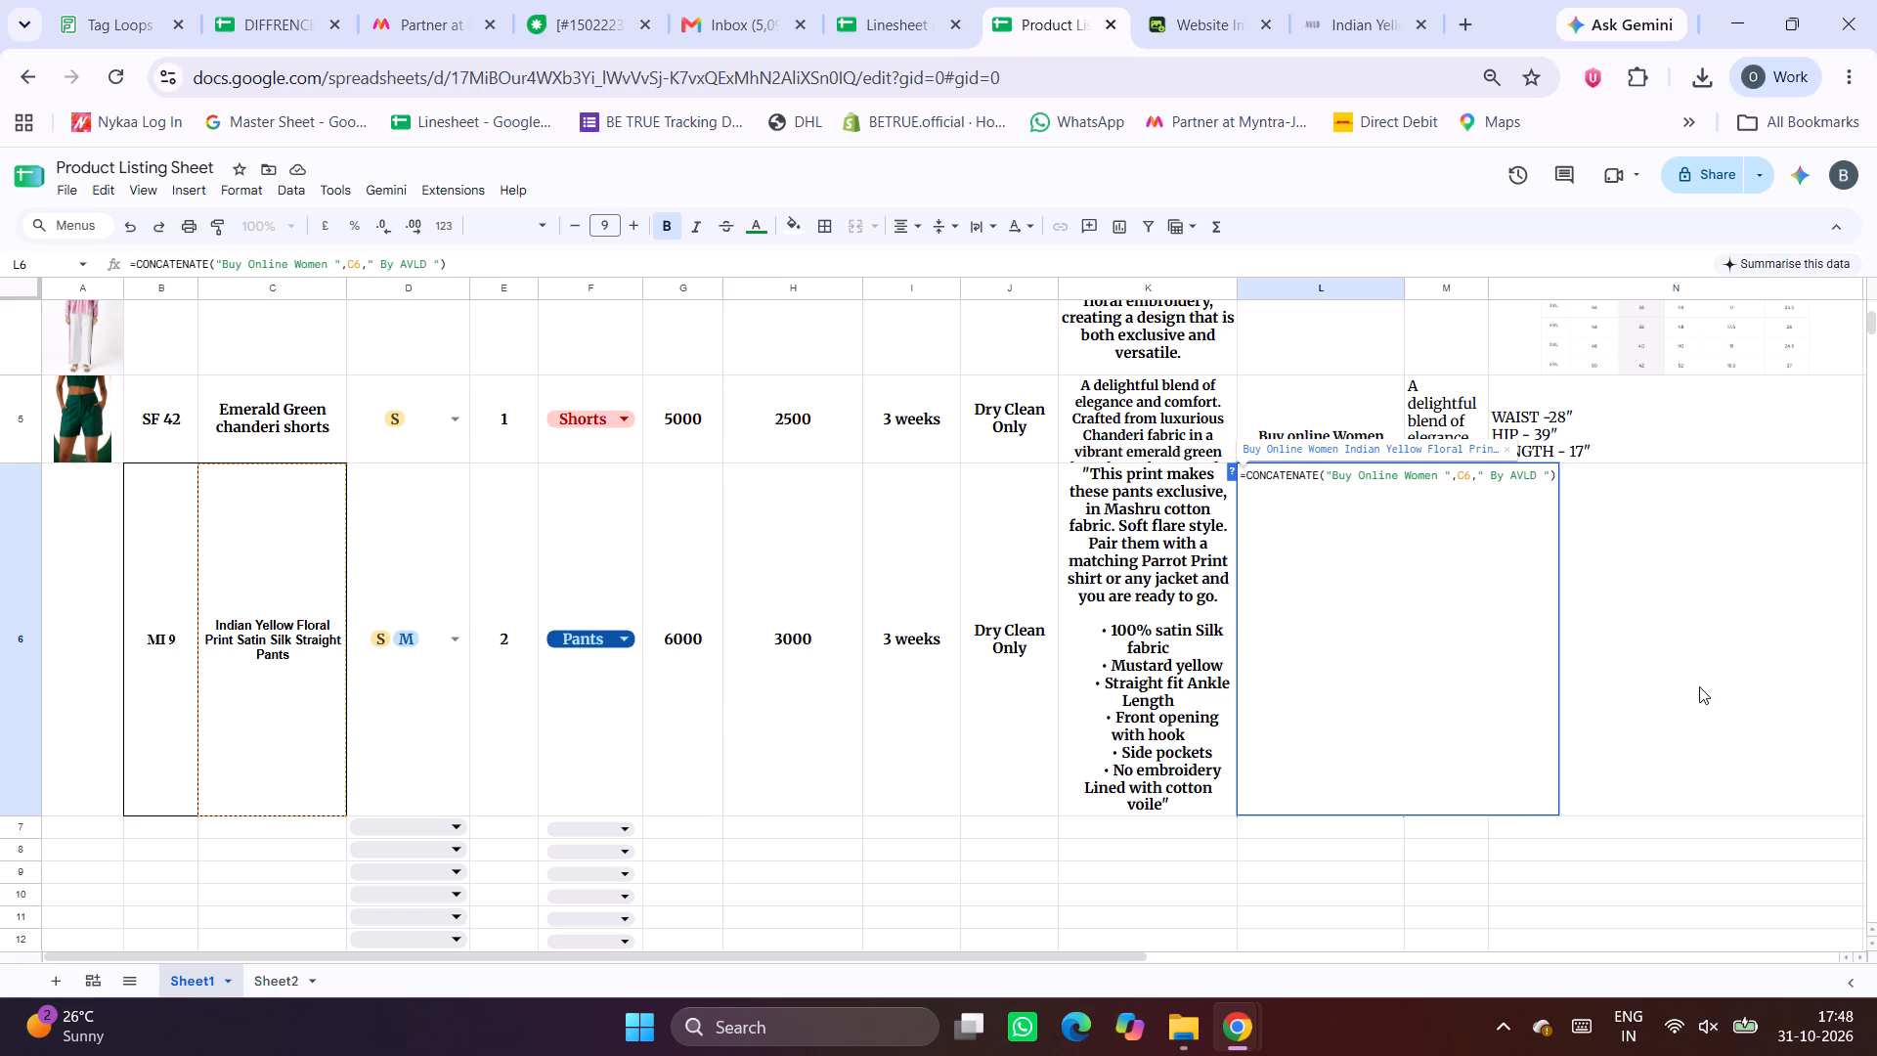
pyautogui.click(1699, 686)
pyautogui.click(1492, 649)
# Copy the Meta Desc for the Indian Yellow Floral Print pants from Linesheet cell N13 into M6 of the Product Listing Sheet.
pyautogui.click(1419, 650)
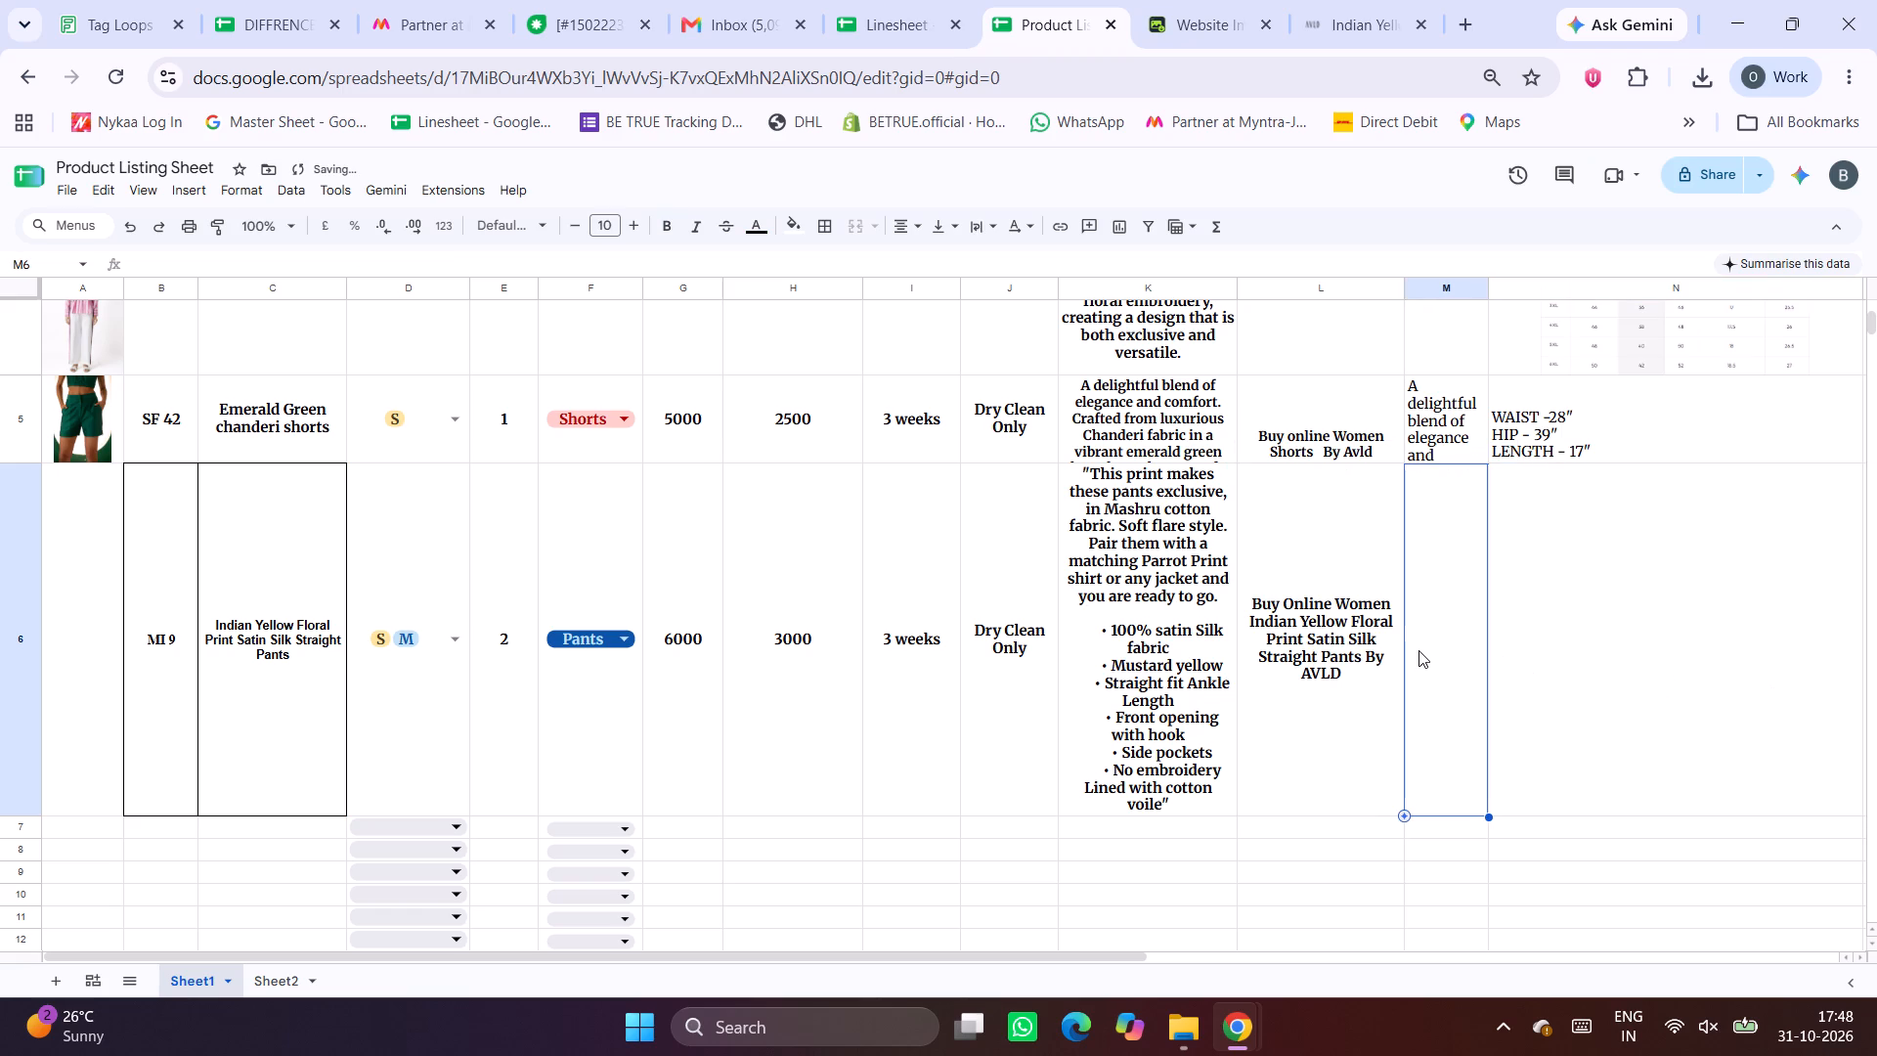
pyautogui.click(920, 0)
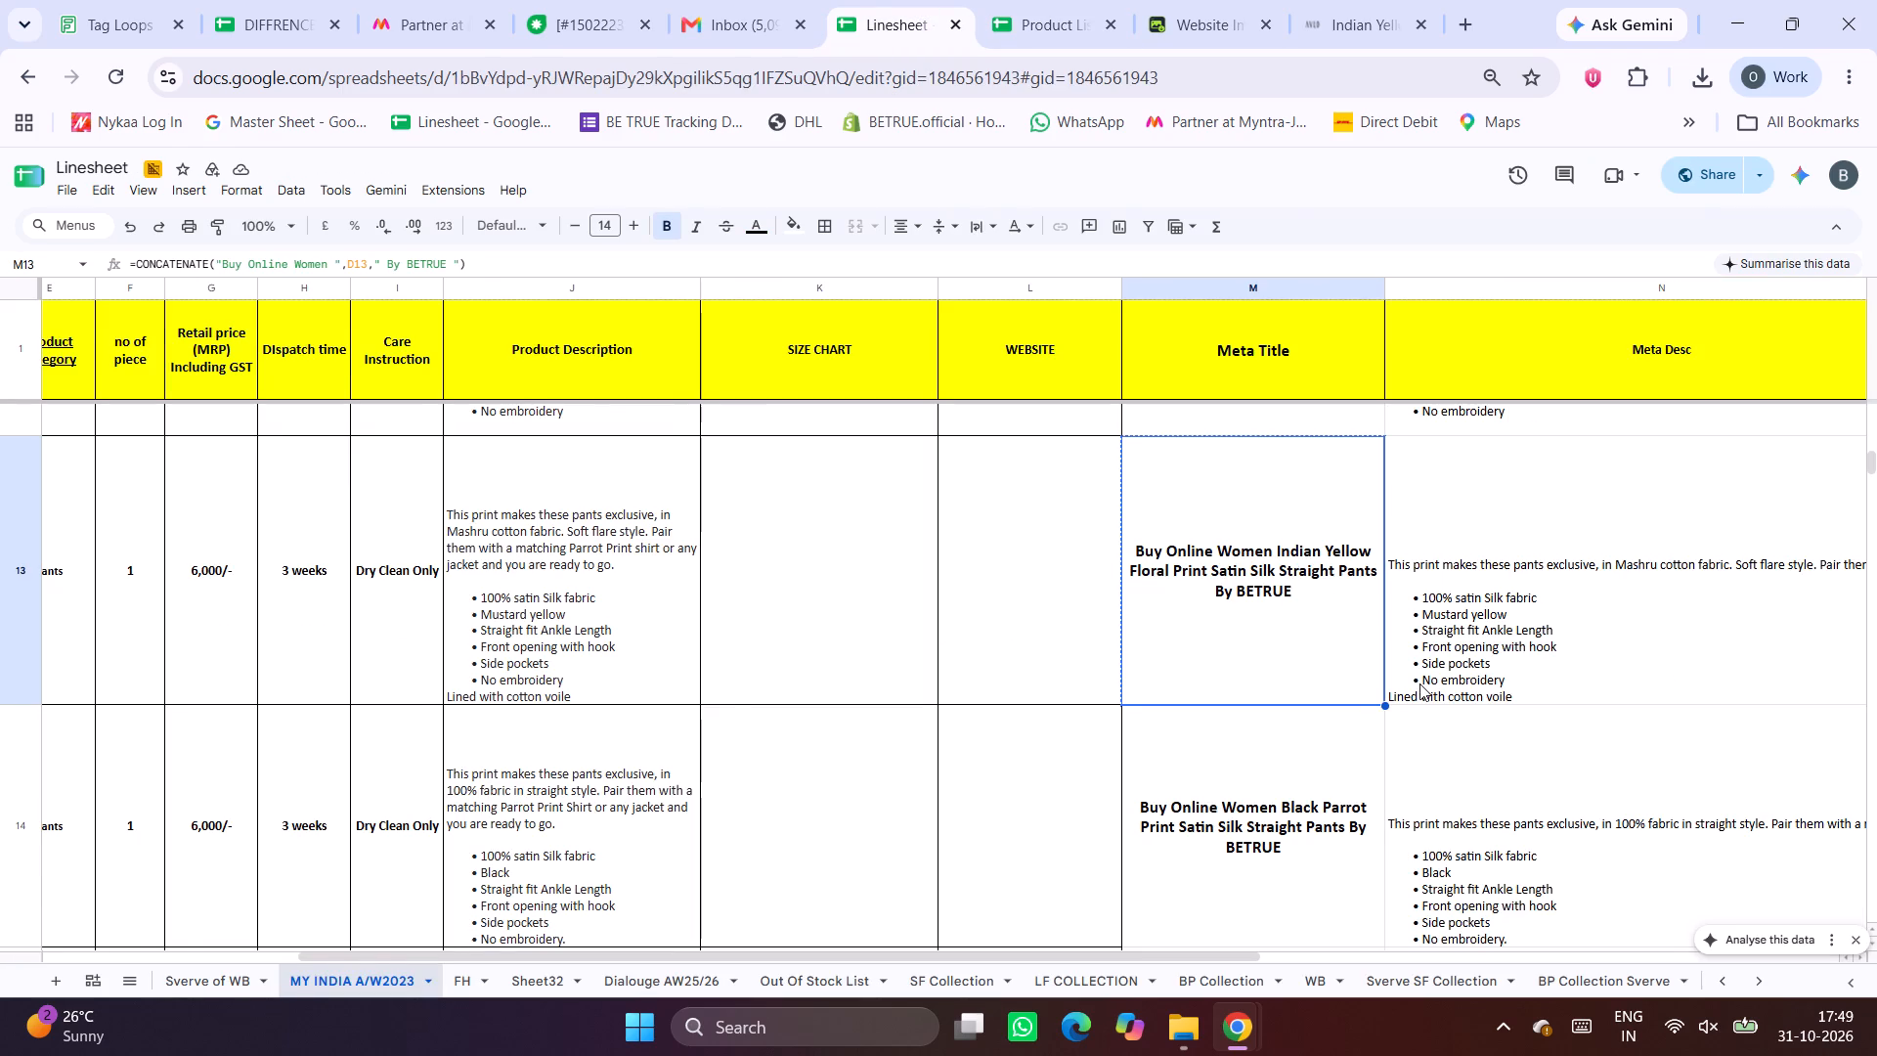
pyautogui.hscroll(-2, 1419, 683)
pyautogui.click(1233, 643)
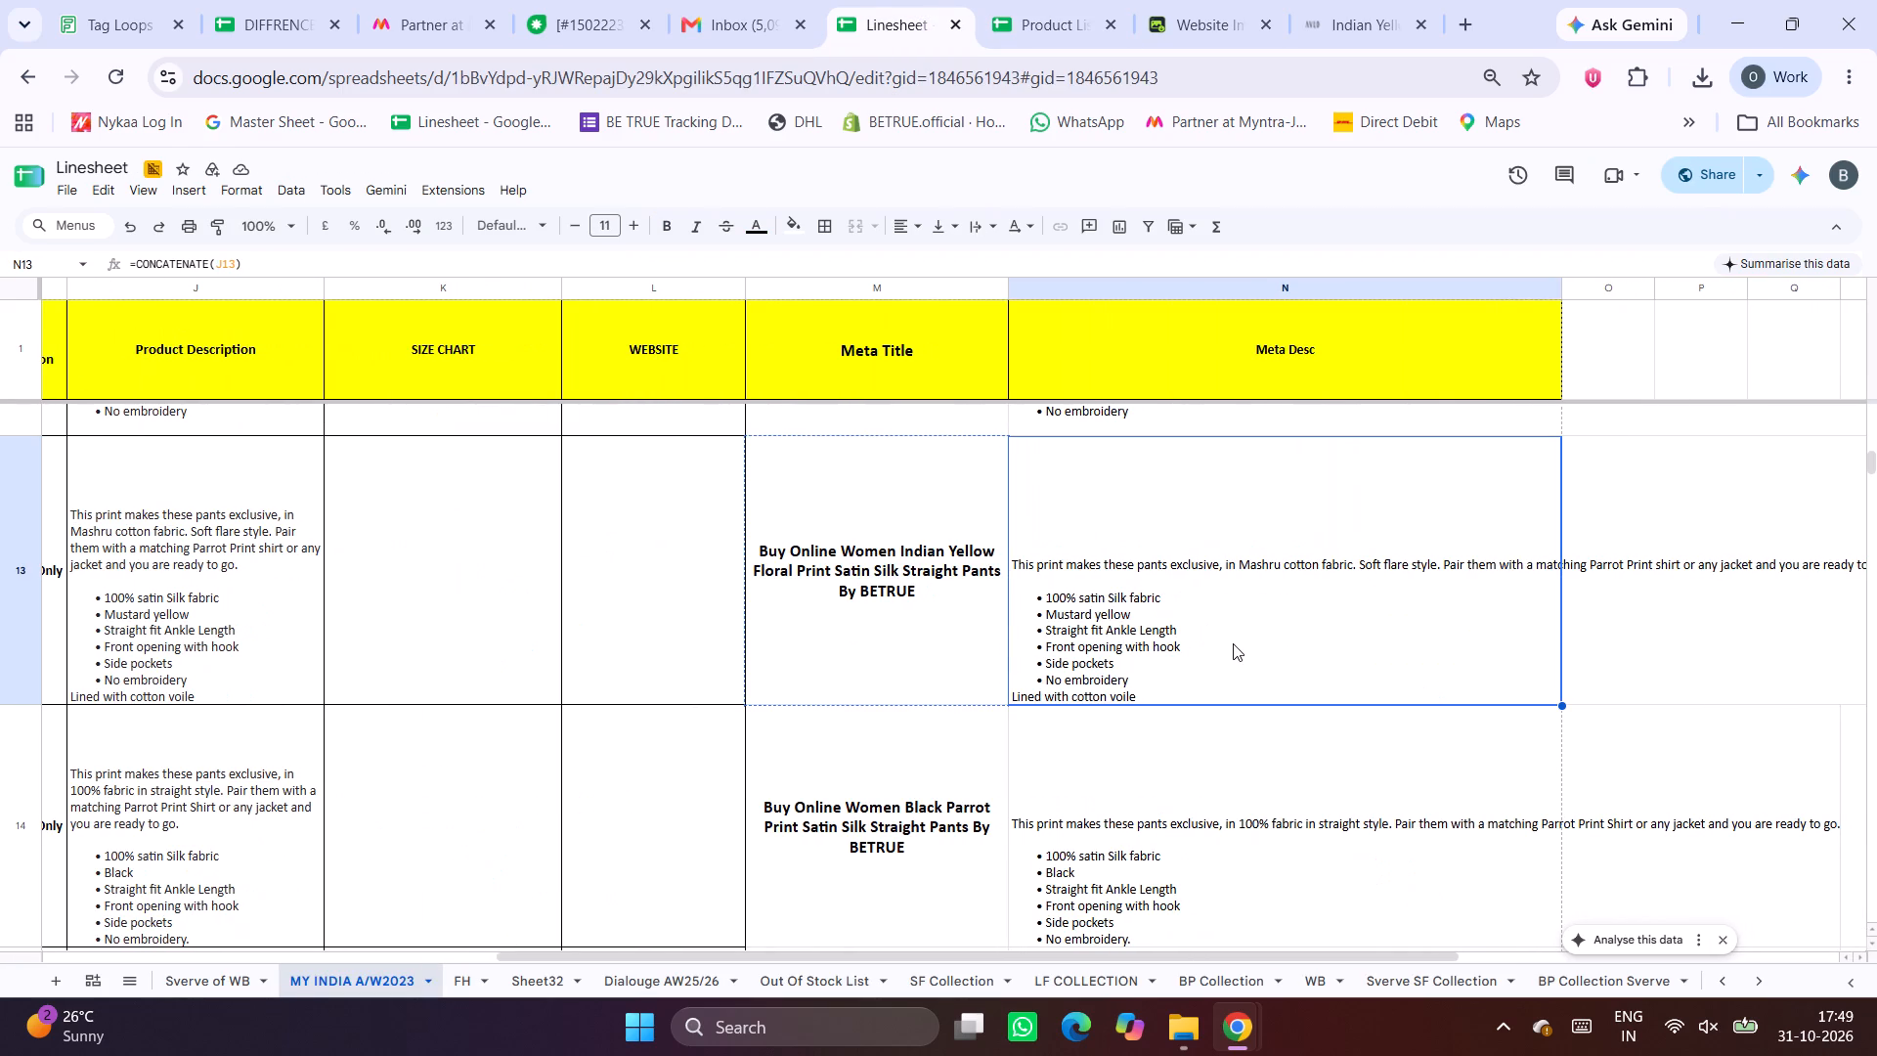
pyautogui.hotkey('ctrl', 'c')
pyautogui.click(1093, 0)
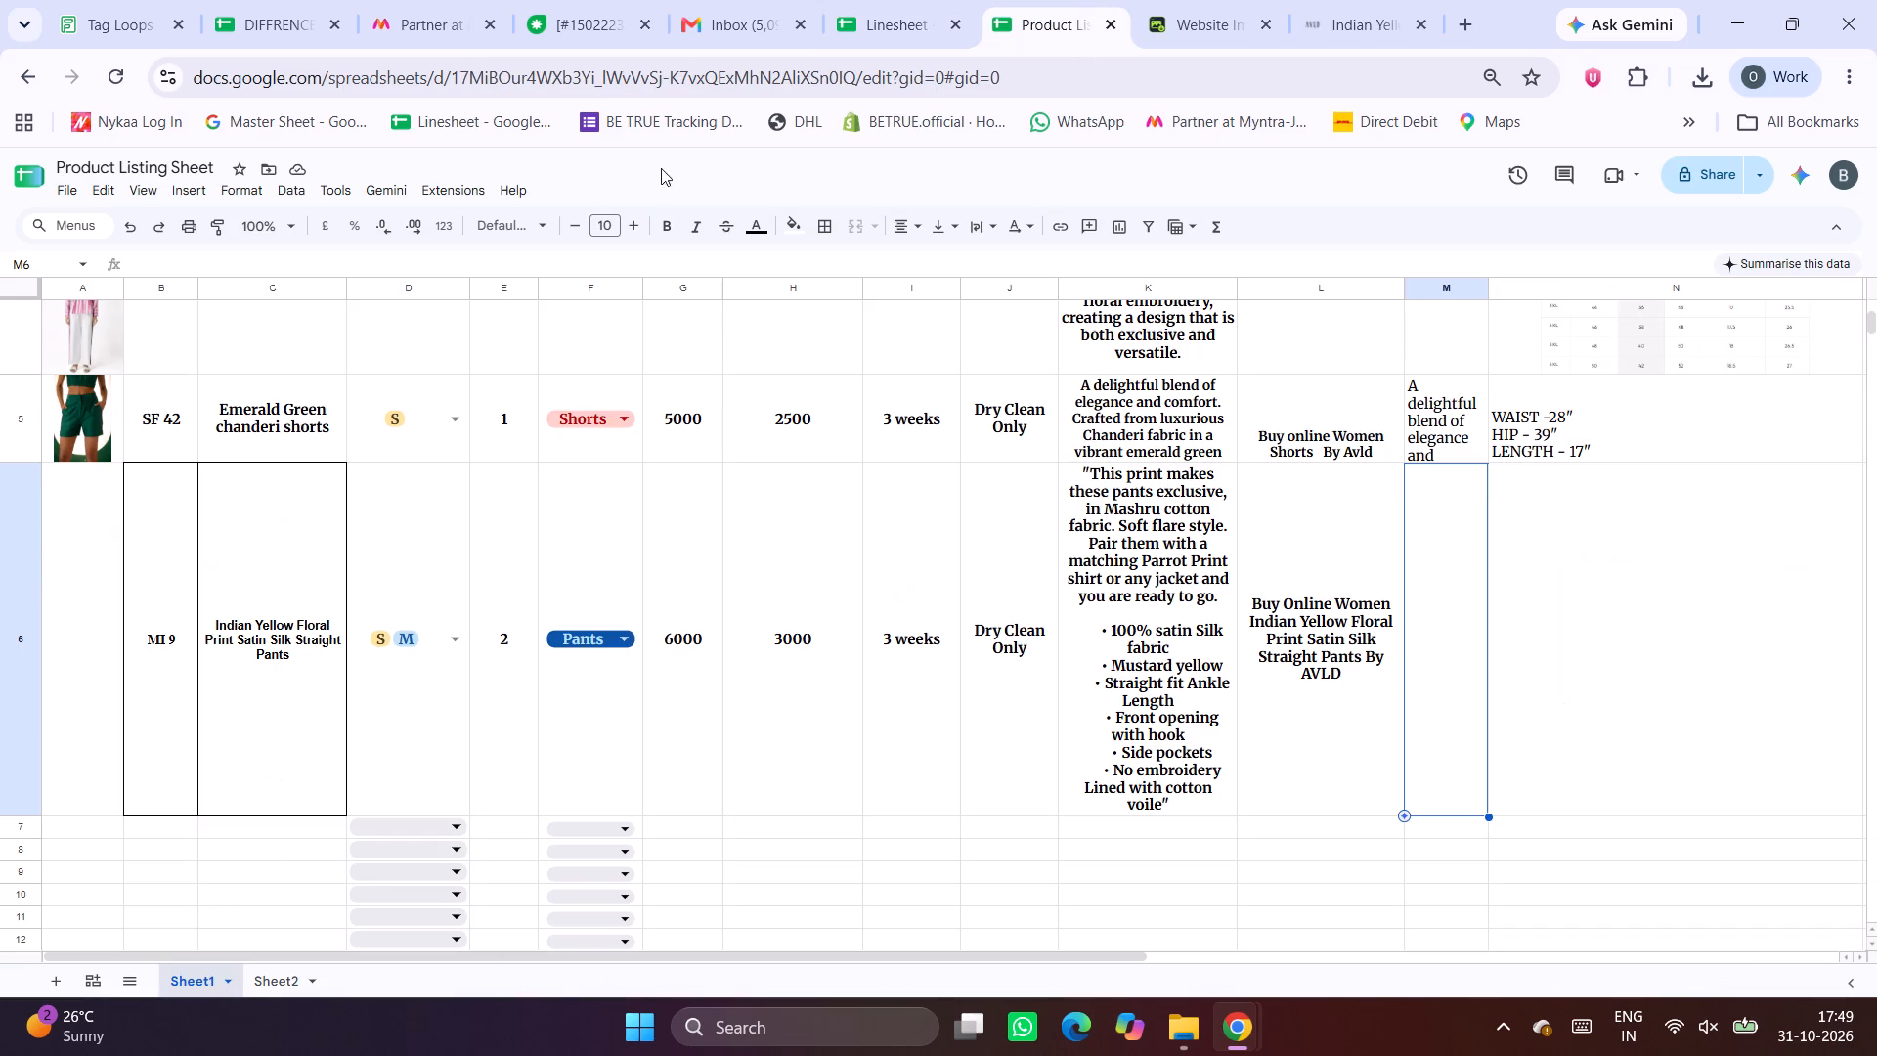
pyautogui.click(546, 267)
pyautogui.hotkey('ctrl', 'v')
pyautogui.click(1035, 694)
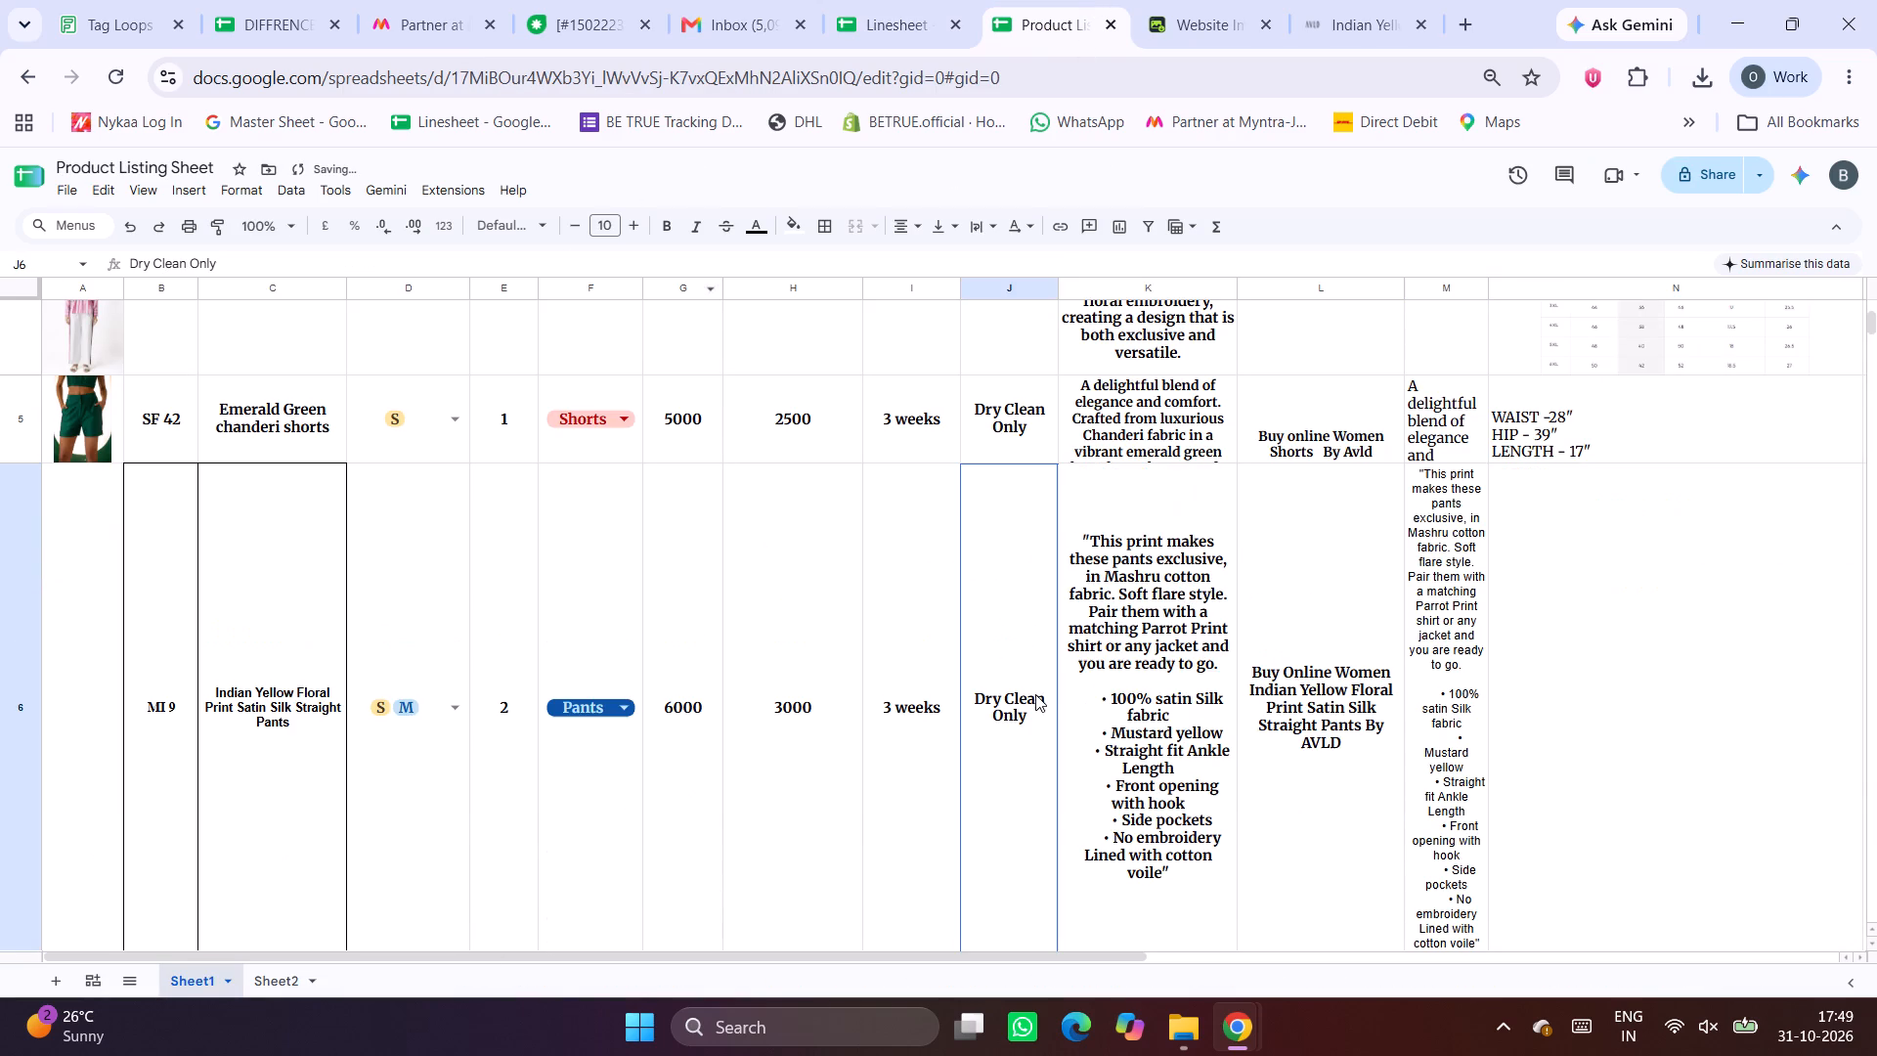
# Reduce the height of row 6 to less than half.
pyautogui.scroll(-1, 1053, 665)
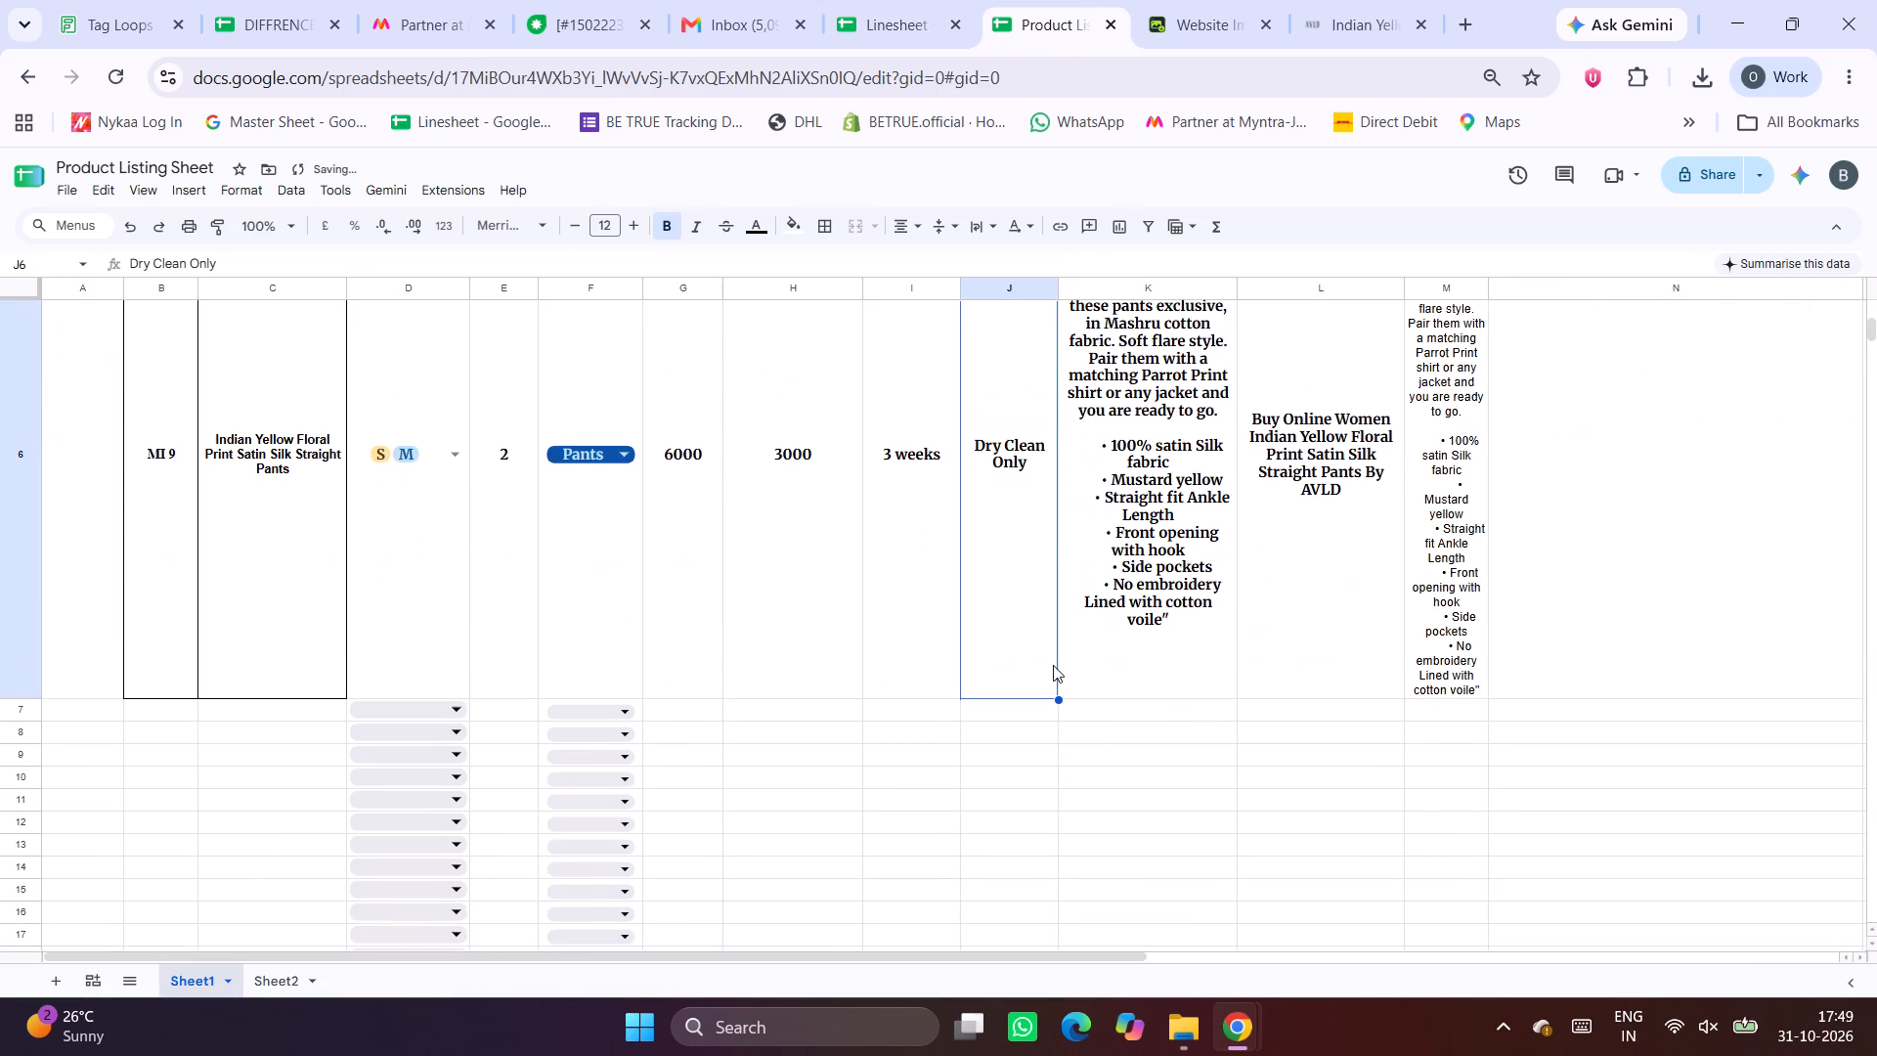
pyautogui.scroll(-1, 1053, 665)
pyautogui.moveTo(23, 700); pyautogui.dragTo(49, 462)
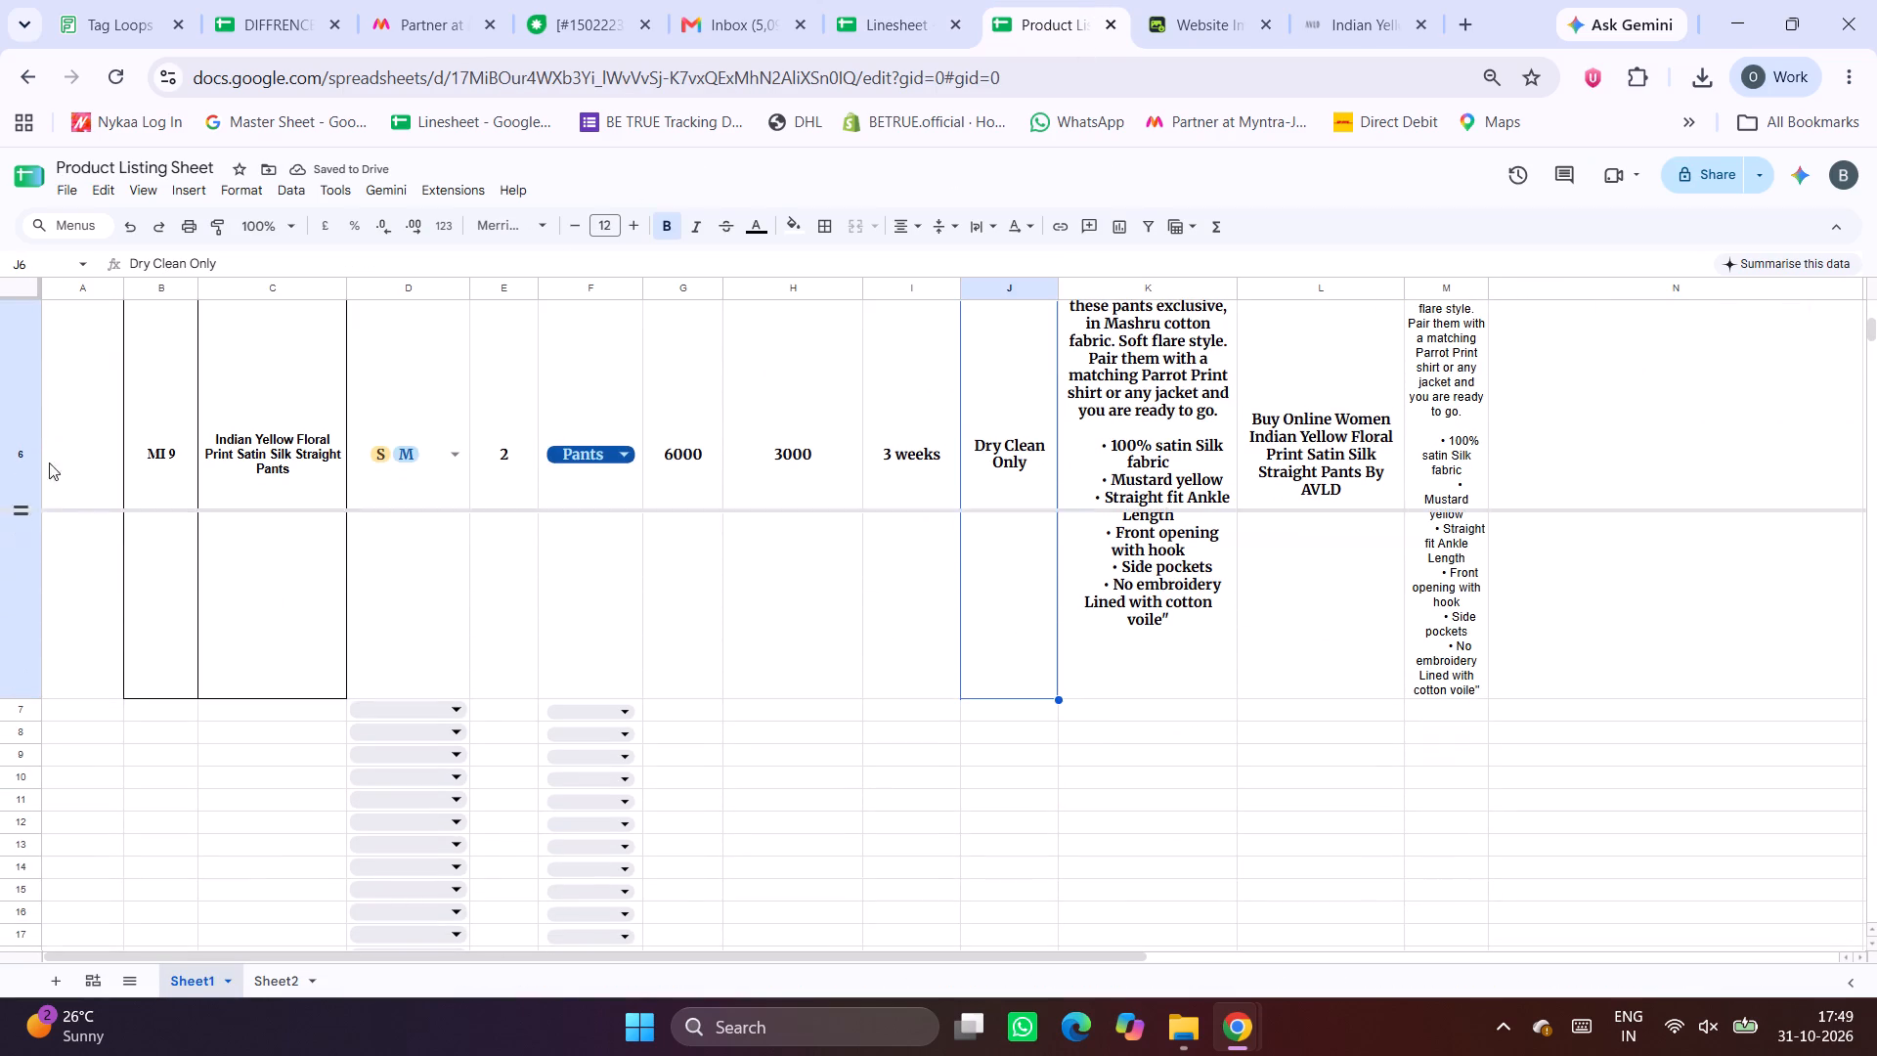
pyautogui.moveTo(49, 462); pyautogui.dragTo(55, 410)
pyautogui.hscroll(5, 828, 635)
pyautogui.hscroll(6, 1105, 630)
pyautogui.scroll(2, 1554, 418)
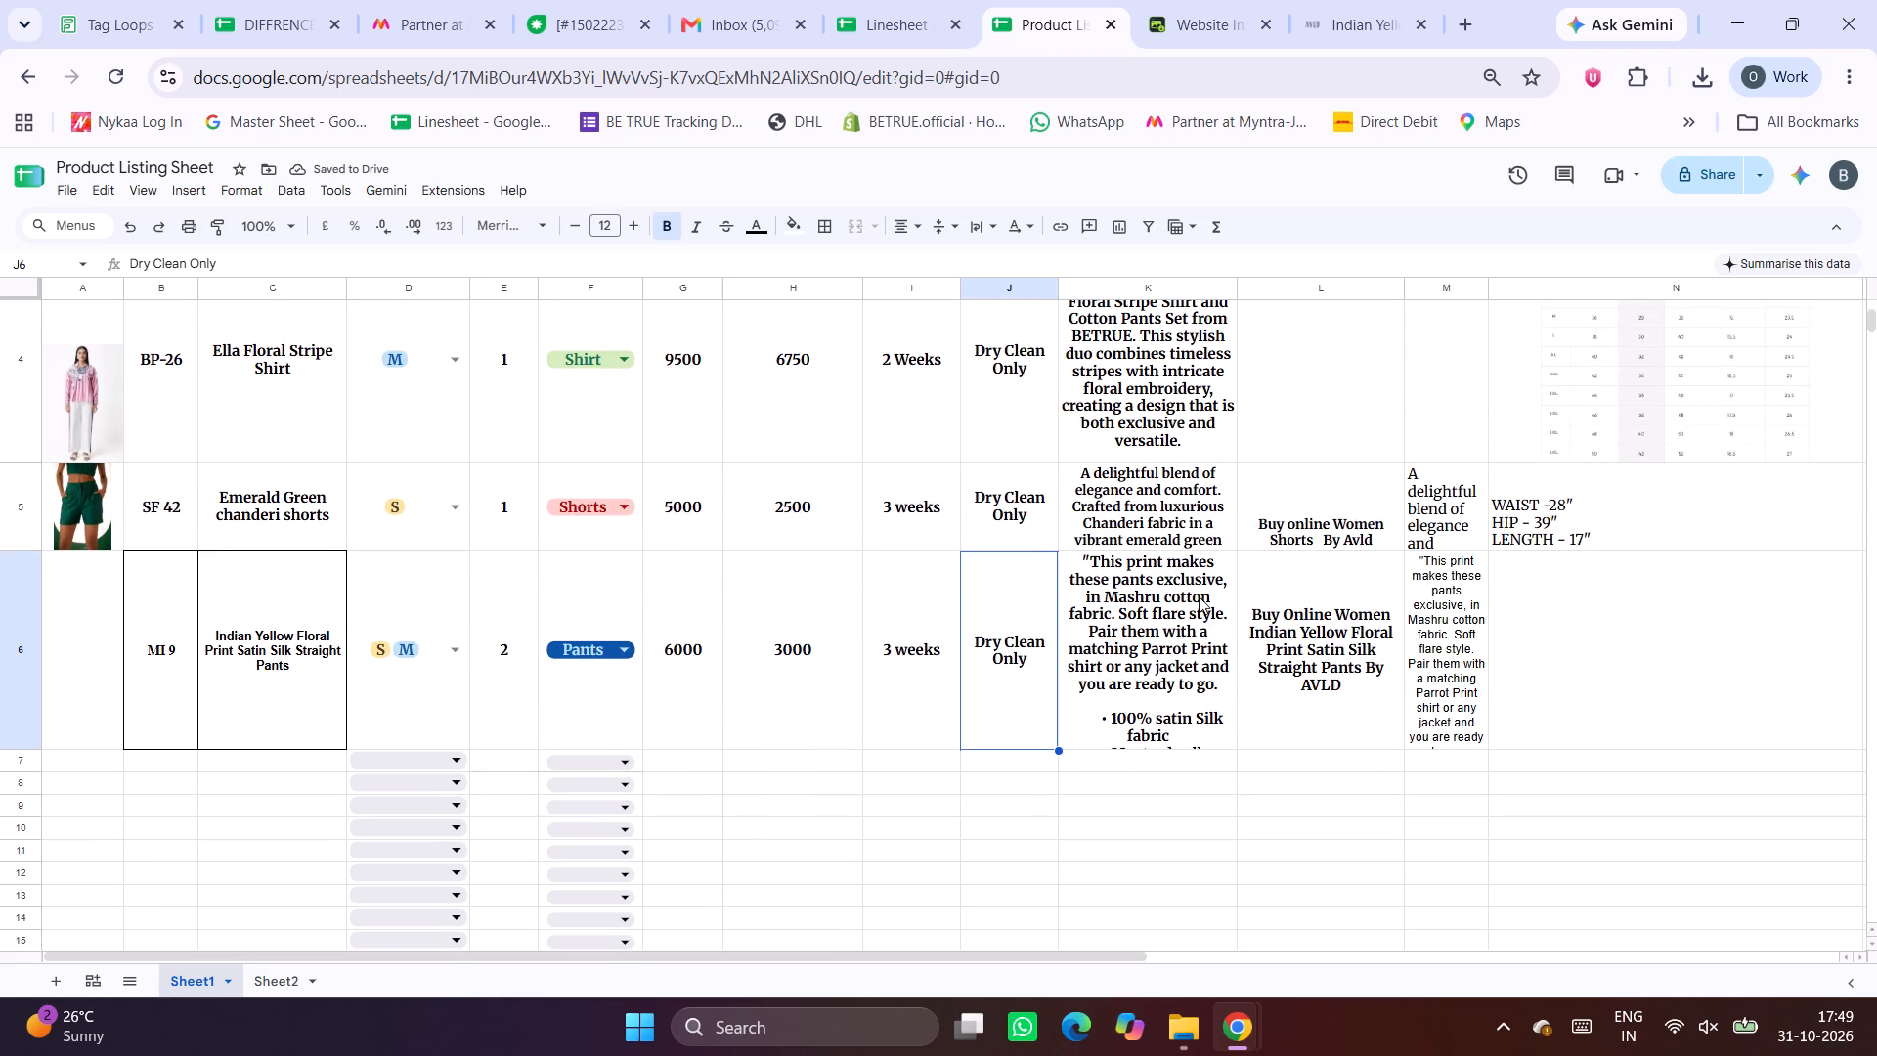
# Copy the formatting of the description cell K6 onto the meta description cell M6.
pyautogui.click(1199, 596)
pyautogui.click(215, 235)
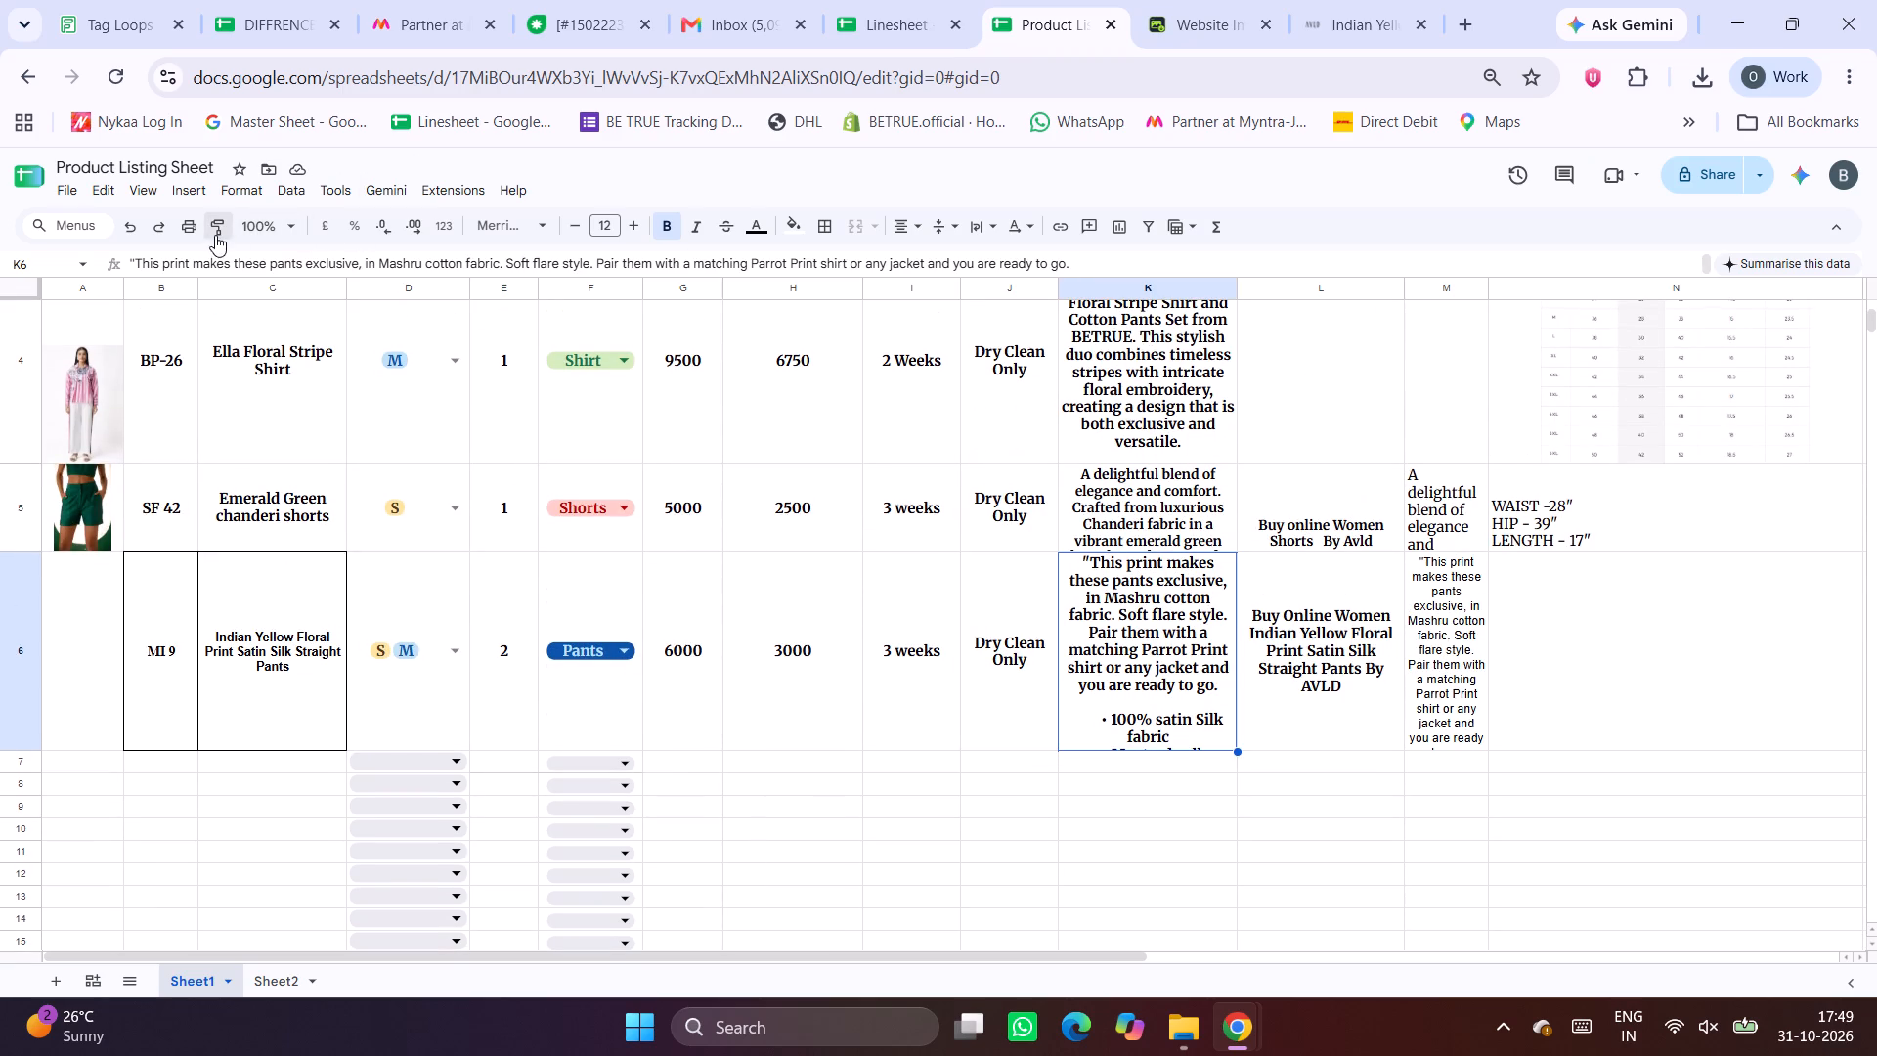
pyautogui.click(1437, 647)
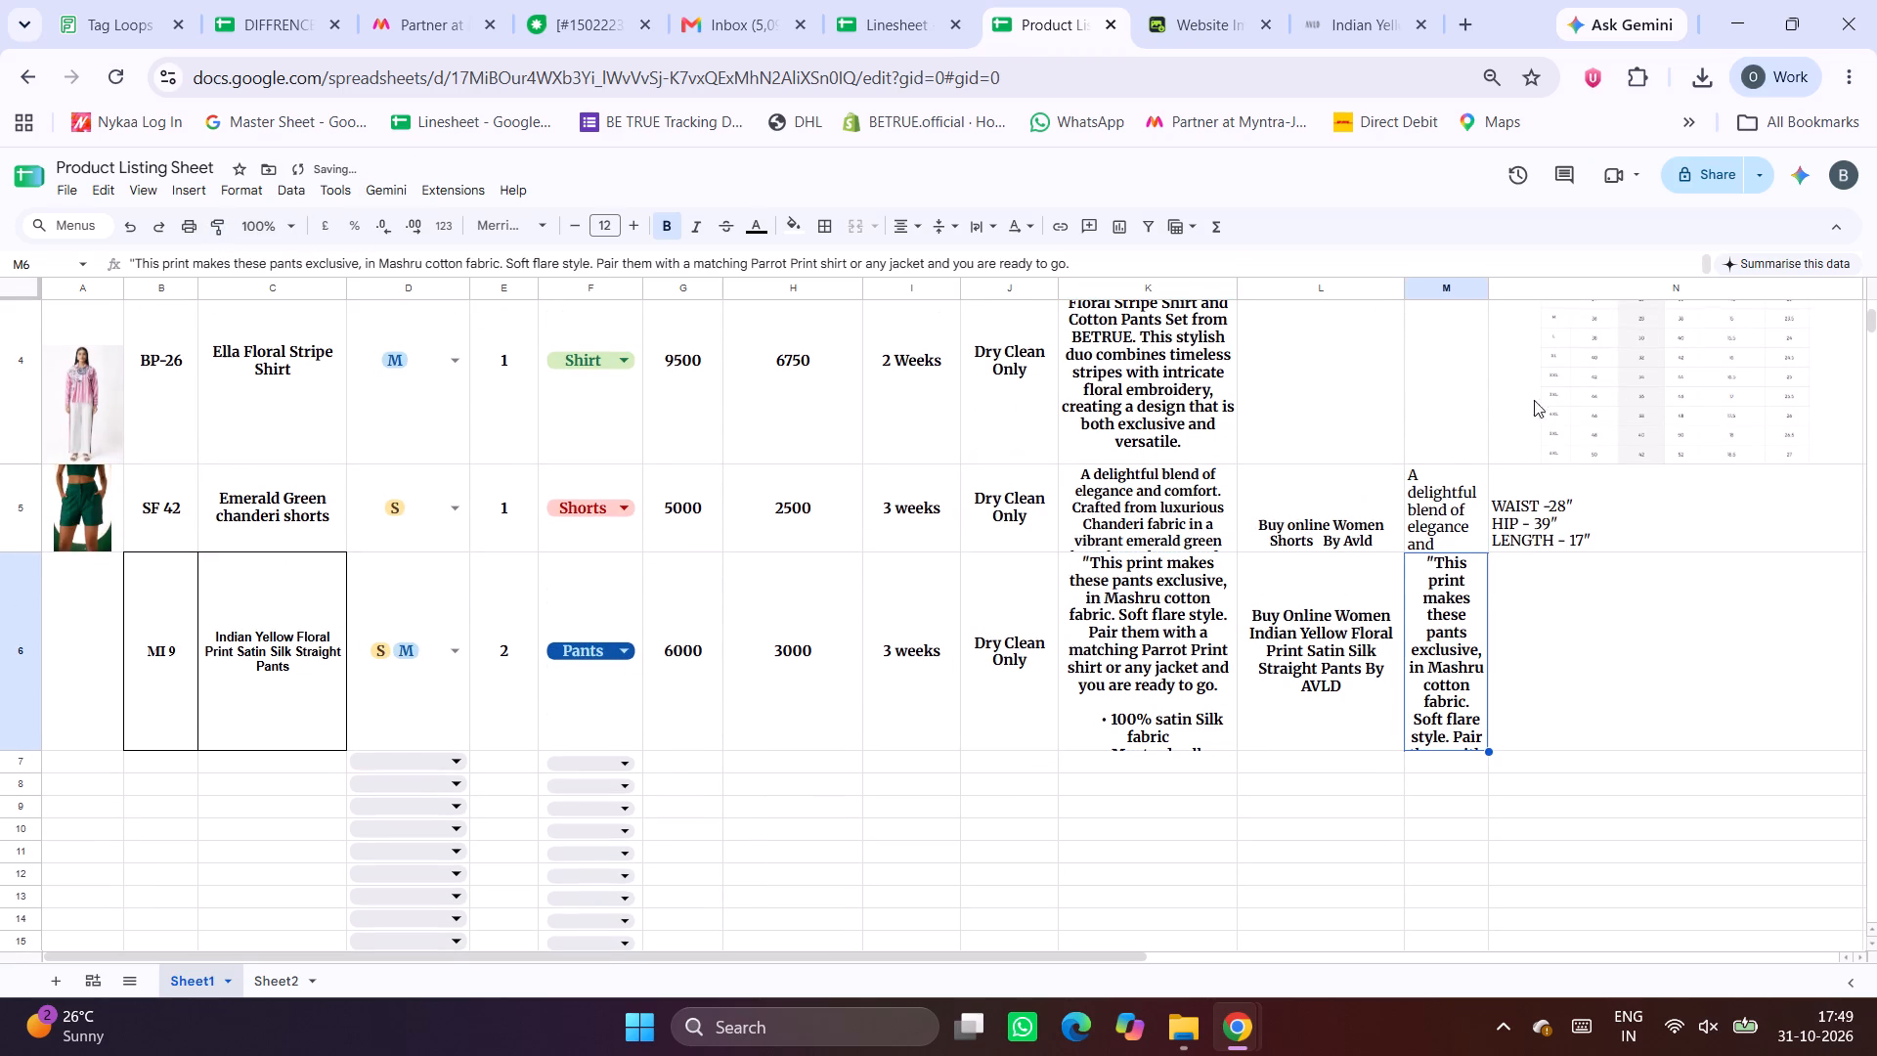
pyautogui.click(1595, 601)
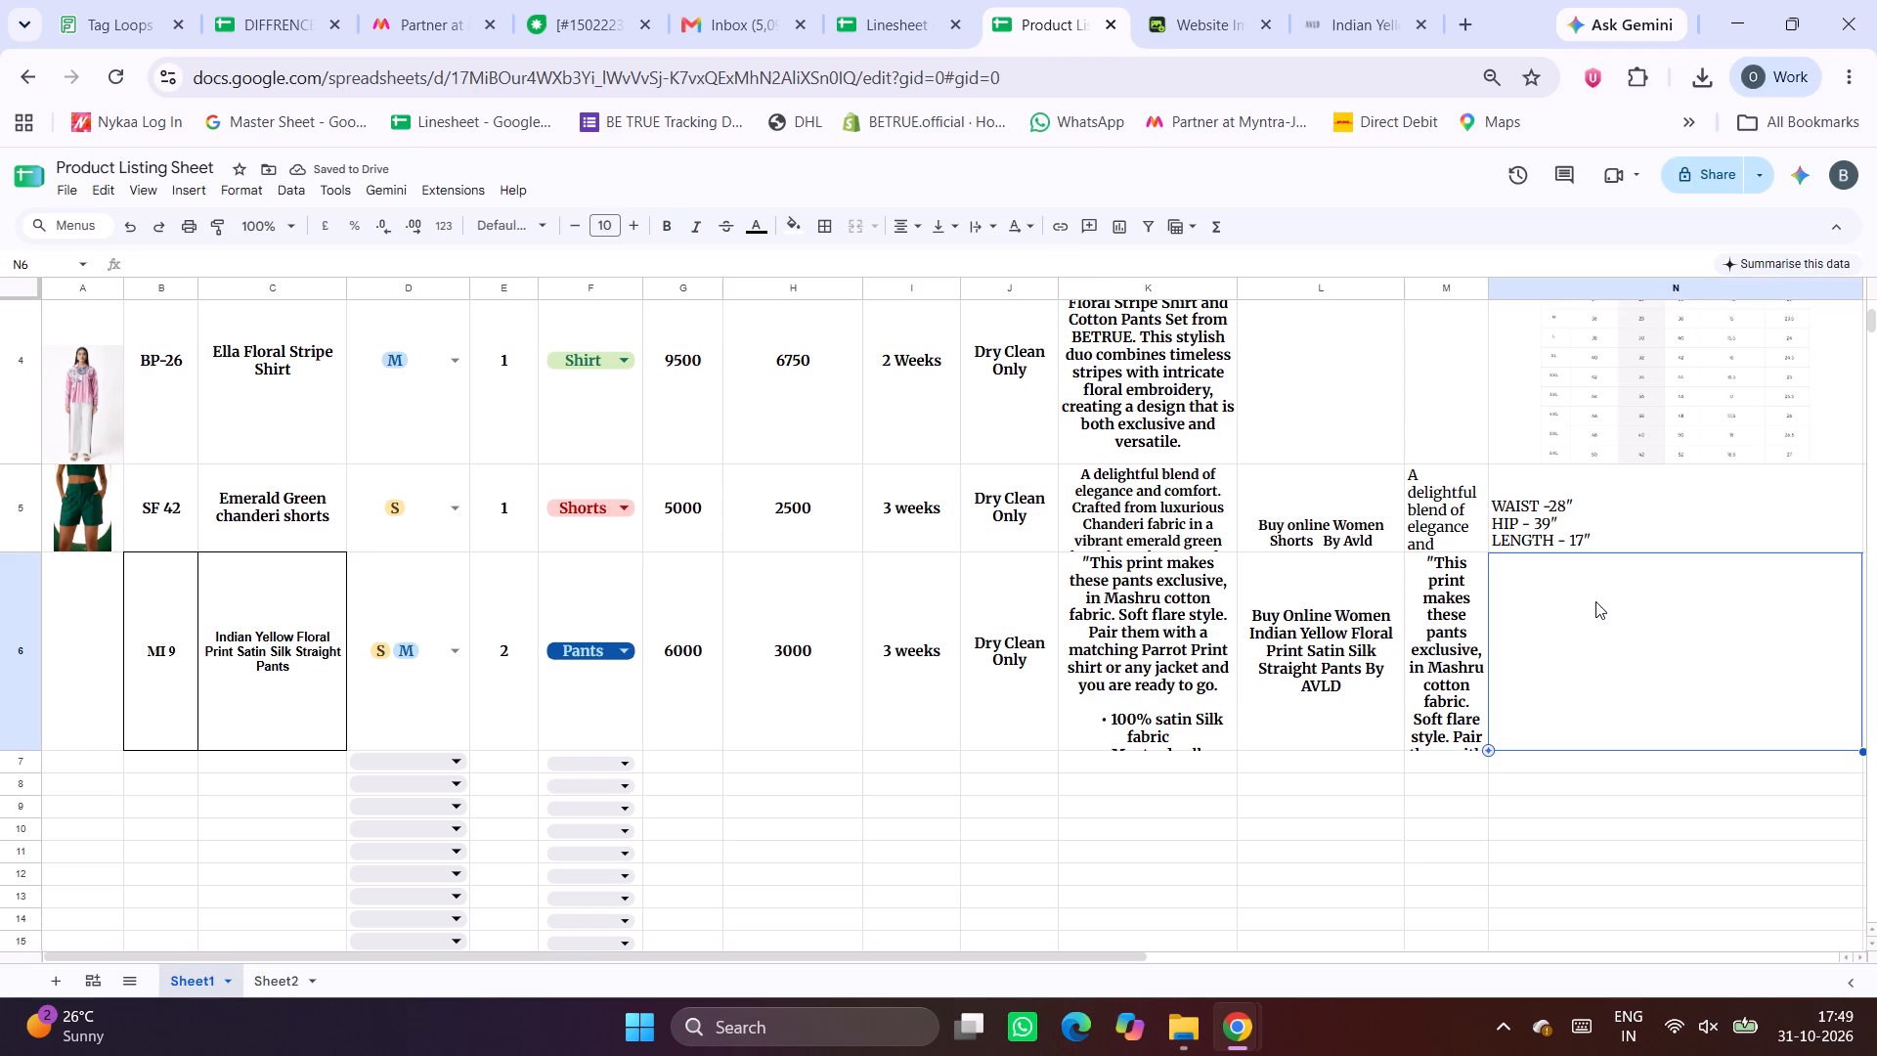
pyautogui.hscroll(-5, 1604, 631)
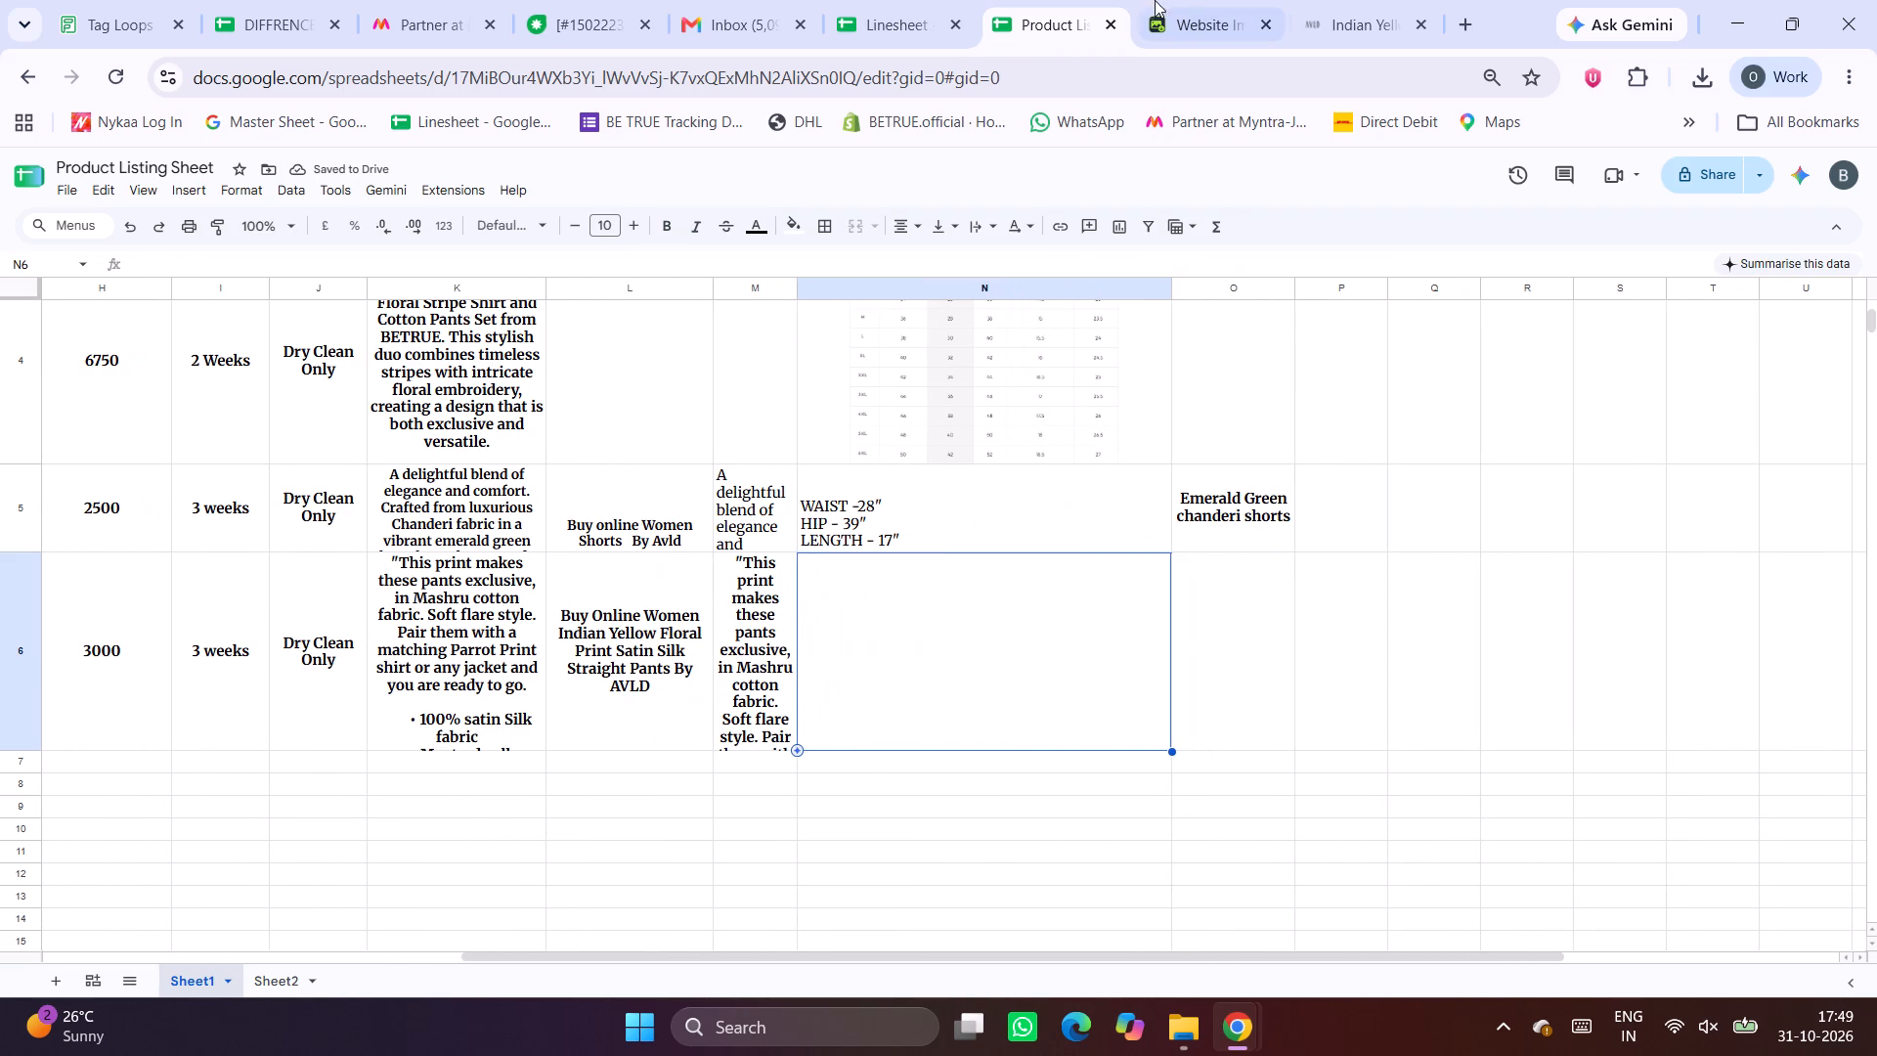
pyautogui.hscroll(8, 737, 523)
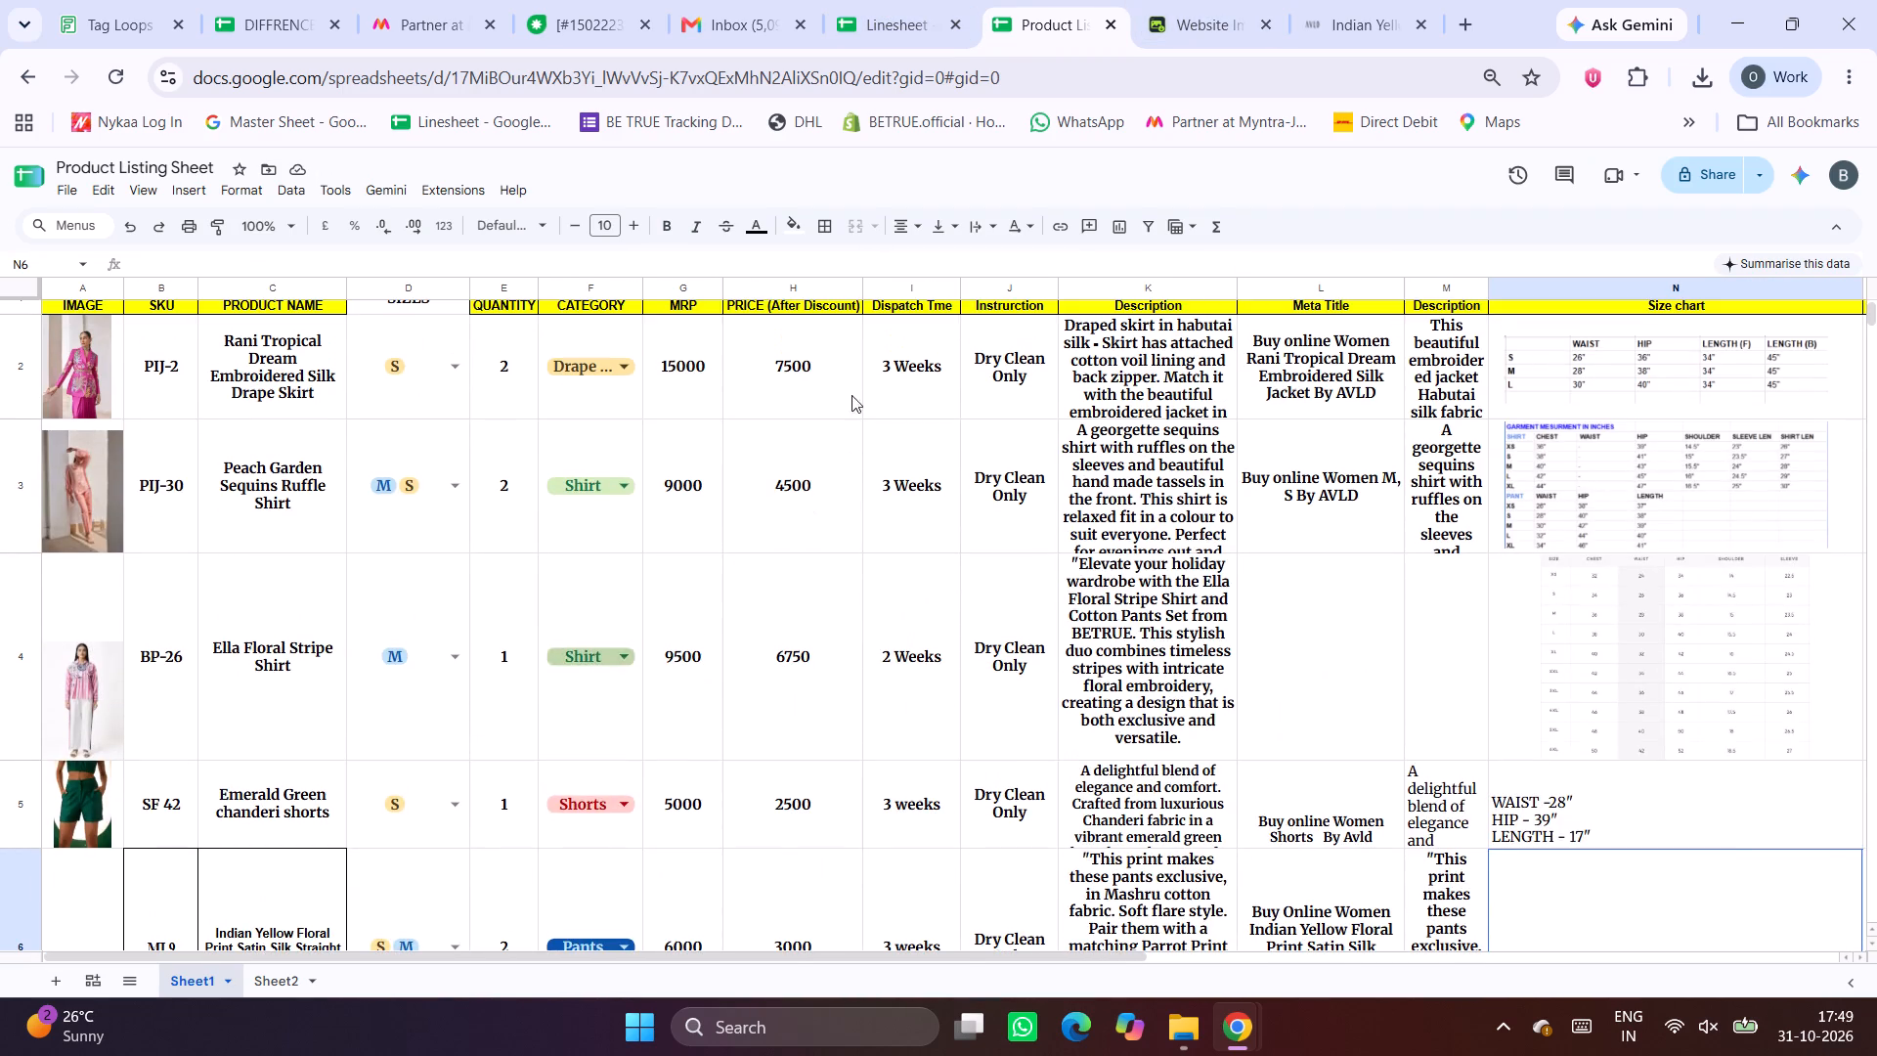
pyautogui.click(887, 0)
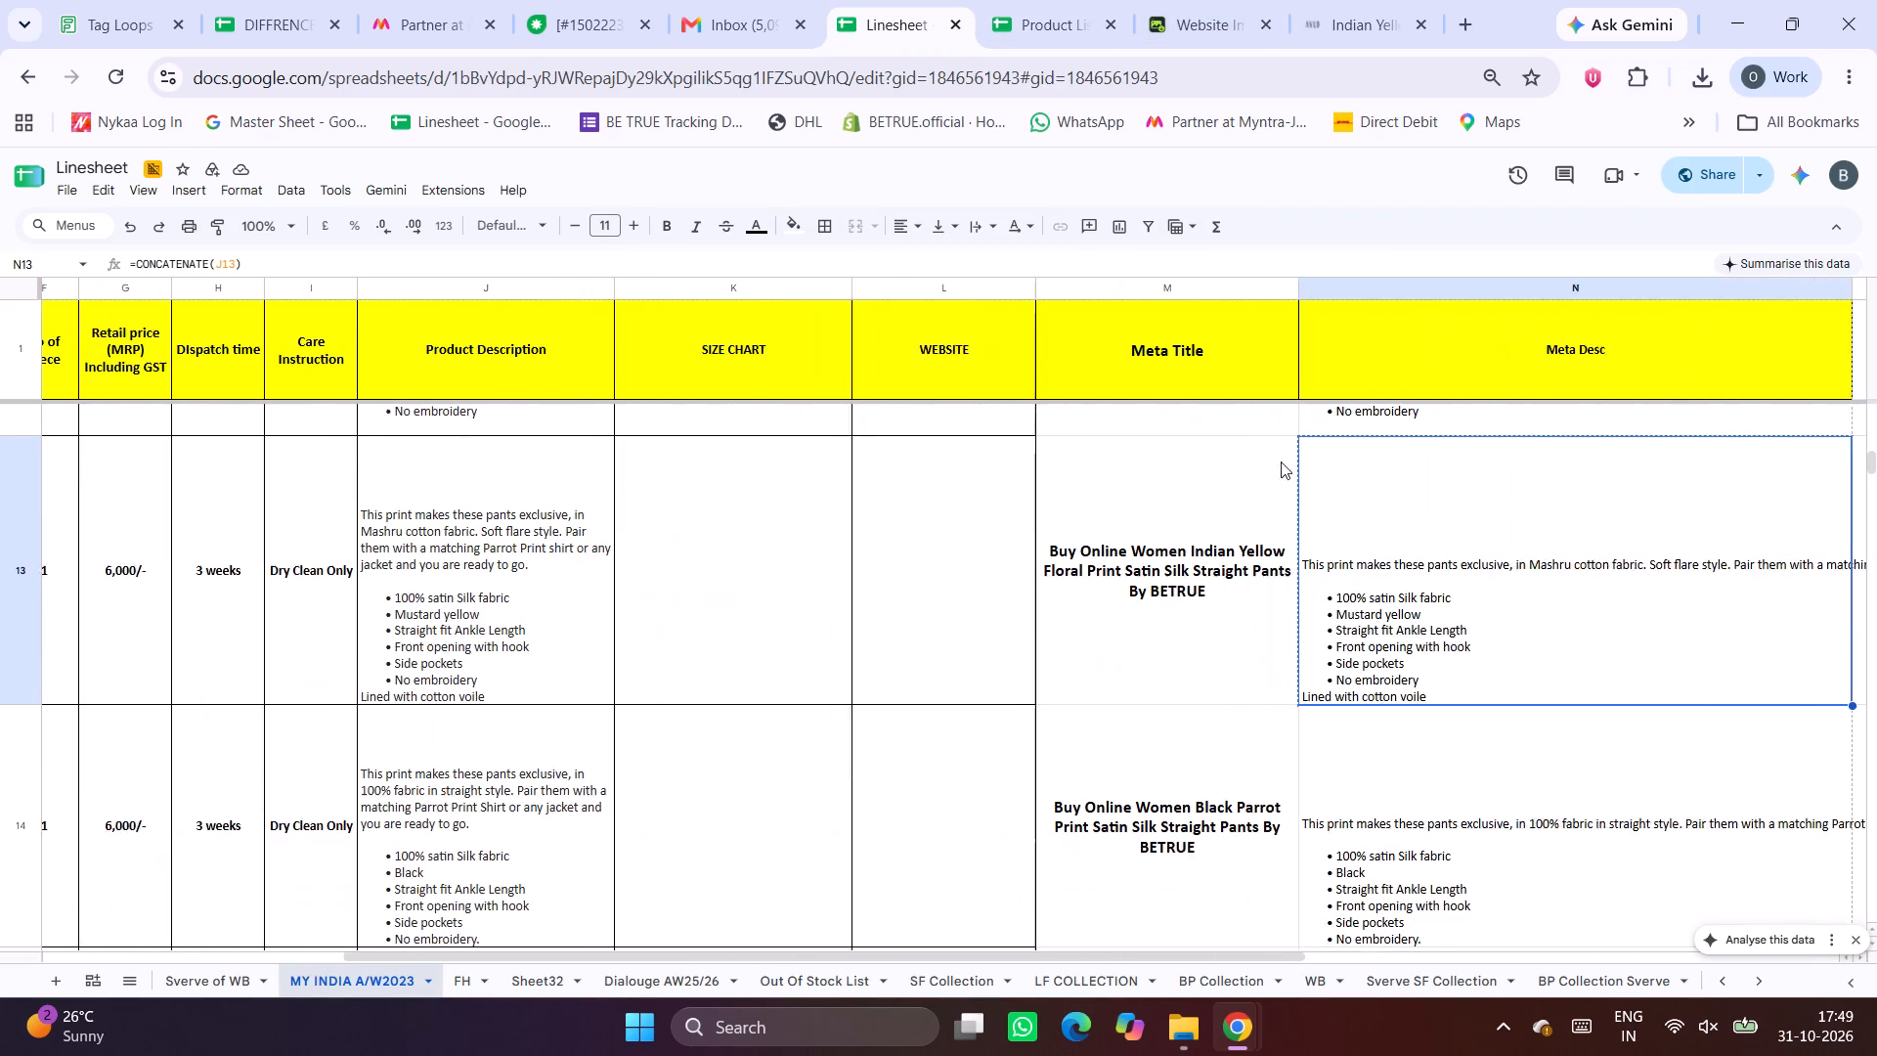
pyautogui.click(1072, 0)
# Copy the product name Indian Yellow Floral Print Satin Silk Straight Pants from C6 into O6.
pyautogui.scroll(-2, 829, 783)
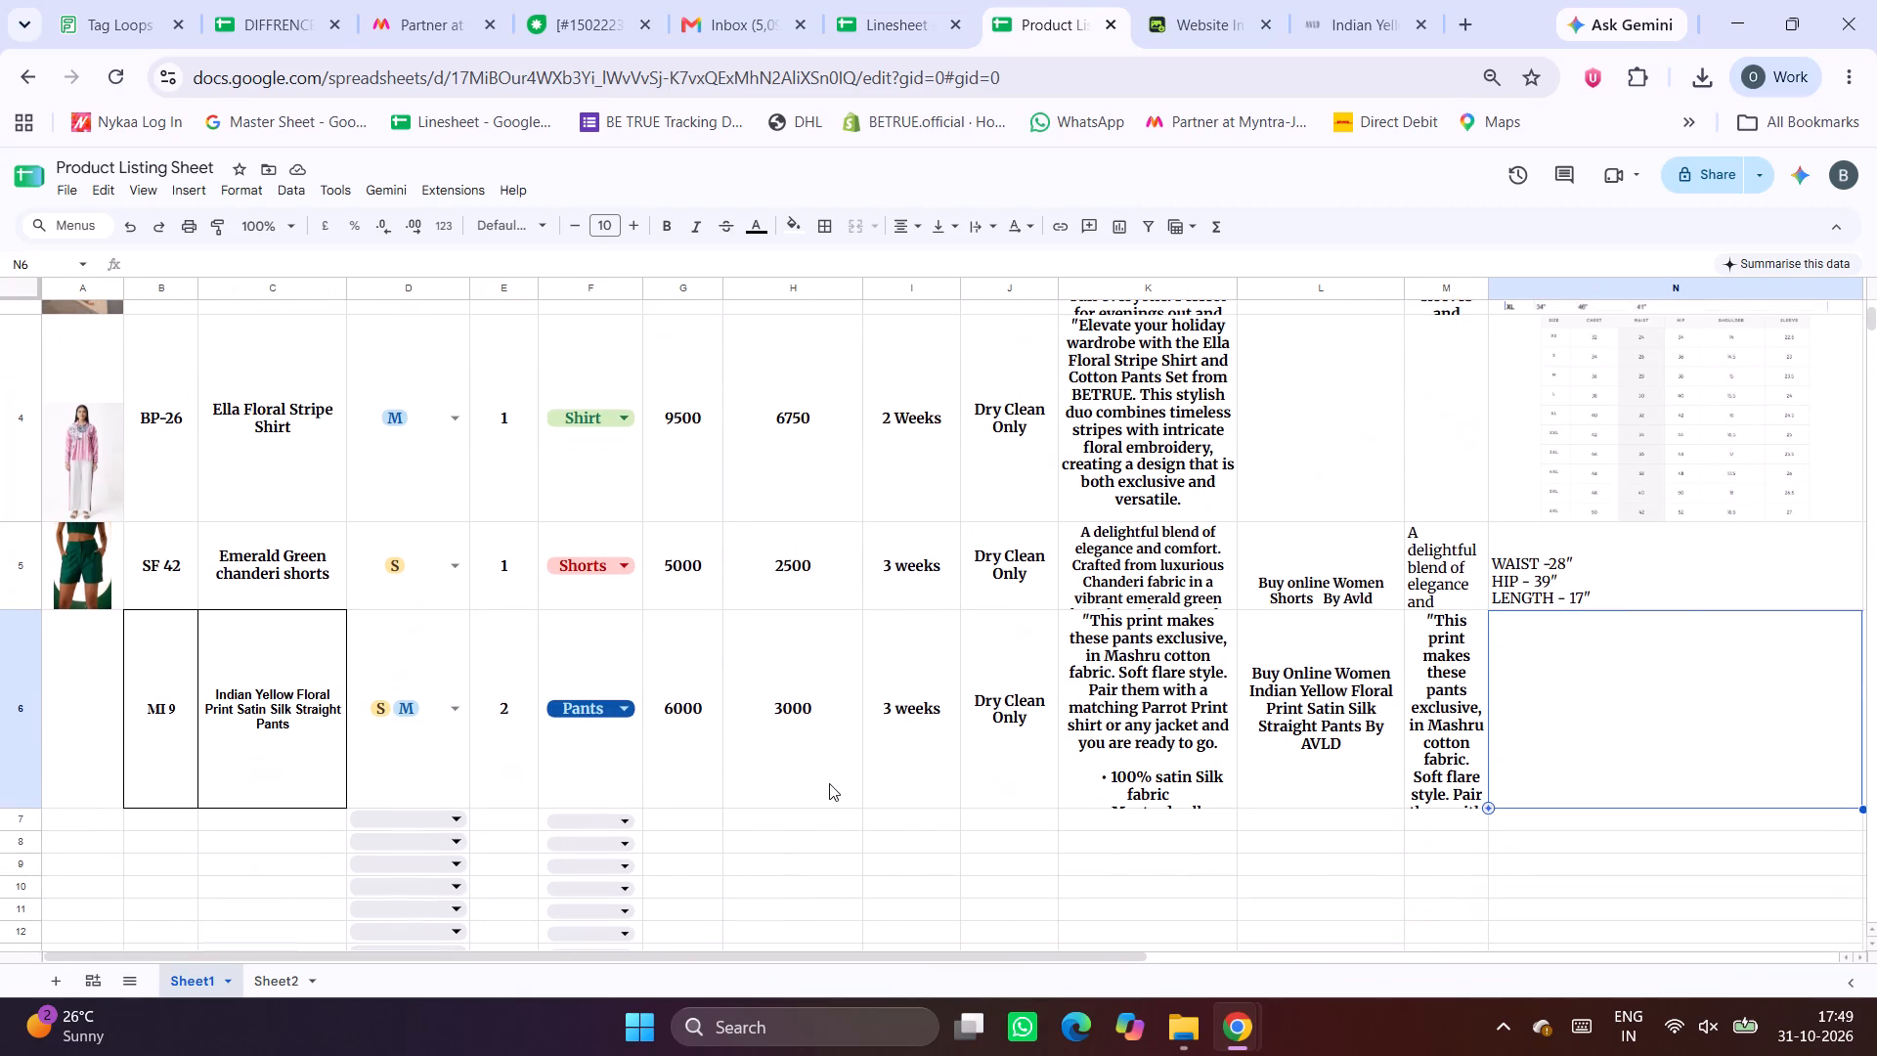
pyautogui.click(315, 720)
pyautogui.hotkey('ctrl', 'c')
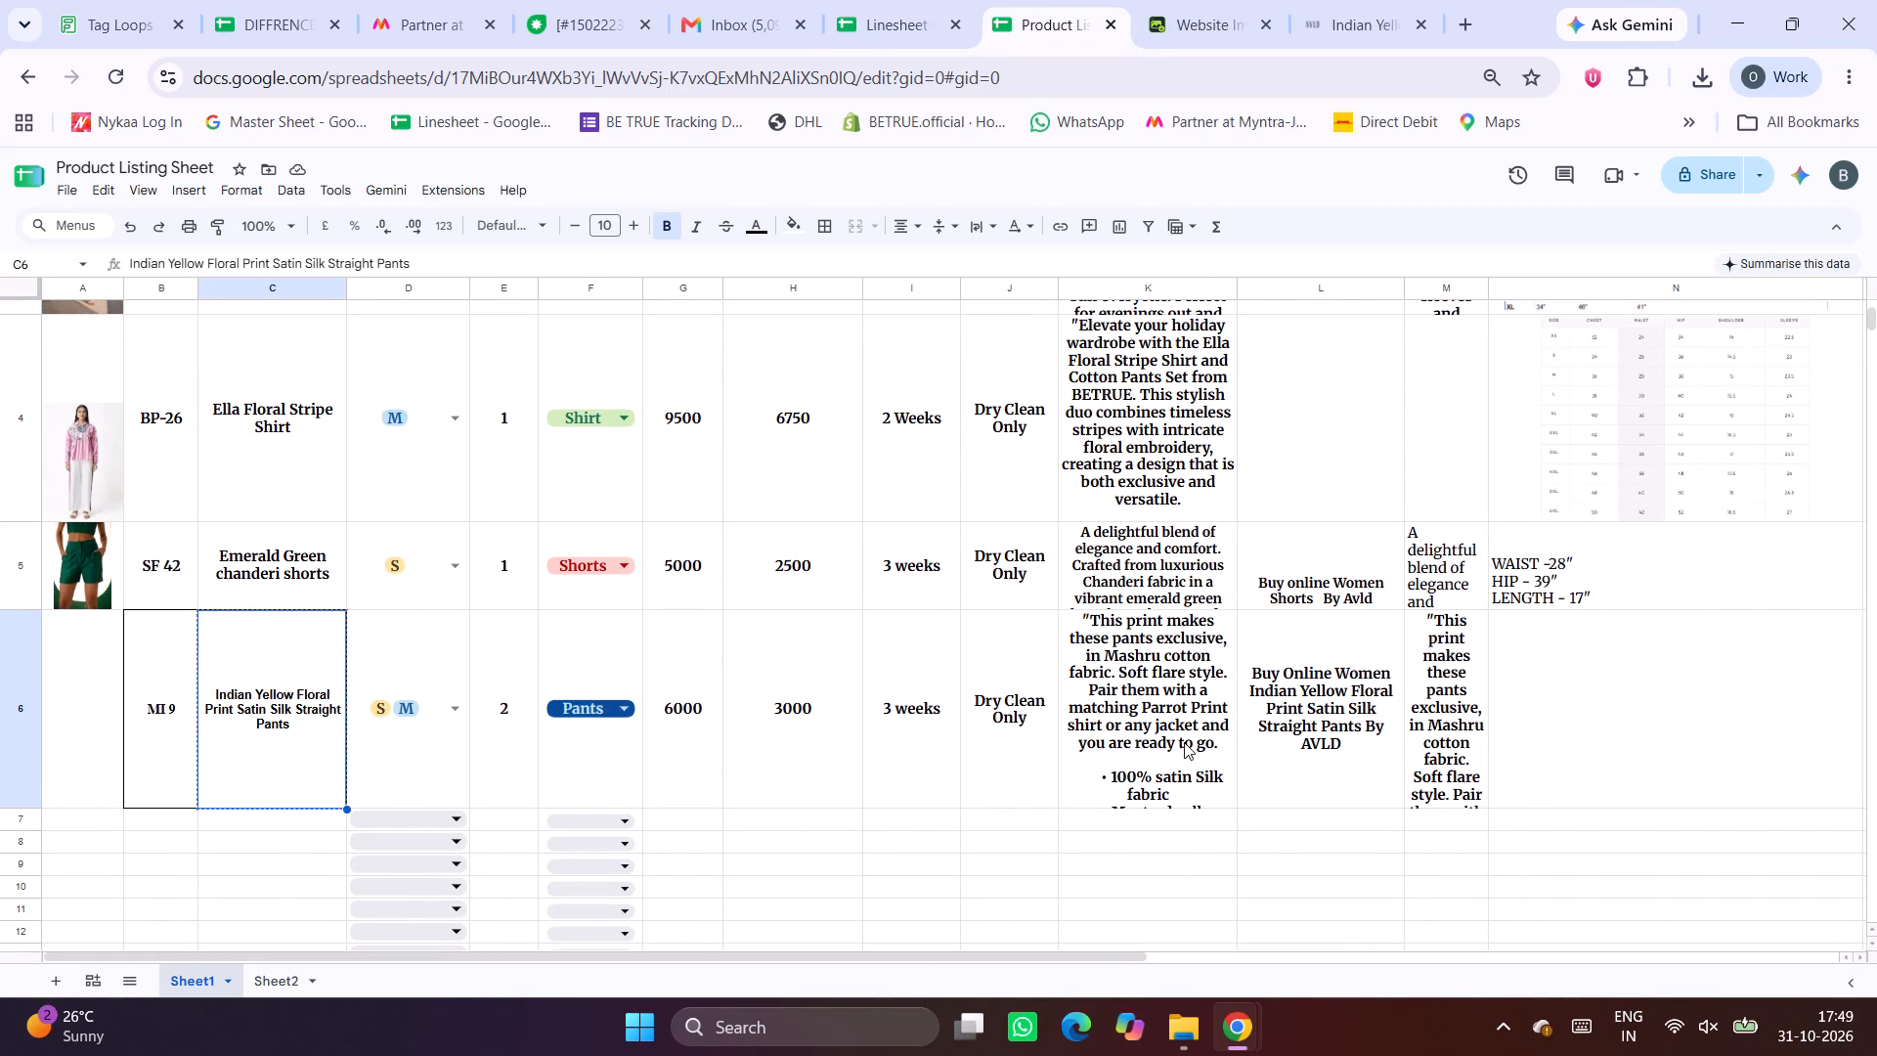
pyautogui.hscroll(-2, 1184, 742)
pyautogui.click(1561, 723)
pyautogui.hotkey('ctrl', 'v')
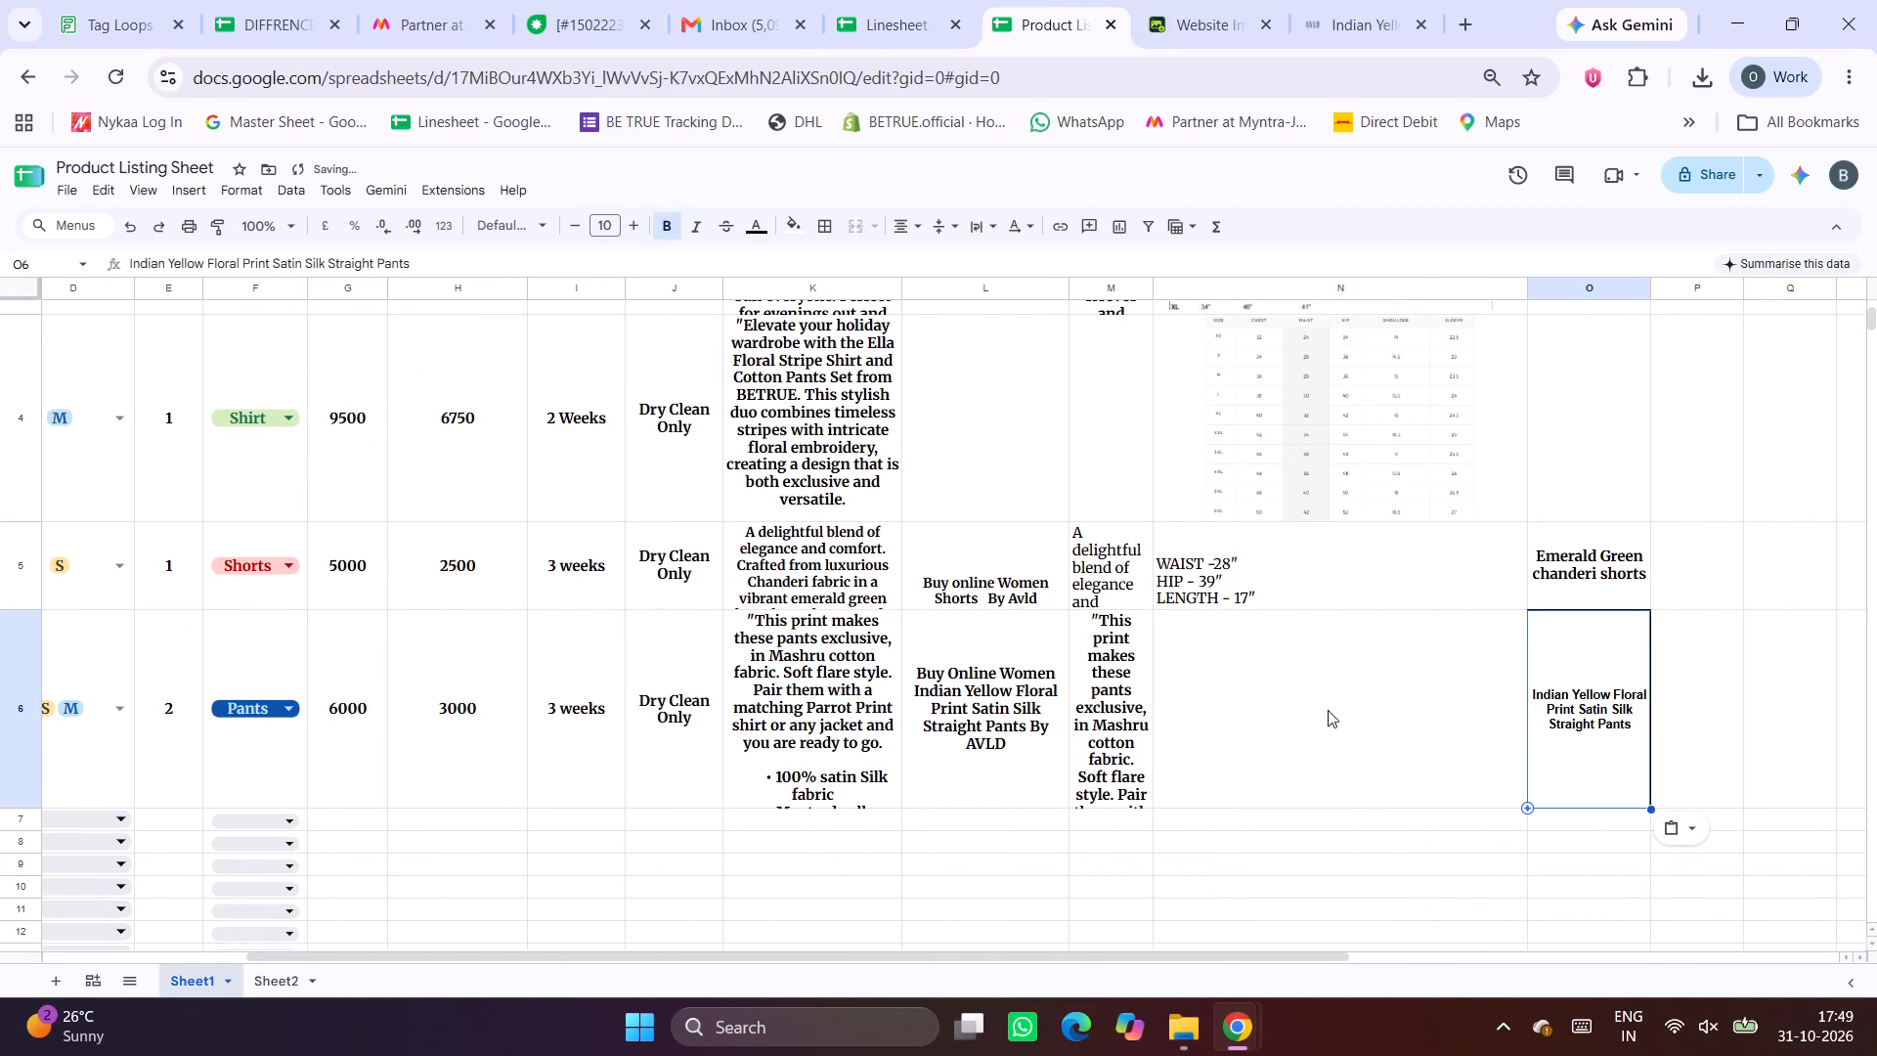
# Search the web for the product name copied from C6 and return to the AVLD product page.
pyautogui.click(1328, 710)
pyautogui.hscroll(6, 881, 634)
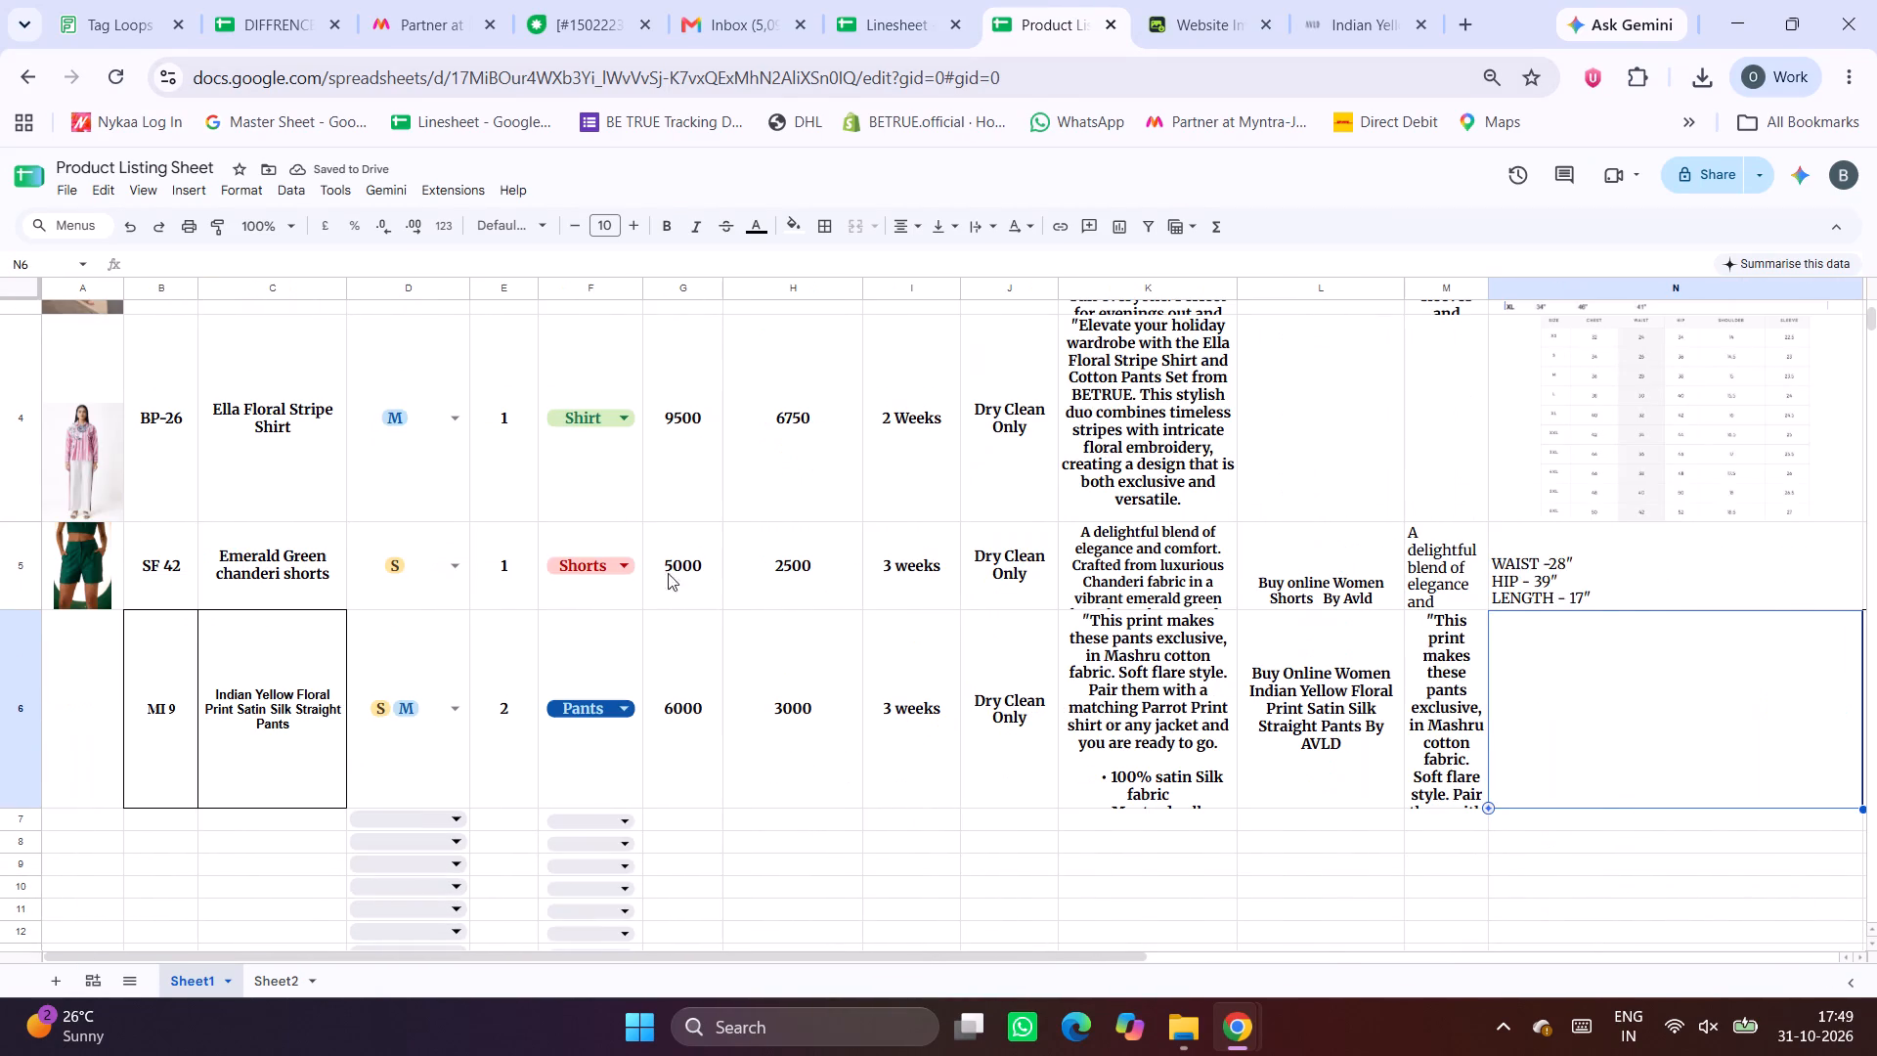
pyautogui.click(238, 715)
pyautogui.hotkey('ctrl', 'c')
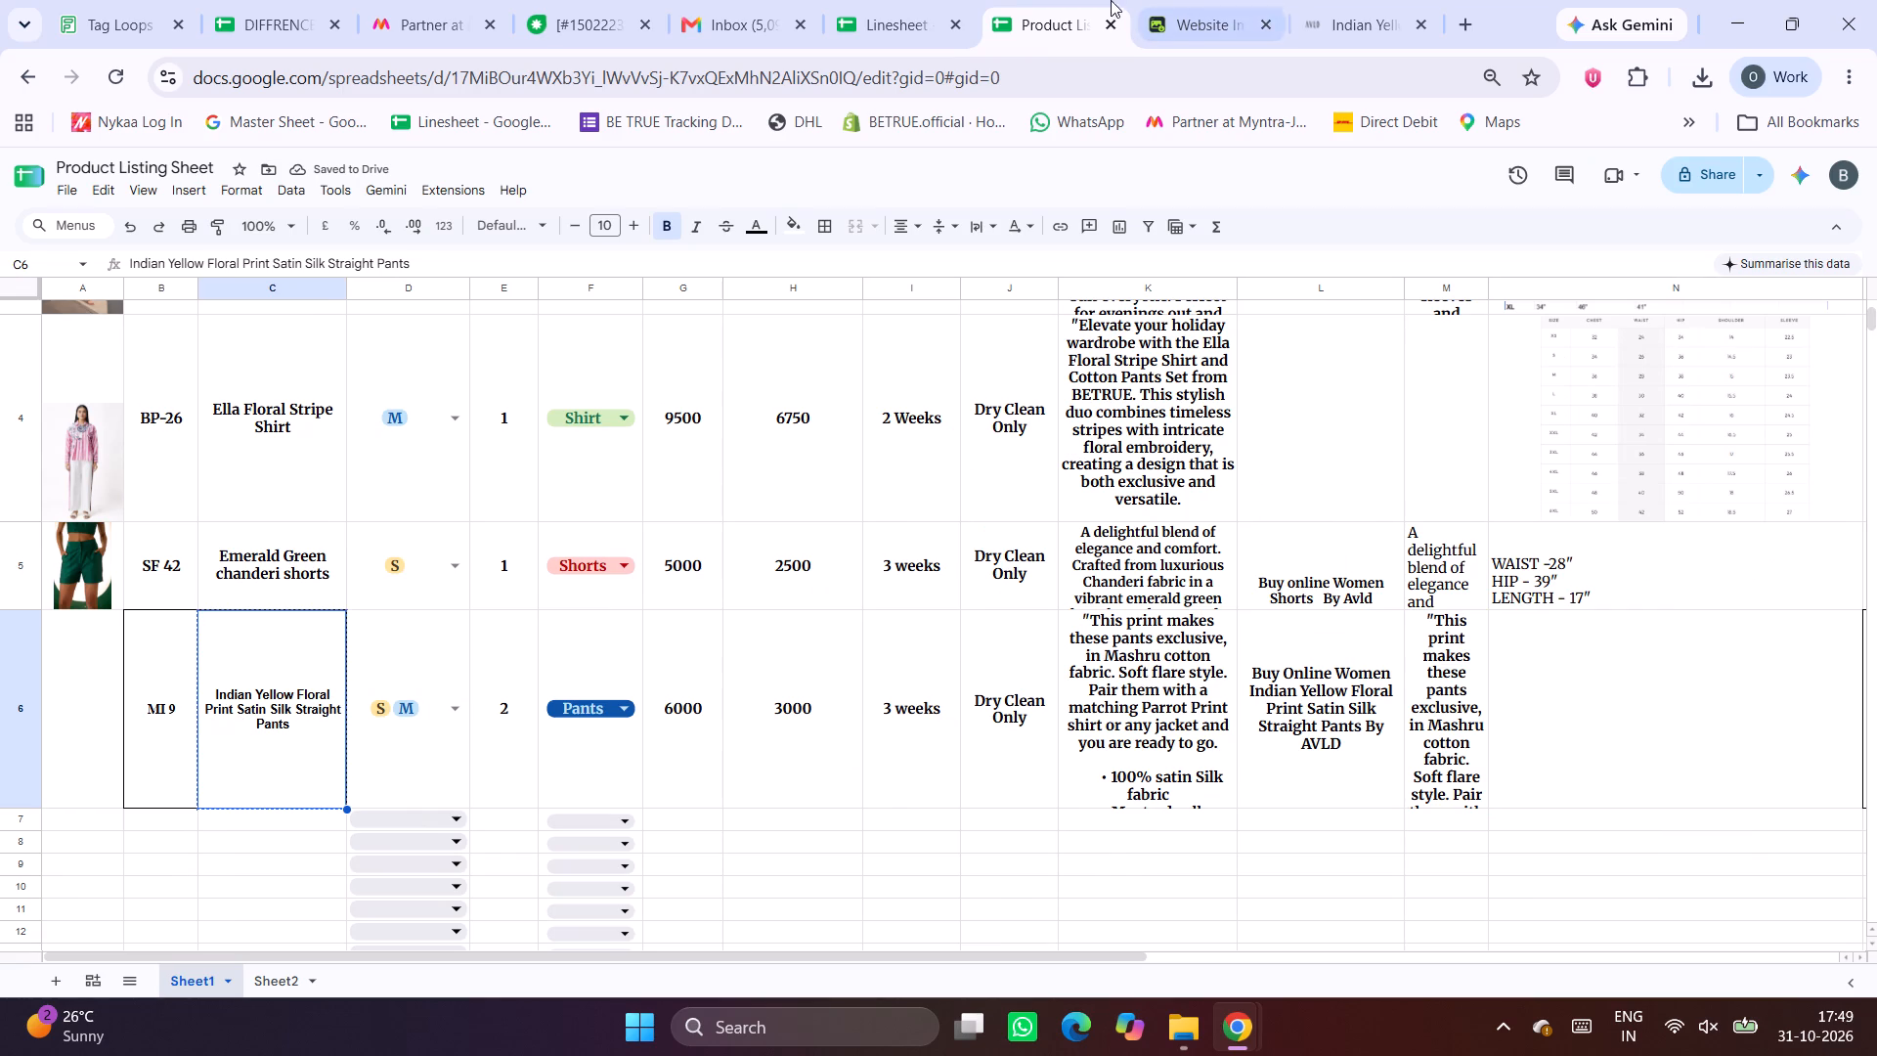
pyautogui.click(1278, 4)
pyautogui.click(1389, 0)
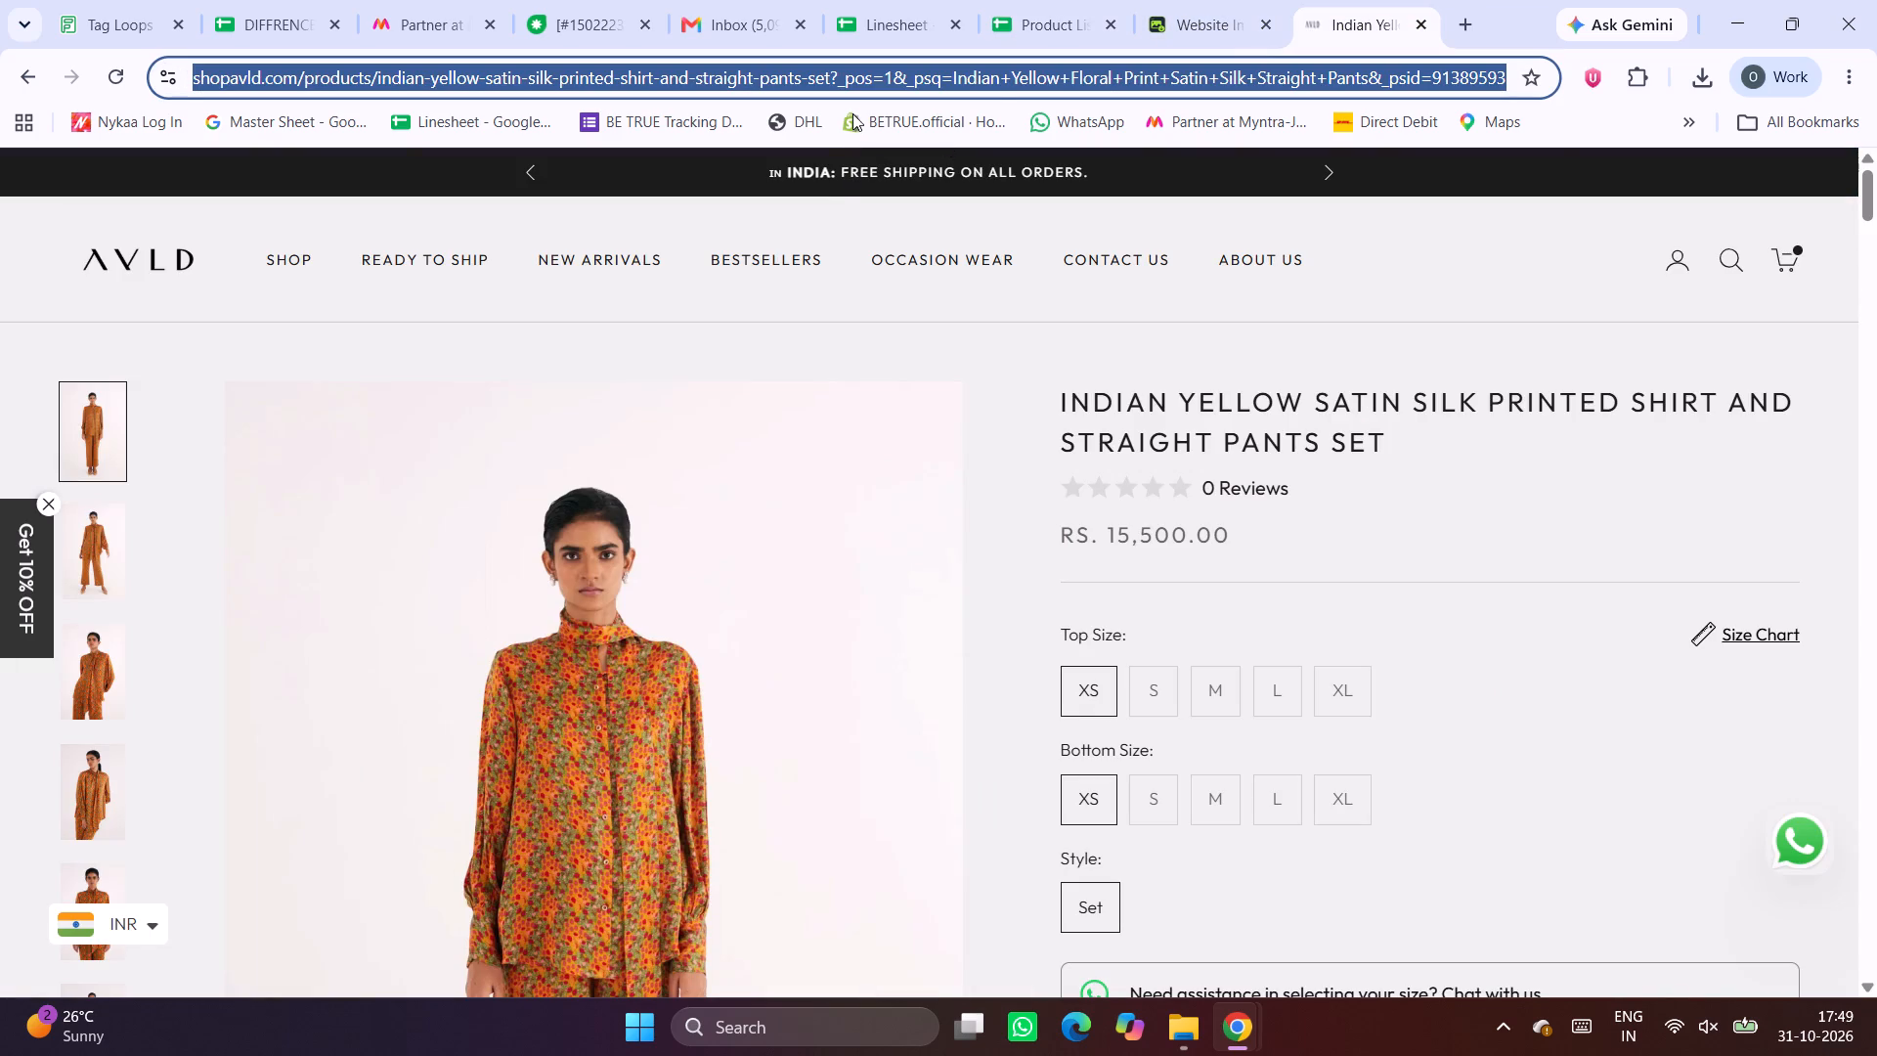
pyautogui.hotkey('ctrl', 'v')
pyautogui.press('Return')
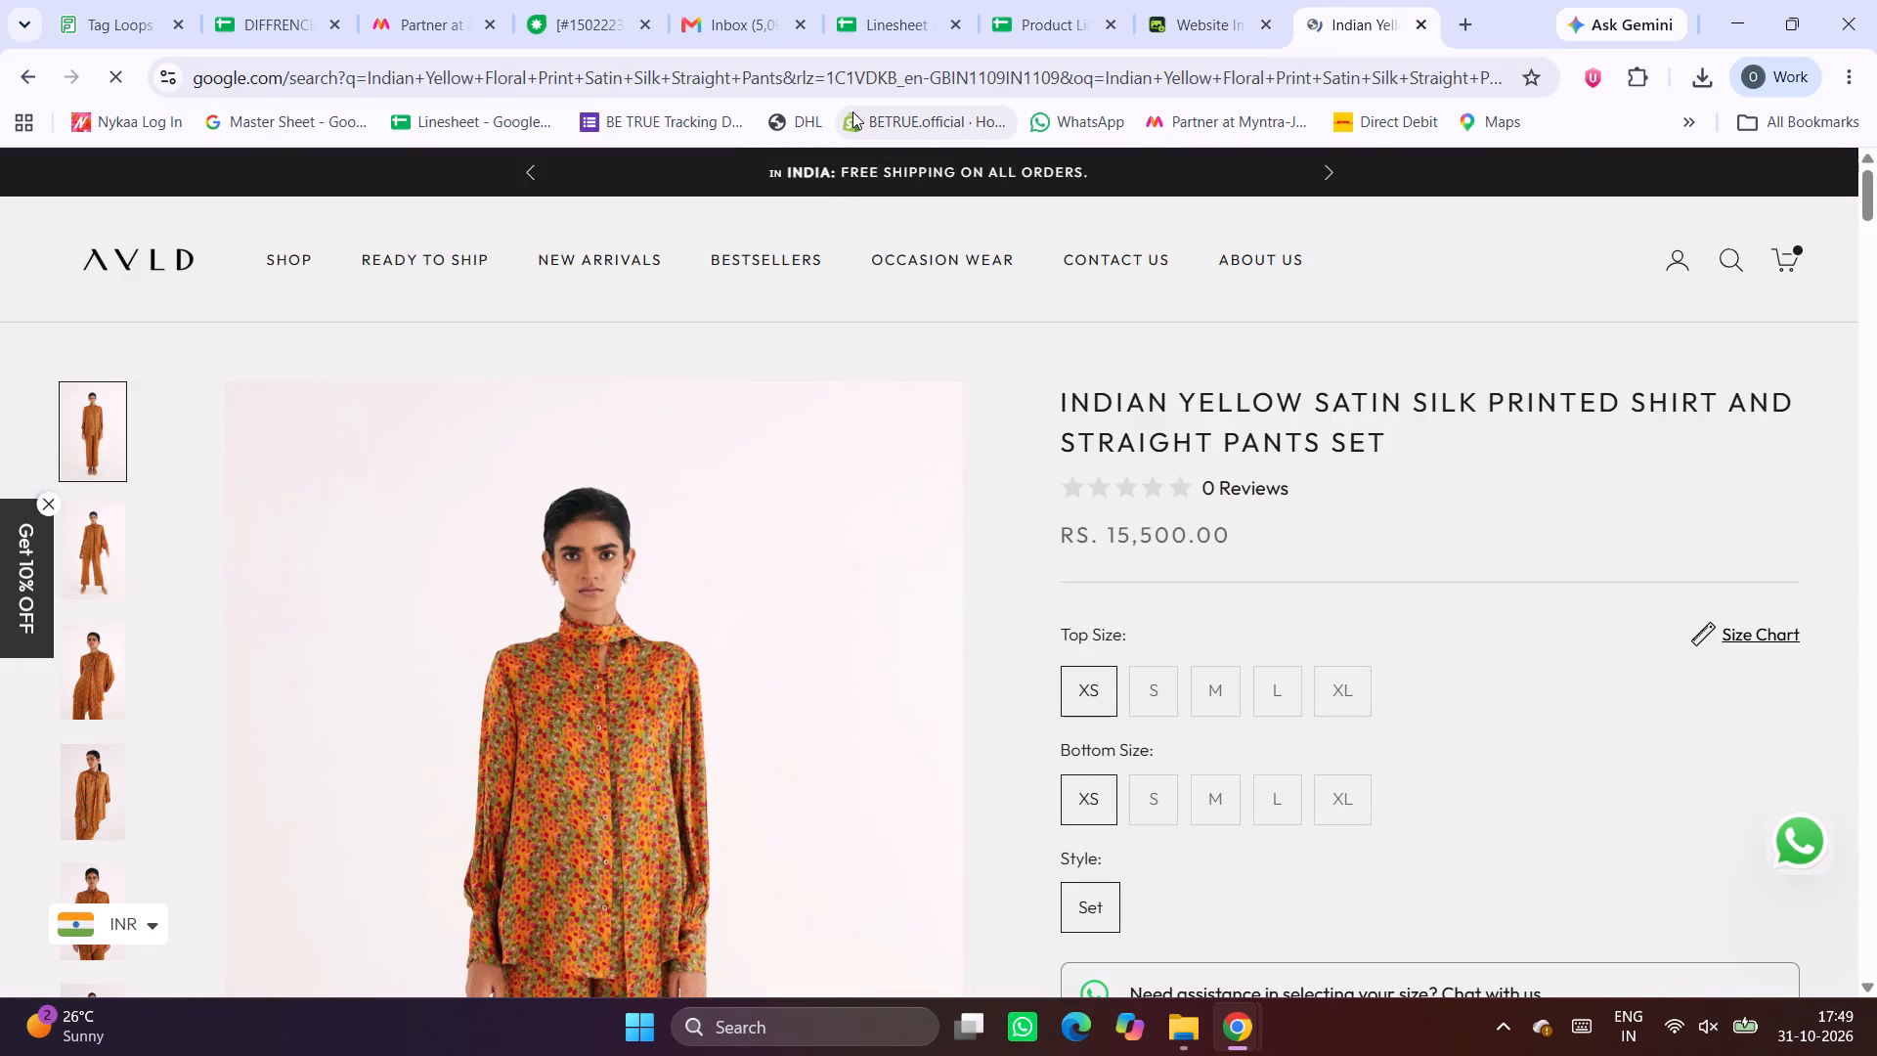
pyautogui.scroll(-4, 1059, 762)
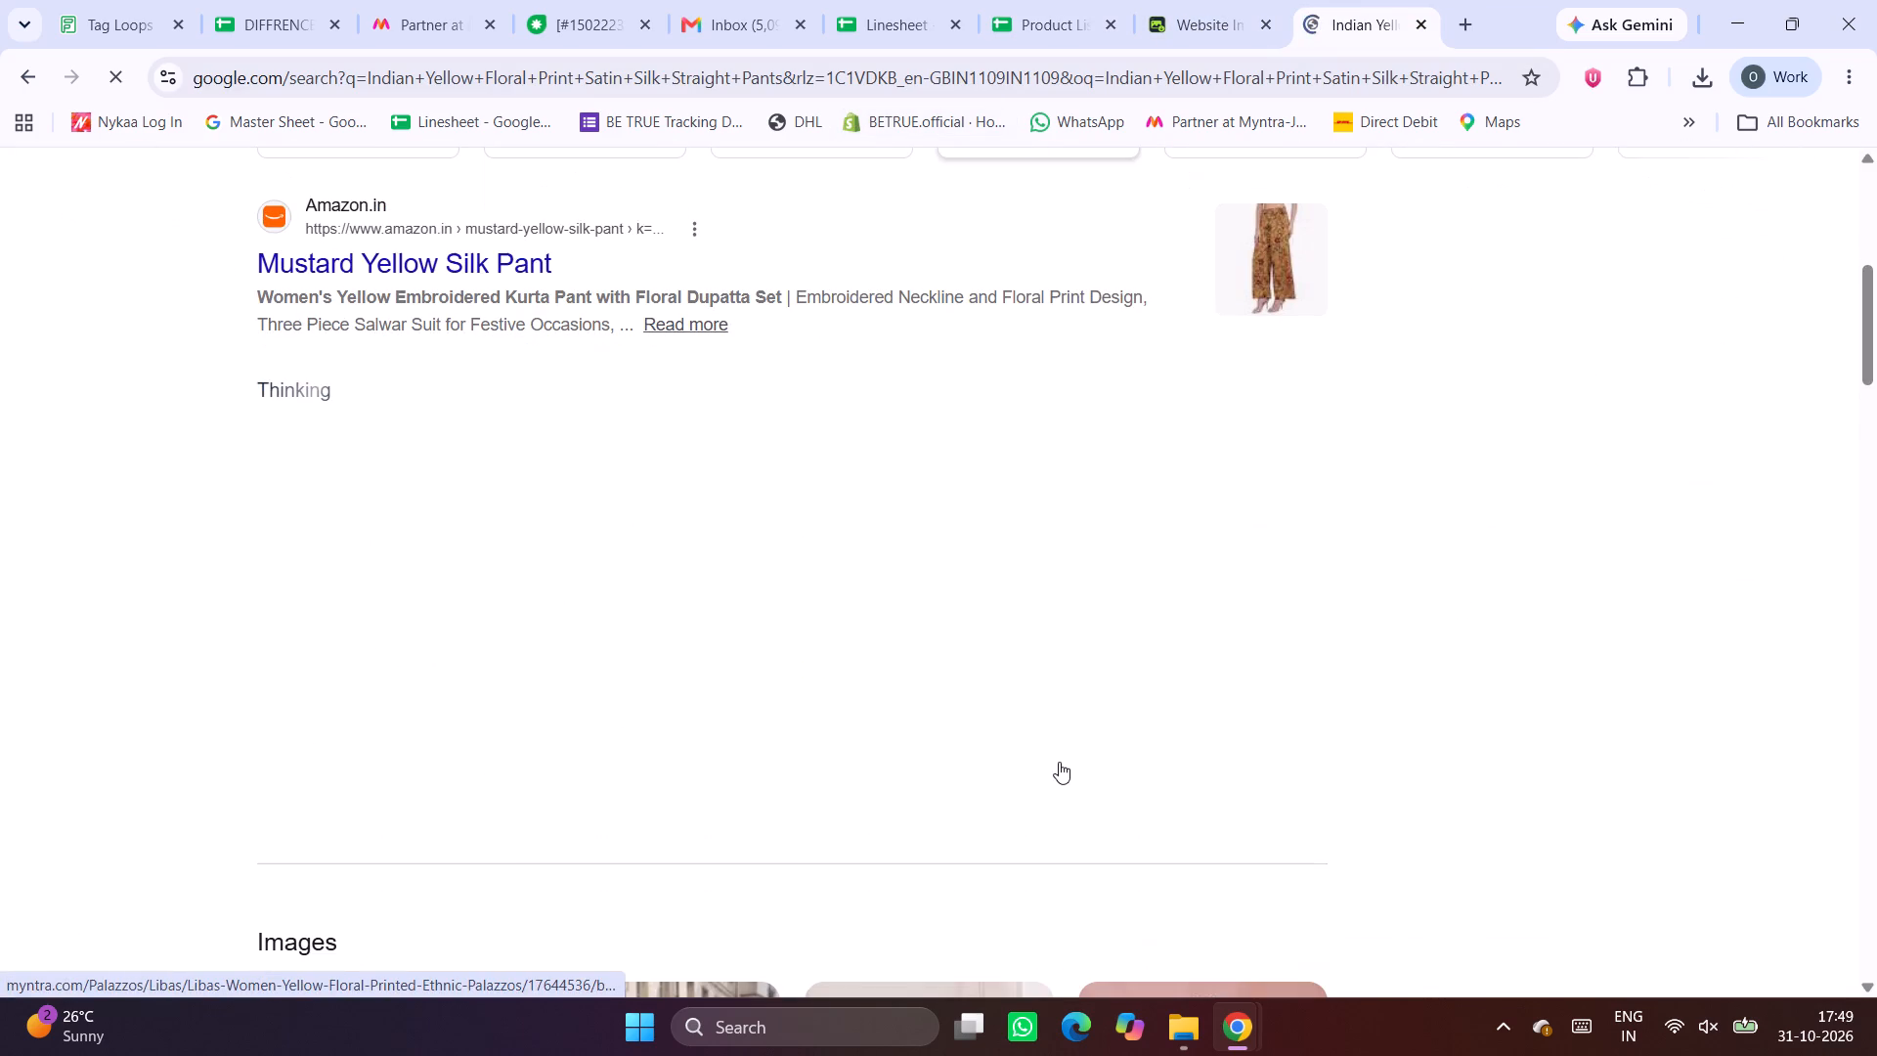
pyautogui.hscroll(9, 1059, 762)
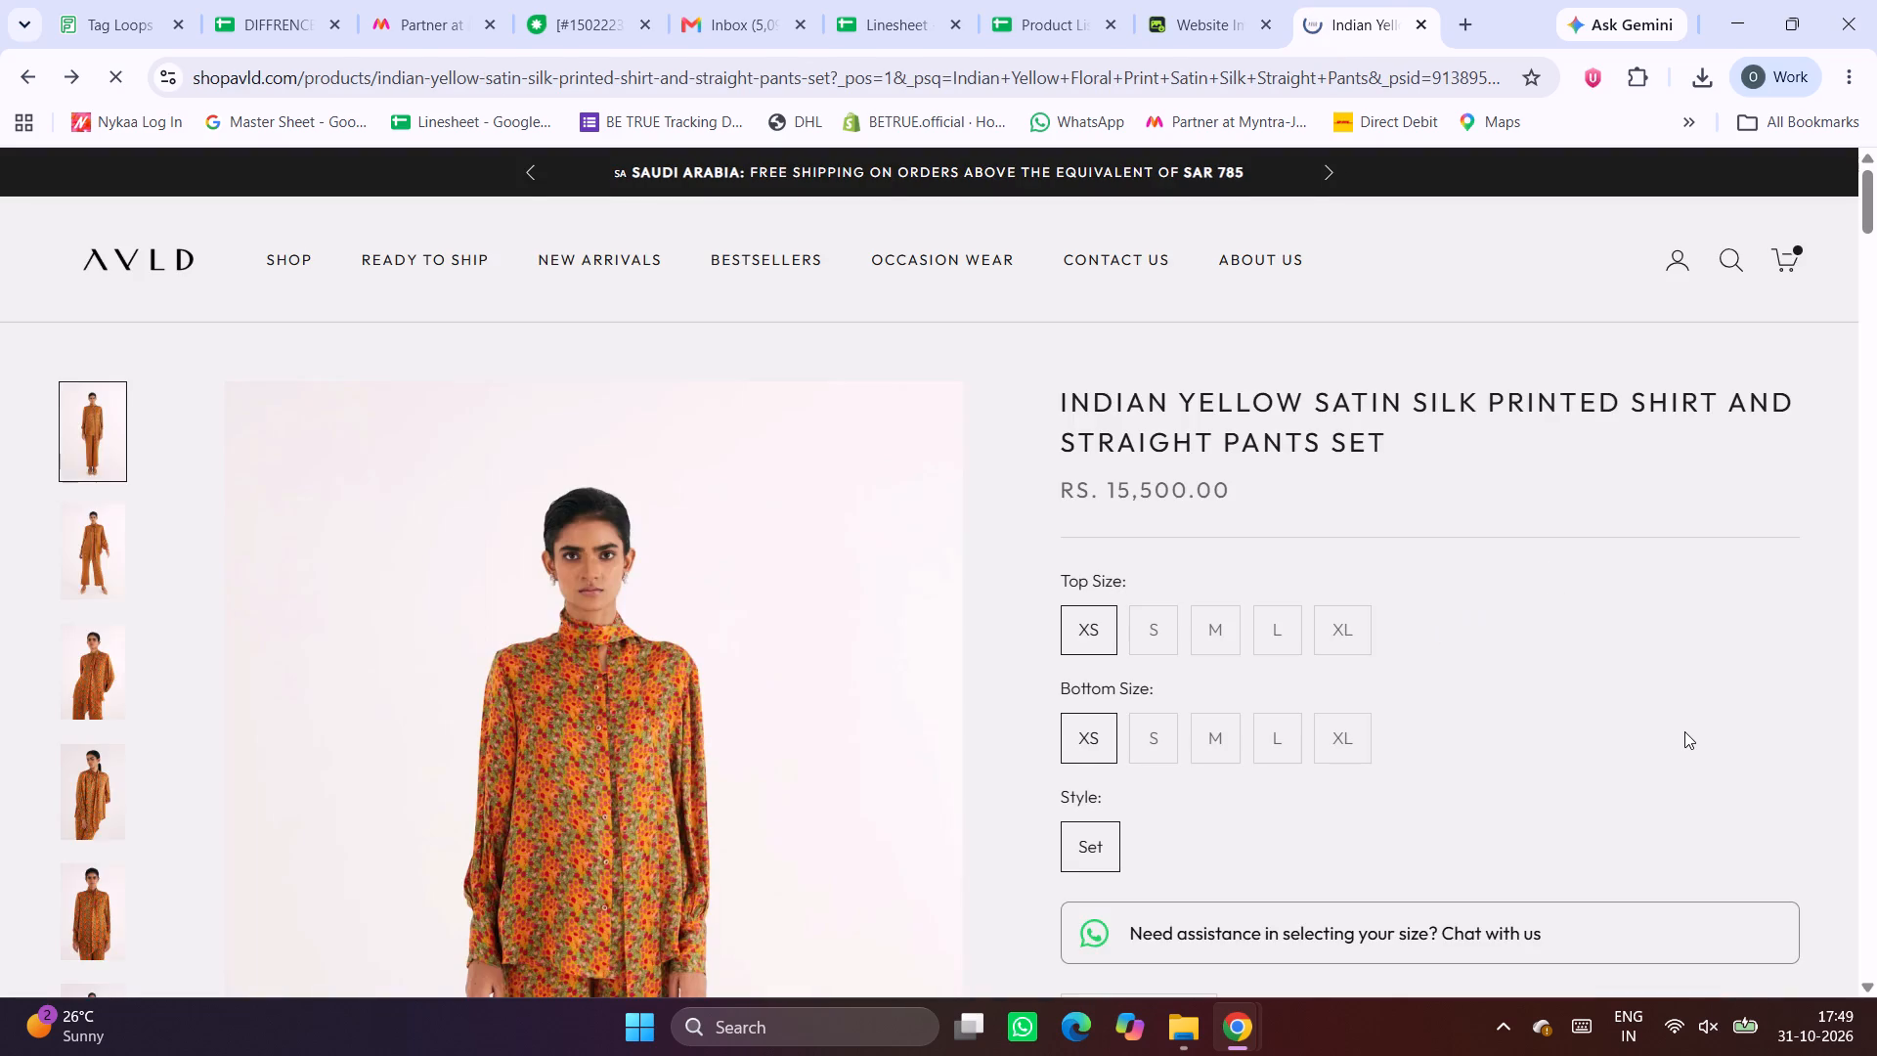
# Open the size chart of the Indian Yellow Satin Silk Printed Shirt and Straight Pants Set on the AVLD page.
pyautogui.scroll(-4, 1684, 731)
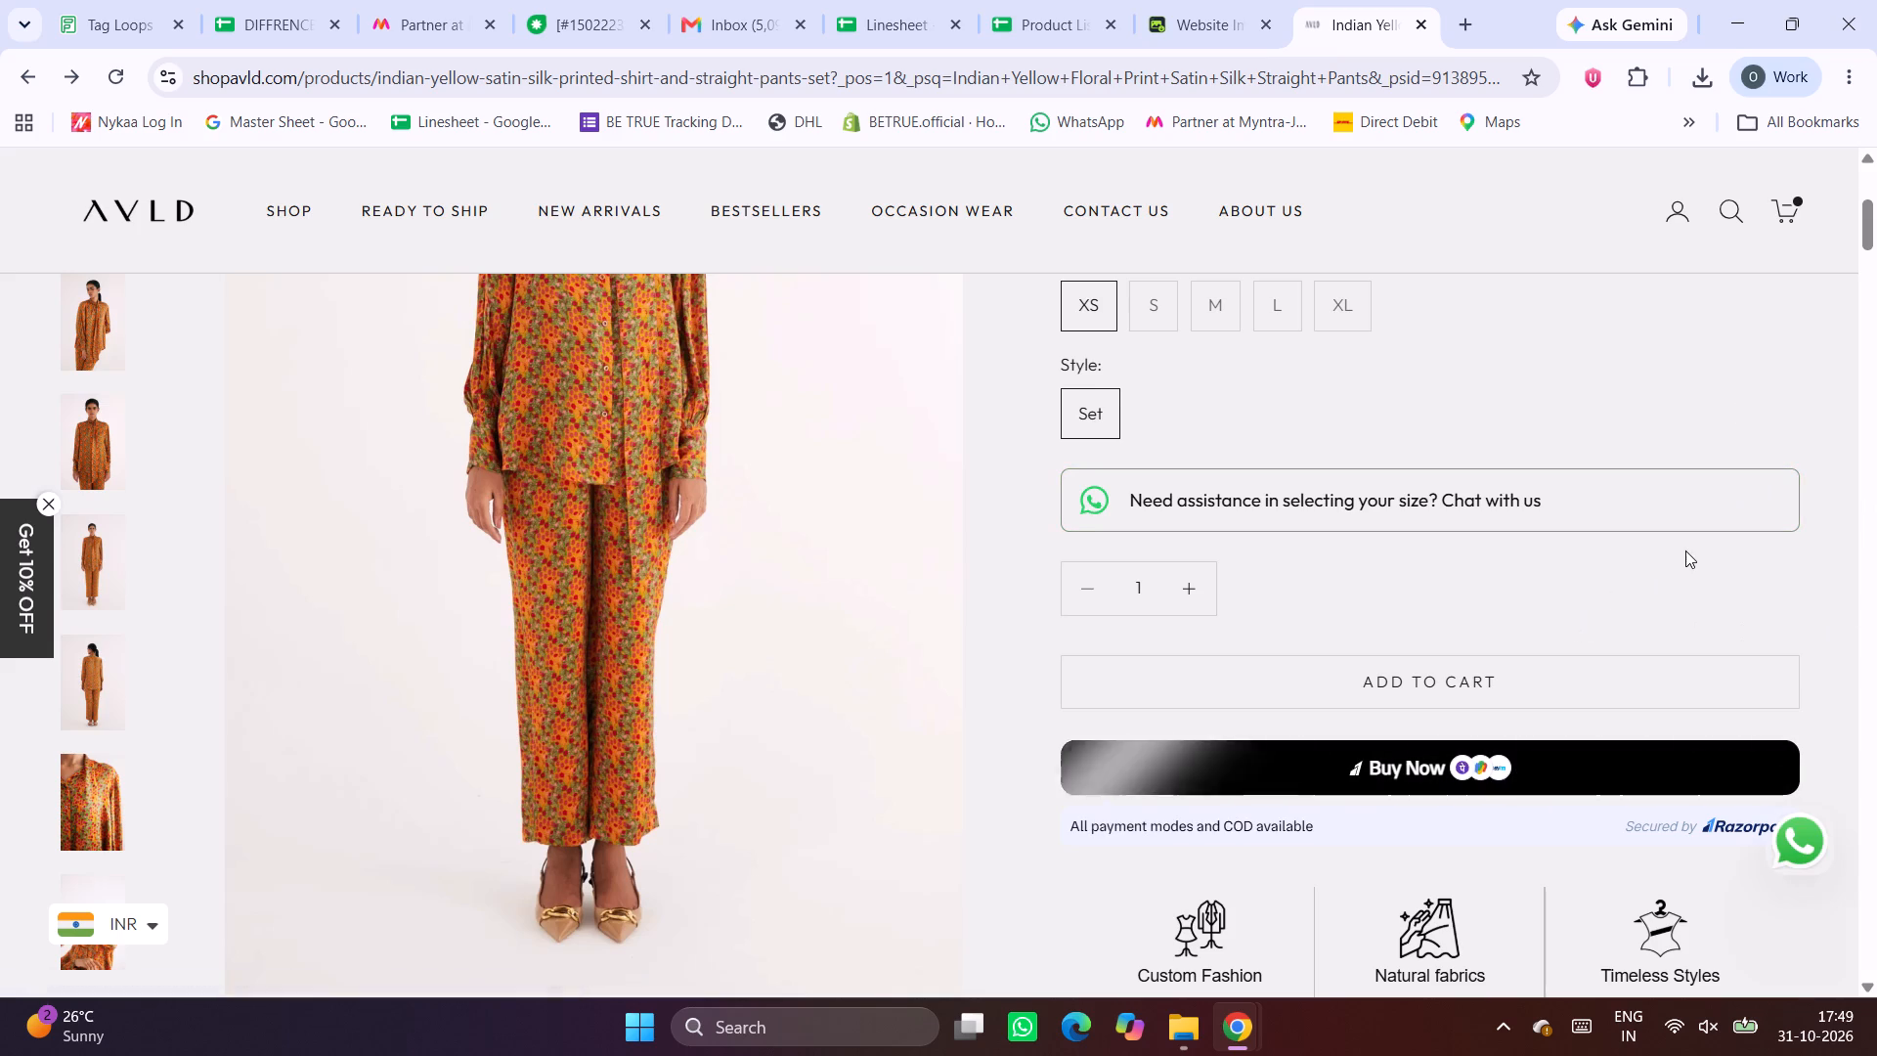
pyautogui.scroll(4, 1685, 550)
pyautogui.click(1744, 414)
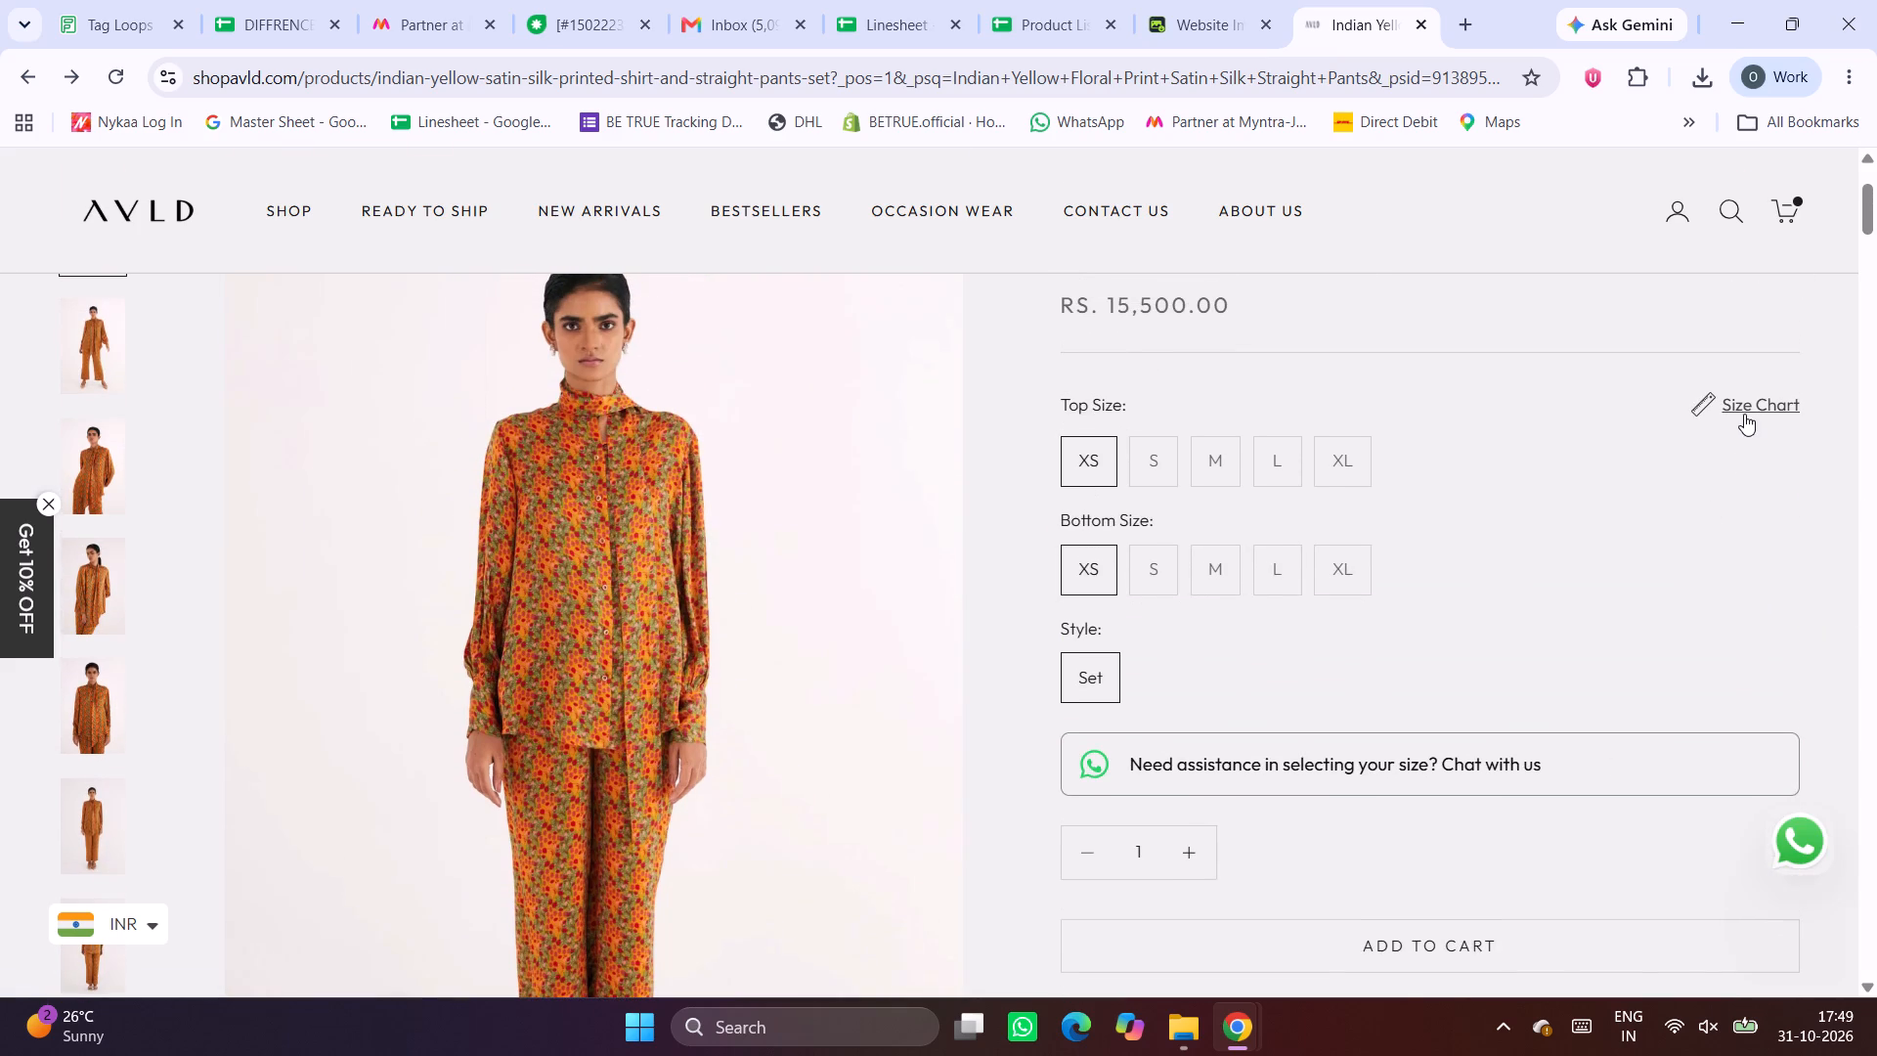
pyautogui.scroll(-1, 1288, 521)
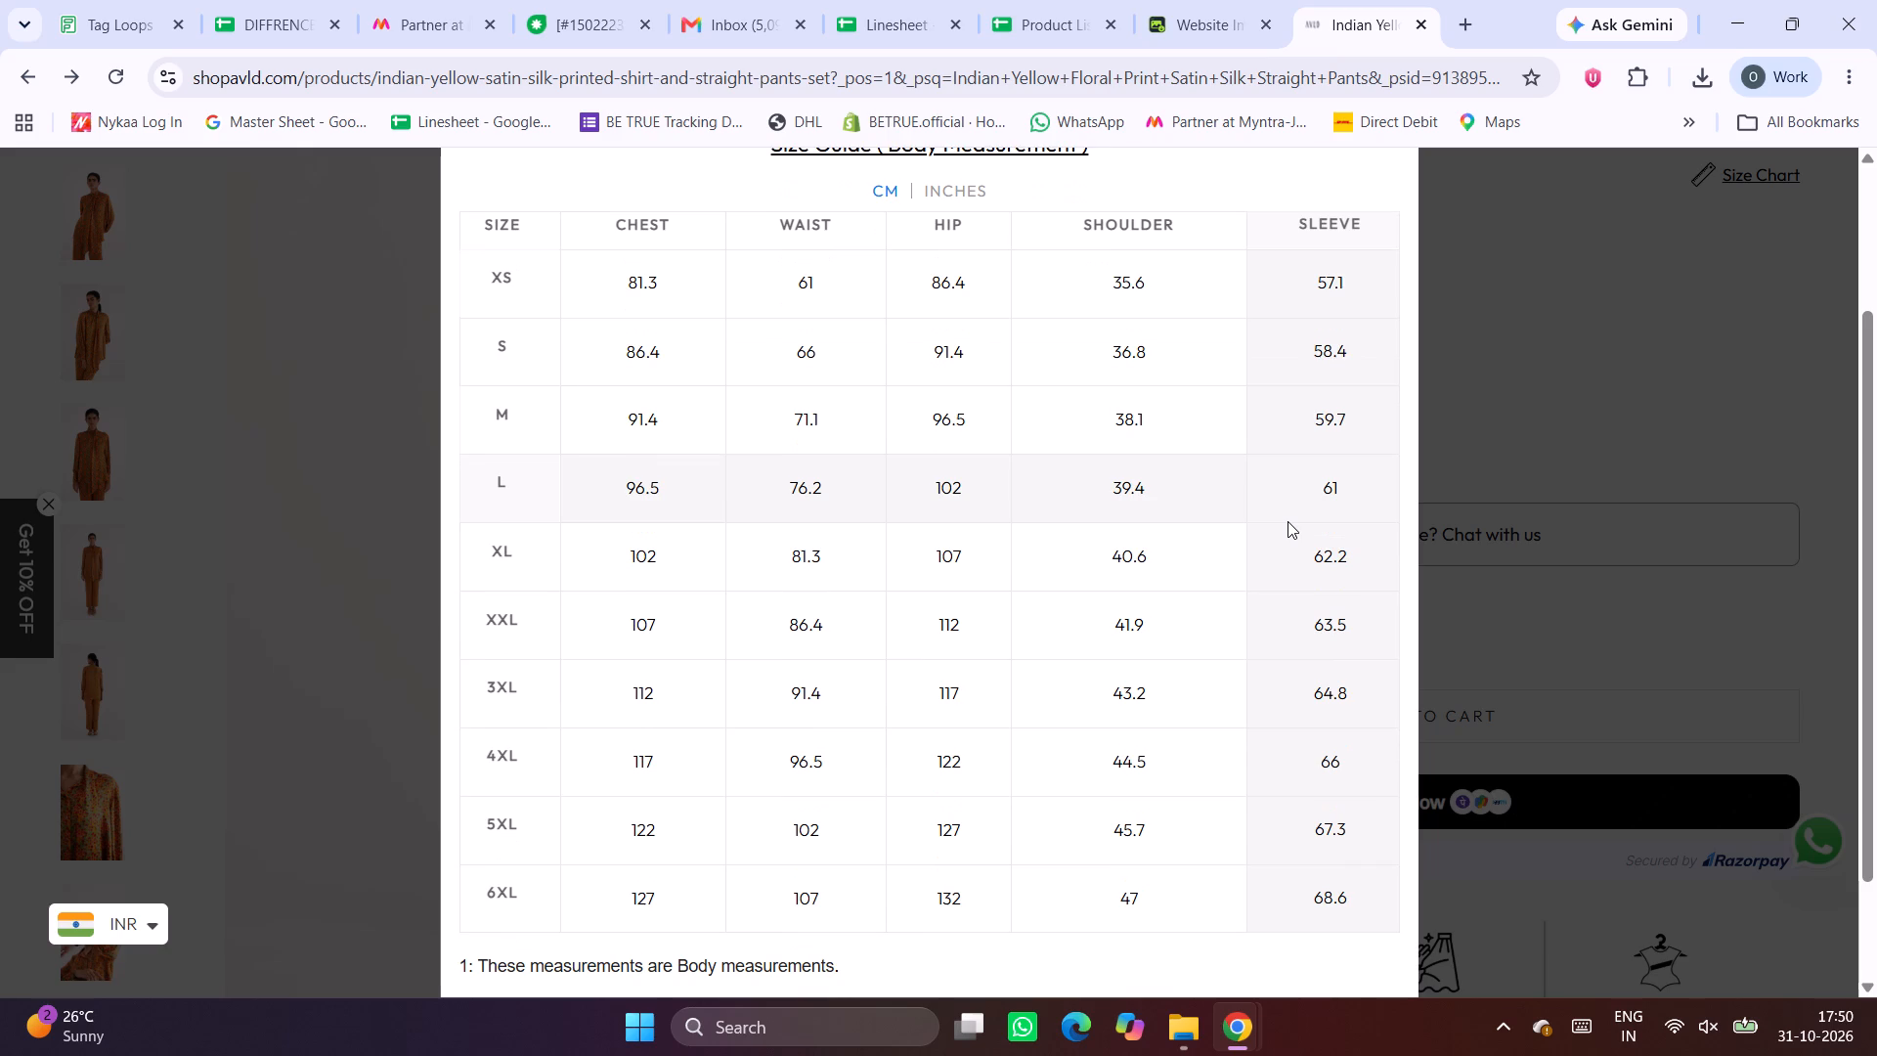
pyautogui.scroll(-1, 1288, 521)
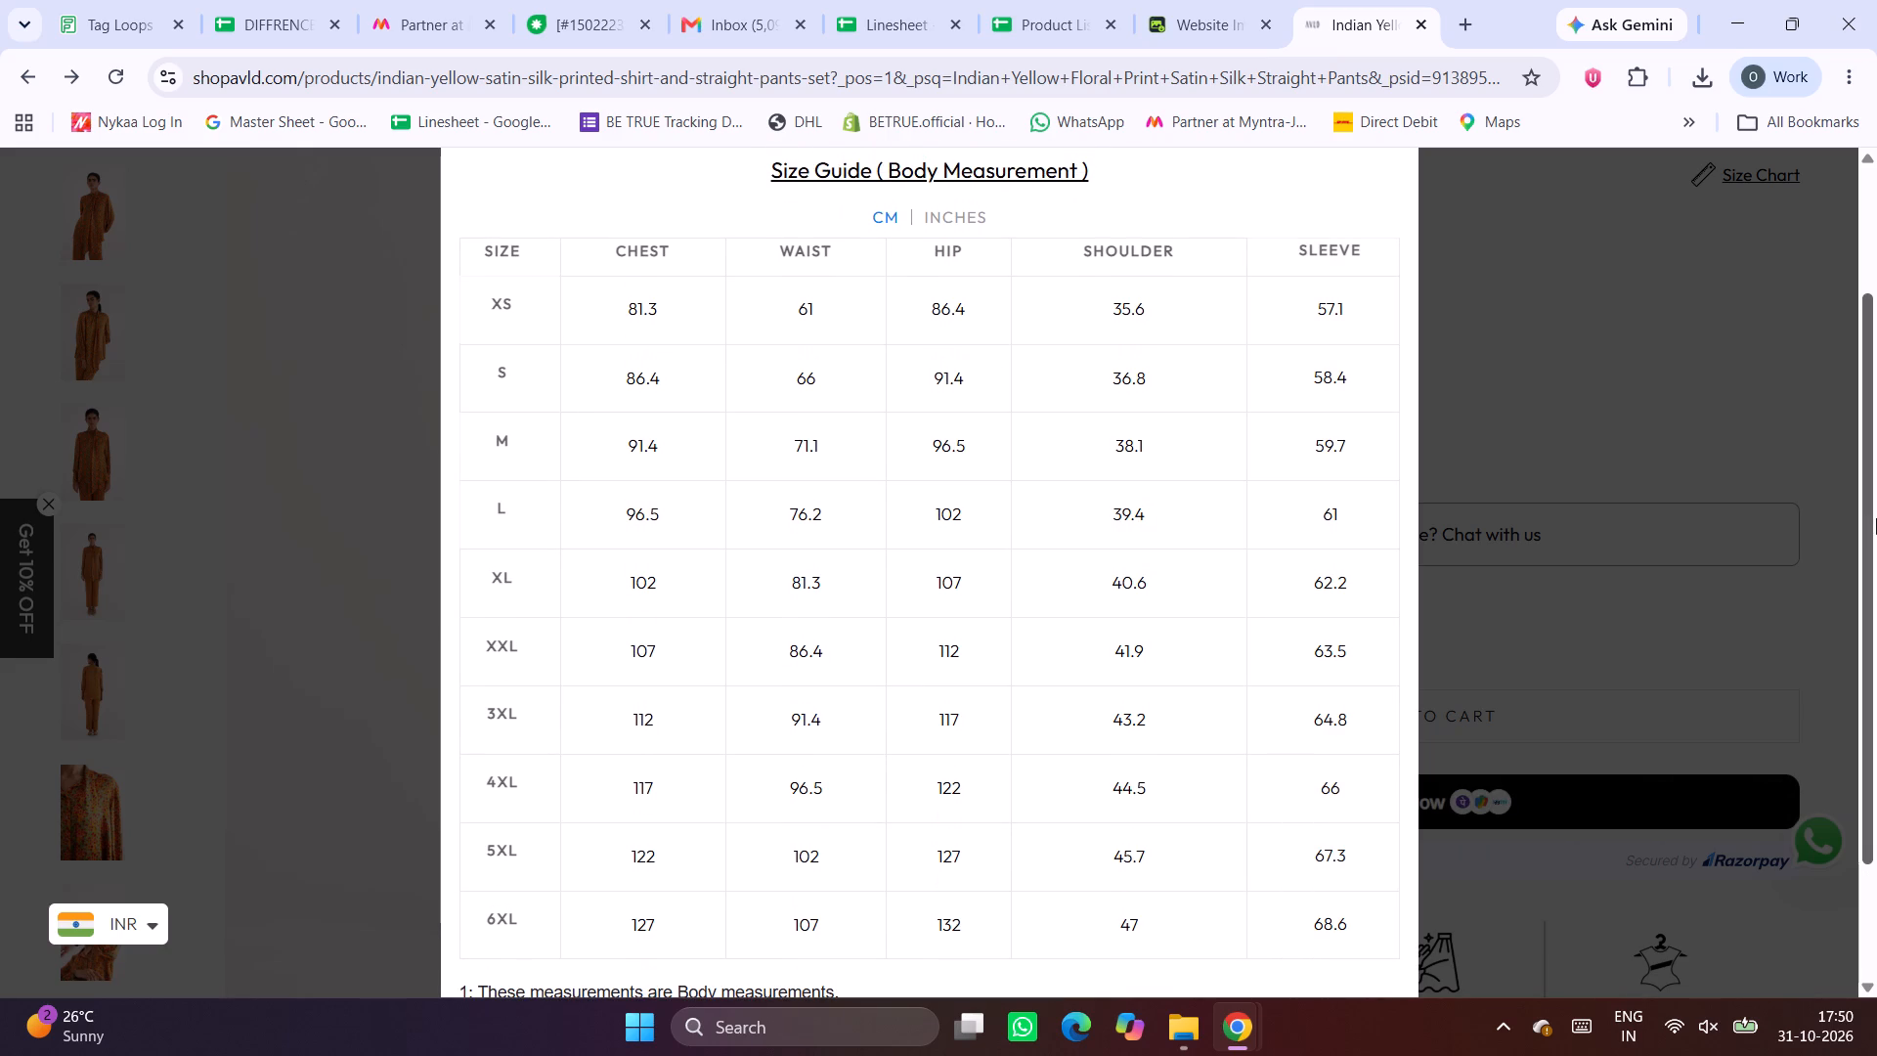
pyautogui.press('Print')
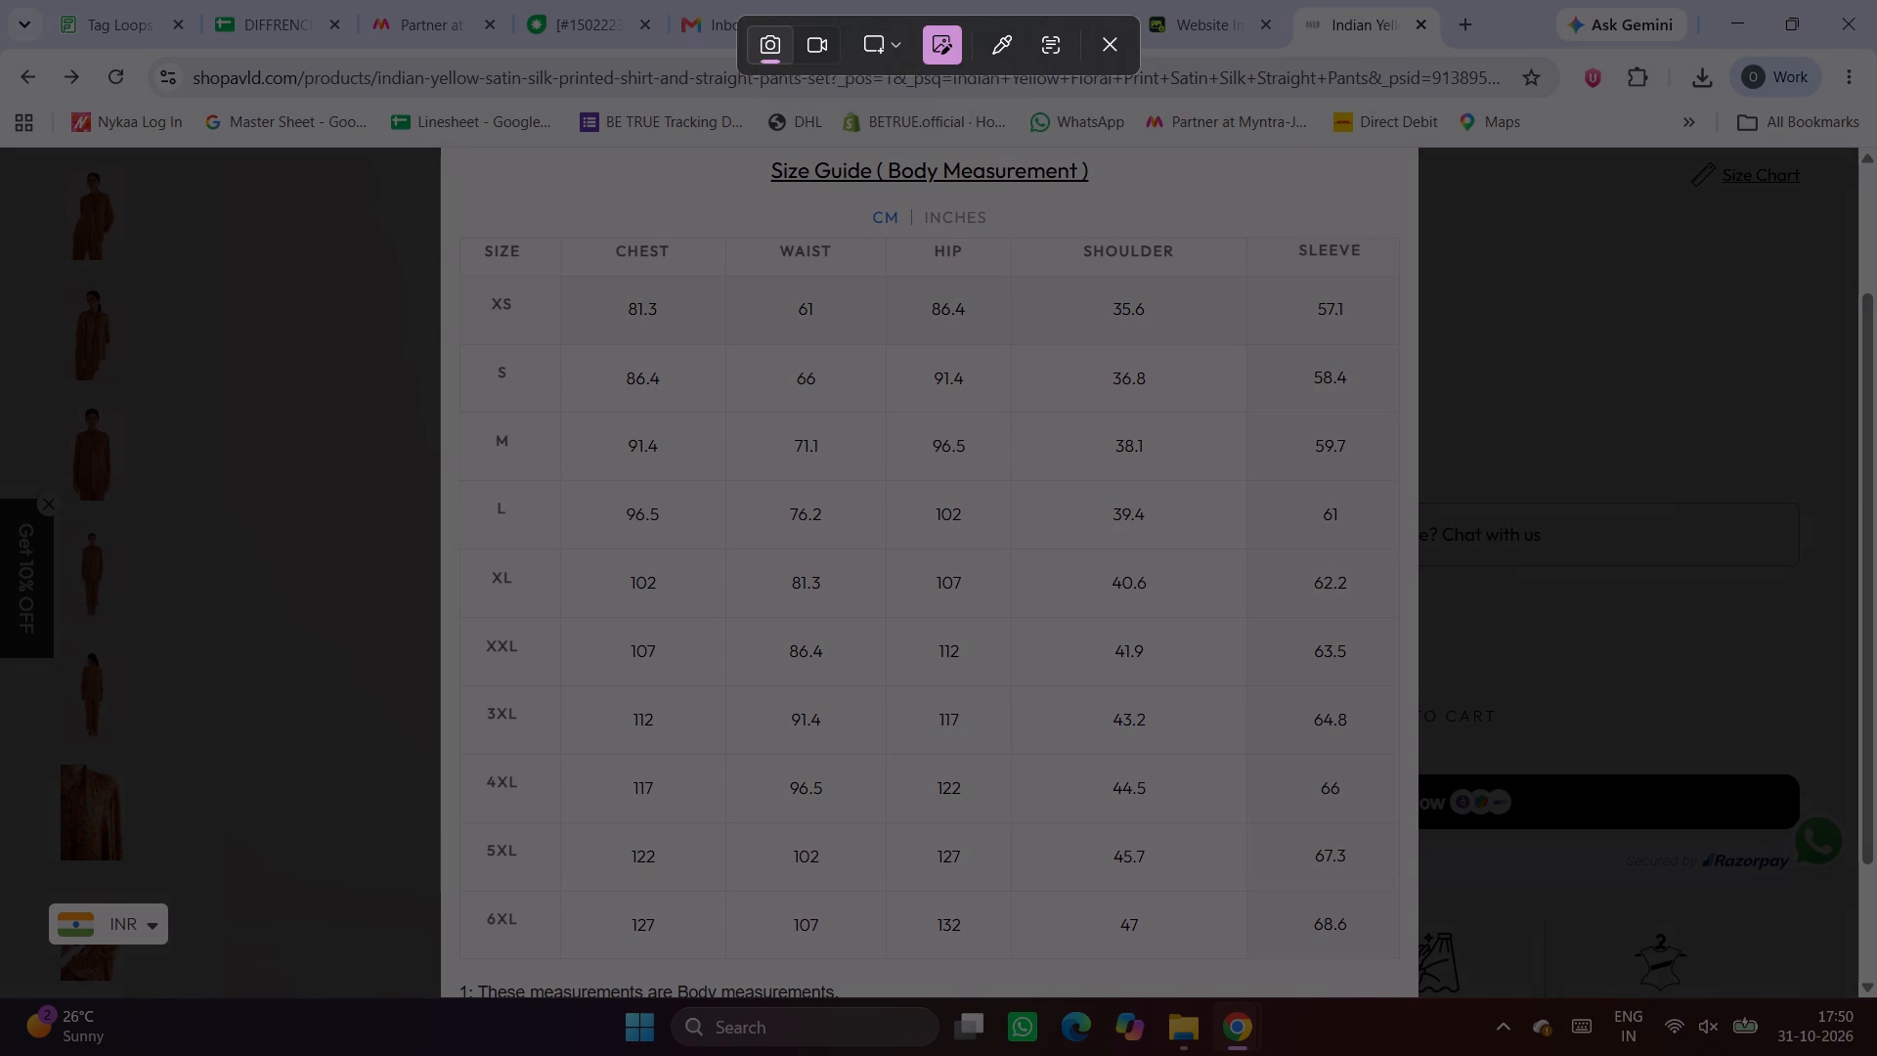
pyautogui.moveTo(455, 238); pyautogui.dragTo(1382, 962)
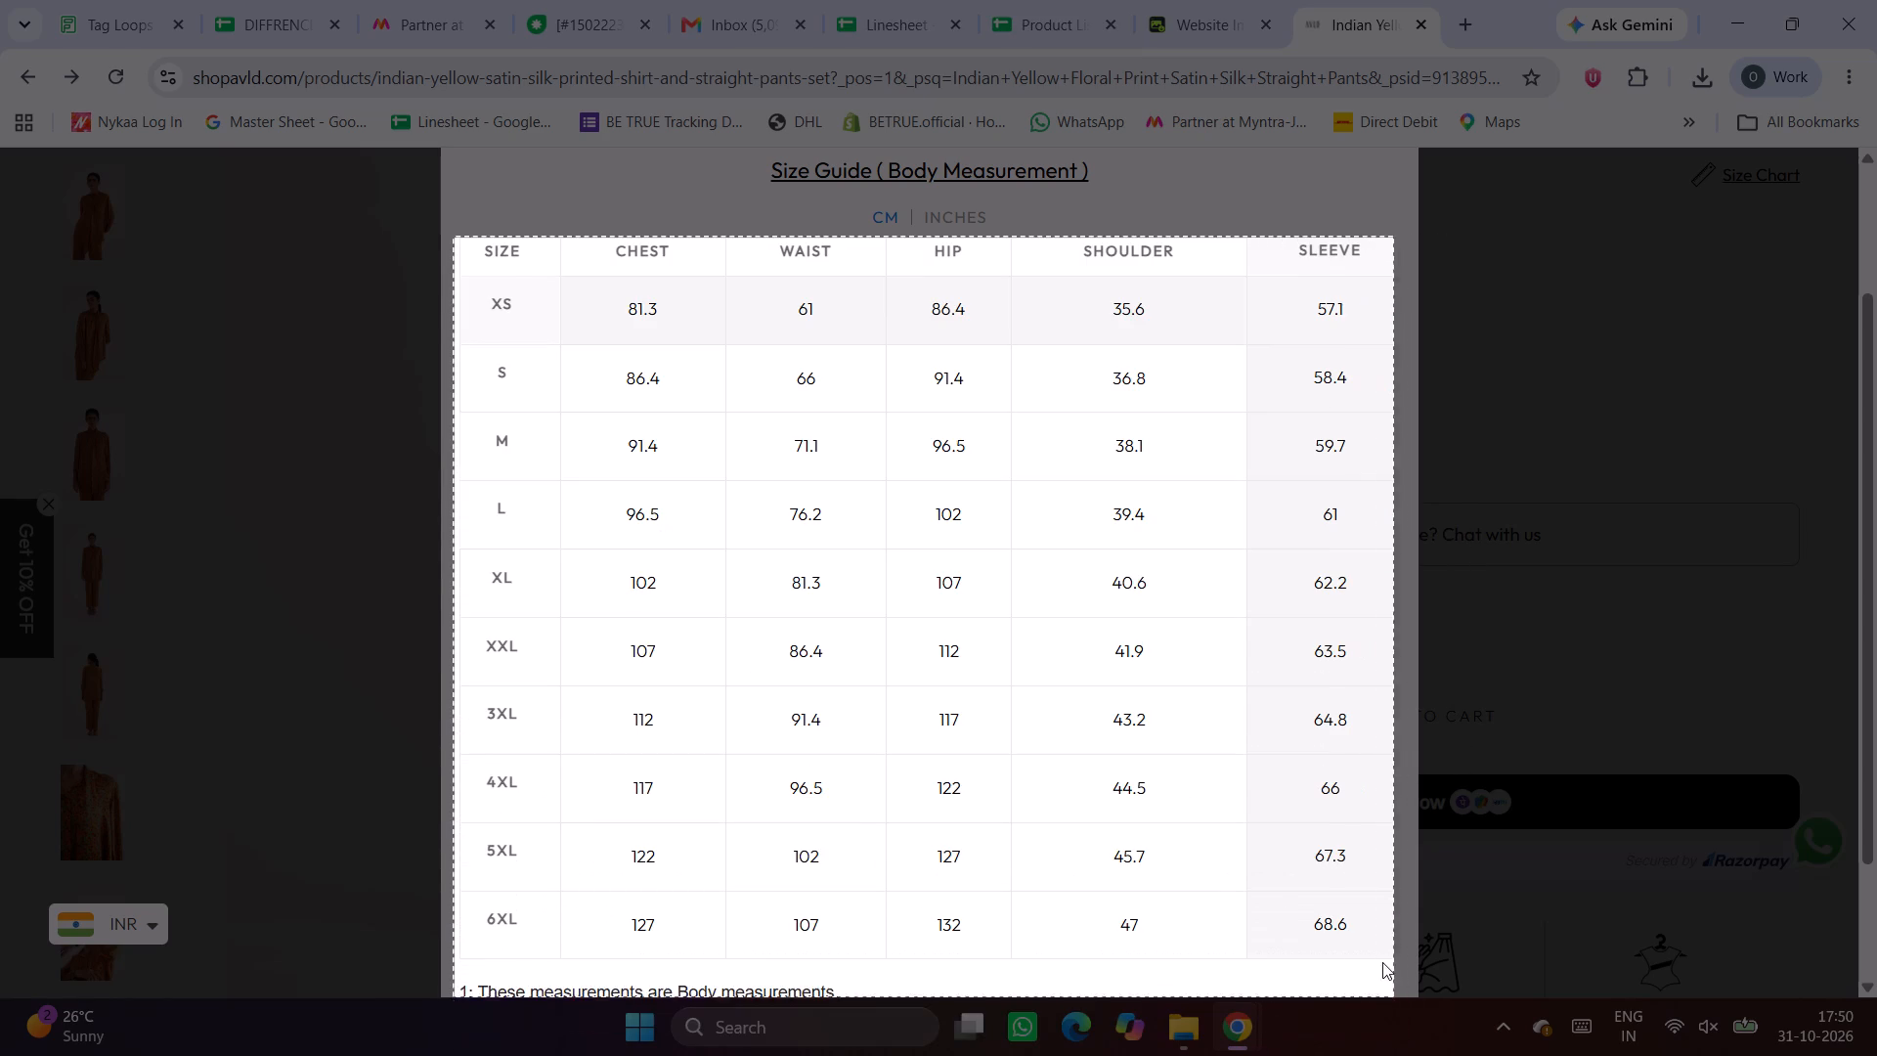
pyautogui.moveTo(1382, 962); pyautogui.dragTo(1402, 959)
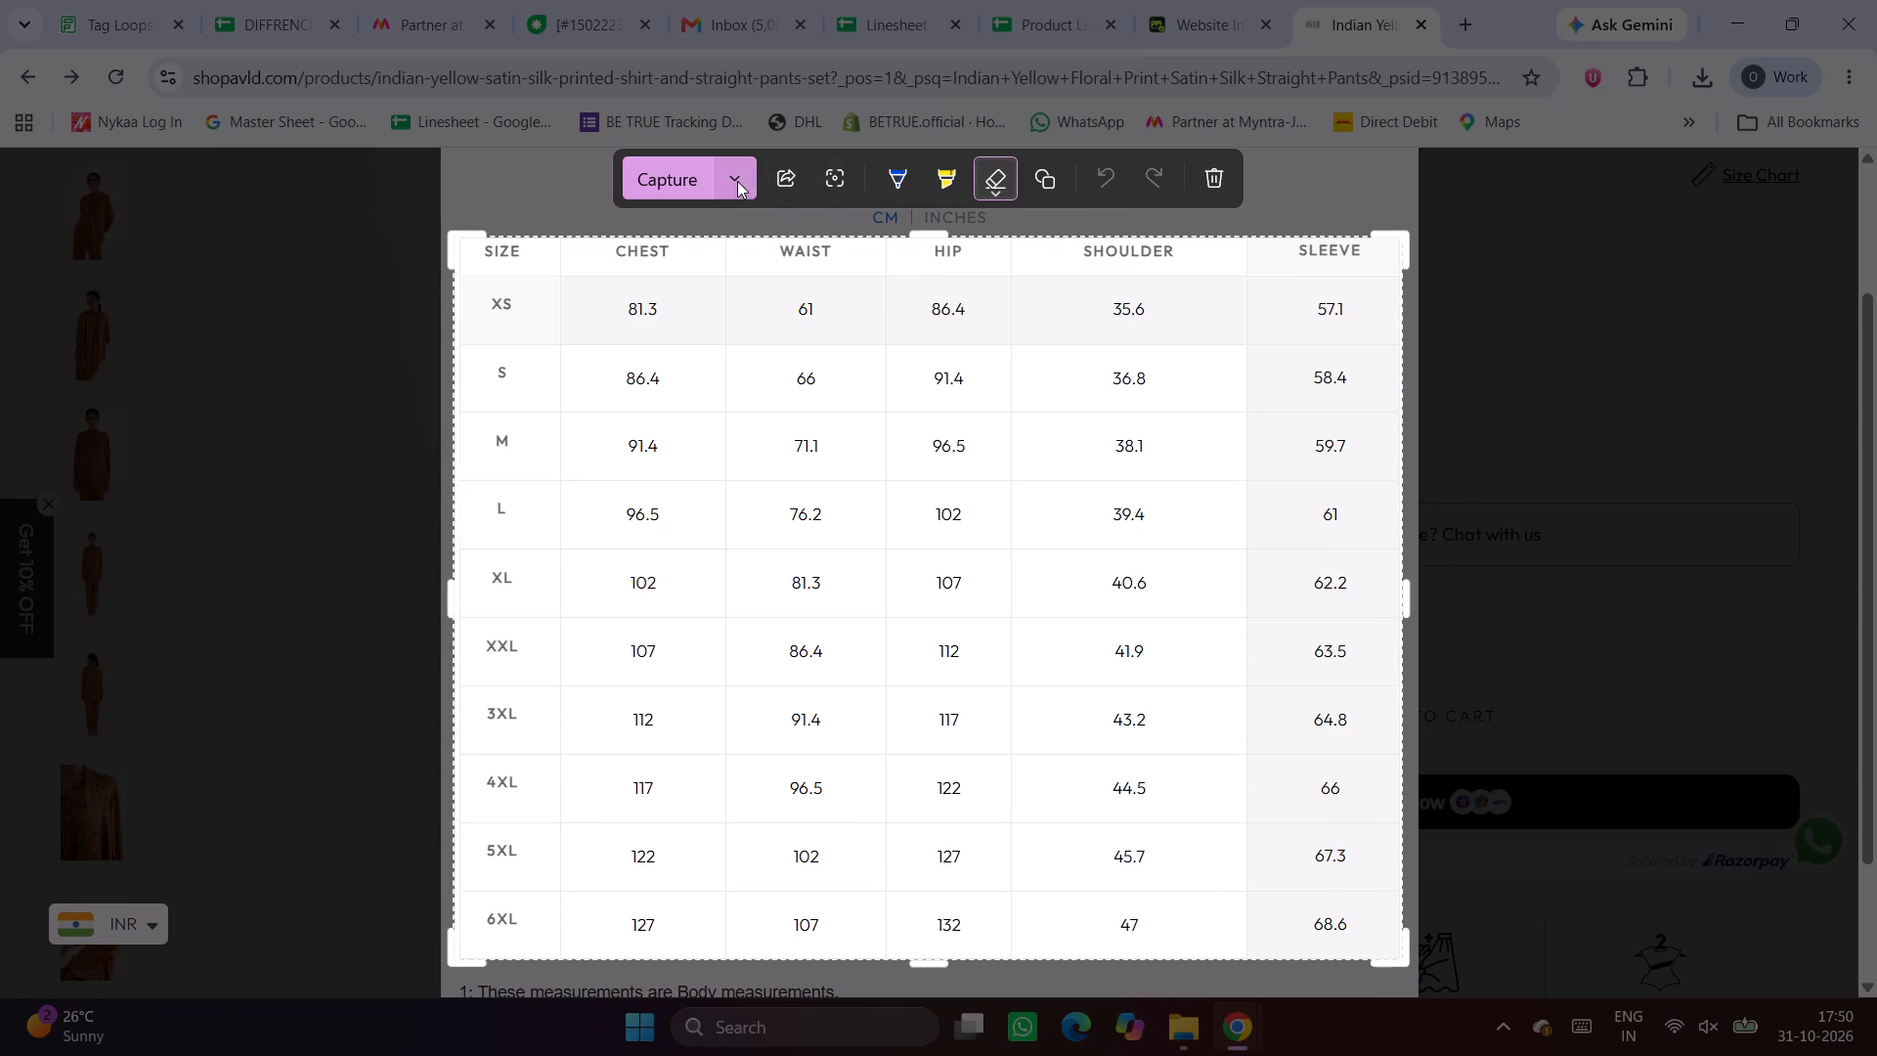
pyautogui.click(737, 181)
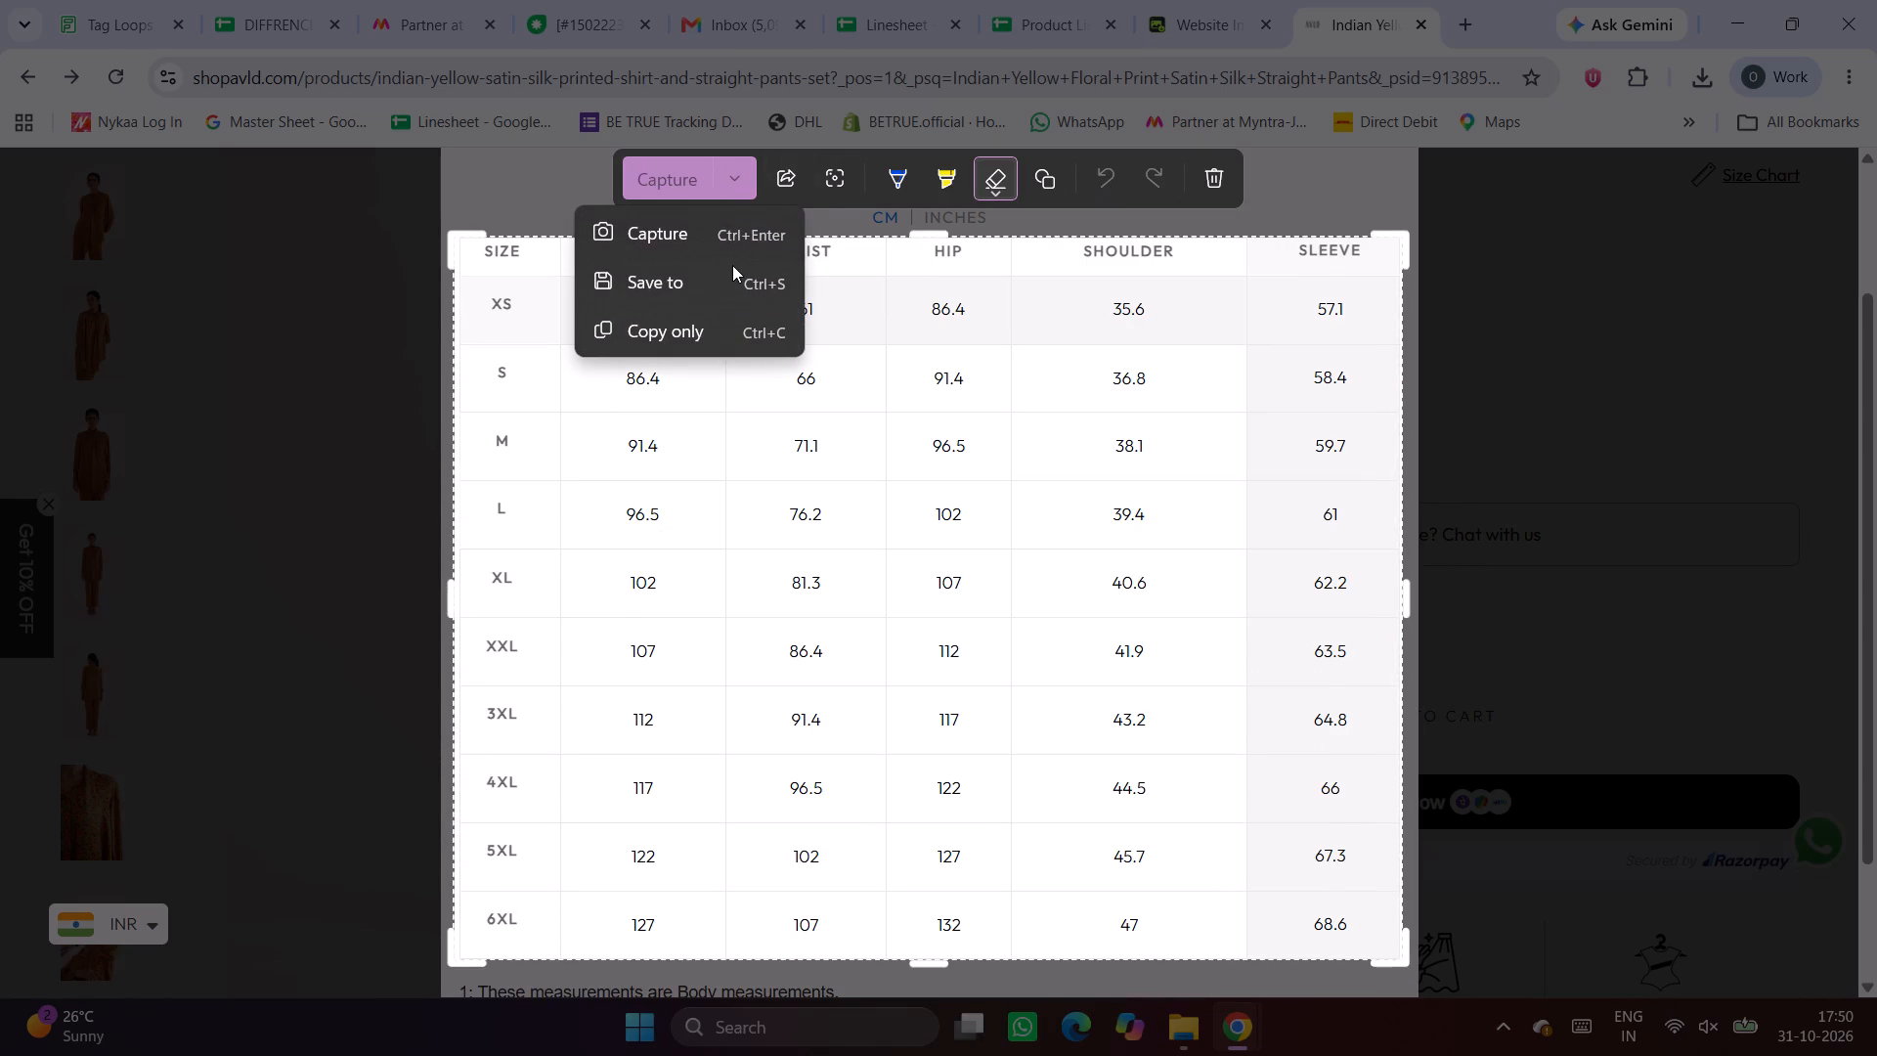
pyautogui.click(732, 265)
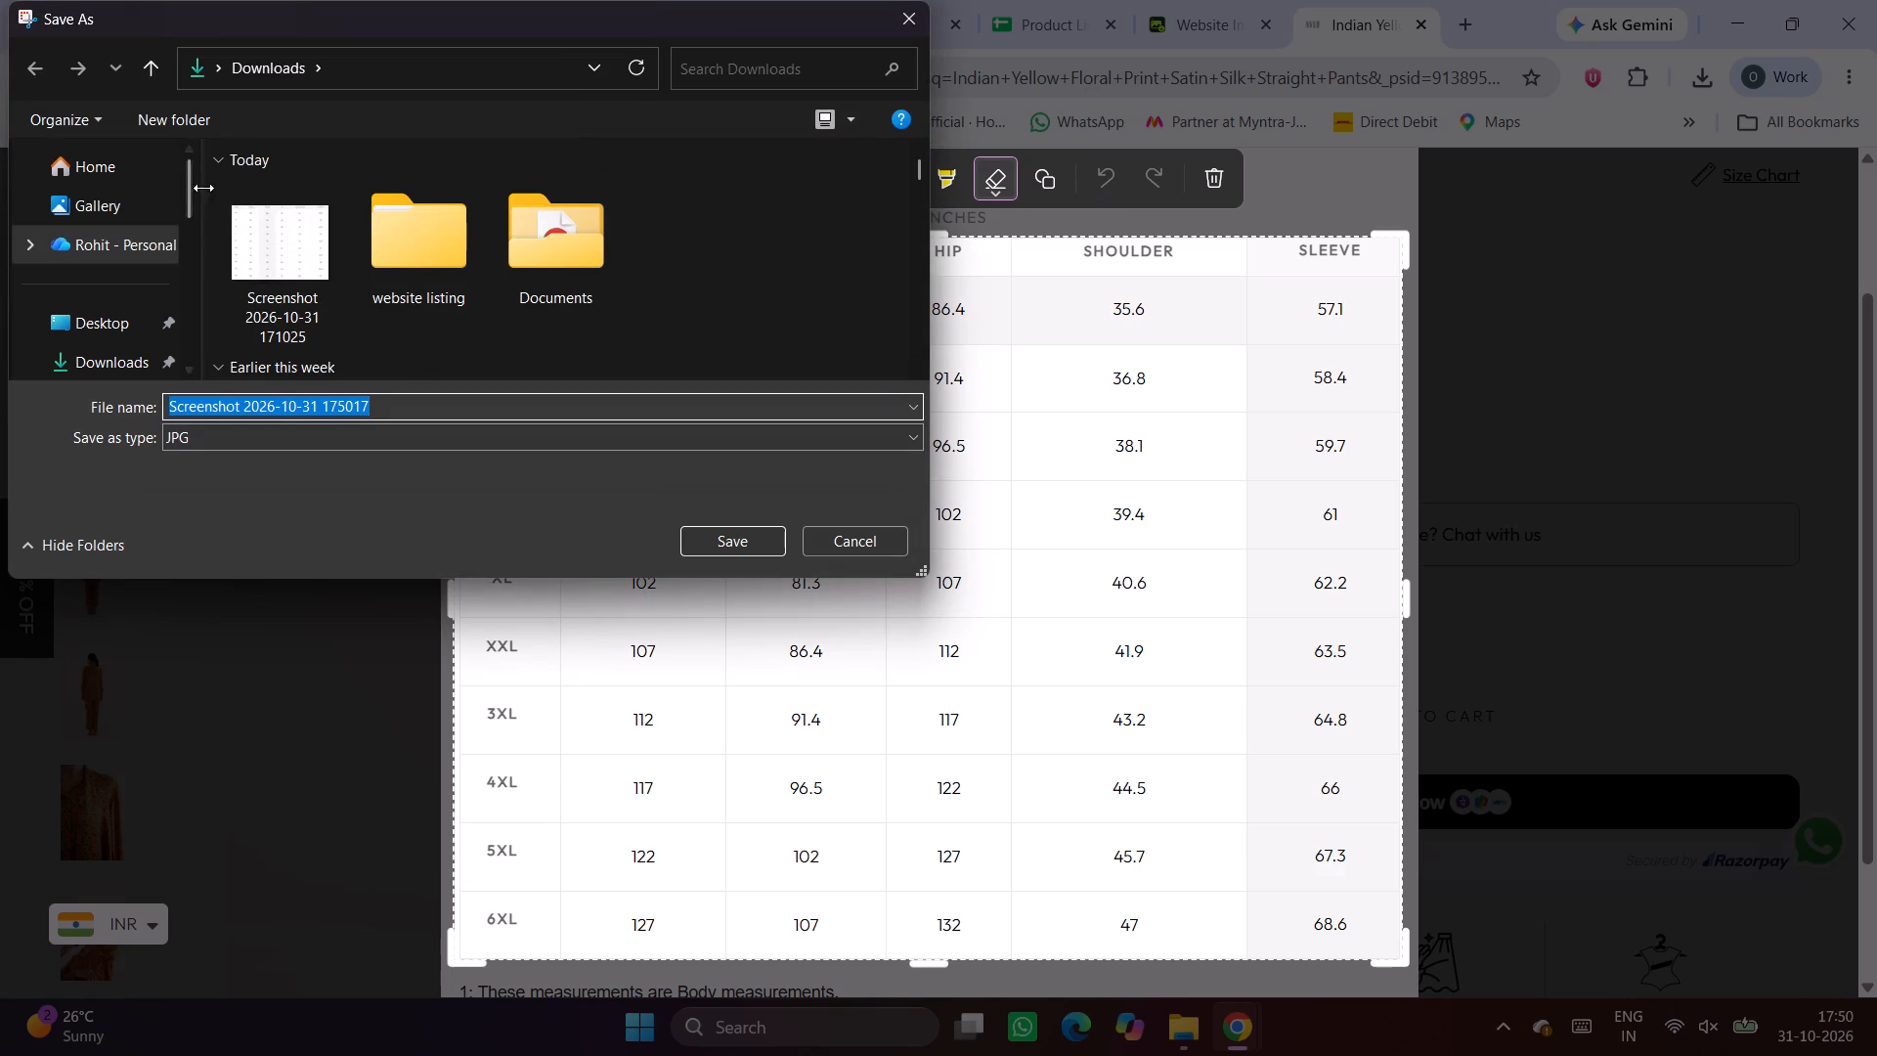
pyautogui.click(300, 264)
pyautogui.click(733, 525)
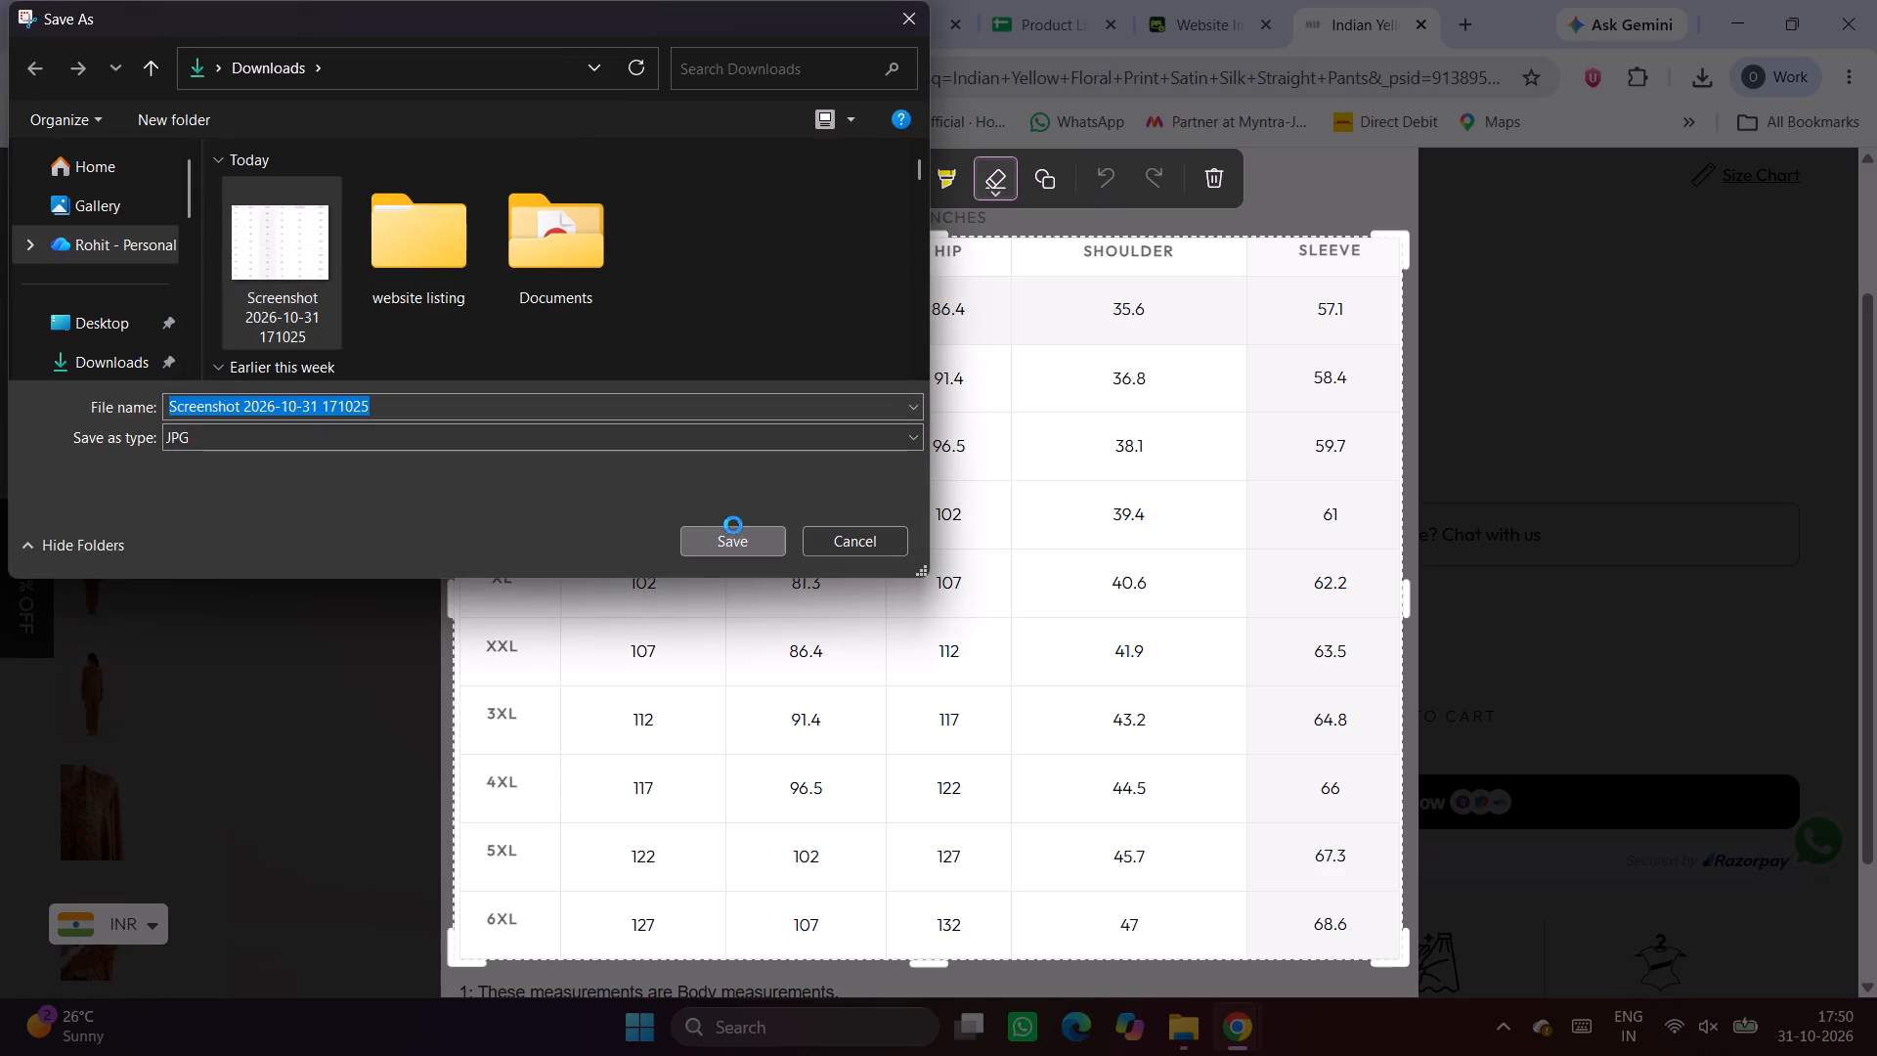
pyautogui.click(1012, 509)
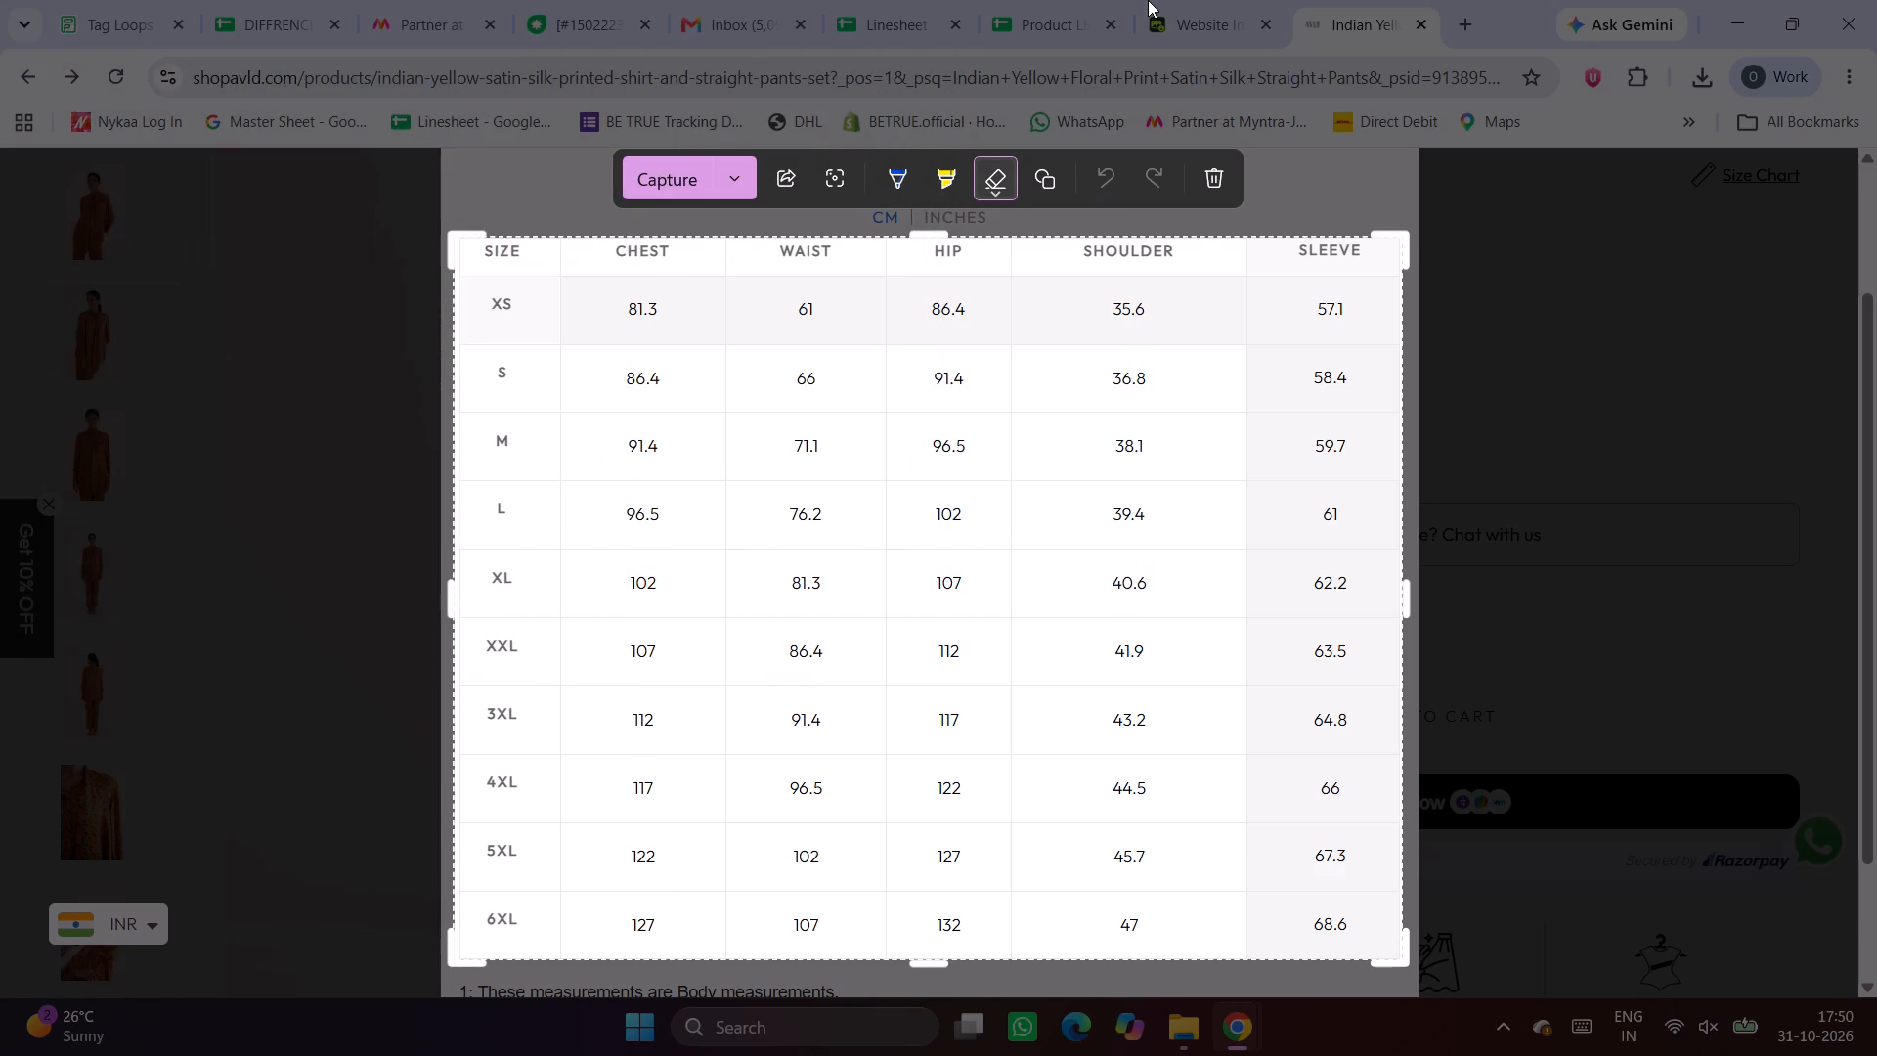
# Insert the saved size chart screenshot from Downloads as an in-cell image in N6 of the Product Listing Sheet.
pyautogui.click(1057, 0)
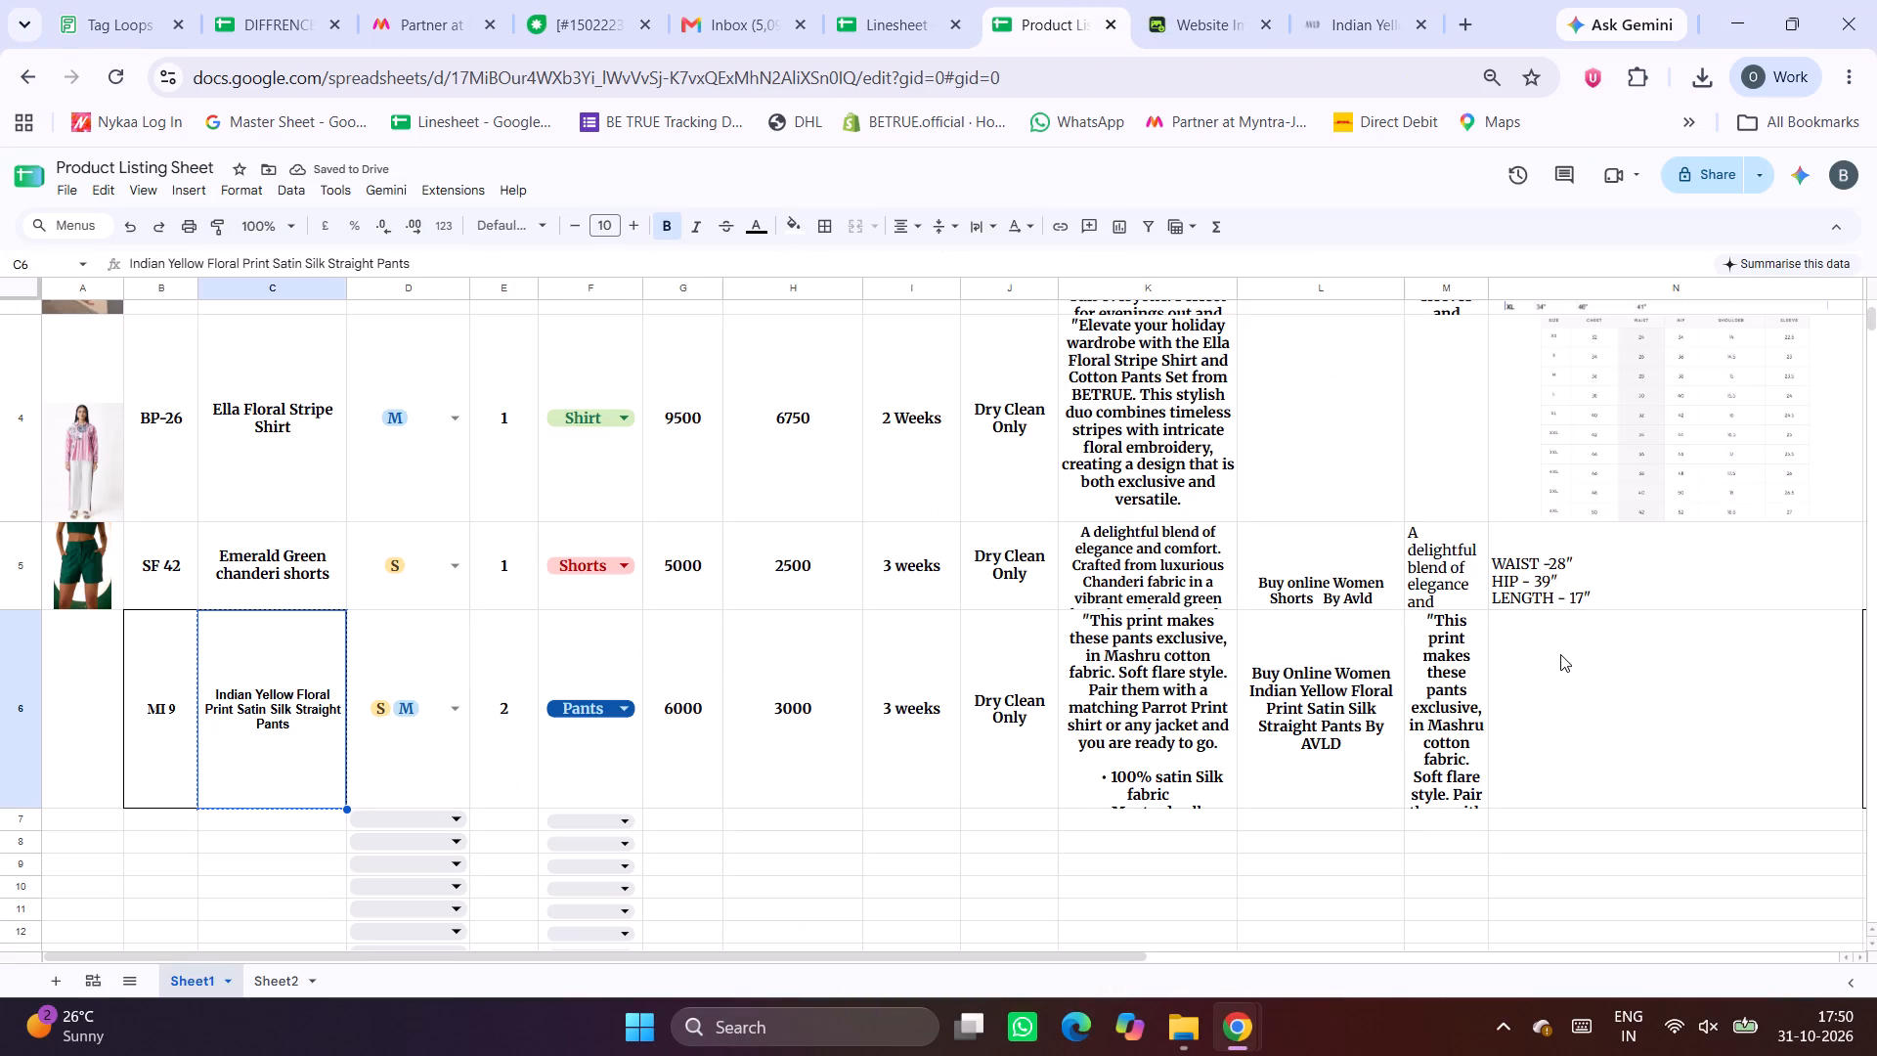
pyautogui.click(1560, 654)
pyautogui.click(189, 191)
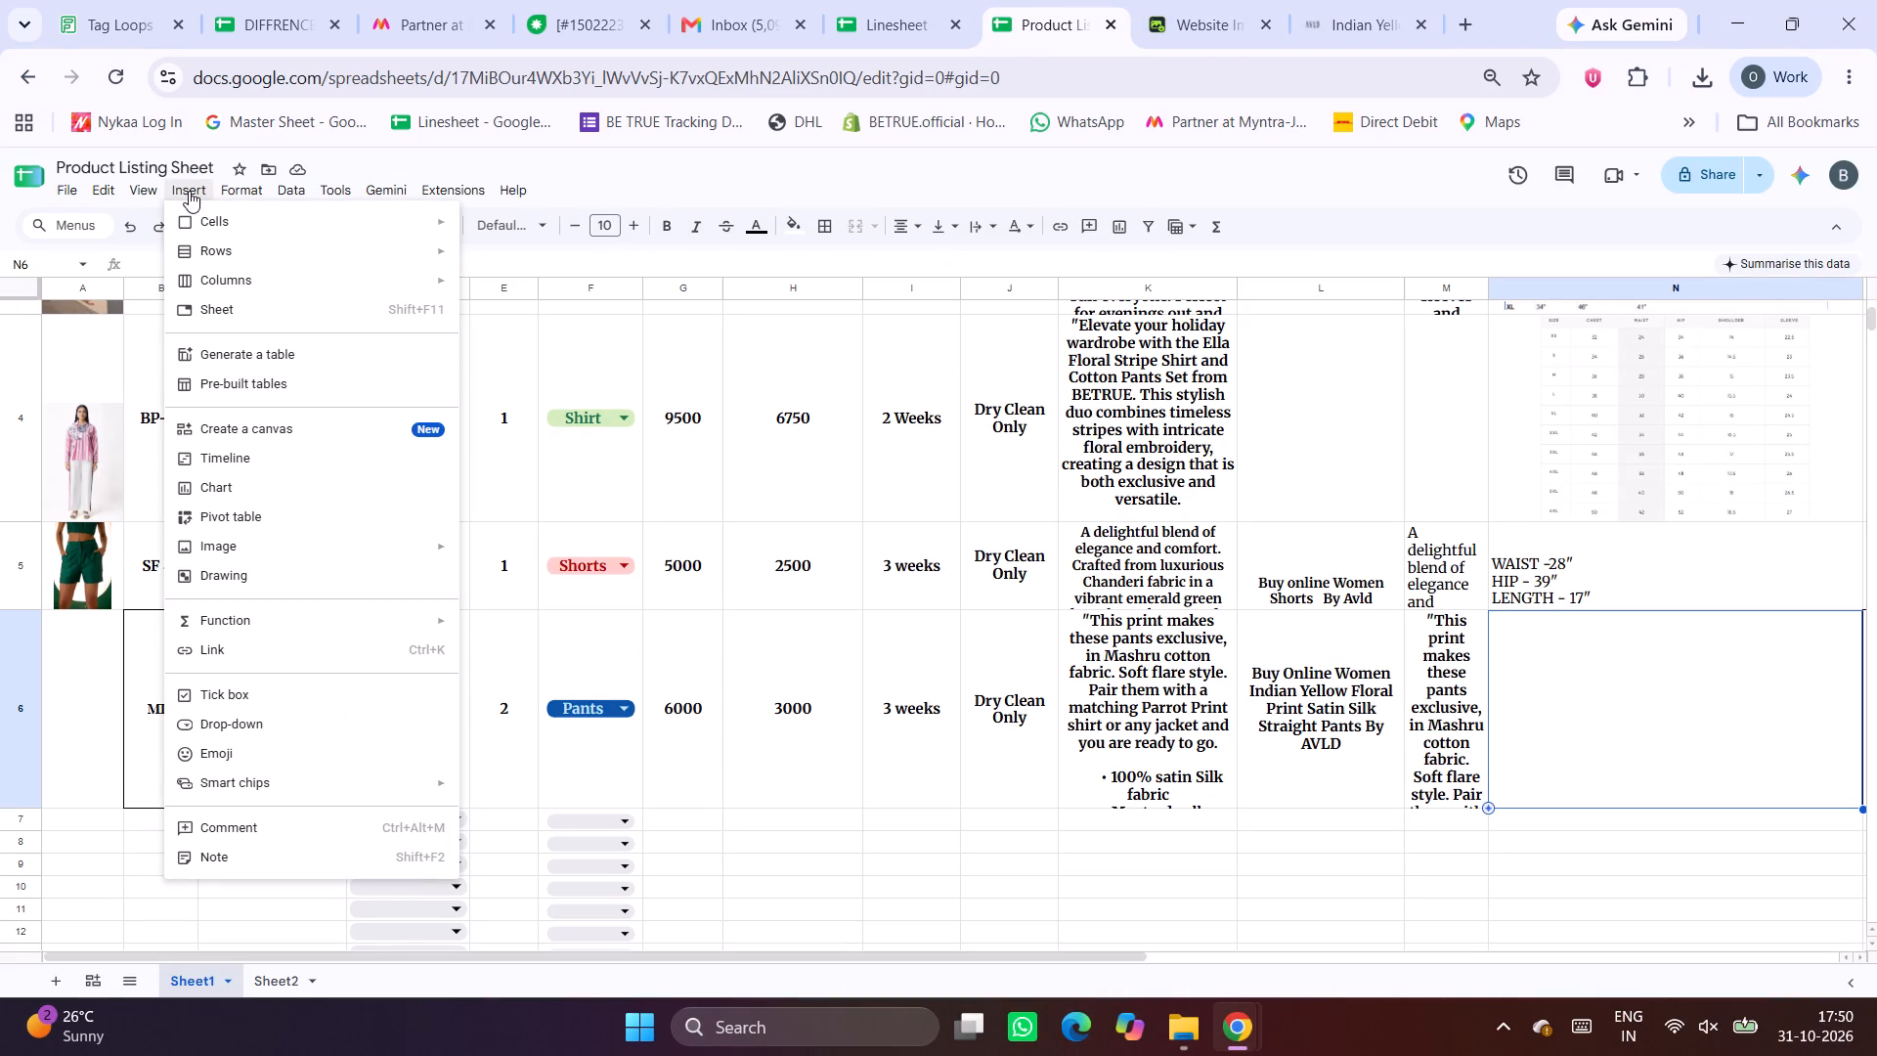
pyautogui.click(303, 539)
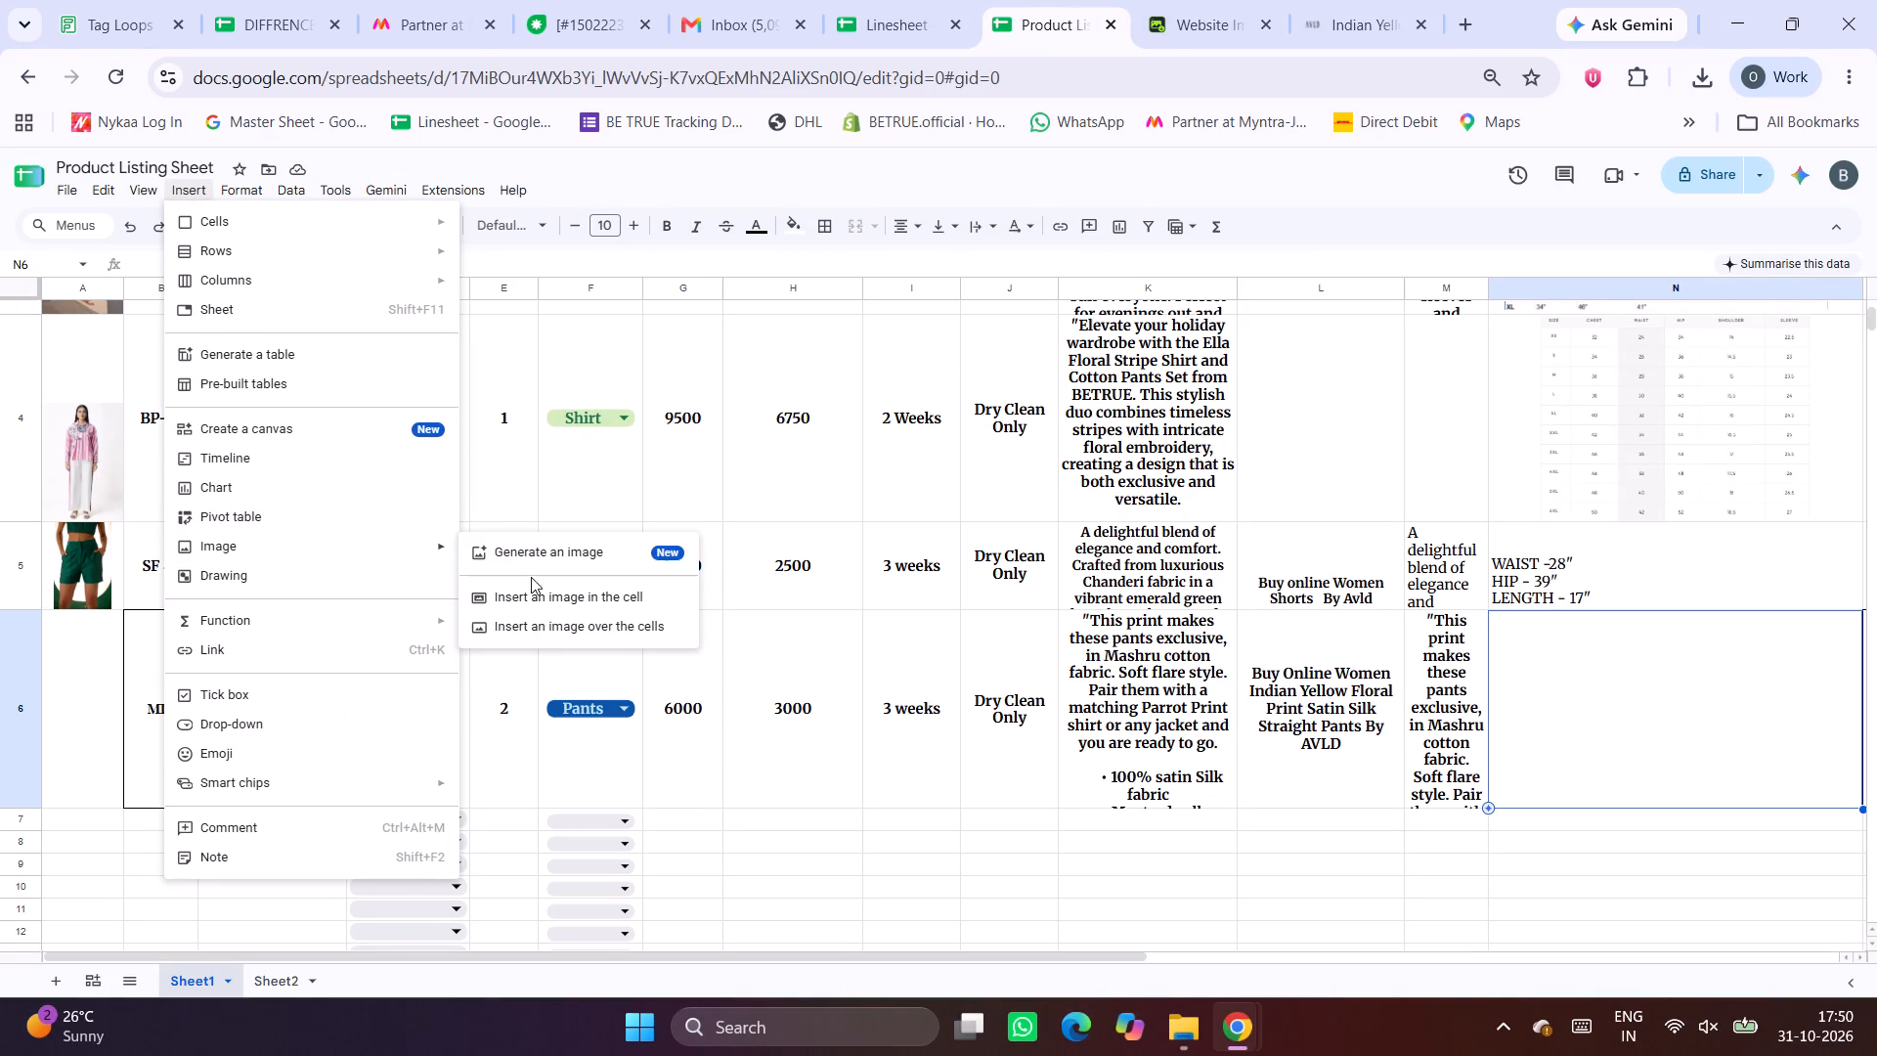
pyautogui.click(577, 601)
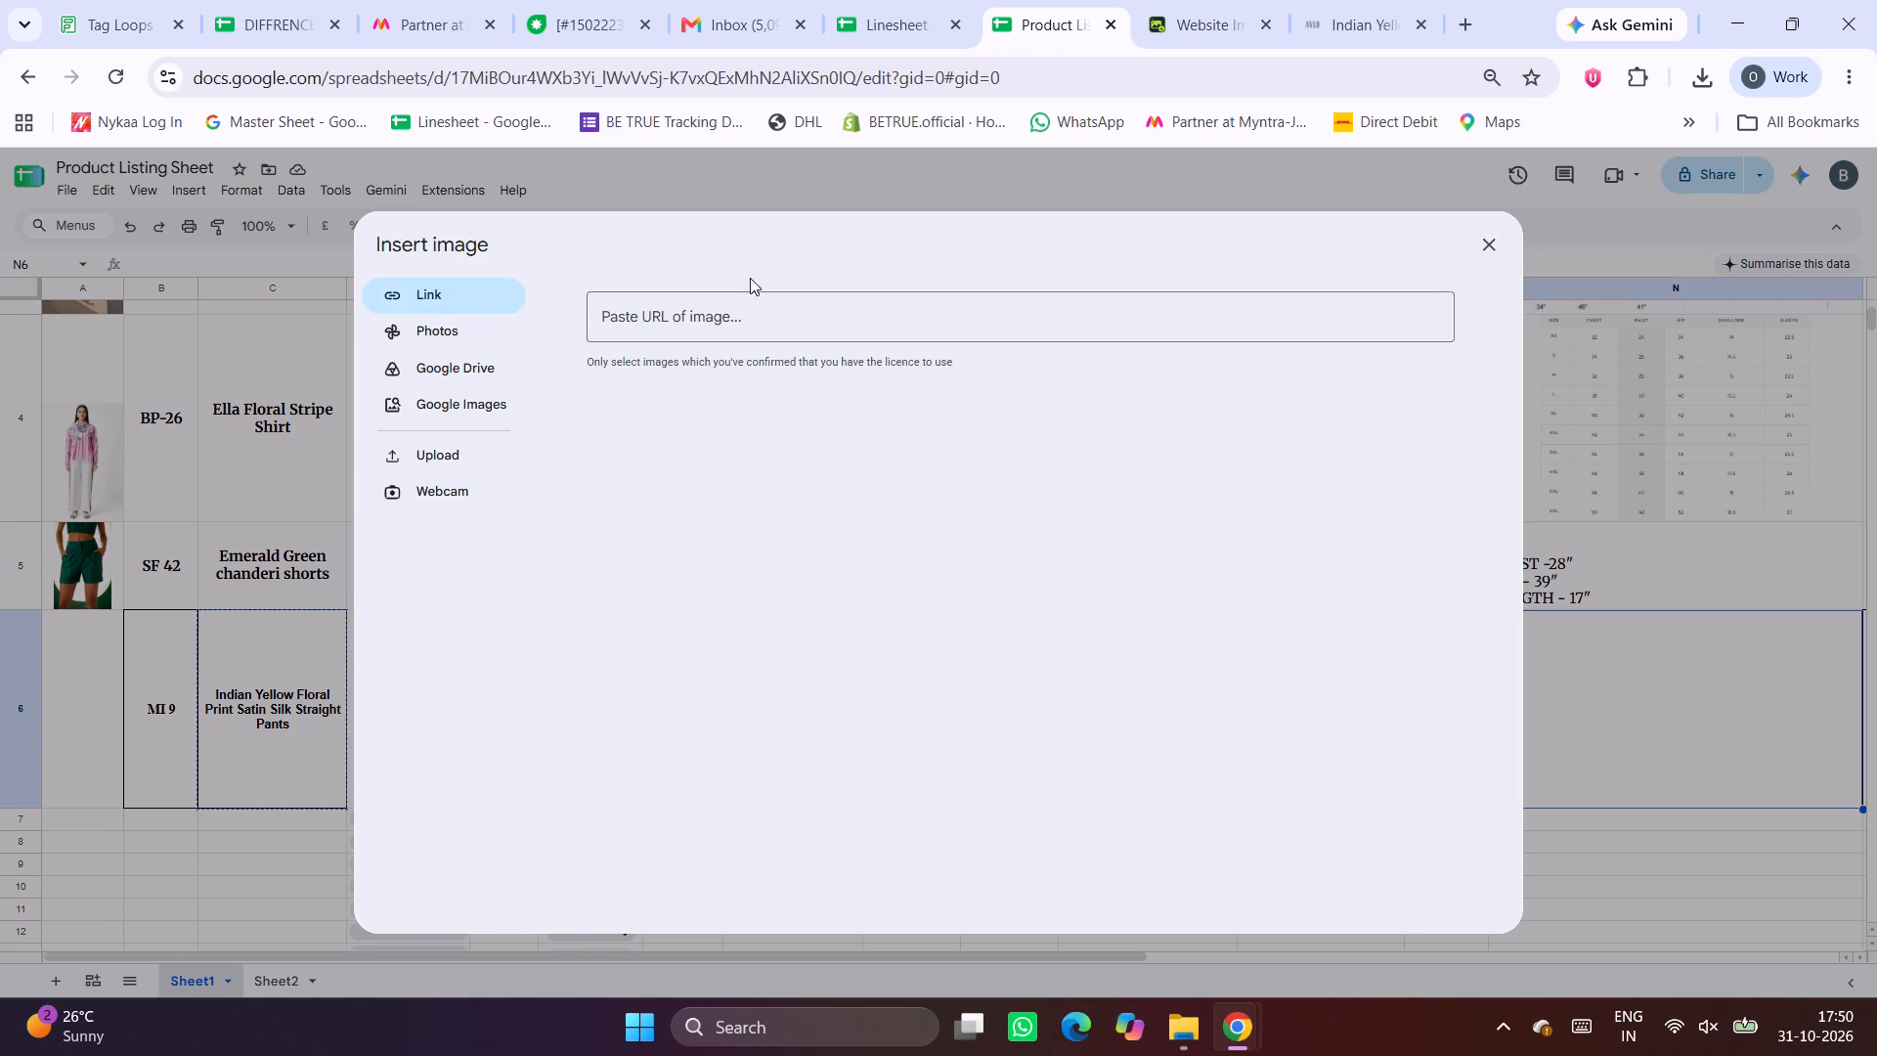
pyautogui.click(439, 442)
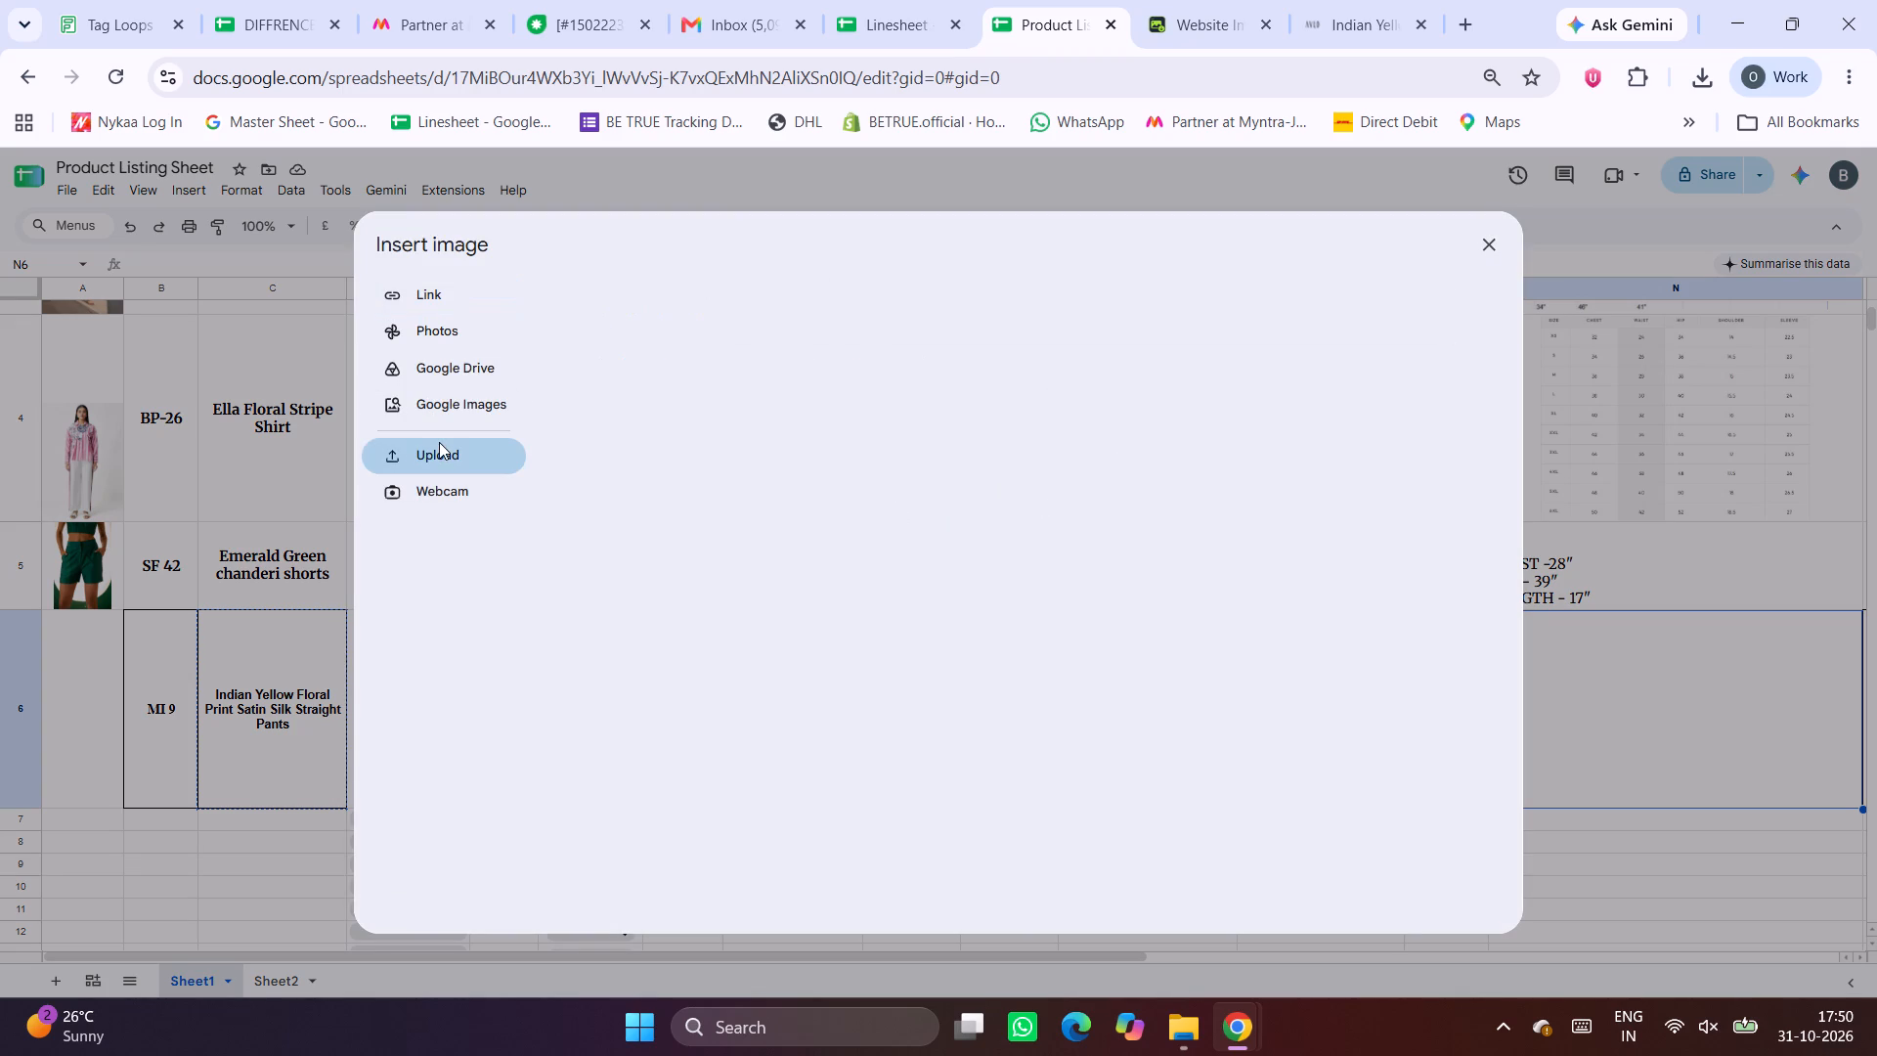
pyautogui.click(1033, 648)
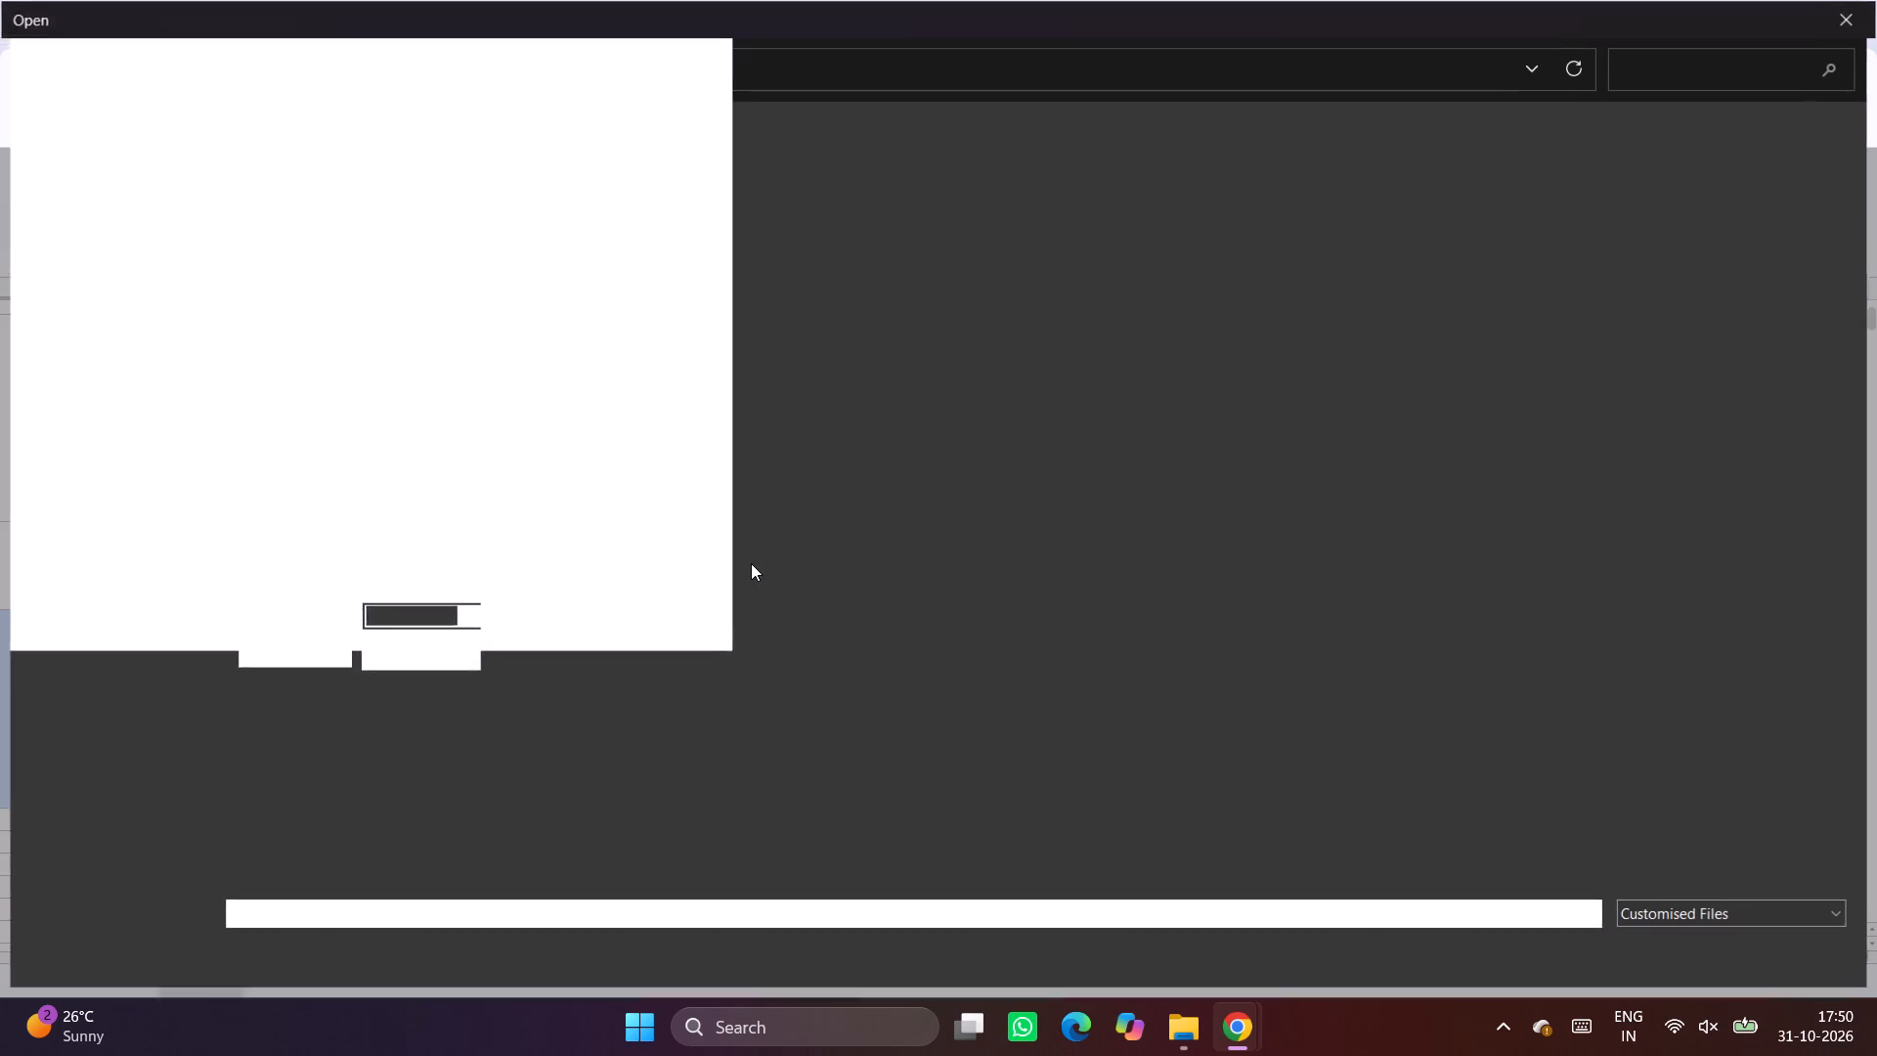
pyautogui.click(128, 371)
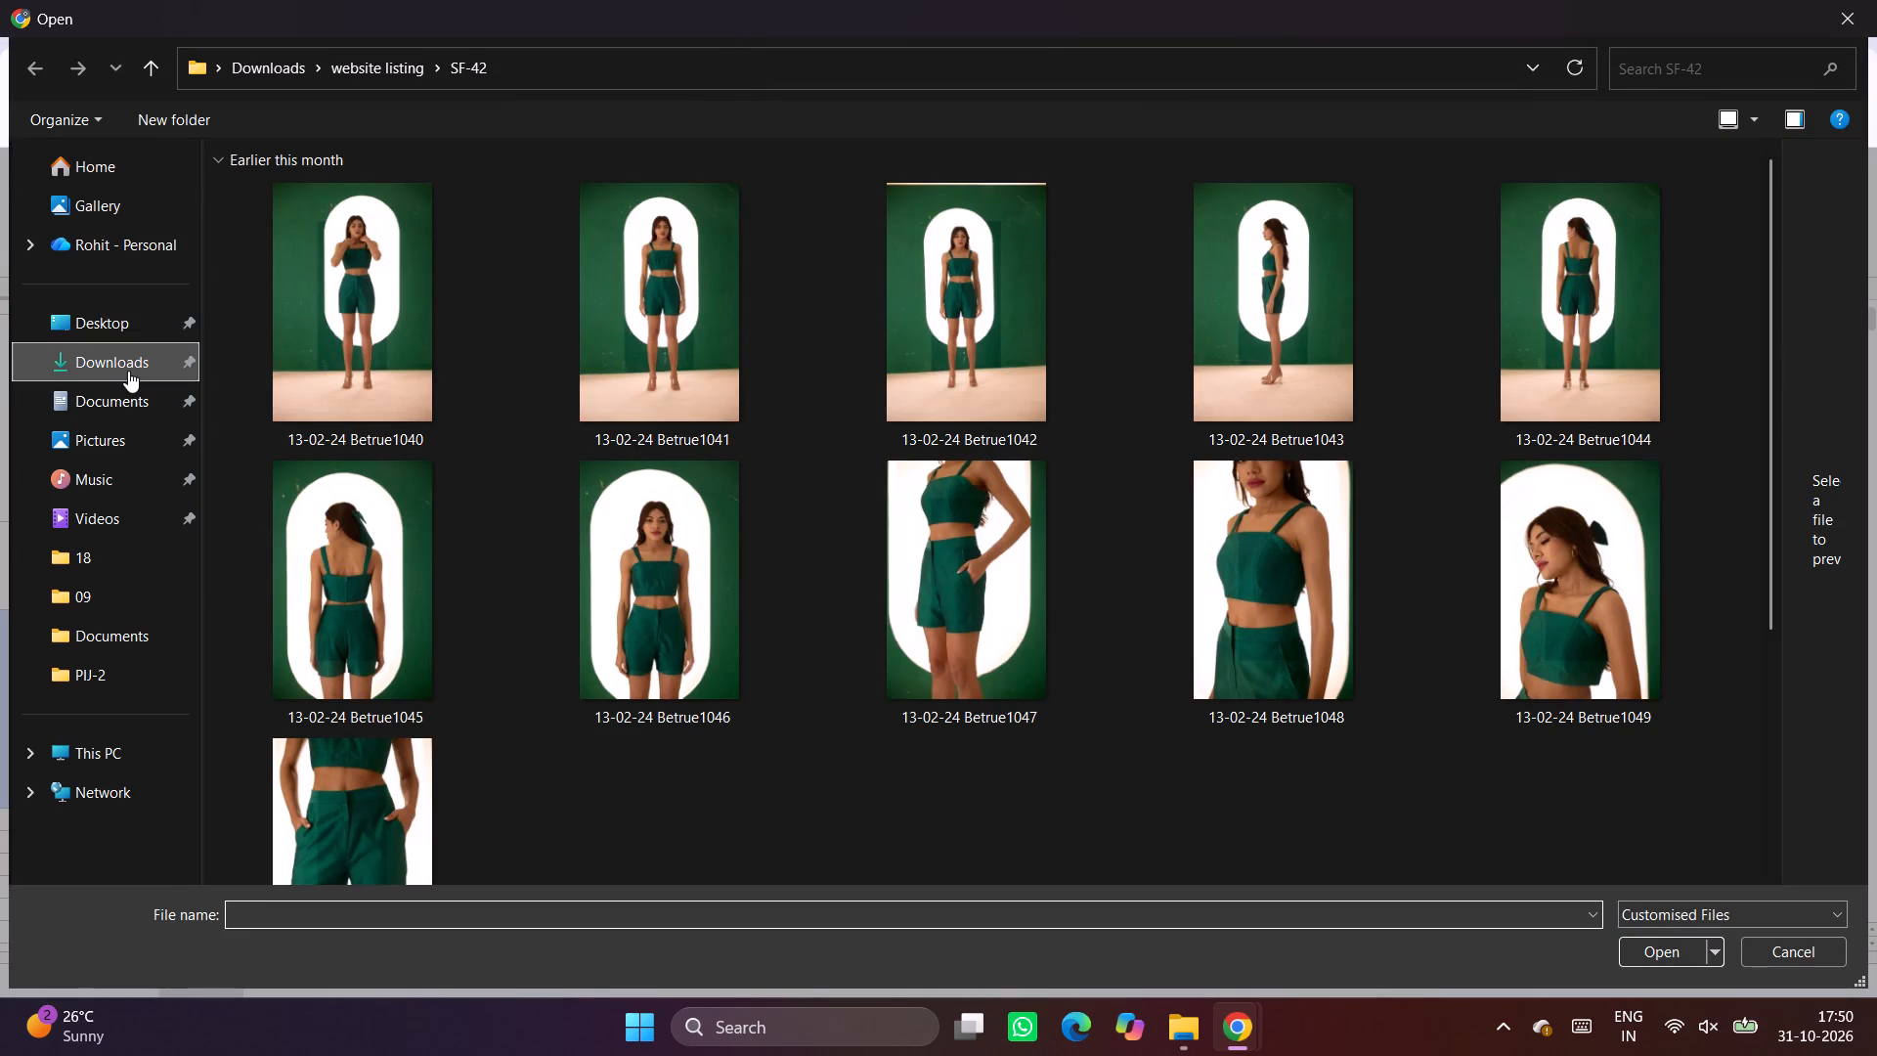
pyautogui.doubleClick(266, 288)
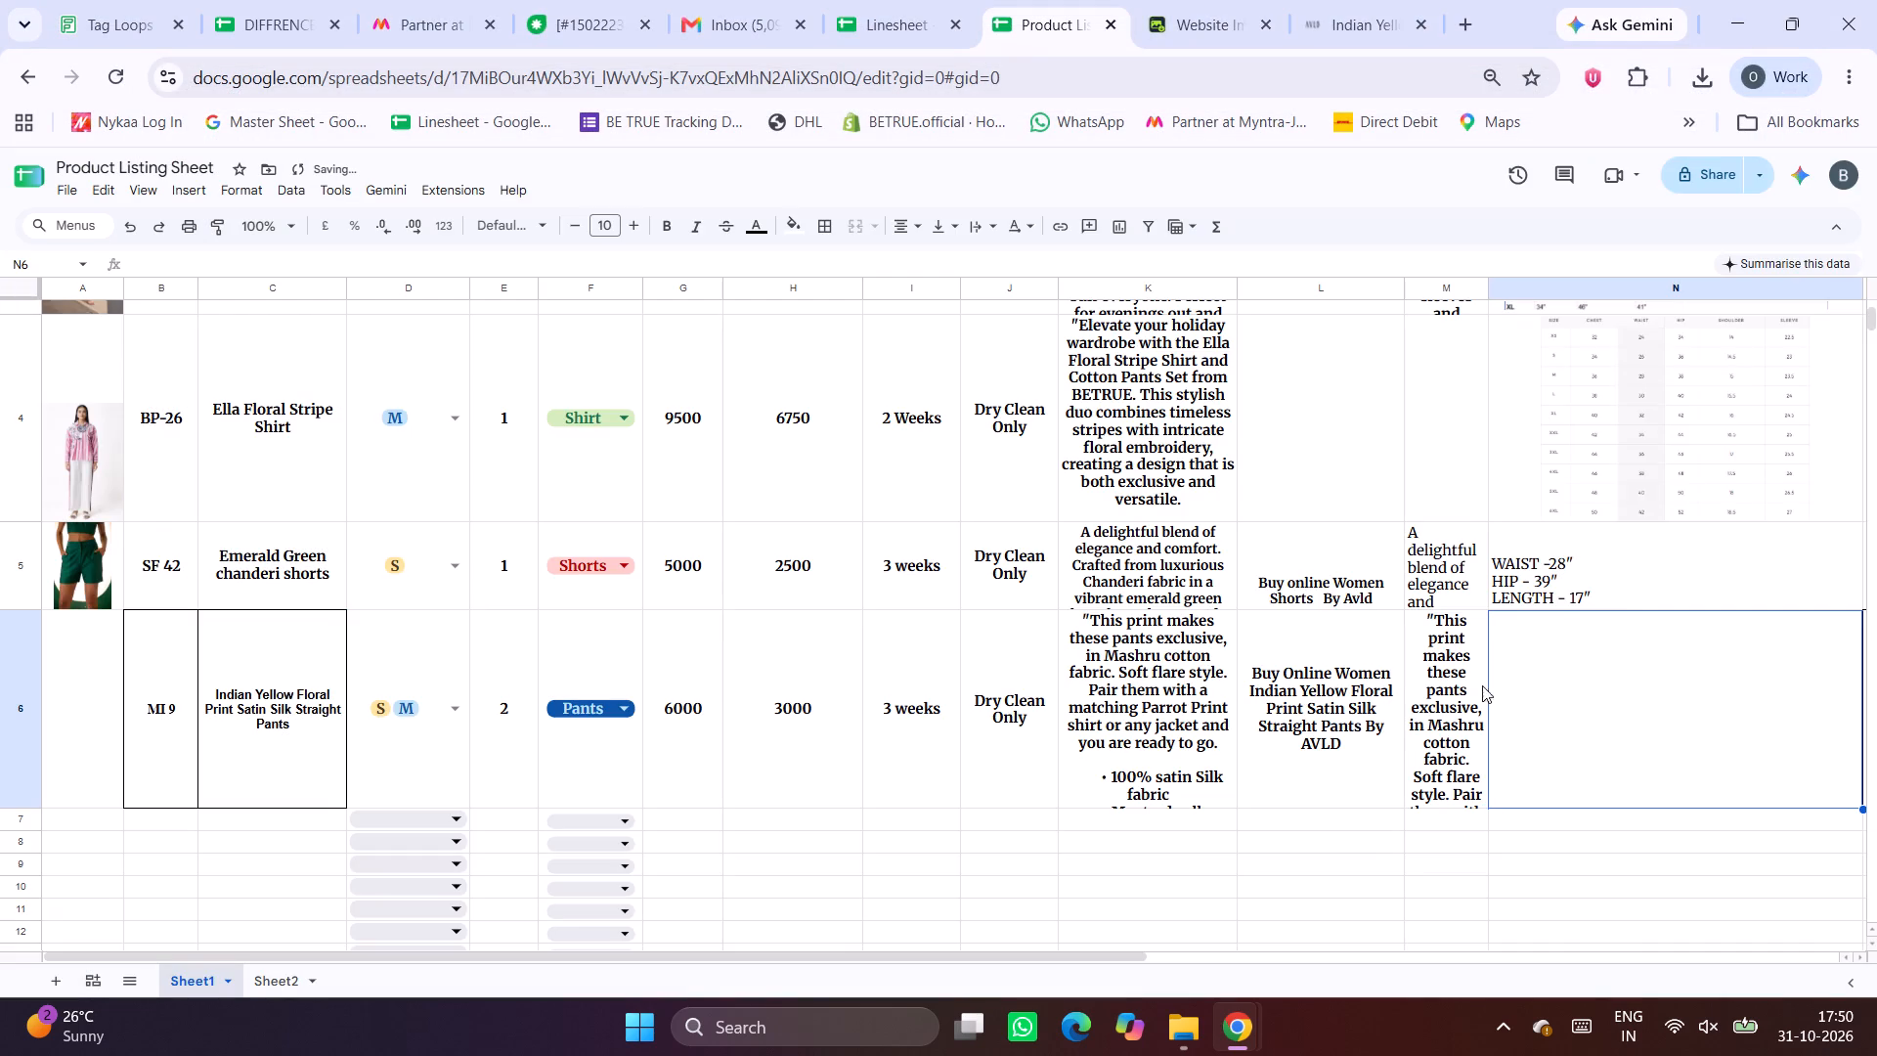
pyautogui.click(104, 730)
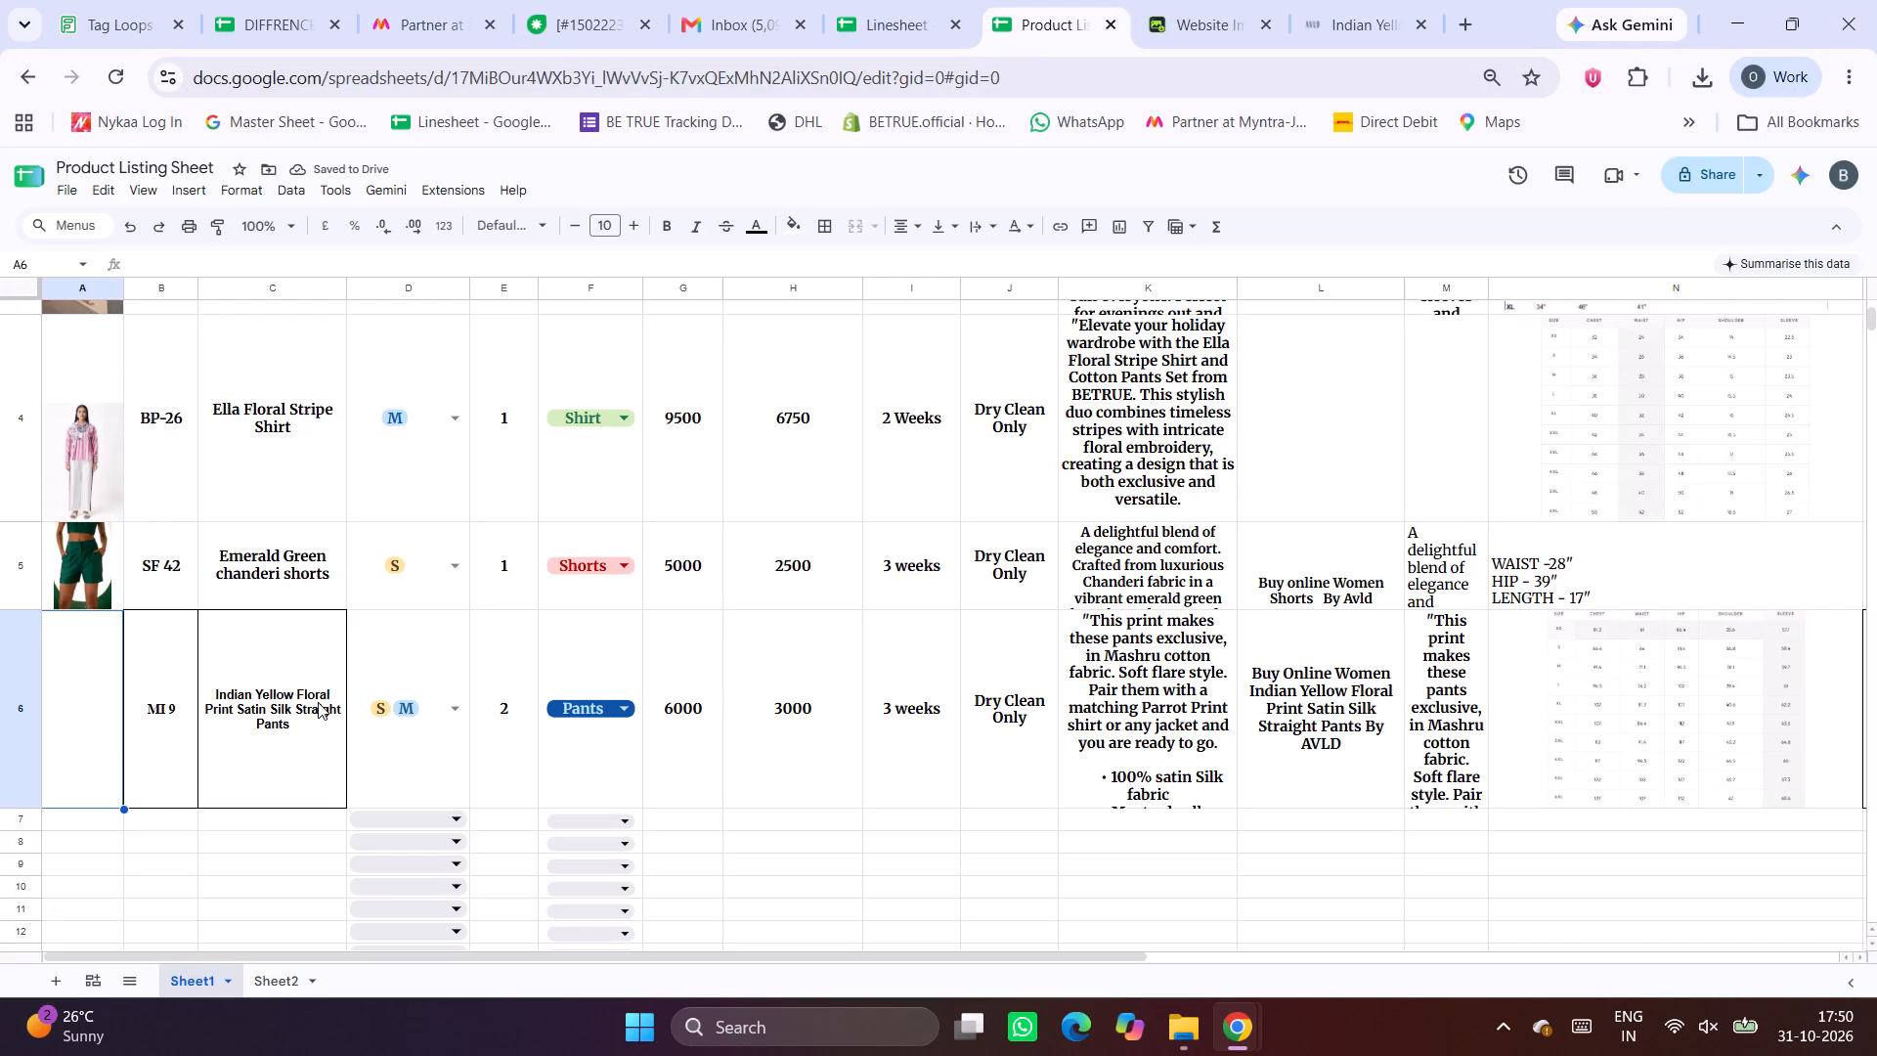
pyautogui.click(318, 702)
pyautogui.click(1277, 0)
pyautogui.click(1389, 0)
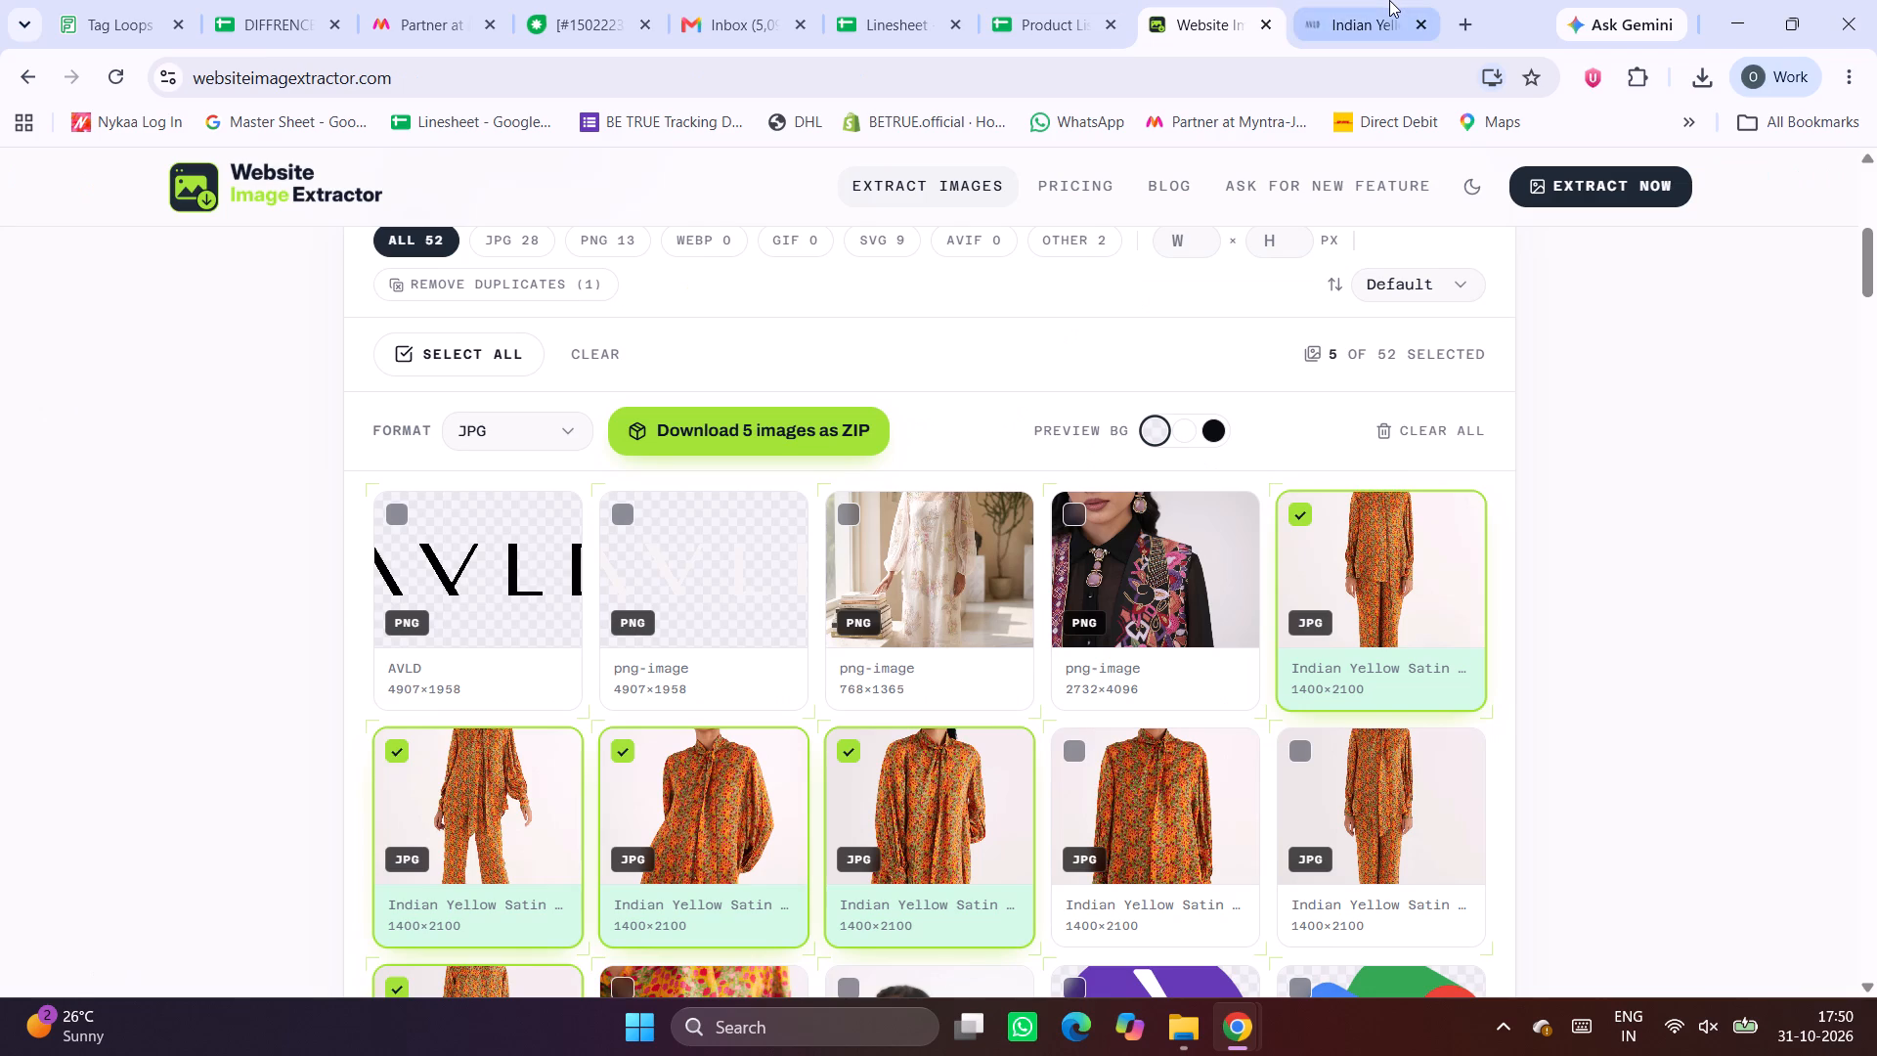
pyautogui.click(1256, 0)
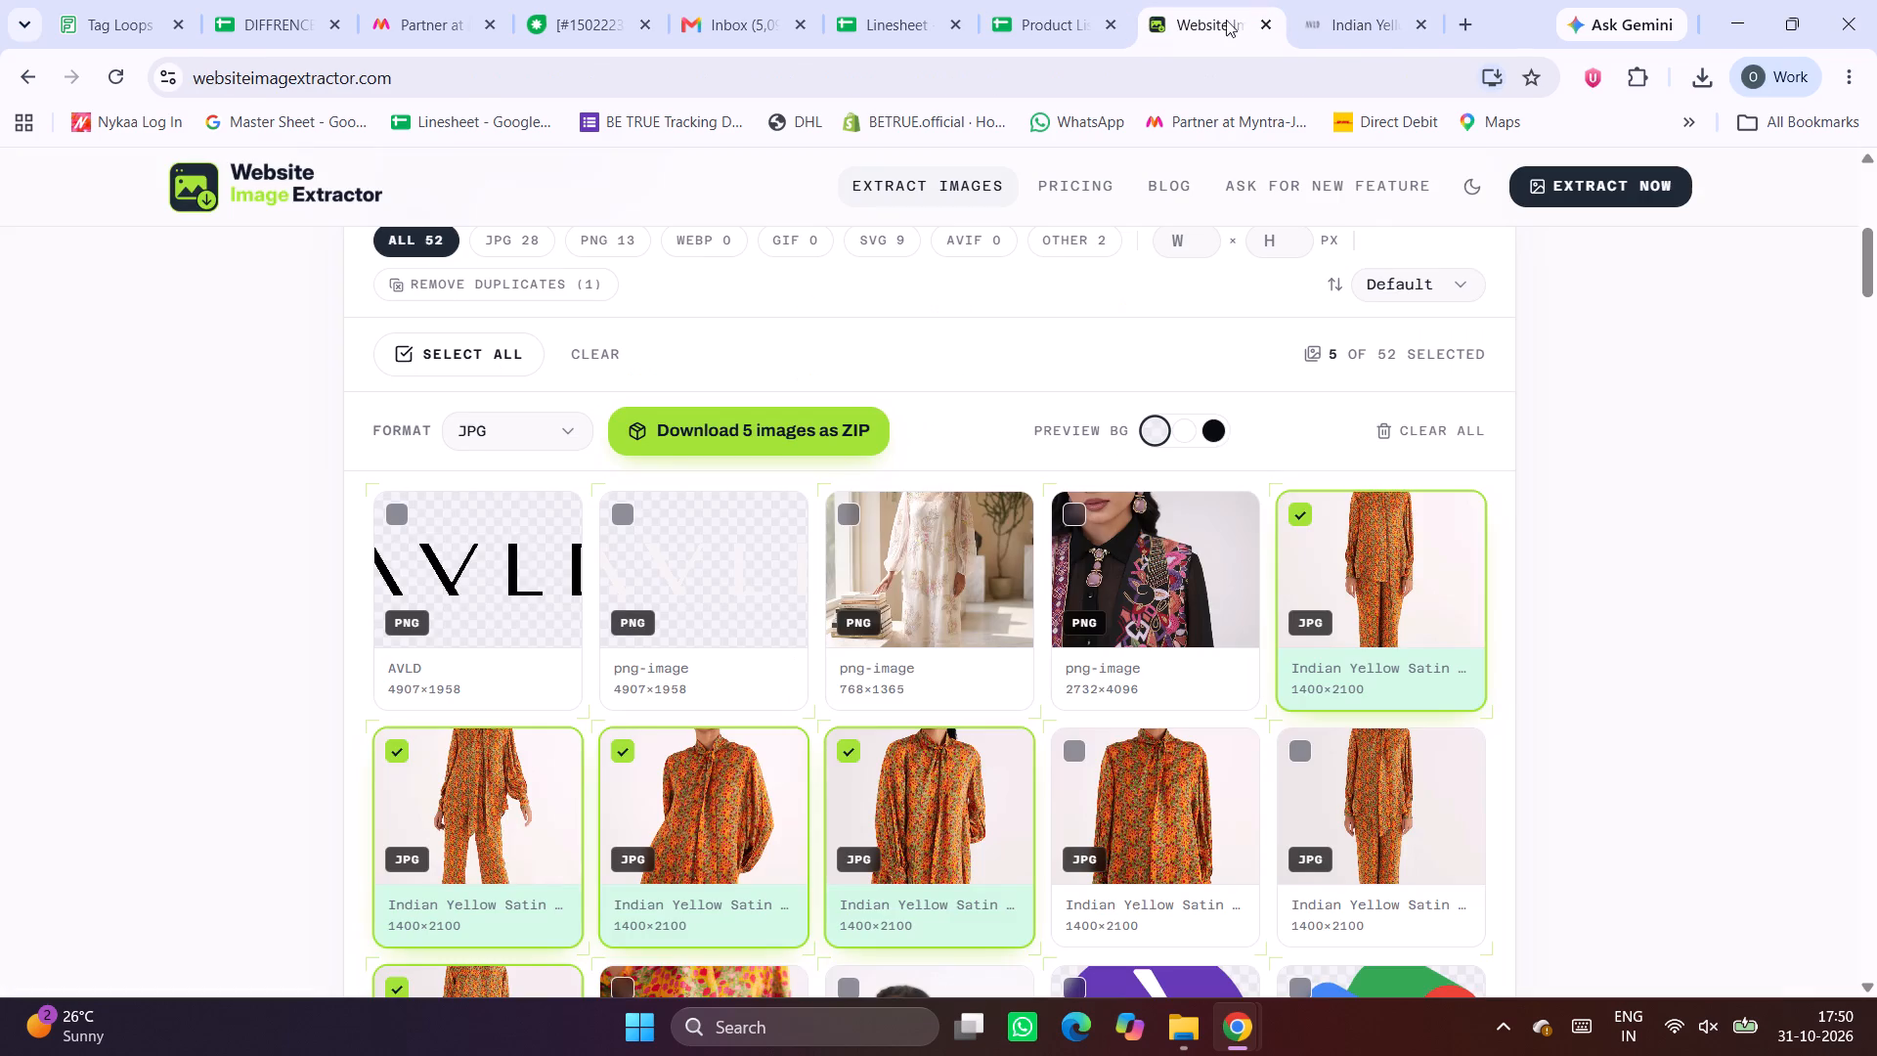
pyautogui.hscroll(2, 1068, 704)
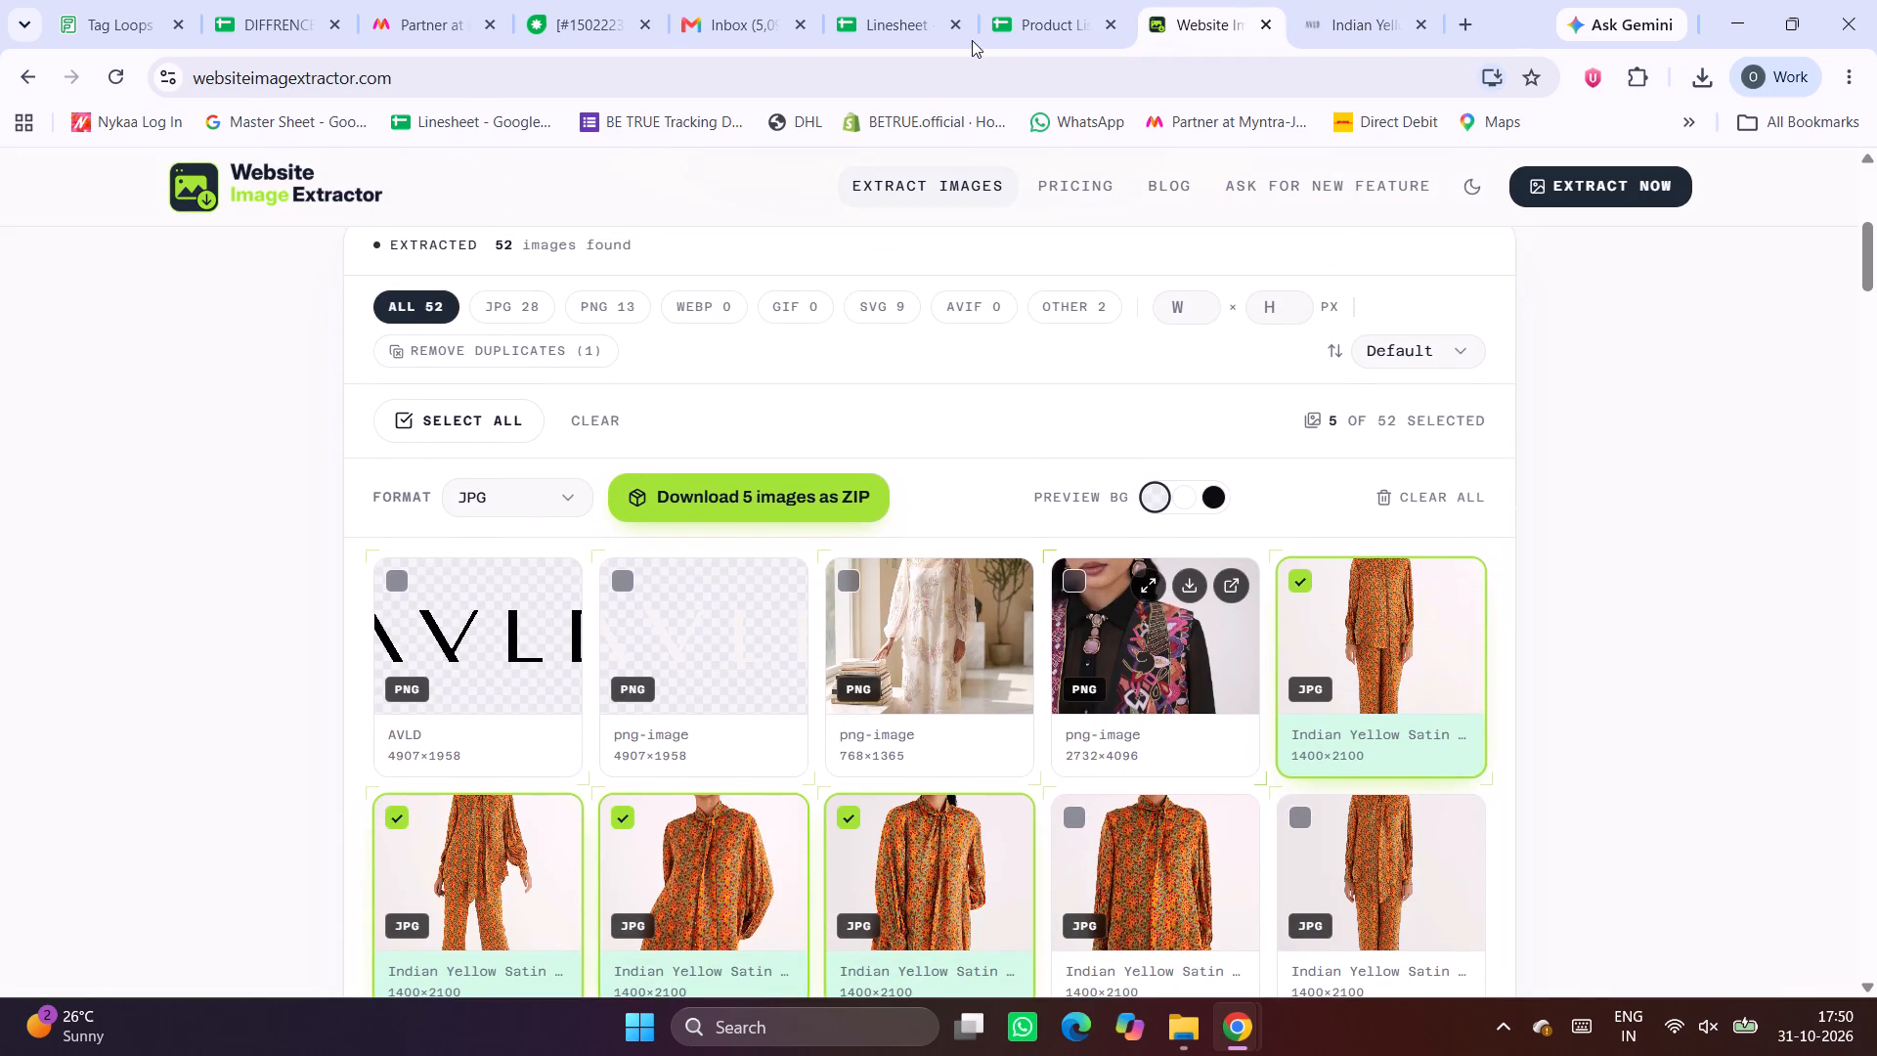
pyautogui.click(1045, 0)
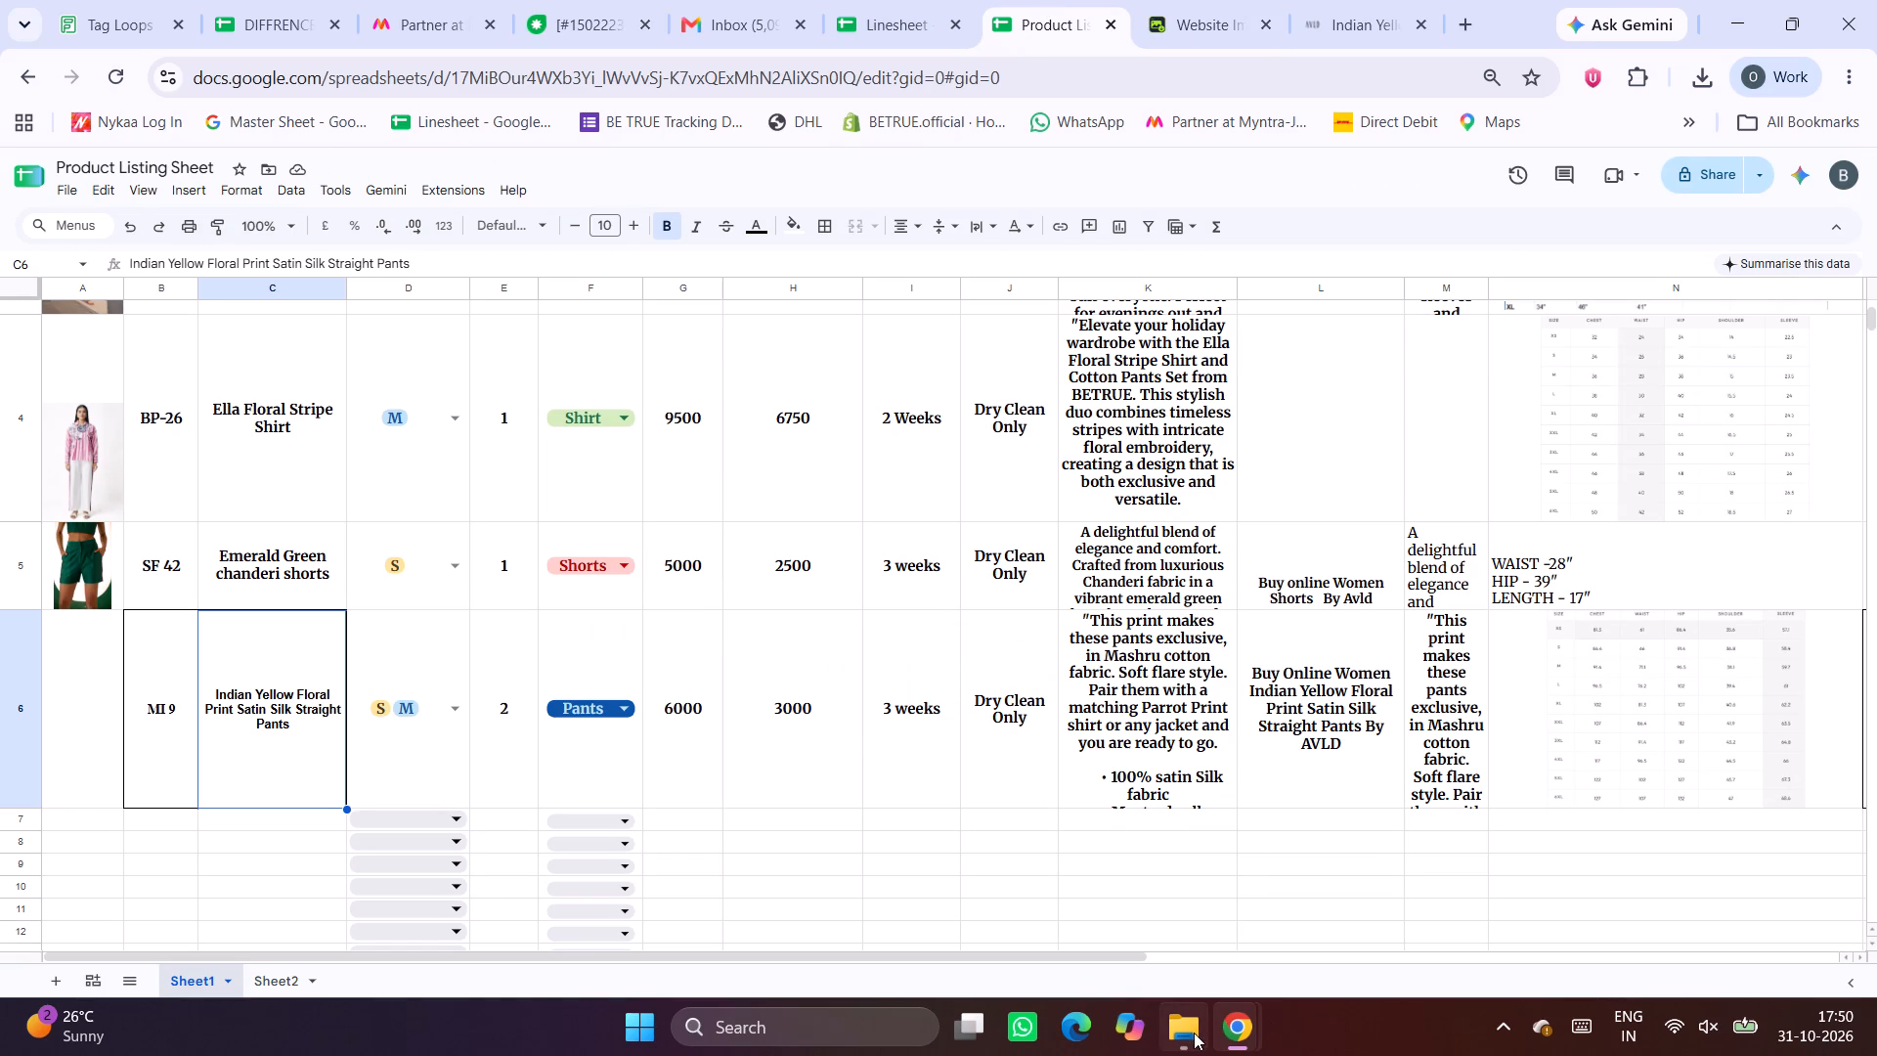
# Switch to File Explorer and extract the images_2026-10-31 zip inside the website listing folder, then close the extracted-files window.
pyautogui.click(1194, 1033)
pyautogui.click(357, 242)
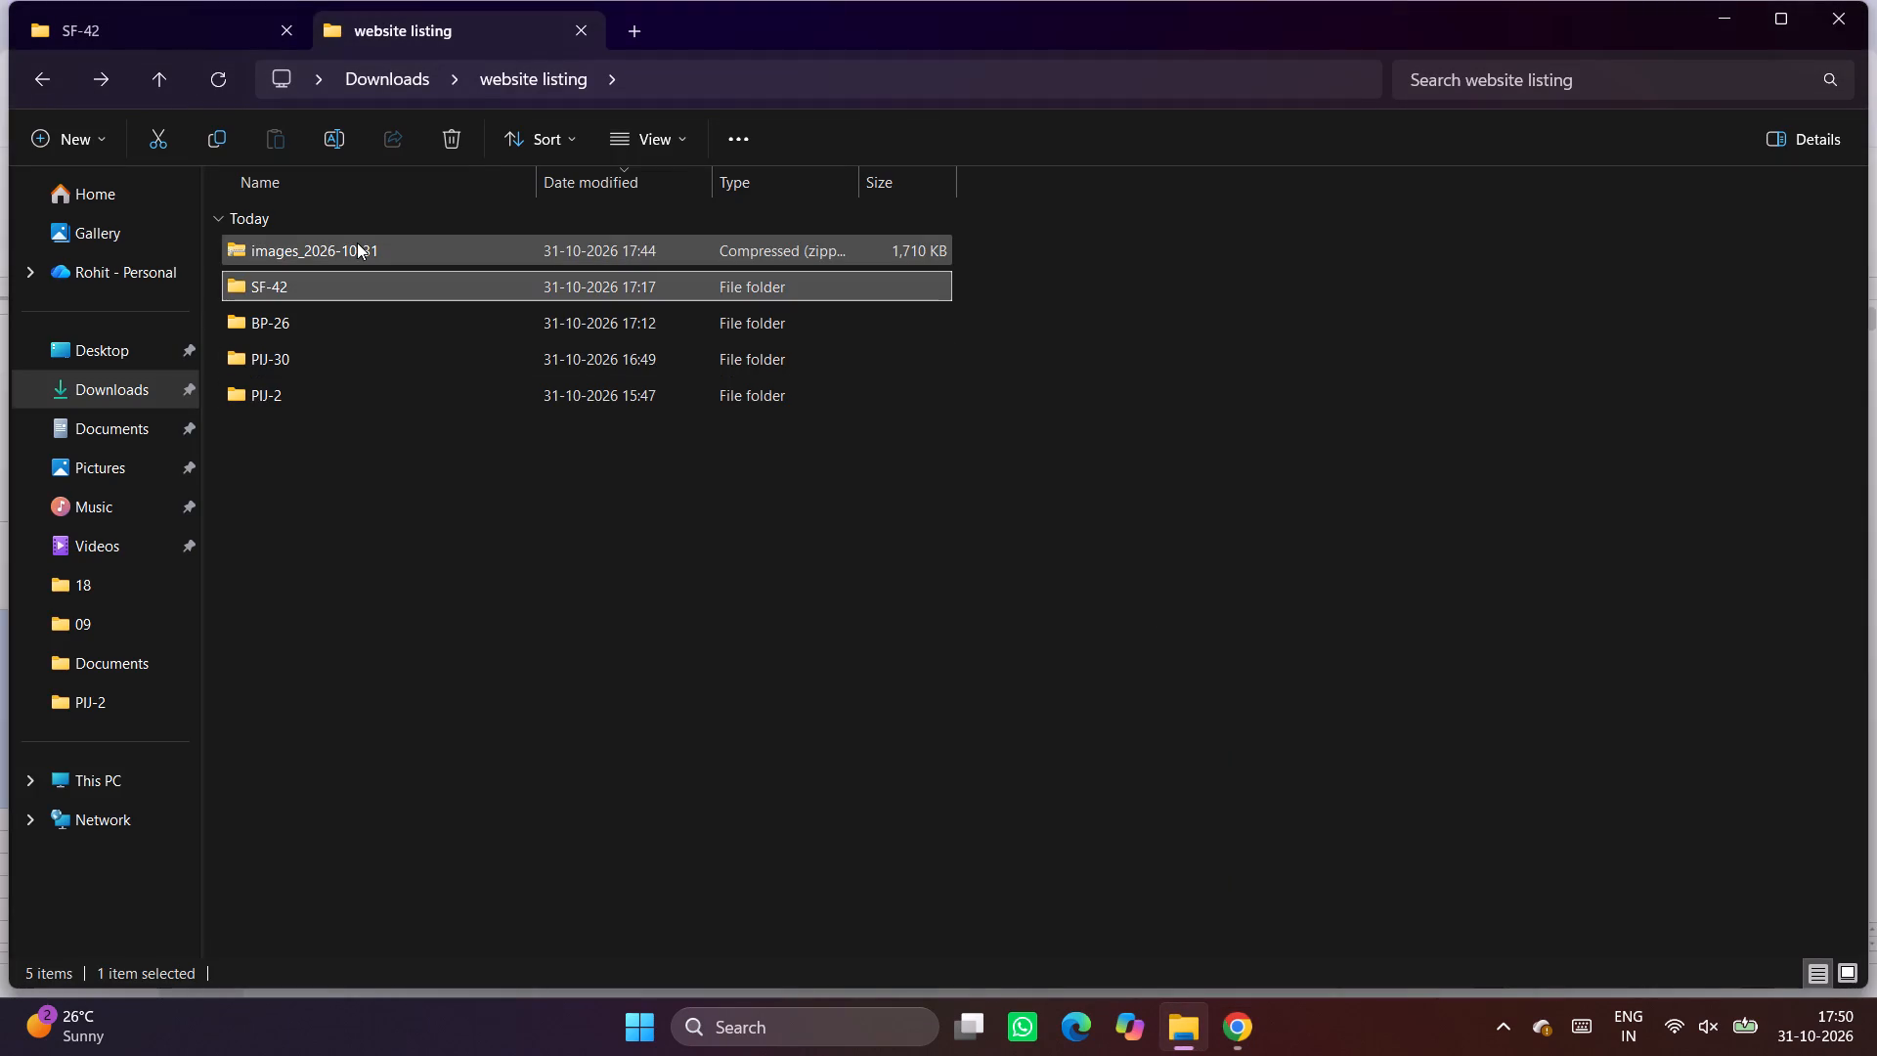
pyautogui.click(755, 147)
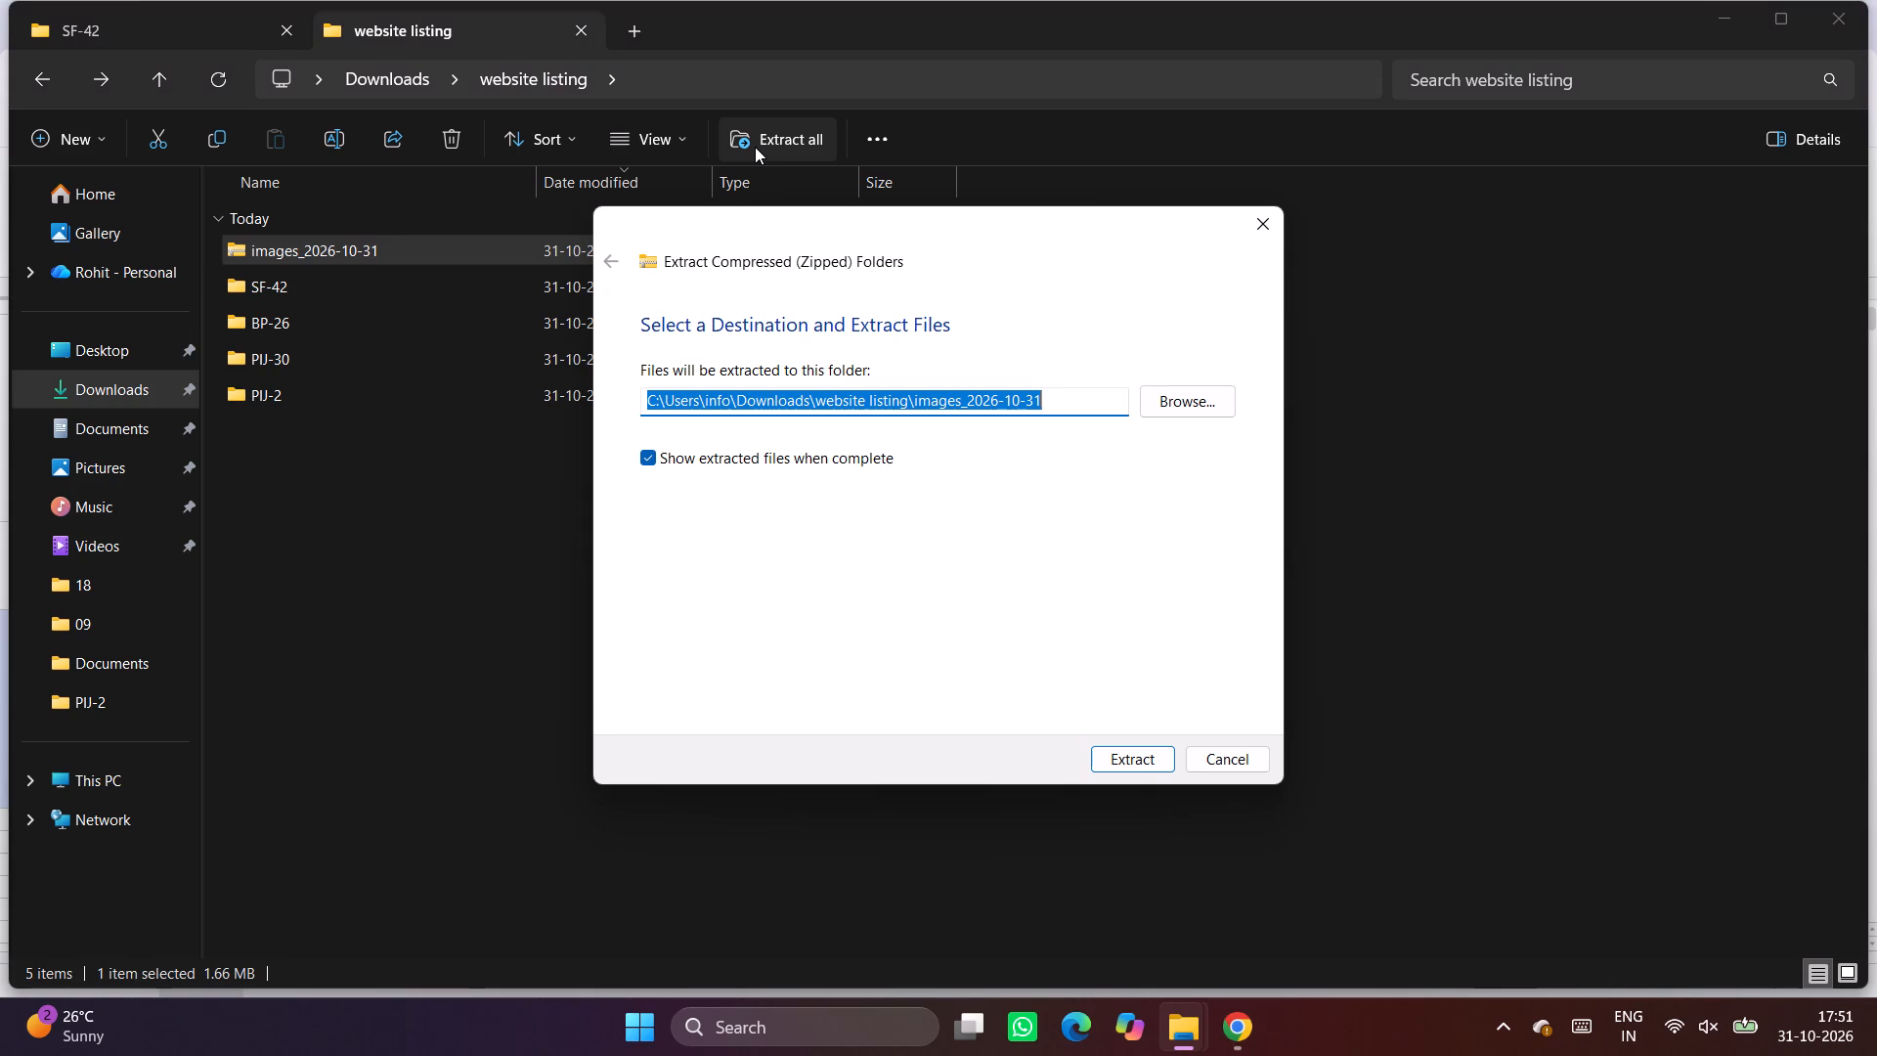
pyautogui.click(1093, 768)
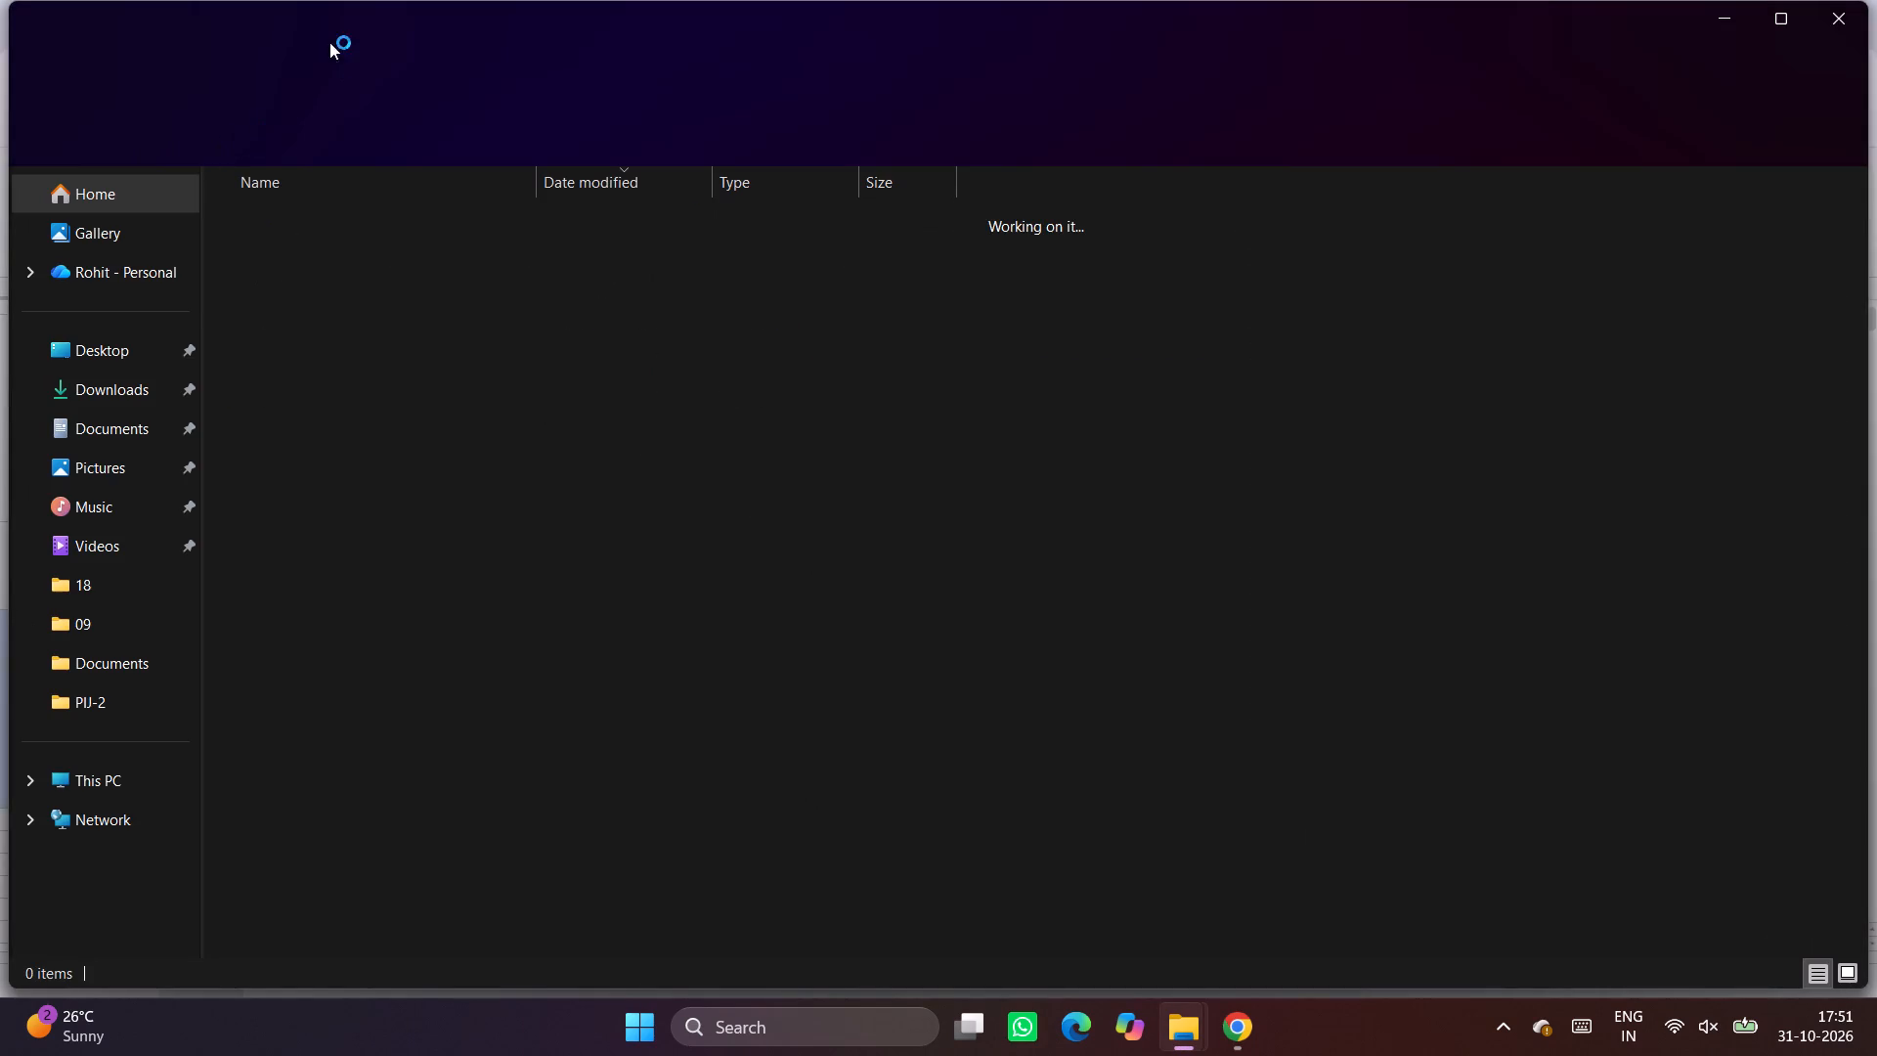
pyautogui.click(290, 30)
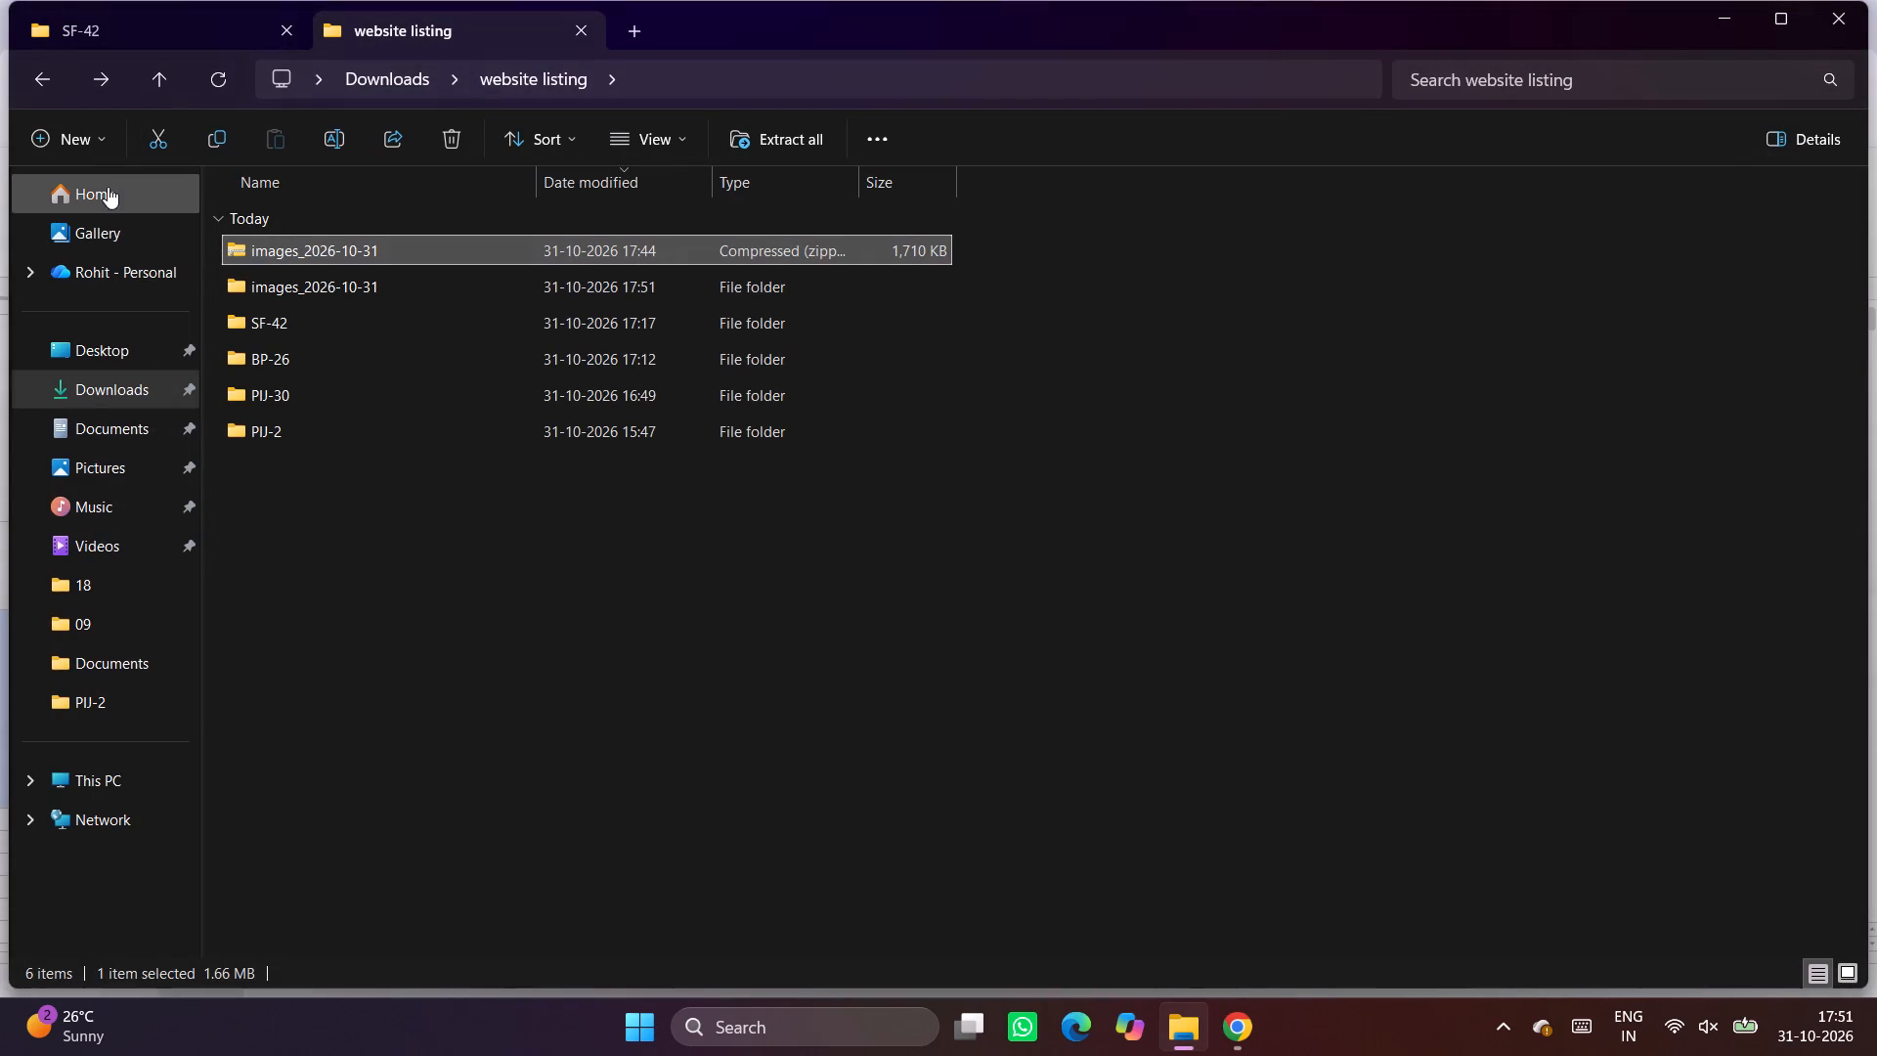
# Create a new folder named MI-9 in the website listing folder.
pyautogui.click(54, 144)
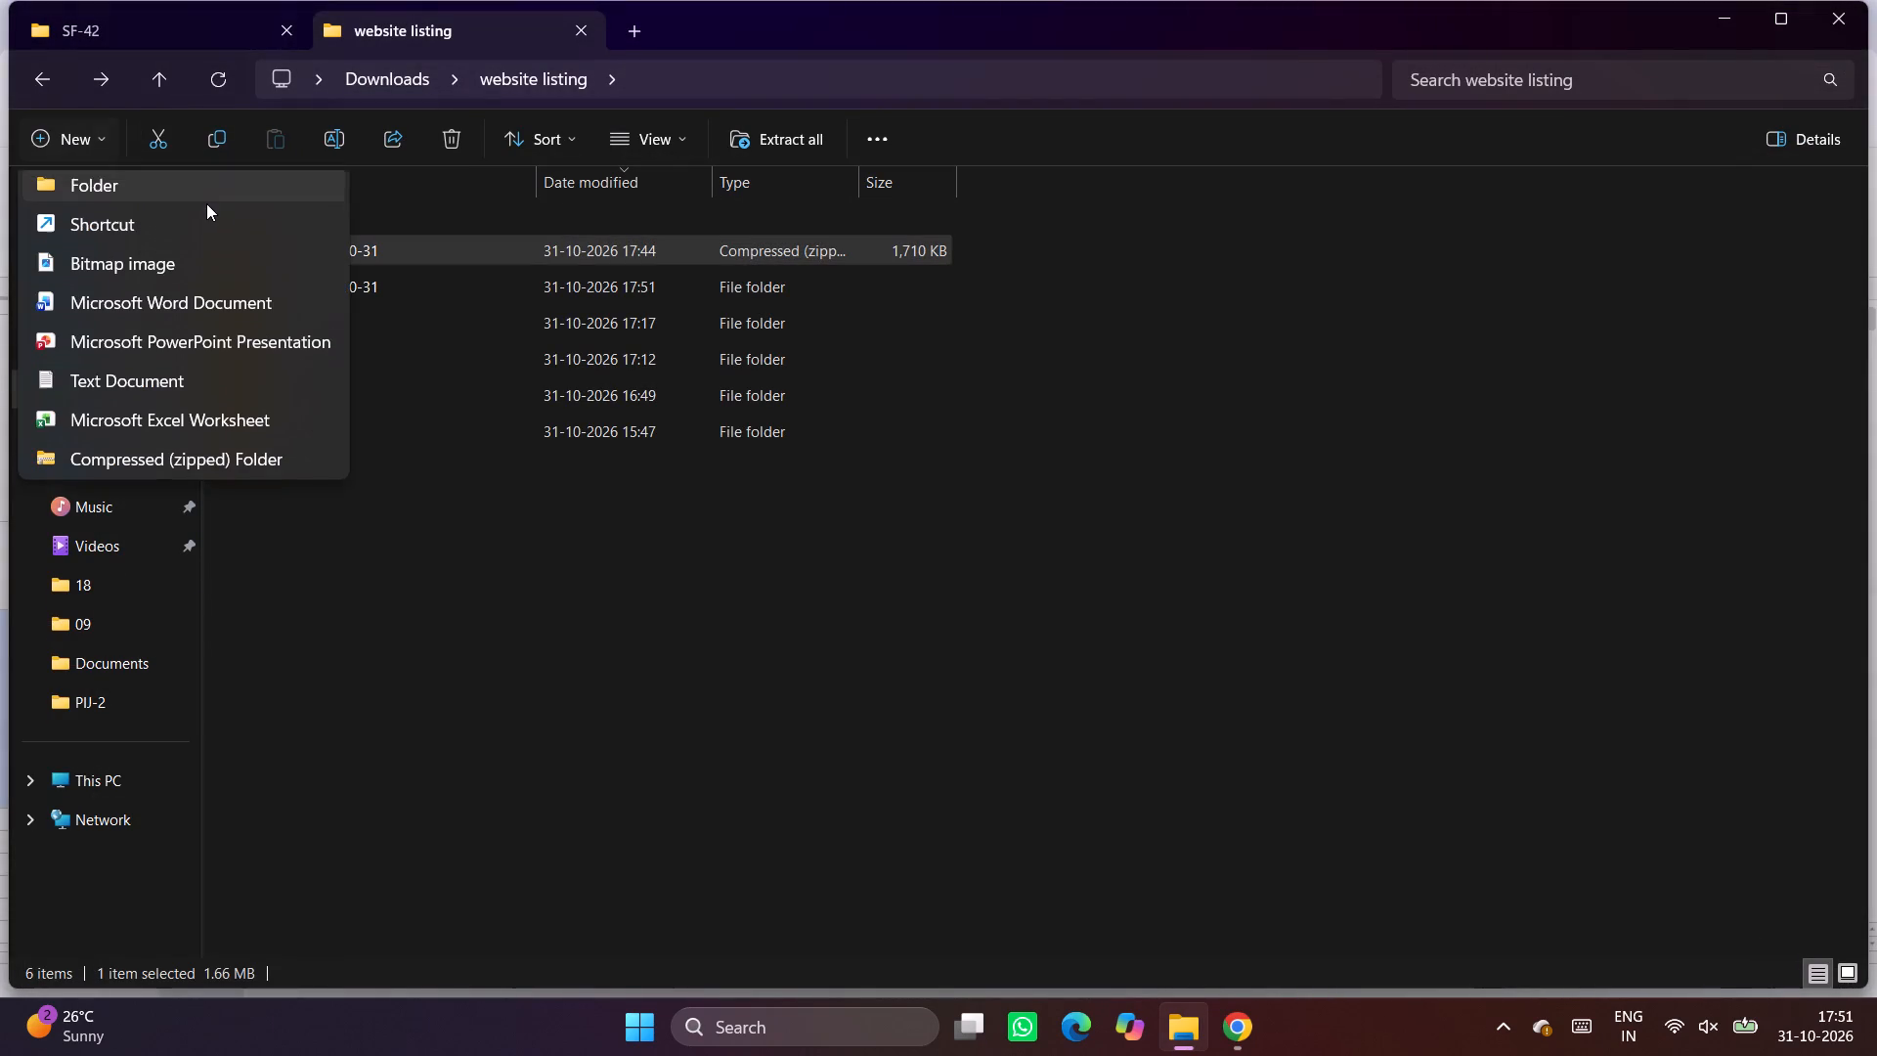
pyautogui.click(209, 208)
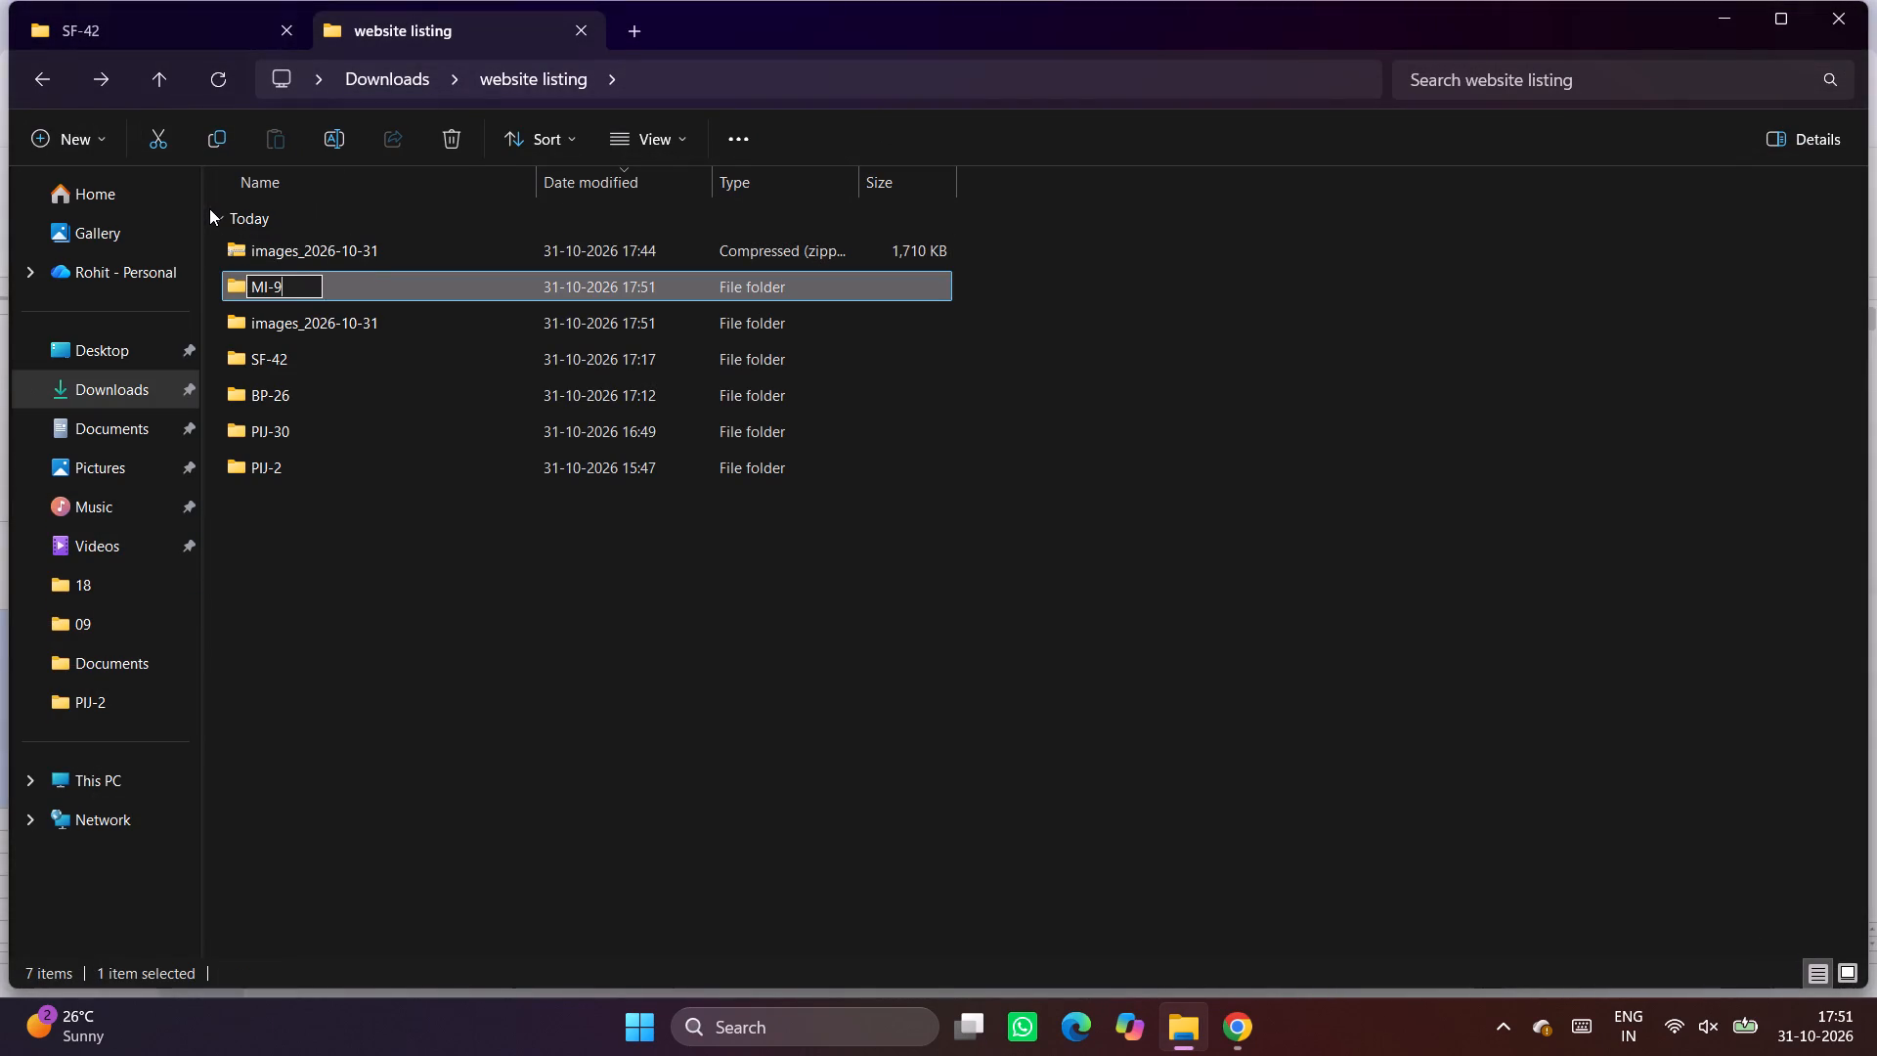
# Check the contents of the images_2026-10-31 zip and delete the zip from the website listing folder.
pyautogui.doubleClick(313, 254)
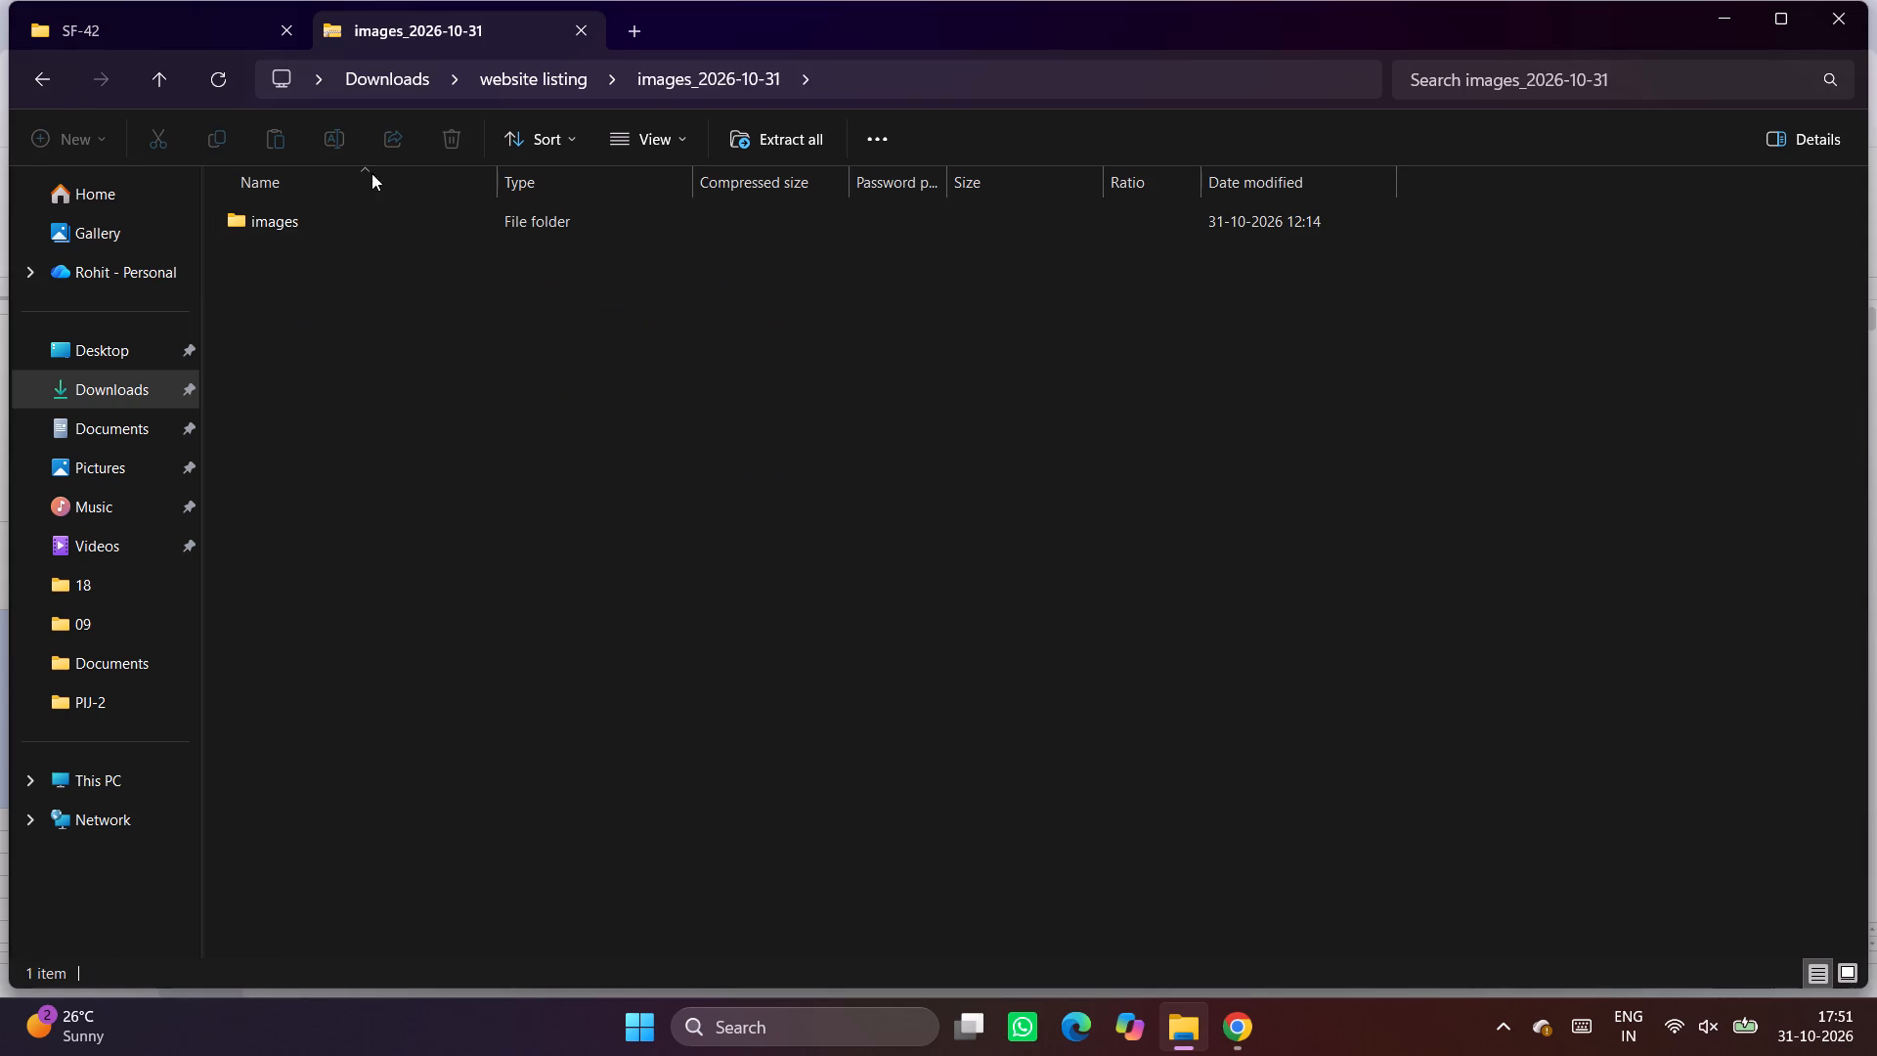
pyautogui.click(34, 74)
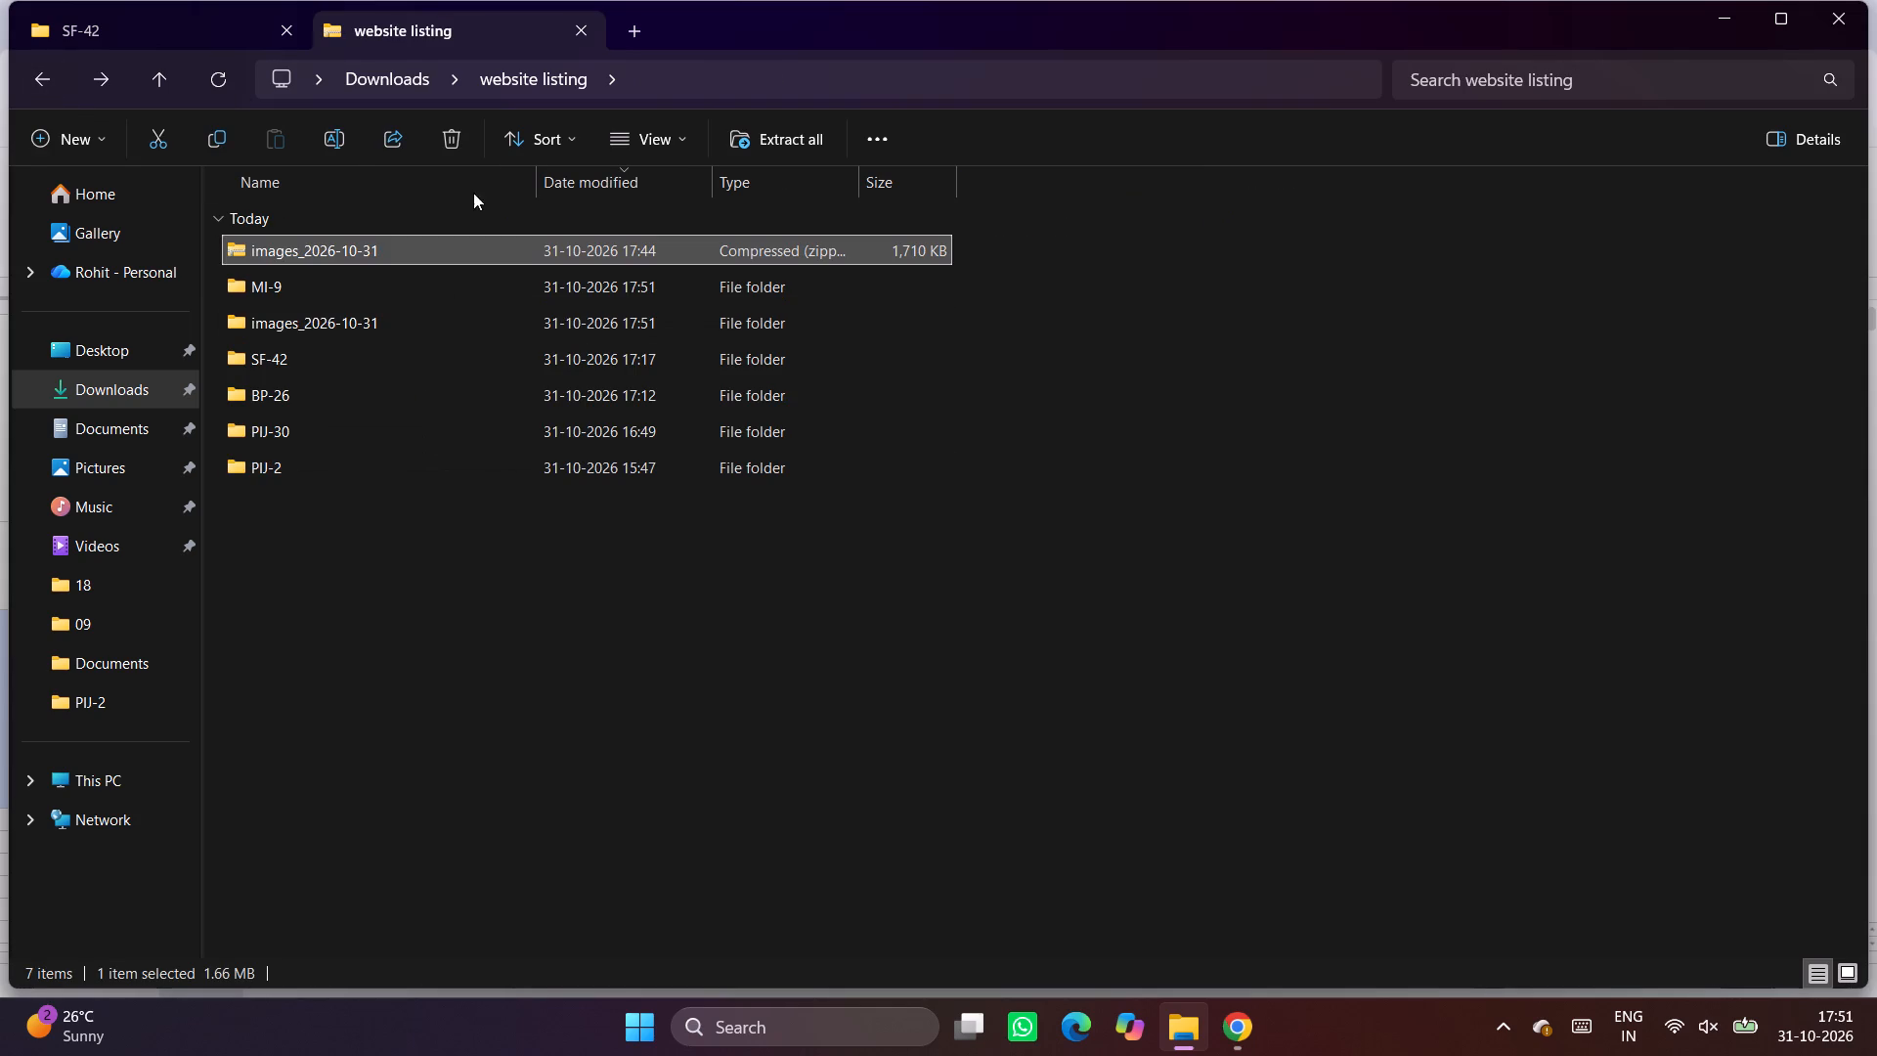
pyautogui.click(455, 145)
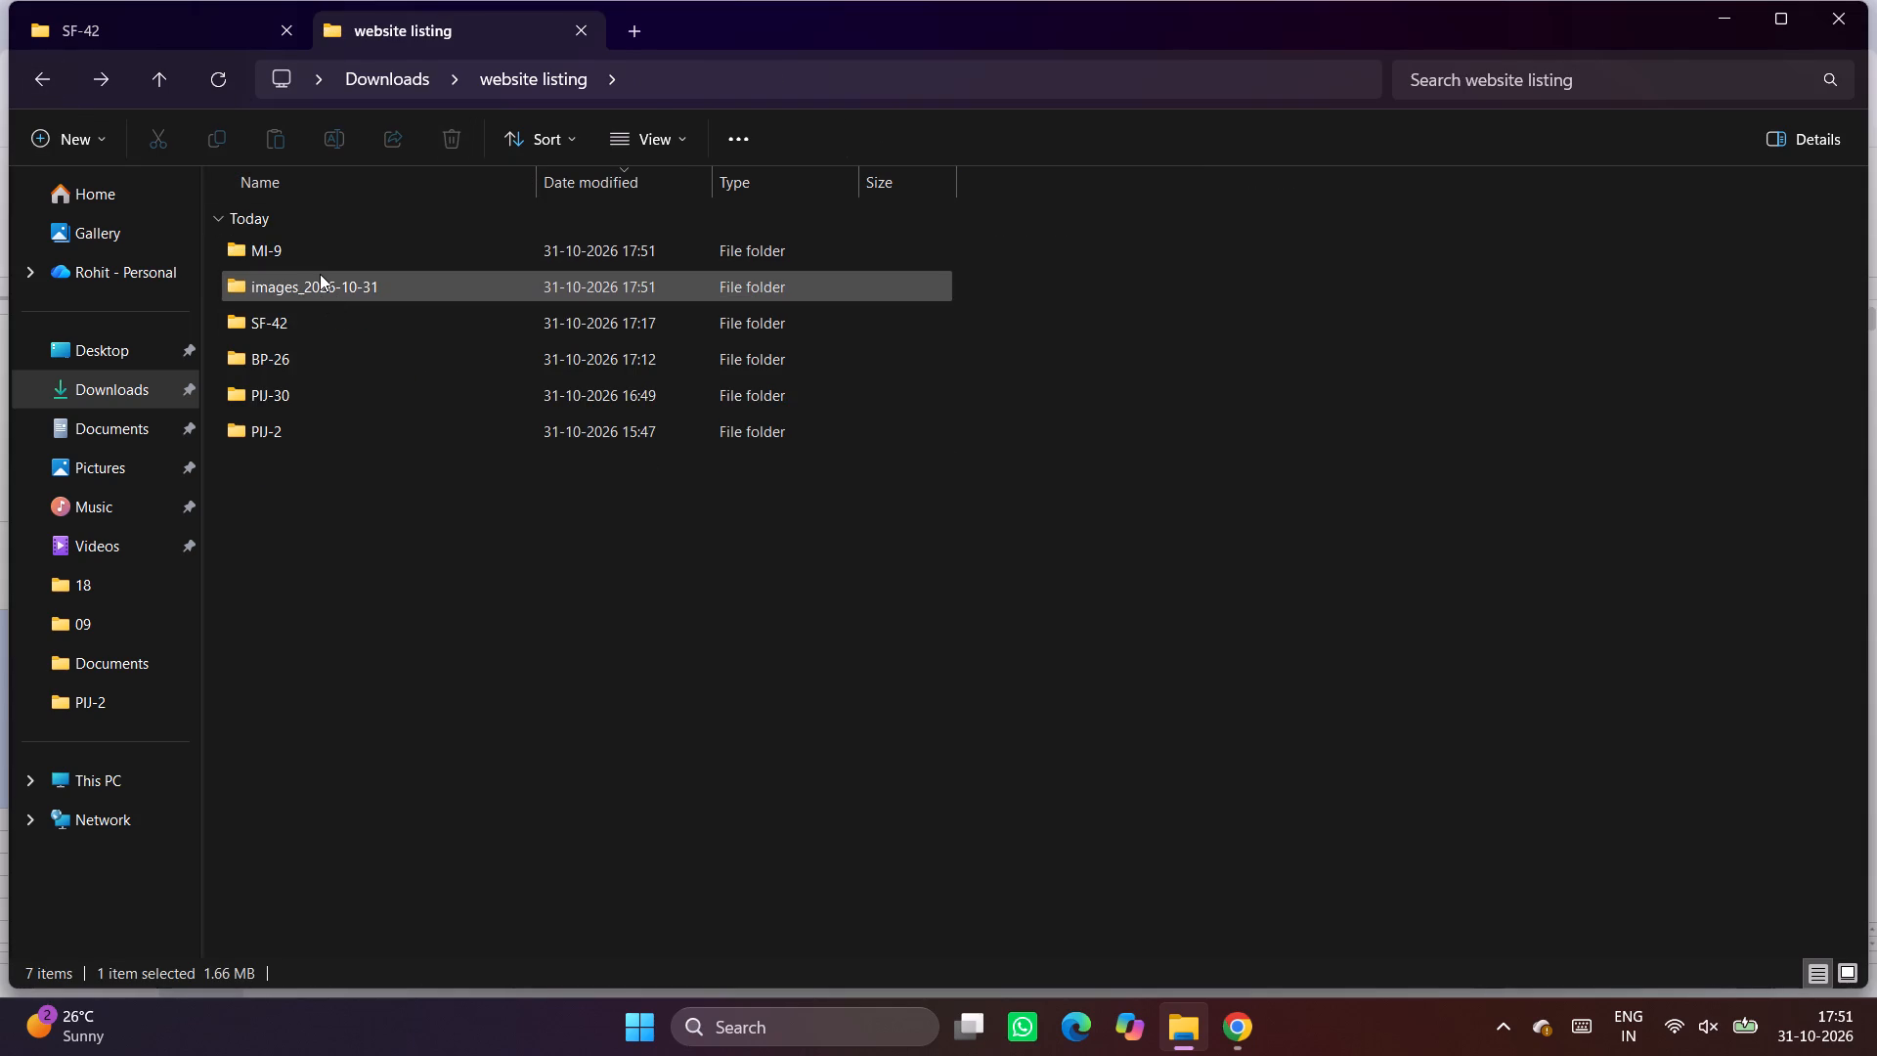
# Move all JPG images from the images subfolder of the extracted images_2026-10-31 folder into the MI-9 folder.
pyautogui.doubleClick(320, 274)
pyautogui.doubleClick(287, 247)
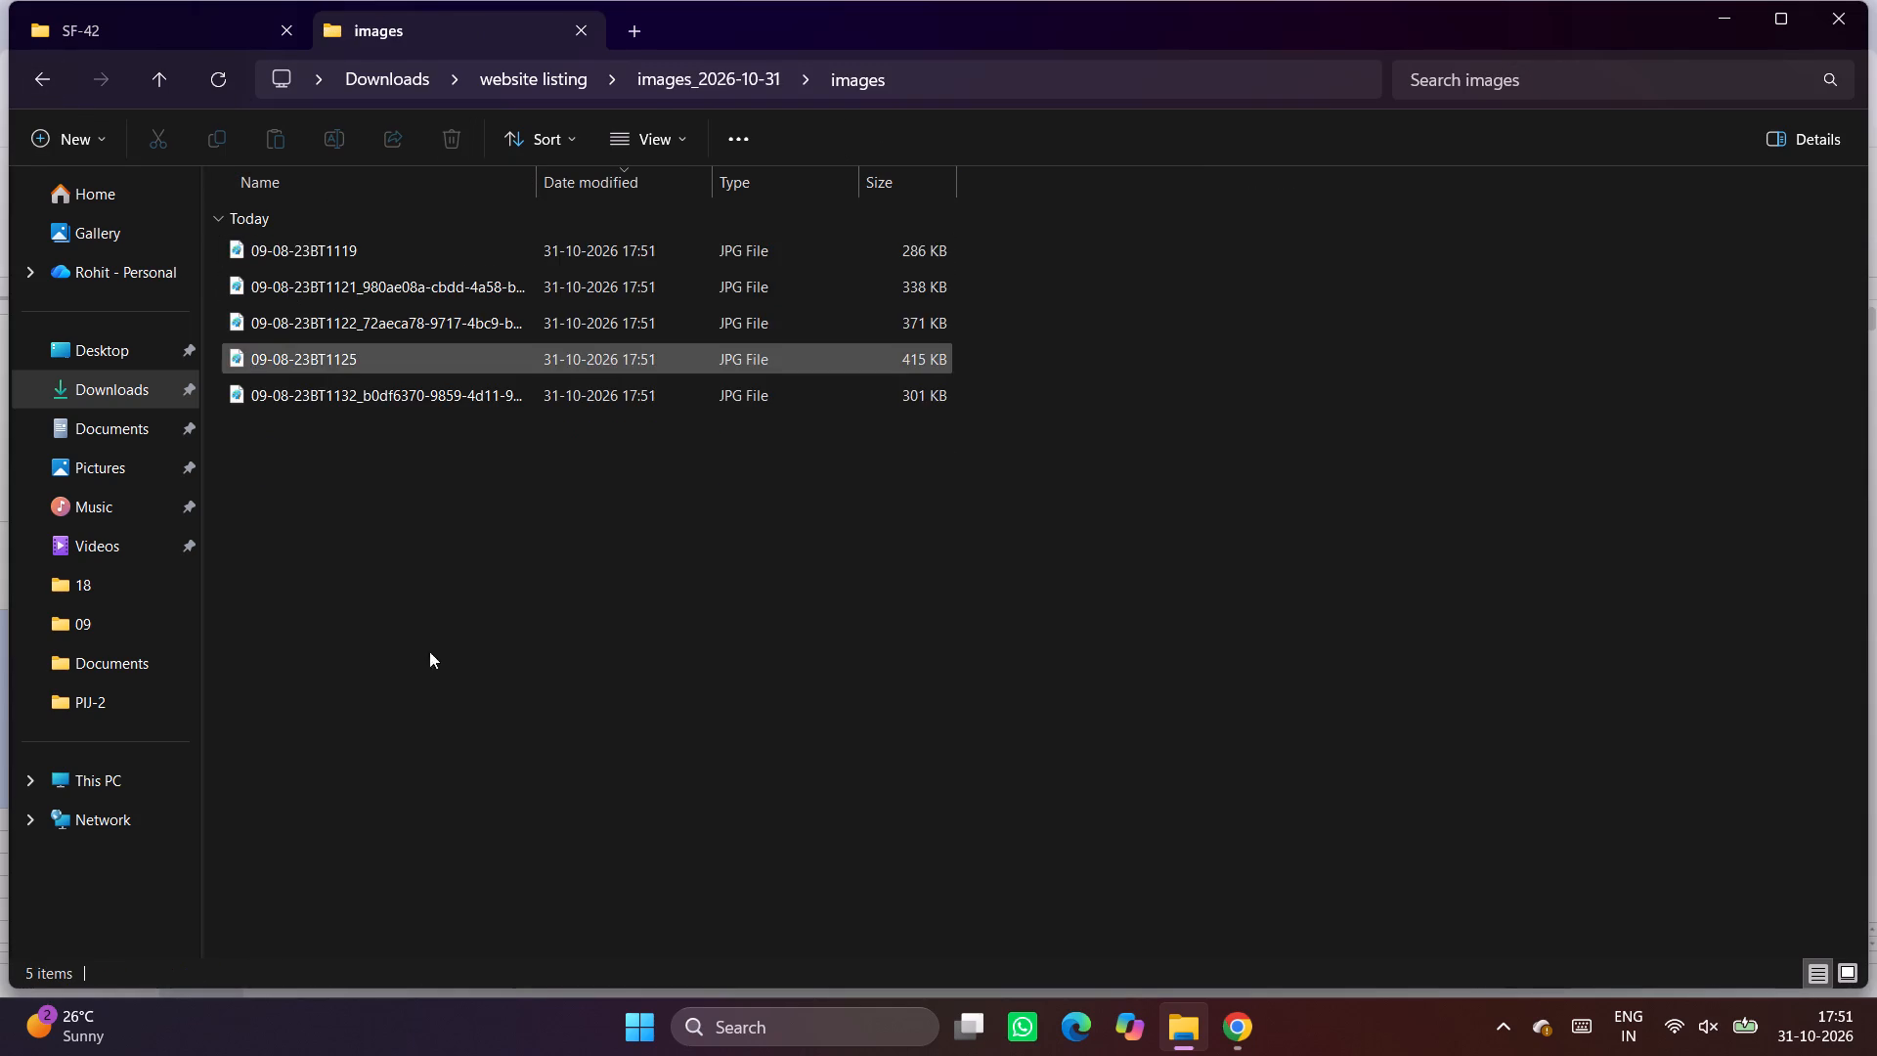
pyautogui.hotkey('ctrl', 'a')
pyautogui.hotkey('ctrl', 'x')
pyautogui.click(31, 81)
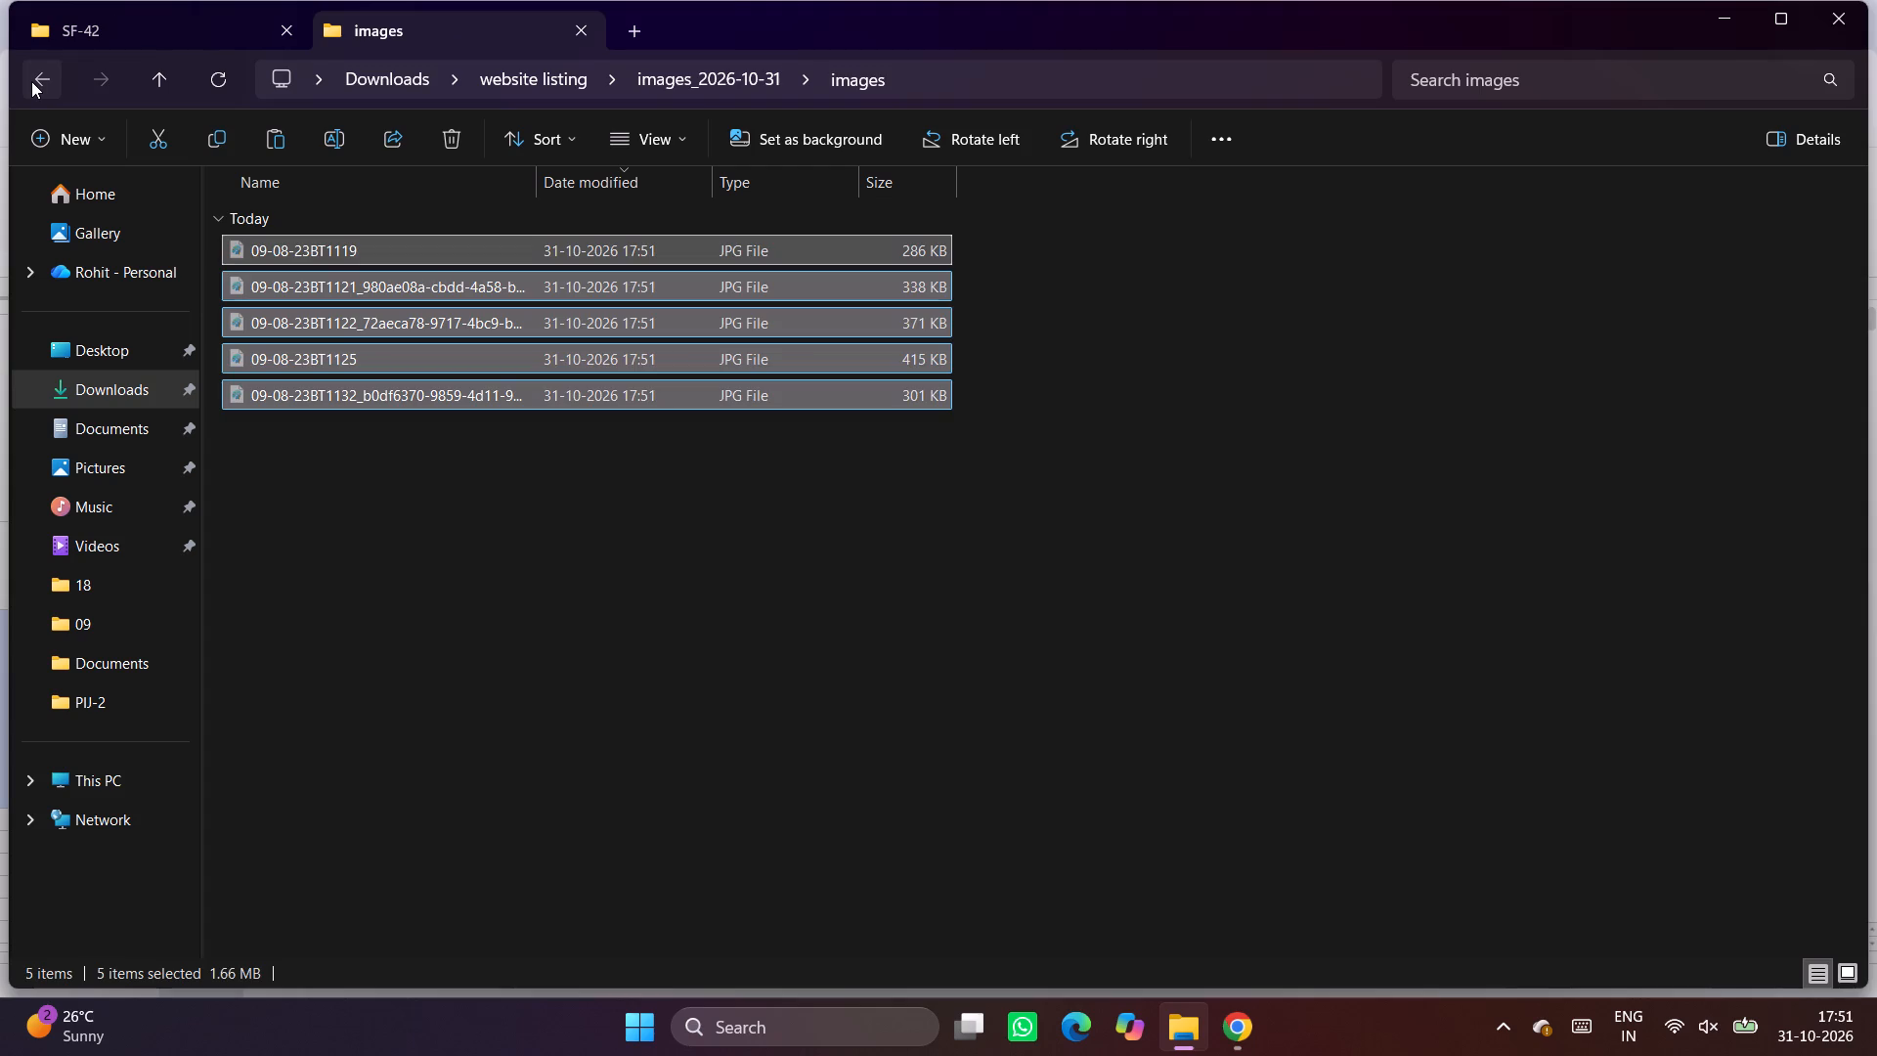
pyautogui.click(31, 81)
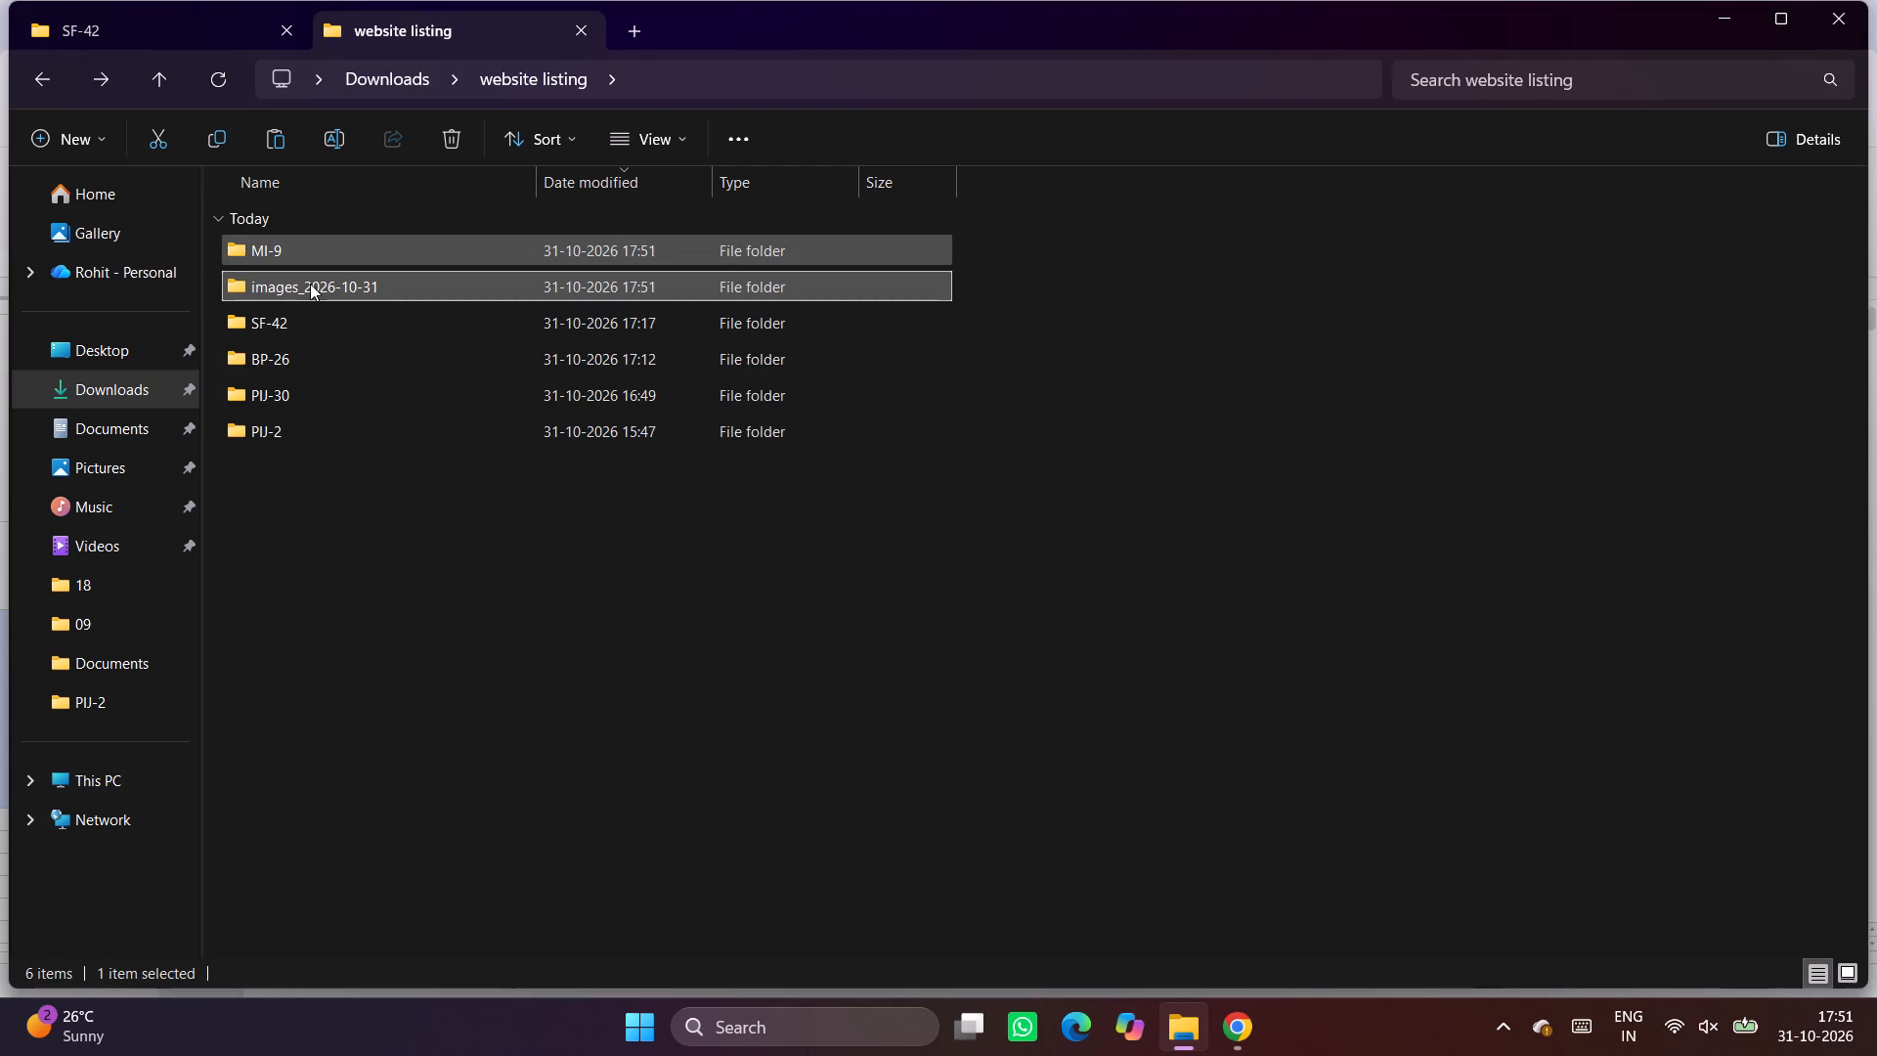
pyautogui.doubleClick(308, 247)
pyautogui.hotkey('ctrl', 'v')
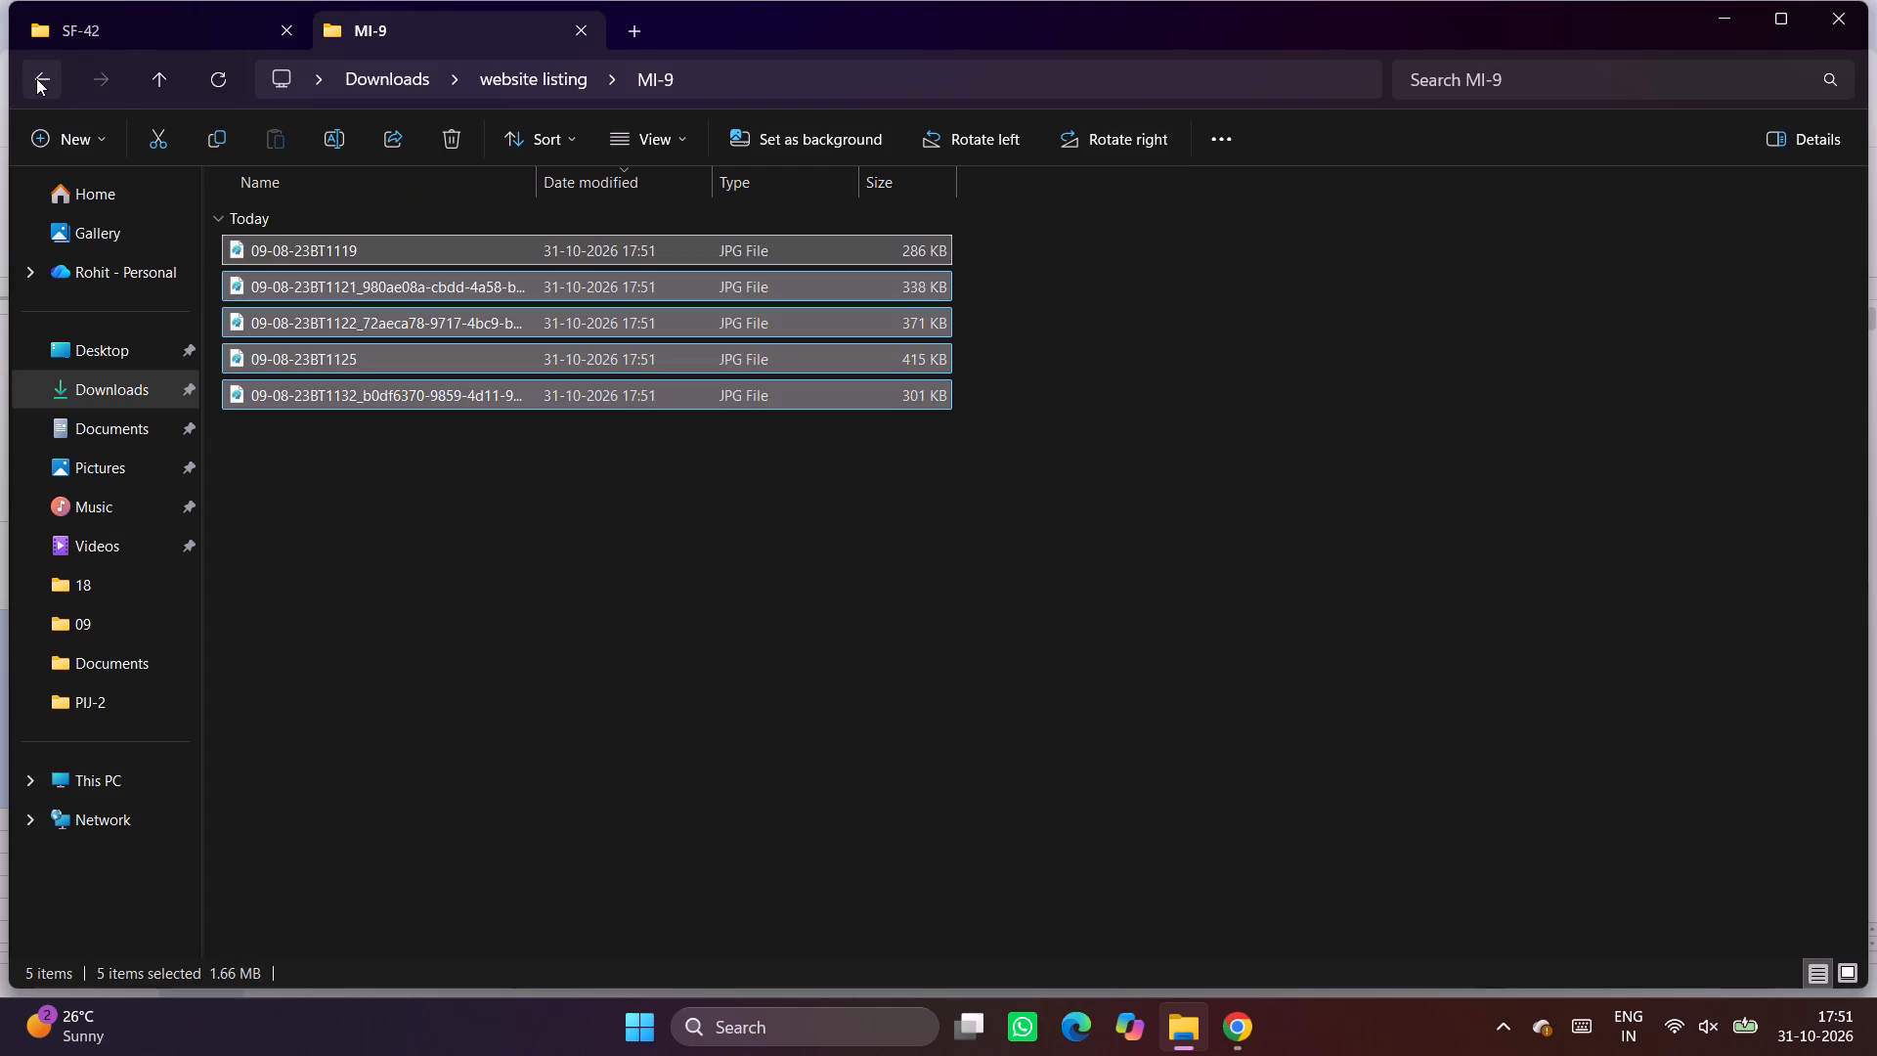
# Delete the leftover extracted images_2026-10-31 folder from website listing.
pyautogui.click(36, 78)
pyautogui.click(342, 278)
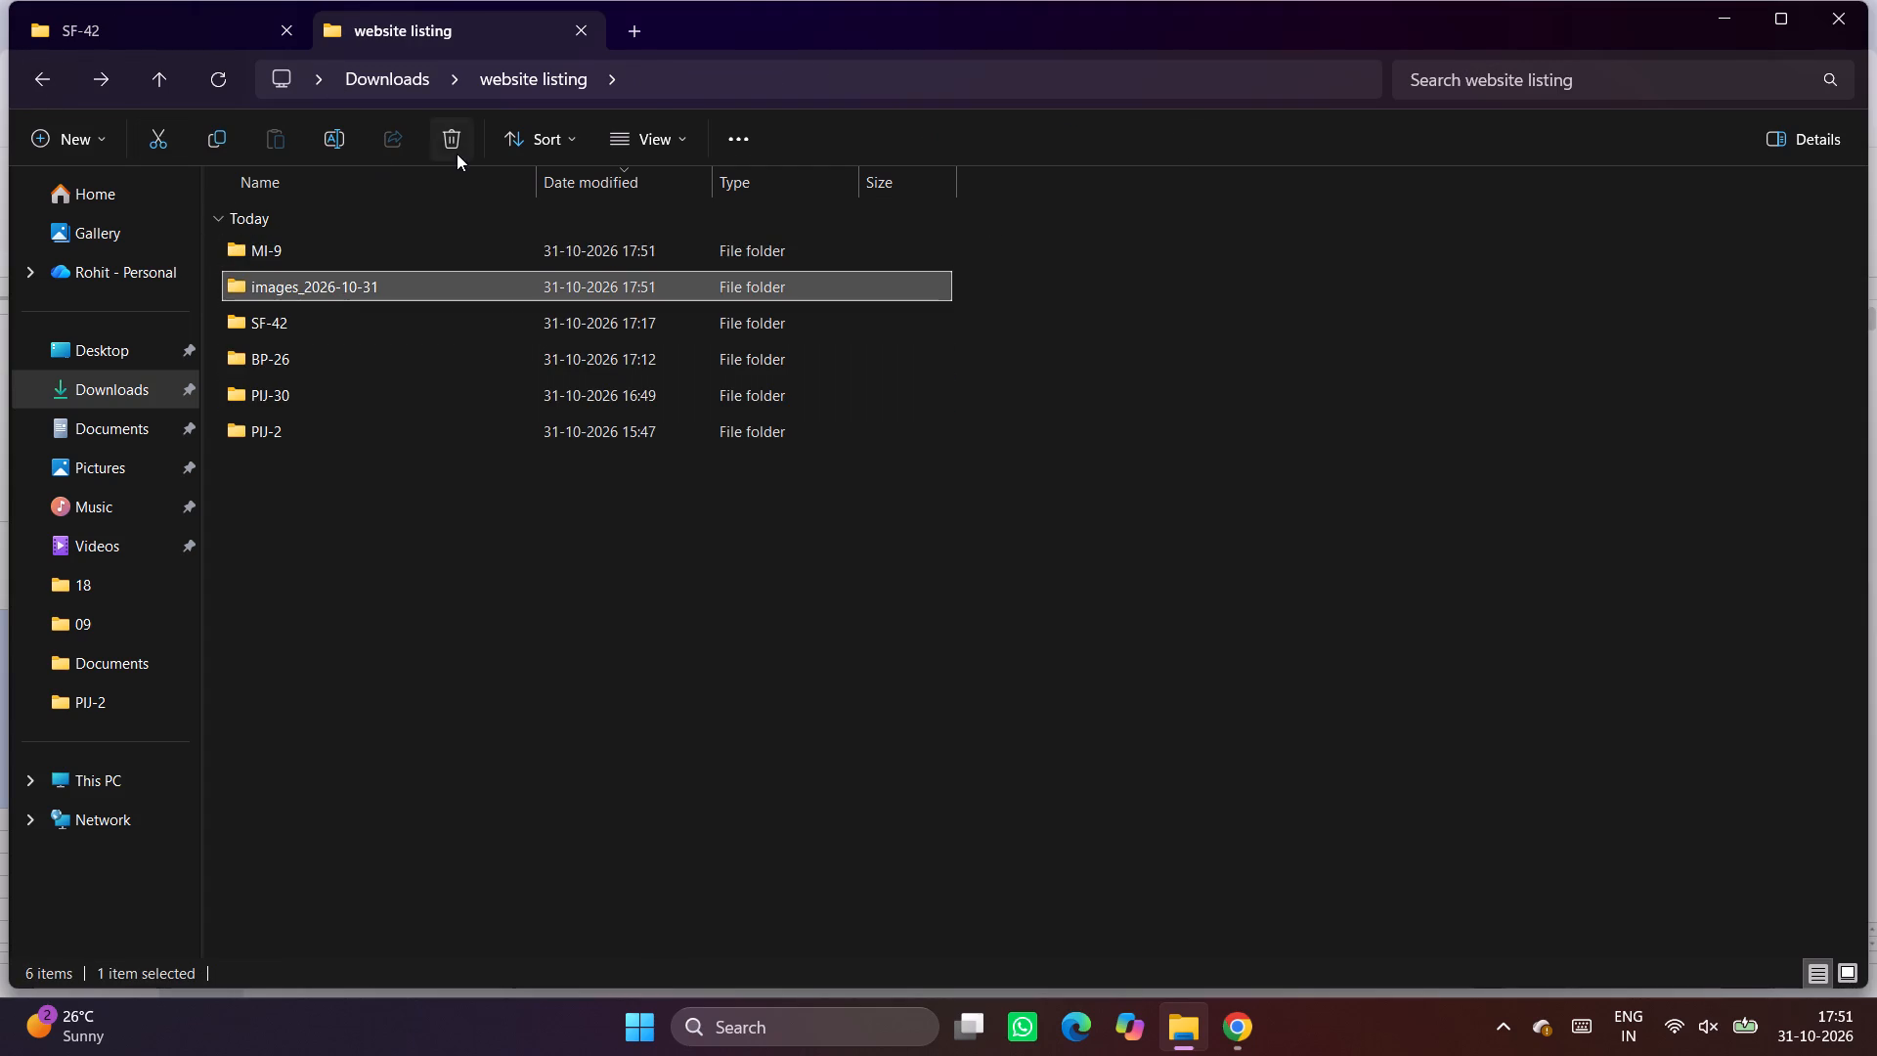
pyautogui.click(457, 154)
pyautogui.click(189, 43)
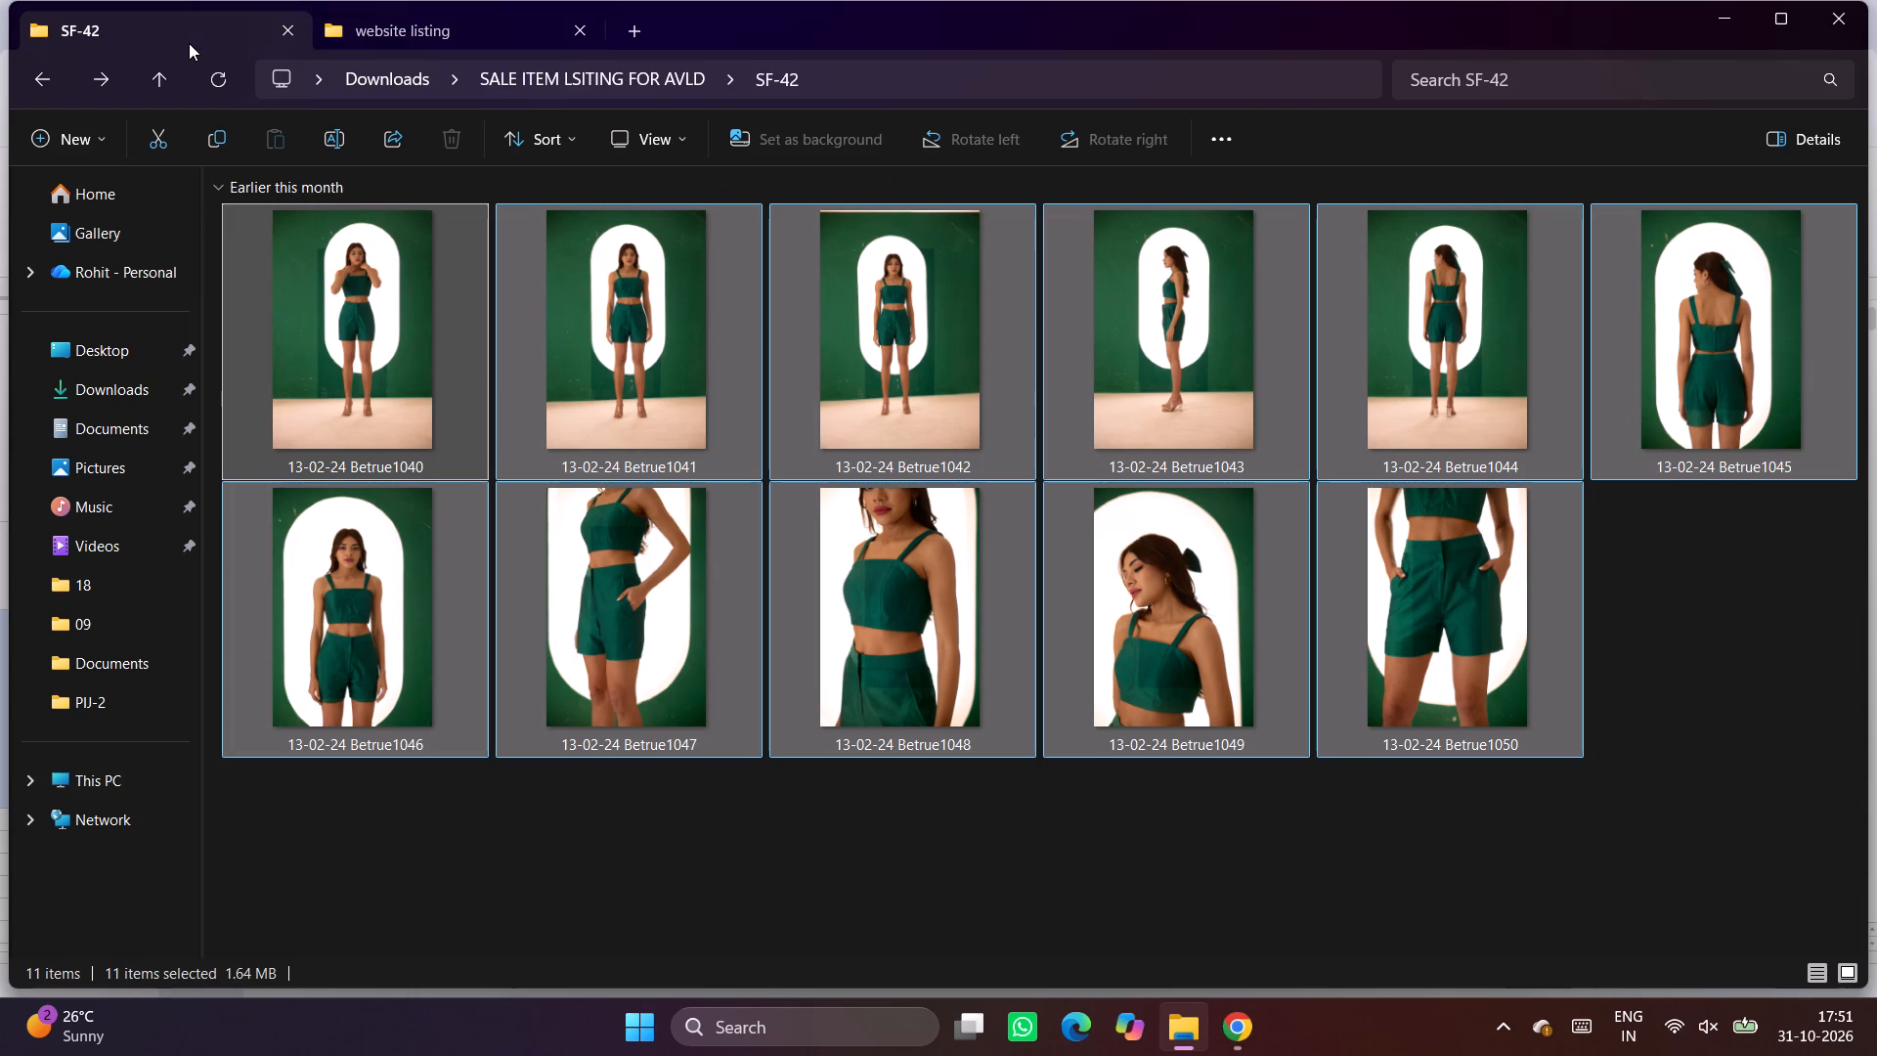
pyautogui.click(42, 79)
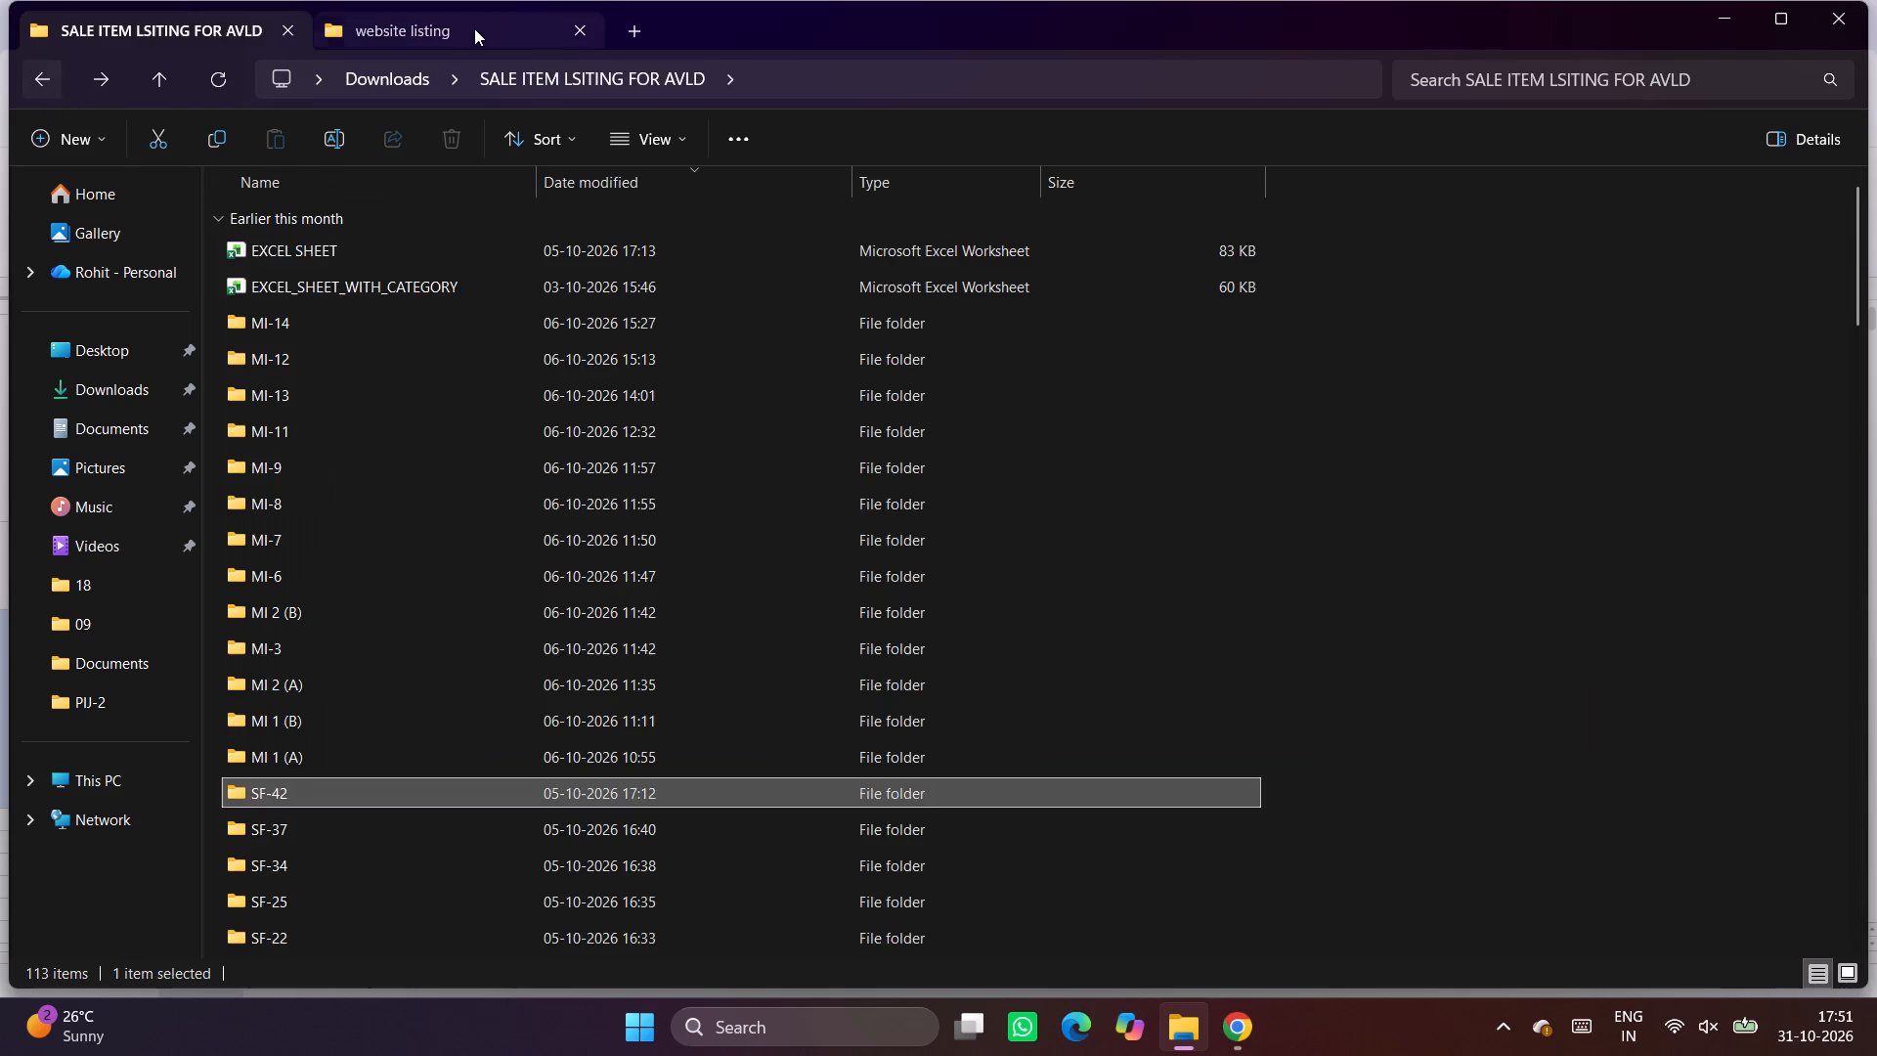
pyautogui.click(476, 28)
# Return to the Product Listing Sheet in Chrome and upload the first image from website listing's MI-9 folder as an in-cell image in A6.
pyautogui.click(1269, 1042)
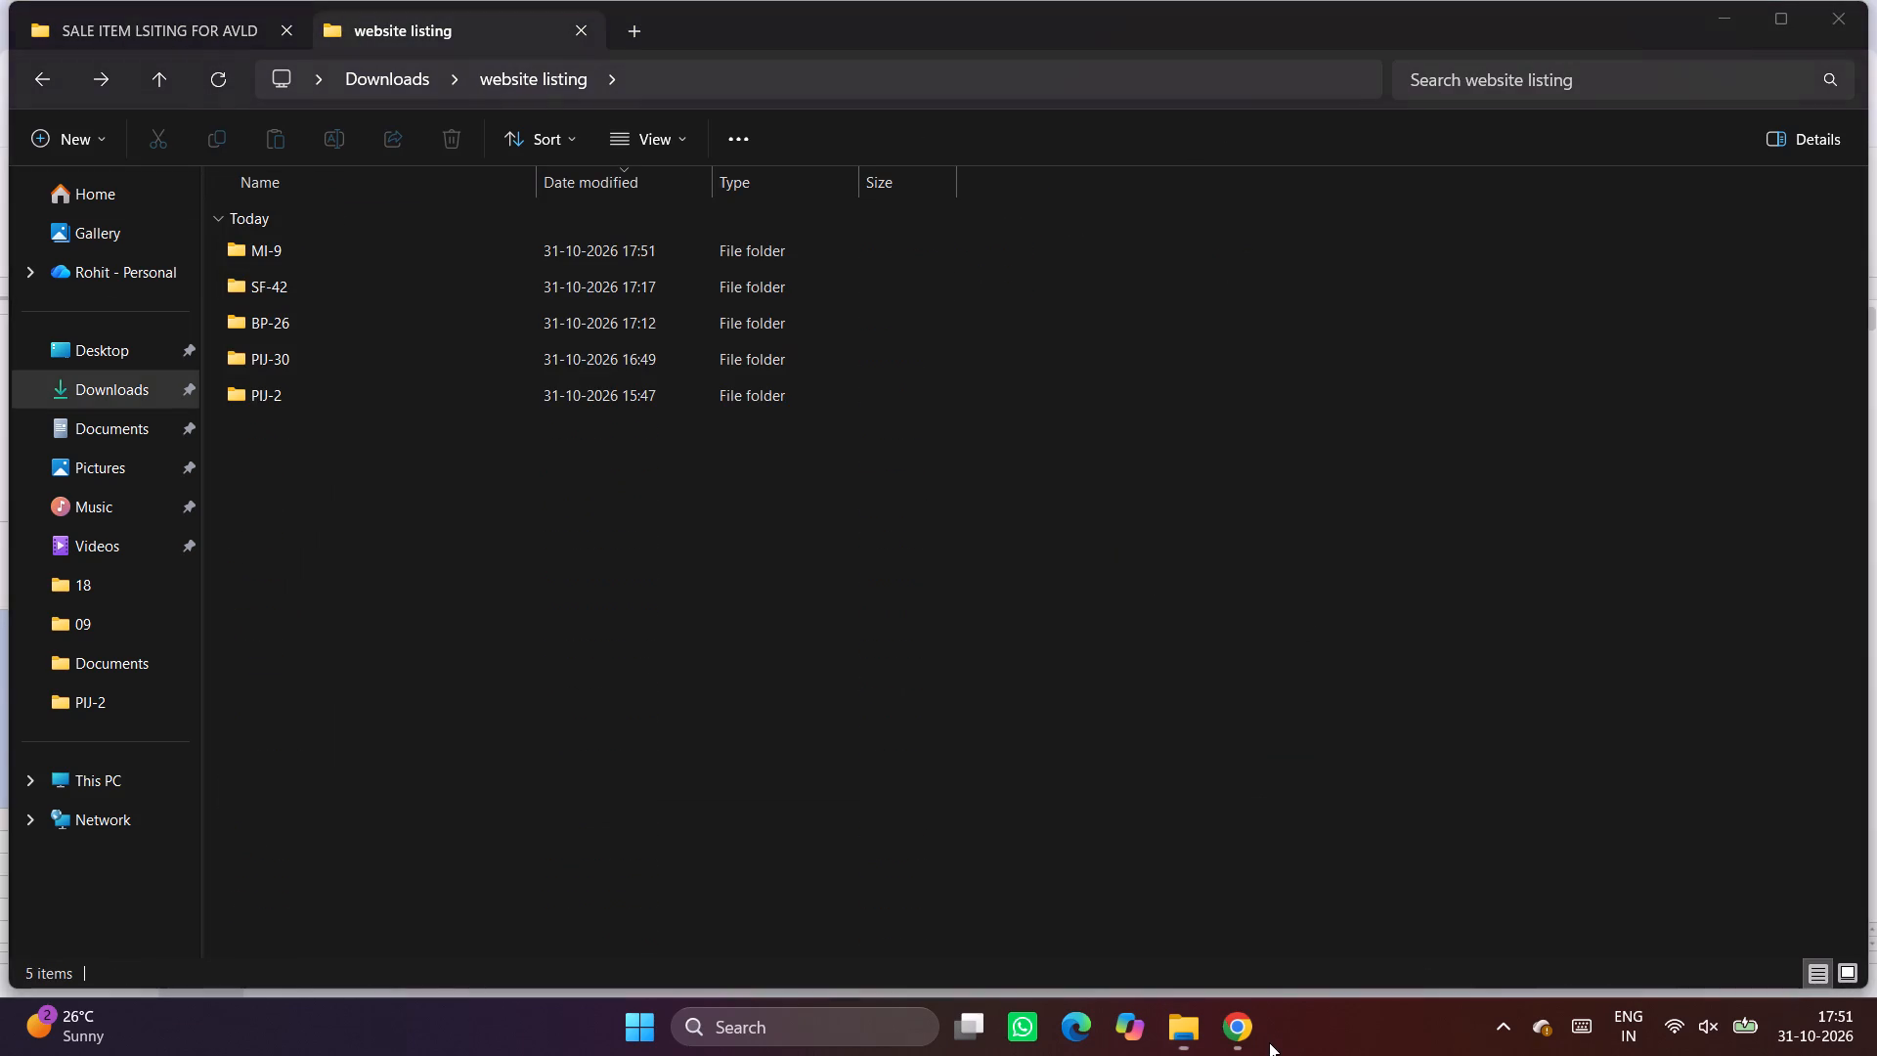
pyautogui.click(1250, 1039)
pyautogui.click(1179, 936)
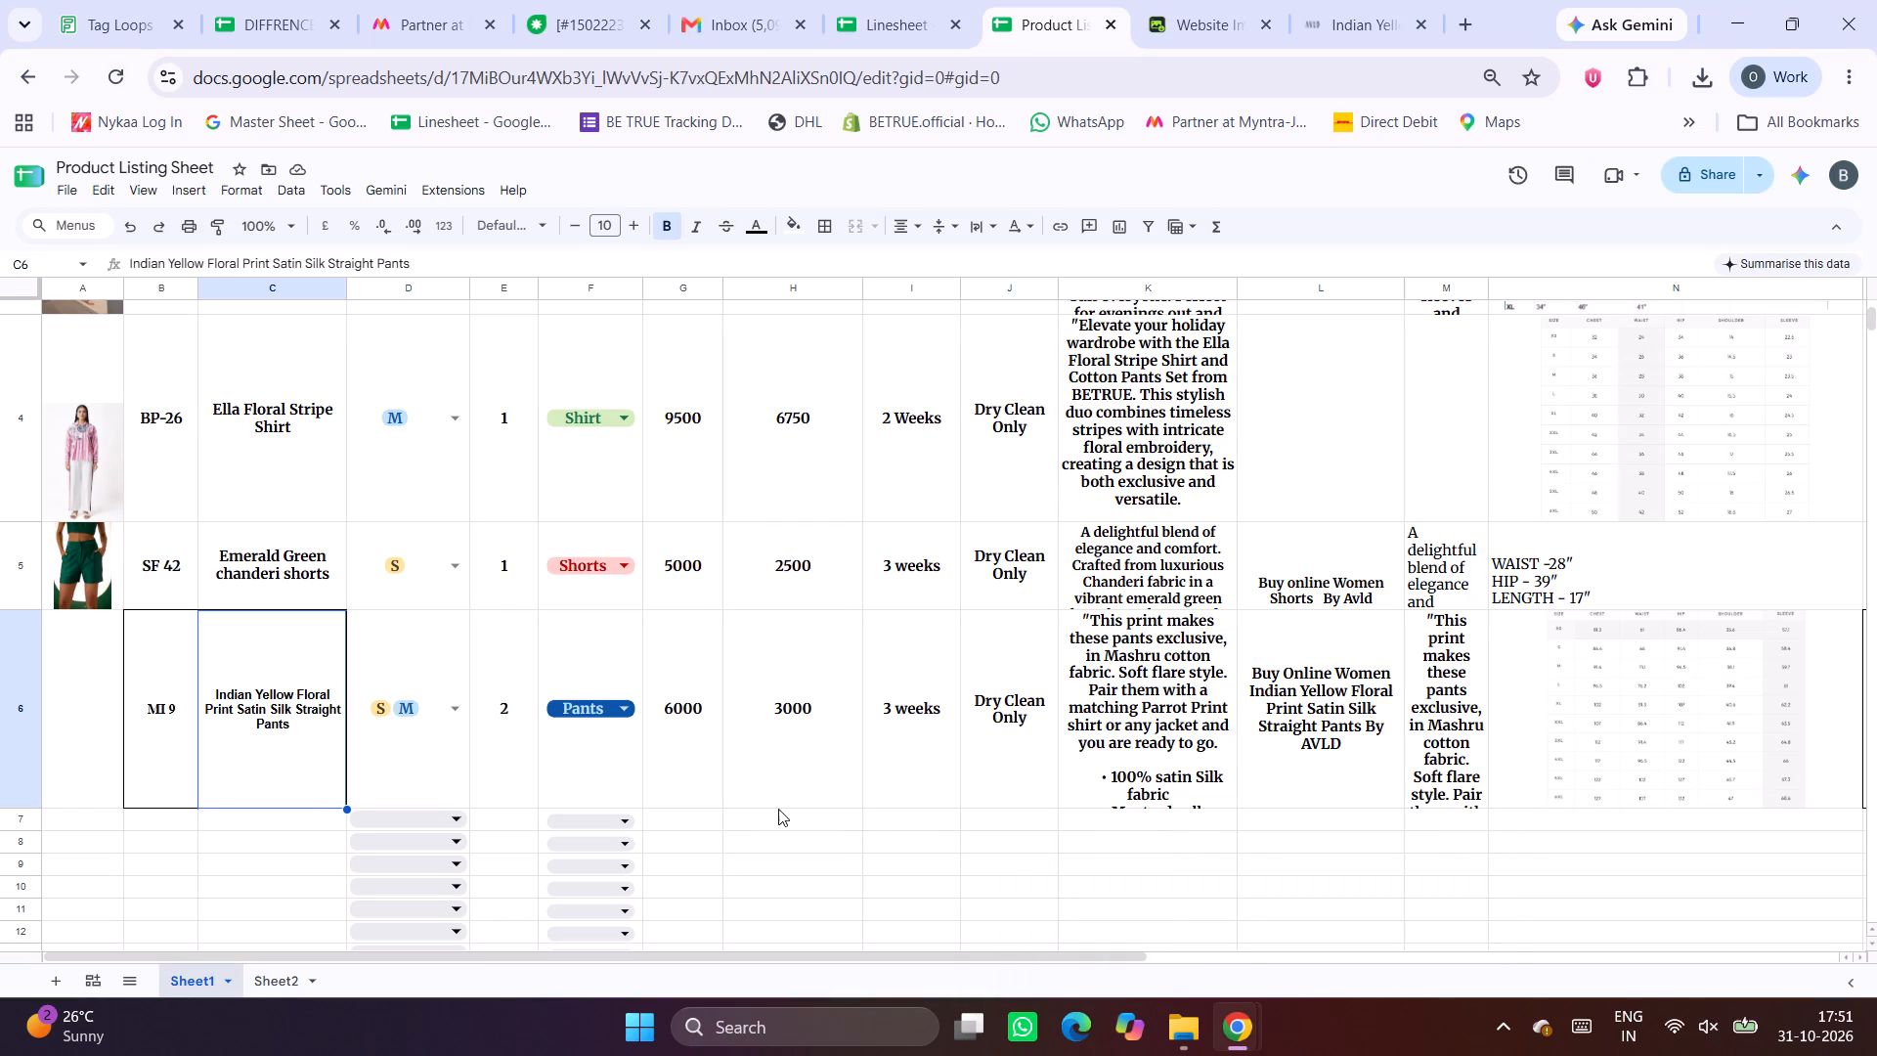
pyautogui.click(56, 726)
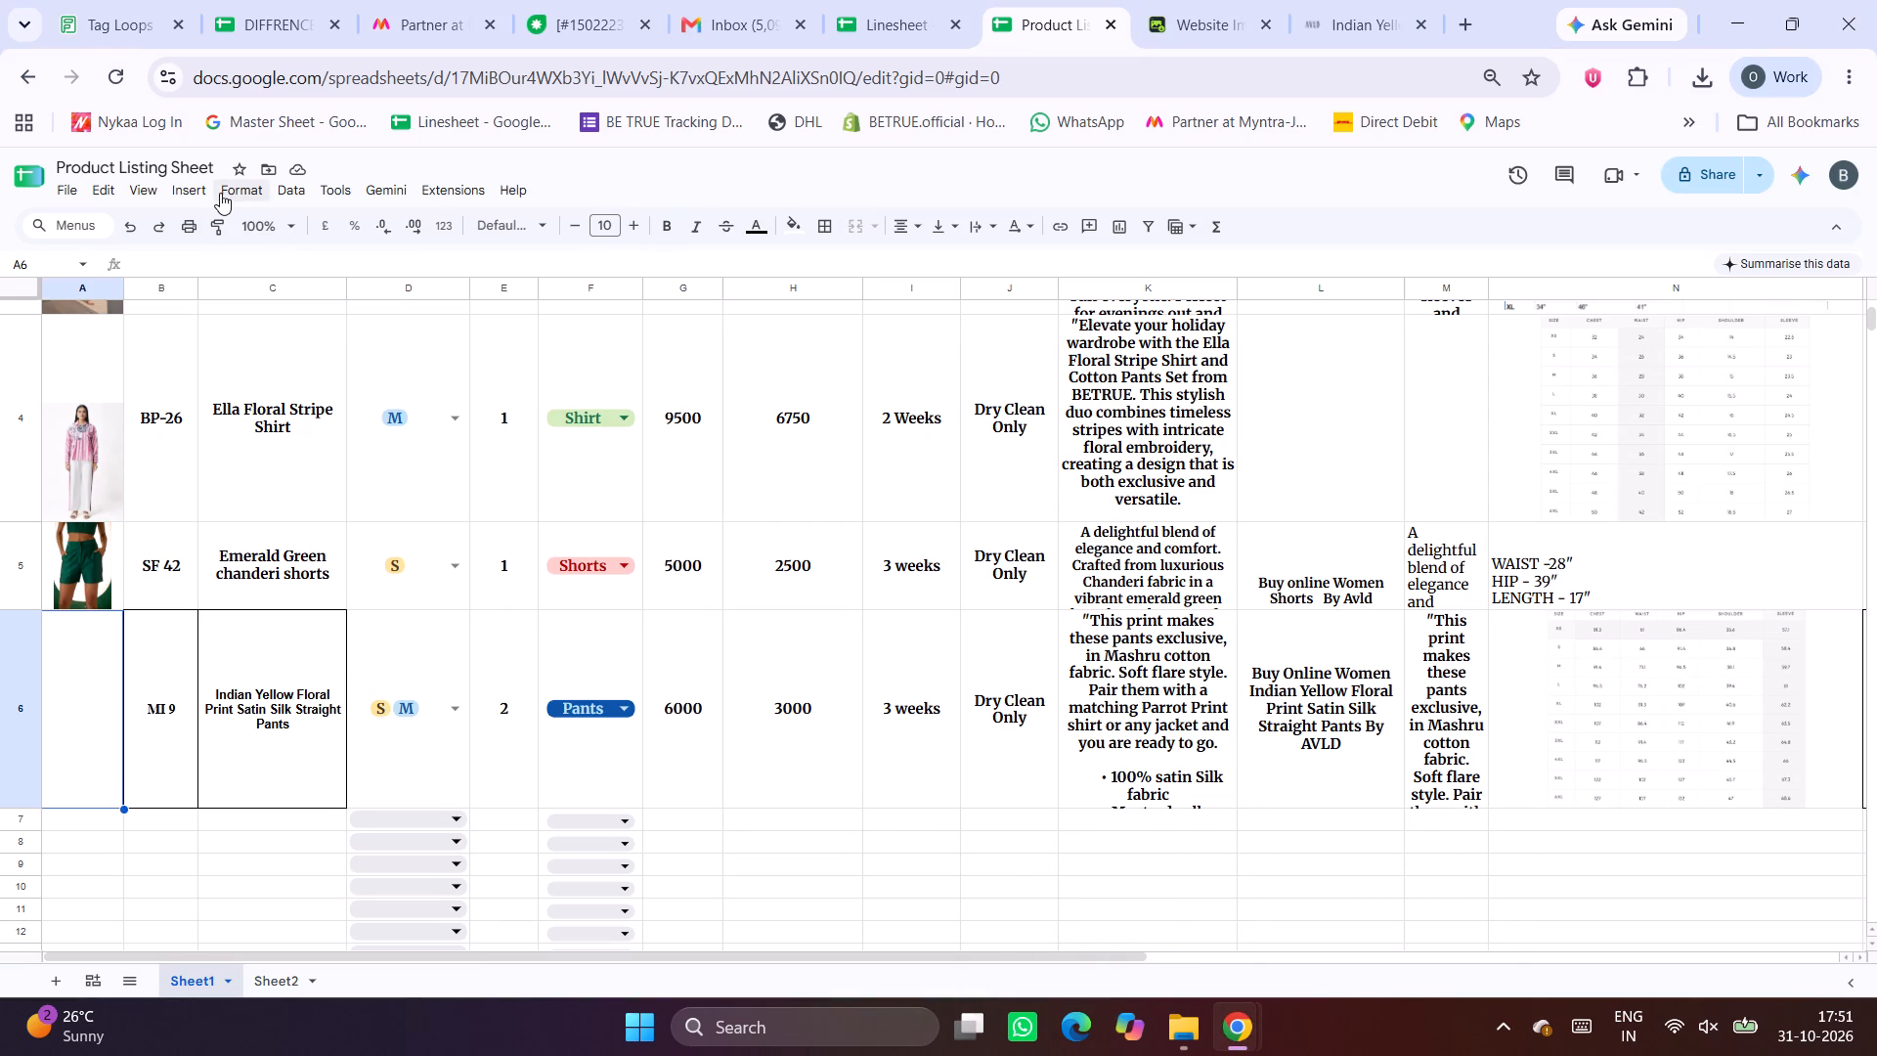
pyautogui.click(183, 192)
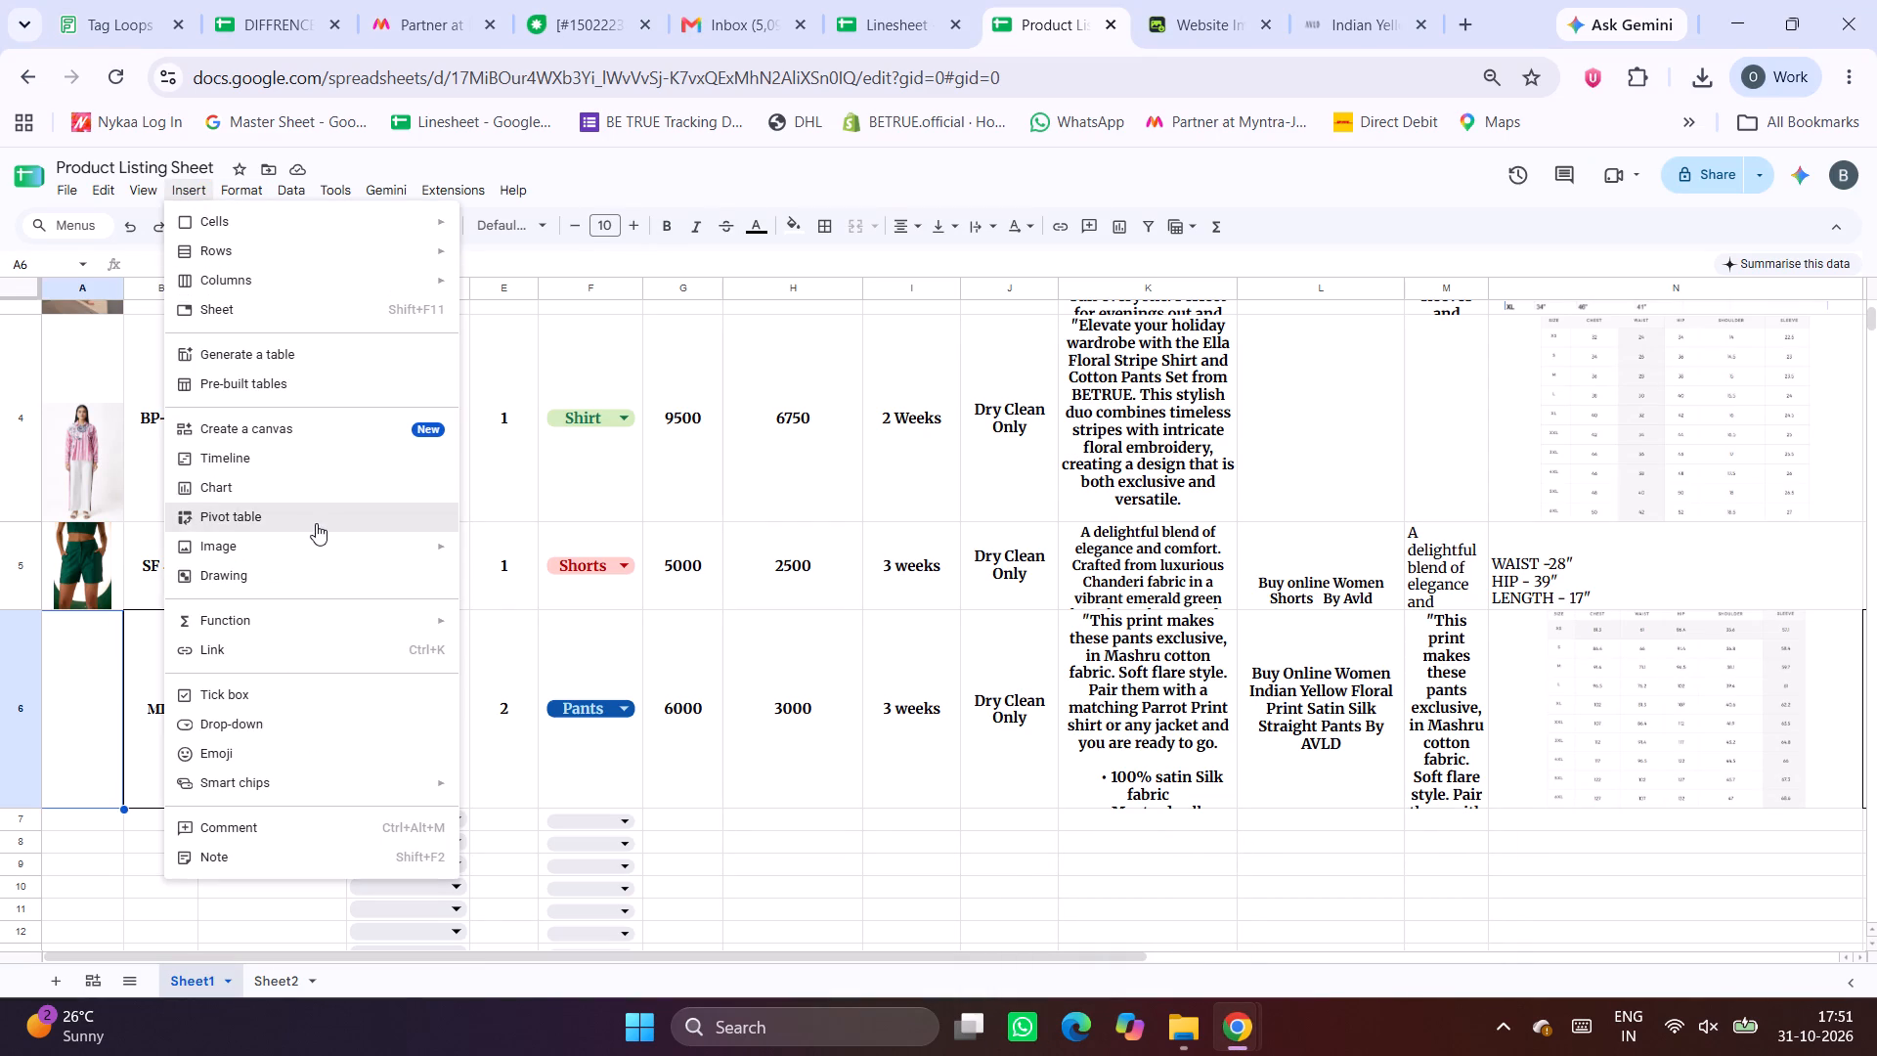
pyautogui.click(613, 593)
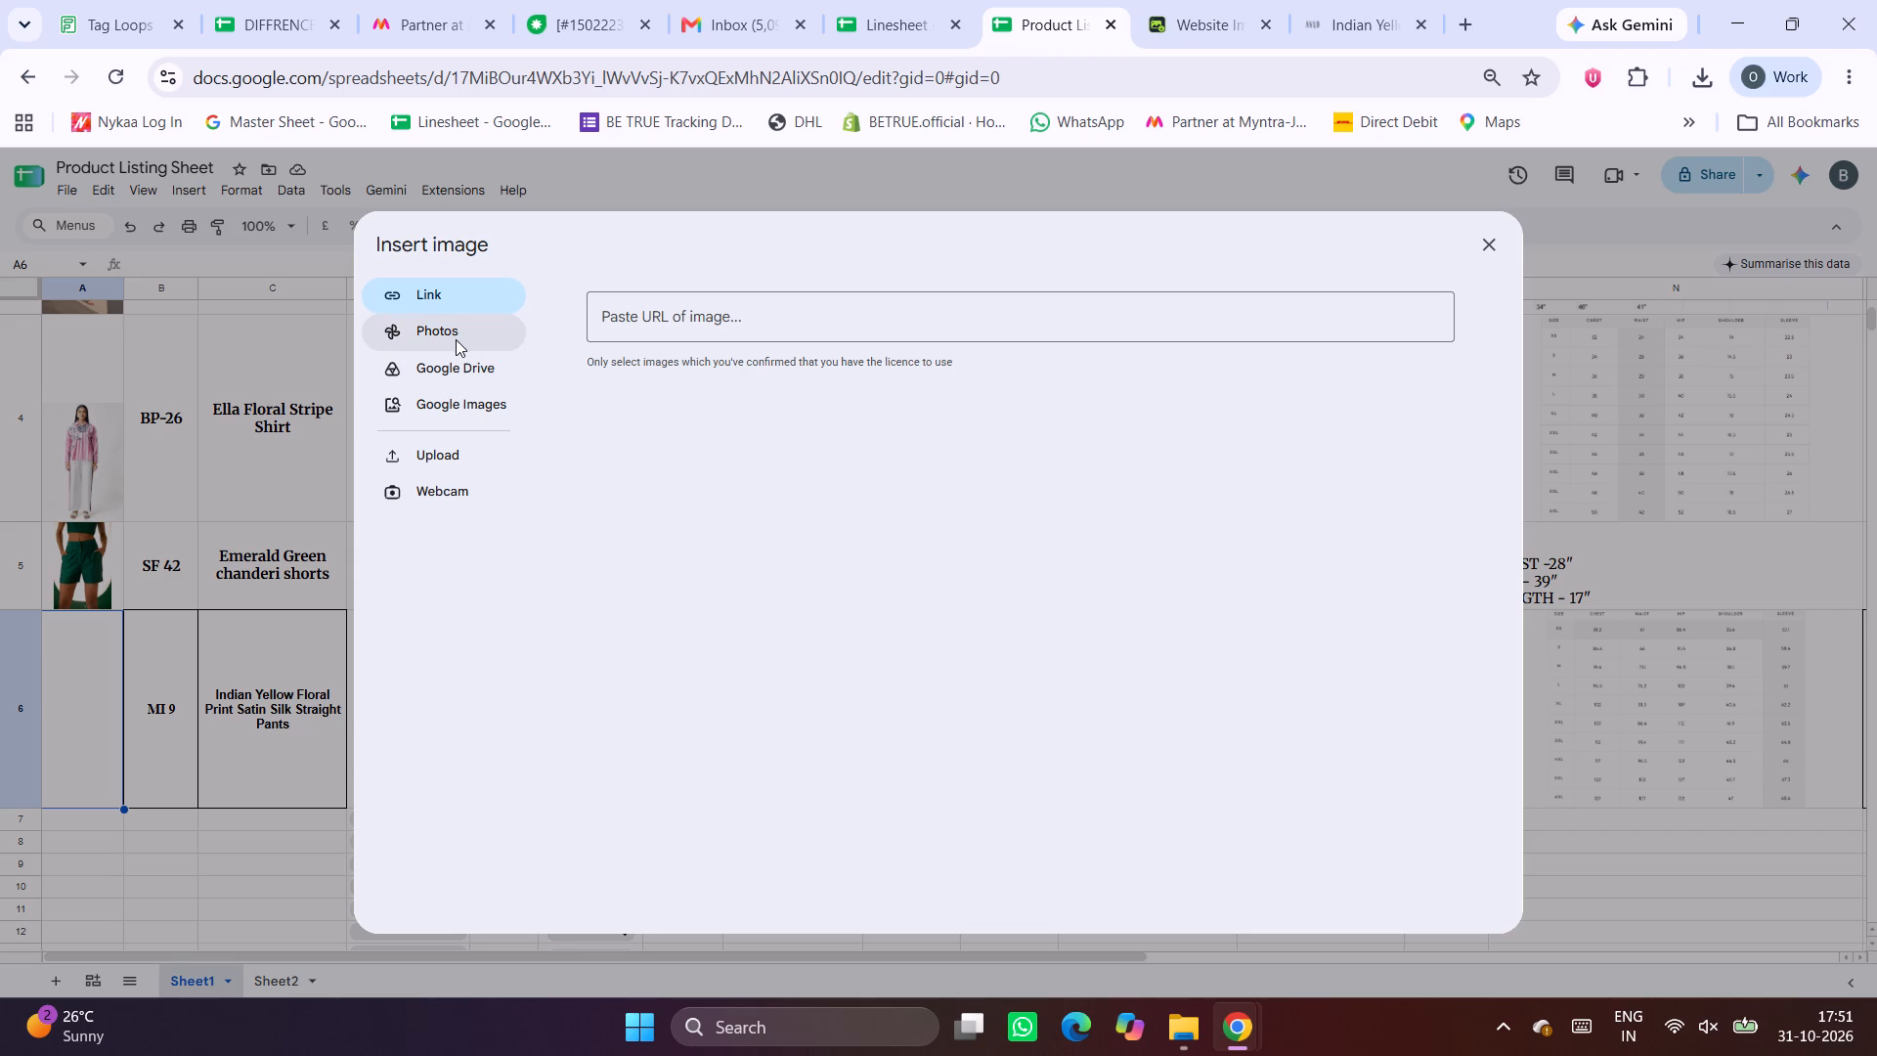
pyautogui.click(456, 338)
pyautogui.click(455, 480)
pyautogui.click(461, 461)
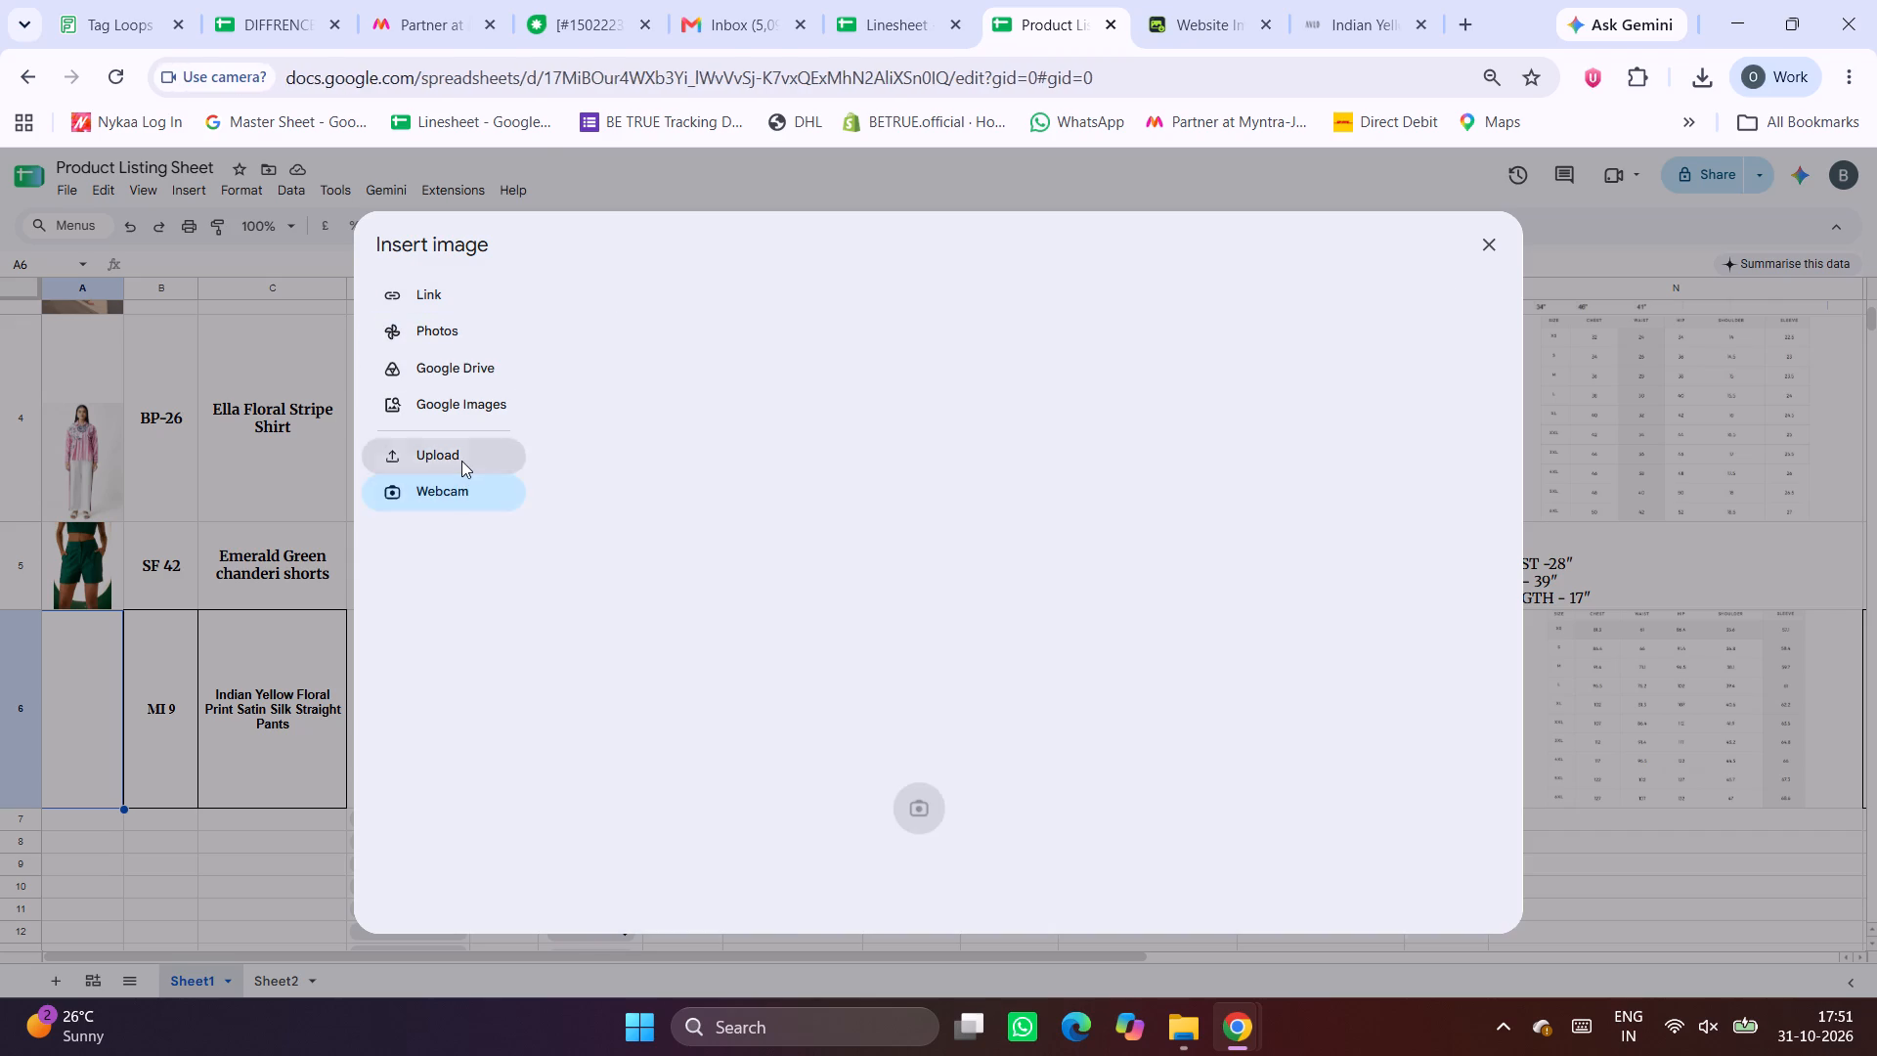
pyautogui.click(521, 137)
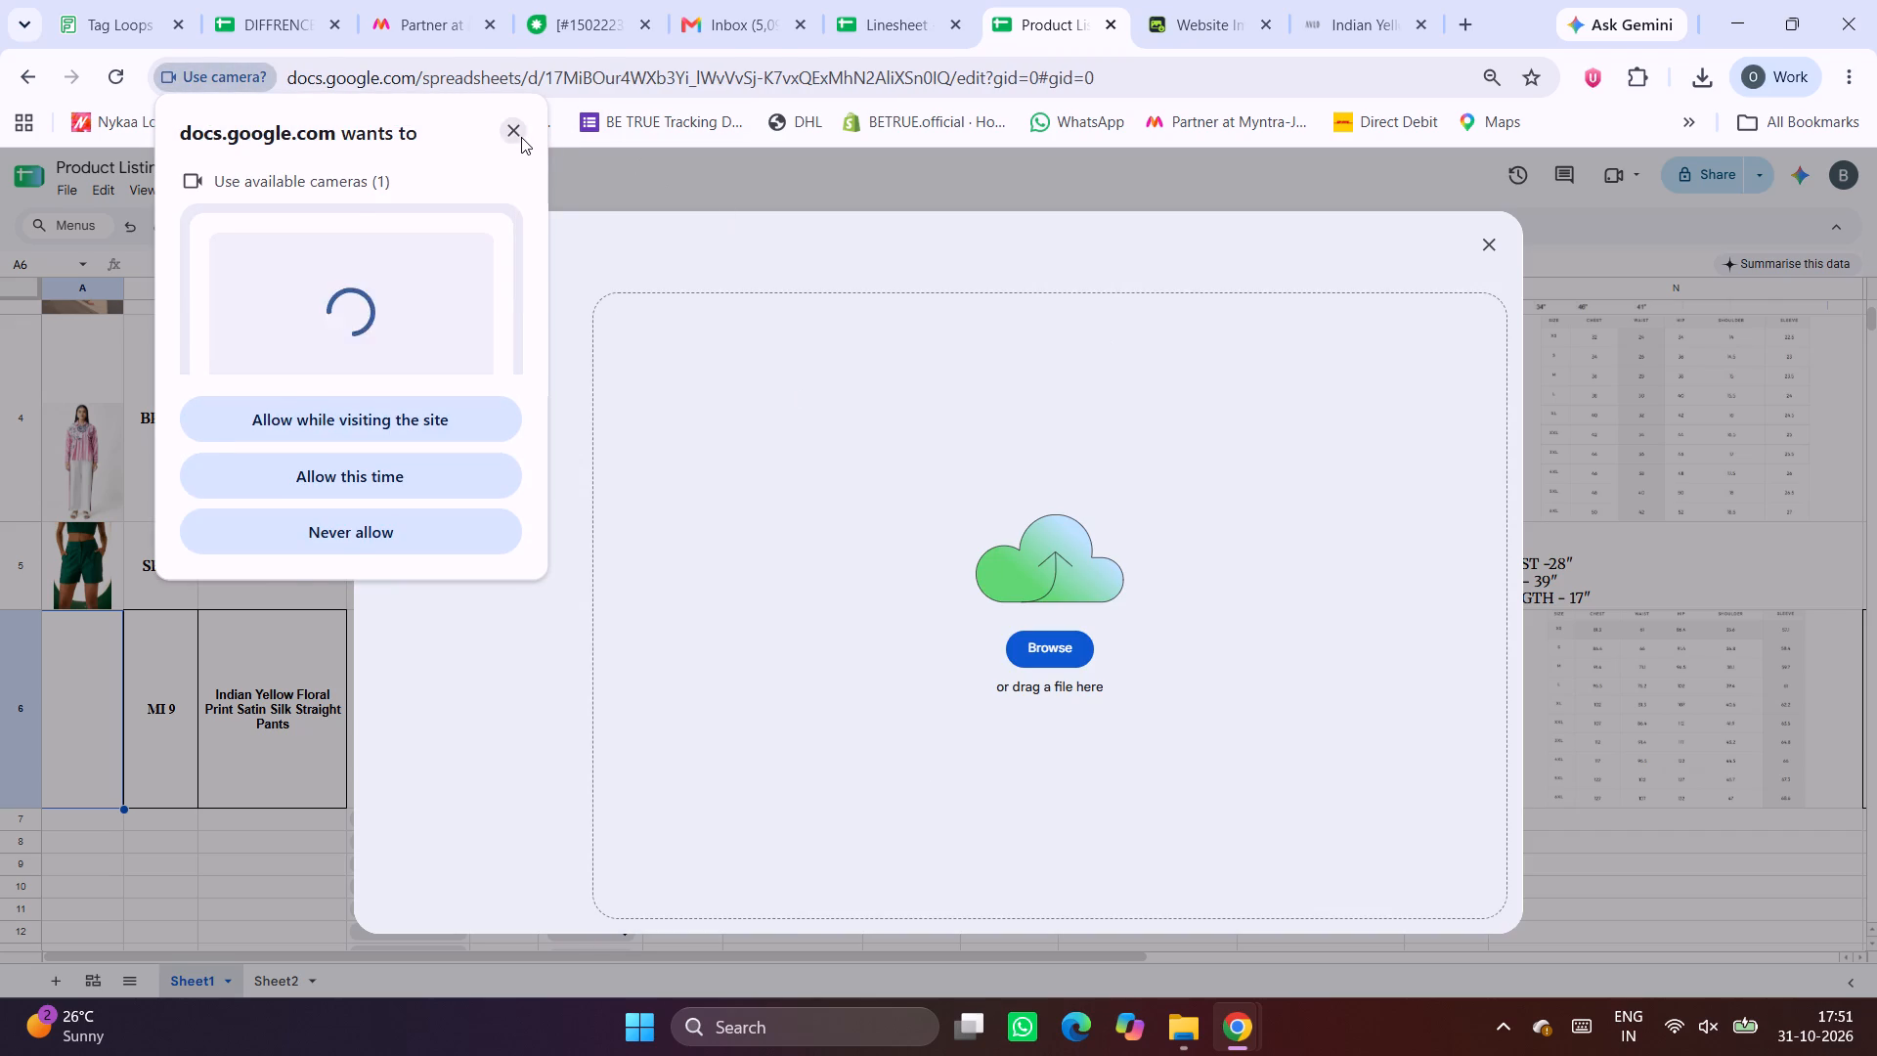
pyautogui.click(1021, 642)
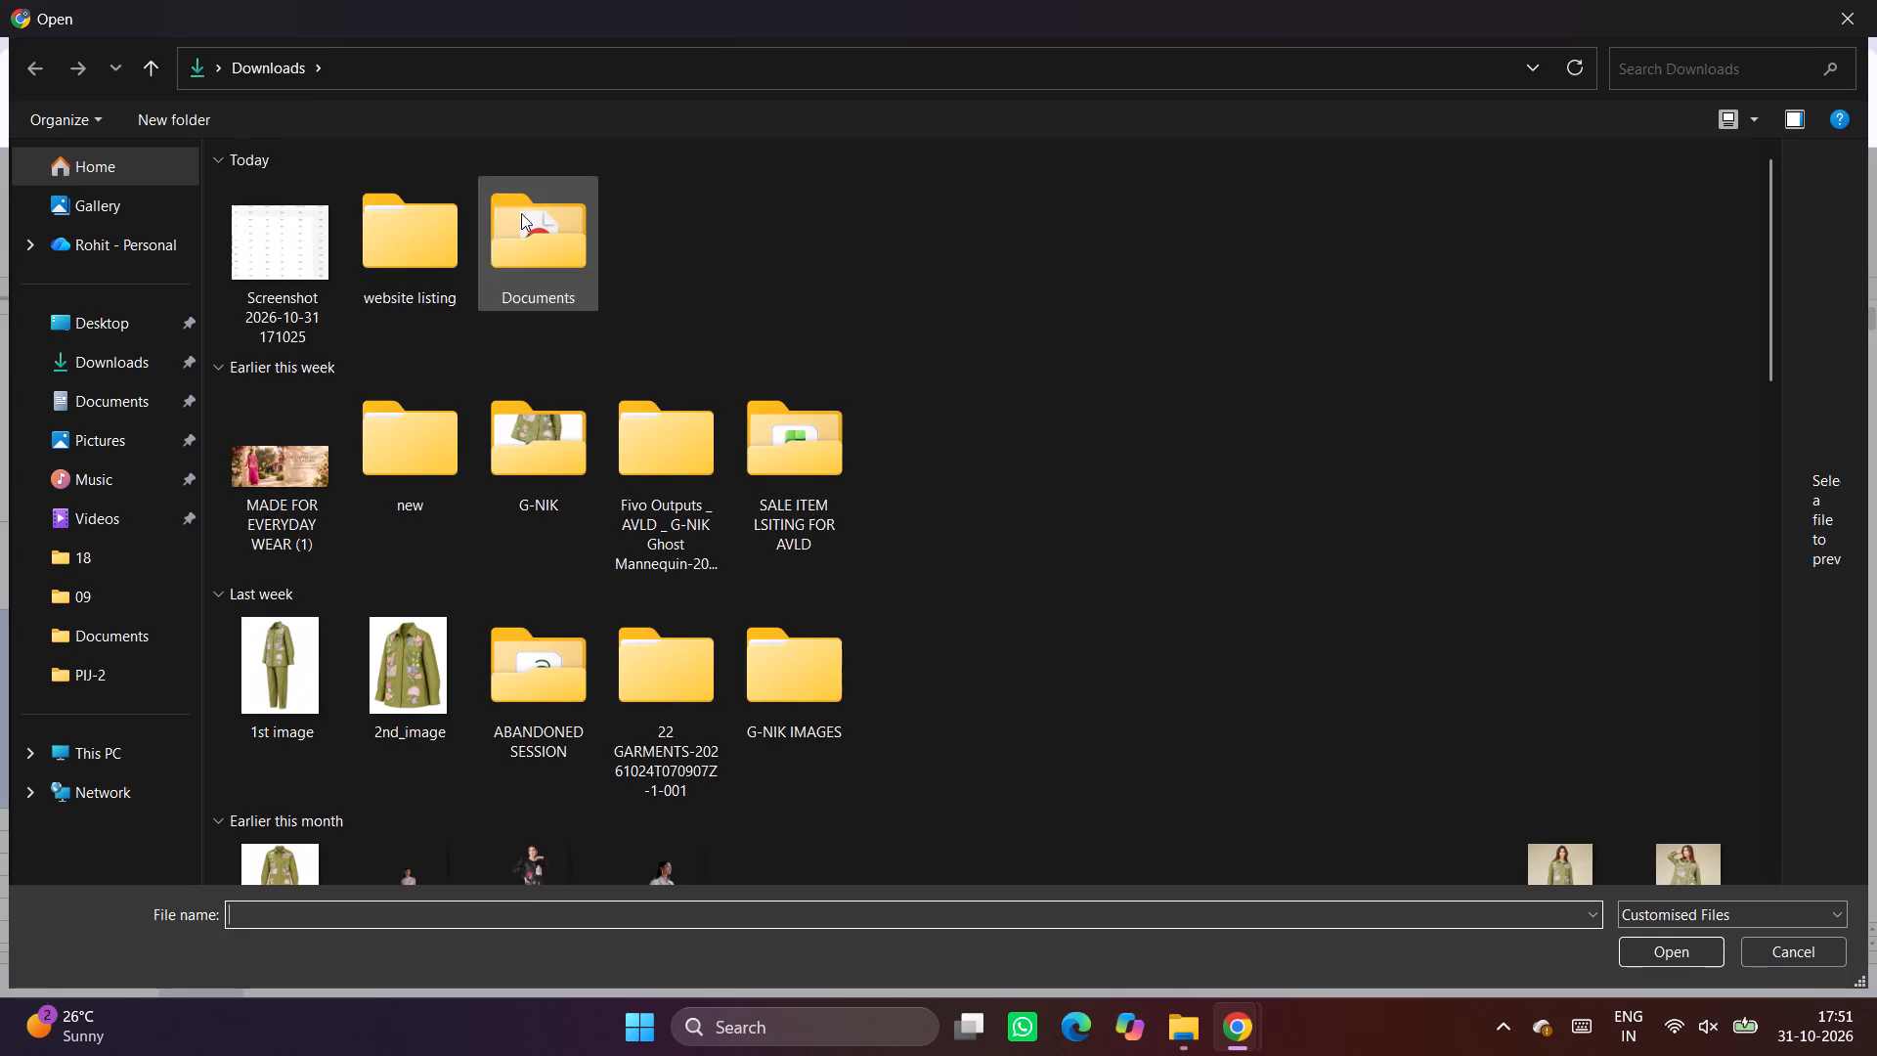
pyautogui.doubleClick(430, 265)
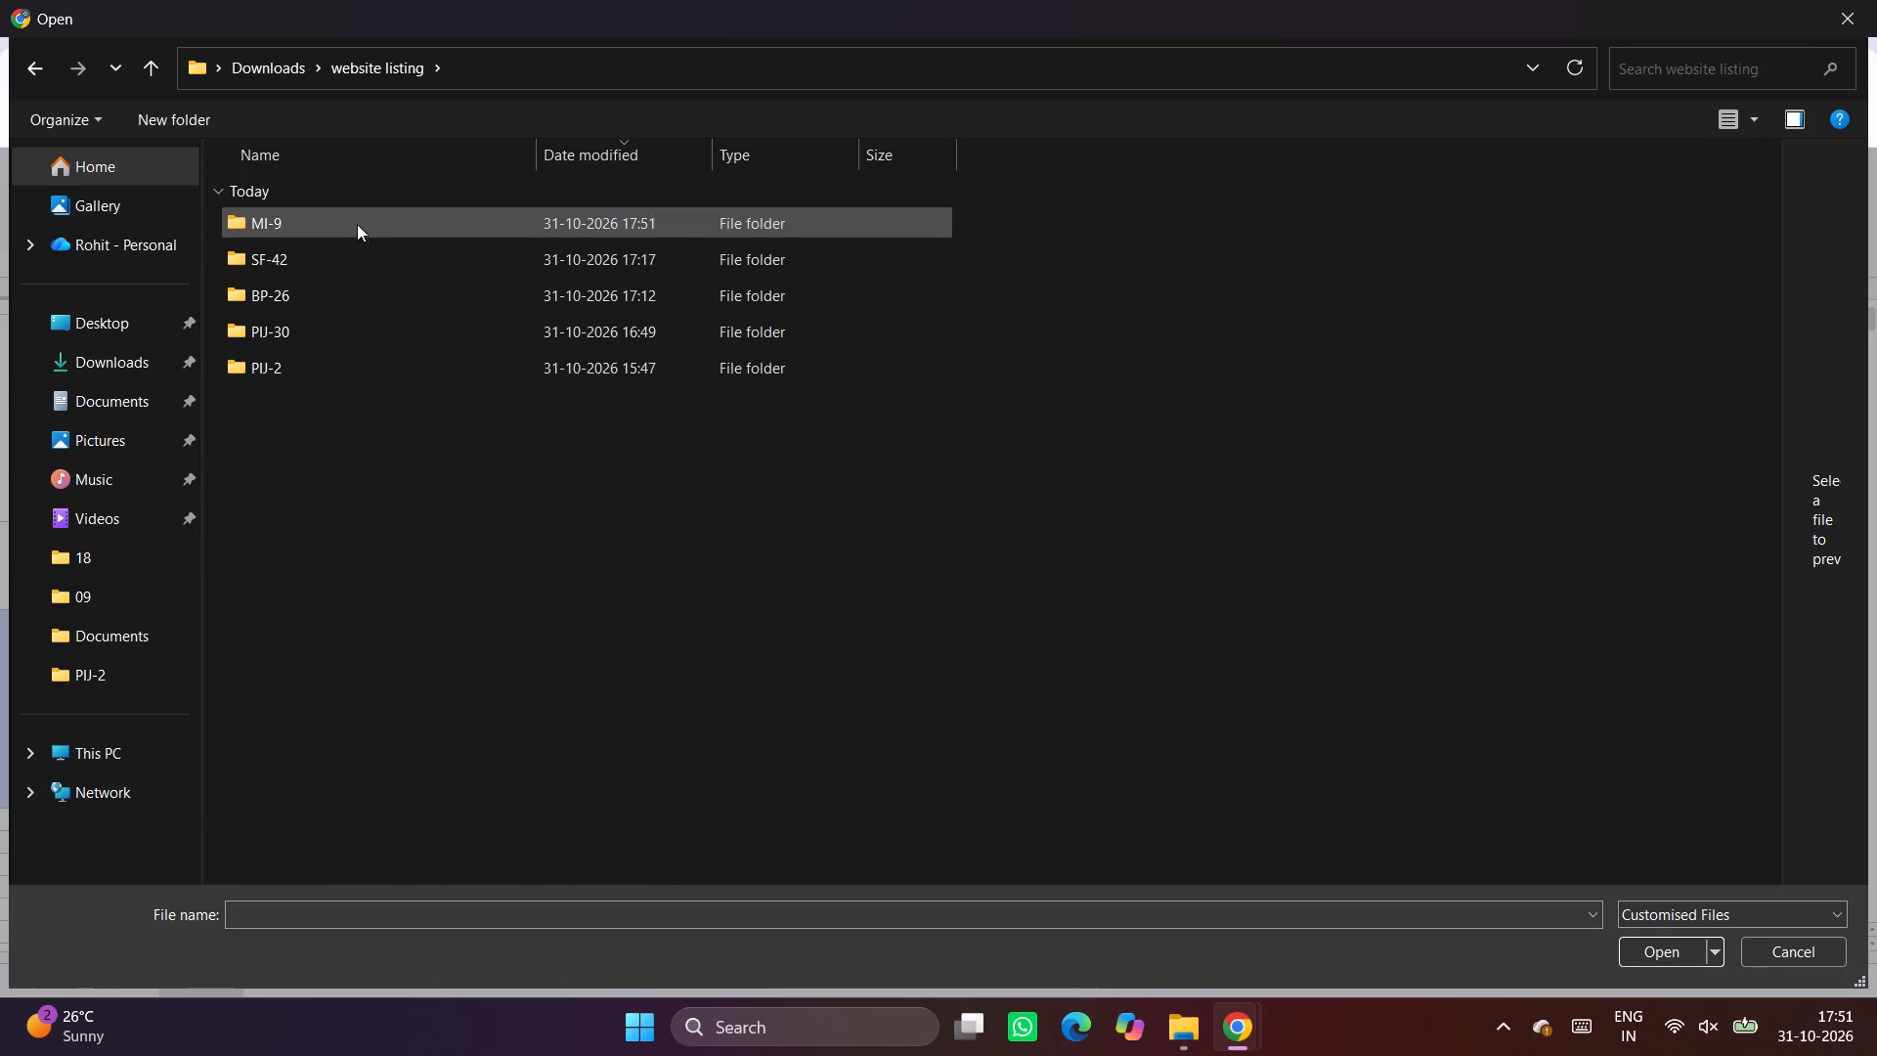
pyautogui.doubleClick(311, 223)
pyautogui.doubleClick(309, 223)
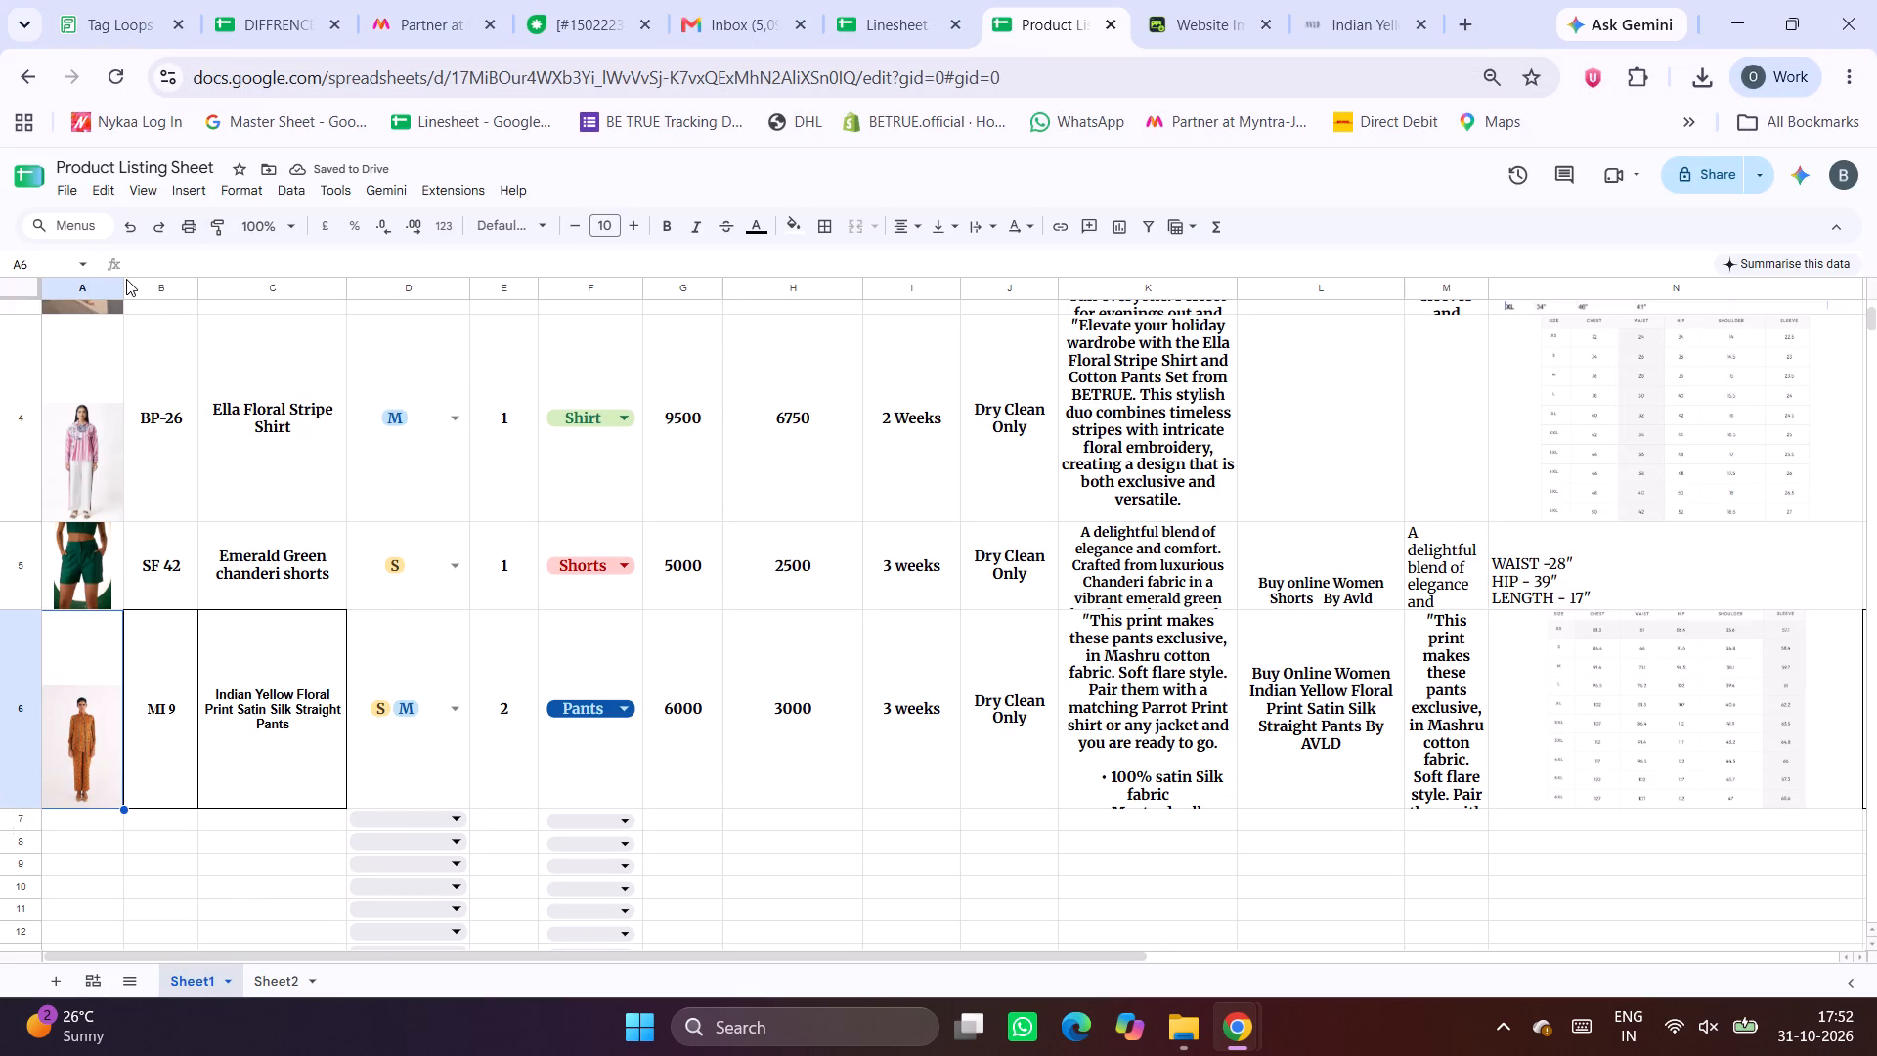
# Widen column A slightly to enlarge the product images.
pyautogui.moveTo(124, 284); pyautogui.dragTo(143, 286)
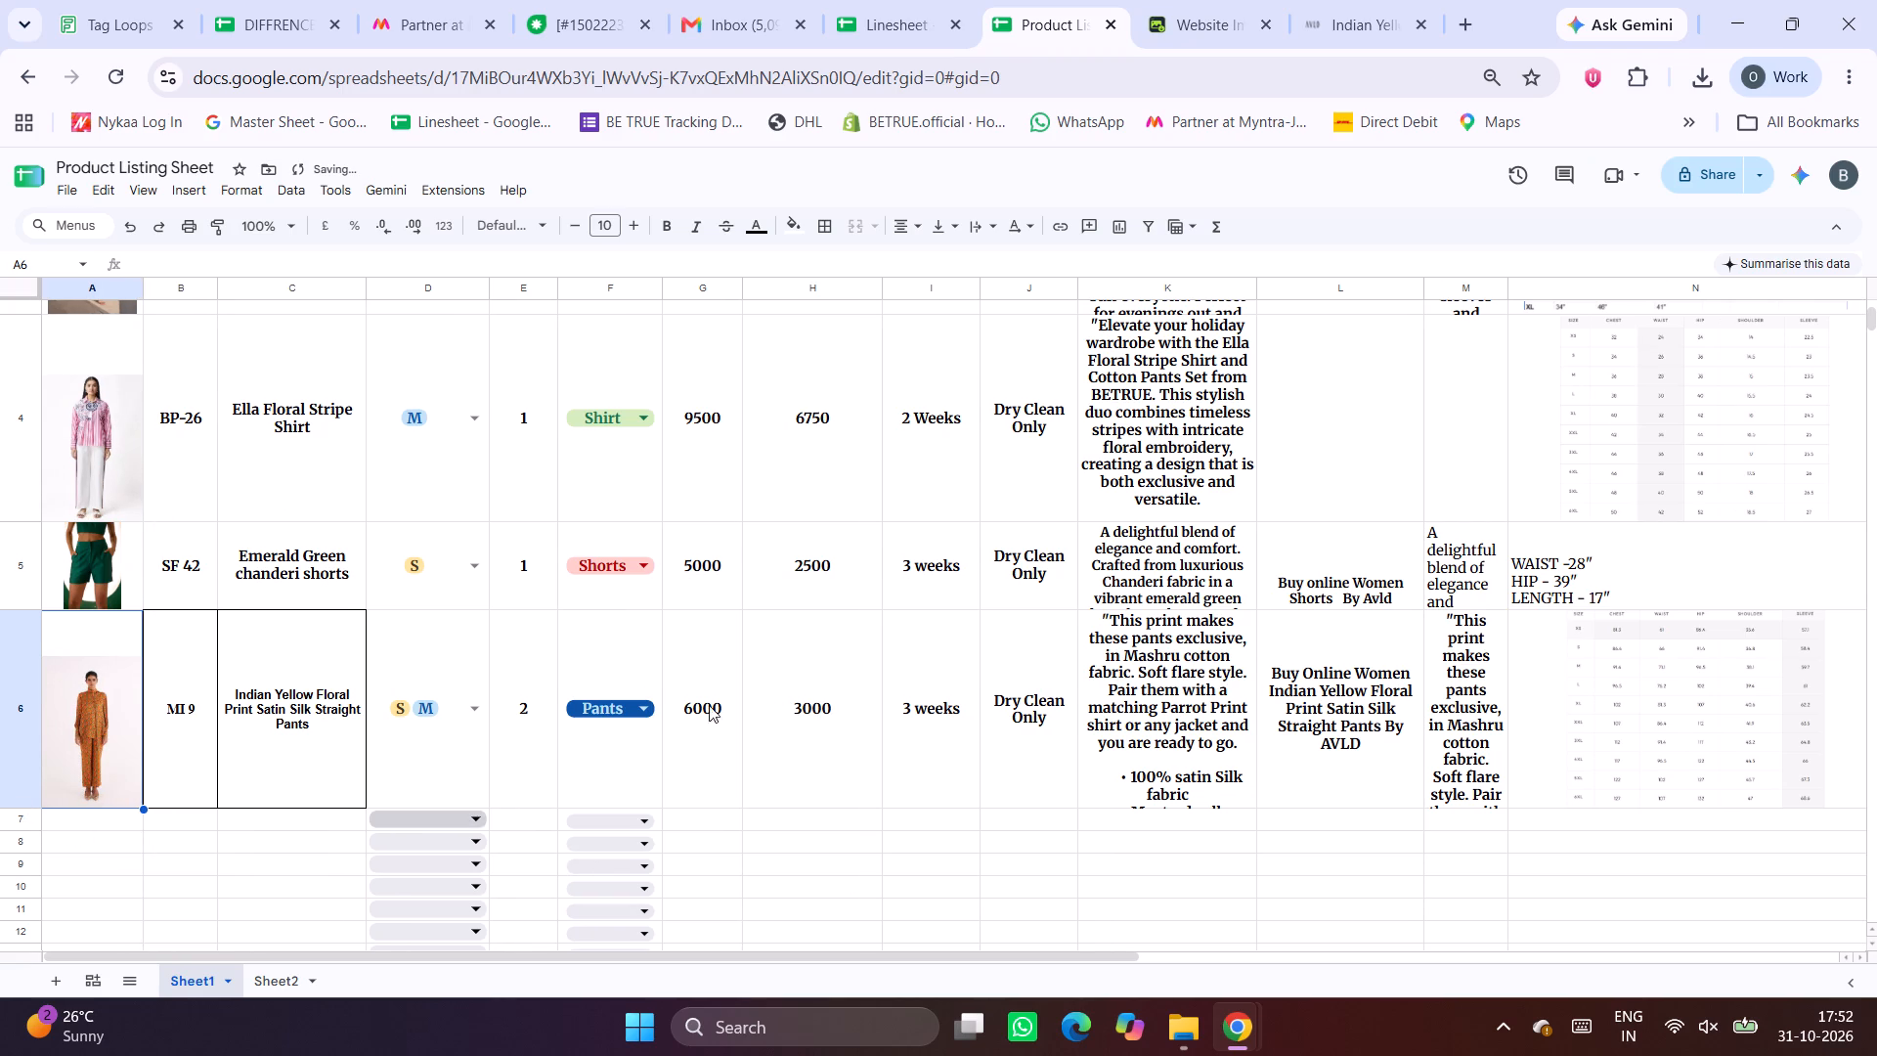
# Copy the formatting of the Emerald Green chanderi shorts name in C5 onto the MI 9 style number and name in B6:C6.
pyautogui.click(274, 555)
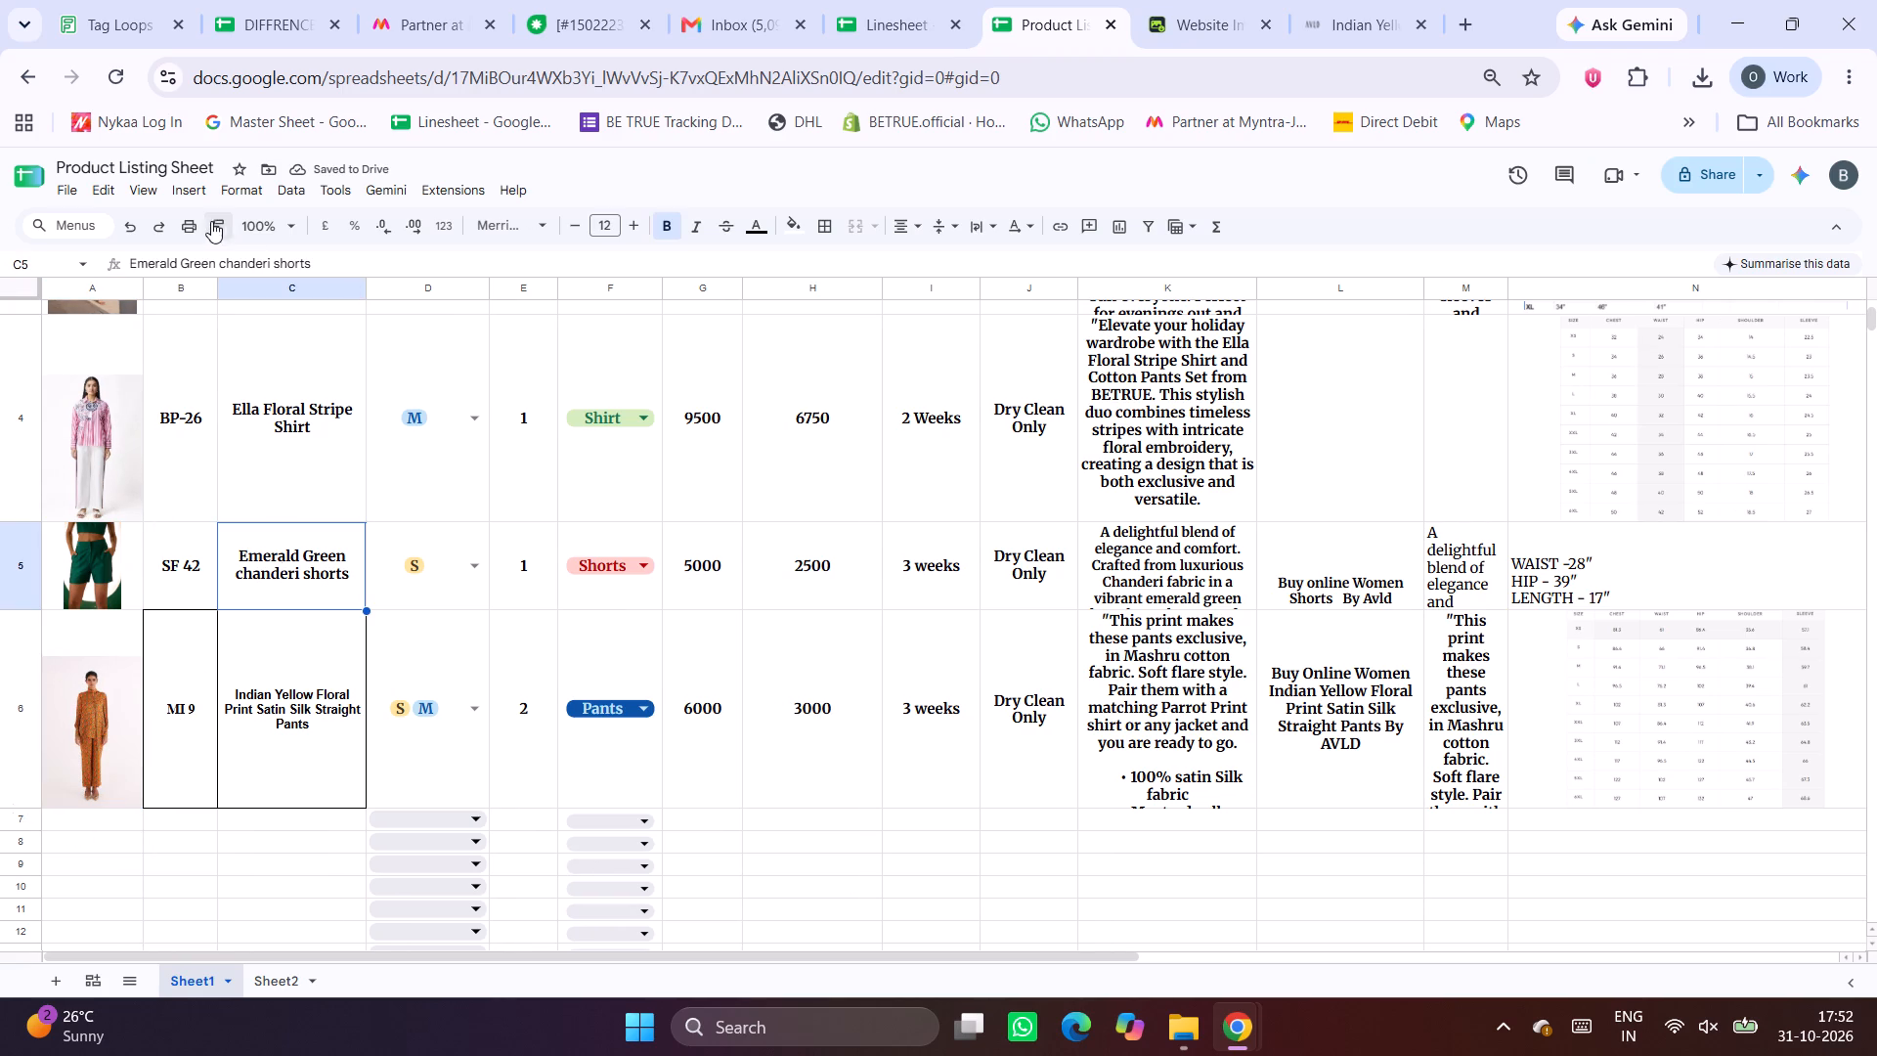
pyautogui.click(209, 221)
pyautogui.moveTo(161, 651); pyautogui.dragTo(305, 666)
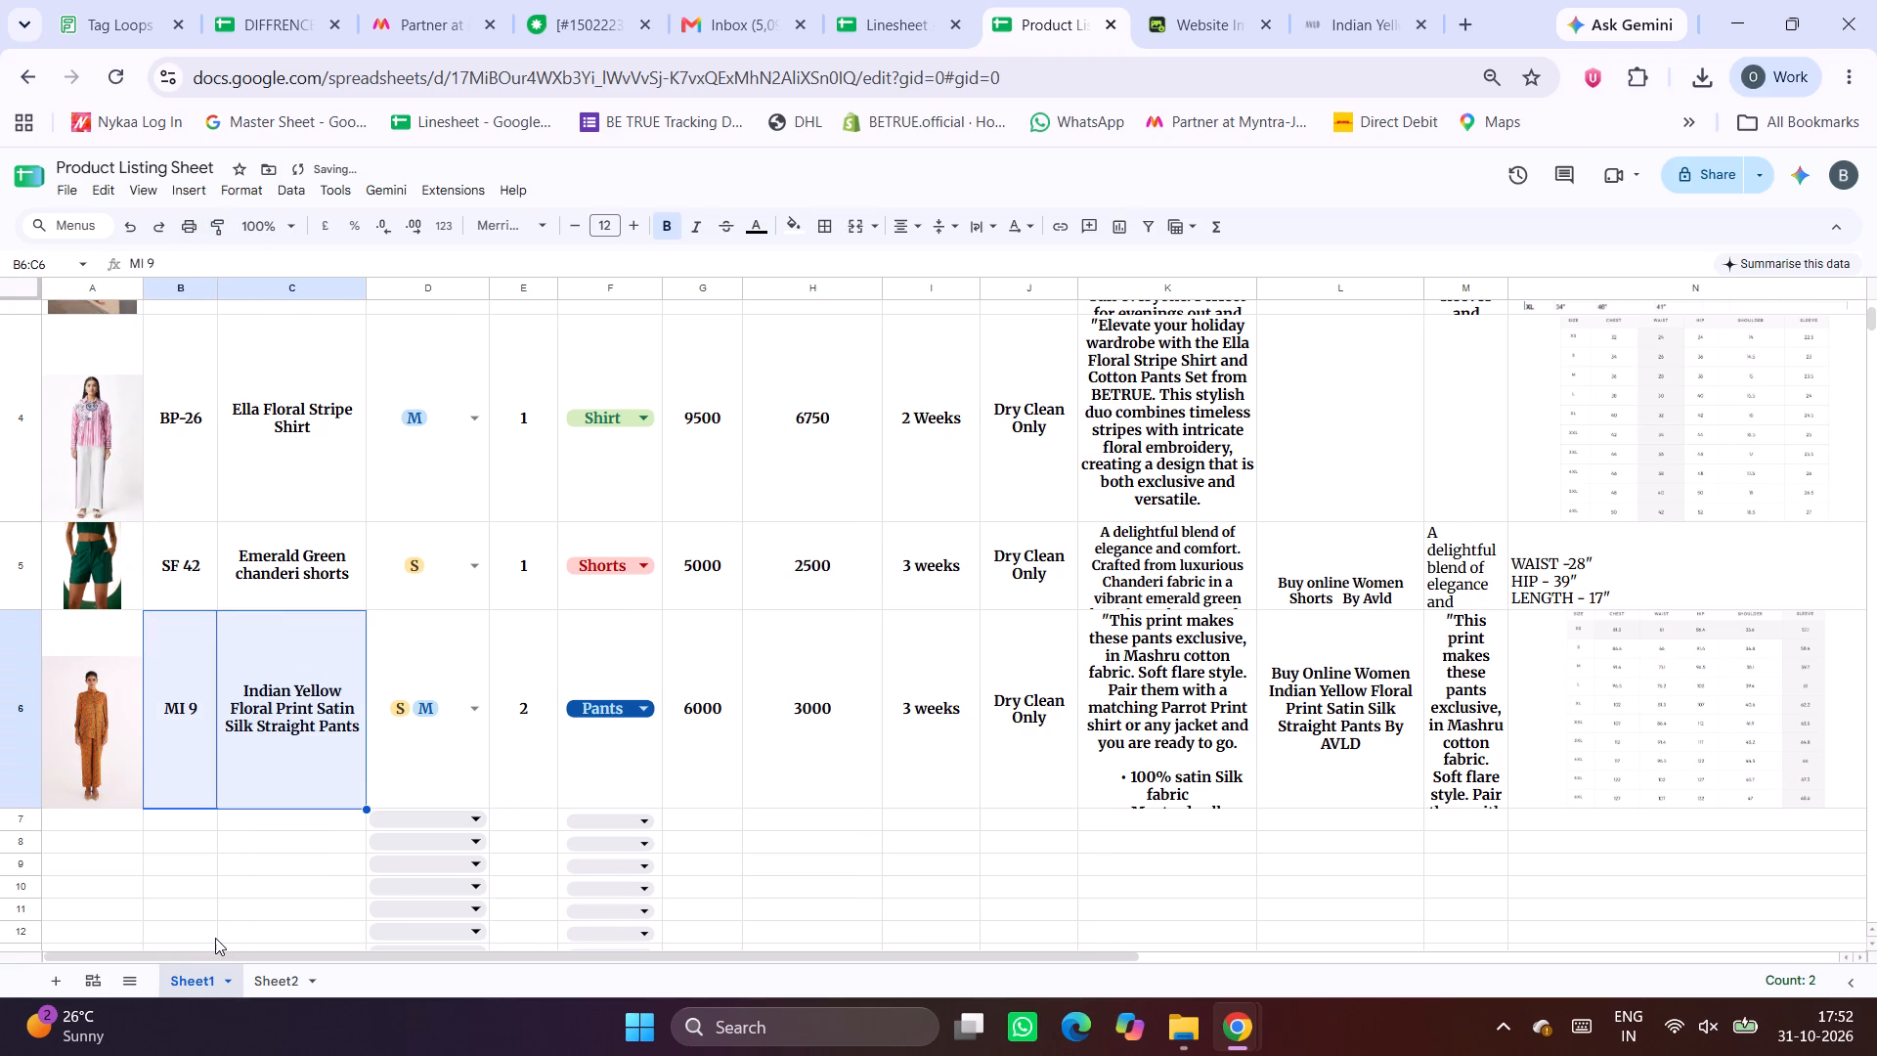
pyautogui.click(215, 938)
pyautogui.scroll(-2, 771, 747)
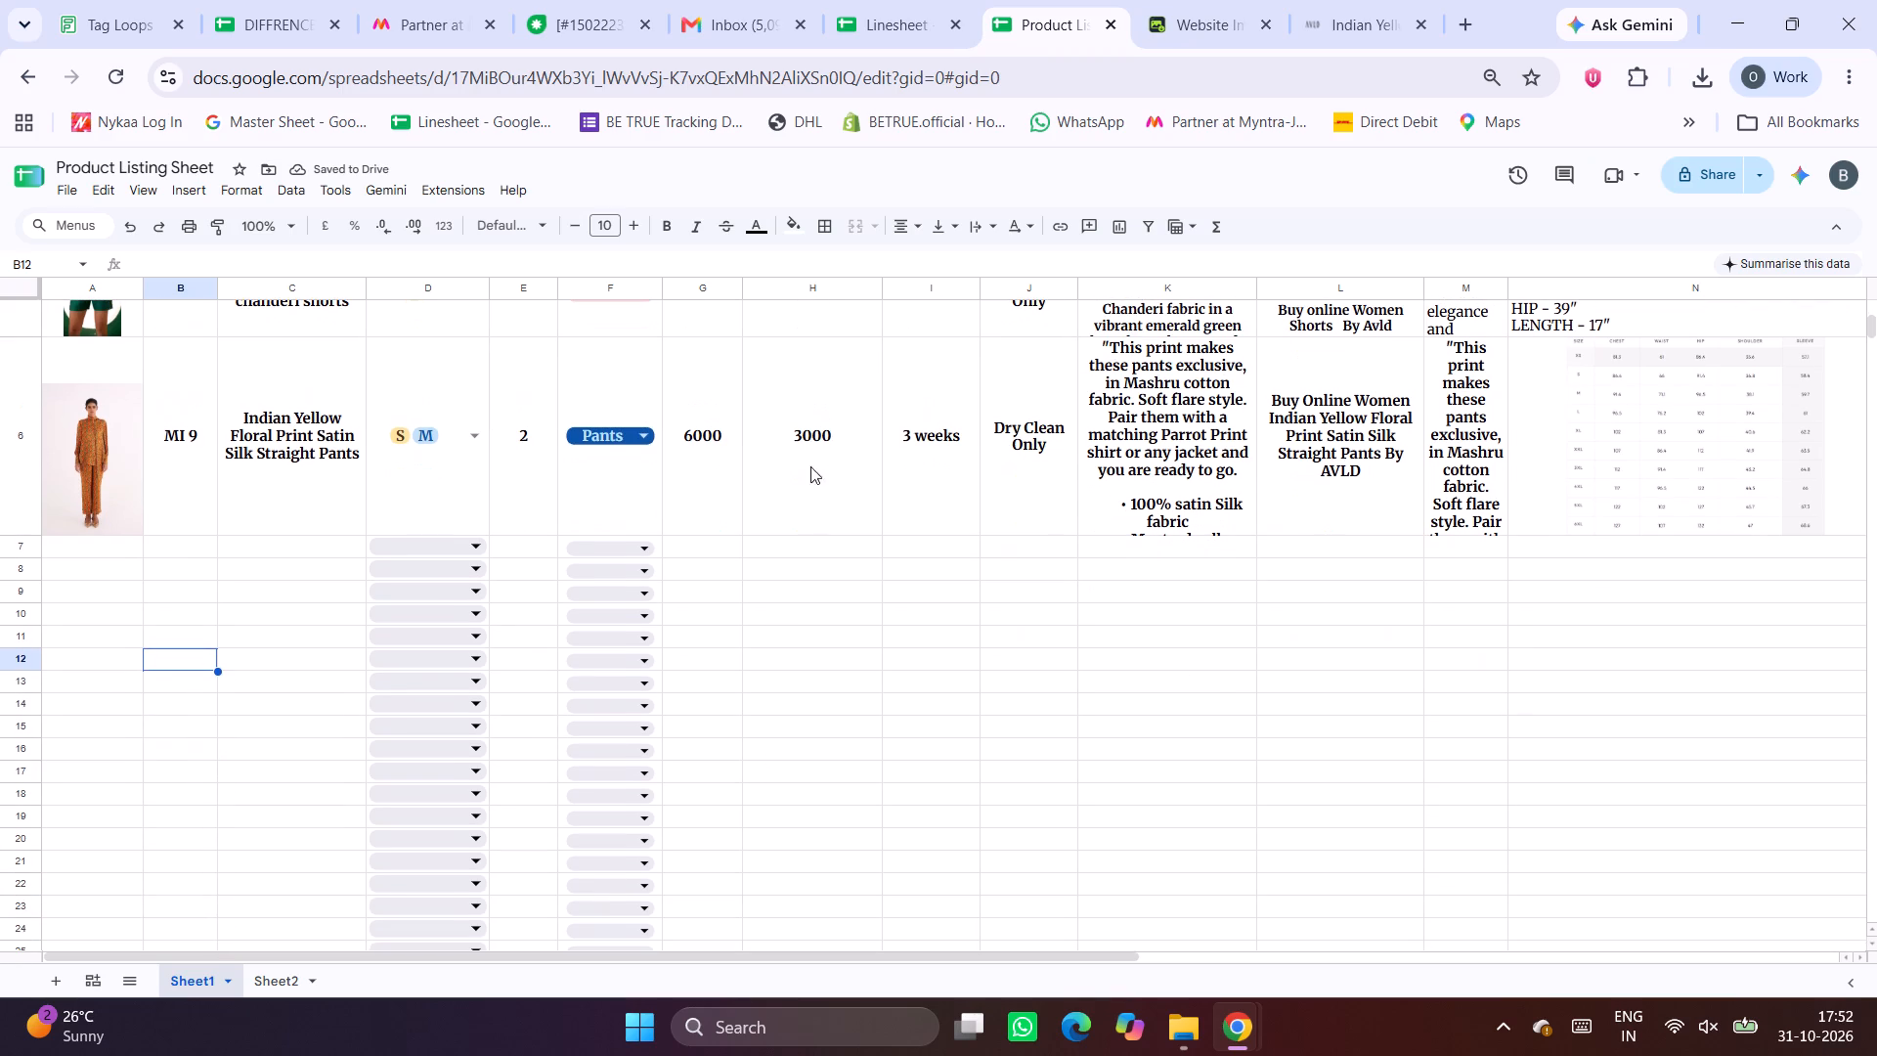
# Copy the formatting of the PRODUCT NAME header in C1 onto the SIZES header in D1.
pyautogui.click(135, 553)
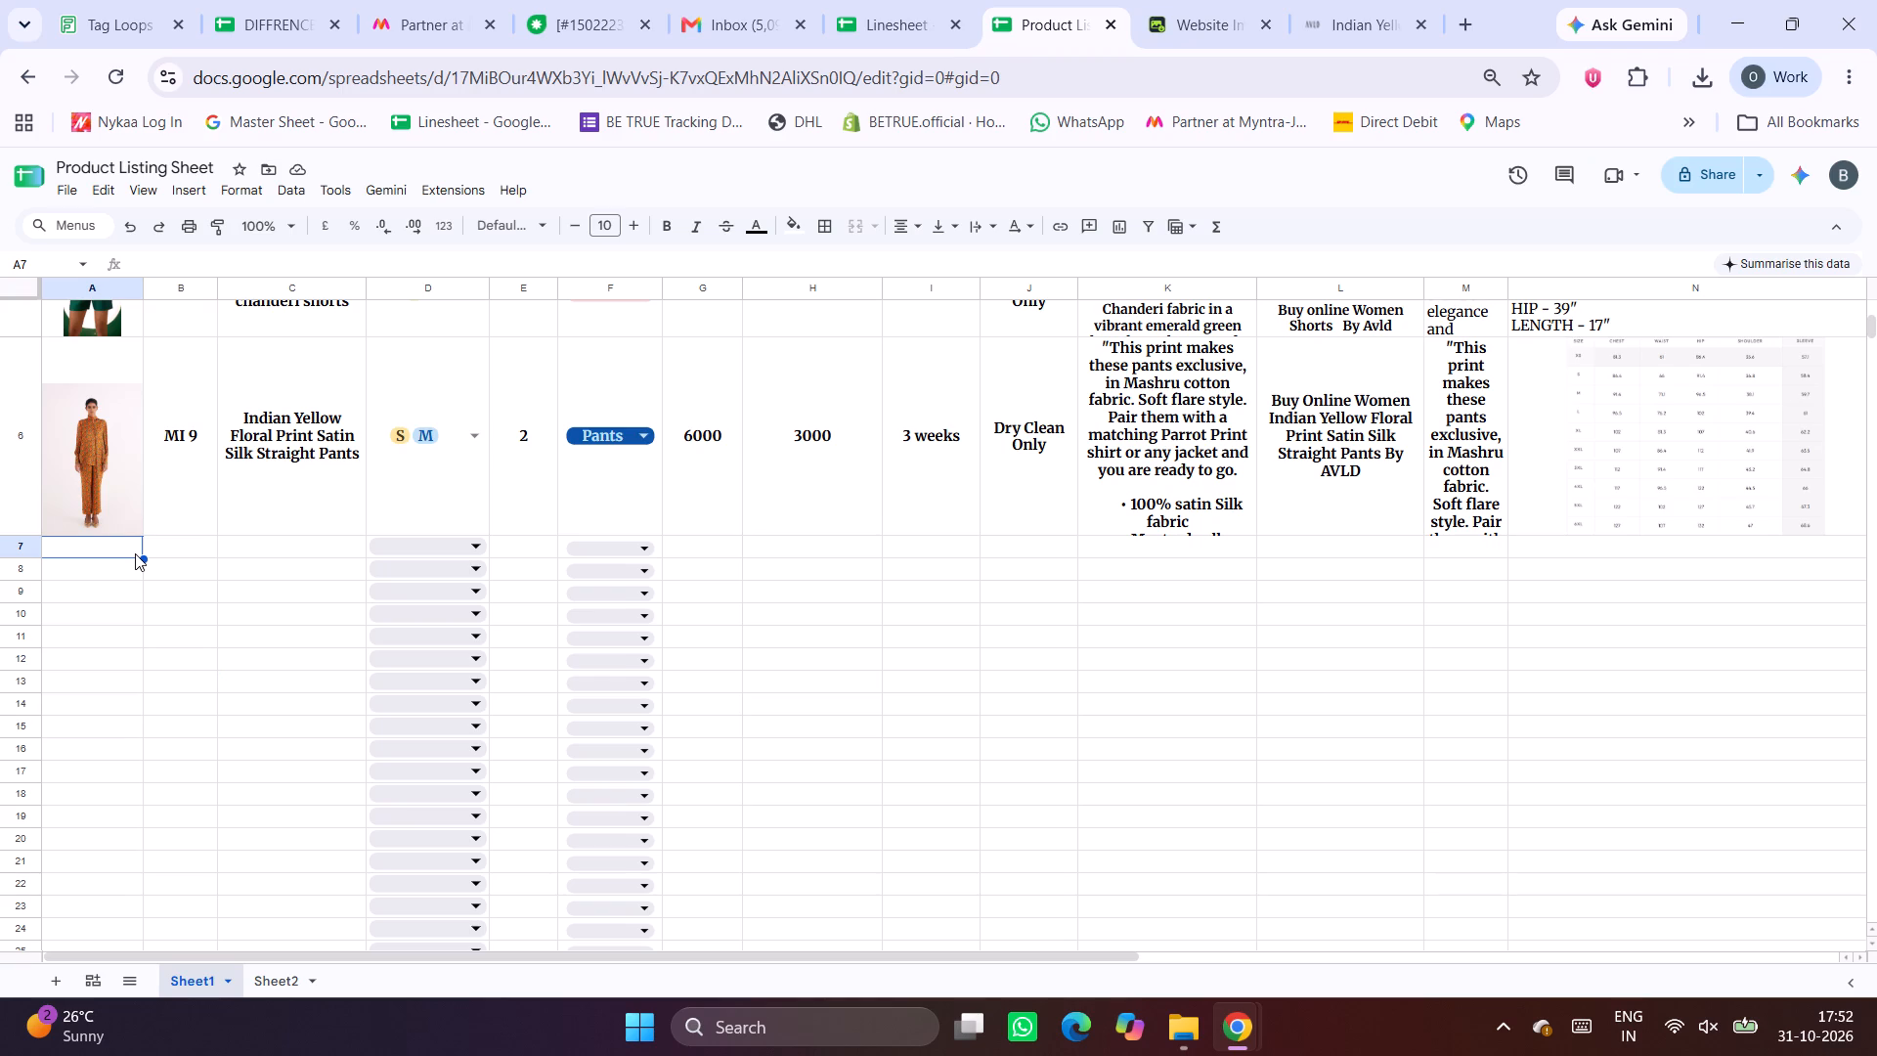
pyautogui.scroll(5, 1290, 684)
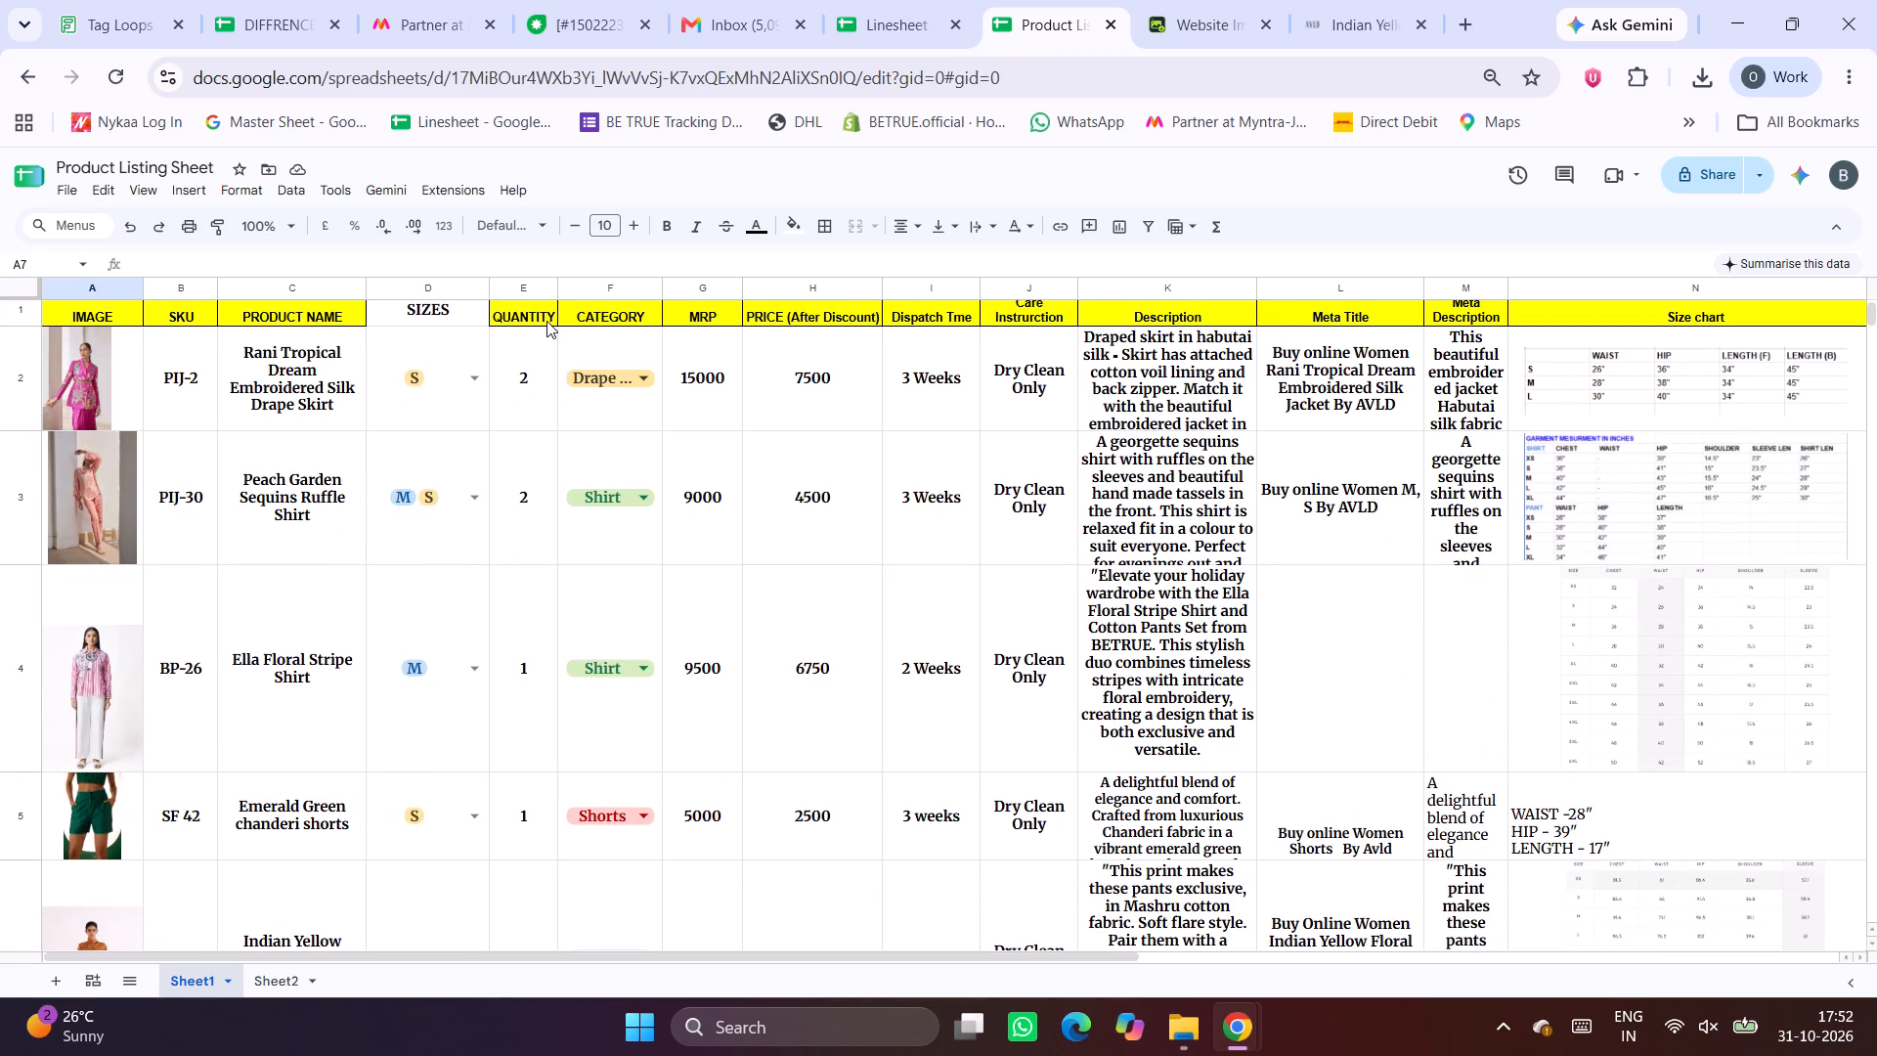
pyautogui.click(352, 320)
pyautogui.click(215, 216)
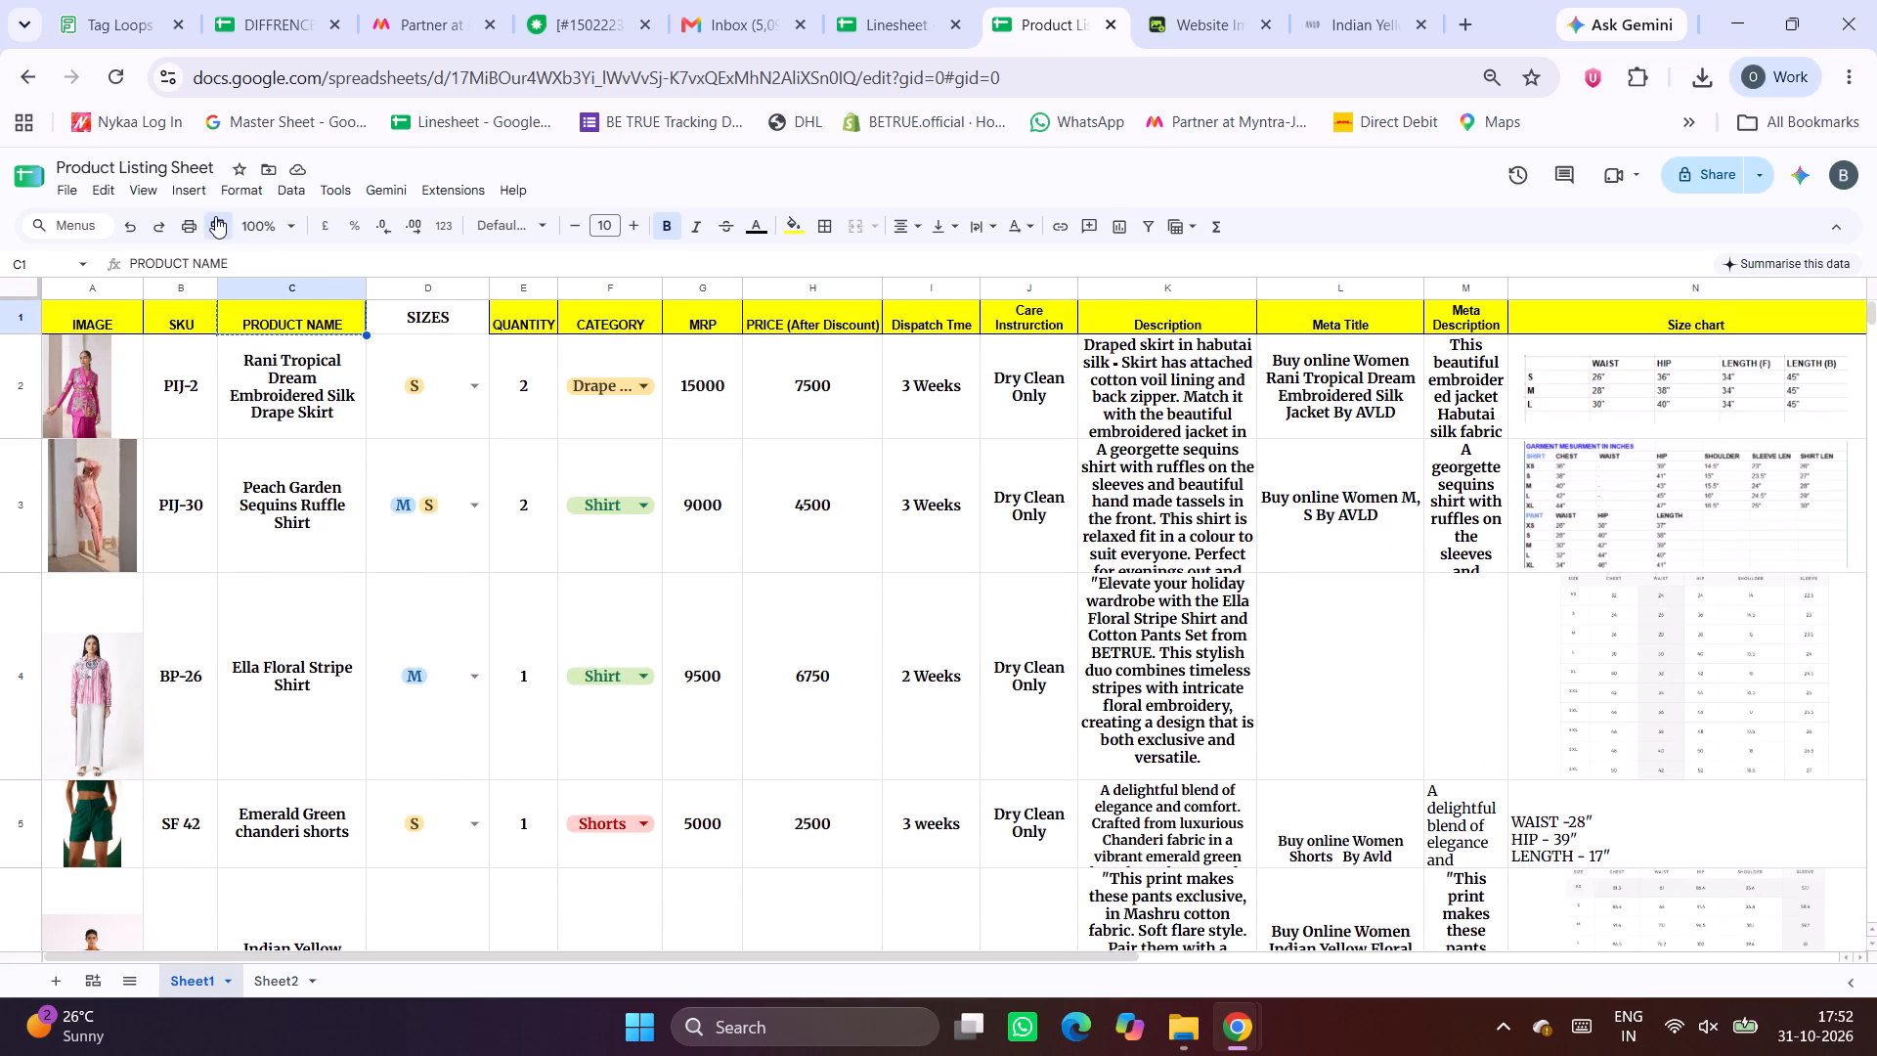
pyautogui.click(430, 325)
pyautogui.click(1312, 464)
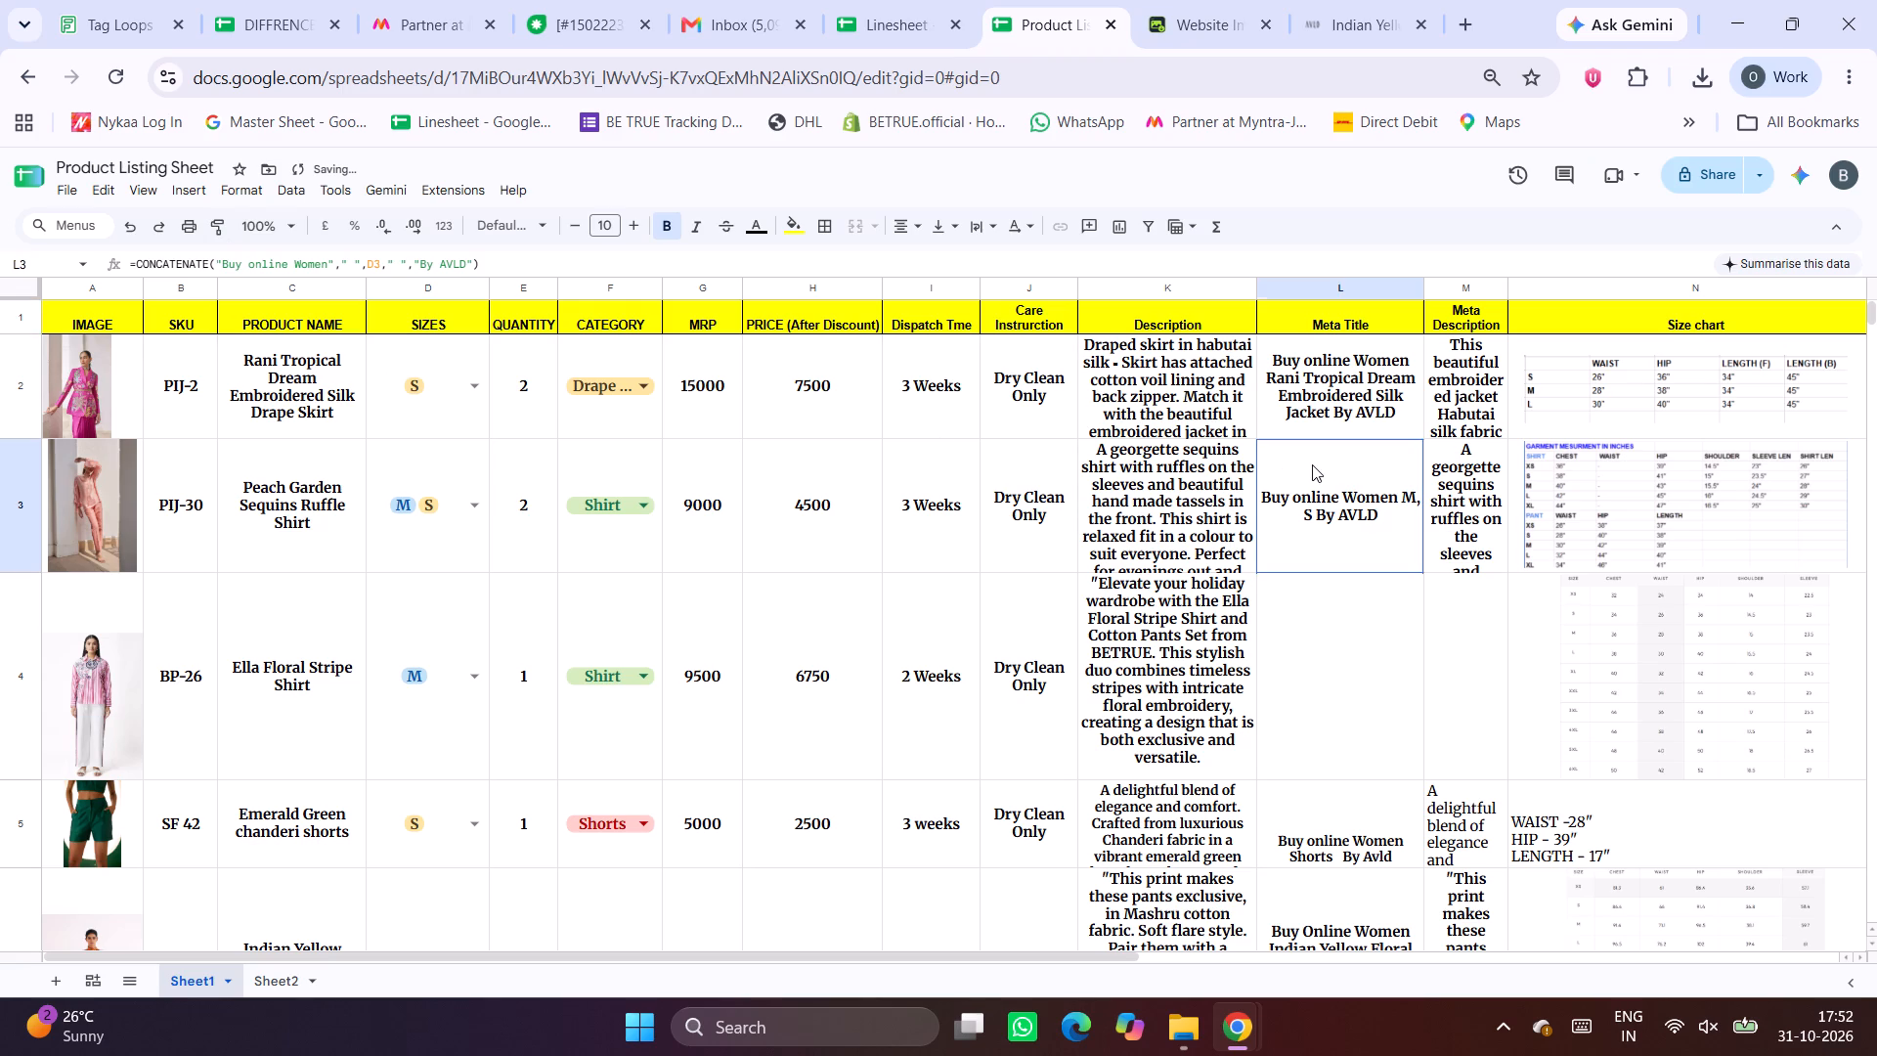
# Increase the font size of the whole header row to 12.
pyautogui.click(0, 320)
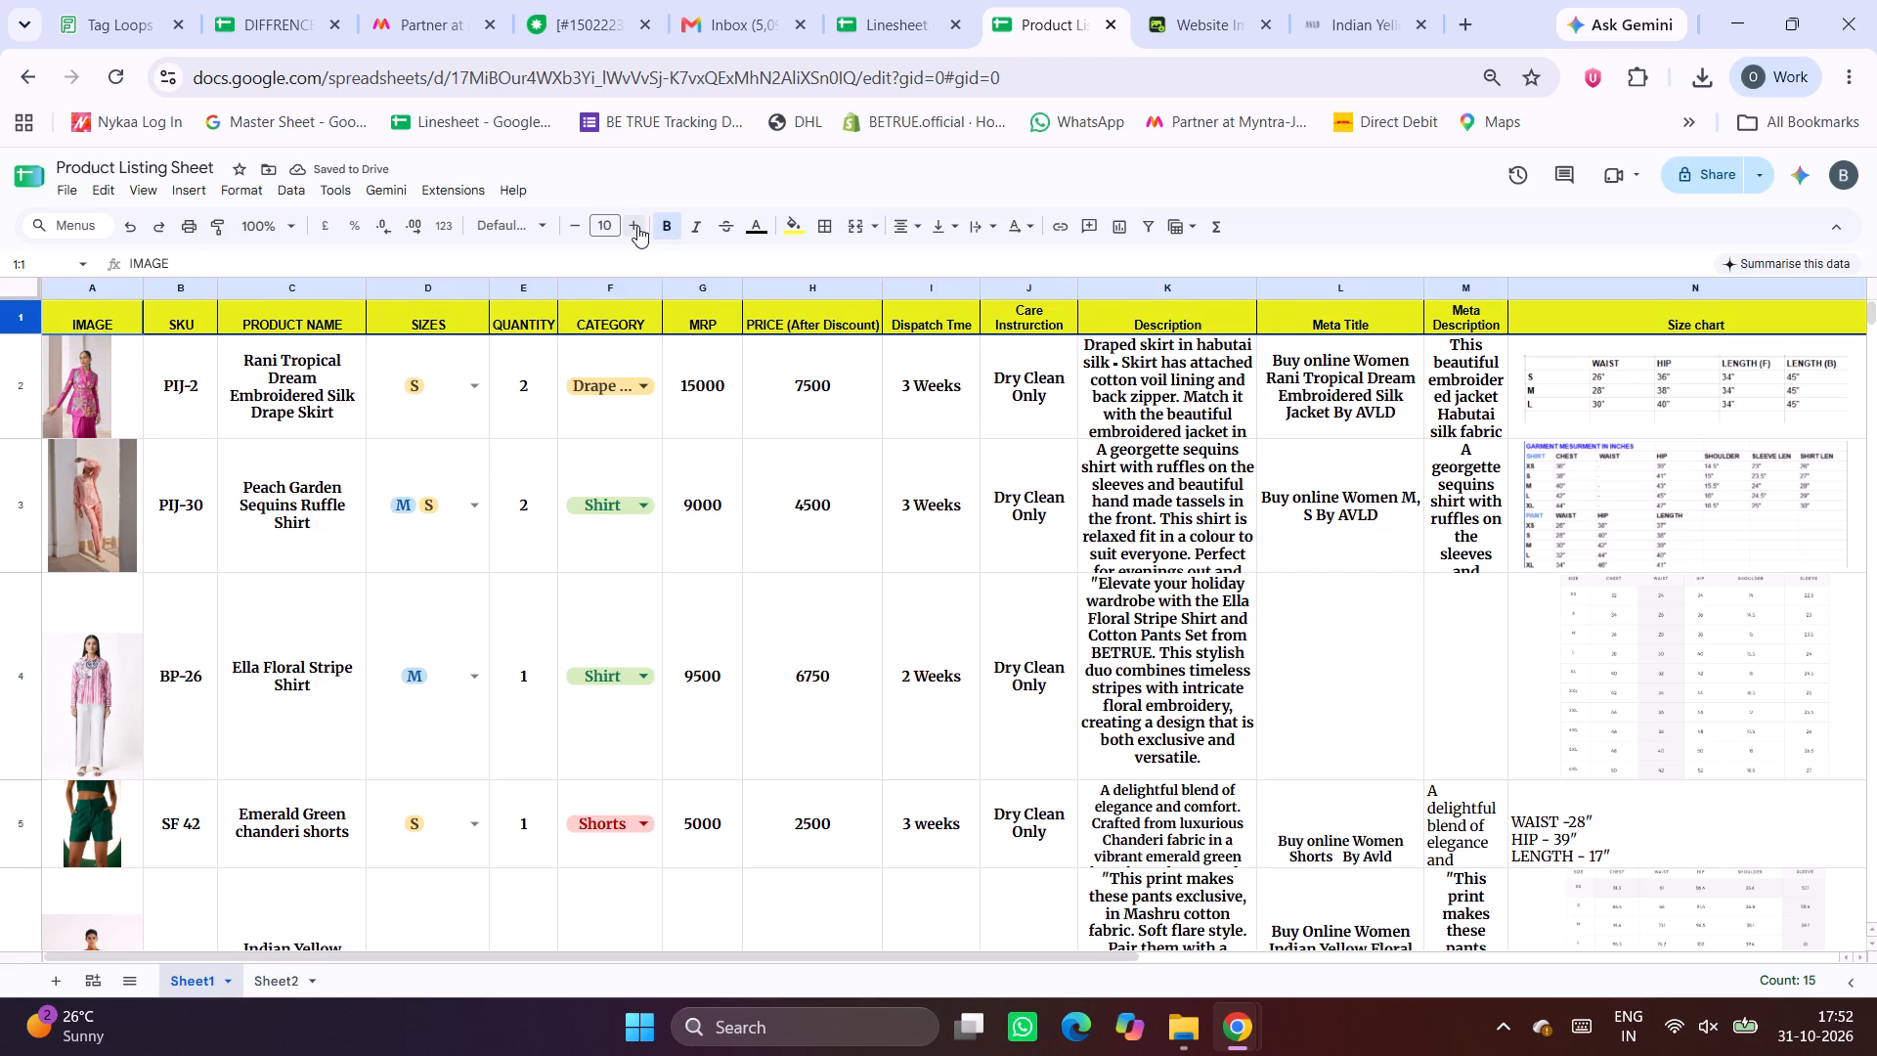
pyautogui.doubleClick(637, 226)
# Auto-fit the width of the IMAGE column A.
pyautogui.doubleClick(141, 287)
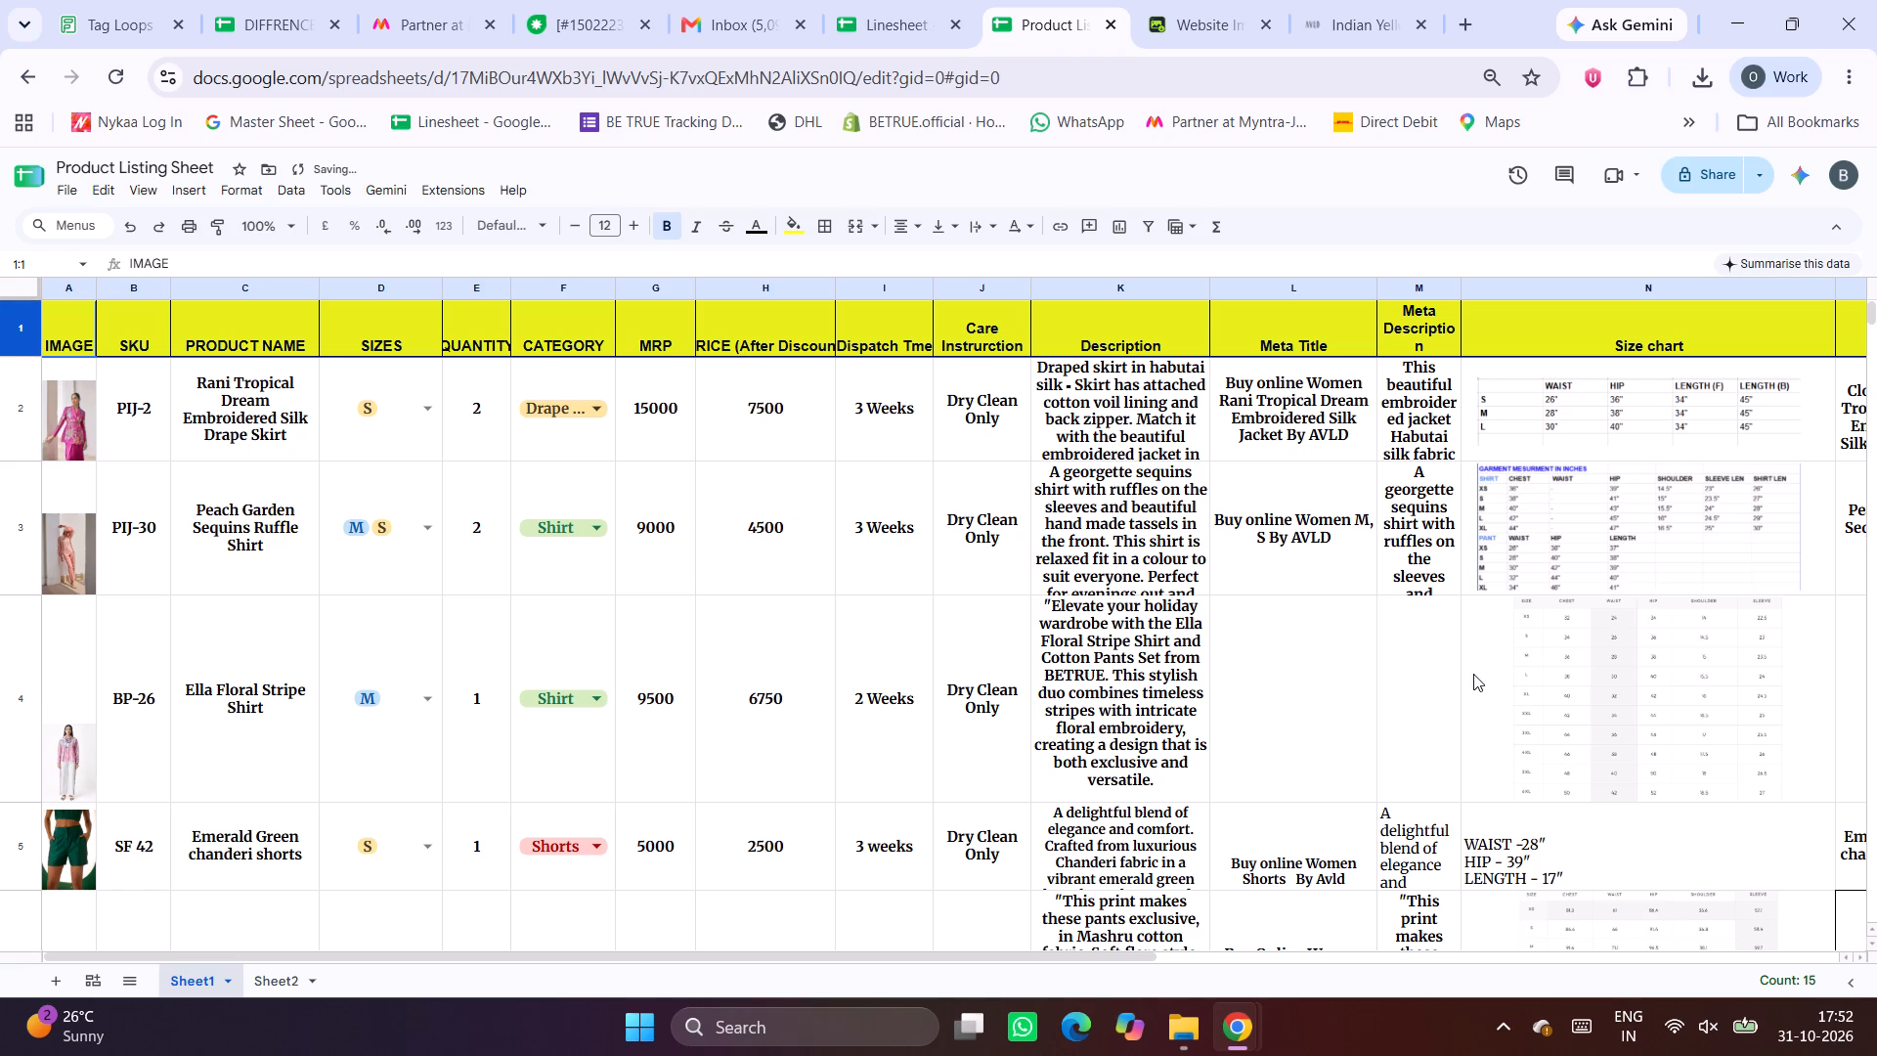
pyautogui.click(1473, 674)
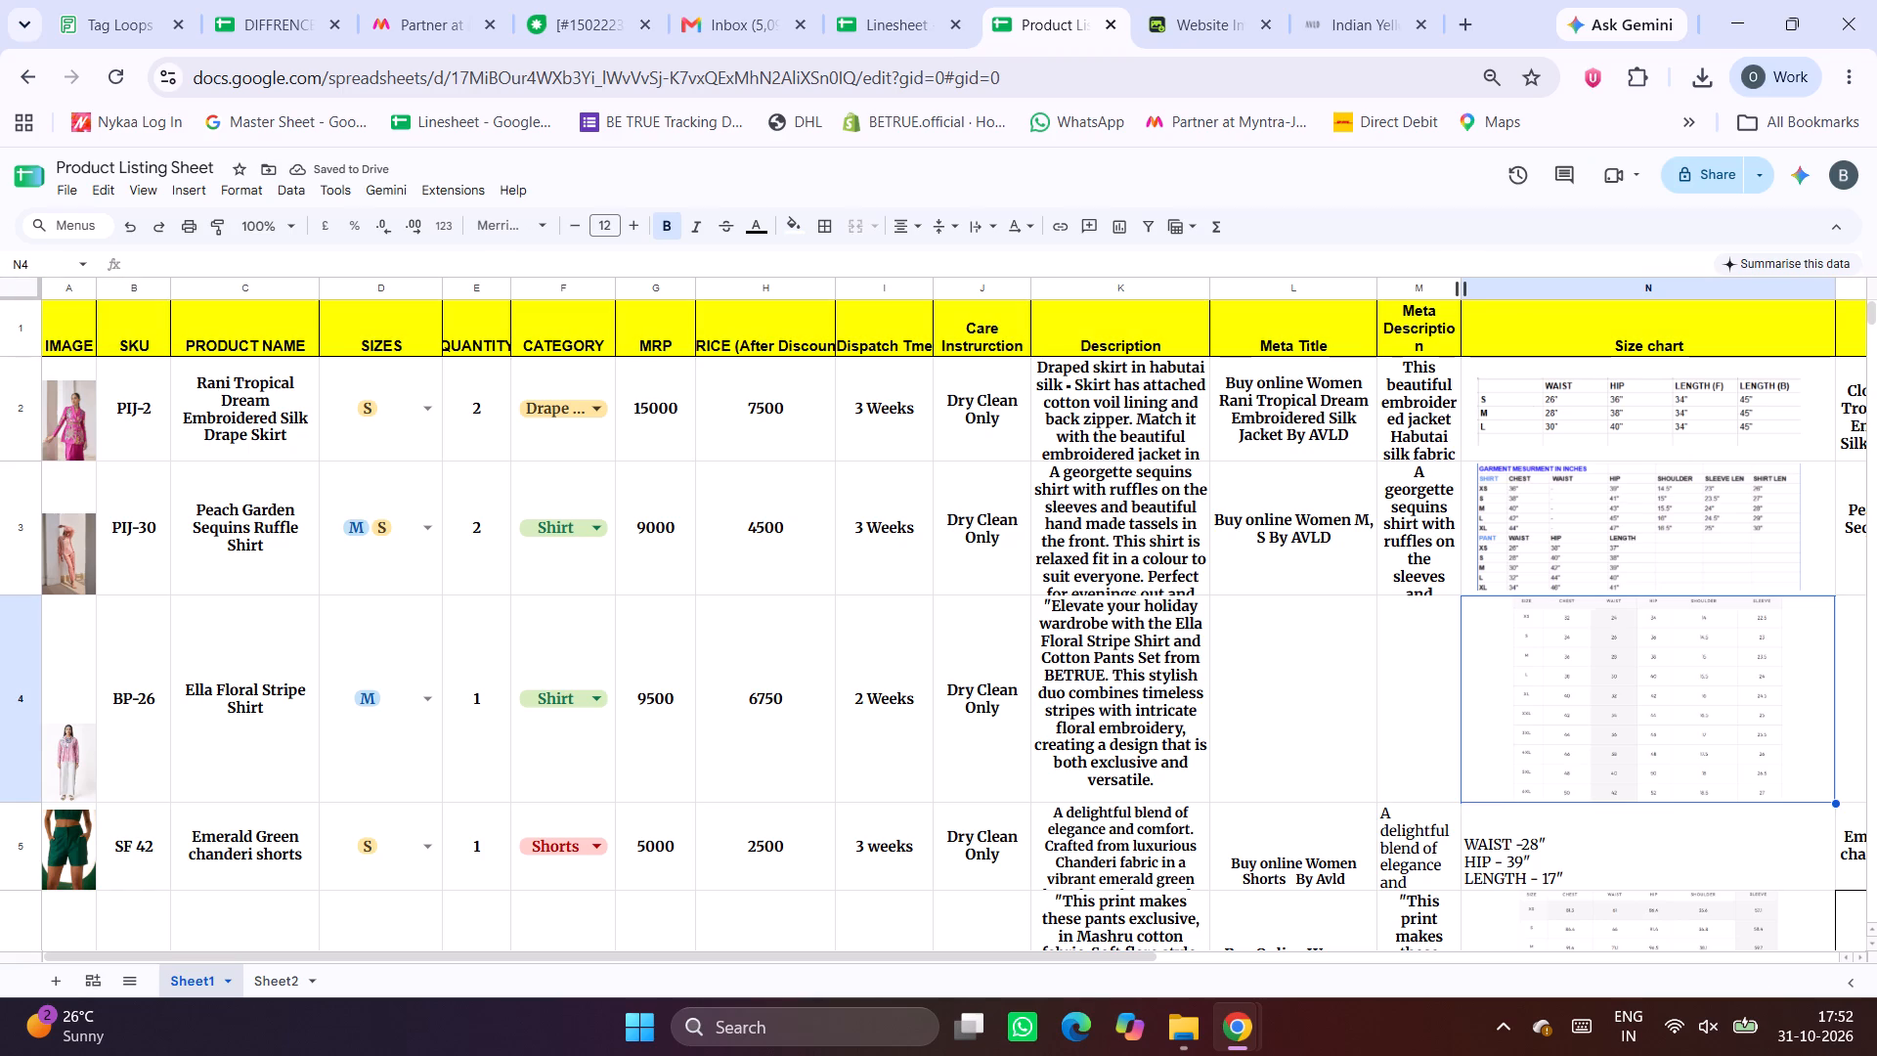
# Adjust the width of the Meta Description column M, leaving it slightly wider.
pyautogui.moveTo(1462, 282); pyautogui.dragTo(1498, 272)
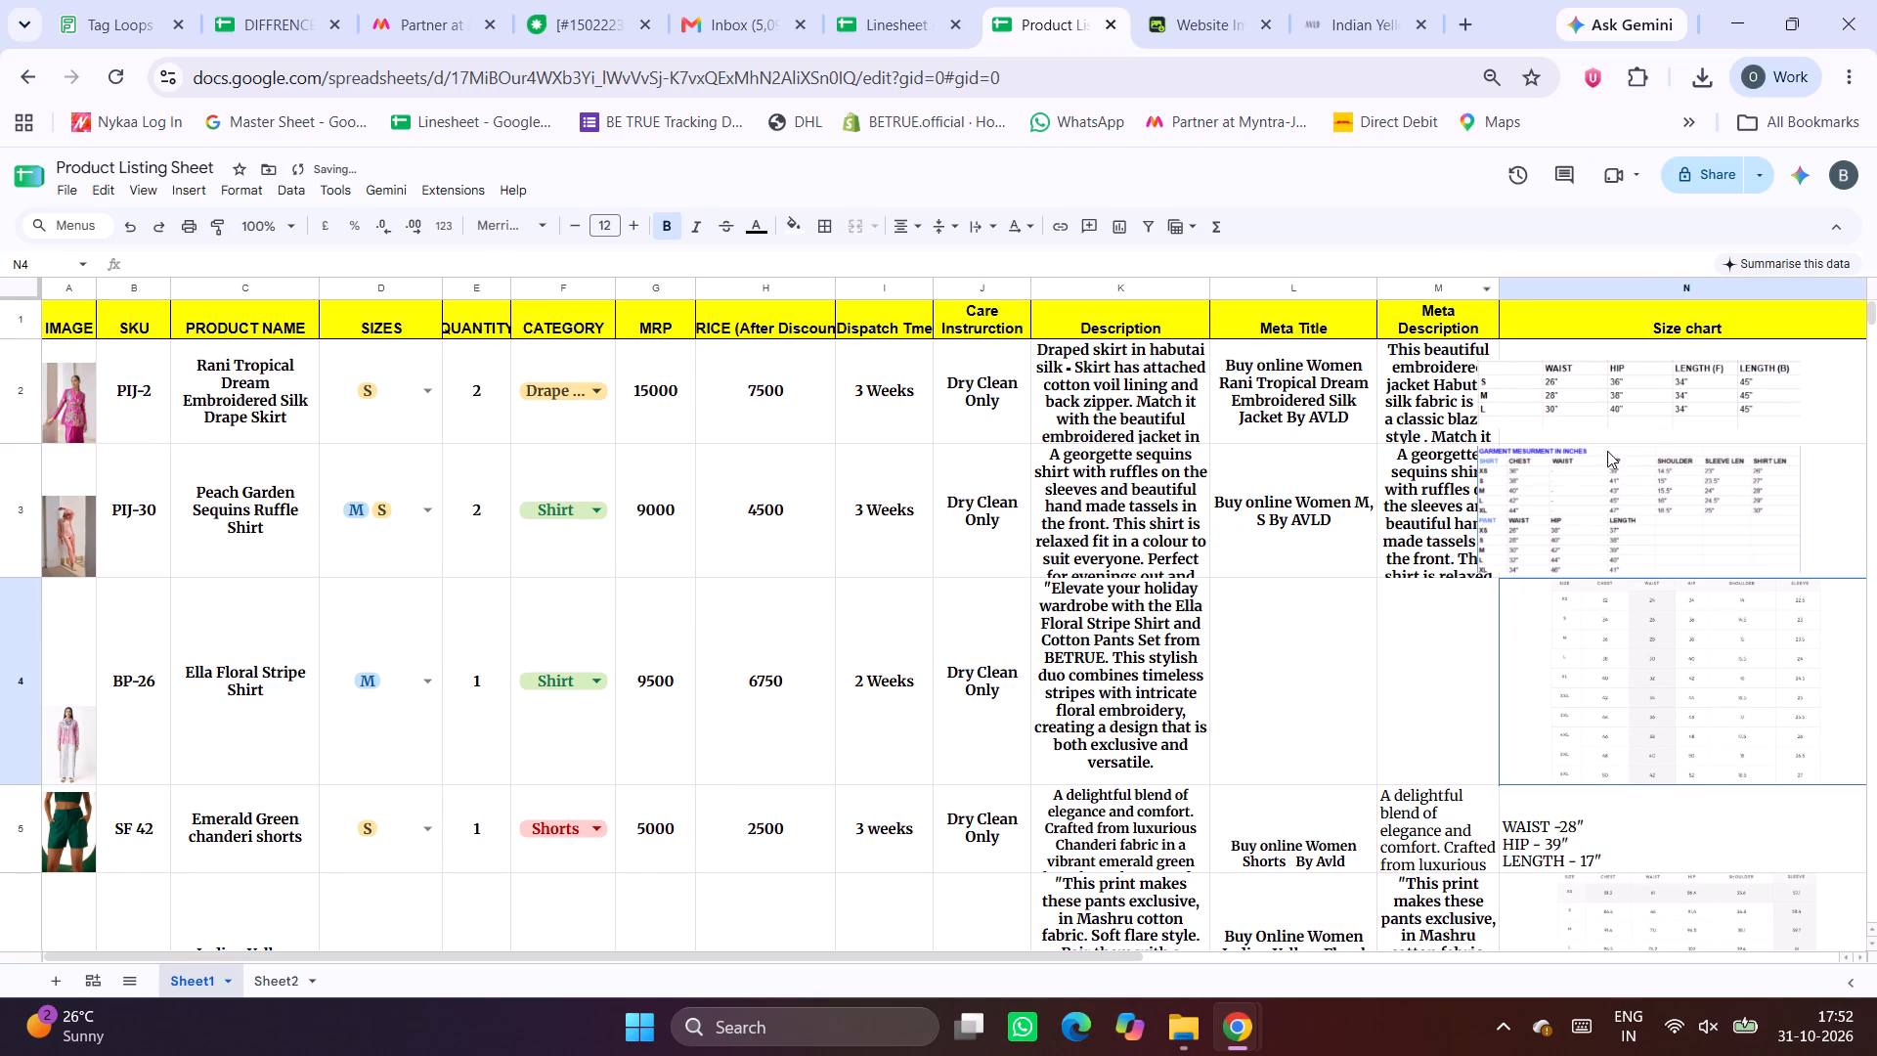
pyautogui.moveTo(1500, 288); pyautogui.dragTo(1590, 287)
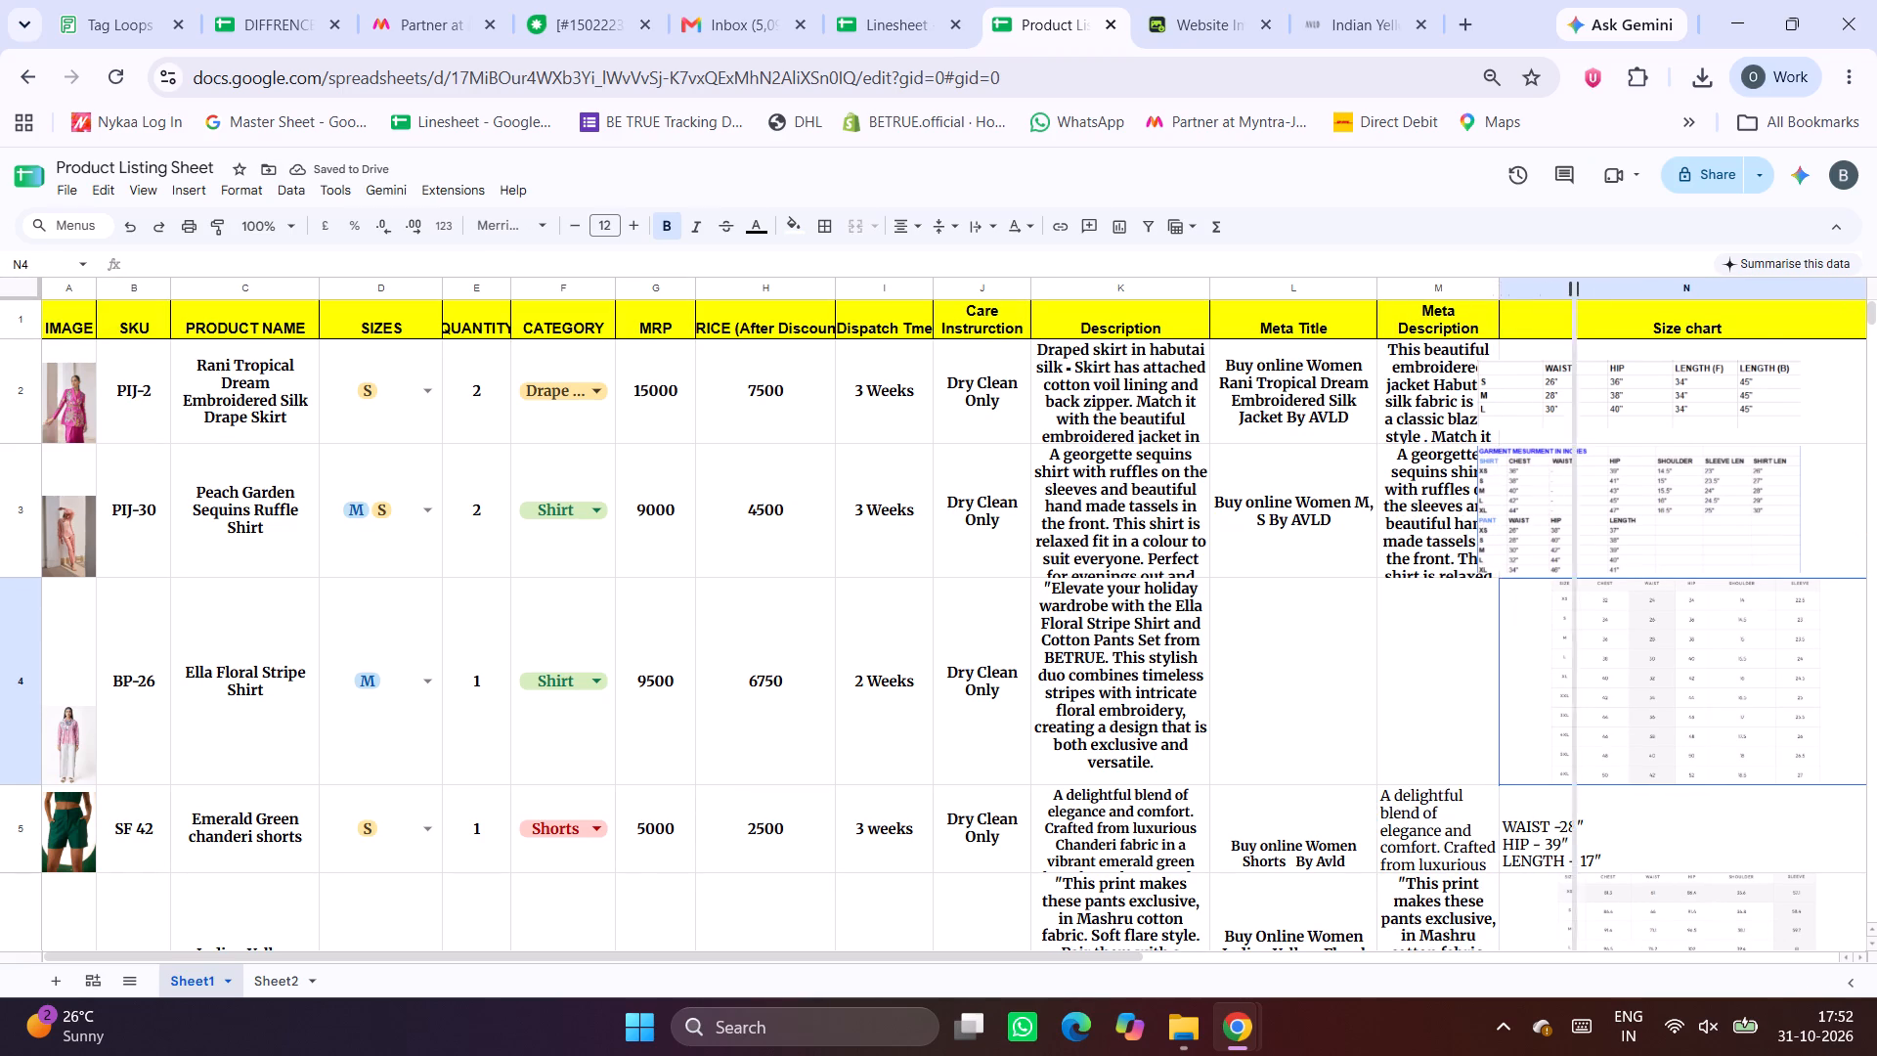
pyautogui.moveTo(1590, 287); pyautogui.dragTo(1591, 286)
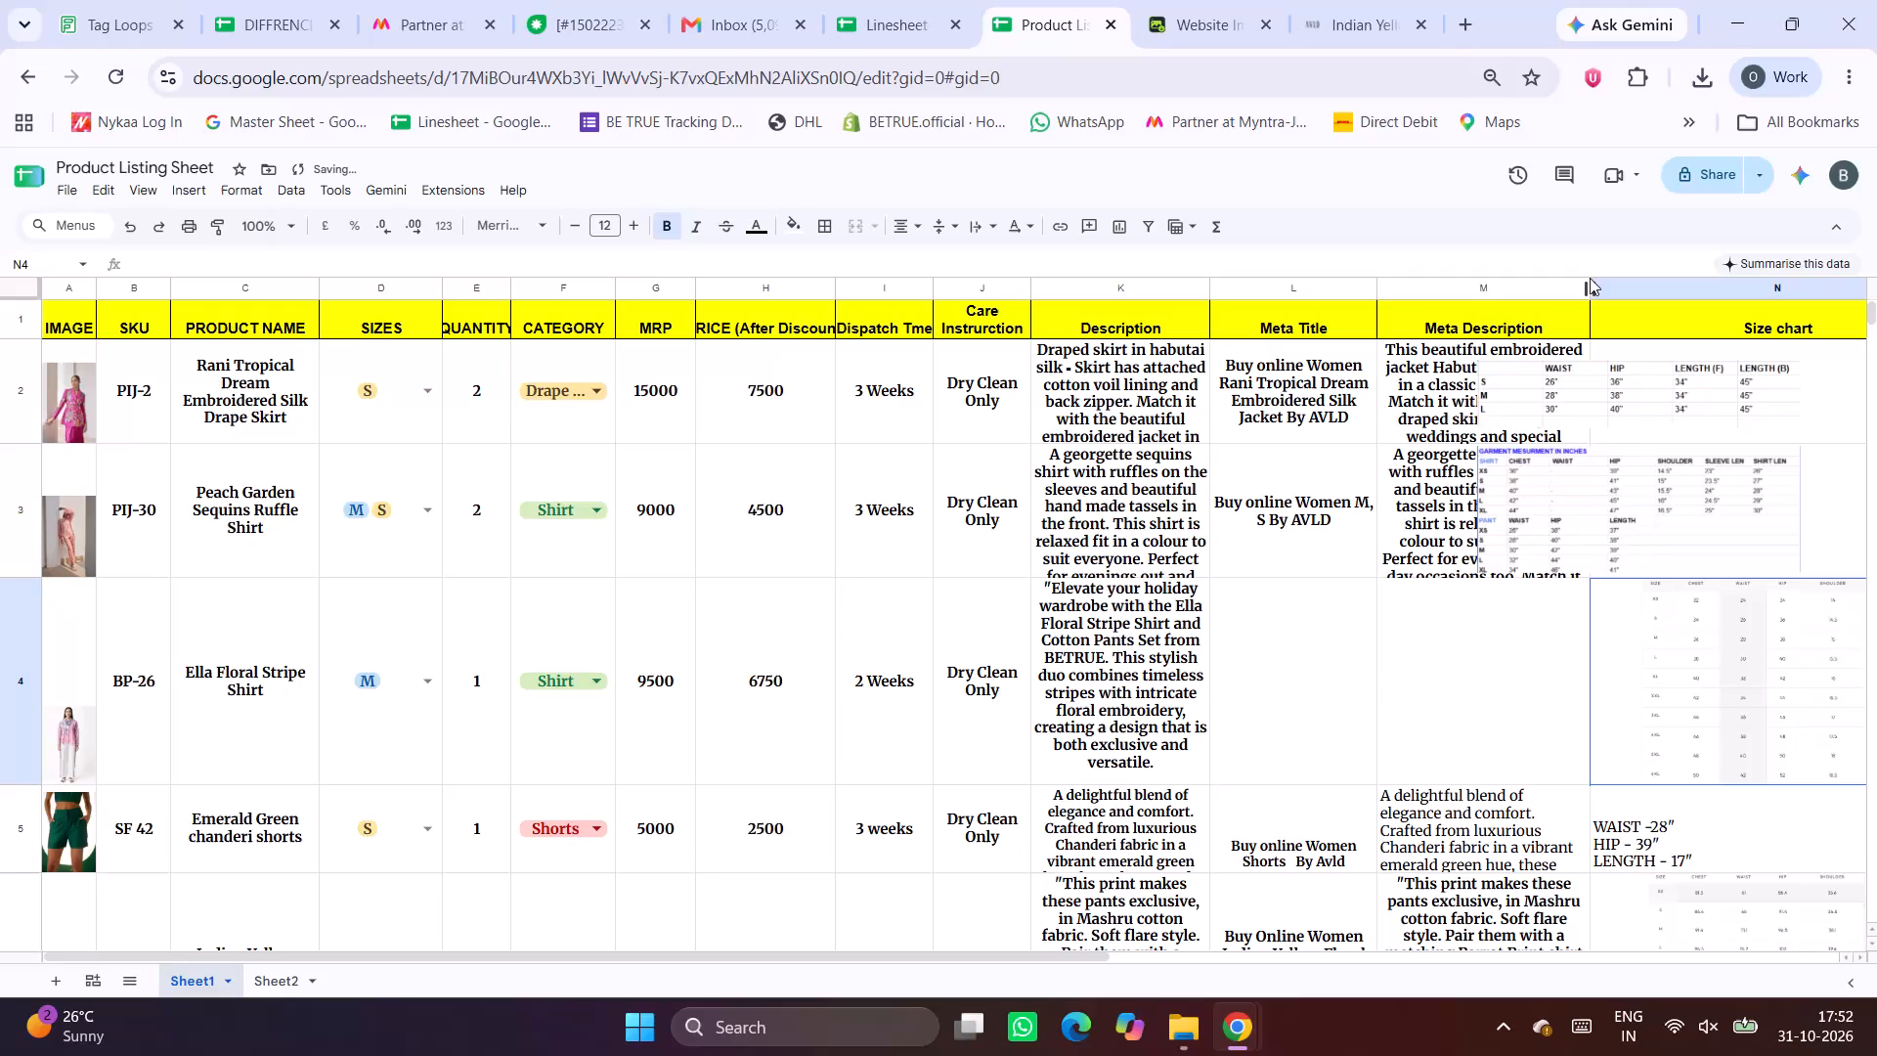
pyautogui.moveTo(1590, 286); pyautogui.dragTo(1456, 289)
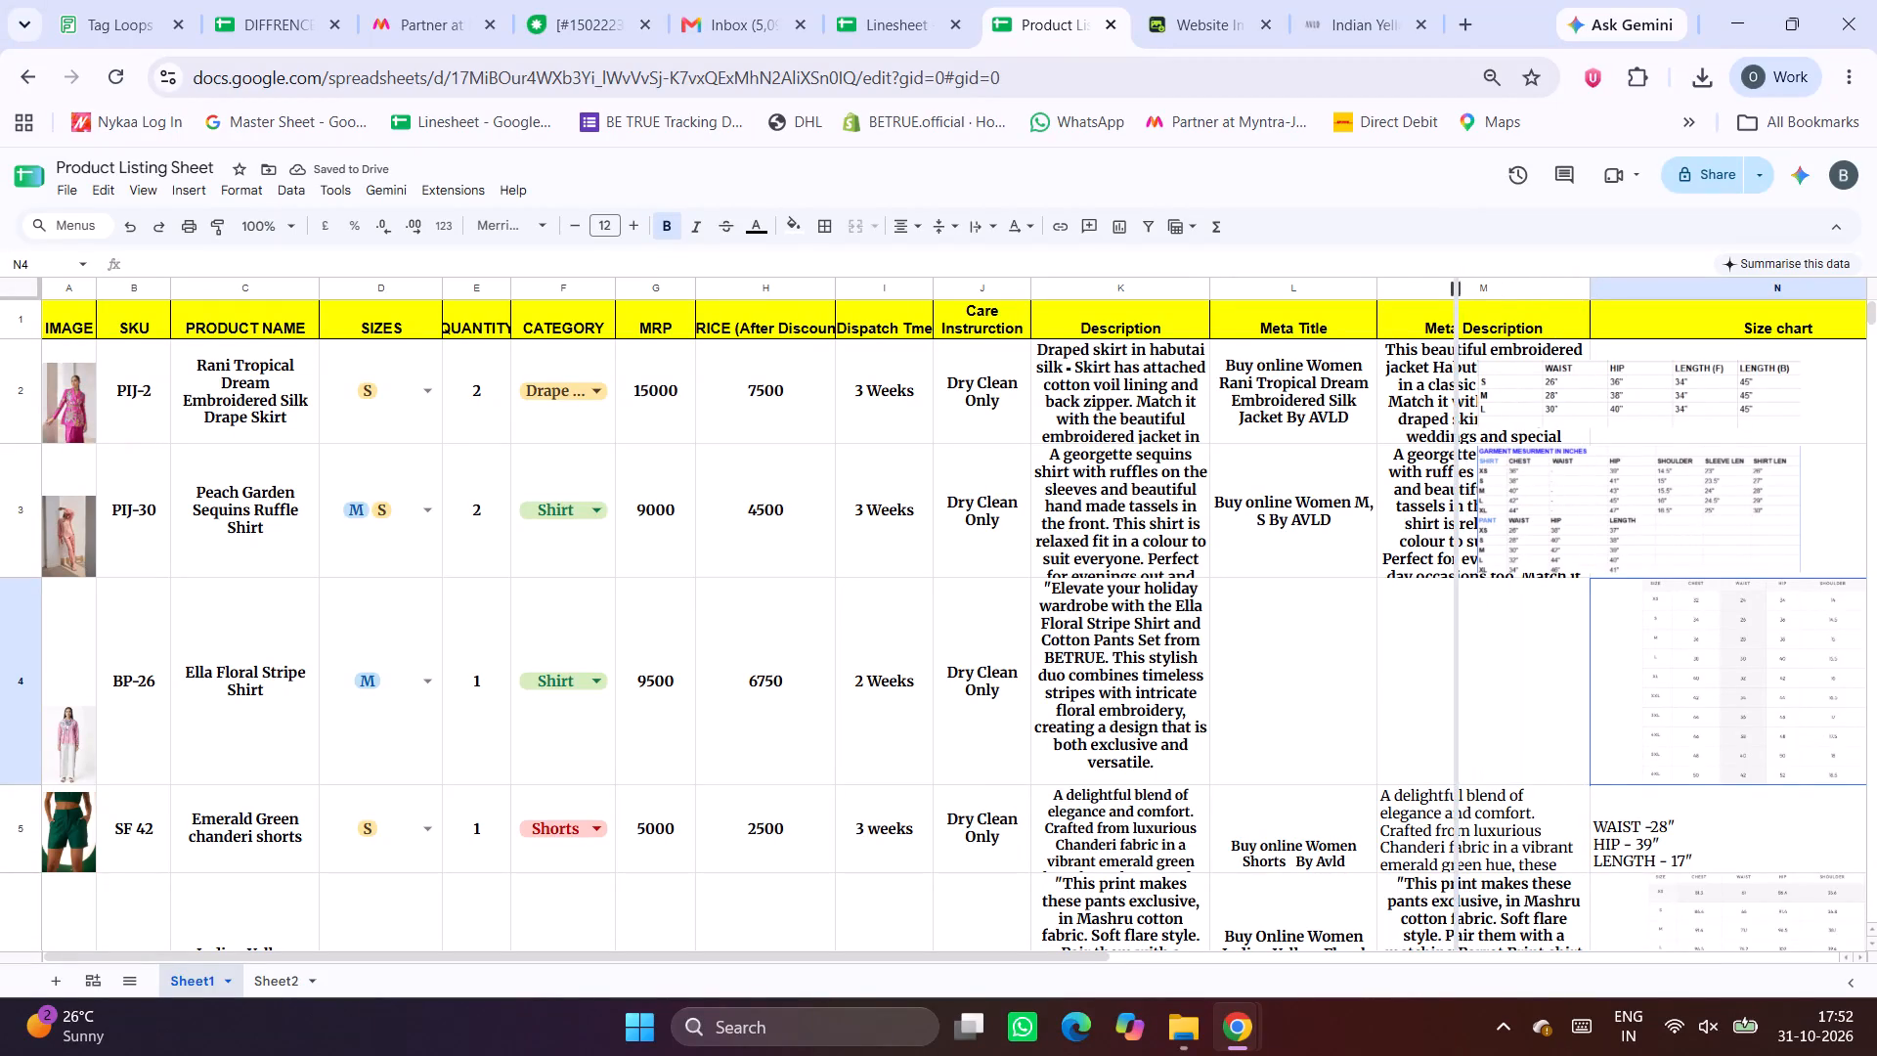
pyautogui.moveTo(1456, 289); pyautogui.dragTo(1468, 288)
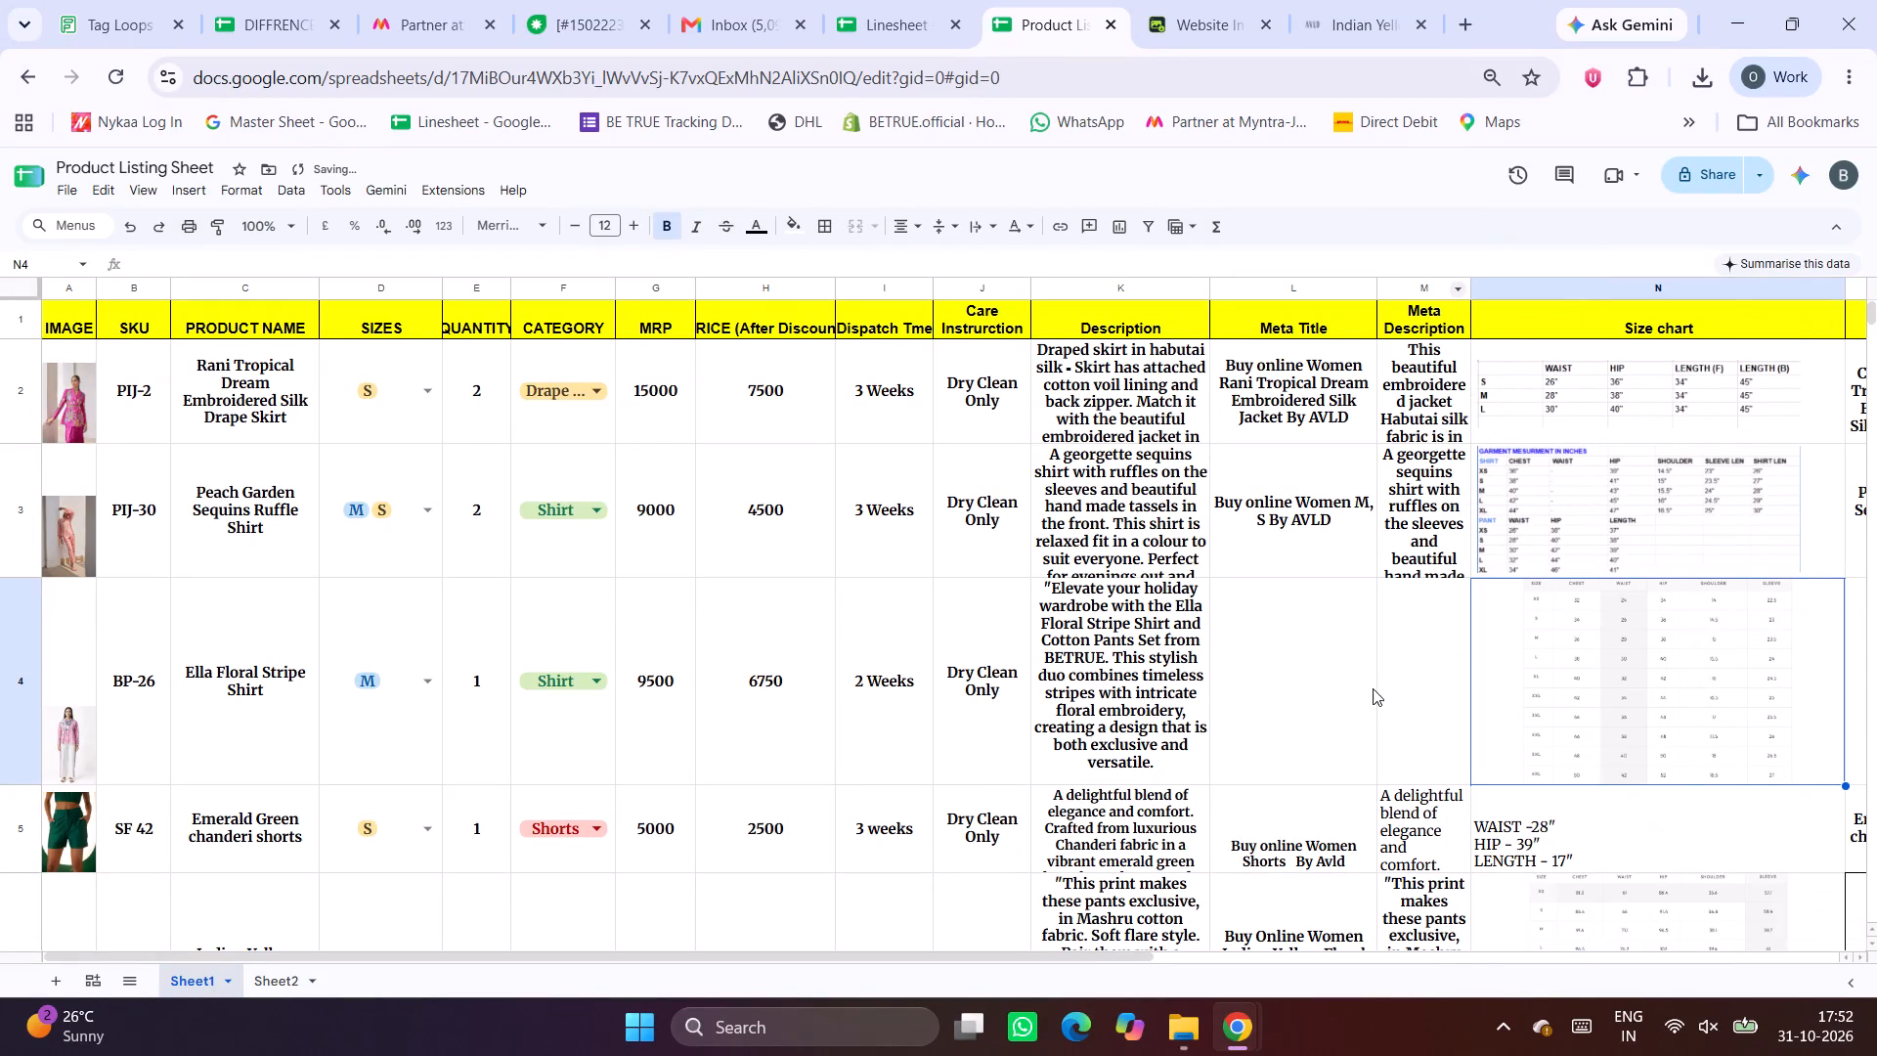
# Look over the filled product rows in the Product Listing Sheet and go to the empty A7.
pyautogui.click(1373, 688)
pyautogui.scroll(-4, 1373, 688)
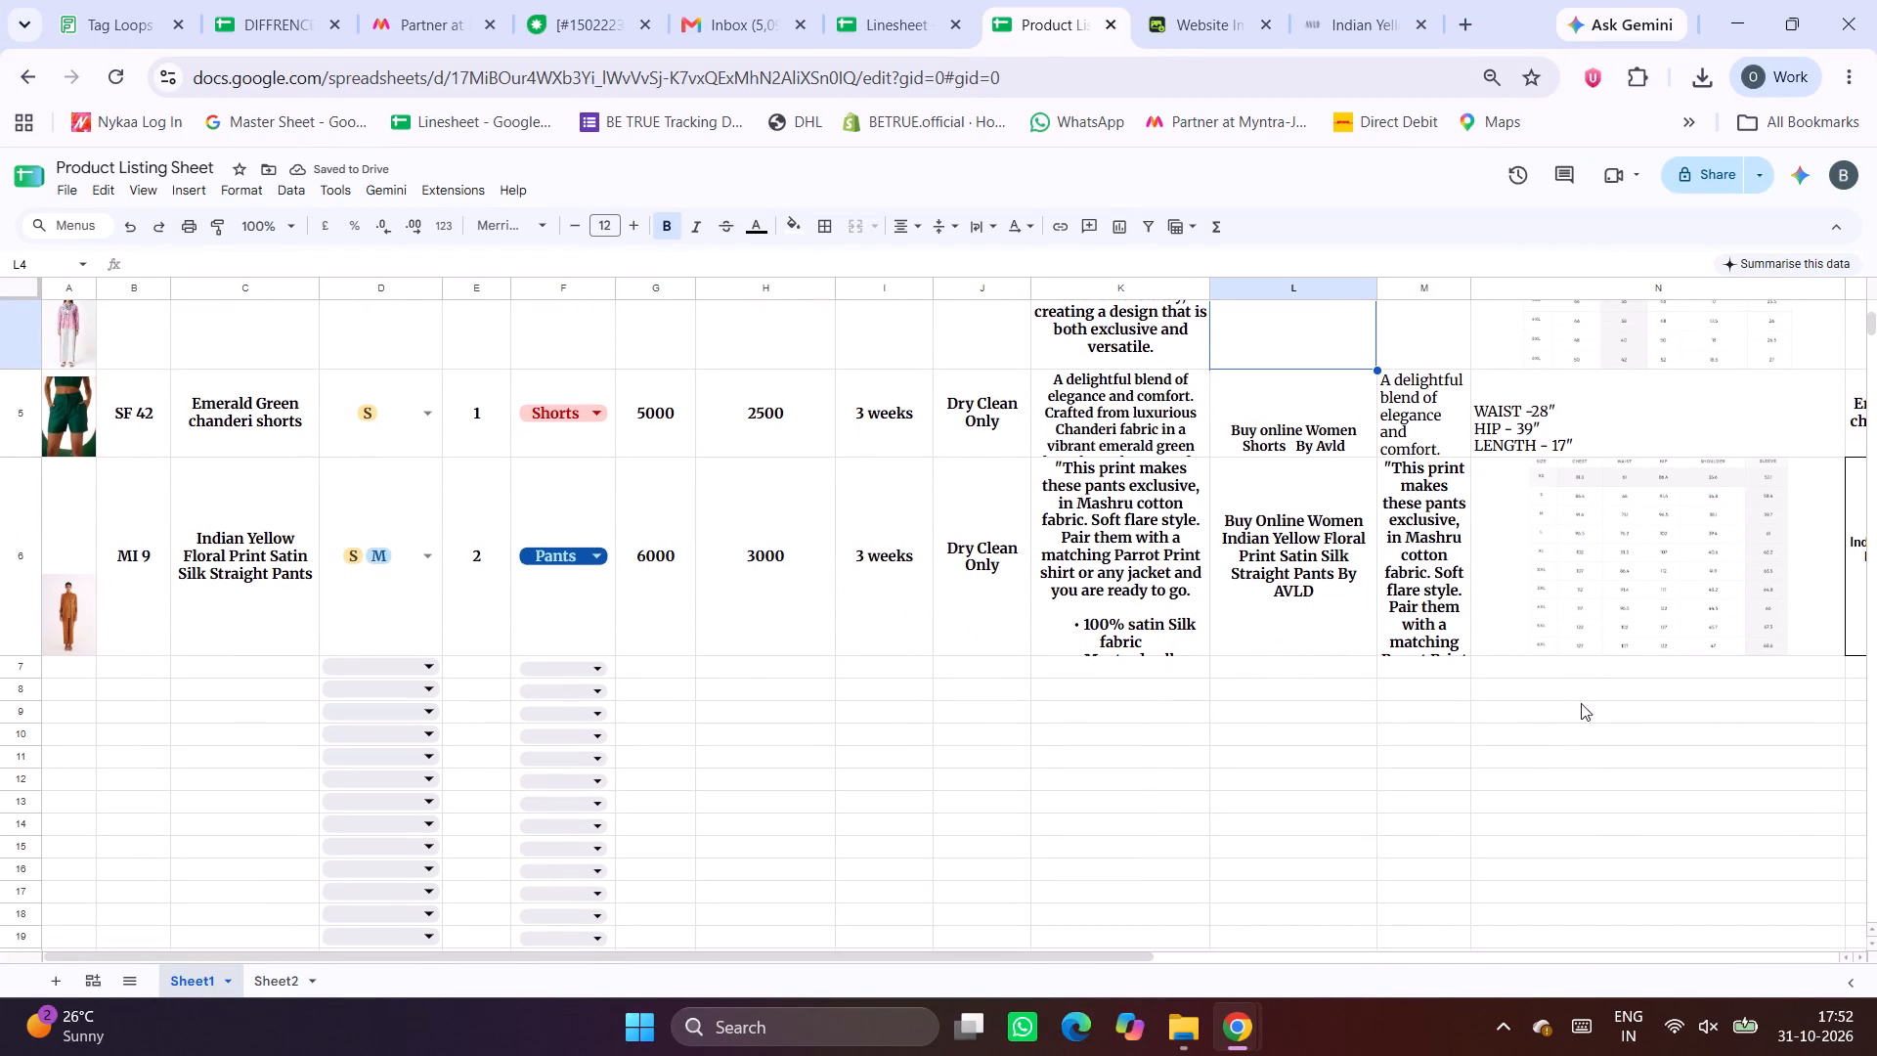
pyautogui.hscroll(-5, 1360, 762)
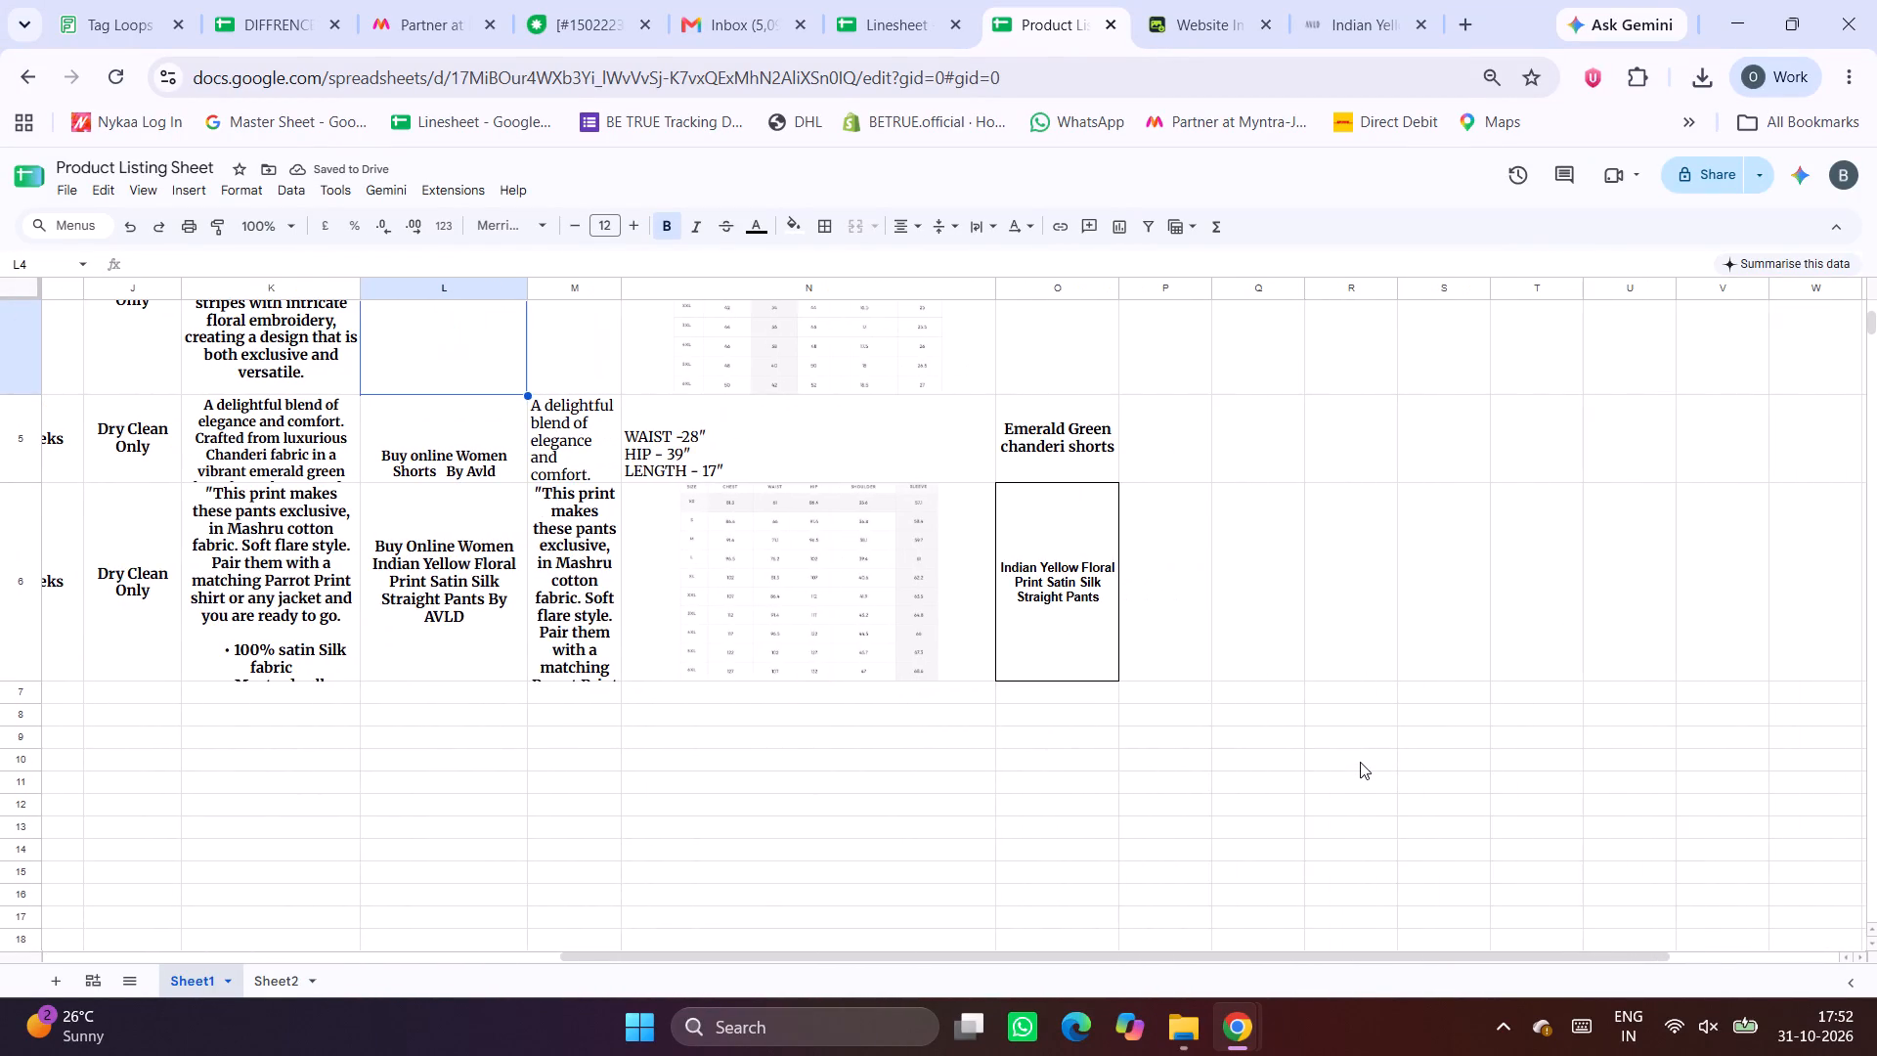
pyautogui.scroll(3, 1360, 762)
pyautogui.scroll(-1, 1360, 762)
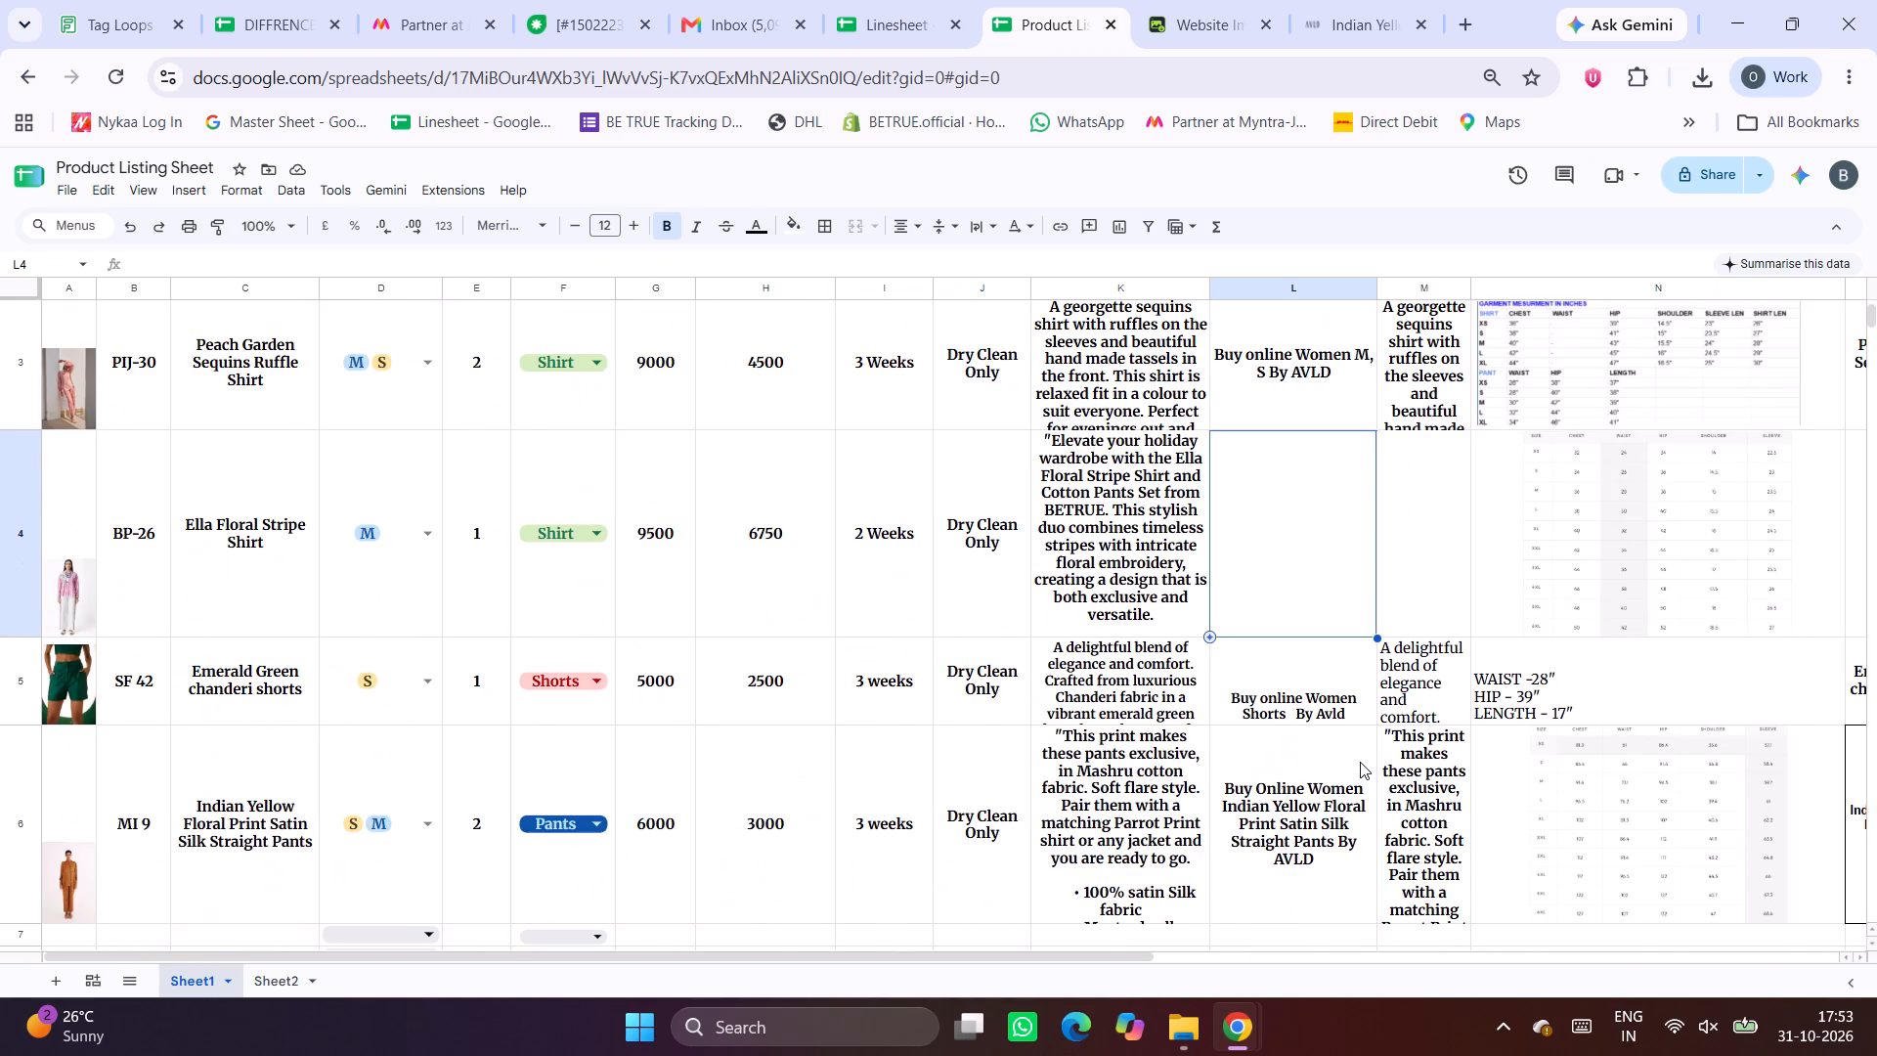
pyautogui.scroll(-4, 1360, 762)
pyautogui.hscroll(3, 918, 755)
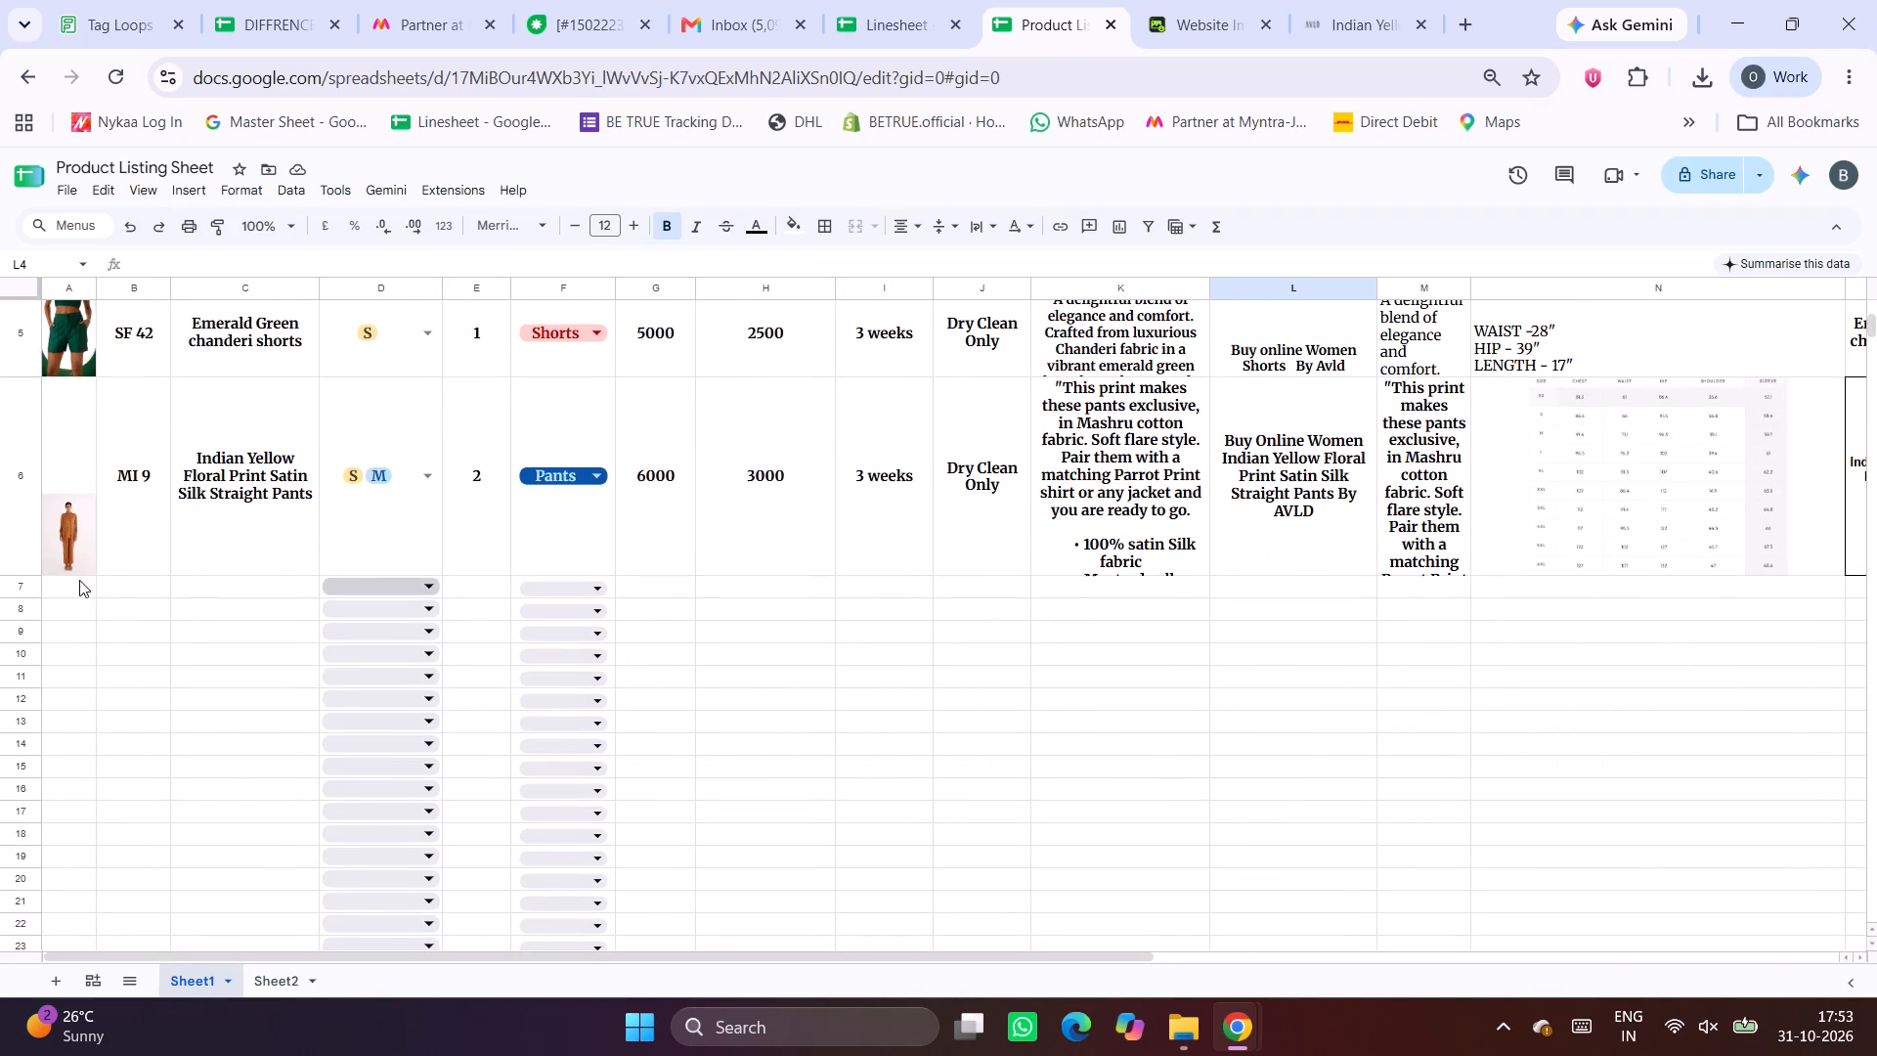
pyautogui.click(65, 589)
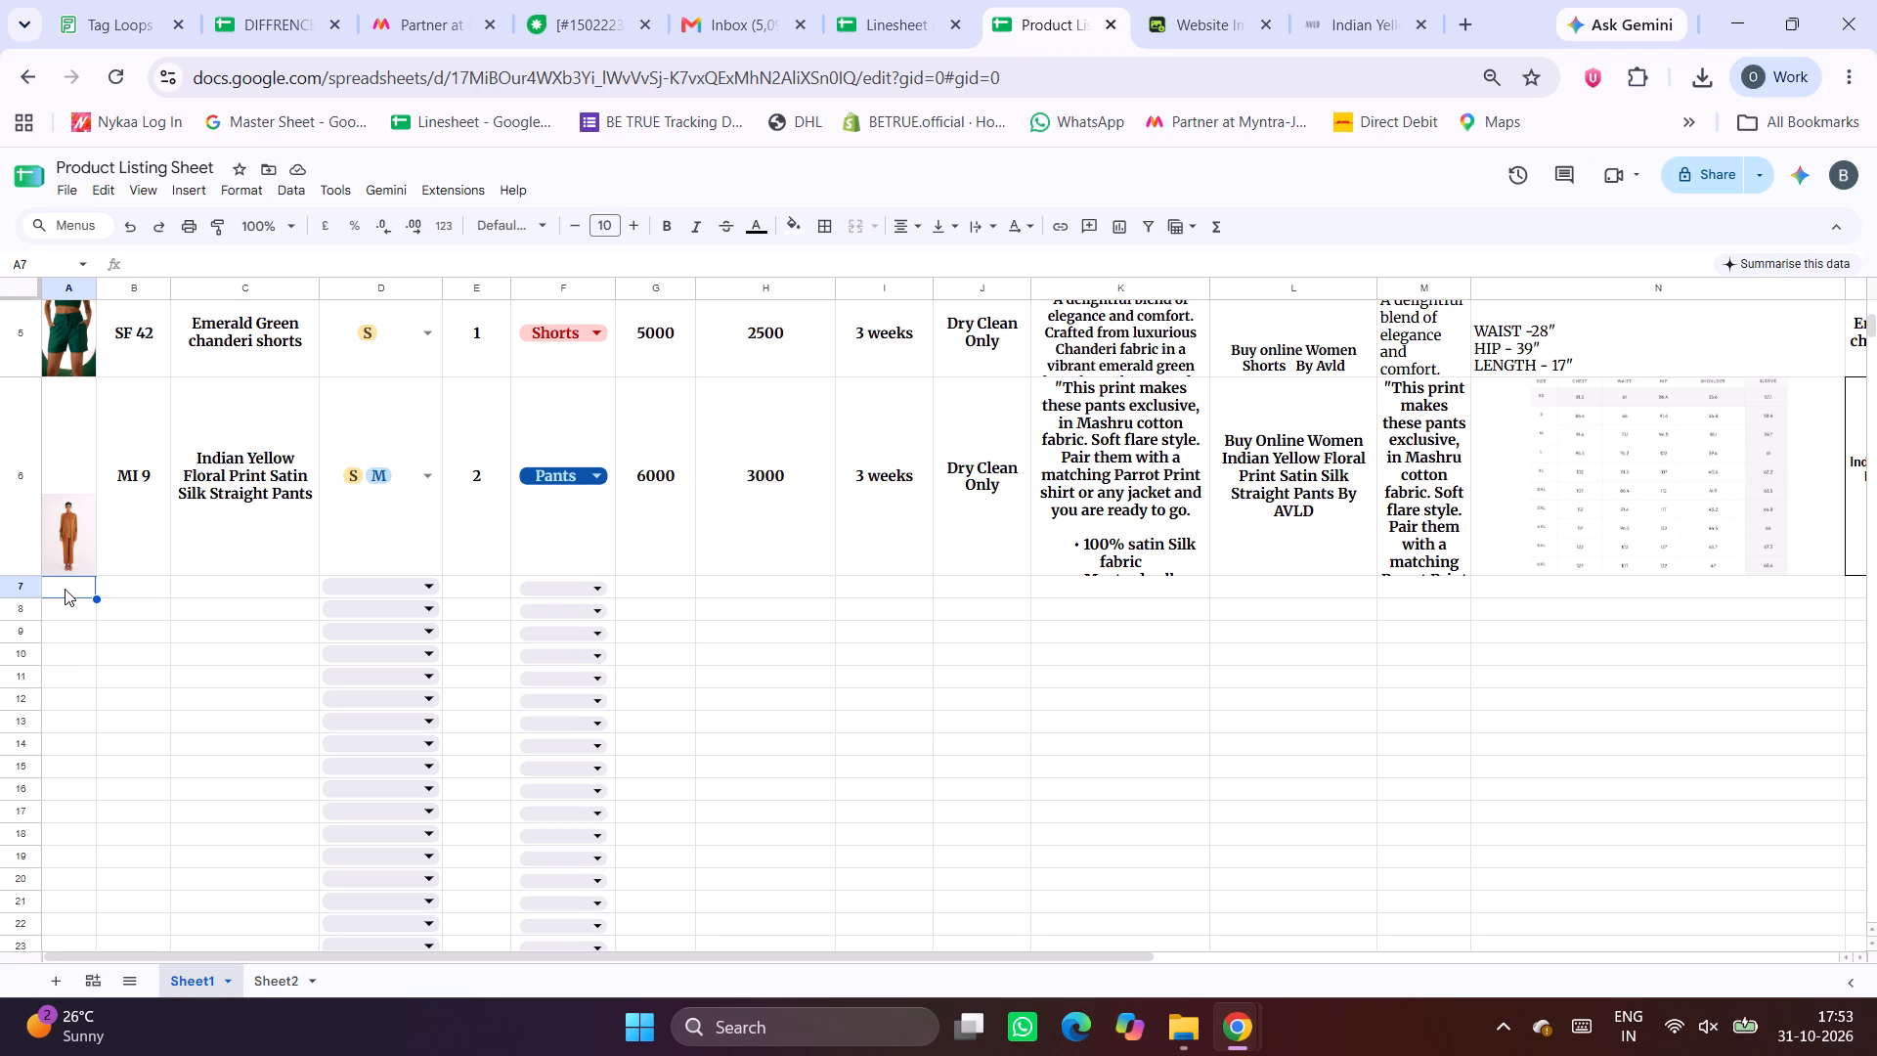
# In the Linesheet's MY INDIA A/W2023 sheet, find MI 44 and copy its product name, White Handloom Tweed Safari Shirt.
pyautogui.click(838, 0)
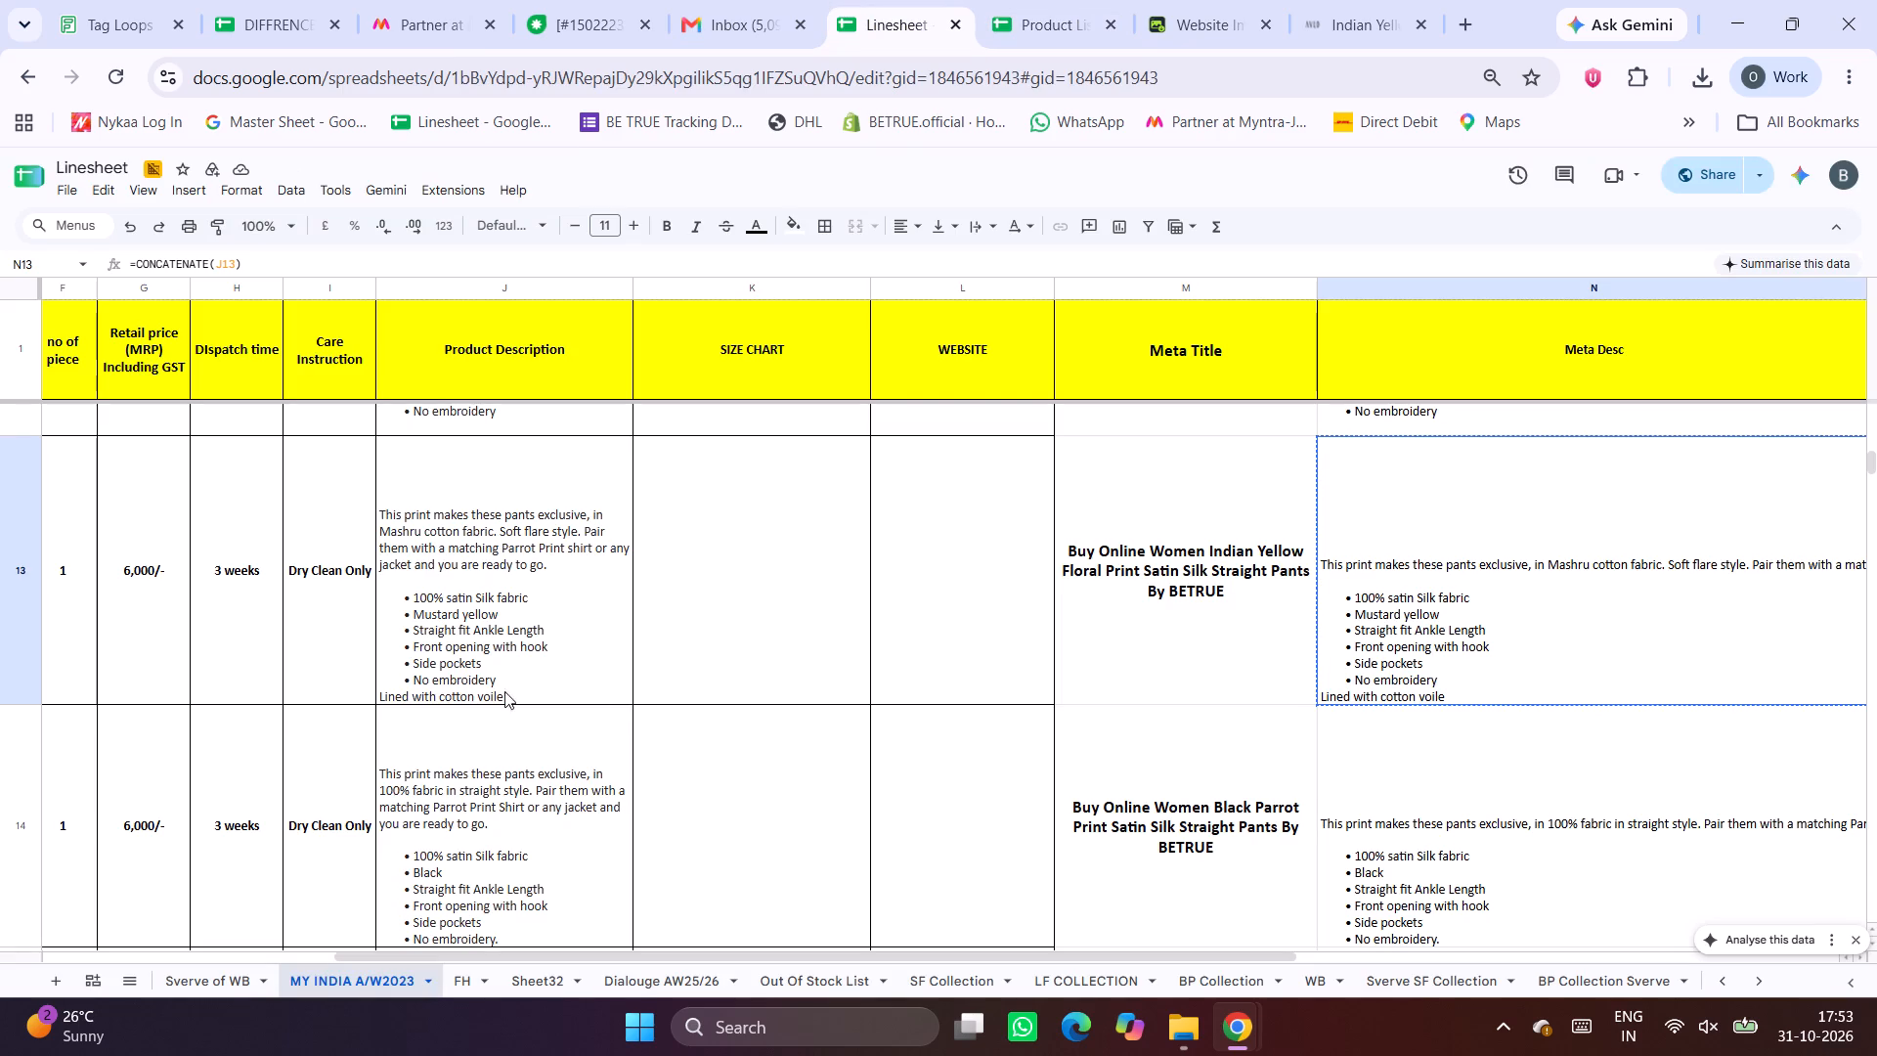
pyautogui.scroll(-6, 613, 731)
pyautogui.hscroll(8, 613, 731)
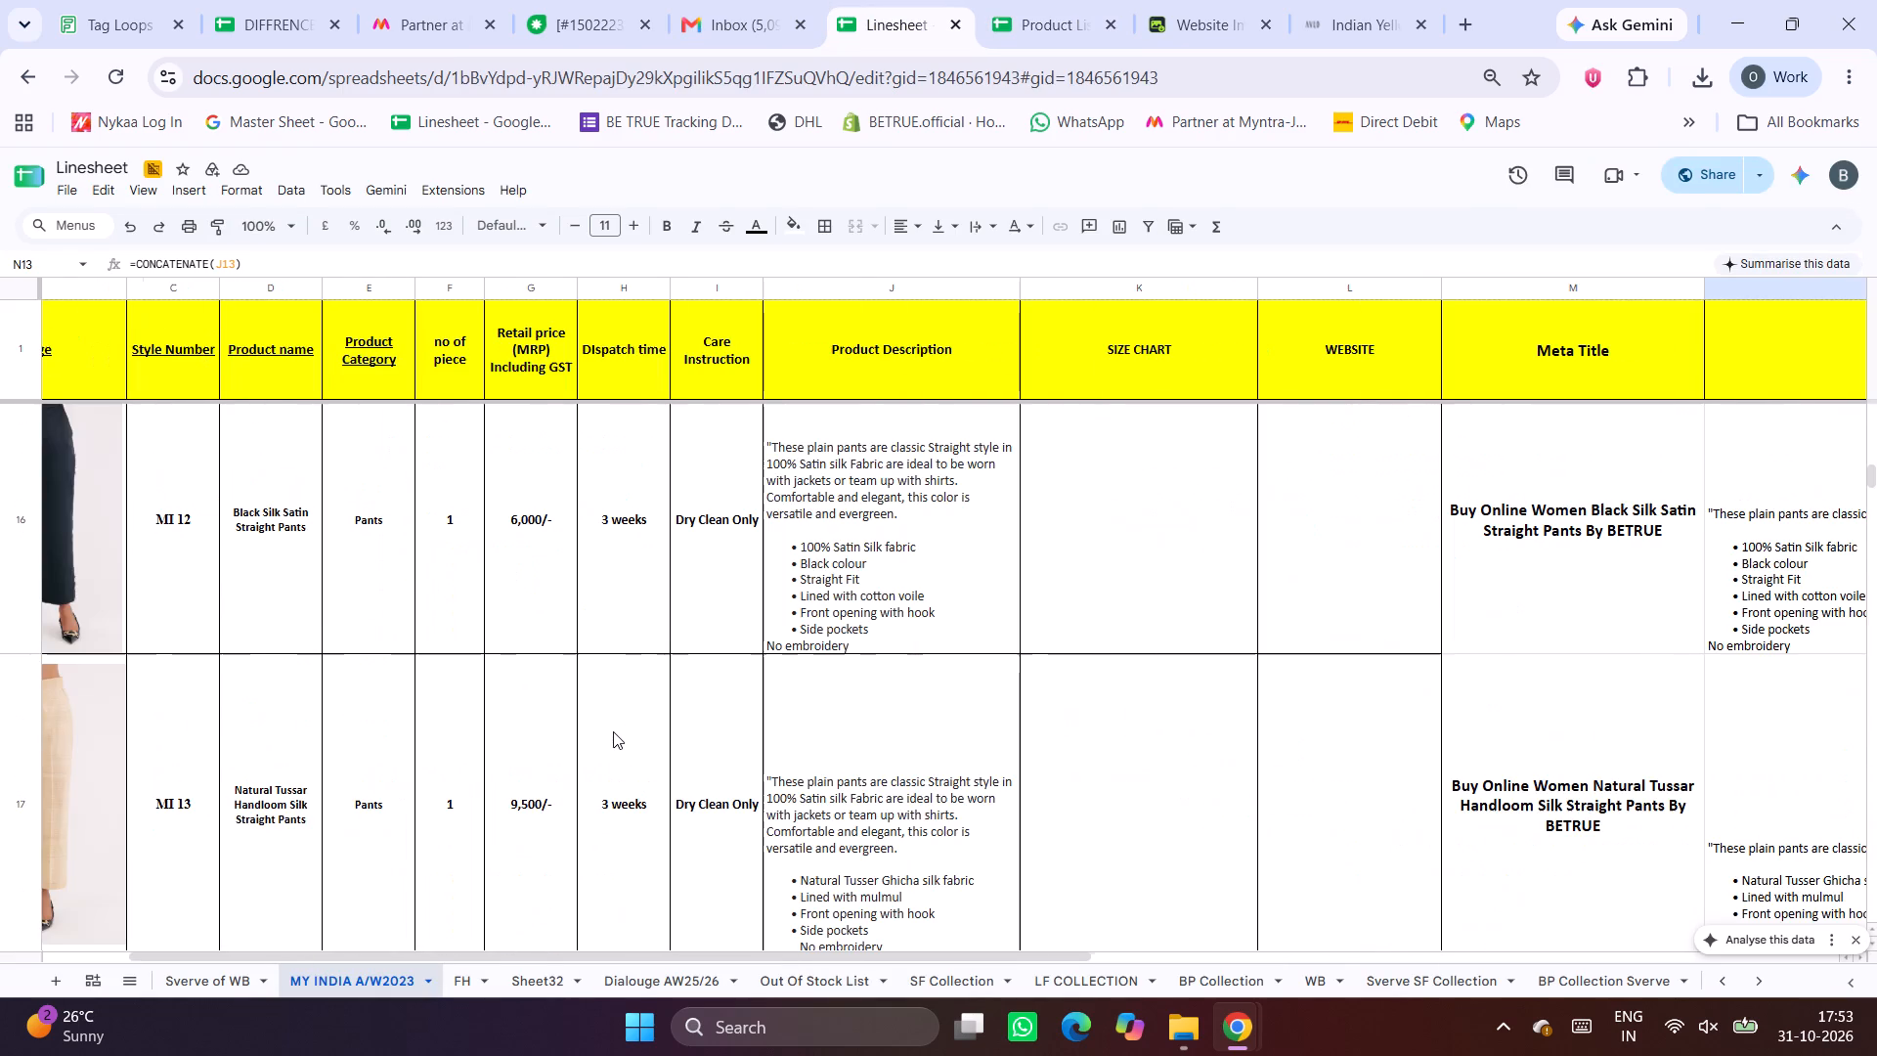
pyautogui.scroll(-18, 613, 731)
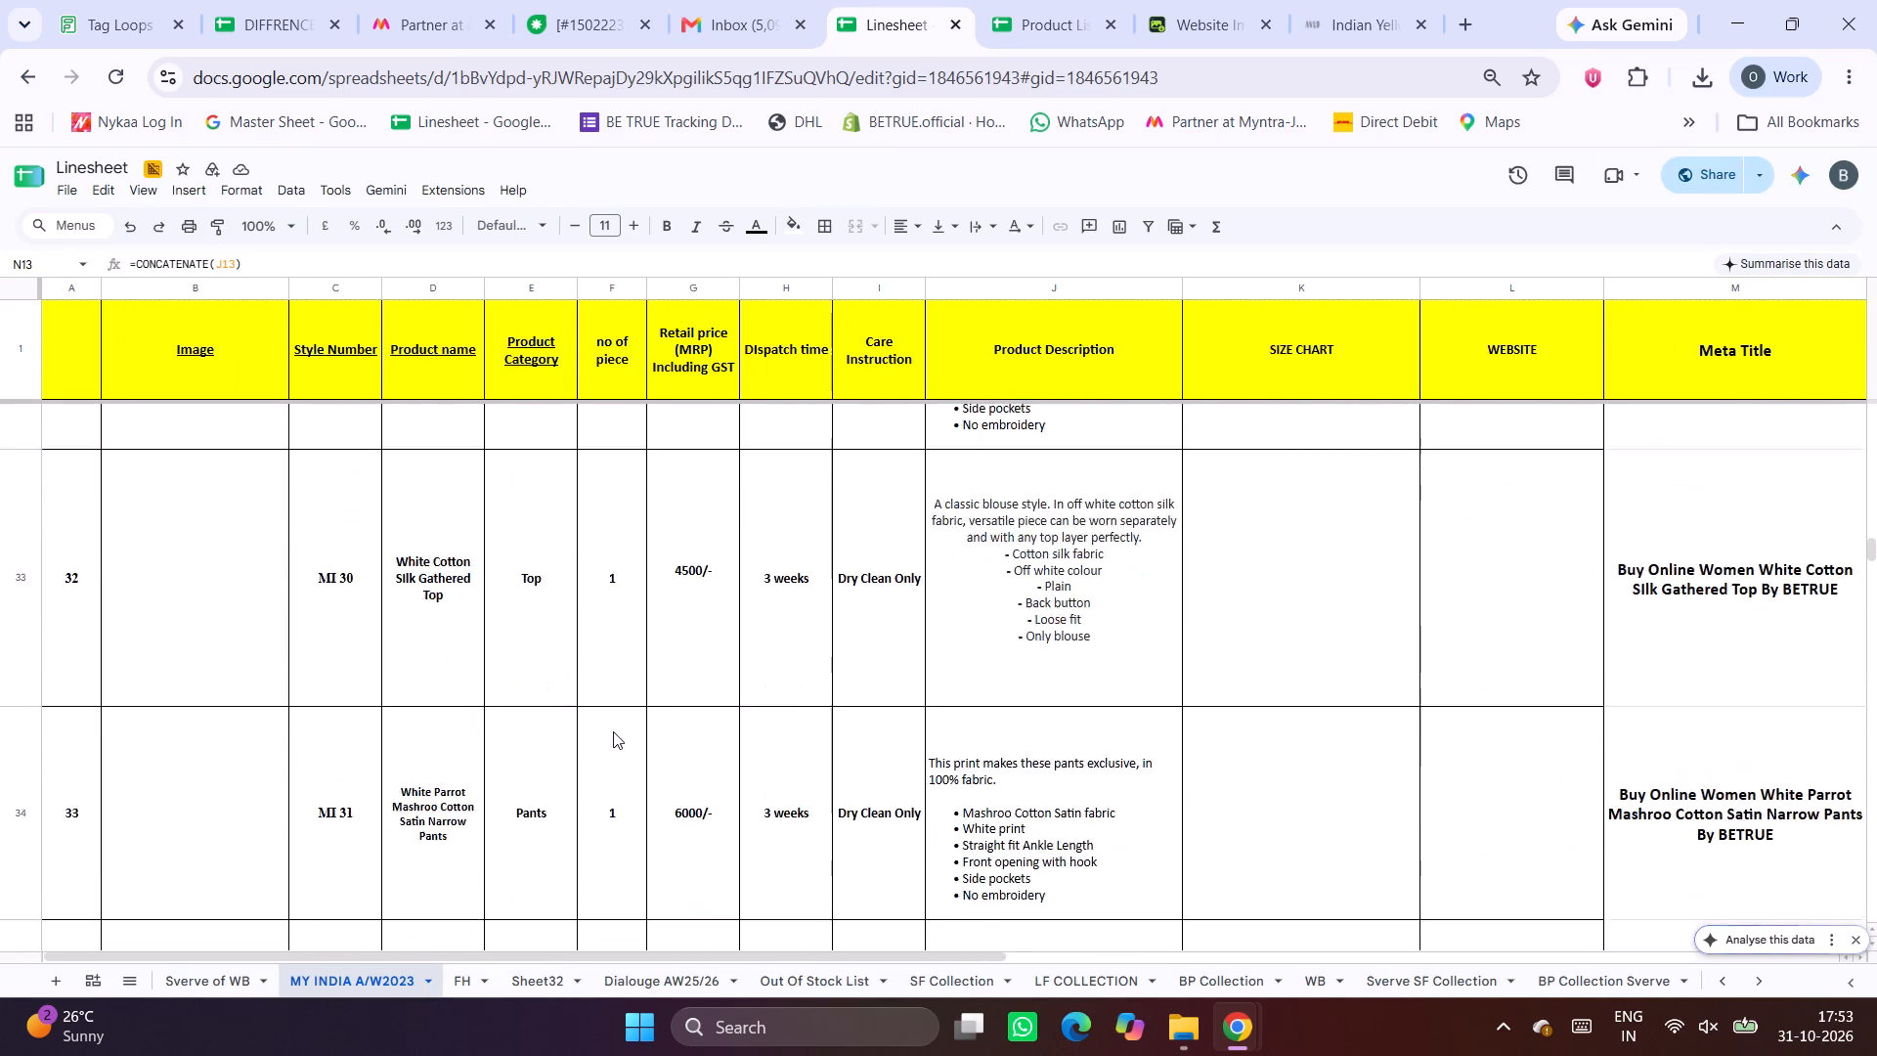
pyautogui.scroll(-5, 613, 731)
pyautogui.hscroll(2, 613, 731)
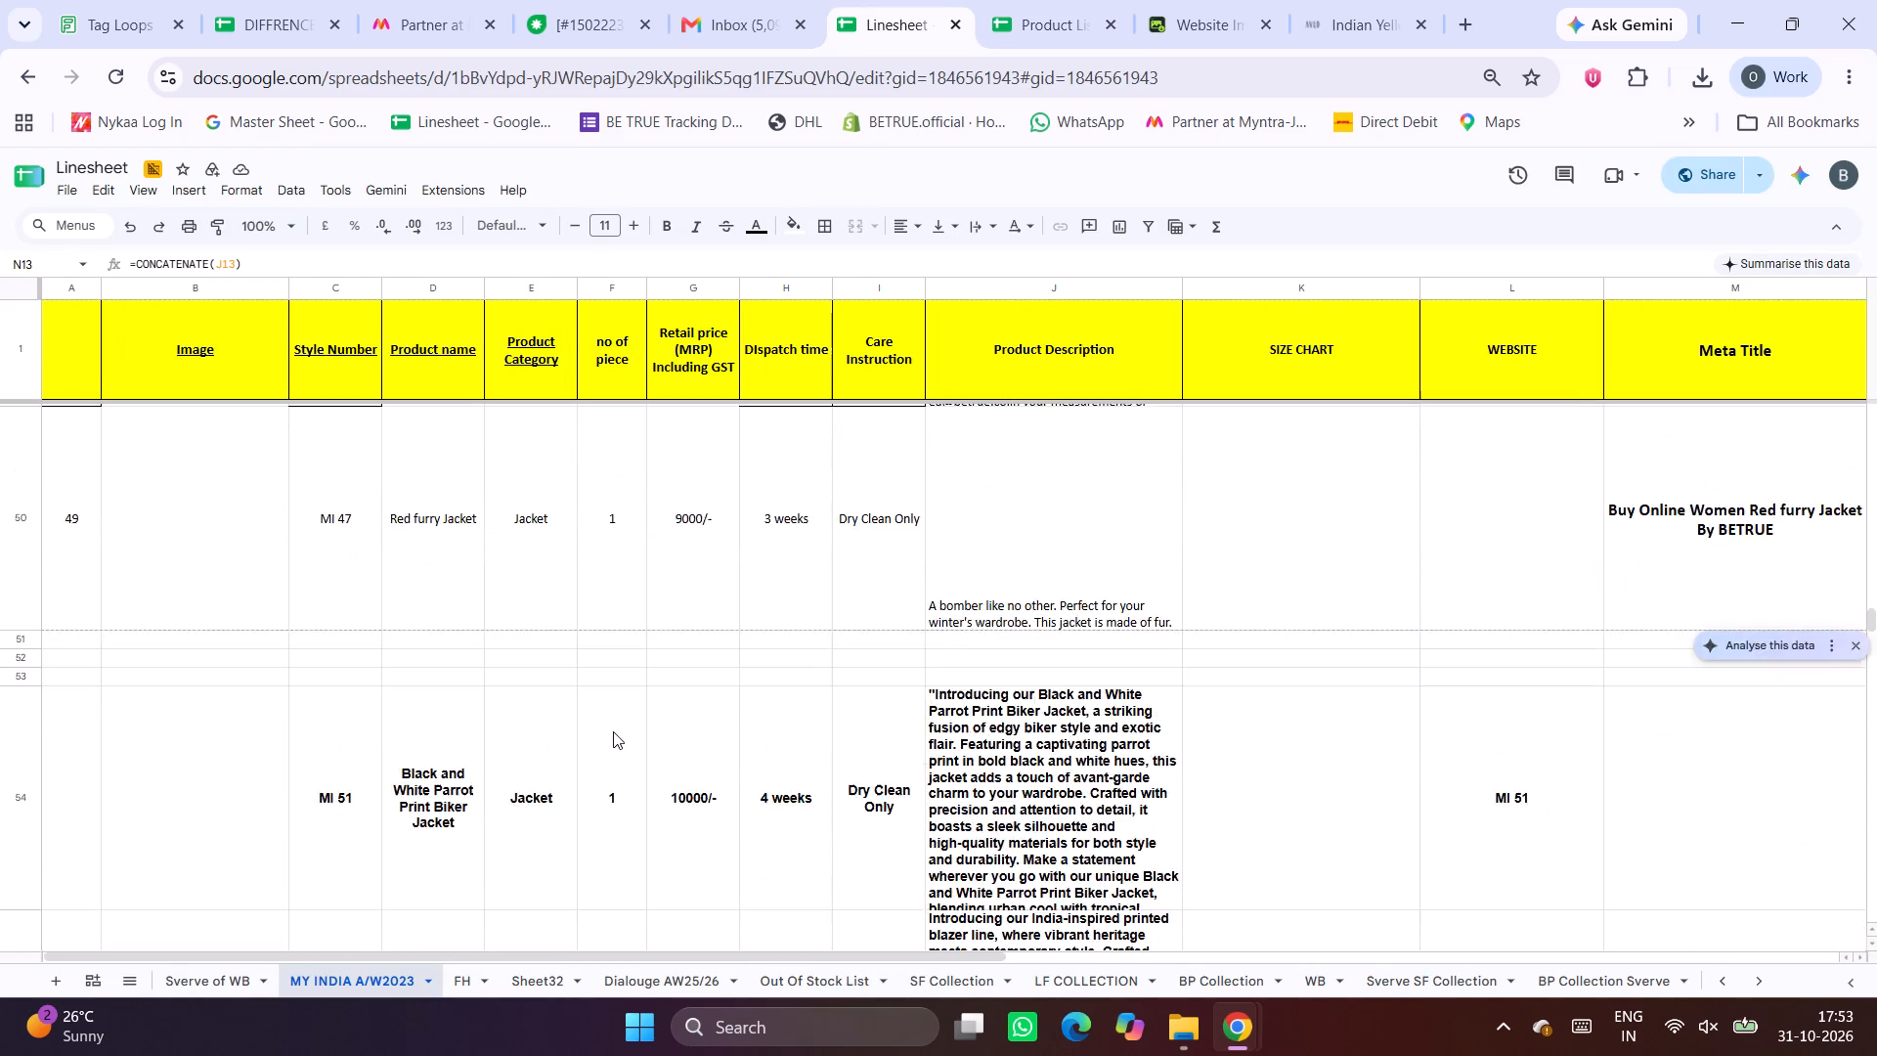
pyautogui.scroll(-3, 613, 731)
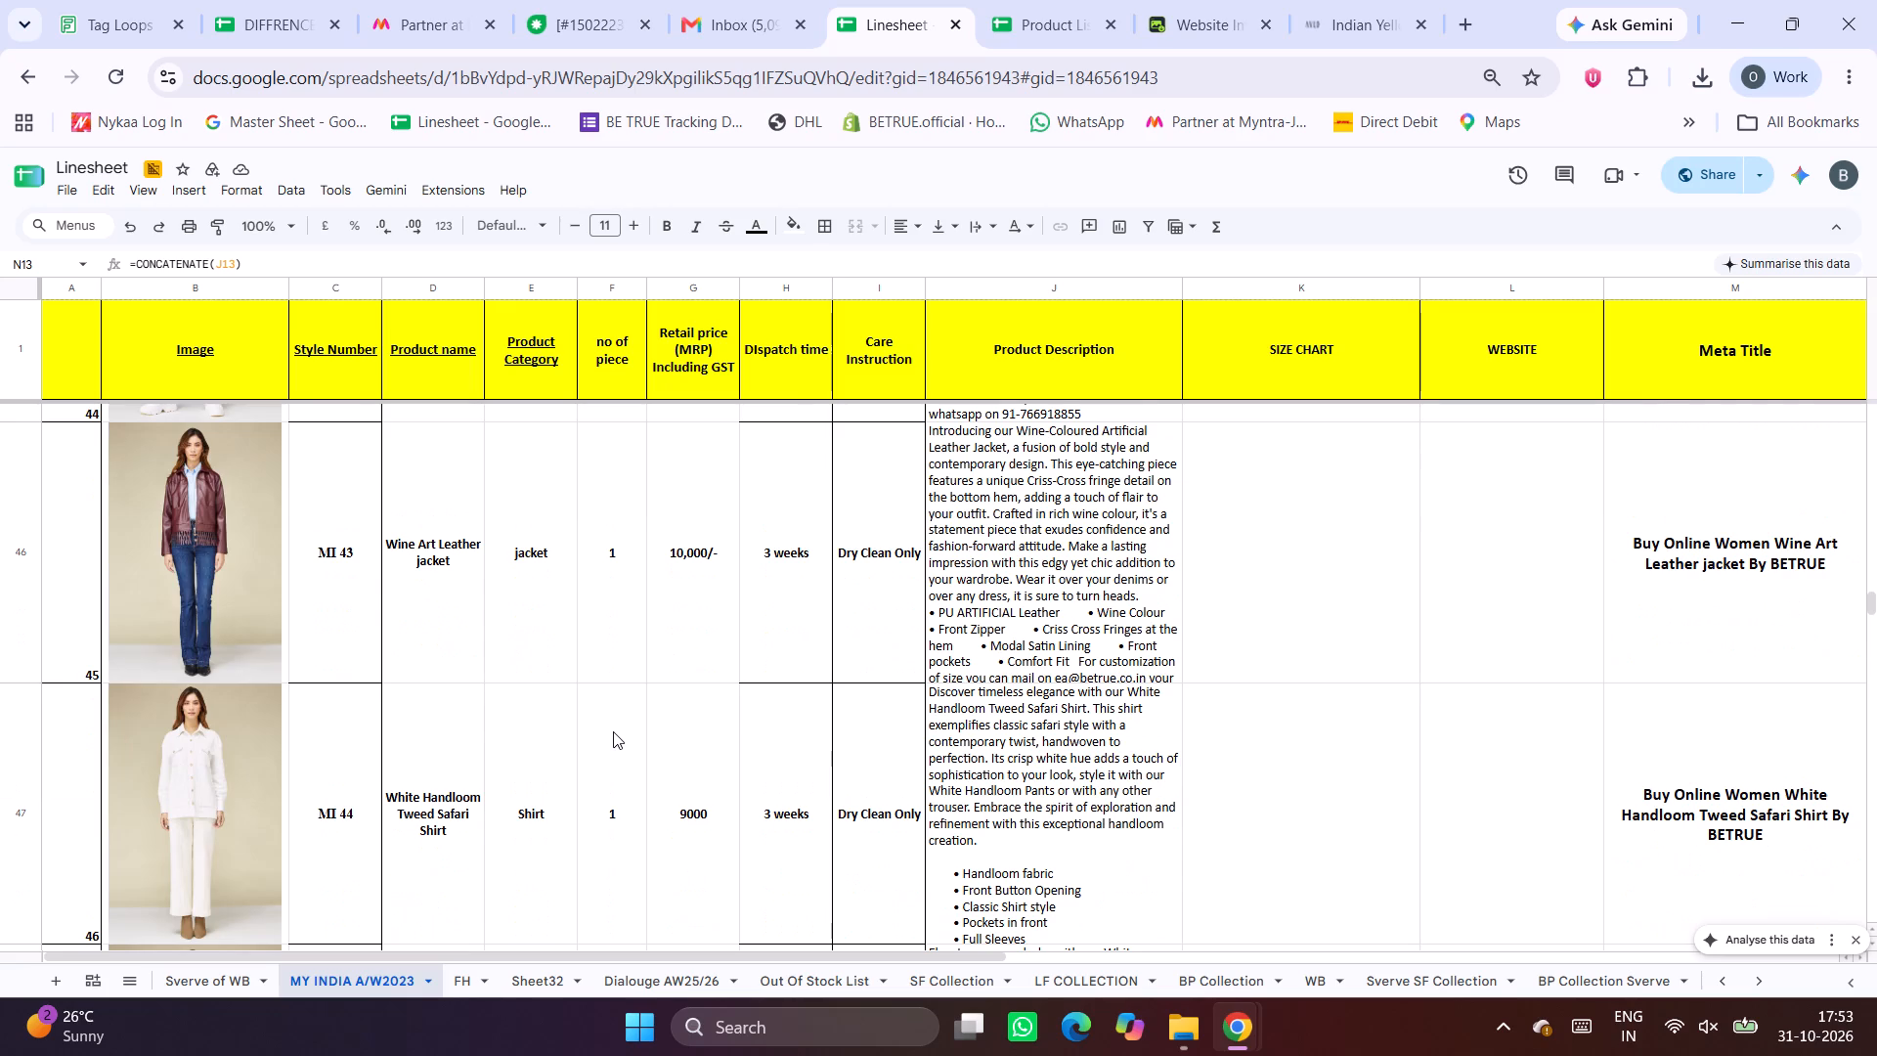
pyautogui.click(221, 848)
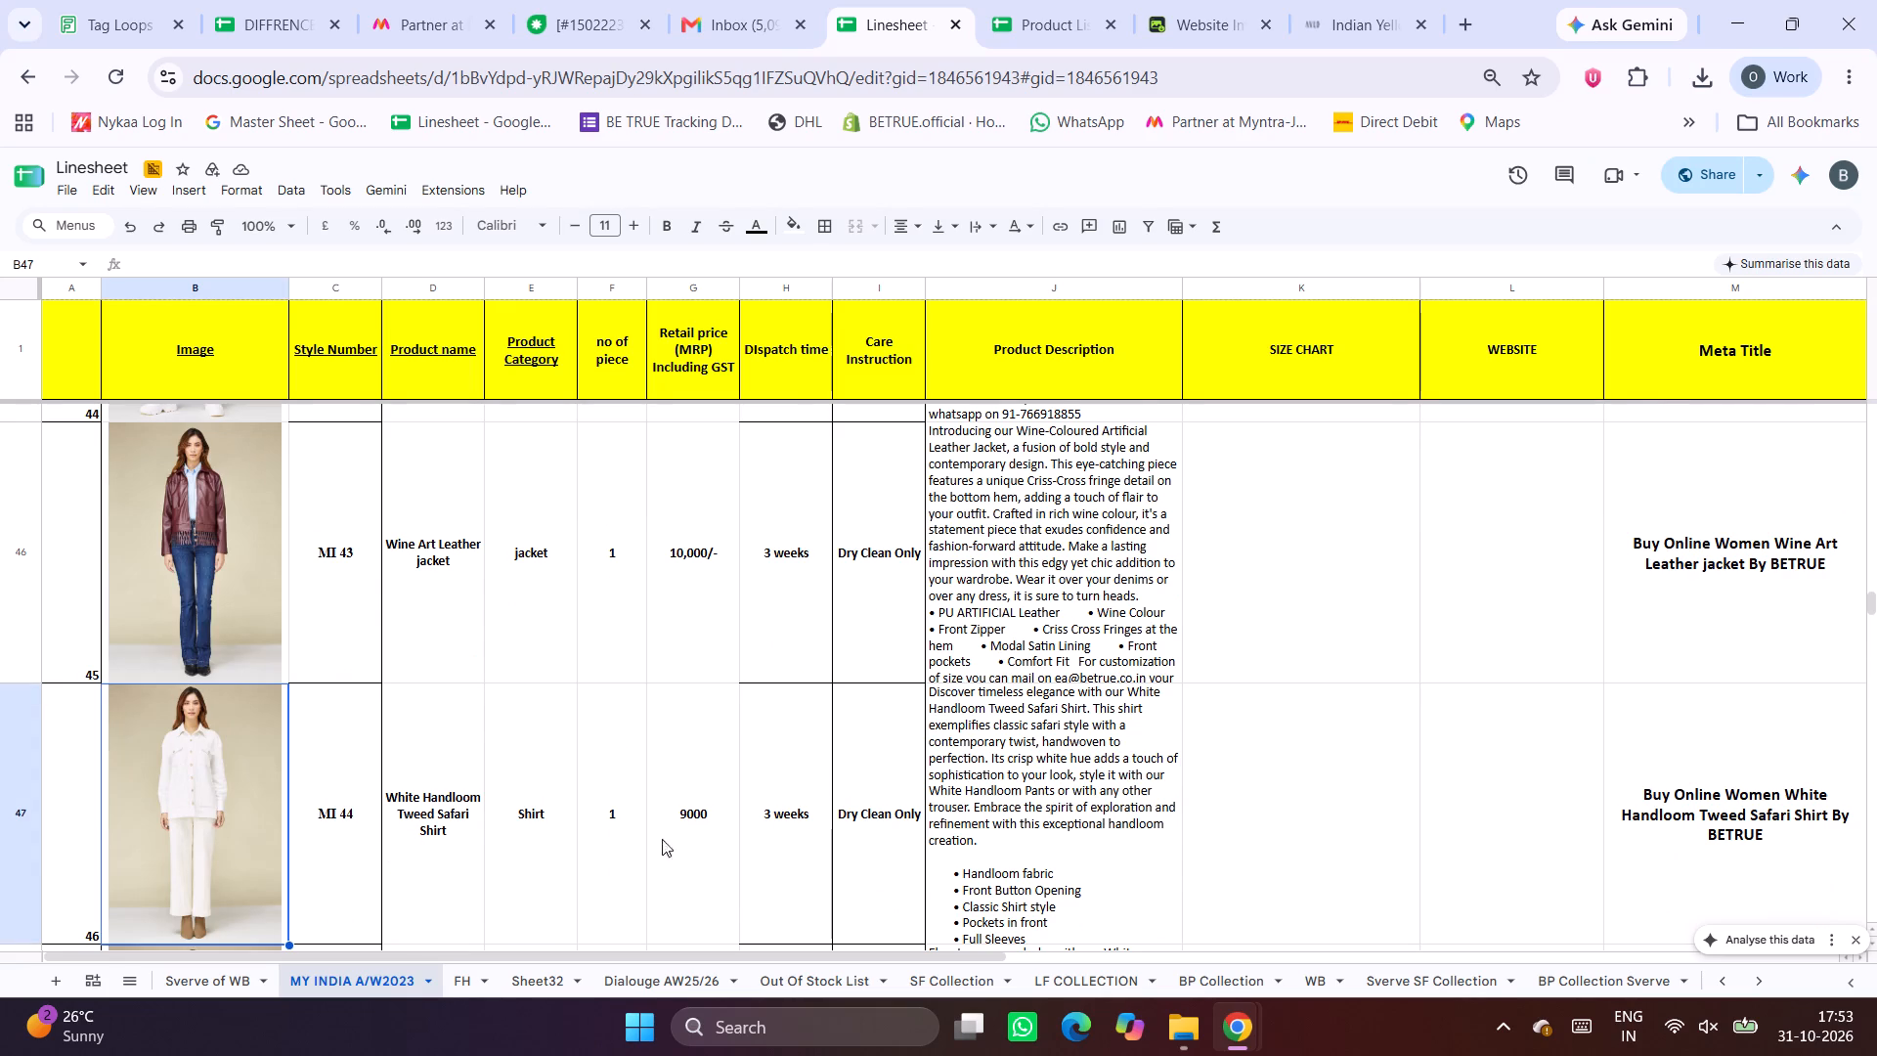
pyautogui.scroll(-1, 696, 840)
pyautogui.click(414, 757)
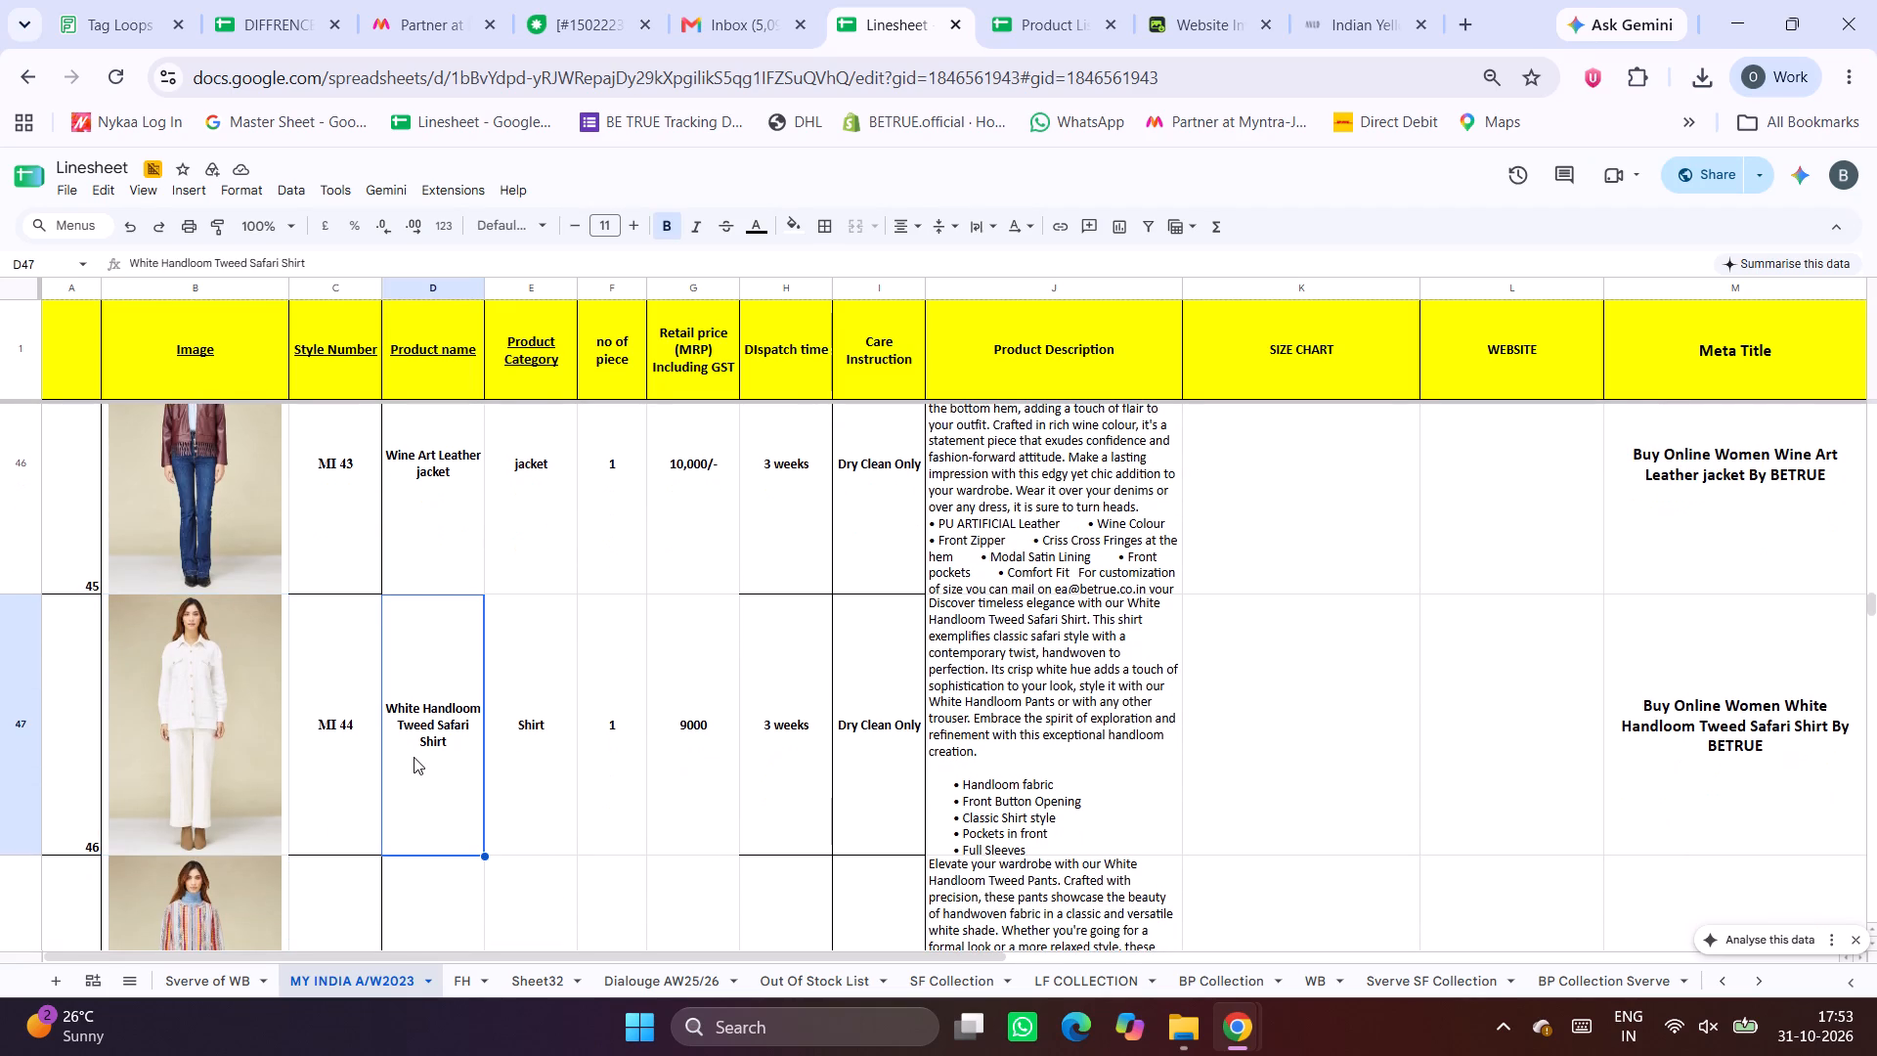
pyautogui.hotkey('ctrl', 'c')
# Search the AVLD store for White Handloom Tweed Safari Shirt and open the matching Shirt & Pant Set product page.
pyautogui.click(1222, 2)
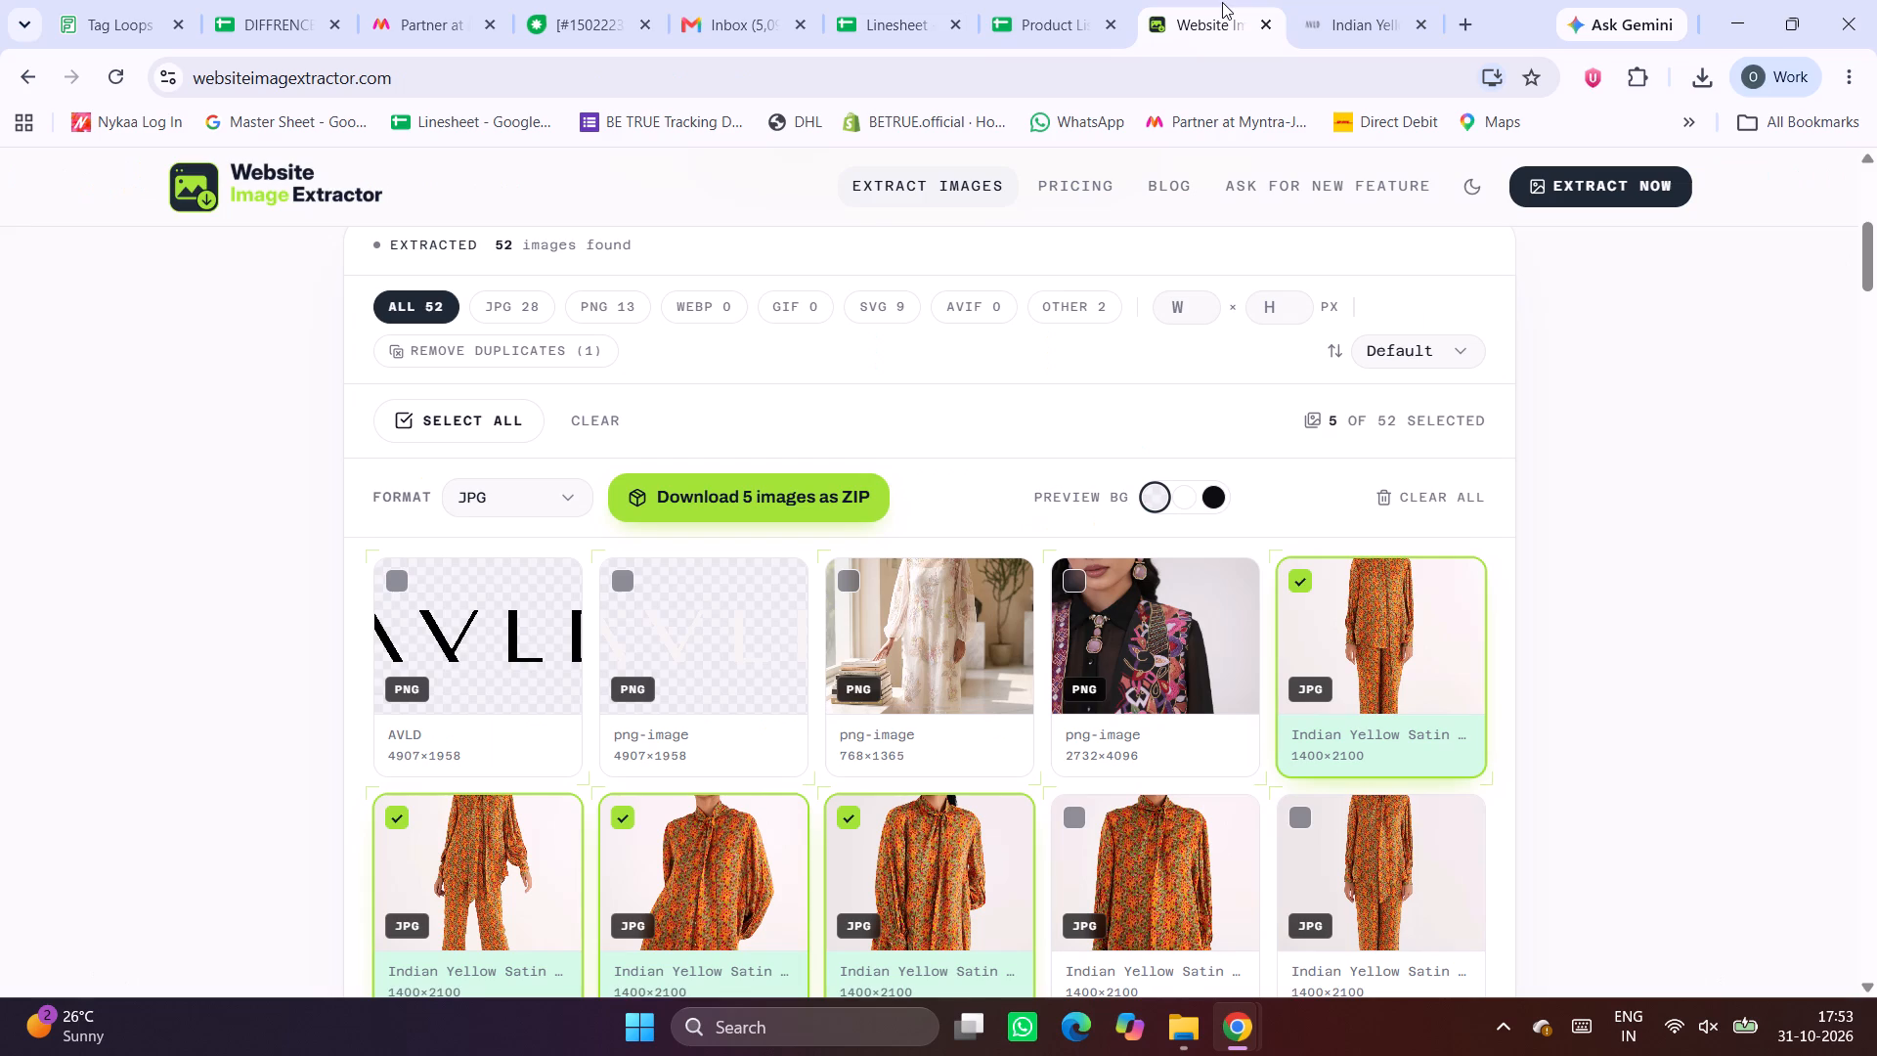
pyautogui.click(1391, 0)
pyautogui.click(1361, 10)
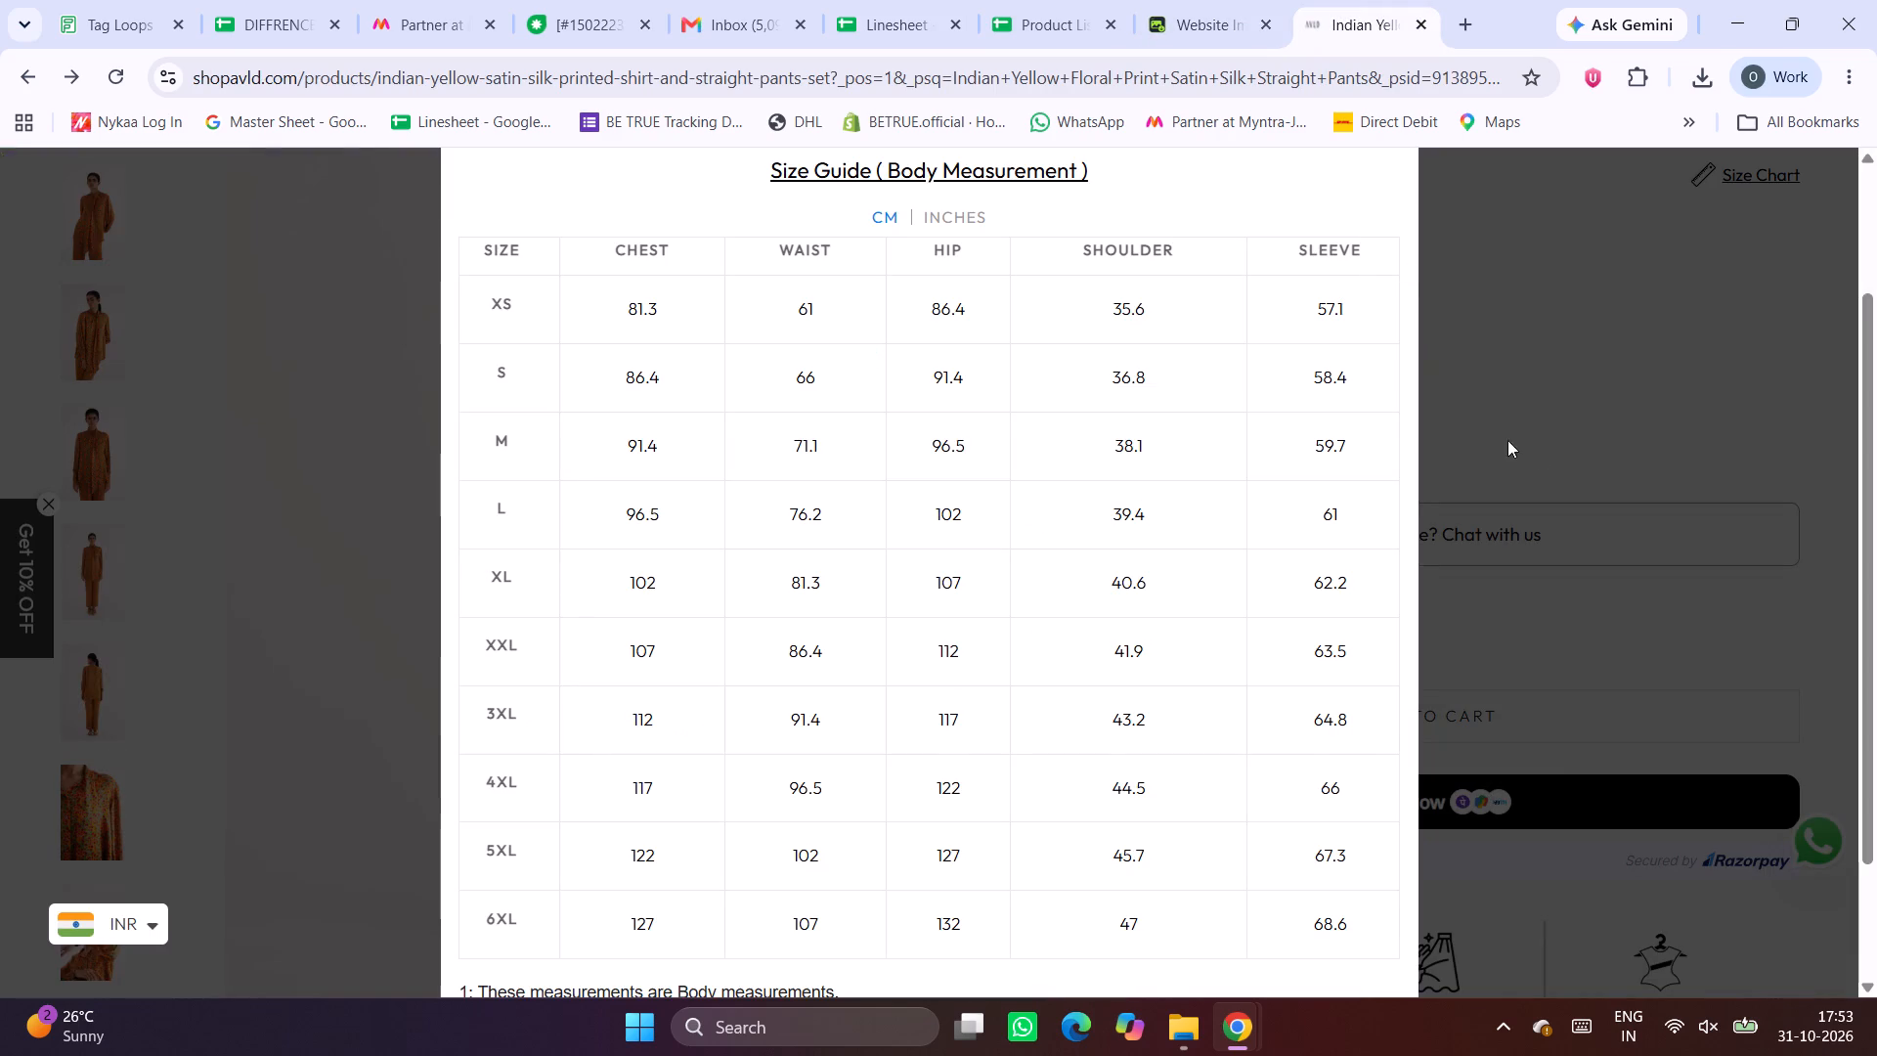
pyautogui.scroll(5, 1537, 451)
pyautogui.click(1384, 209)
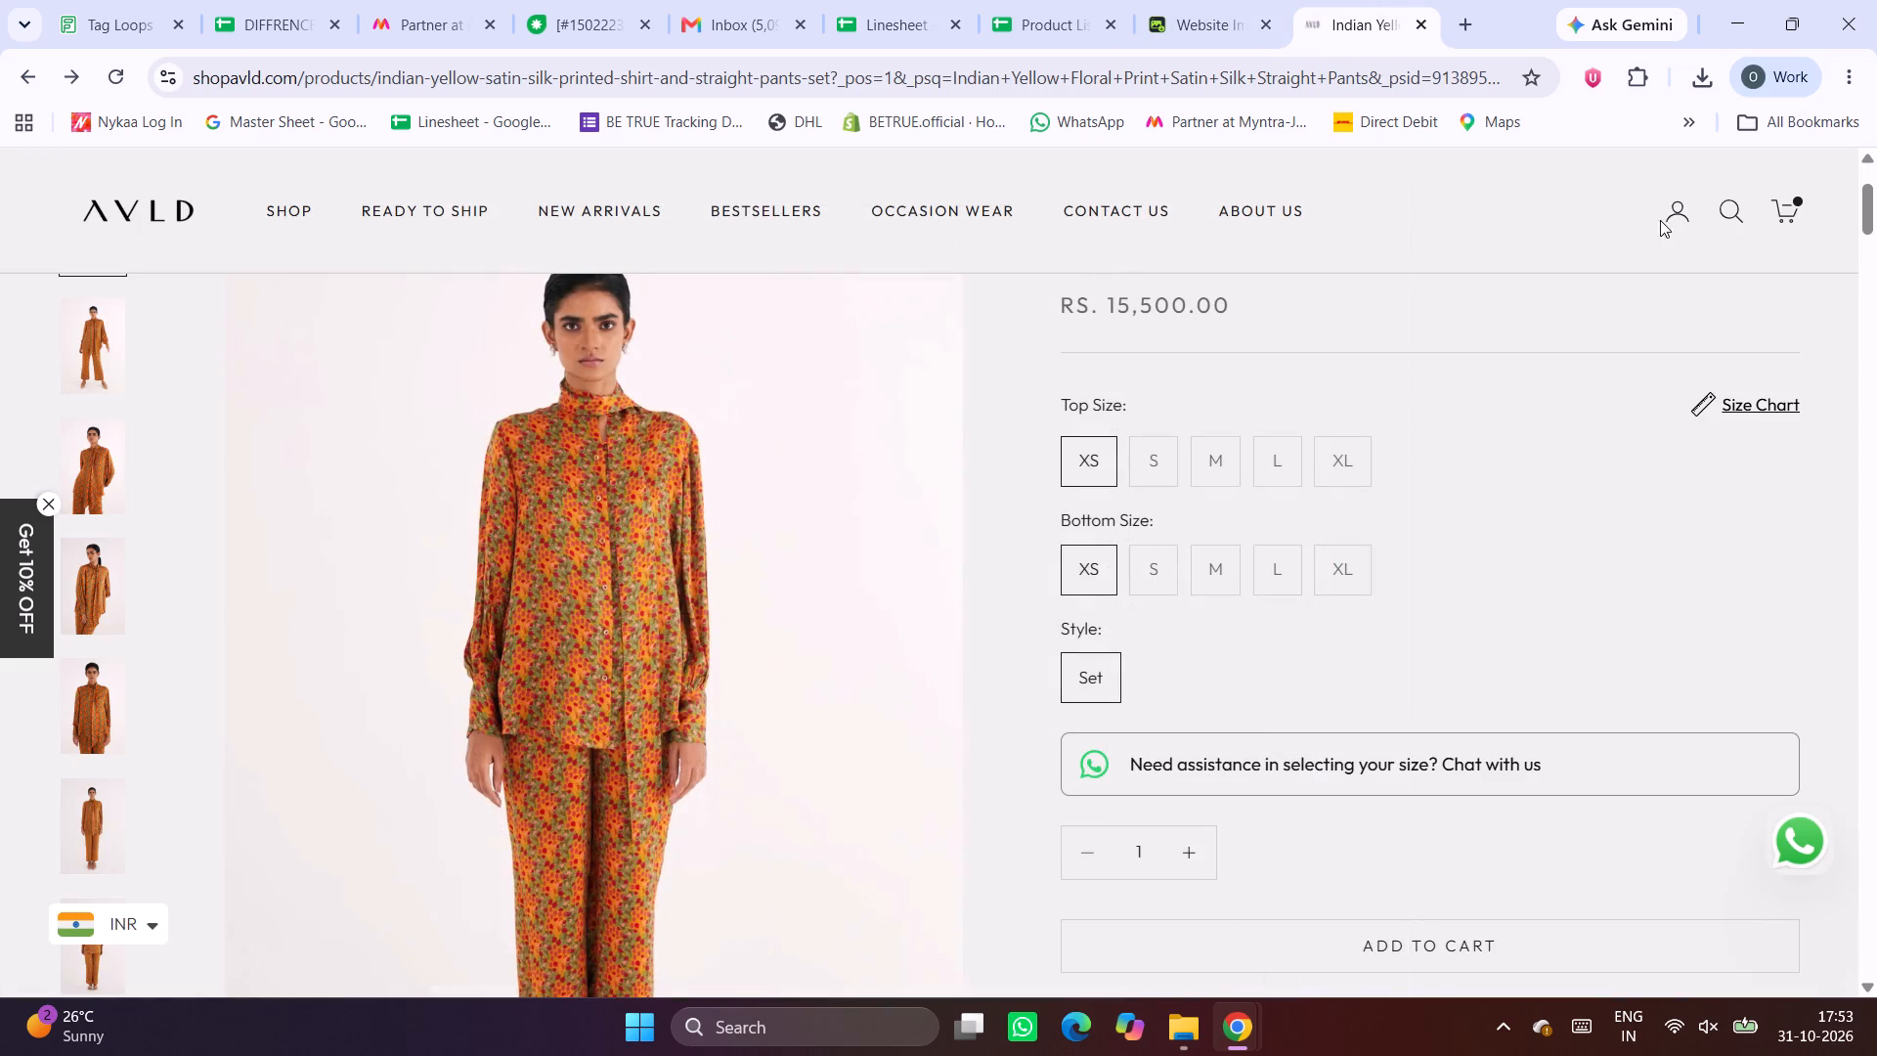
pyautogui.click(1722, 220)
pyautogui.hotkey('ctrl', 'v')
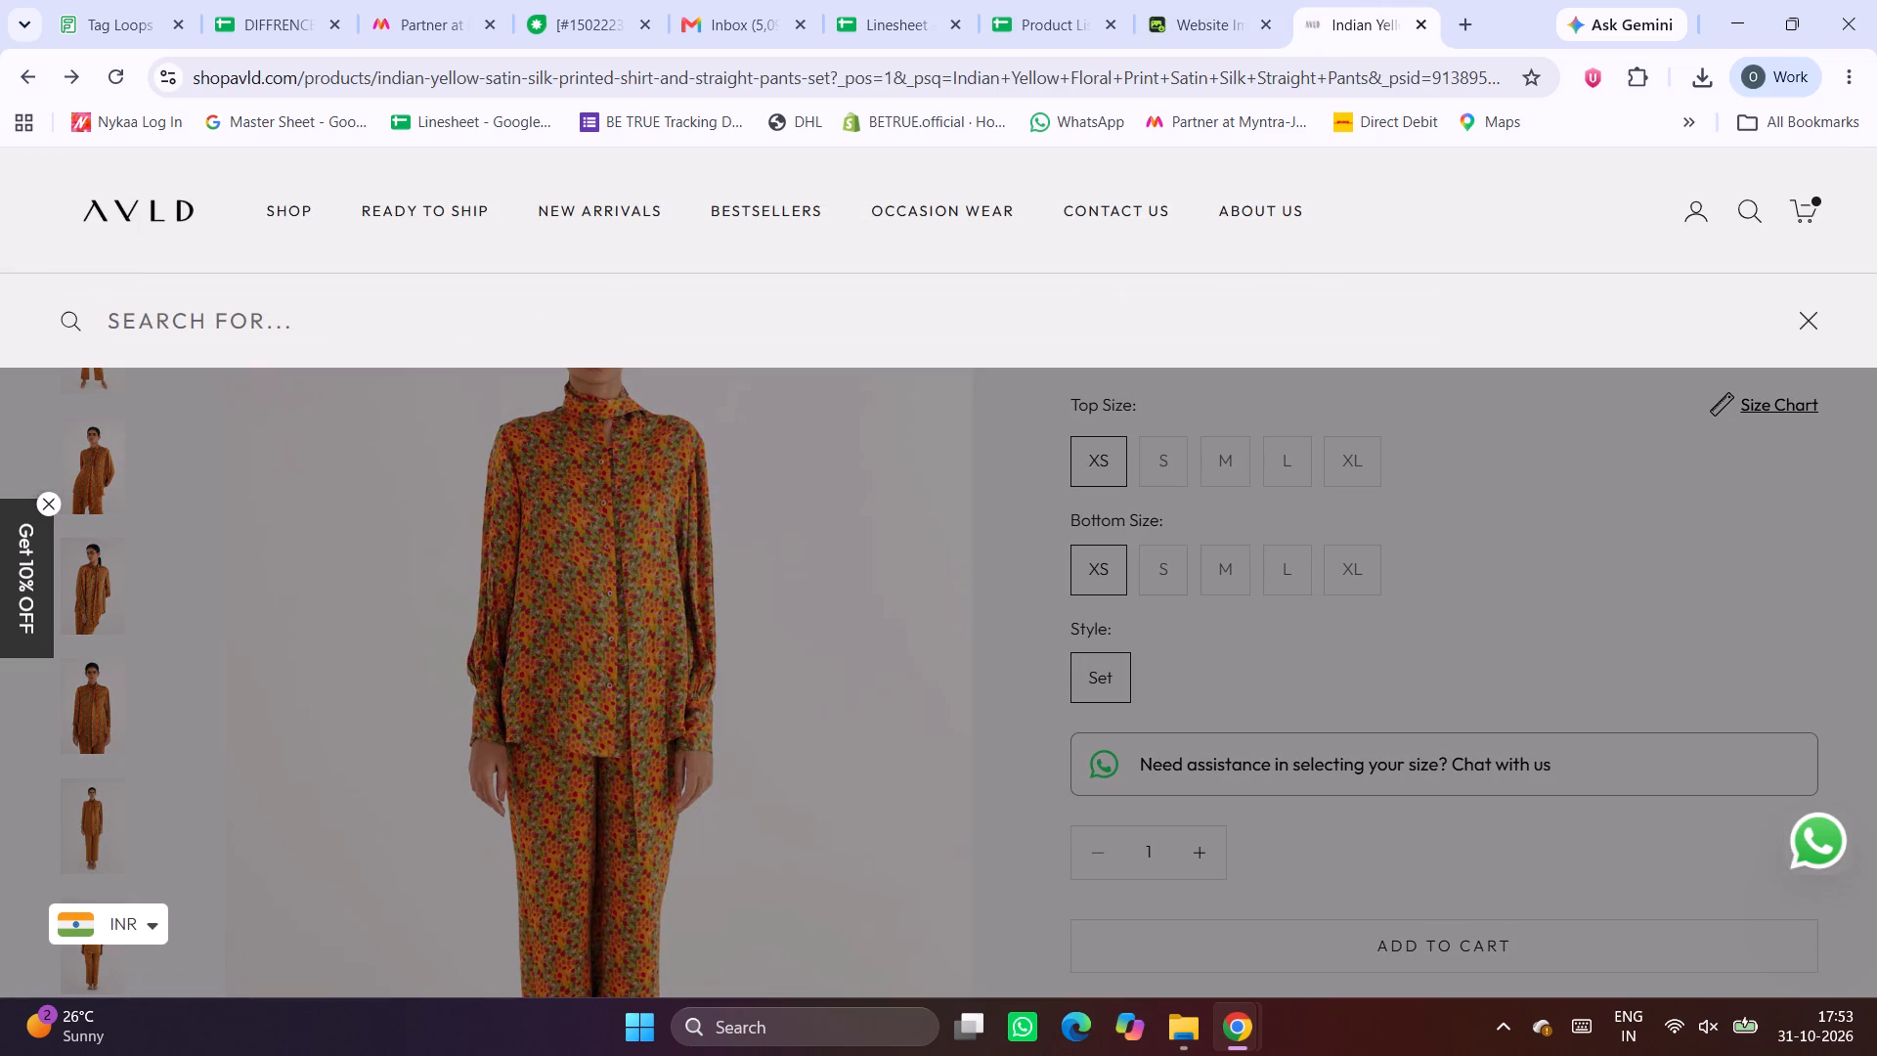
pyautogui.click(609, 682)
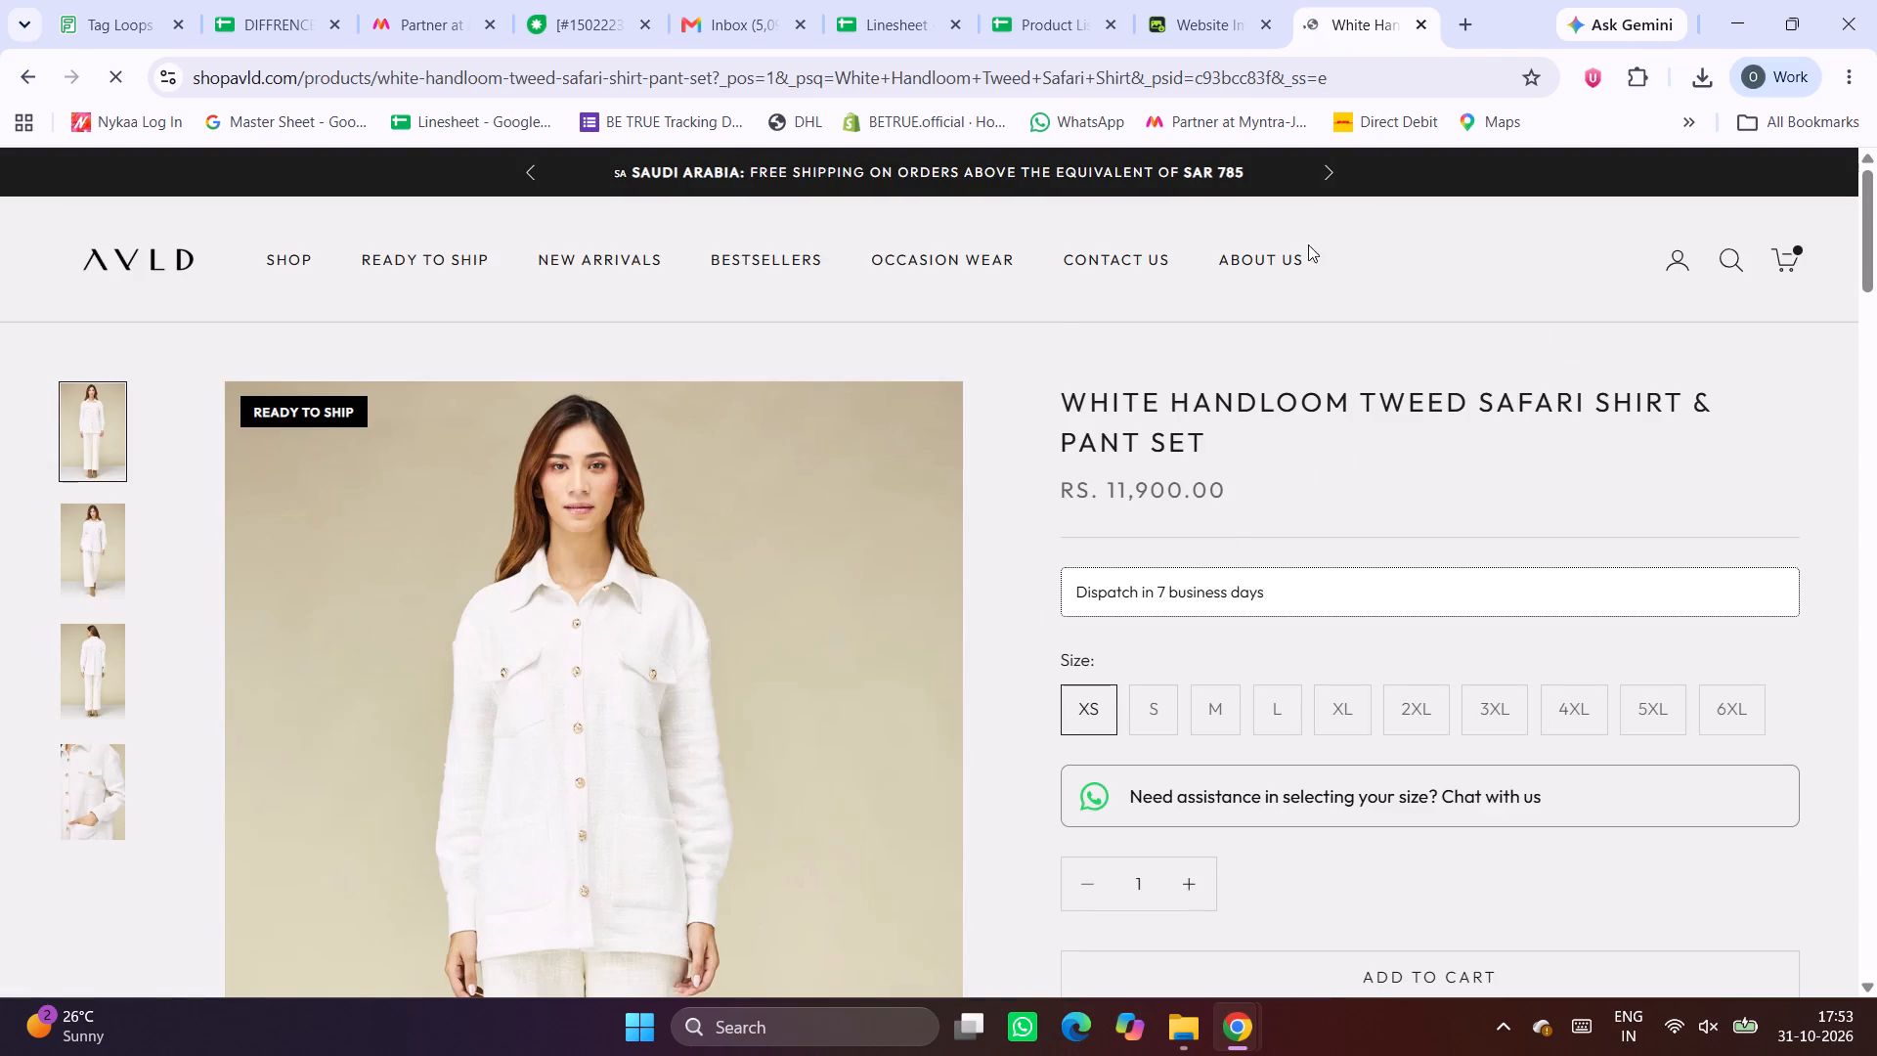
pyautogui.scroll(-1, 1379, 662)
# Search Google for White Handloom Tweed Safari Shirt in a new tab, look through the results, and close the search.
pyautogui.click(1469, 24)
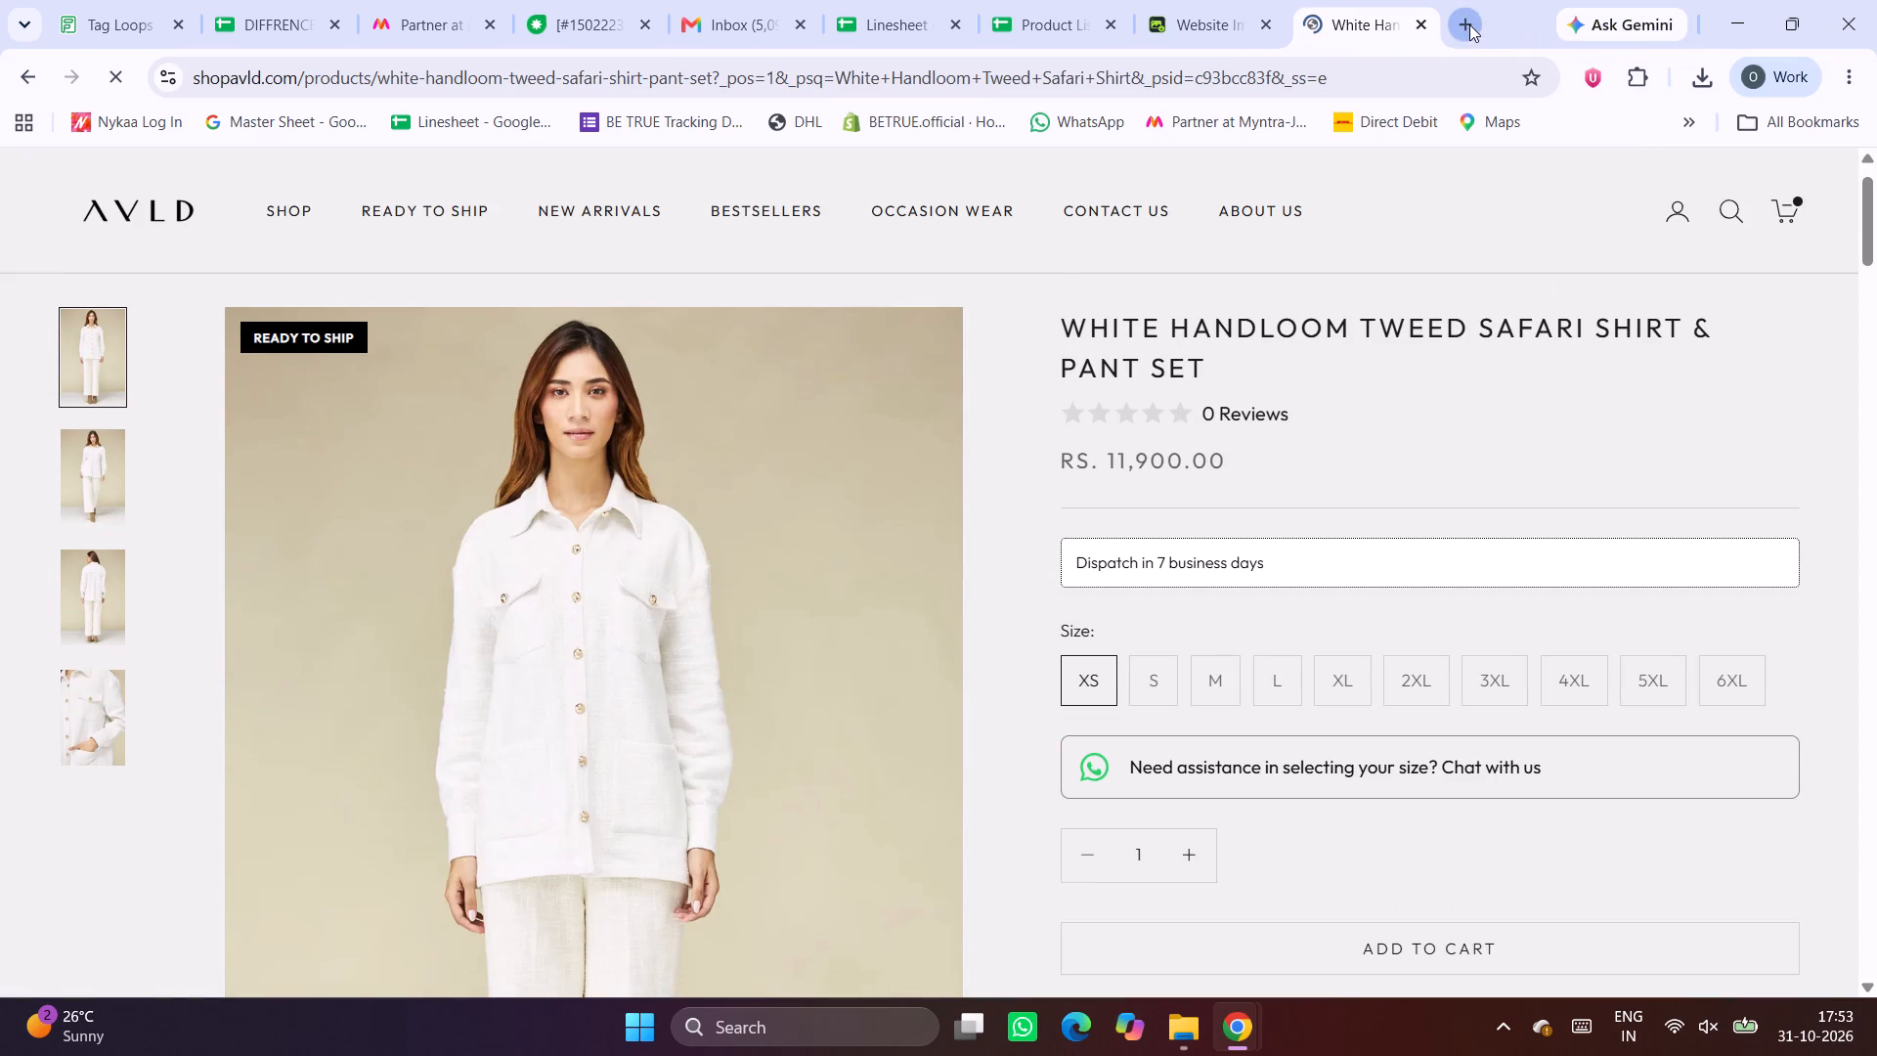
pyautogui.hotkey('ctrl', 'v')
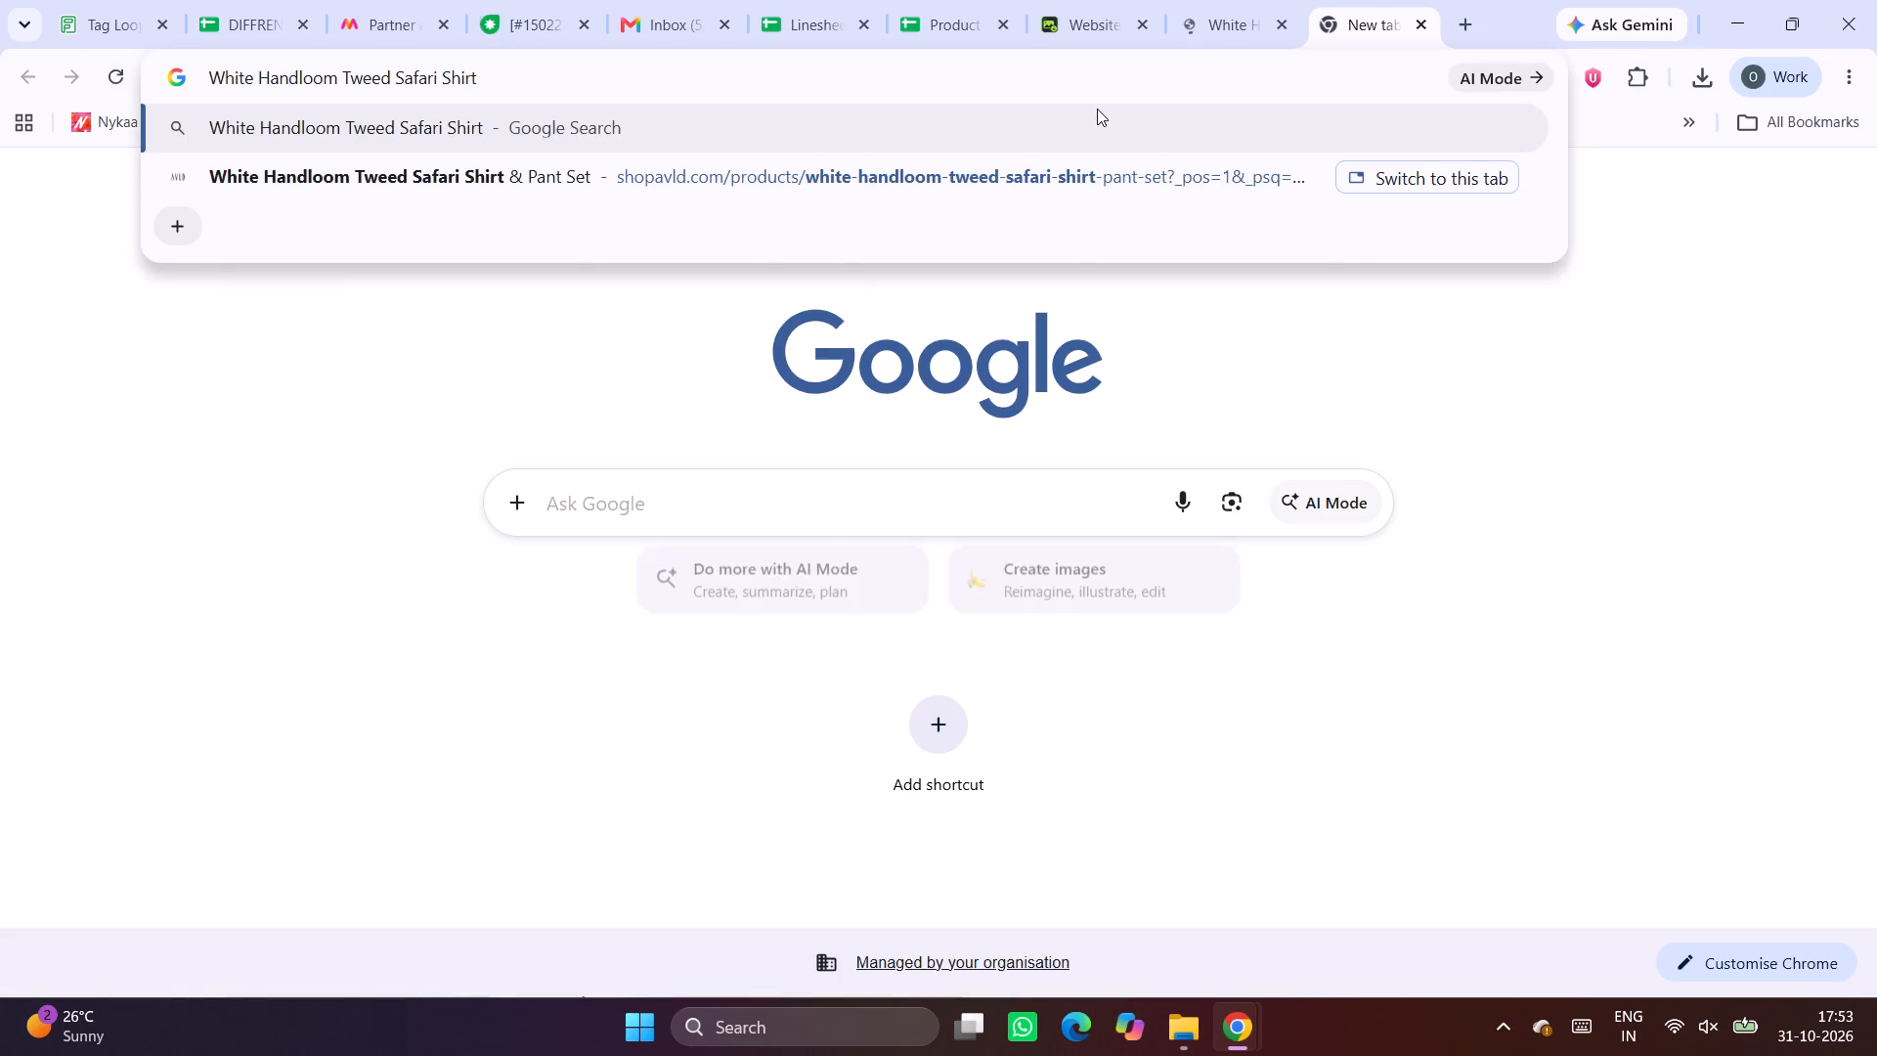
pyautogui.press('Return')
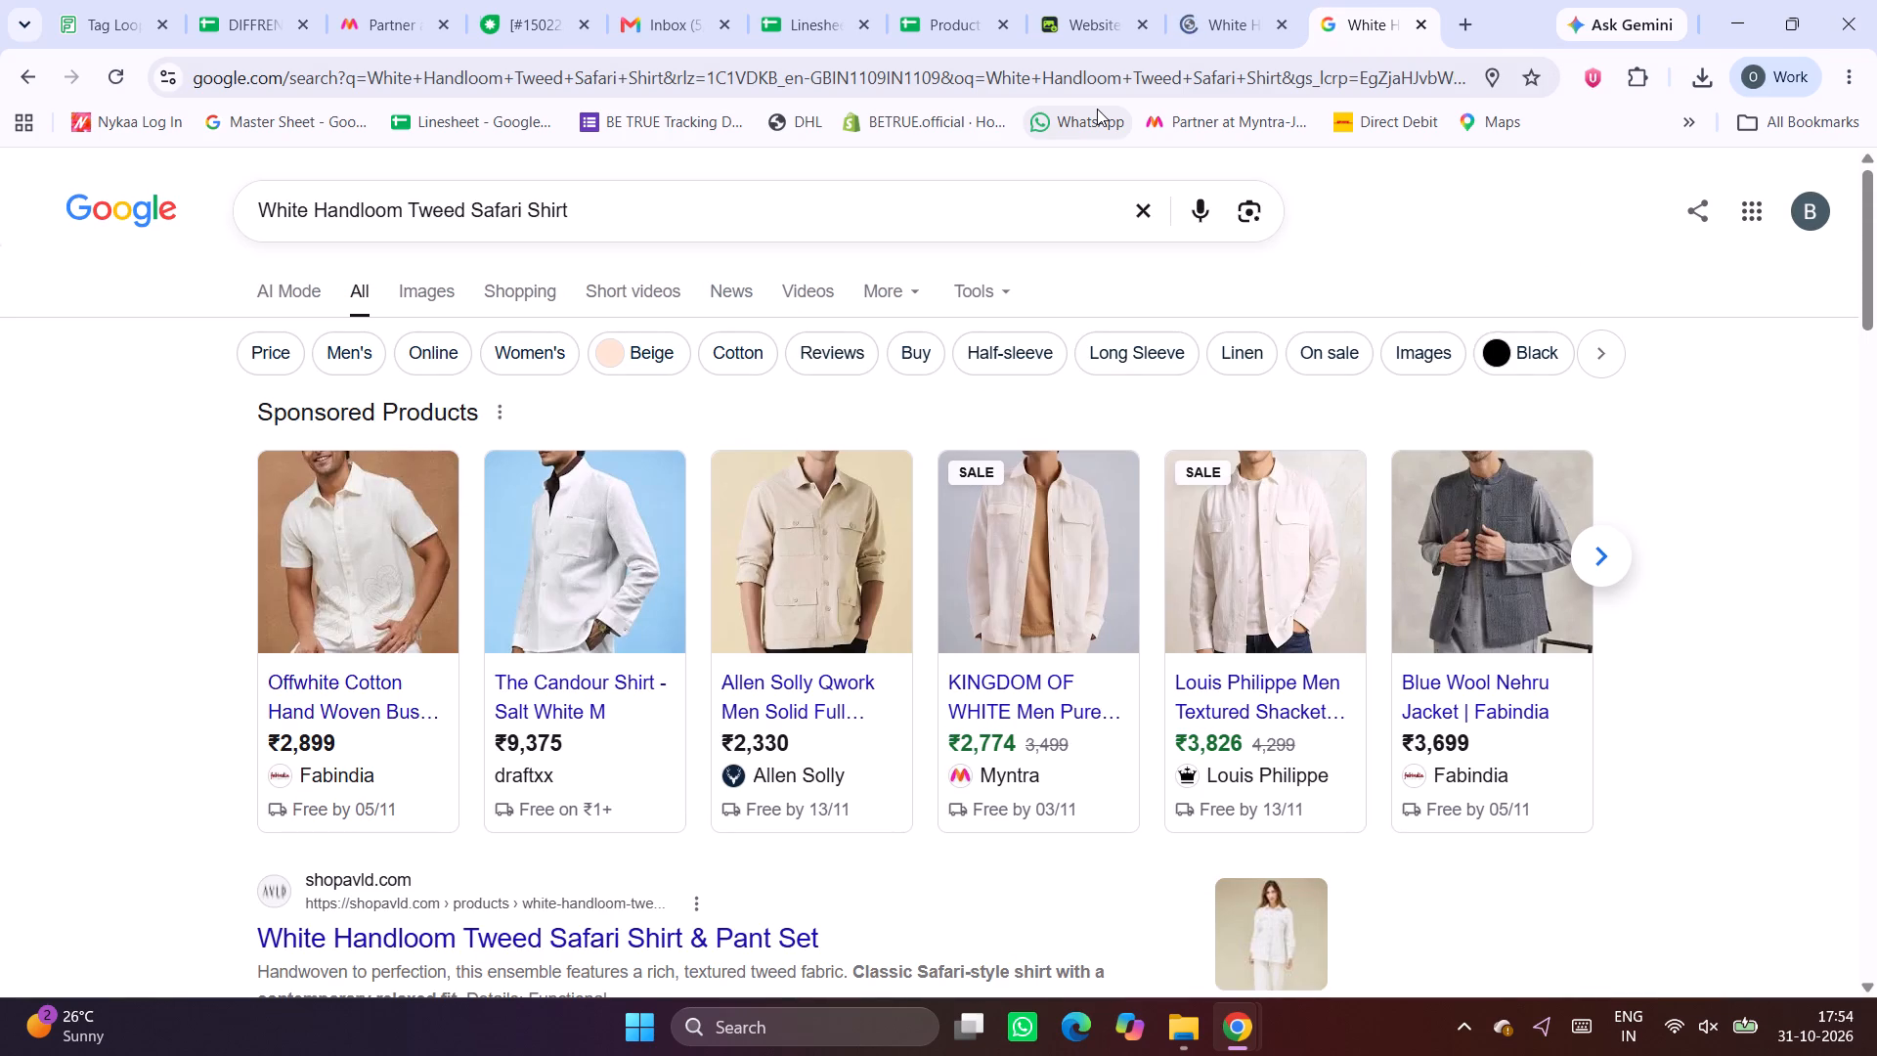
pyautogui.scroll(-2, 772, 525)
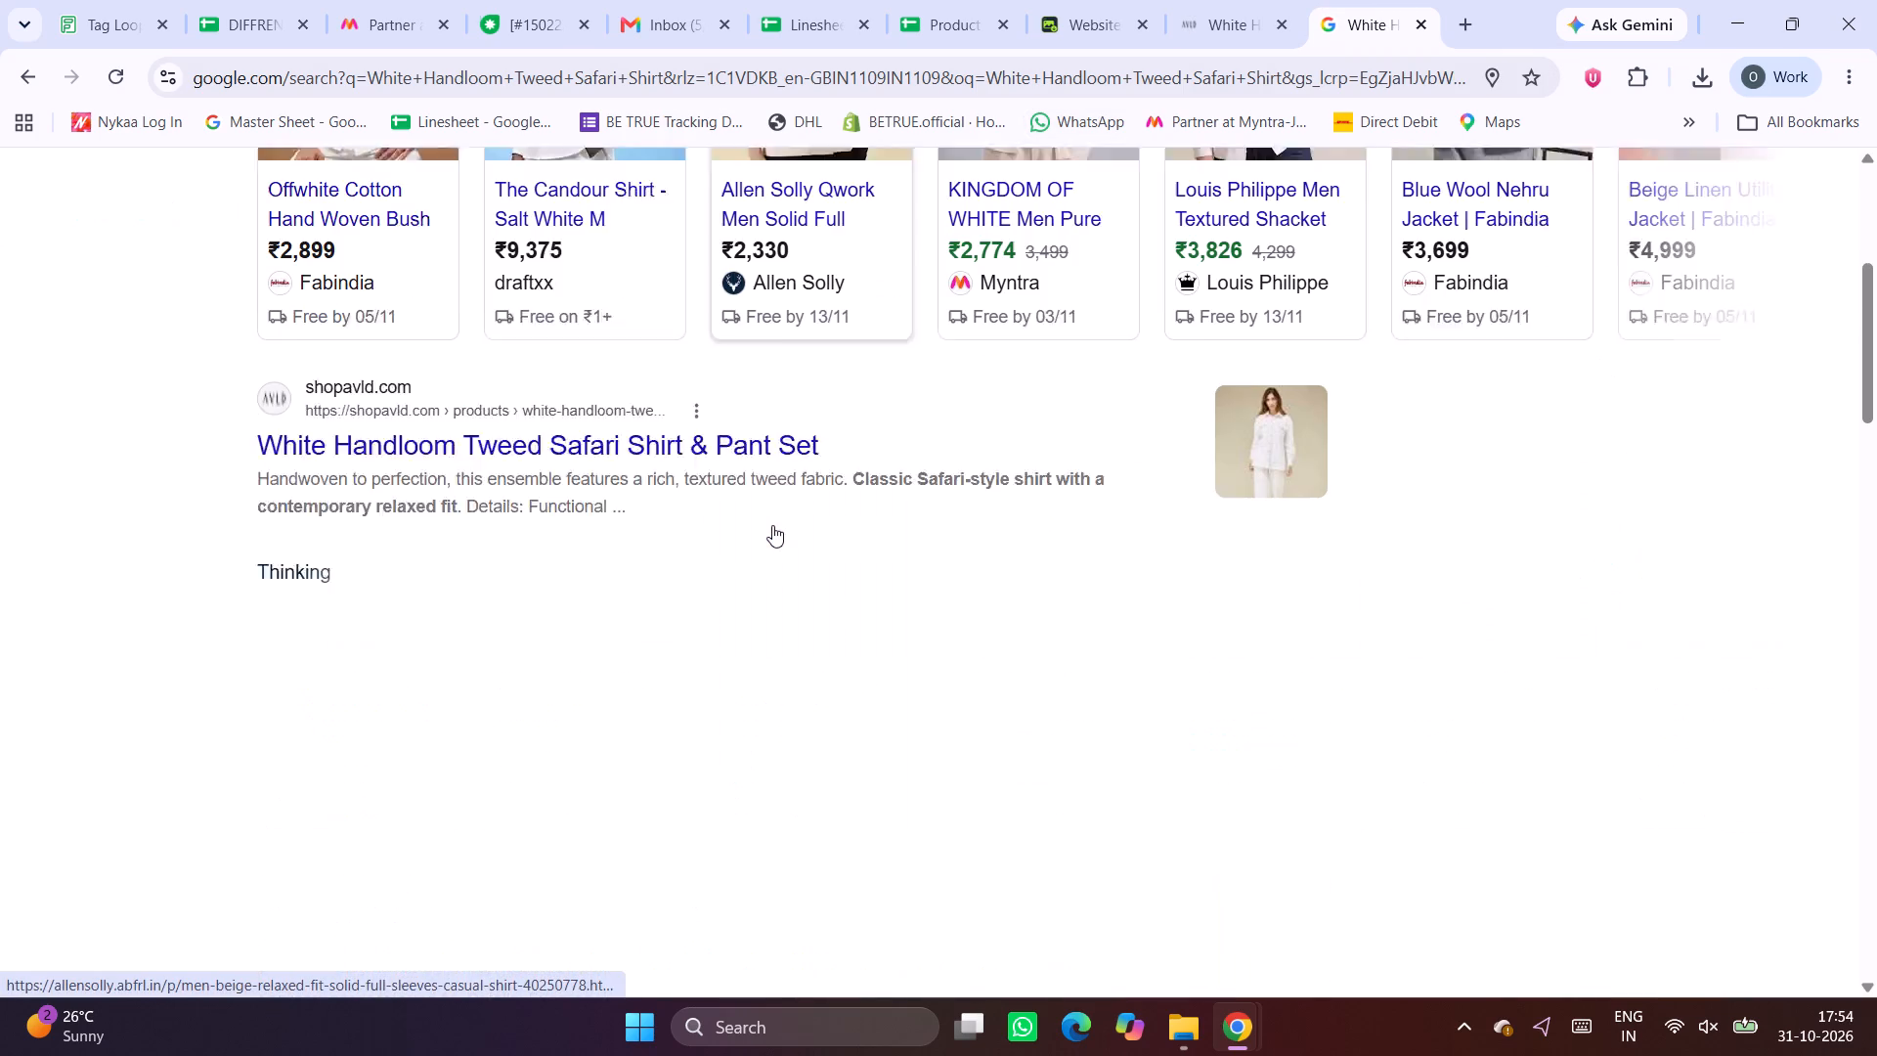
pyautogui.scroll(-3, 772, 525)
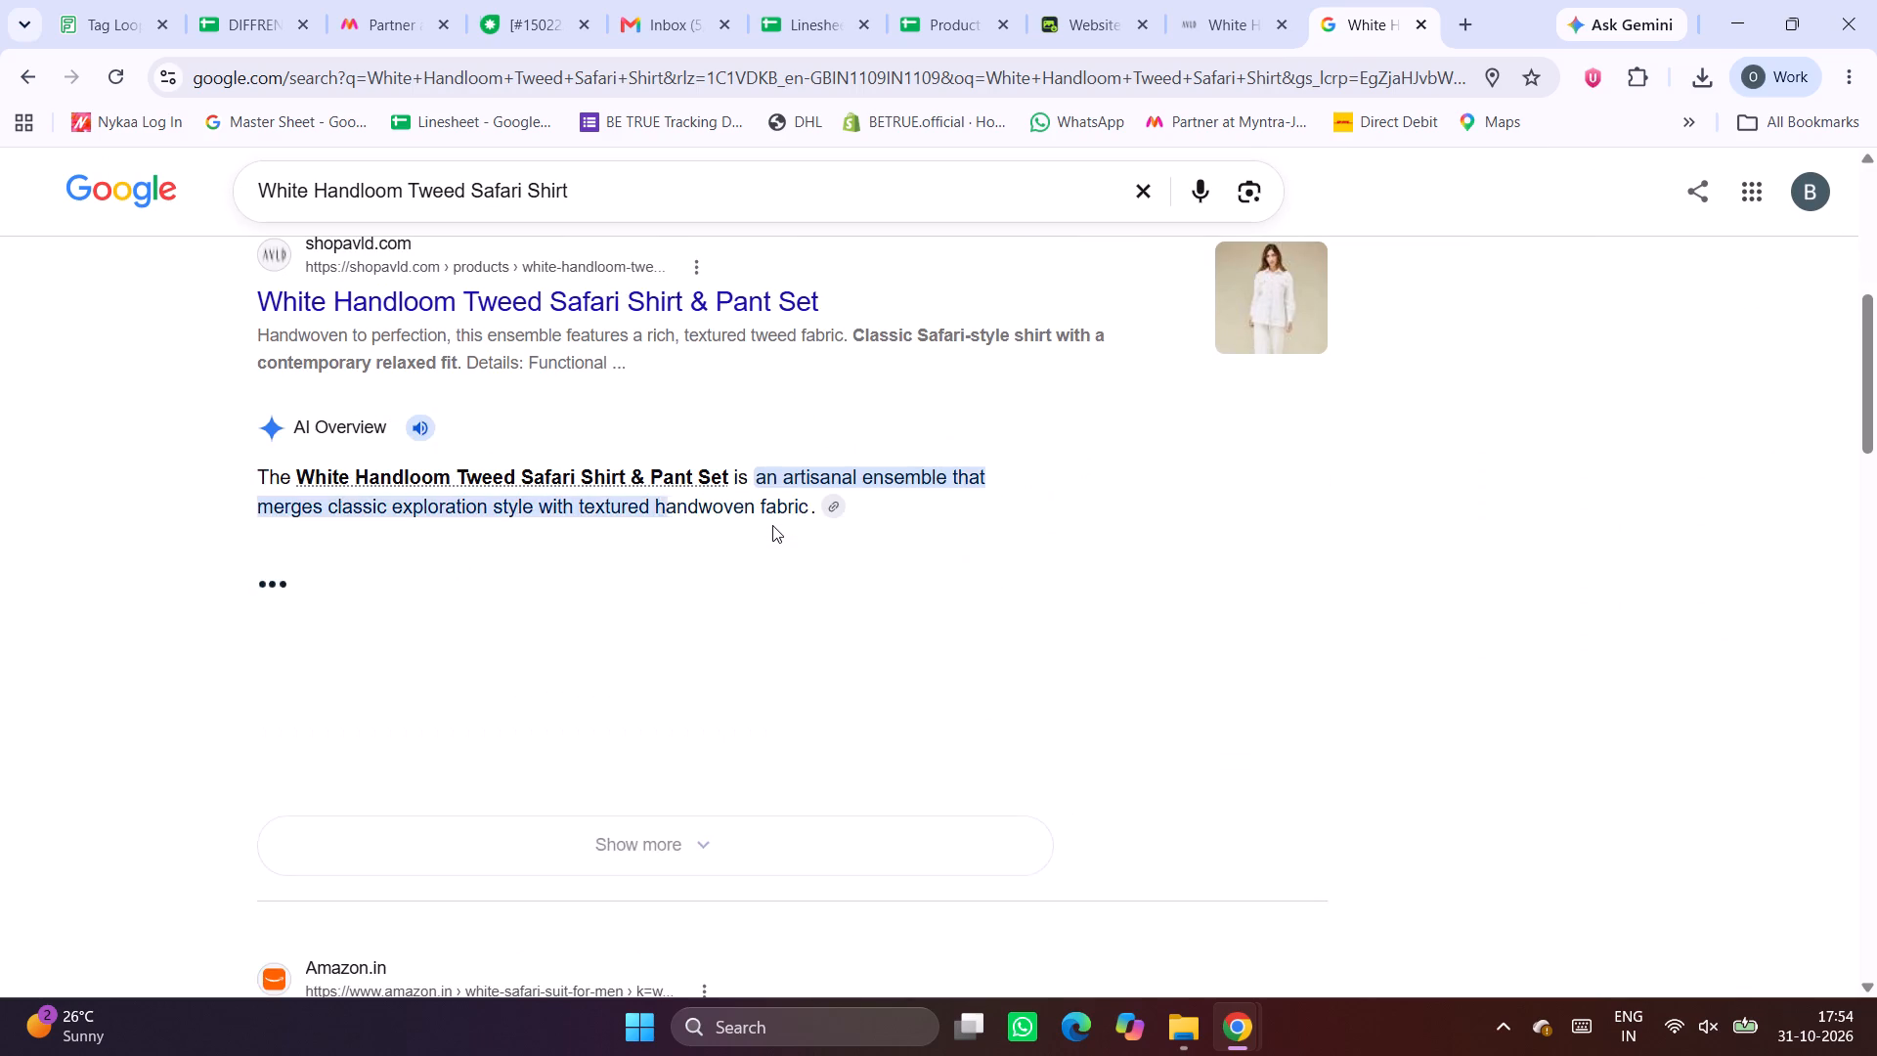
pyautogui.scroll(-6, 772, 525)
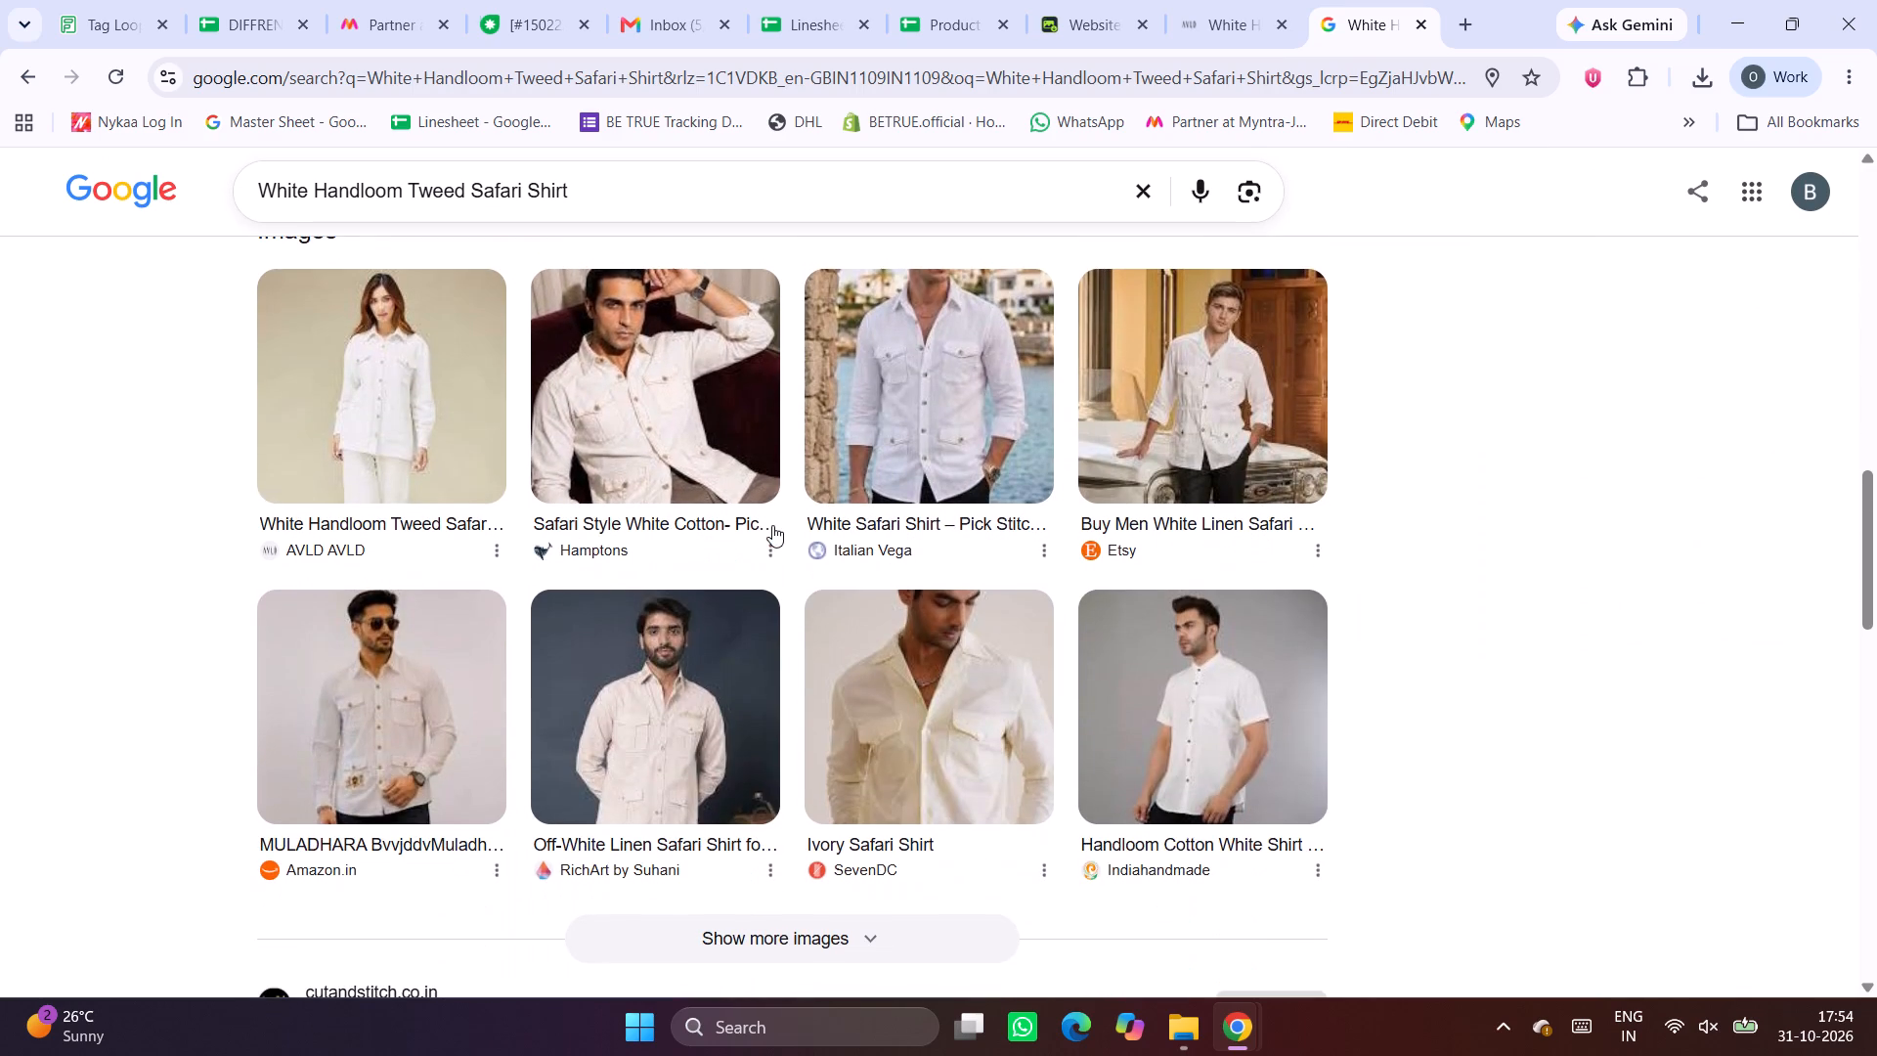
pyautogui.scroll(-1, 772, 525)
pyautogui.scroll(7, 772, 525)
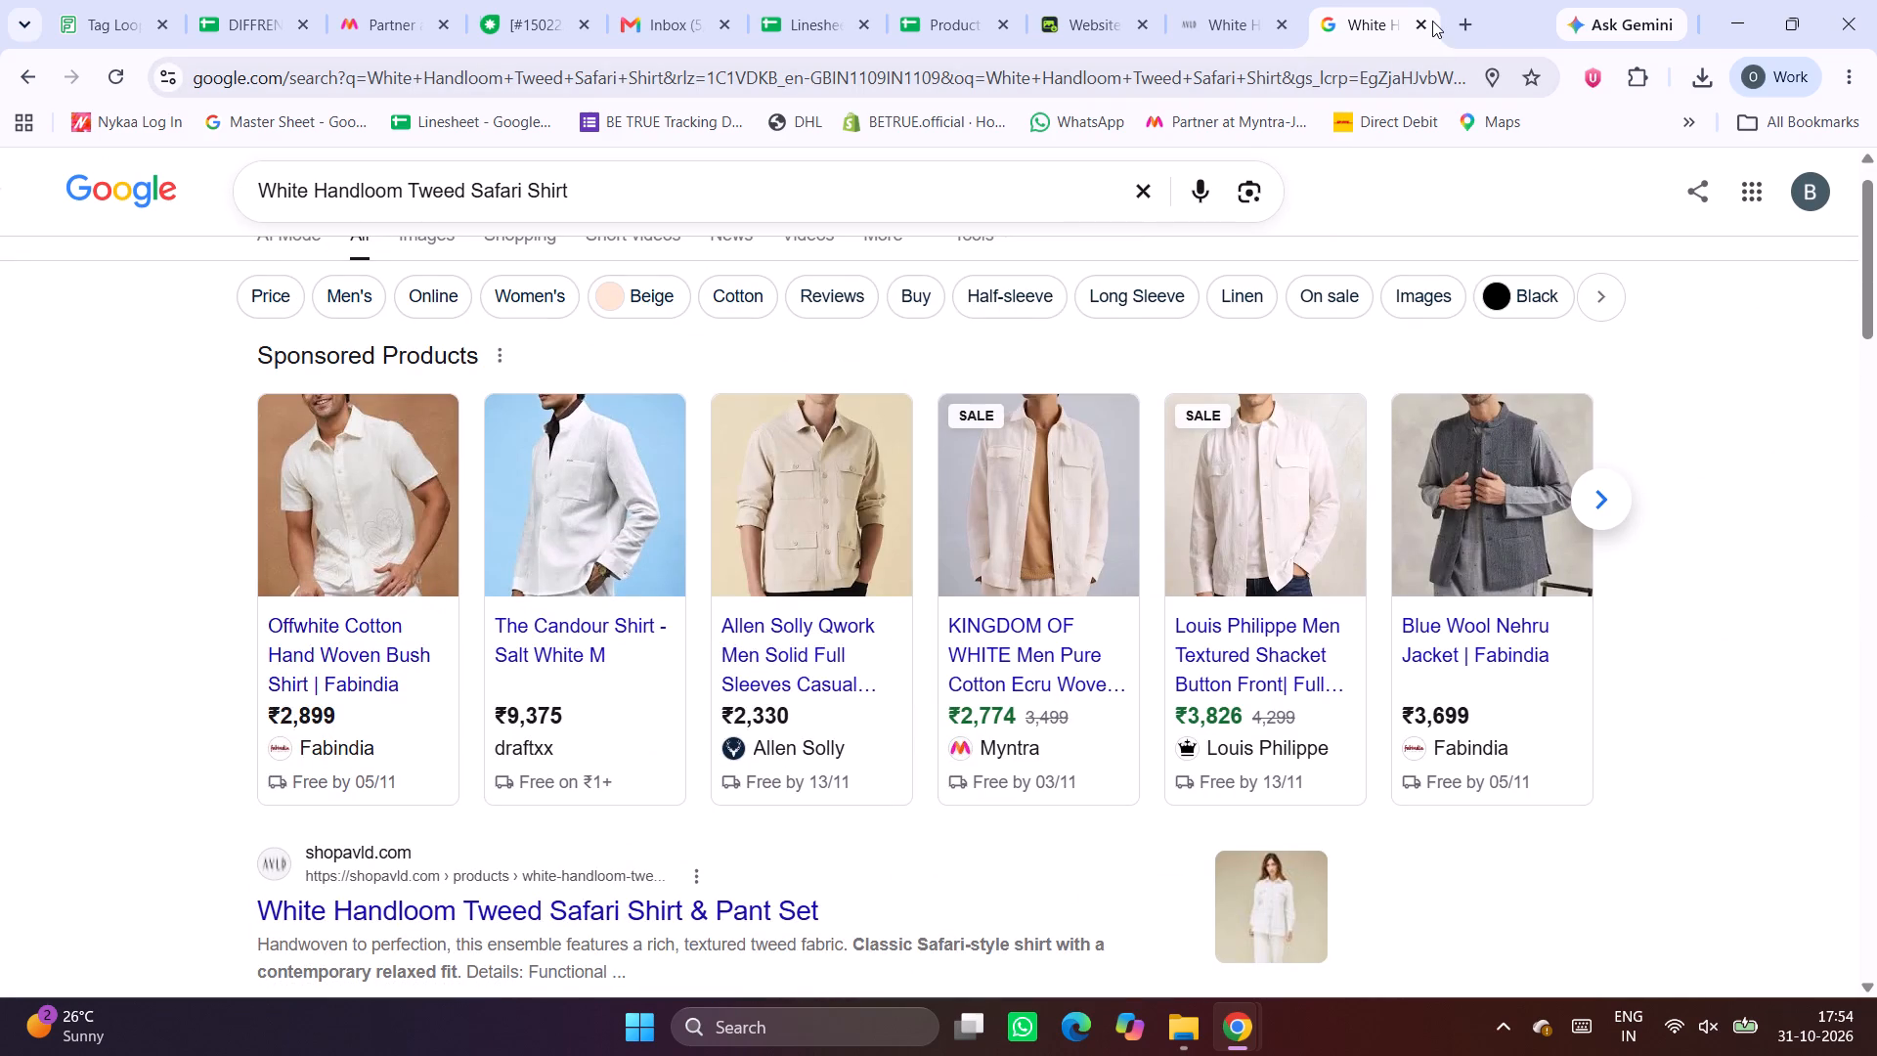
pyautogui.click(1423, 22)
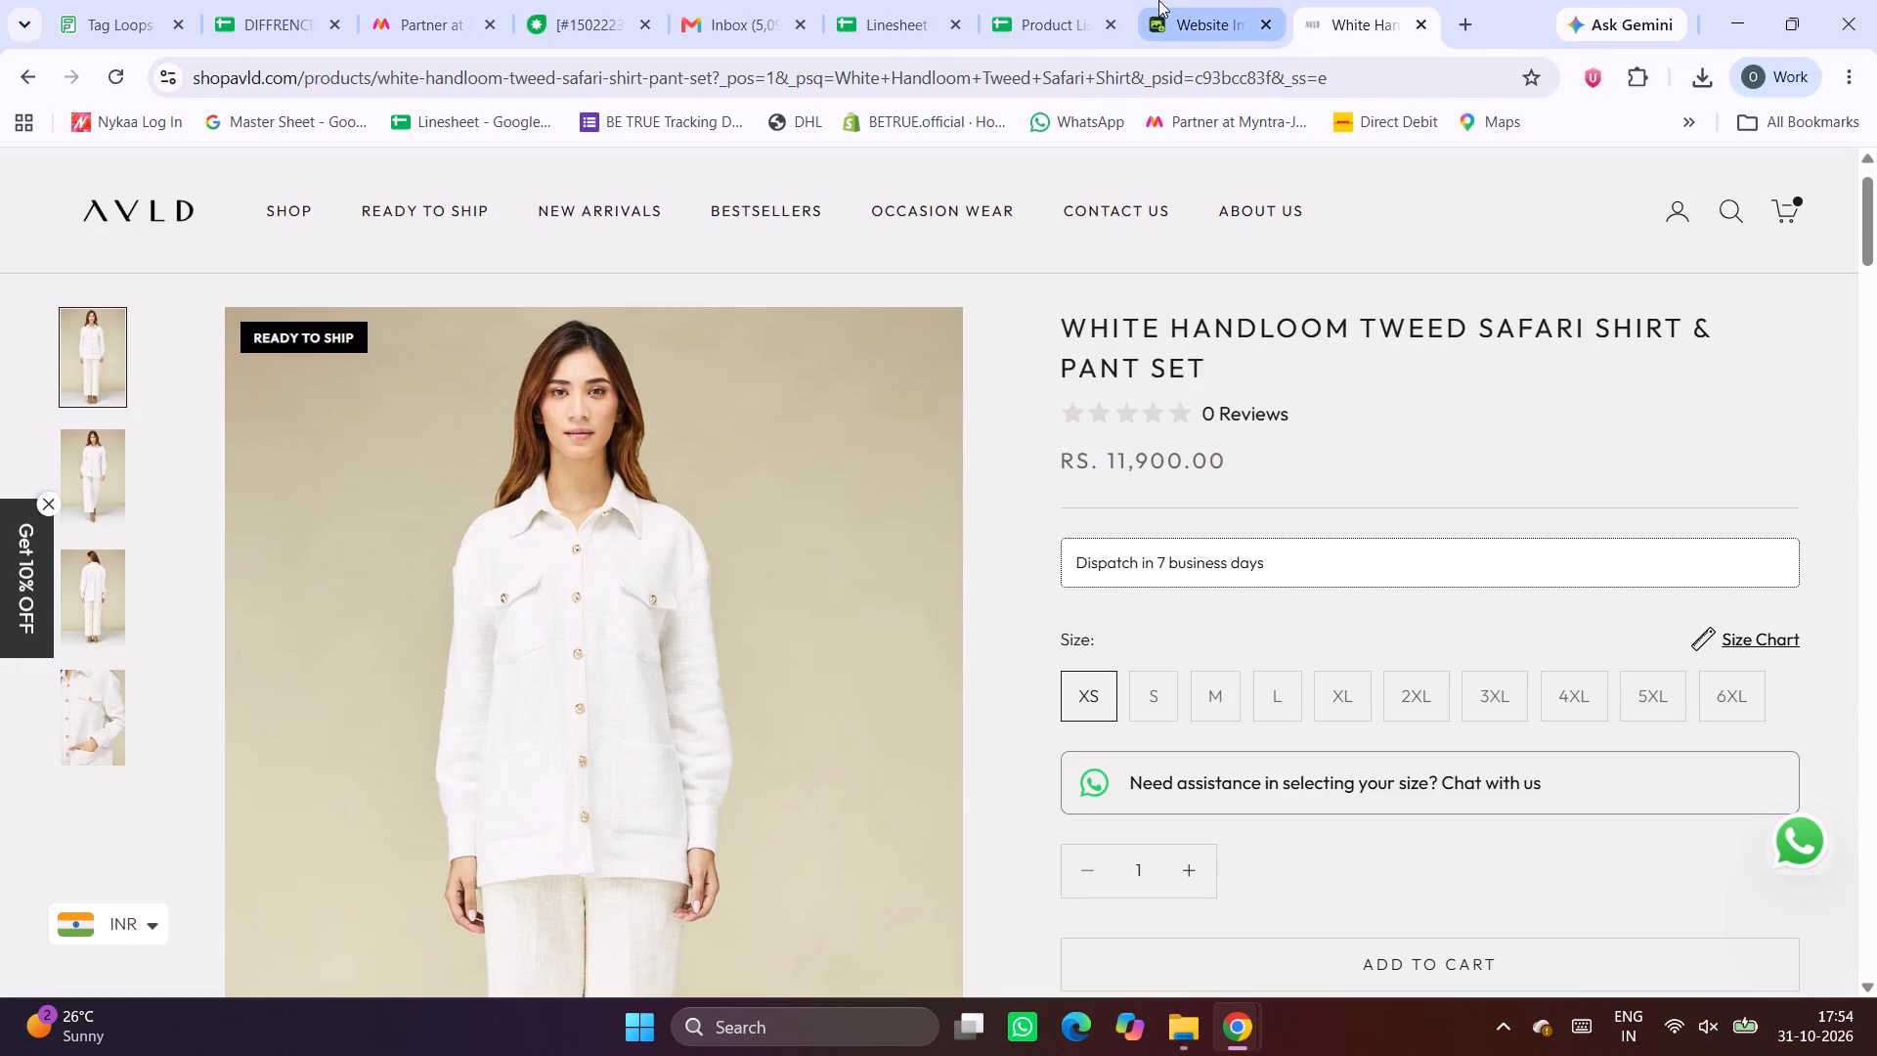
# Select the empty B7 in the Product Listing Sheet, check MI 44's row in the Linesheet, and review the listing's filled rows.
pyautogui.click(1038, 0)
pyautogui.click(118, 600)
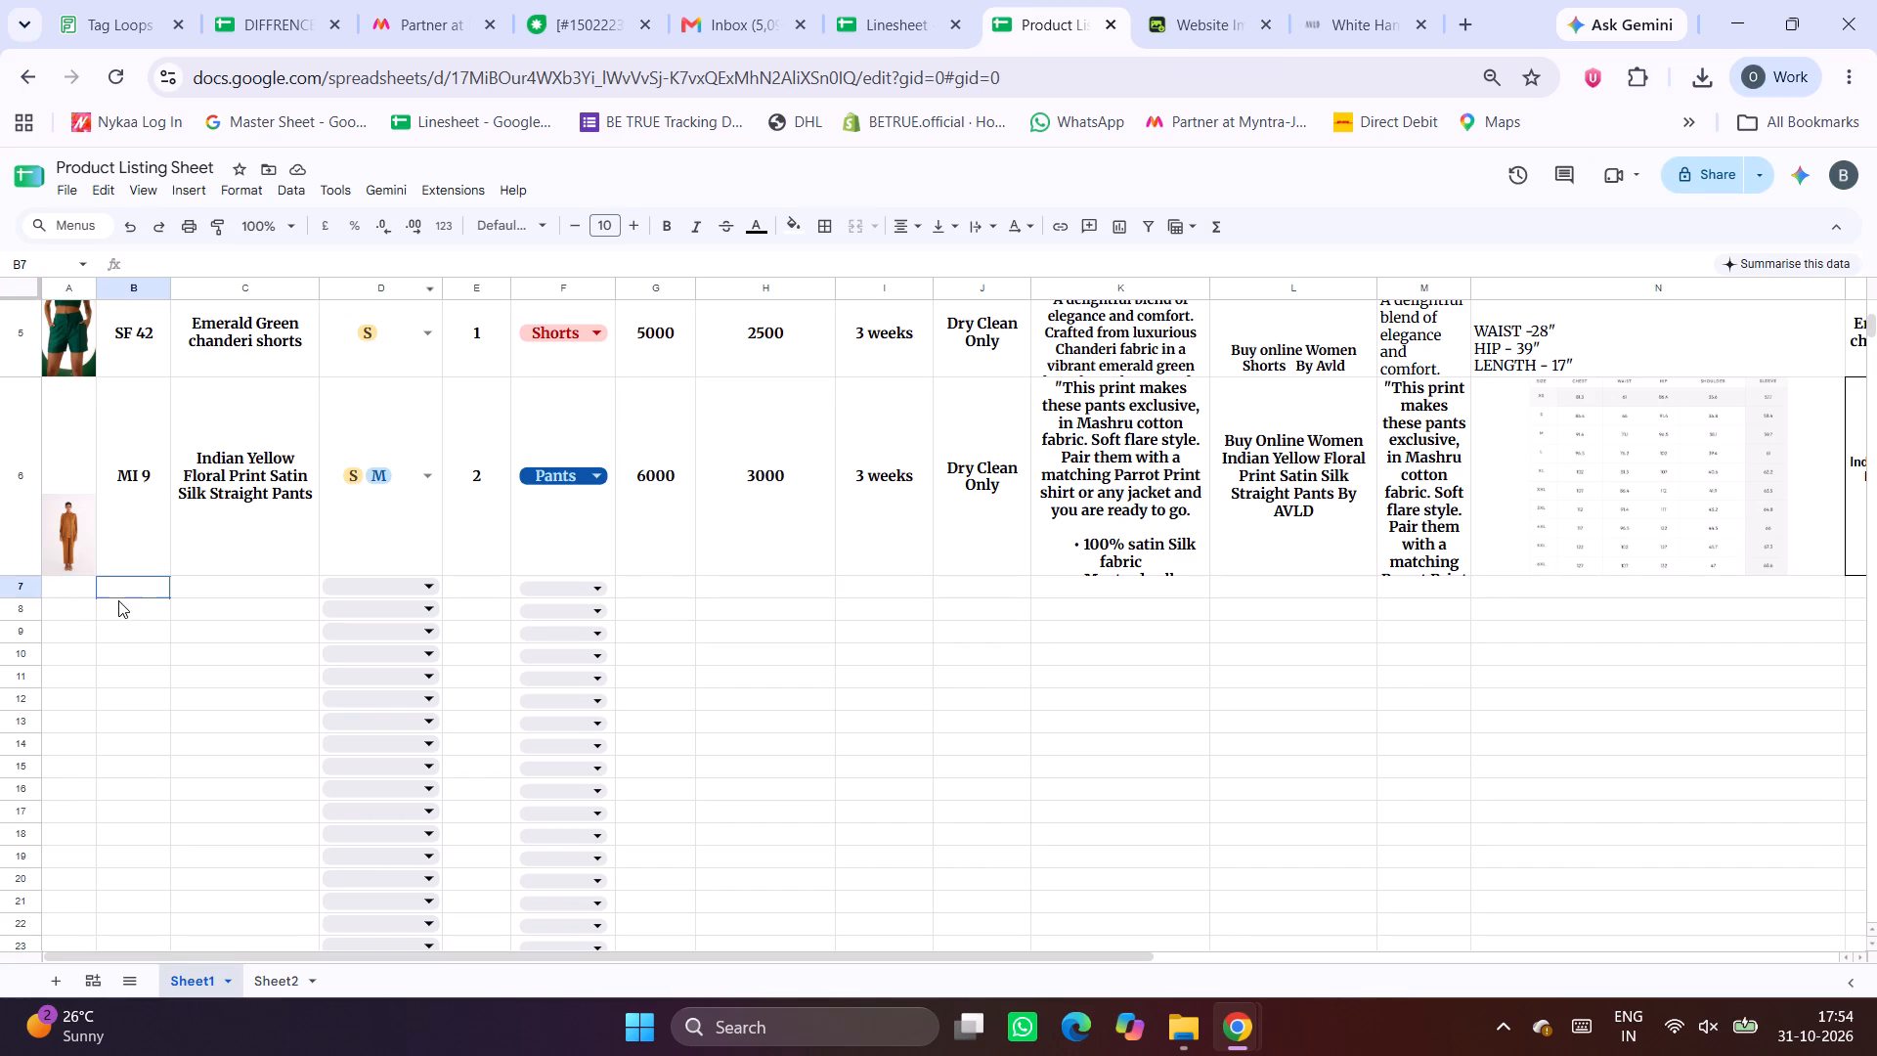
pyautogui.click(900, 0)
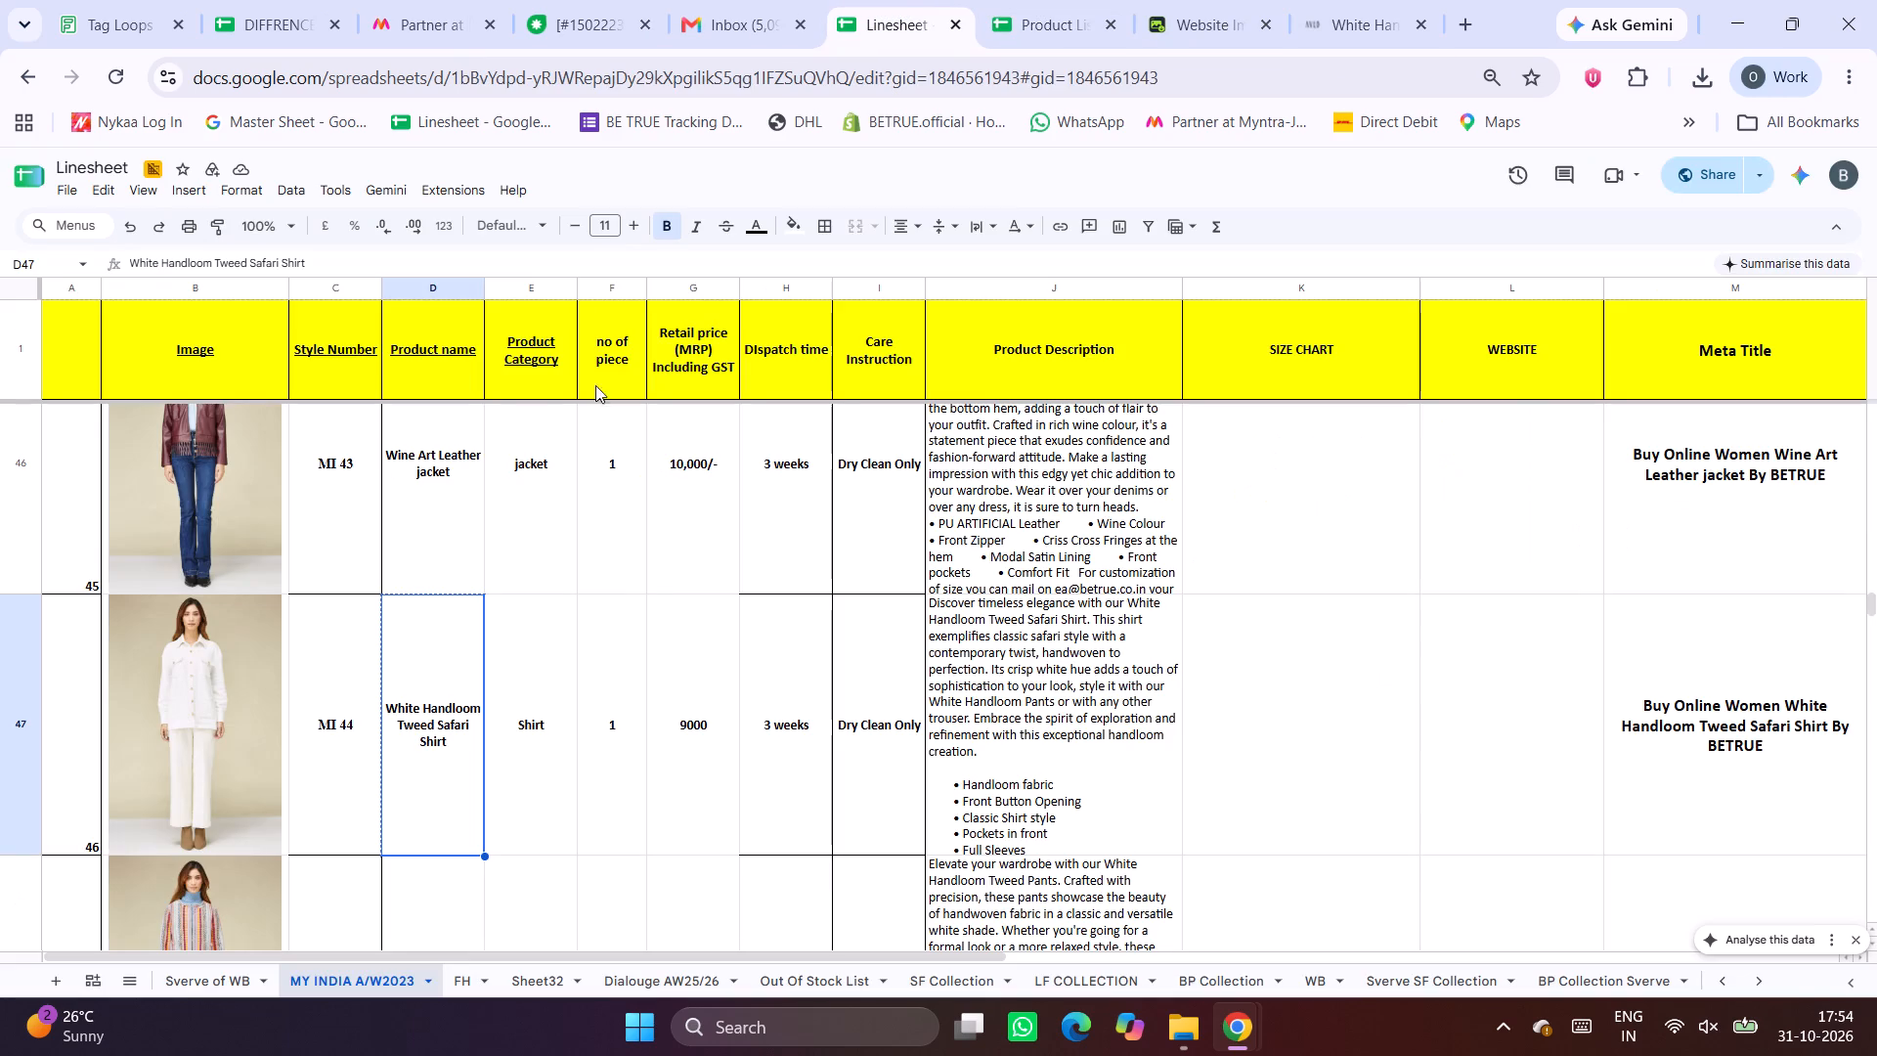
pyautogui.click(1080, 0)
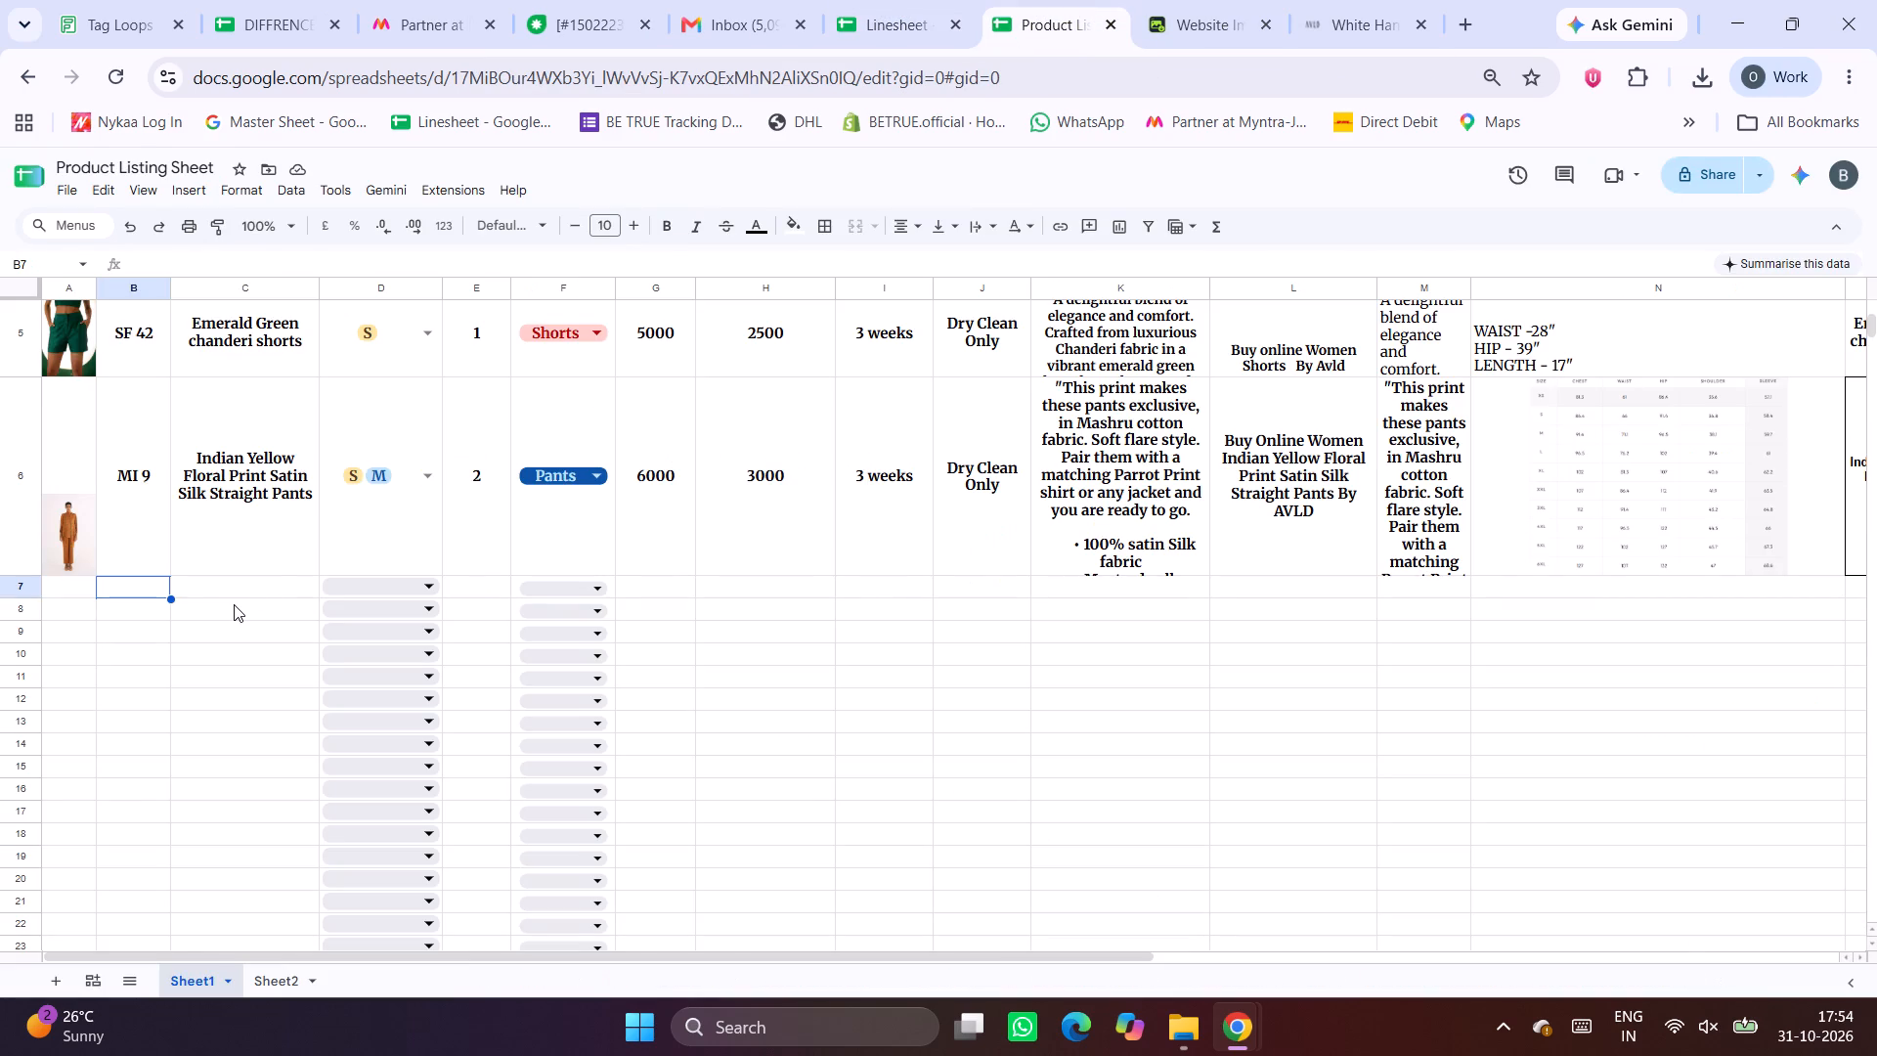
pyautogui.scroll(3, 234, 604)
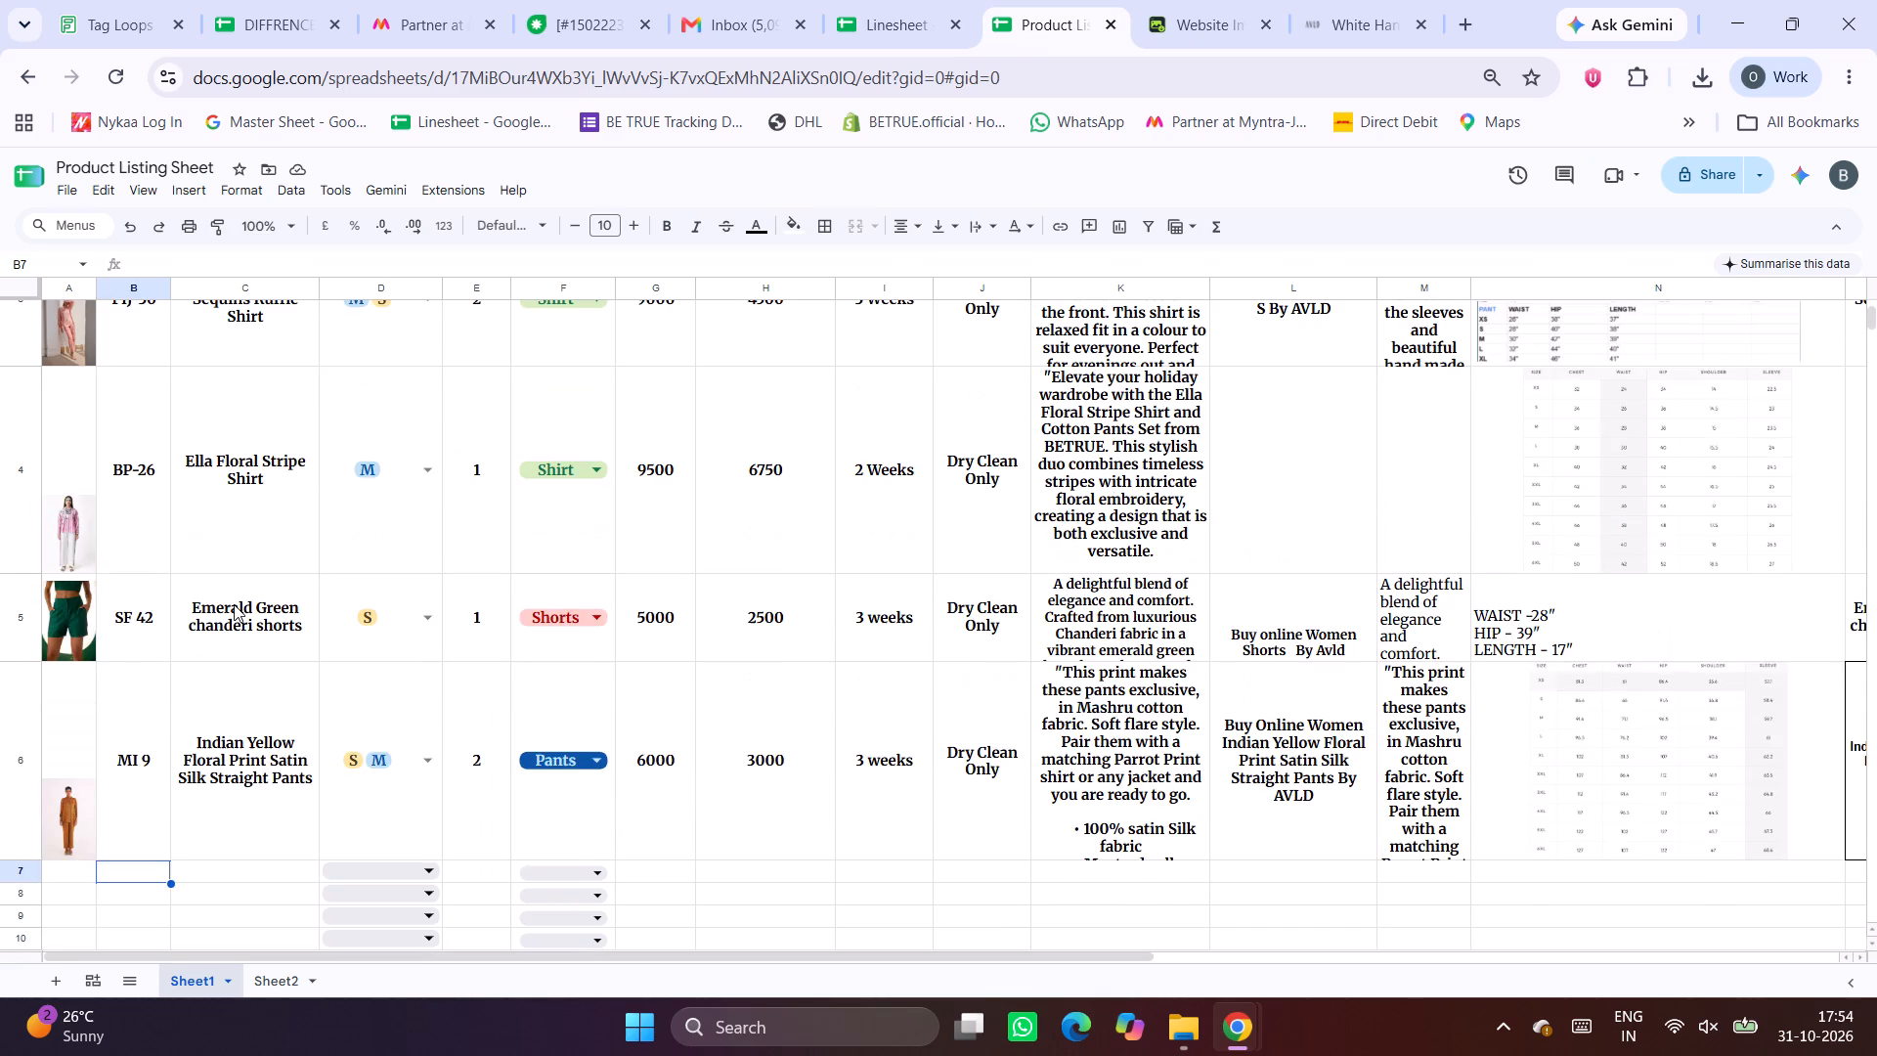
pyautogui.scroll(1, 234, 604)
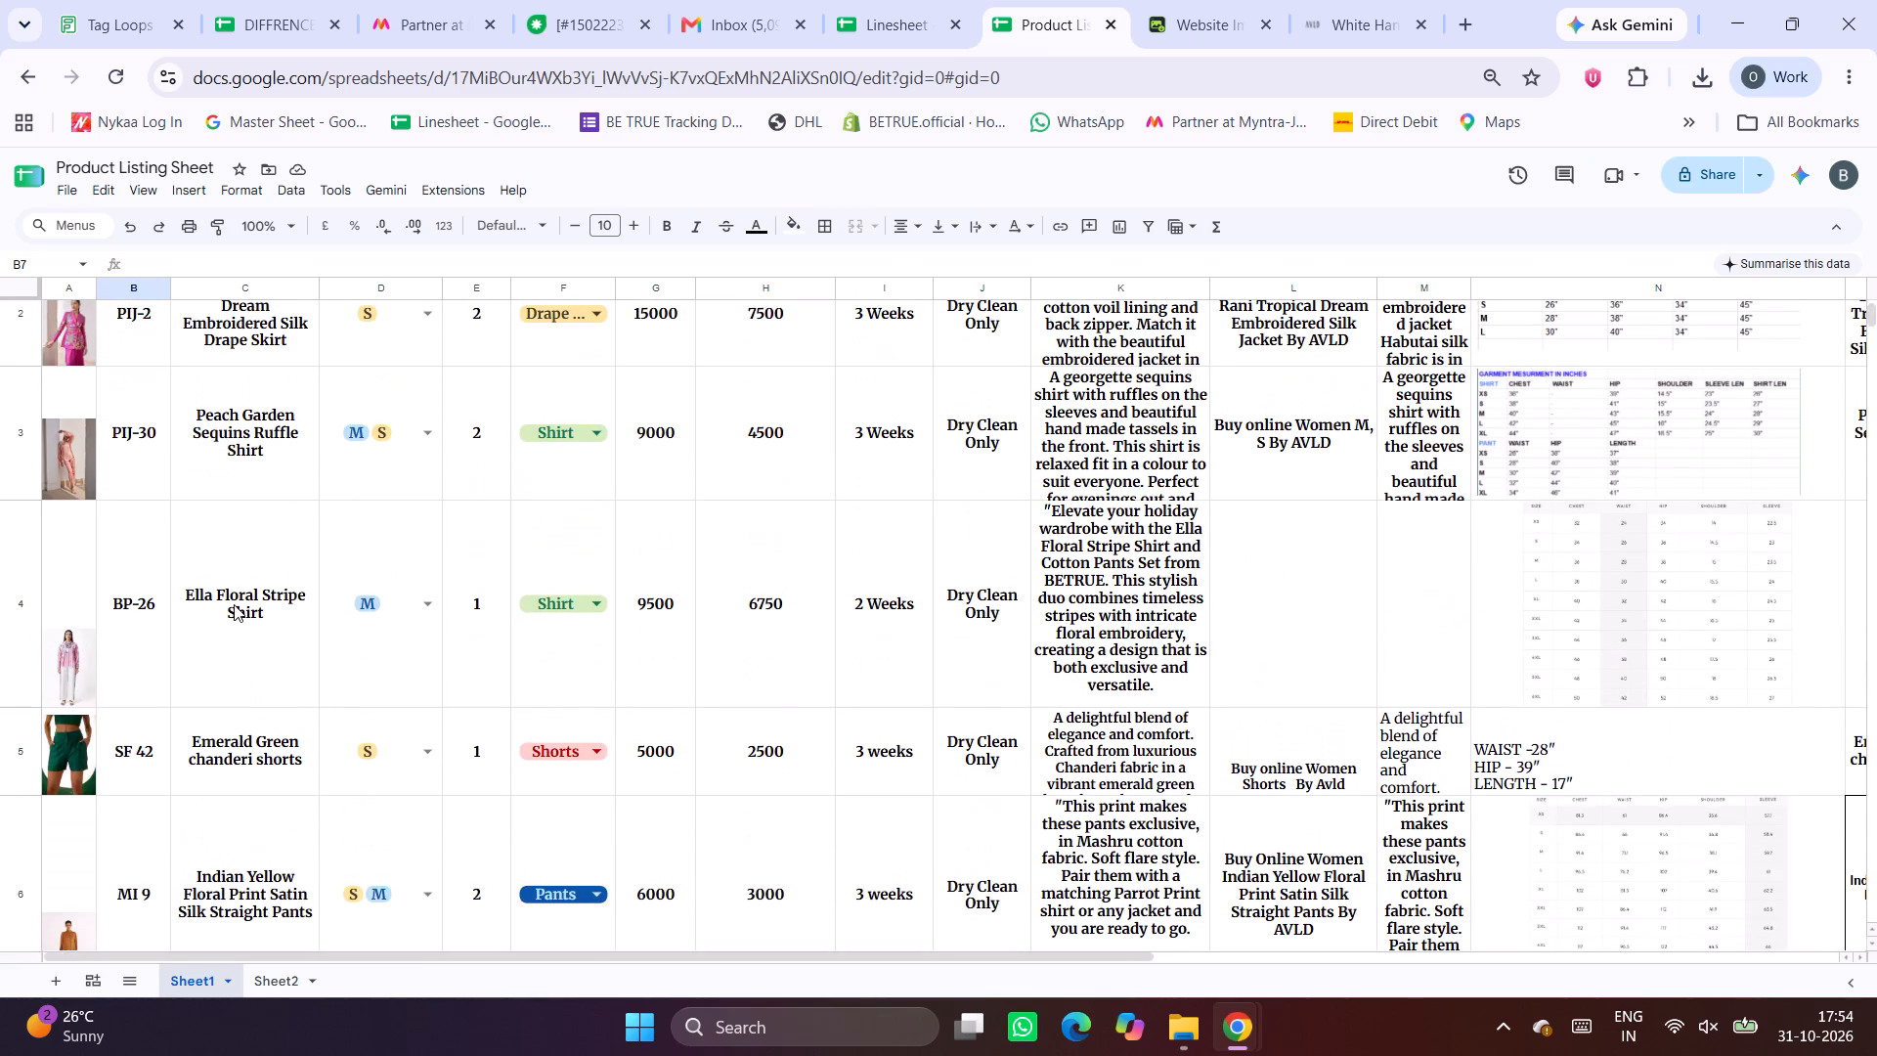
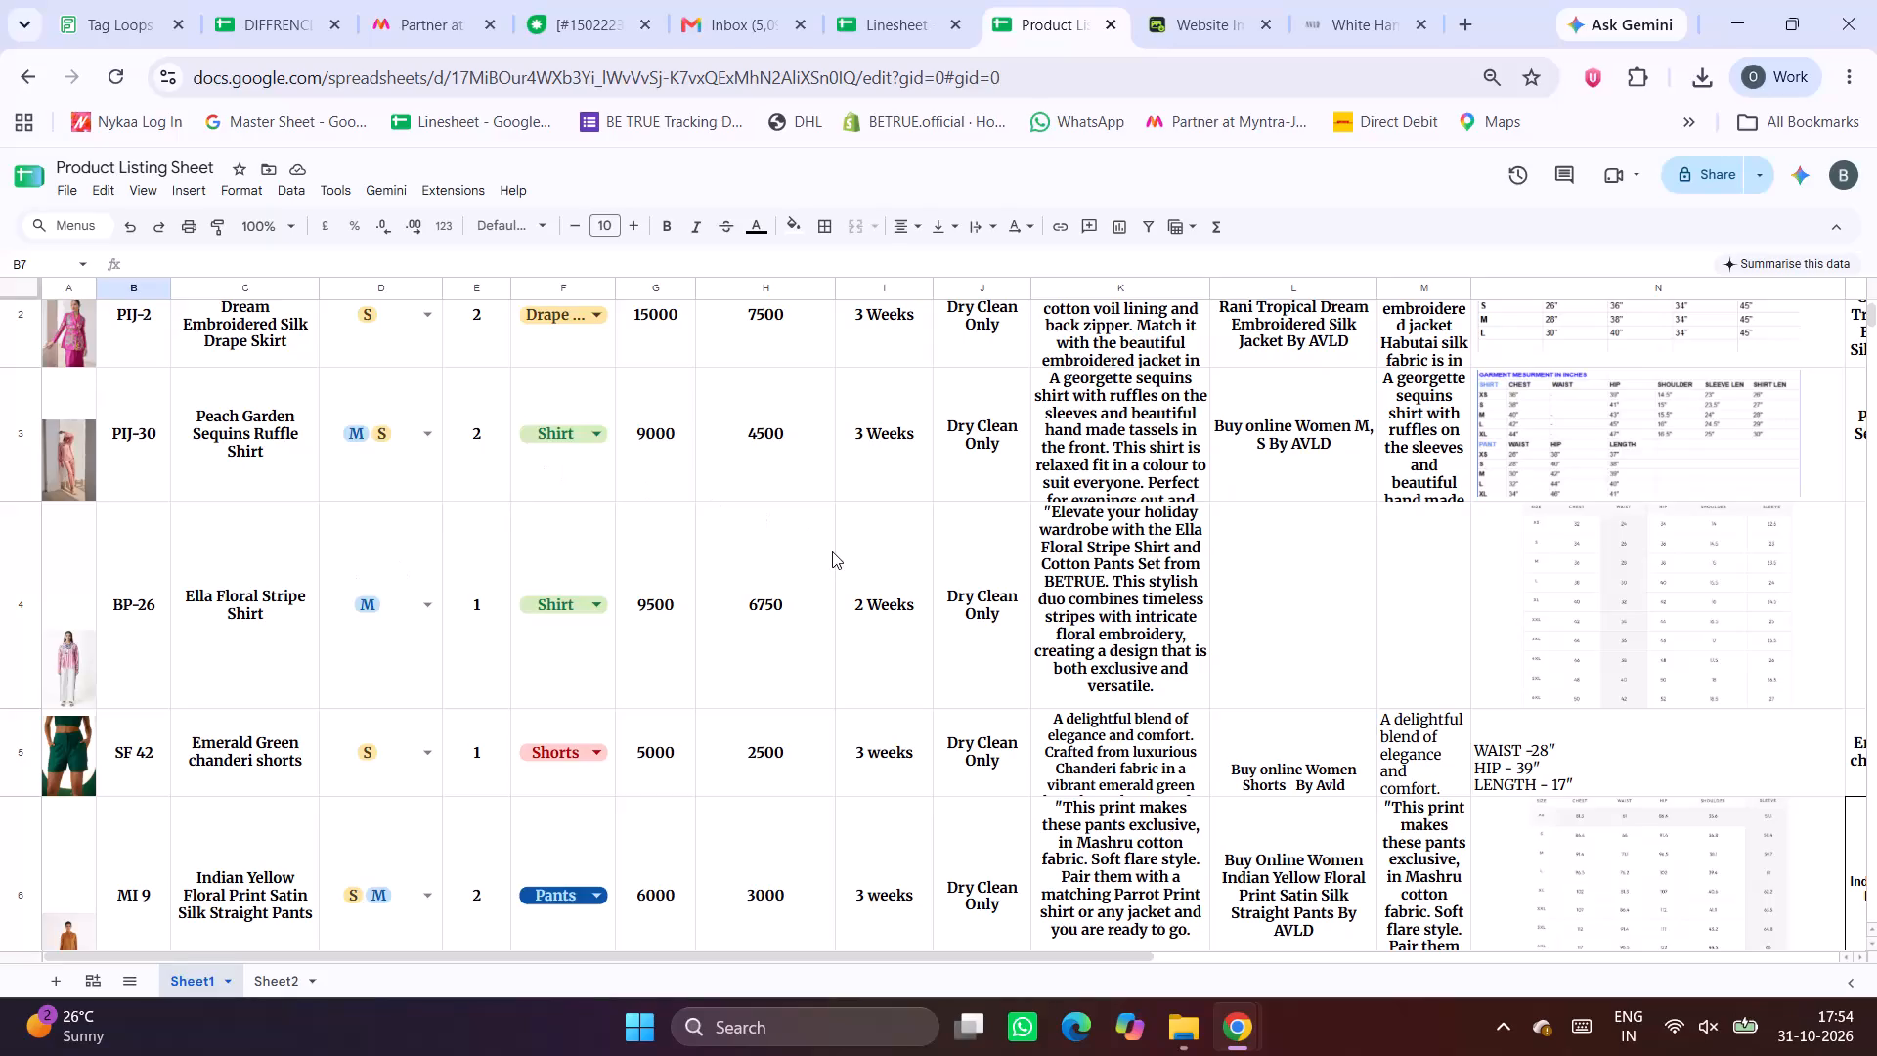
# Make row 7 of the Product Listing Sheet taller and widen column A so the product images show larger.
pyautogui.hscroll(1, 832, 551)
pyautogui.scroll(-3, 837, 689)
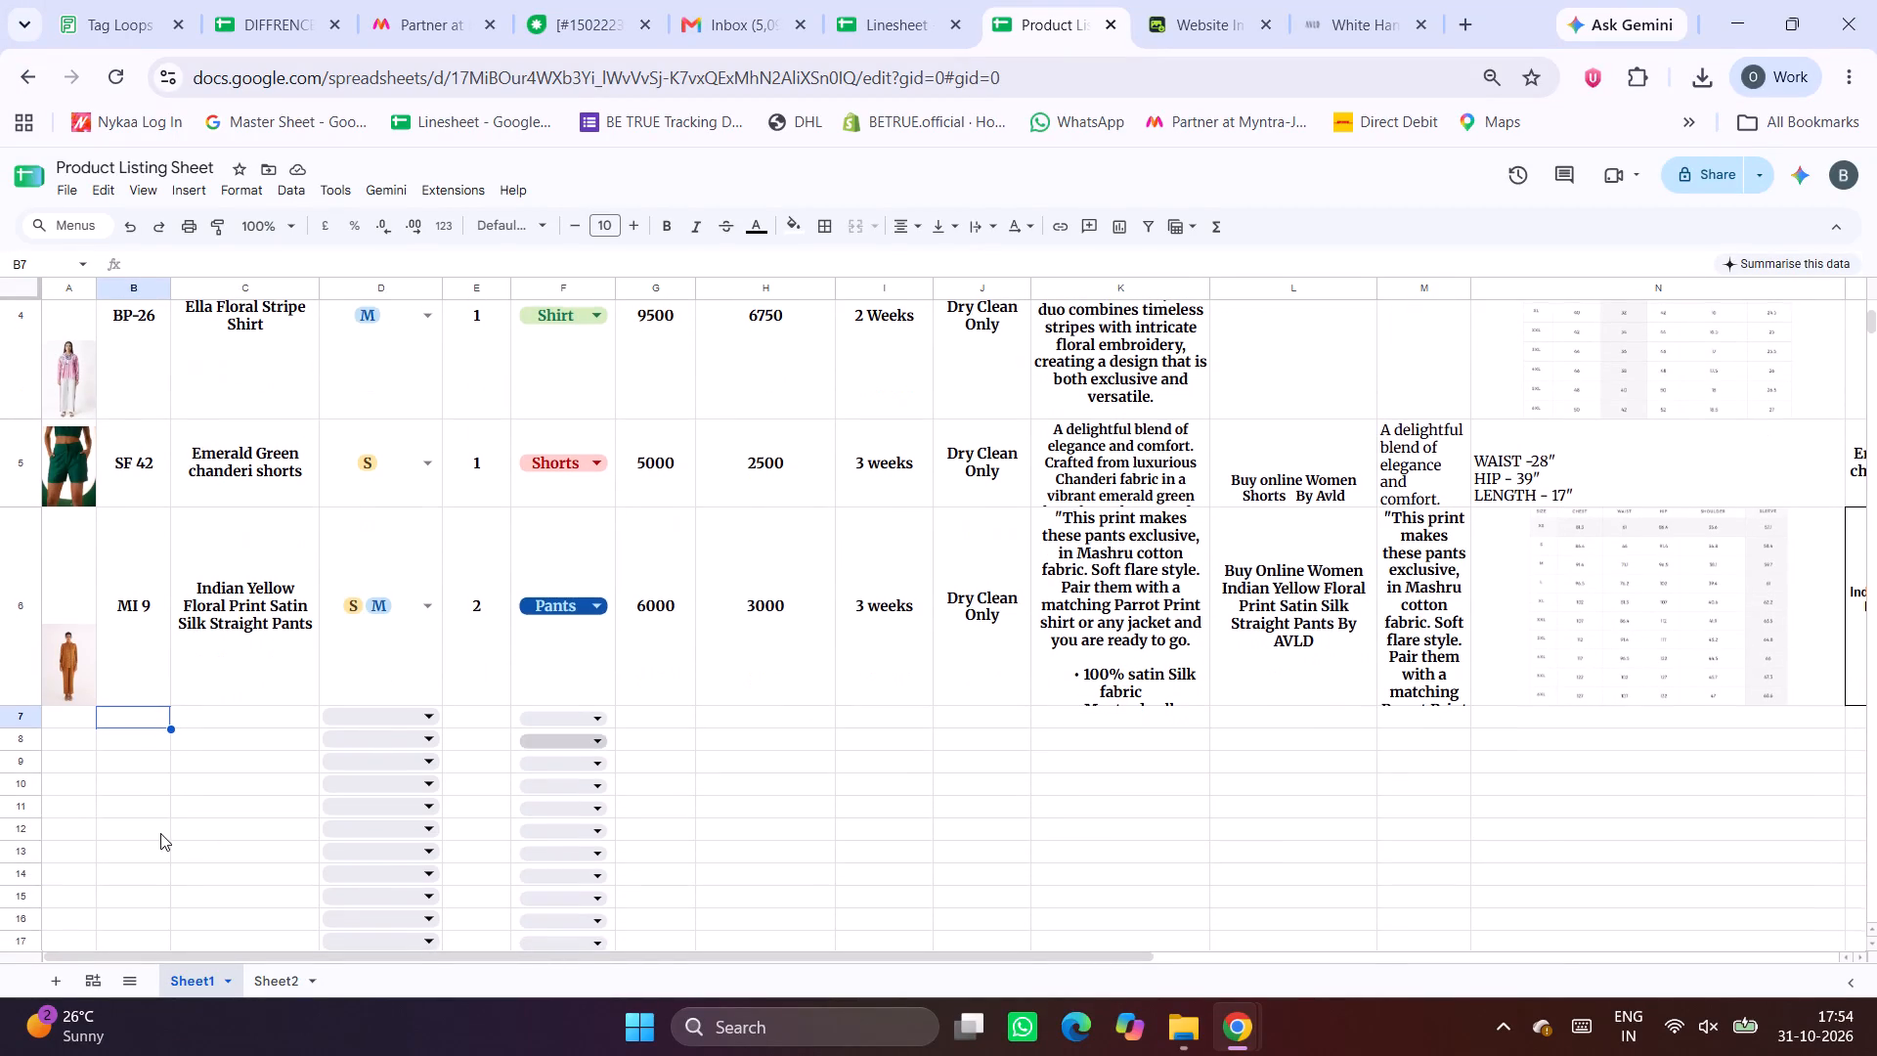
pyautogui.moveTo(23, 727); pyautogui.dragTo(22, 758)
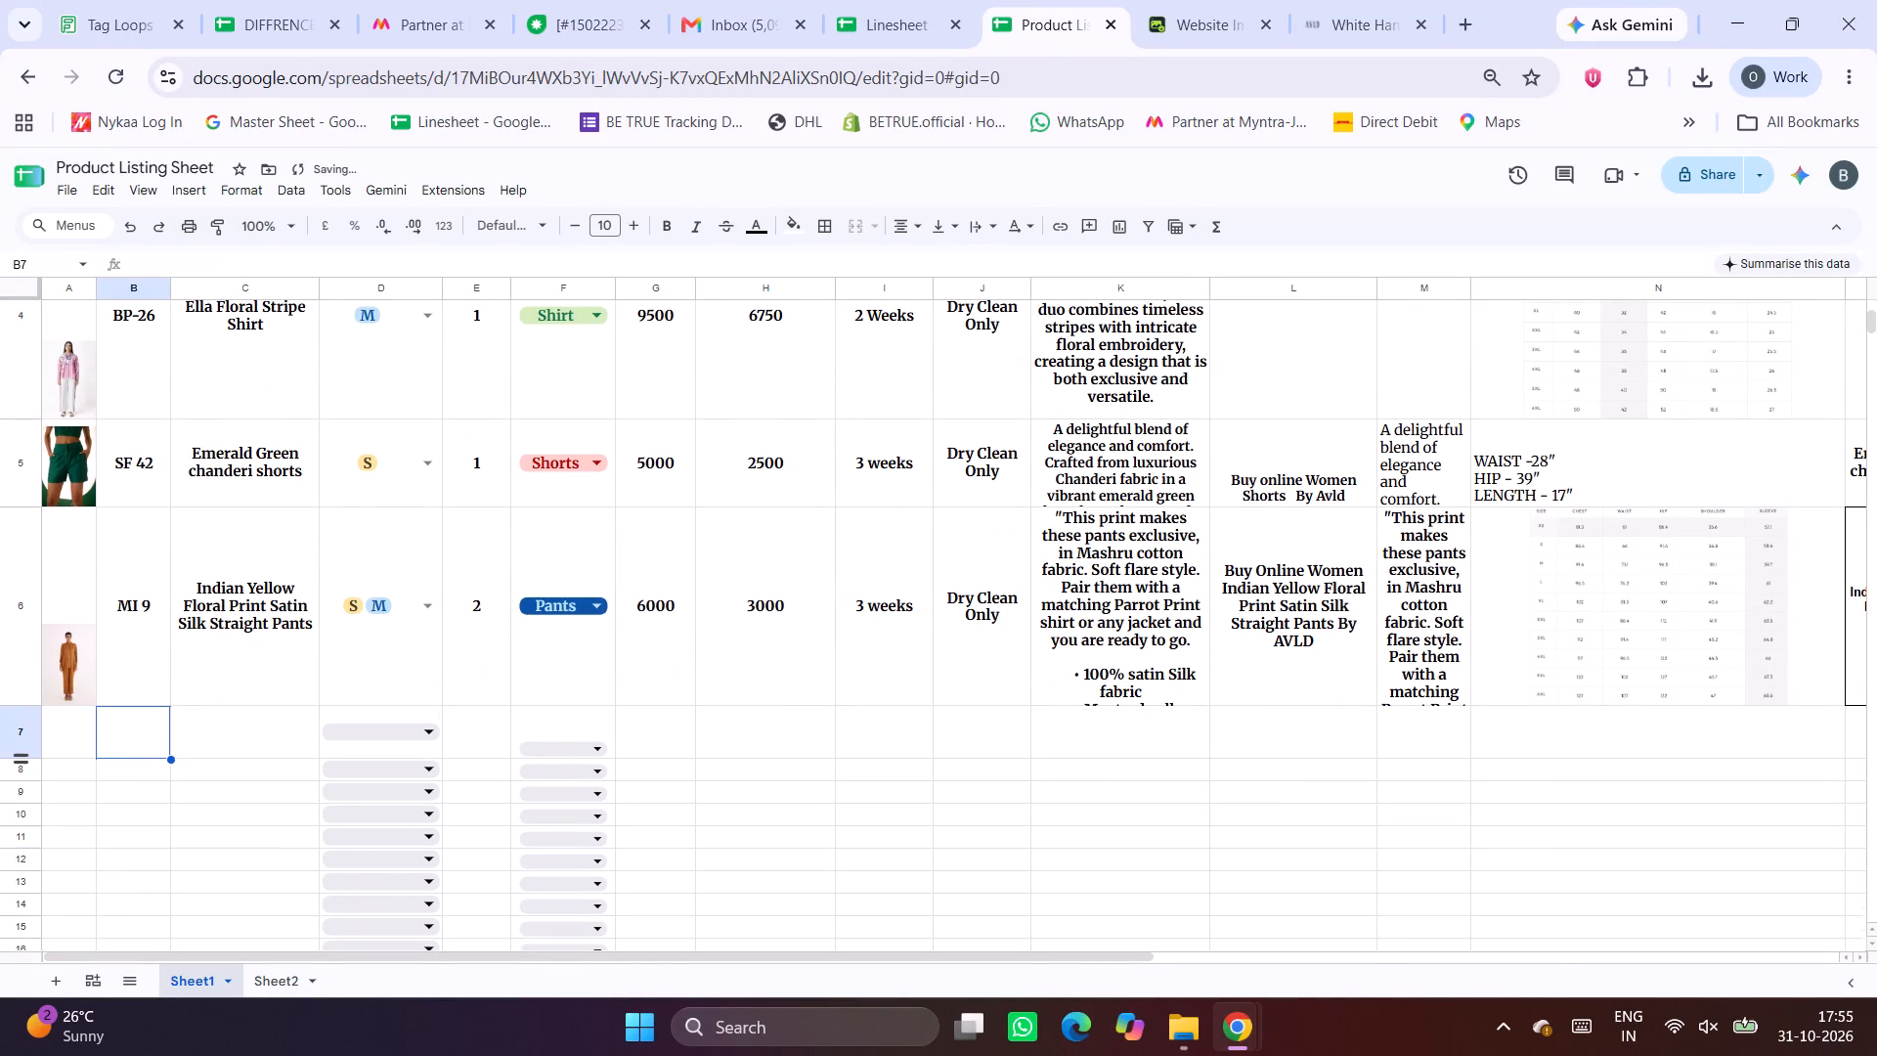
pyautogui.click(84, 738)
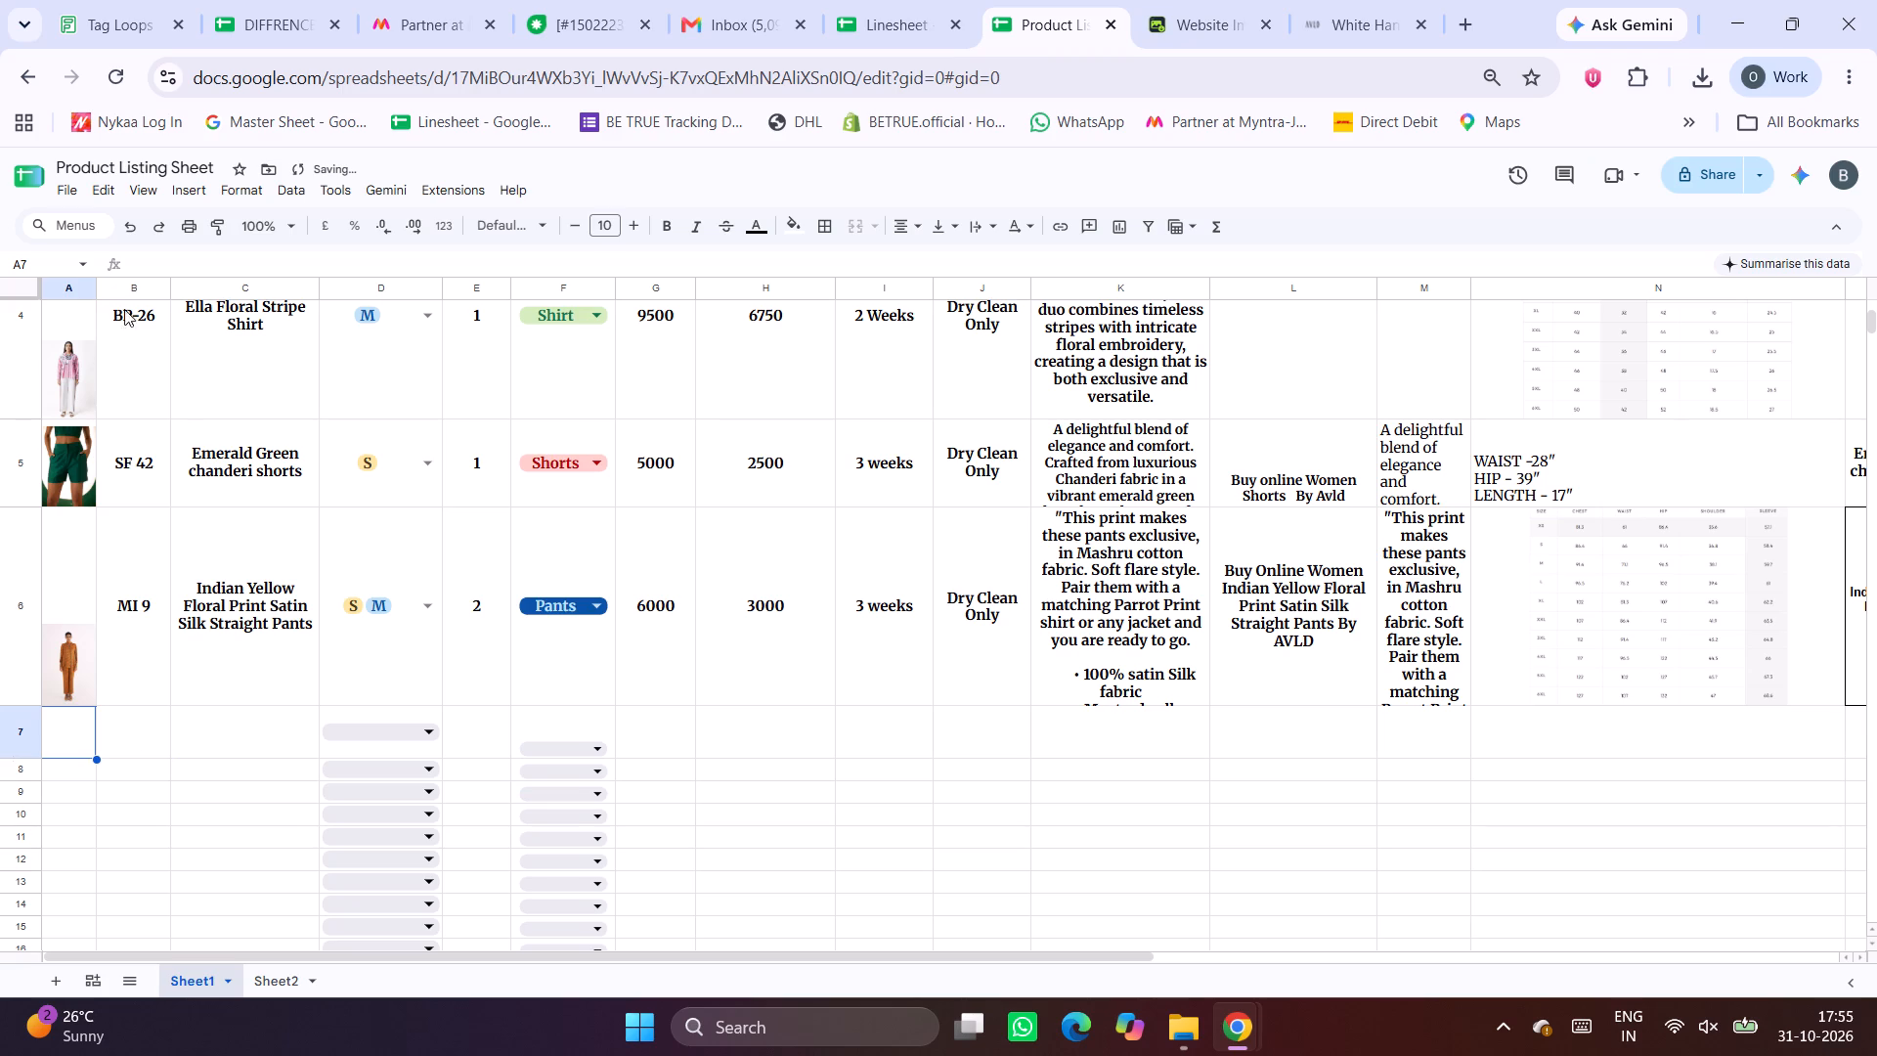
pyautogui.moveTo(100, 283); pyautogui.dragTo(158, 290)
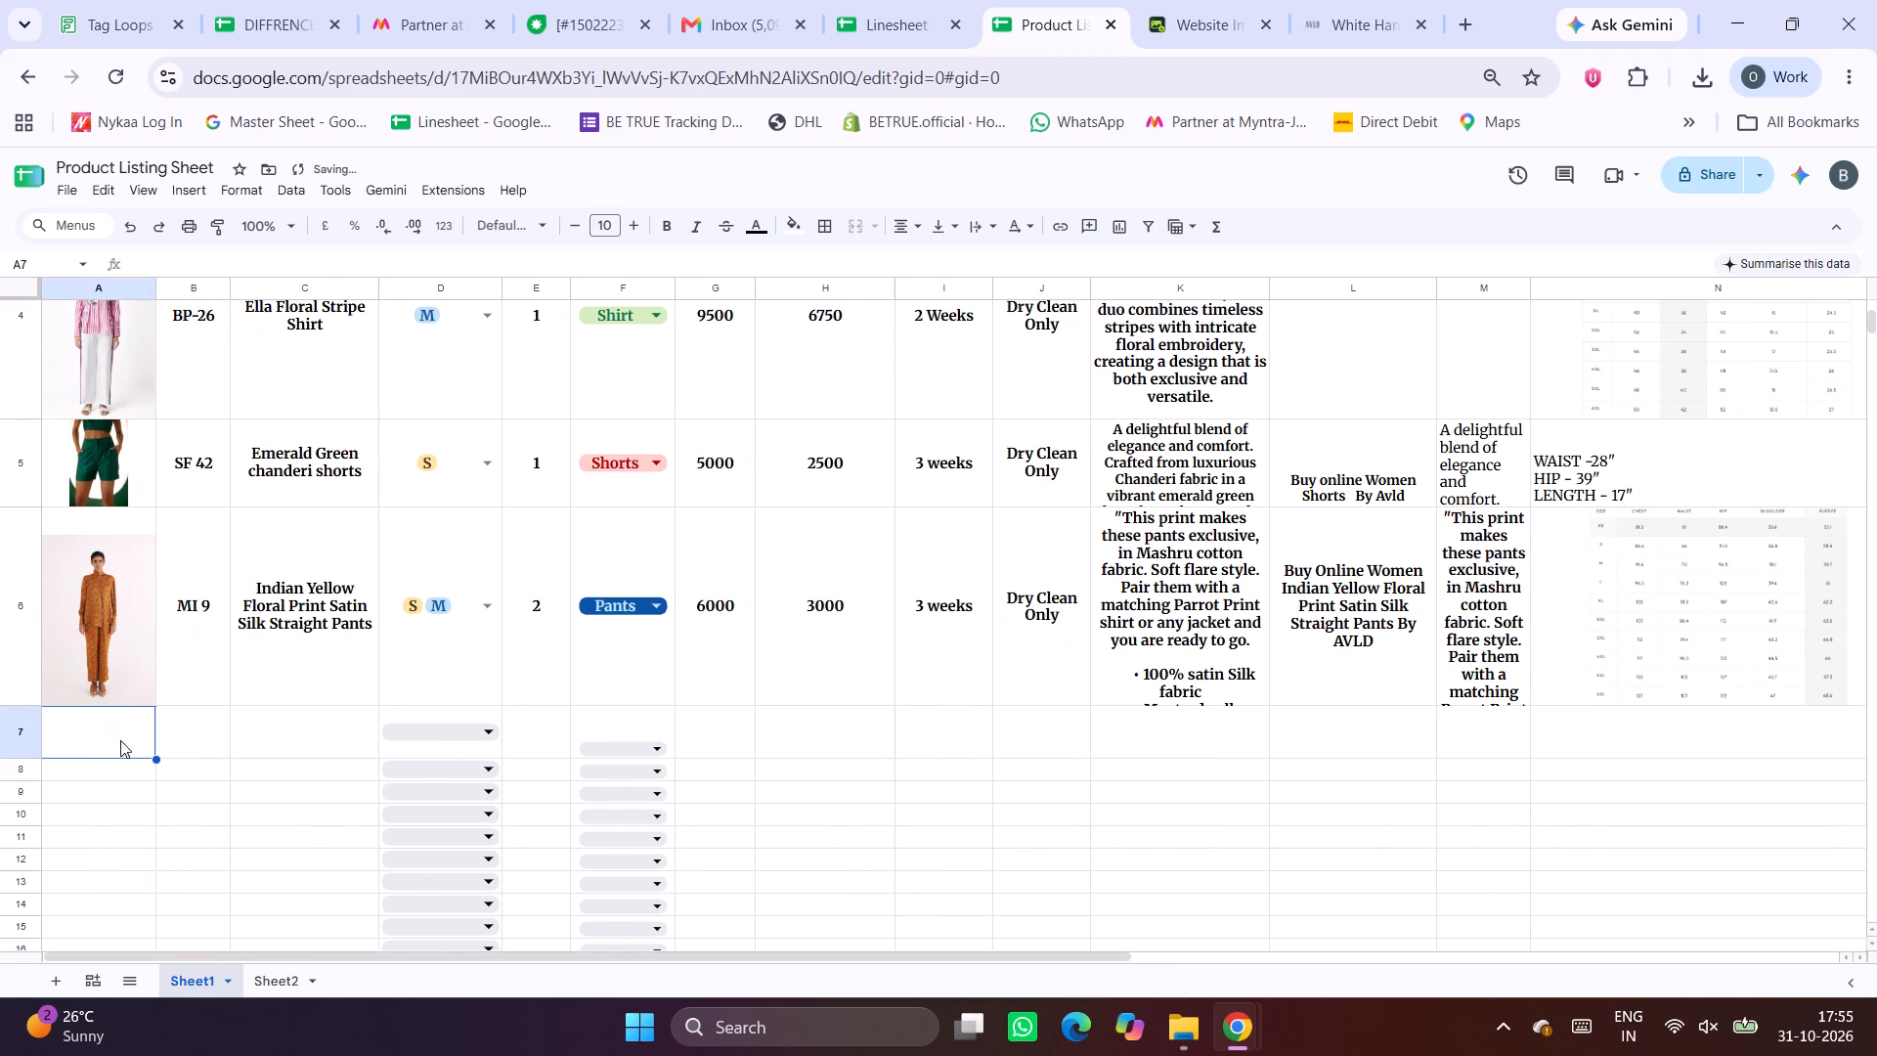
pyautogui.click(111, 729)
pyautogui.scroll(4, 916, 786)
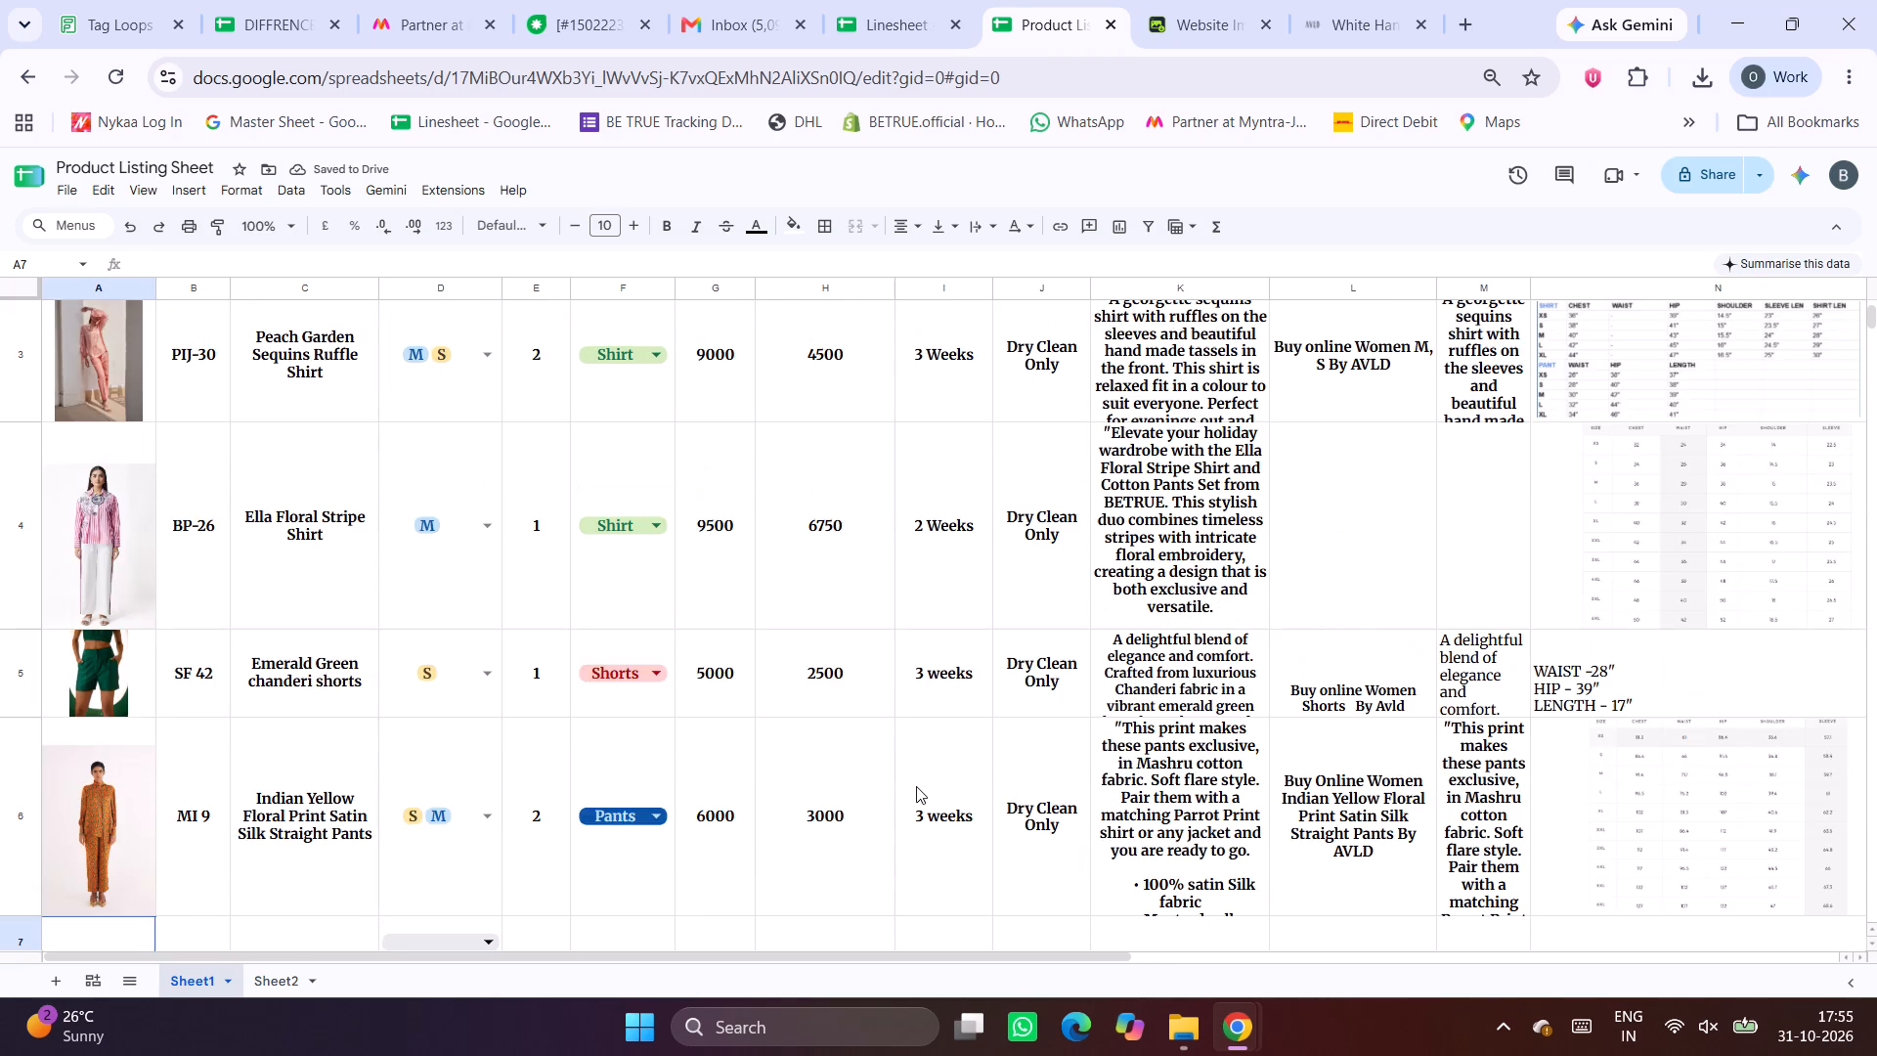
pyautogui.scroll(-4, 916, 786)
# Enter the style number MI 44 in B7 of the Product Listing Sheet, checking it against the Linesheet.
pyautogui.click(938, 0)
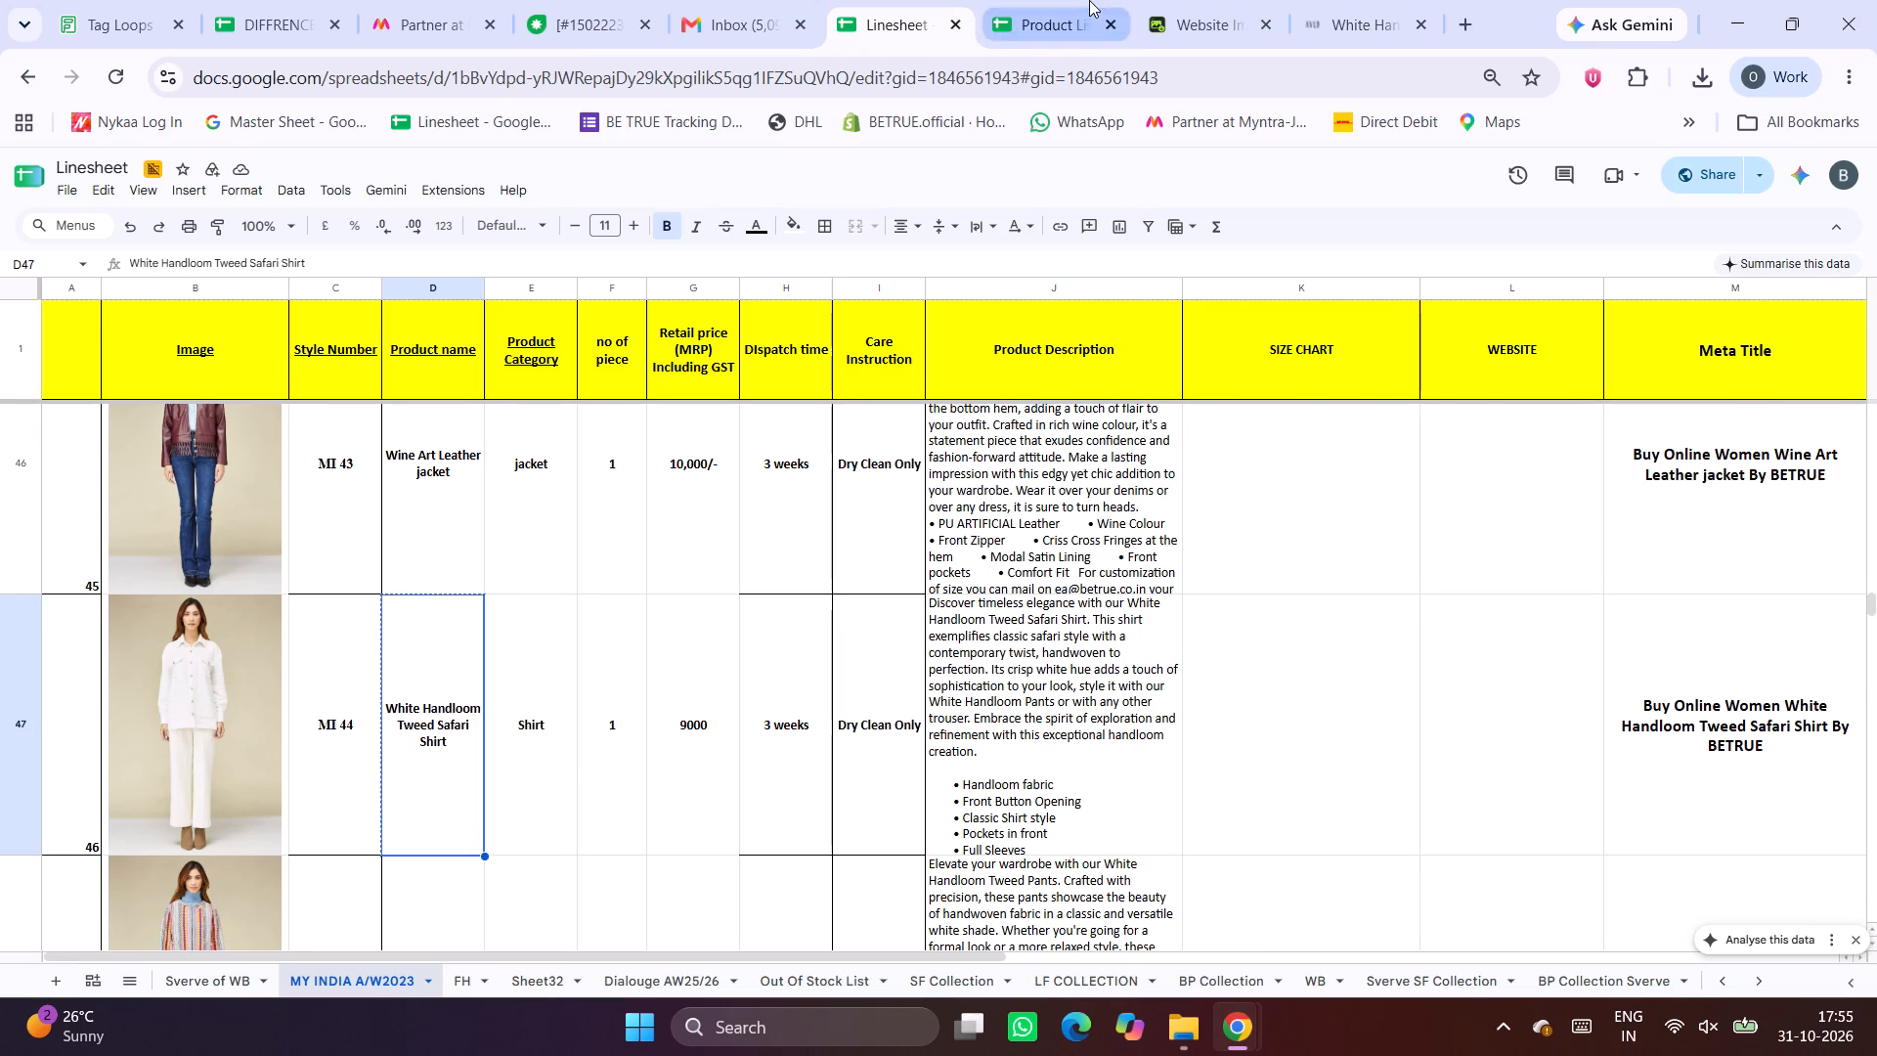
pyautogui.click(1089, 0)
pyautogui.press('Tab')
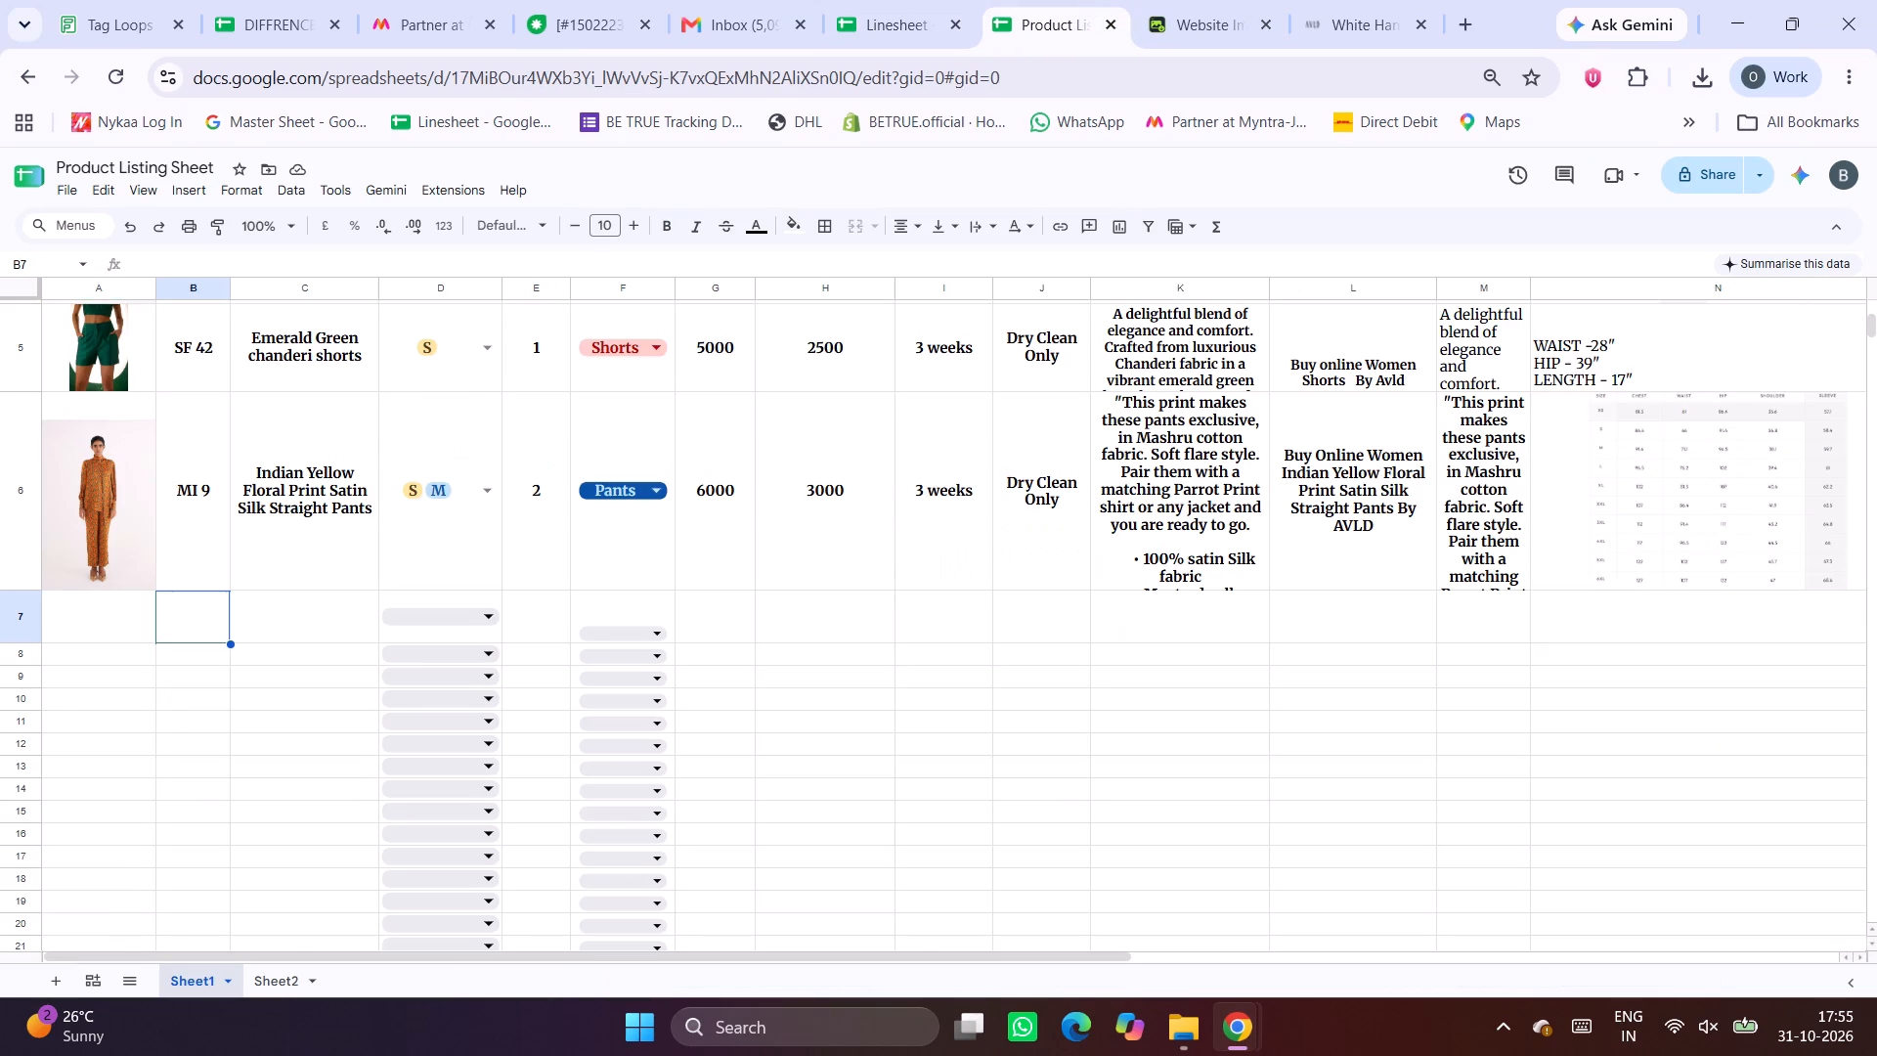
pyautogui.write('MI')
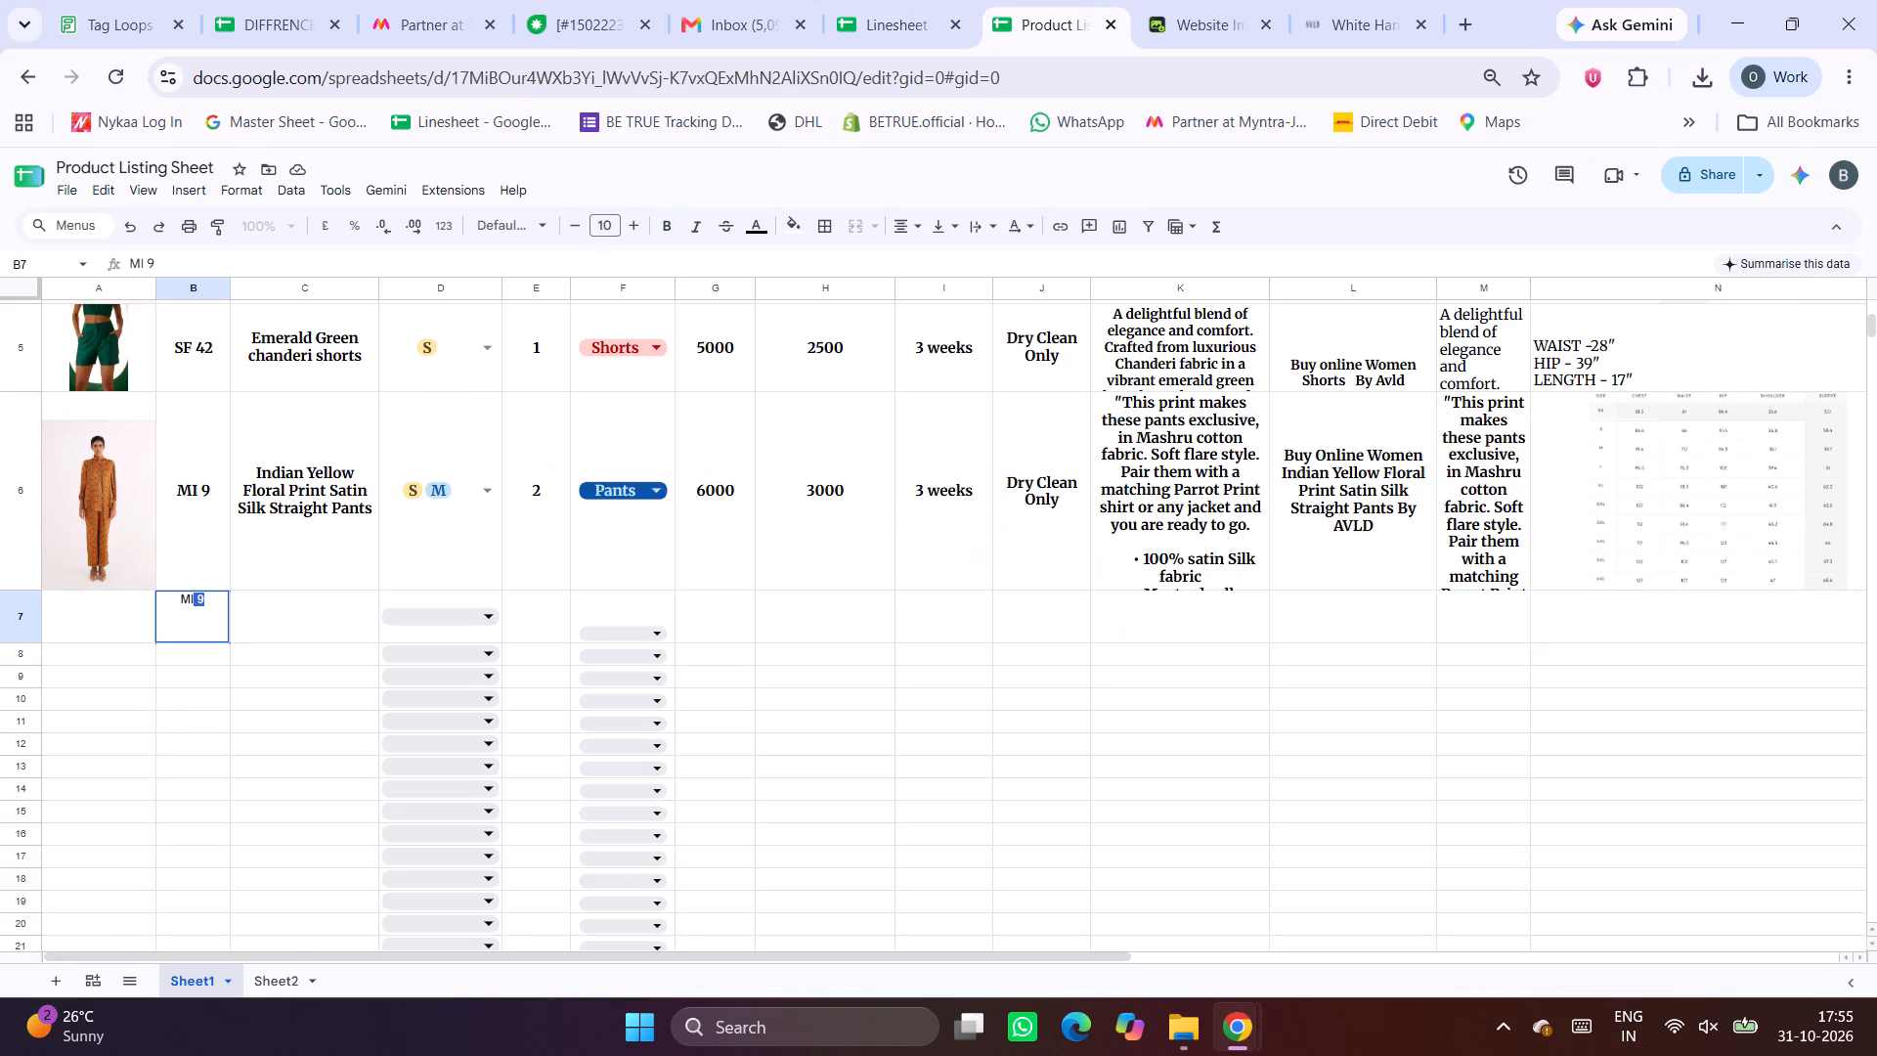
pyautogui.press('space')
pyautogui.write('44')
pyautogui.press('Tab')
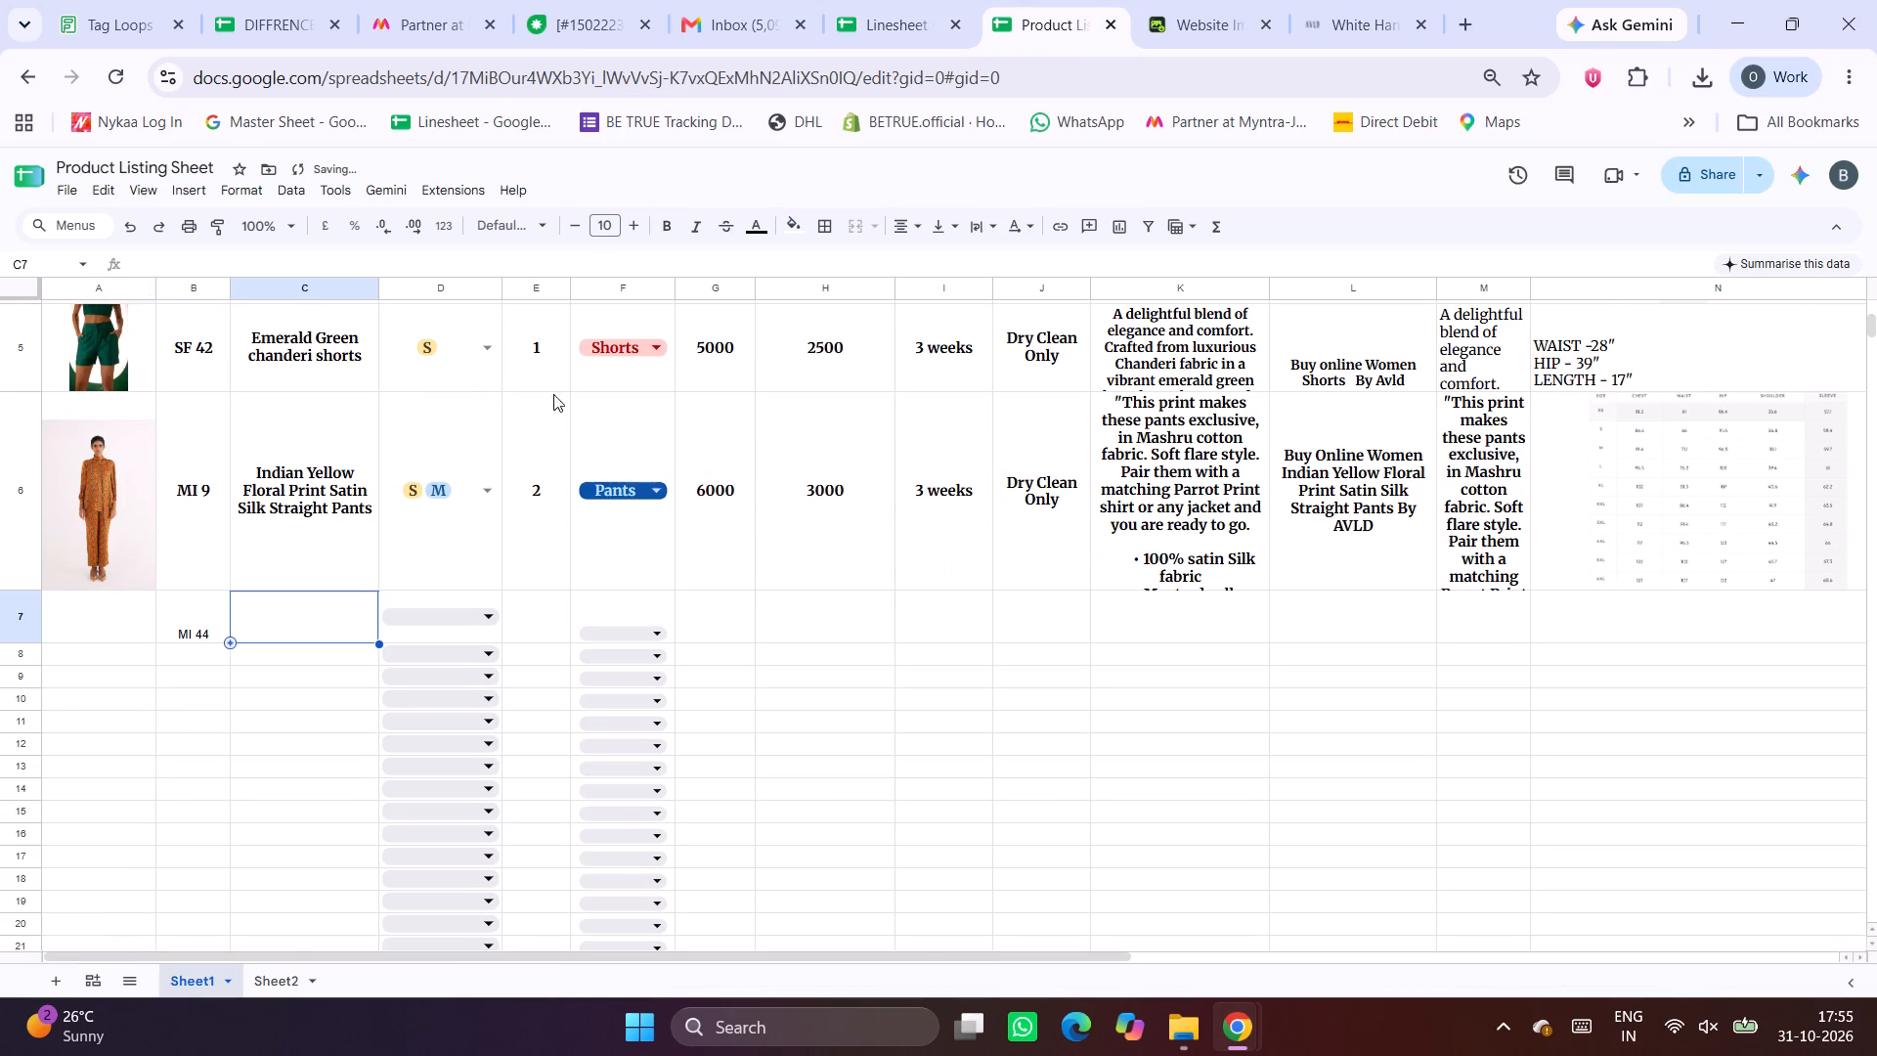
# Copy MI 44's product name, White Handloom Tweed Safari Shirt, from the Linesheet into C7 of the Product Listing Sheet.
pyautogui.click(914, 0)
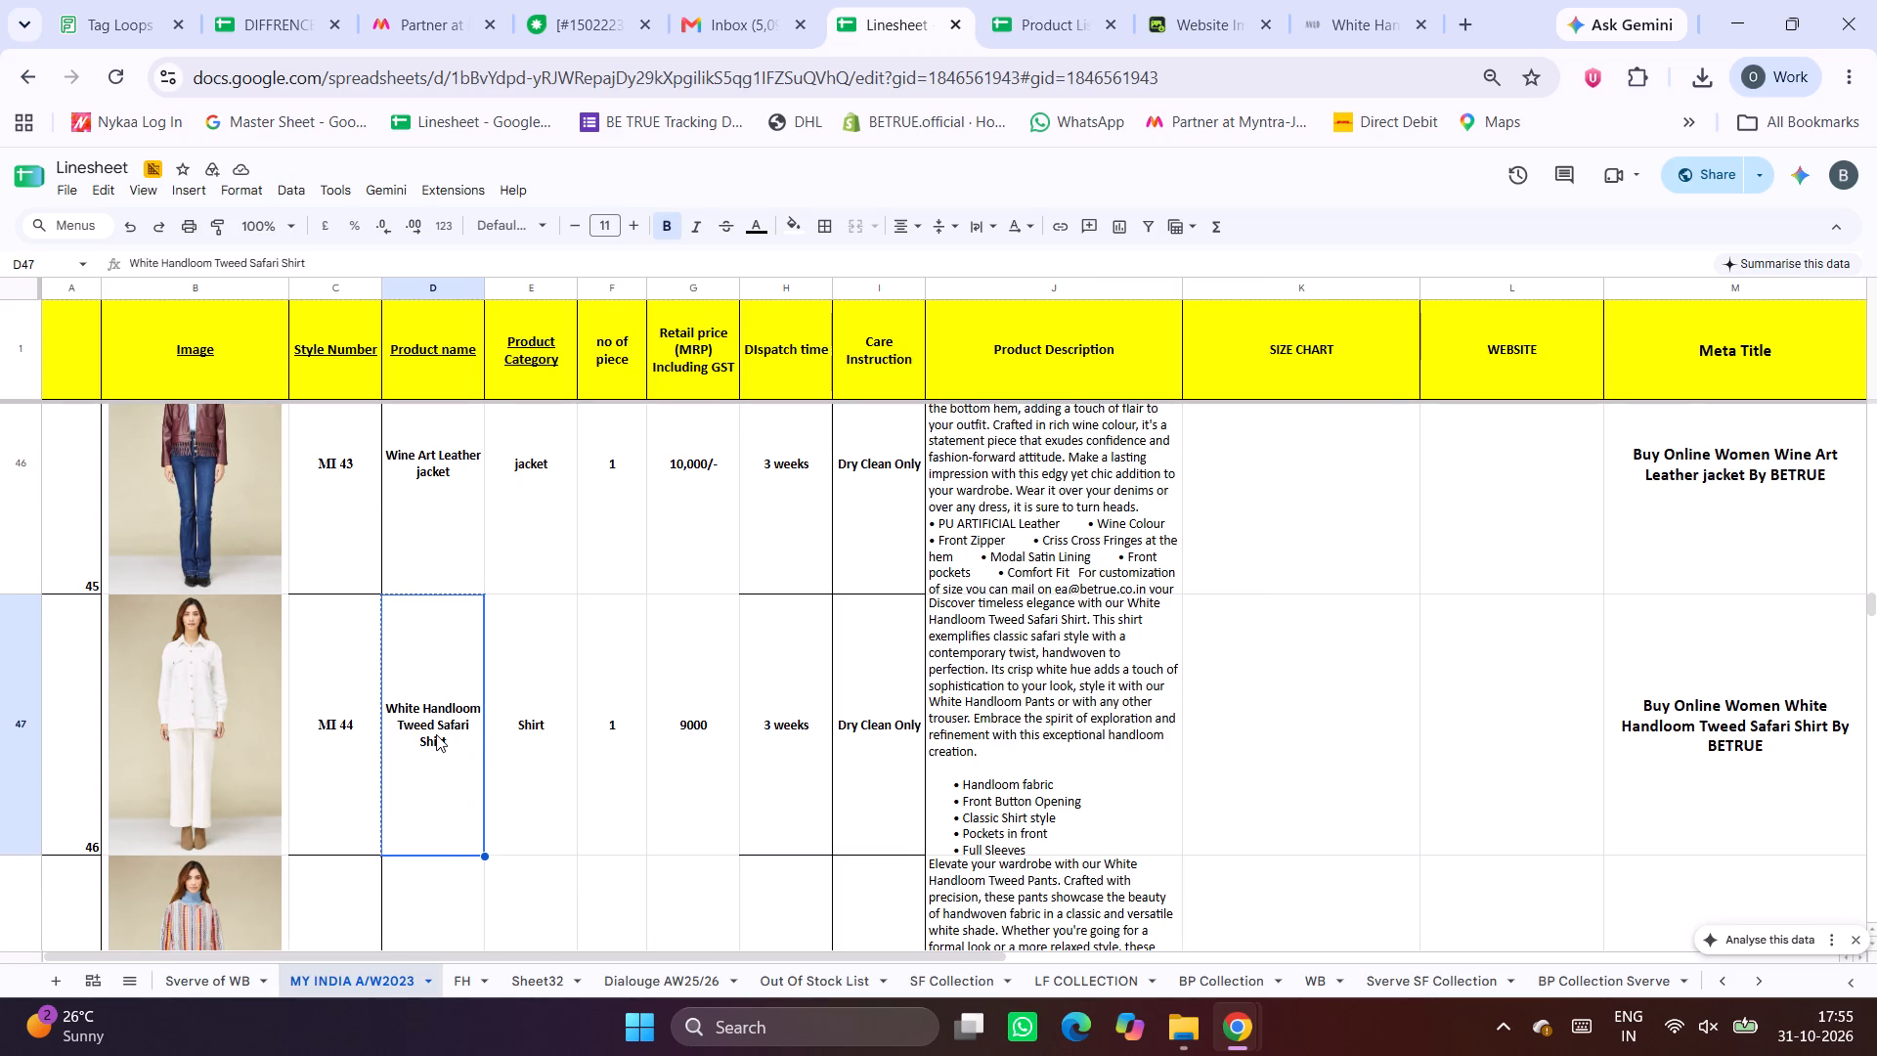
pyautogui.click(436, 734)
pyautogui.hotkey('ctrl', 'c')
pyautogui.click(1015, 0)
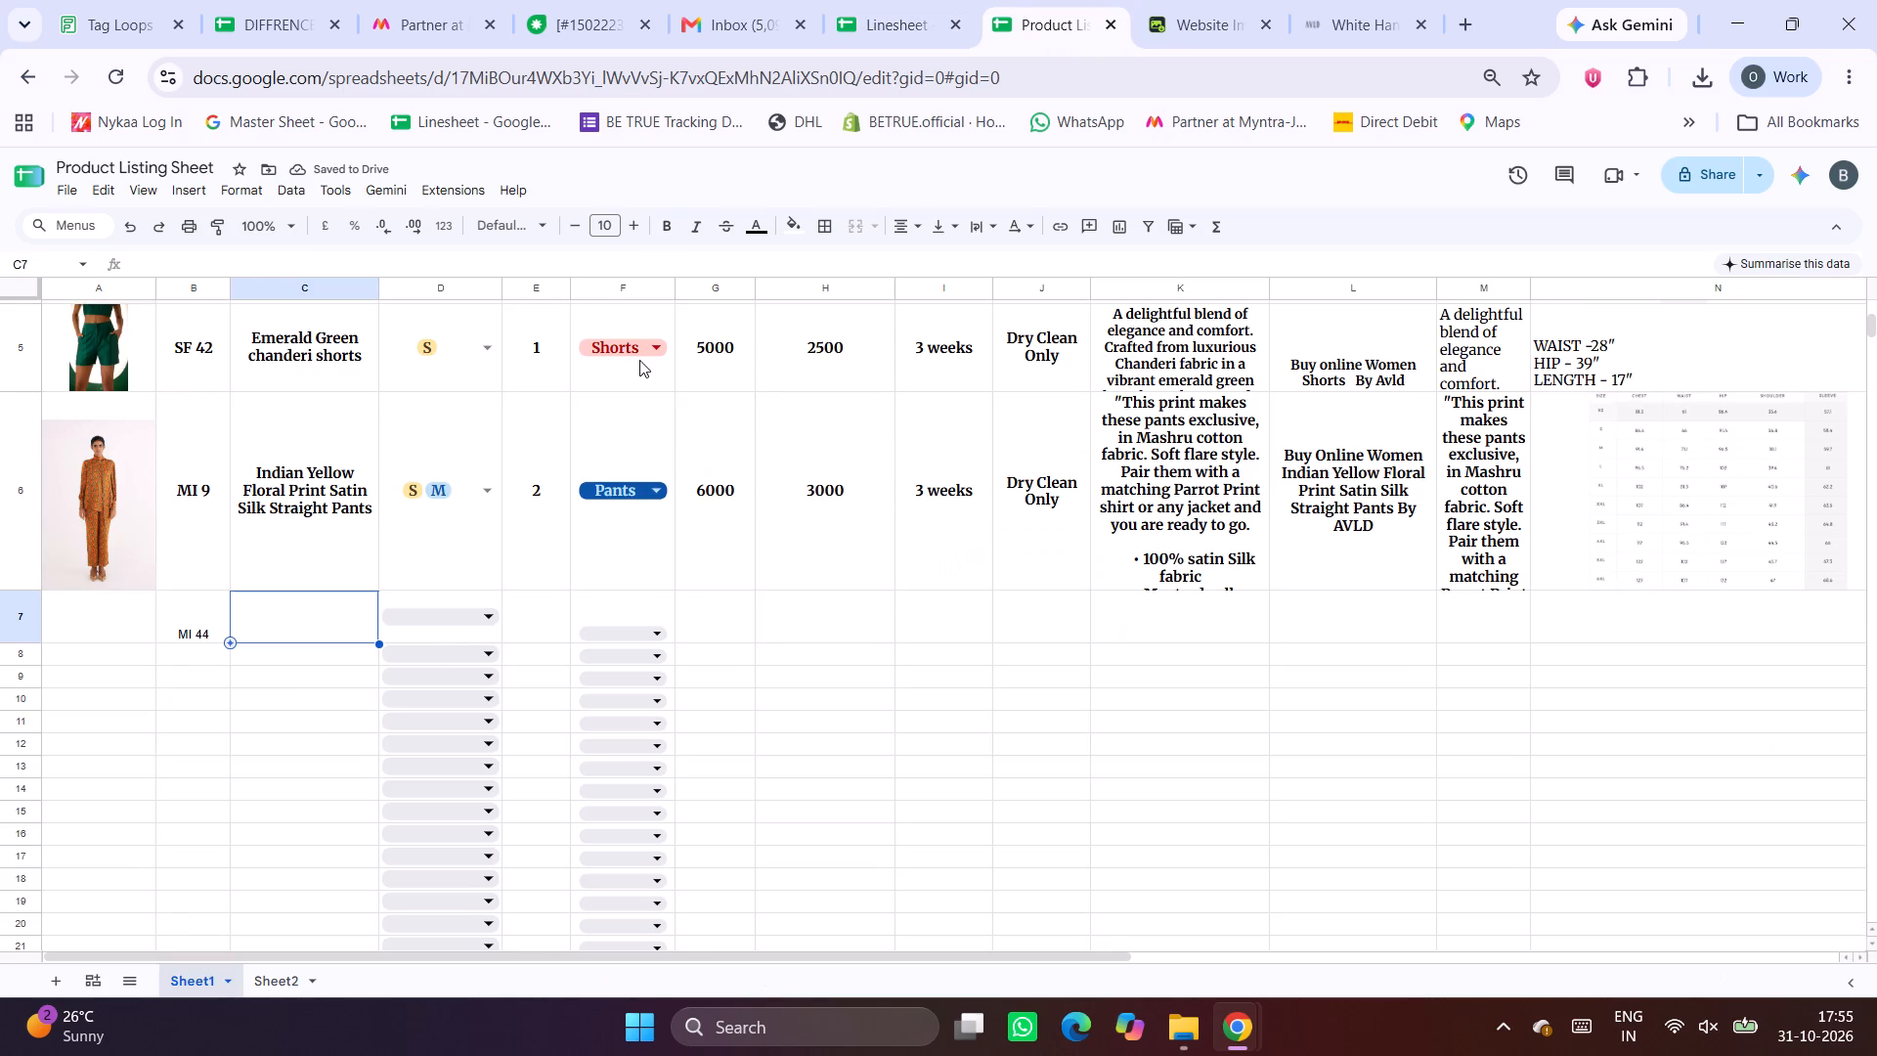
pyautogui.hotkey('ctrl', 'v')
# Fill MI 44's row with size S in D7, 1 in E7, and the category Shirt in F7.
pyautogui.click(460, 615)
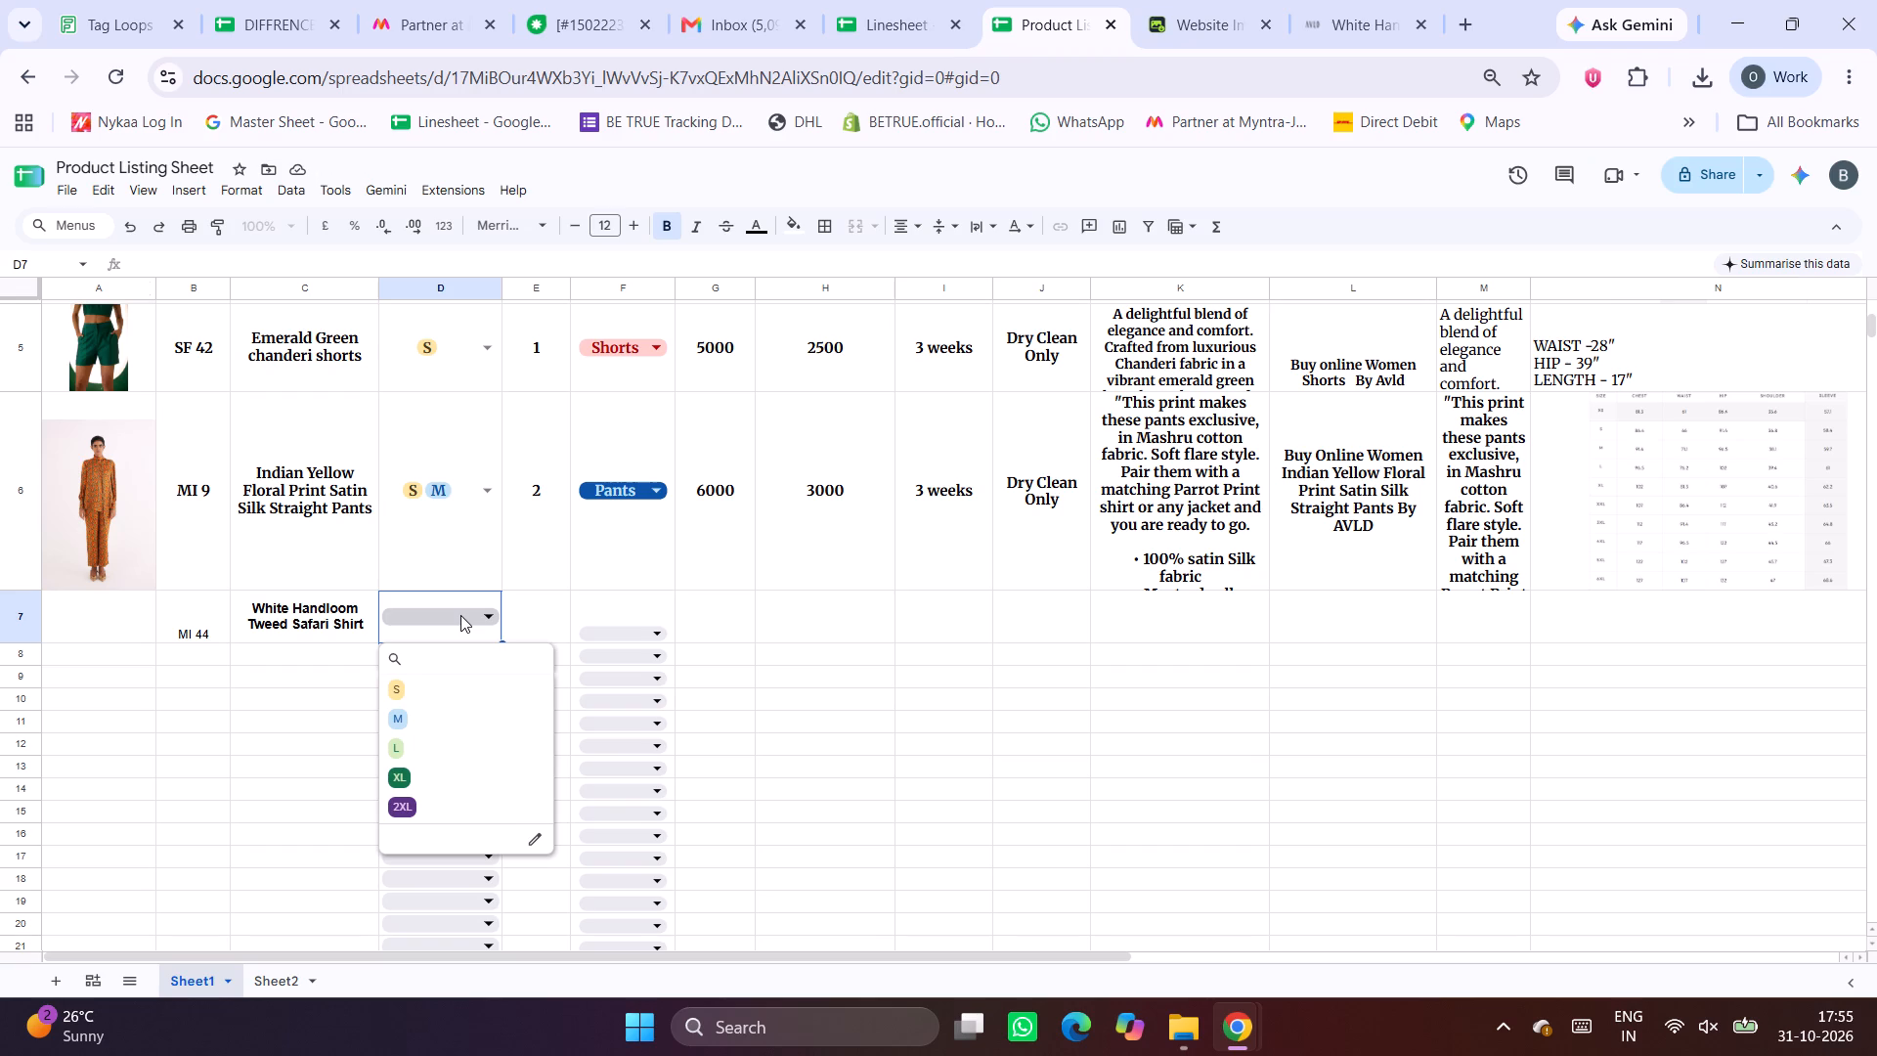
pyautogui.click(394, 701)
pyautogui.click(549, 599)
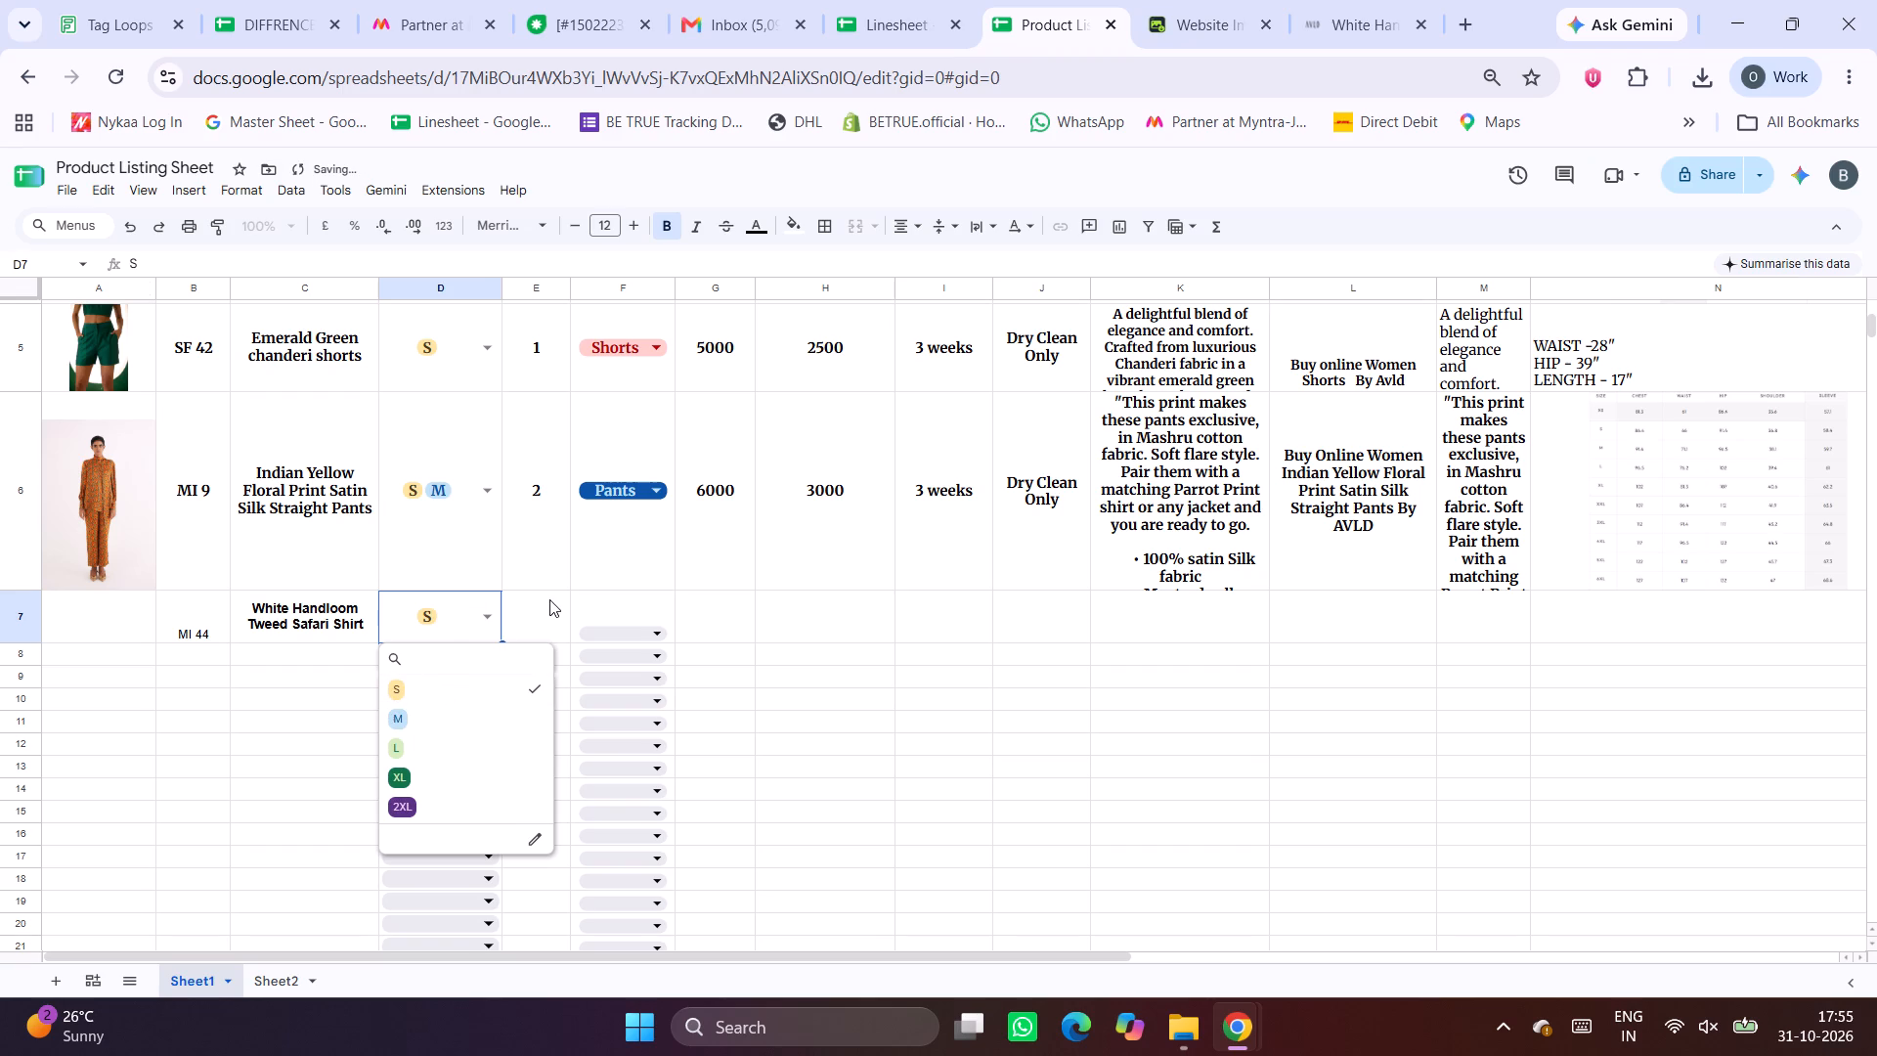
pyautogui.press('1')
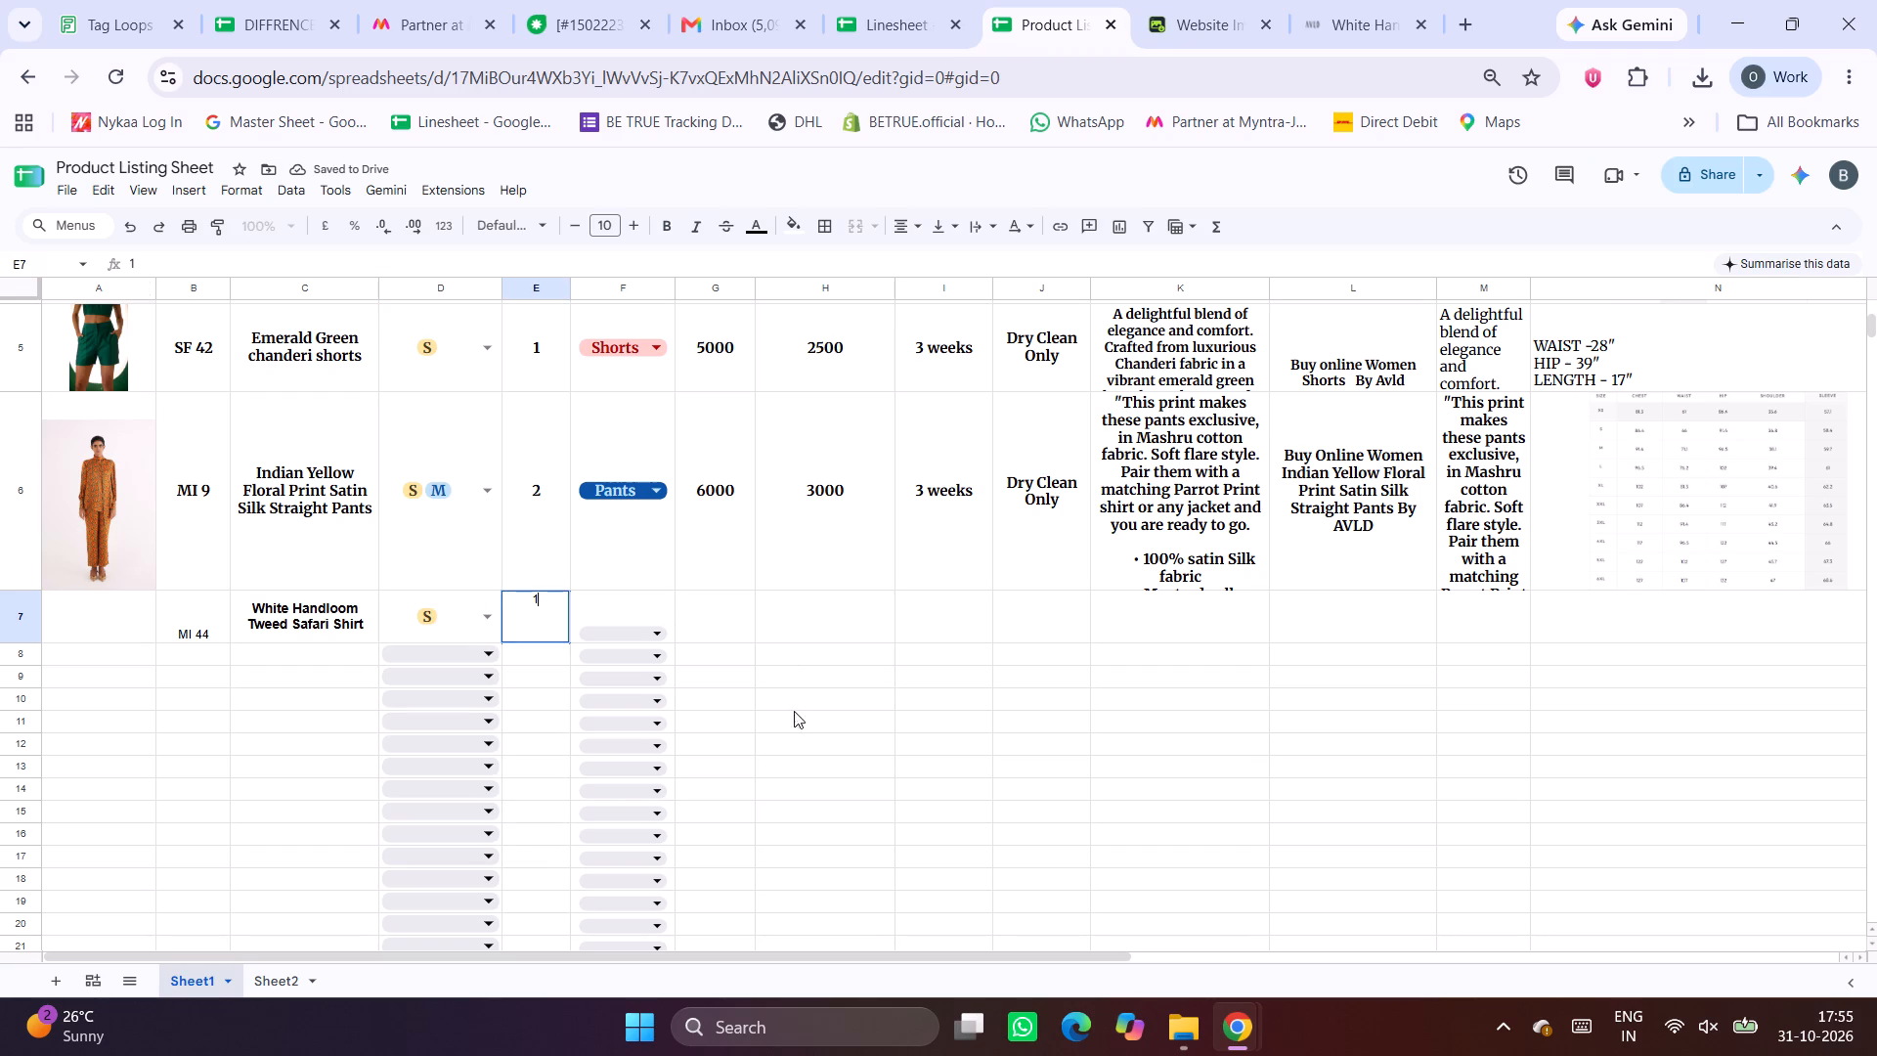
pyautogui.click(634, 633)
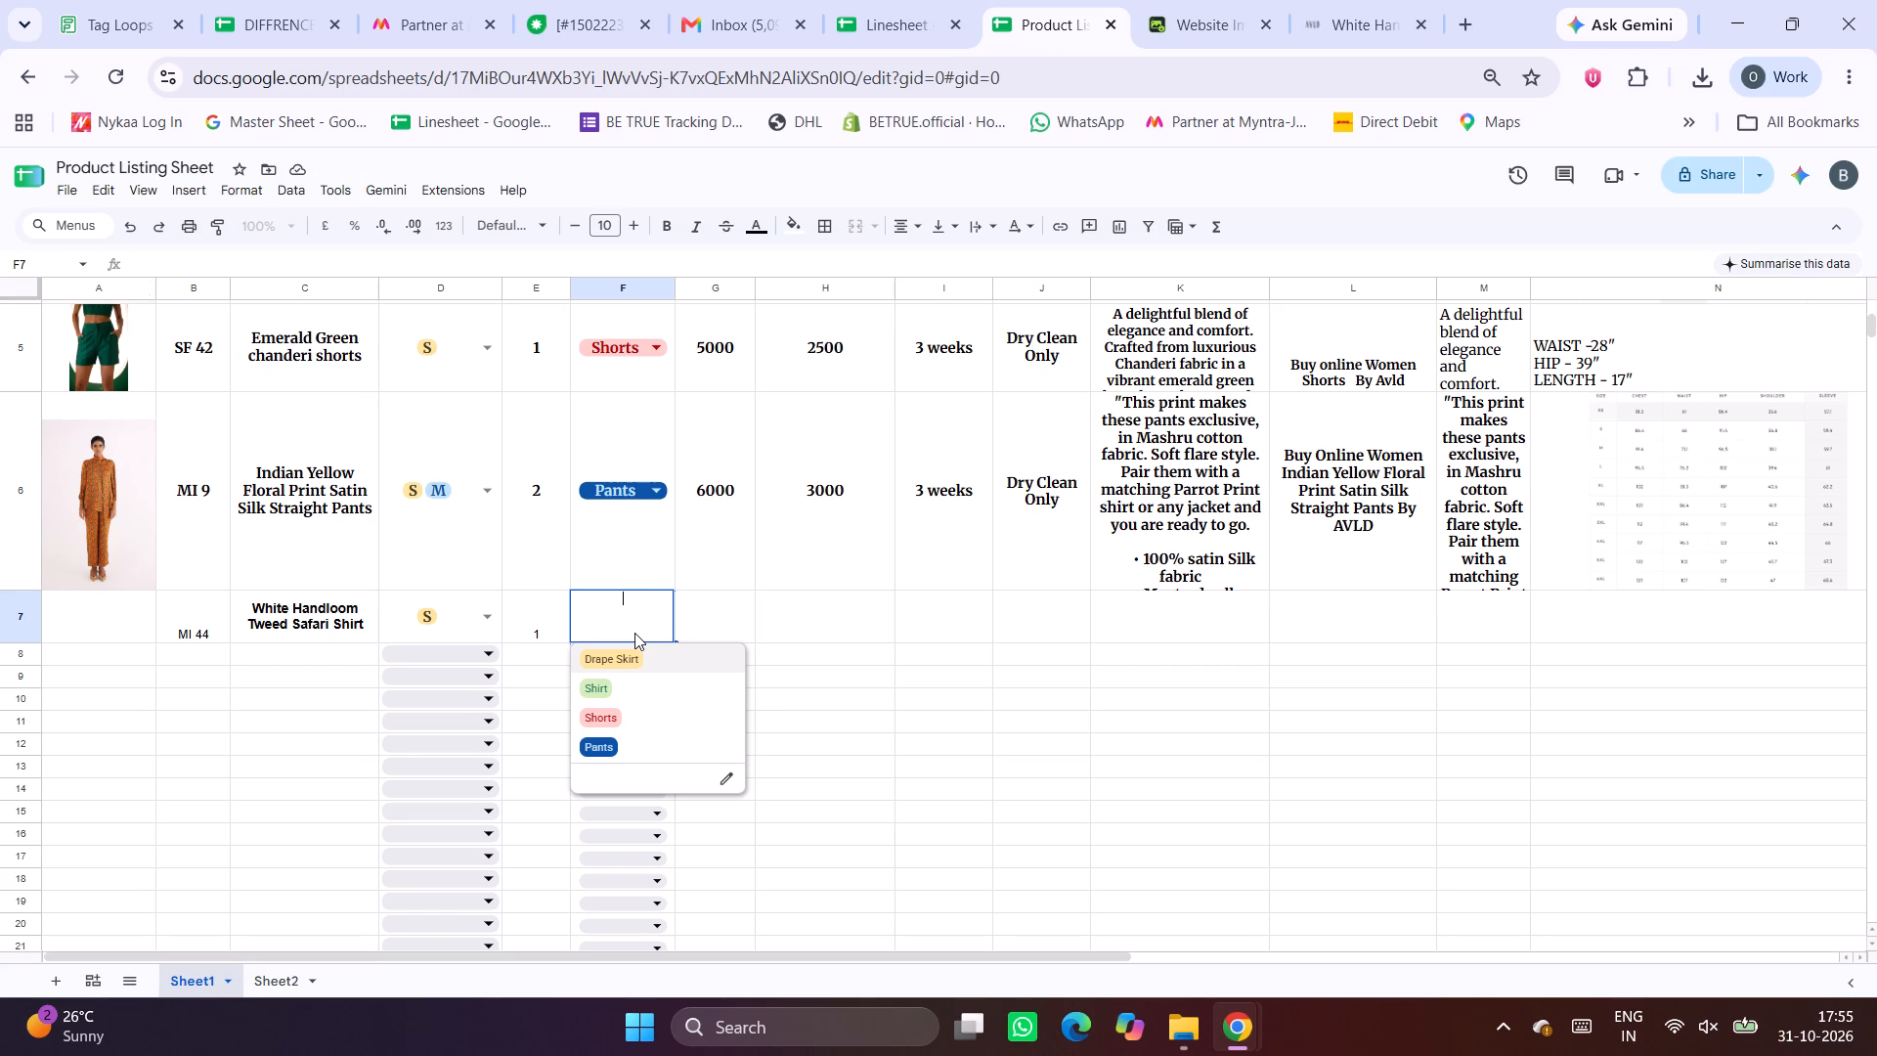
pyautogui.click(623, 688)
# Check MI 44's retail price in the Linesheet and enter 9000 in G7 and 4500 in H7.
pyautogui.click(696, 627)
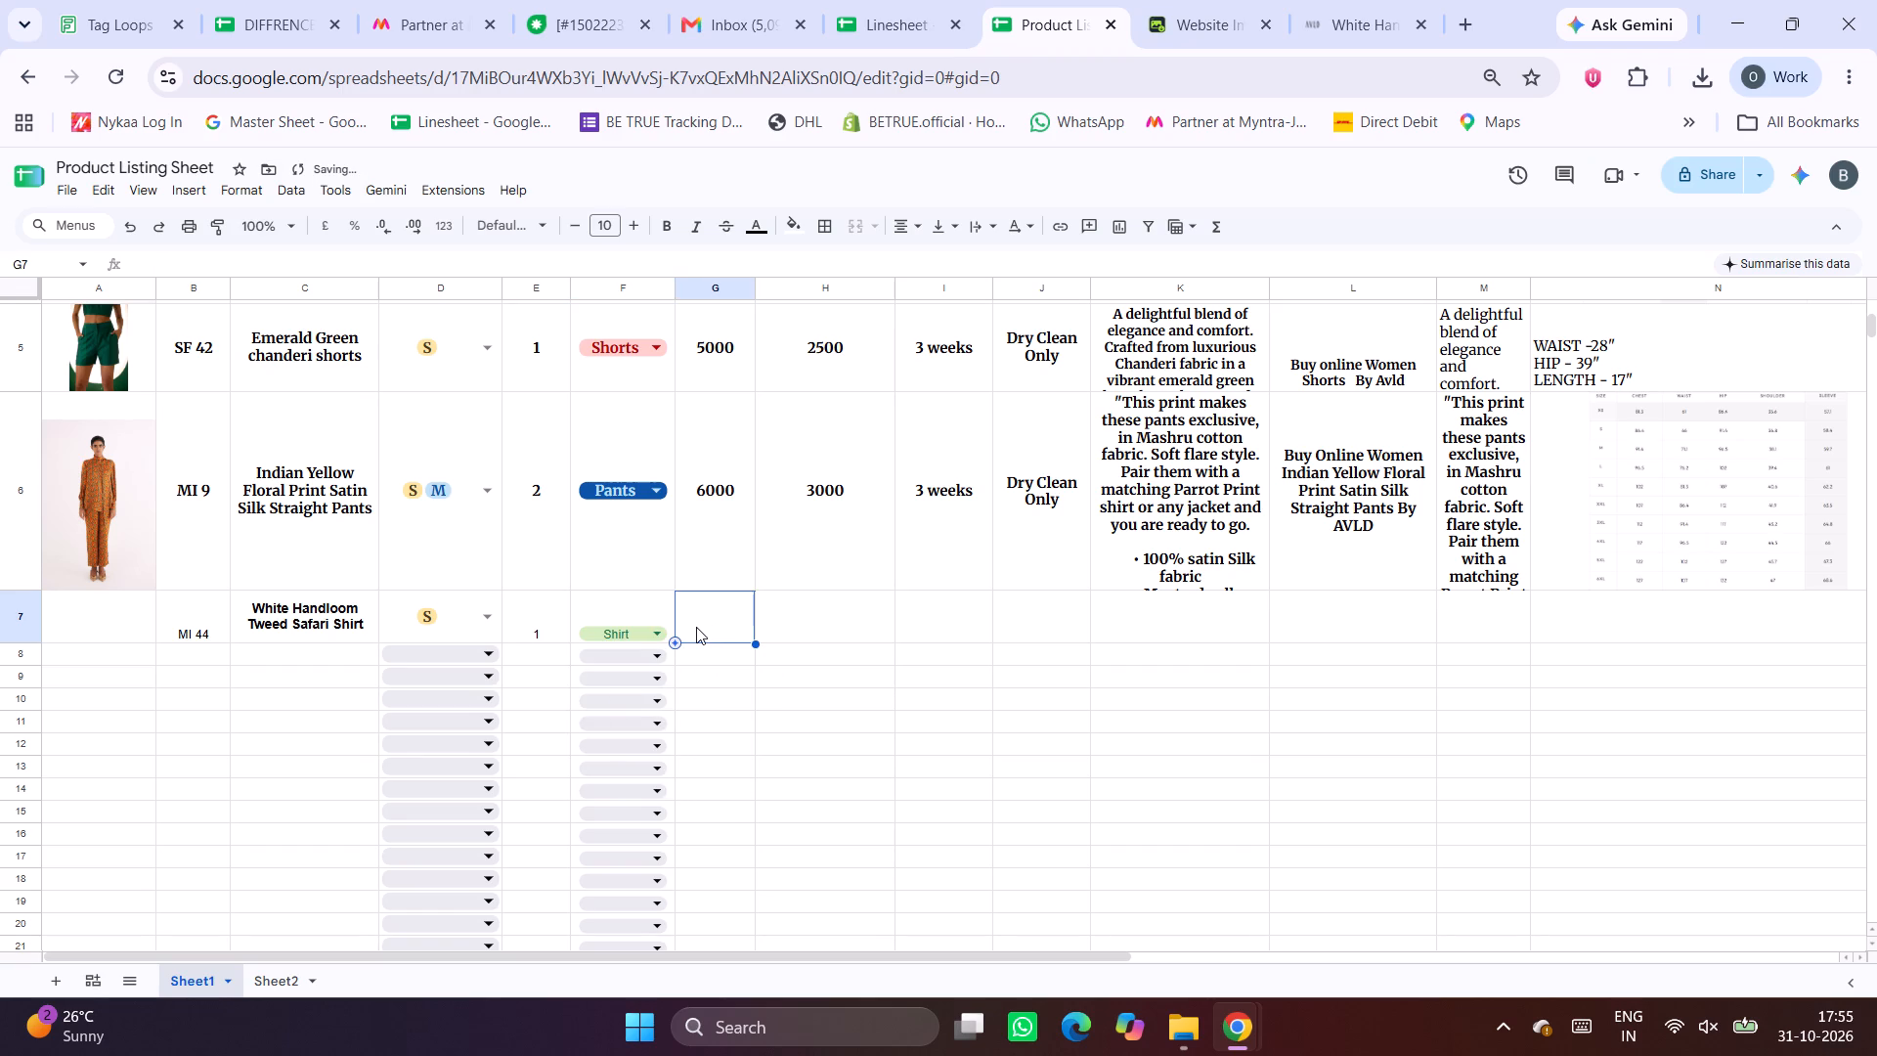
pyautogui.click(943, 0)
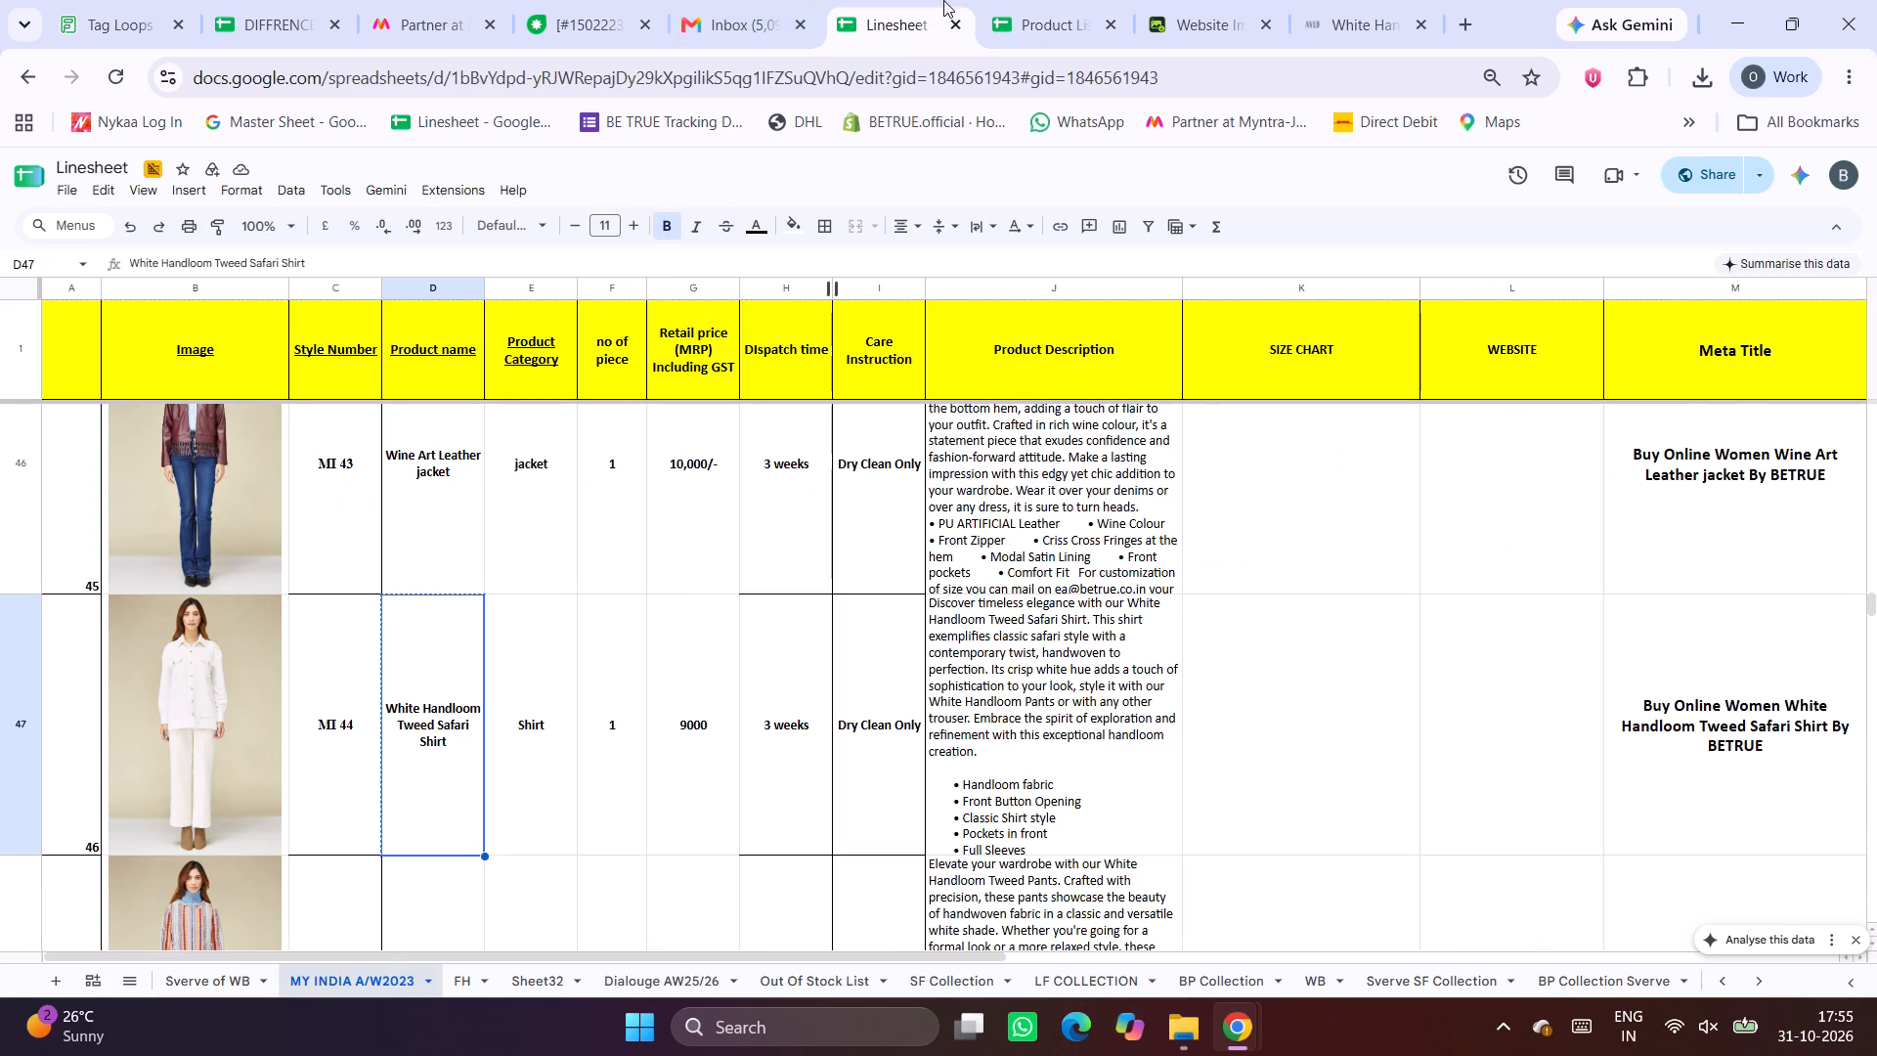
pyautogui.click(1060, 0)
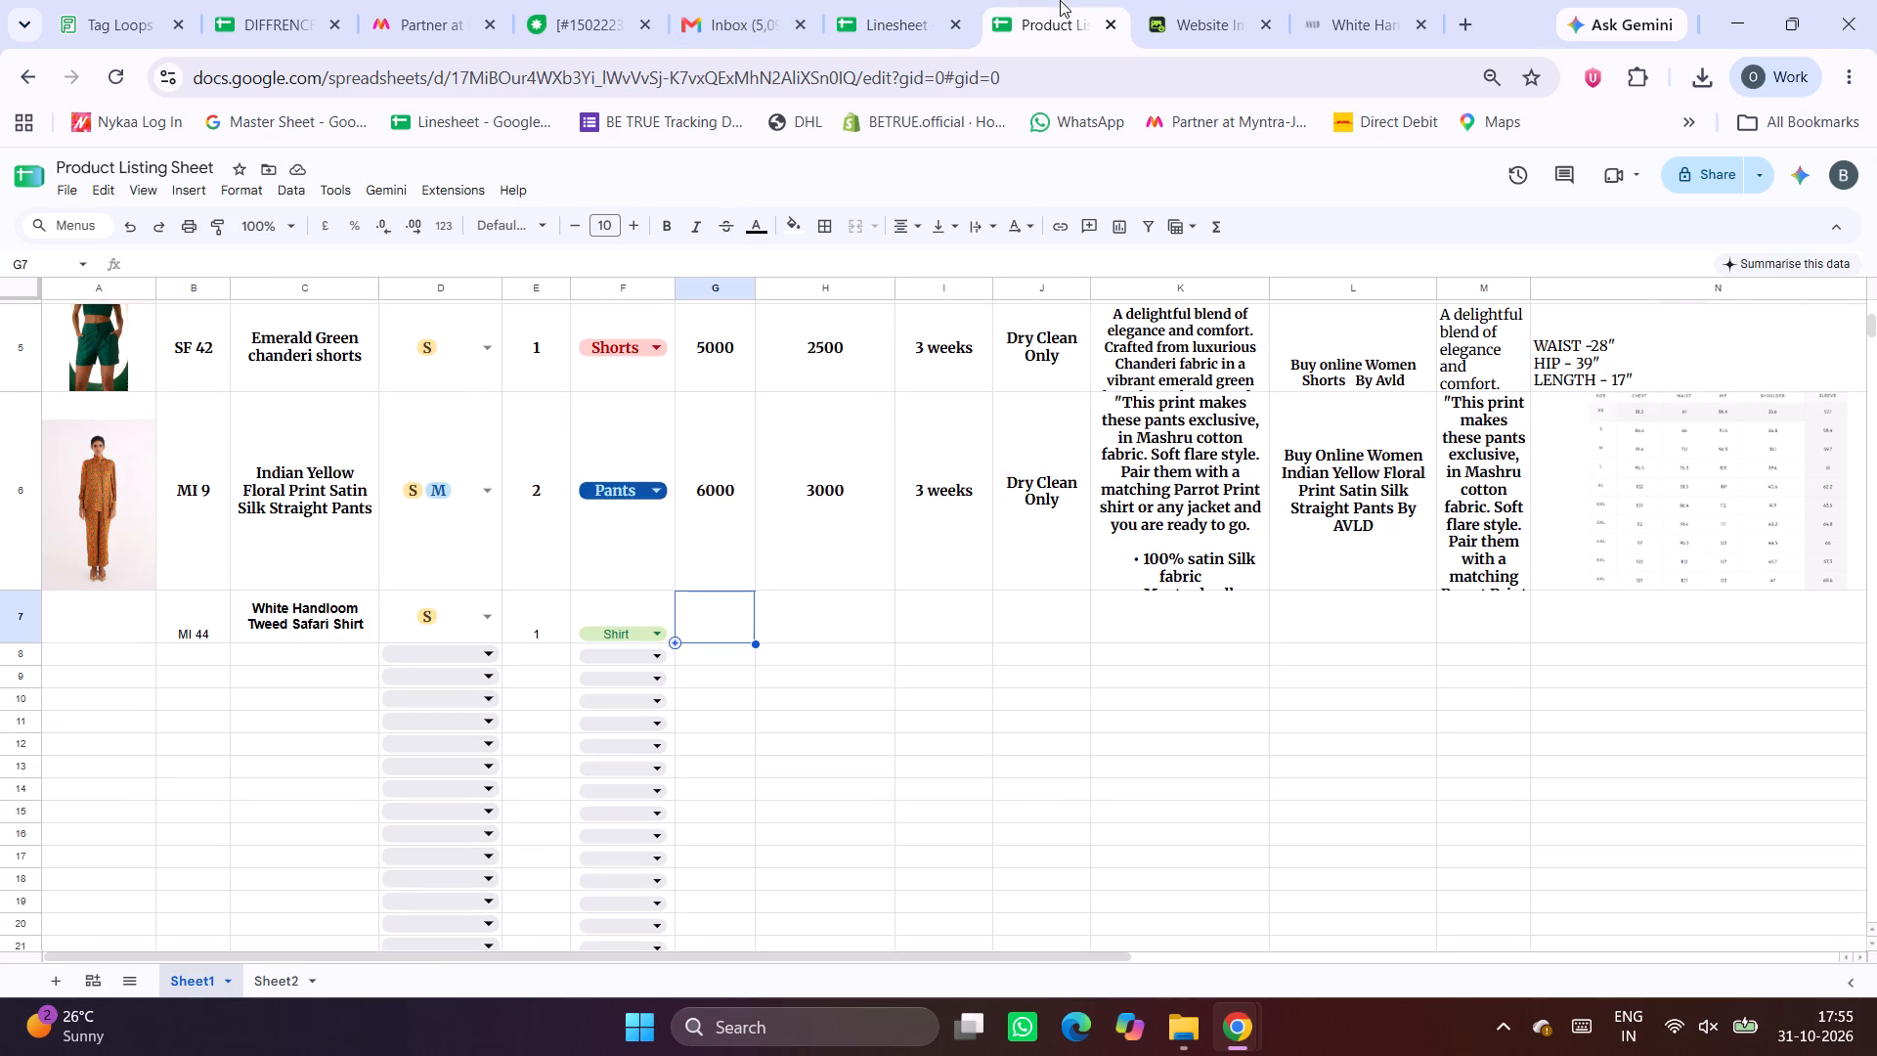
pyautogui.write('9000')
pyautogui.press('Tab')
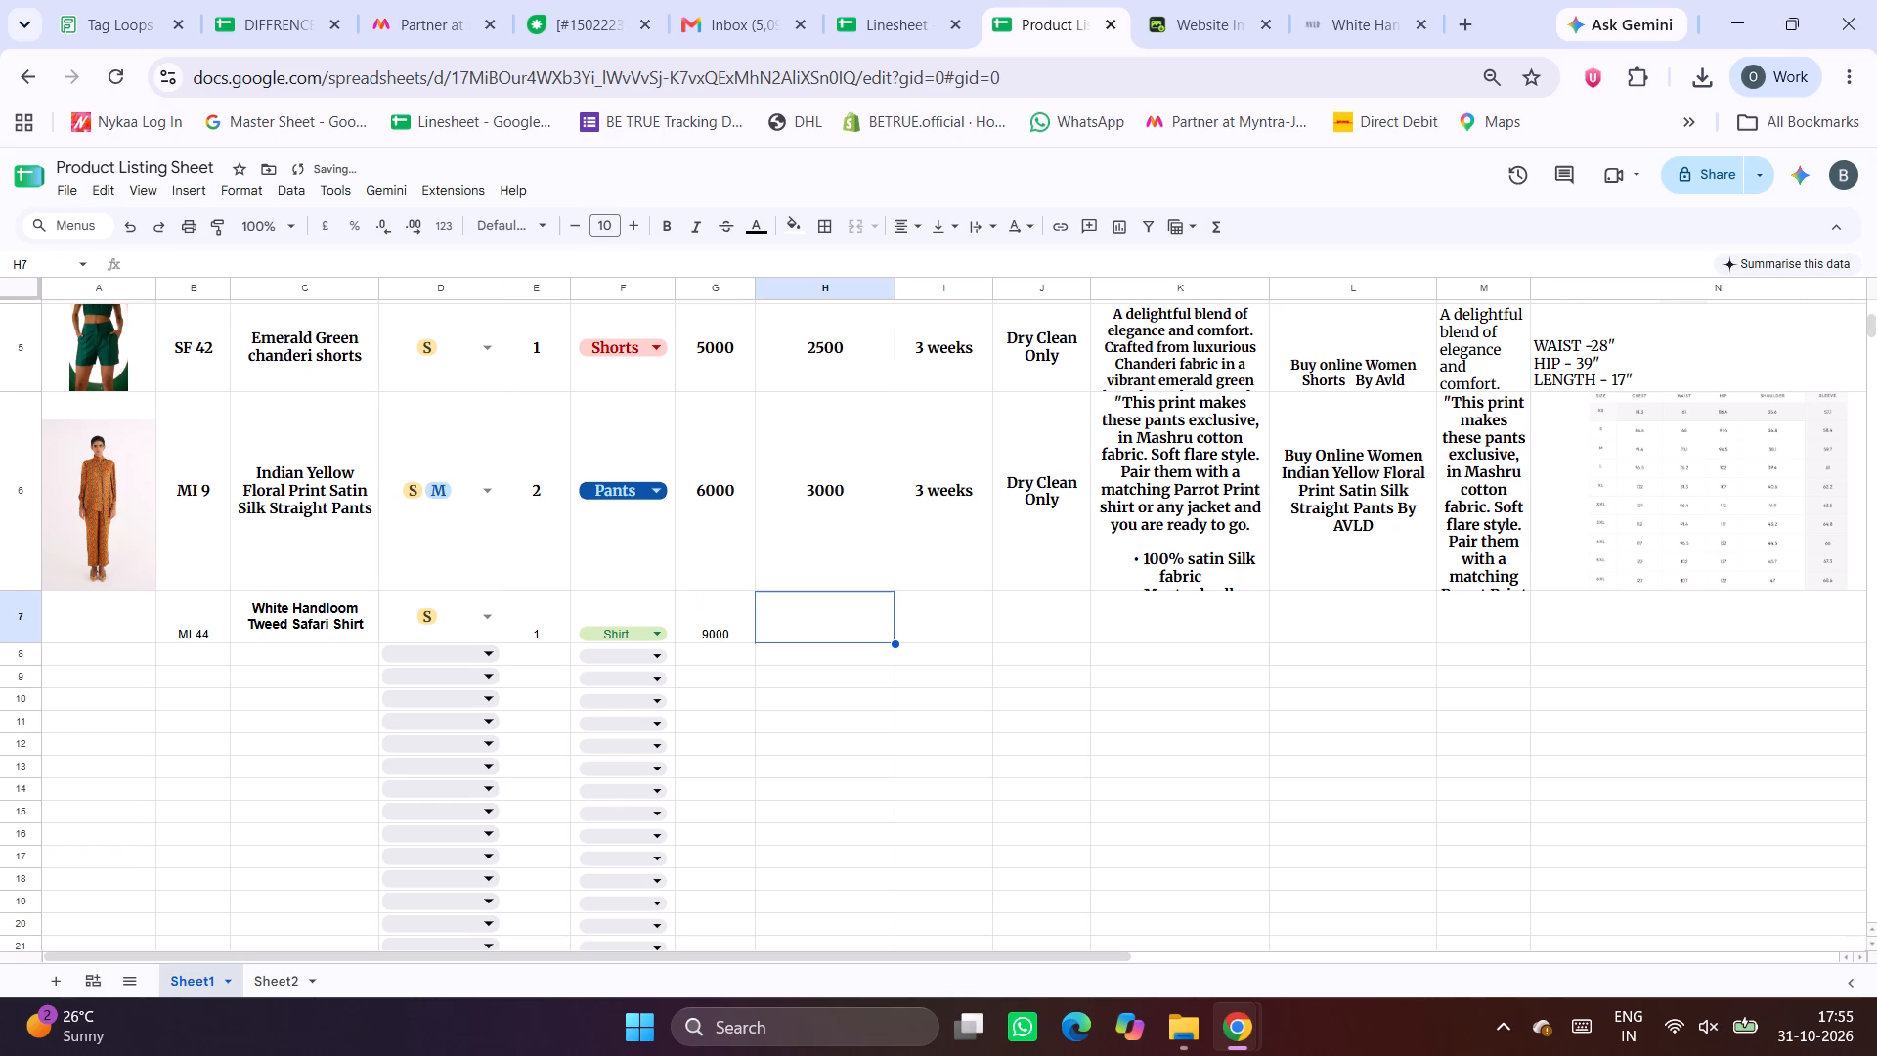
pyautogui.write('4500')
pyautogui.press('Tab')
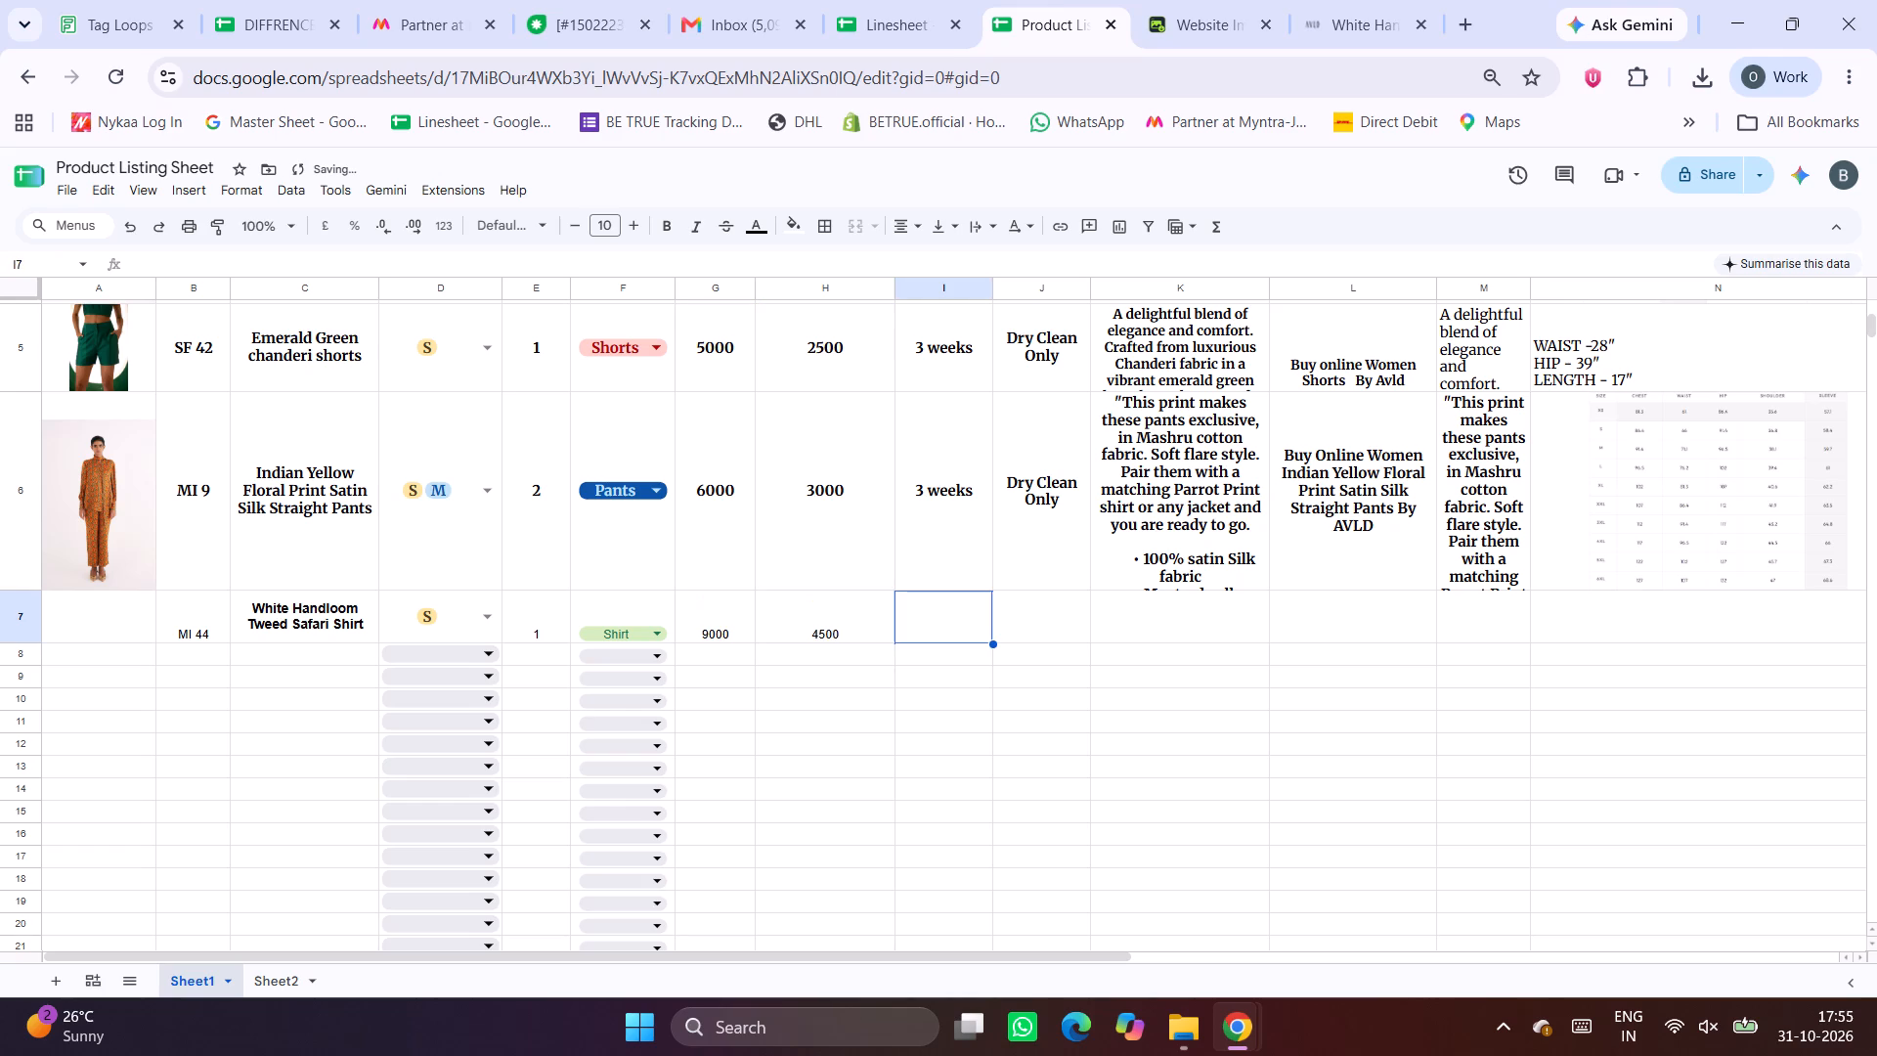
# Check MI 44's dispatch and care details in the Linesheet, then copy 3 weeks and Dry Clean Only from row 6 into I7:J7.
pyautogui.click(873, 0)
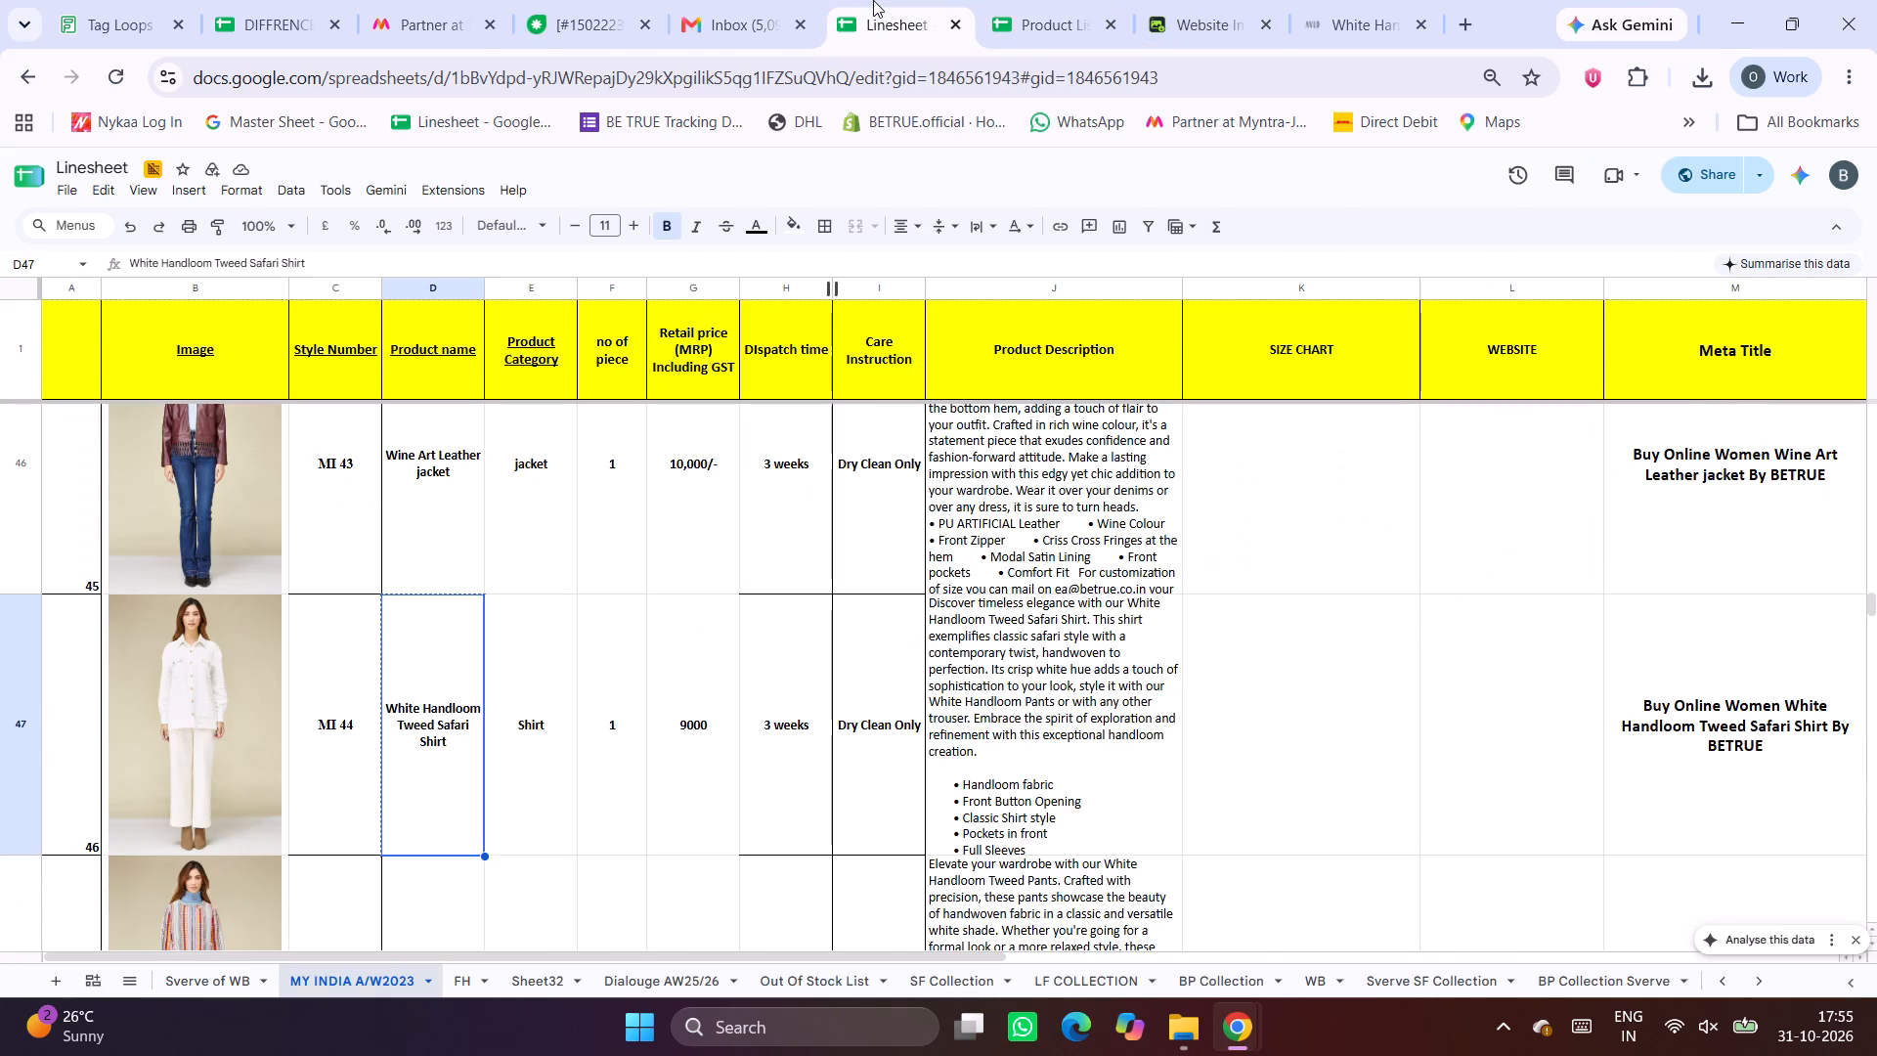
pyautogui.click(1115, 0)
pyautogui.moveTo(969, 500); pyautogui.dragTo(1010, 496)
pyautogui.hotkey('ctrl', 'c')
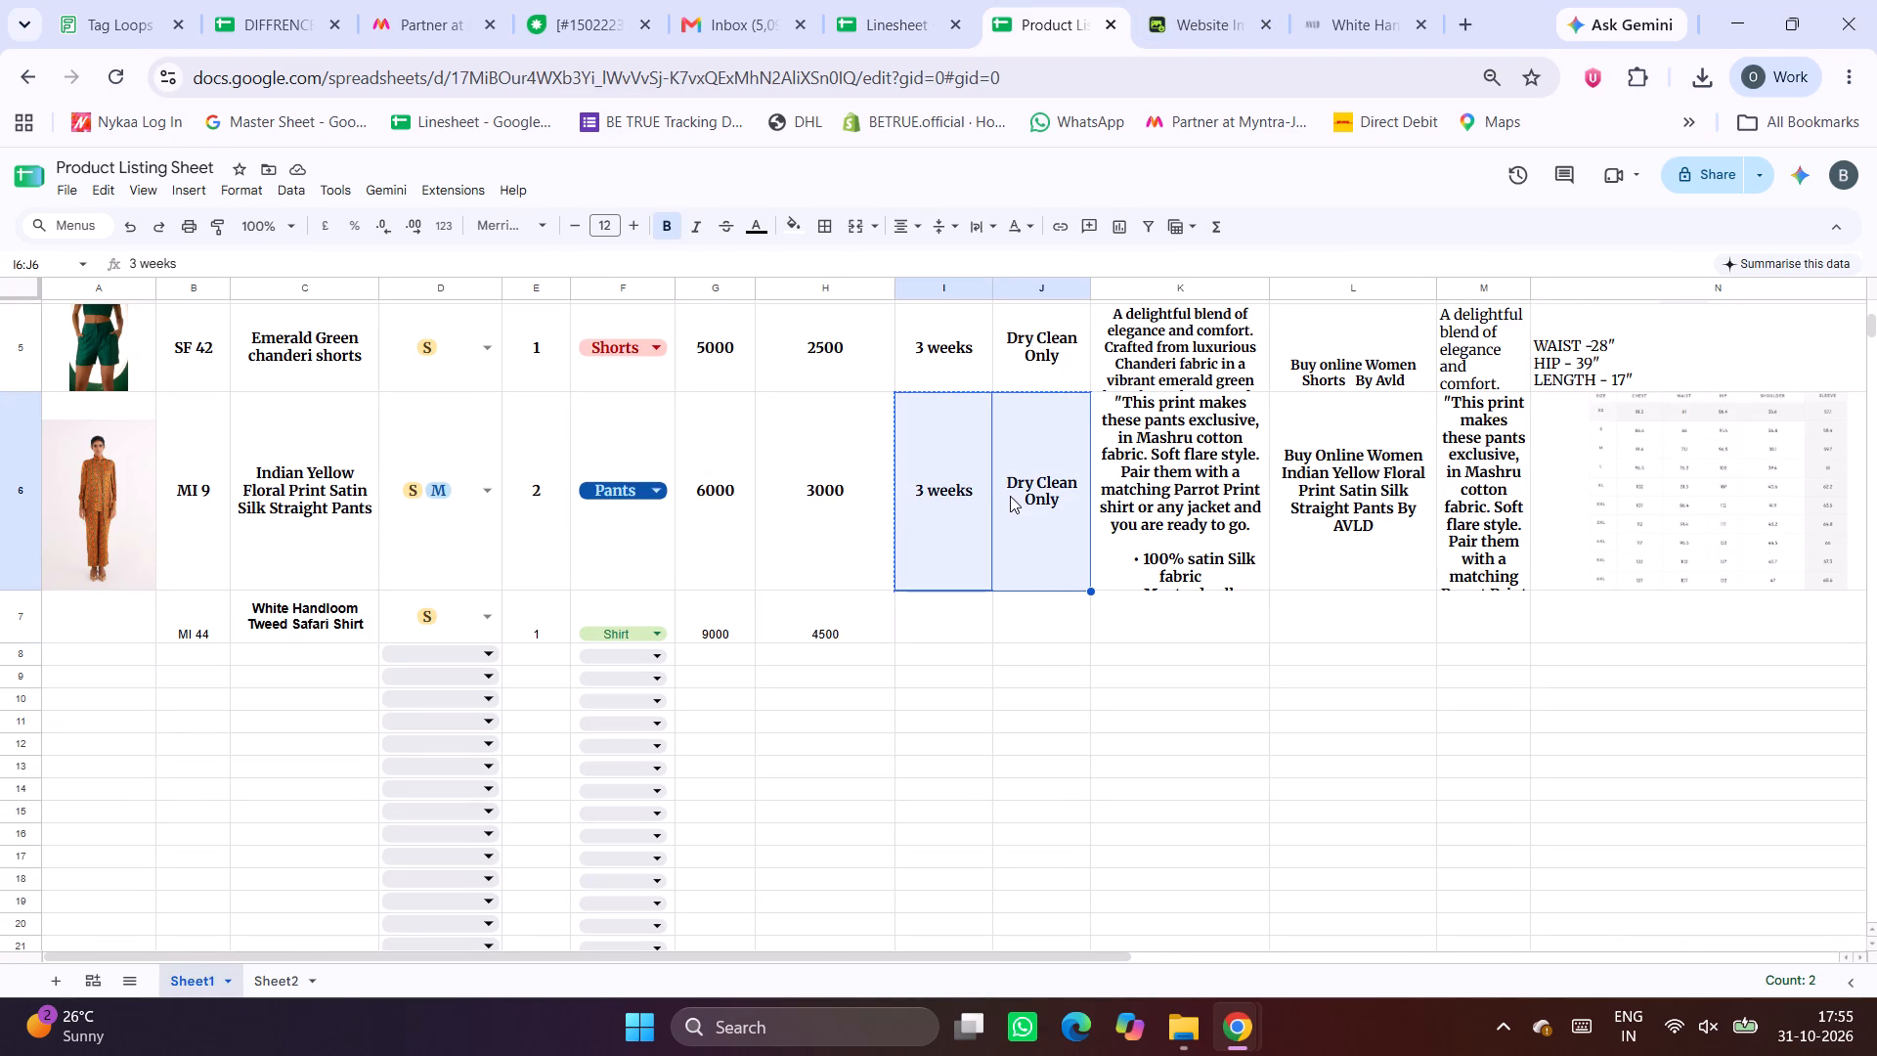
pyautogui.click(945, 619)
pyautogui.hotkey('ctrl', 'v')
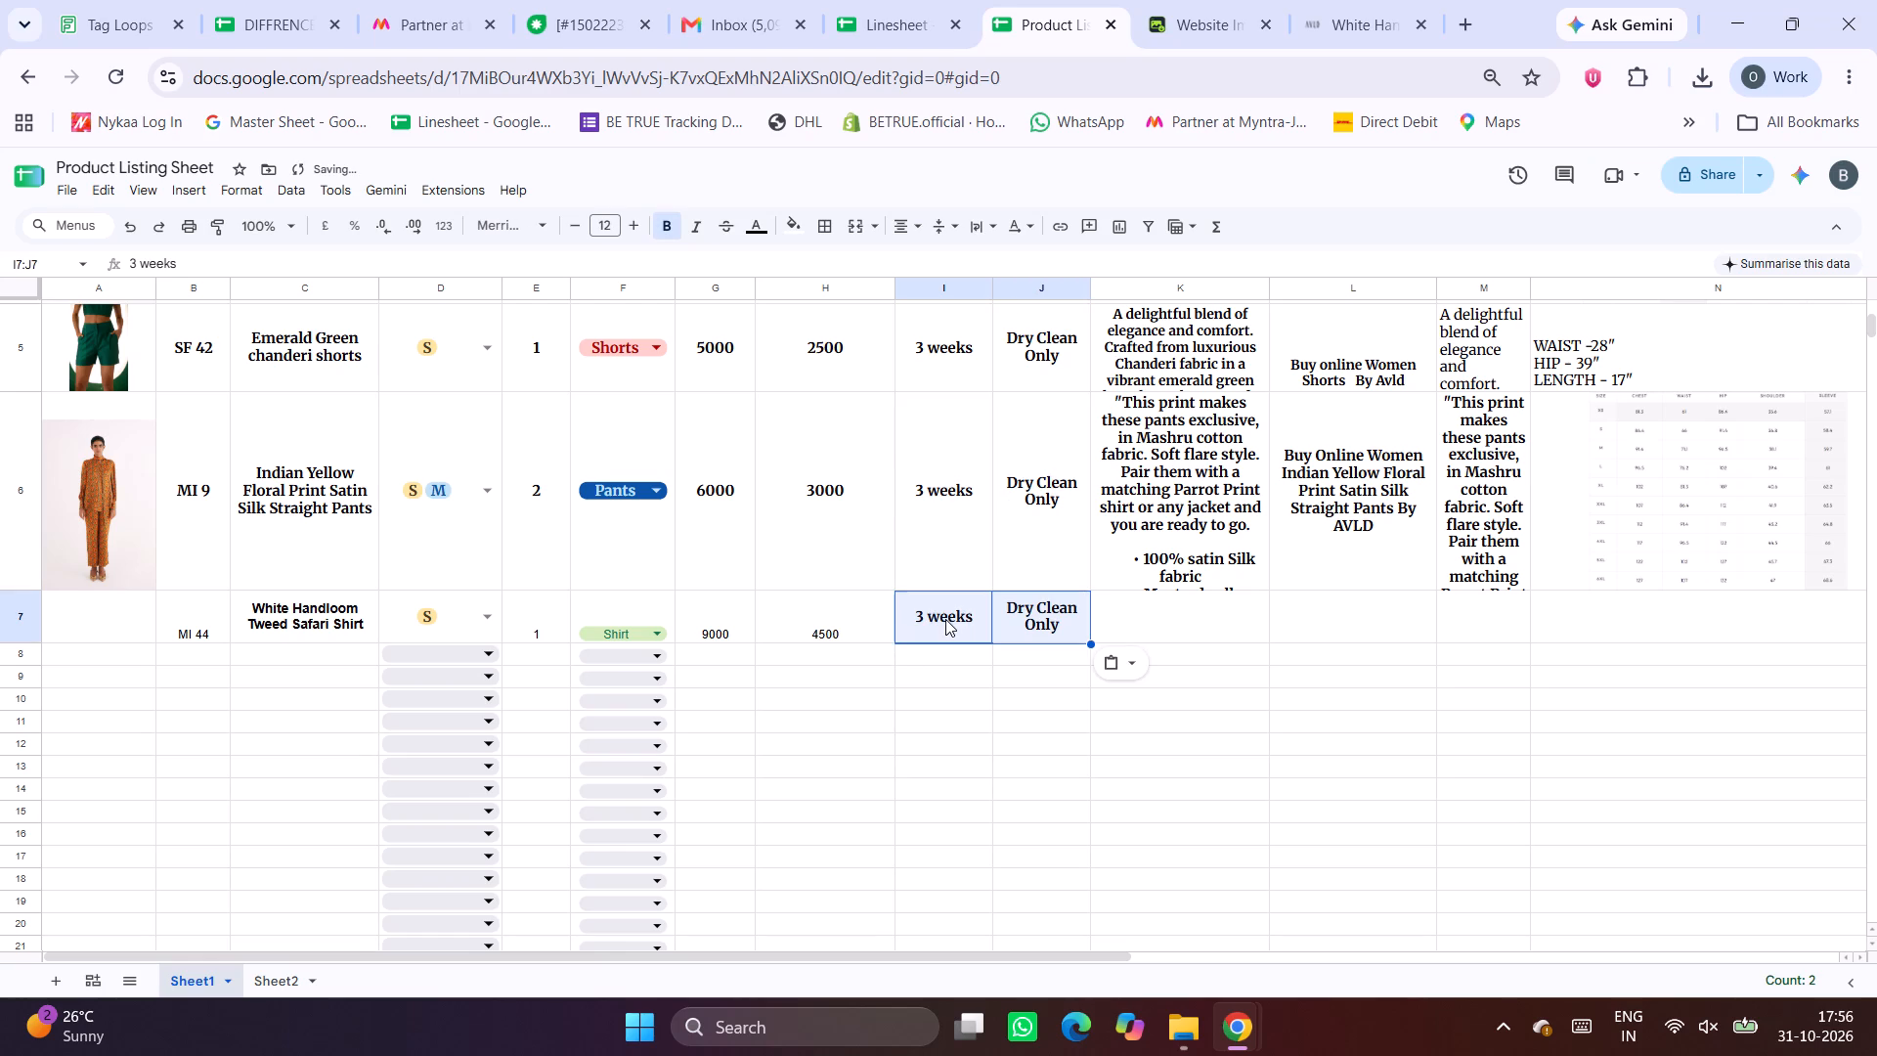
# Copy MI 44's product description from the Linesheet and paste it as text into K7 of the Product Listing Sheet.
pyautogui.click(1176, 601)
pyautogui.click(860, 0)
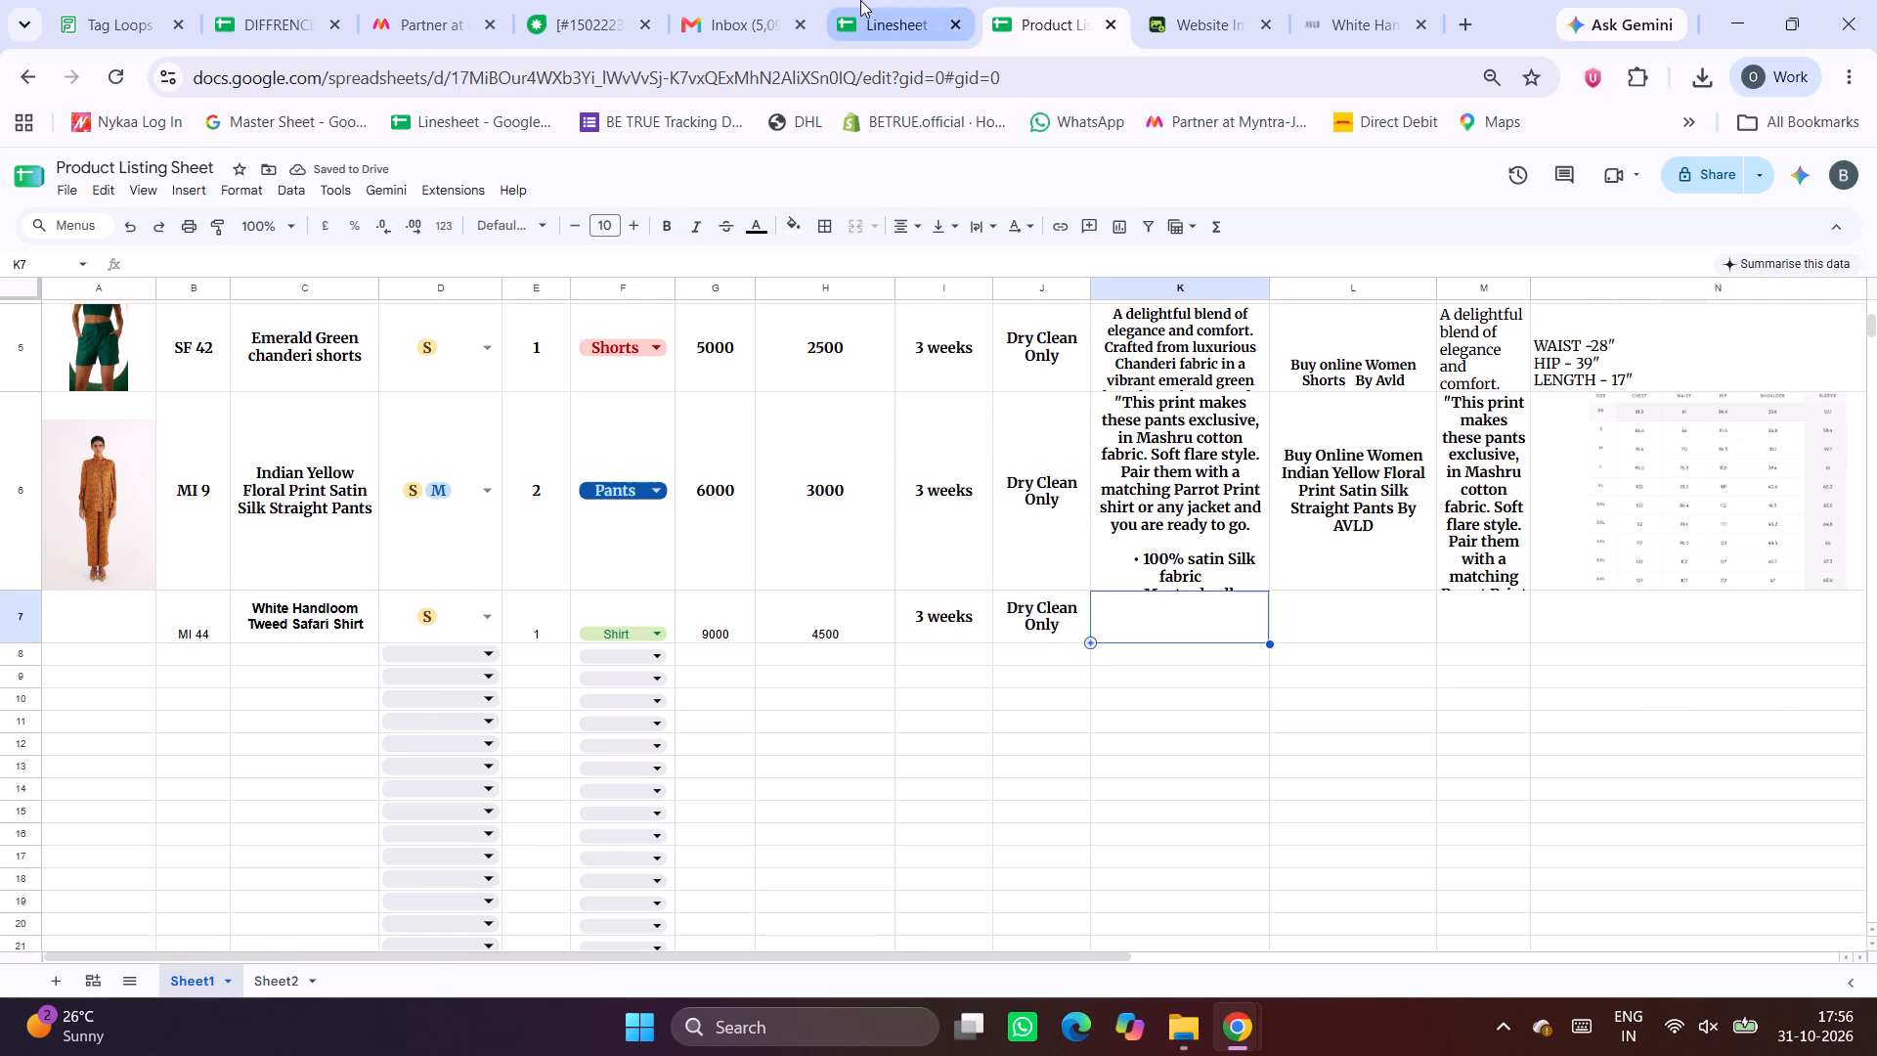
pyautogui.click(1063, 705)
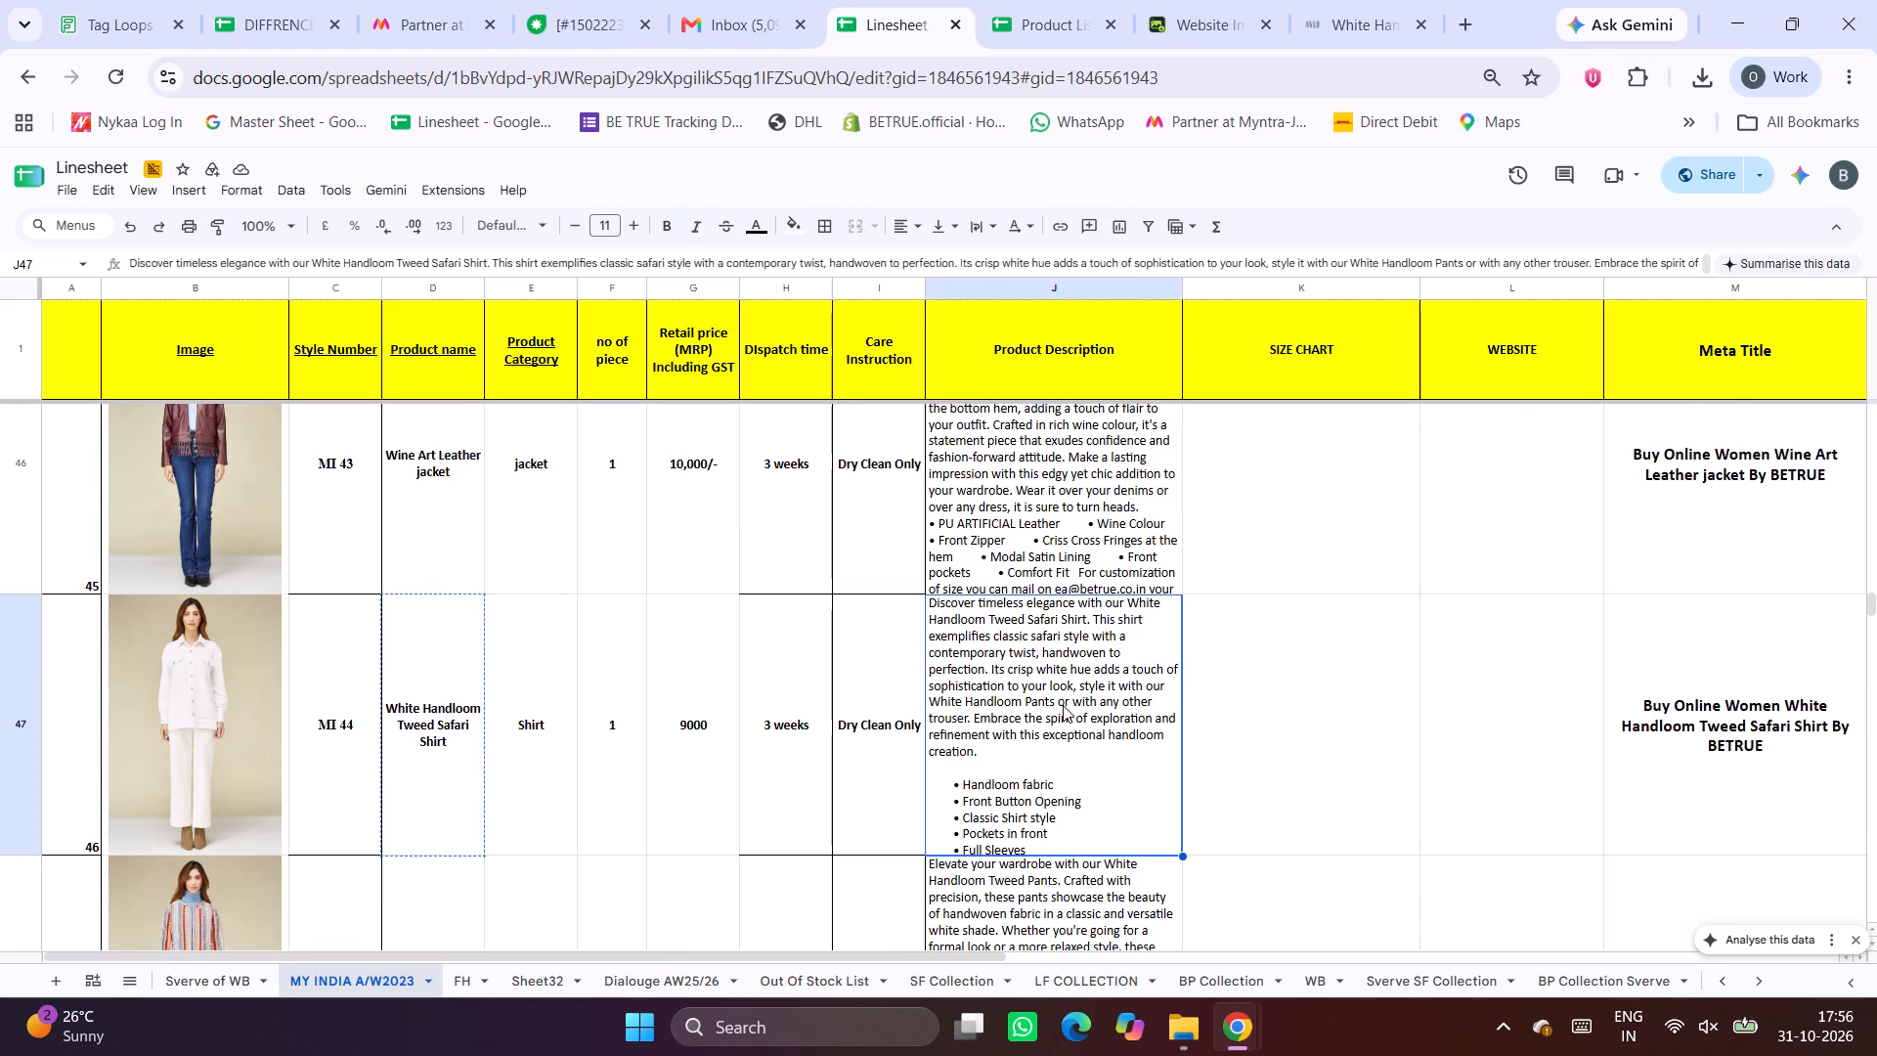
pyautogui.hotkey('ctrl', 'c')
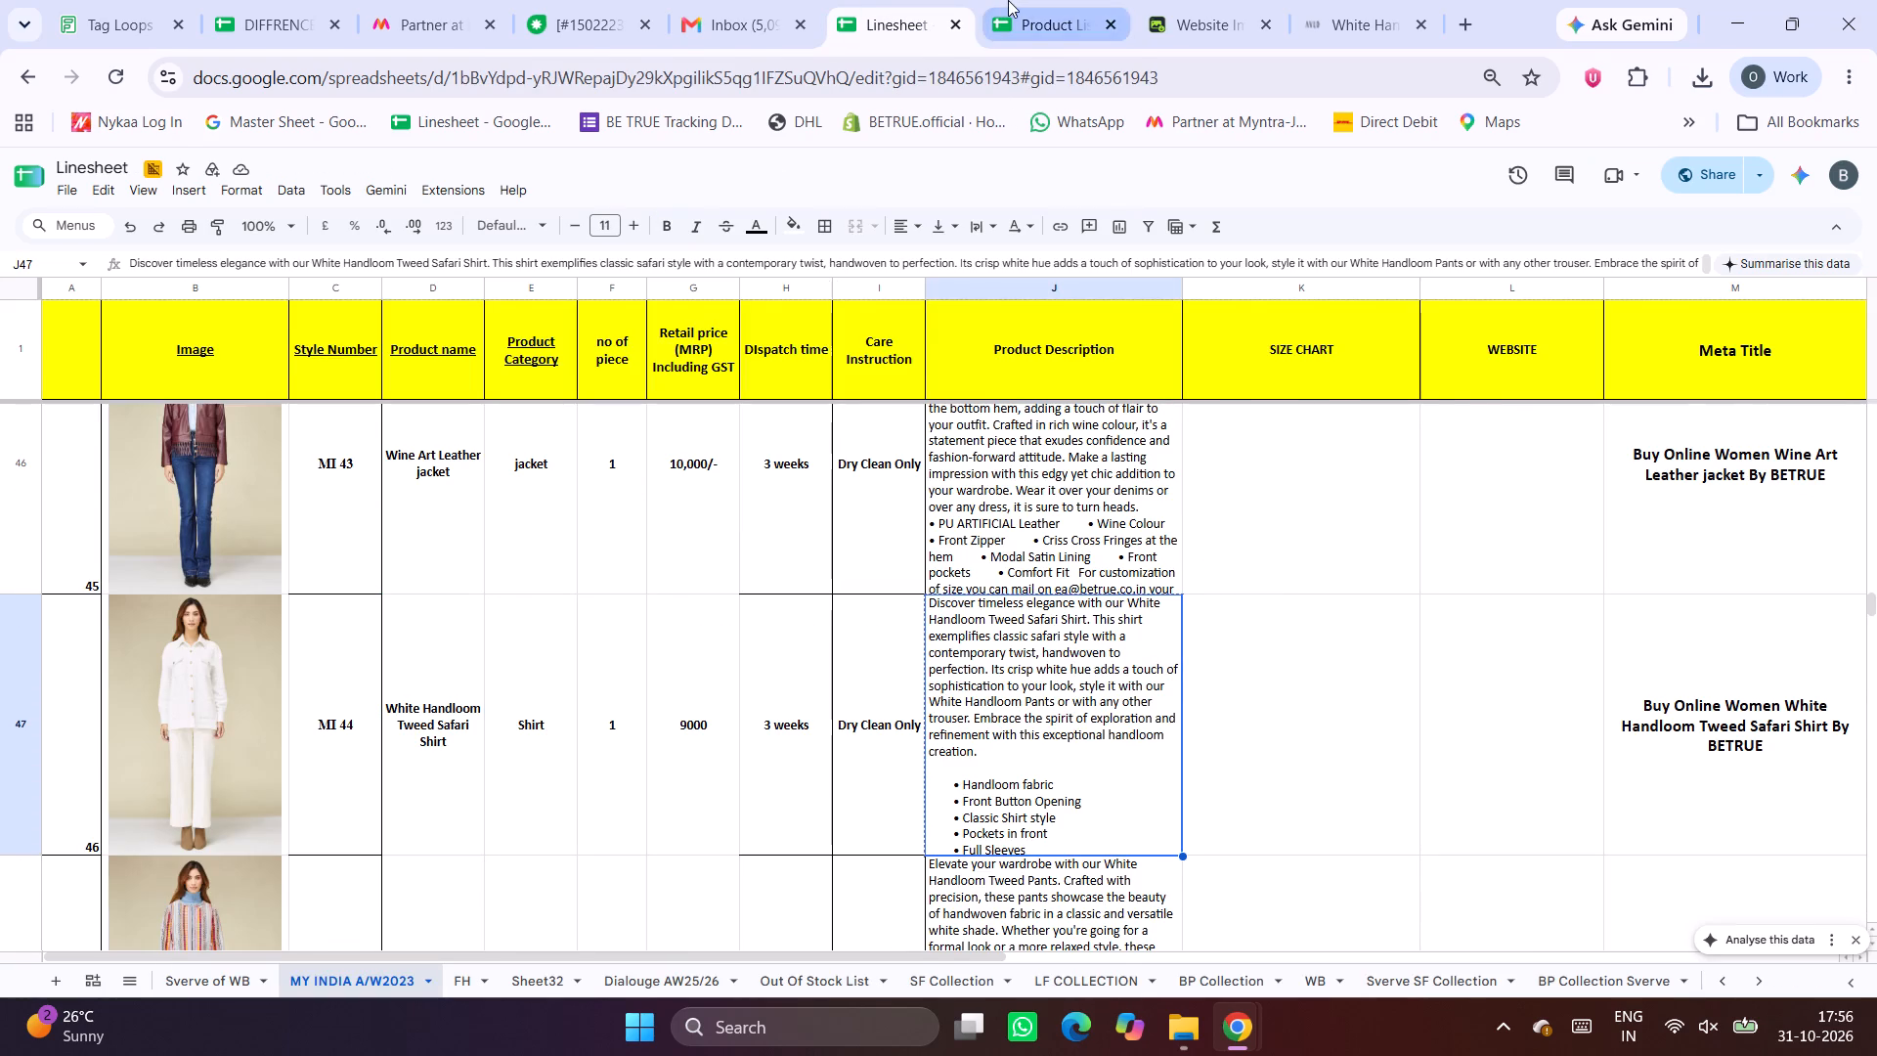
pyautogui.click(1008, 0)
pyautogui.click(724, 268)
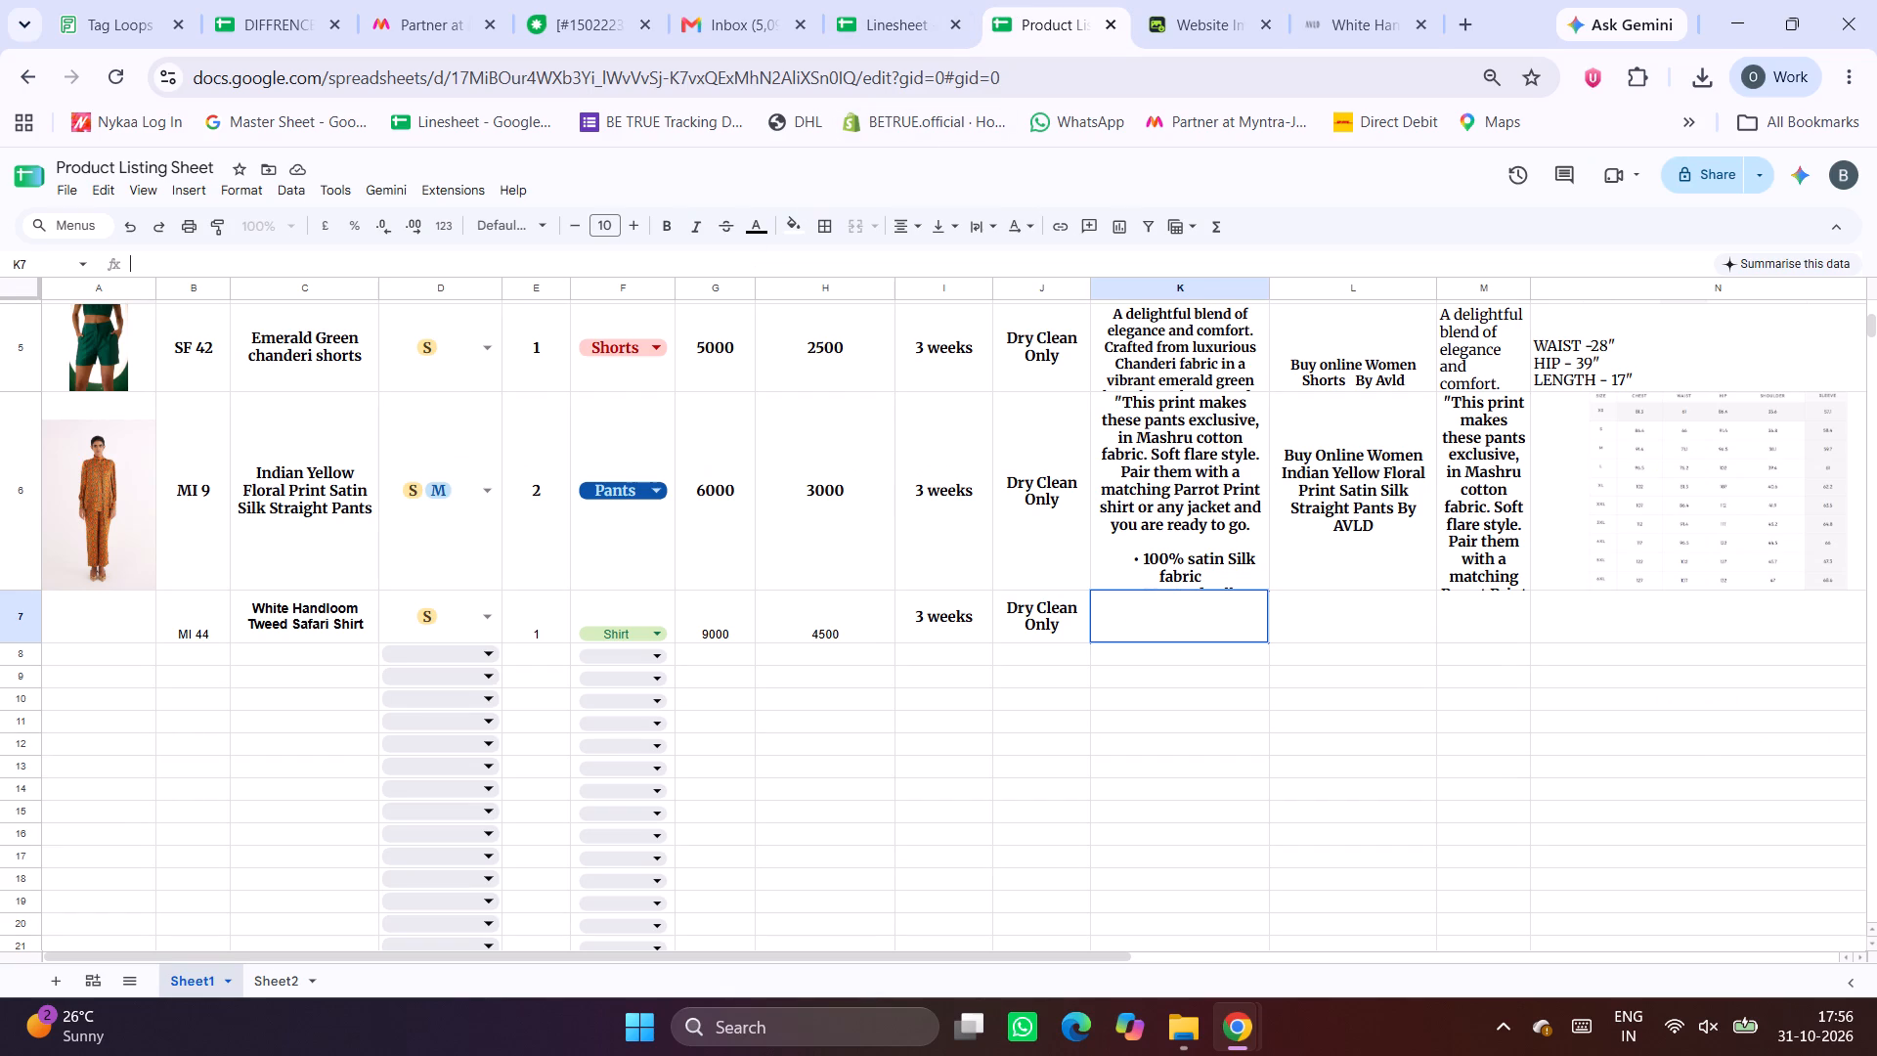
pyautogui.hotkey('ctrl', 'v')
pyautogui.click(804, 784)
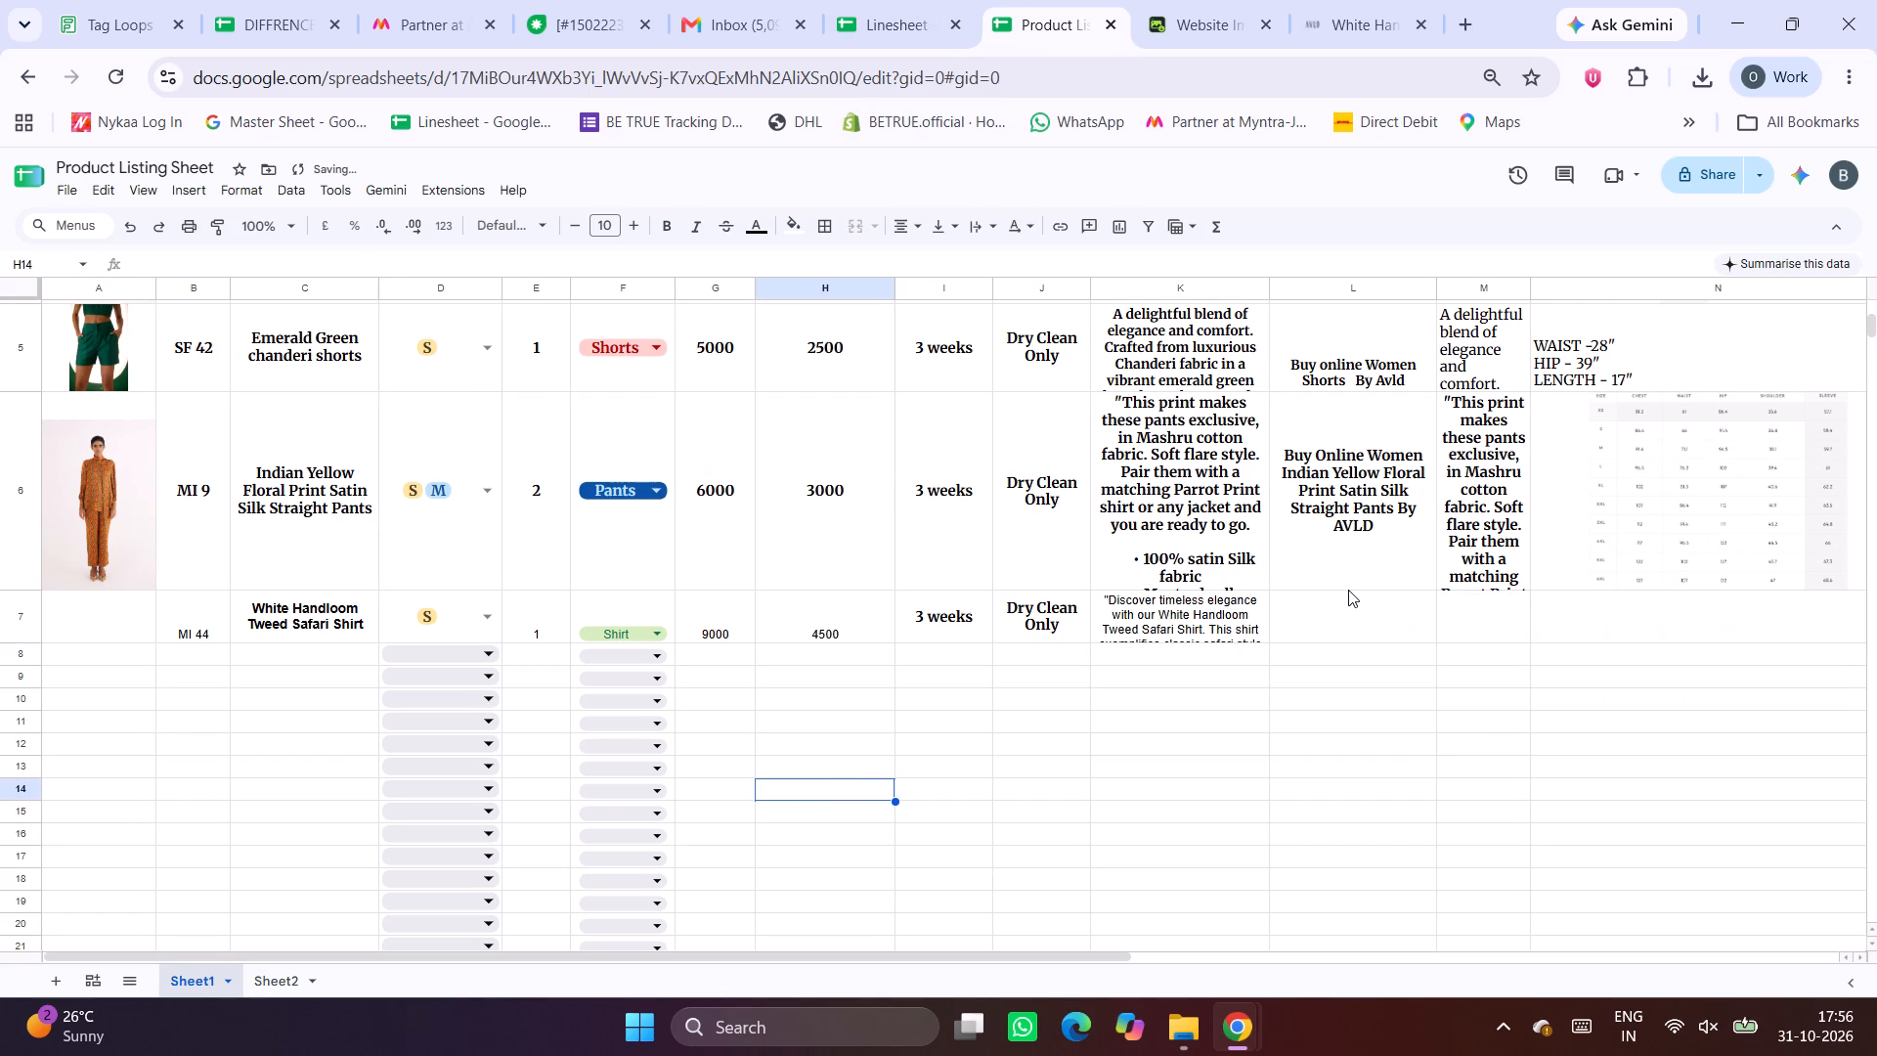
# Copy MI 44's meta title cell from the Linesheet into L7 of the Product Listing Sheet.
pyautogui.click(1348, 590)
pyautogui.click(1316, 622)
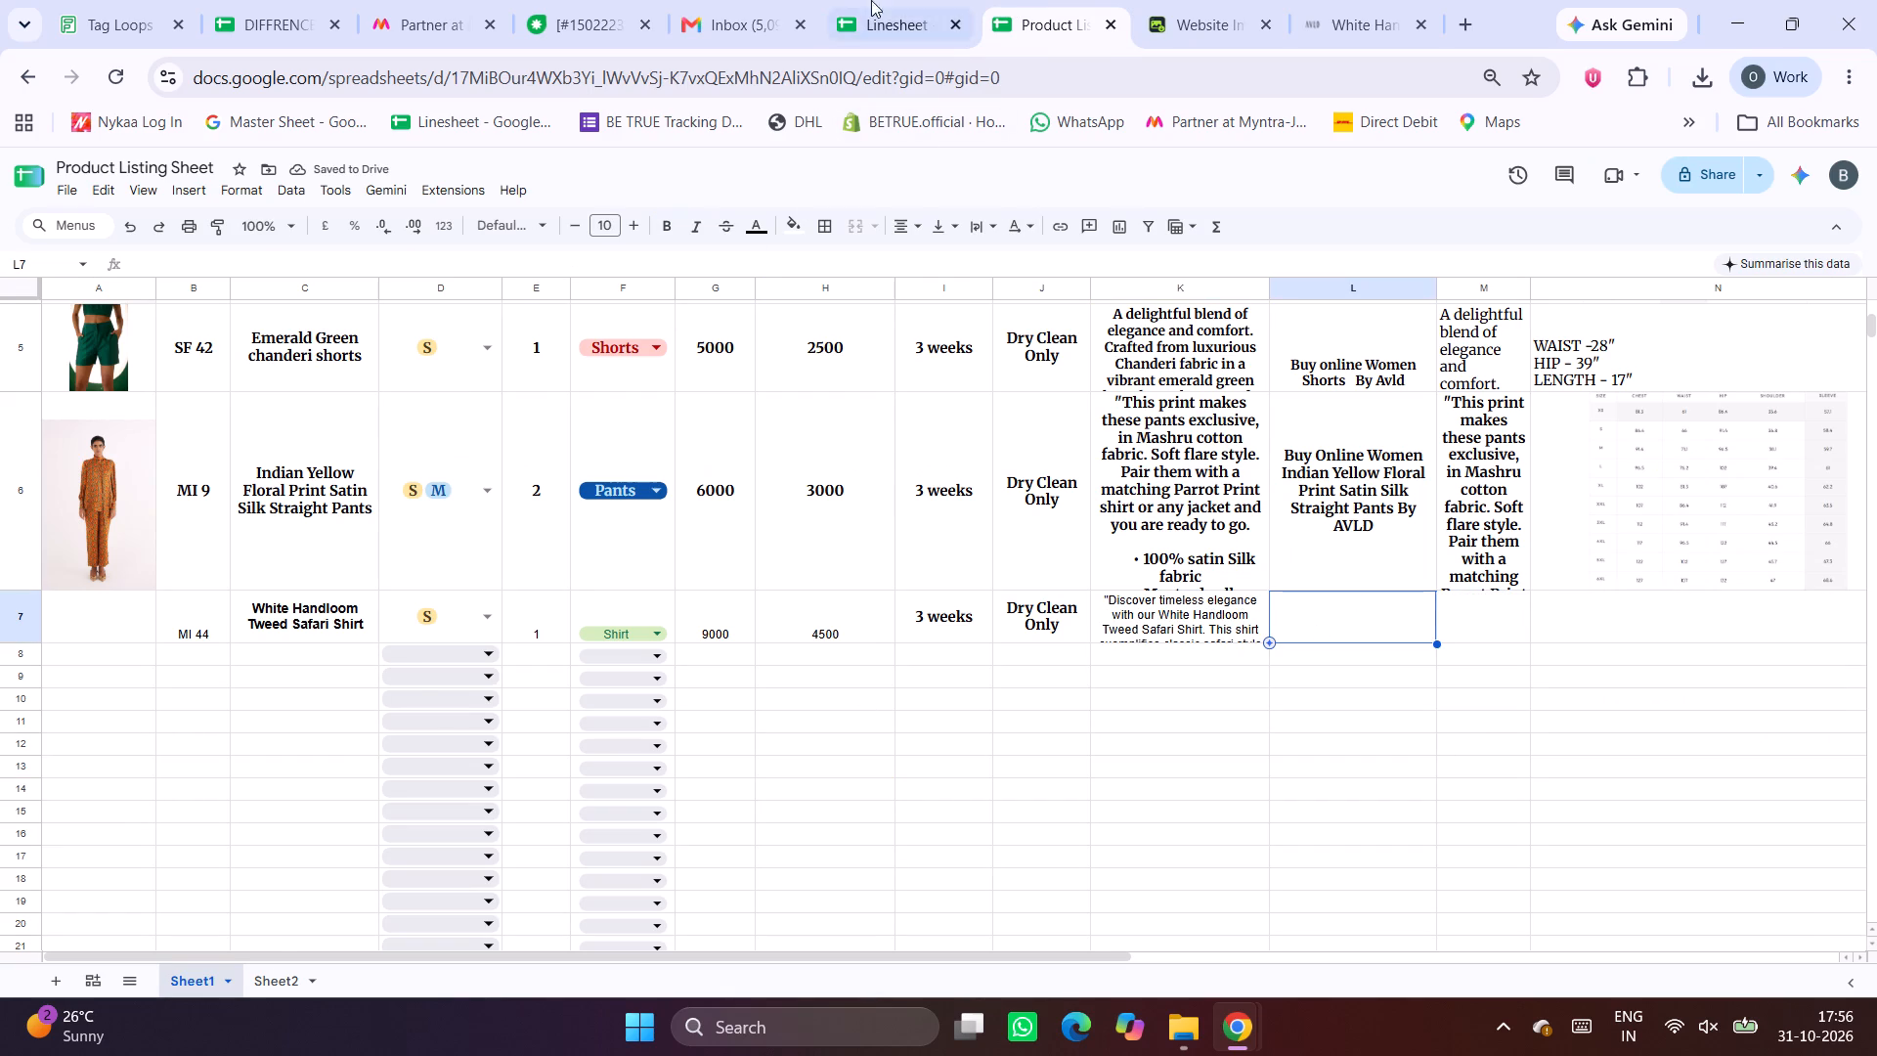
pyautogui.click(838, 0)
pyautogui.hscroll(-1, 1304, 724)
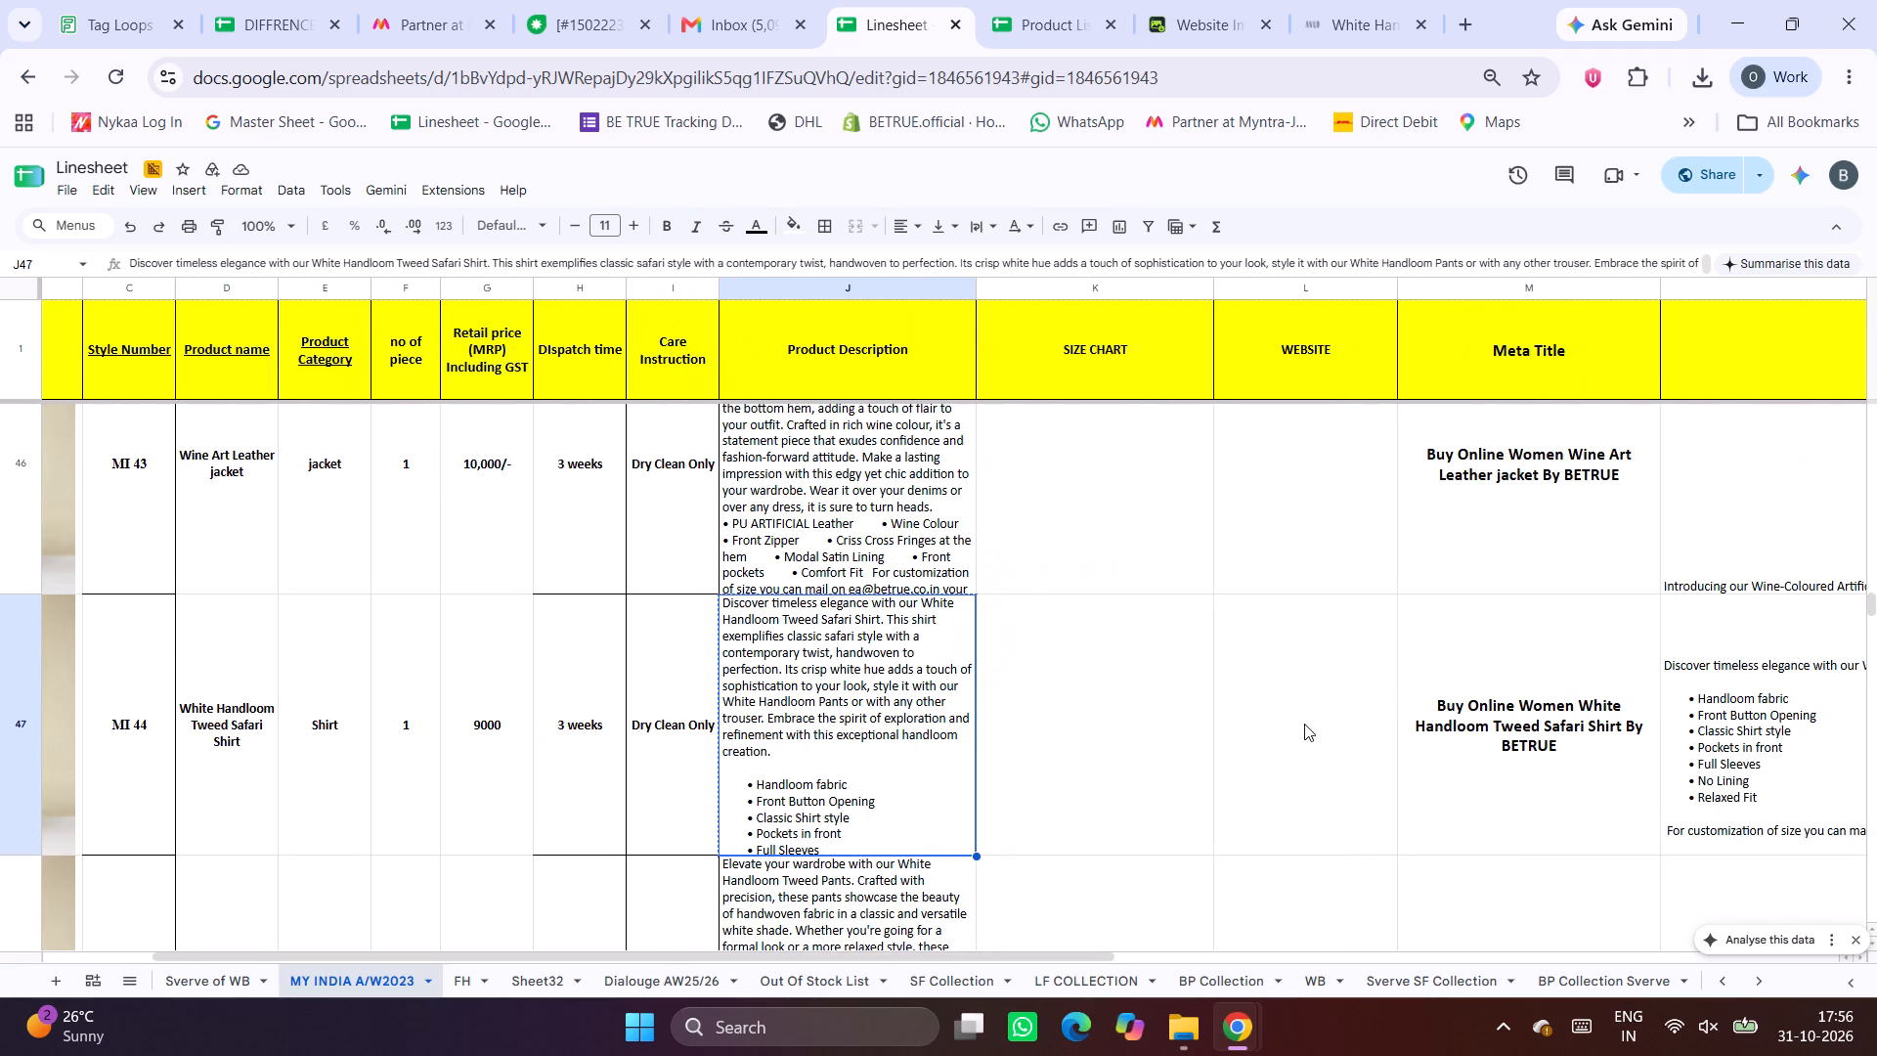
pyautogui.click(1404, 721)
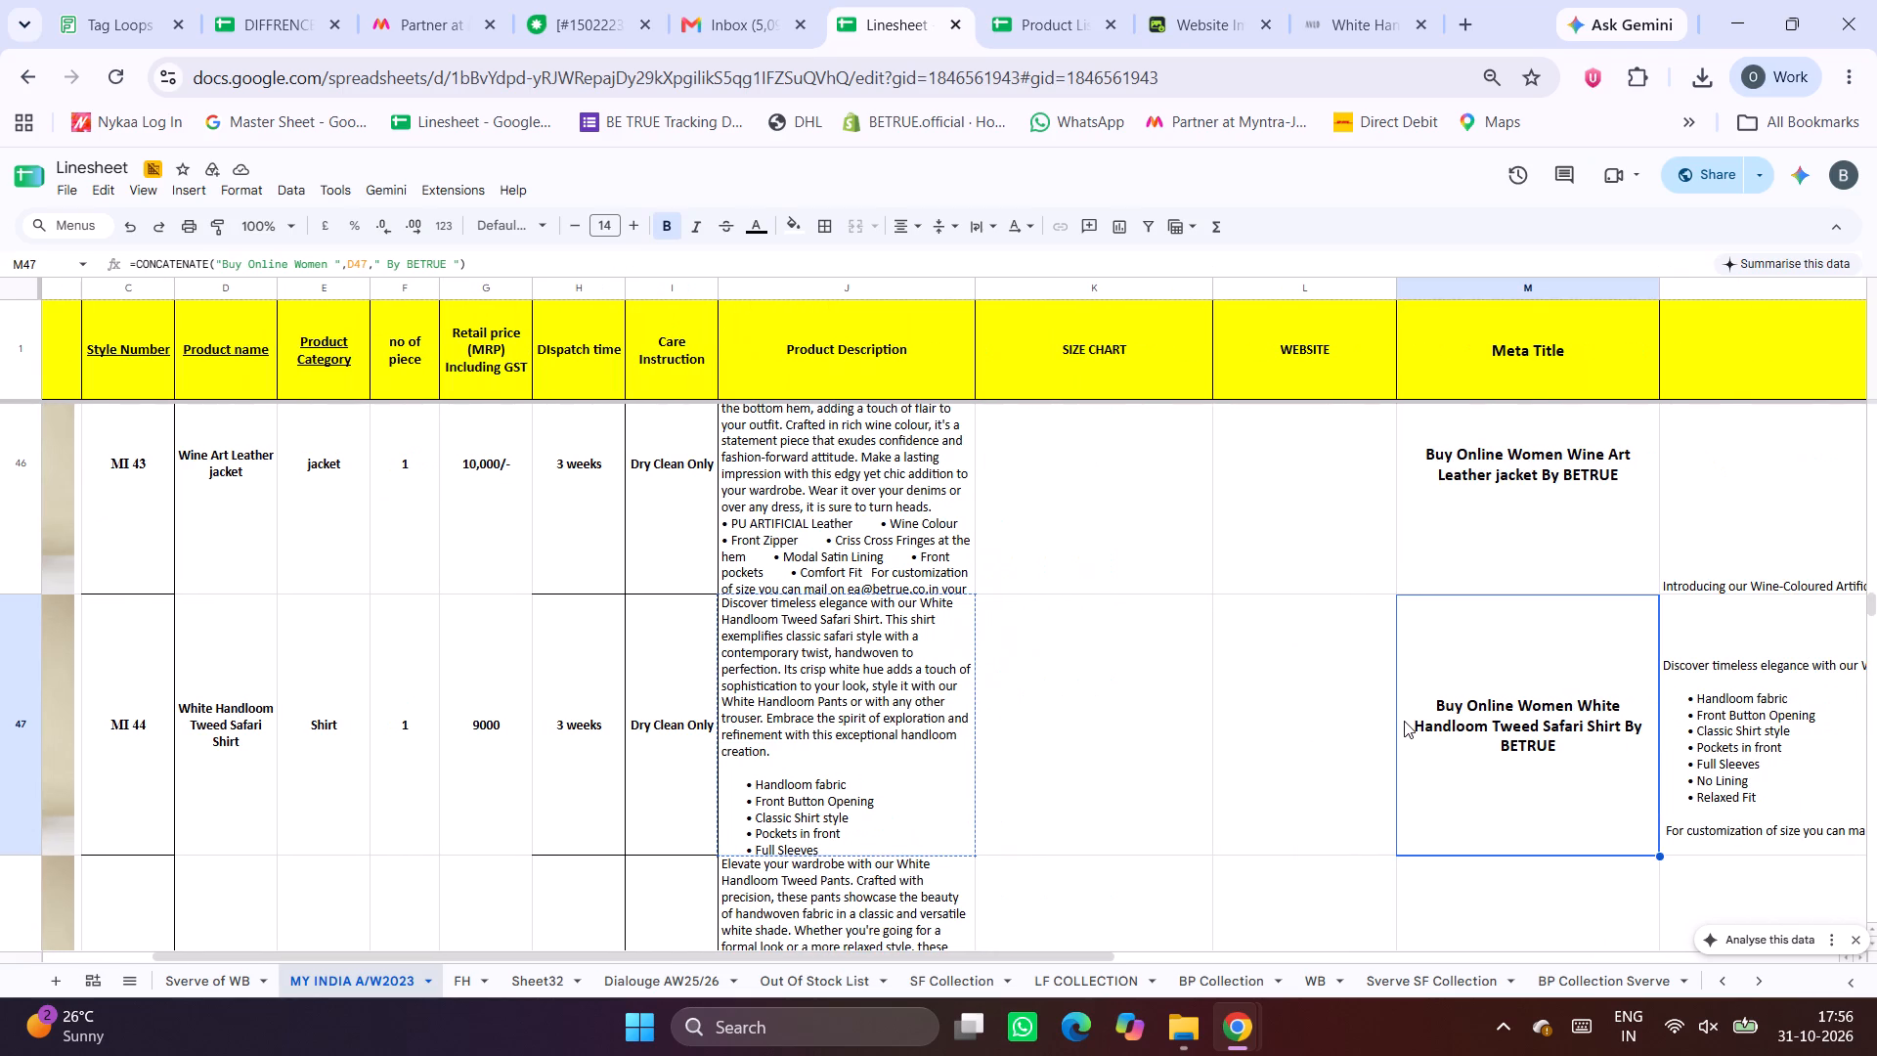
pyautogui.hotkey('ctrl', 'c')
pyautogui.click(1104, 0)
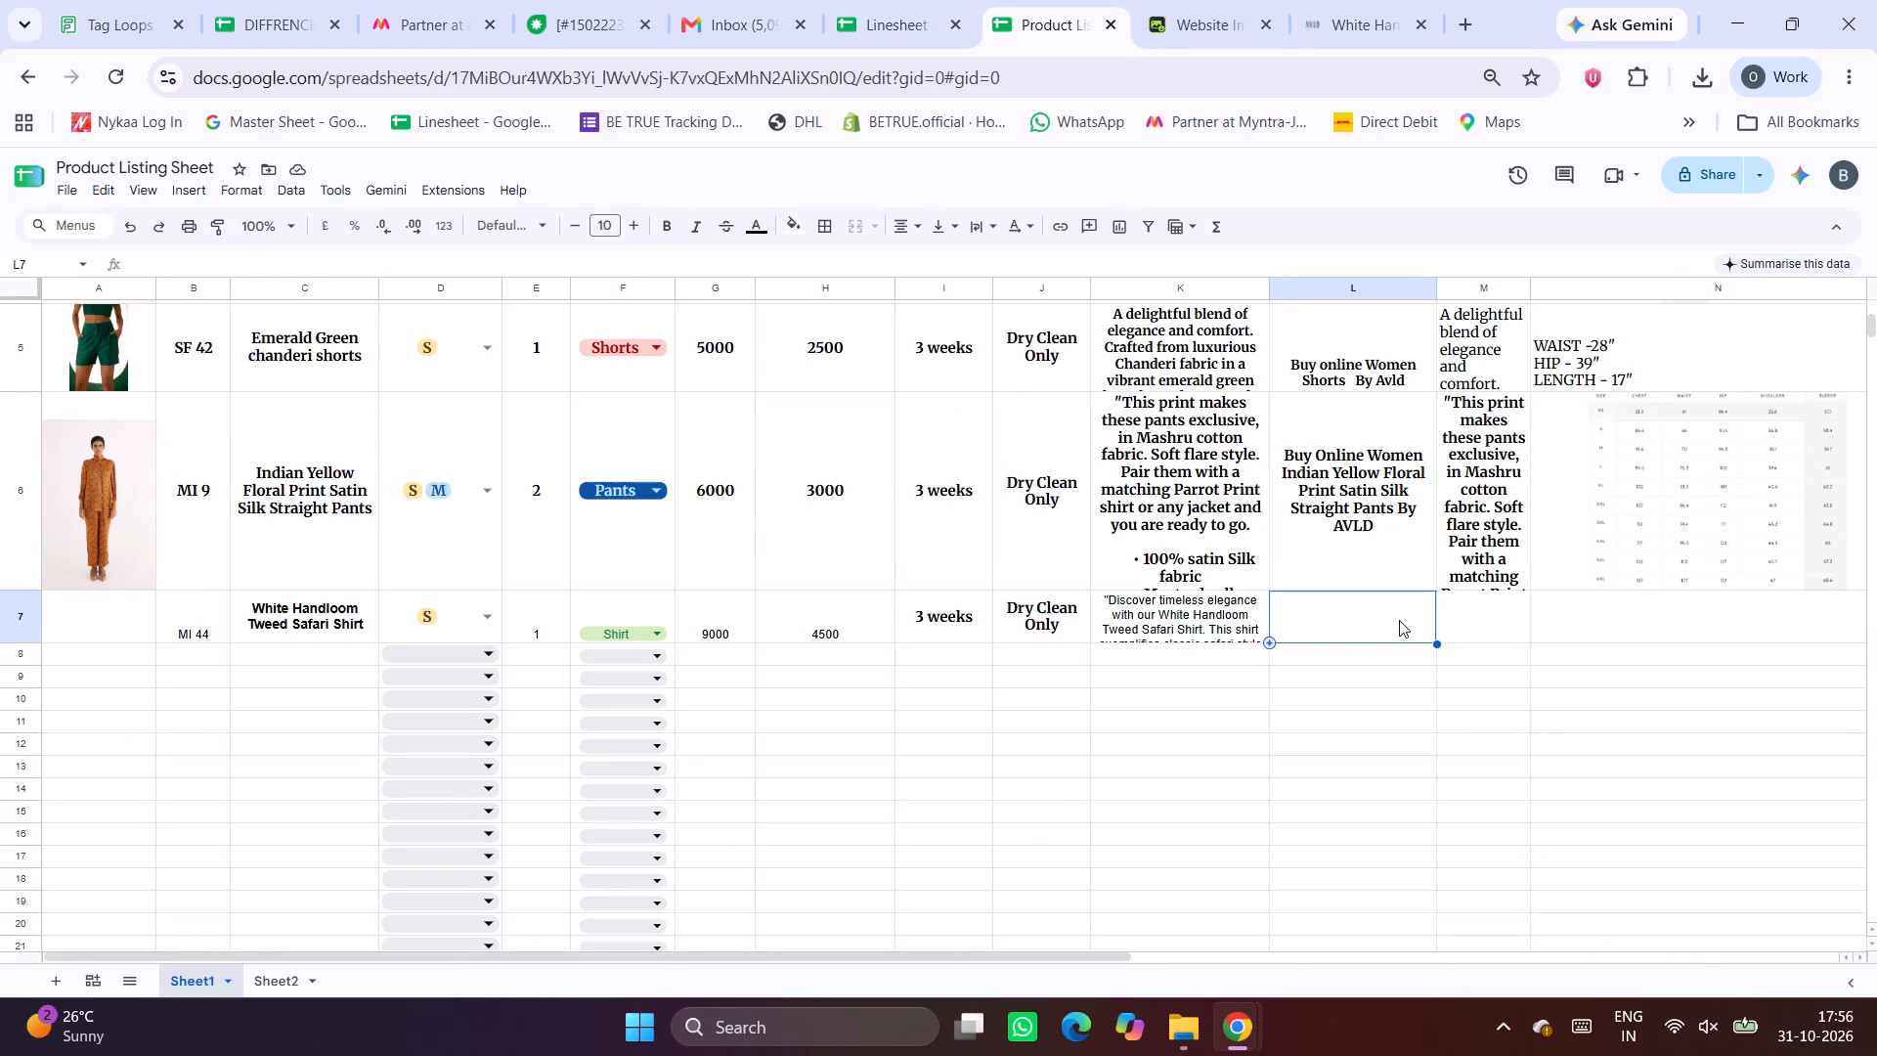
pyautogui.hotkey('ctrl', 'v')
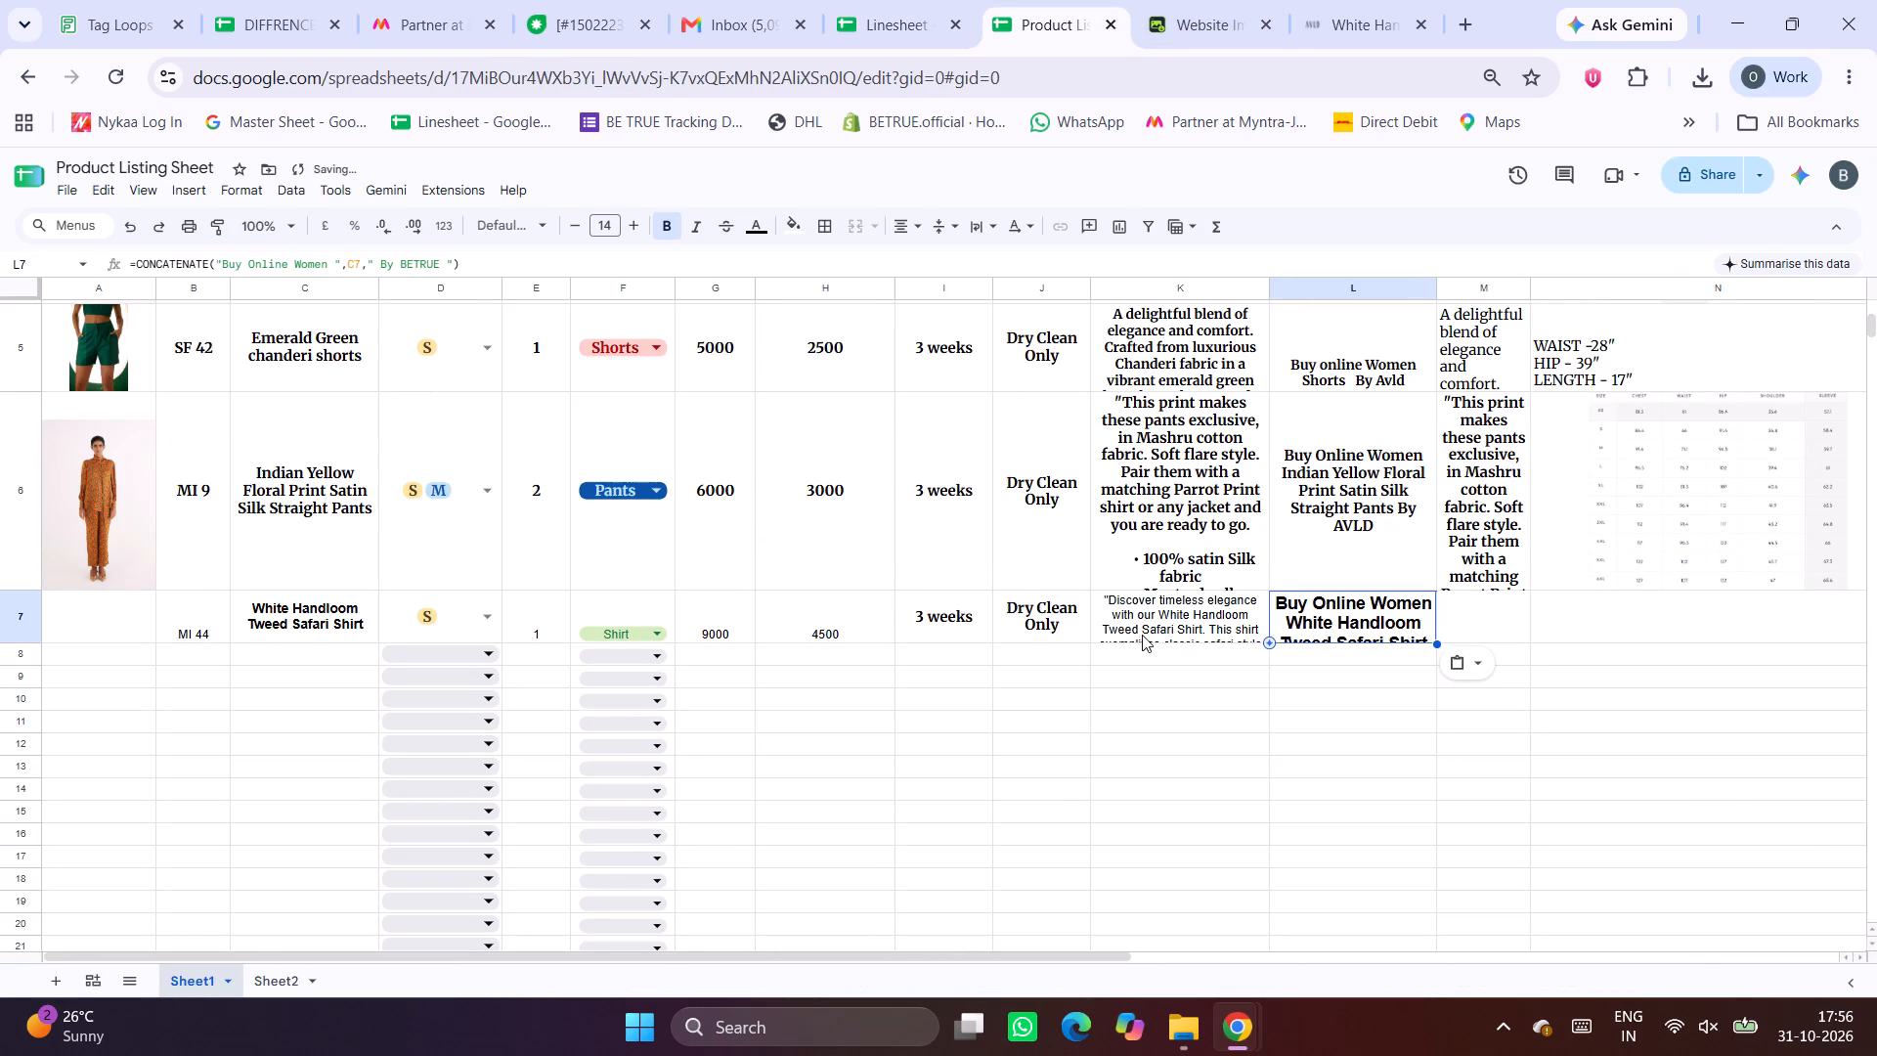
# Change the brand name in L7's meta title formula from BETRUE to AVLD, keeping the C7 reference.
pyautogui.doubleClick(428, 264)
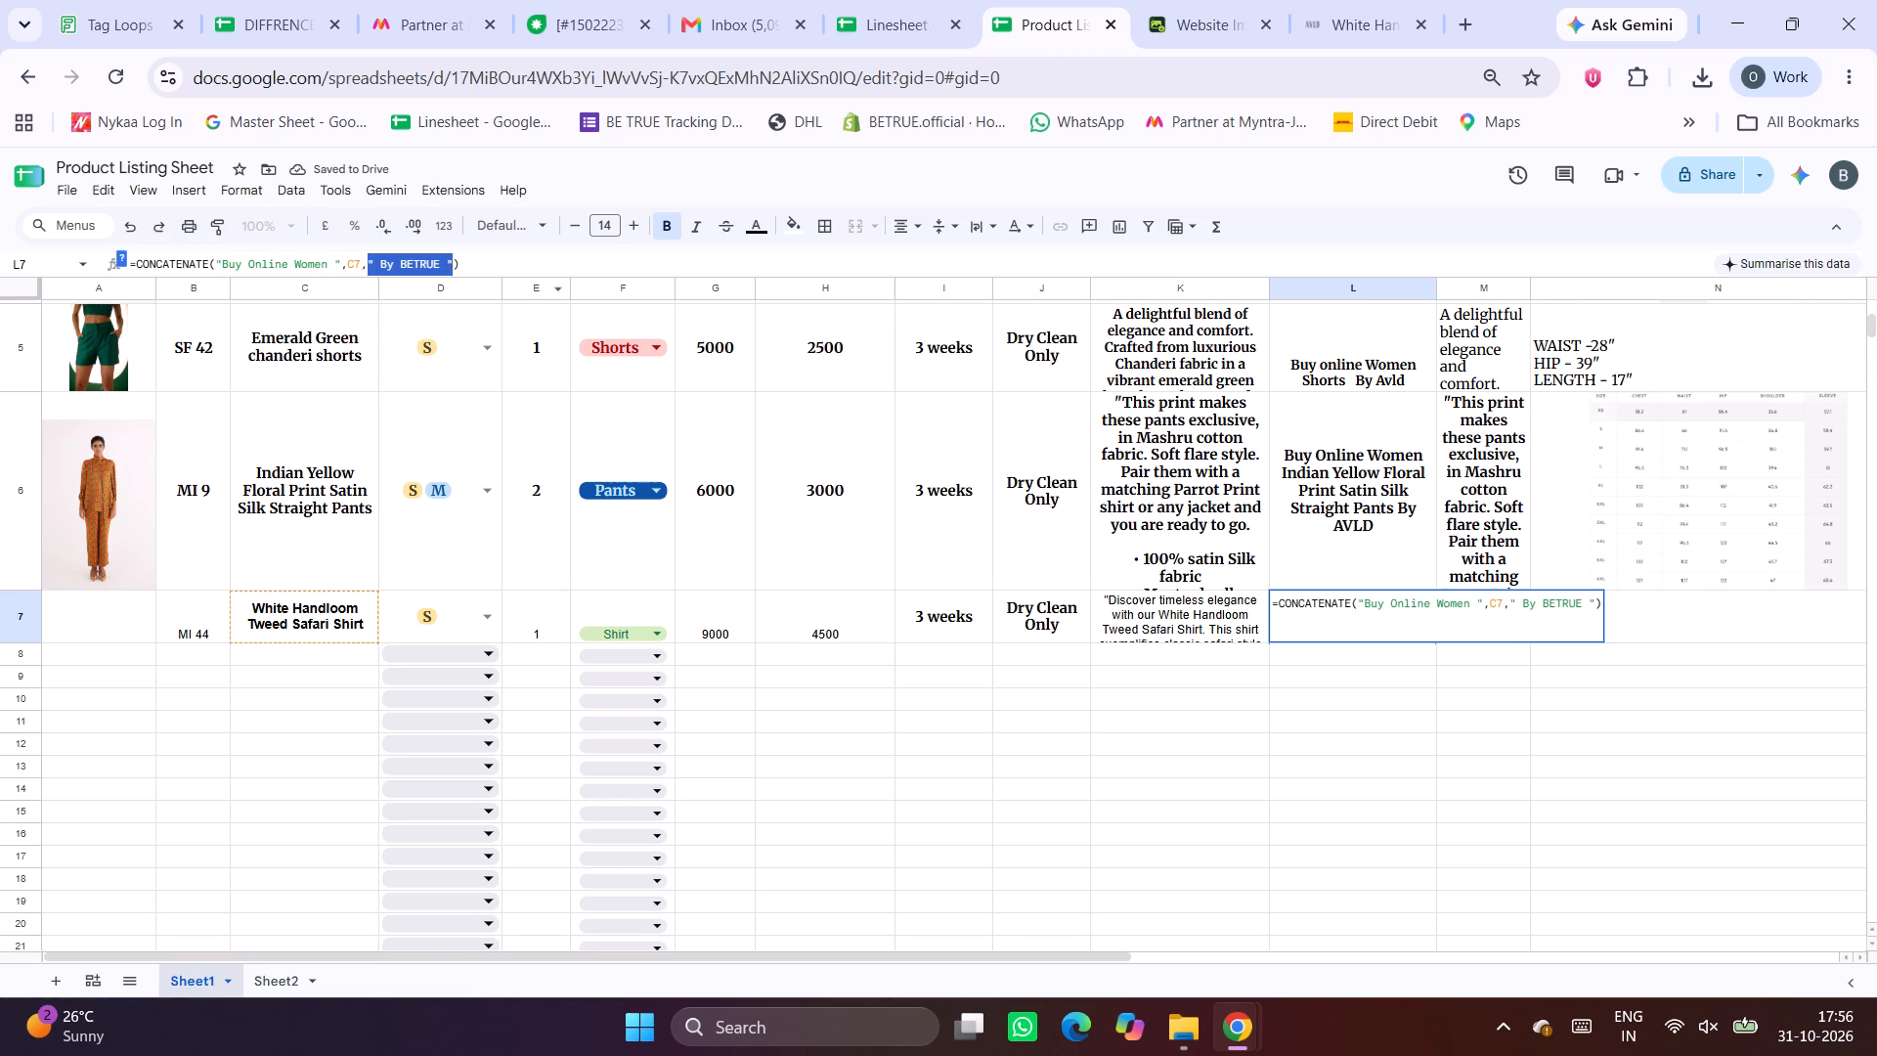
pyautogui.click(428, 264)
pyautogui.press('BackSpace')
pyautogui.press('Delete')
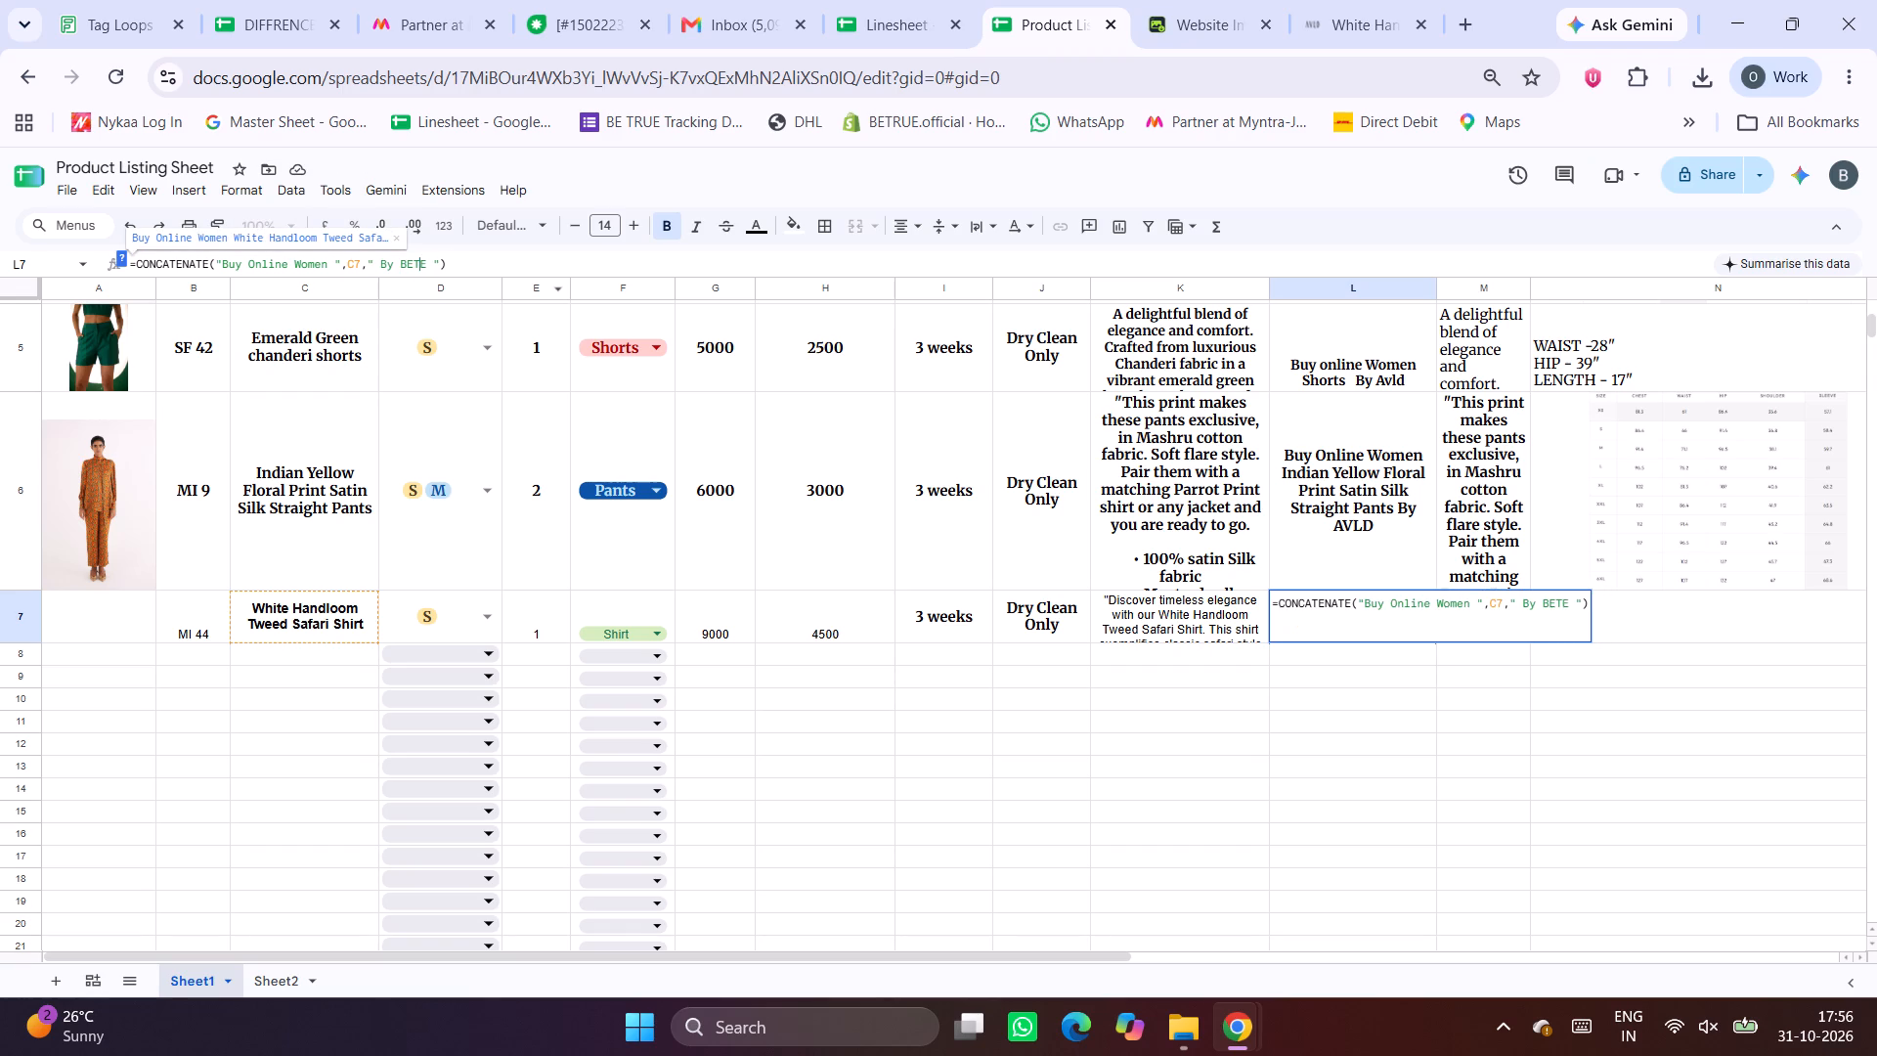
pyautogui.press('BackSpace')
pyautogui.press('BackSpace')
pyautogui.press('Delete')
pyautogui.press('BackSpace')
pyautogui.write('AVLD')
pyautogui.click(1168, 803)
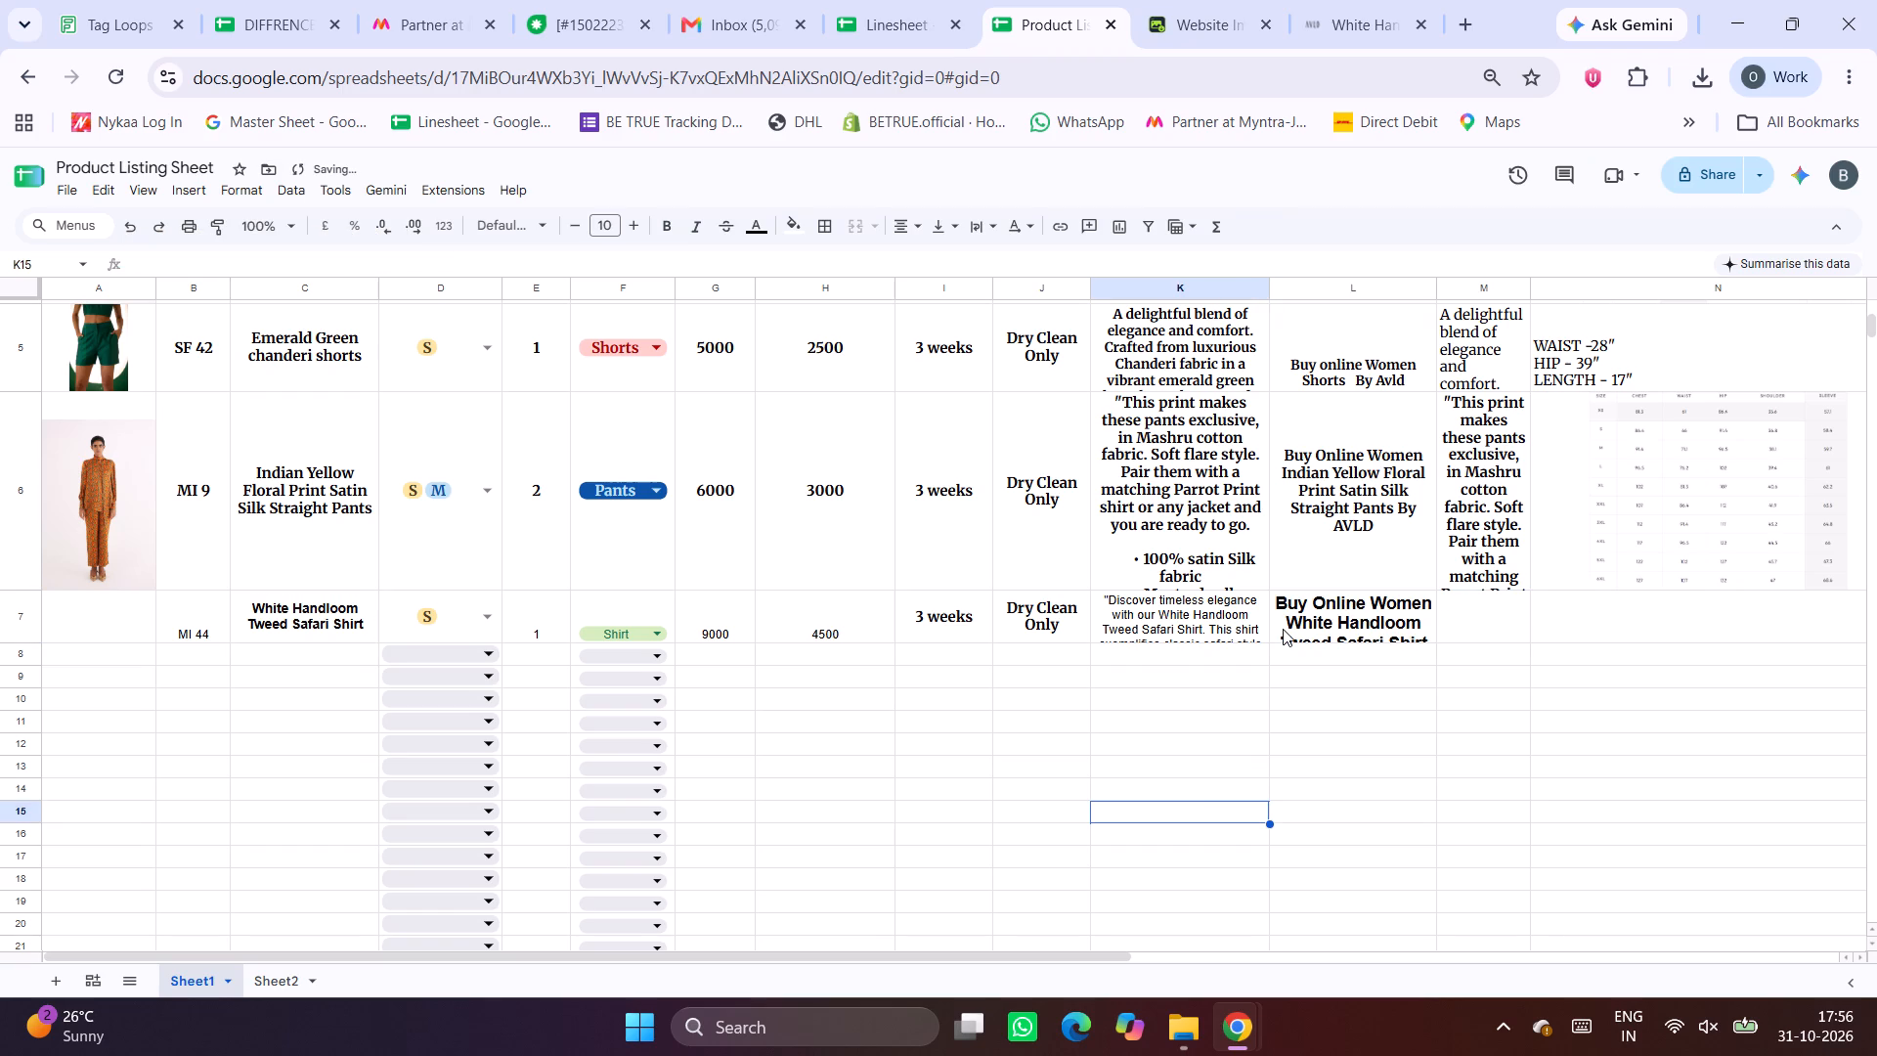
pyautogui.click(1283, 629)
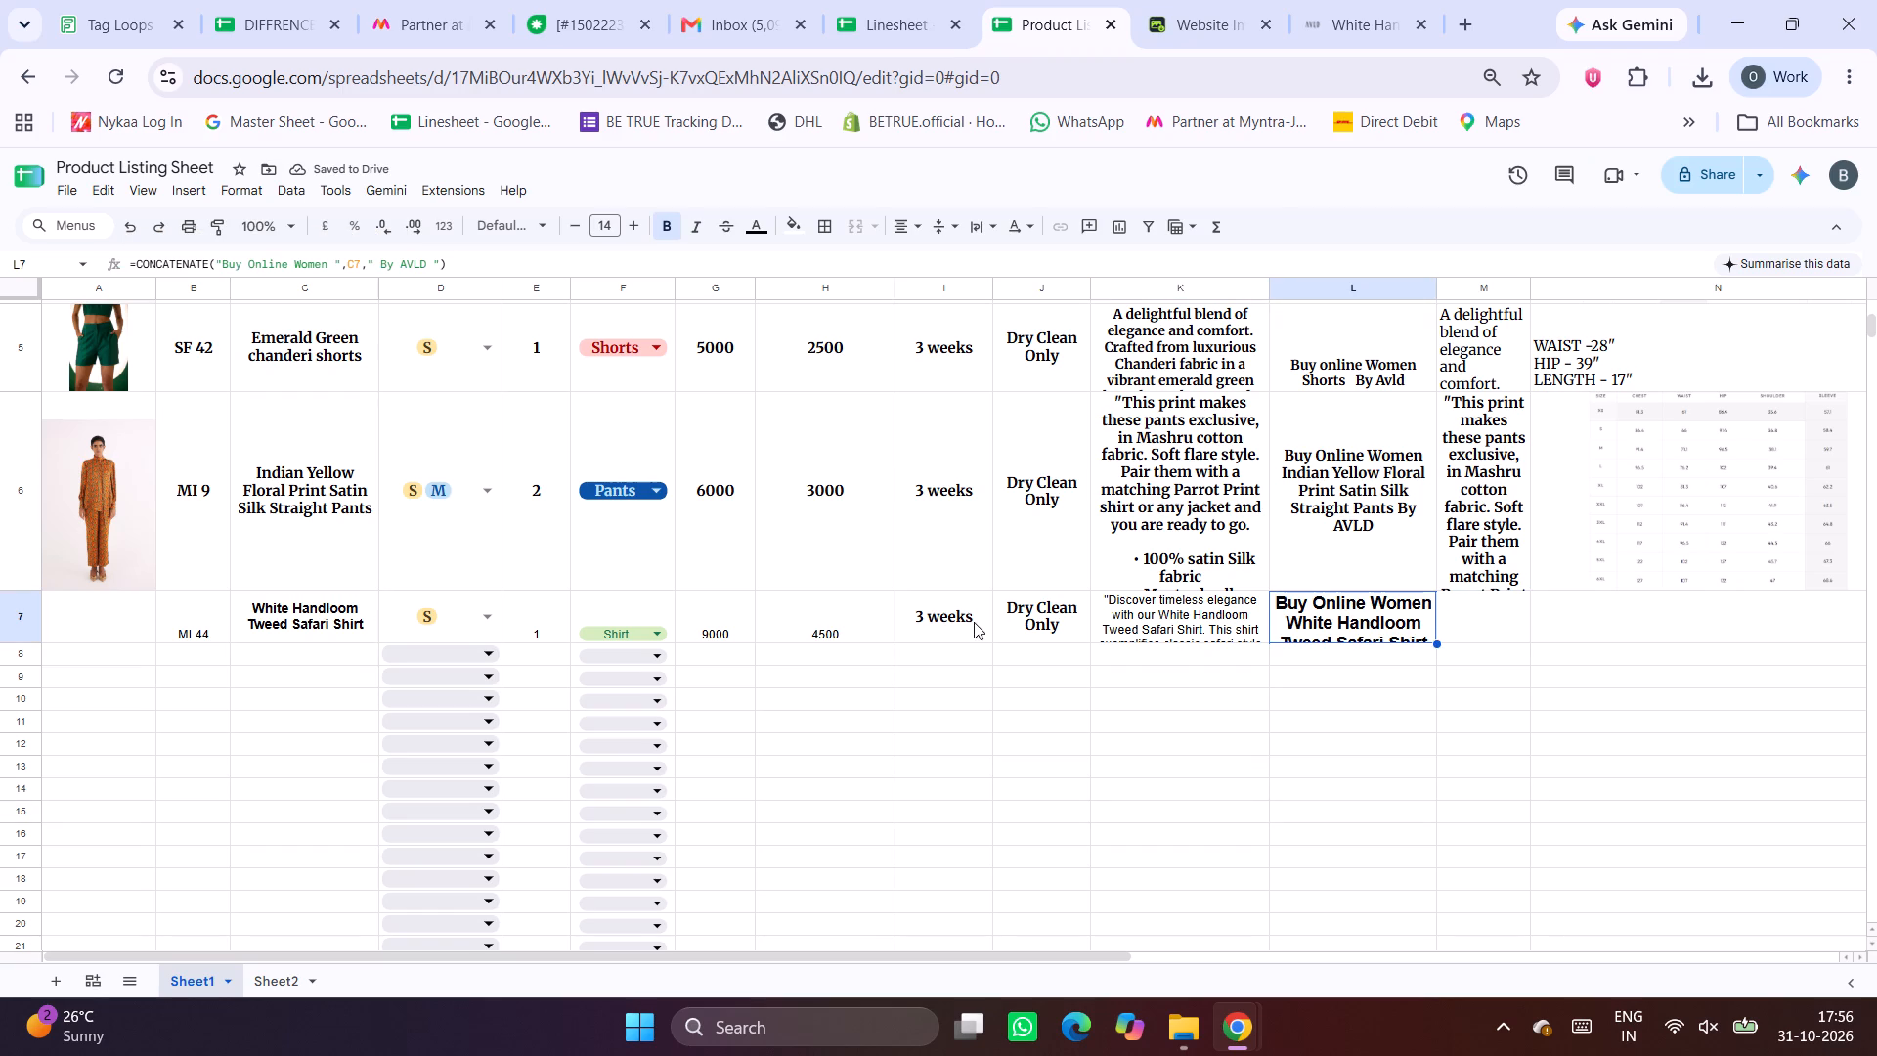
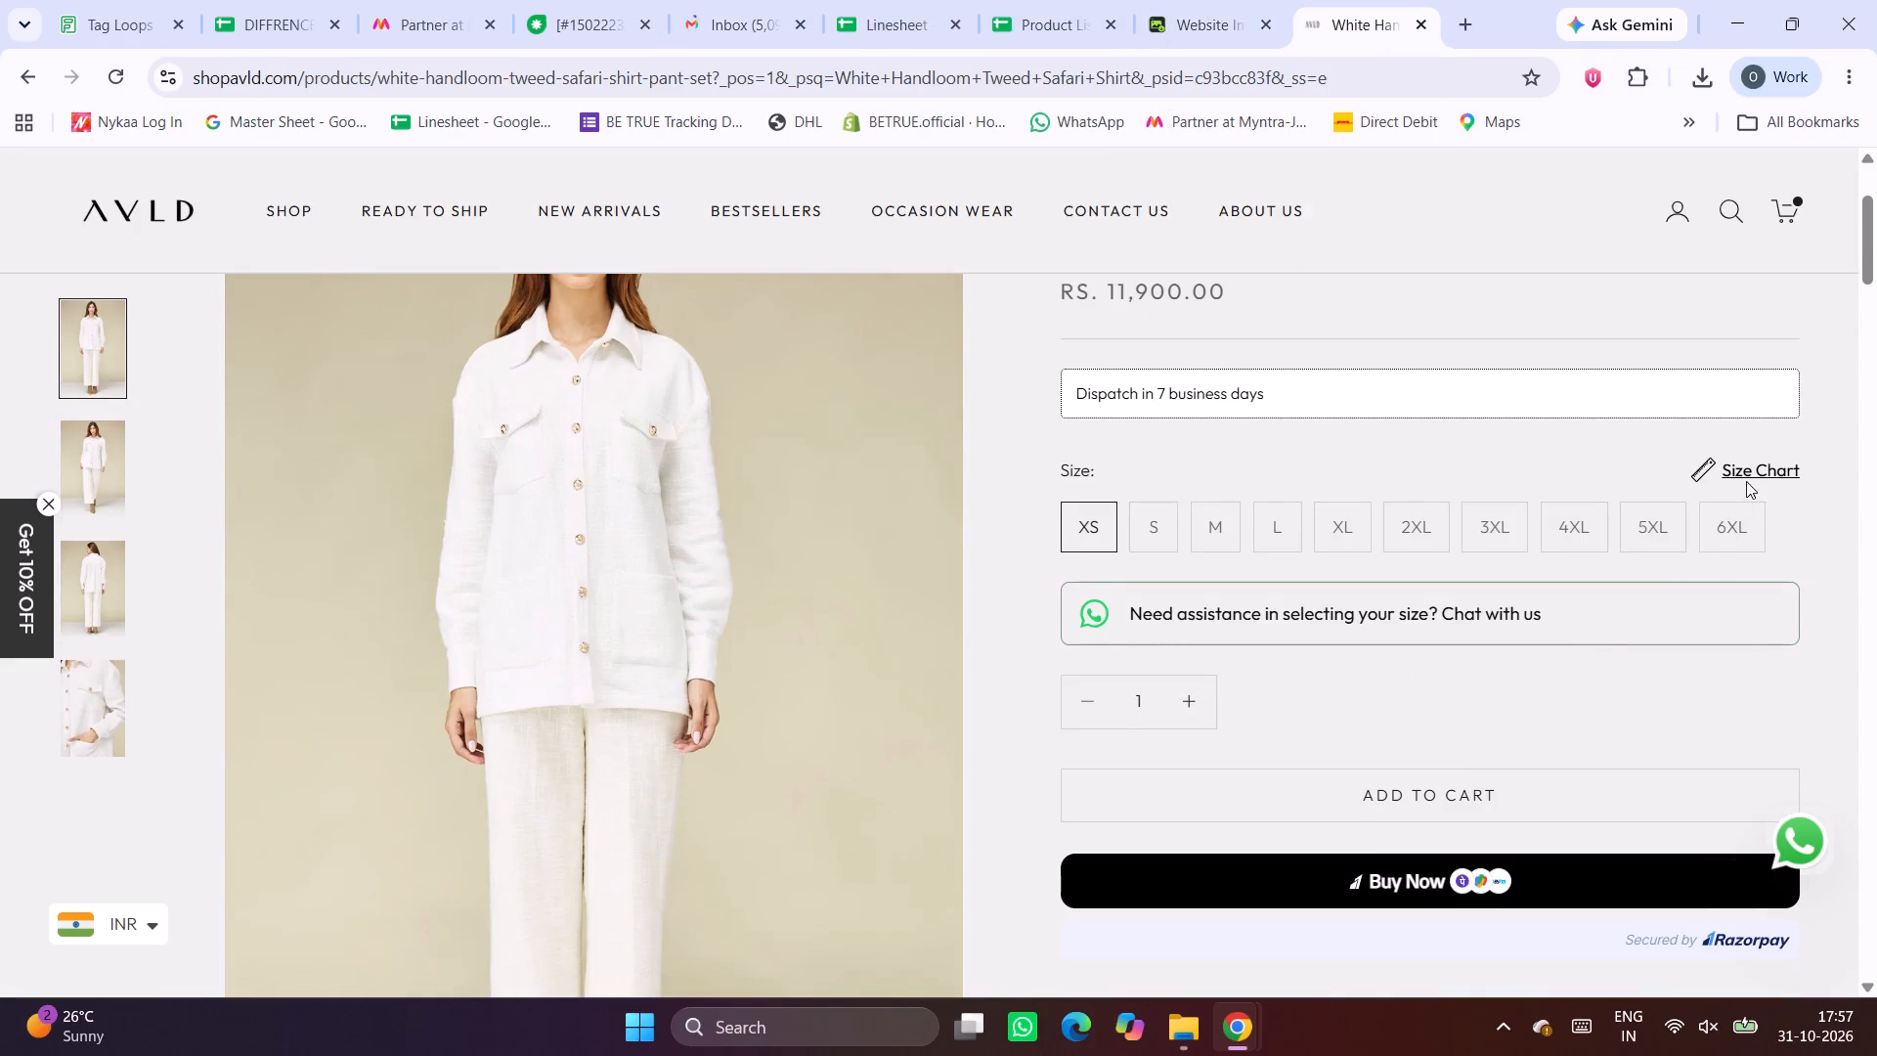
# Open the size chart of the White Handloom Tweed Safari Shirt & Pant Set on the product page.
pyautogui.click(1750, 476)
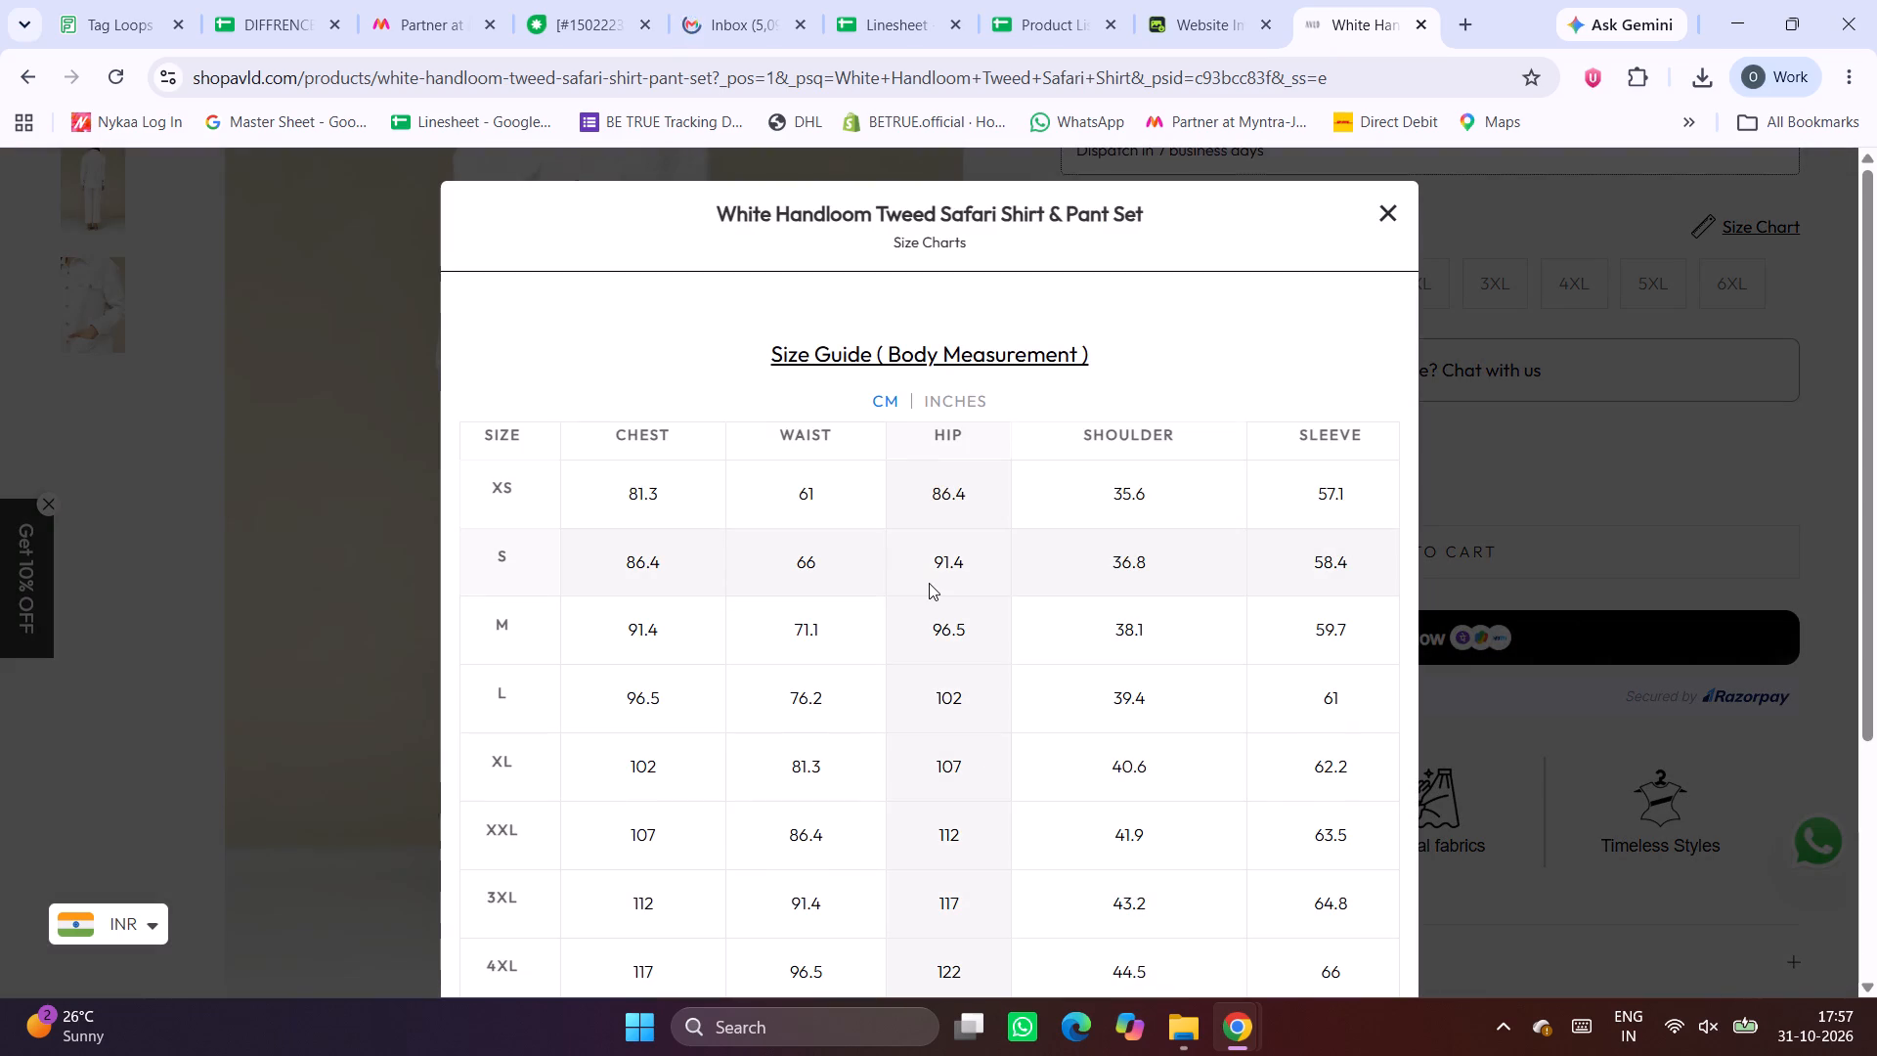
# Look over the White Handloom Tweed Safari Shirt & Pant Set size chart and switch it to inches.
pyautogui.scroll(-1, 929, 583)
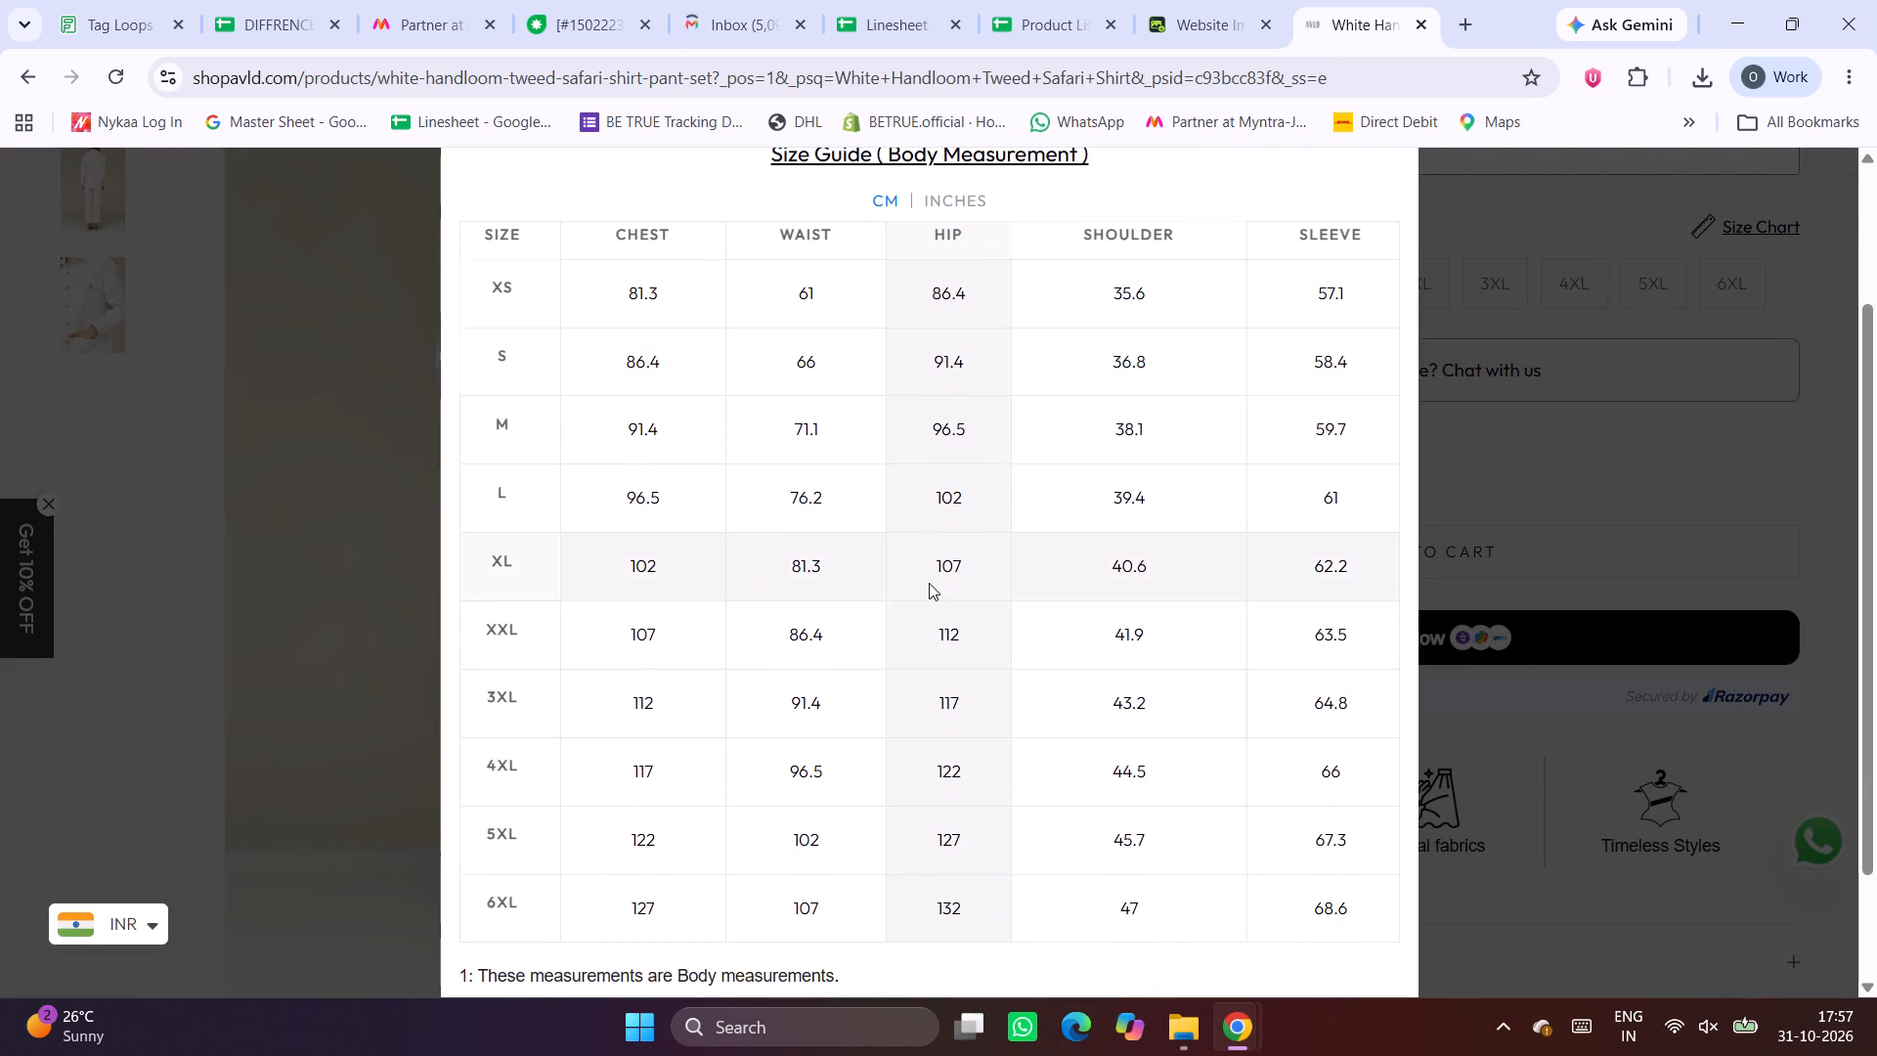
pyautogui.scroll(-2, 929, 583)
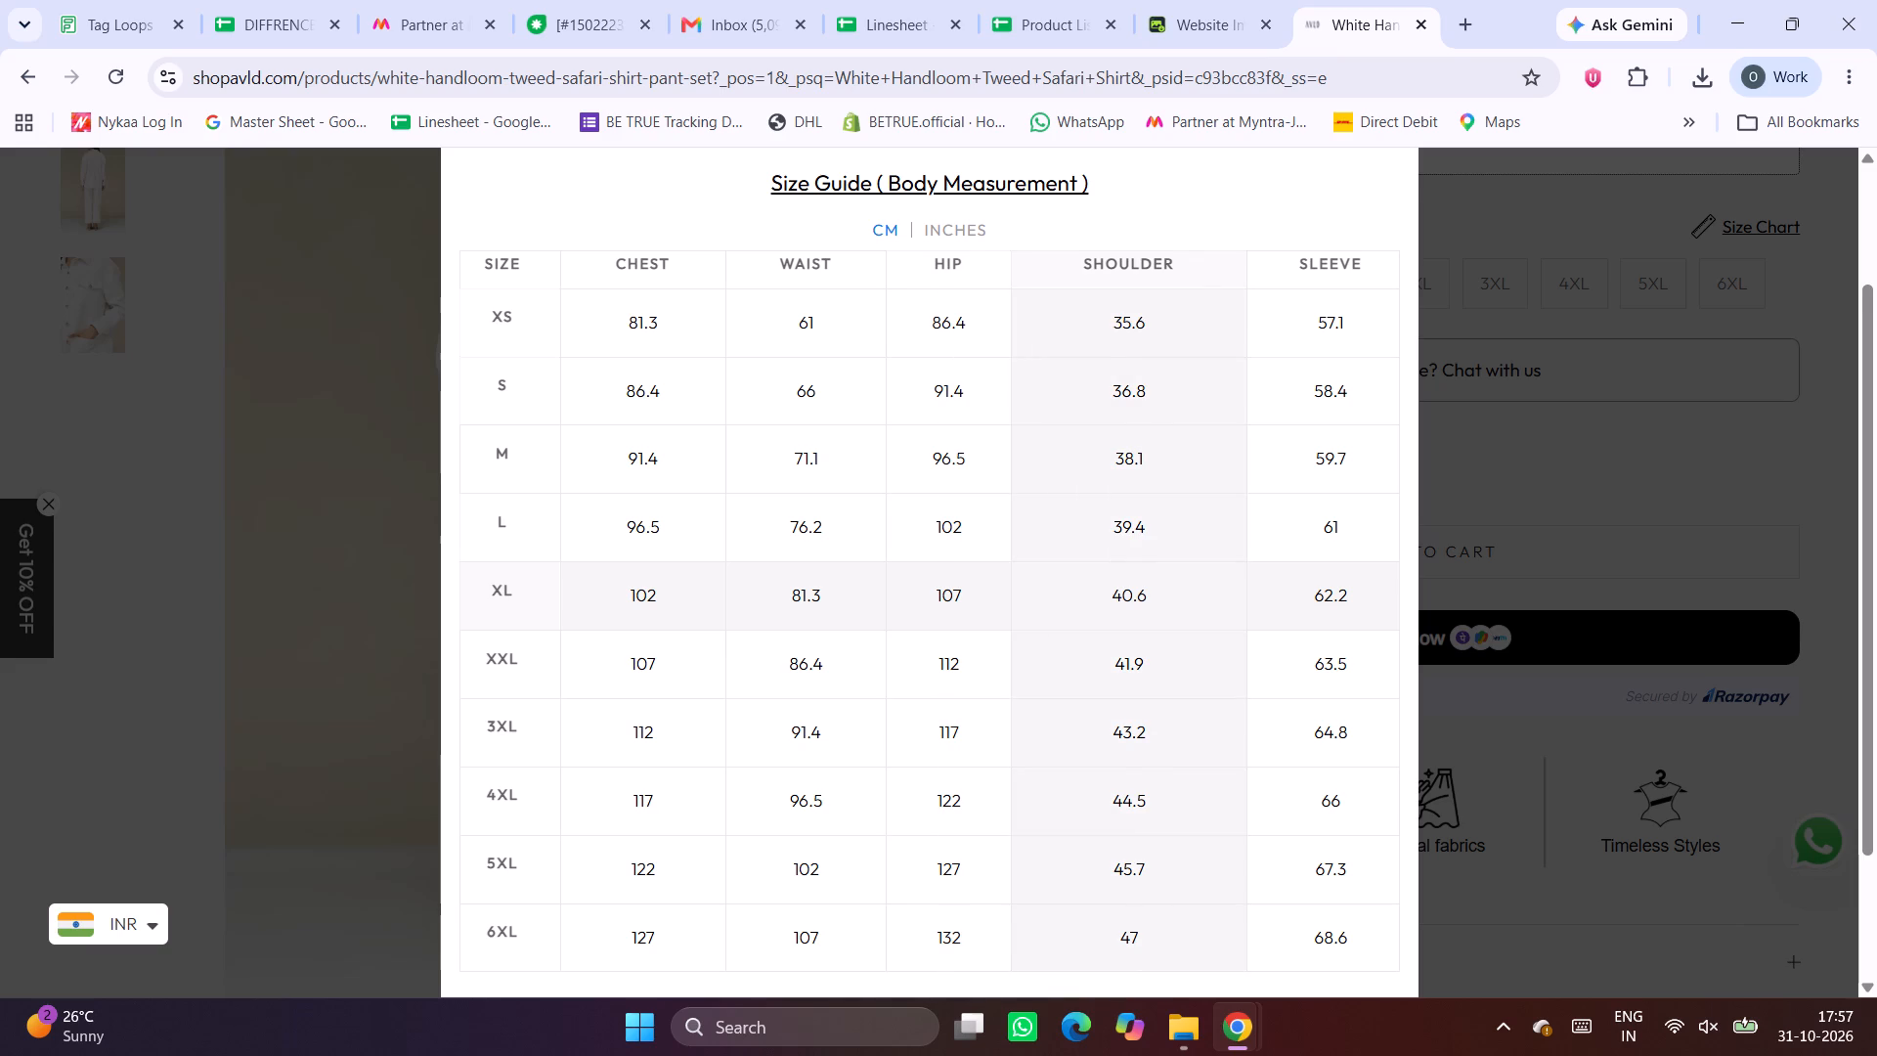
pyautogui.scroll(-2, 1120, 595)
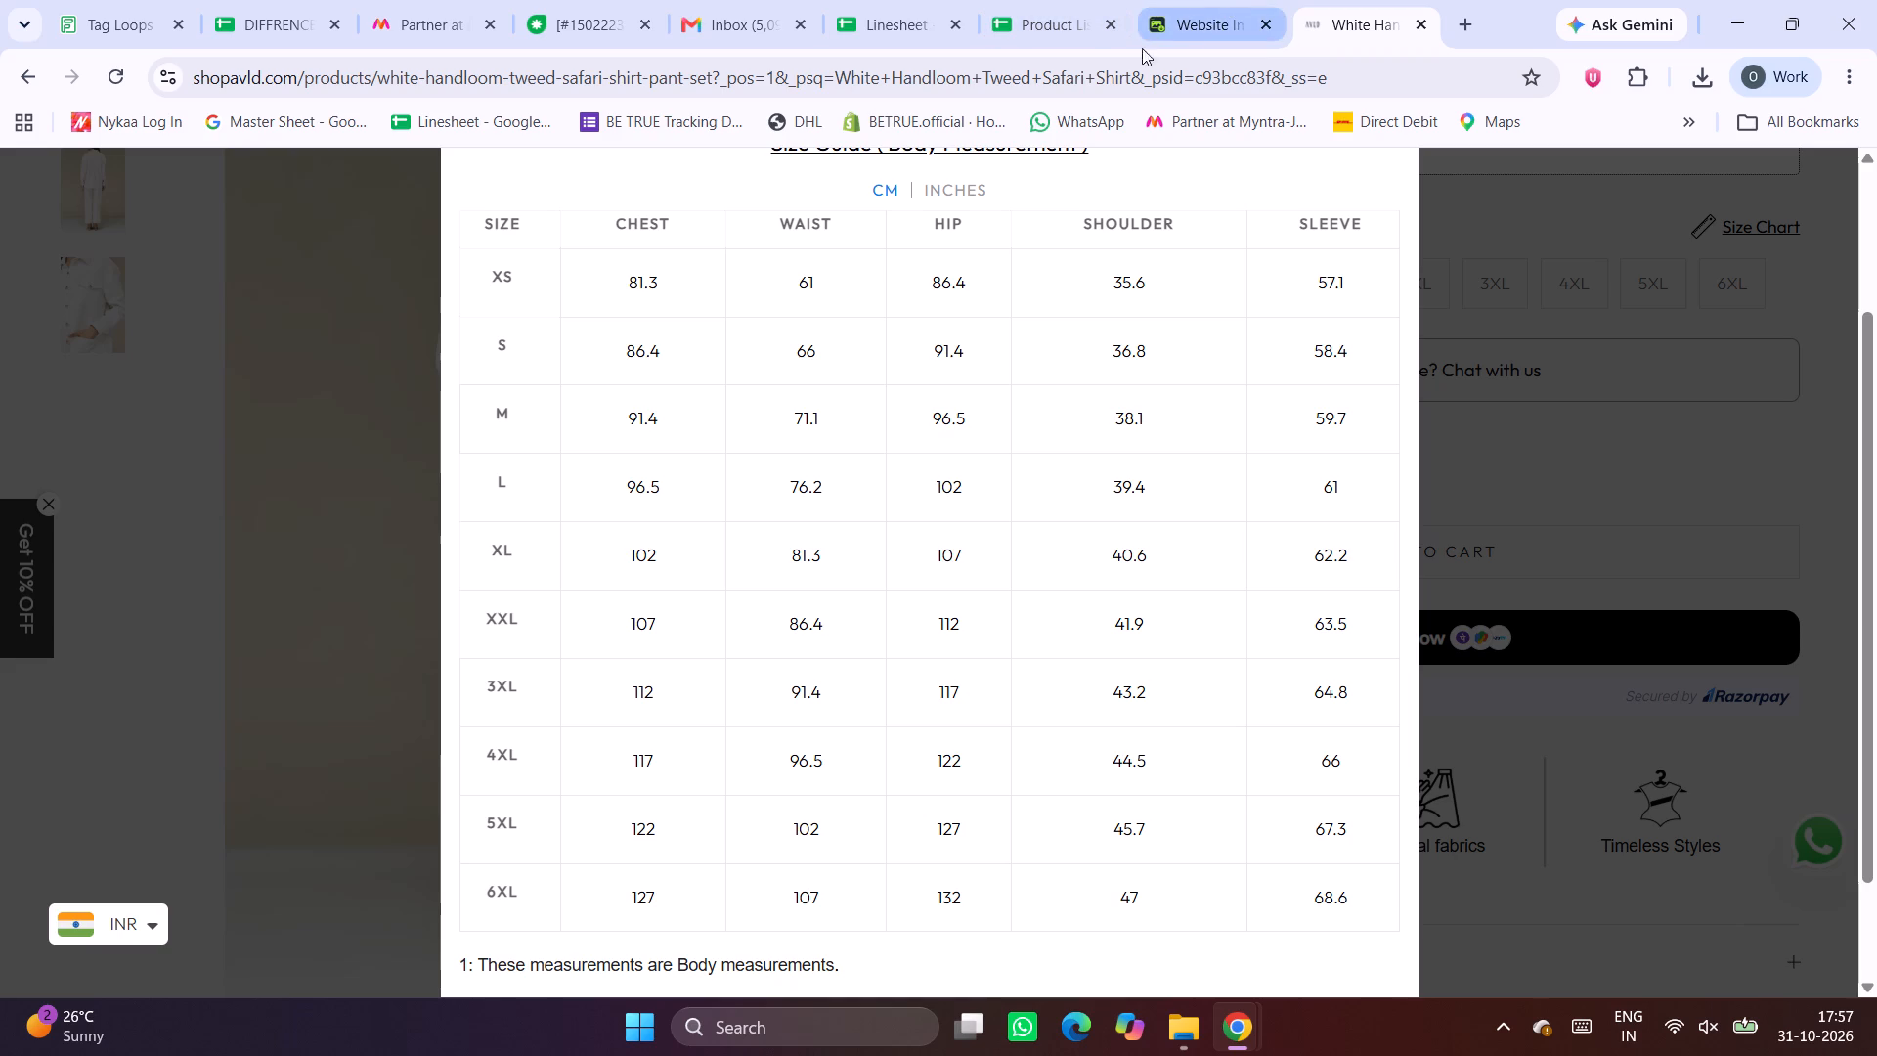
pyautogui.click(943, 188)
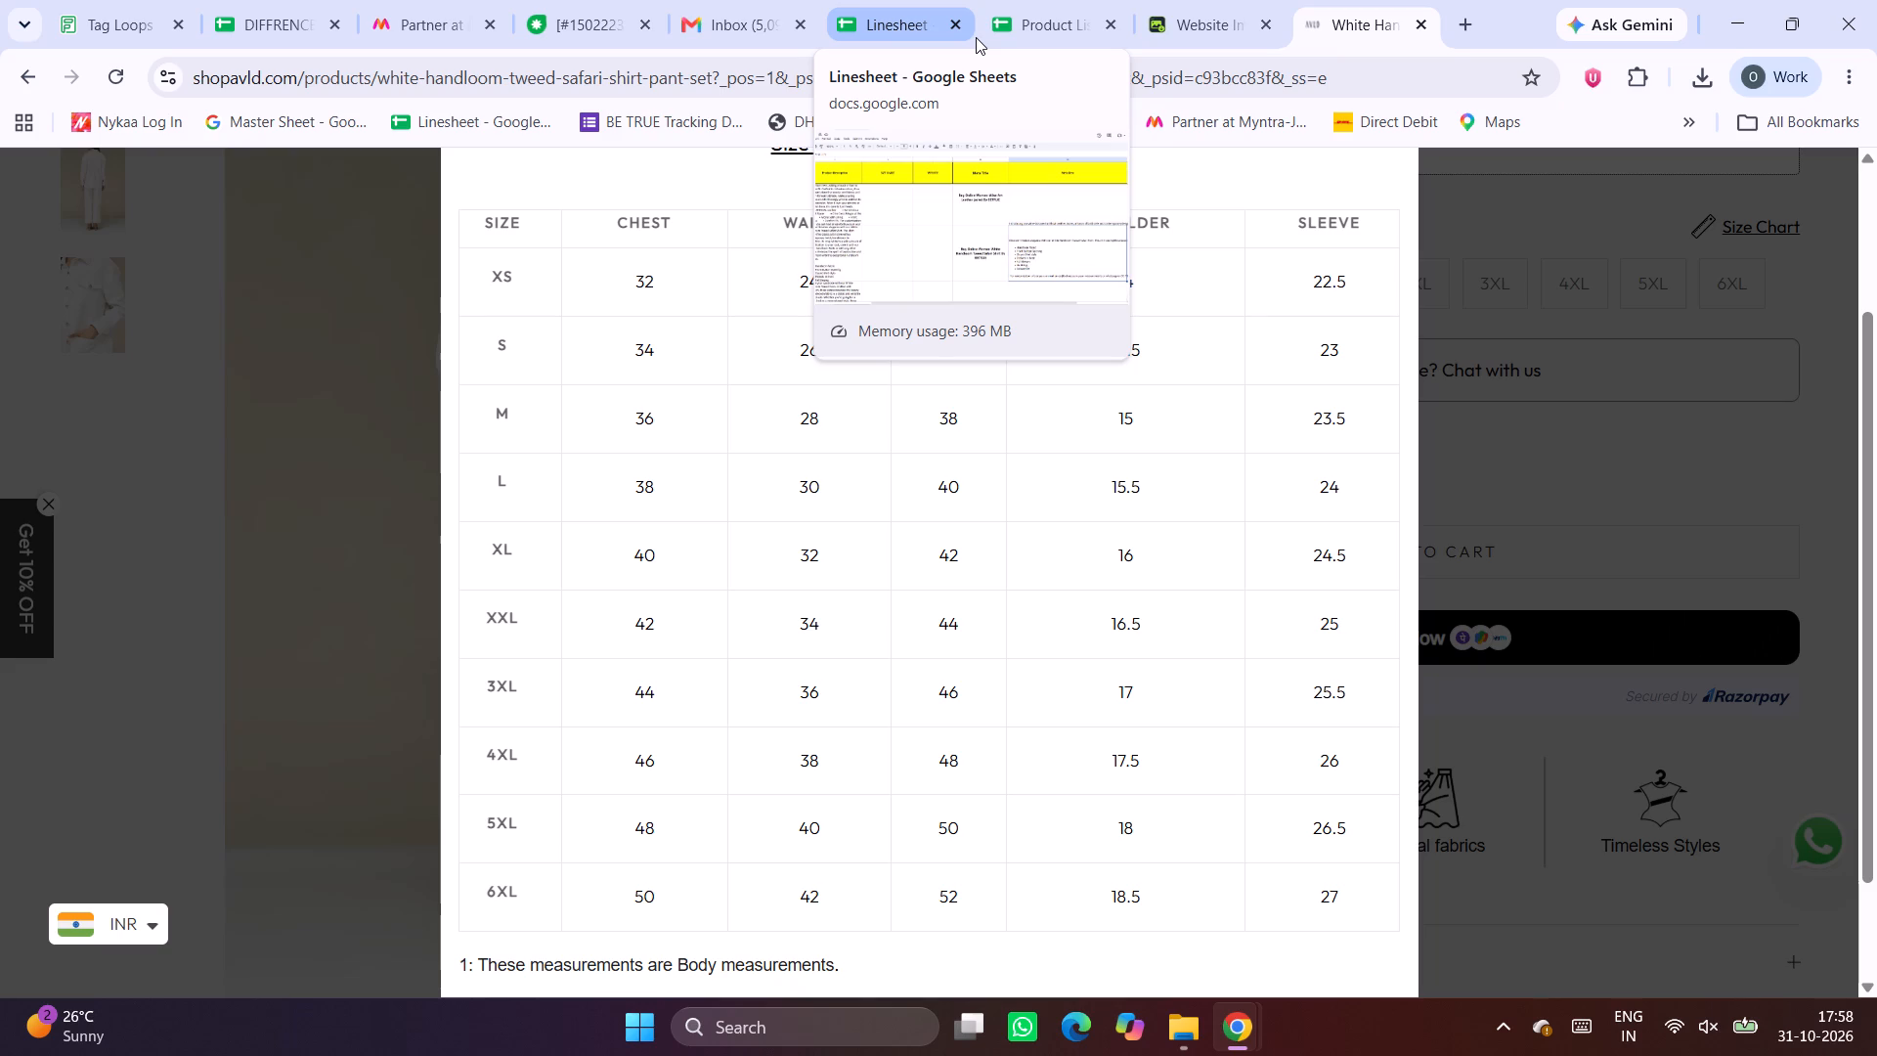
pyautogui.press('Print')
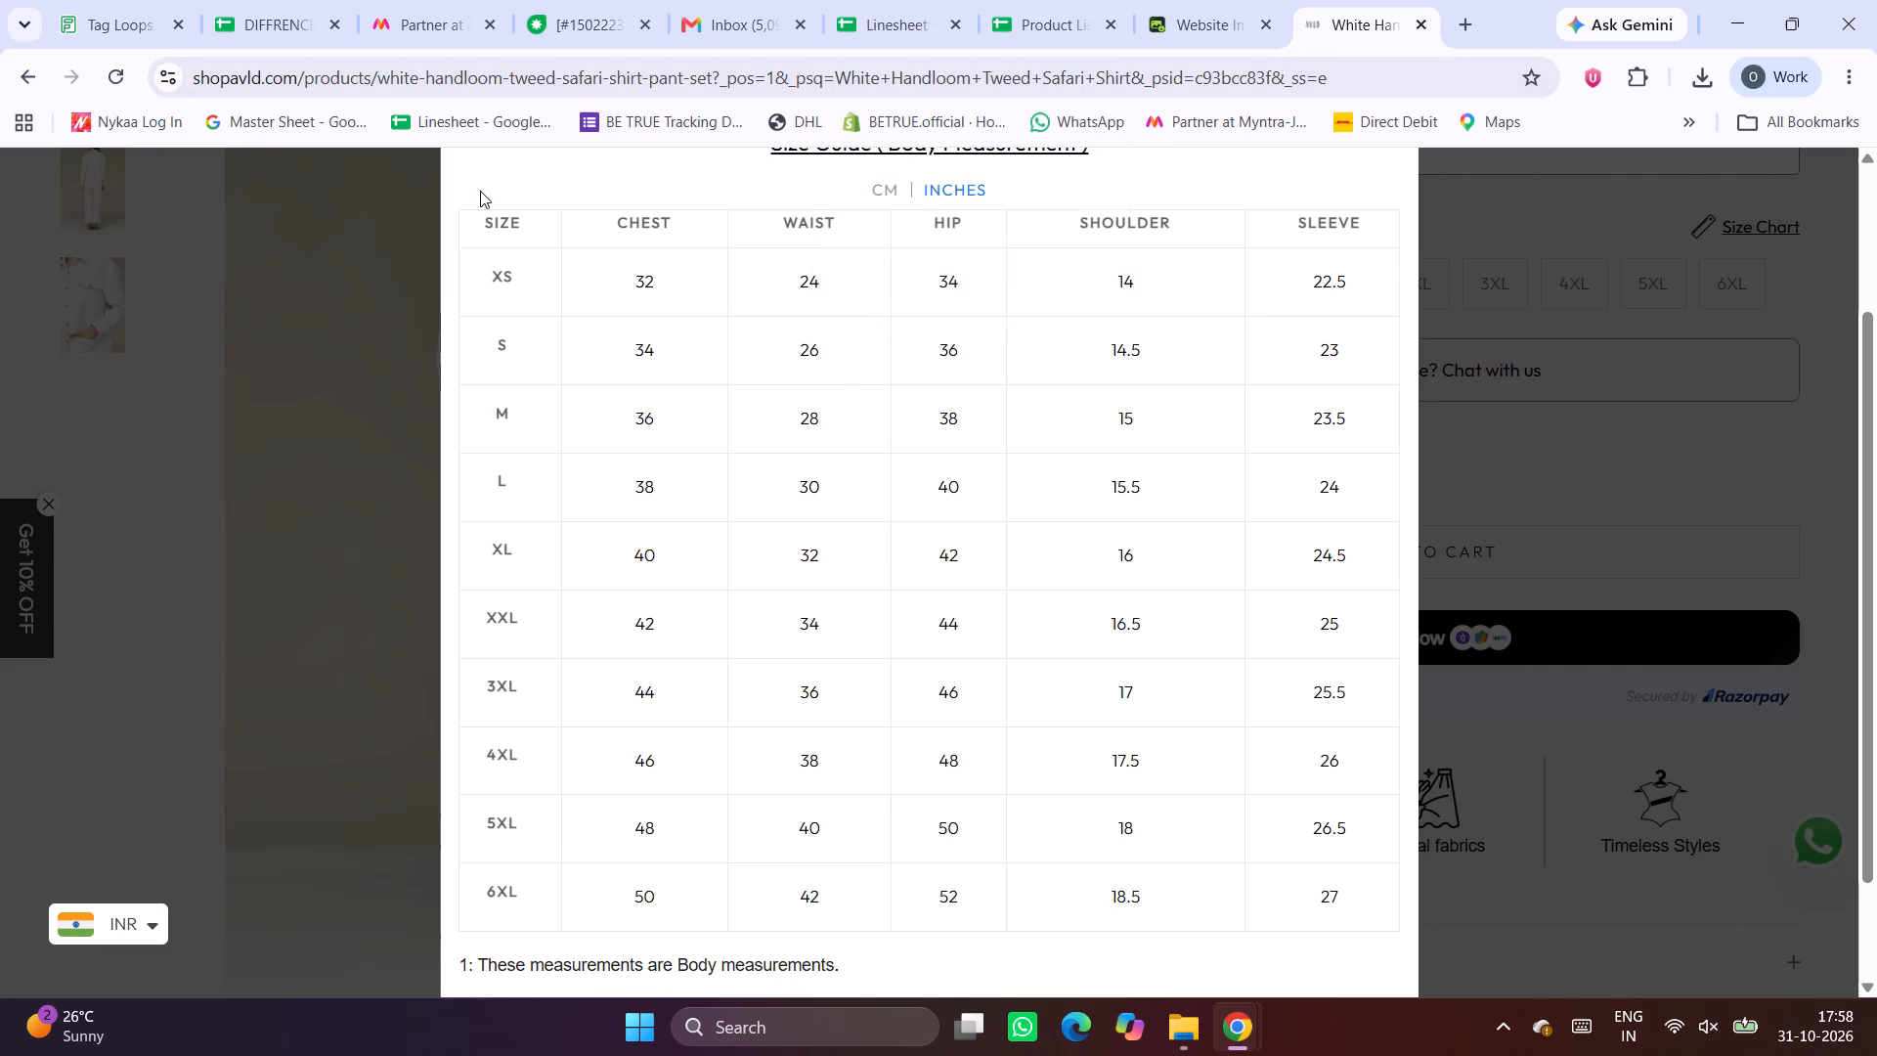
pyautogui.moveTo(459, 207); pyautogui.dragTo(1436, 742)
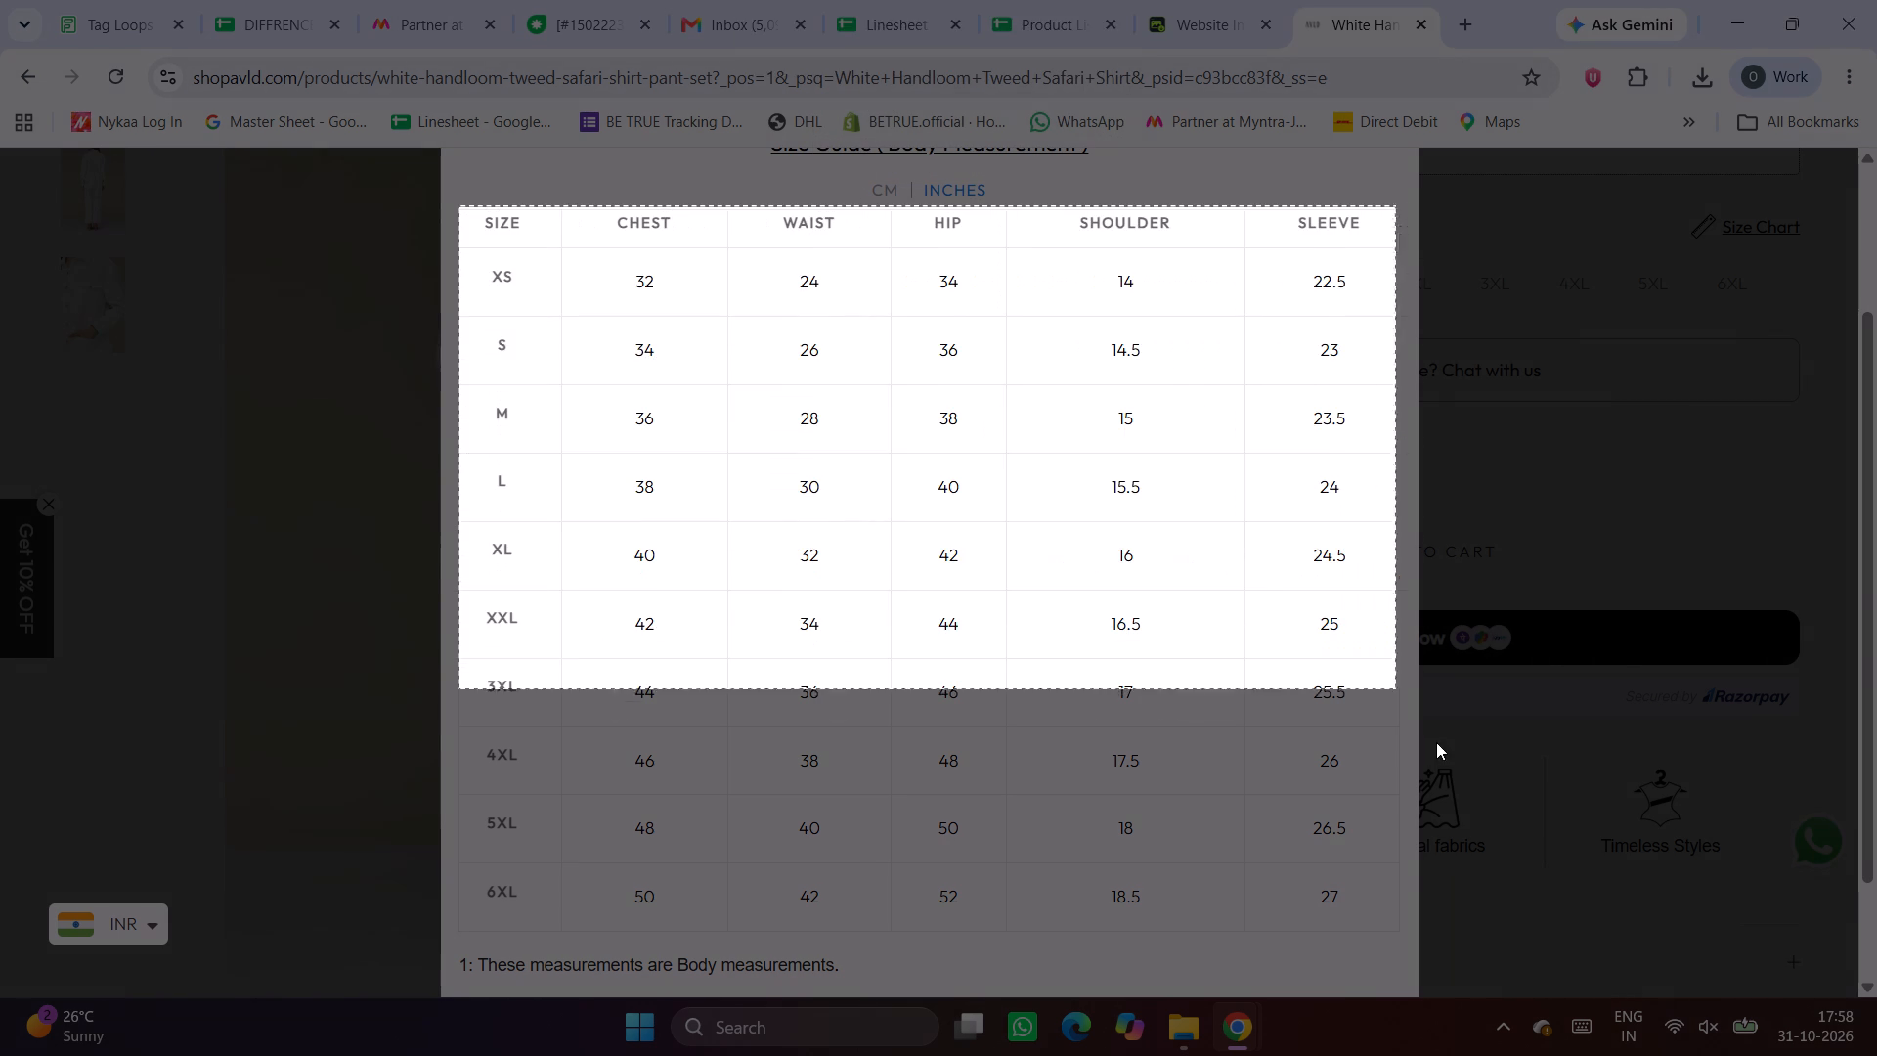
pyautogui.moveTo(1436, 742); pyautogui.dragTo(1387, 932)
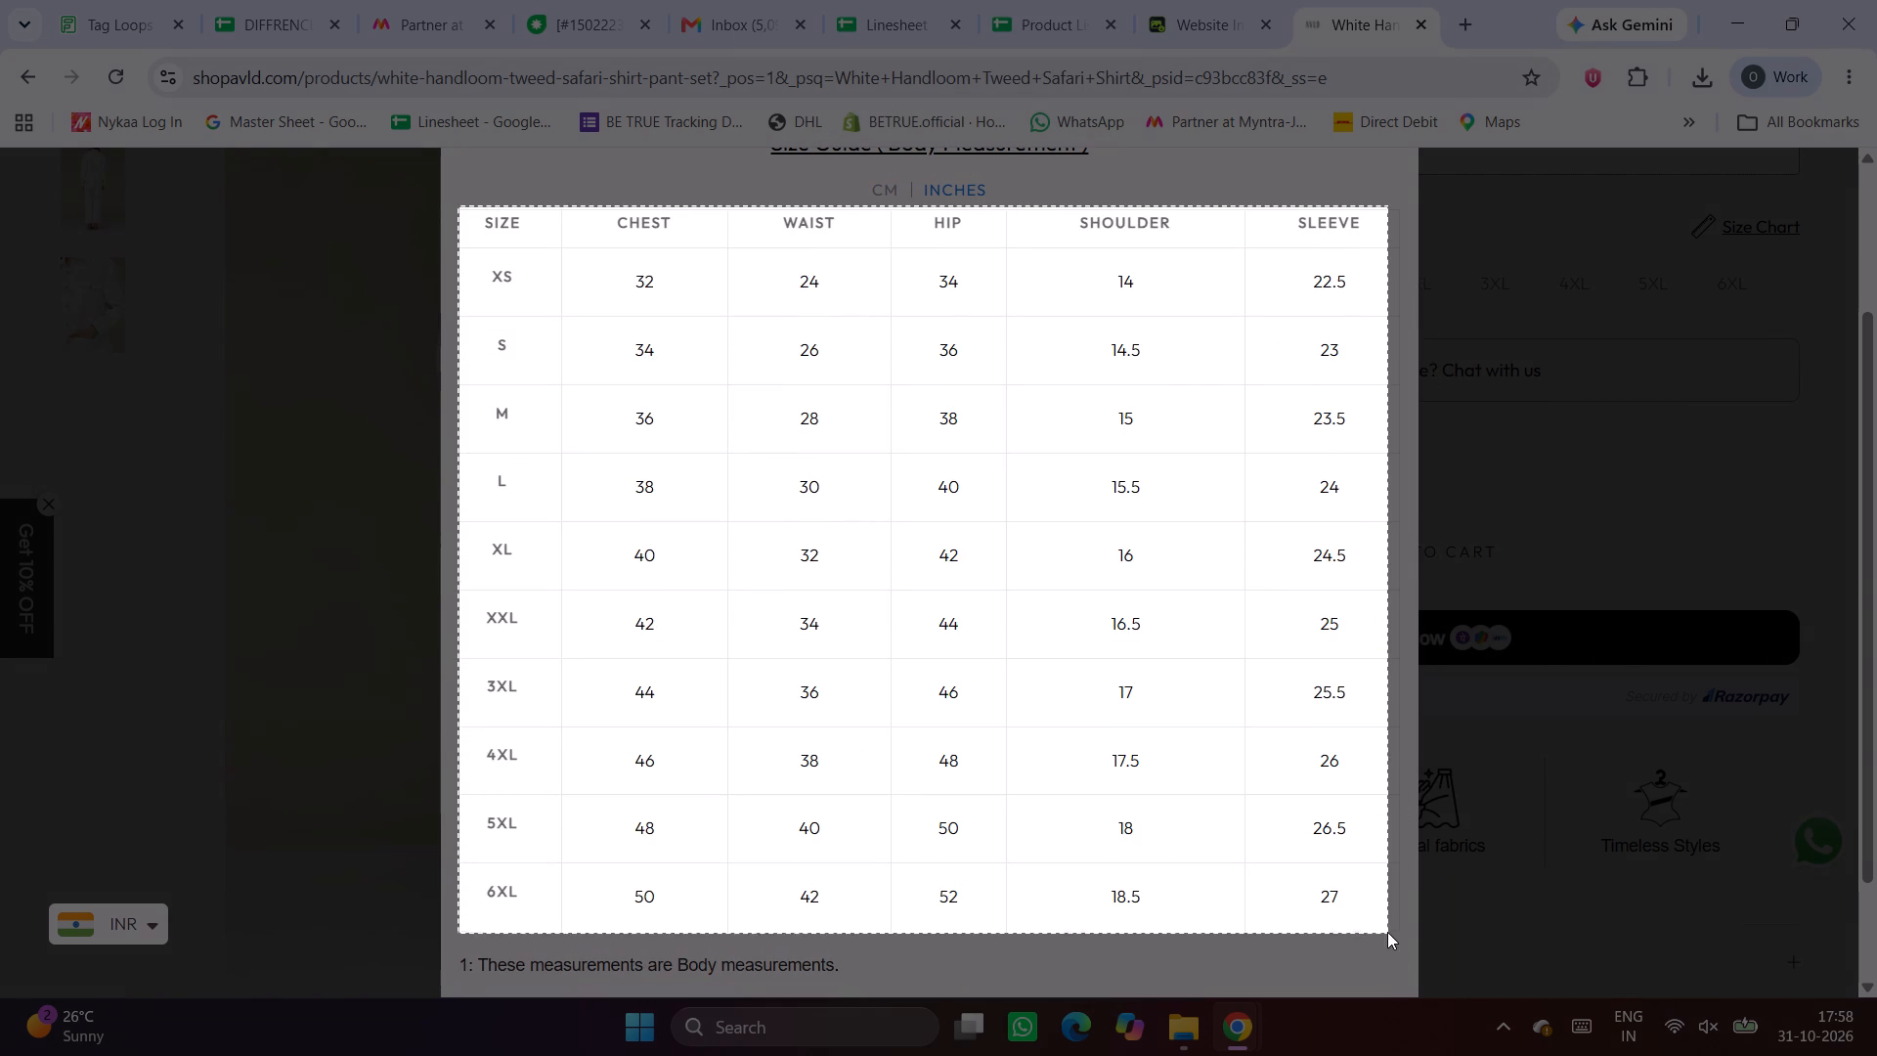
pyautogui.moveTo(1387, 932); pyautogui.dragTo(1398, 933)
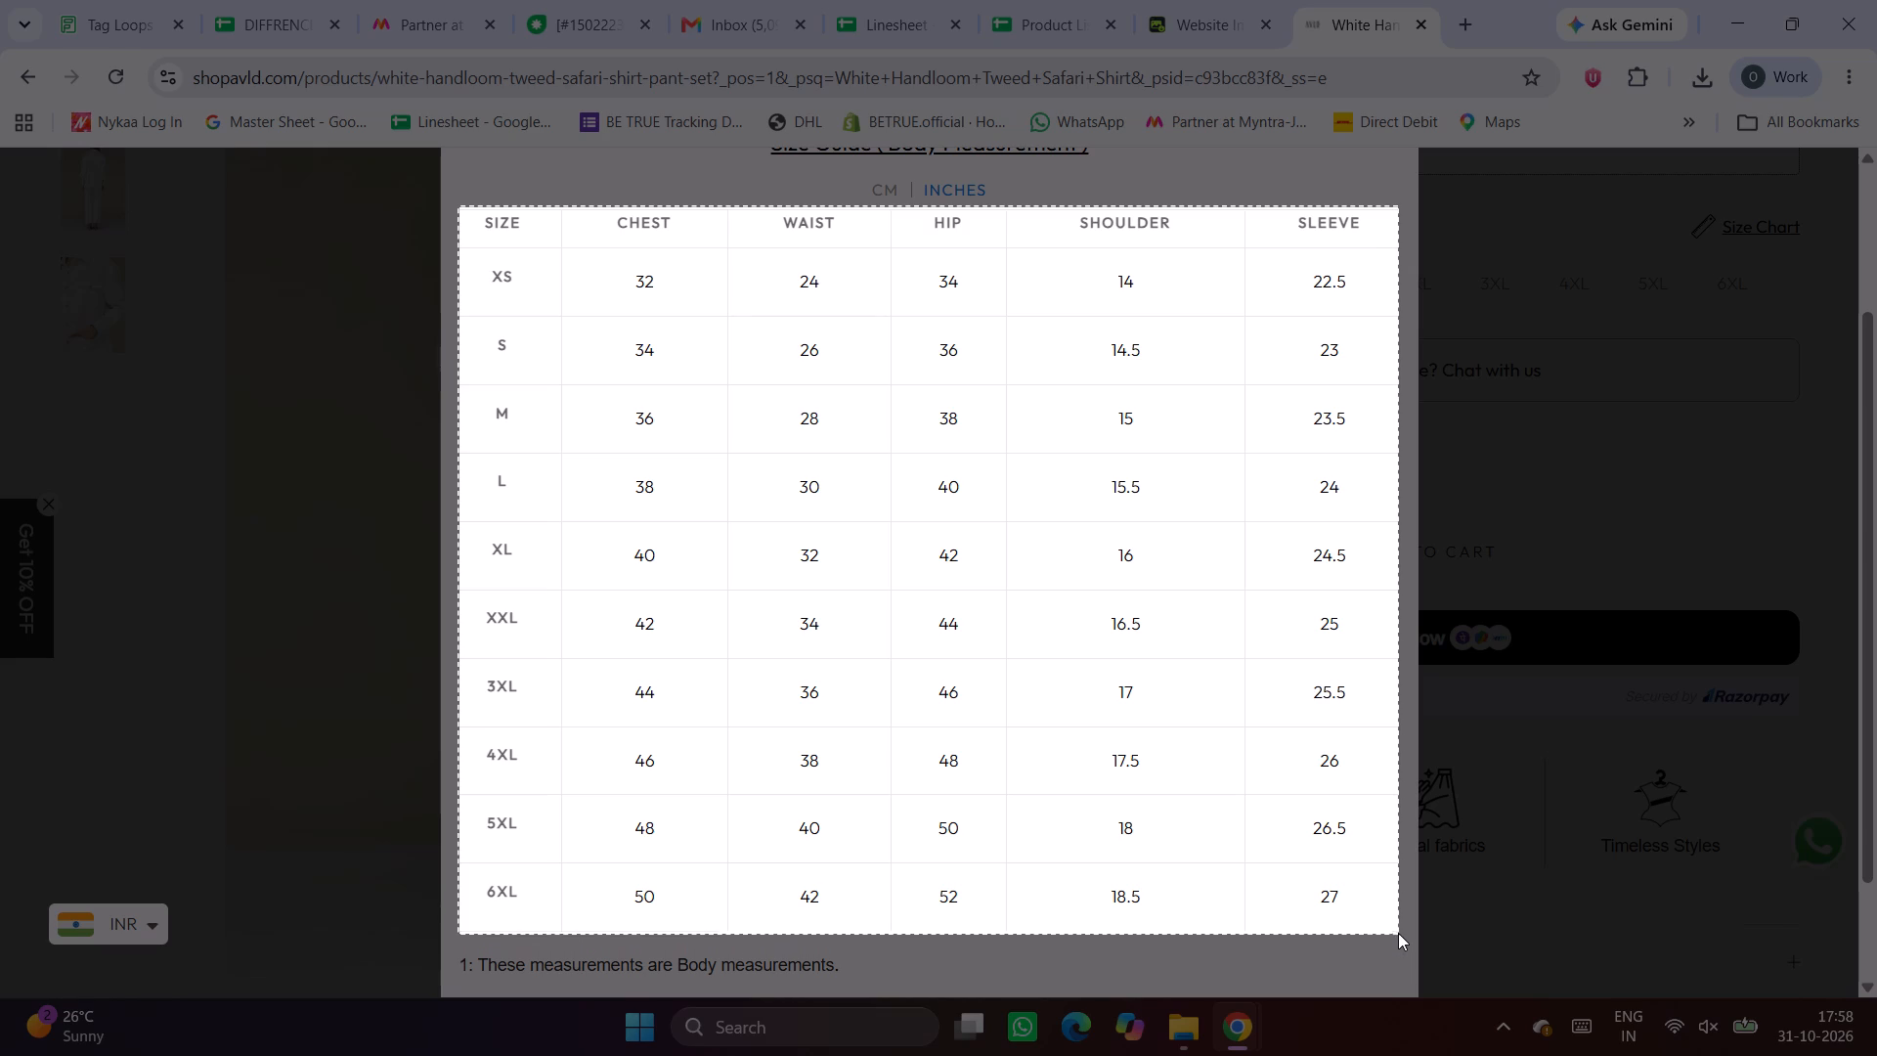
pyautogui.moveTo(1398, 933); pyautogui.dragTo(1398, 932)
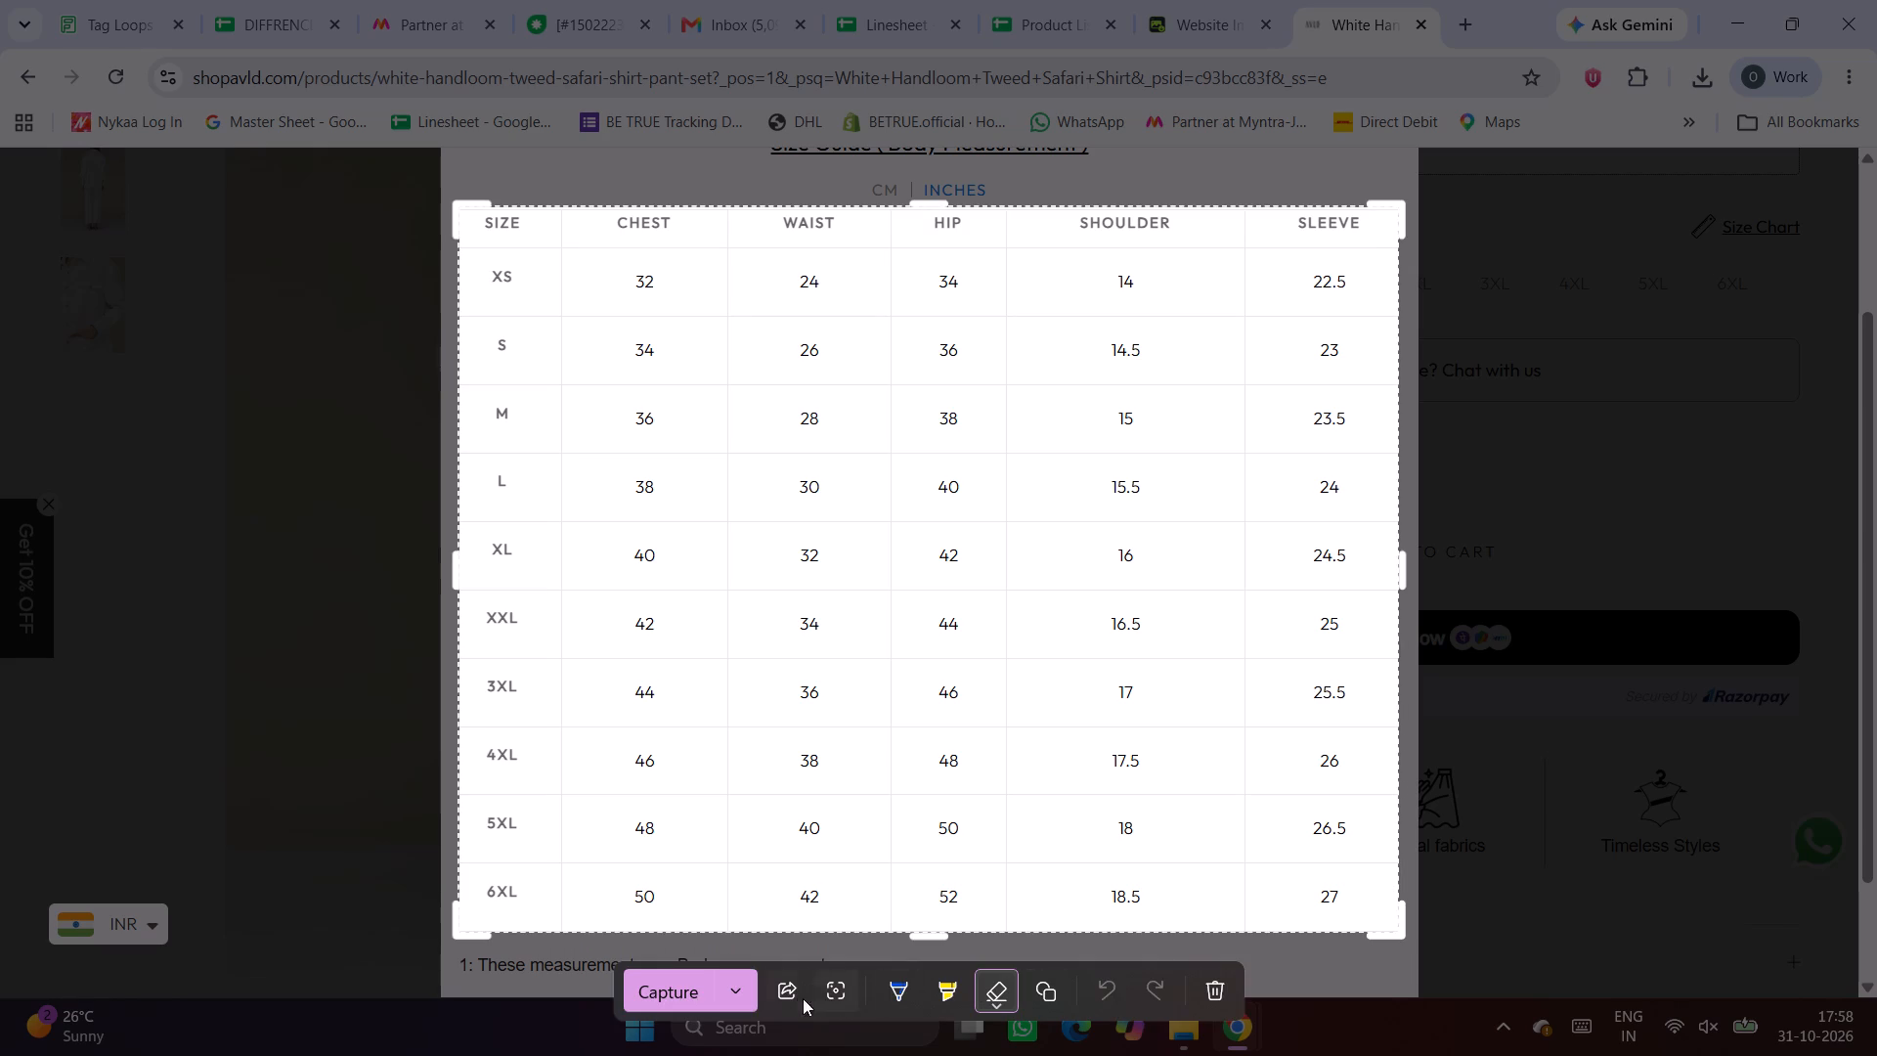
pyautogui.click(735, 994)
pyautogui.click(690, 882)
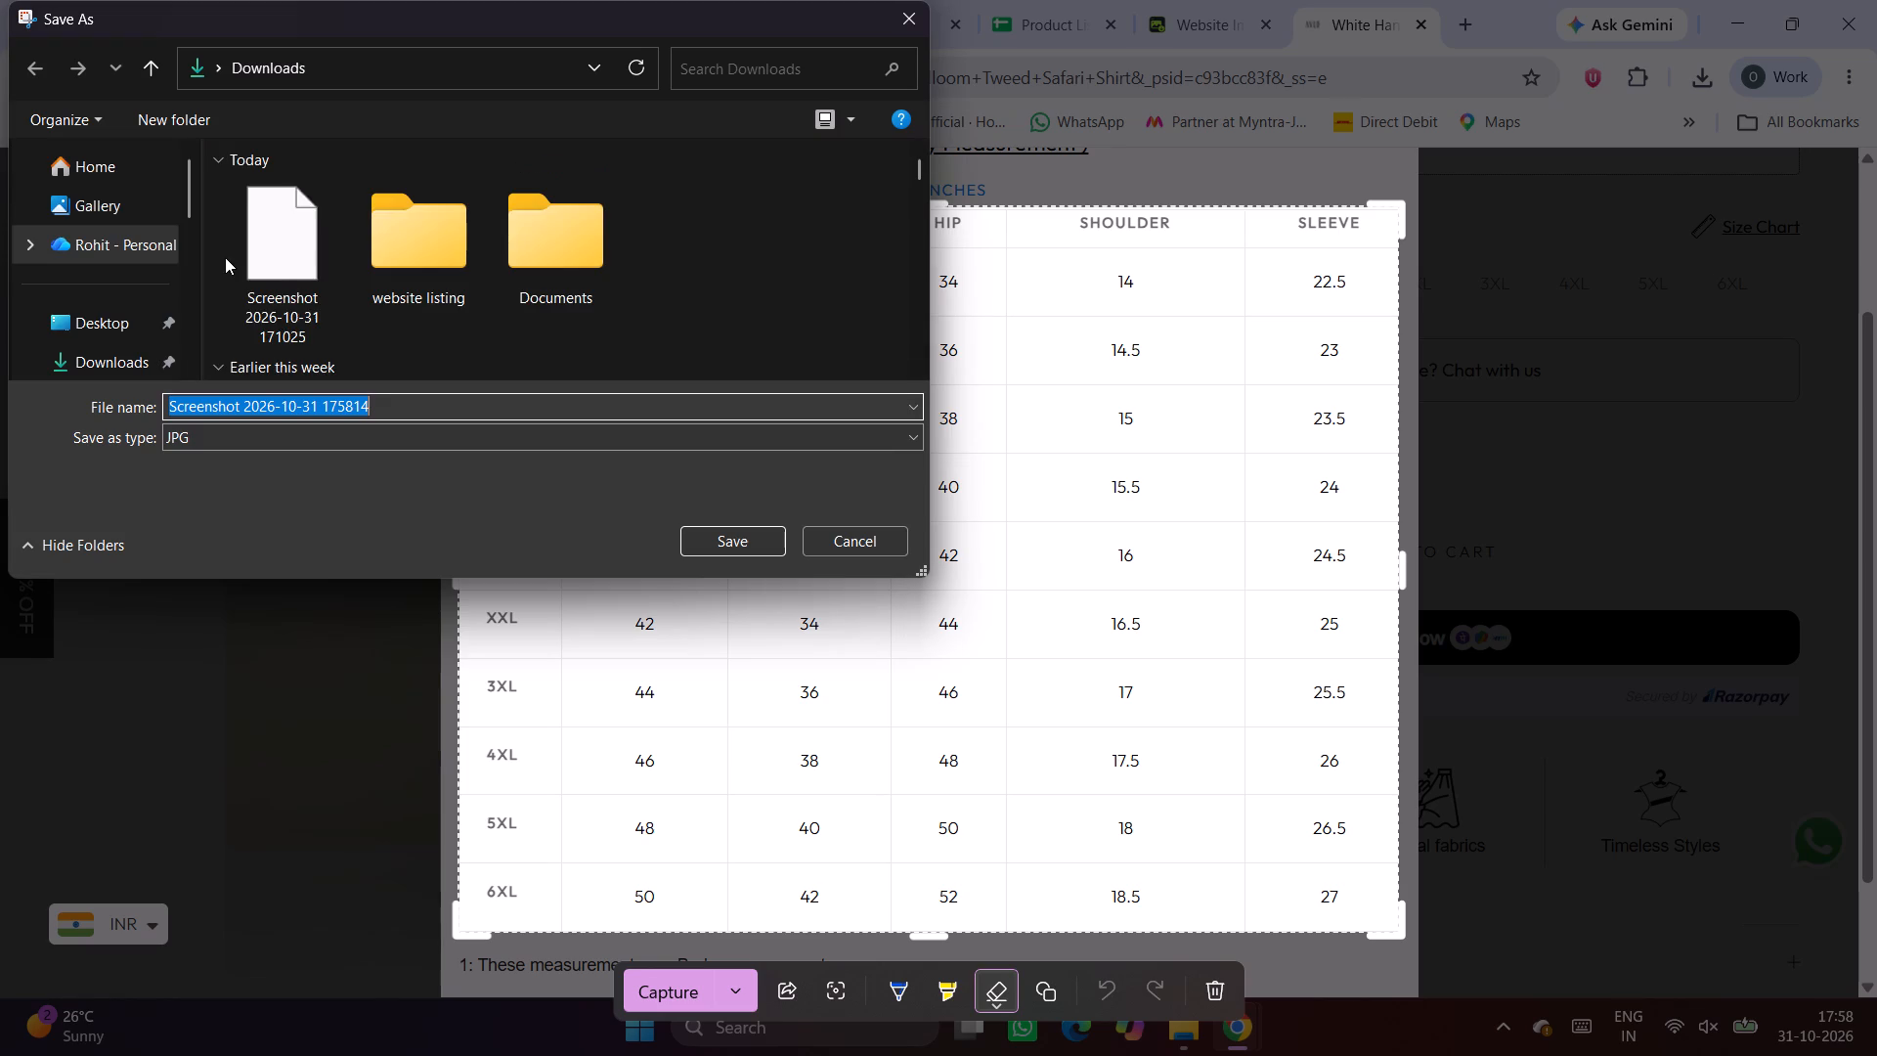
pyautogui.click(276, 249)
pyautogui.click(741, 532)
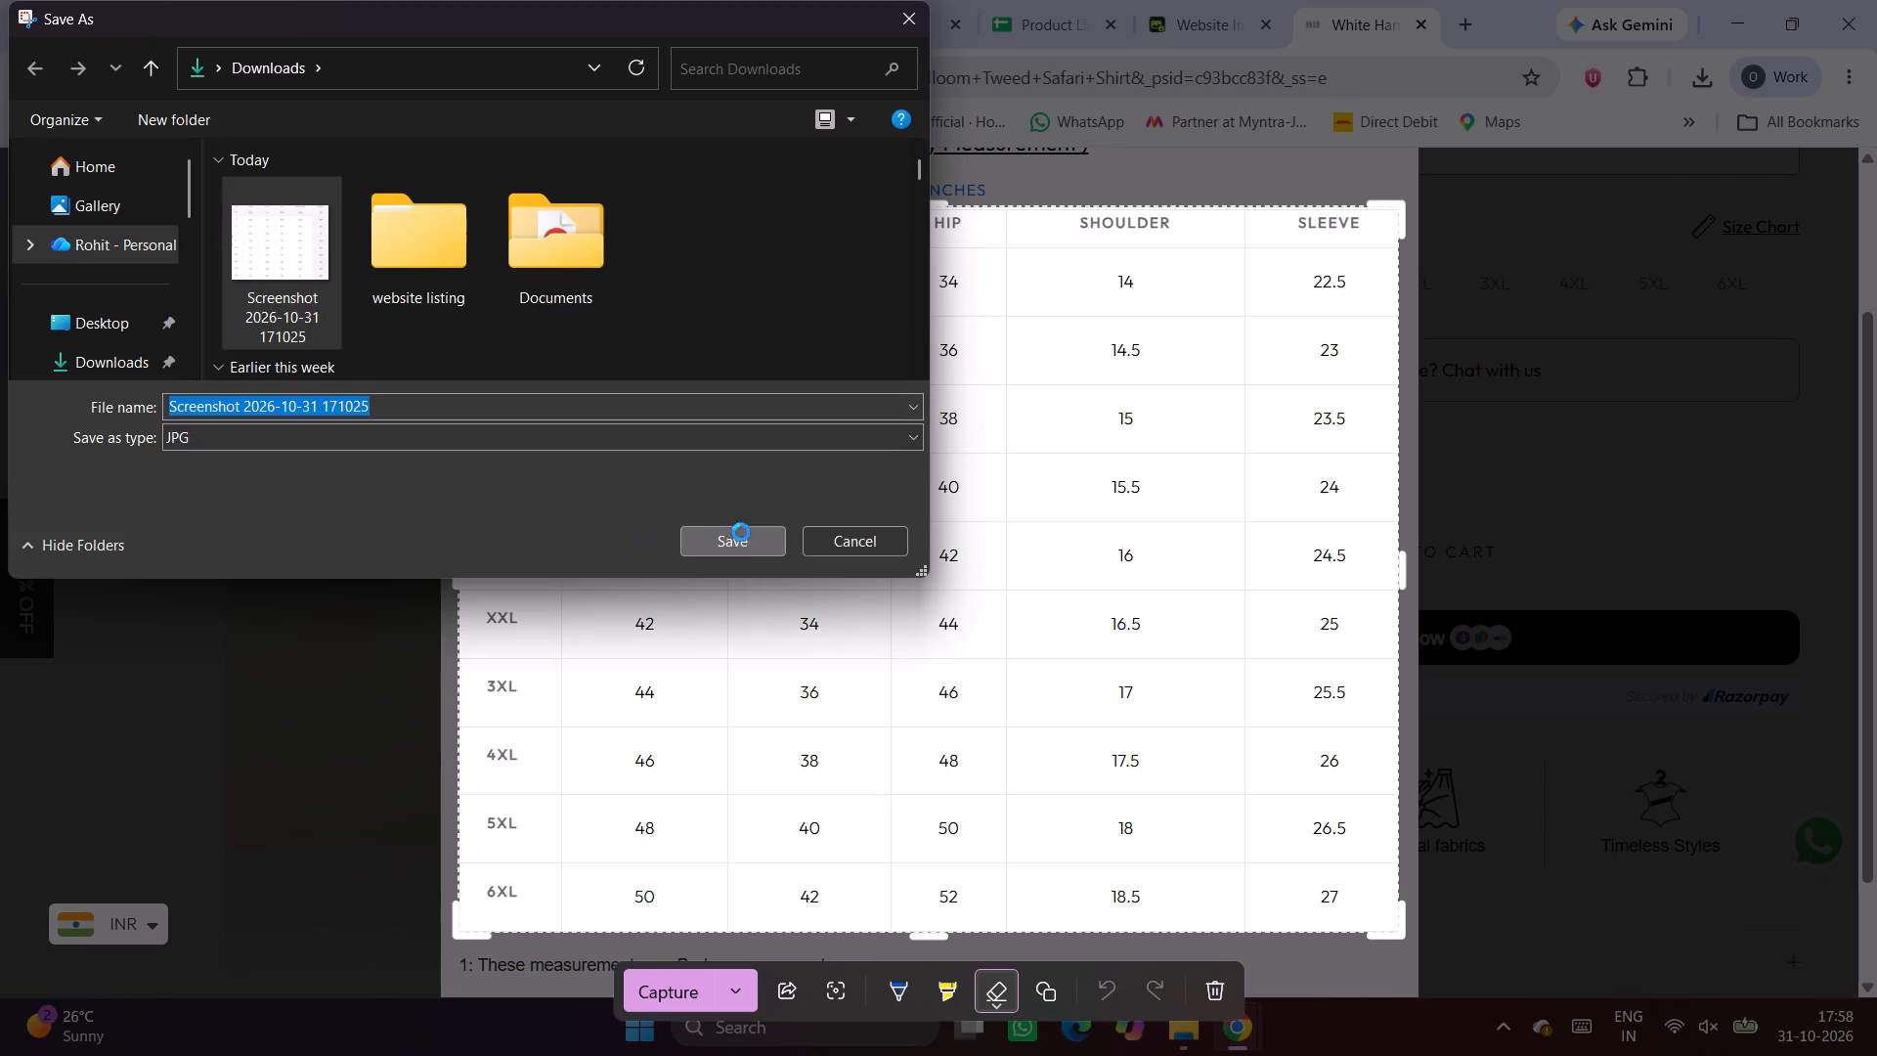
pyautogui.click(998, 512)
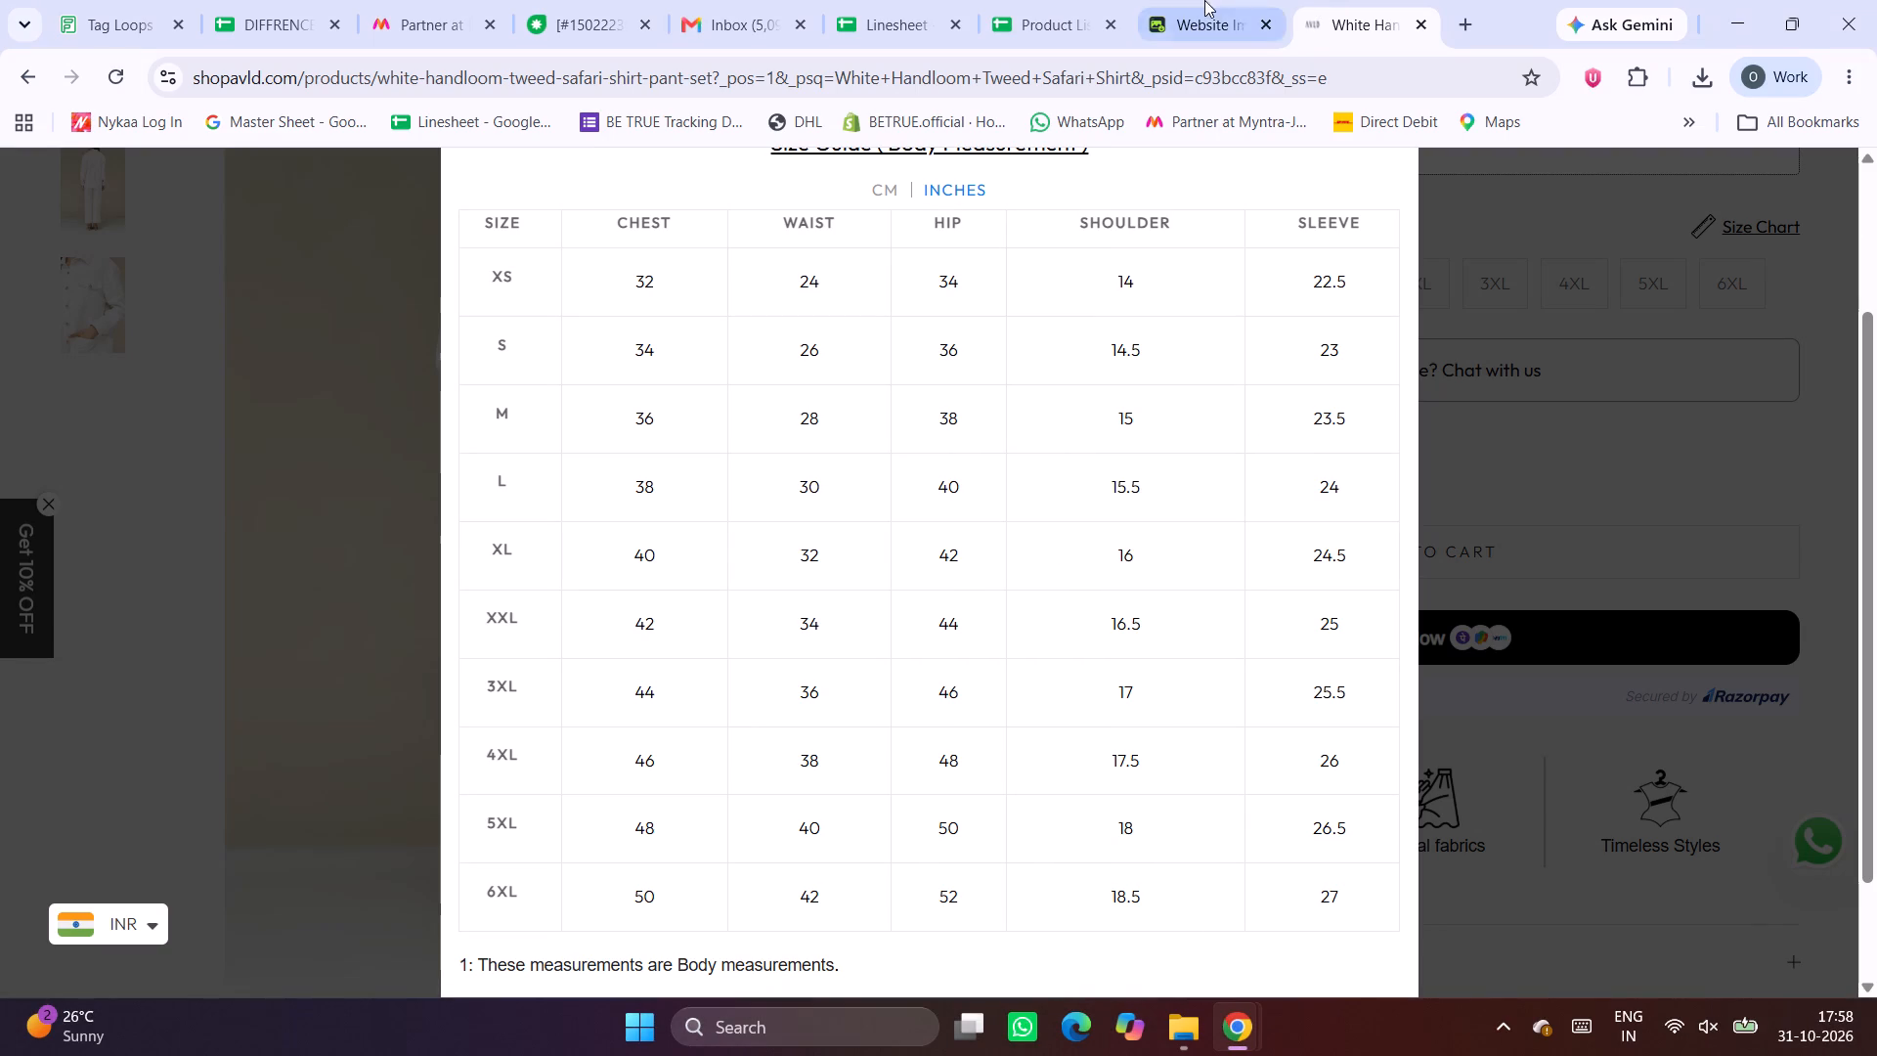
# Insert the saved size chart screenshot from Downloads as an in-cell image in N7 of the Product Listing Sheet.
pyautogui.click(1064, 0)
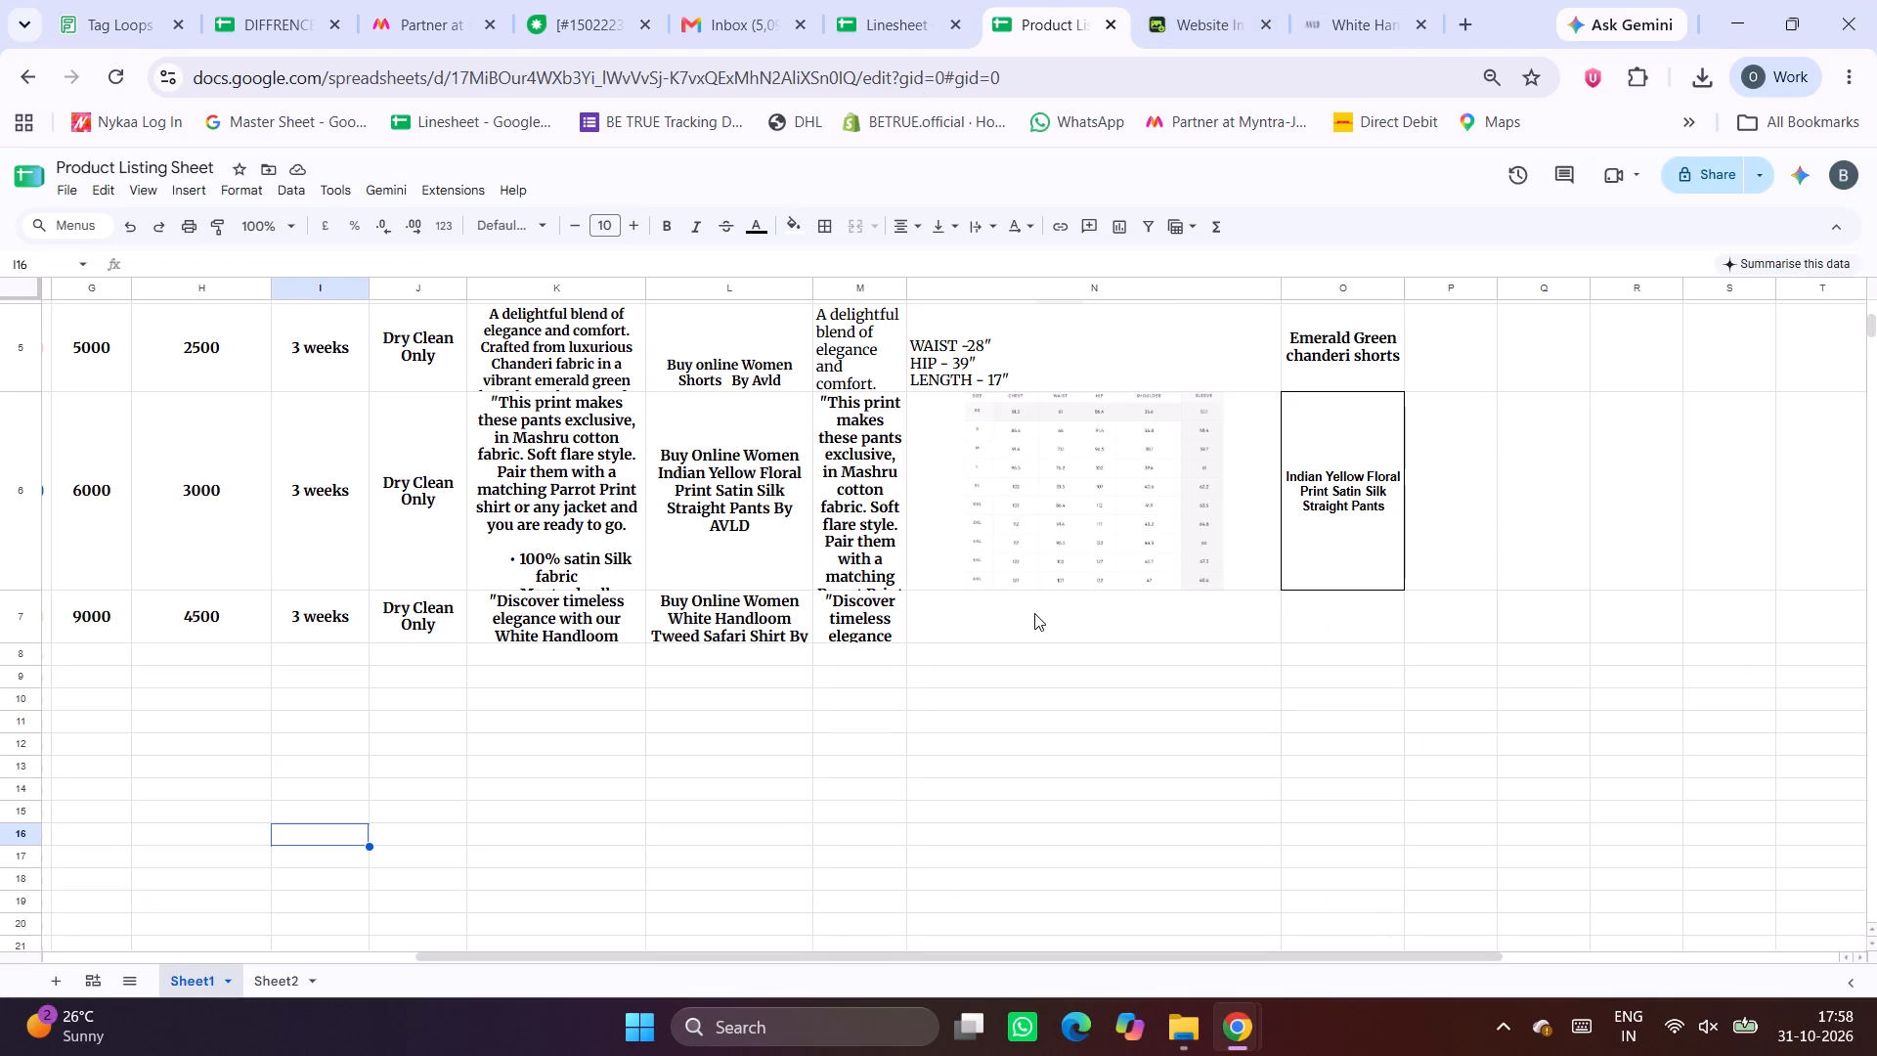
pyautogui.click(1034, 613)
pyautogui.click(203, 185)
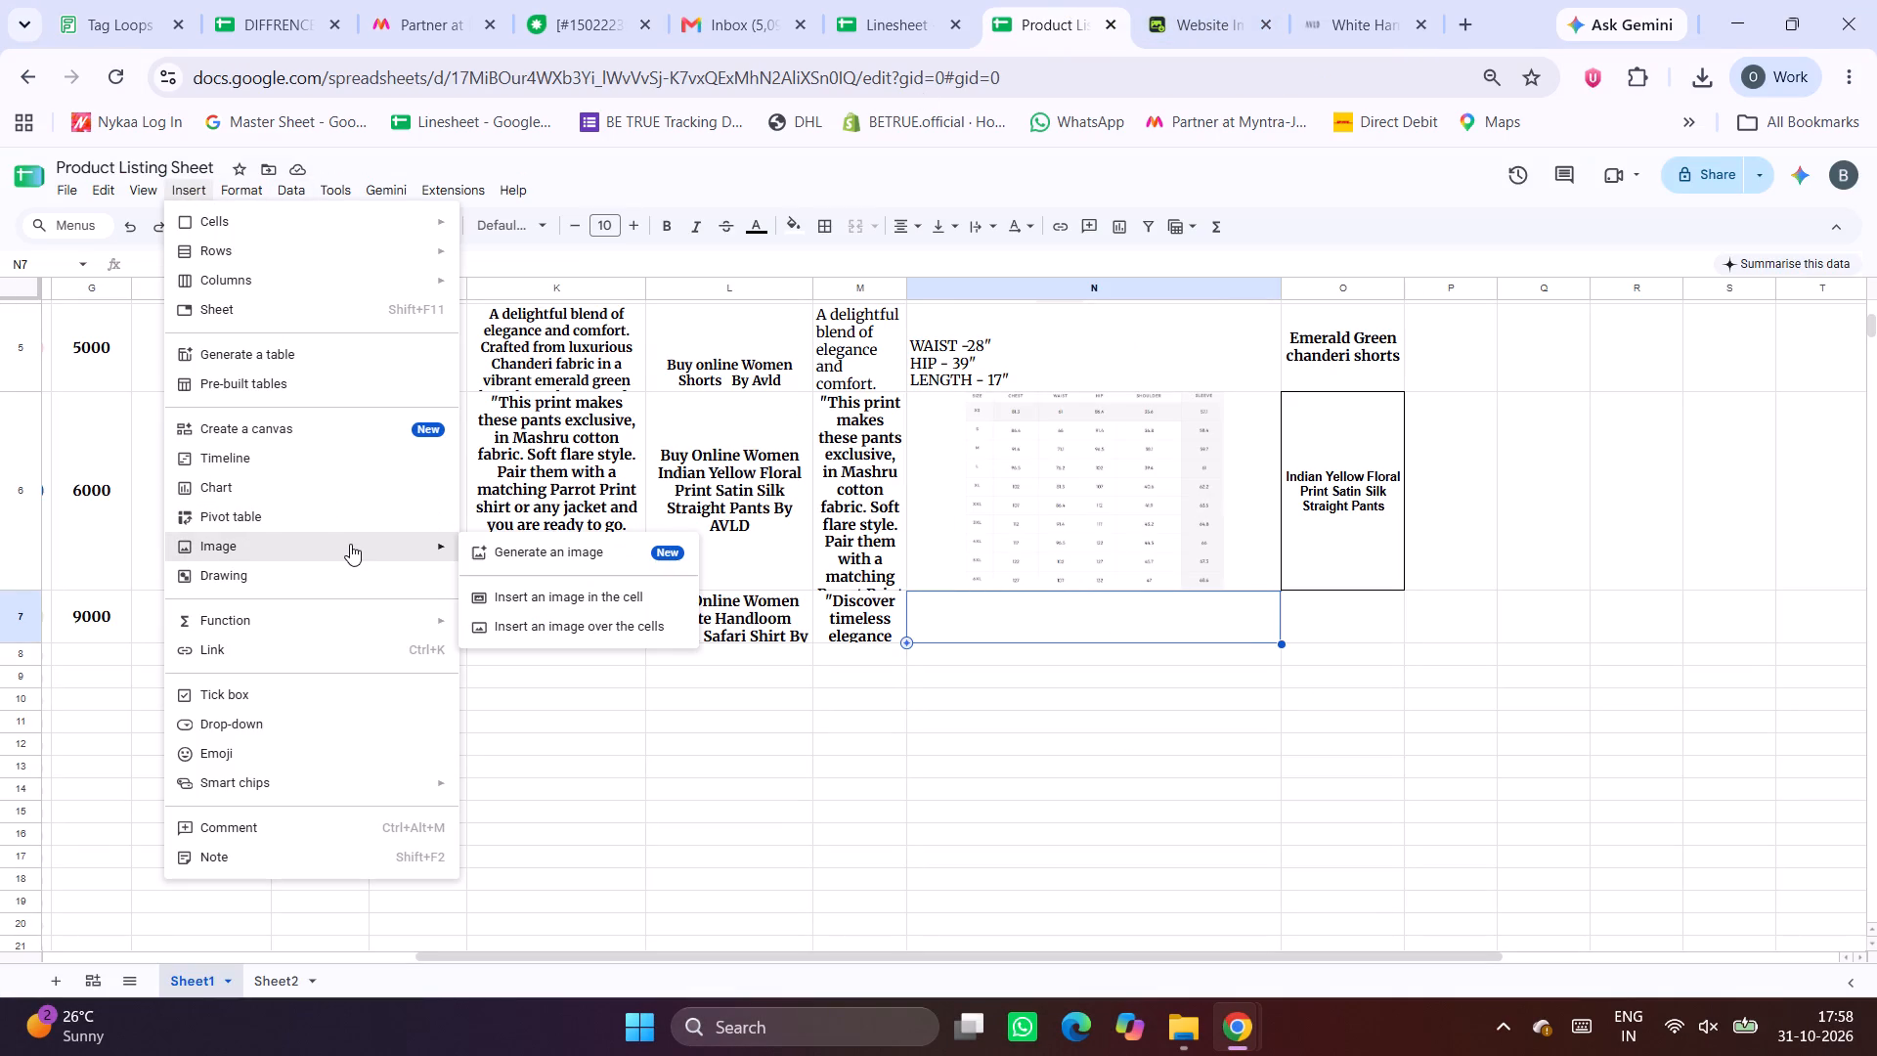
pyautogui.click(576, 594)
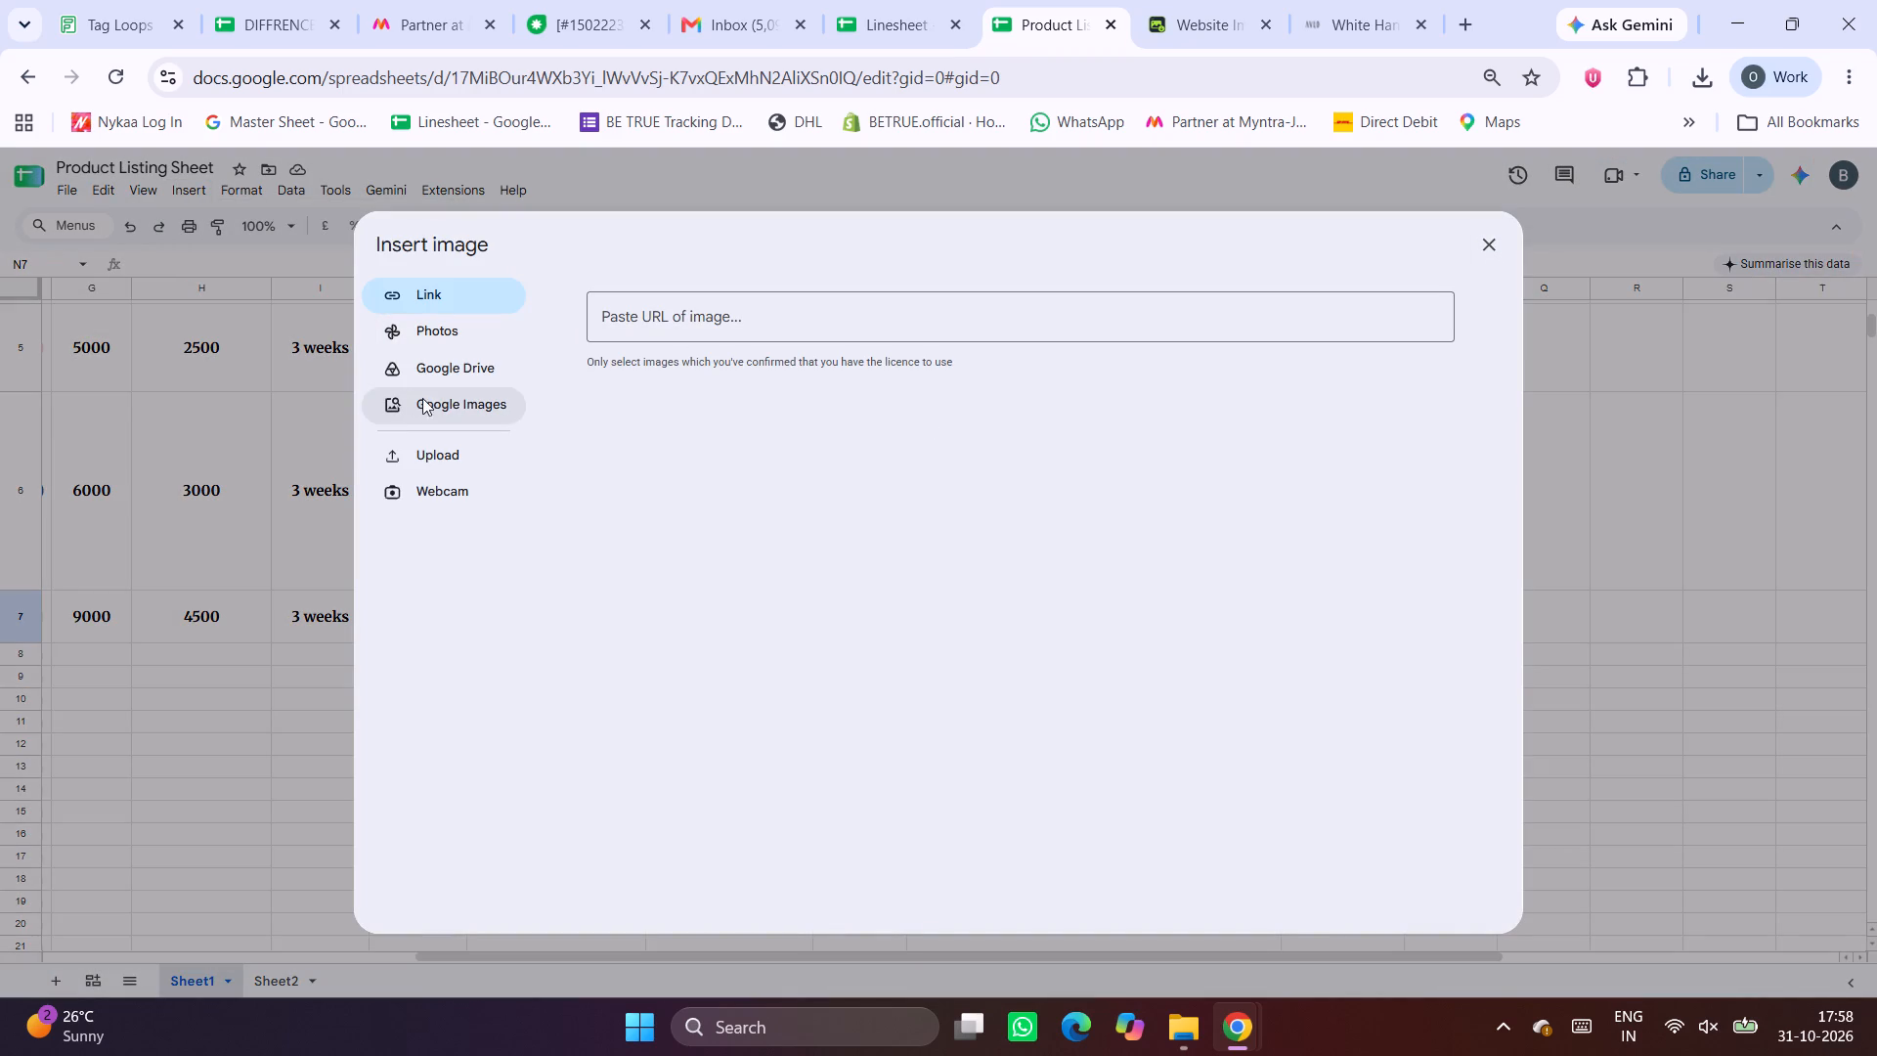
pyautogui.click(452, 454)
pyautogui.click(1058, 659)
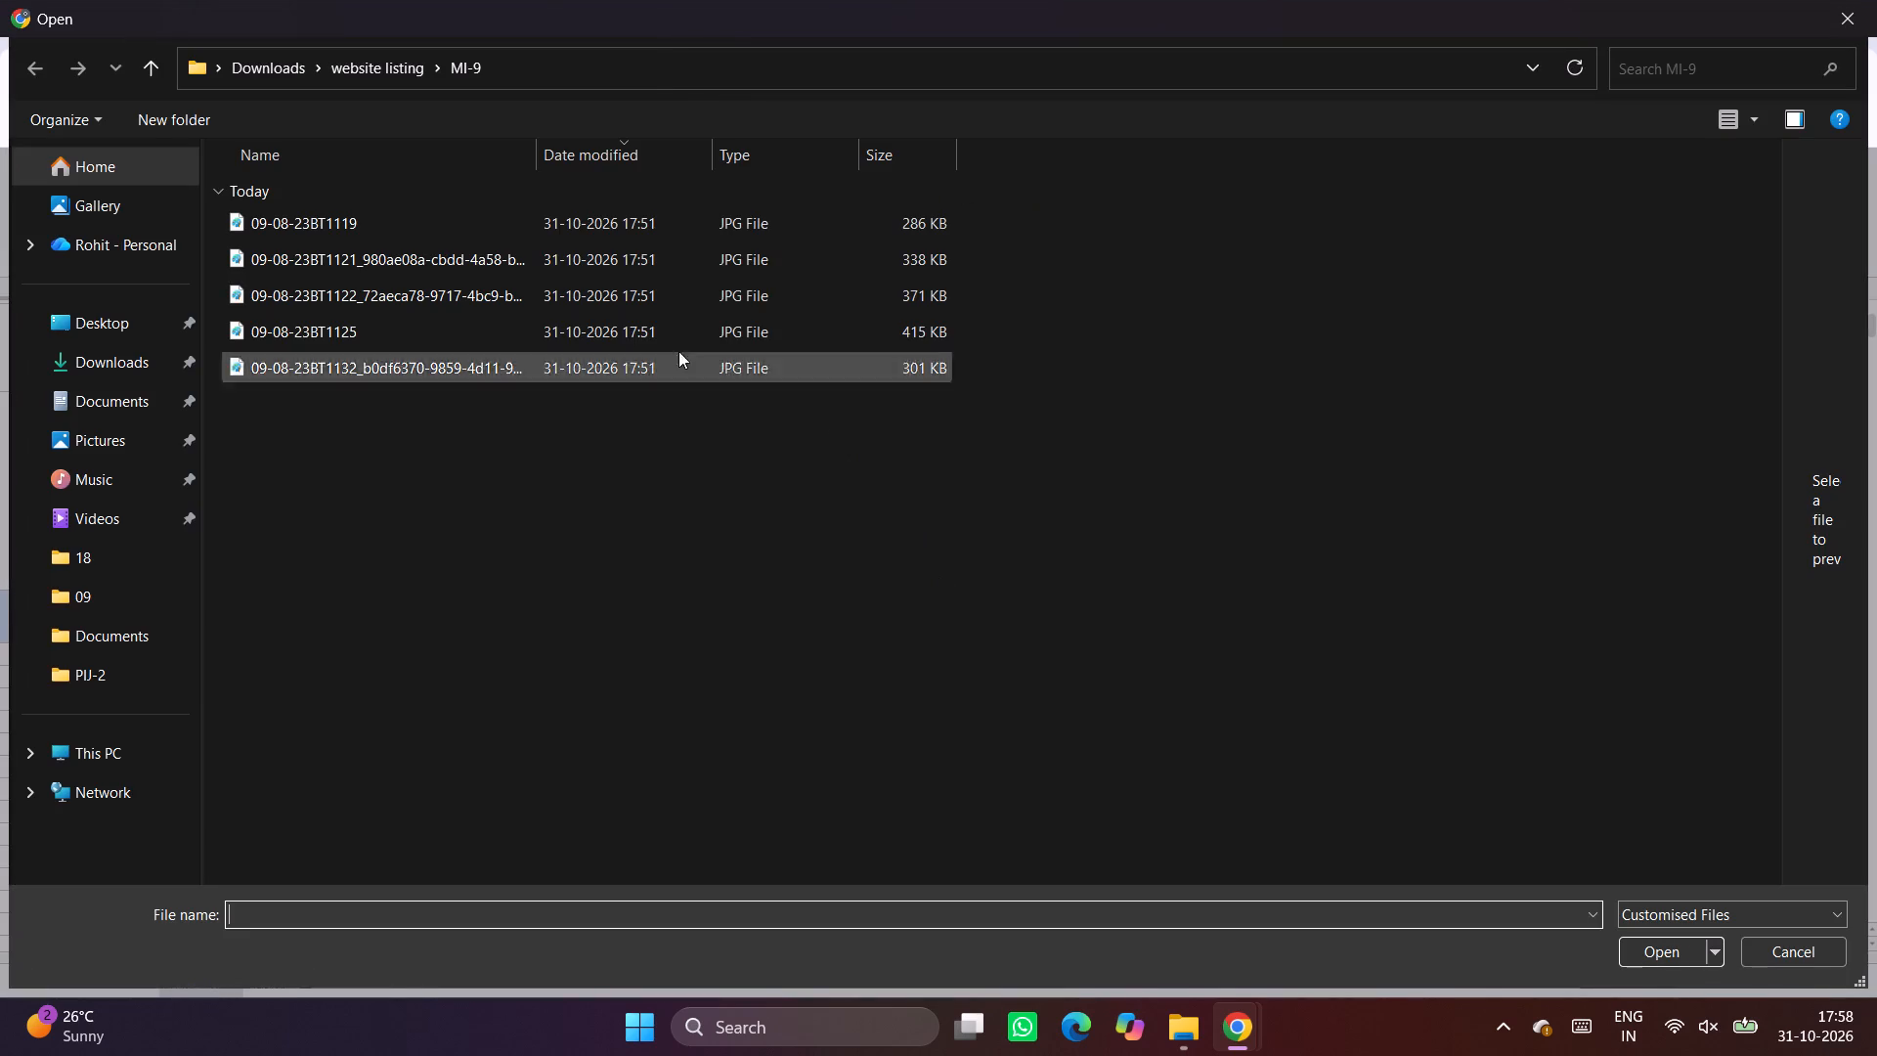
pyautogui.click(122, 362)
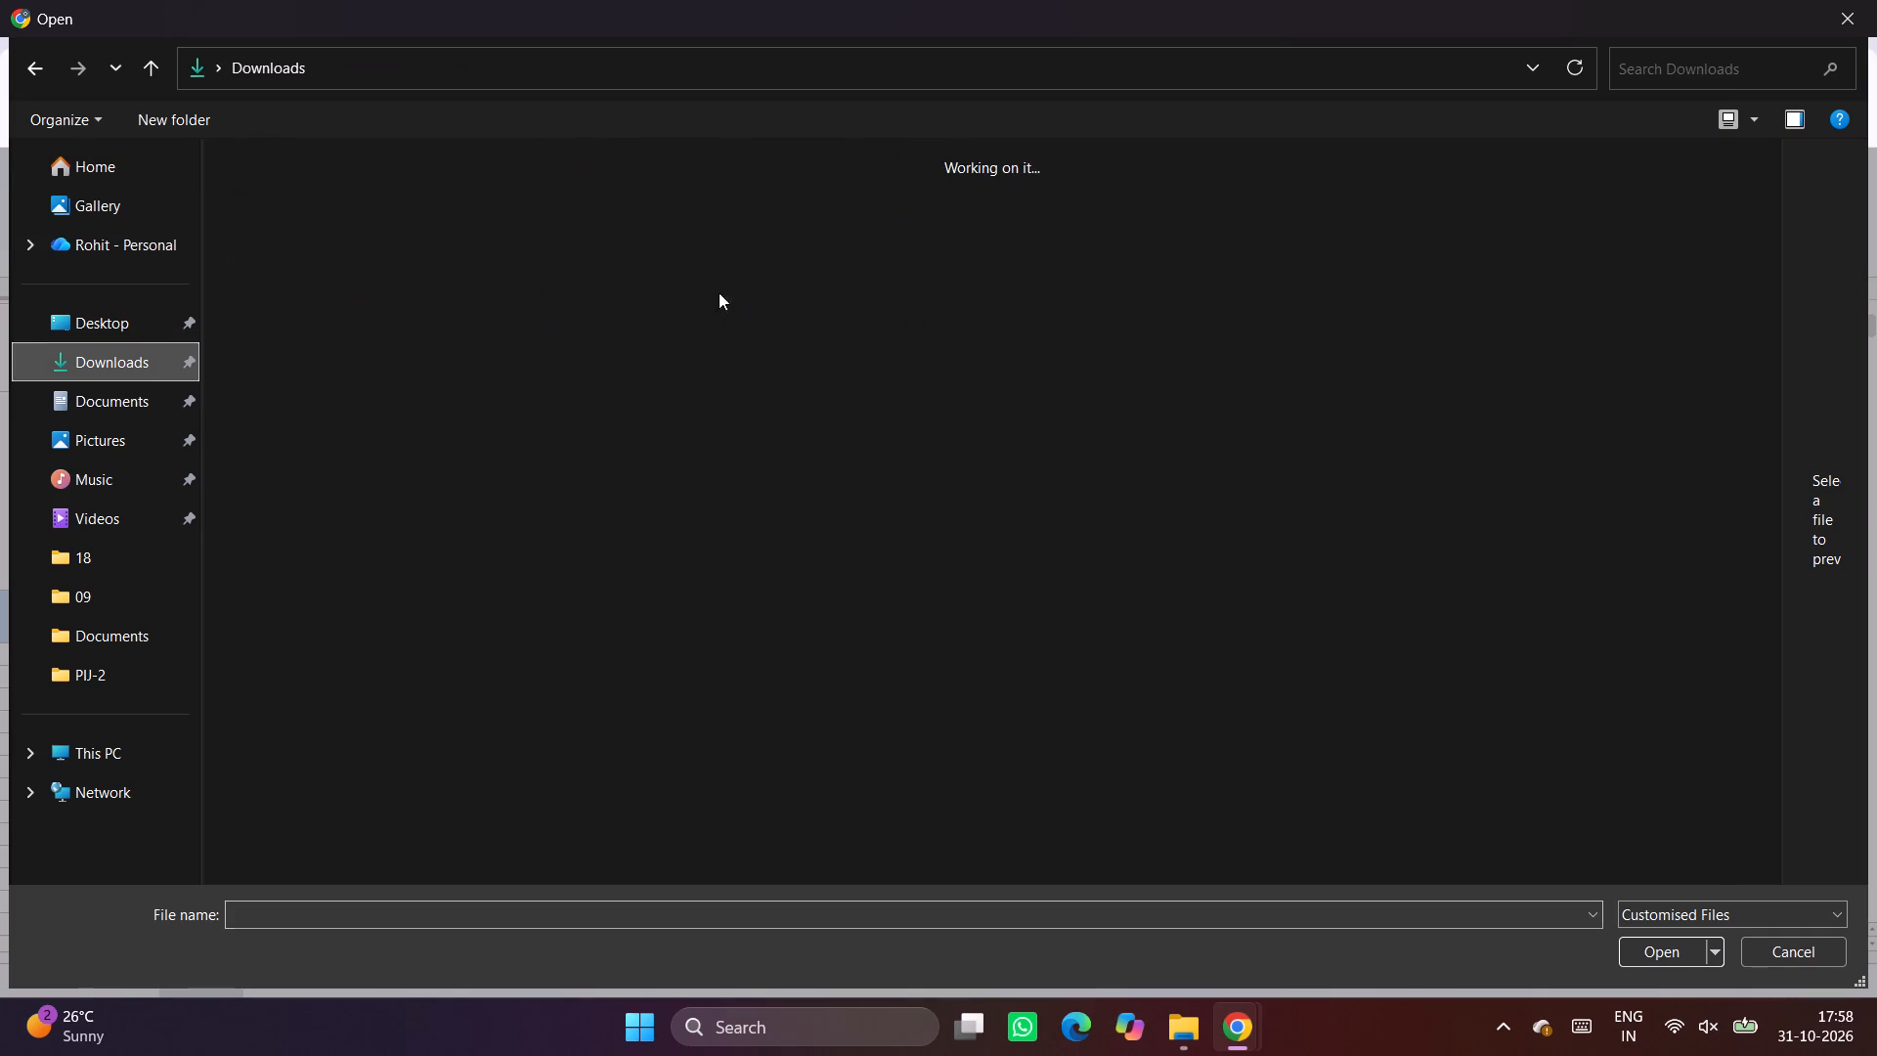
pyautogui.doubleClick(251, 229)
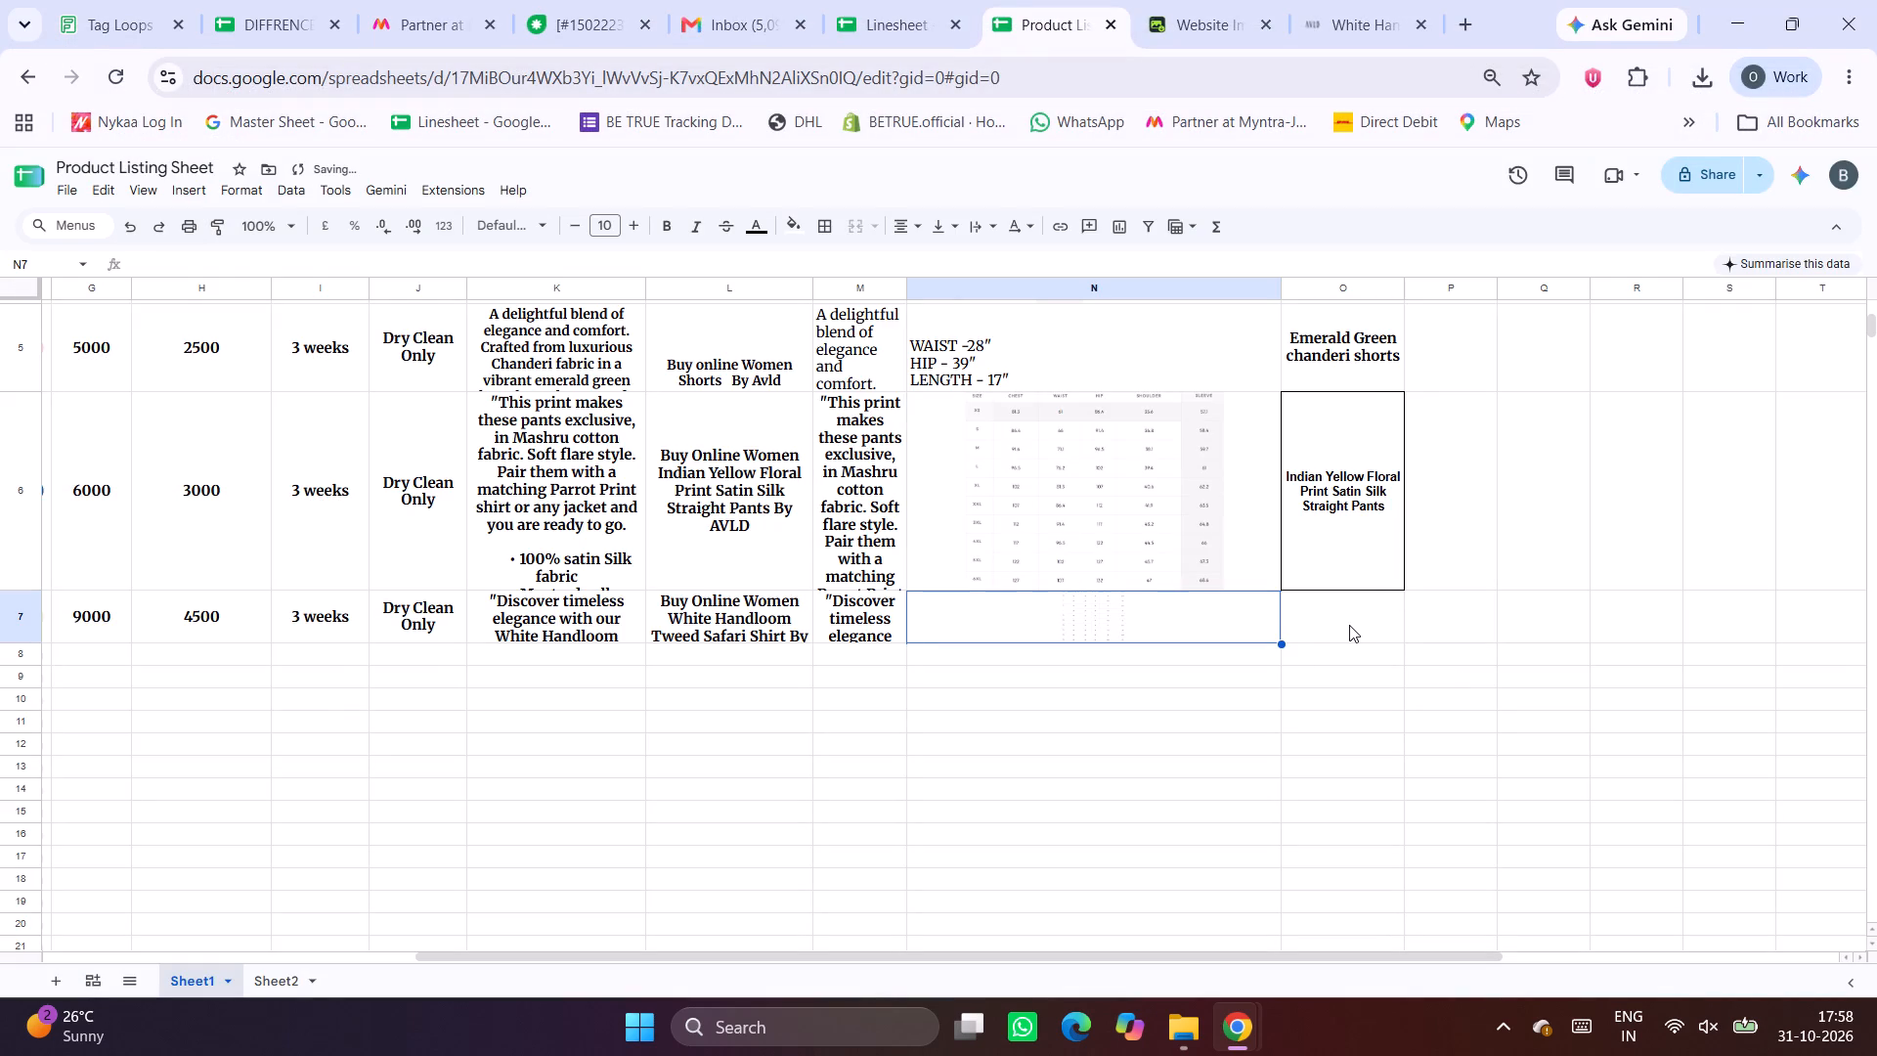
# Increase row 7's height to about that of row 6 and centre the size chart image horizontally in N7.
pyautogui.moveTo(27, 642); pyautogui.dragTo(21, 703)
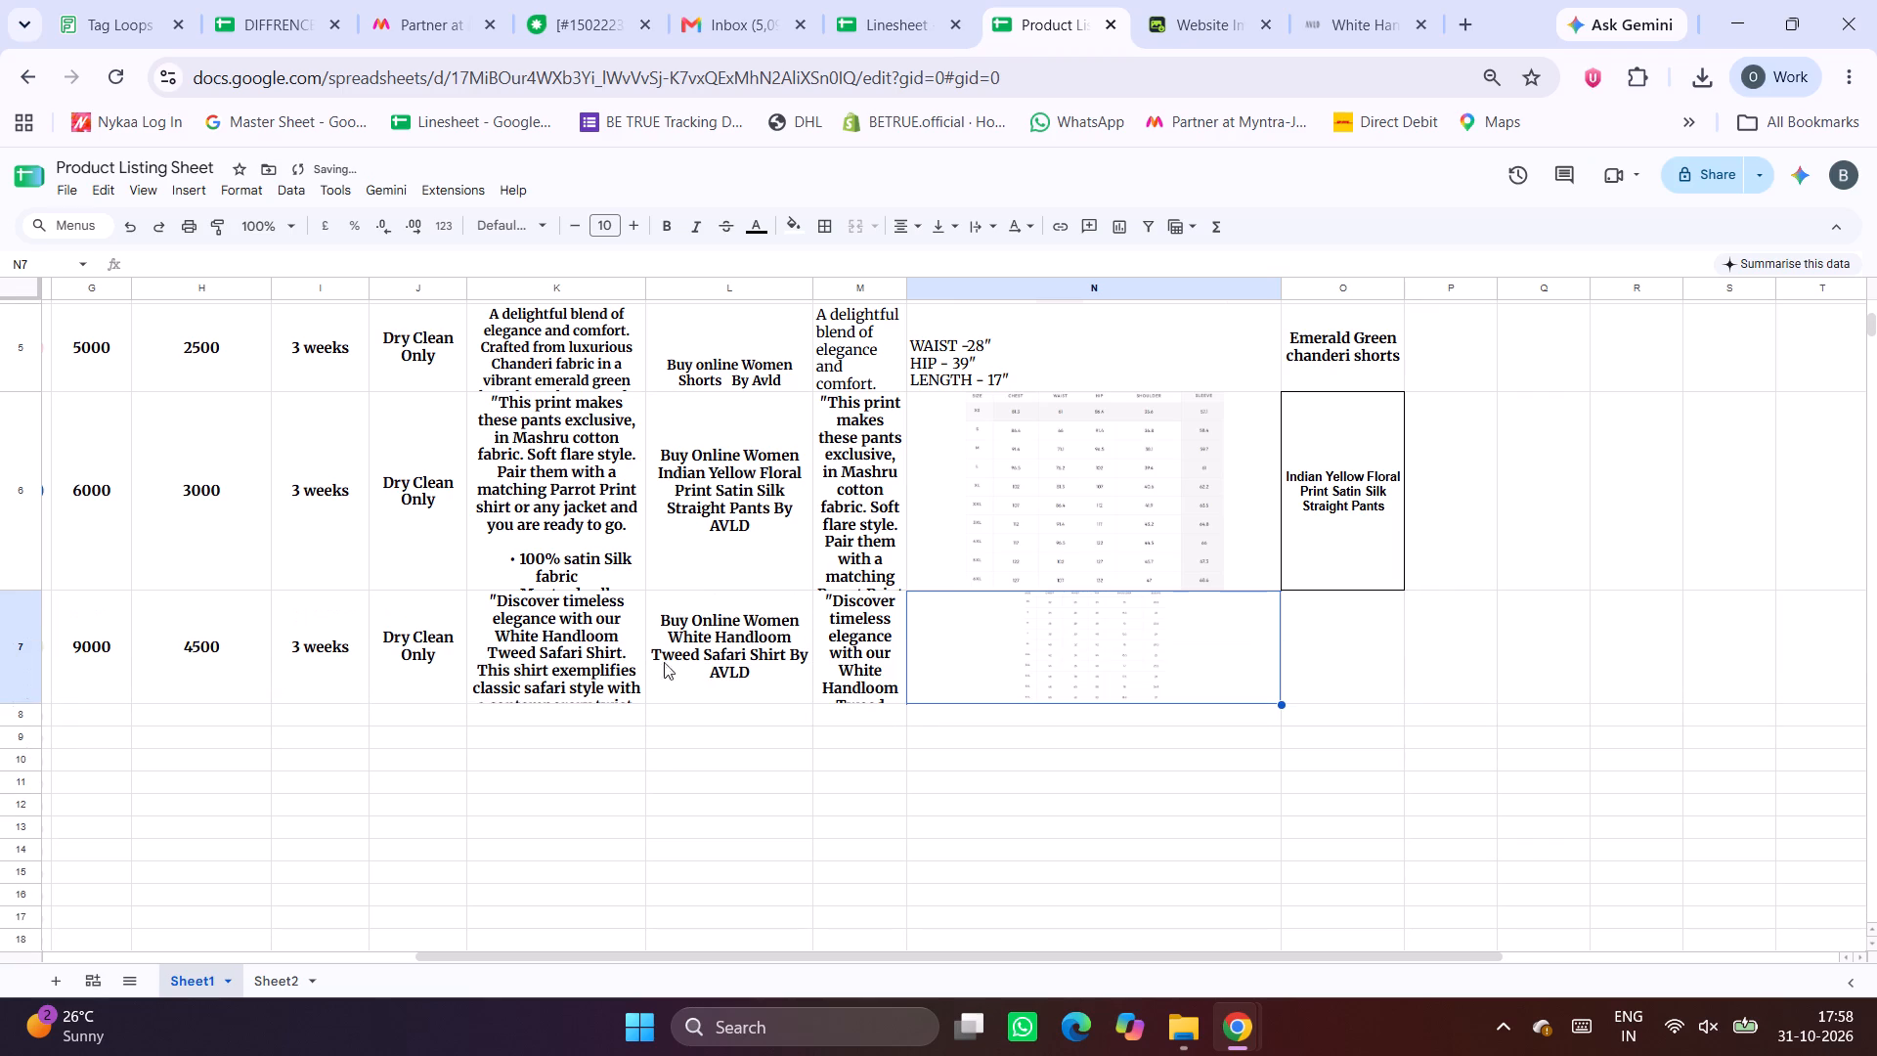
pyautogui.moveTo(19, 703); pyautogui.dragTo(22, 743)
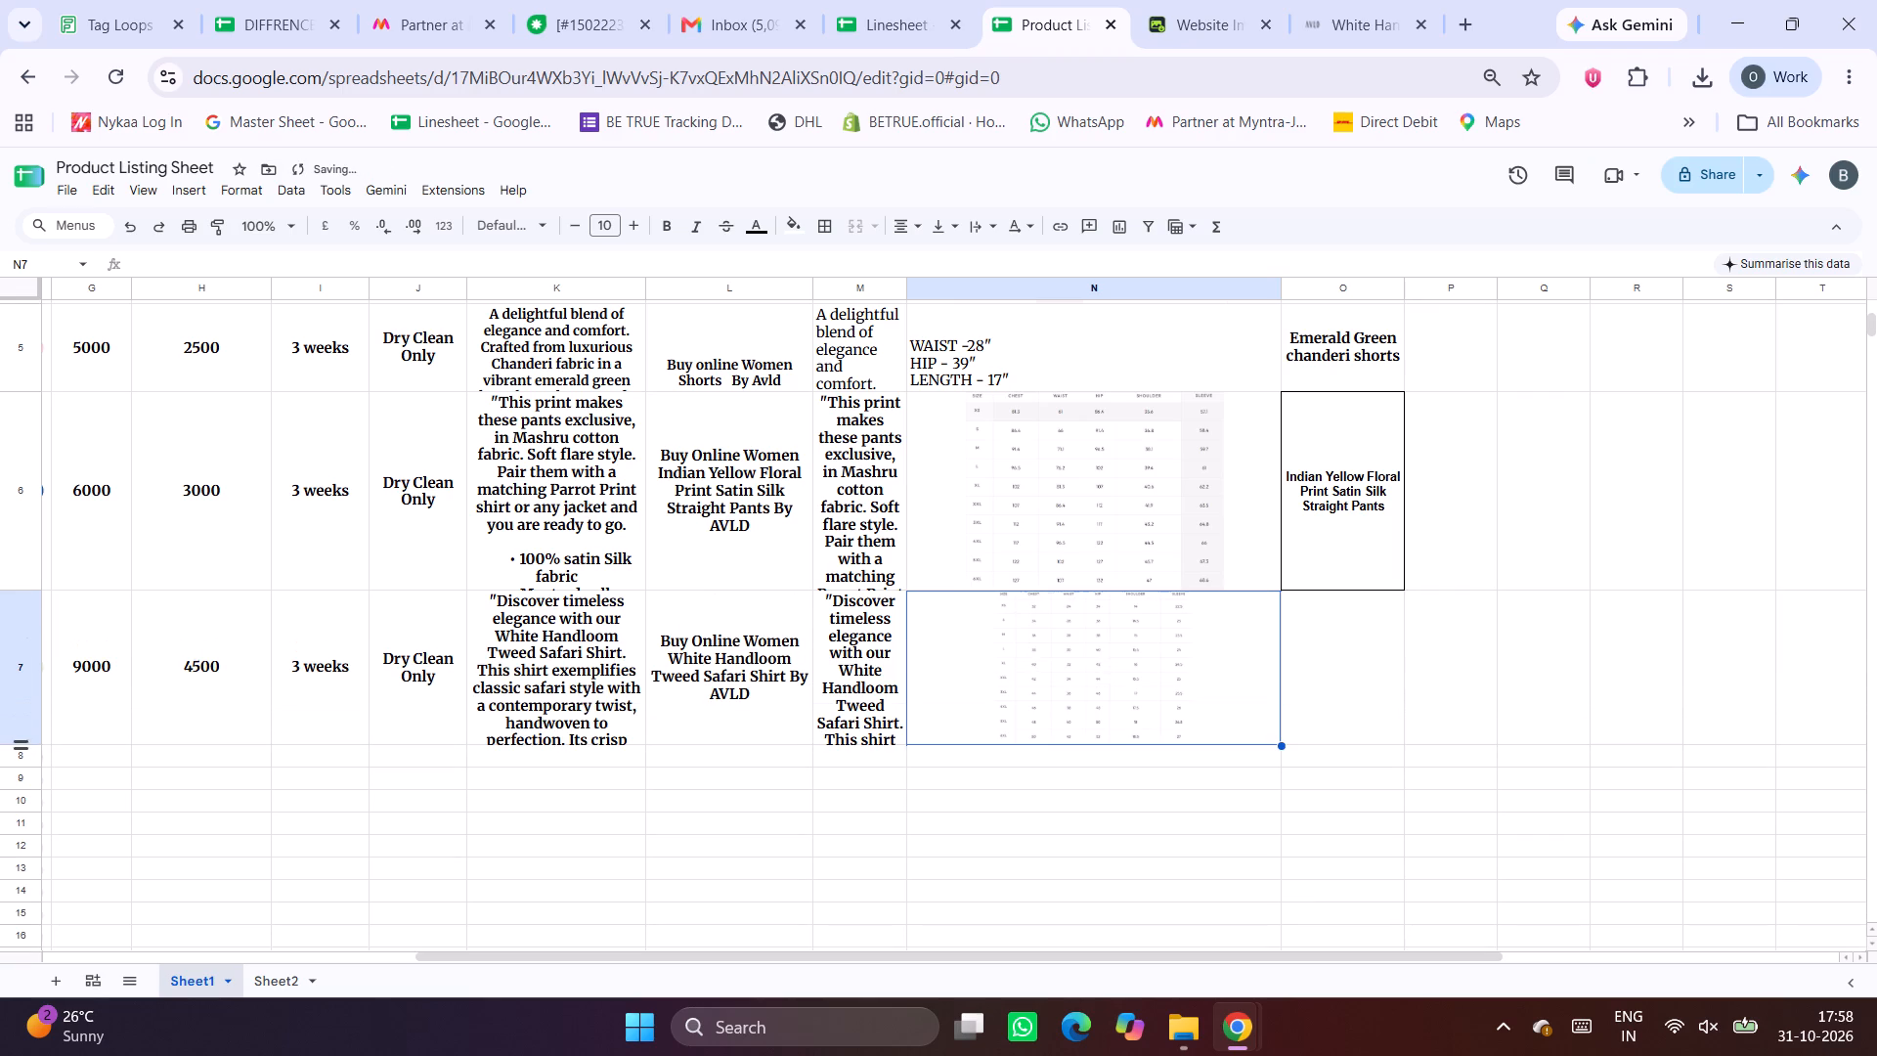
pyautogui.click(910, 228)
pyautogui.click(908, 265)
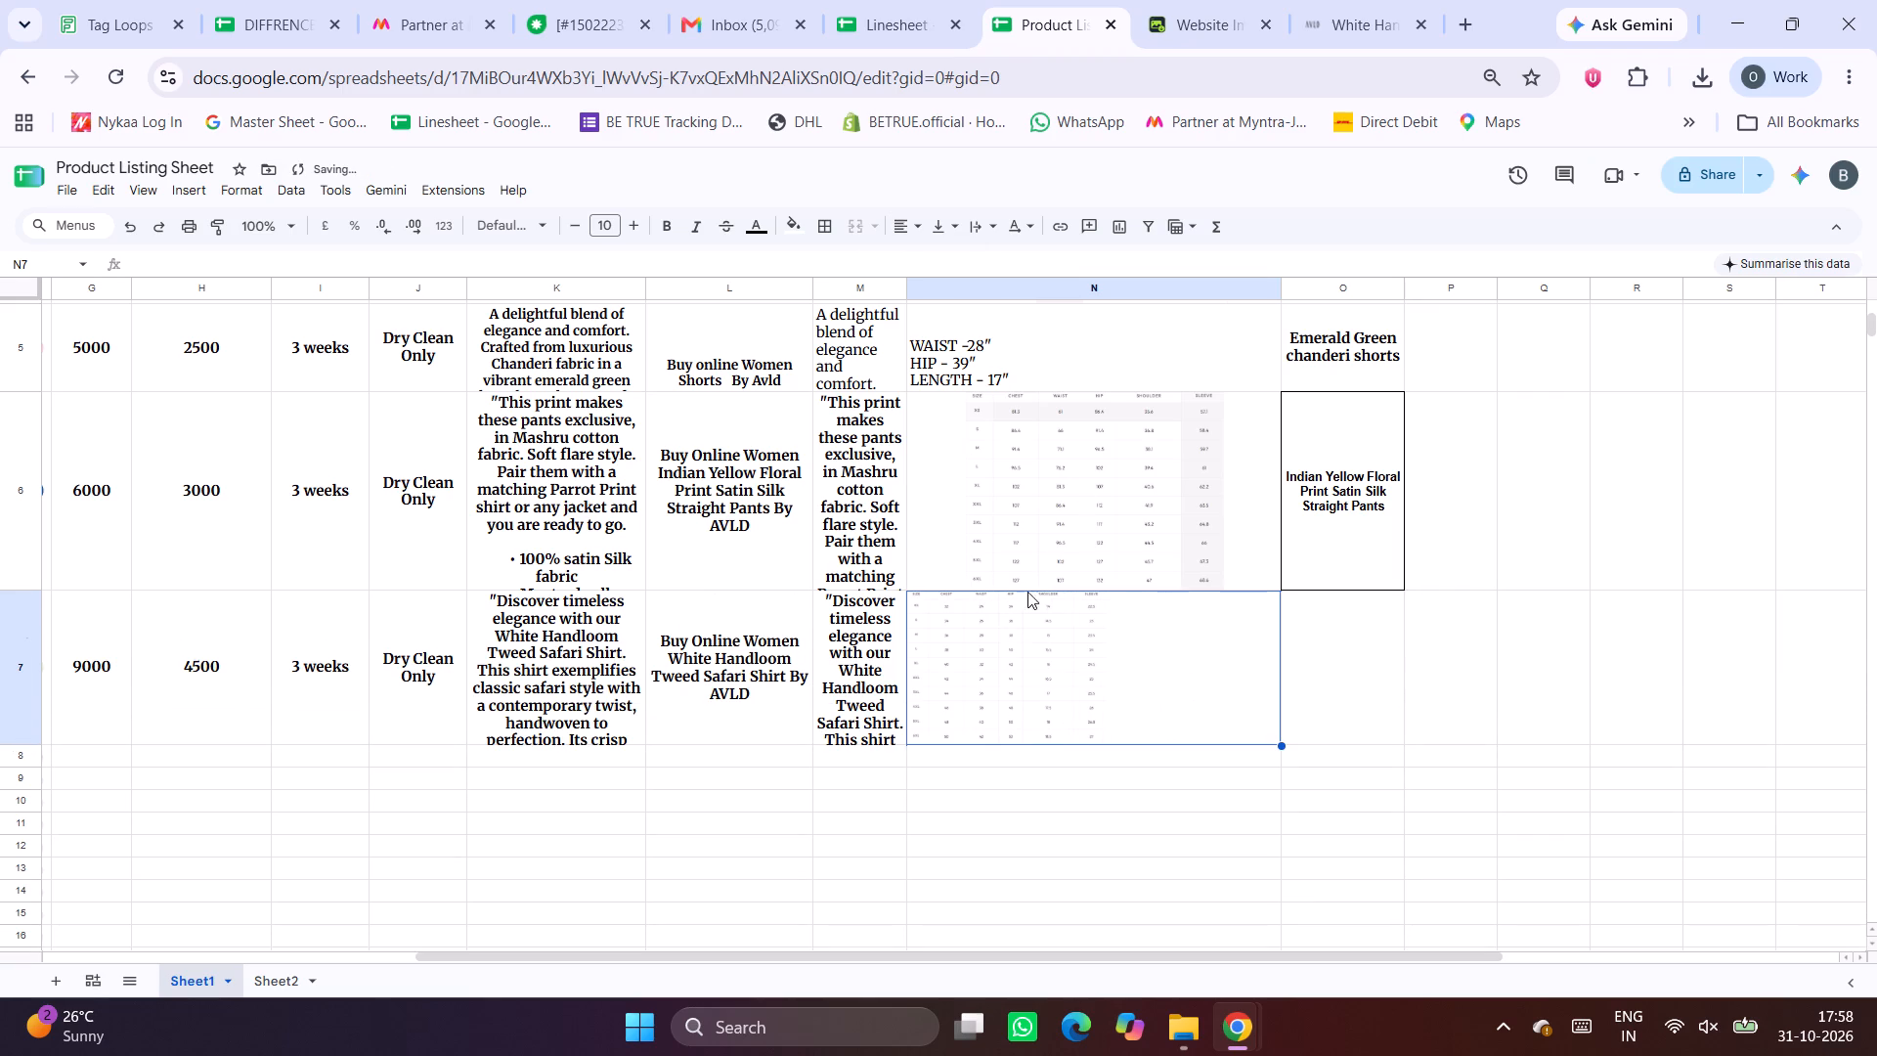
pyautogui.moveTo(22, 745); pyautogui.dragTo(25, 786)
pyautogui.moveTo(25, 786); pyautogui.dragTo(25, 799)
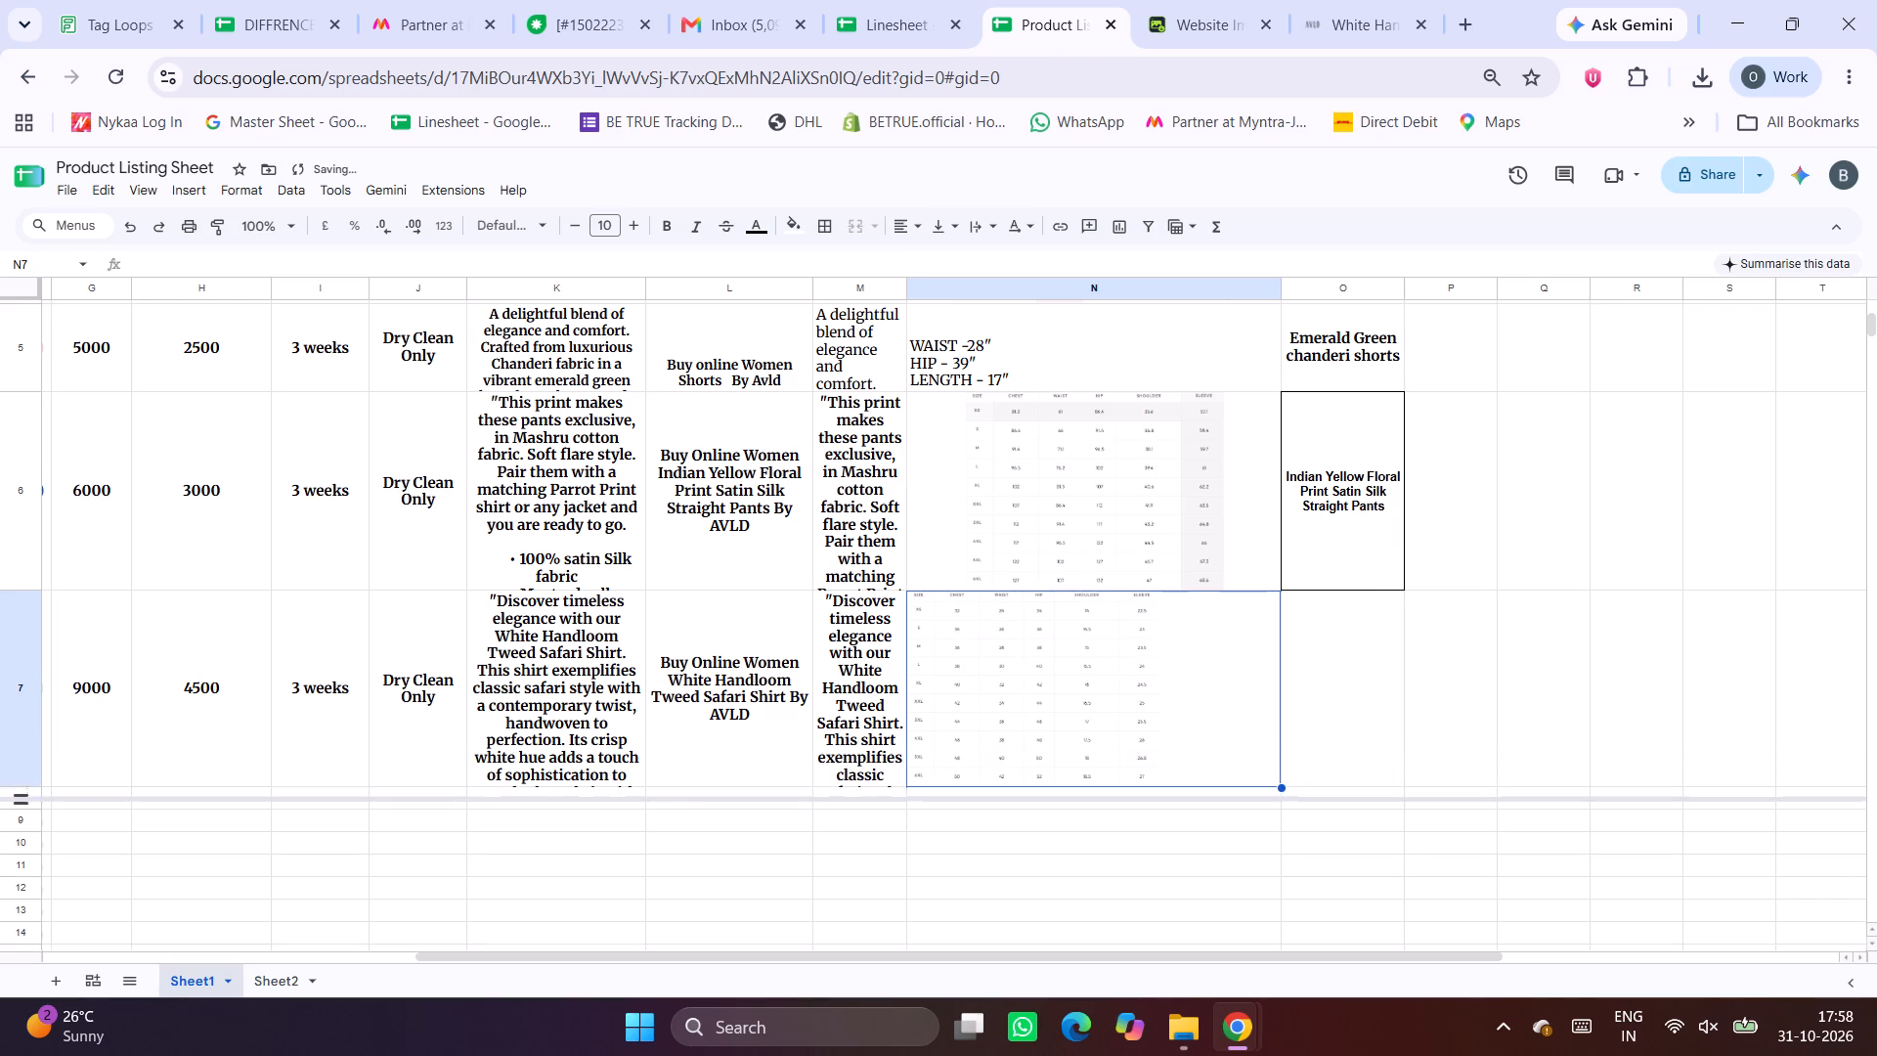
pyautogui.moveTo(25, 799); pyautogui.dragTo(25, 802)
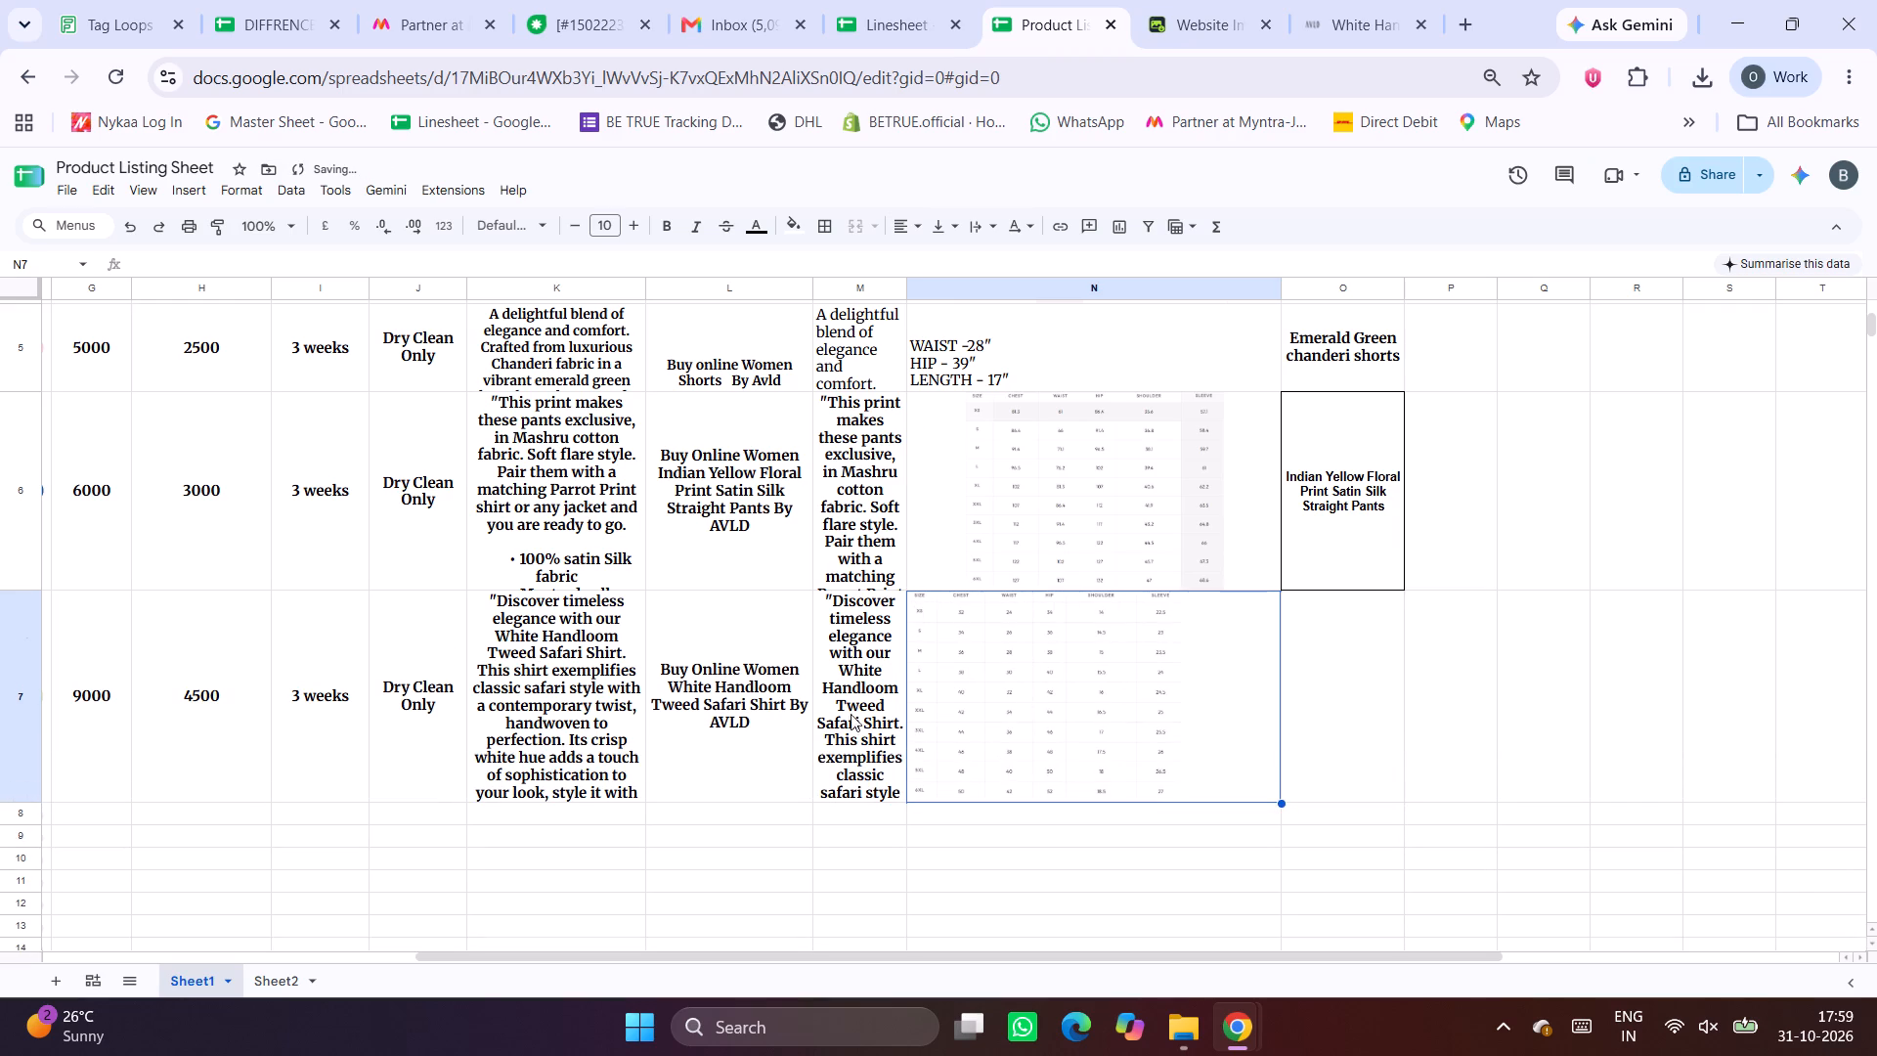
pyautogui.click(922, 230)
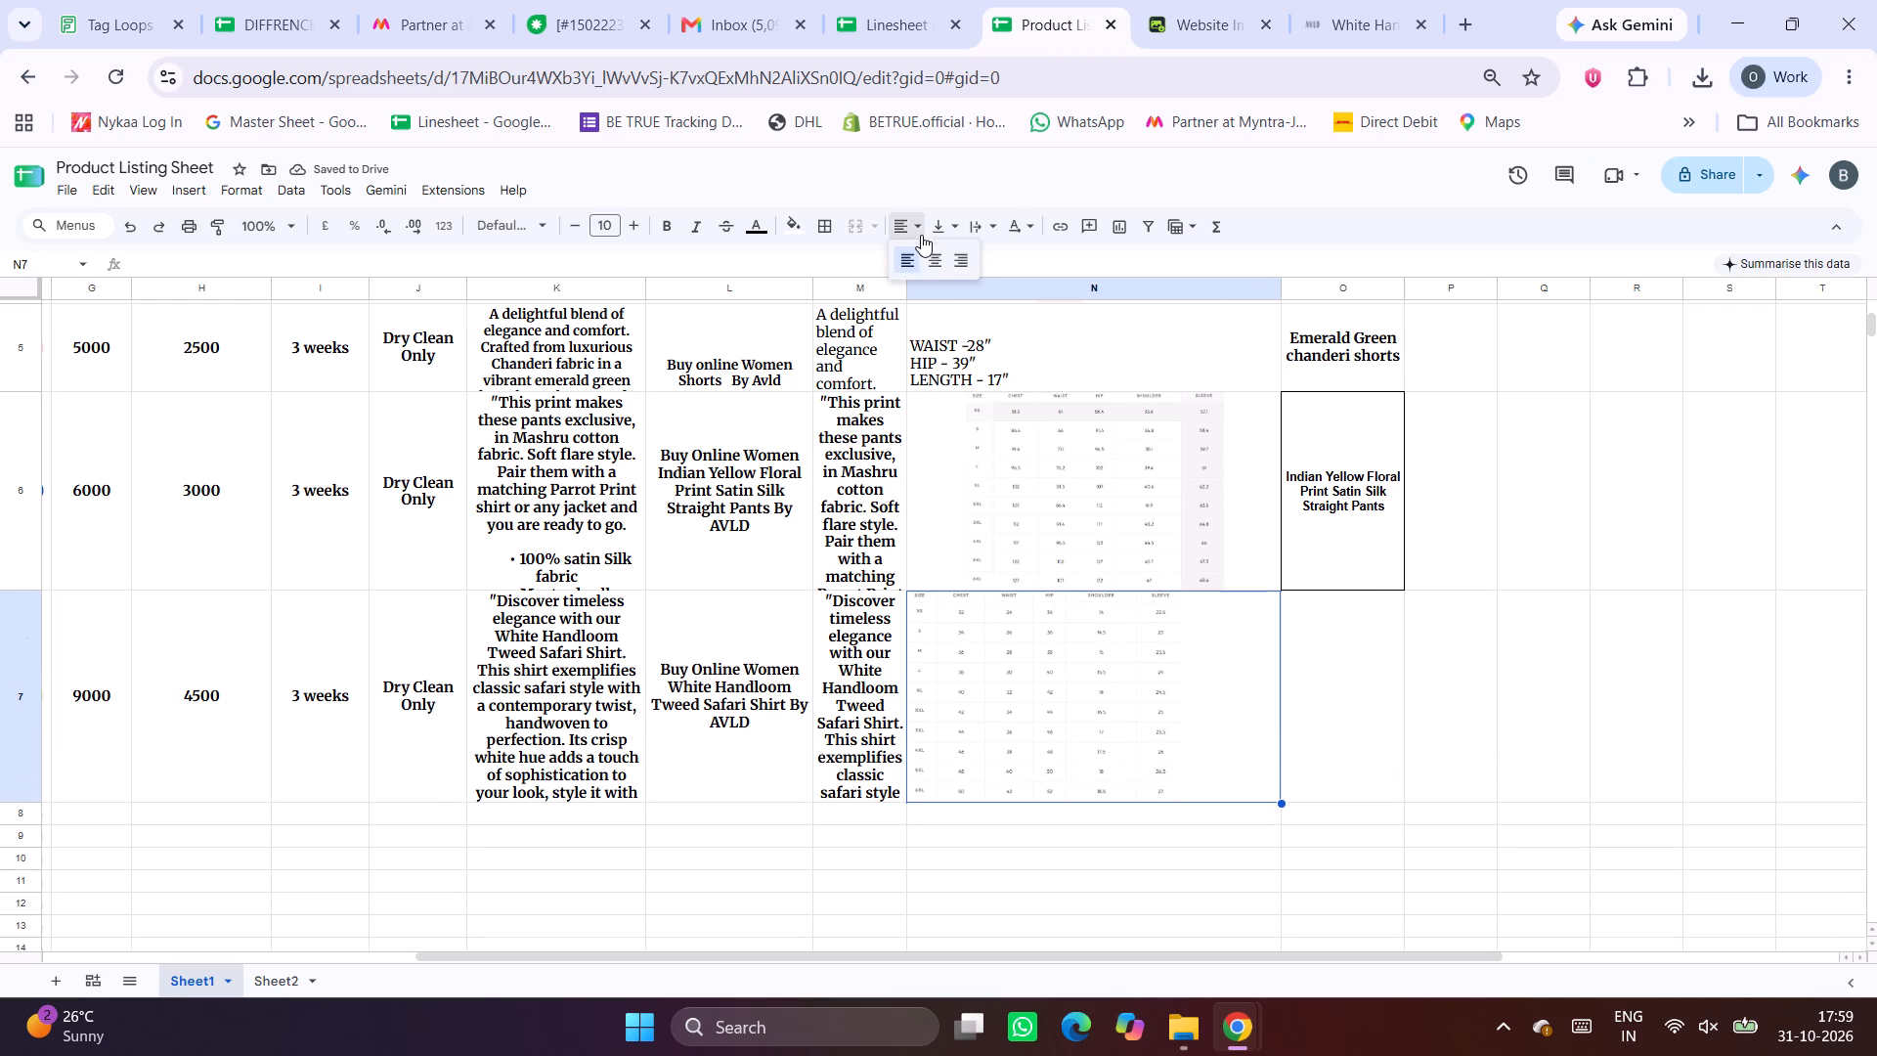
pyautogui.click(938, 268)
# Examine column O in the earlier rows and MI 44's row in the Linesheet for what O7 needs.
pyautogui.click(1347, 747)
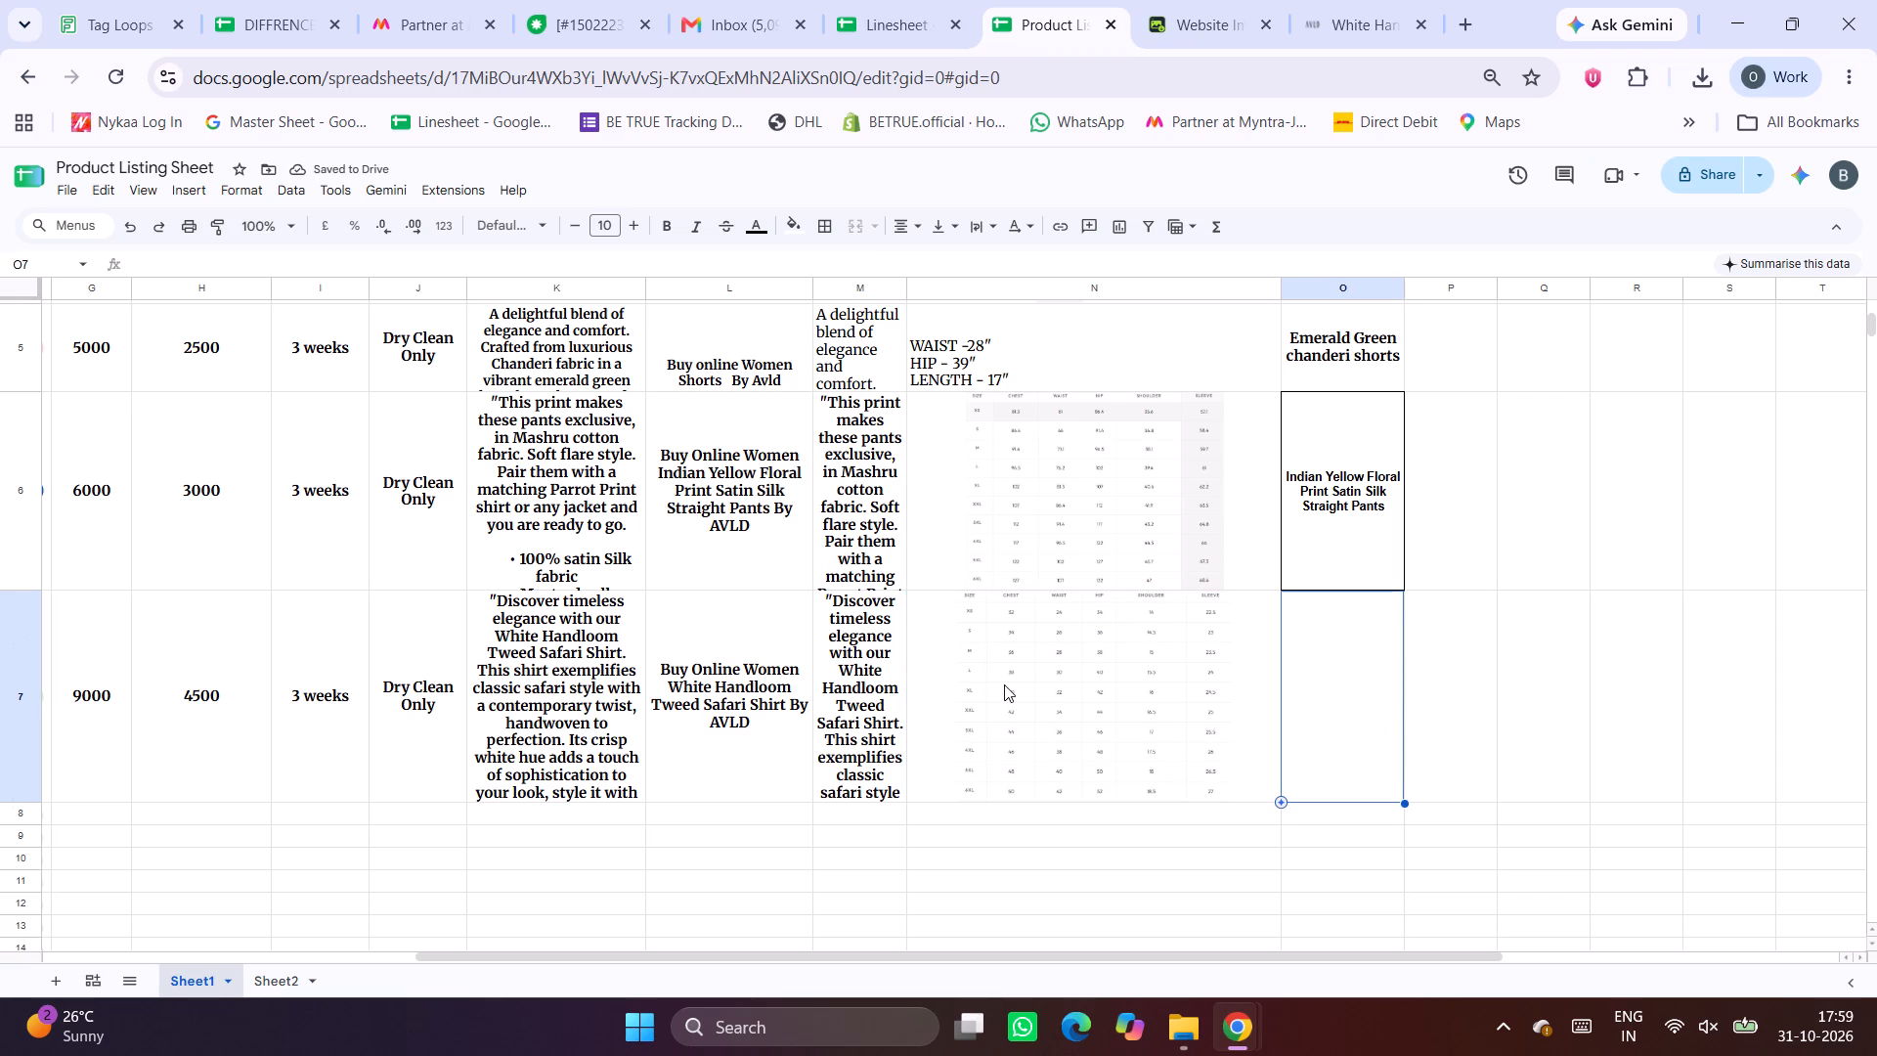
pyautogui.scroll(3, 1004, 684)
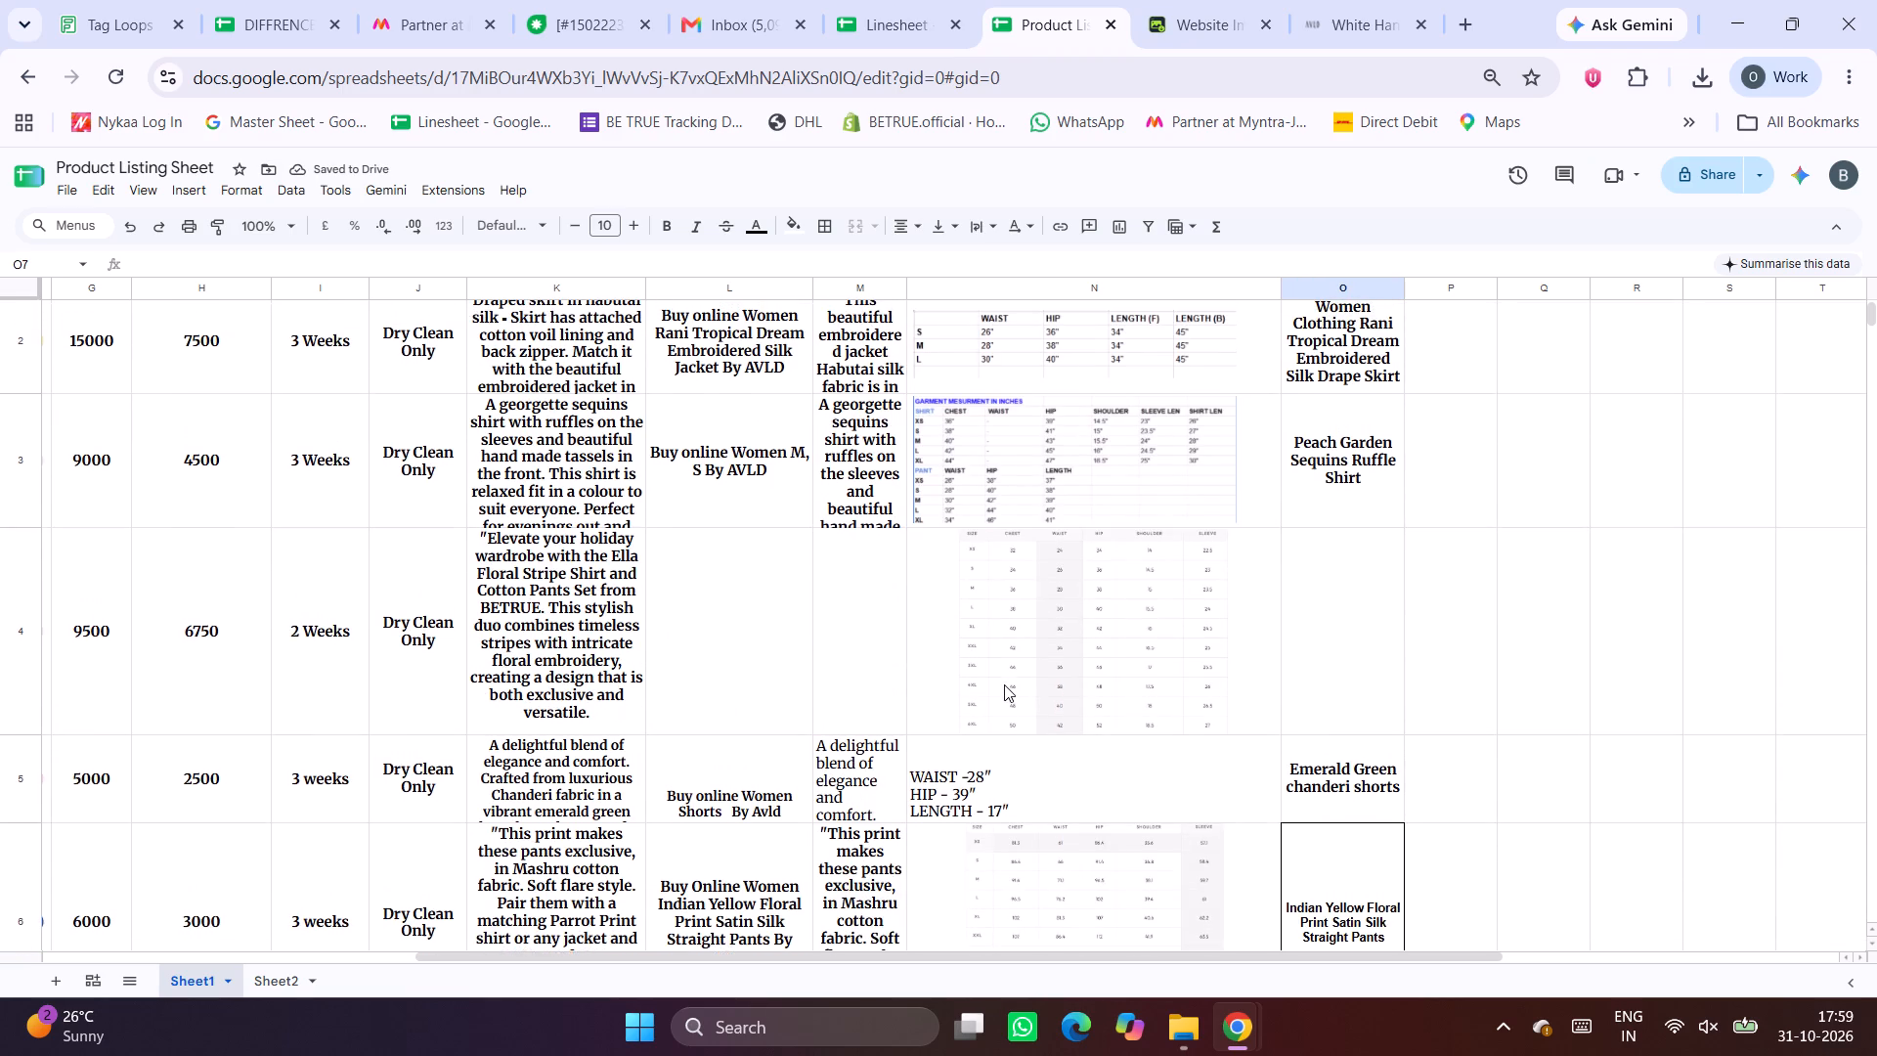
pyautogui.scroll(3, 1004, 684)
pyautogui.scroll(-3, 1004, 684)
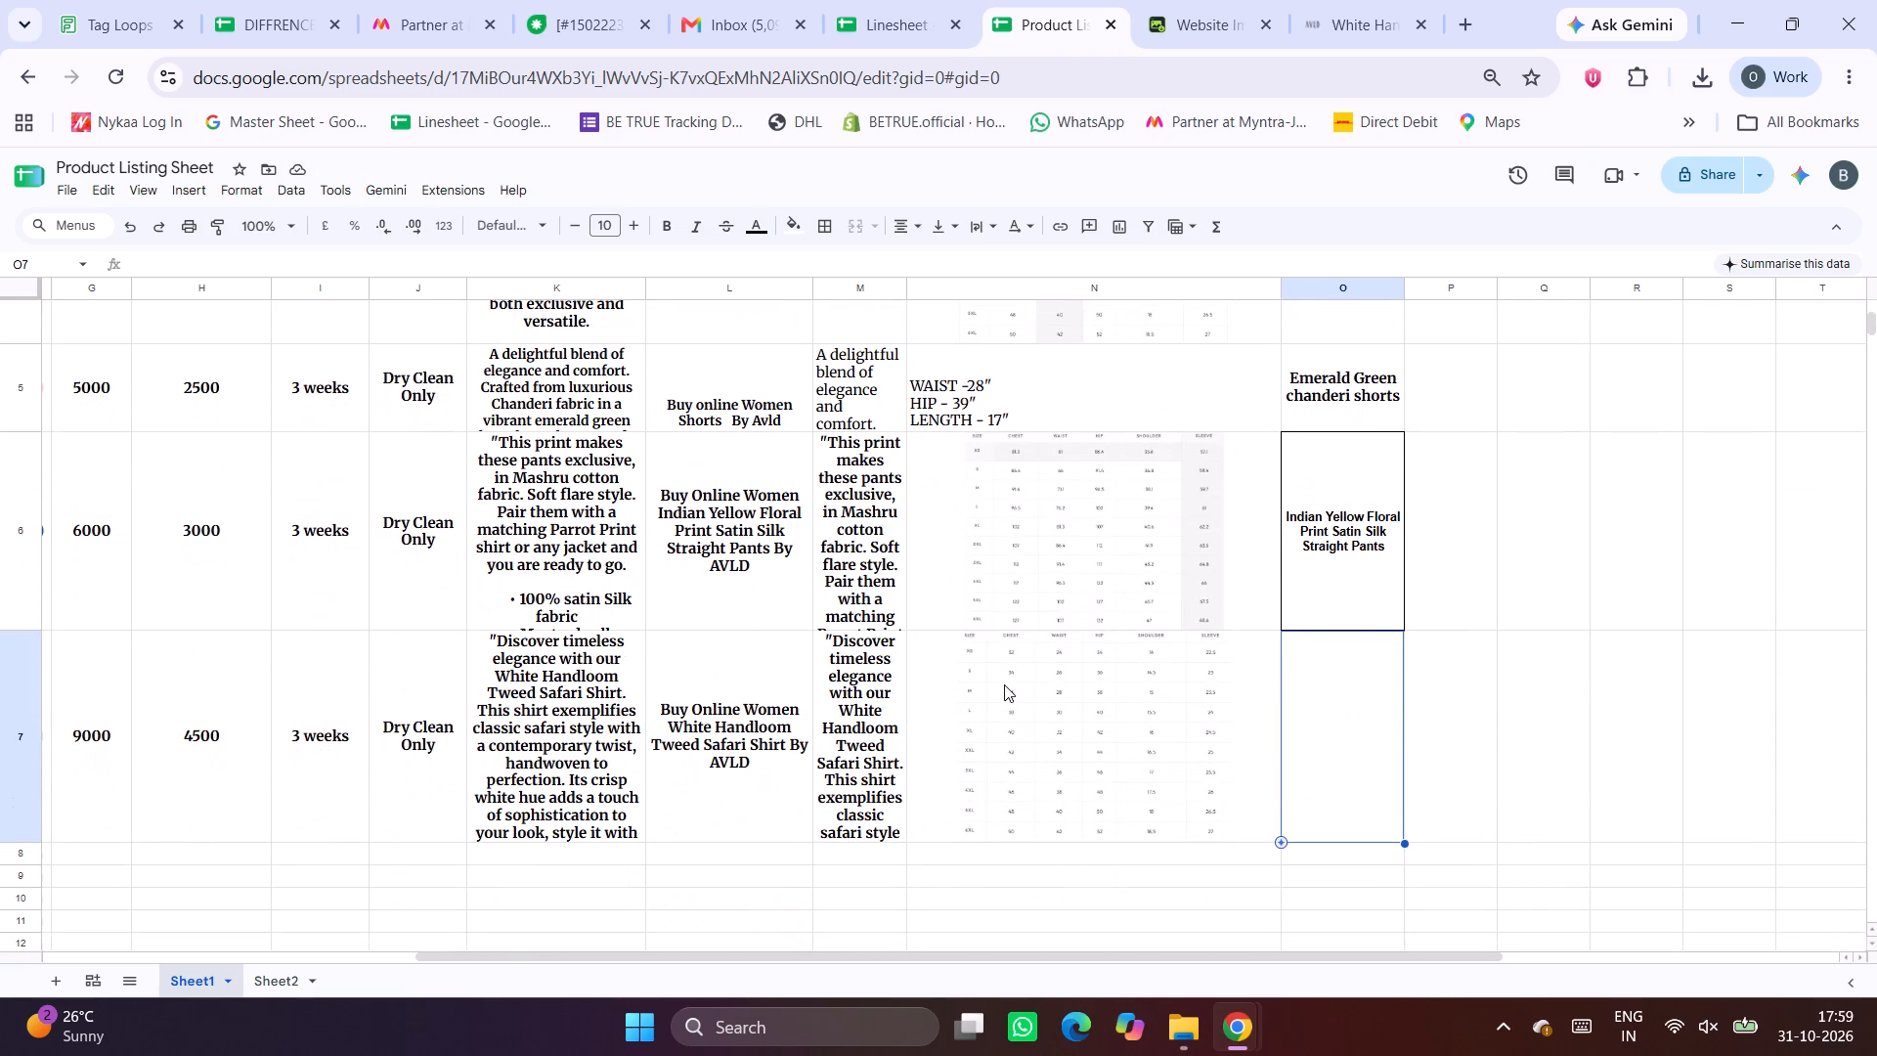
pyautogui.click(899, 0)
pyautogui.hscroll(-1, 1314, 728)
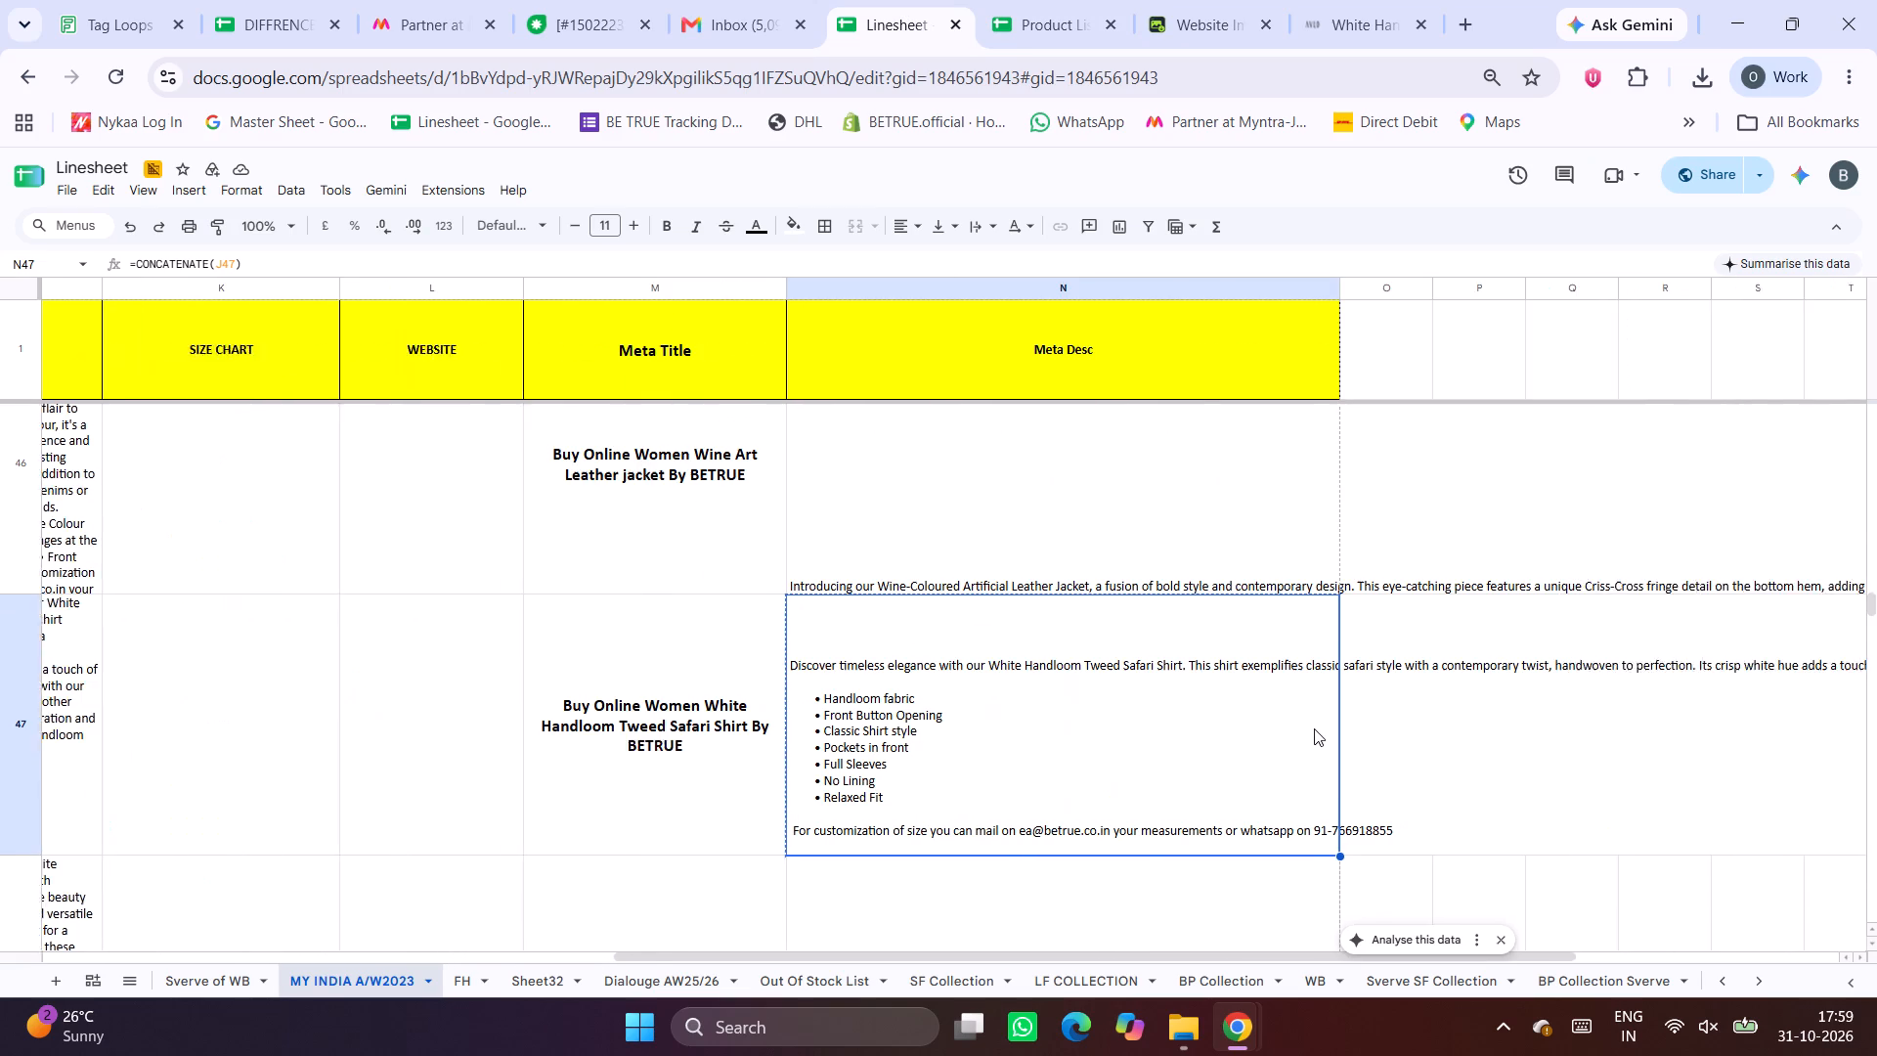
pyautogui.hscroll(-1, 1314, 728)
pyautogui.hscroll(4, 1314, 728)
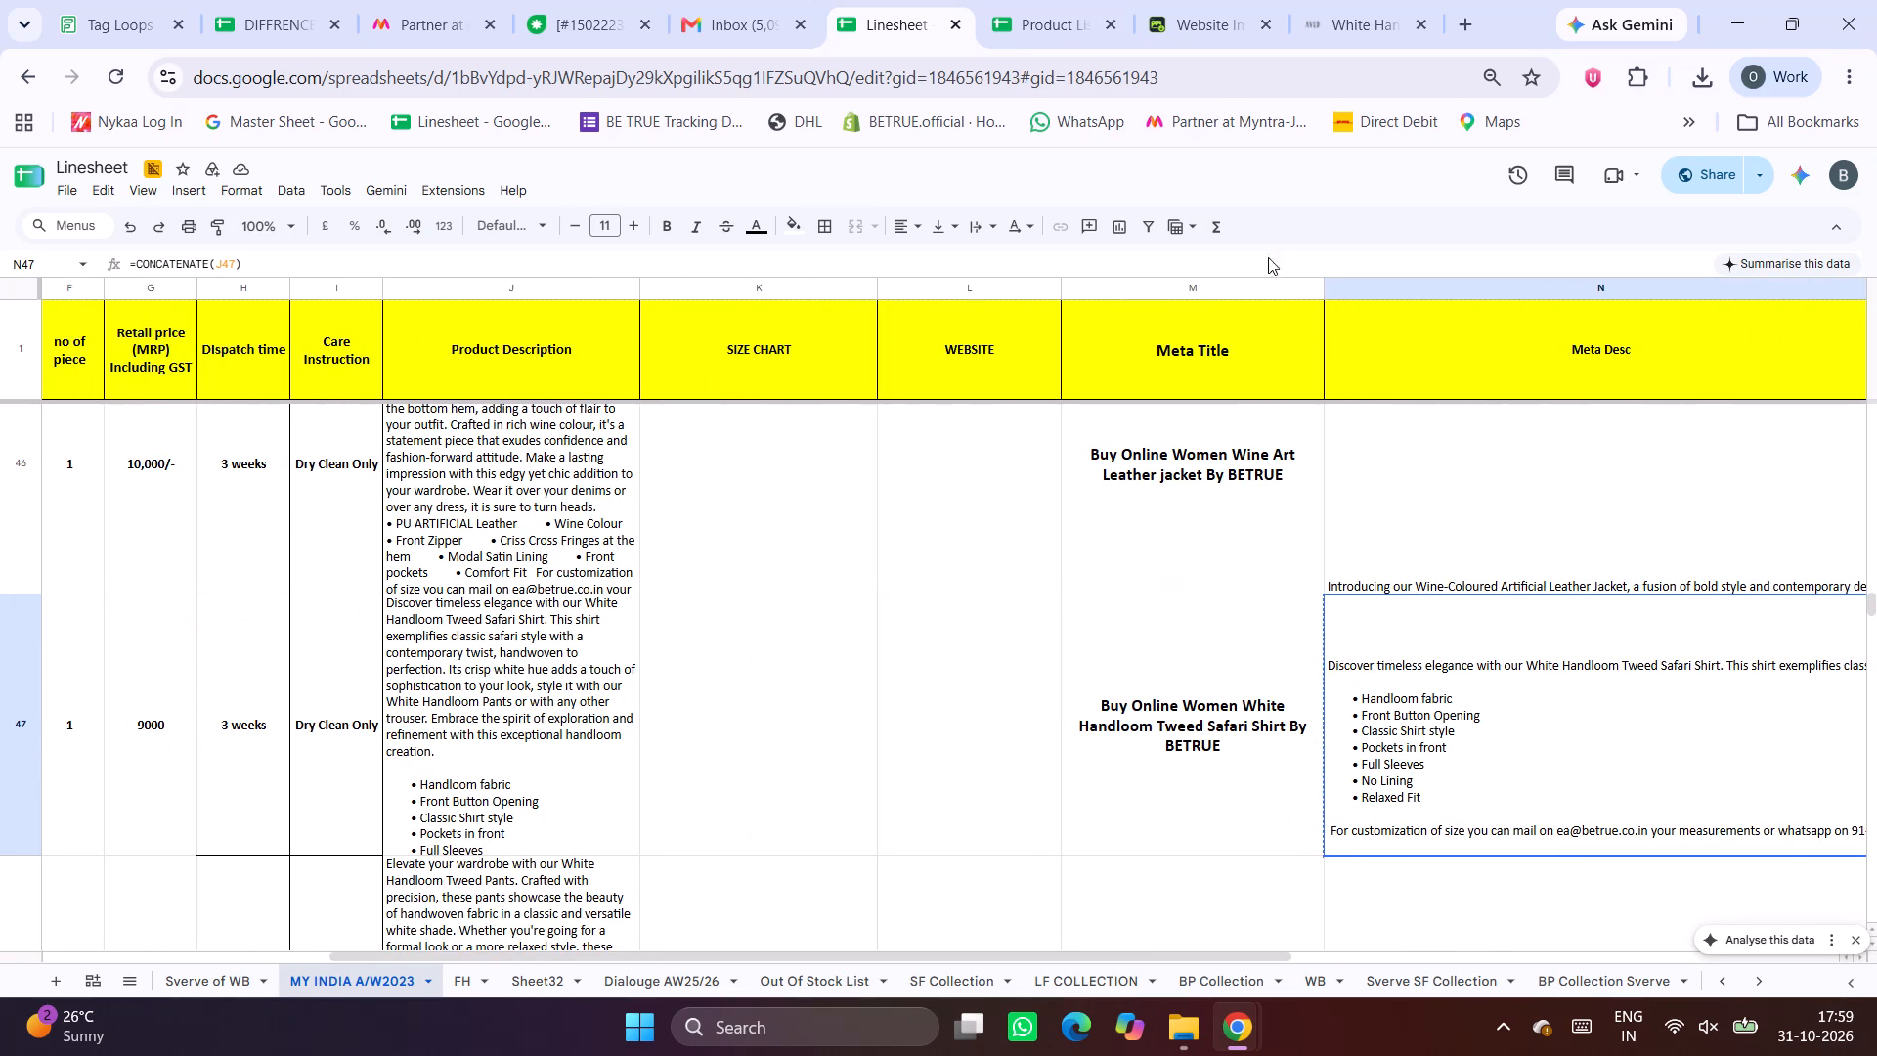
pyautogui.click(1033, 0)
pyautogui.scroll(4, 1221, 621)
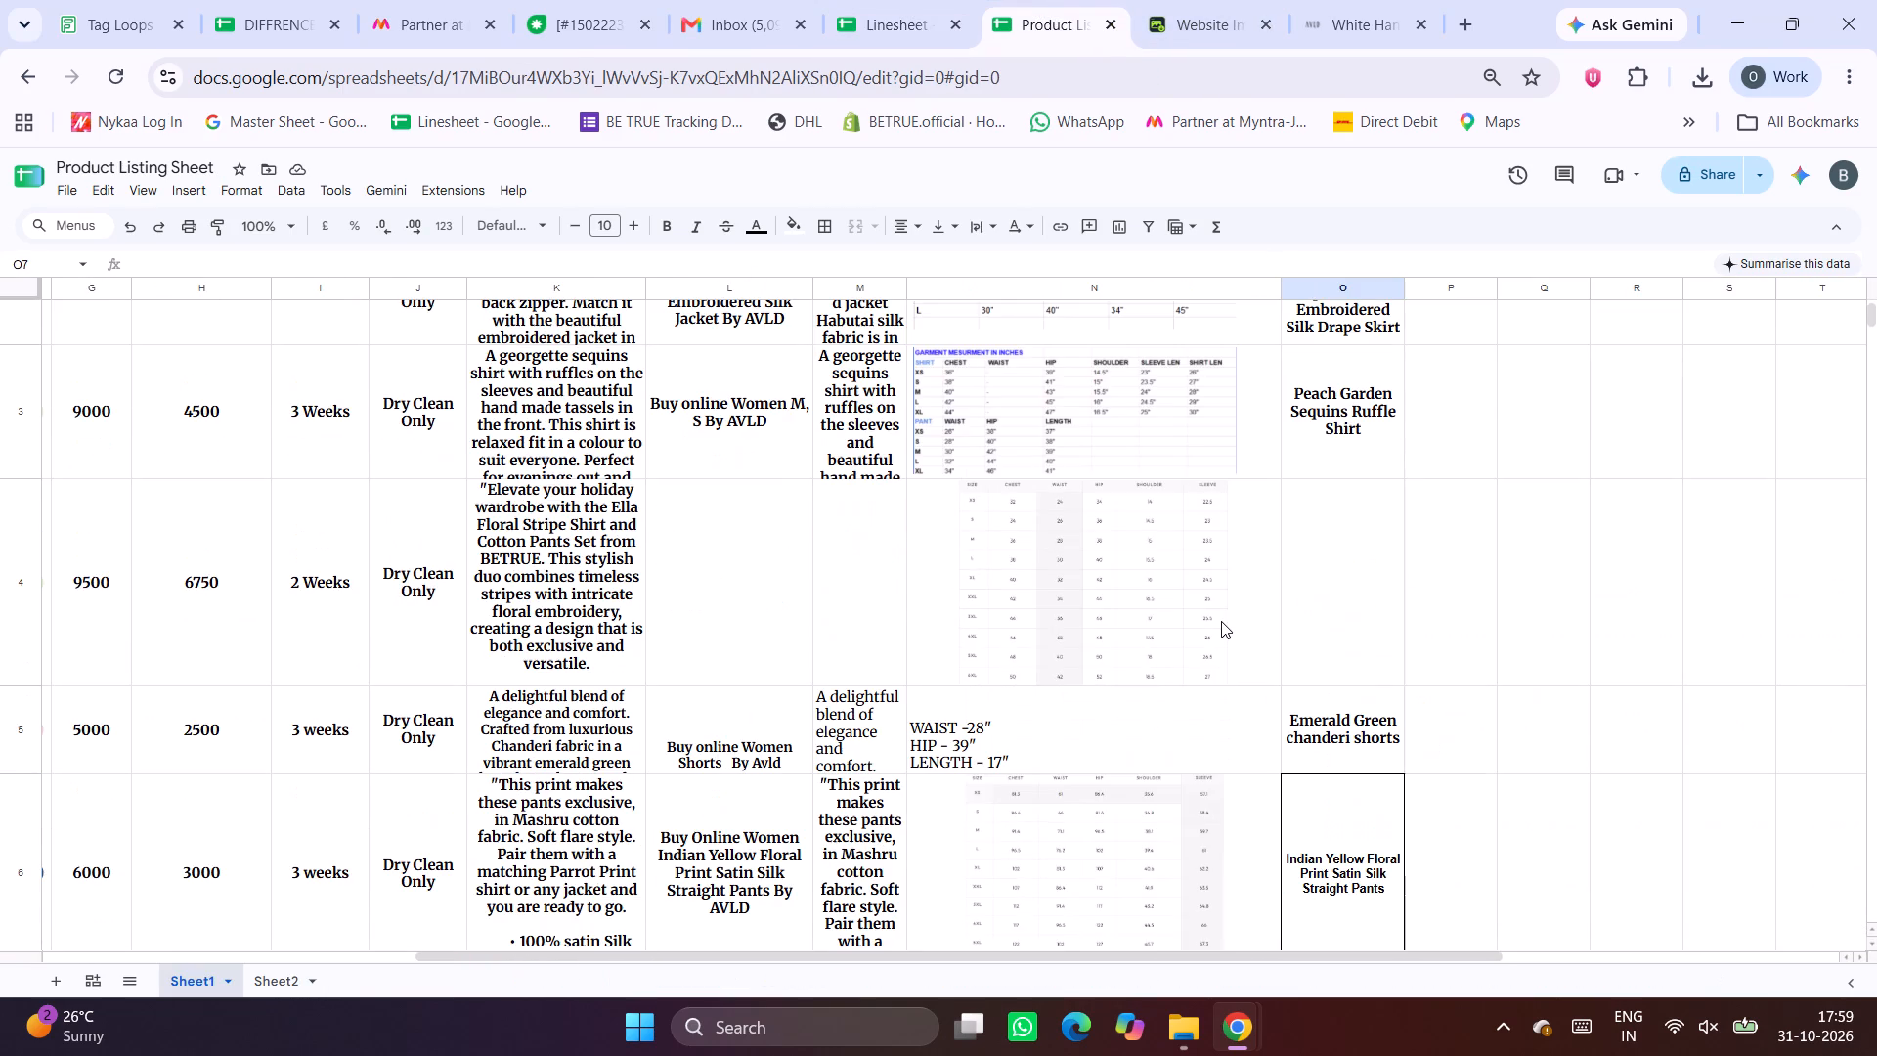
pyautogui.scroll(-3, 1221, 621)
# Copy the product name White Handloom Tweed Safari Shirt from C7 into O7.
pyautogui.hscroll(4, 781, 661)
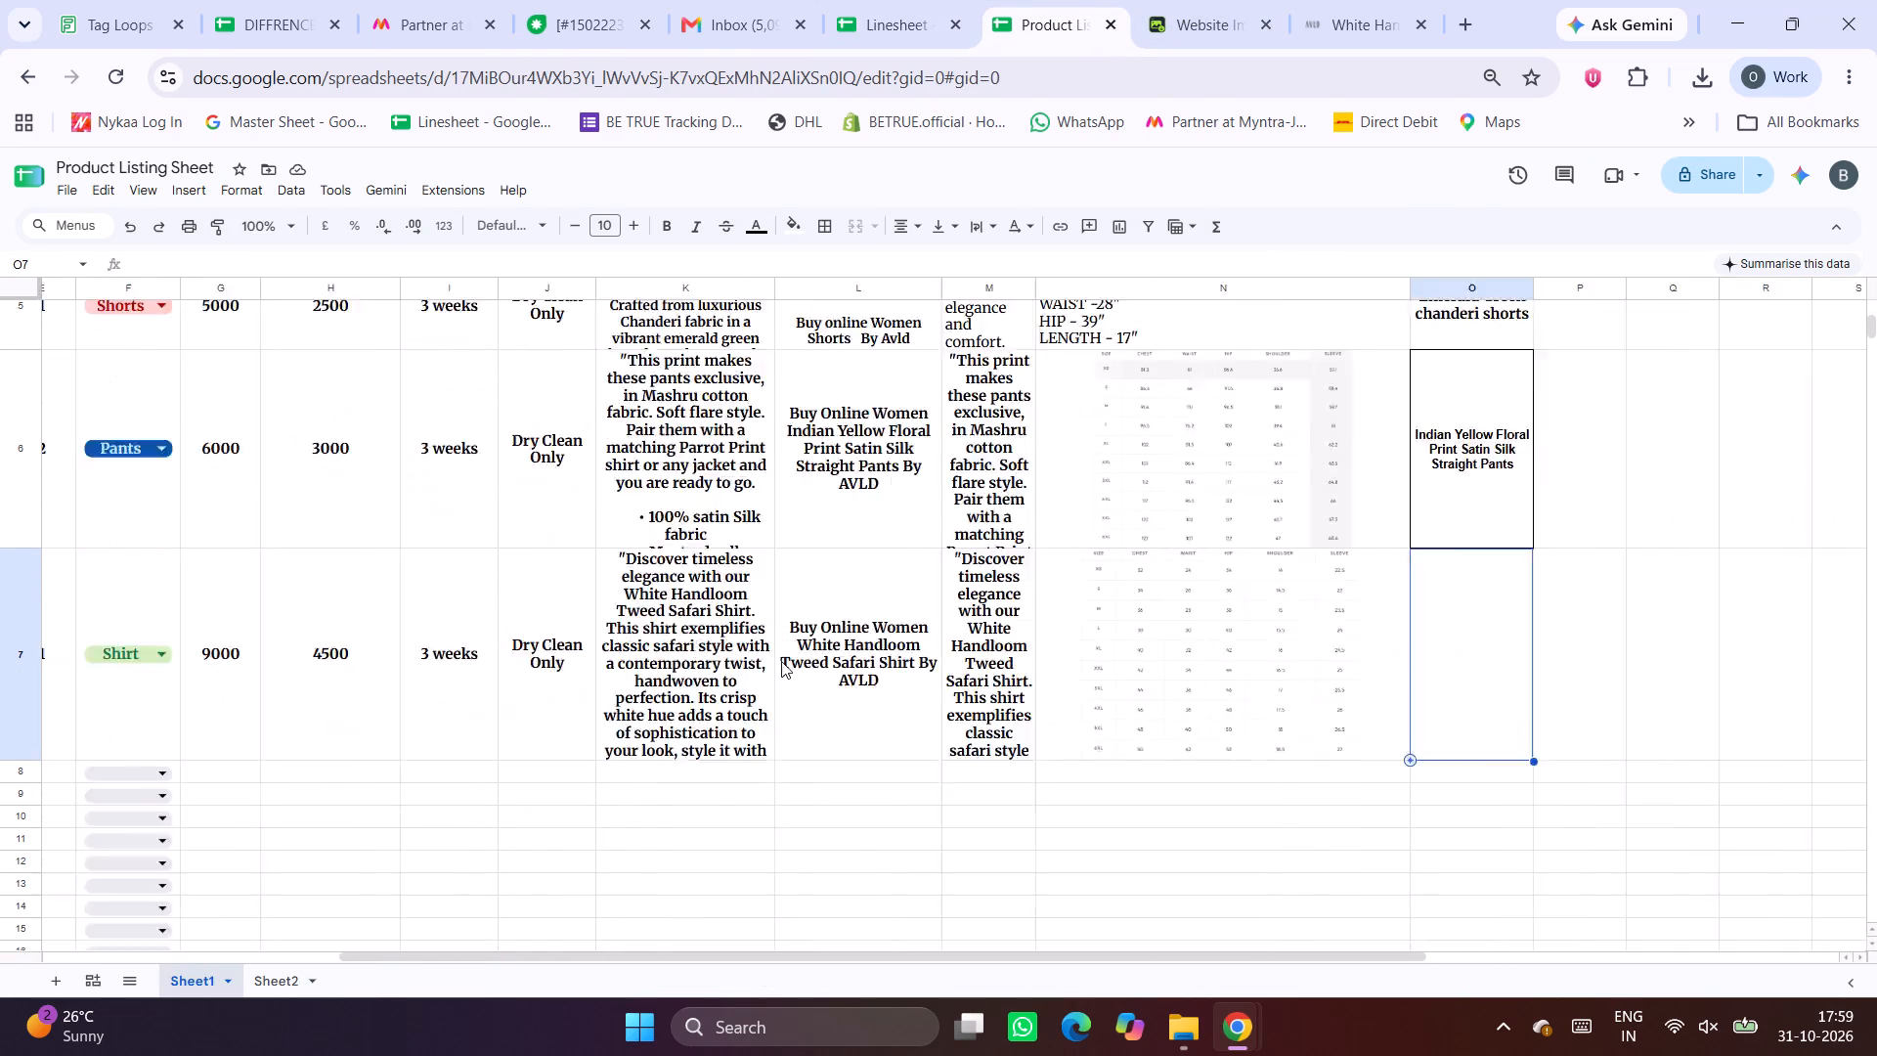
pyautogui.hscroll(2, 781, 661)
pyautogui.click(322, 631)
pyautogui.hotkey('ctrl', 'c')
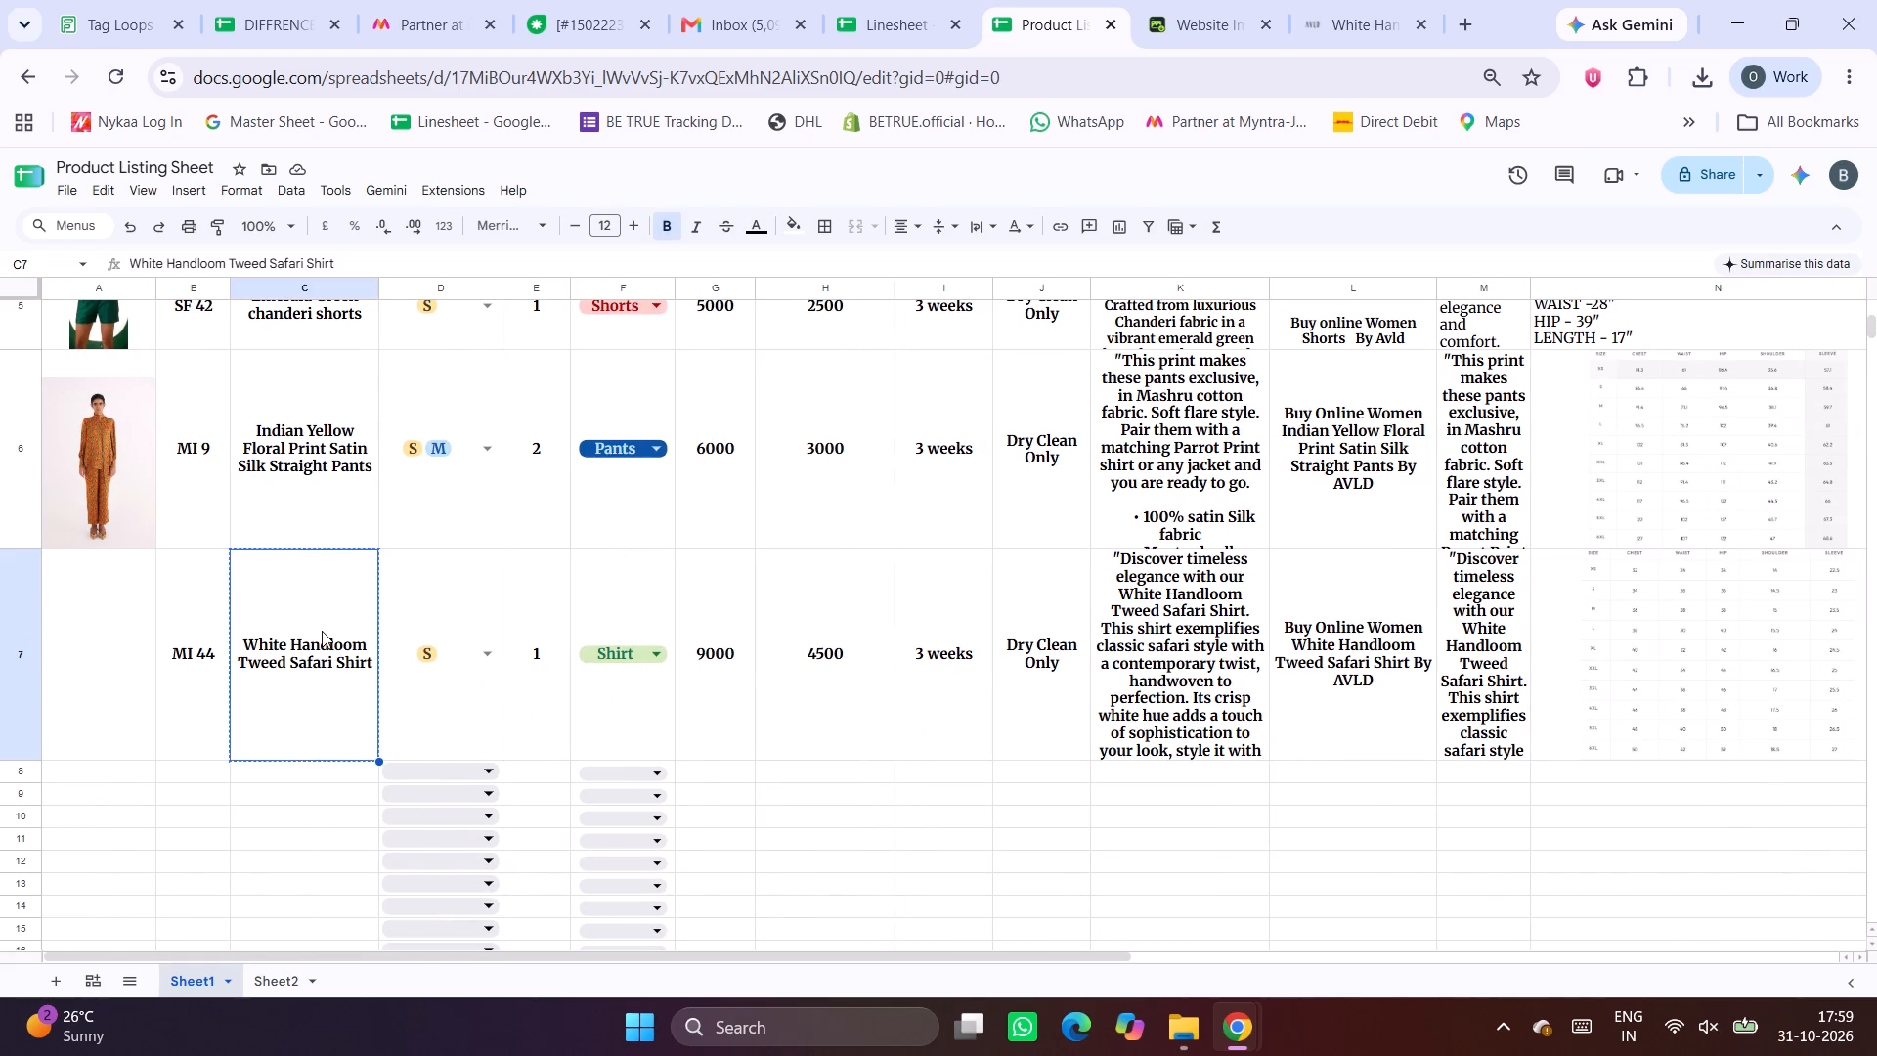
pyautogui.hscroll(-5, 989, 677)
pyautogui.click(1130, 639)
pyautogui.hotkey('ctrl', 'v')
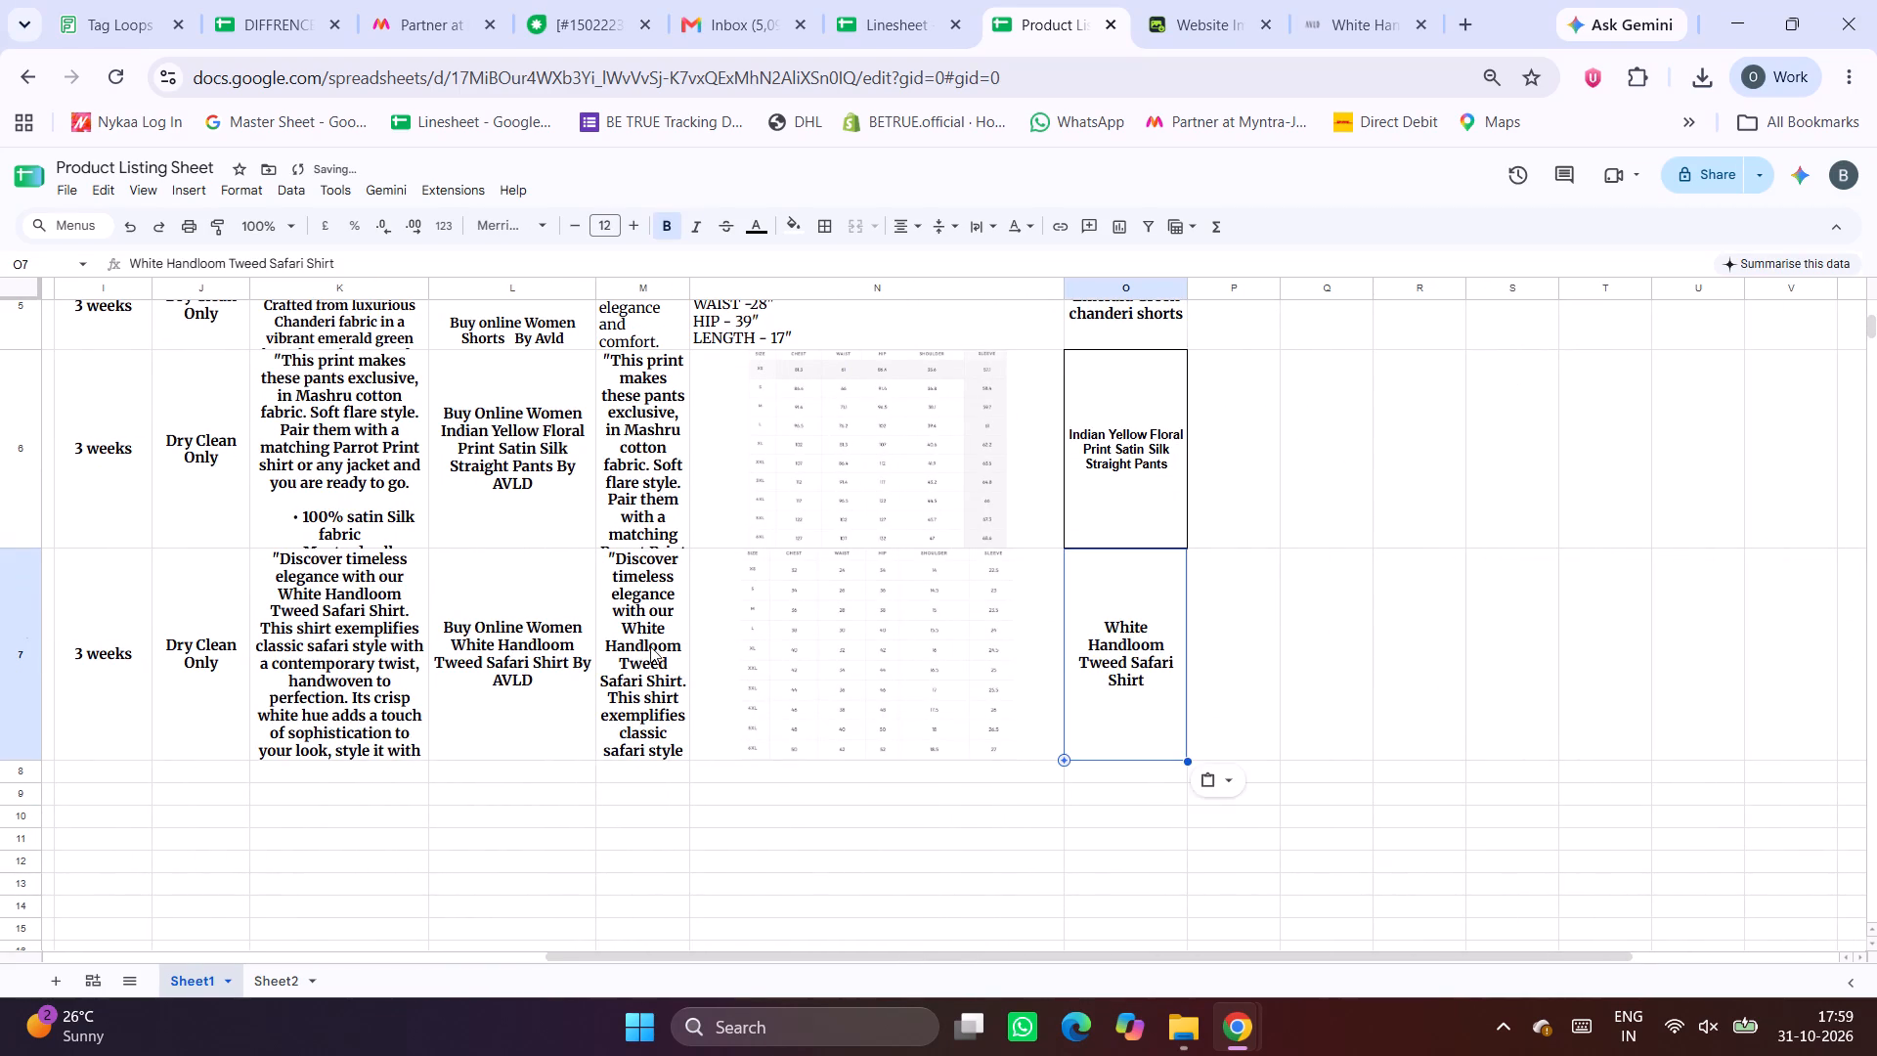
# Extract the images from the White Handloom Tweed Safari Shirt & Pant Set page's URL with Website Image Extractor.
pyautogui.hscroll(7, 650, 646)
pyautogui.click(101, 638)
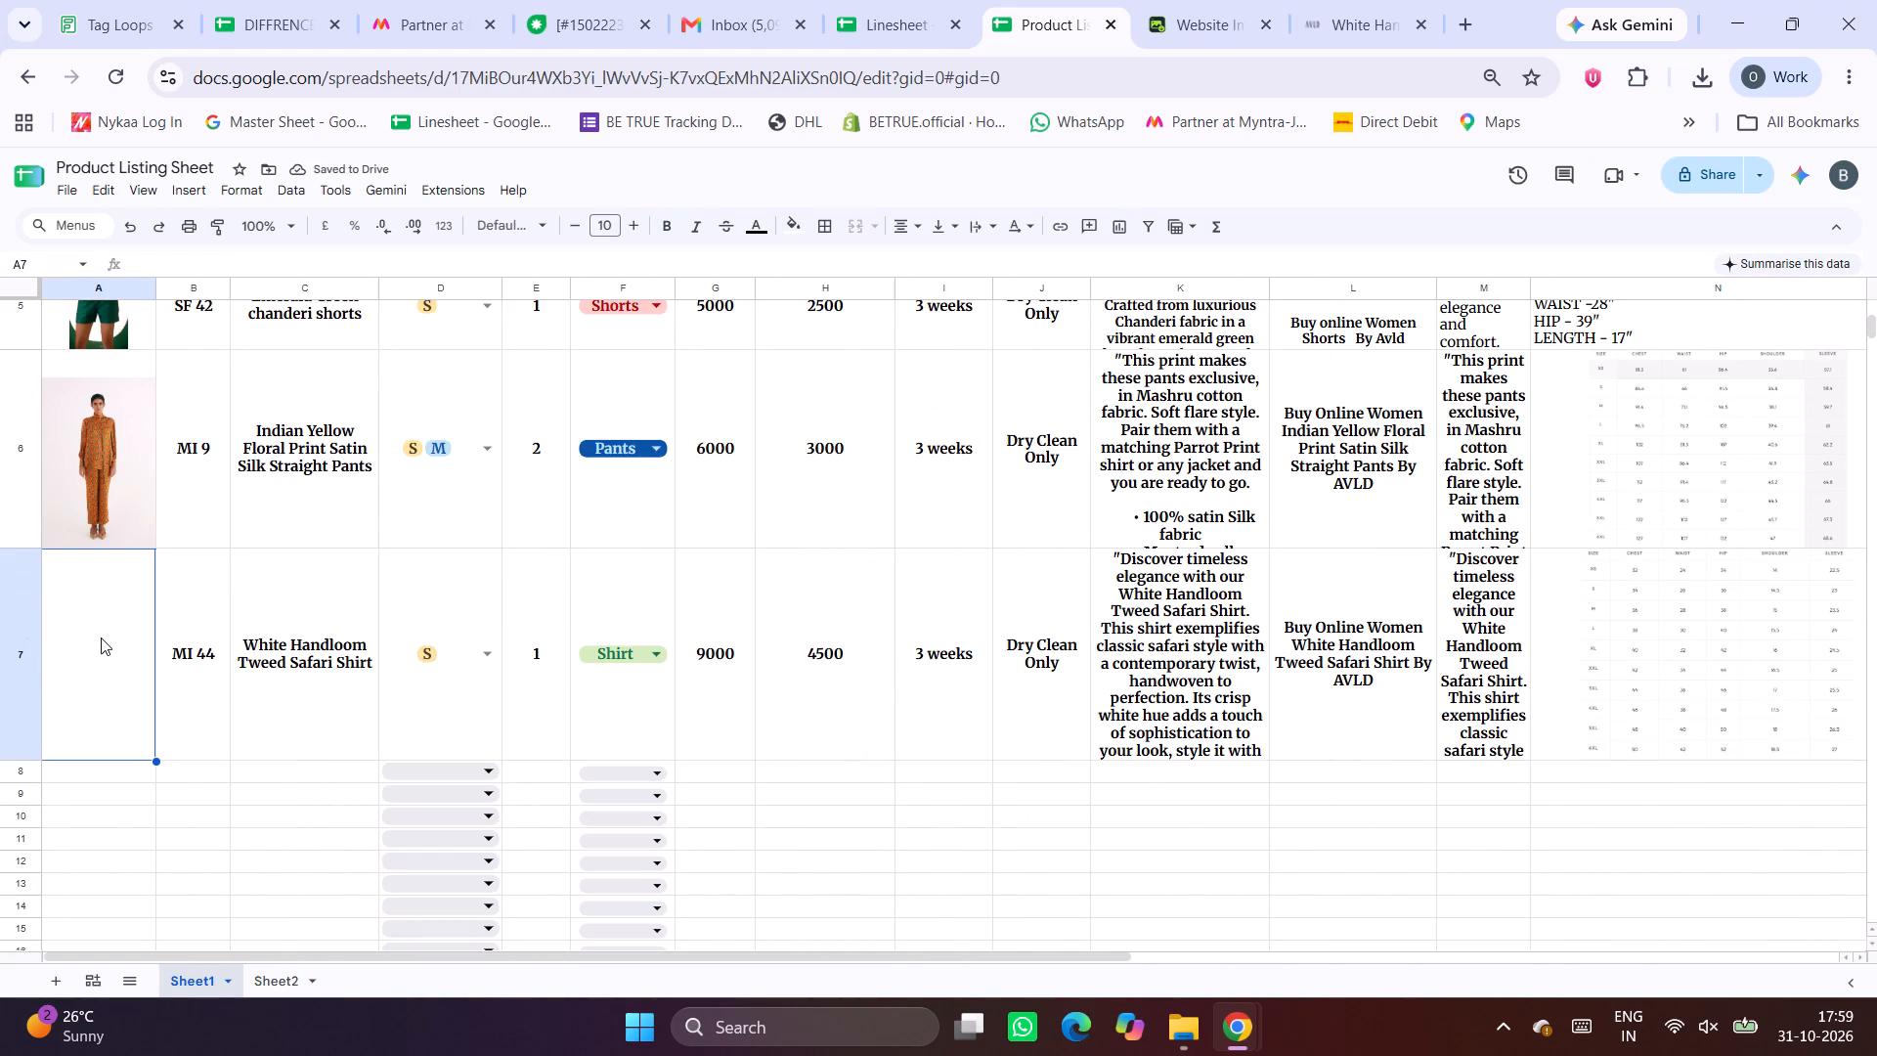
pyautogui.click(1194, 0)
pyautogui.click(1319, 0)
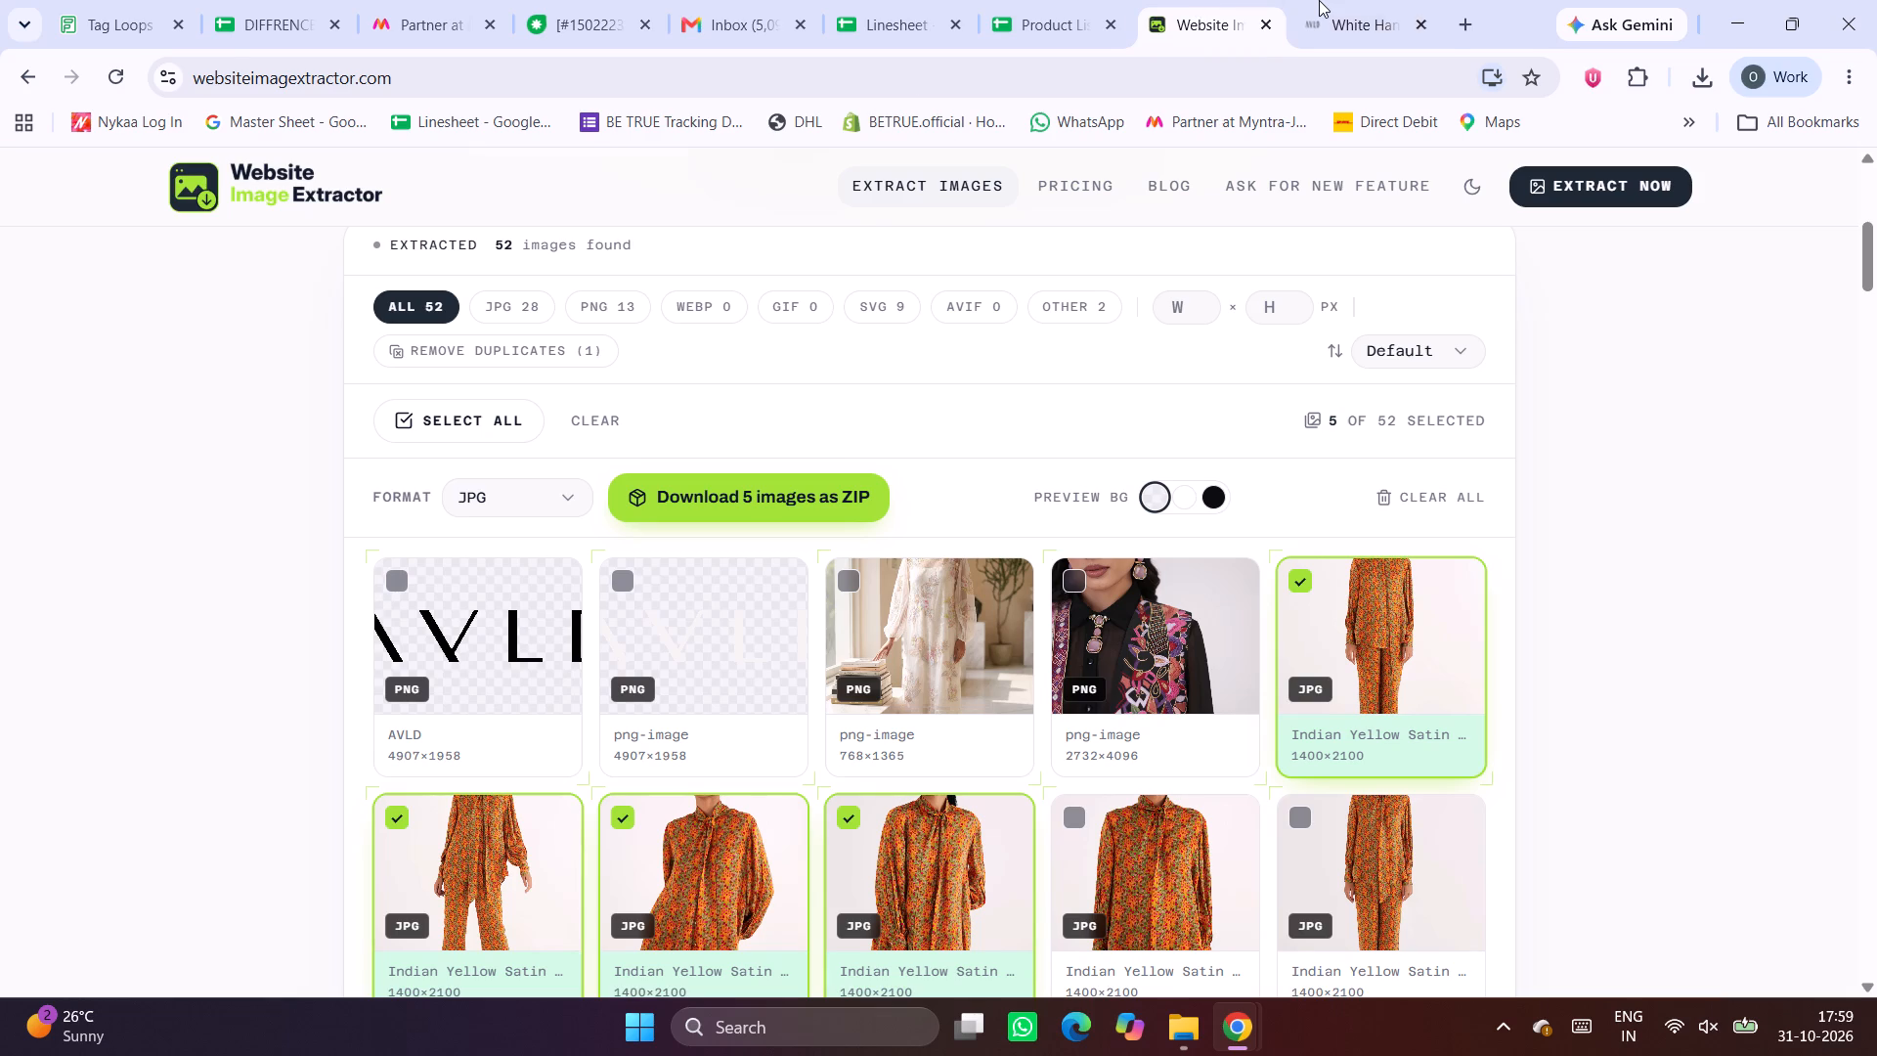
pyautogui.click(1339, 22)
pyautogui.click(1433, 356)
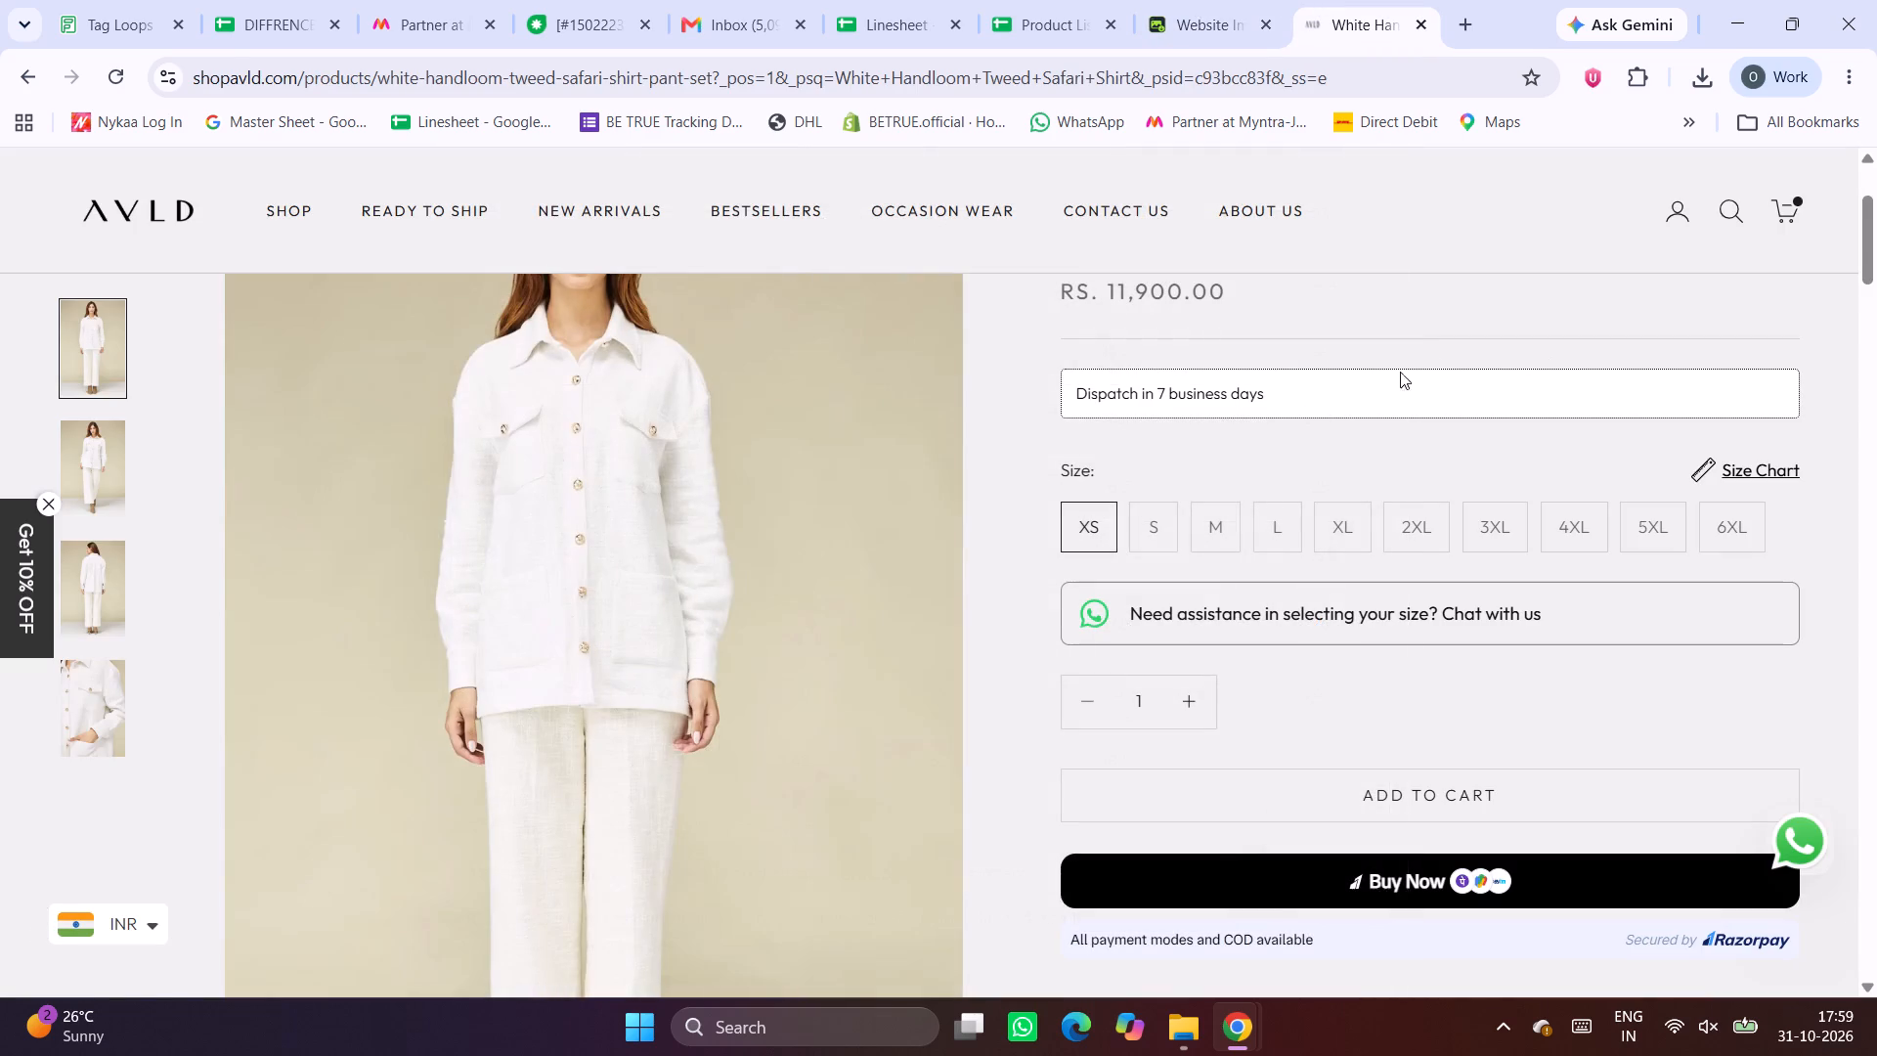
pyautogui.scroll(2, 1000, 471)
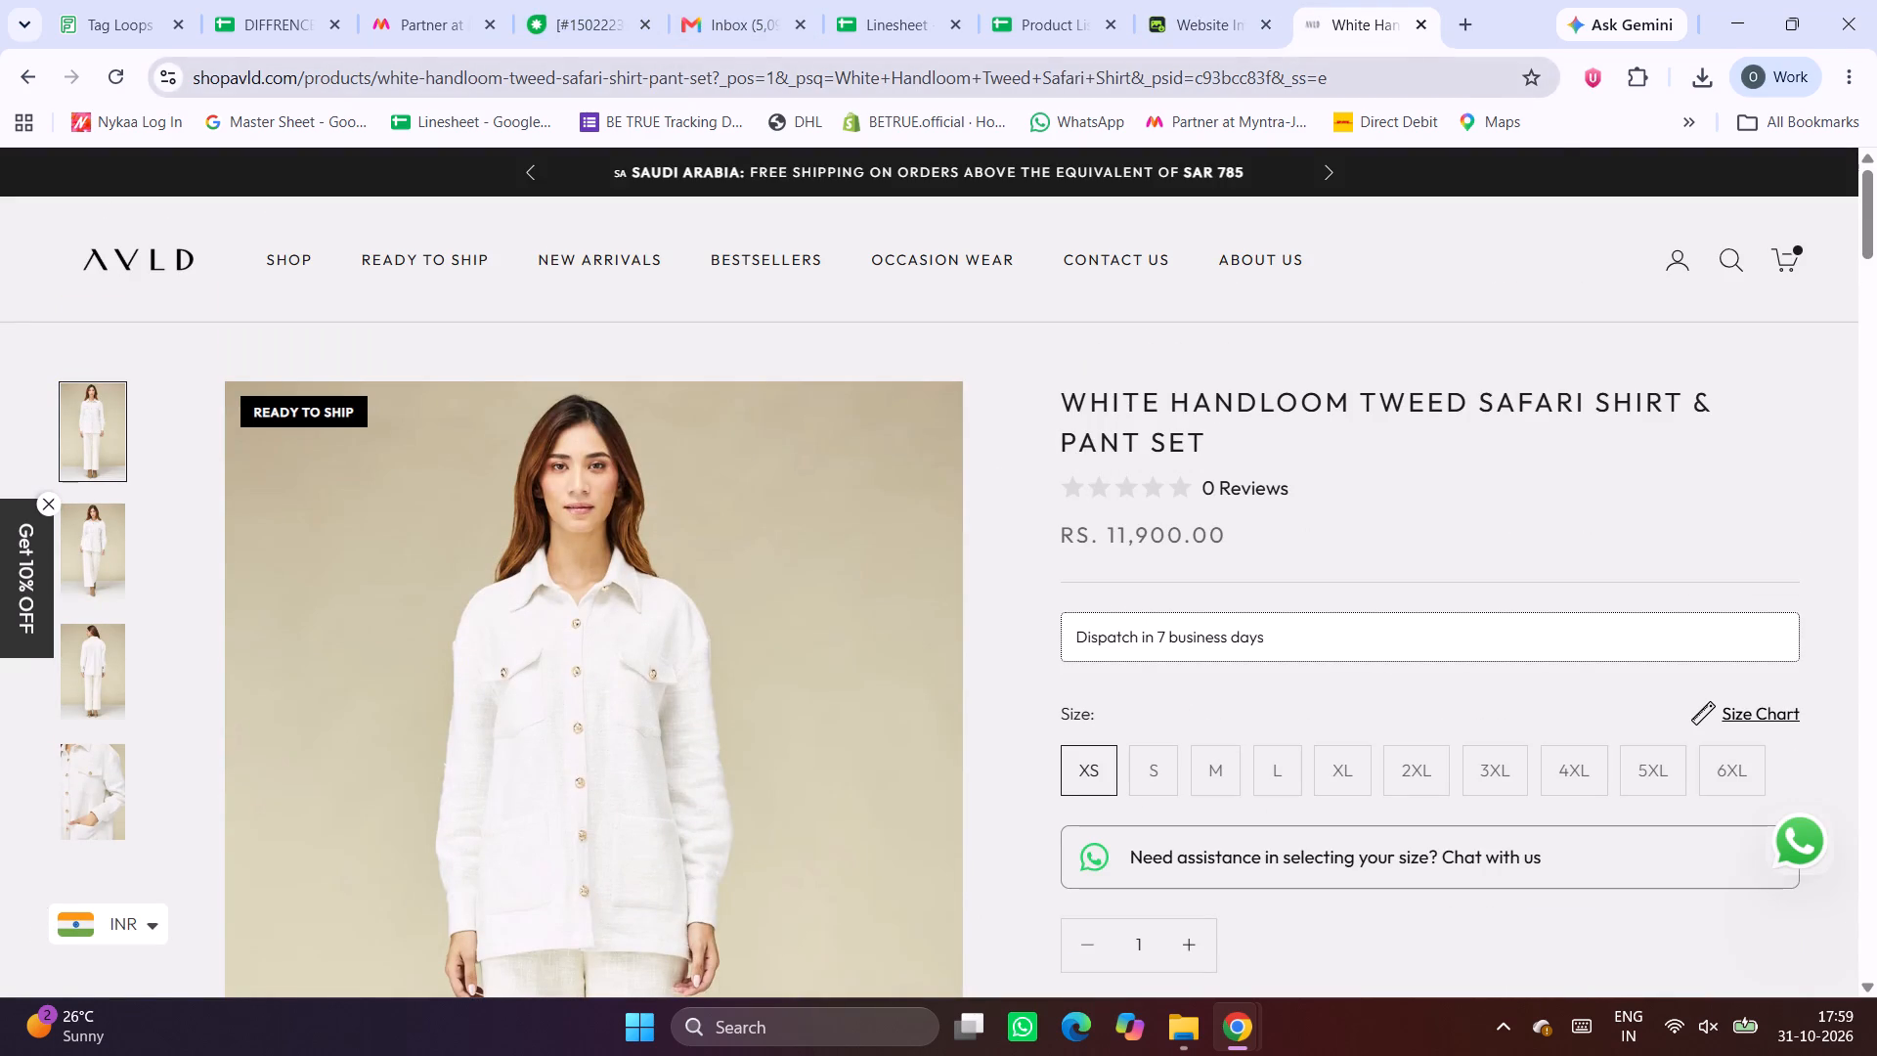
pyautogui.click(694, 70)
pyautogui.hotkey('ctrl', 'x')
pyautogui.click(1163, 0)
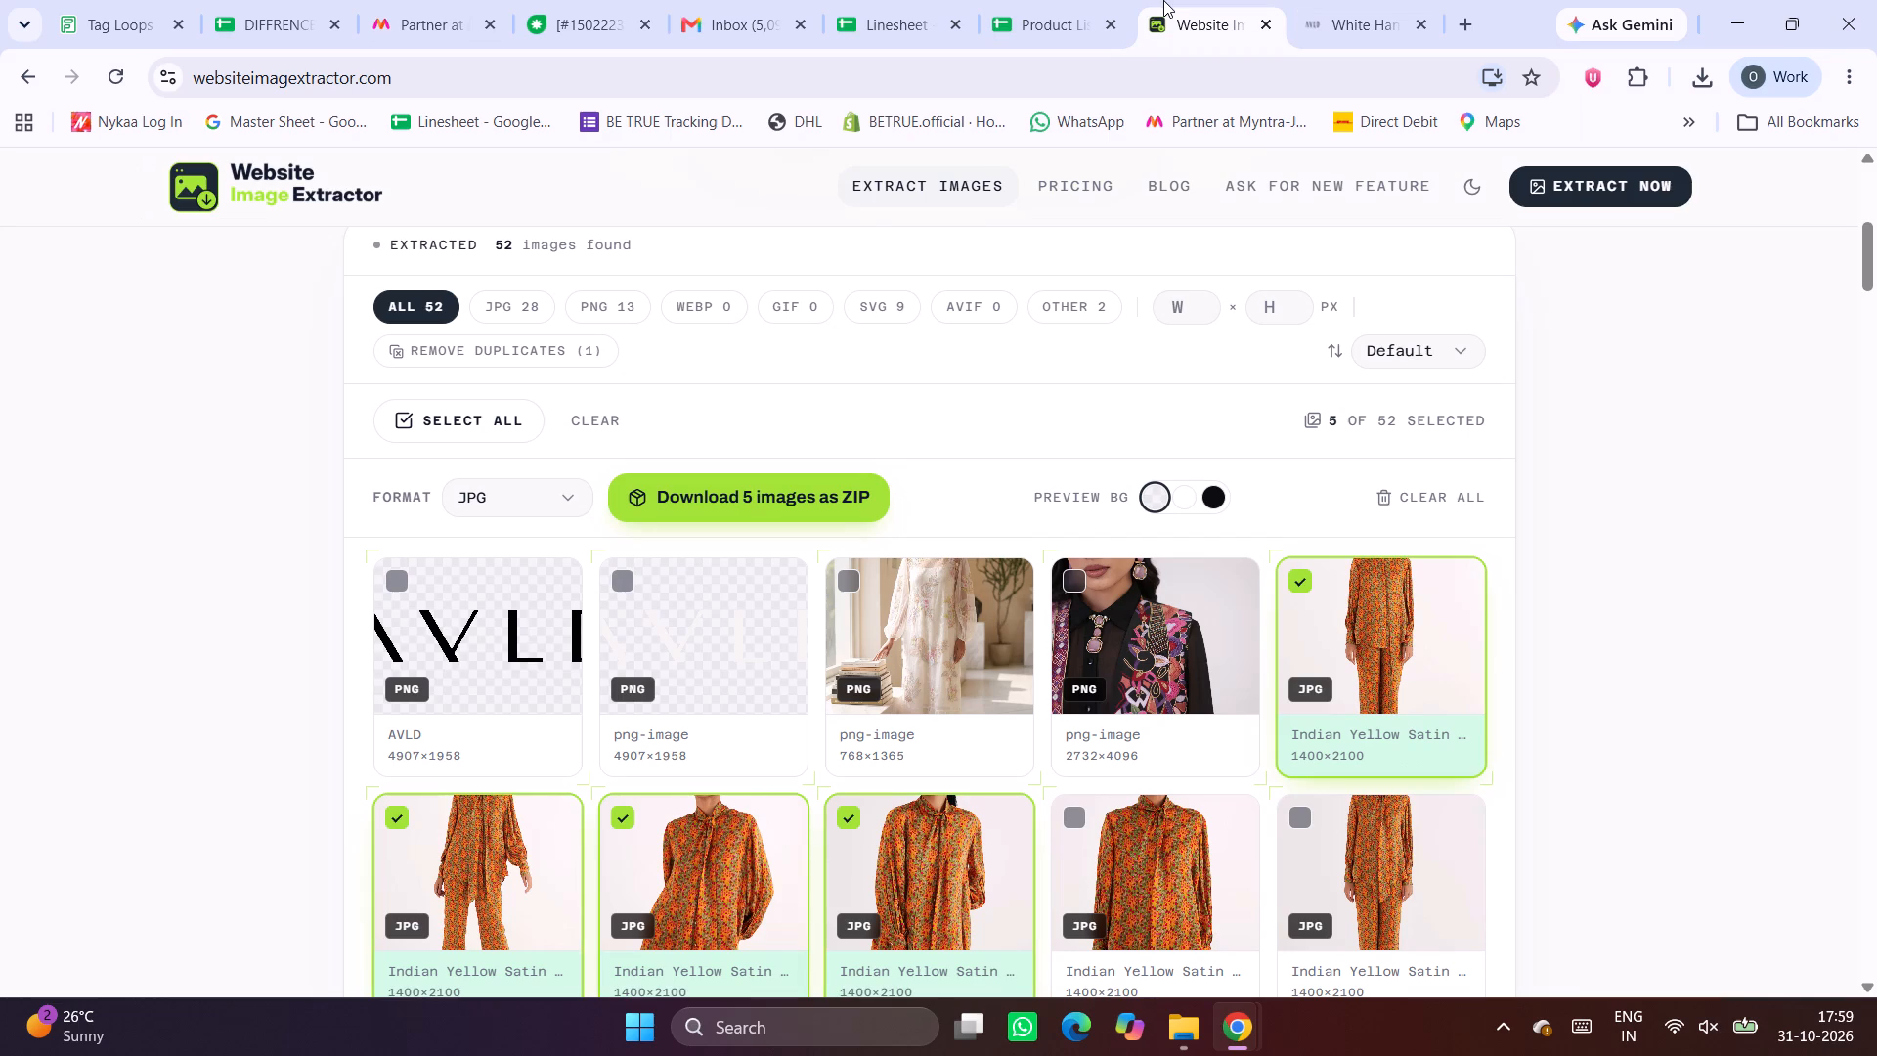
pyautogui.scroll(4, 770, 372)
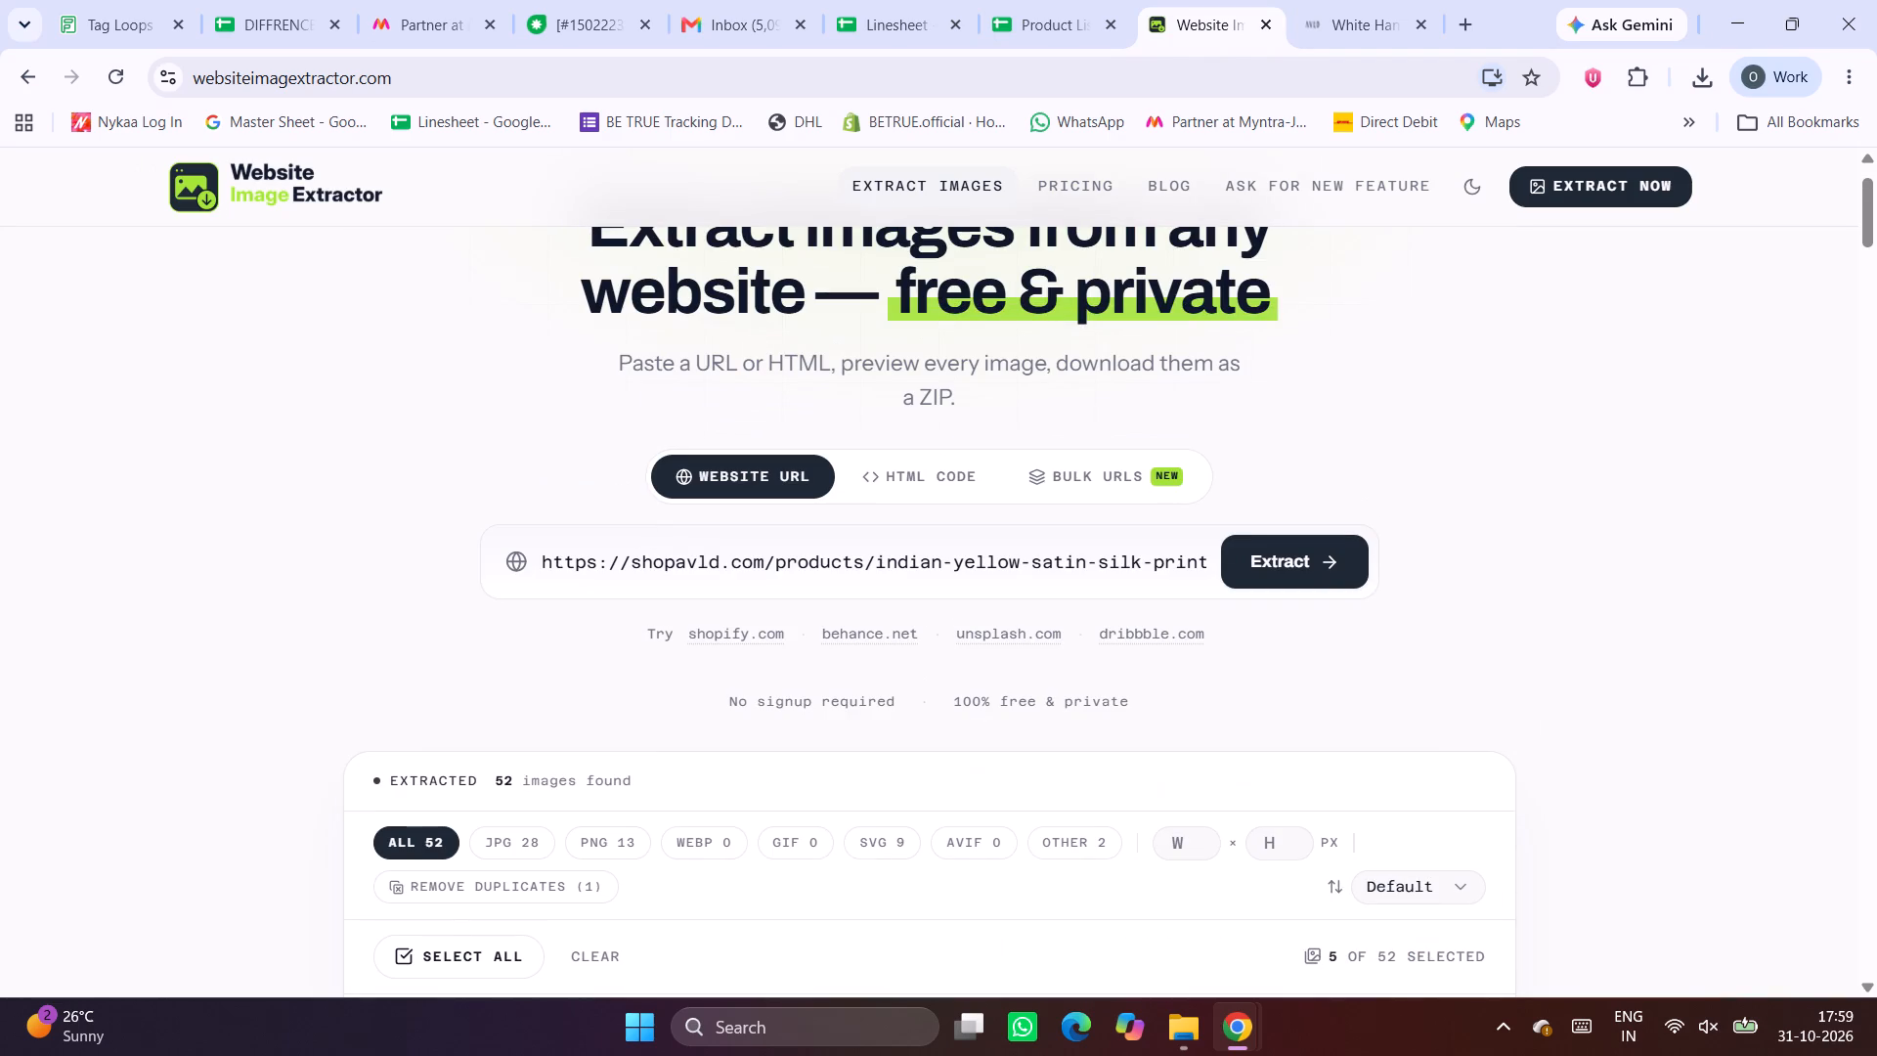
pyautogui.click(834, 556)
pyautogui.hotkey('ctrl', 'a')
pyautogui.hotkey('ctrl', 'v')
pyautogui.click(1326, 550)
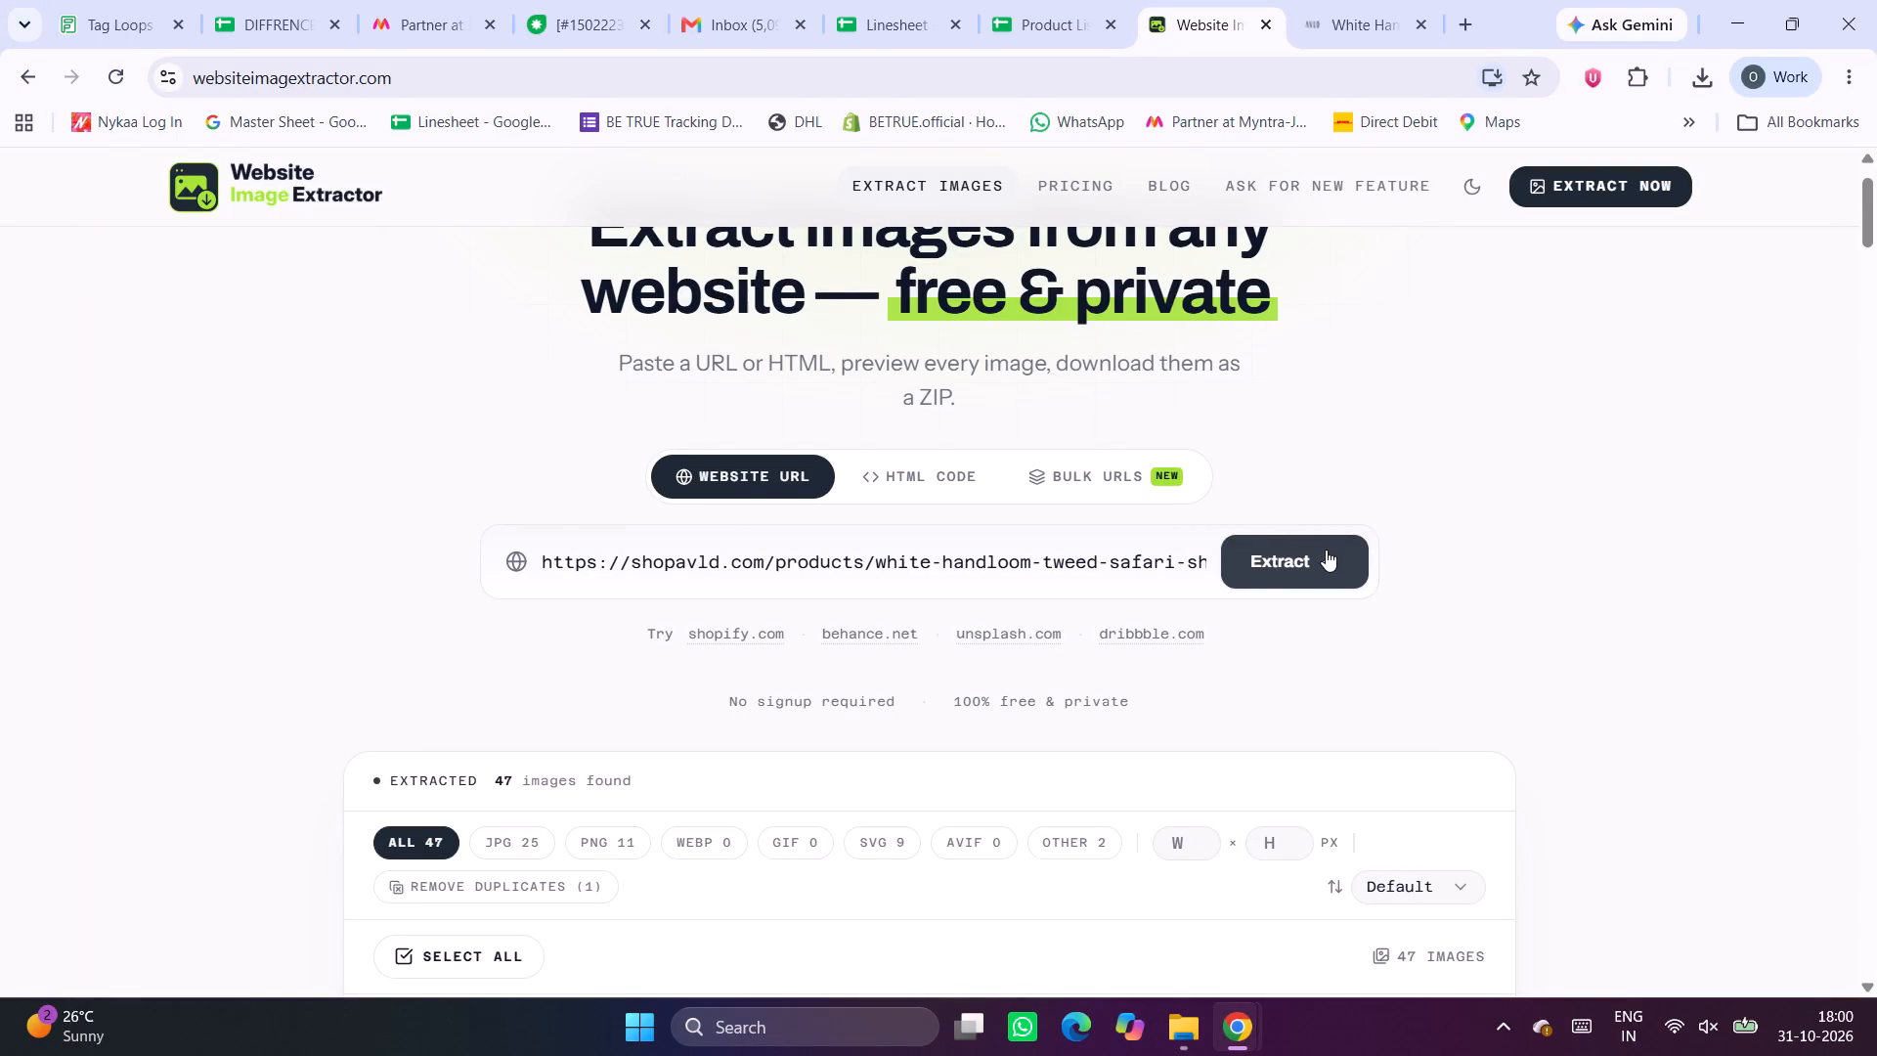
# Select the four White Handloom Tweed JPG photos and download them as a ZIP into the website listing folder.
pyautogui.scroll(-5, 1288, 597)
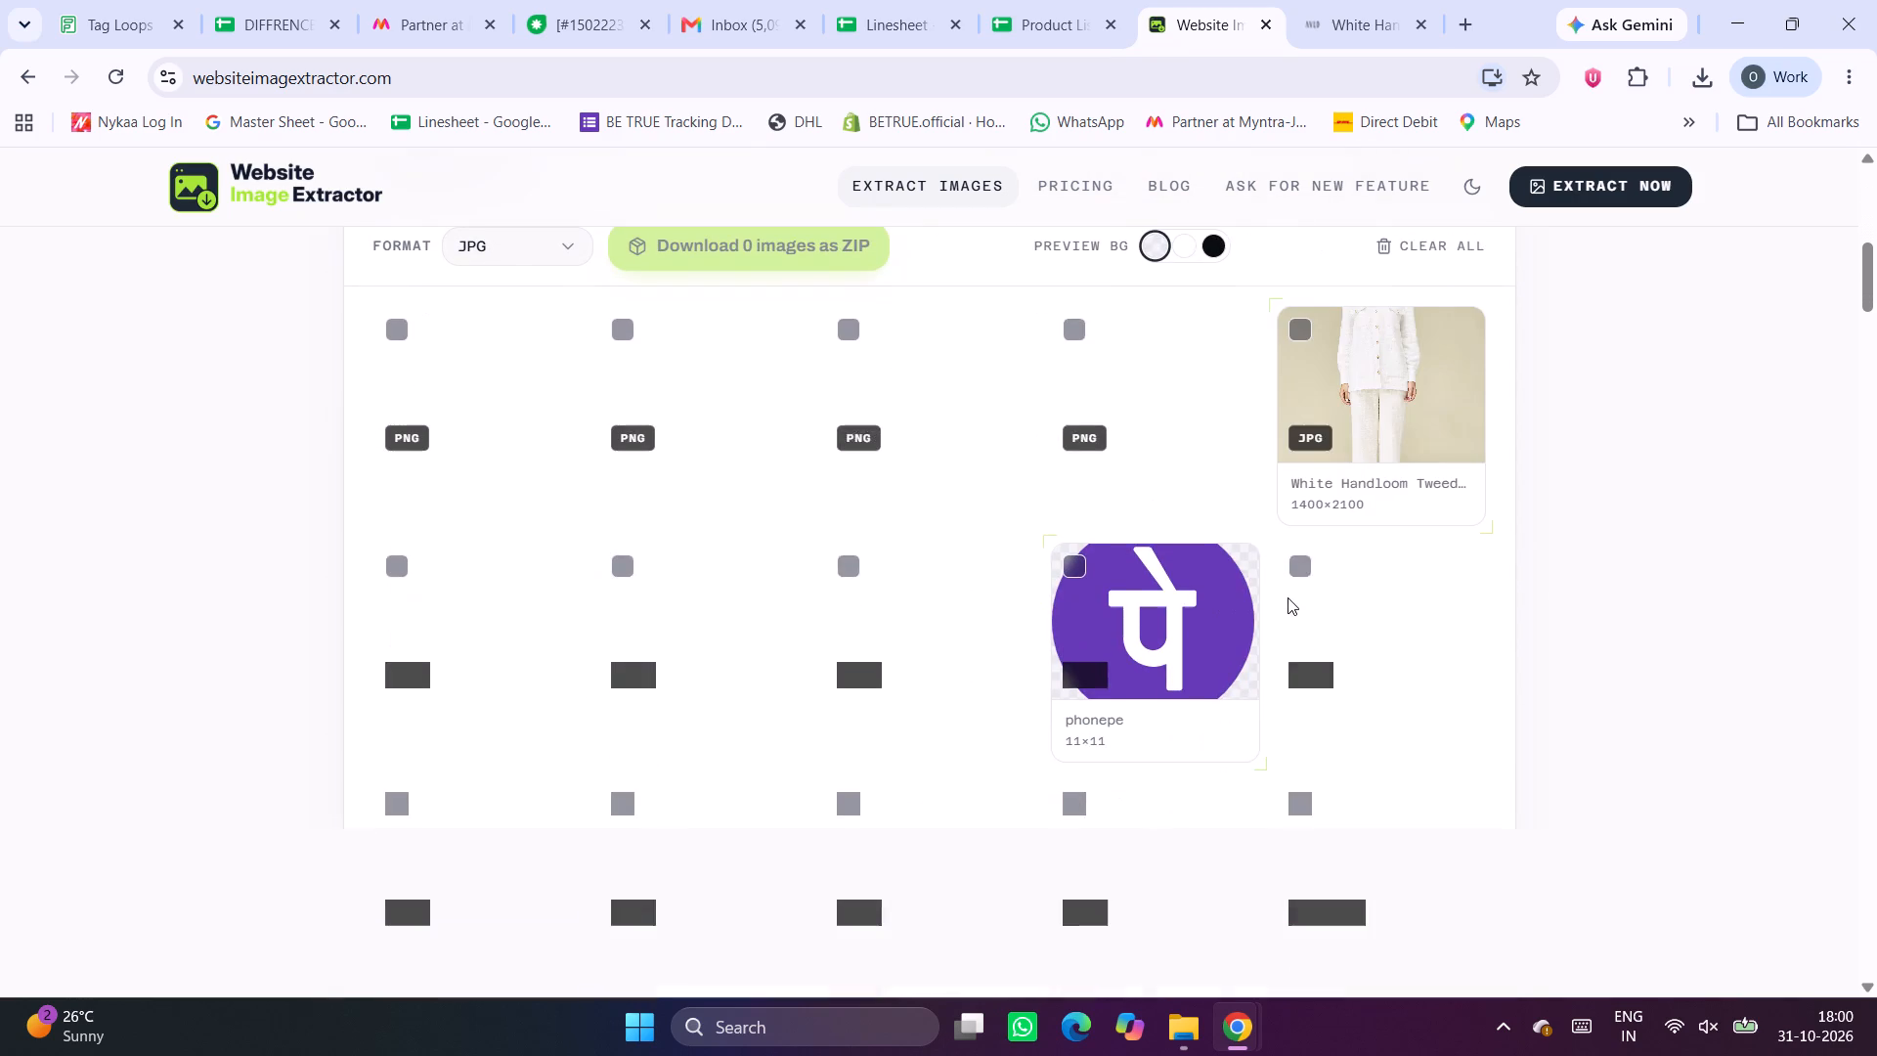
pyautogui.click(1306, 331)
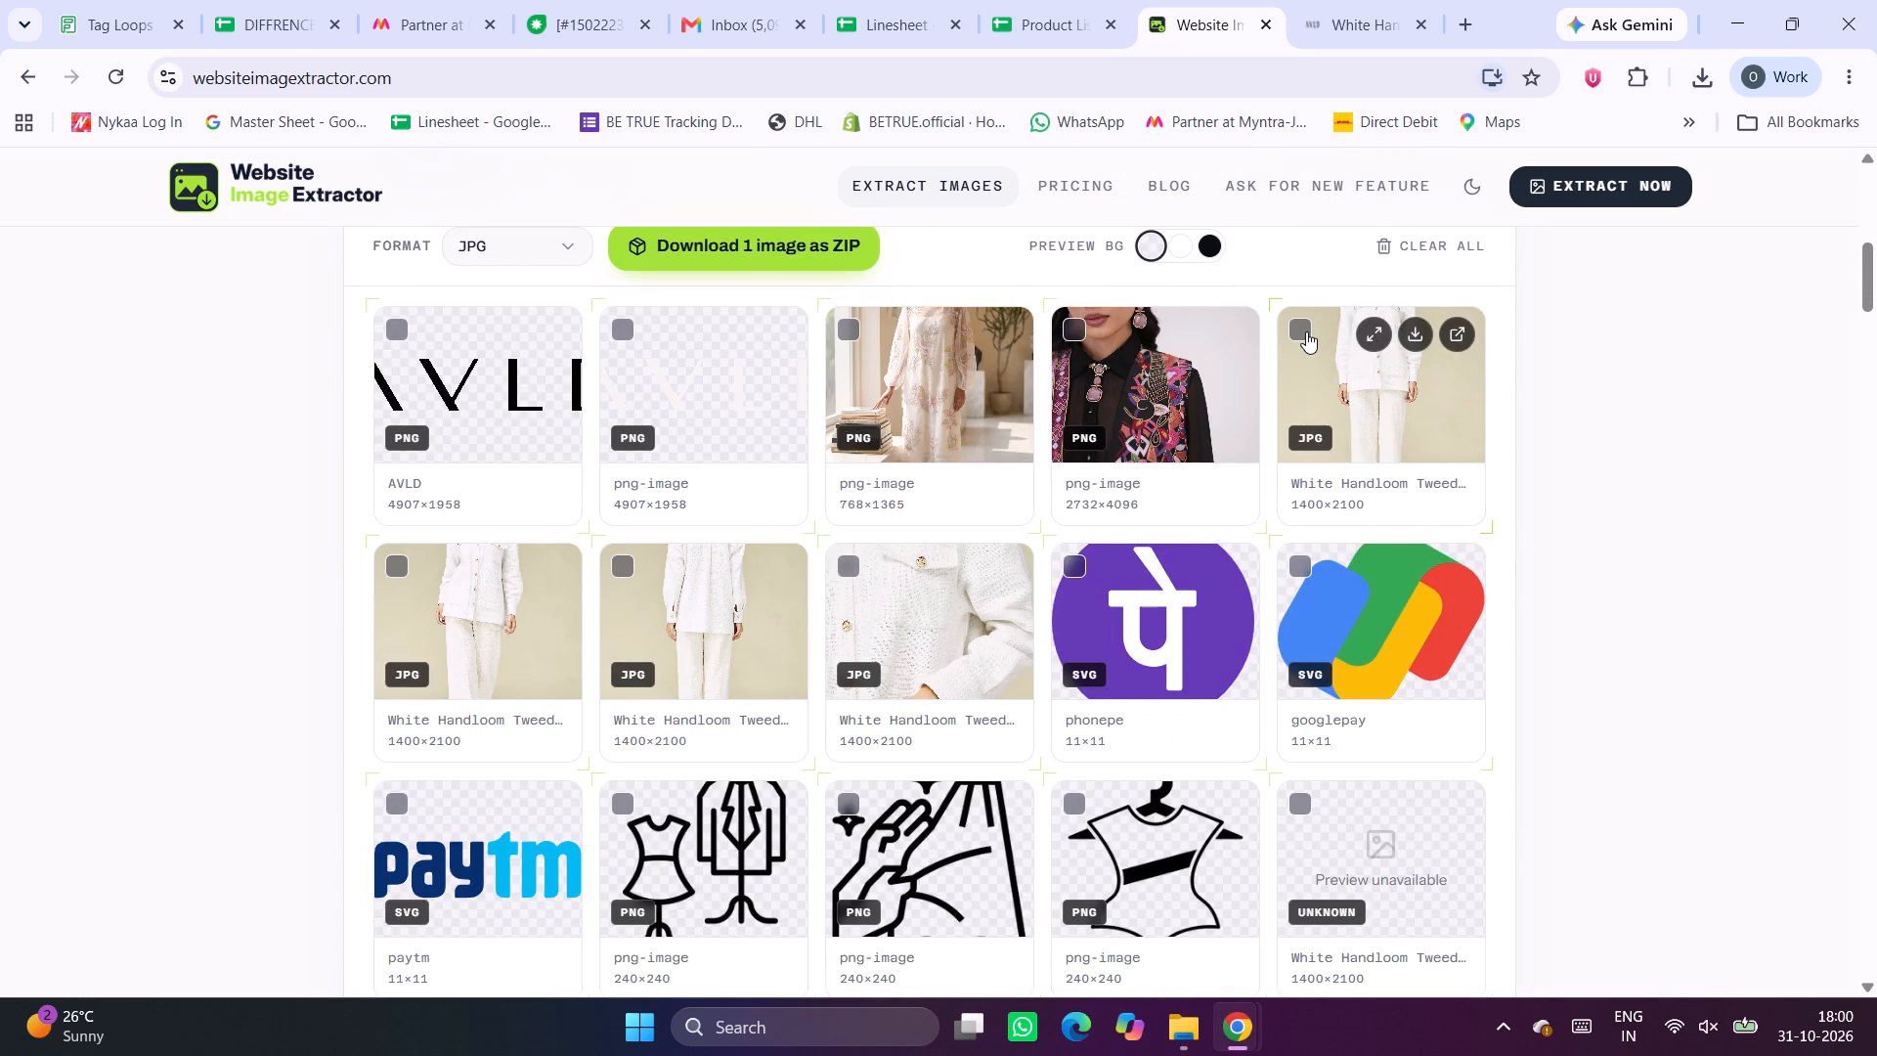
pyautogui.click(858, 569)
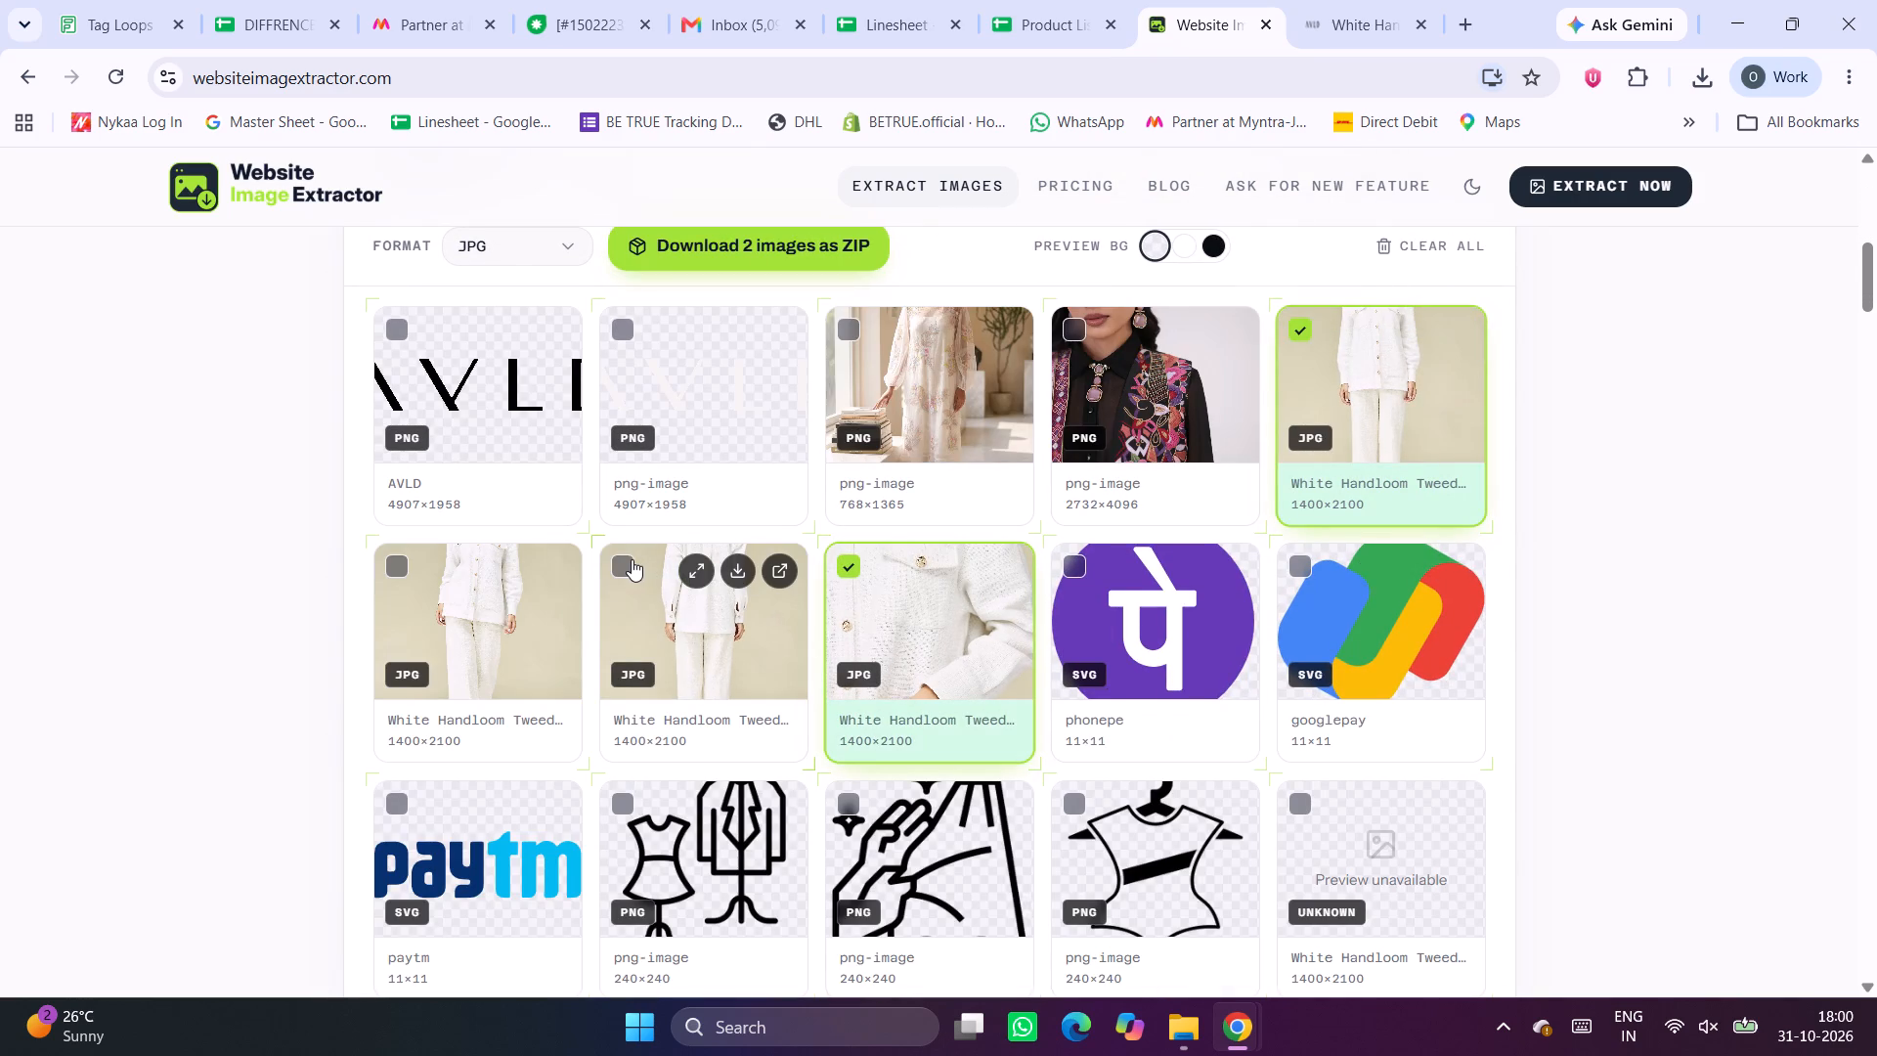
pyautogui.click(632, 559)
pyautogui.click(393, 566)
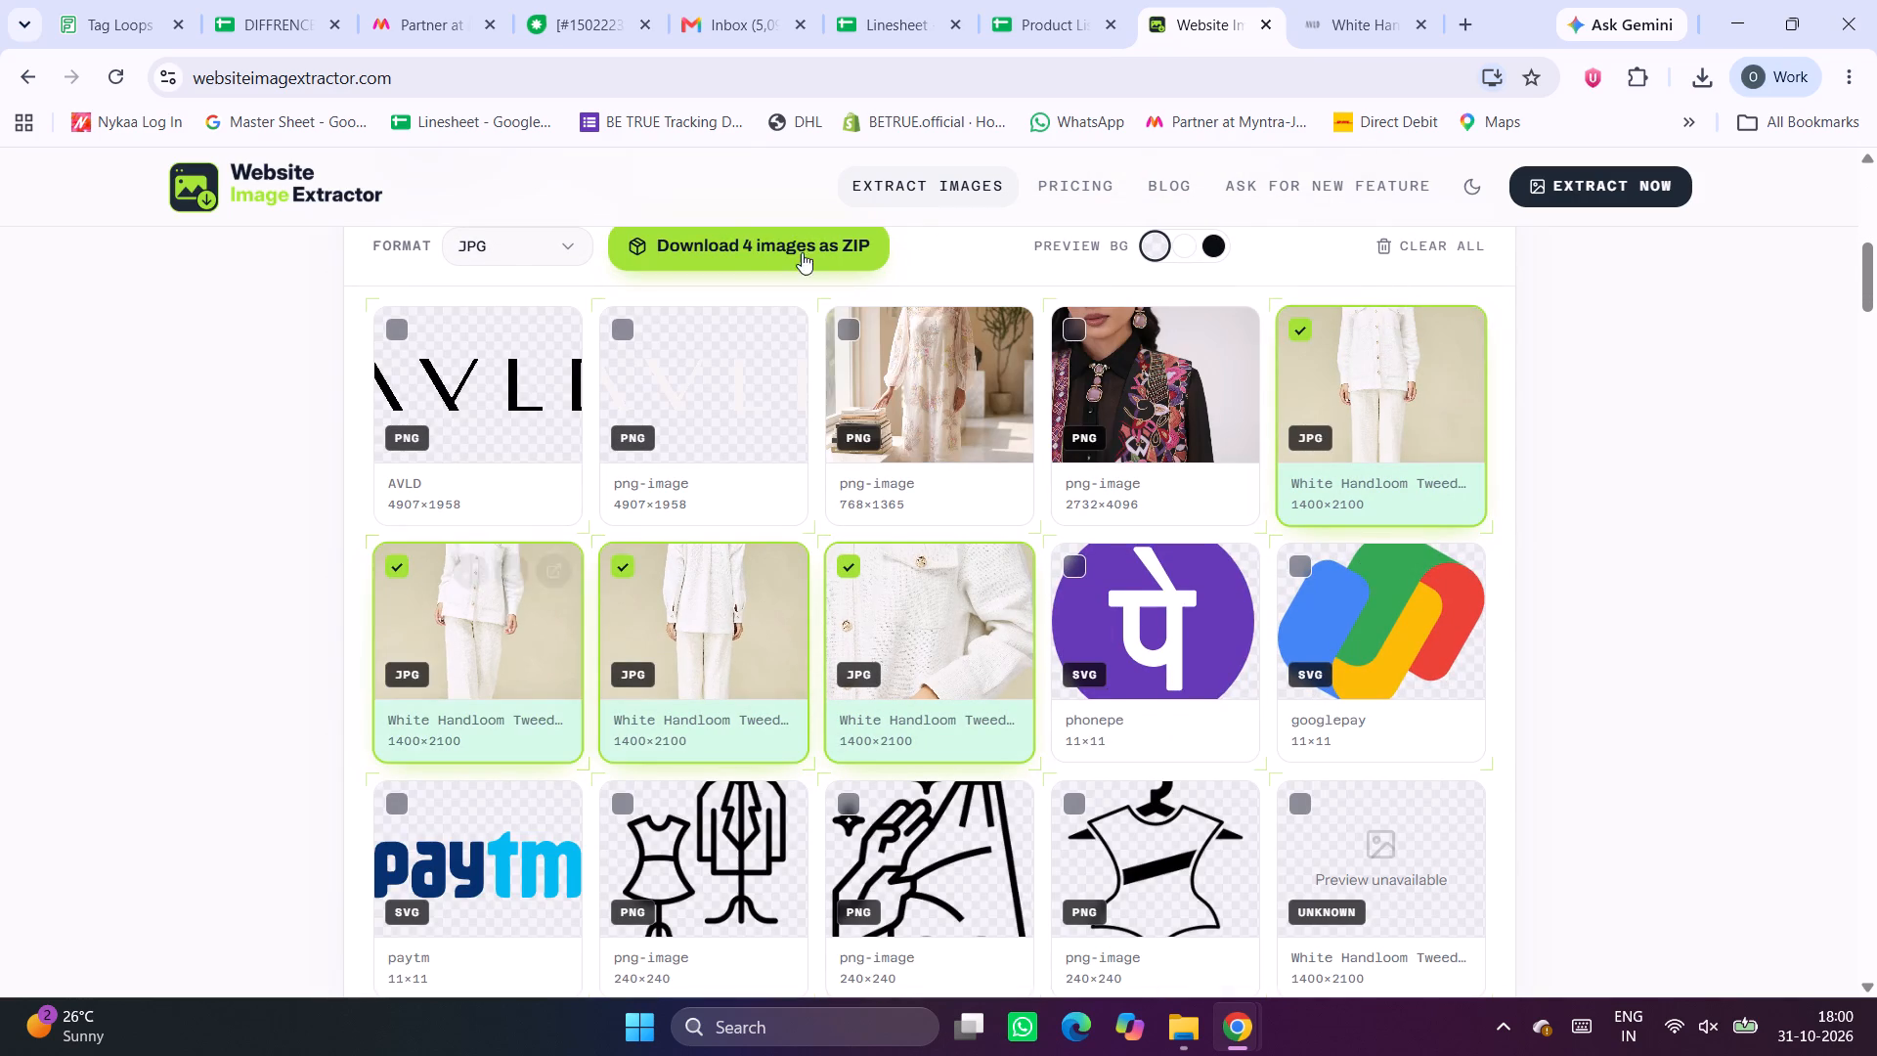
pyautogui.click(785, 248)
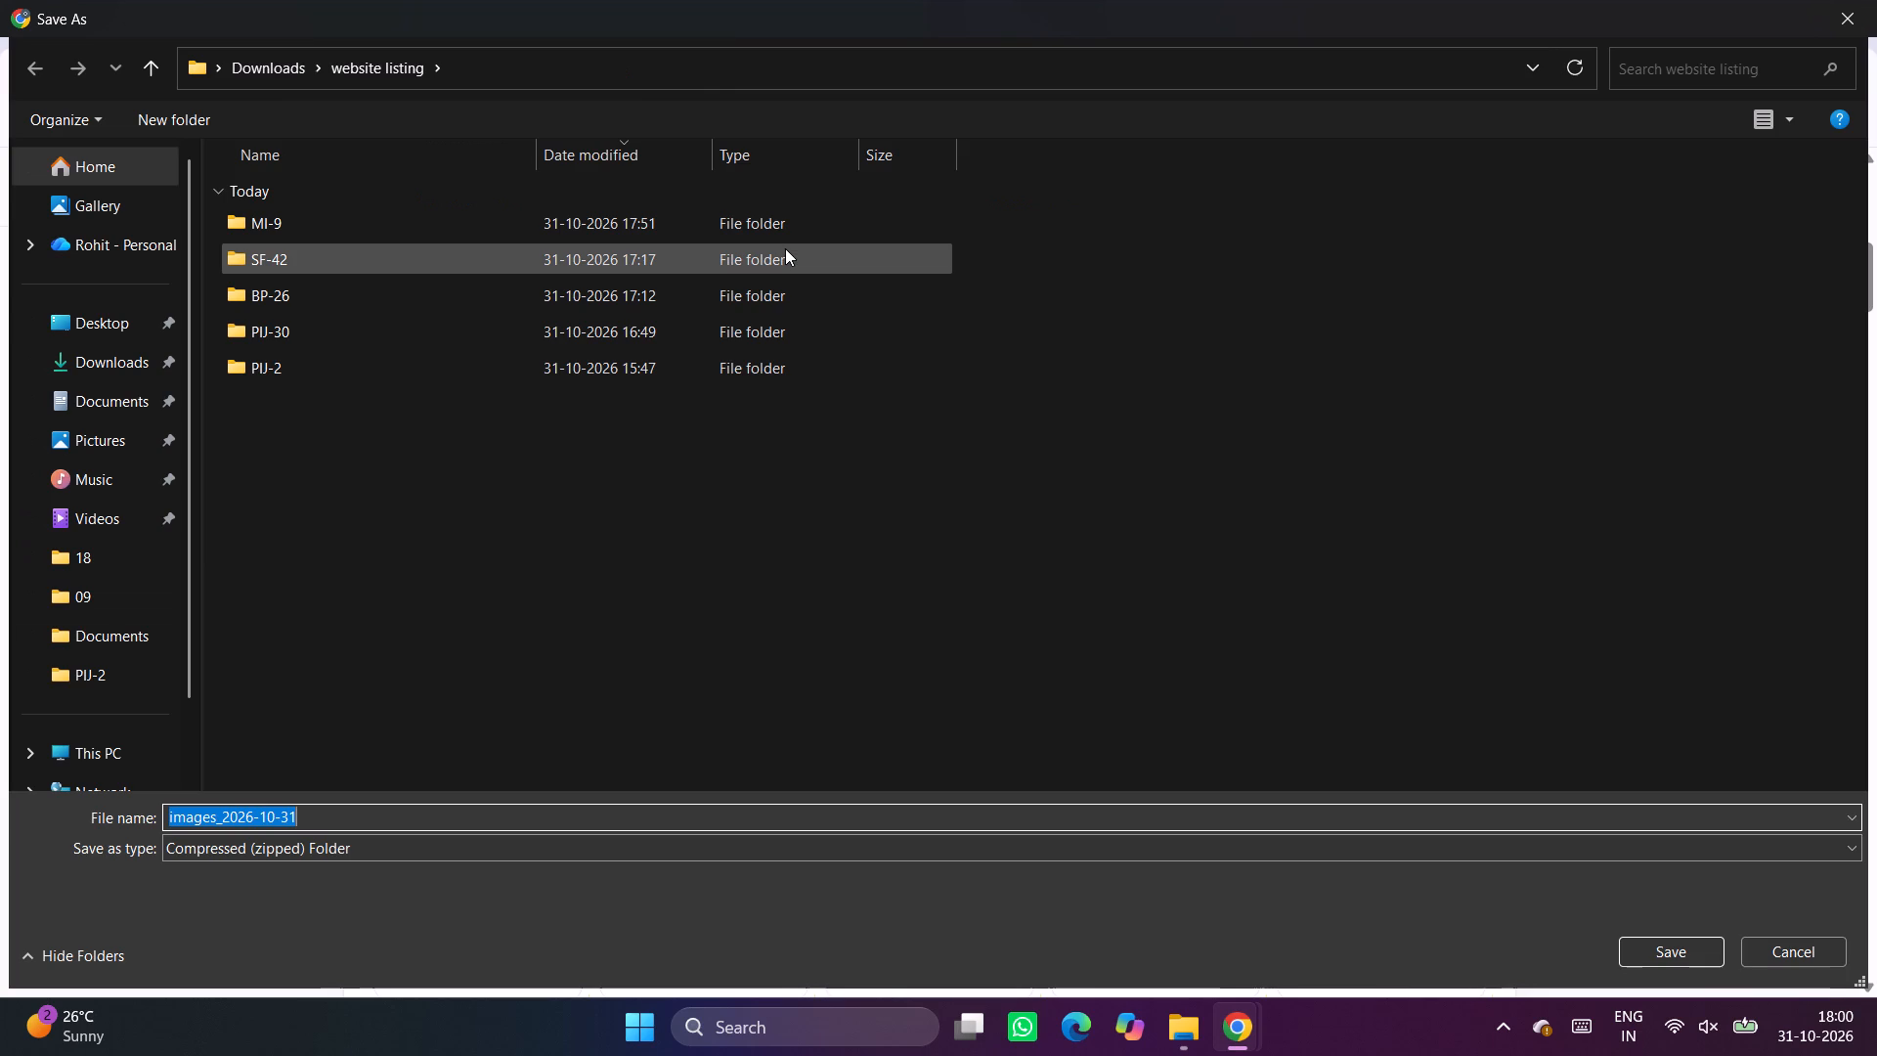
pyautogui.click(1707, 959)
# Create a folder named MI-44 inside the website listing folder in File Explorer.
pyautogui.click(1198, 1049)
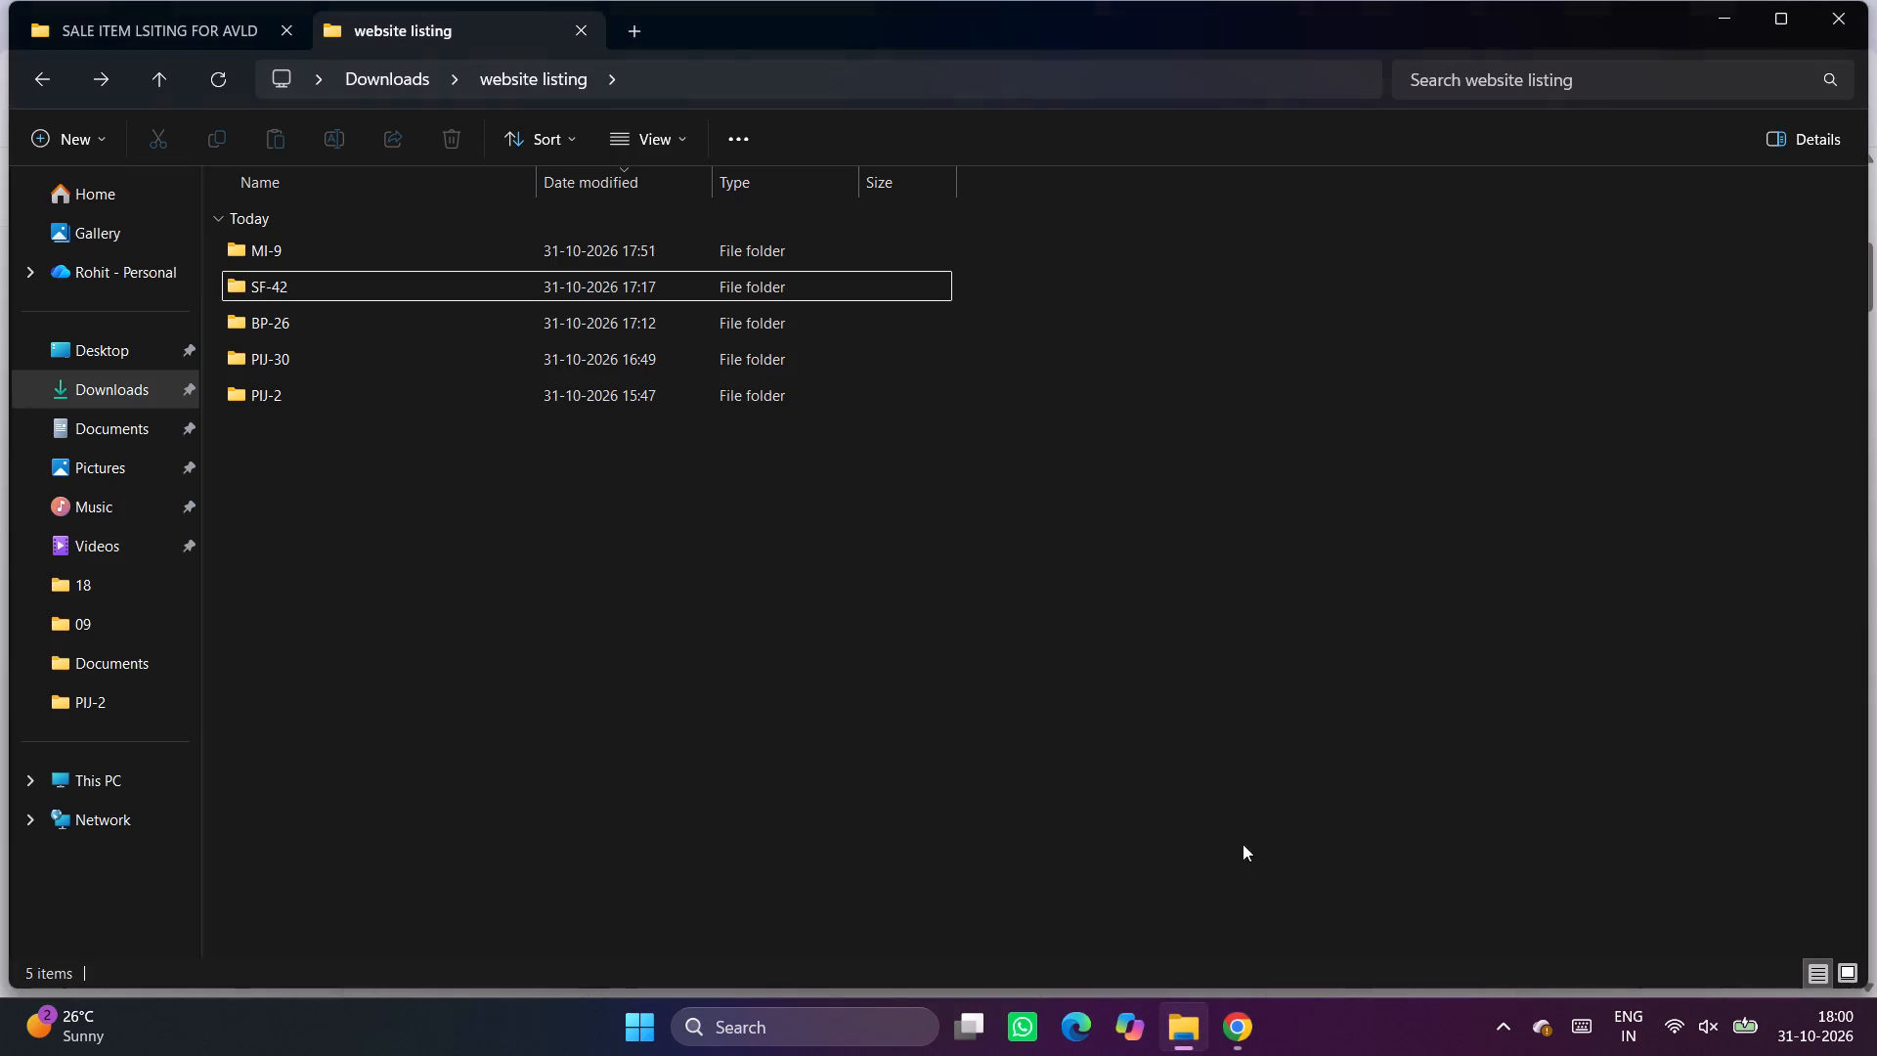
pyautogui.click(42, 131)
pyautogui.click(76, 207)
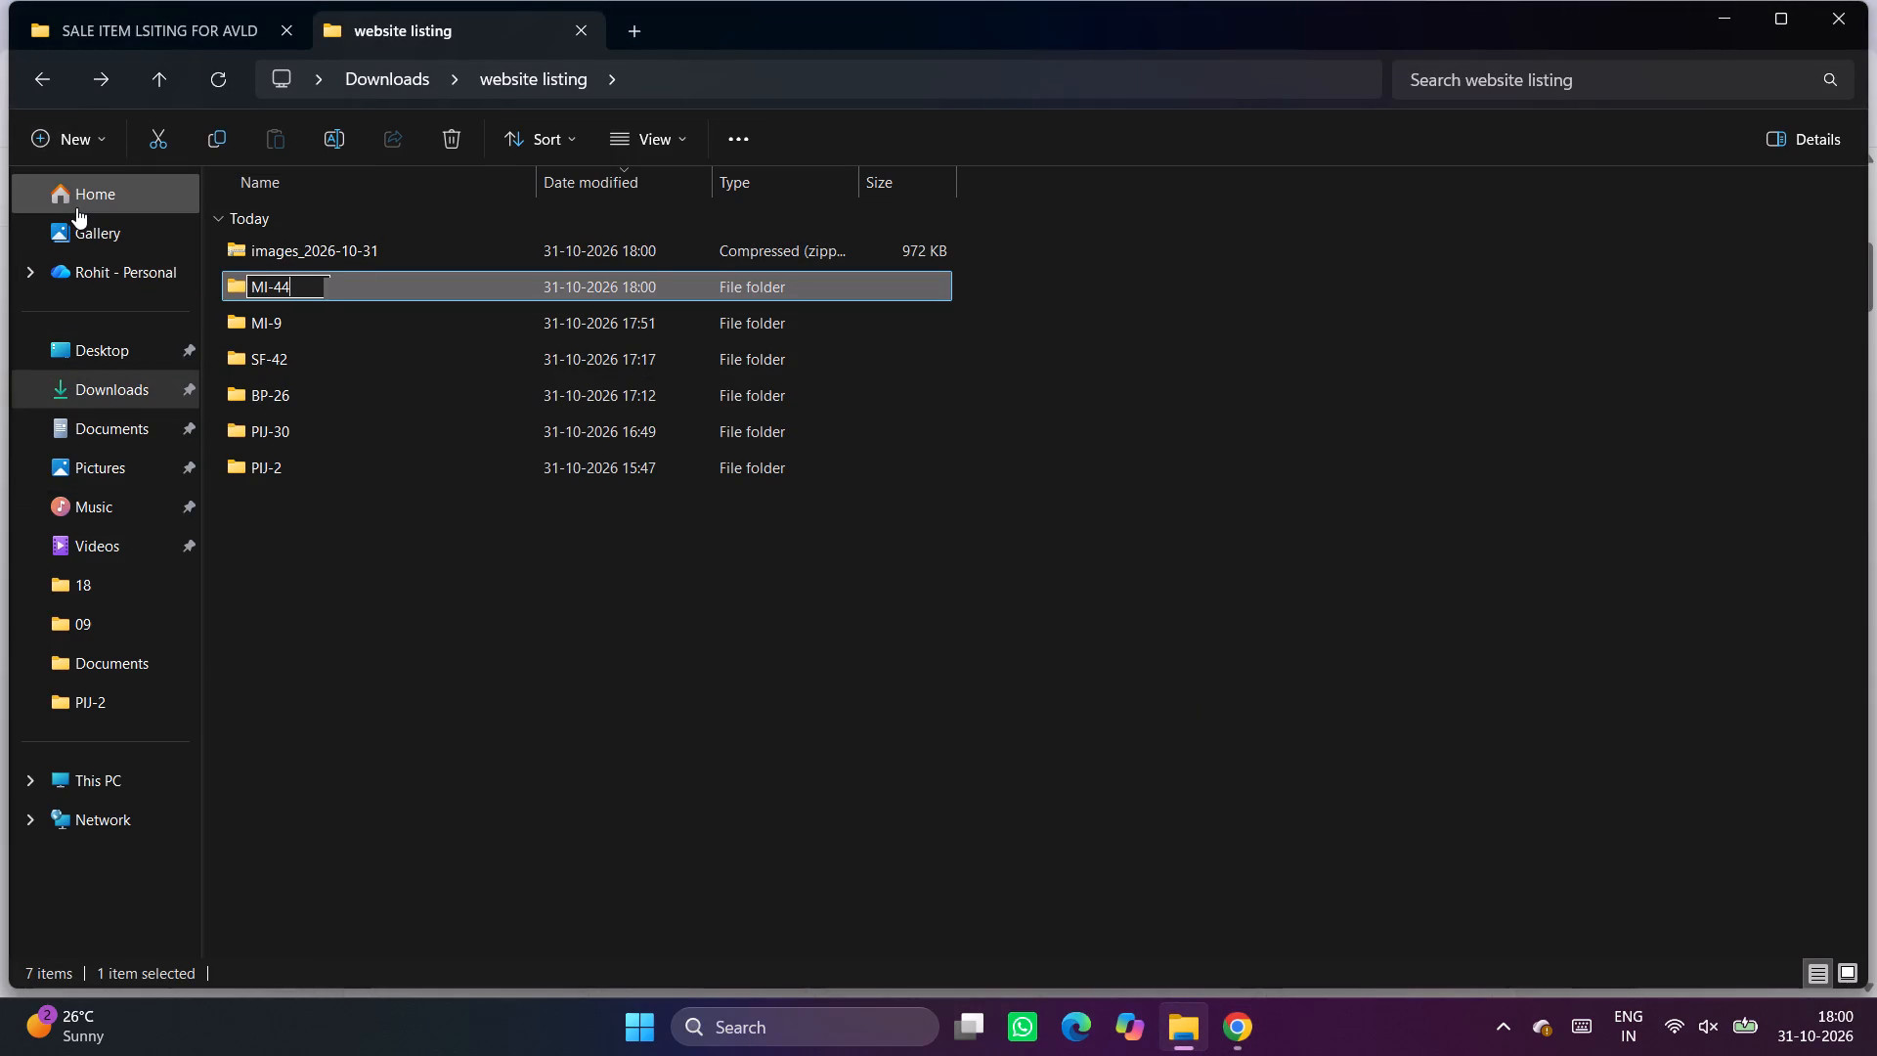
pyautogui.press('Return')
# Extract the images_2026-10-31 archive in the website listing folder and delete the ZIP file.
pyautogui.doubleClick(409, 256)
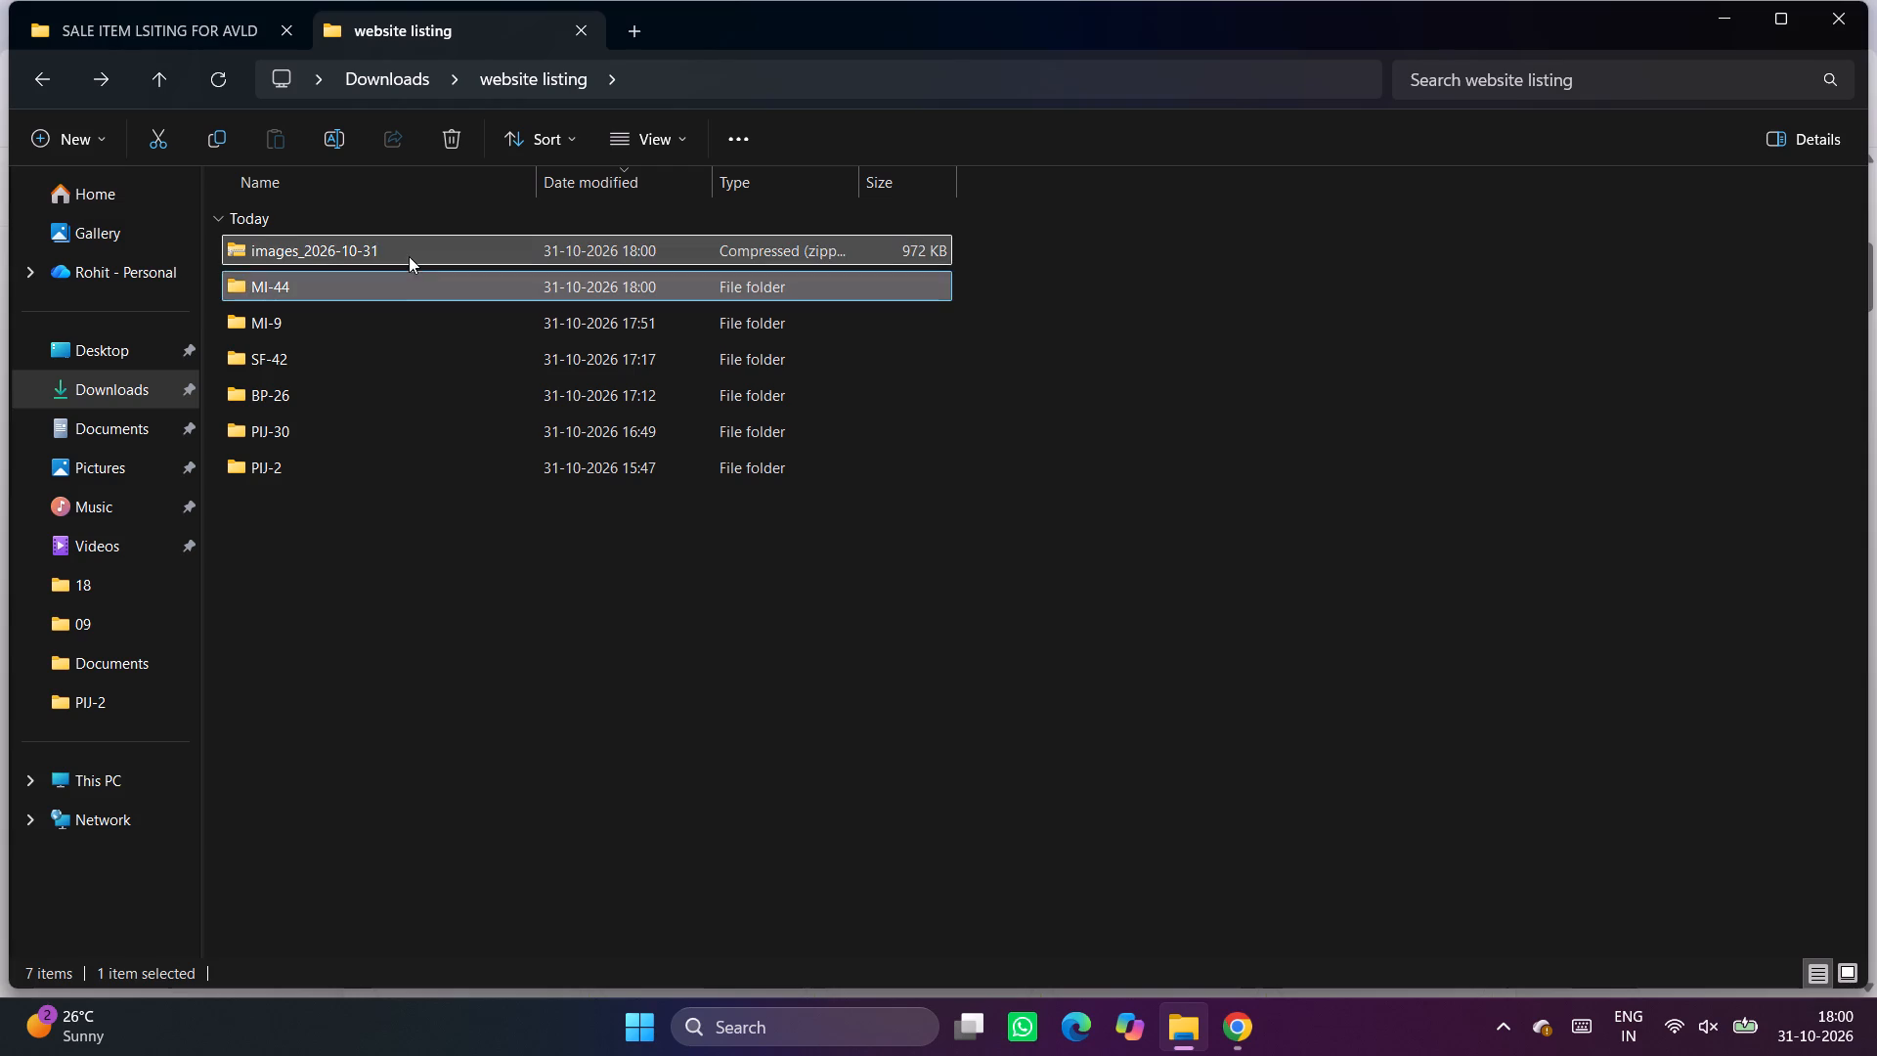
pyautogui.click(41, 76)
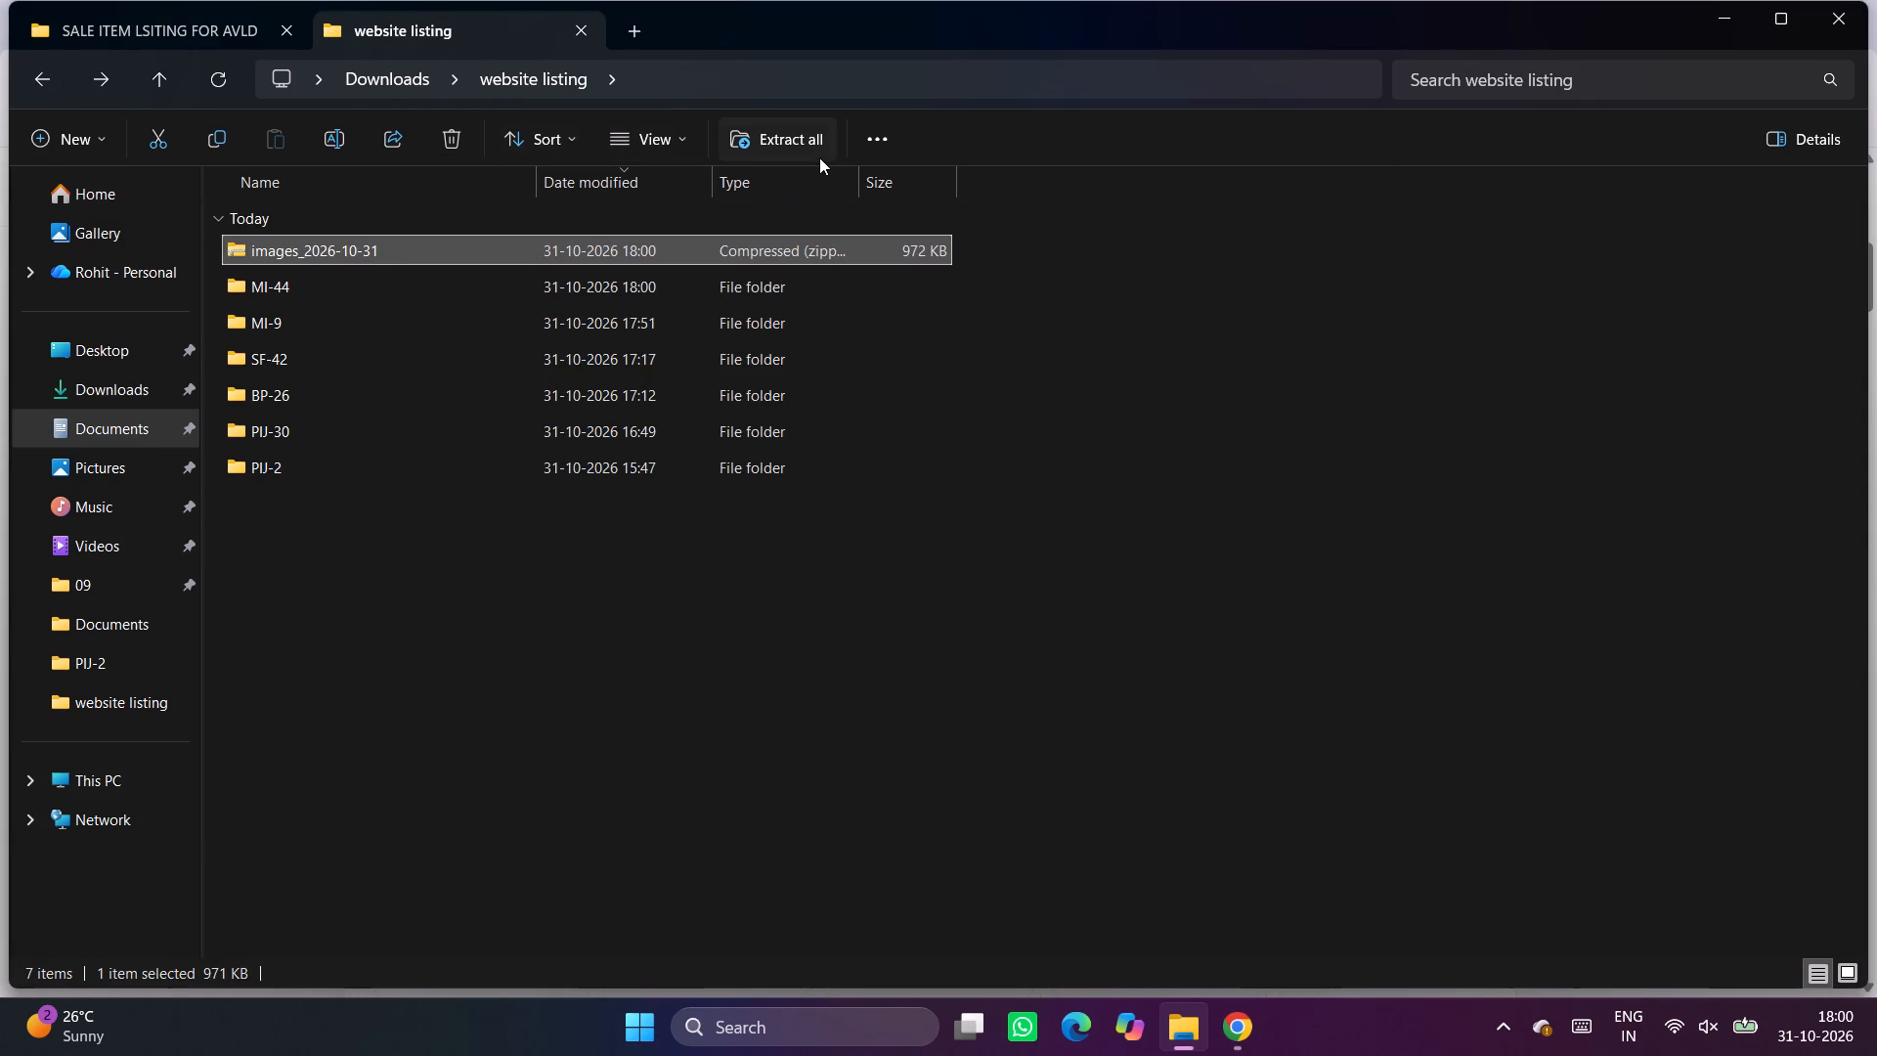
pyautogui.click(819, 156)
pyautogui.click(1125, 754)
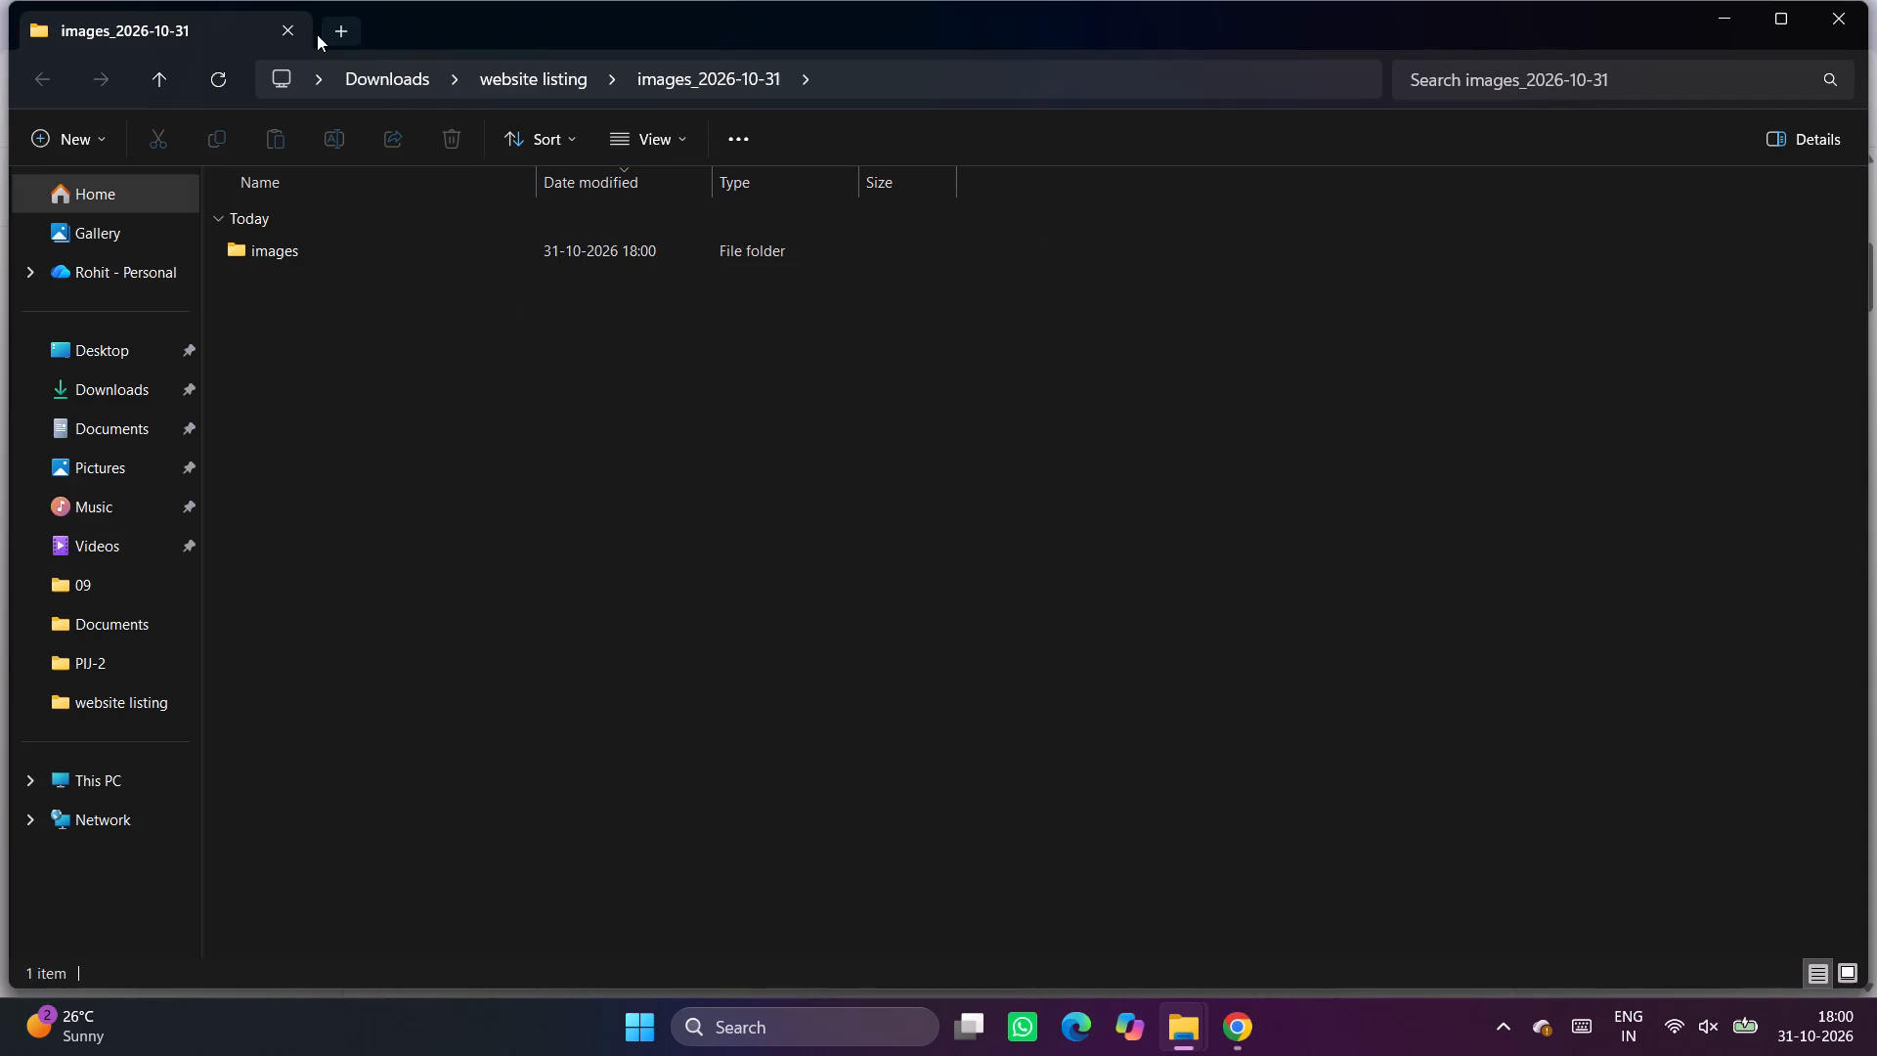
pyautogui.click(301, 23)
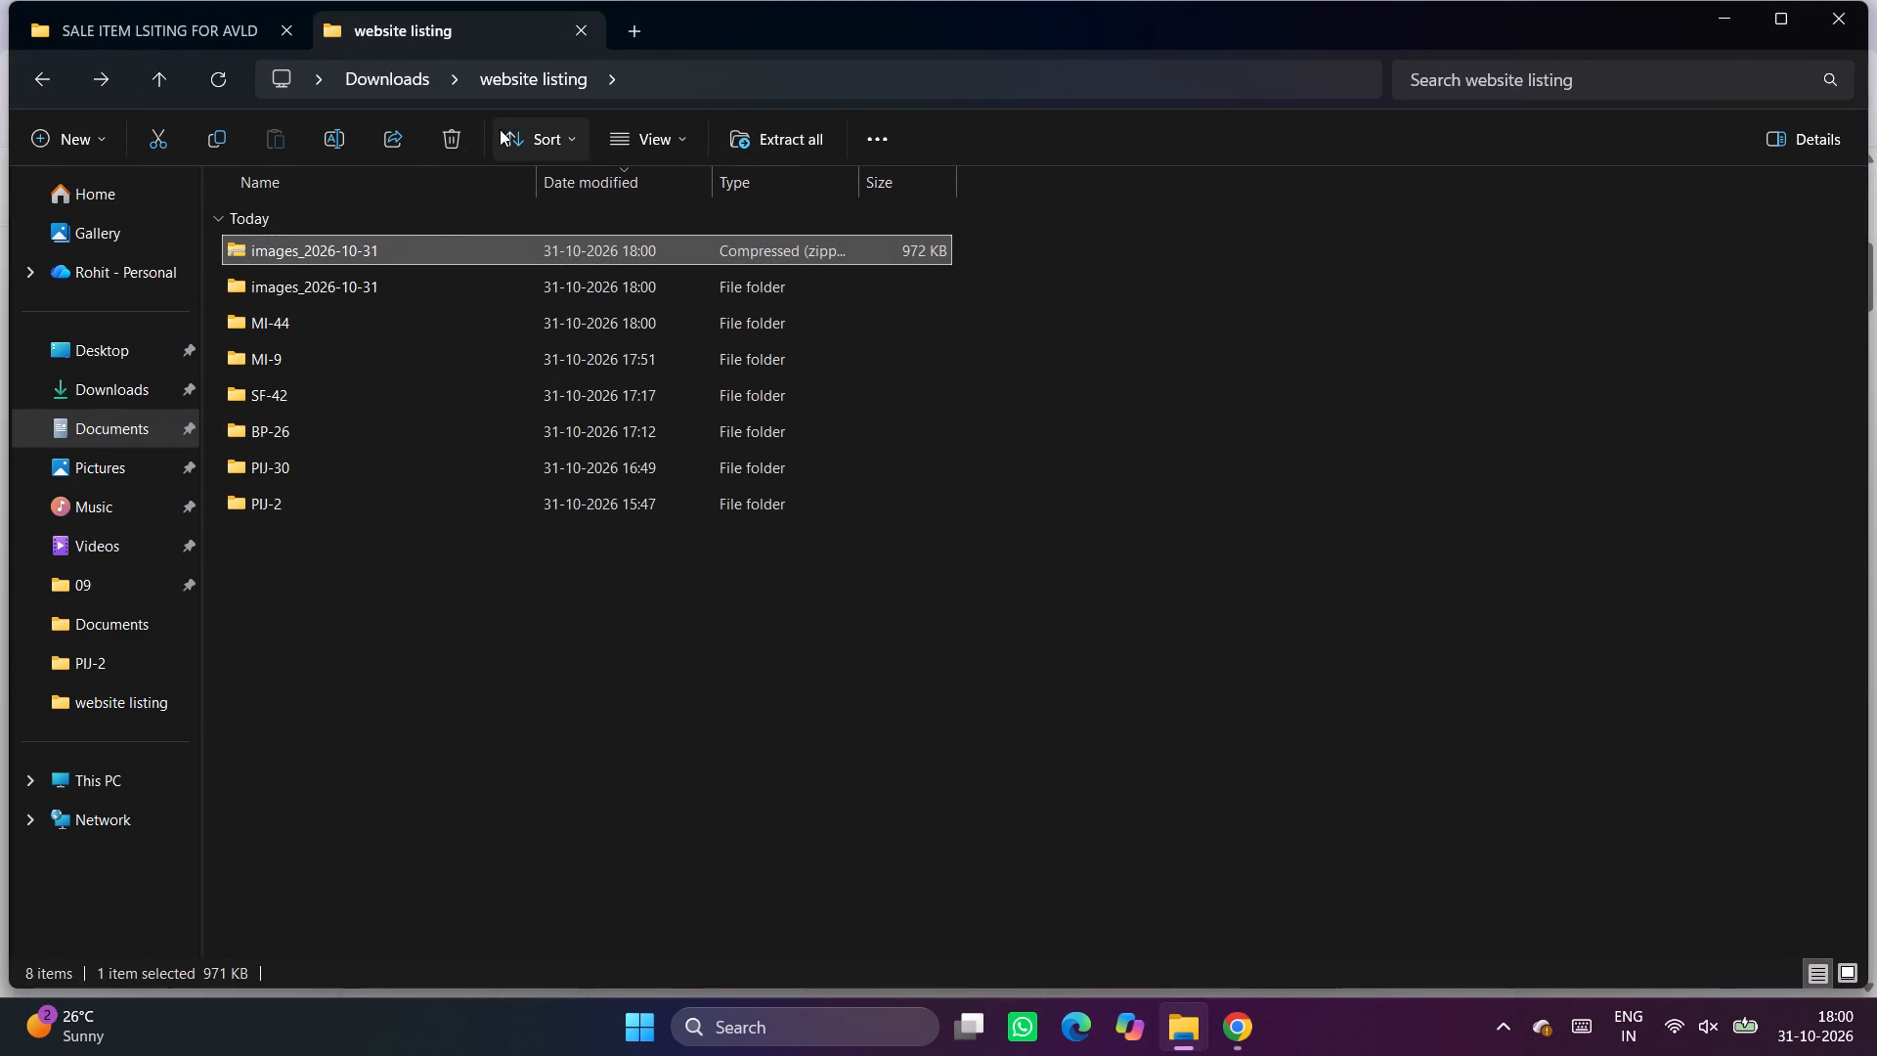
pyautogui.click(453, 132)
# Move the four MI44 White Handloom Safari Shirt images from the extracted images folder into the MI-44 folder.
pyautogui.click(333, 265)
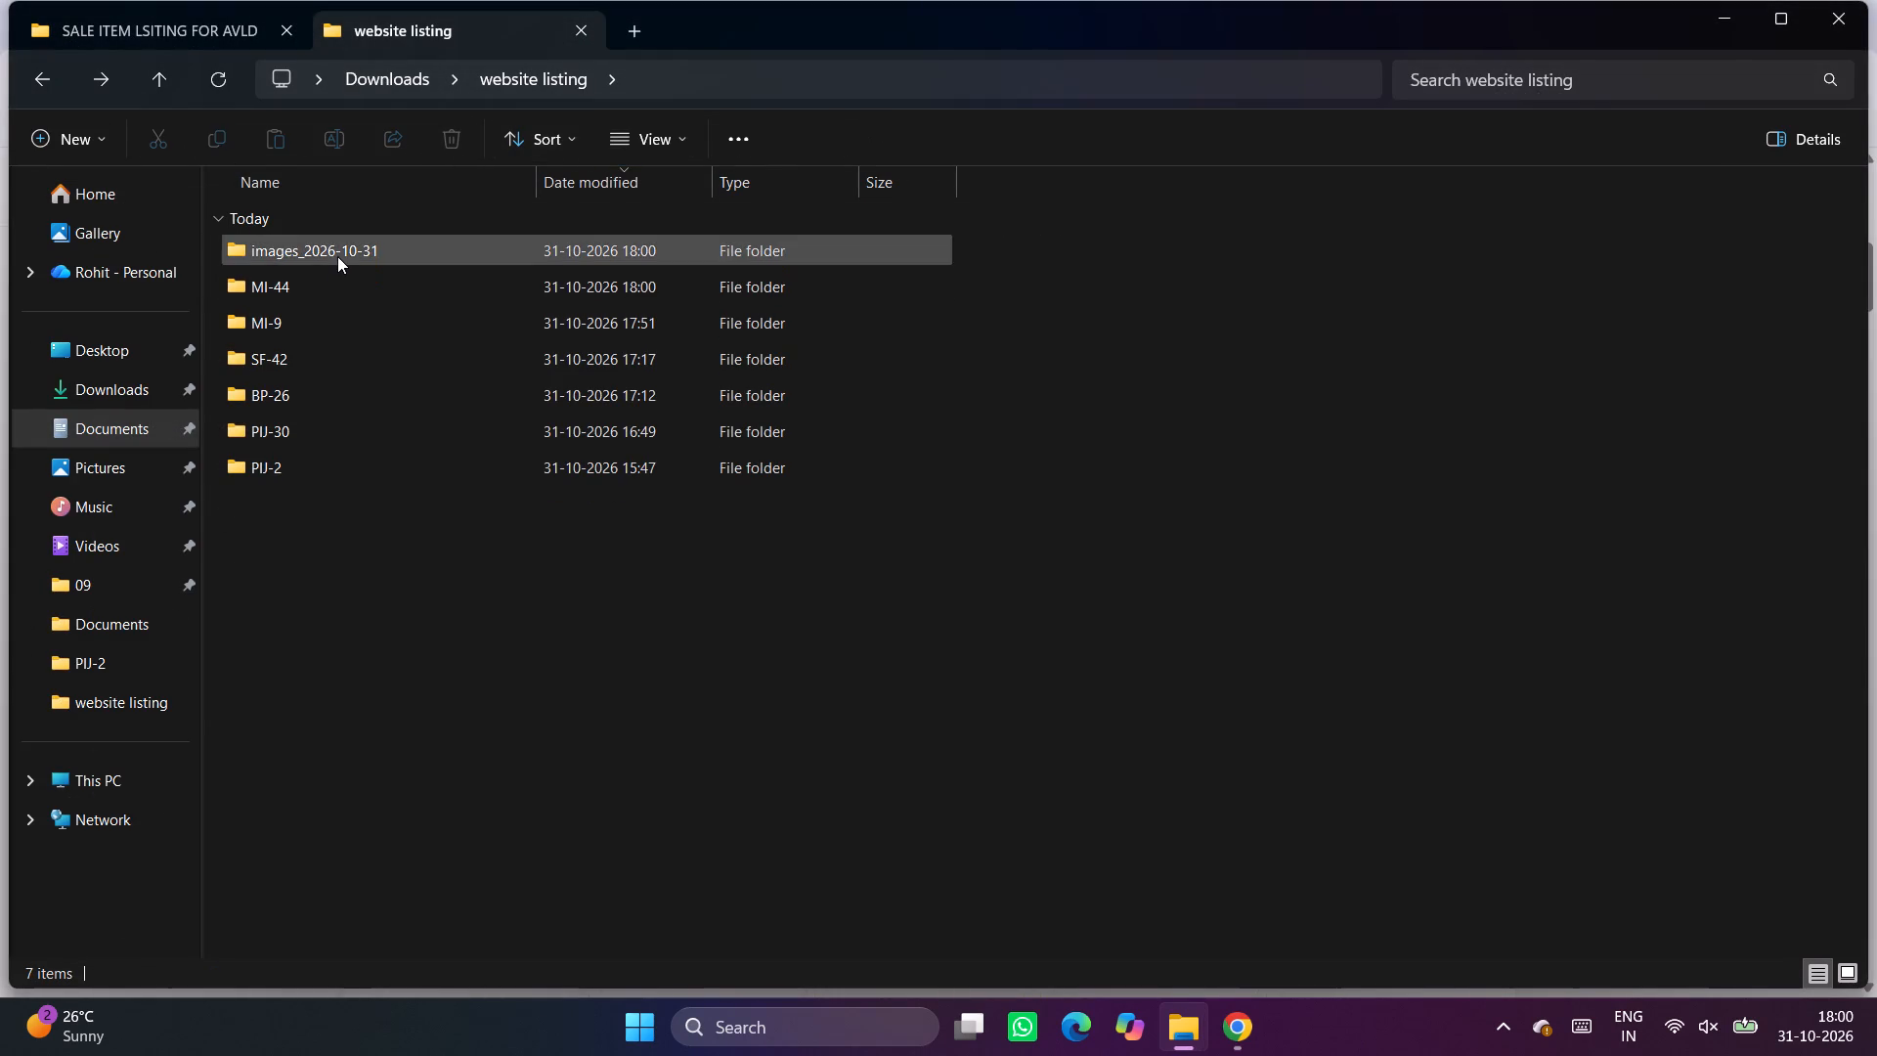
pyautogui.doubleClick(337, 256)
pyautogui.click(328, 272)
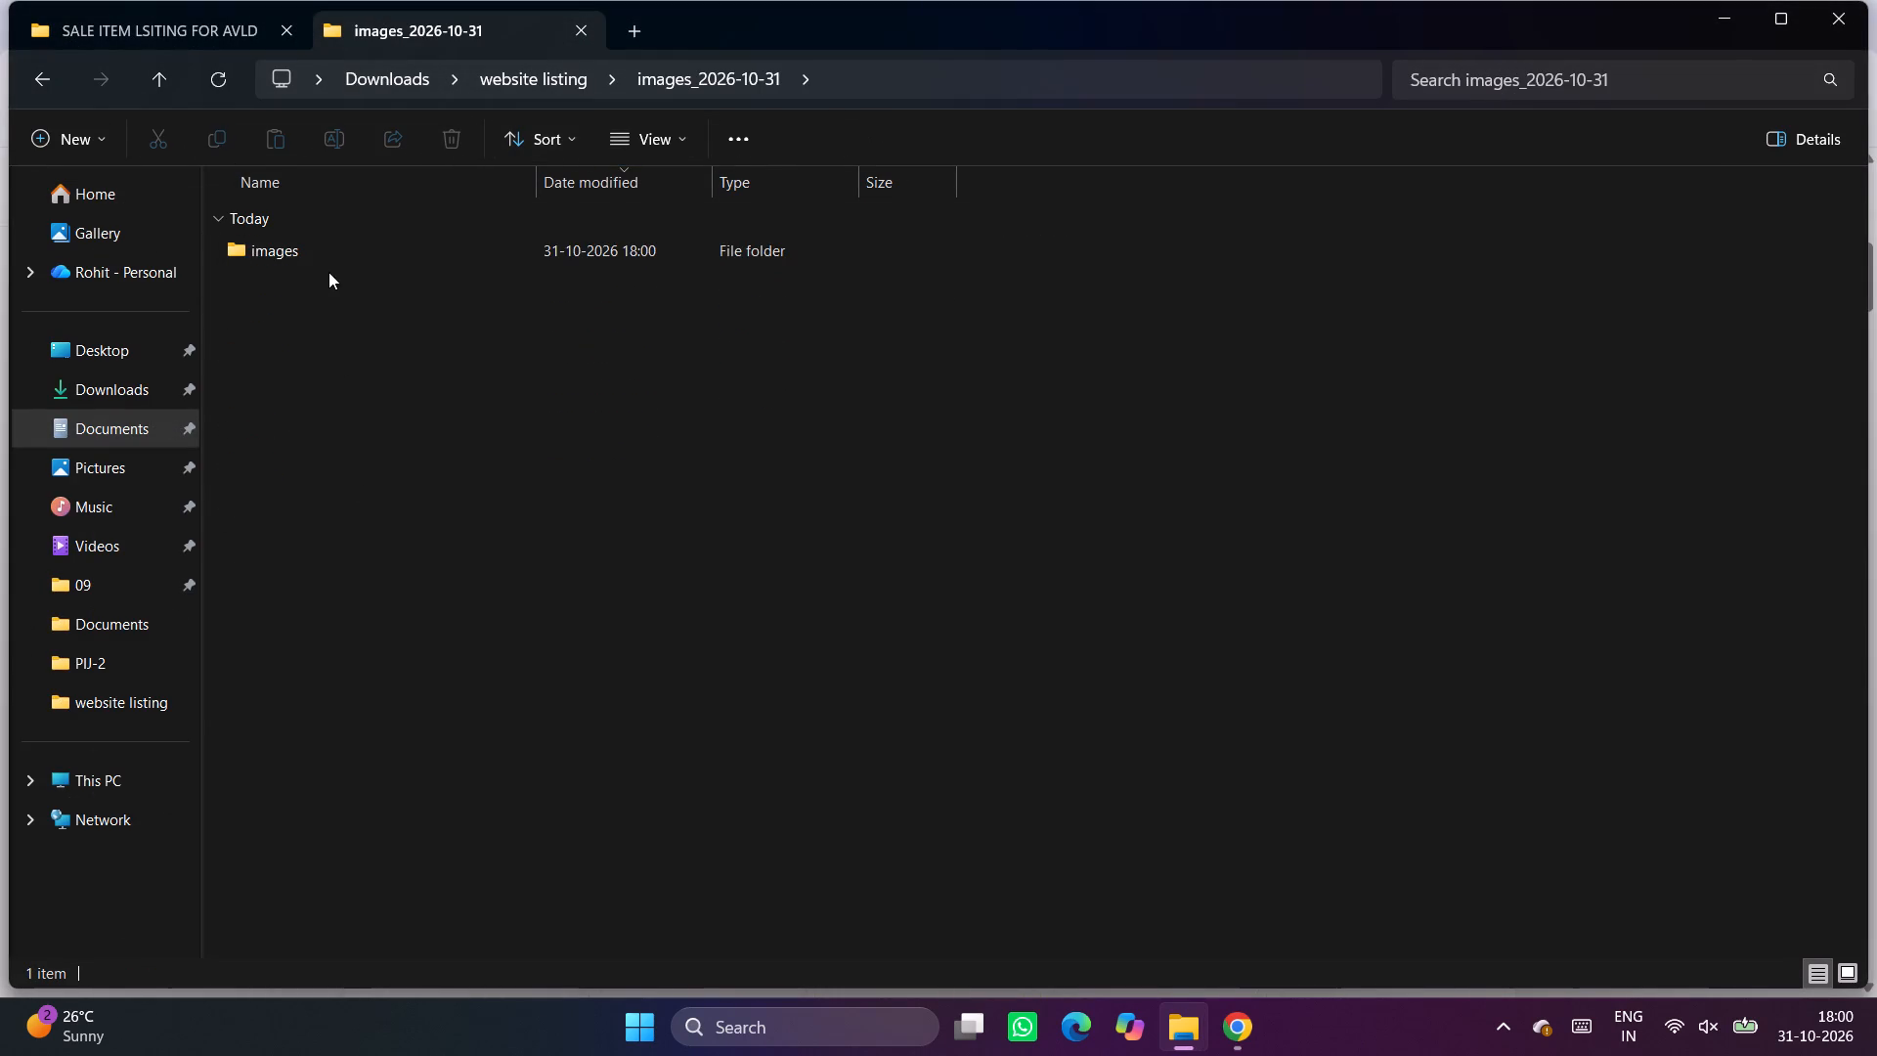
pyautogui.doubleClick(278, 255)
pyautogui.moveTo(377, 561); pyautogui.dragTo(785, 201)
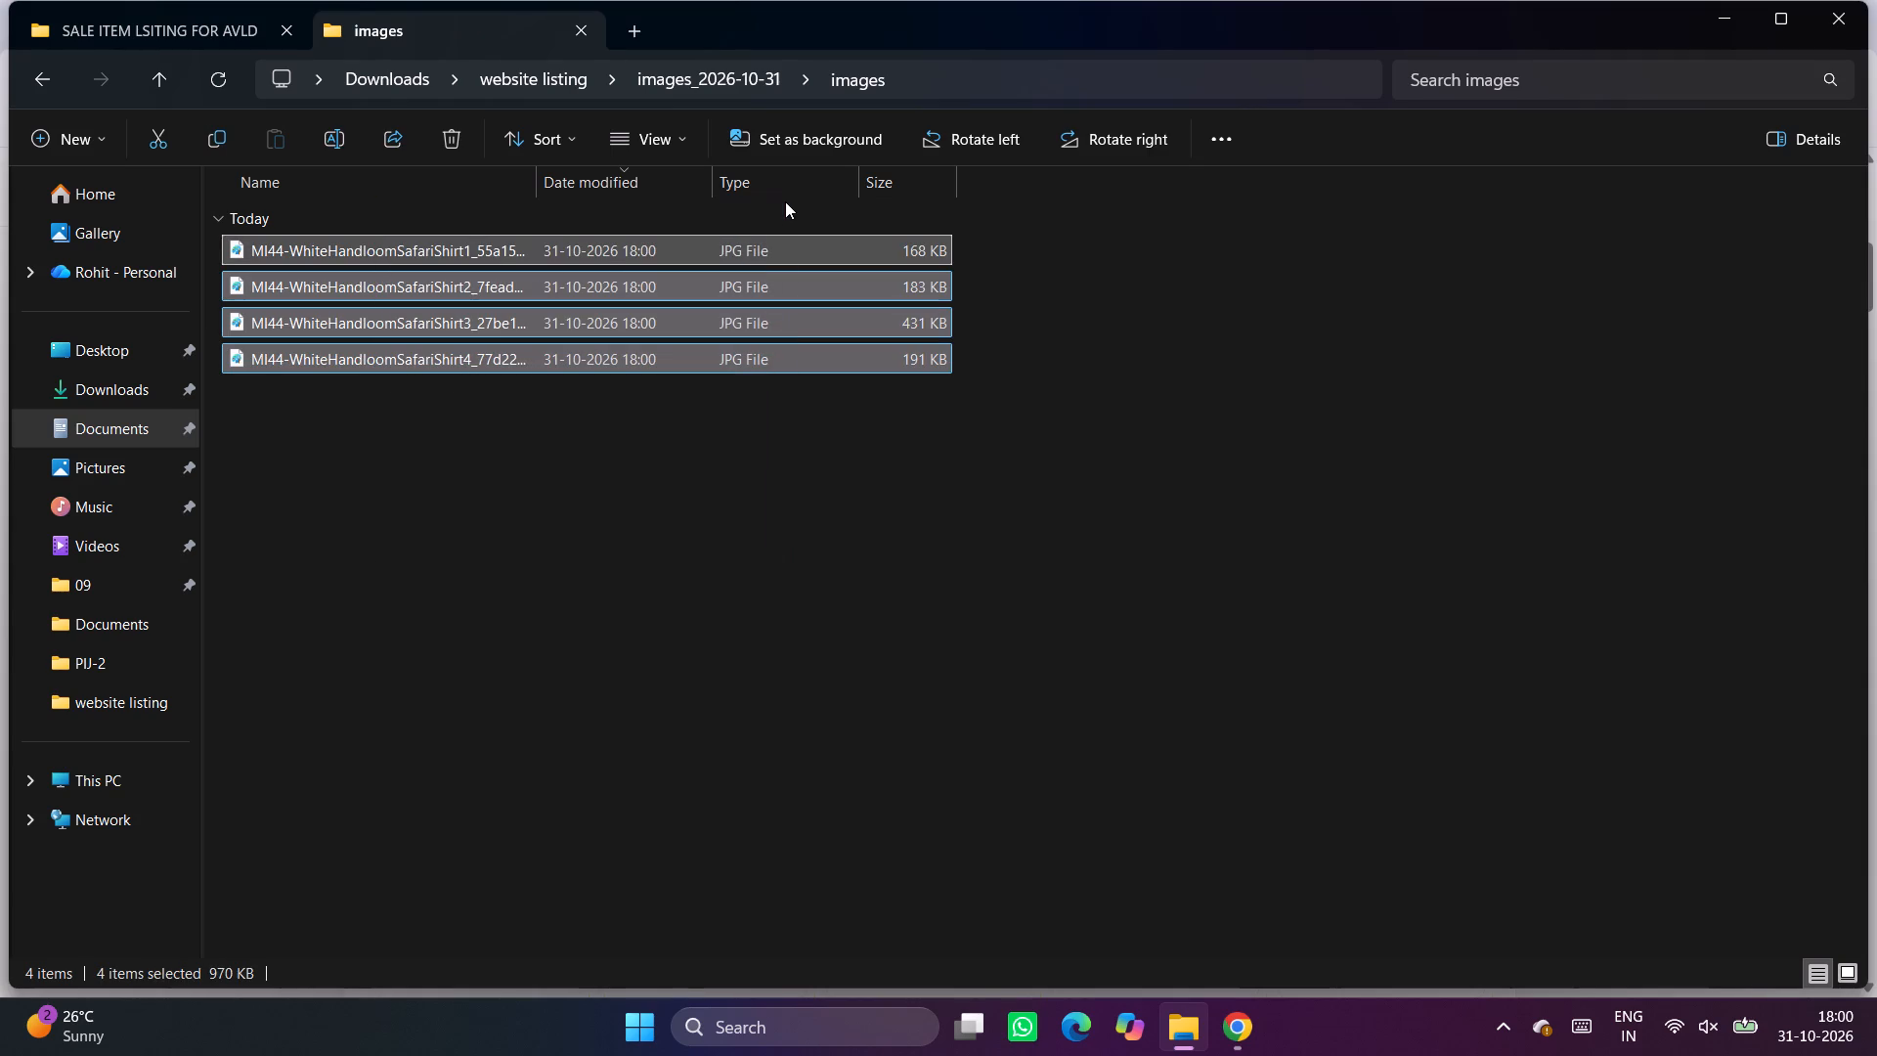
pyautogui.click(165, 139)
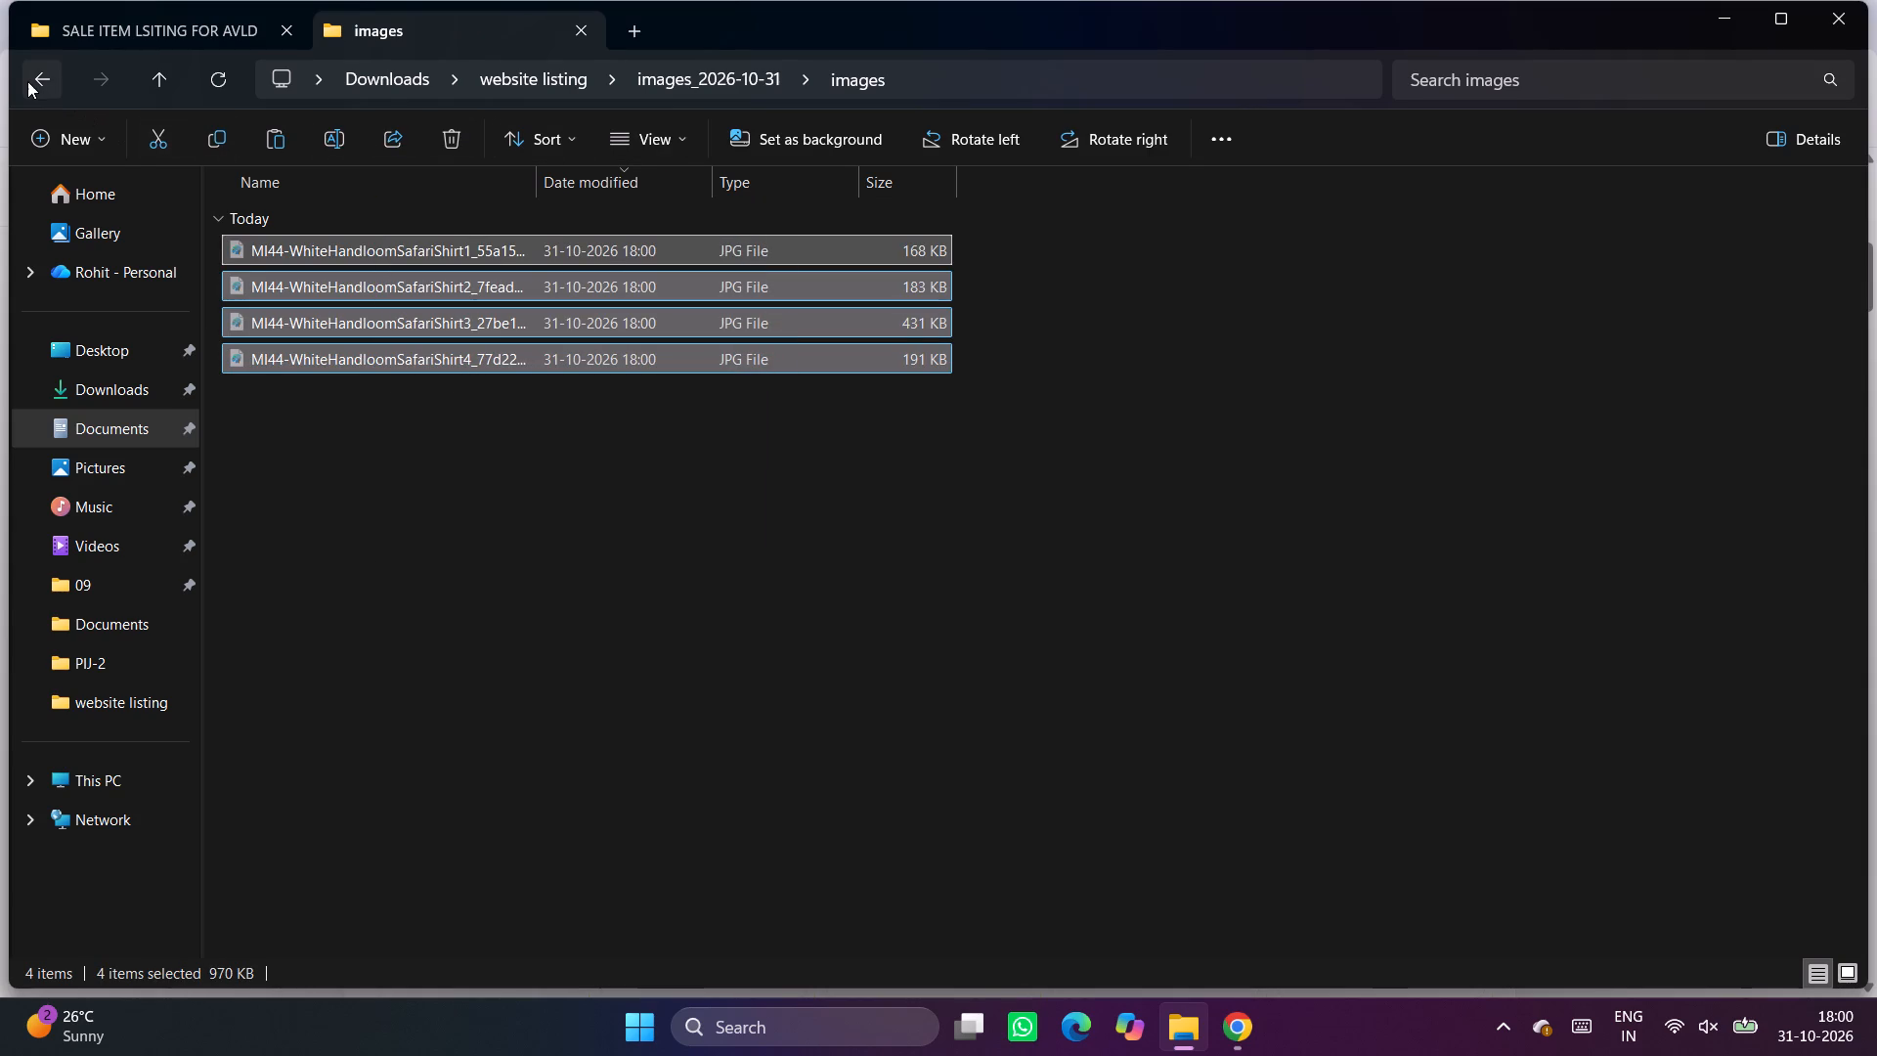
pyautogui.click(27, 81)
pyautogui.click(27, 81)
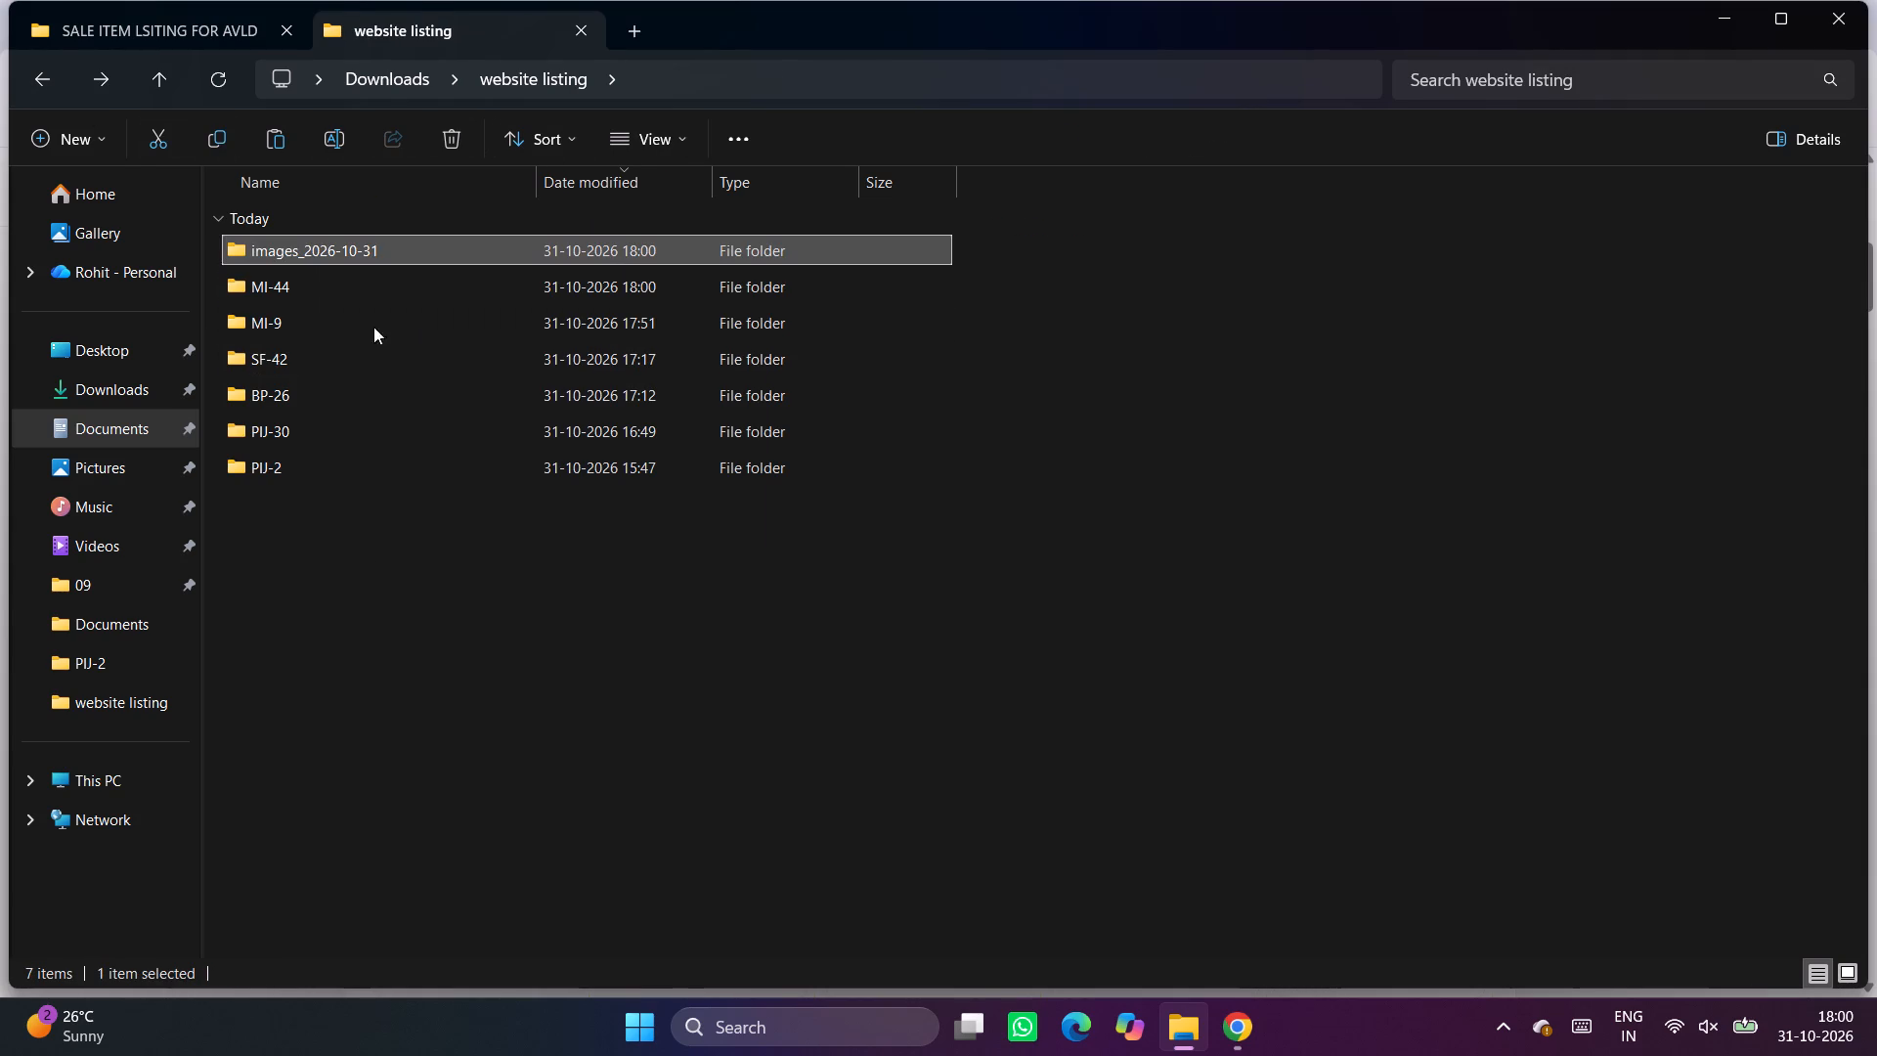
pyautogui.doubleClick(297, 282)
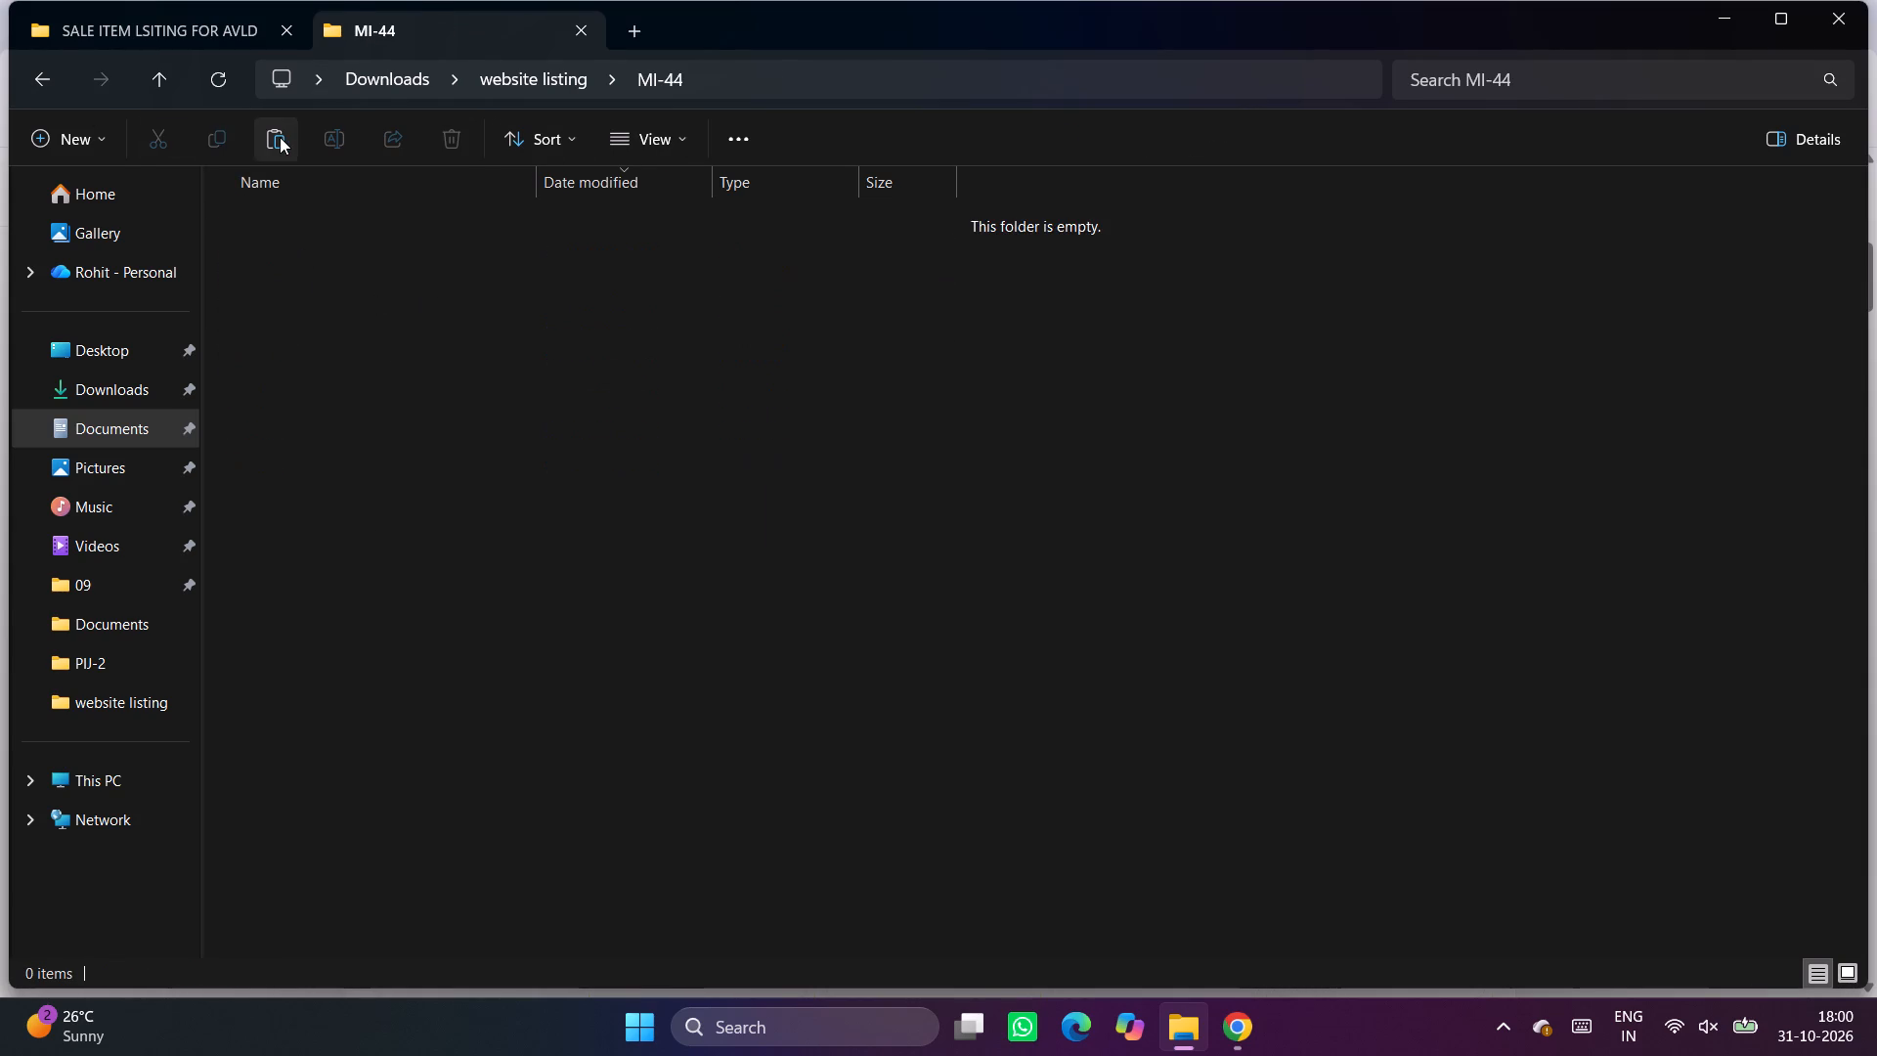
pyautogui.click(280, 137)
# Delete the emptied images_2026-10-31 folder from the website listing folder.
pyautogui.click(41, 87)
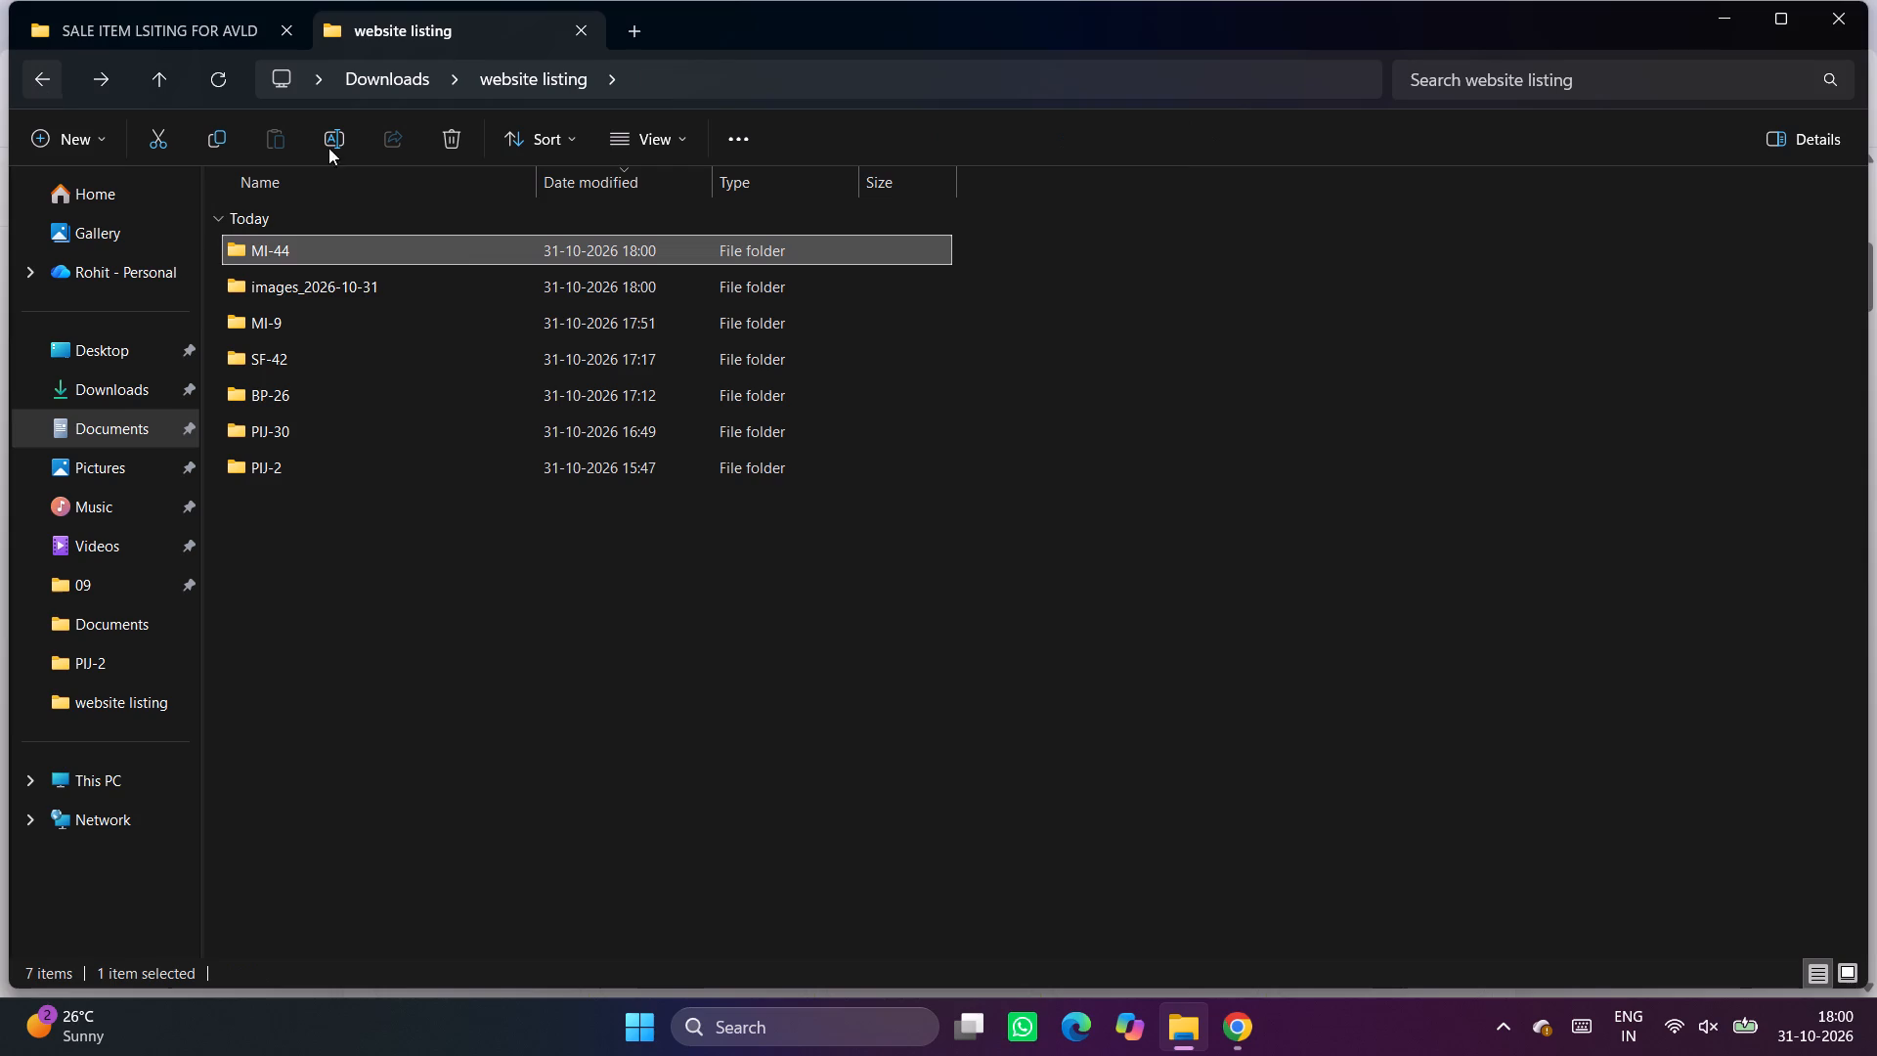
pyautogui.click(304, 286)
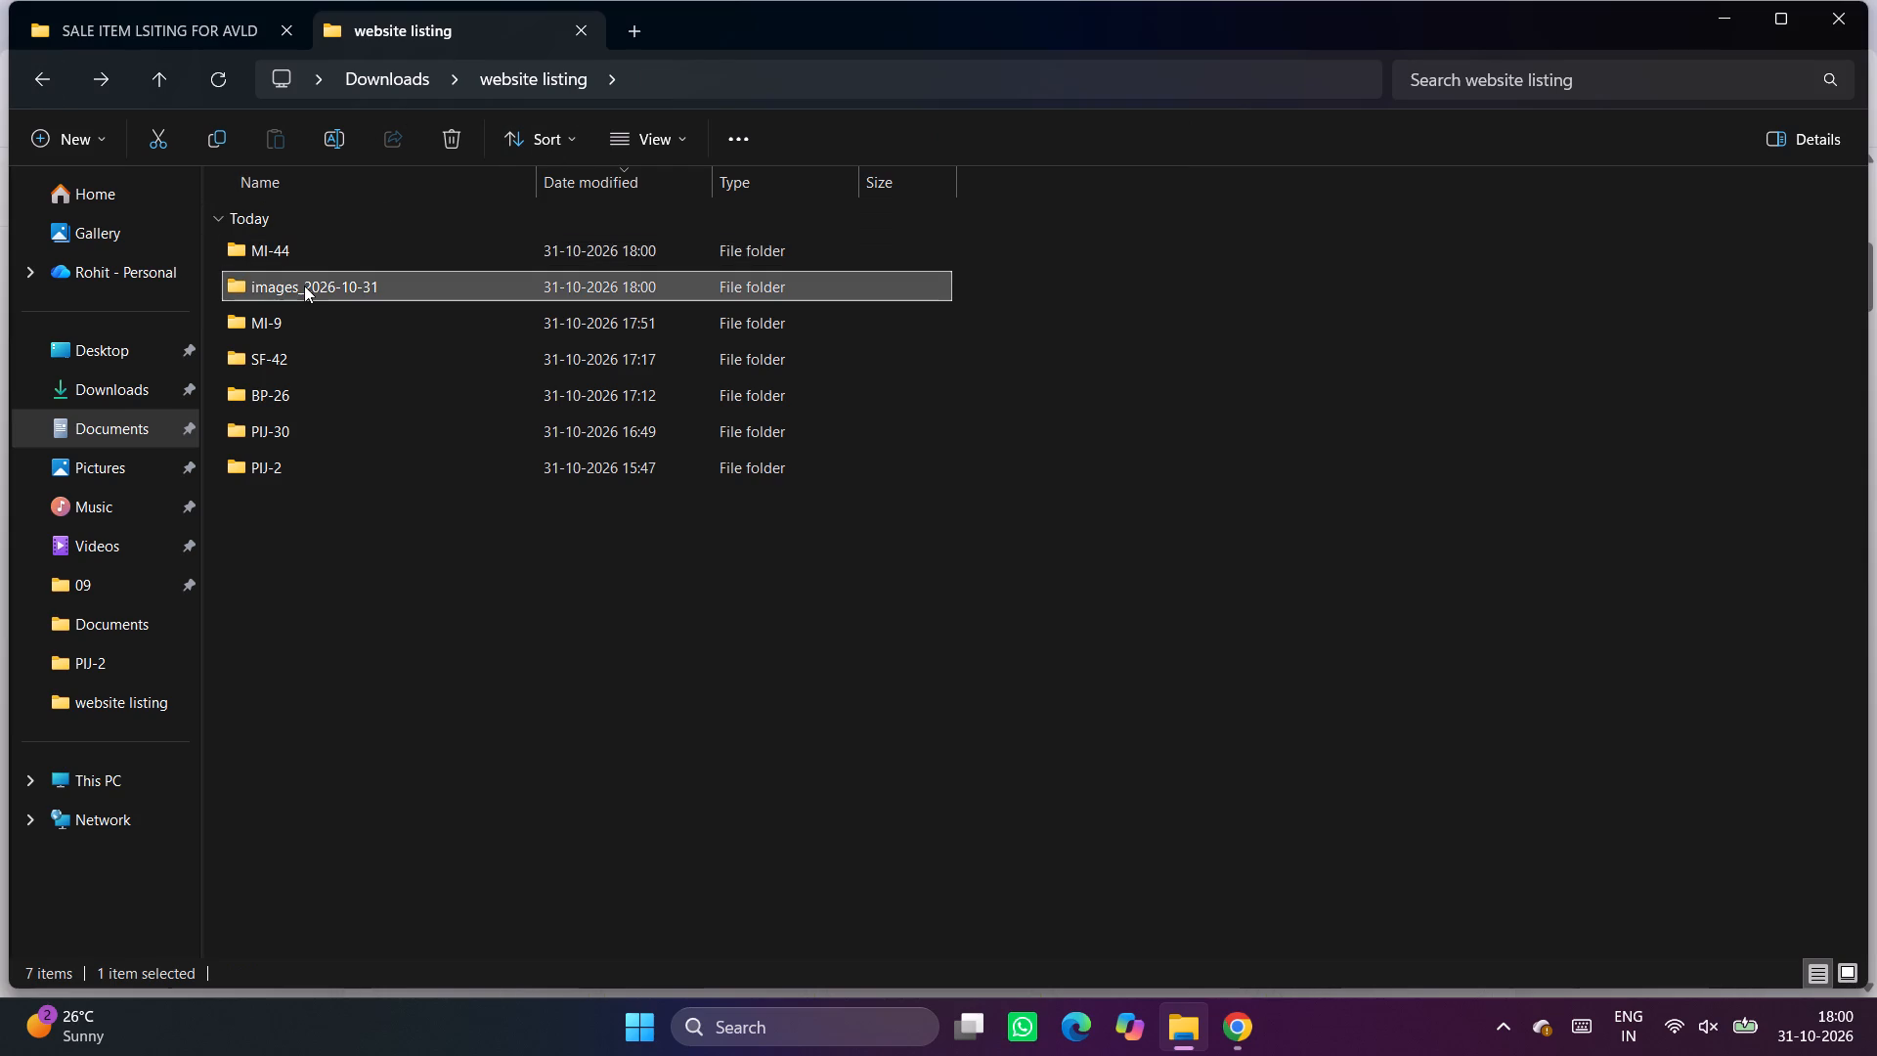
pyautogui.click(453, 143)
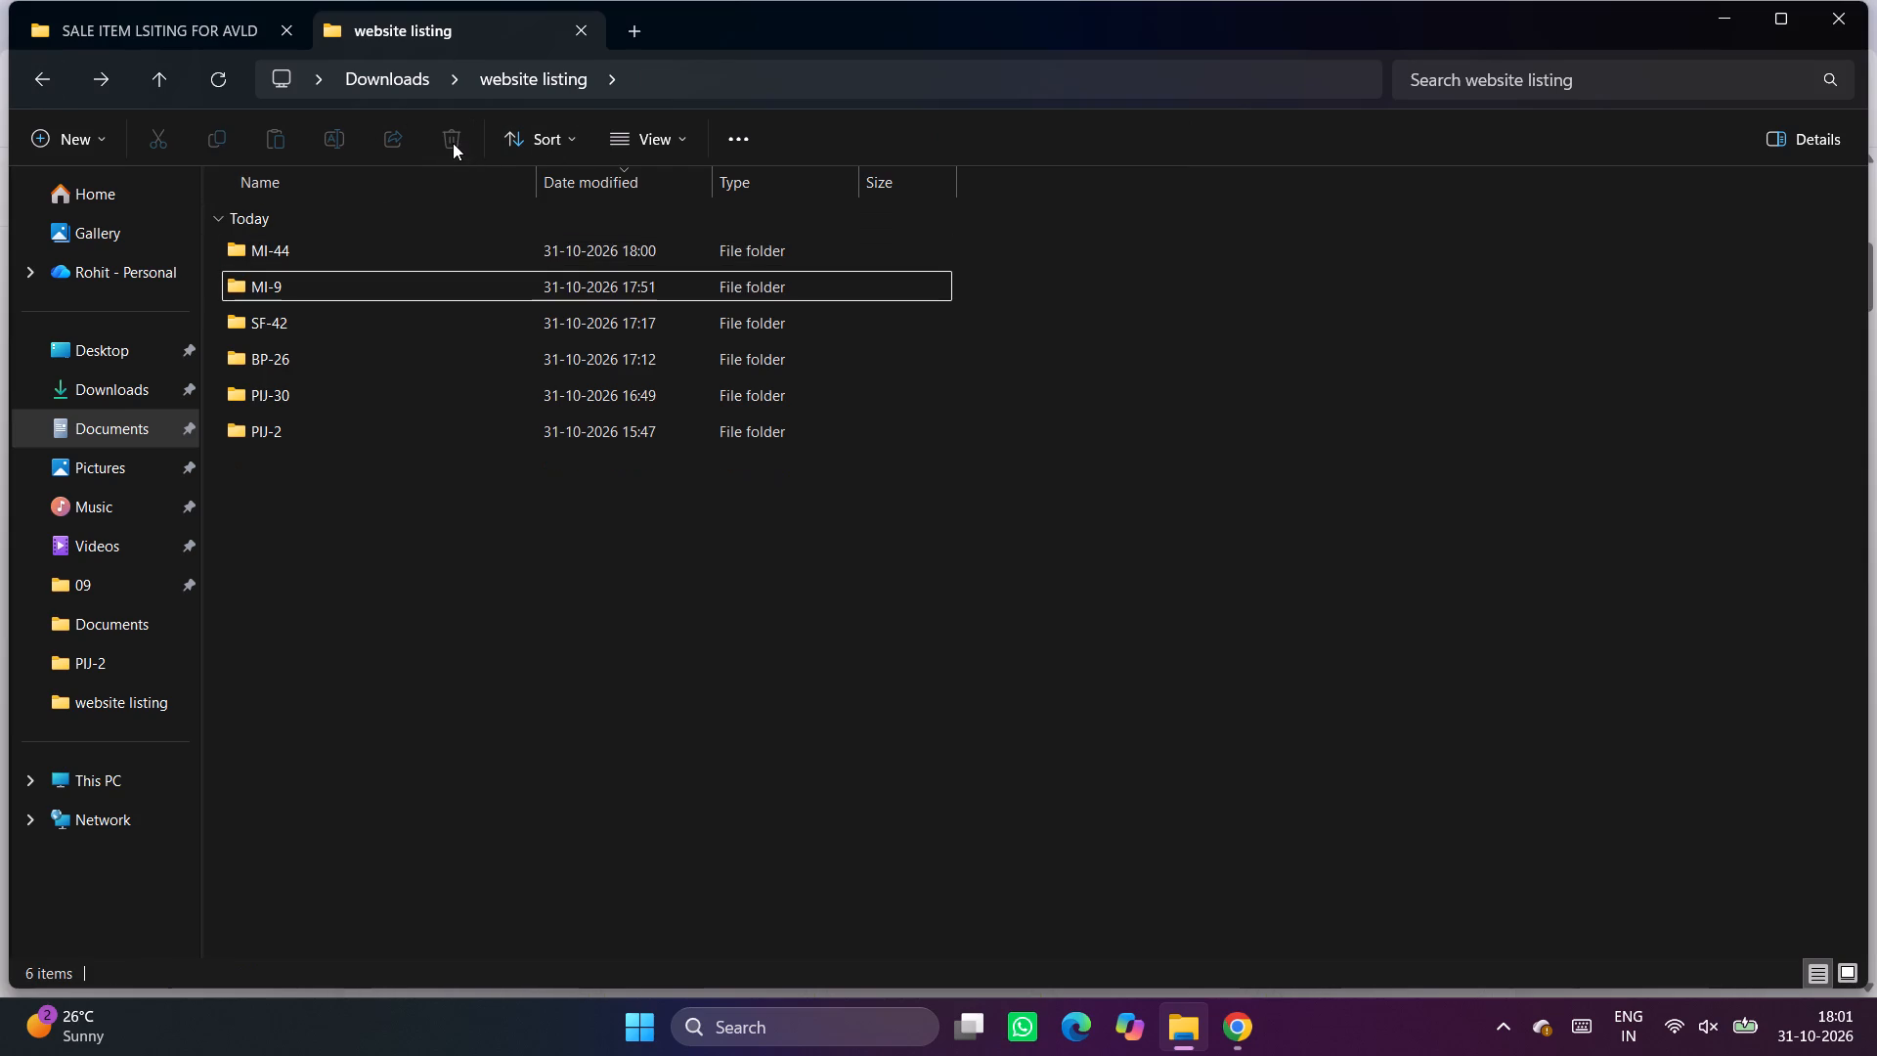
pyautogui.click(479, 602)
pyautogui.click(1131, 781)
# Switch to Chrome and copy the MI 45 product name, White Handloom Pants, from the MY INDIA A/W2023 sheet of the Linesheet.
pyautogui.click(1245, 1043)
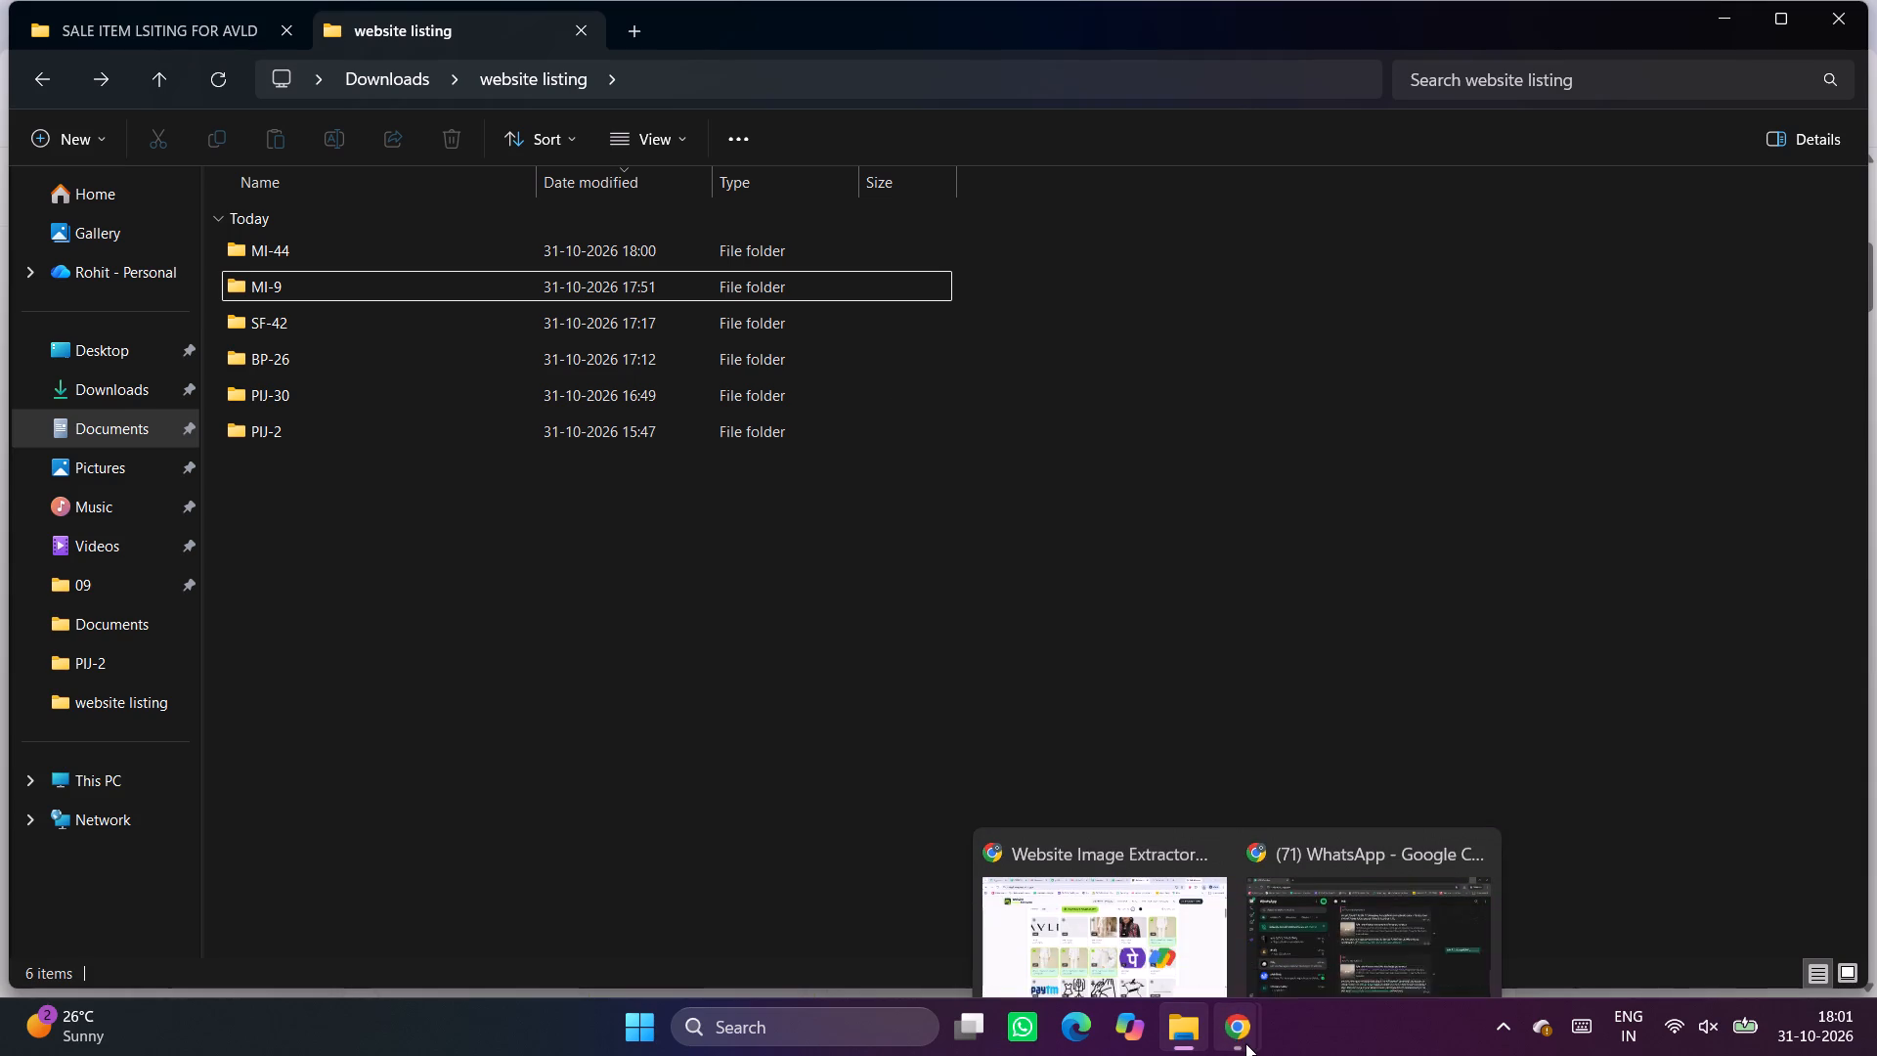
pyautogui.click(1155, 925)
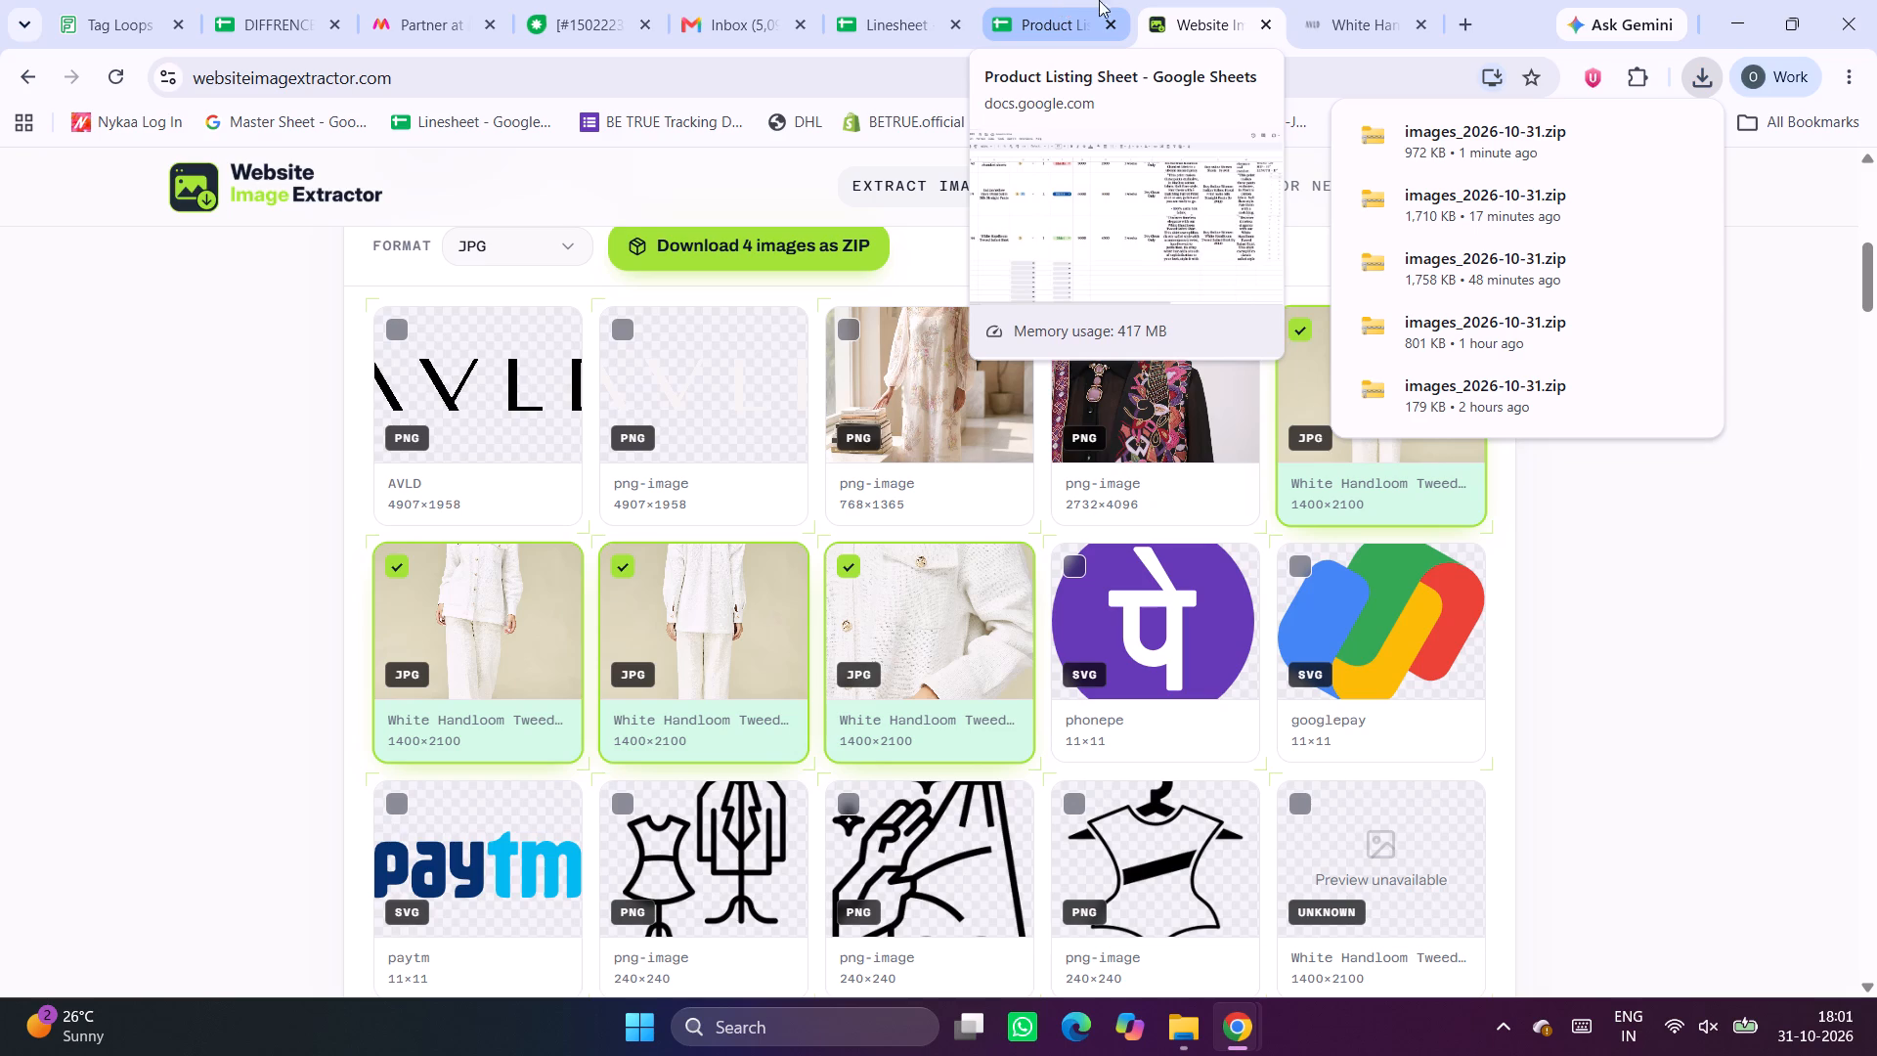
pyautogui.click(1349, 0)
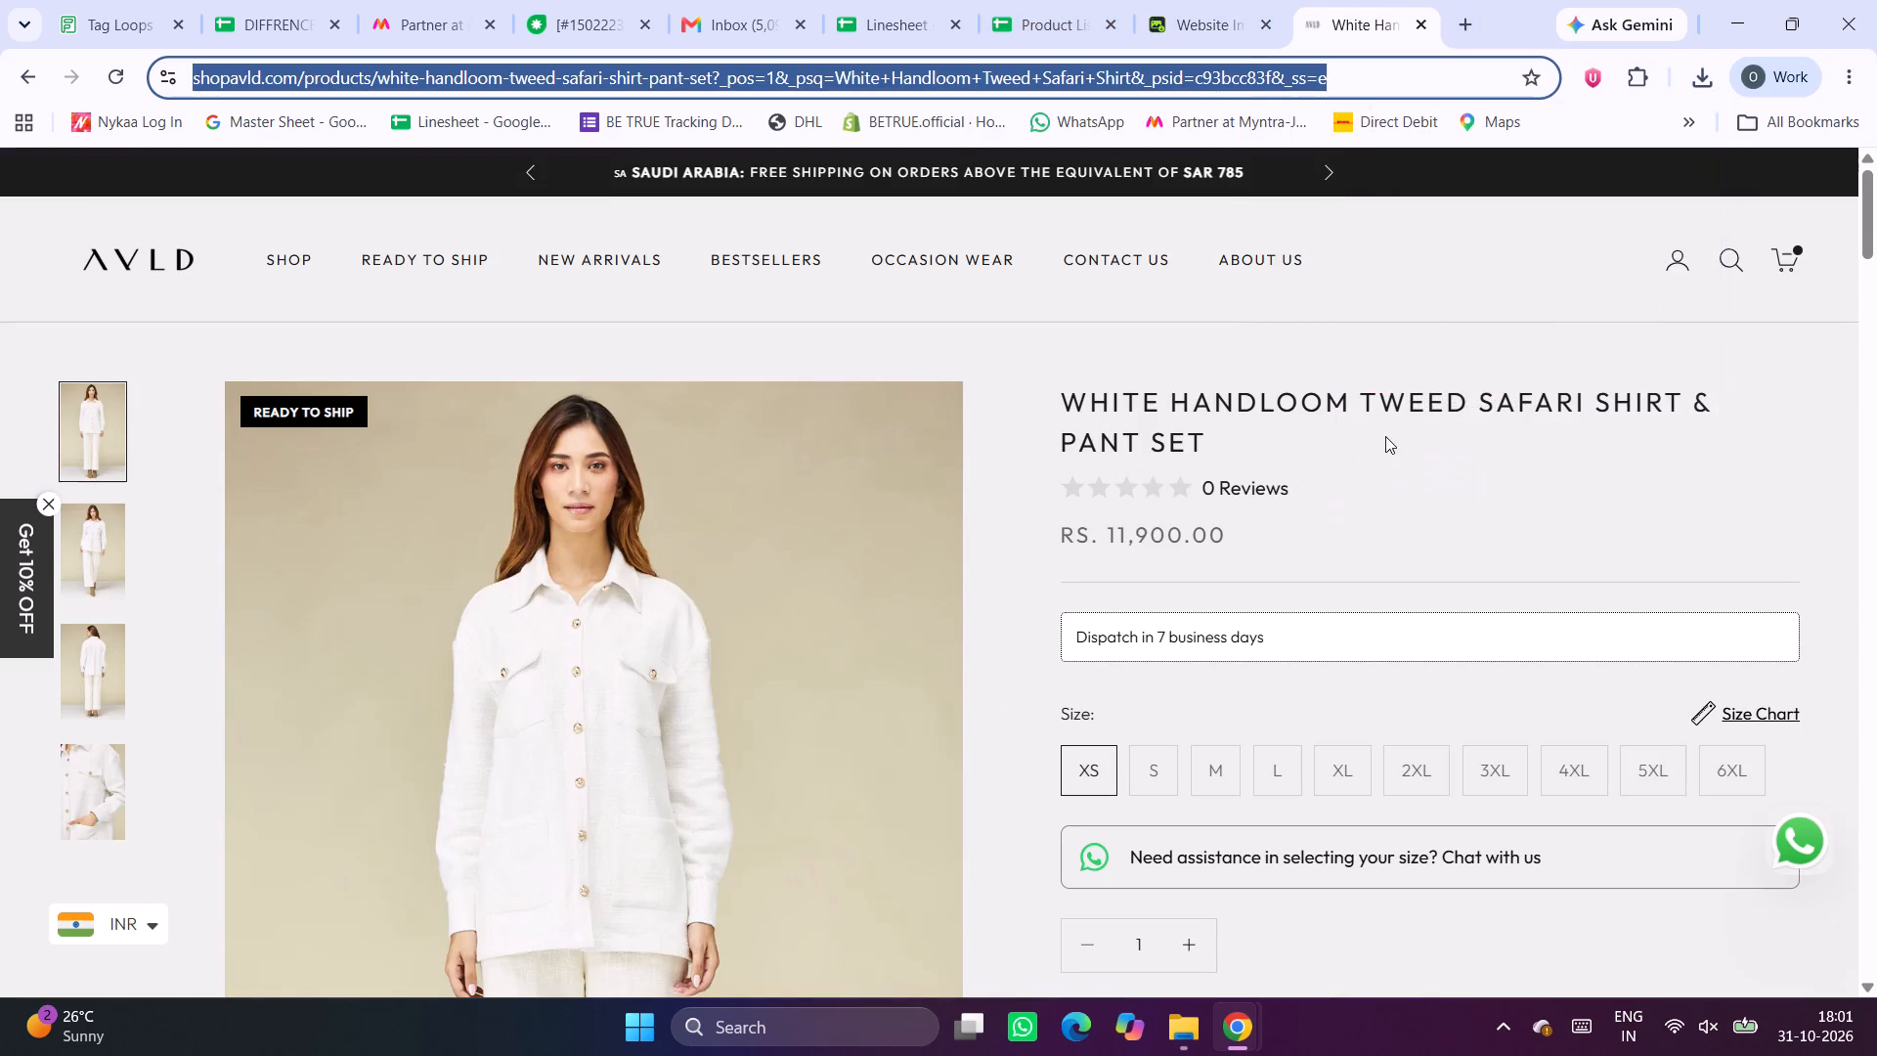
pyautogui.click(1198, 0)
pyautogui.click(952, 0)
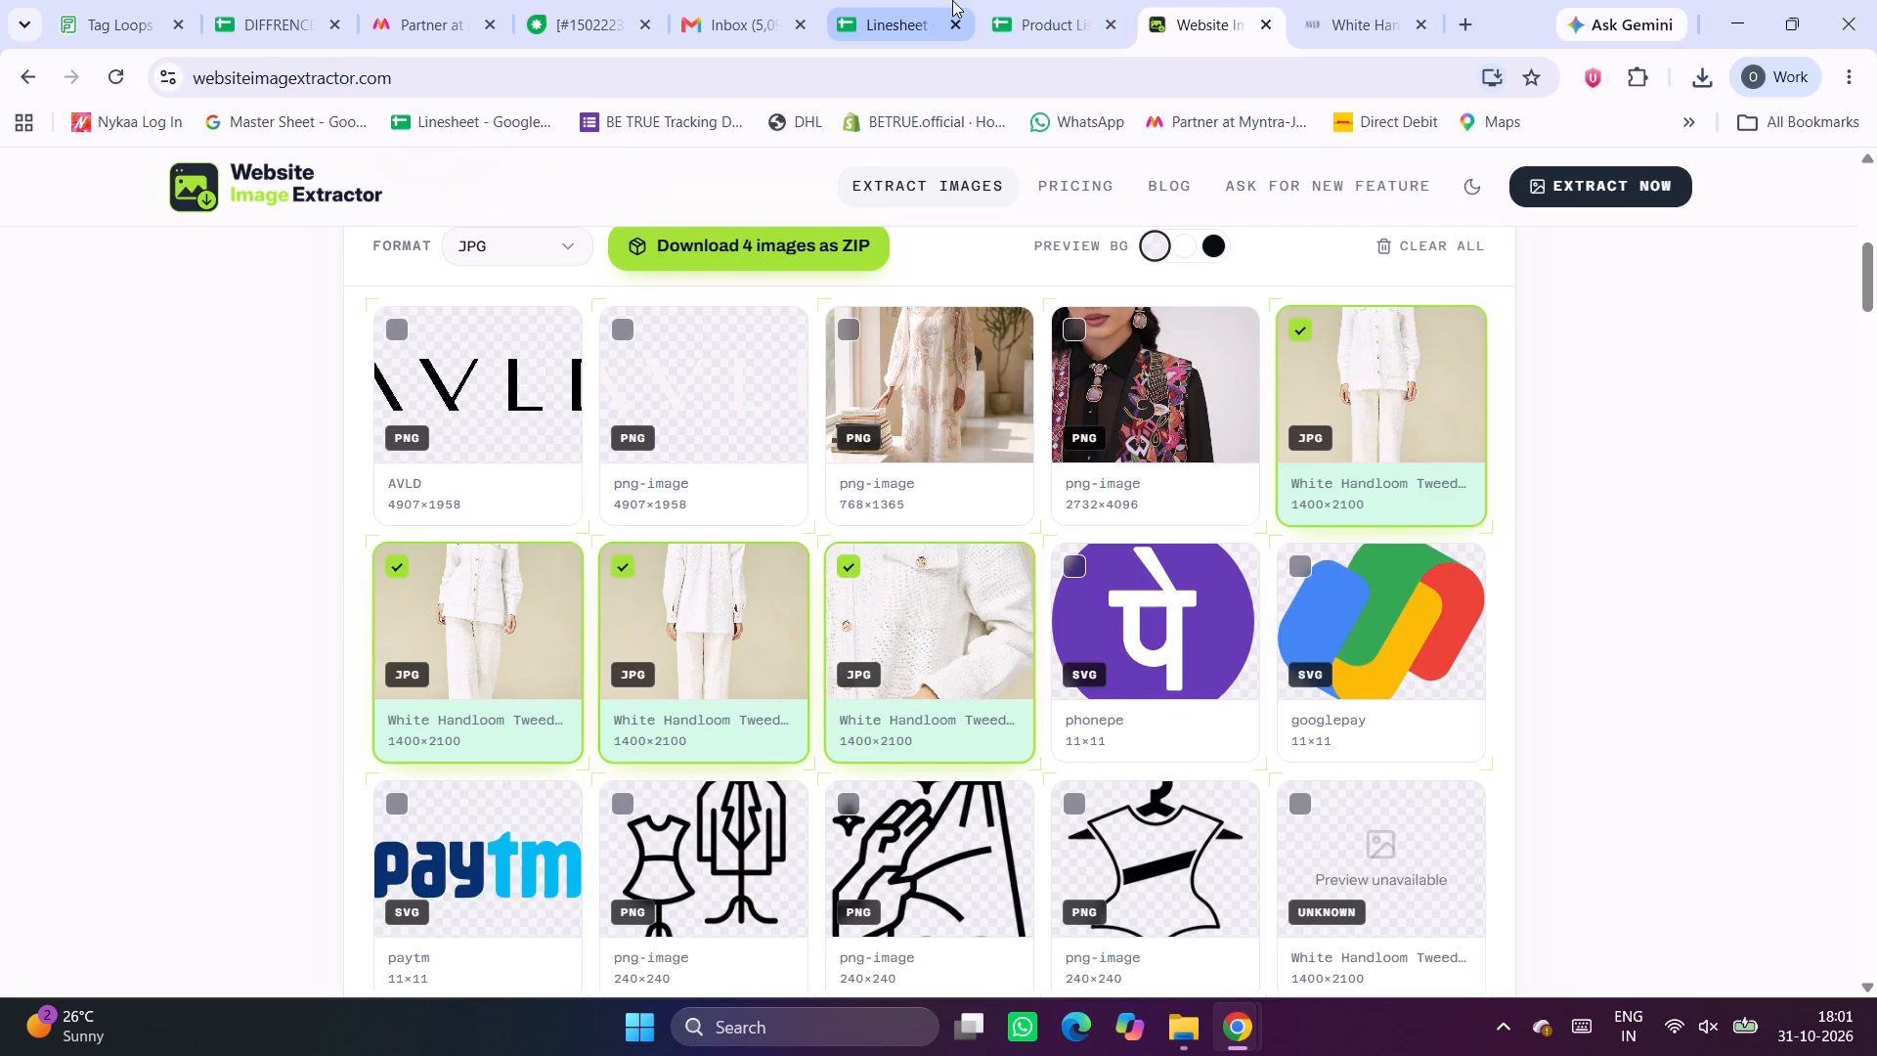
pyautogui.click(1038, 0)
pyautogui.click(926, 0)
pyautogui.hscroll(2, 578, 688)
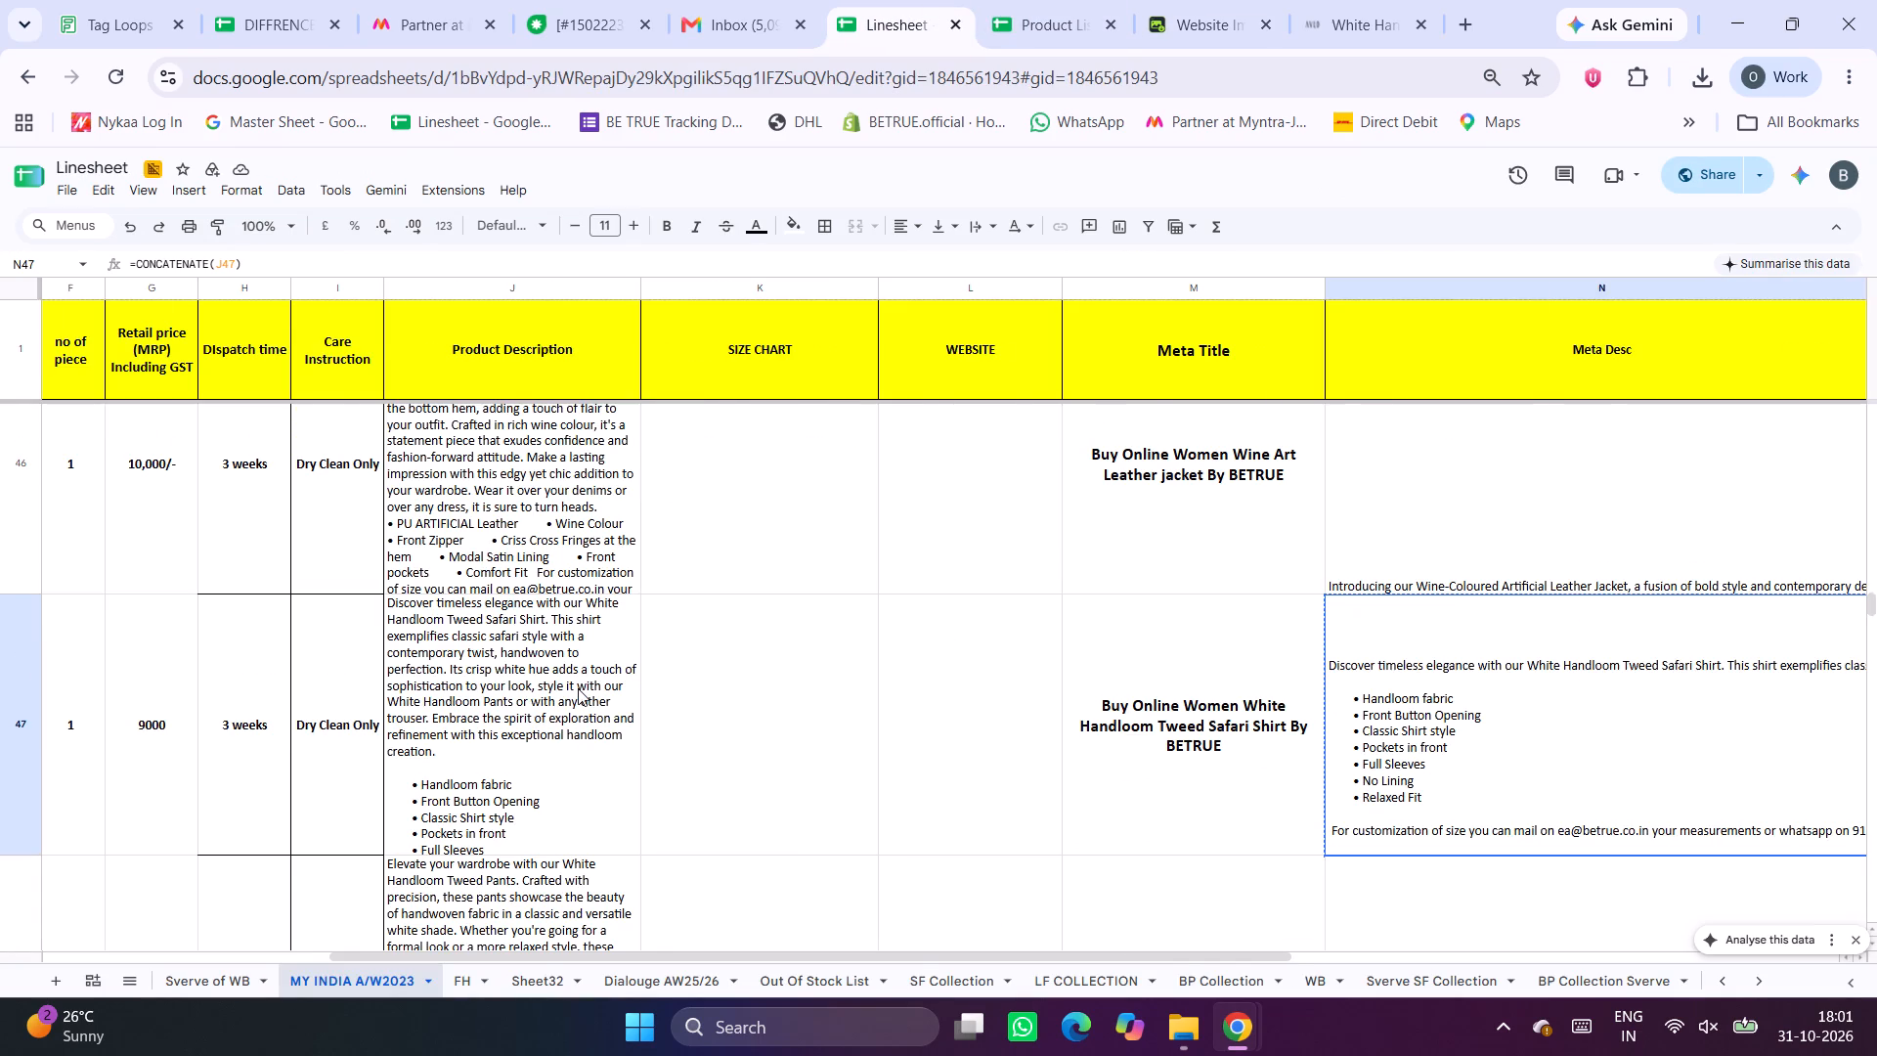
pyautogui.hscroll(12, 578, 688)
pyautogui.scroll(-1, 578, 688)
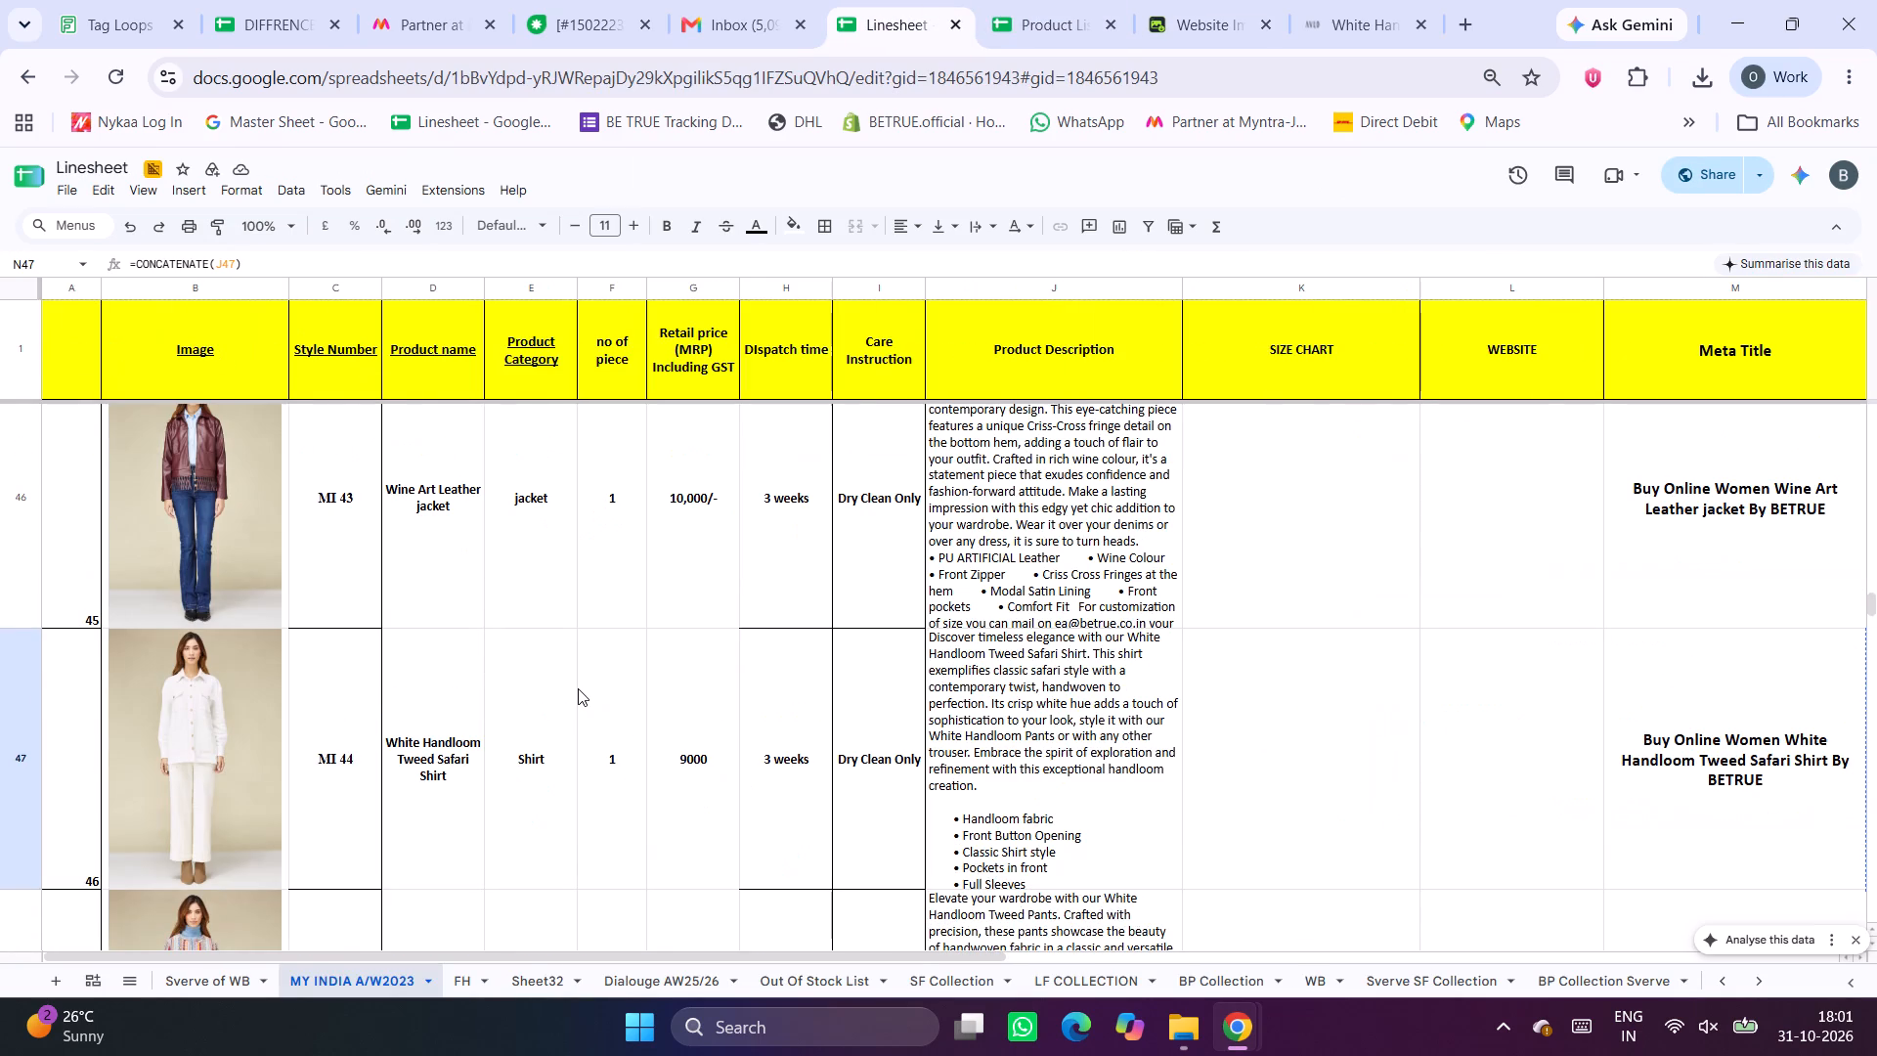
pyautogui.scroll(-2, 578, 688)
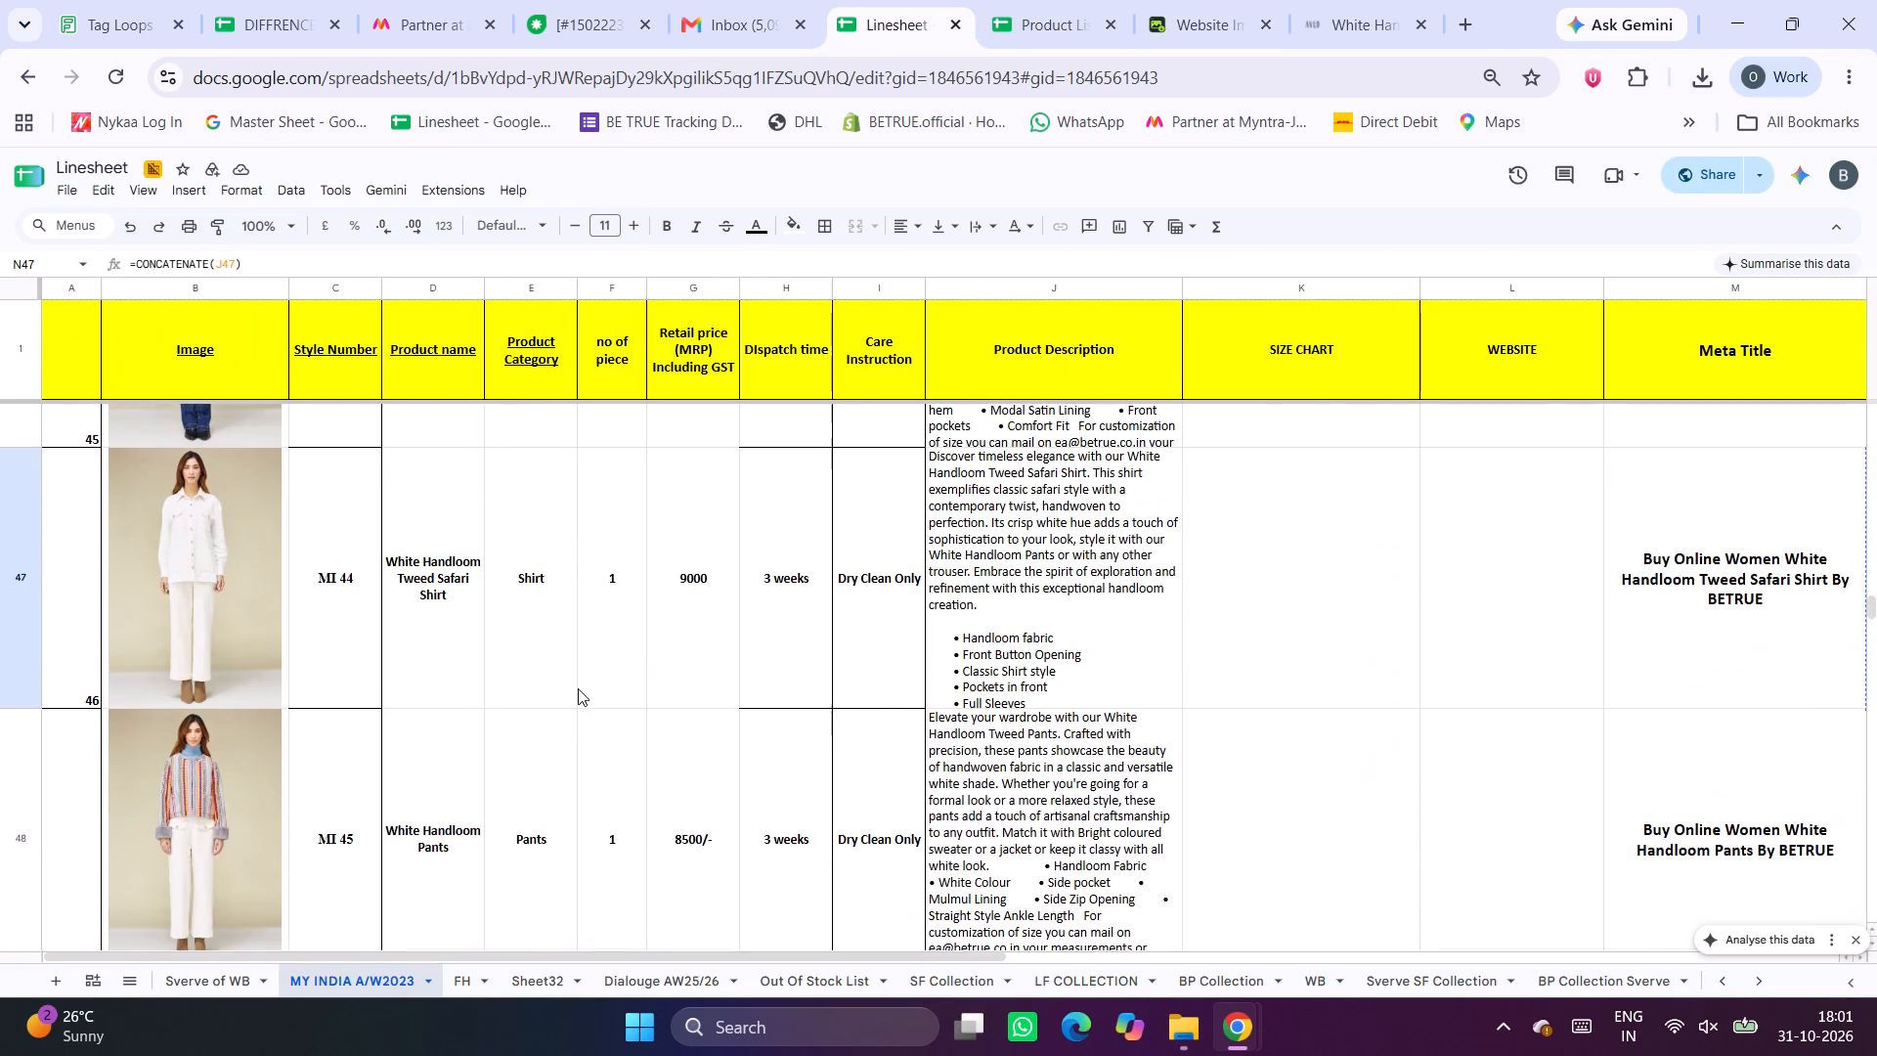
pyautogui.scroll(-3, 578, 688)
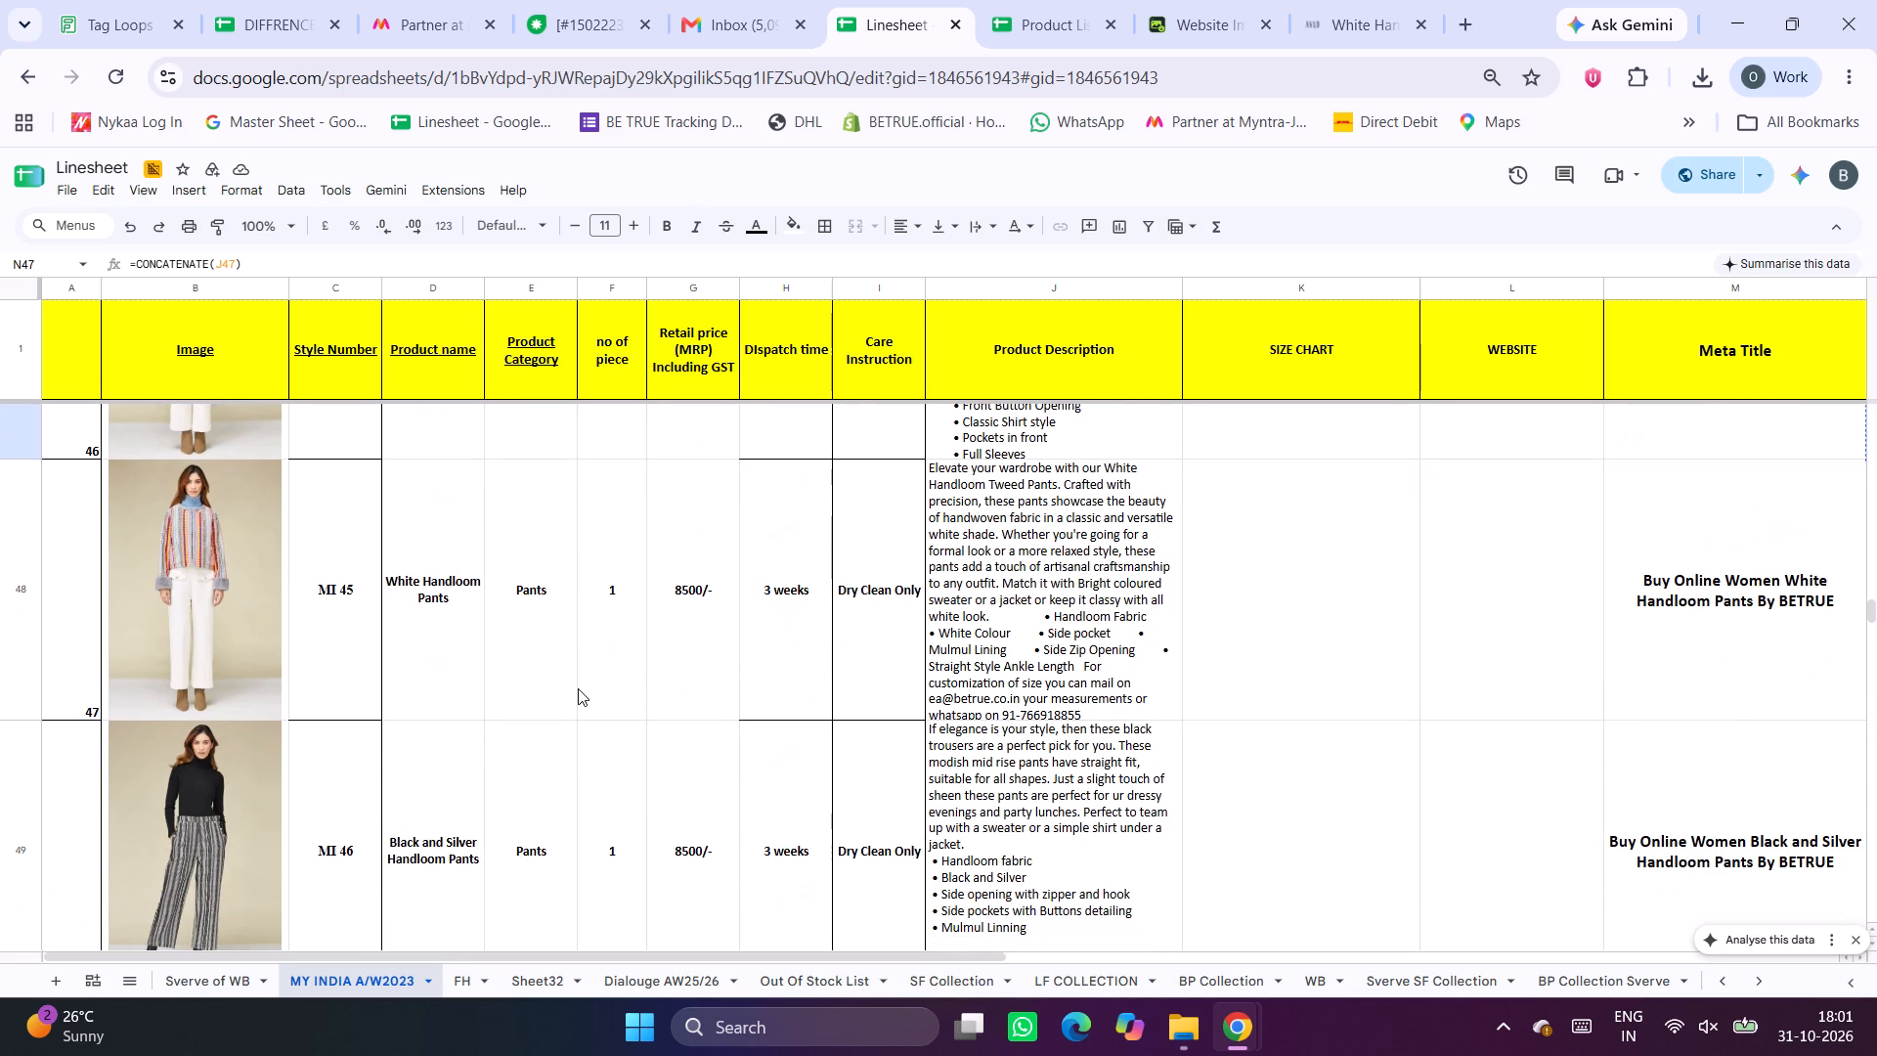
pyautogui.click(322, 593)
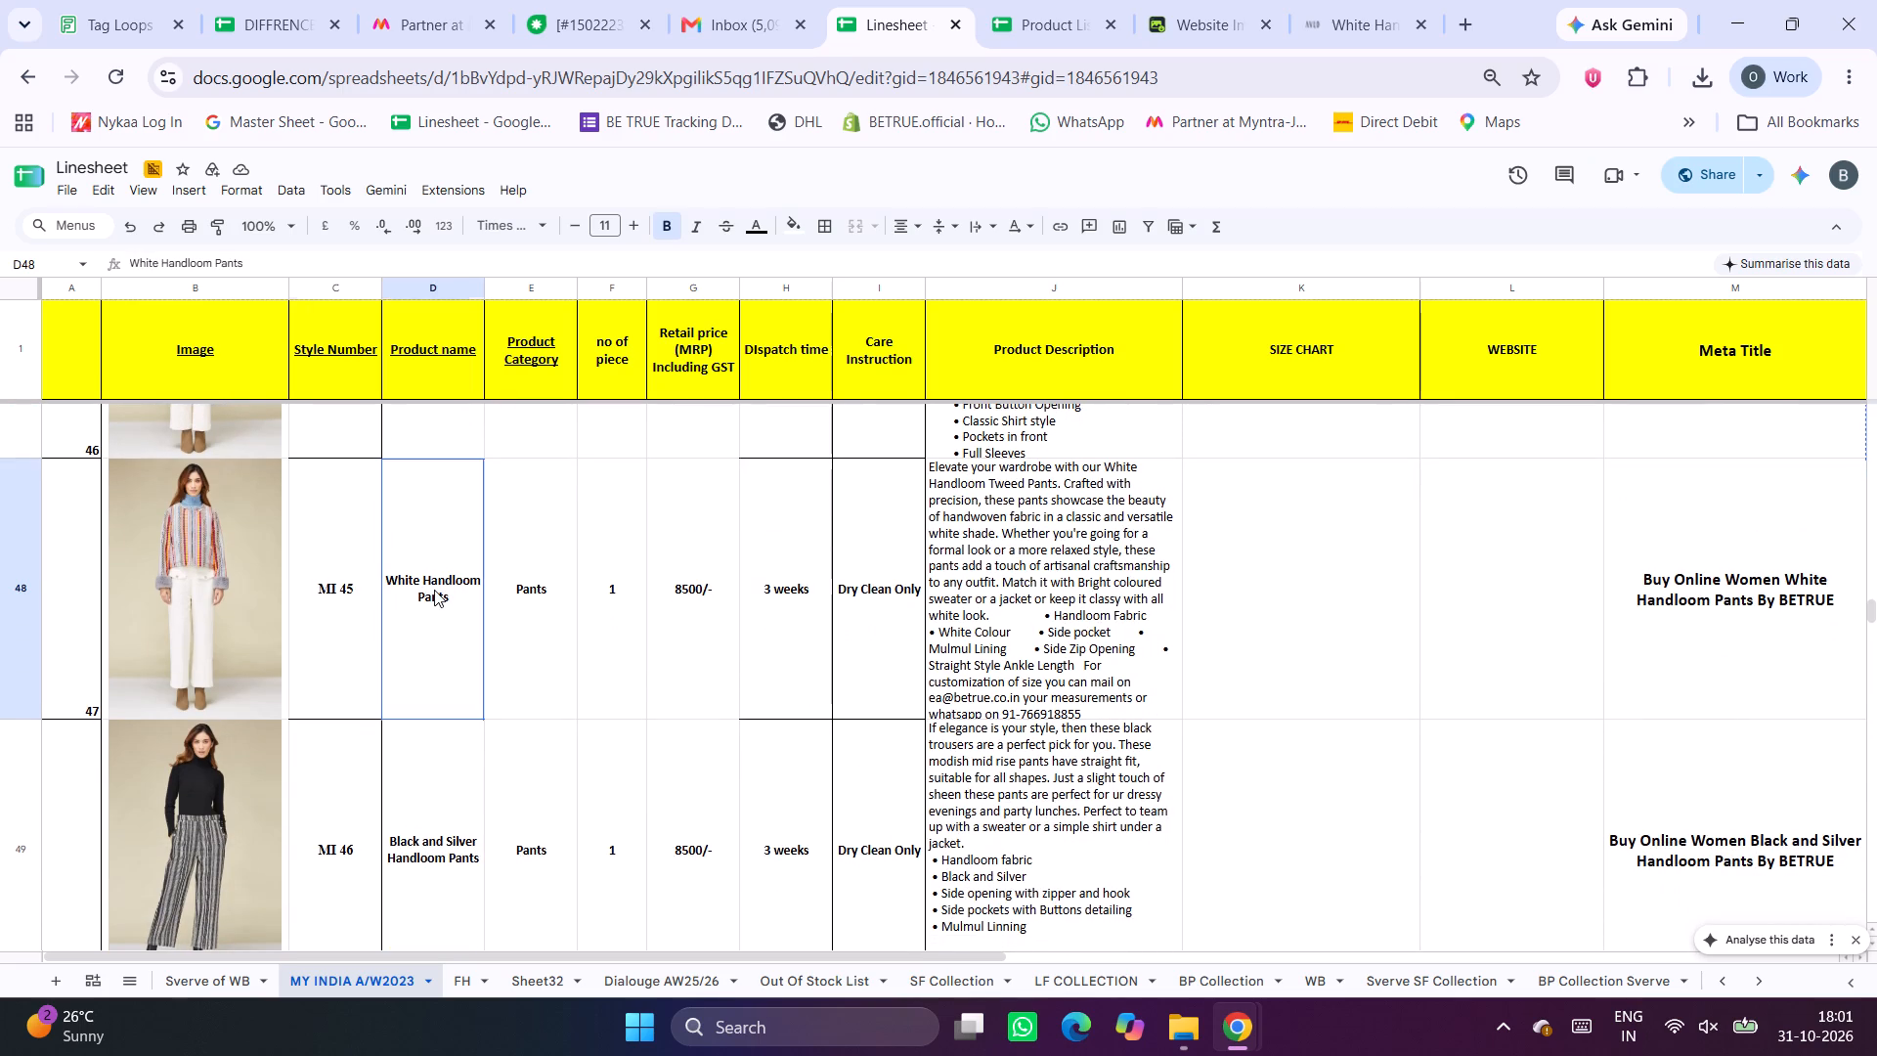
pyautogui.click(434, 590)
pyautogui.hotkey('ctrl', 'c')
# Search the AVLD website for White Handloom Pants and look through the suggested products.
pyautogui.click(1337, 0)
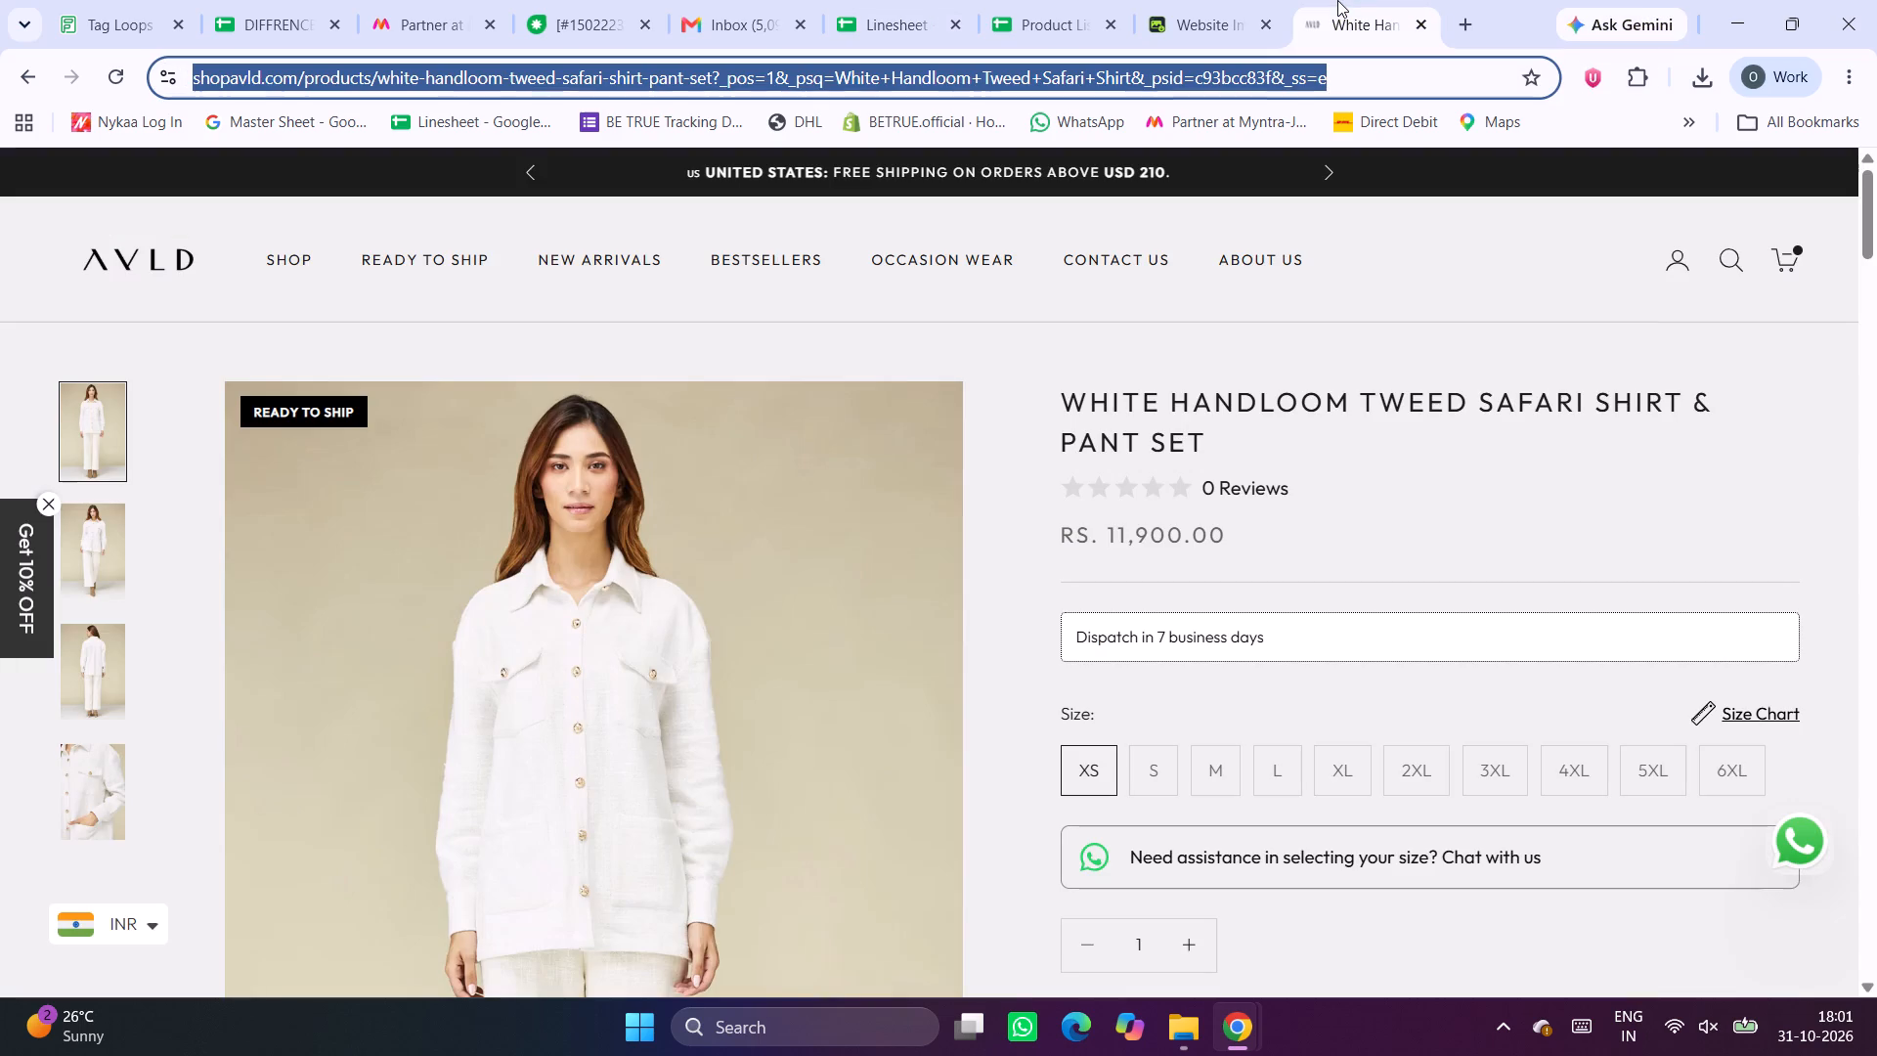
pyautogui.click(1725, 247)
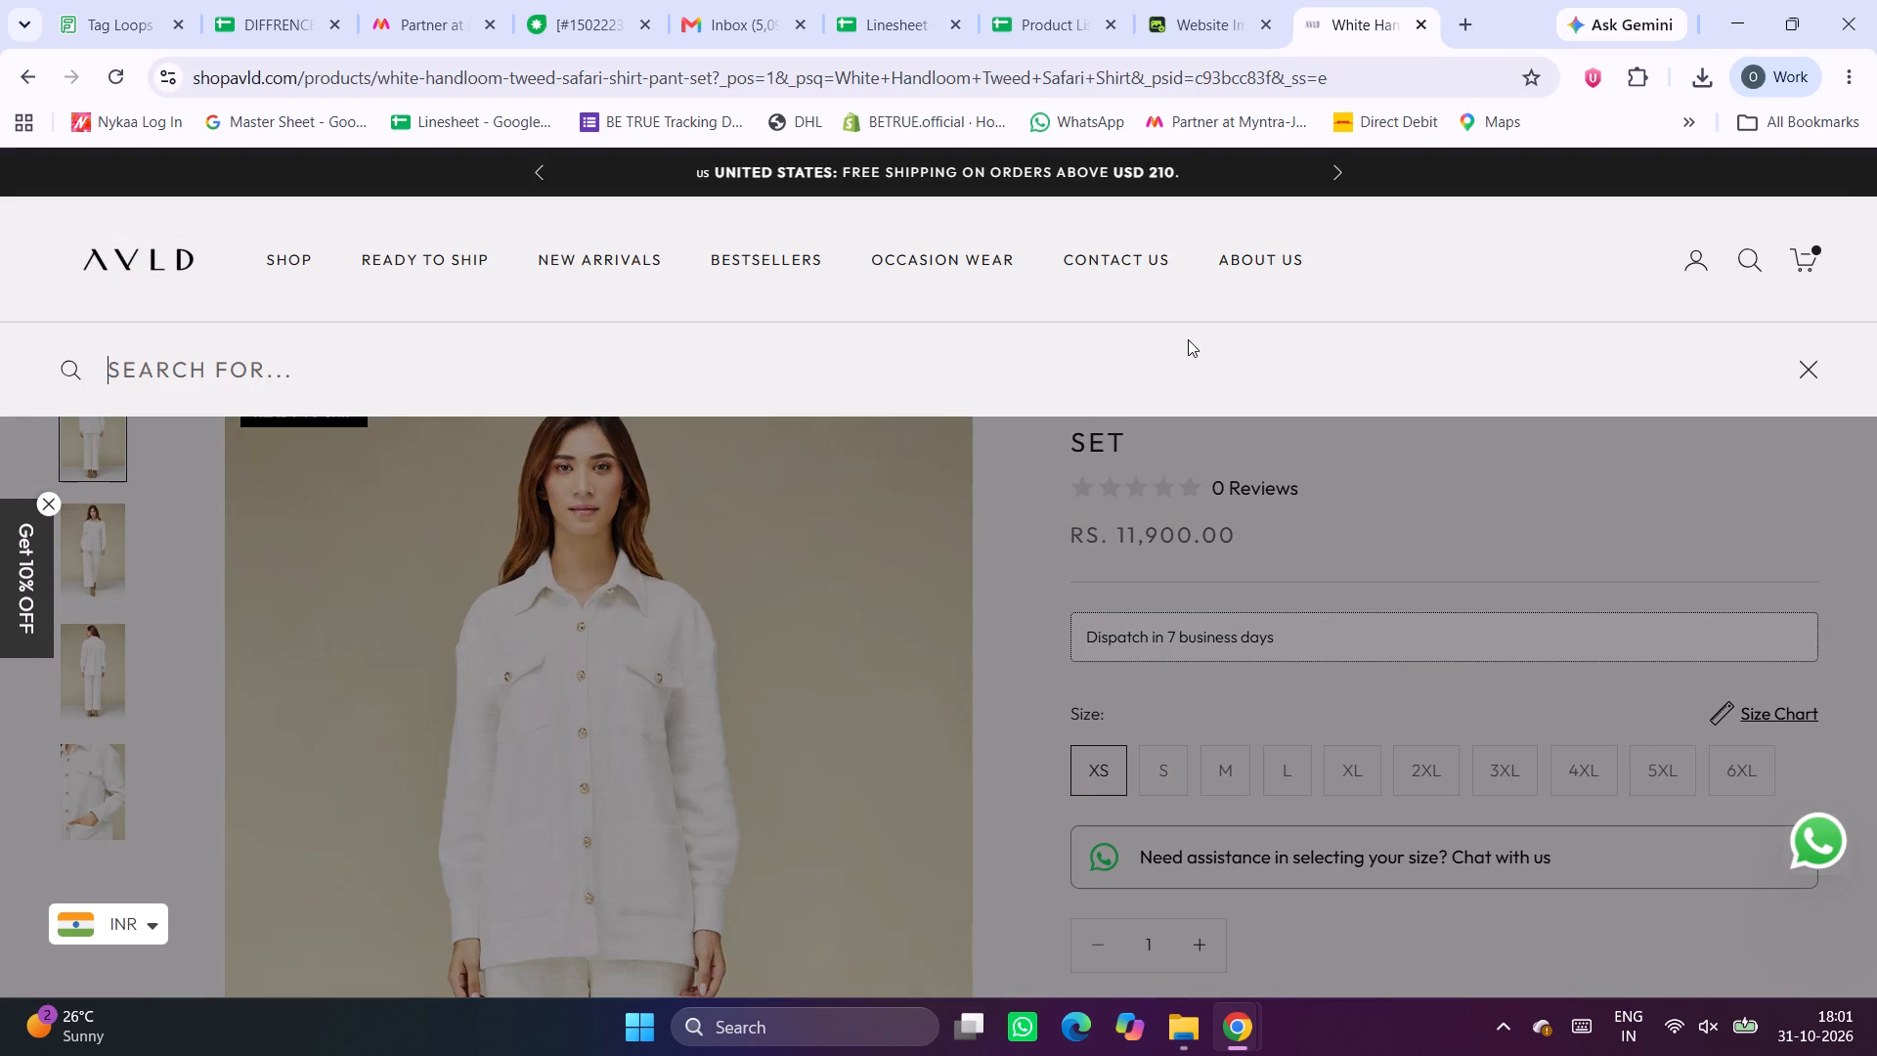
pyautogui.hotkey('ctrl', 'v')
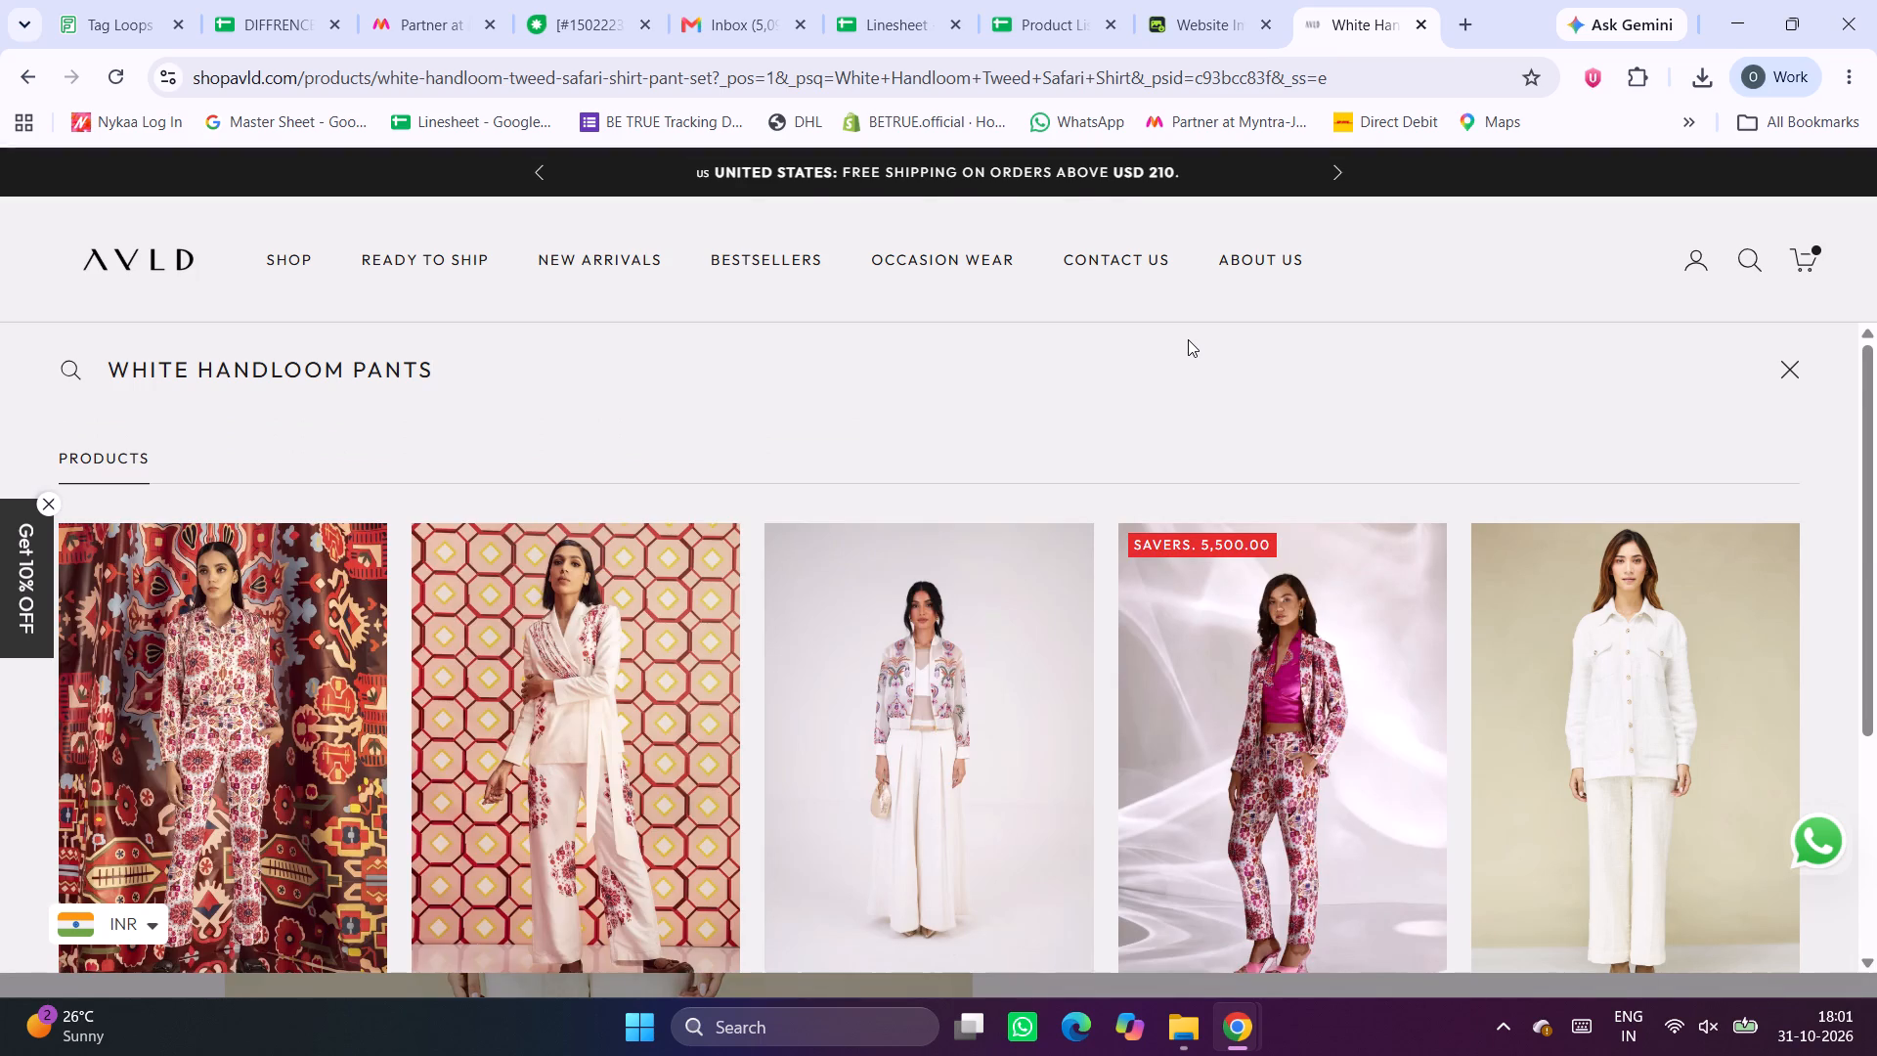
pyautogui.scroll(-3, 899, 679)
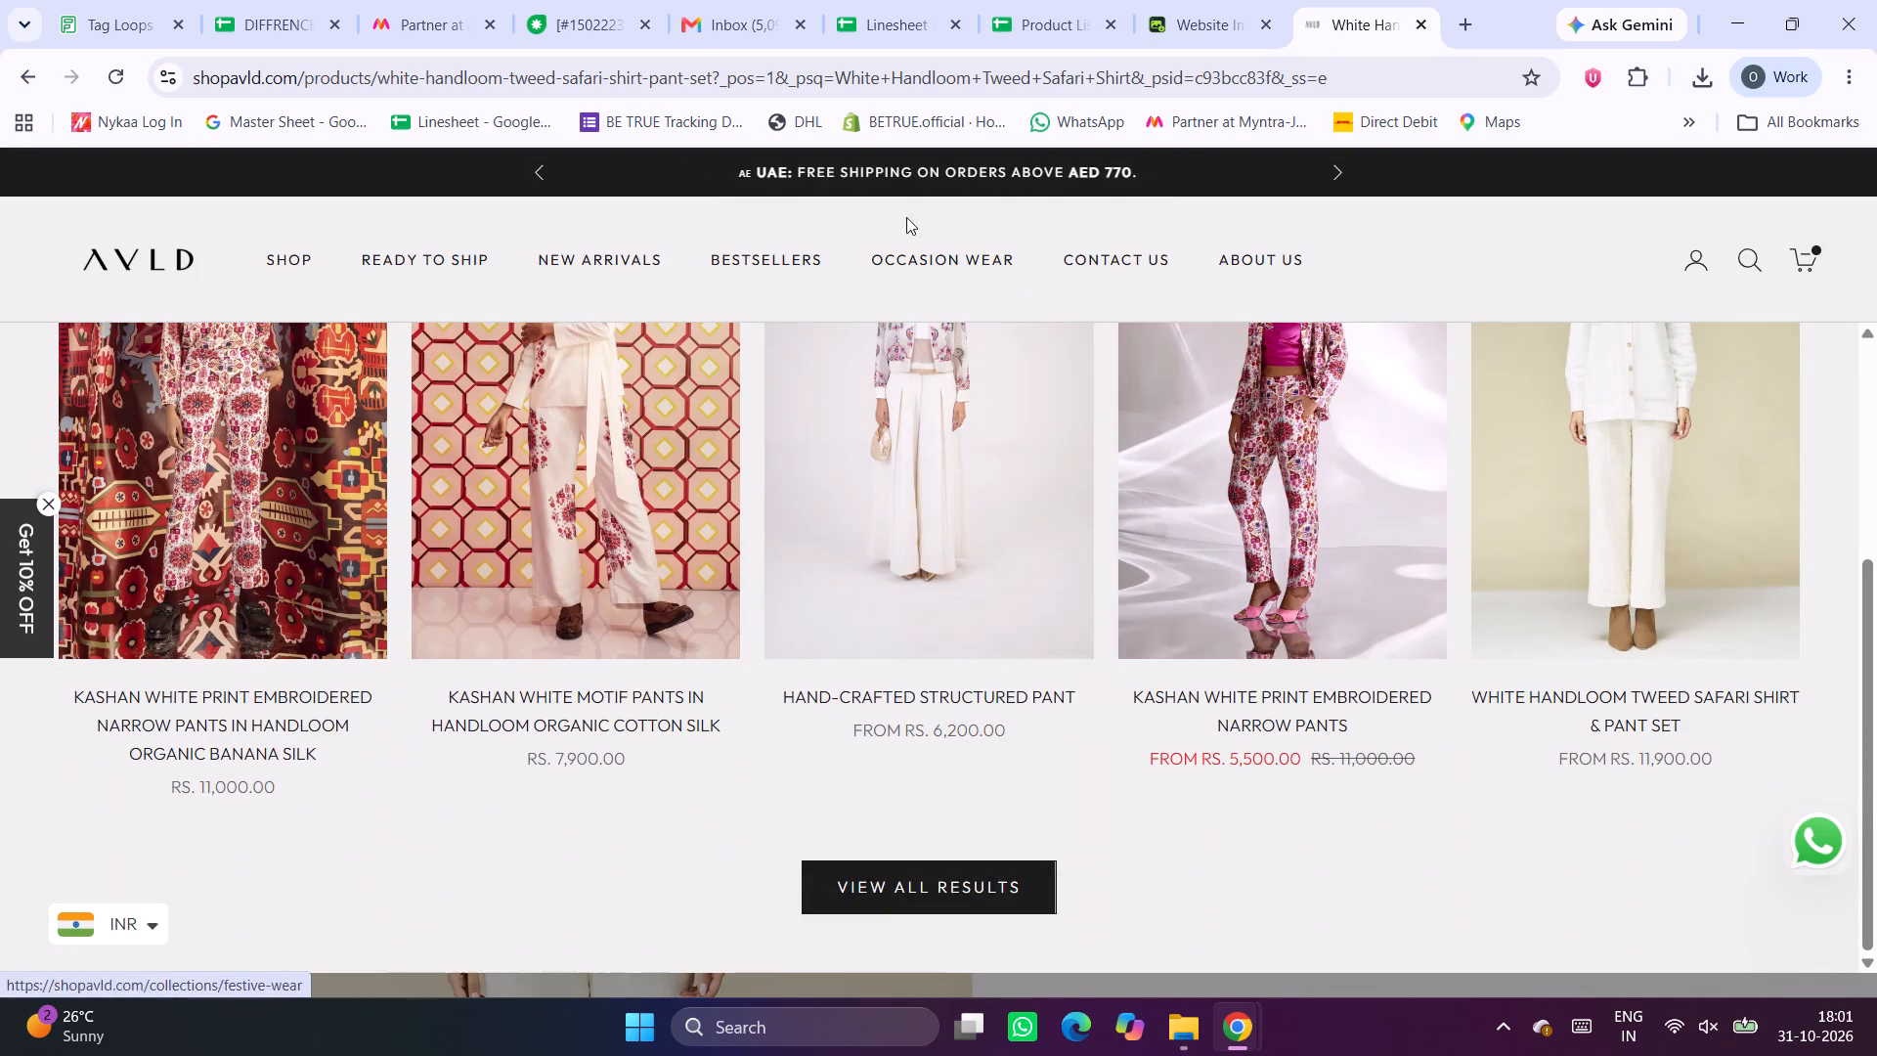
# Search Google for White Handloom Pants and look through the results for the MI 45 product.
pyautogui.click(825, 76)
pyautogui.hotkey('ctrl', 'v')
pyautogui.press('Return')
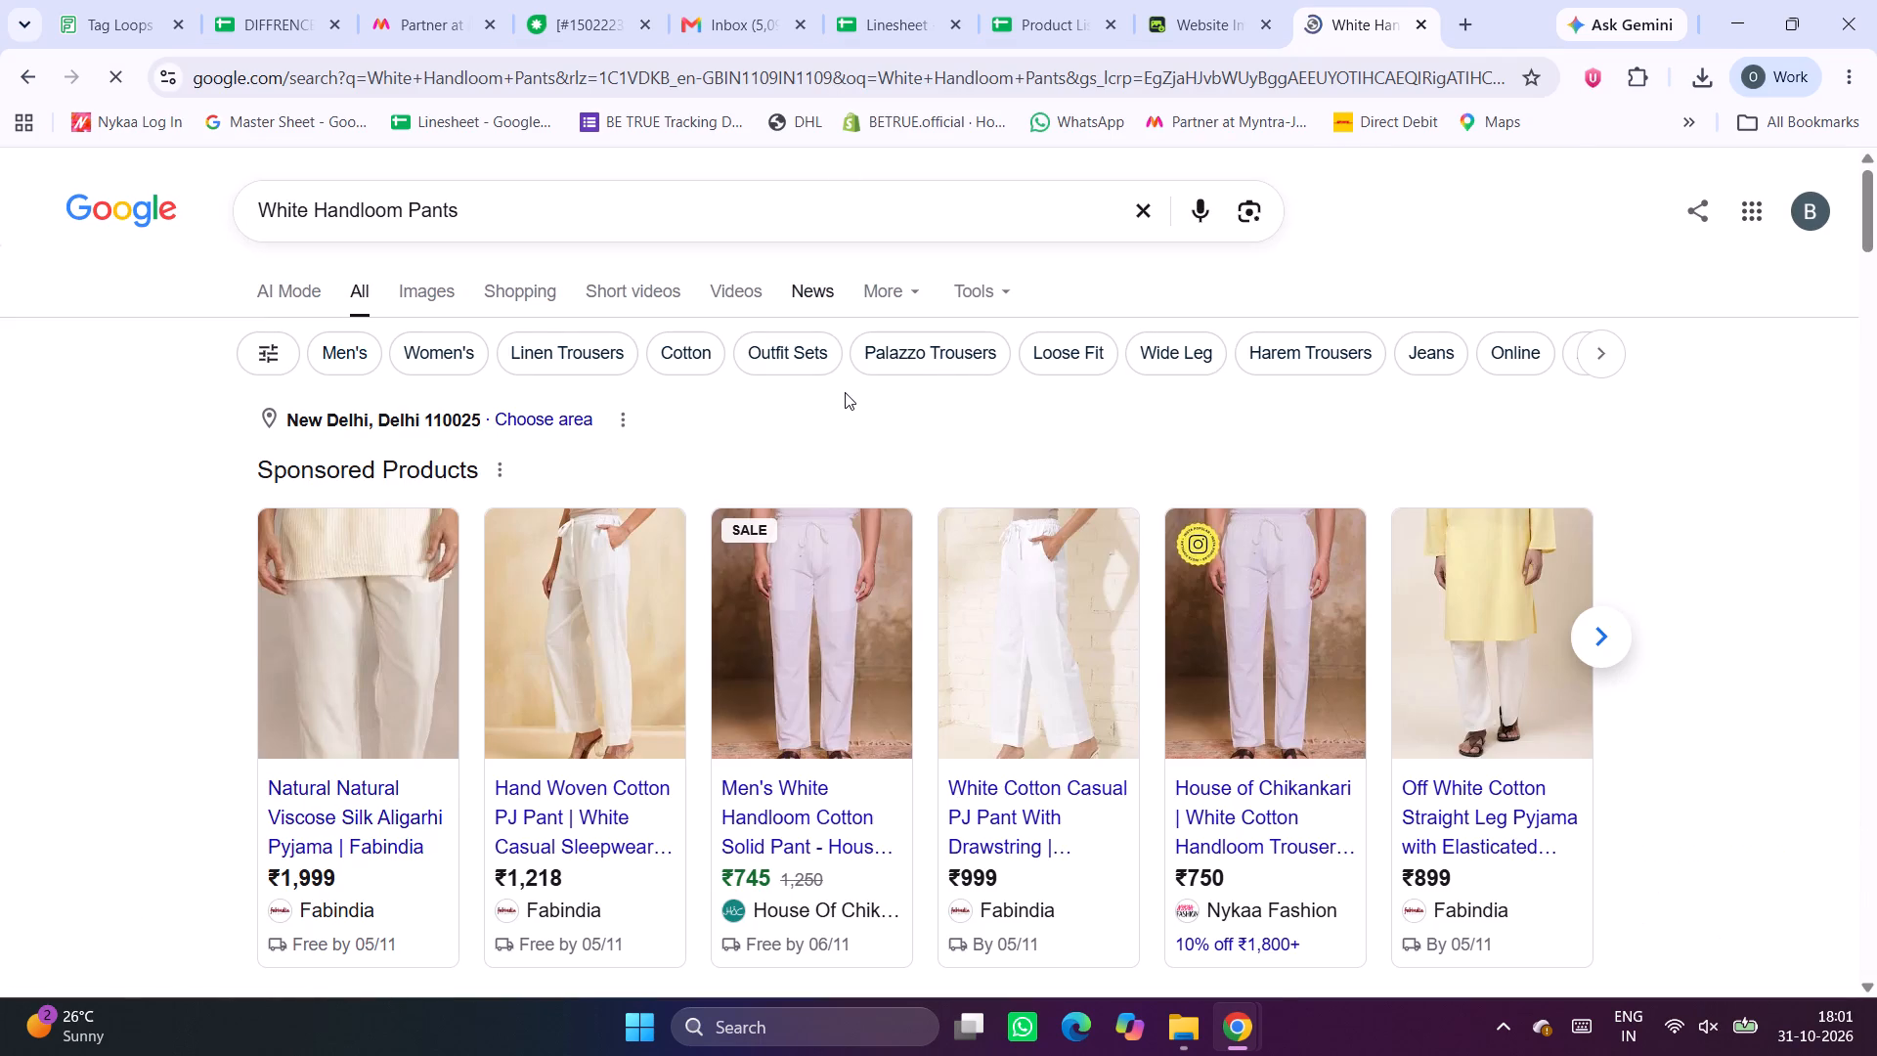
pyautogui.scroll(-9, 845, 392)
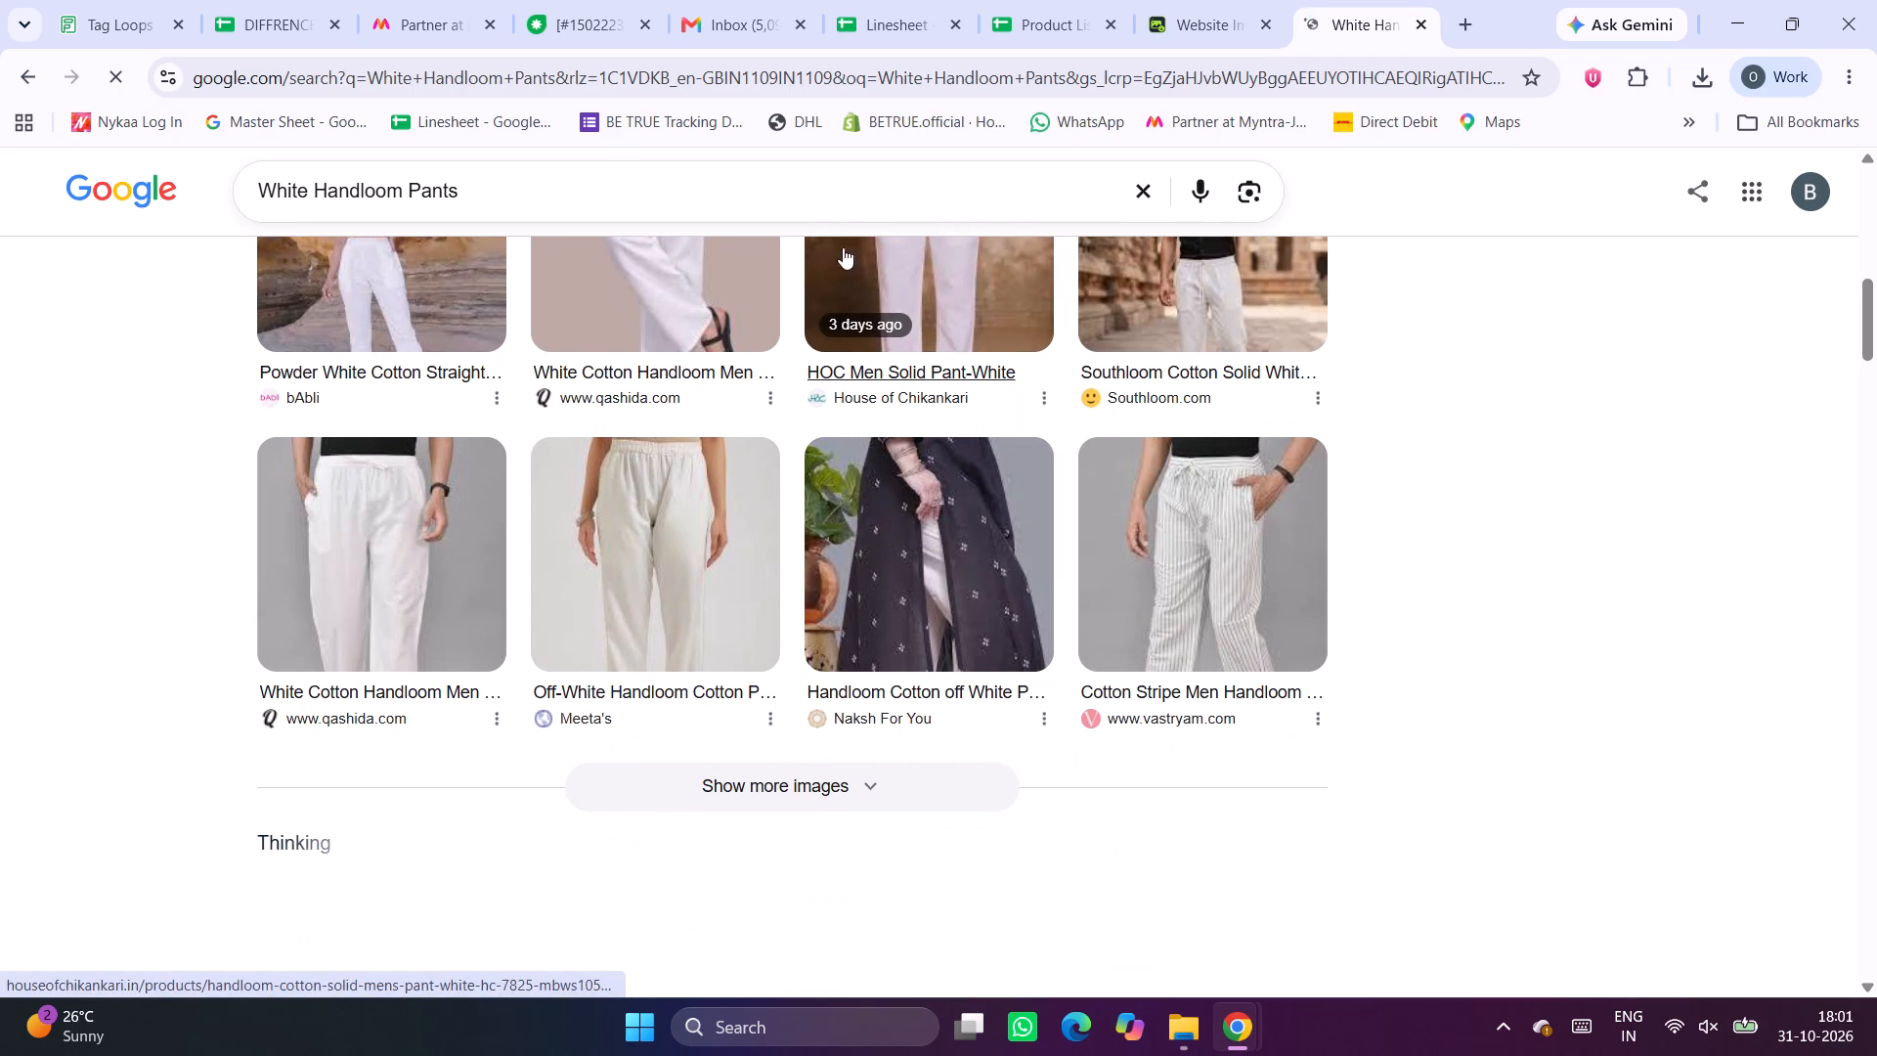
# Refine the Google search to White Handloom Pants betrue and look through the results for the MI 45 product.
pyautogui.click(808, 194)
pyautogui.press('space')
pyautogui.write('betrue')
pyautogui.press('Return')
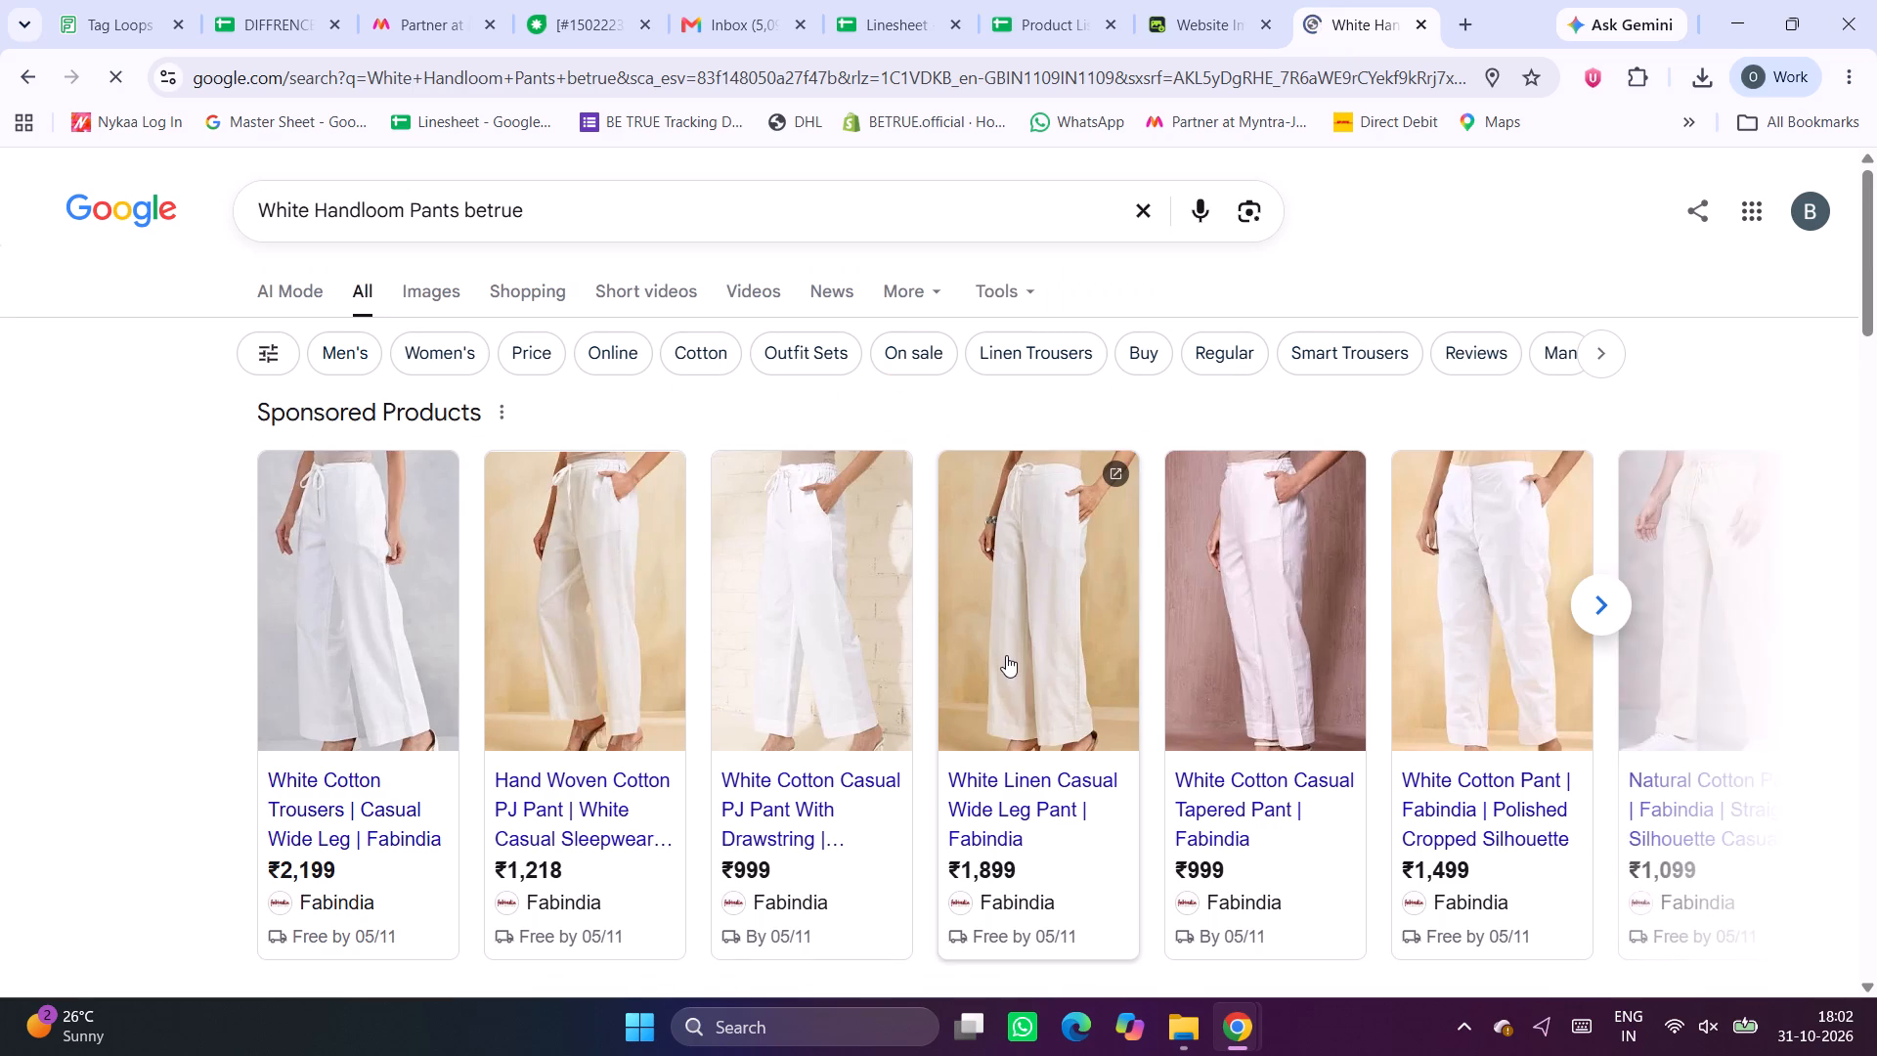
pyautogui.scroll(-5, 1006, 655)
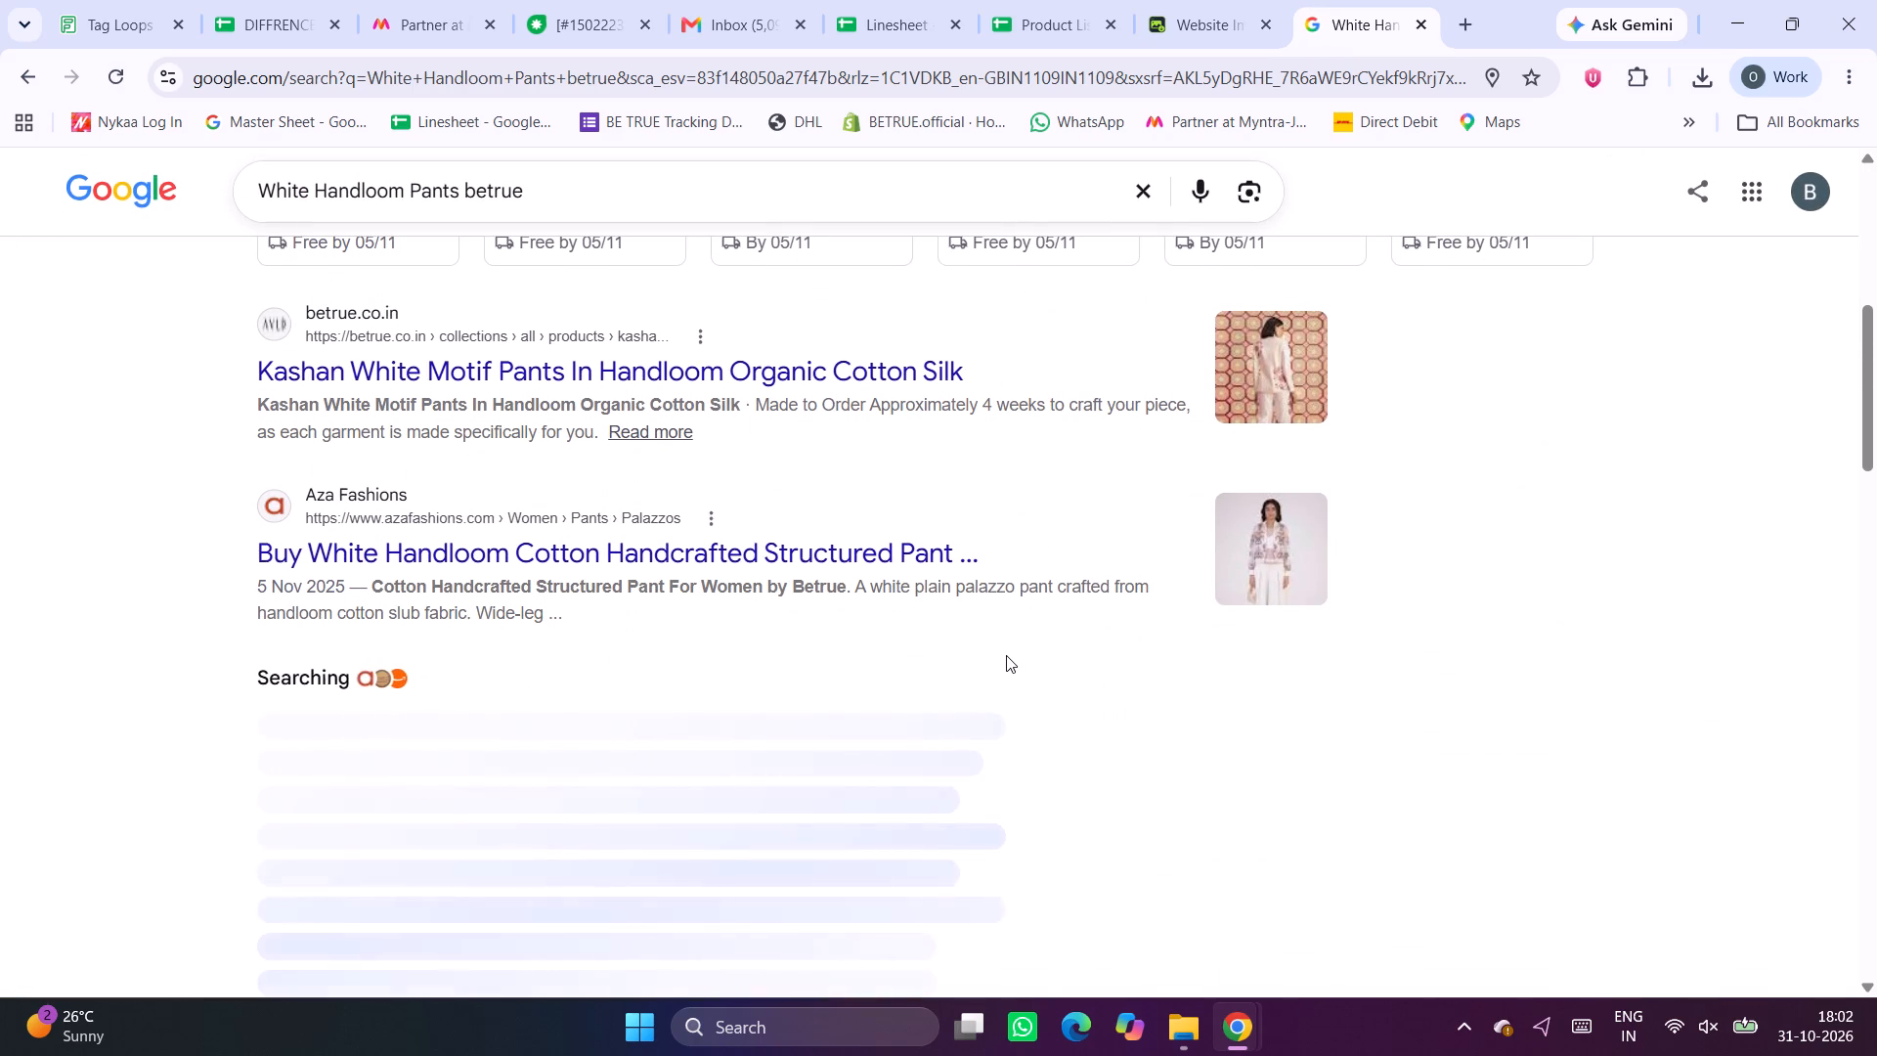
pyautogui.scroll(-4, 1006, 655)
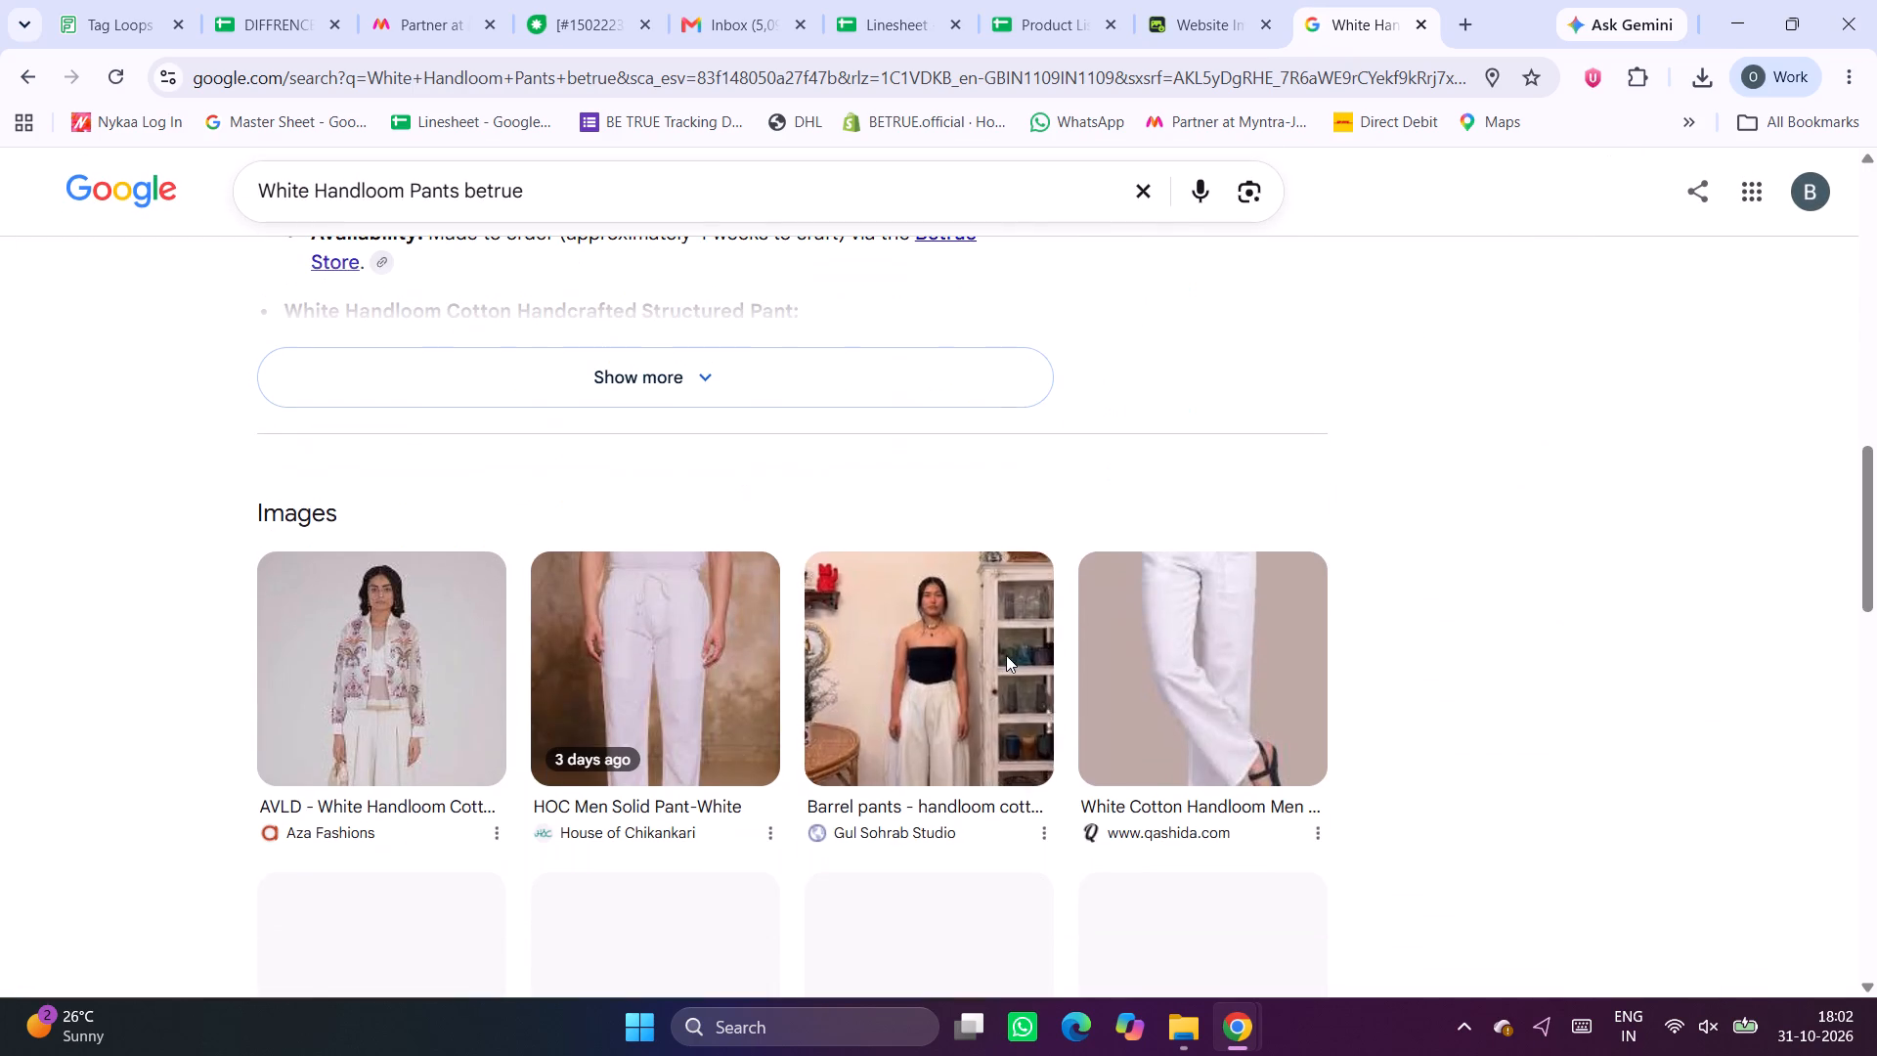
pyautogui.scroll(-4, 1006, 655)
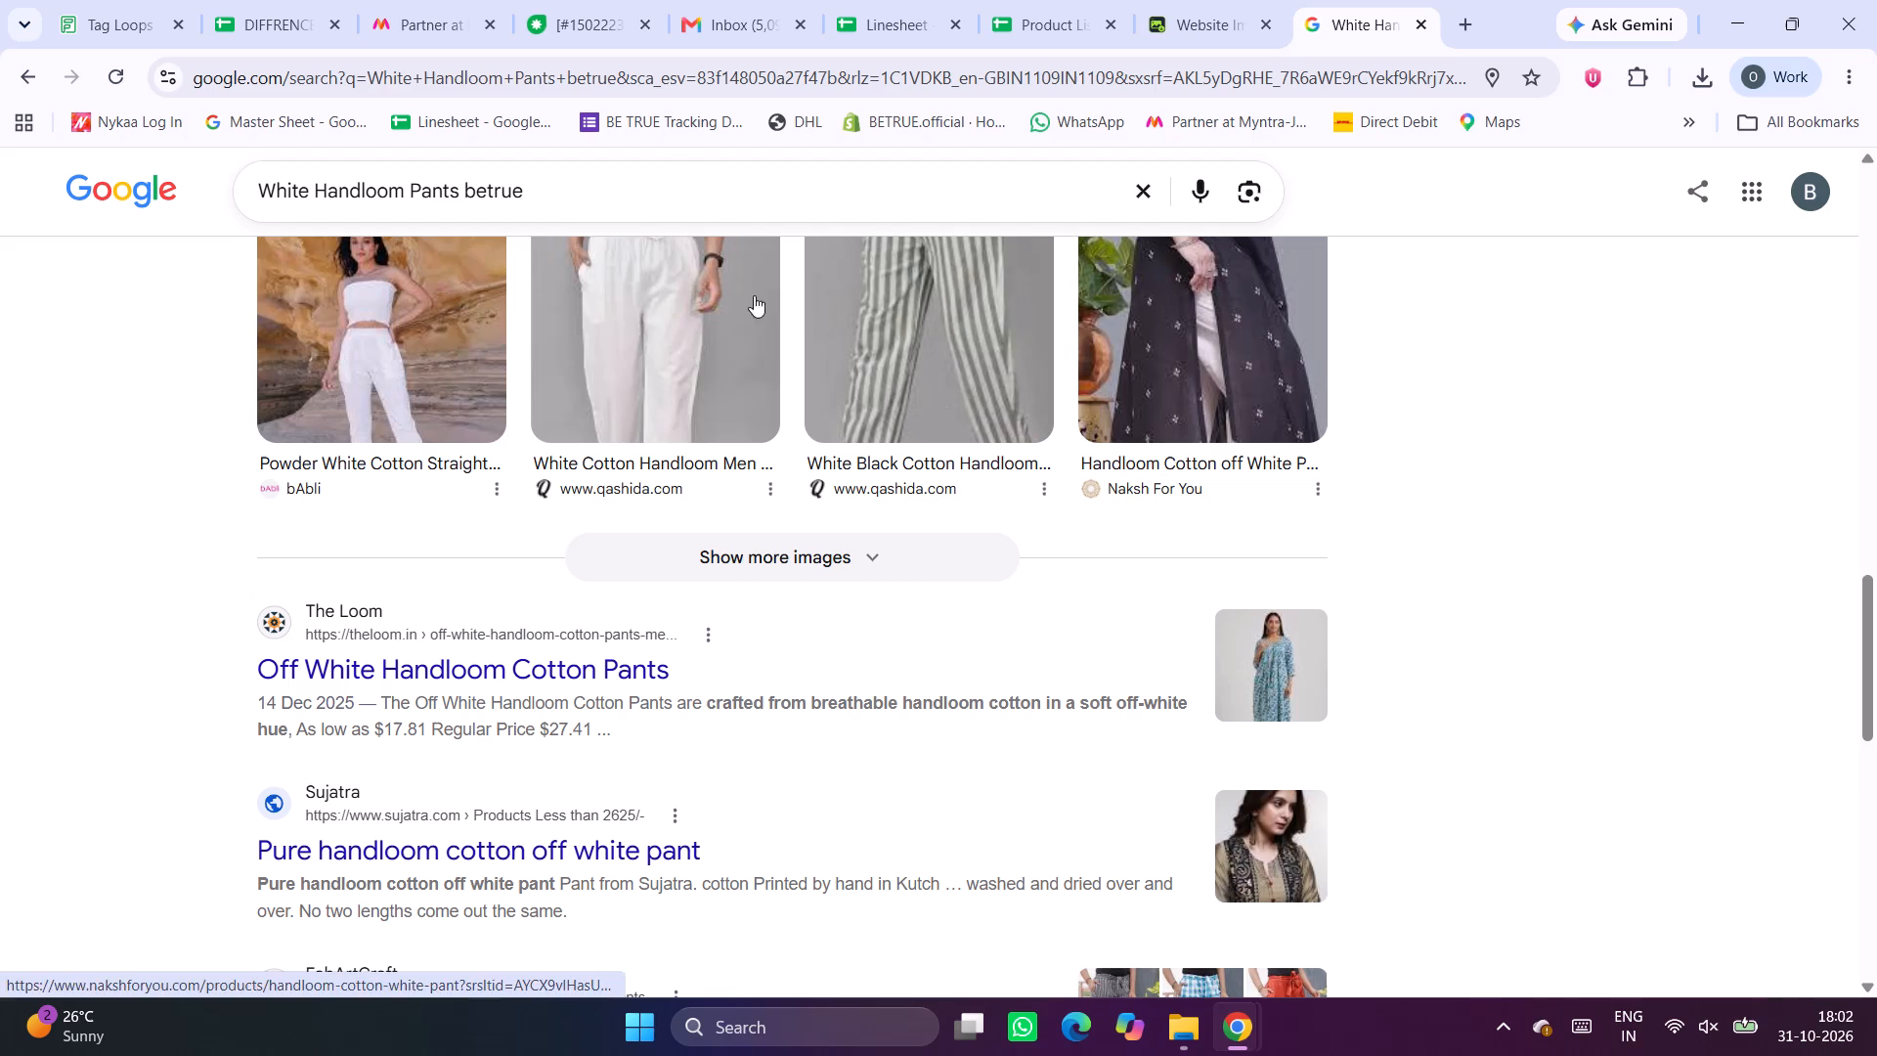
# Change the Google search to White Handloom Pants avld.
pyautogui.moveTo(464, 188); pyautogui.dragTo(783, 180)
pyautogui.write('avld')
pyautogui.press('Return')
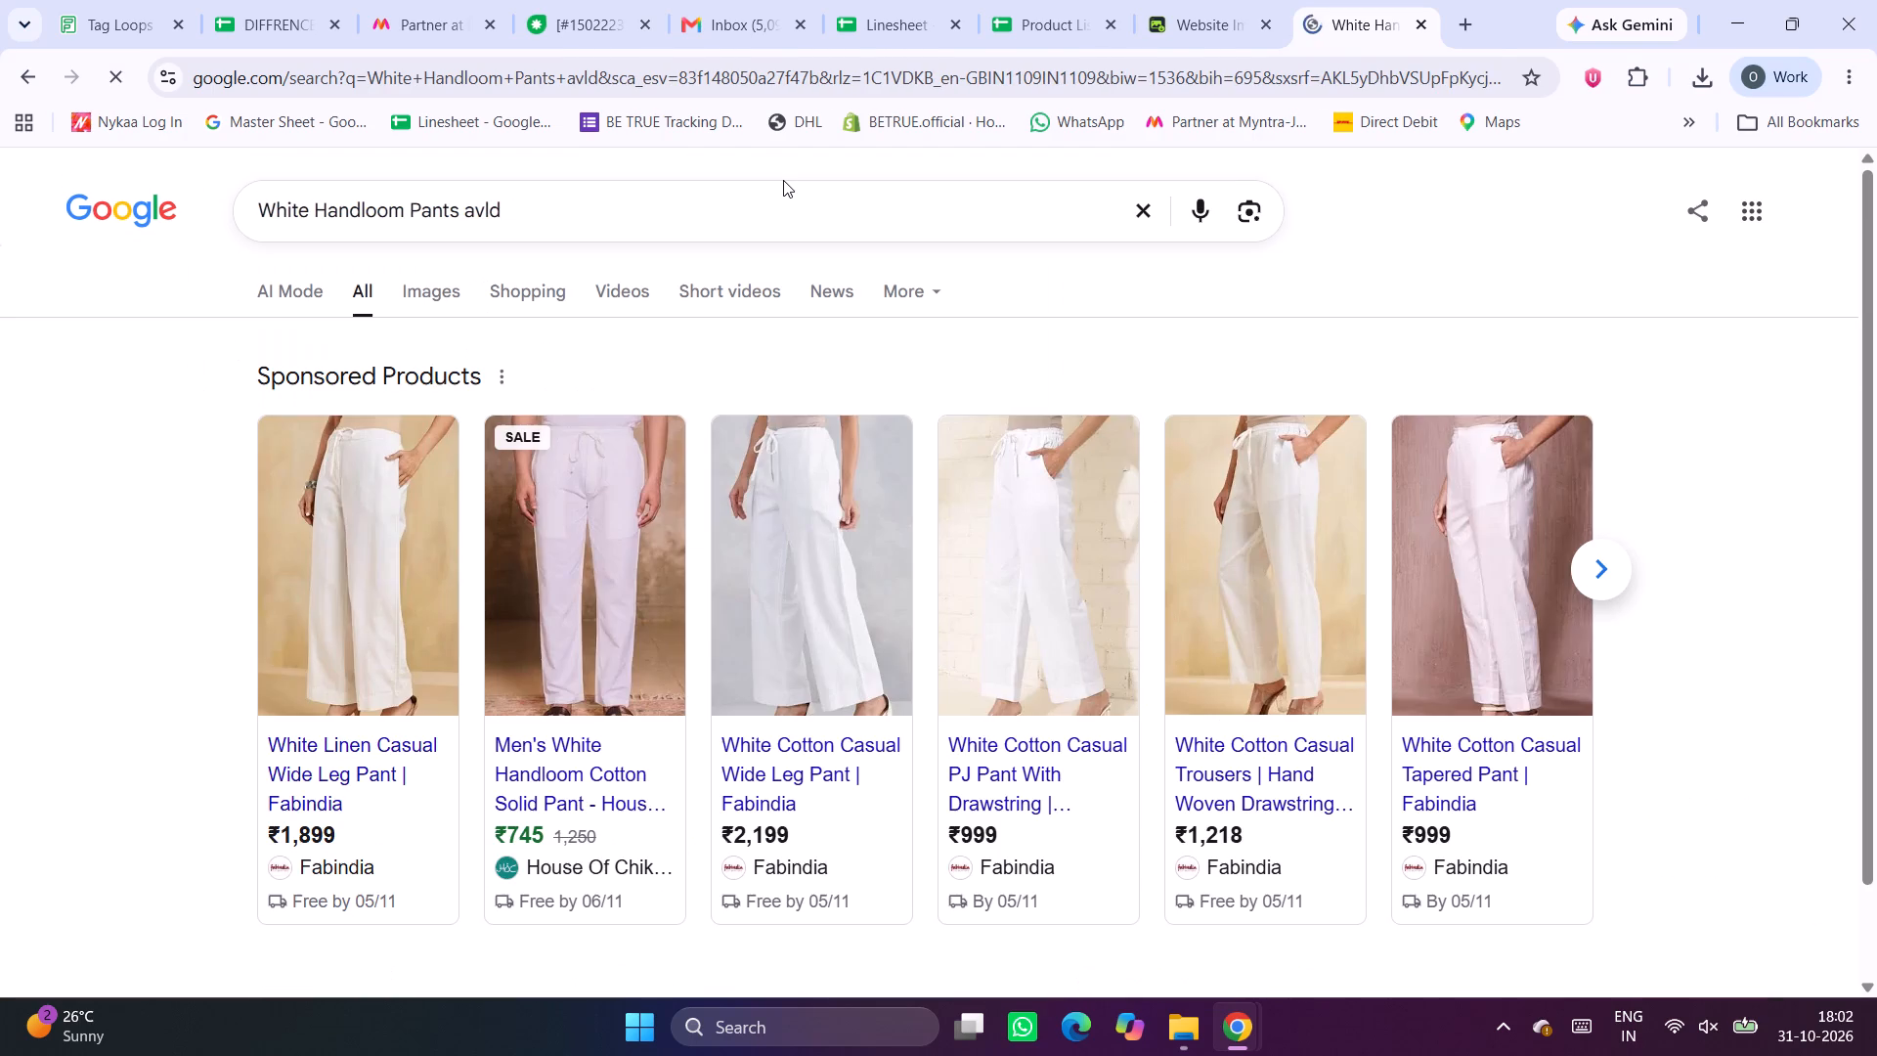
# Switch to File Explorer and look through the style-number folders in the SALE ITEM LSITING FOR AVLD folder.
pyautogui.click(1172, 1010)
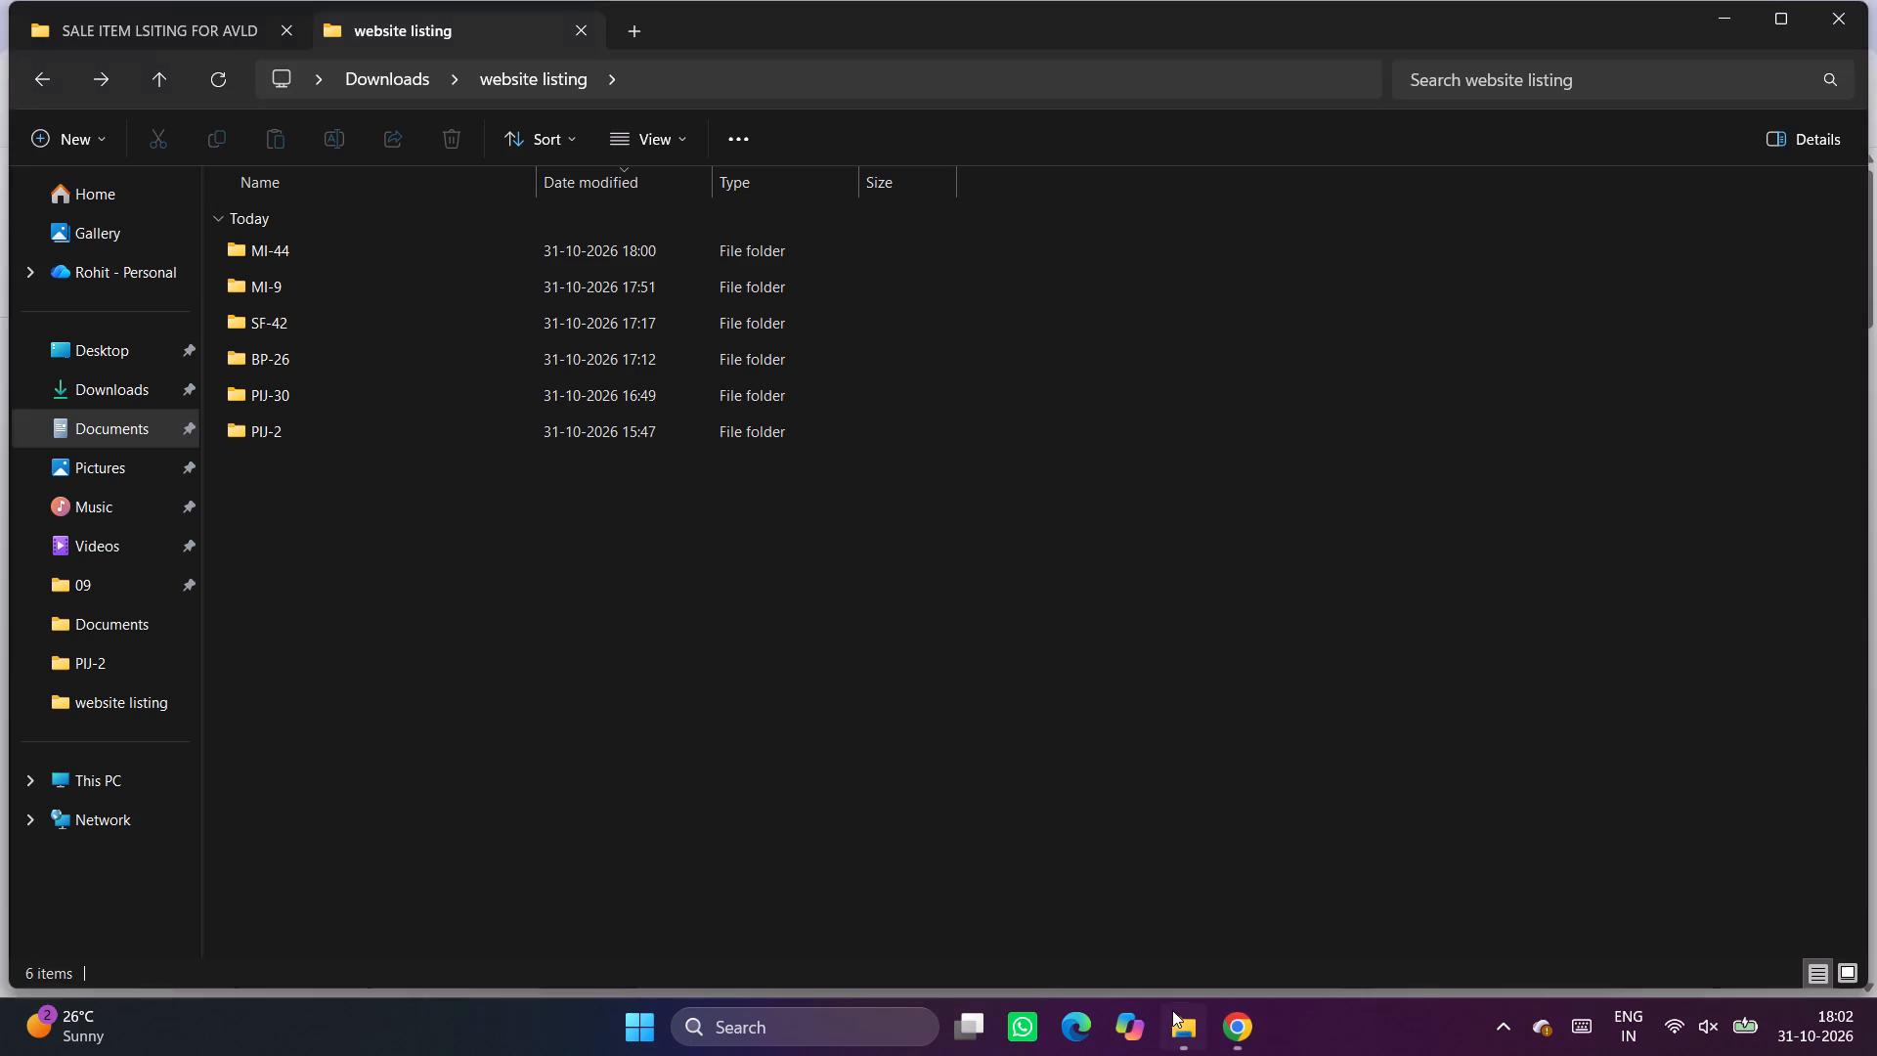
pyautogui.click(185, 30)
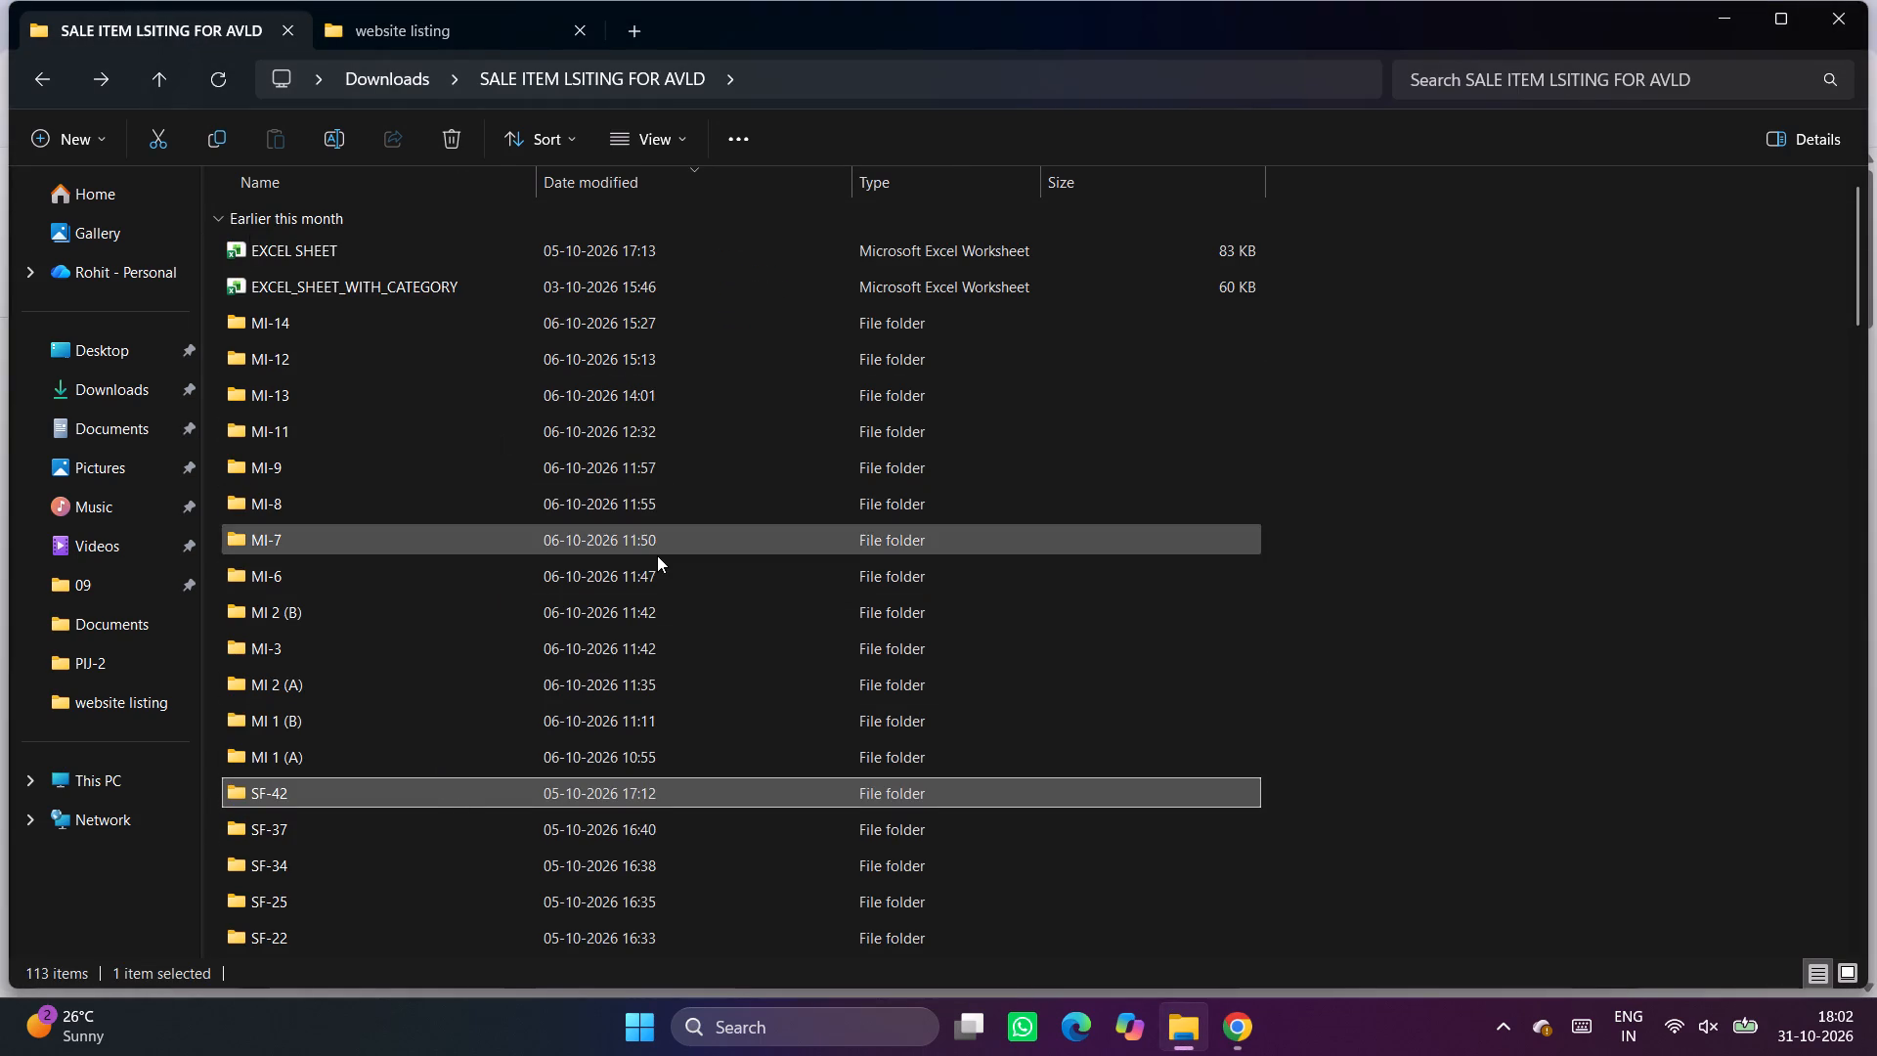
pyautogui.scroll(-9, 657, 555)
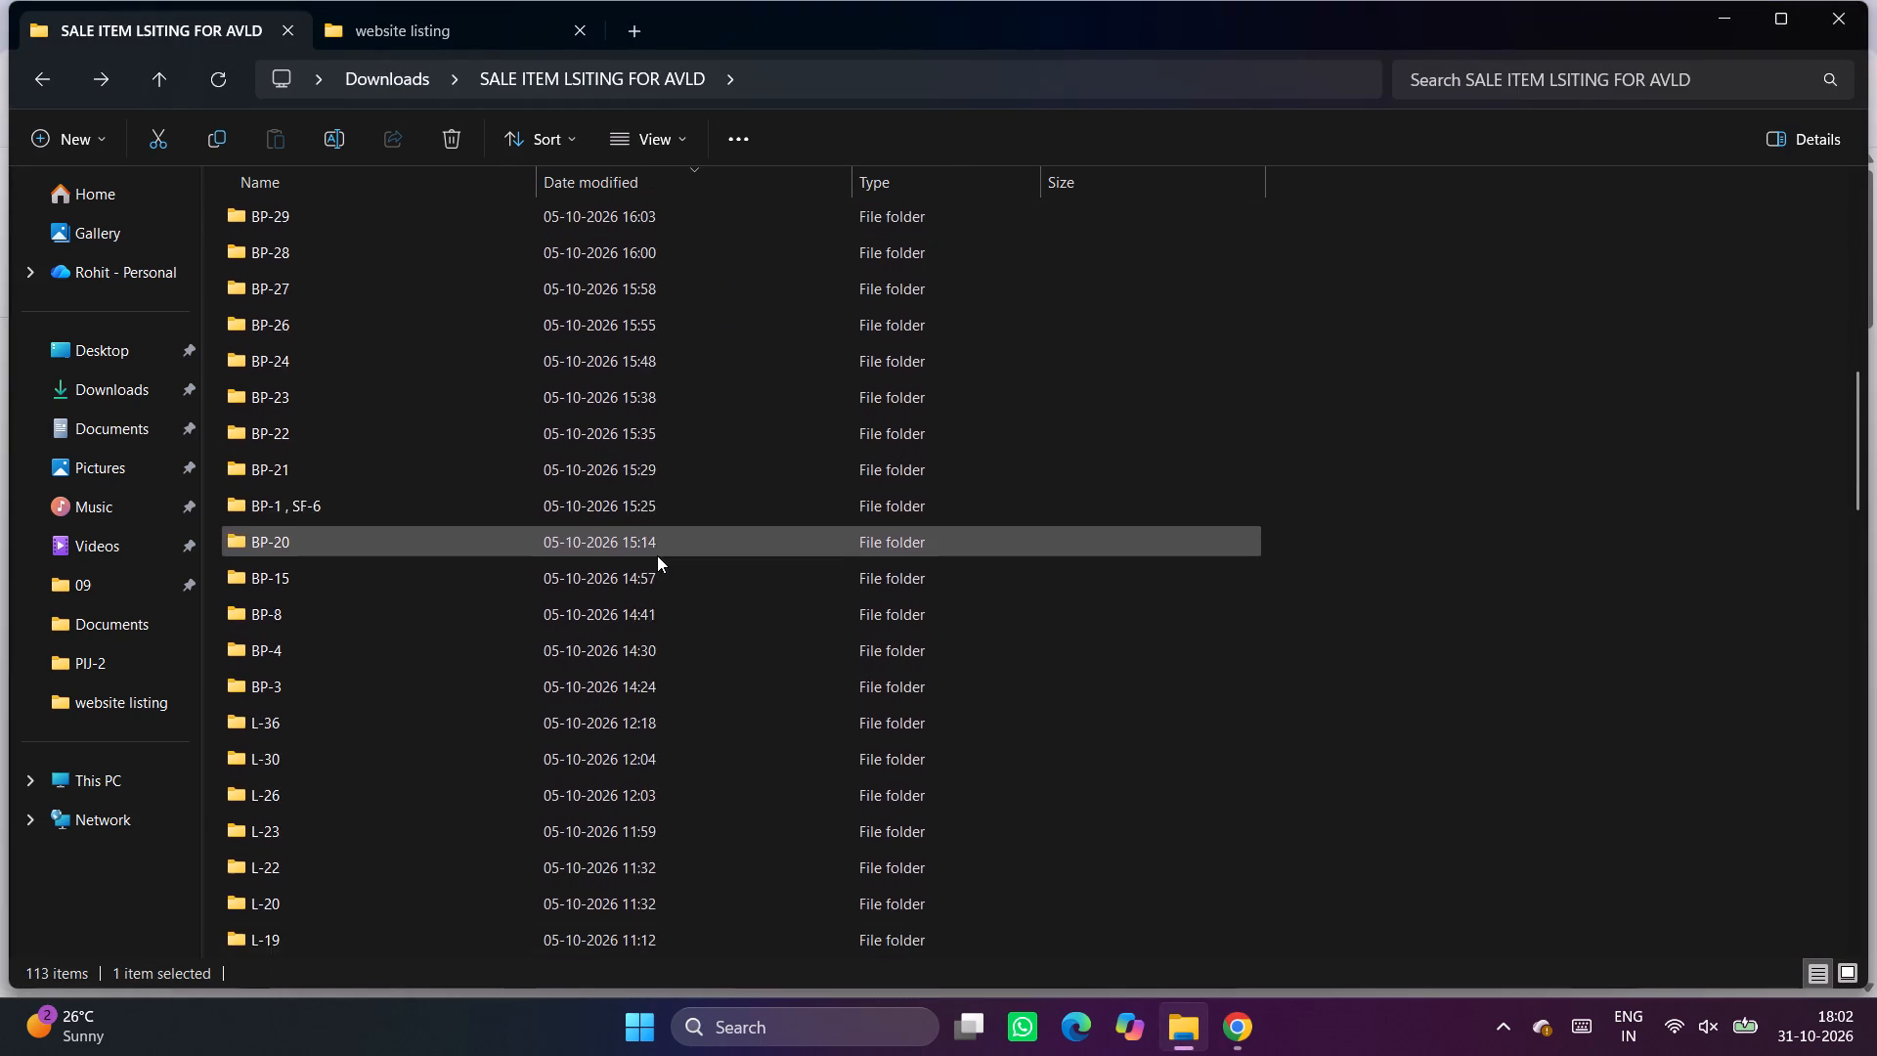
pyautogui.scroll(-11, 657, 555)
pyautogui.scroll(3, 657, 555)
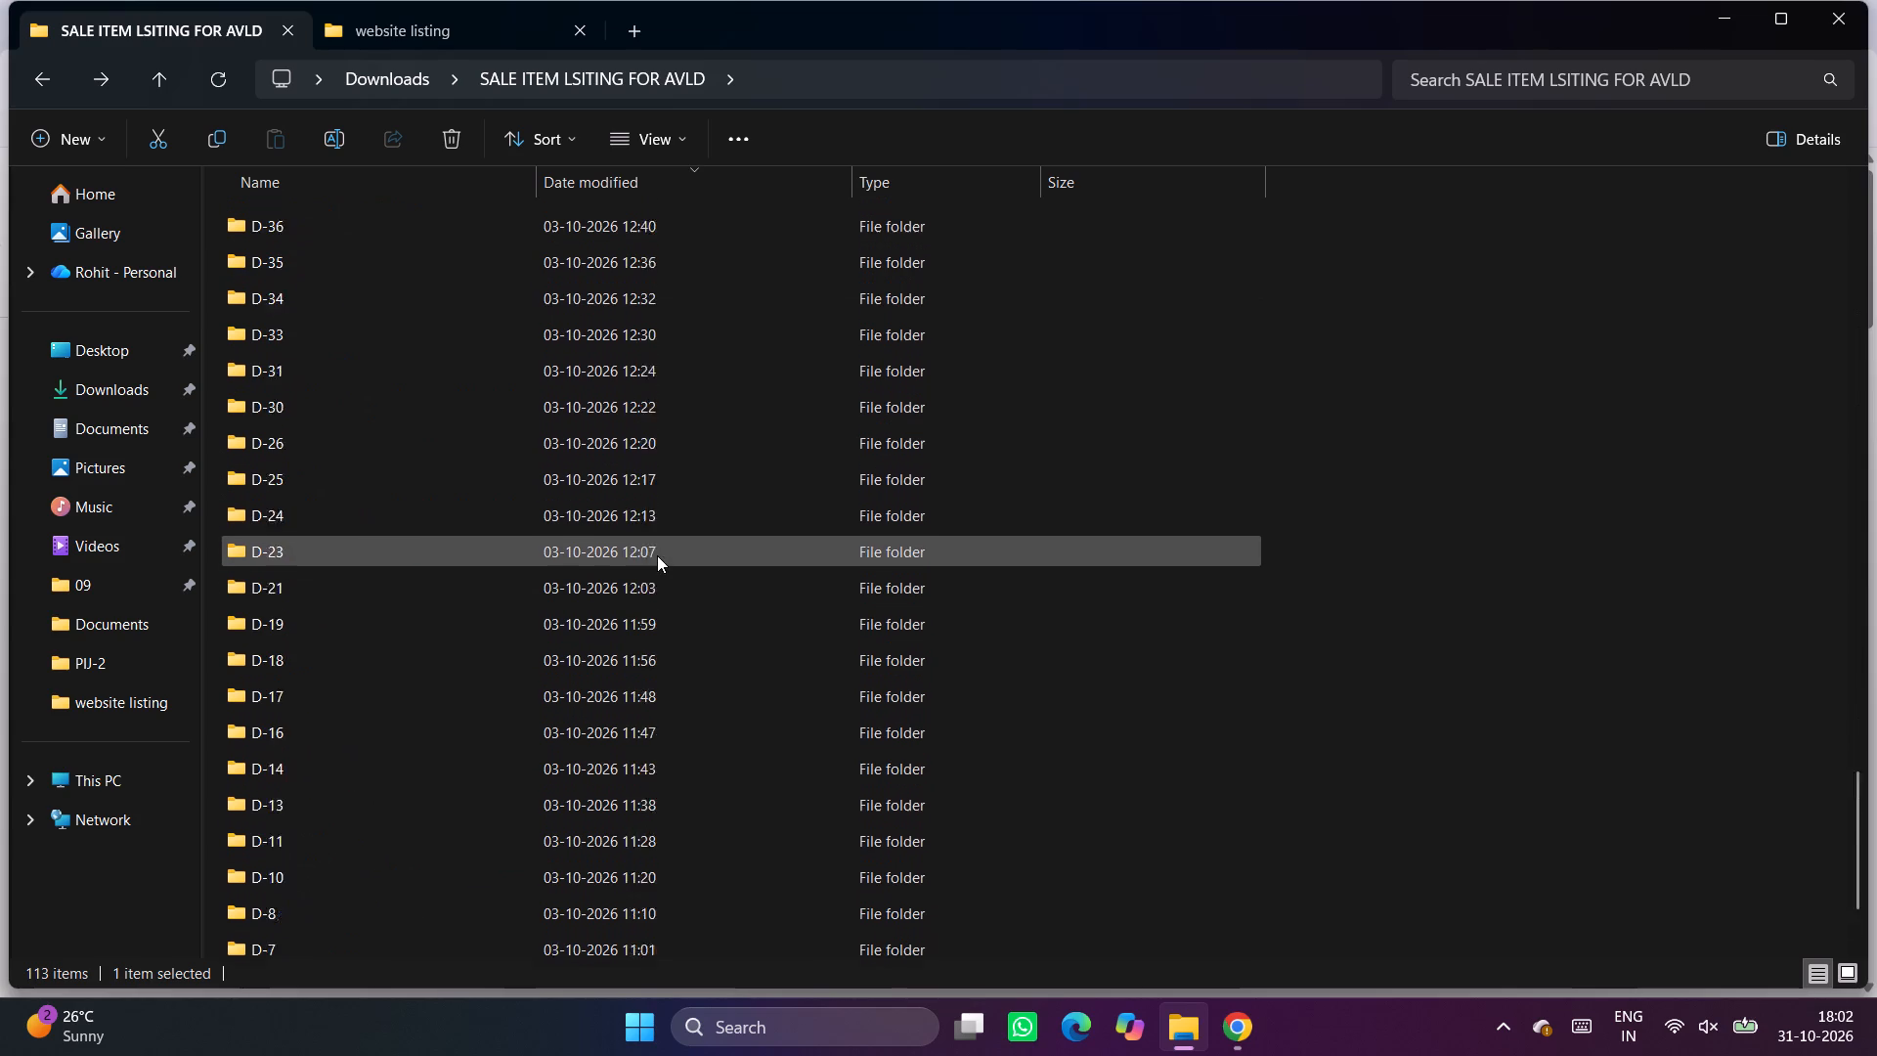
pyautogui.scroll(19, 657, 555)
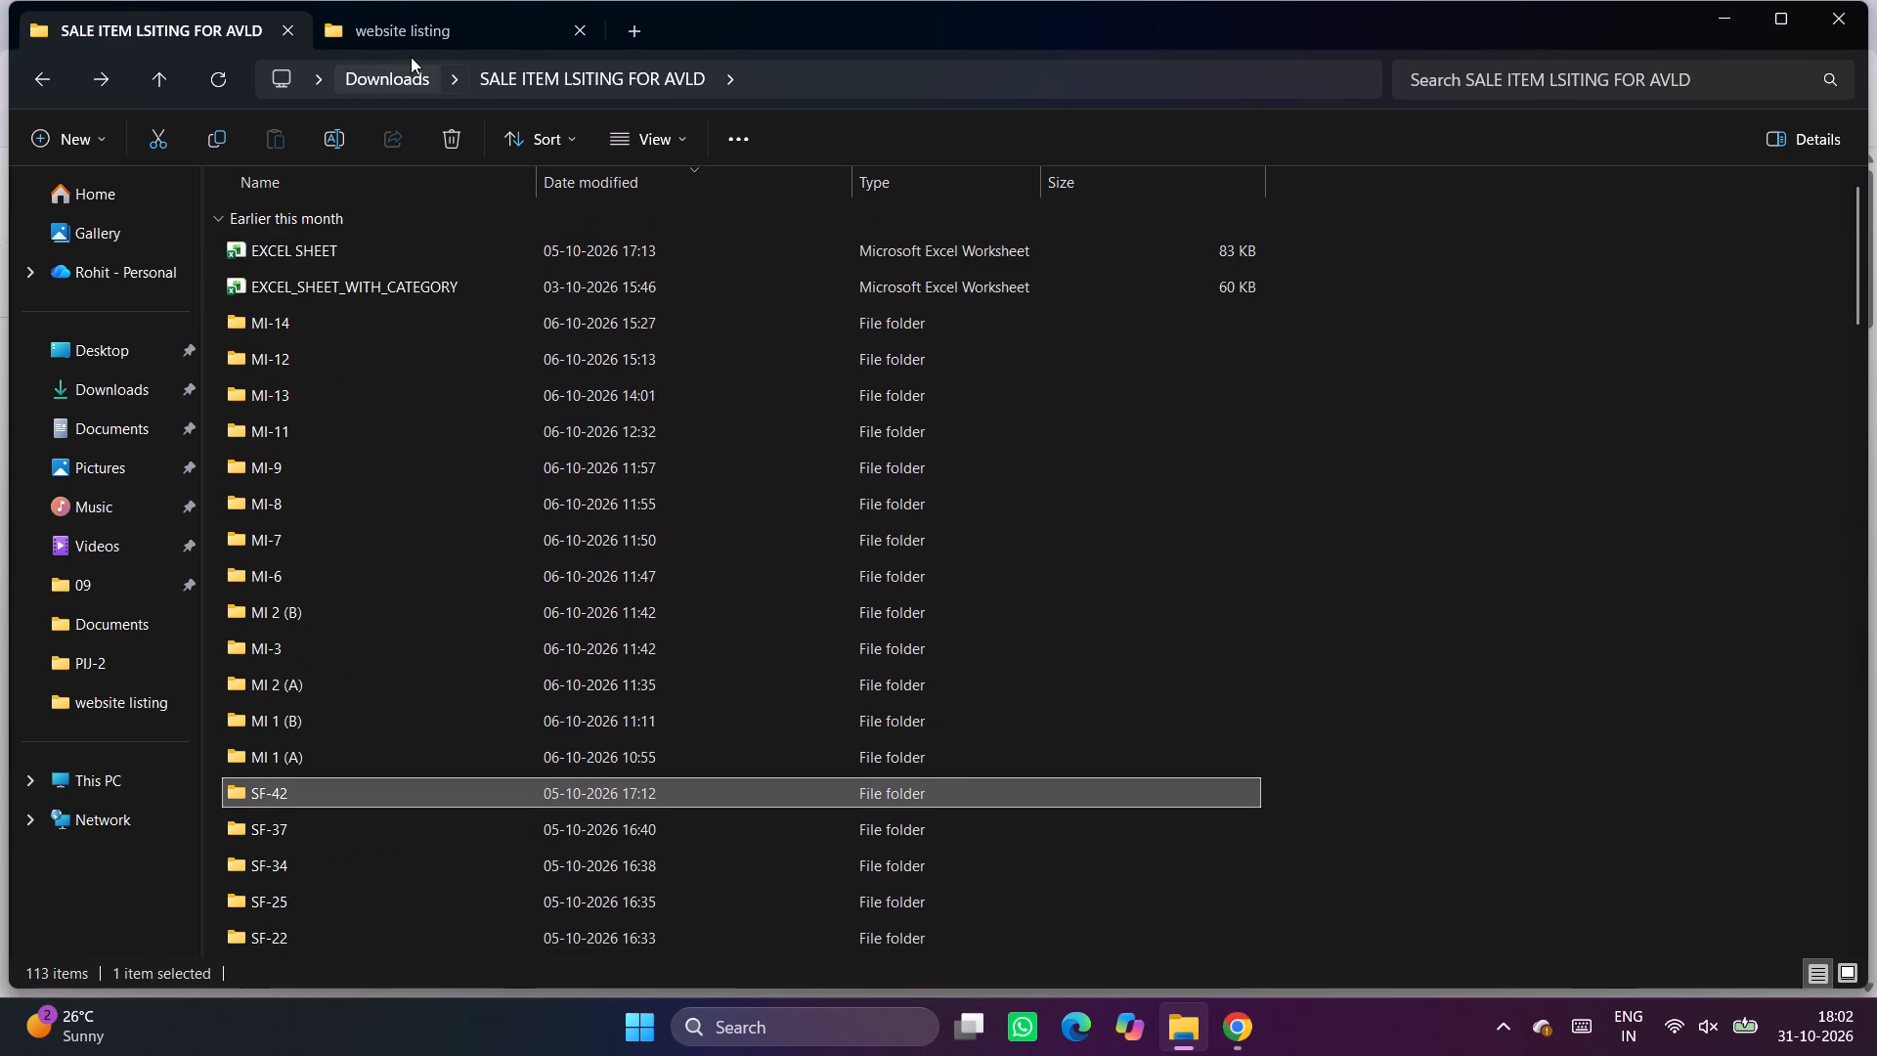
pyautogui.click(411, 57)
pyautogui.click(434, 51)
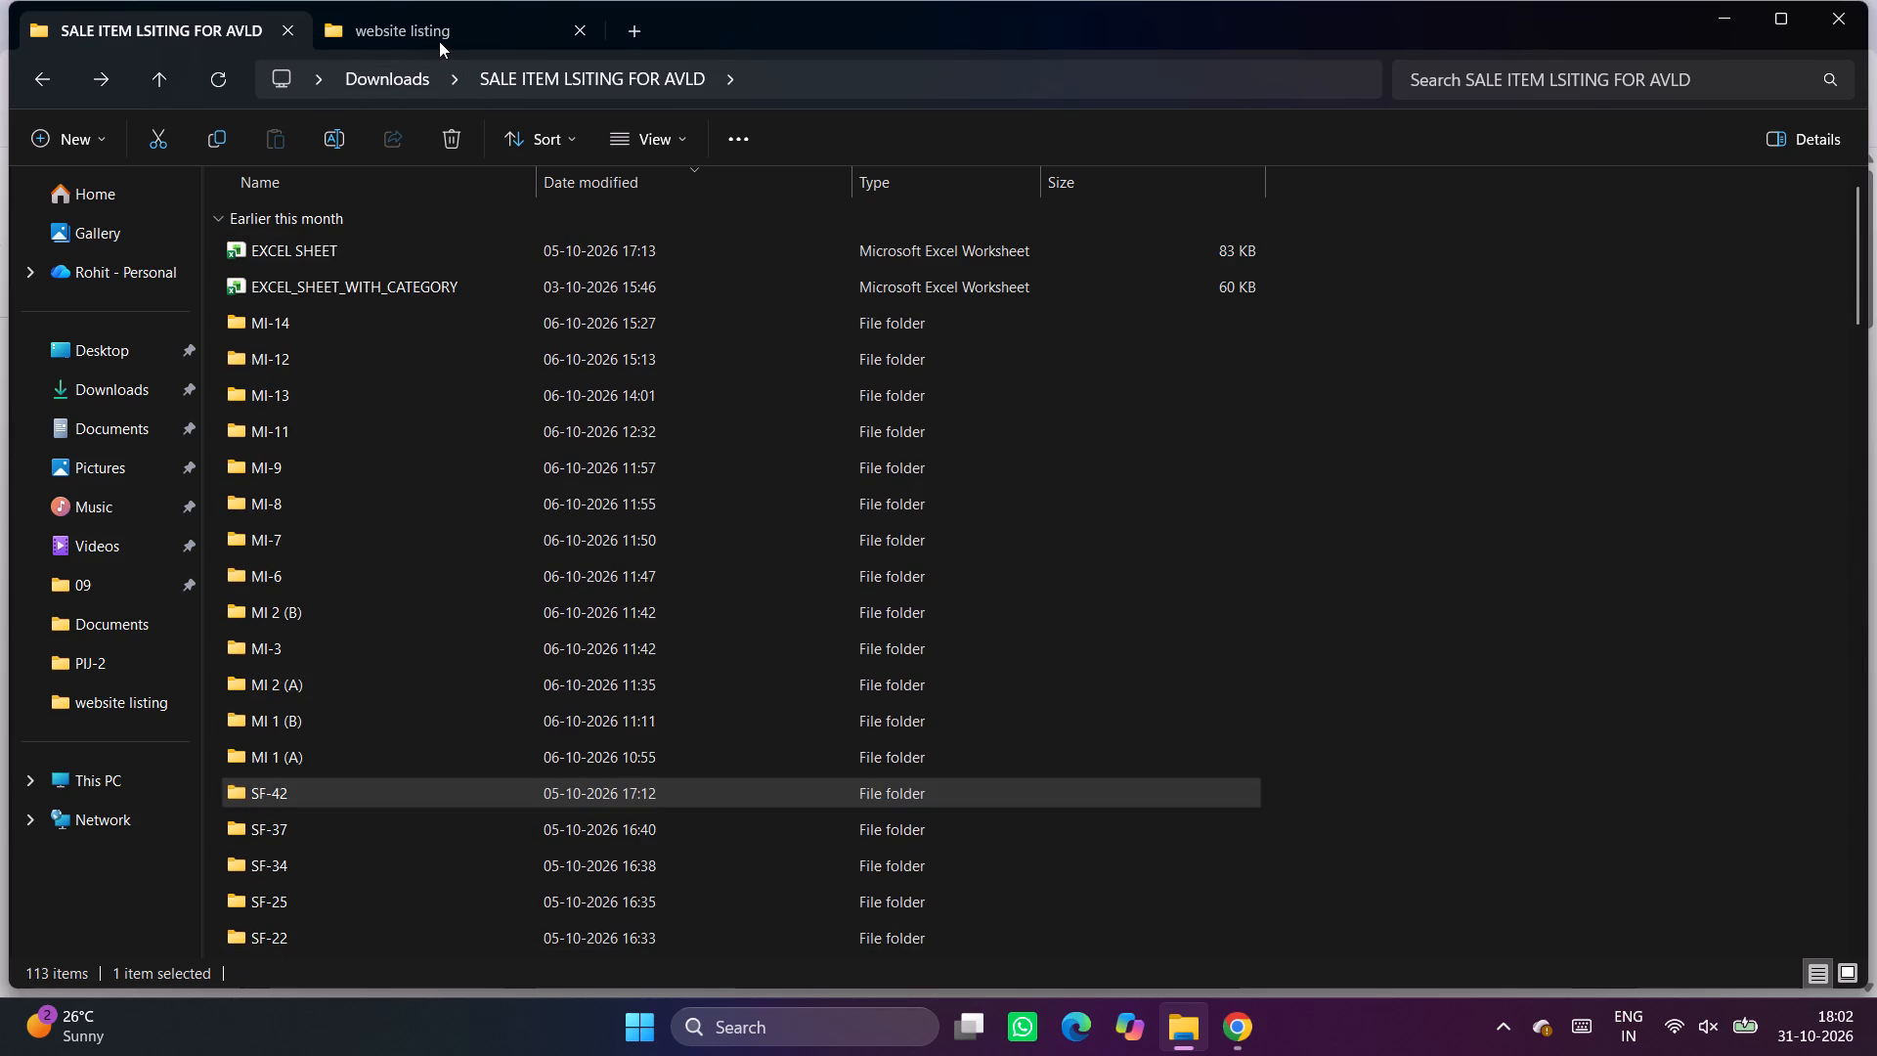
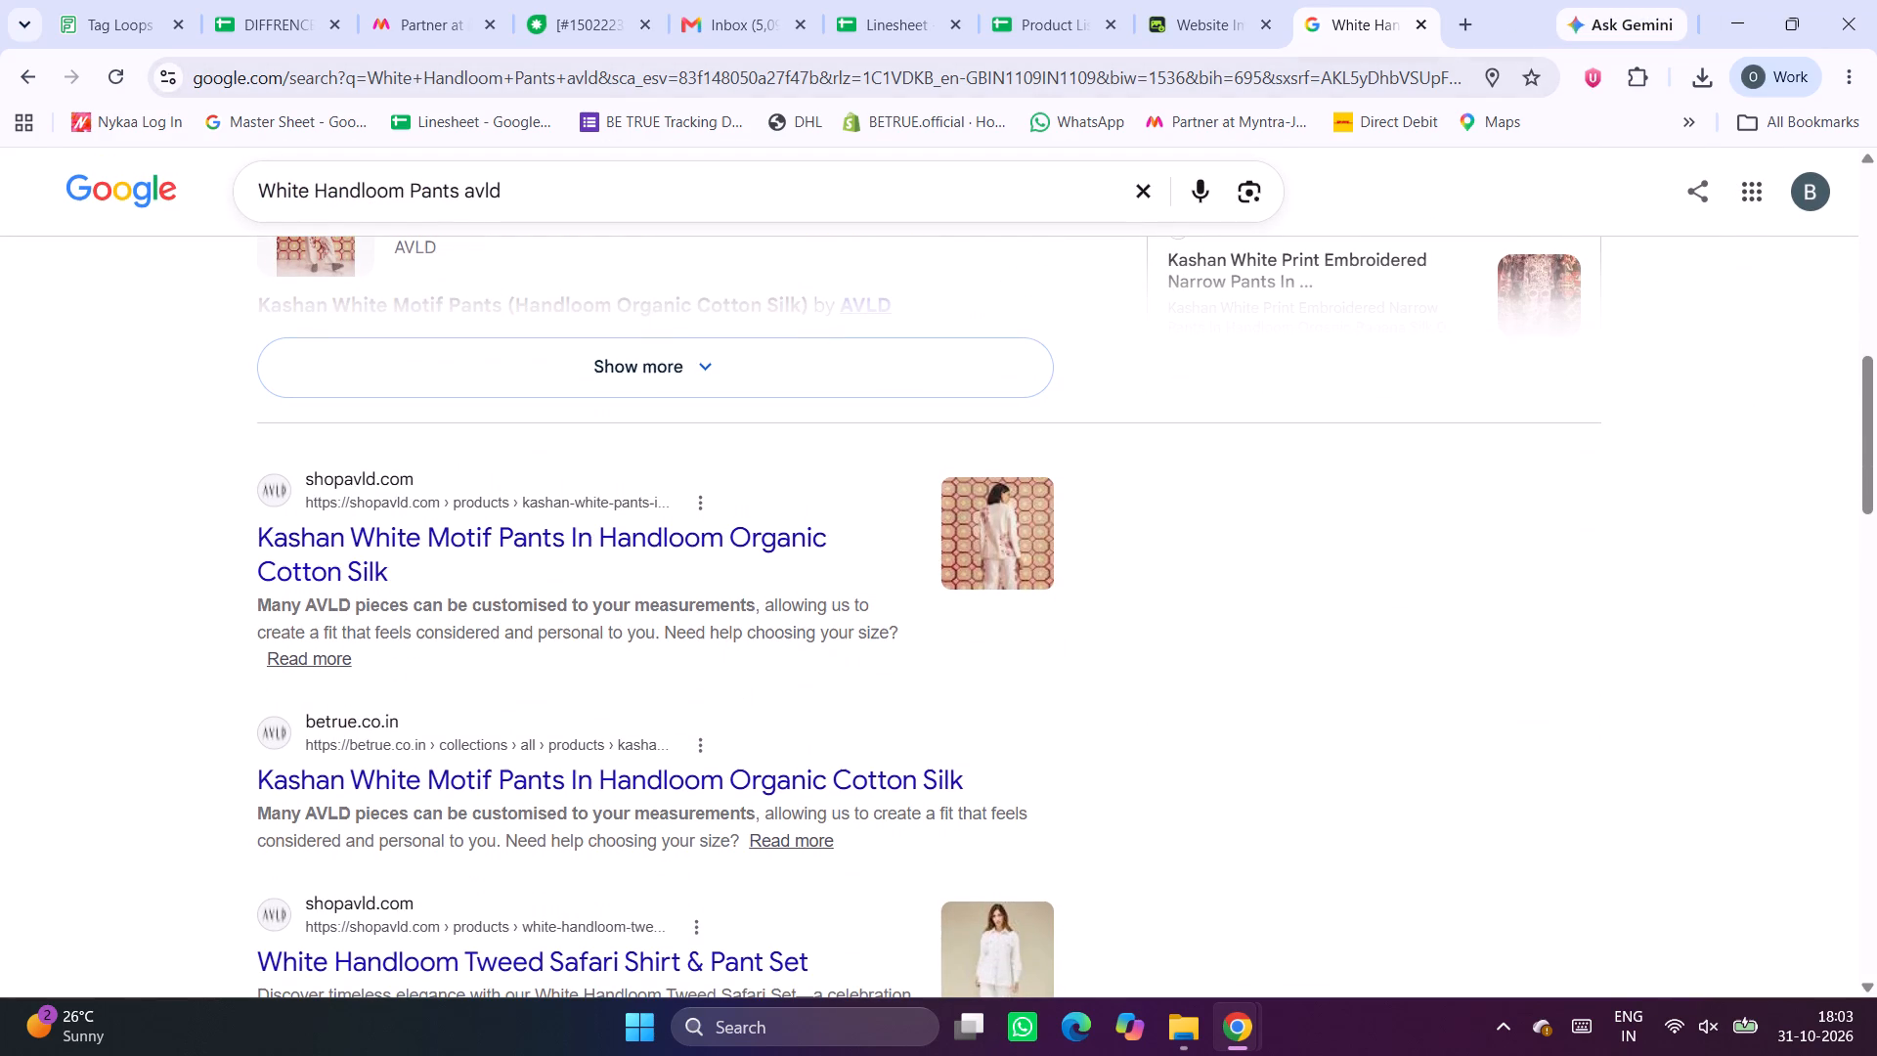
# Look through the Google results for White Handloom Pants avld for the matching product page.
pyautogui.scroll(-2, 1500, 513)
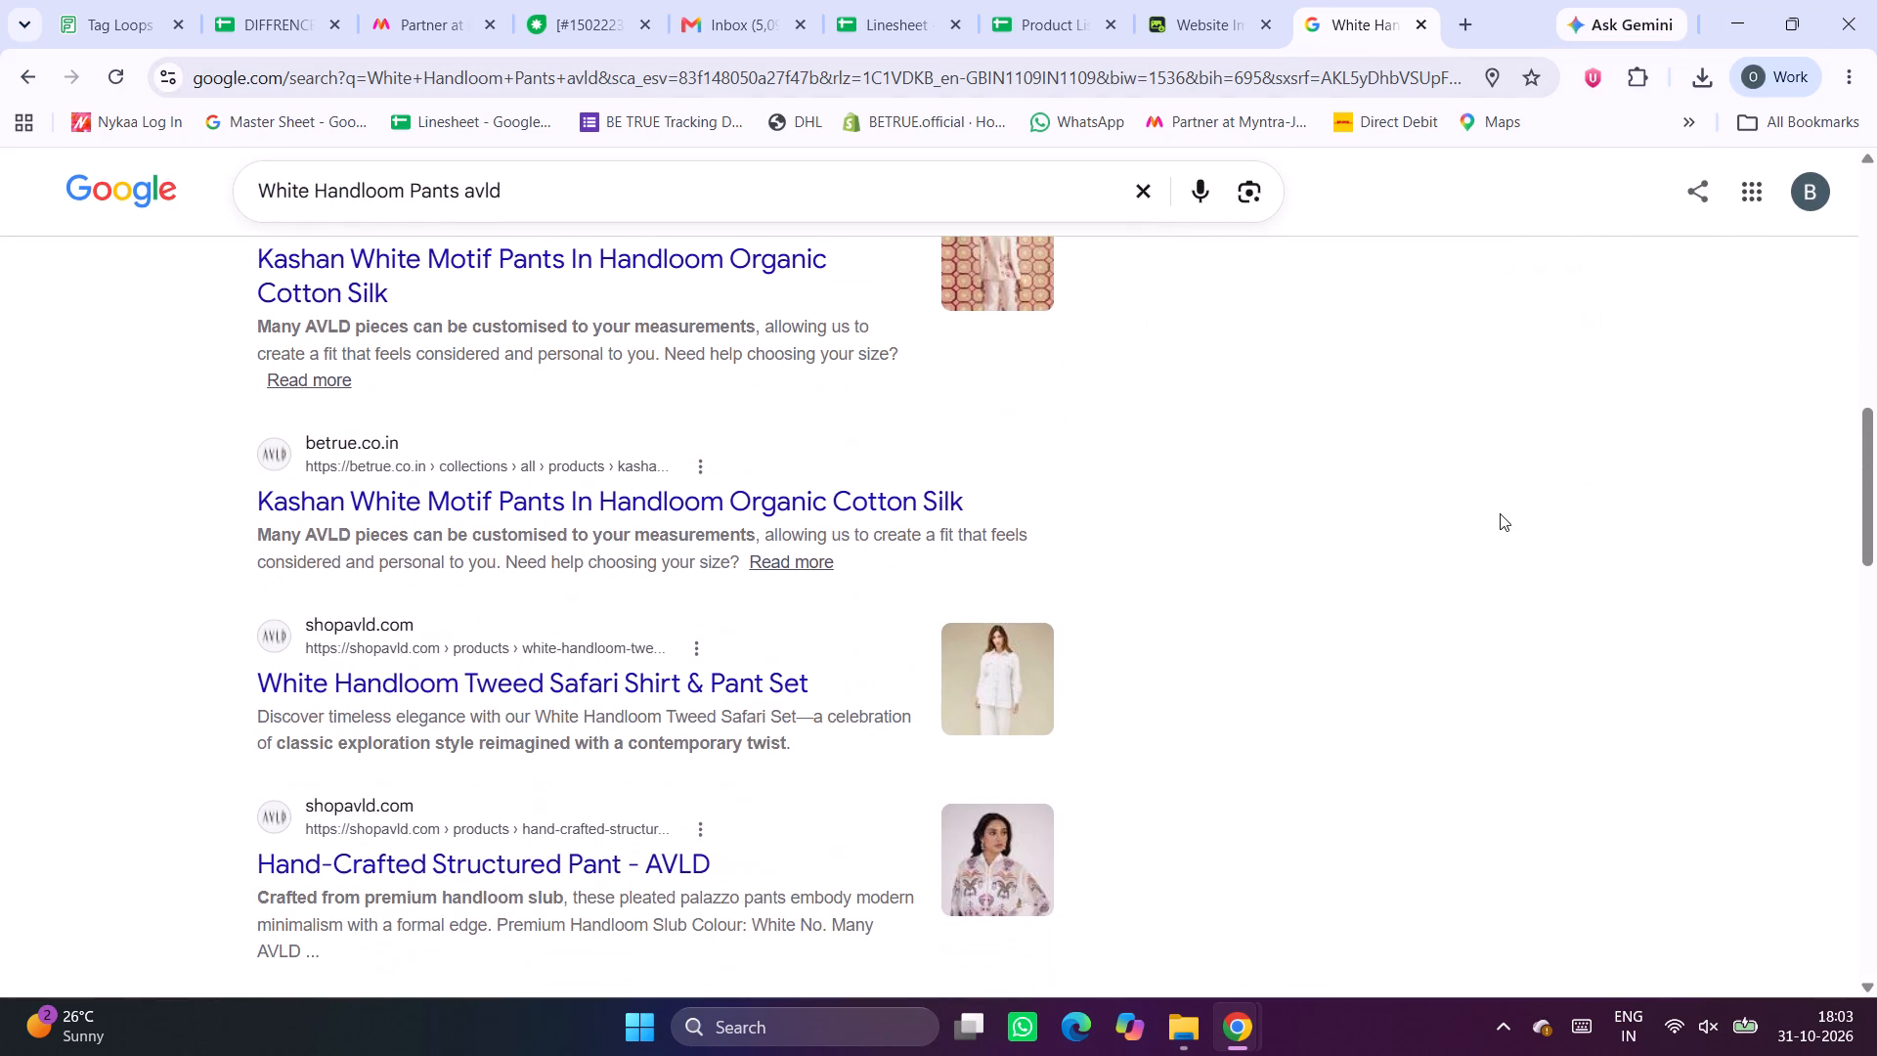
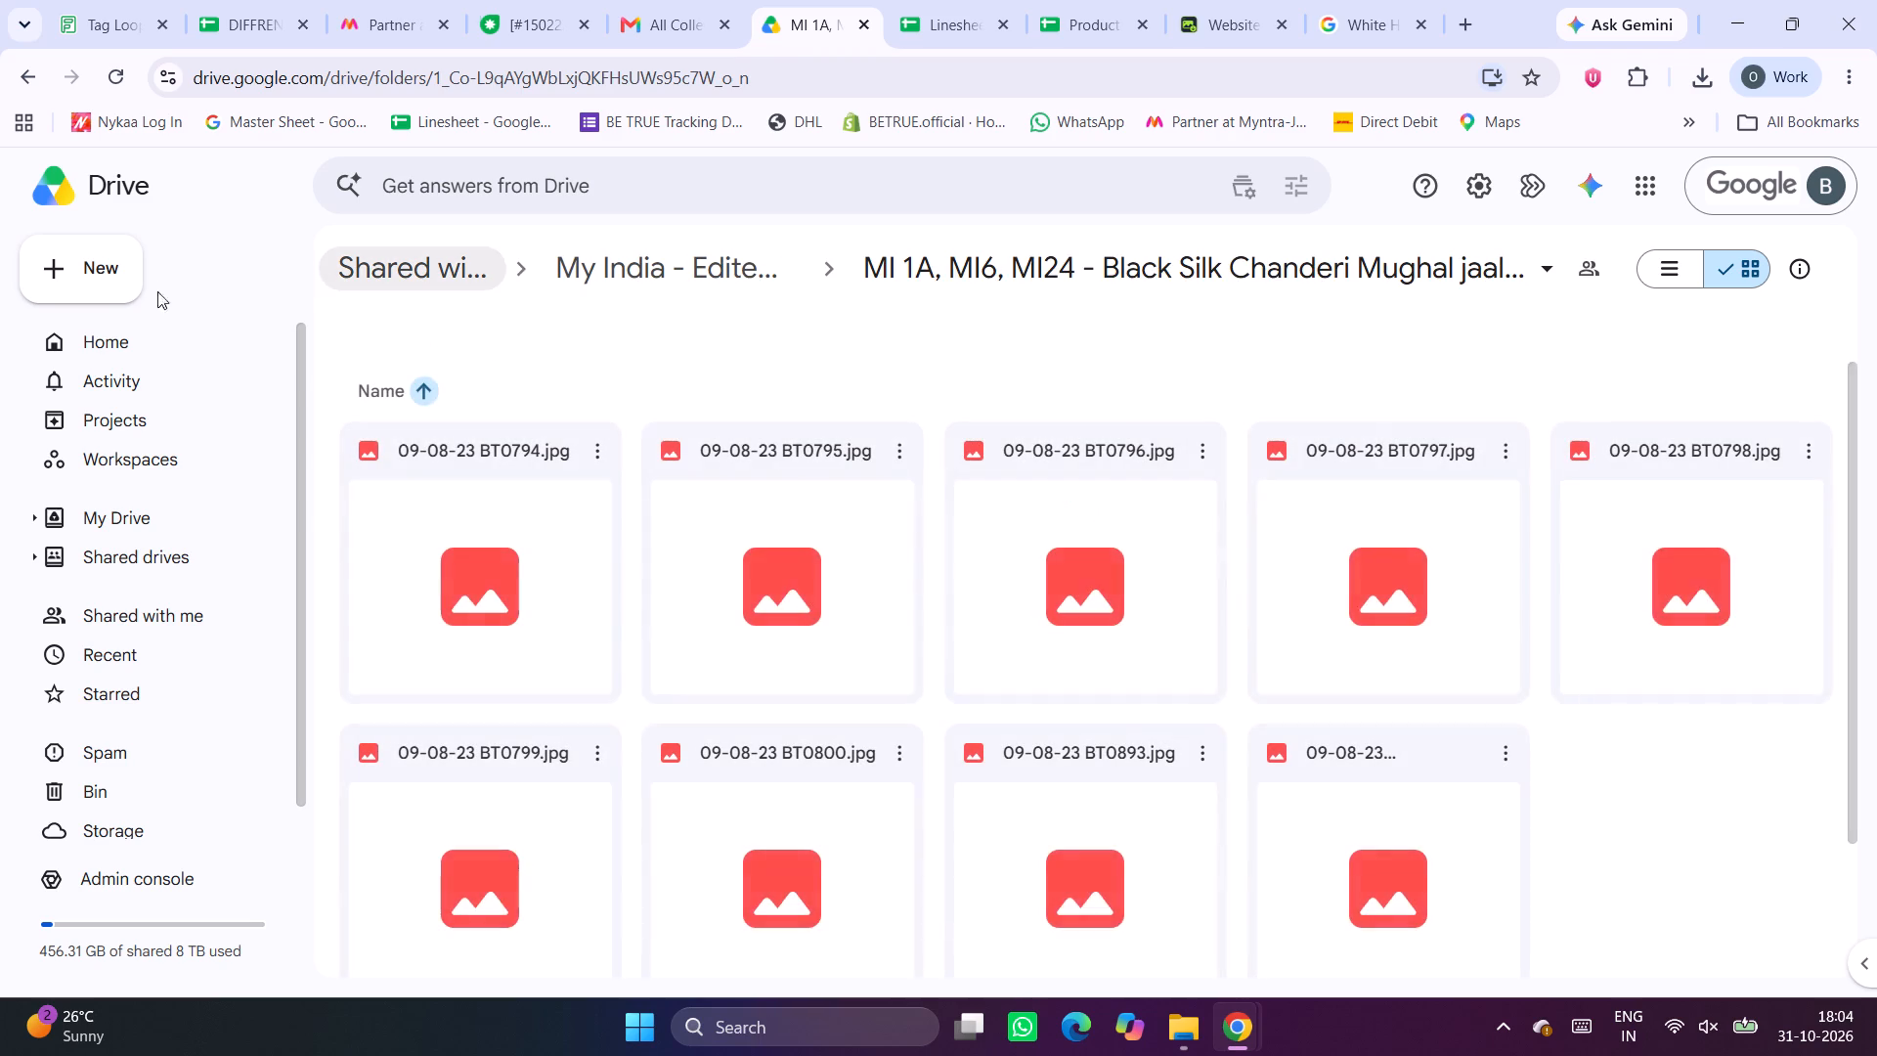
# Look through the images in the MI 1A, MI6, MI24 folder on Google Drive and return to the My India - Edited images folder.
pyautogui.scroll(-6, 887, 525)
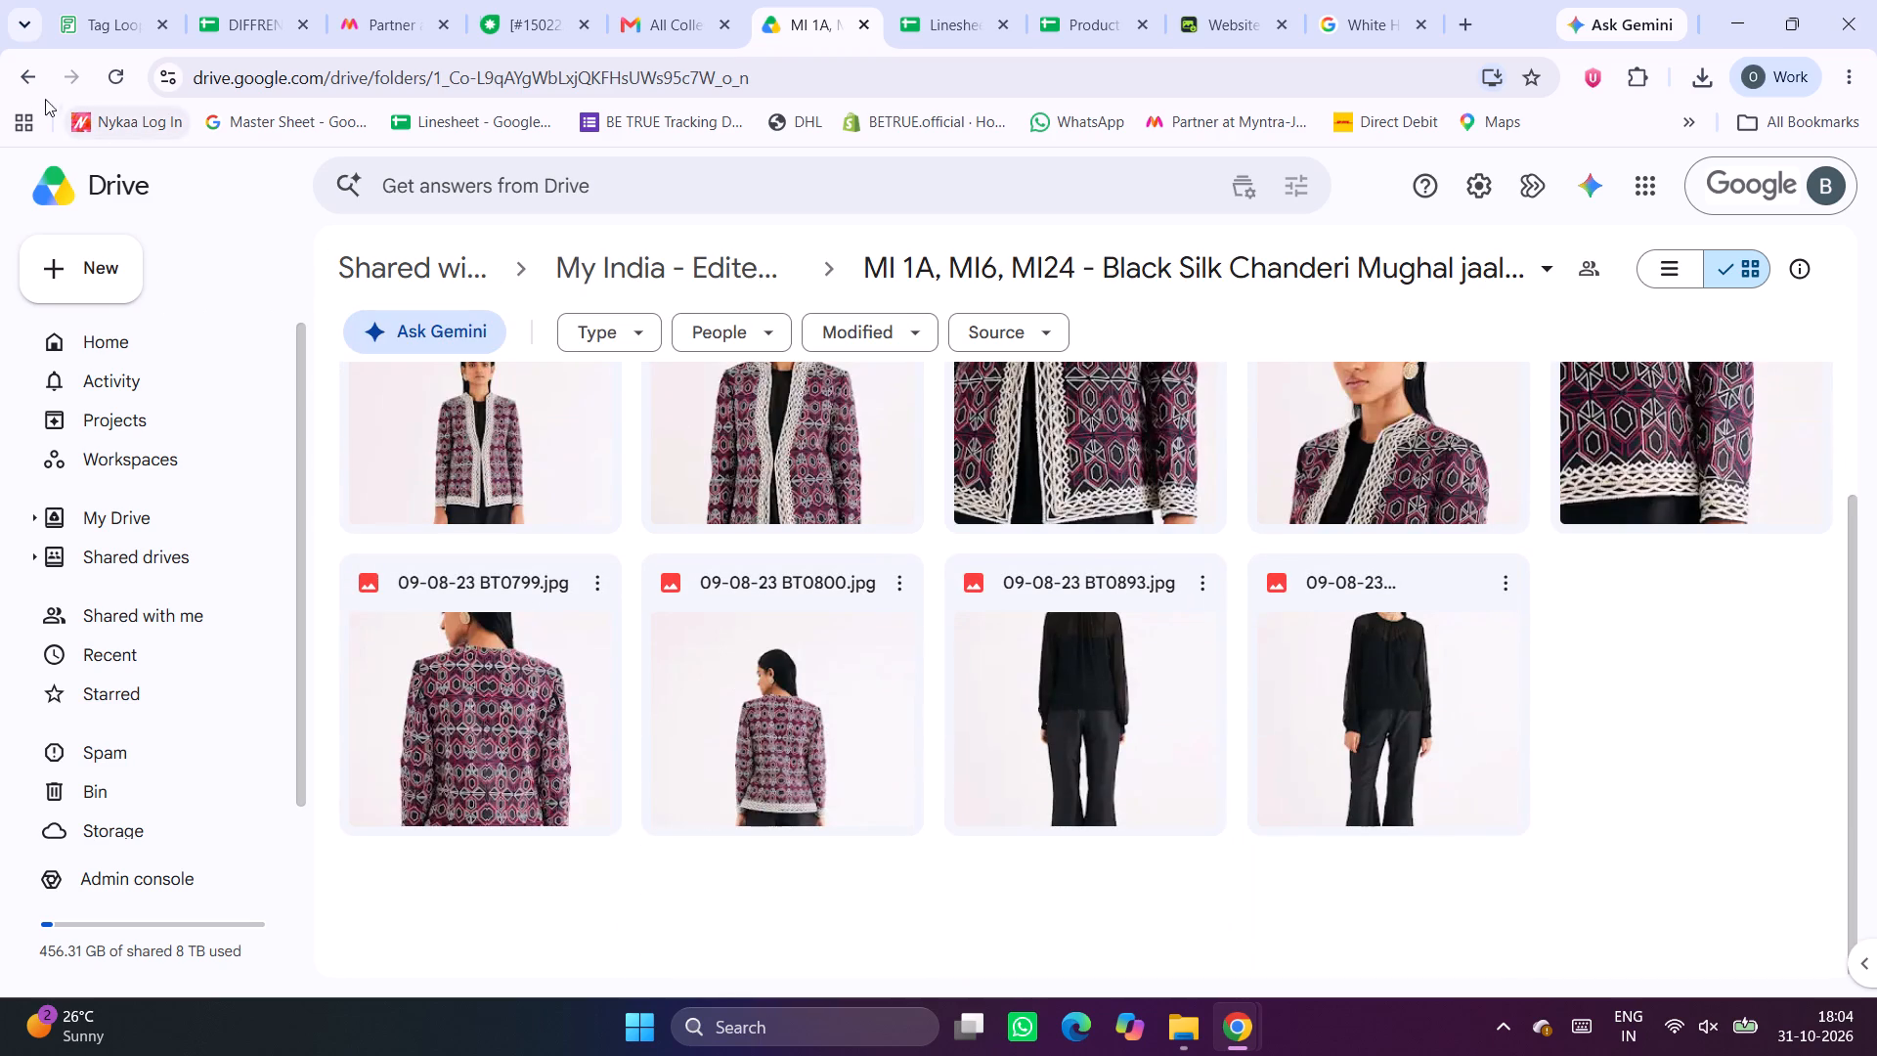
pyautogui.click(38, 82)
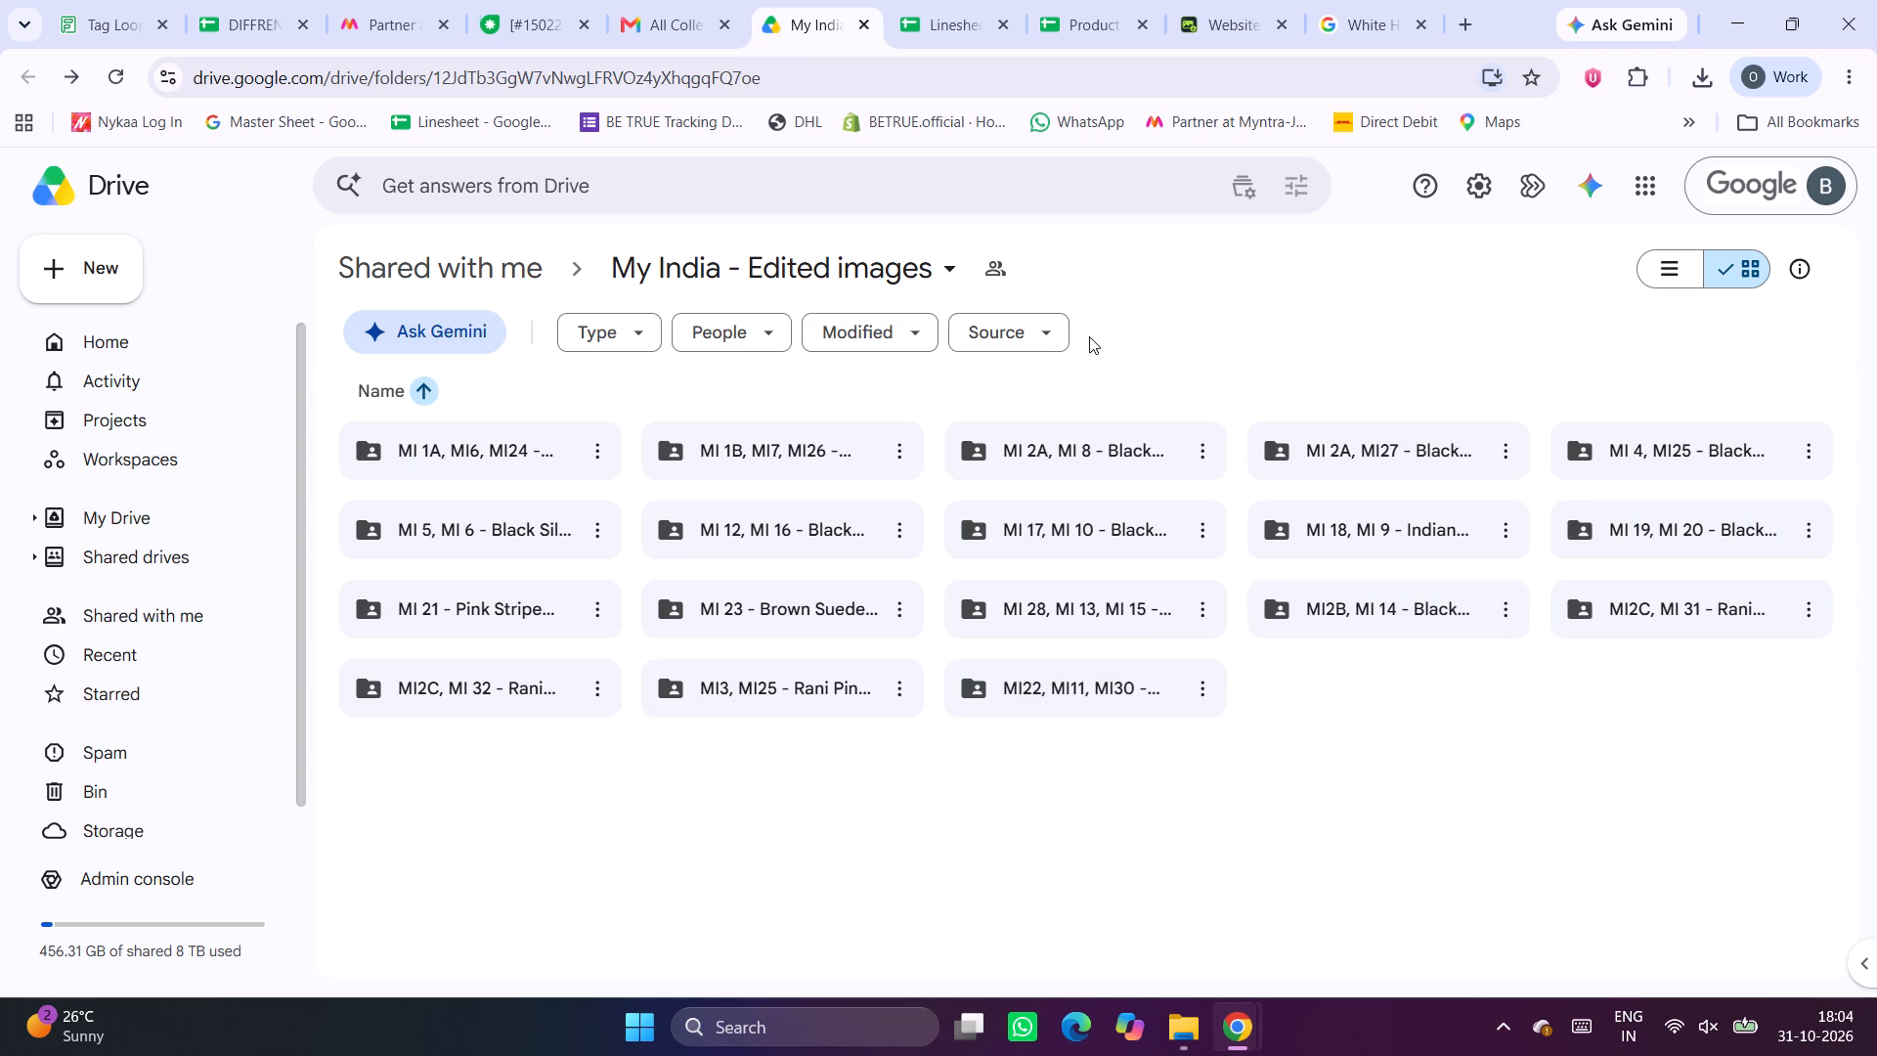
# Show the My India - Edited images folder as a list and look through the full style-number folder names.
pyautogui.click(1673, 270)
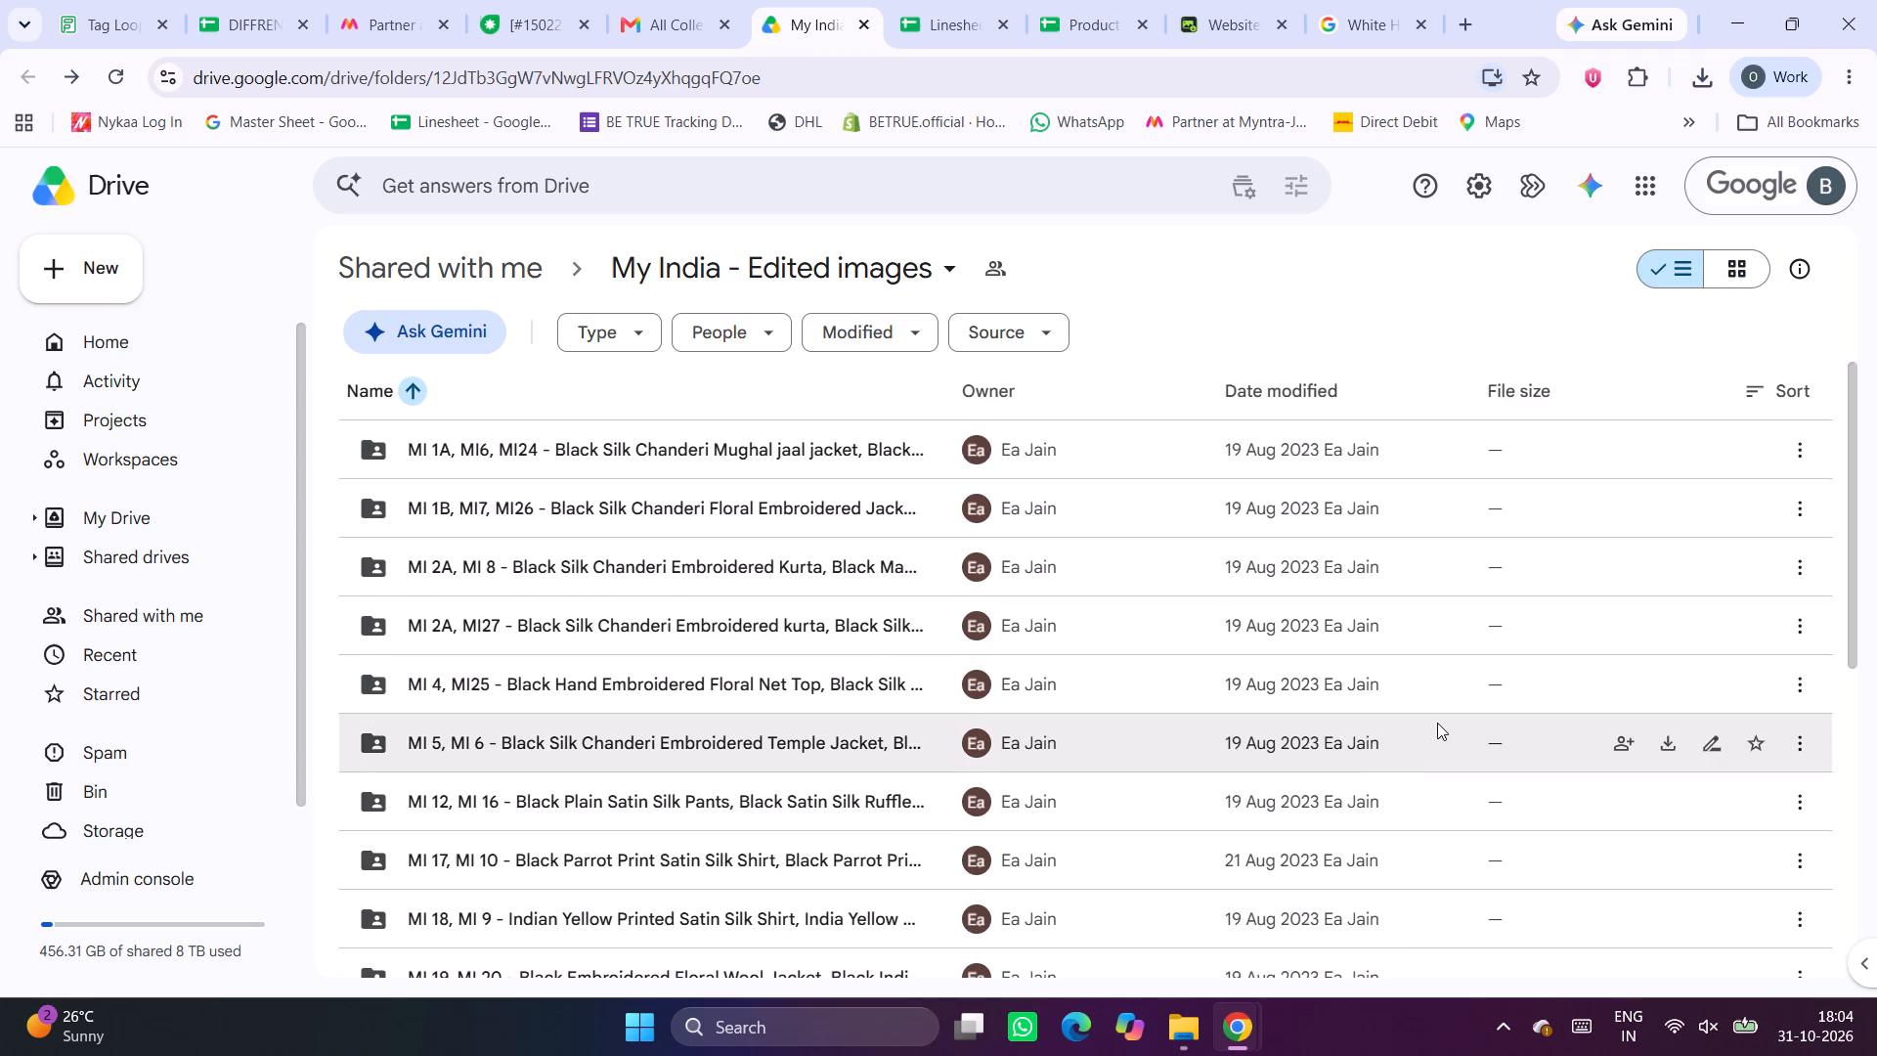
pyautogui.scroll(-5, 1437, 723)
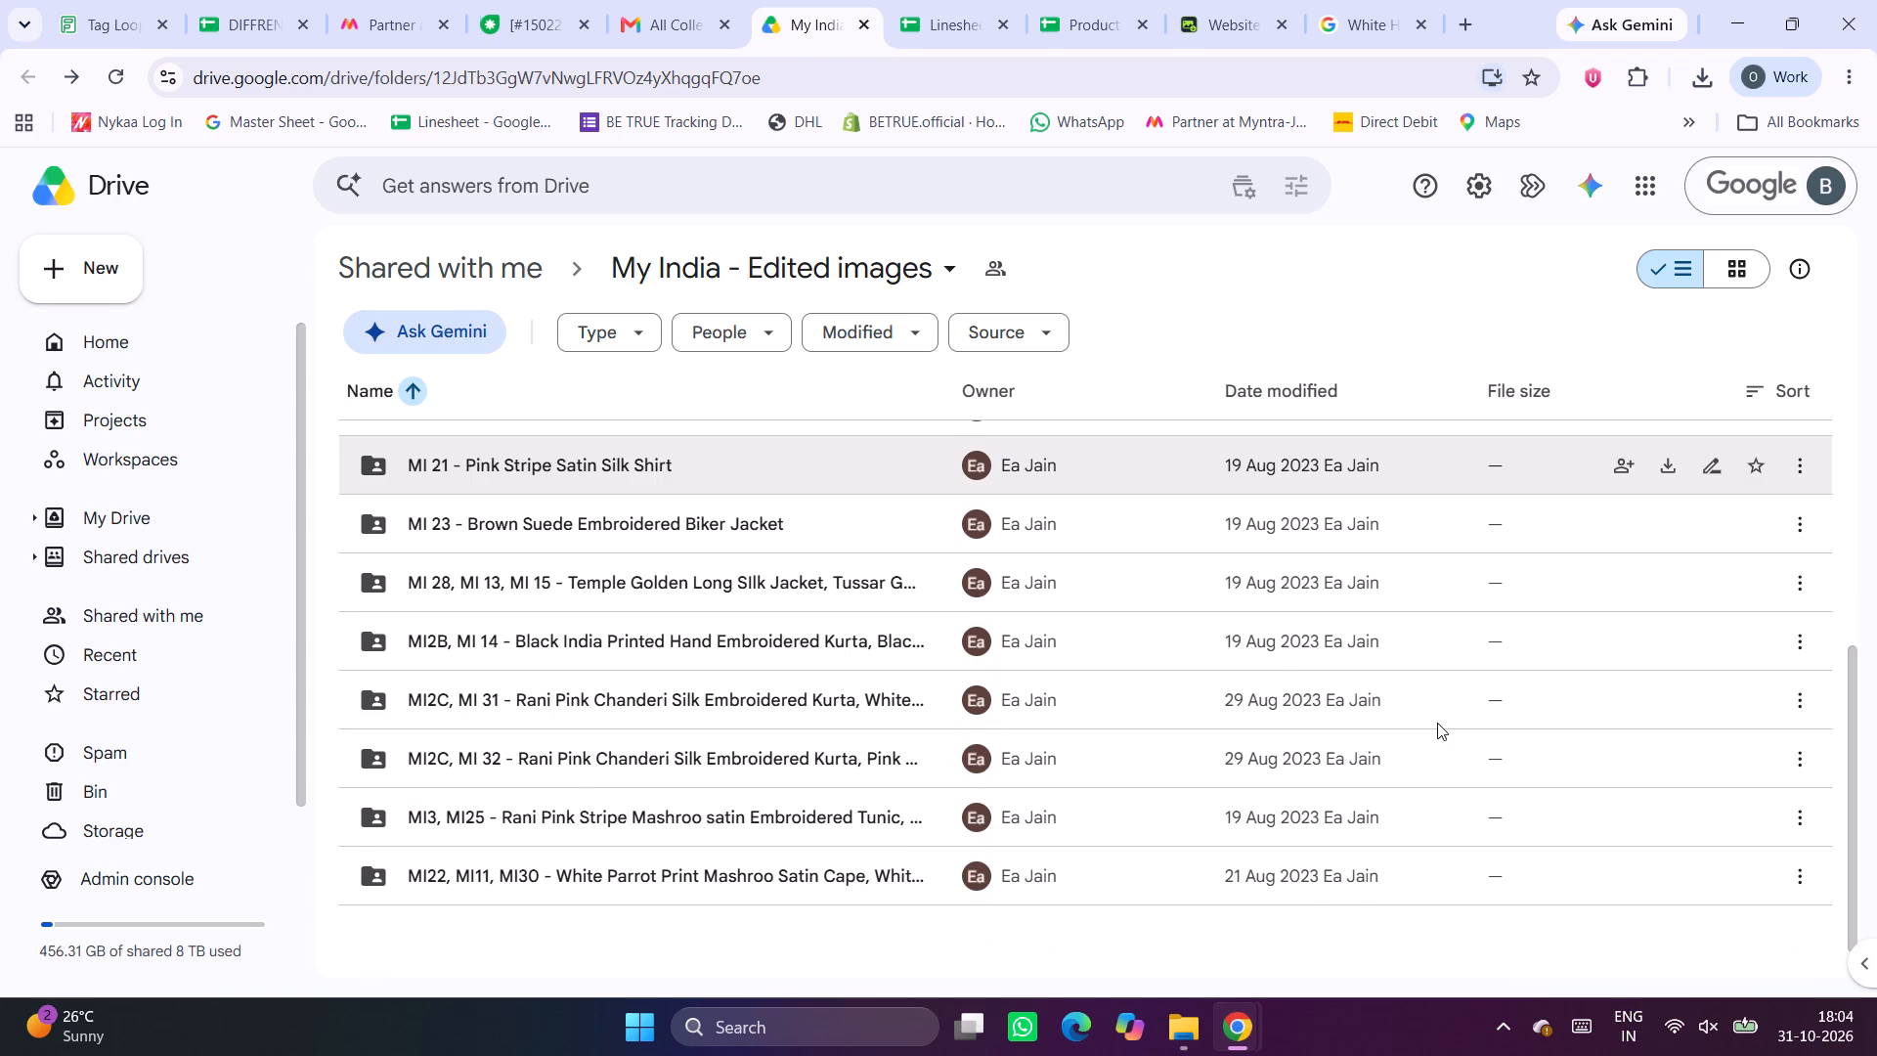
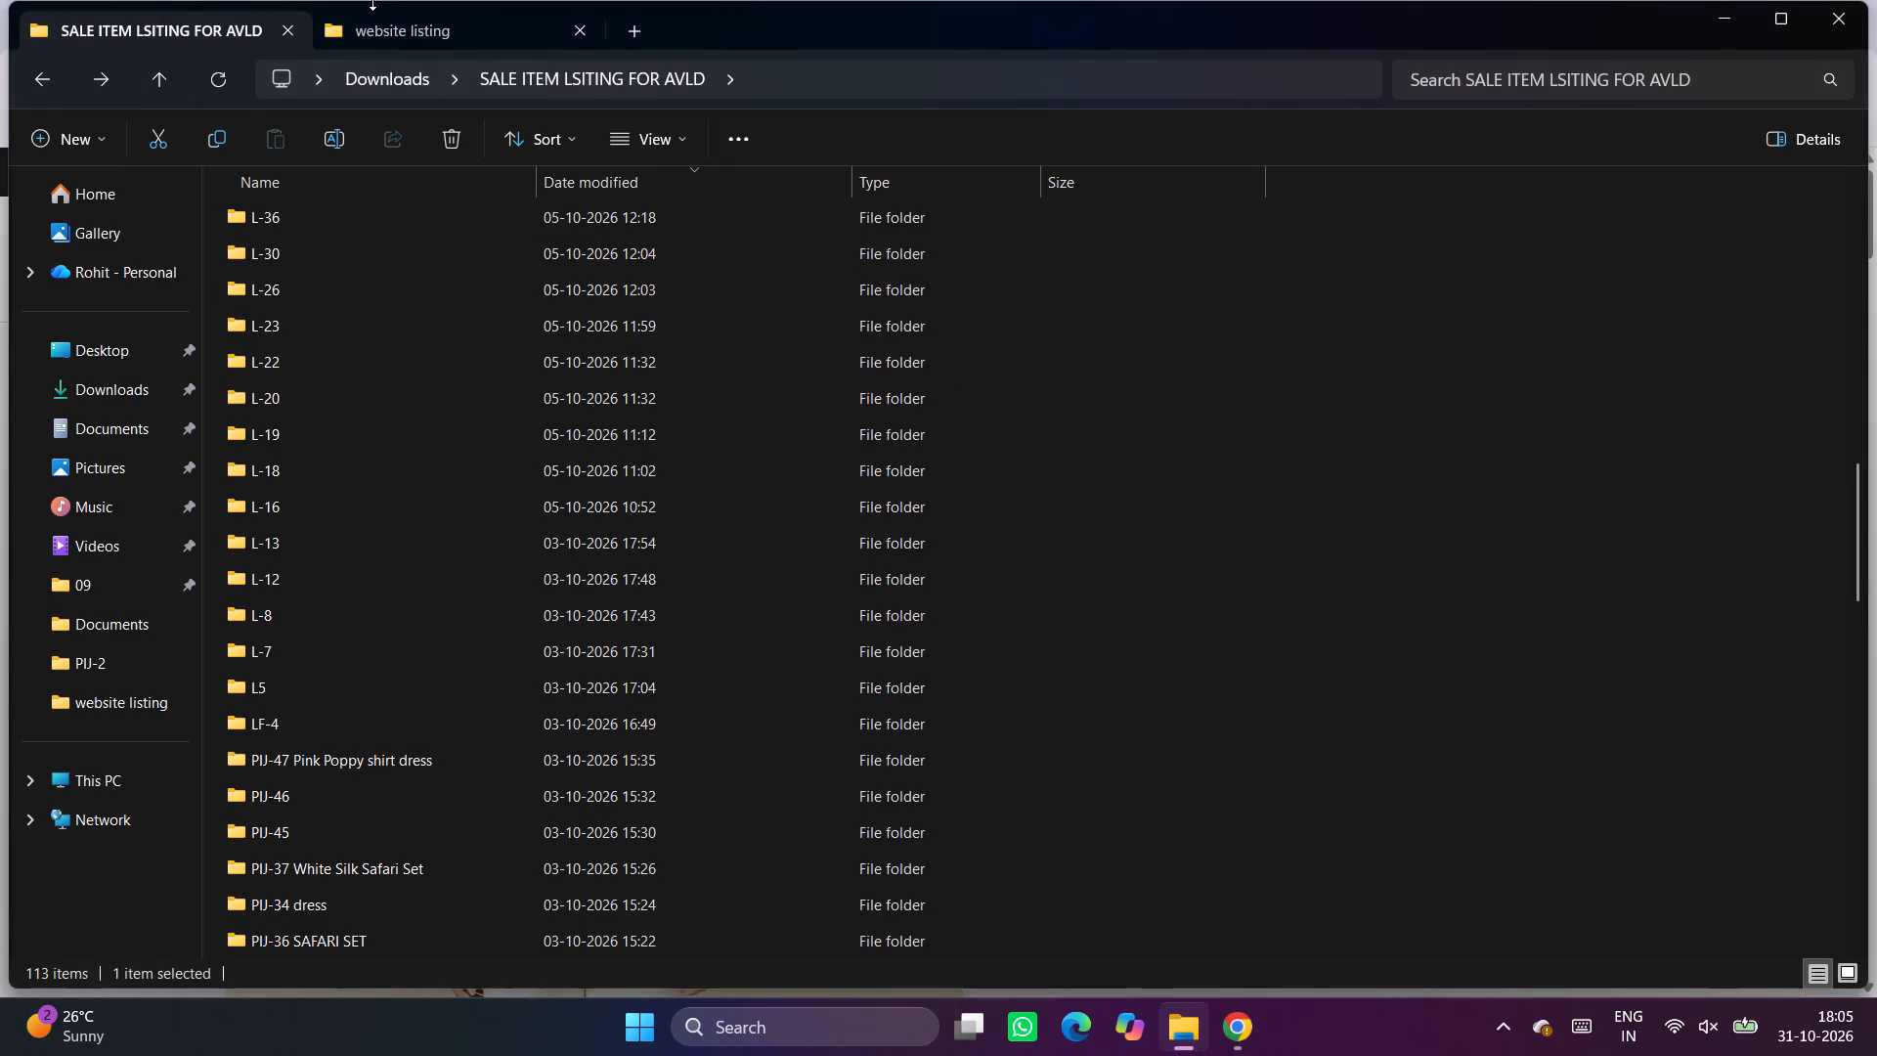
# Switch to File Explorer and create a new folder in the website listing folder, with a name starting with MI.
pyautogui.click(432, 35)
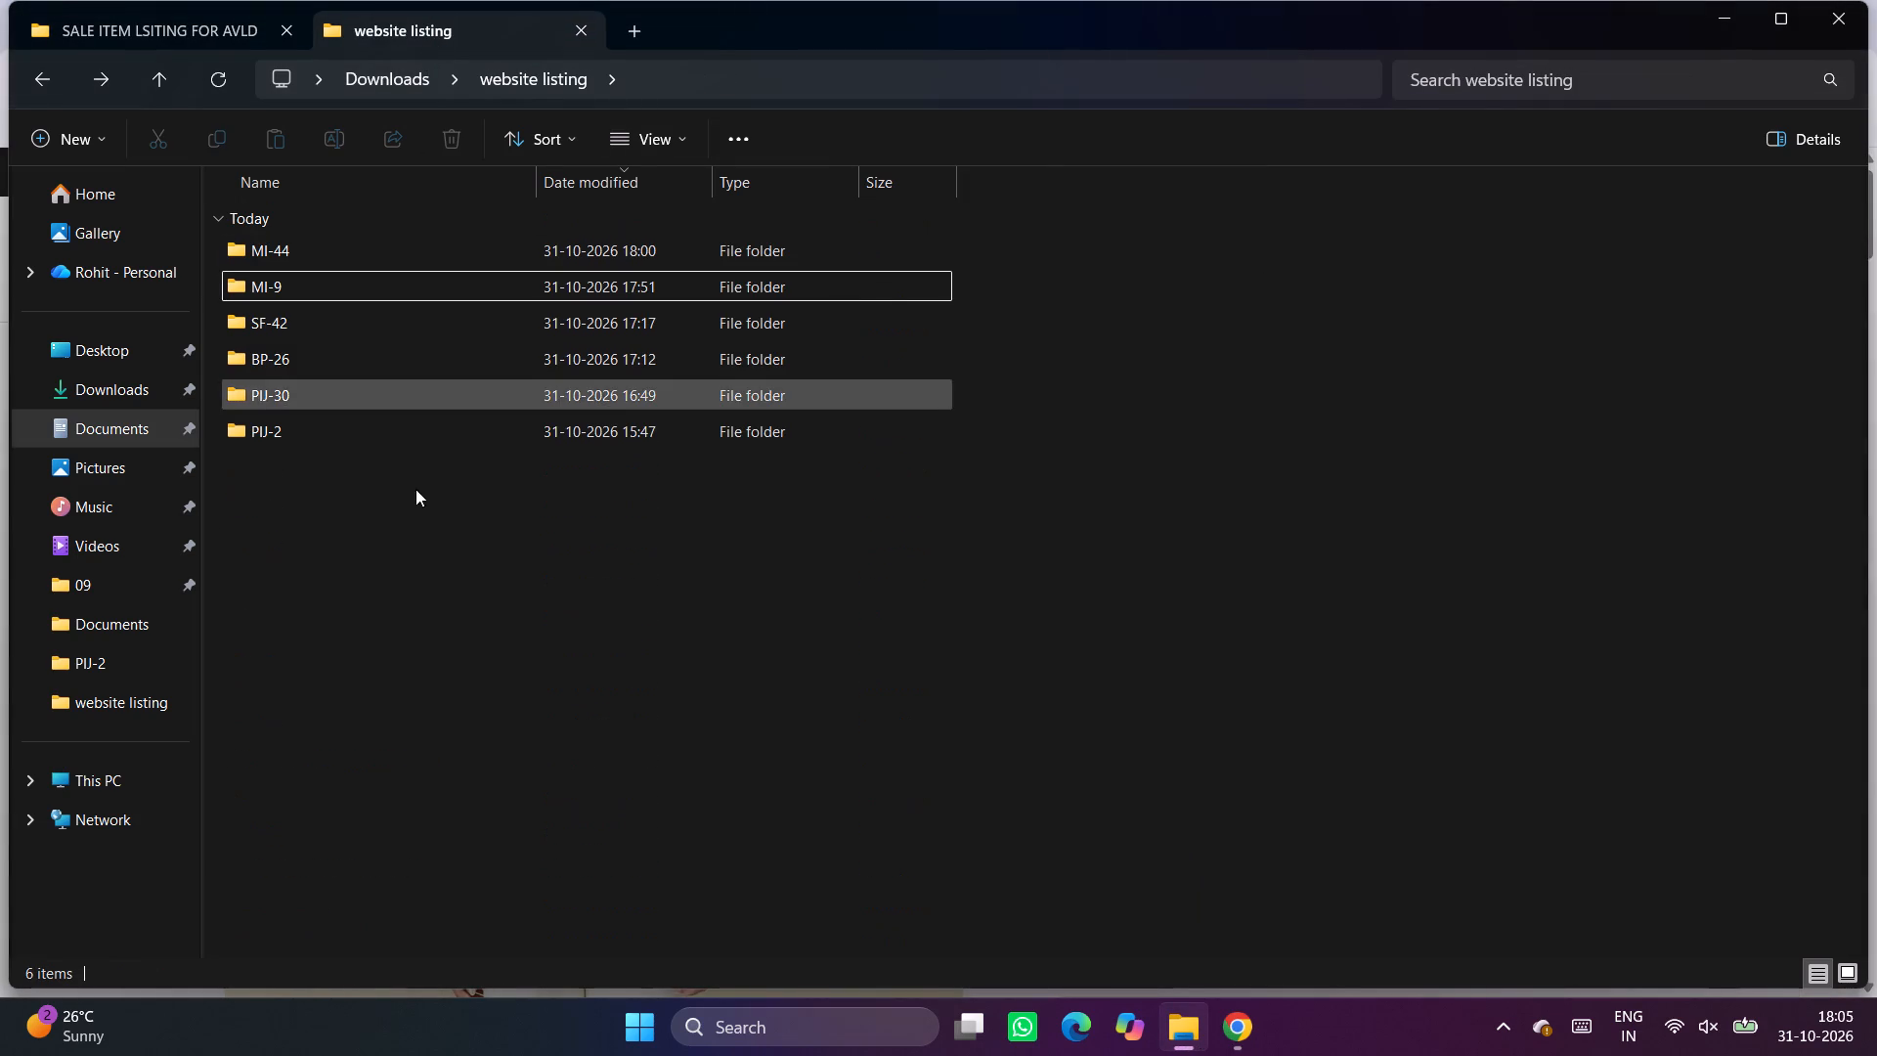
pyautogui.click(433, 647)
pyautogui.click(65, 137)
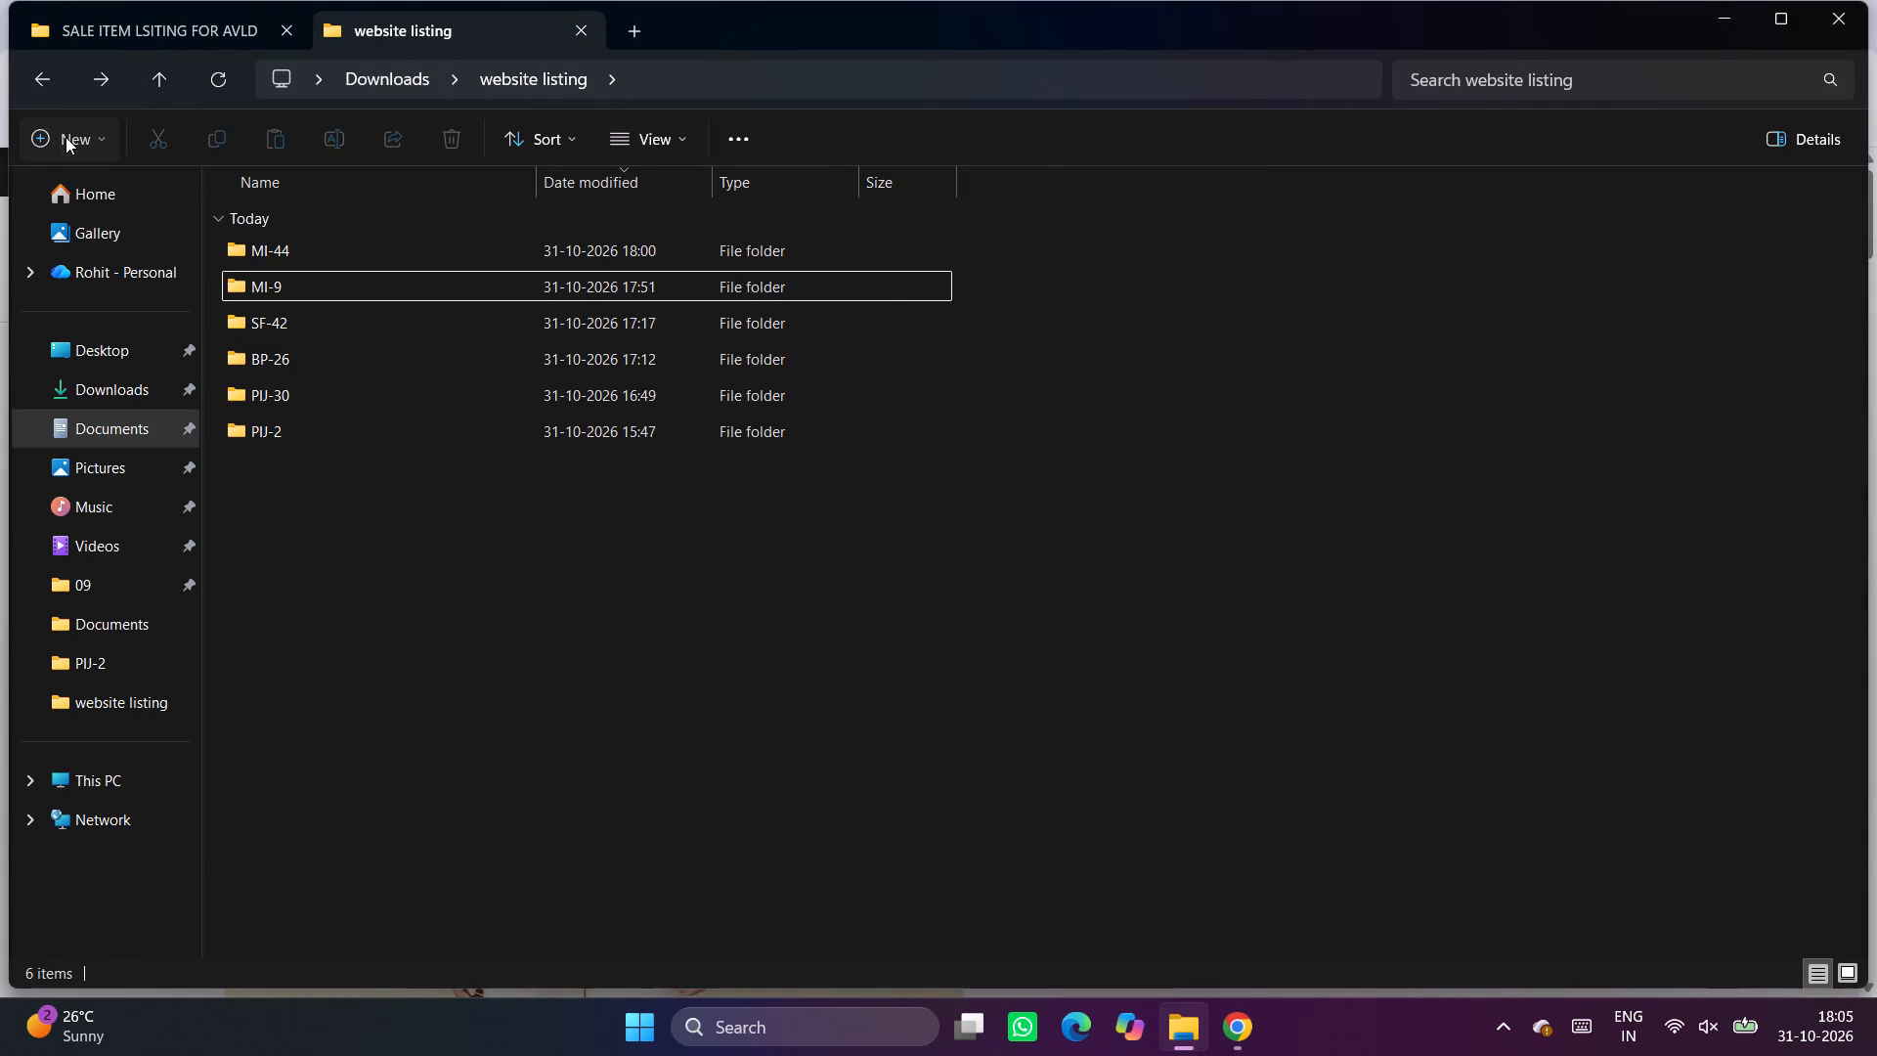
pyautogui.click(191, 207)
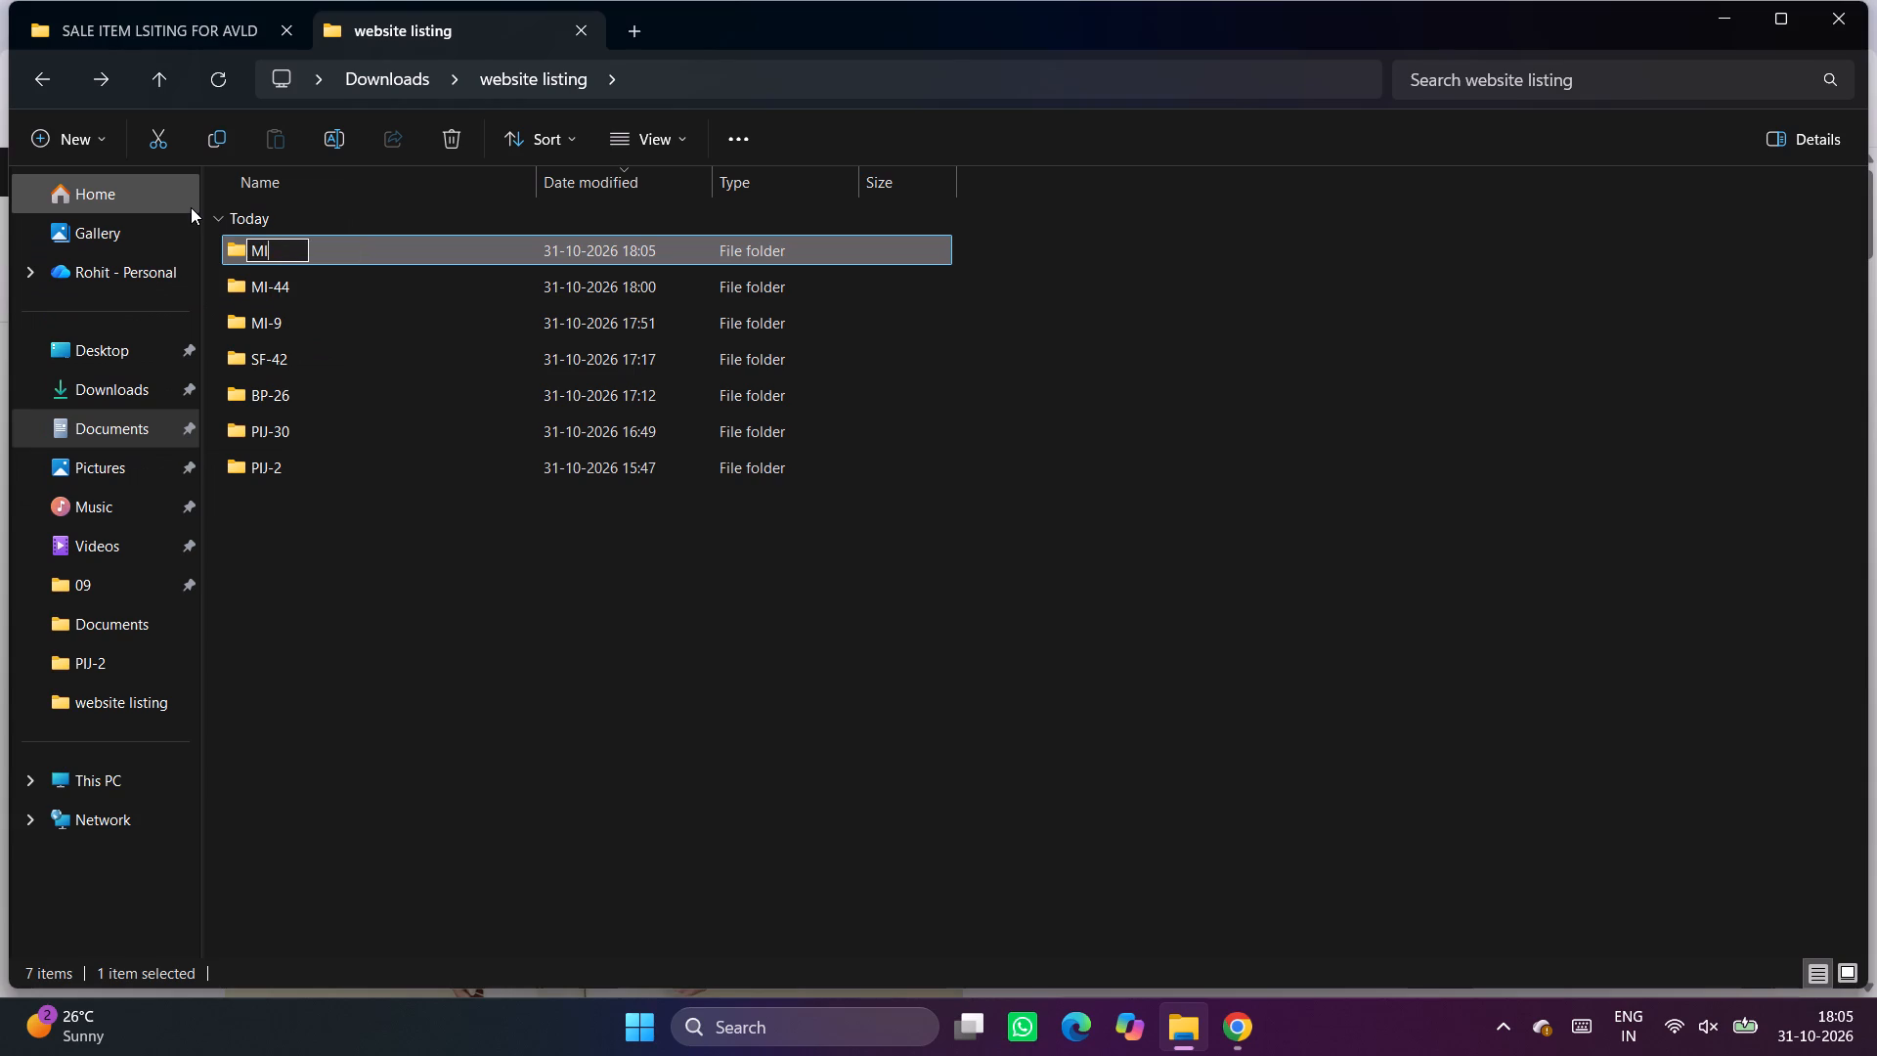
# Name the new folder in the website listing folder MI-45.
pyautogui.write('-45')
pyautogui.click(1007, 712)
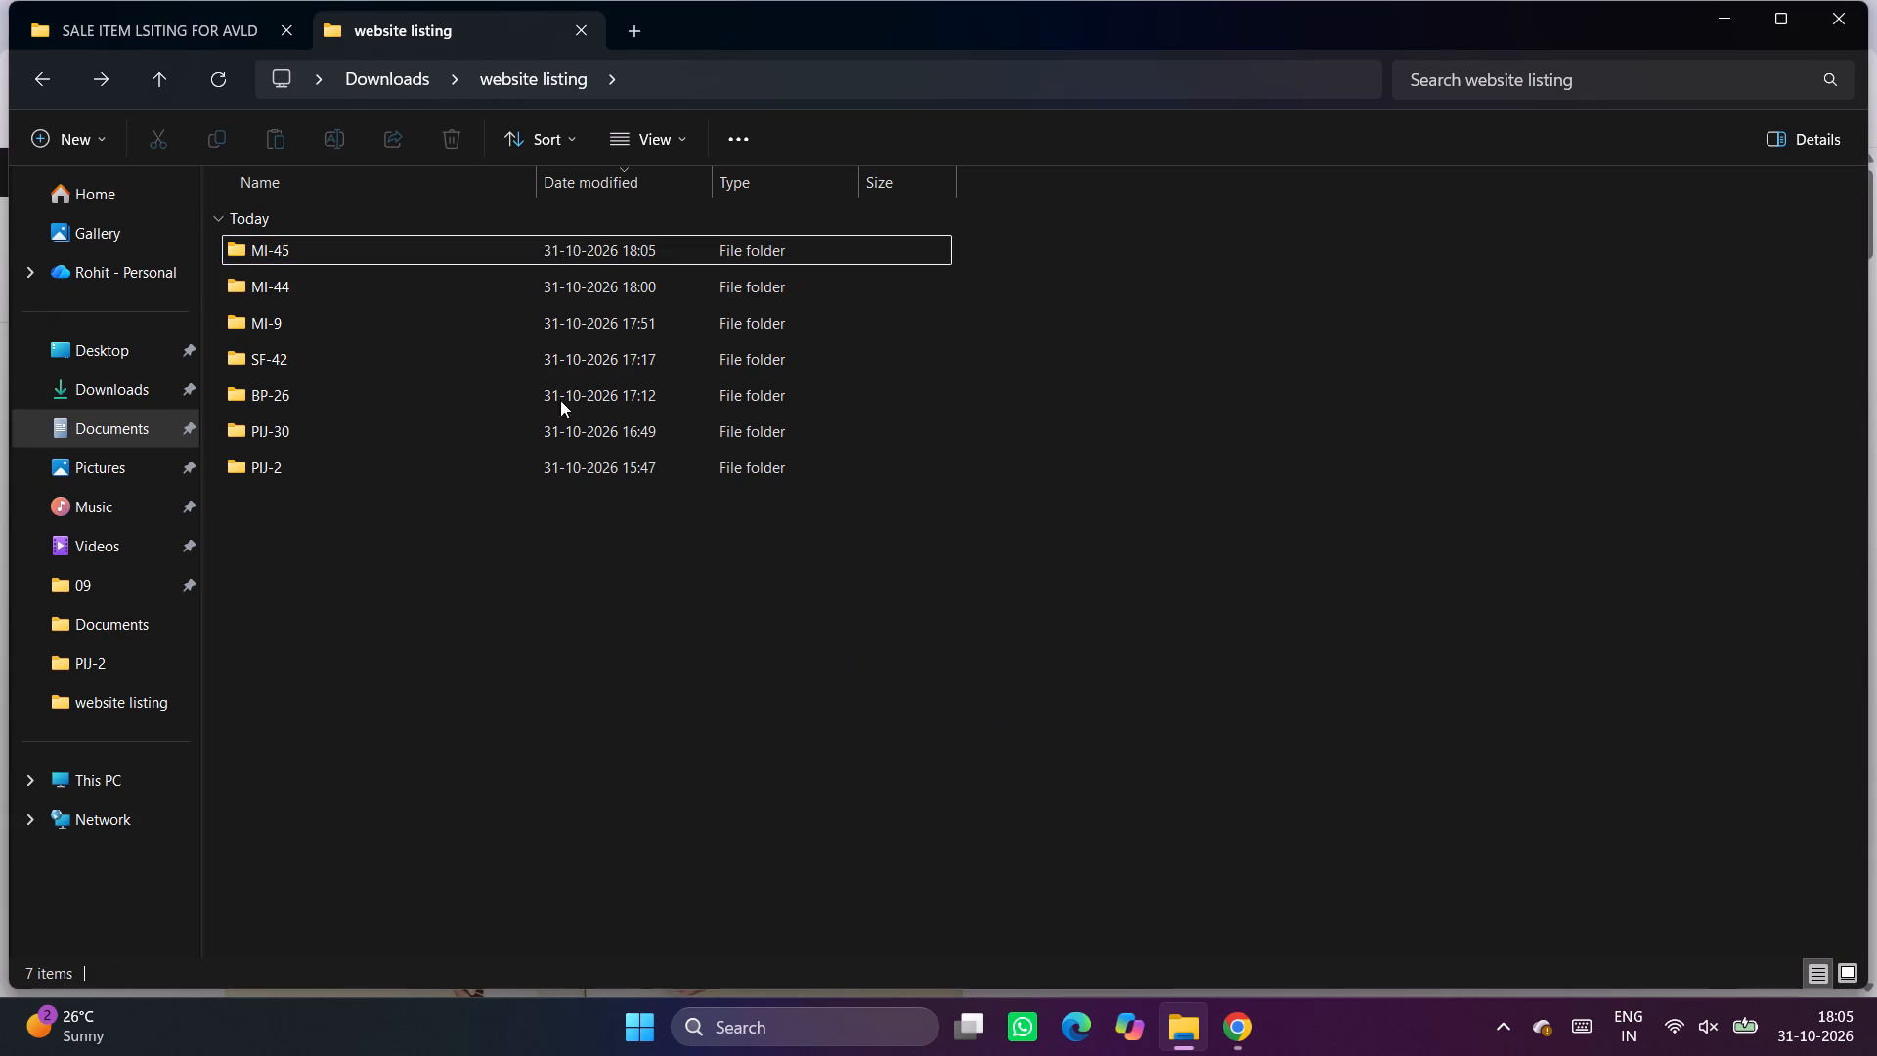
# Copy all four JPG images from the MI-44 folder into the MI-45 folder and return to the website listing folder.
pyautogui.doubleClick(386, 299)
pyautogui.moveTo(402, 657); pyautogui.dragTo(701, 448)
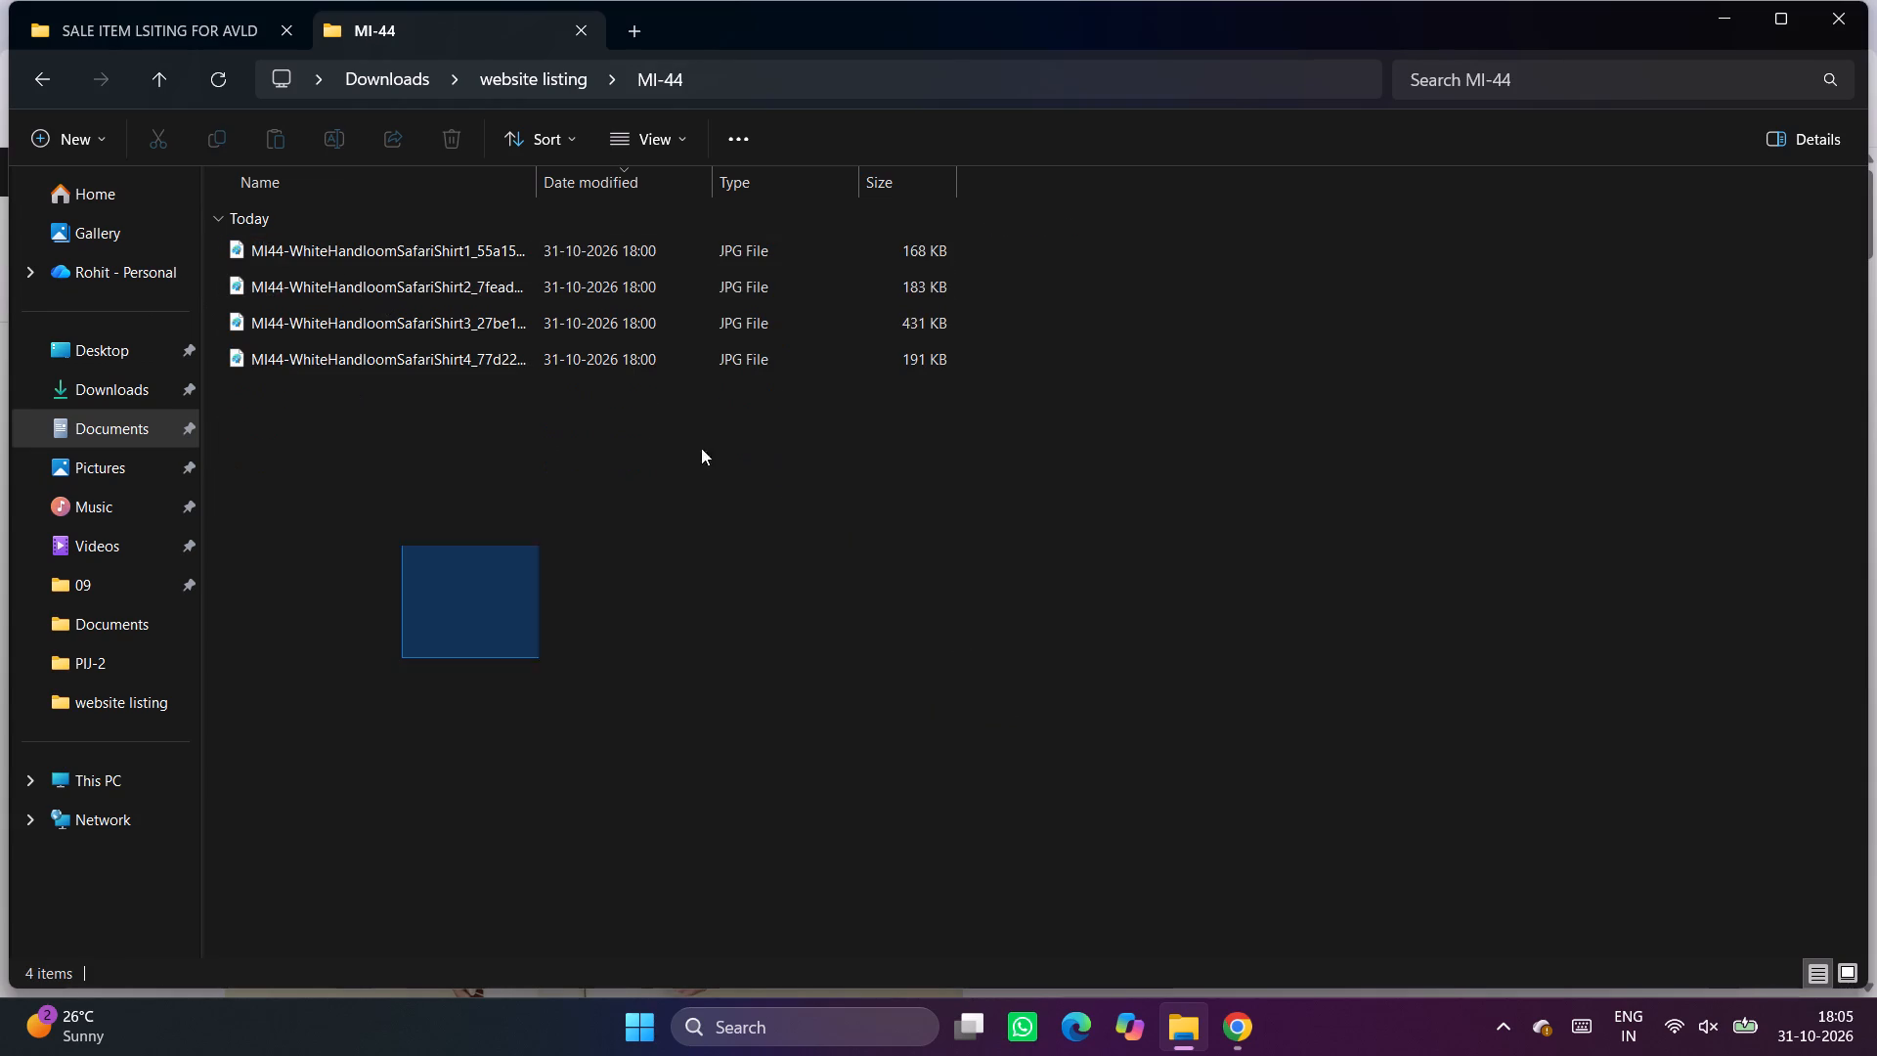
pyautogui.moveTo(701, 448); pyautogui.dragTo(1075, 248)
pyautogui.hotkey('ctrl', 'c')
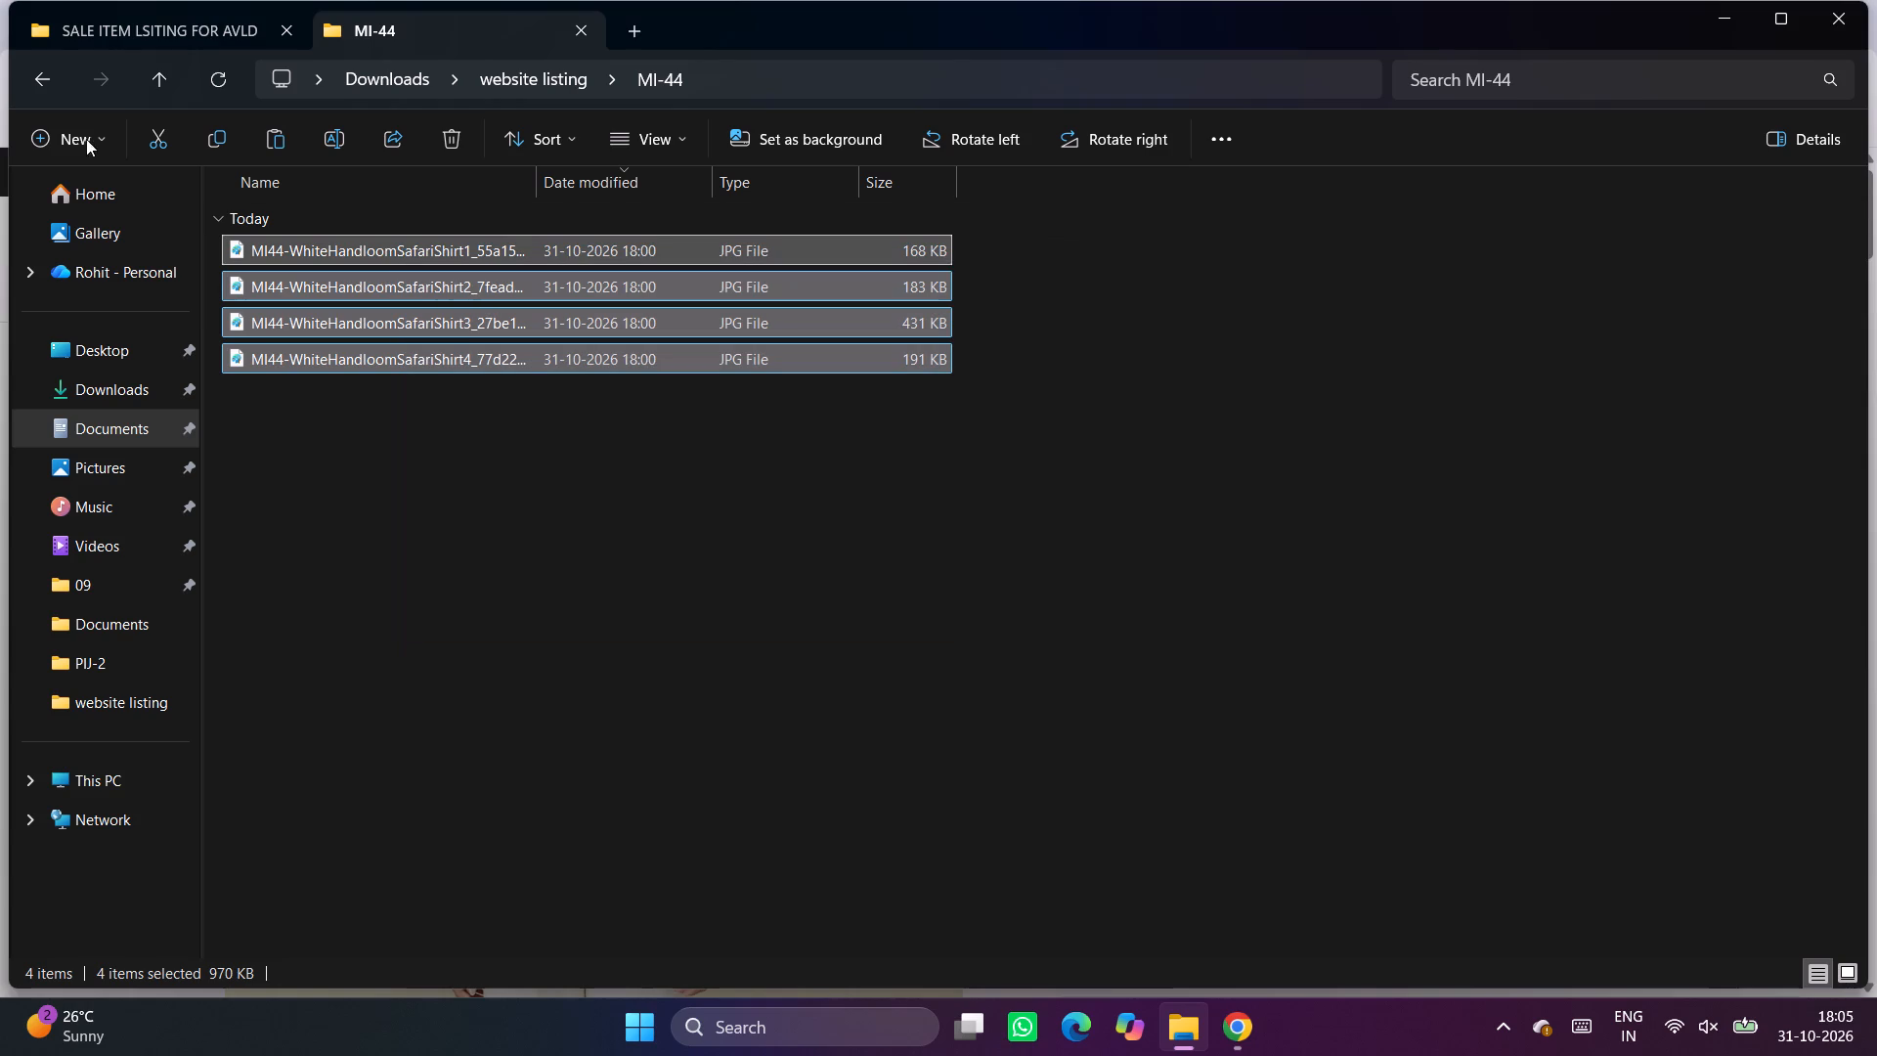
pyautogui.click(33, 81)
pyautogui.doubleClick(444, 260)
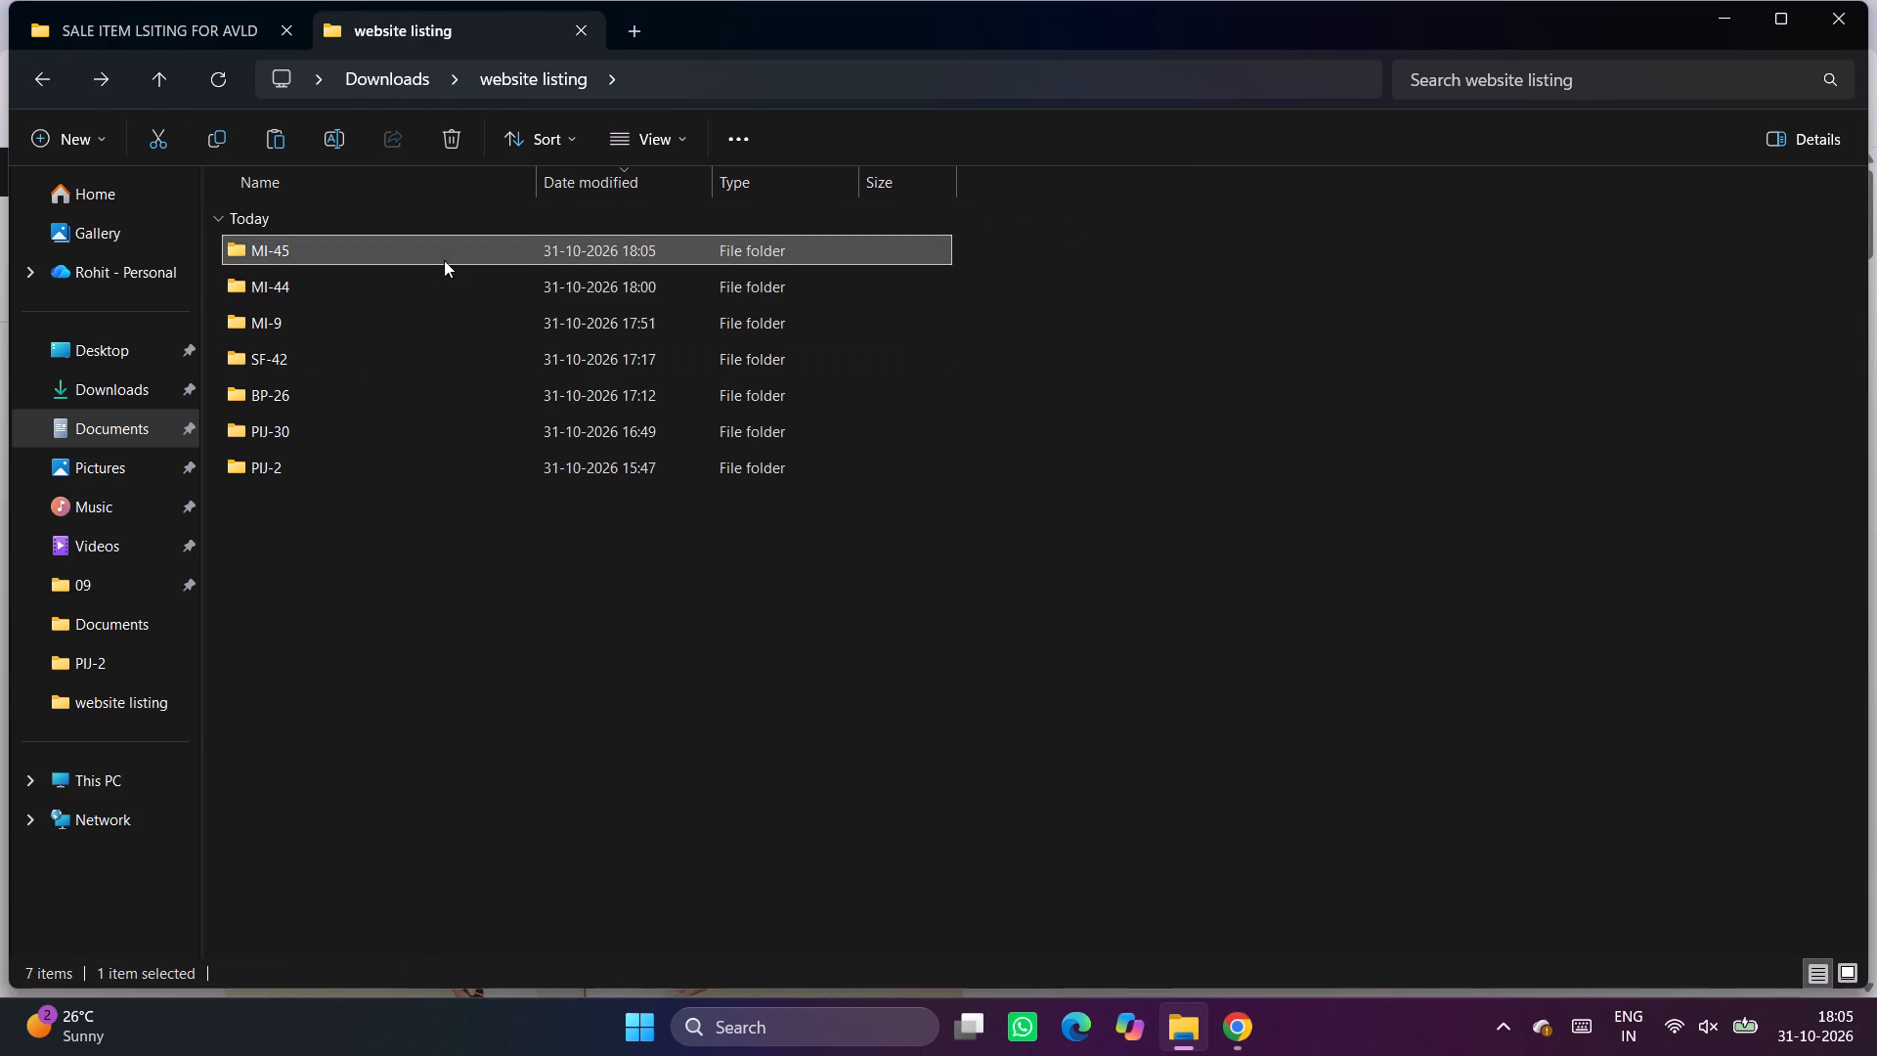
pyautogui.hotkey('ctrl', 'v')
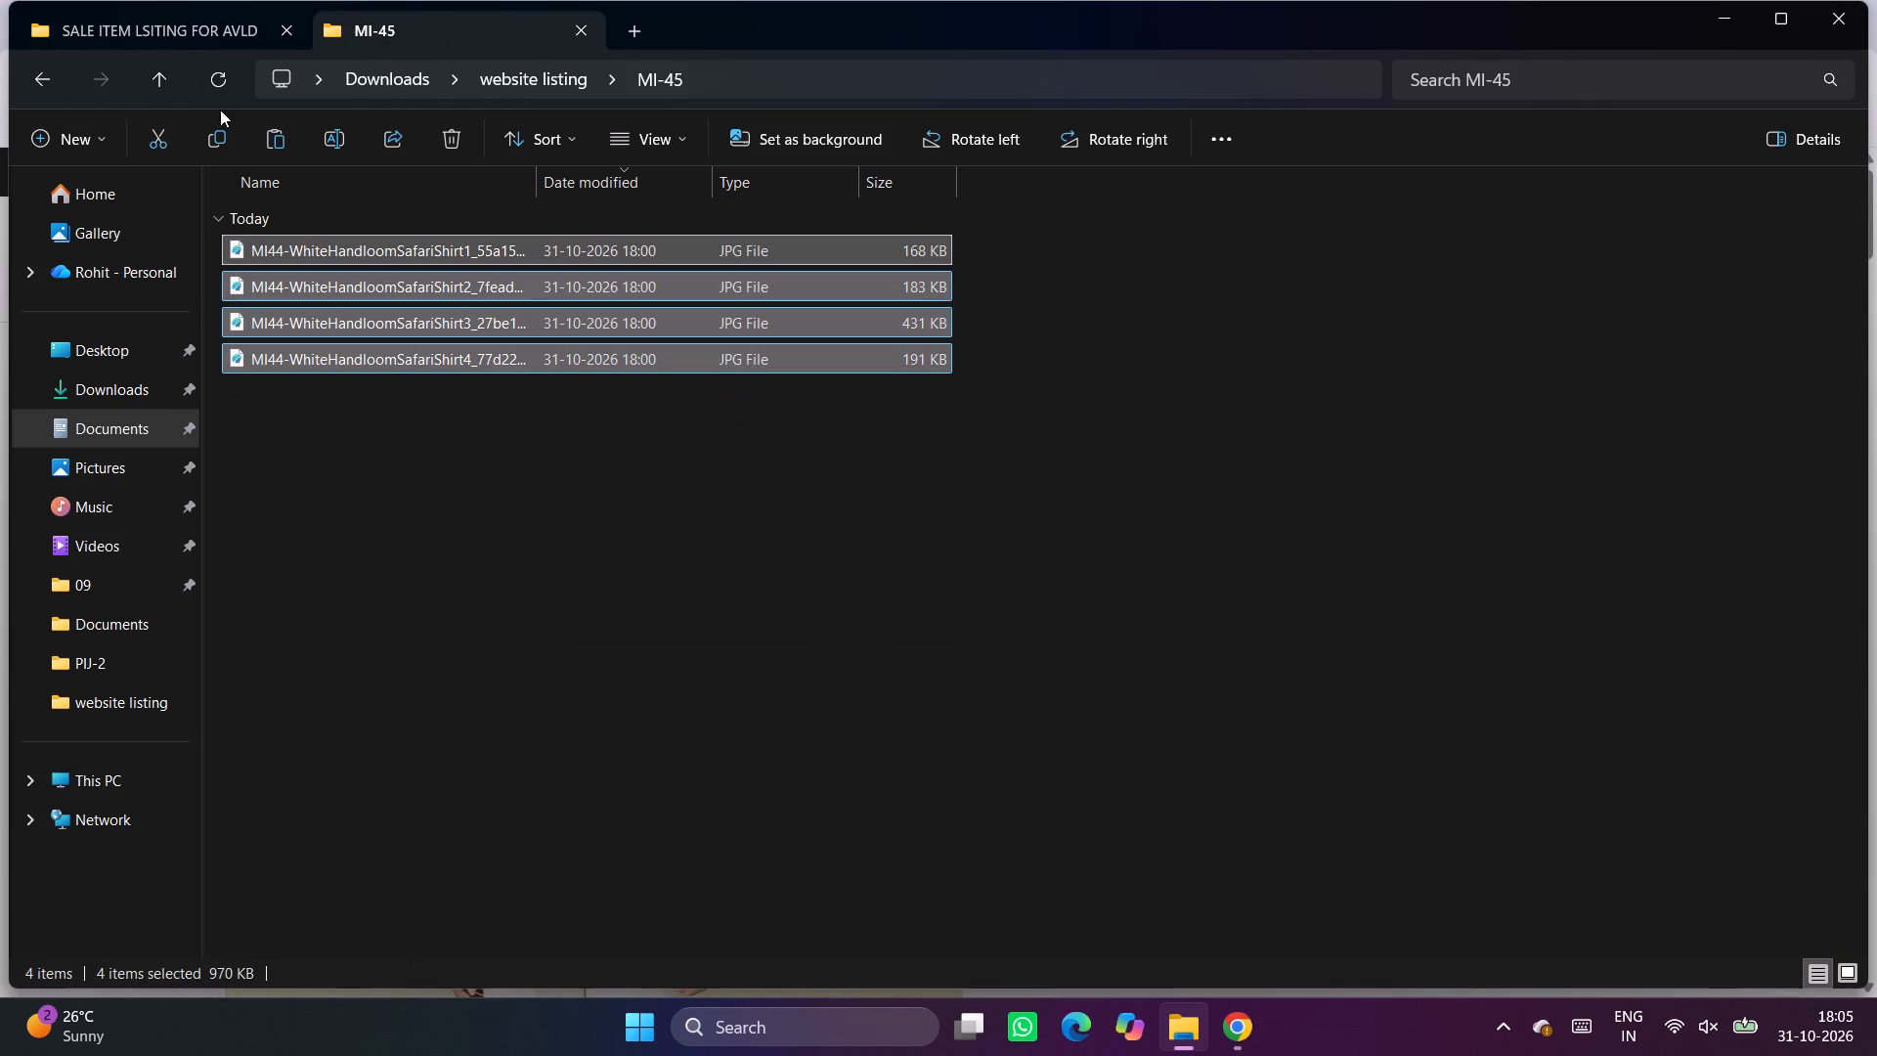
pyautogui.click(43, 81)
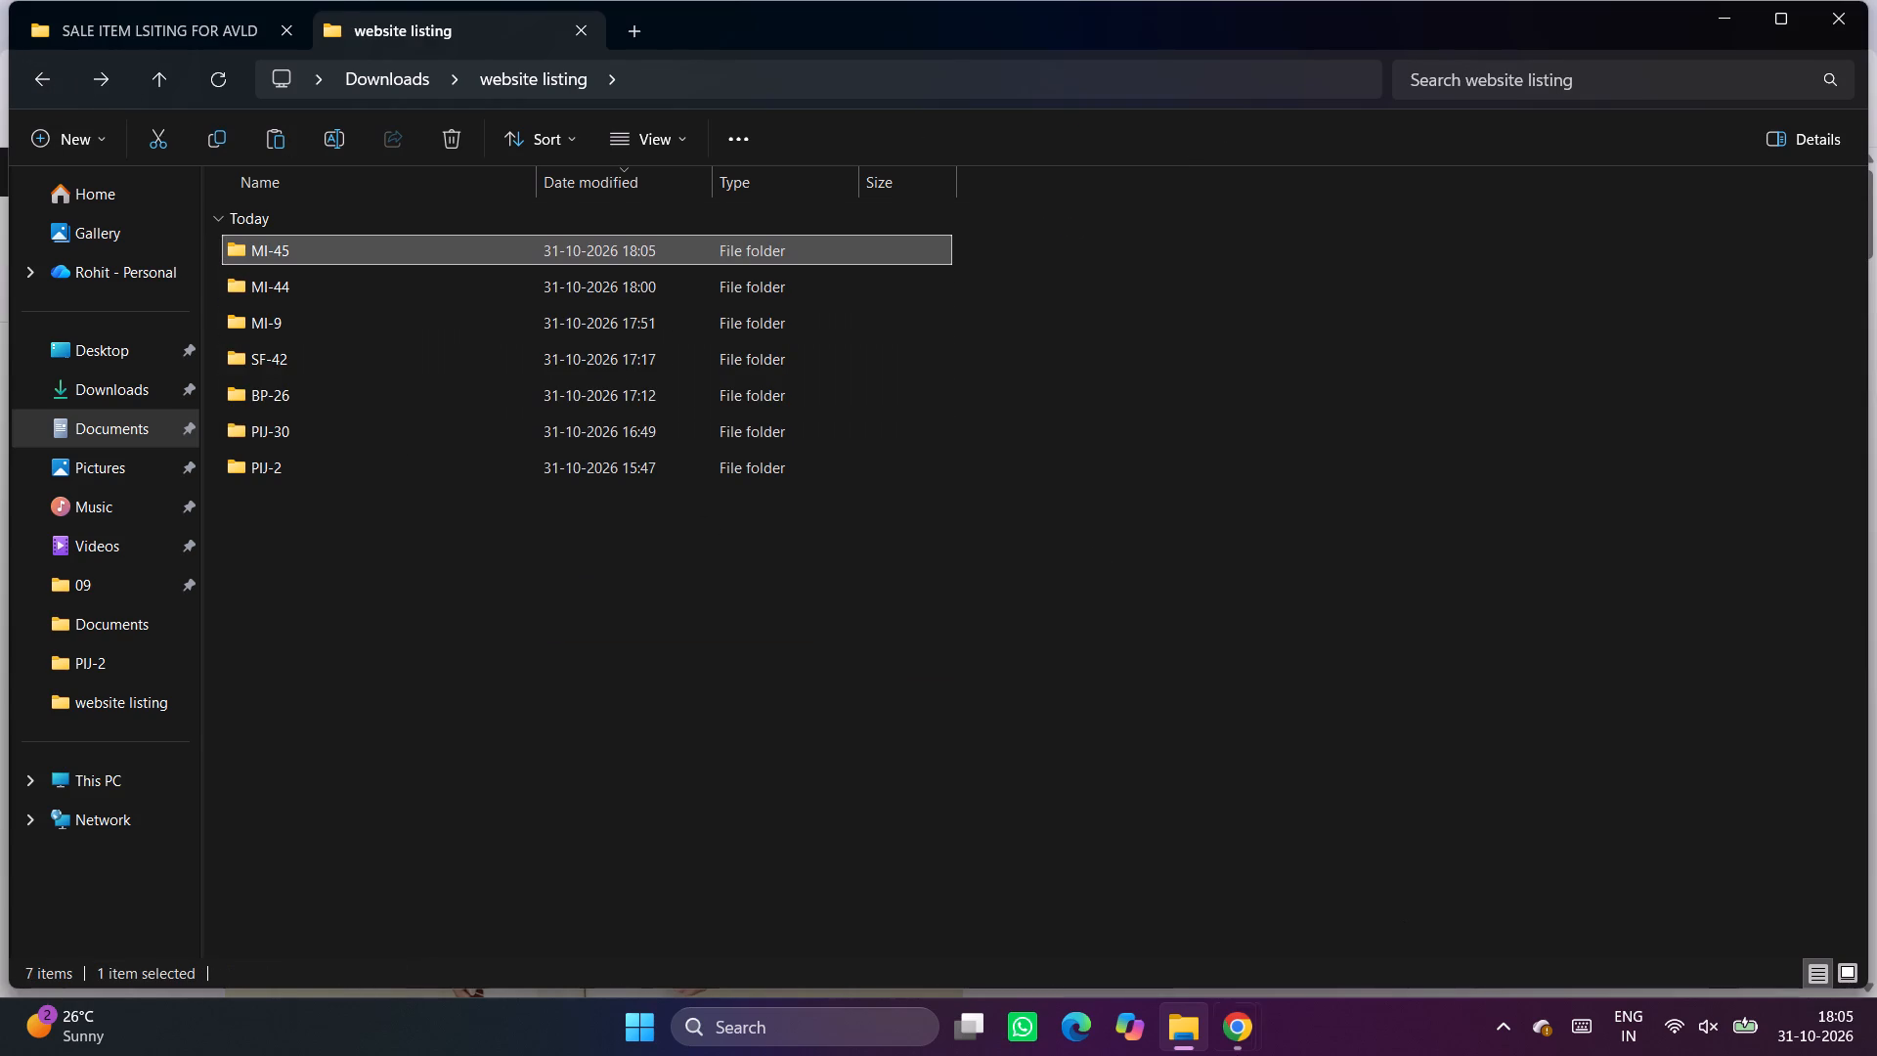
# In Chrome, copy the MI 45 style number and White Handloom Pants name from the Linesheet into B8 of the Product Listing Sheet.
pyautogui.click(1180, 930)
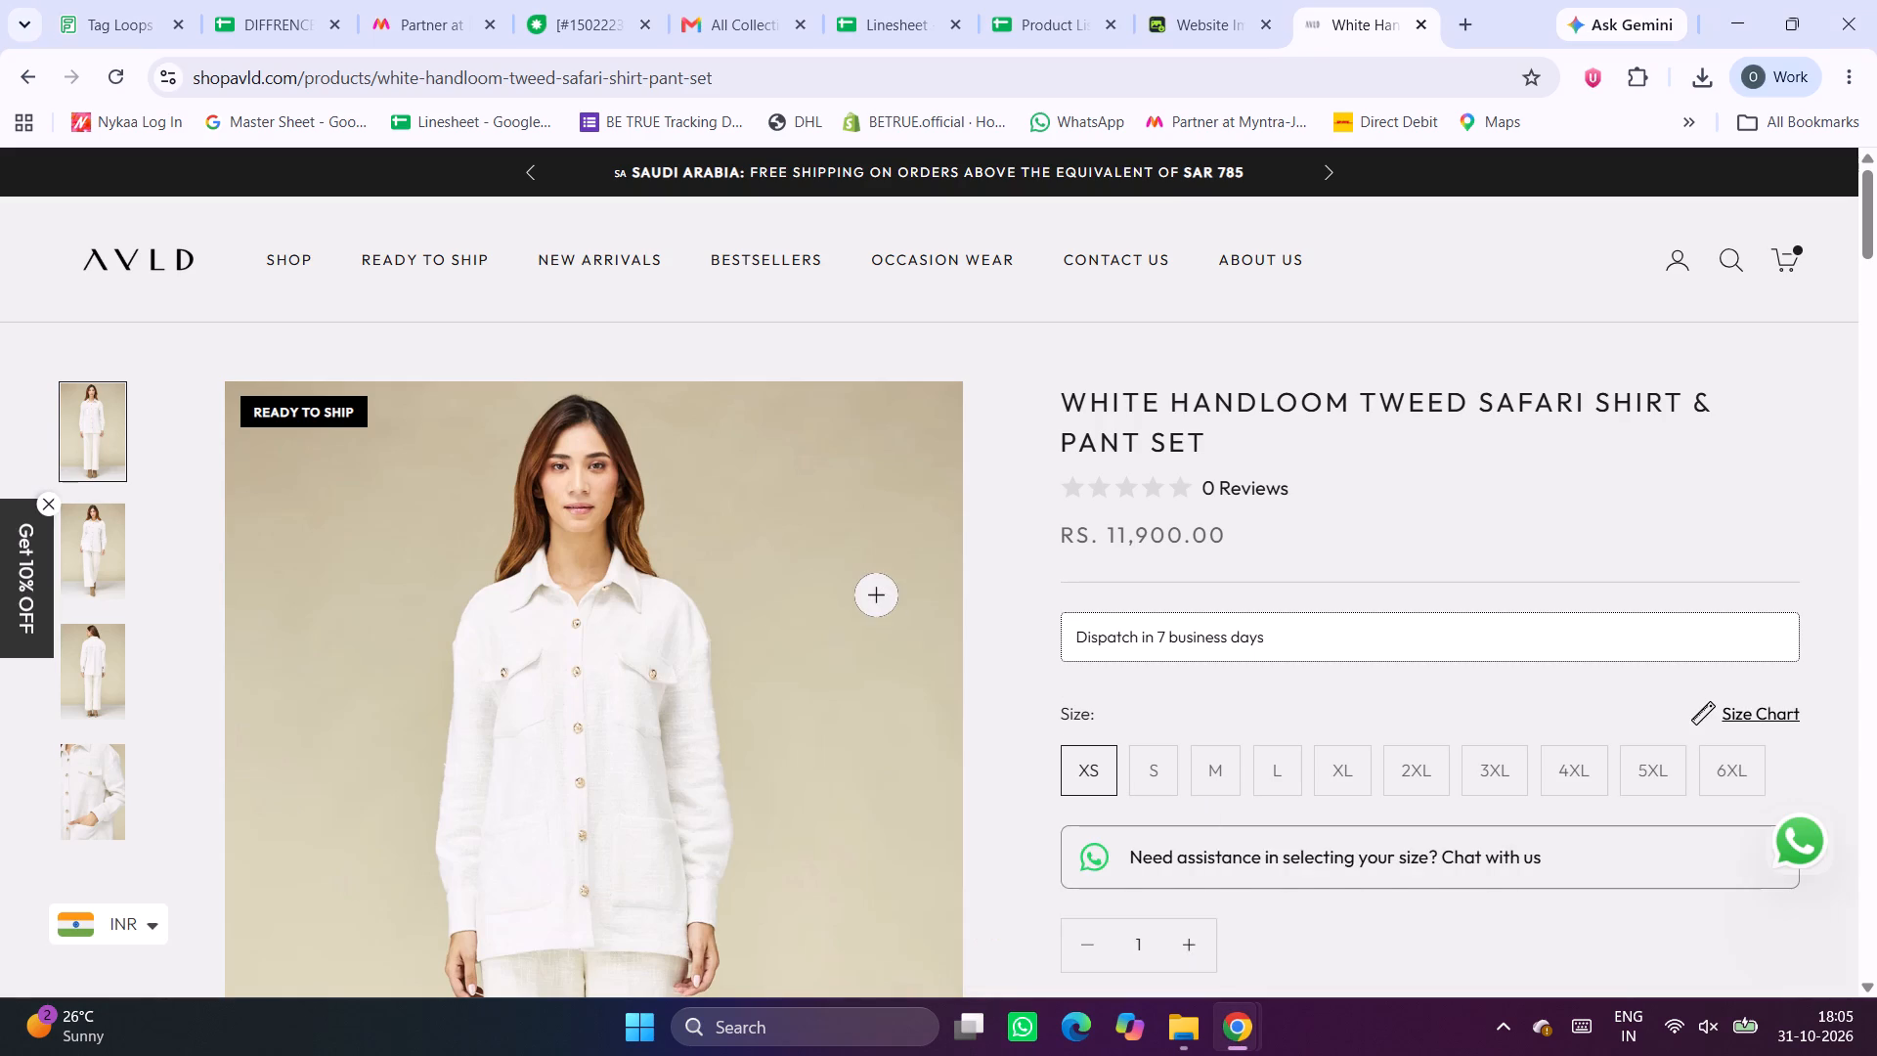
pyautogui.click(950, 0)
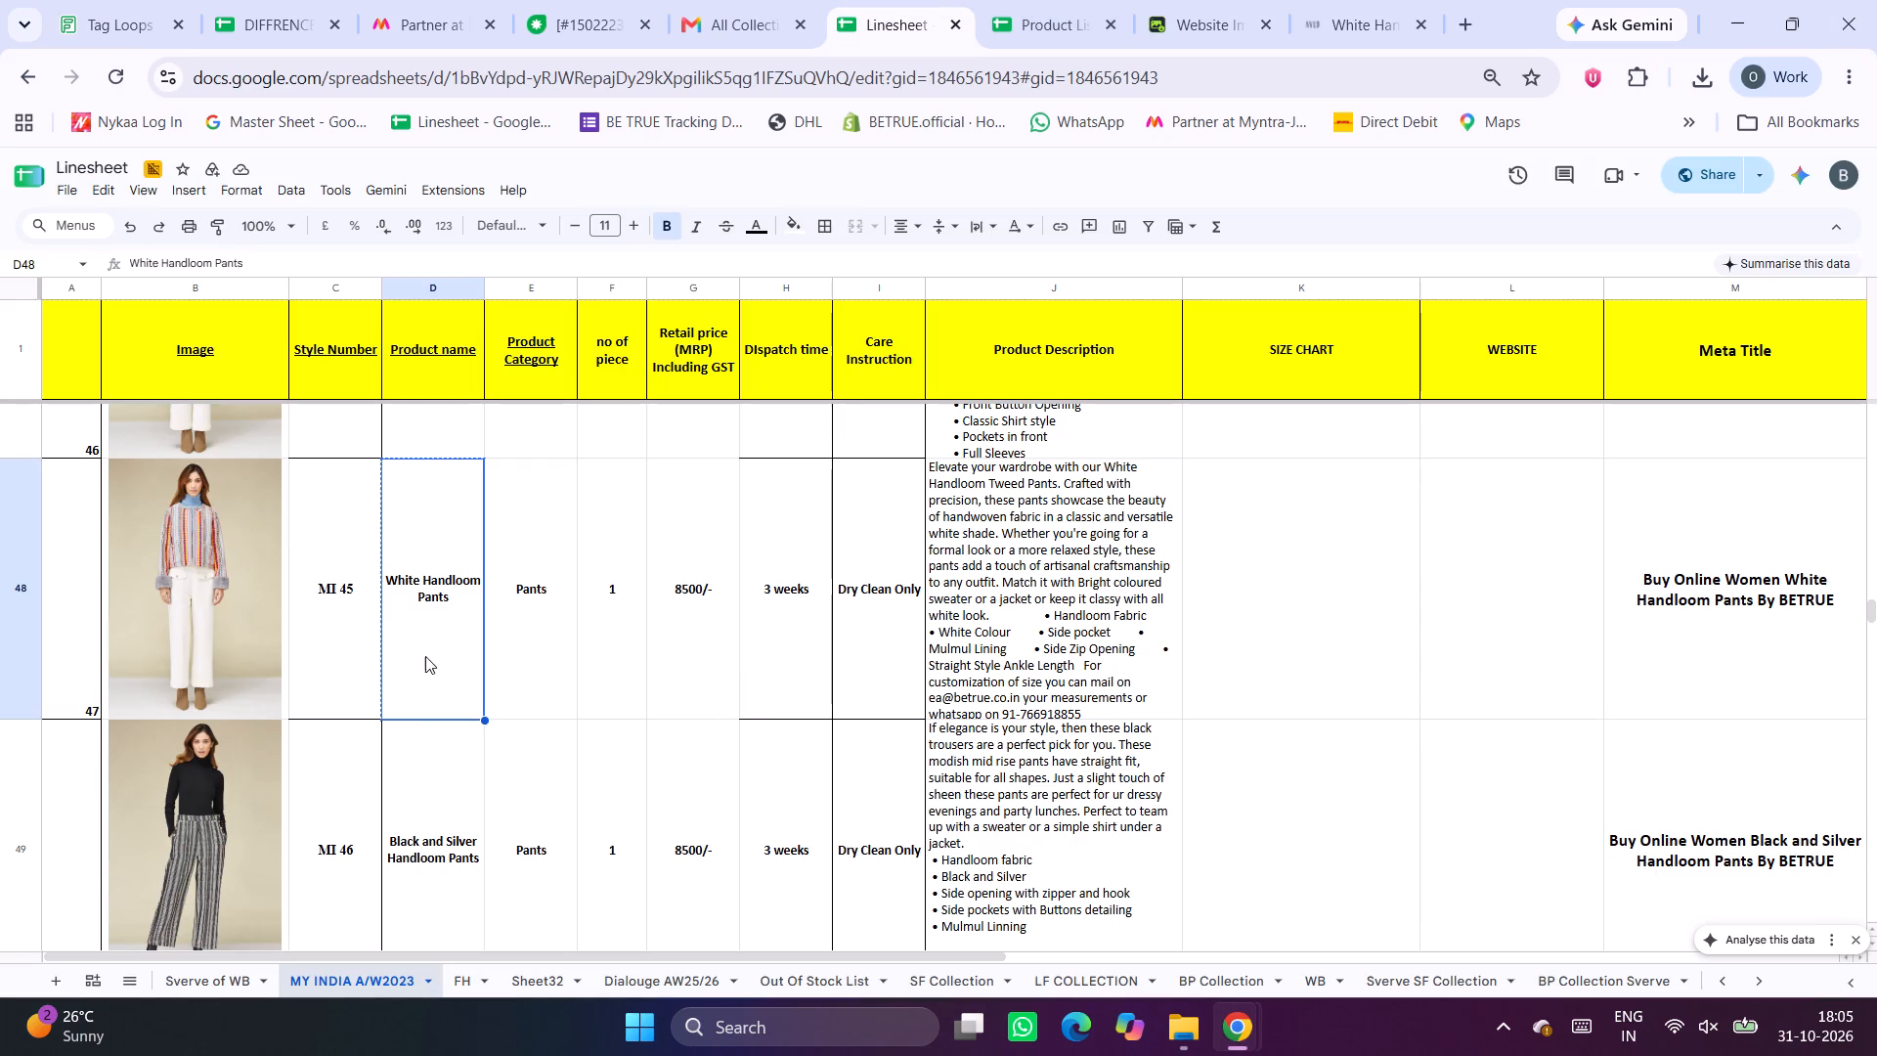
pyautogui.click(333, 639)
pyautogui.click(333, 639)
pyautogui.moveTo(333, 639); pyautogui.dragTo(468, 639)
pyautogui.hotkey('ctrl', 'c')
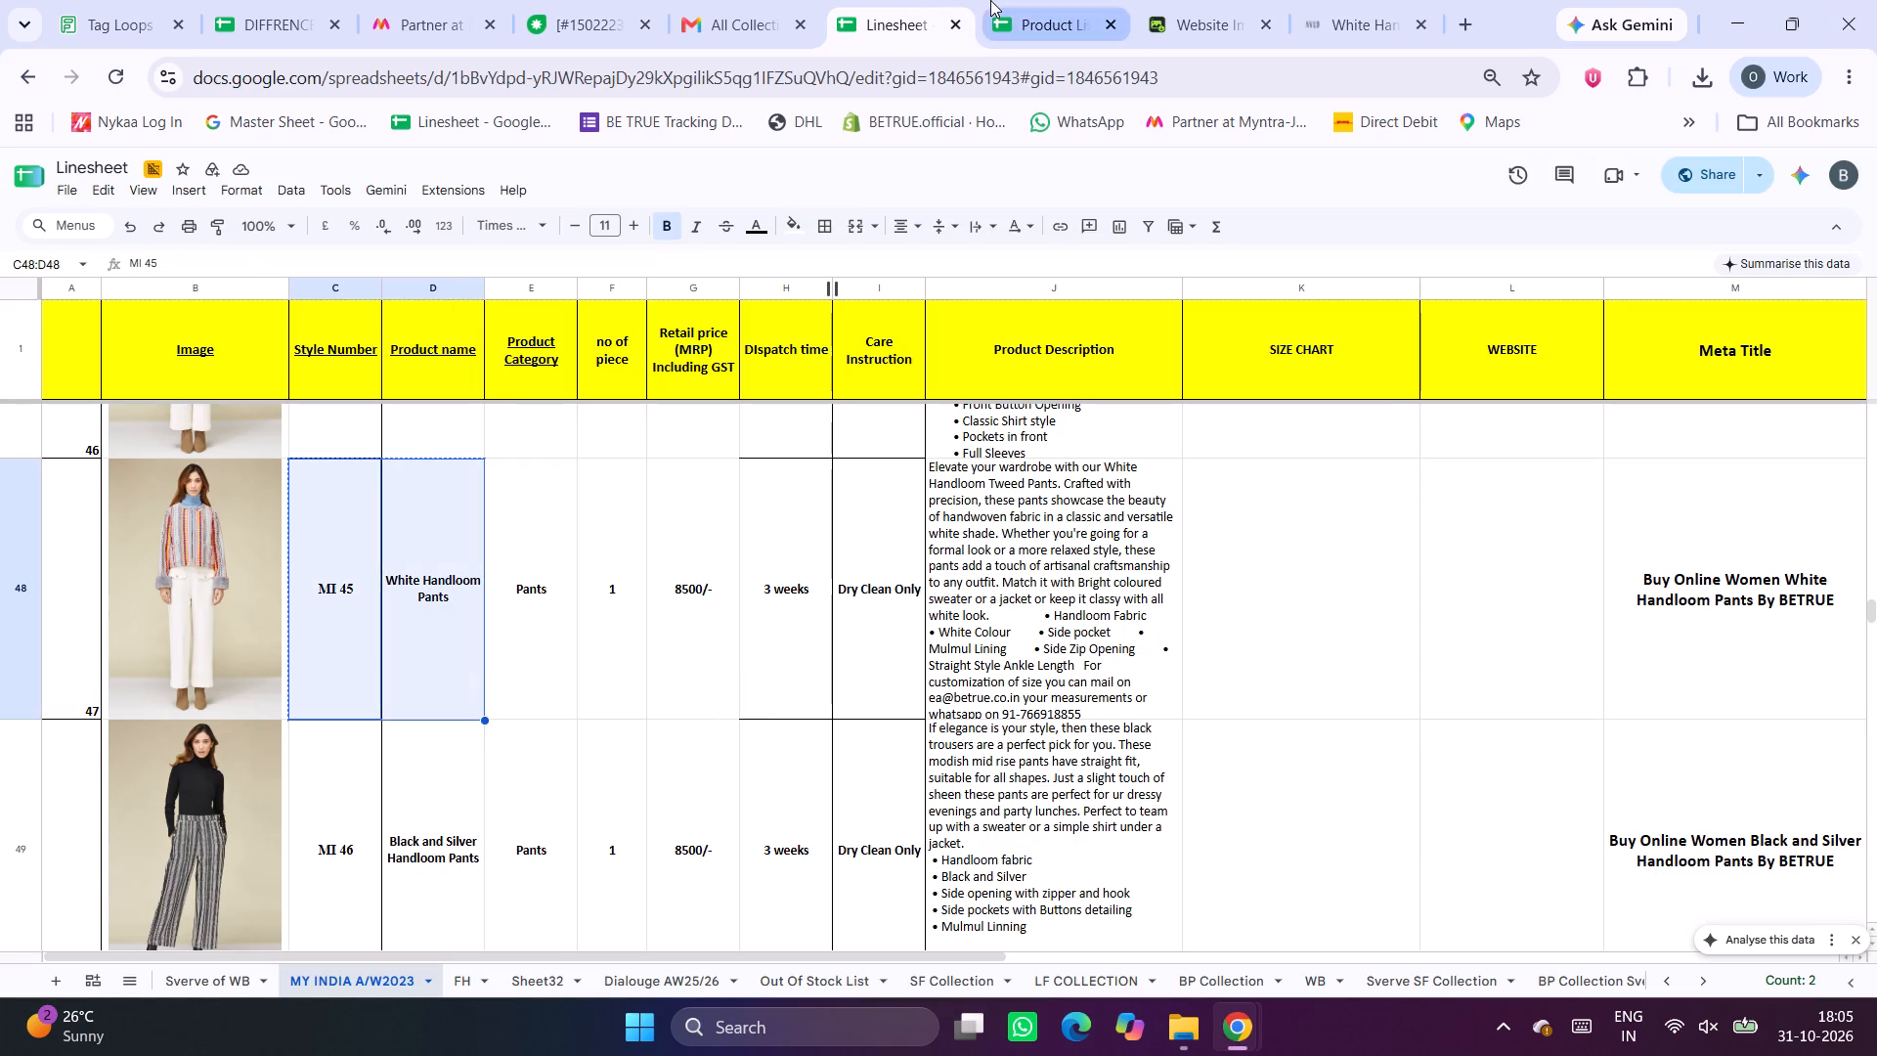
pyautogui.click(990, 0)
pyautogui.click(211, 775)
pyautogui.hotkey('ctrl', 'v')
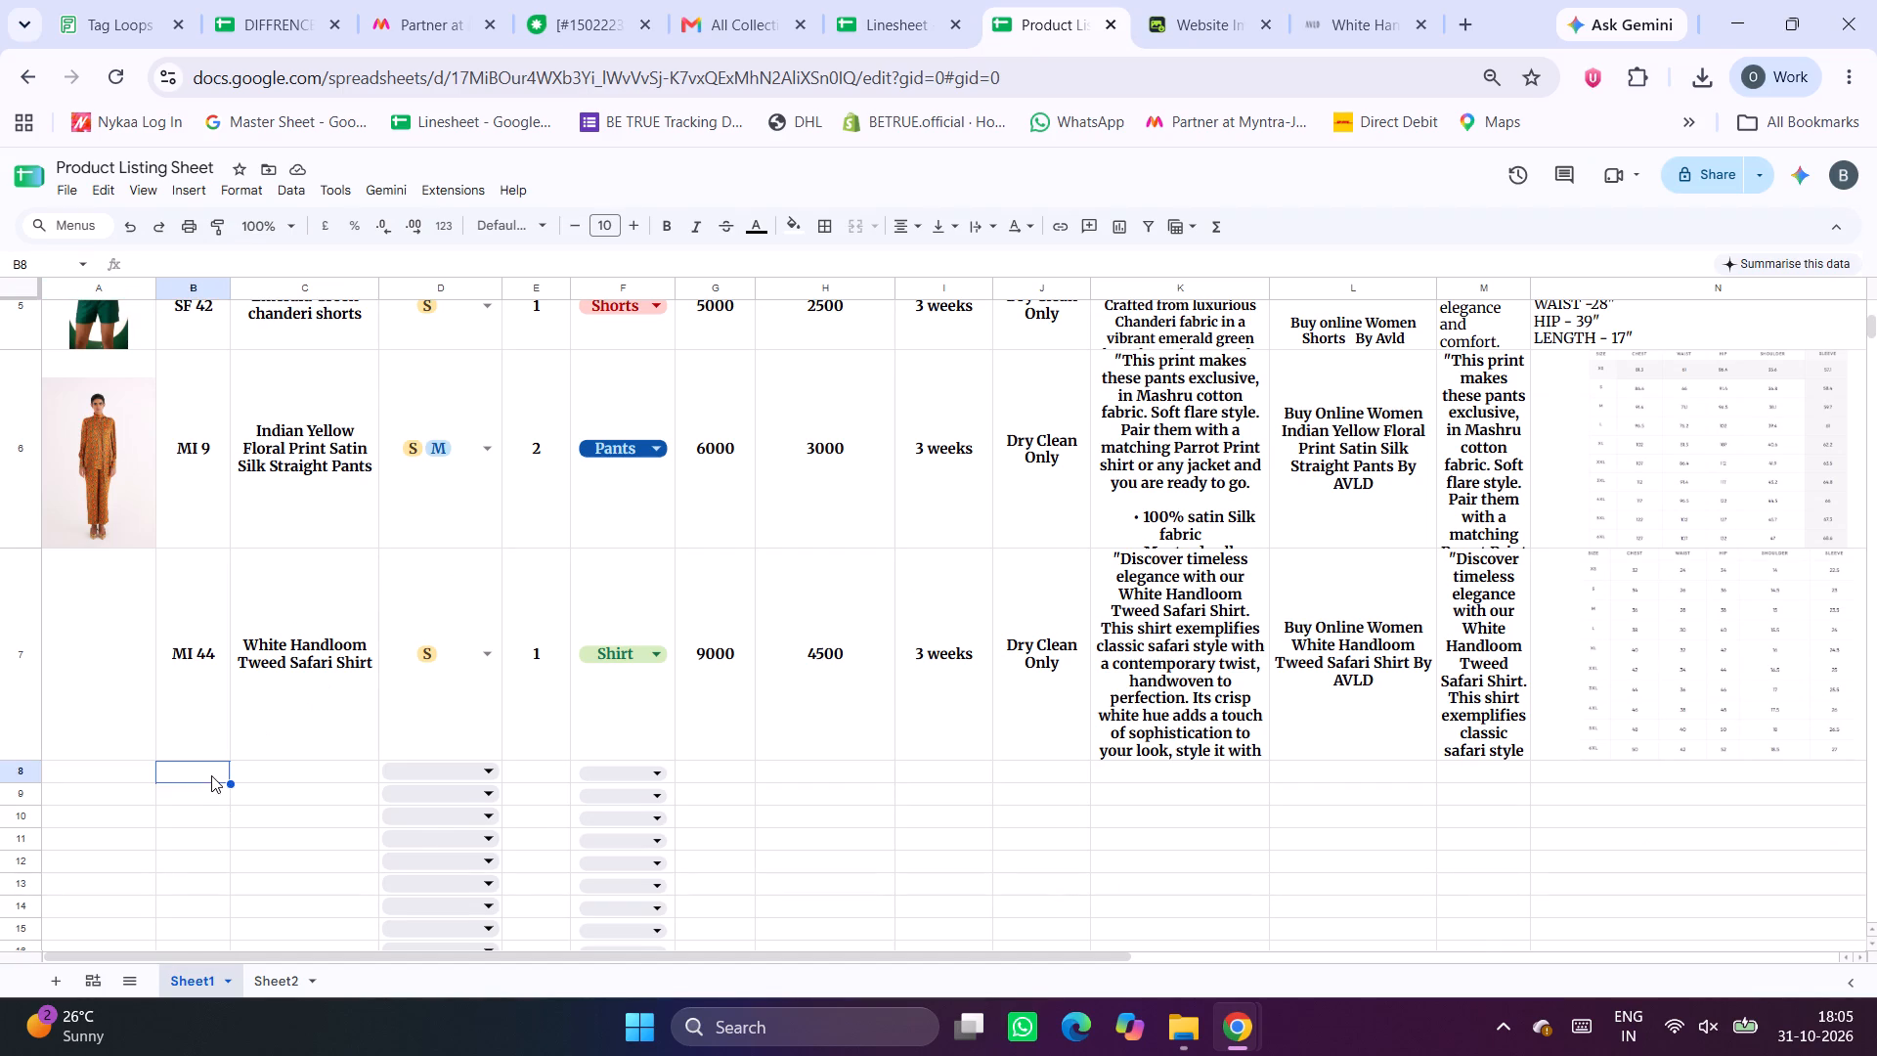
# Apply the formatting of the MI 44 SKU cell to the whole of row 8.
pyautogui.click(218, 663)
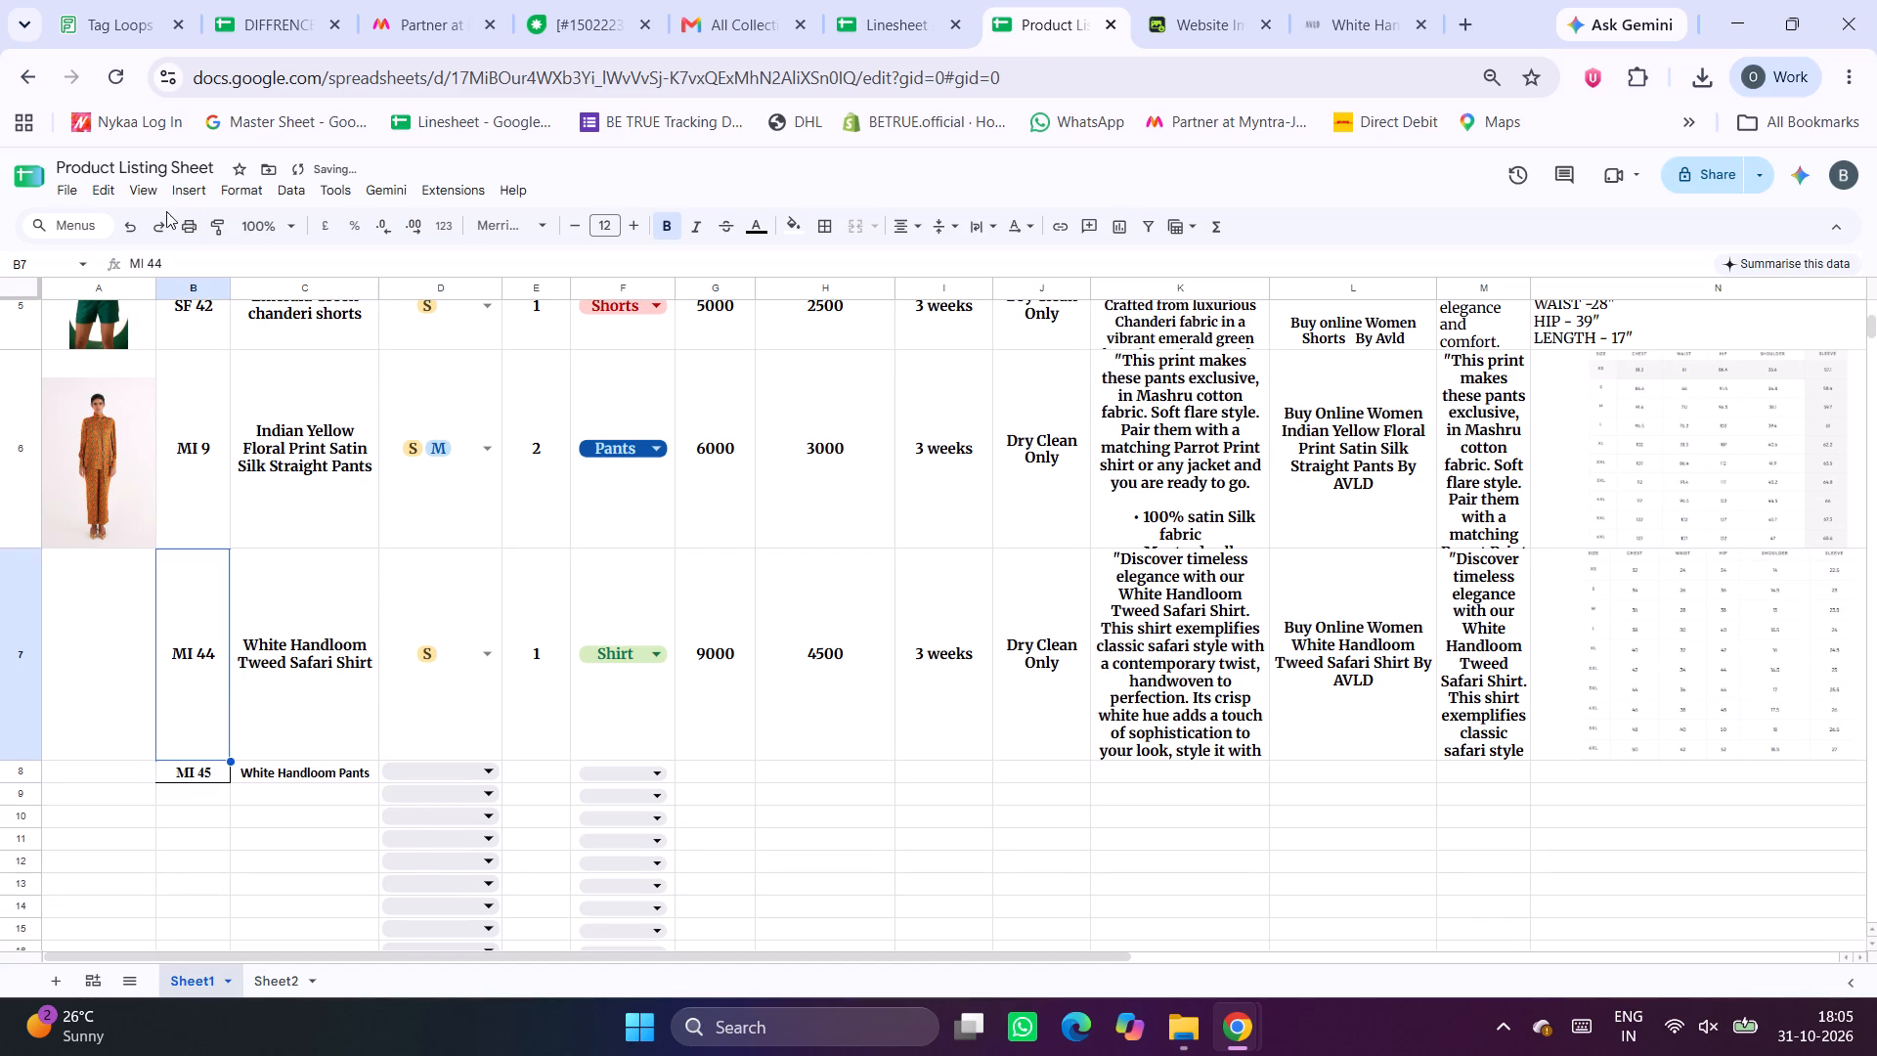
pyautogui.click(217, 227)
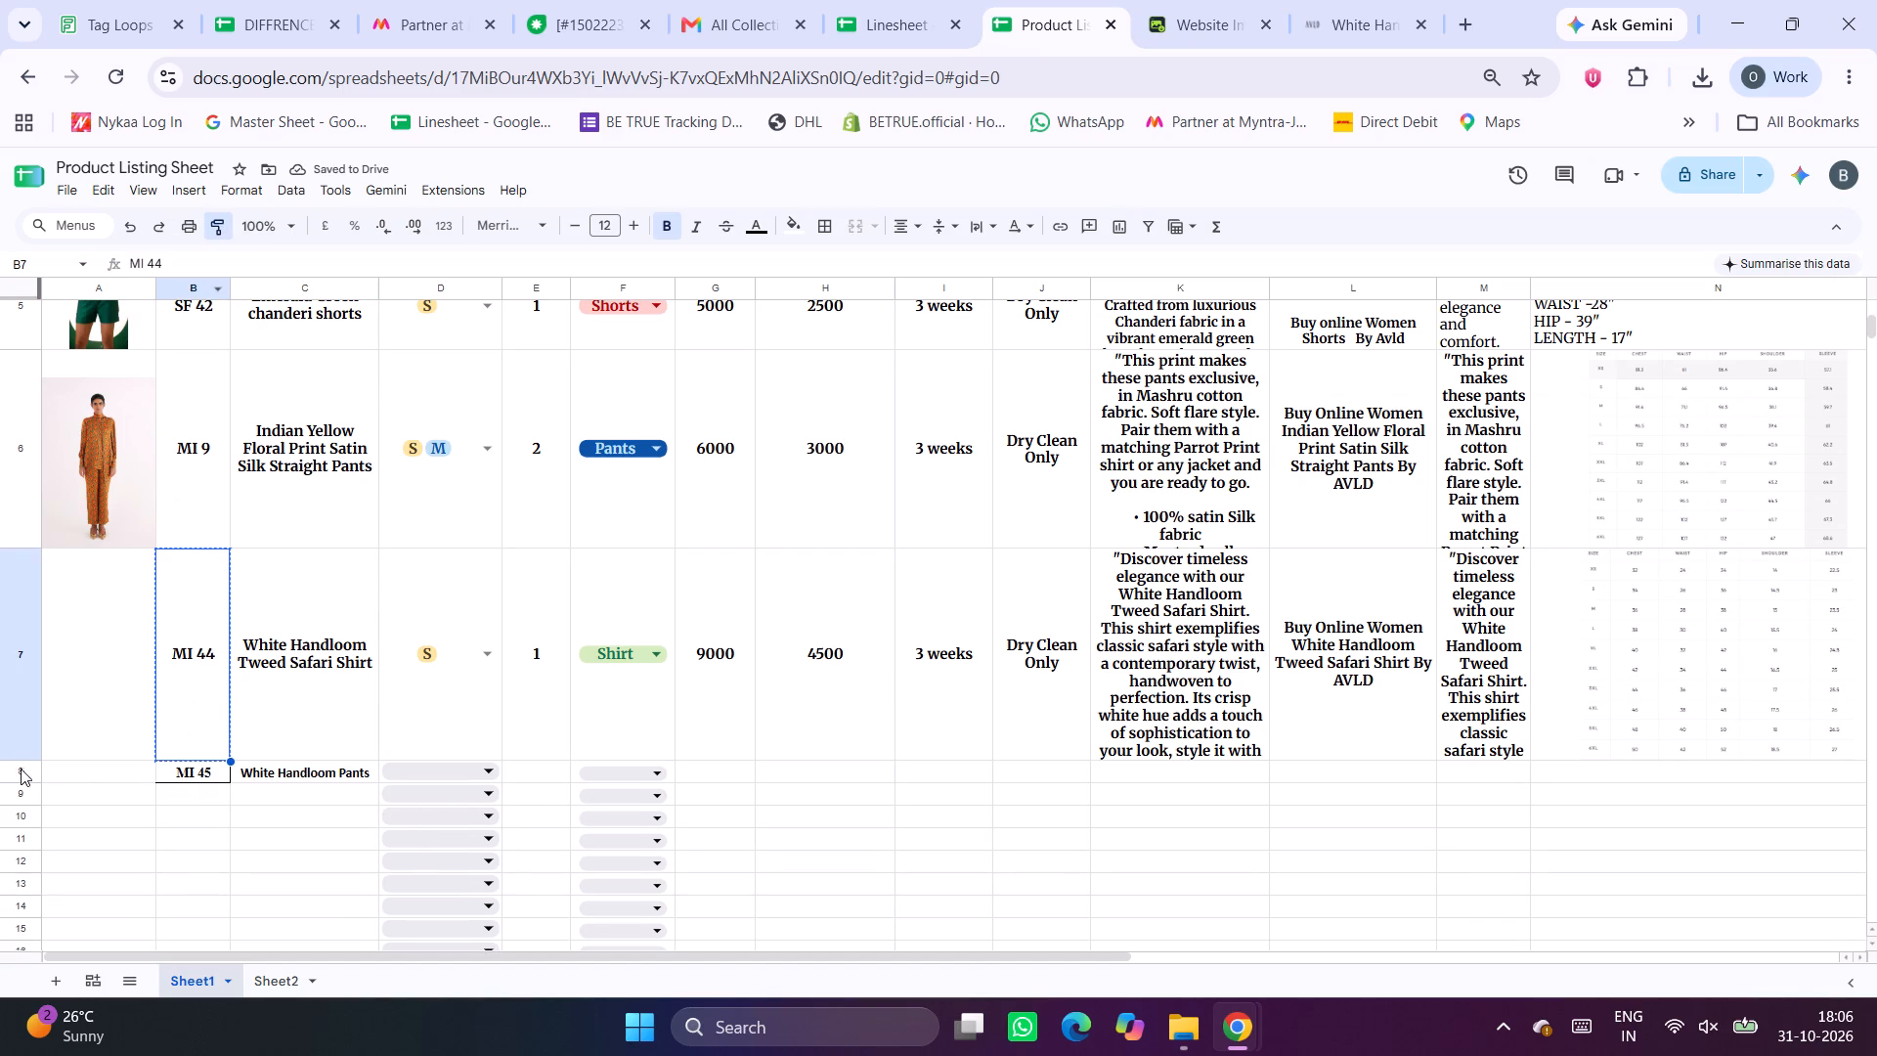
pyautogui.click(19, 769)
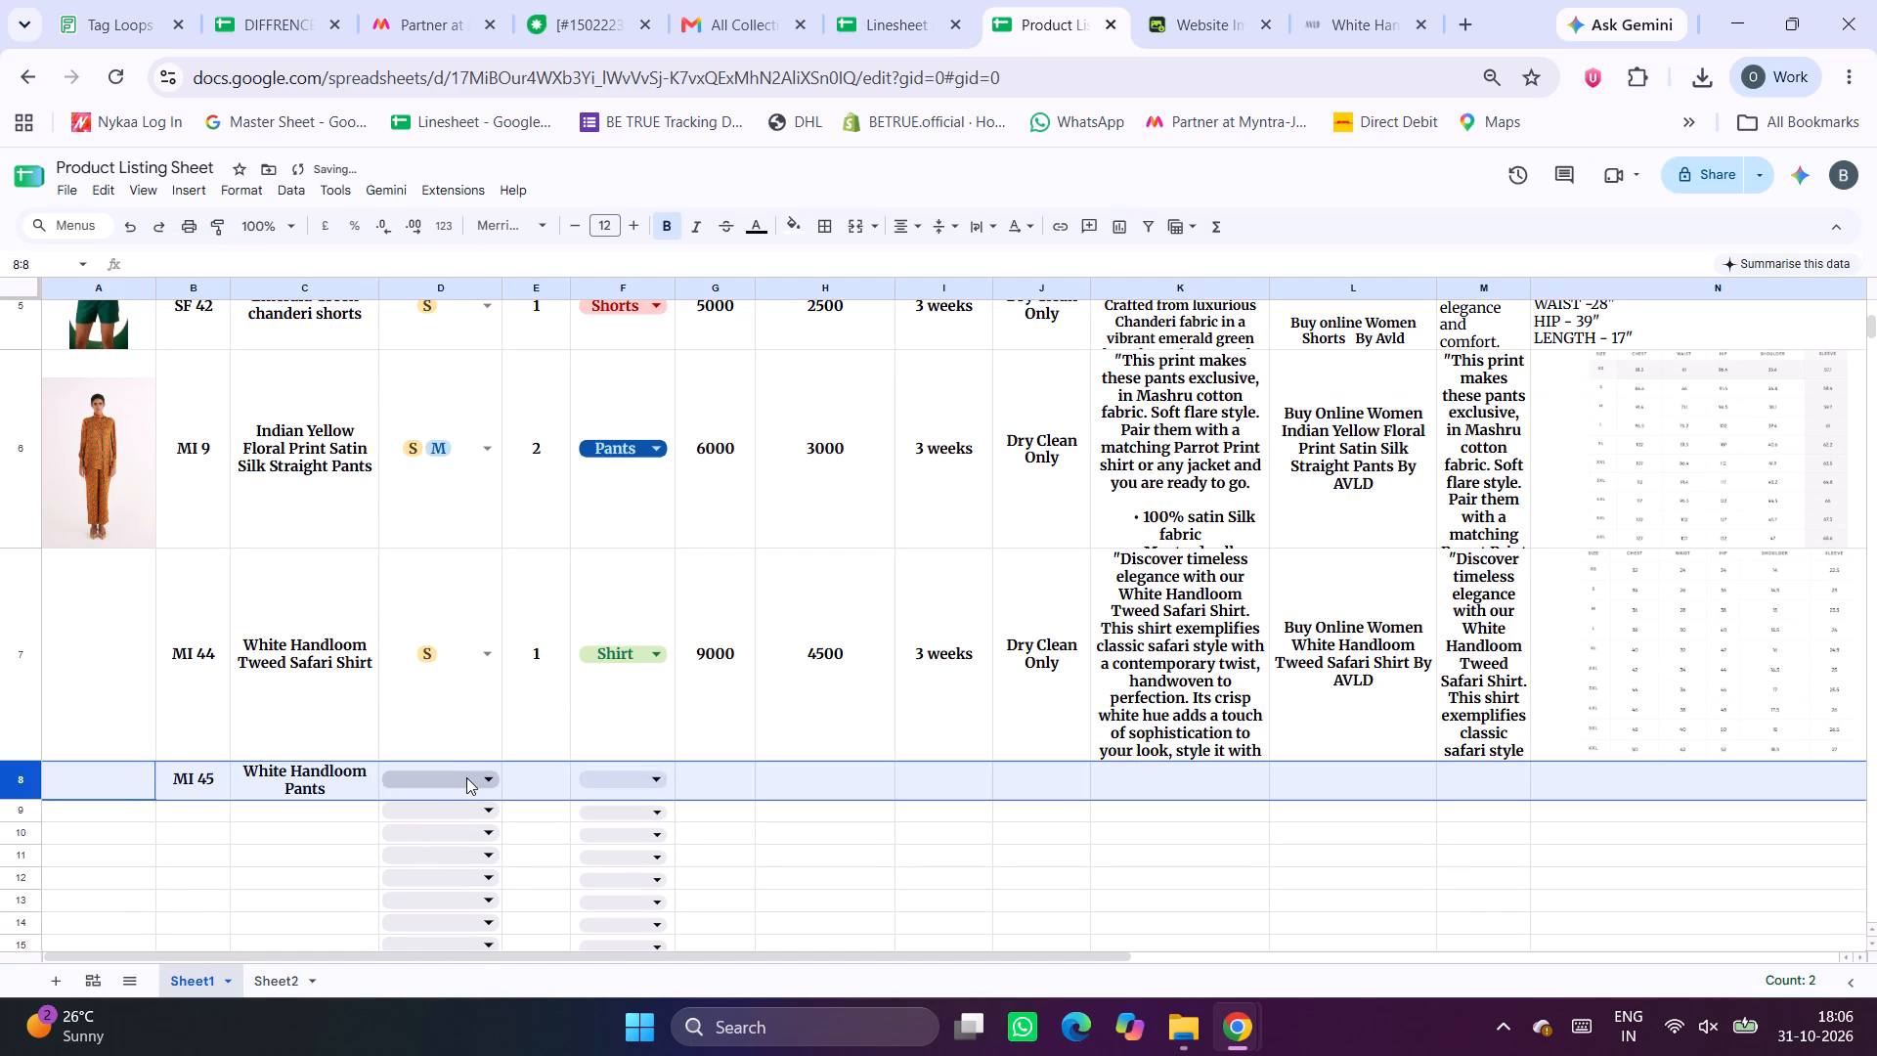
# Fill in the MI 45 row with size S, quantity 1 and category Pants.
pyautogui.click(466, 777)
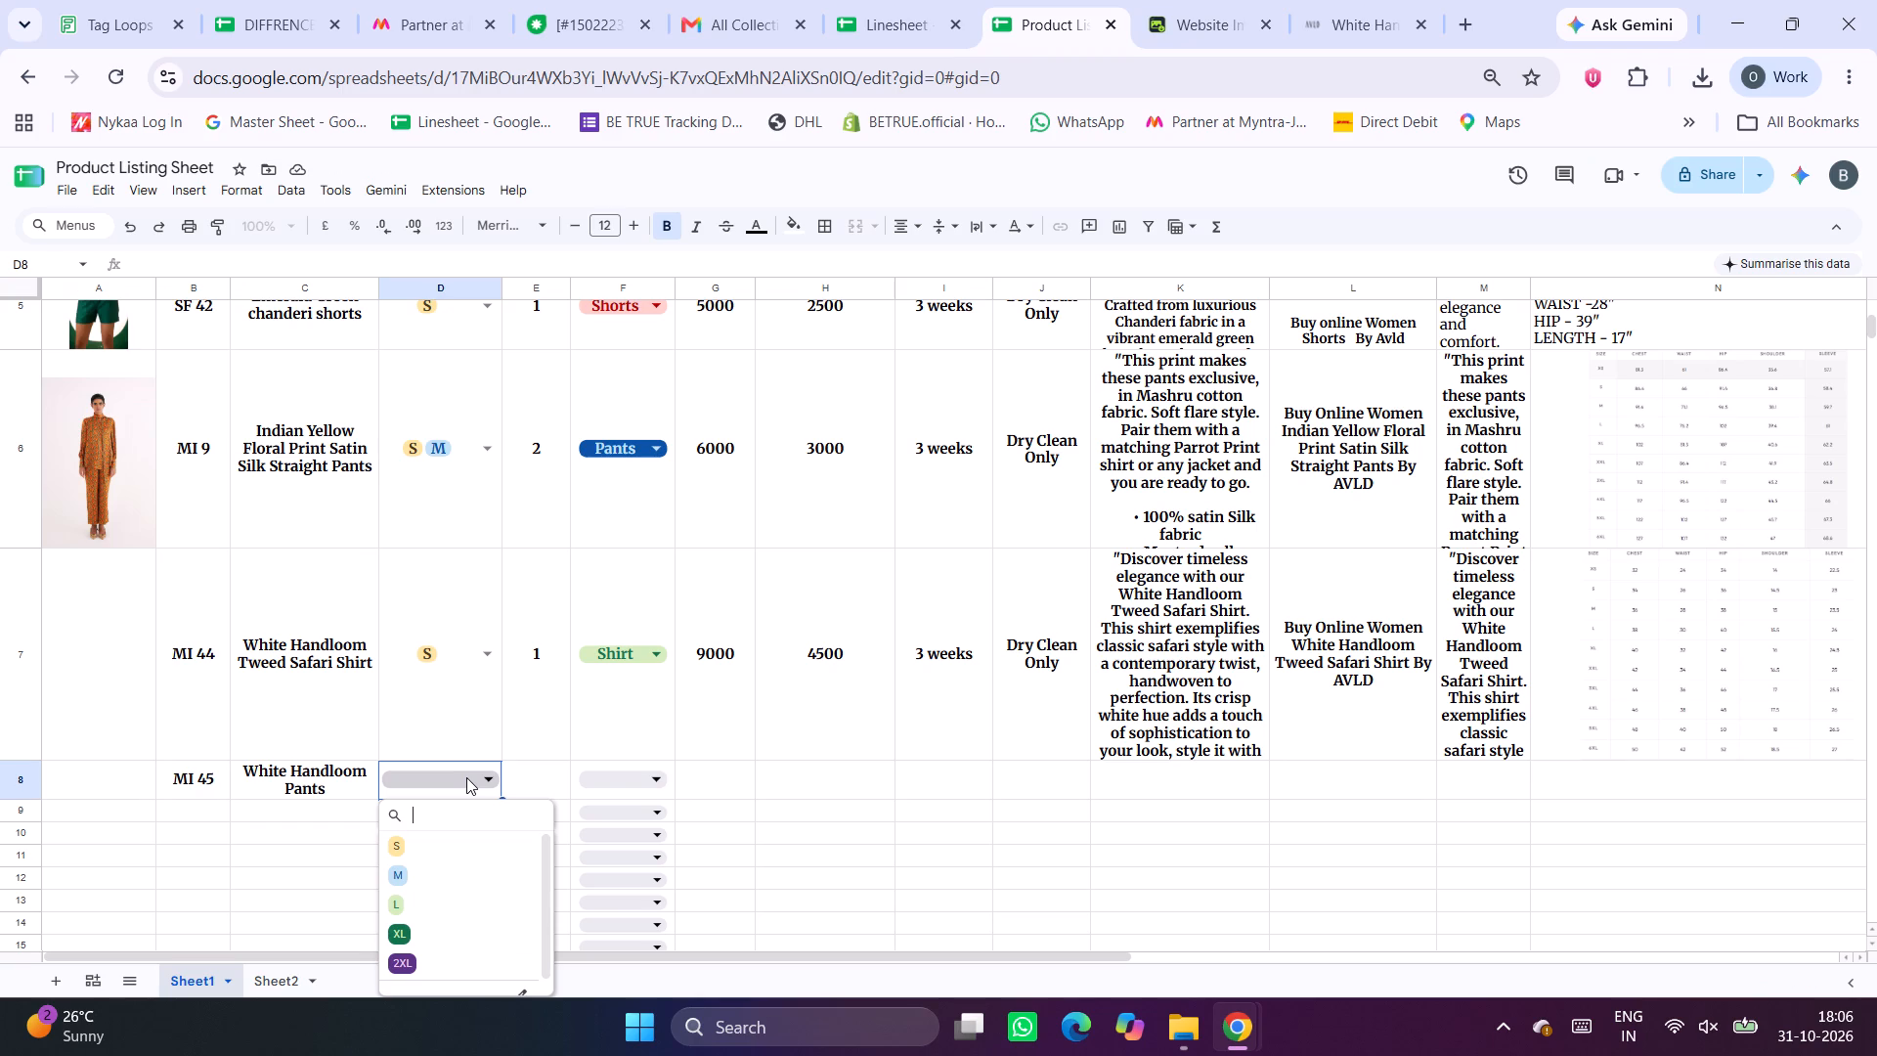
pyautogui.click(442, 854)
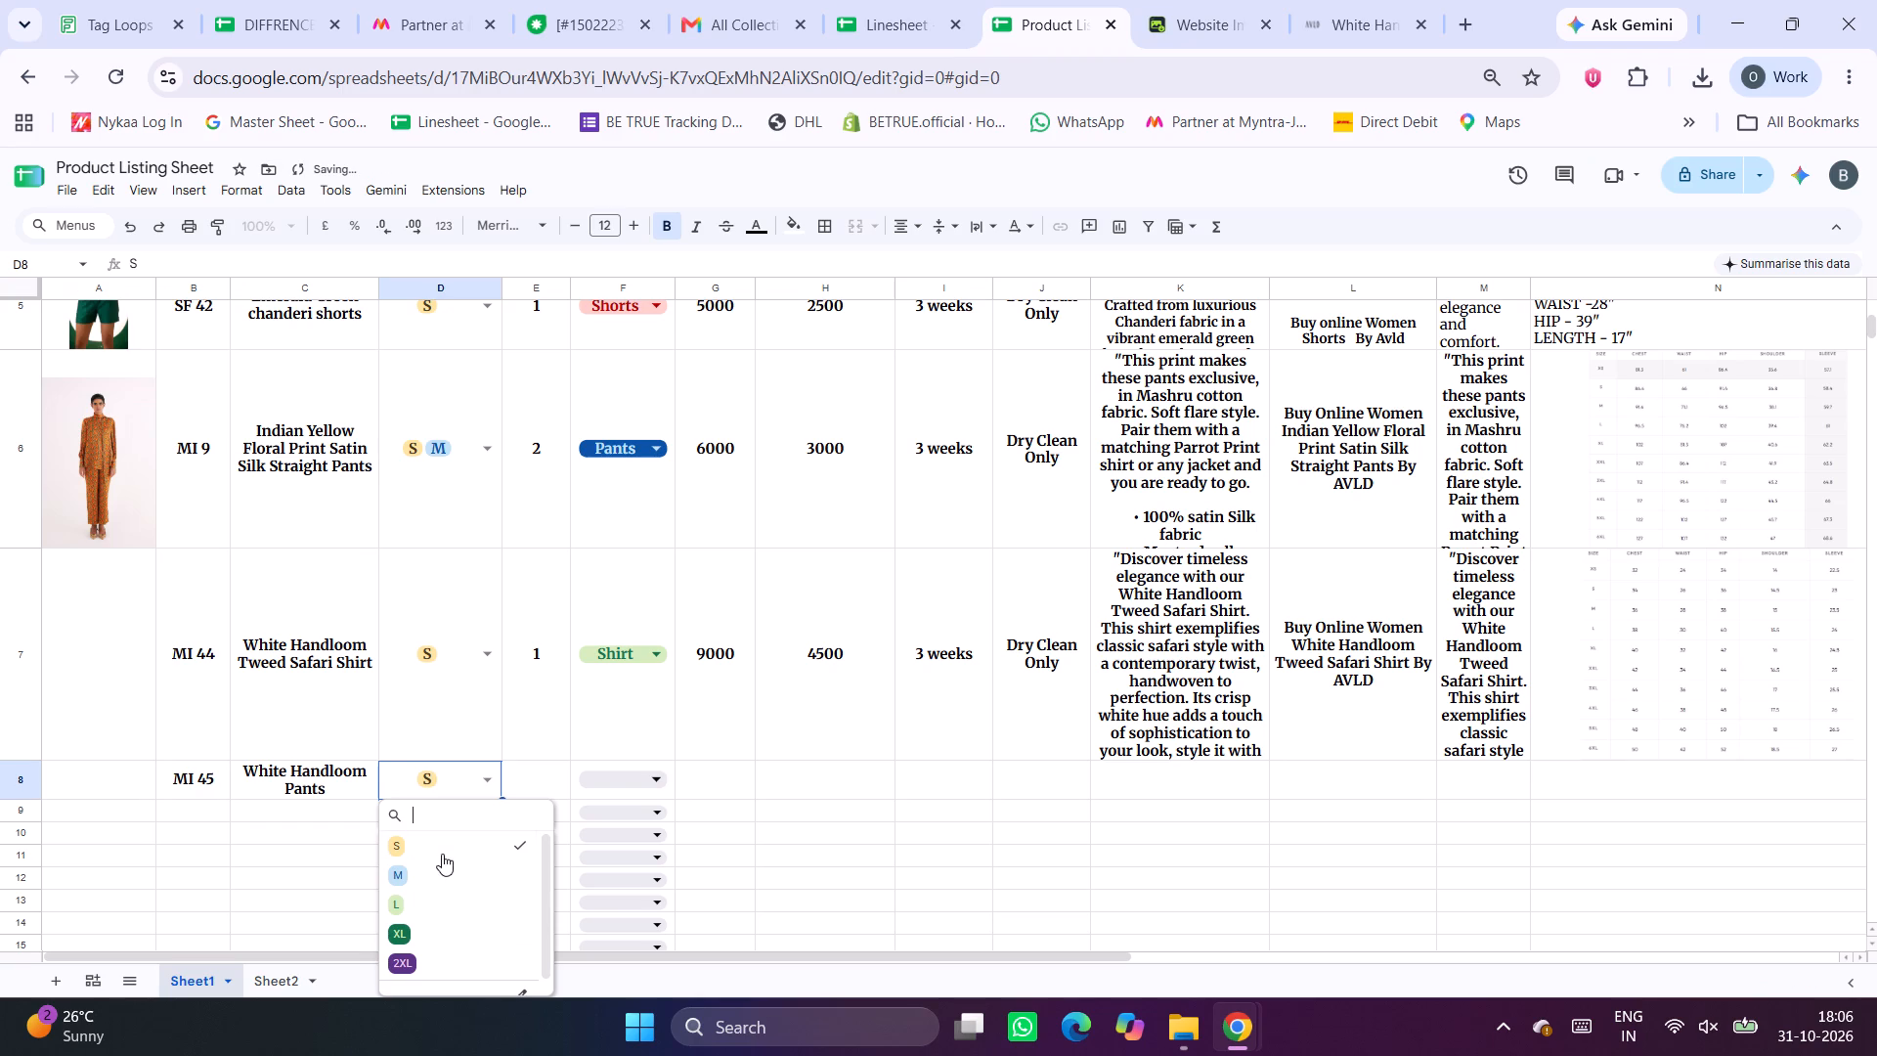
pyautogui.click(565, 771)
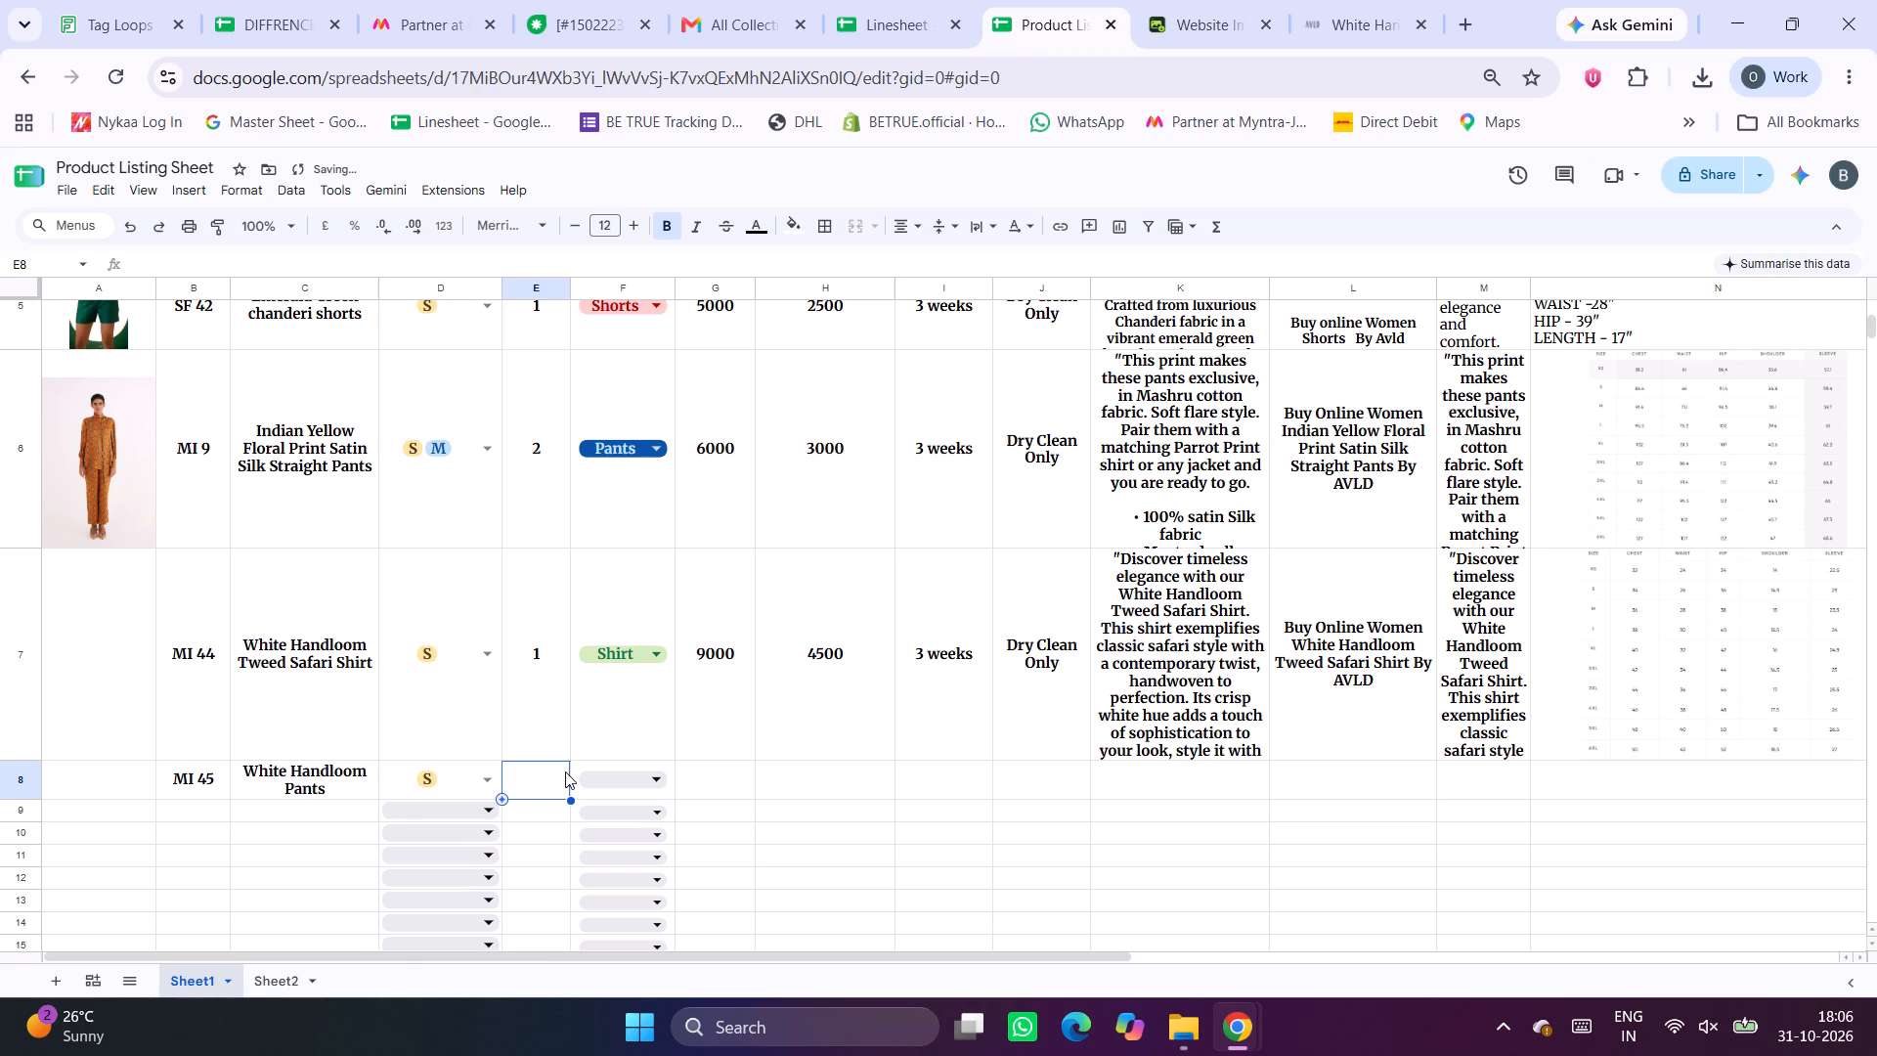
pyautogui.press('1')
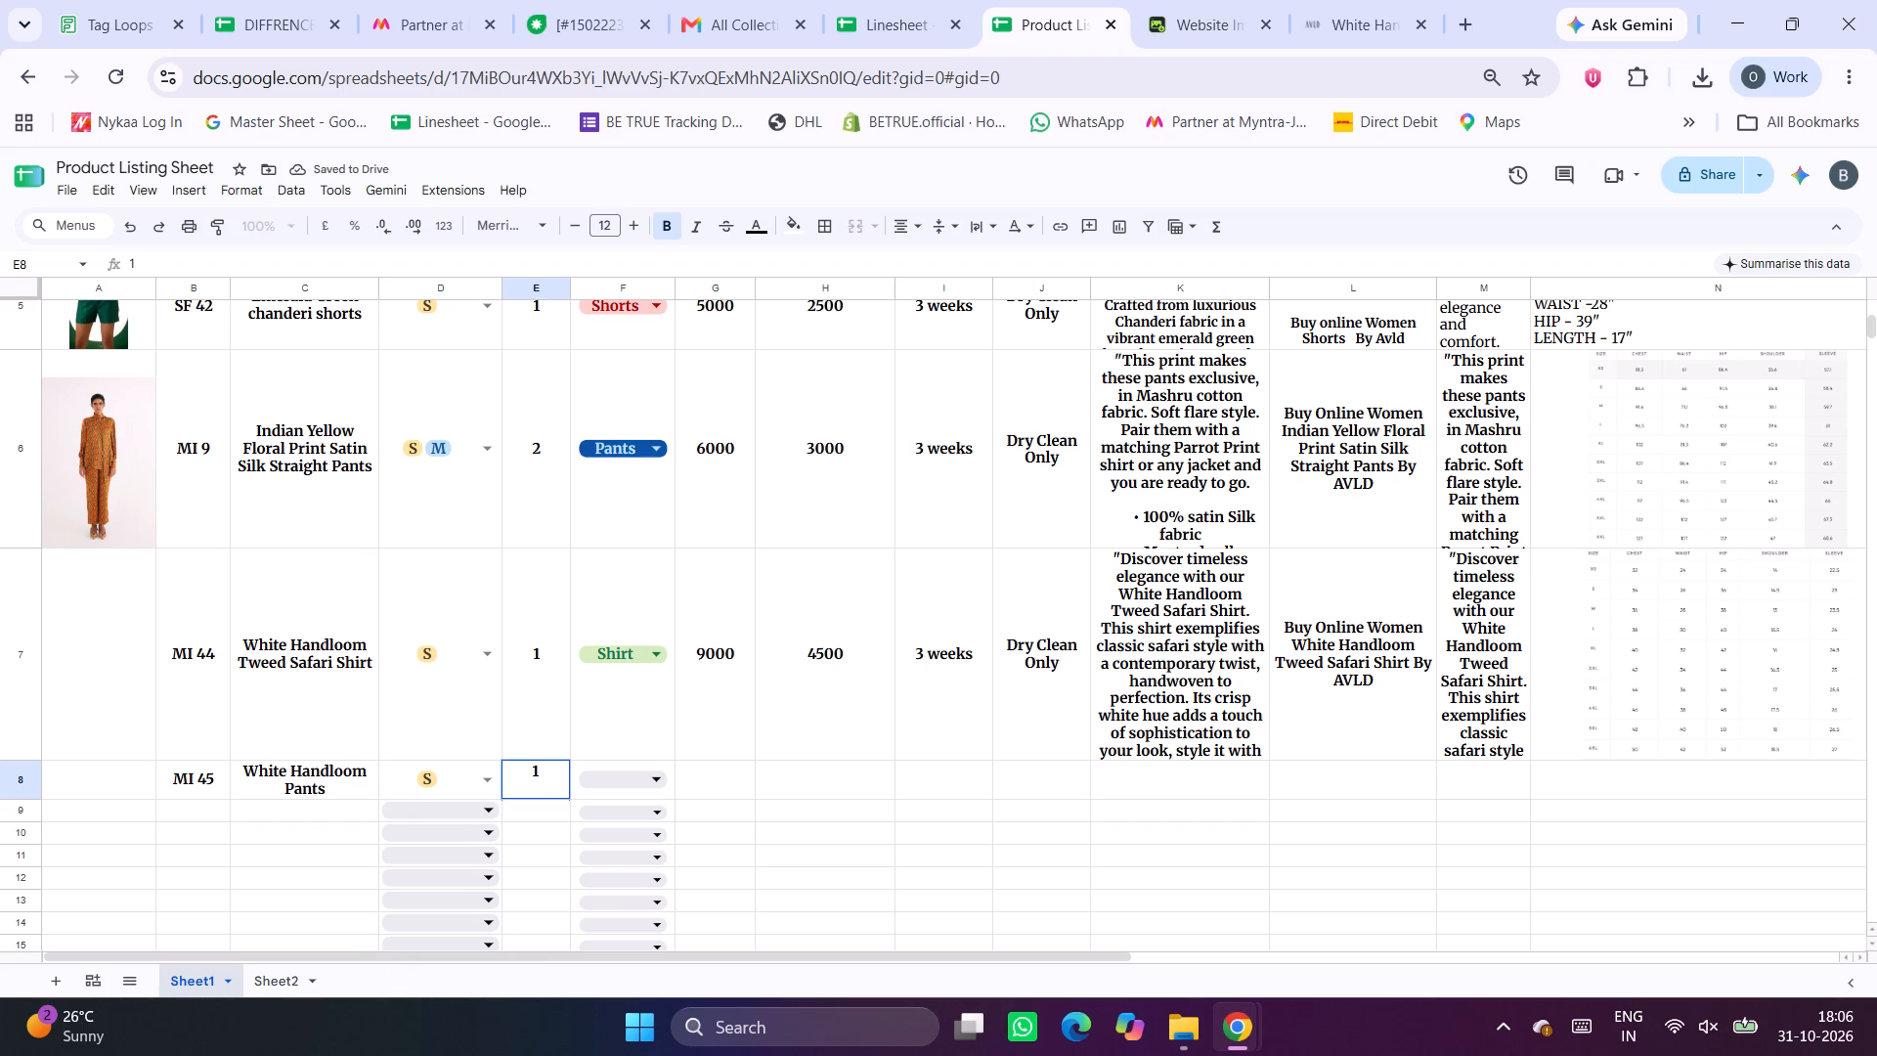
pyautogui.click(644, 775)
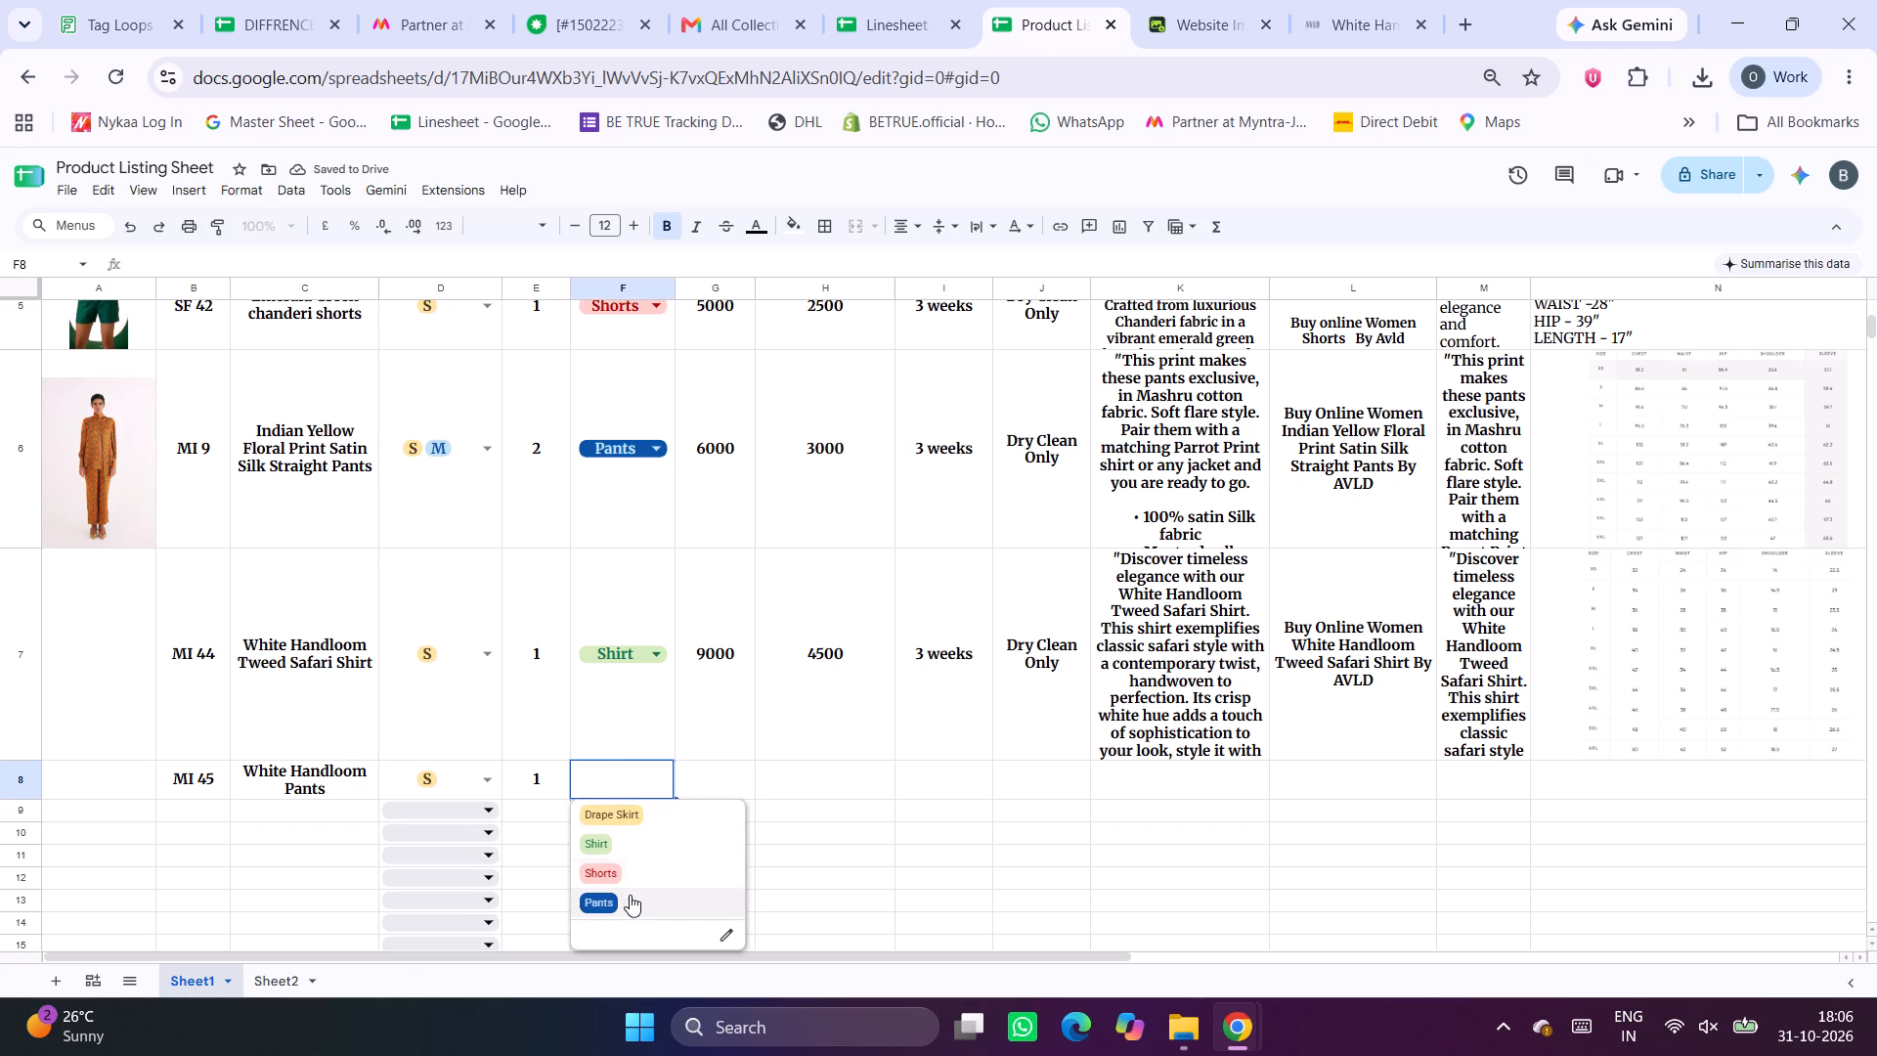
pyautogui.click(630, 897)
# Enter an MRP of 8000 and an after-discount price of 4250 for MI 45.
pyautogui.click(723, 773)
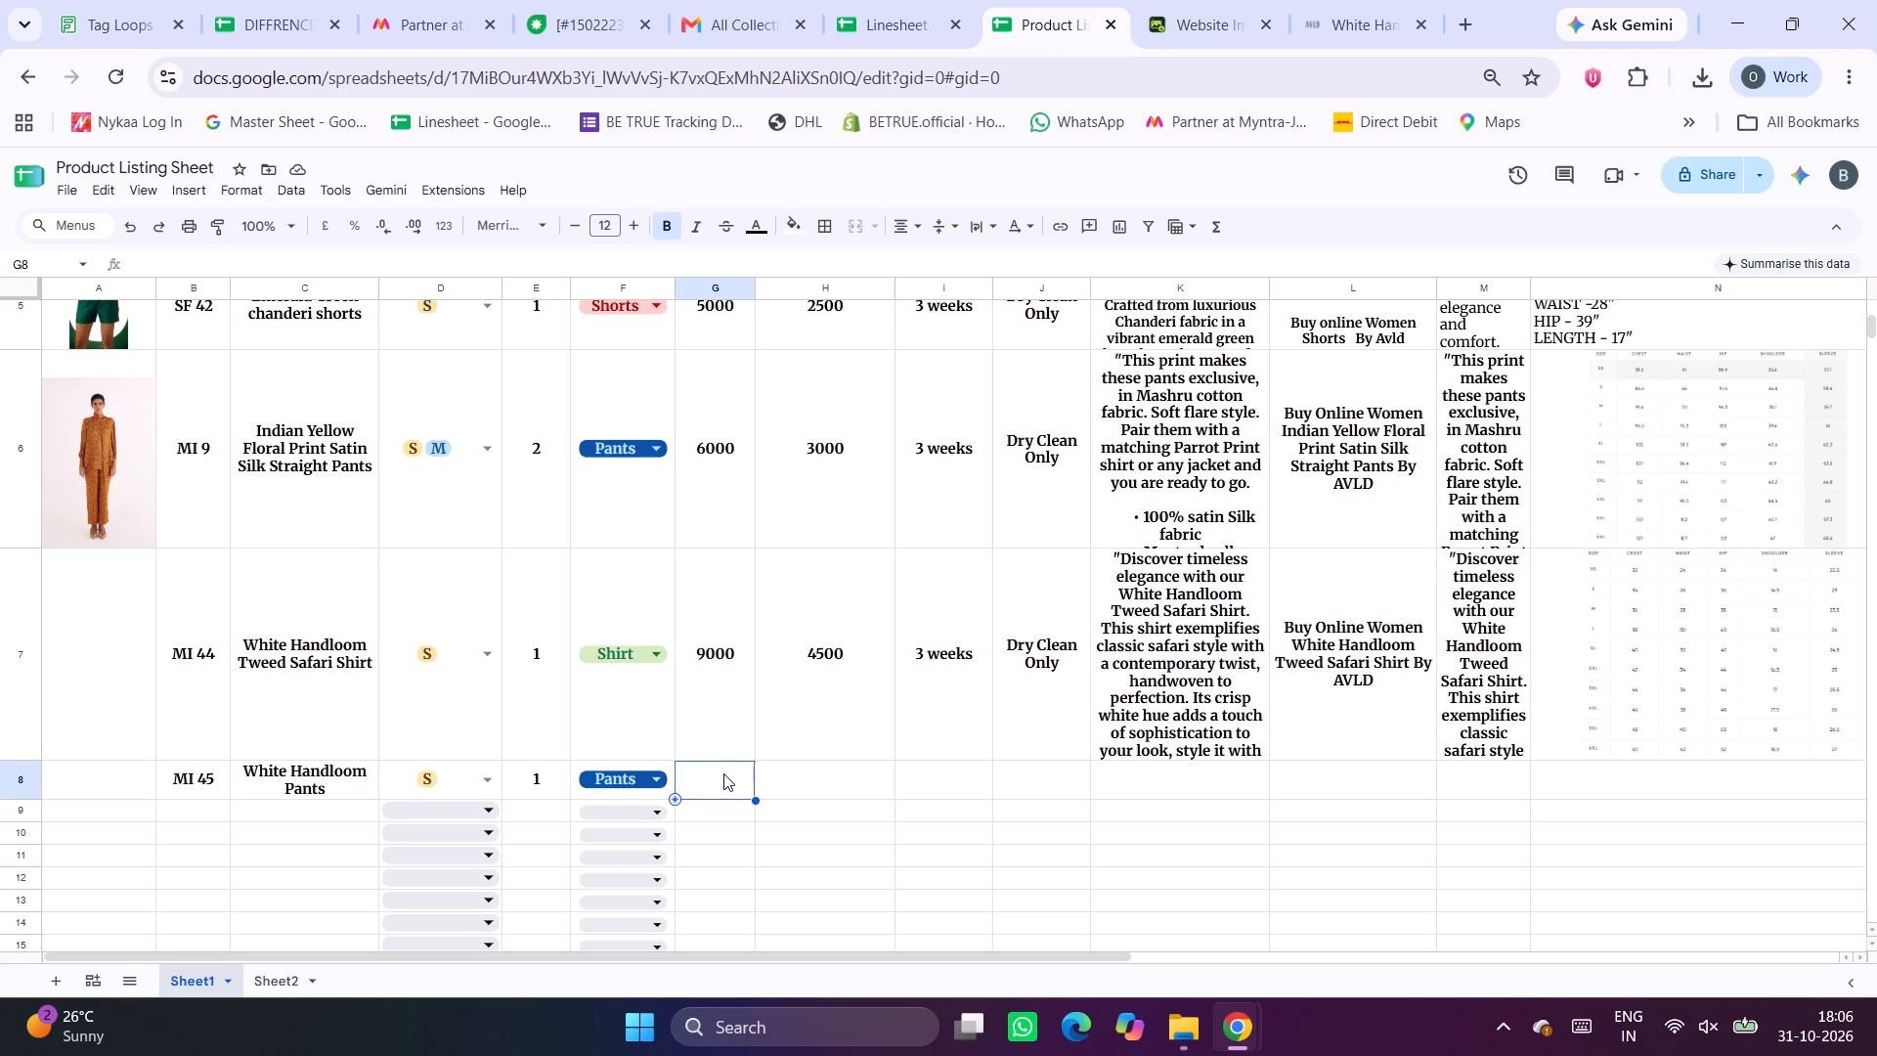
pyautogui.write('8000')
pyautogui.press('Tab')
pyautogui.write('4250')
pyautogui.press('Tab')
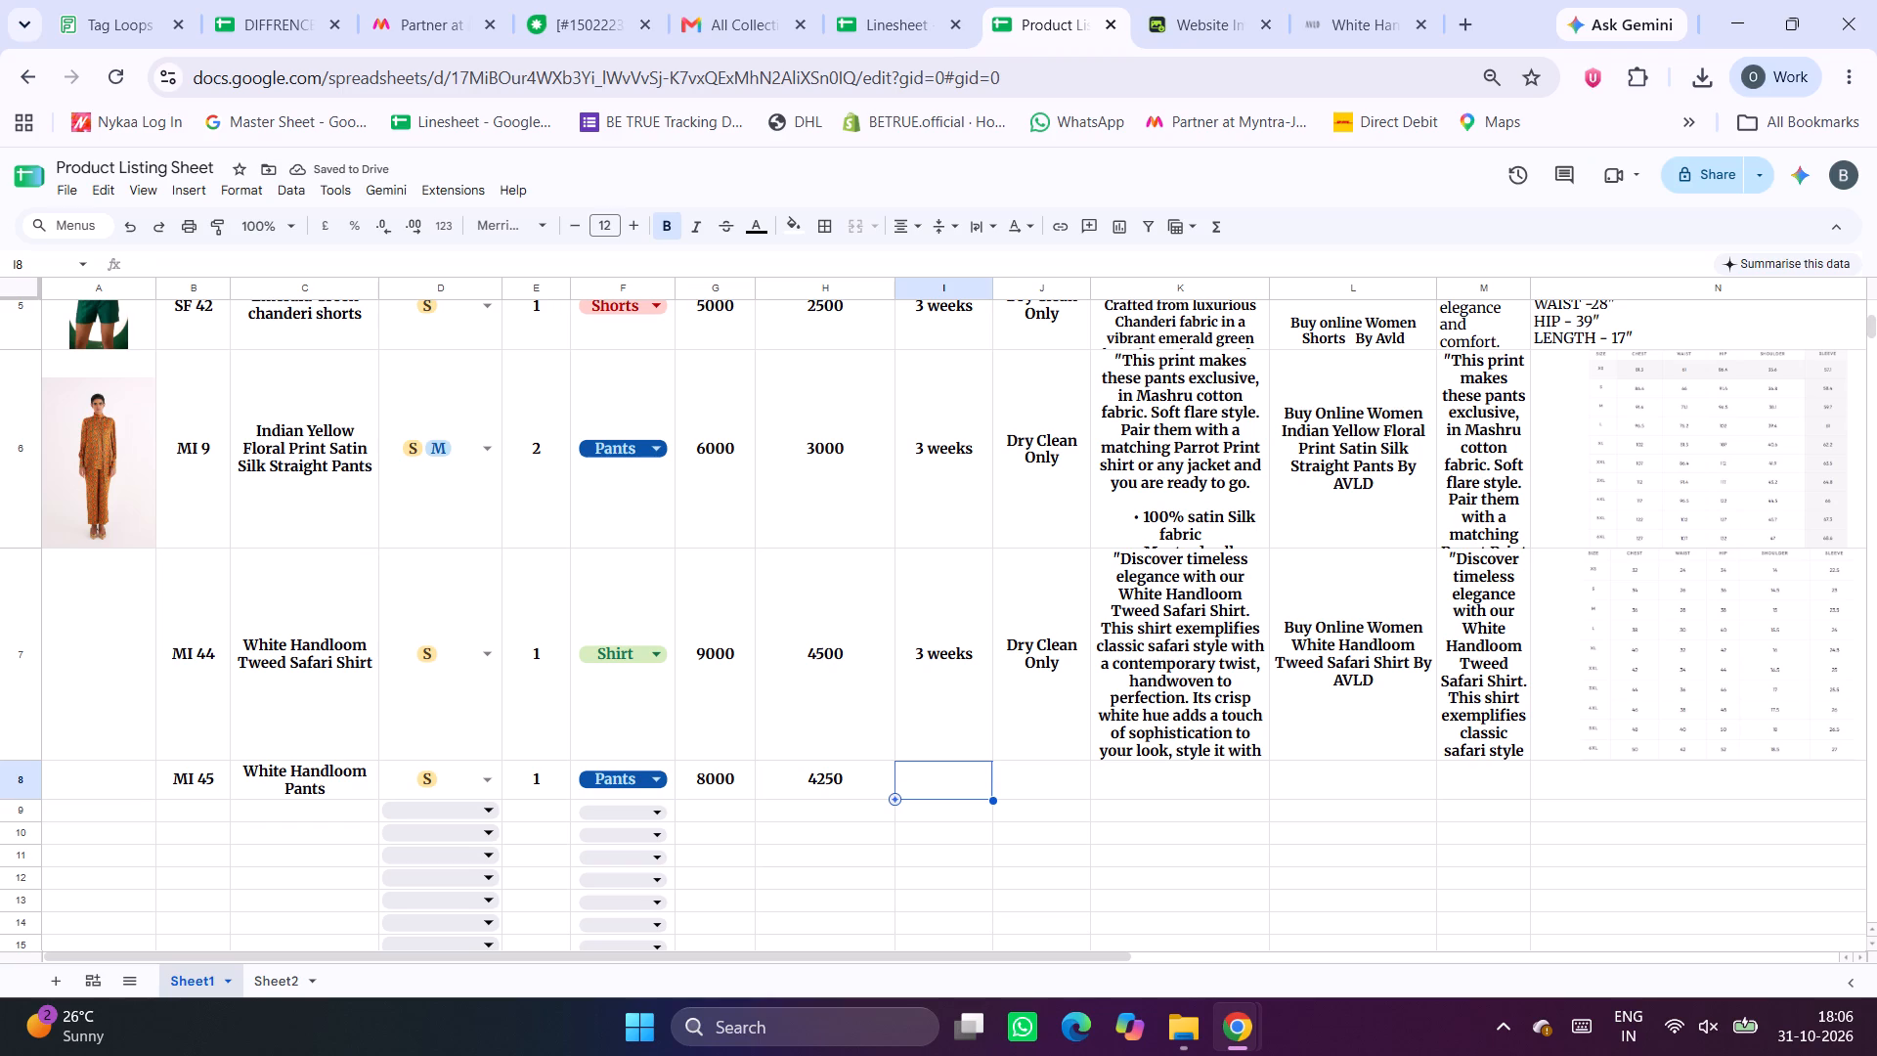
# Copy the 3 weeks dispatch time and Dry Clean Only care instruction from the MI 44 row into the MI 45 row.
pyautogui.click(935, 0)
pyautogui.click(998, 0)
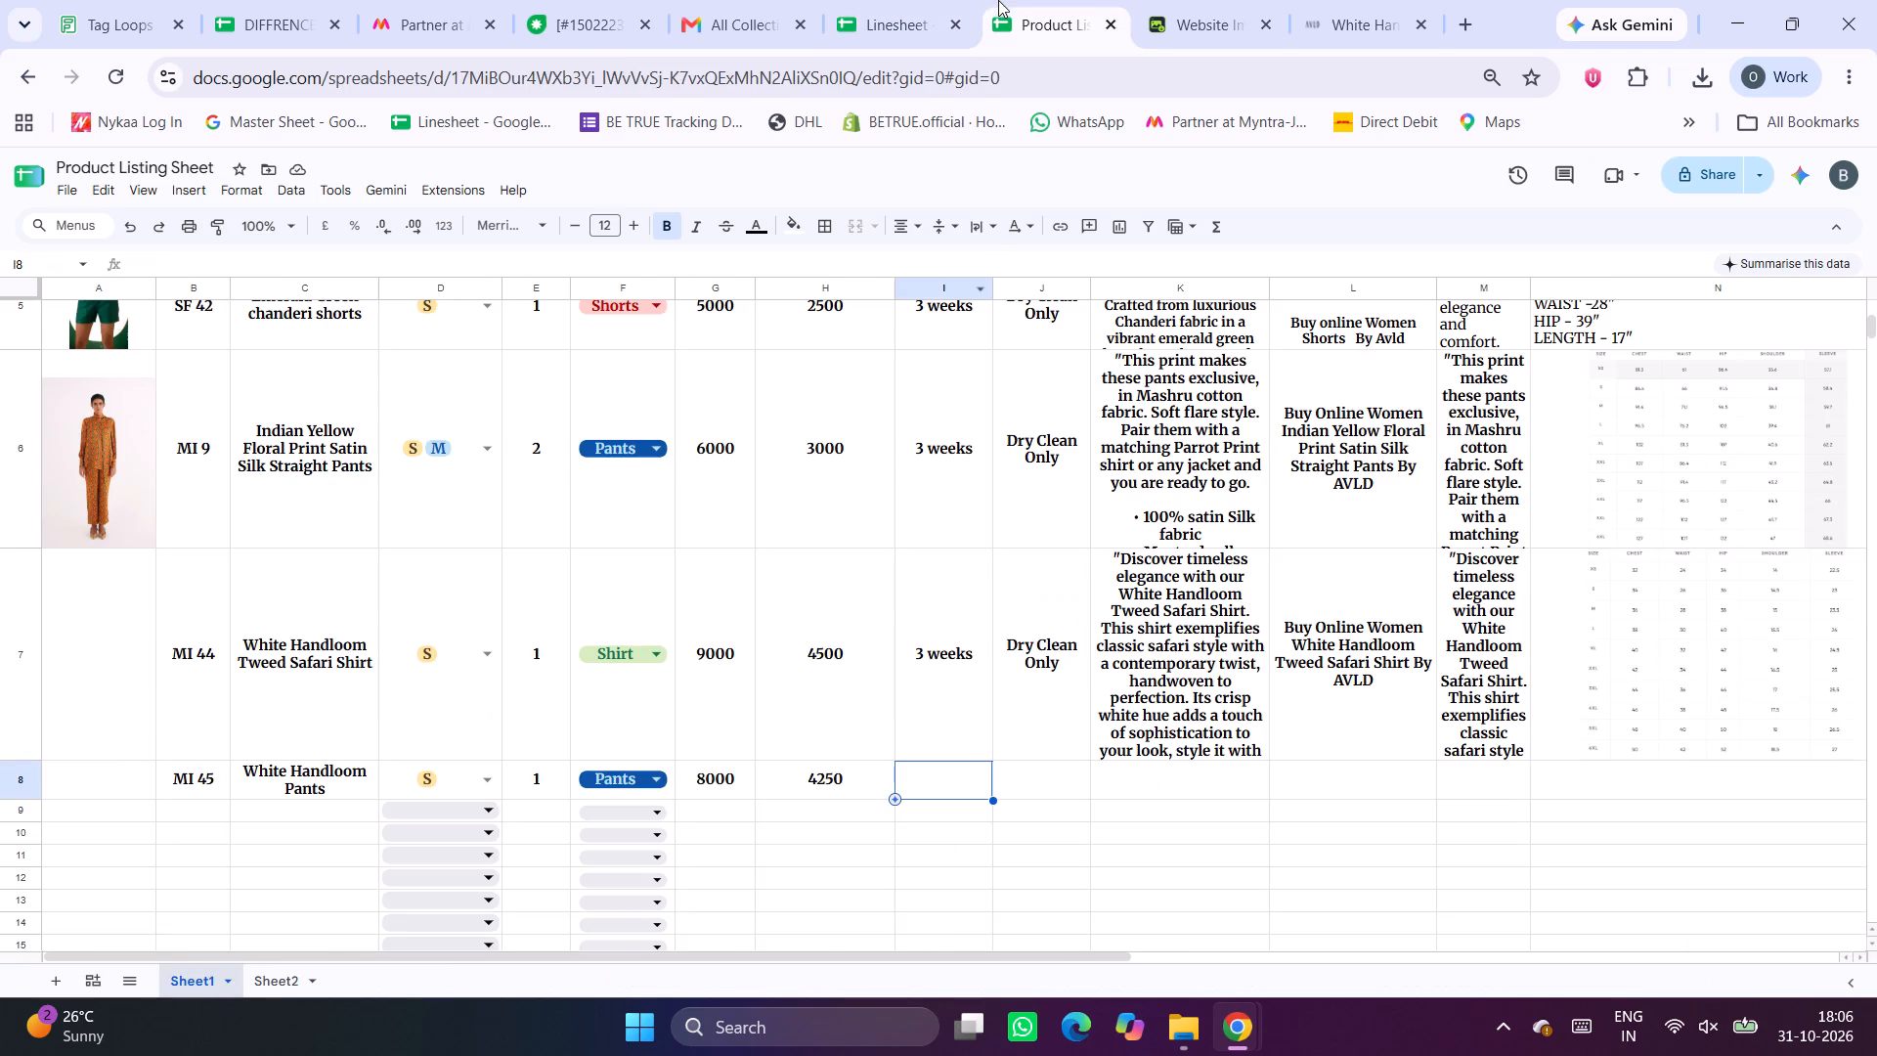
pyautogui.moveTo(941, 691); pyautogui.dragTo(1048, 695)
pyautogui.hotkey('ctrl', 'c')
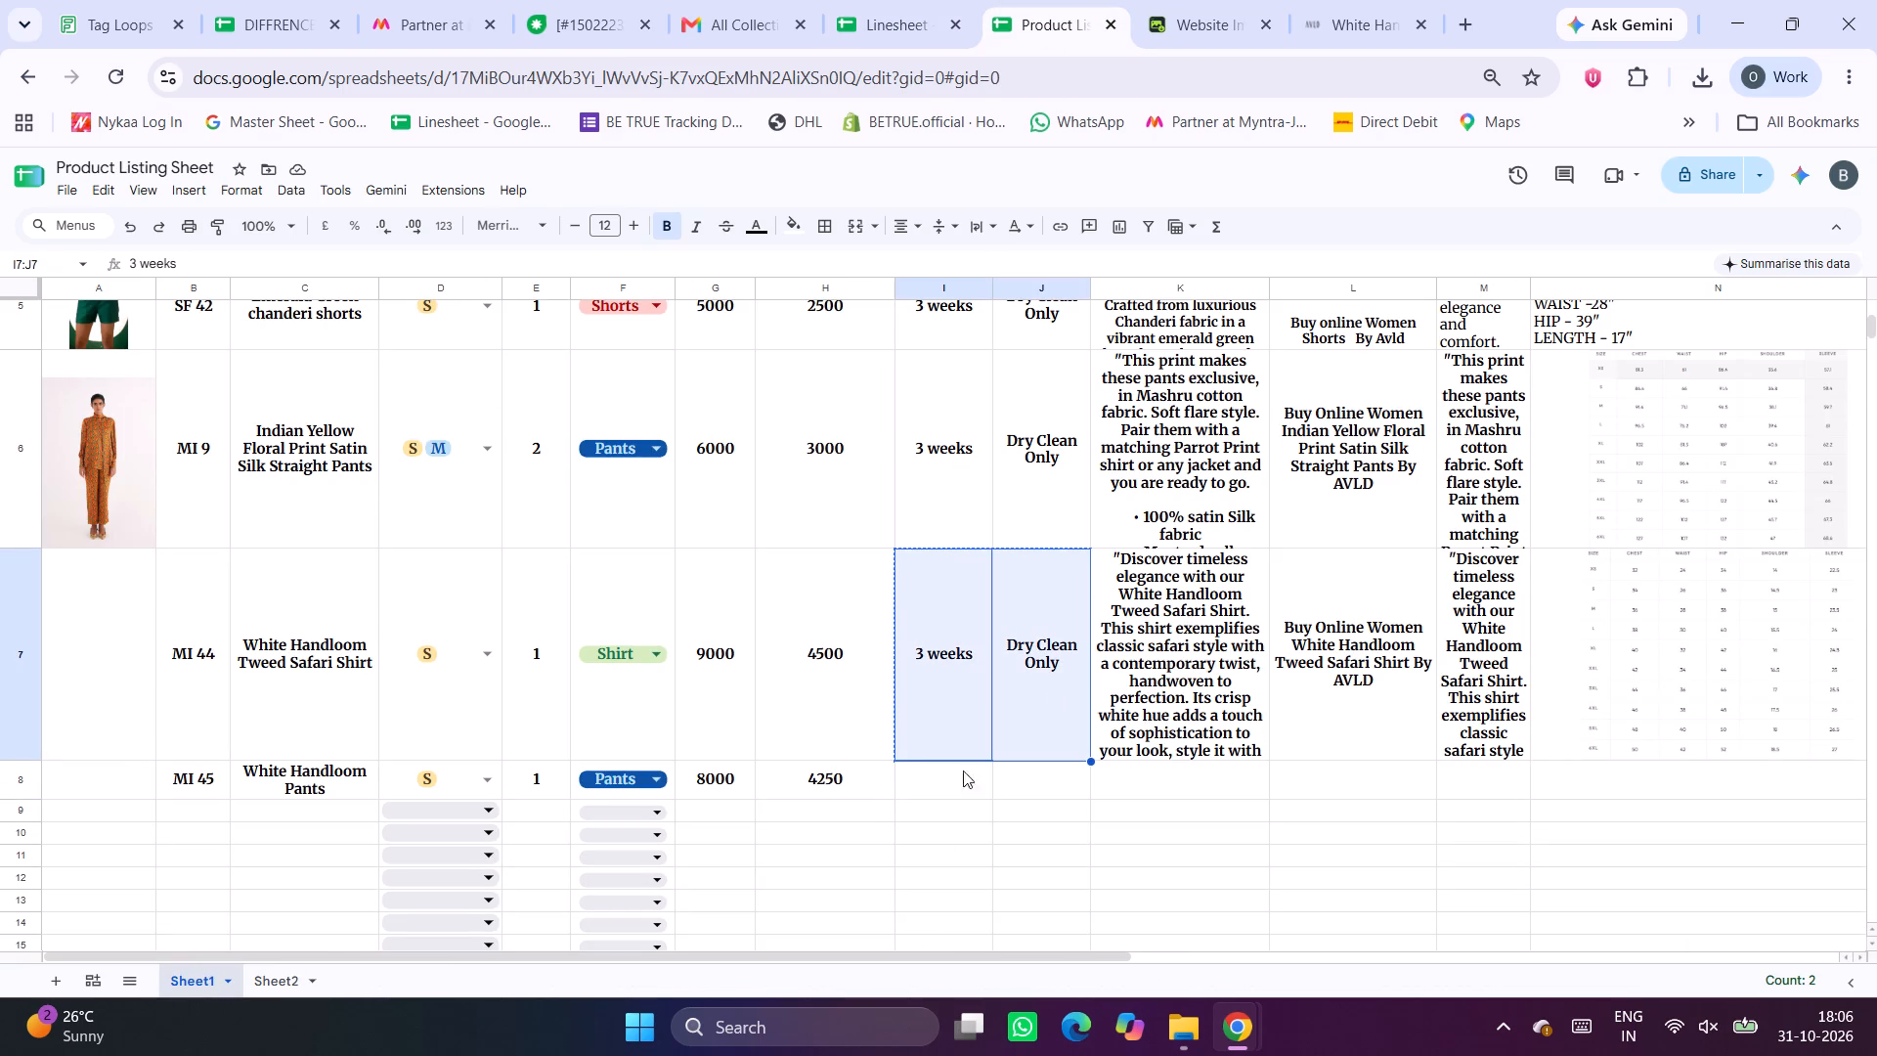
pyautogui.click(947, 783)
pyautogui.hotkey('ctrl', 'v')
# Copy the MI 45 product description from the Linesheet into Description cell K8 of the Product Listing Sheet, keeping K8's own formatting.
pyautogui.click(903, 0)
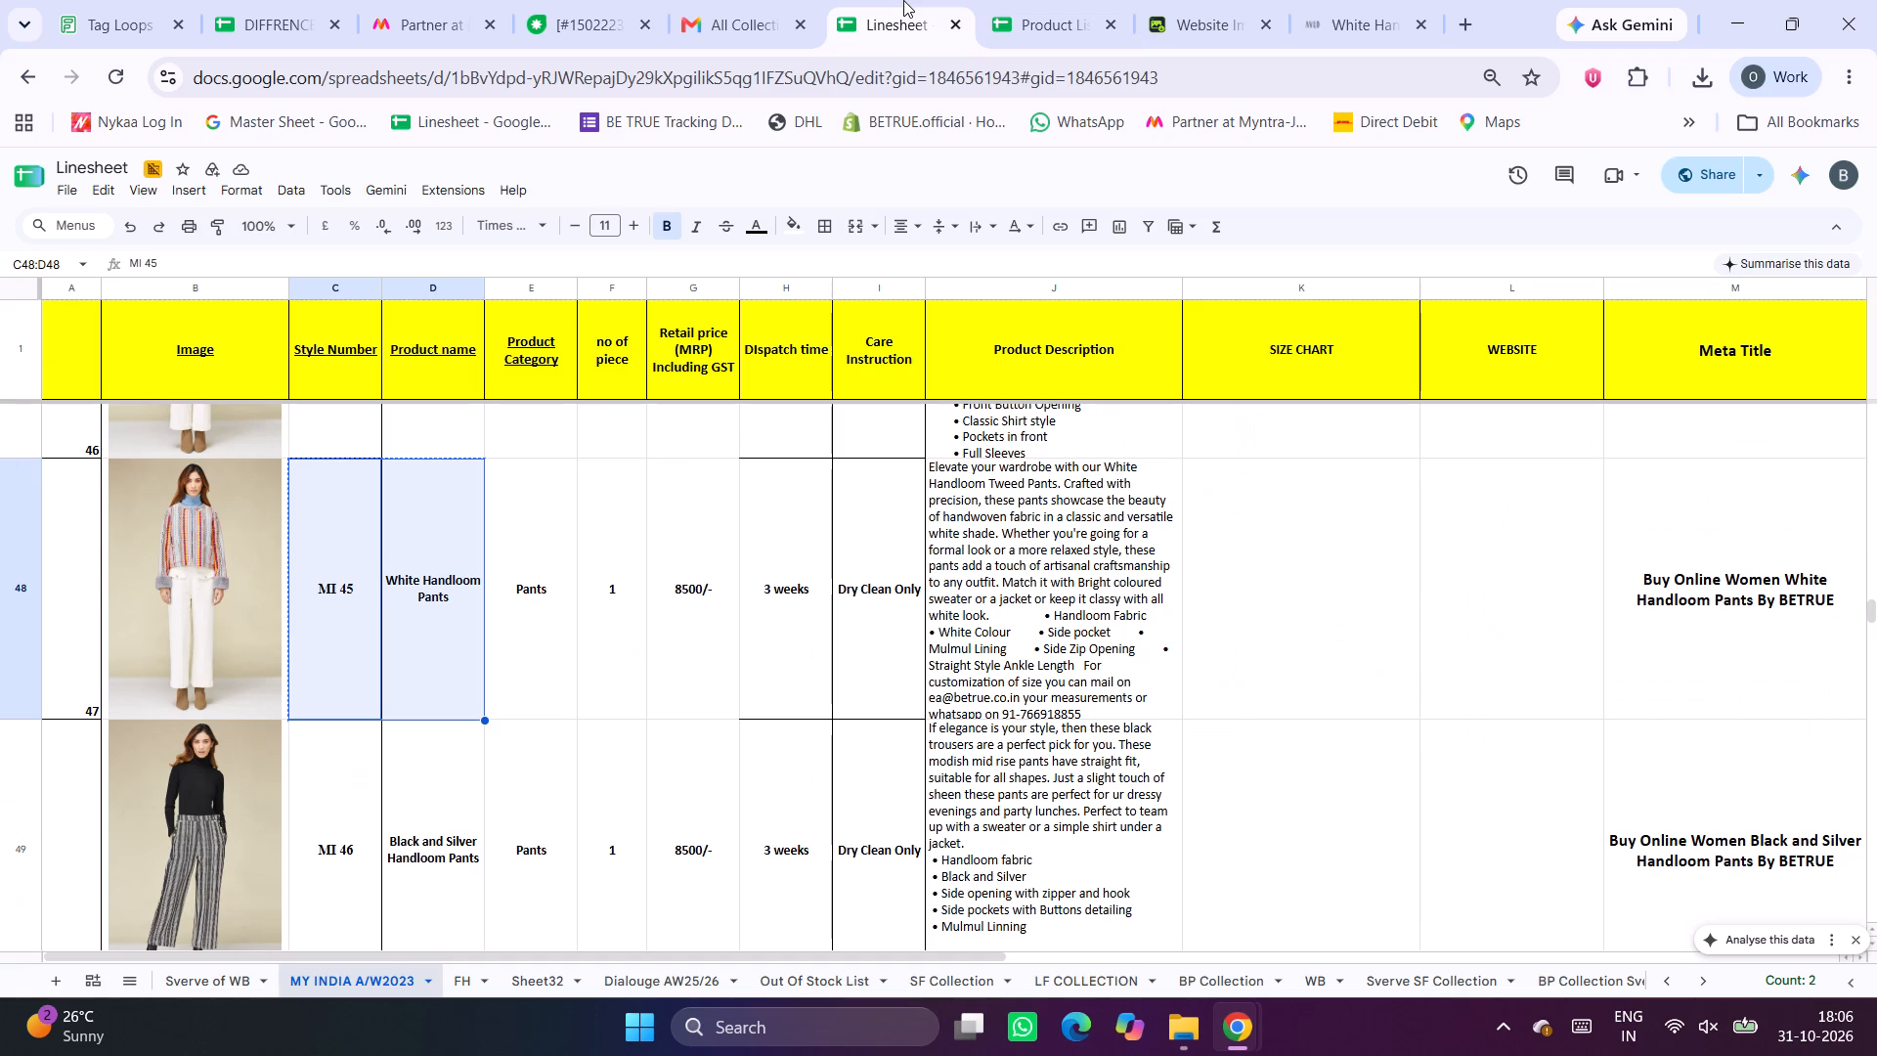
pyautogui.click(998, 645)
pyautogui.hotkey('ctrl', 'c')
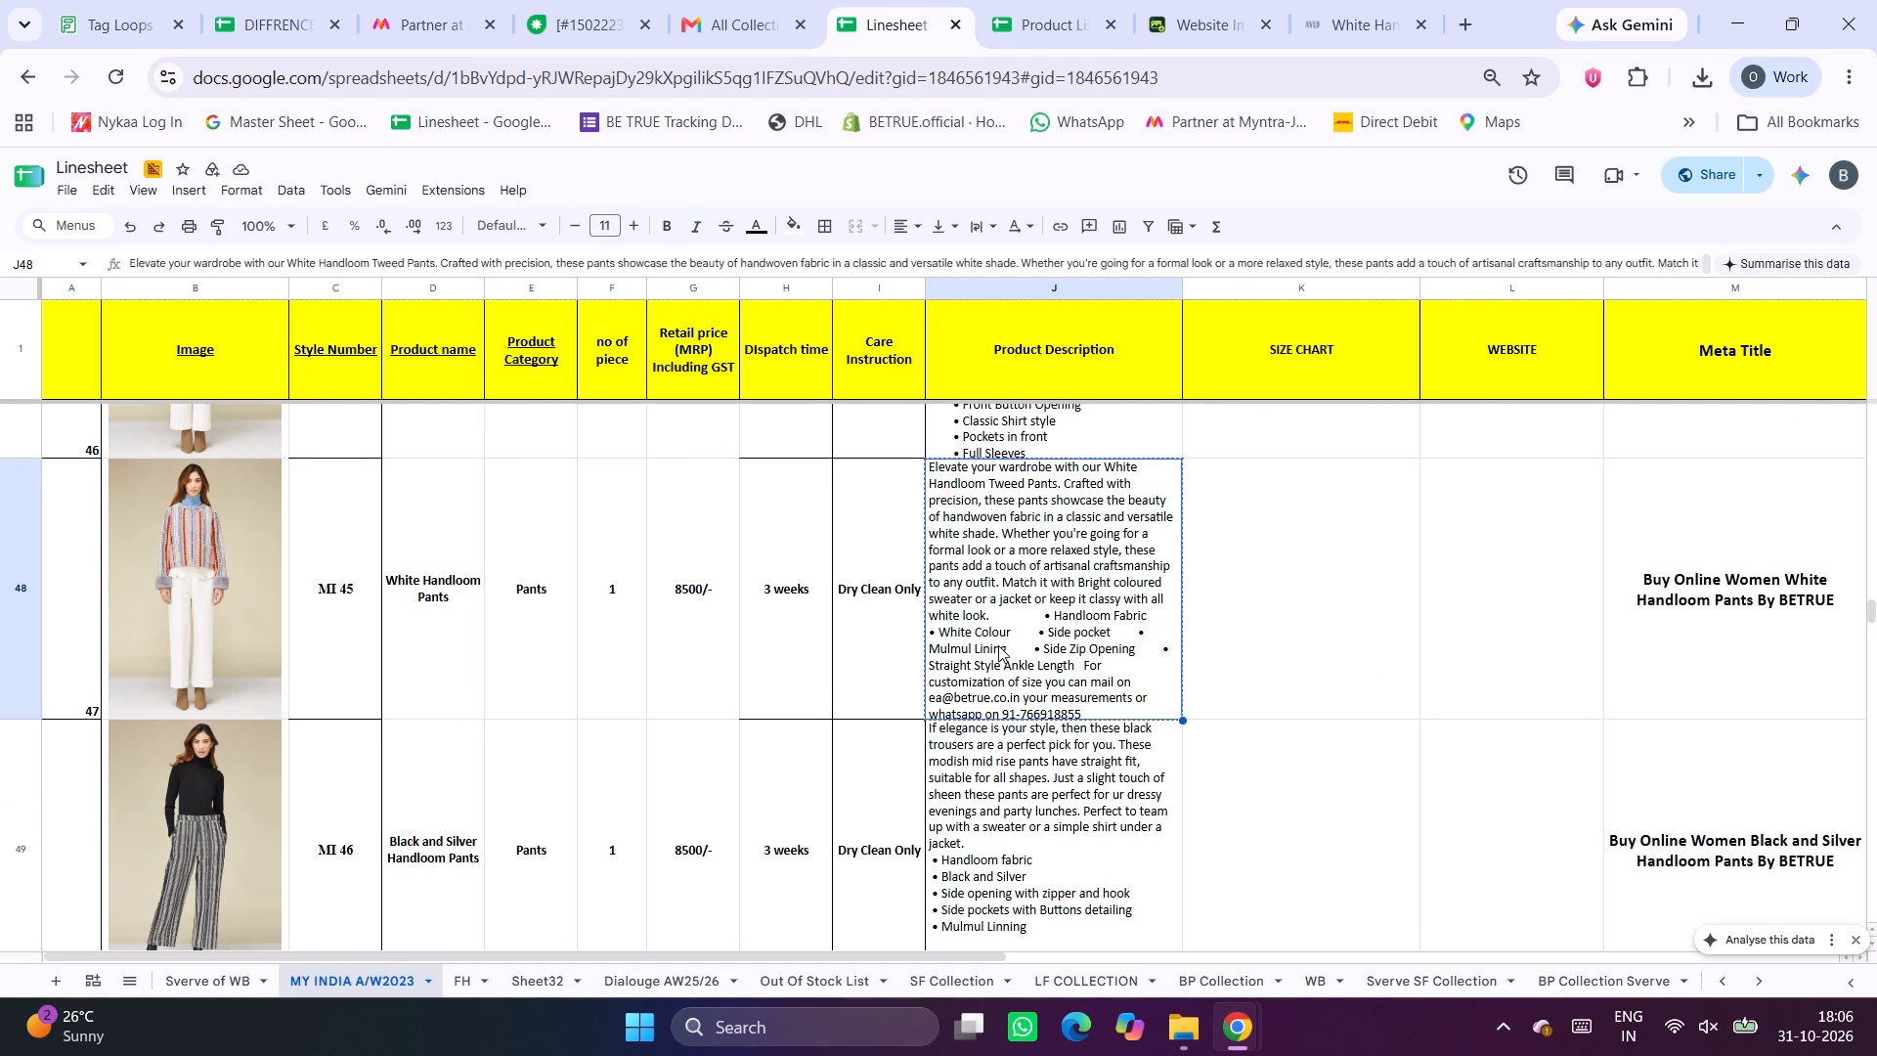
pyautogui.click(1025, 13)
pyautogui.click(1198, 792)
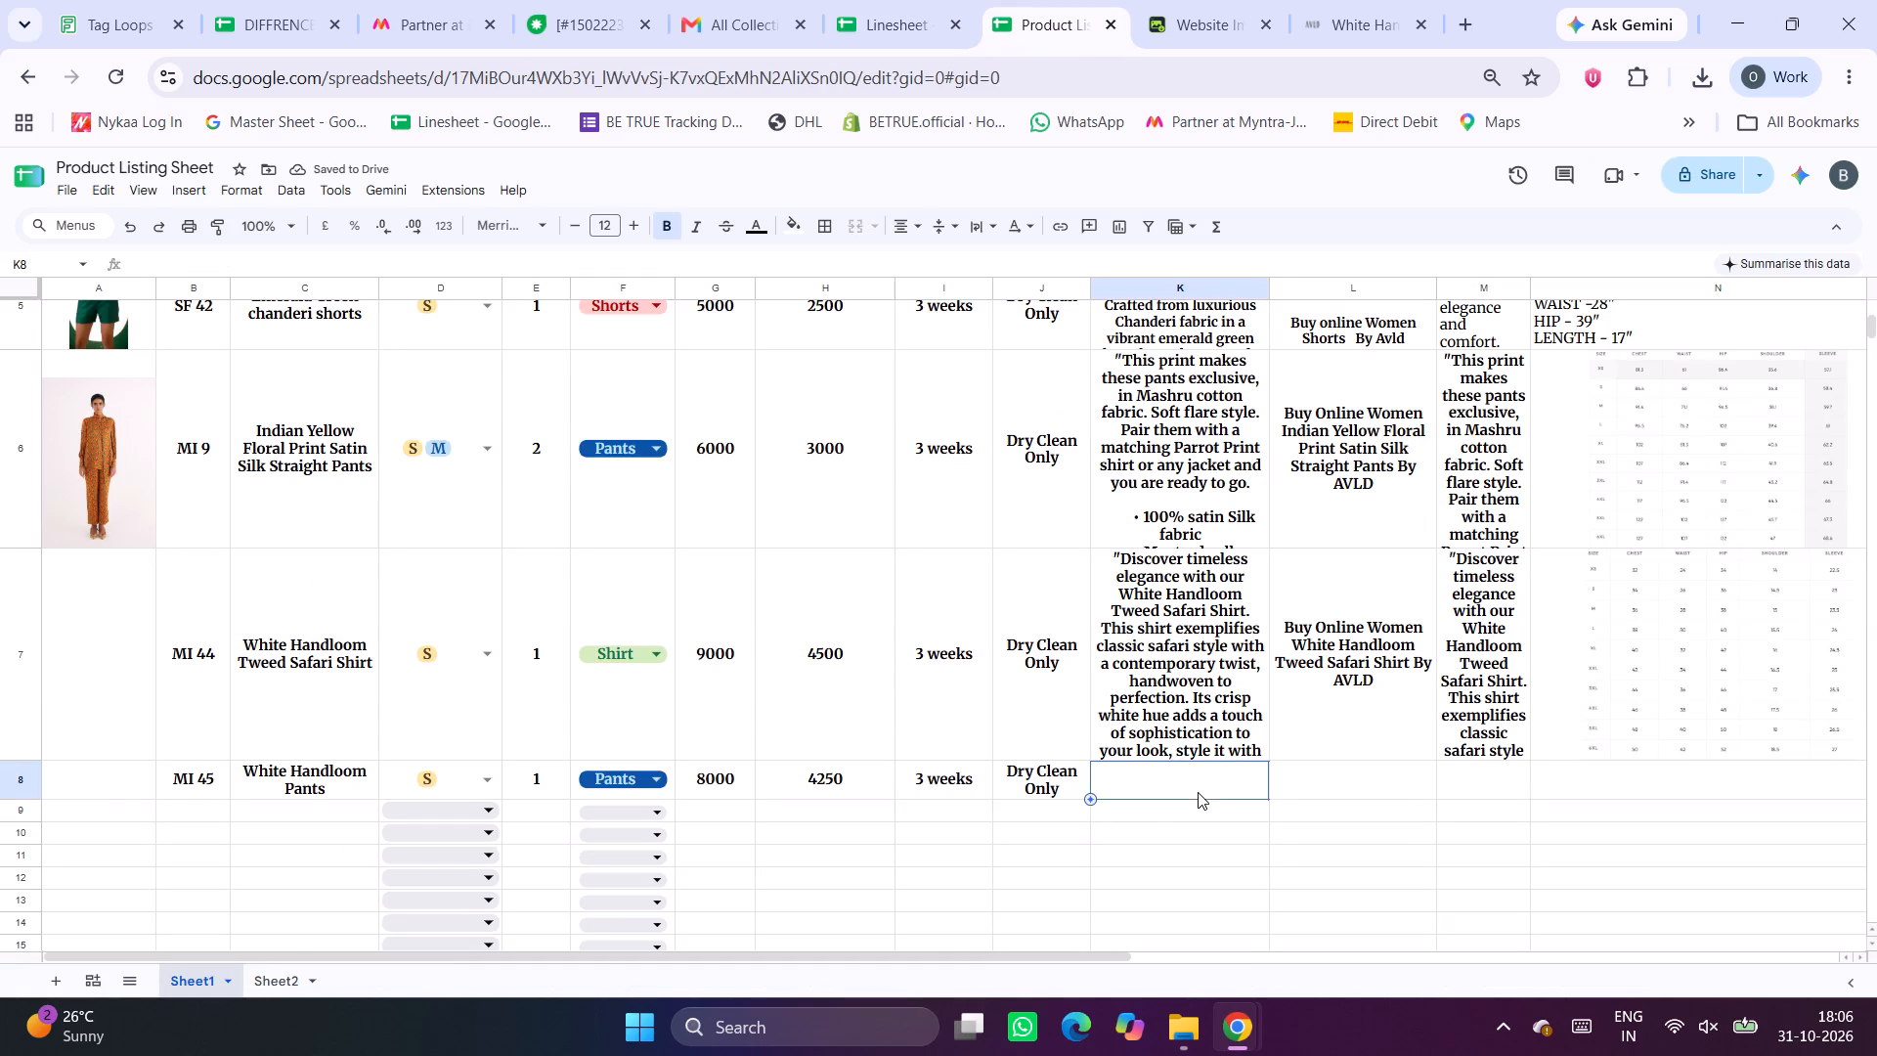
pyautogui.hotkey('ctrl', 'v')
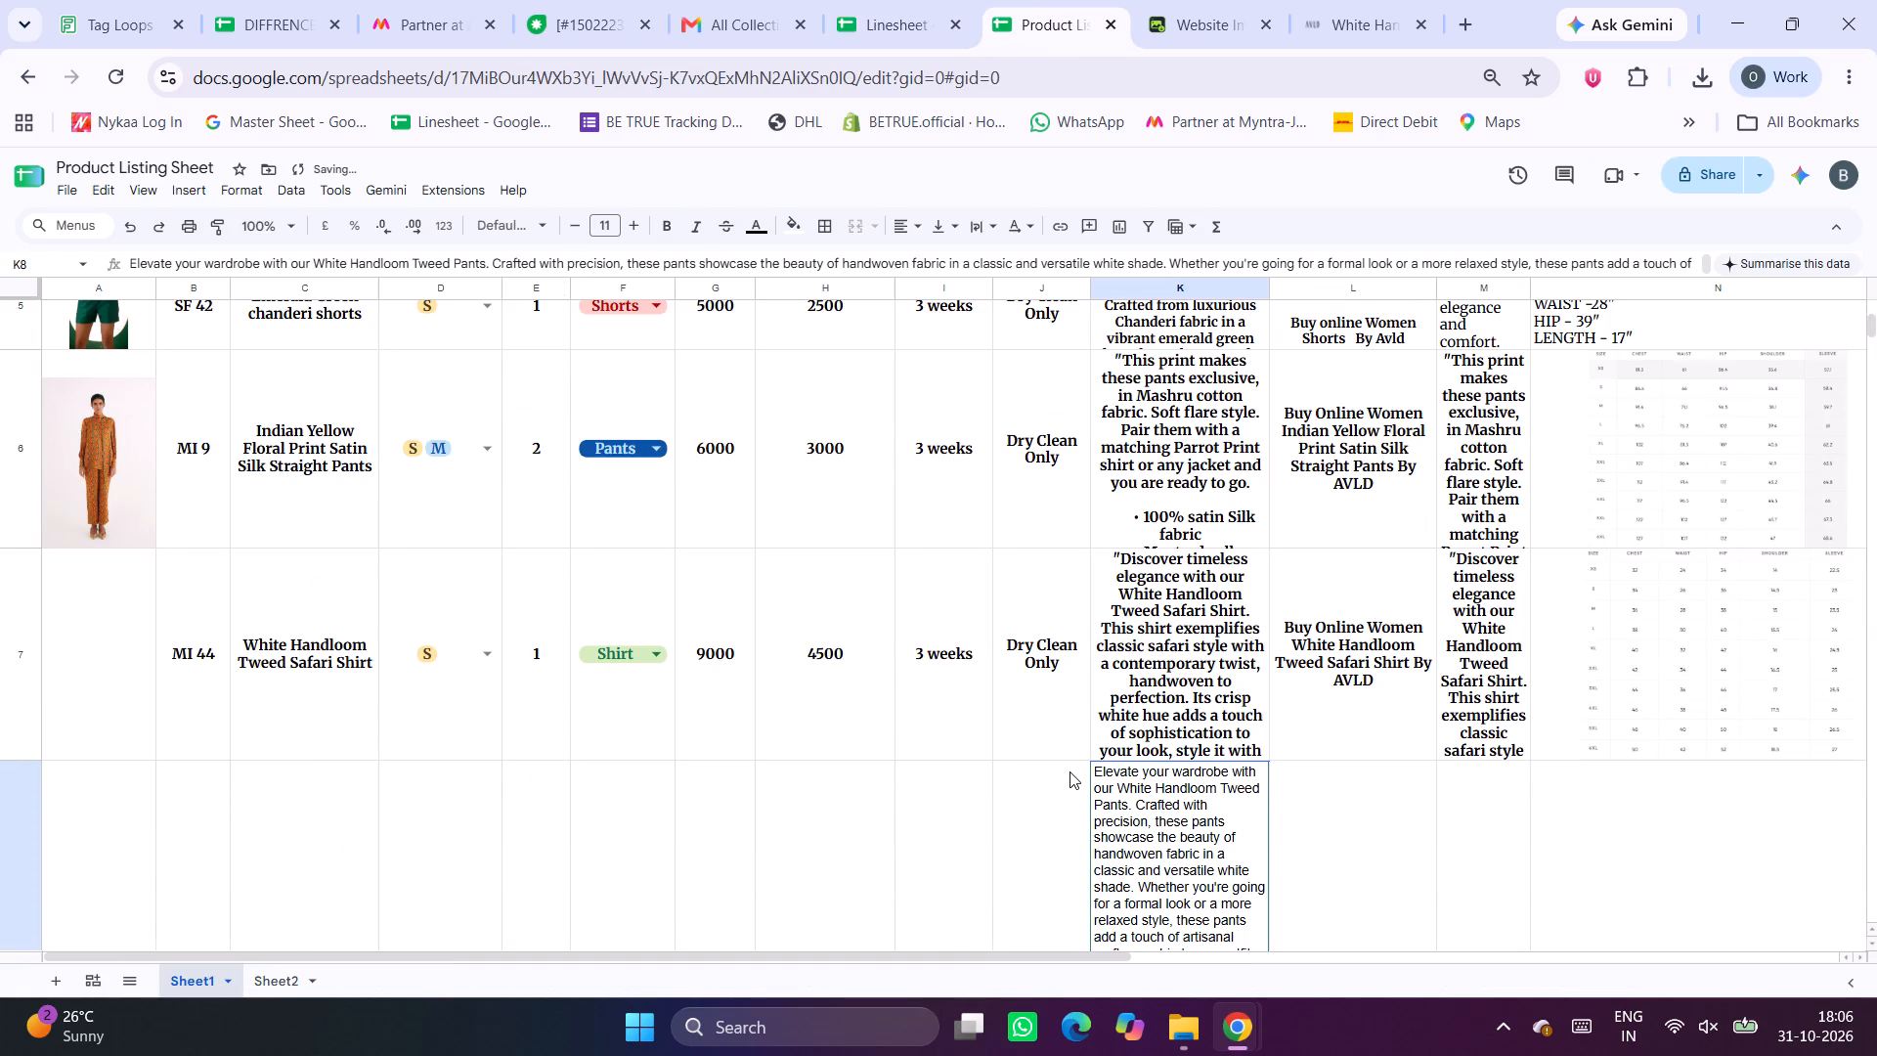
pyautogui.hotkey('ctrl', 'z')
pyautogui.click(707, 252)
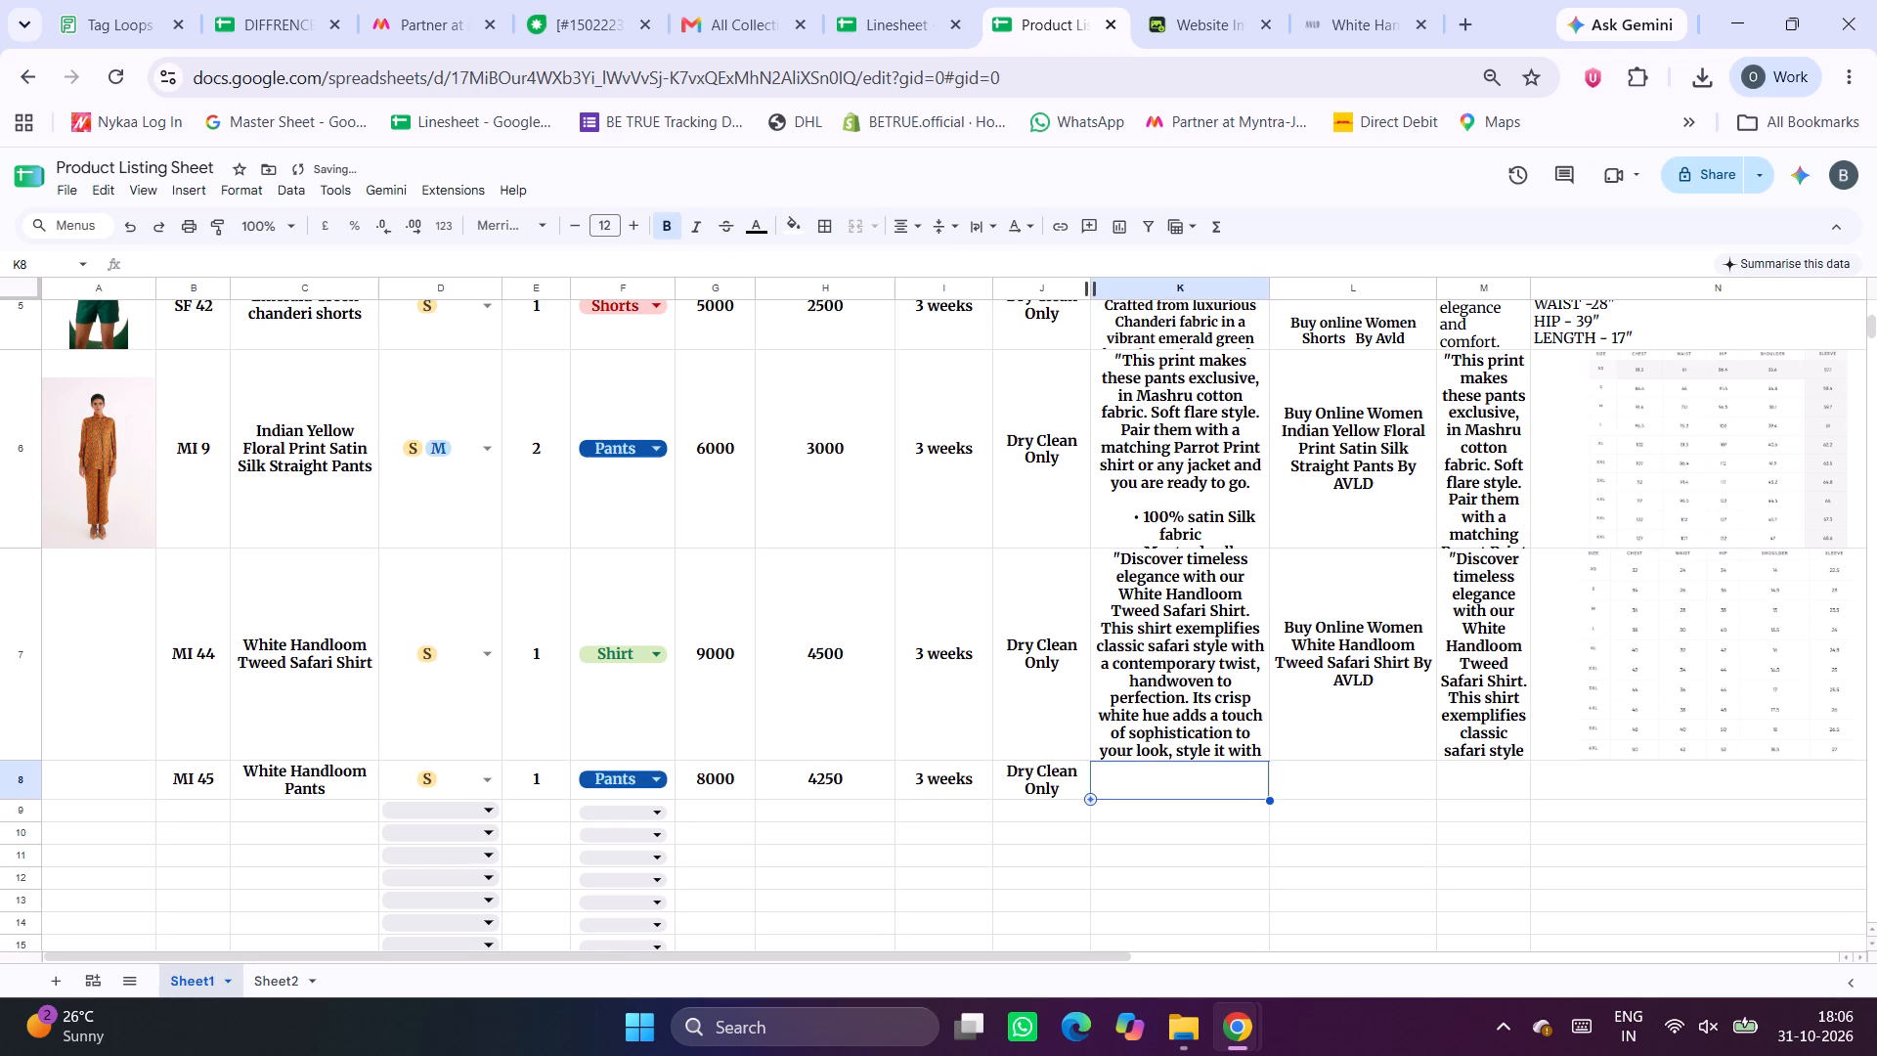
pyautogui.click(669, 261)
pyautogui.hotkey('ctrl', 'v')
pyautogui.click(988, 941)
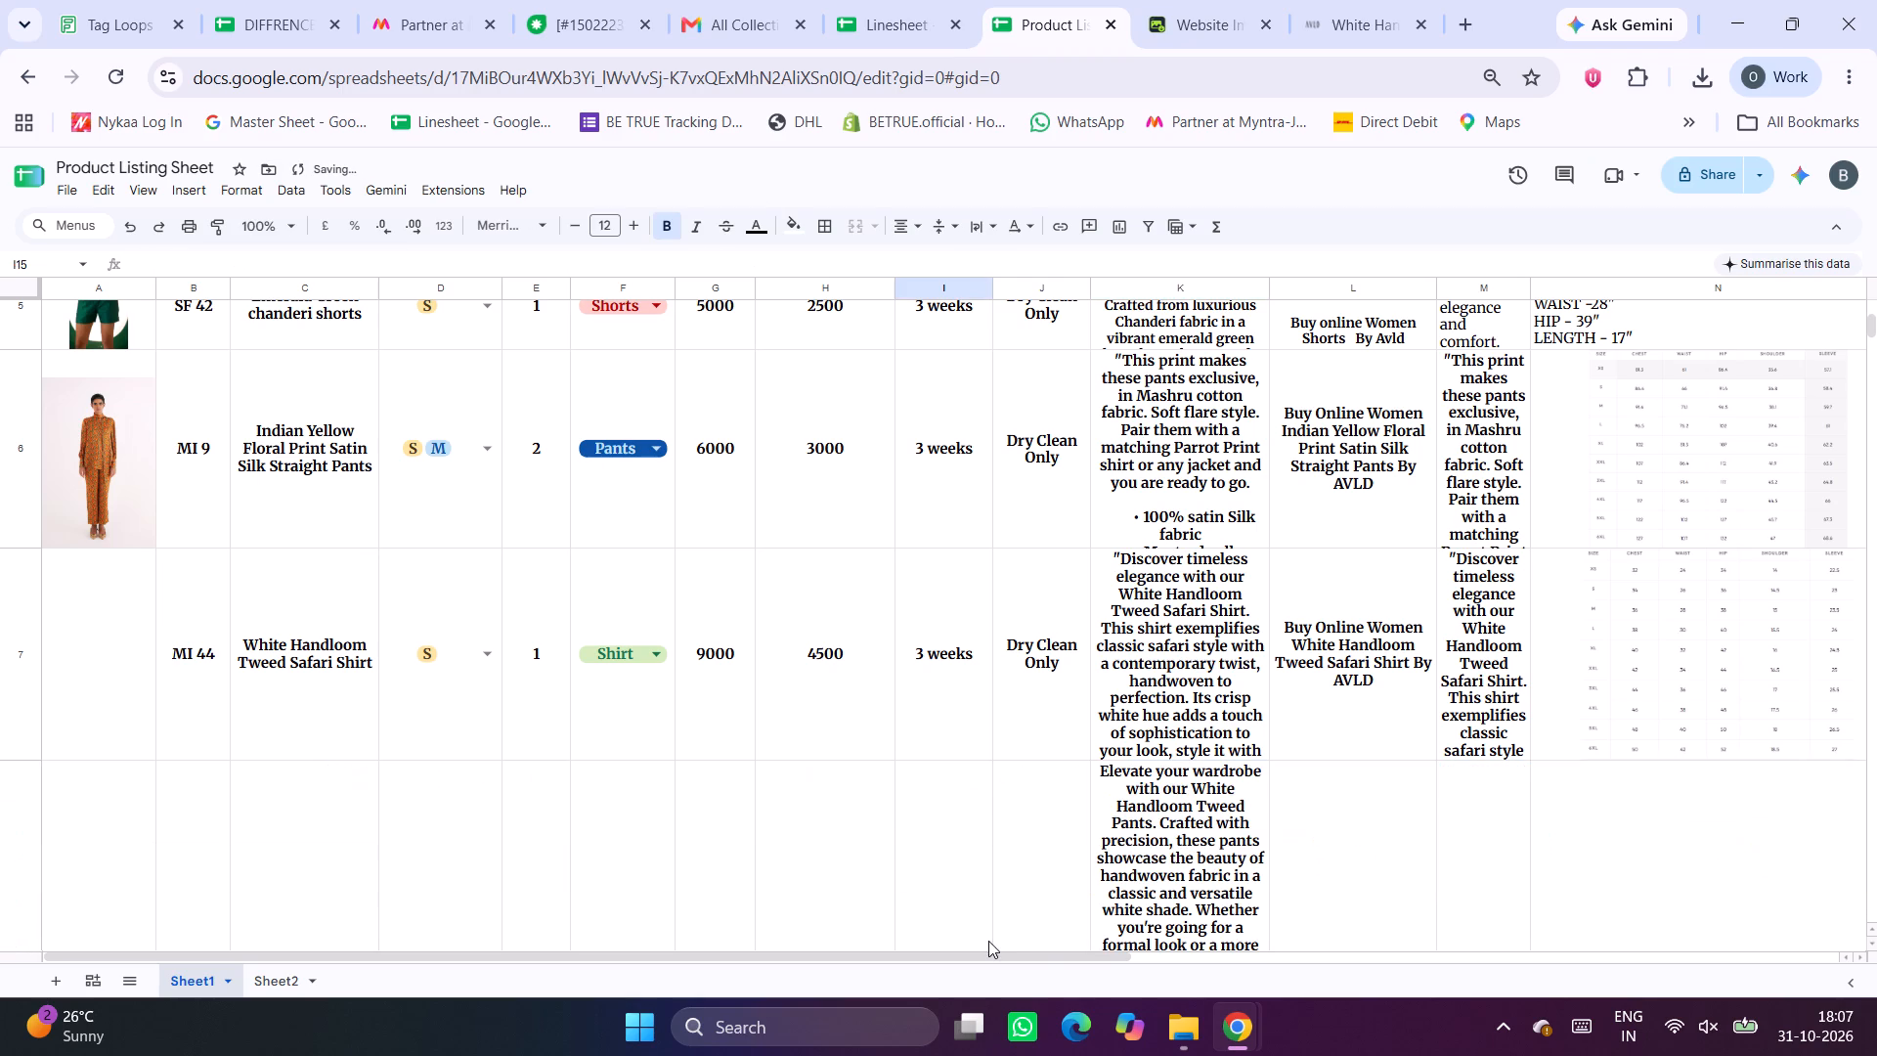
# Set the text wrapping of the MI 45 description cell K8 to overflow.
pyautogui.click(1221, 831)
pyautogui.scroll(-2, 1221, 831)
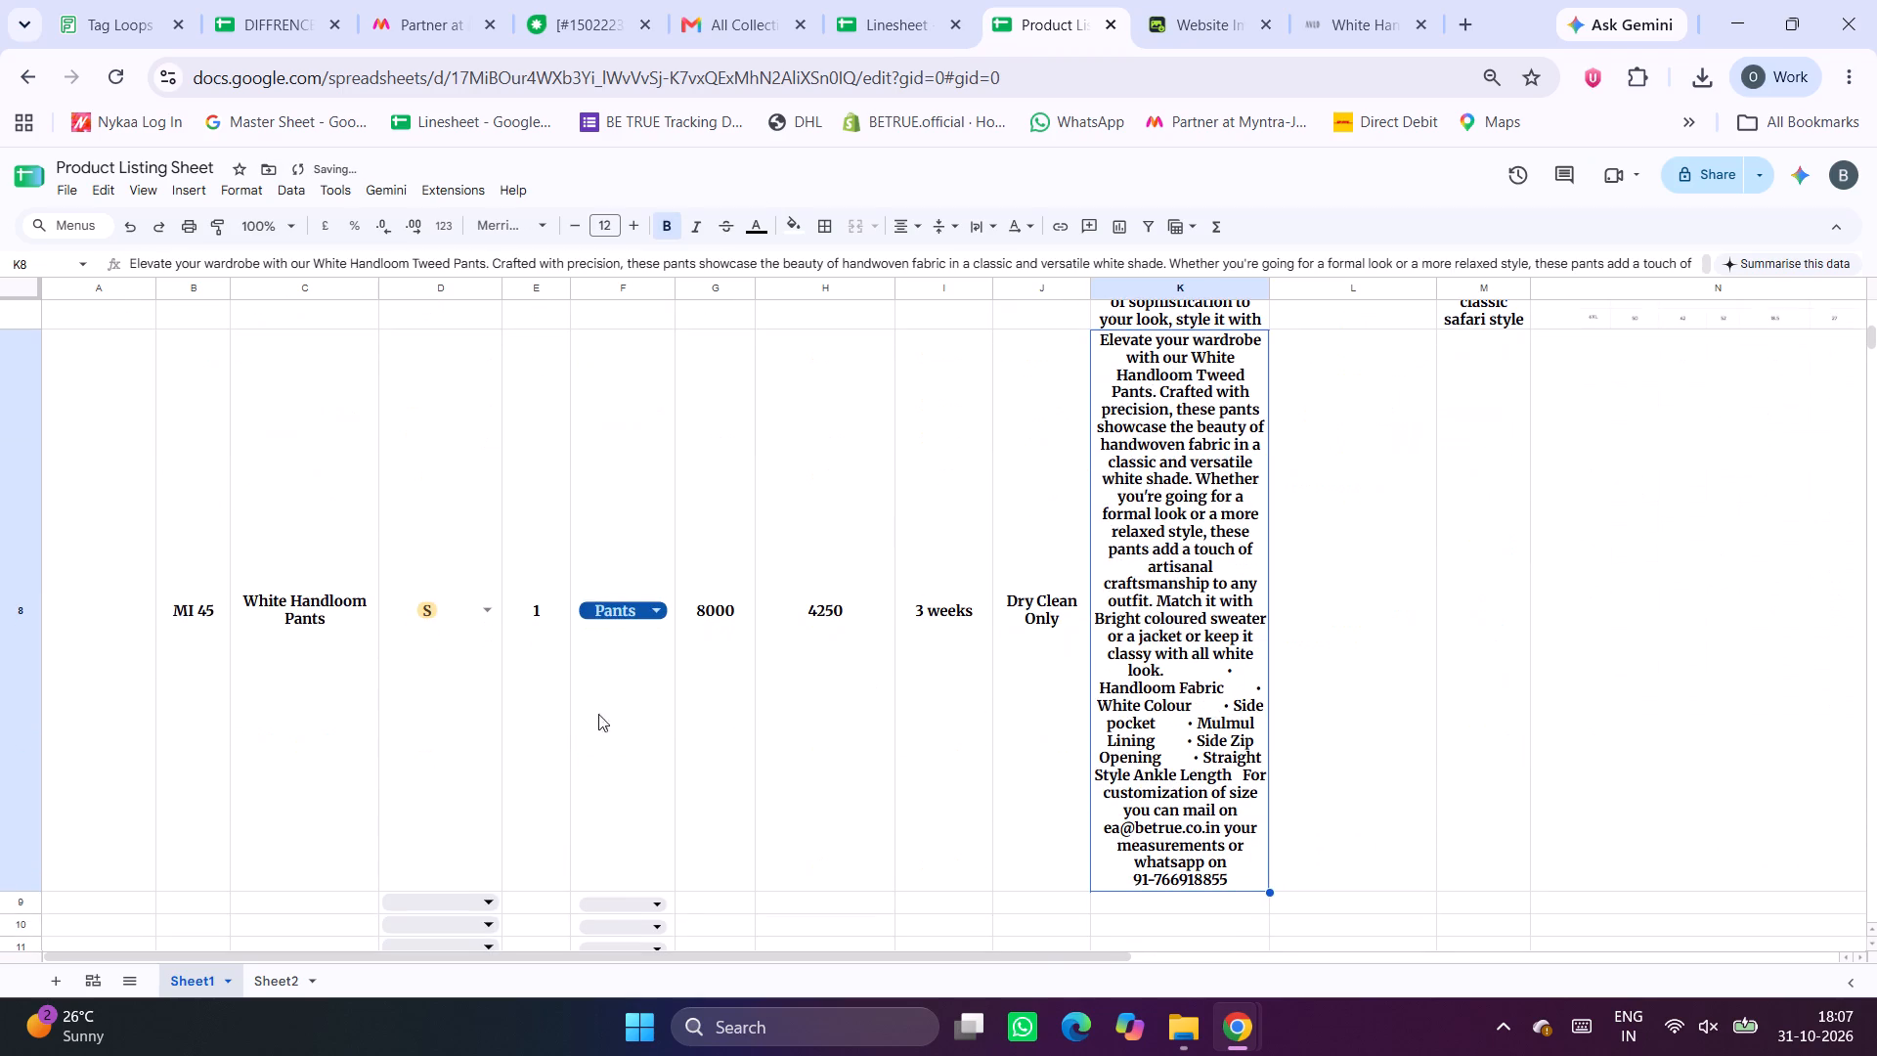
pyautogui.click(989, 233)
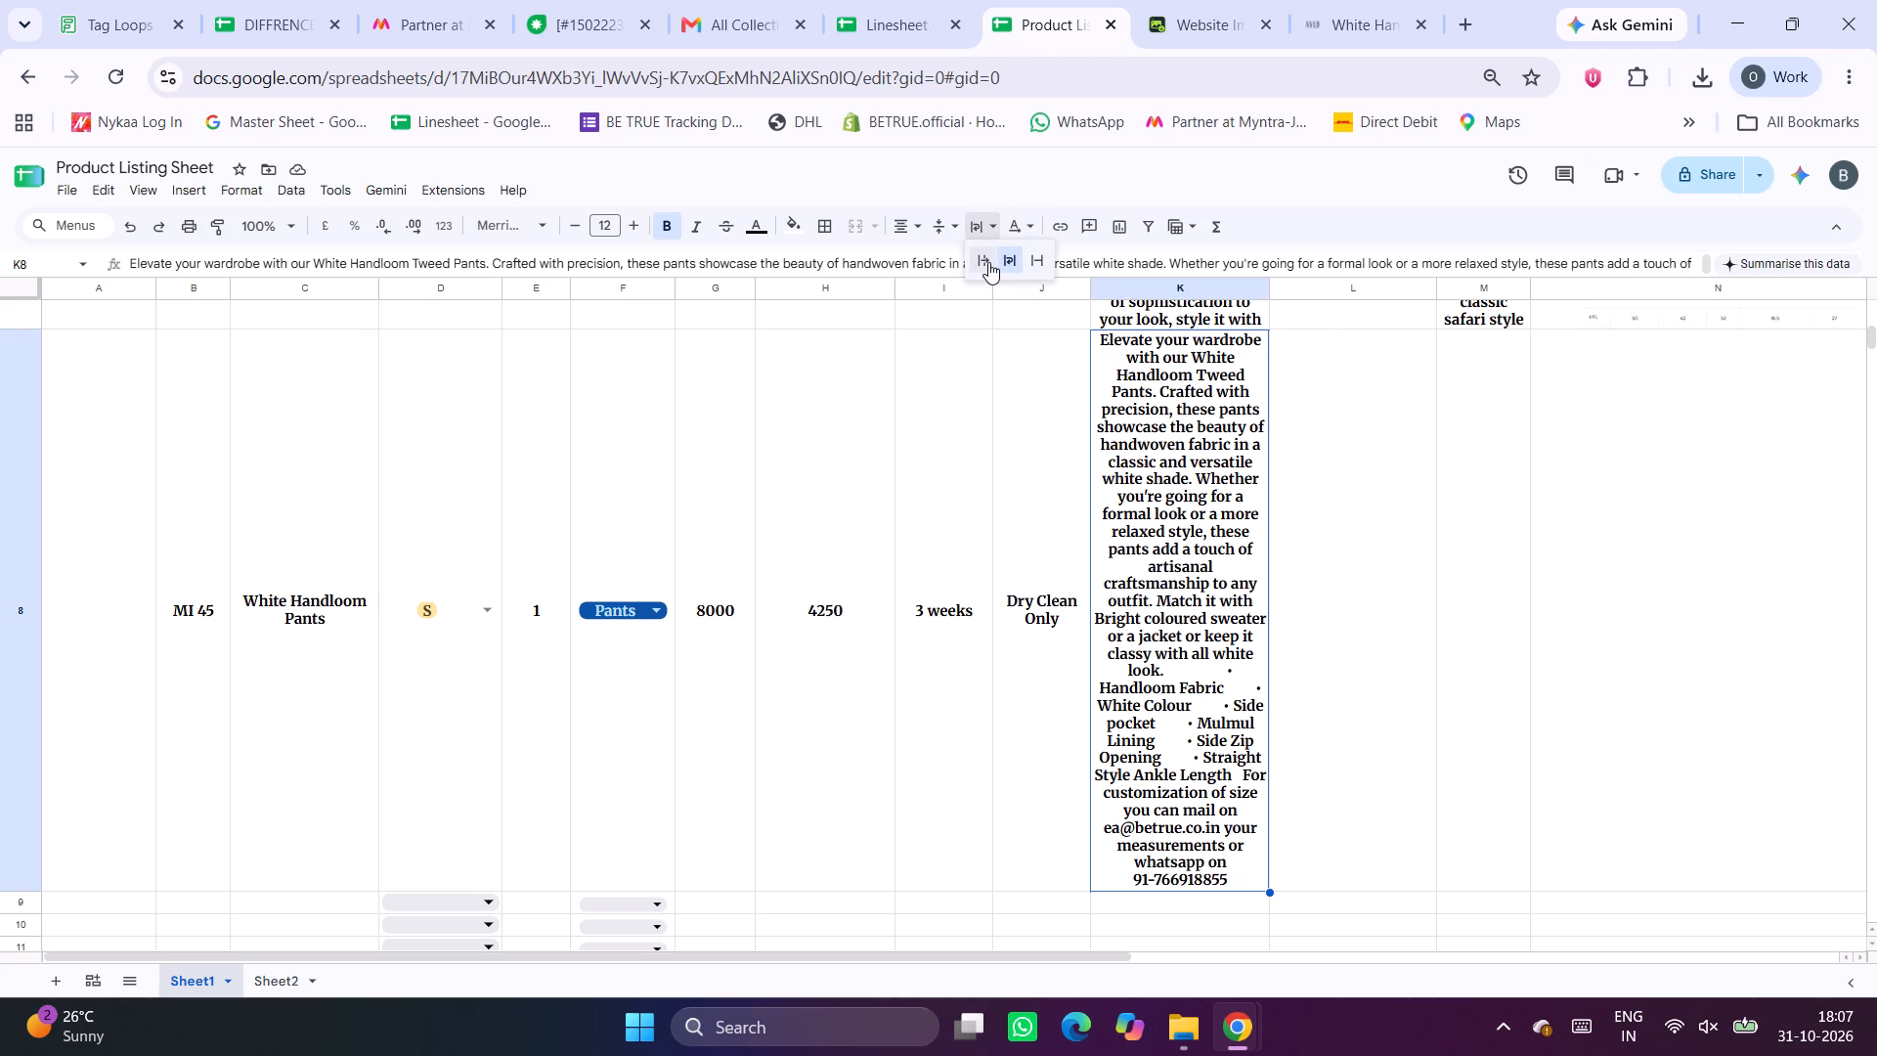
pyautogui.click(988, 262)
# Set the text wrapping of the Description cells K2 to K7 to clip.
pyautogui.scroll(1, 1154, 530)
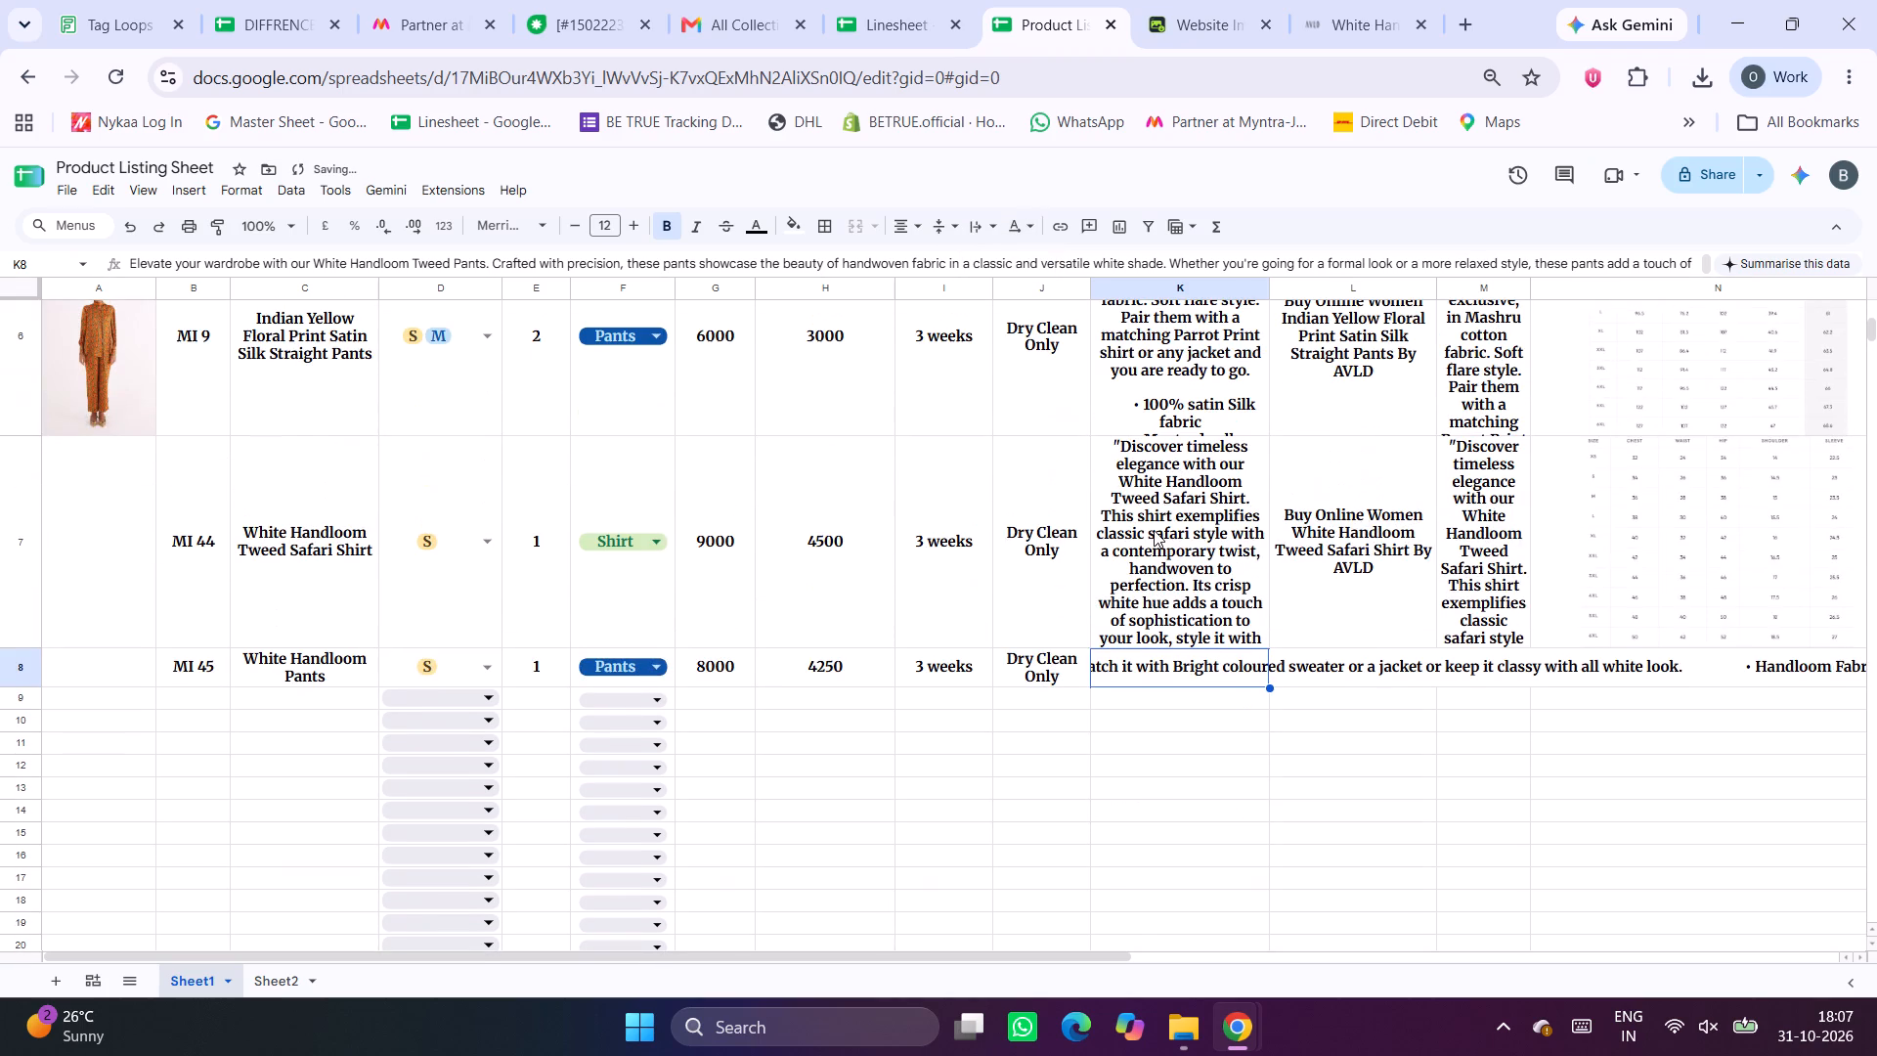
pyautogui.scroll(1, 1154, 530)
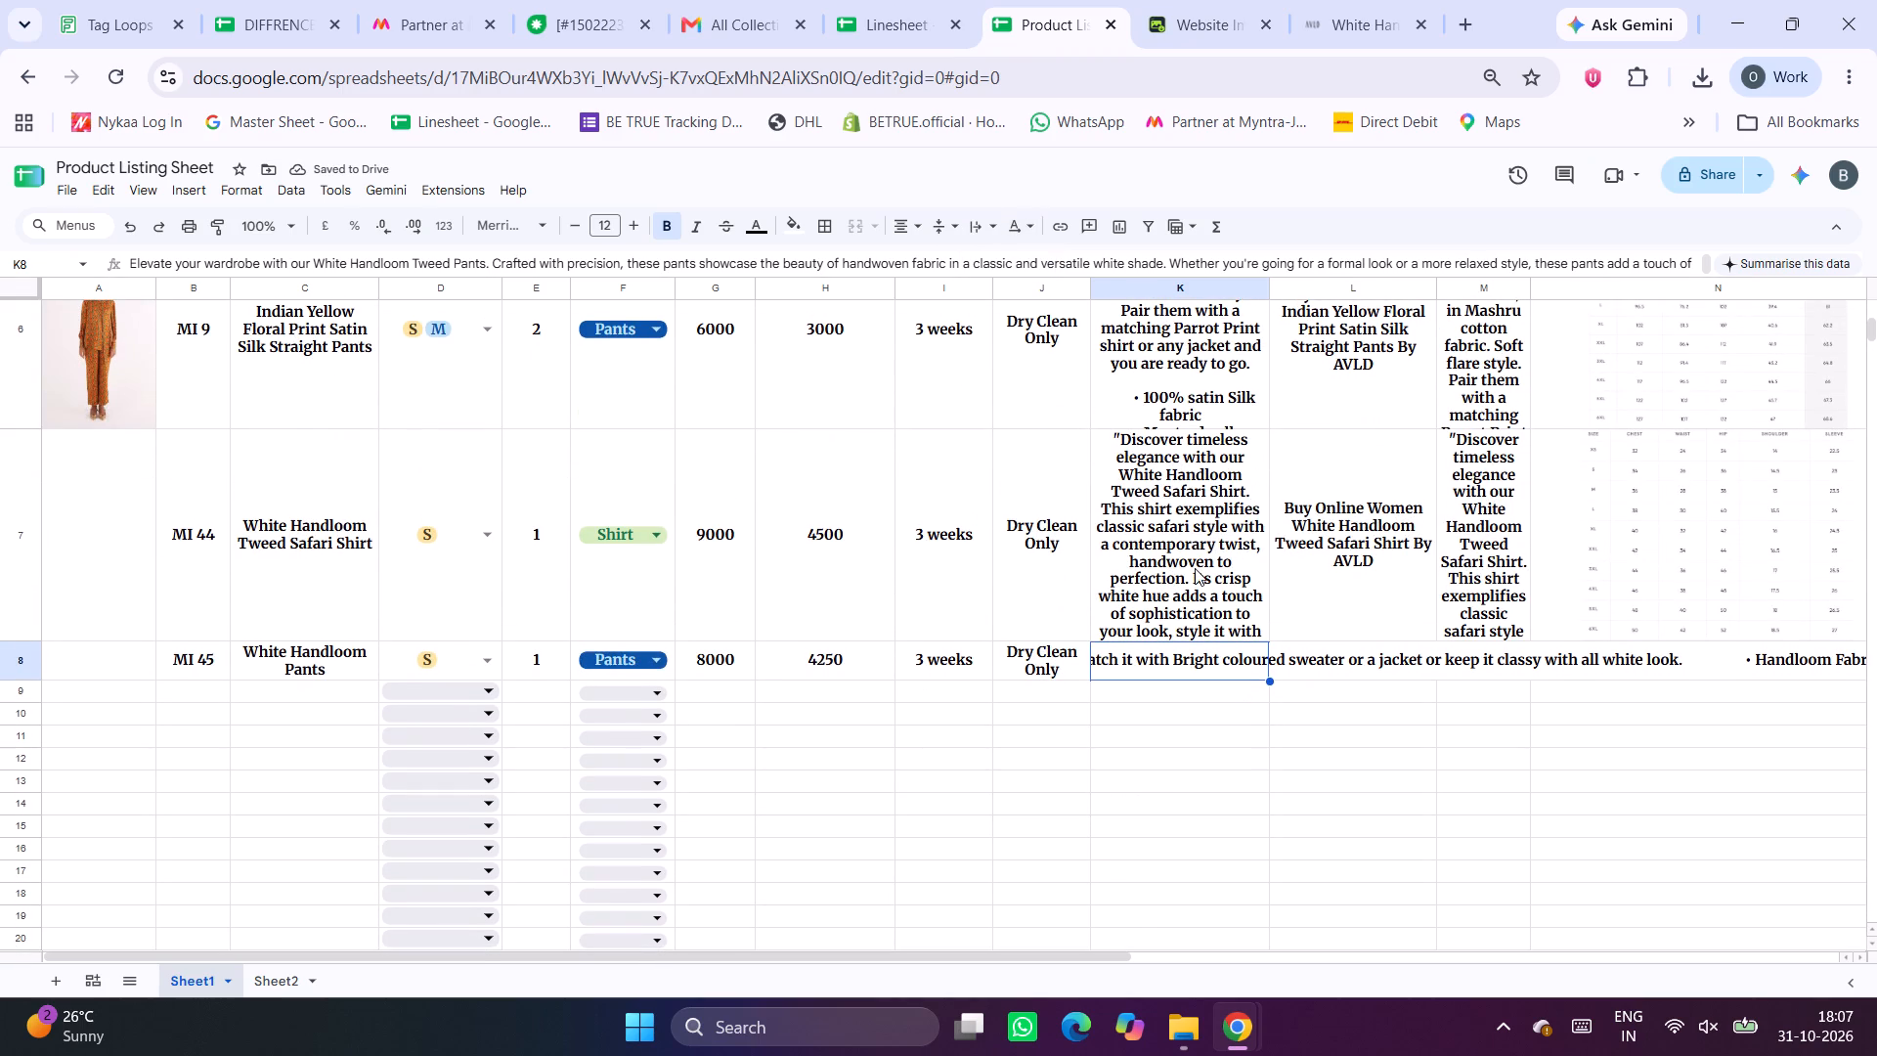
pyautogui.moveTo(1195, 568); pyautogui.dragTo(1205, 335)
pyautogui.scroll(3, 1205, 335)
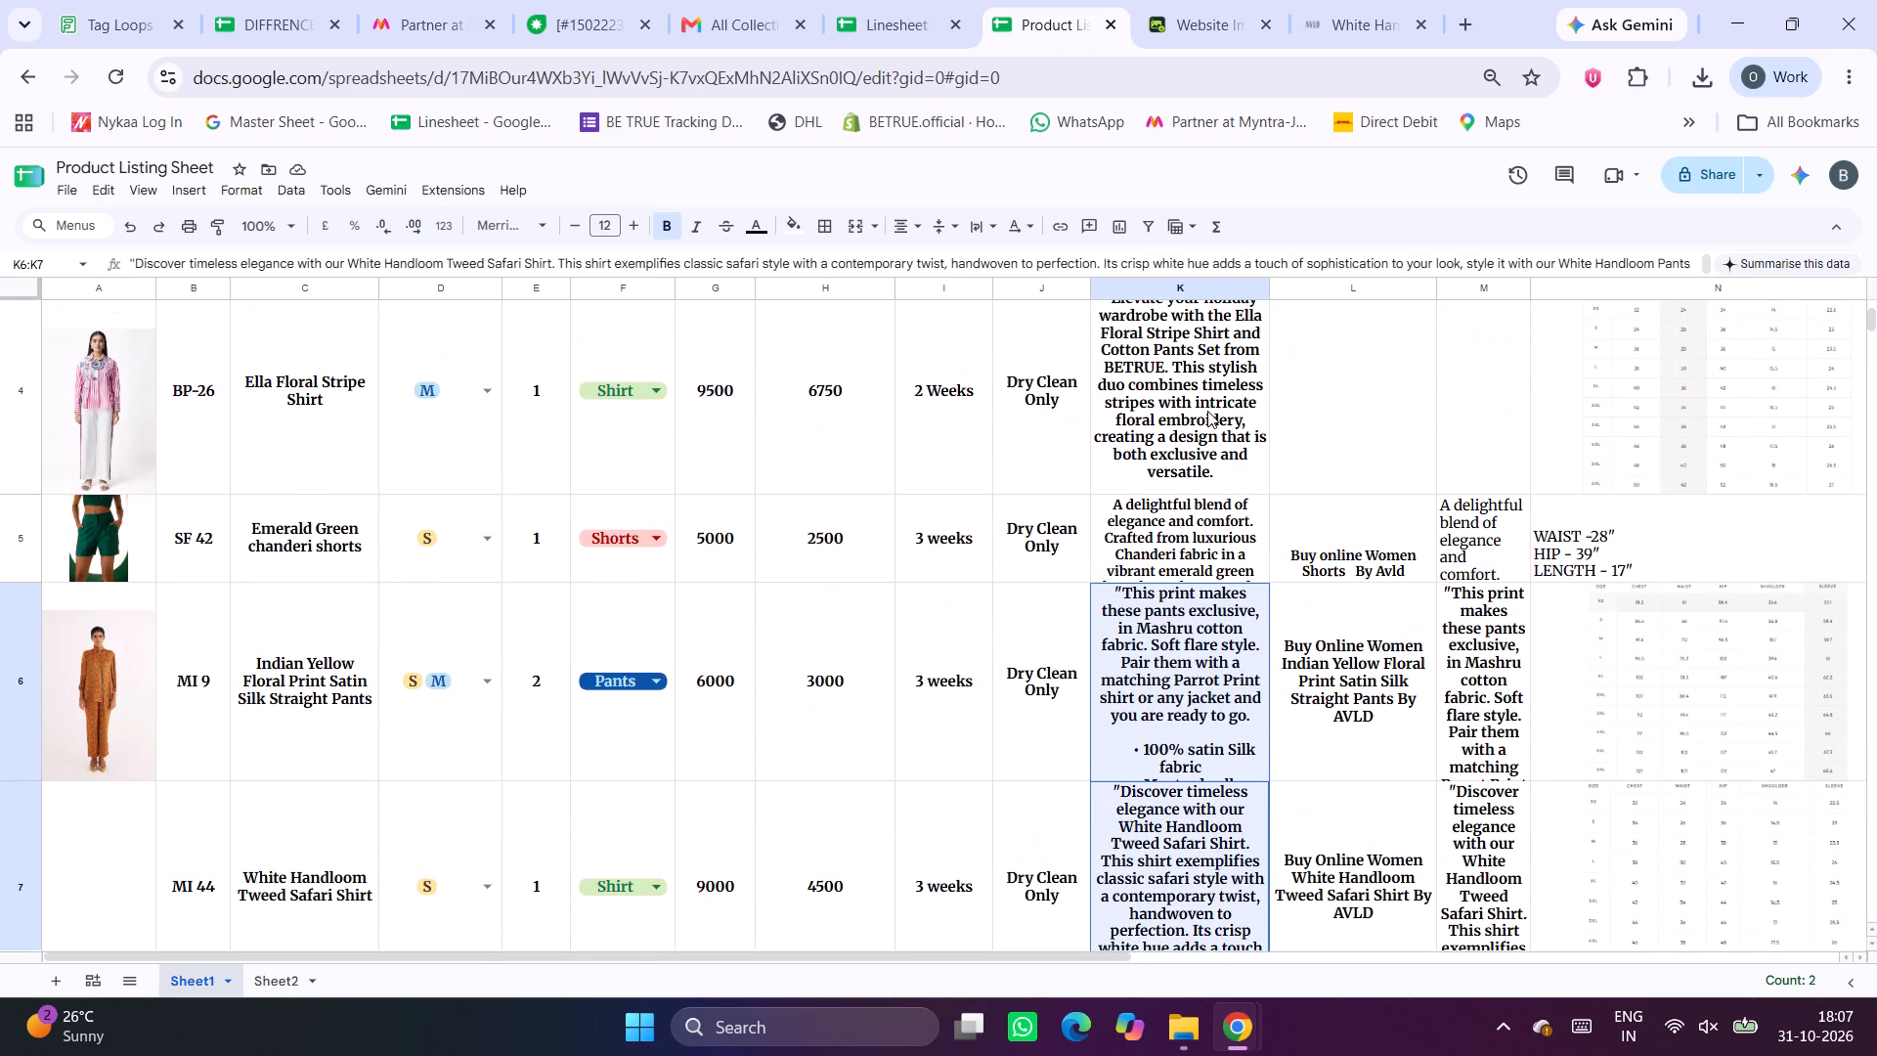
pyautogui.scroll(3, 1211, 521)
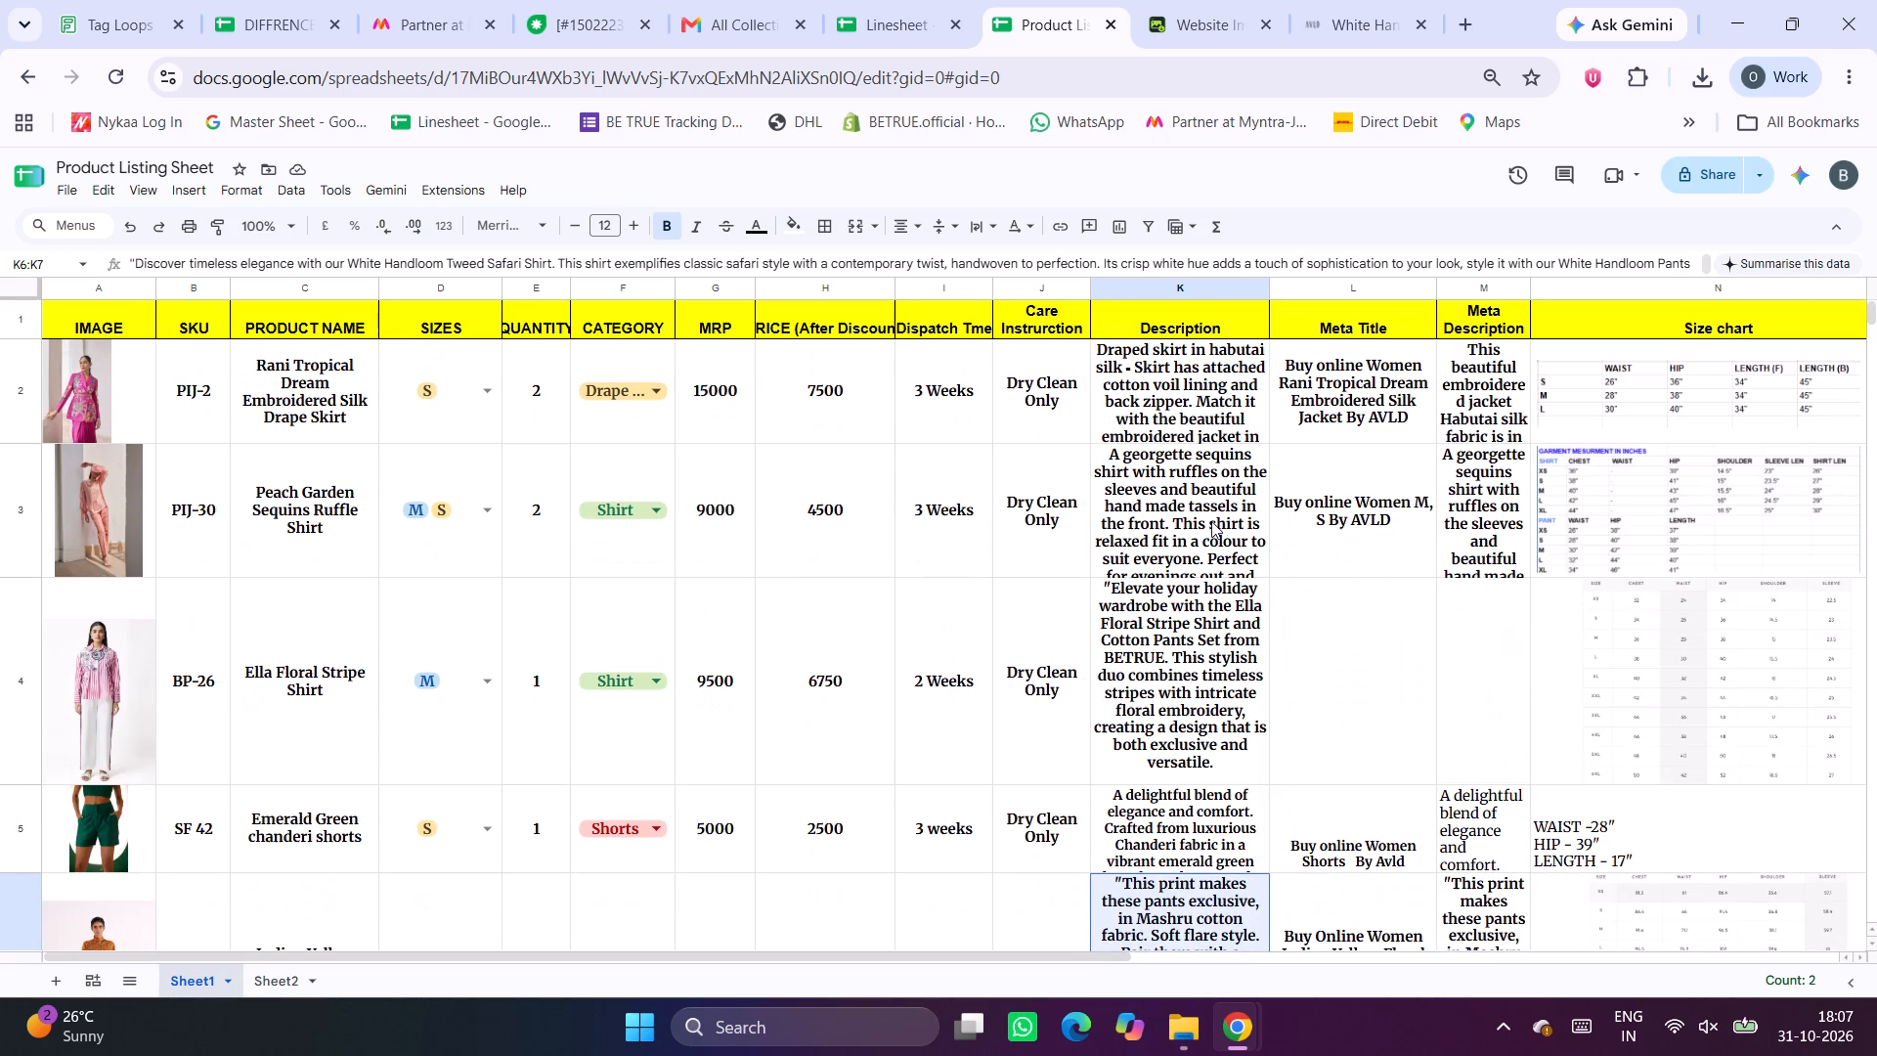
pyautogui.hotkey('shift', 'Up')
pyautogui.hotkey('shift', 'Up')
pyautogui.hotkey('shift', 'Up')
pyautogui.hotkey('shift', 'Up')
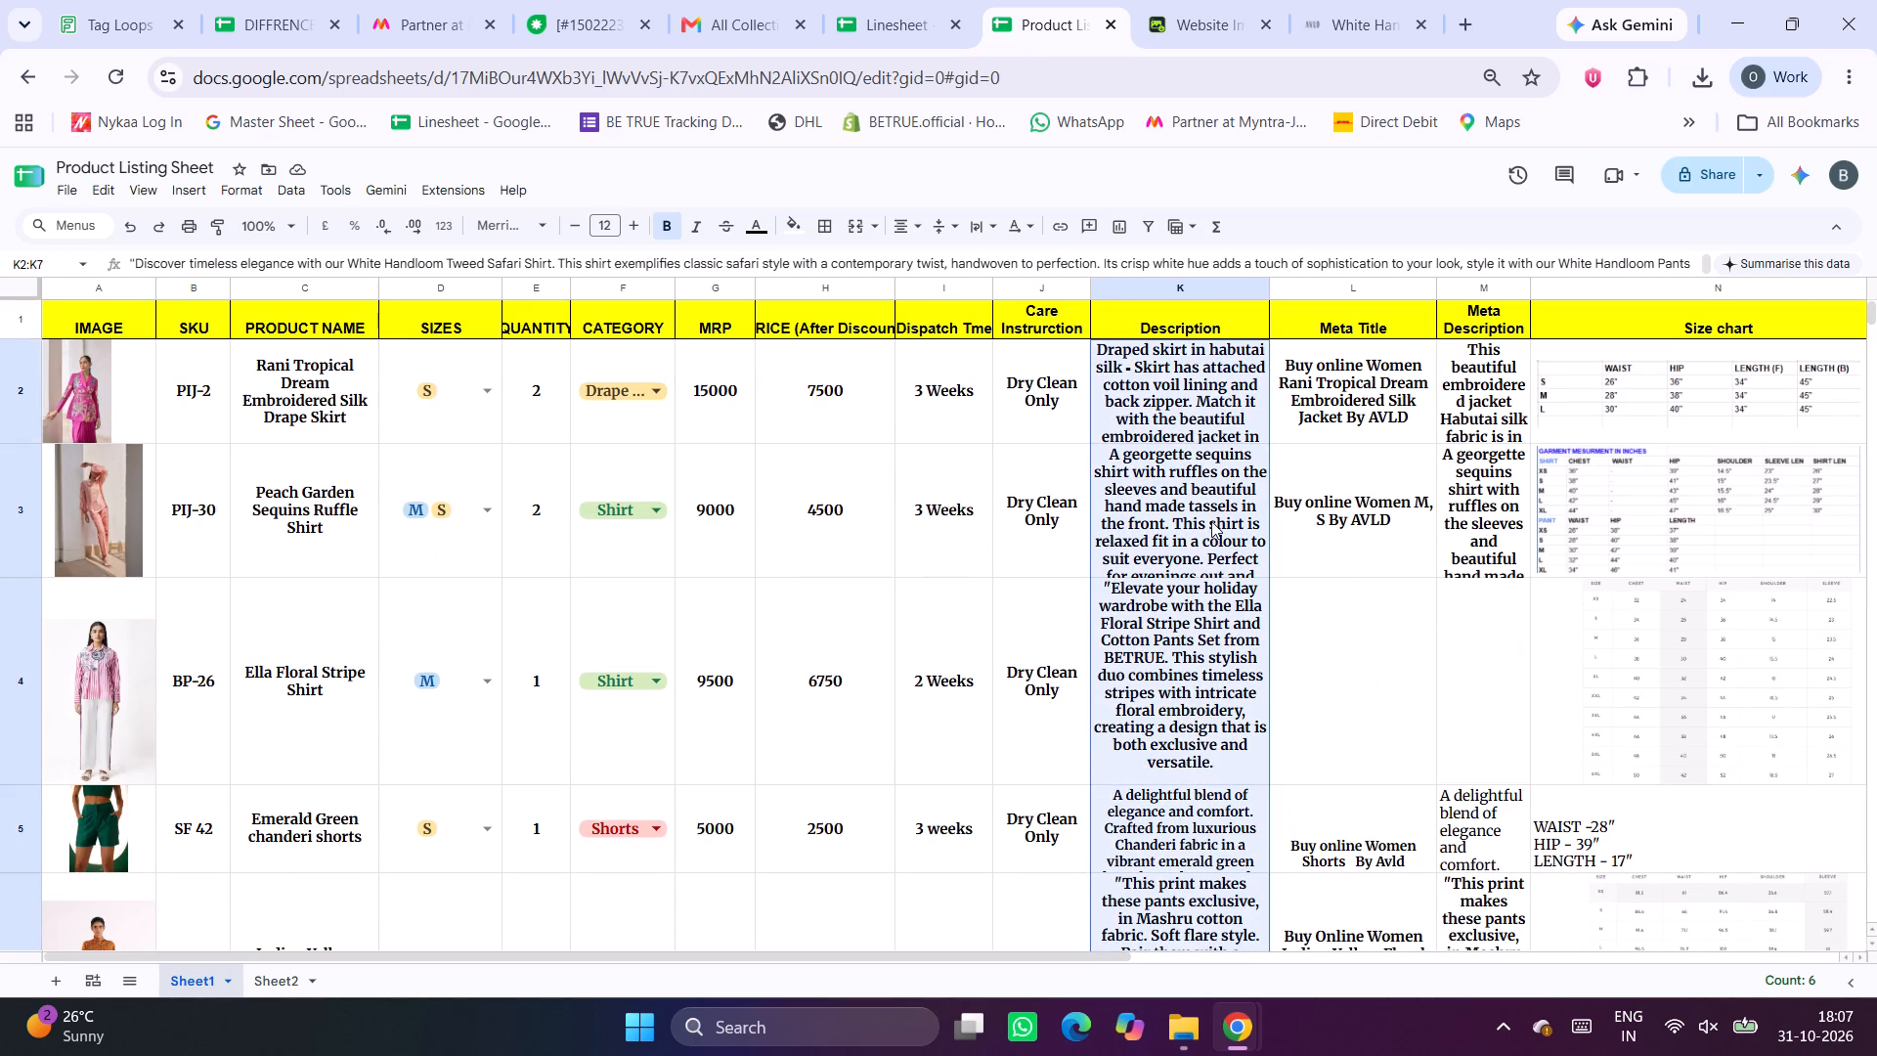
pyautogui.hotkey('shift', 'Down')
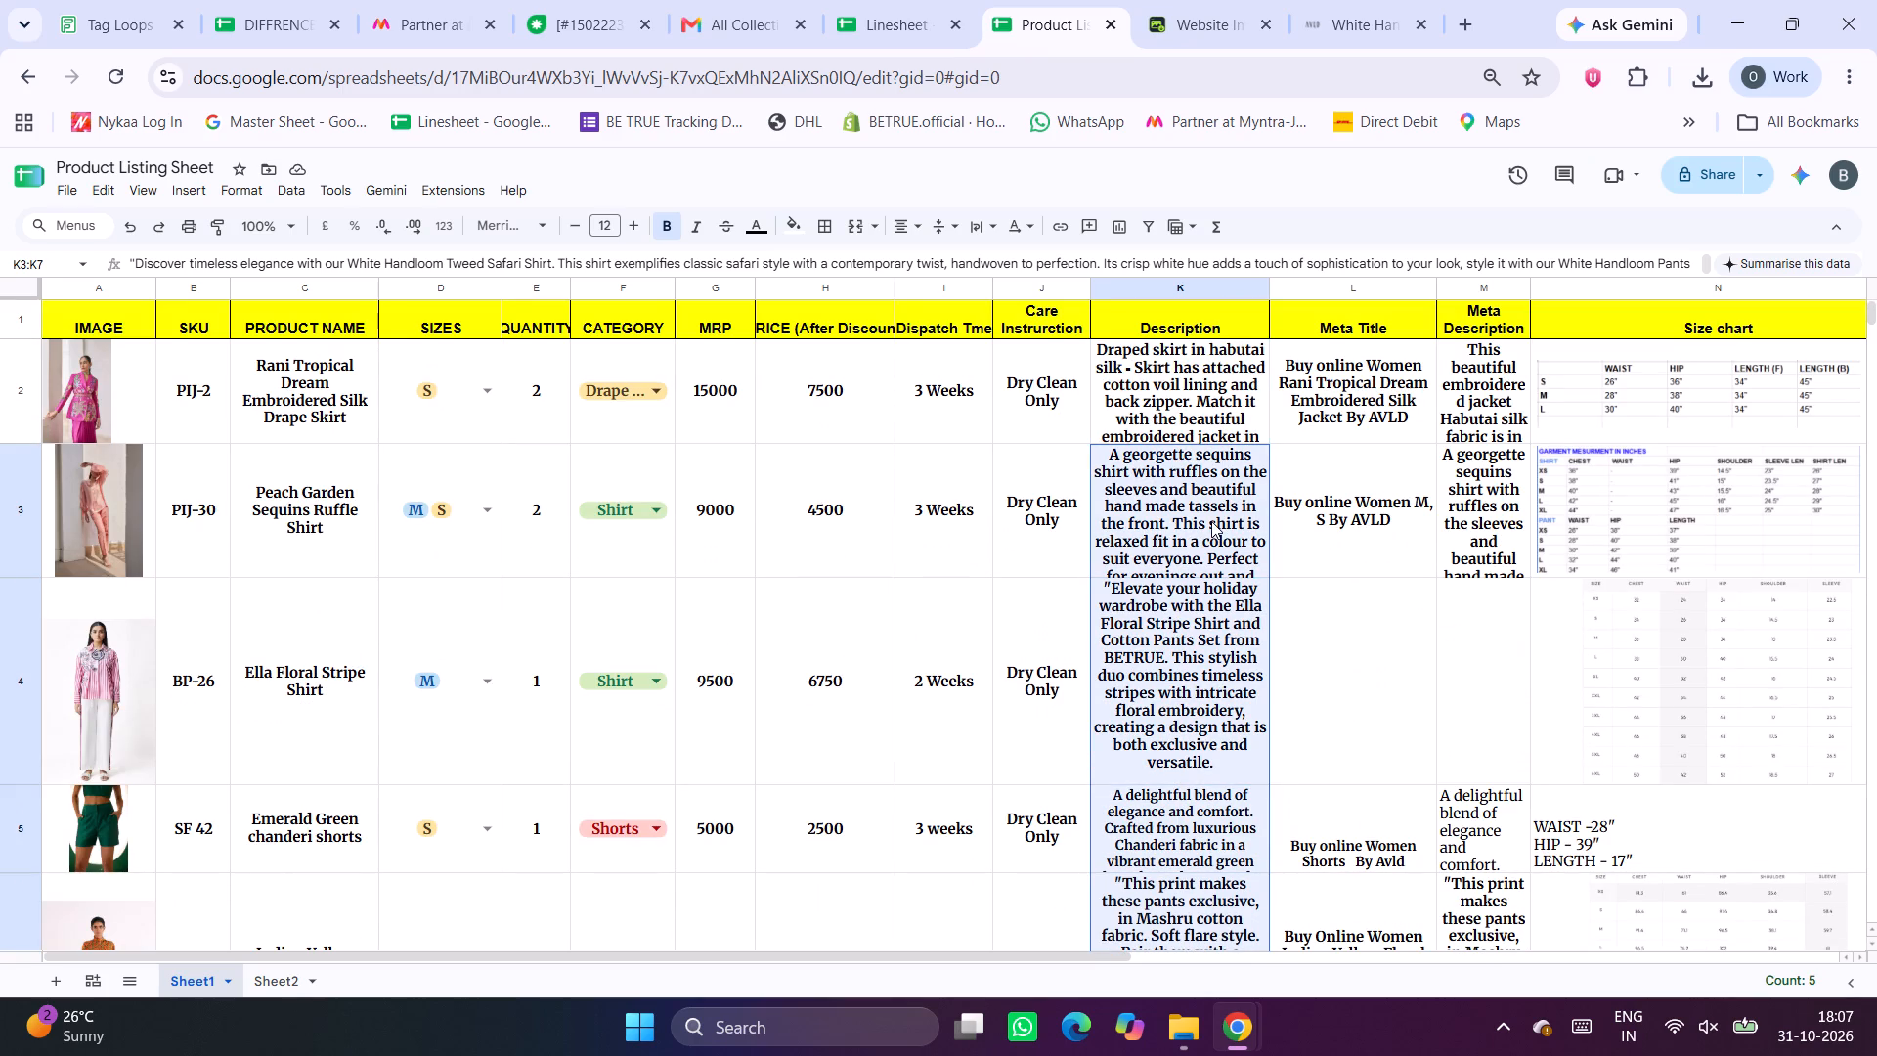
pyautogui.hotkey('shift', 'Up')
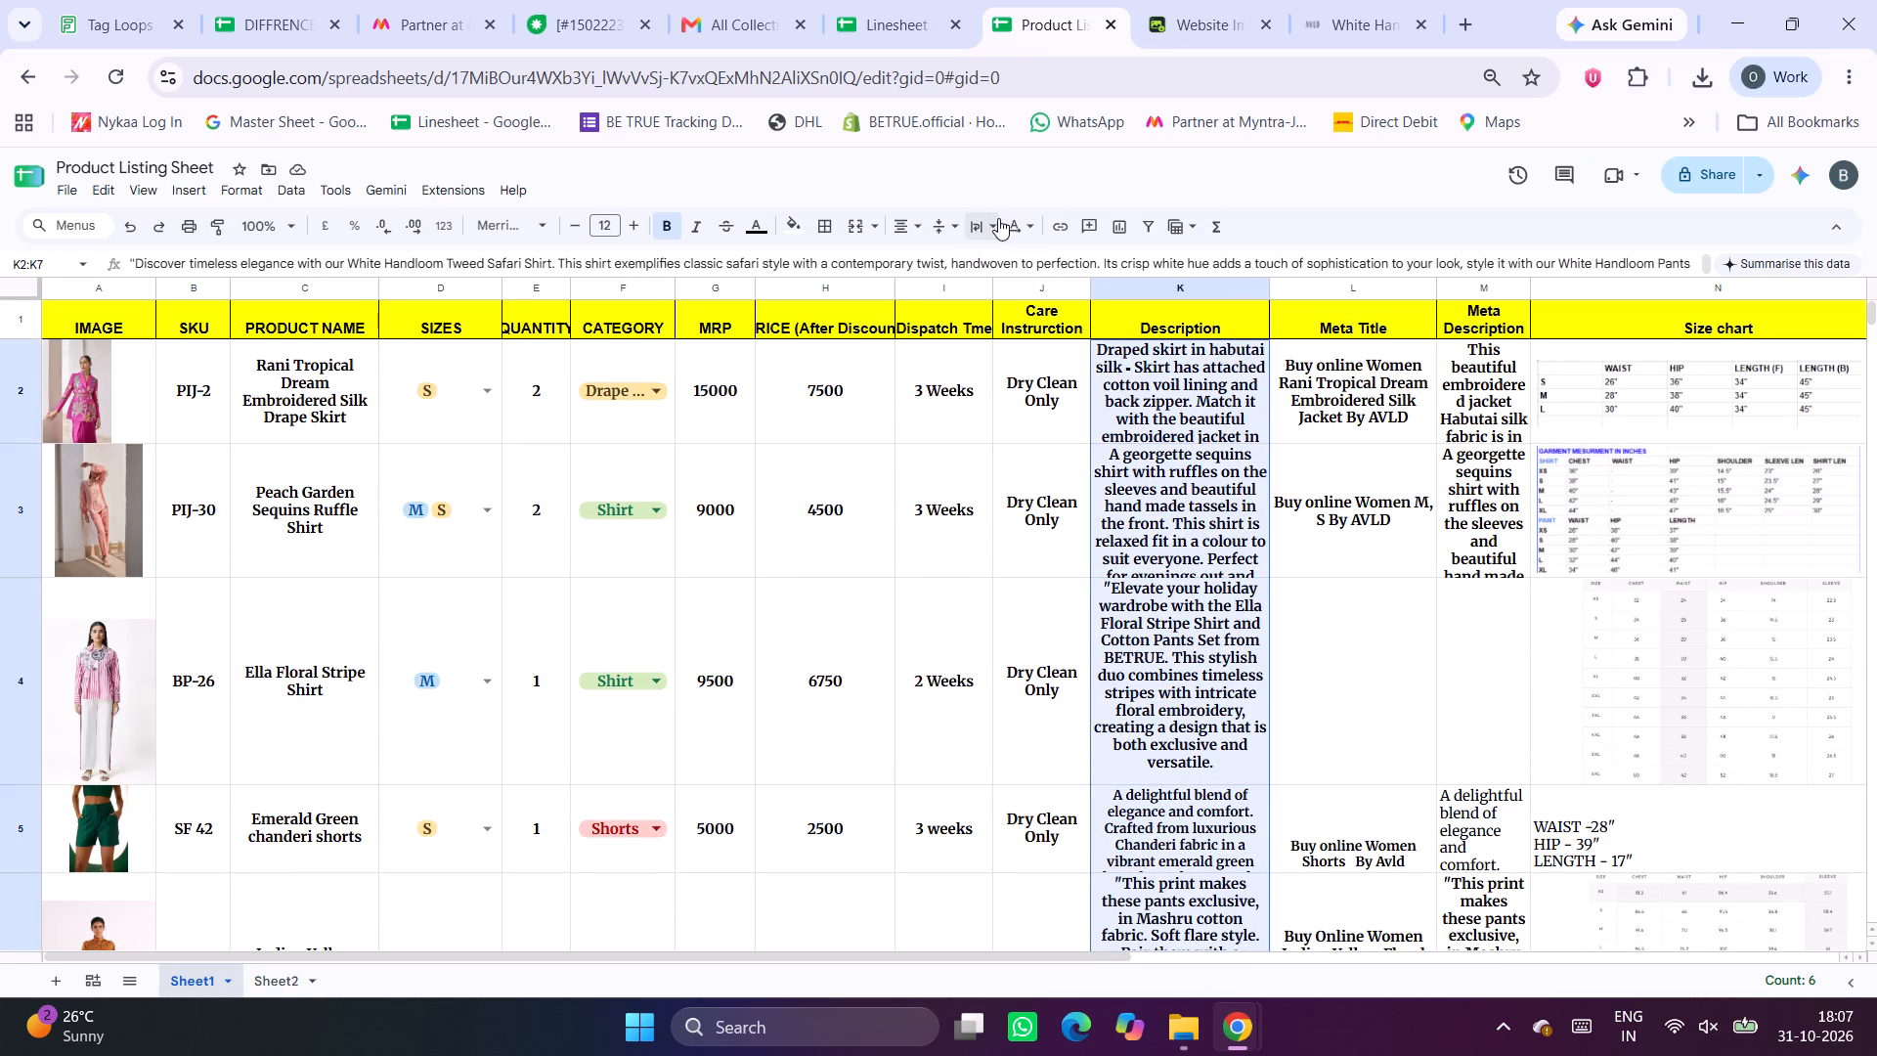
pyautogui.click(986, 224)
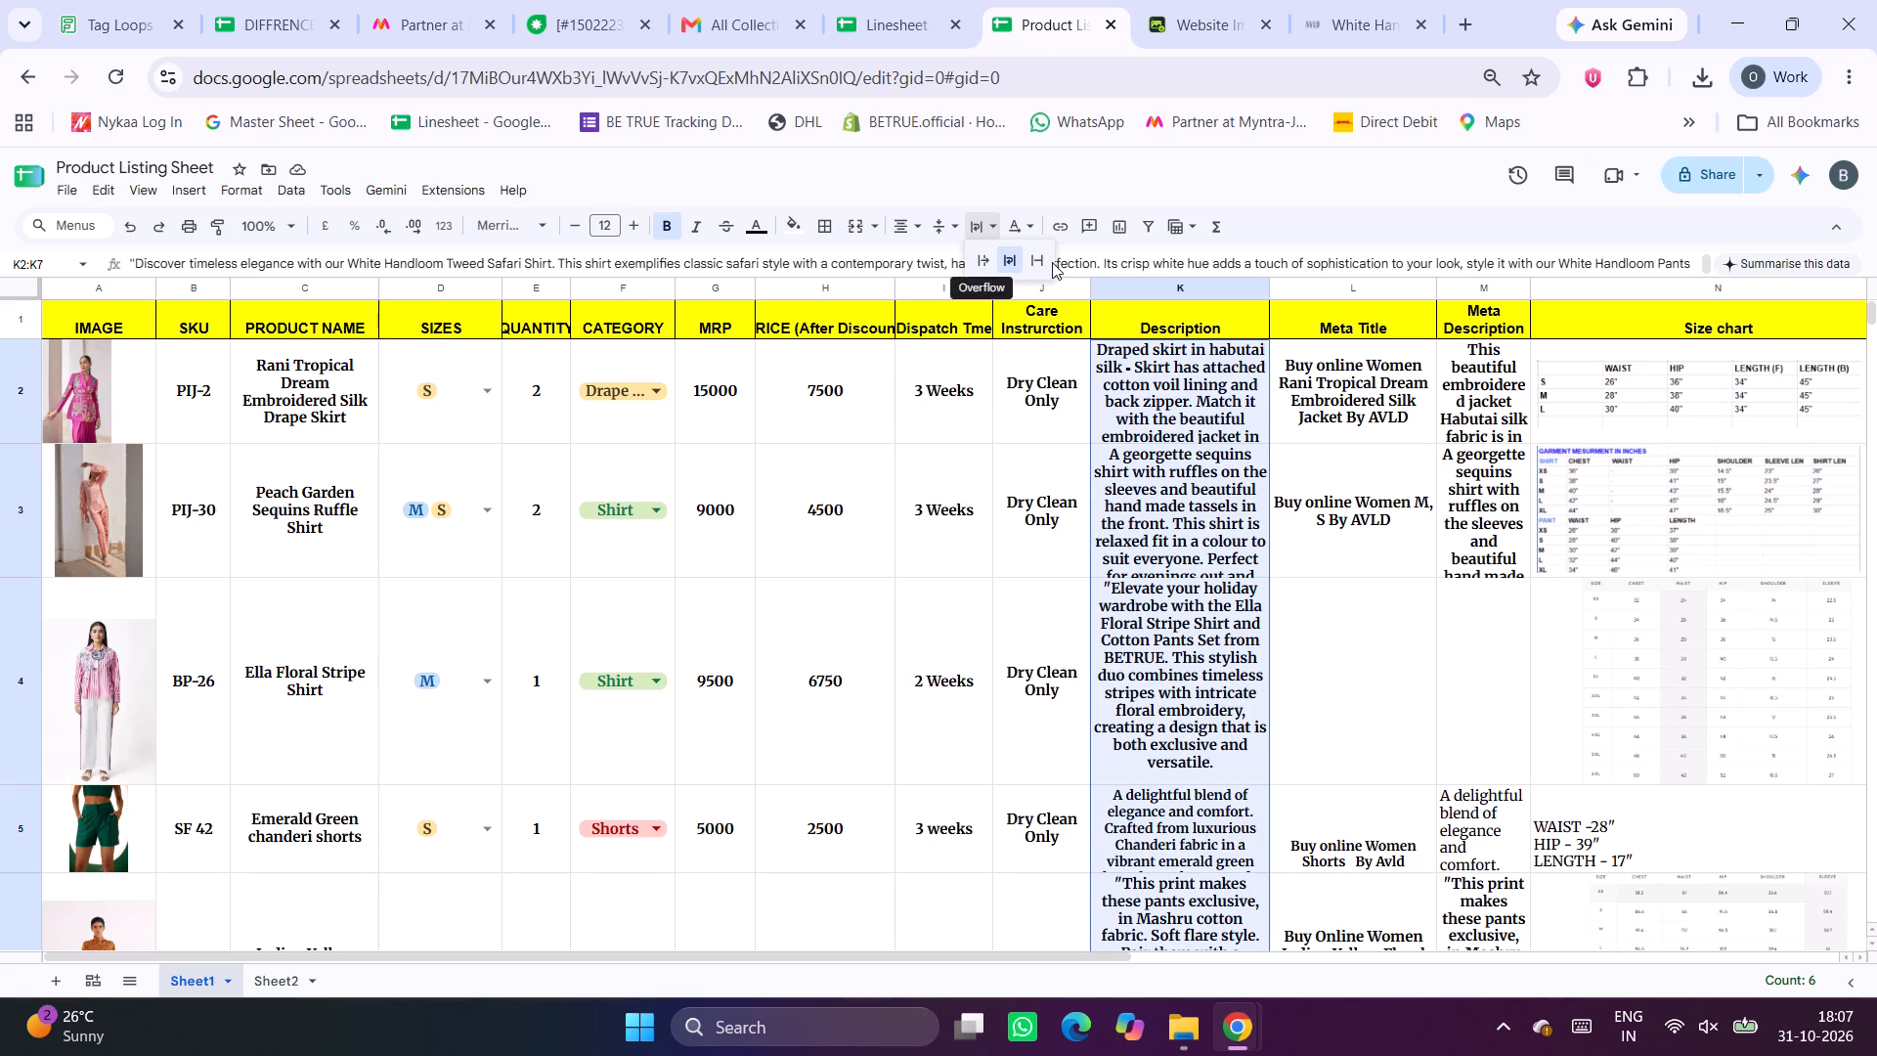
pyautogui.click(1038, 264)
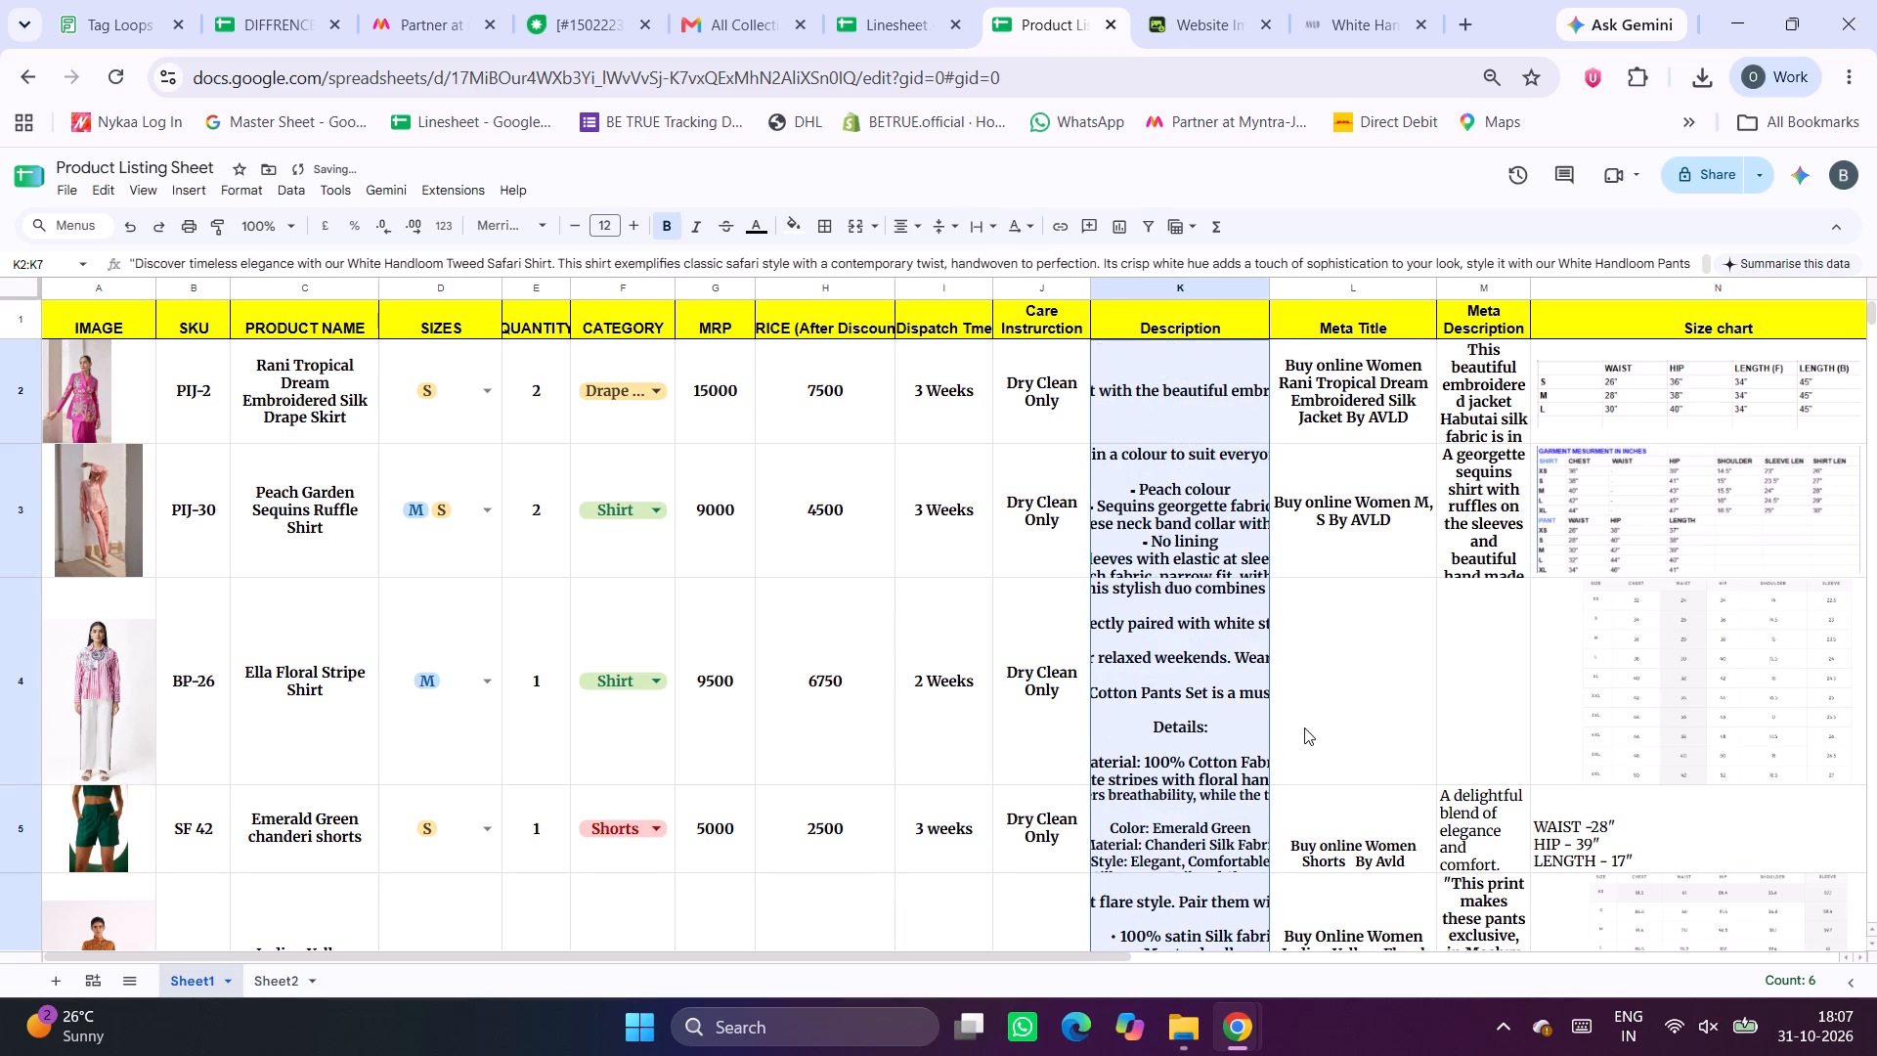
pyautogui.scroll(-4, 1304, 727)
pyautogui.click(1214, 778)
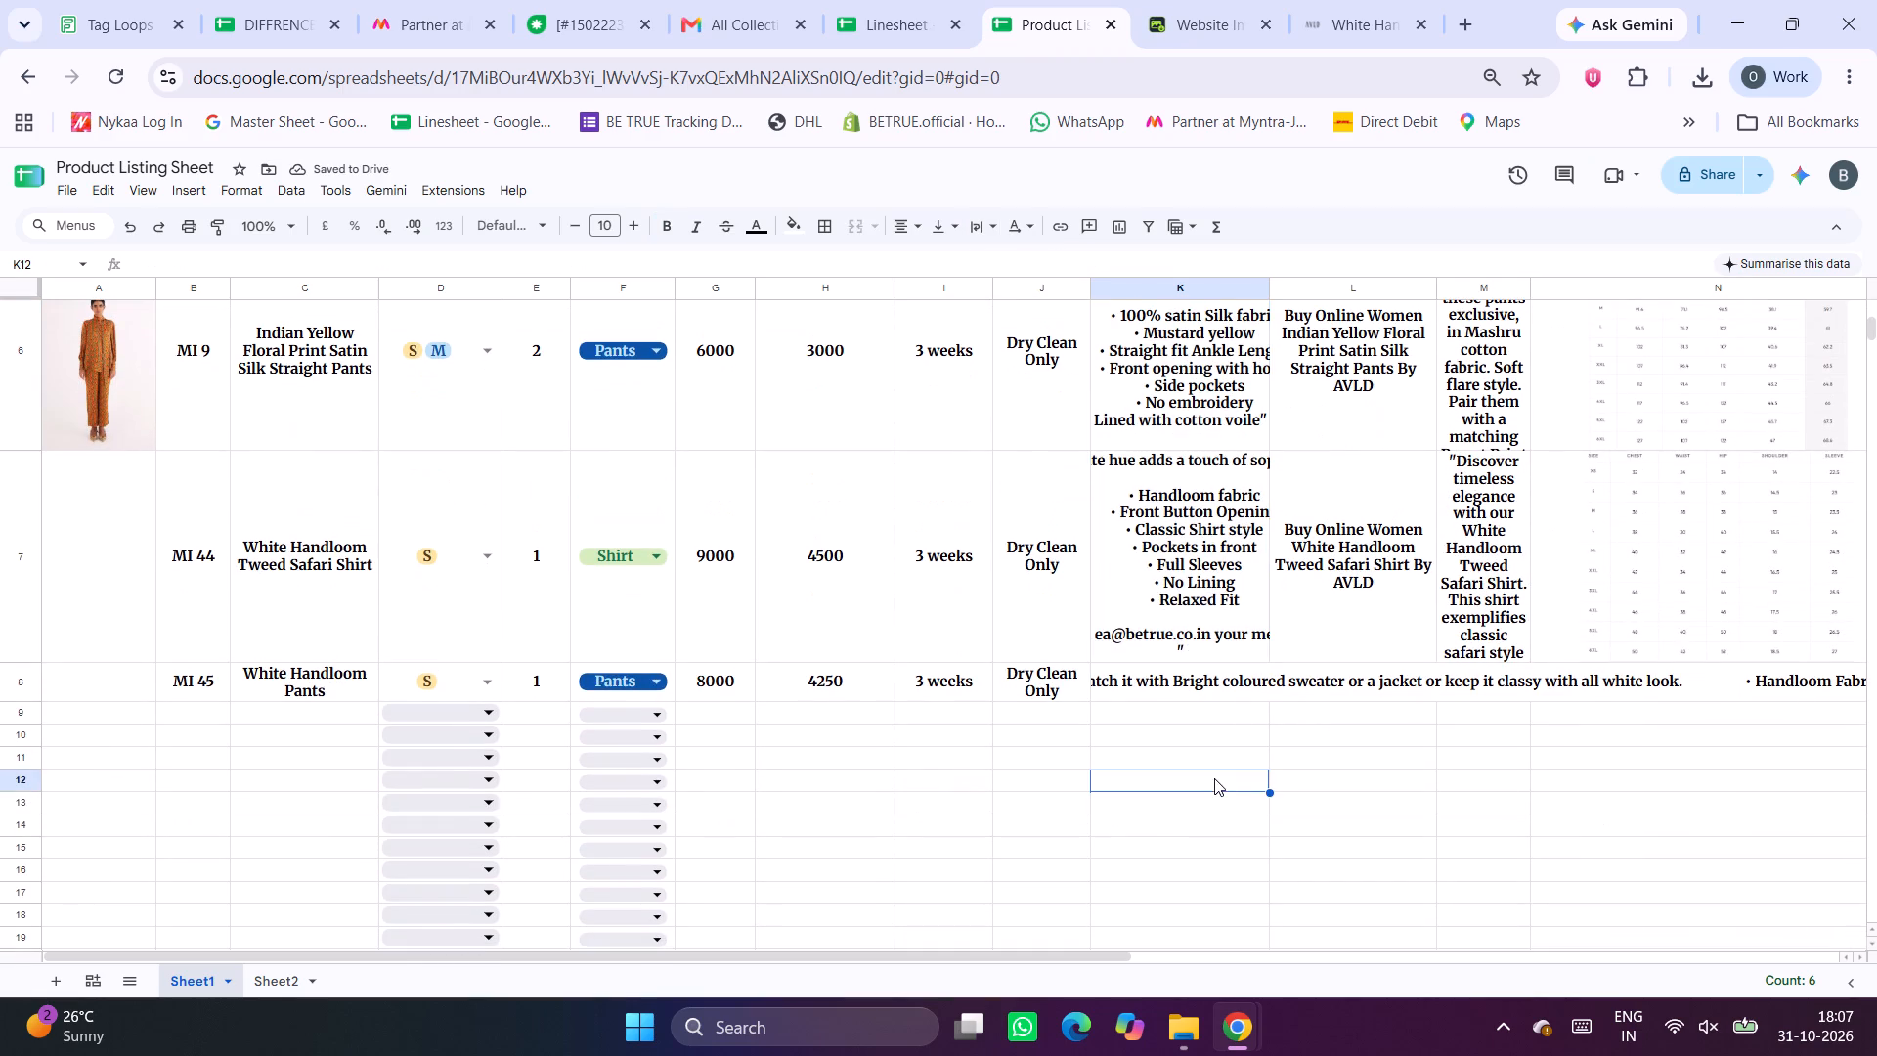
pyautogui.click(1164, 699)
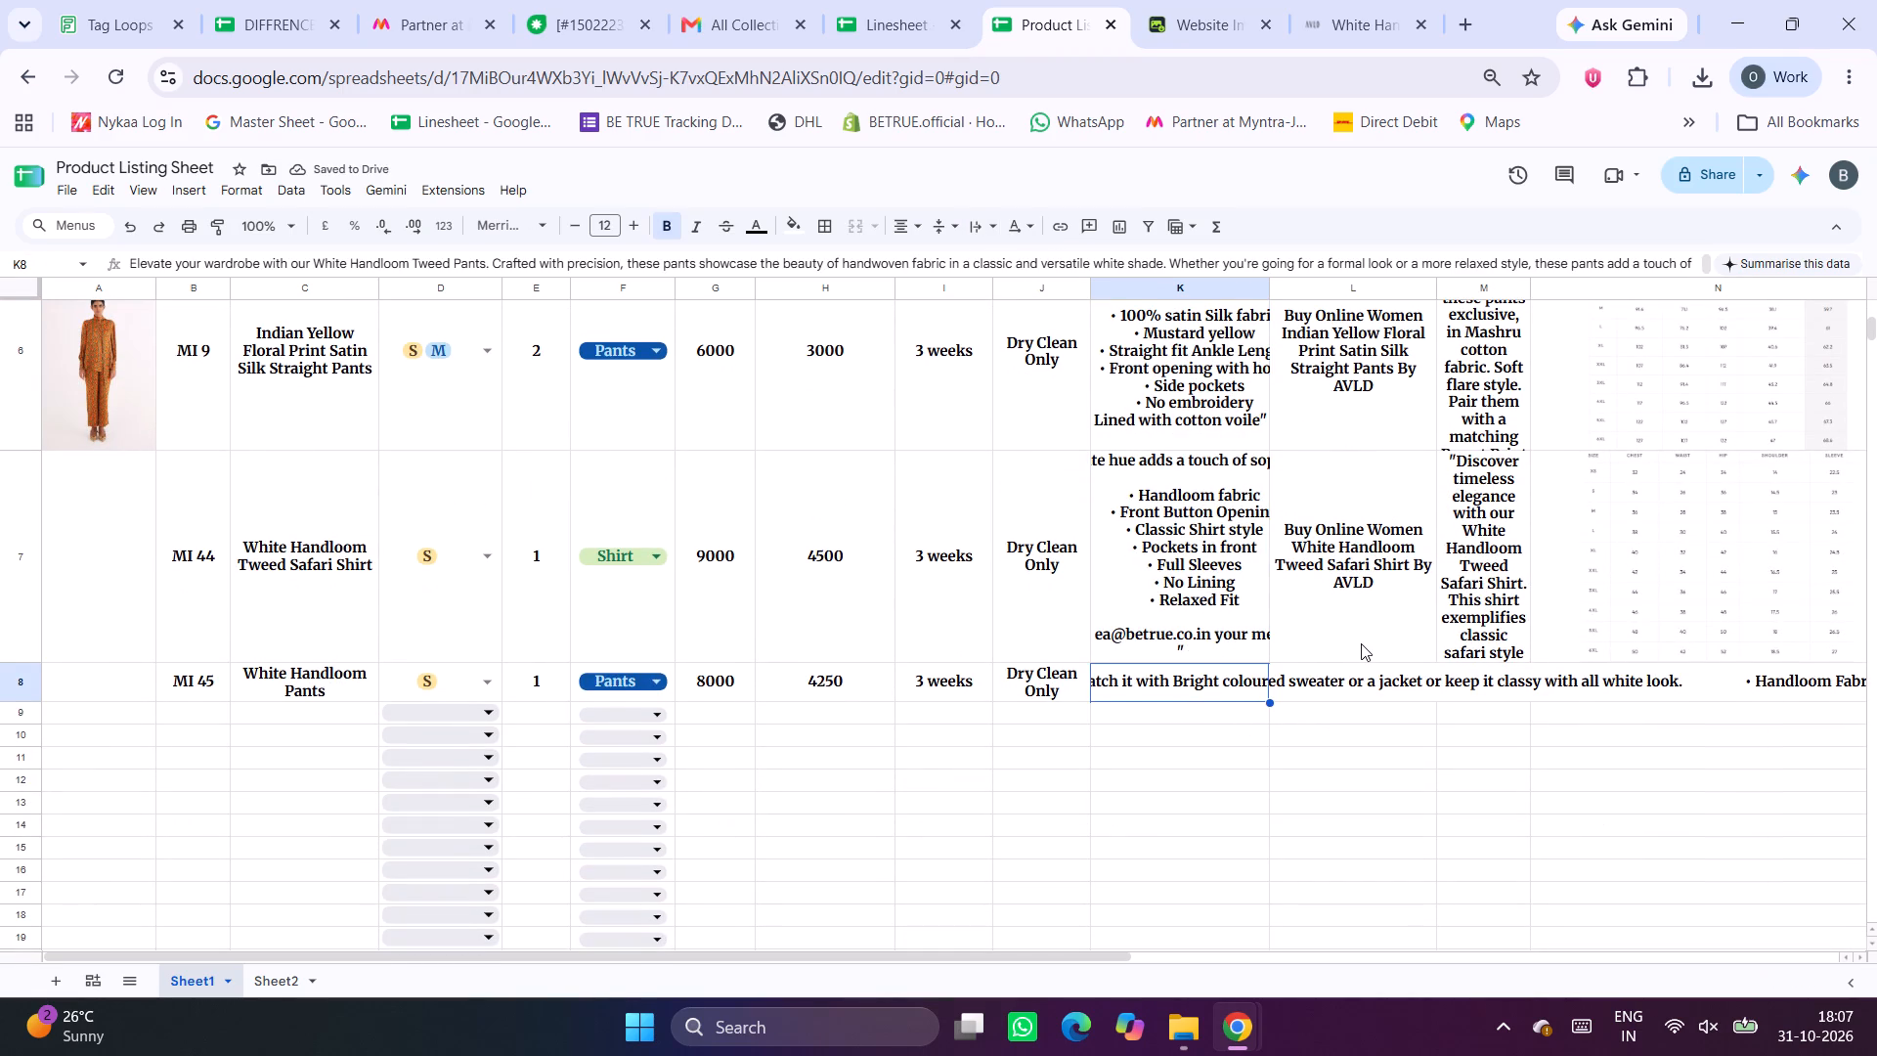
# Copy the MI 45 meta title from the Linesheet into Meta Title cell L8 of the Product Listing Sheet as plain text.
pyautogui.scroll(2, 1361, 643)
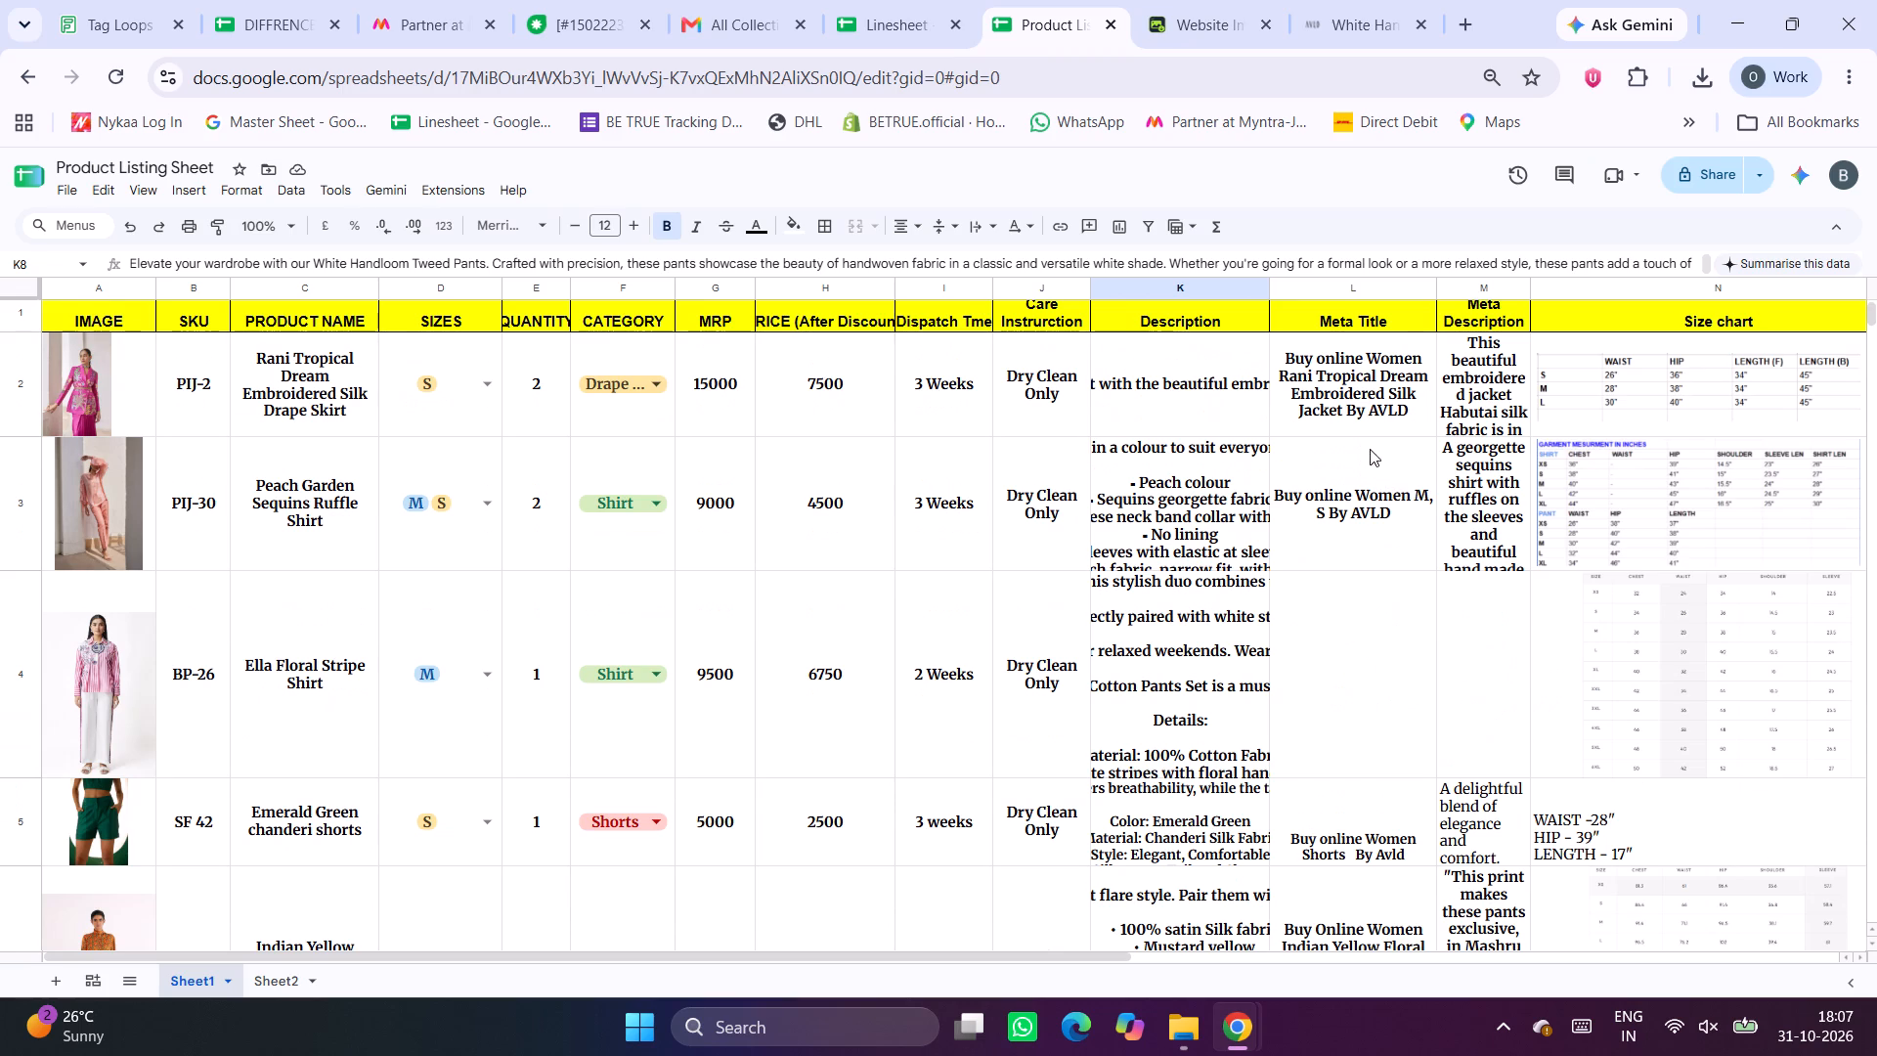
pyautogui.scroll(-5, 1348, 725)
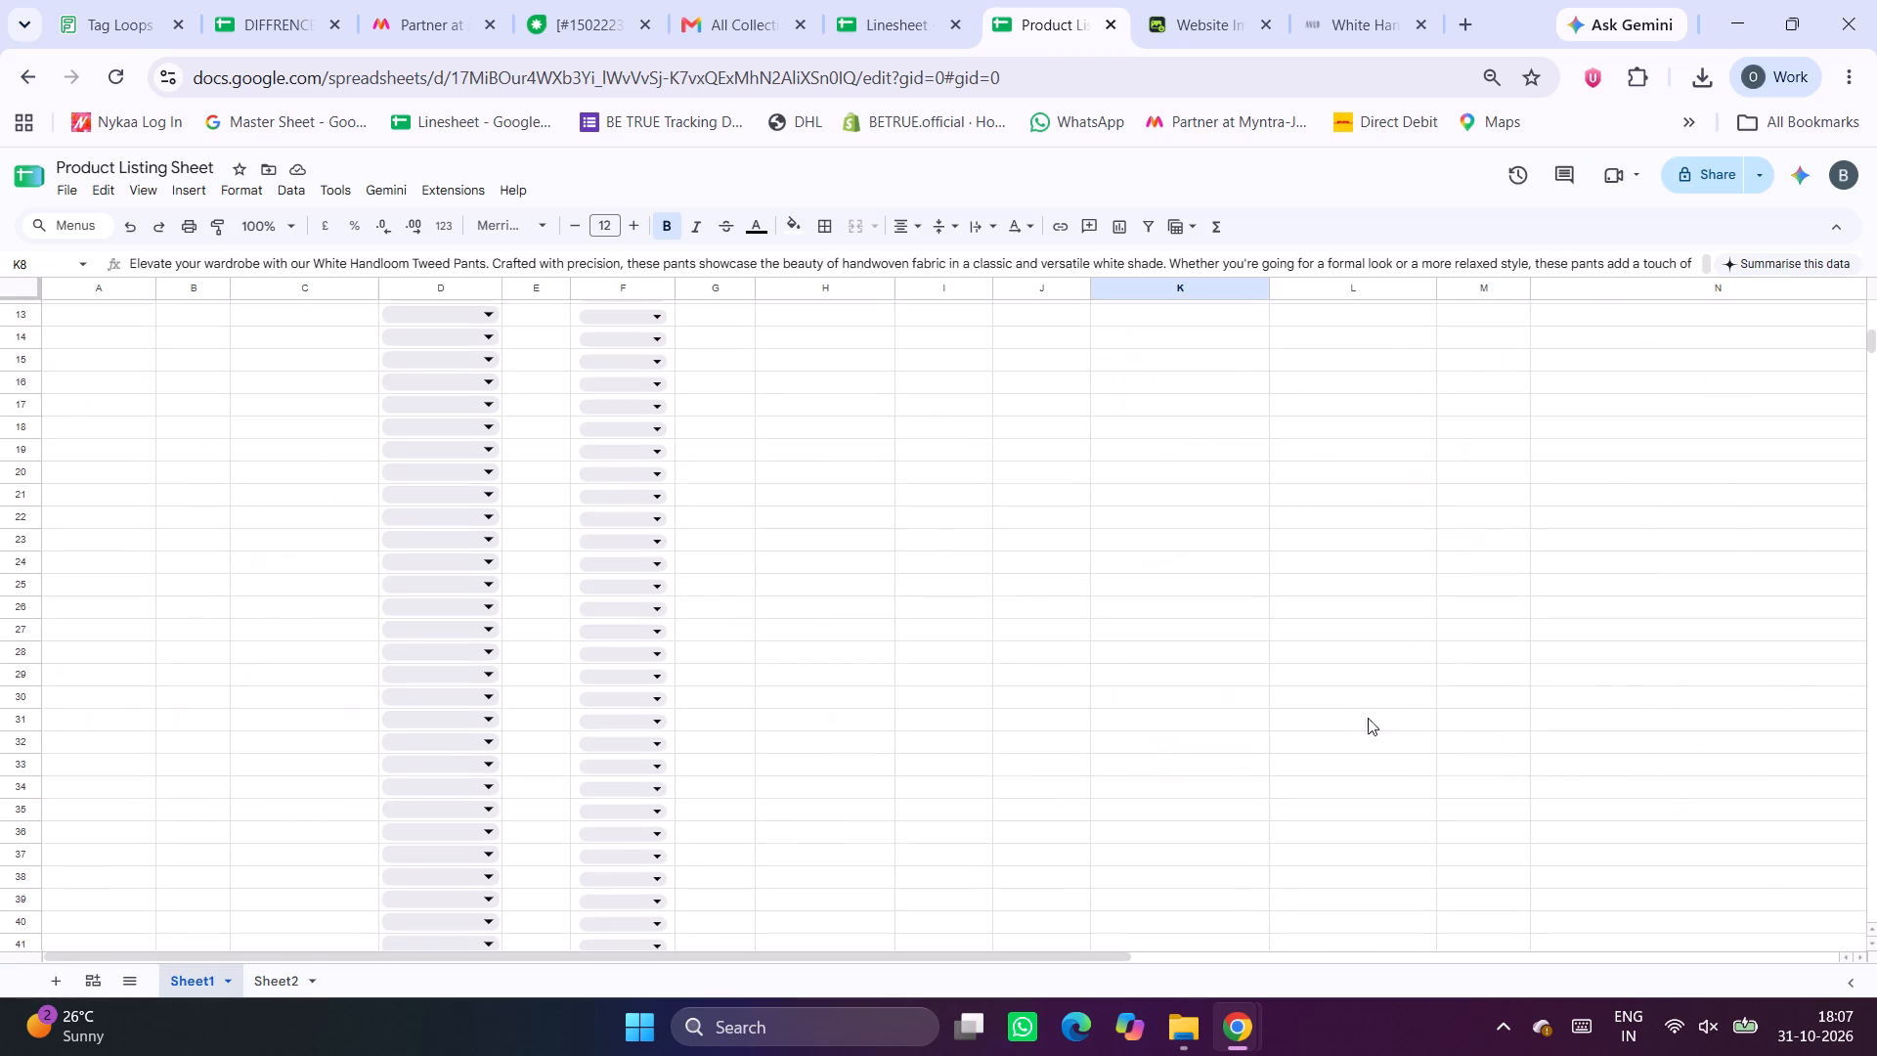
pyautogui.scroll(2, 1383, 675)
pyautogui.click(1381, 496)
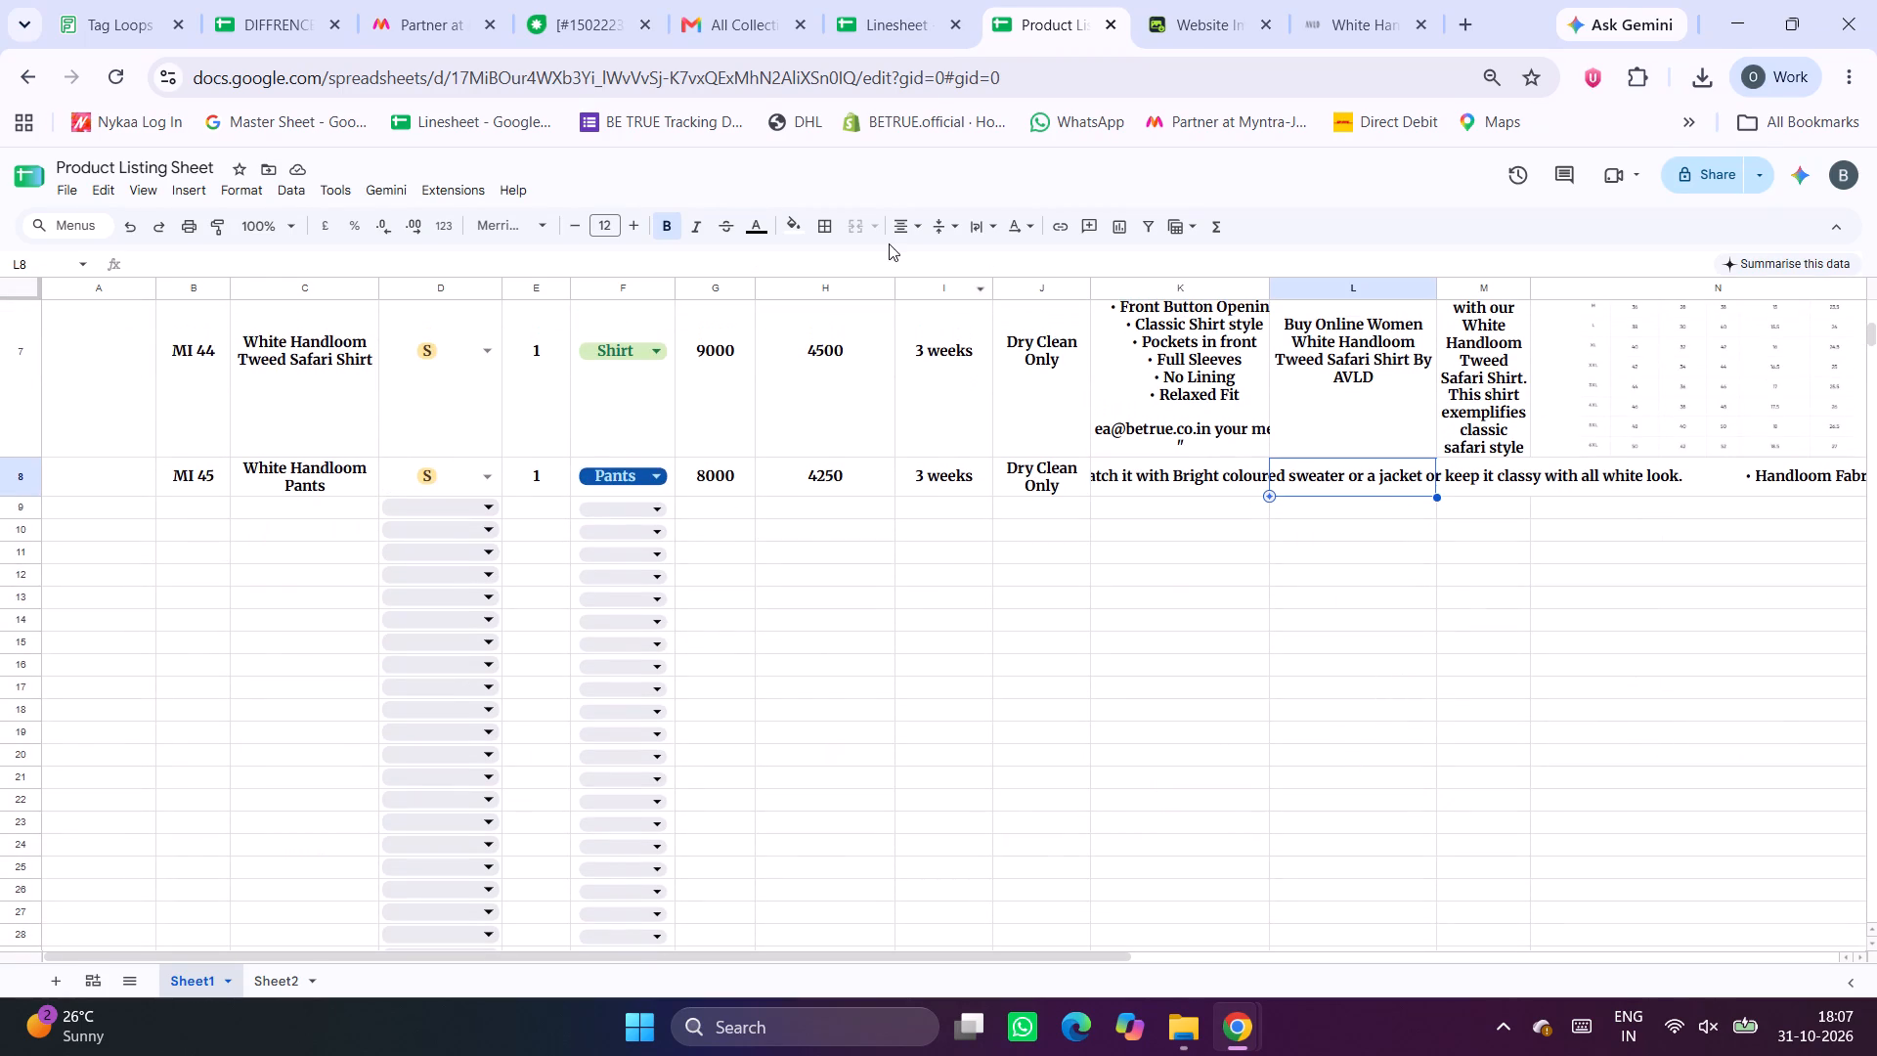
pyautogui.click(928, 0)
pyautogui.hscroll(-2, 1238, 590)
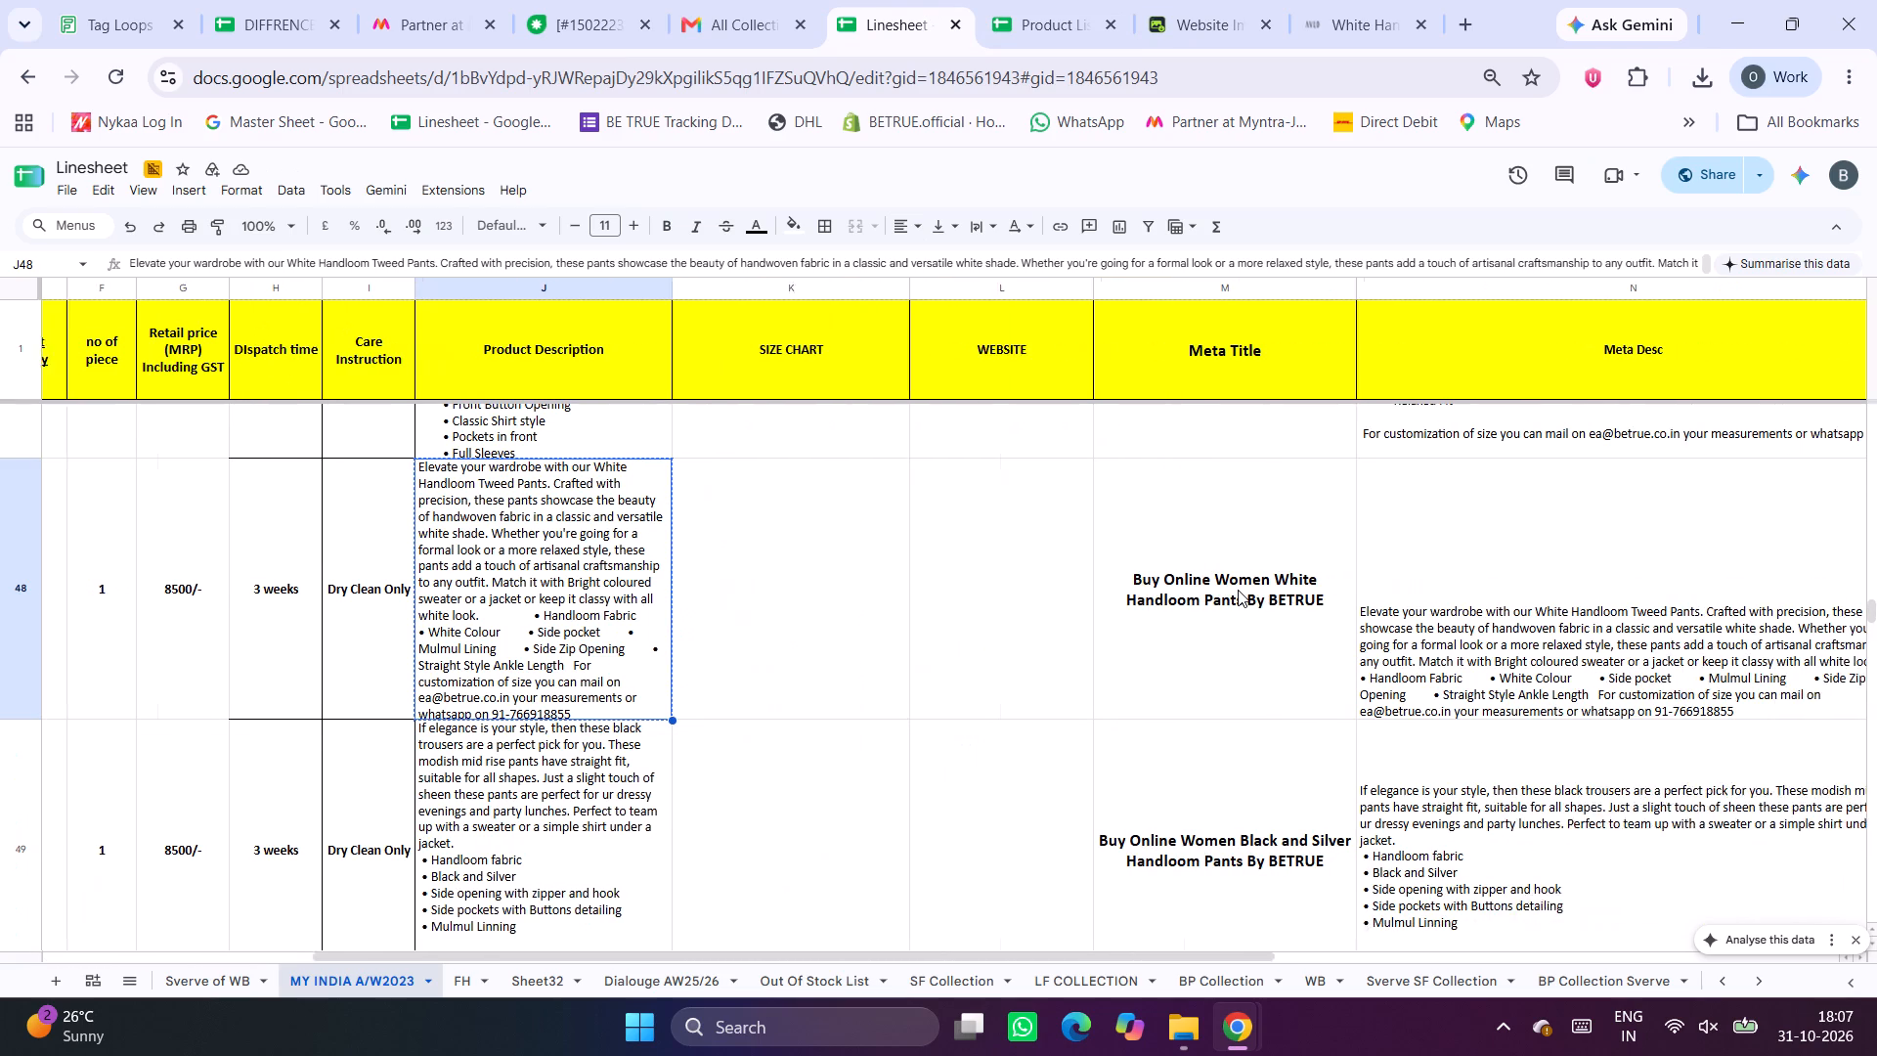
pyautogui.hscroll(-1, 1238, 590)
pyautogui.click(1187, 568)
pyautogui.hotkey('ctrl', 'c')
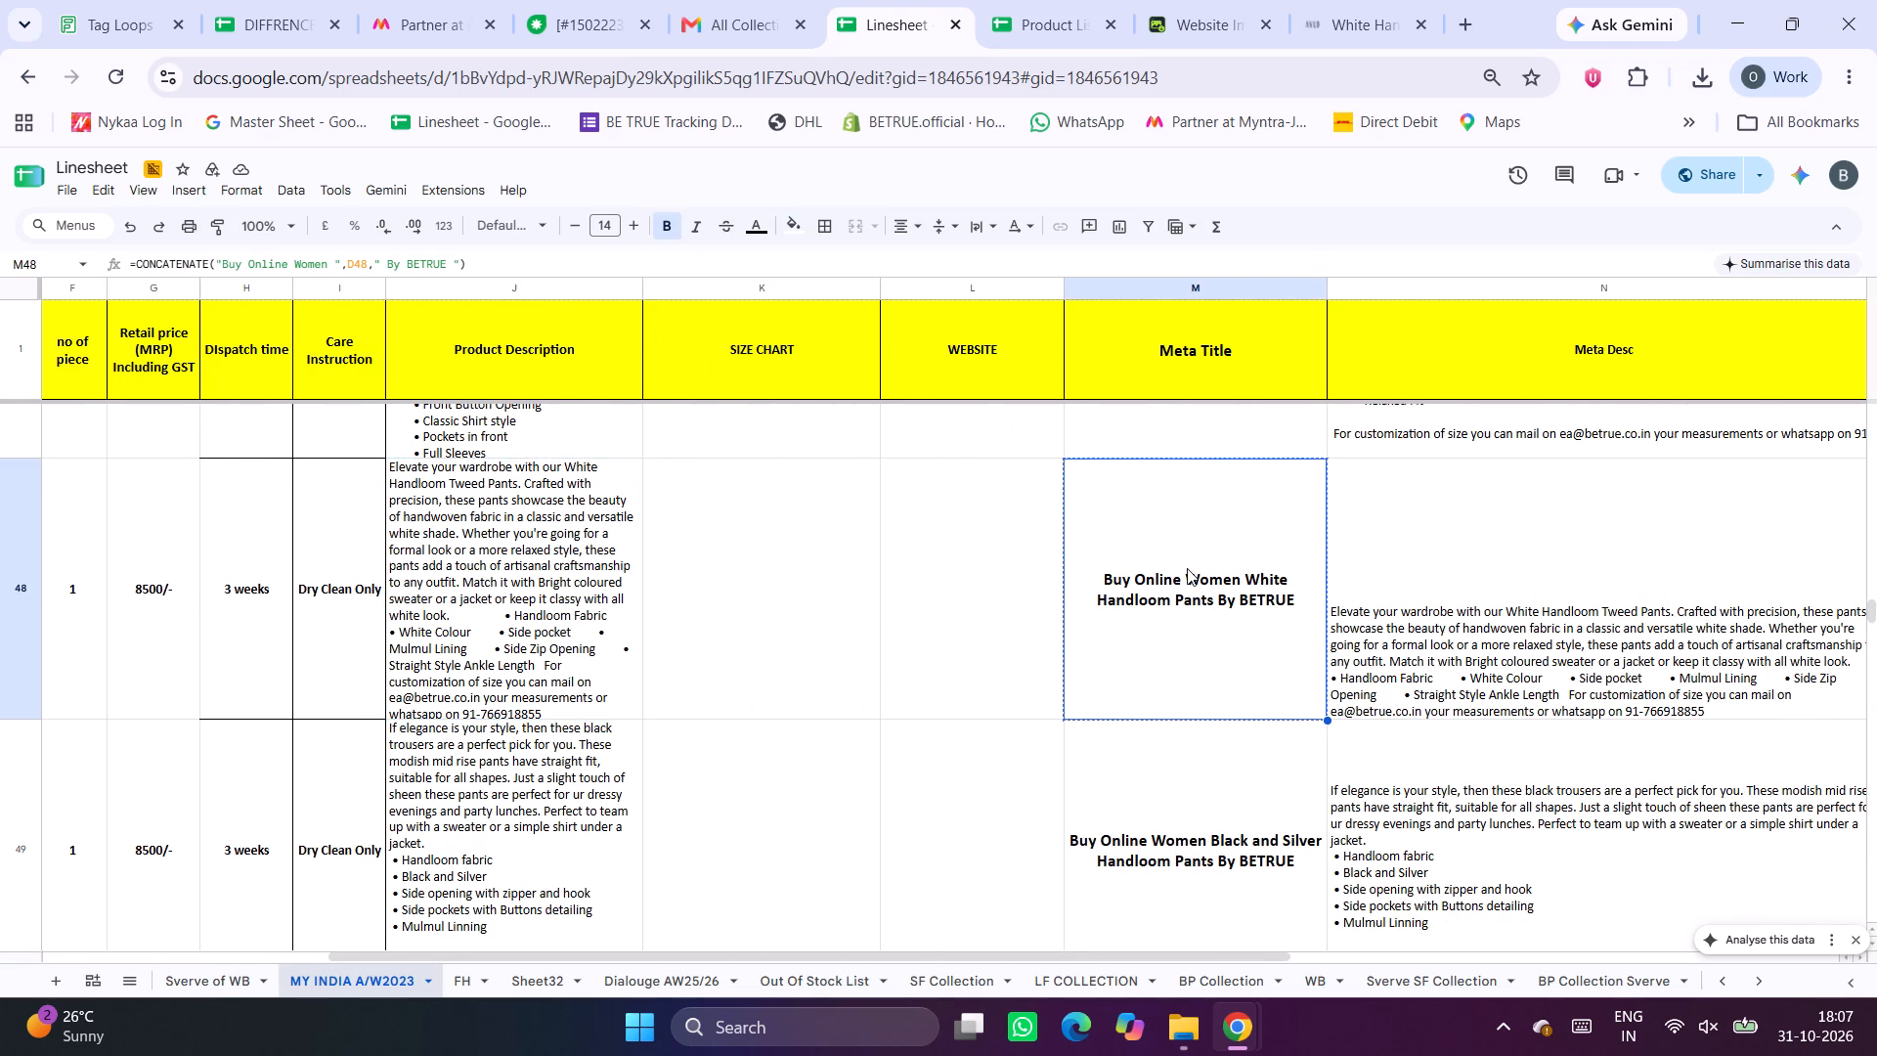
pyautogui.click(1096, 0)
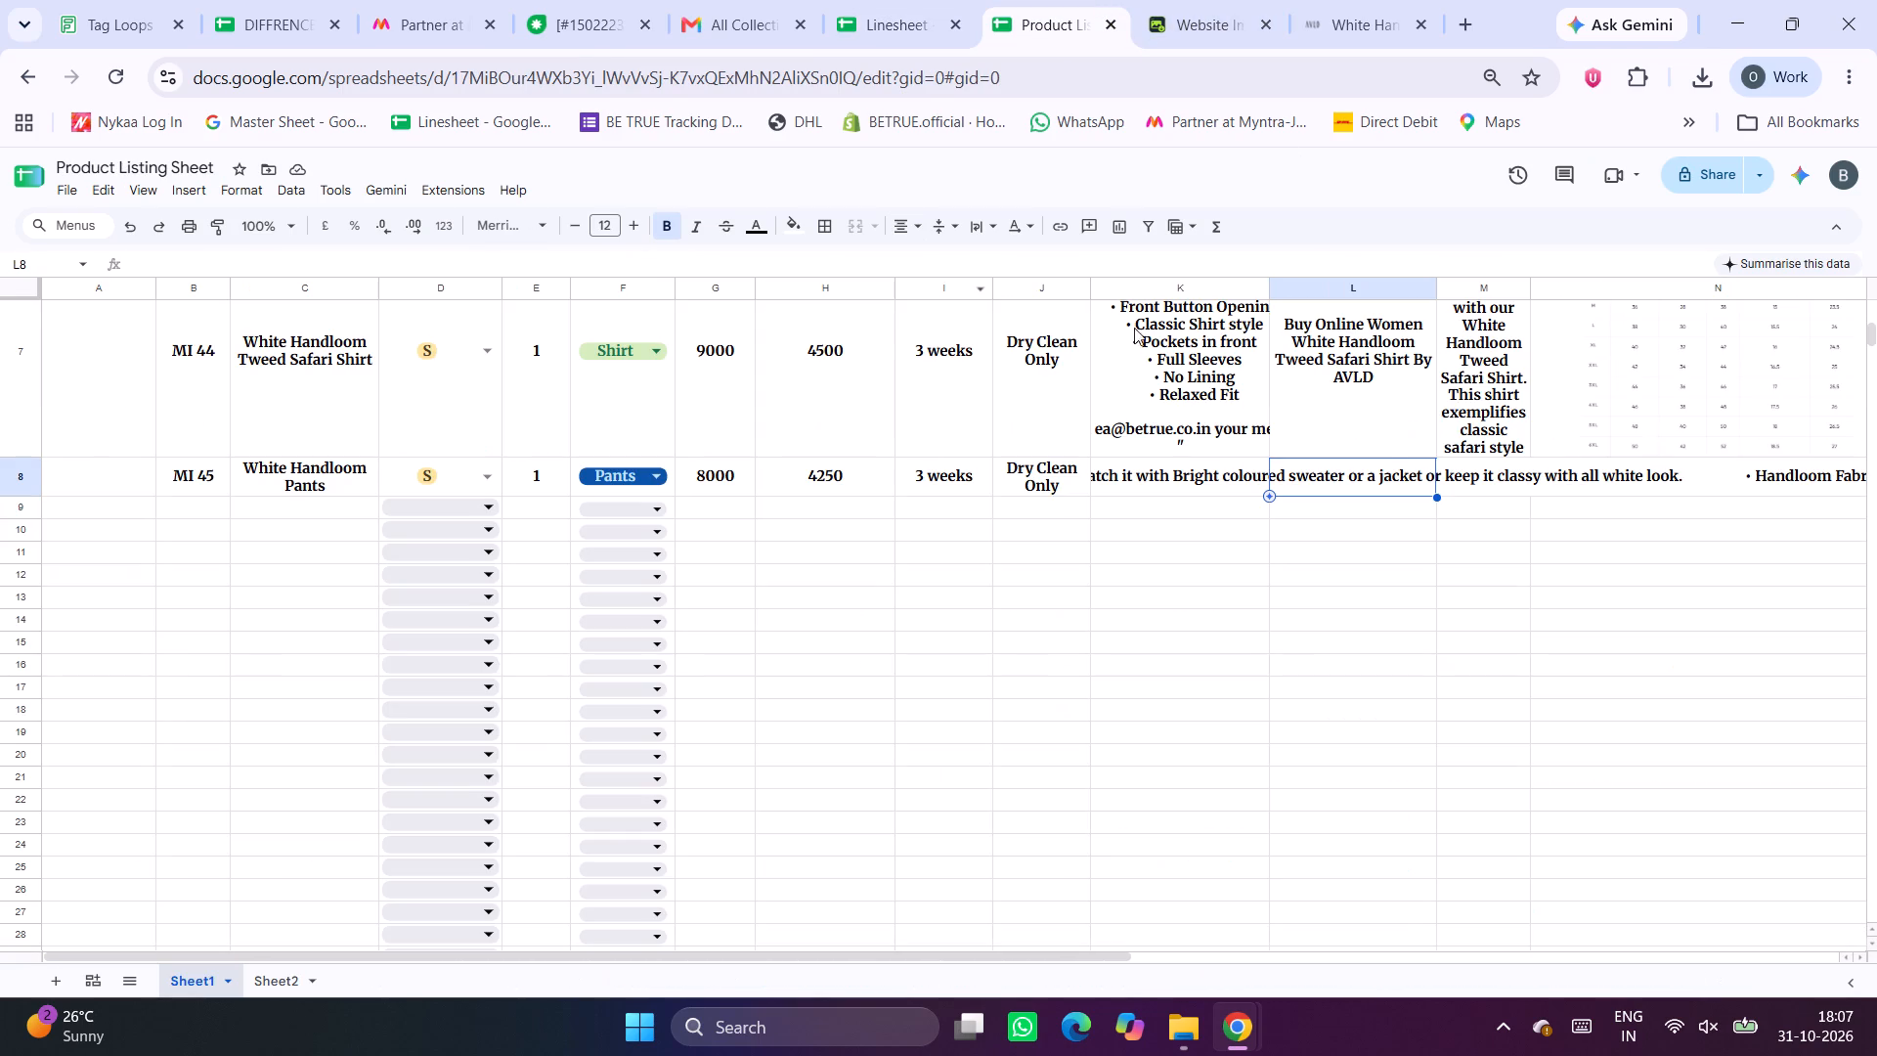
pyautogui.click(1052, 260)
pyautogui.hotkey('ctrl', 'v')
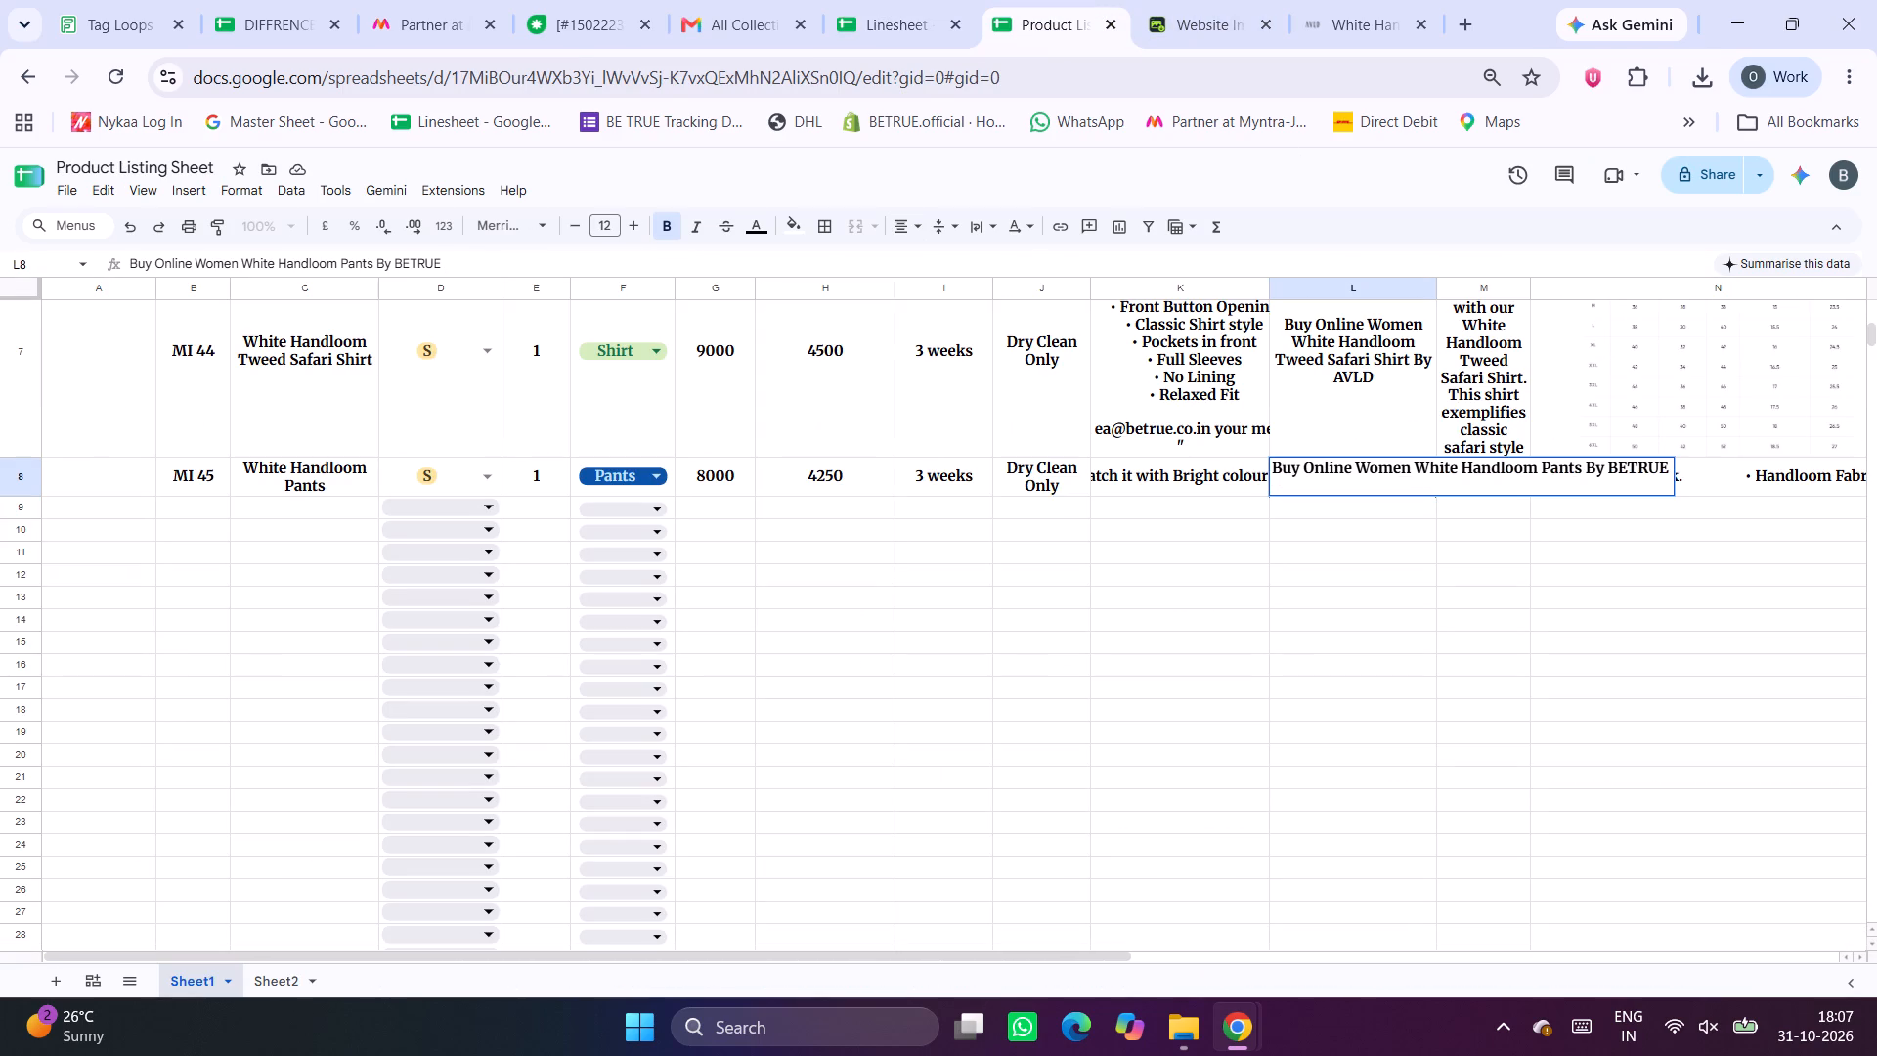
# Replace the brand name BETRUE at the end of the MI 45 meta title in L8 with AVLD.
pyautogui.press('BackSpace')
pyautogui.press('BackSpace')
pyautogui.press('BackSpace')
pyautogui.press('BackSpace')
pyautogui.press('BackSpace')
pyautogui.press('BackSpace')
pyautogui.press('BackSpace')
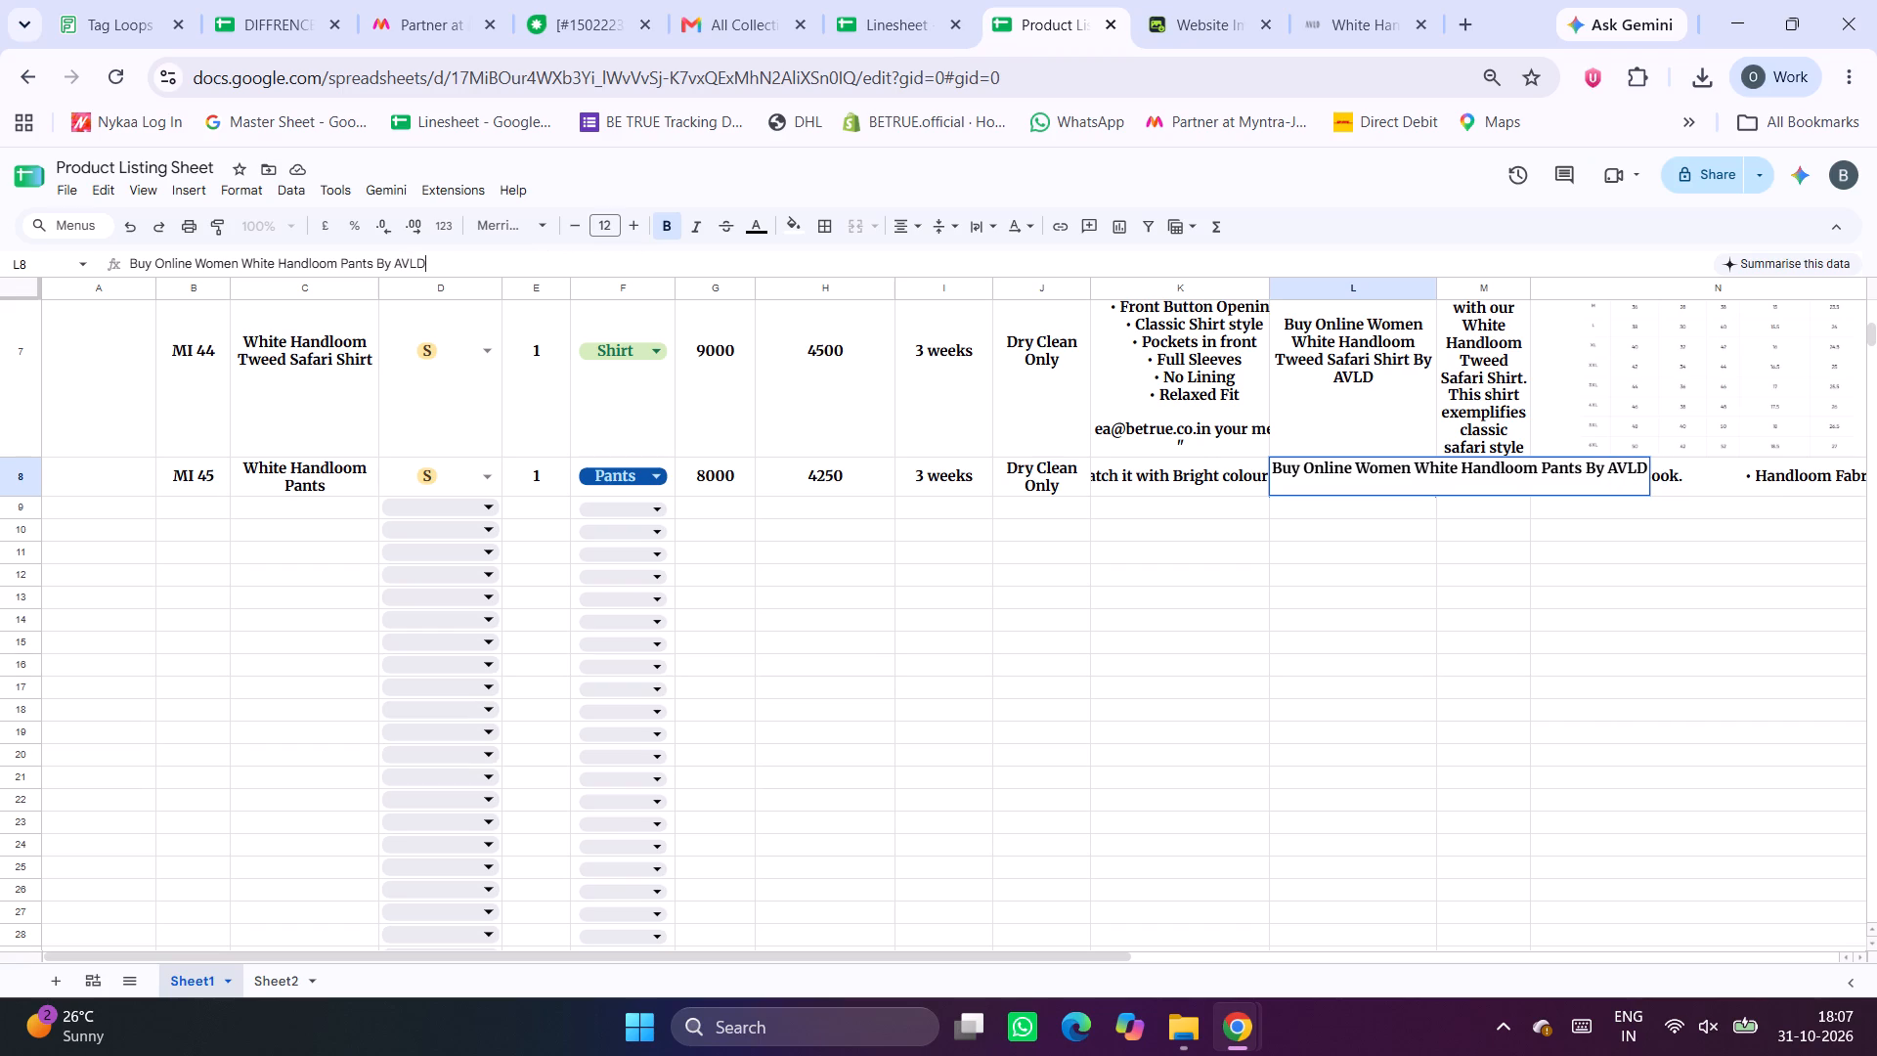
pyautogui.click(1286, 663)
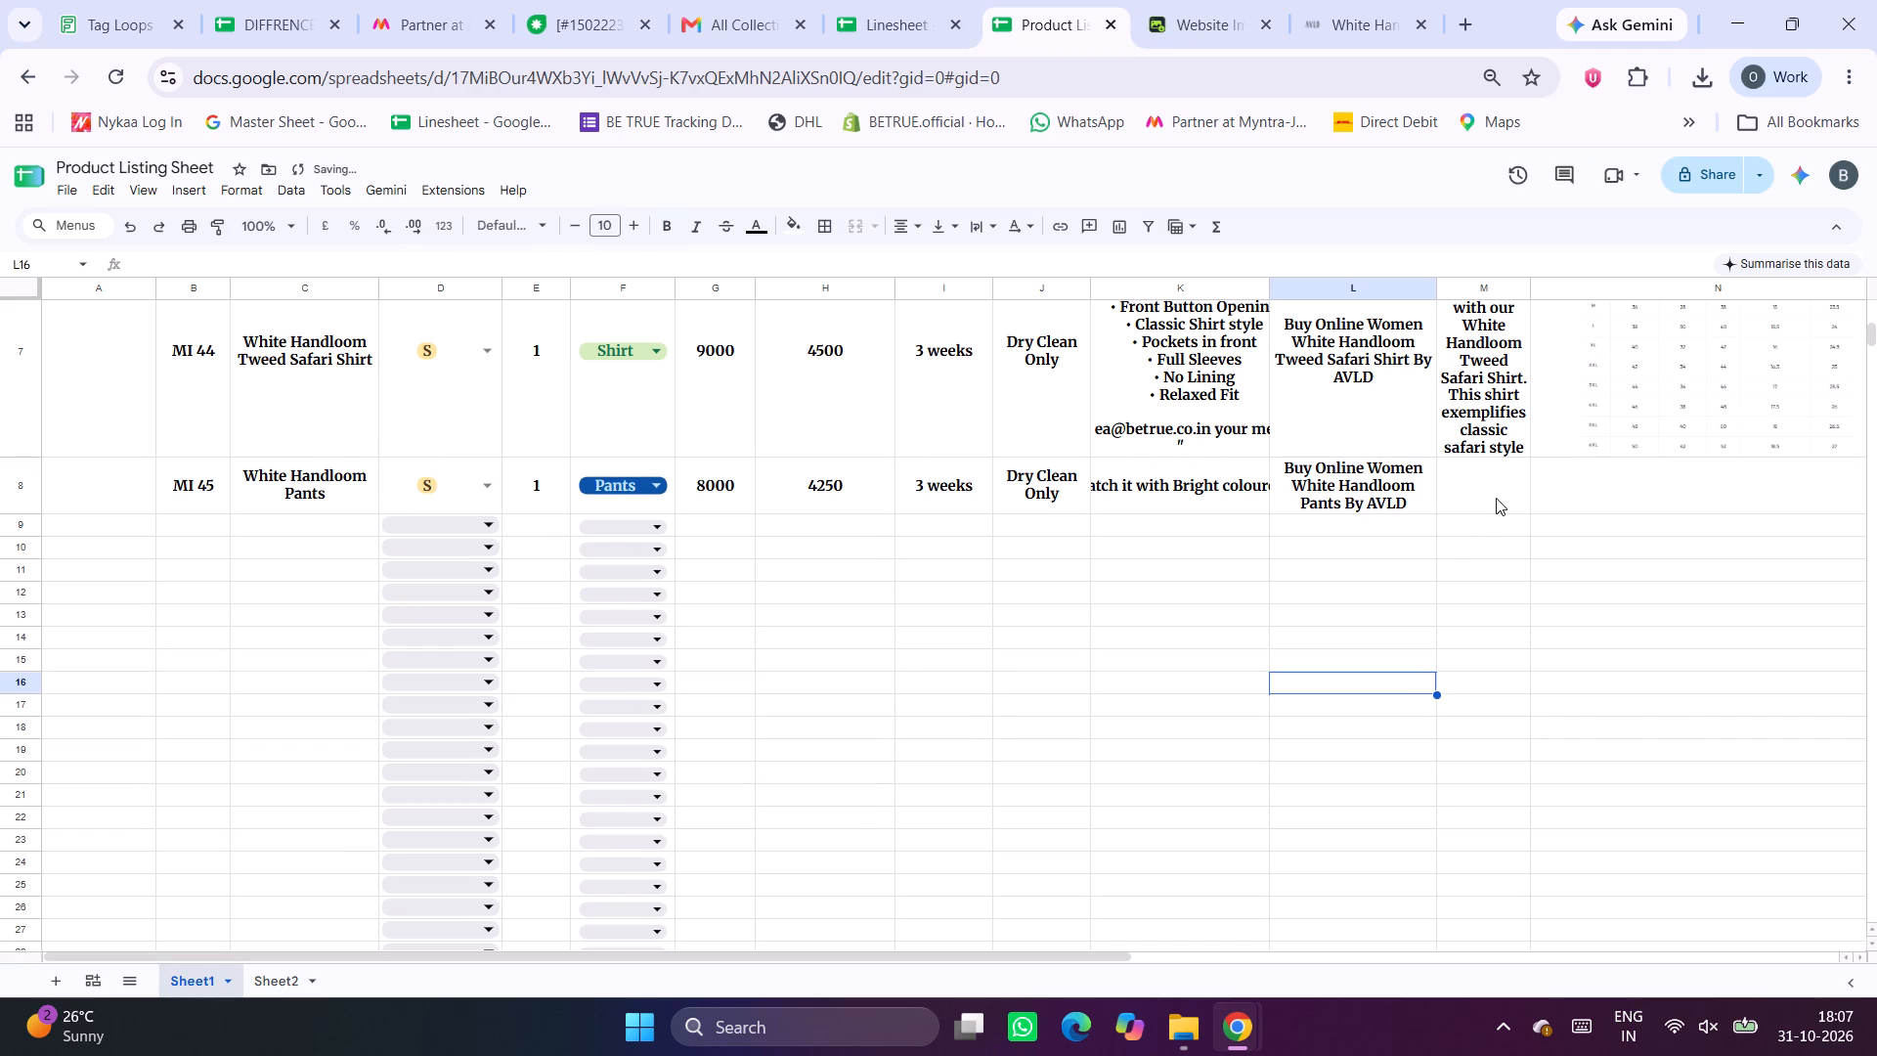
# Copy the MI 45 meta description from the Linesheet into Meta Description cell M8 of the Product Listing Sheet, keeping M8's own formatting.
pyautogui.click(1496, 498)
pyautogui.click(909, 0)
pyautogui.hscroll(-3, 1500, 543)
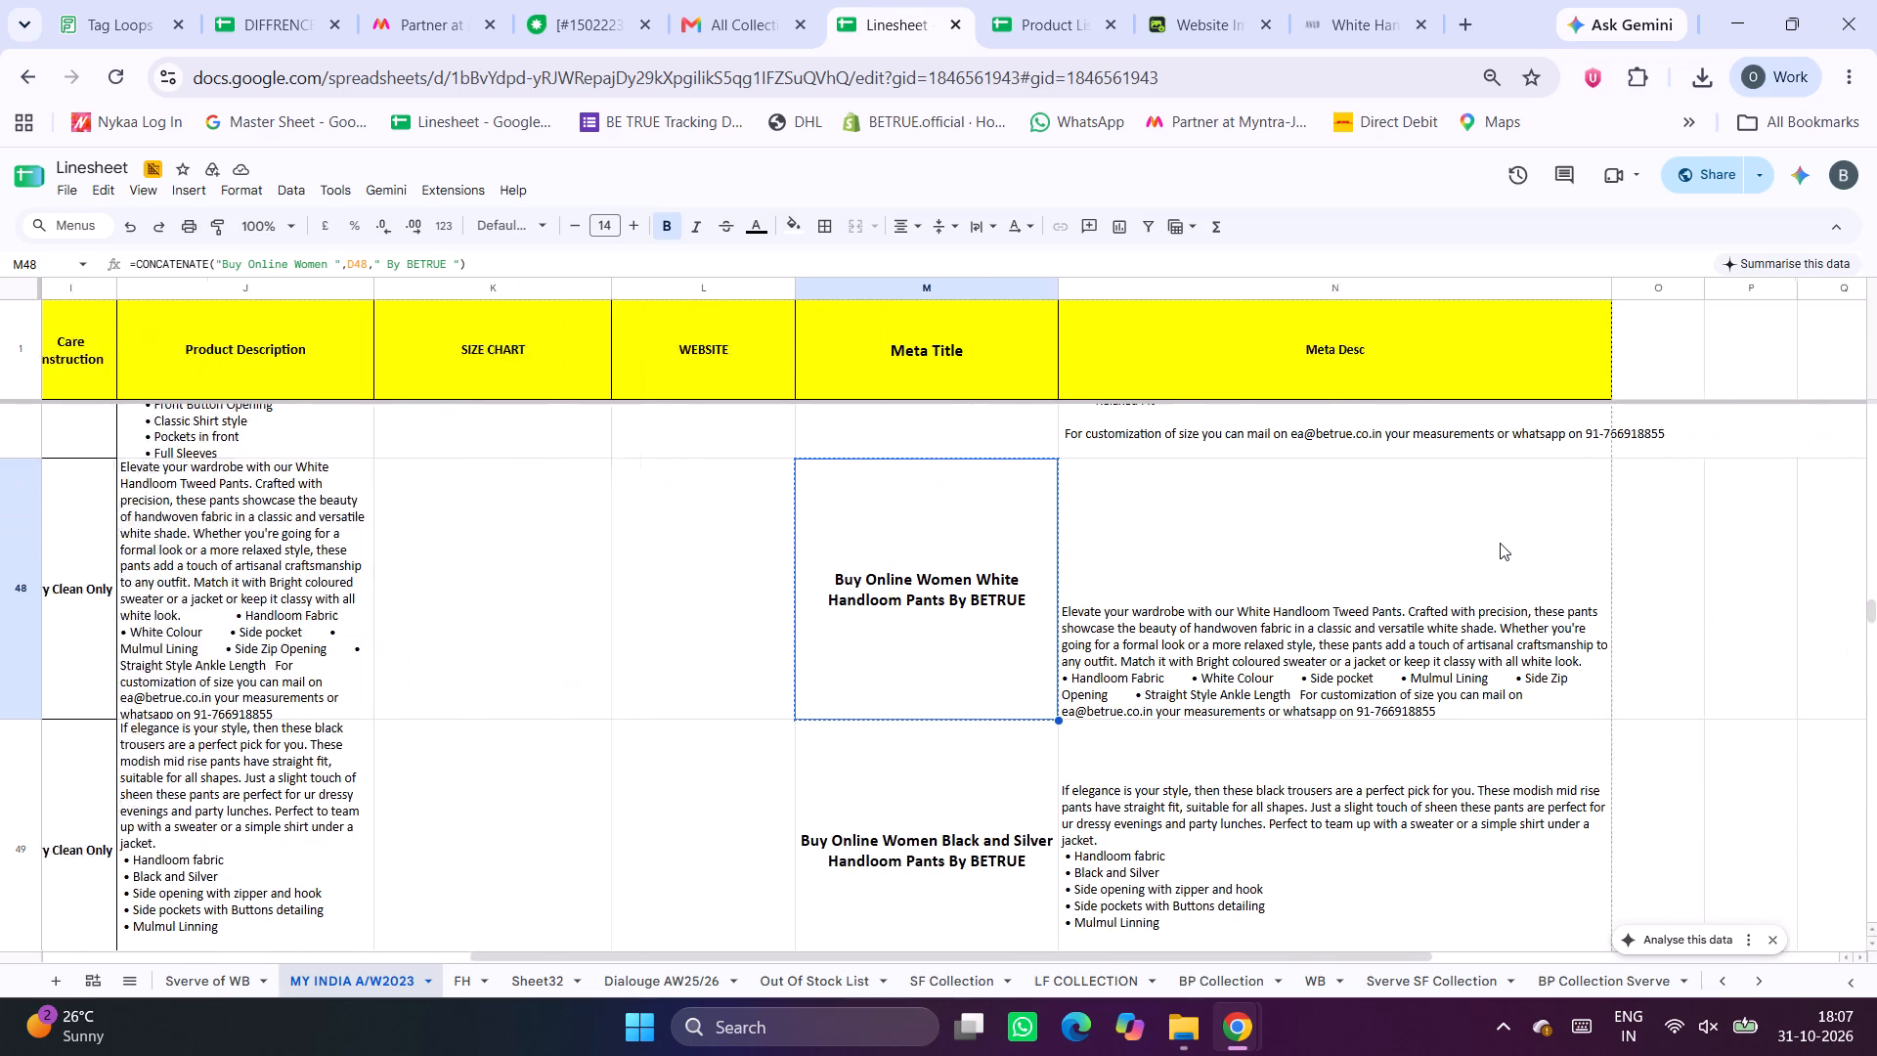
pyautogui.hscroll(-2, 1500, 543)
pyautogui.click(1036, 604)
pyautogui.hotkey('ctrl', 'c')
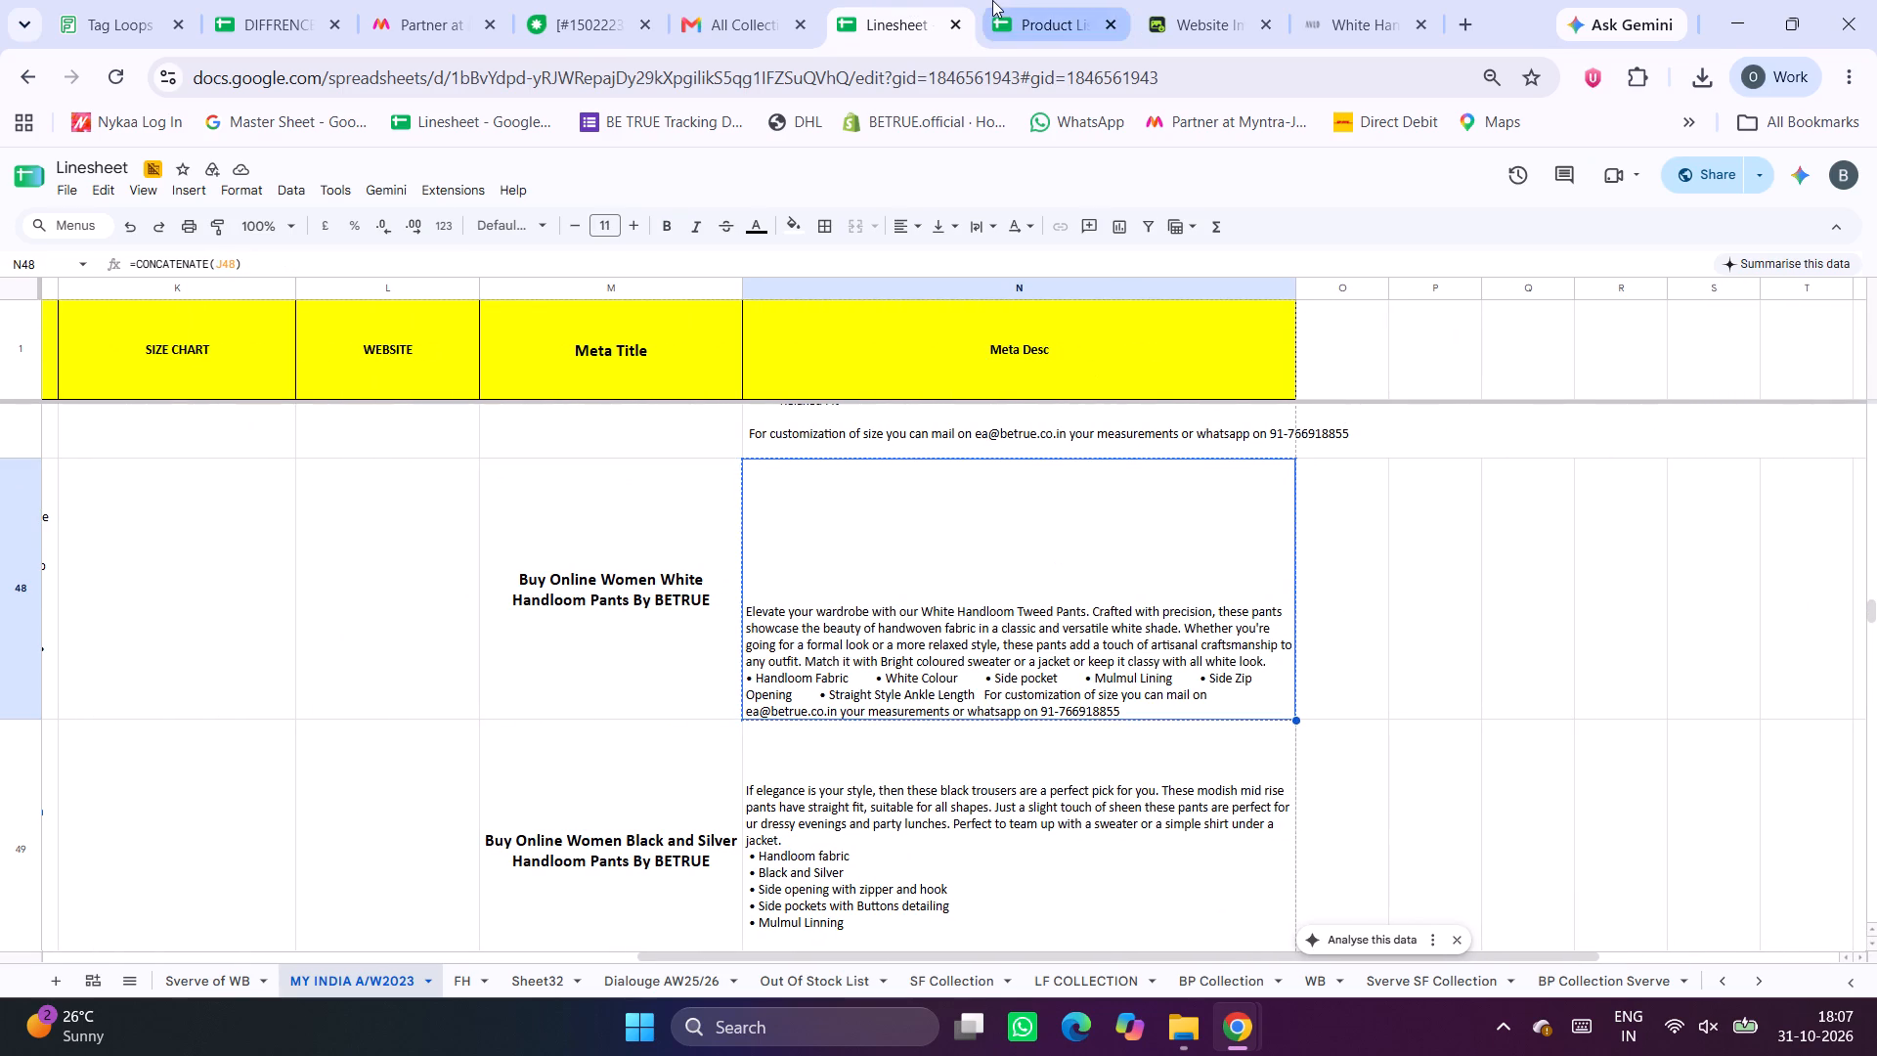
pyautogui.click(995, 0)
pyautogui.click(717, 264)
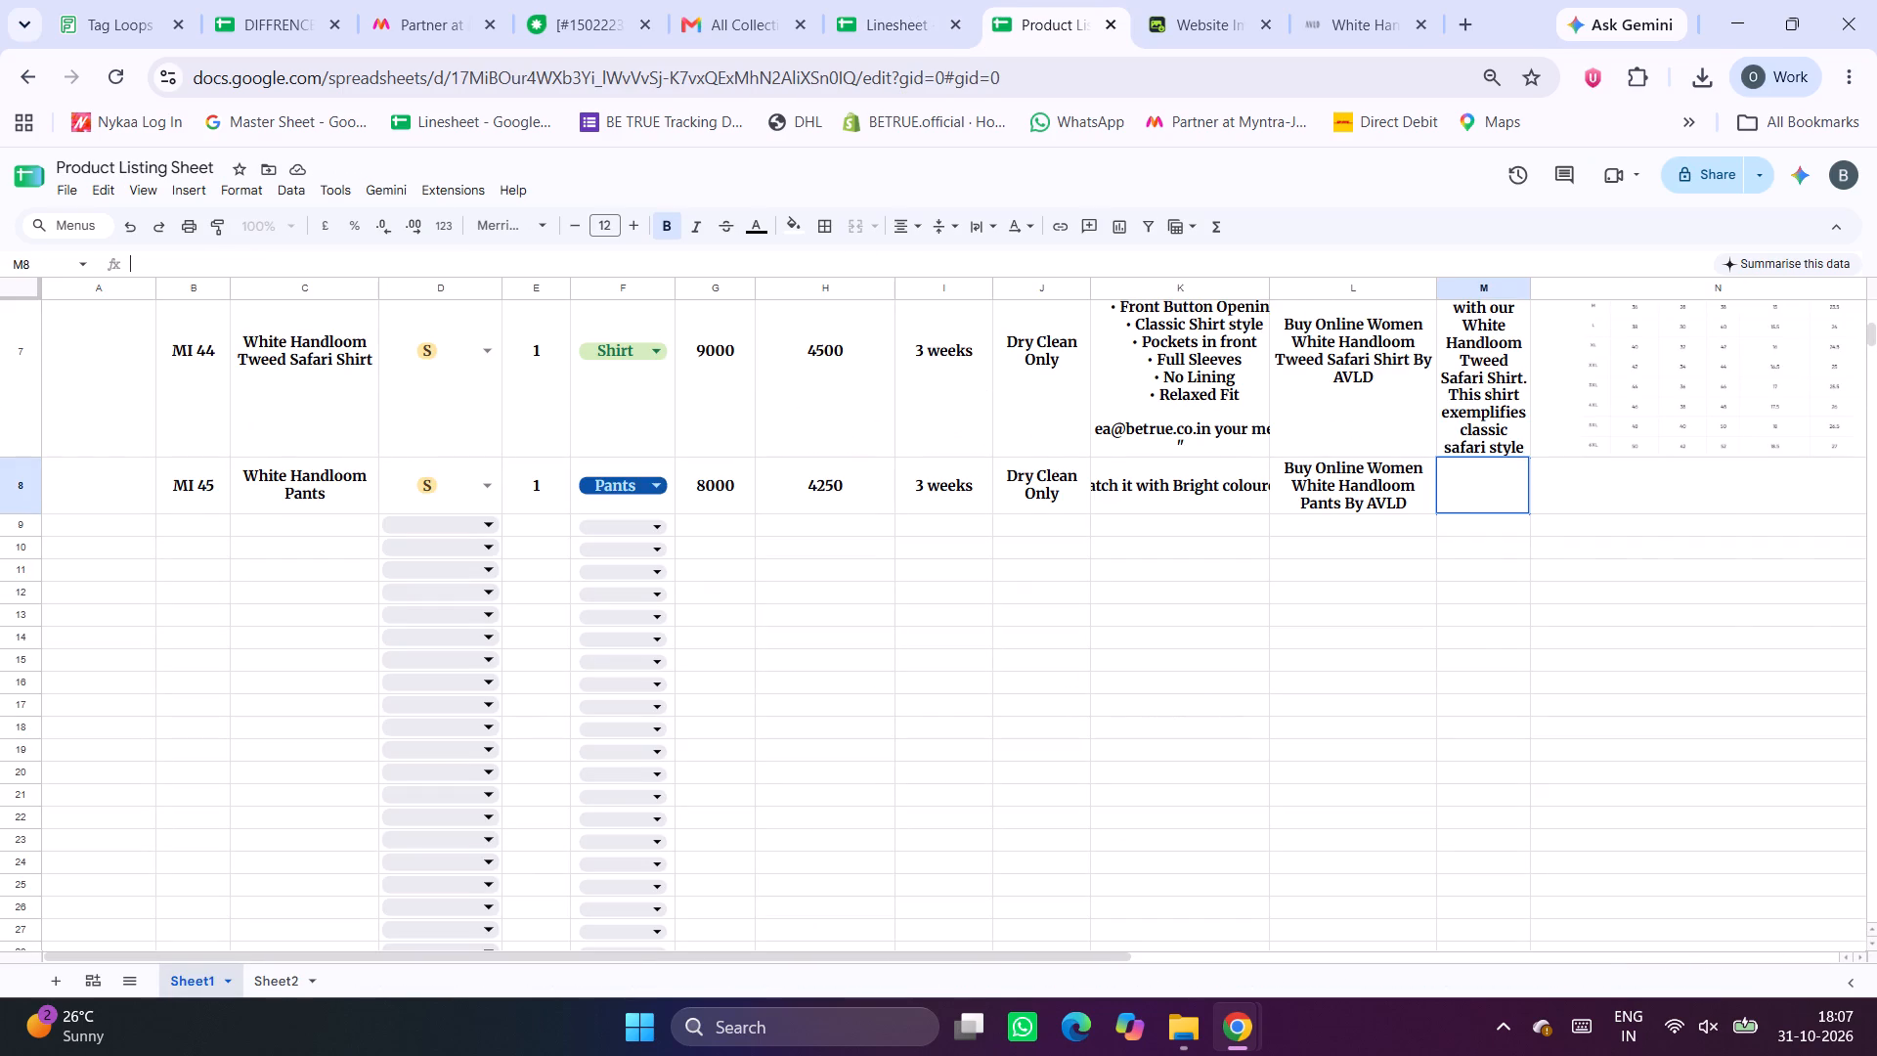
pyautogui.hotkey('ctrl', 'v')
pyautogui.click(1213, 801)
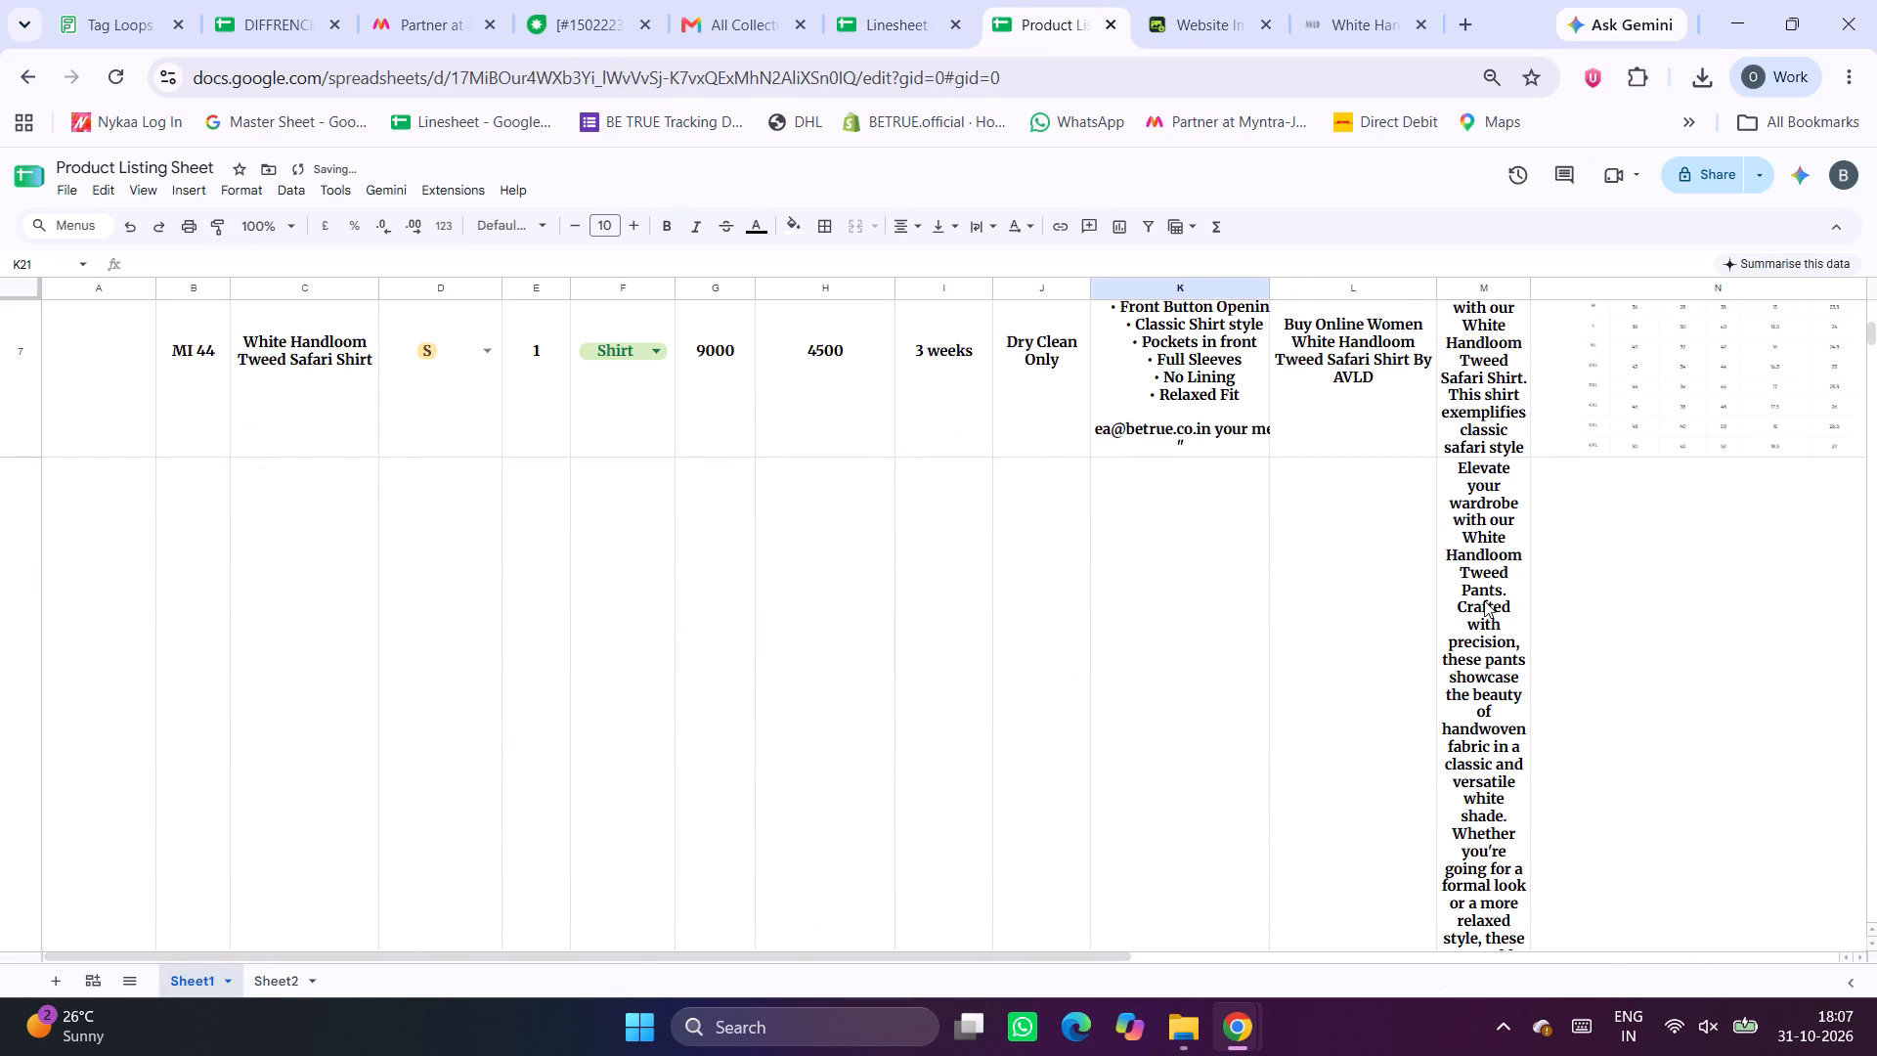
# Set the text wrapping of the MI 45 meta description cell M8 to overflow.
pyautogui.click(1484, 600)
pyautogui.click(983, 227)
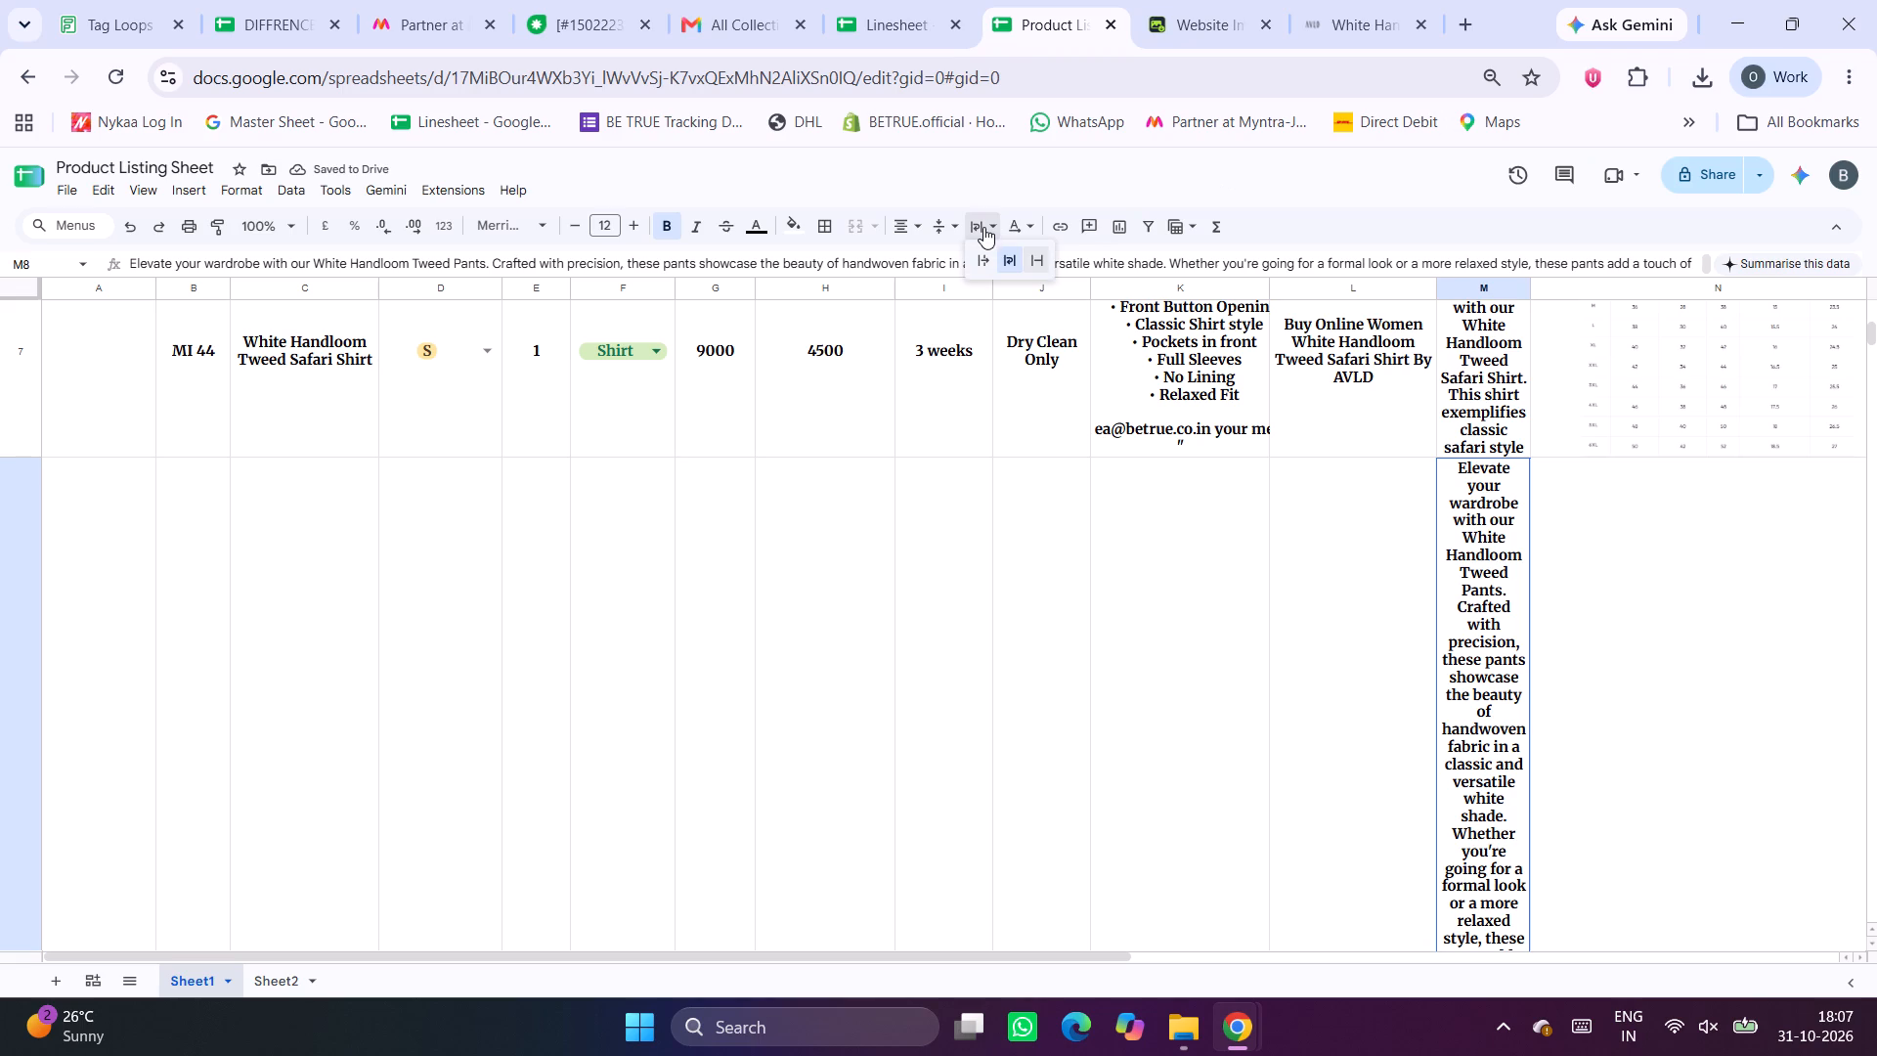
pyautogui.click(977, 264)
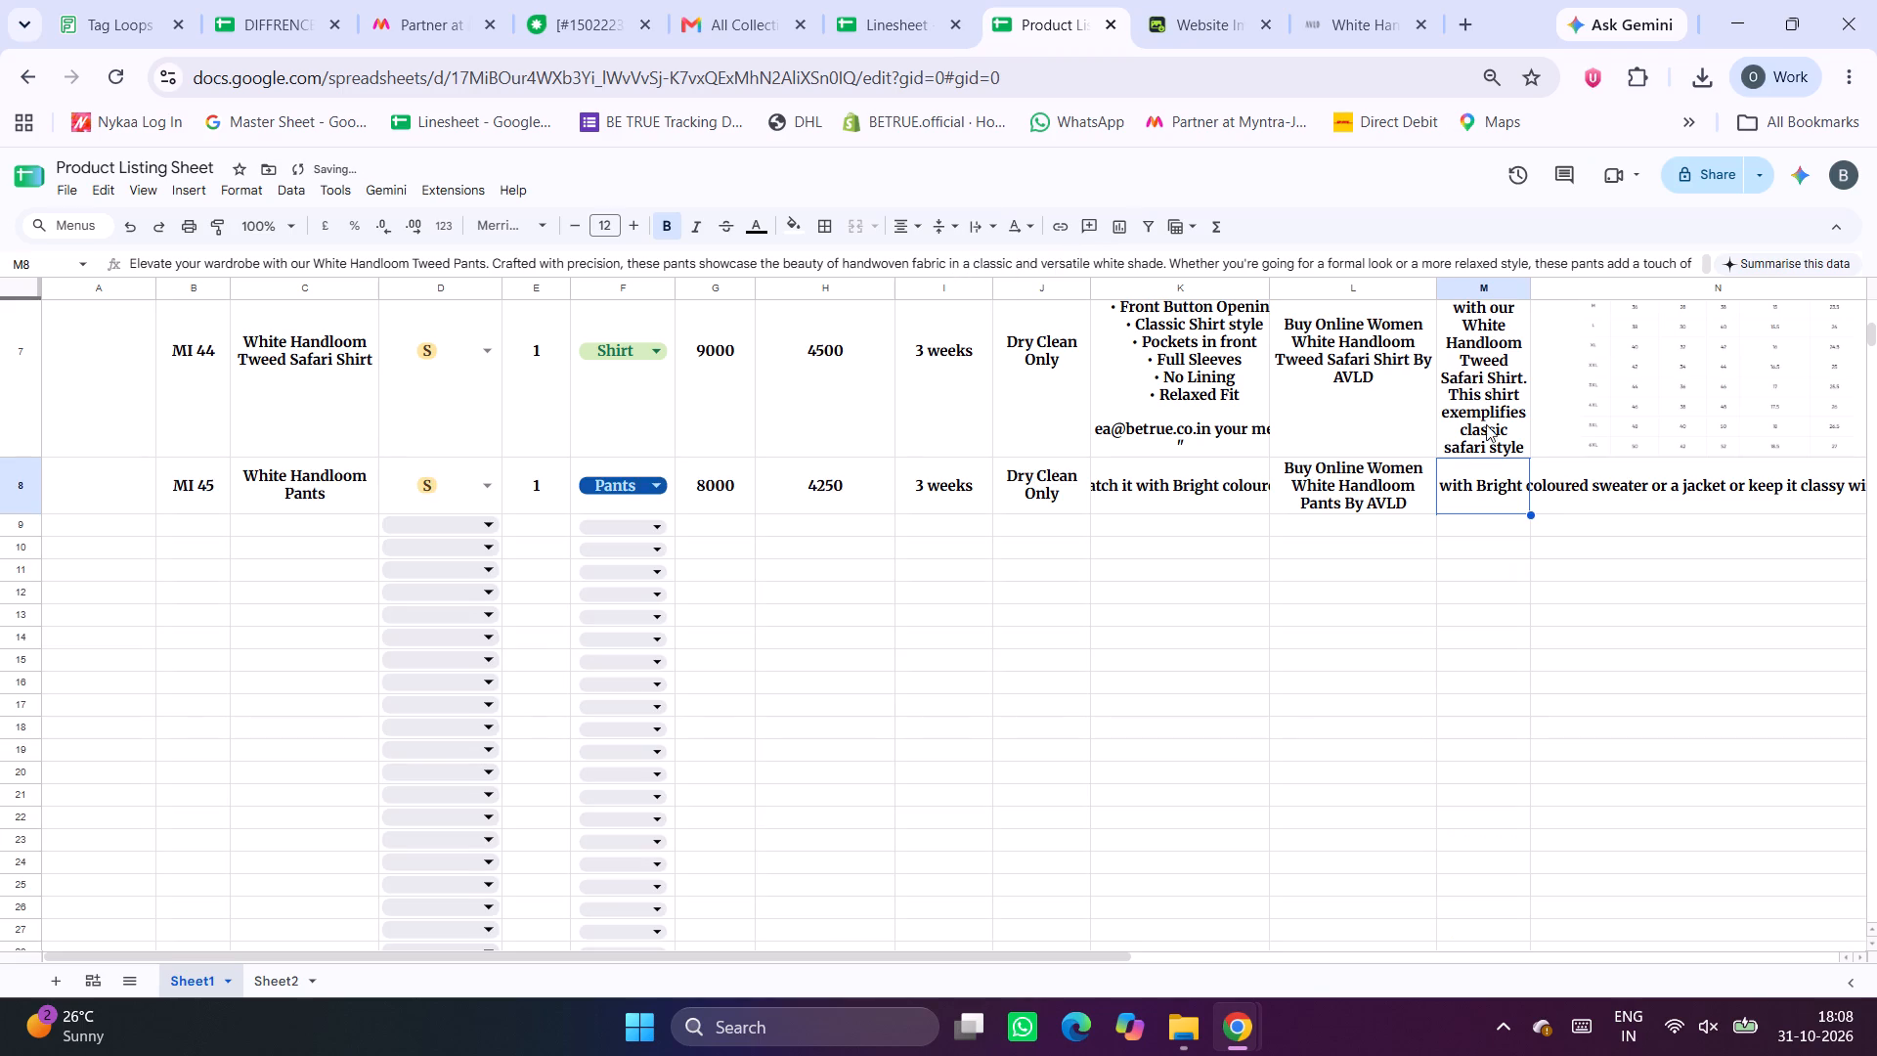
# Enter "Follow the MI 44 (Size Chart)" in Size chart cell N8 of the MI 45 row.
pyautogui.hscroll(-6, 1501, 438)
pyautogui.click(926, 512)
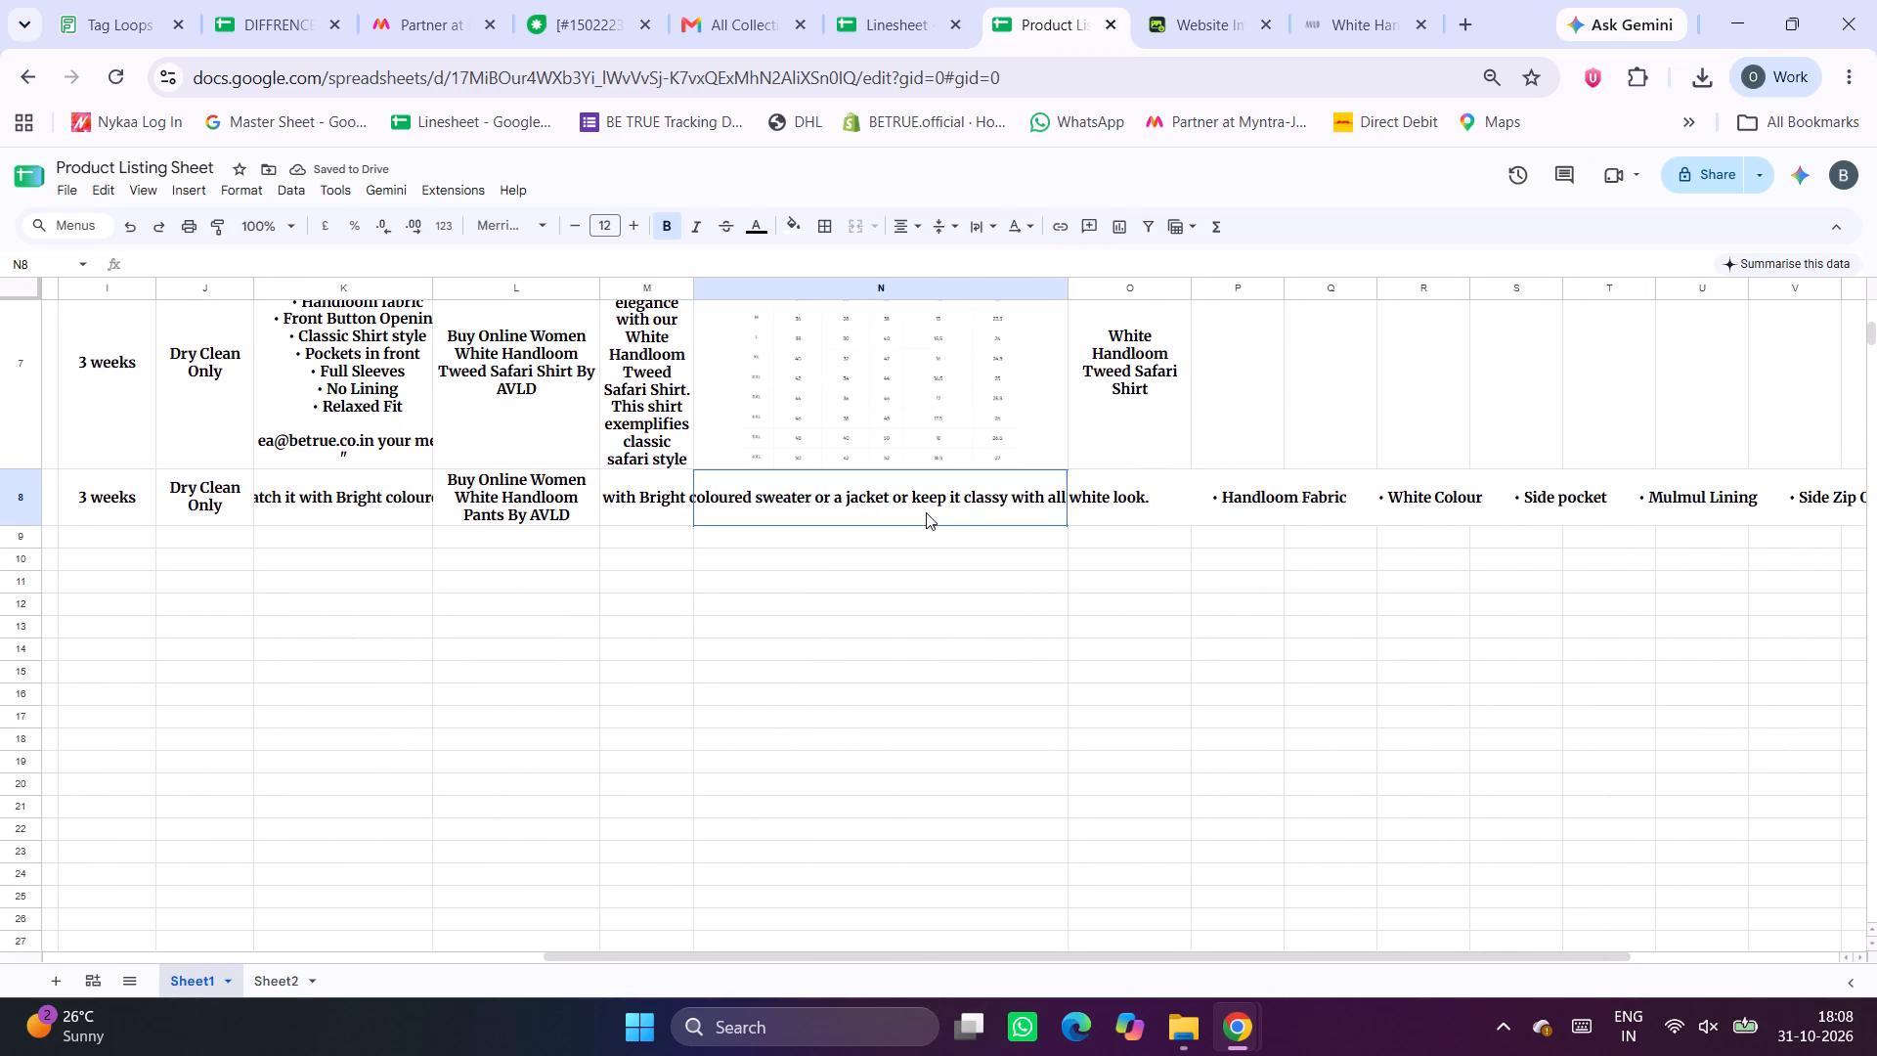
pyautogui.click(923, 409)
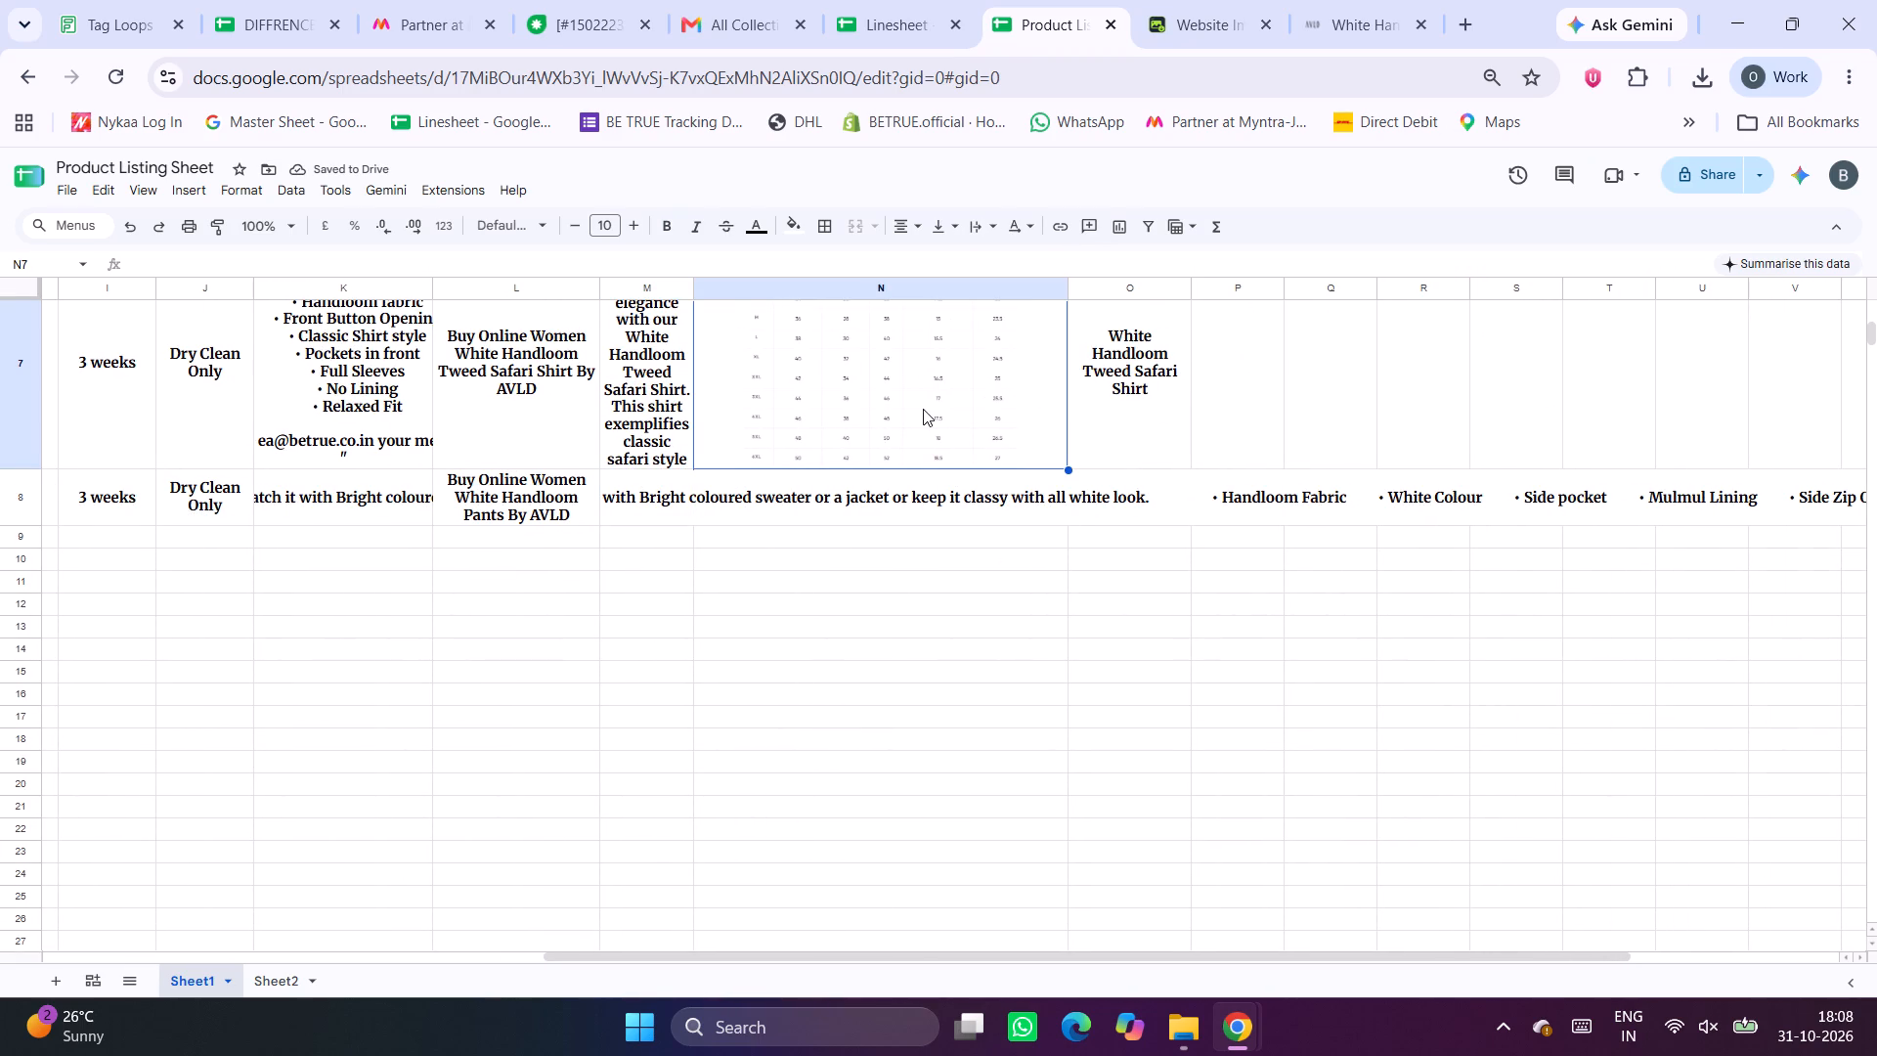
pyautogui.click(743, 512)
pyautogui.press('f')
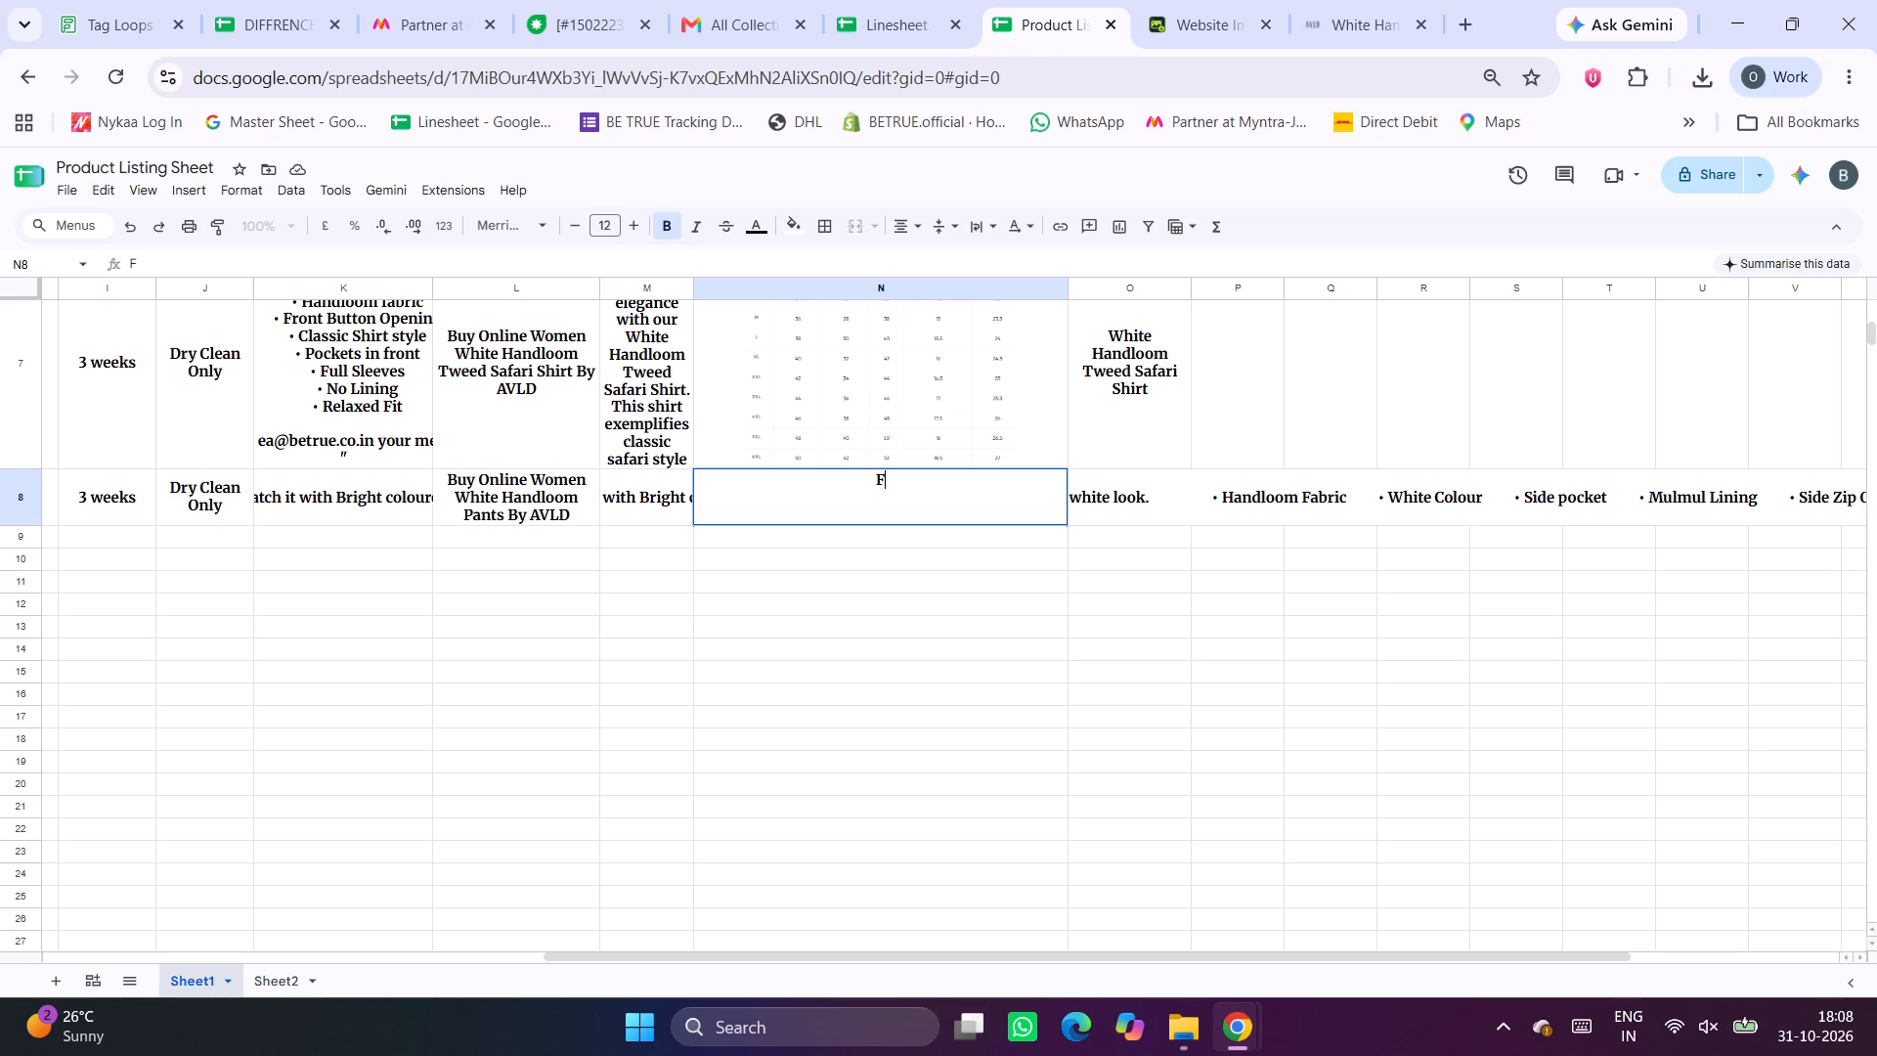
pyautogui.press('w')
pyautogui.press('space')
pyautogui.write('44')
pyautogui.press('space')
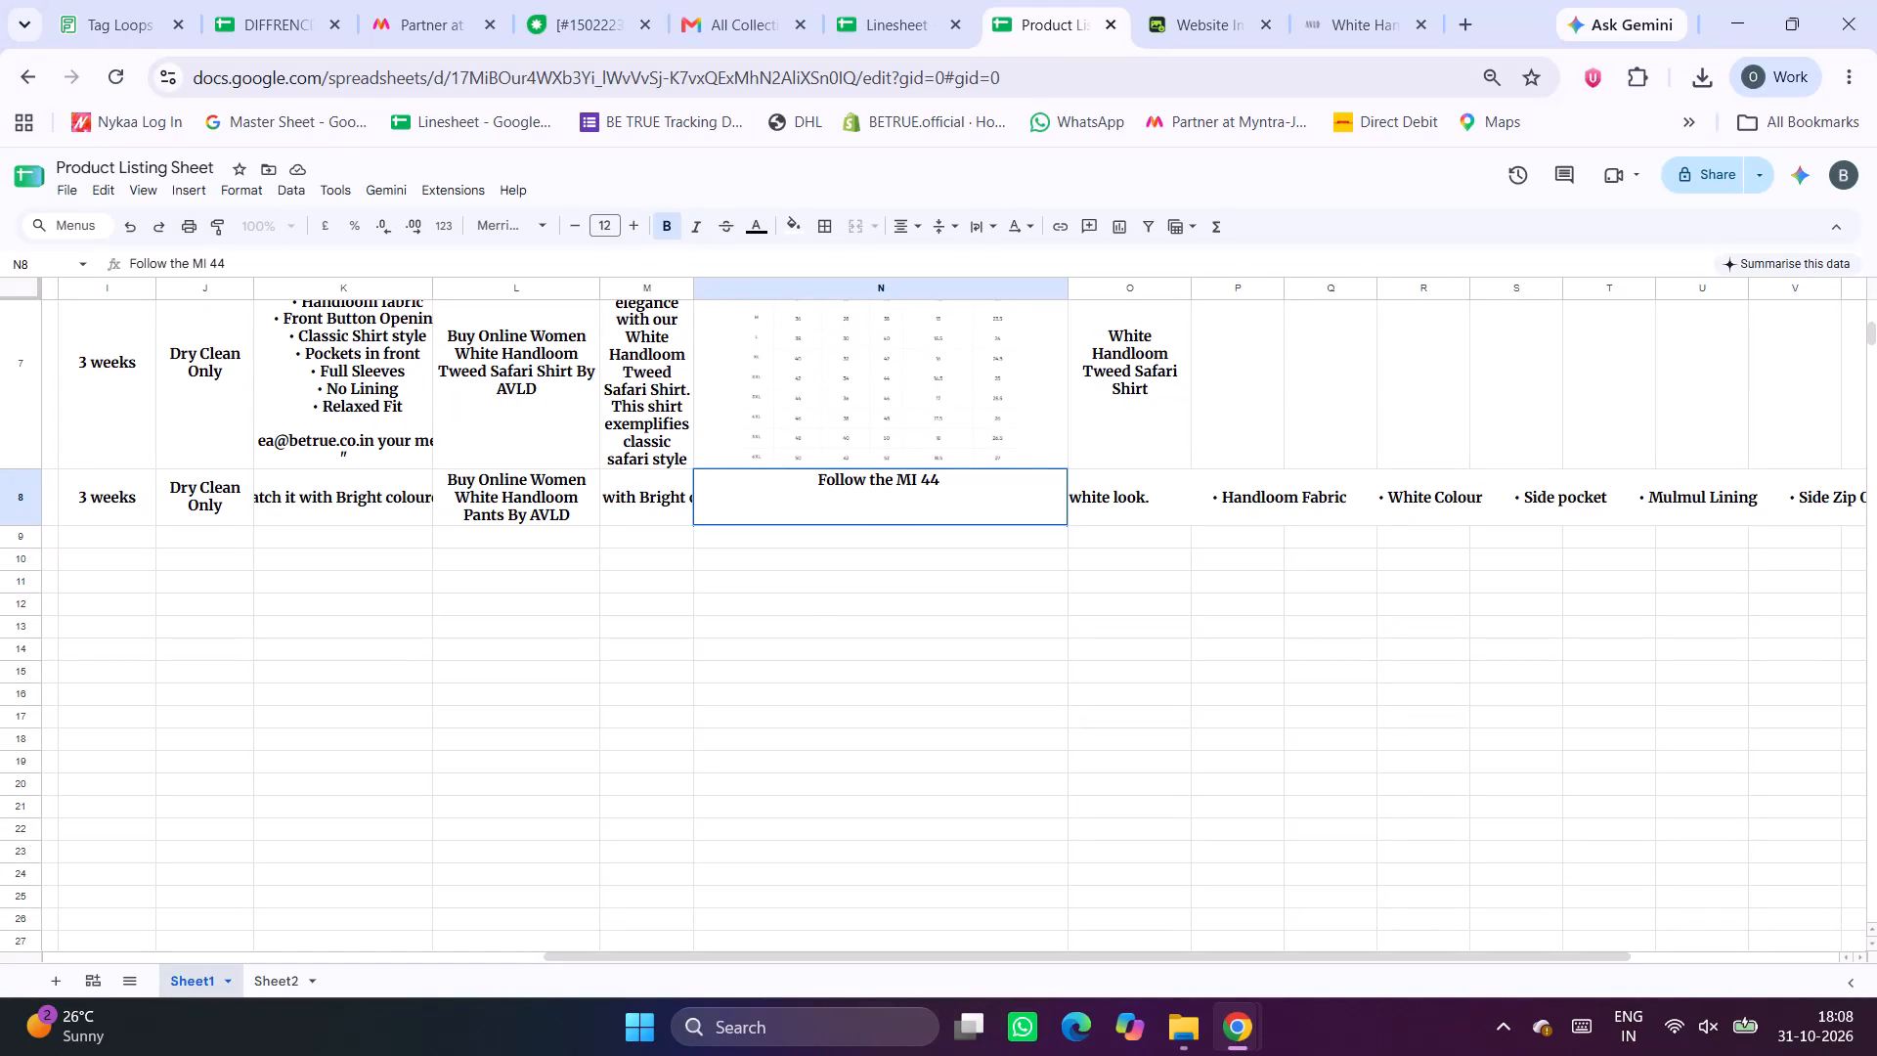
pyautogui.hotkey('shift', '(')
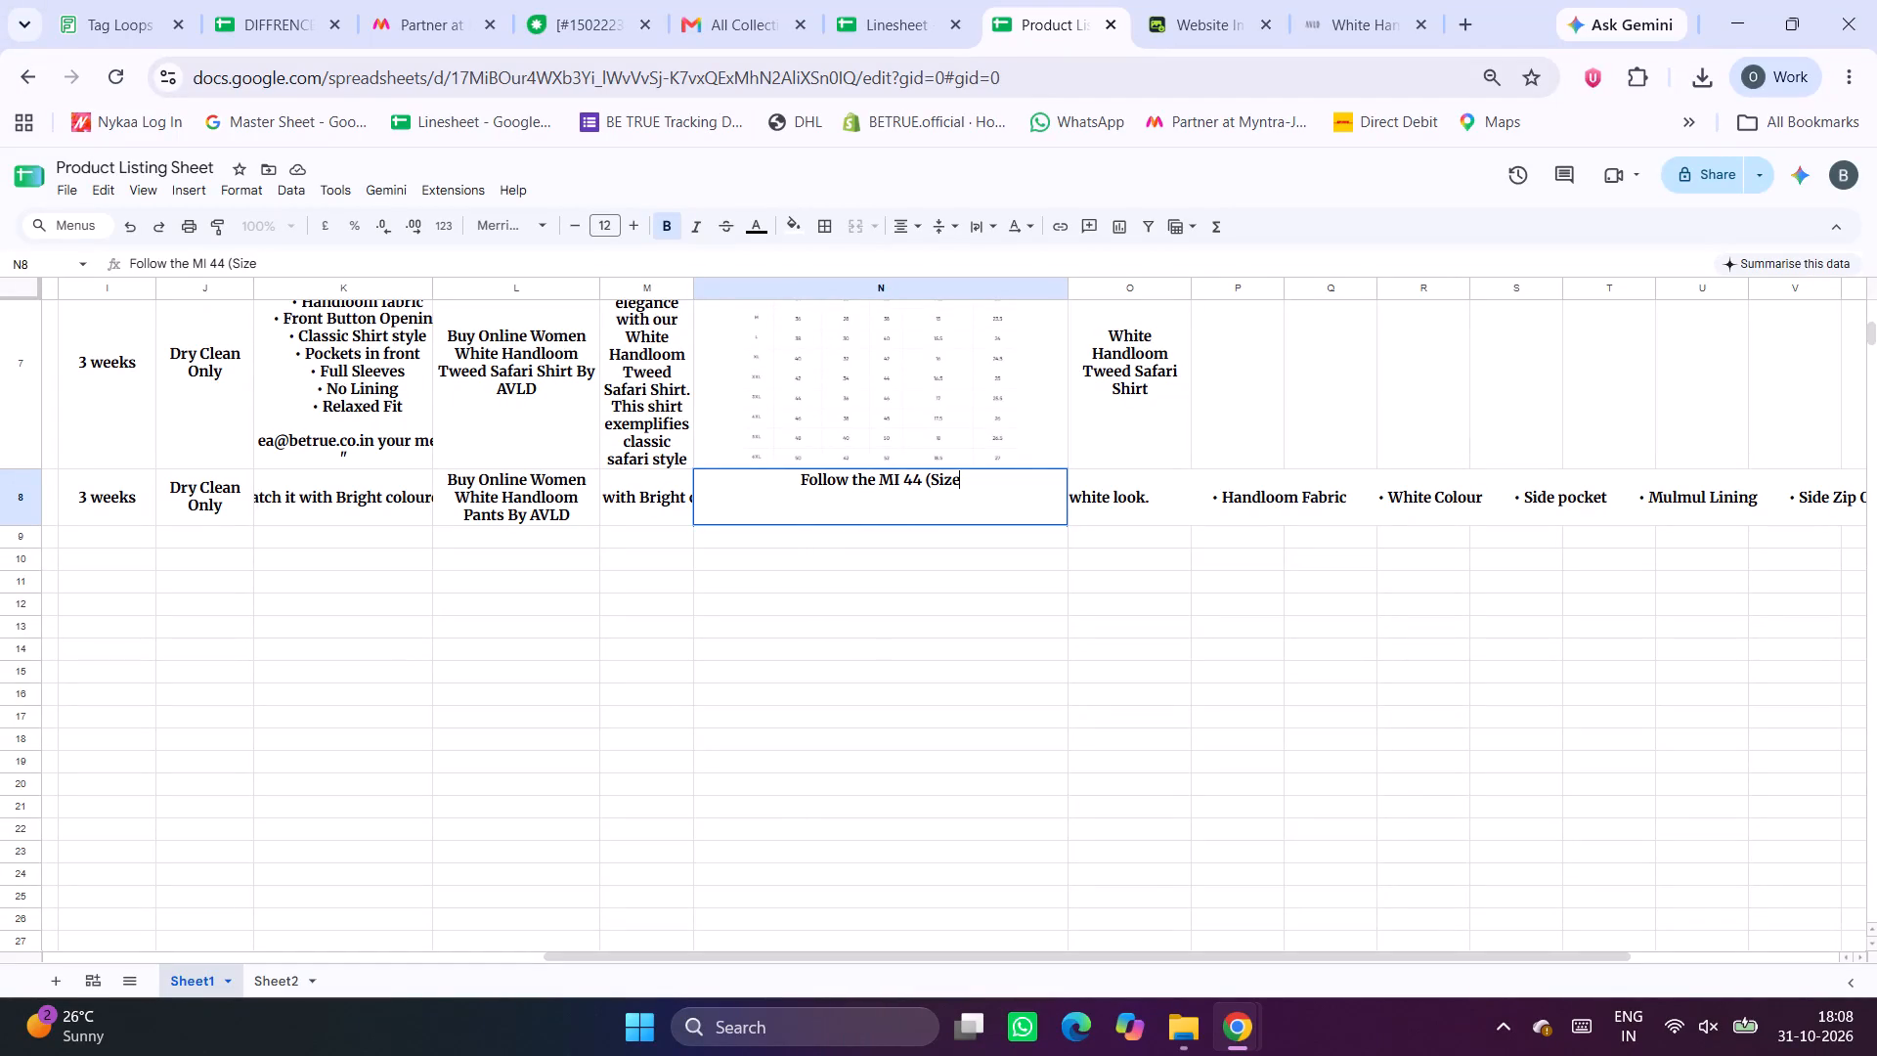
pyautogui.press('c')
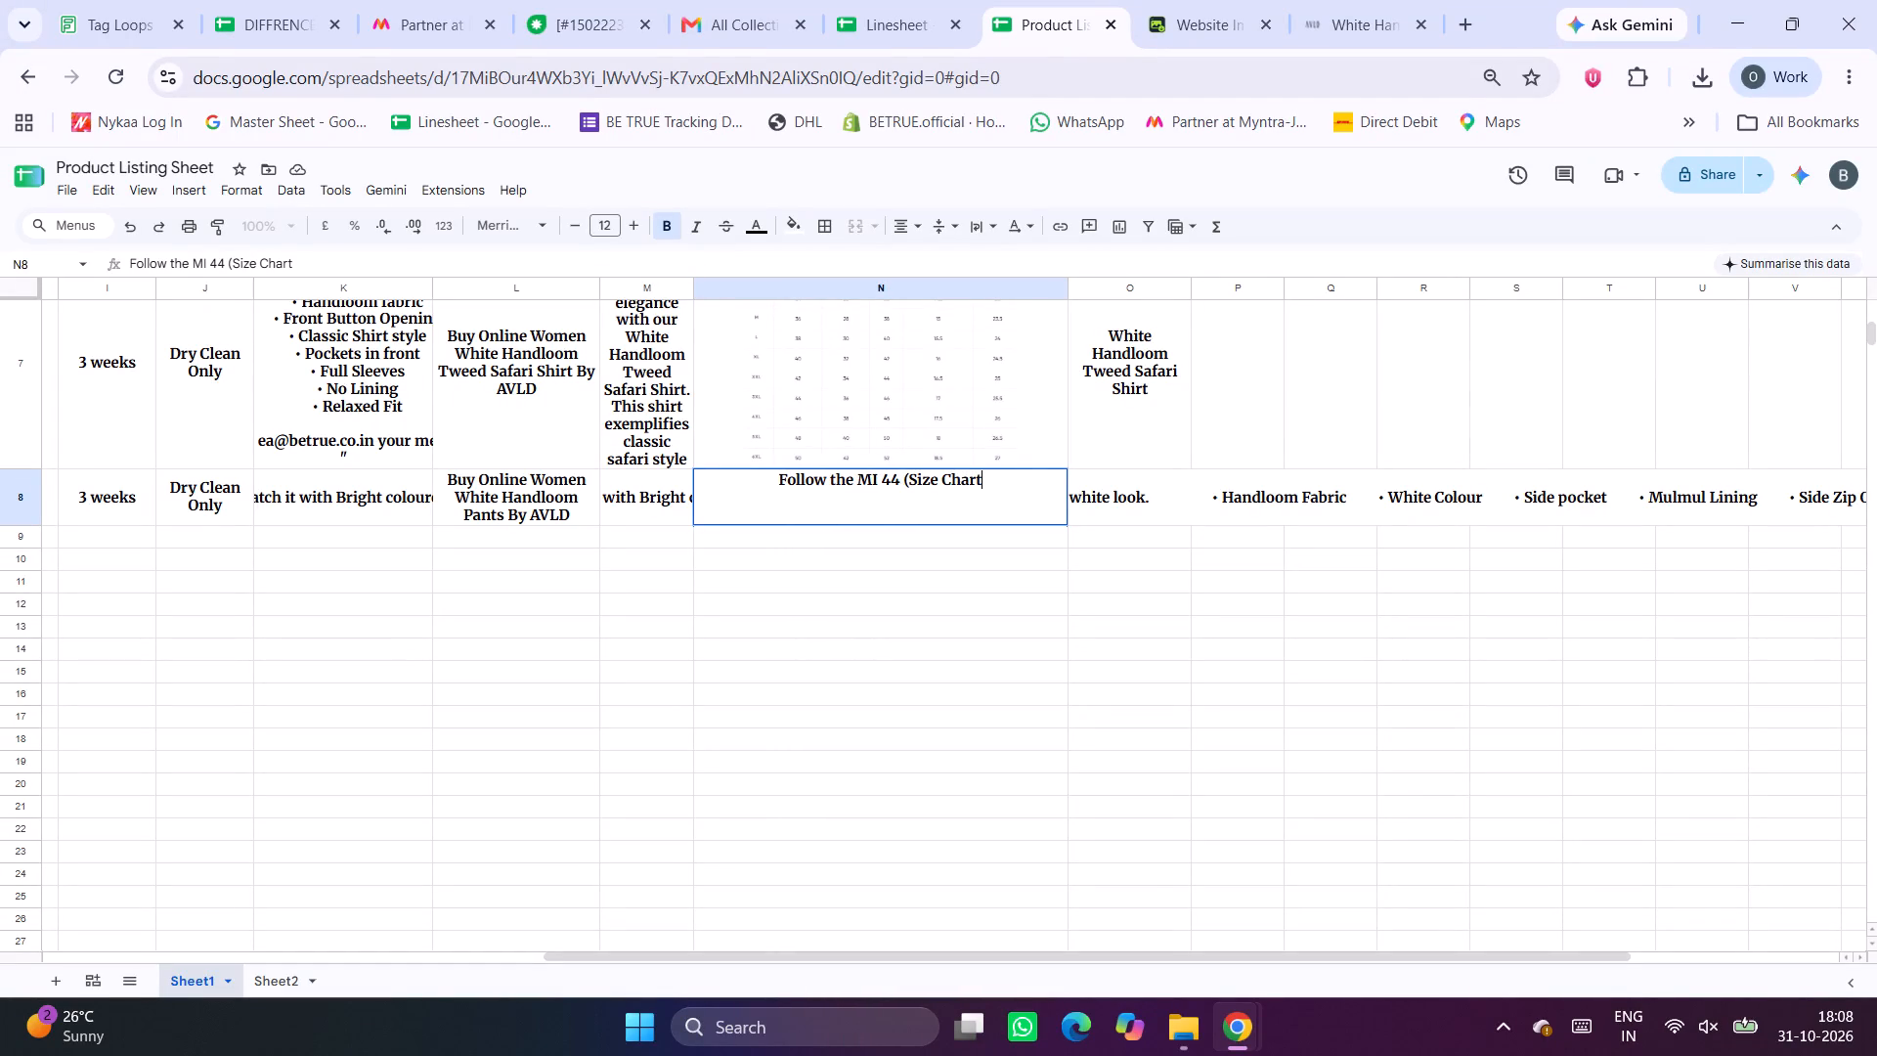
pyautogui.hotkey('shift', ')')
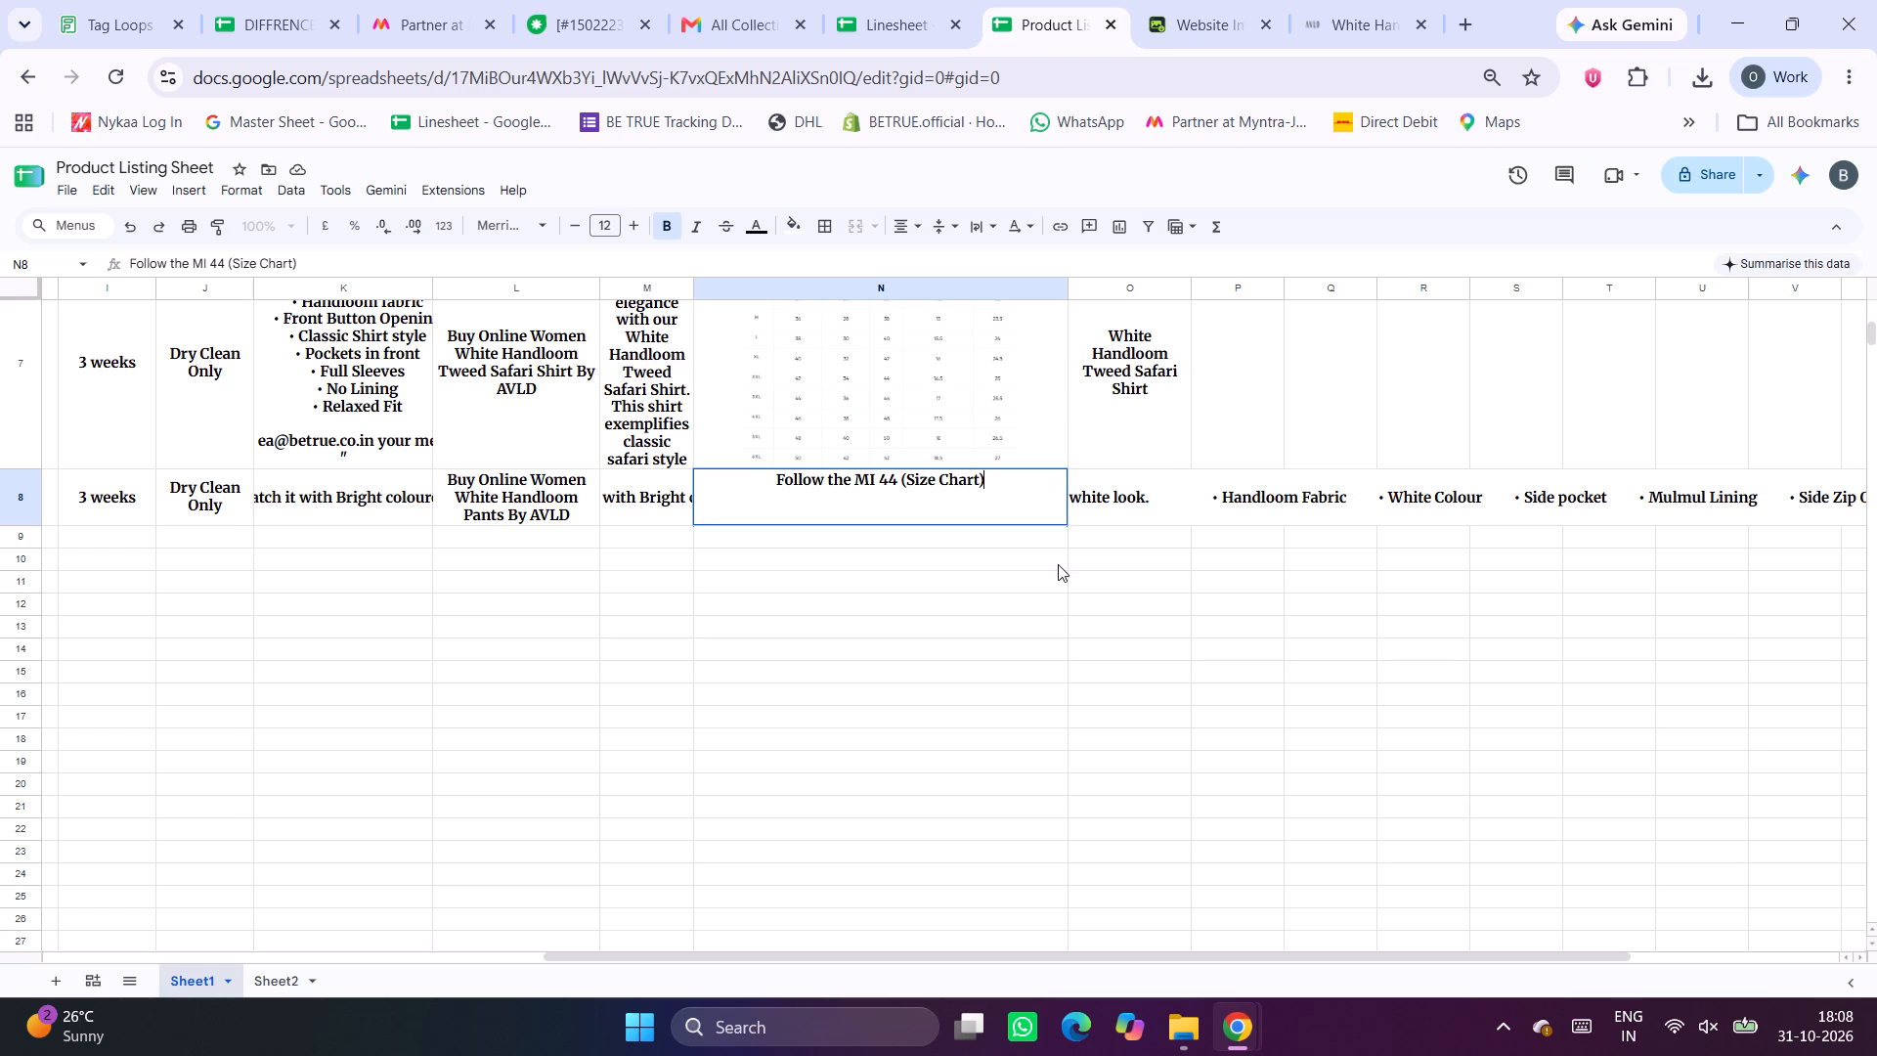
pyautogui.click(1058, 564)
# Copy the MI 45 product name White Handloom Pants from C8 into cell O8 of the same row.
pyautogui.click(1115, 510)
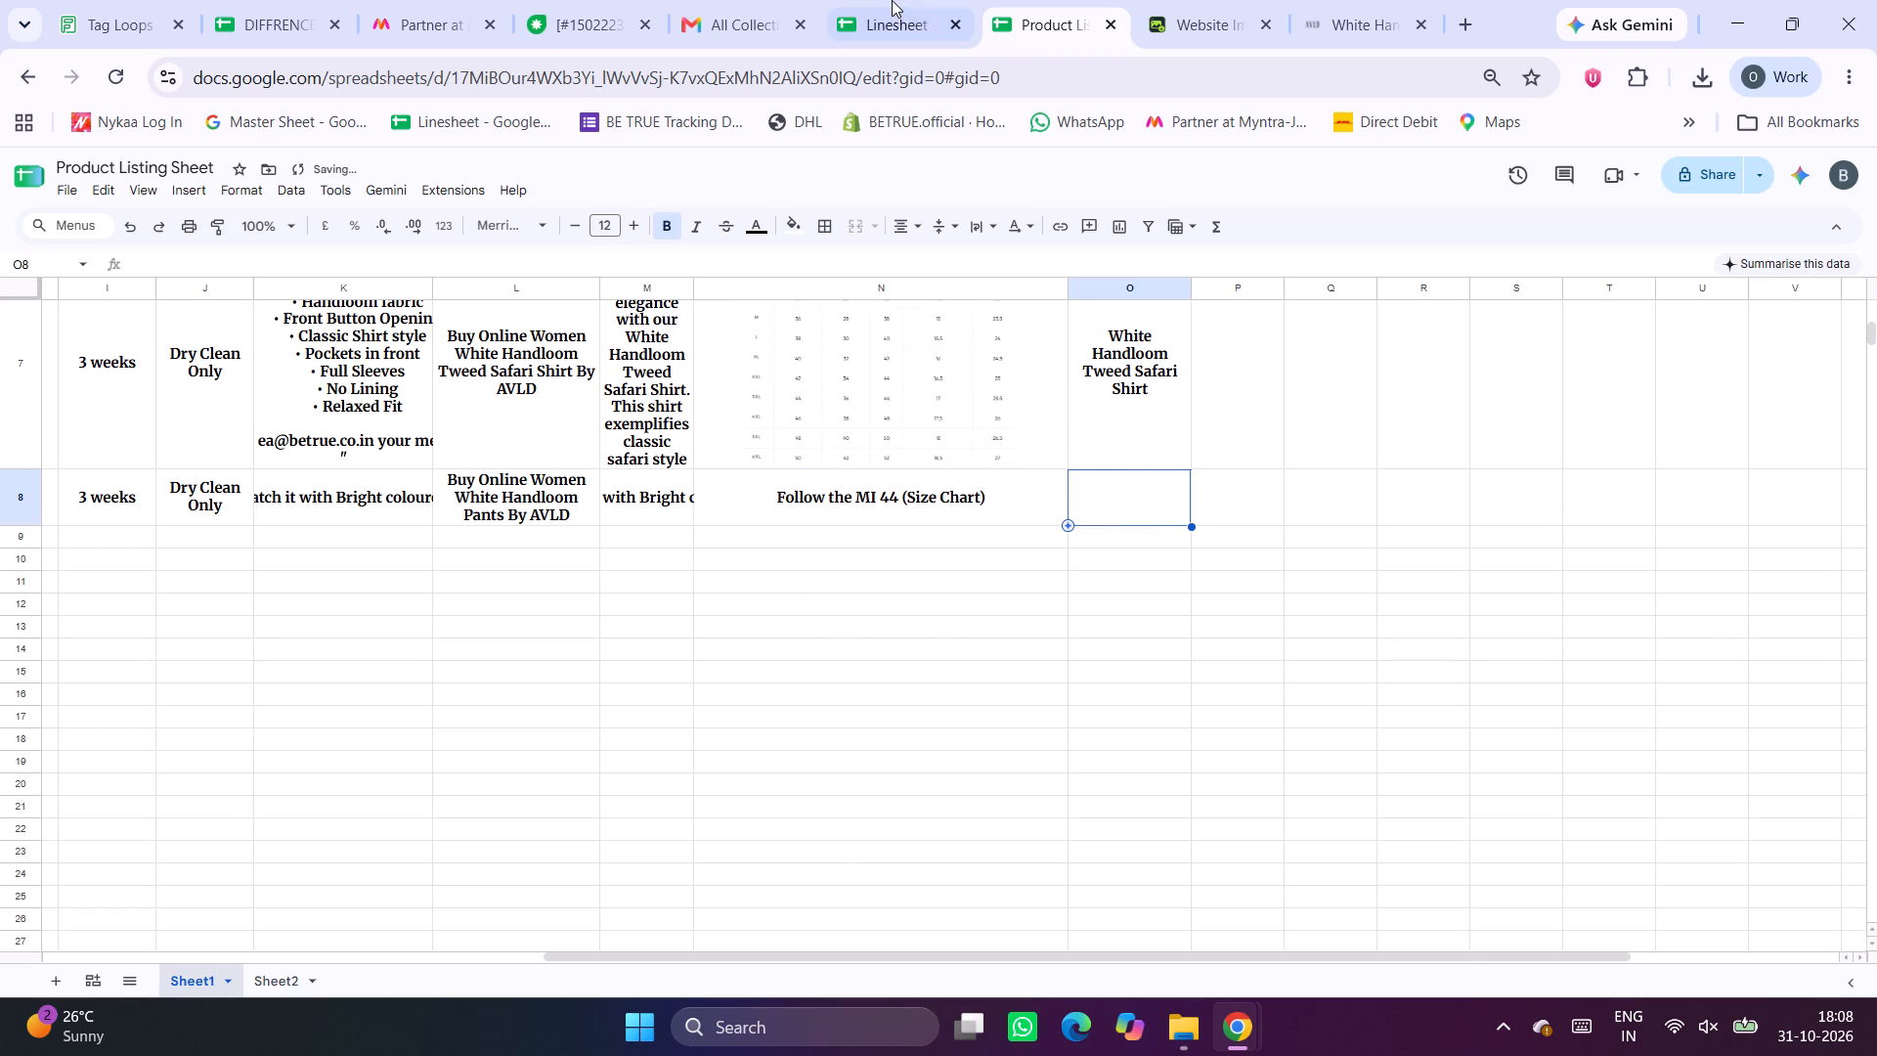
pyautogui.click(892, 0)
pyautogui.hscroll(9, 1056, 596)
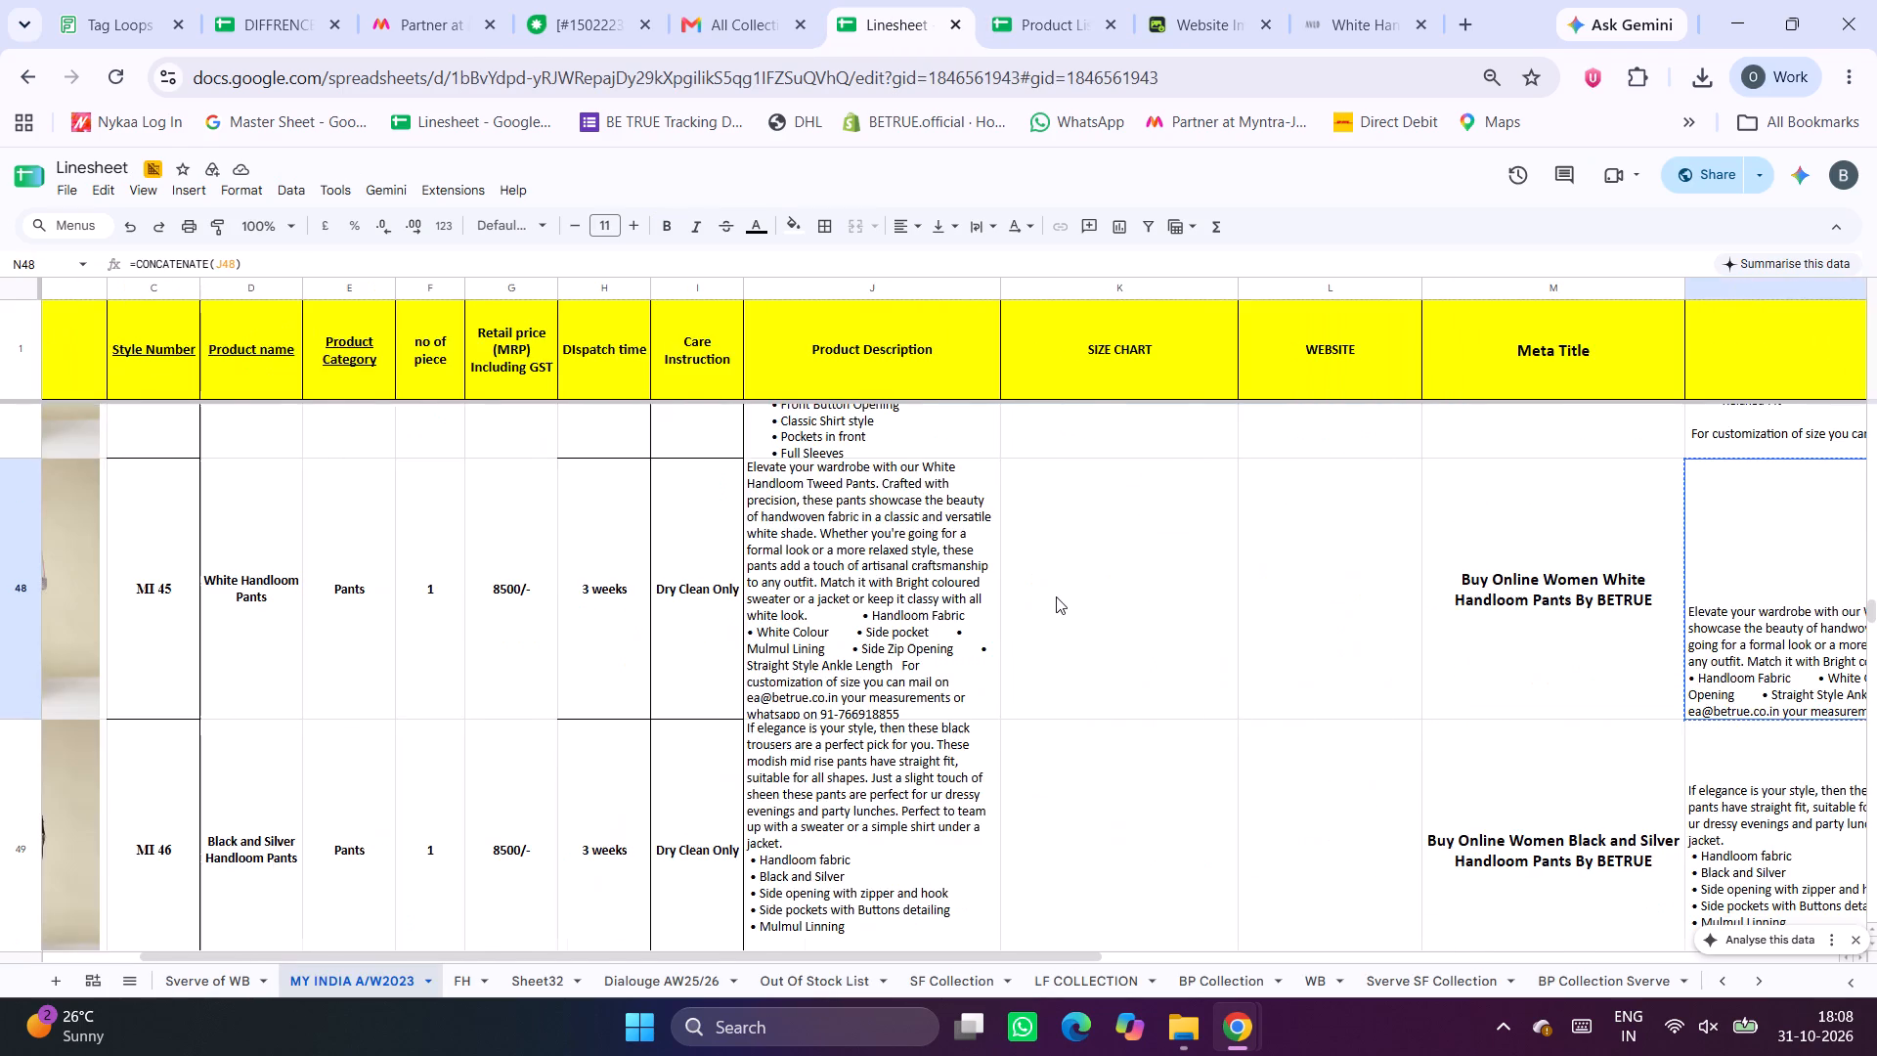
pyautogui.hscroll(4, 1056, 596)
pyautogui.click(990, 0)
pyautogui.hscroll(4, 825, 560)
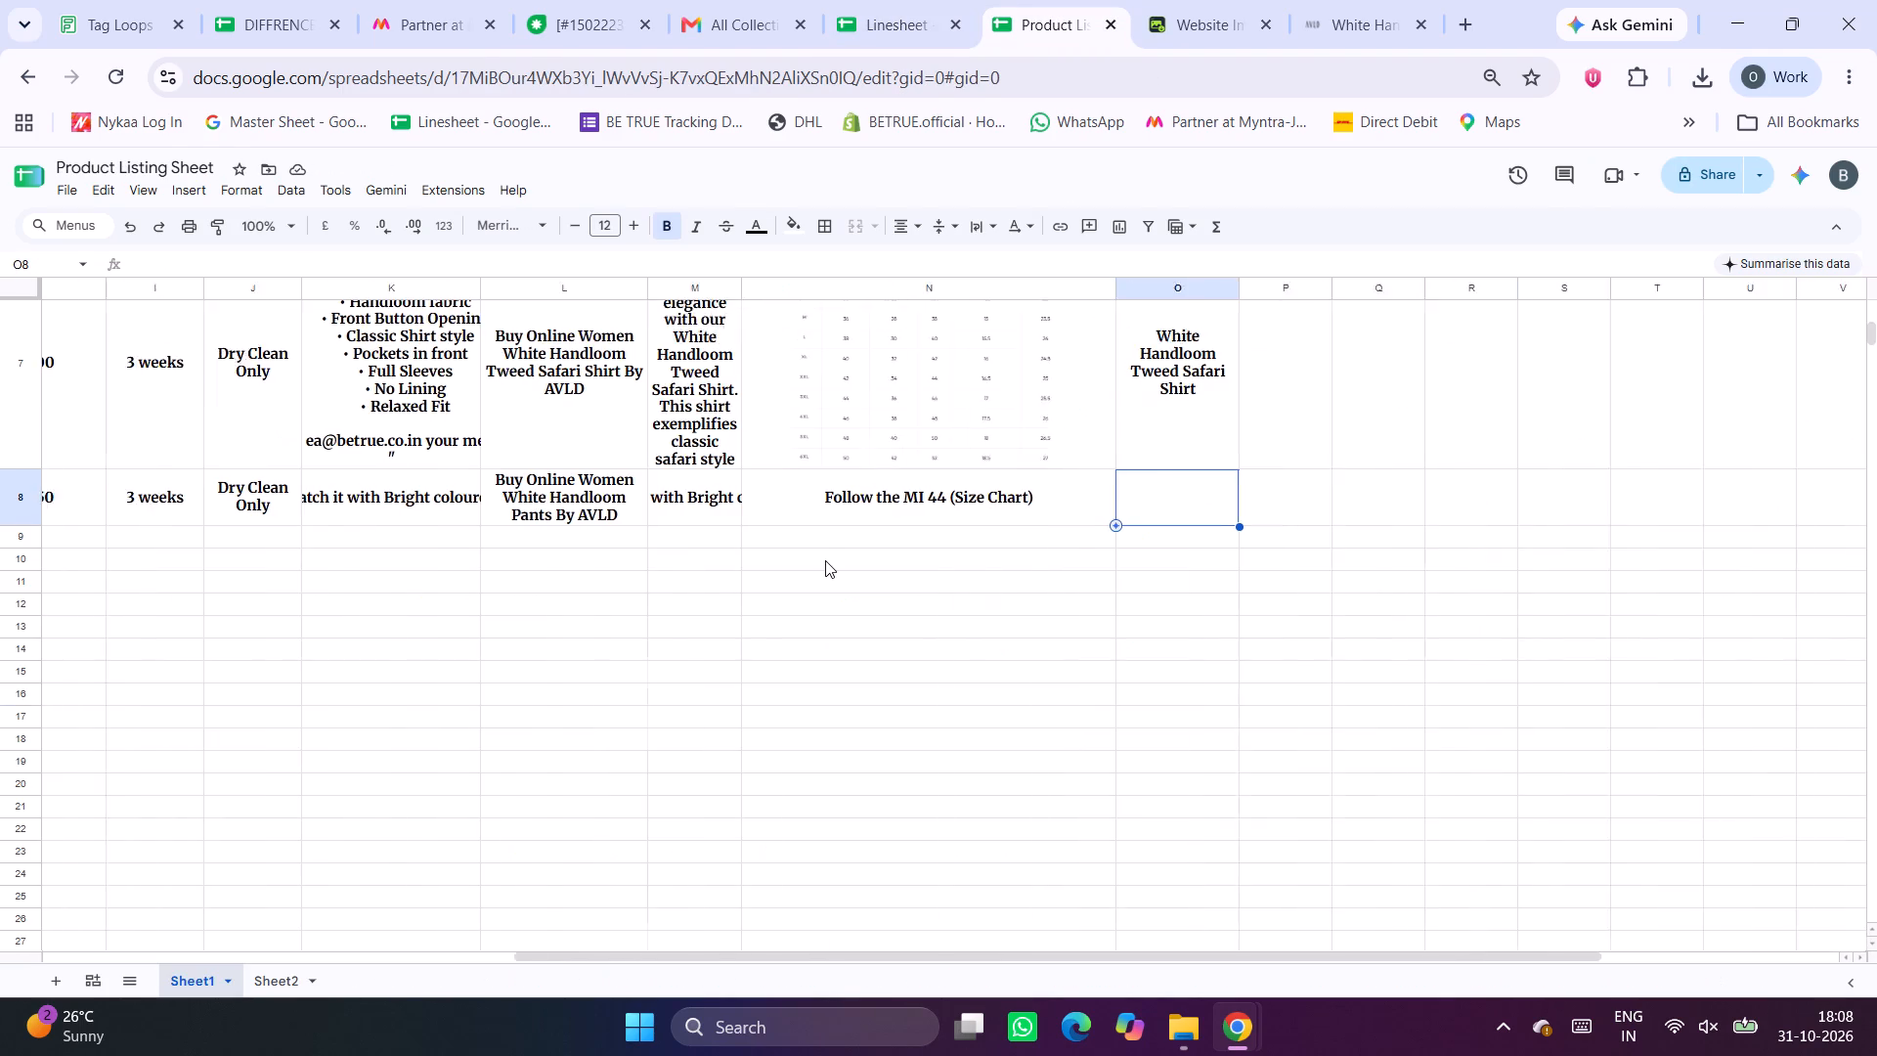
pyautogui.hscroll(4, 825, 560)
pyautogui.click(302, 479)
pyautogui.hotkey('ctrl', 'c')
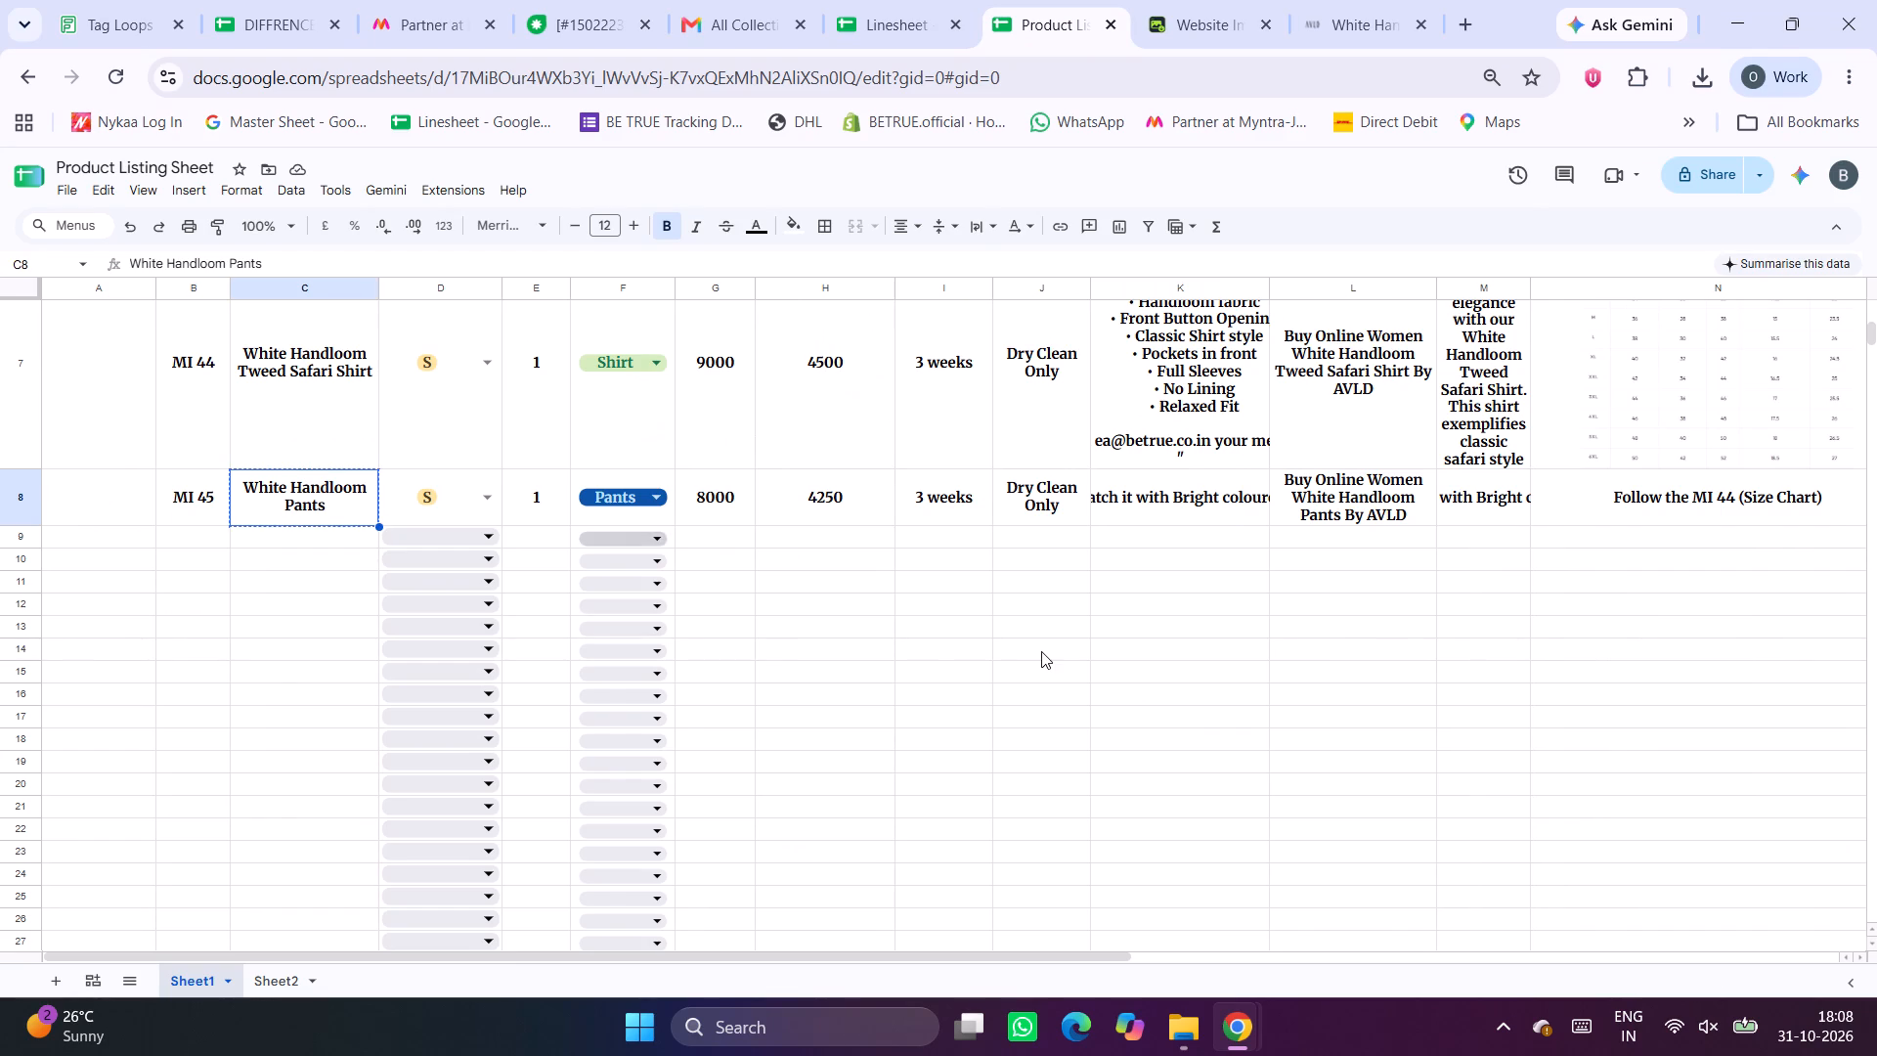
pyautogui.hscroll(-7, 1041, 651)
pyautogui.click(843, 509)
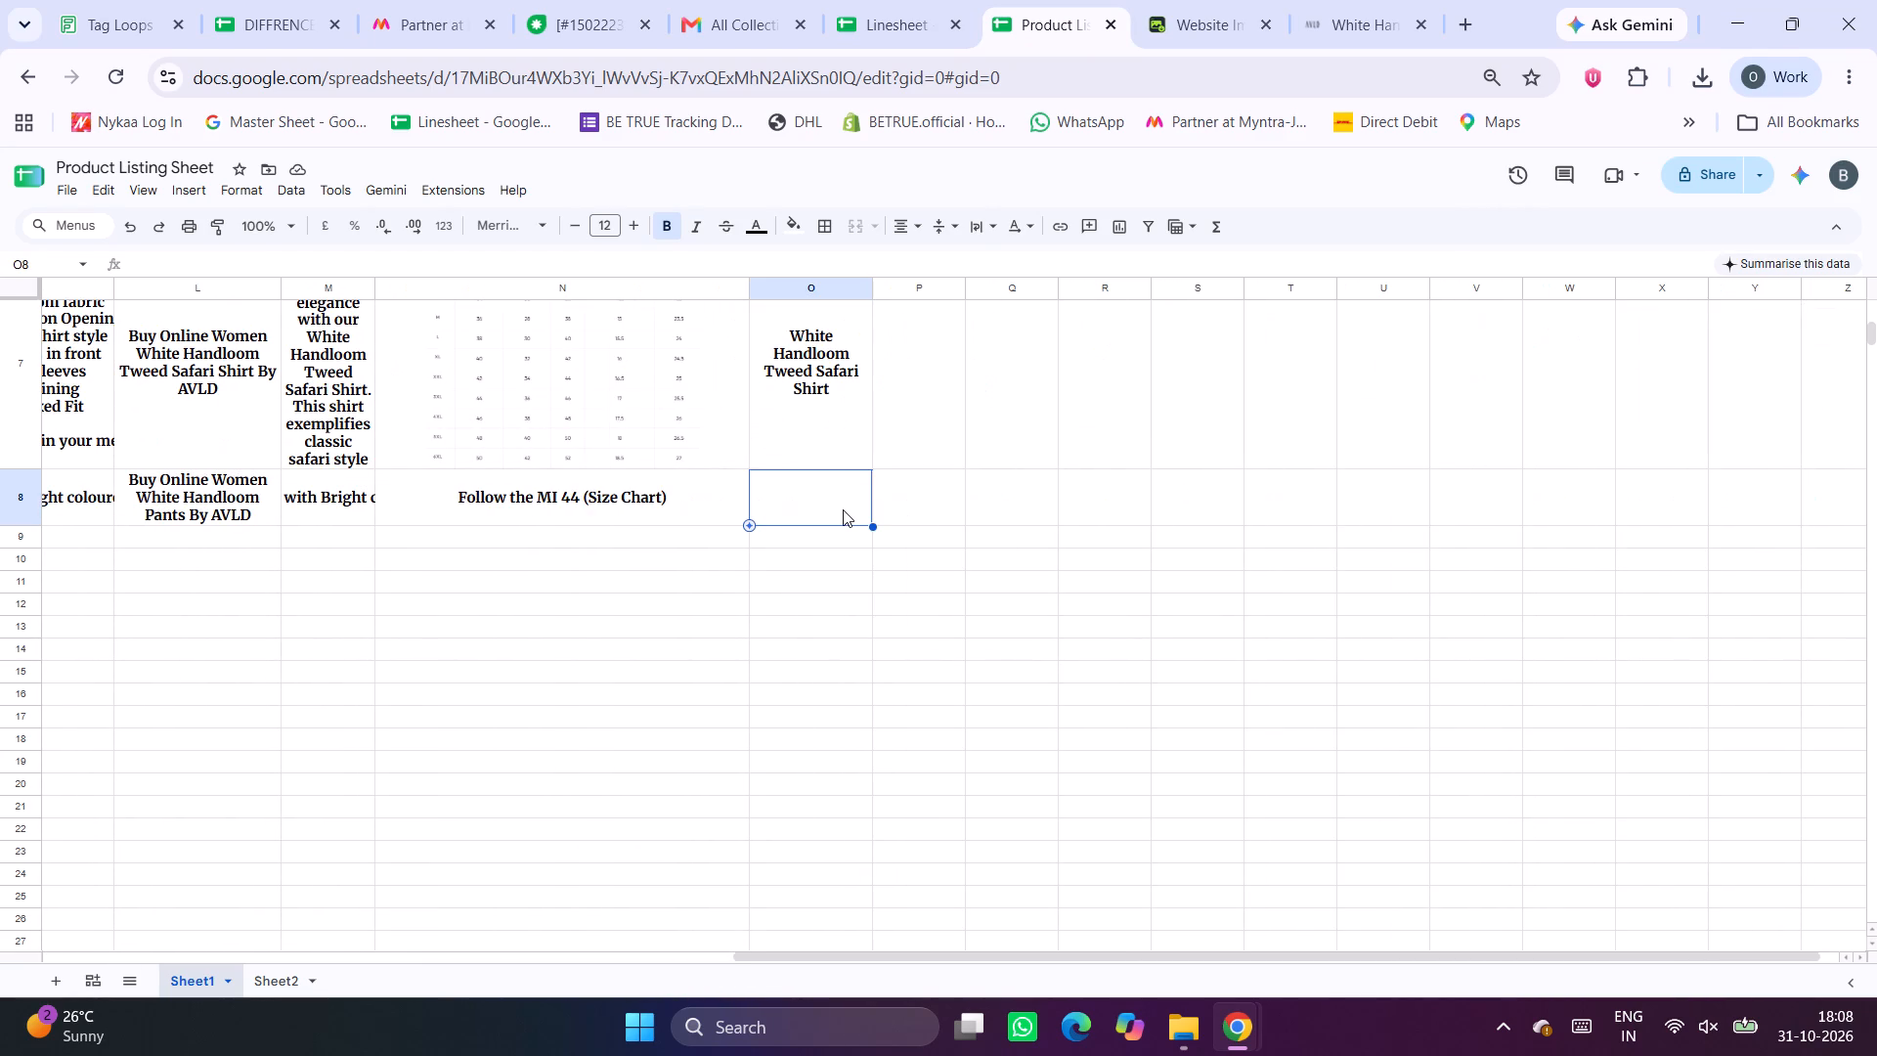
pyautogui.hotkey('ctrl', 'v')
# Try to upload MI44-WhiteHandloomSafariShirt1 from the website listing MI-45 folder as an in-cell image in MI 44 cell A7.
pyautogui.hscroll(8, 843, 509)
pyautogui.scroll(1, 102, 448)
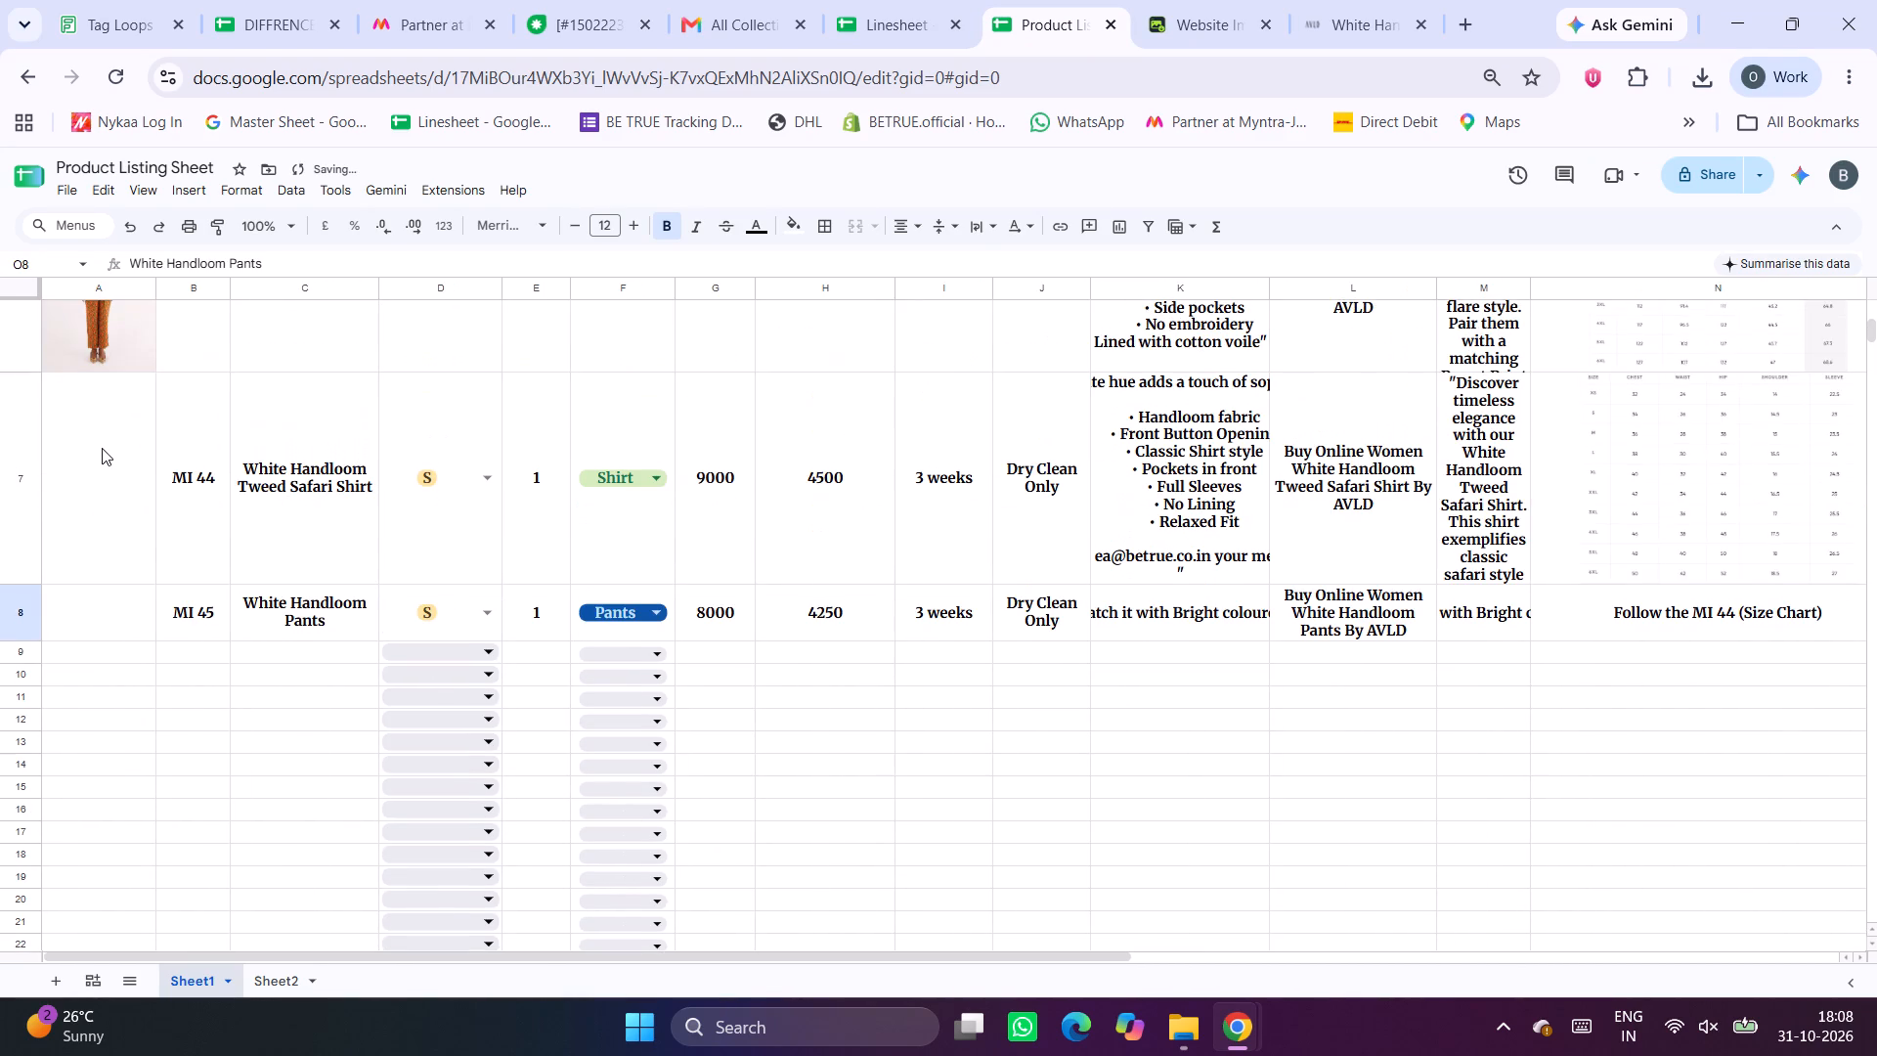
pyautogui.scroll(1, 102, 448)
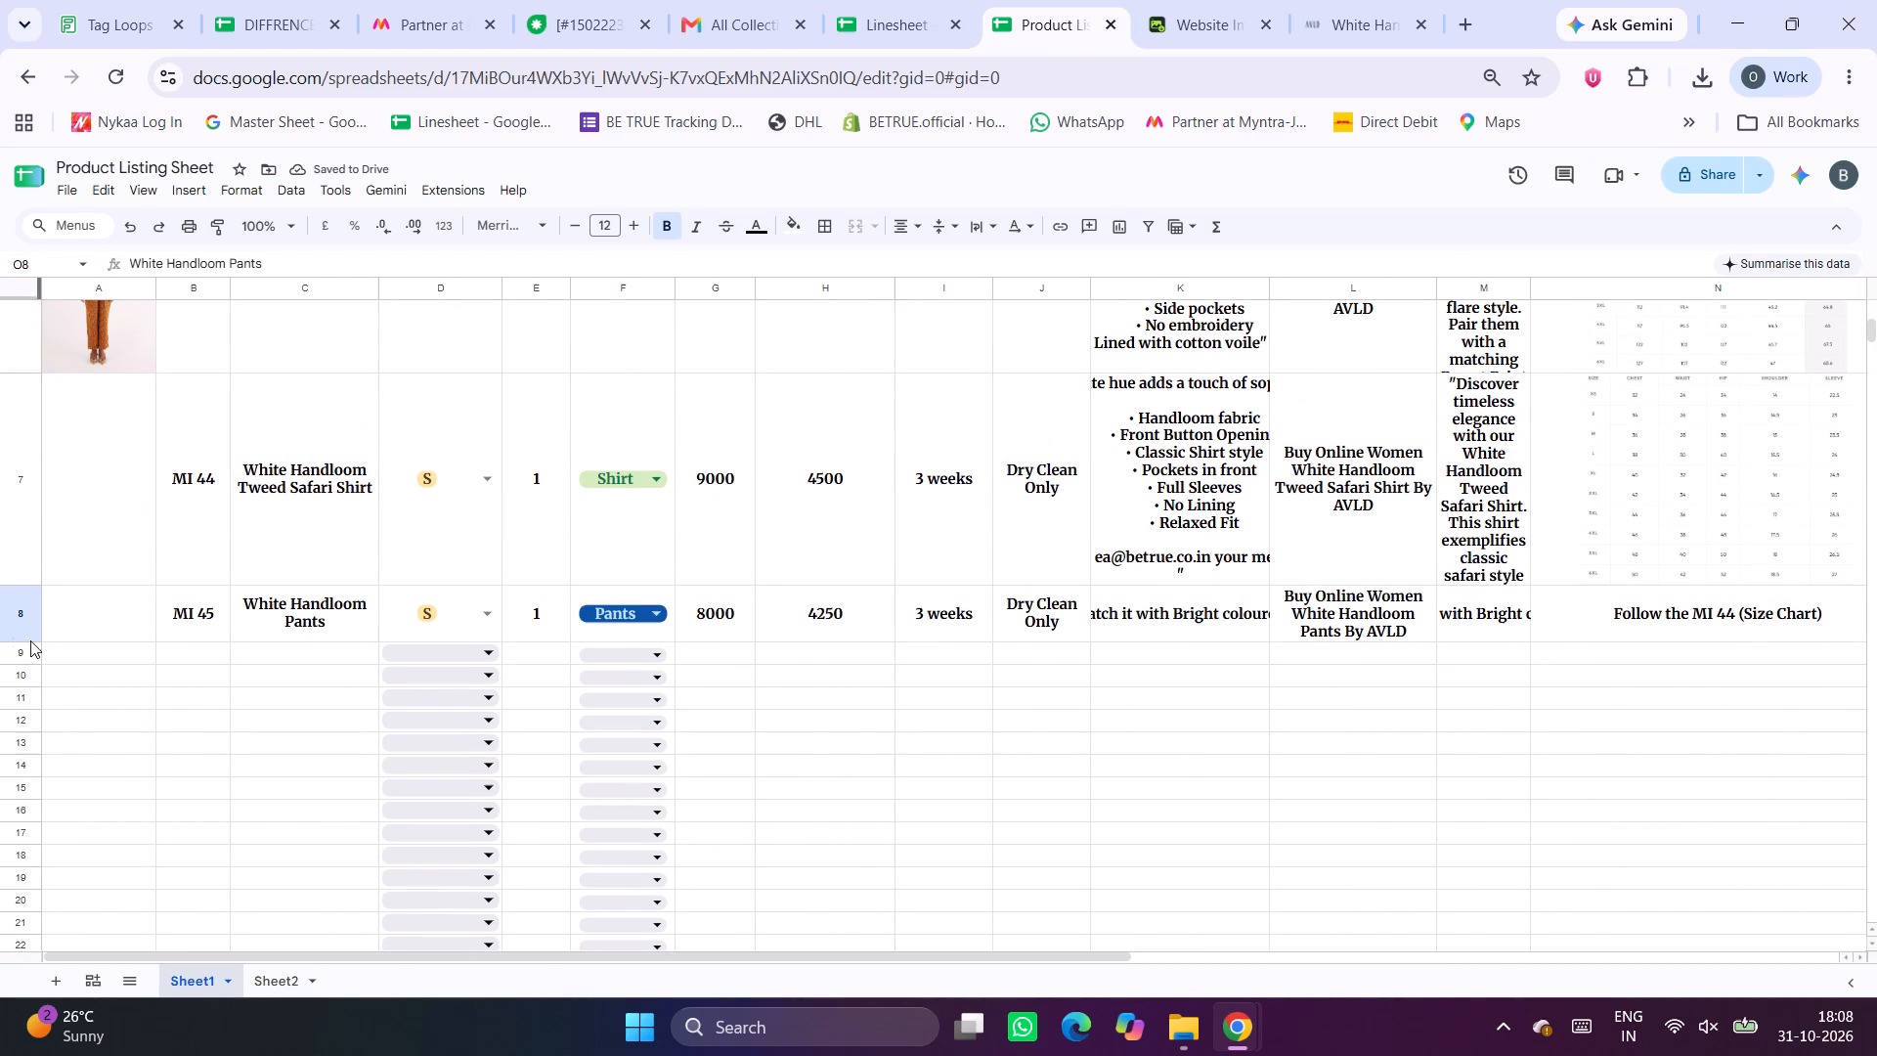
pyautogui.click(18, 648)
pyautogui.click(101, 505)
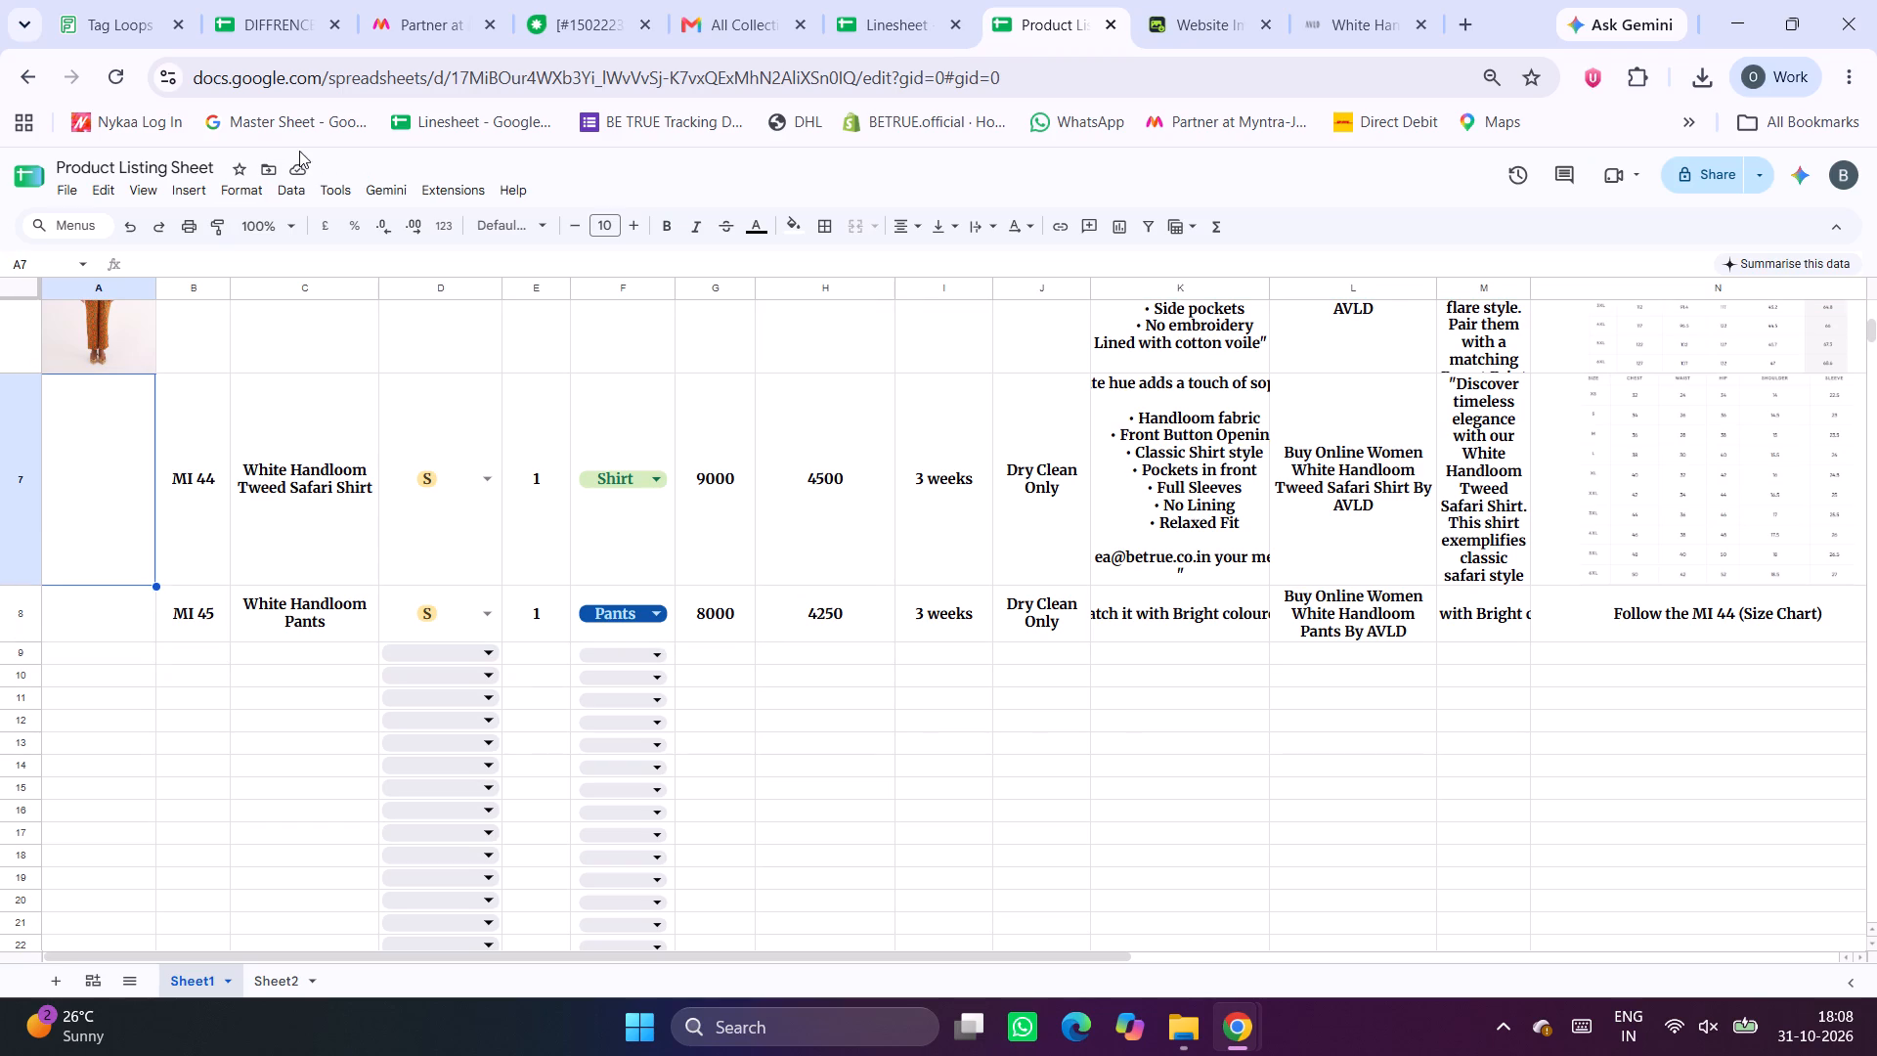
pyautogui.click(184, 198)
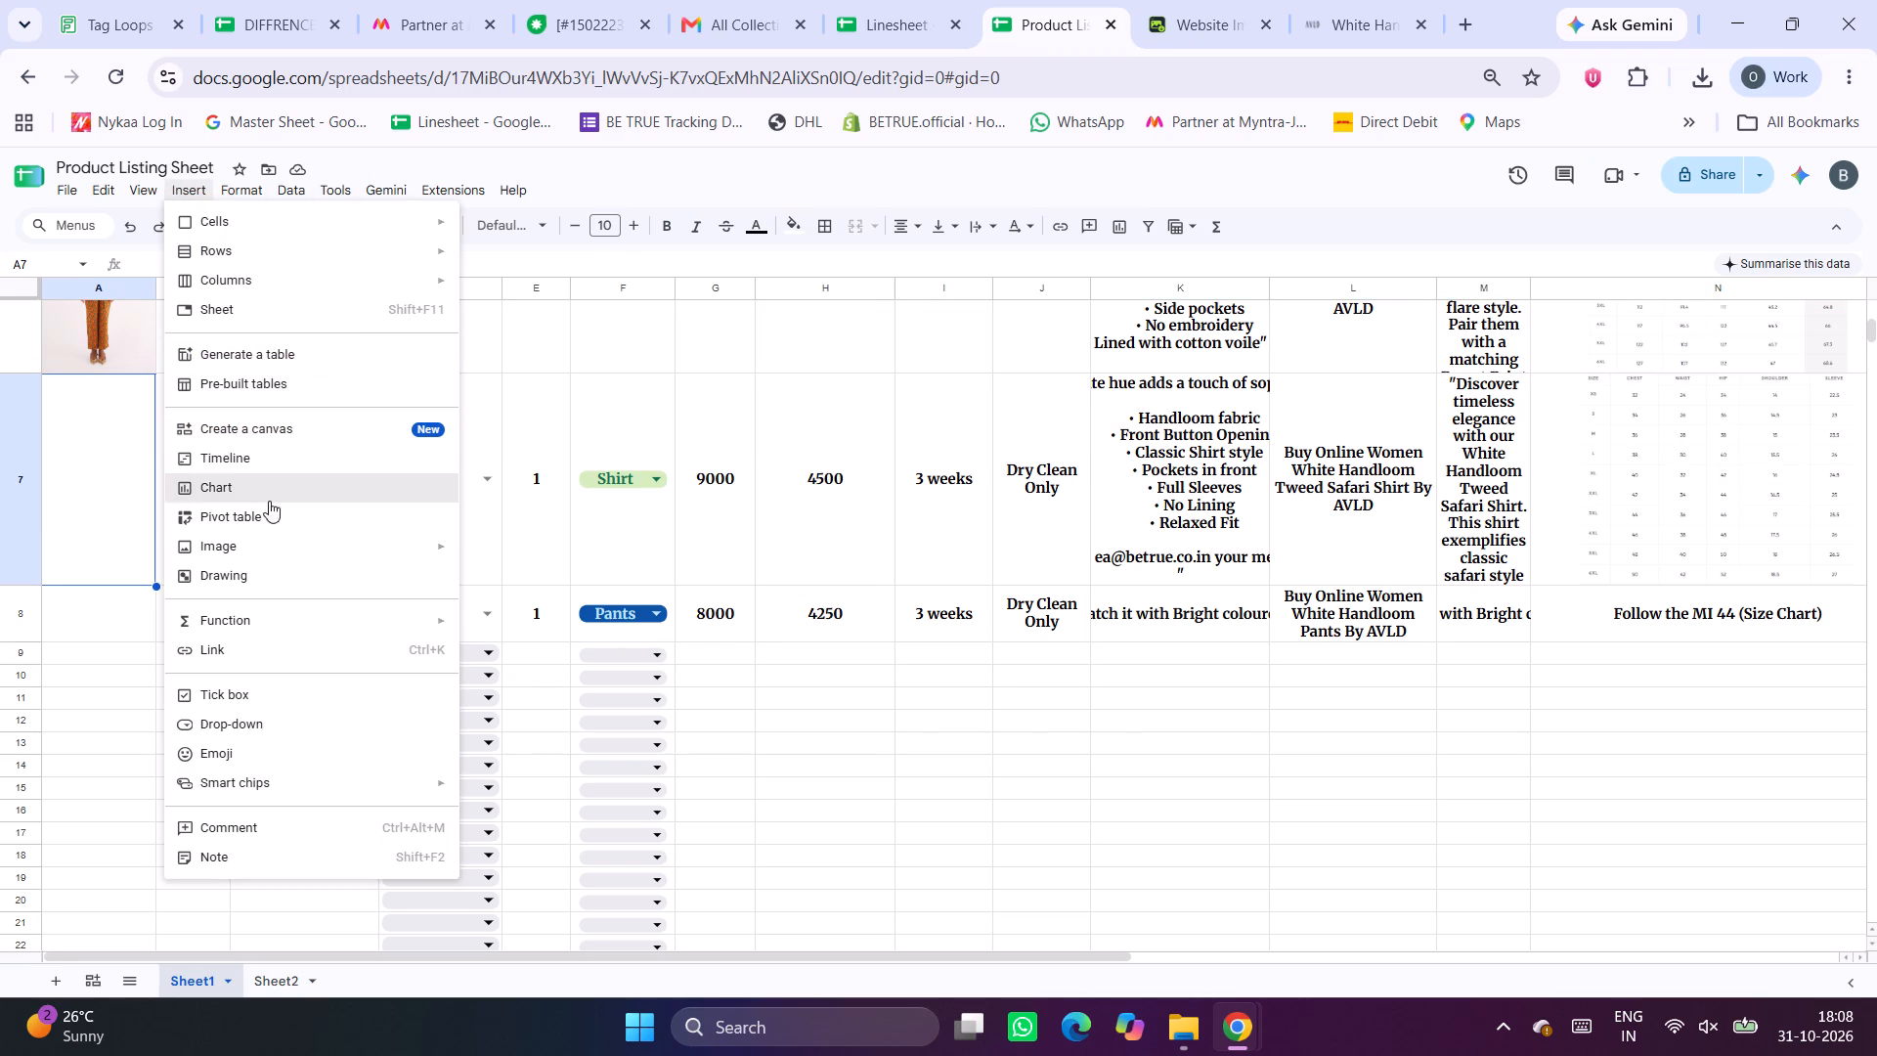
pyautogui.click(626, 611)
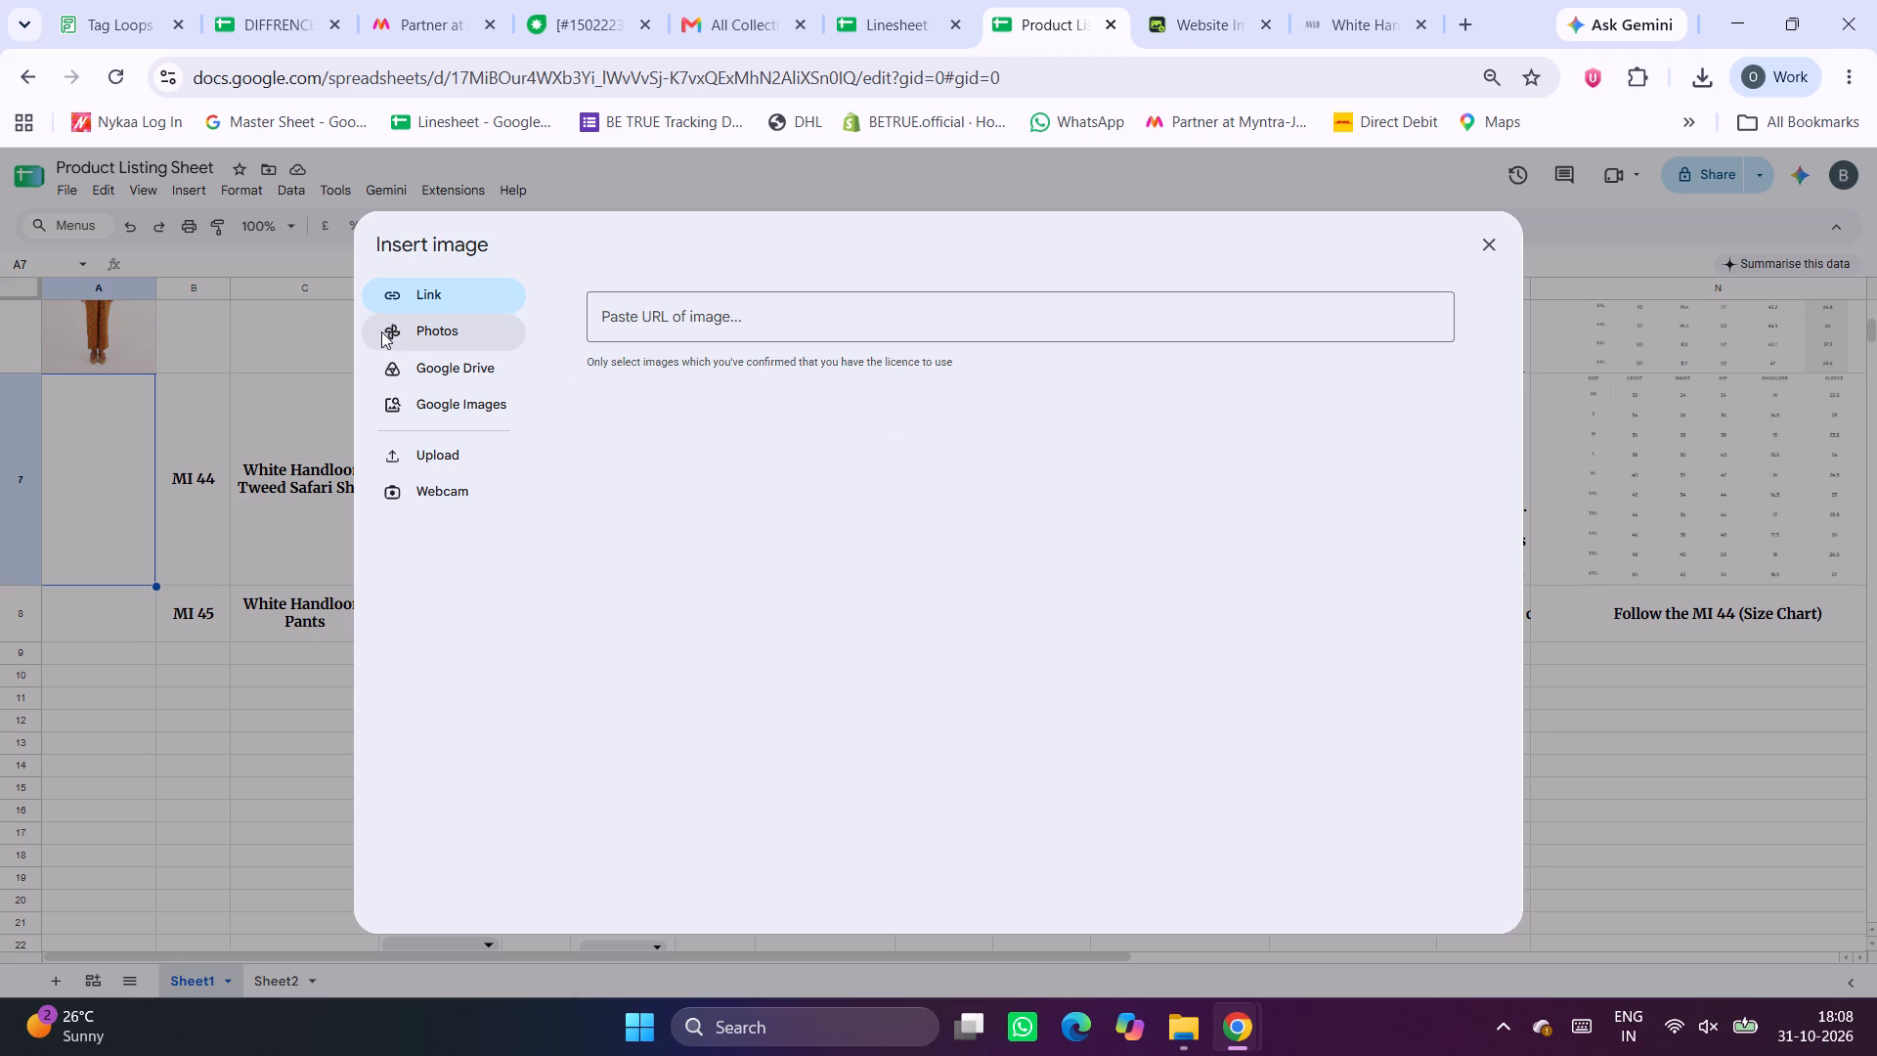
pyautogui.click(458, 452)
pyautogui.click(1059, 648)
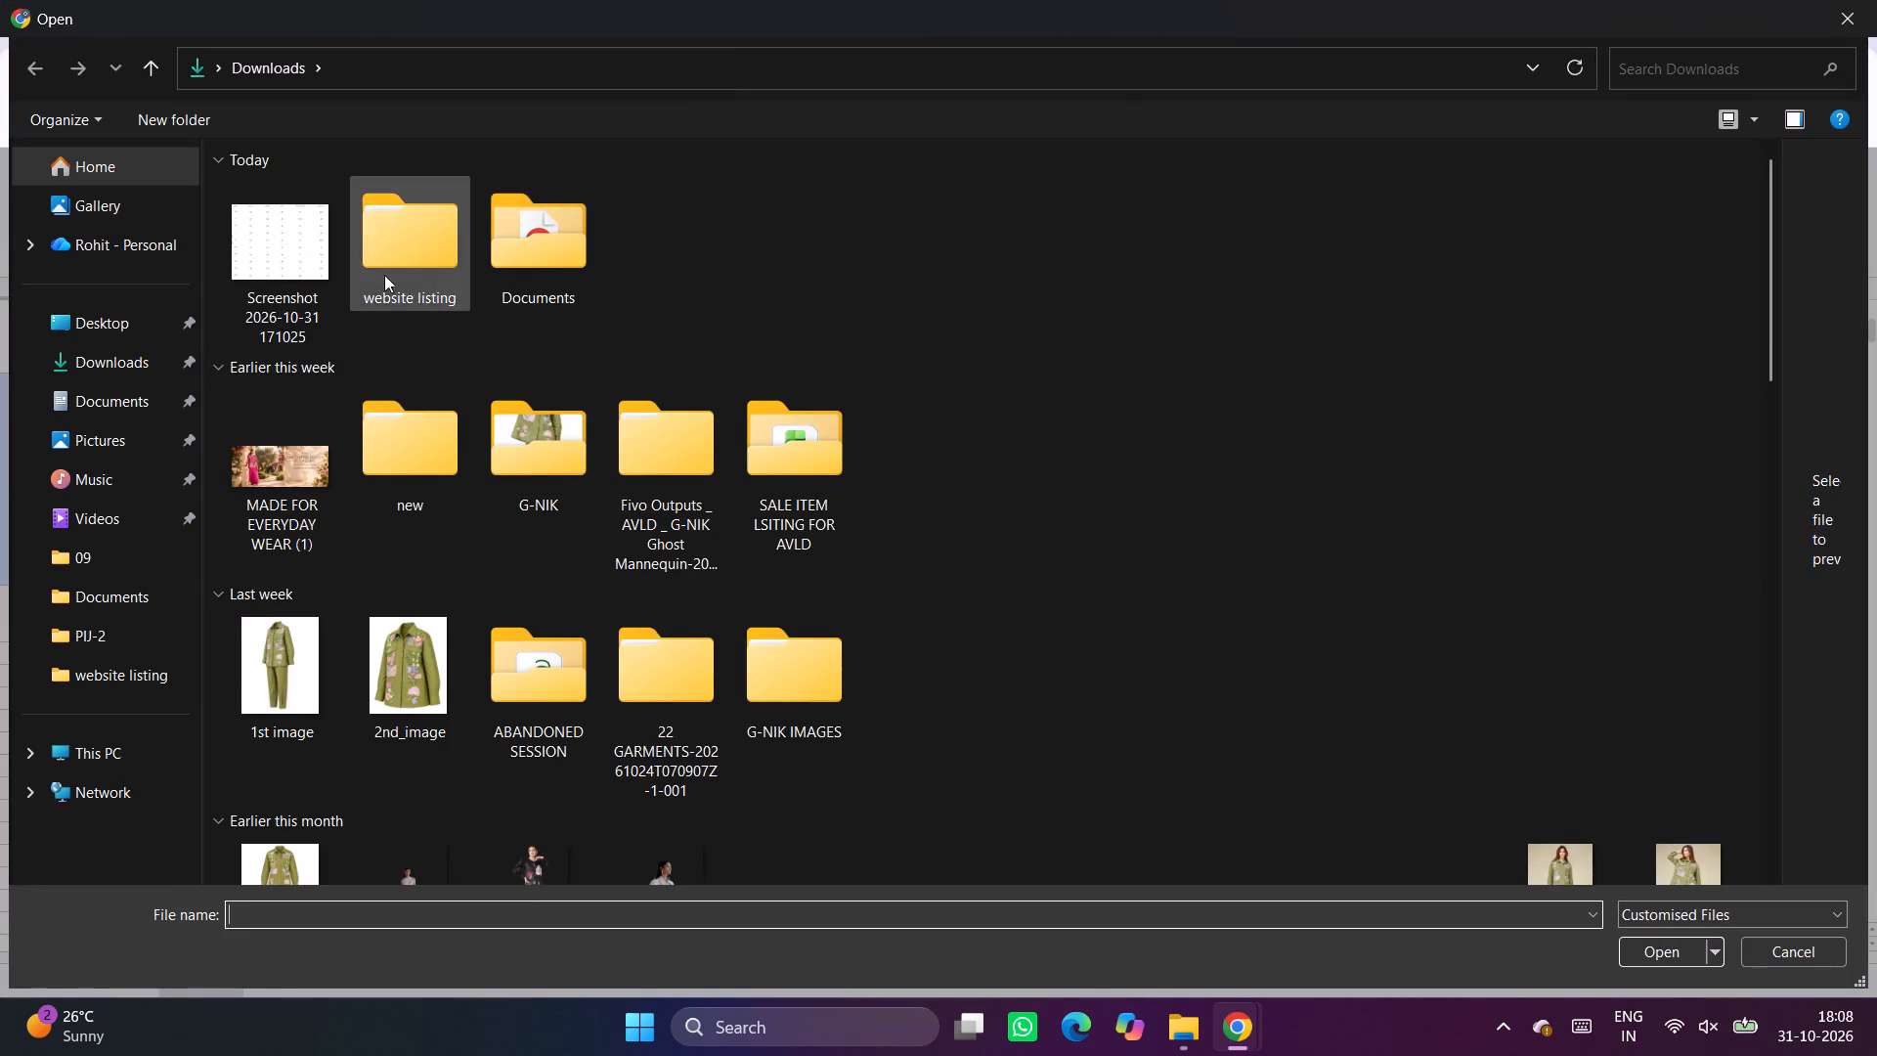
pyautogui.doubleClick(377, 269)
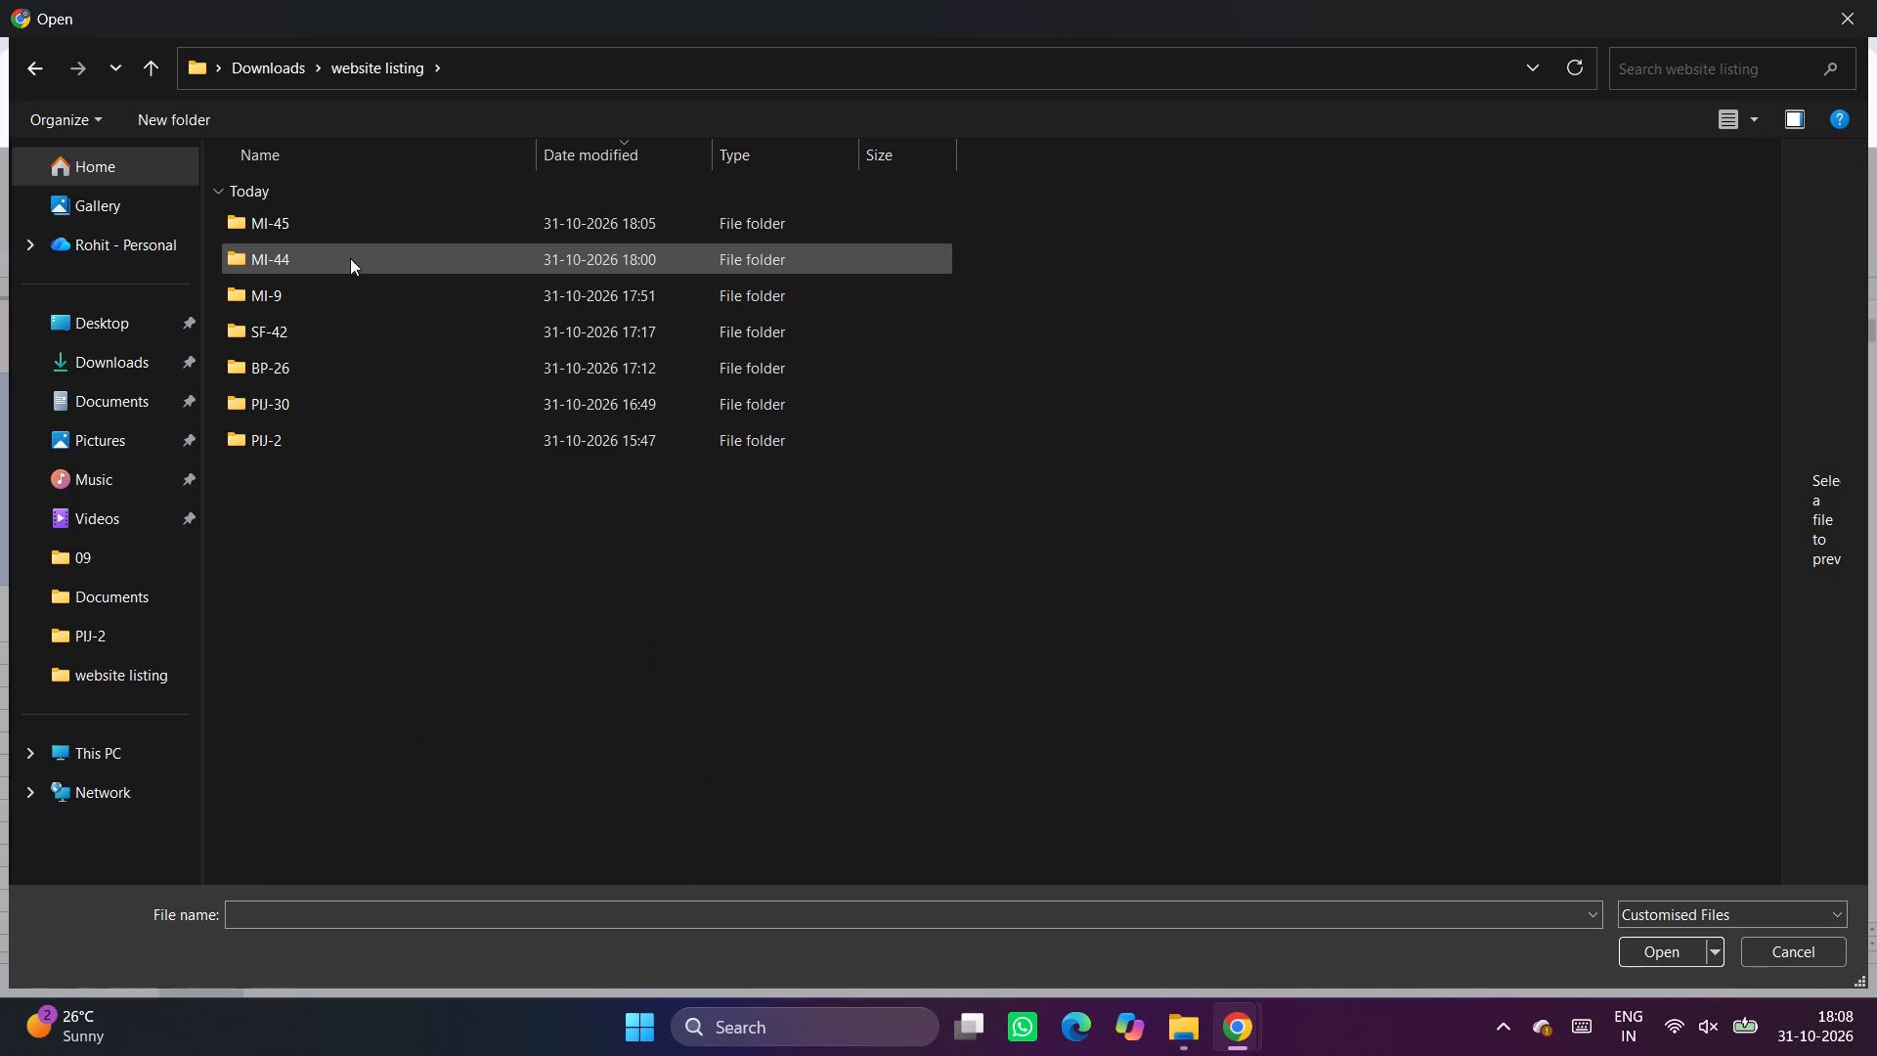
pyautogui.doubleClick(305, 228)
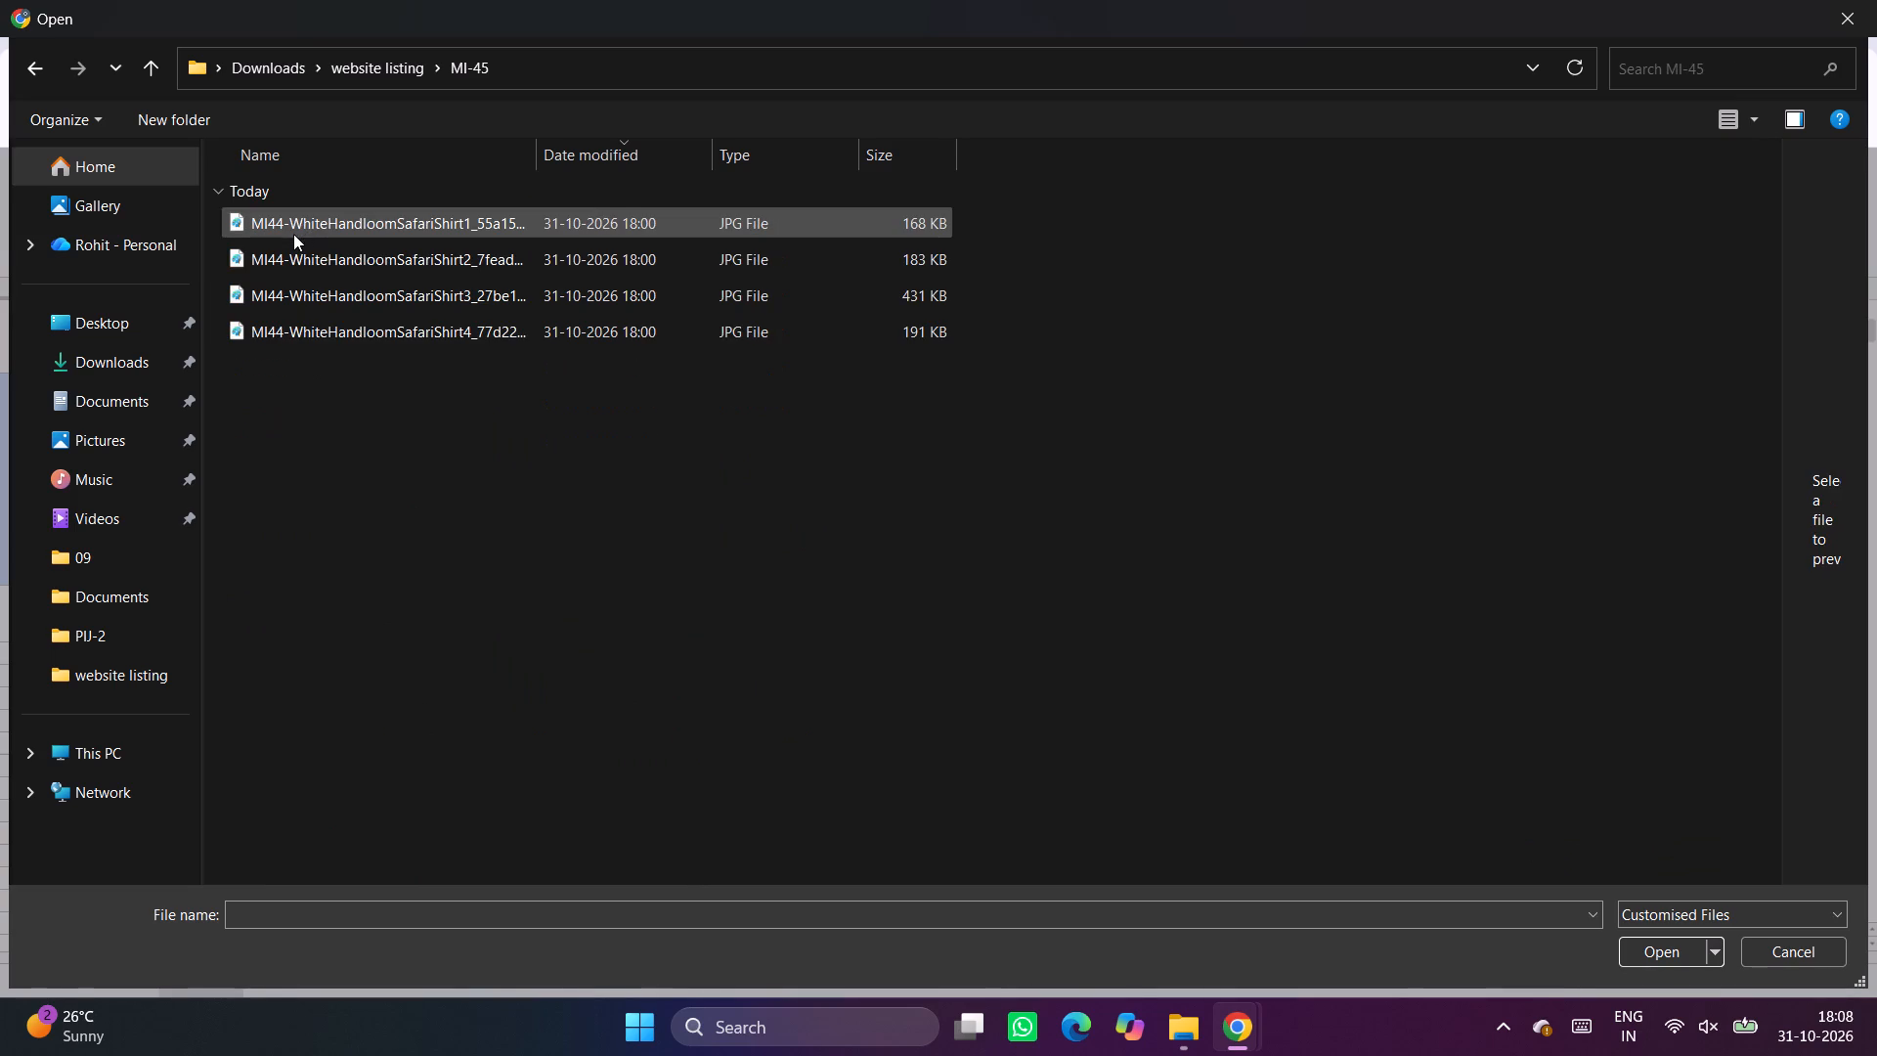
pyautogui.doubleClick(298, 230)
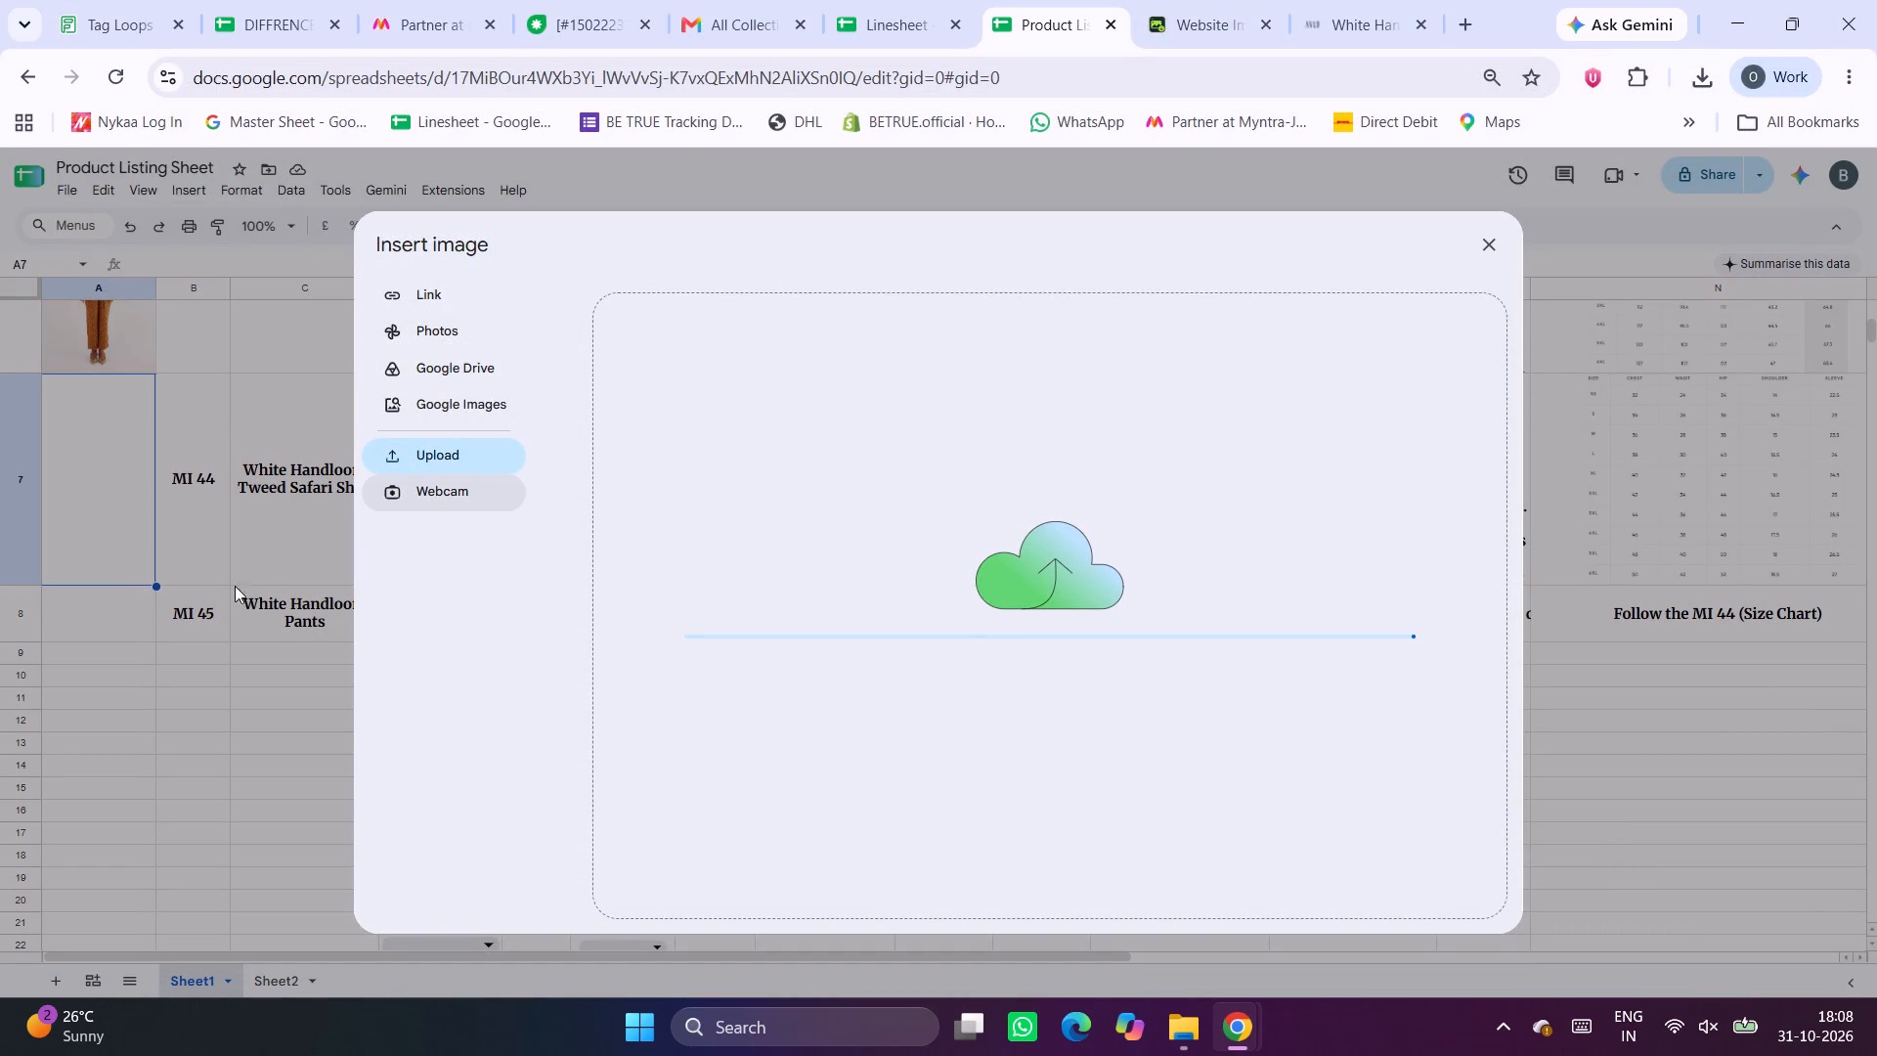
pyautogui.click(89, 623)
# Insert the MI44-WhiteHandloomSafariShirt3 picture from the MI-45 folder as an in-cell image in MI 45 cell A8.
pyautogui.click(89, 623)
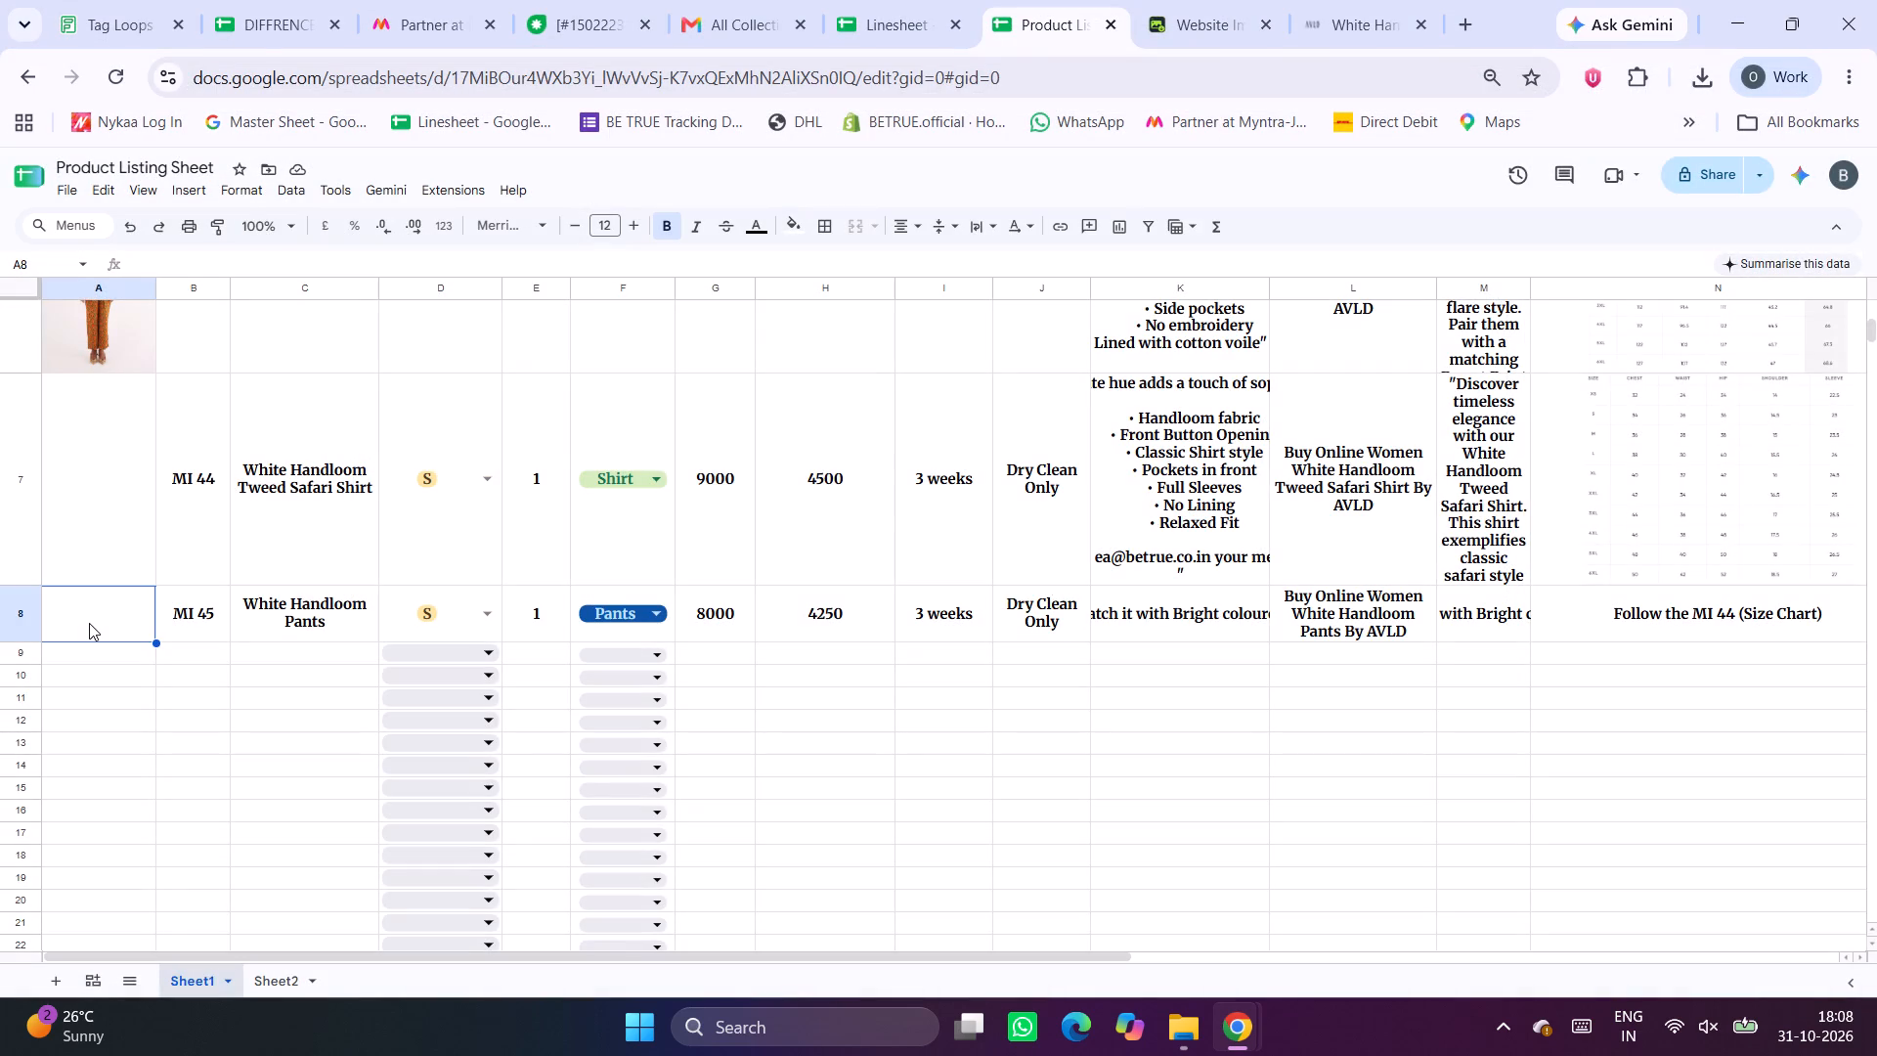
pyautogui.click(190, 184)
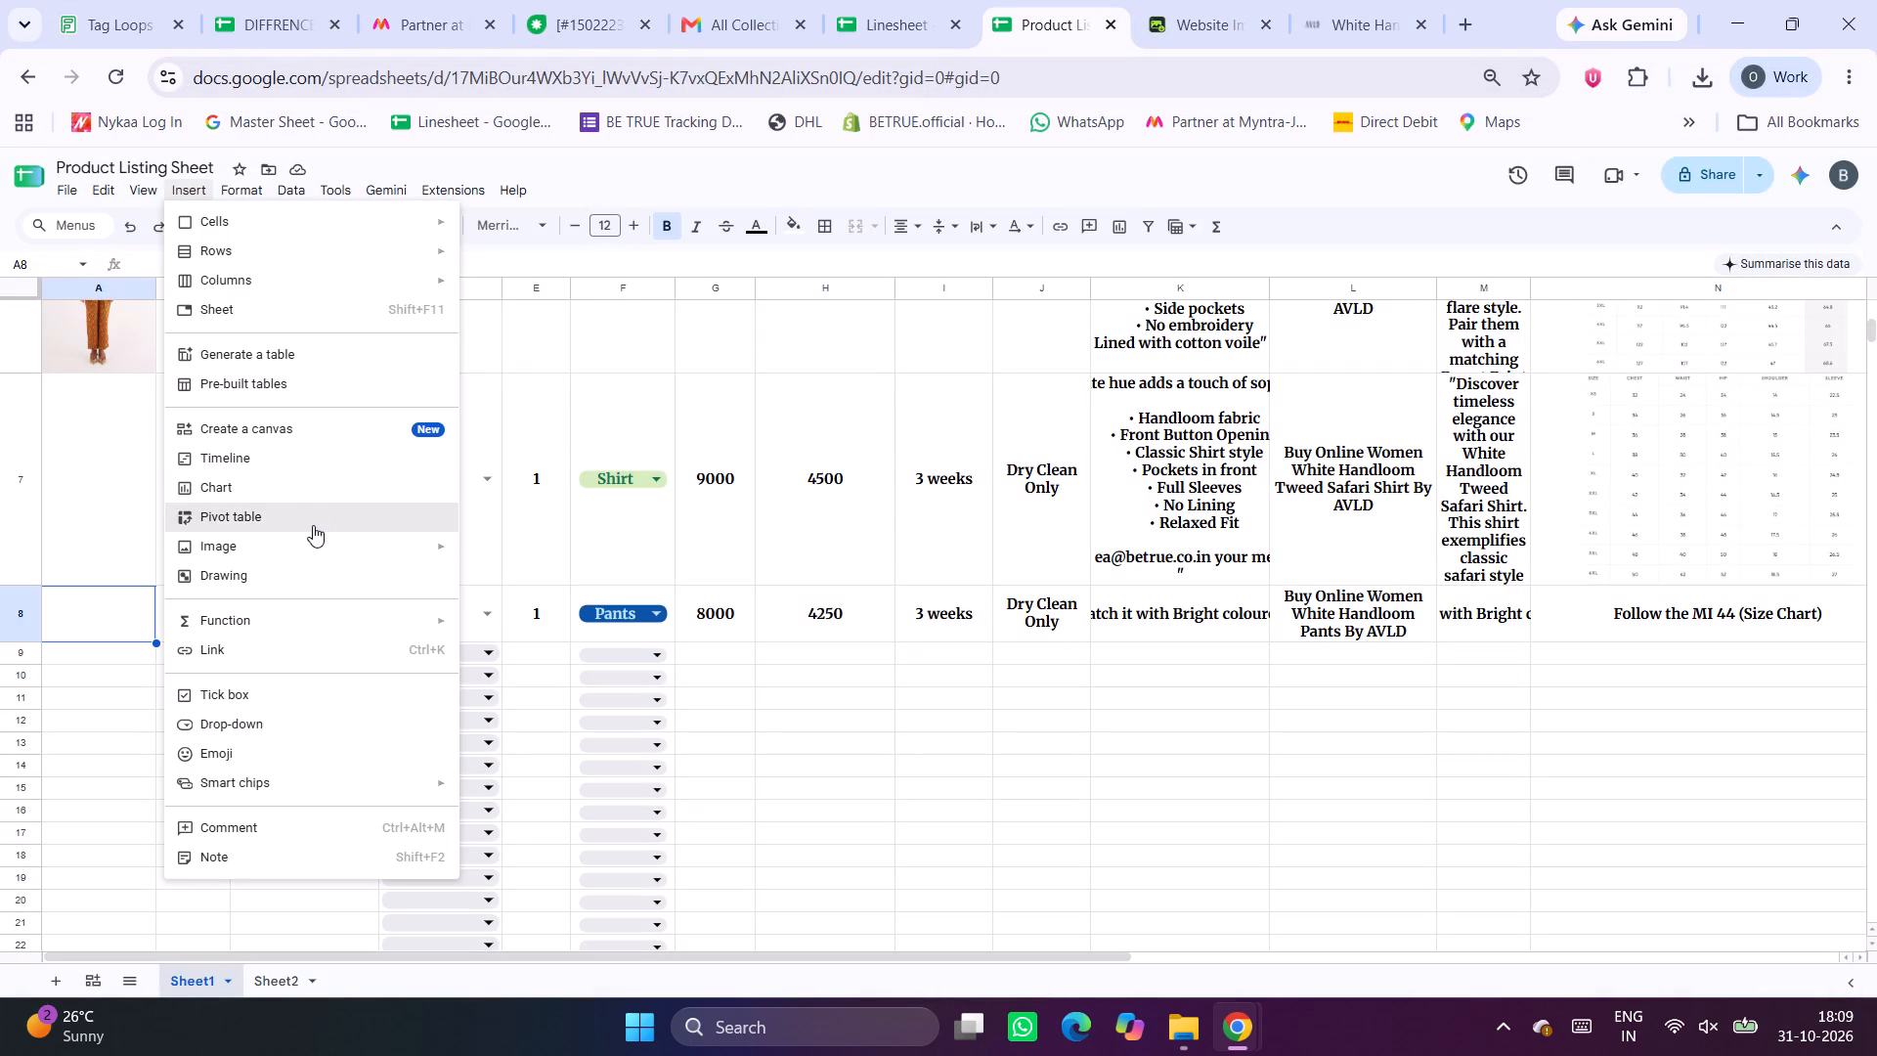
pyautogui.click(572, 584)
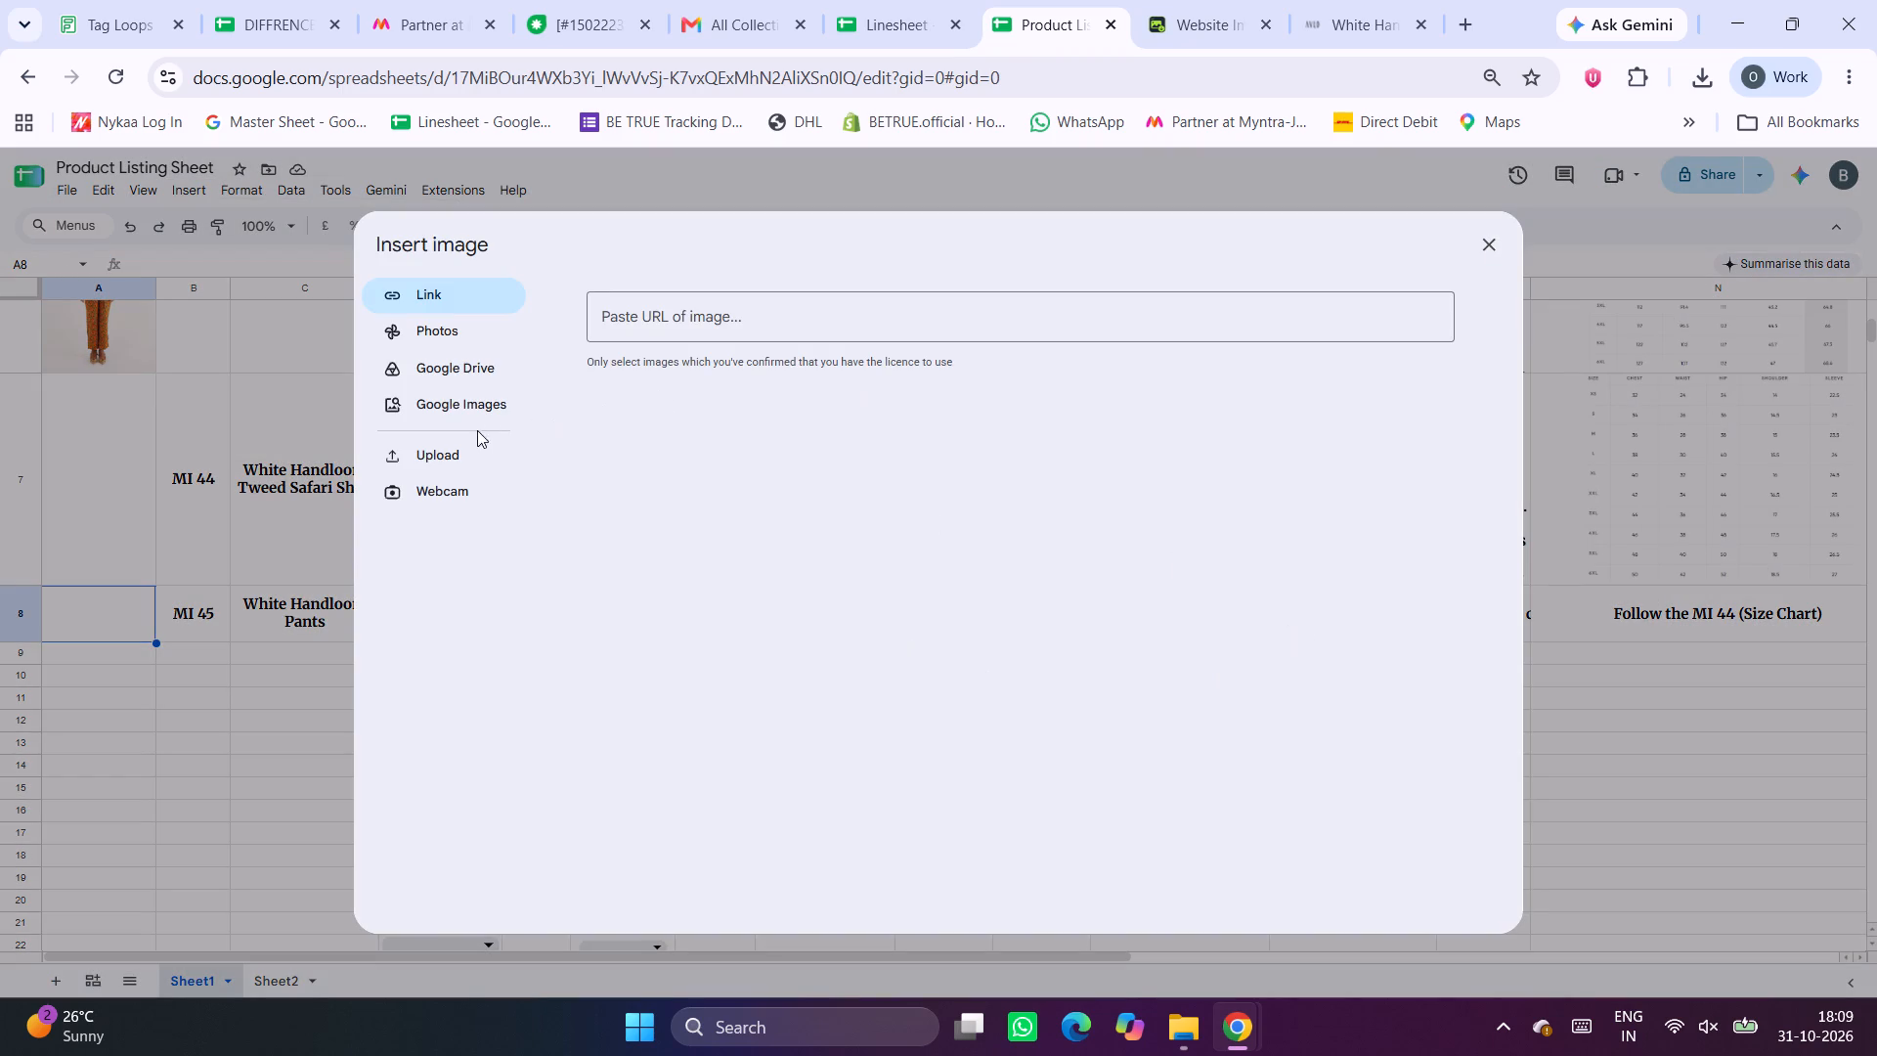
pyautogui.click(457, 444)
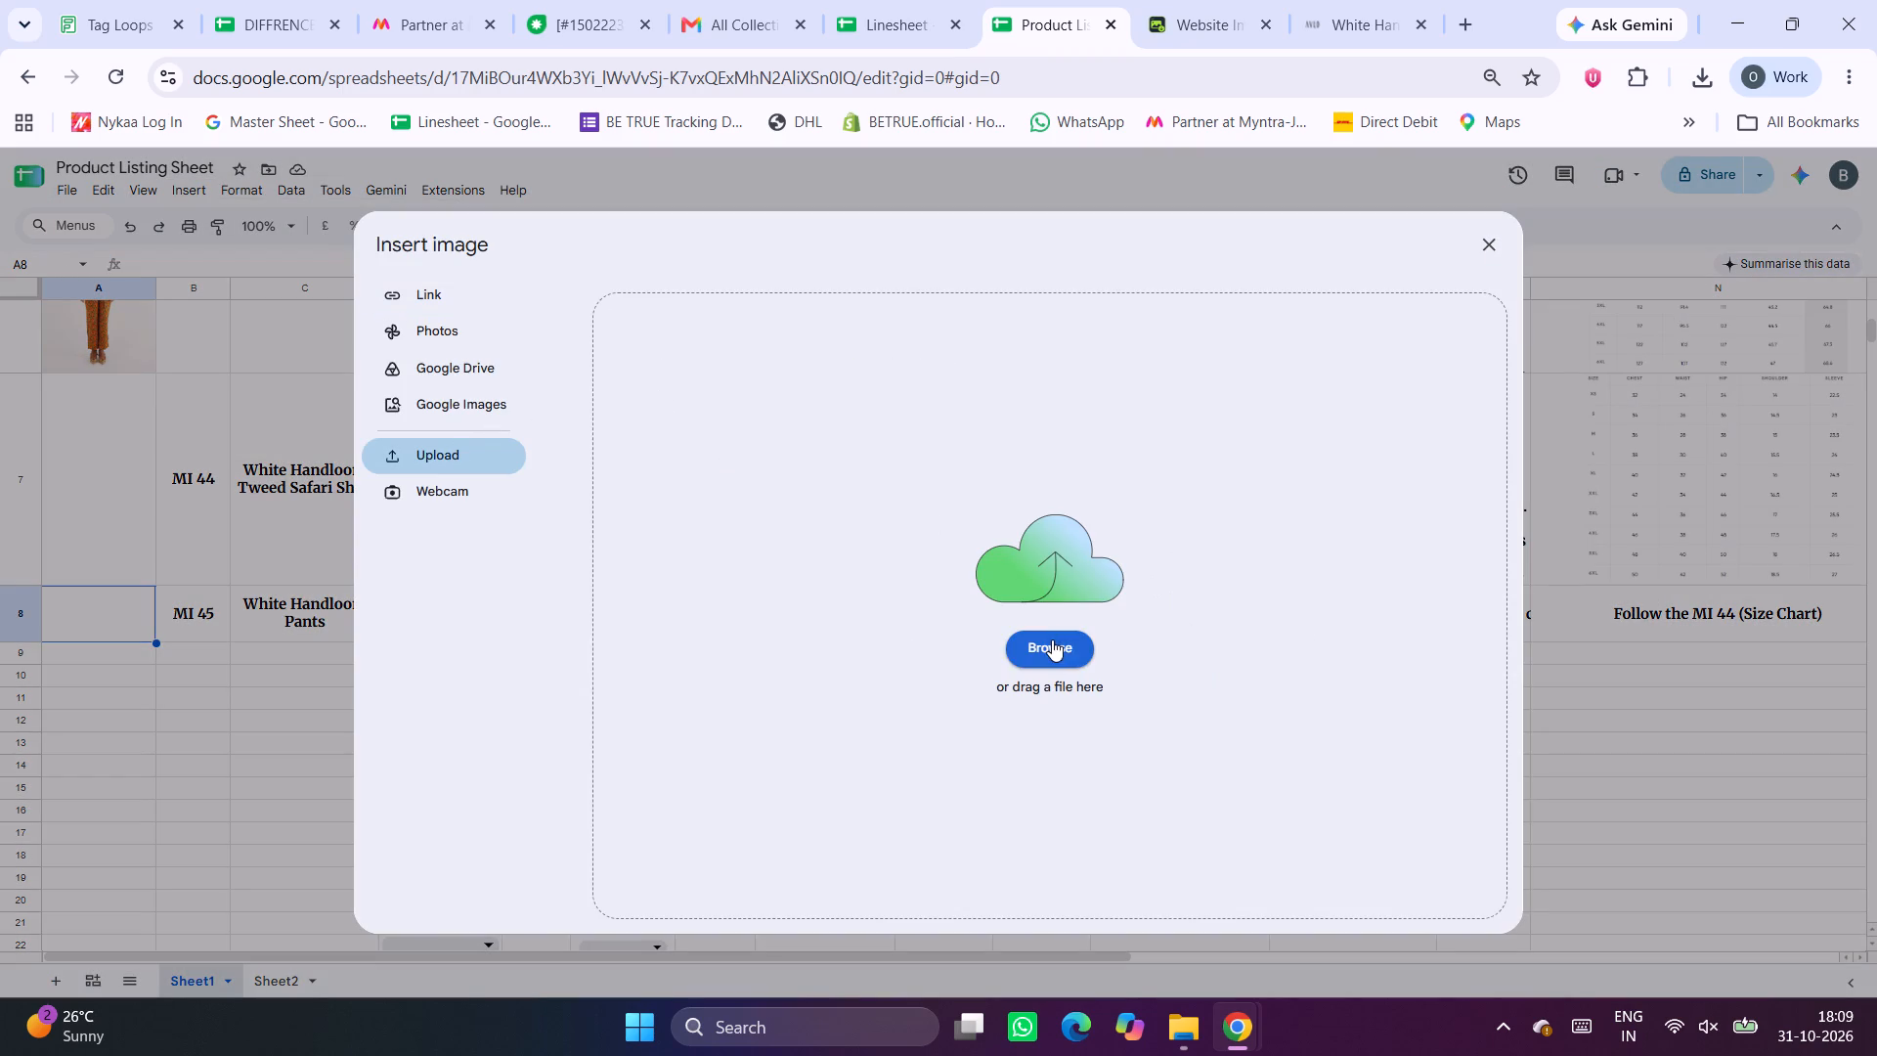
pyautogui.click(1052, 639)
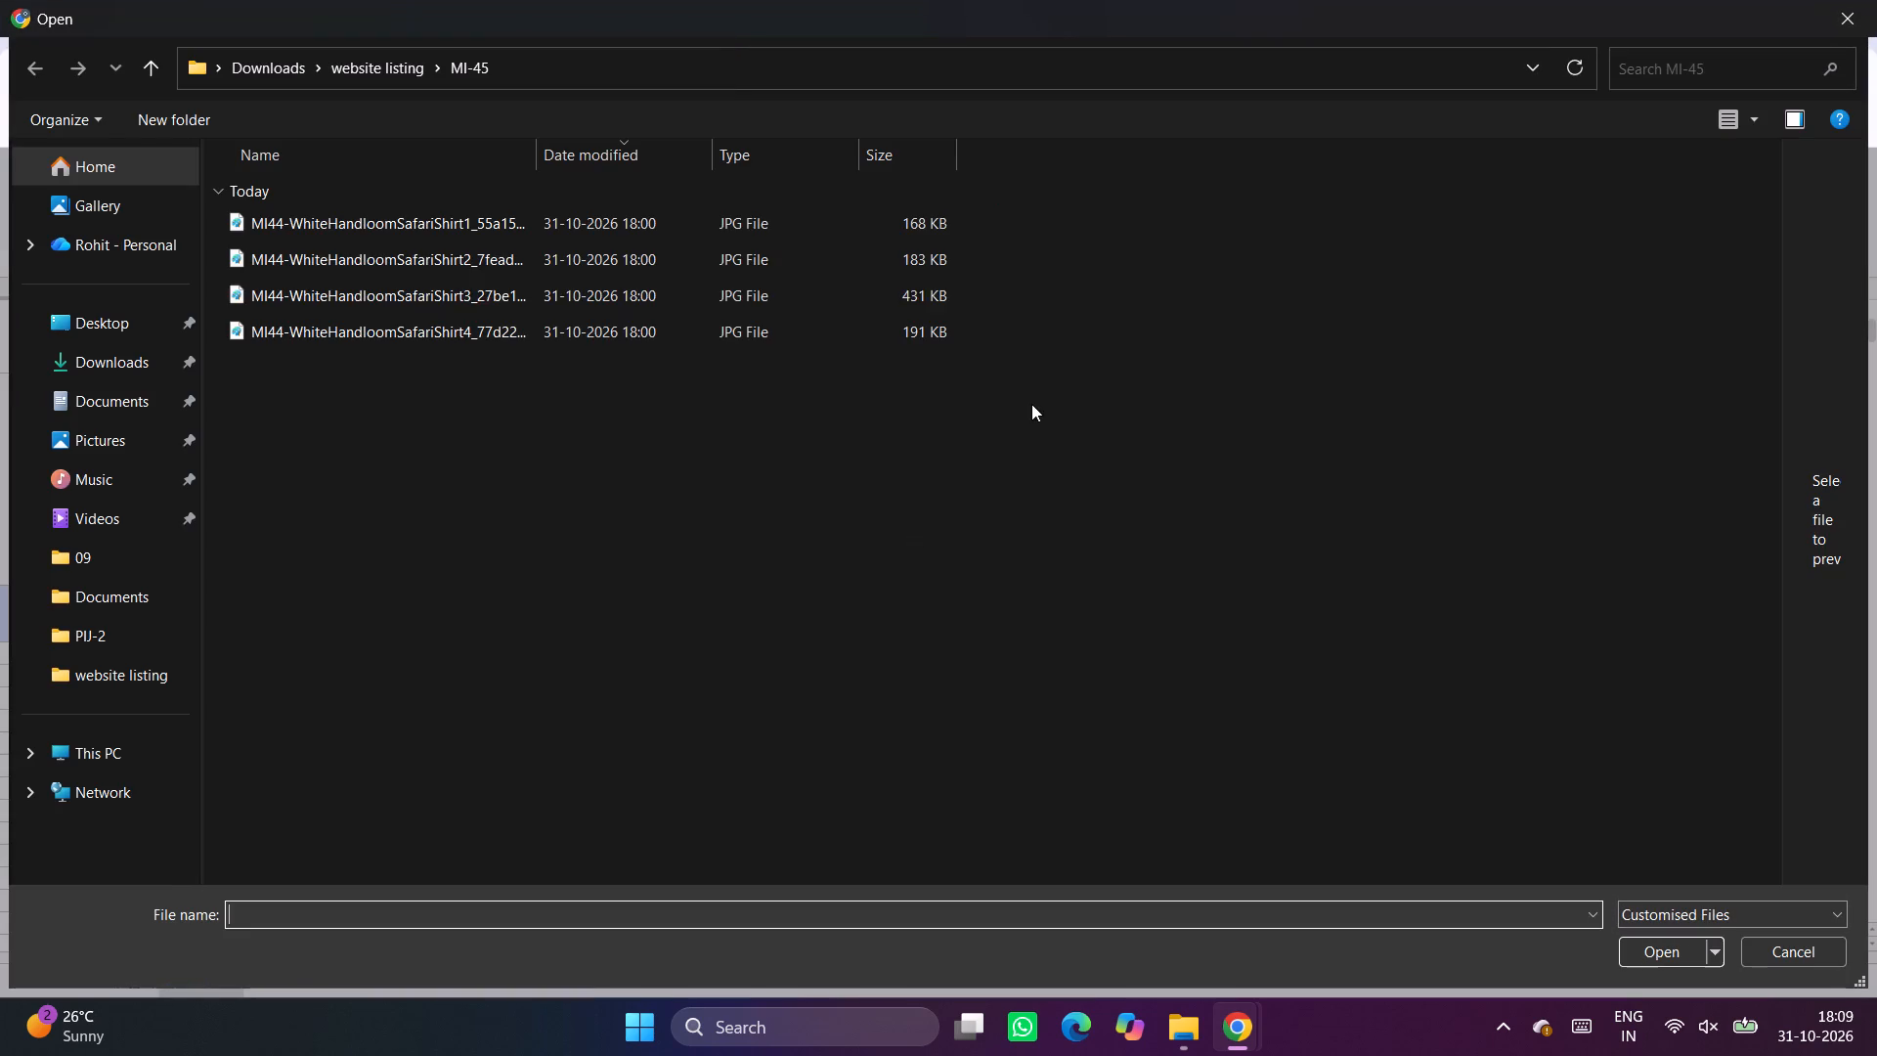
pyautogui.doubleClick(675, 293)
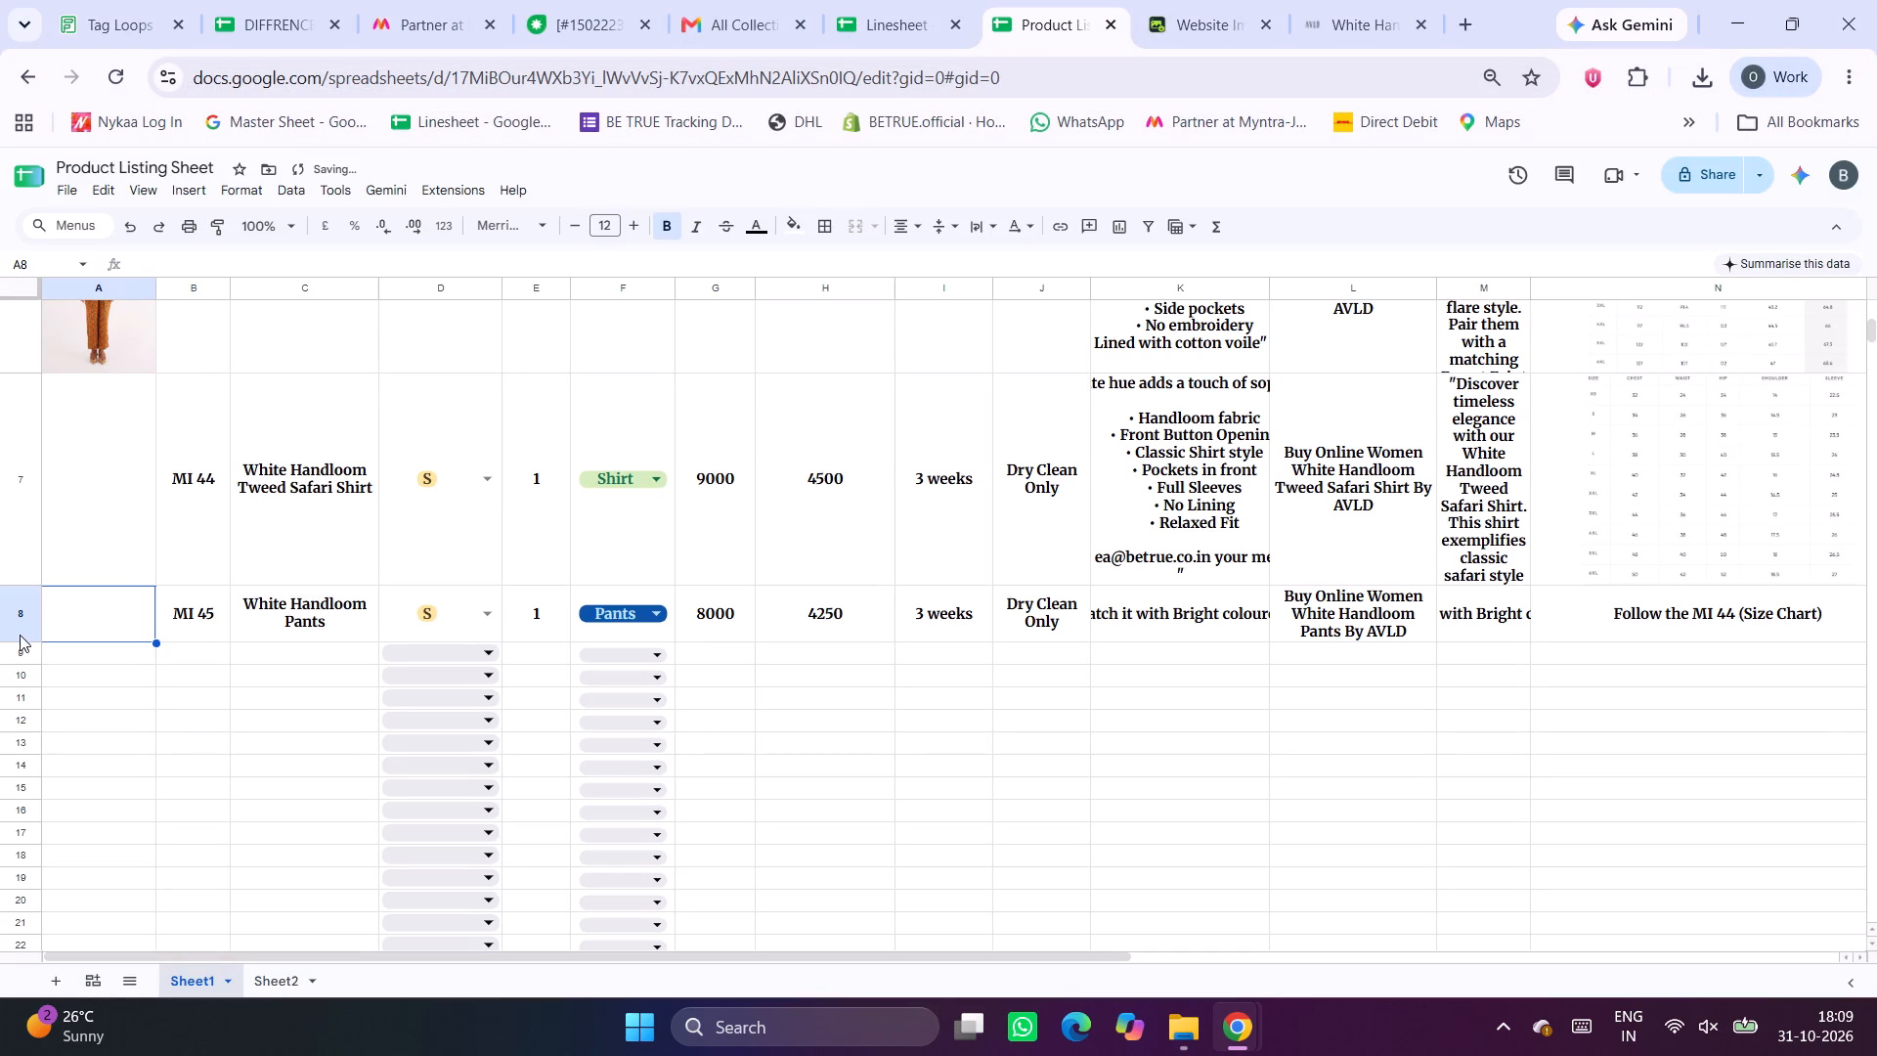
# Increase the height of MI 45 row 8 to give its image more room.
pyautogui.moveTo(21, 641); pyautogui.dragTo(19, 690)
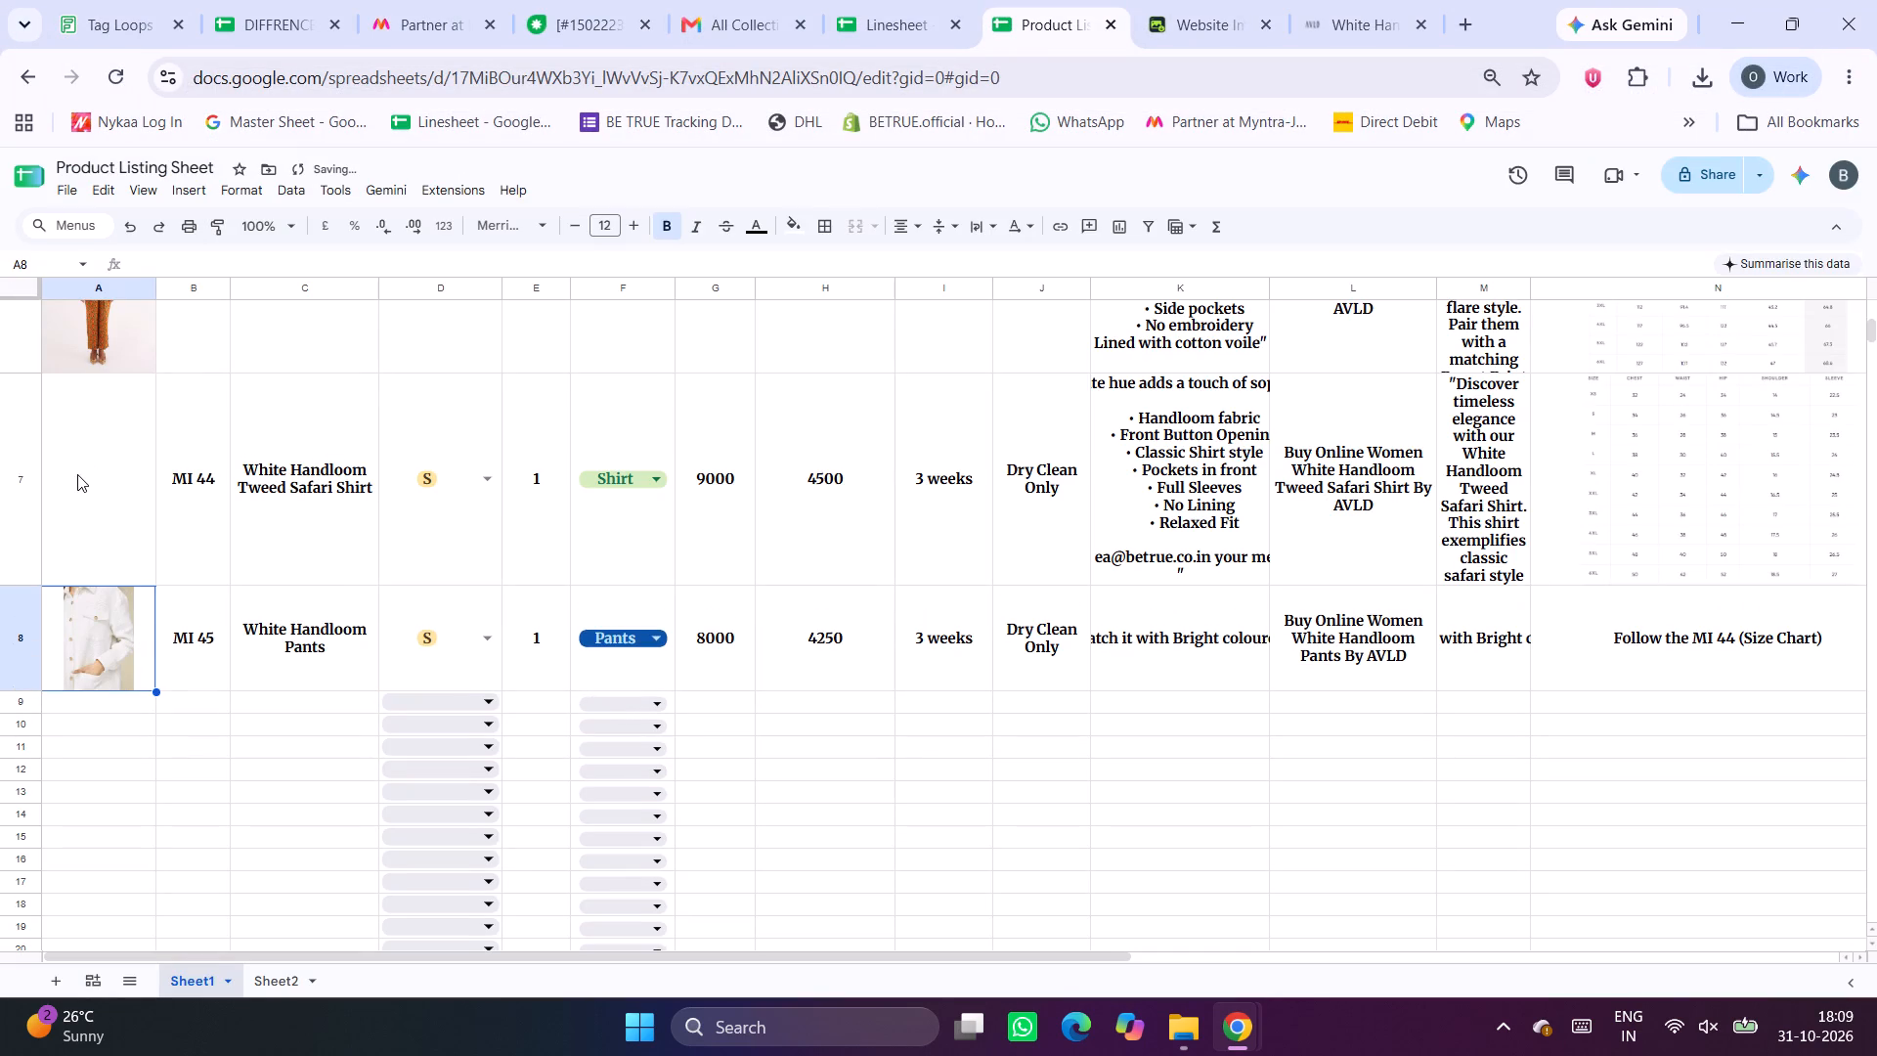
# Insert the full-length MI44-WhiteHandloomSafariShirt2 picture into MI 44 cell A7, showing the MI-45 folder files as extra large icons to choose it.
pyautogui.click(77, 474)
pyautogui.click(178, 202)
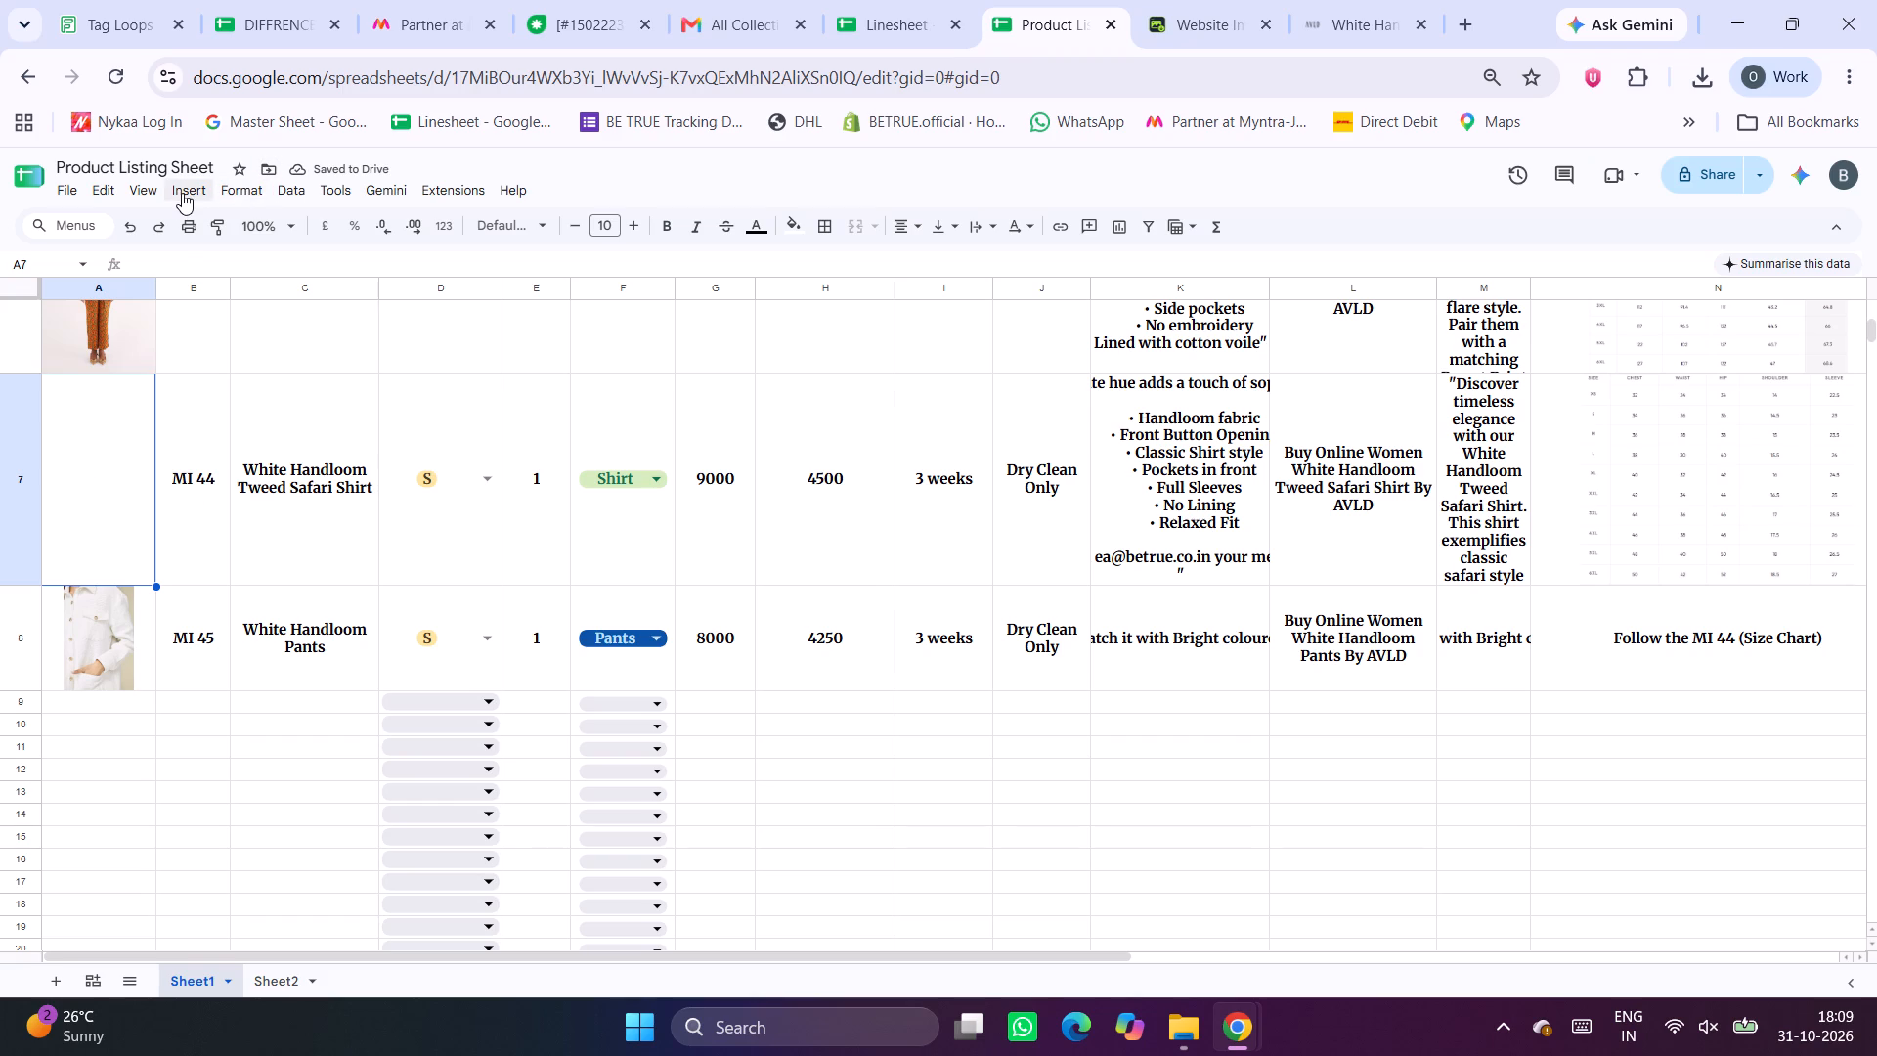
pyautogui.click(182, 193)
pyautogui.click(272, 546)
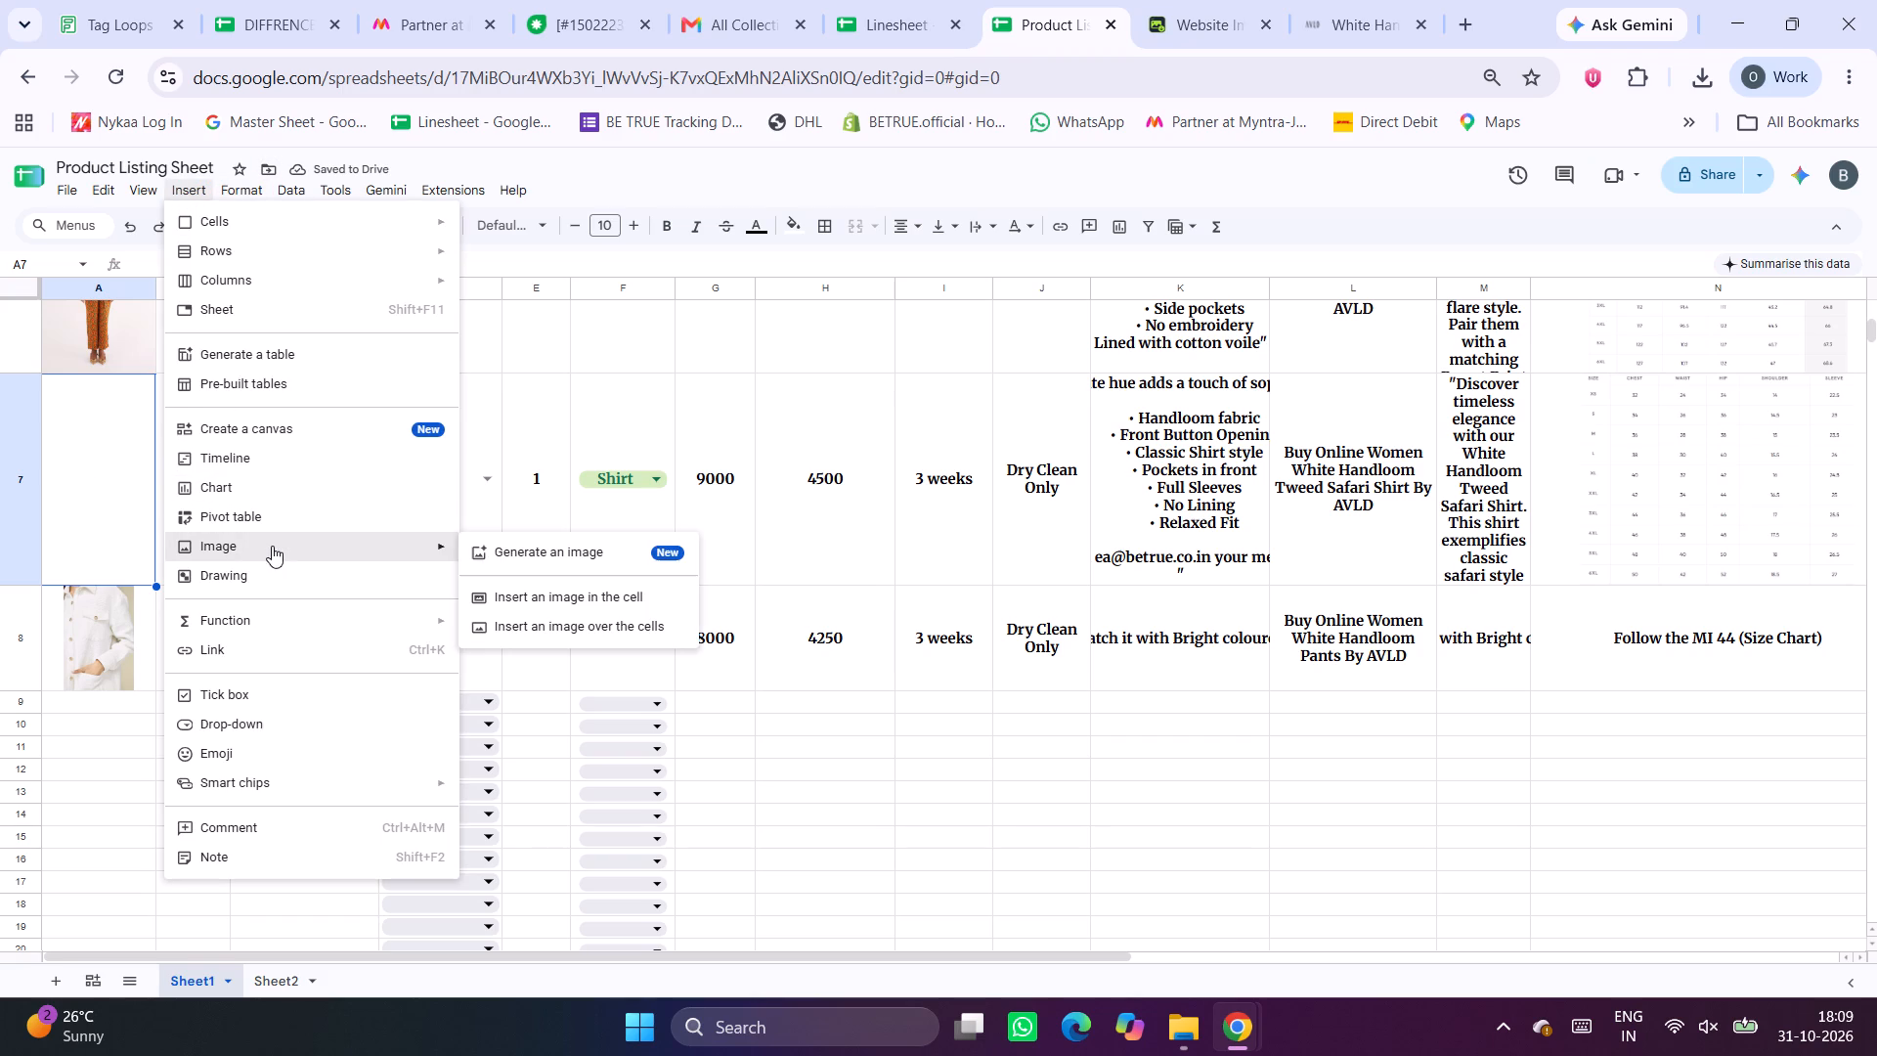
pyautogui.click(530, 586)
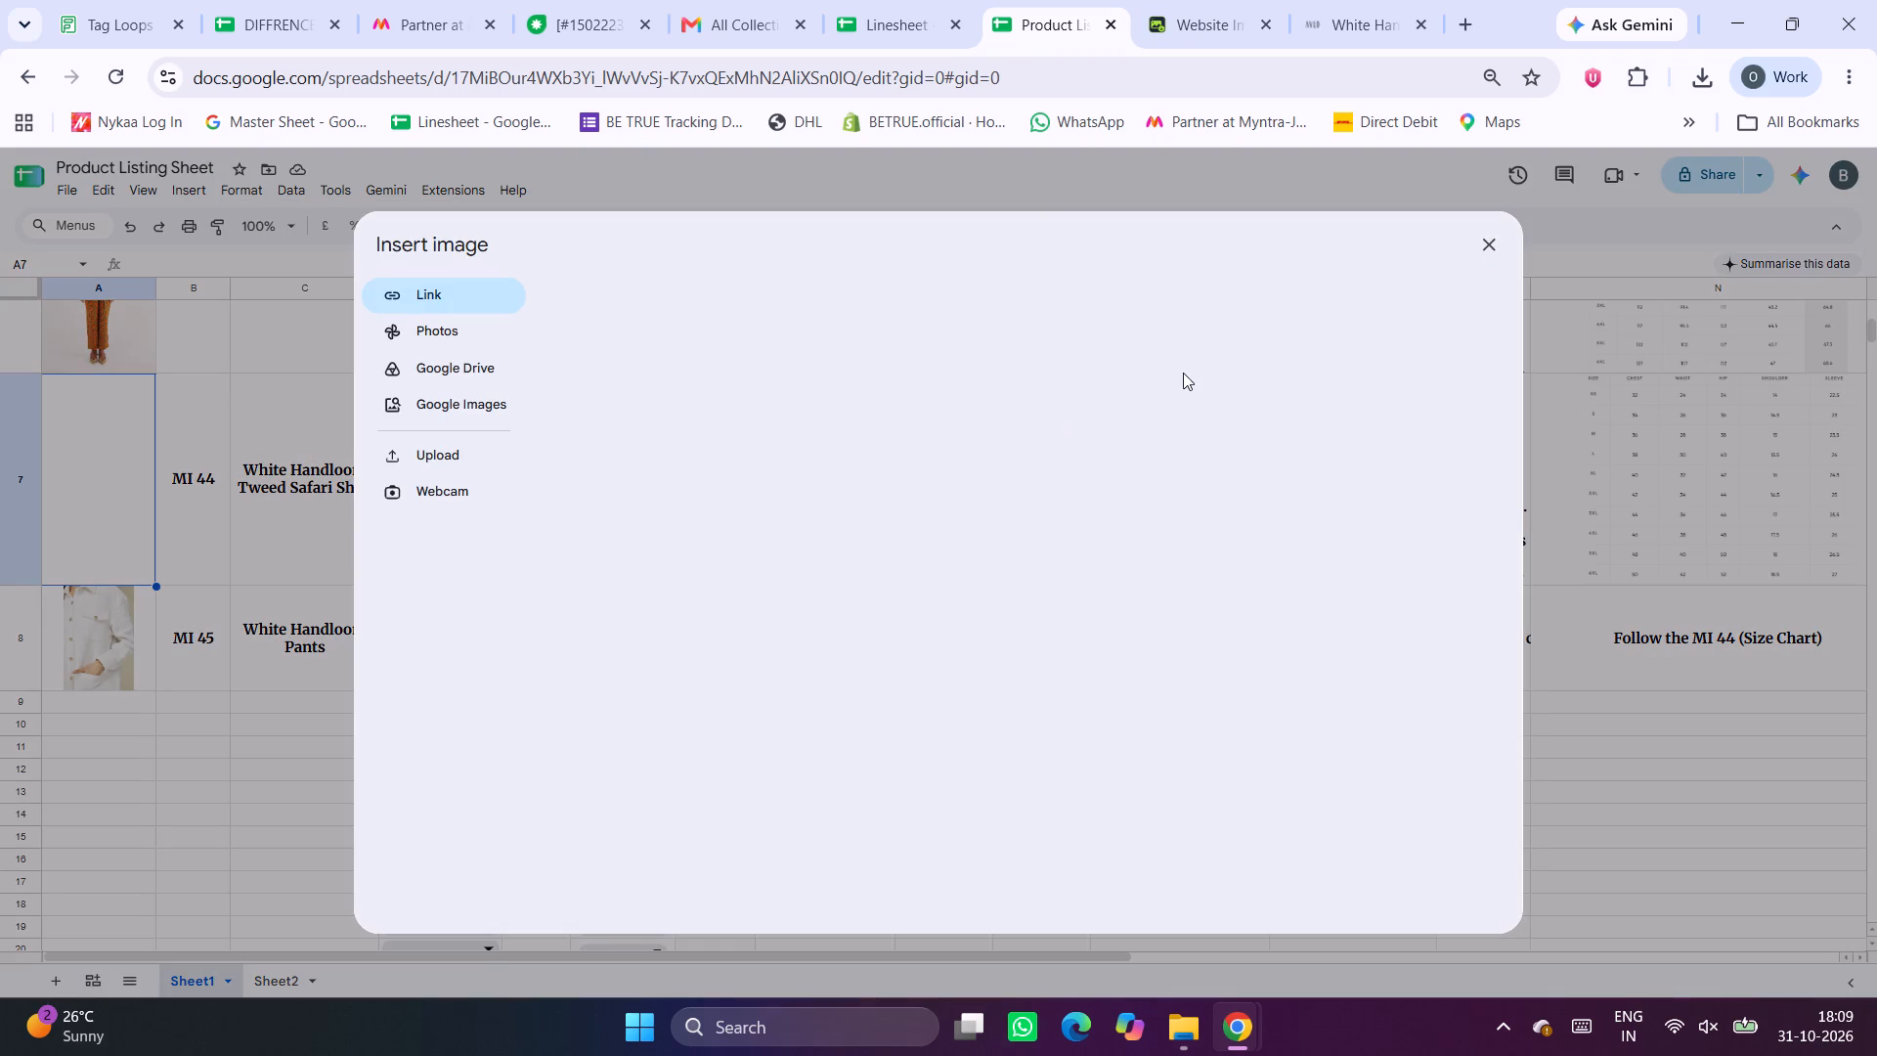
pyautogui.click(438, 455)
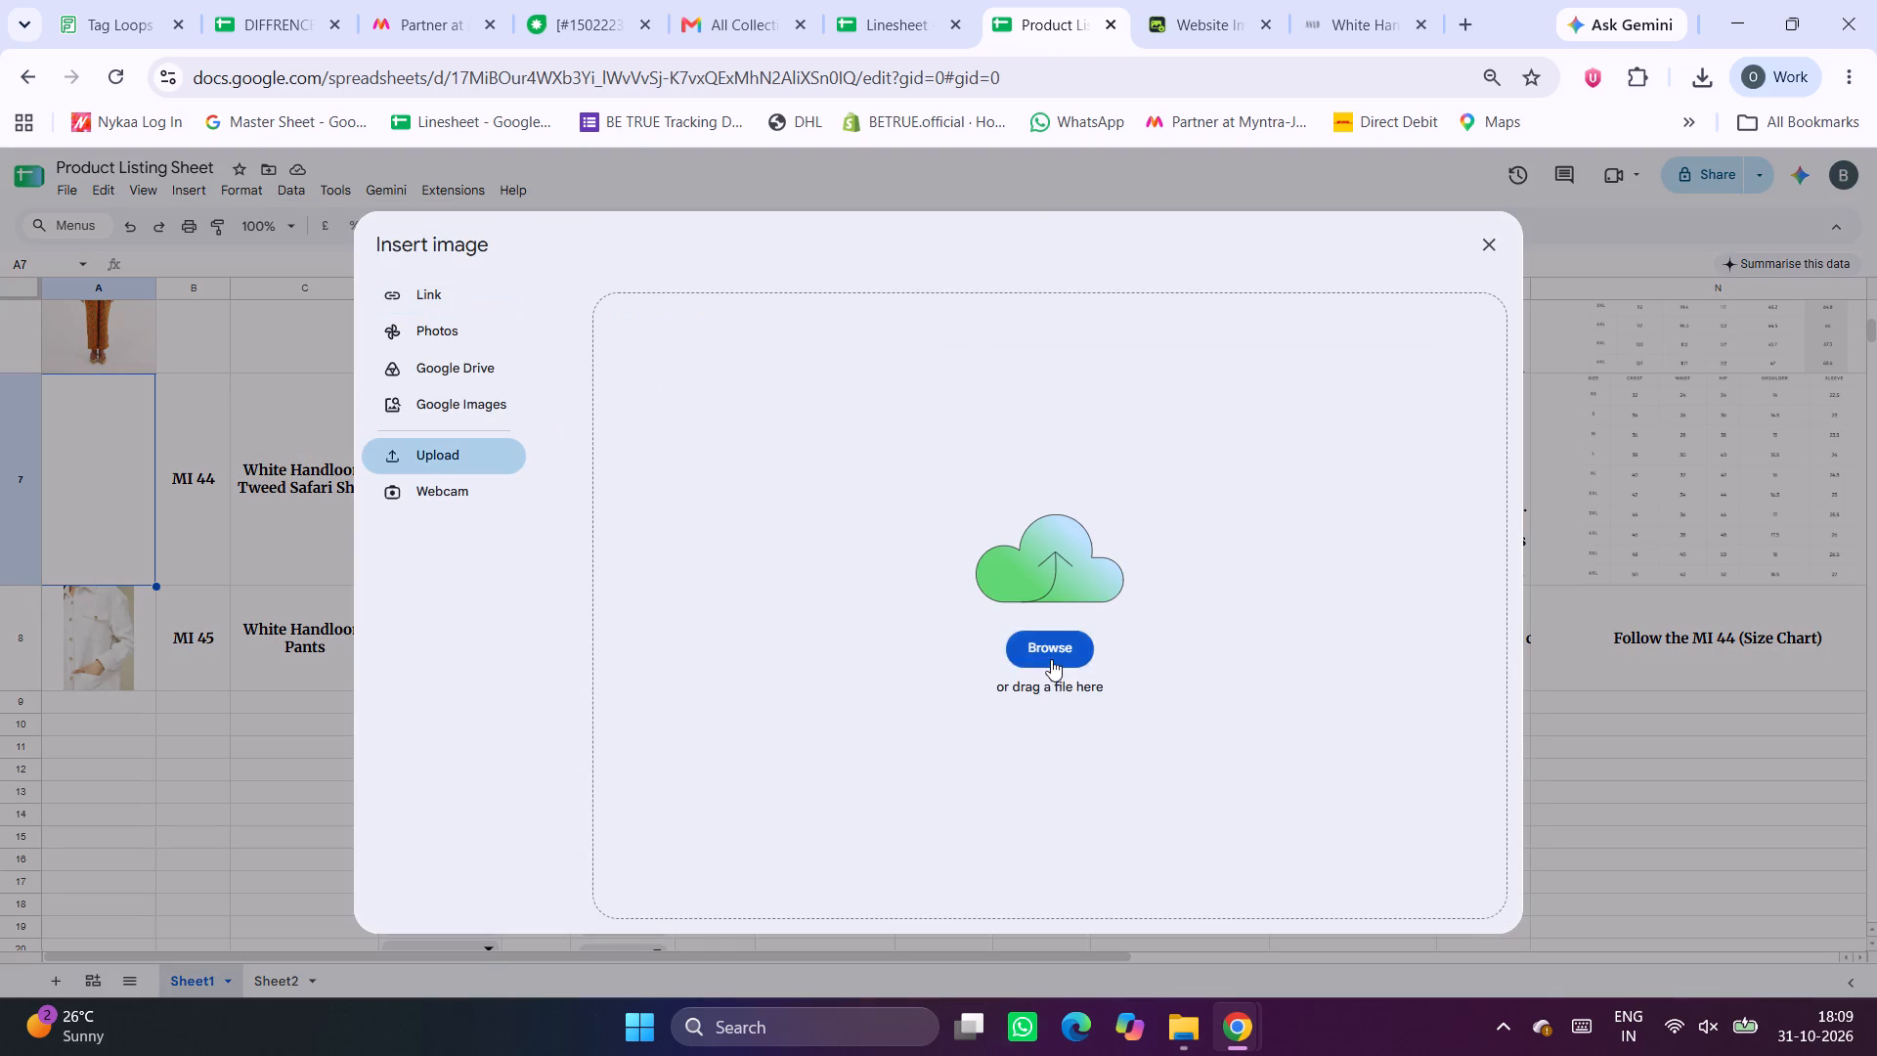
pyautogui.click(1058, 671)
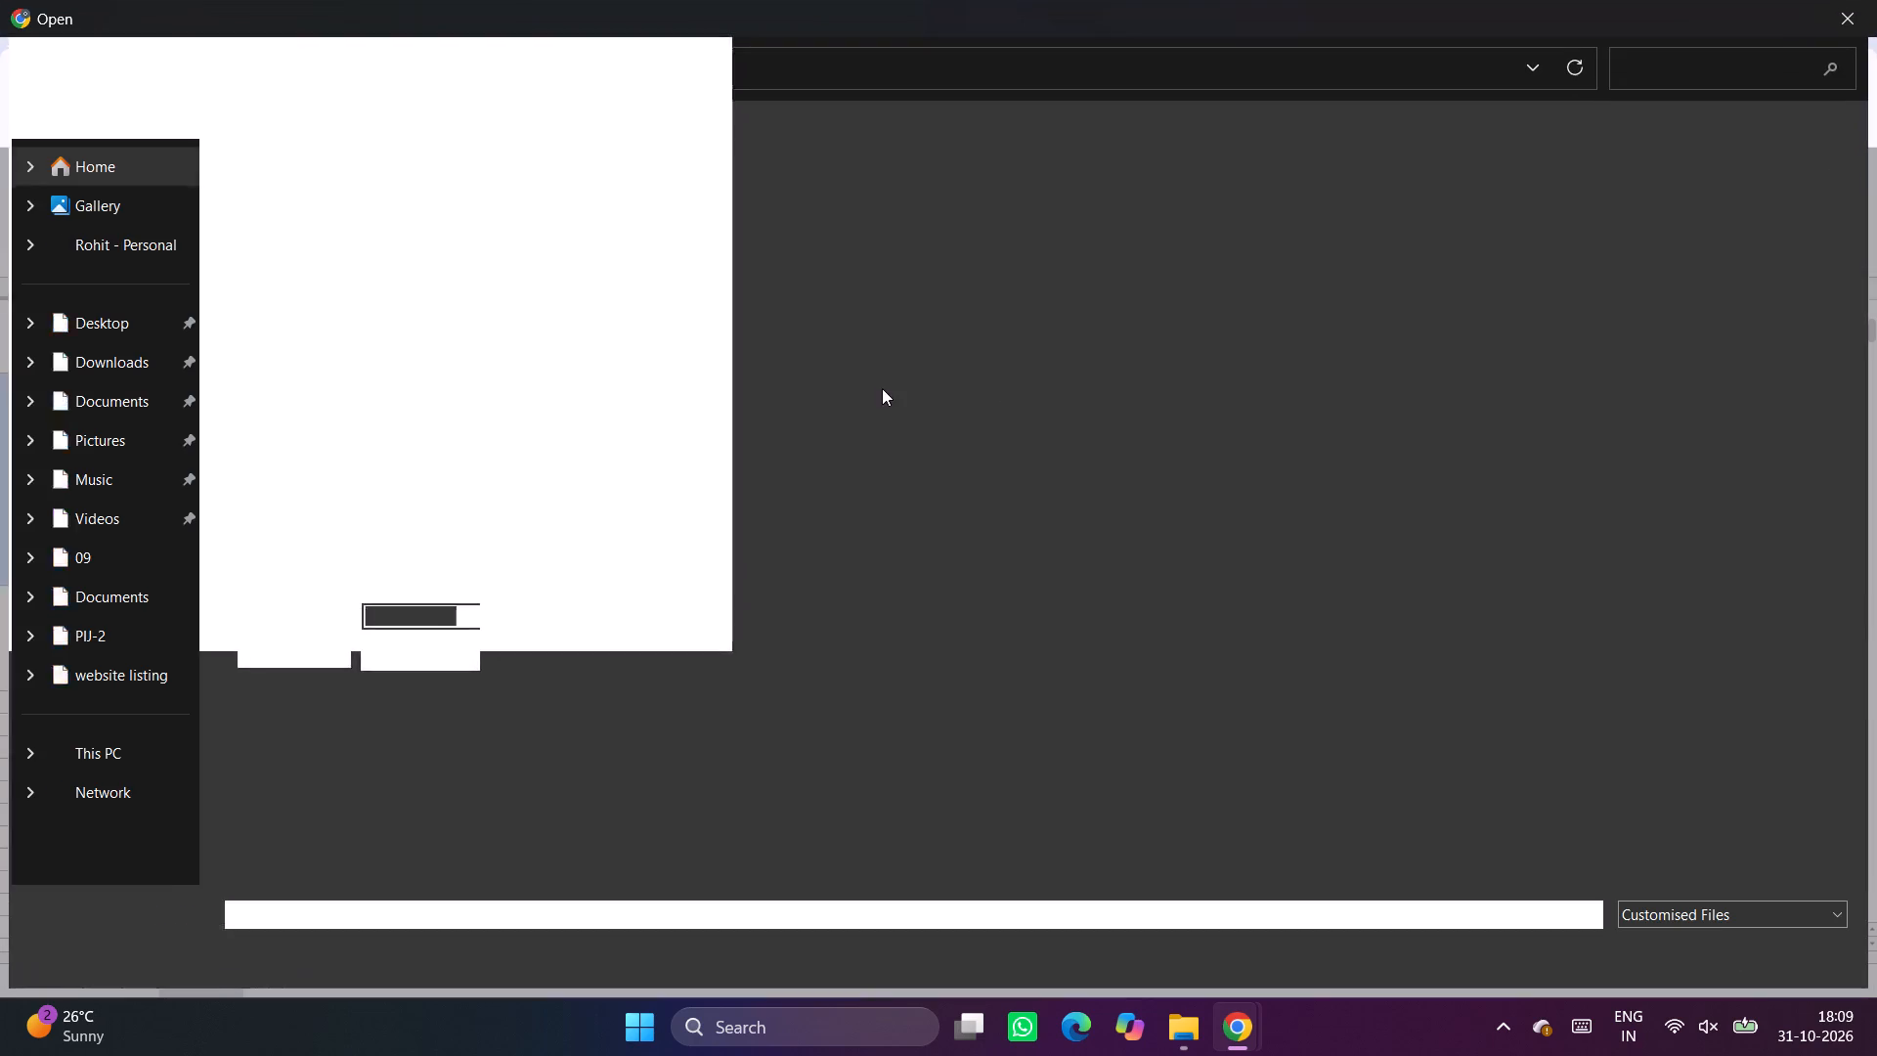
pyautogui.click(440, 71)
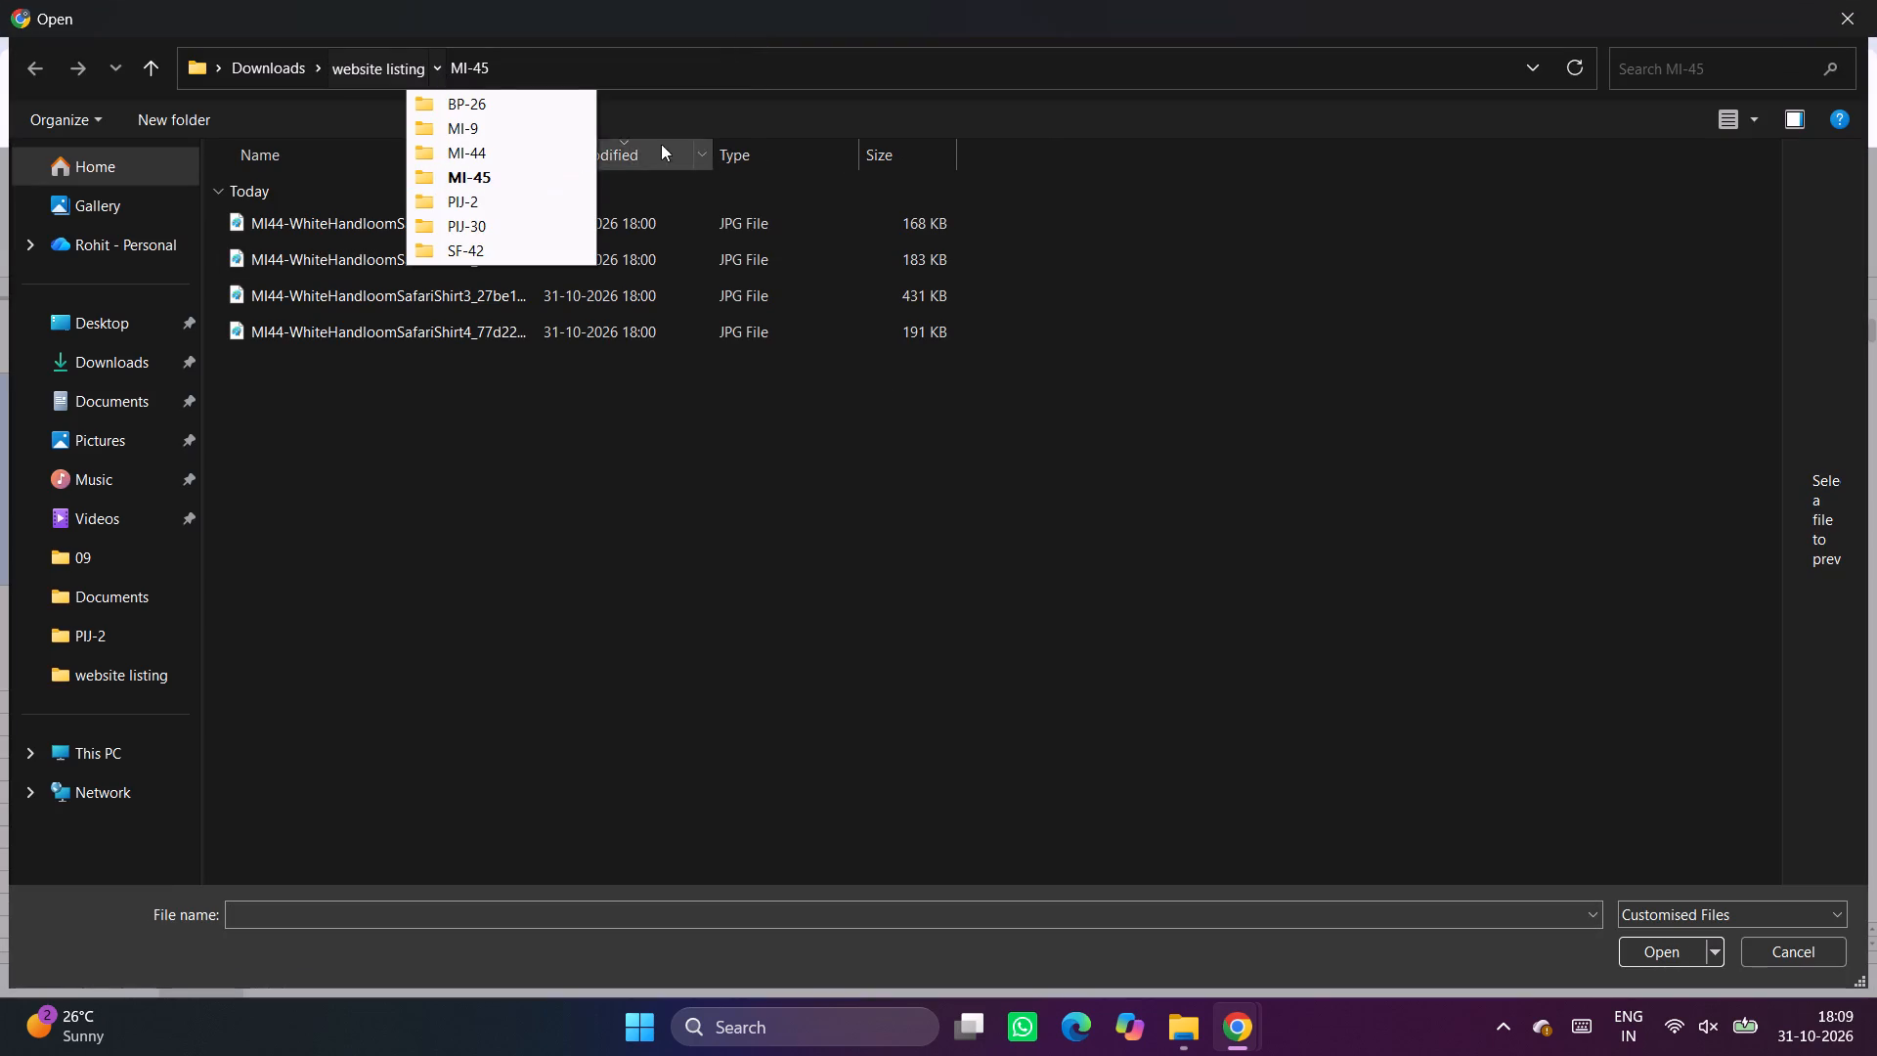
pyautogui.click(1762, 117)
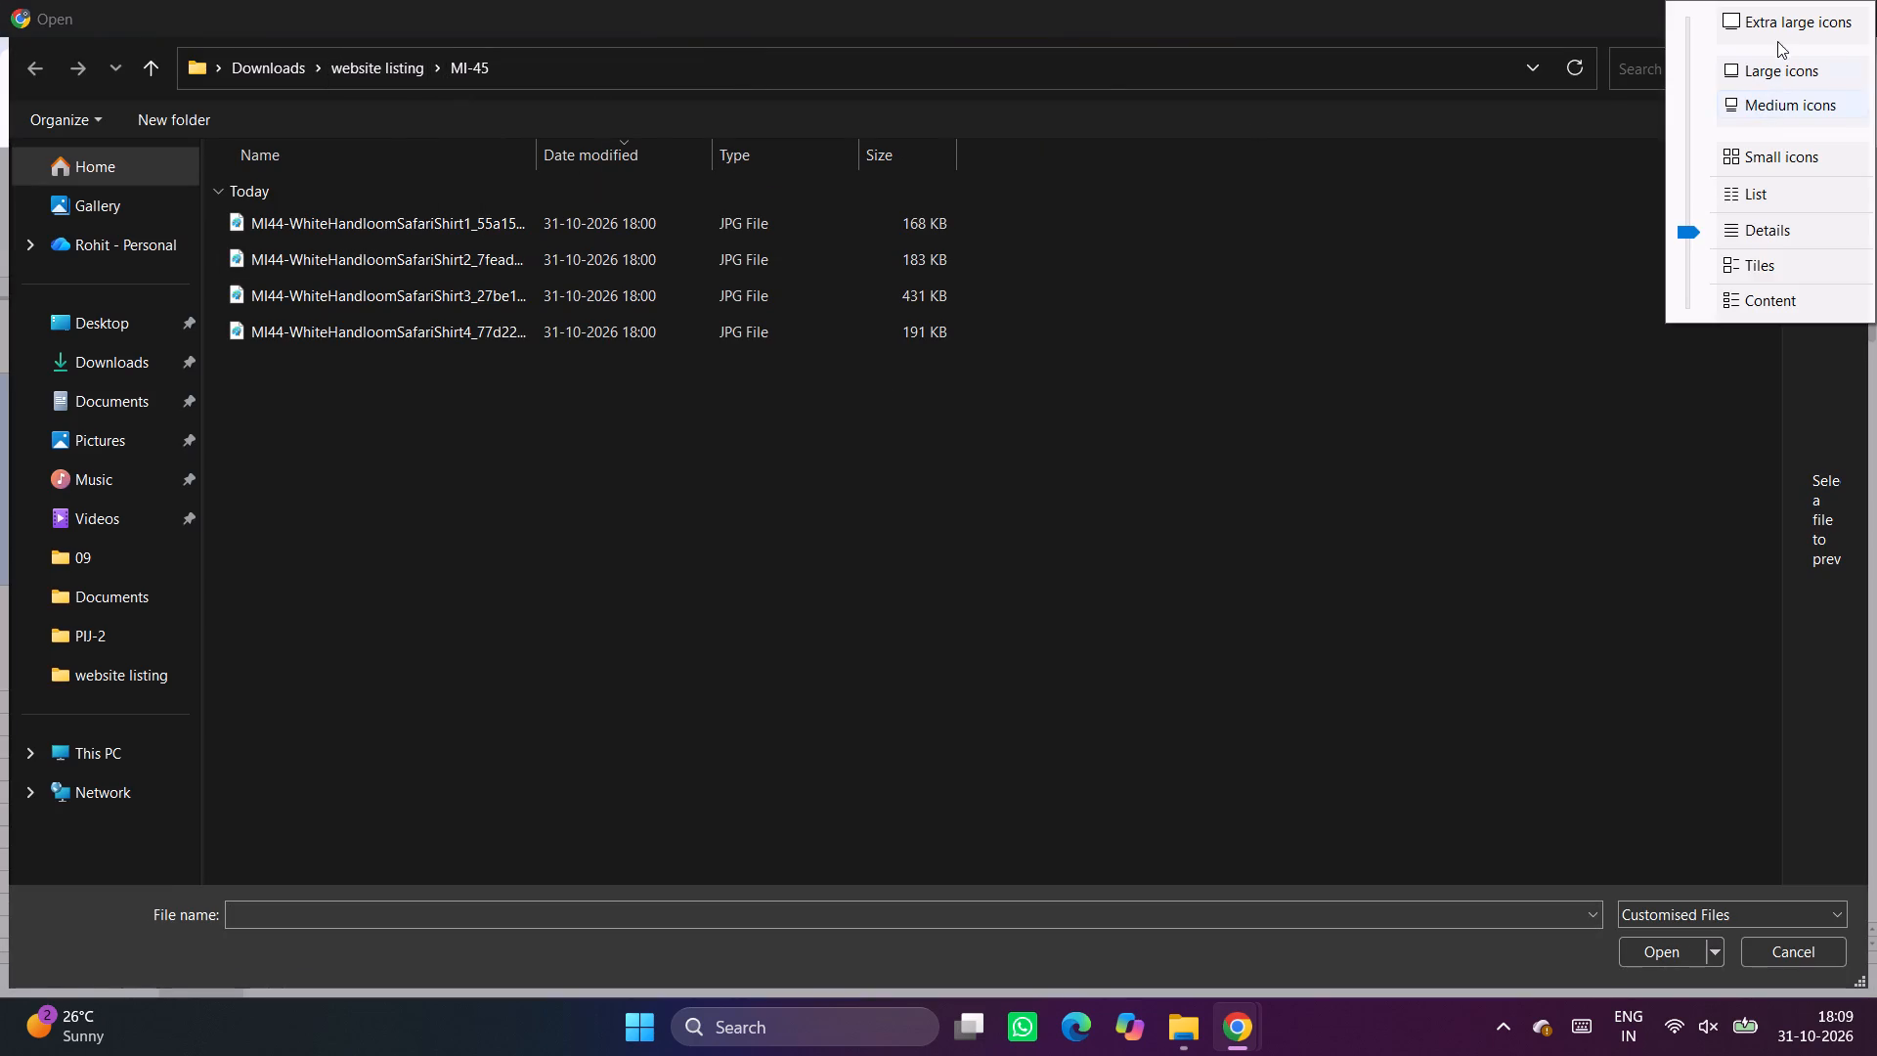
pyautogui.click(1796, 27)
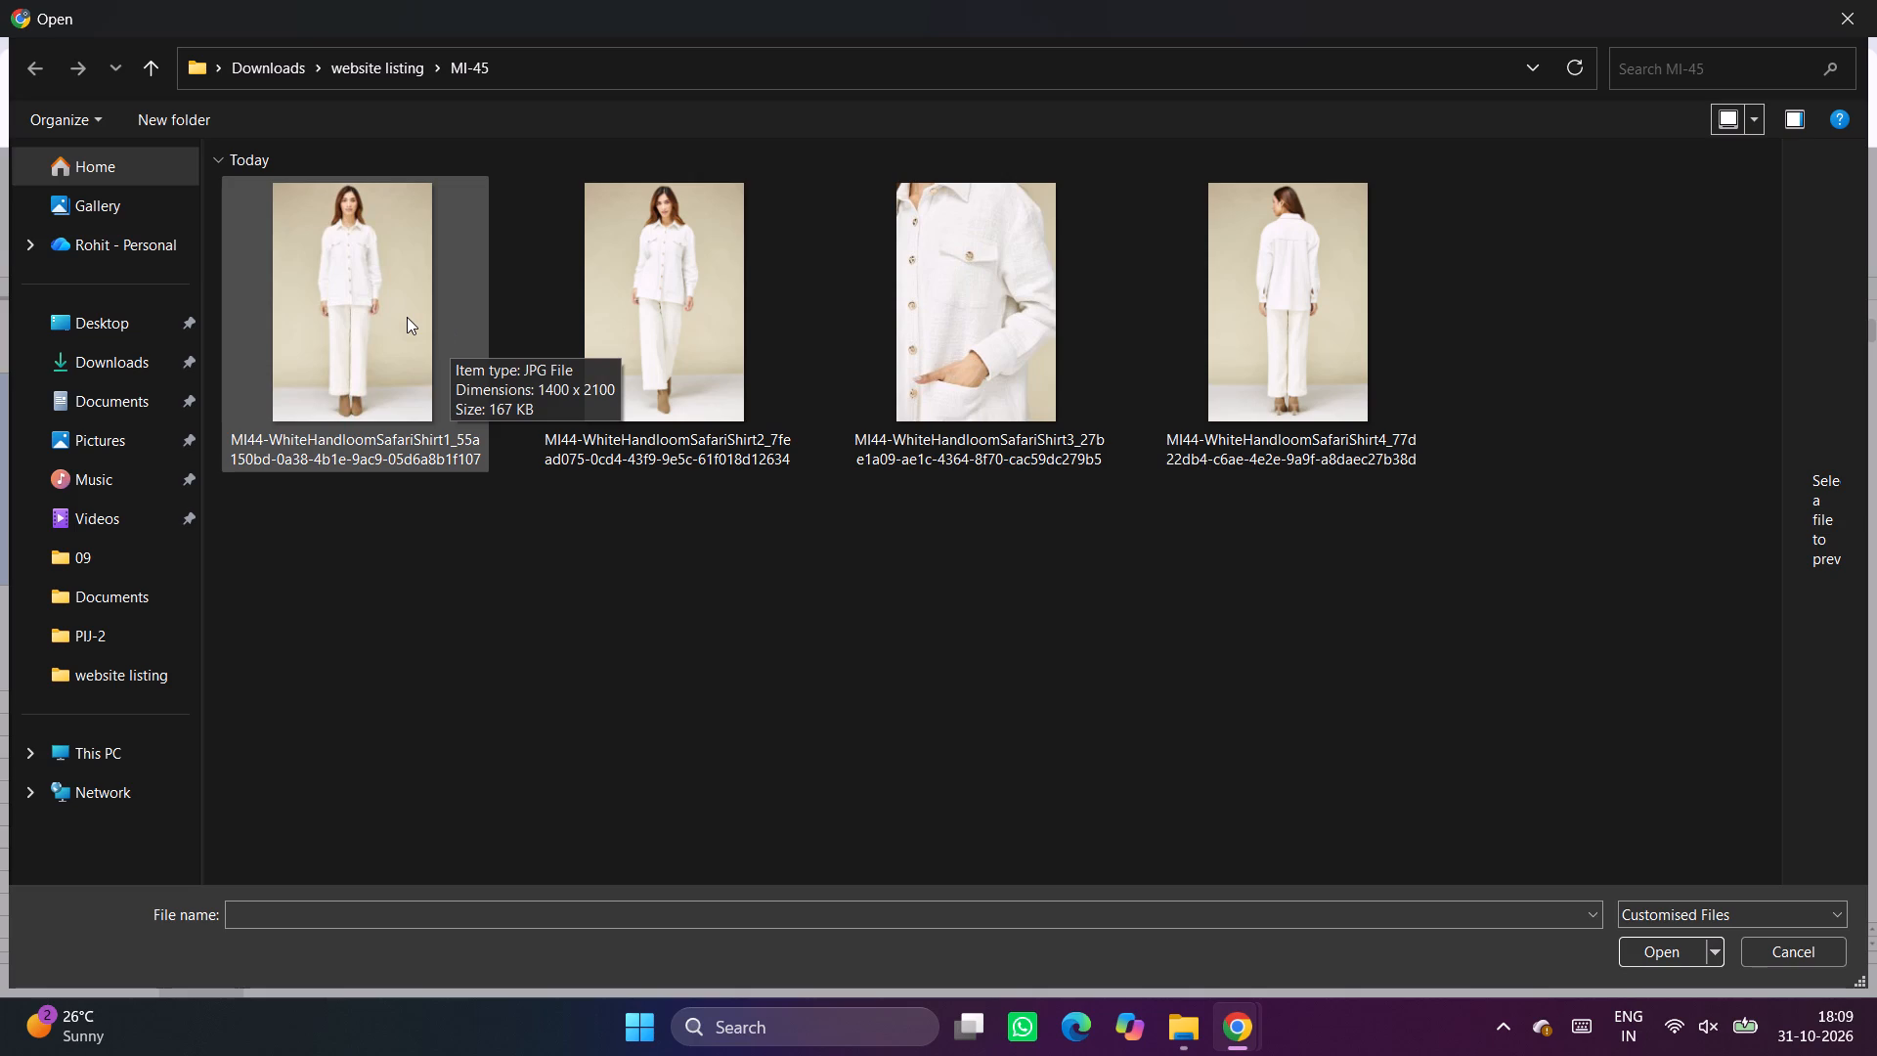
pyautogui.doubleClick(685, 340)
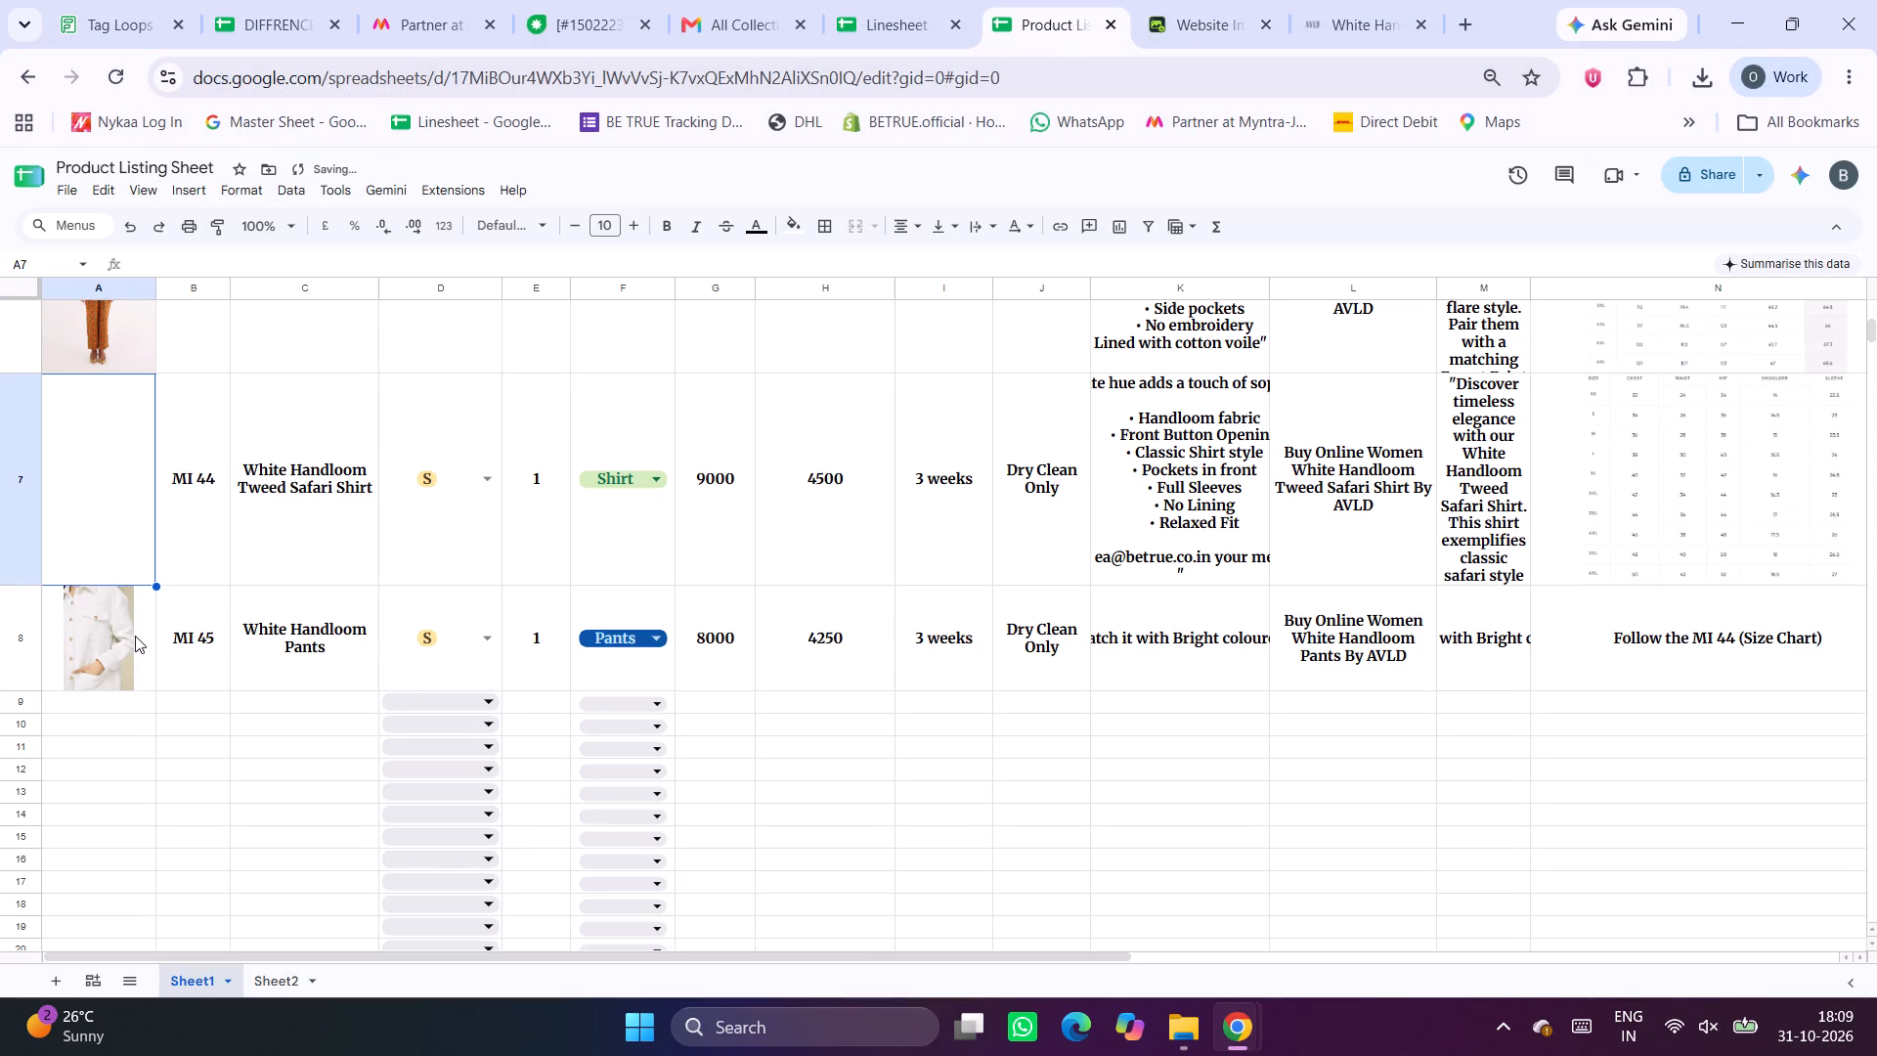
# Replace the image in MI 45 cell A8 with the full-length MI44-WhiteHandloomSafariShirt1 picture from the MI-45 folder, inserted in the cell.
pyautogui.click(135, 636)
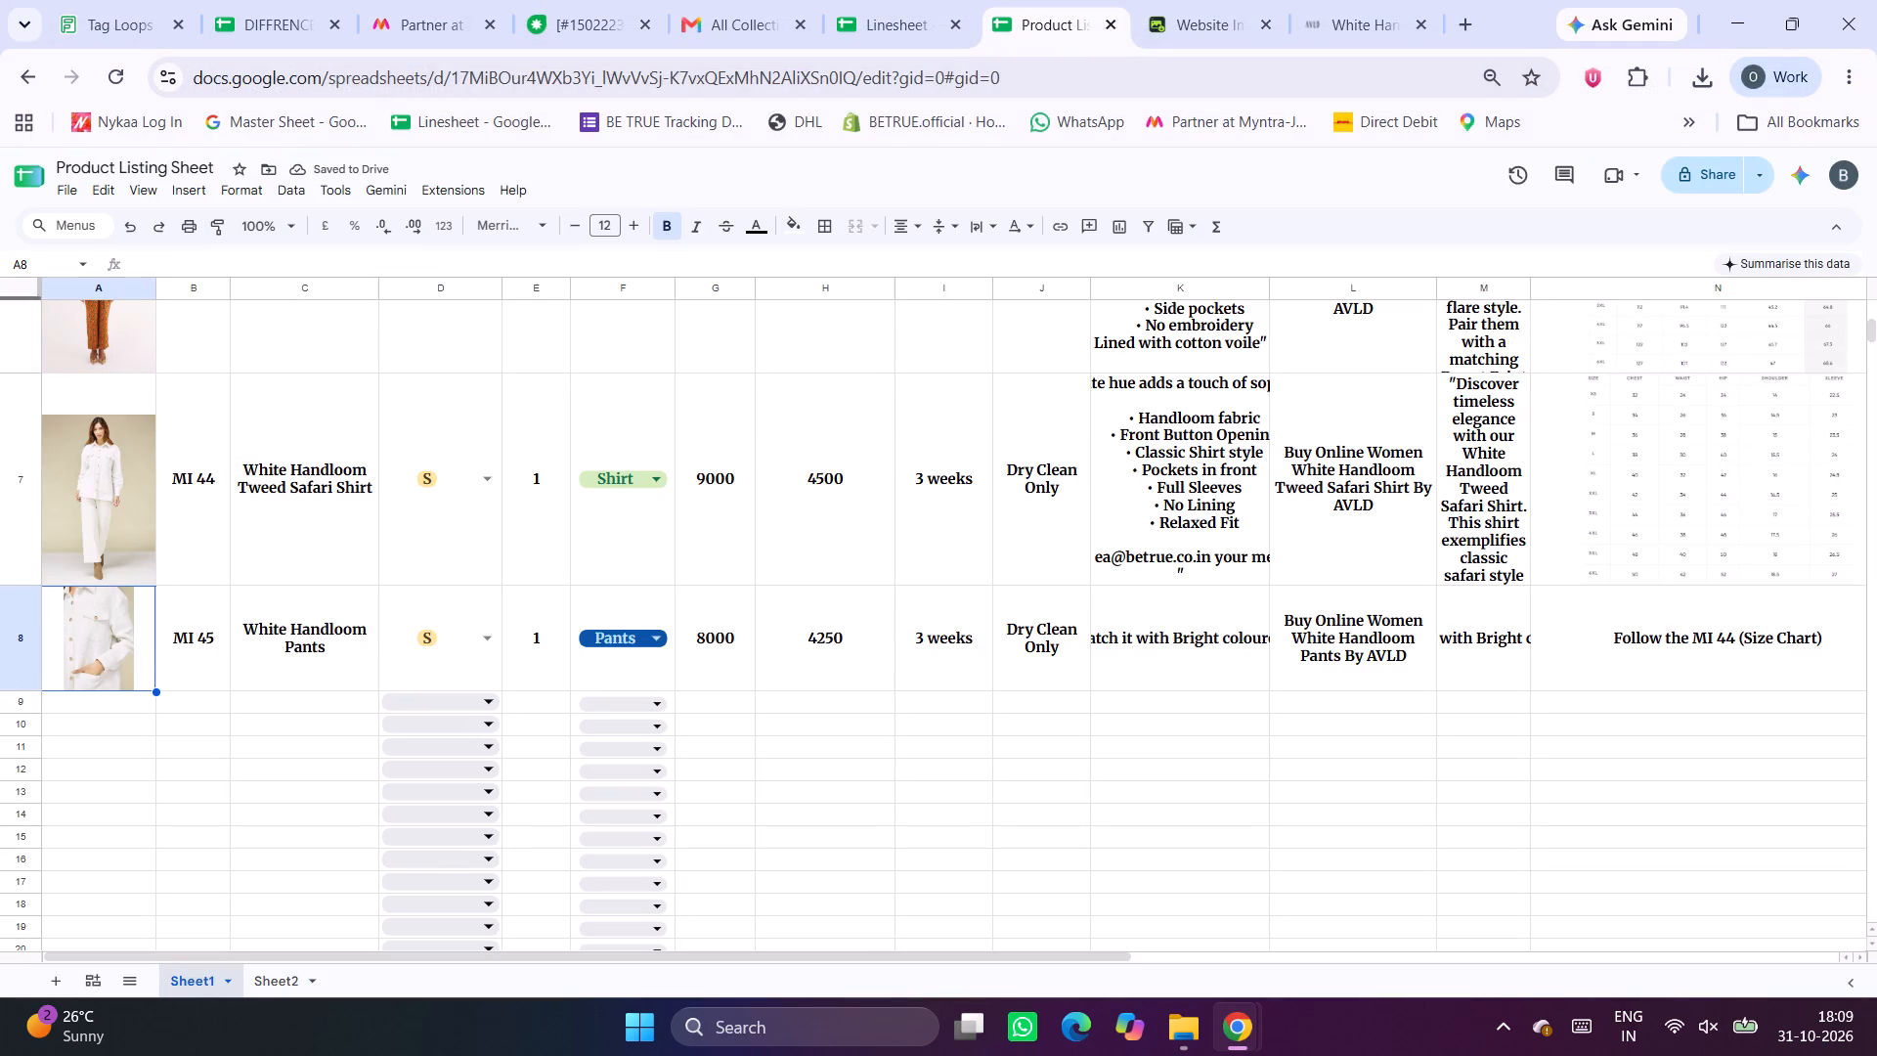
pyautogui.click(190, 205)
pyautogui.click(190, 200)
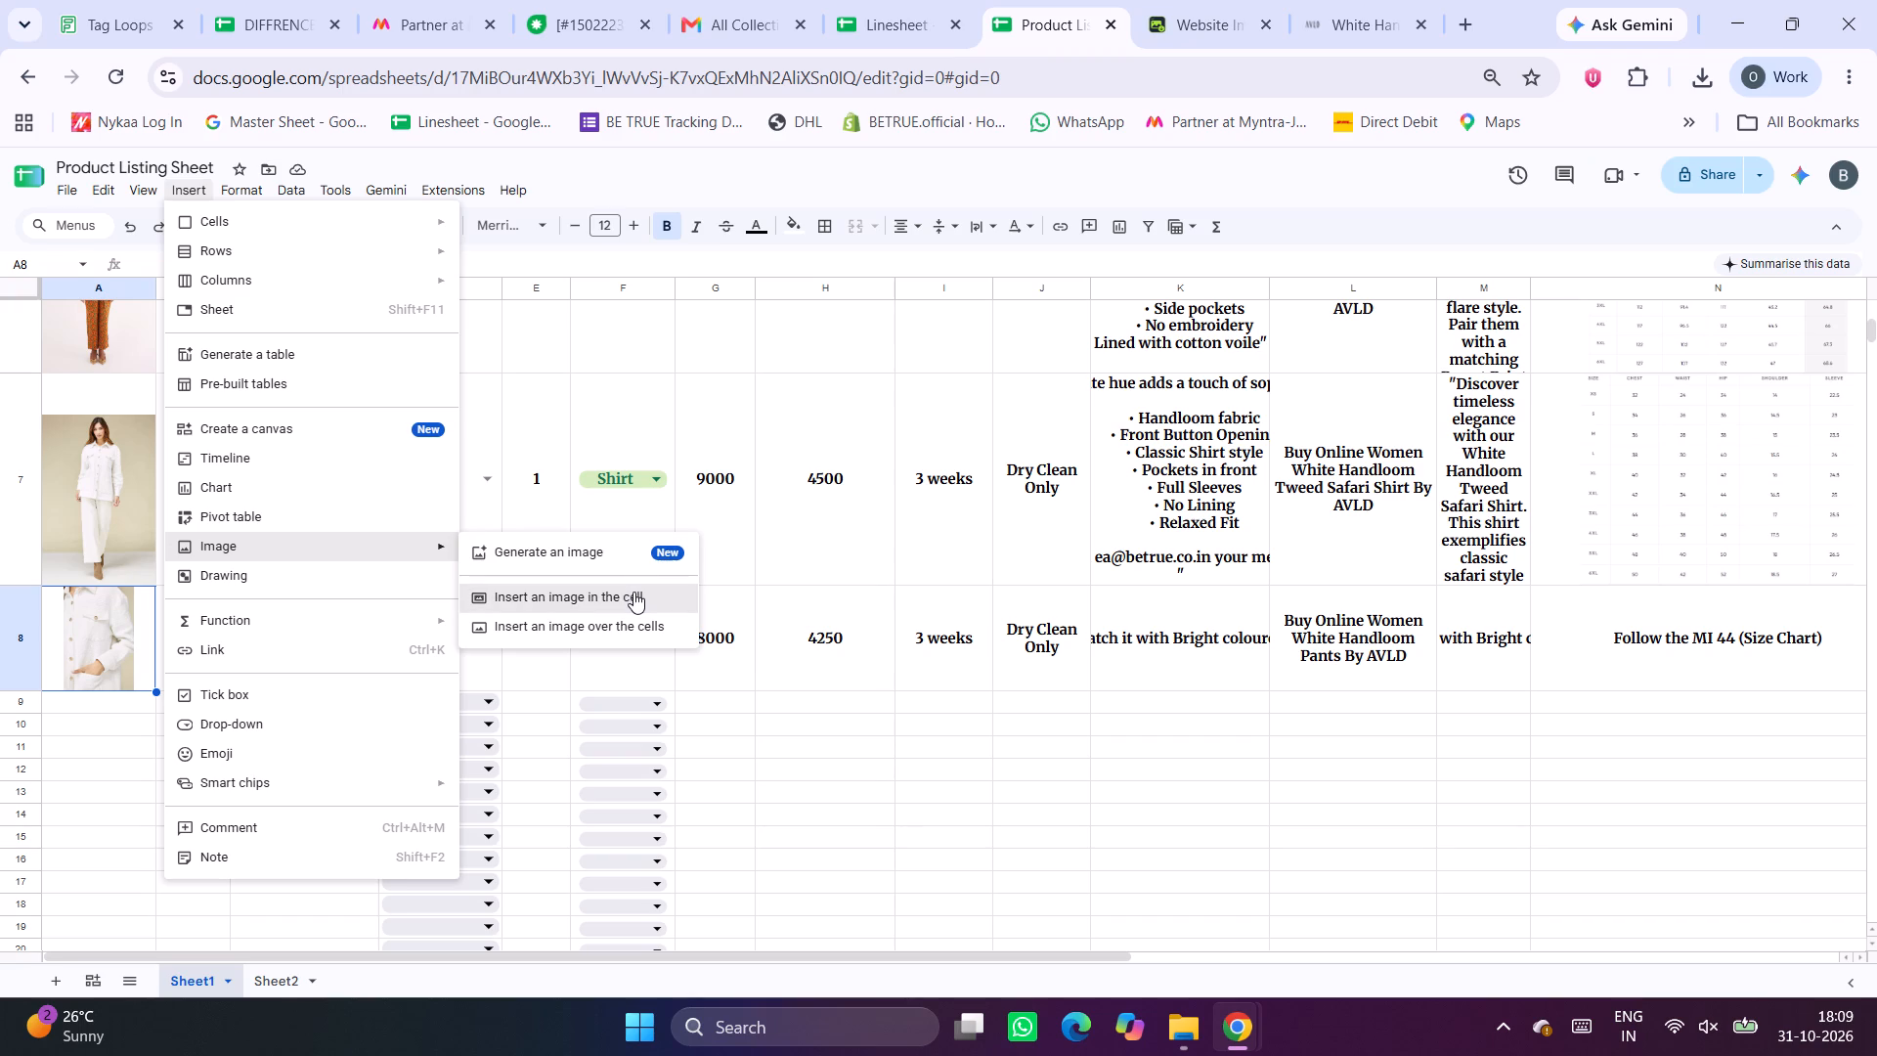
pyautogui.click(633, 592)
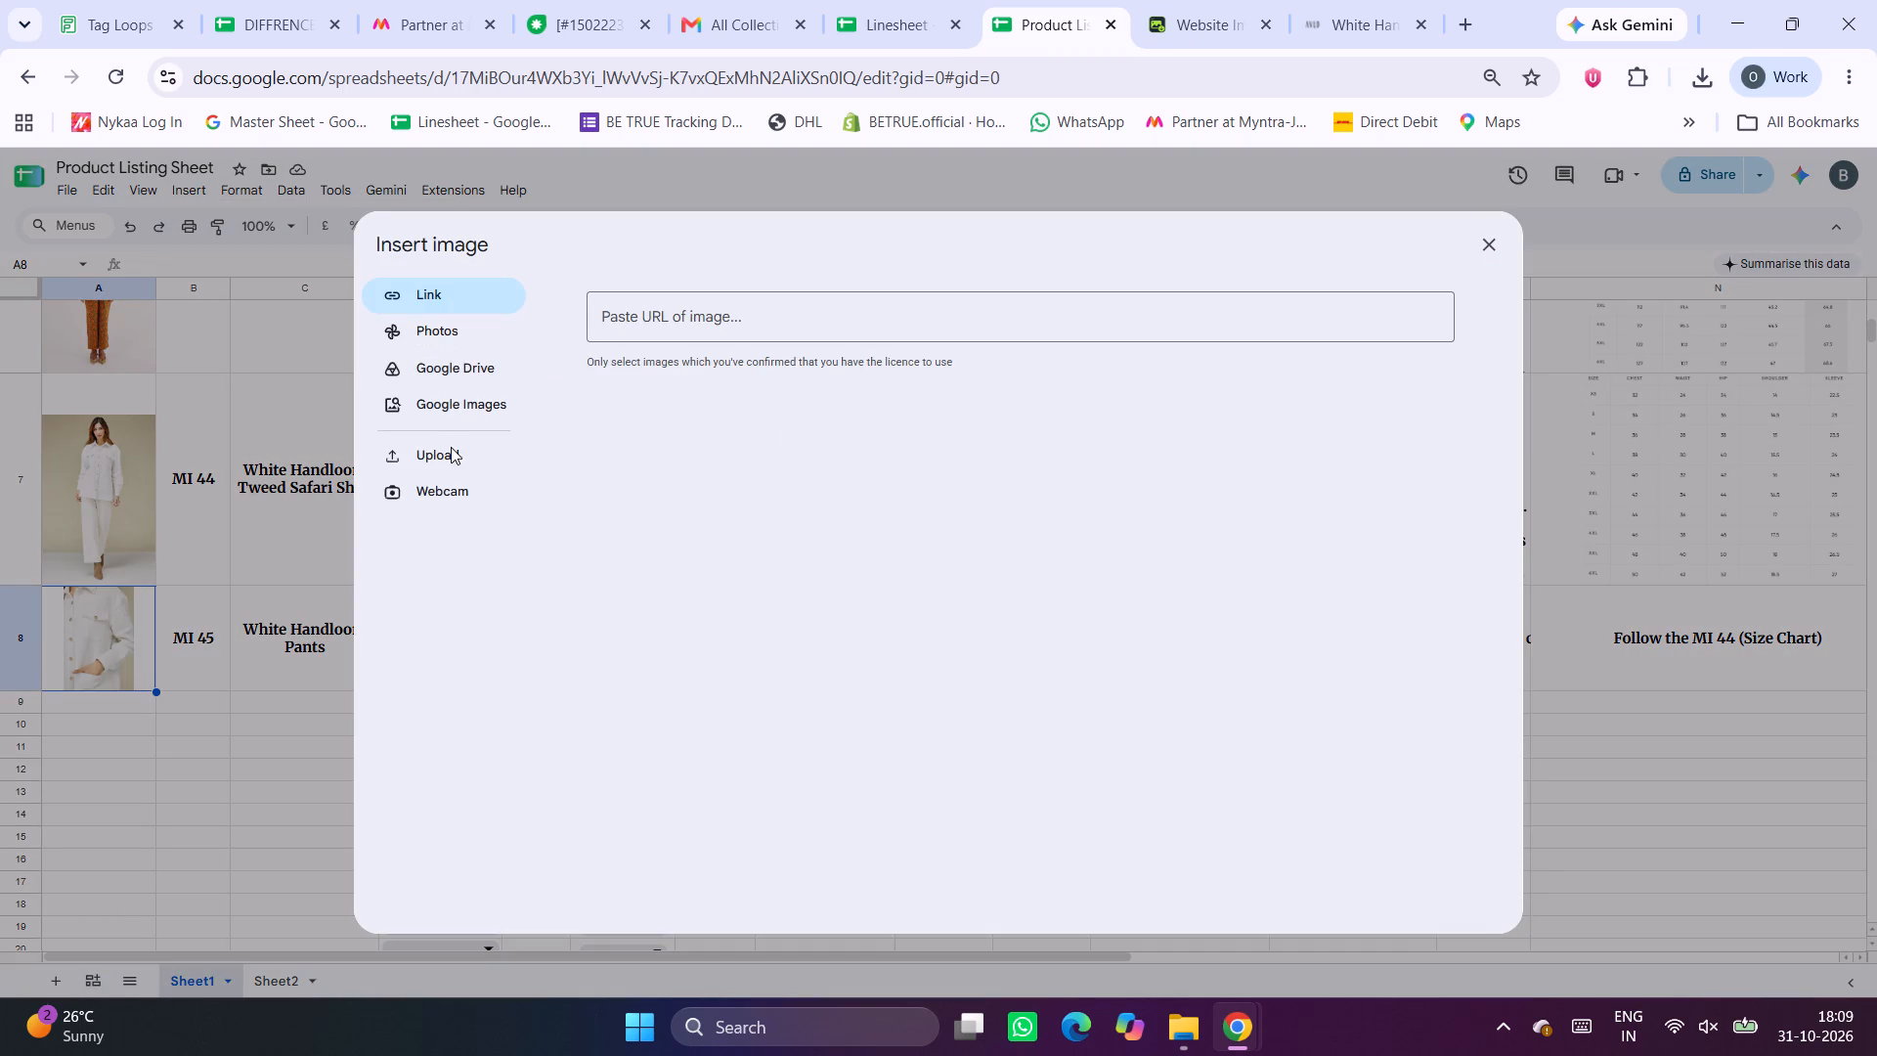
pyautogui.click(451, 450)
pyautogui.click(1081, 663)
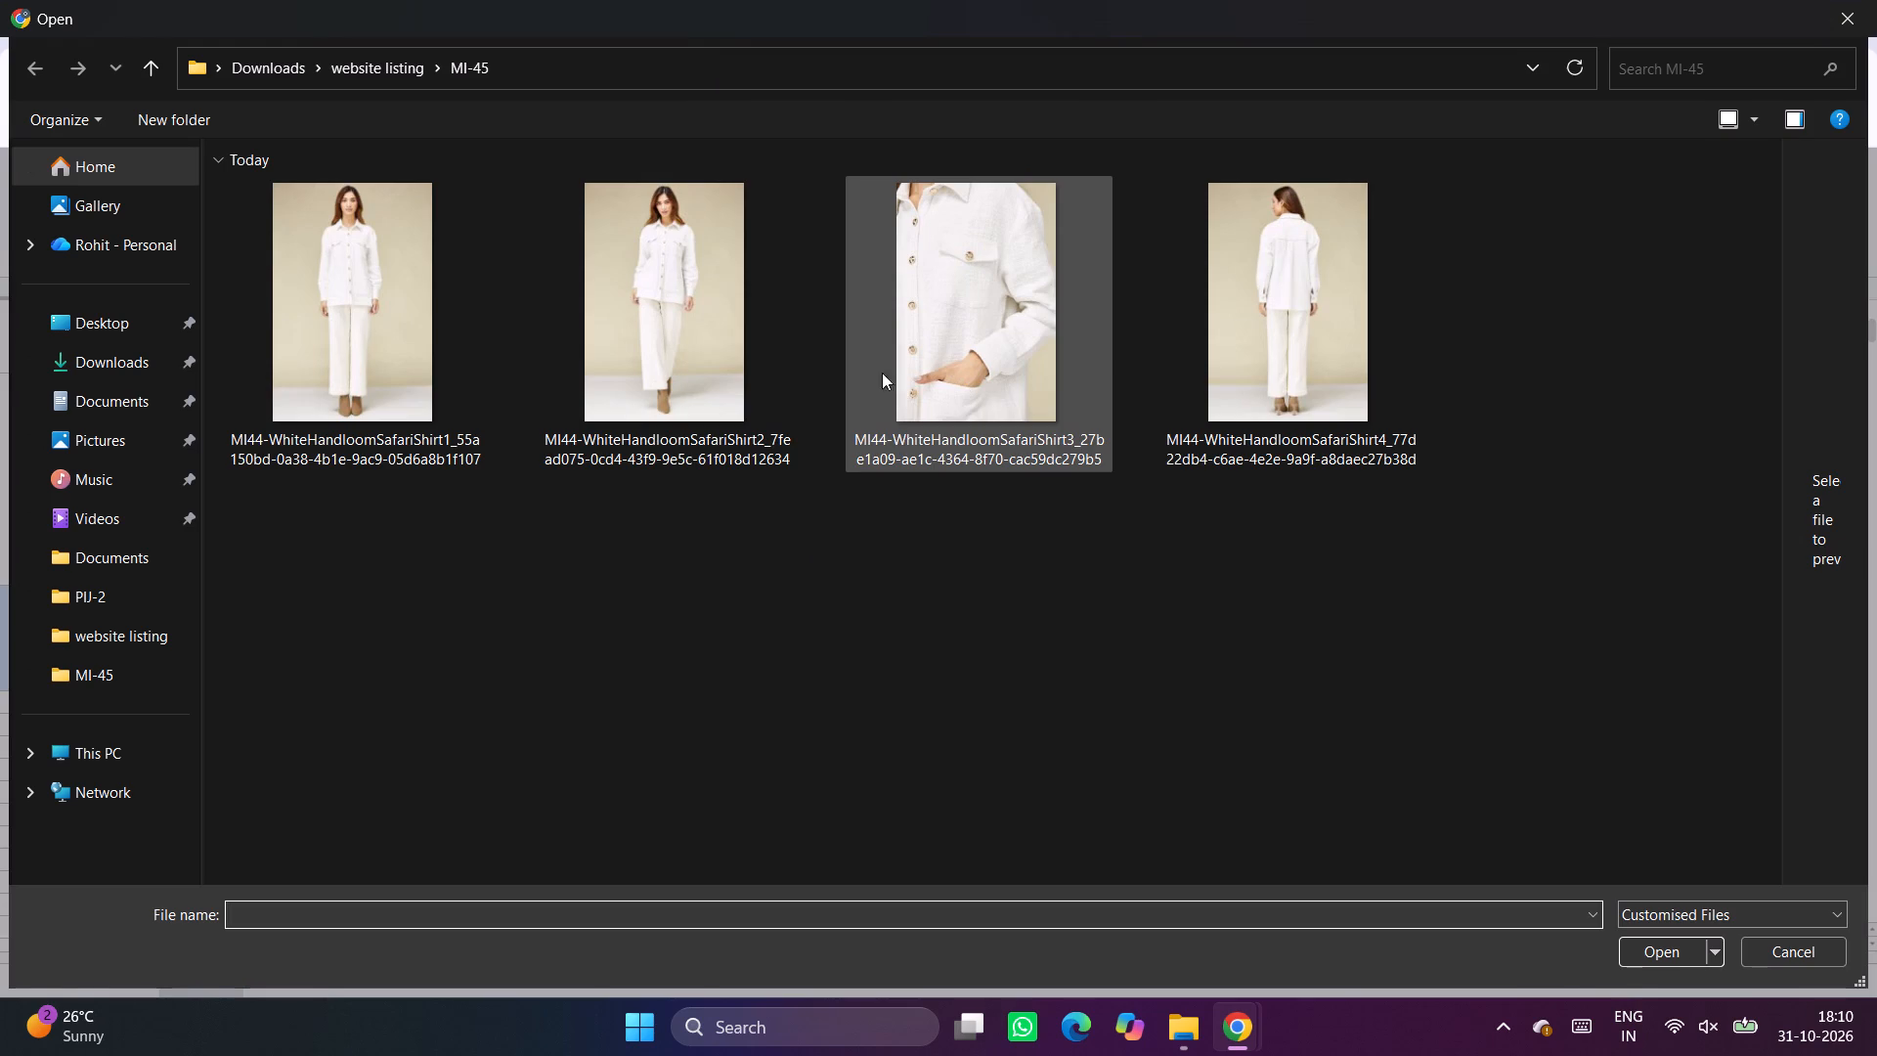
pyautogui.doubleClick(452, 381)
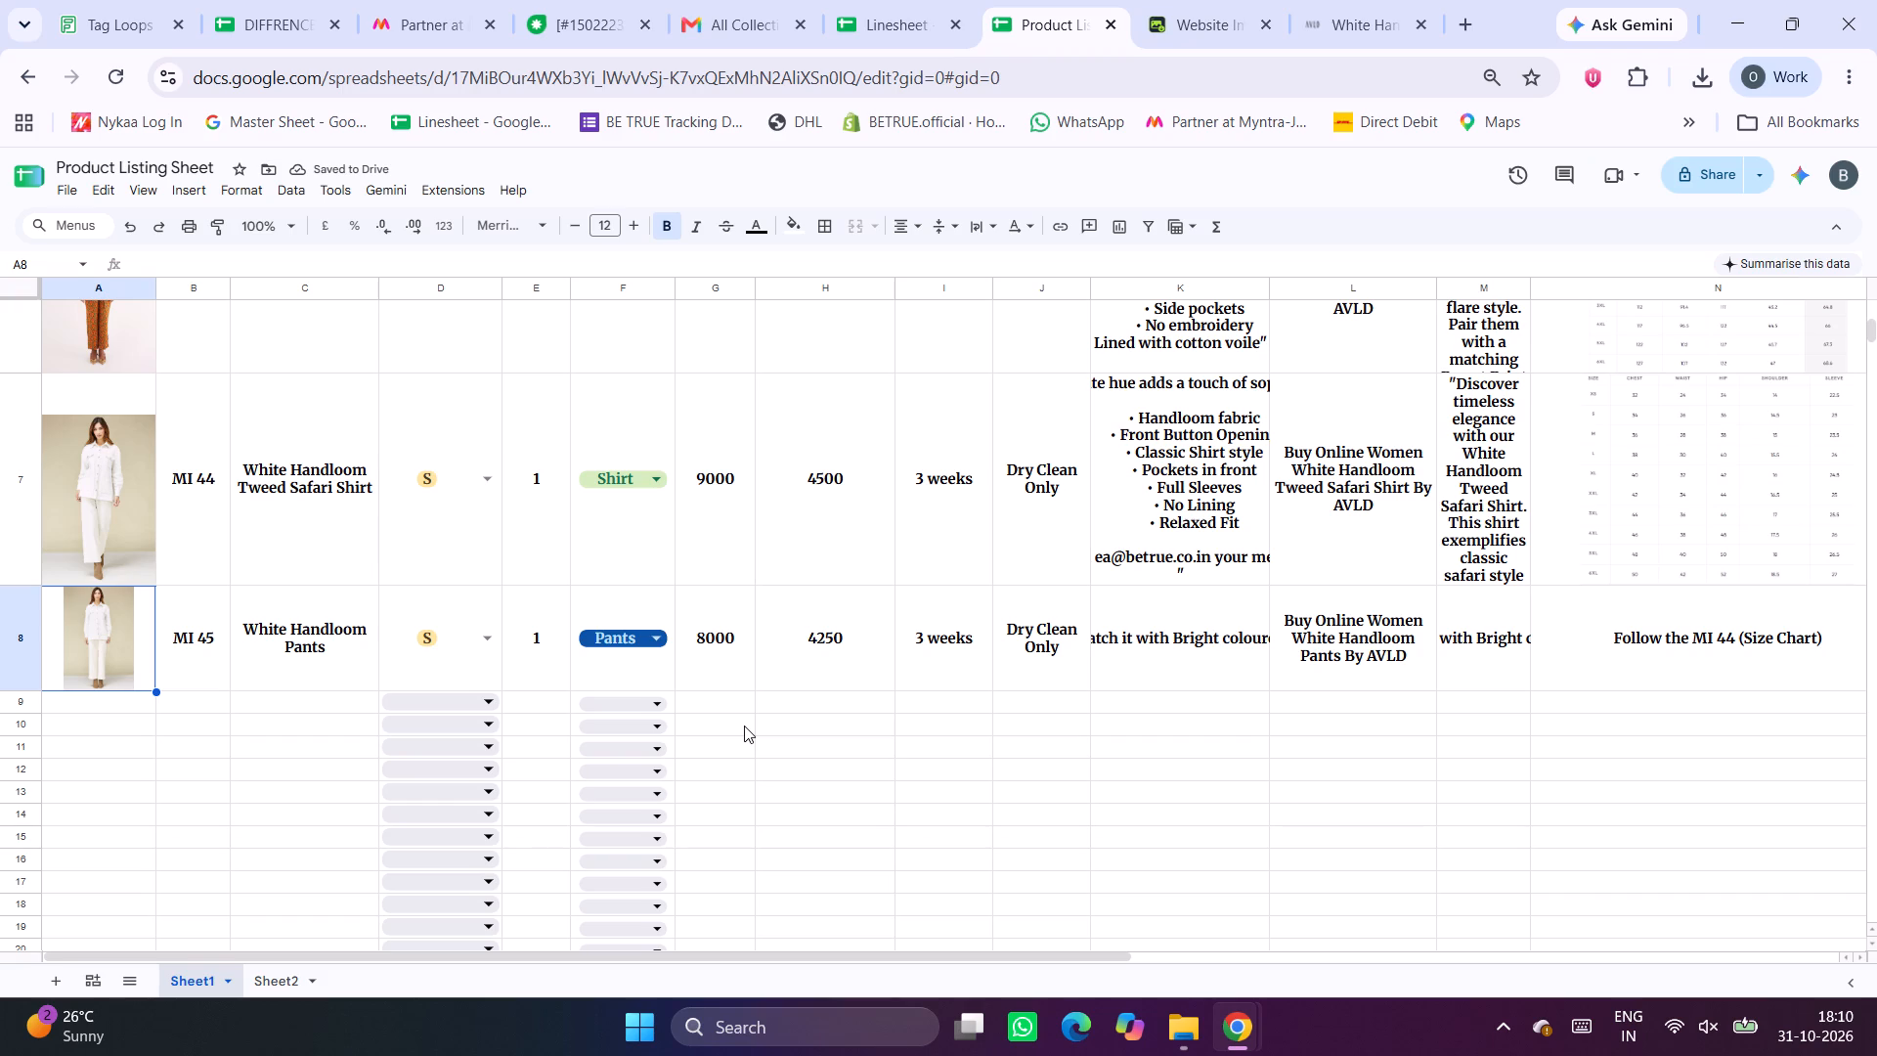
# Increase the height of MI 45 row 8 slightly to enlarge its product image.
pyautogui.click(146, 702)
pyautogui.moveTo(16, 693); pyautogui.dragTo(16, 711)
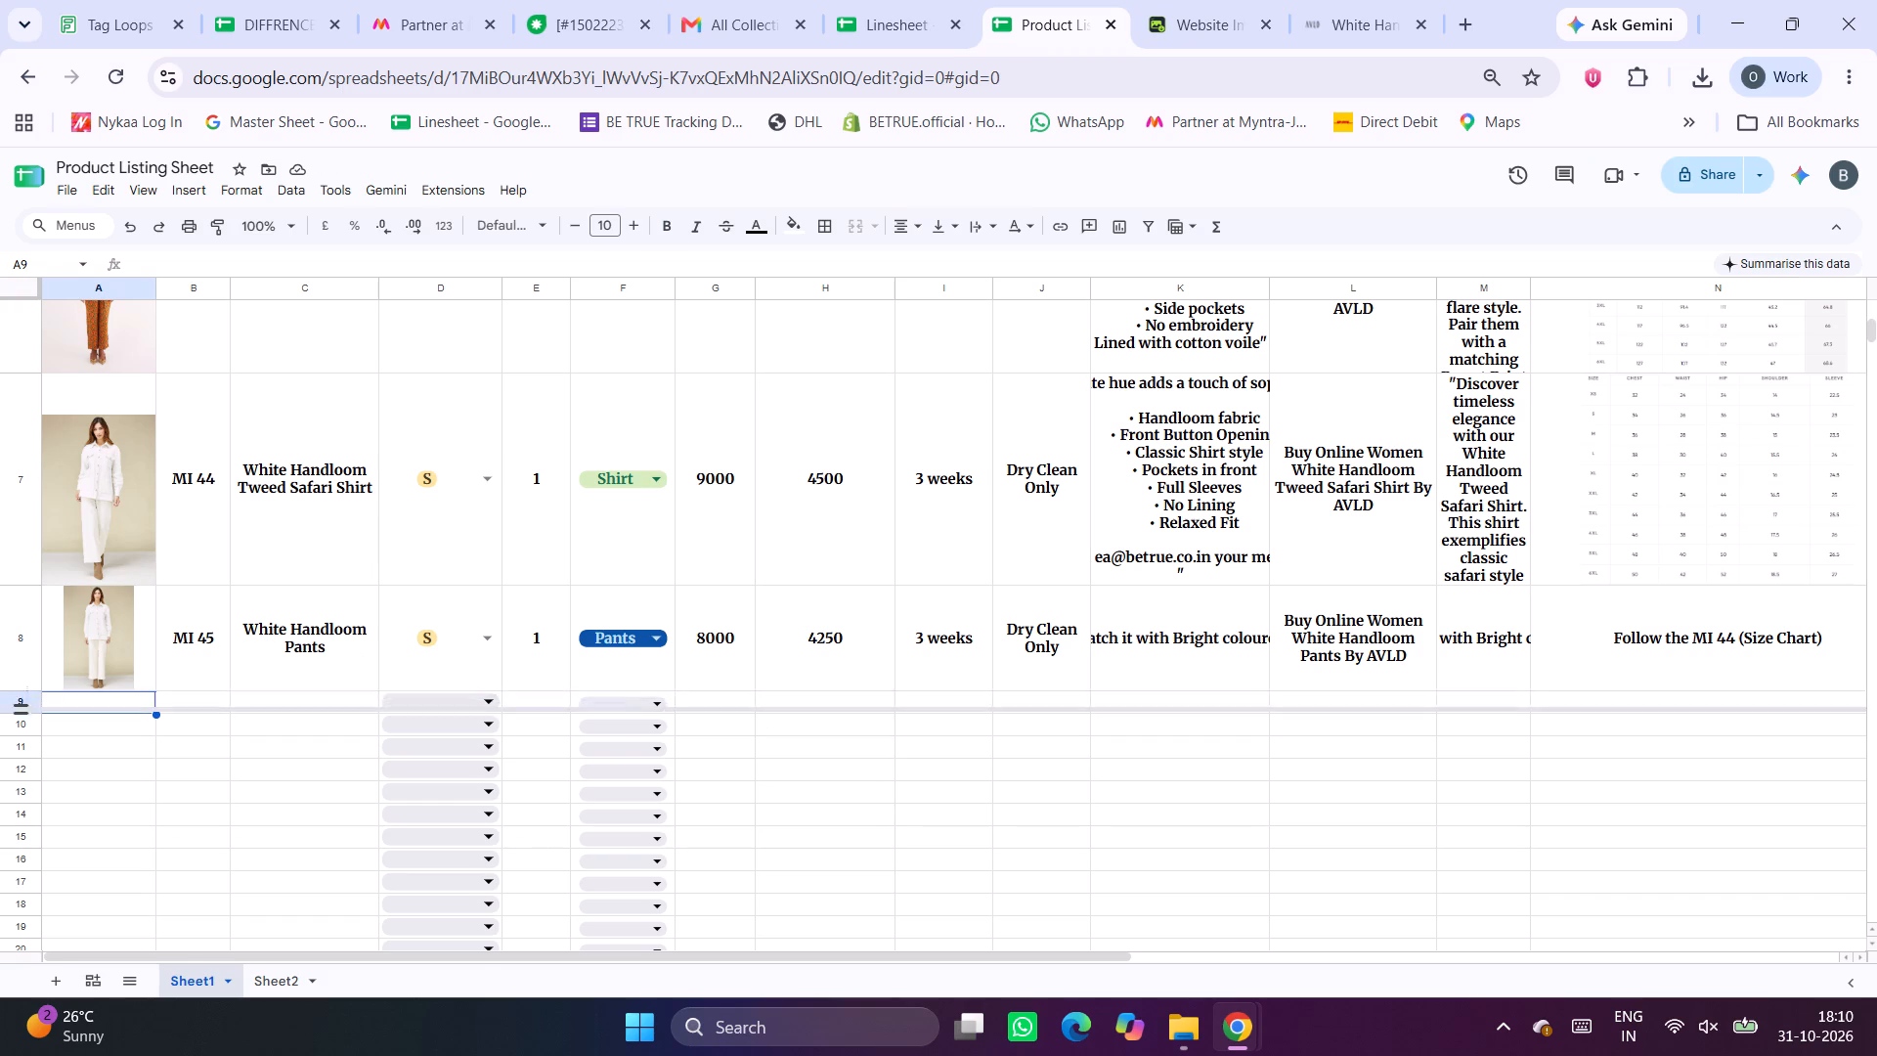
pyautogui.moveTo(16, 711); pyautogui.dragTo(17, 714)
pyautogui.click(137, 722)
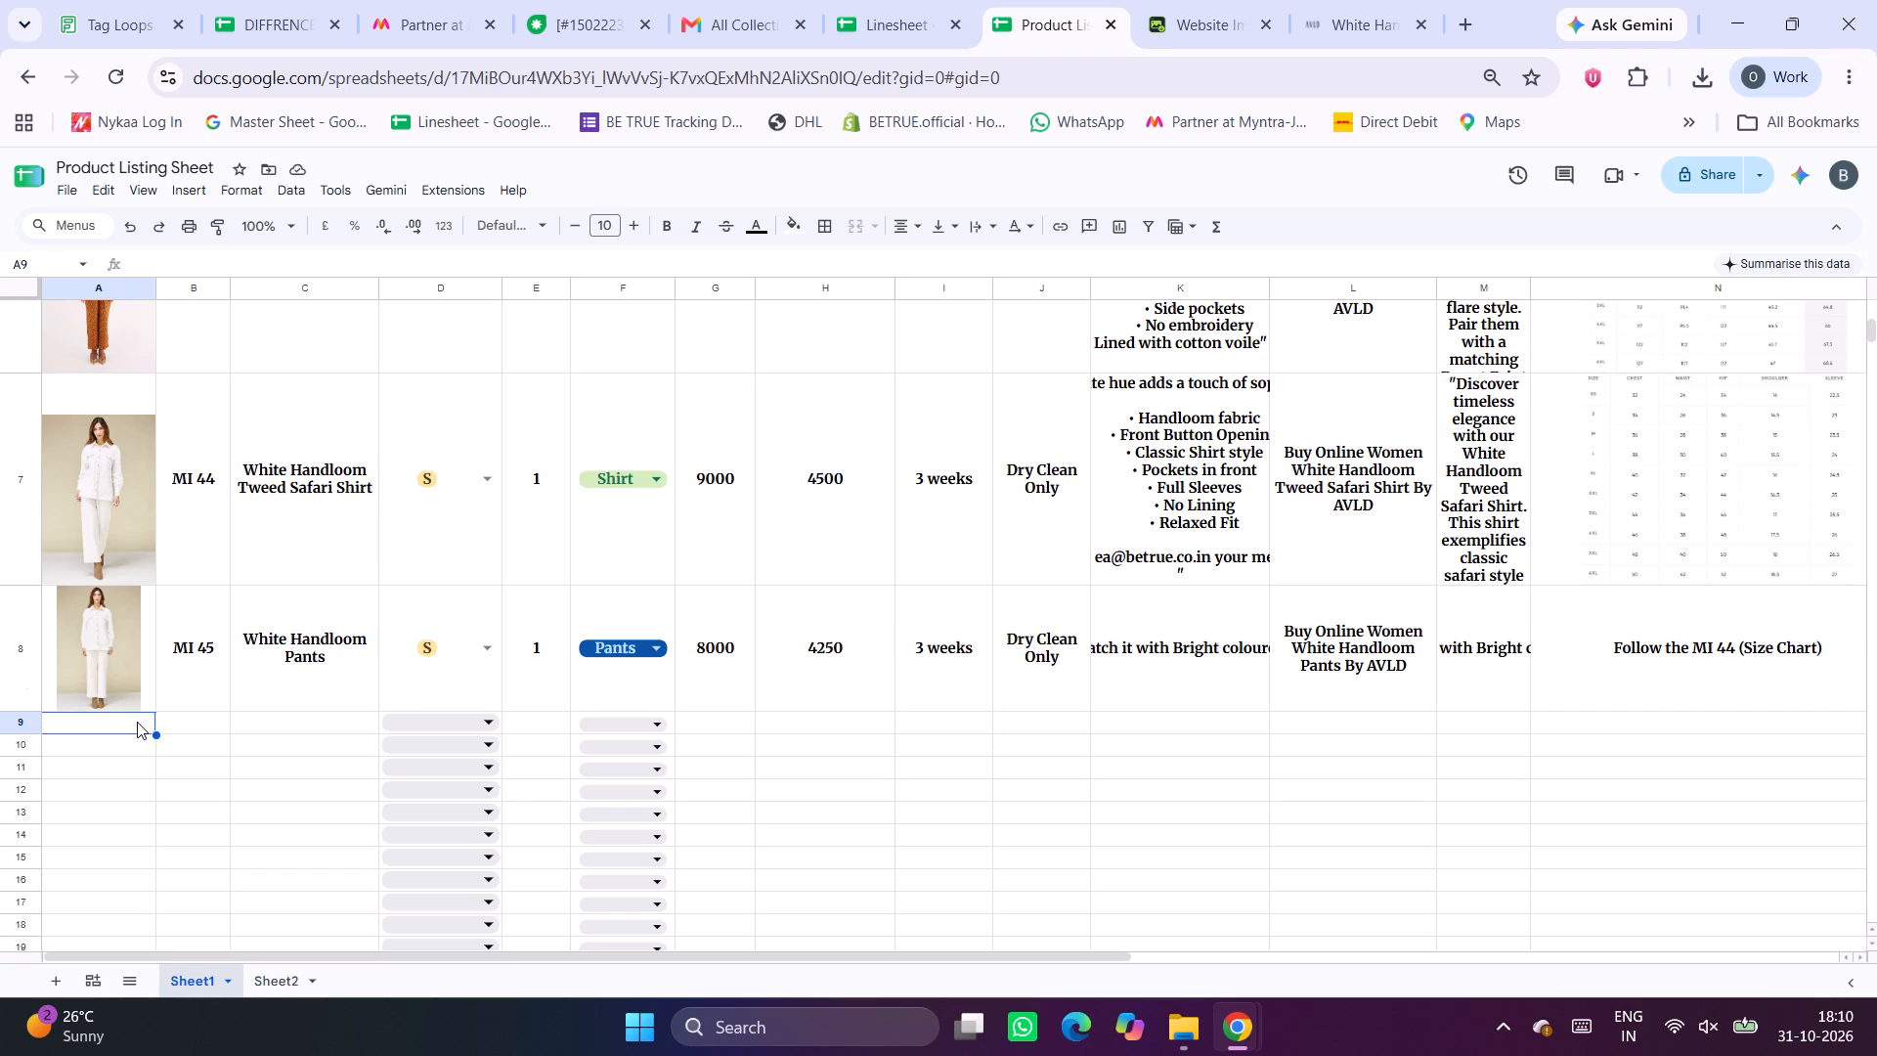
# Copy the MI 47 product name Red furry Jacket from the Linesheet, search the AVLD website for it, and compare the products with the Linesheet picture.
pyautogui.click(898, 0)
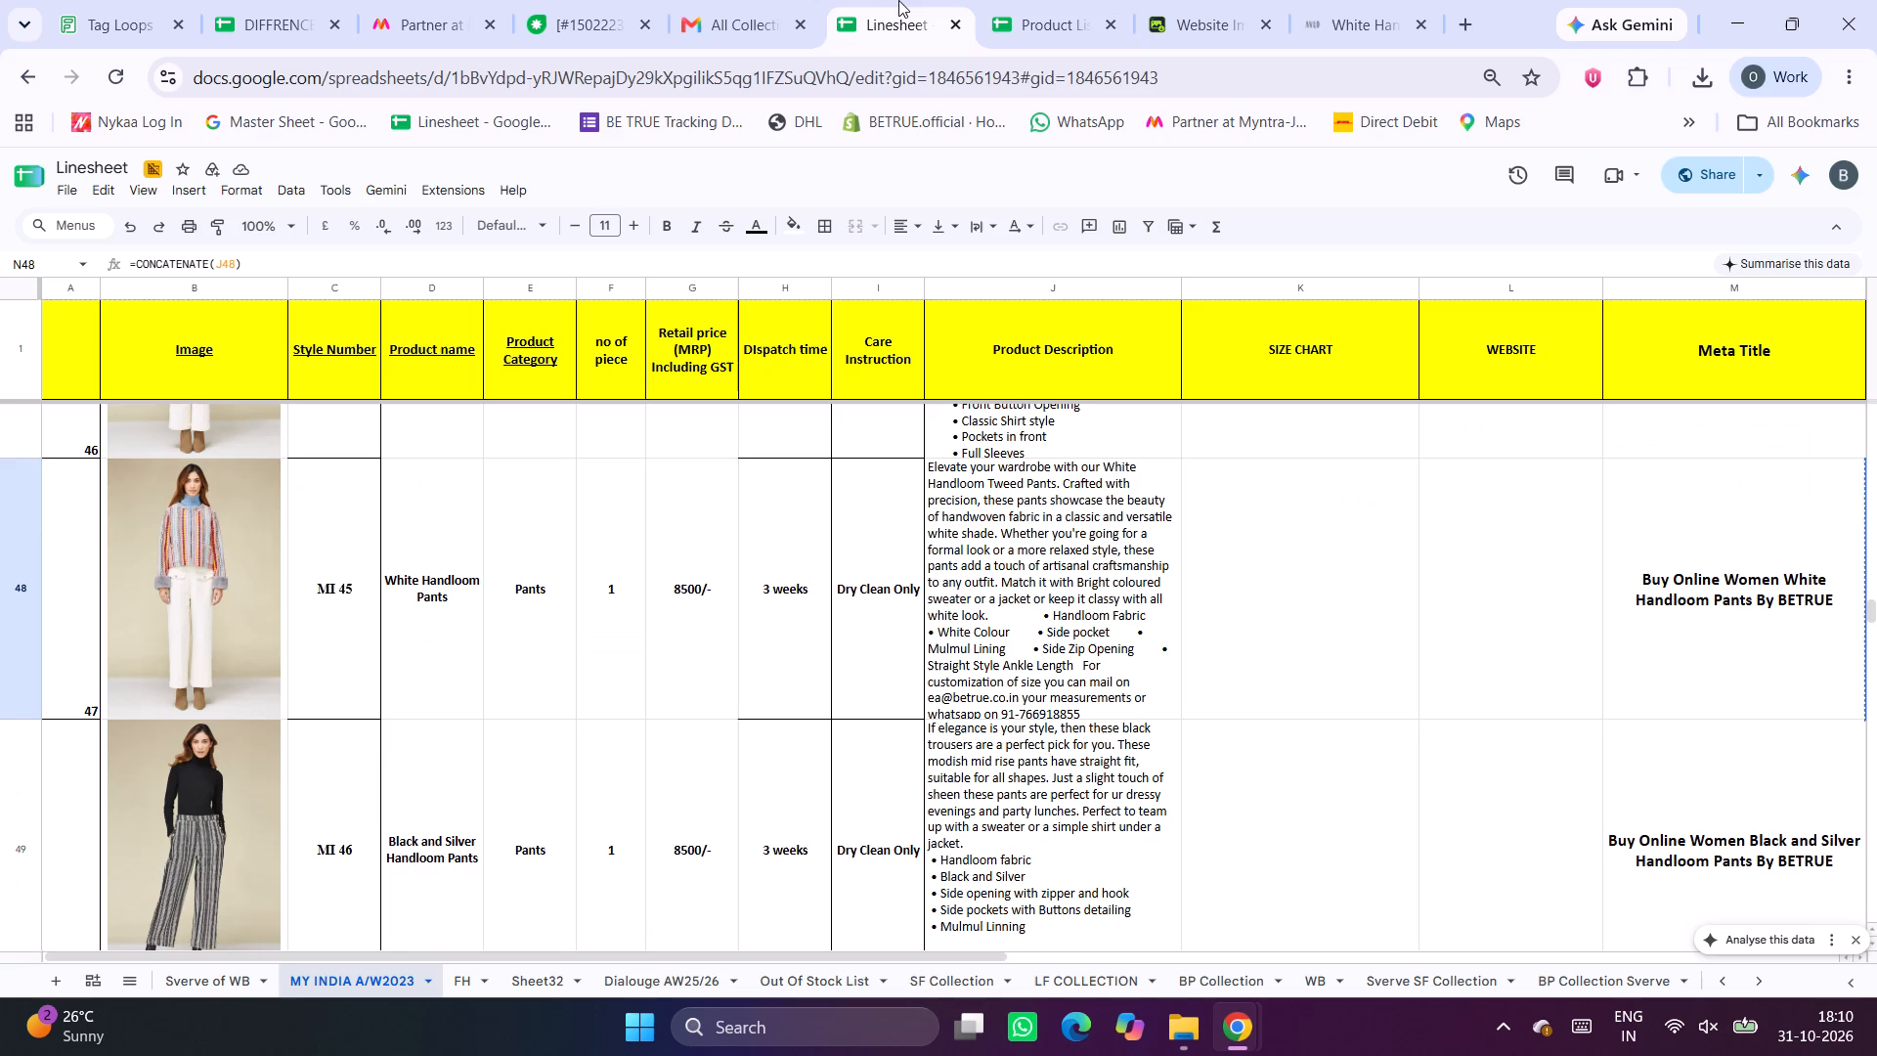
pyautogui.scroll(-4, 647, 676)
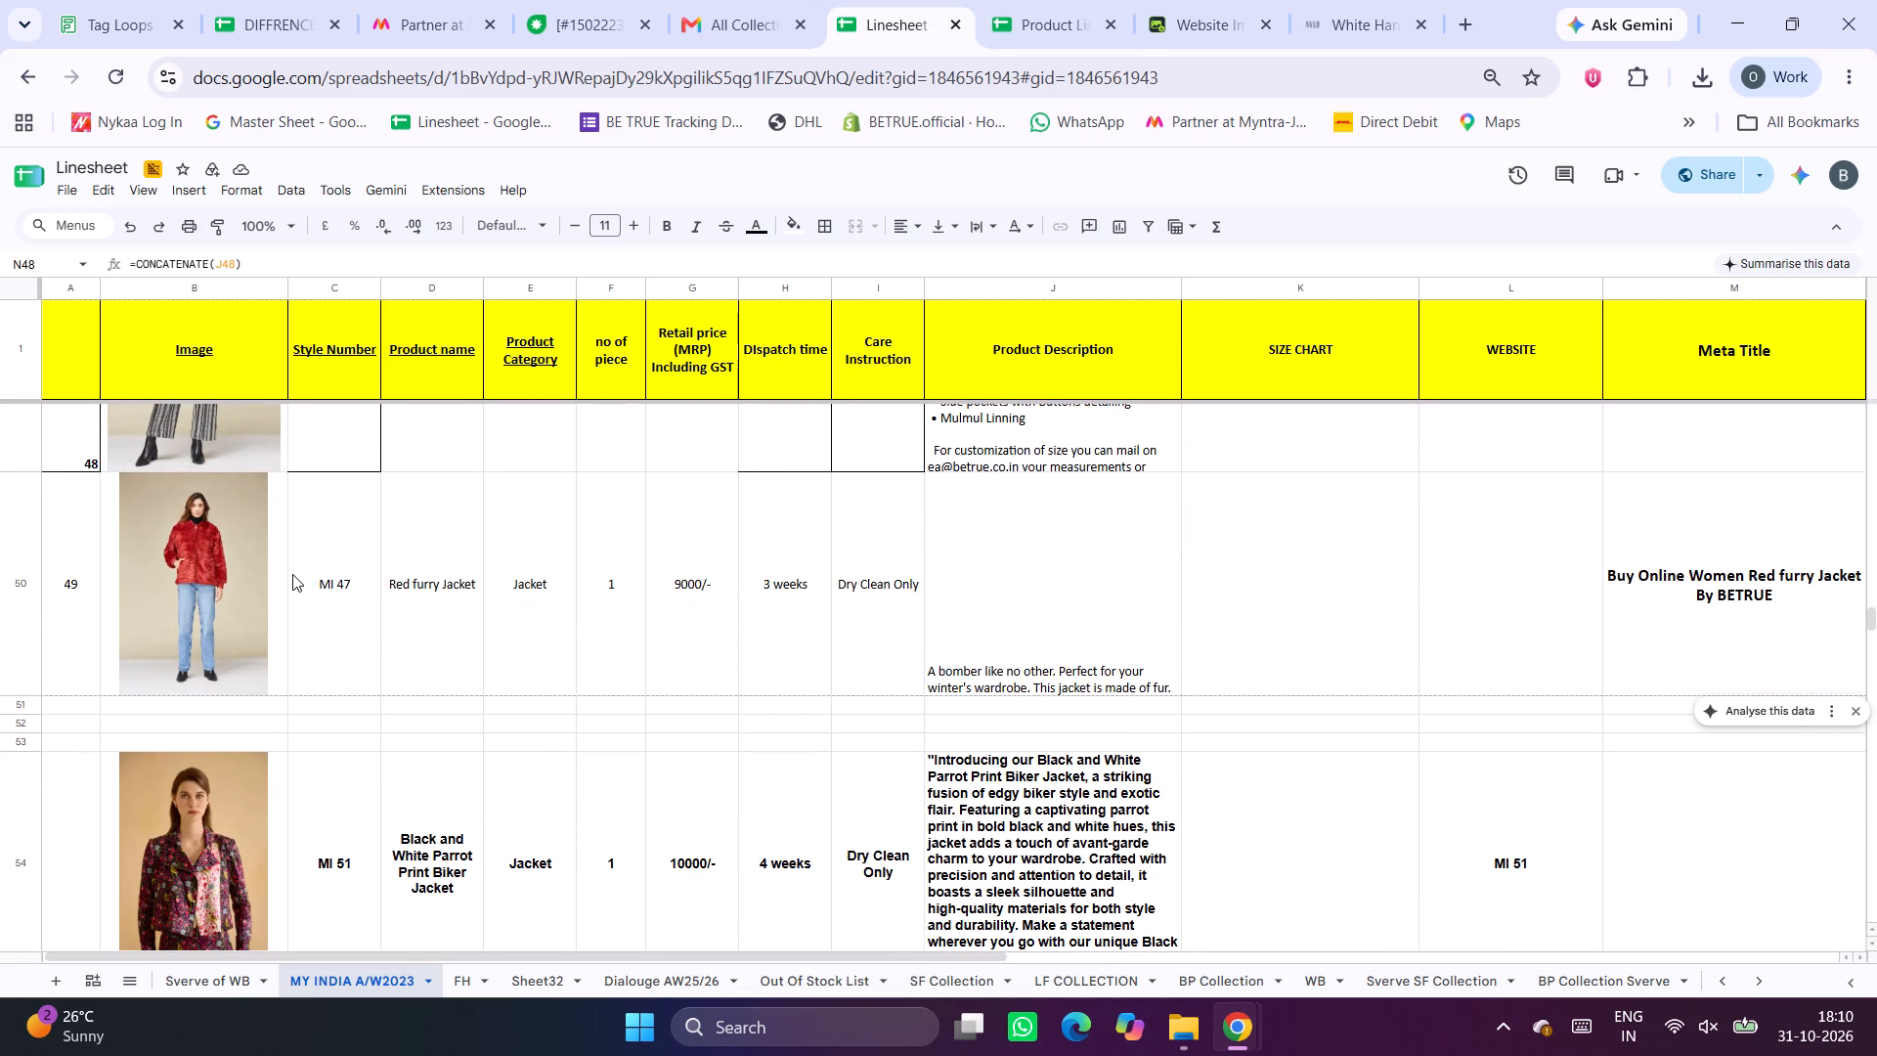
pyautogui.click(292, 574)
pyautogui.click(404, 572)
pyautogui.hotkey('ctrl', 'c')
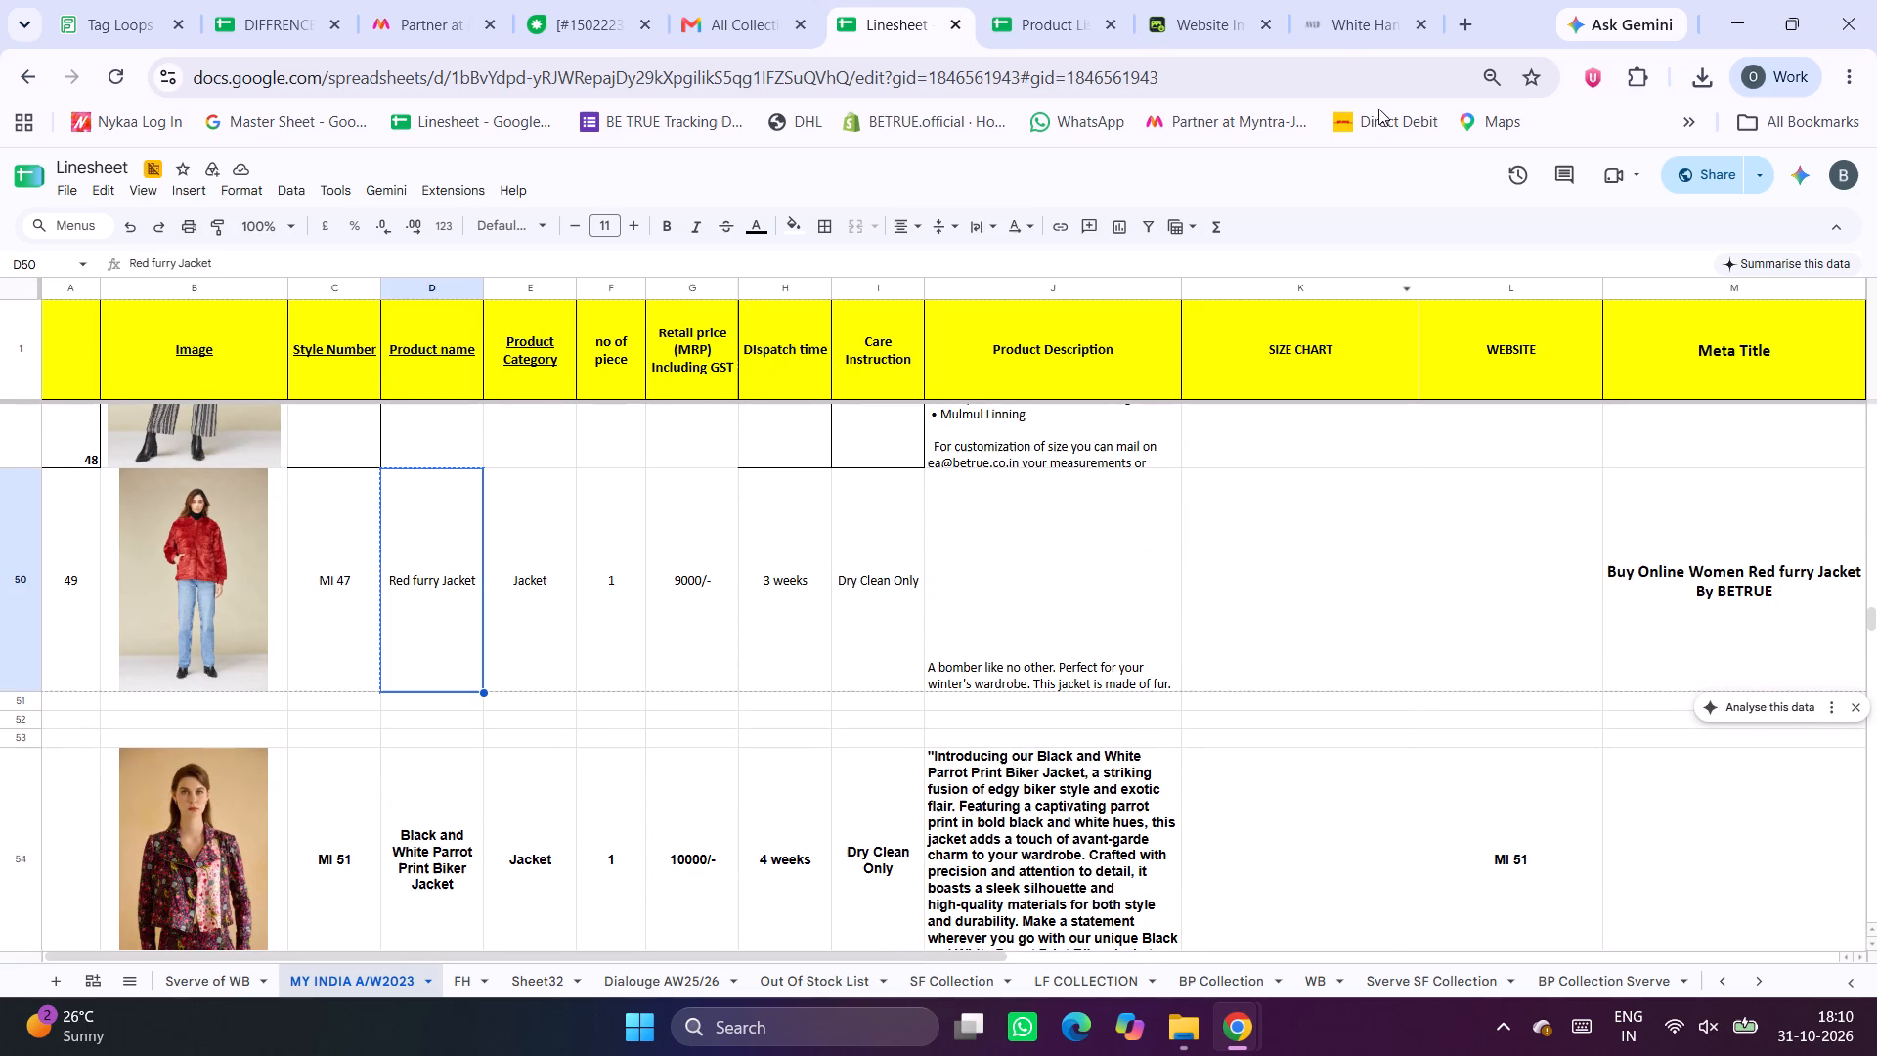
pyautogui.click(1324, 47)
pyautogui.click(1744, 253)
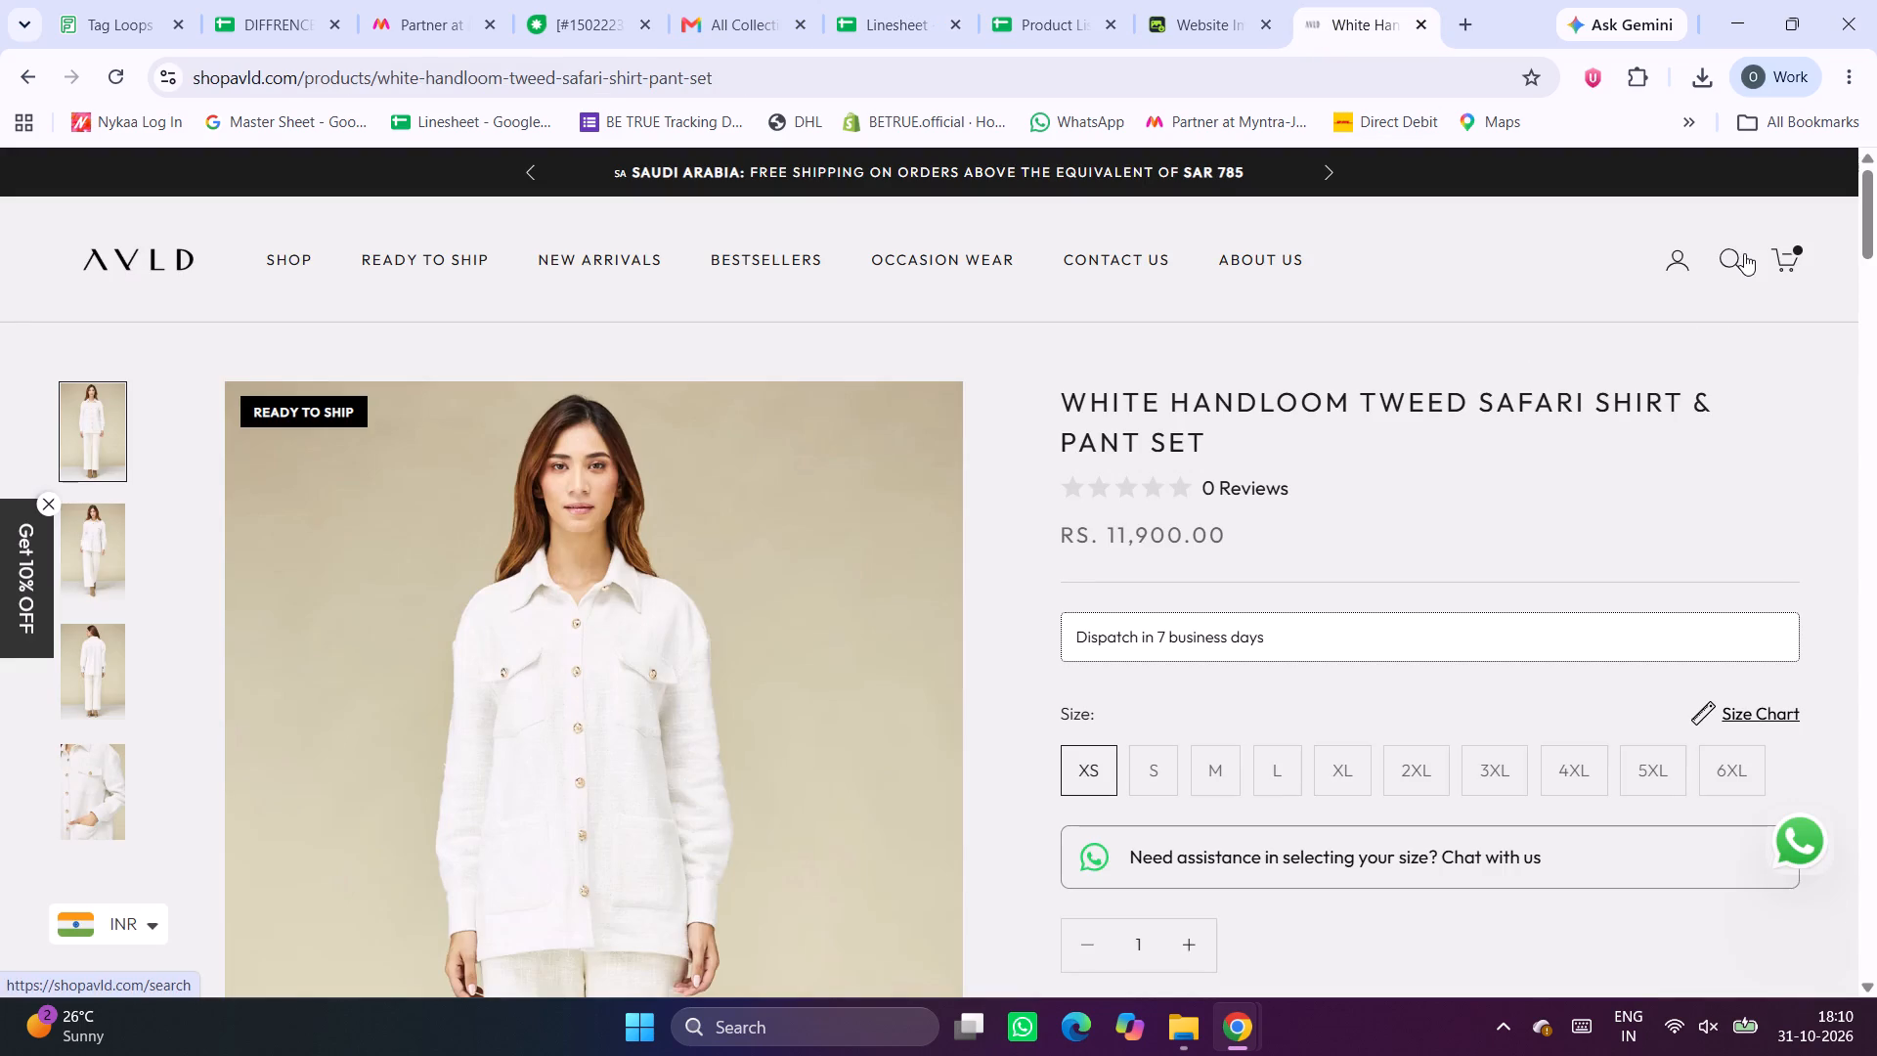
pyautogui.hotkey('ctrl', 'v')
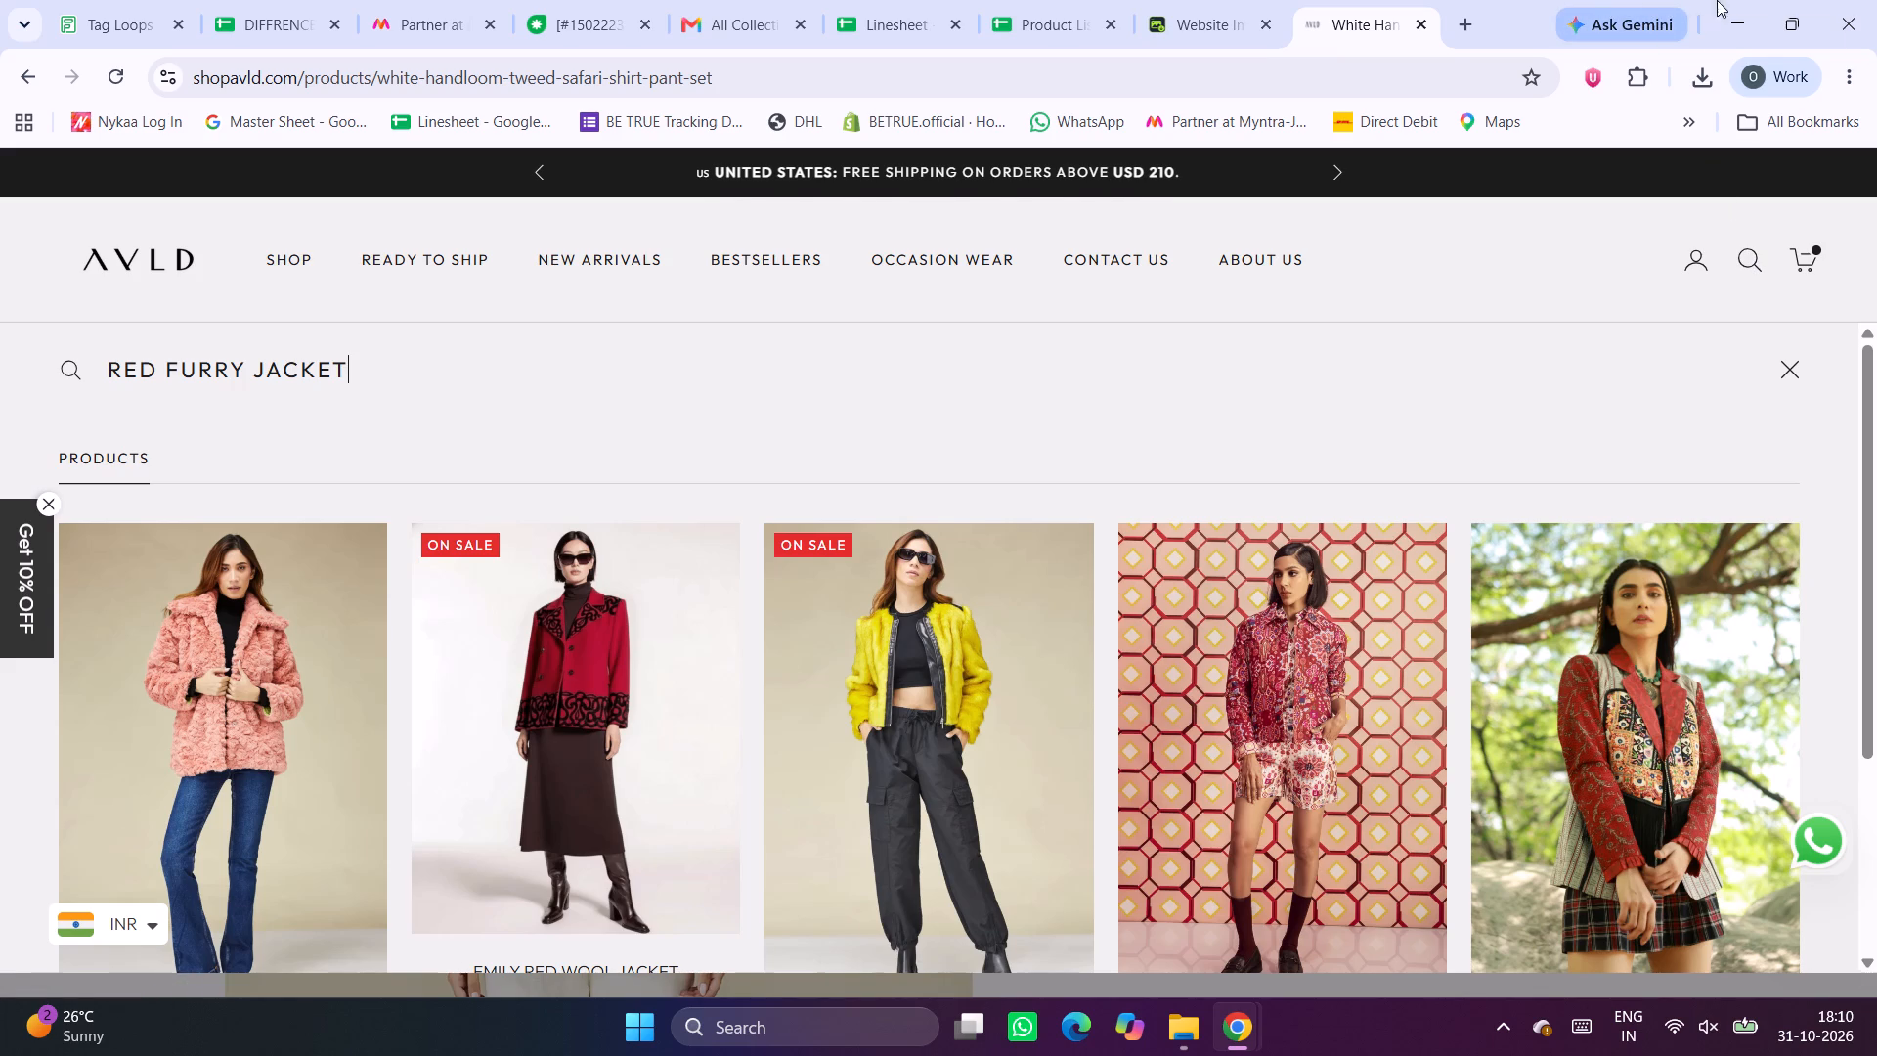
pyautogui.click(1068, 6)
pyautogui.click(894, 0)
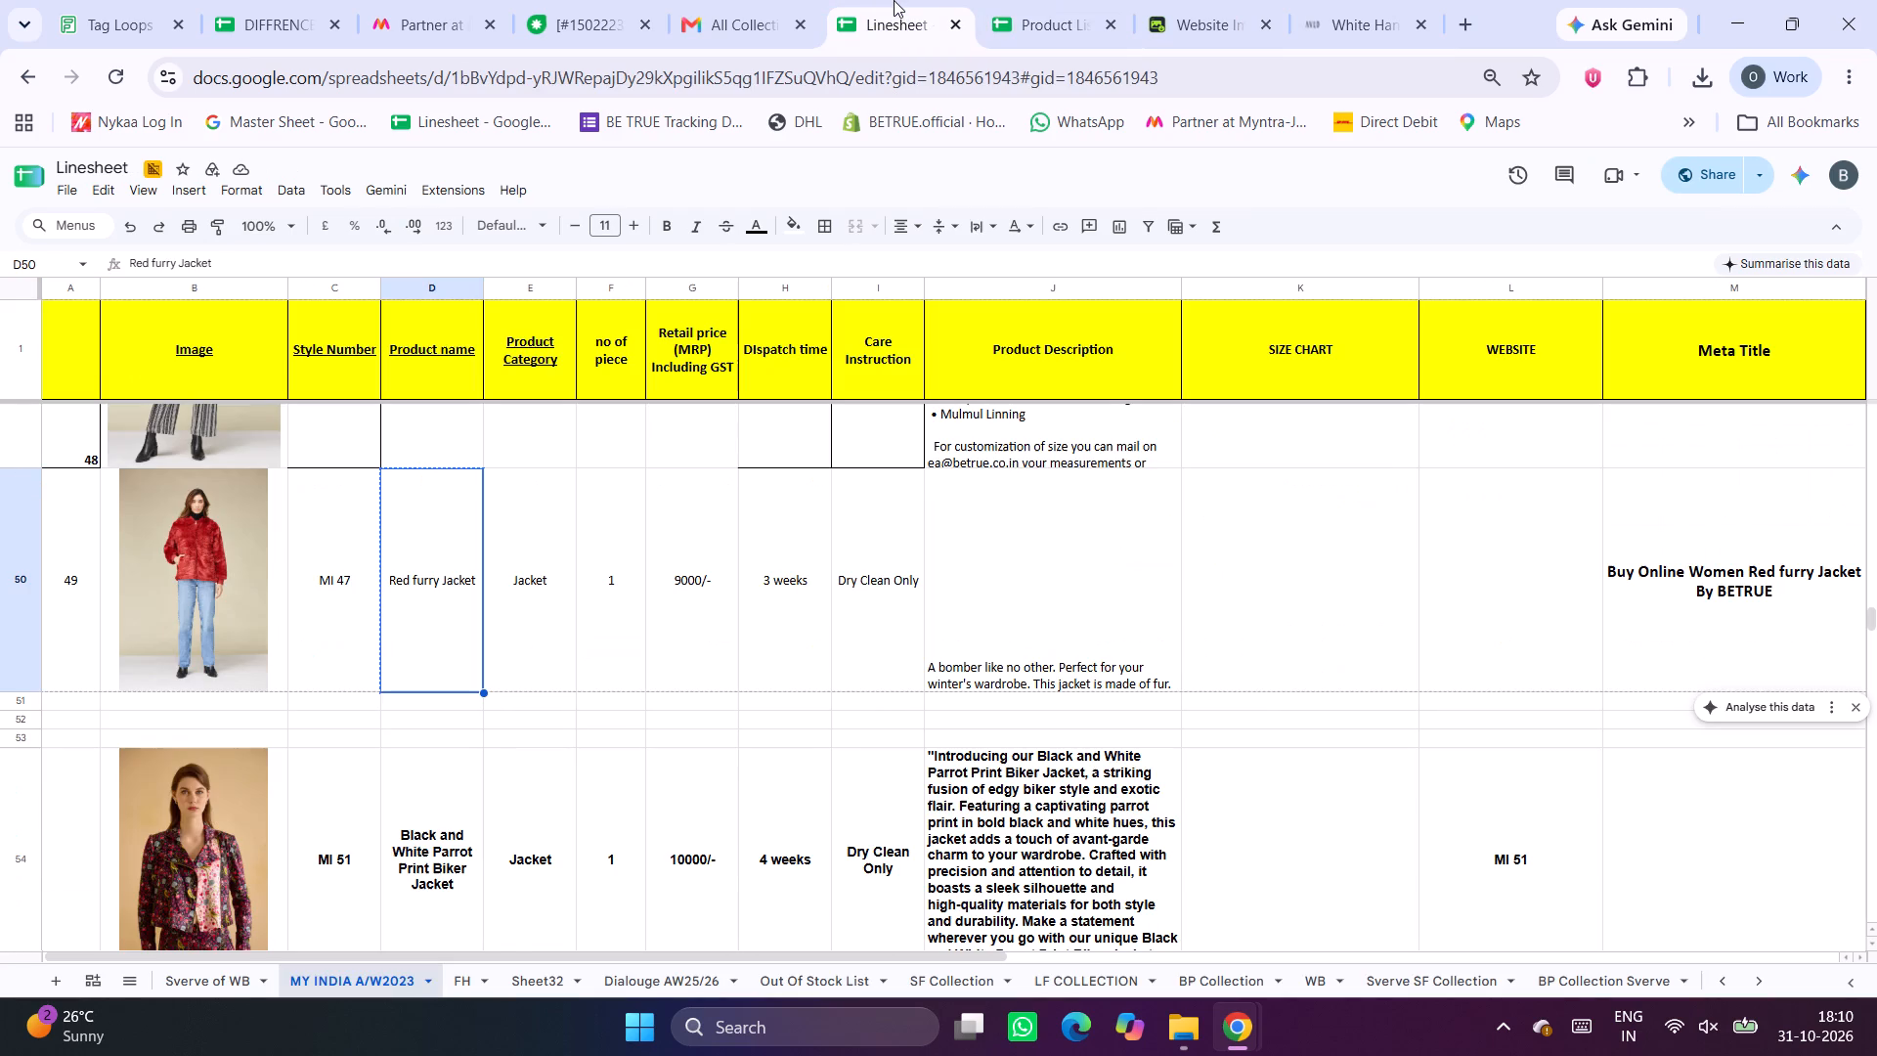
pyautogui.click(1339, 0)
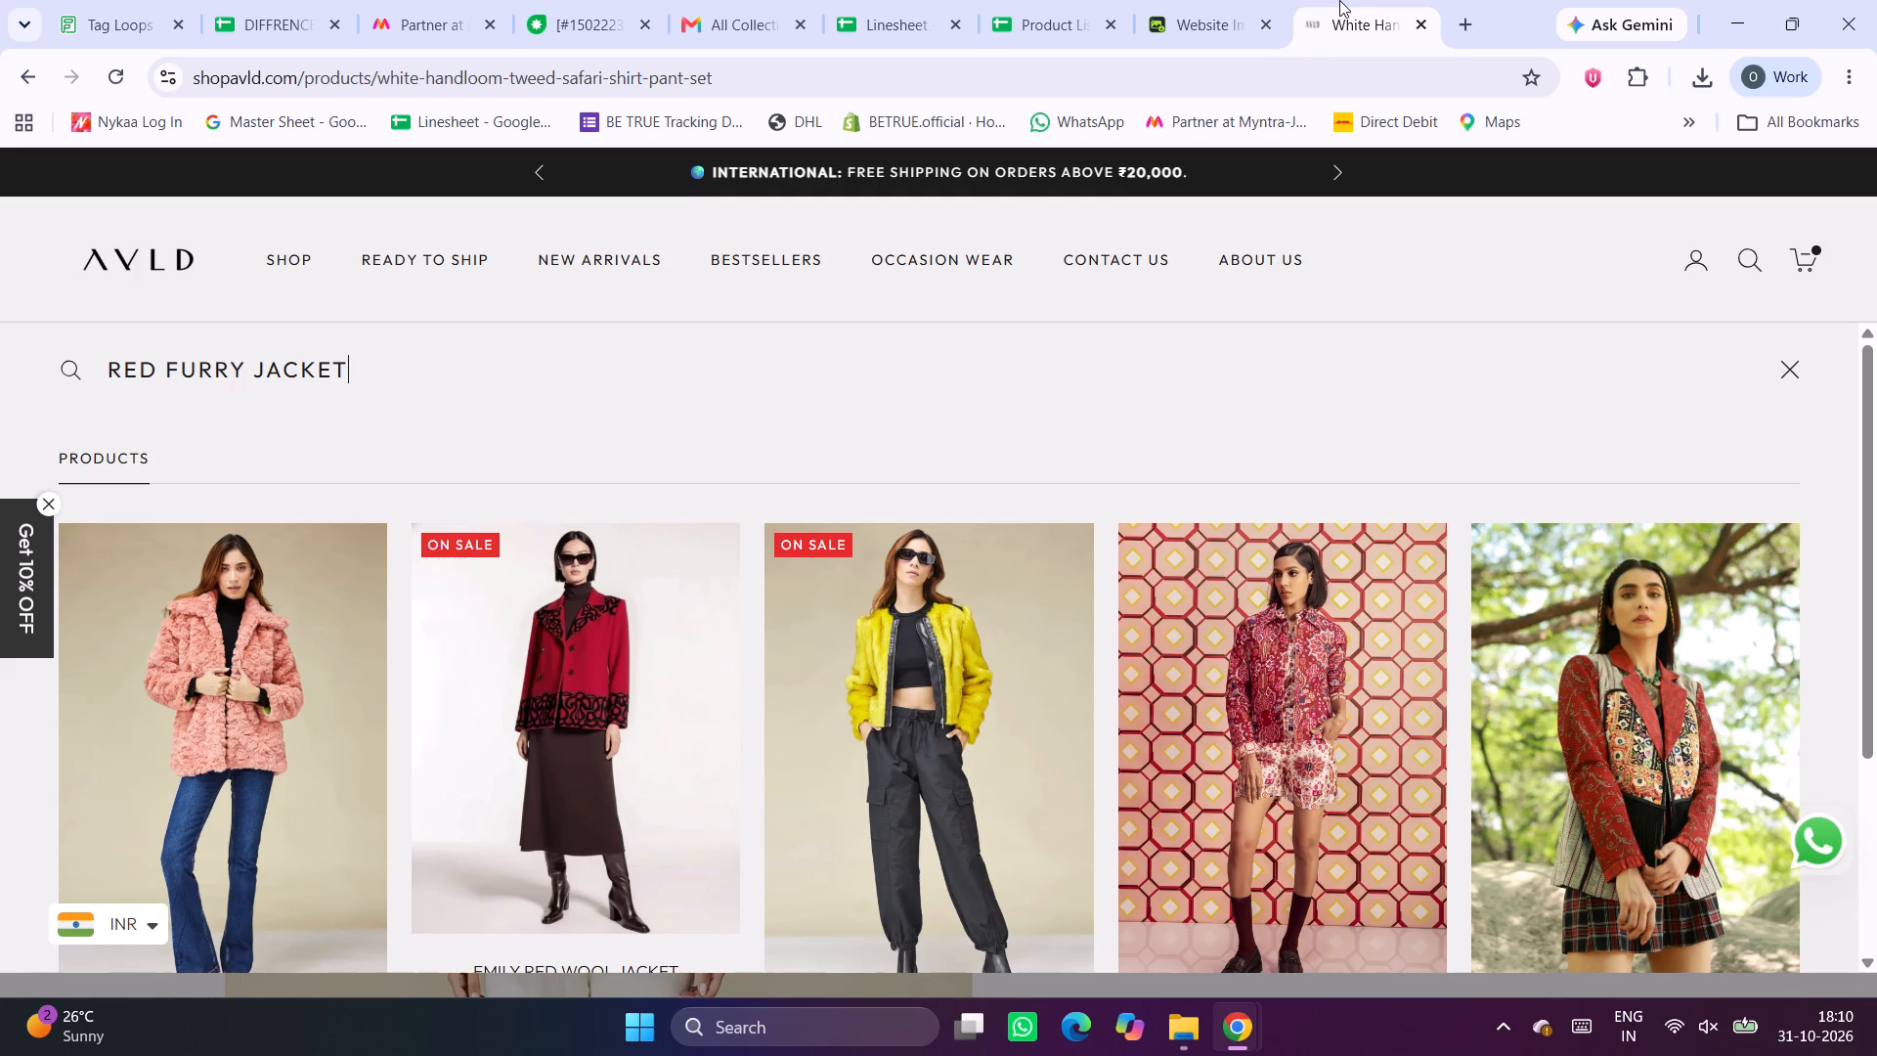
pyautogui.click(1063, 0)
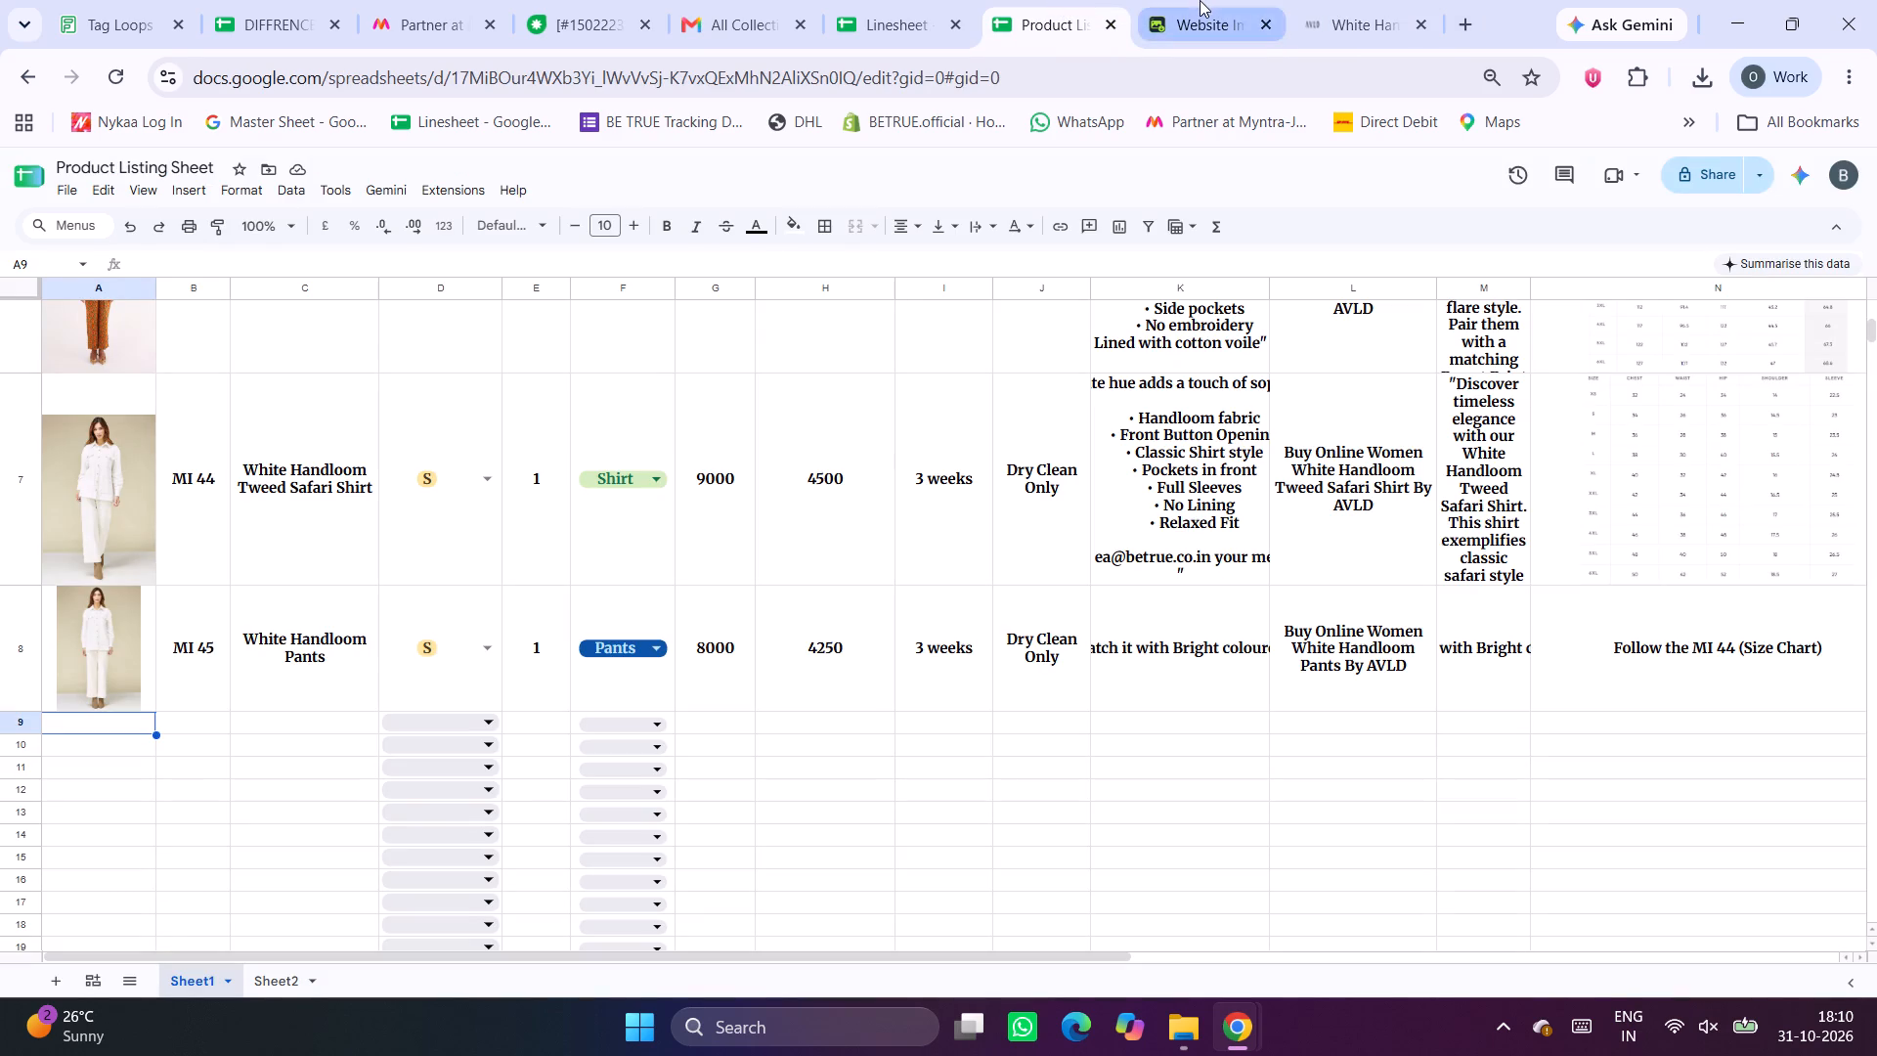
# Copy the style number MI 47 and product name Red furry Jacket from the Linesheet into cells B9 and C9 of the Product Listing Sheet.
pyautogui.hscroll(1, 589, 633)
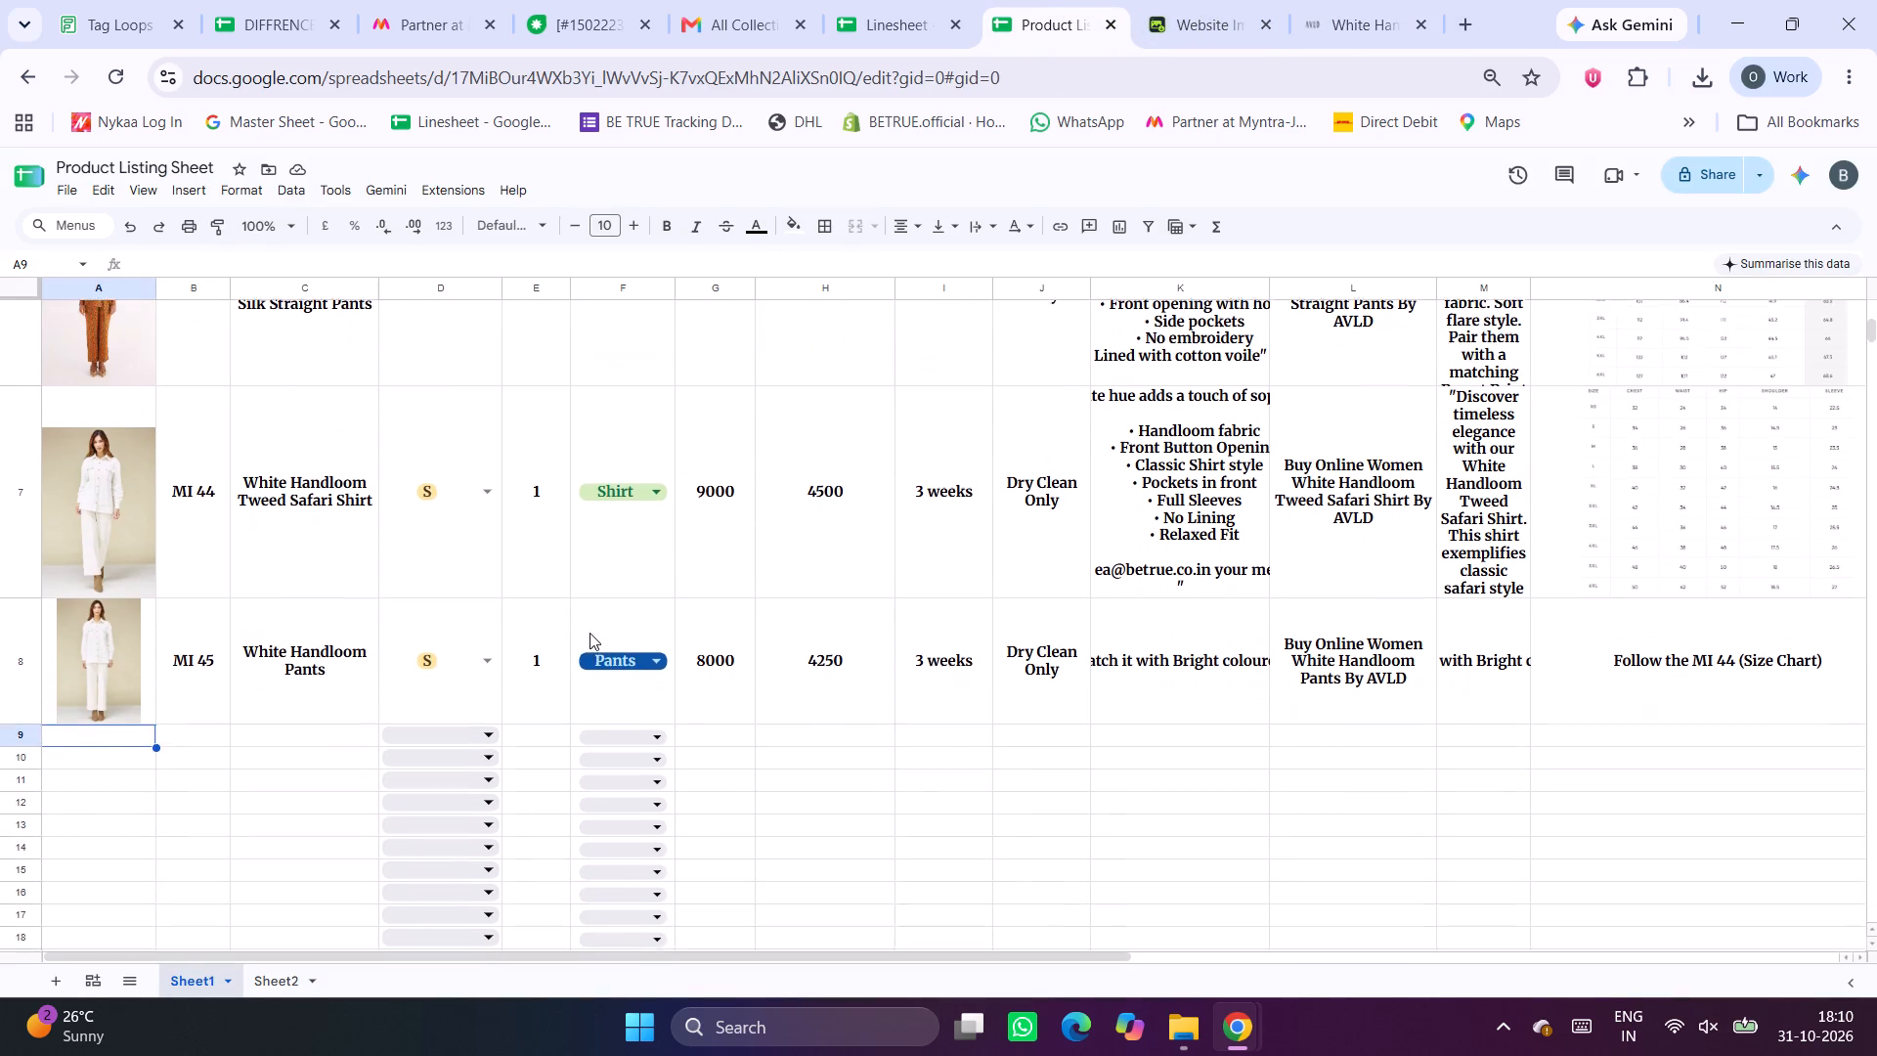
pyautogui.hscroll(1, 589, 633)
pyautogui.click(191, 696)
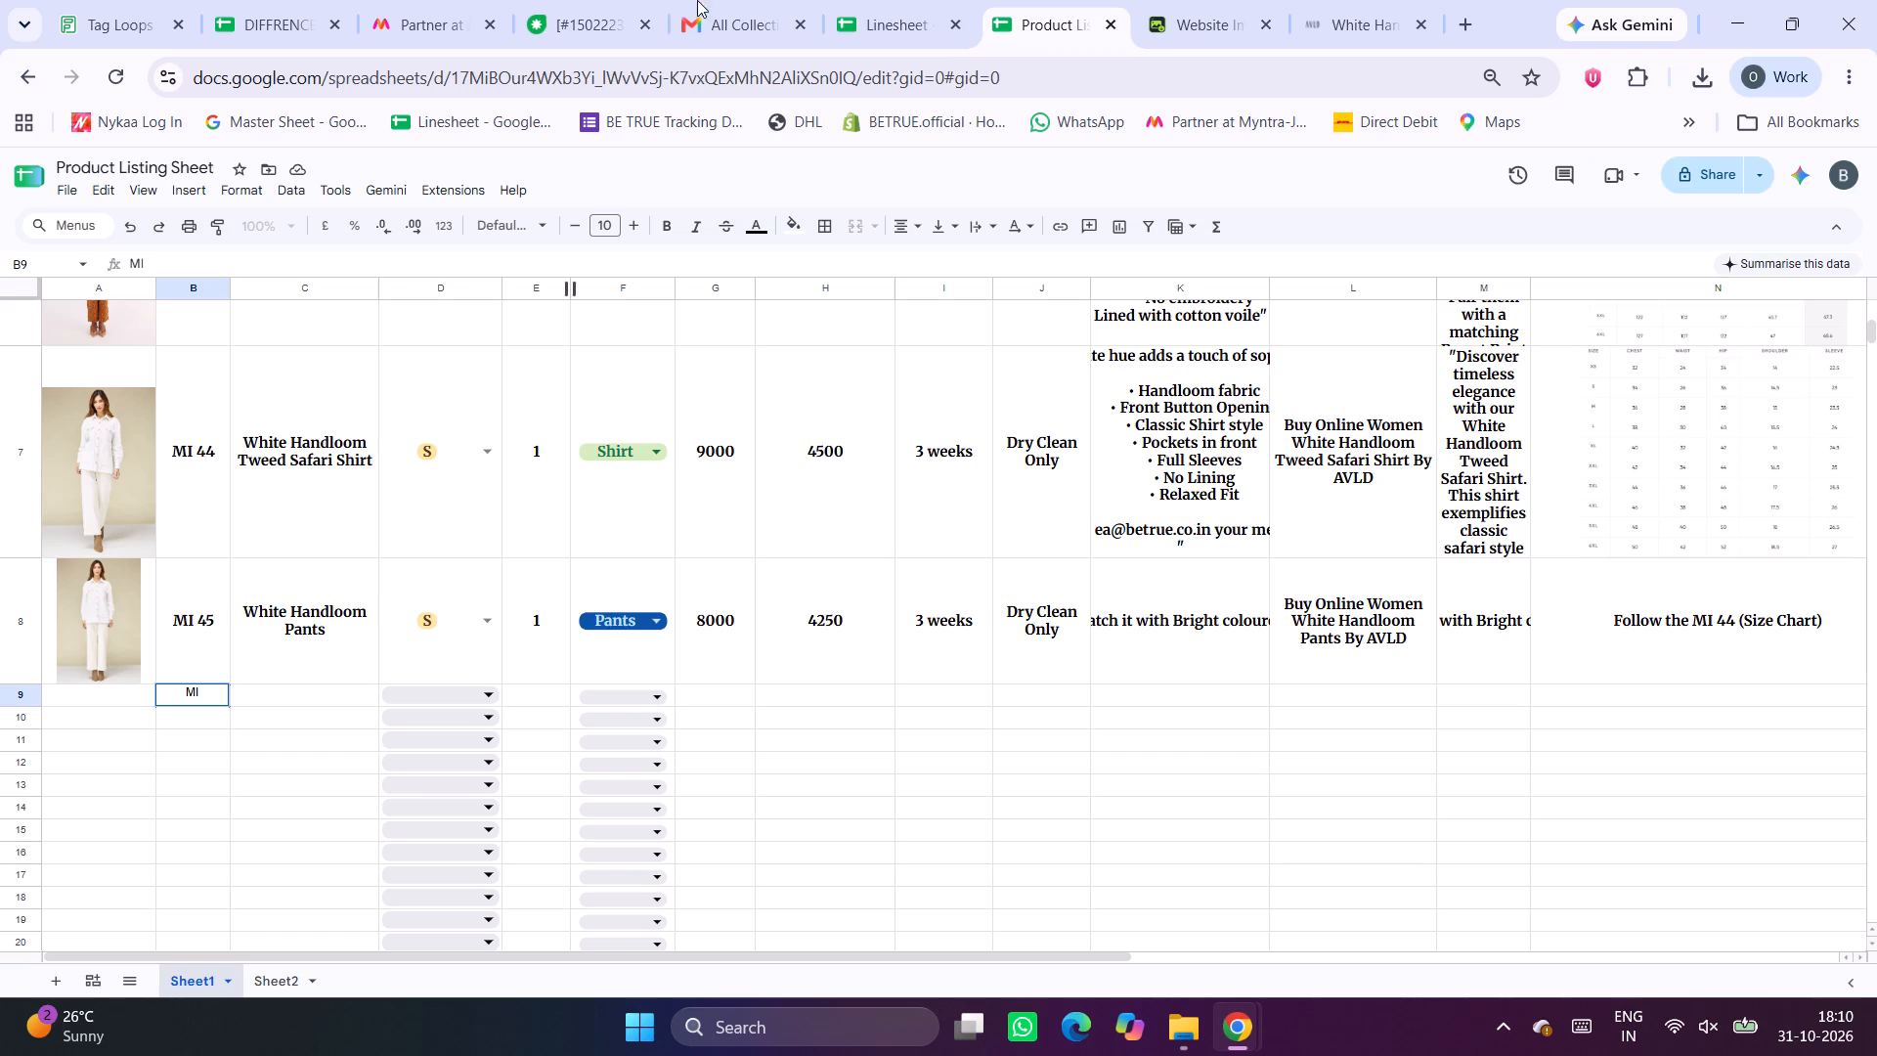
pyautogui.click(984, 1)
pyautogui.click(939, 0)
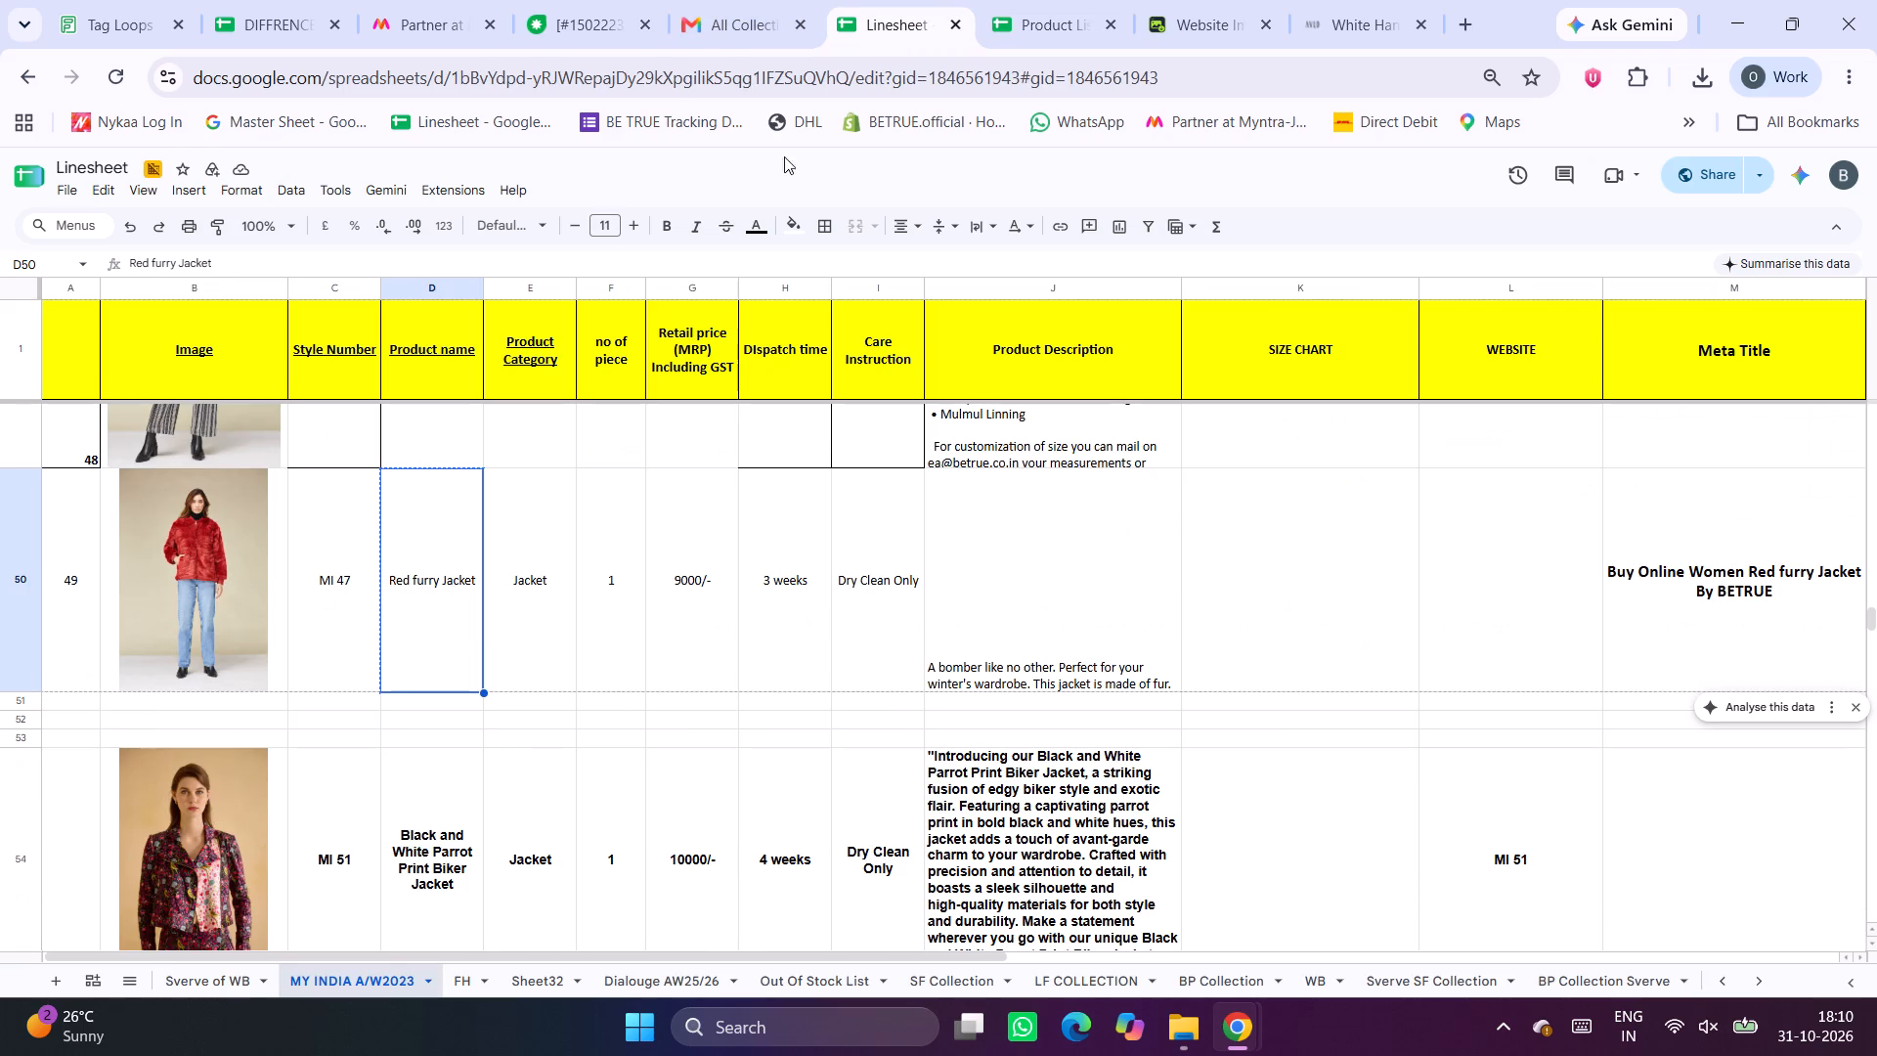
pyautogui.moveTo(342, 576); pyautogui.dragTo(456, 577)
pyautogui.hotkey('ctrl', 'c')
pyautogui.click(1017, 0)
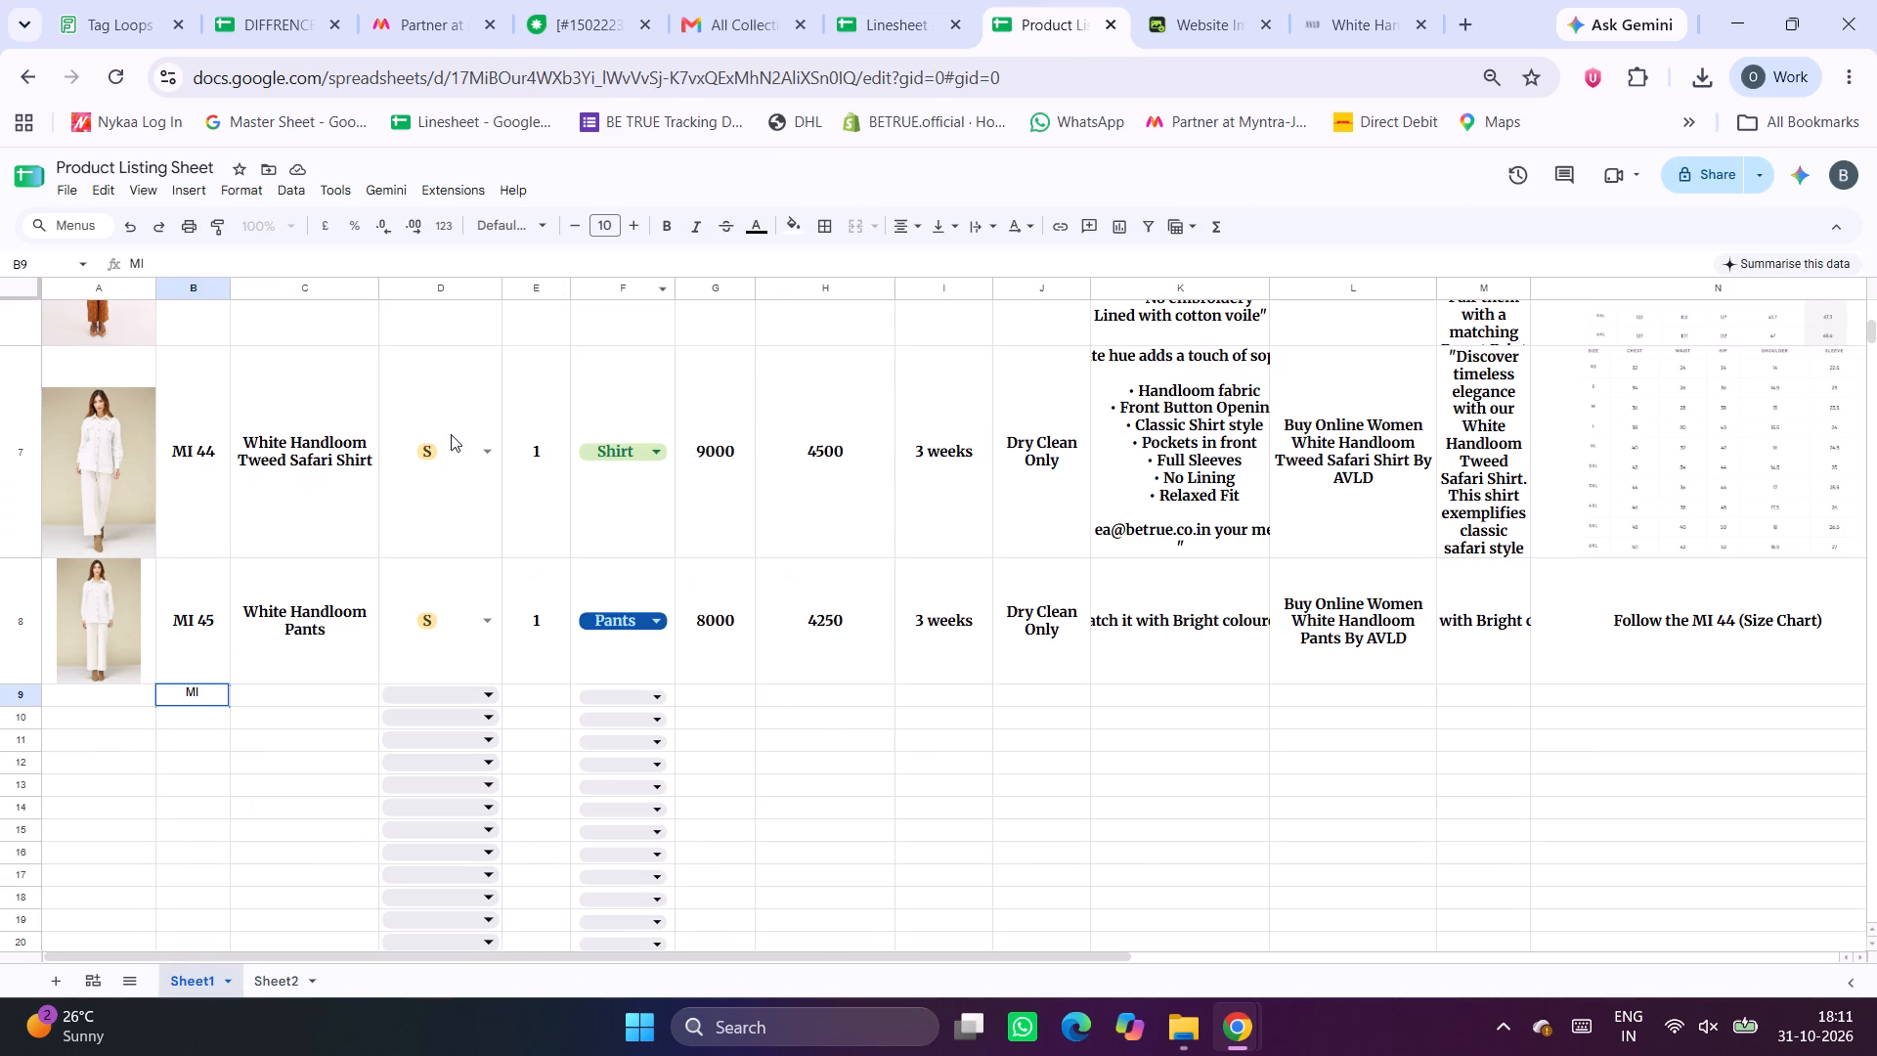
pyautogui.hotkey('ctrl', 'v')
pyautogui.click(212, 856)
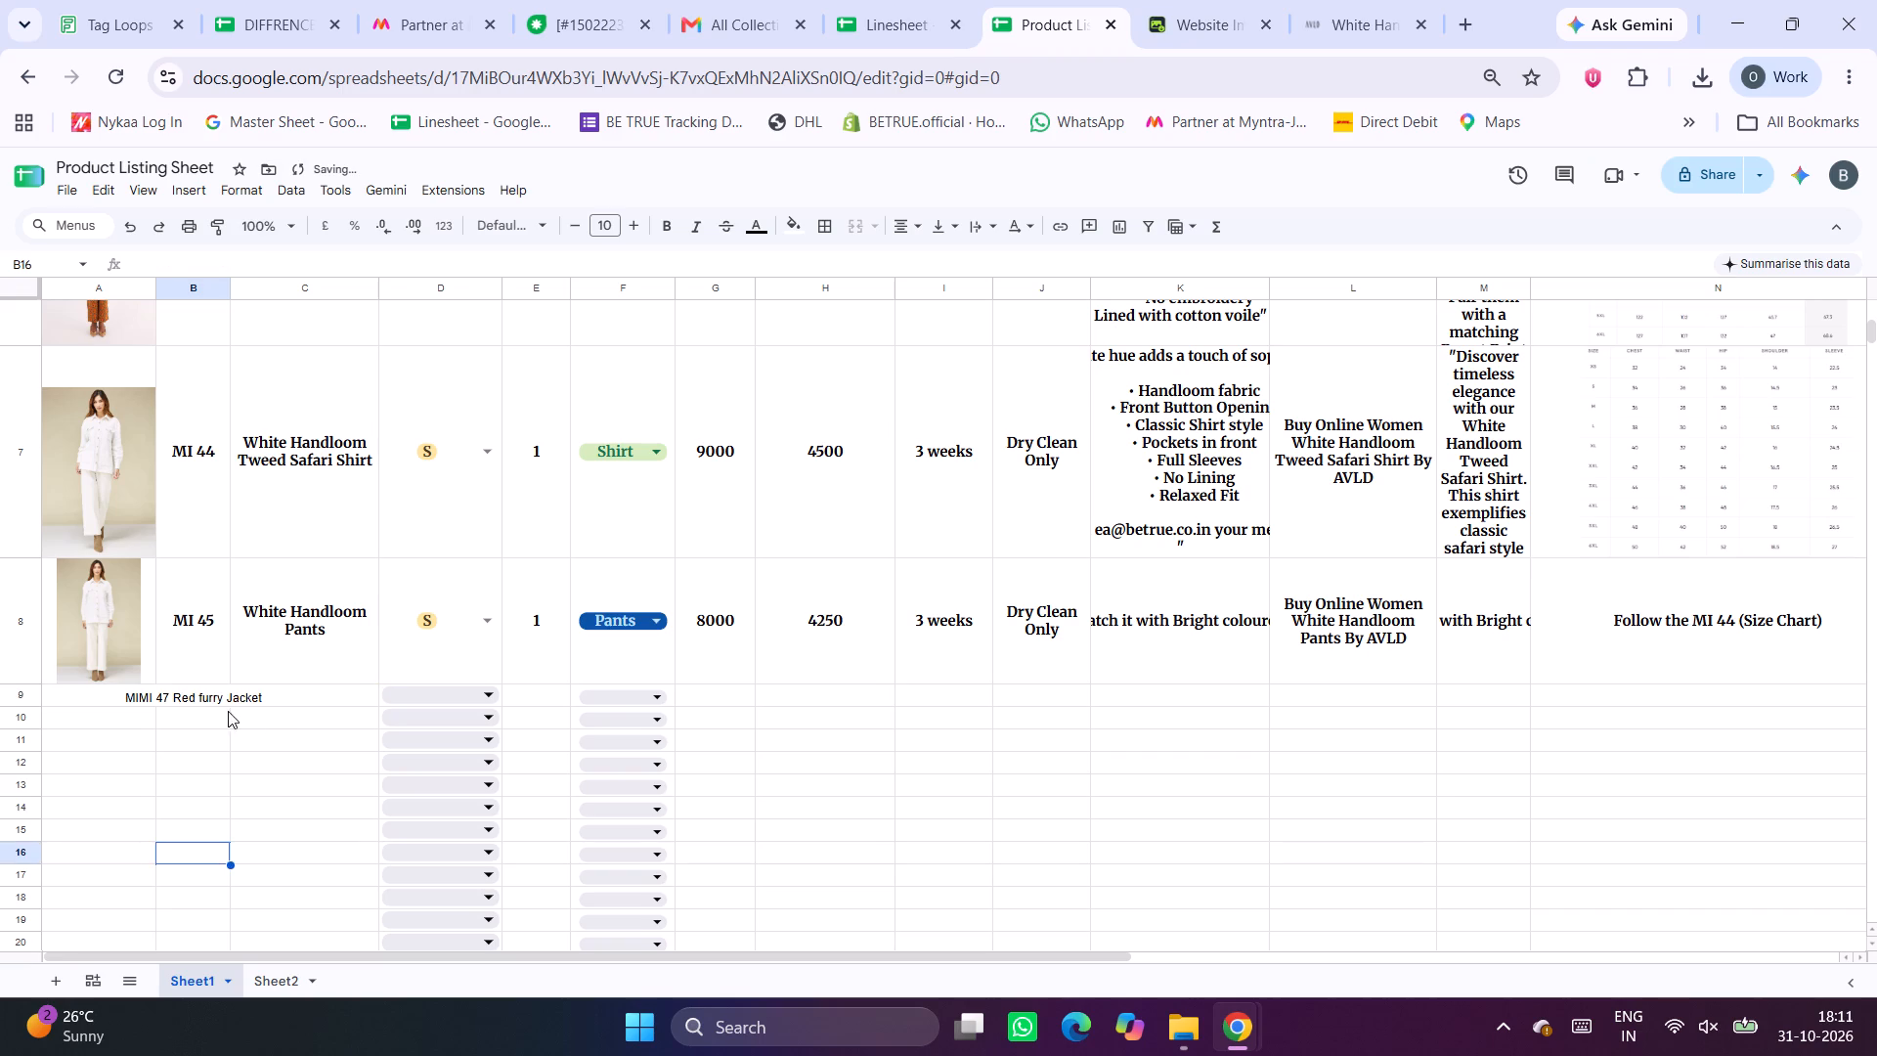
pyautogui.click(204, 697)
pyautogui.hotkey('ctrl', 'v')
pyautogui.click(190, 781)
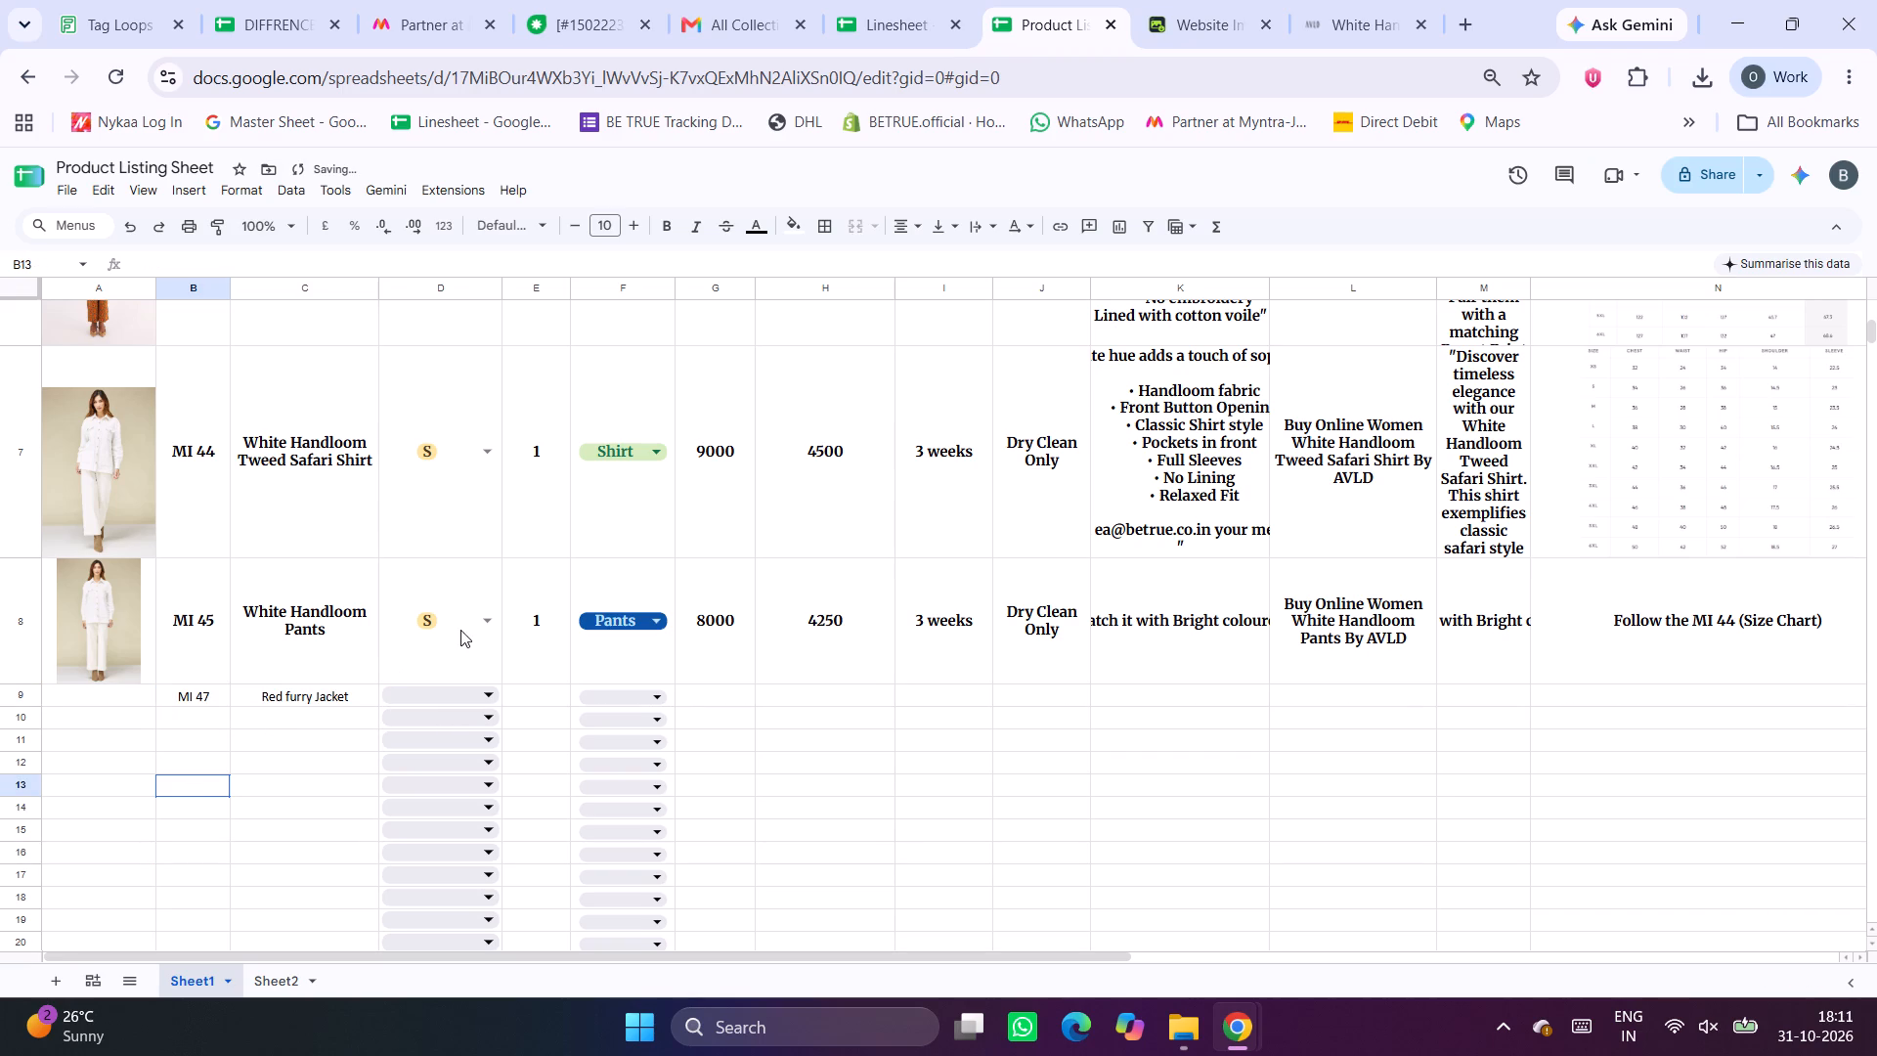
# Add a Jacket option in light purple to the column F category drop-down and apply the change to all matching drop-downs.
pyautogui.click(633, 696)
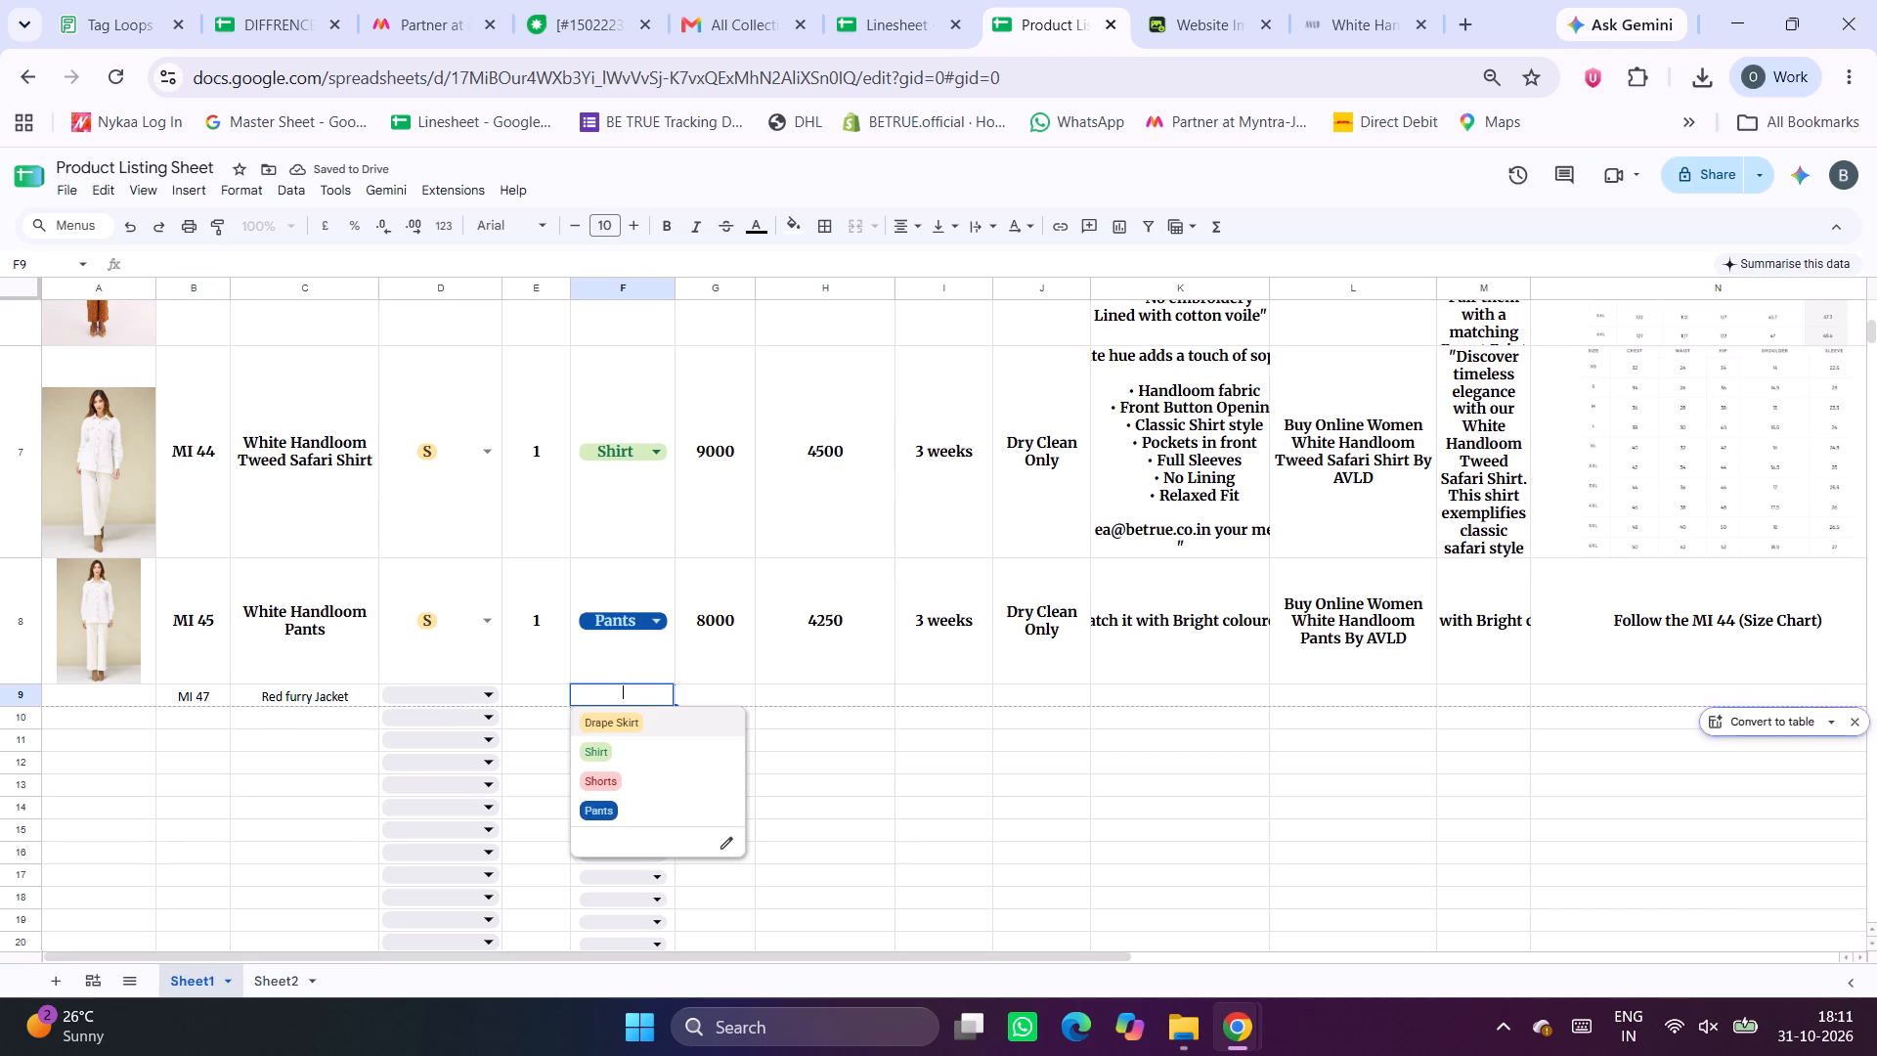
pyautogui.click(733, 853)
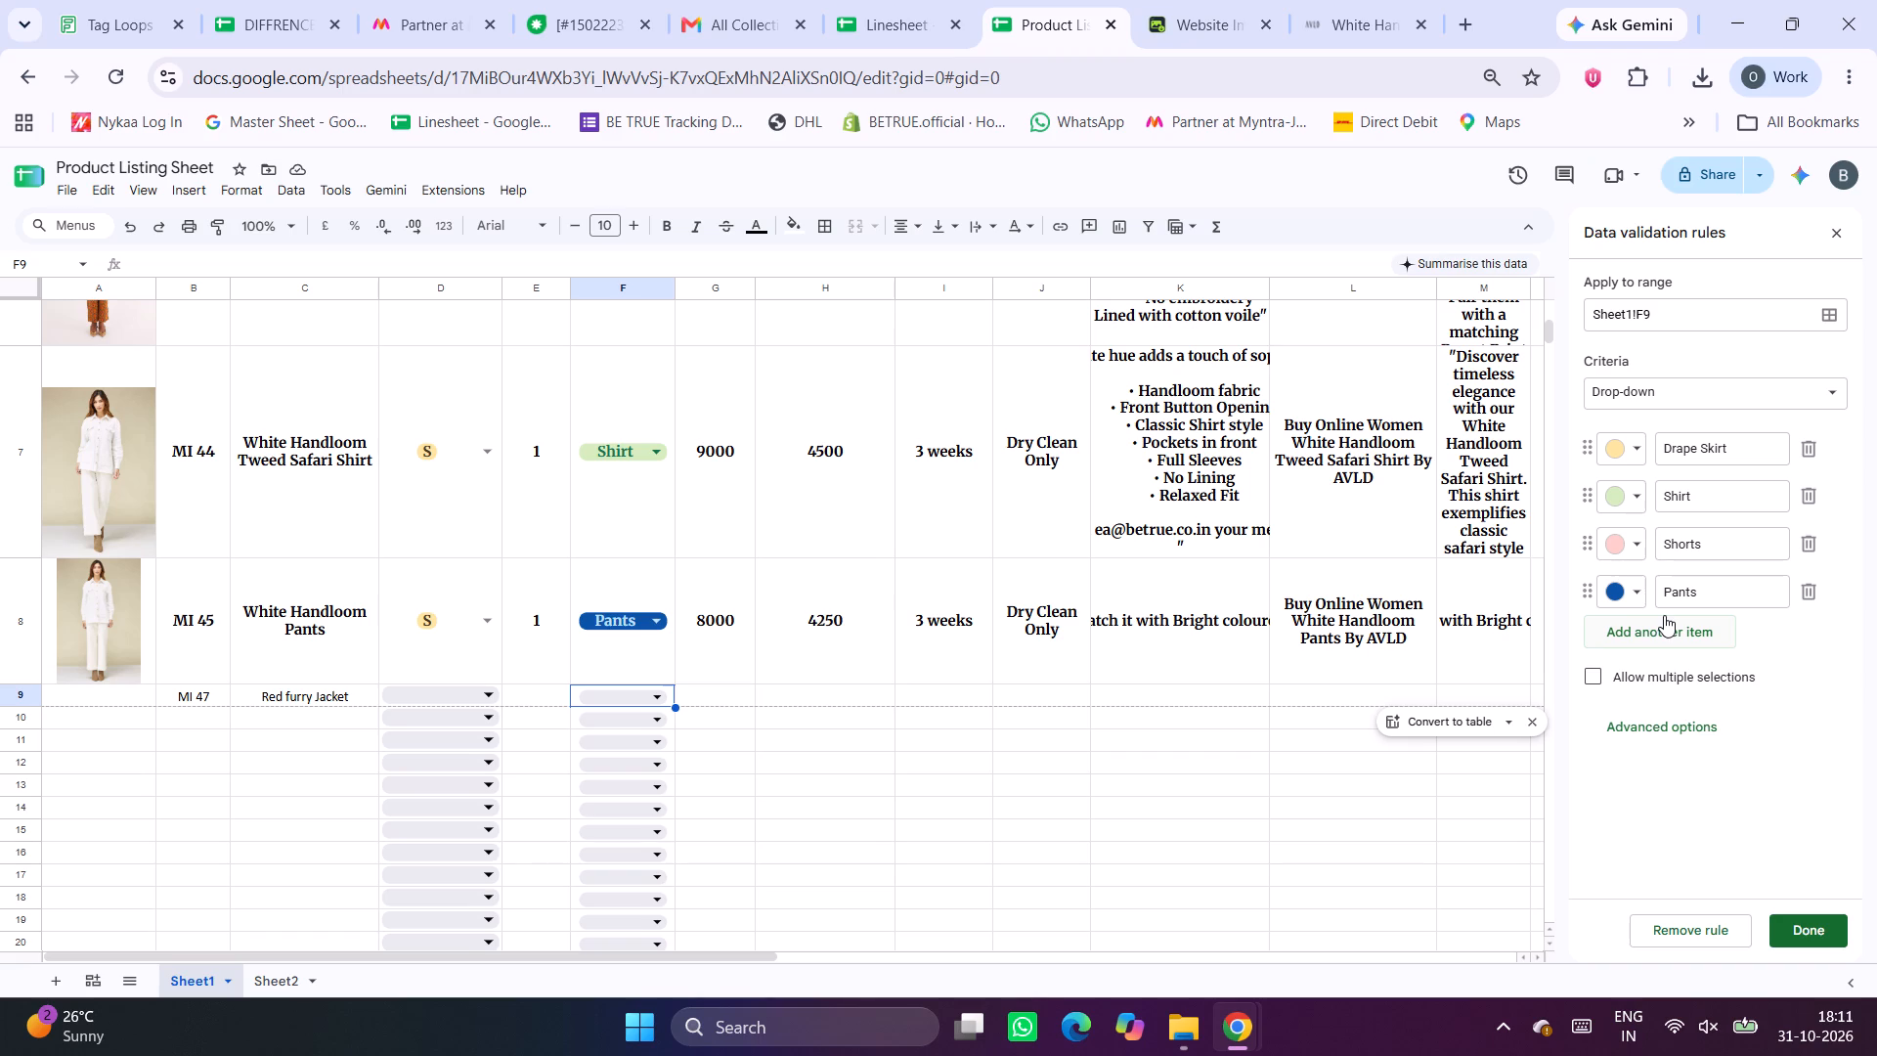
pyautogui.click(1664, 615)
pyautogui.click(1724, 651)
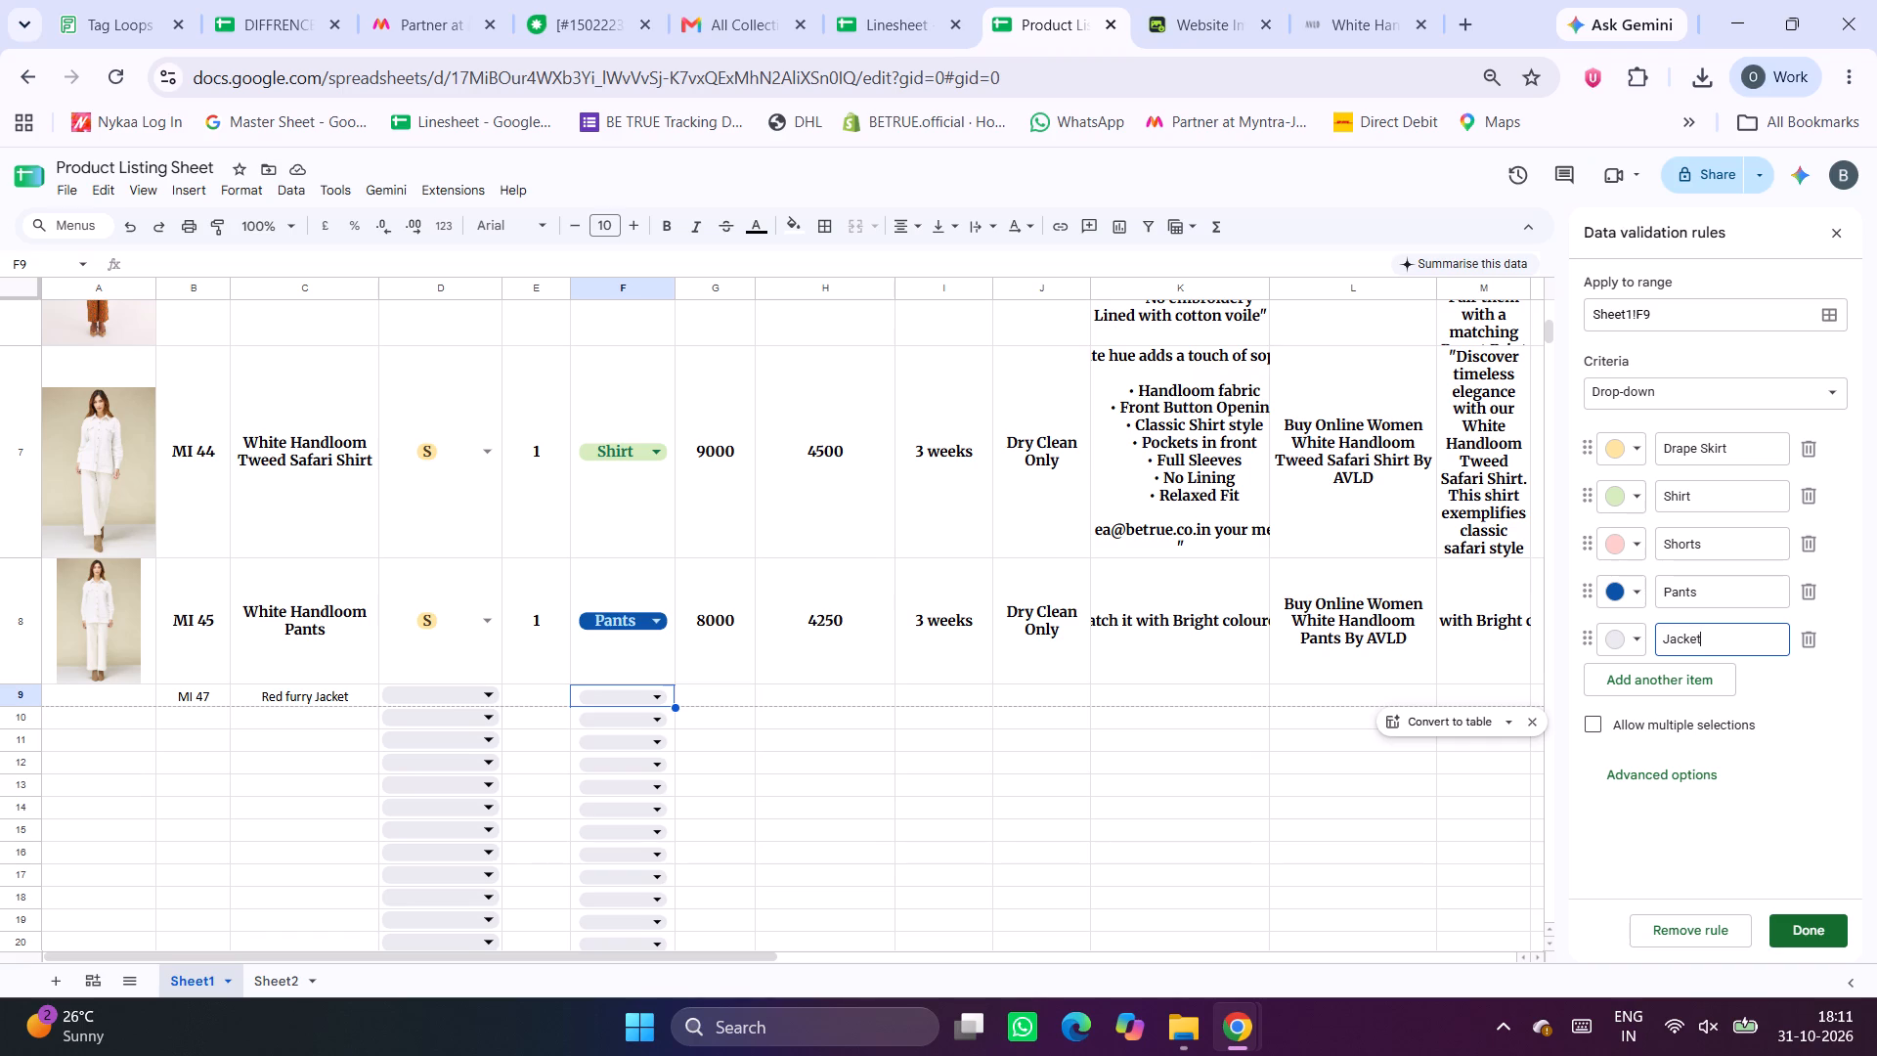
pyautogui.click(1642, 638)
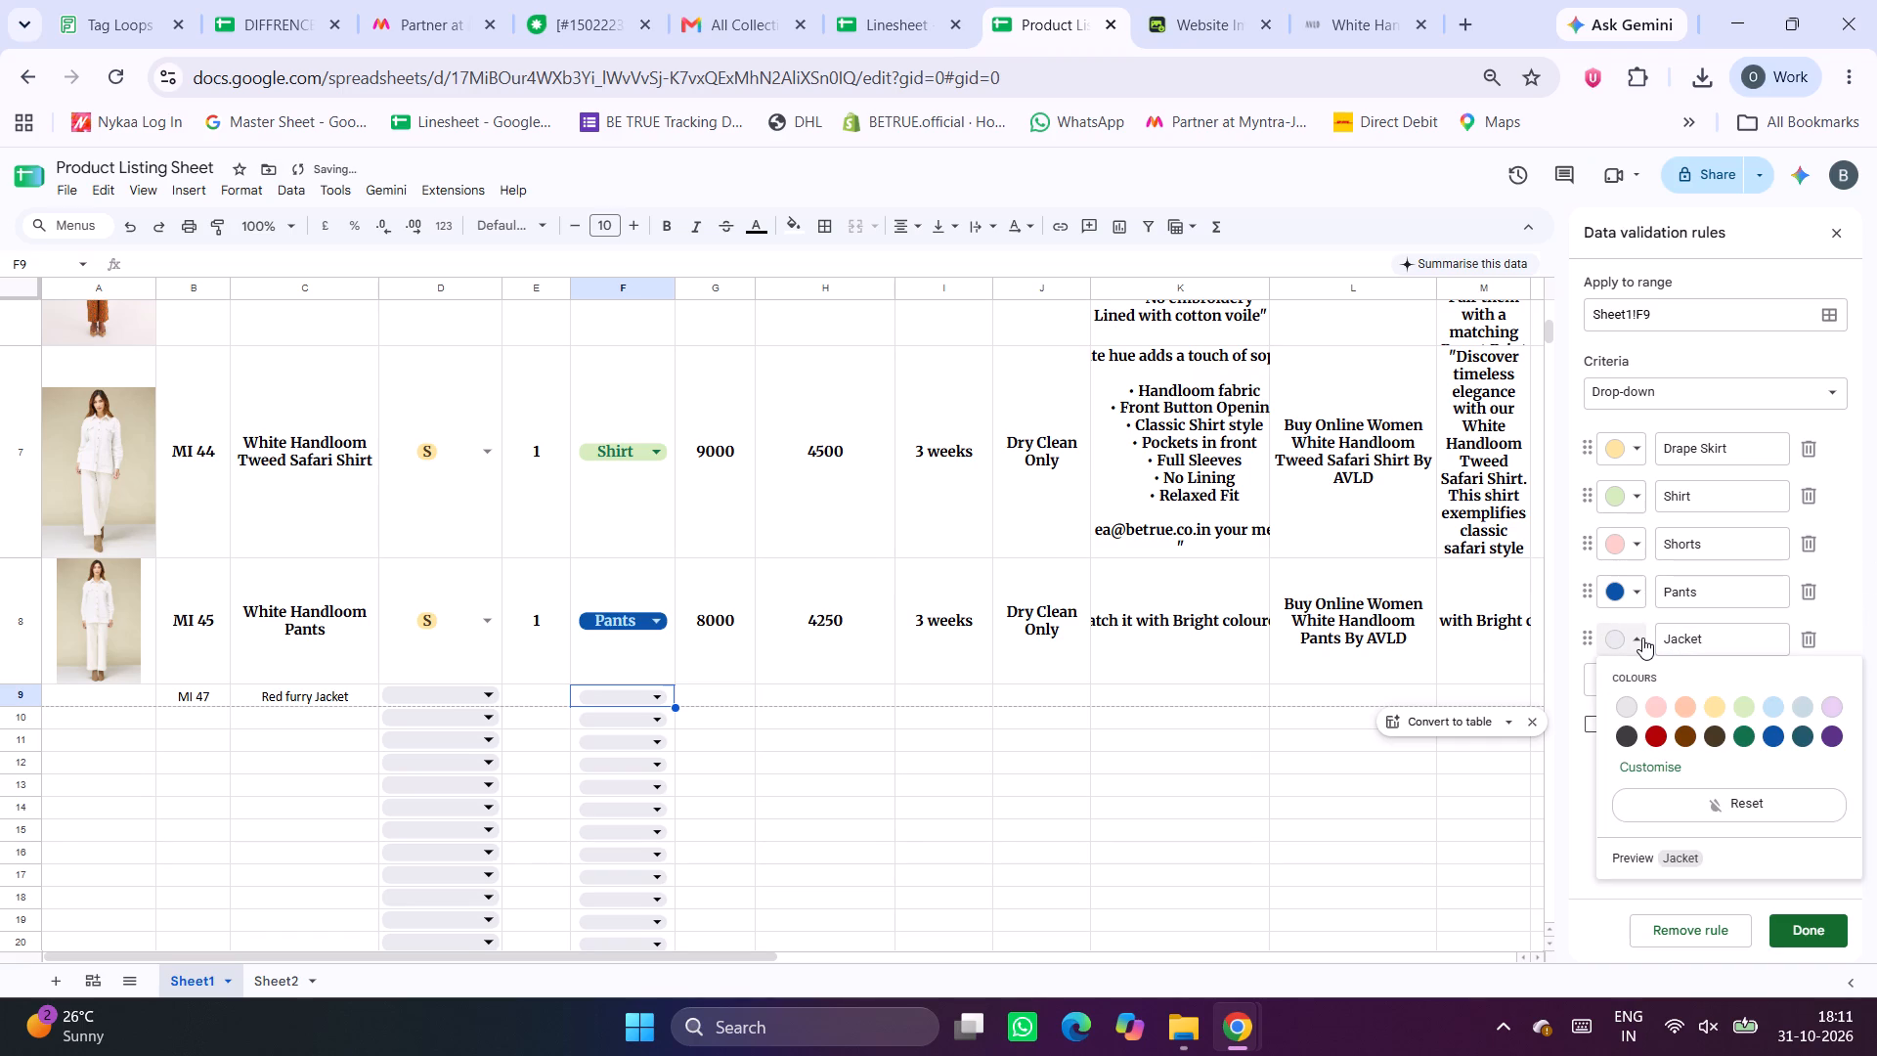
pyautogui.click(1839, 733)
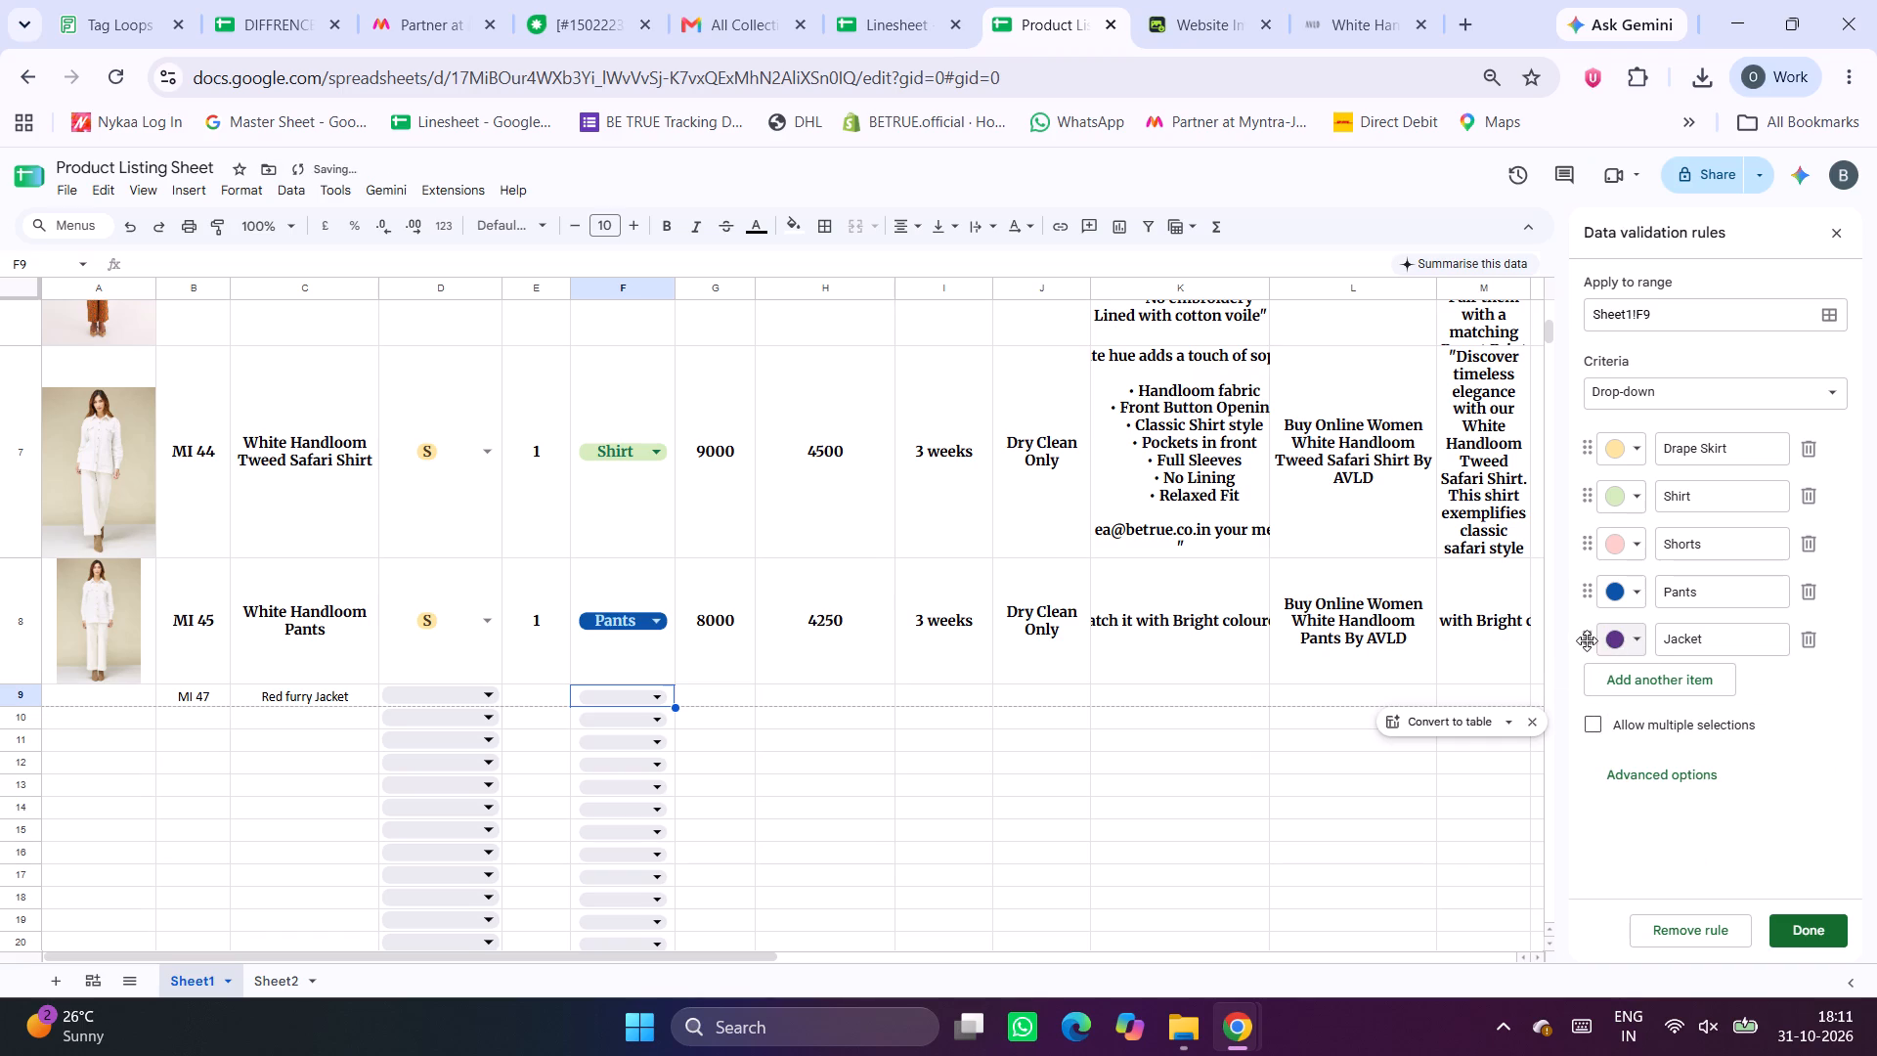
pyautogui.click(1620, 655)
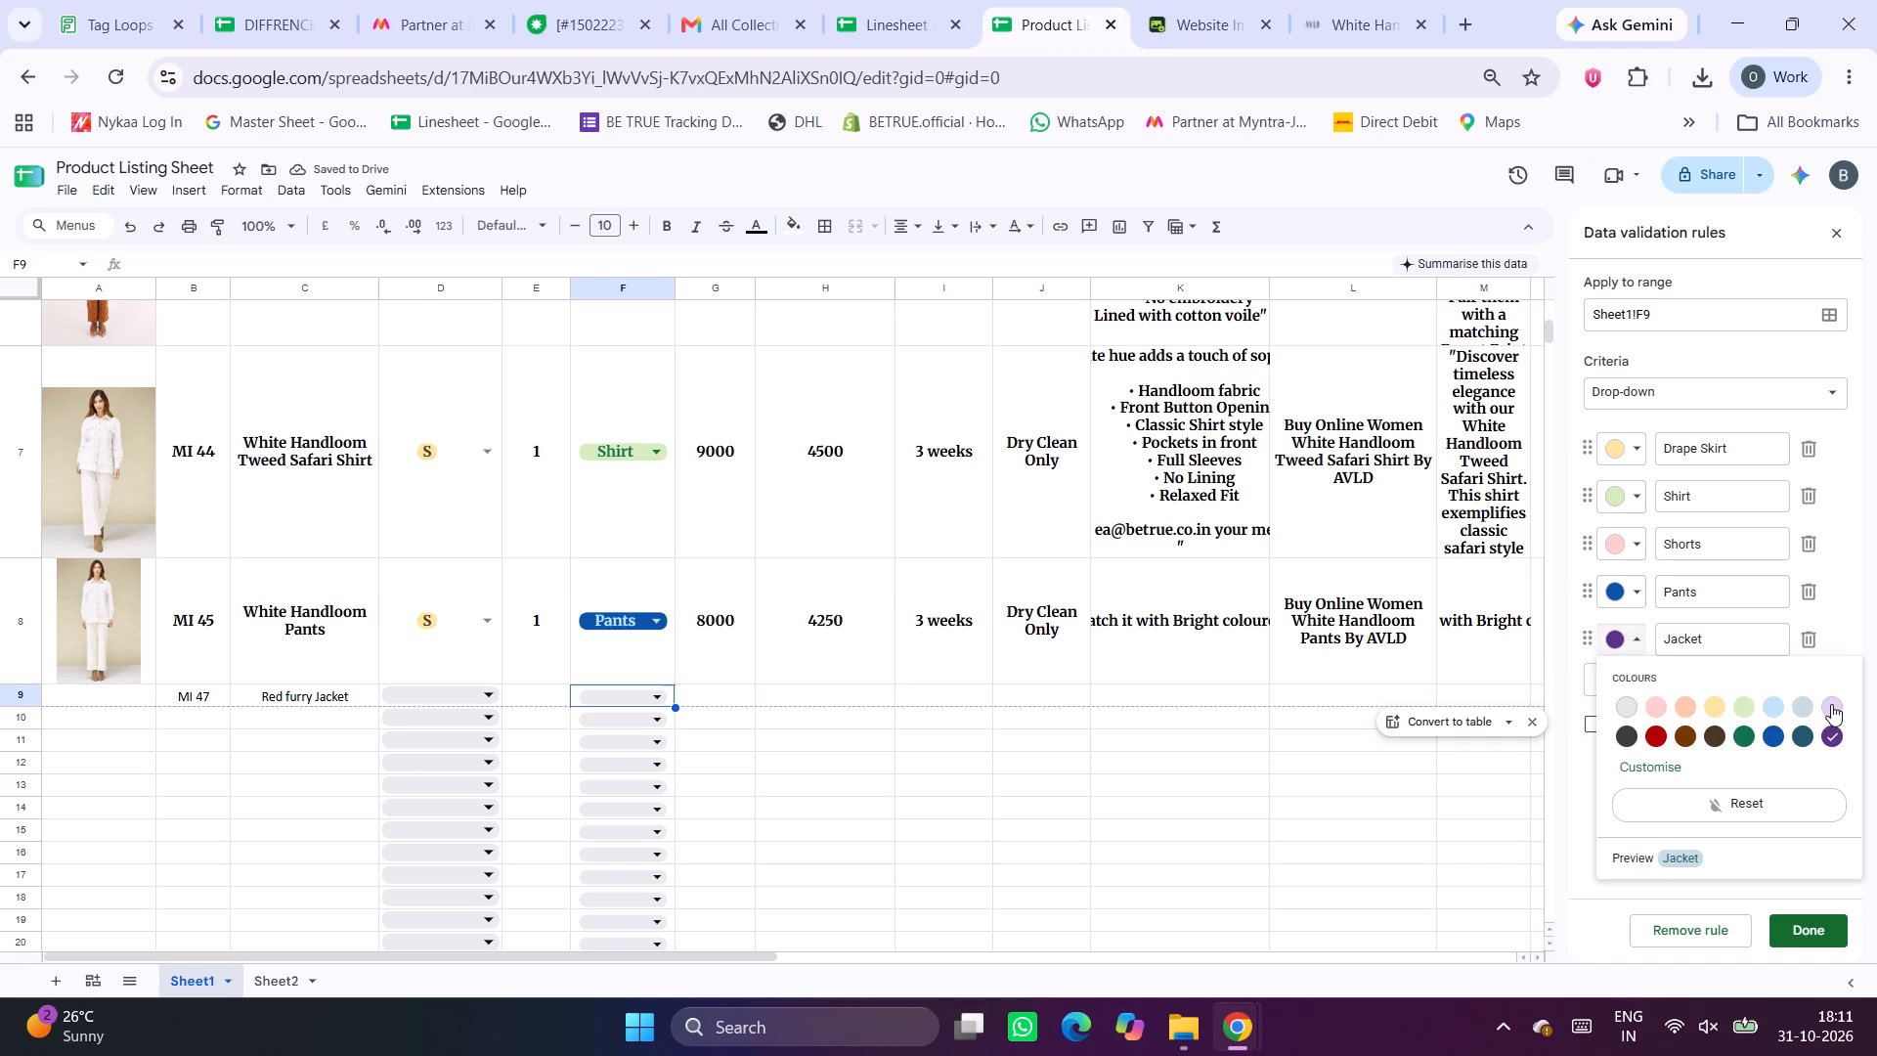
pyautogui.click(1831, 704)
pyautogui.click(1820, 920)
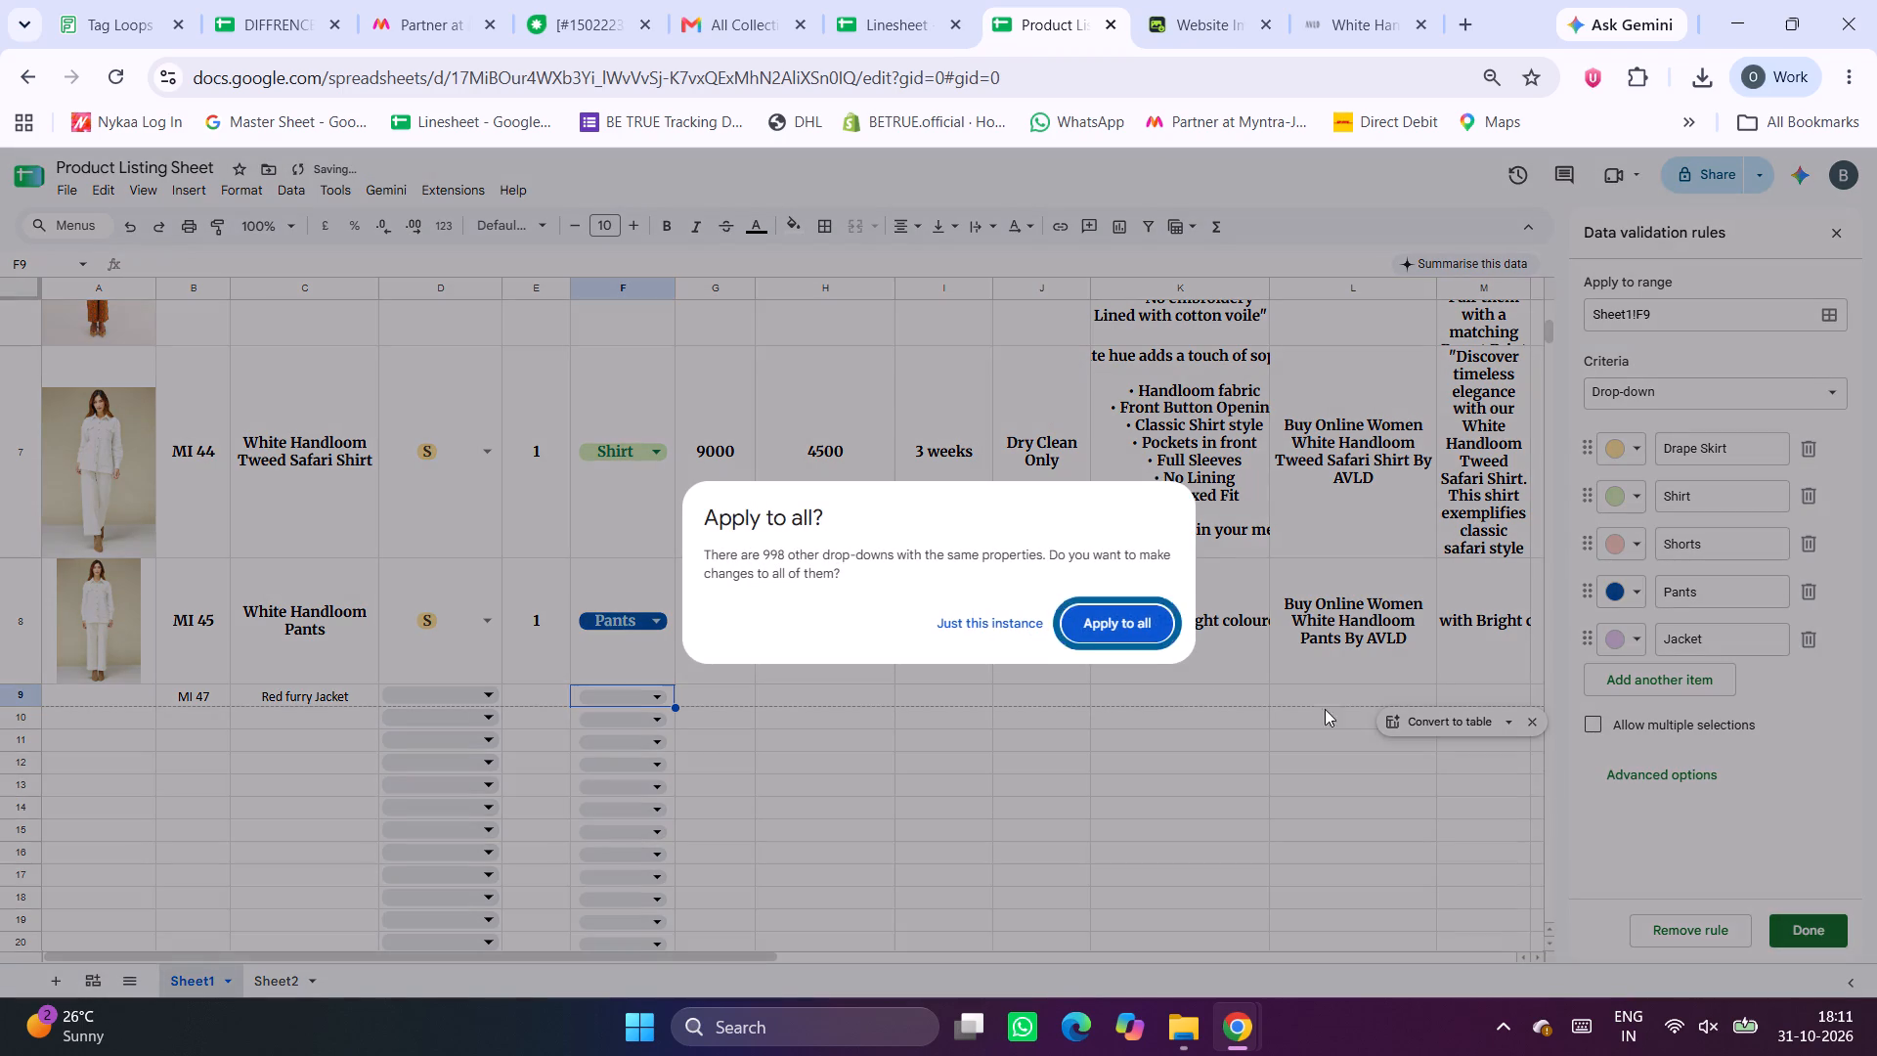
pyautogui.click(1143, 623)
# Fill MI 47 row 9 with category Jacket, size S and 1 in column E.
pyautogui.click(633, 694)
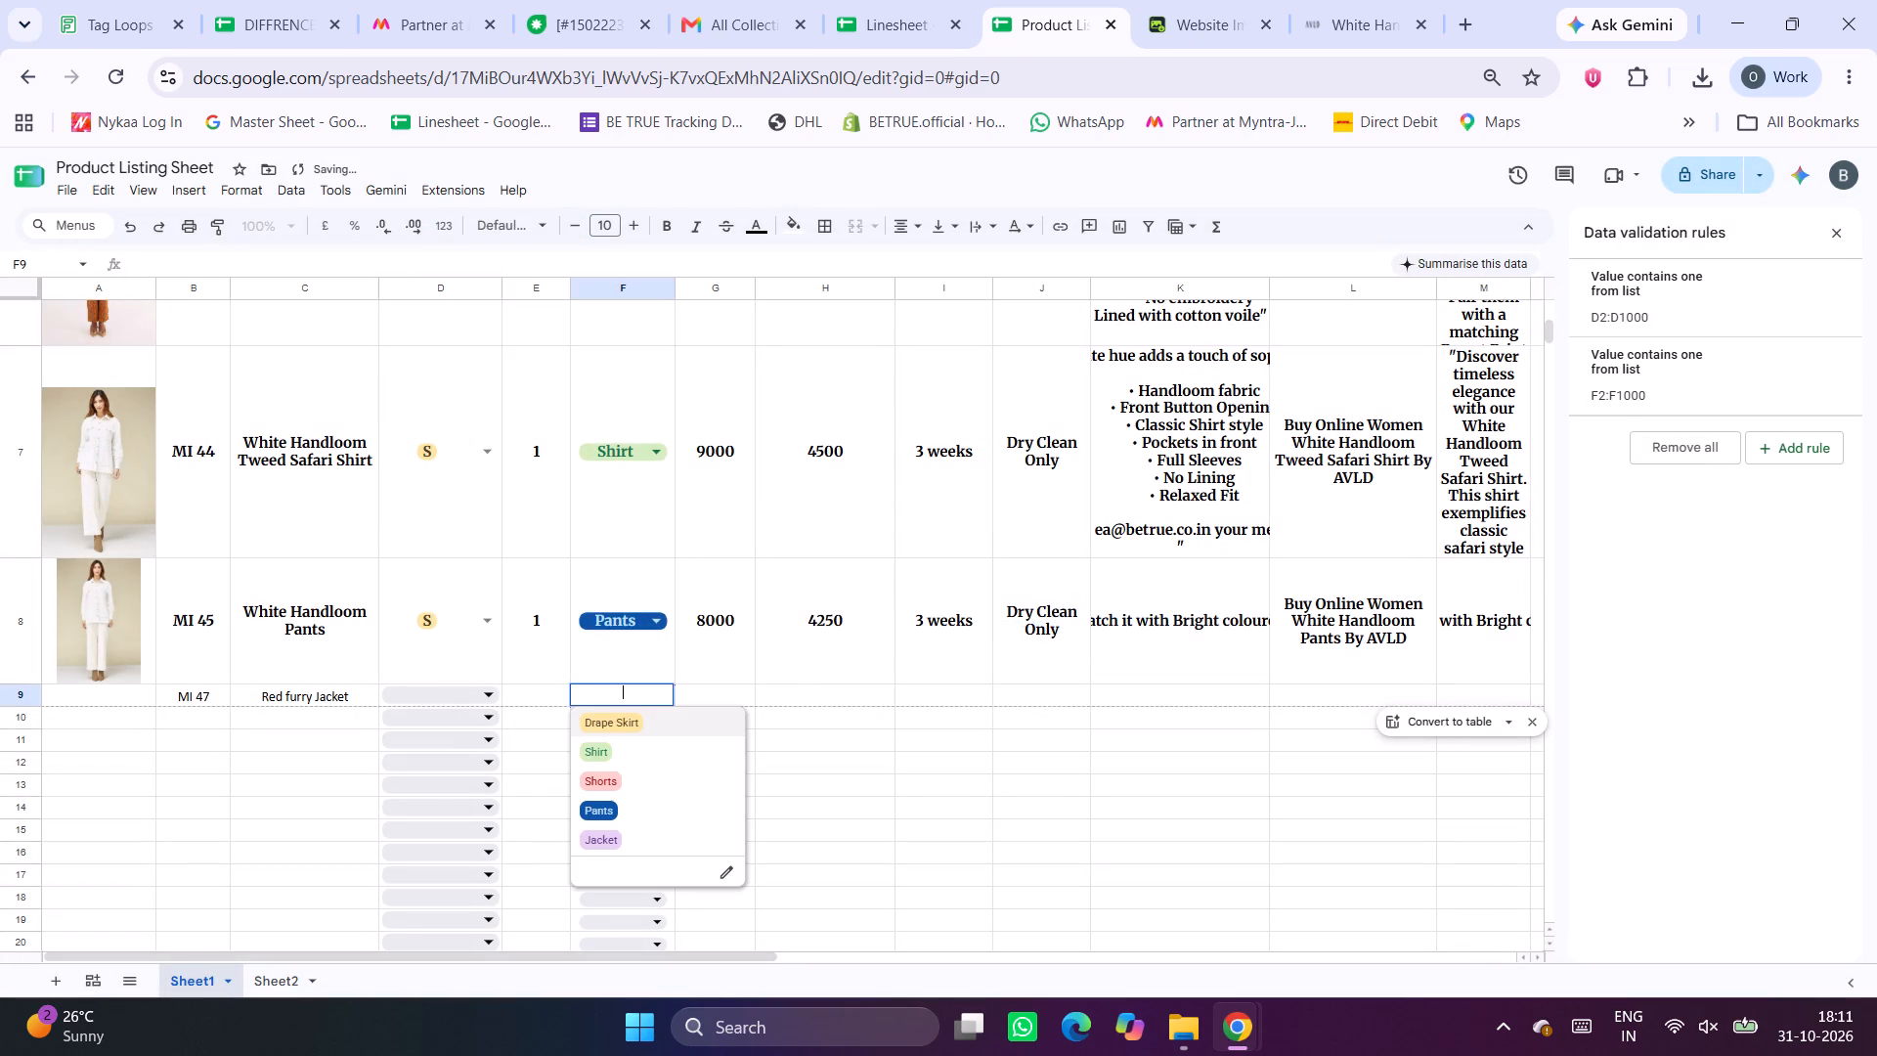
pyautogui.click(613, 836)
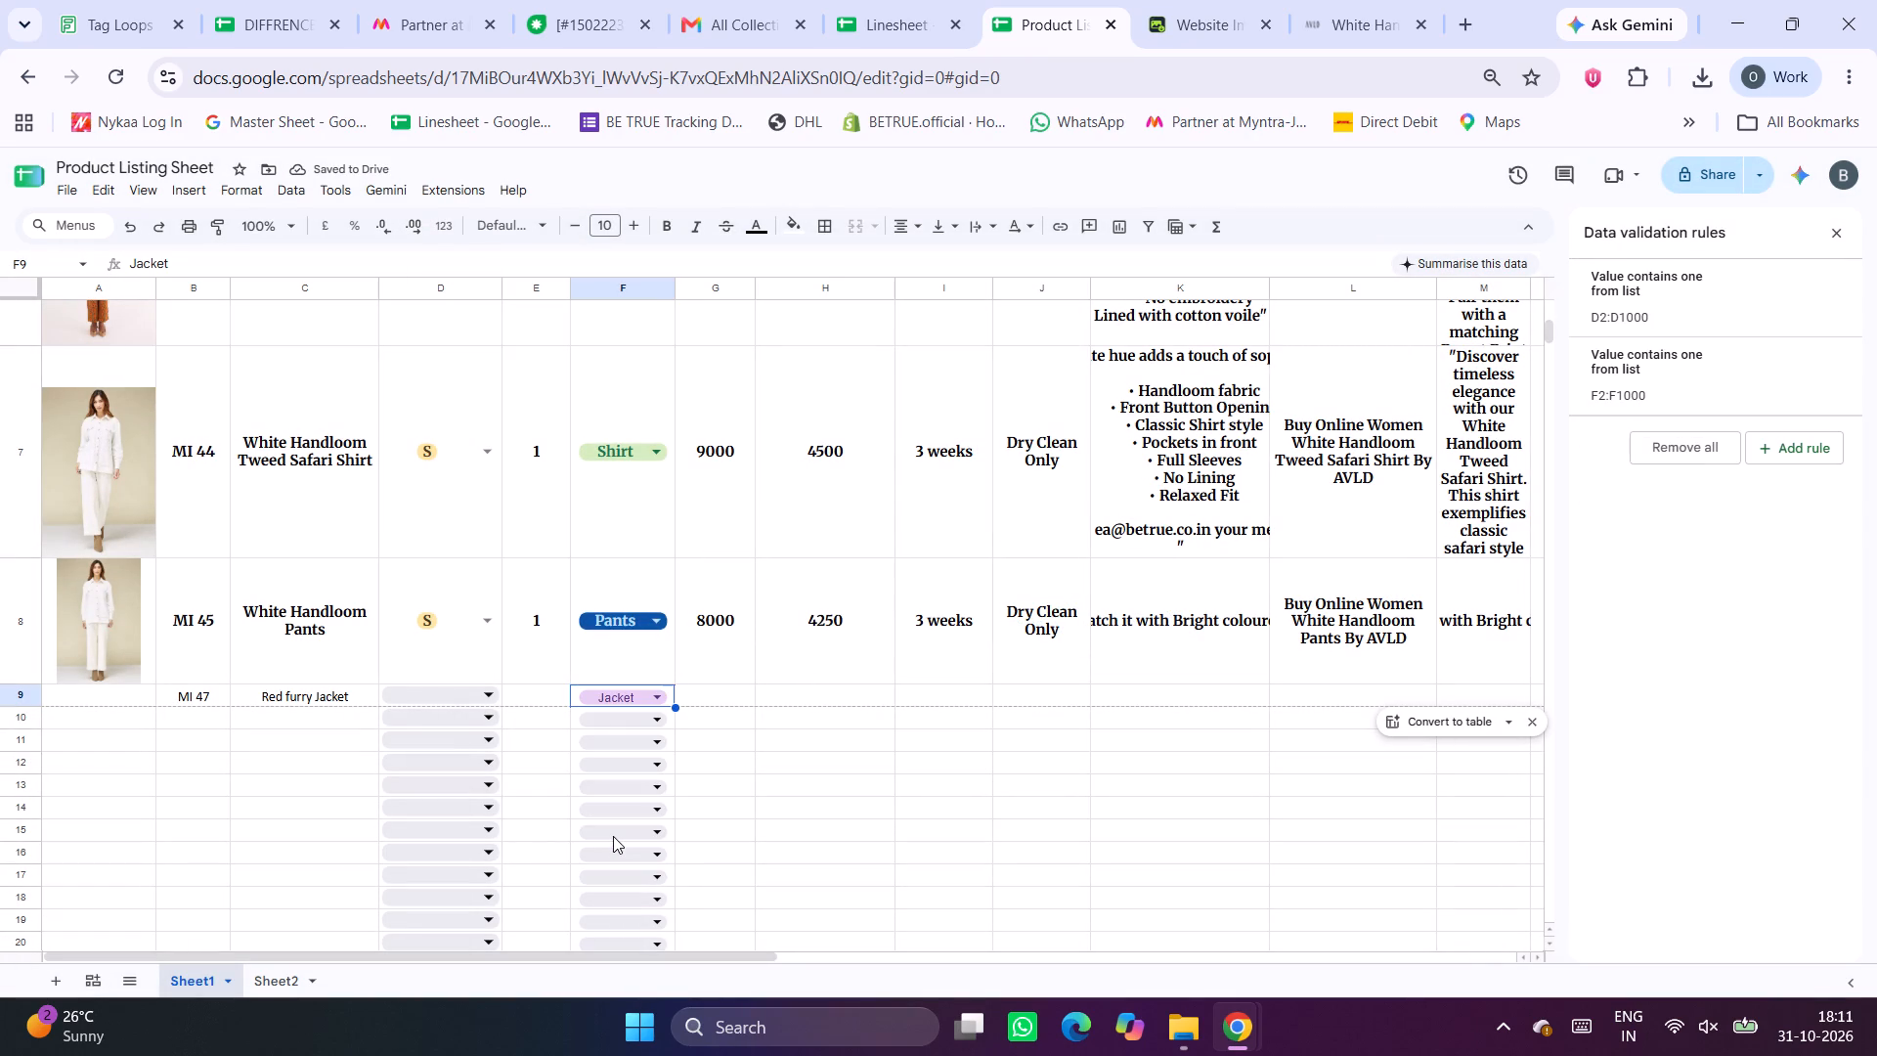
pyautogui.click(488, 694)
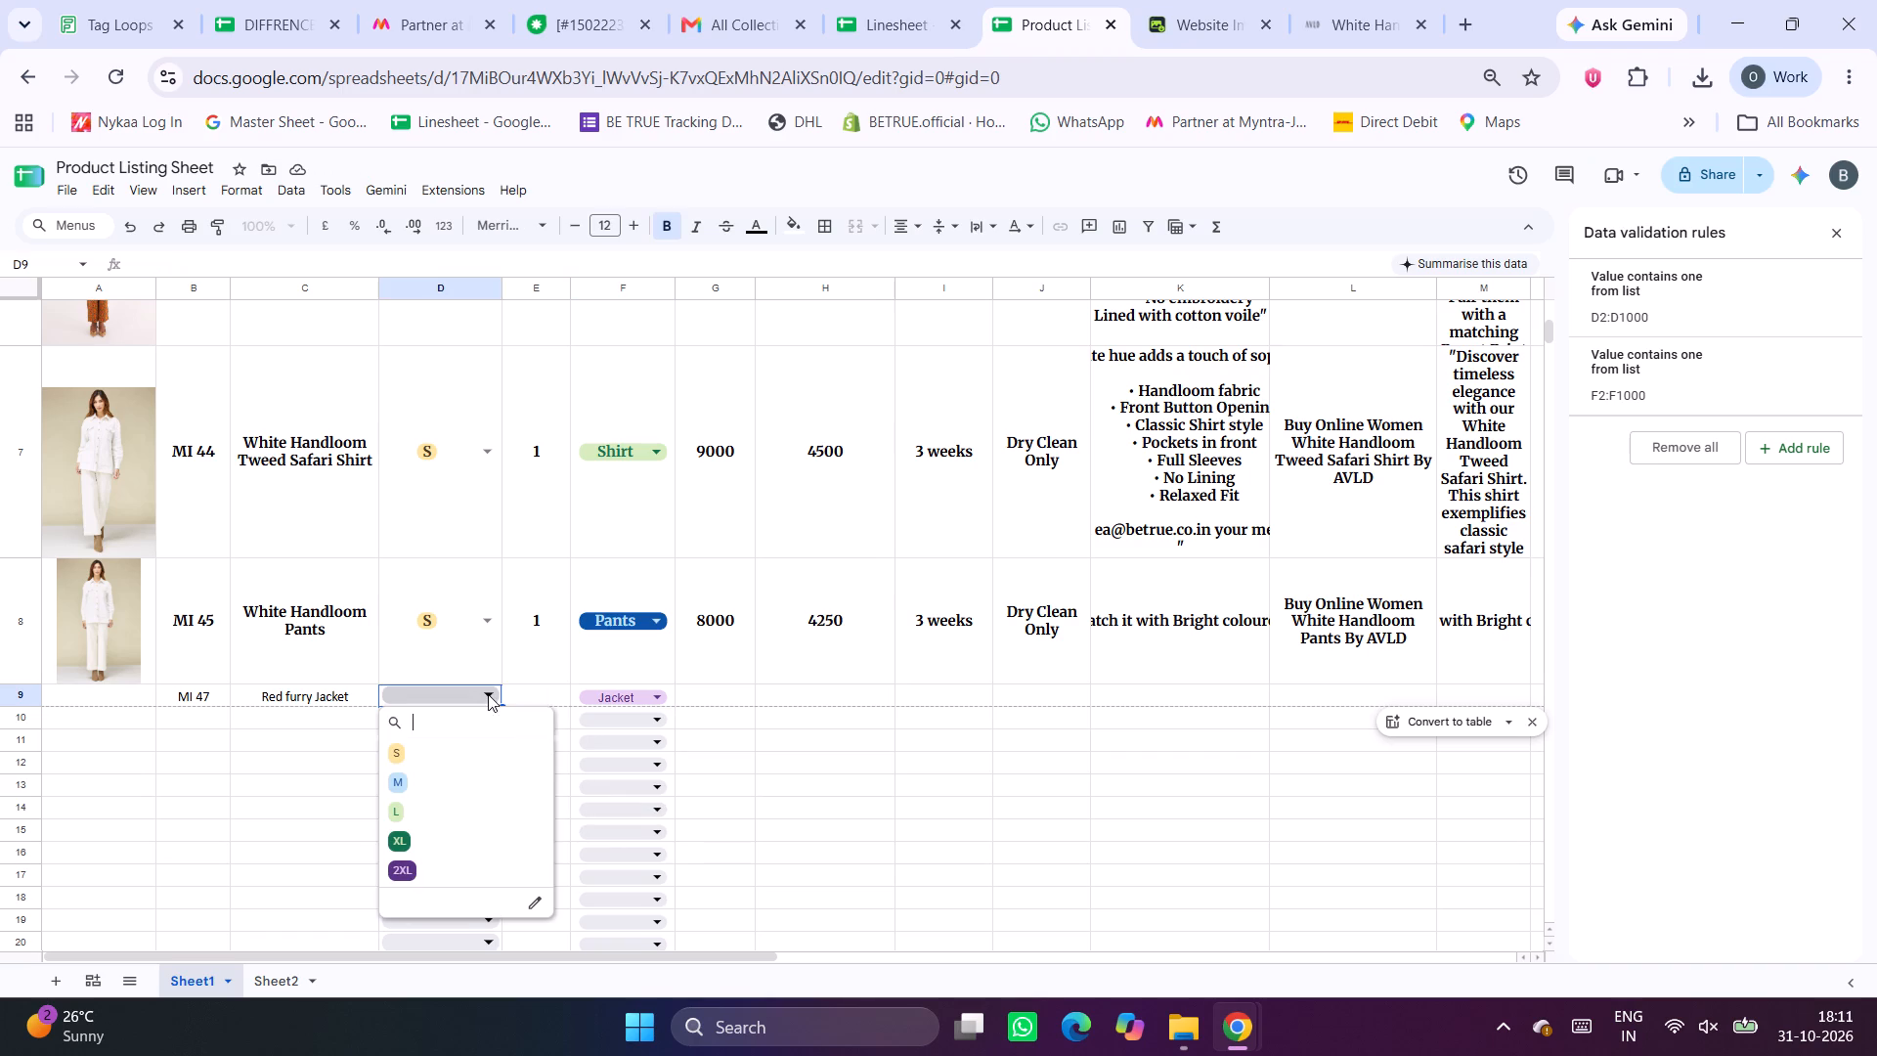
pyautogui.click(449, 756)
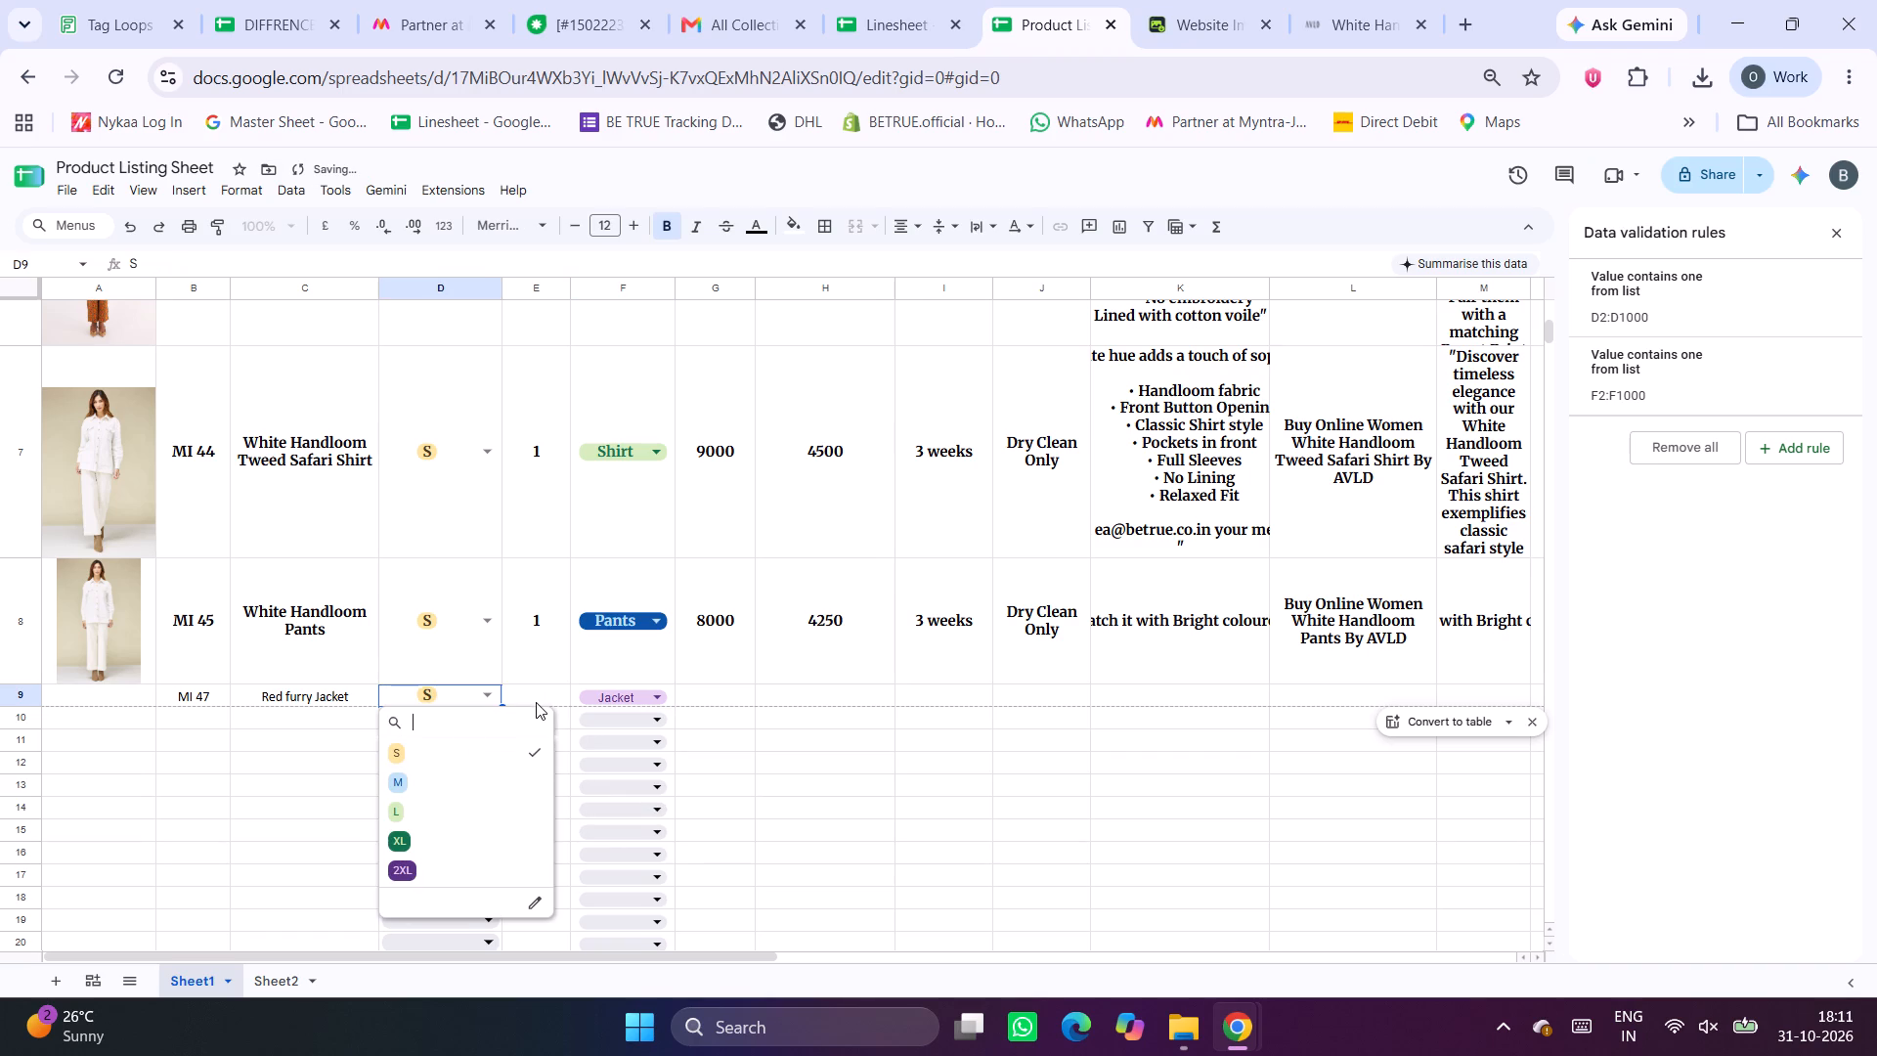
pyautogui.click(539, 698)
pyautogui.press('1')
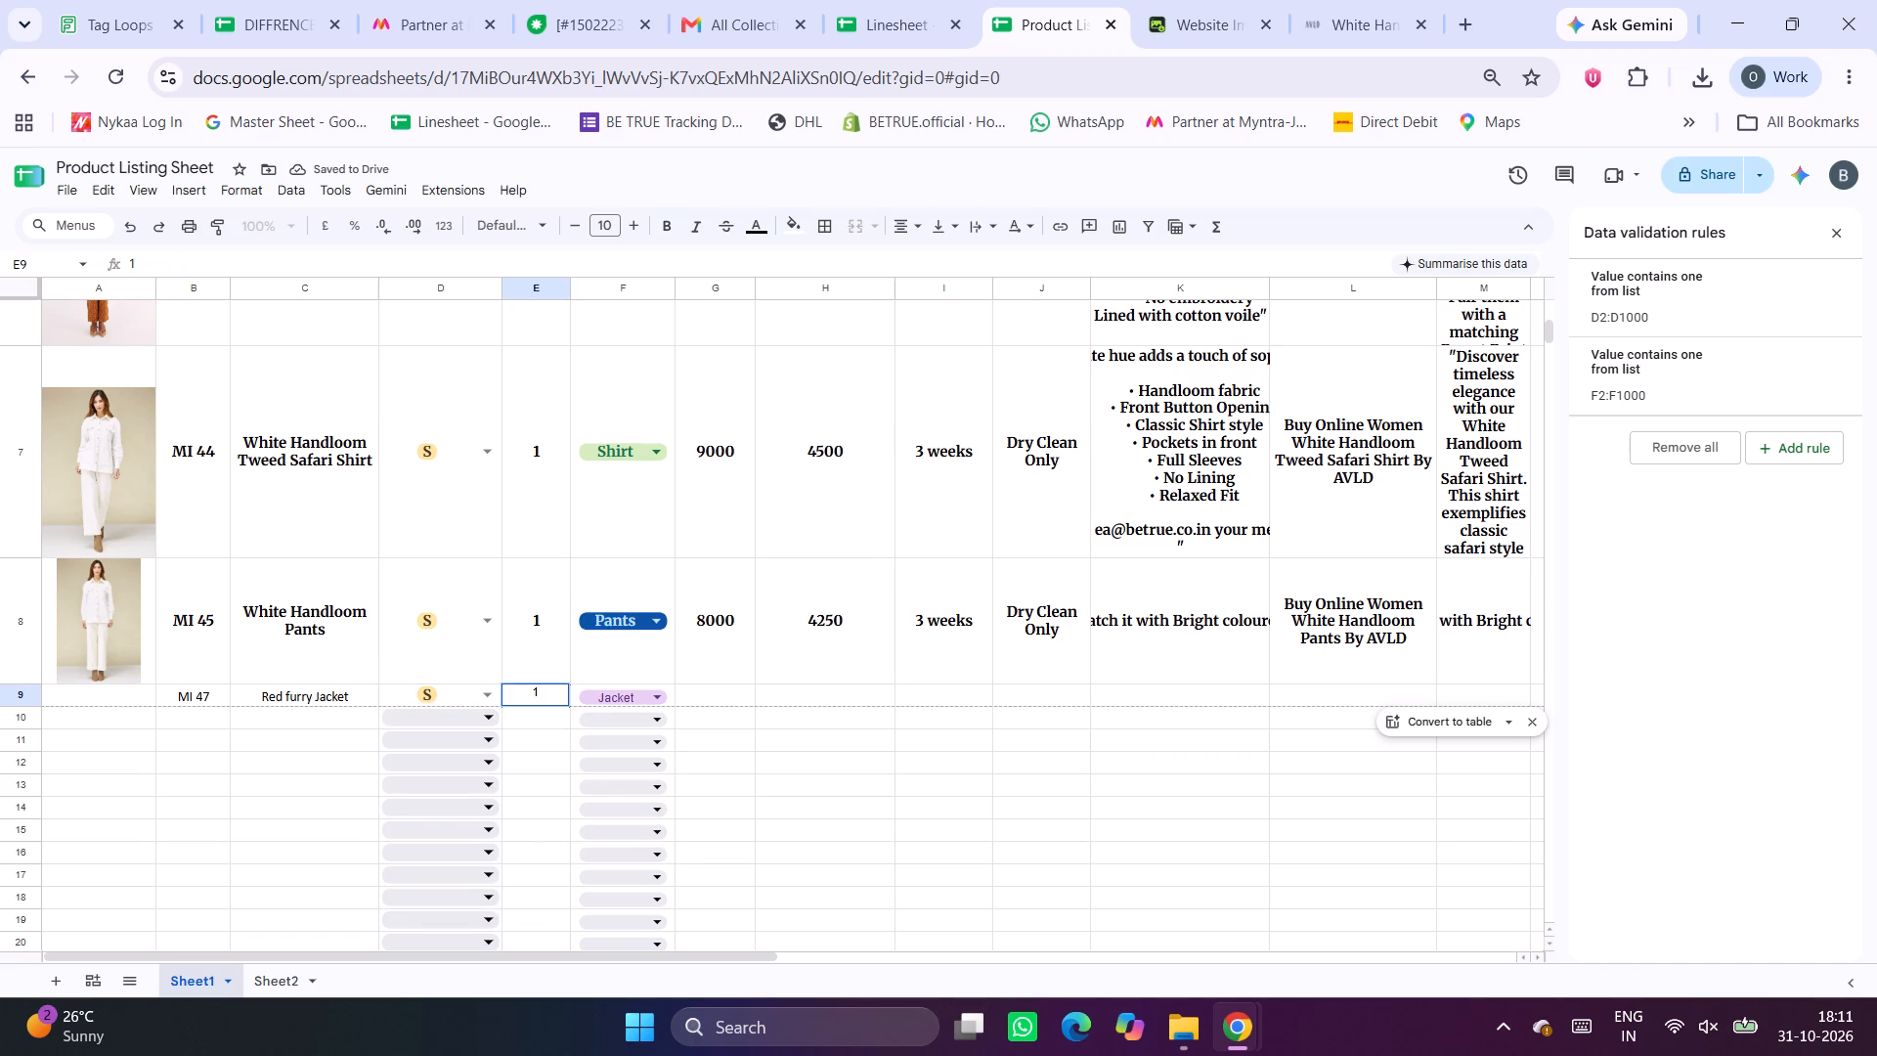
# Enter 9000 in G9 and 4500 in H9 as the MI 47 prices, checking the retail price against the Linesheet.
pyautogui.click(740, 696)
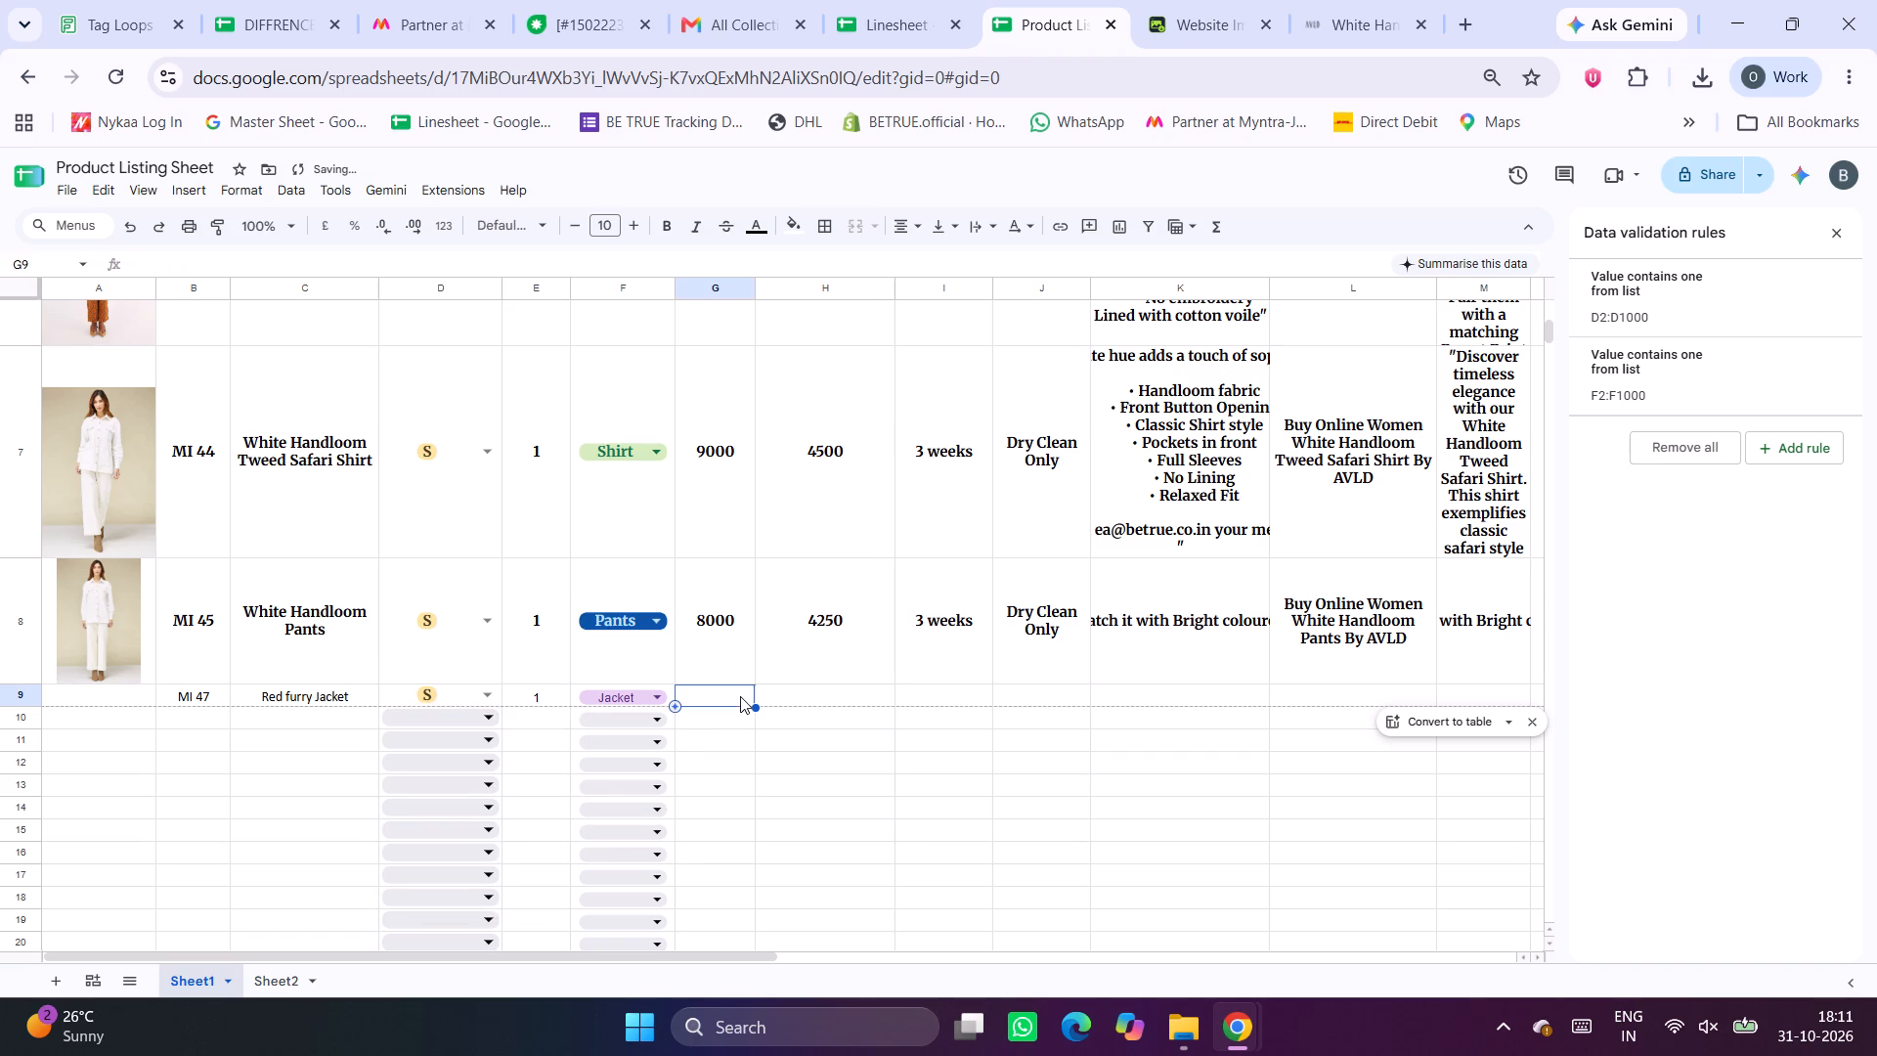
pyautogui.click(899, 0)
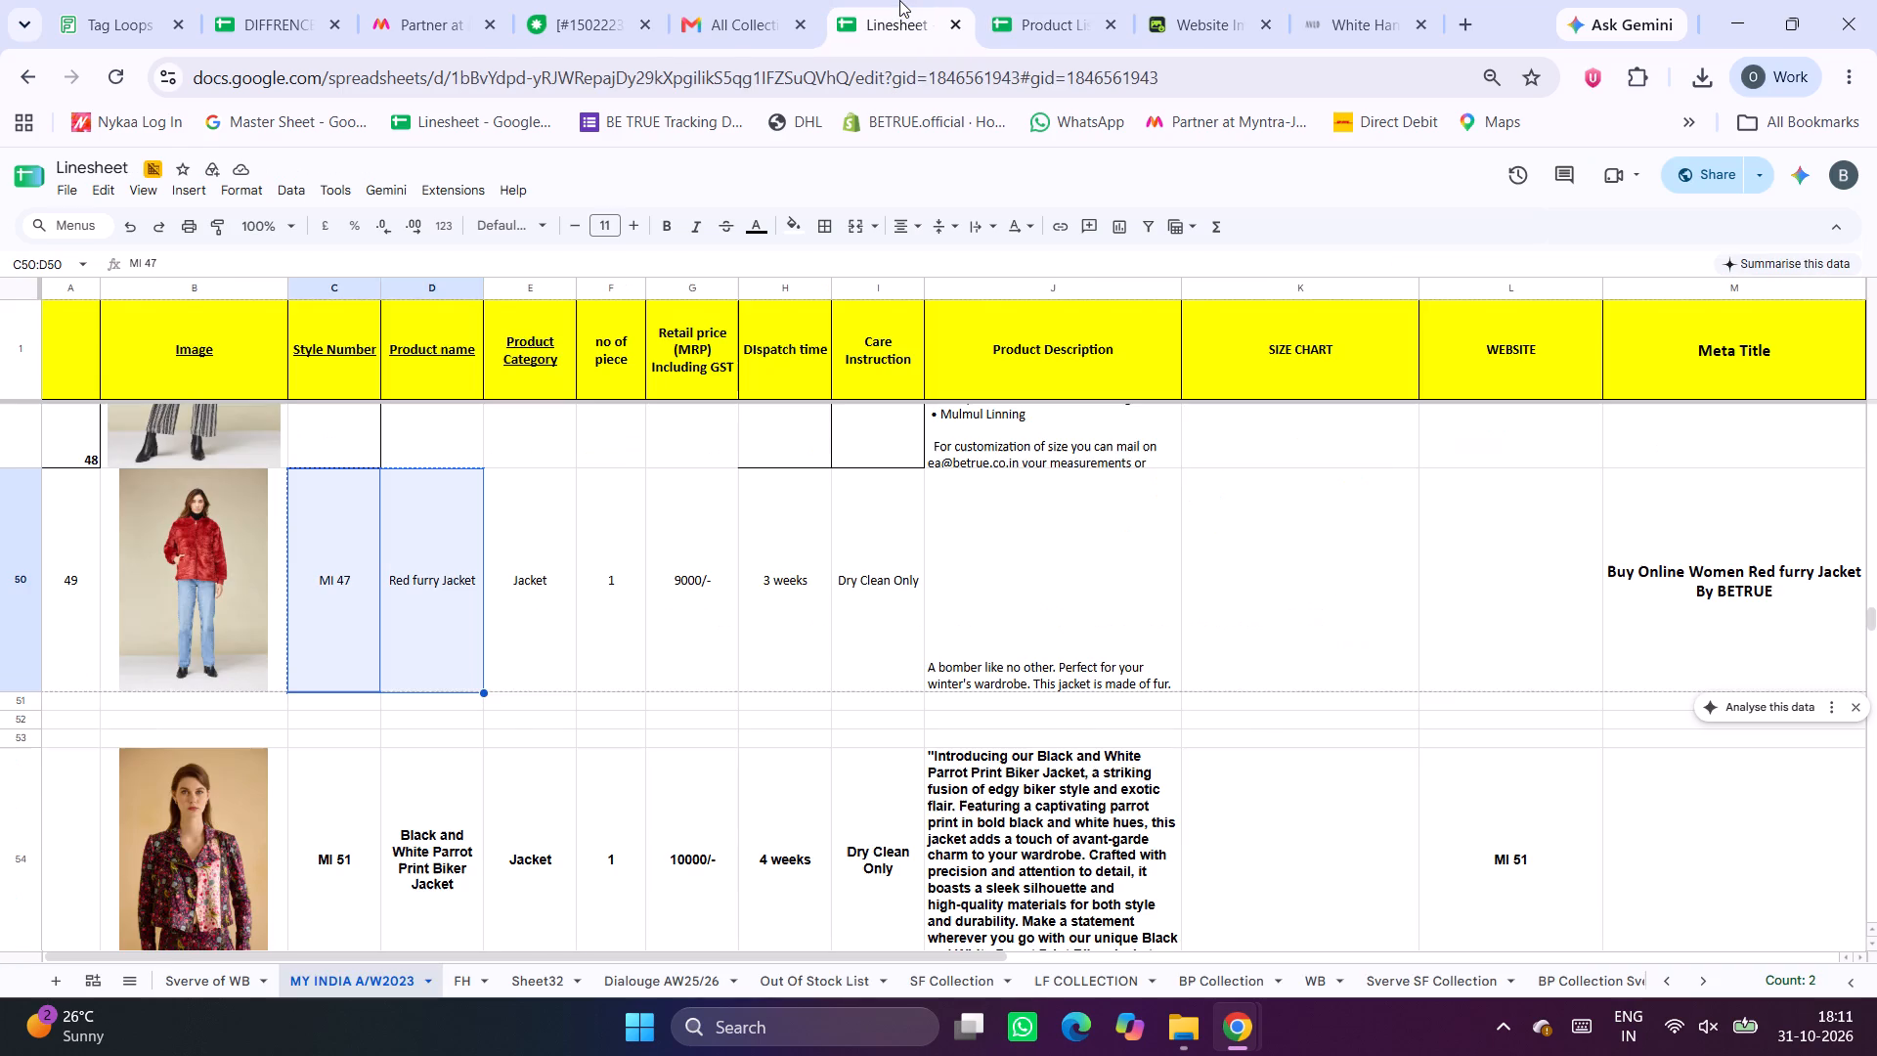
pyautogui.click(1052, 0)
pyautogui.write('9000')
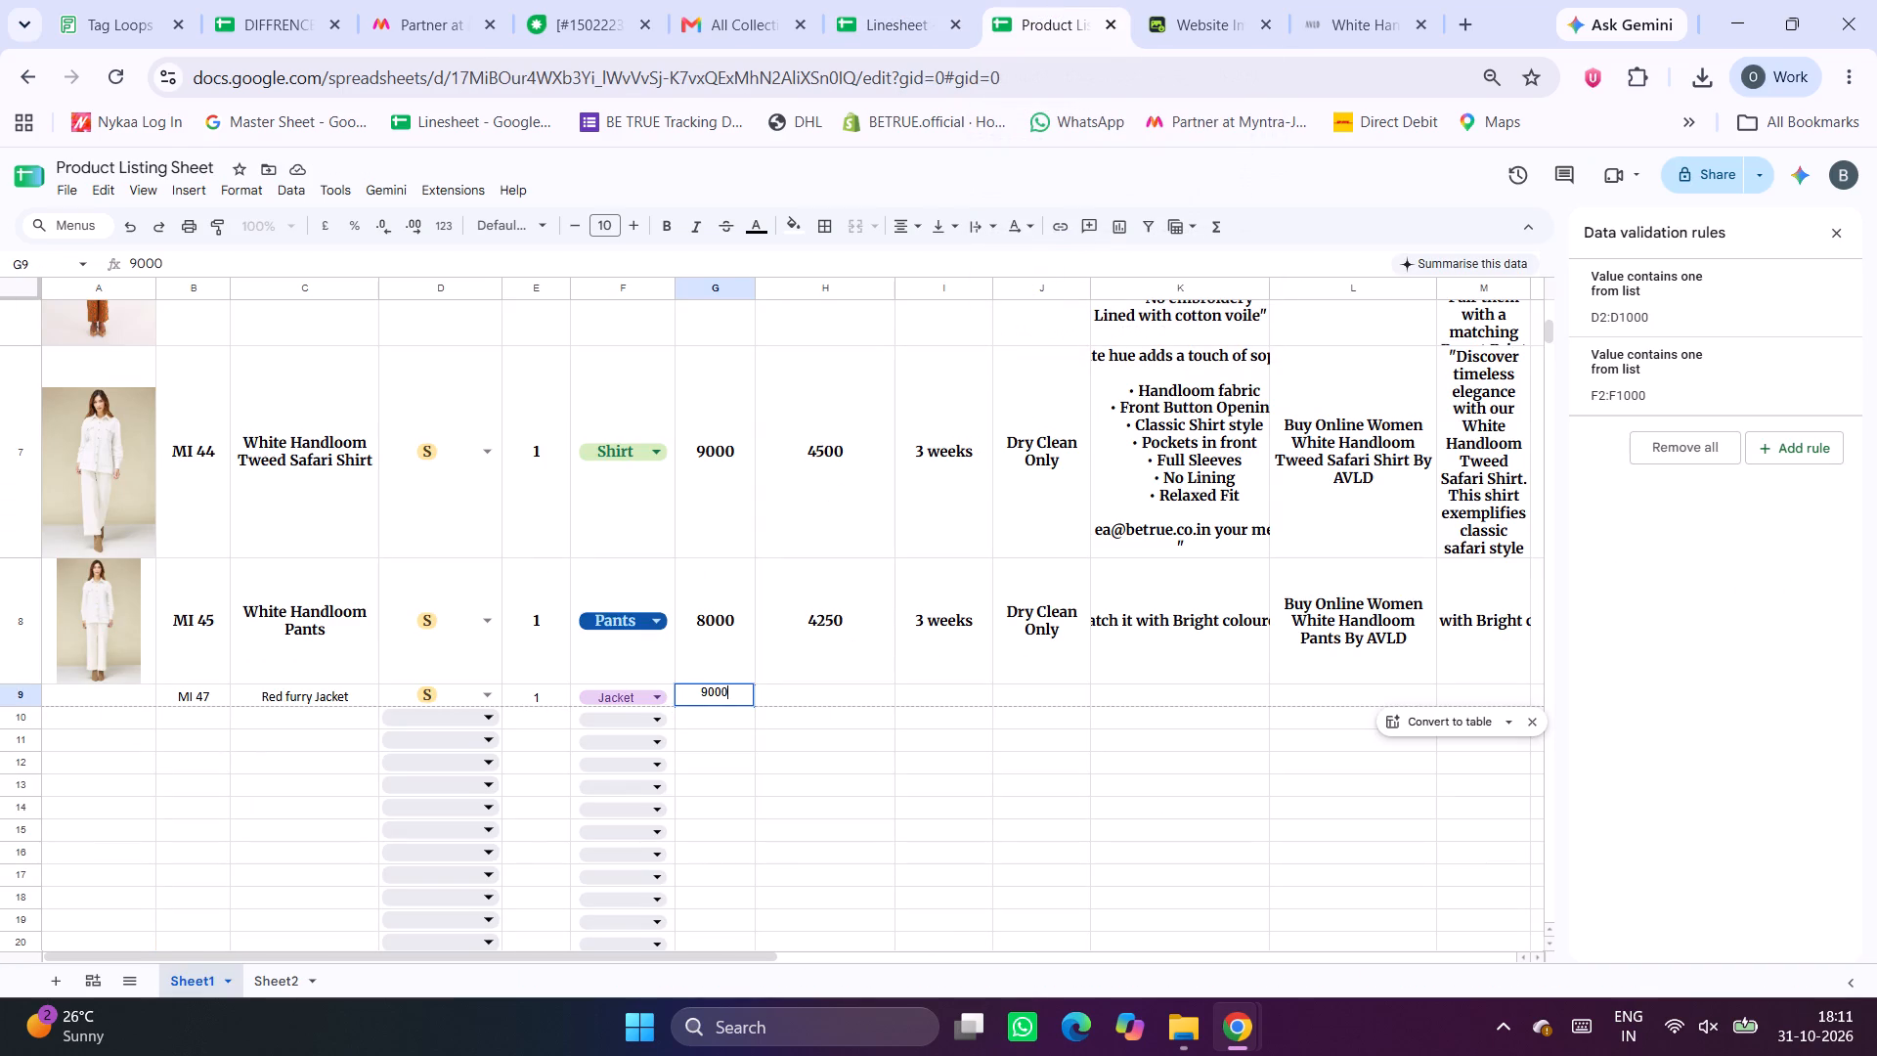
pyautogui.press('Tab')
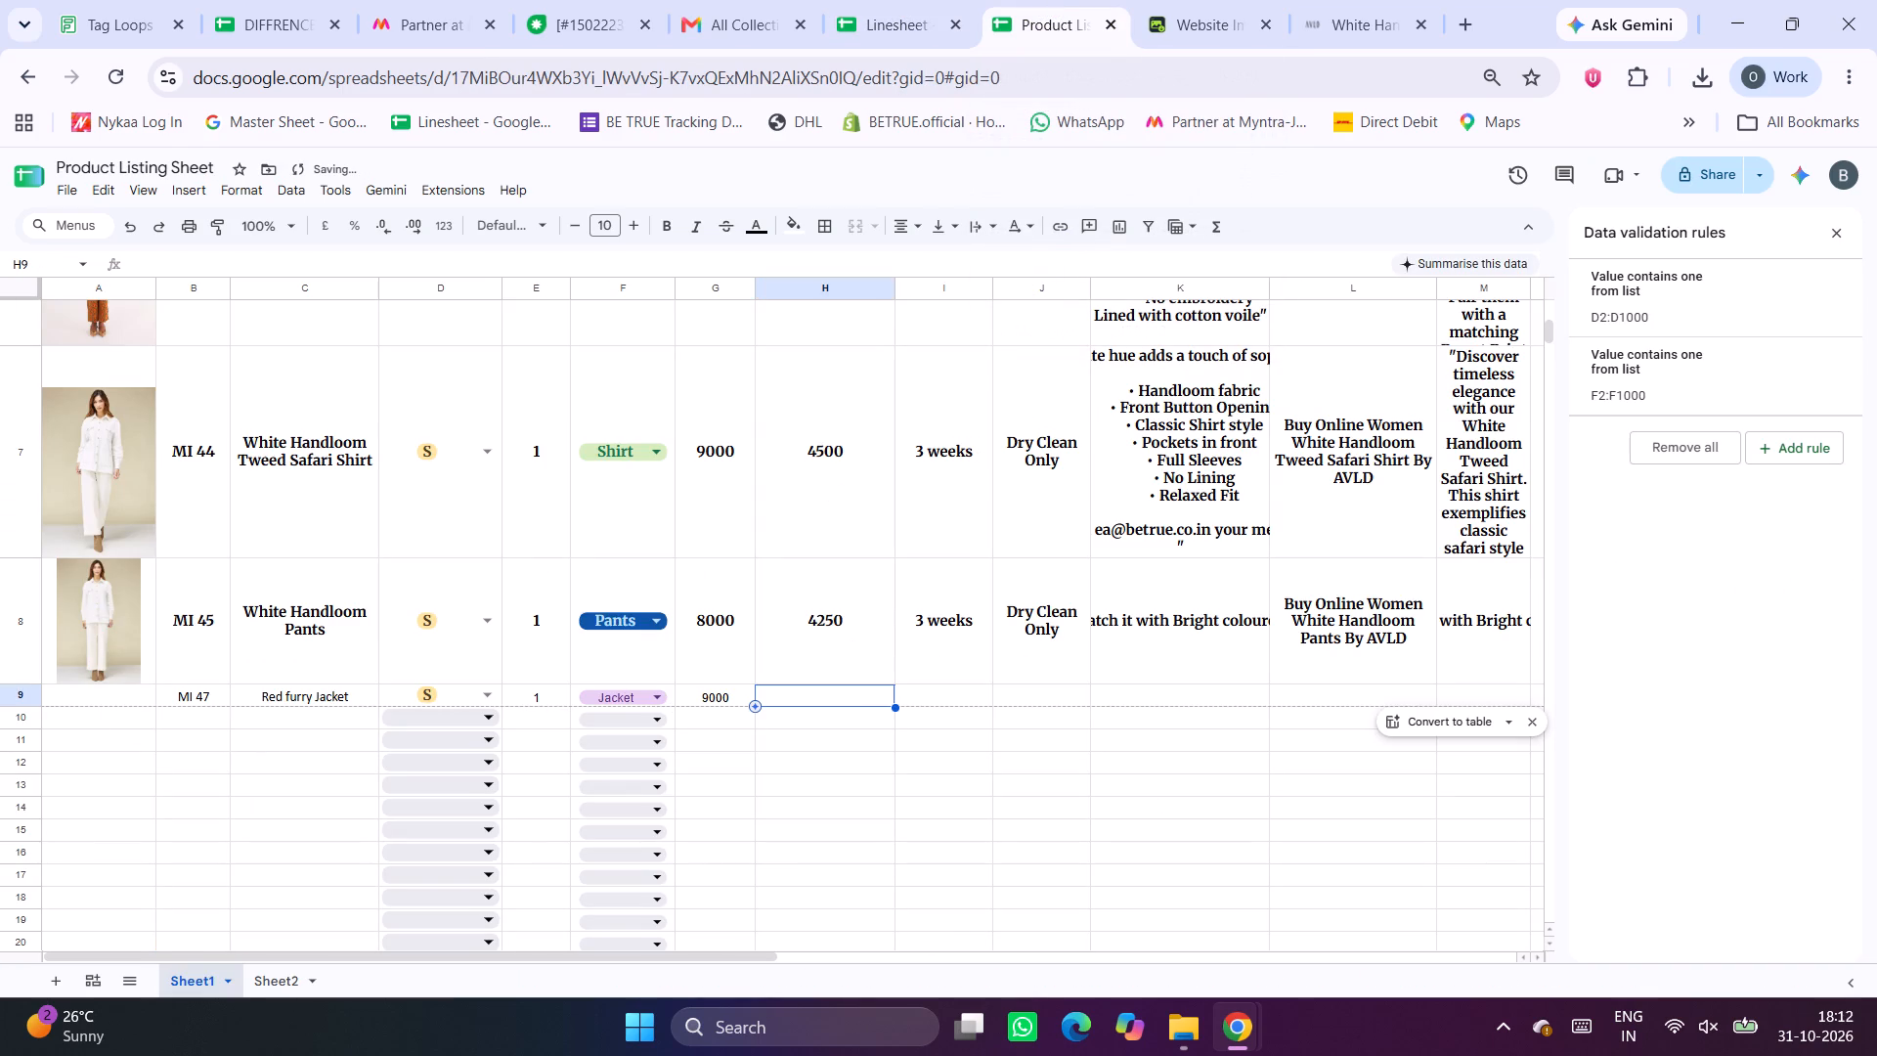
pyautogui.write('4500')
pyautogui.press('Tab')
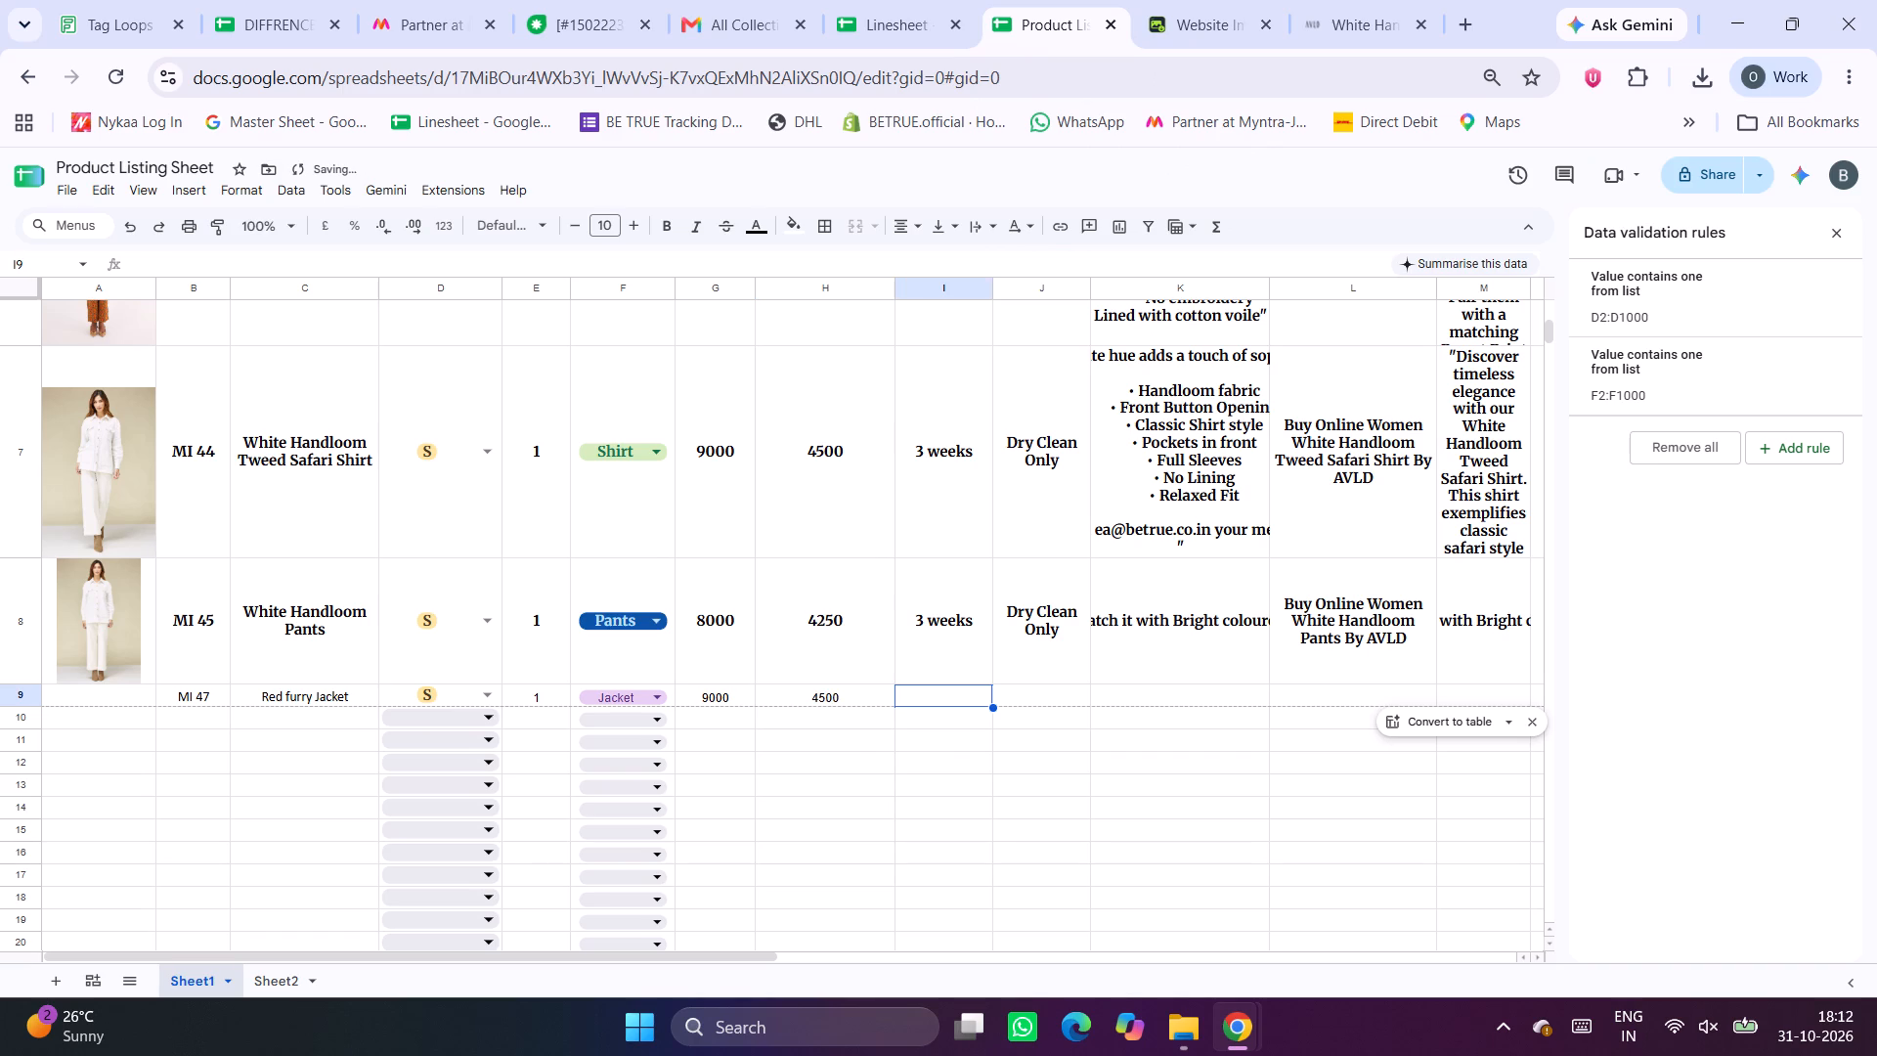
# Copy 3 weeks and Dry Clean Only from the MI 45 row into cells I9 and J9.
pyautogui.press('Up')
pyautogui.hotkey('shift', 'Right')
pyautogui.hotkey('ctrl', 'c')
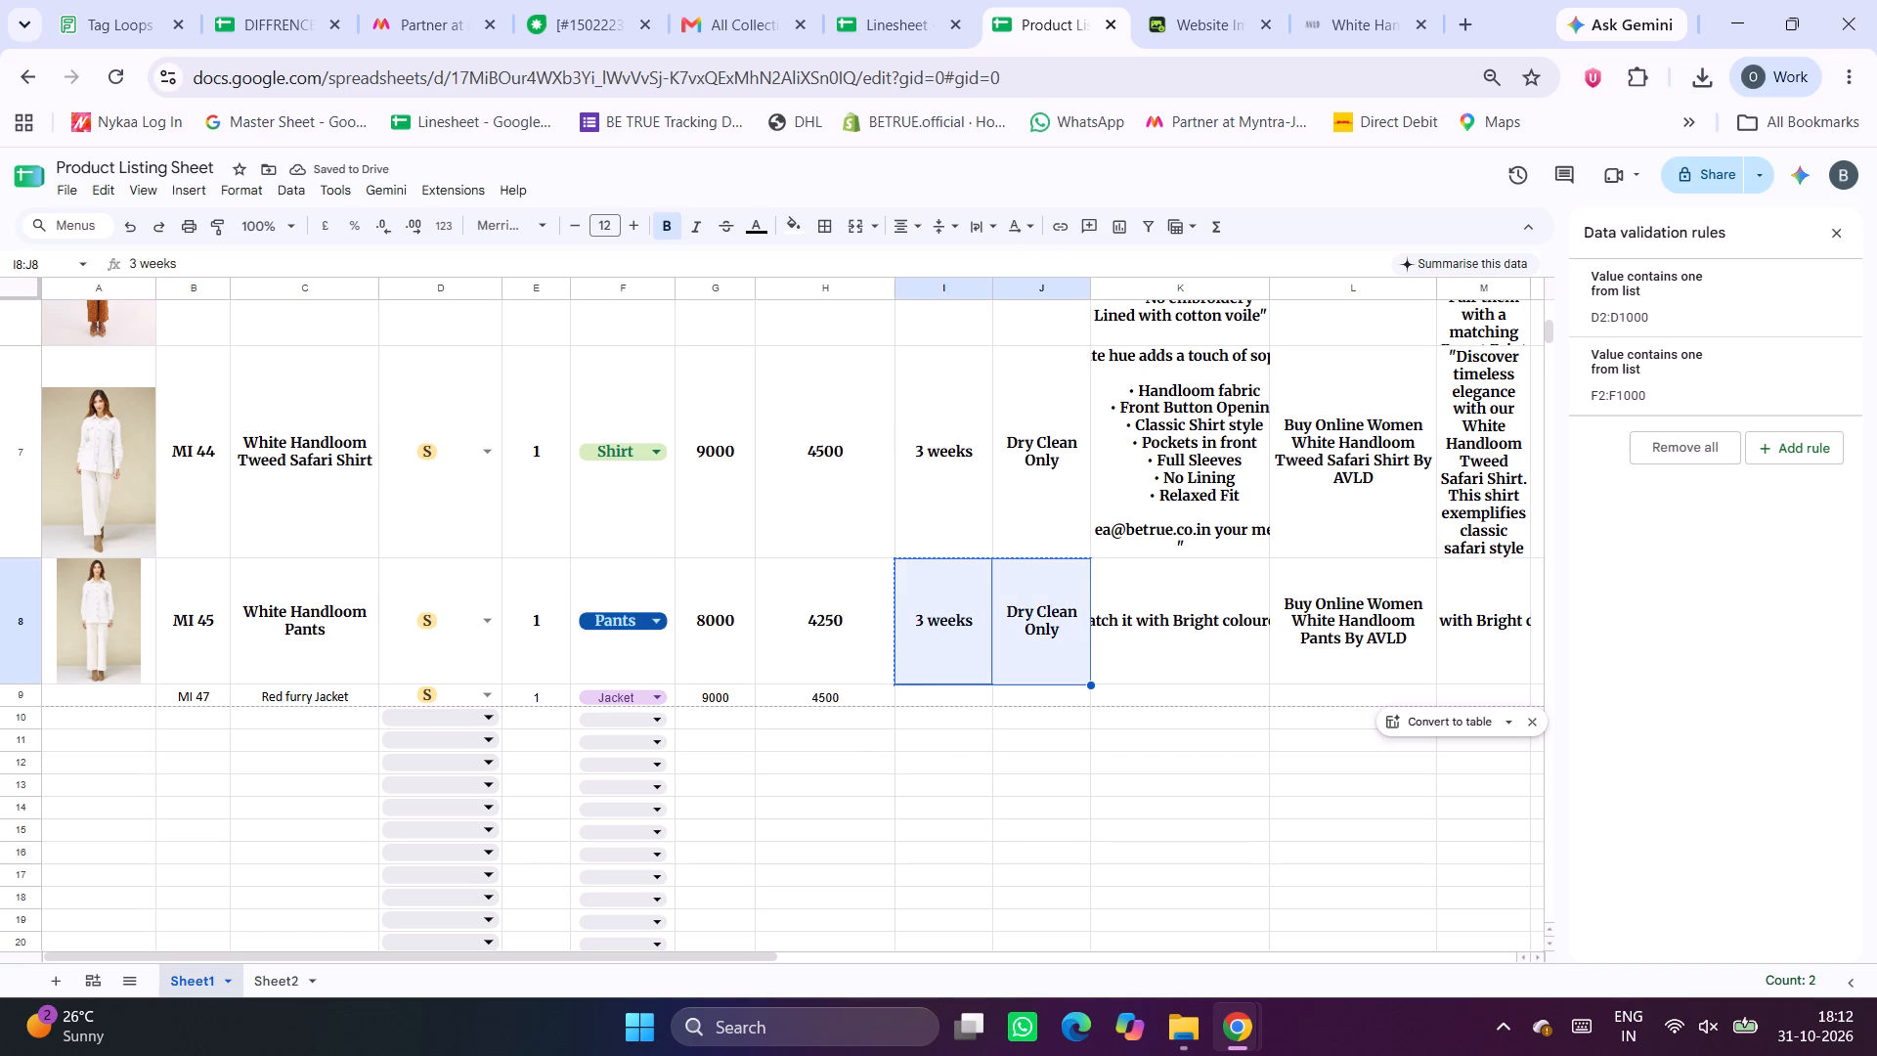
pyautogui.press('Down')
pyautogui.hotkey('ctrl', 'v')
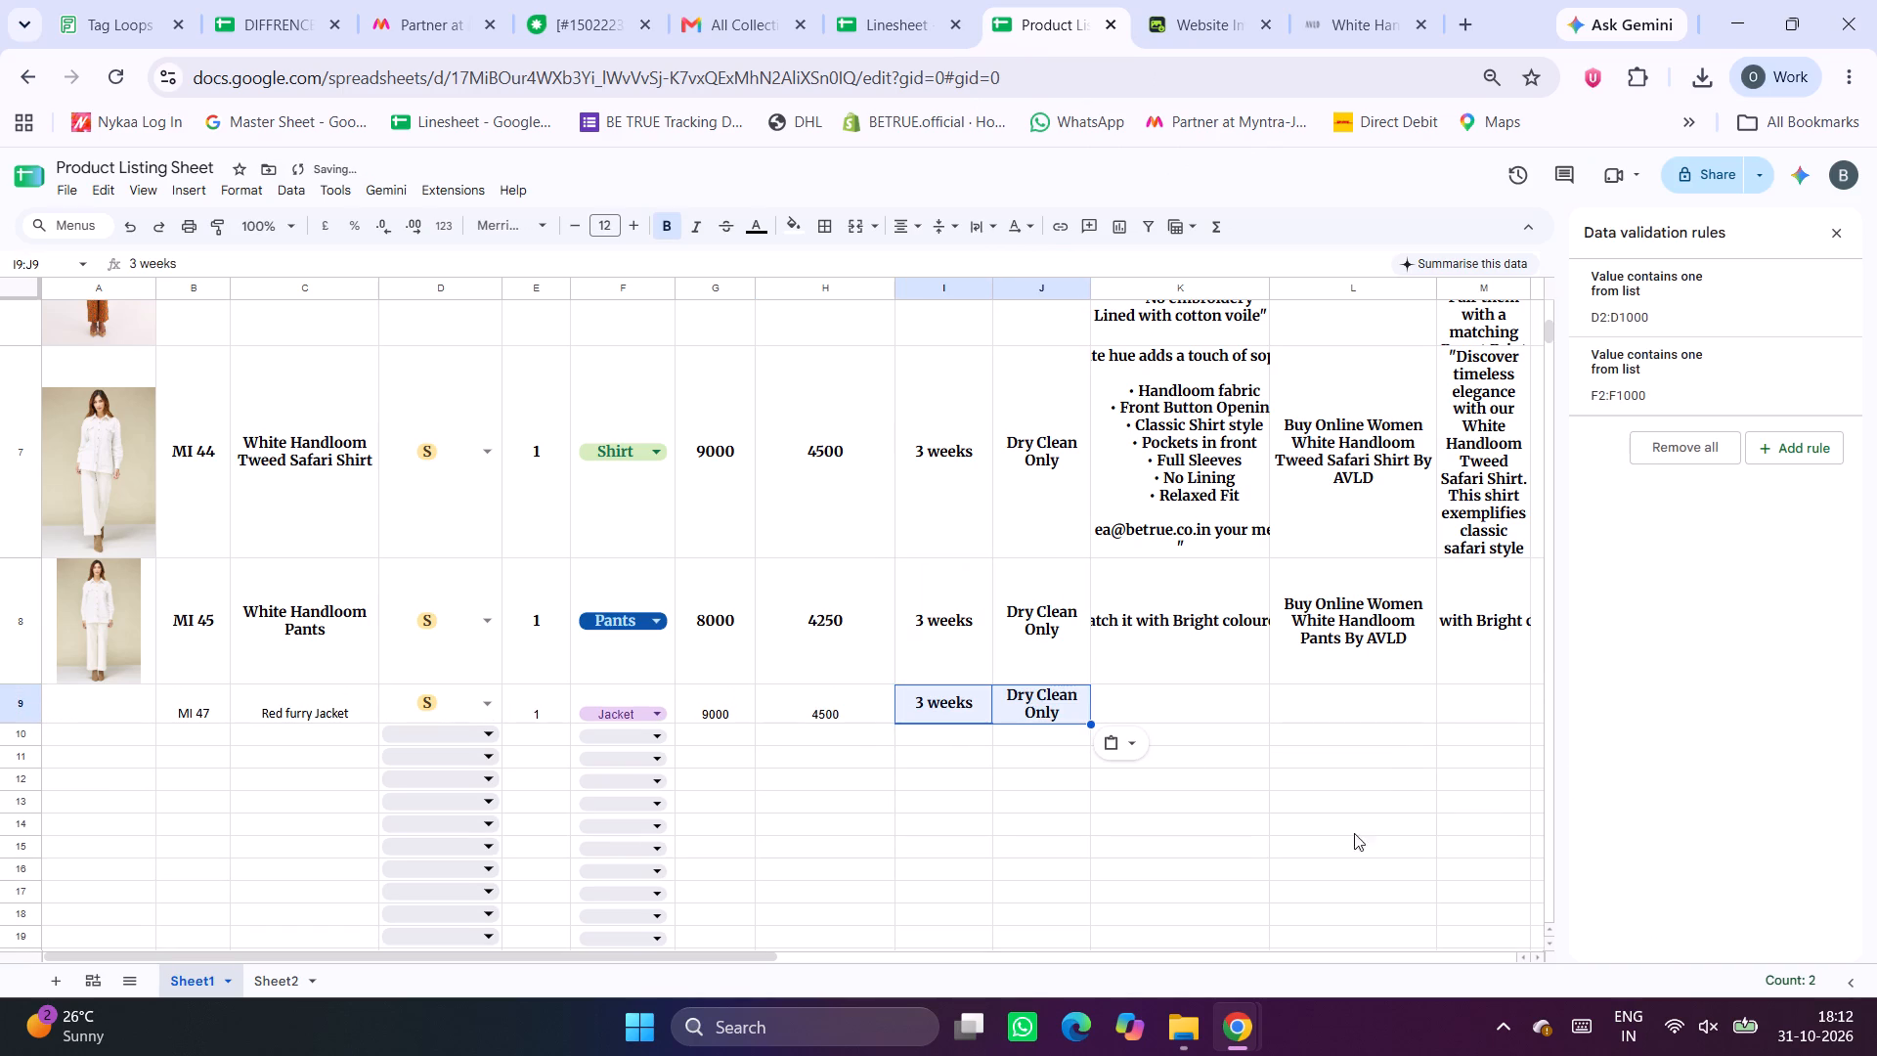
# Copy the MI 47 product description from the Linesheet into cell K9 of the Product Listing Sheet.
pyautogui.click(1194, 706)
pyautogui.click(877, 0)
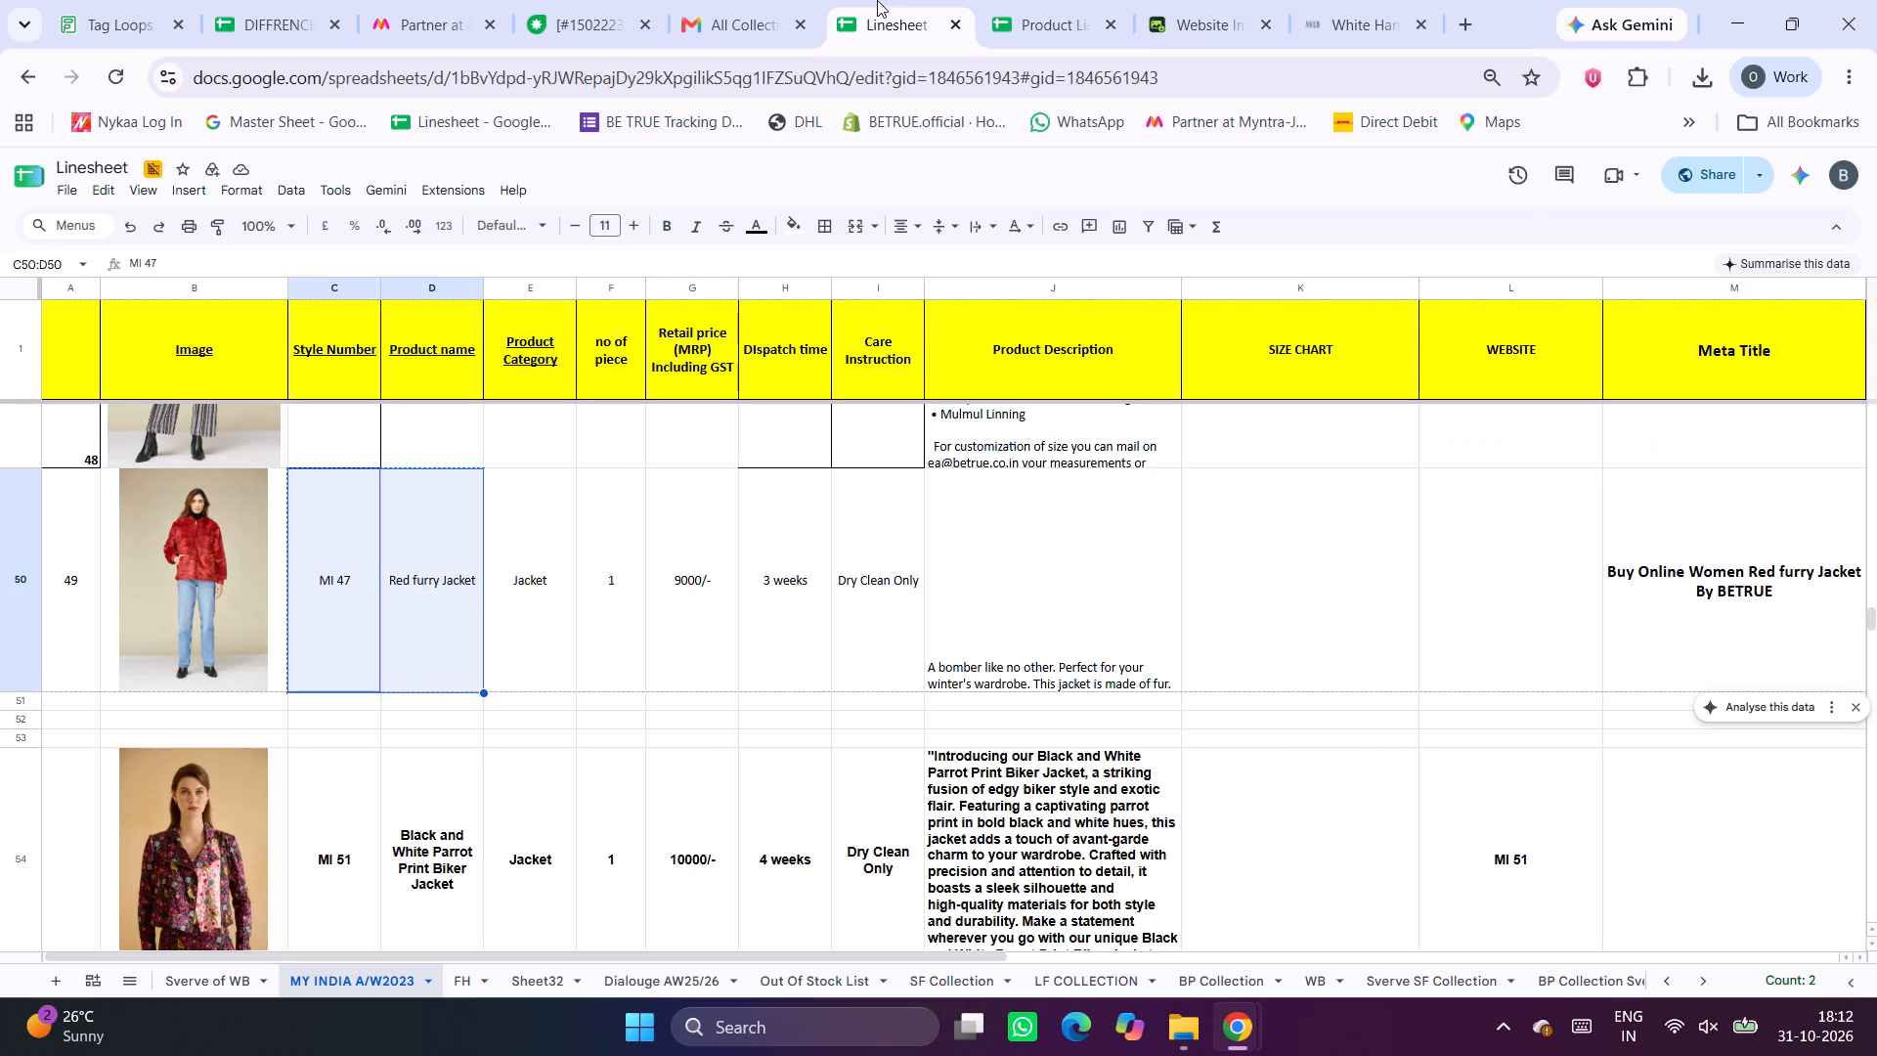
pyautogui.click(1052, 597)
pyautogui.hotkey('ctrl', 'c')
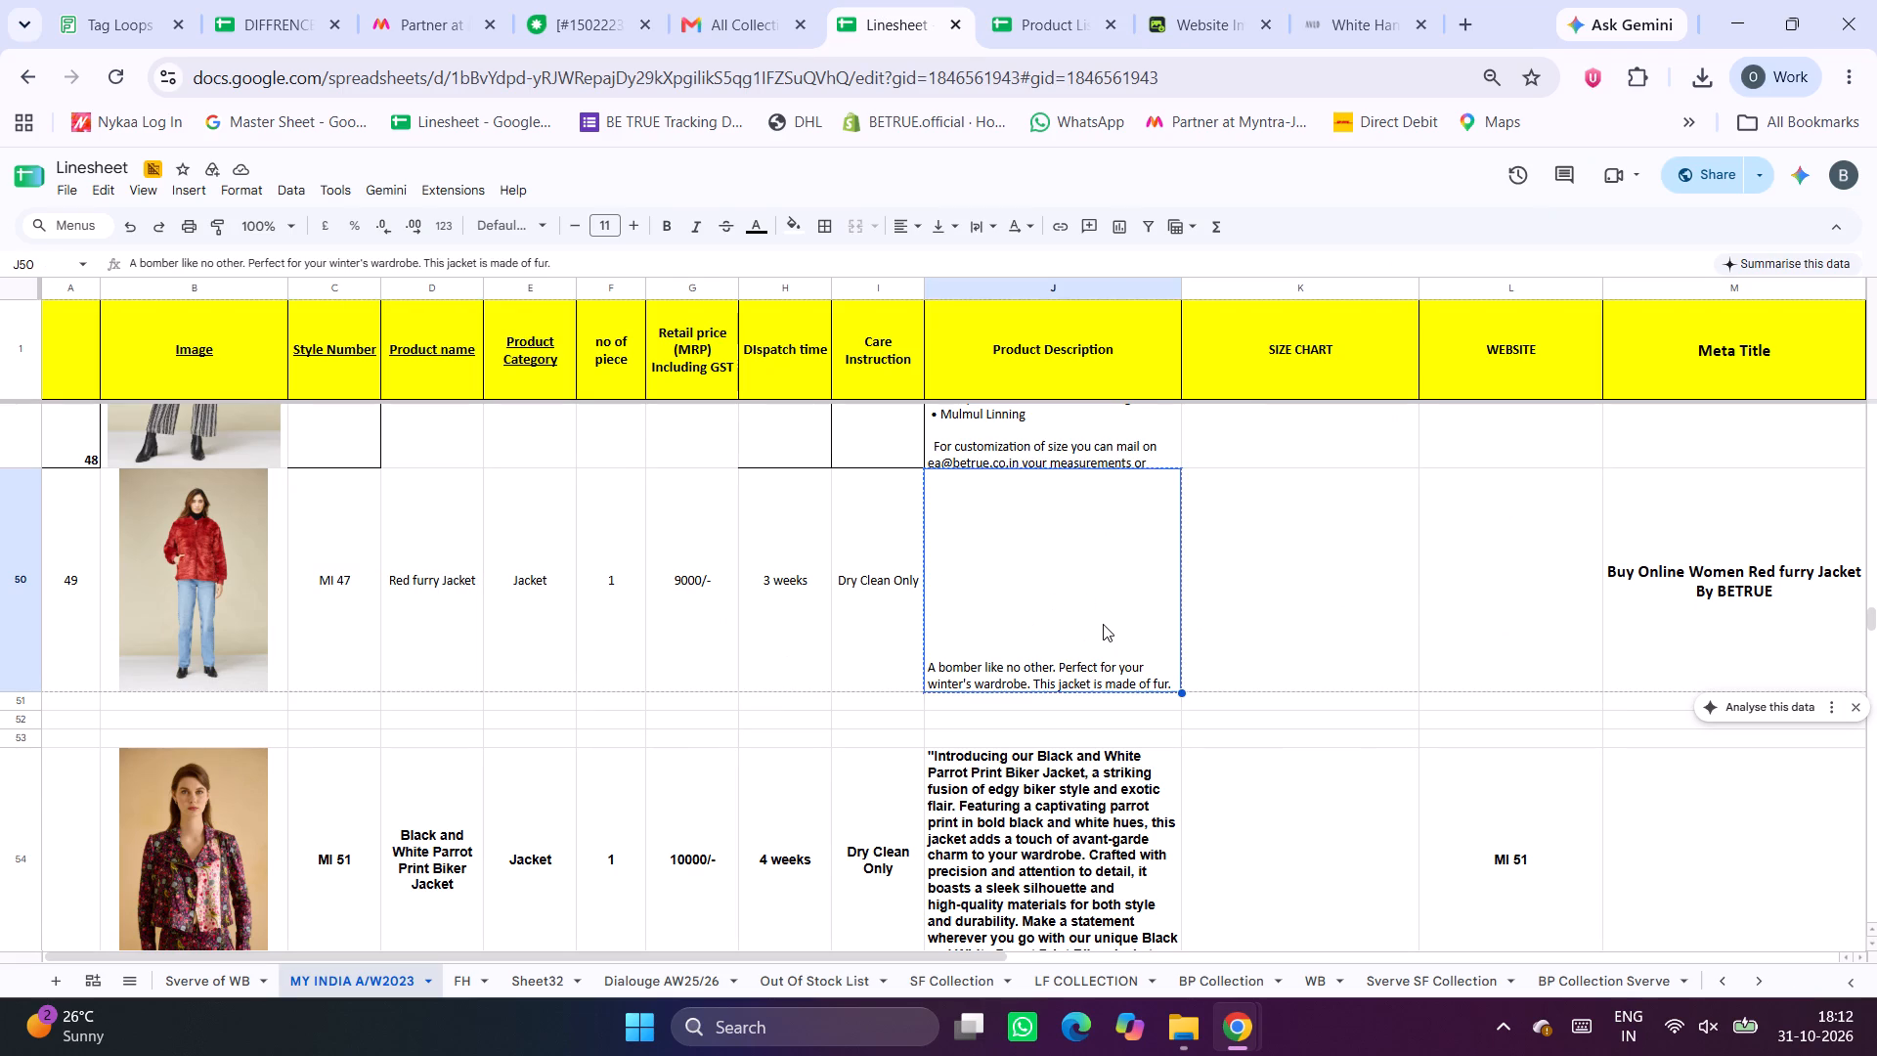
pyautogui.click(1086, 0)
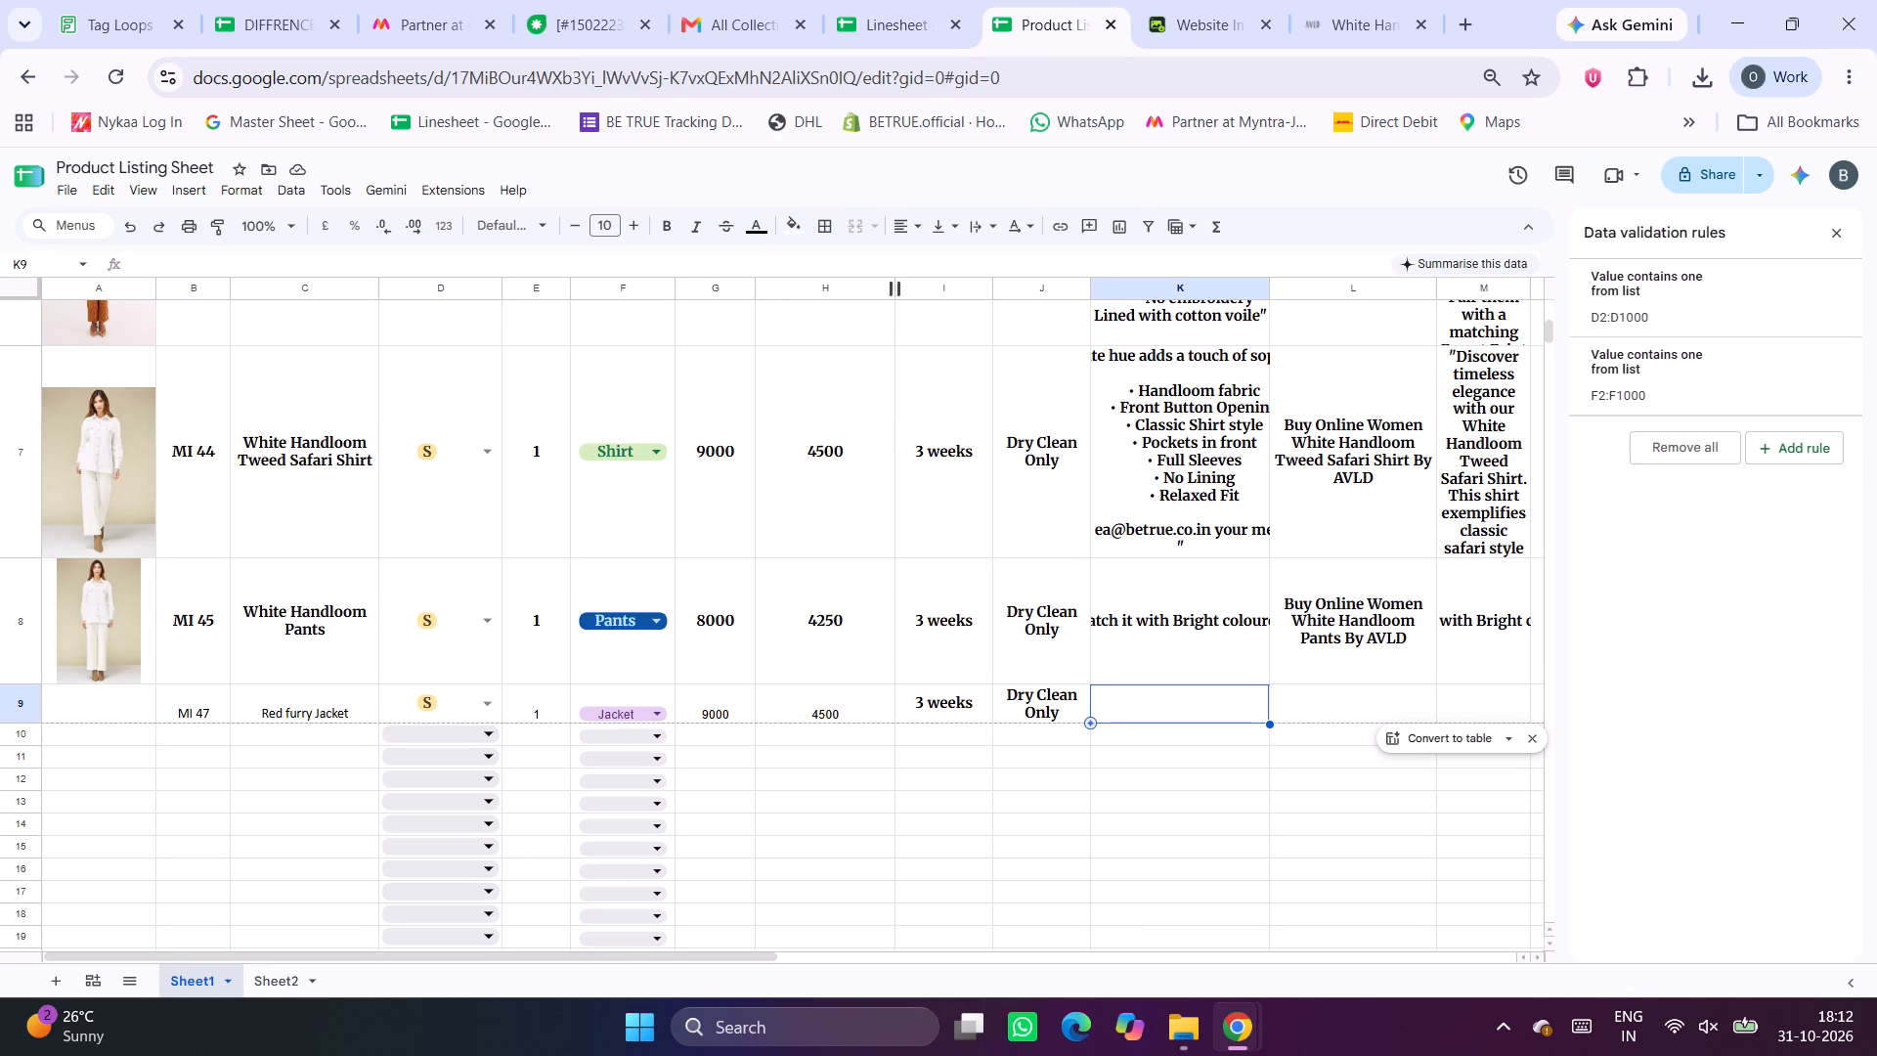
pyautogui.click(932, 263)
pyautogui.hotkey('ctrl', 'v')
pyautogui.click(1248, 833)
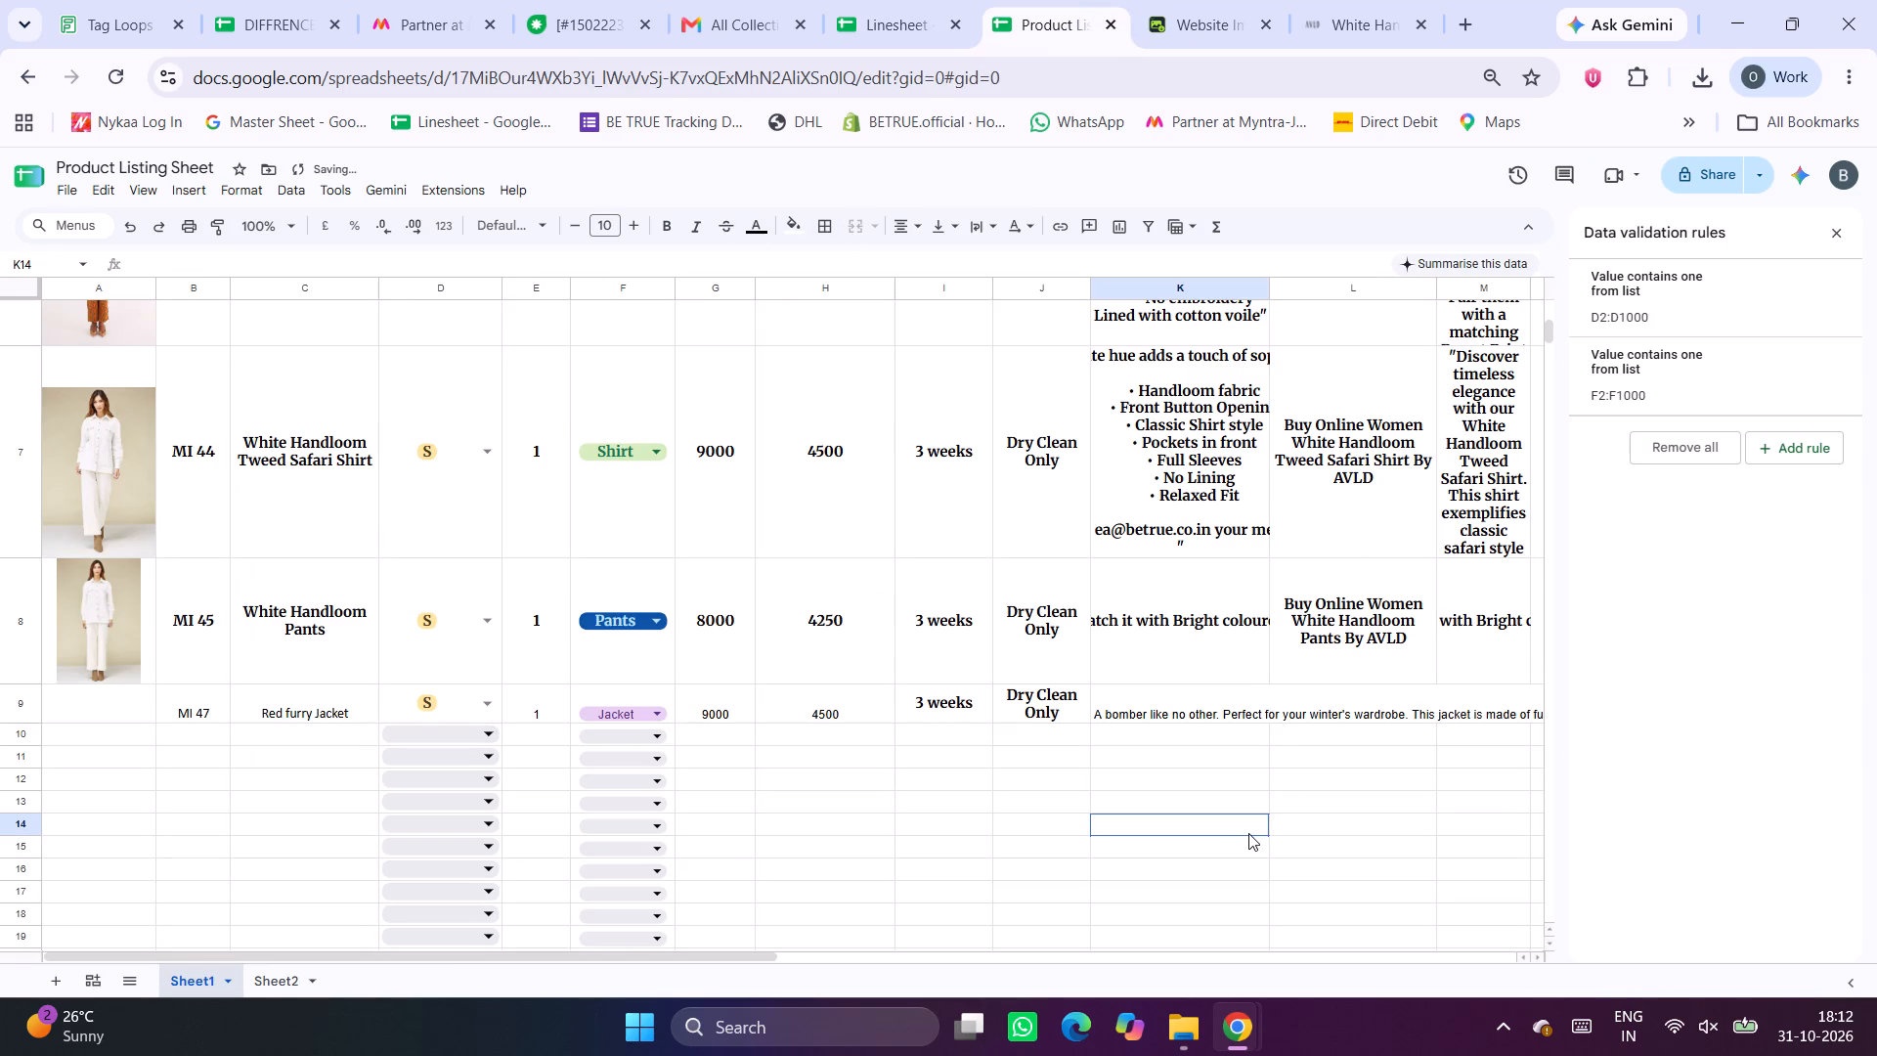
# Close the data validation rules and copy the MI 47 meta title and meta description from the Linesheet into L9 and M9.
pyautogui.click(1315, 696)
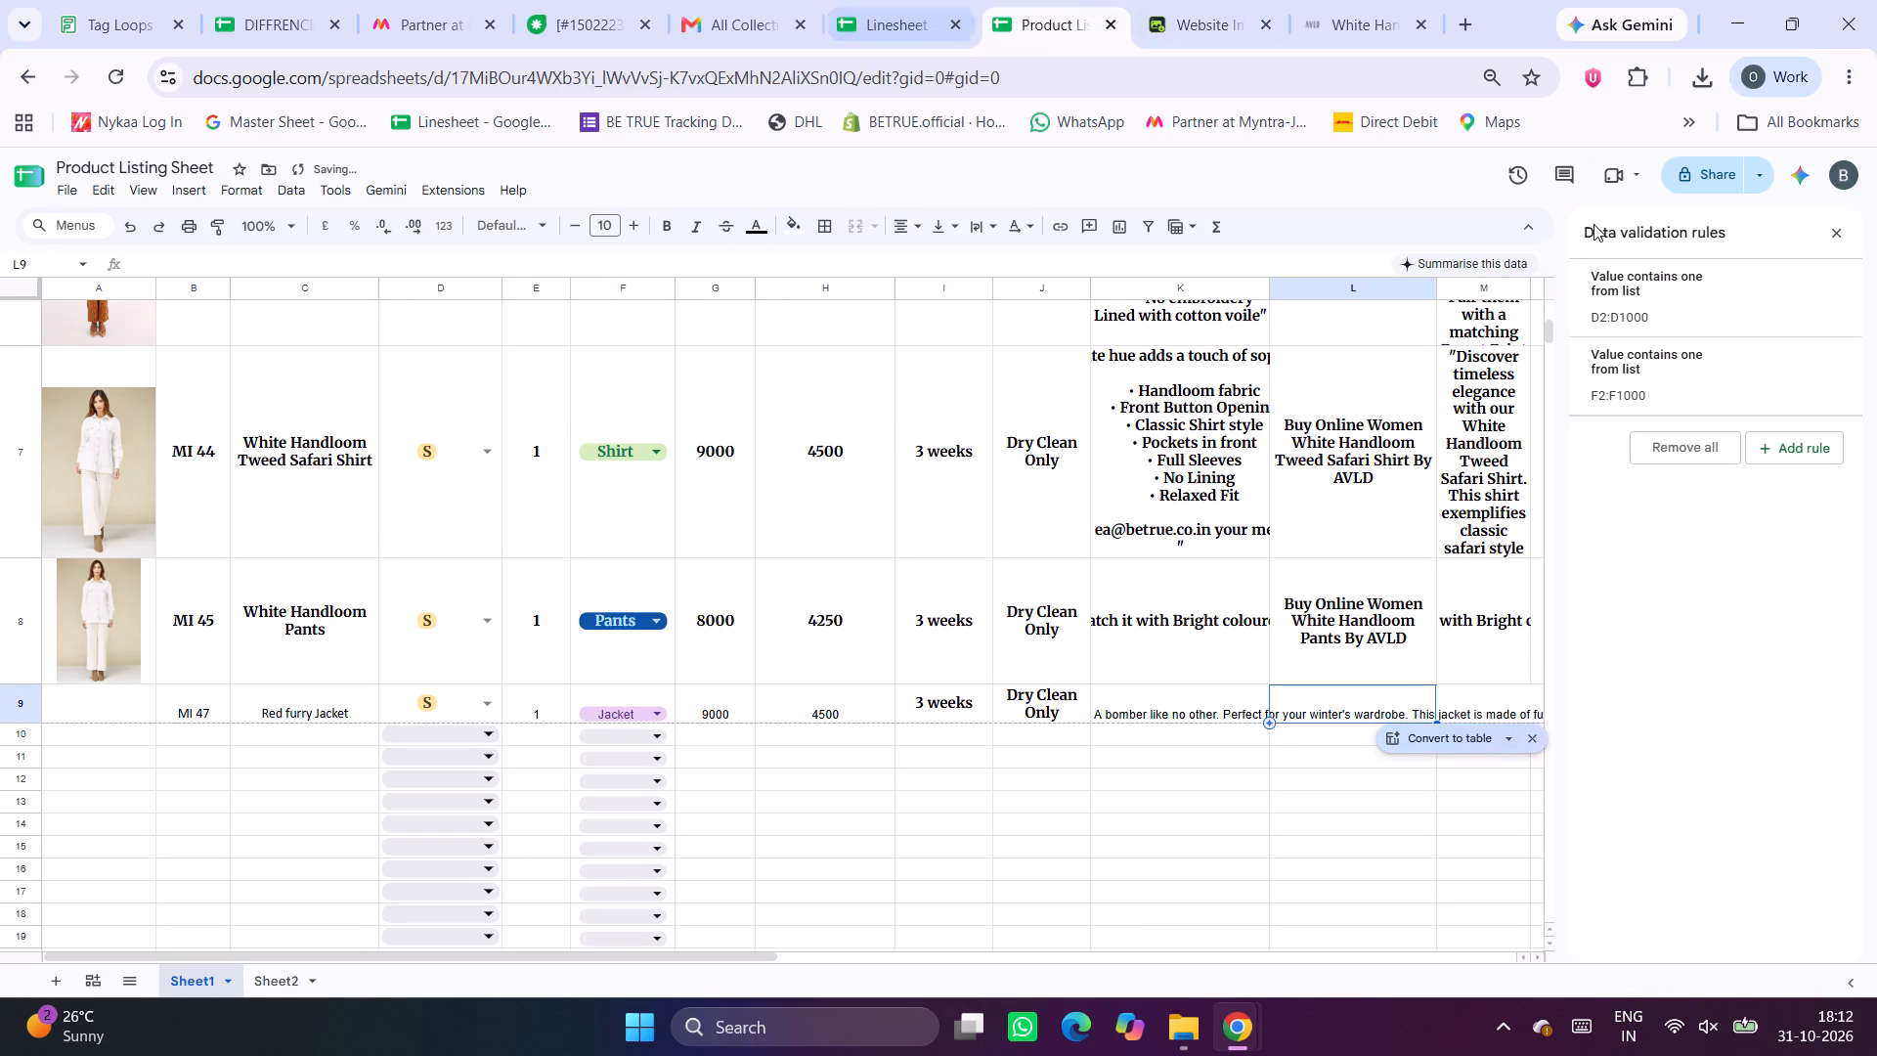
pyautogui.click(1843, 228)
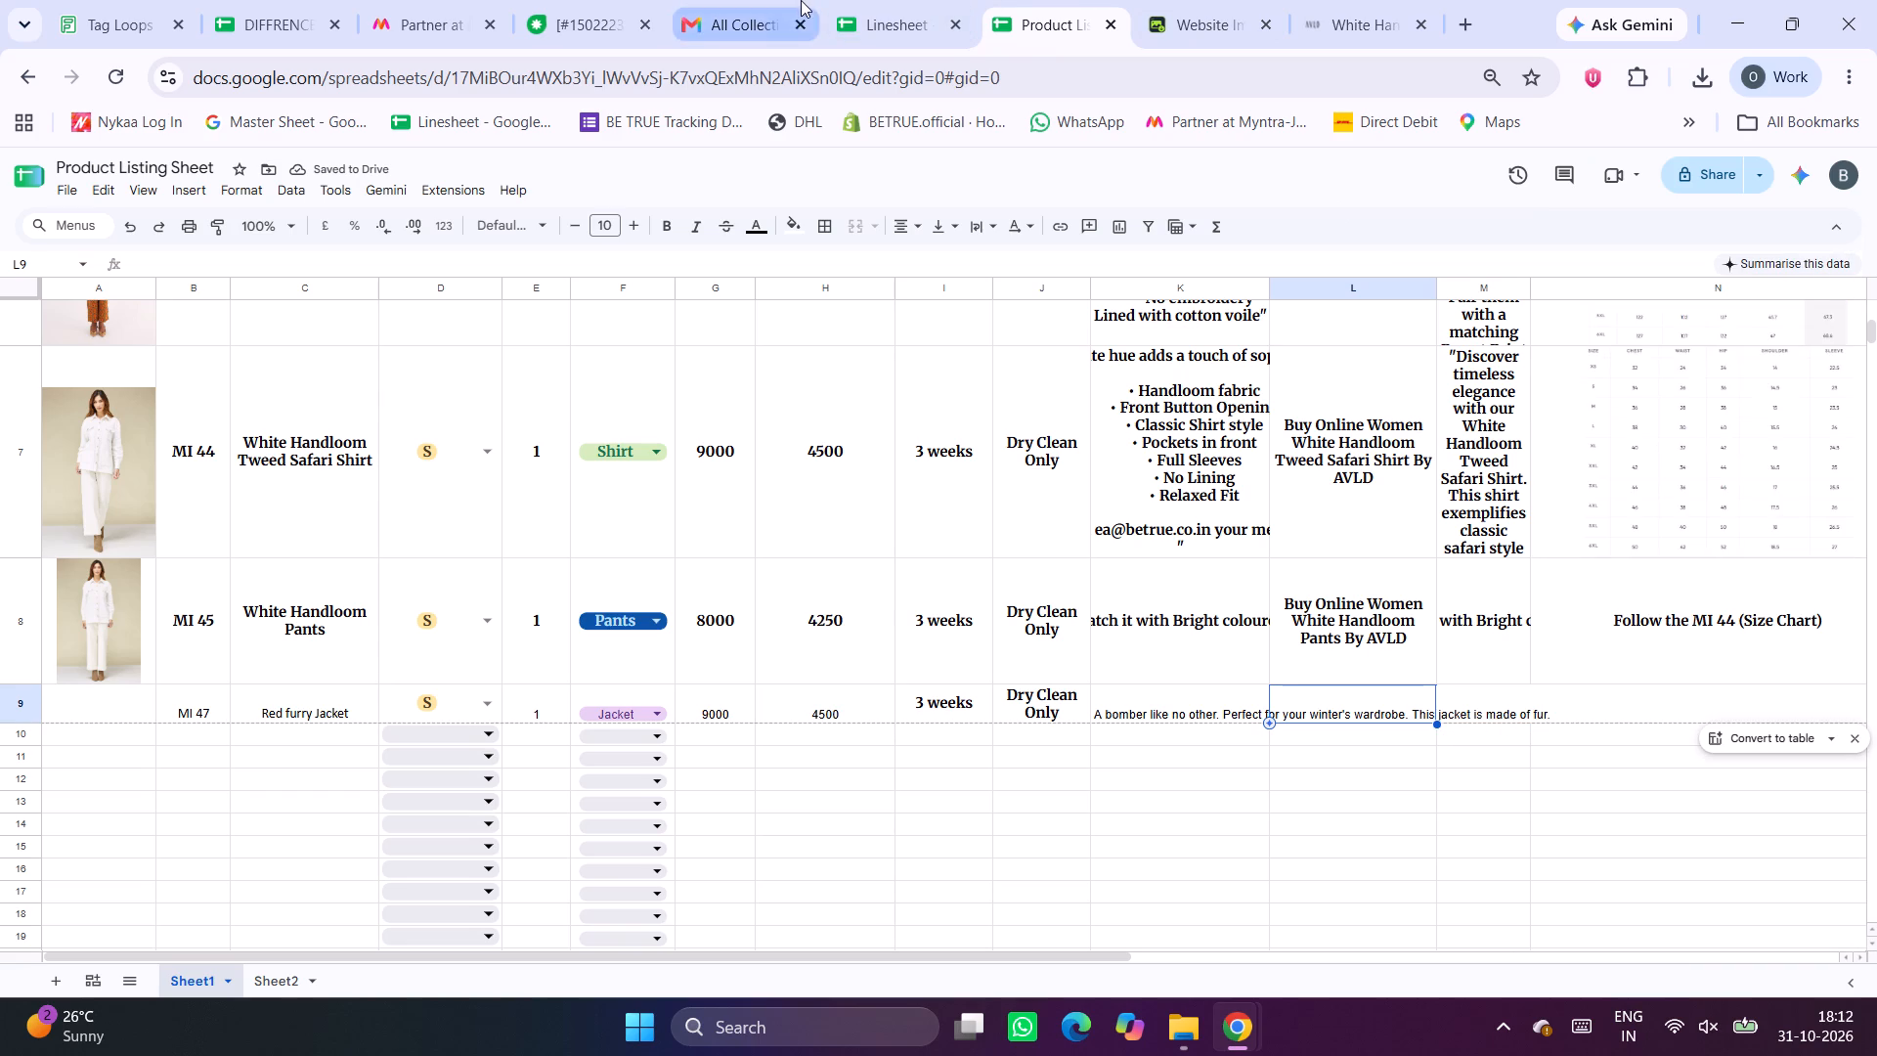
pyautogui.click(910, 0)
pyautogui.hscroll(-3, 1421, 660)
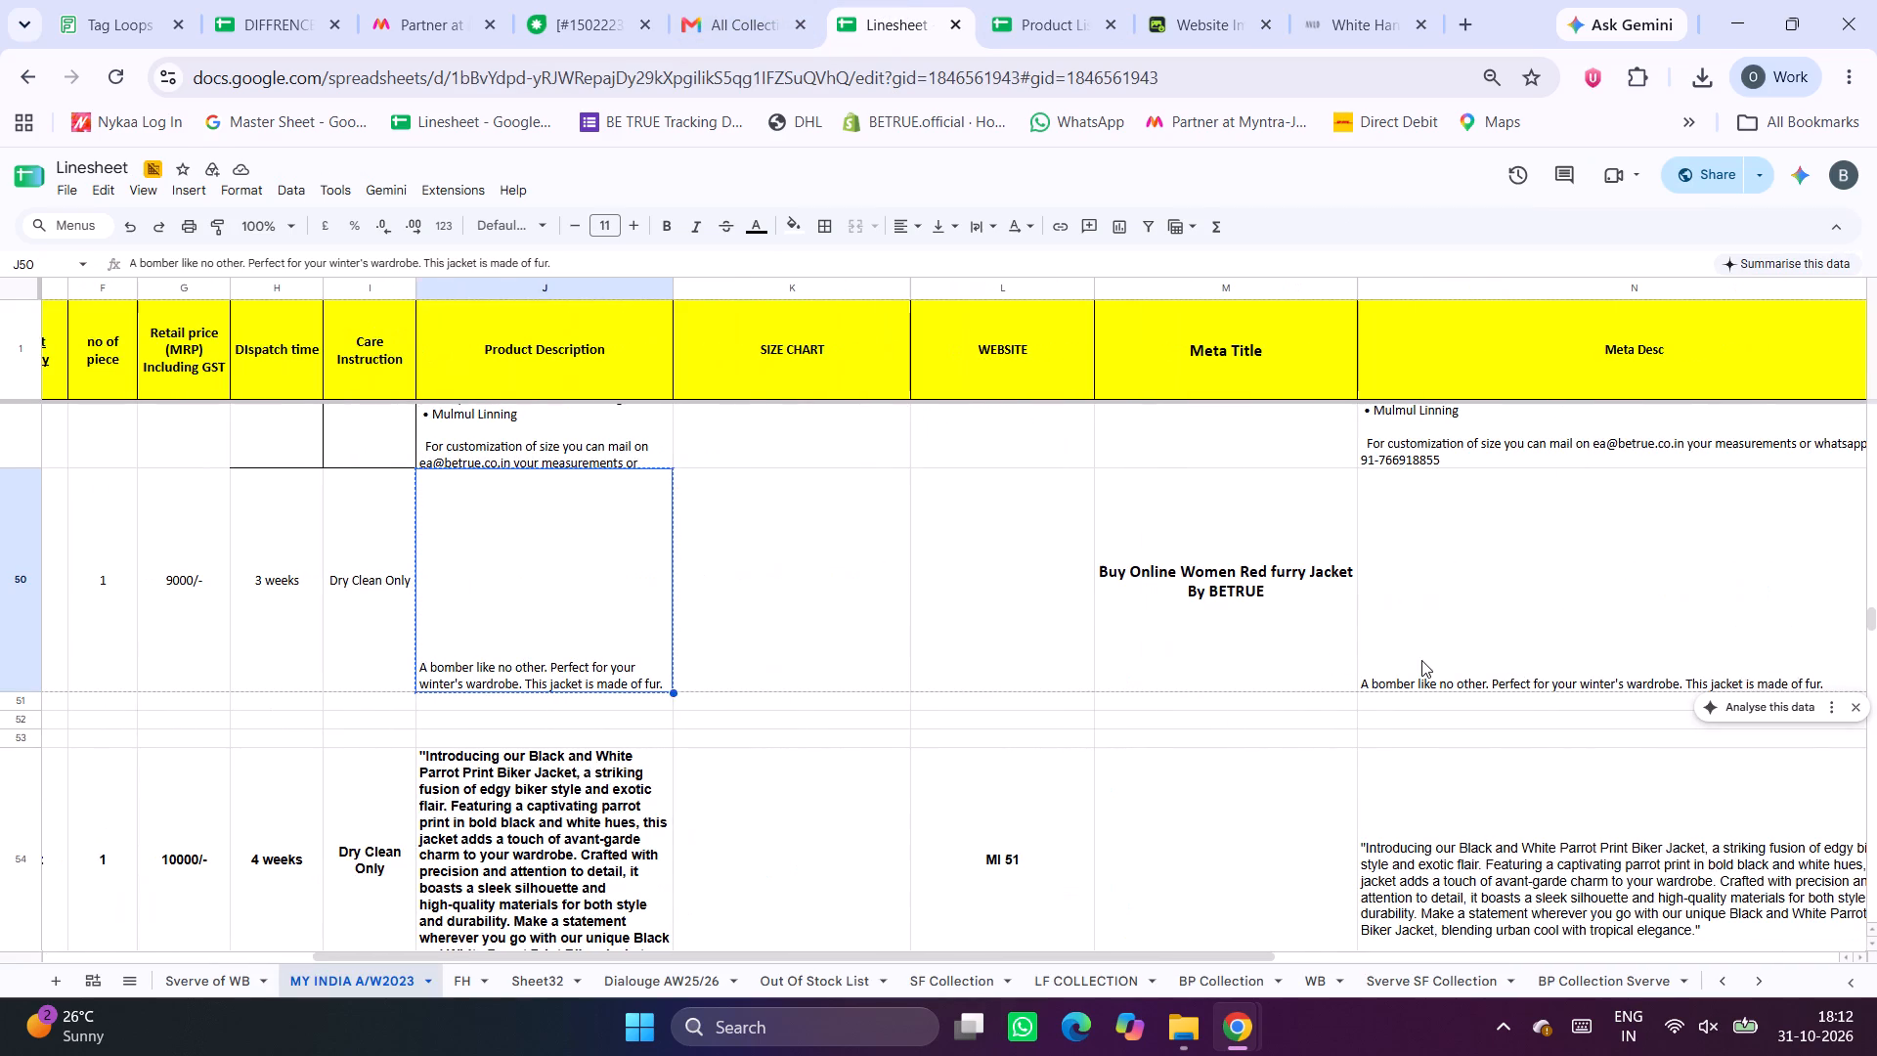
pyautogui.click(1276, 619)
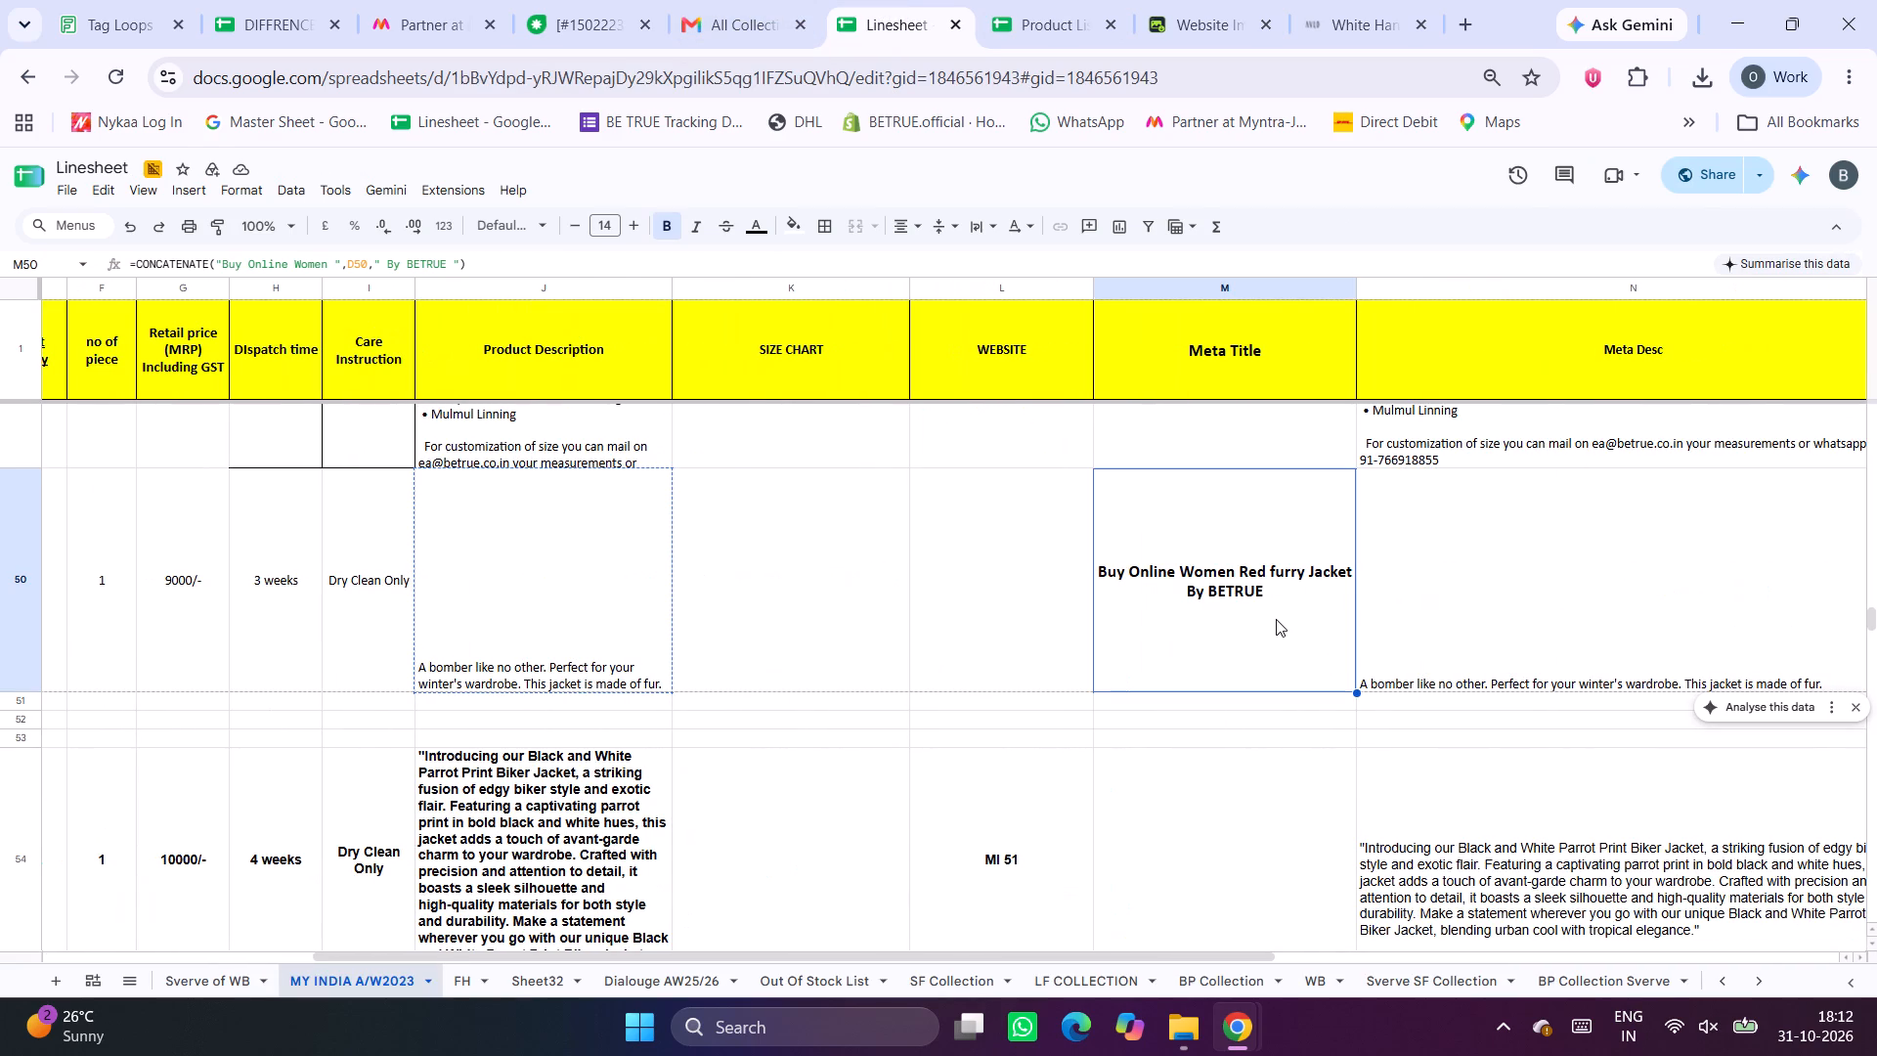
pyautogui.hotkey('shift', 'Right')
pyautogui.hscroll(-3, 1276, 619)
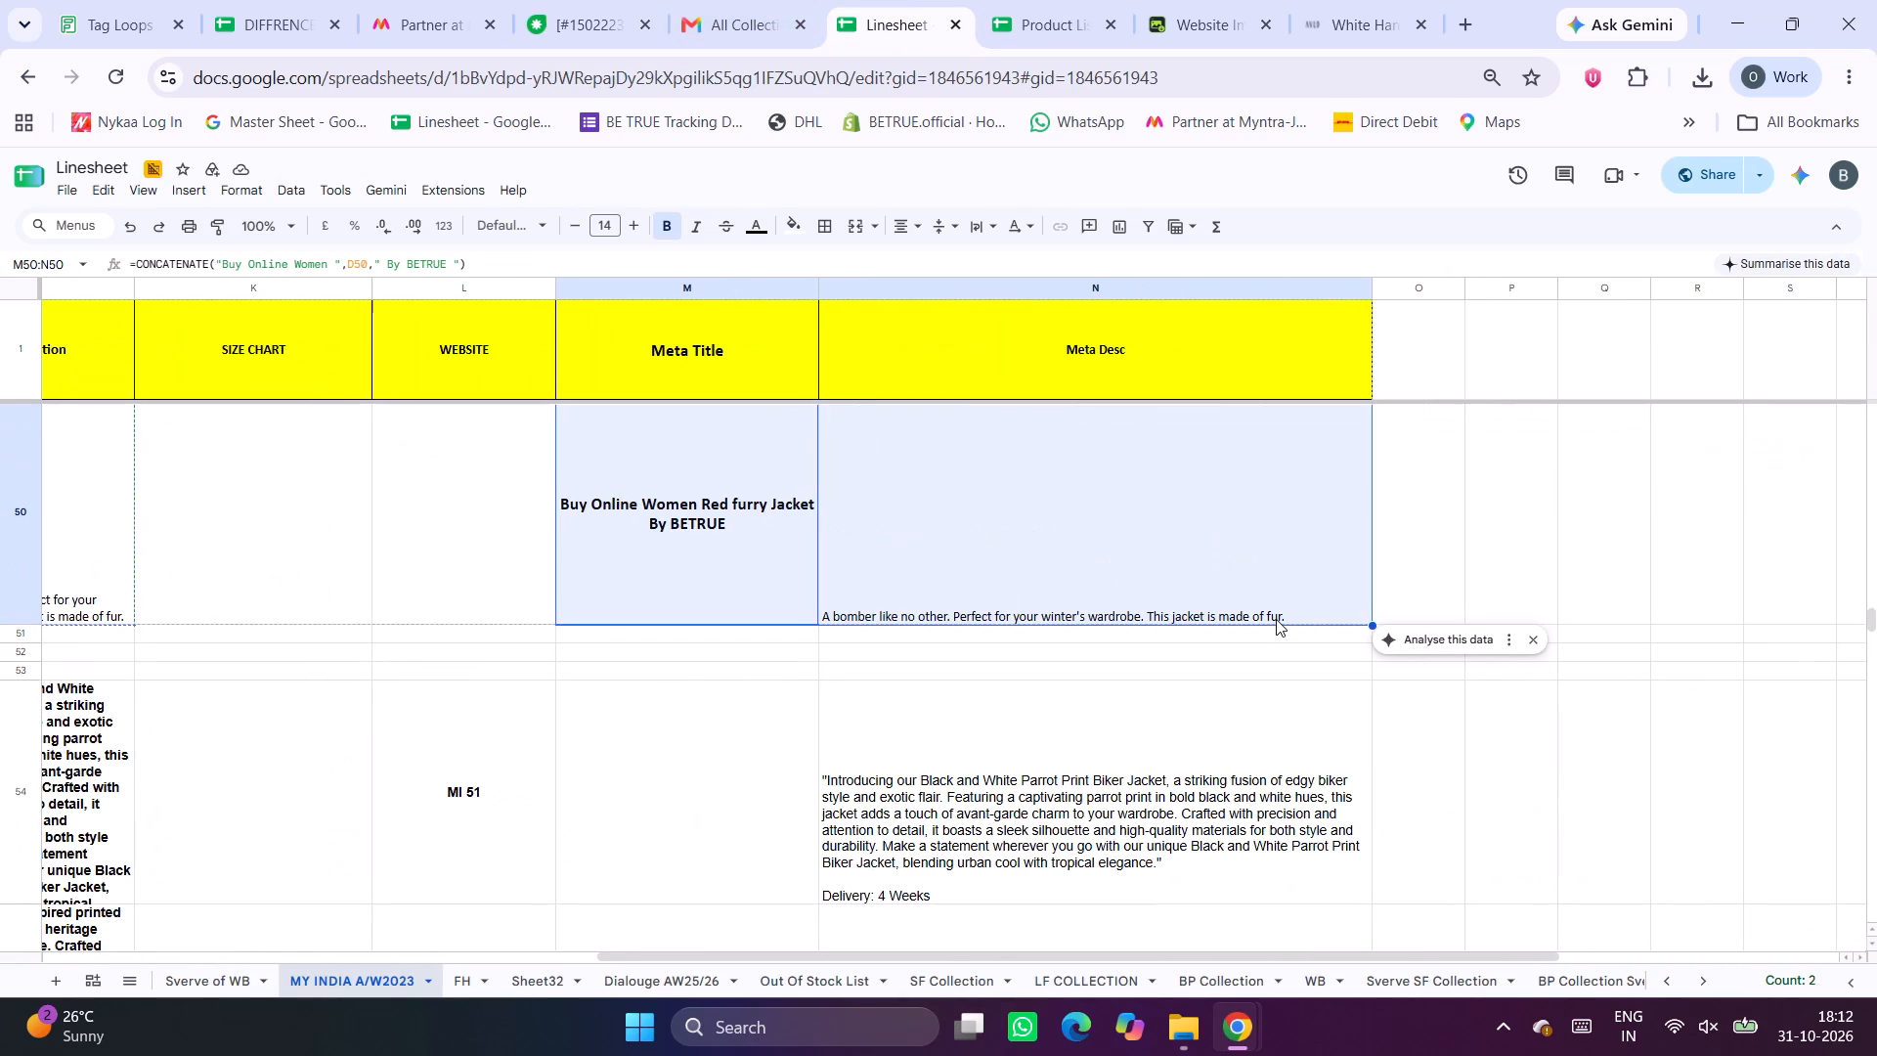
pyautogui.hotkey('ctrl', 'c')
pyautogui.click(1124, 0)
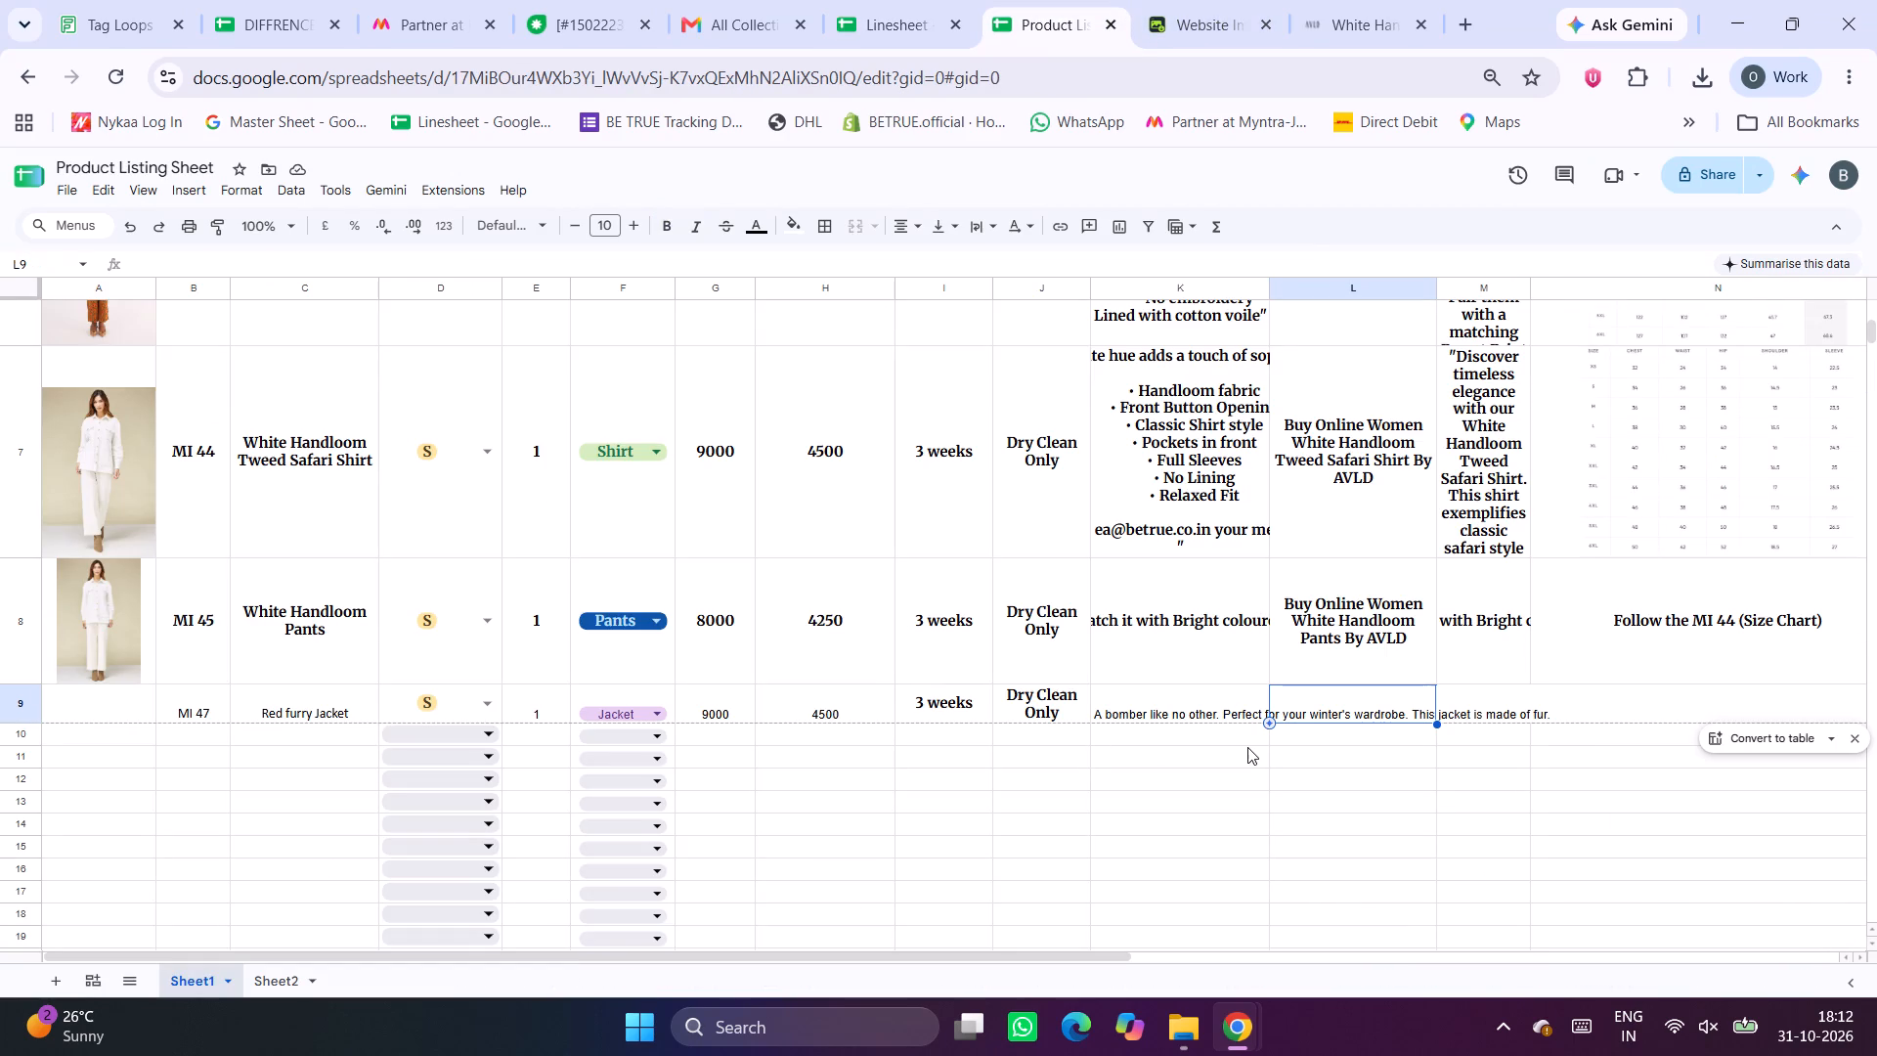
pyautogui.hotkey('ctrl', 'v')
# Copy the product name Red furry Jacket from C9 into cell O9.
pyautogui.click(260, 710)
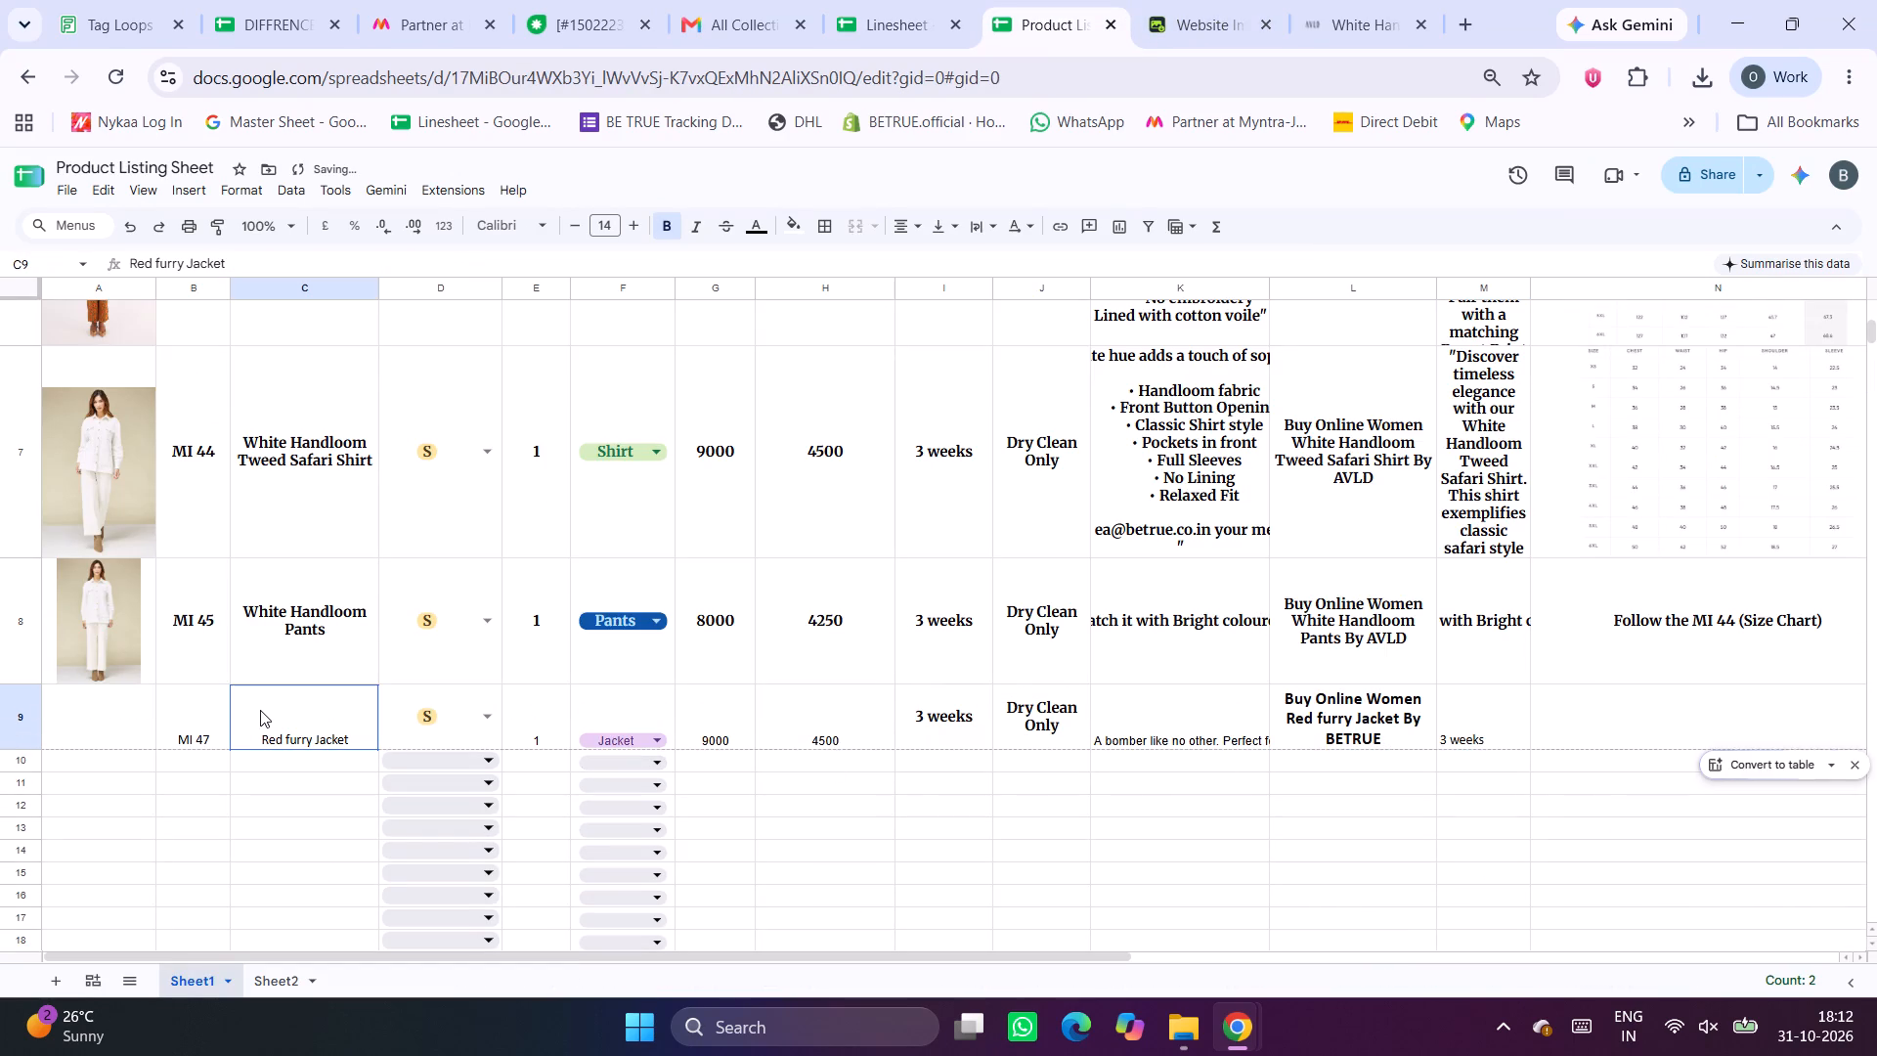
pyautogui.hotkey('ctrl', 'c')
pyautogui.hscroll(-4, 1634, 727)
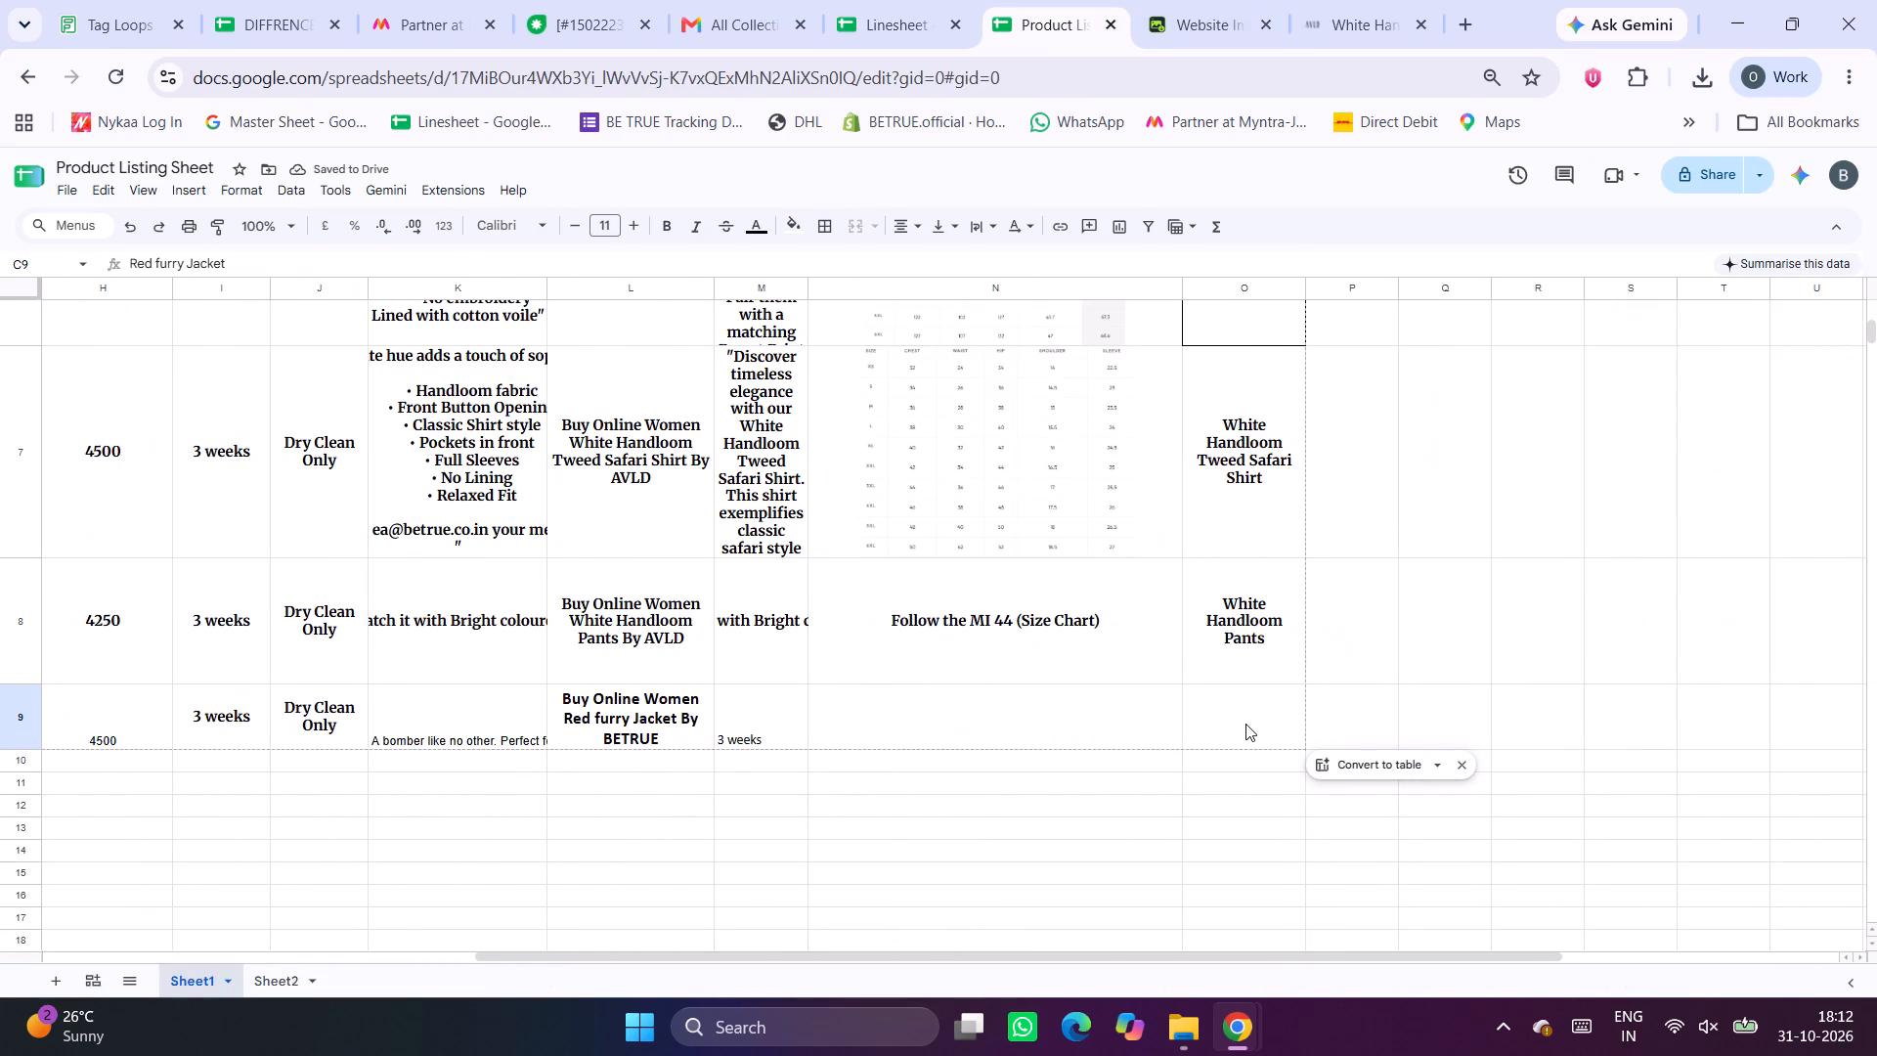
pyautogui.click(1245, 724)
pyautogui.hotkey('ctrl', 'v')
# Apply the formatting of the MI 45 style number cell to the whole of row 9 with Paint format.
pyautogui.hscroll(4, 812, 760)
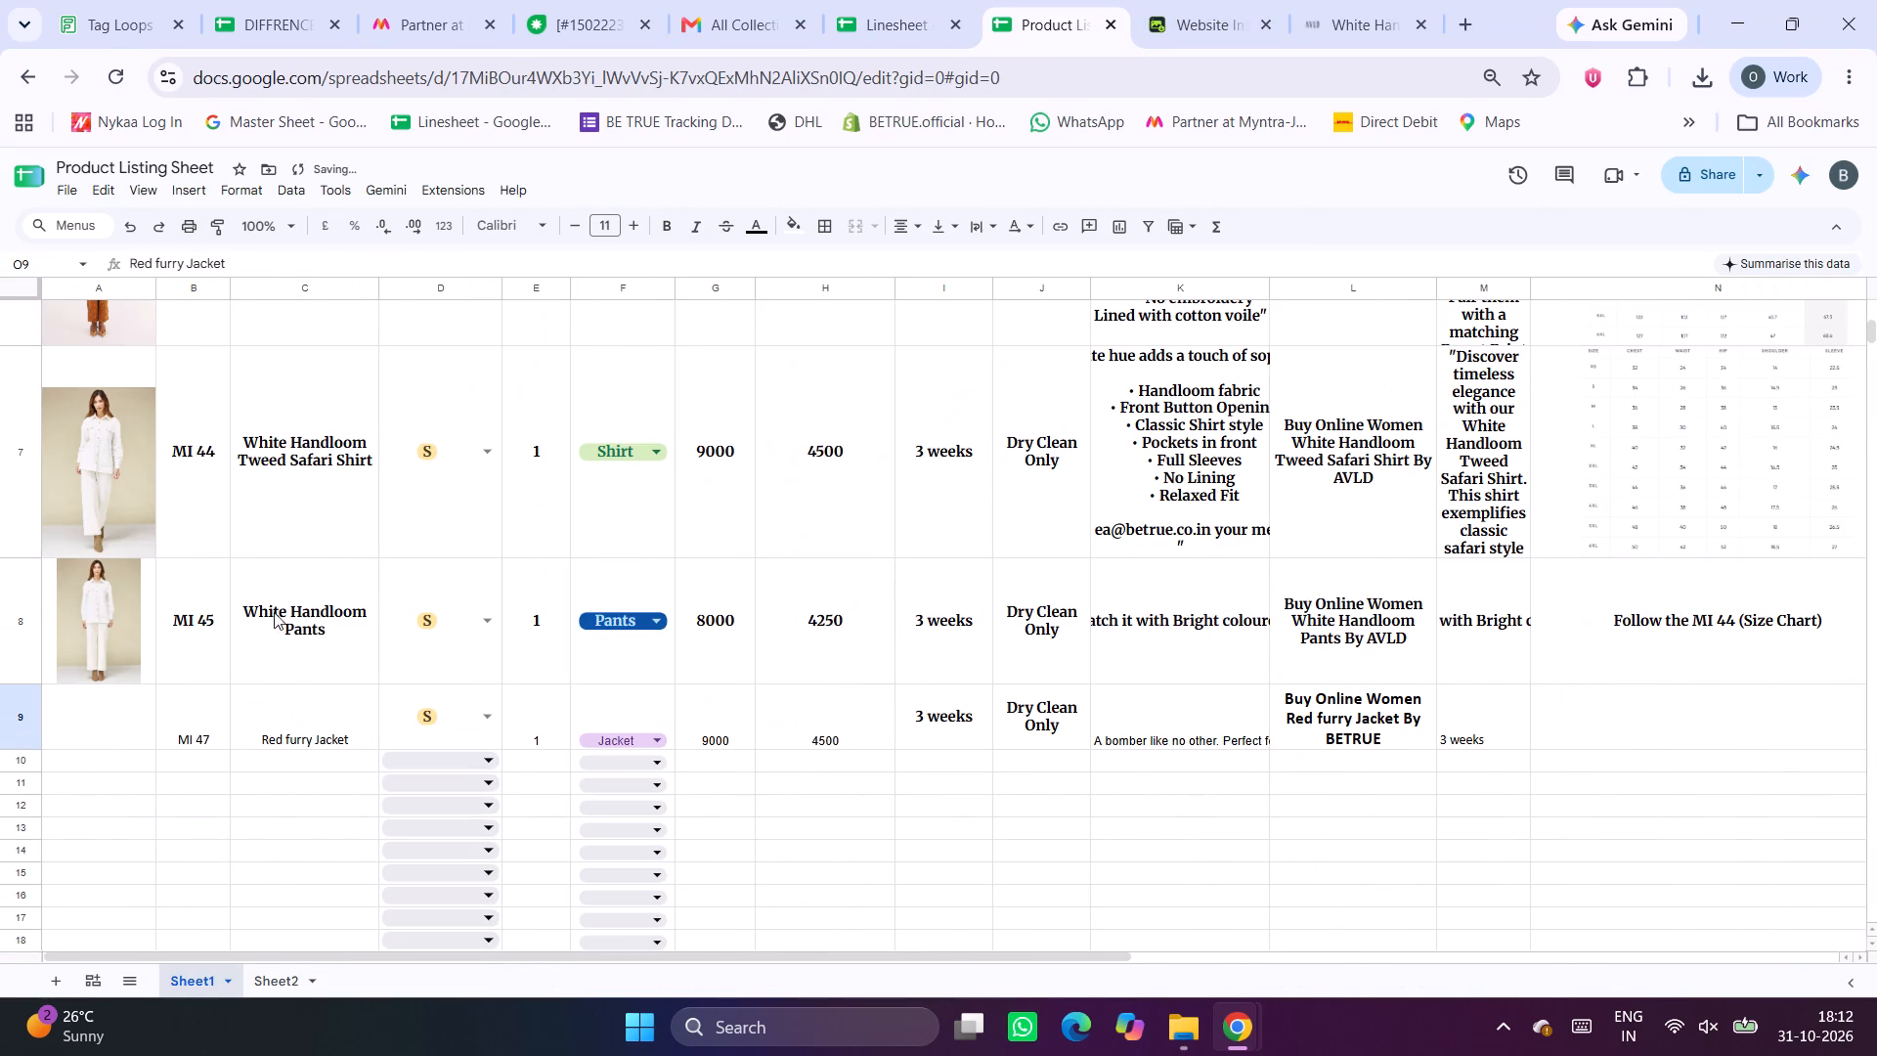
pyautogui.click(208, 638)
pyautogui.click(226, 221)
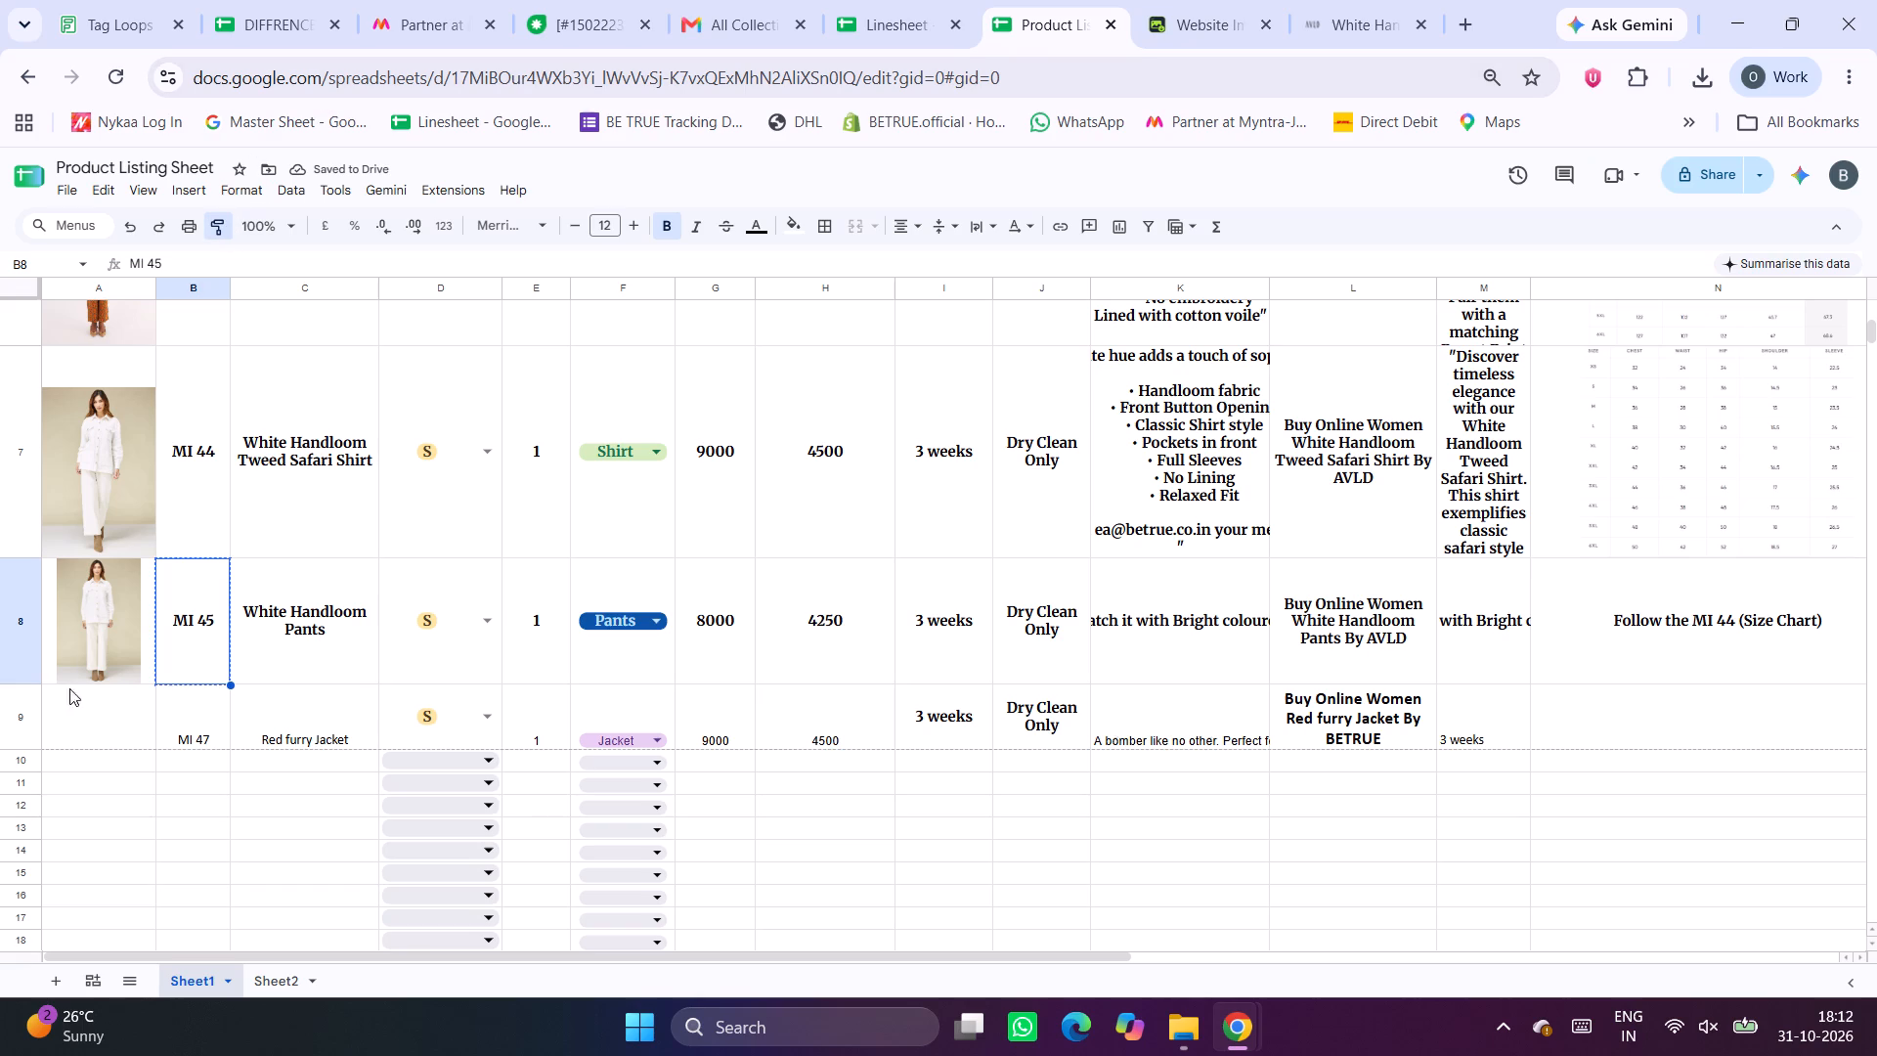
pyautogui.click(7, 722)
# Copy the product name Red furry Jacket from the Linesheet, search Google for it, and look through the results.
pyautogui.hscroll(-2, 1361, 740)
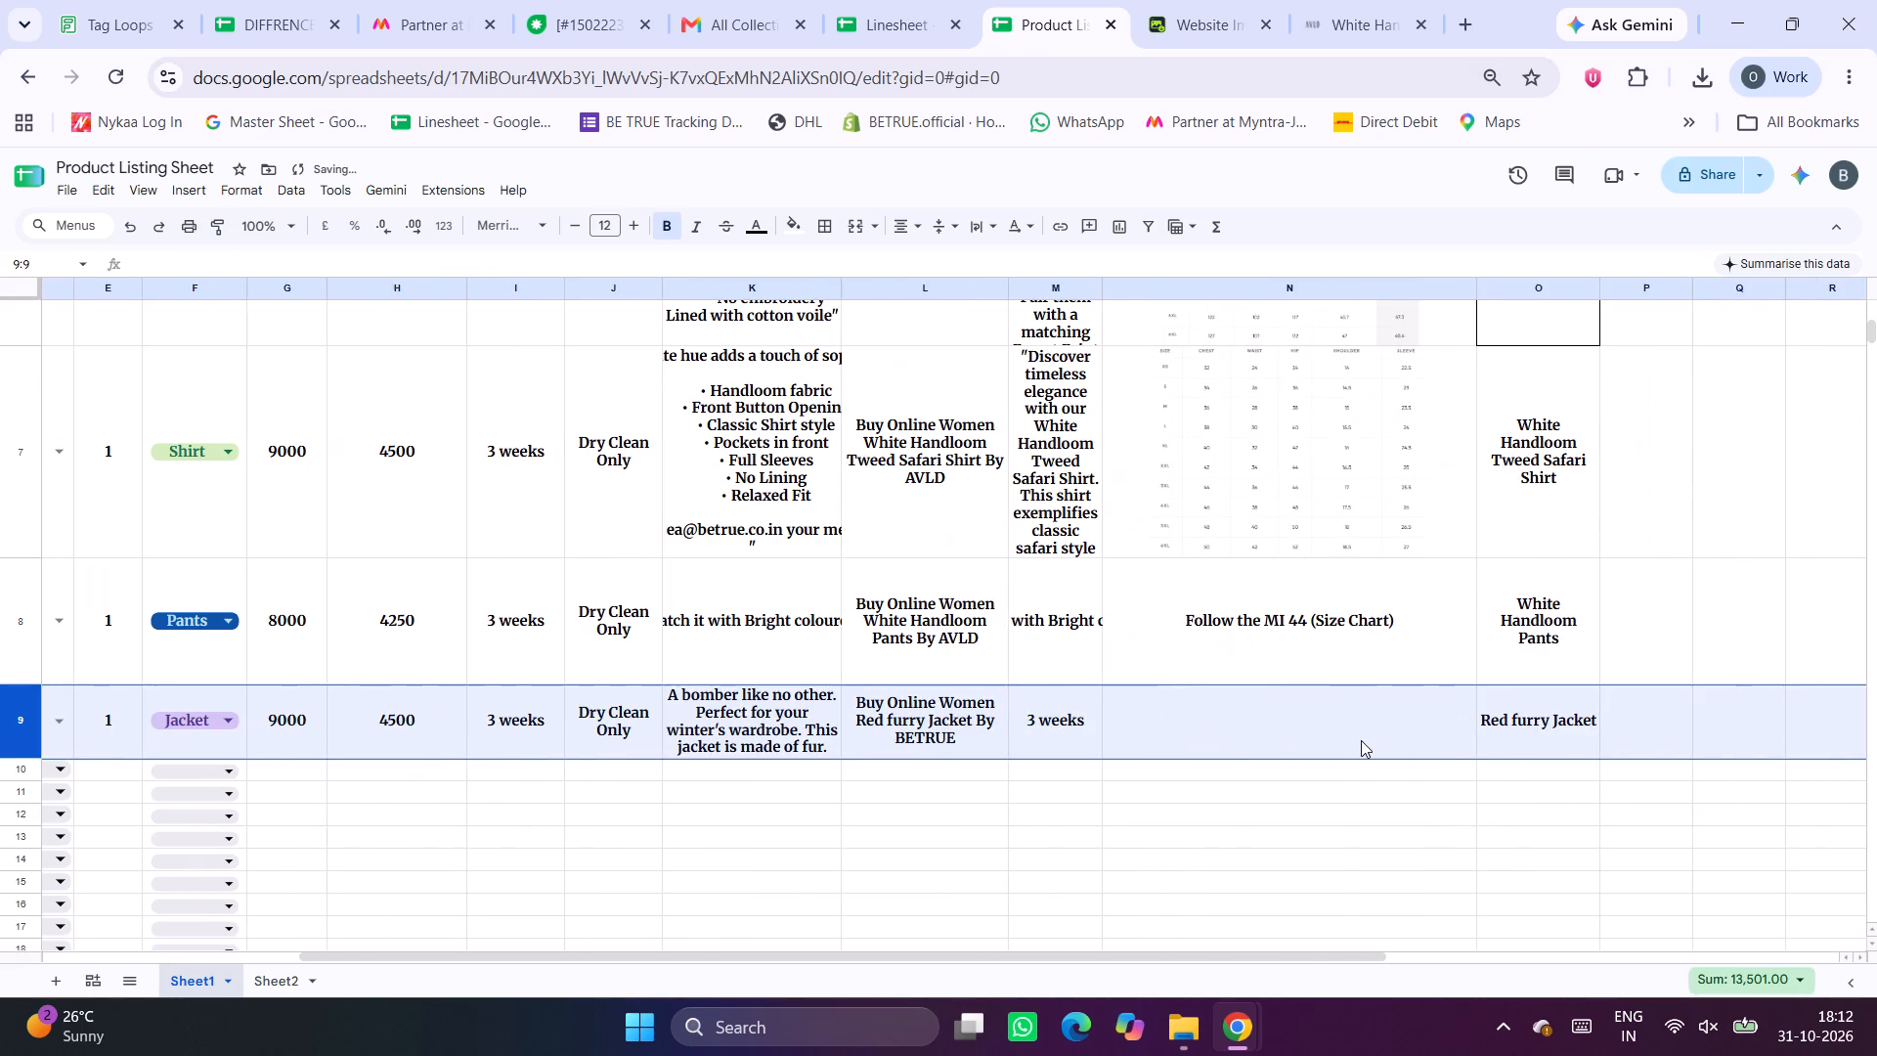
pyautogui.click(1257, 711)
pyautogui.click(923, 0)
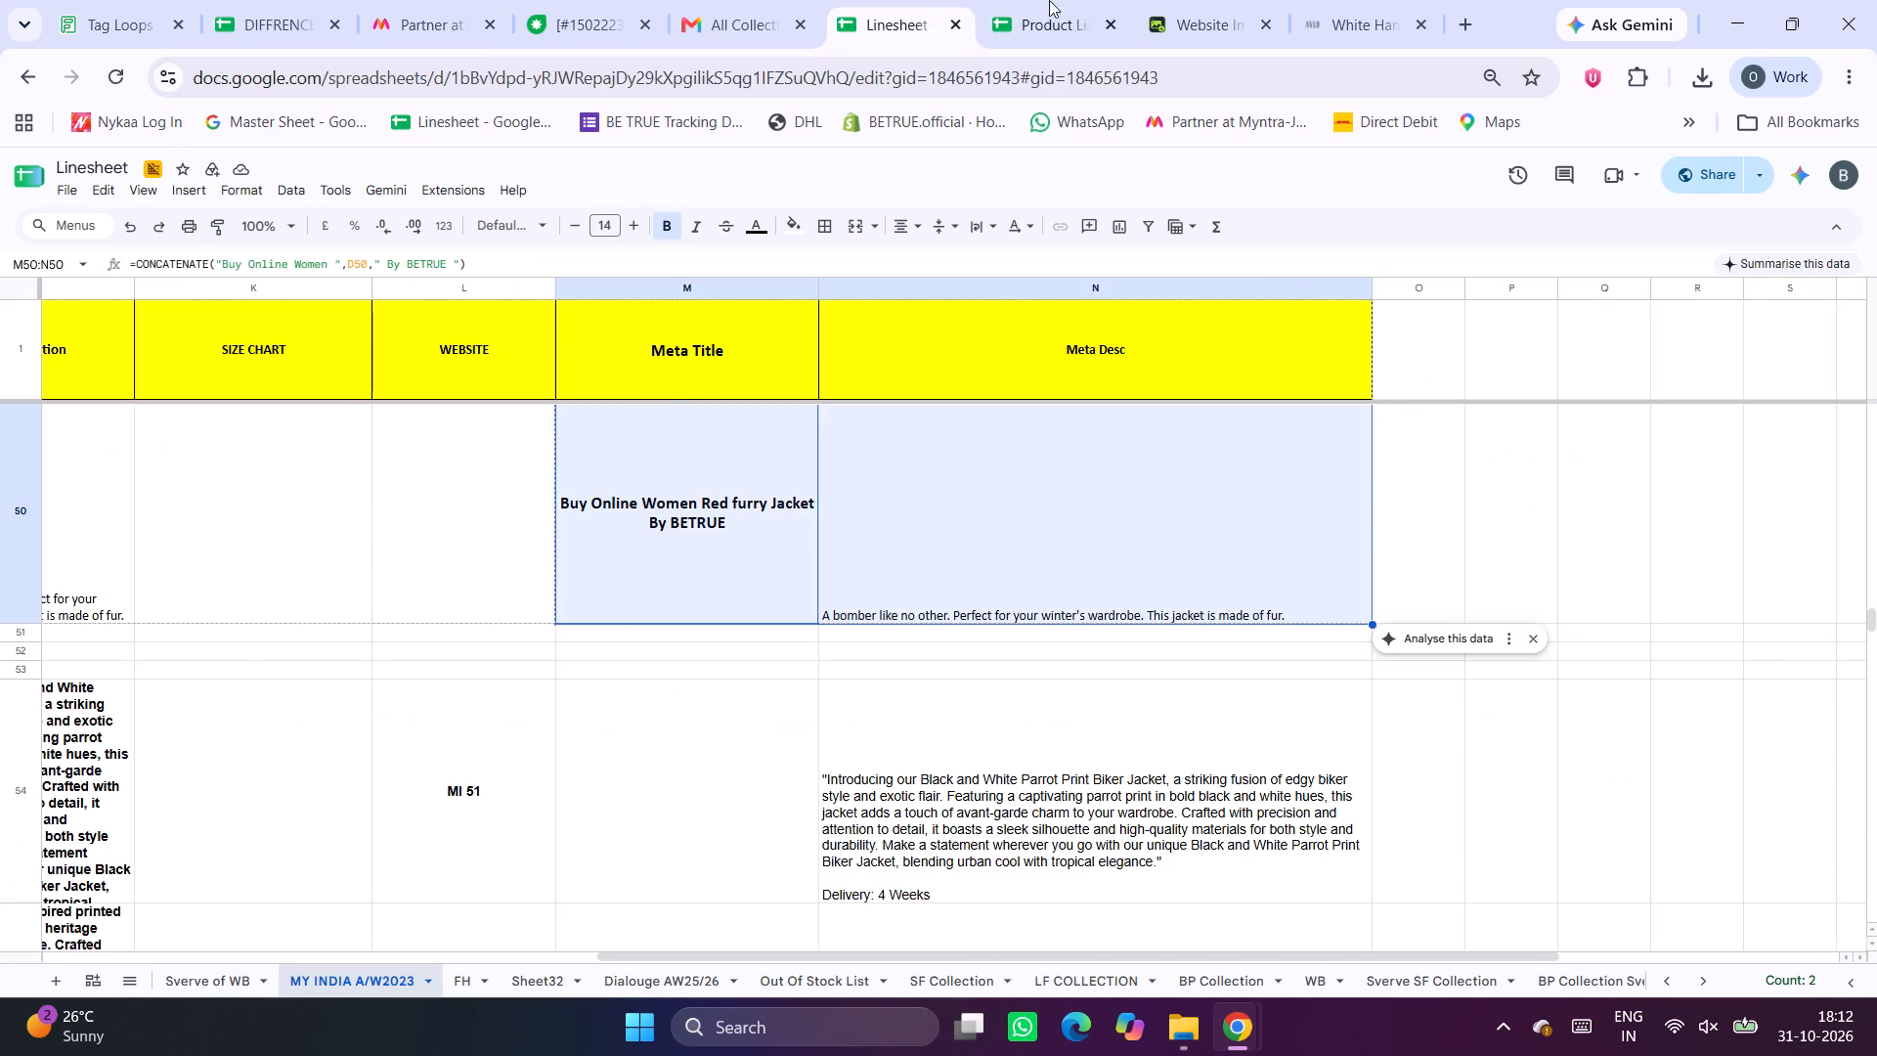
pyautogui.hscroll(8, 372, 633)
pyautogui.click(347, 885)
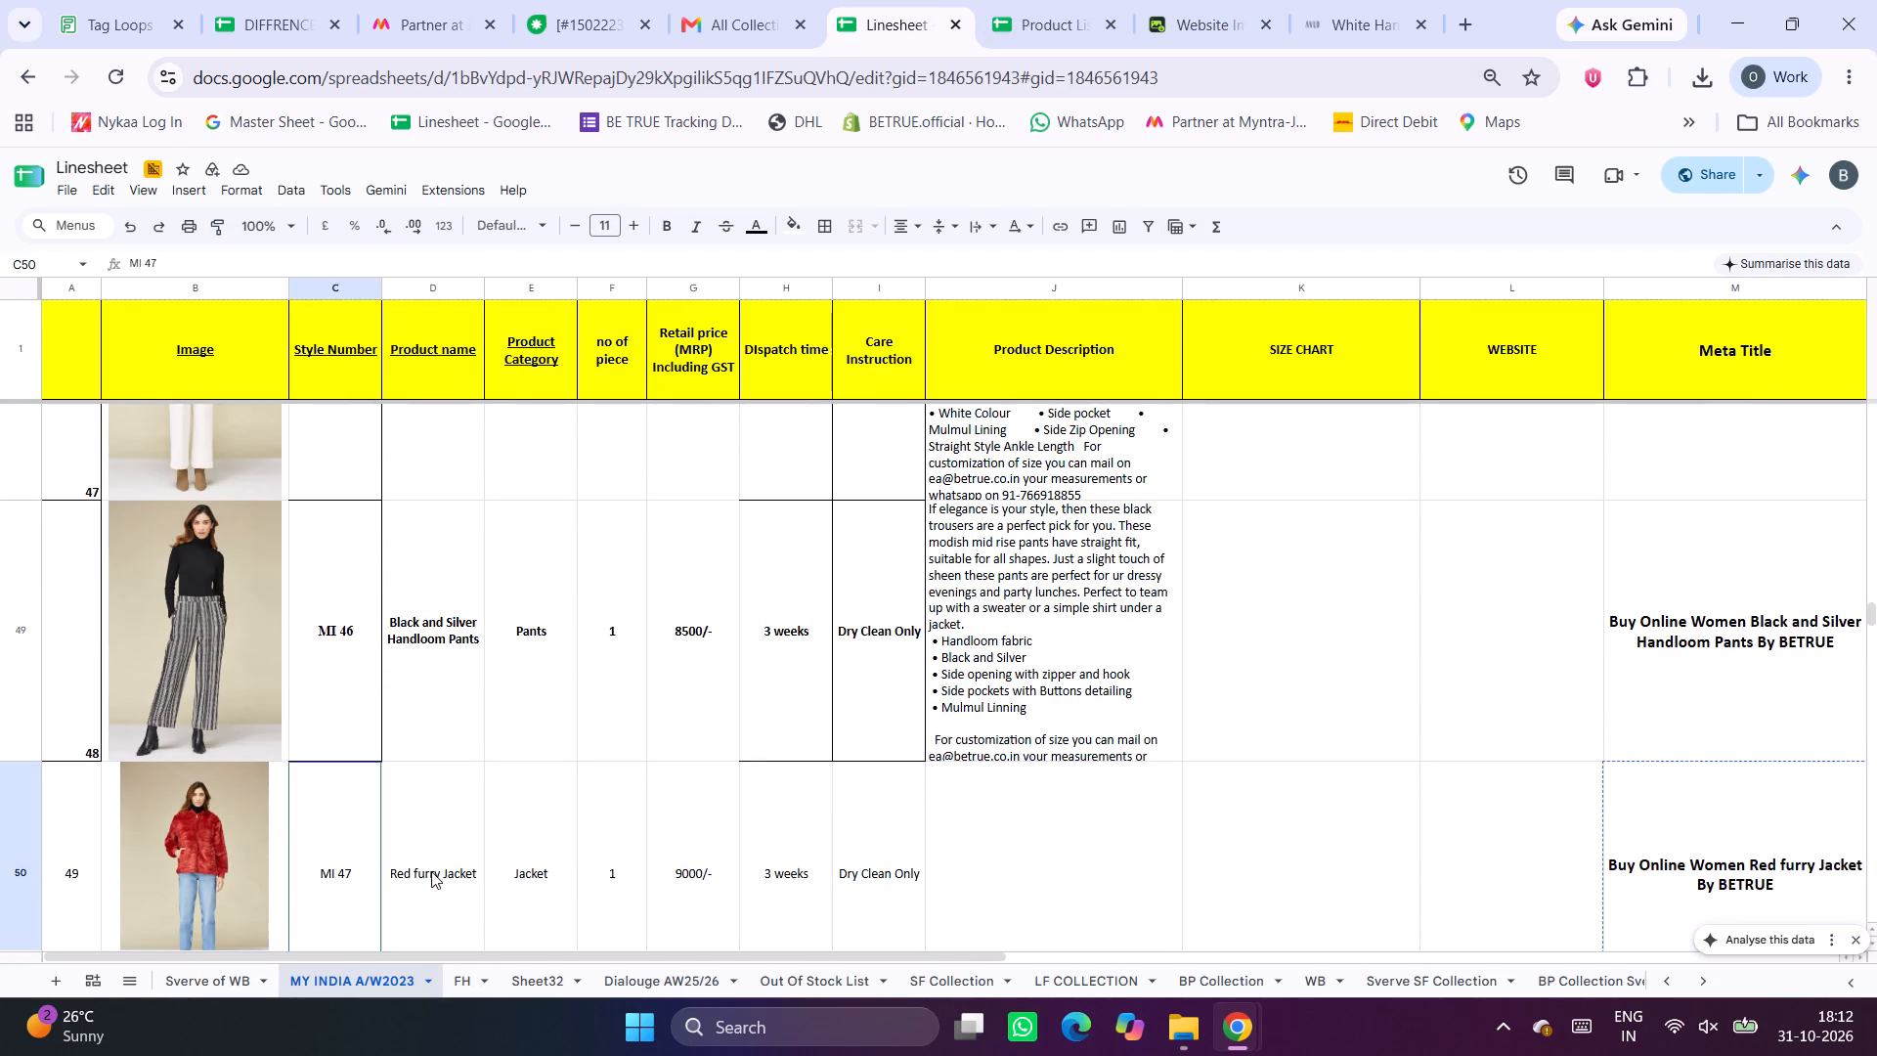
pyautogui.click(452, 865)
pyautogui.hotkey('ctrl', 'c')
pyautogui.click(1351, 0)
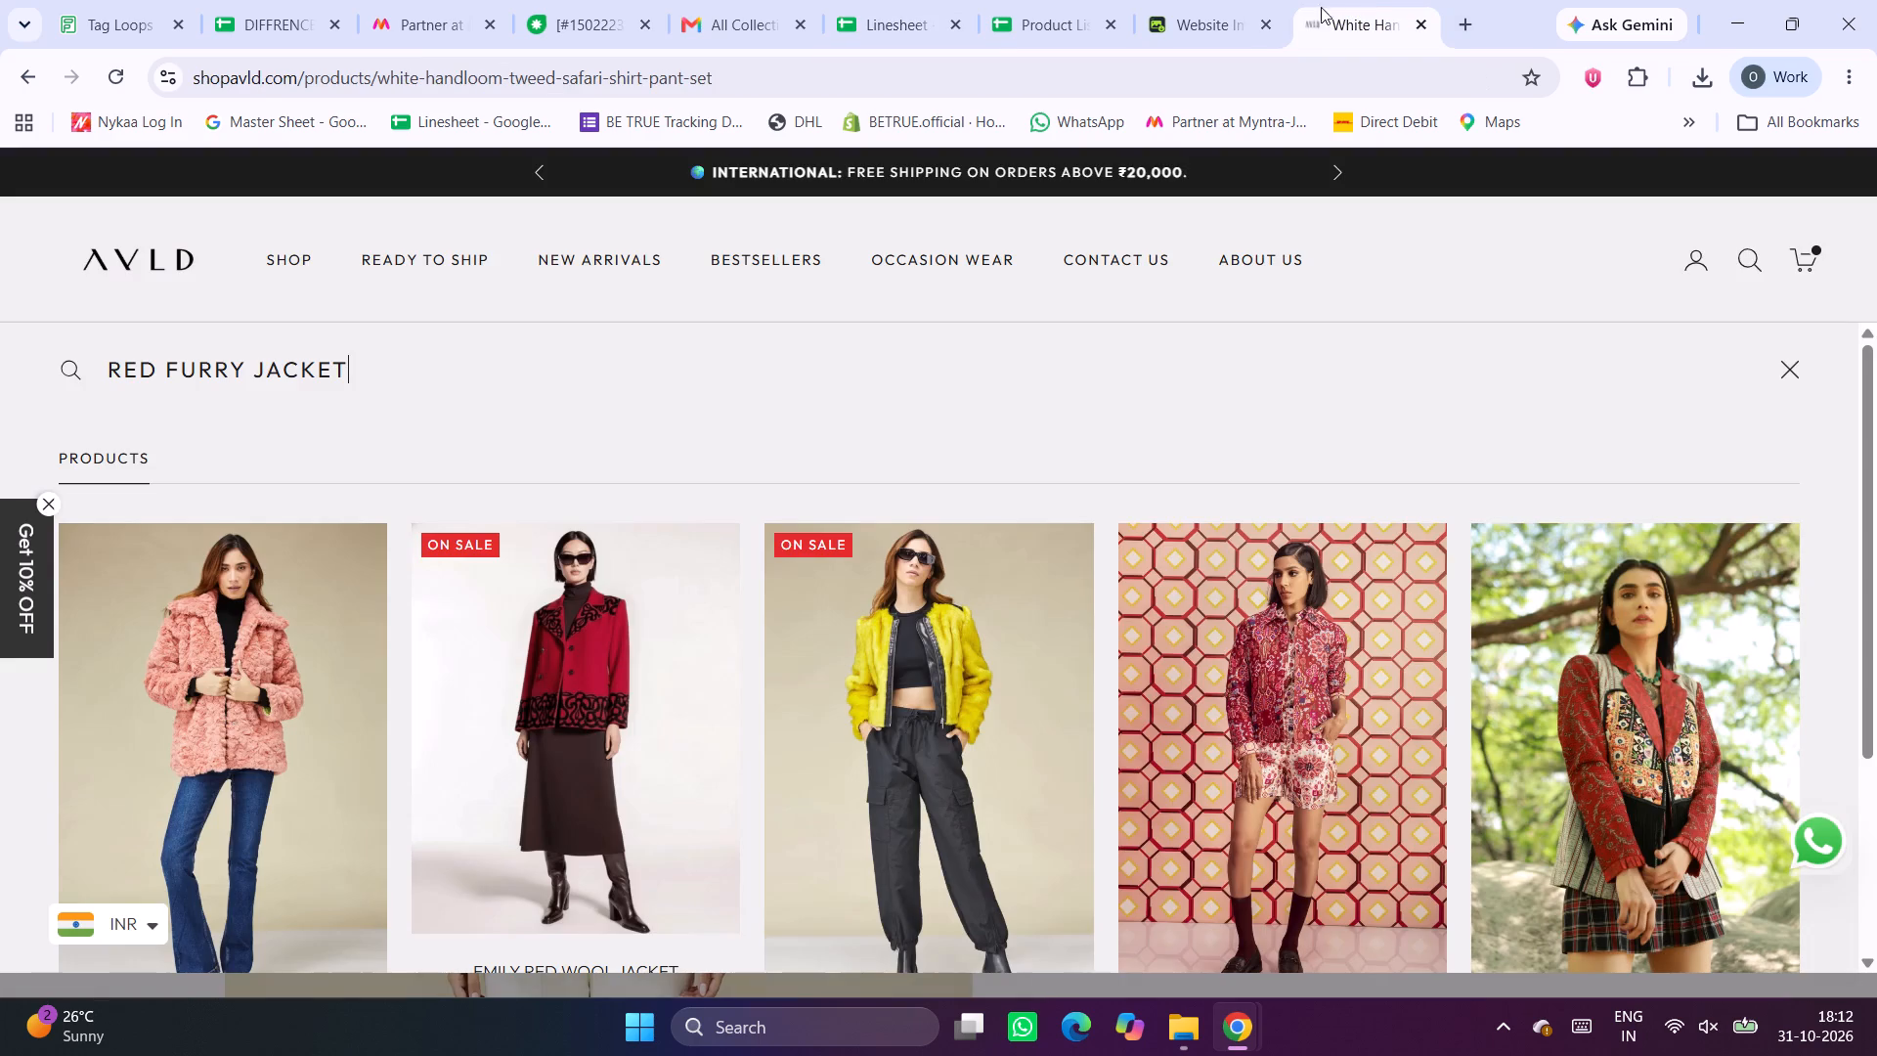
pyautogui.click(1105, 82)
pyautogui.hotkey('ctrl', 'v')
pyautogui.press('Return')
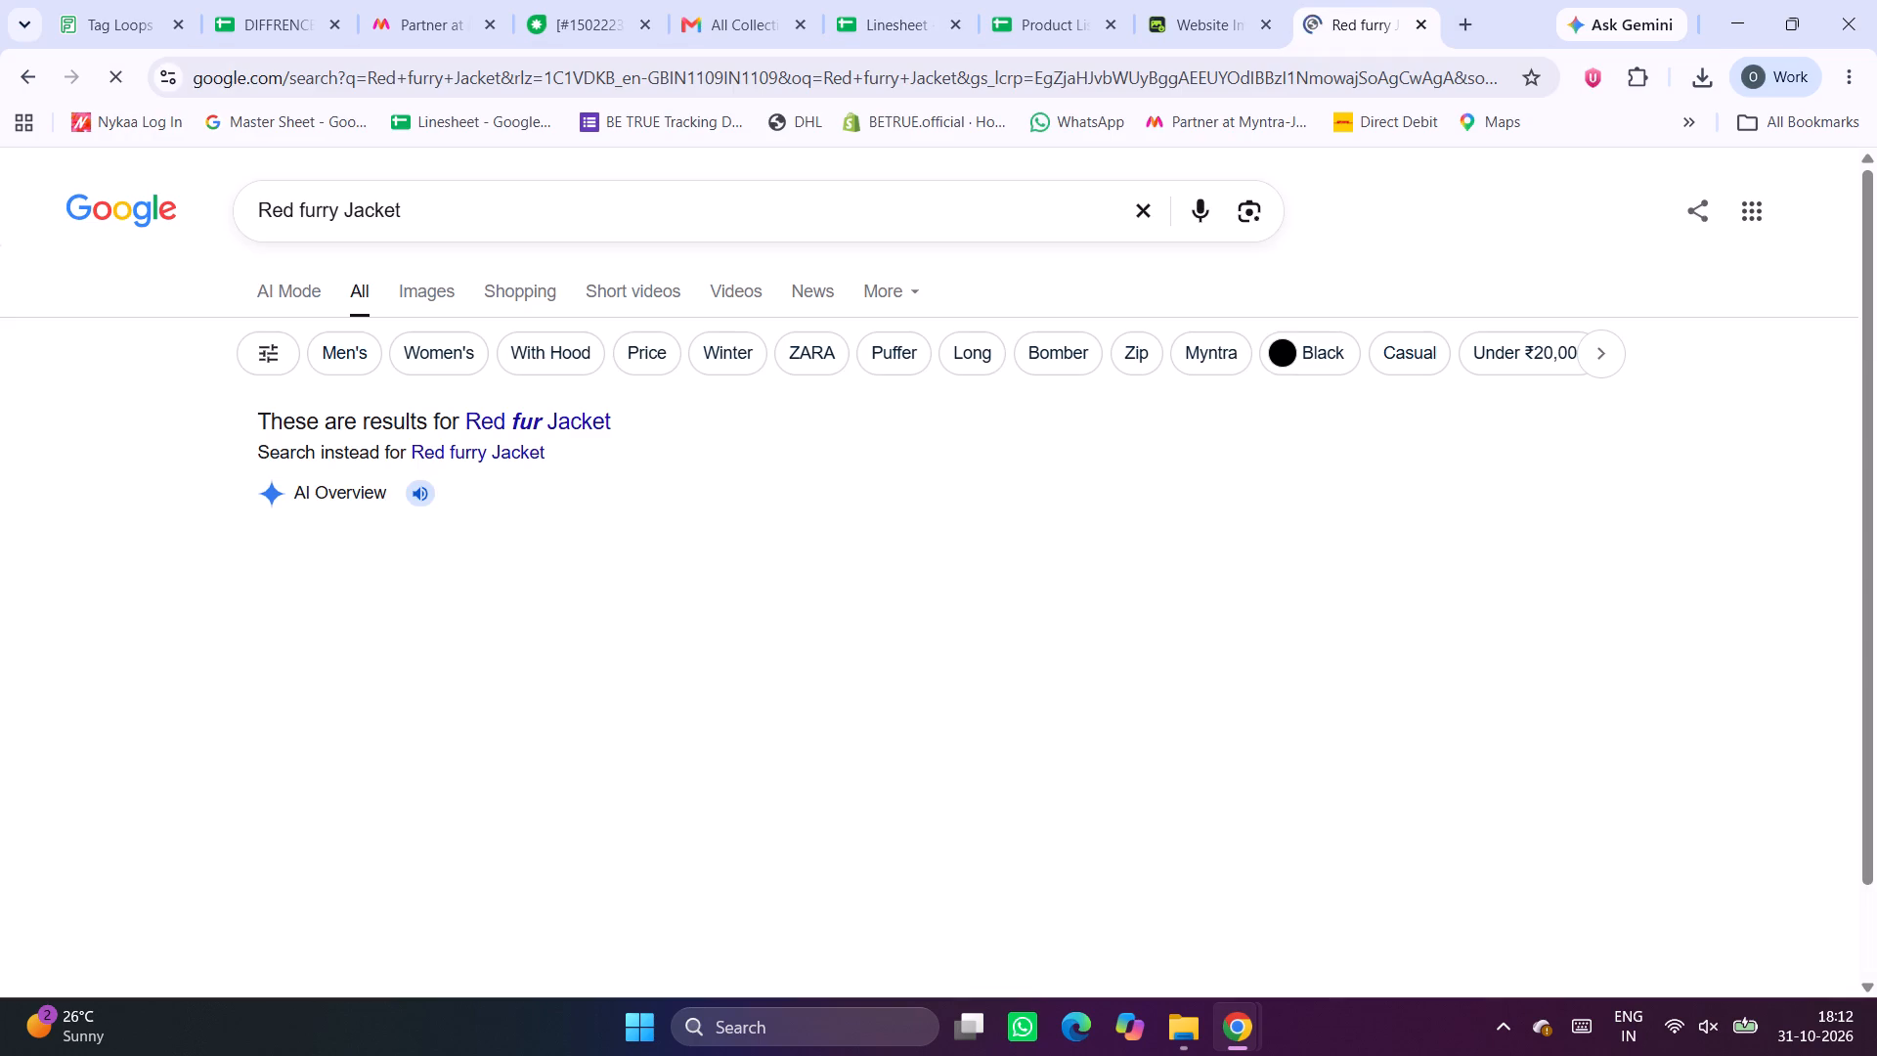
pyautogui.scroll(-4, 916, 550)
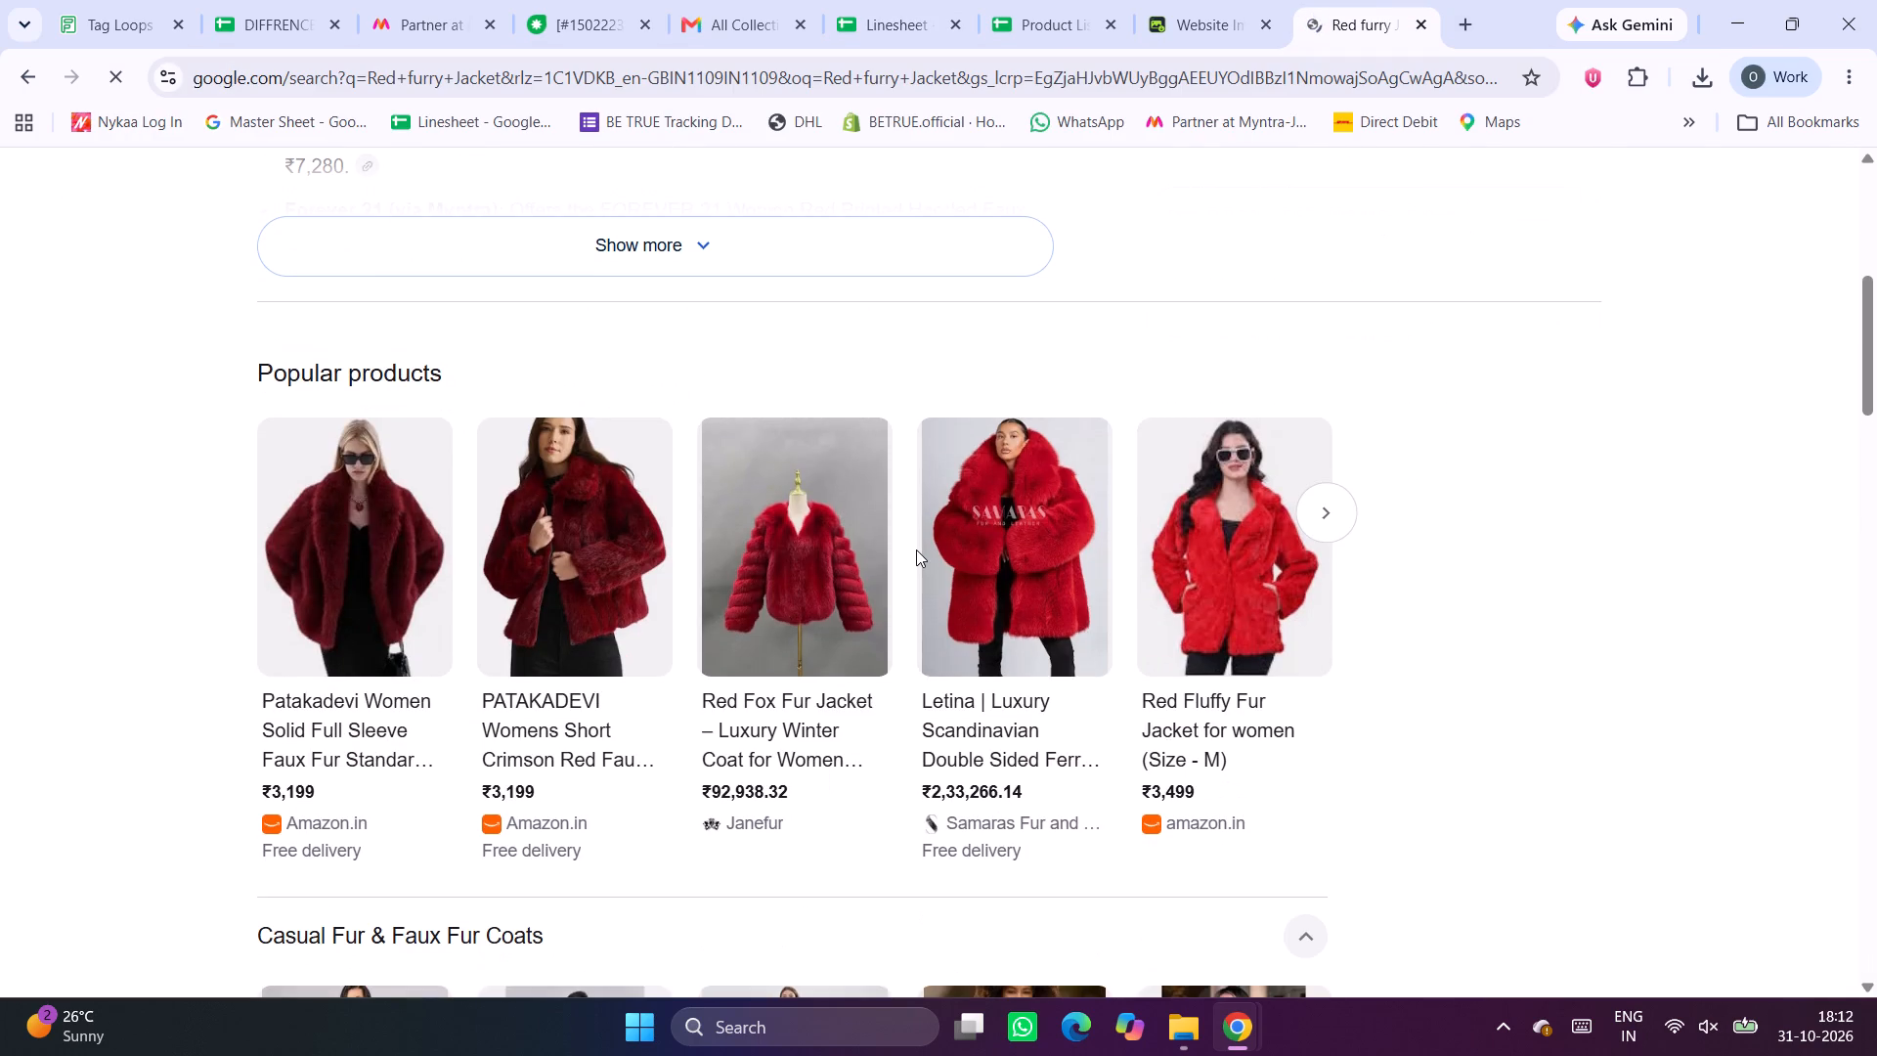
pyautogui.scroll(-7, 916, 550)
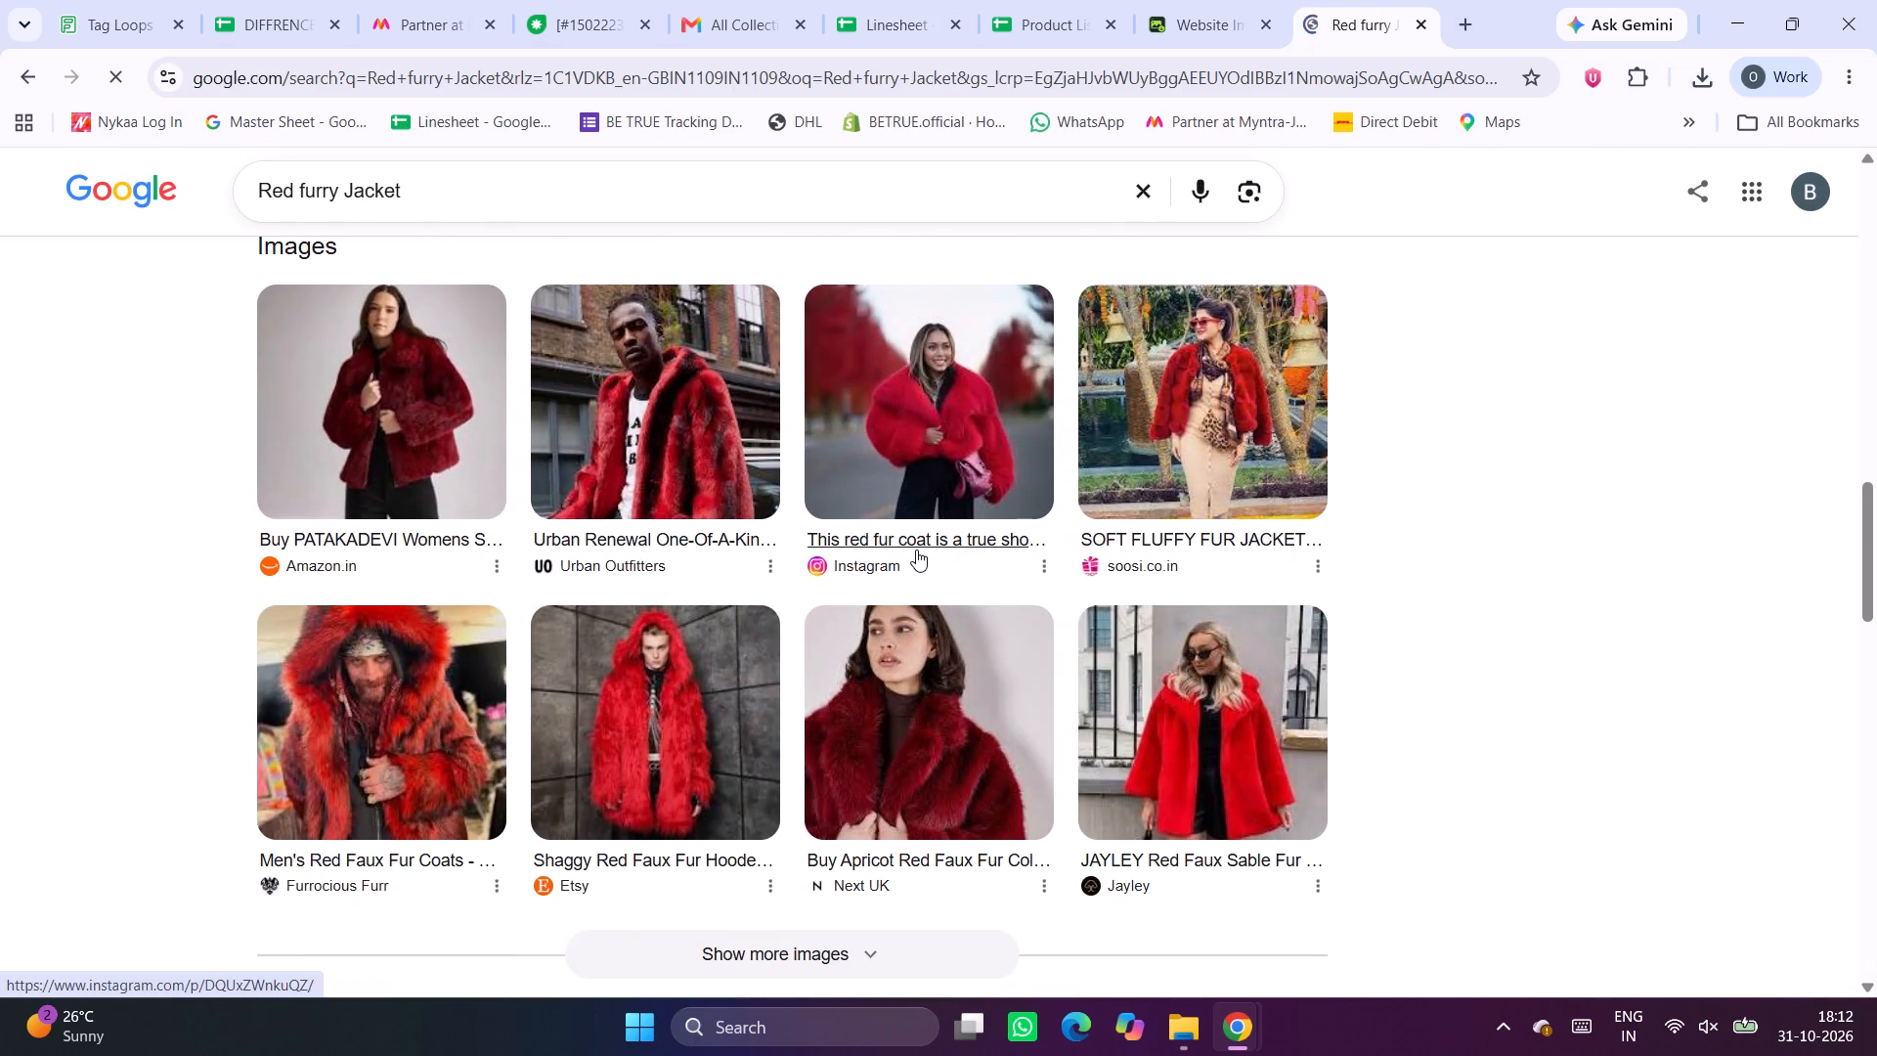
pyautogui.hscroll(1, 916, 550)
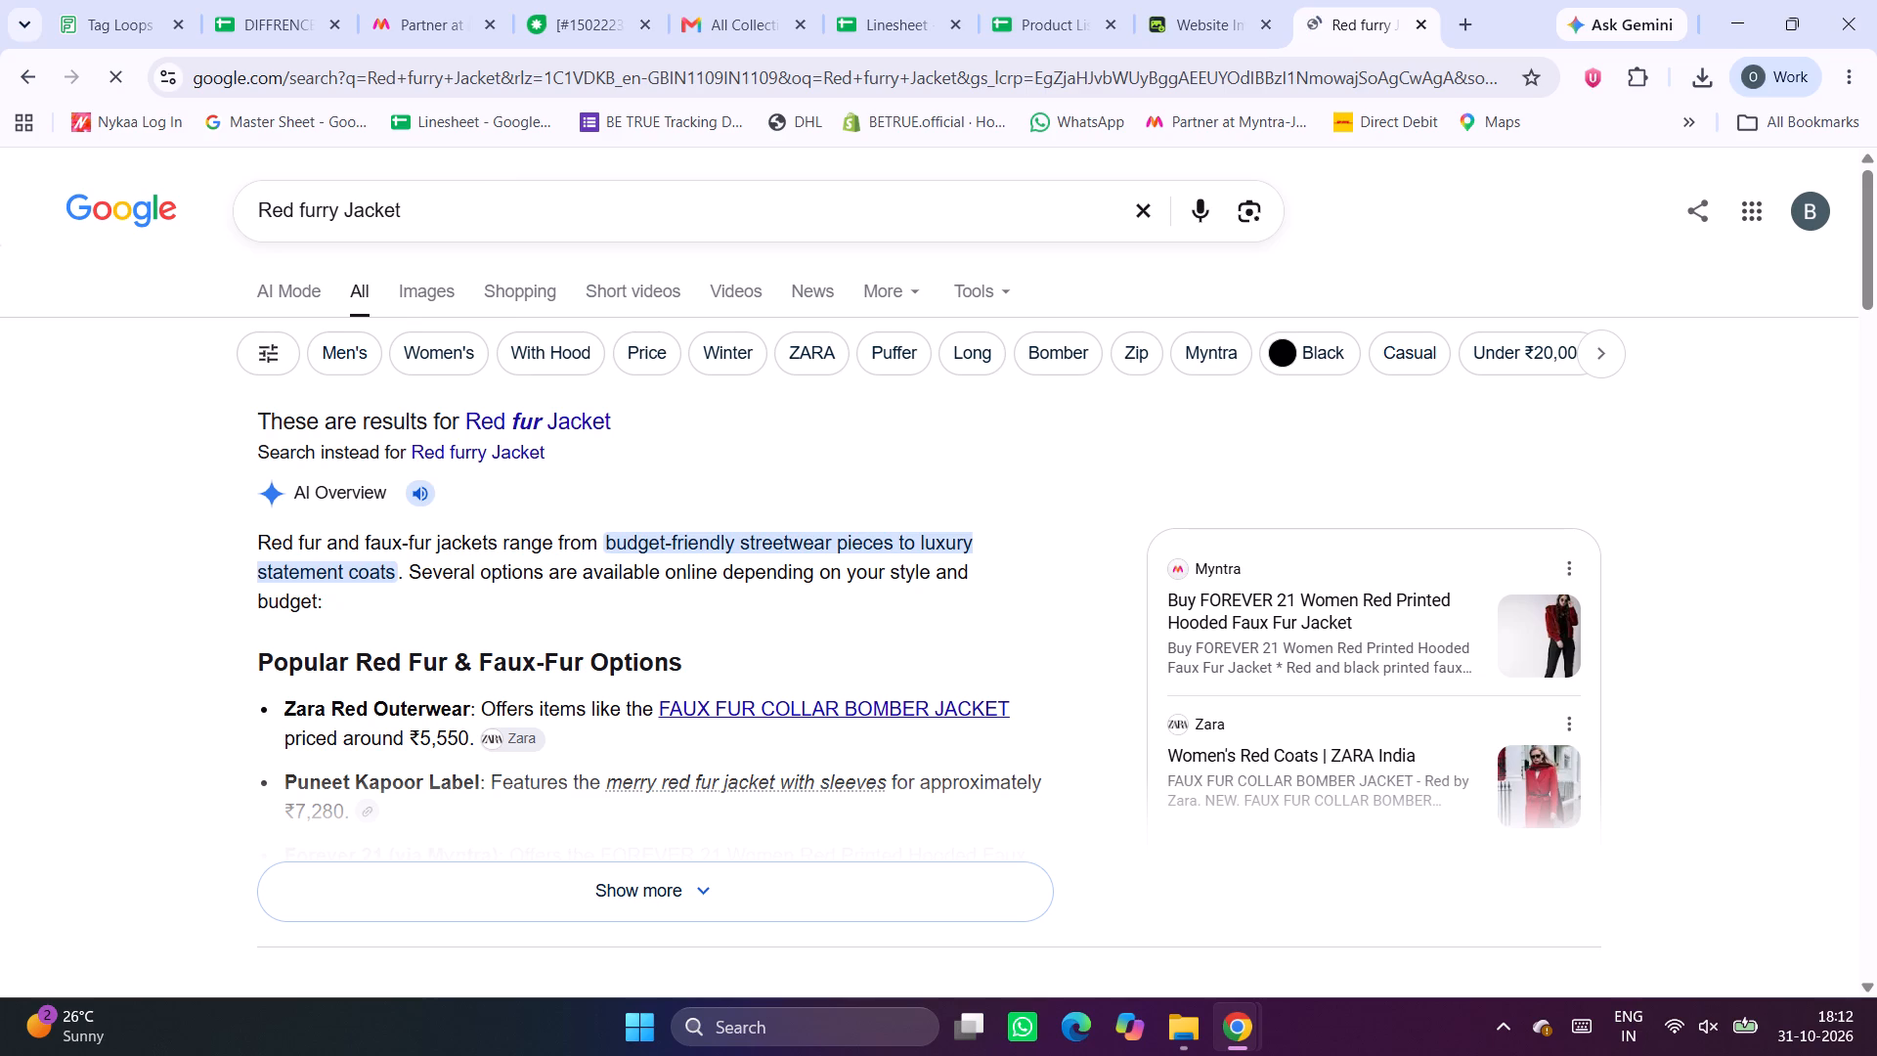
# Refine the Google search to Red furry Jacket betrue and examine the results against the Linesheet picture.
pyautogui.click(516, 231)
pyautogui.press('space')
pyautogui.write('betrue')
pyautogui.press('Return')
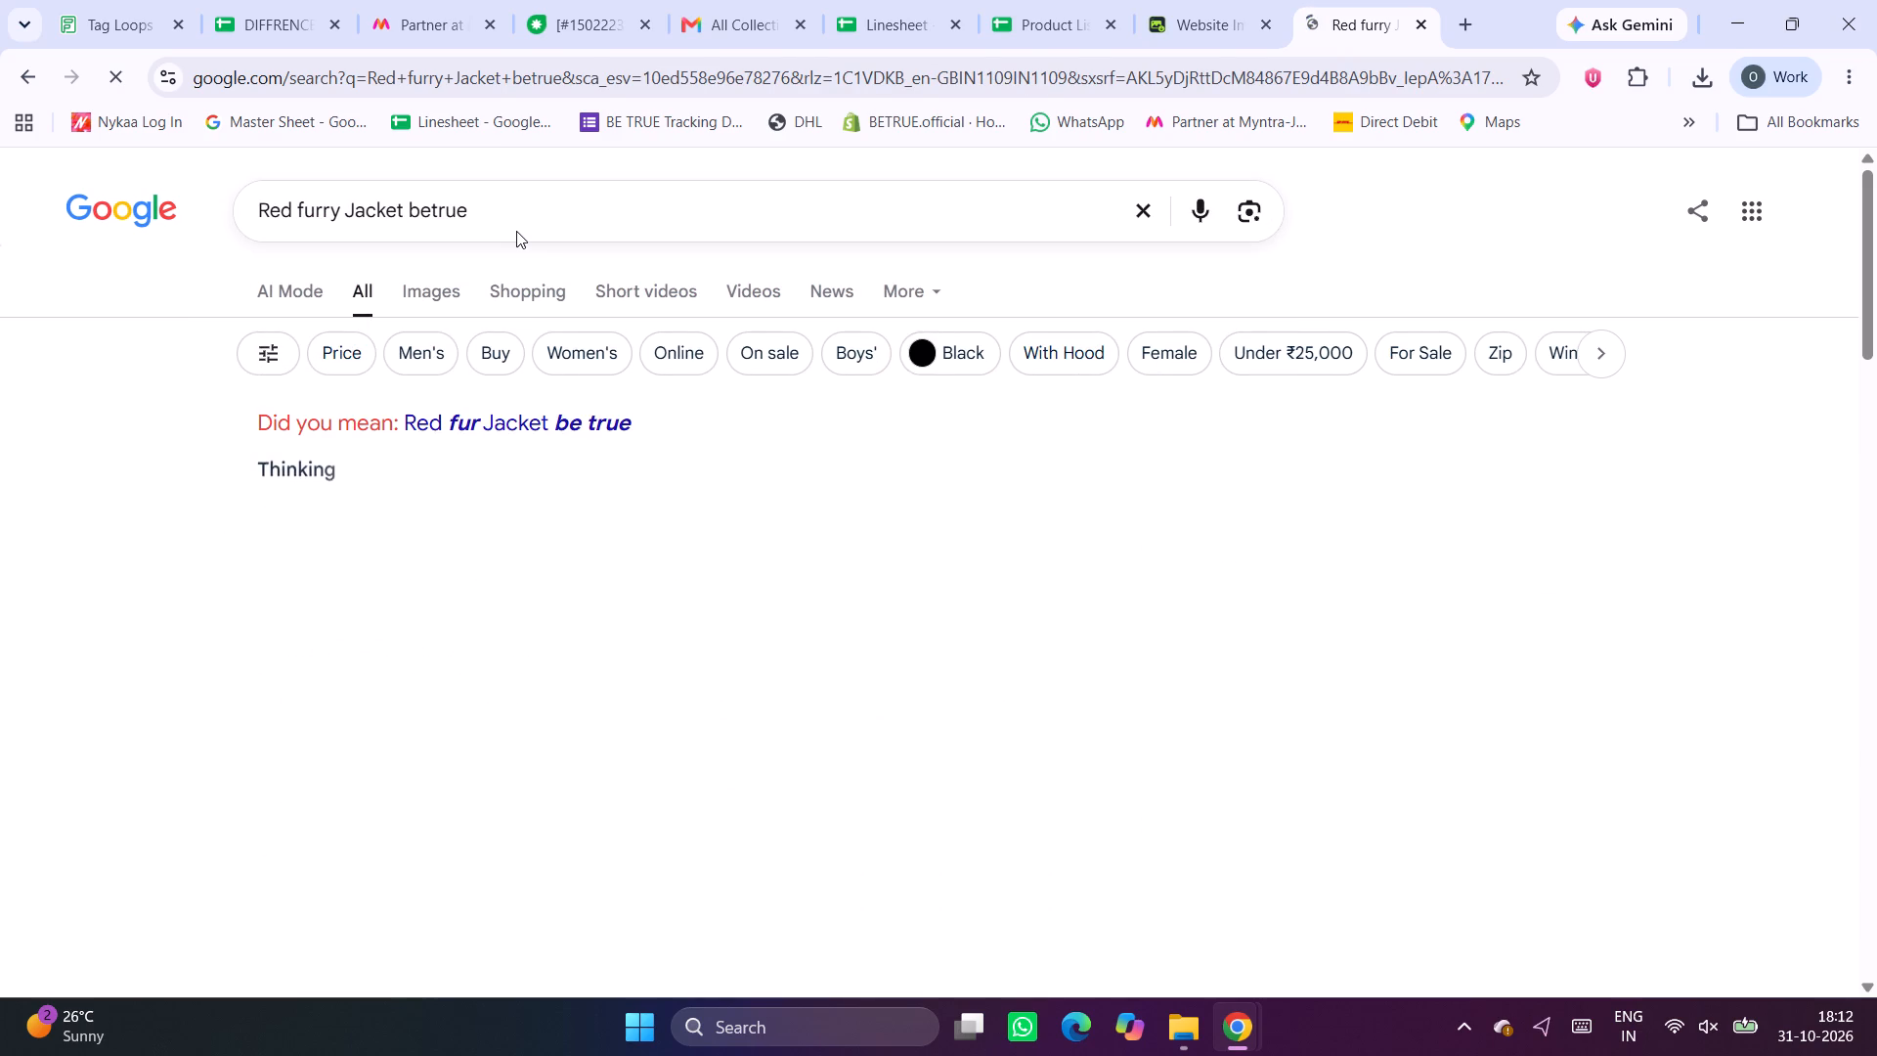
pyautogui.scroll(-3, 154, 616)
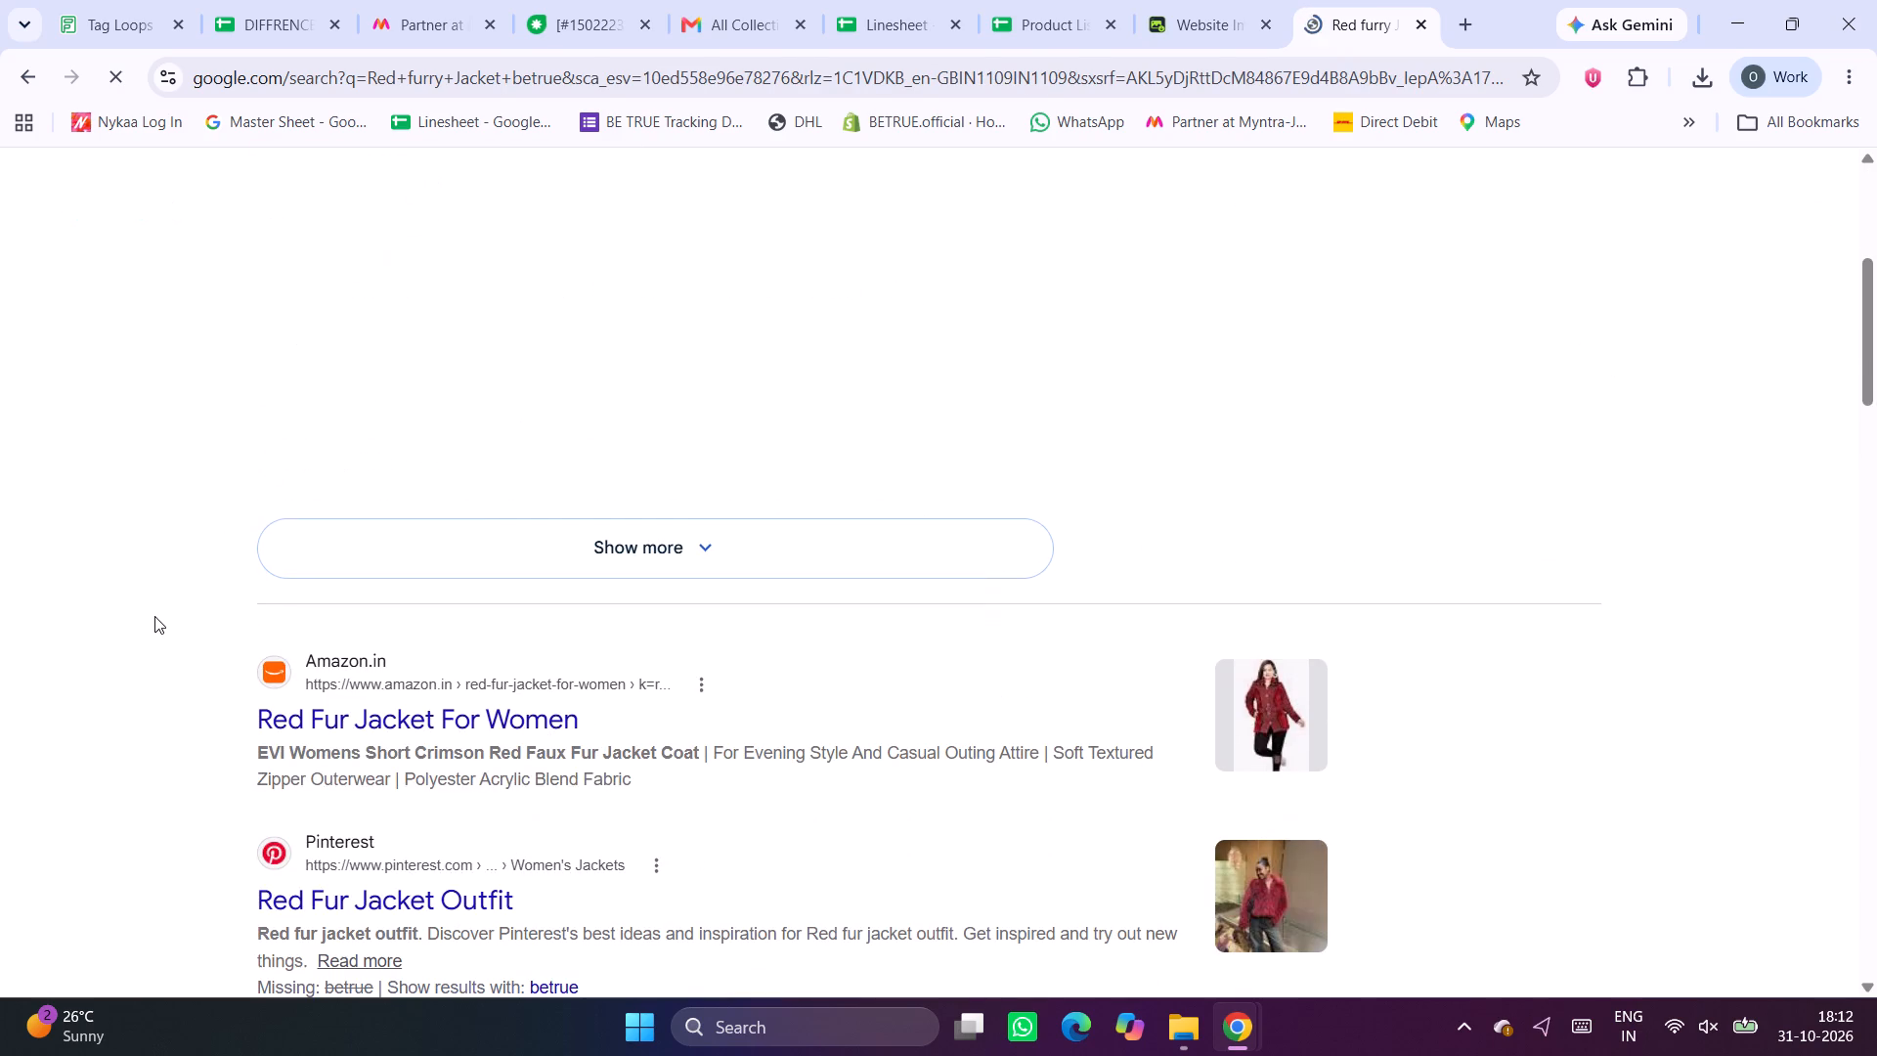
pyautogui.scroll(2, 154, 616)
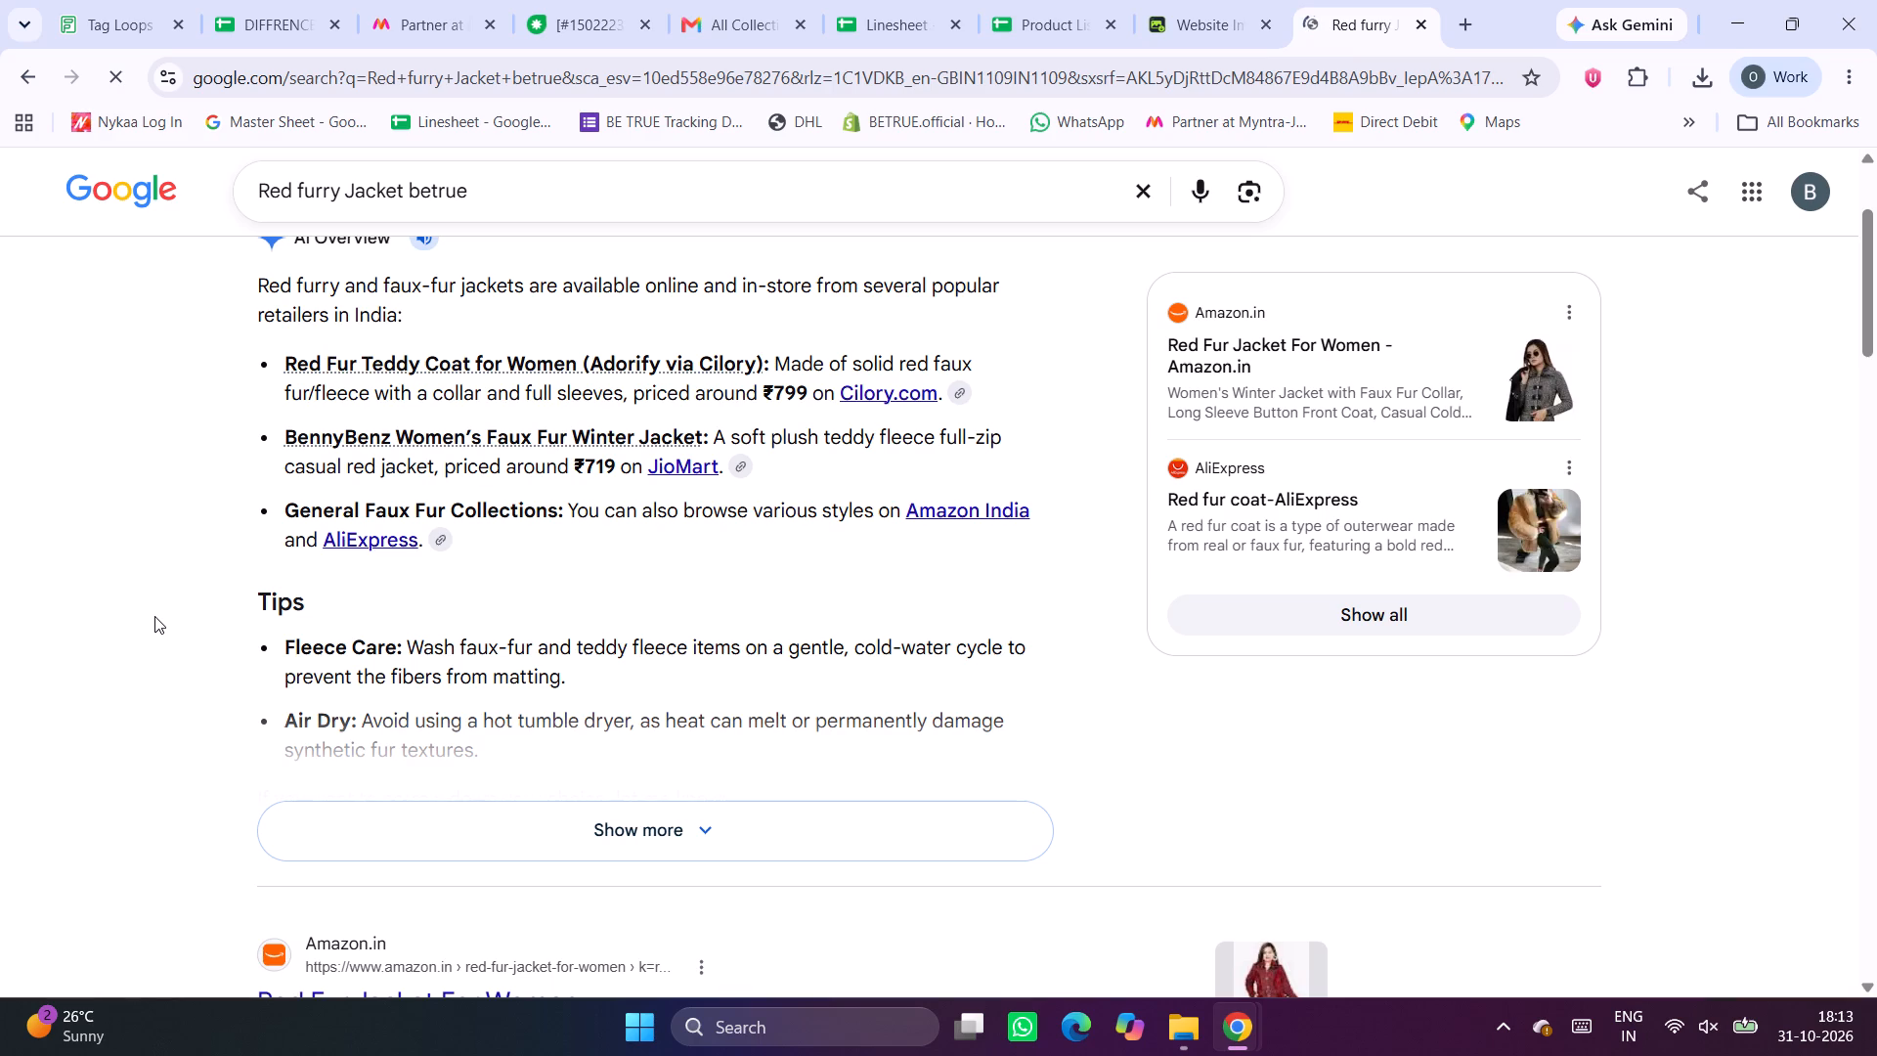
pyautogui.scroll(-3, 154, 616)
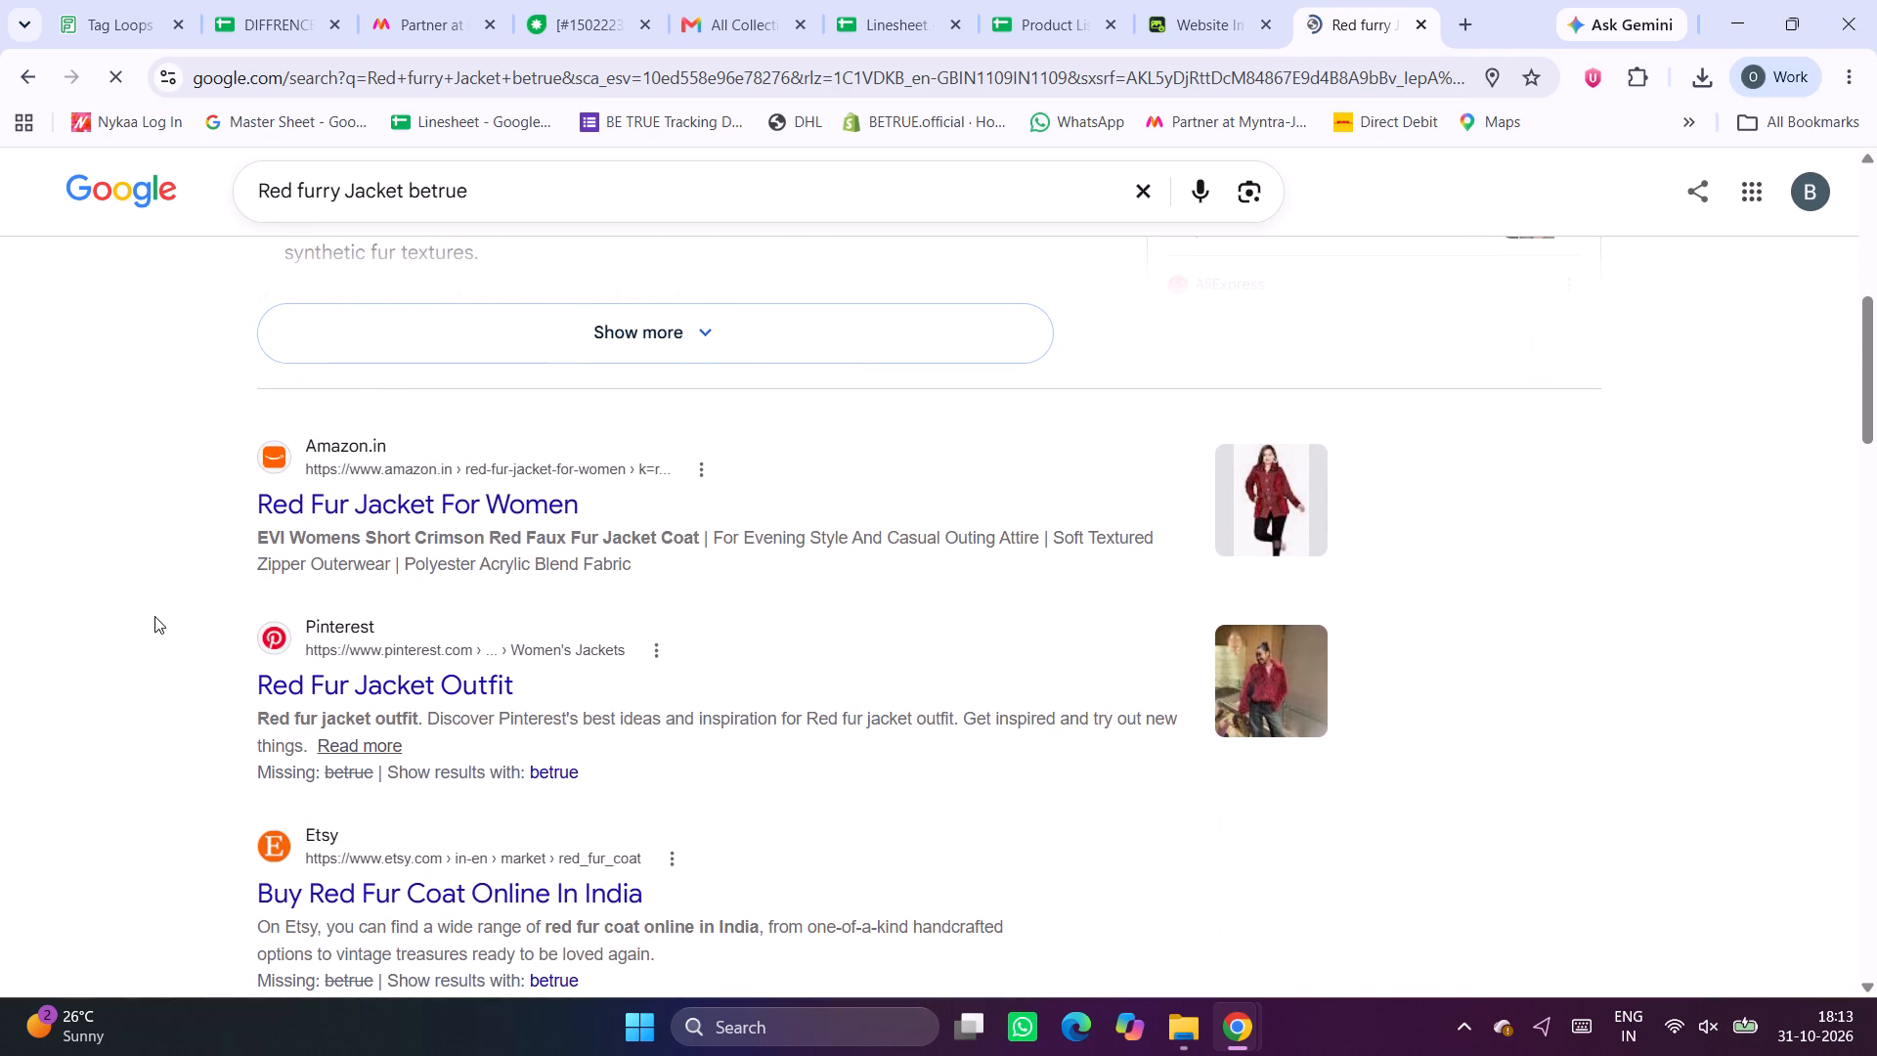
pyautogui.click(1211, 0)
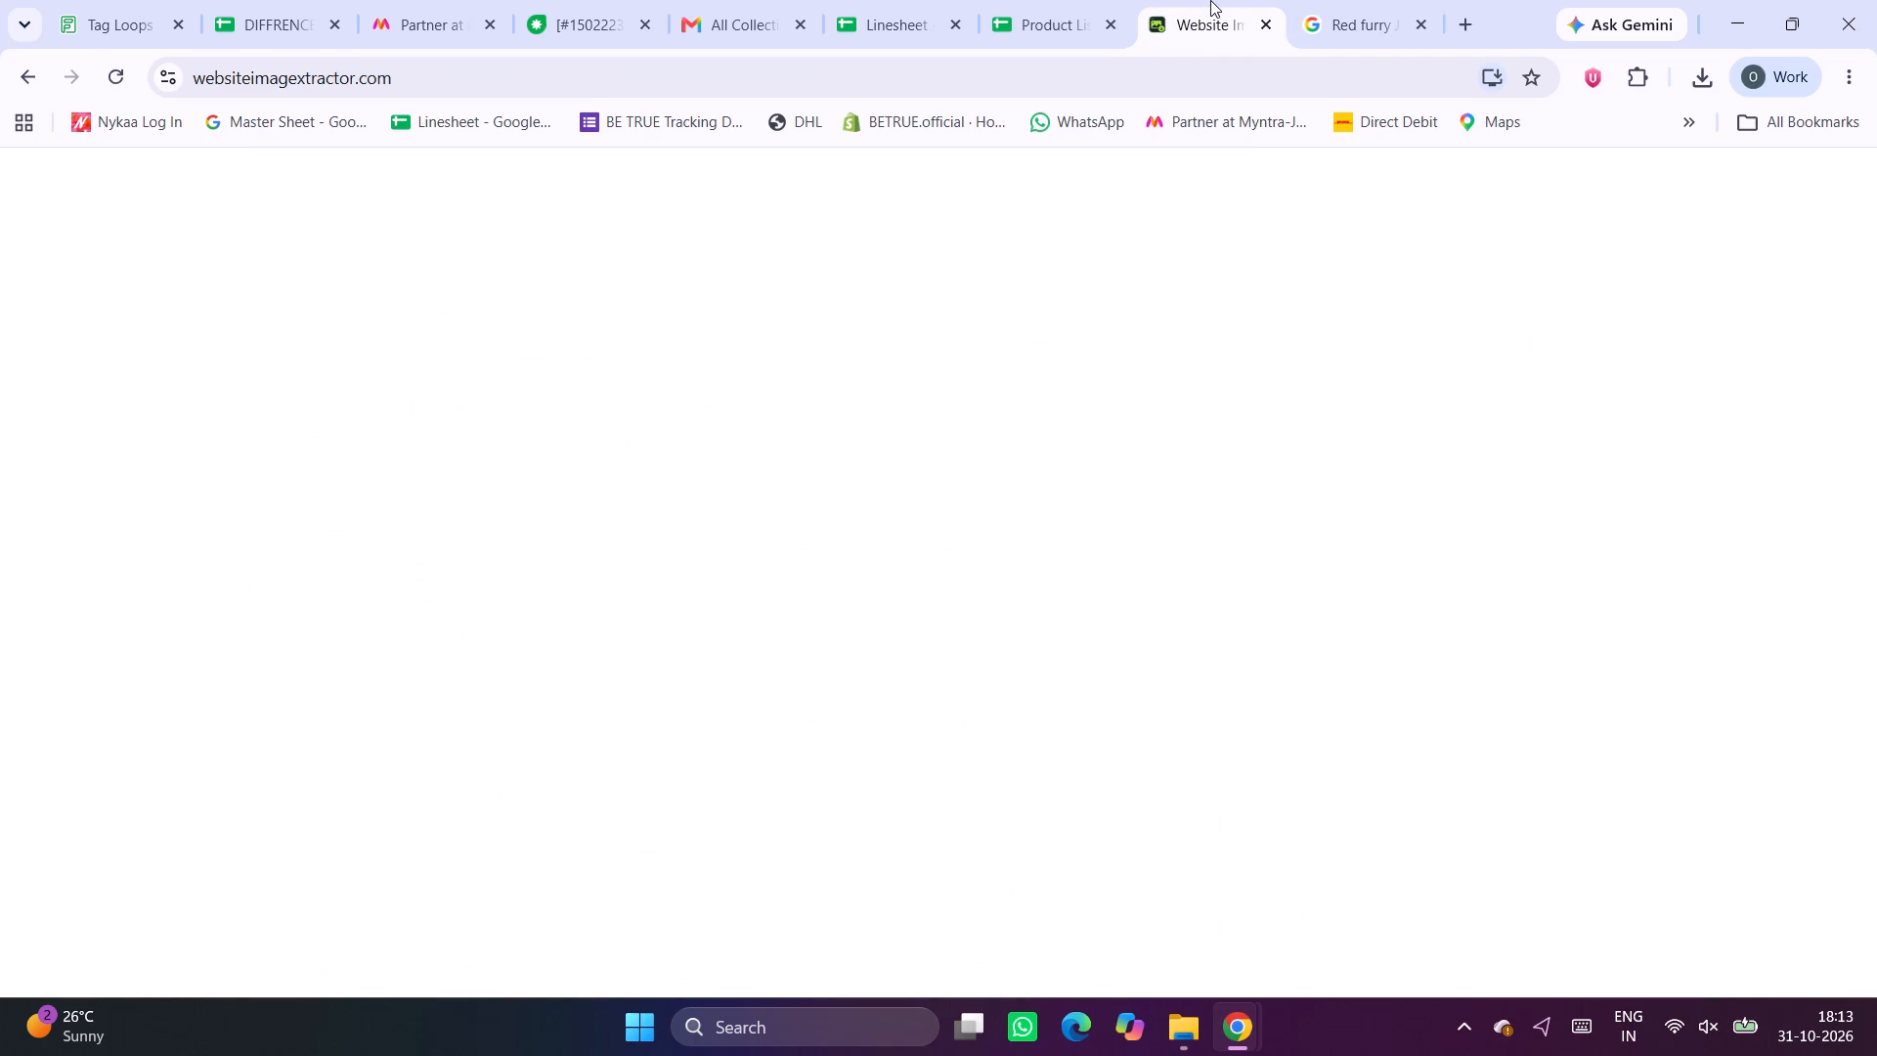
pyautogui.click(893, 0)
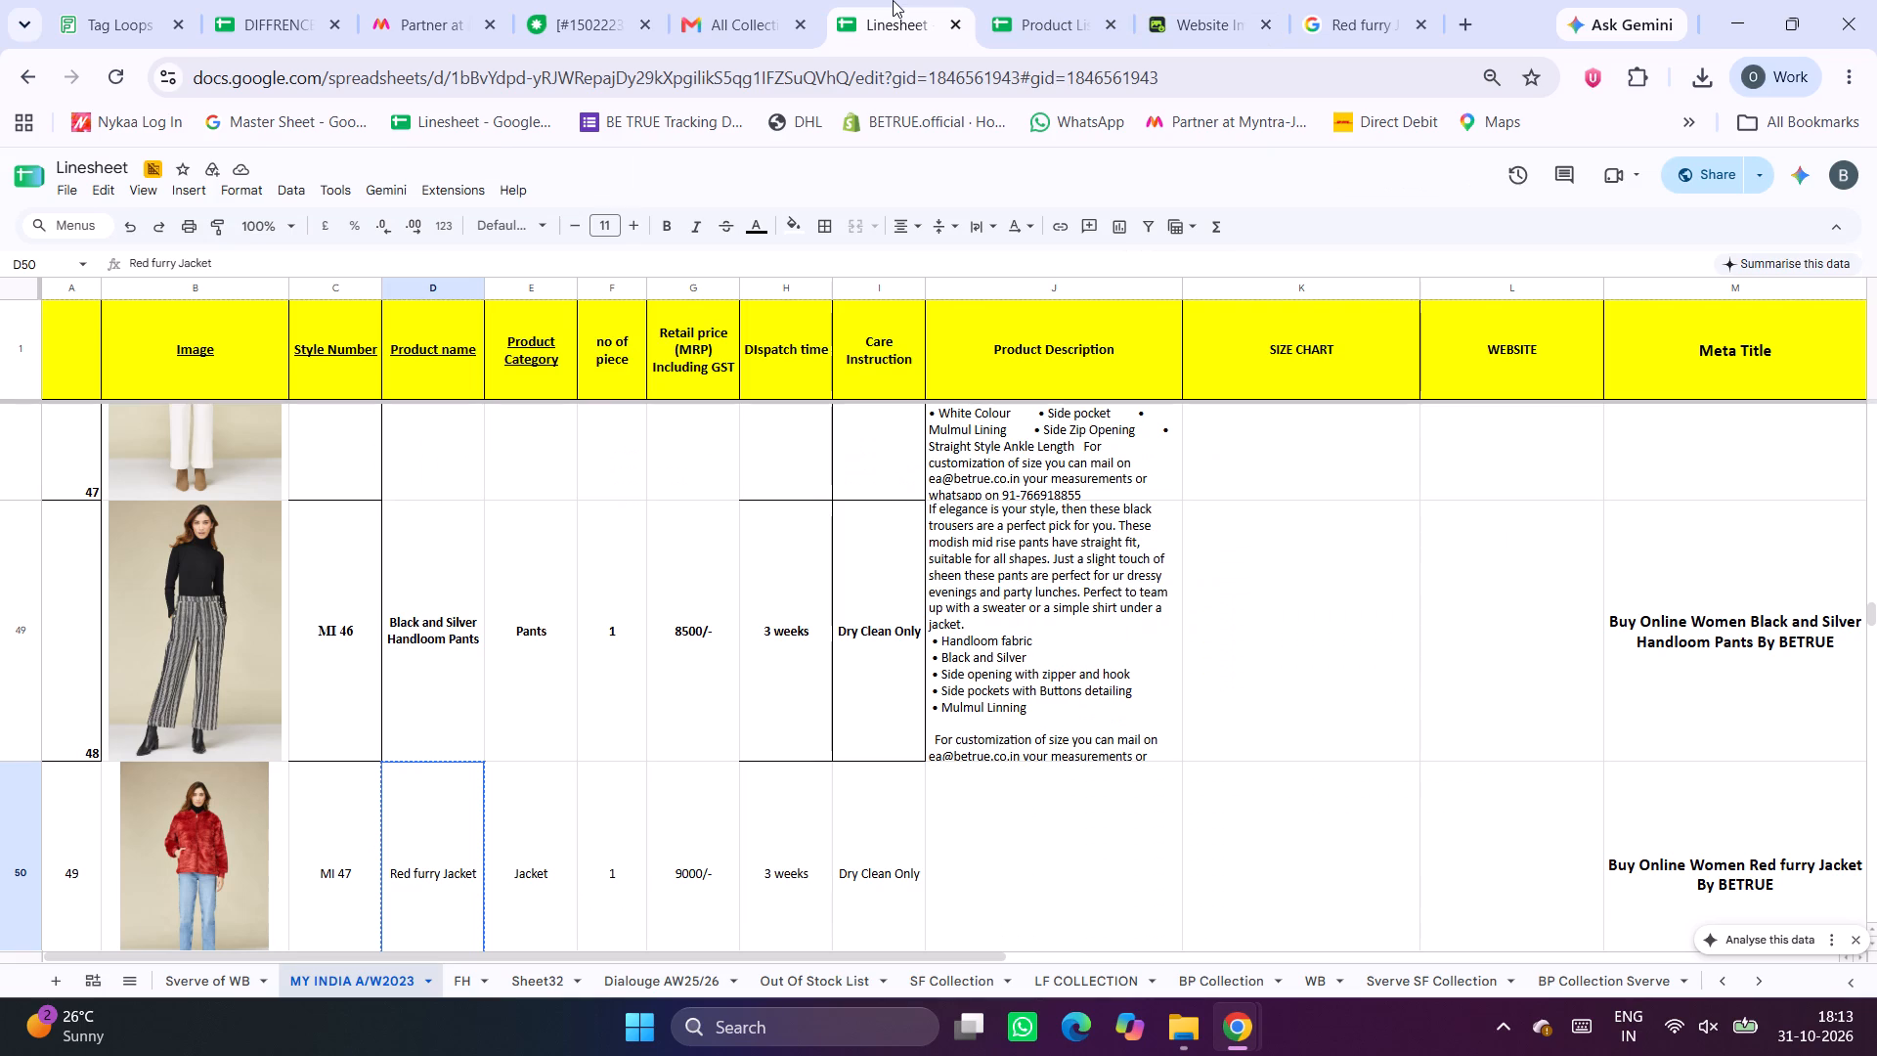
pyautogui.click(1380, 0)
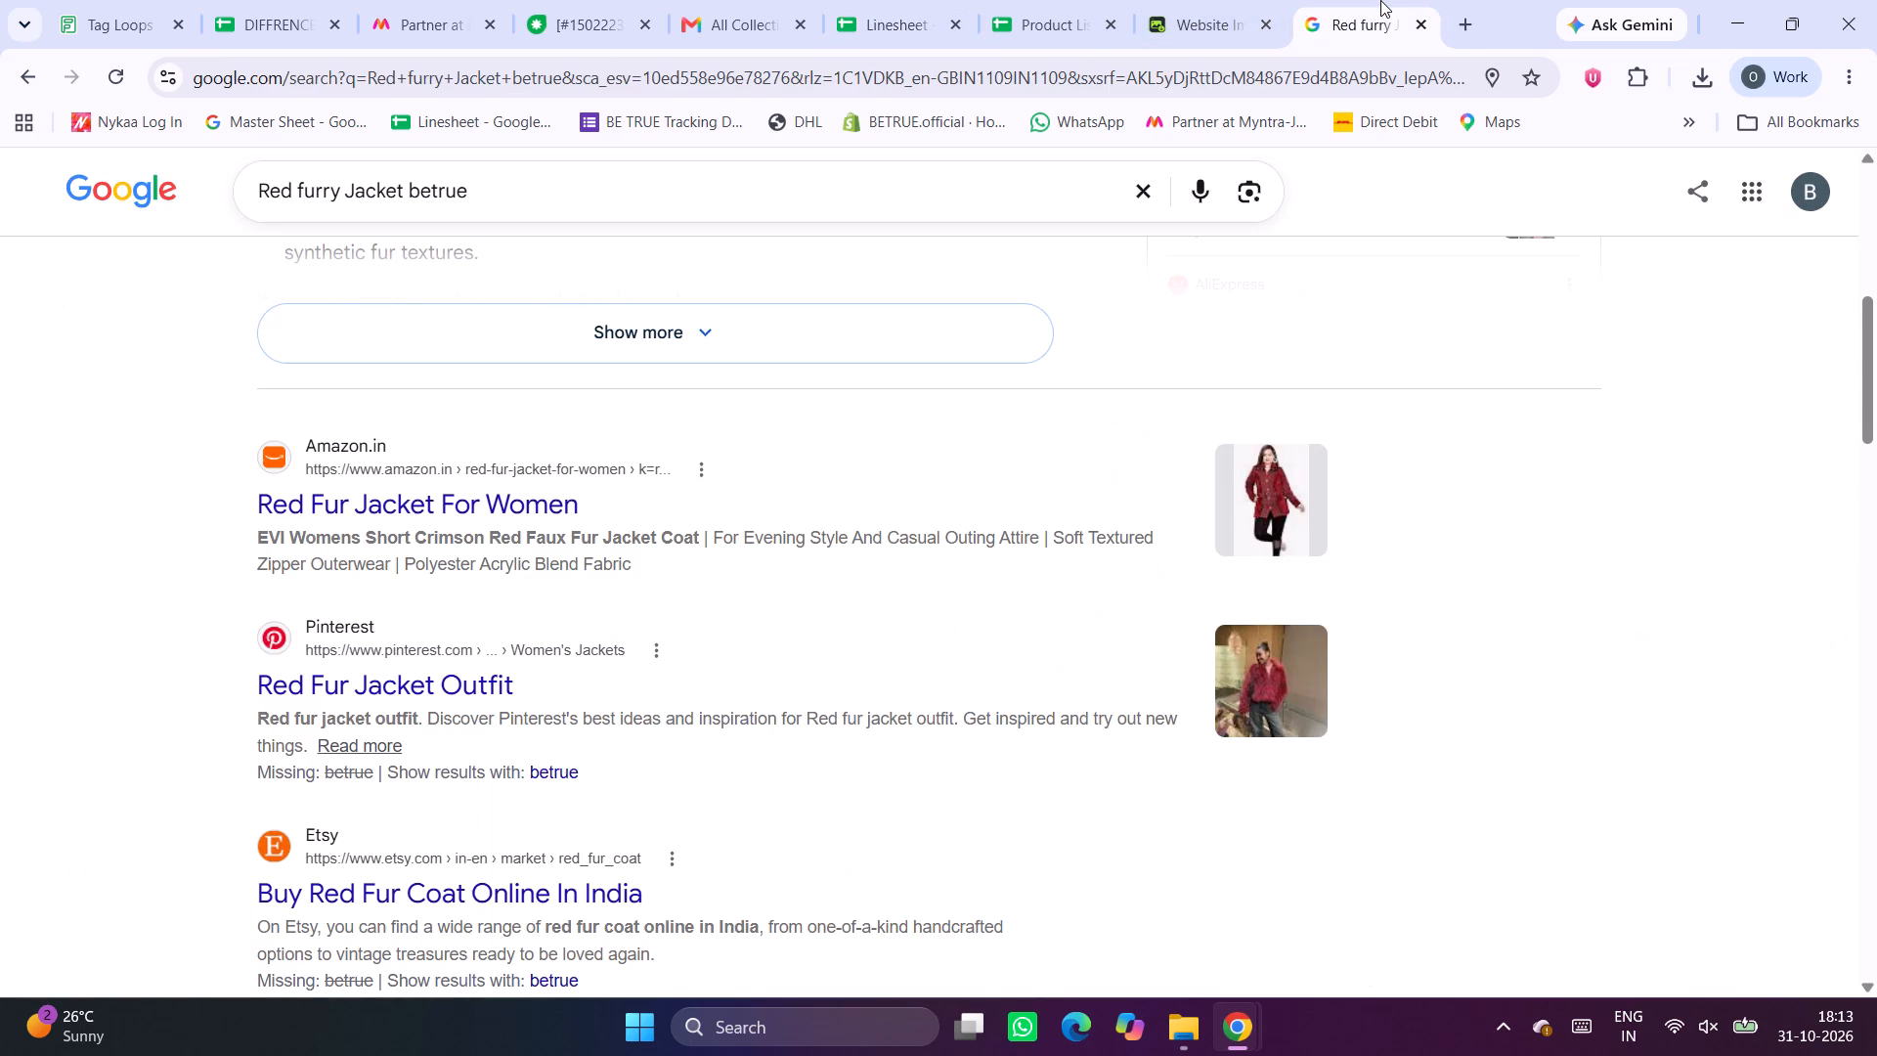
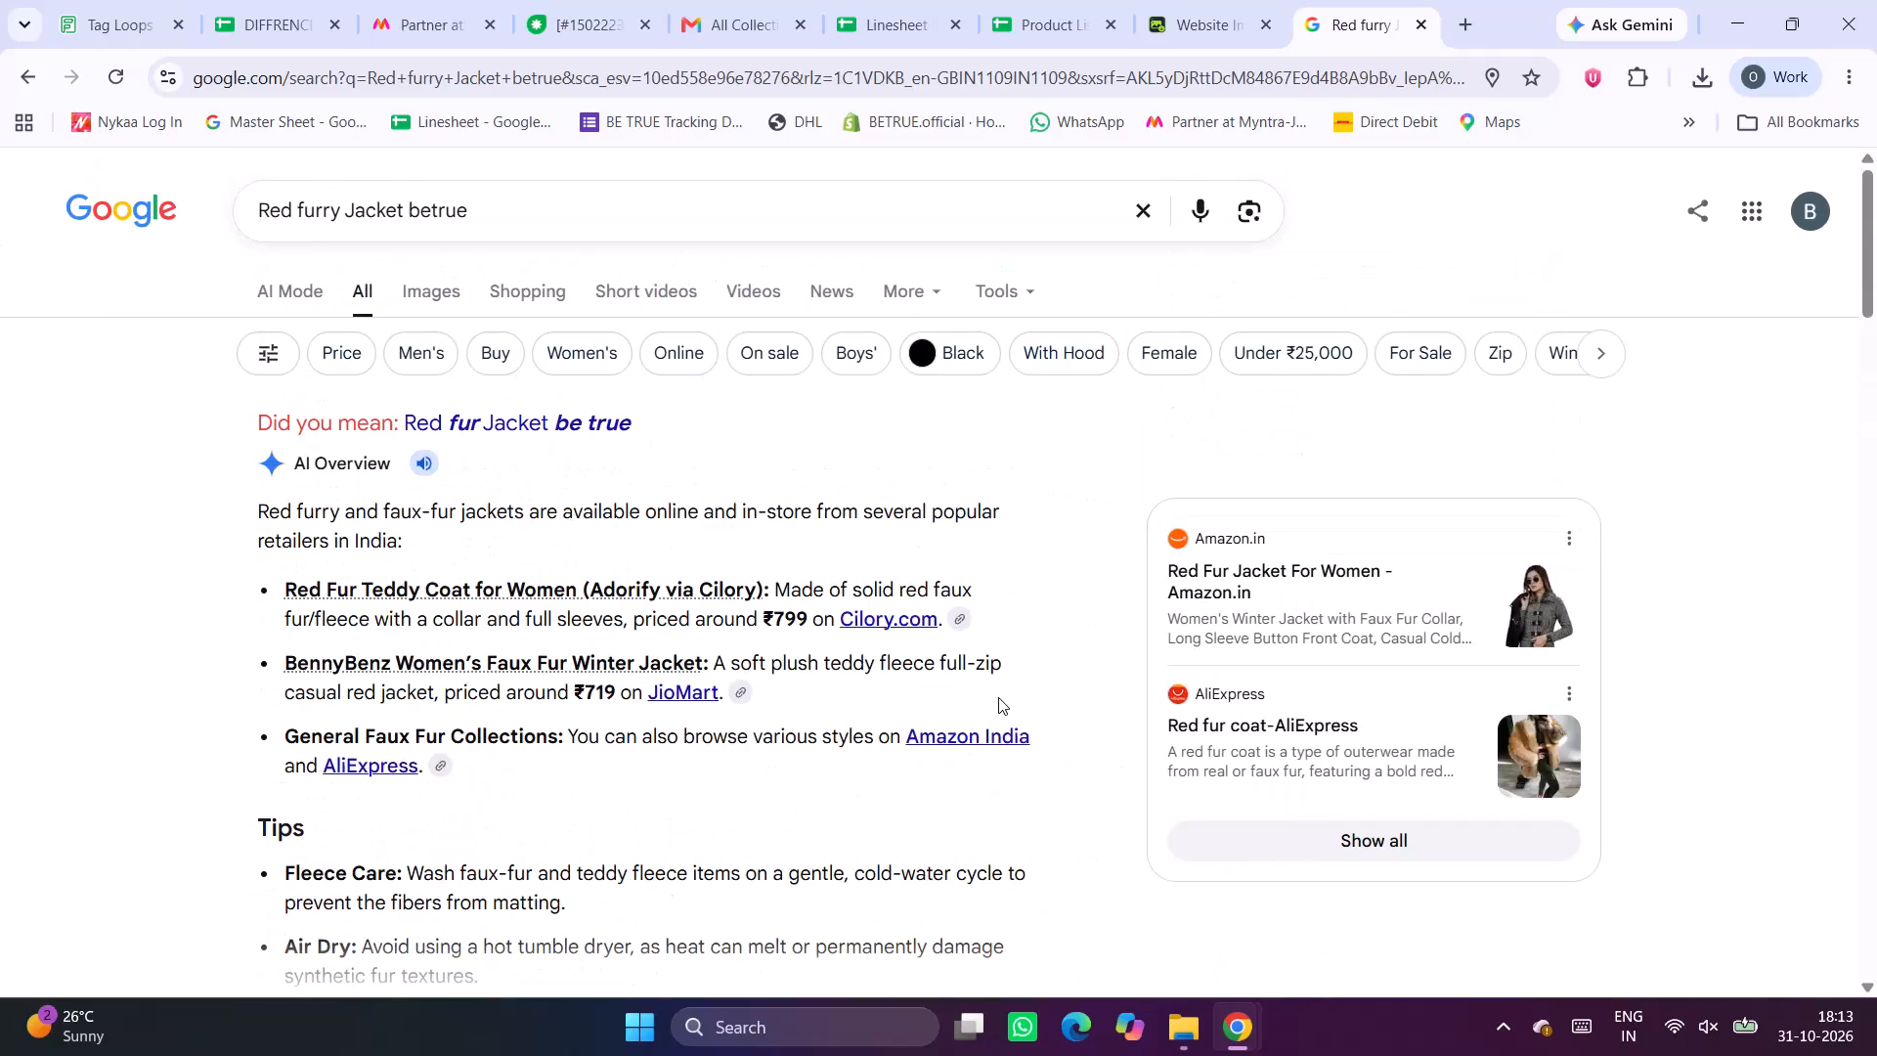
# Look further through the Red furry Jacket betrue results, examine Pinterest's Red Fur Jacket Outfit page for the jacket, and close it.
pyautogui.scroll(-1, 998, 697)
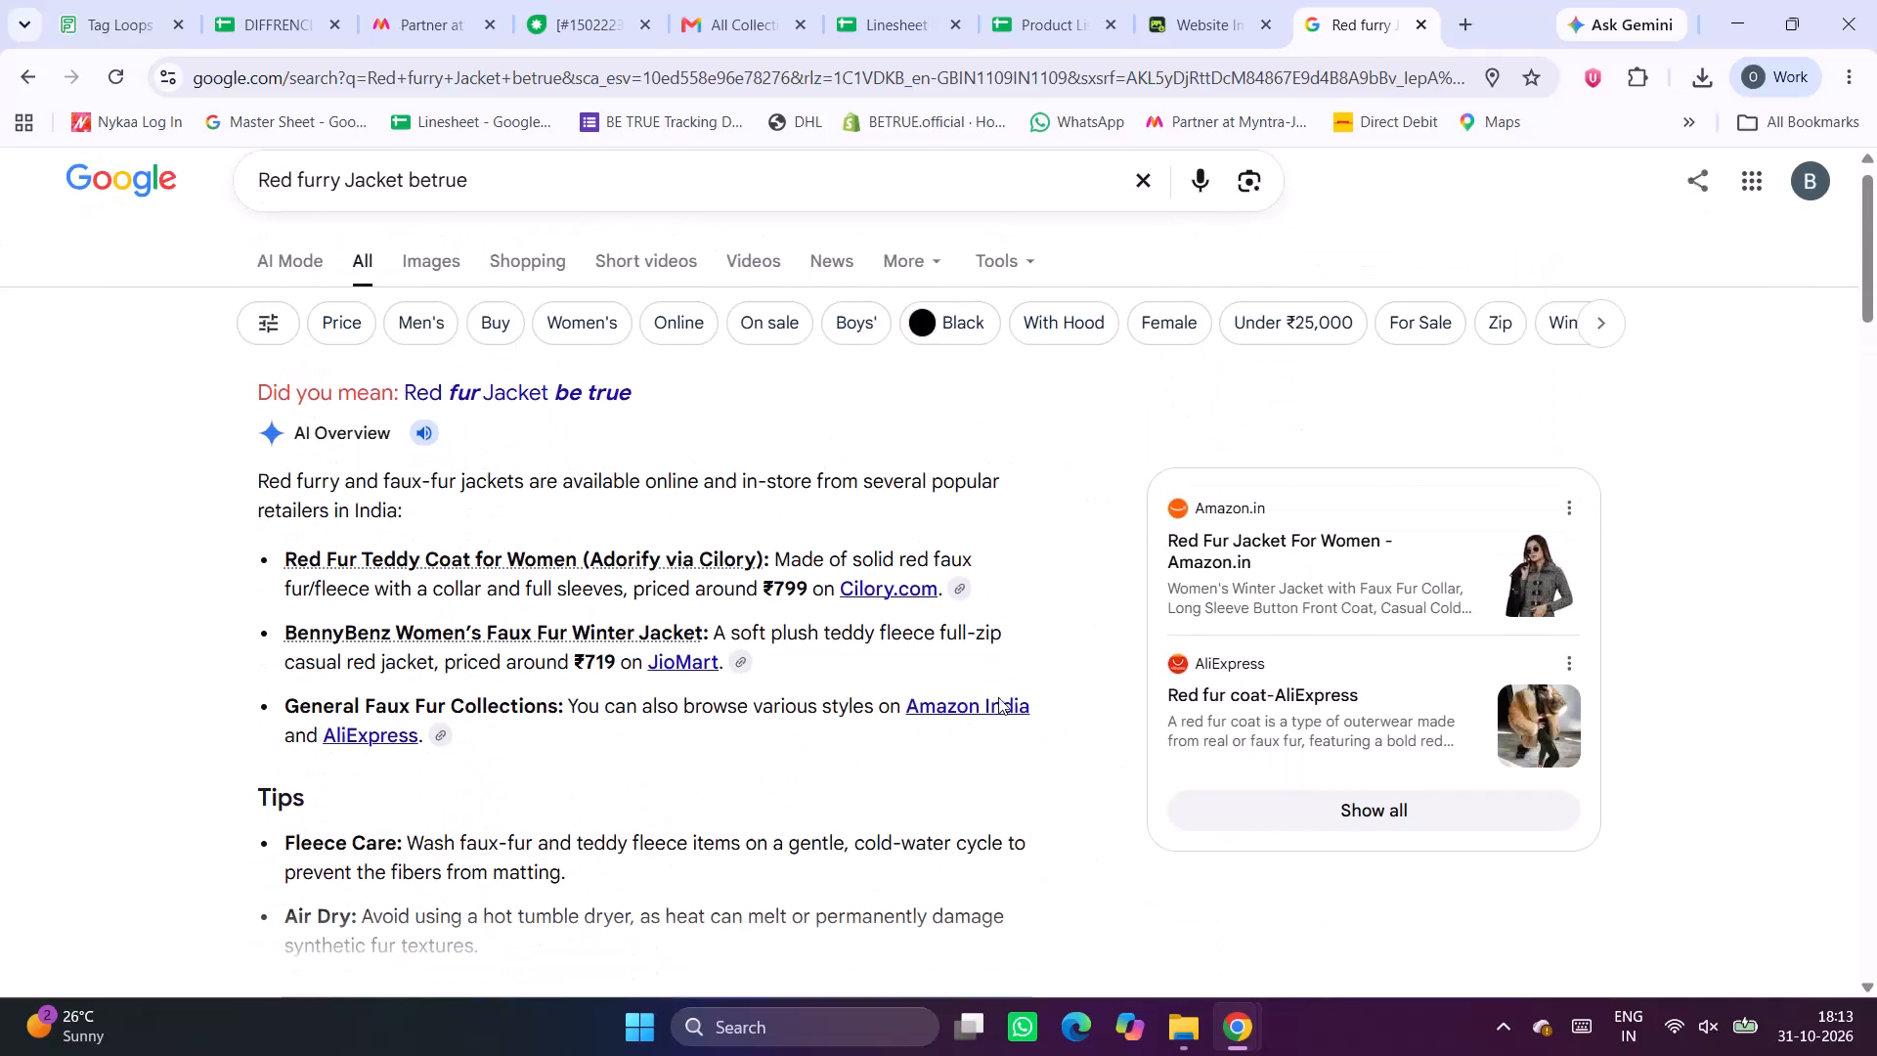
pyautogui.scroll(-2, 998, 697)
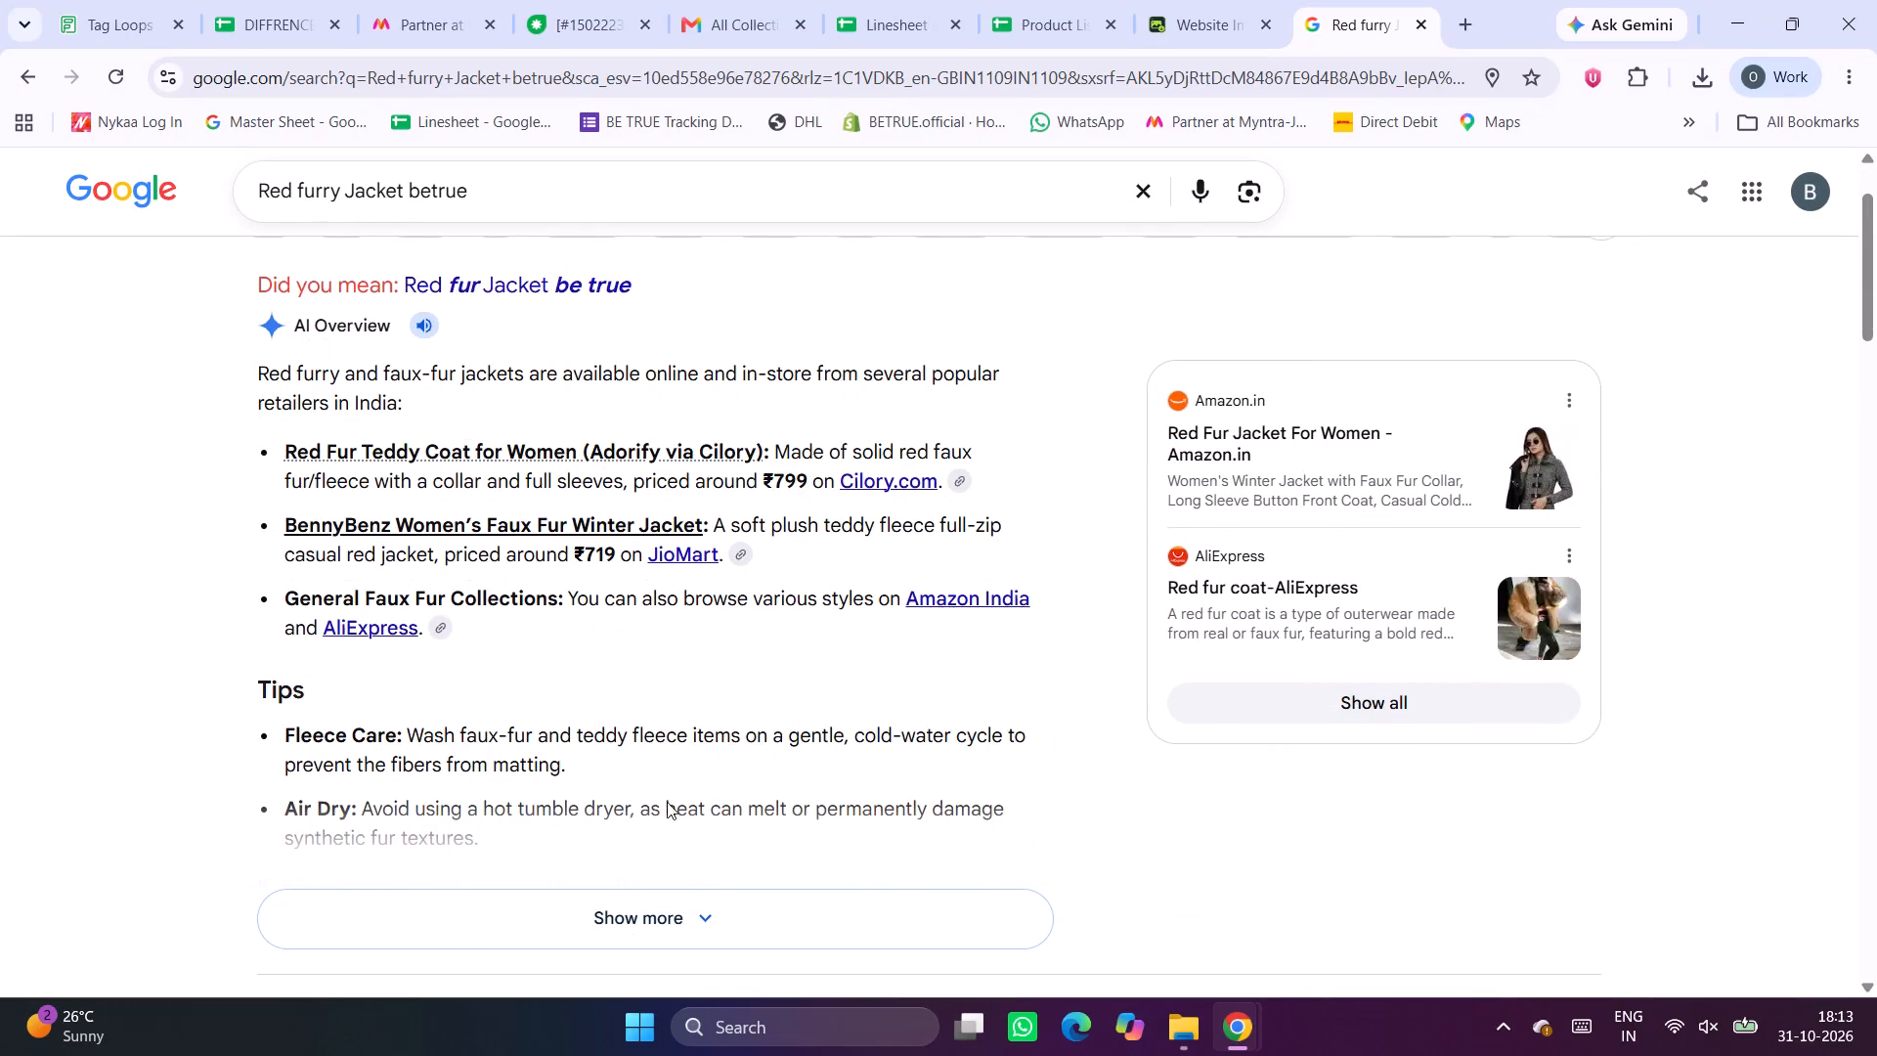
pyautogui.scroll(-3, 848, 708)
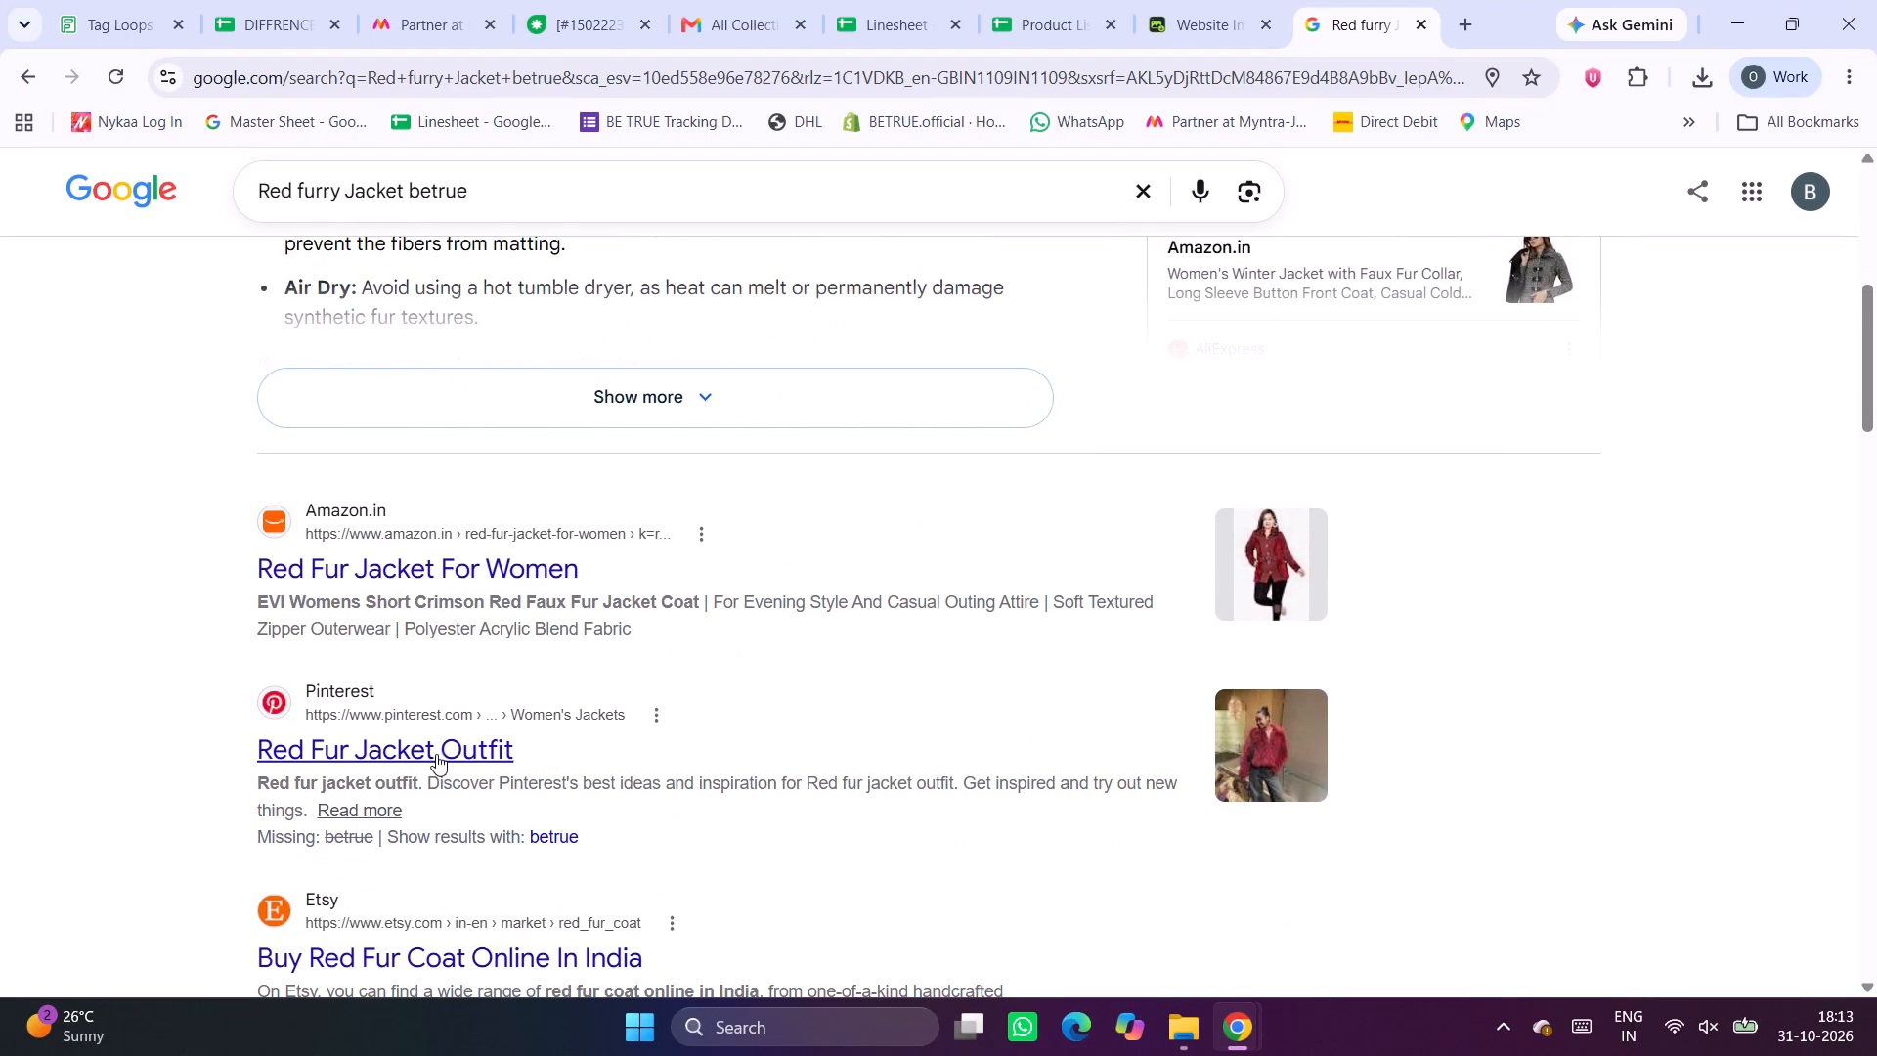
pyautogui.click(435, 754)
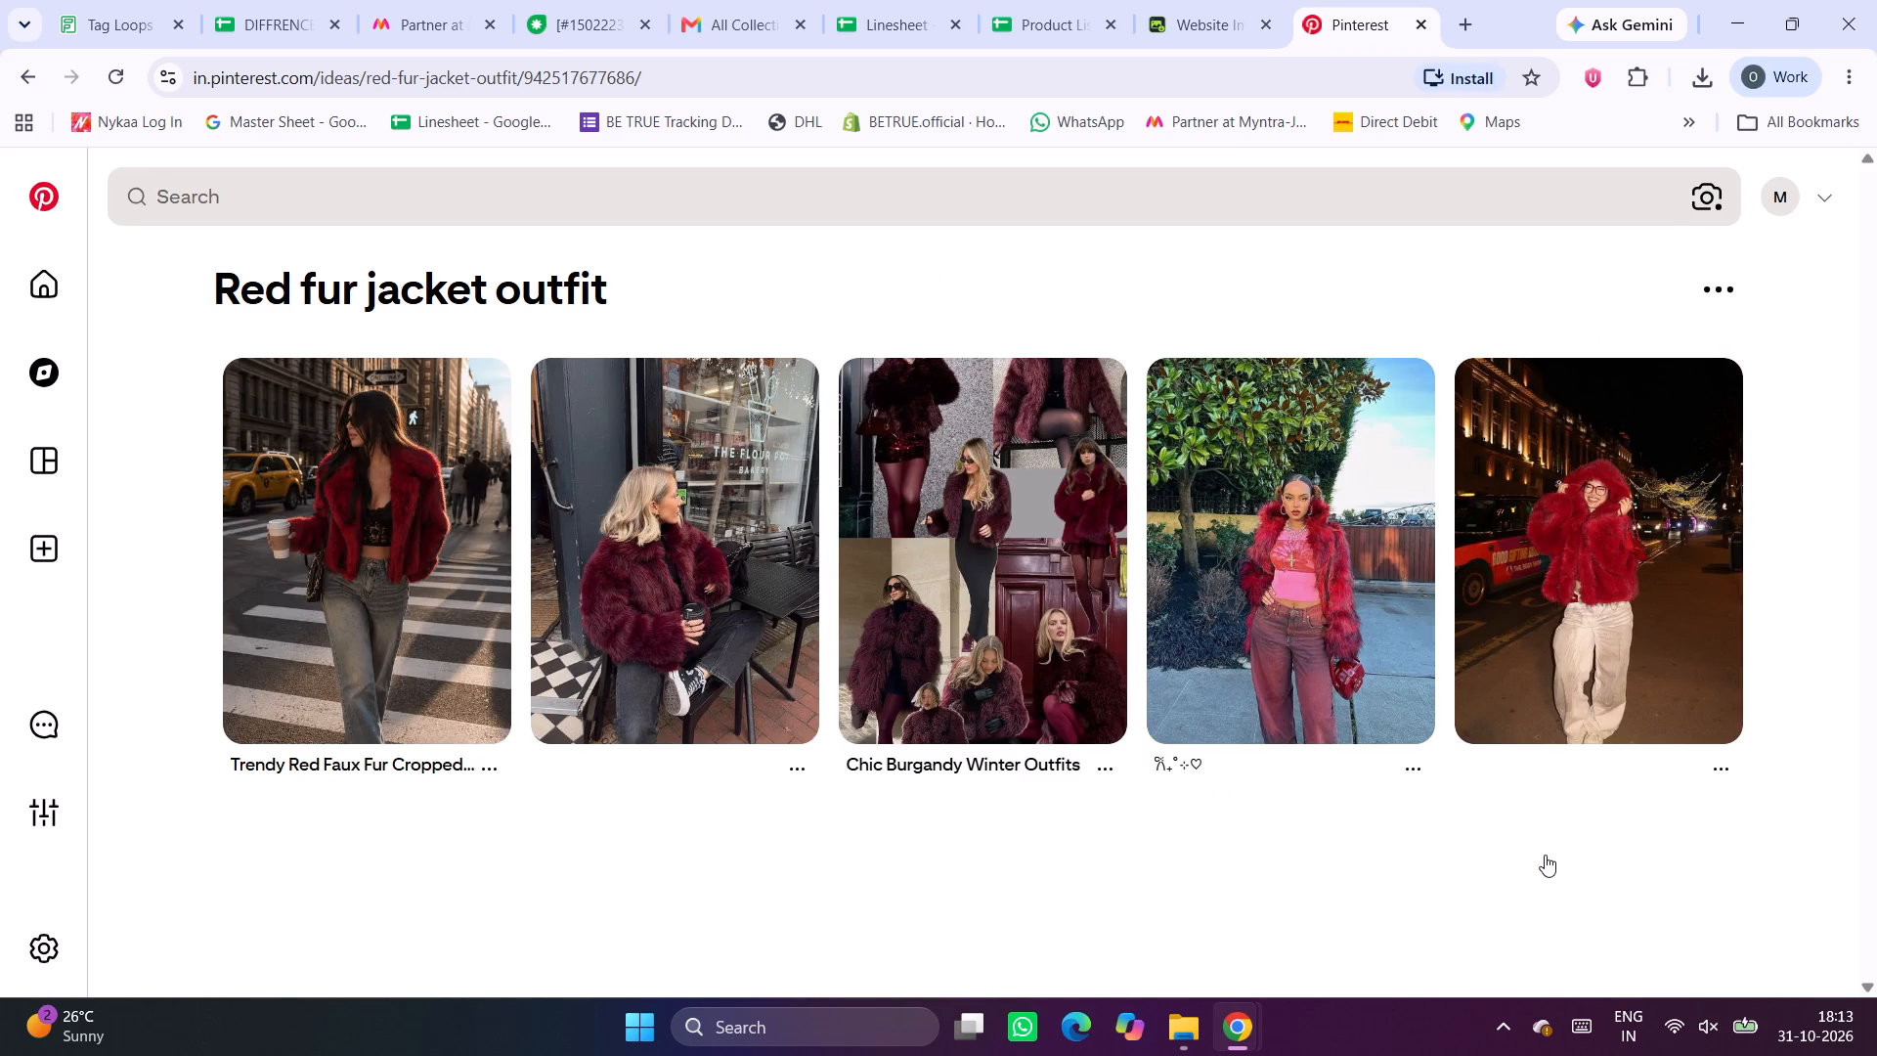
pyautogui.scroll(-7, 1545, 855)
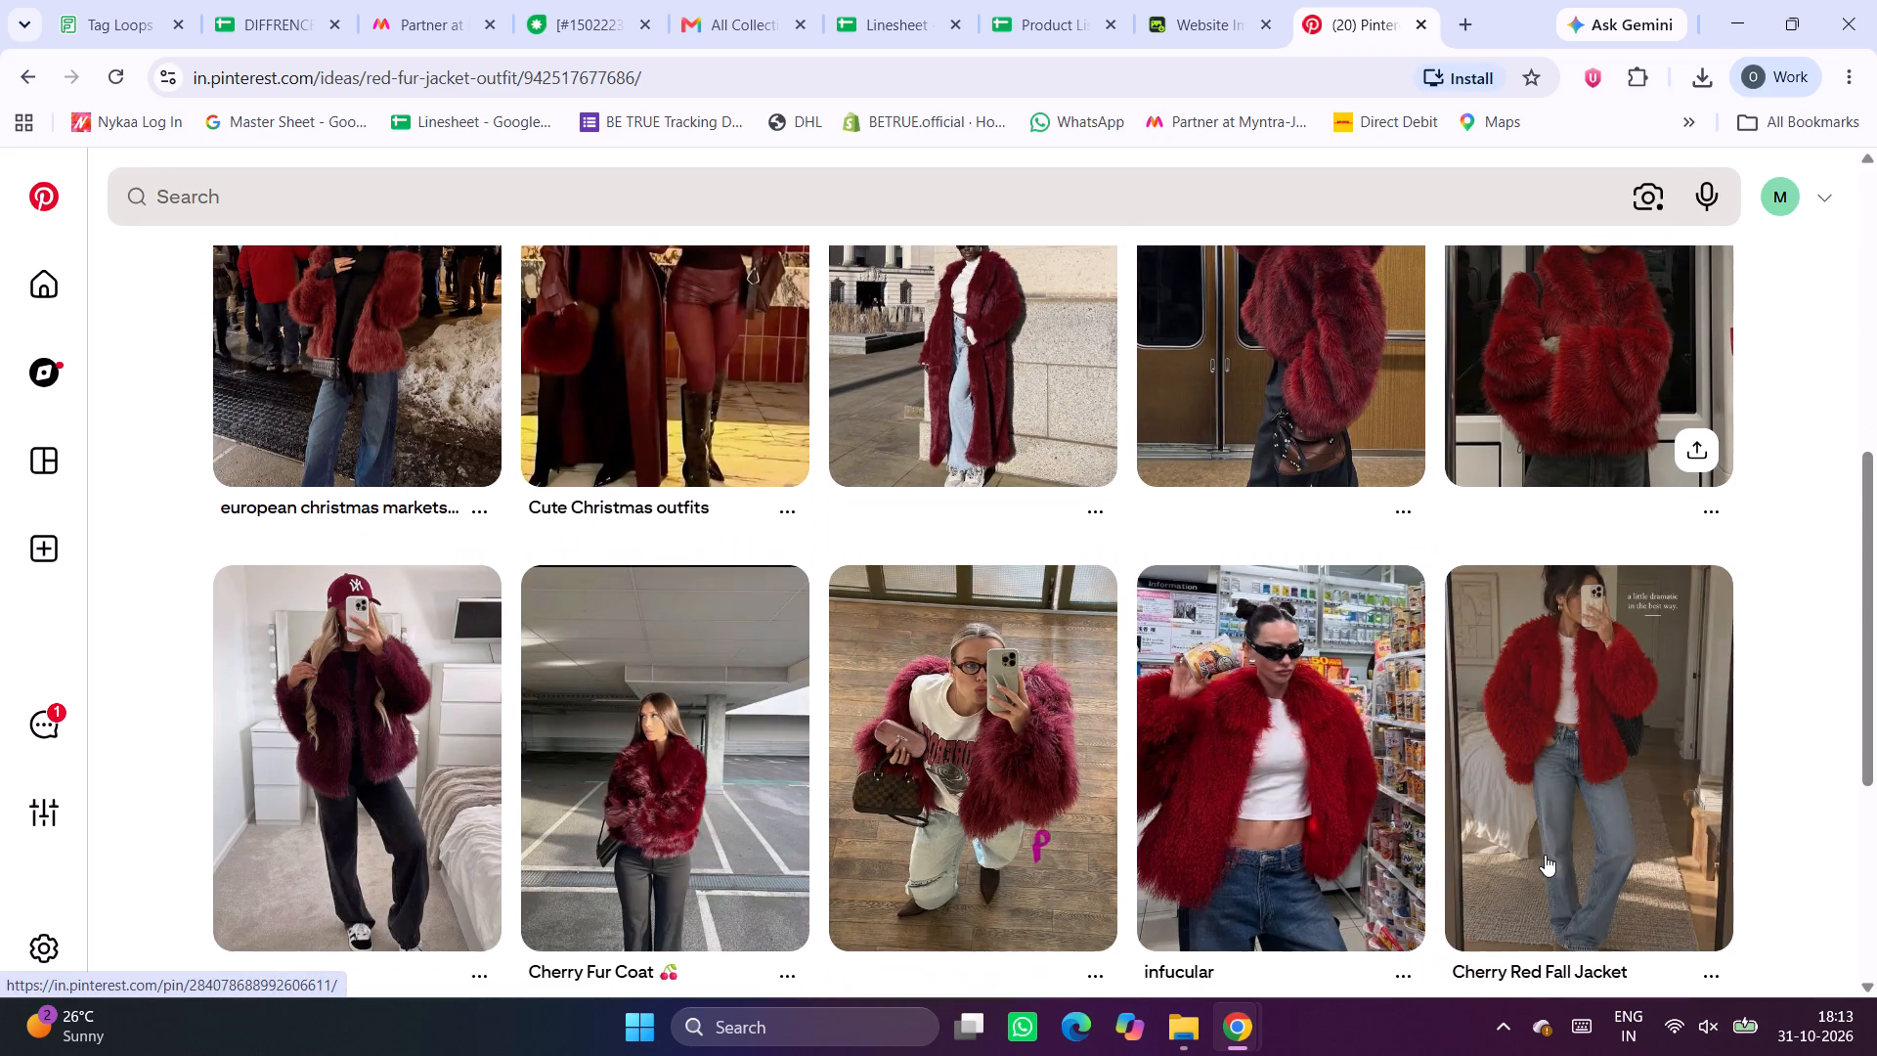
pyautogui.click(1417, 21)
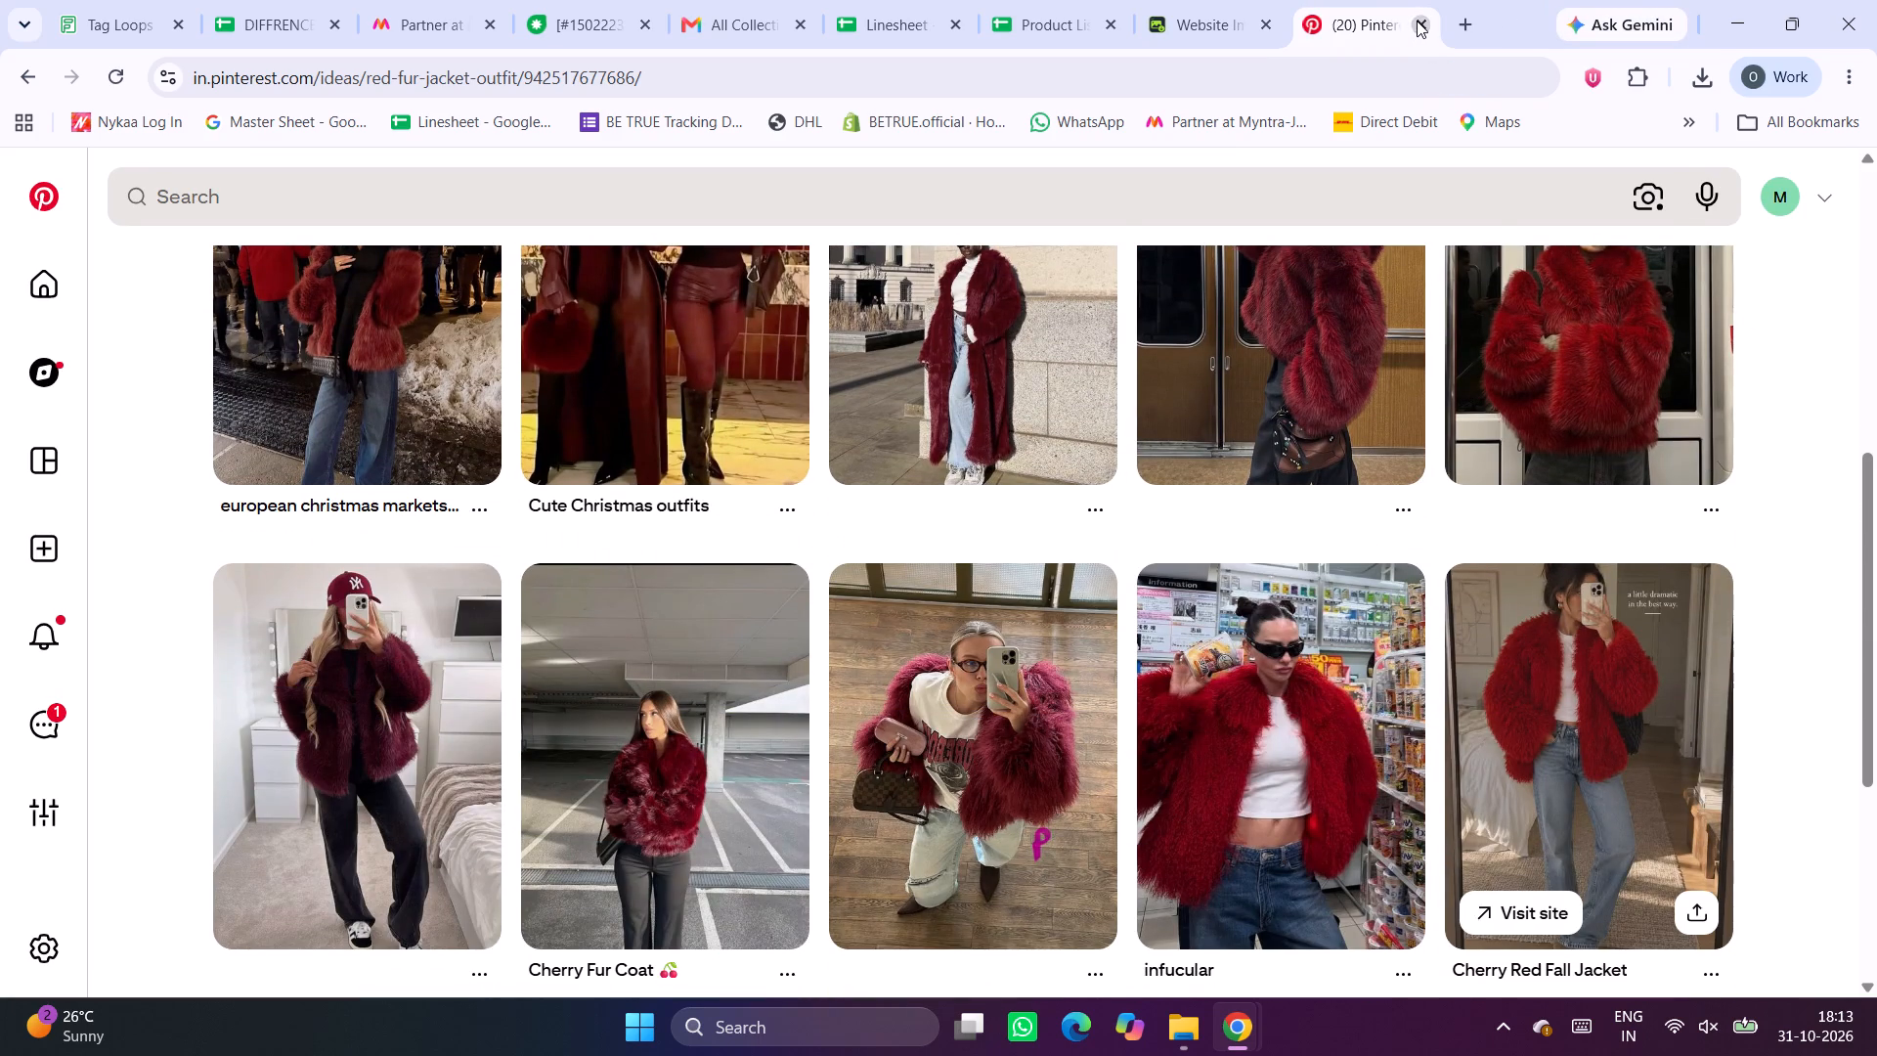
pyautogui.click(1101, 0)
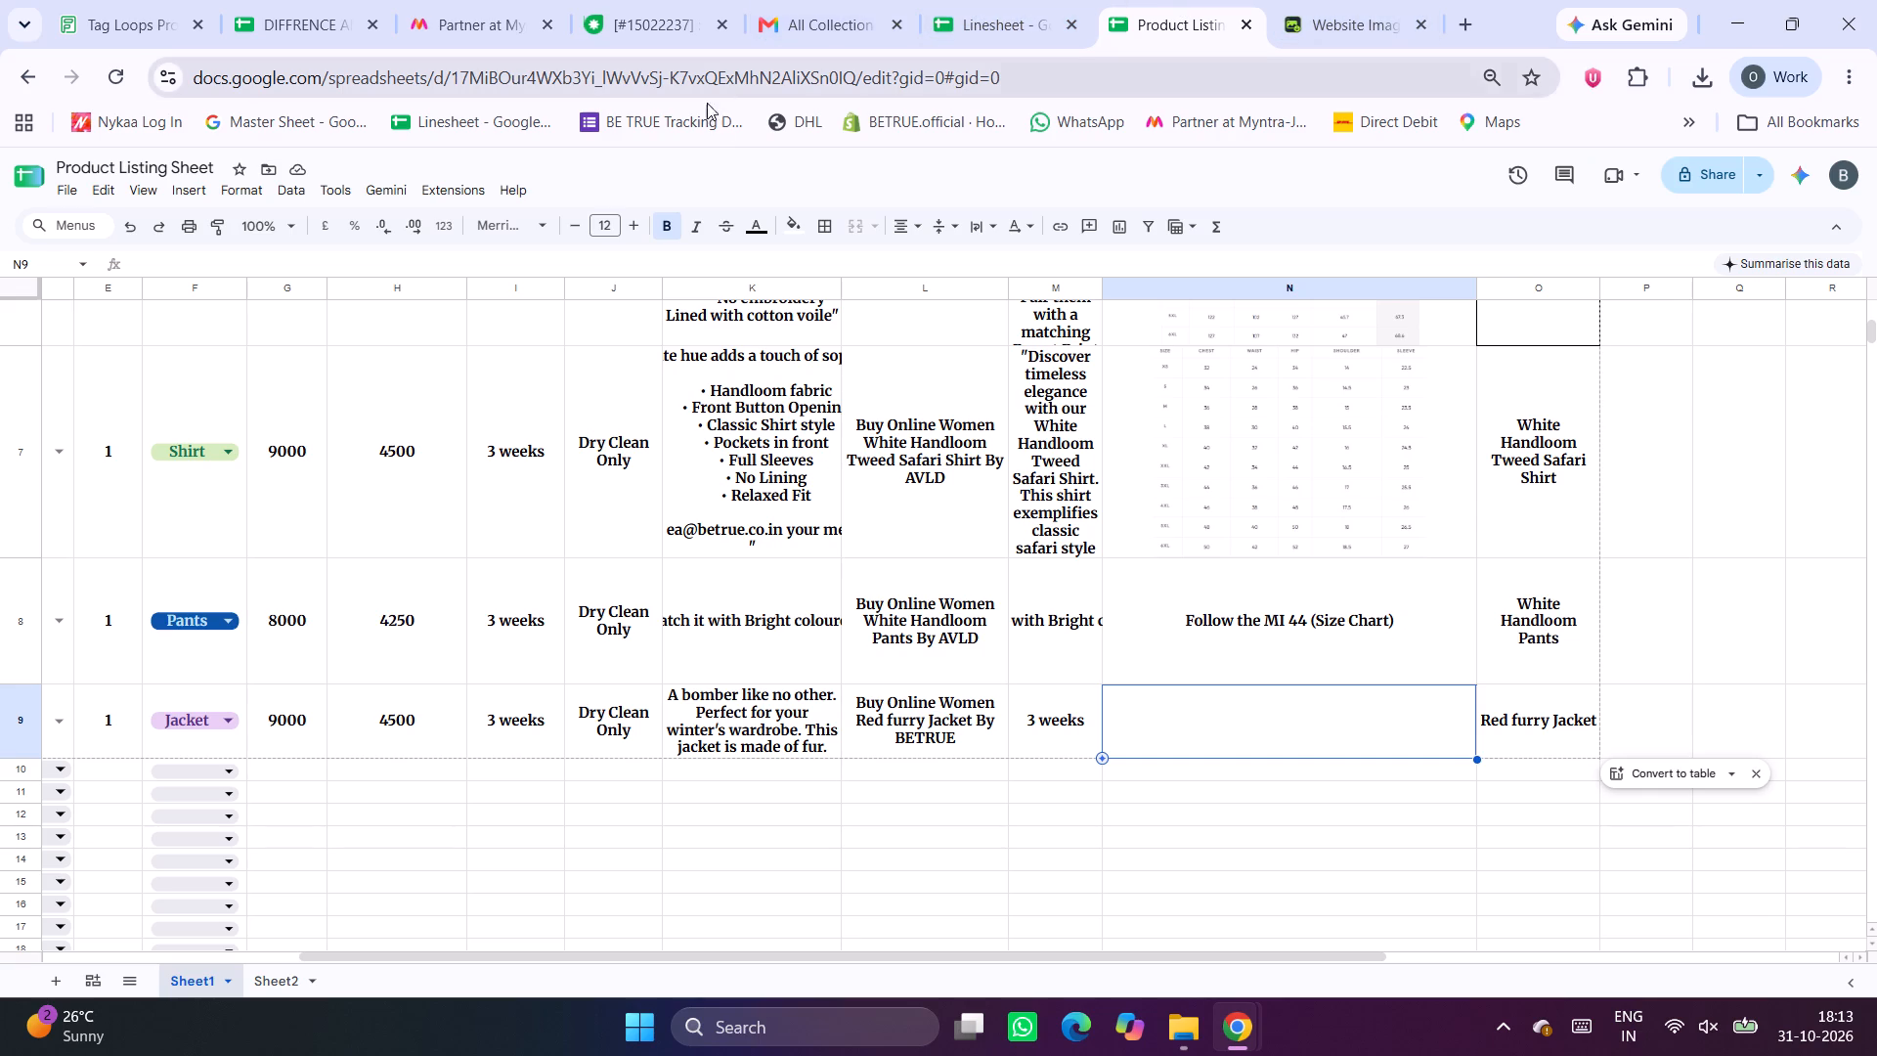
pyautogui.hscroll(4, 1191, 456)
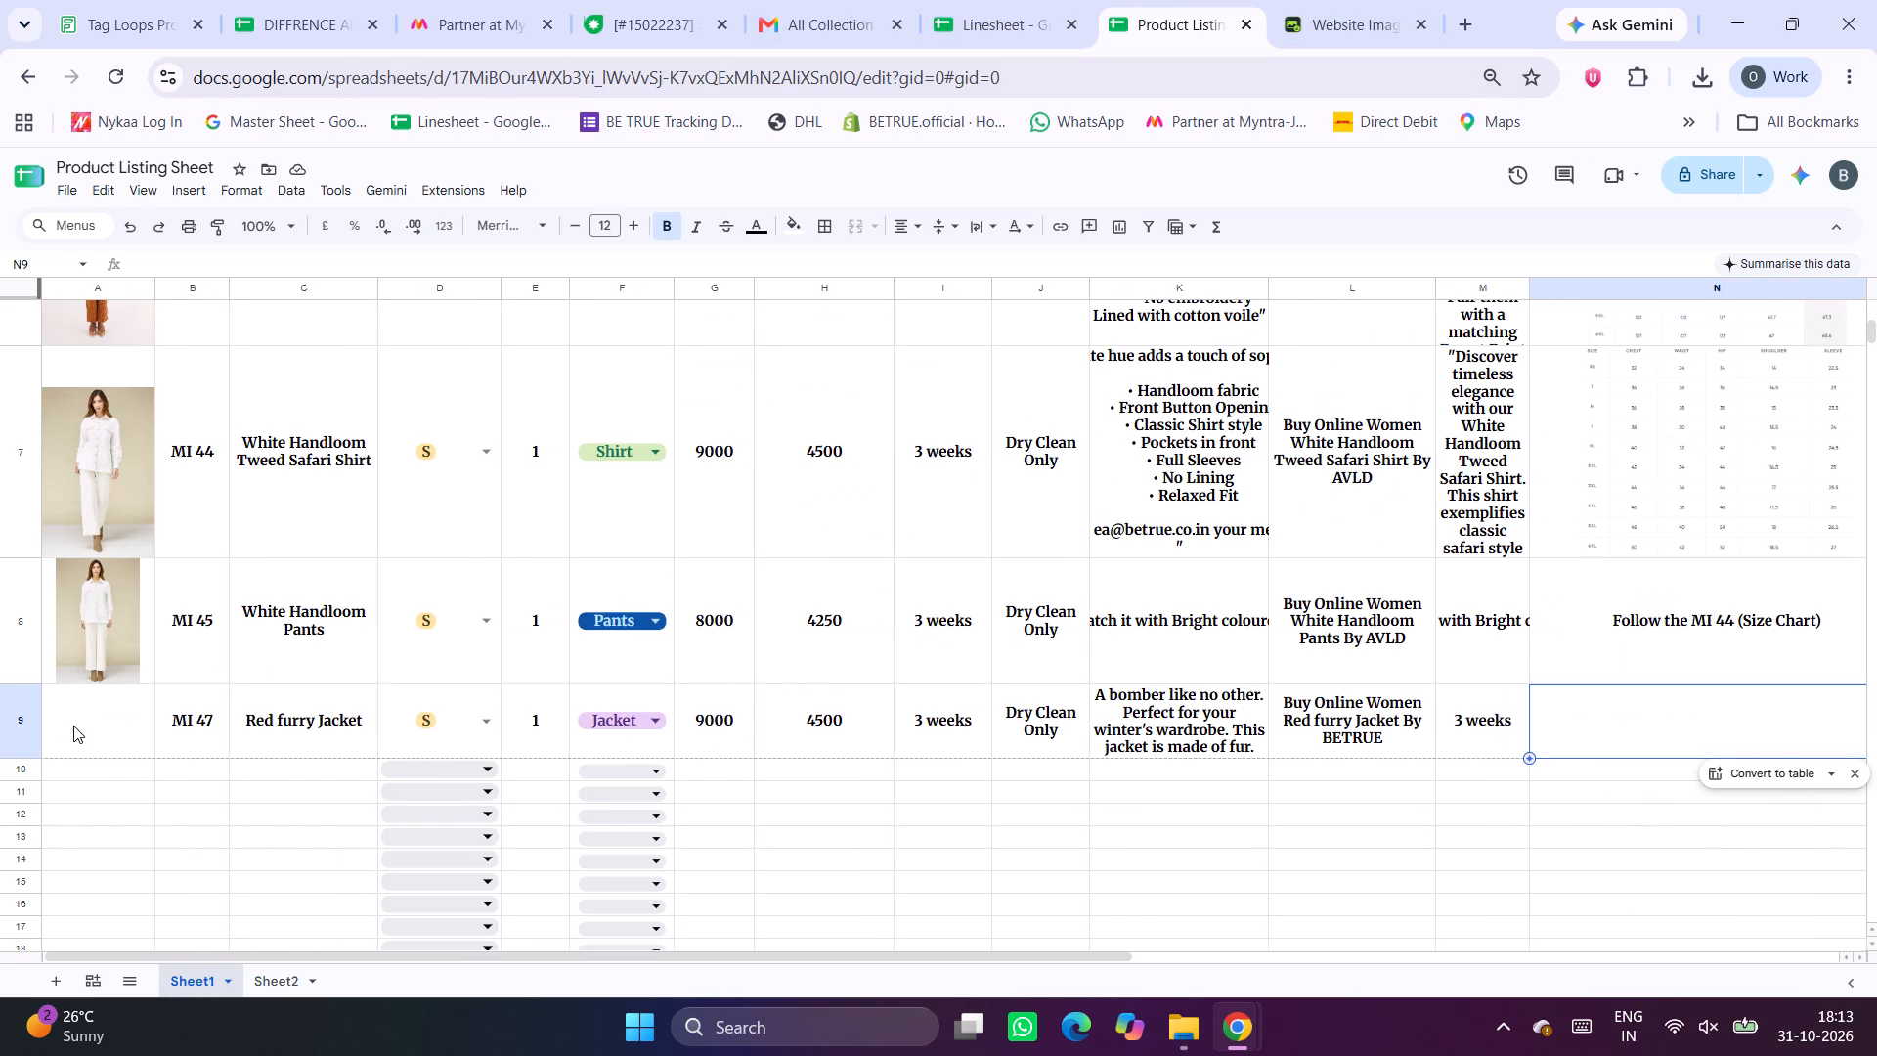
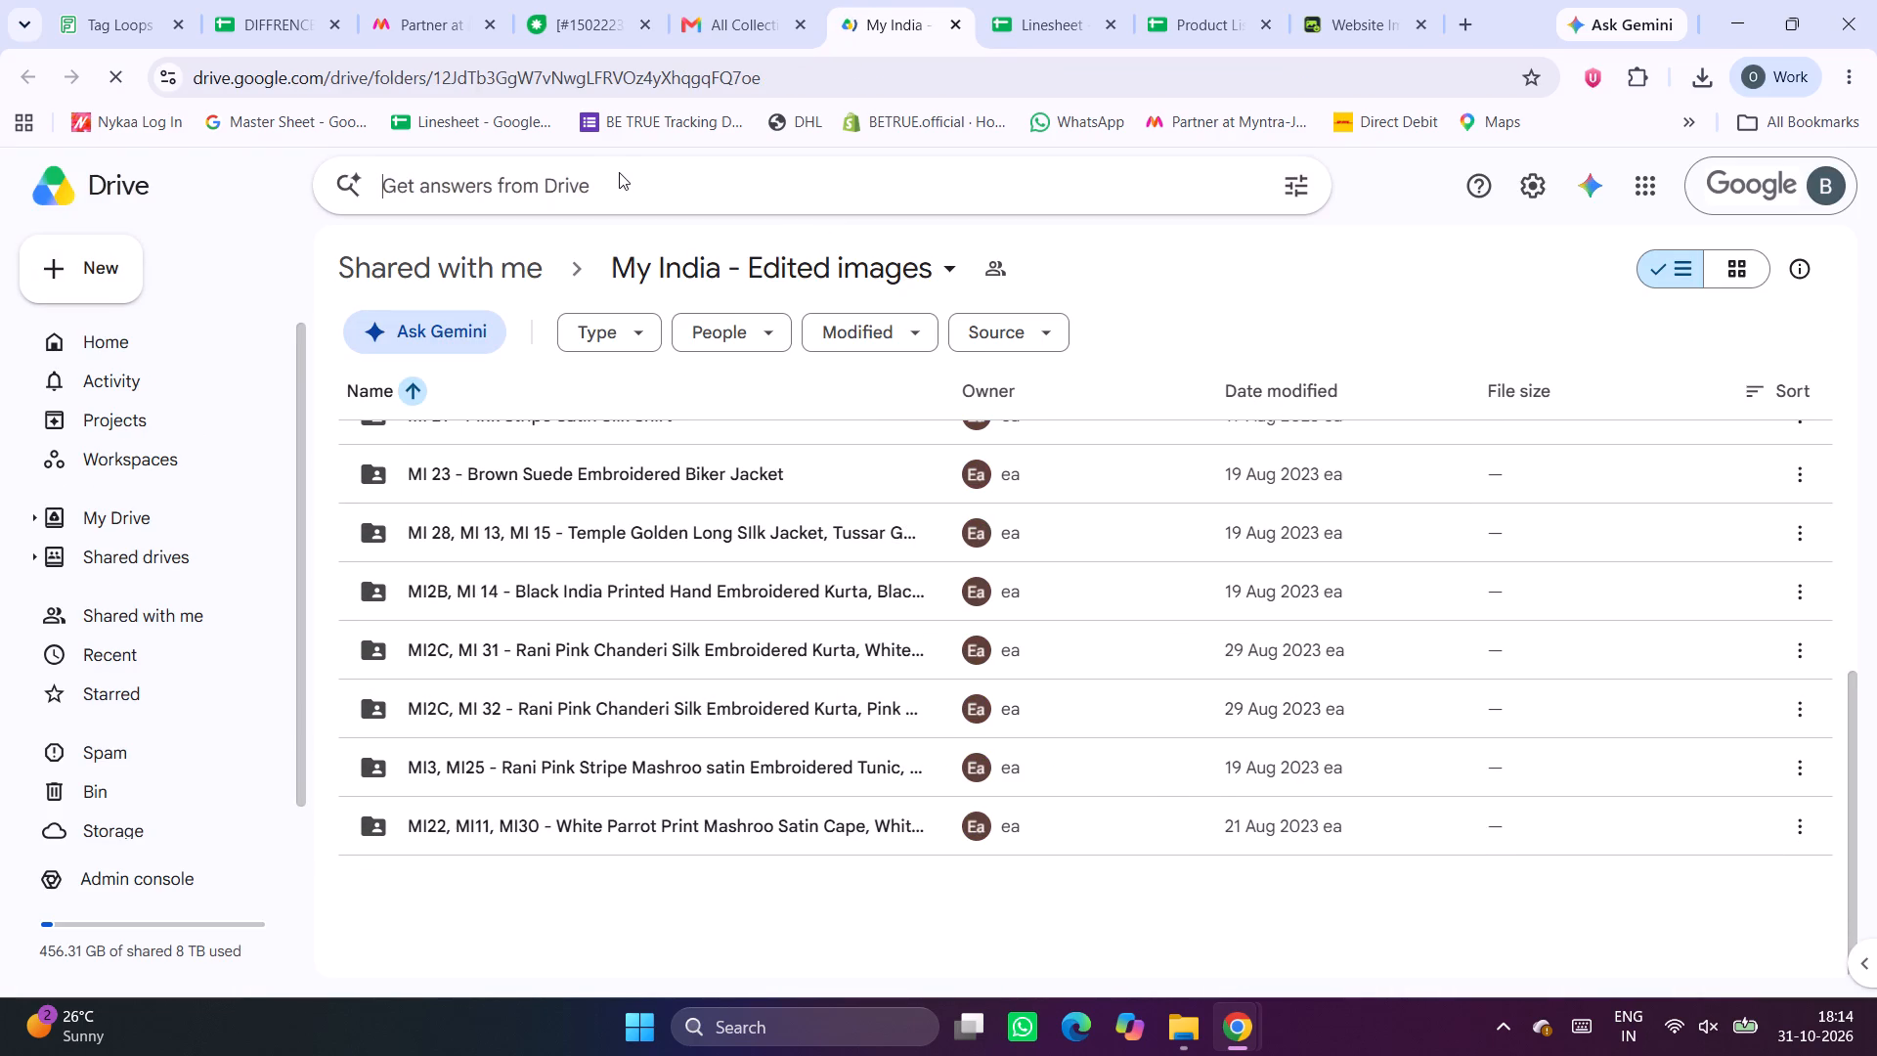
# Enter mi as the start of a Google Drive search from the My India - Edited images folder.
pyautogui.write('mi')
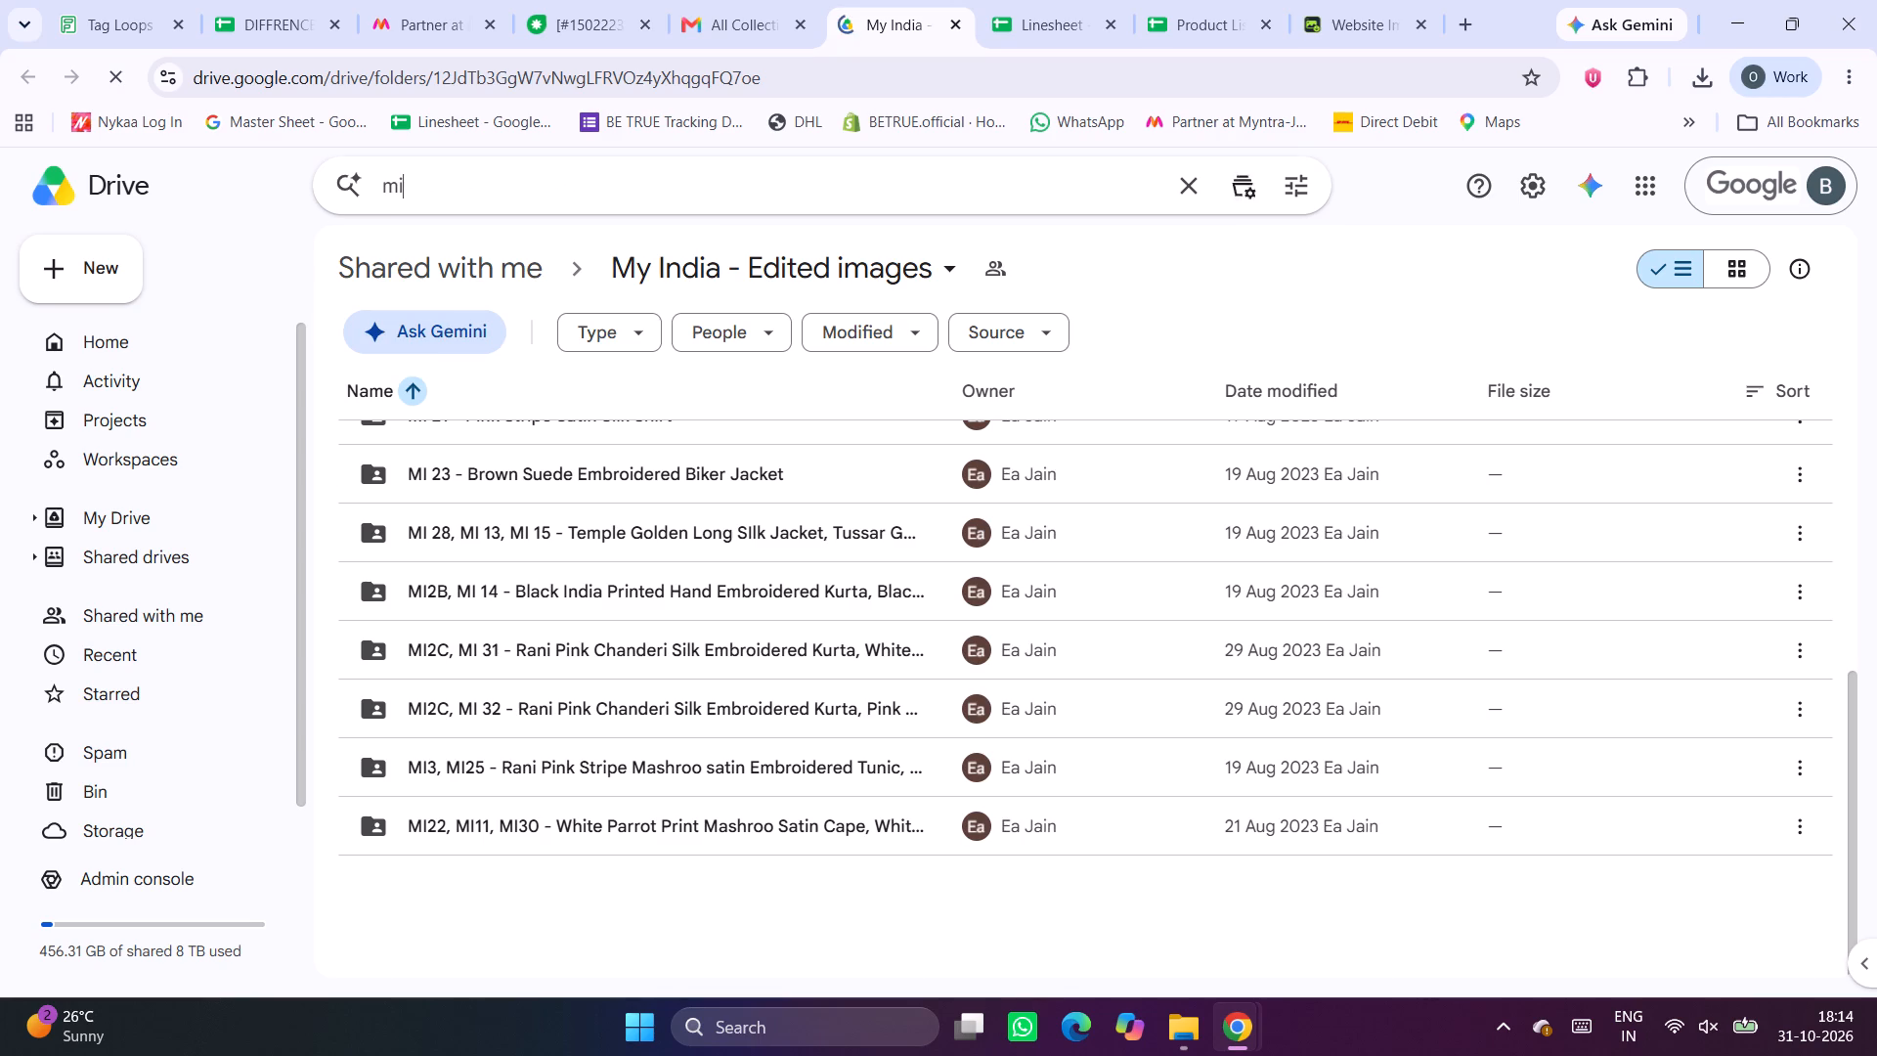
# Search Google Drive for "mi 47" to find the jacket's image folder.
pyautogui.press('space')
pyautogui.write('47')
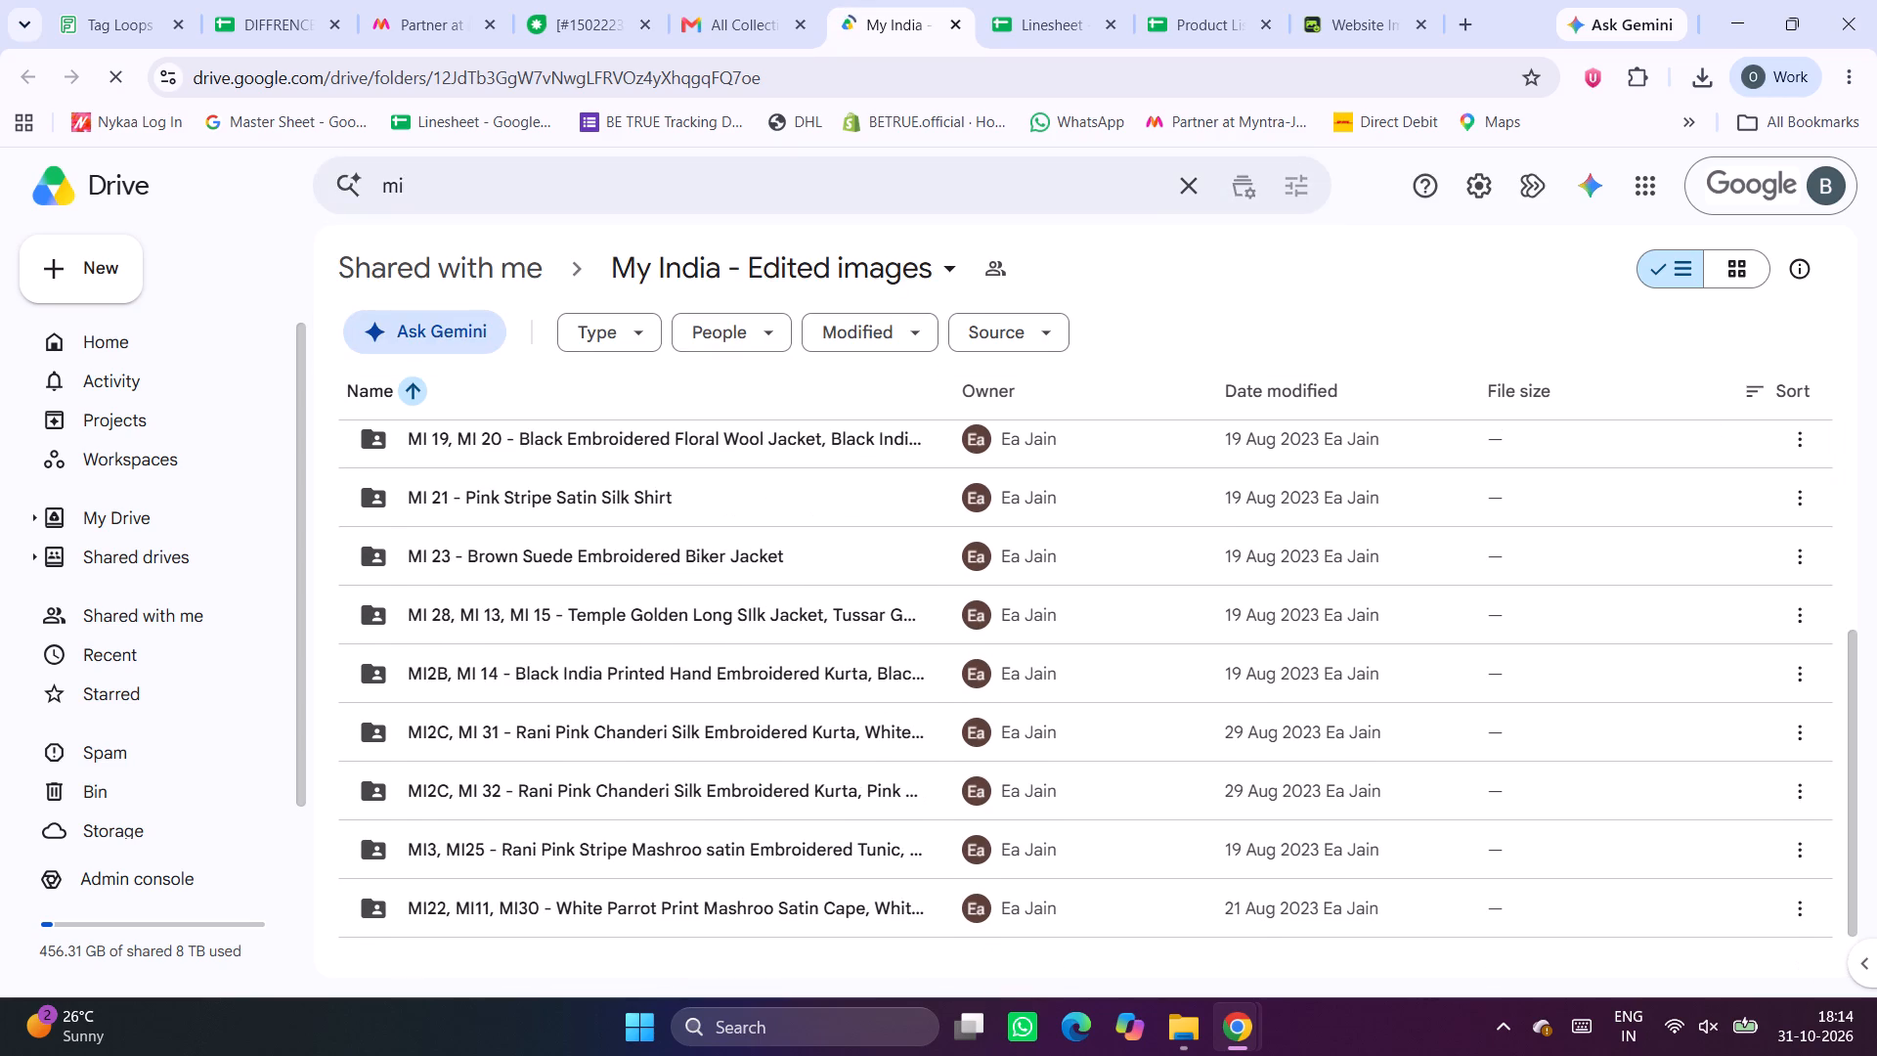
pyautogui.click(481, 171)
pyautogui.press('space')
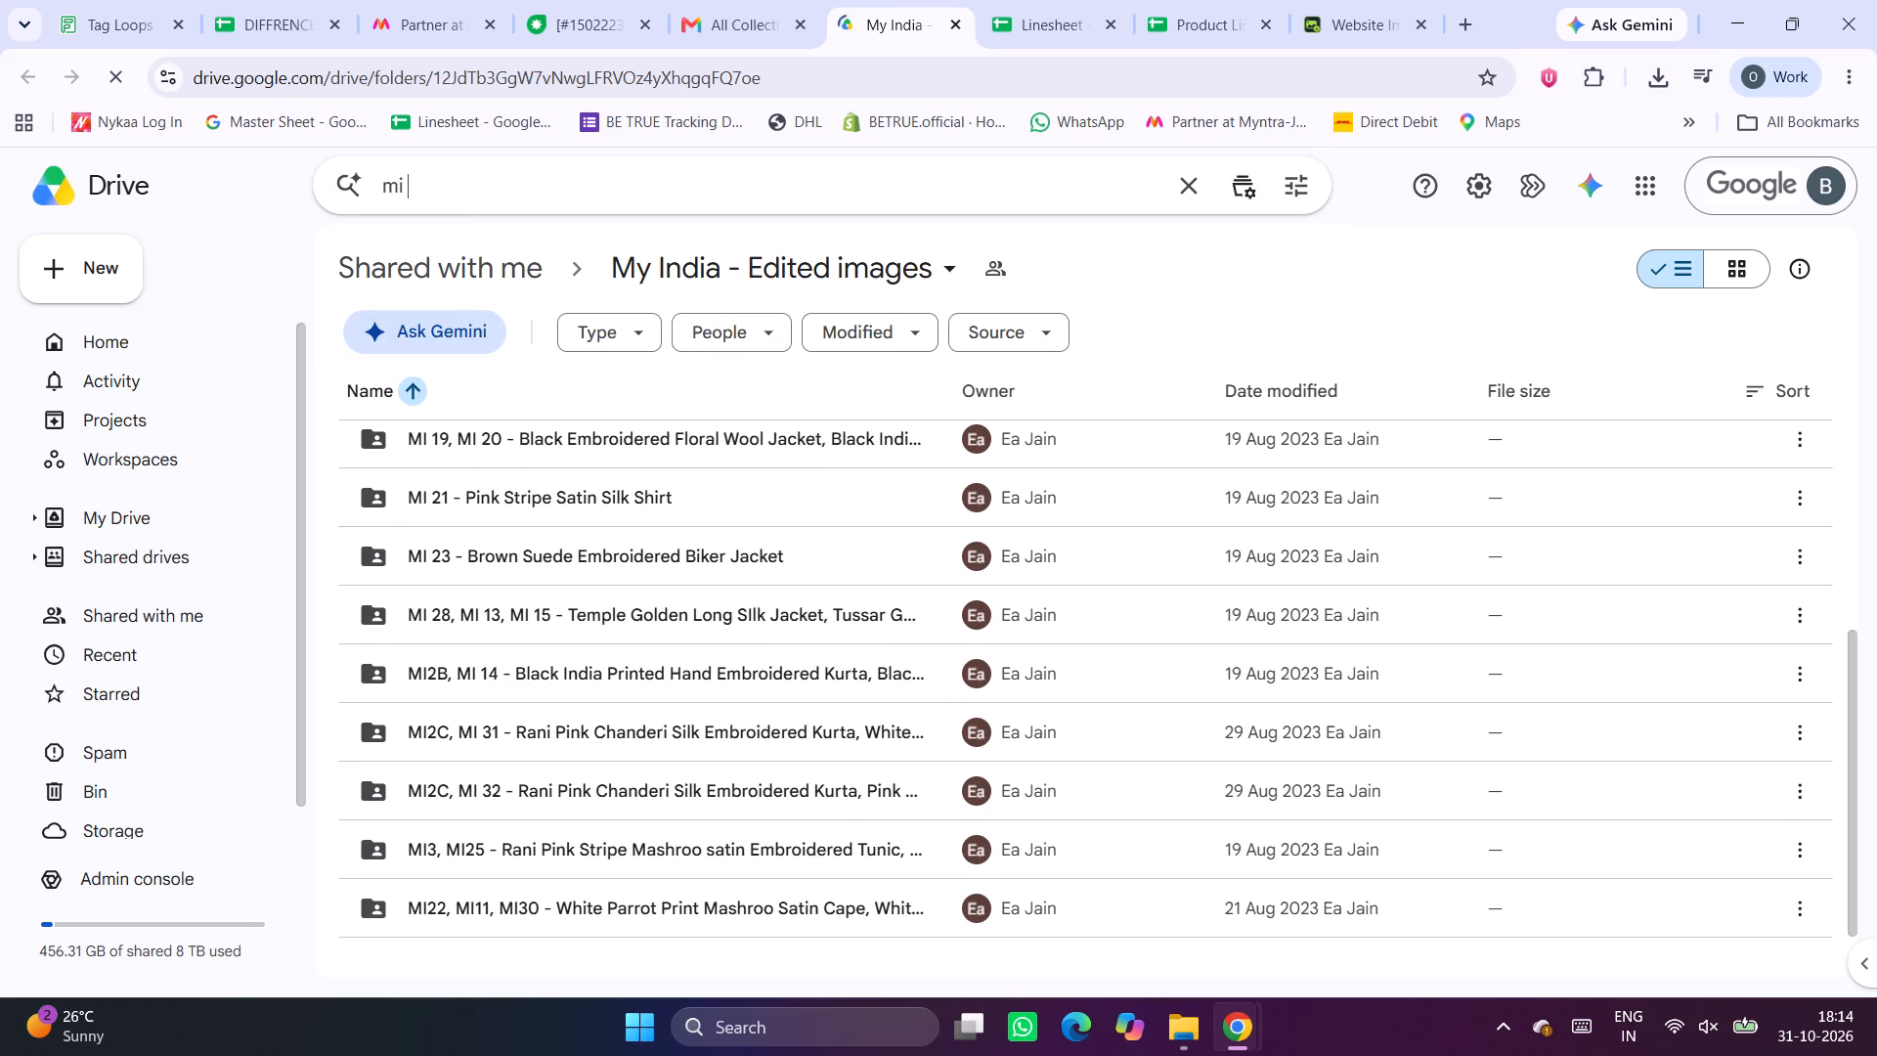
# Run an advanced Drive search for "mi 47" and look through the results for the jacket's image folder.
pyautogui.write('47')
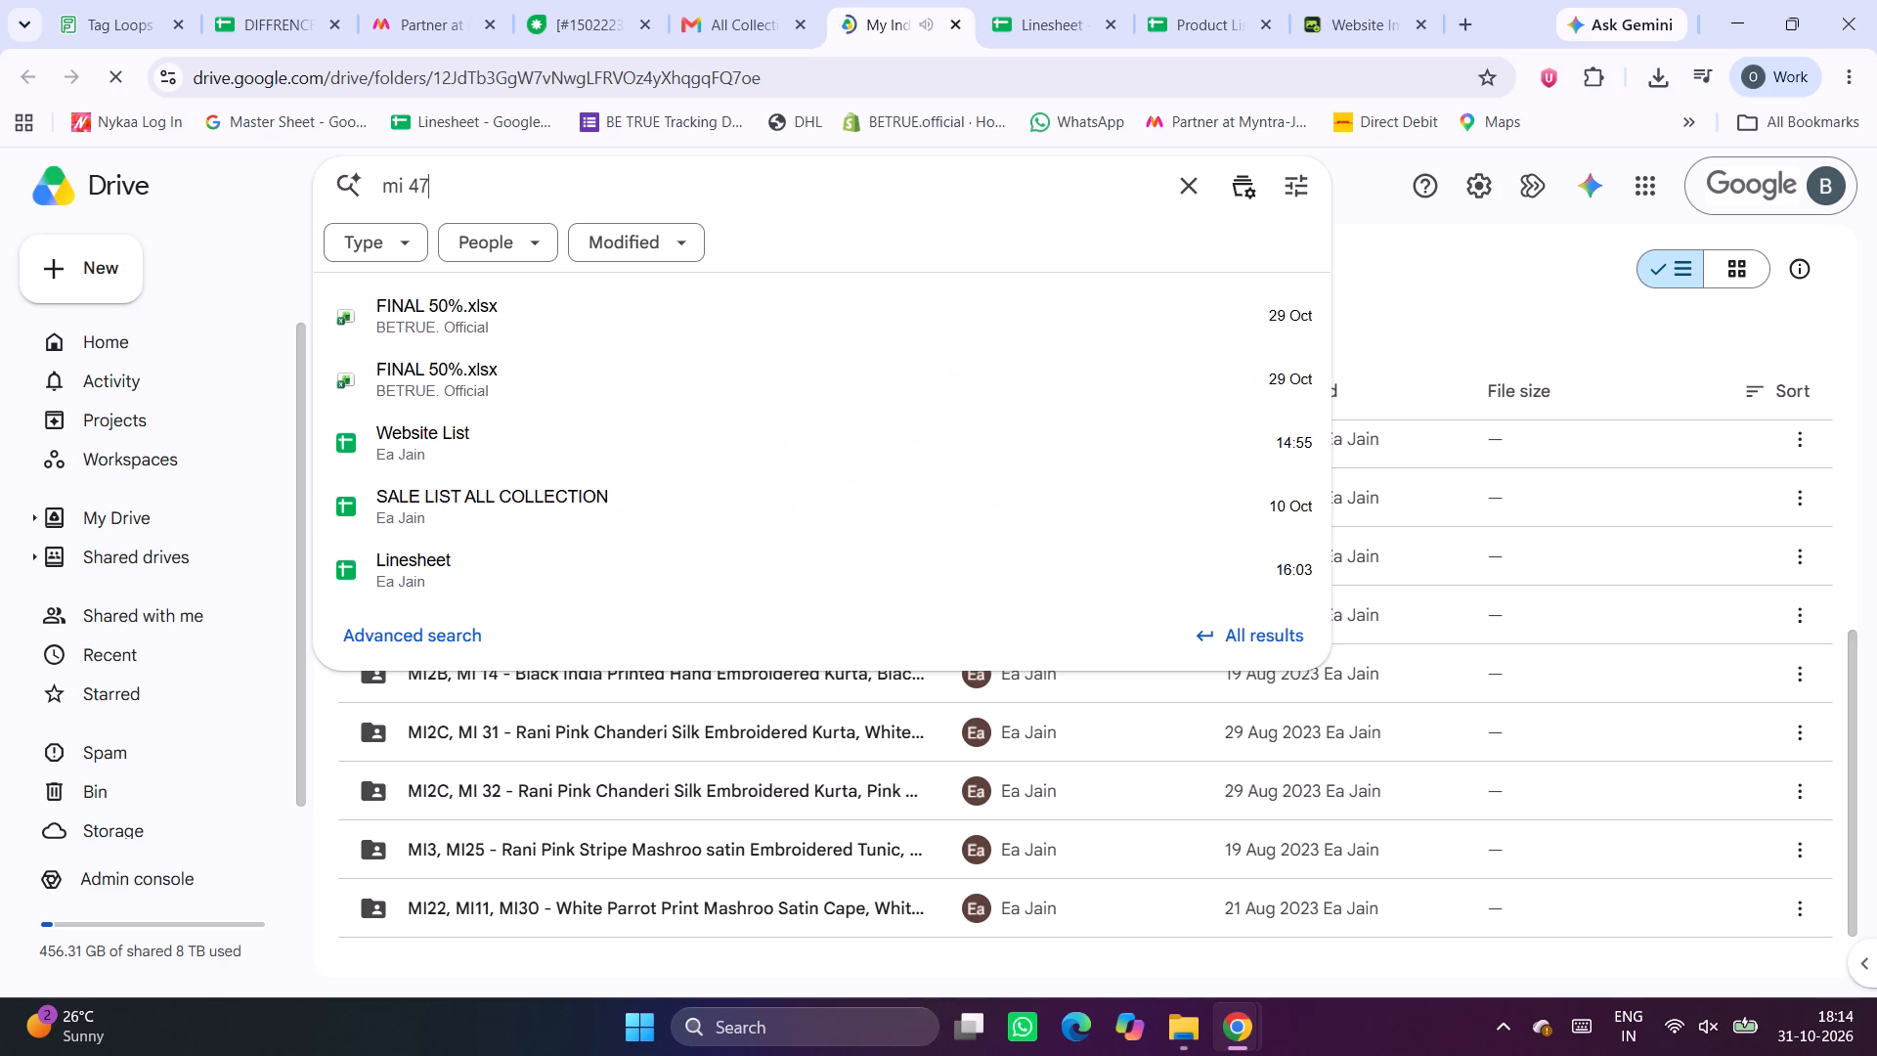
pyautogui.click(452, 645)
pyautogui.click(1107, 880)
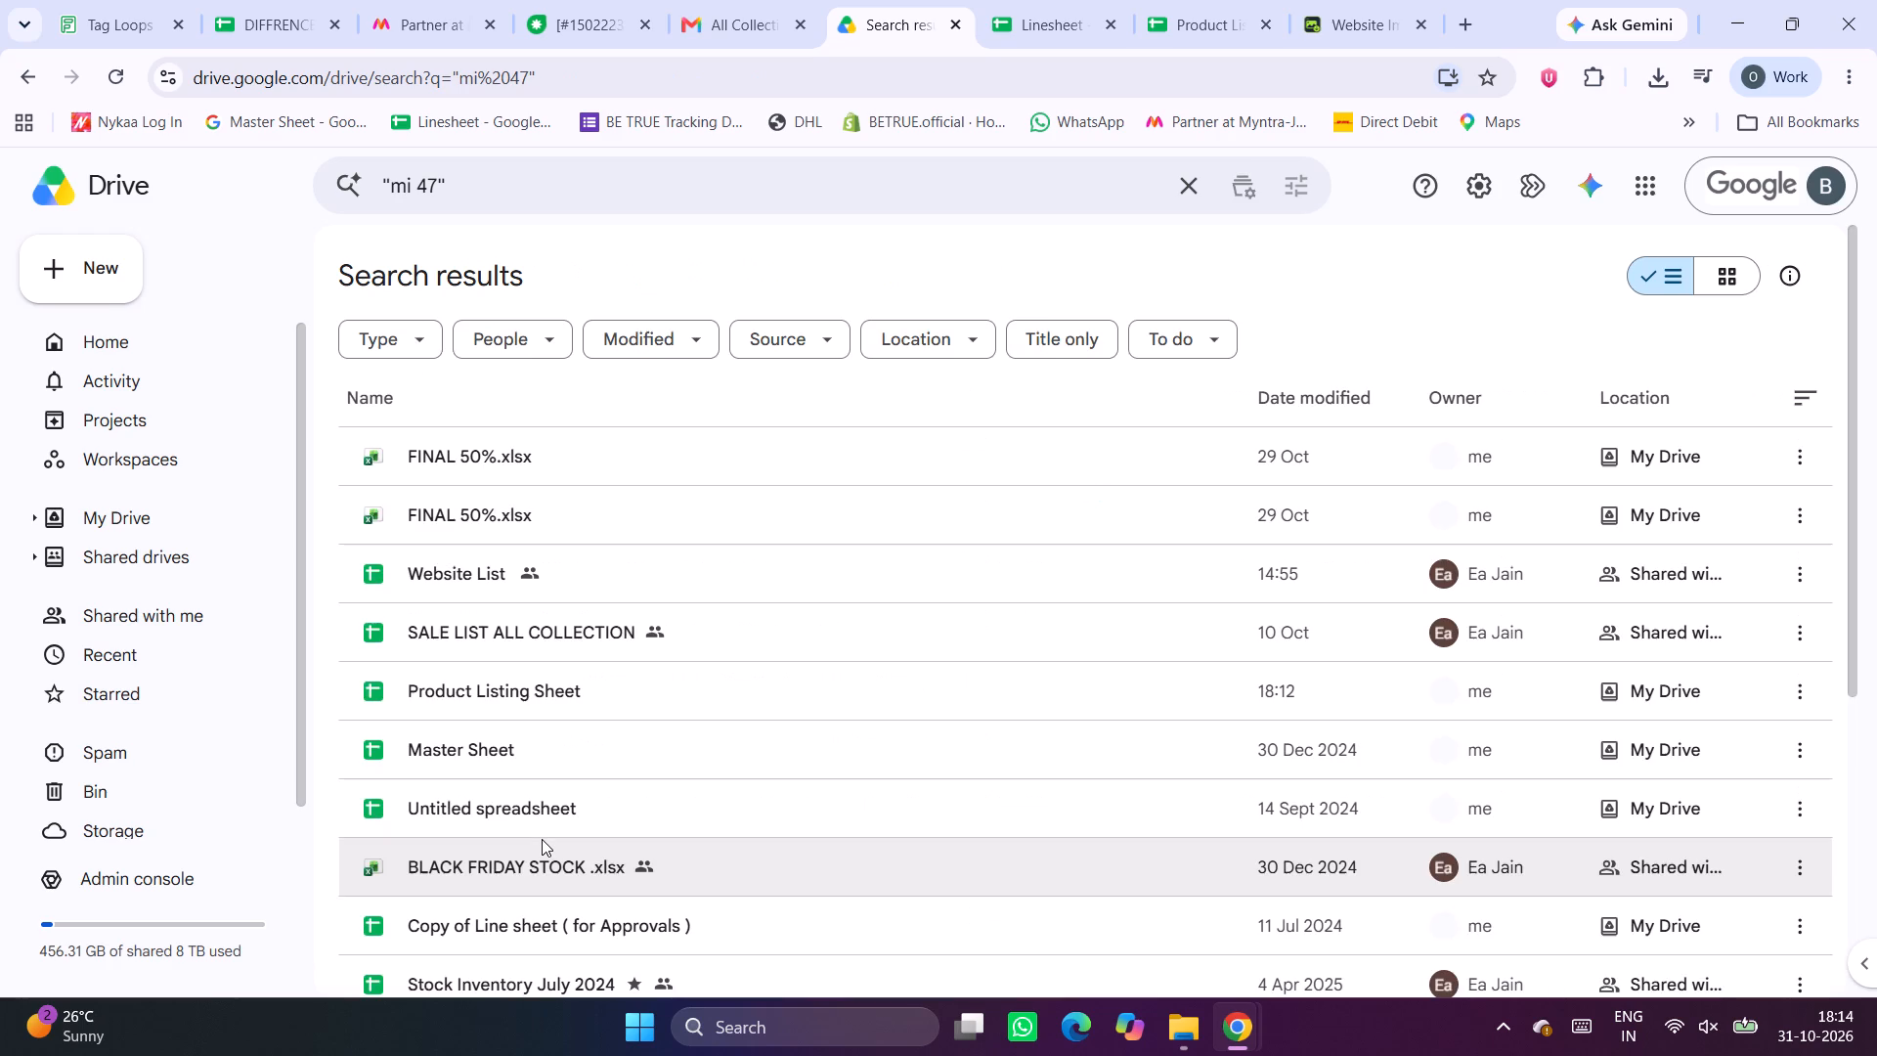
pyautogui.scroll(-10, 796, 741)
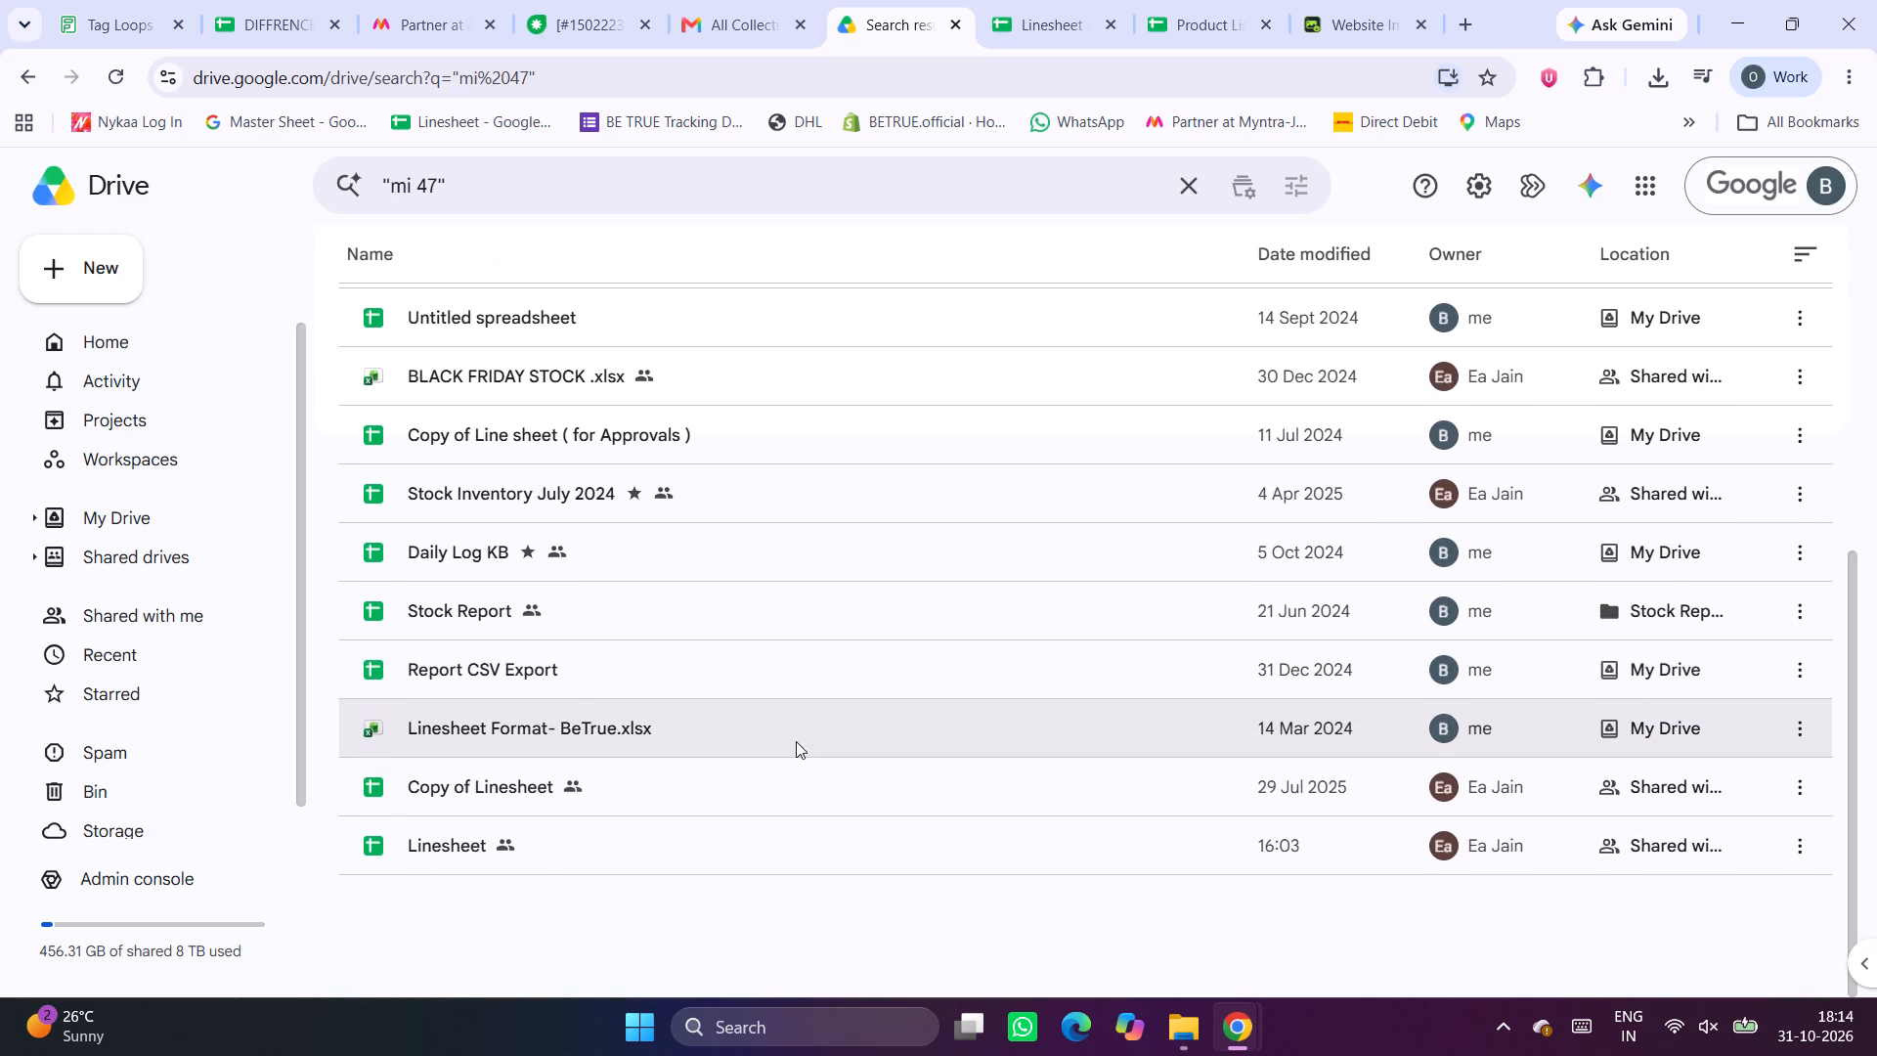
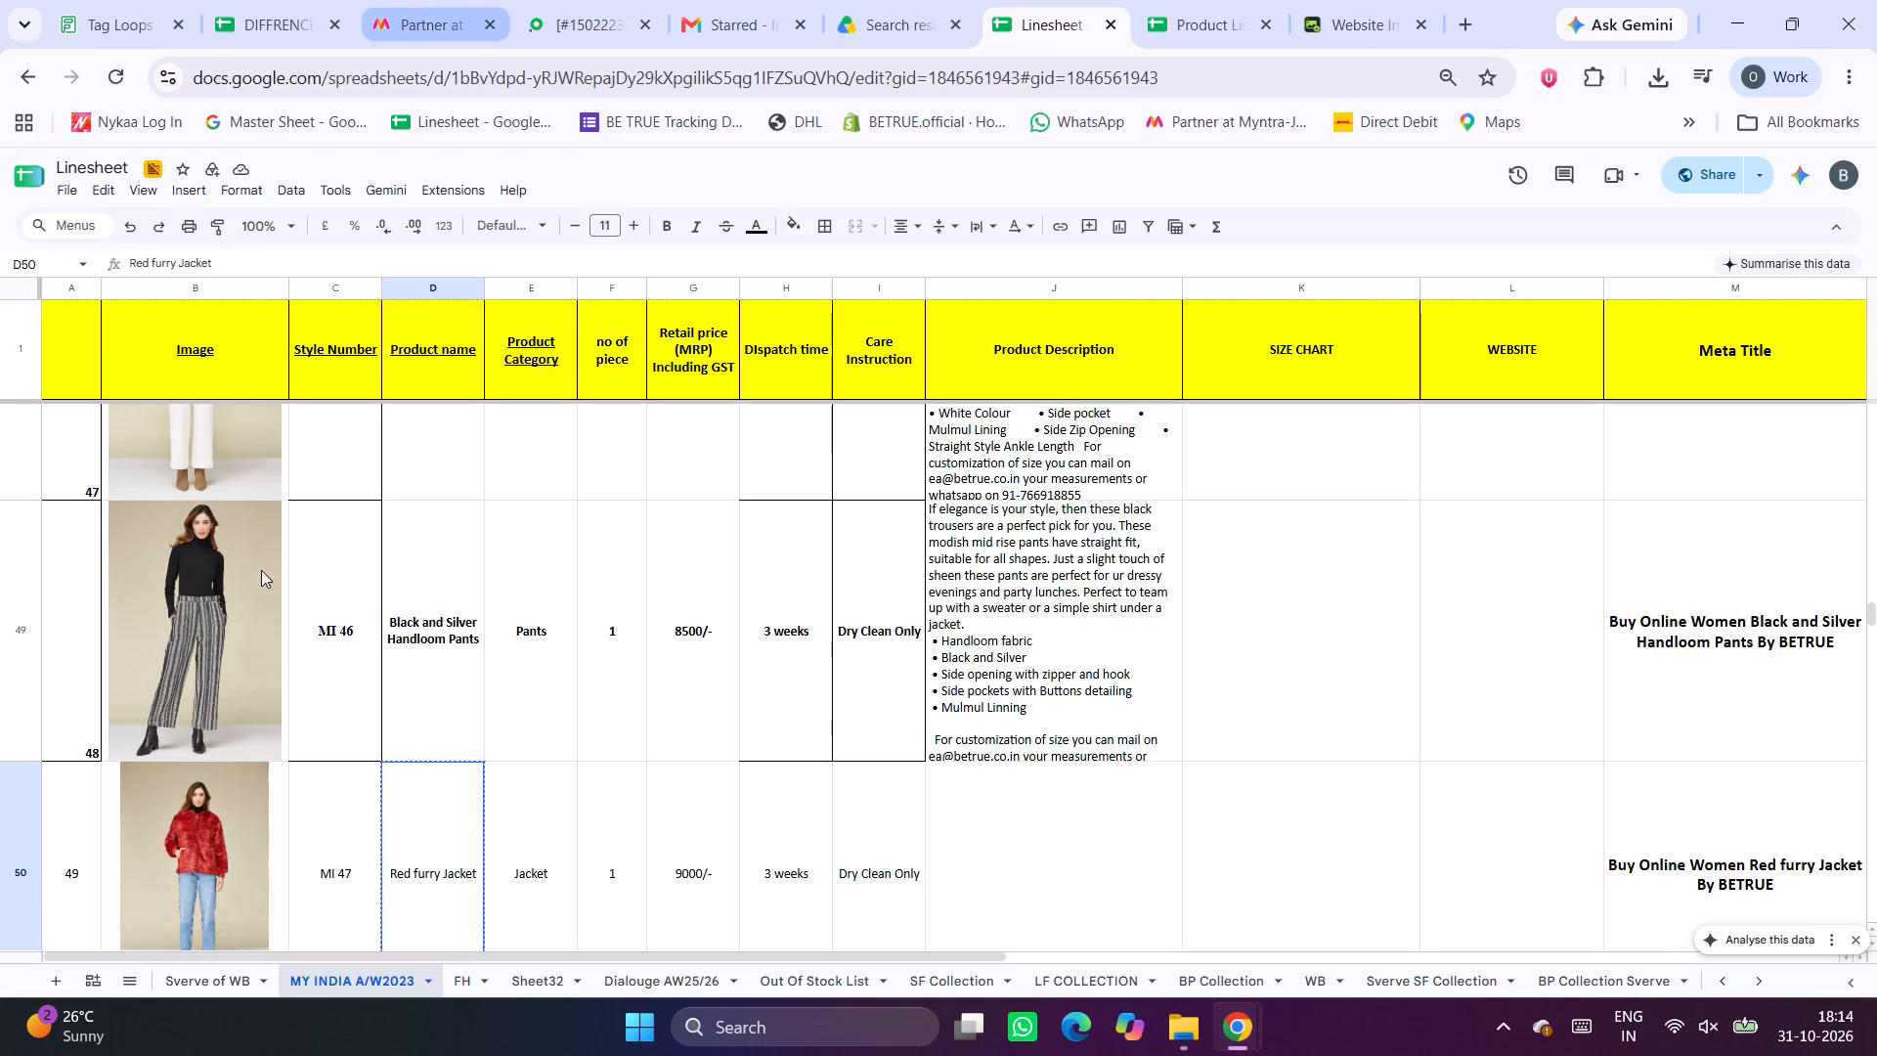
# Select the Red furry Jacket's picture in the MI 47 row of the Linesheet and view the full row.
pyautogui.click(196, 847)
pyautogui.scroll(-1, 390, 763)
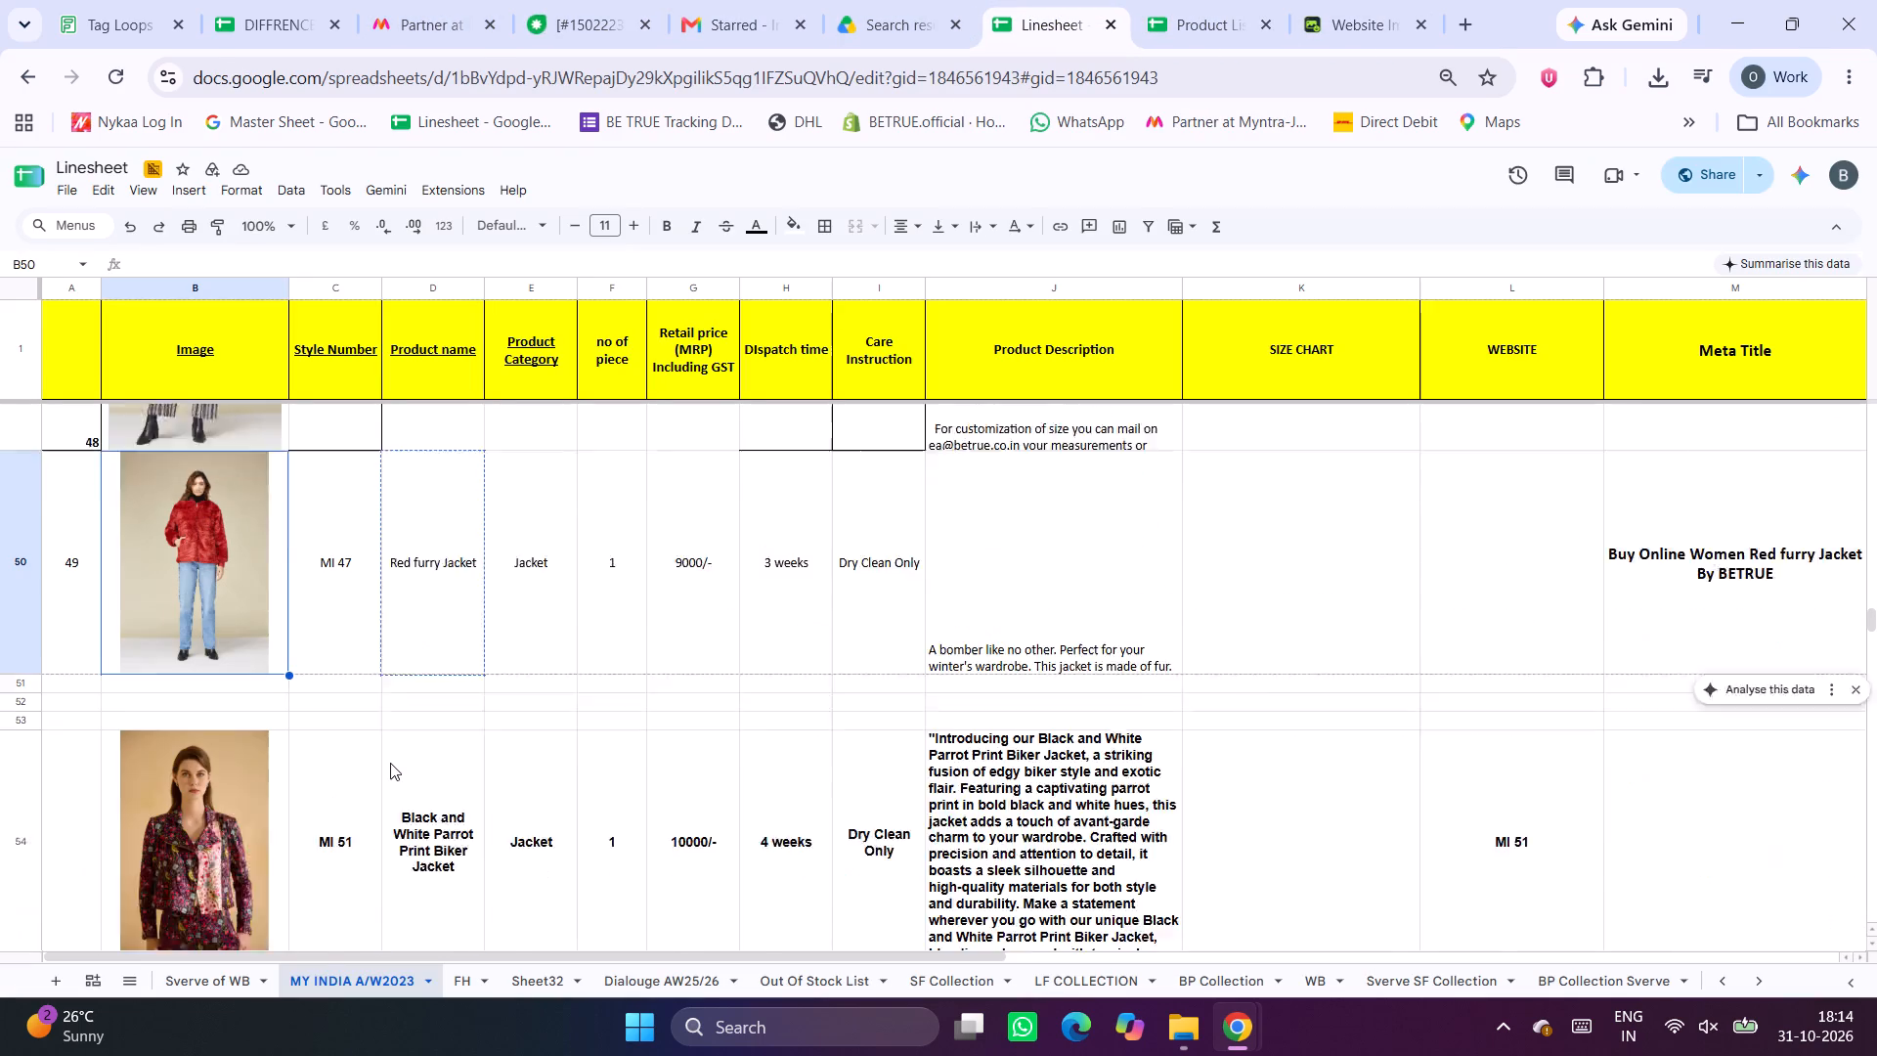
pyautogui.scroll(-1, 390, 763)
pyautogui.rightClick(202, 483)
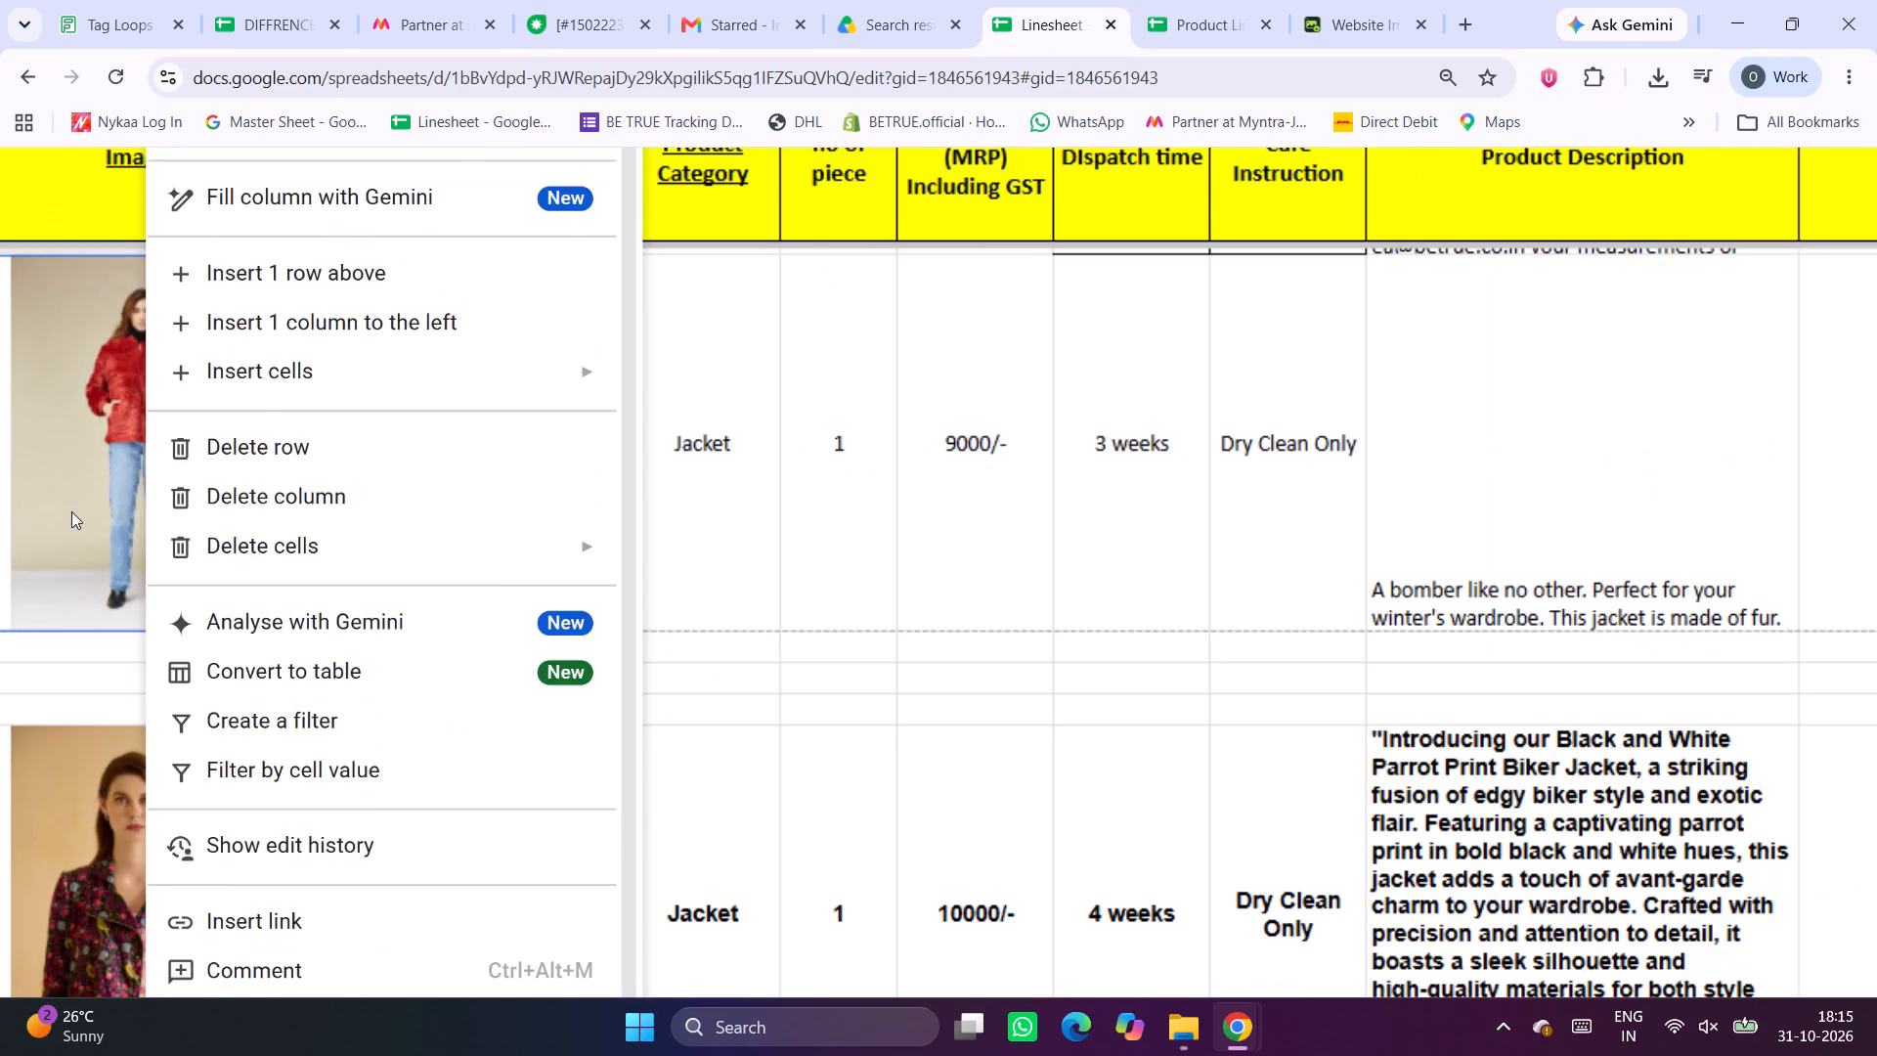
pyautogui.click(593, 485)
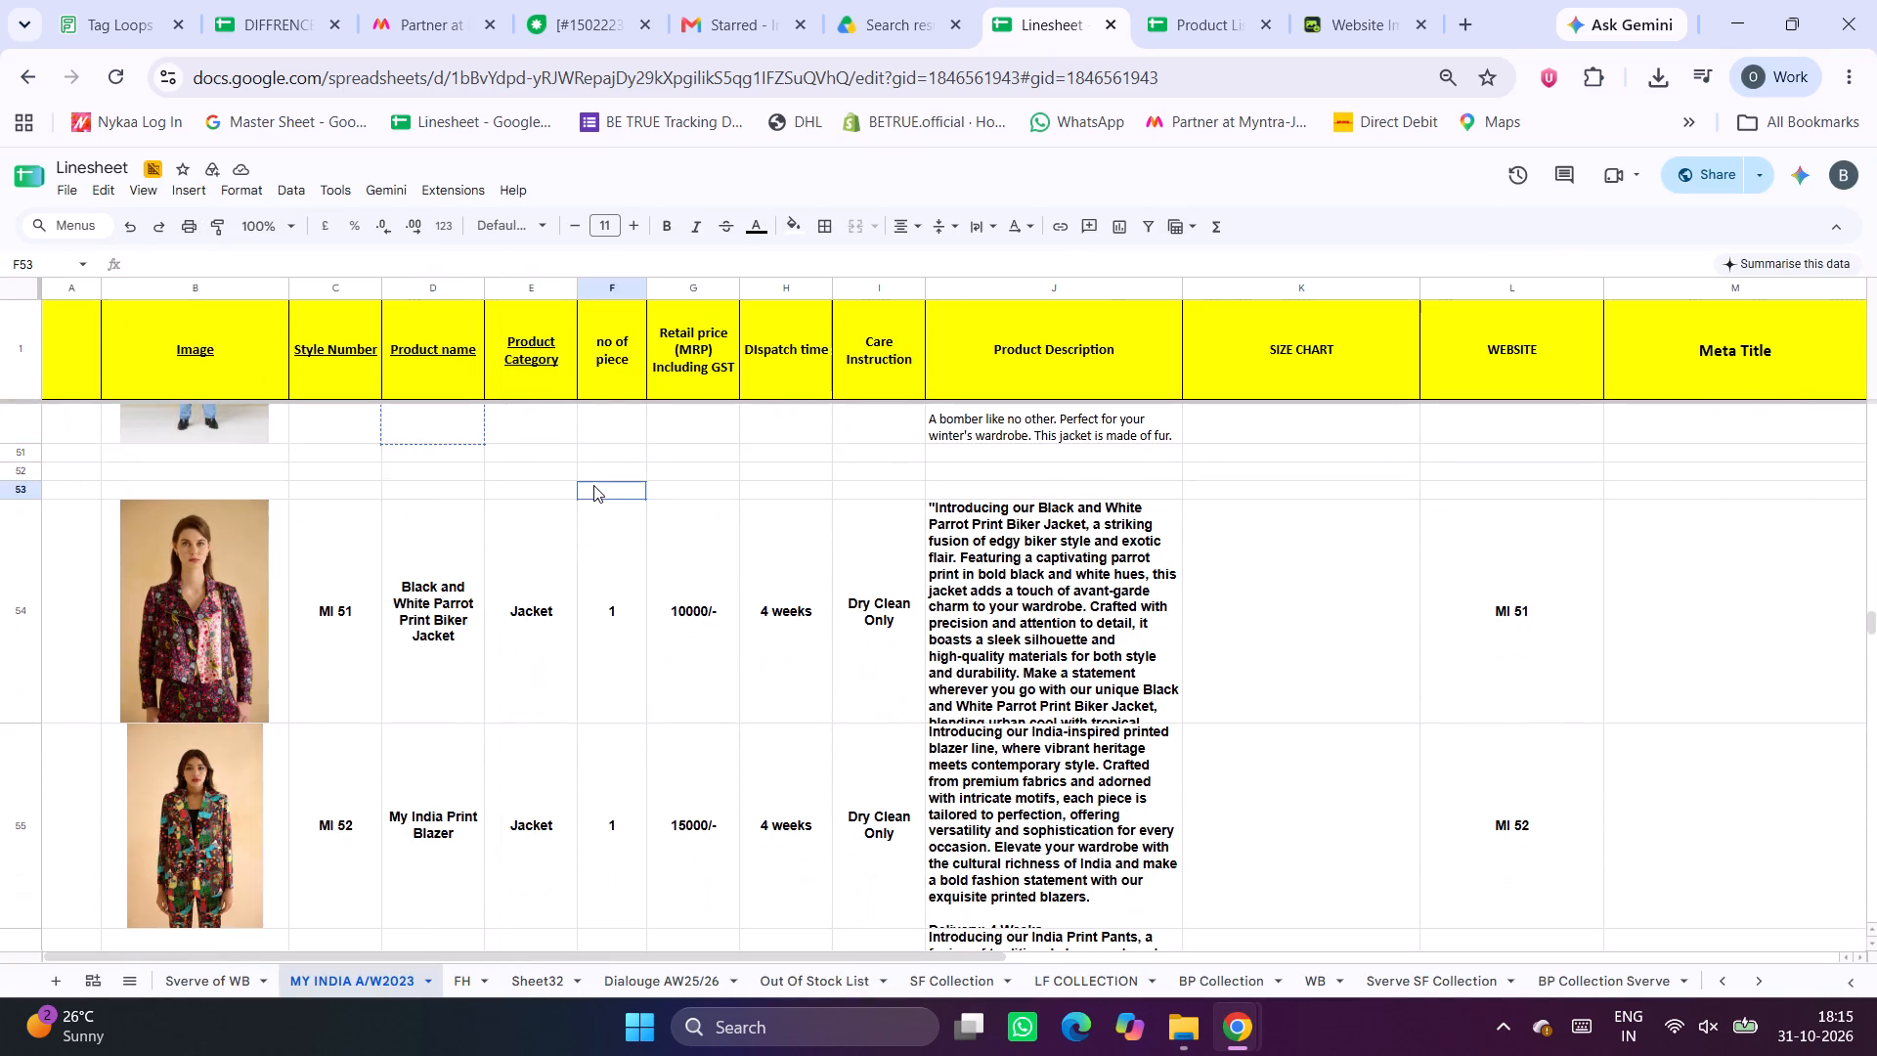
# Try to copy the MI 47 Red furry Jacket image from the Linesheet into cell A9 of the Product Listing Sheet.
pyautogui.scroll(2, 476, 548)
pyautogui.click(180, 568)
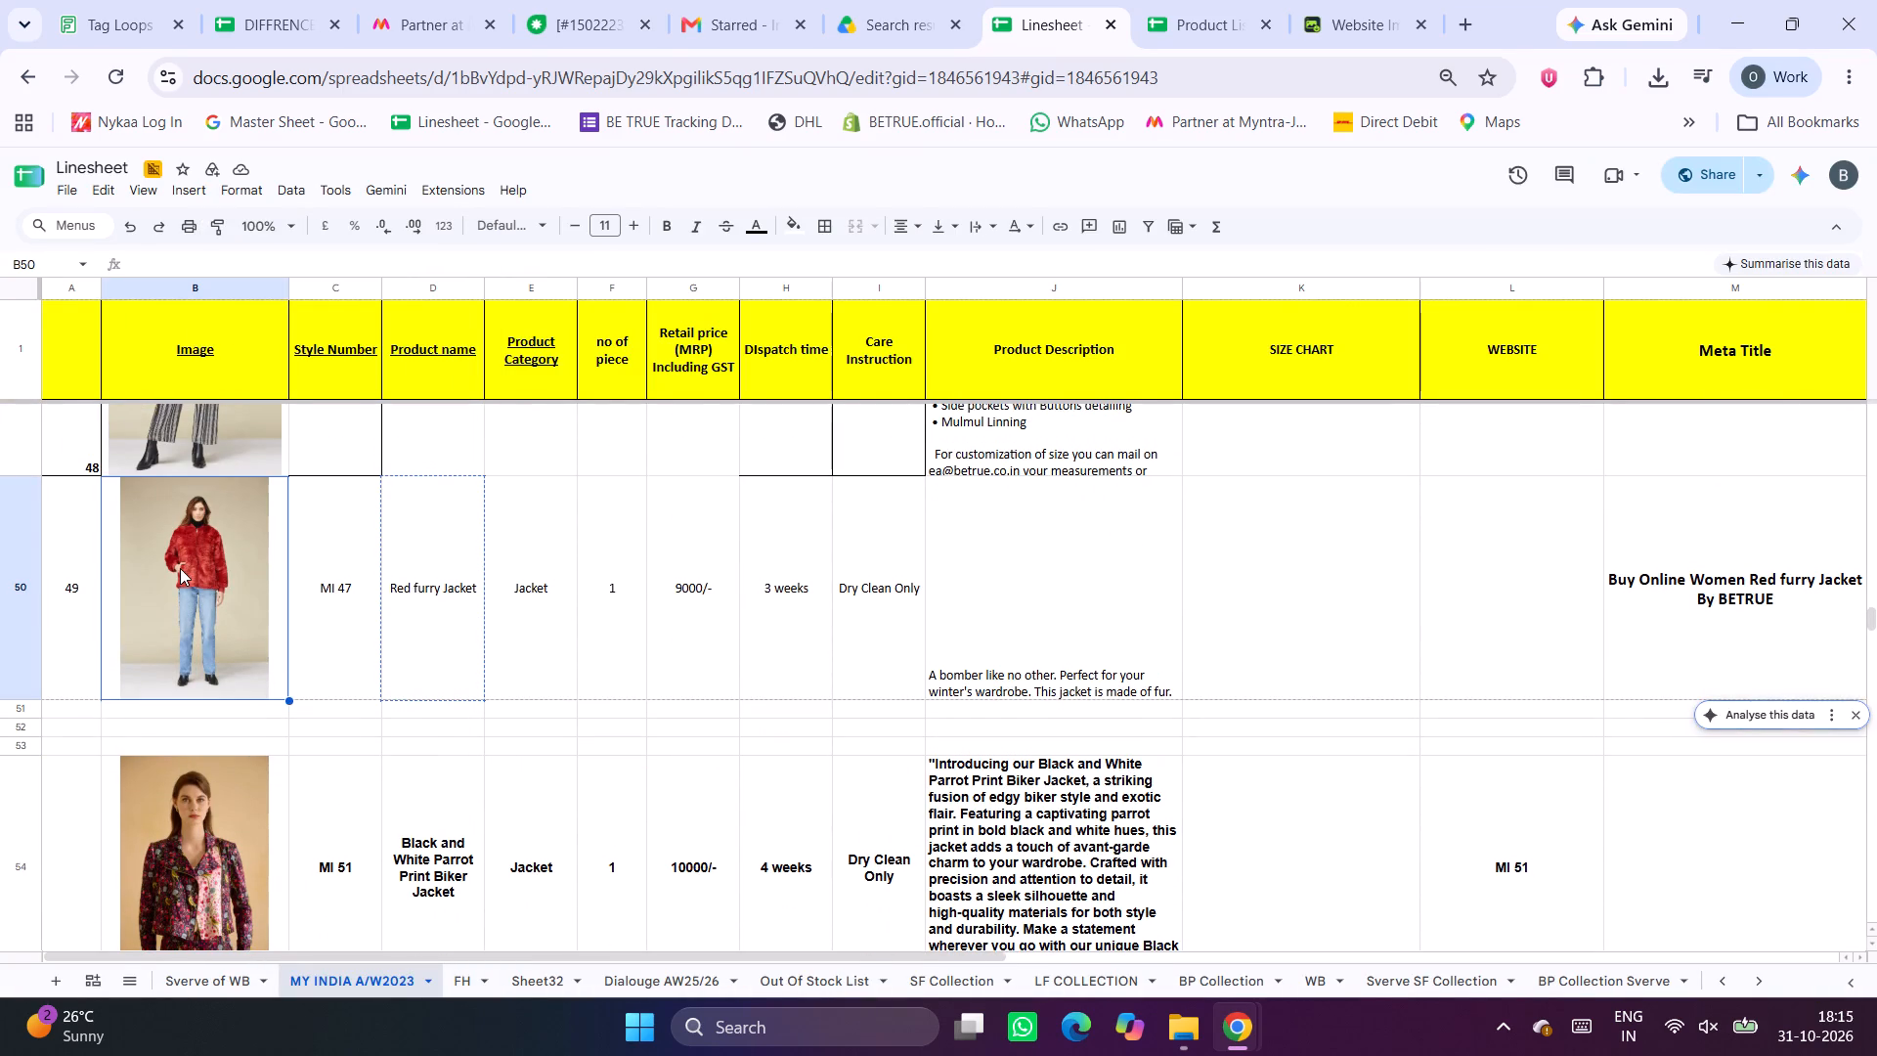
pyautogui.hotkey('ctrl', 'c')
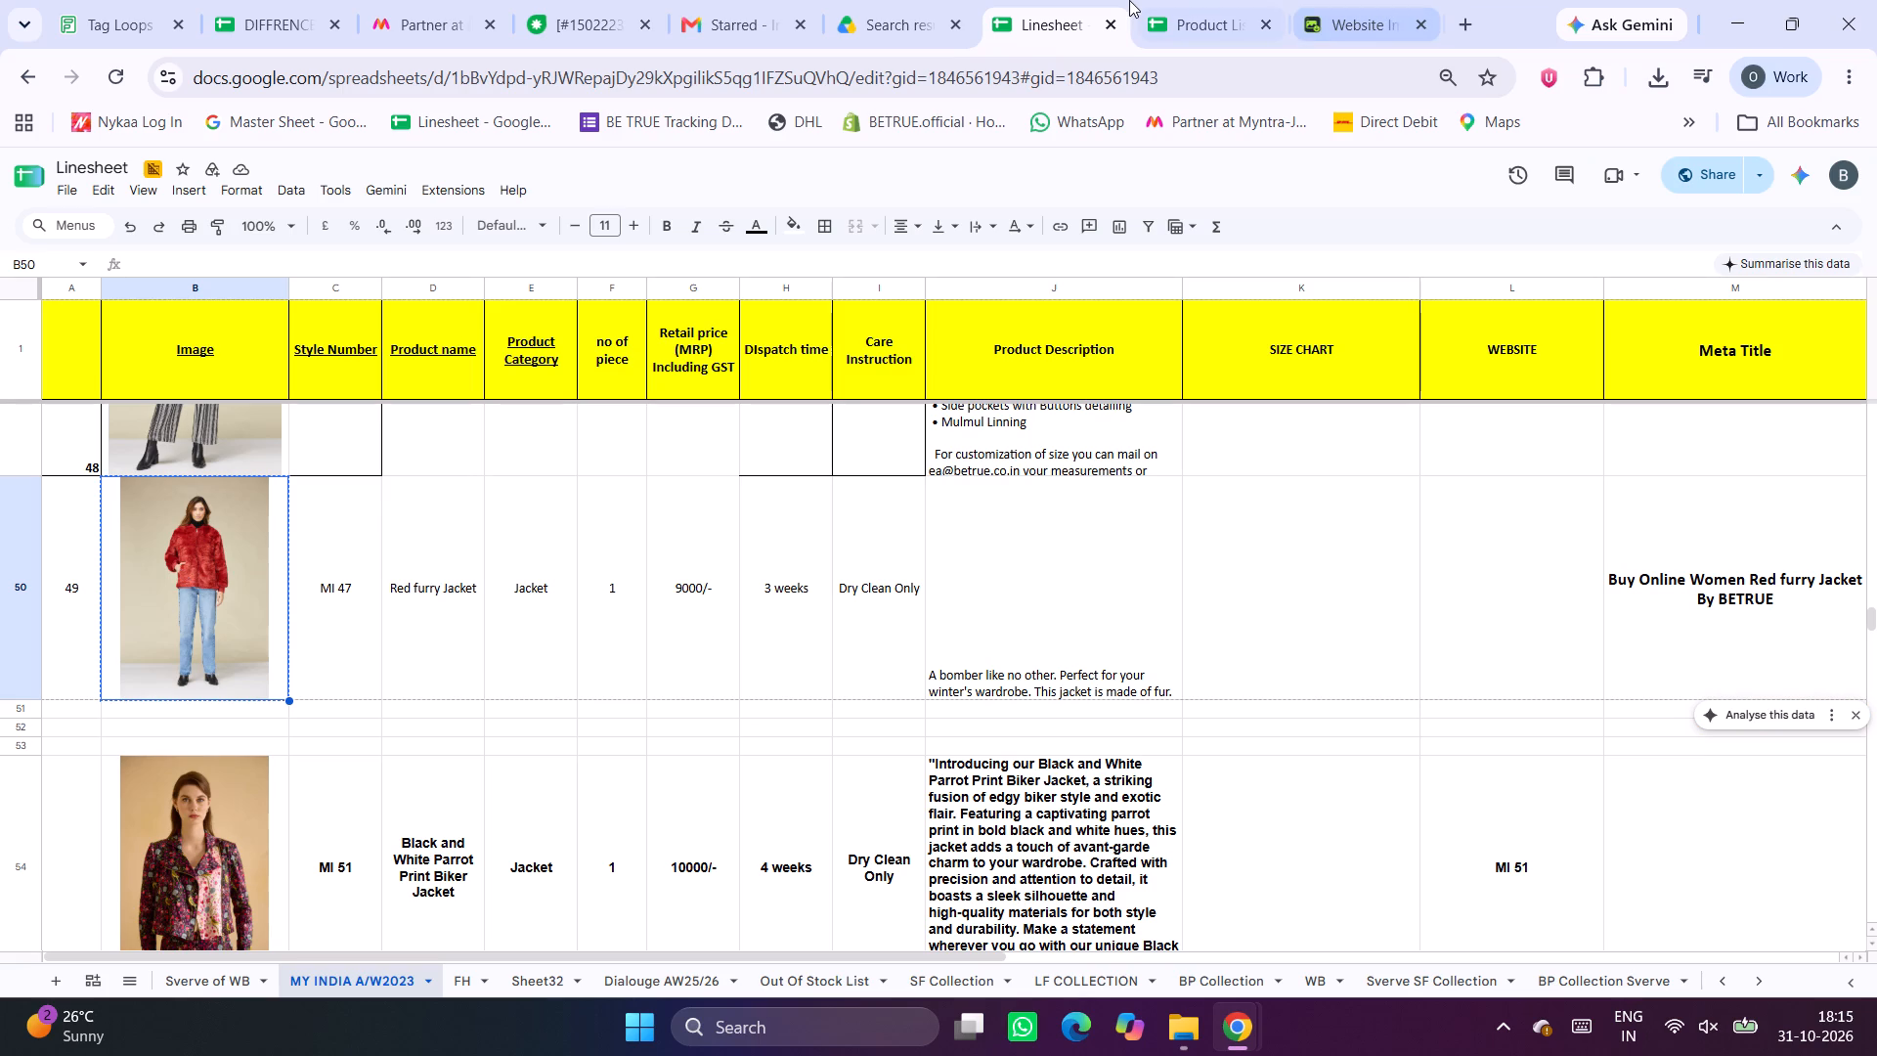
pyautogui.click(1129, 0)
pyautogui.click(1222, 0)
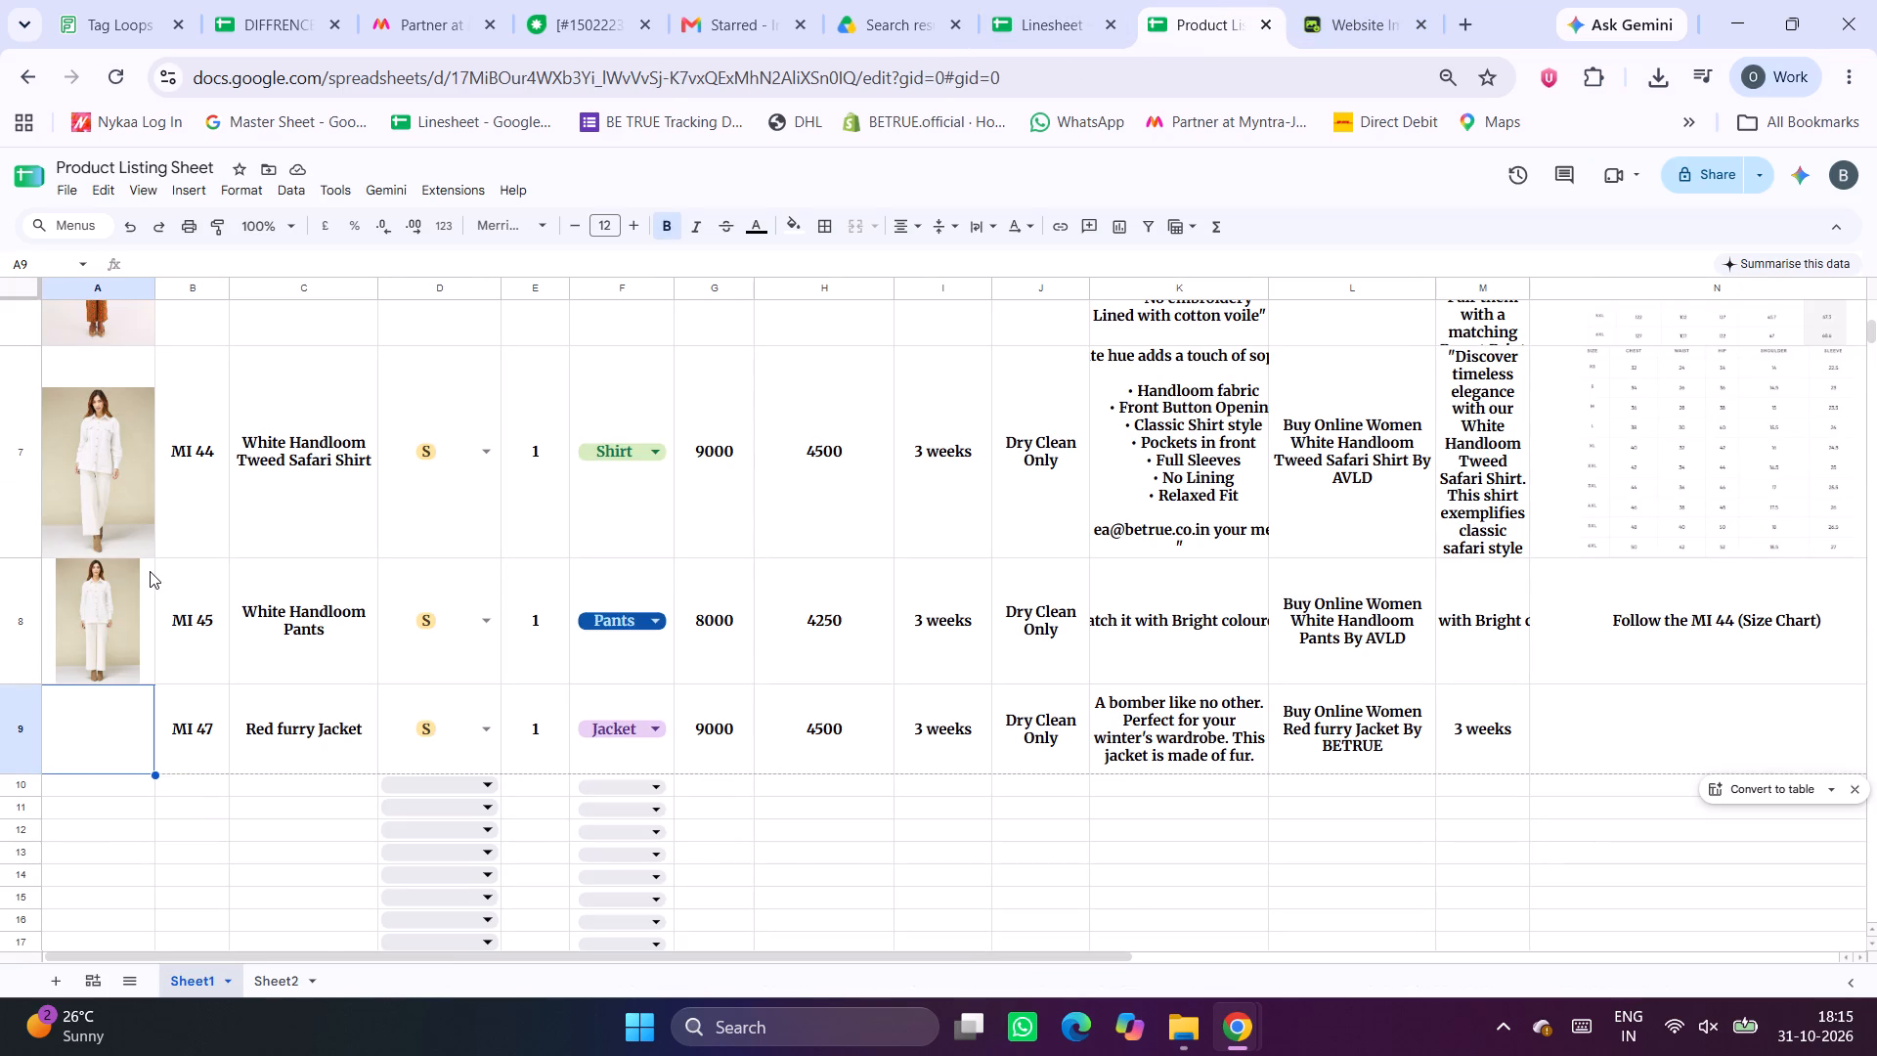
pyautogui.hotkey('ctrl', 'v')
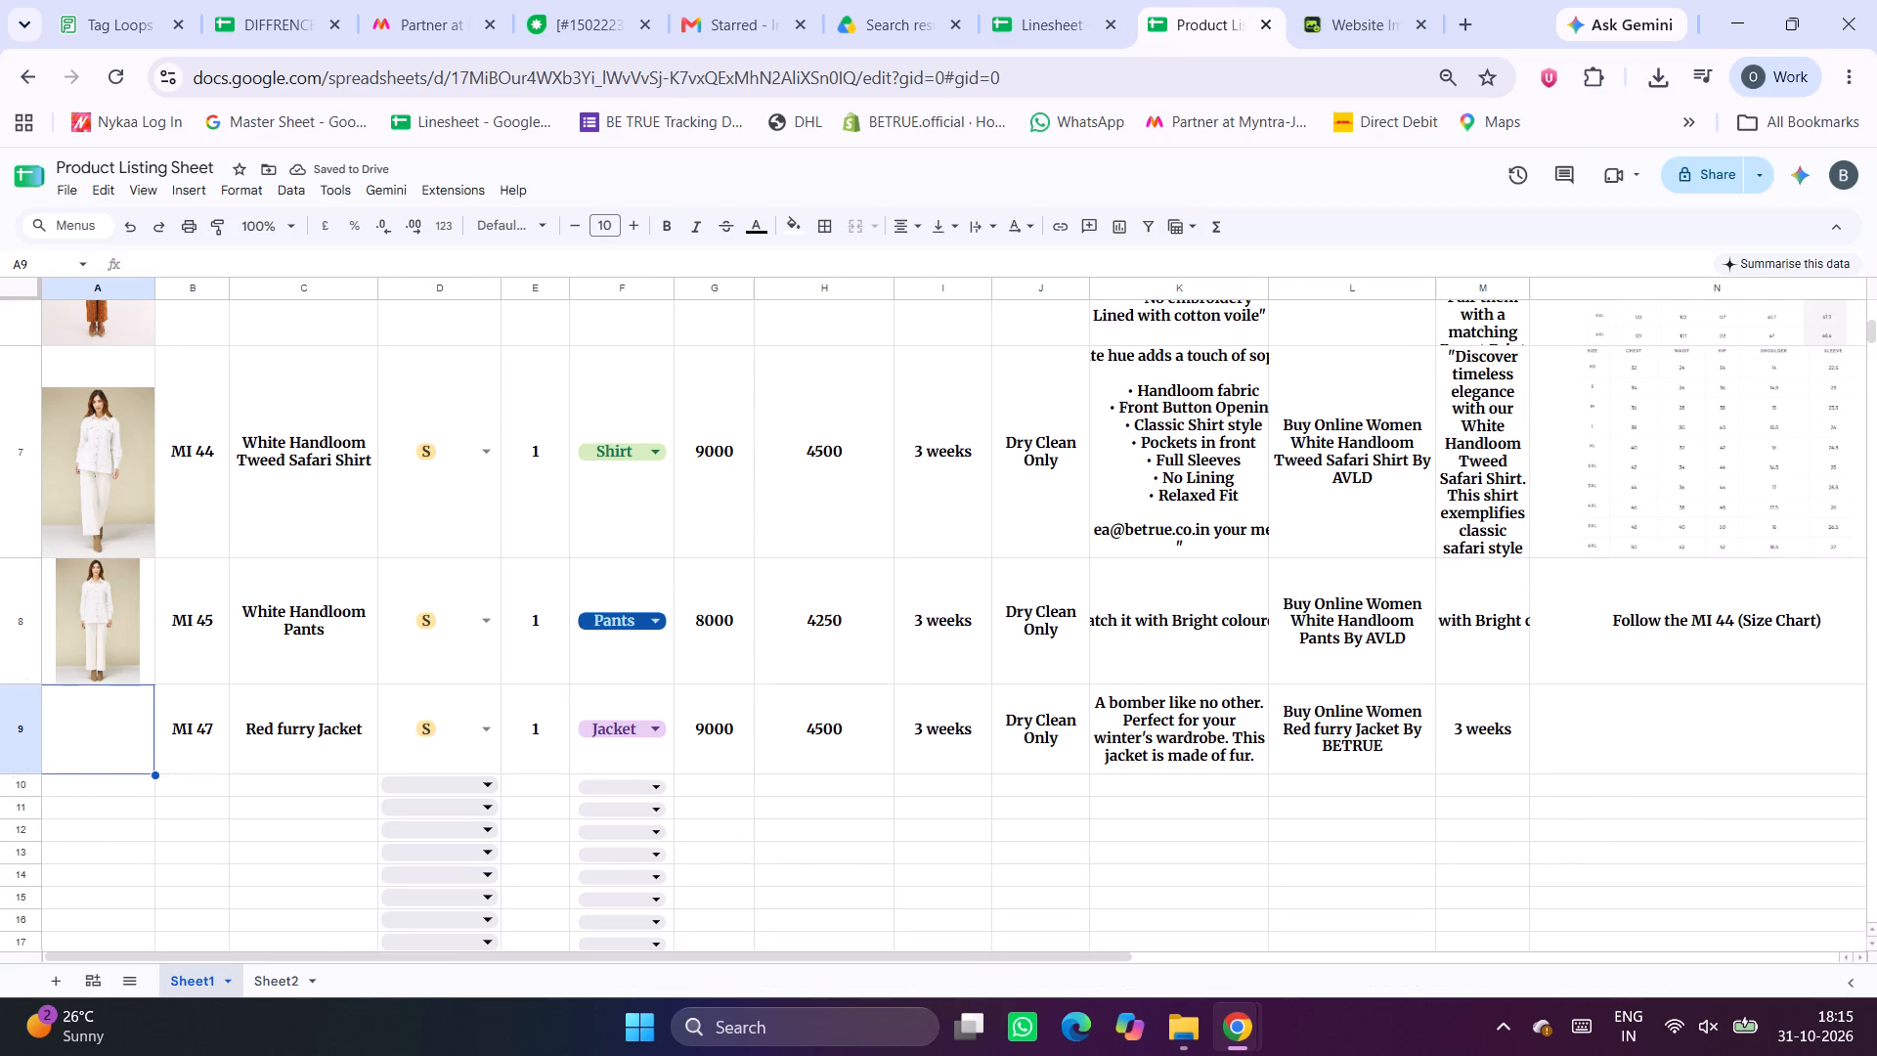
# Make the MI 47 row slightly taller in the Product Listing Sheet.
pyautogui.moveTo(20, 775); pyautogui.dragTo(22, 789)
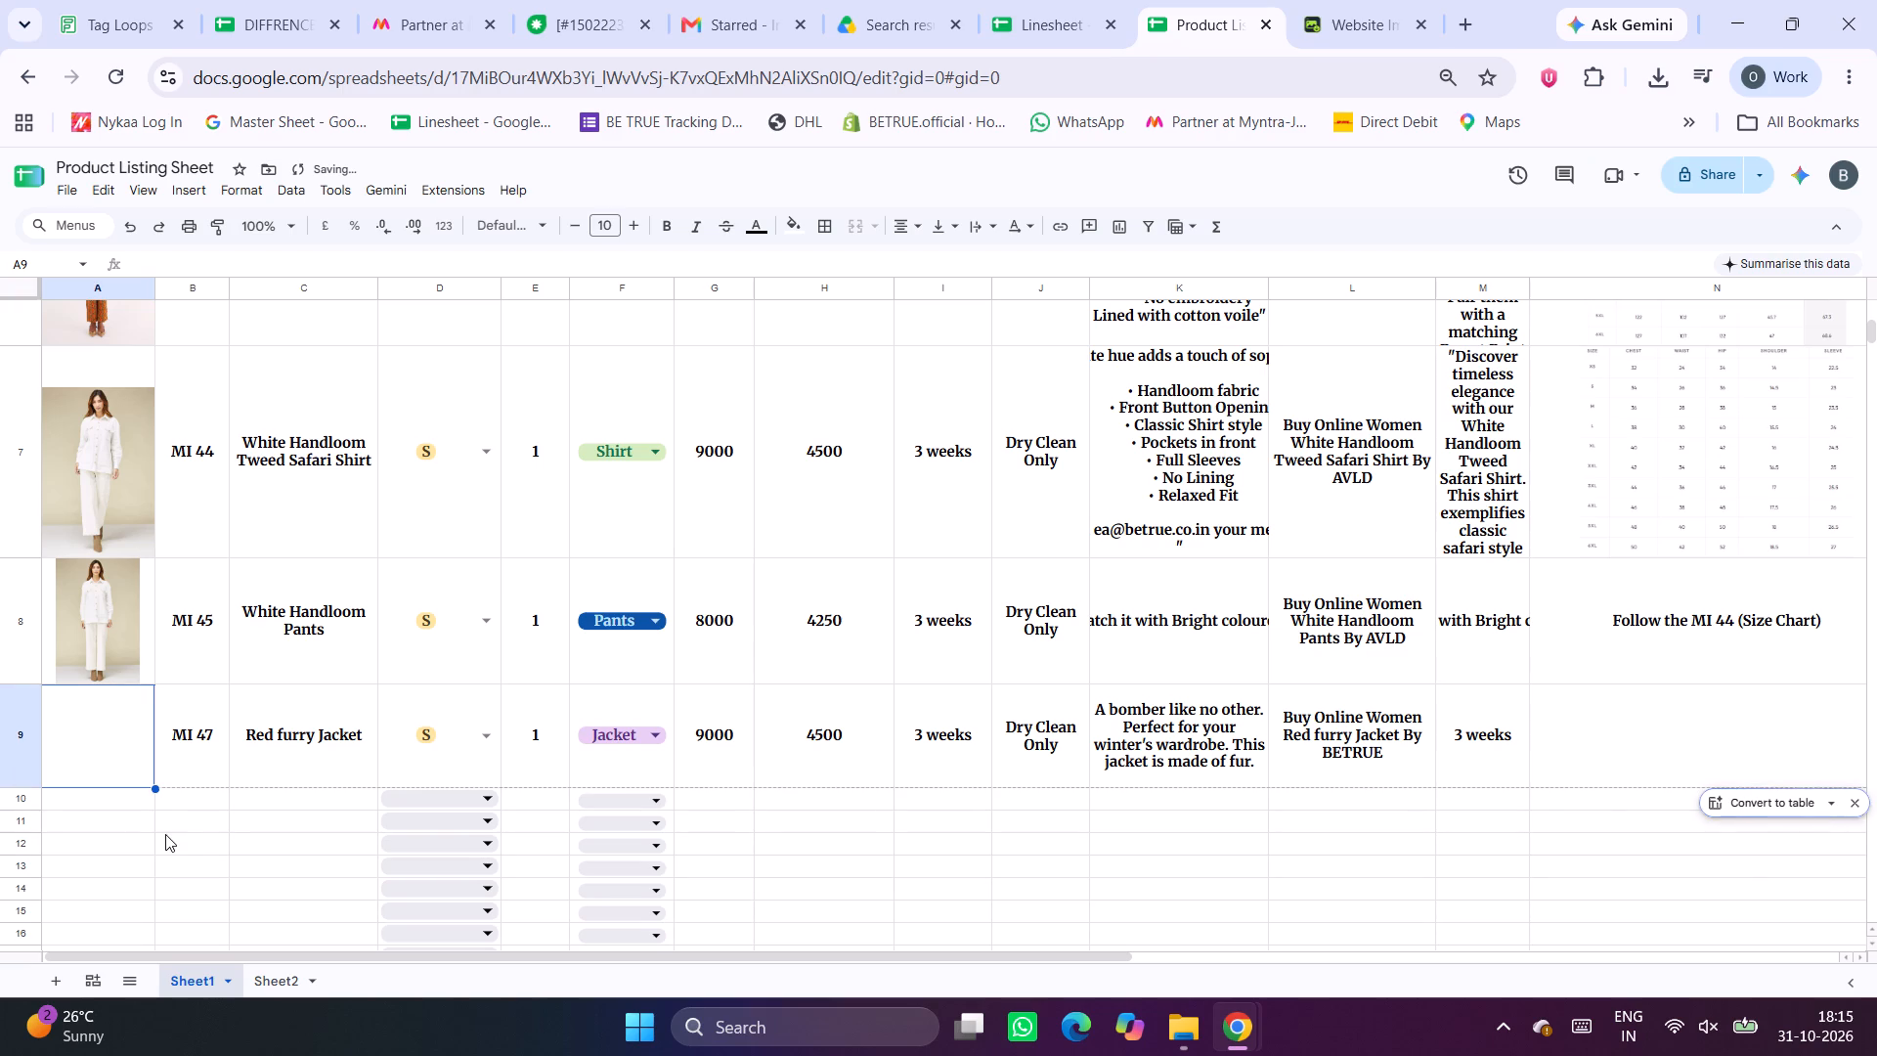
pyautogui.click(165, 834)
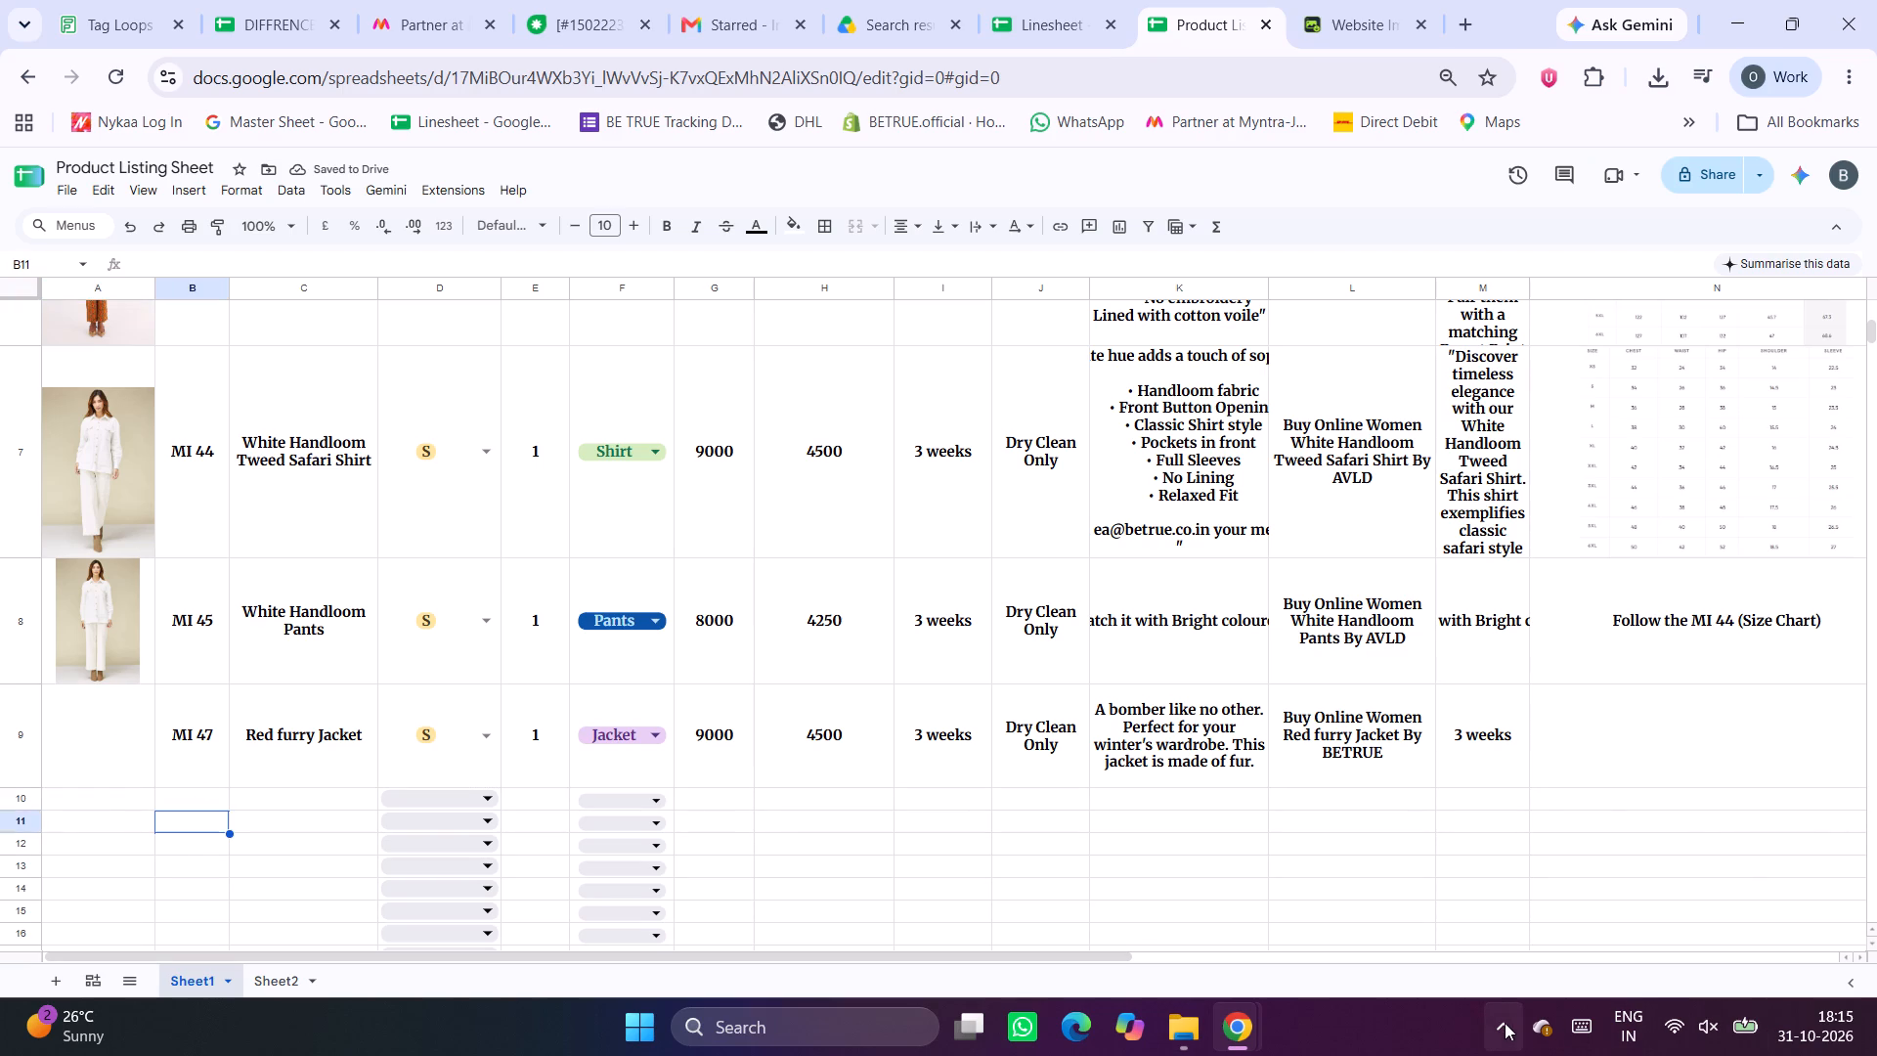
# Show the hidden system tray icons on the Windows taskbar.
pyautogui.click(1505, 1023)
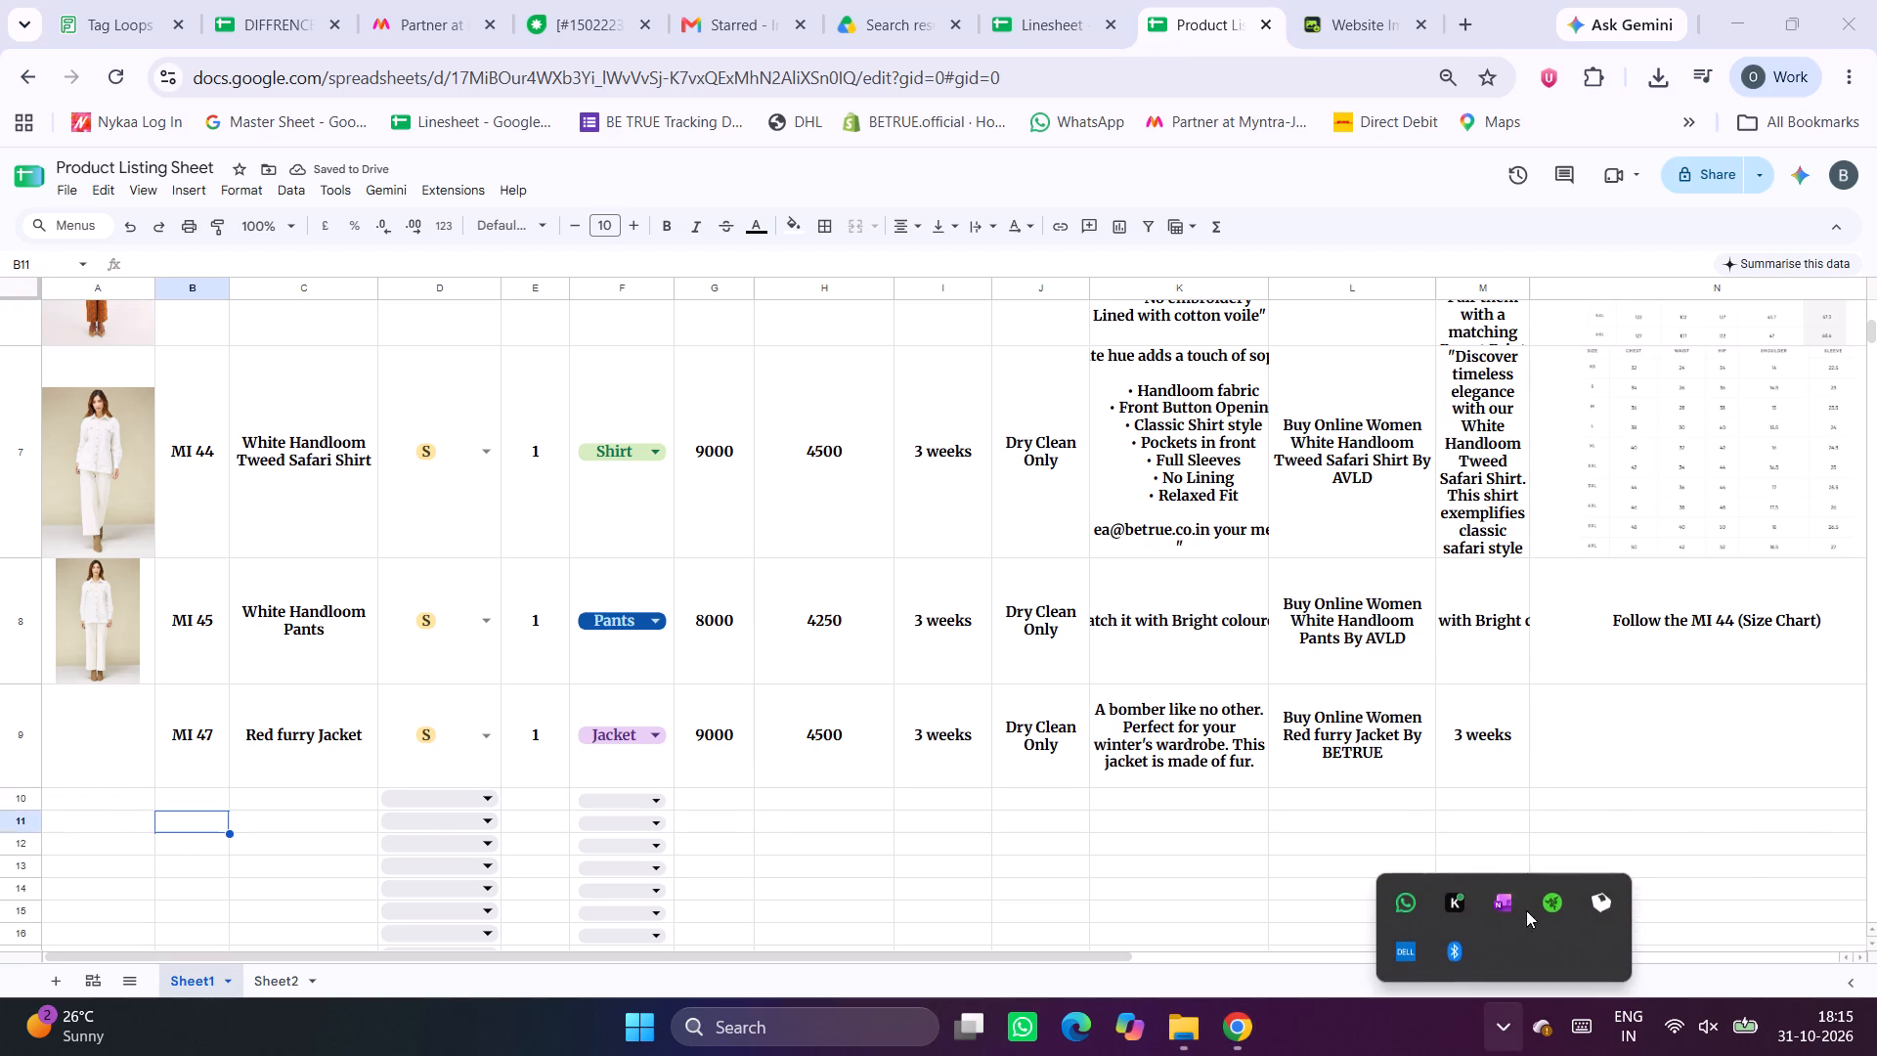
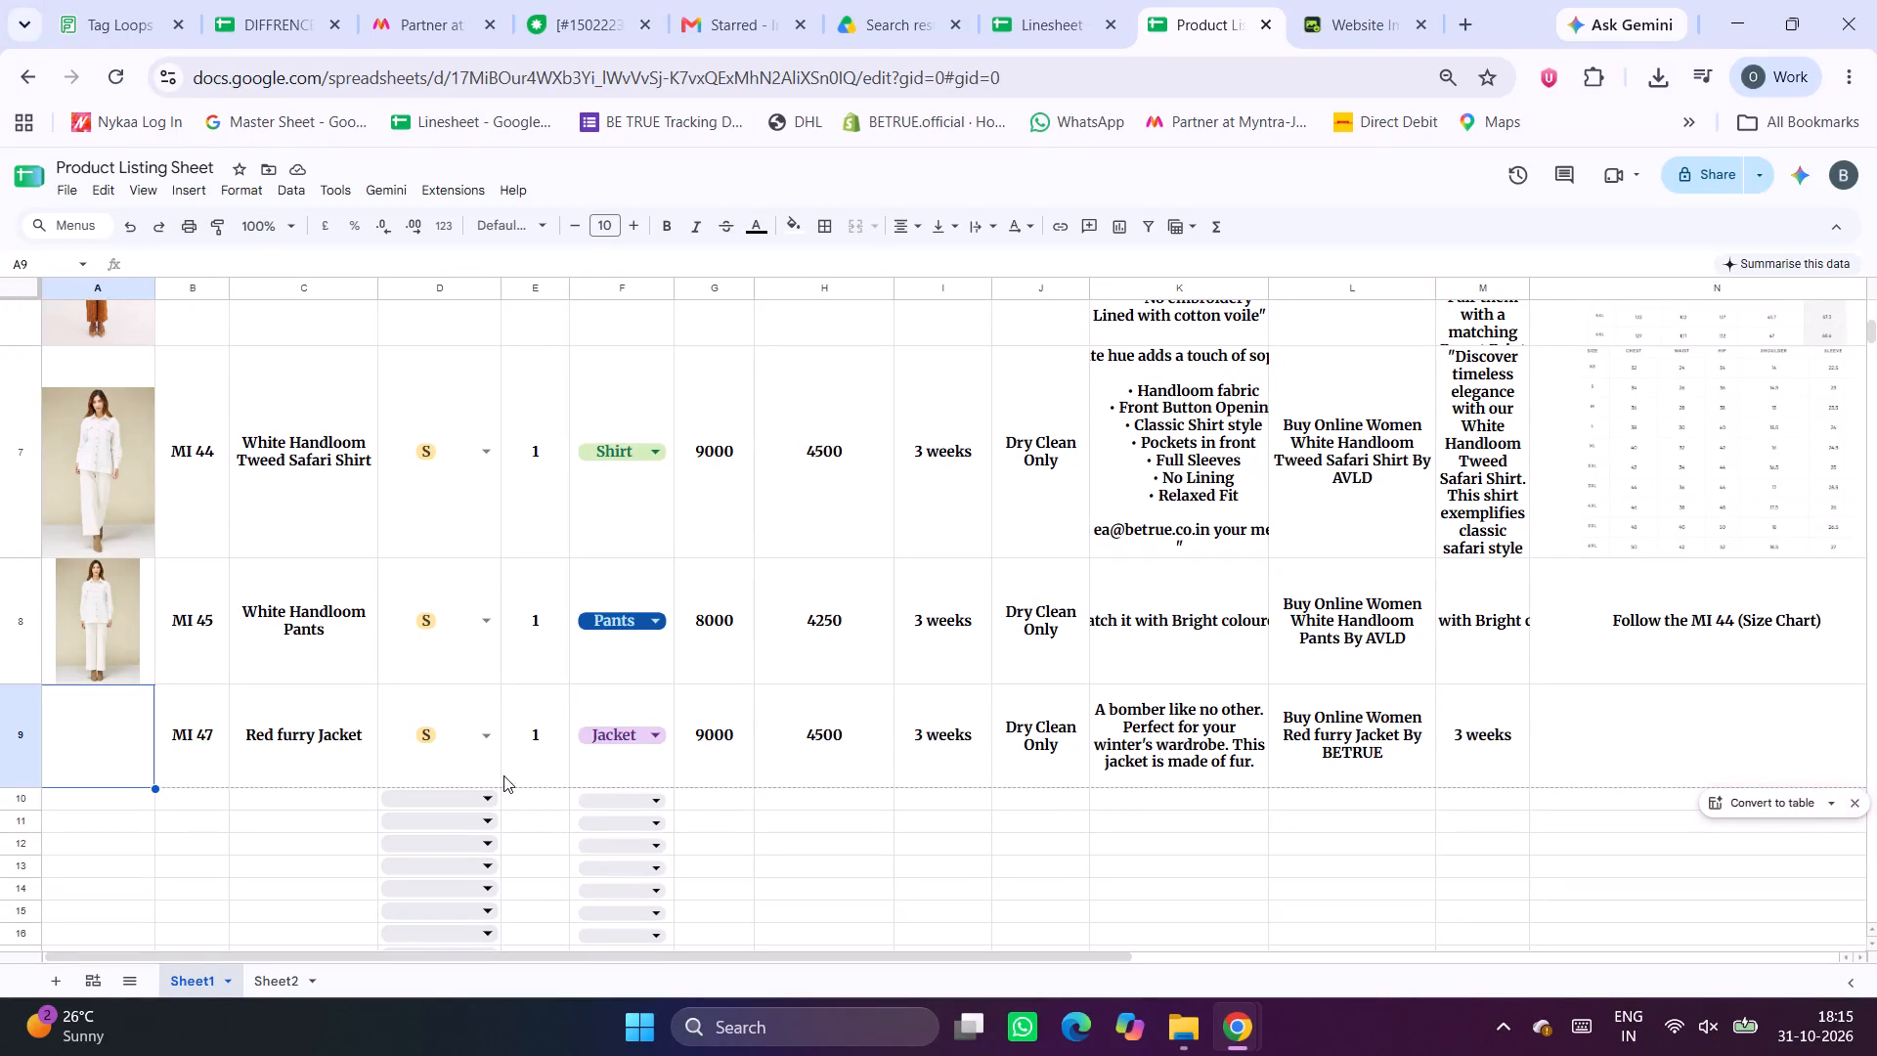
# Check the MI 47 Red furry Jacket row in the Linesheet against its row in the Product Listing Sheet.
pyautogui.click(1100, 0)
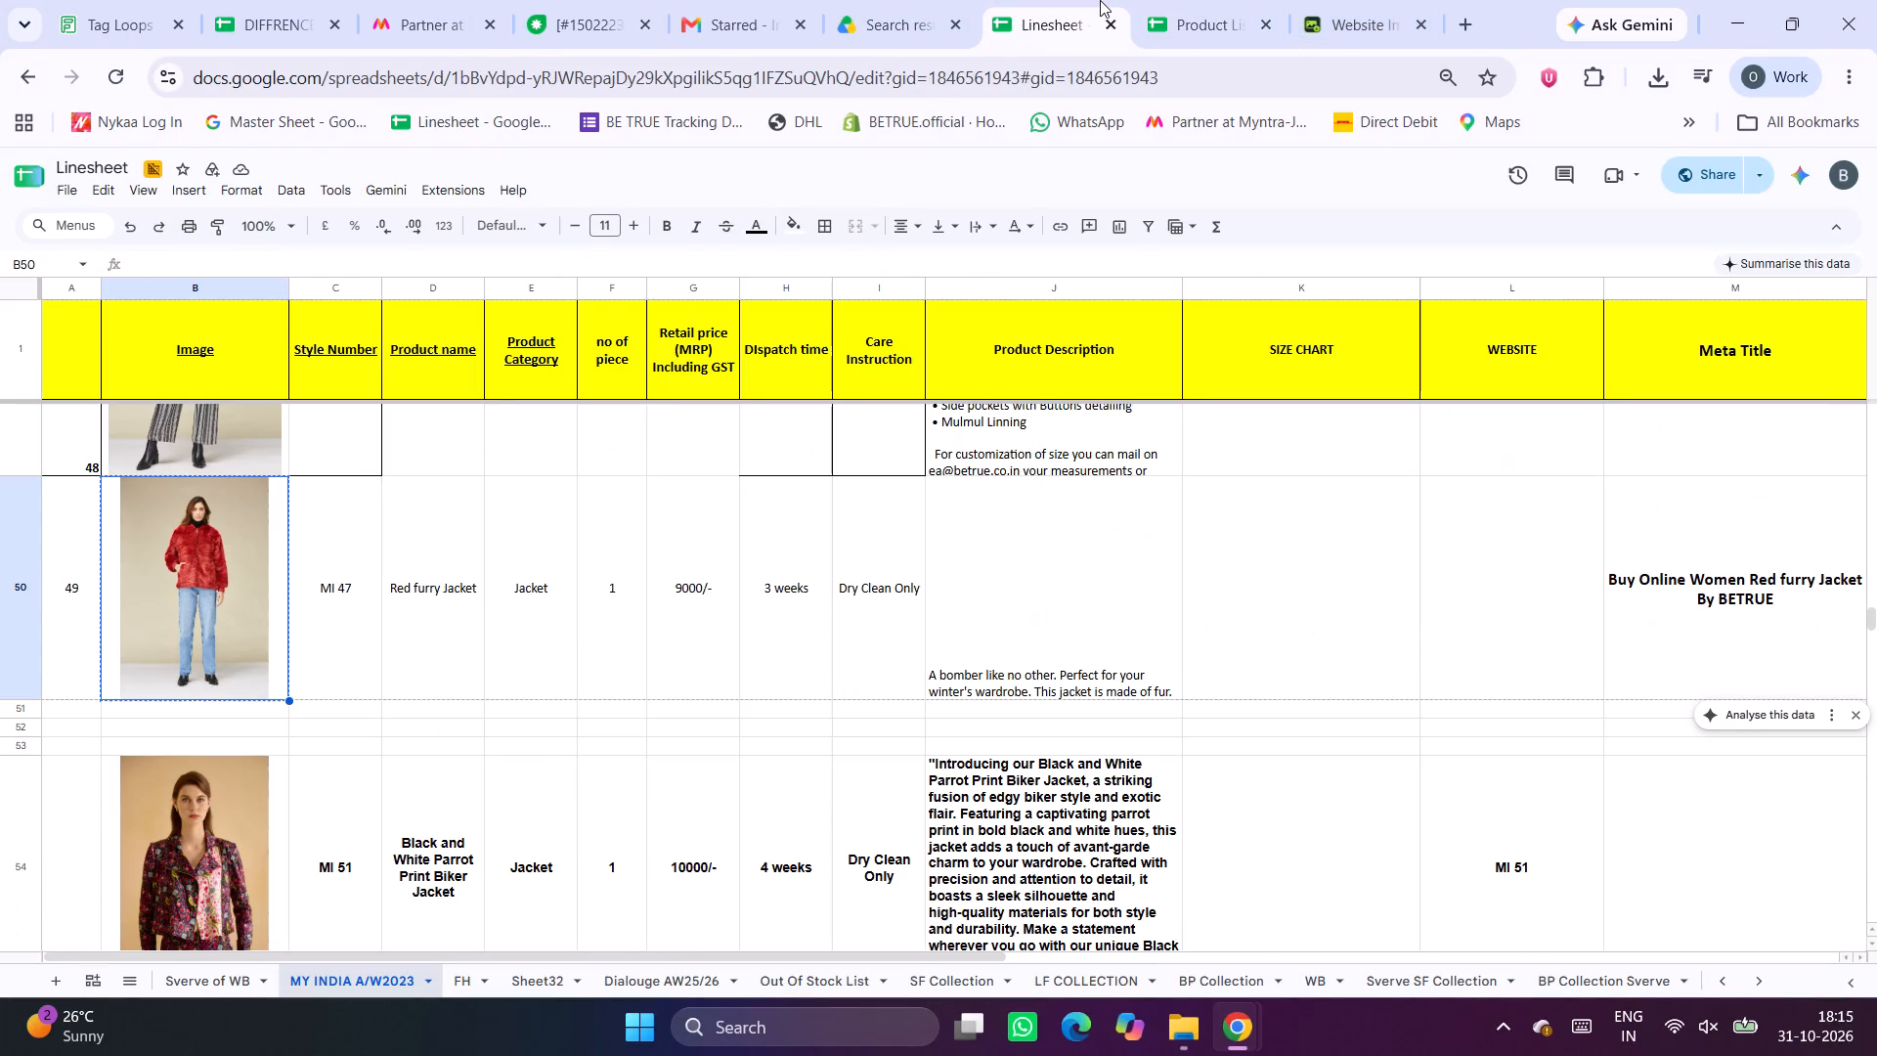
pyautogui.scroll(-3, 646, 665)
pyautogui.scroll(5, 646, 665)
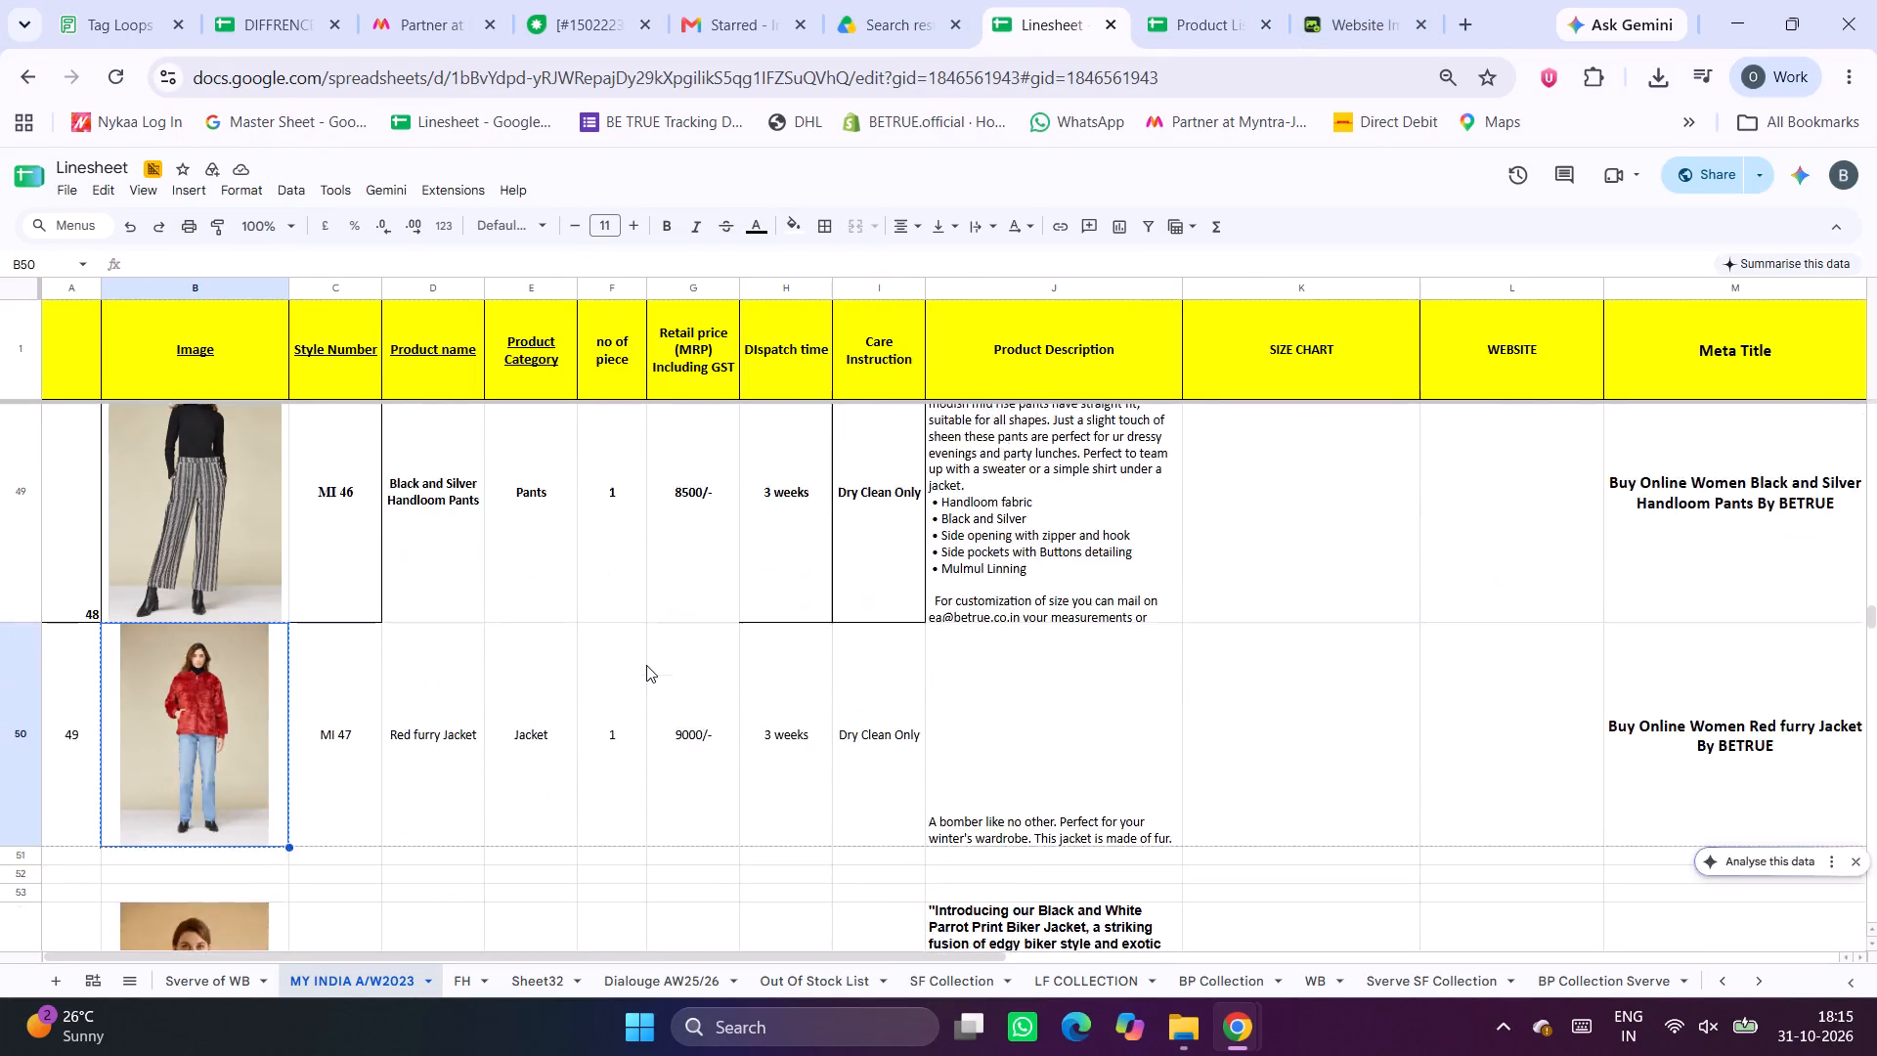
pyautogui.scroll(-2, 646, 665)
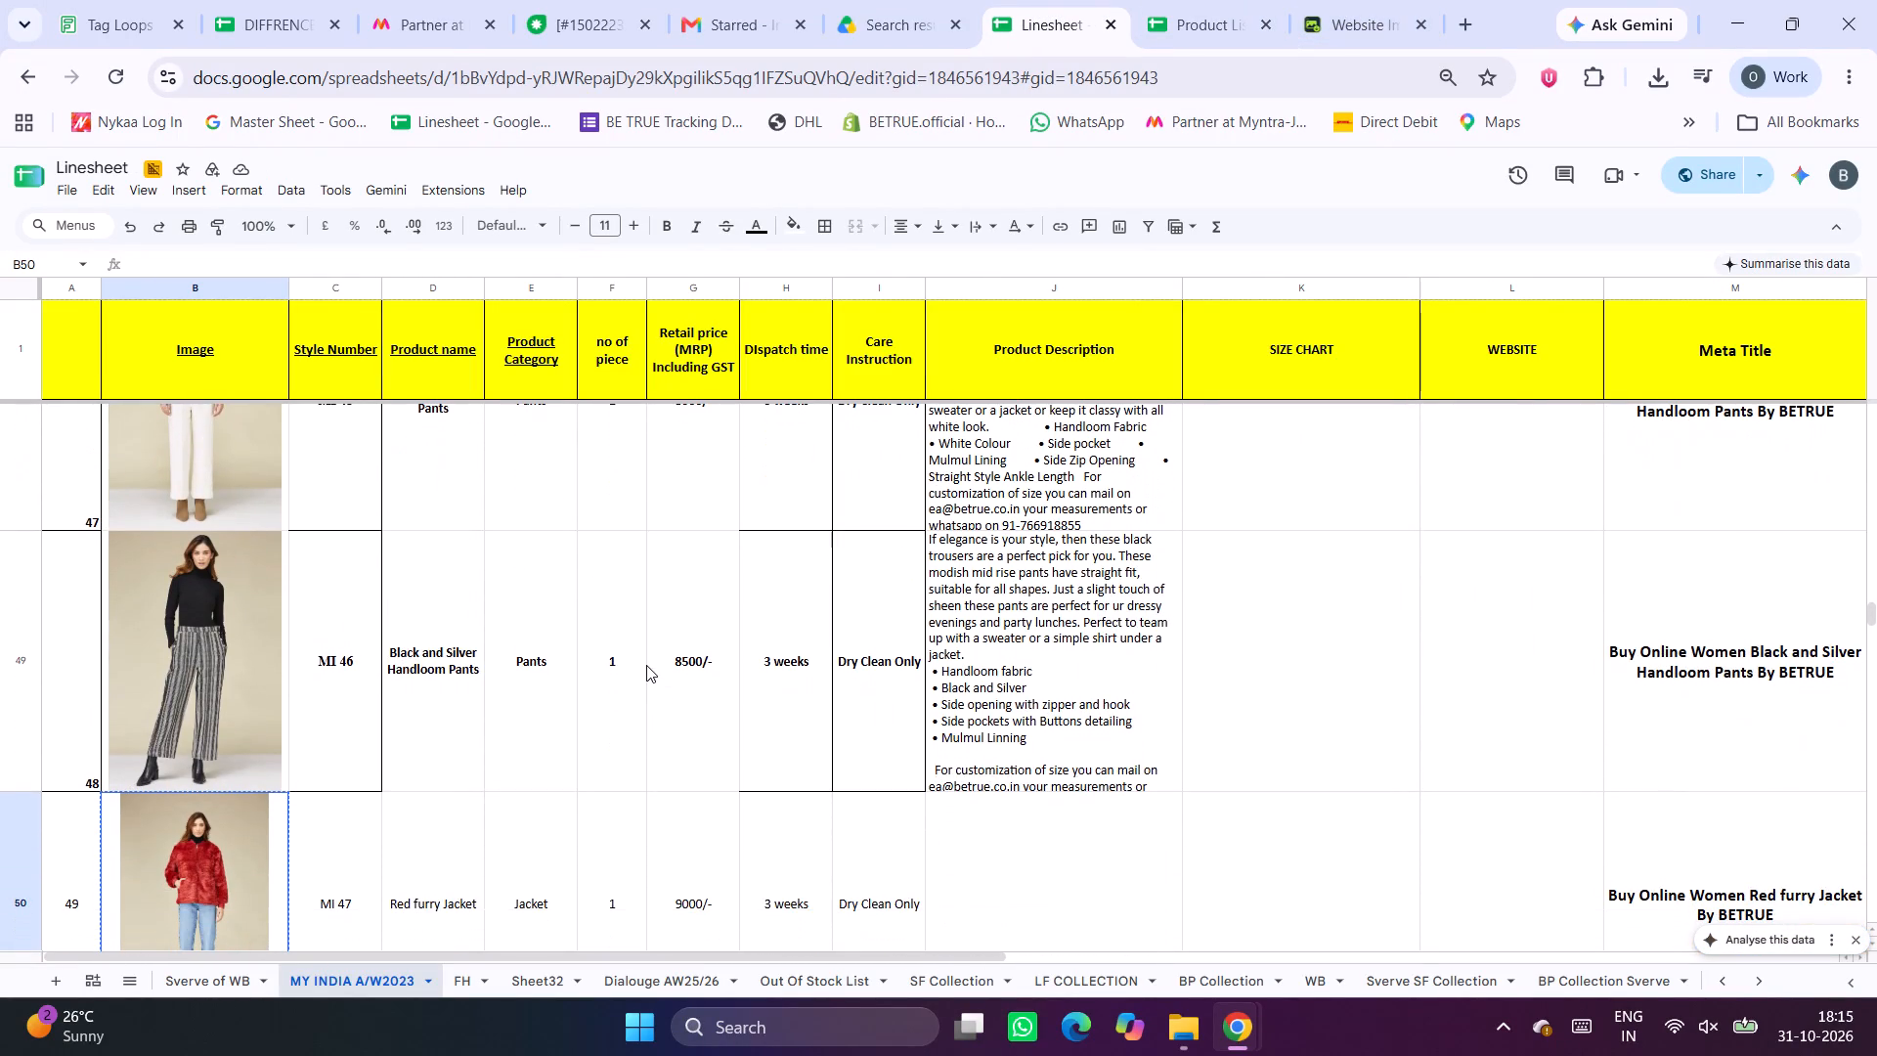
pyautogui.scroll(-1, 646, 665)
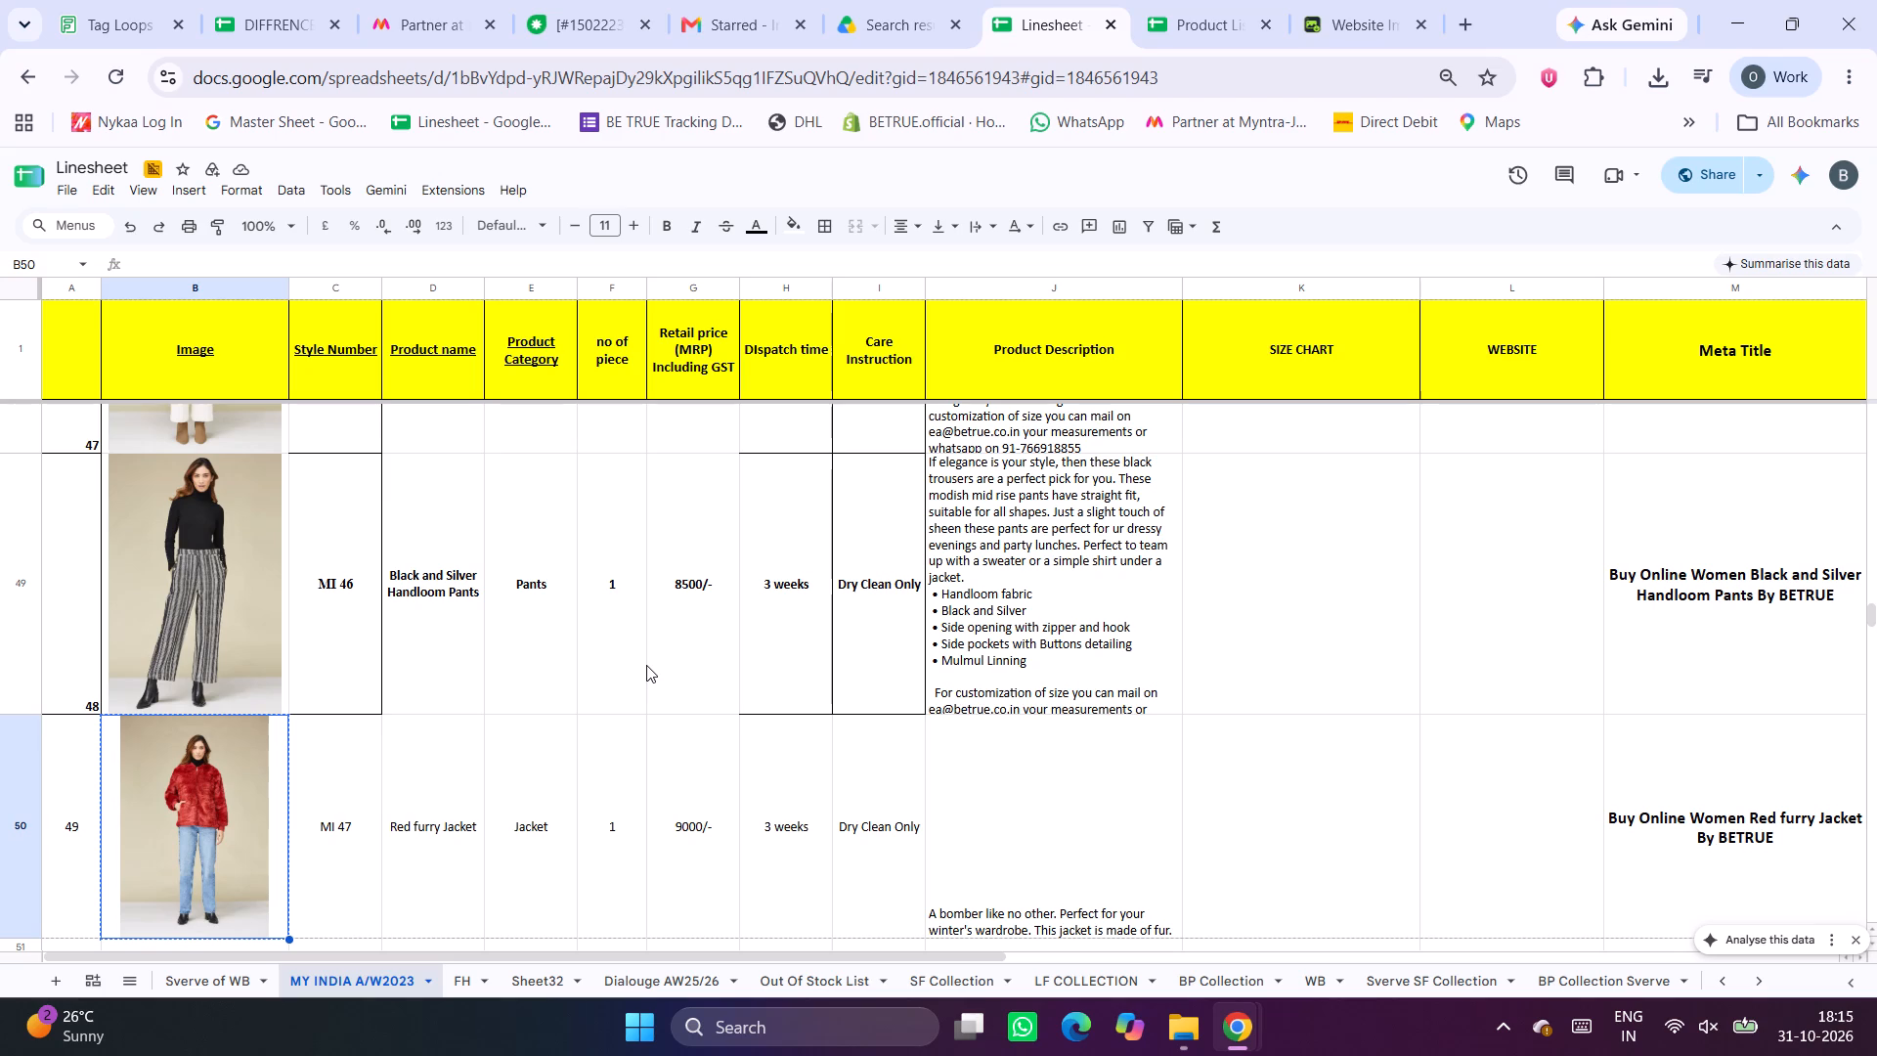
pyautogui.scroll(-1, 646, 665)
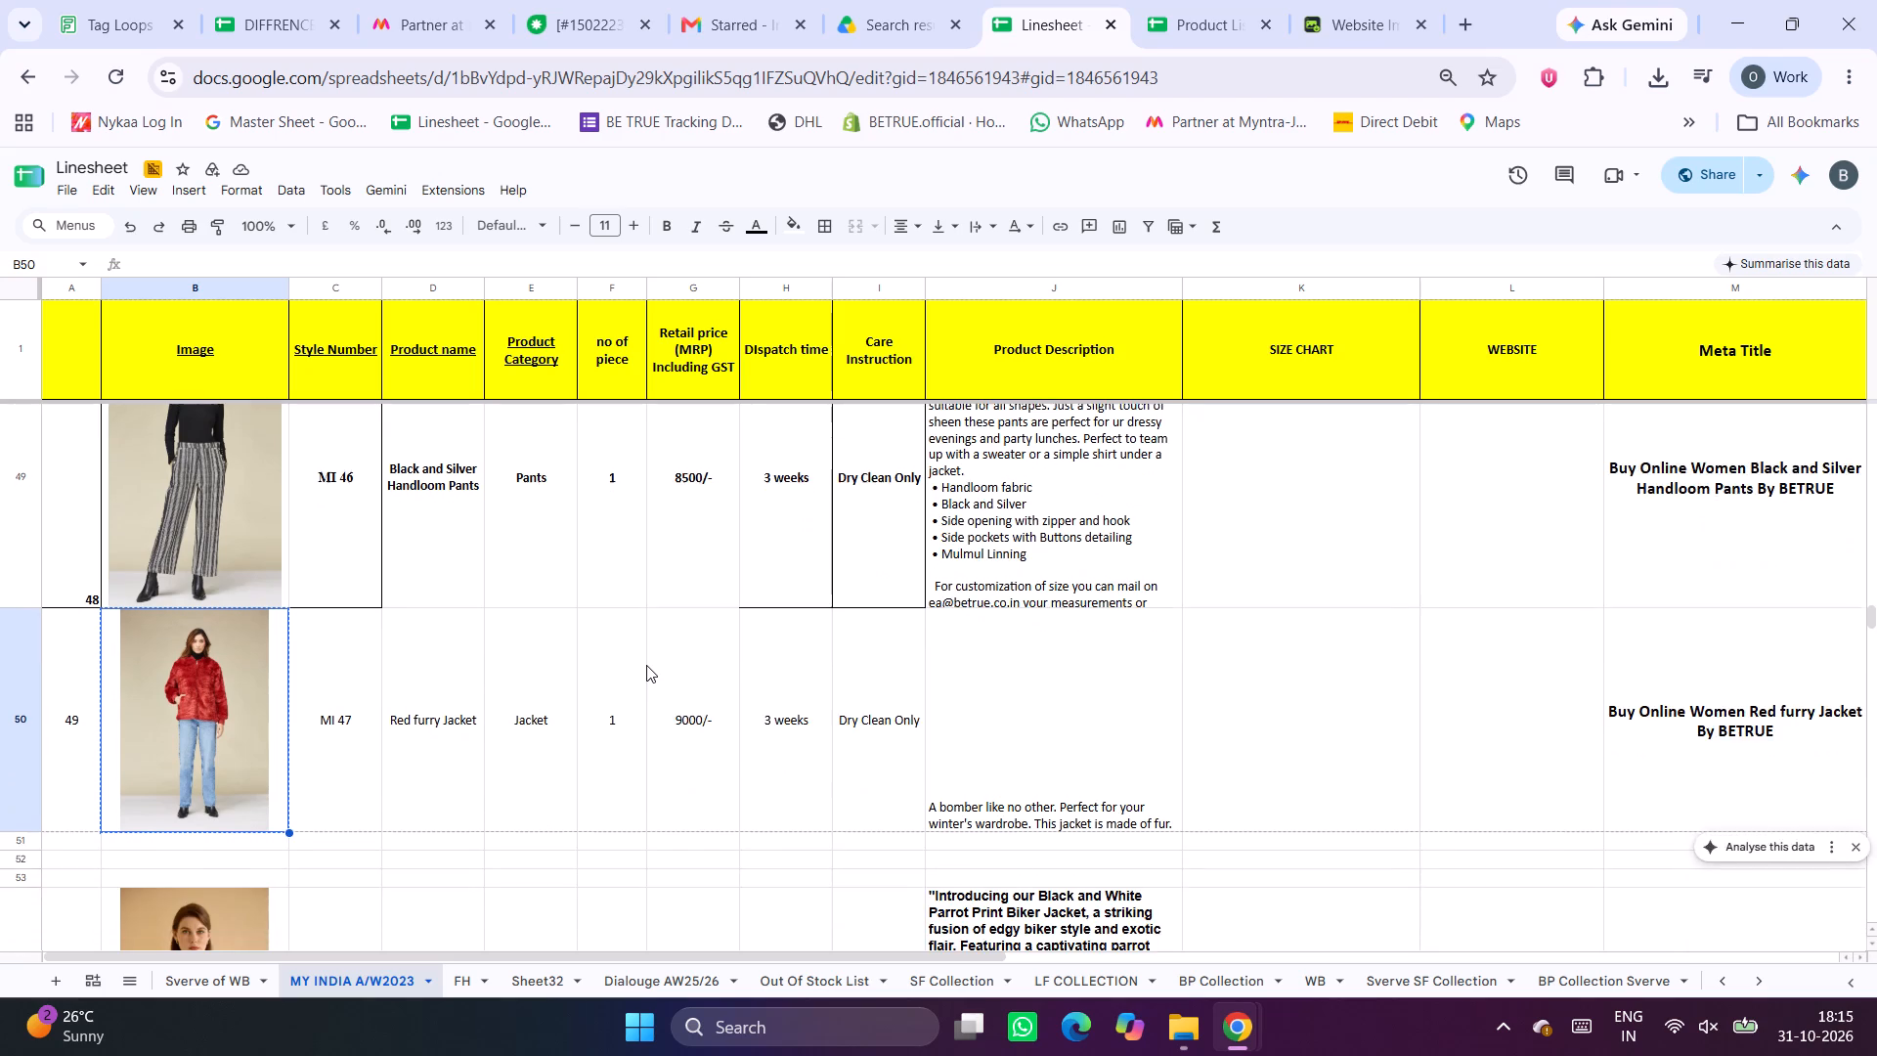
pyautogui.scroll(-1, 646, 665)
pyautogui.click(228, 625)
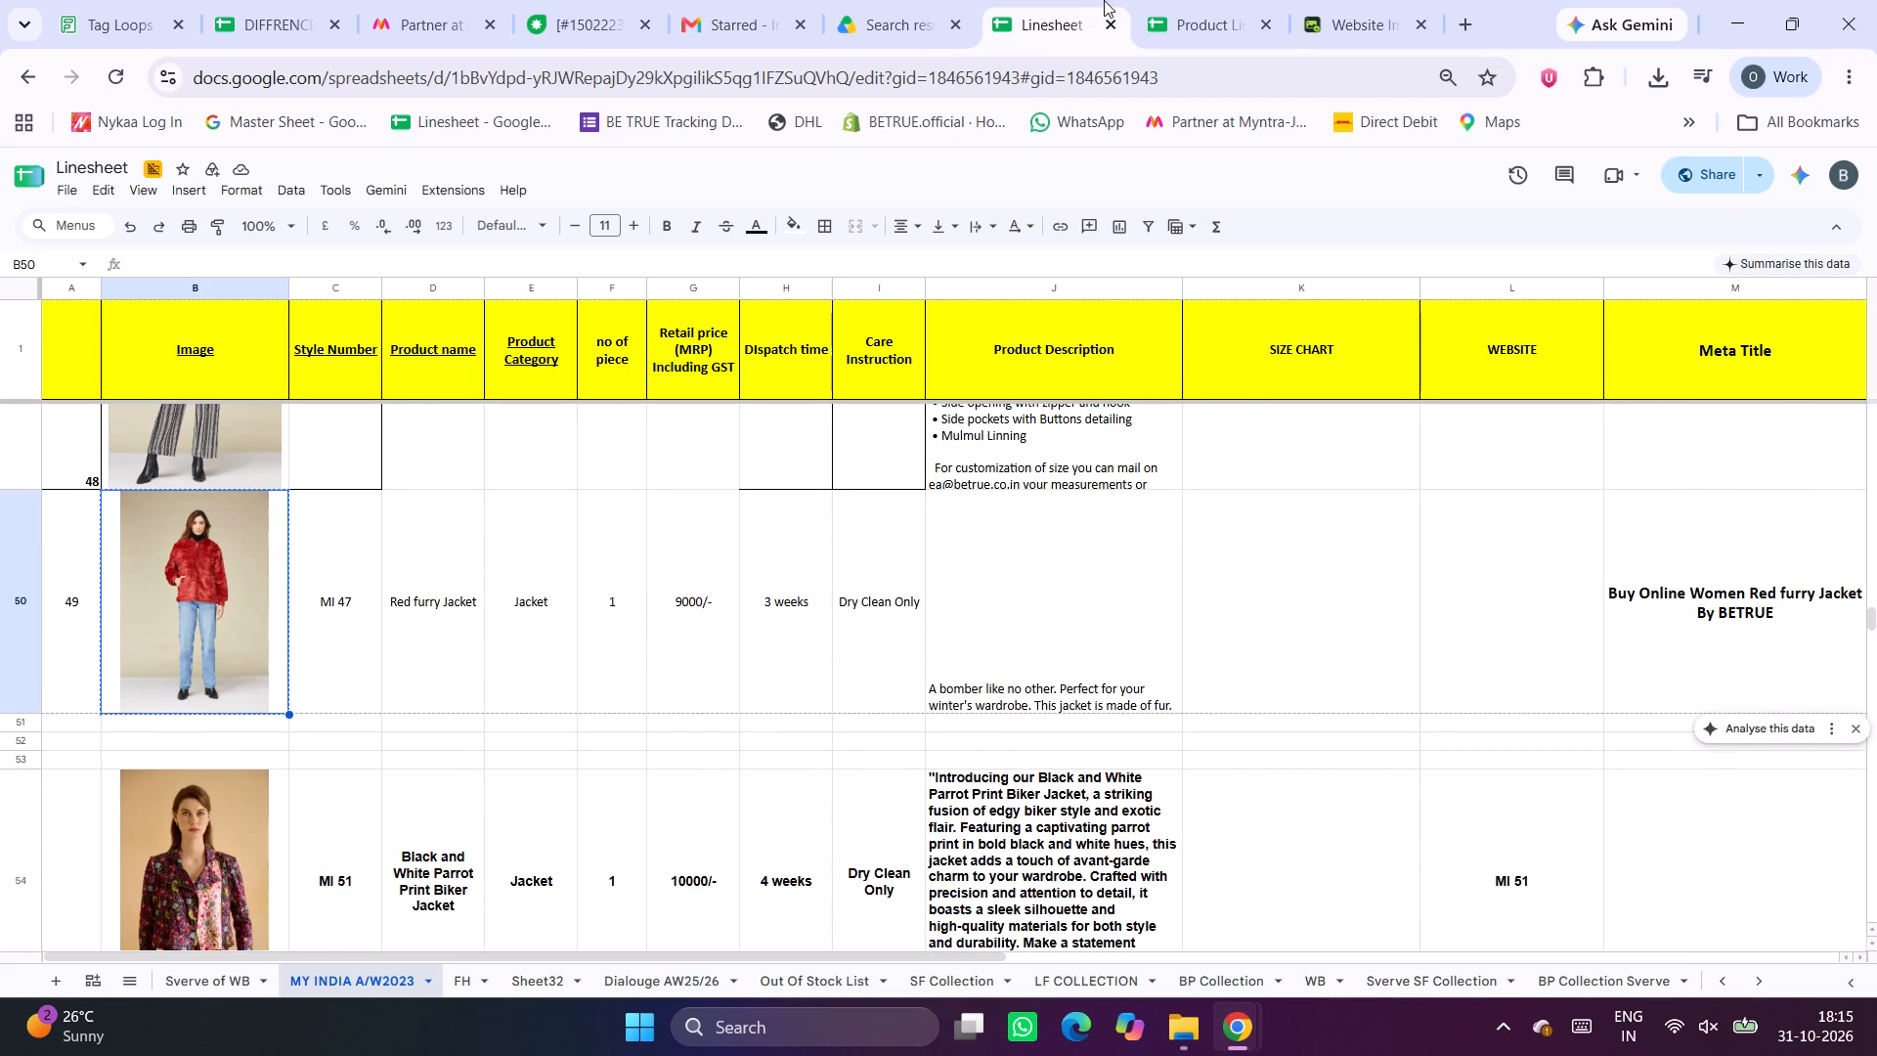
pyautogui.click(1215, 0)
pyautogui.click(1342, 0)
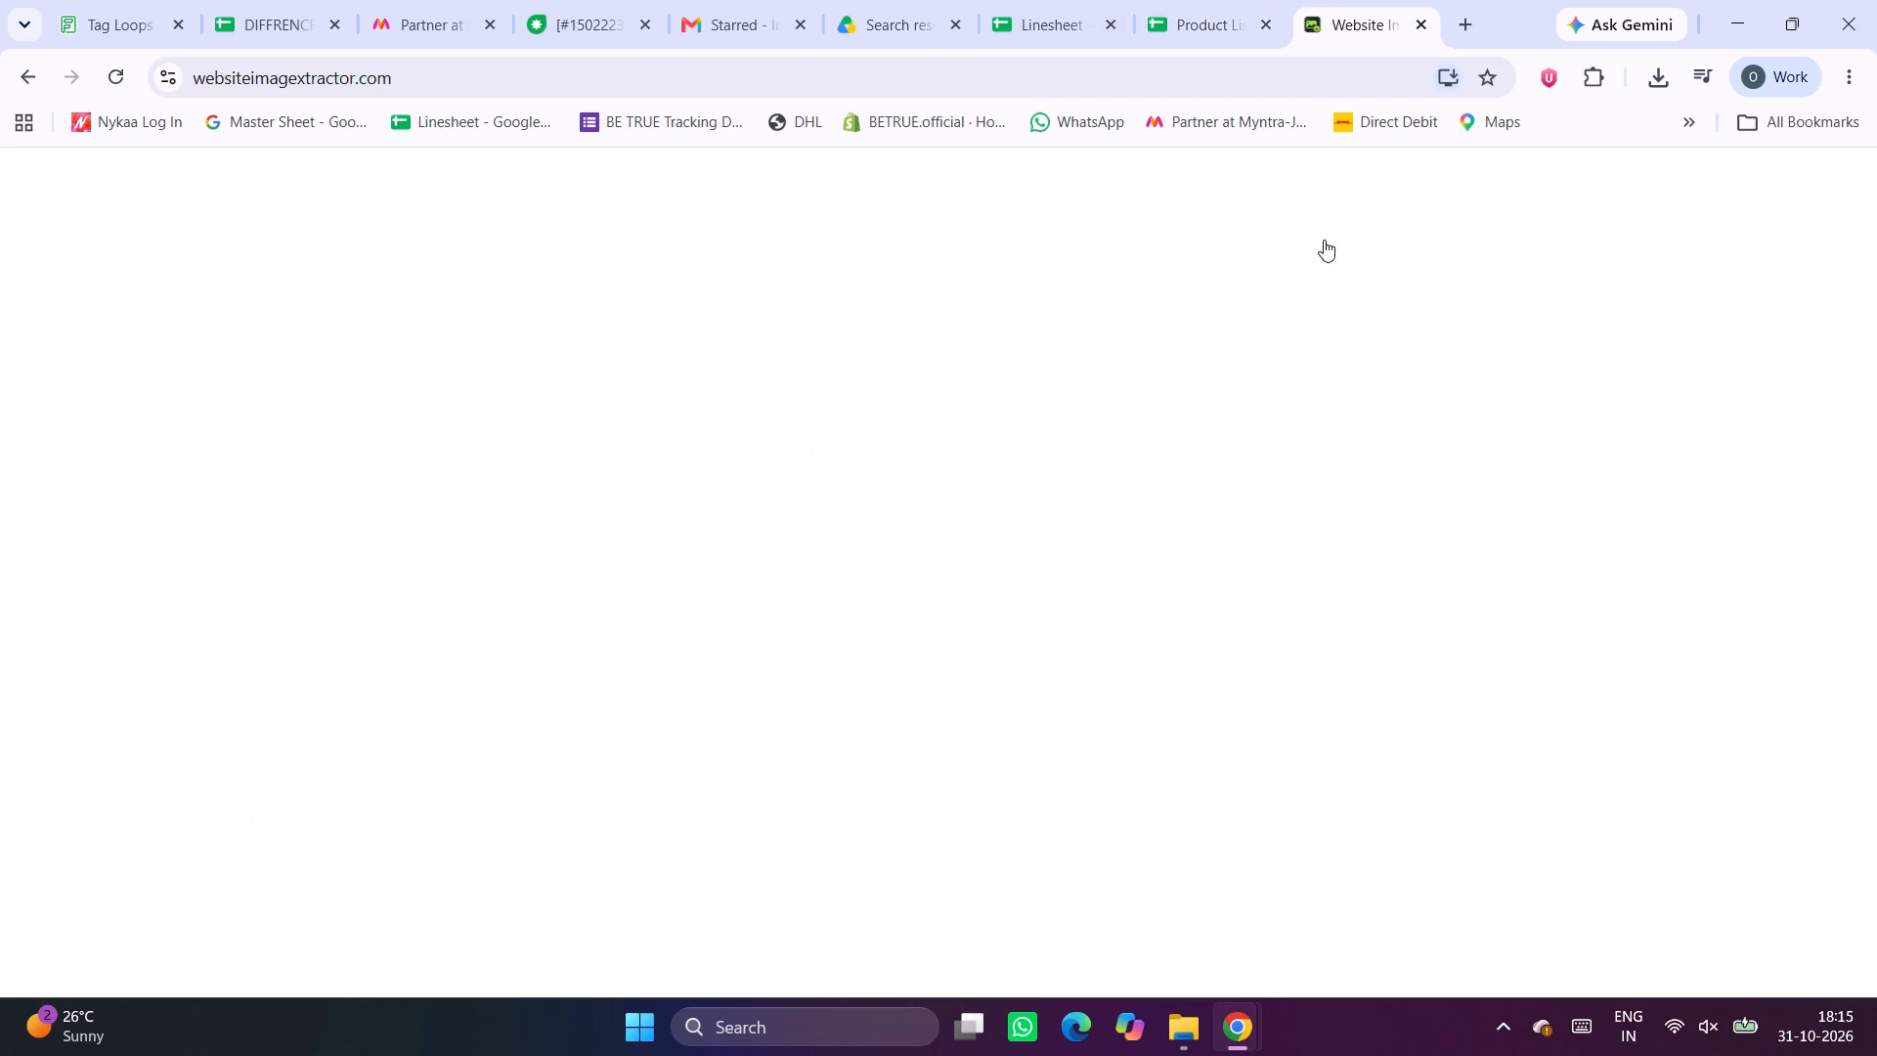
pyautogui.click(1224, 0)
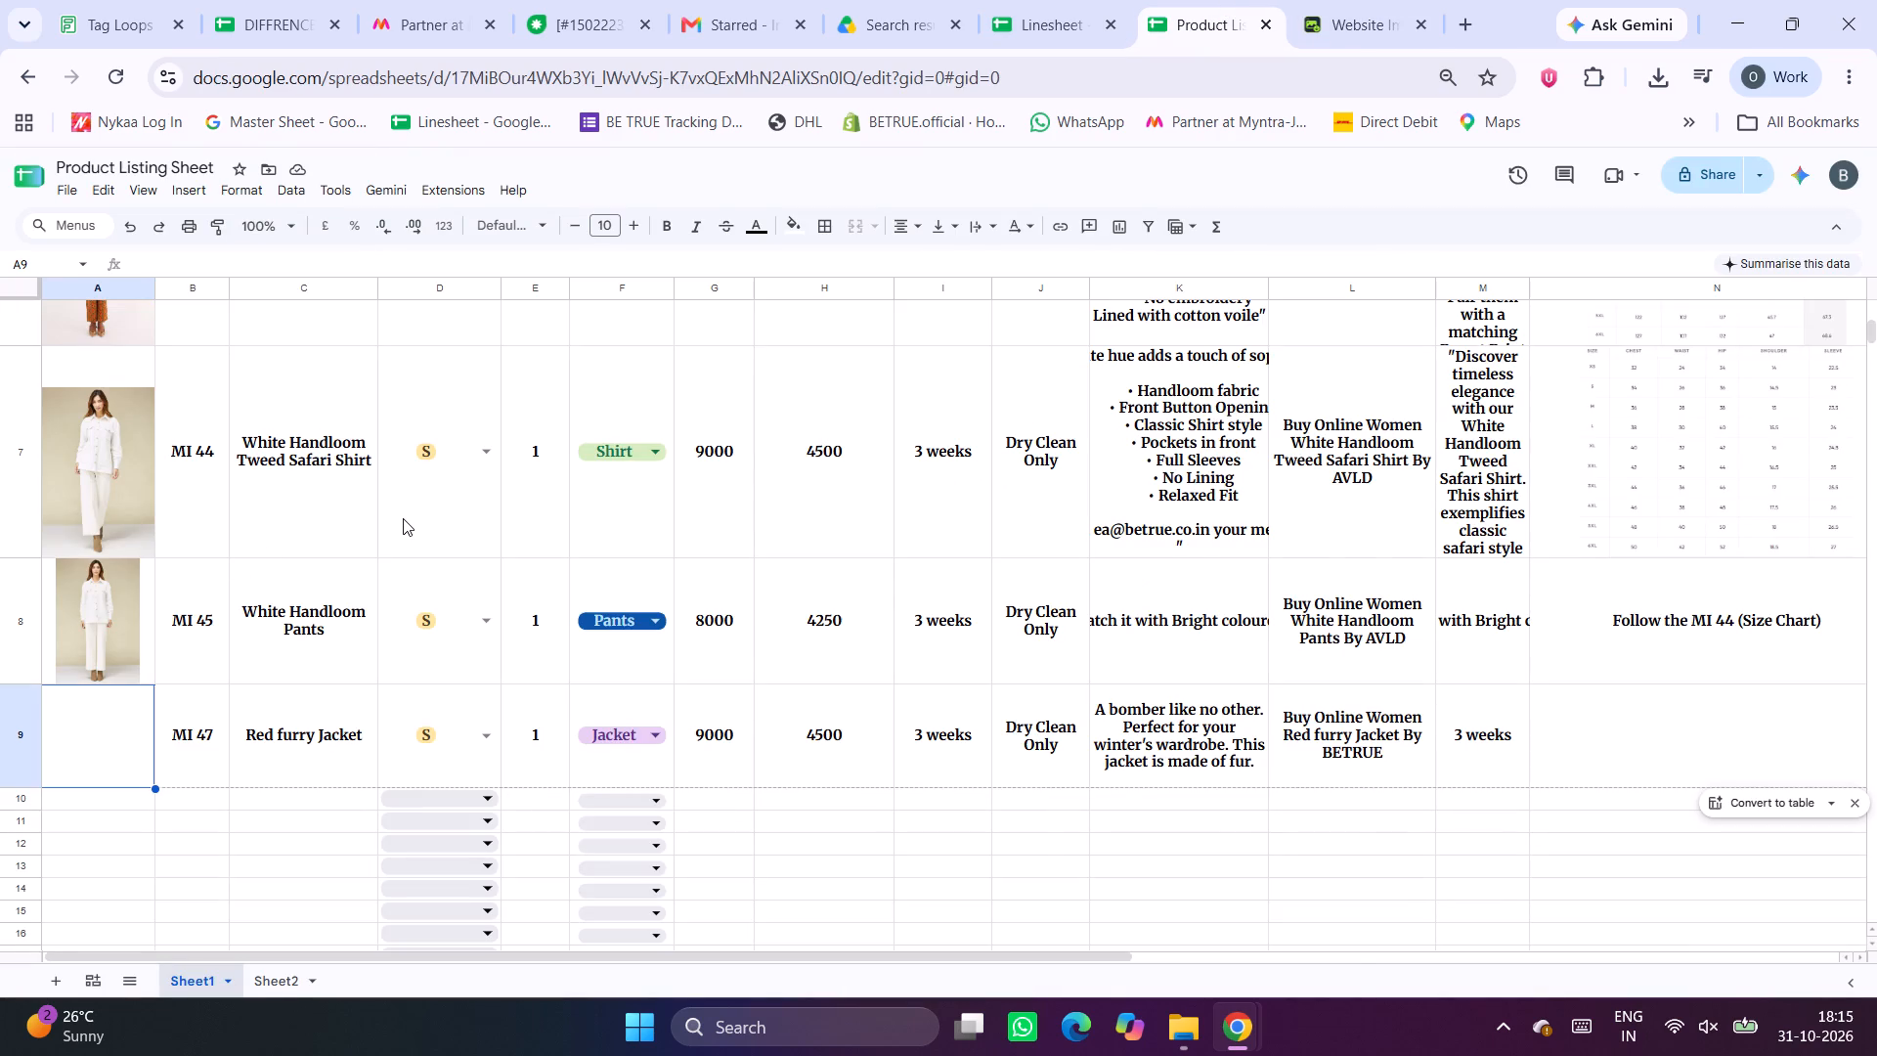
pyautogui.scroll(4, 403, 518)
pyautogui.scroll(-4, 403, 518)
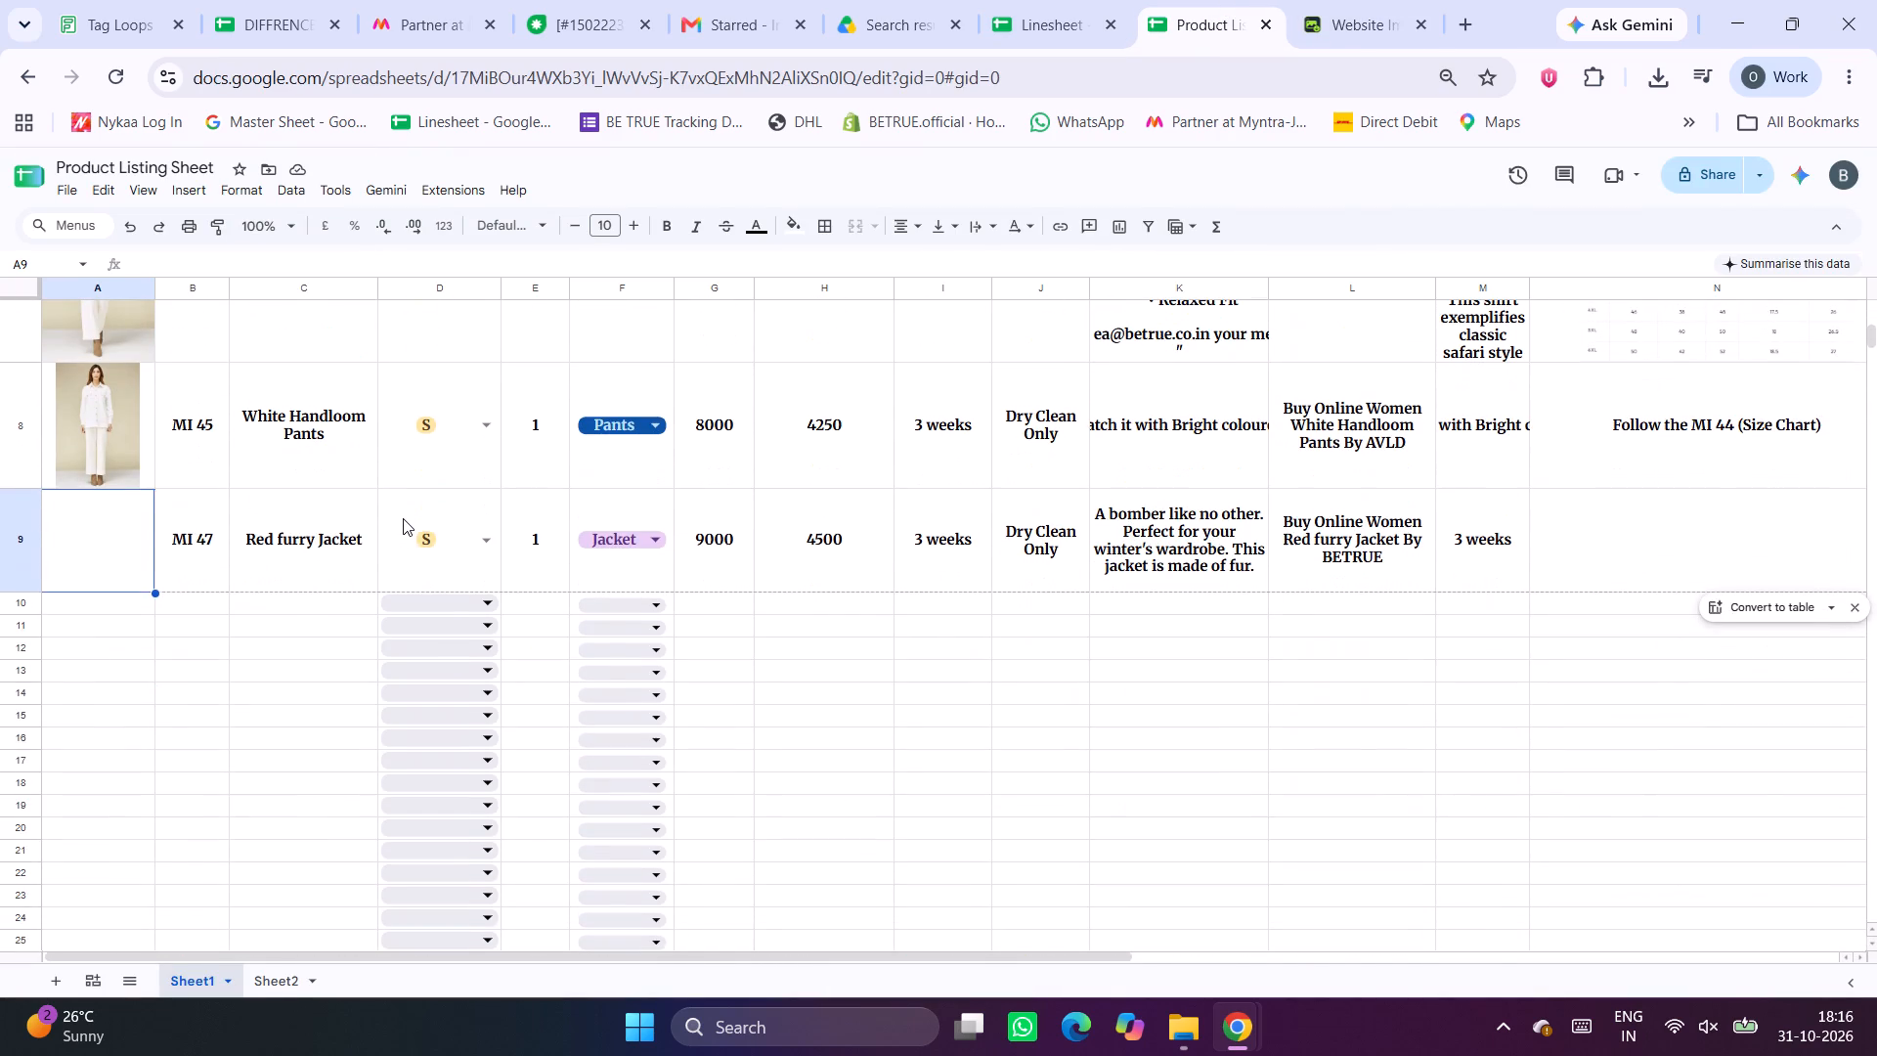
pyautogui.click(120, 713)
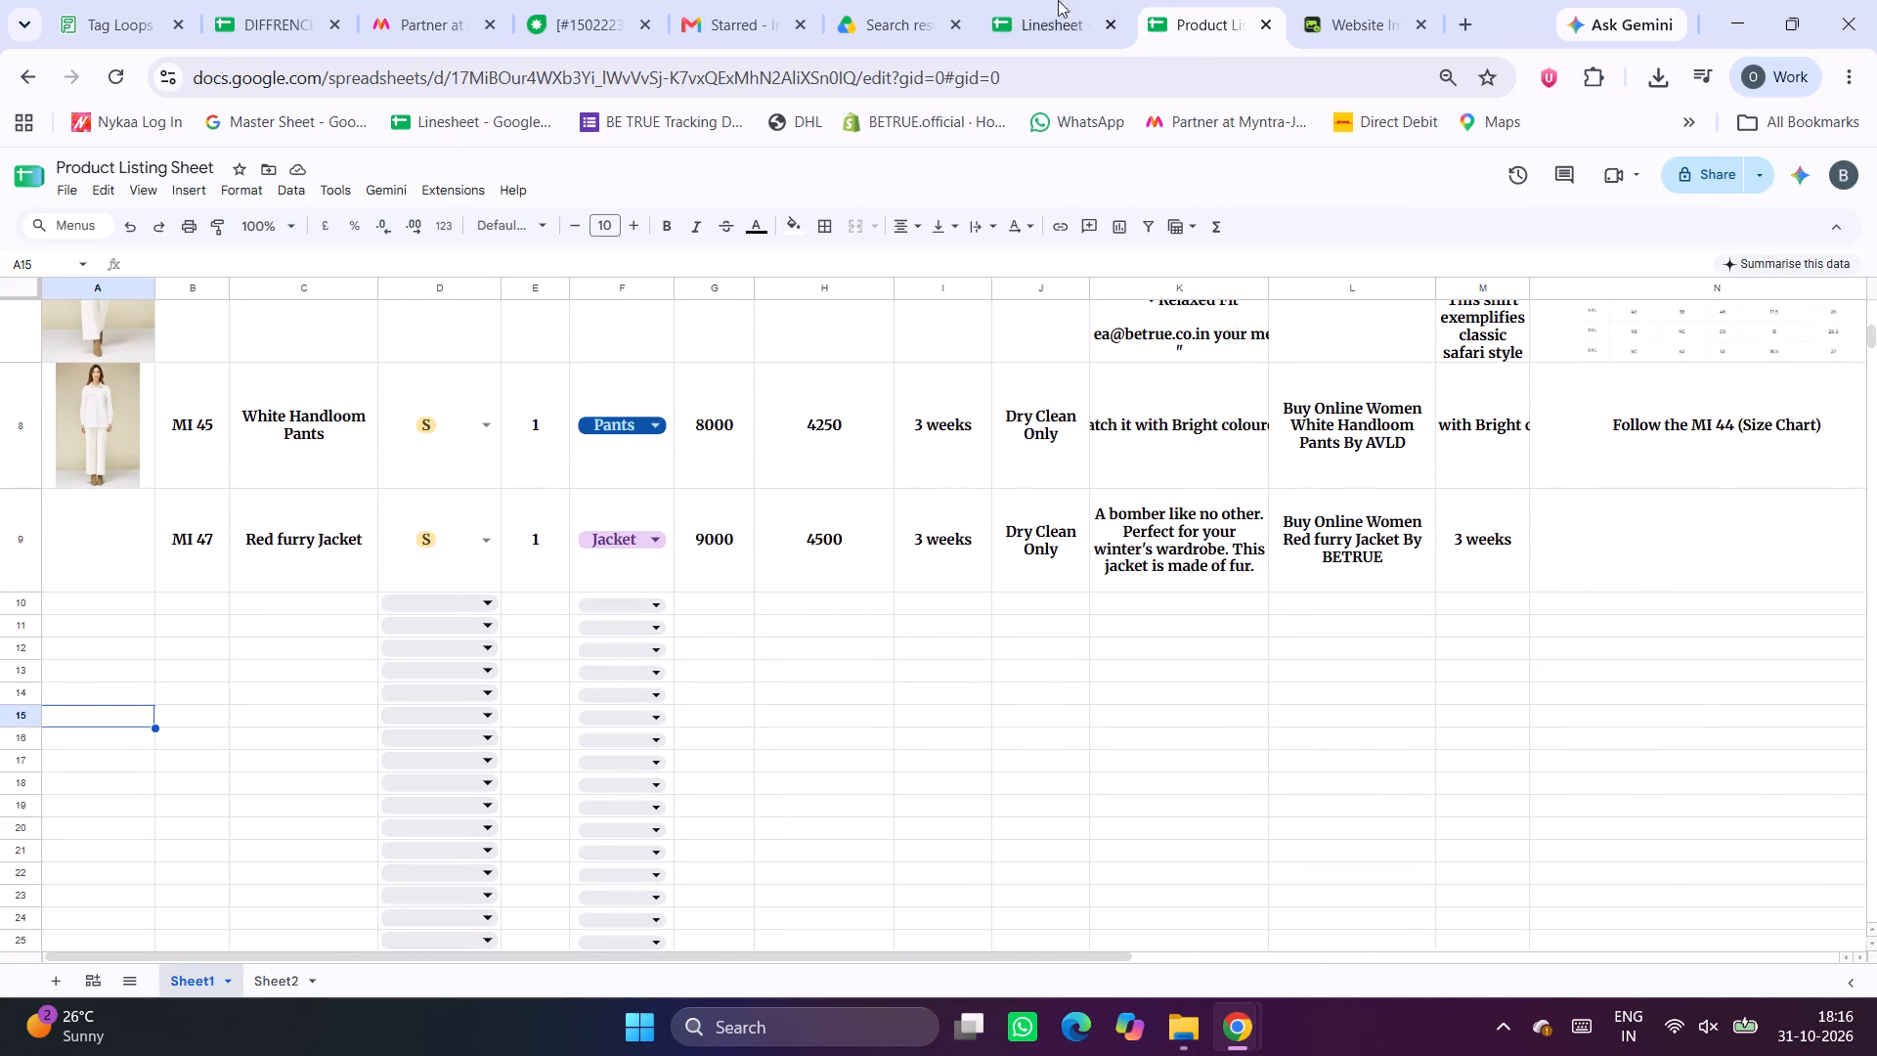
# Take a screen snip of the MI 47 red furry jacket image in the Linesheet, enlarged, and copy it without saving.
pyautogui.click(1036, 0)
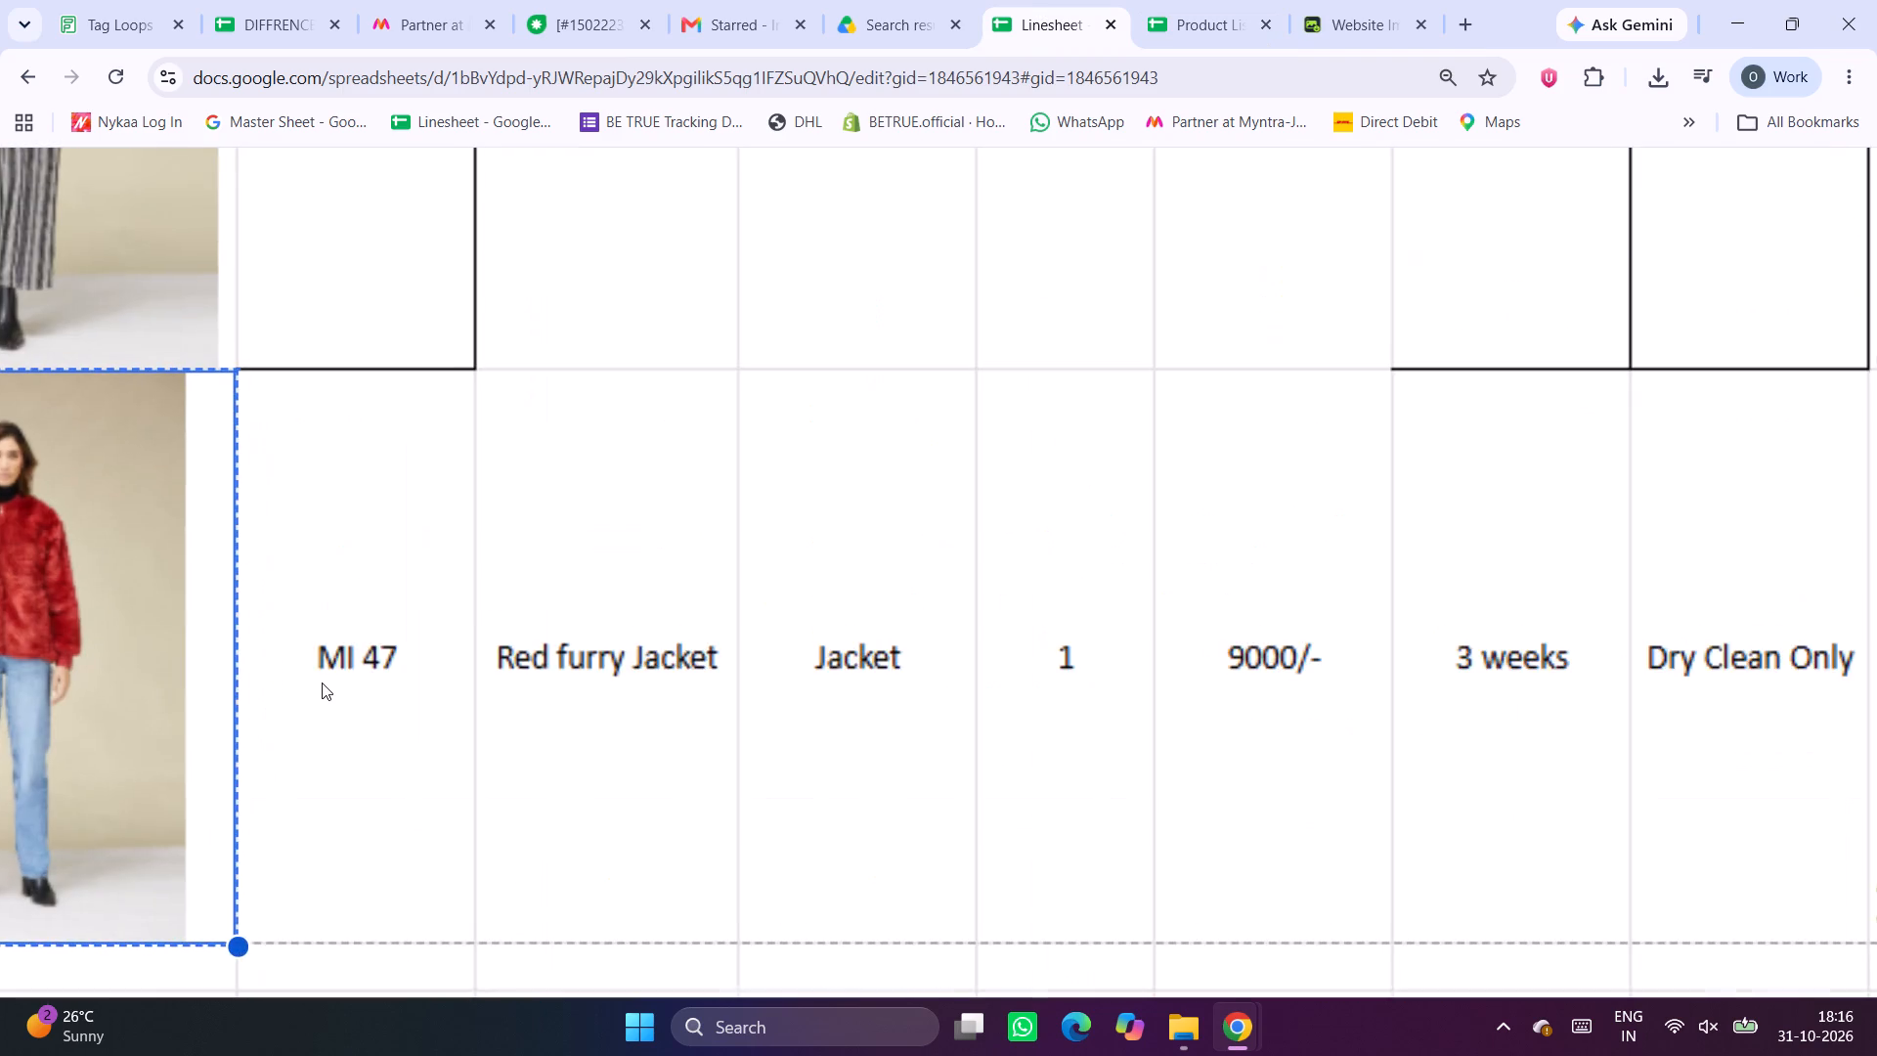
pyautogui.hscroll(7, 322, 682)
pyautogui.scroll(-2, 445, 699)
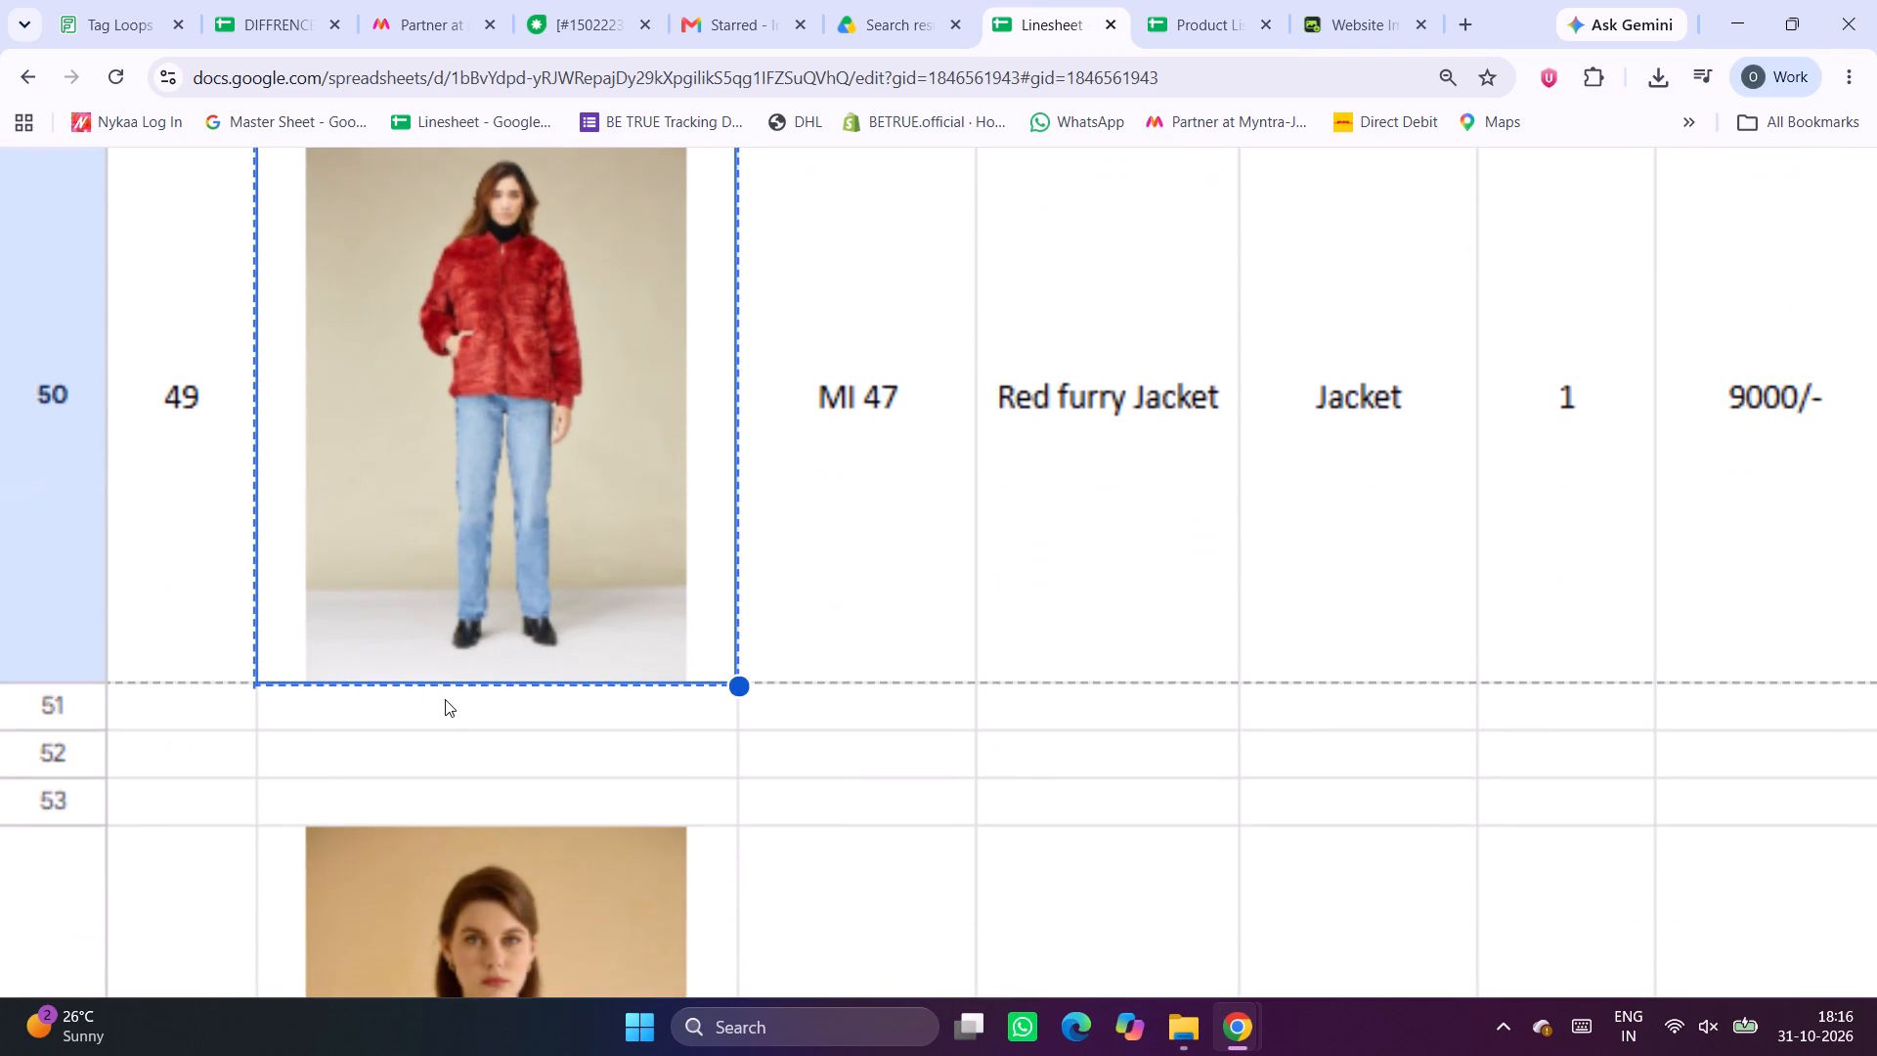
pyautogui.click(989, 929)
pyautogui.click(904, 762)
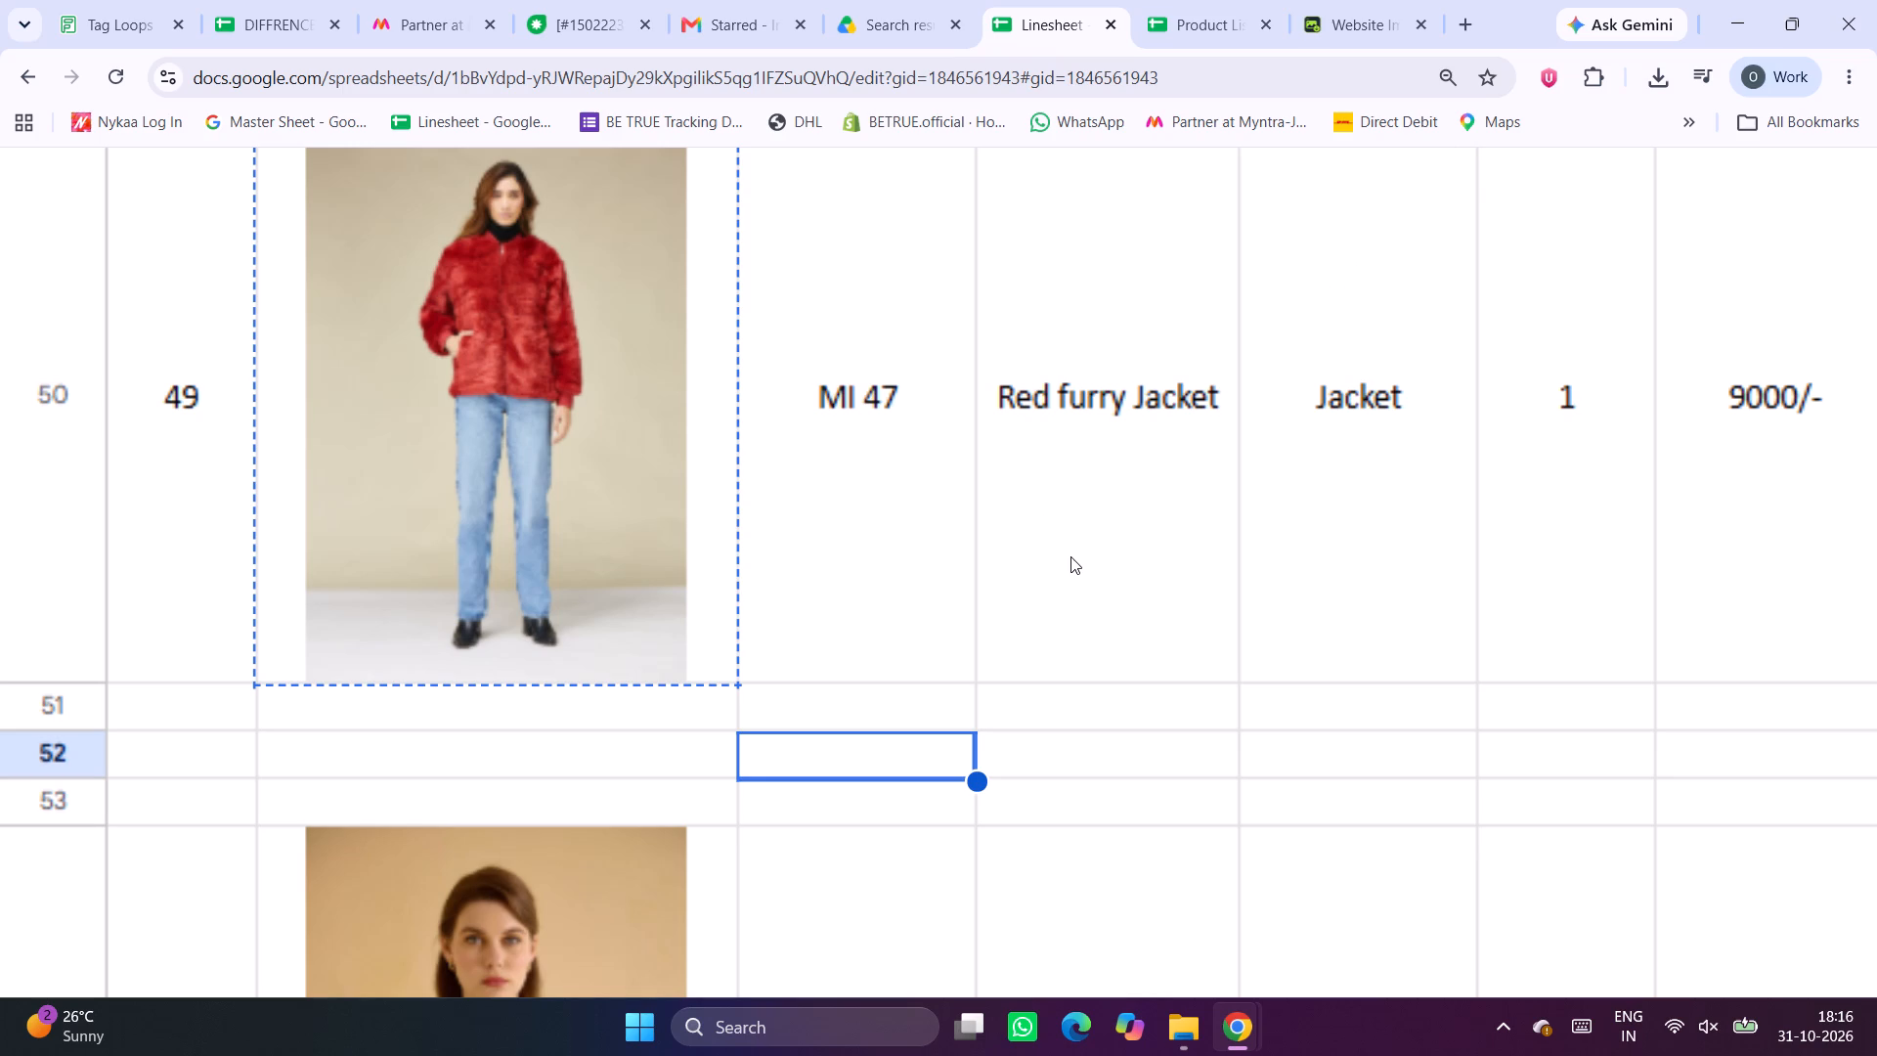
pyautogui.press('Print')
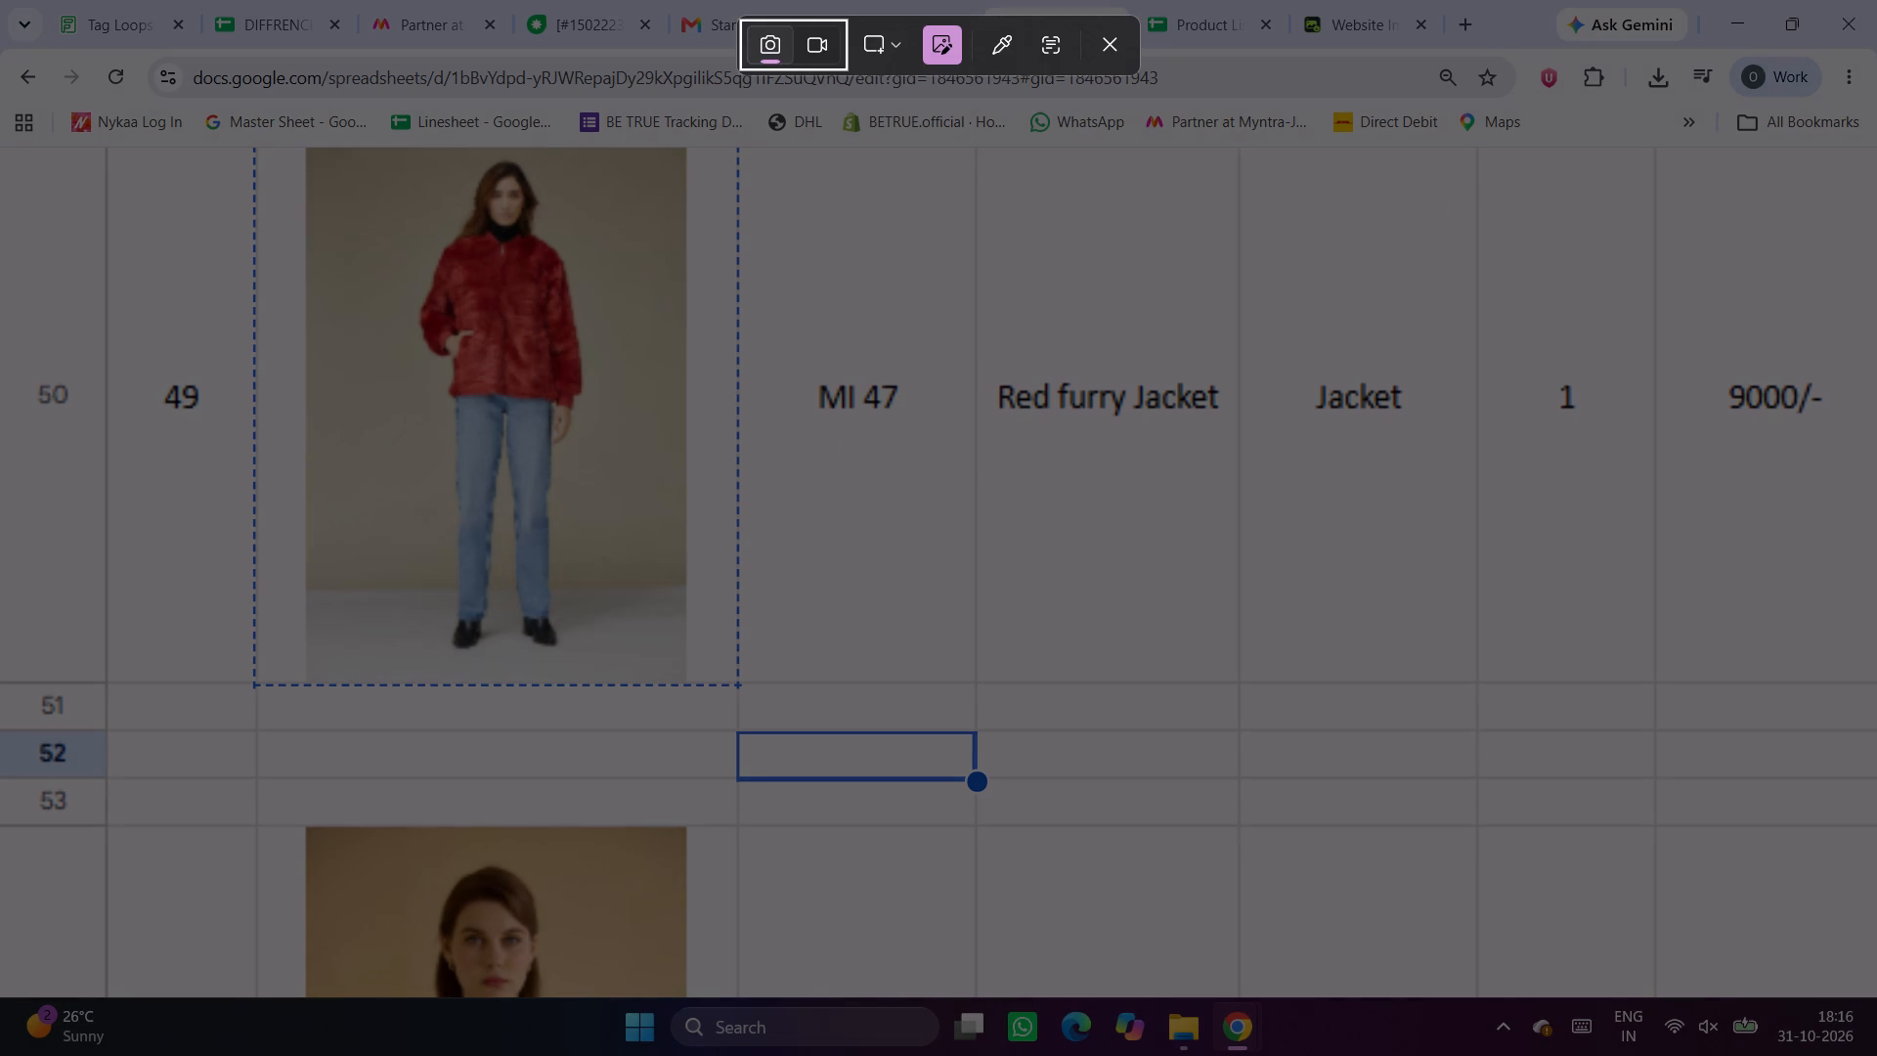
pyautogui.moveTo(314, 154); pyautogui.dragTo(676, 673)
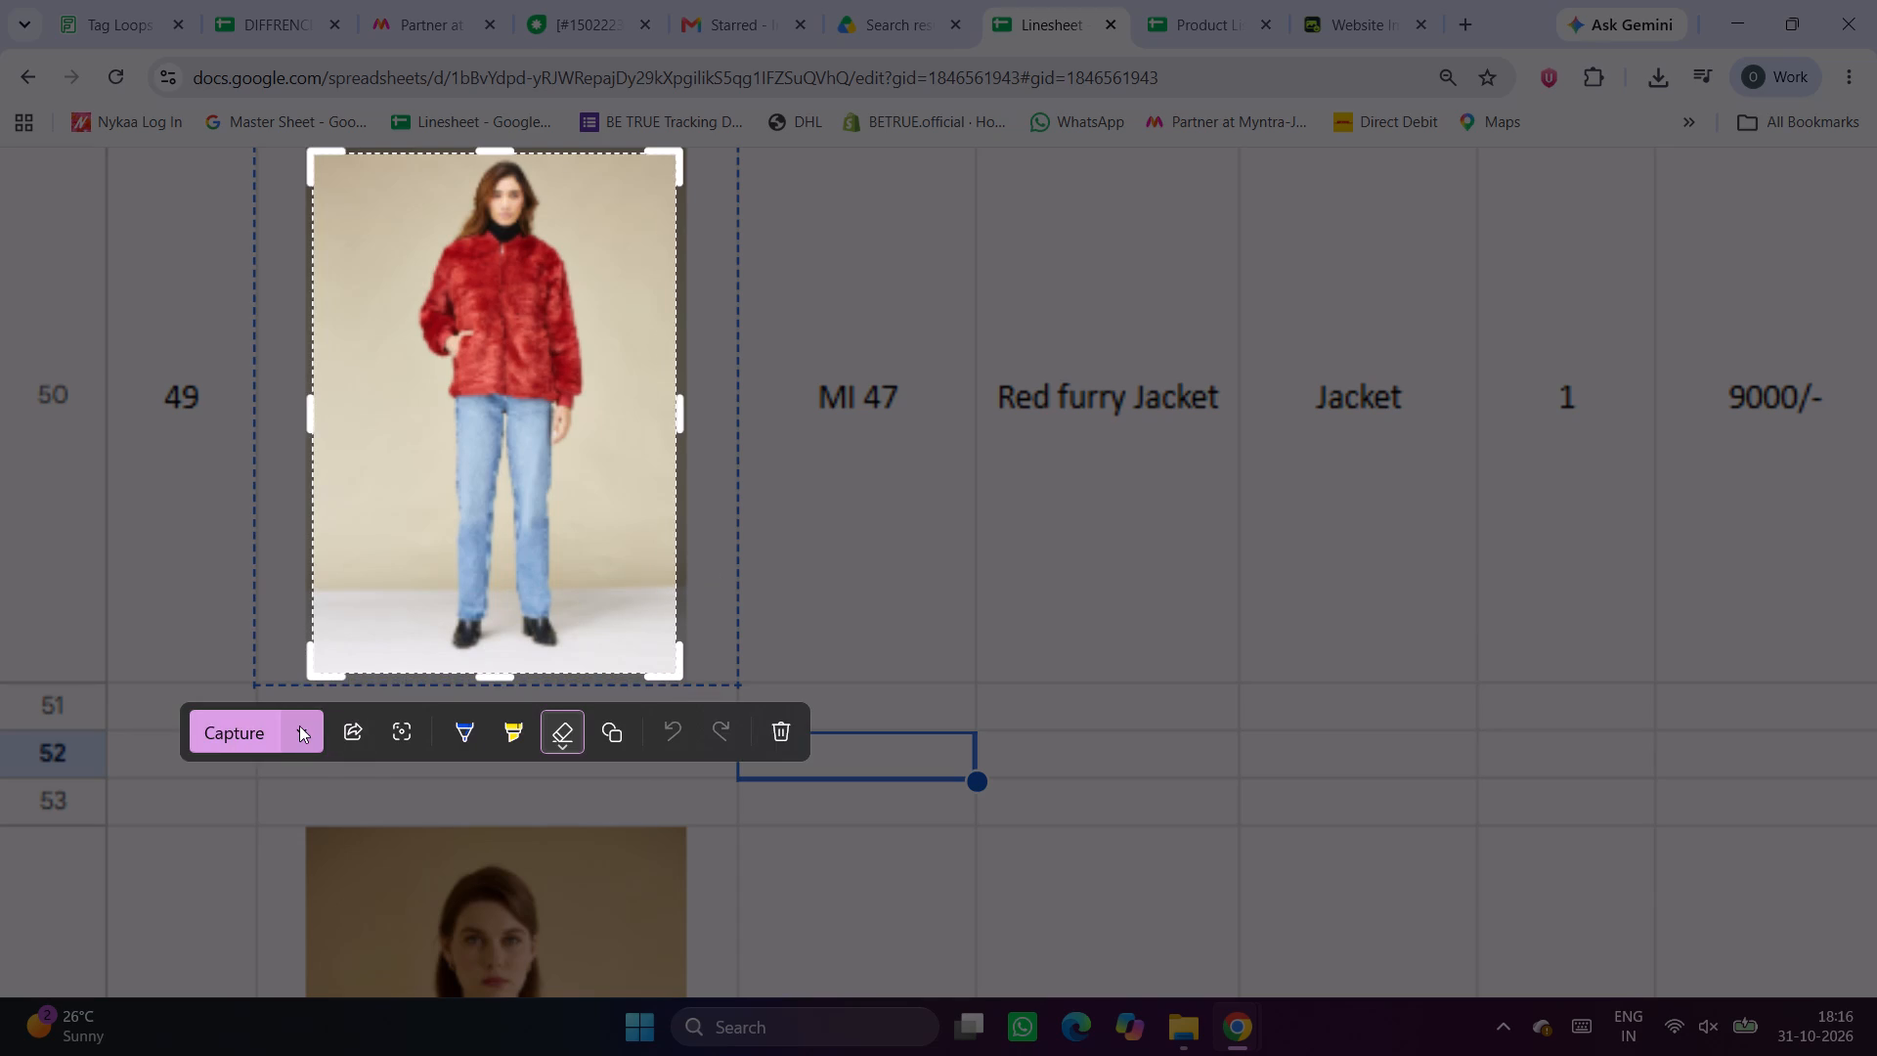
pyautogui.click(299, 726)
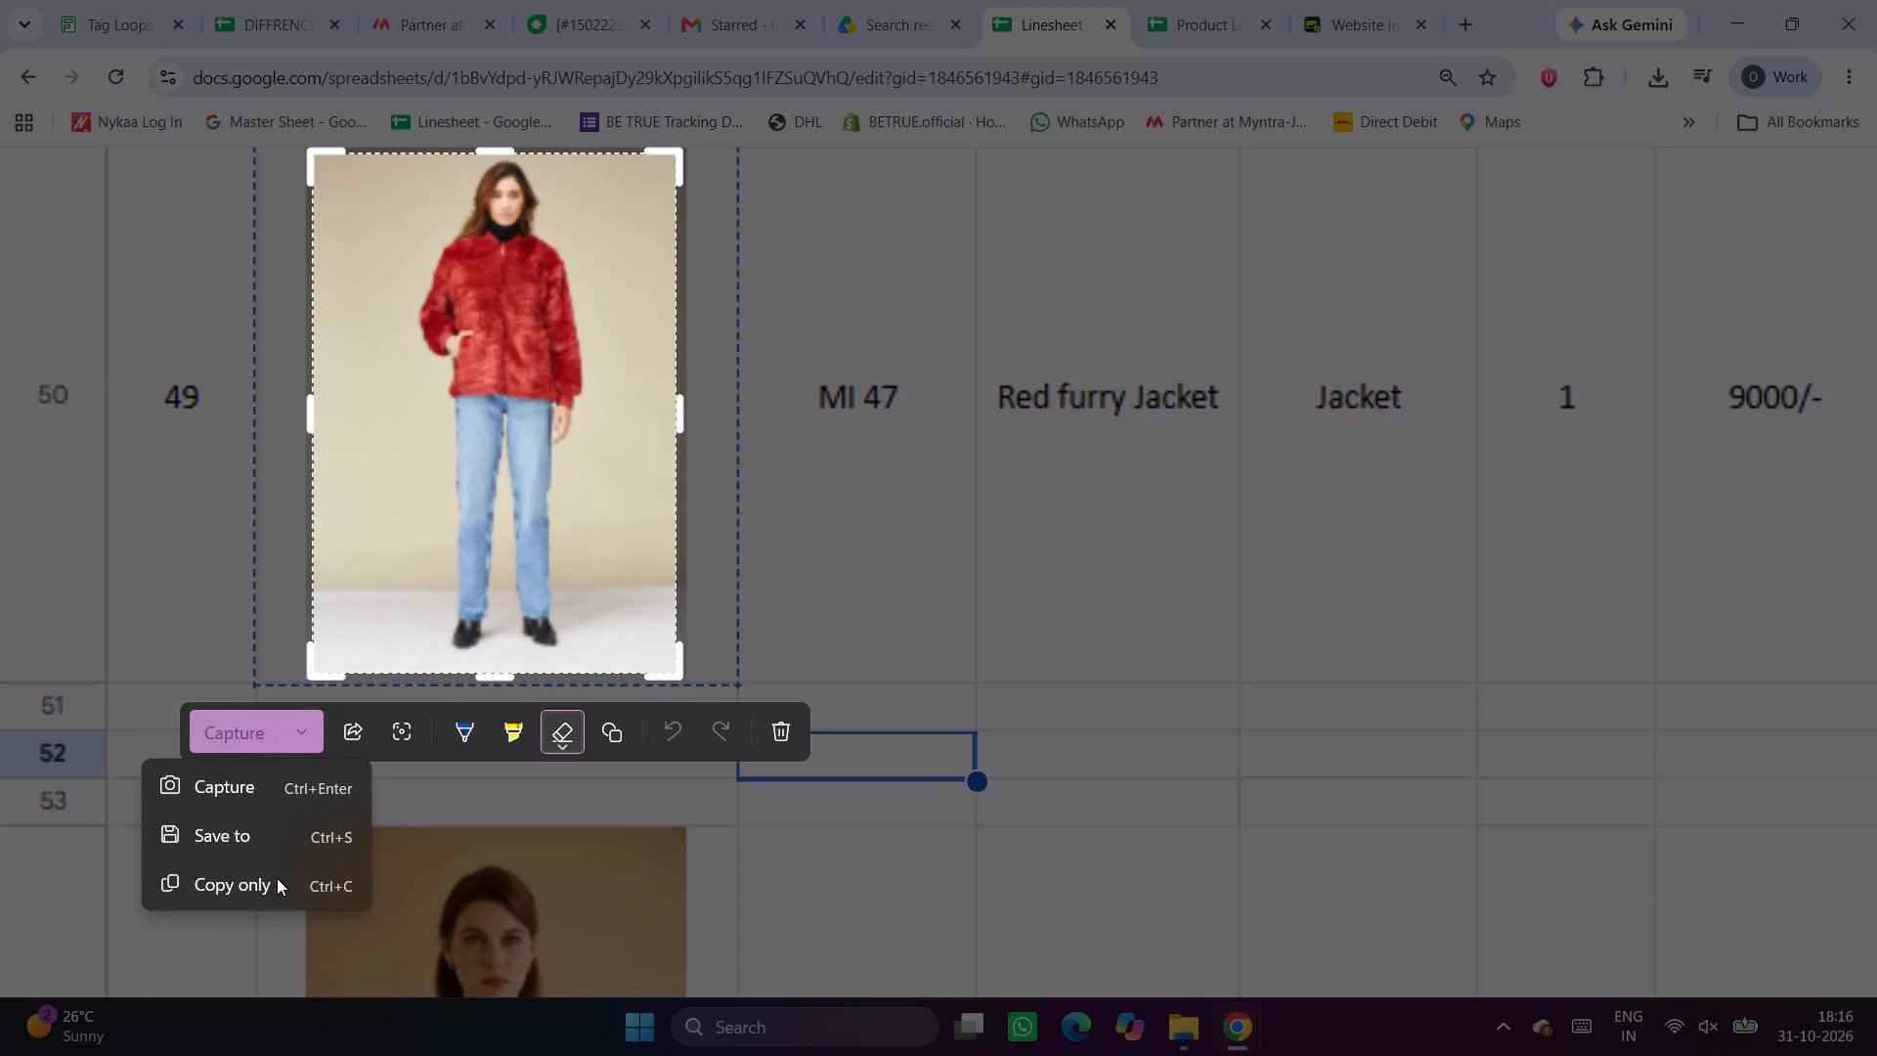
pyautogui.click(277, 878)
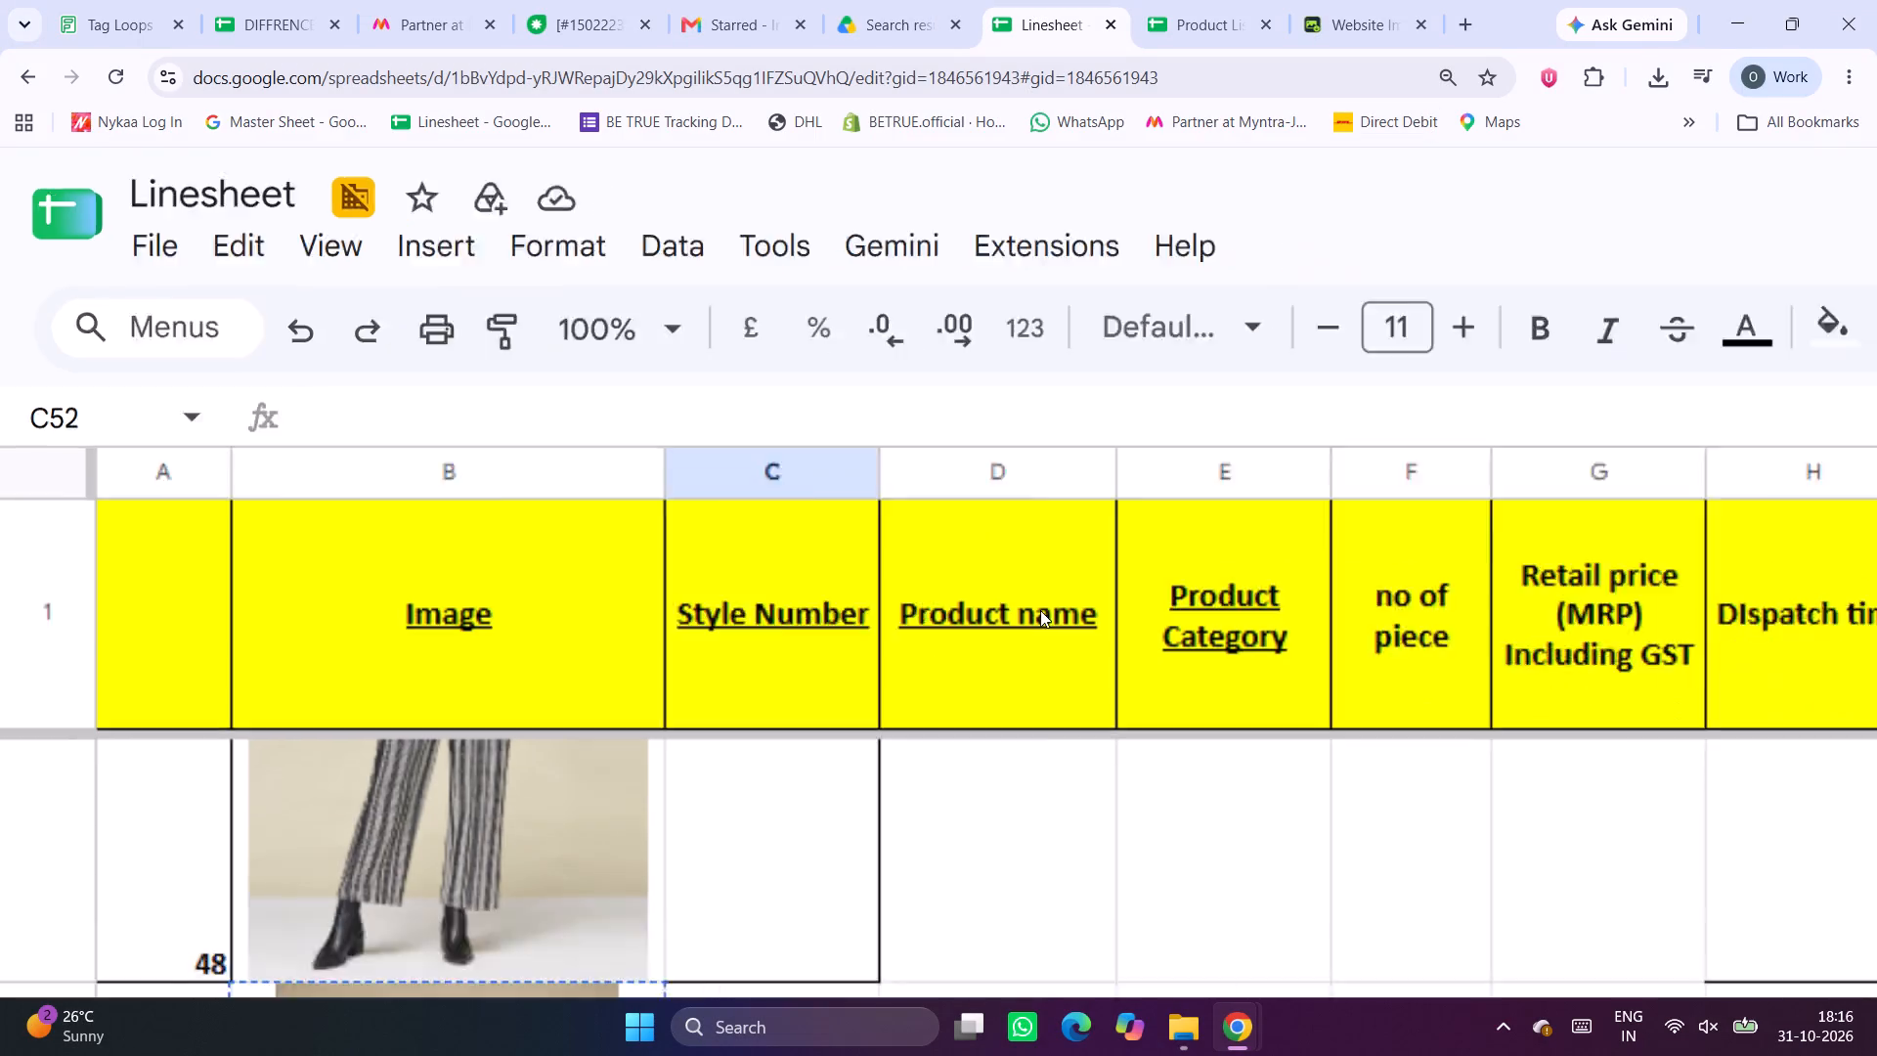
# Open Google's Lens image search in a new browser tab.
pyautogui.click(1373, 5)
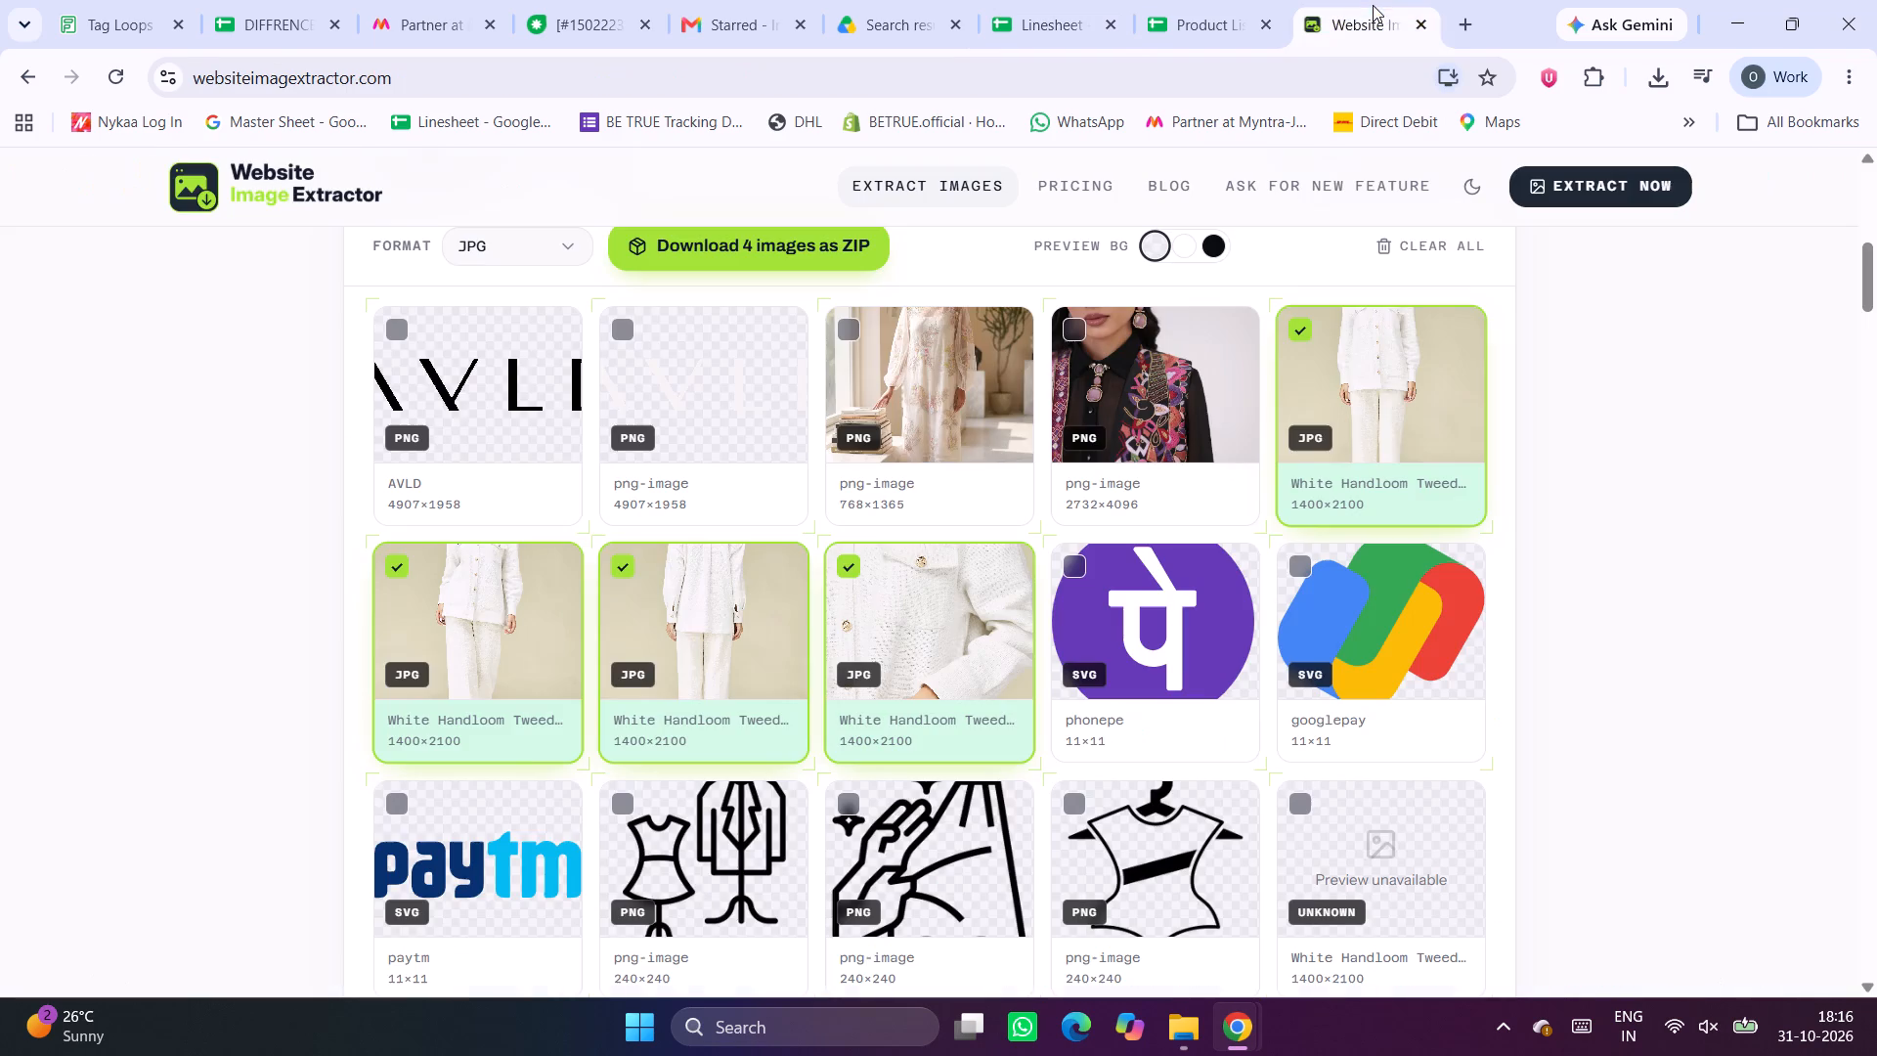
pyautogui.click(1458, 22)
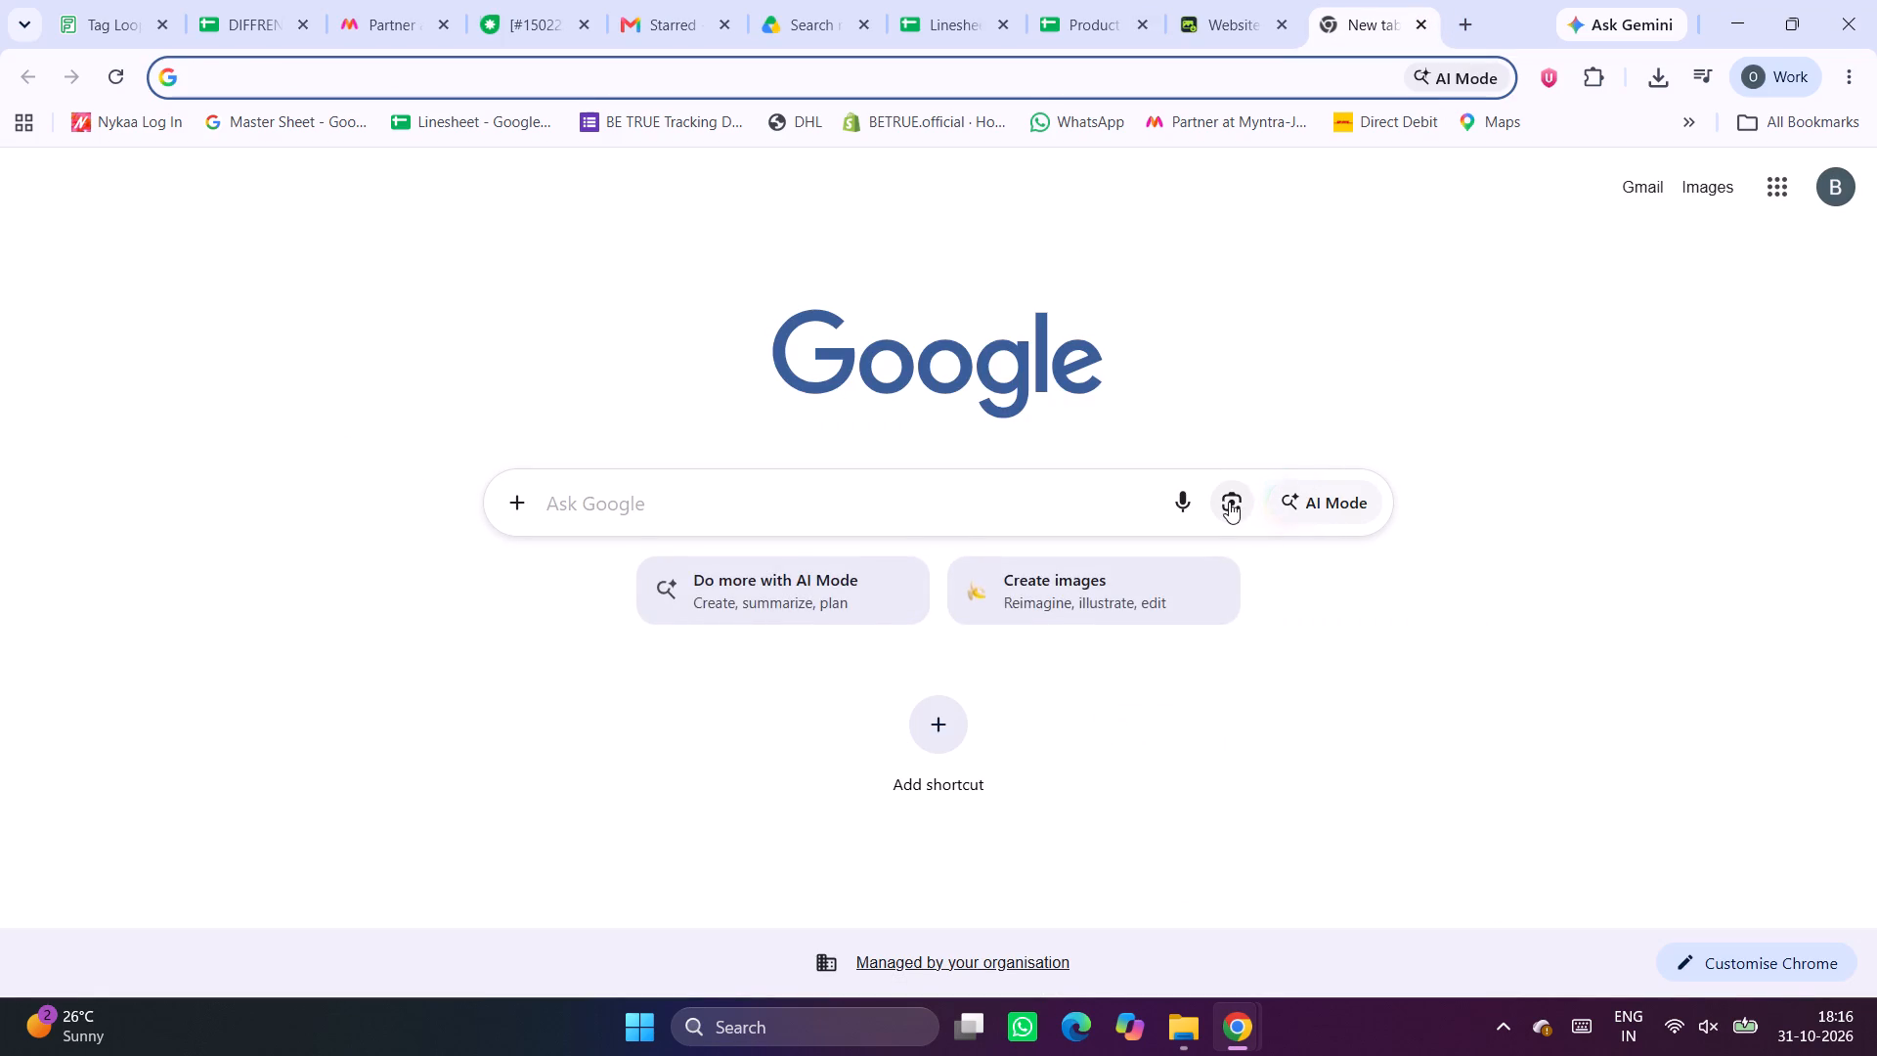
pyautogui.click(1229, 502)
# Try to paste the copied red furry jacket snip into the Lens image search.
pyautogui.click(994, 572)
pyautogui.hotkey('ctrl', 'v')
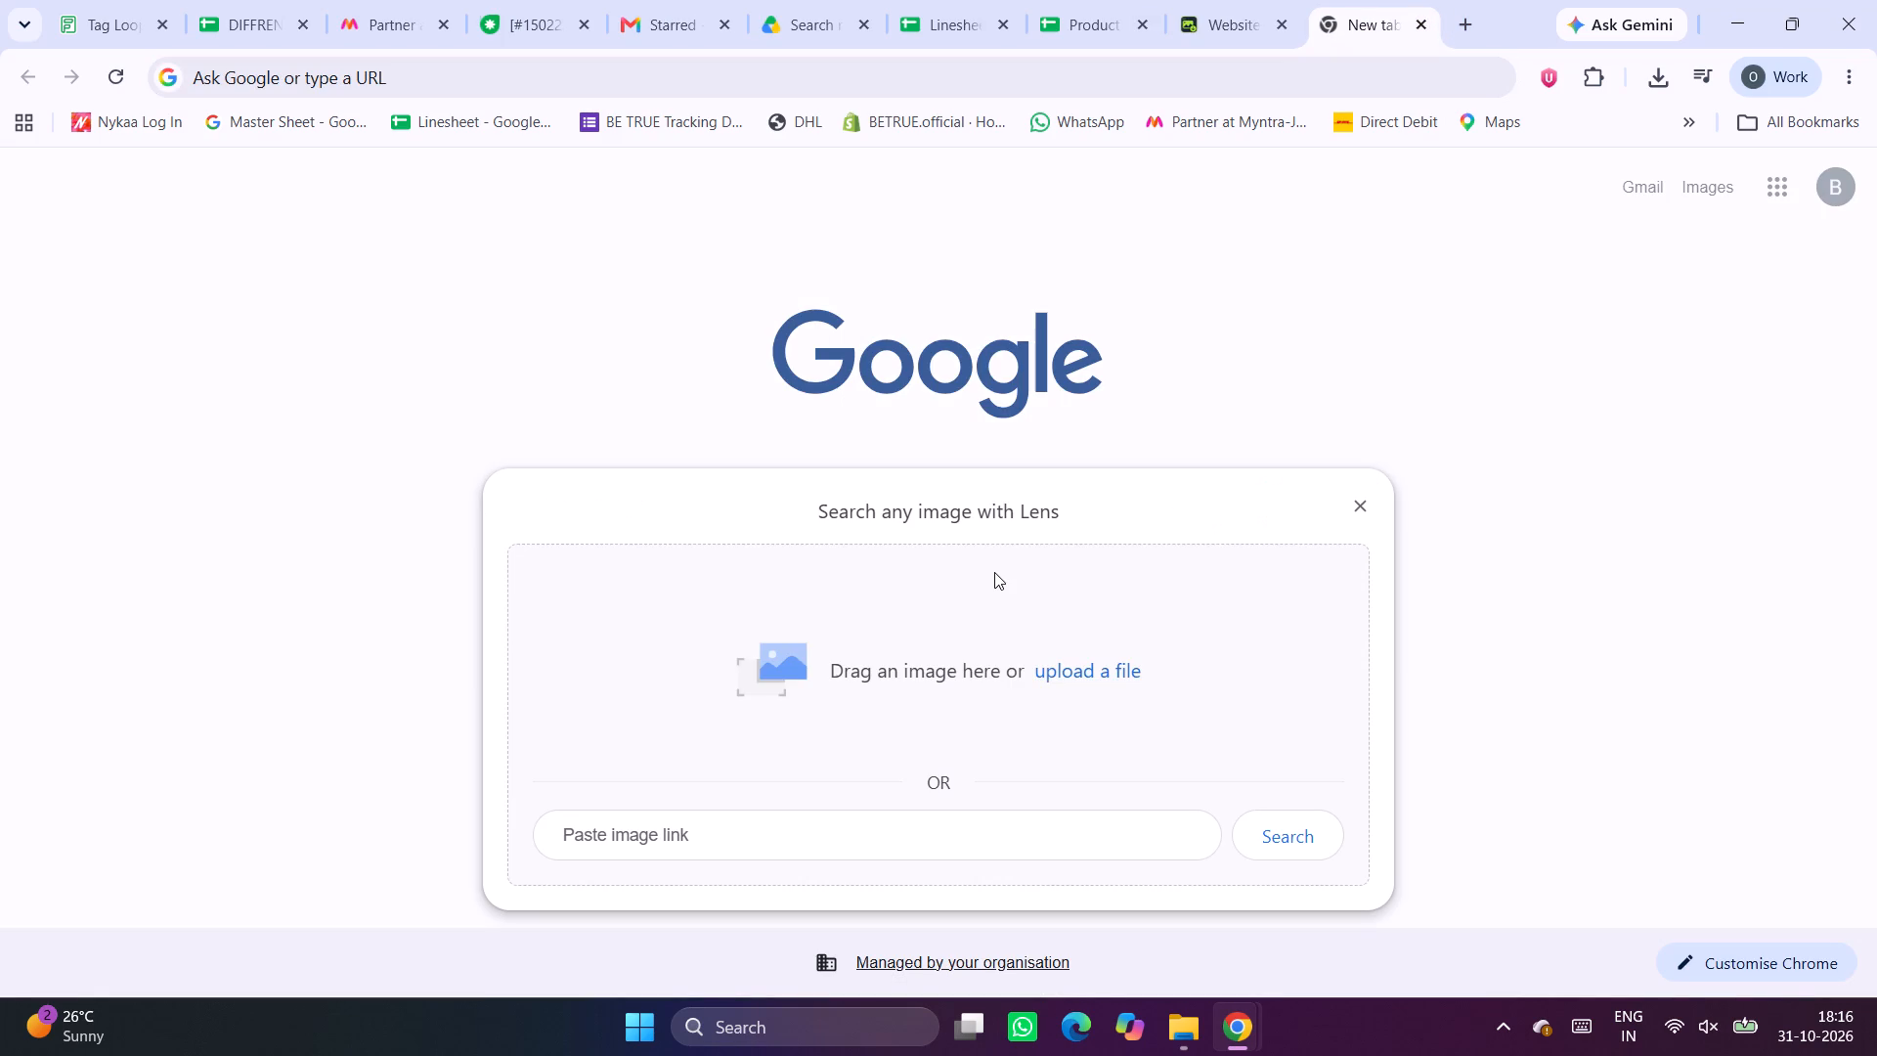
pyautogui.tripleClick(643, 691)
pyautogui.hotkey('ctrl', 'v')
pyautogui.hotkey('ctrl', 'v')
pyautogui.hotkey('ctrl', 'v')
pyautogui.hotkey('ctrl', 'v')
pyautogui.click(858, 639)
# Snip the MI 47 red furry jacket image from the Linesheet and save it as a JPG in Downloads.
pyautogui.click(1147, 0)
pyautogui.click(1212, 0)
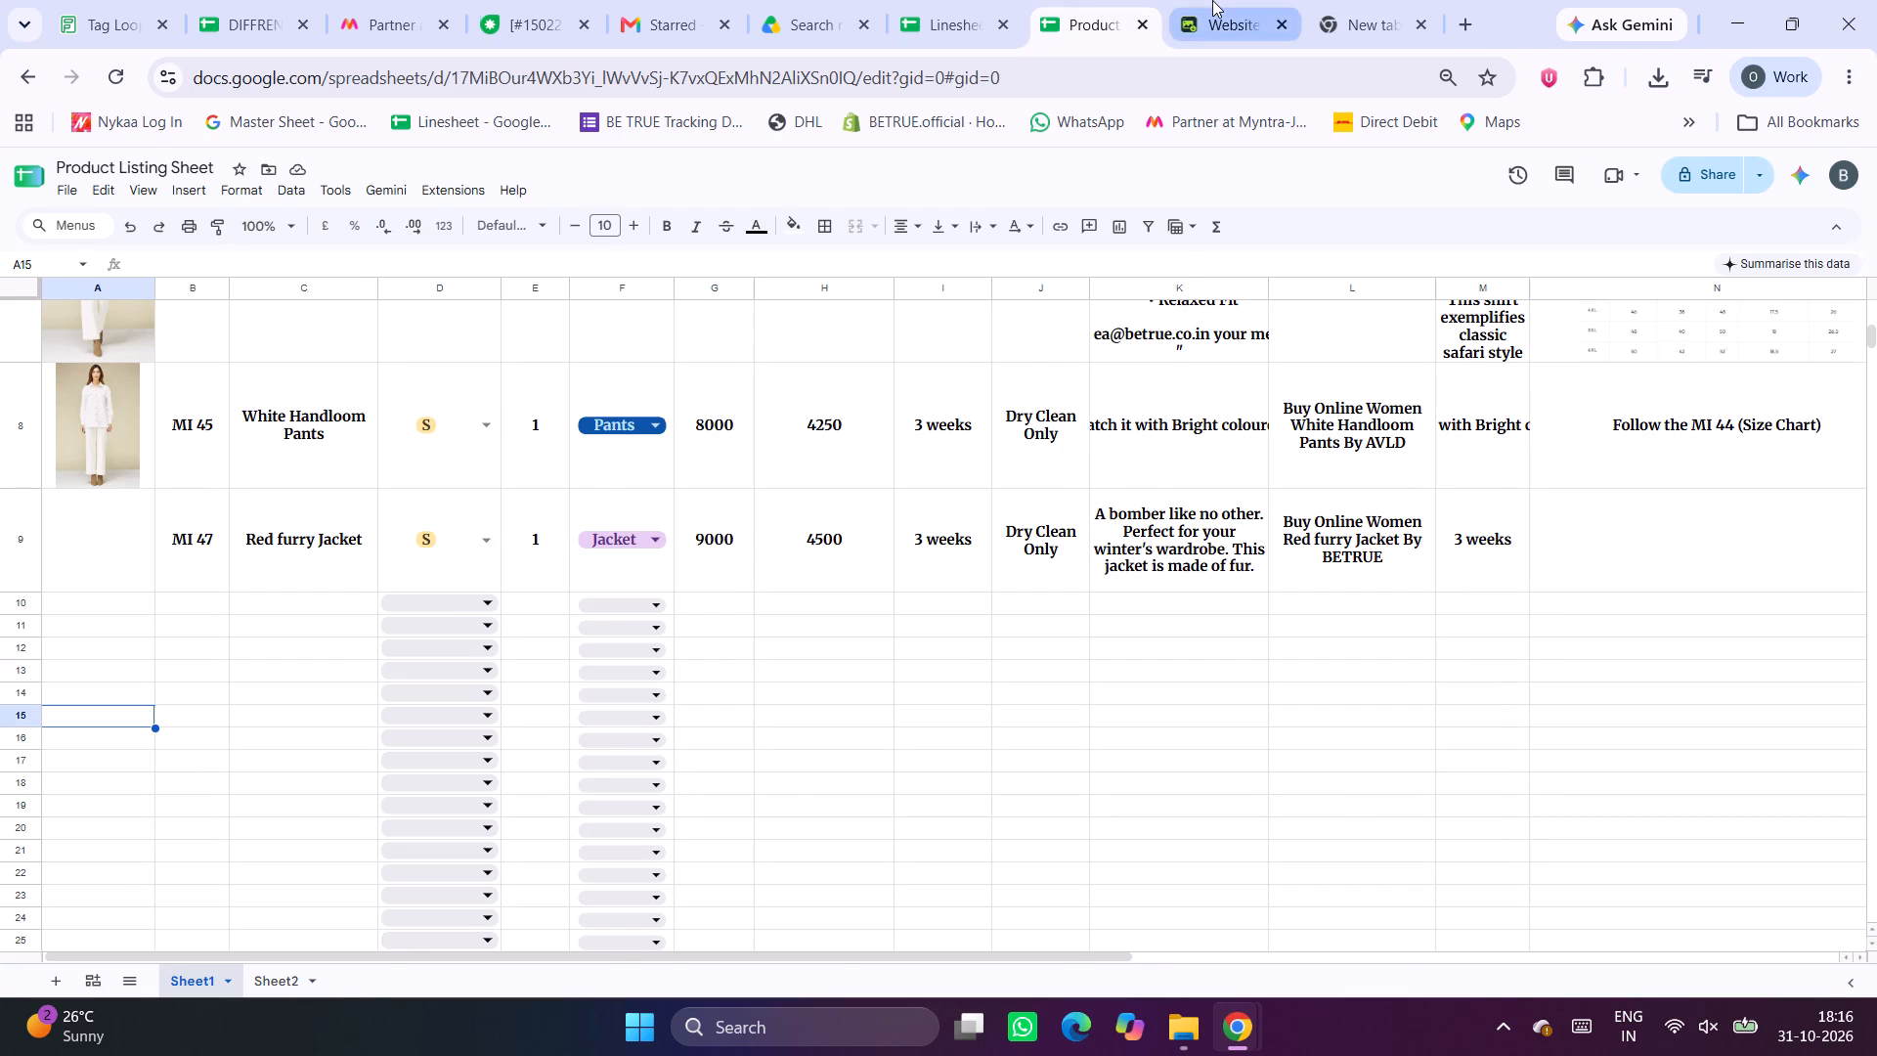
pyautogui.click(1059, 0)
pyautogui.click(1002, 0)
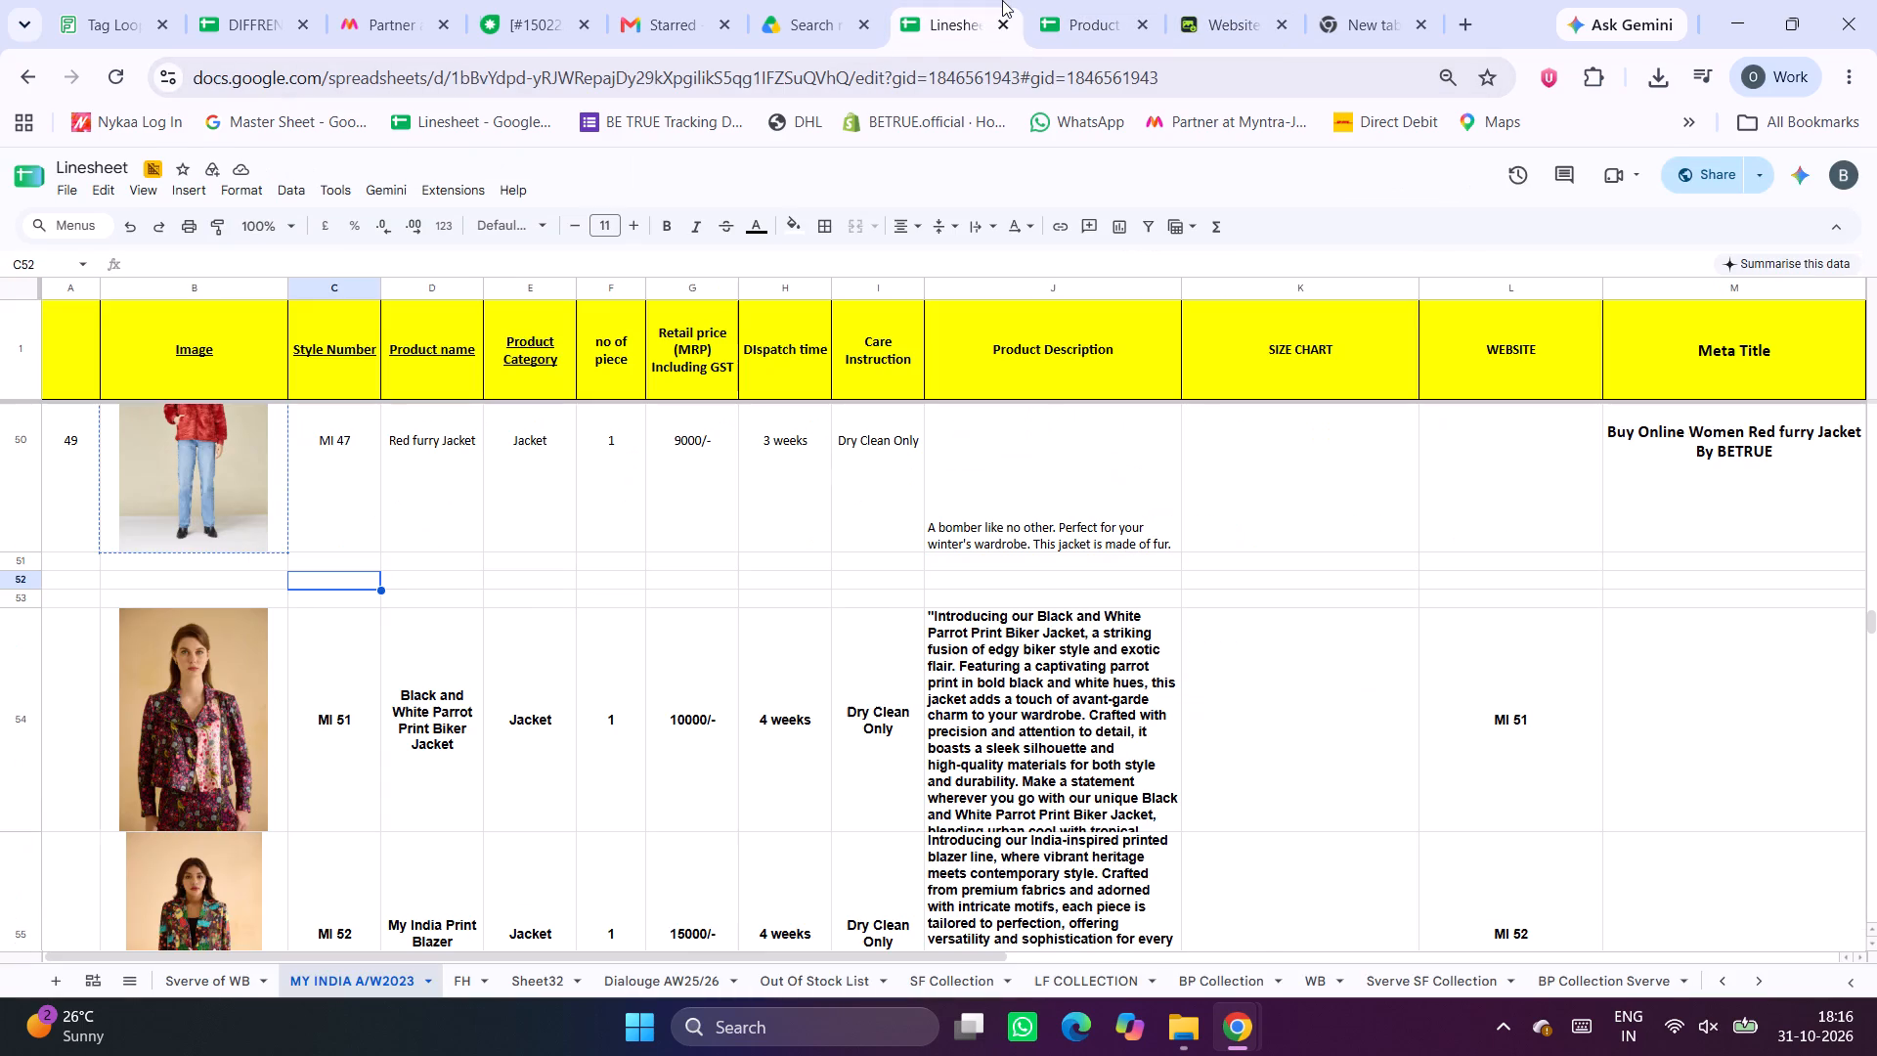
pyautogui.click(196, 525)
pyautogui.rightClick(196, 525)
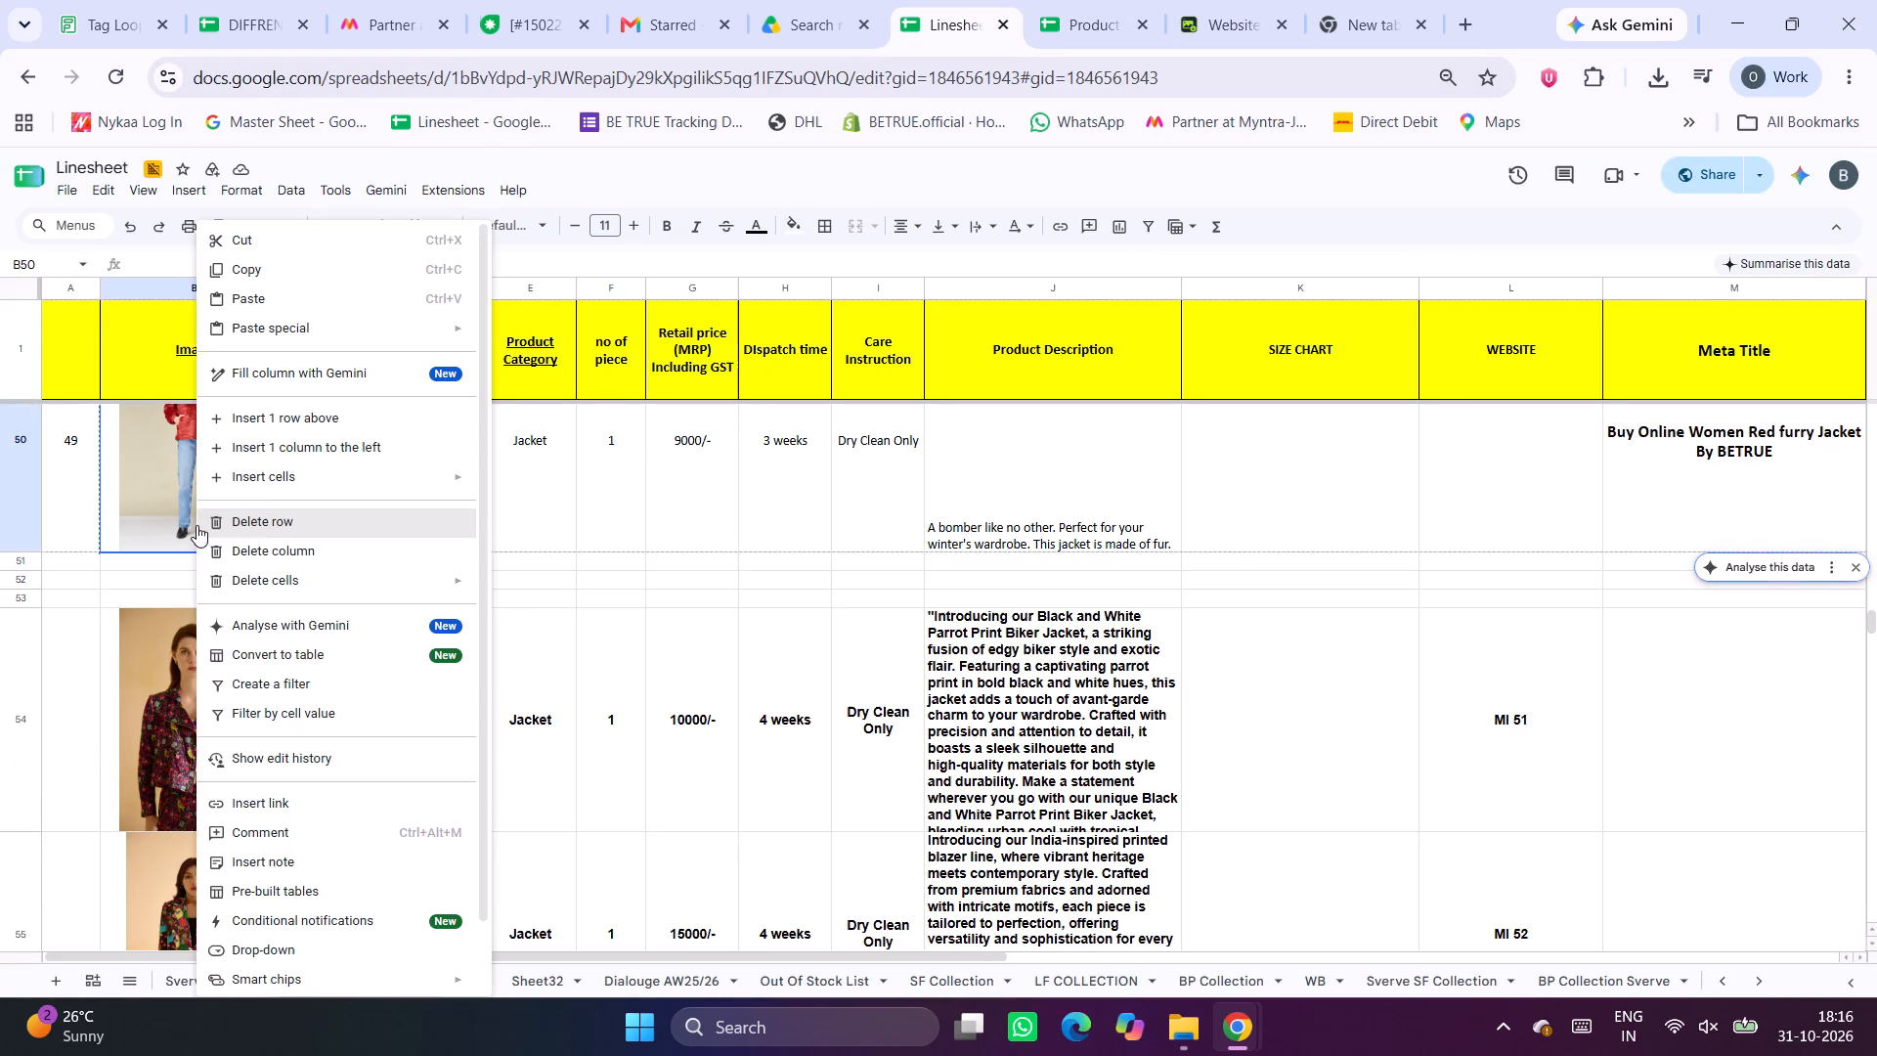
pyautogui.click(138, 475)
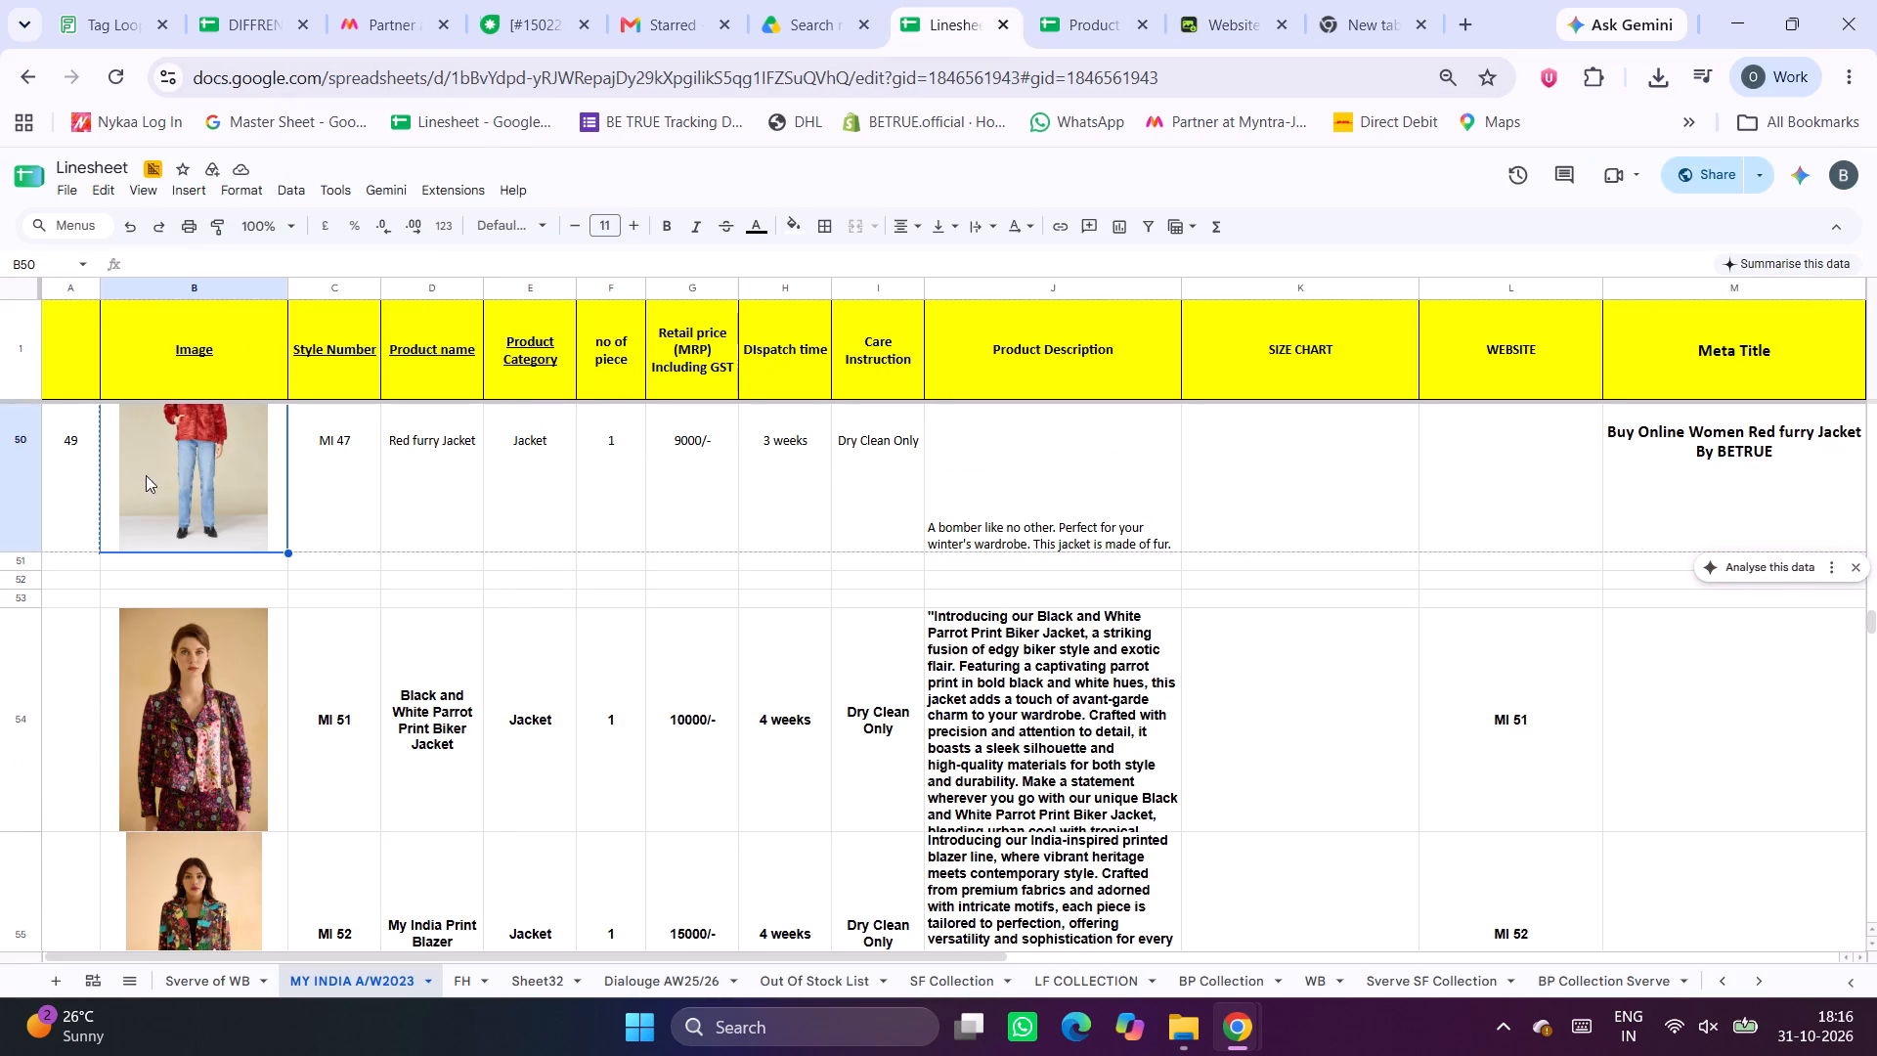
pyautogui.scroll(1, 205, 470)
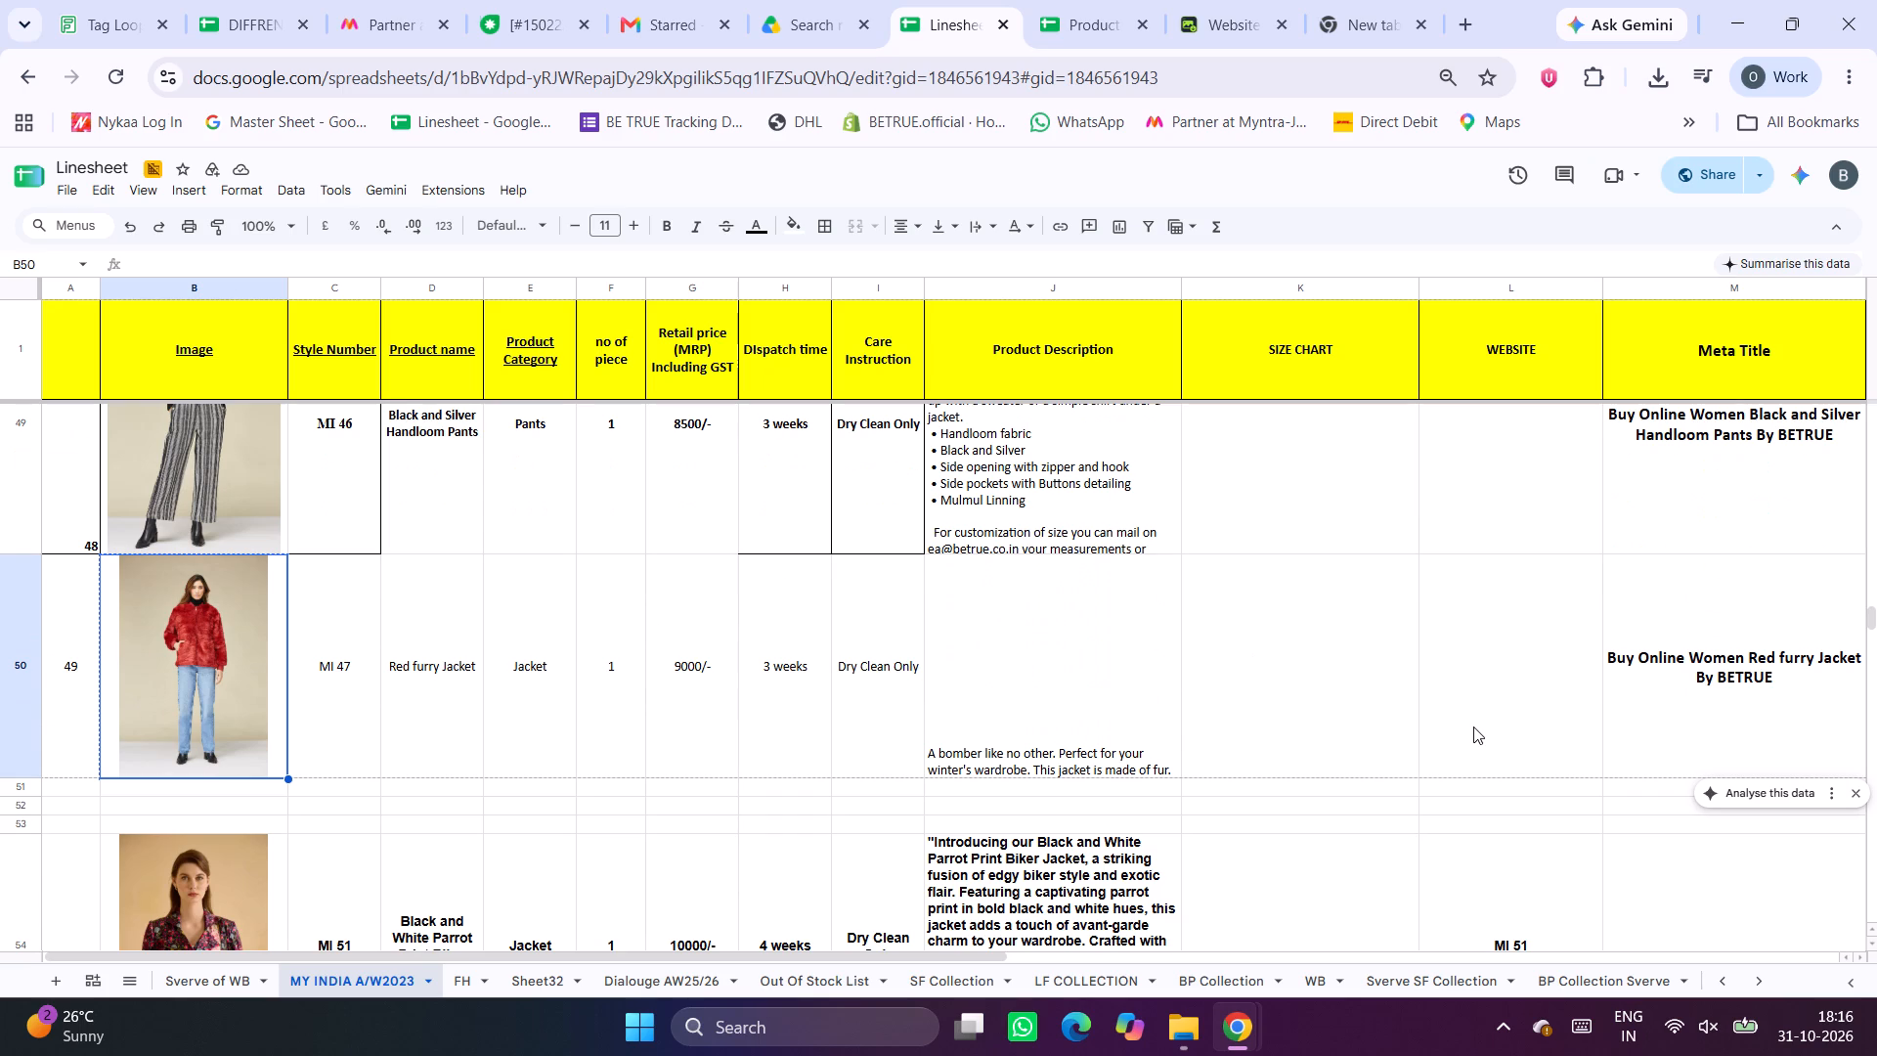
pyautogui.press('Print')
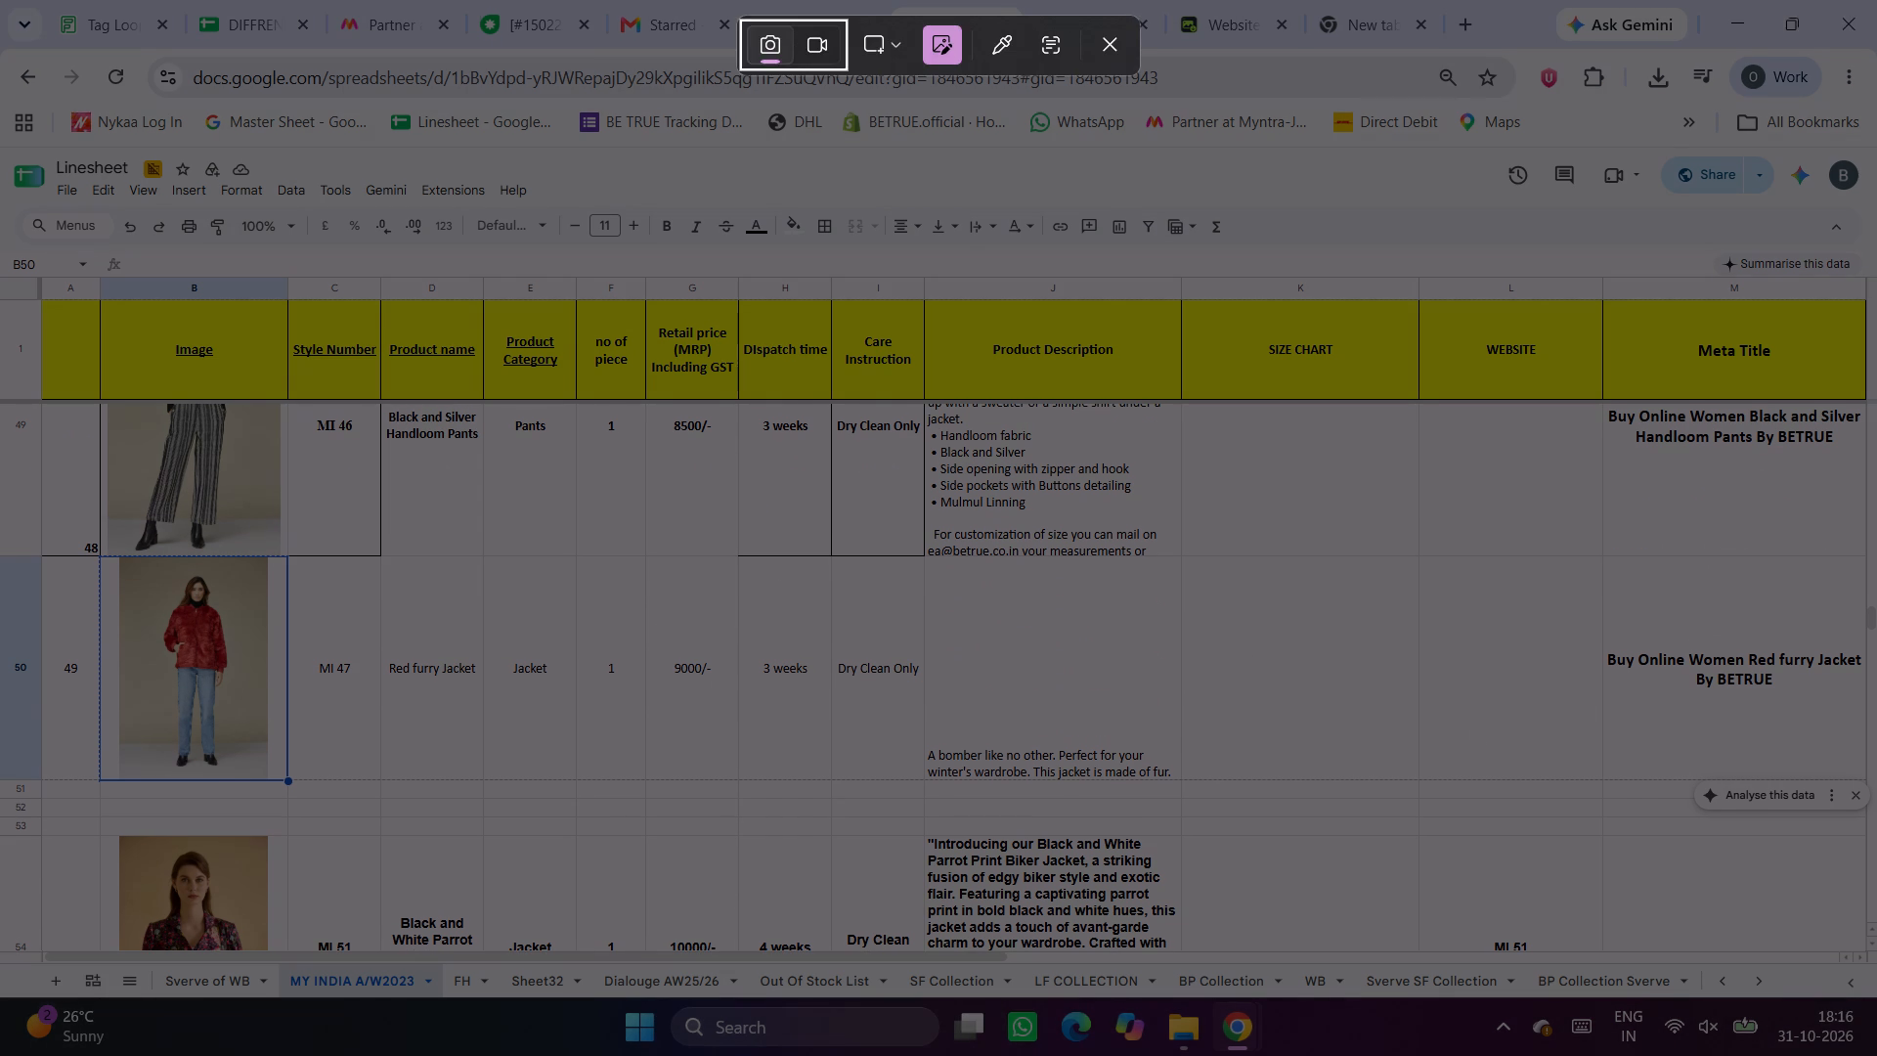
pyautogui.moveTo(132, 558); pyautogui.dragTo(261, 766)
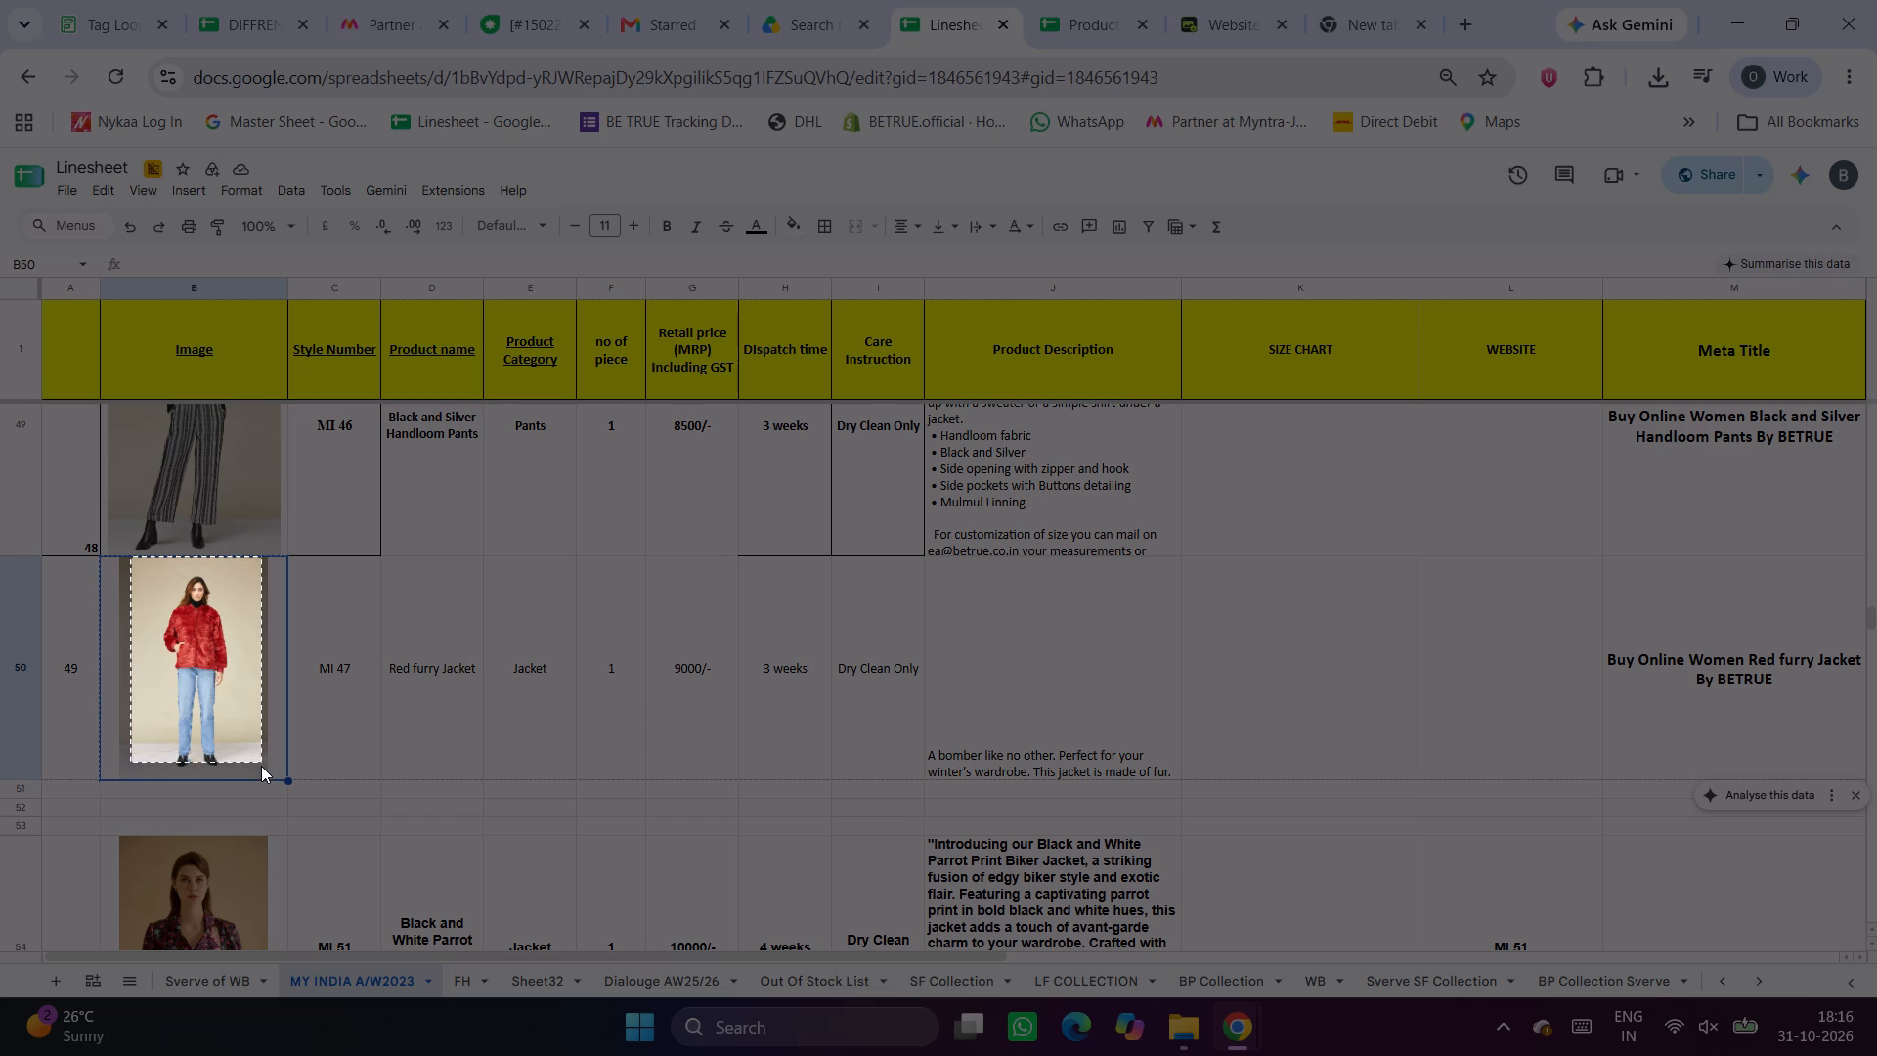
pyautogui.moveTo(261, 766); pyautogui.dragTo(262, 776)
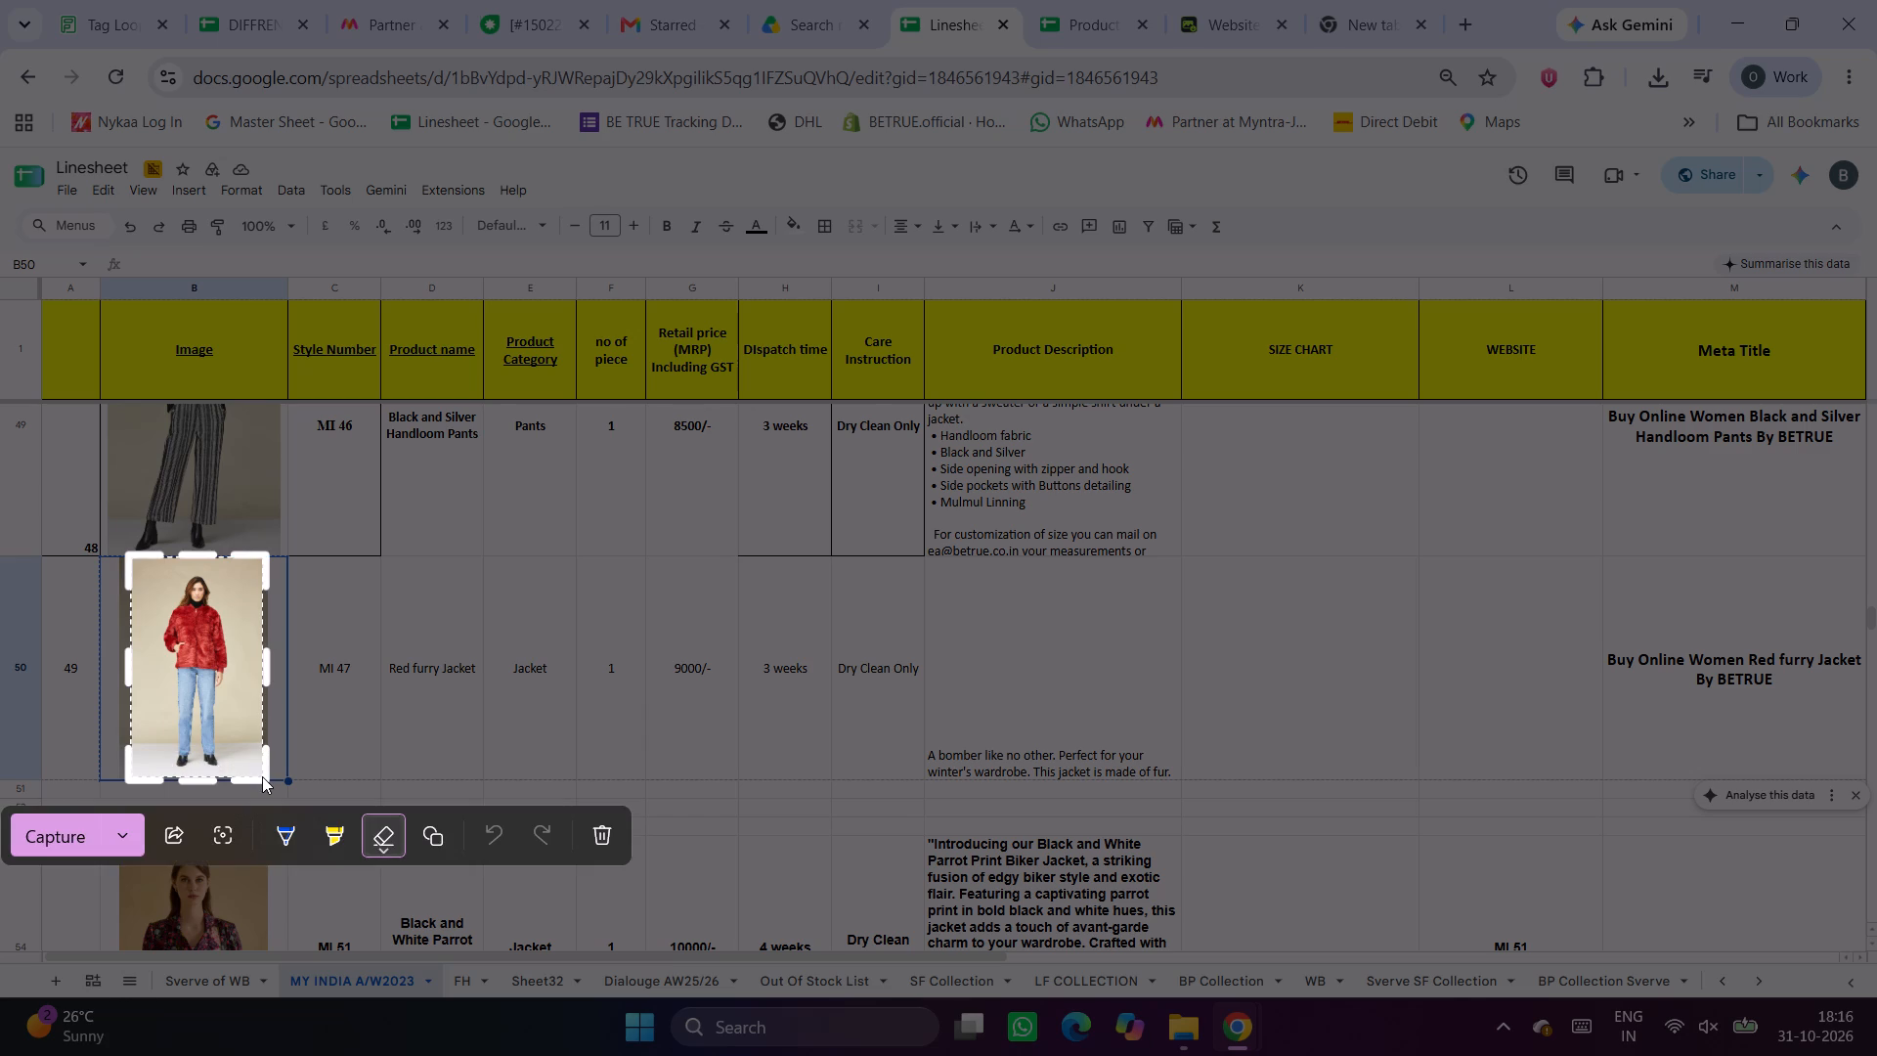
pyautogui.click(121, 873)
pyautogui.click(117, 824)
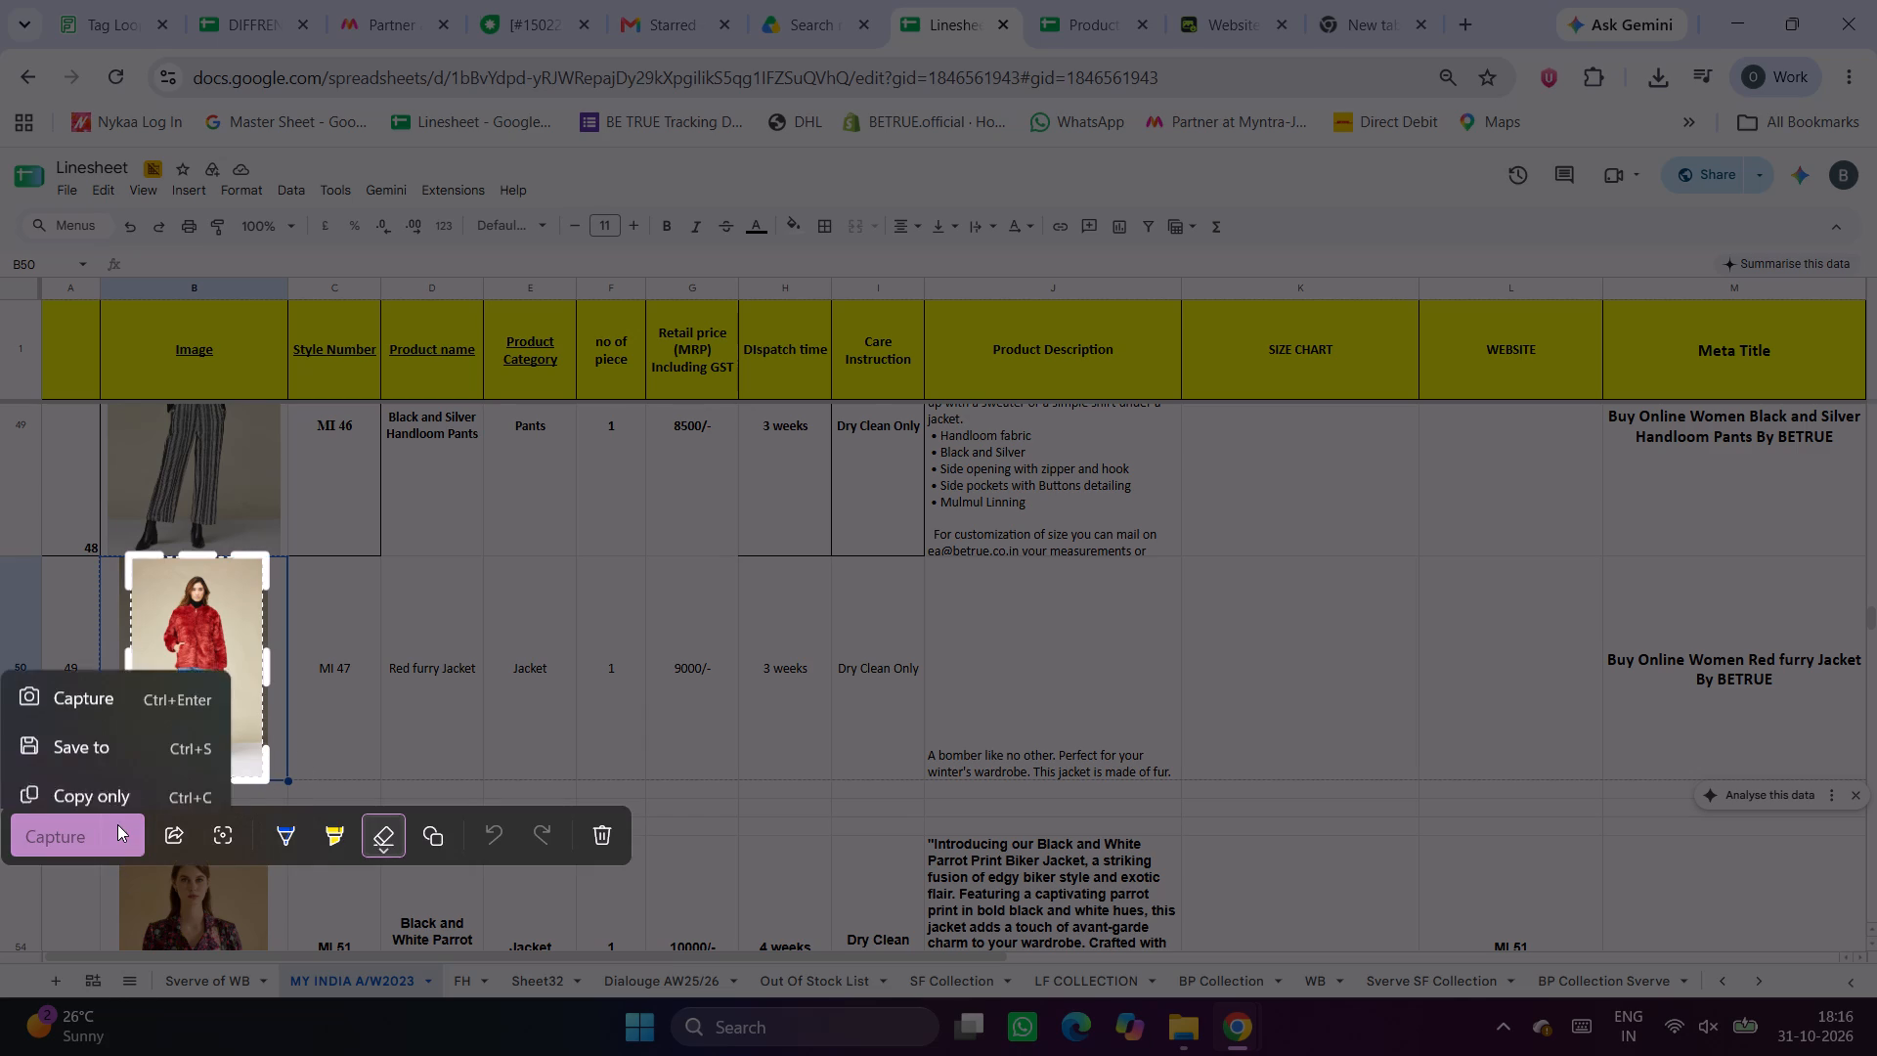
pyautogui.click(130, 749)
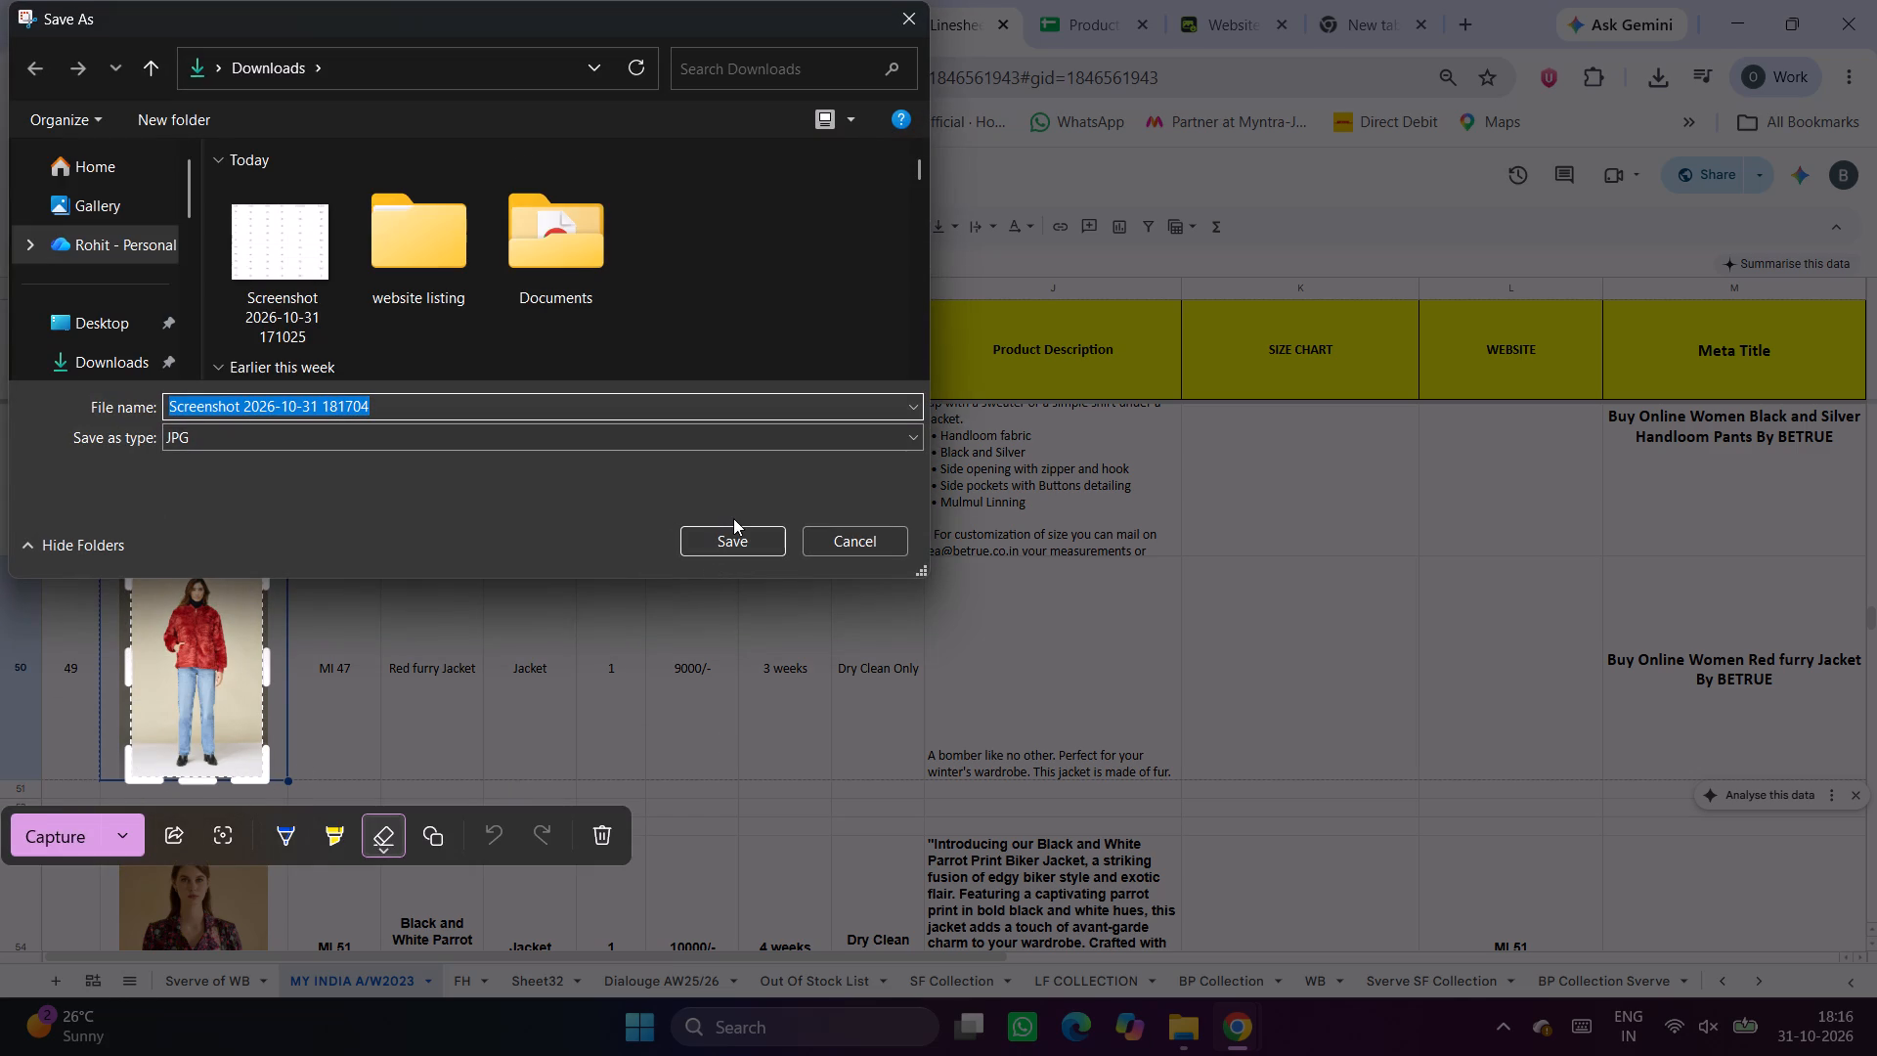
pyautogui.click(731, 535)
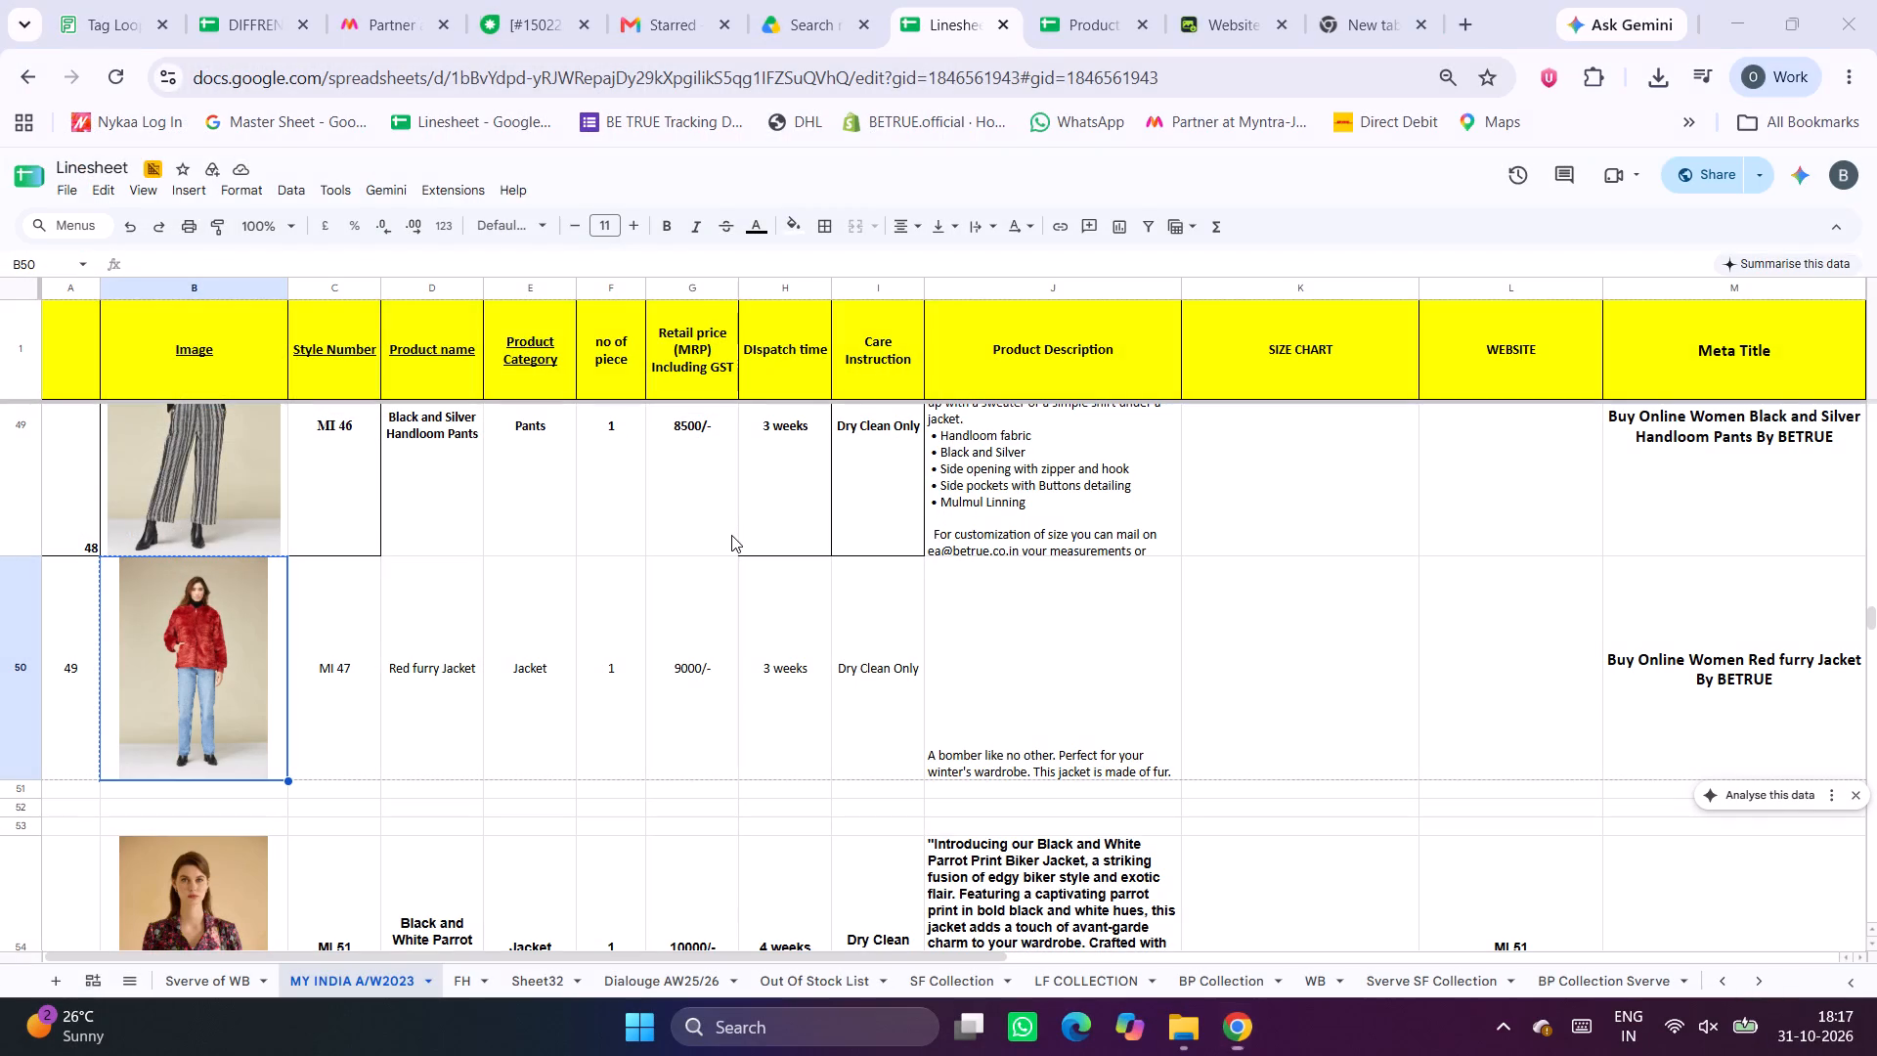
# Run a Google Lens image search with the red furry jacket screenshot saved in the Downloads folder.
pyautogui.click(1380, 1)
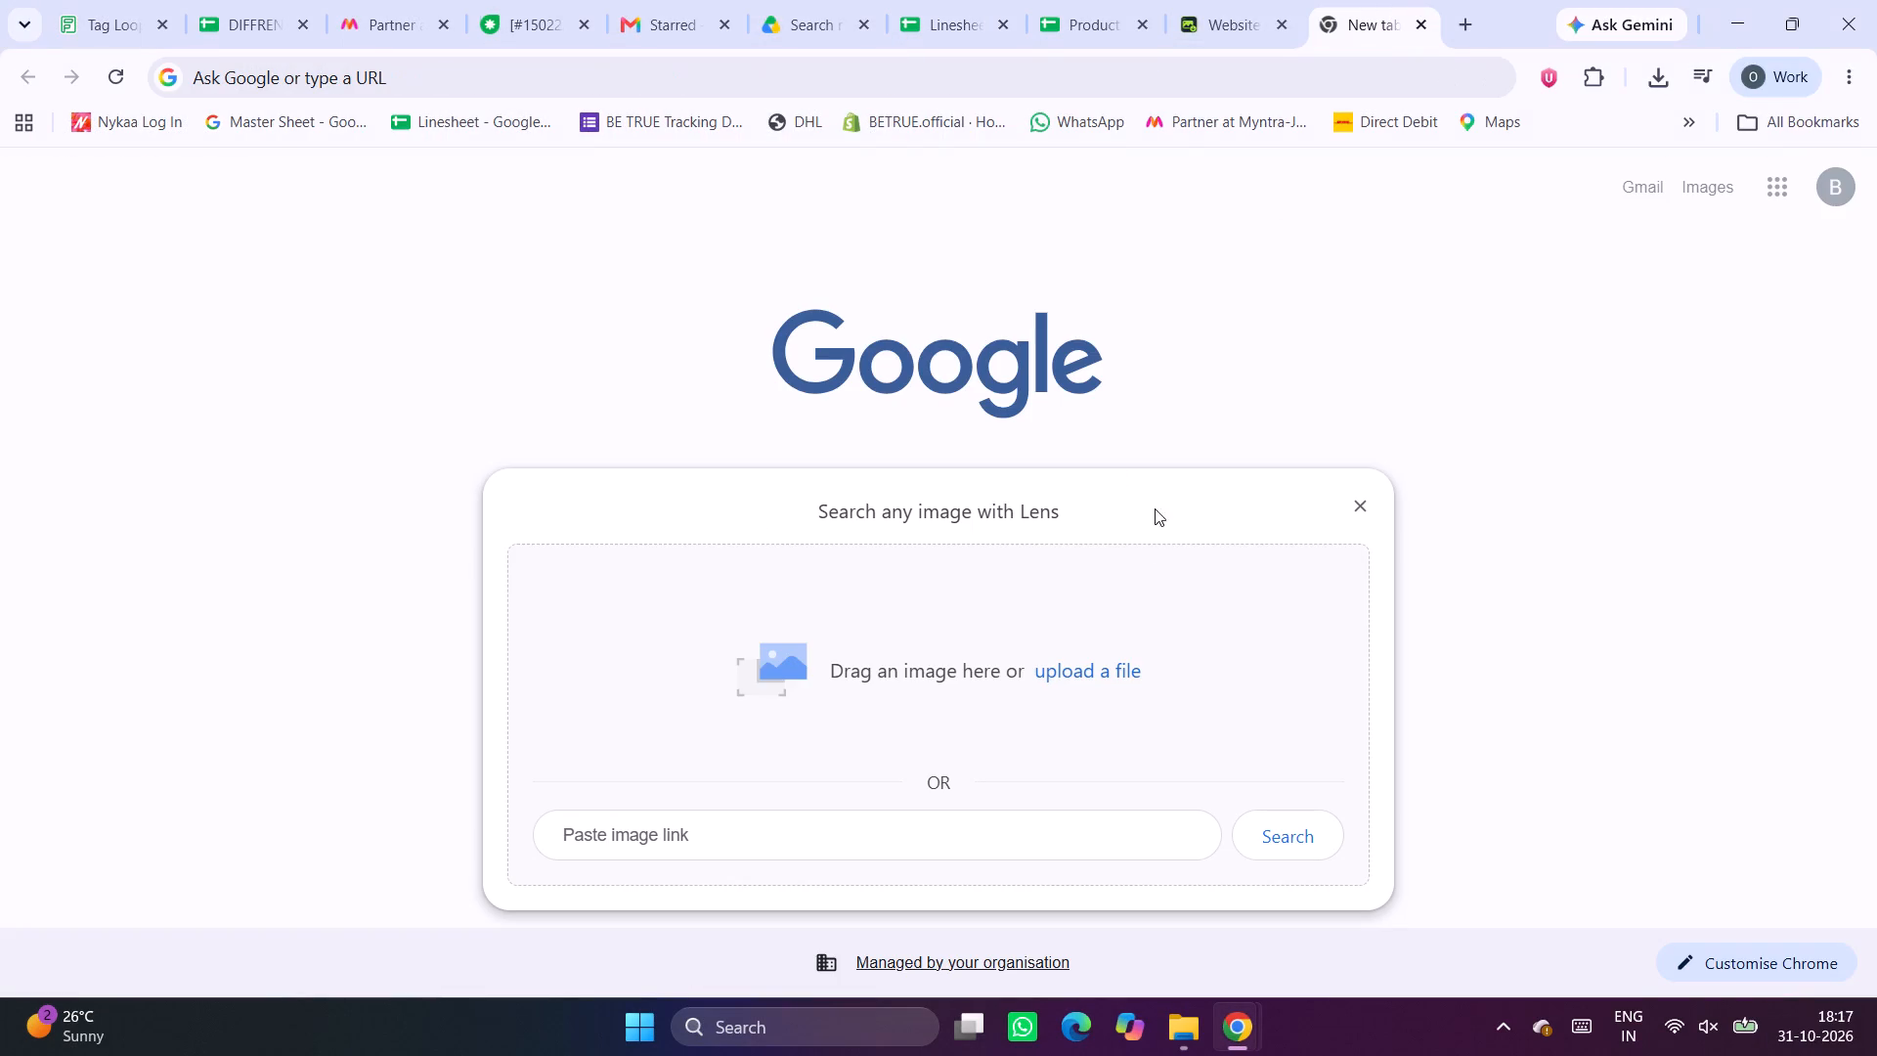
pyautogui.click(1165, 1026)
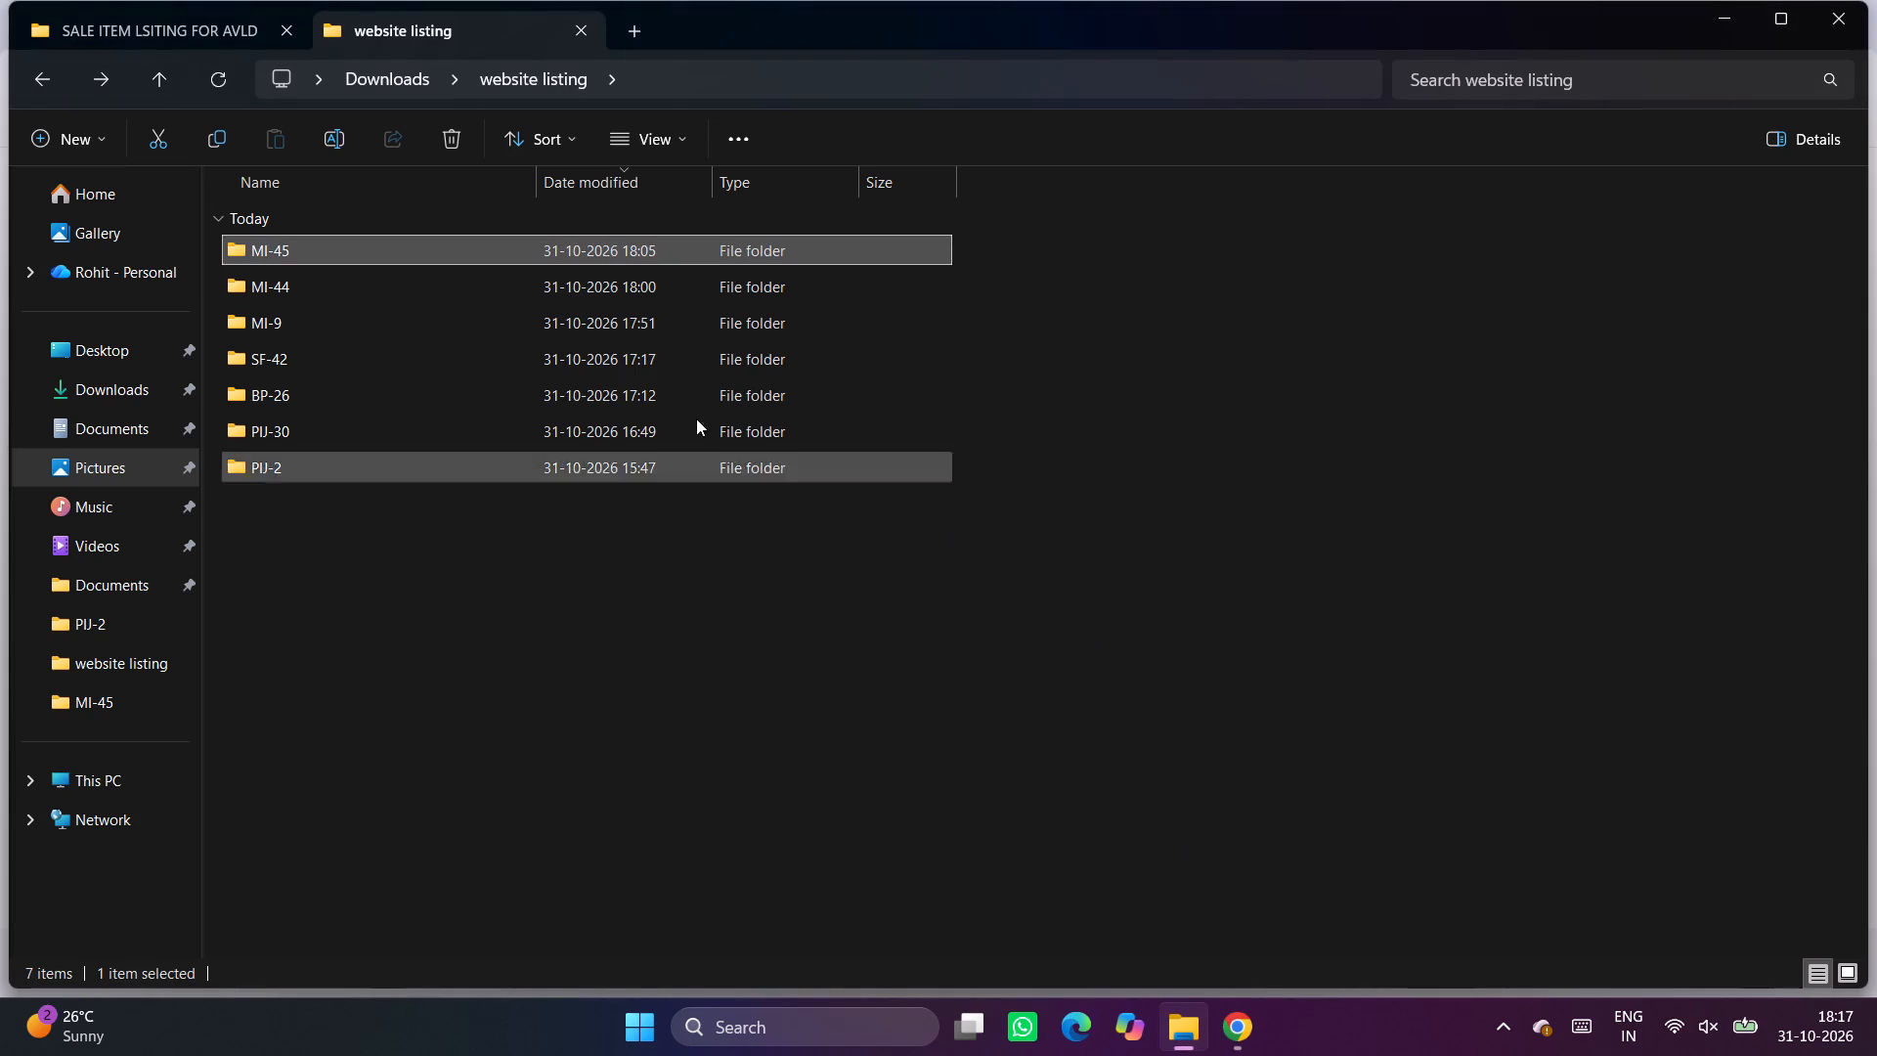
pyautogui.click(134, 16)
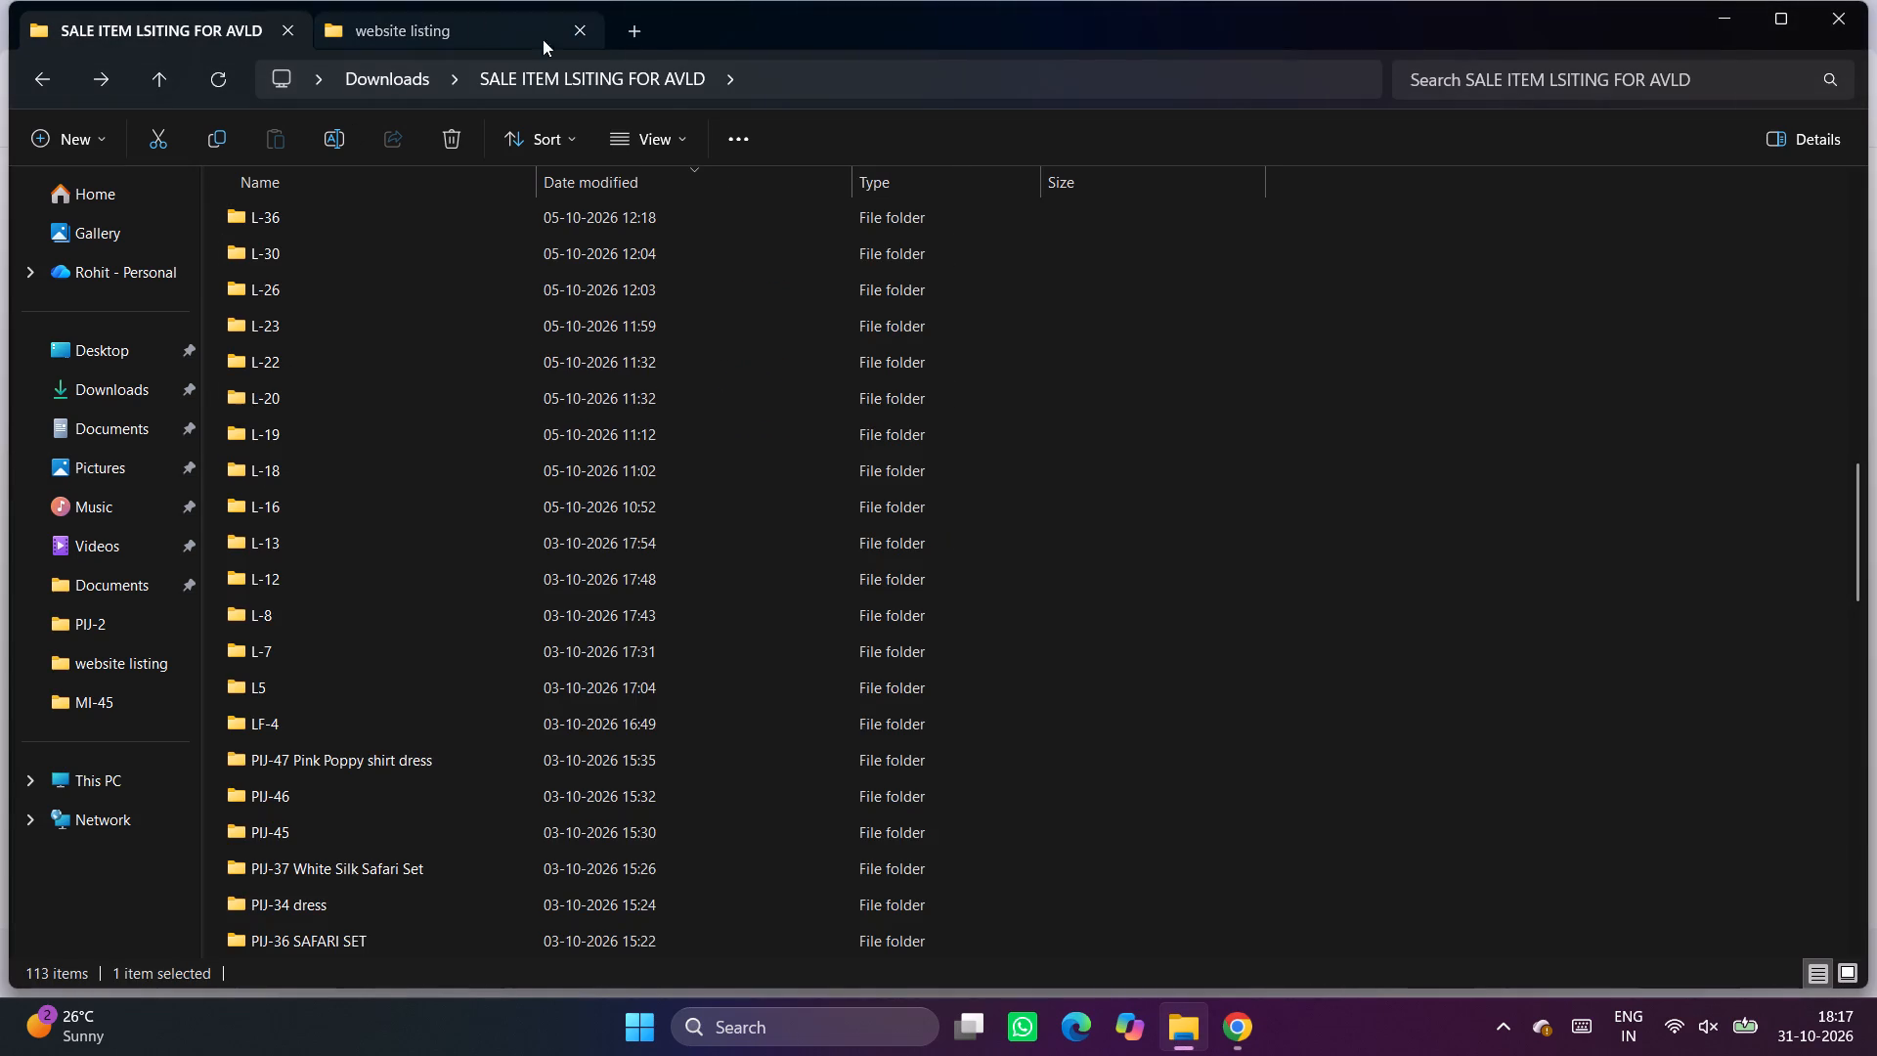
pyautogui.click(647, 34)
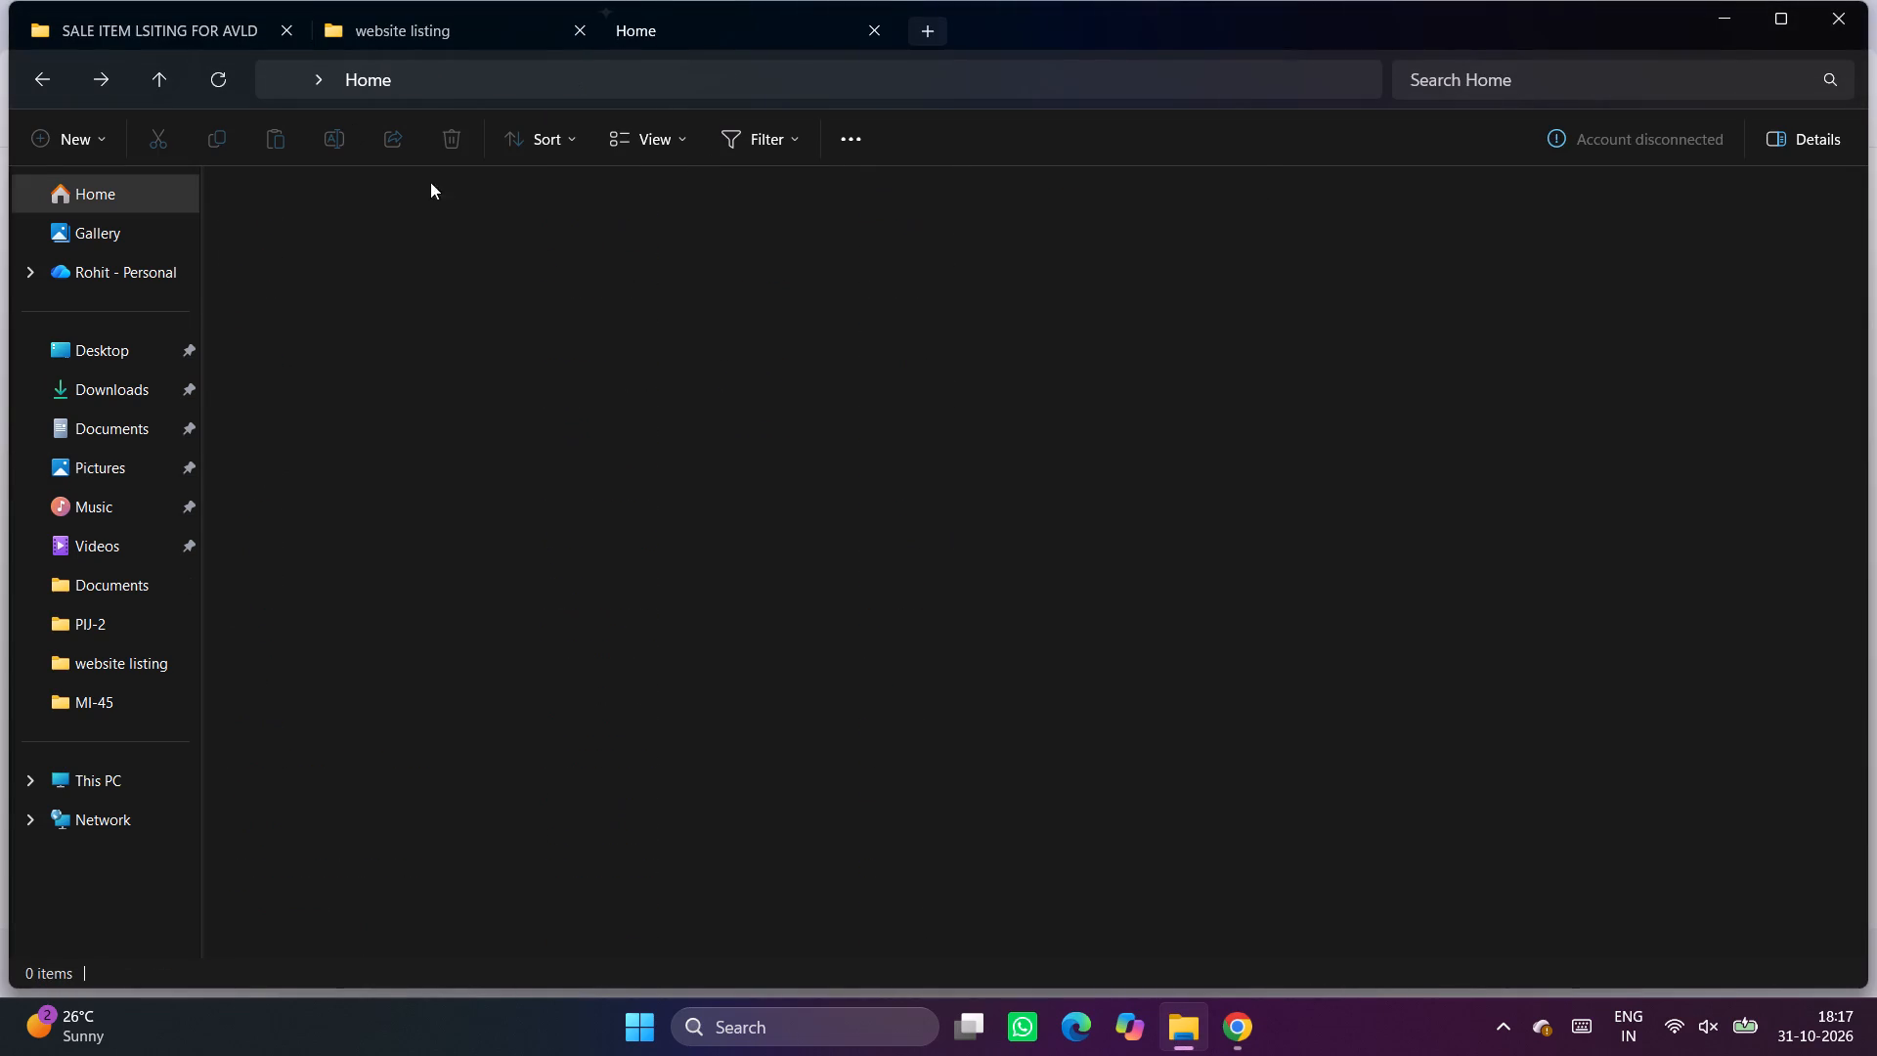
pyautogui.click(121, 393)
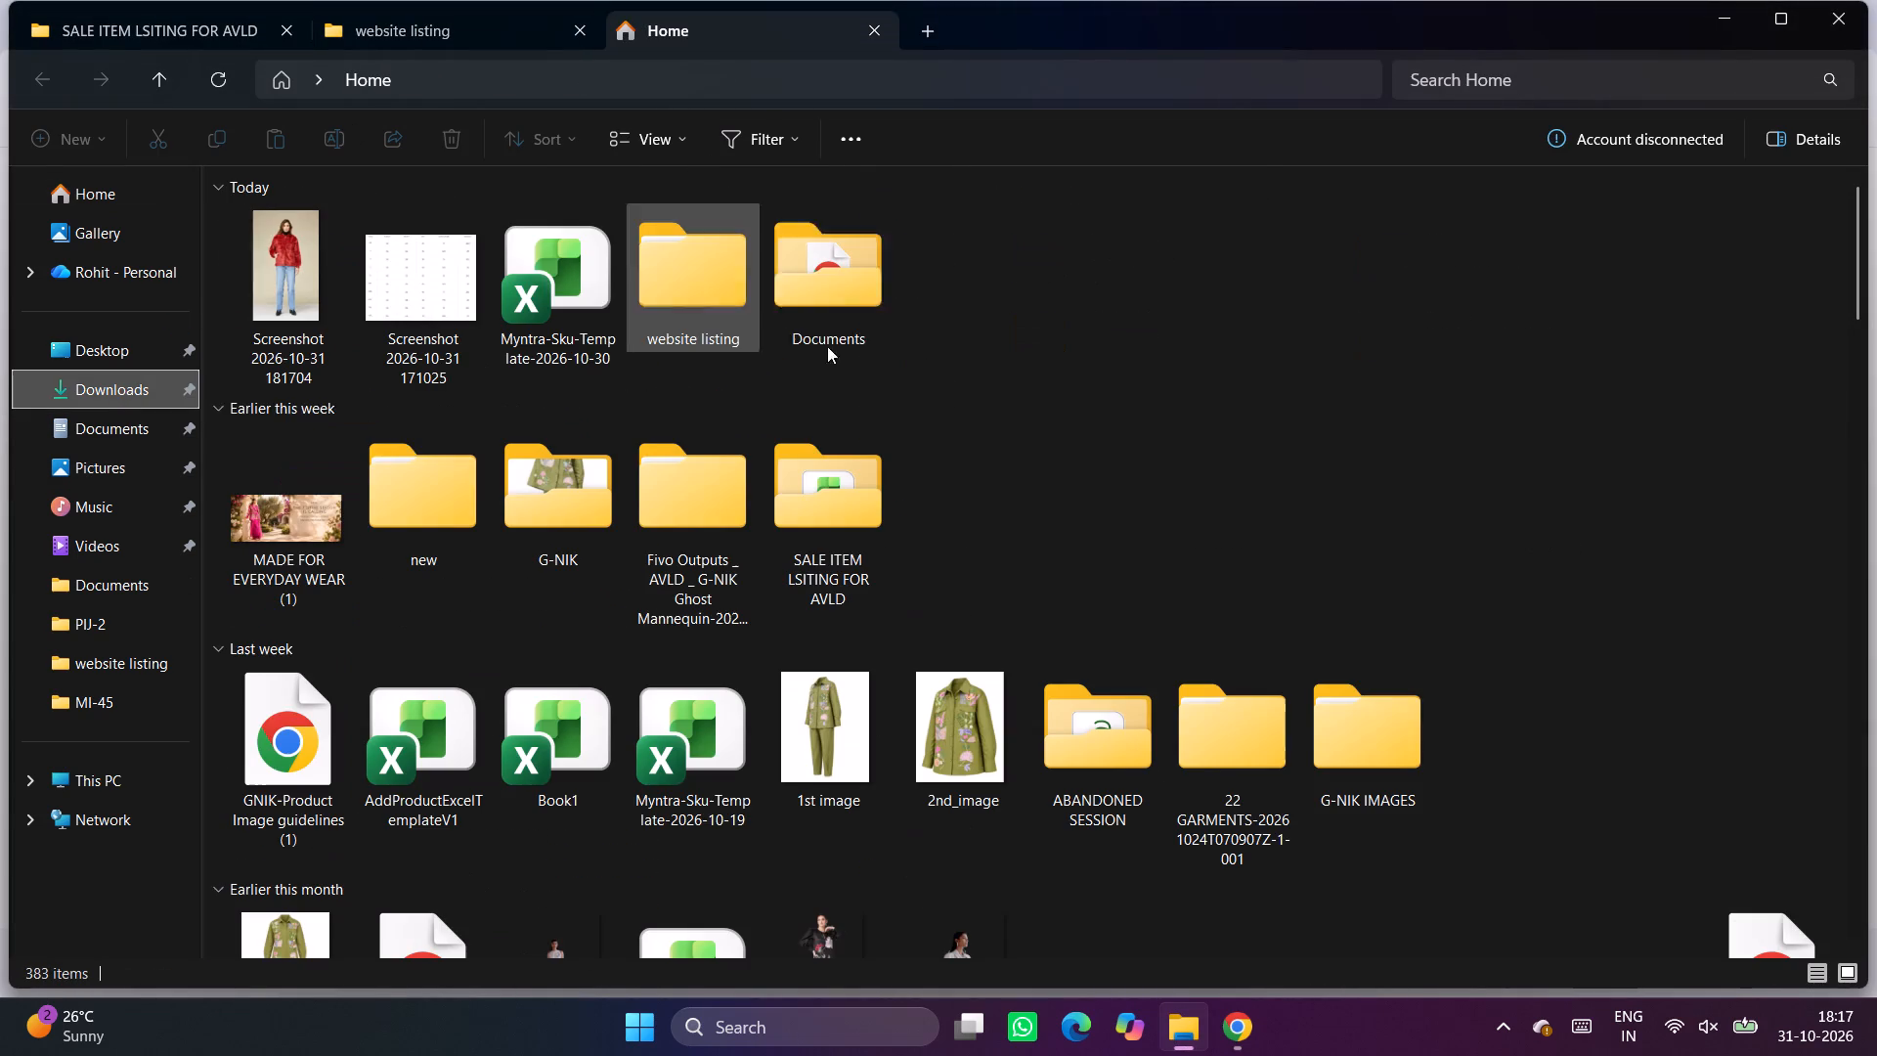
pyautogui.click(309, 259)
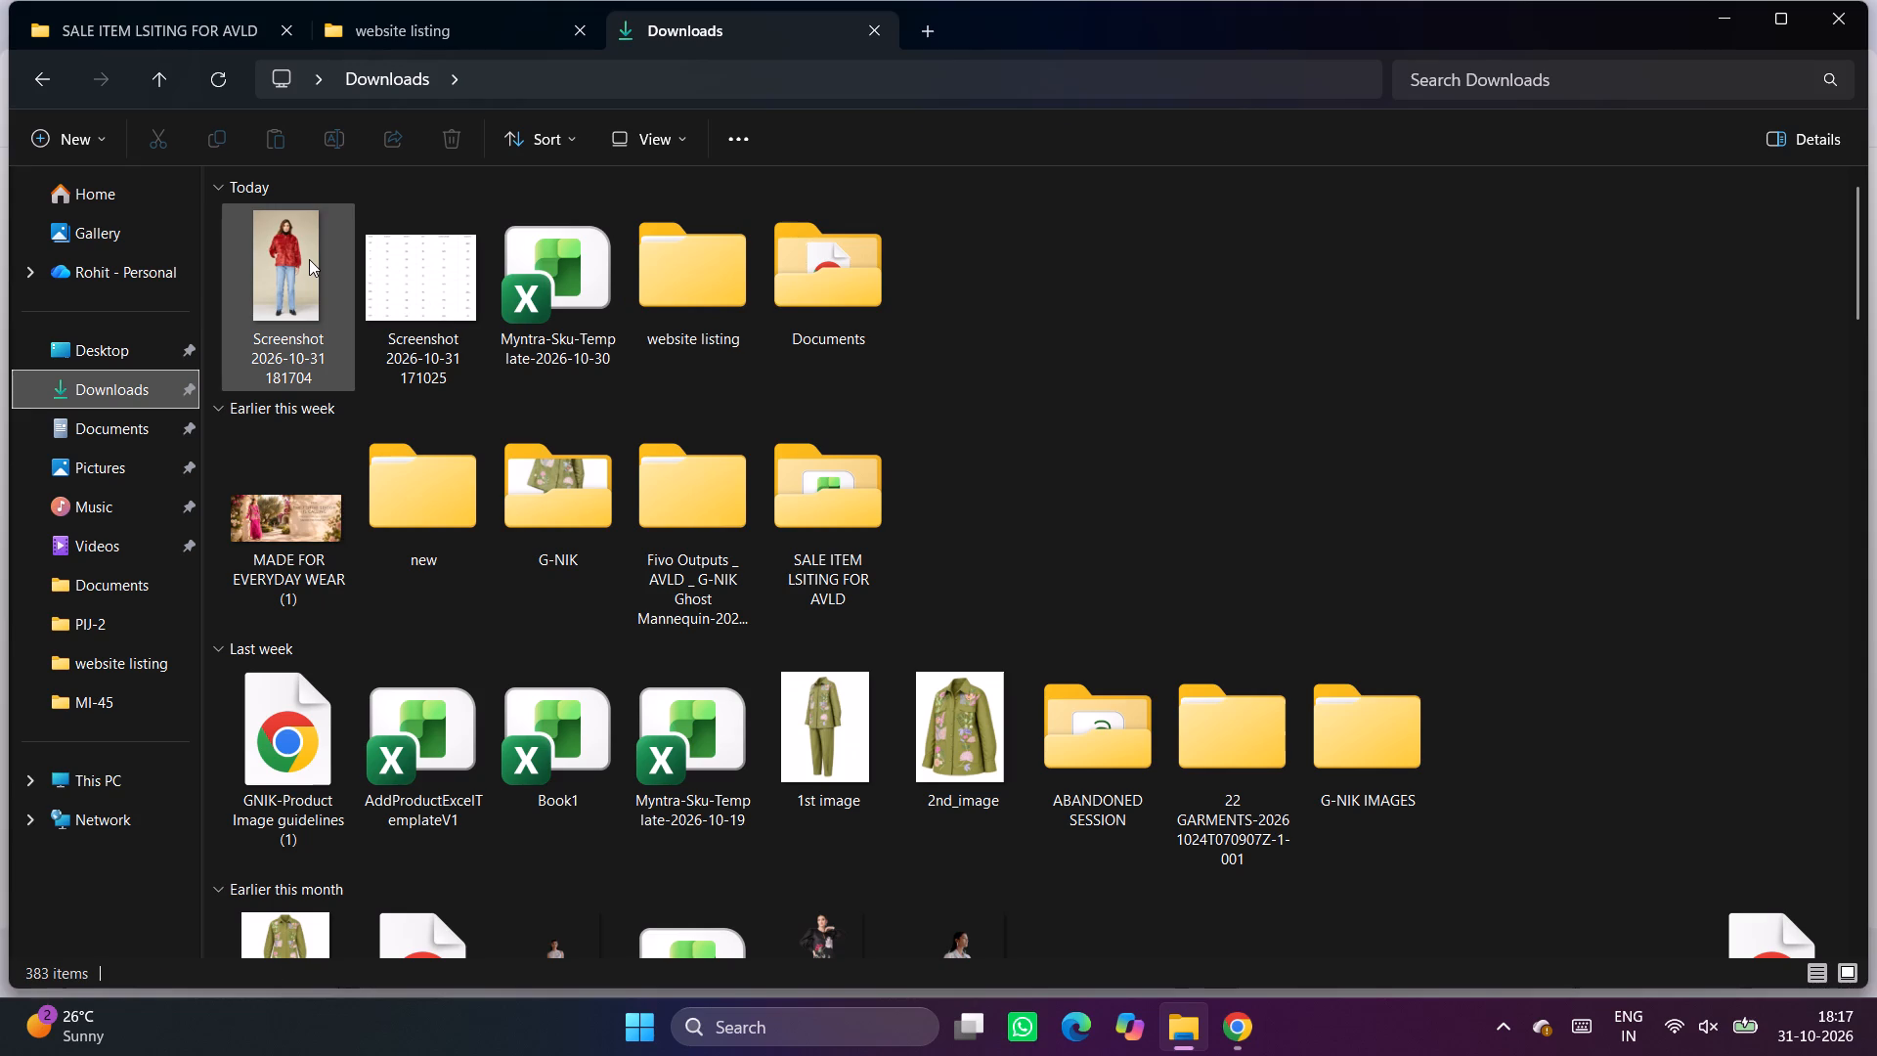
pyautogui.moveTo(298, 250); pyautogui.dragTo(1113, 728)
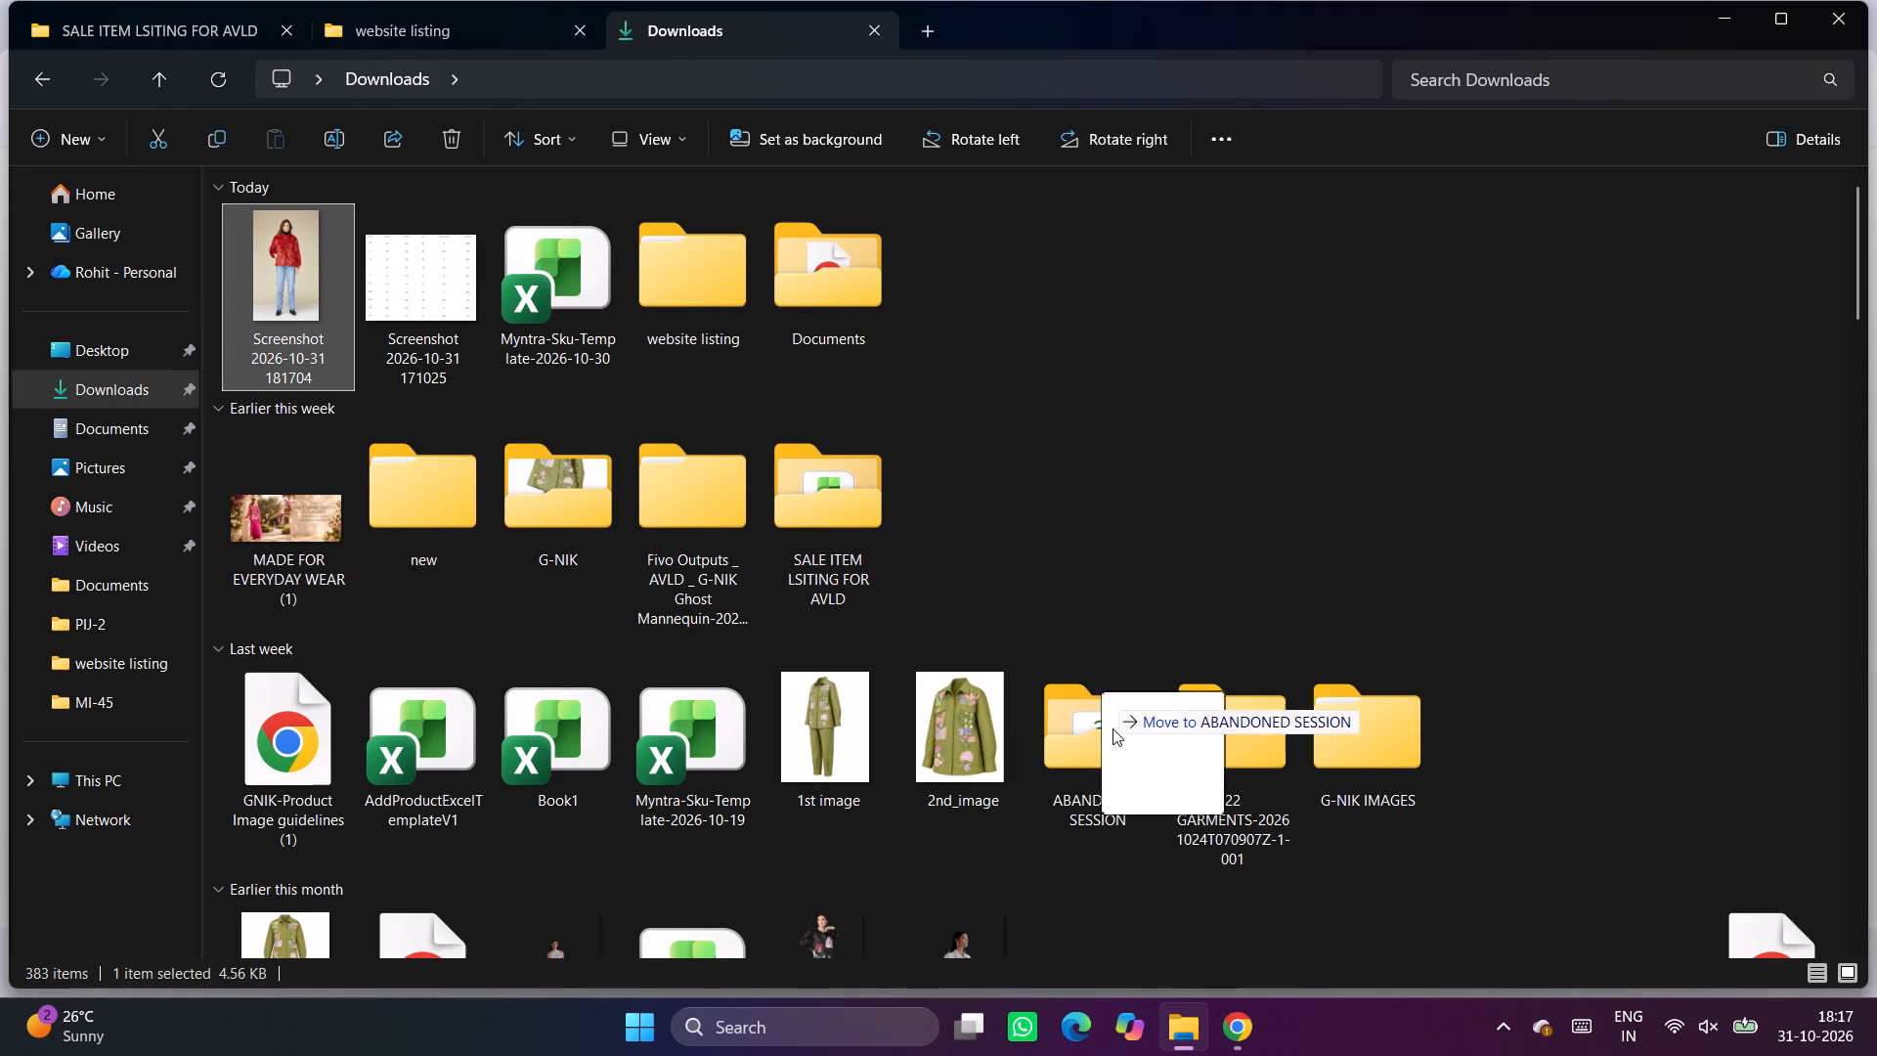
pyautogui.moveTo(1113, 728); pyautogui.dragTo(1206, 1016)
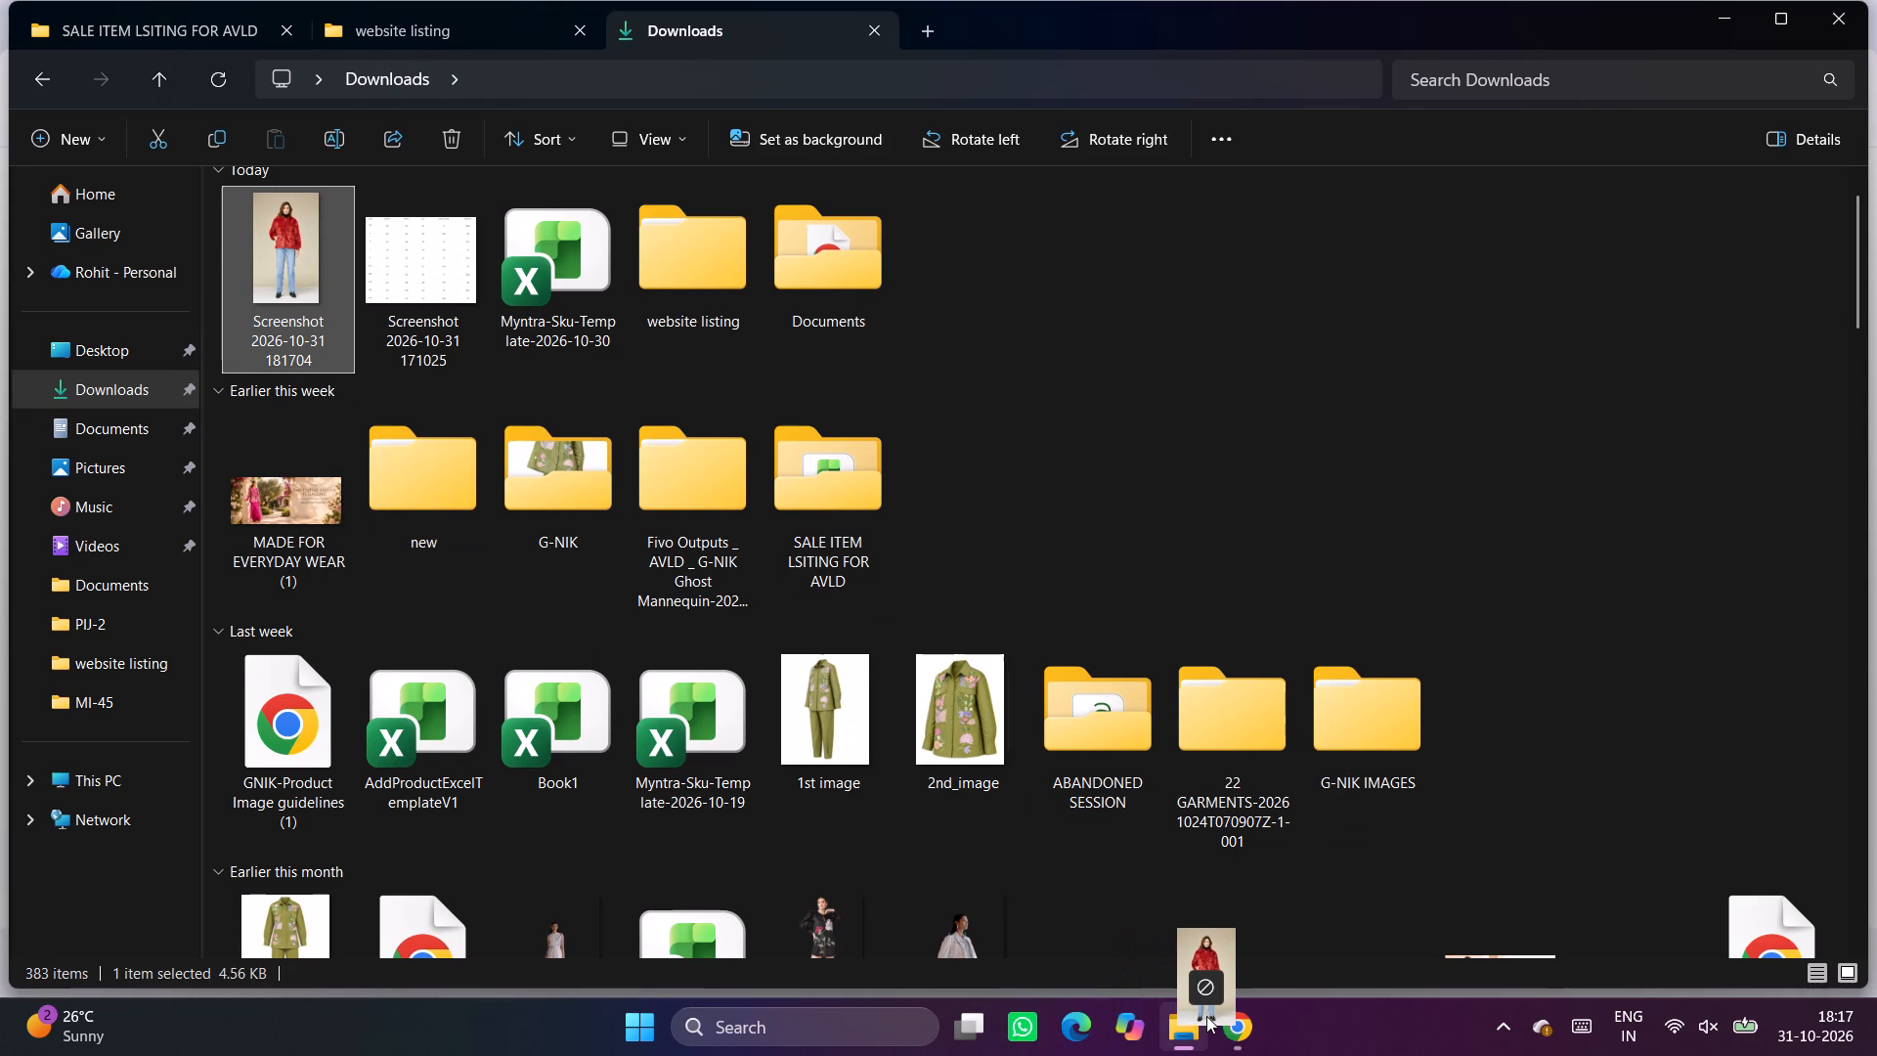
pyautogui.moveTo(1206, 1016); pyautogui.dragTo(1129, 946)
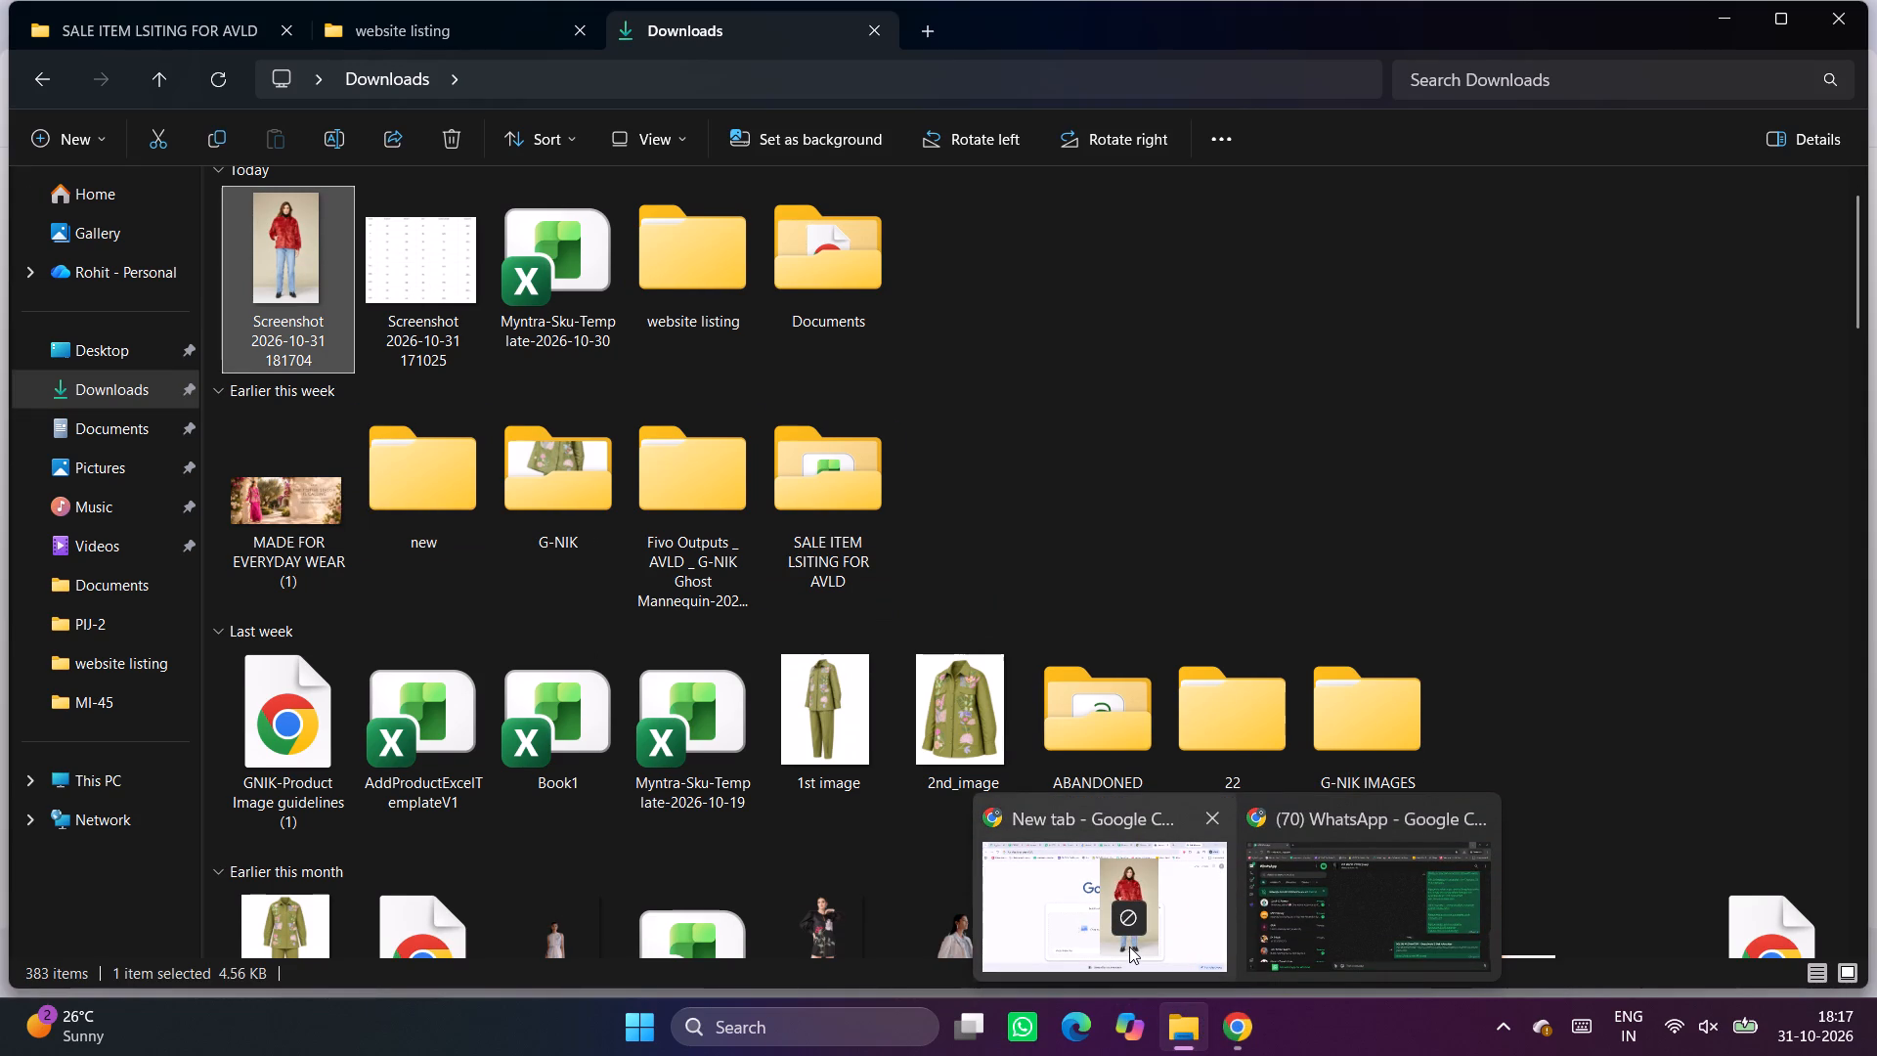
pyautogui.moveTo(1129, 946); pyautogui.dragTo(874, 685)
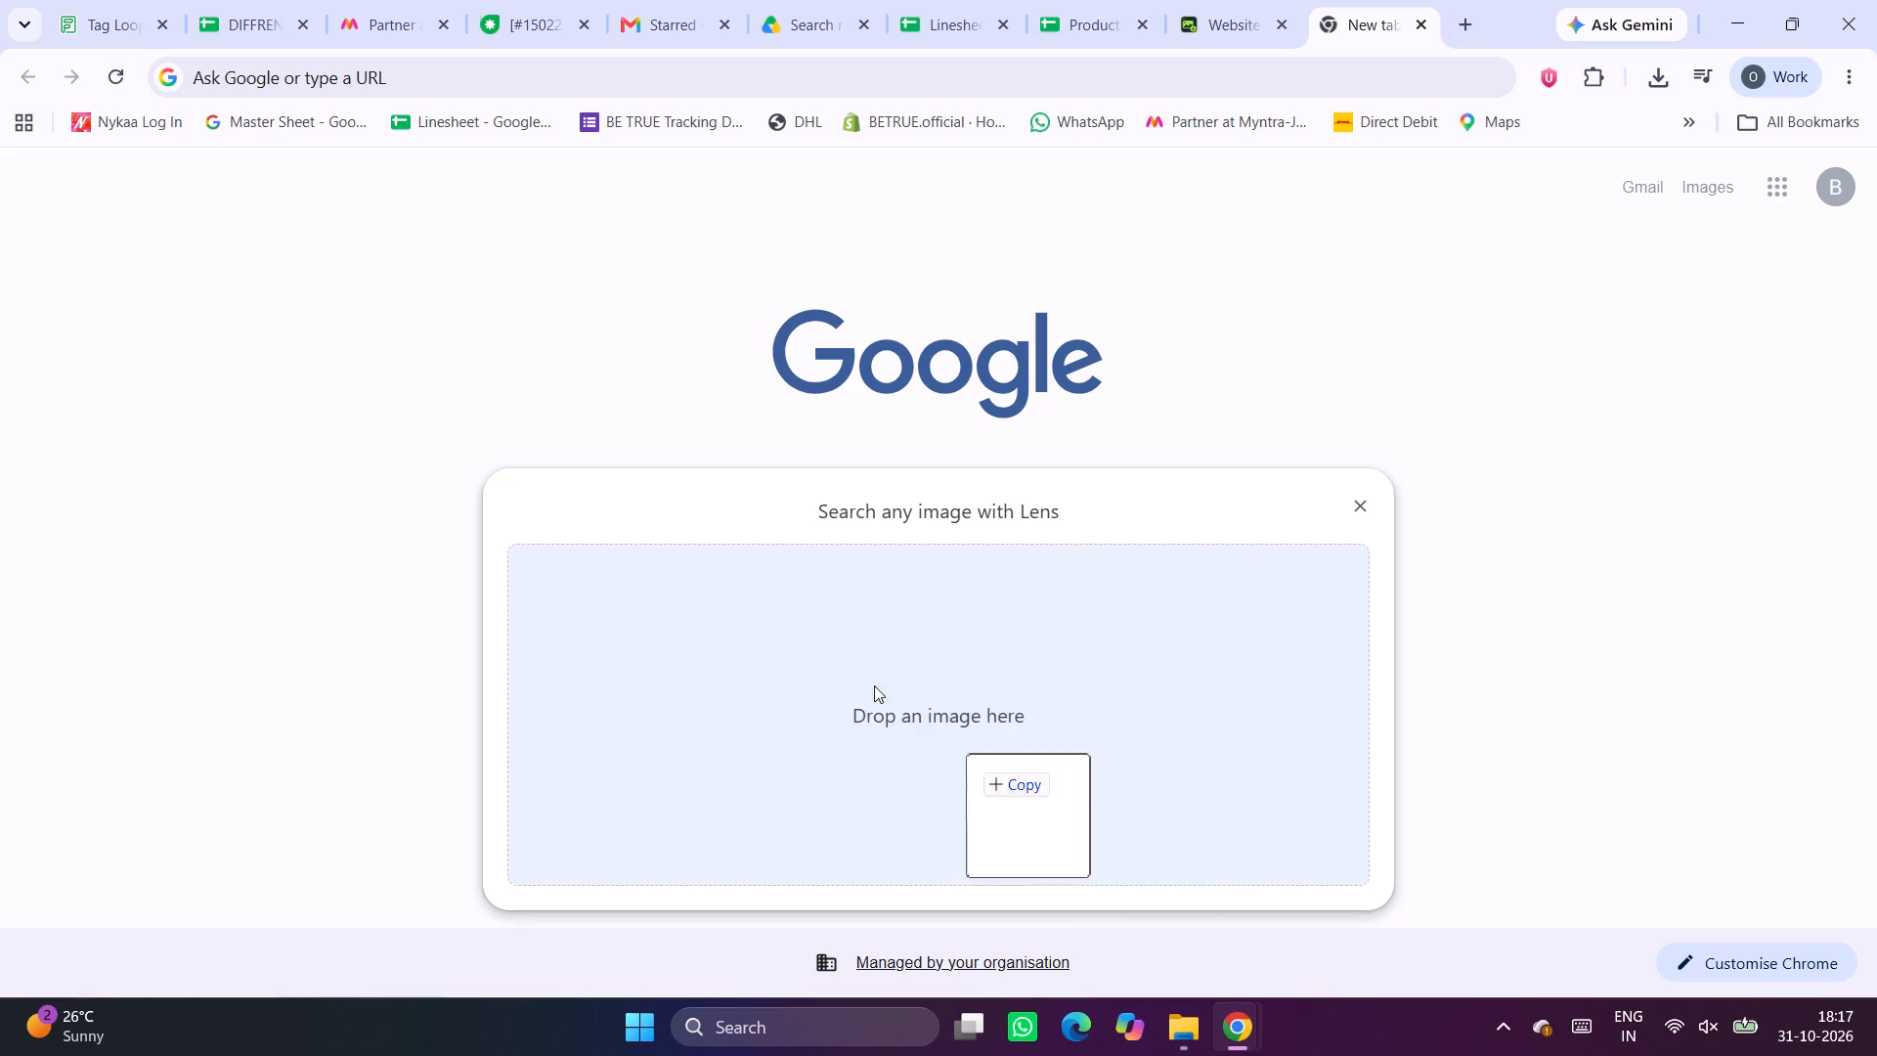
pyautogui.moveTo(874, 685); pyautogui.dragTo(867, 680)
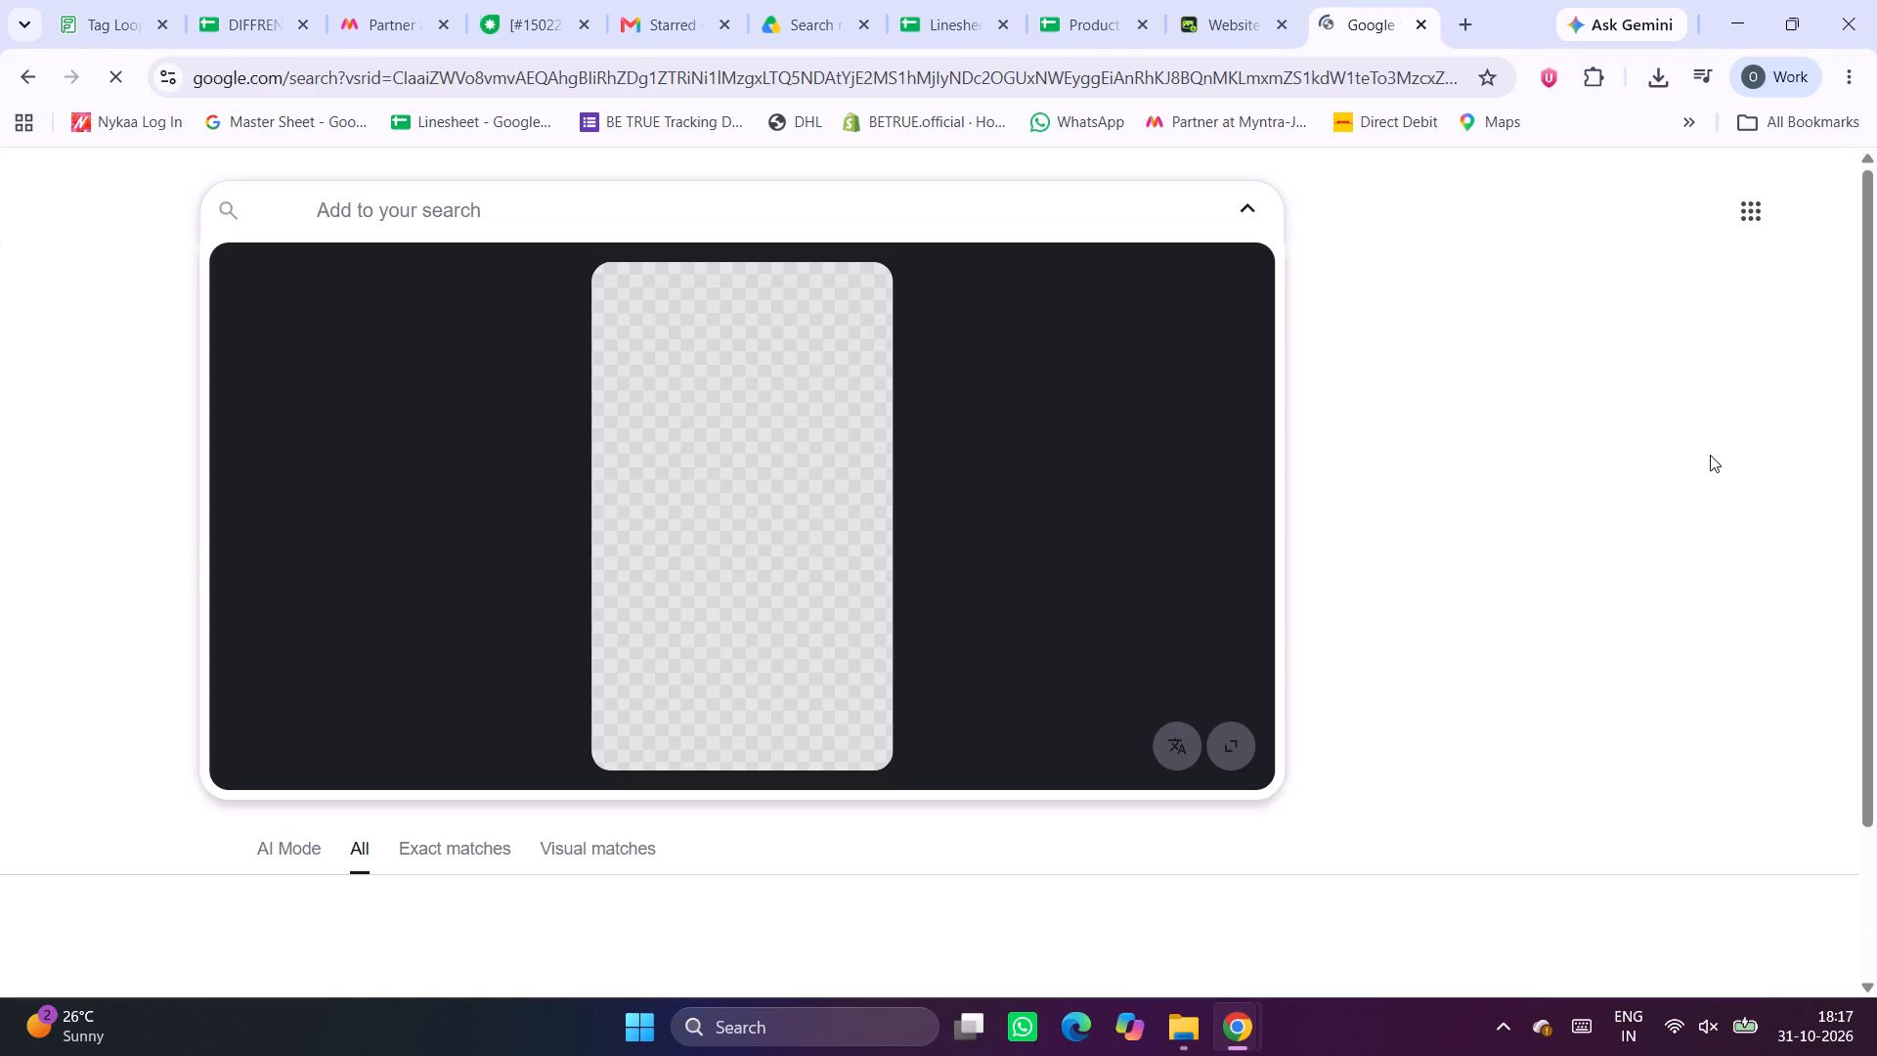